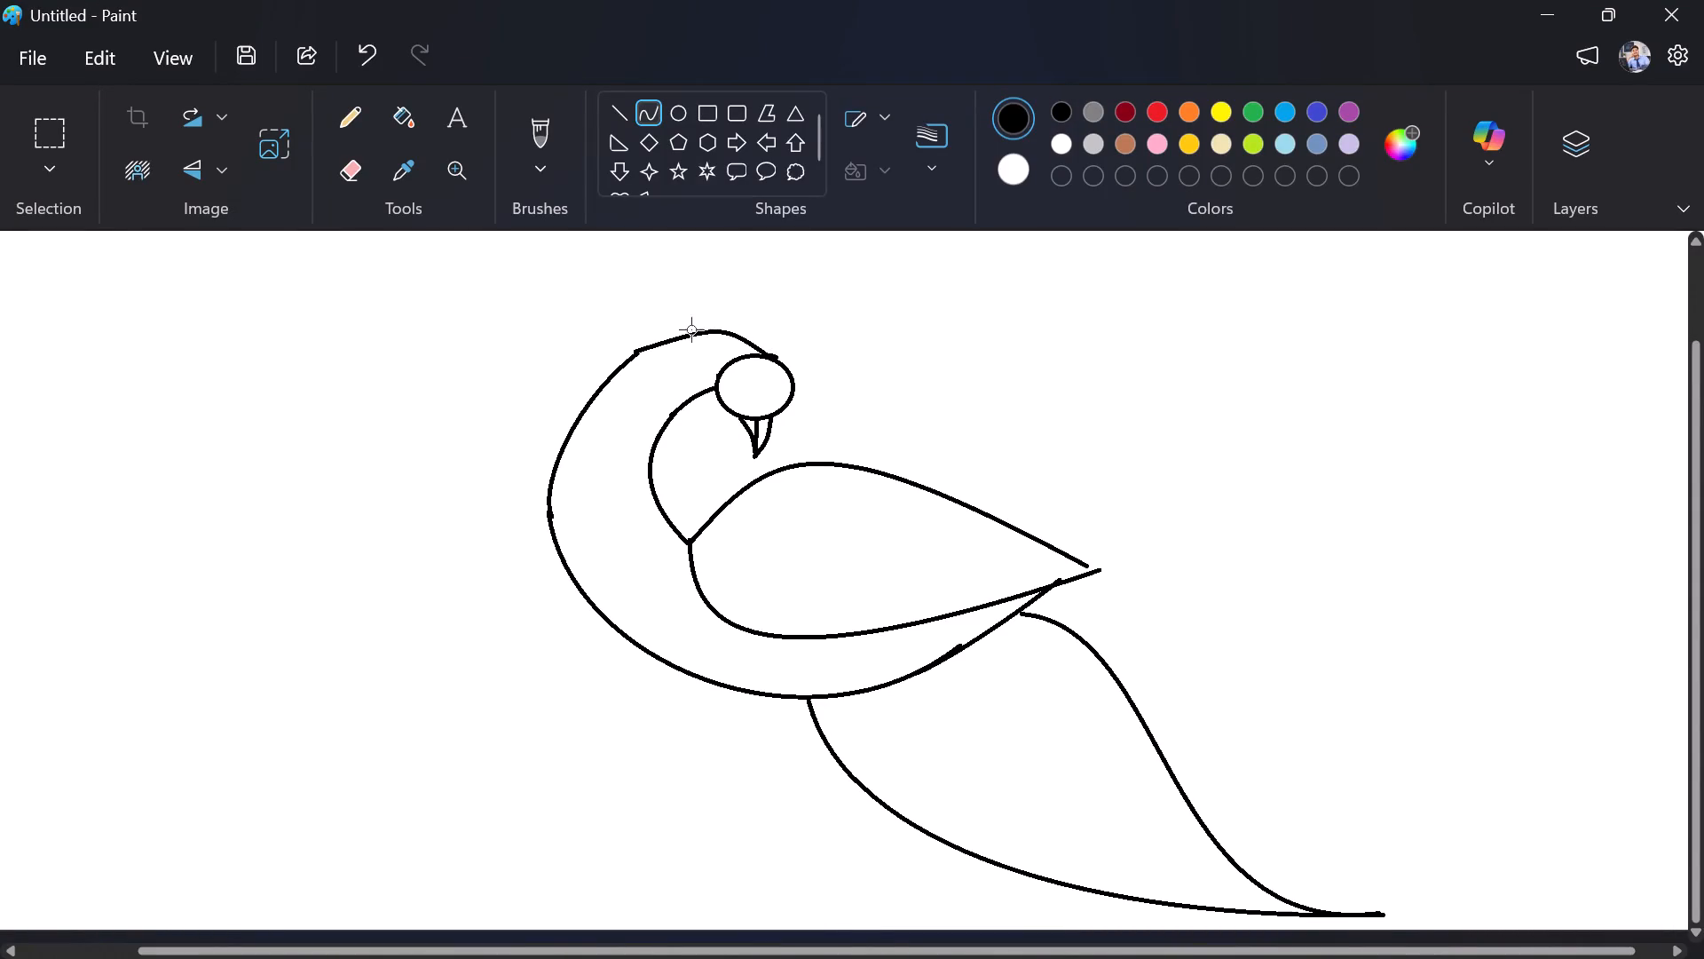
# Bend the curve over the bird's head into a smooth arch joining the back of the neck to the head circle.
pyautogui.moveTo(682, 335); pyautogui.dragTo(676, 323)
pyautogui.moveTo(676, 323); pyautogui.dragTo(676, 321)
pyautogui.moveTo(676, 321); pyautogui.dragTo(677, 318)
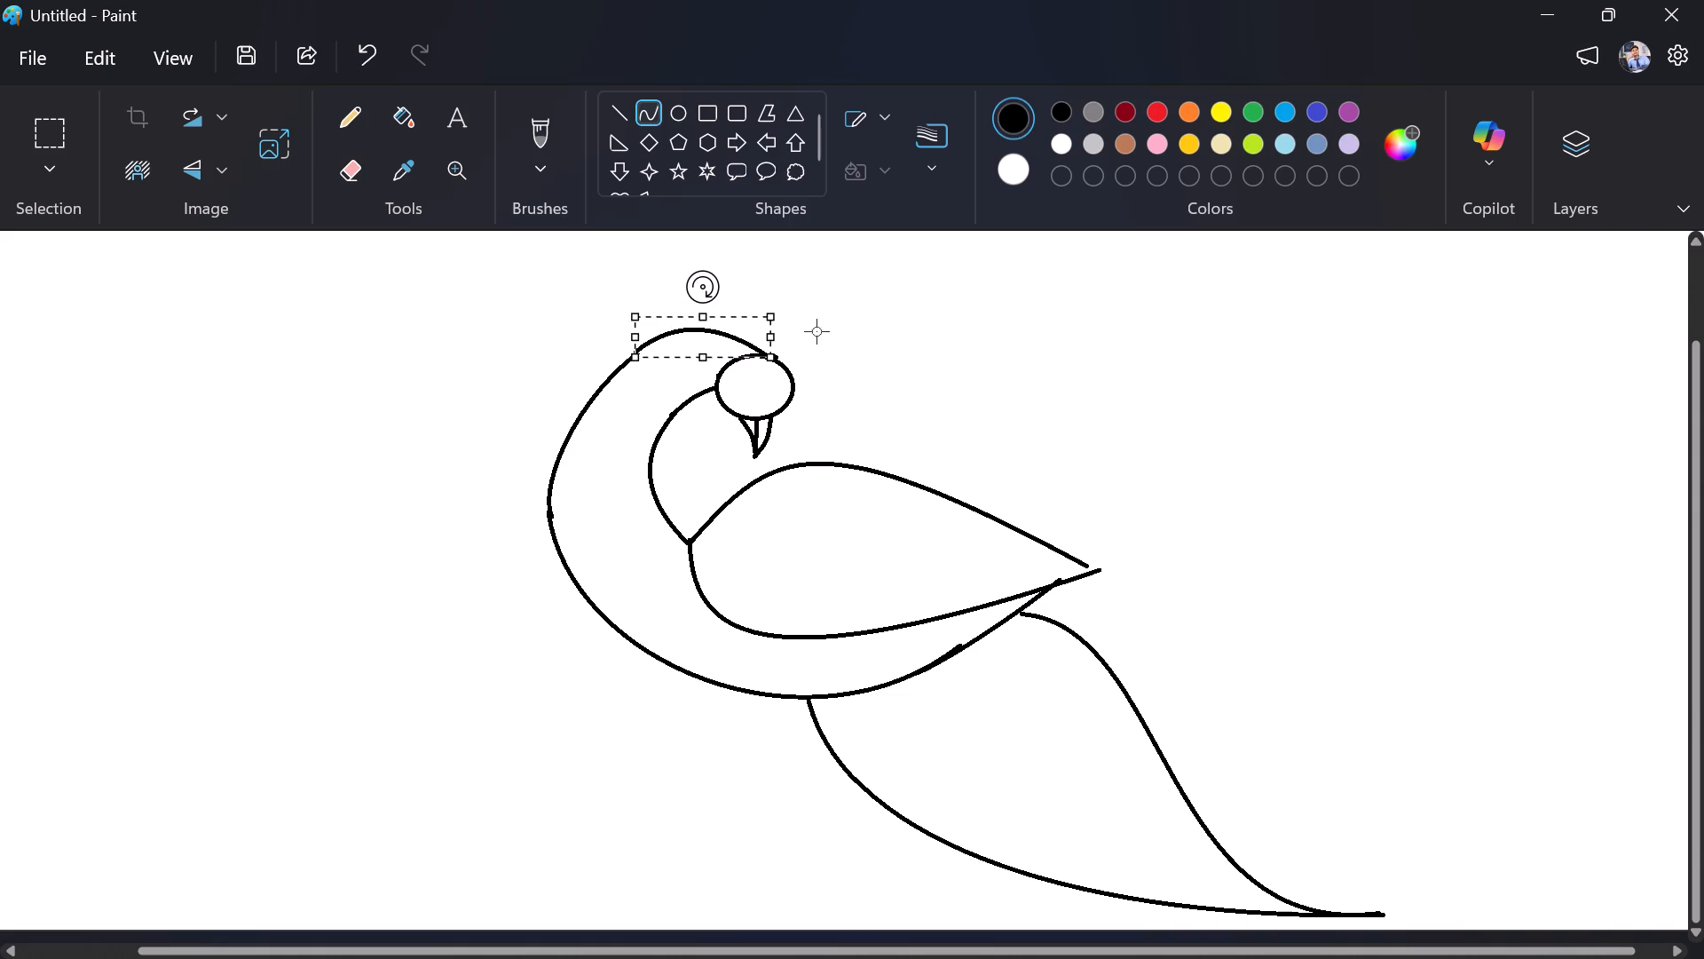
pyautogui.click(885, 337)
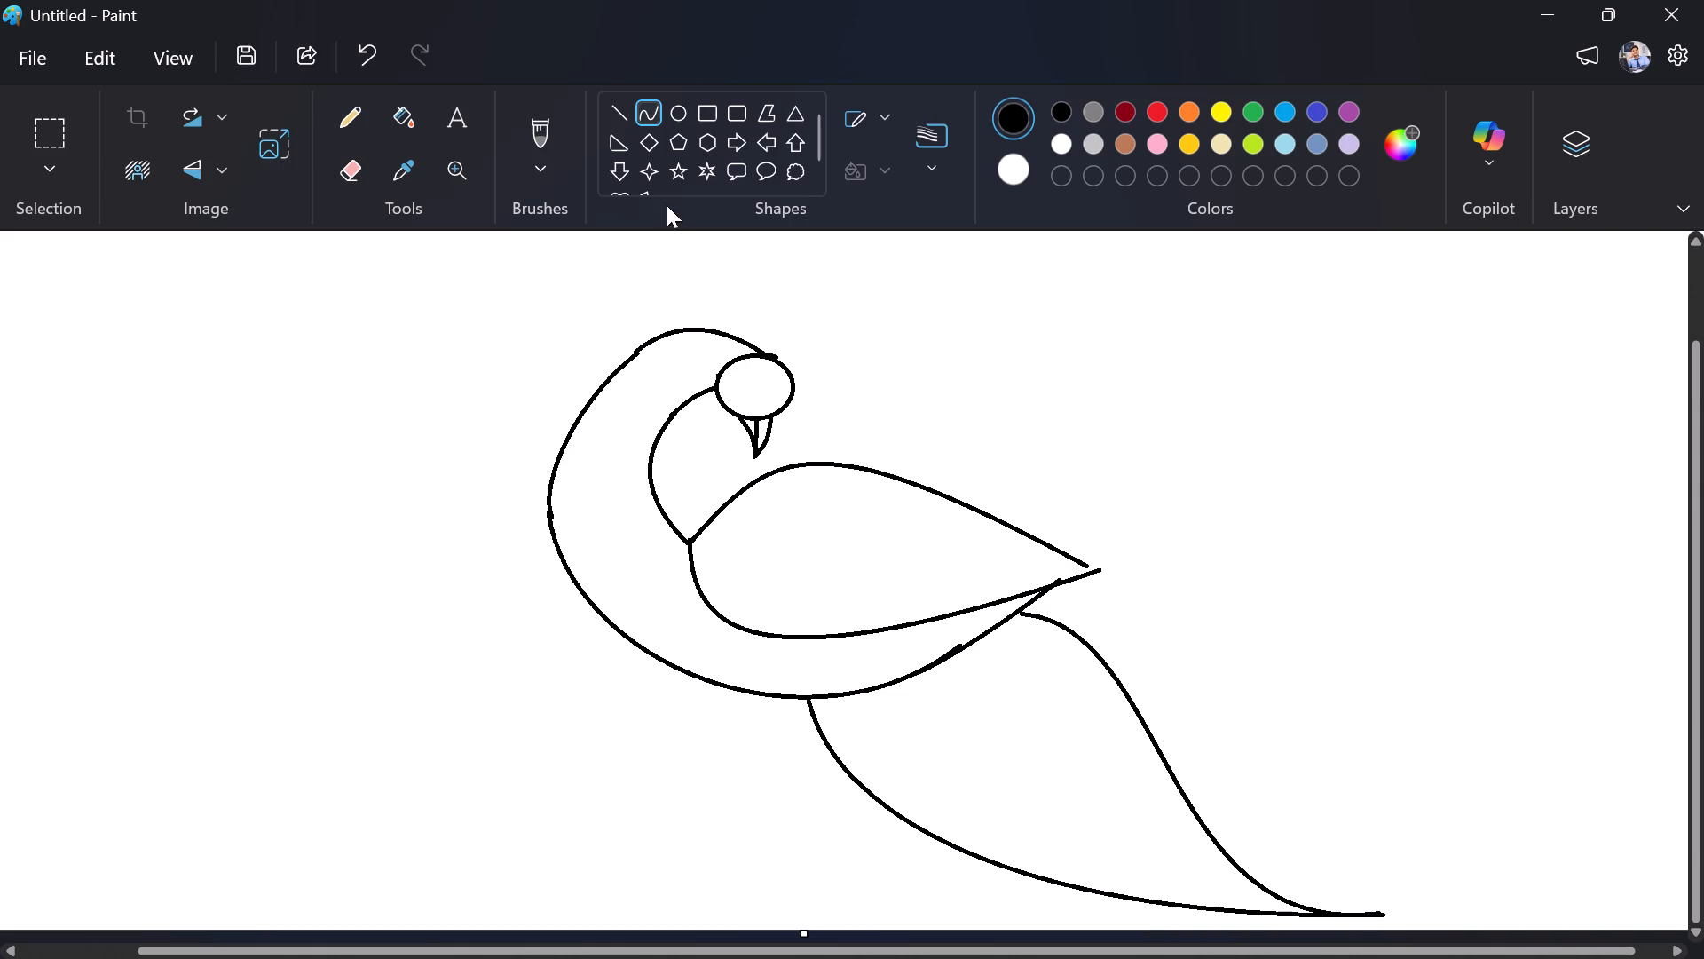
# Erase the part of the head circle's outline that lies inside the neck, between the crown and the inner neck curve.
pyautogui.click(347, 181)
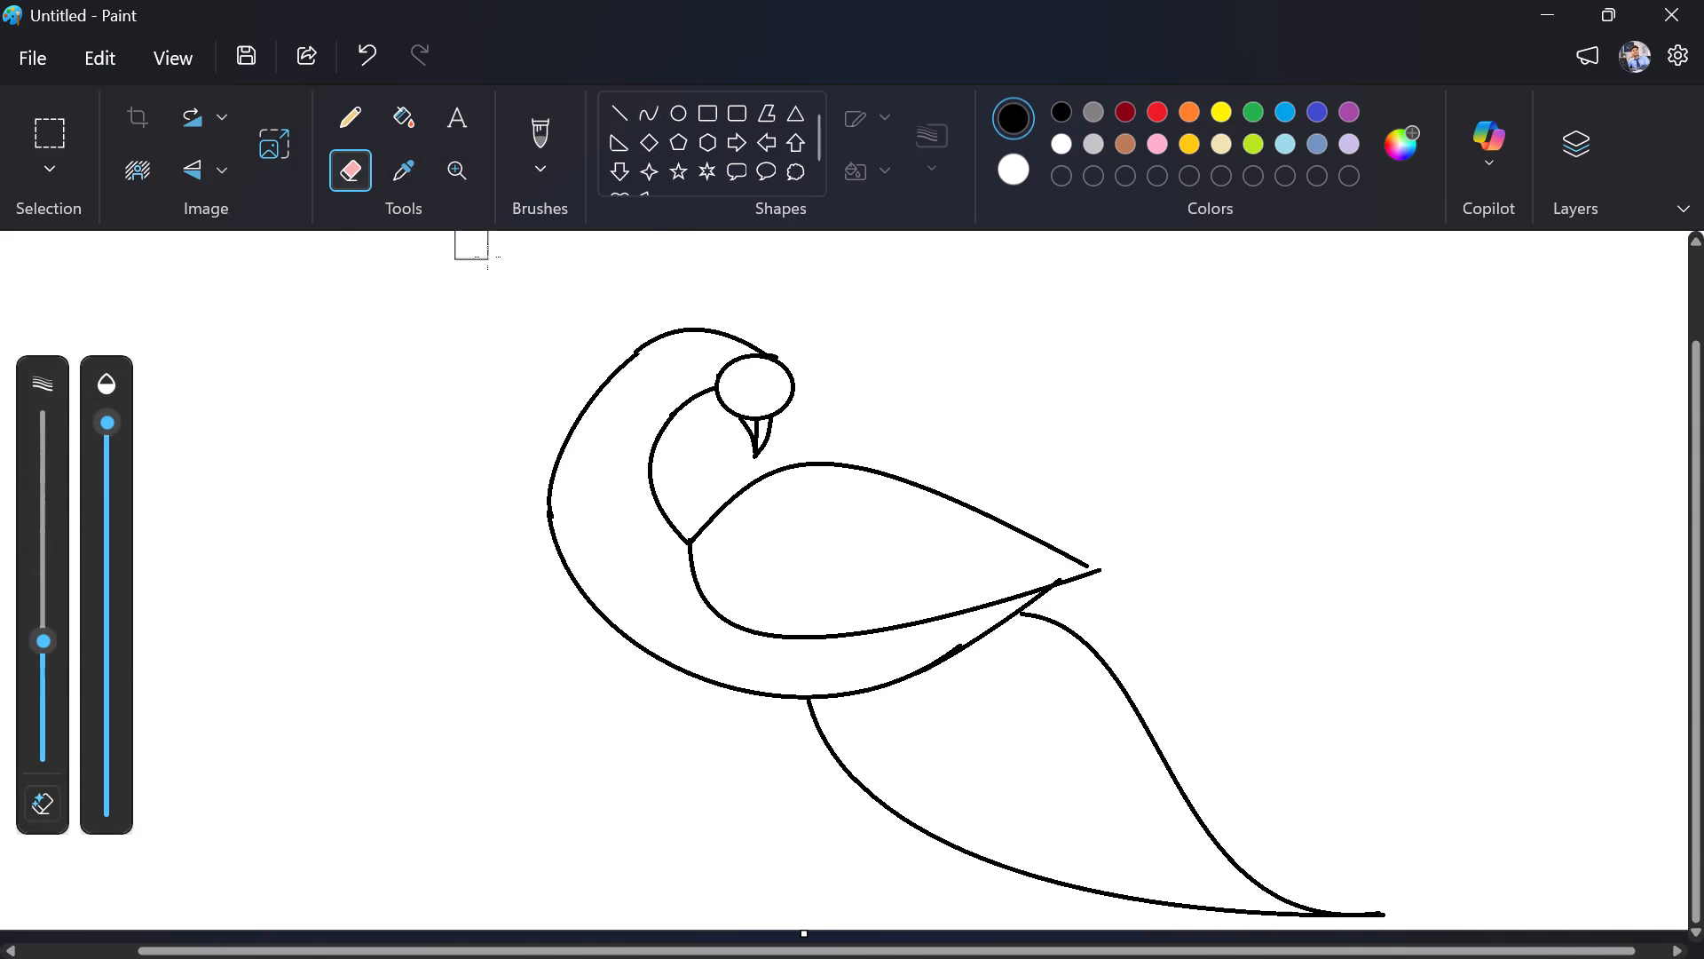
pyautogui.click(744, 373)
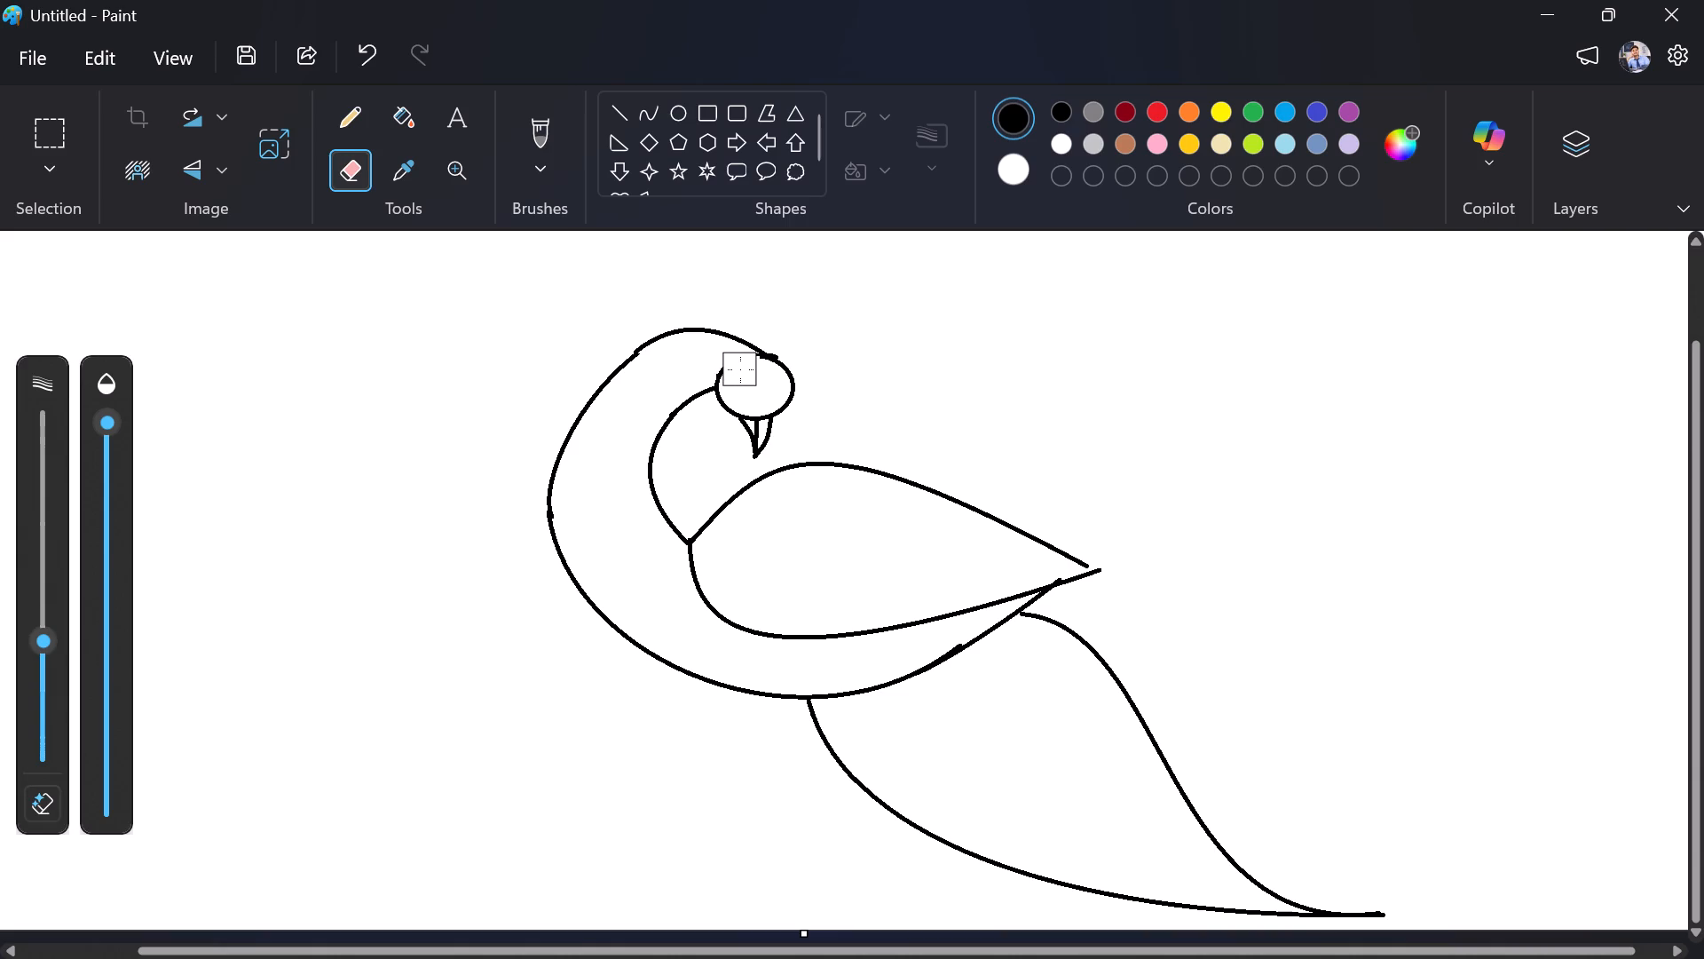
pyautogui.click(741, 370)
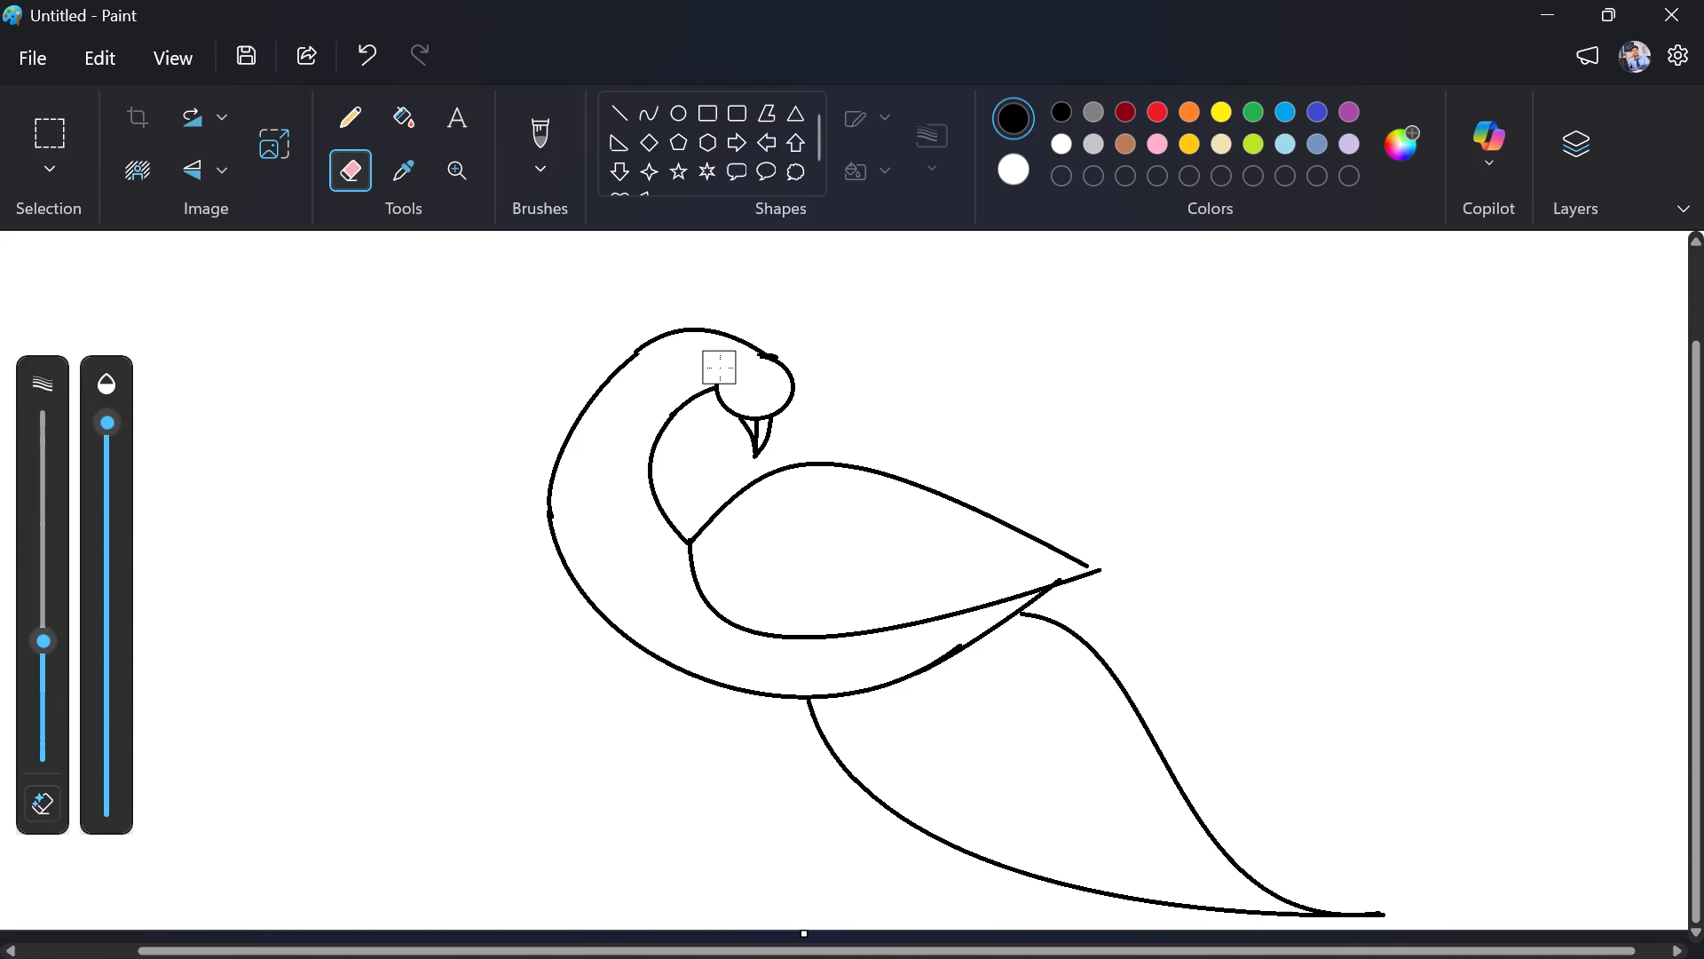
pyautogui.click(720, 368)
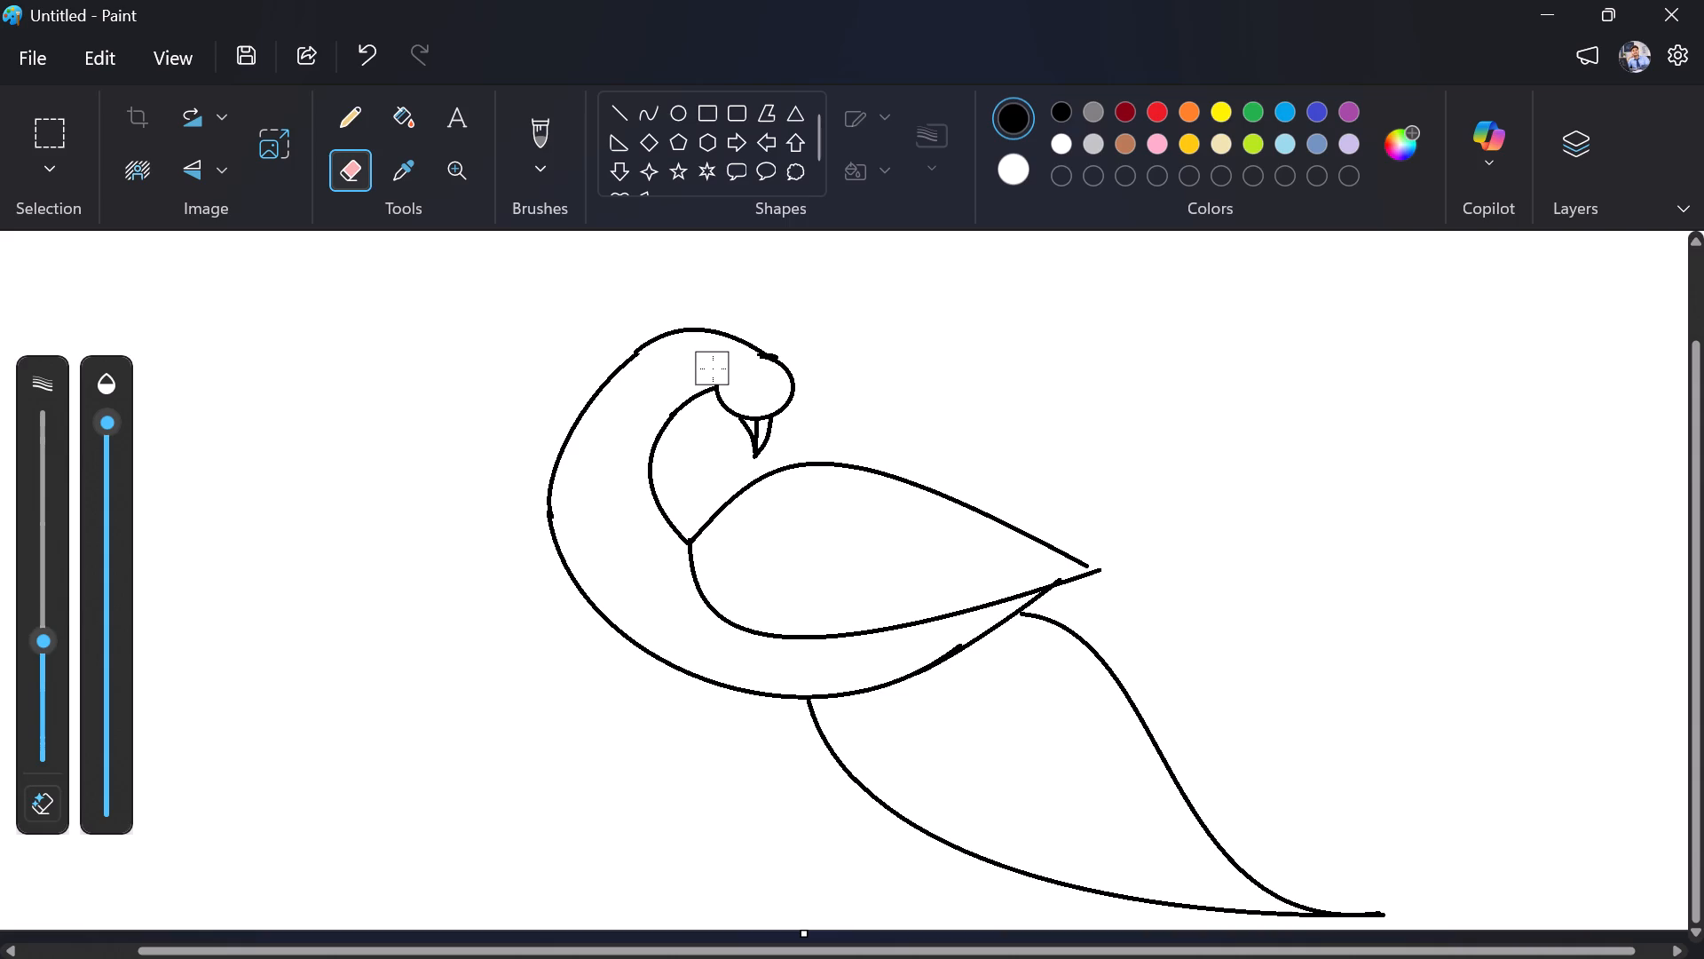
pyautogui.click(714, 369)
# With a smaller eraser, remove the rough line joints at the crown, the upper back of the neck and the chest.
pyautogui.moveTo(35, 629); pyautogui.dragTo(34, 678)
pyautogui.click(754, 363)
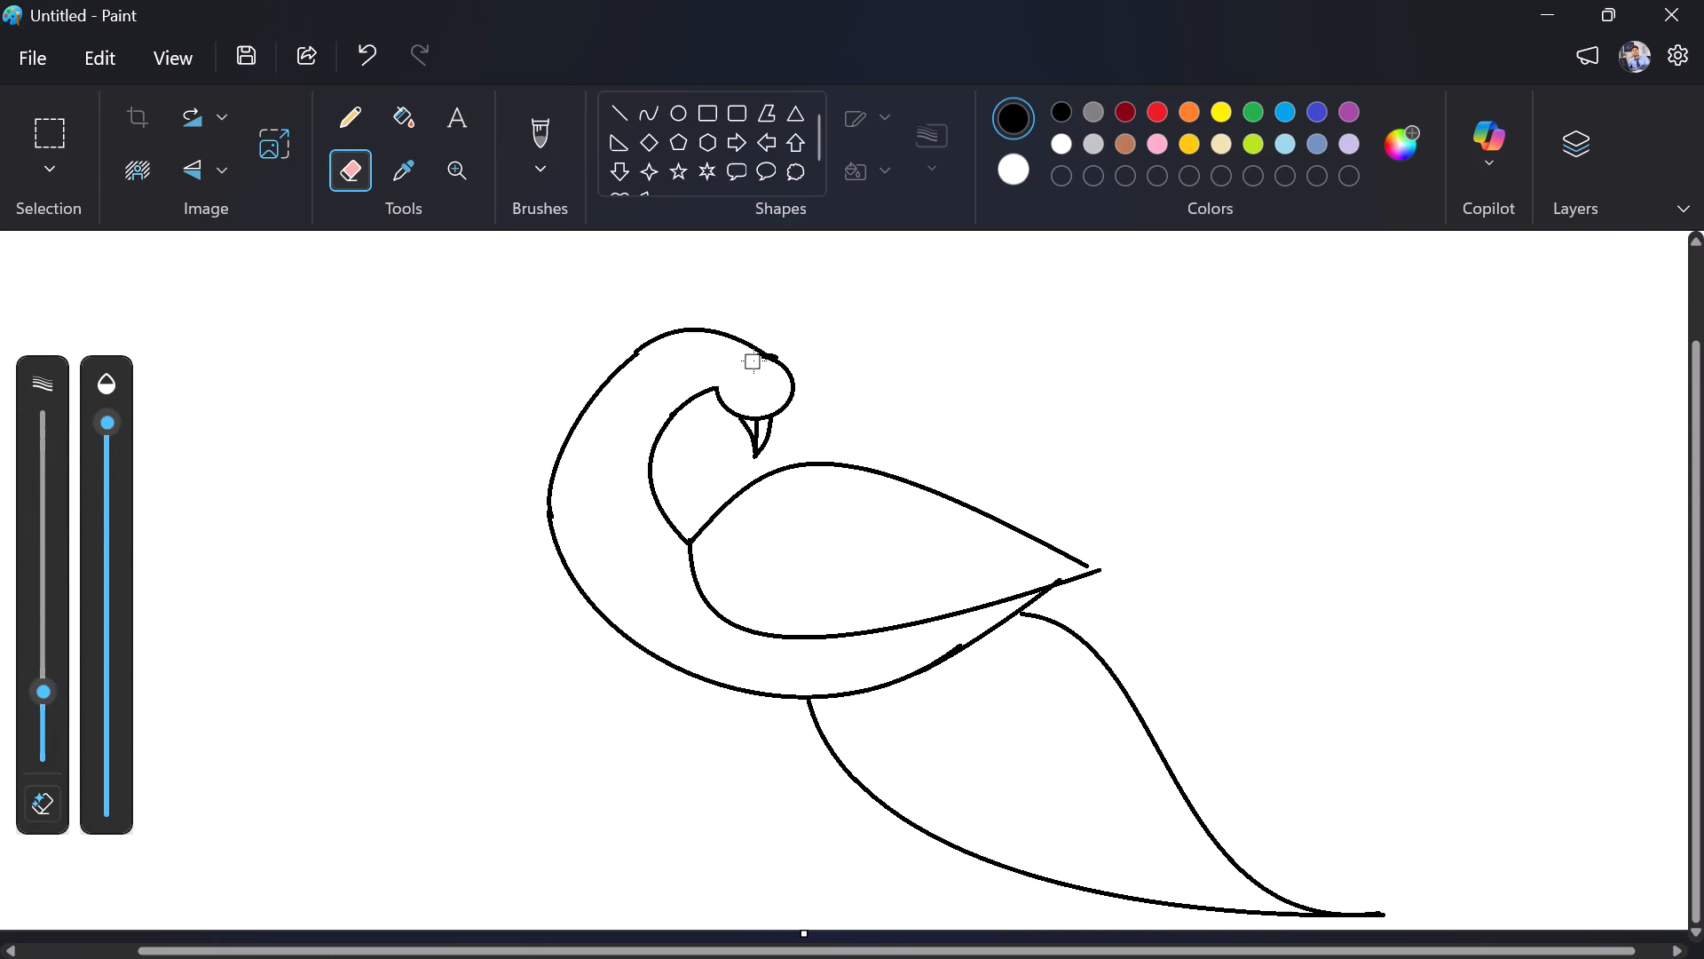
pyautogui.click(753, 361)
pyautogui.click(637, 351)
pyautogui.click(769, 354)
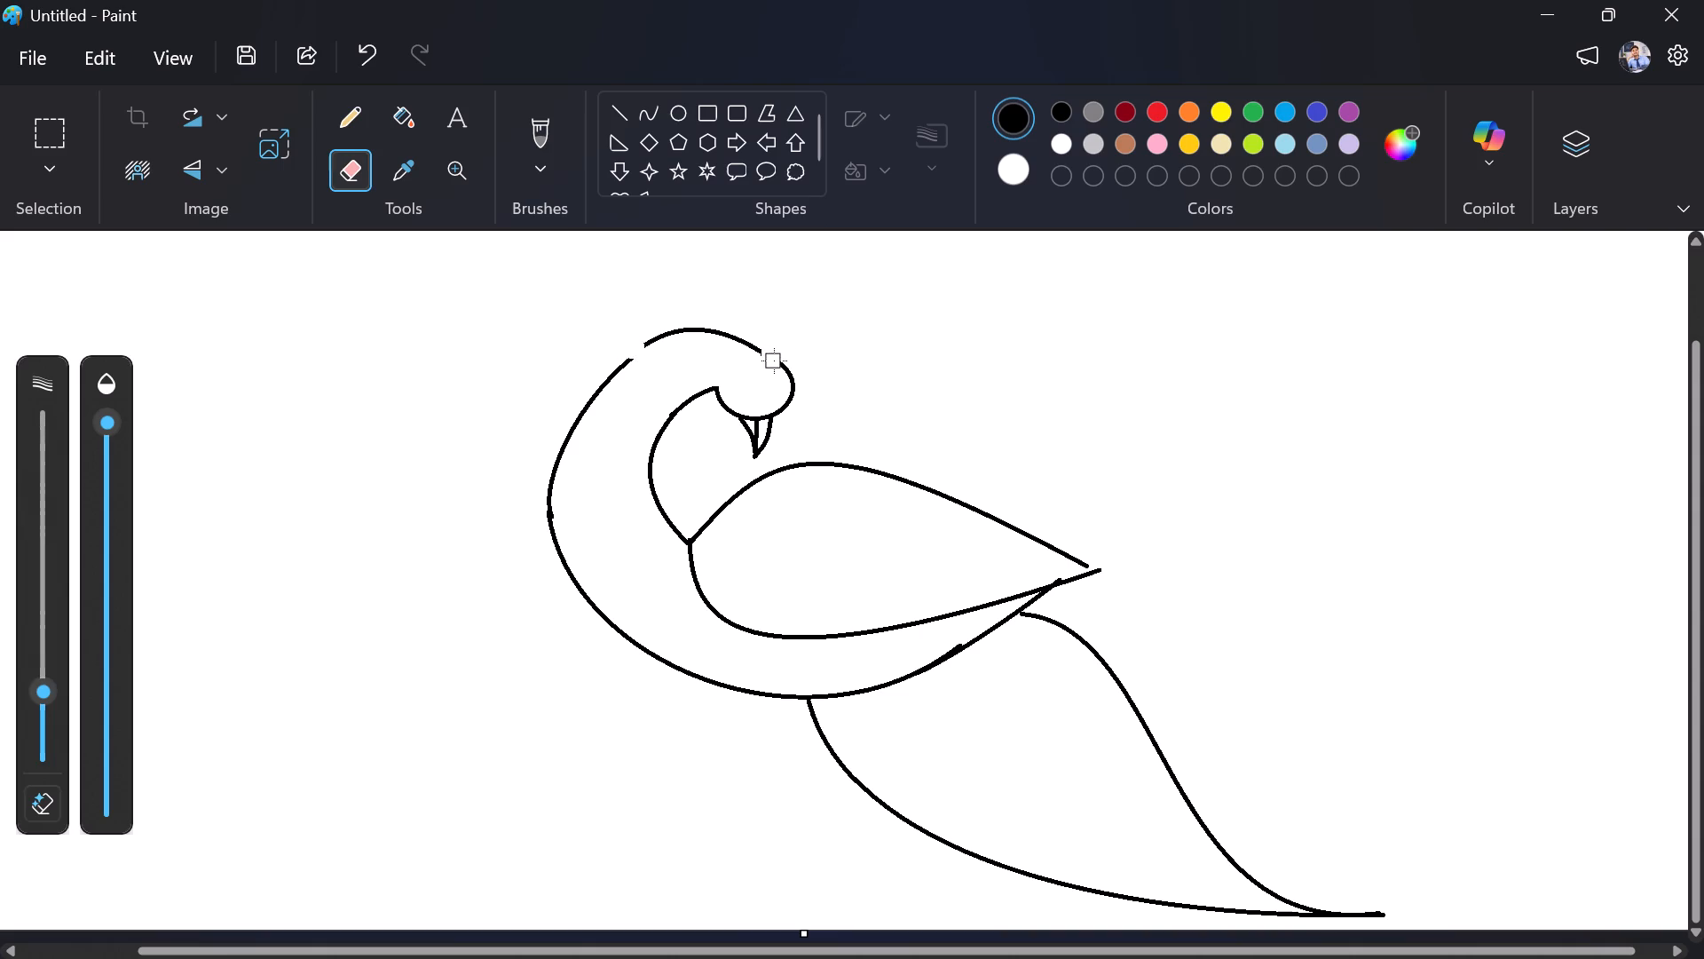
pyautogui.click(774, 361)
pyautogui.click(548, 514)
# Erase the doubled and overlapping line ends on the rear belly and where the belly line meets the lower wing edge.
pyautogui.click(956, 649)
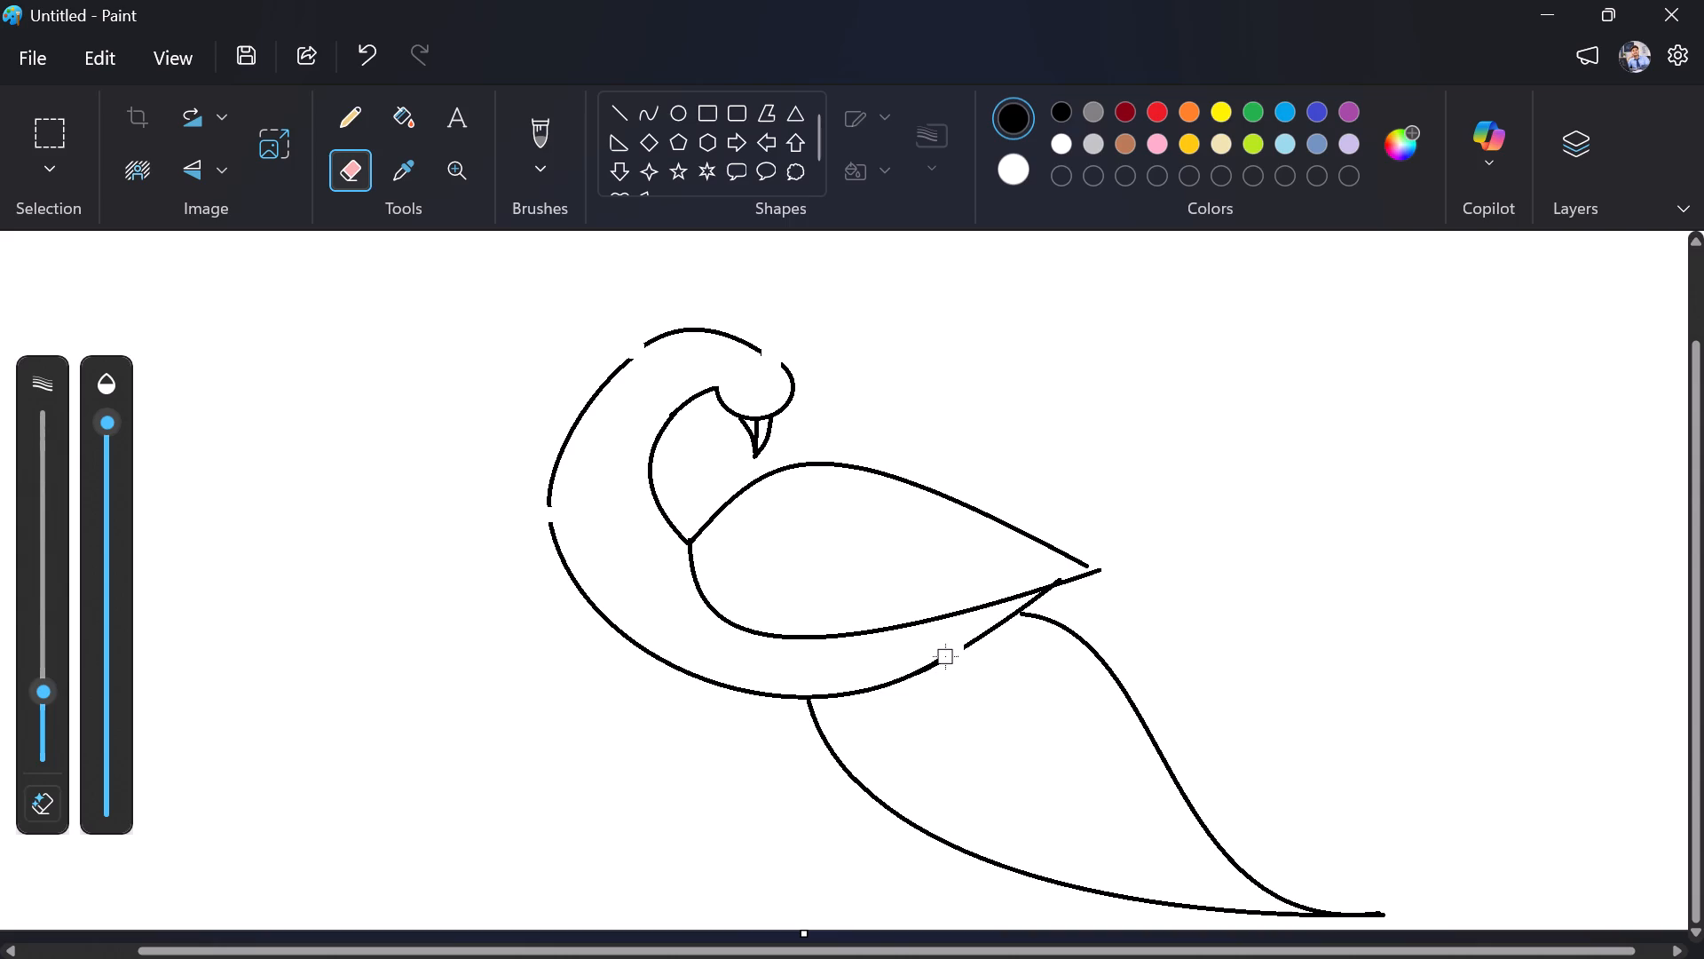
pyautogui.click(945, 656)
pyautogui.click(935, 666)
pyautogui.click(1053, 582)
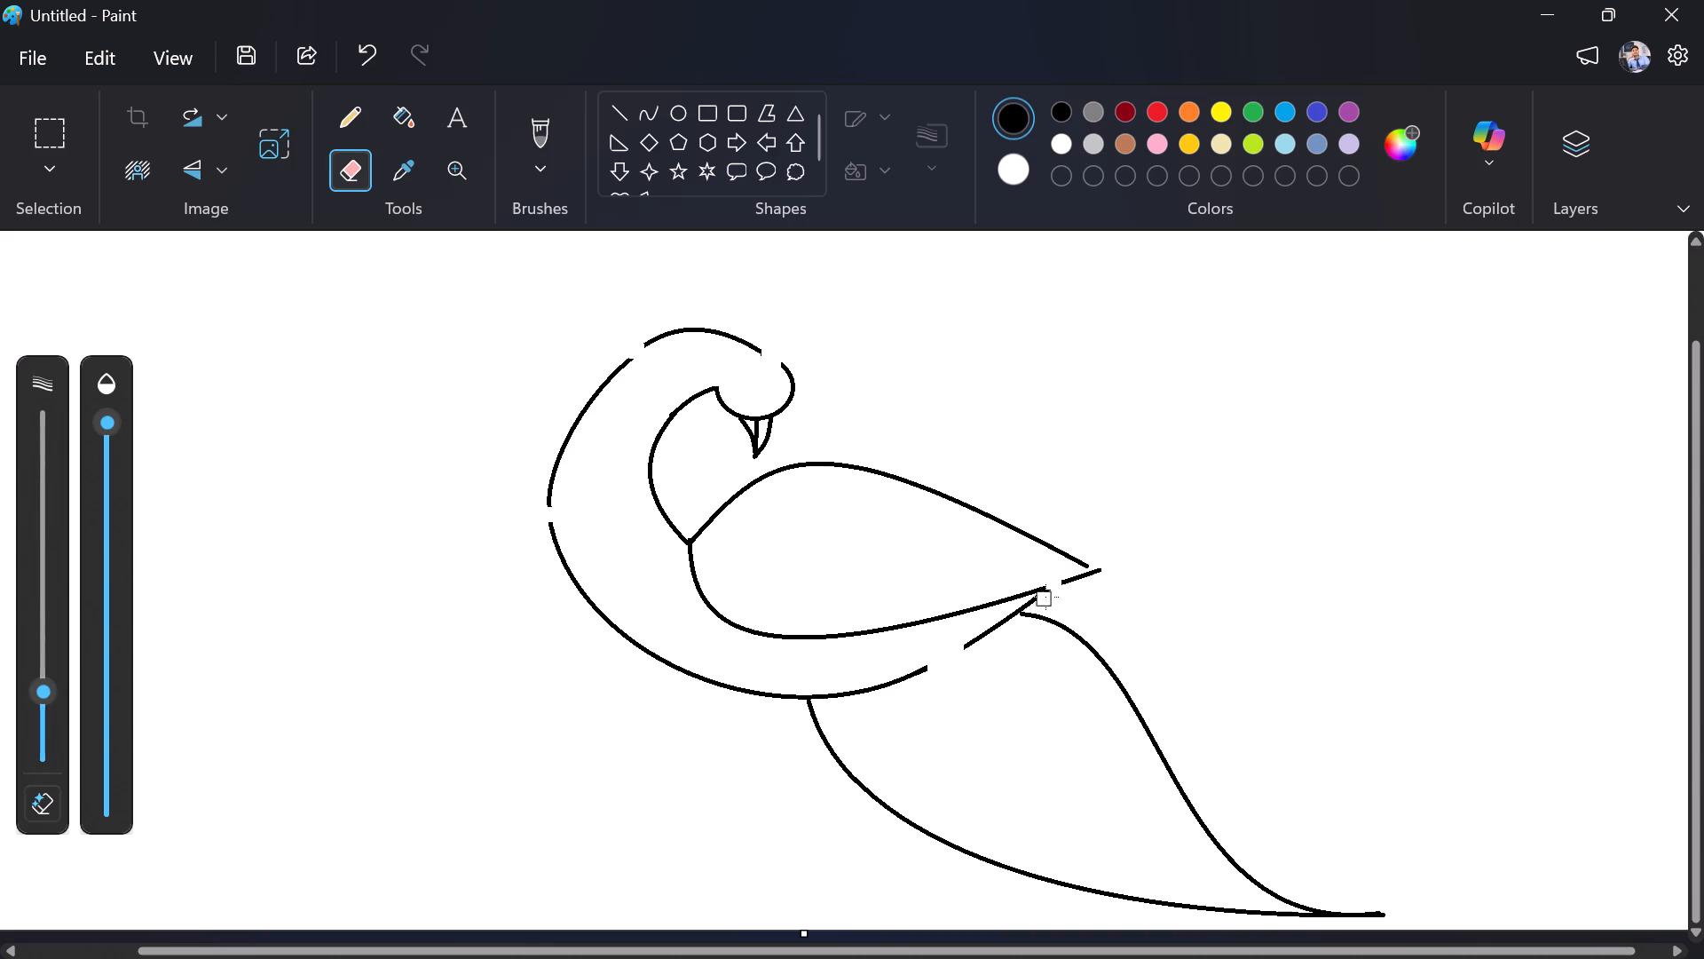
pyautogui.click(1051, 590)
# Close the gap between the crown curve and the front of the head with a short straight black line.
pyautogui.click(611, 99)
pyautogui.click(625, 111)
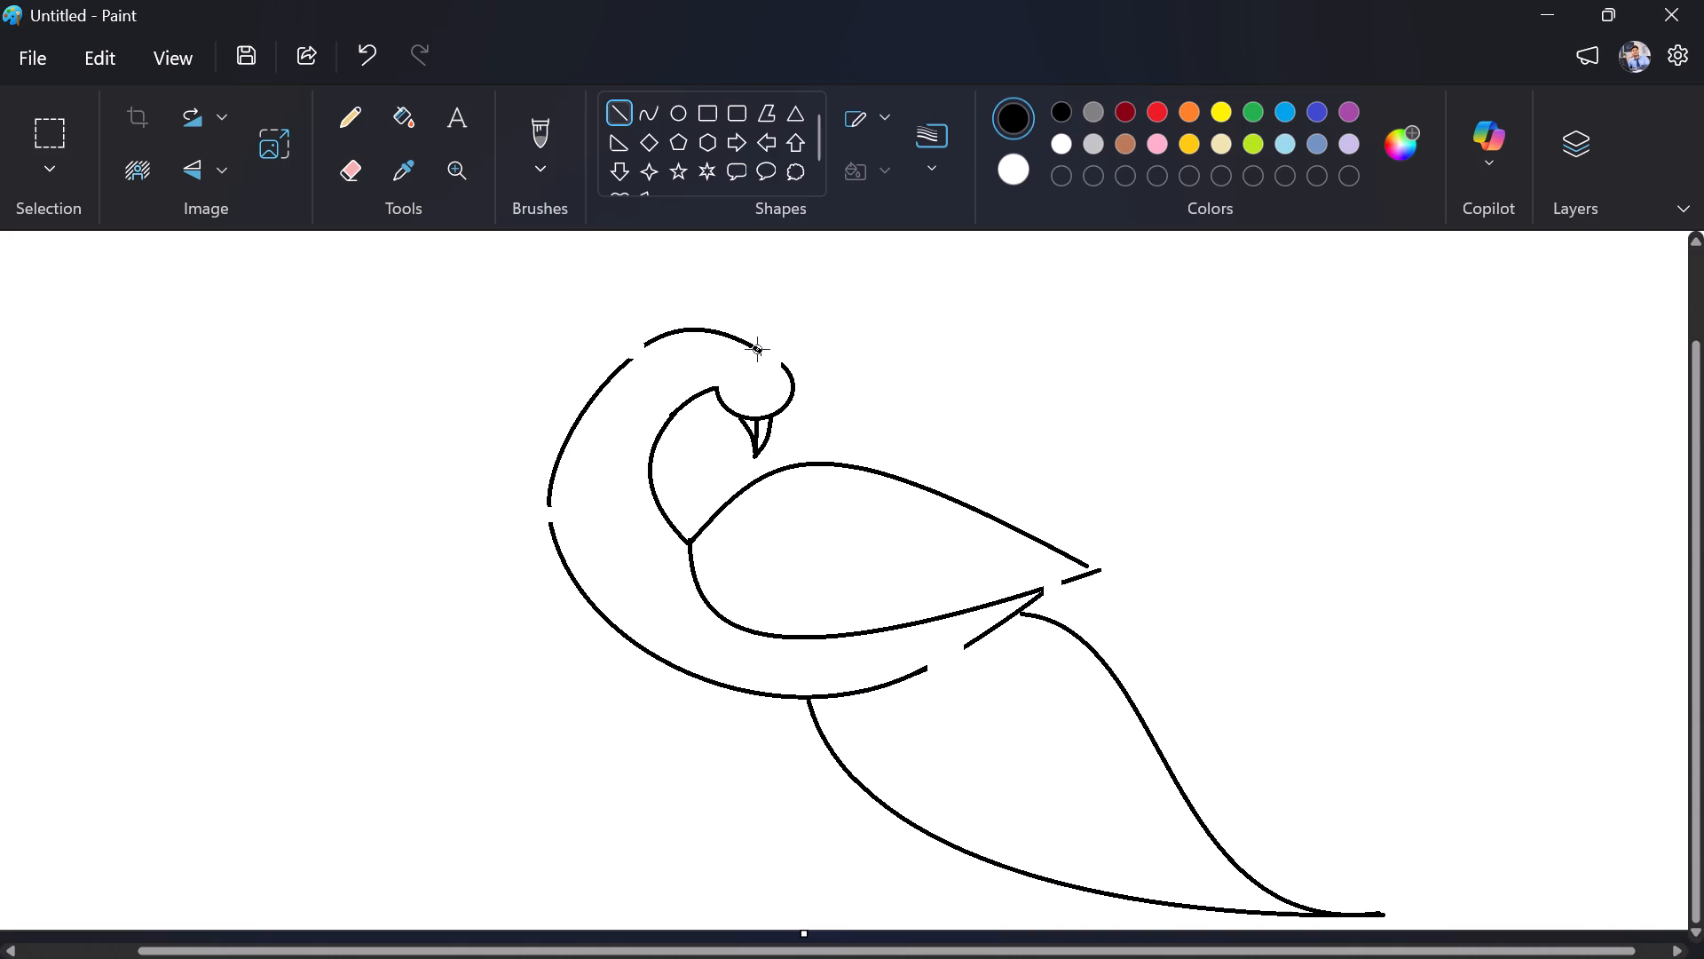
pyautogui.moveTo(757, 349); pyautogui.dragTo(784, 367)
pyautogui.moveTo(784, 367); pyautogui.dragTo(792, 368)
pyautogui.moveTo(792, 368); pyautogui.dragTo(787, 366)
pyautogui.moveTo(787, 366); pyautogui.dragTo(785, 368)
pyautogui.click(850, 358)
# Close the gap at the upper back of the neck with a short straight line following the outline.
pyautogui.moveTo(650, 343); pyautogui.dragTo(621, 355)
pyautogui.moveTo(621, 355); pyautogui.dragTo(620, 368)
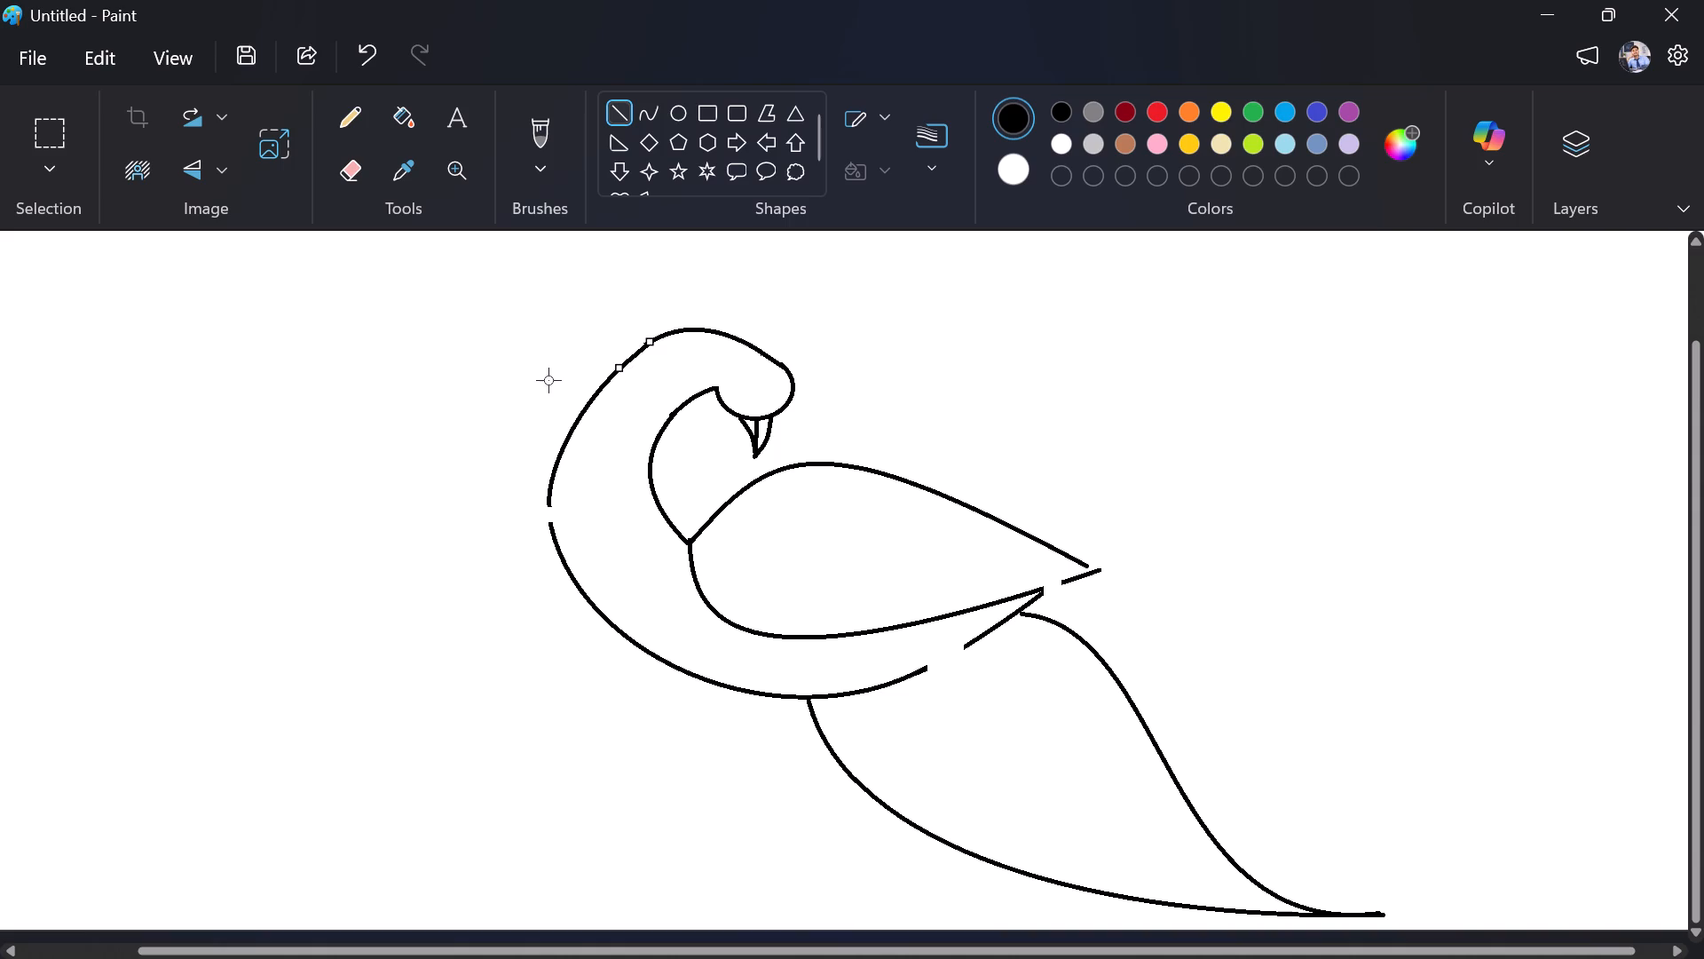
pyautogui.click(547, 383)
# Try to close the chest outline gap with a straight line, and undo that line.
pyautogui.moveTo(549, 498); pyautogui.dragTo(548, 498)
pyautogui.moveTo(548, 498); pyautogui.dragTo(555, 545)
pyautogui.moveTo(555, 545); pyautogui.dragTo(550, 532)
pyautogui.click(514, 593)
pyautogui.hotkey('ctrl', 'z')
# Bridge the gap in the chest outline with a short straight line flush with both curve ends.
pyautogui.moveTo(548, 504); pyautogui.dragTo(552, 535)
pyautogui.moveTo(552, 535); pyautogui.dragTo(554, 539)
pyautogui.click(499, 578)
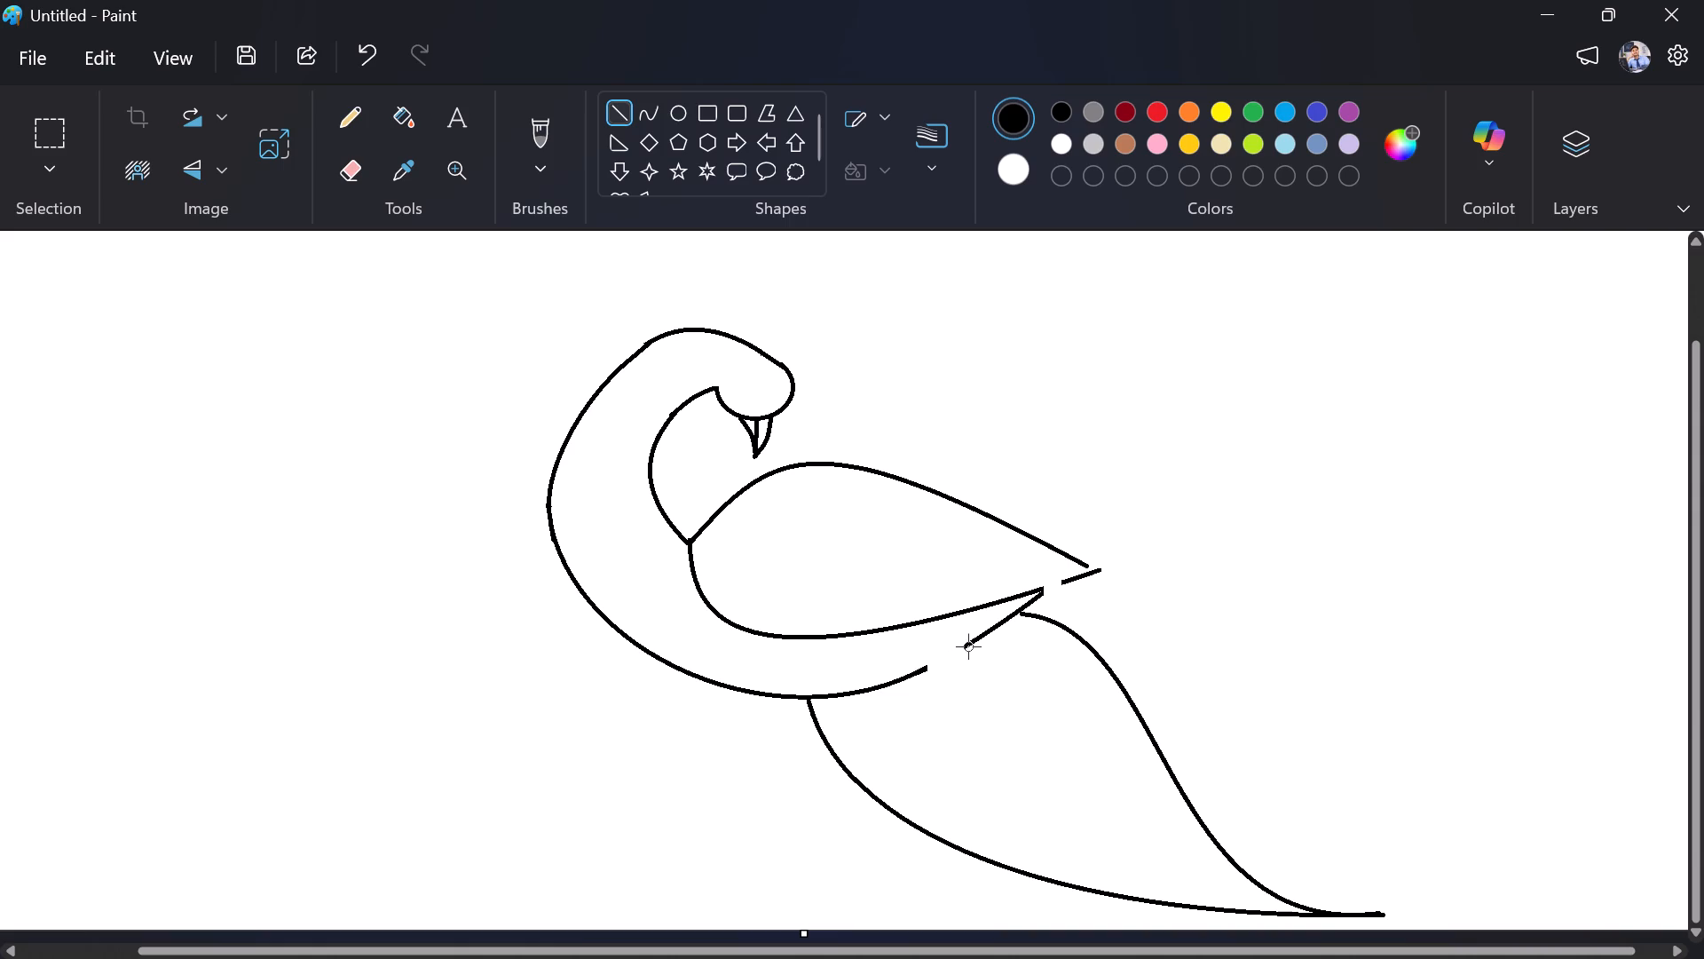
# Close the gap in the underside of the body with a short straight line meeting the belly curve's end.
pyautogui.moveTo(968, 643); pyautogui.dragTo(927, 670)
pyautogui.moveTo(927, 670); pyautogui.dragTo(918, 672)
# Bridge the gap in the wing's lower edge near its tip with a short straight line.
pyautogui.moveTo(1062, 581); pyautogui.dragTo(1030, 594)
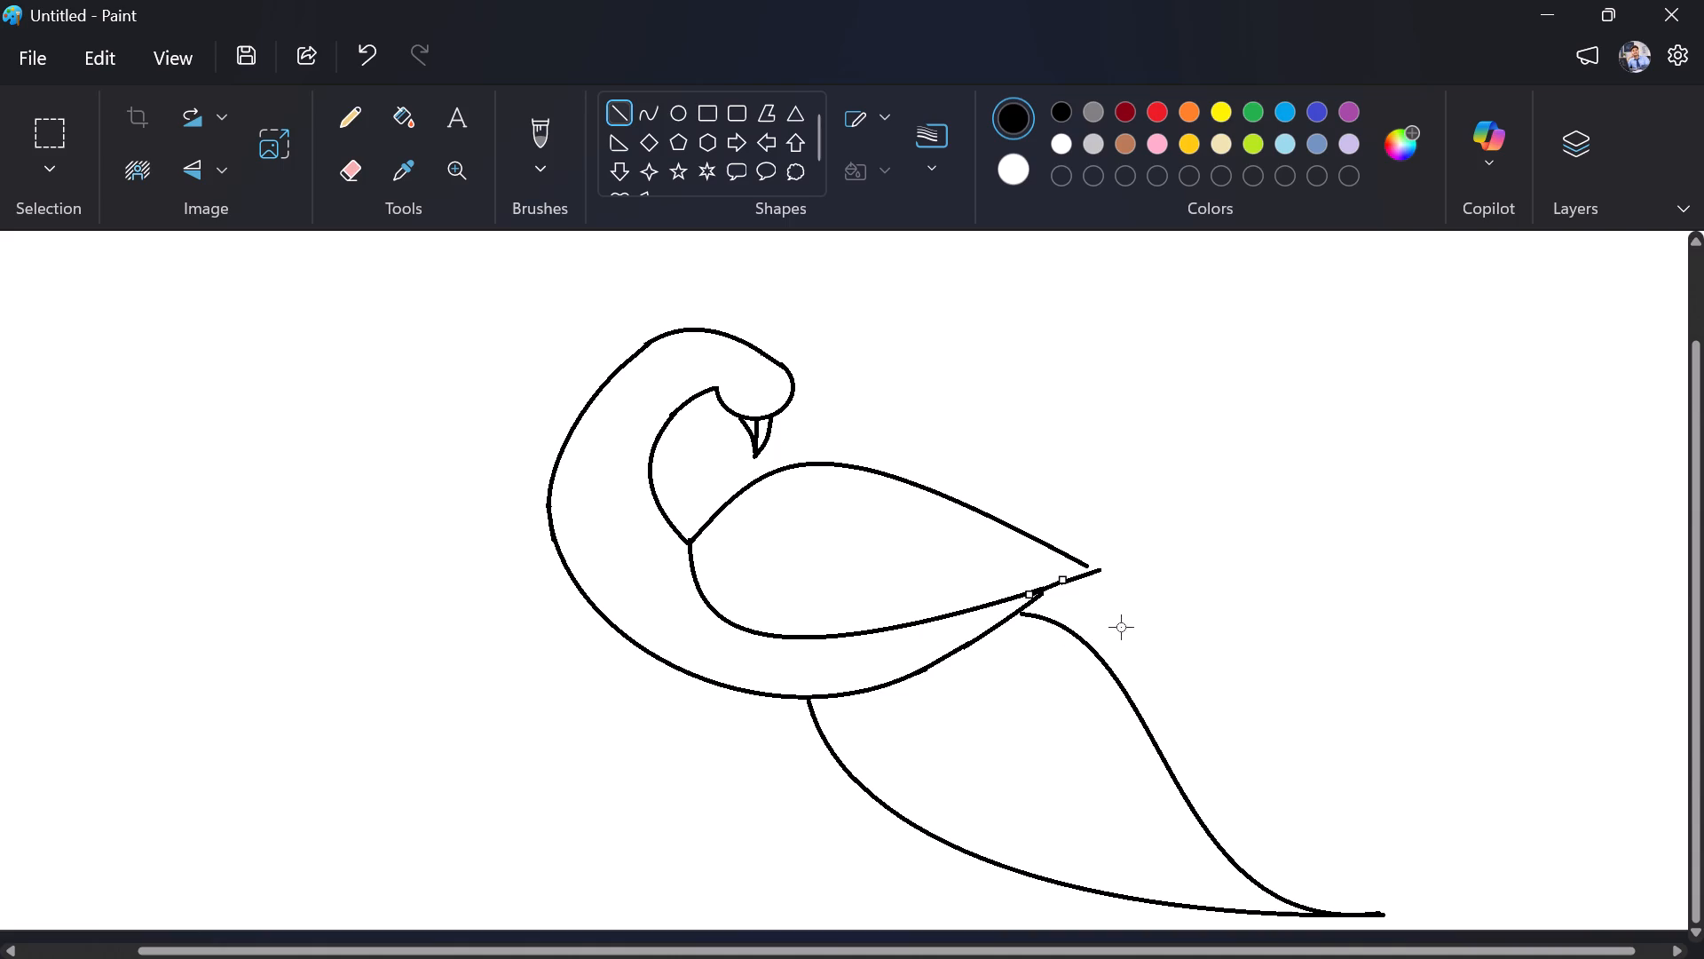
pyautogui.click(1122, 627)
# Join the end of the wing's upper edge to the pointed wing tip with a very short straight line.
pyautogui.moveTo(1086, 566); pyautogui.dragTo(1096, 570)
pyautogui.click(1107, 615)
# Erase the stray black dot between the wing tip and the tail.
pyautogui.click(361, 155)
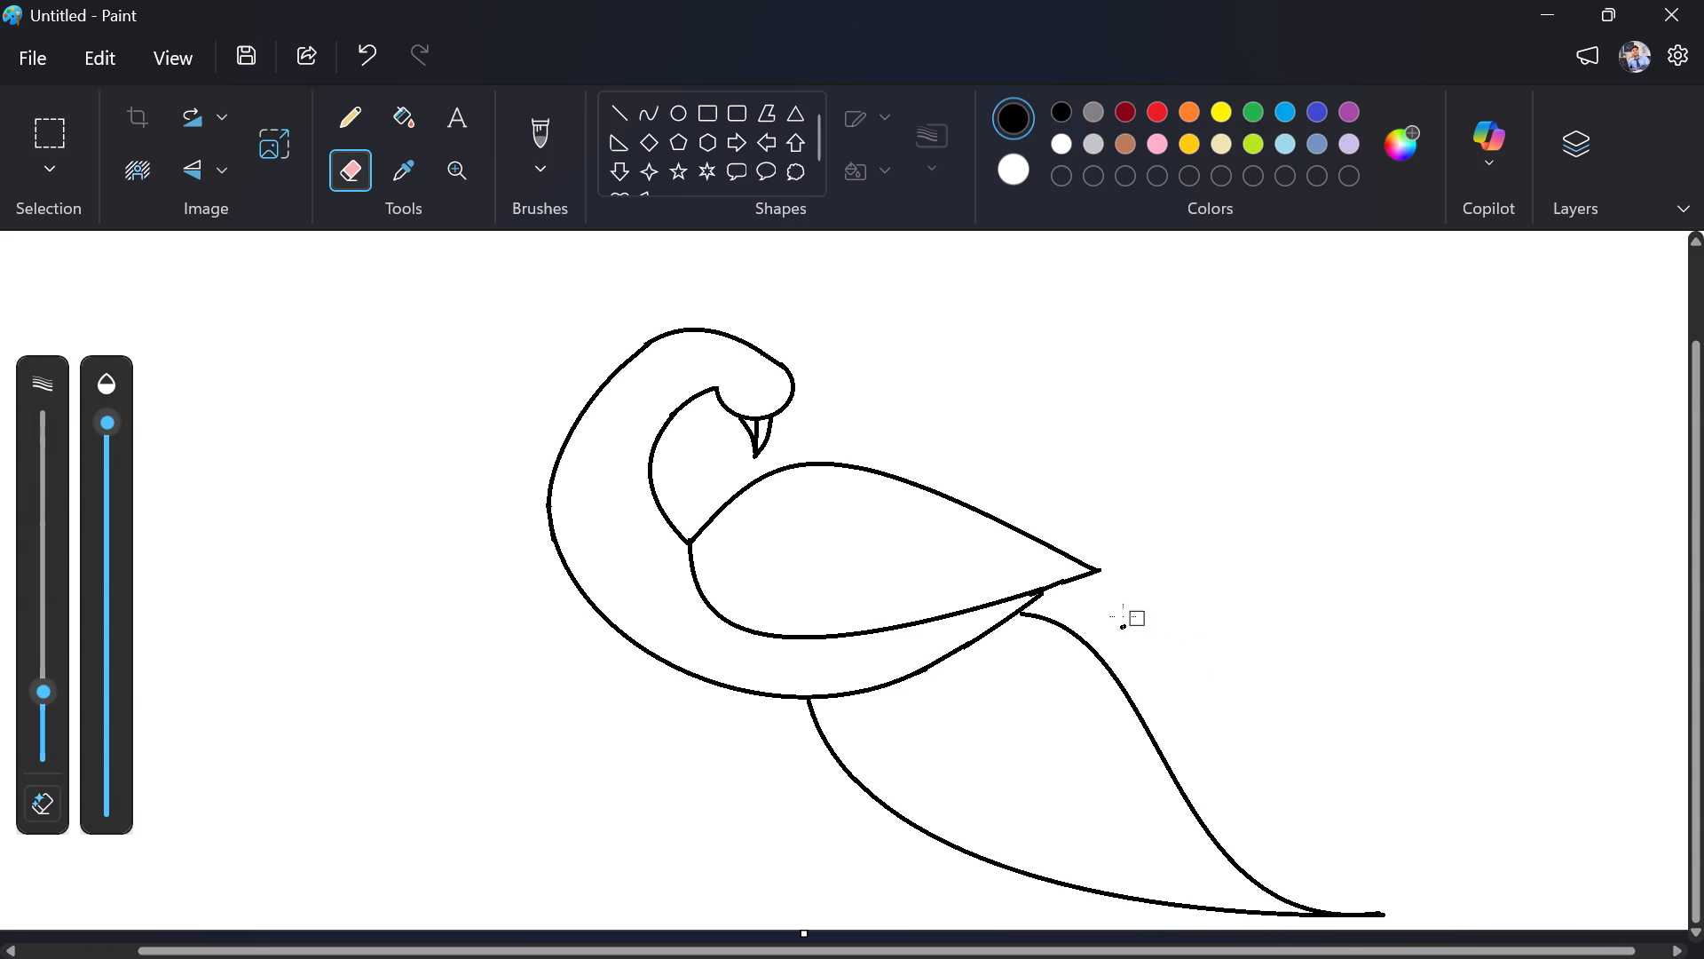
pyautogui.doubleClick(1119, 622)
# Draw a small, narrow upright ellipse inside the upper part of the tail.
pyautogui.click(672, 107)
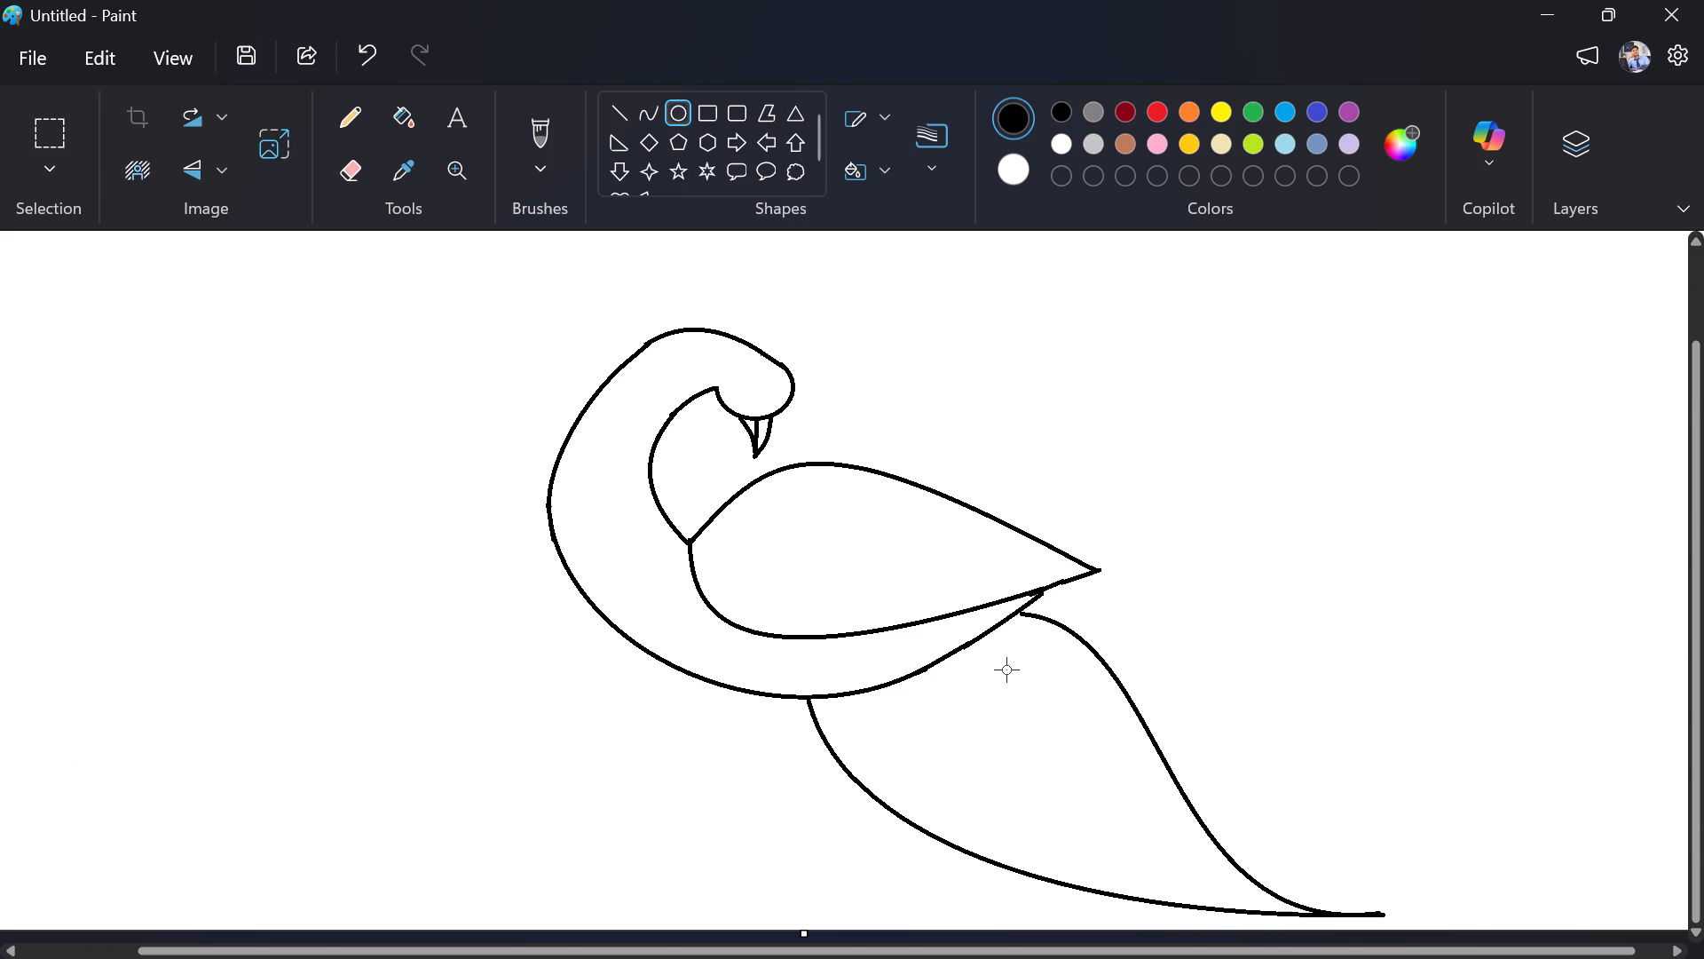
pyautogui.moveTo(1007, 668); pyautogui.dragTo(1076, 703)
pyautogui.moveTo(1076, 703); pyautogui.dragTo(1043, 723)
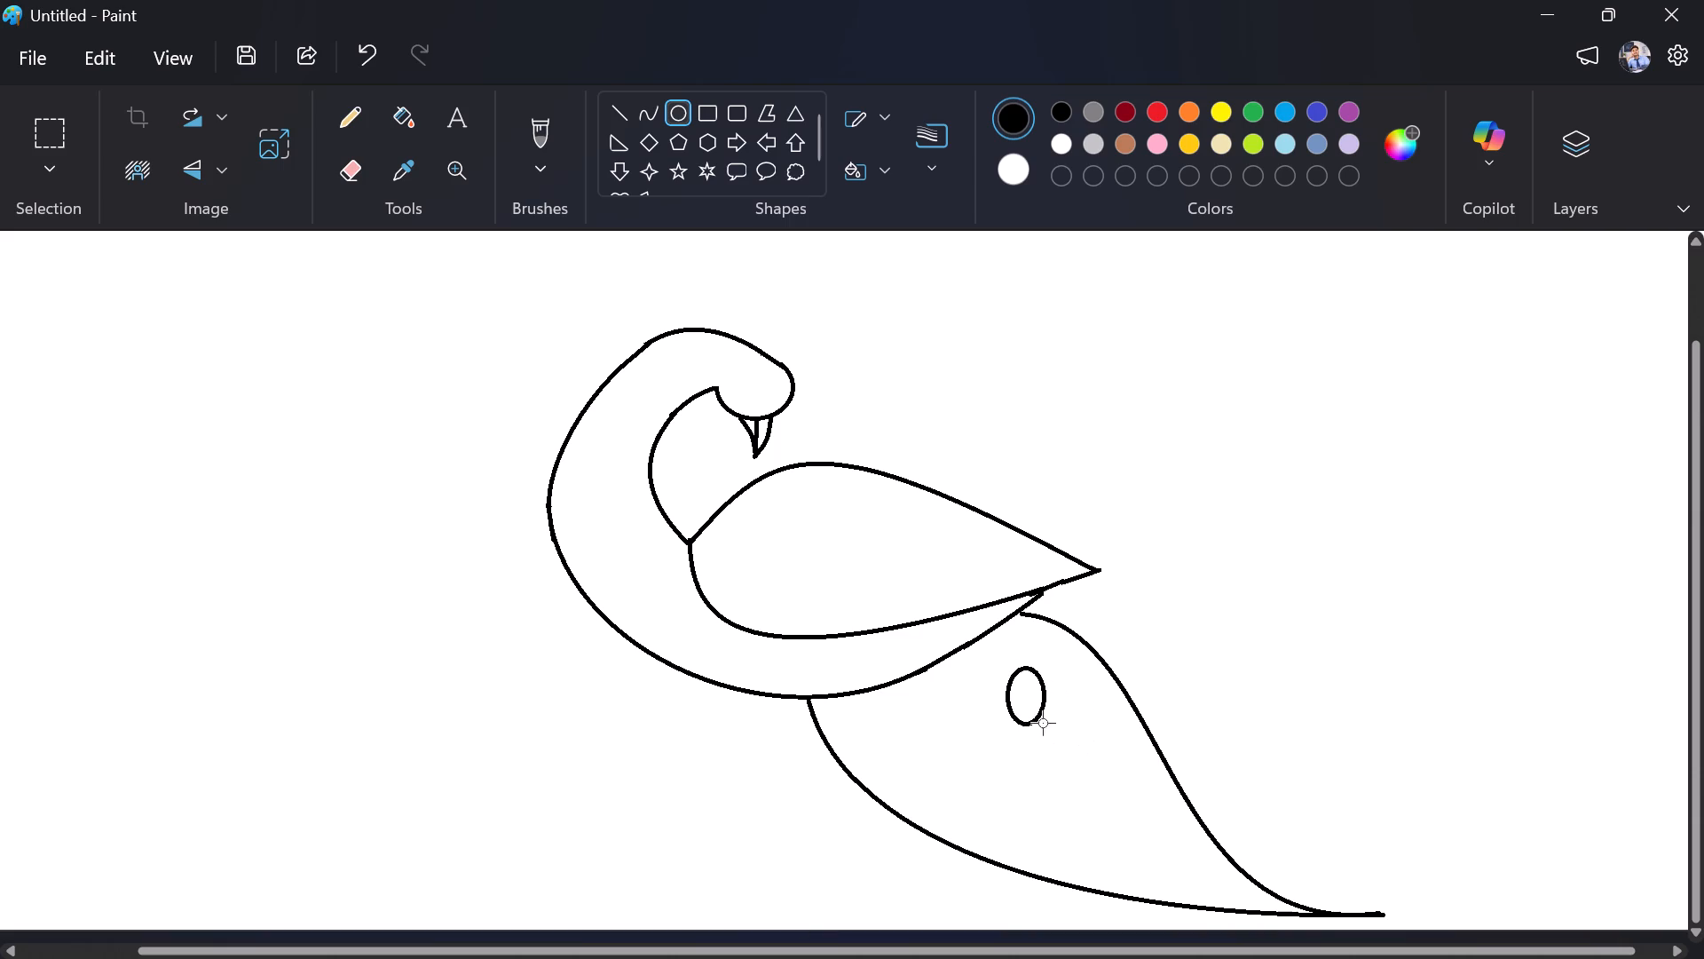
pyautogui.moveTo(1043, 723); pyautogui.dragTo(1043, 717)
pyautogui.moveTo(1043, 717); pyautogui.dragTo(1042, 695)
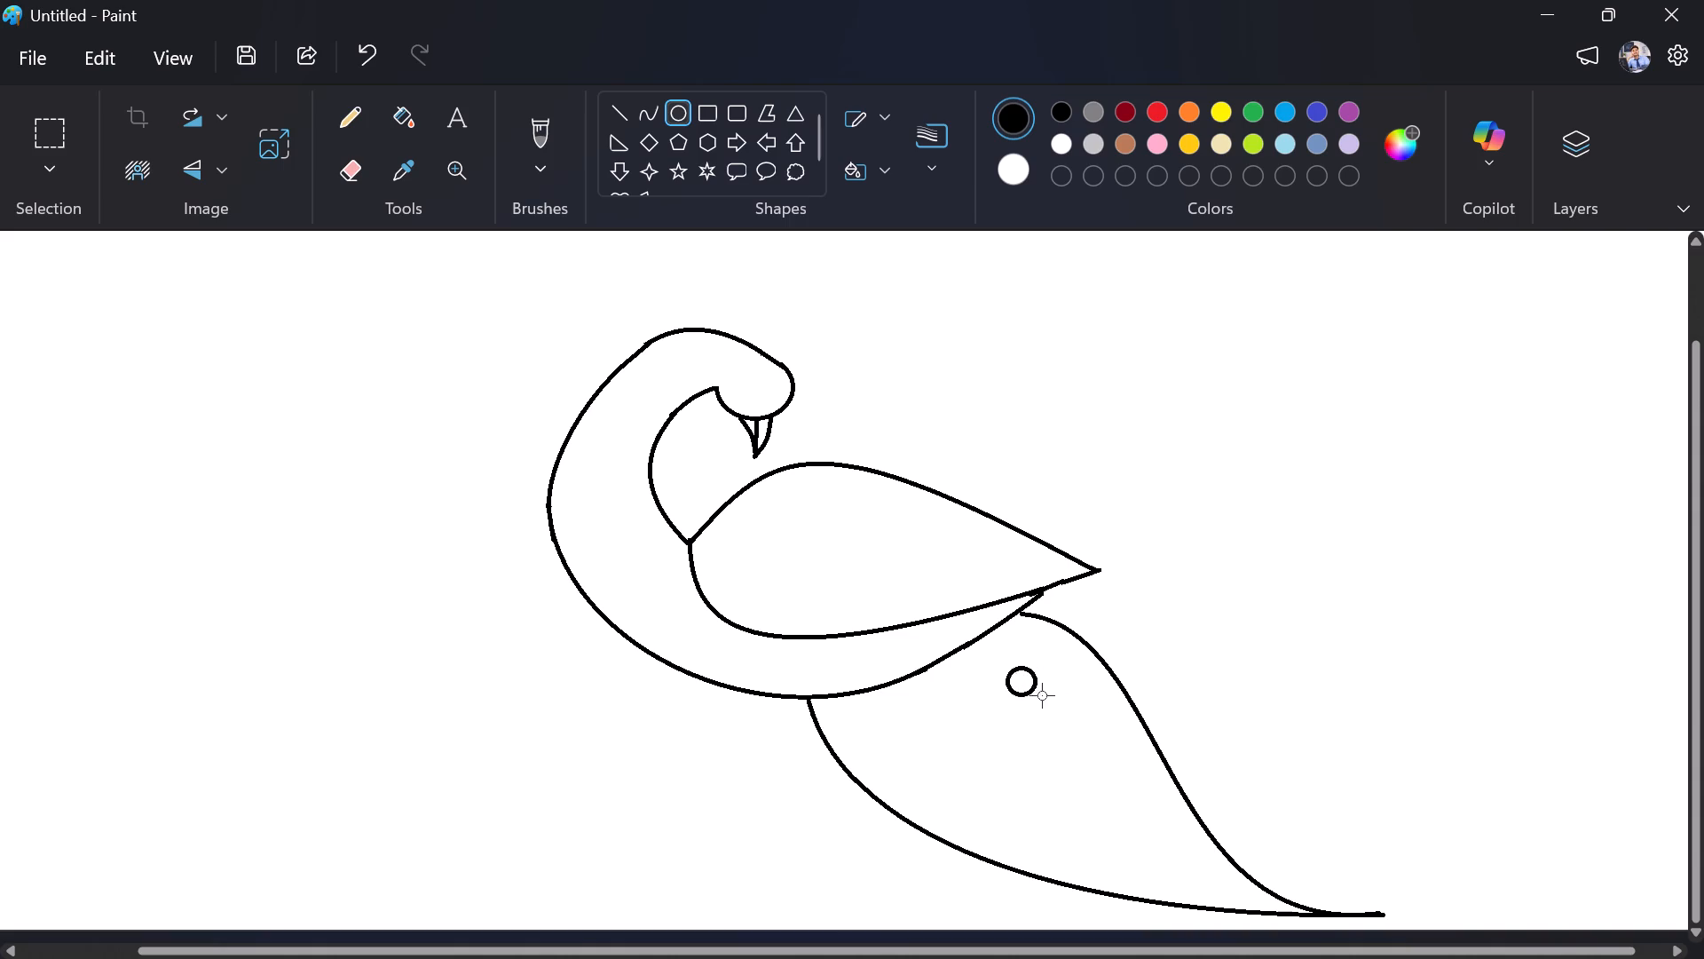
pyautogui.moveTo(1042, 695); pyautogui.dragTo(1045, 701)
pyautogui.moveTo(1045, 701); pyautogui.dragTo(1037, 726)
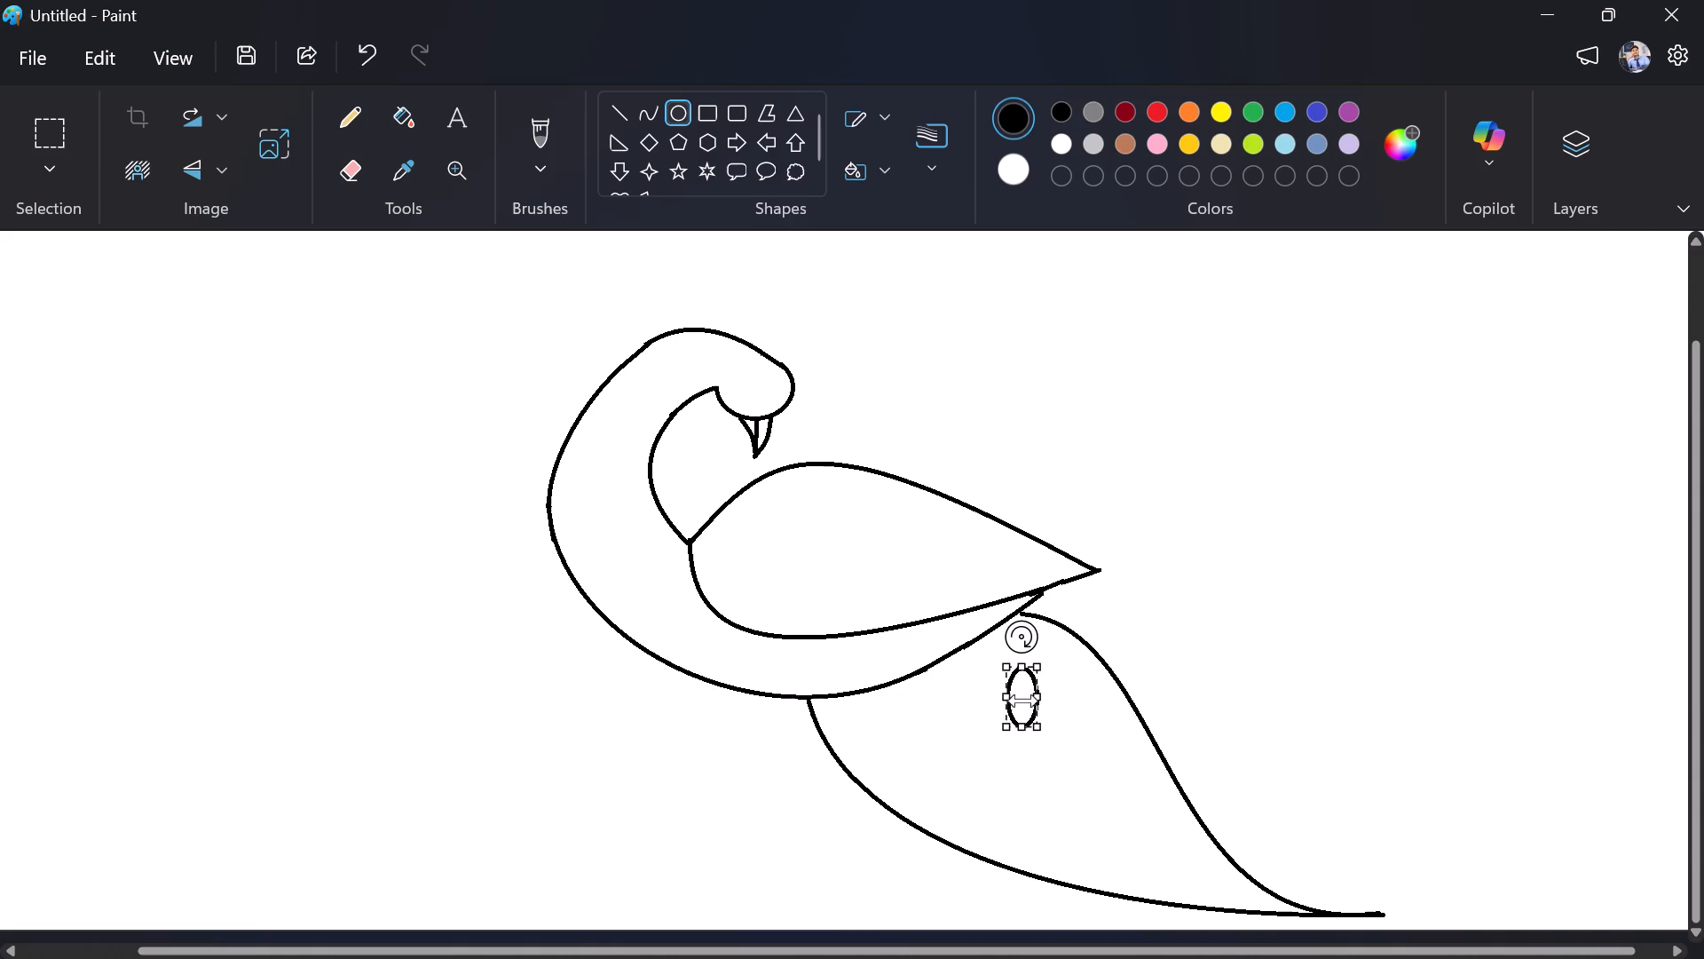
# Rotate the small tail ellipse by a custom angle of 70°.
pyautogui.click(196, 108)
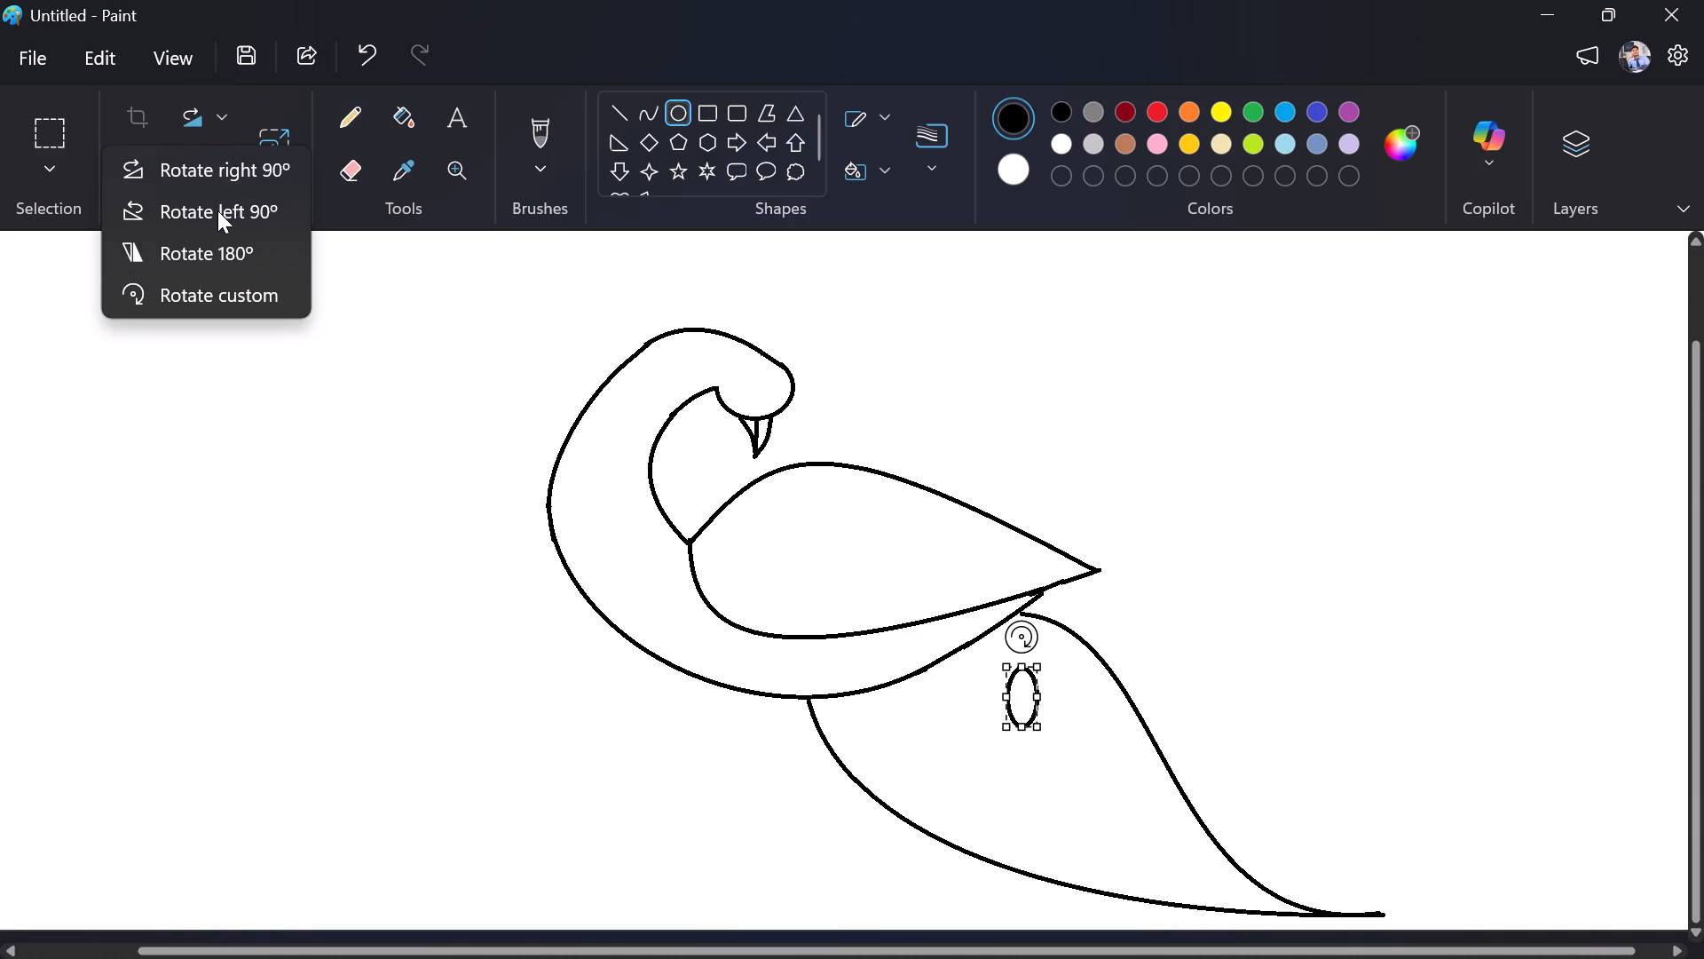
pyautogui.click(213, 286)
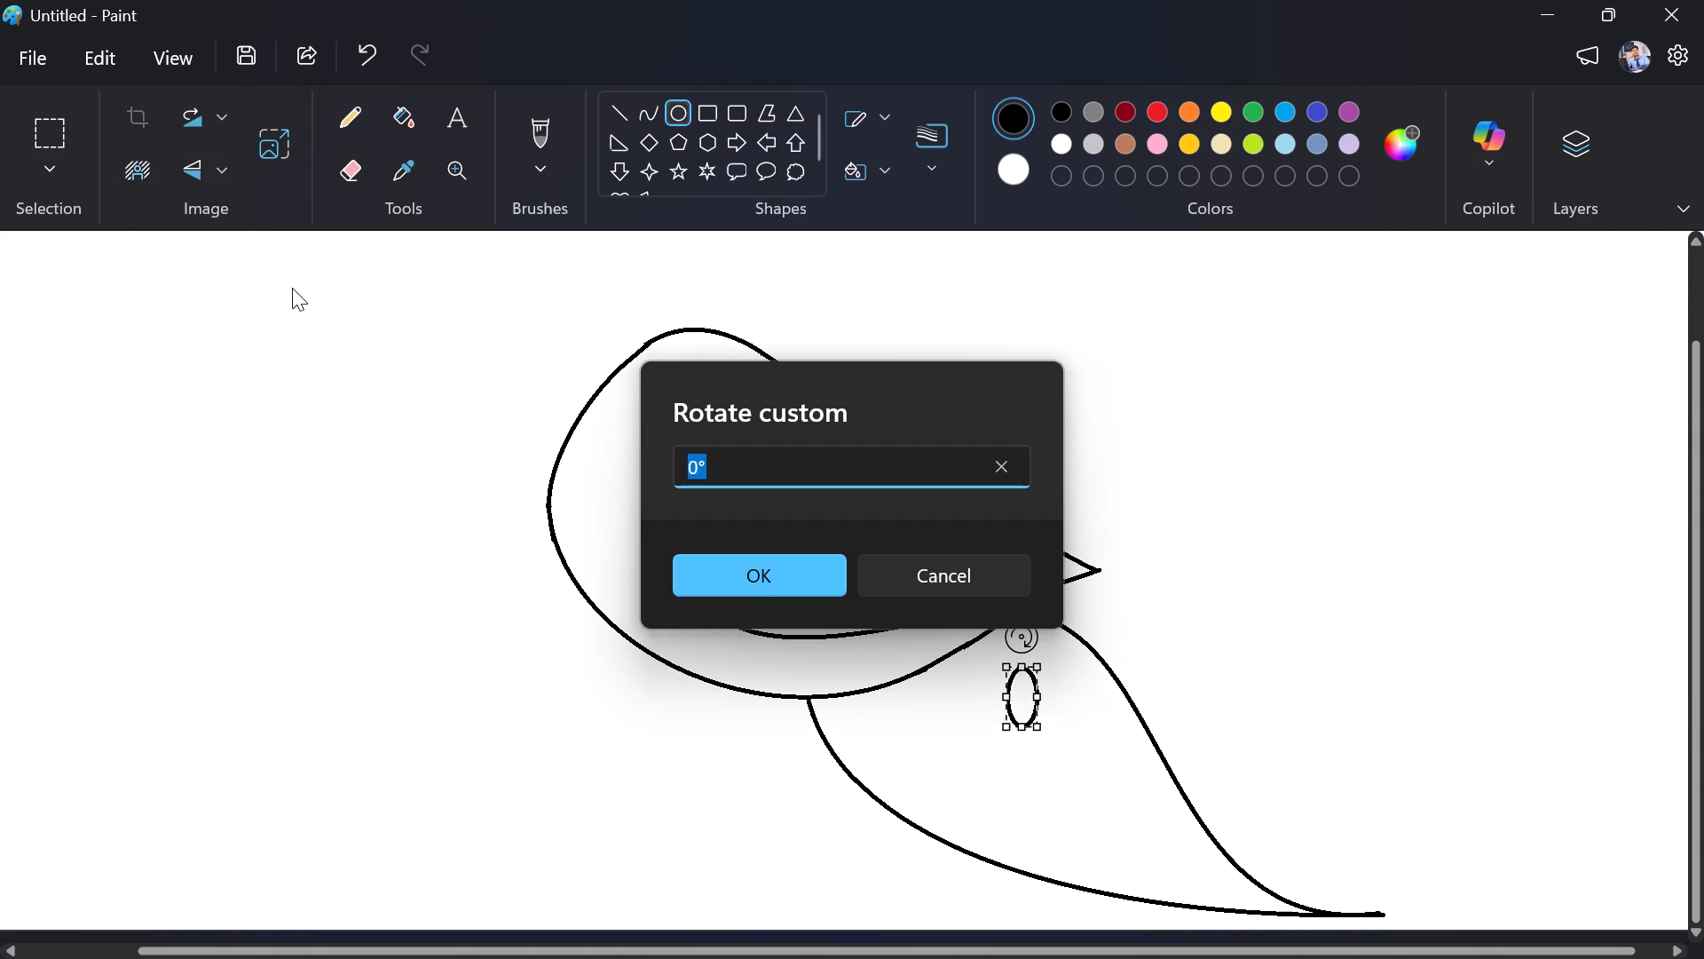
pyautogui.press('BackSpace')
pyautogui.press('7')
pyautogui.press('0')
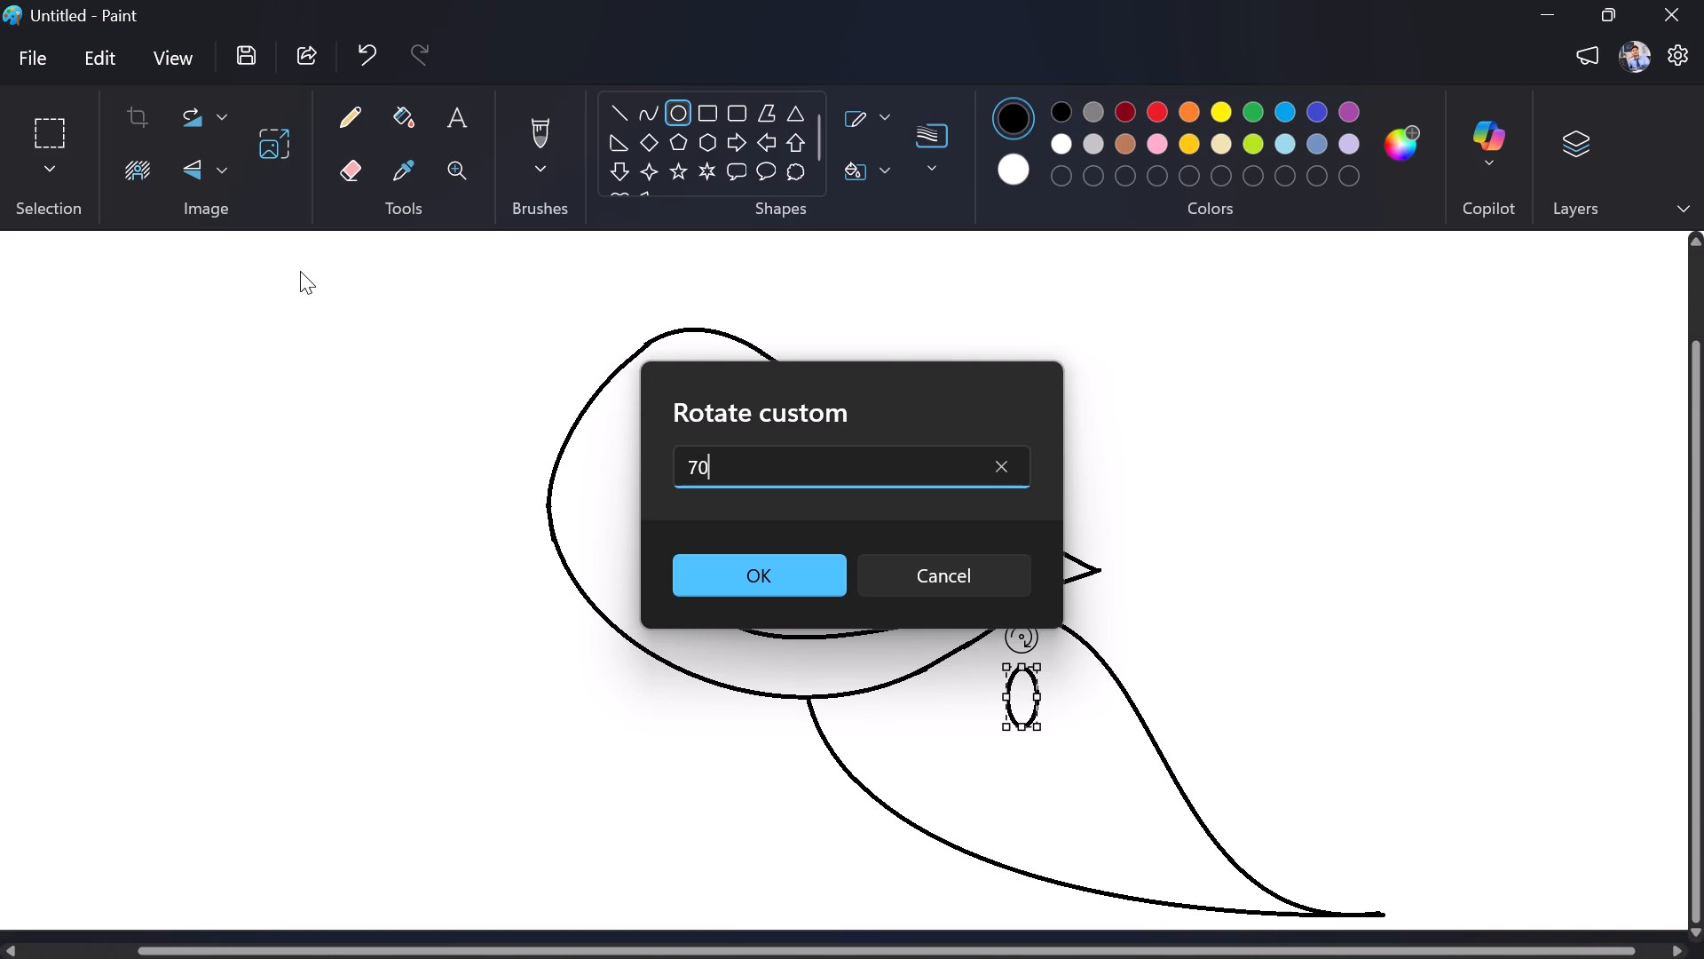
pyautogui.press('Return')
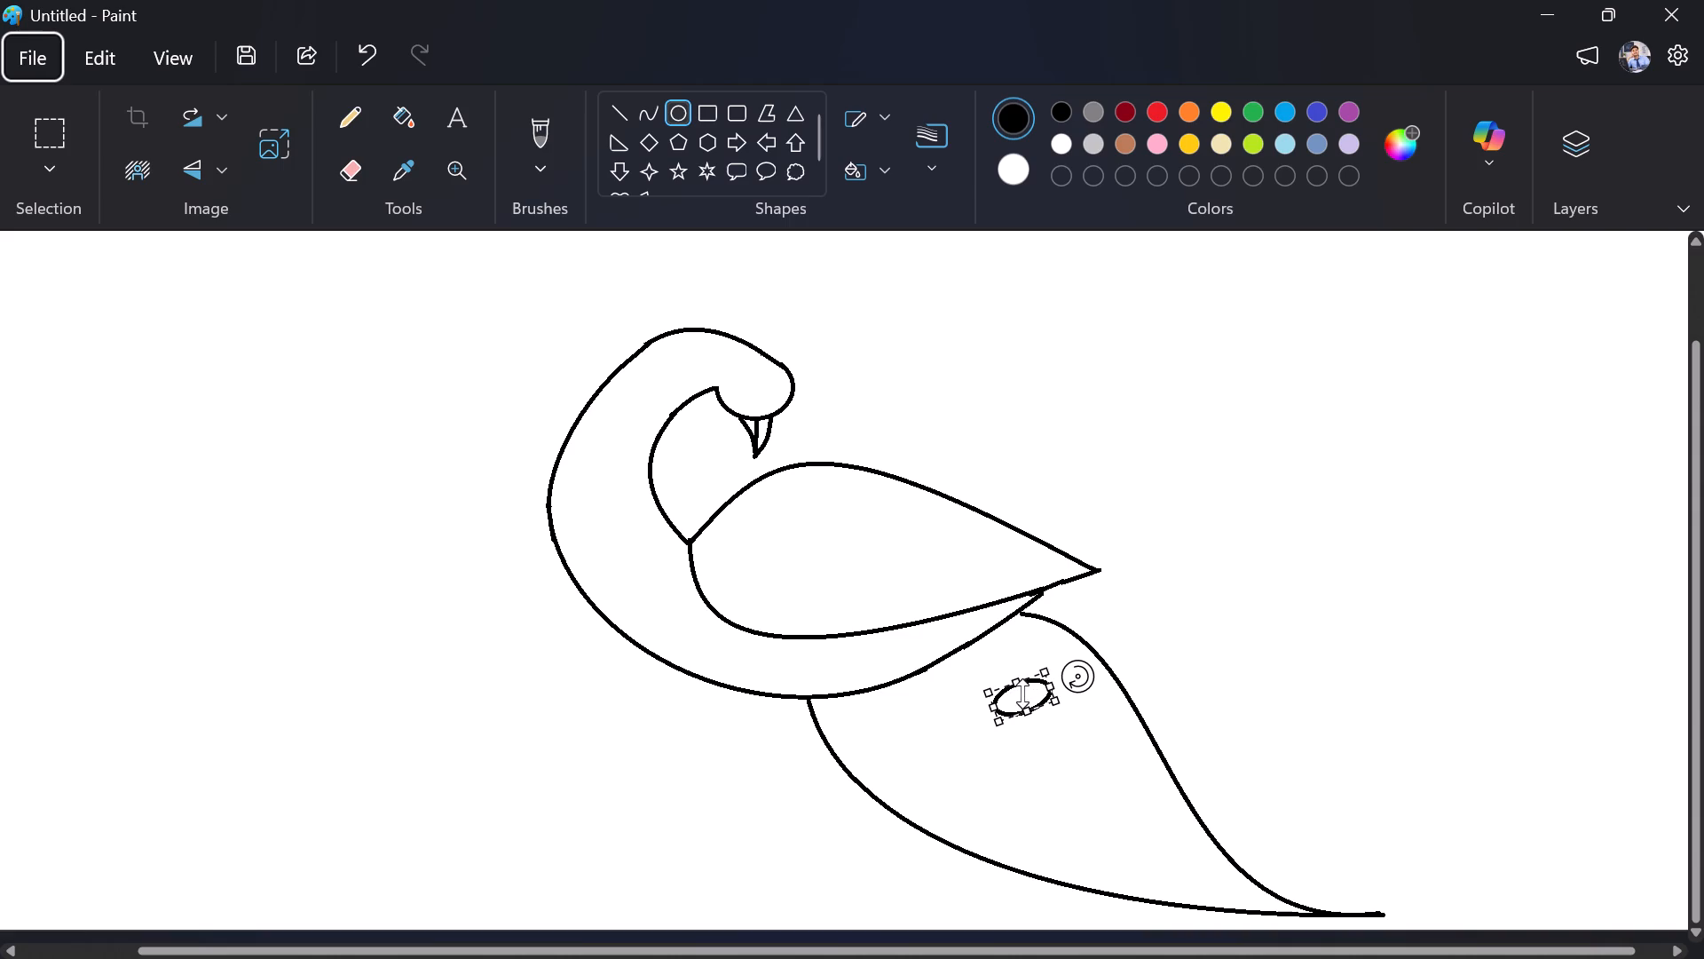
# Resize the tilted ellipse in the tail into a slightly larger, rounder oval.
pyautogui.moveTo(1006, 695); pyautogui.dragTo(975, 700)
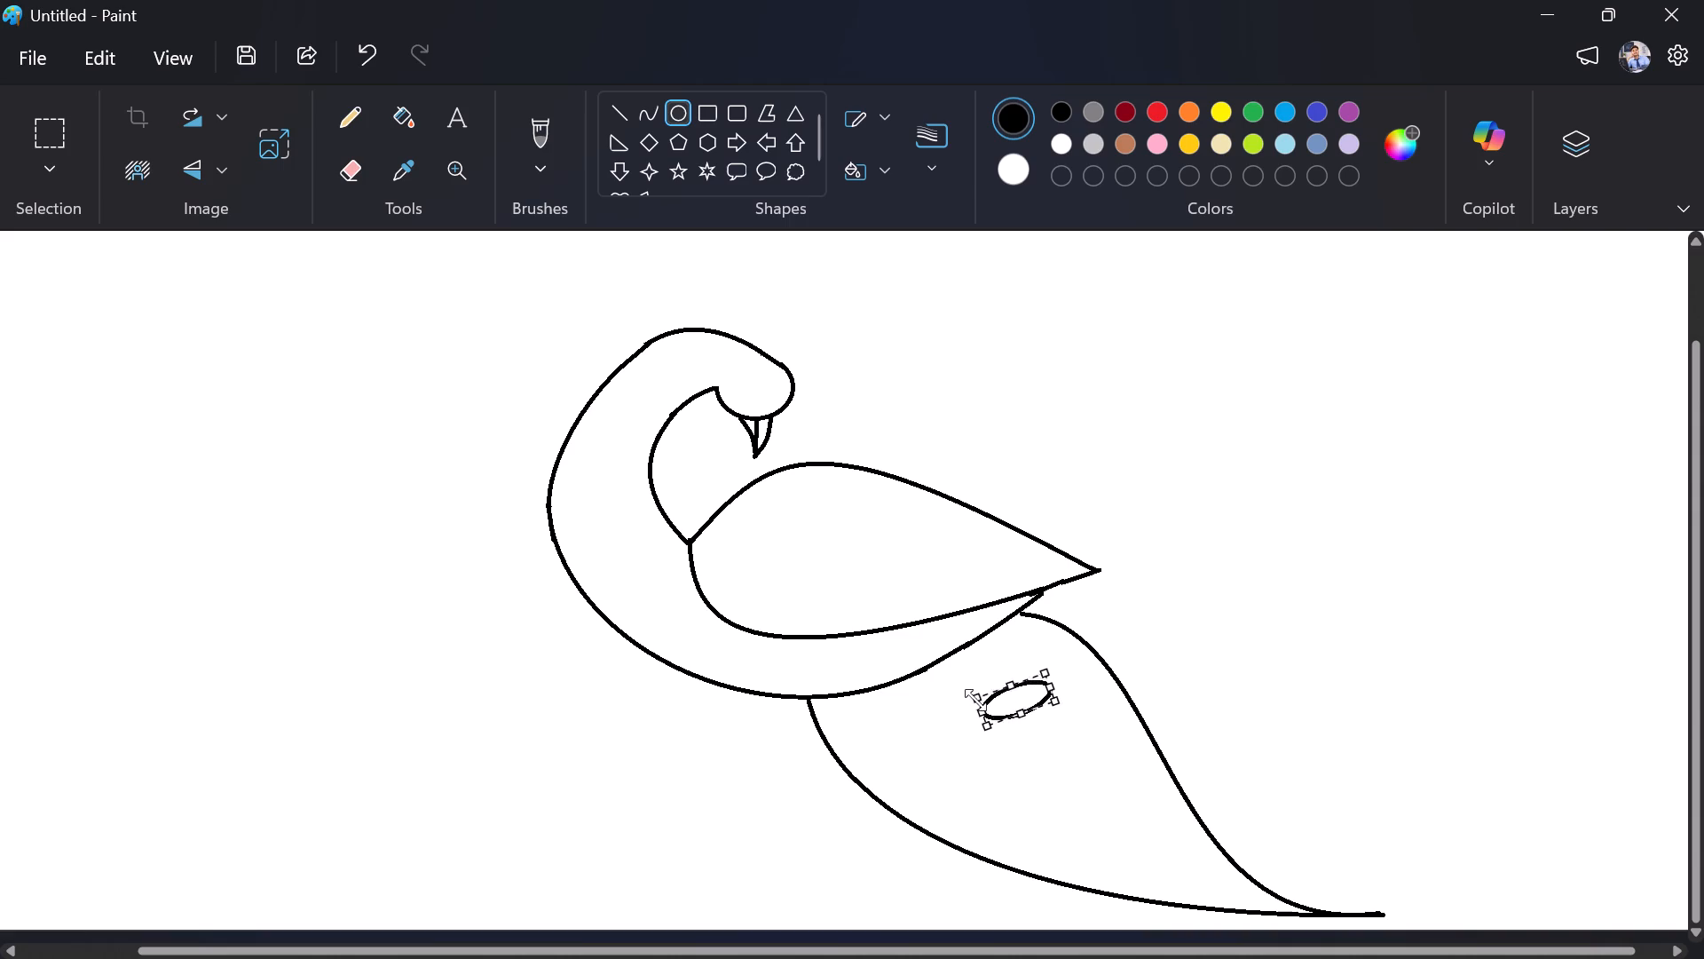
pyautogui.moveTo(975, 700); pyautogui.dragTo(976, 693)
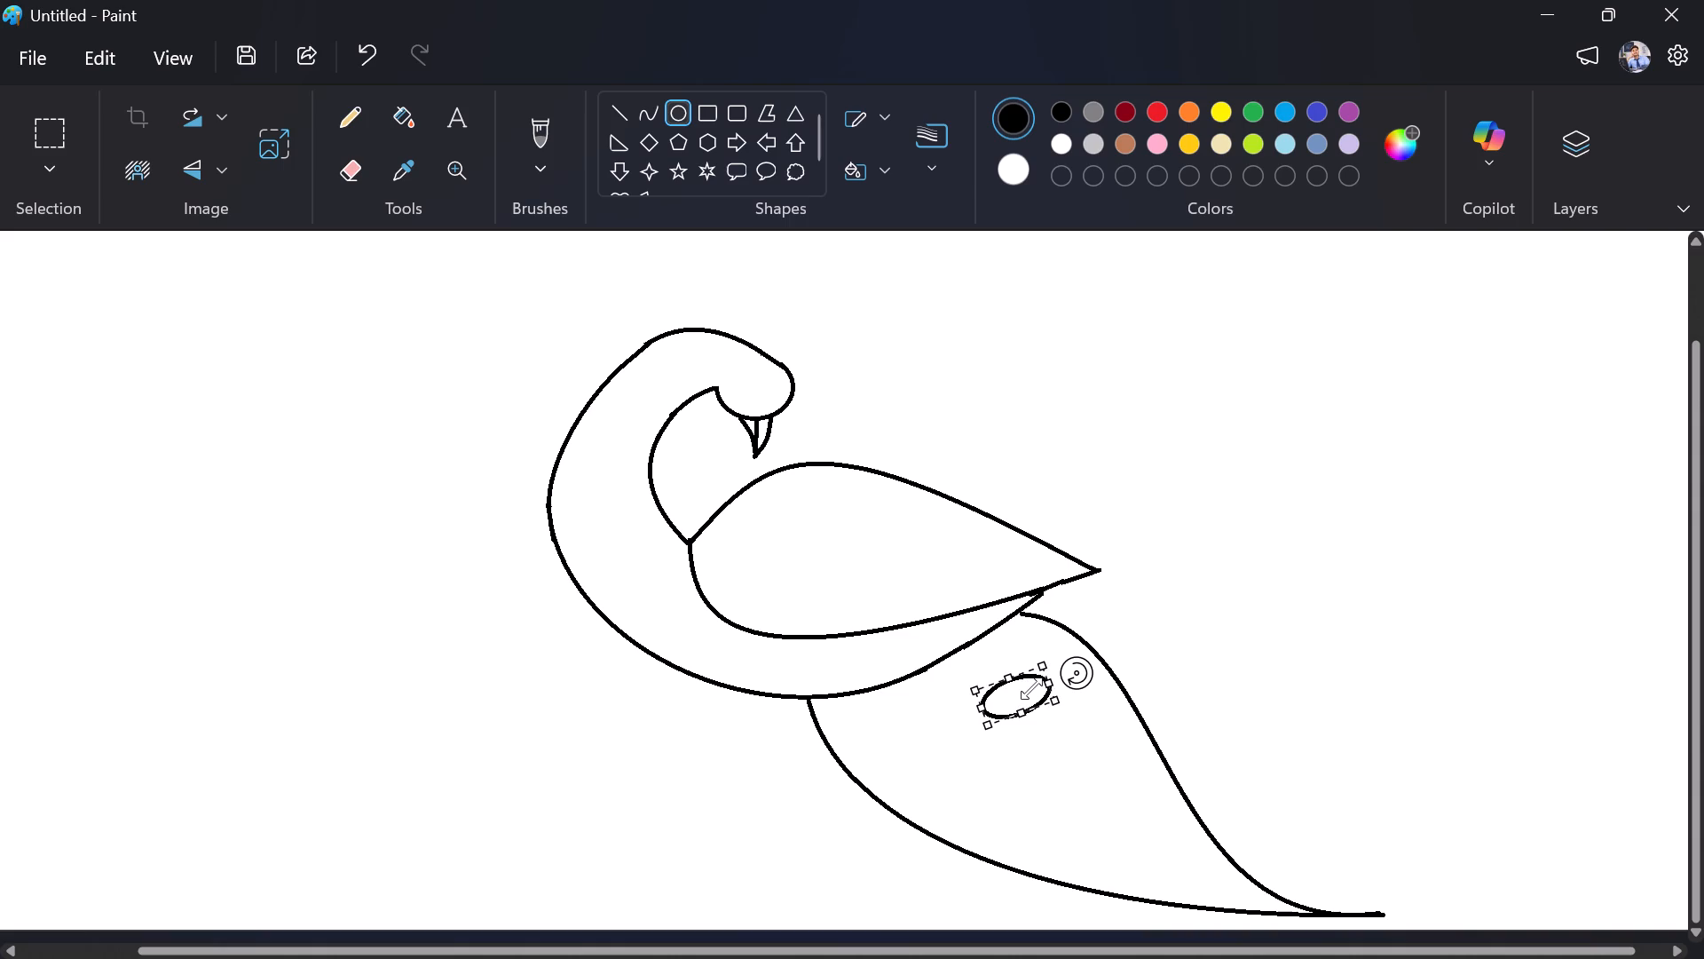
pyautogui.moveTo(1029, 689); pyautogui.dragTo(1061, 670)
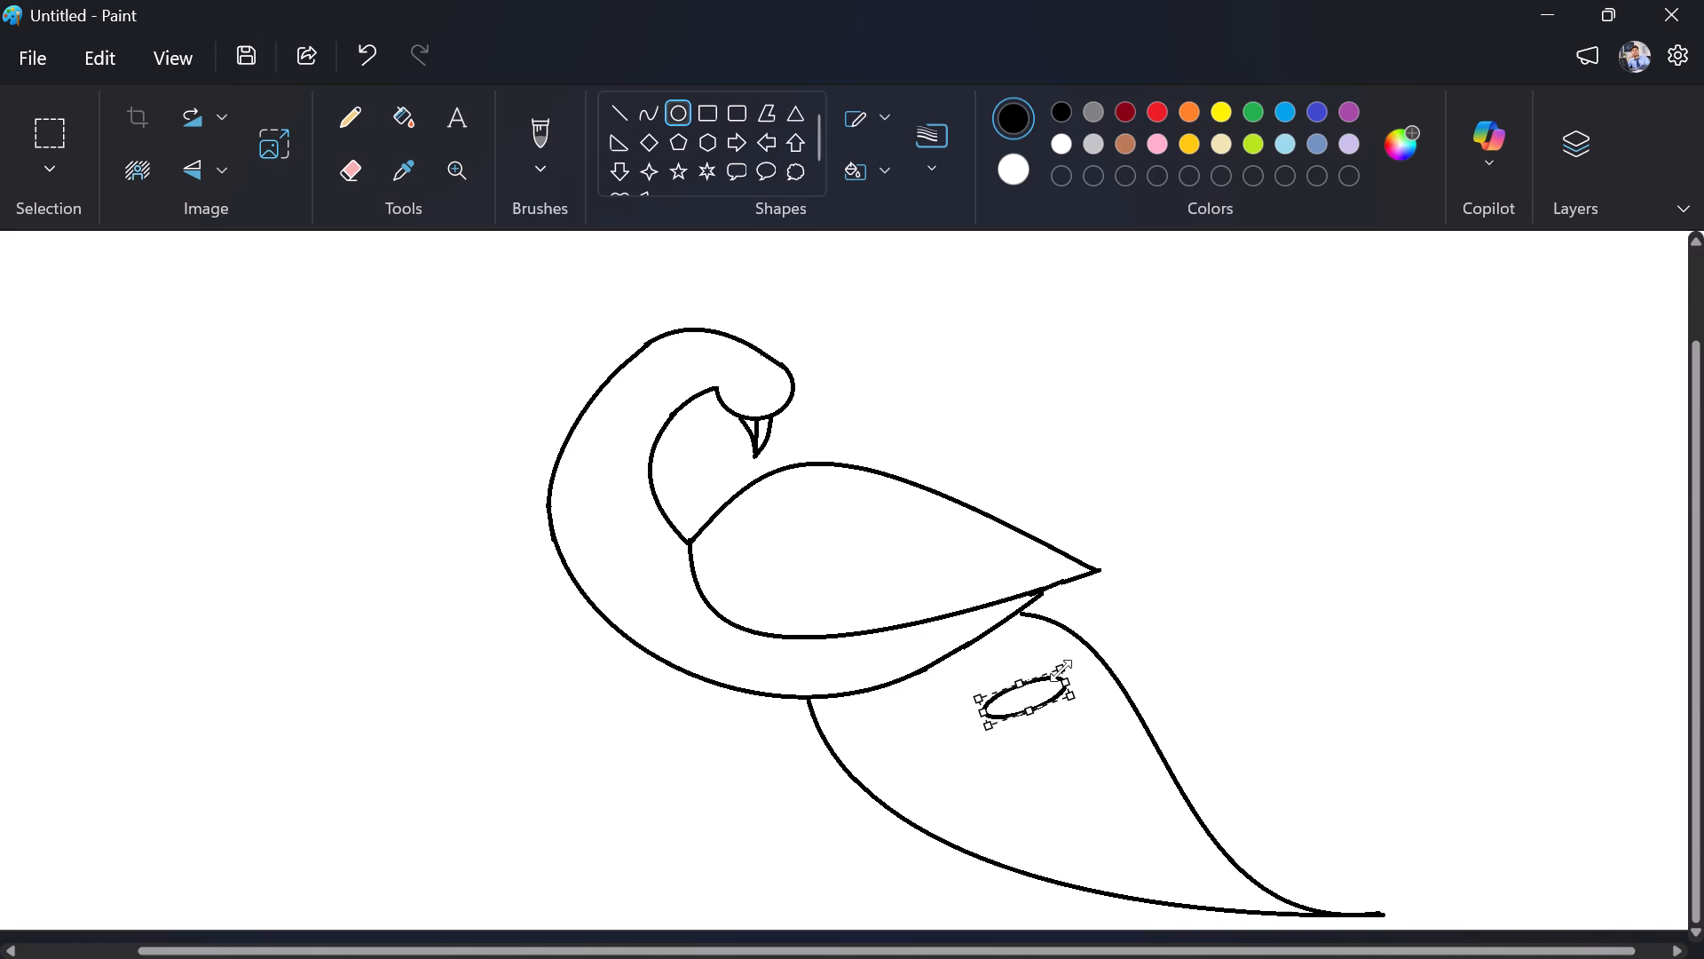
pyautogui.moveTo(1061, 670); pyautogui.dragTo(1033, 662)
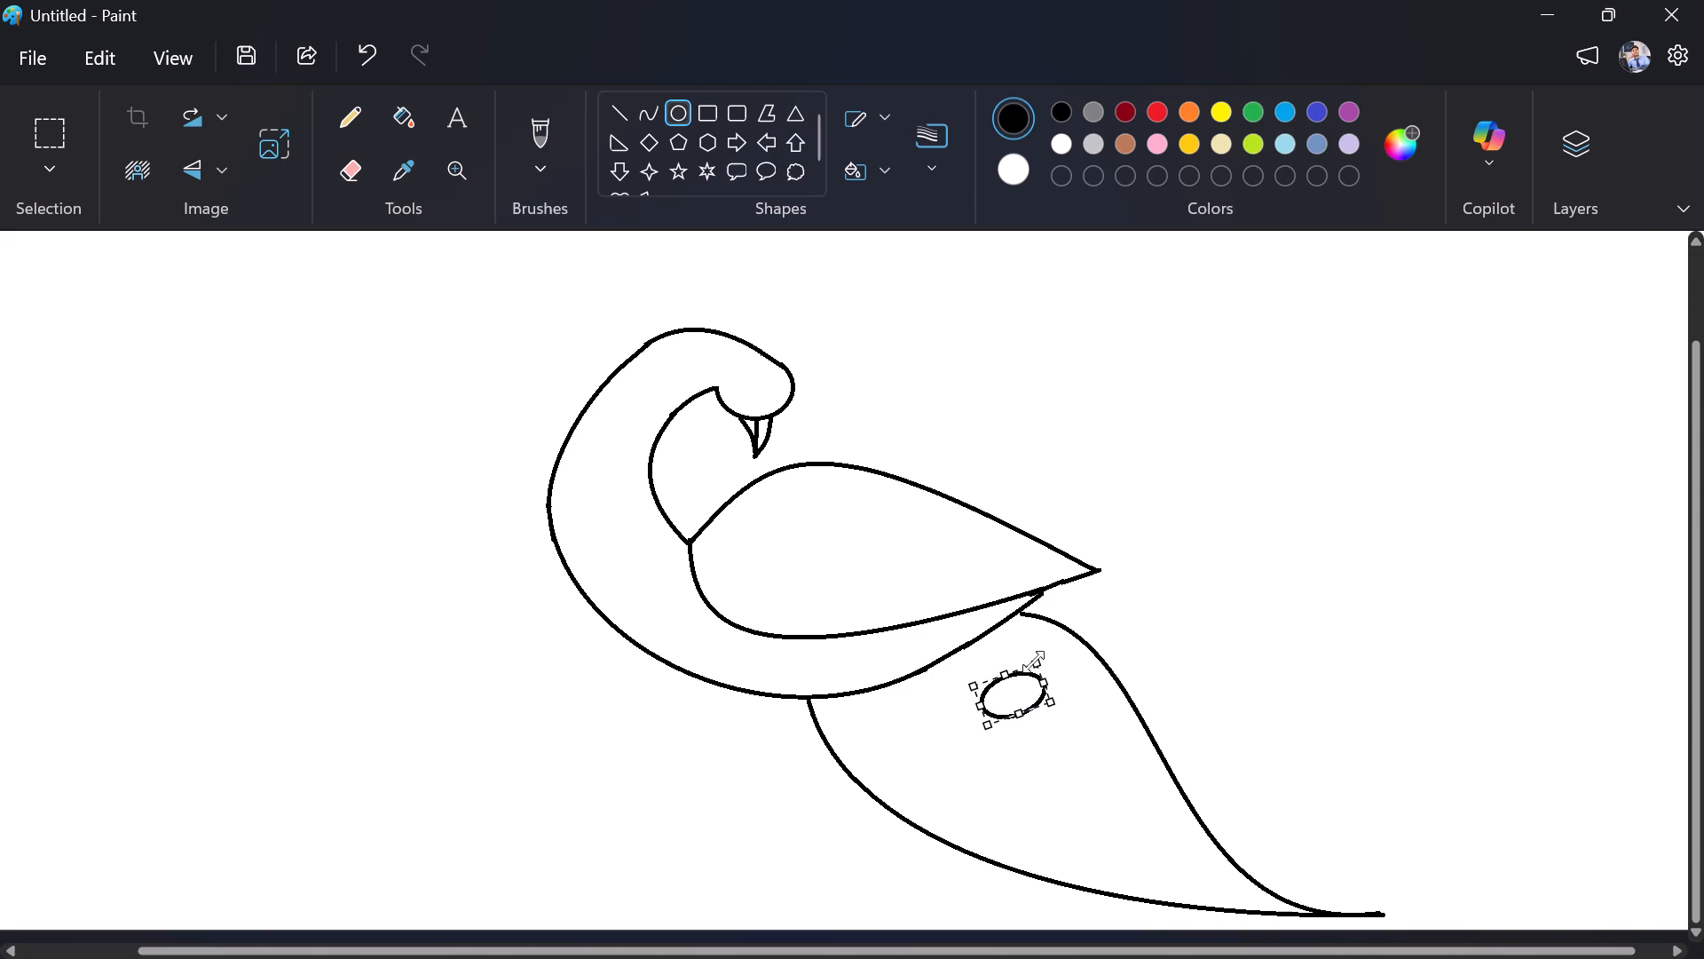
pyautogui.moveTo(1033, 662); pyautogui.dragTo(1030, 654)
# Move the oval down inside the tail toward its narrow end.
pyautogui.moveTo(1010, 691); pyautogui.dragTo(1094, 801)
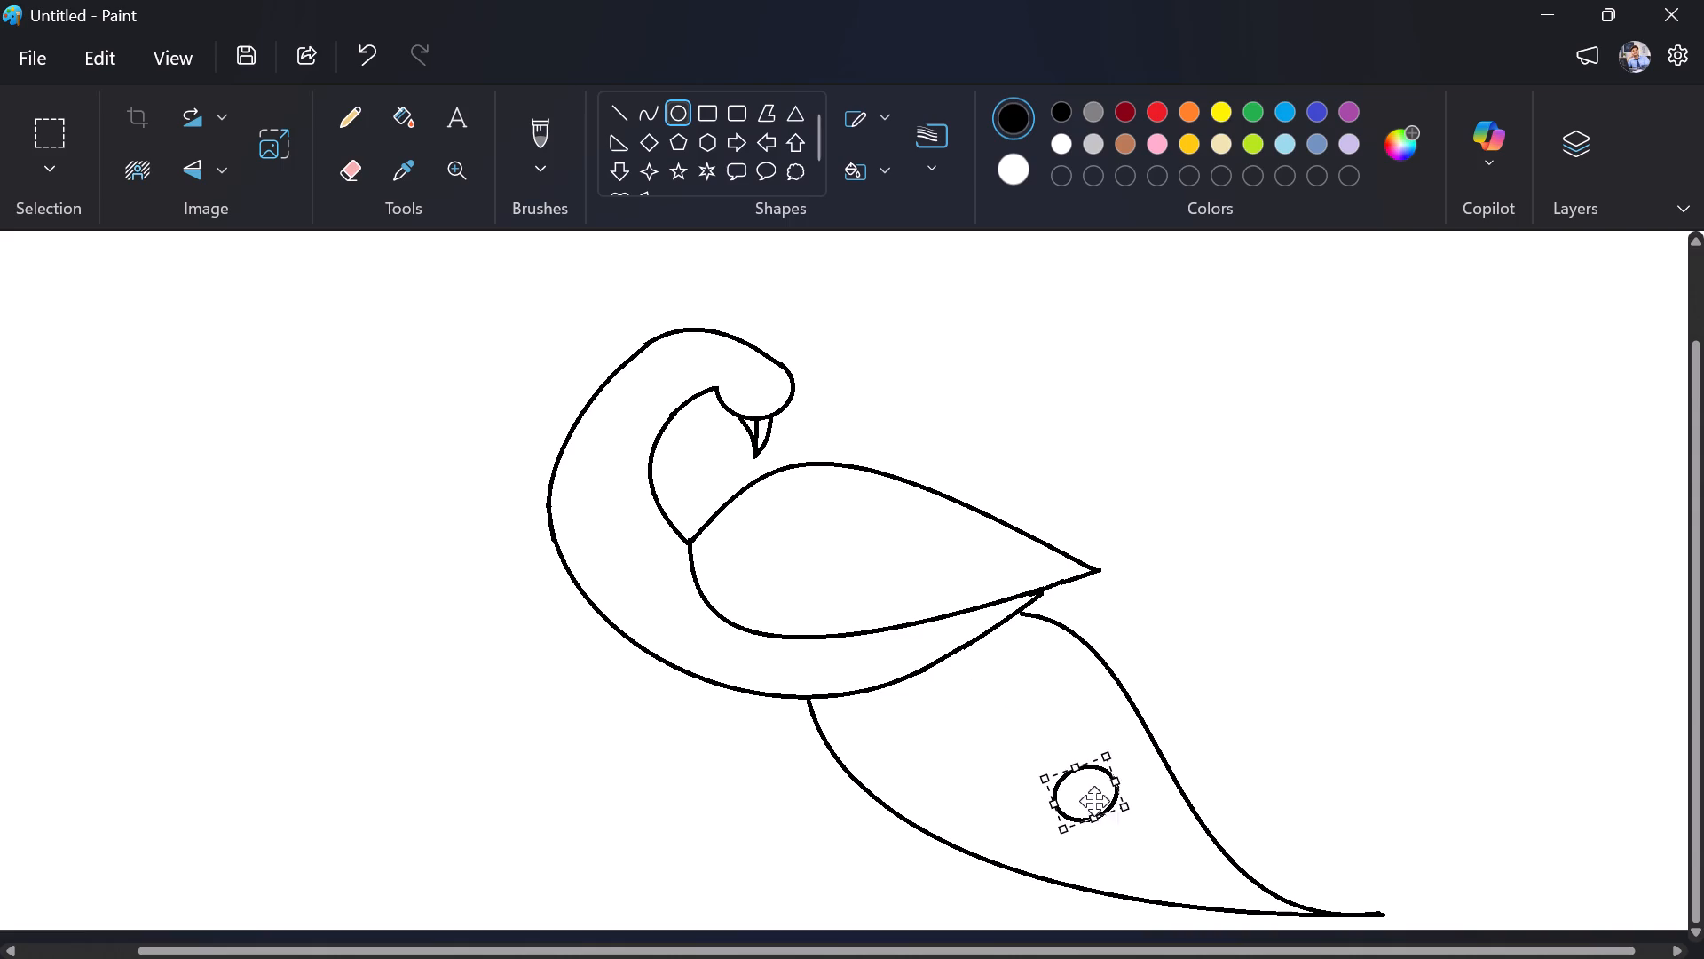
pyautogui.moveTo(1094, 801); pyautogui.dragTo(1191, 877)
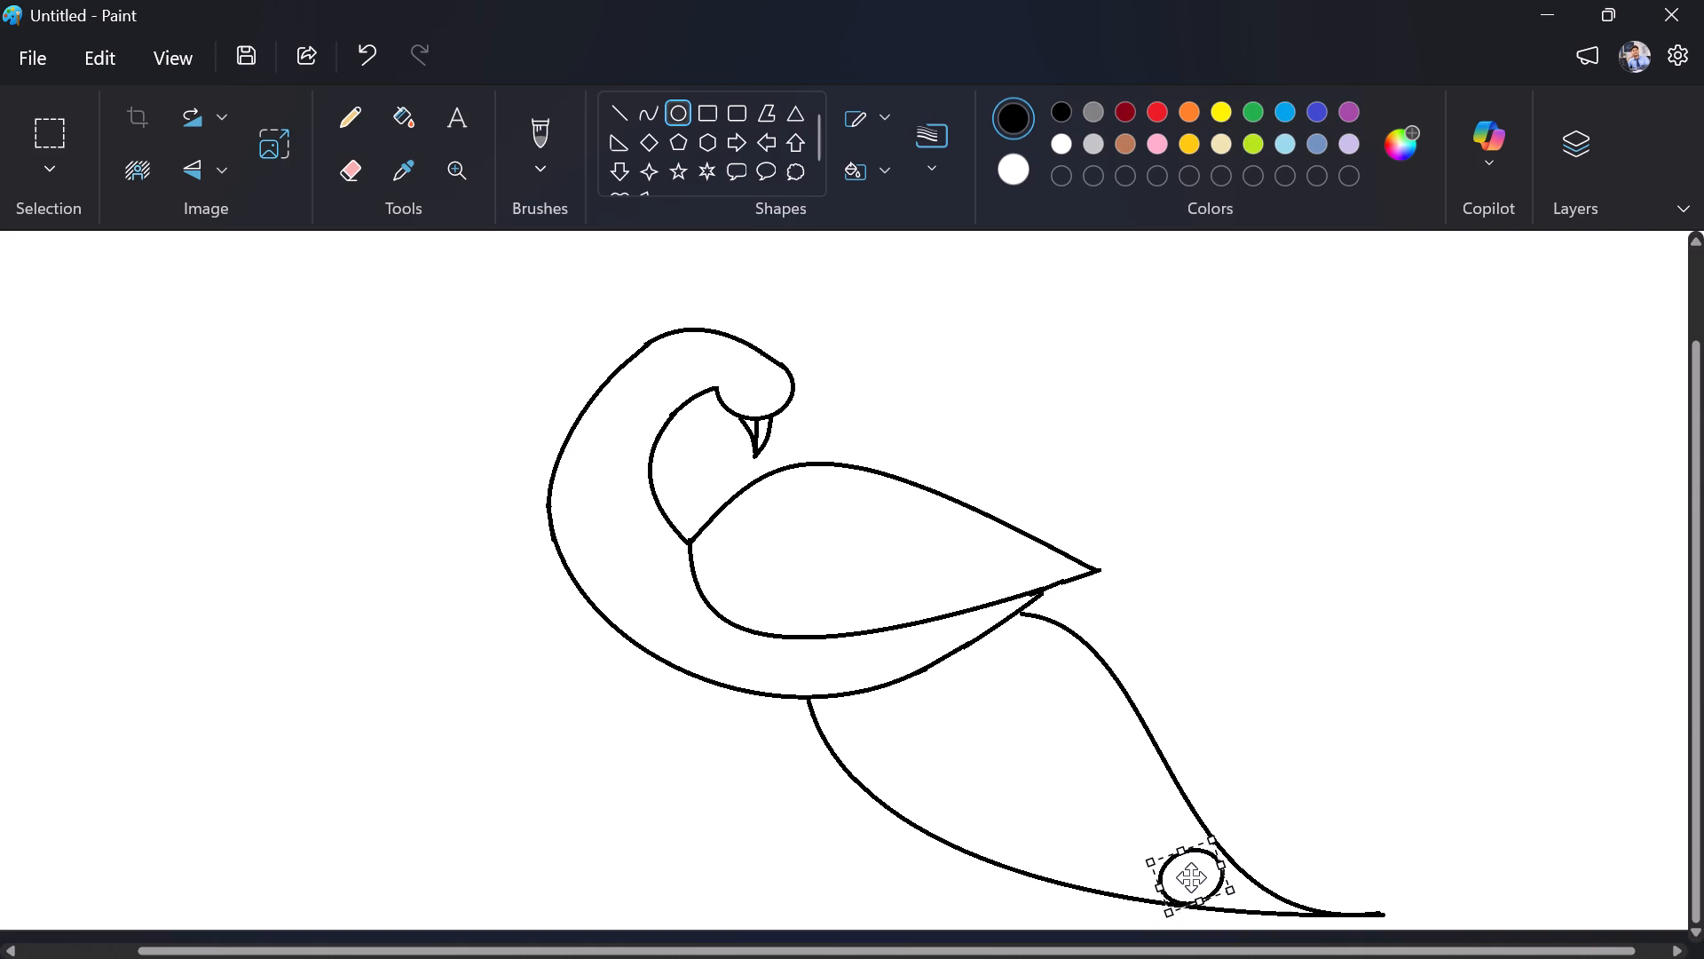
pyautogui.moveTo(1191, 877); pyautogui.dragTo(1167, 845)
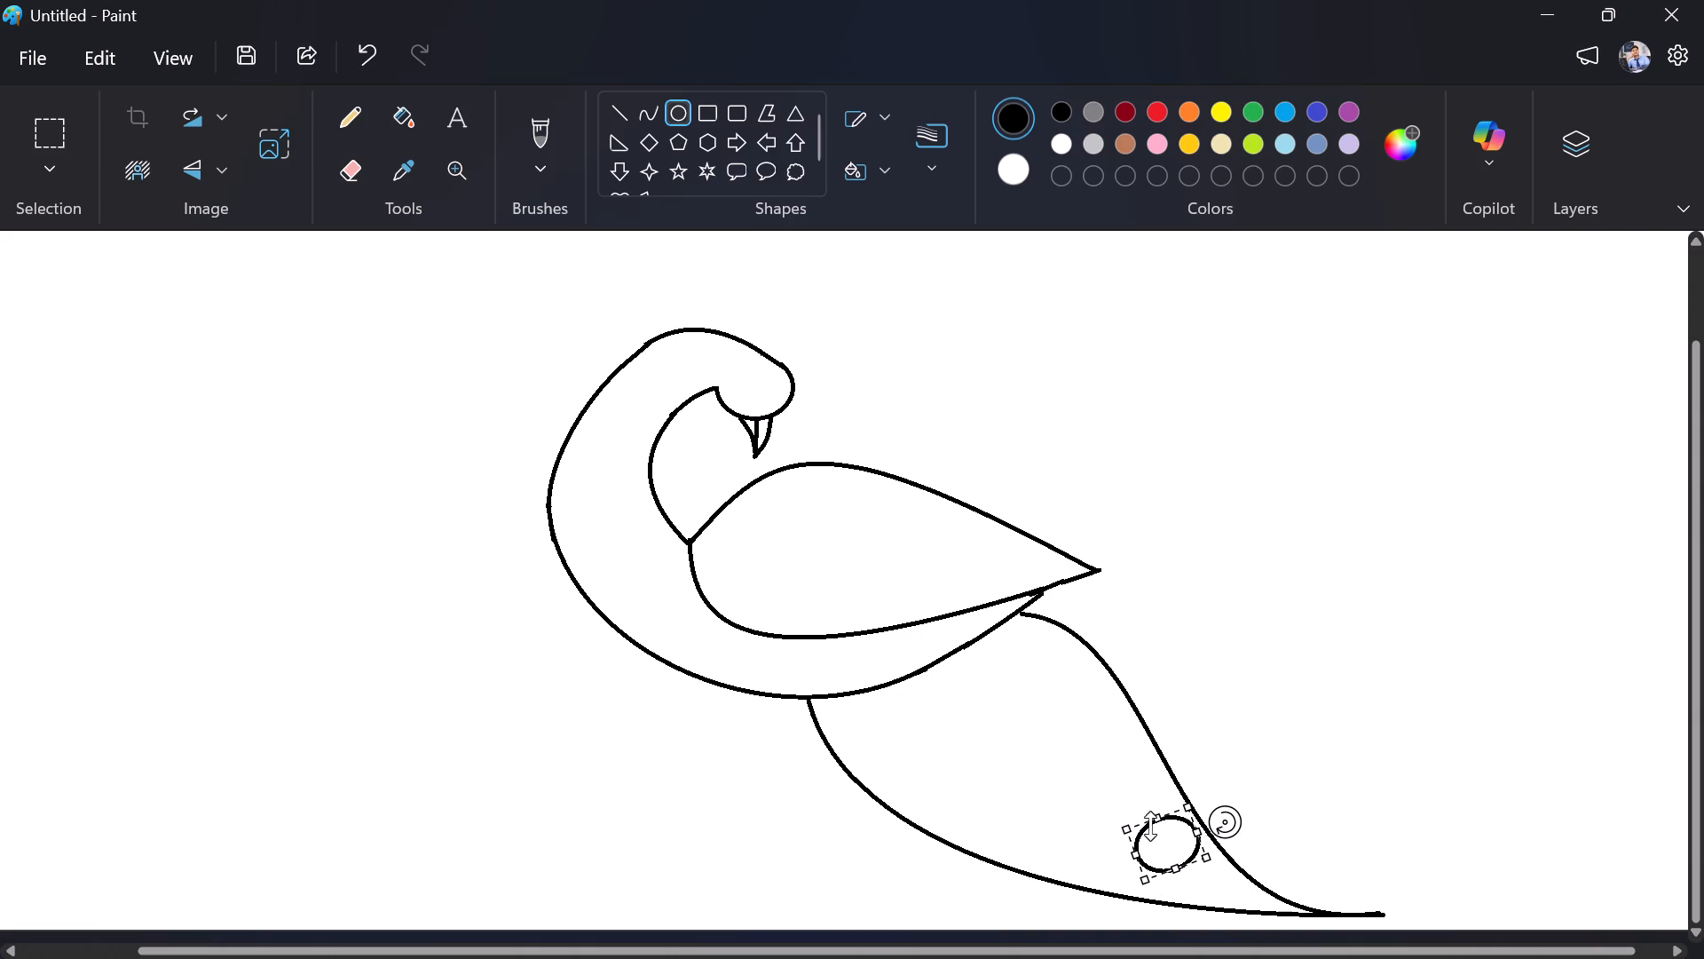
# Flatten the oval into a narrower tilted ellipse.
pyautogui.moveTo(1150, 826); pyautogui.dragTo(1103, 830)
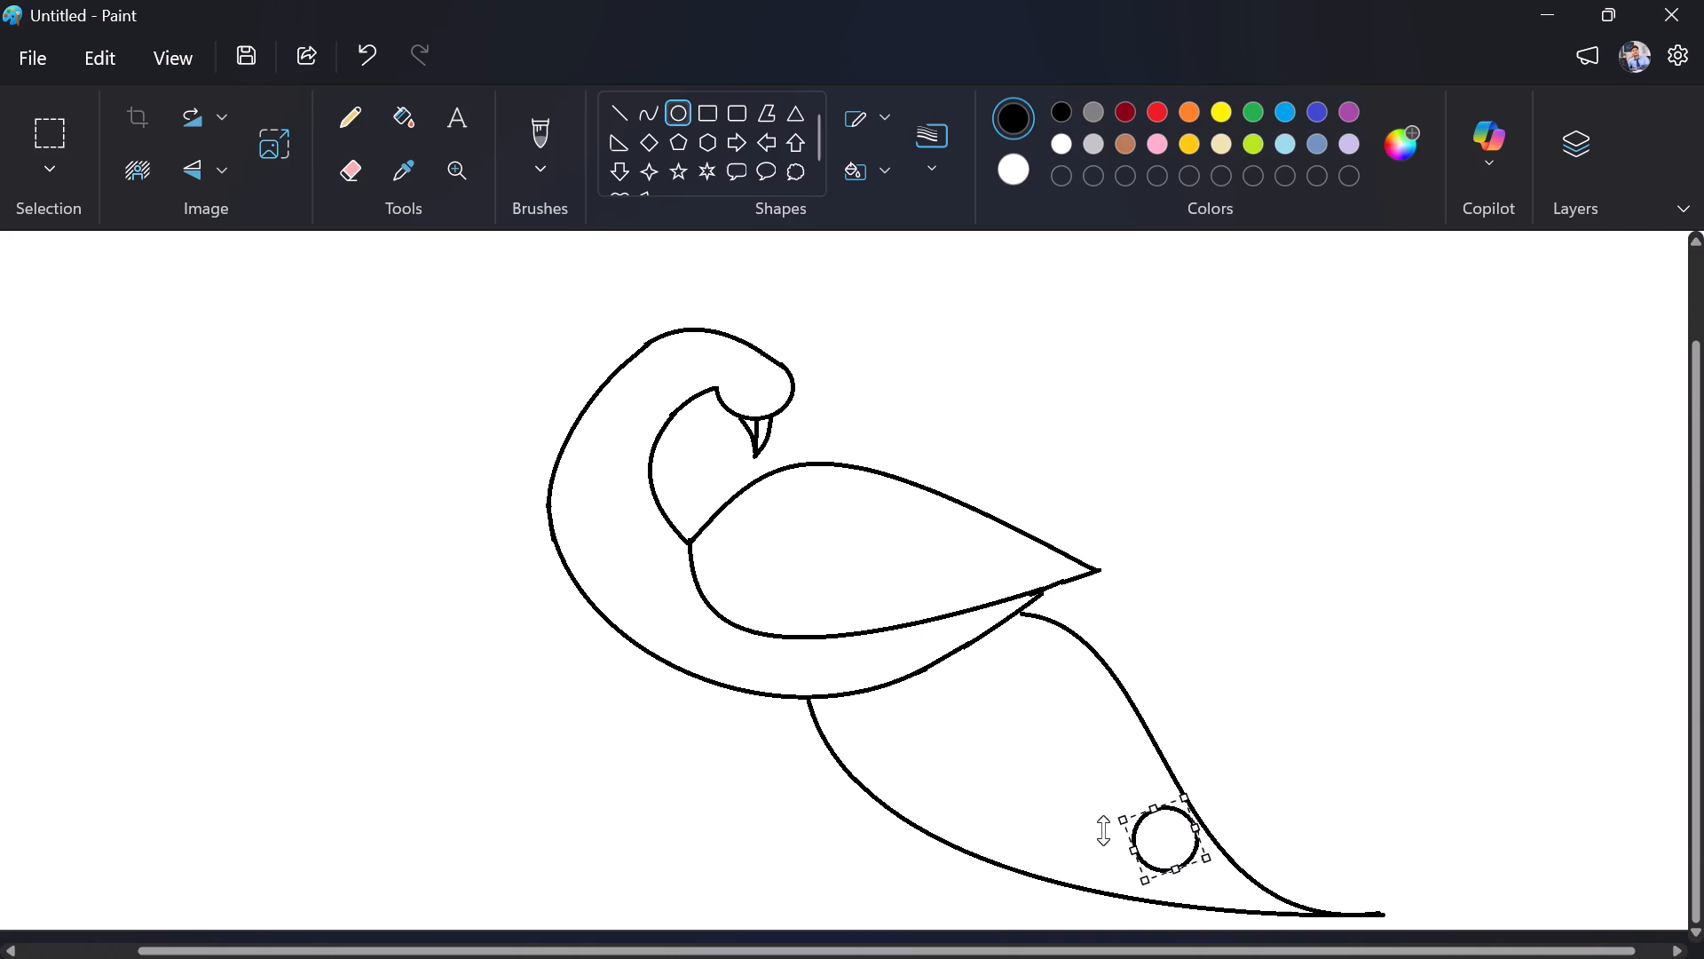
pyautogui.moveTo(1103, 830); pyautogui.dragTo(1113, 853)
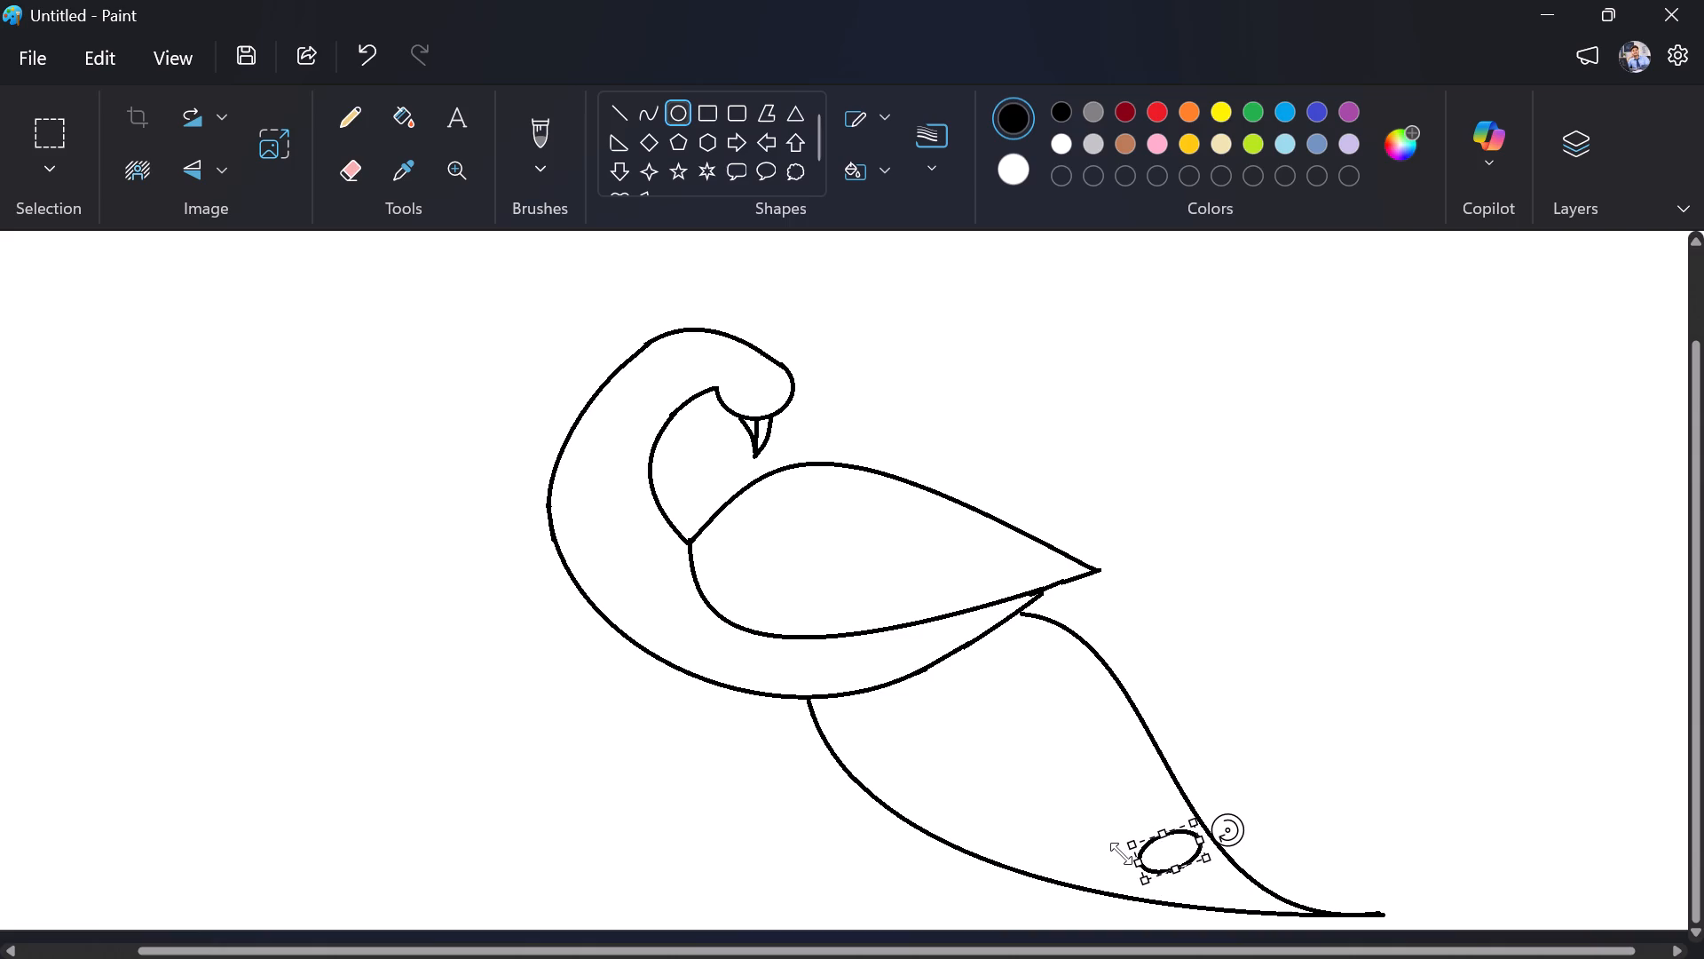
# Rotate the flattened ellipse by a custom angle of 50° so it slants along the tail.
pyautogui.click(202, 129)
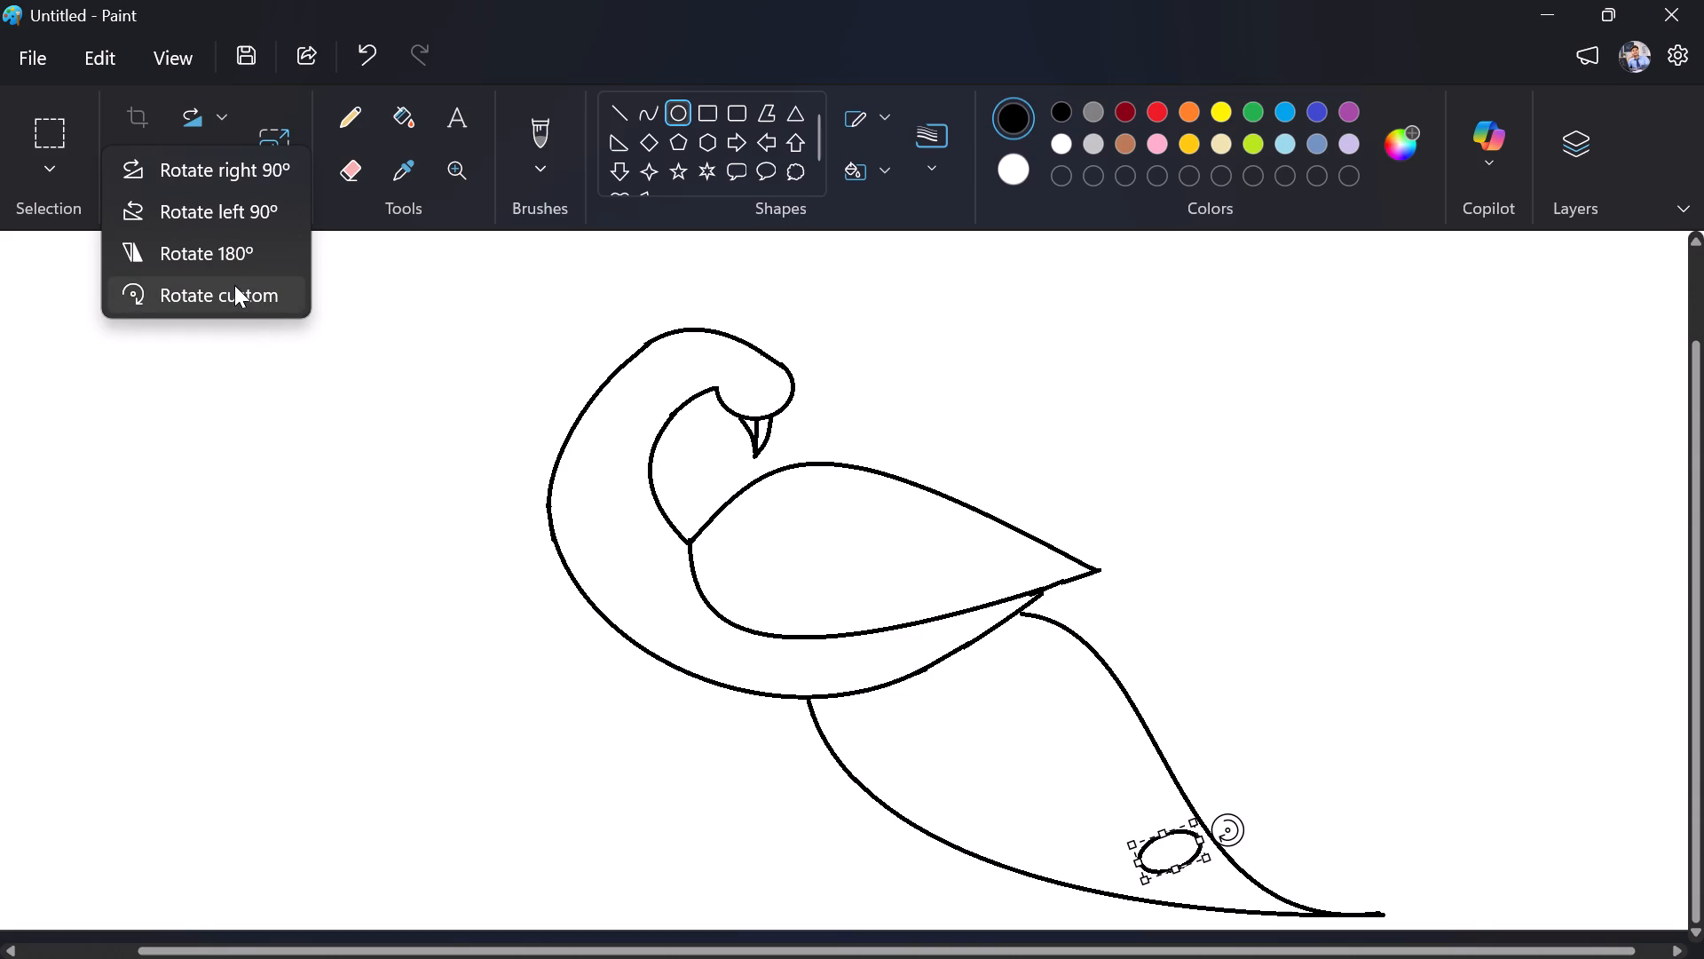
pyautogui.click(234, 285)
pyautogui.press('BackSpace')
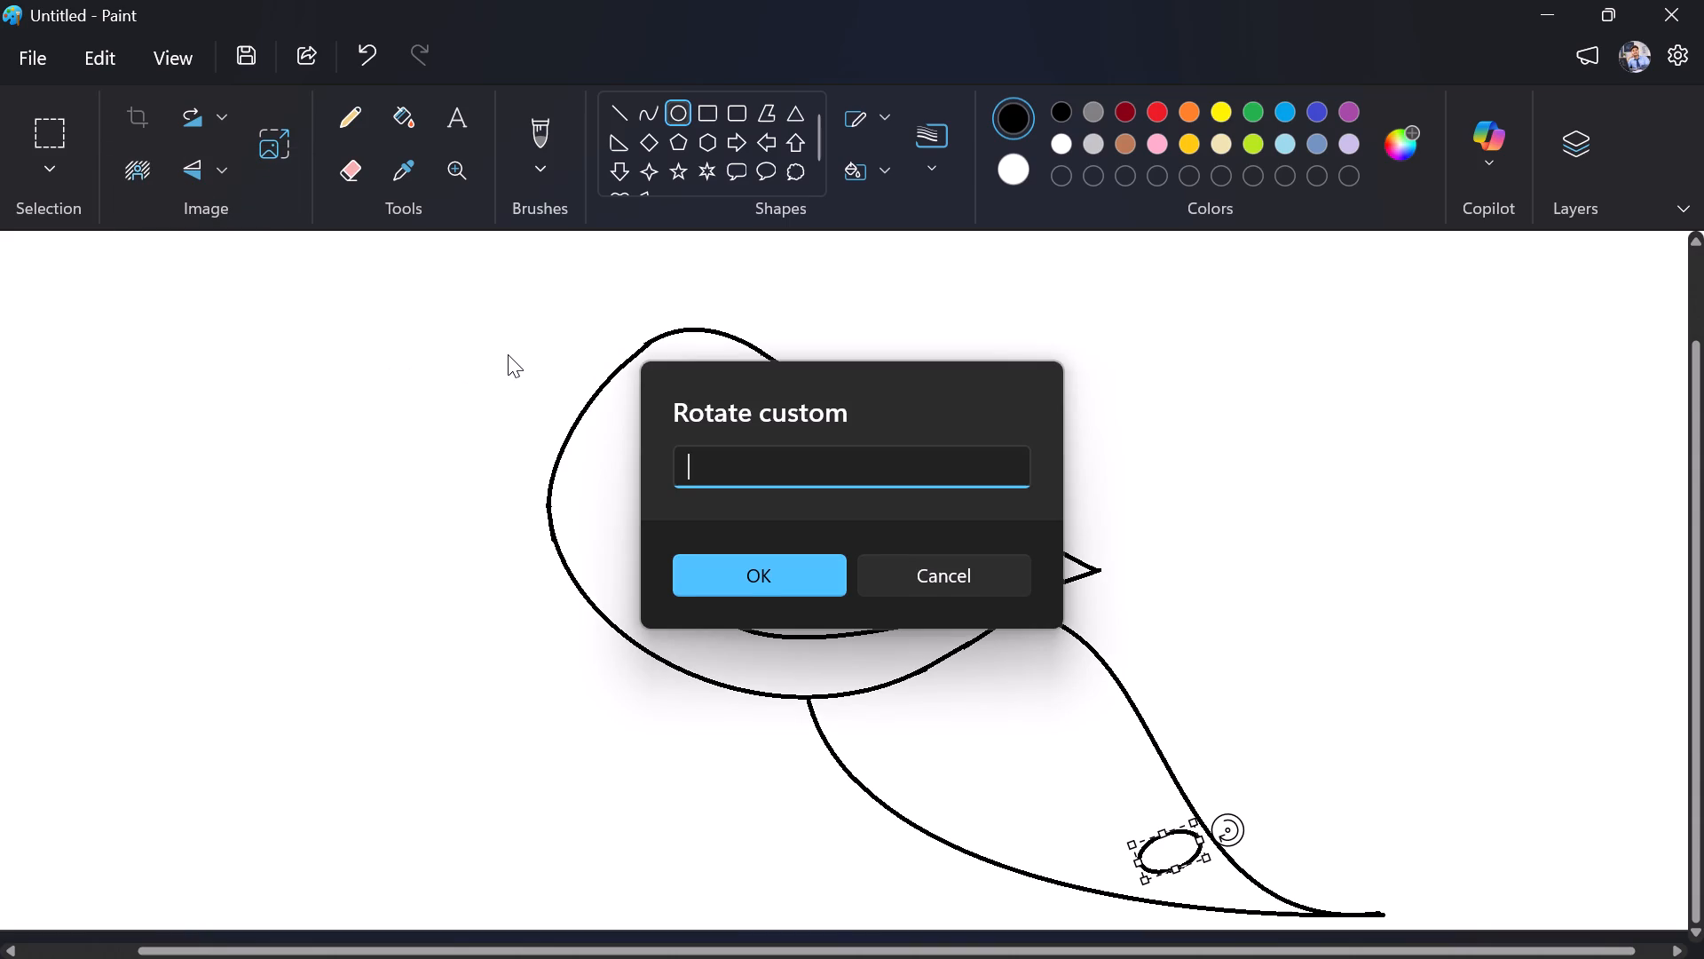
pyautogui.press('5')
pyautogui.press('0')
pyautogui.press('Return')
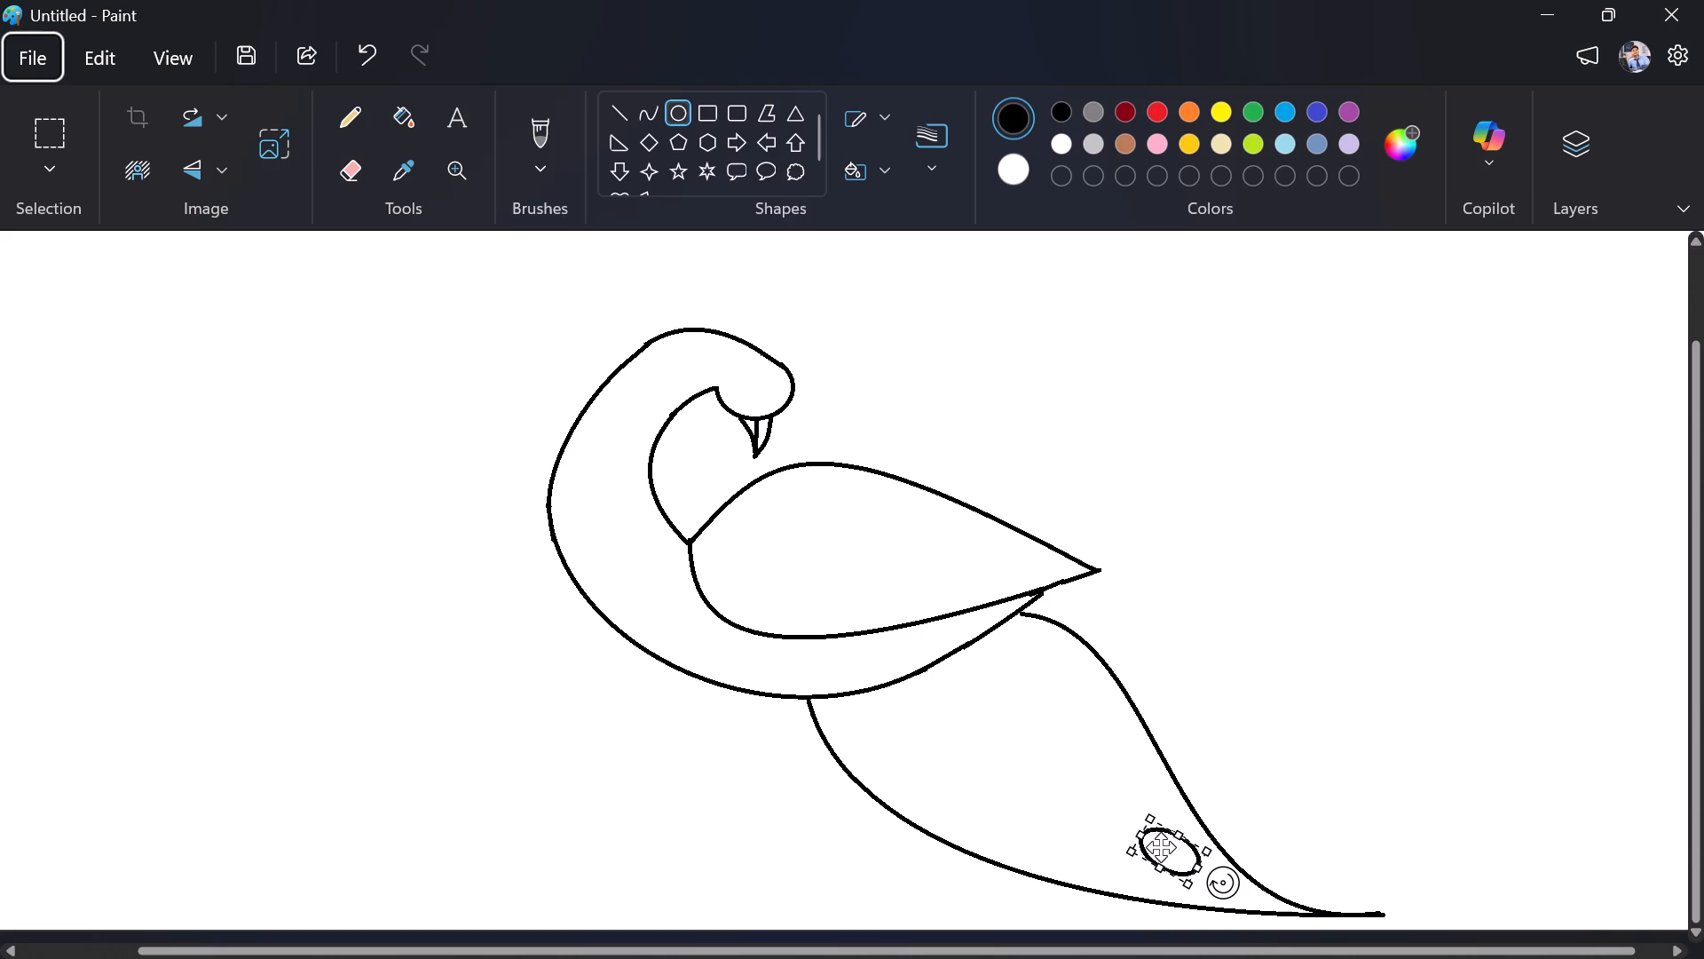
# Place the slanted ellipse at the top of the tail, just inside its upper edge near the body.
pyautogui.moveTo(1161, 847); pyautogui.dragTo(1057, 686)
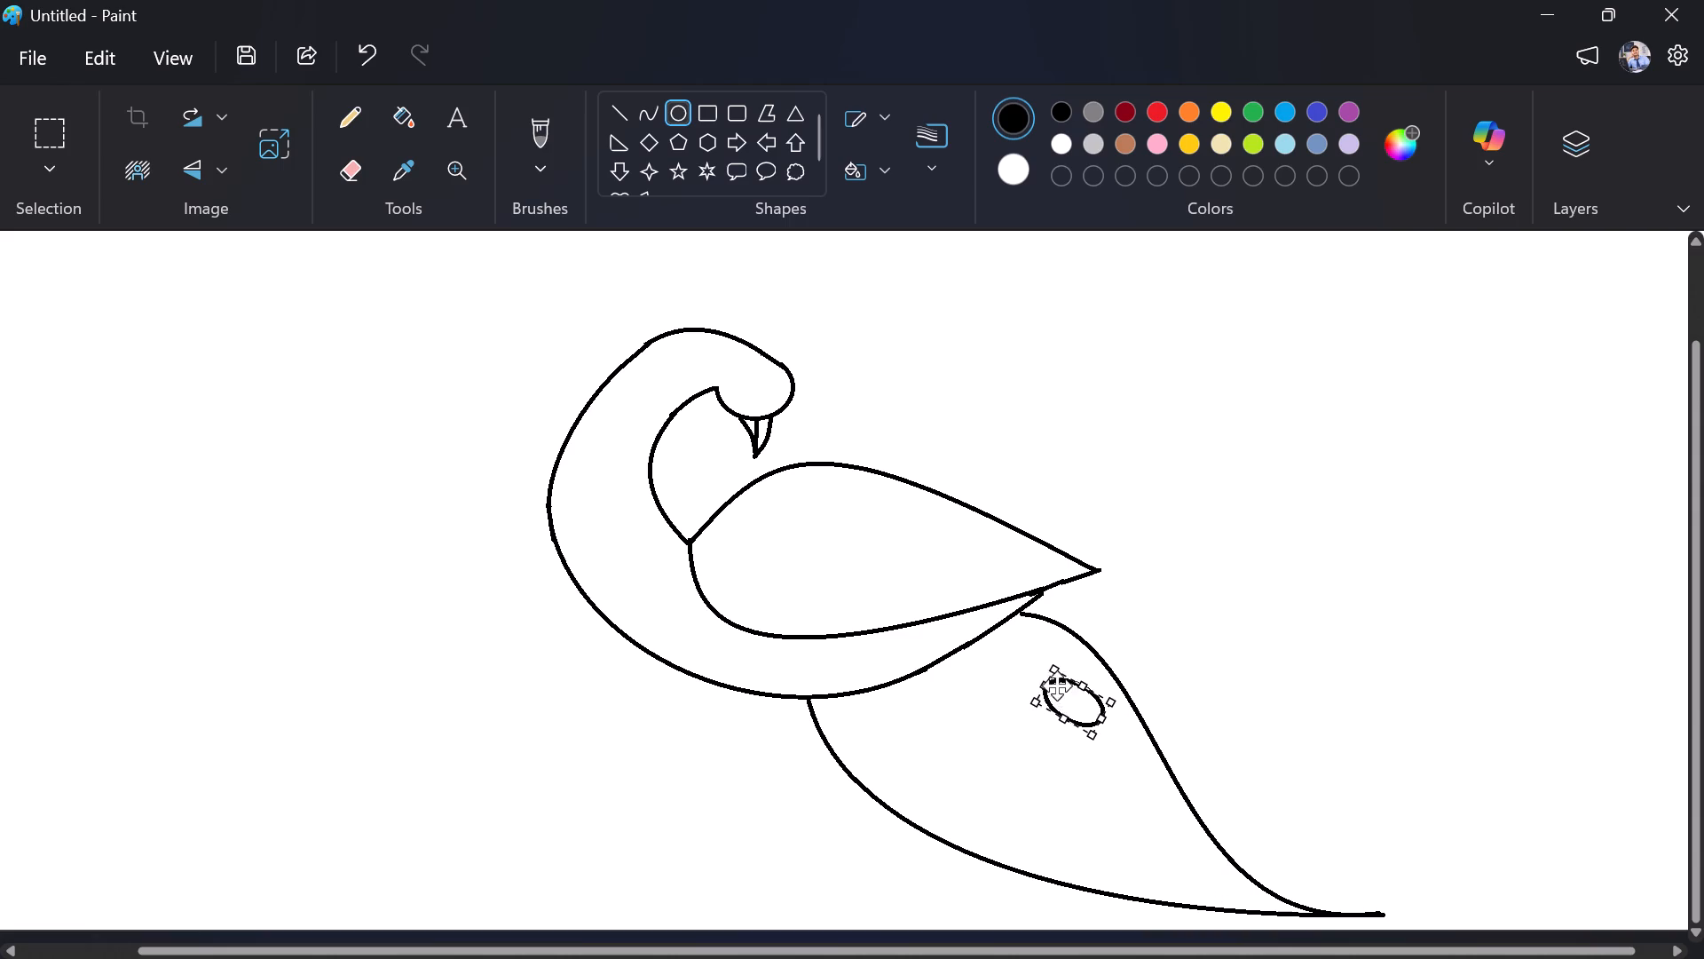
pyautogui.moveTo(1057, 686); pyautogui.dragTo(1032, 653)
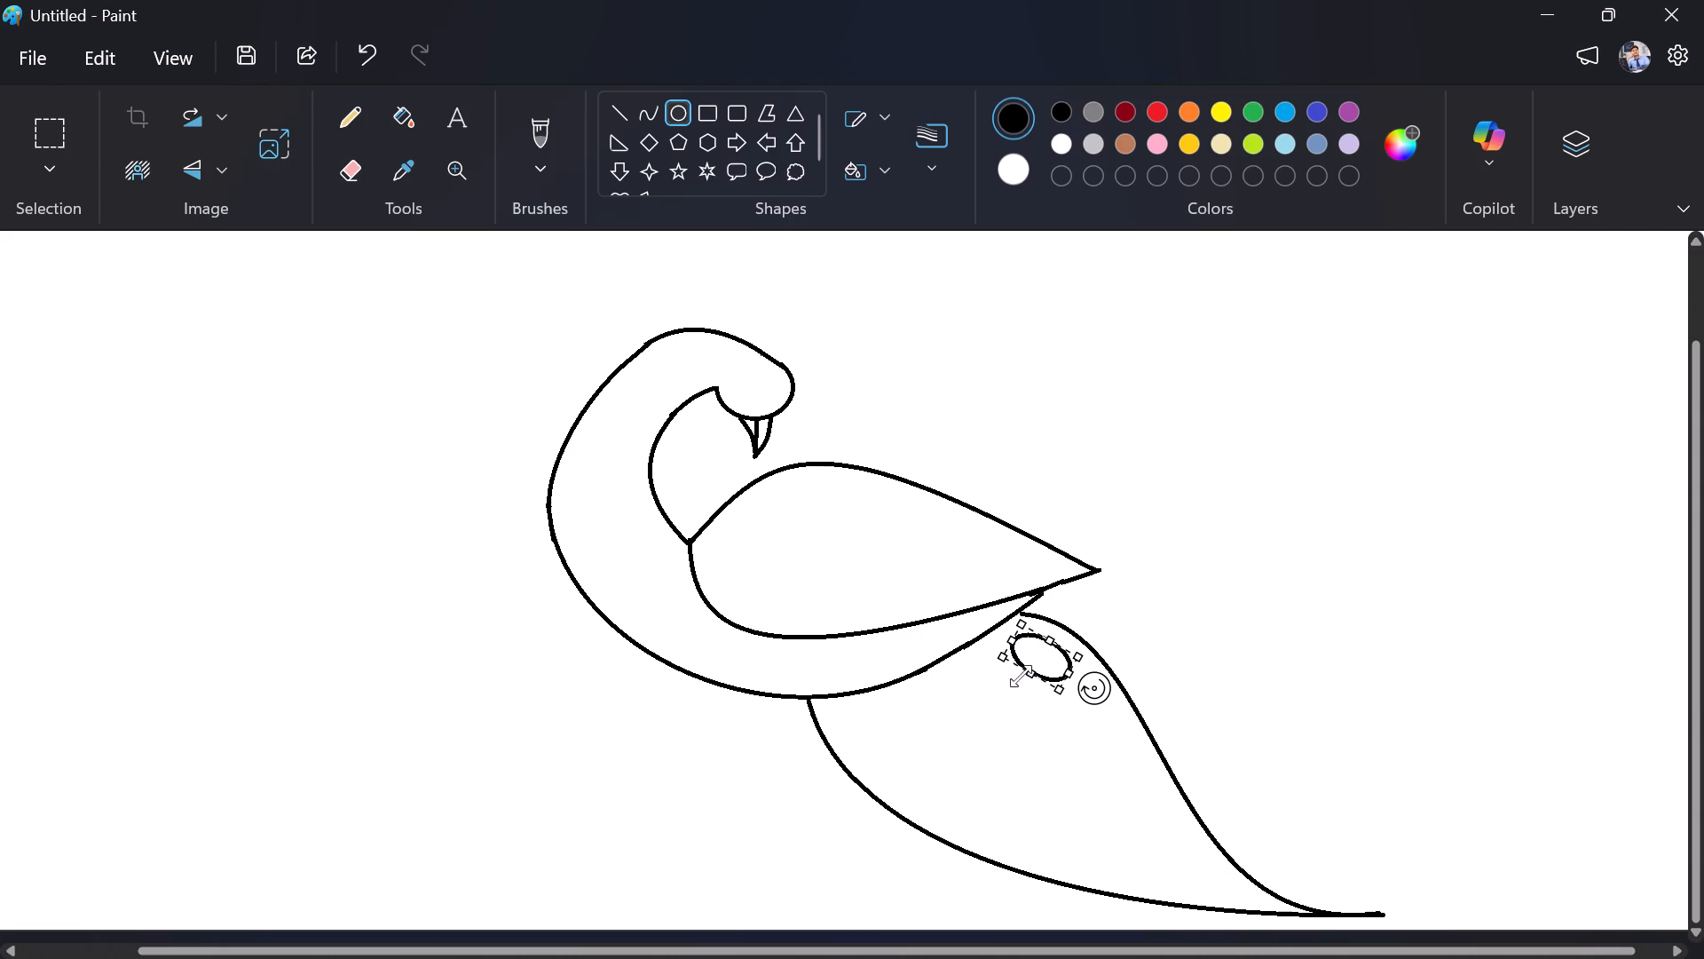
pyautogui.click(996, 718)
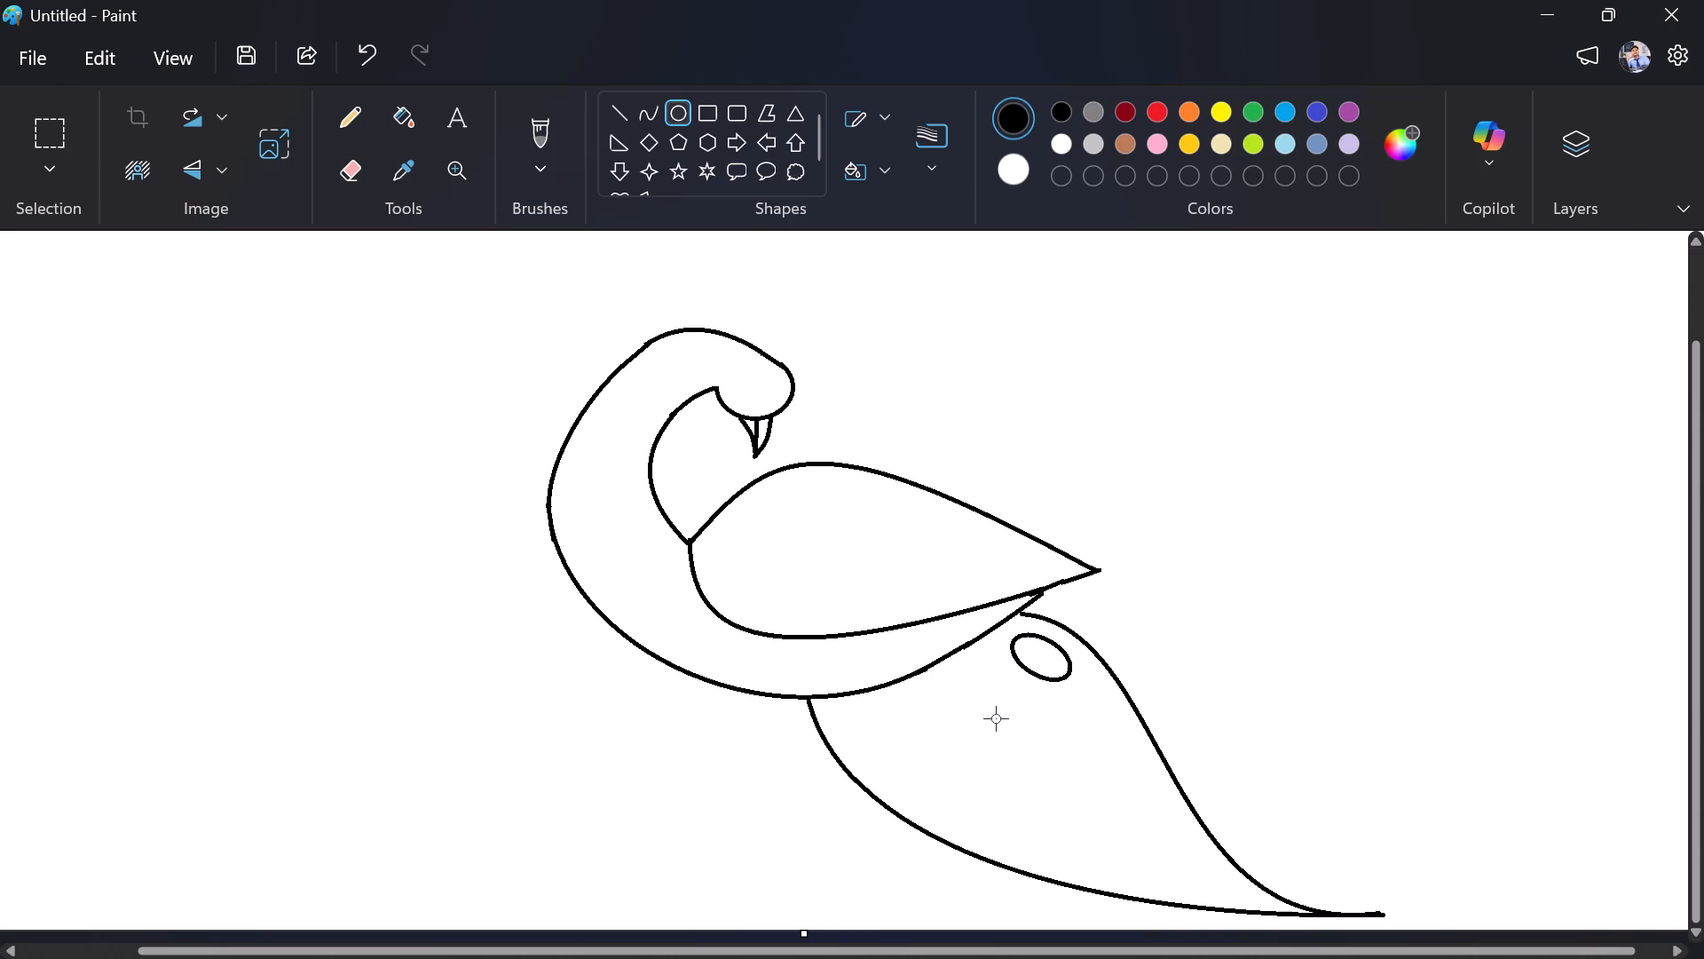
# Draw a second small horizontal ellipse in the upper middle of the tail and rotate it by a custom angle of 50°.
pyautogui.moveTo(970, 709); pyautogui.dragTo(1038, 748)
pyautogui.moveTo(1038, 748); pyautogui.dragTo(1037, 744)
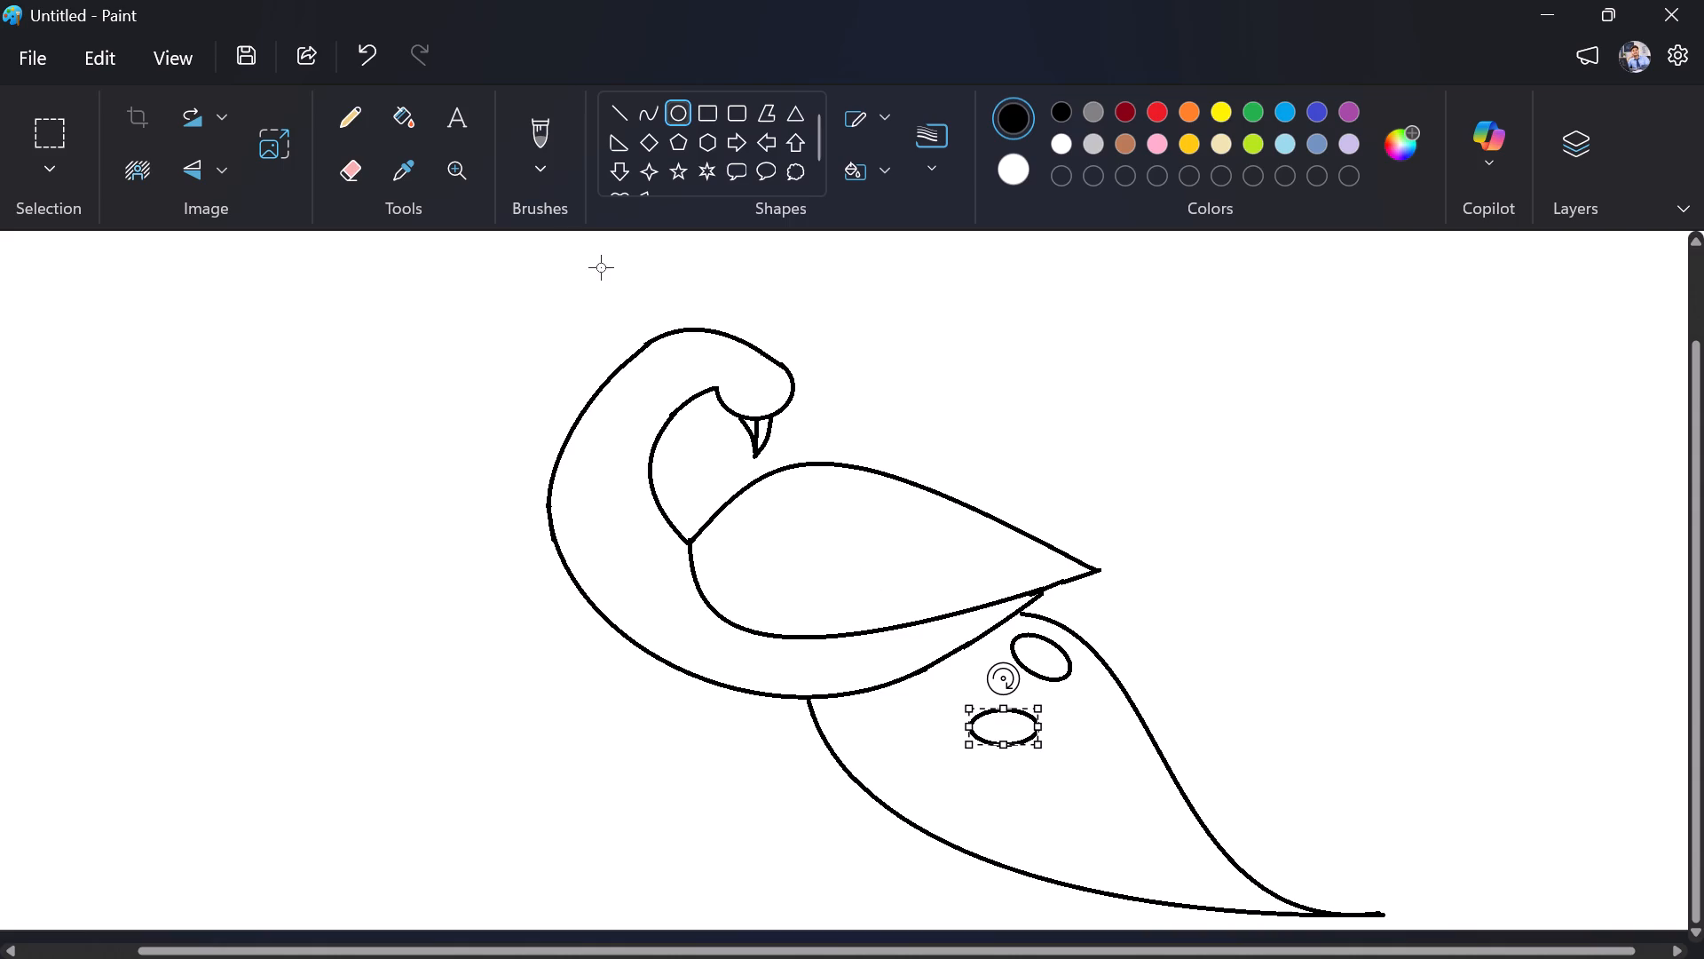
pyautogui.click(177, 113)
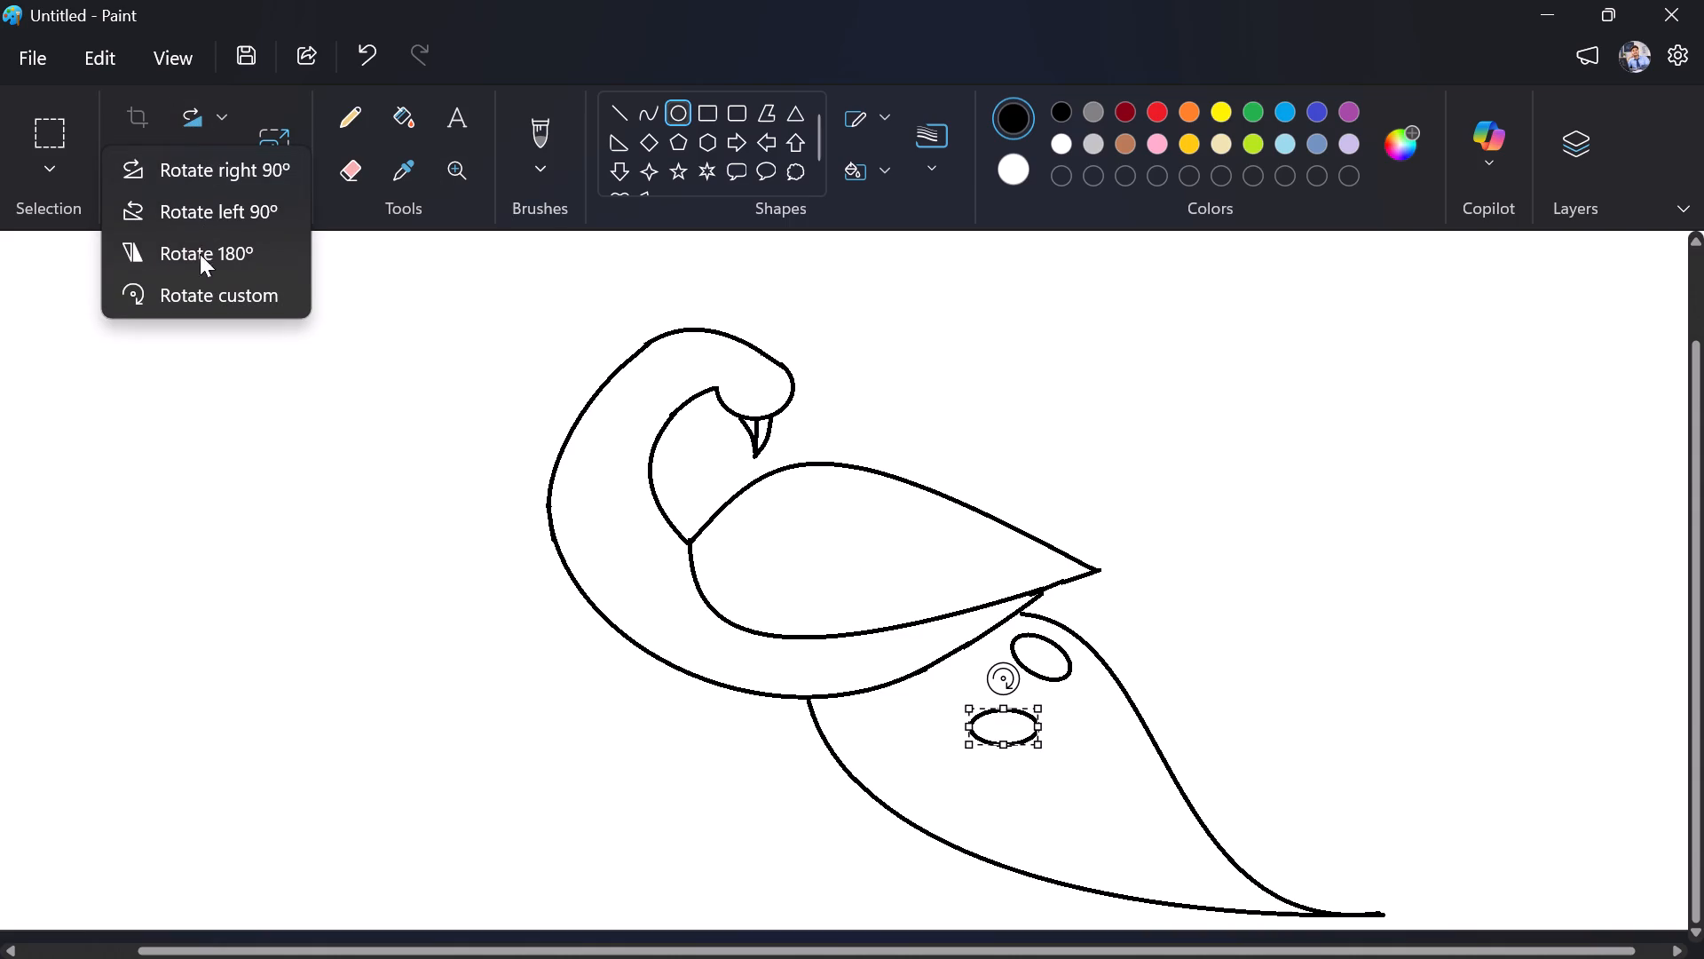
pyautogui.click(195, 284)
pyautogui.press('BackSpace')
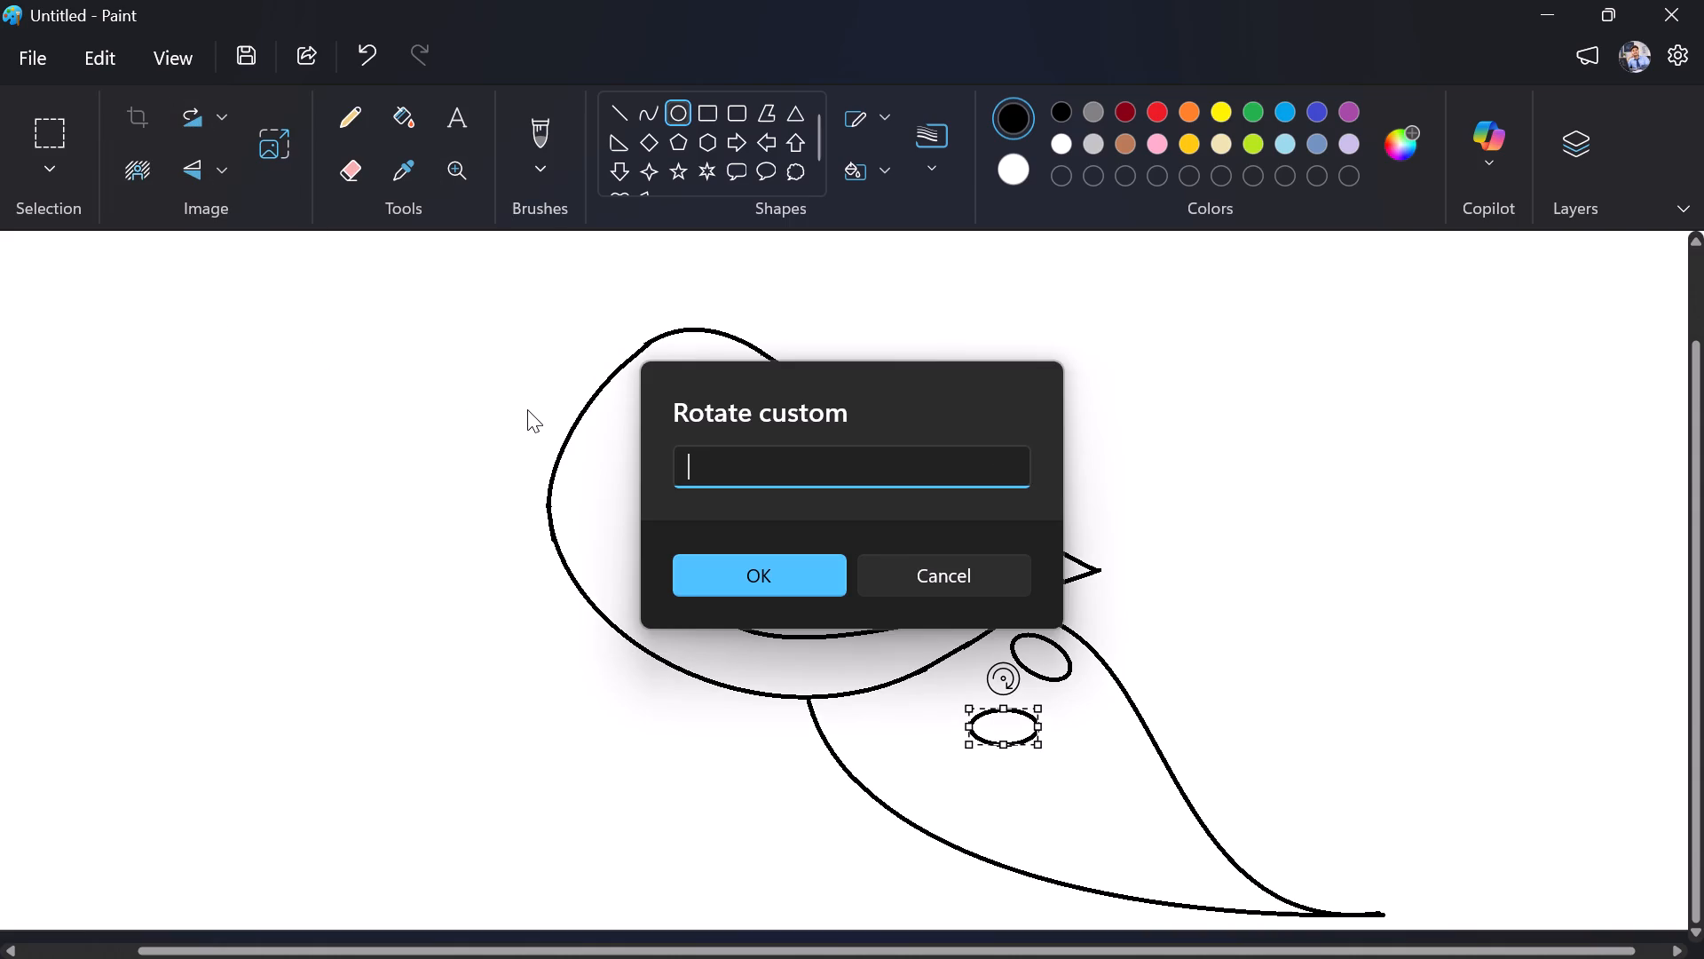
pyautogui.write('50')
pyautogui.press('Return')
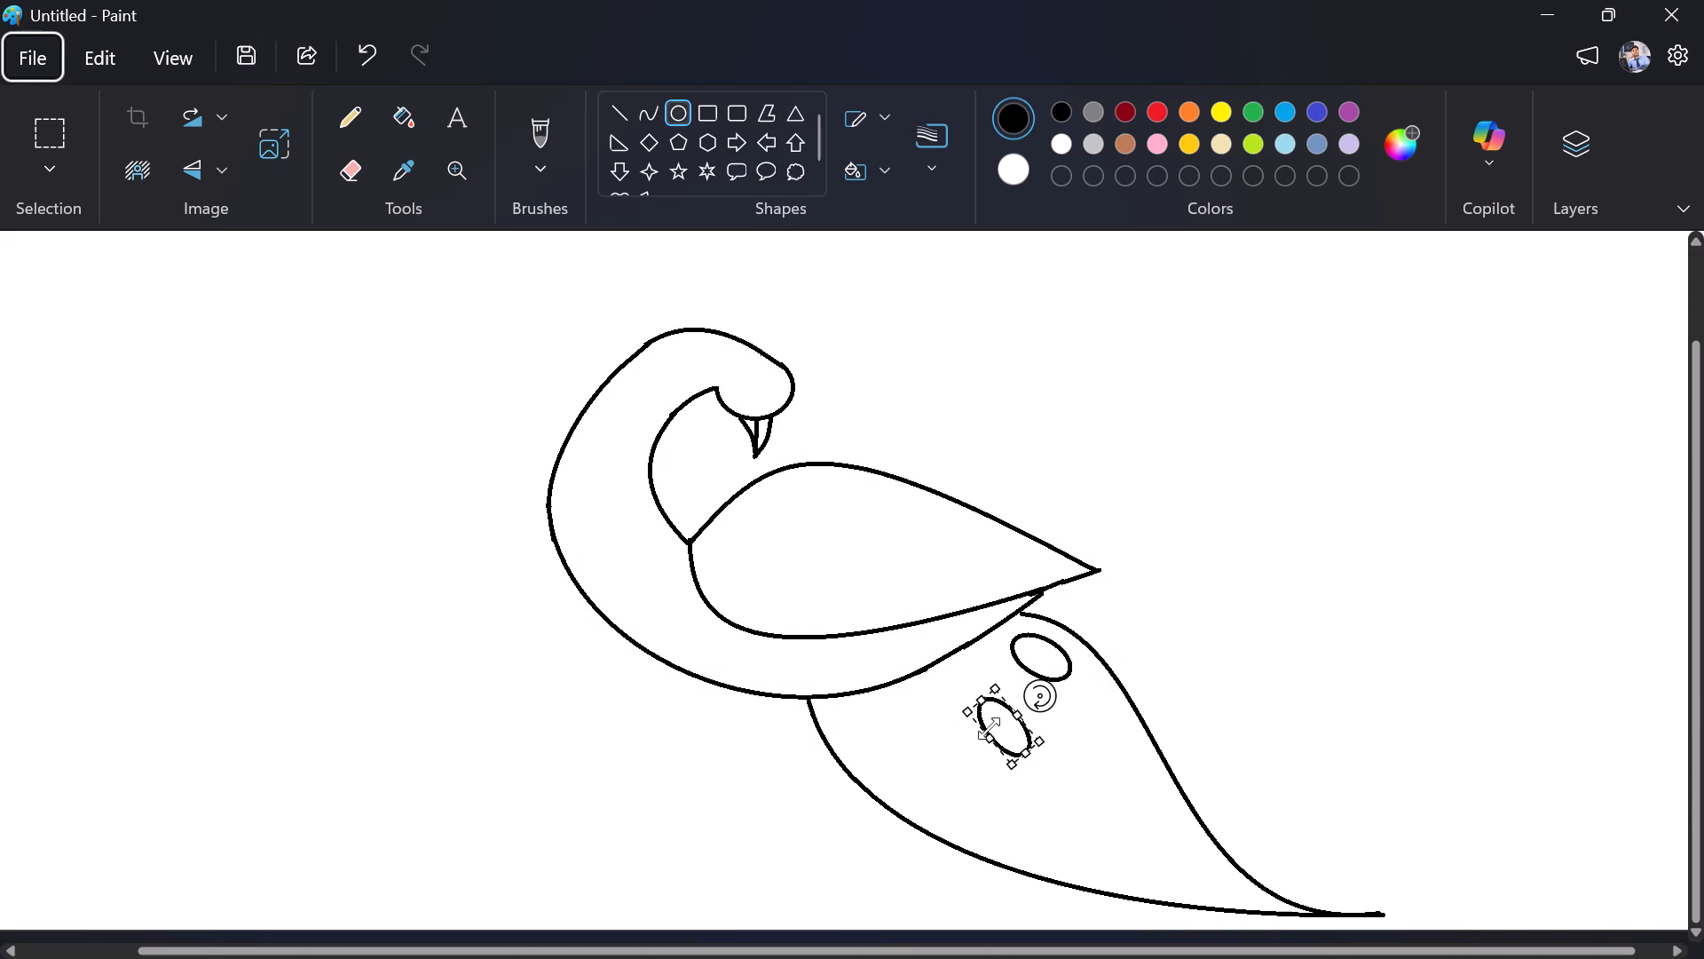
# Widen the slanted ellipse slightly and place it in the tail's upper-left corner, just below the body outline.
pyautogui.click(985, 733)
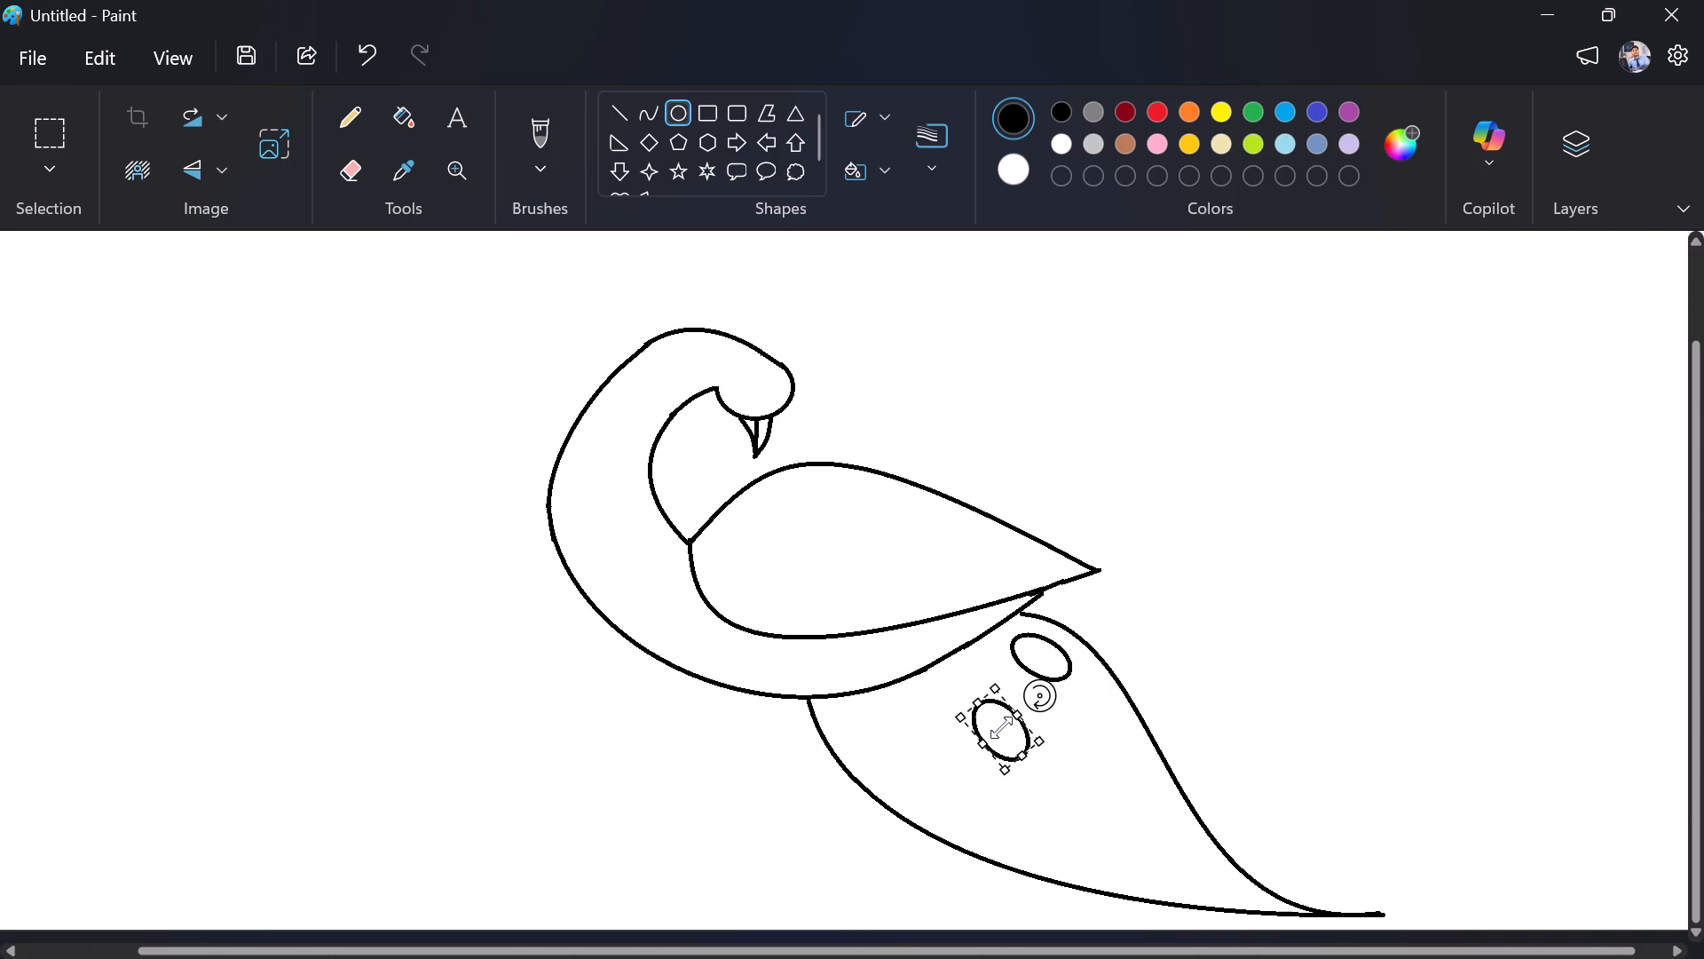
pyautogui.moveTo(998, 727); pyautogui.dragTo(867, 740)
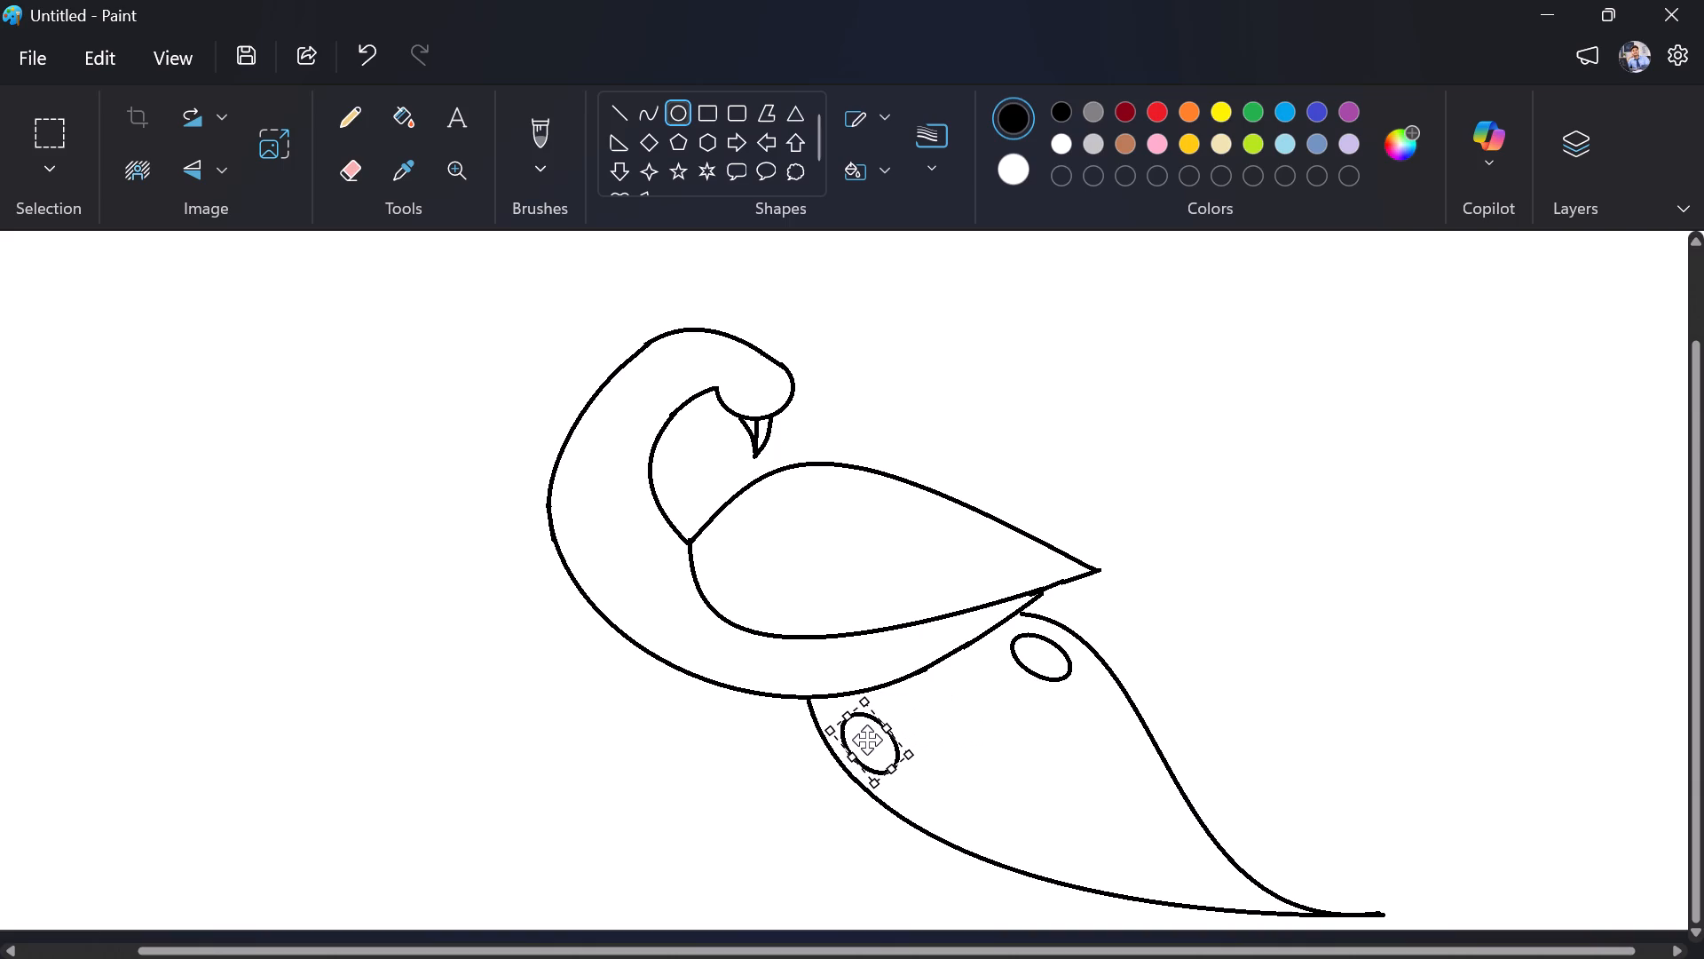
pyautogui.moveTo(867, 740); pyautogui.dragTo(865, 738)
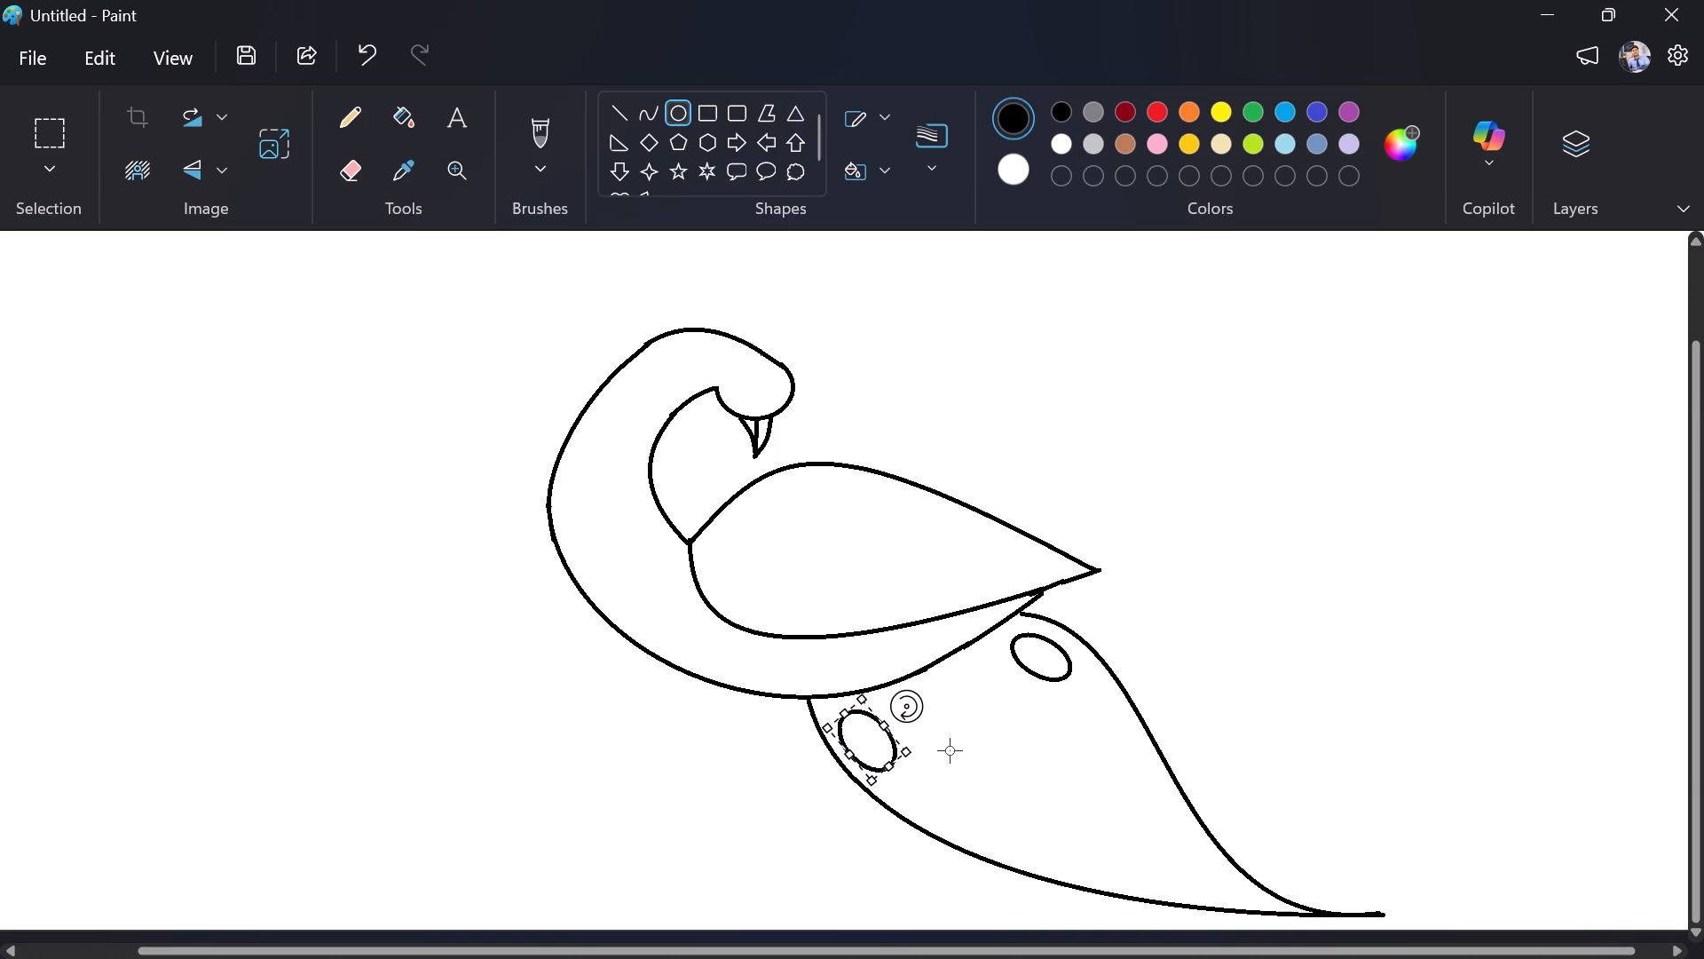
pyautogui.click(952, 751)
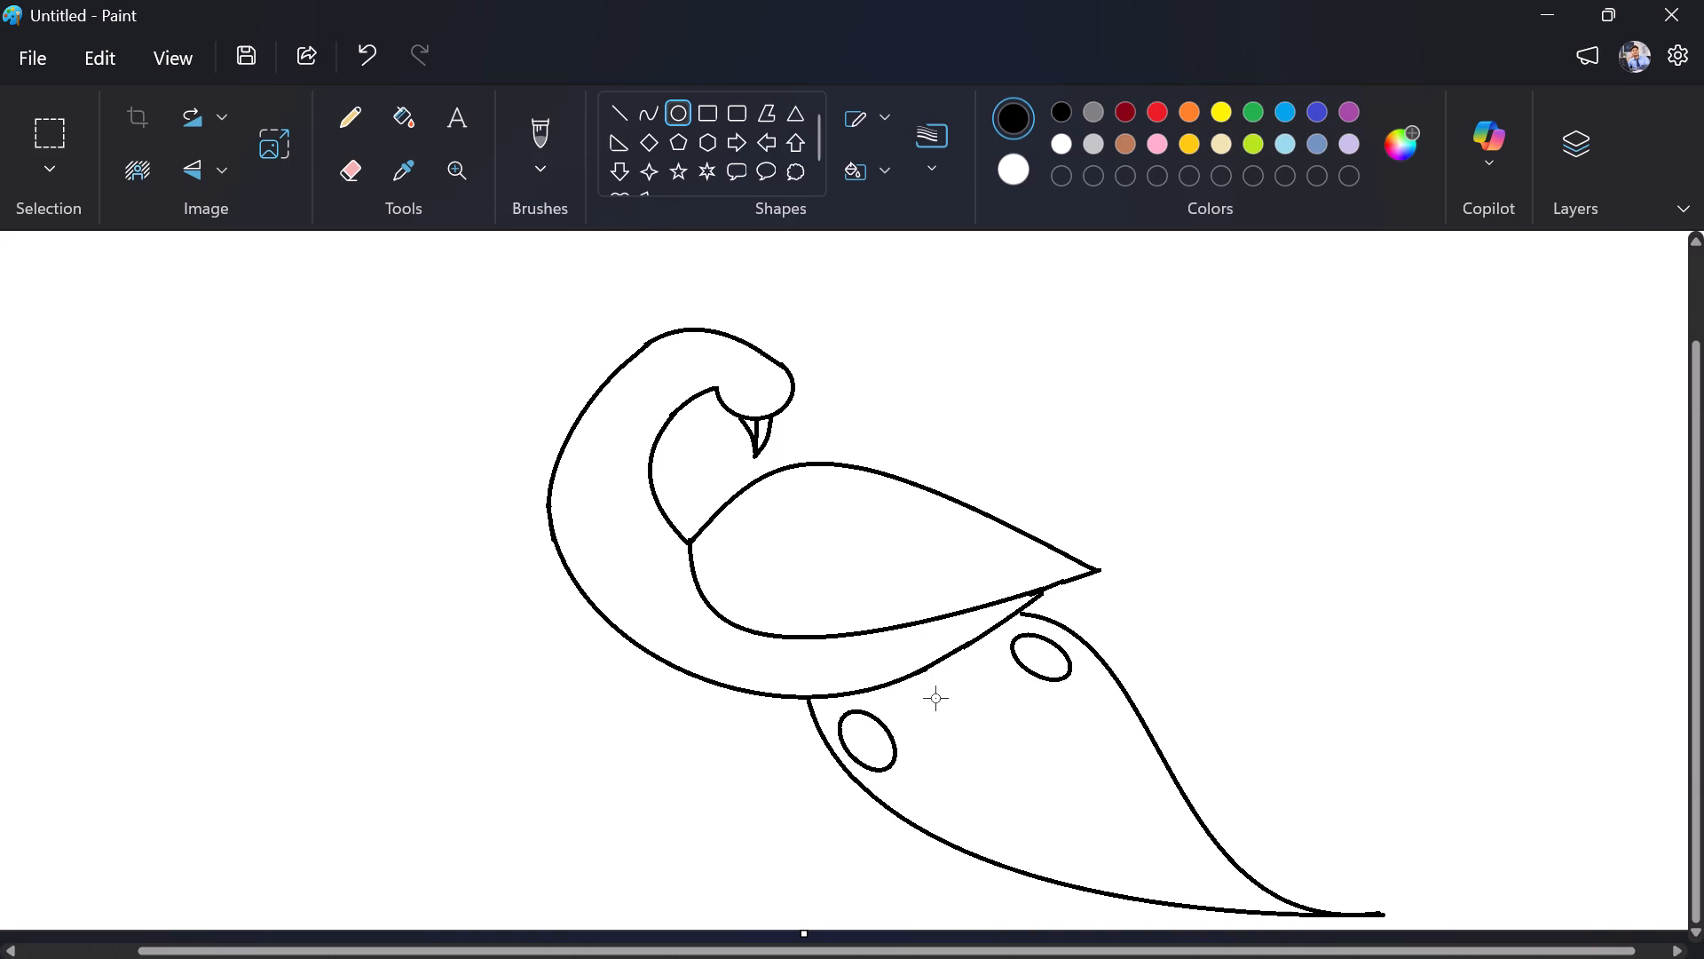
# Draw a third, upright ellipse between the two tail ellipses and rotate it by a custom angle of 40°.
pyautogui.moveTo(928, 704); pyautogui.dragTo(966, 748)
pyautogui.moveTo(966, 748); pyautogui.dragTo(972, 771)
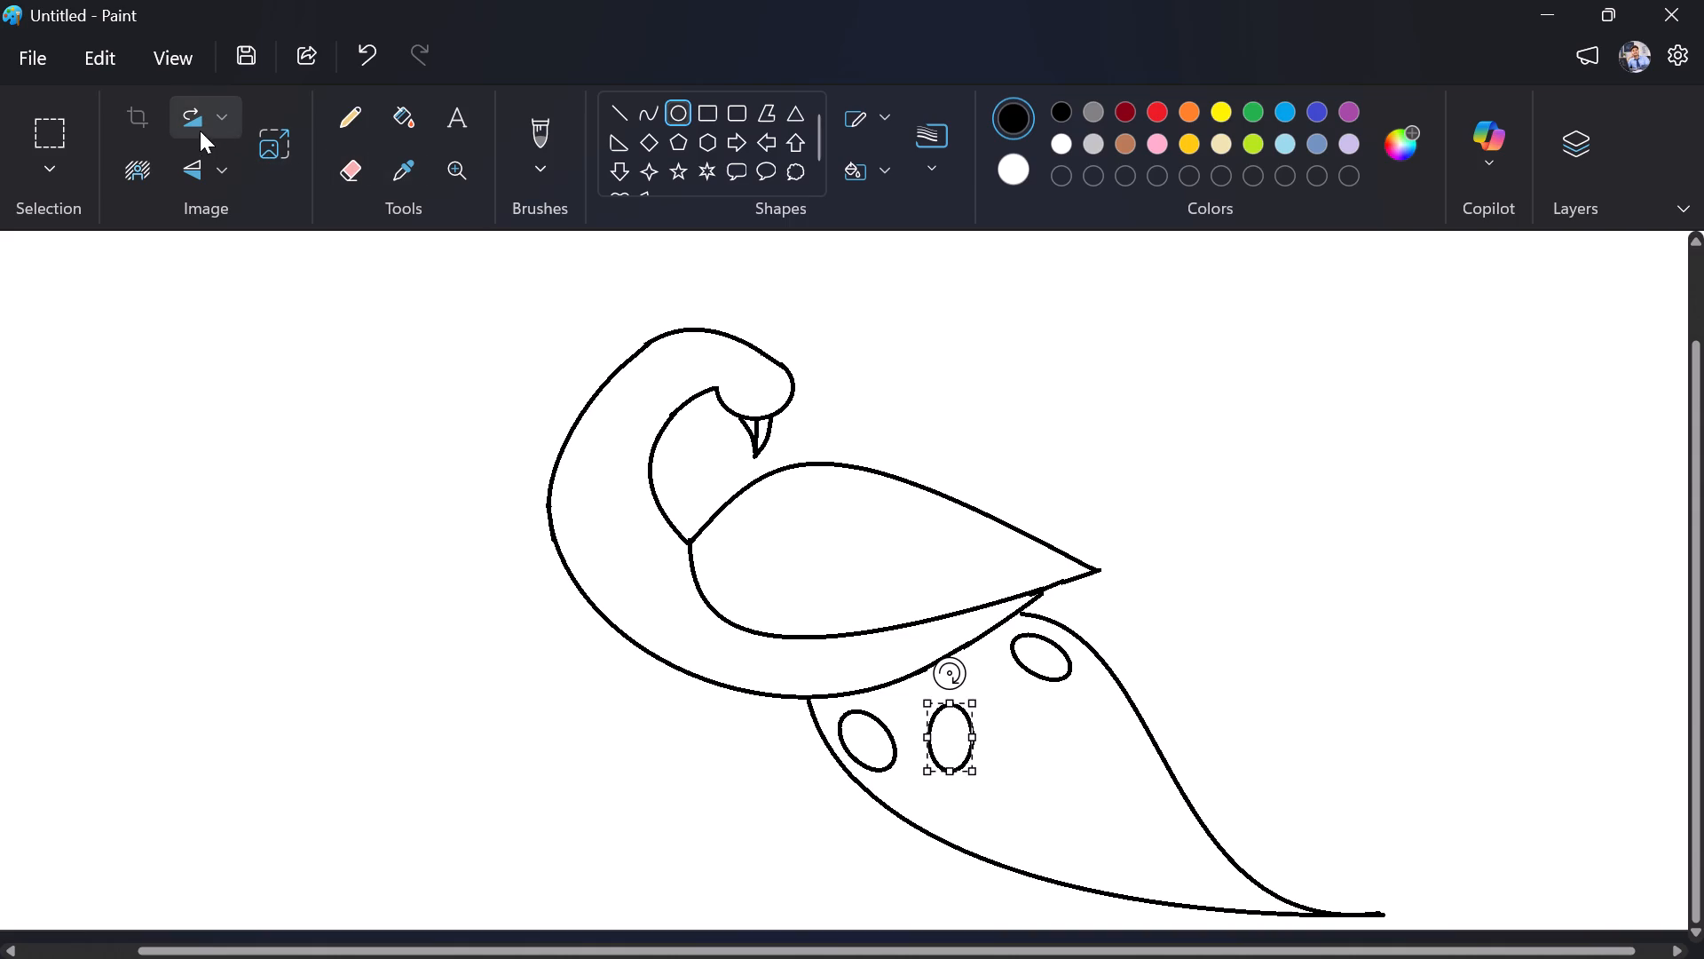
pyautogui.click(200, 128)
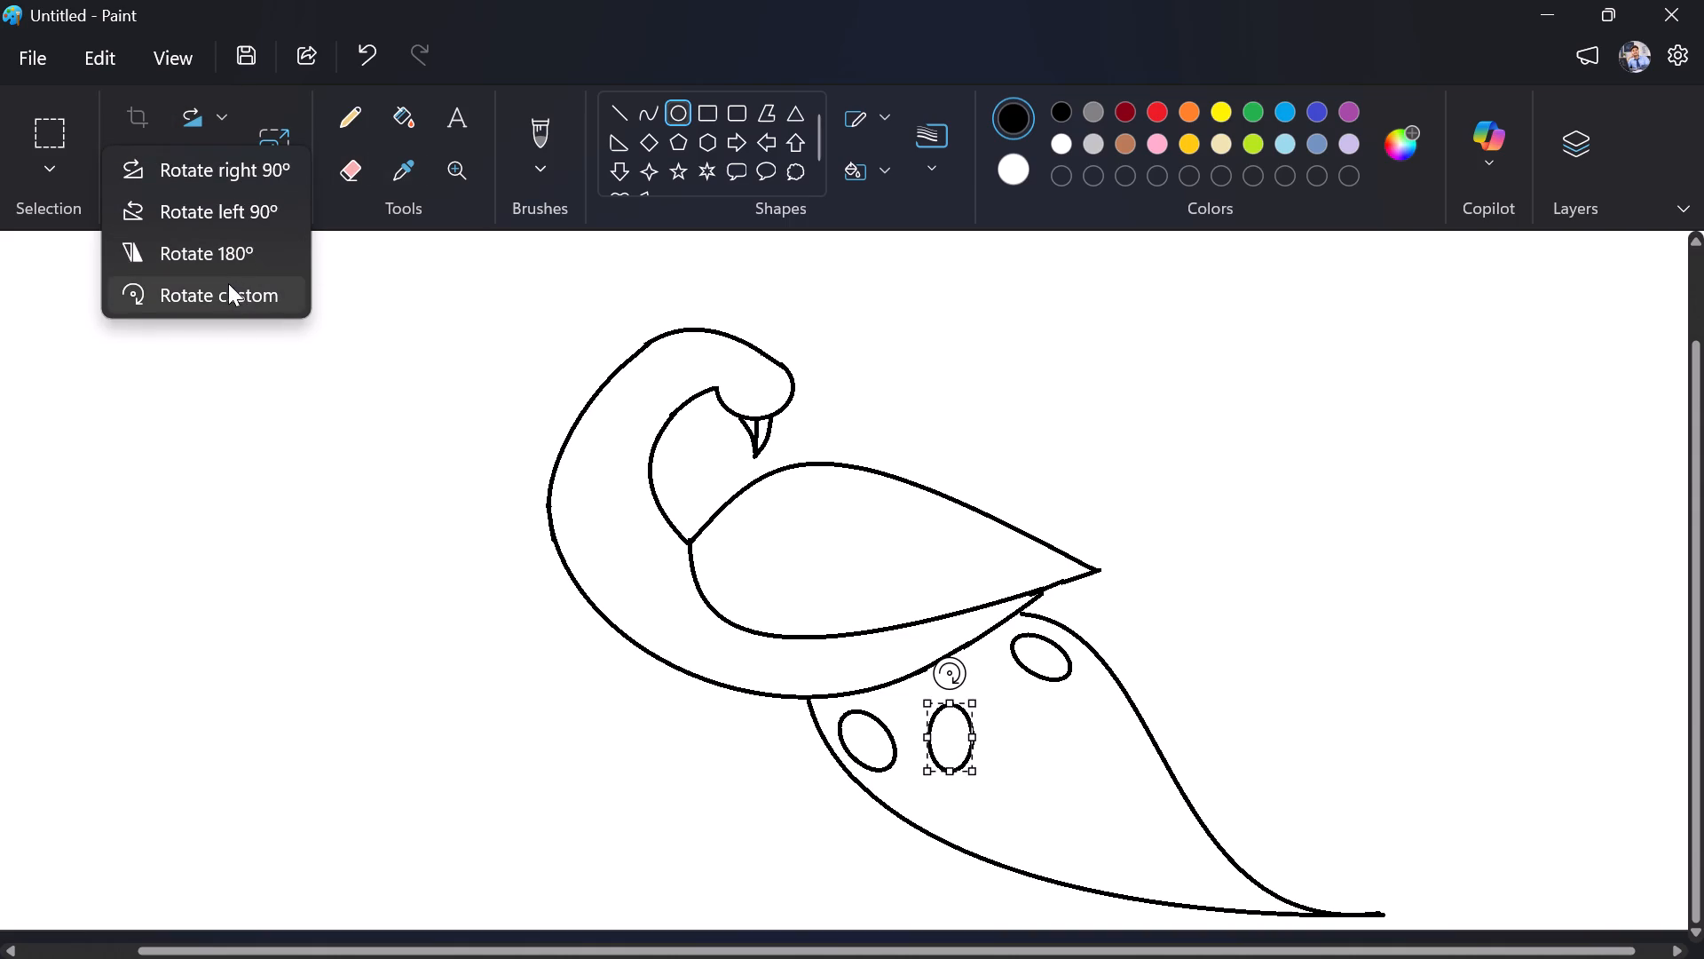
pyautogui.click(226, 283)
pyautogui.press('BackSpace')
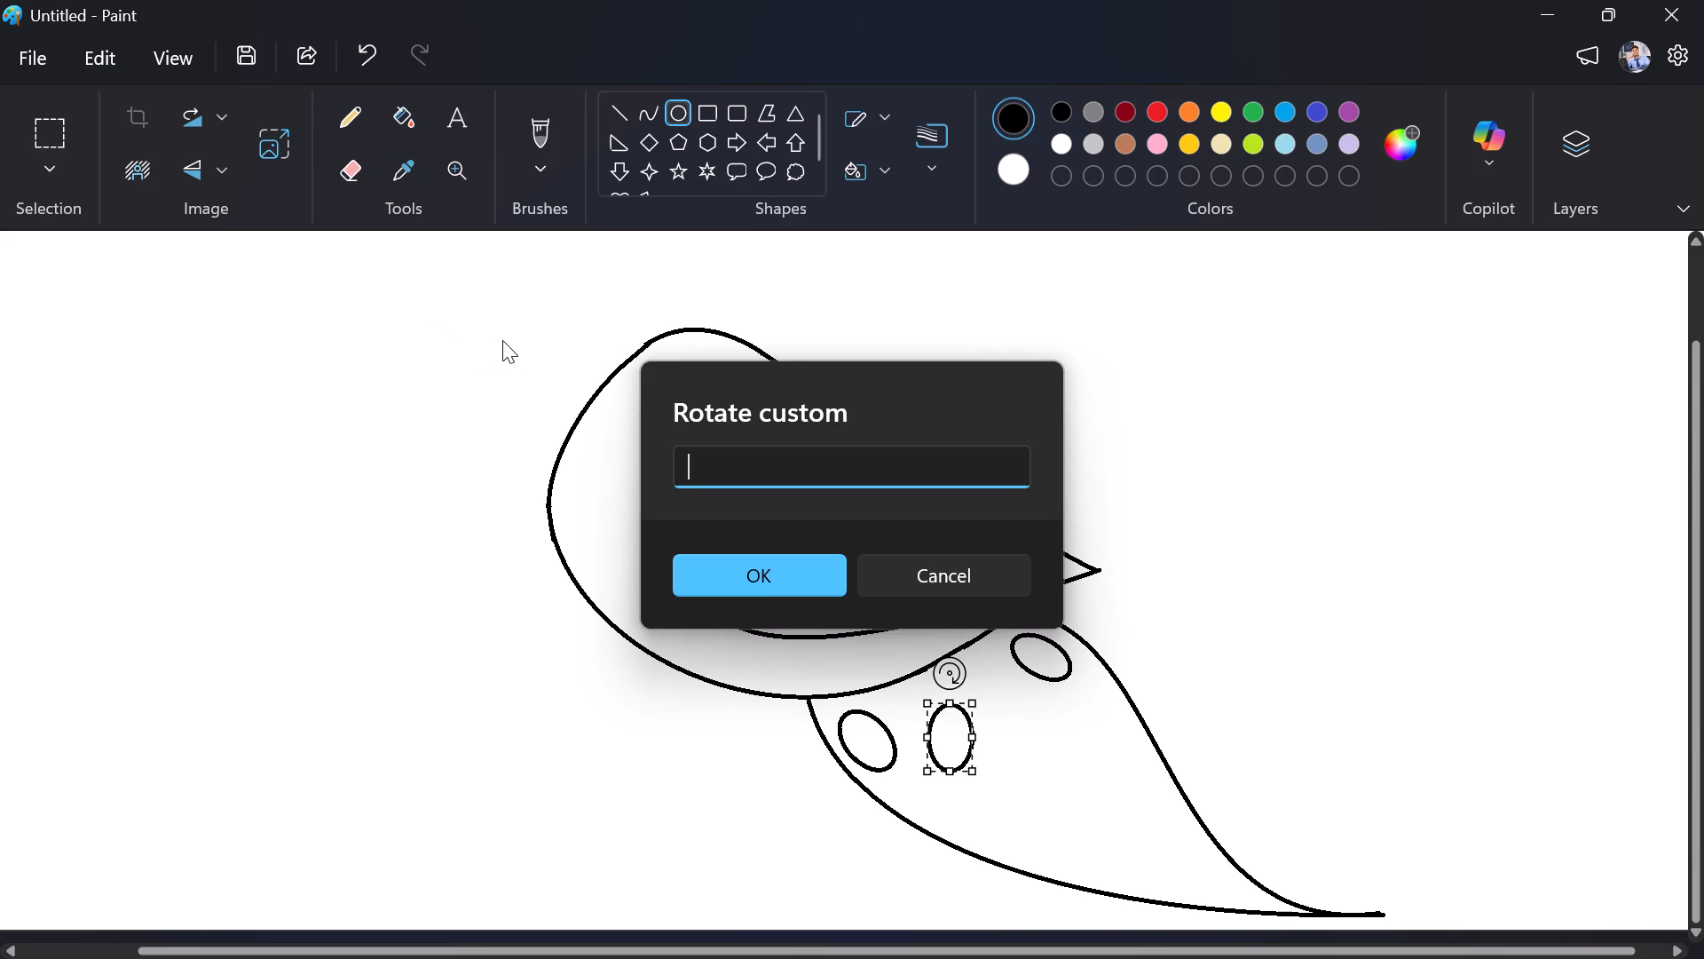
pyautogui.press('4')
pyautogui.press('0')
pyautogui.press('Return')
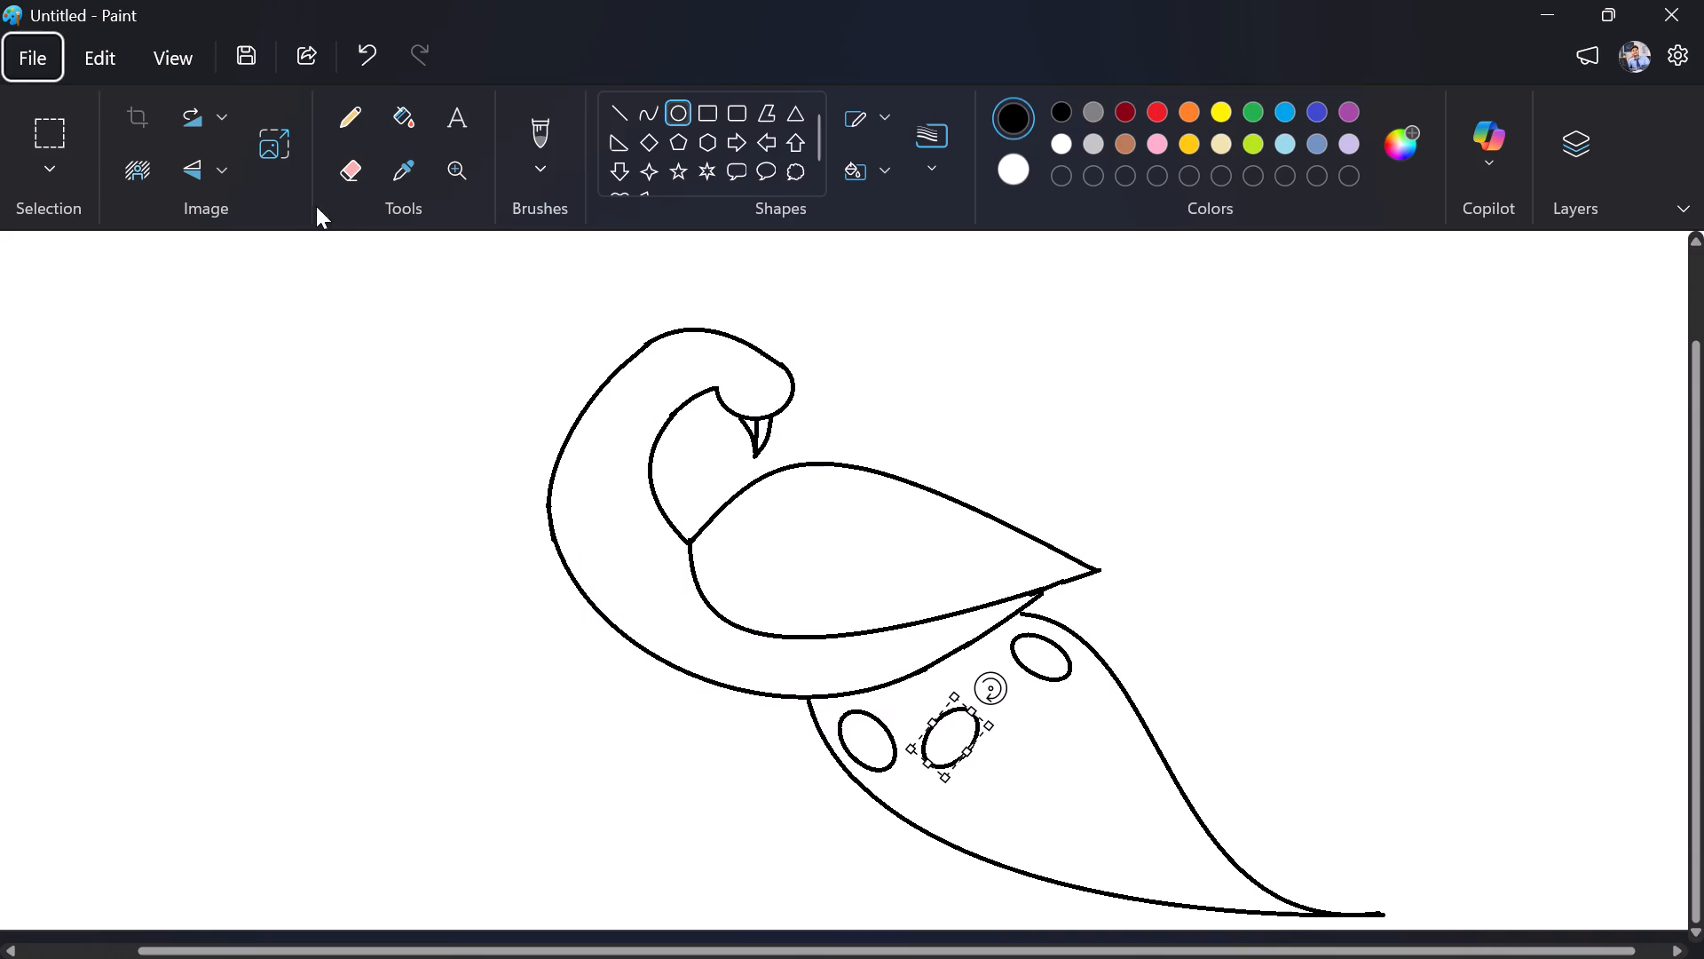
# Rotate the middle ellipse by a further custom angle of 50°.
pyautogui.click(194, 125)
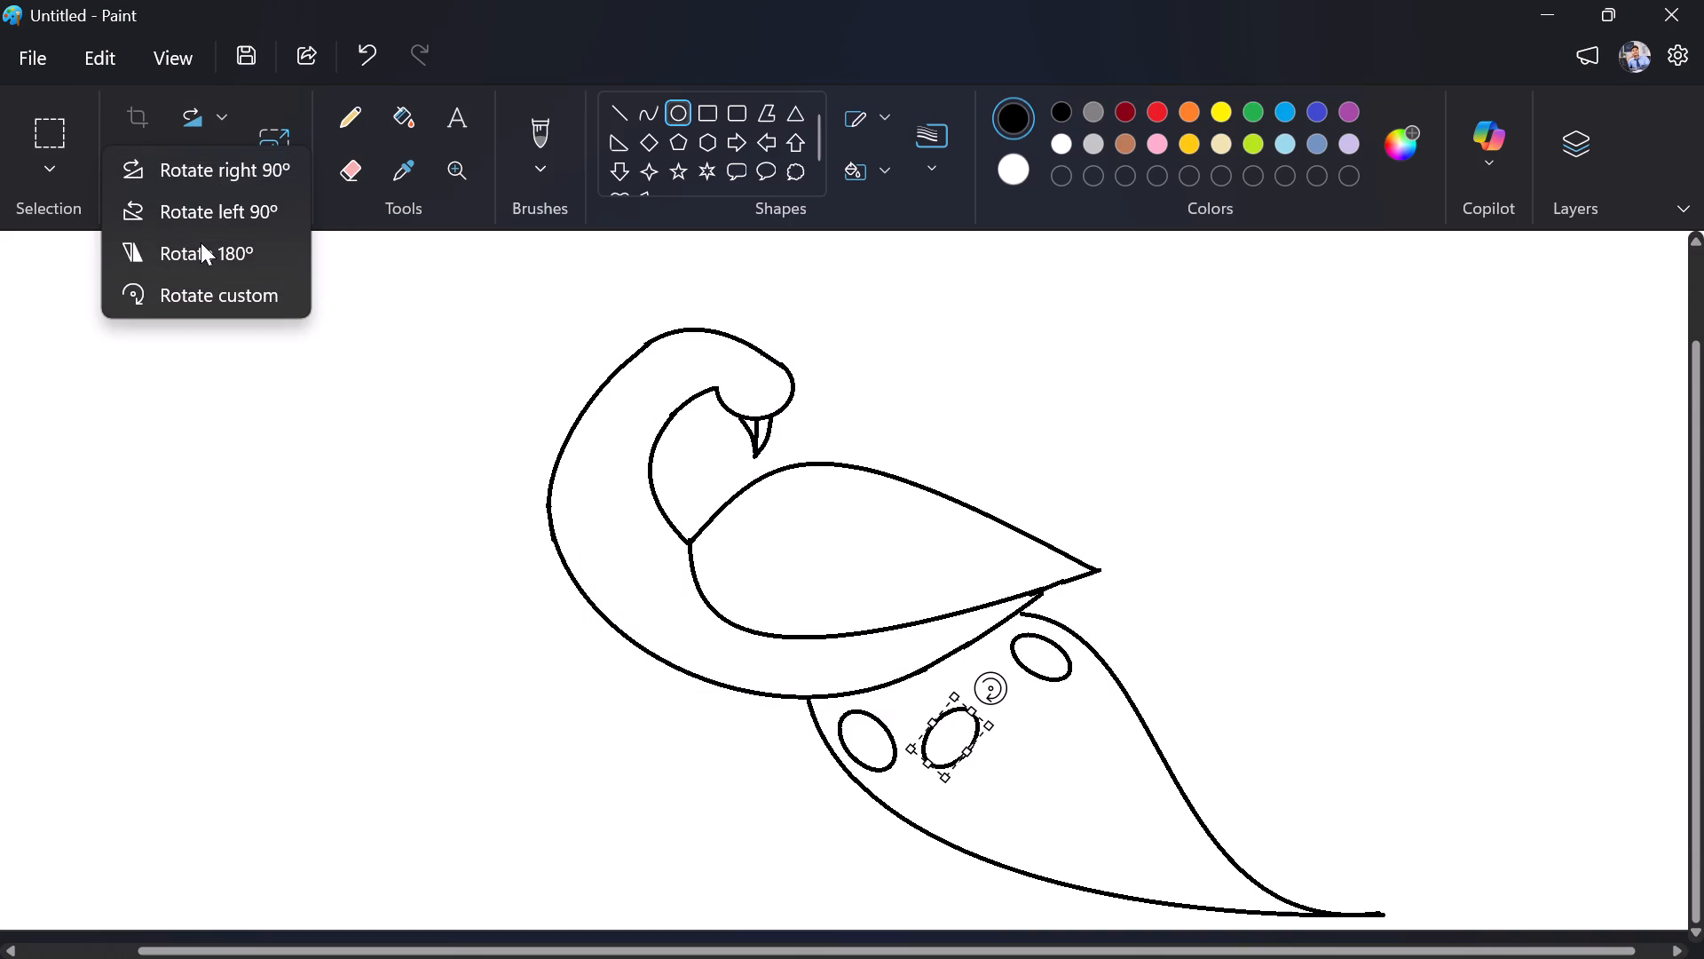
pyautogui.click(195, 290)
pyautogui.press('BackSpace')
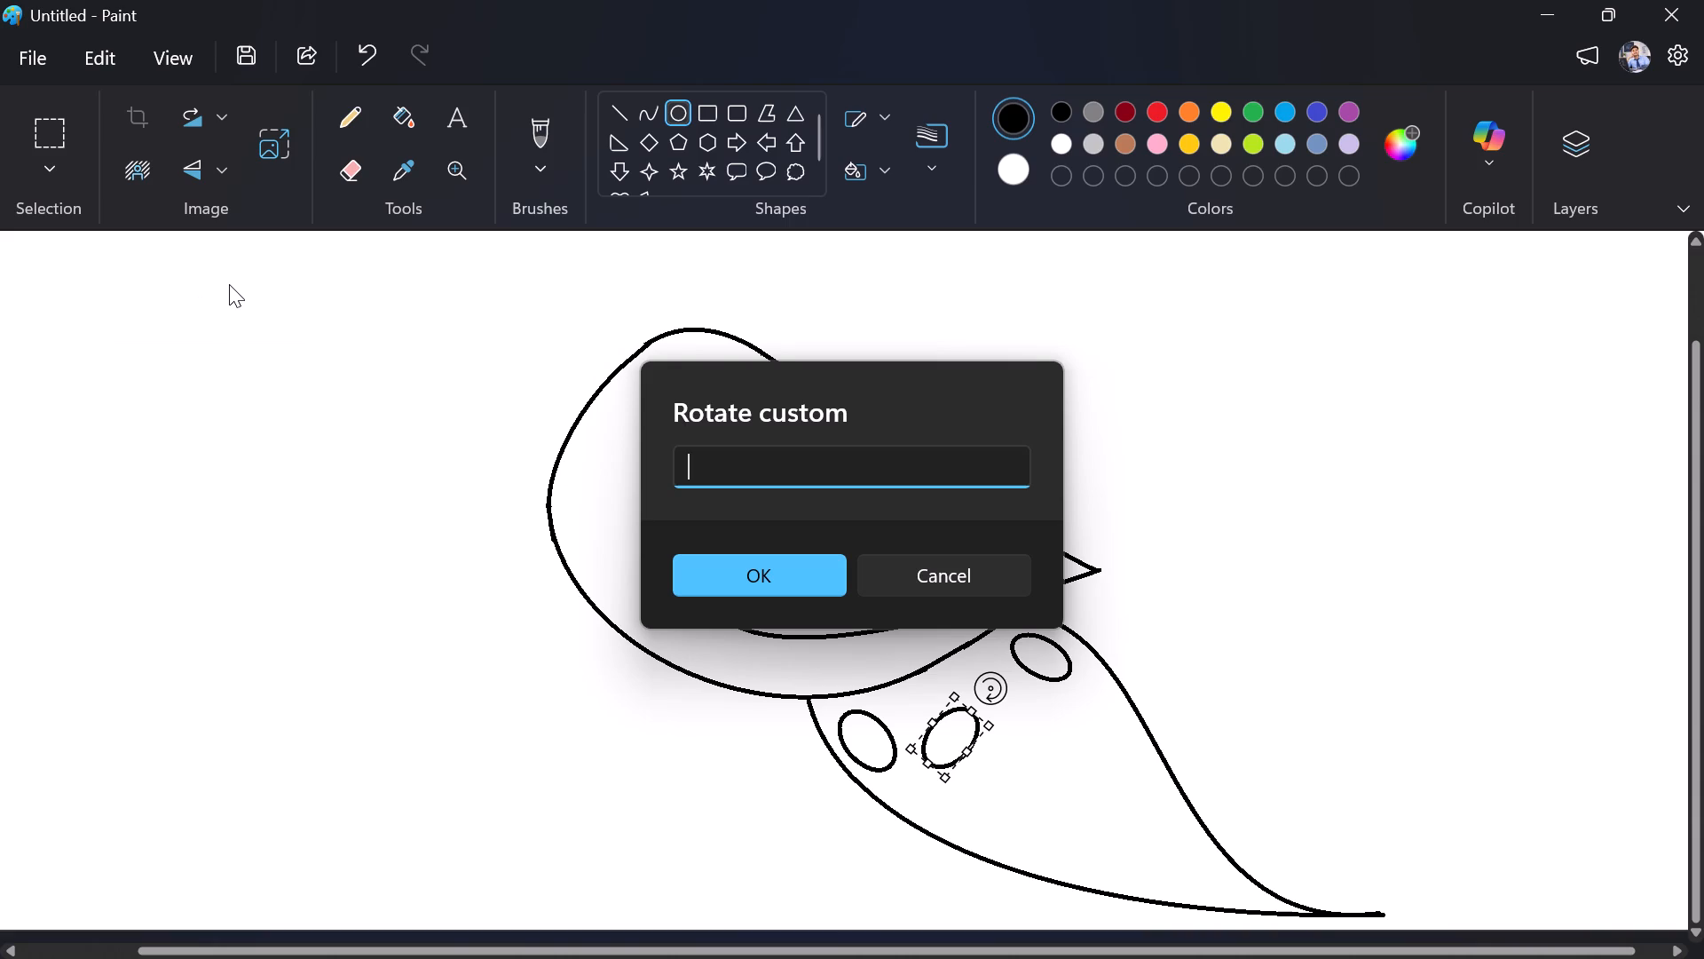
pyautogui.write('50')
pyautogui.press('Return')
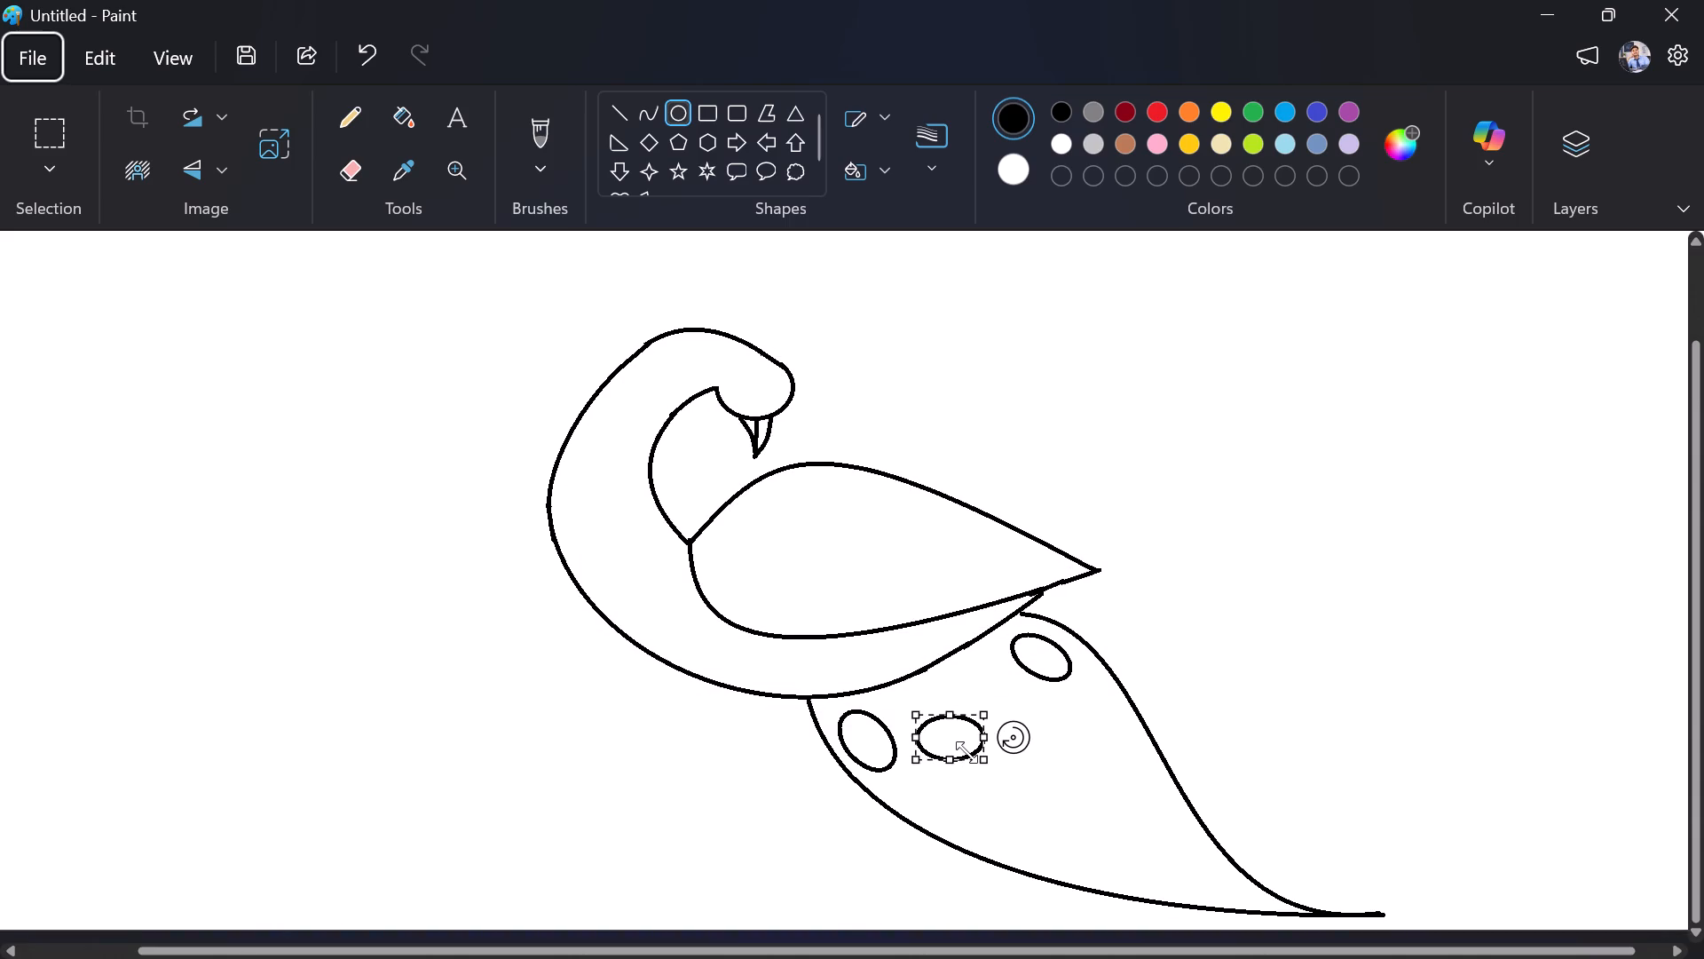
# Open the flip options for the selected middle ellipse.
pyautogui.click(203, 181)
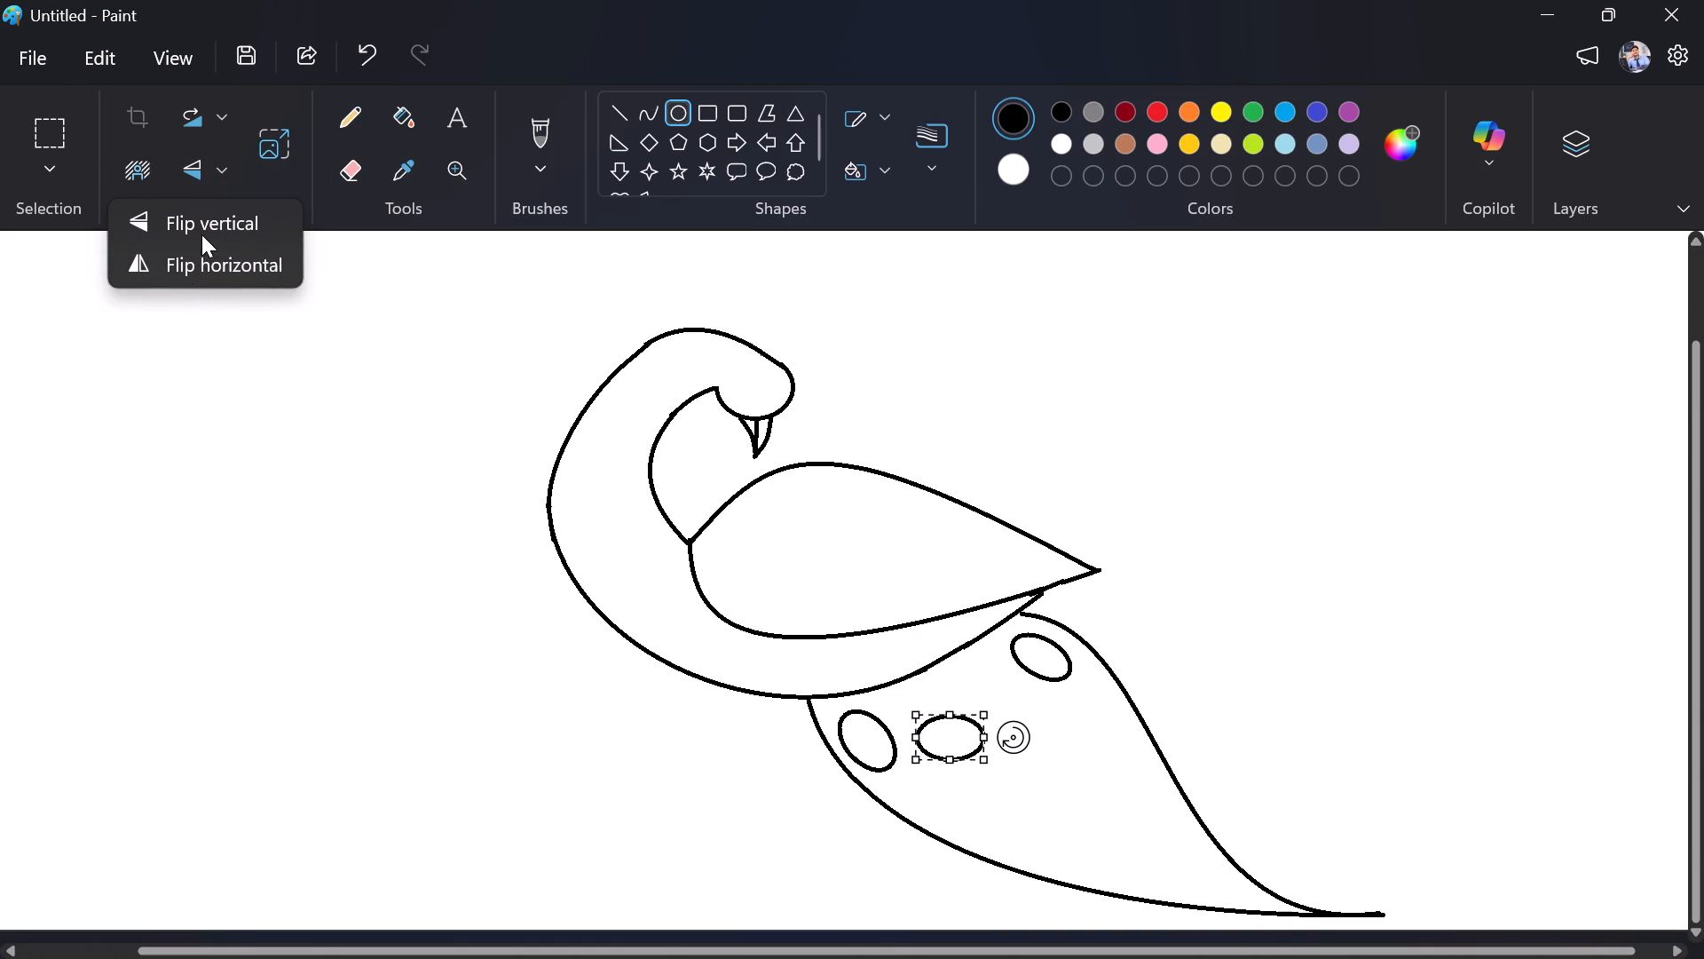
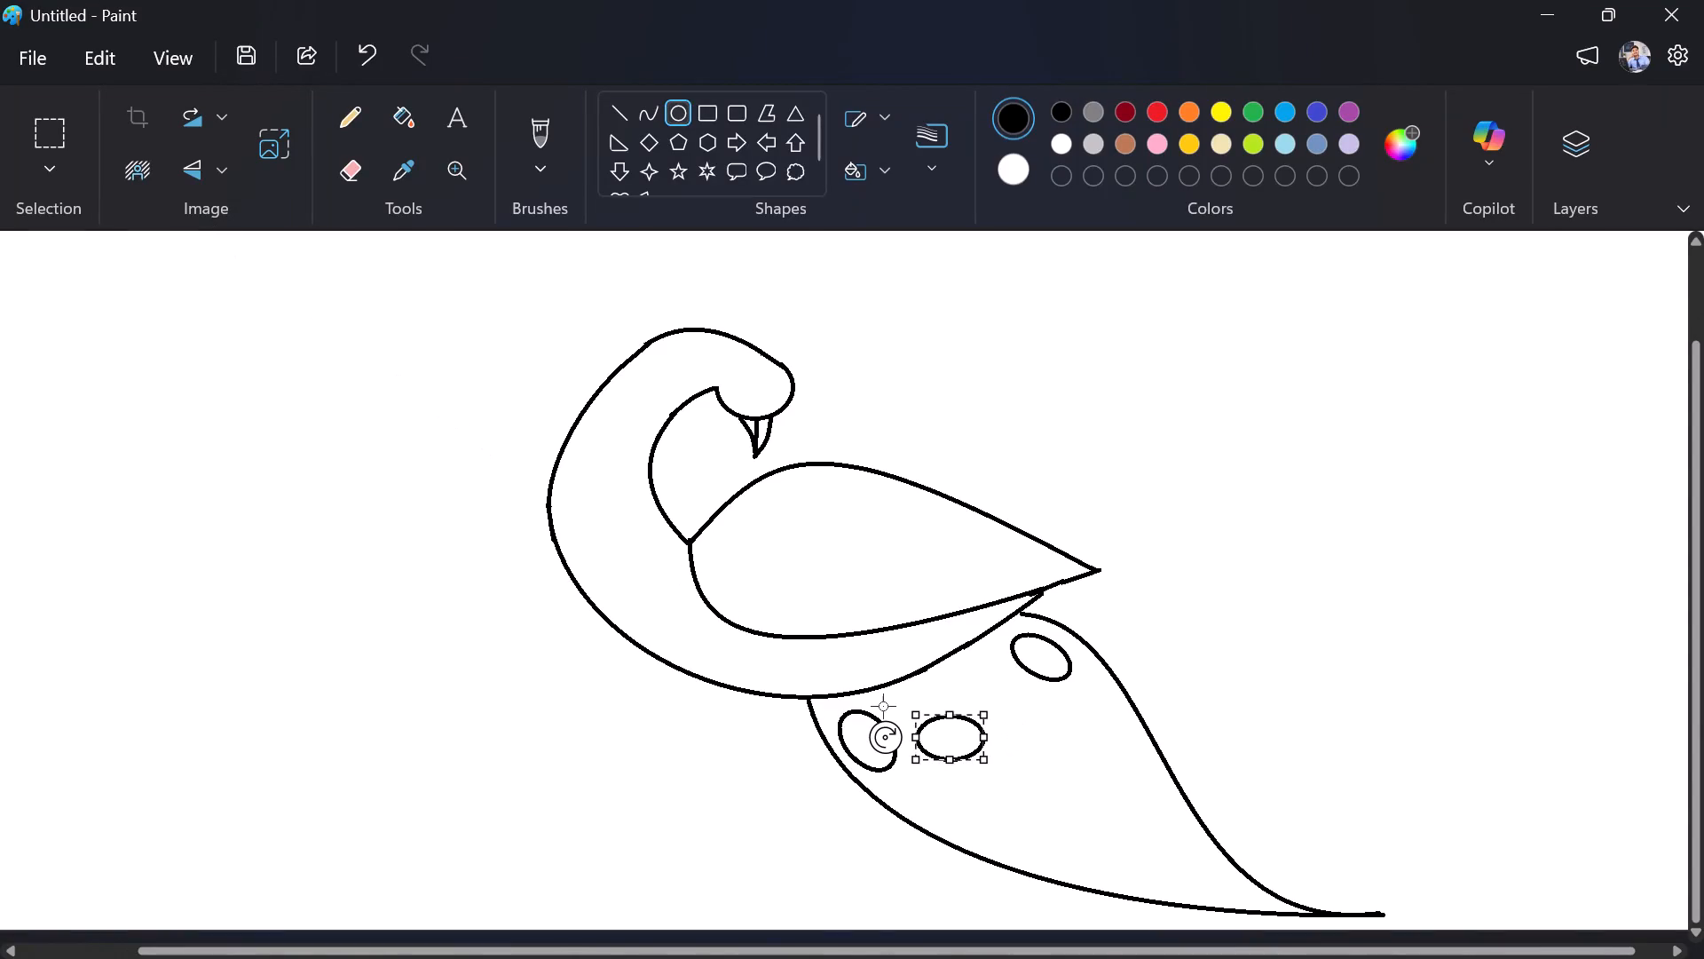
# Slant the middle ellipse to match the tail's leftmost ellipse and place it just beside that ellipse, below the body outline.
pyautogui.click(885, 735)
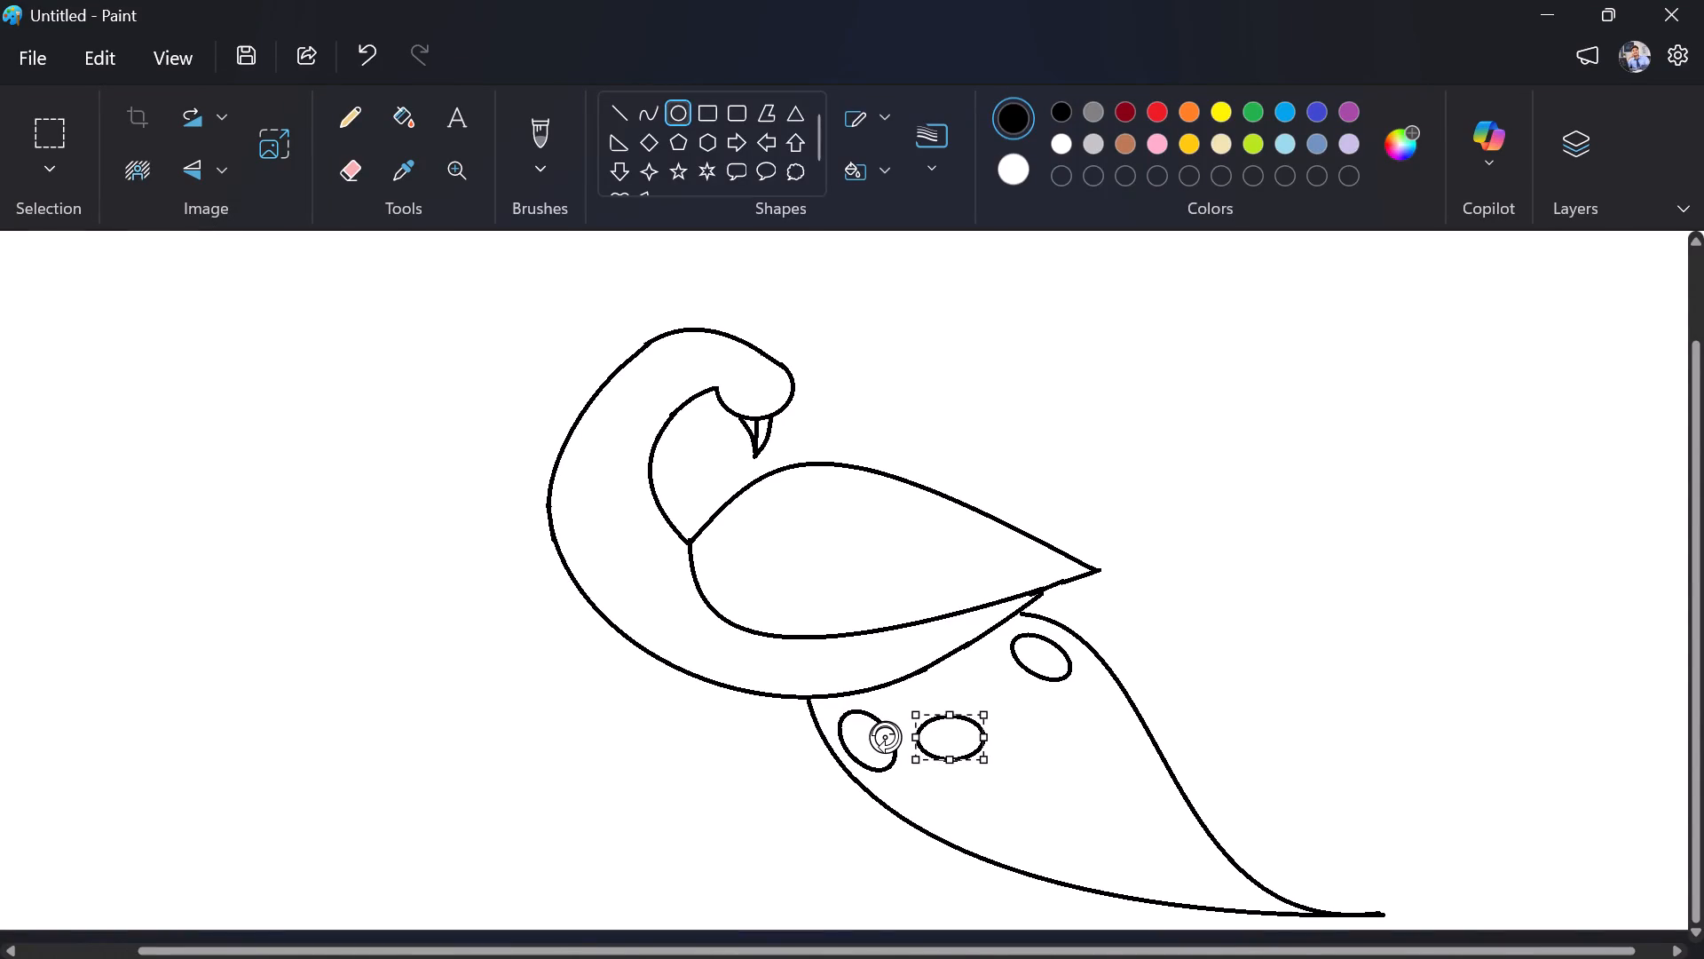
pyautogui.click(885, 735)
pyautogui.moveTo(885, 735); pyautogui.dragTo(919, 709)
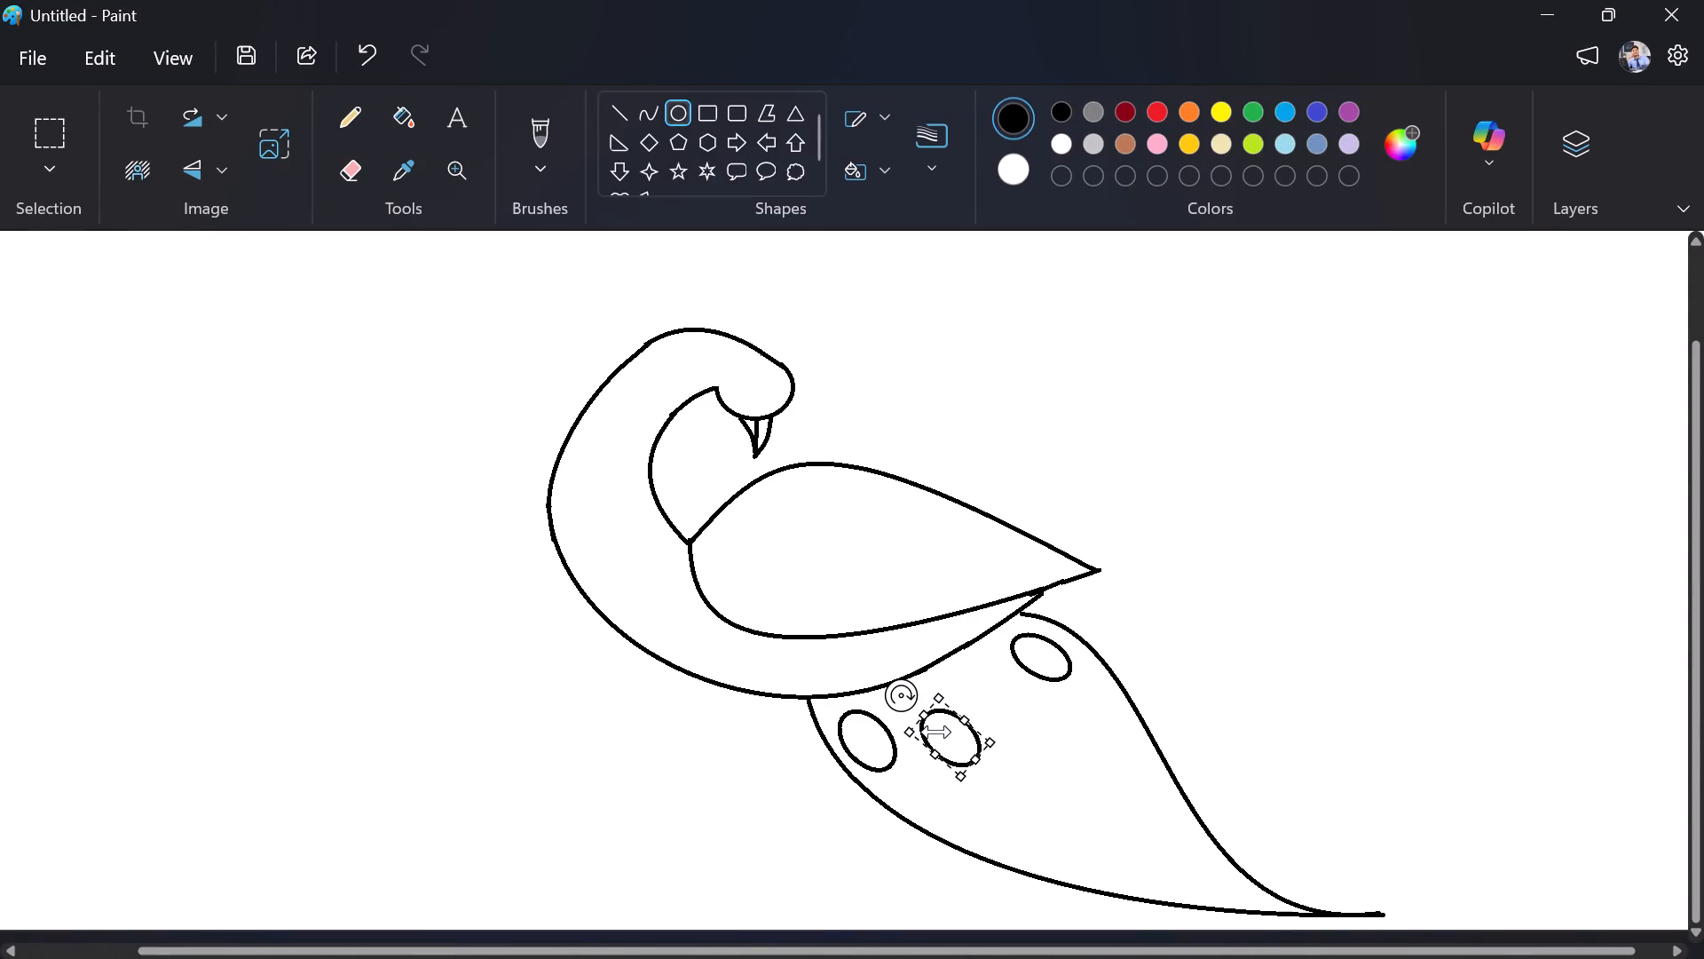
pyautogui.moveTo(950, 736); pyautogui.dragTo(925, 717)
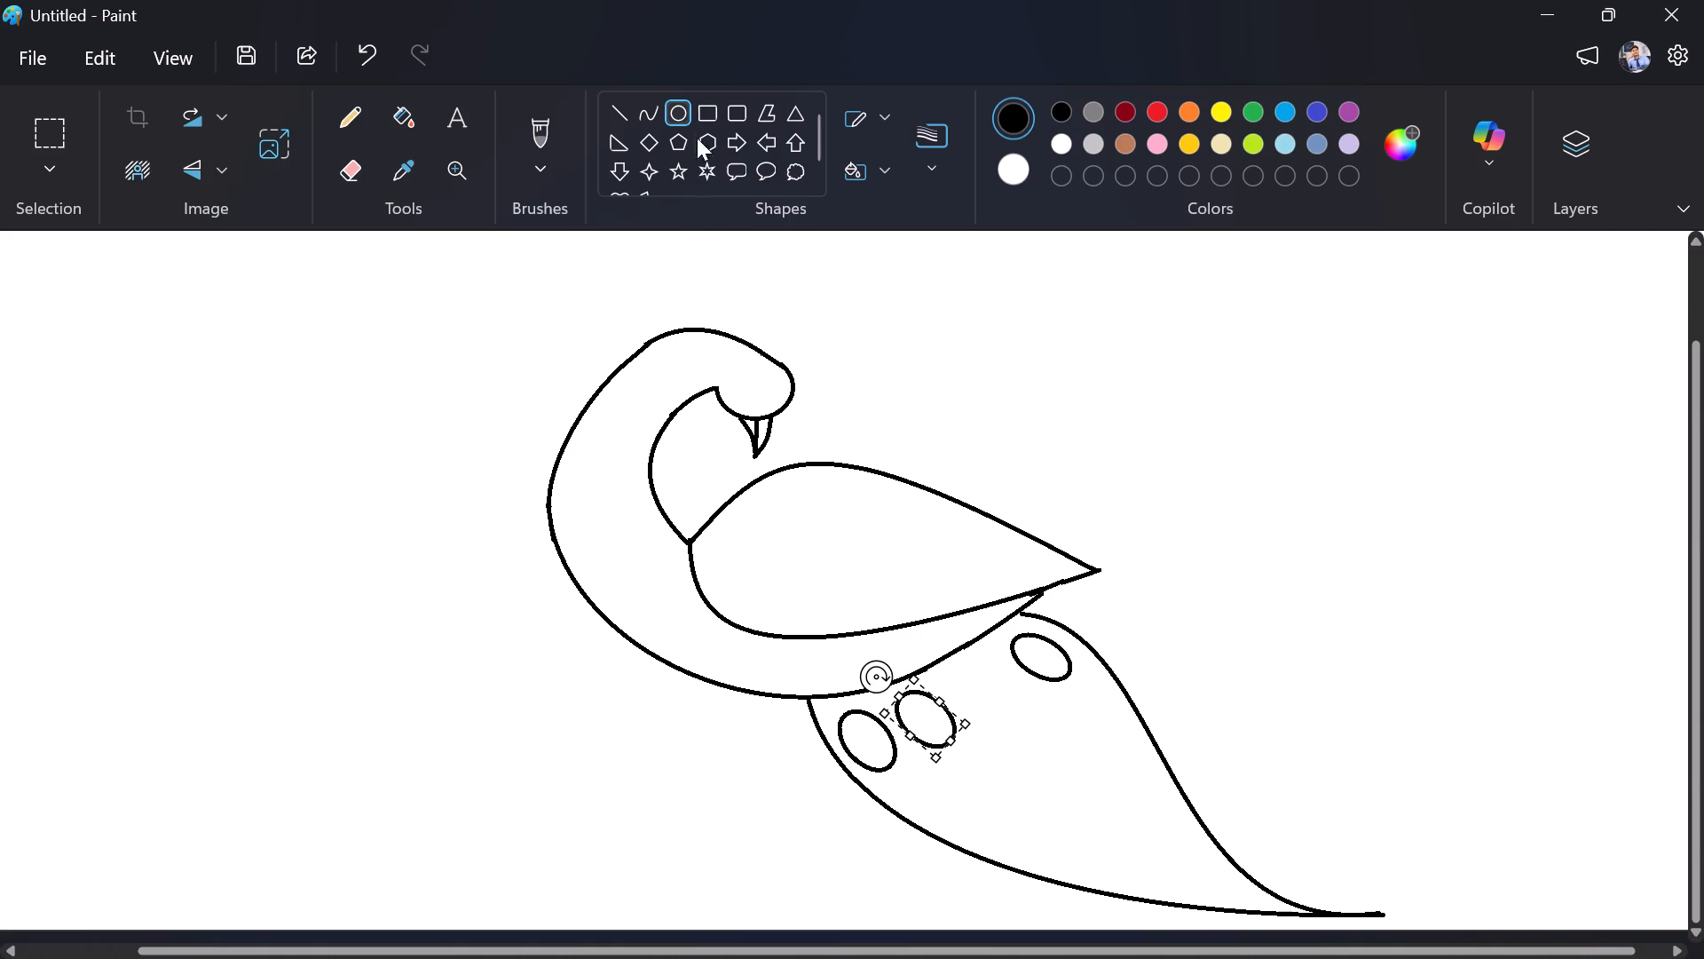
pyautogui.click(1063, 750)
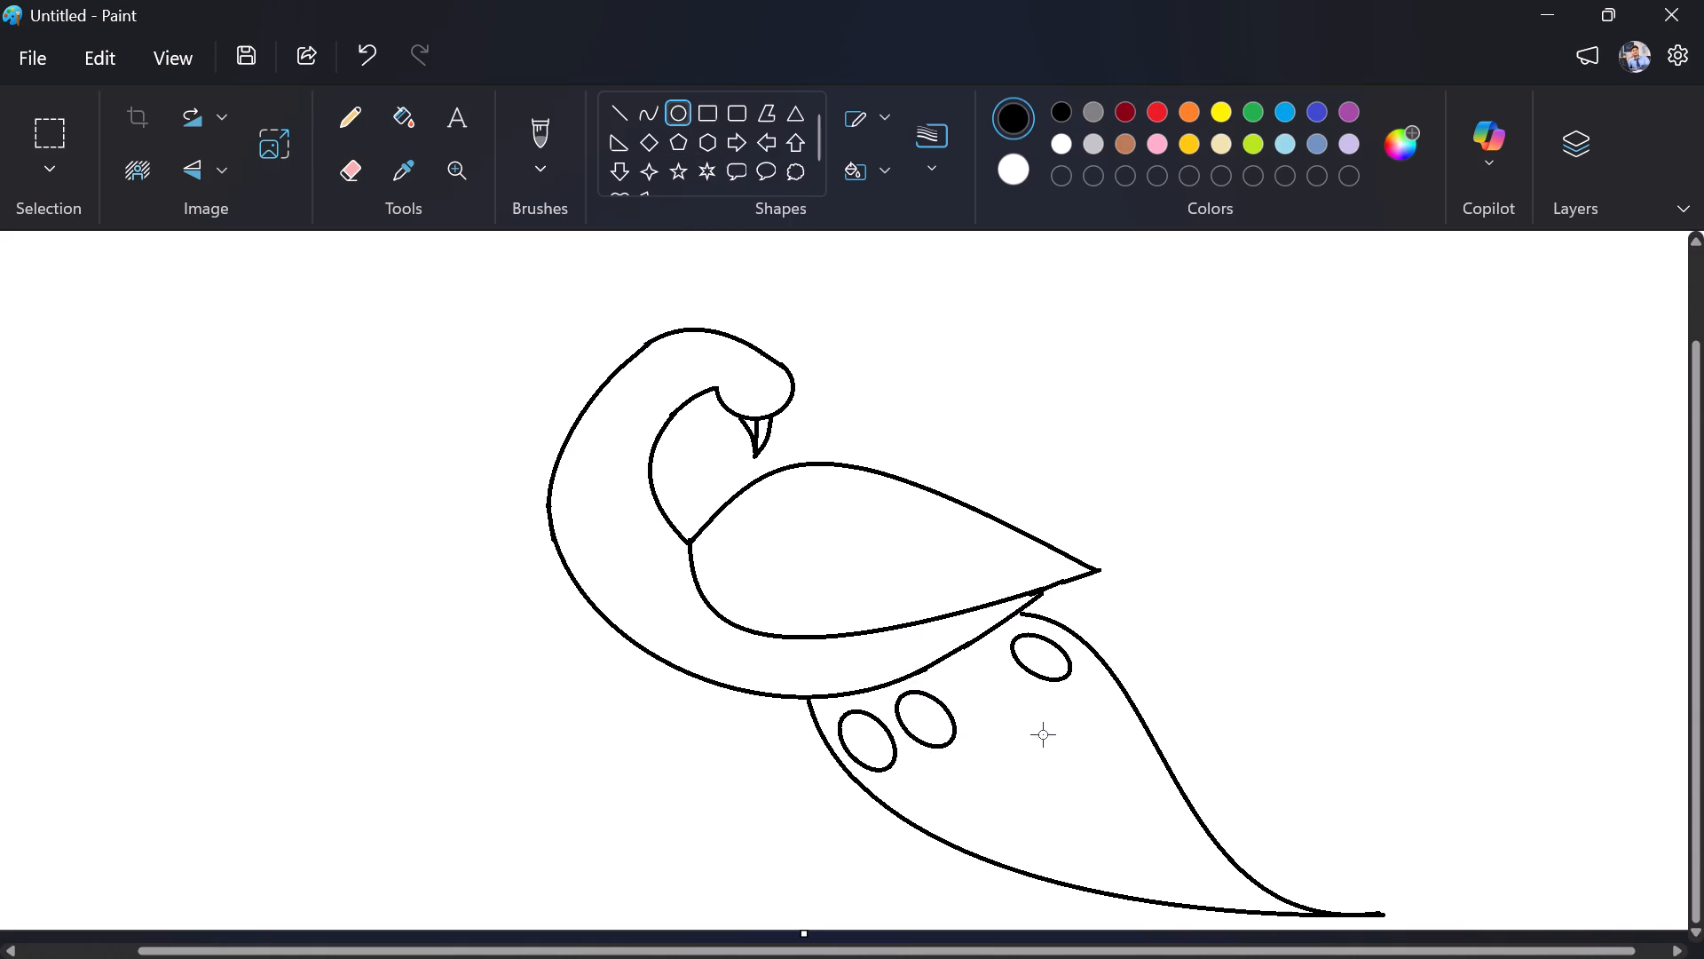
# Draw a fourth ellipse, slant it toward the upper left, and fit it between the second and the rightmost ellipses of the tail's top row.
pyautogui.moveTo(1040, 732); pyautogui.dragTo(1075, 783)
pyautogui.moveTo(1075, 783); pyautogui.dragTo(1082, 782)
pyautogui.moveTo(1082, 782); pyautogui.dragTo(1083, 795)
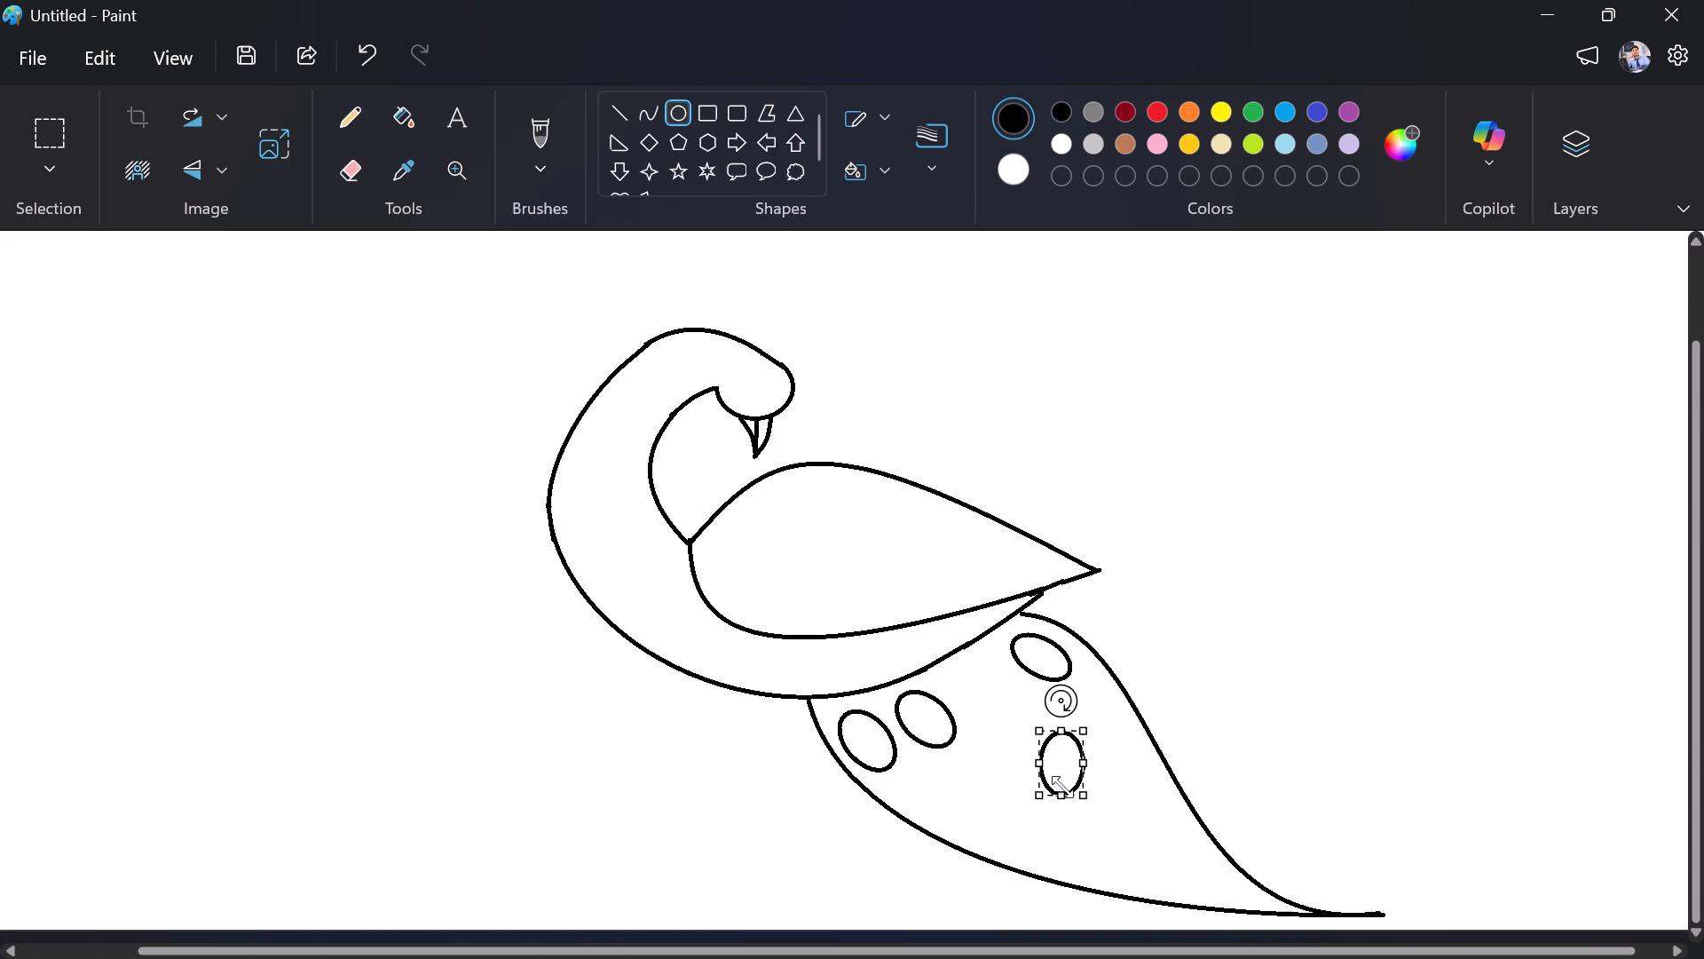
pyautogui.moveTo(1059, 704); pyautogui.dragTo(1025, 695)
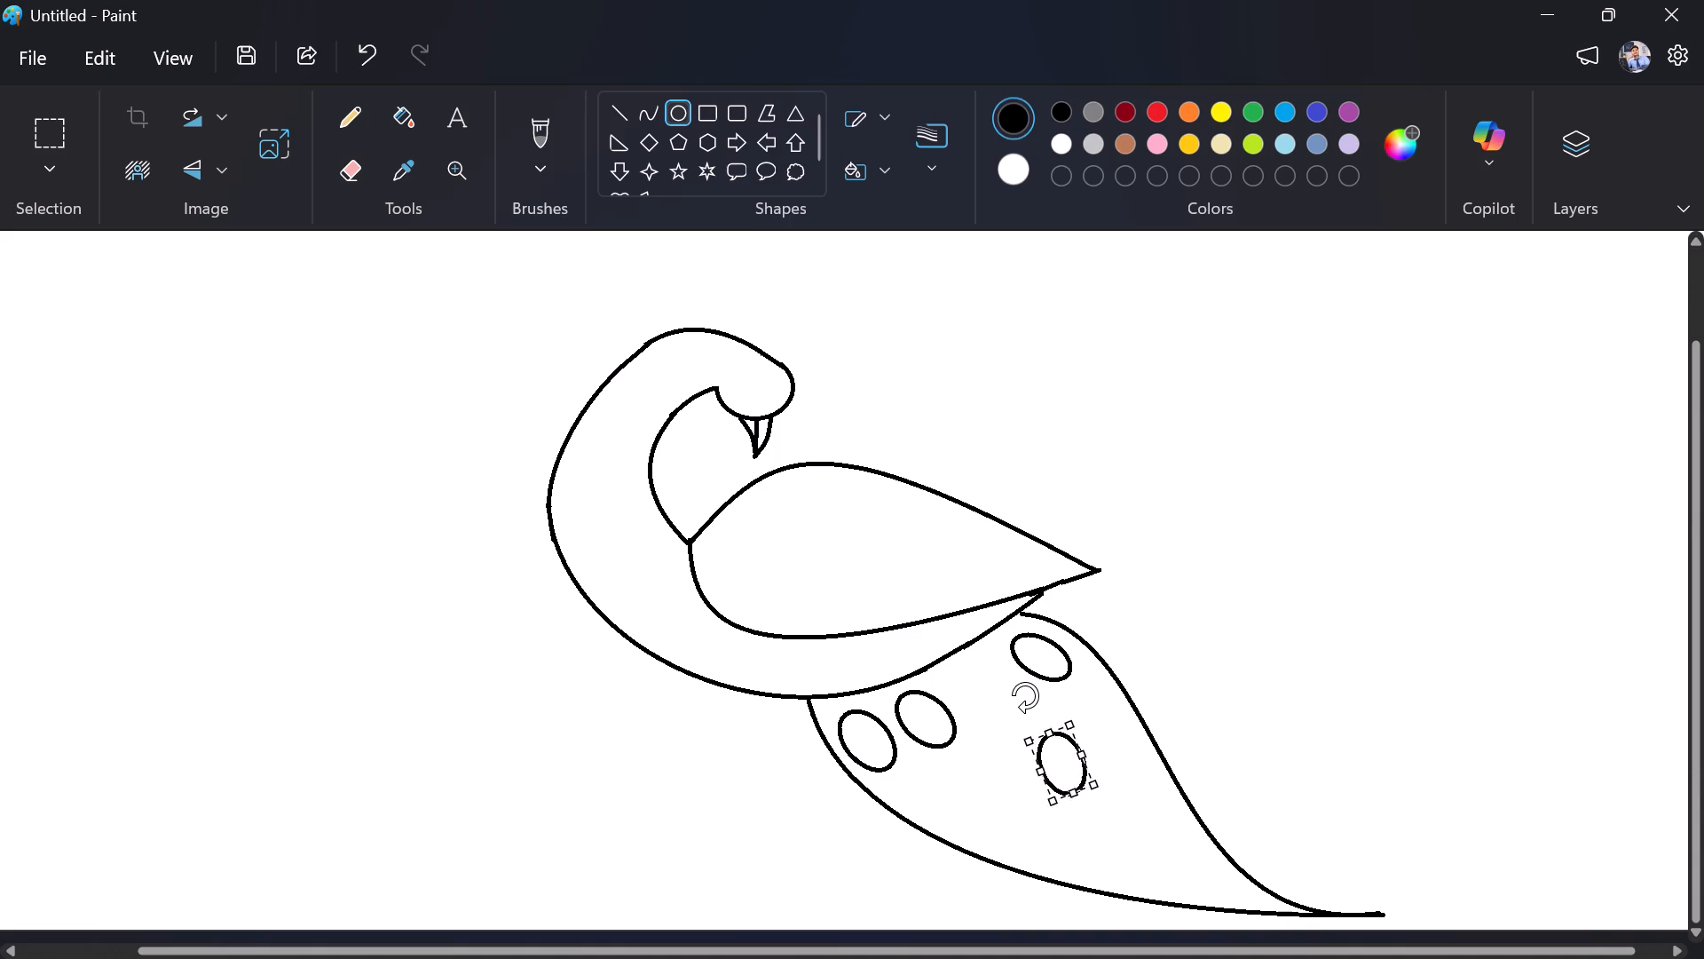
pyautogui.moveTo(1025, 695); pyautogui.dragTo(1002, 716)
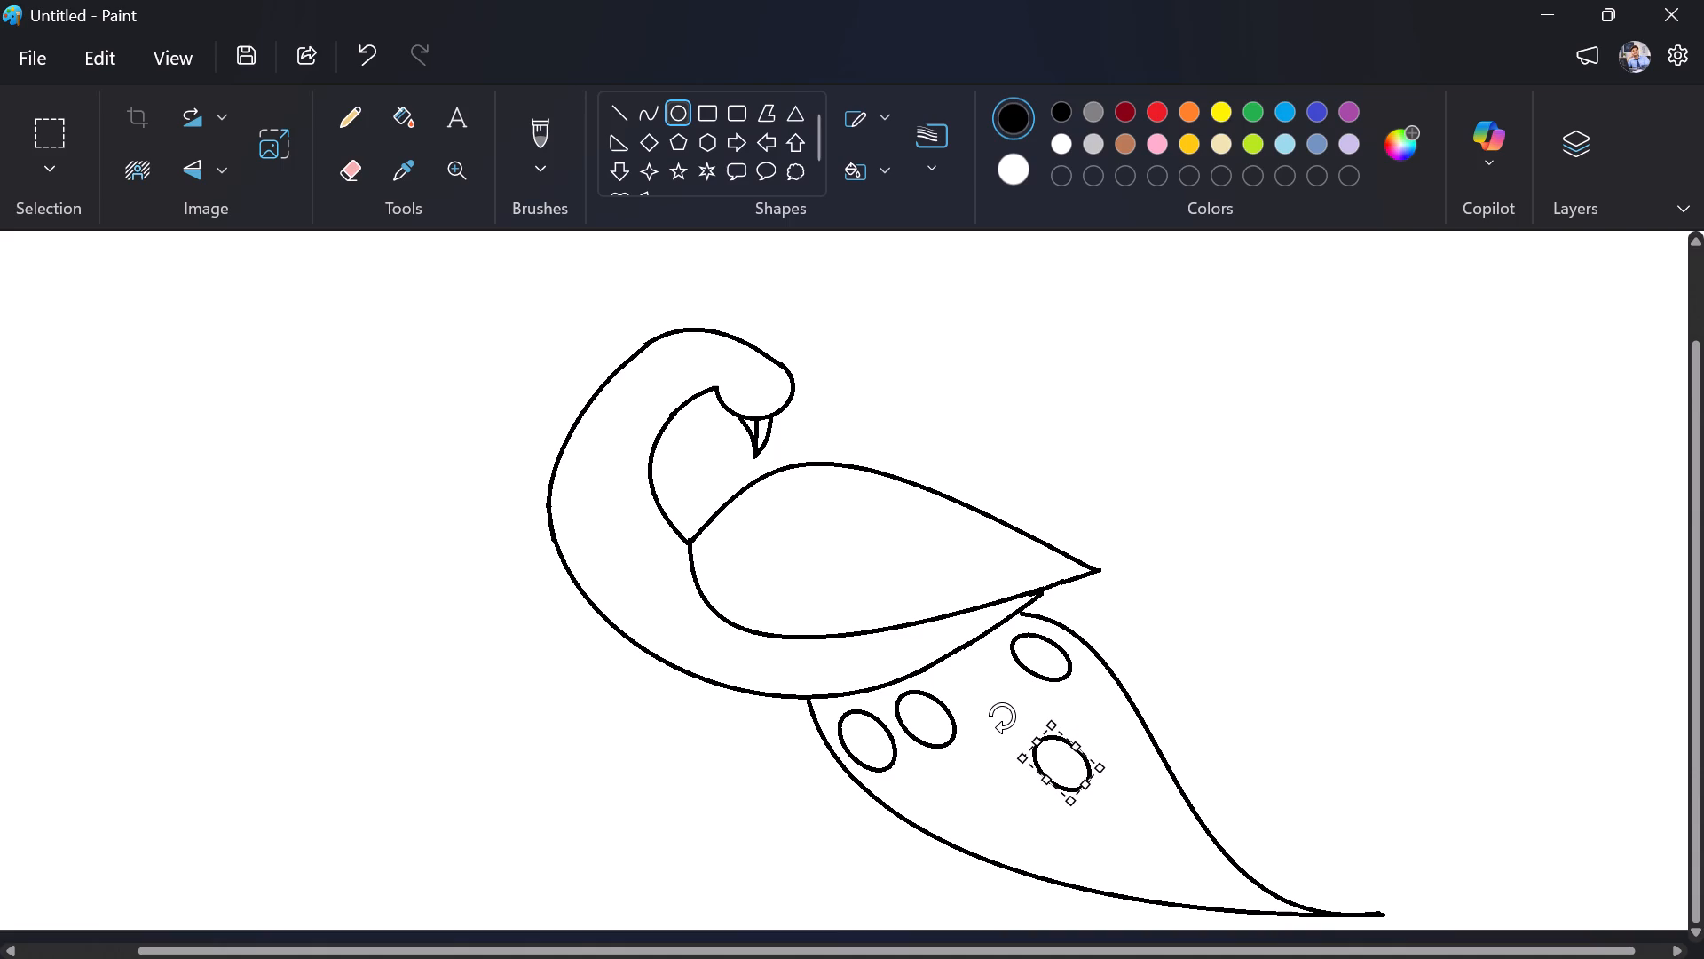
pyautogui.moveTo(1002, 716); pyautogui.dragTo(999, 717)
pyautogui.moveTo(1059, 762); pyautogui.dragTo(1009, 703)
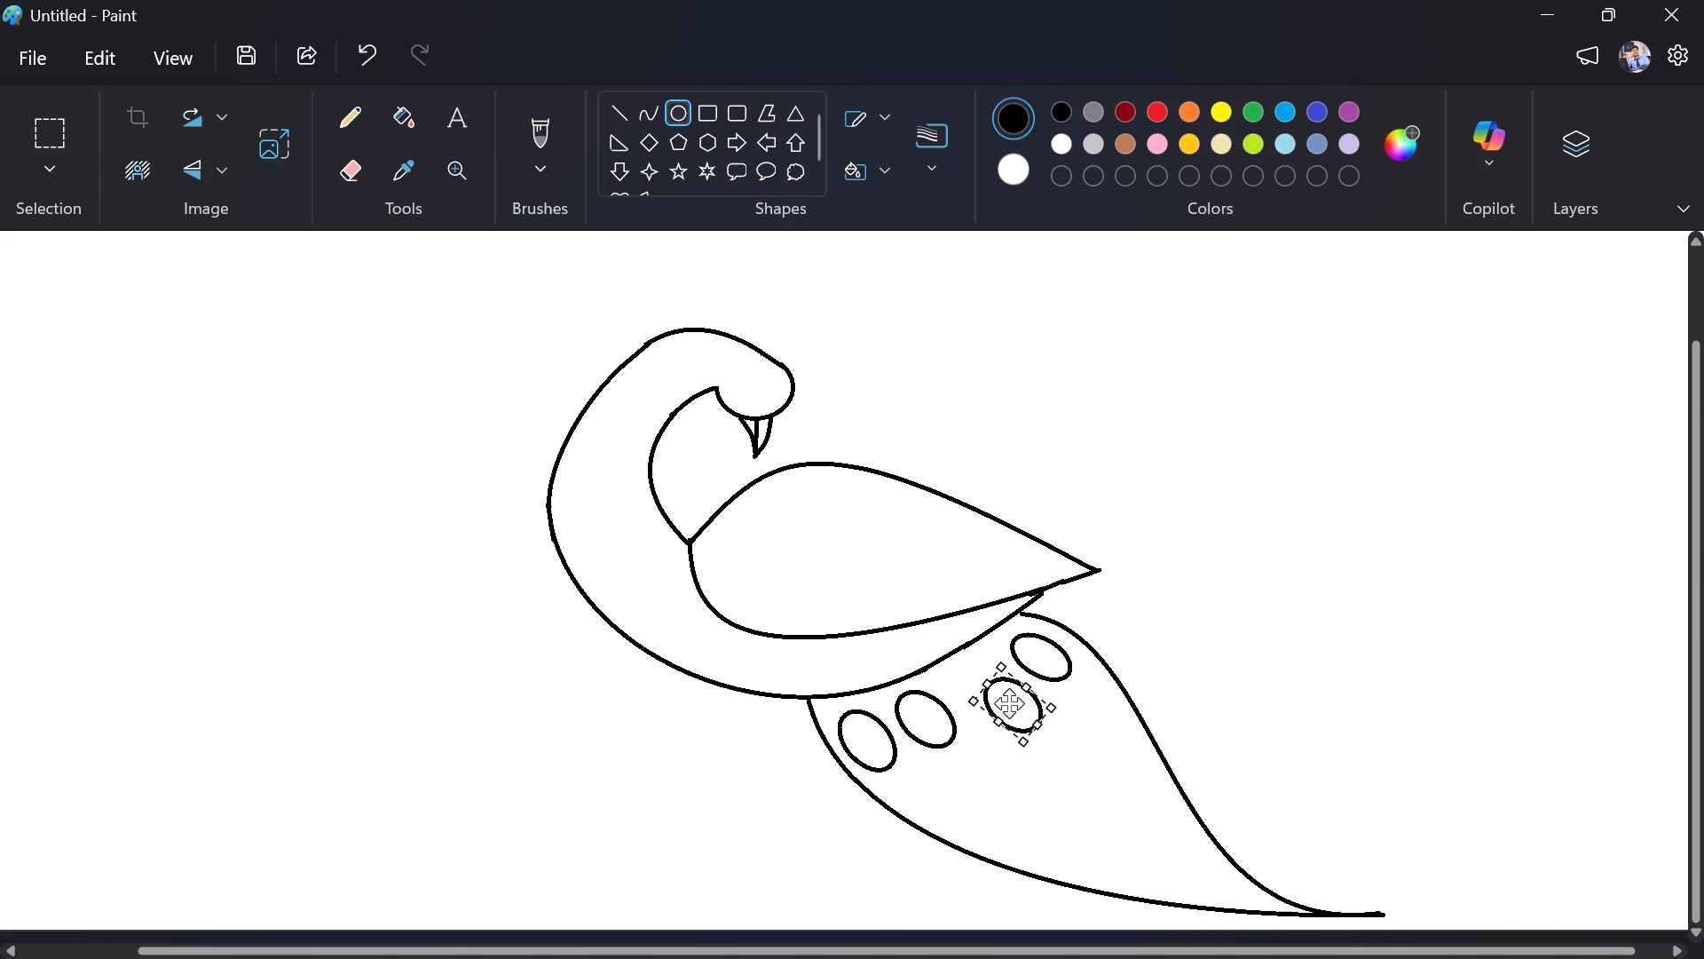
pyautogui.moveTo(1009, 703); pyautogui.dragTo(987, 683)
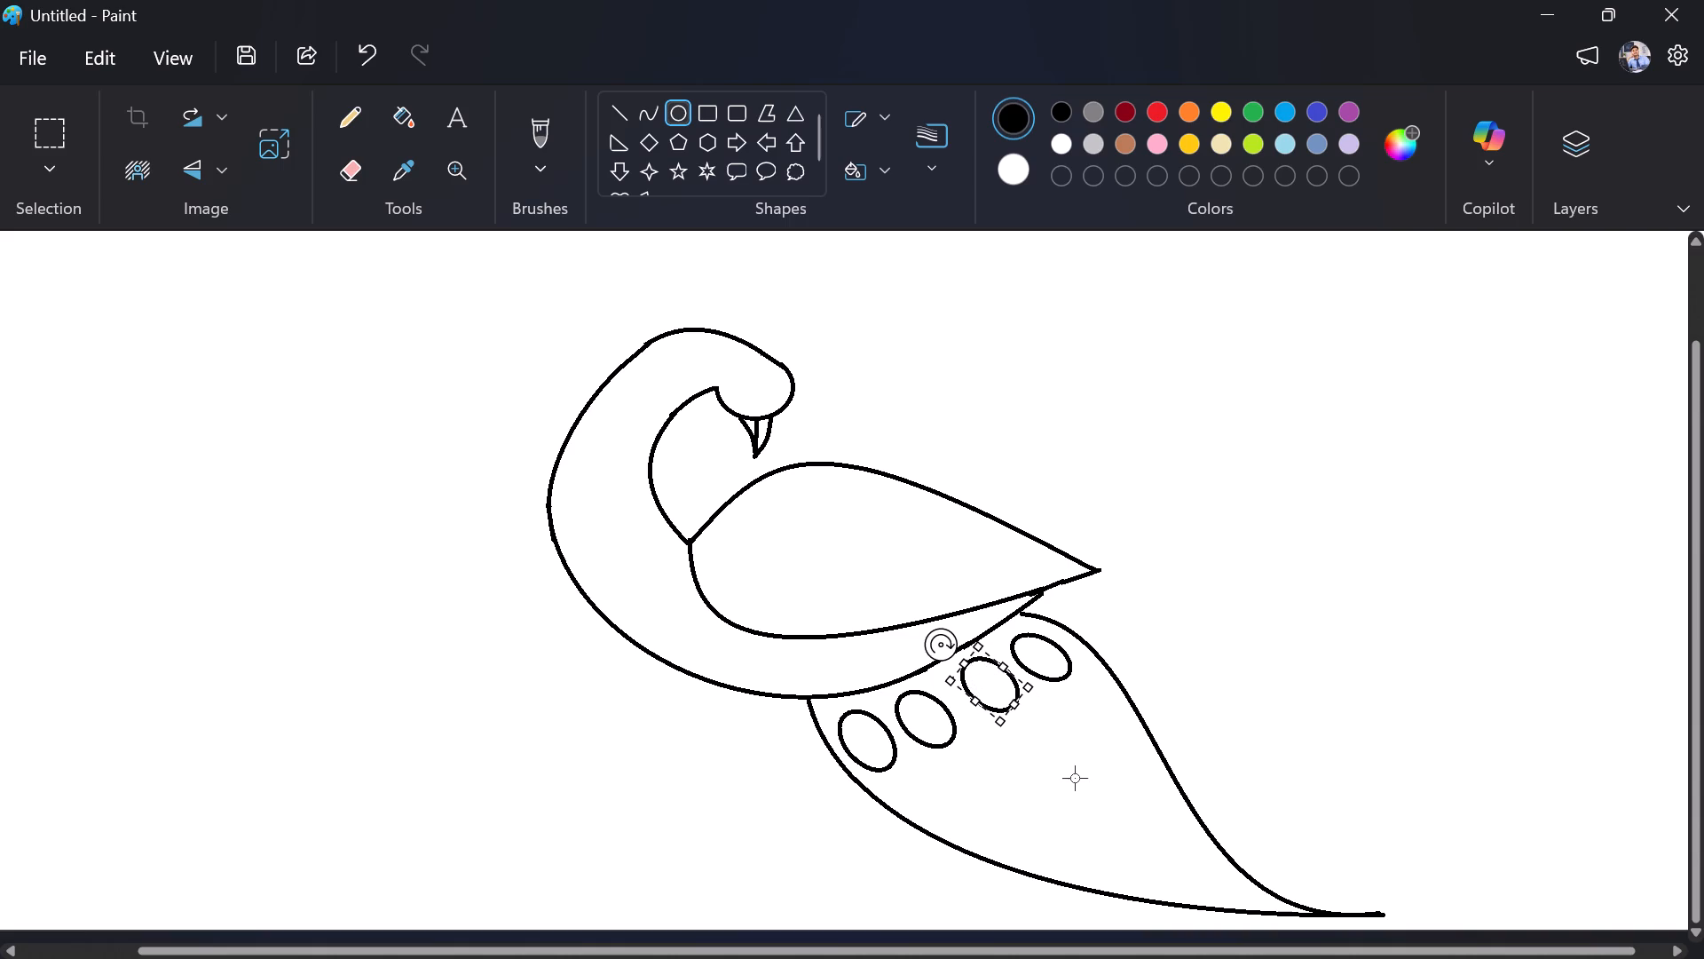
pyautogui.click(1029, 815)
# Start a second row with a similarly slanted ellipse below the top row's rightmost ellipse, close to the tail's right edge.
pyautogui.moveTo(1083, 749); pyautogui.dragTo(1123, 815)
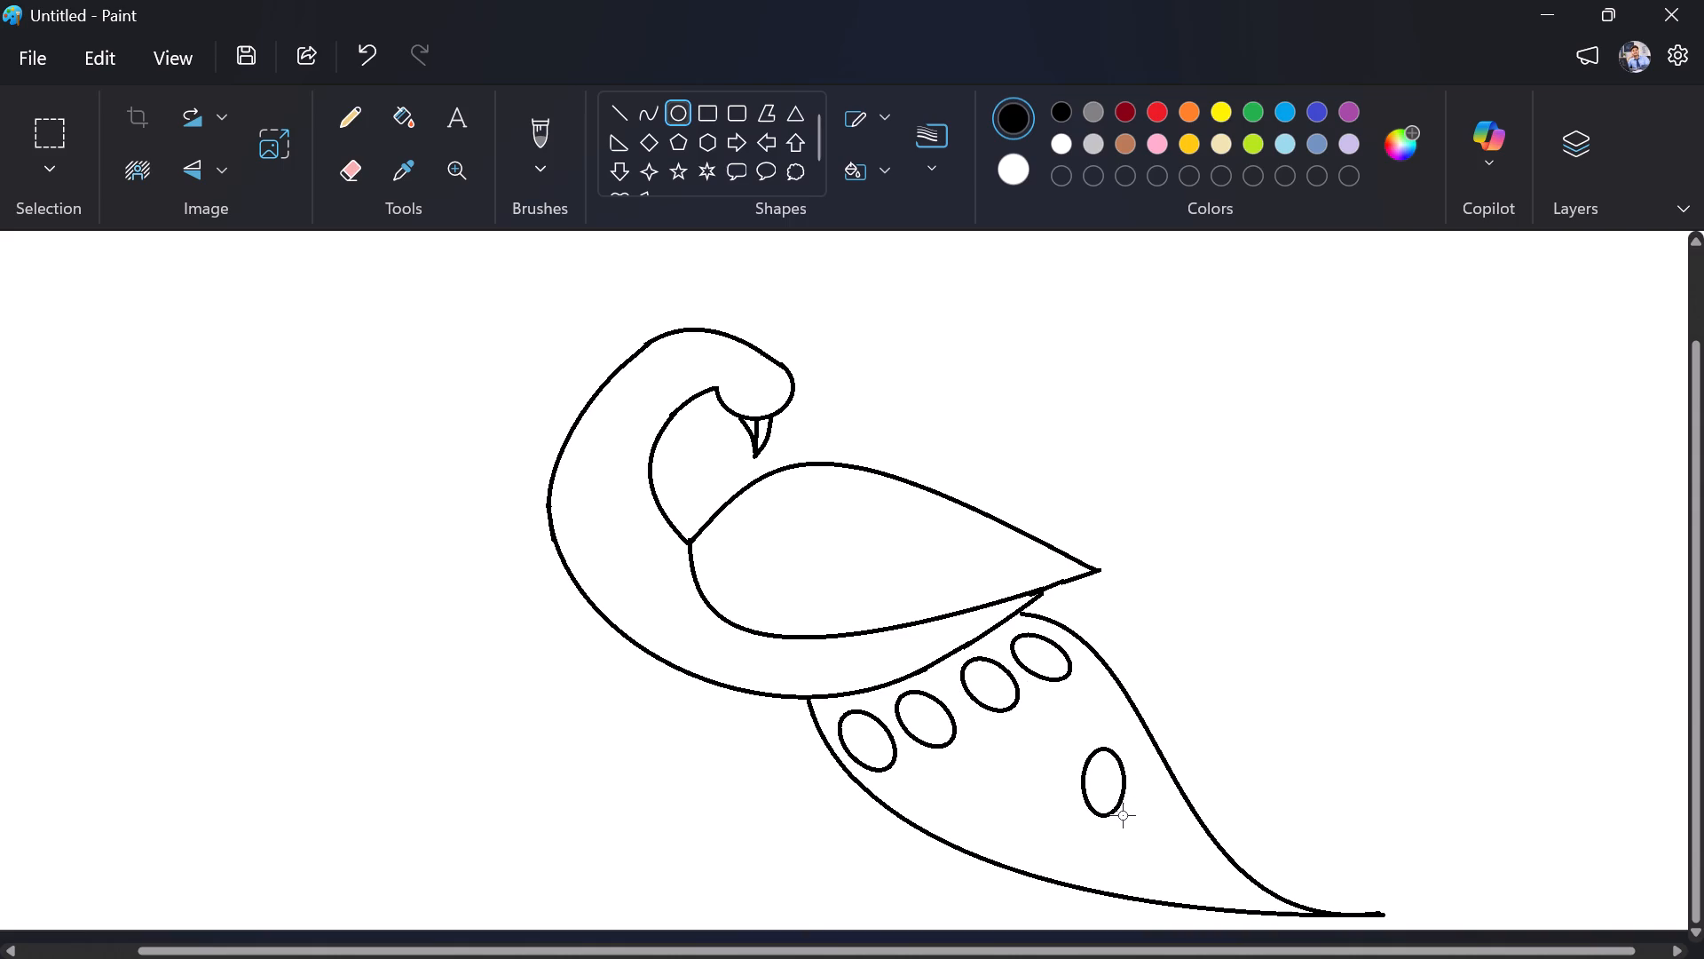
pyautogui.moveTo(1123, 815); pyautogui.dragTo(1126, 816)
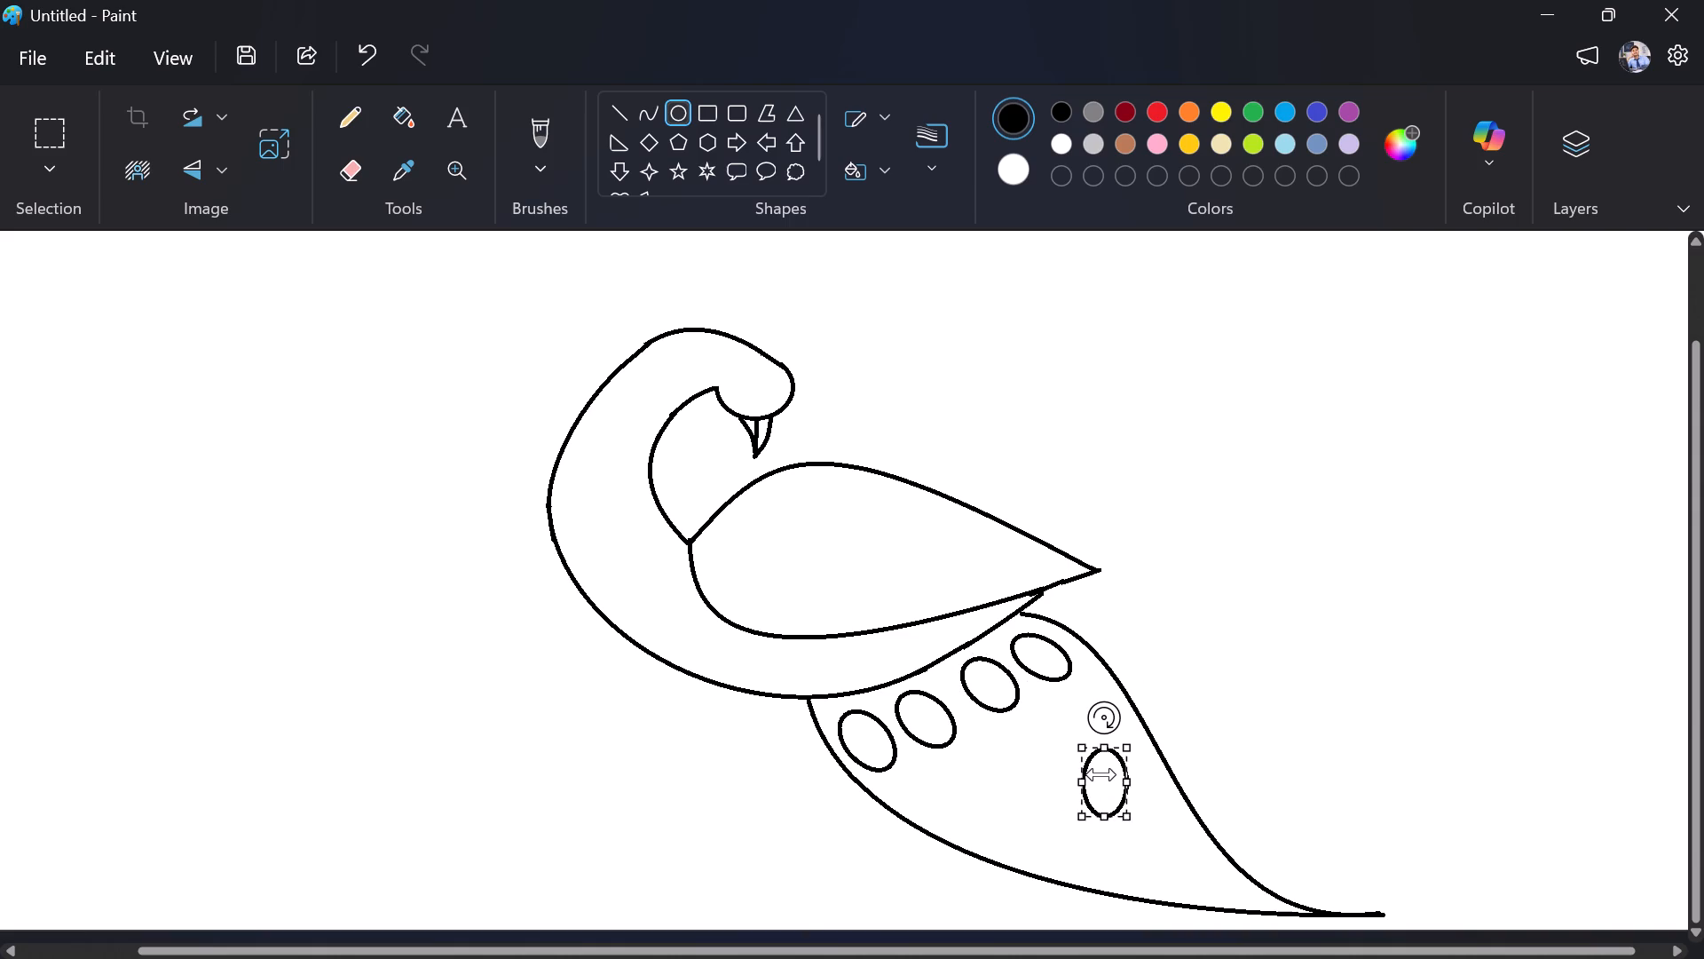
pyautogui.keyDown('ctrl'); pyautogui.scroll(3, 1109, 767); pyautogui.keyUp('ctrl')
pyautogui.scroll(-1, 1109, 767)
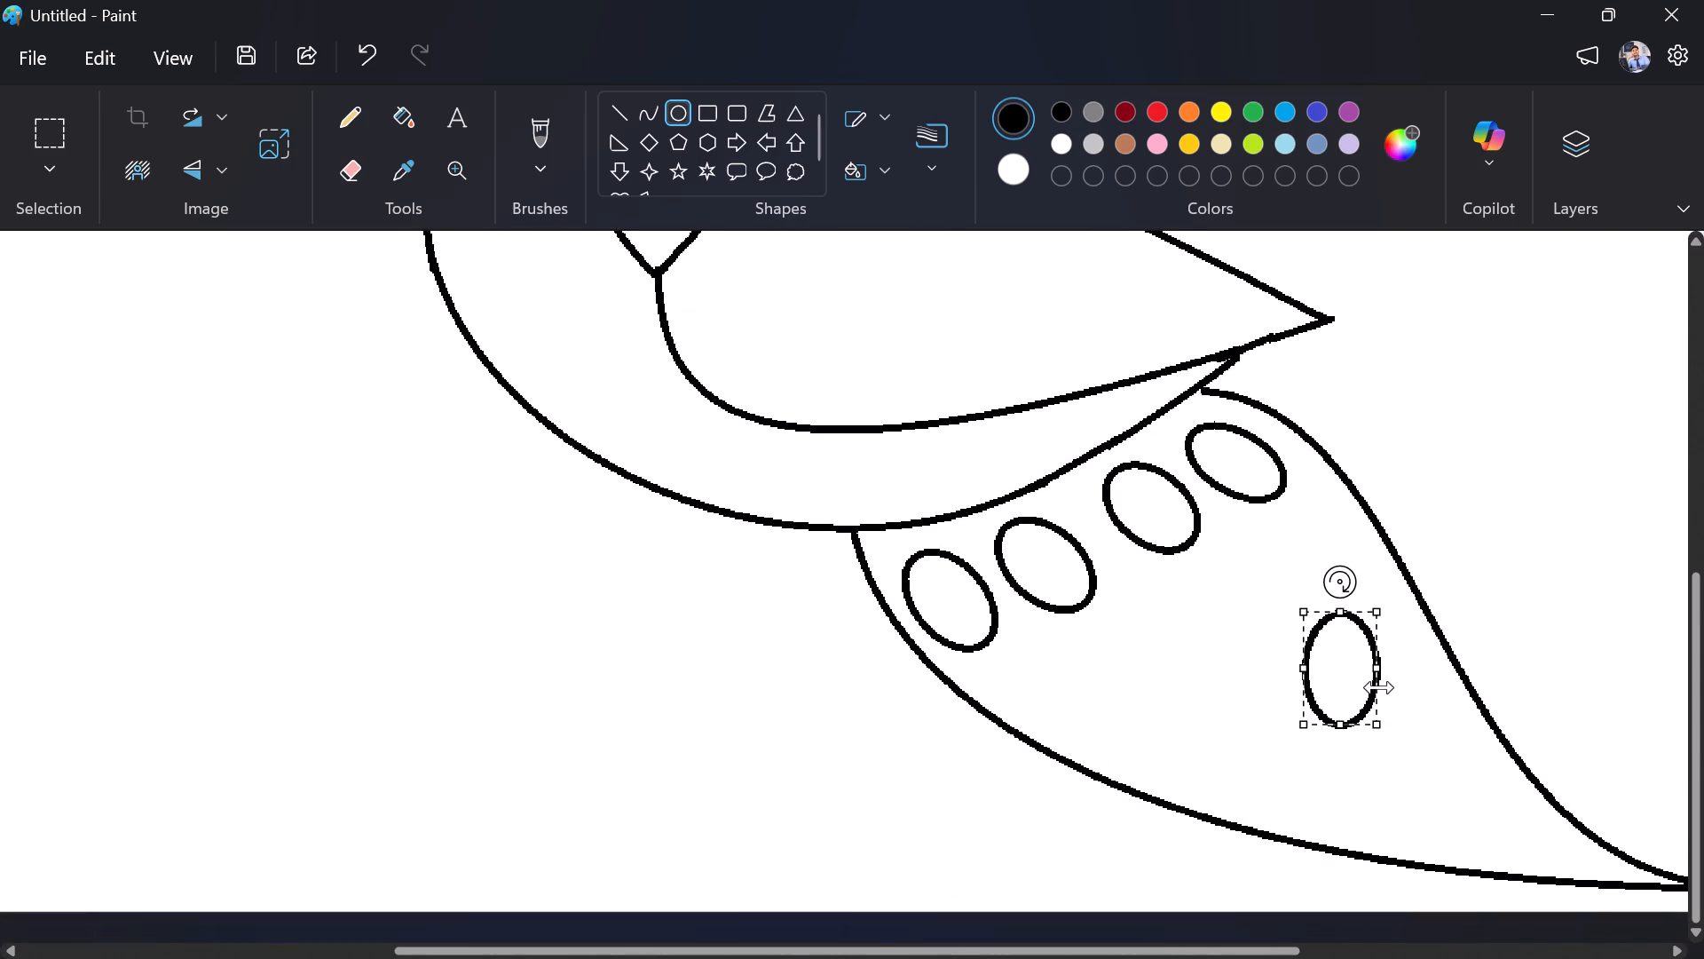
pyautogui.moveTo(1355, 672); pyautogui.dragTo(1277, 640)
pyautogui.moveTo(1260, 556); pyautogui.dragTo(1215, 589)
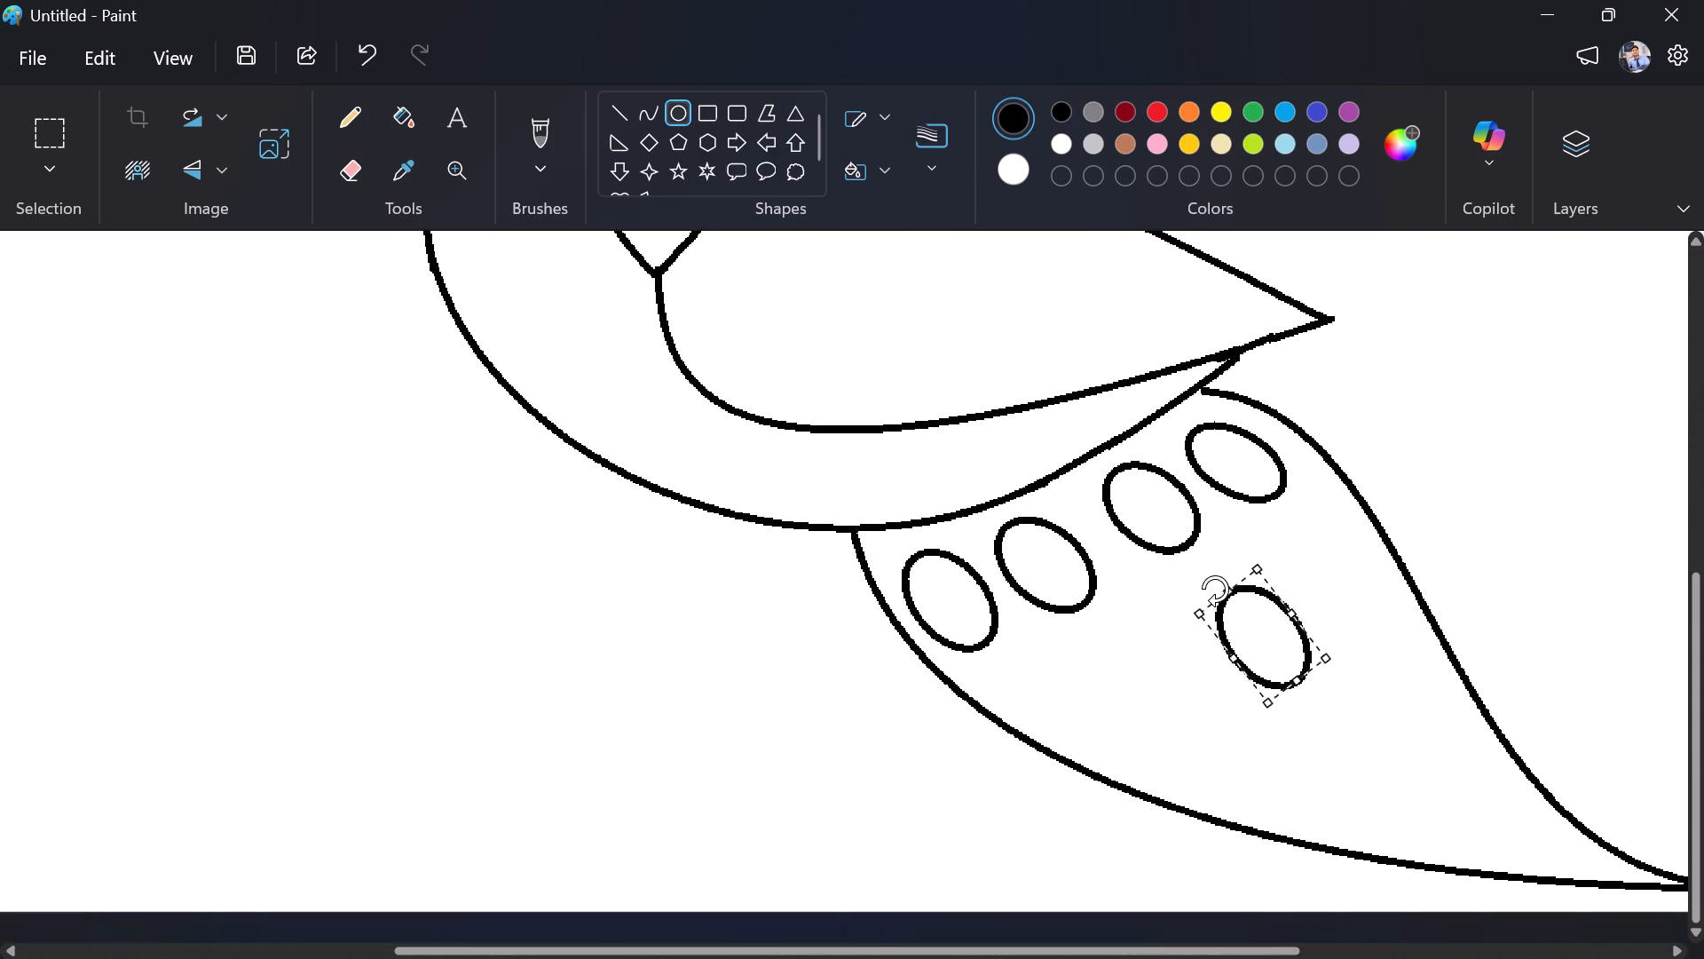
pyautogui.moveTo(1215, 589); pyautogui.dragTo(1209, 592)
pyautogui.moveTo(1297, 617); pyautogui.dragTo(1284, 617)
pyautogui.click(1304, 676)
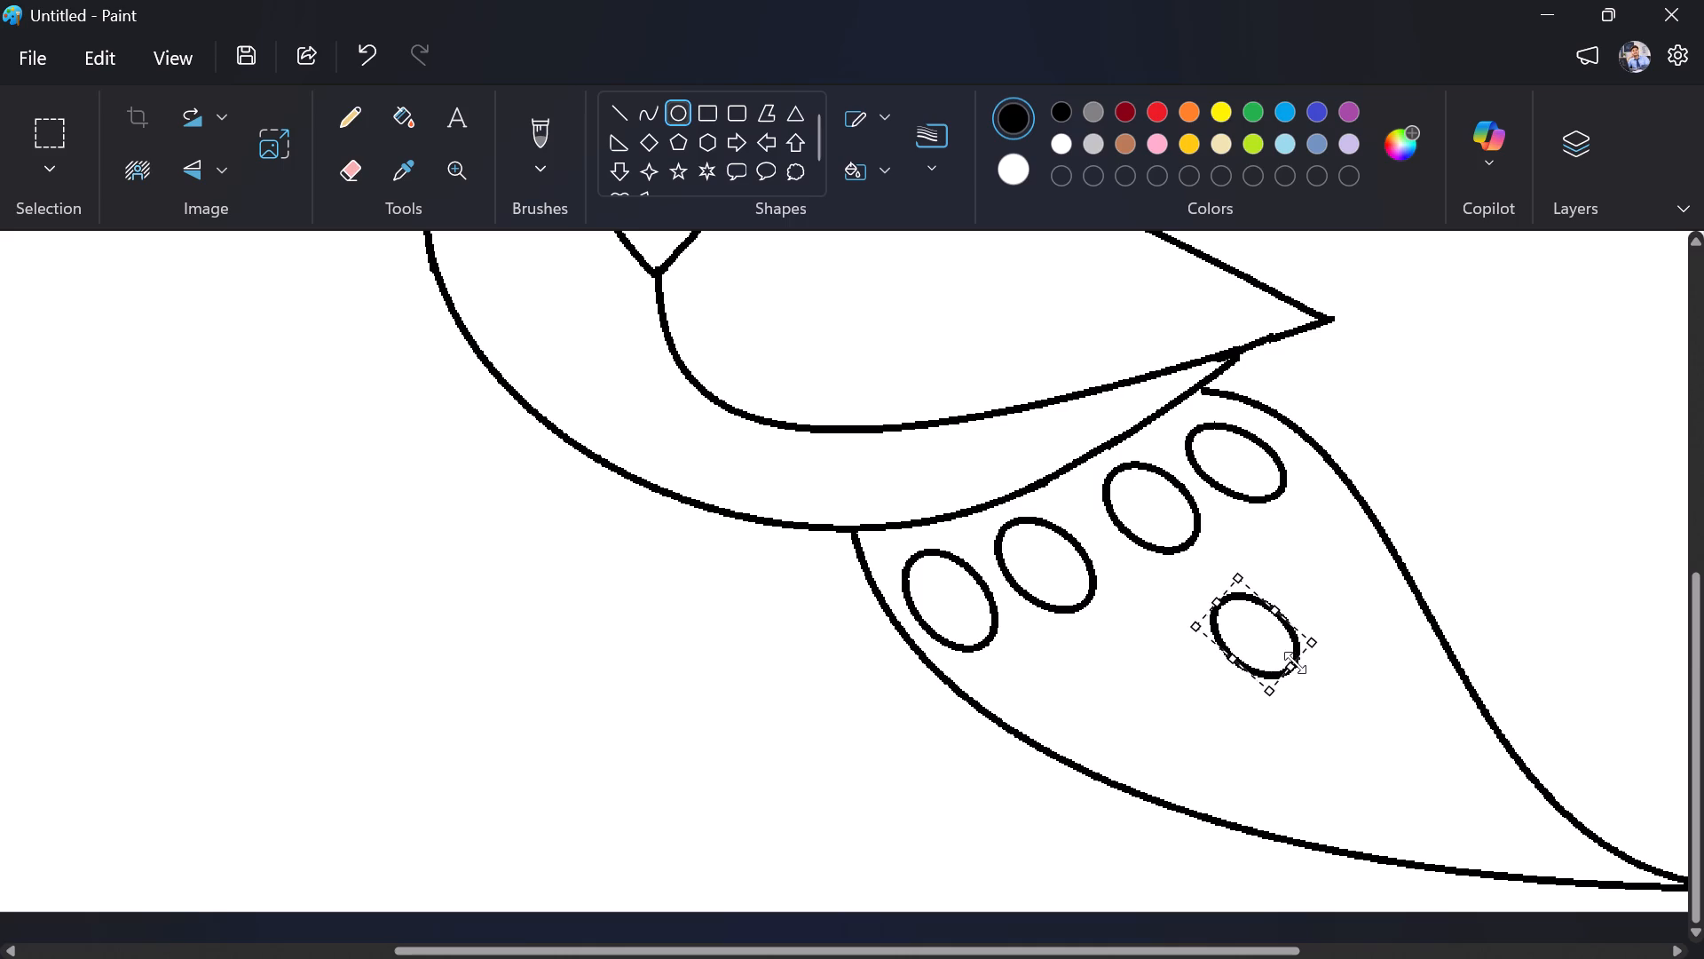
pyautogui.moveTo(1259, 632); pyautogui.dragTo(1273, 615)
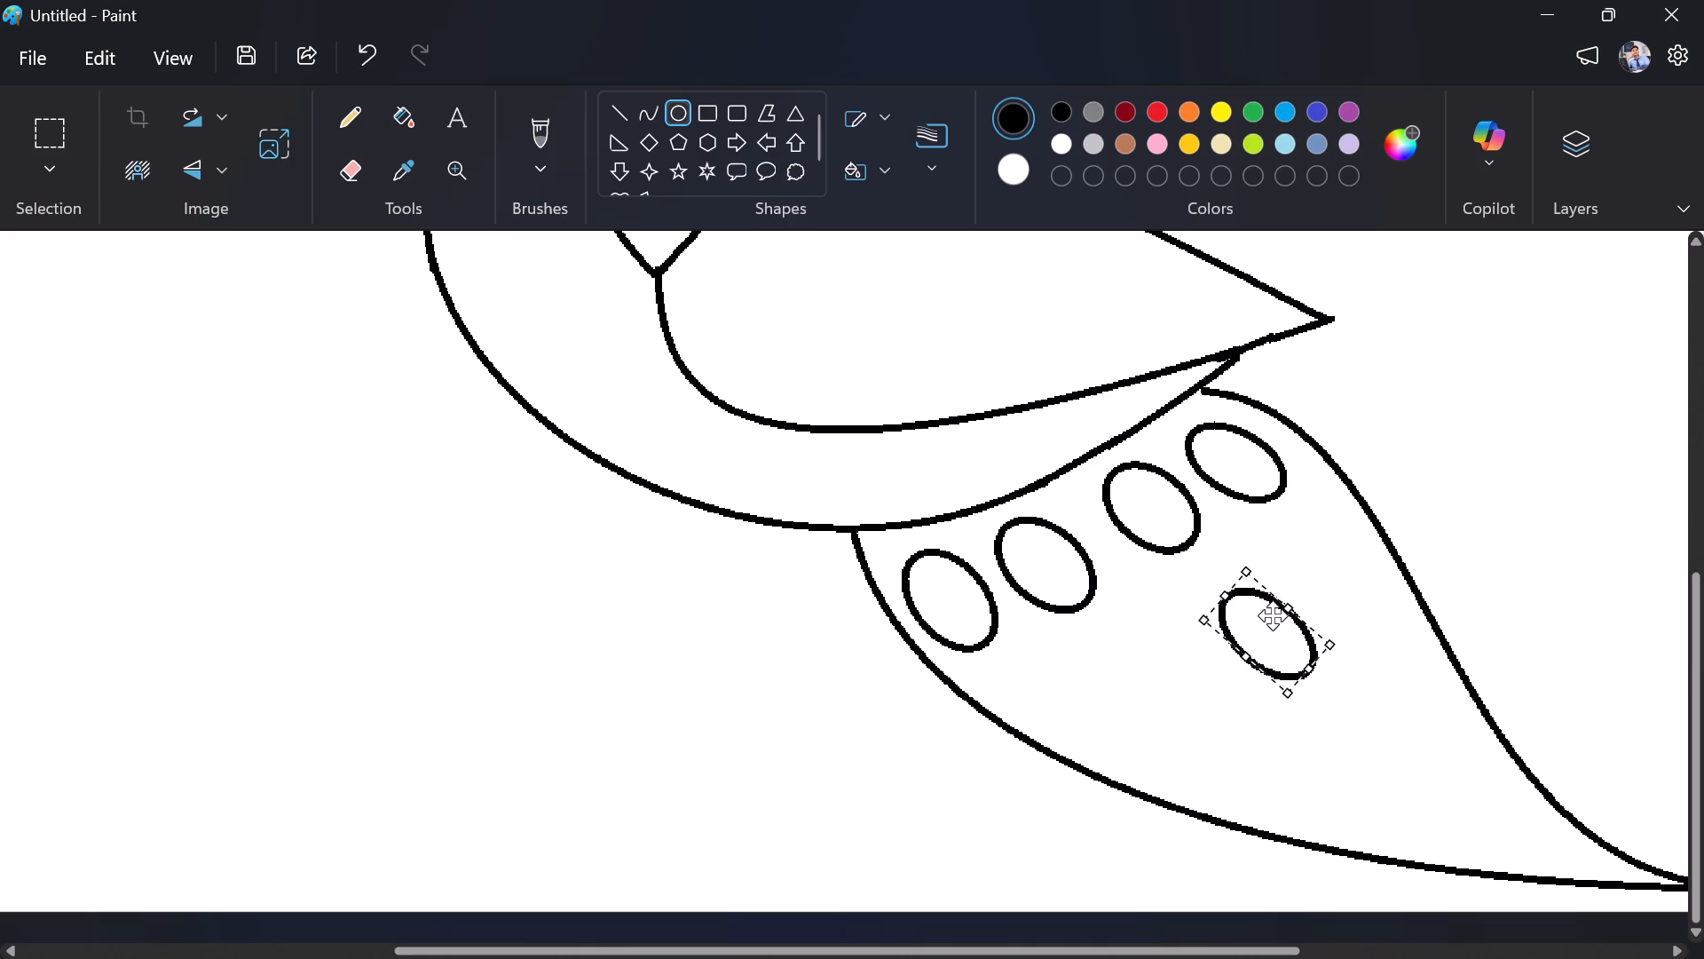
pyautogui.moveTo(1273, 615); pyautogui.dragTo(1327, 559)
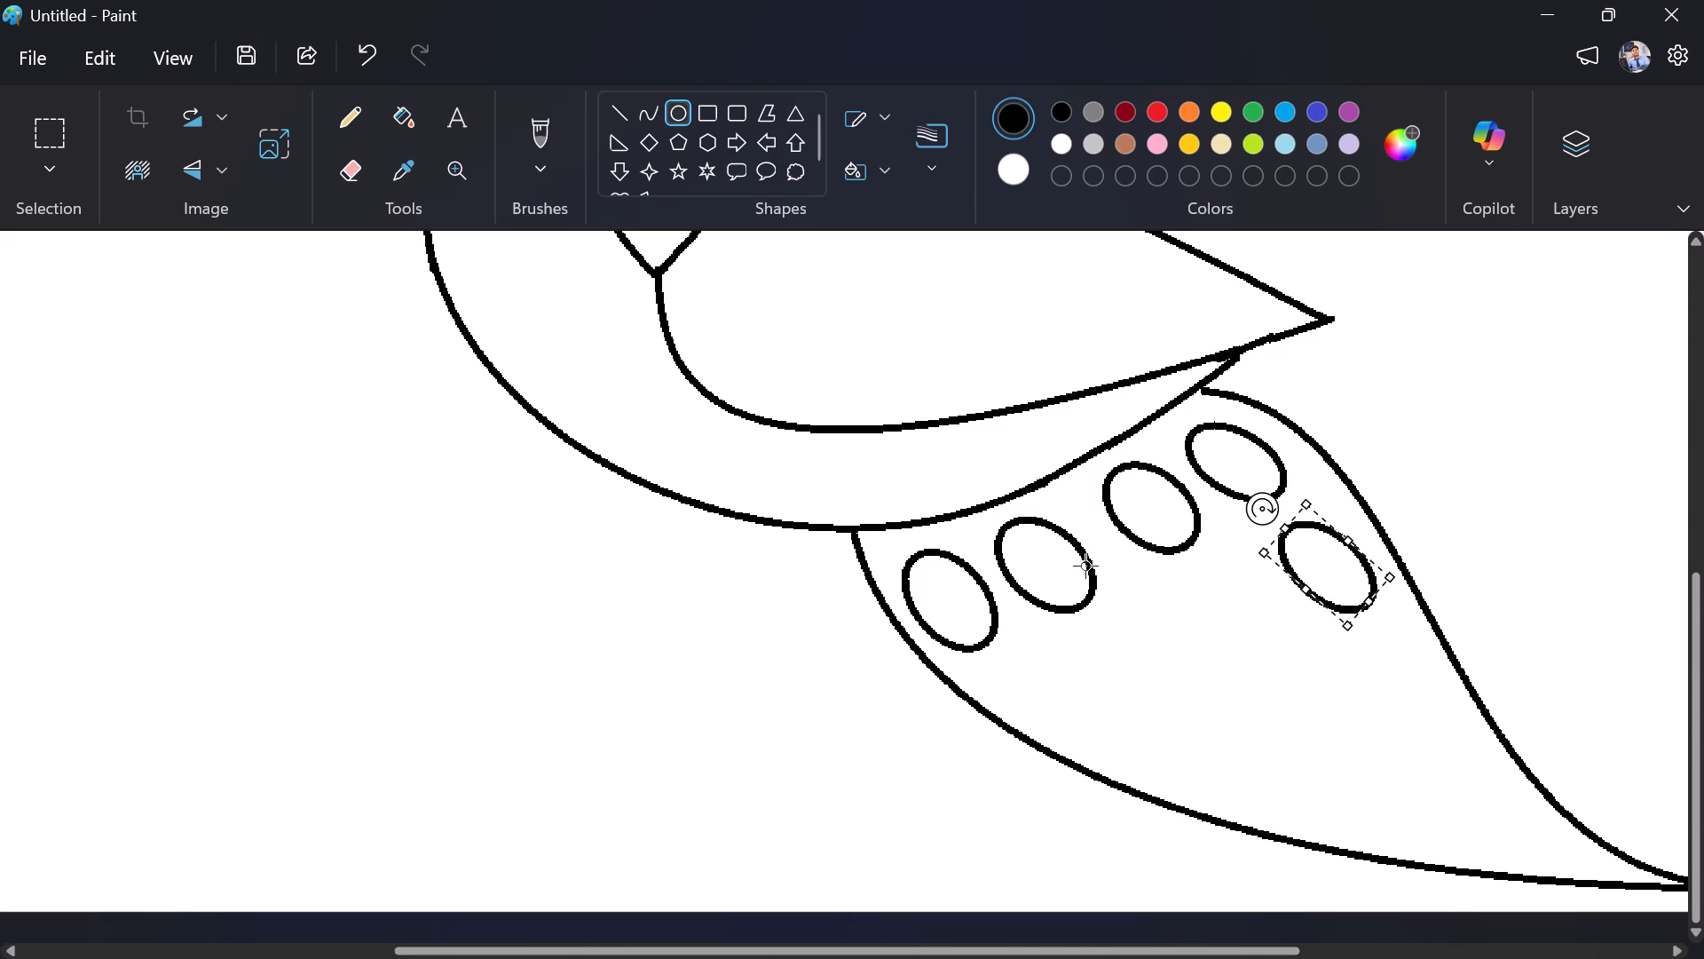
# Draw a second slanted ellipse for the lower row and place it just left of the row's first ellipse.
pyautogui.moveTo(1152, 642); pyautogui.dragTo(1224, 731)
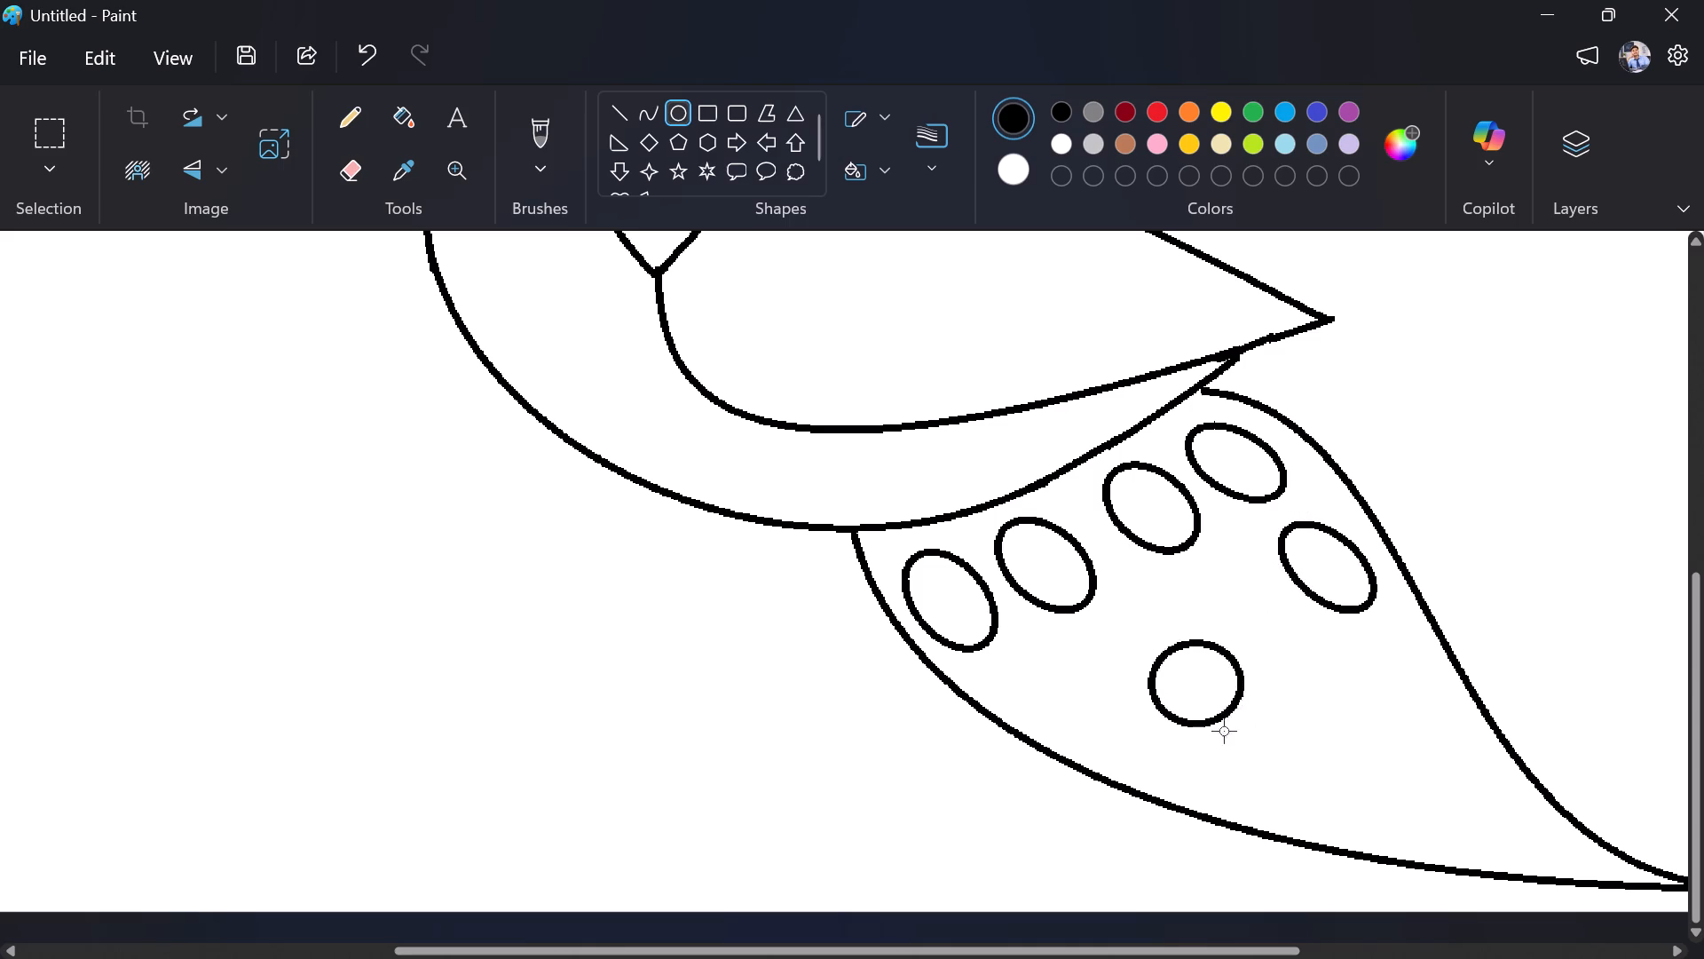
pyautogui.moveTo(1224, 731); pyautogui.dragTo(1209, 739)
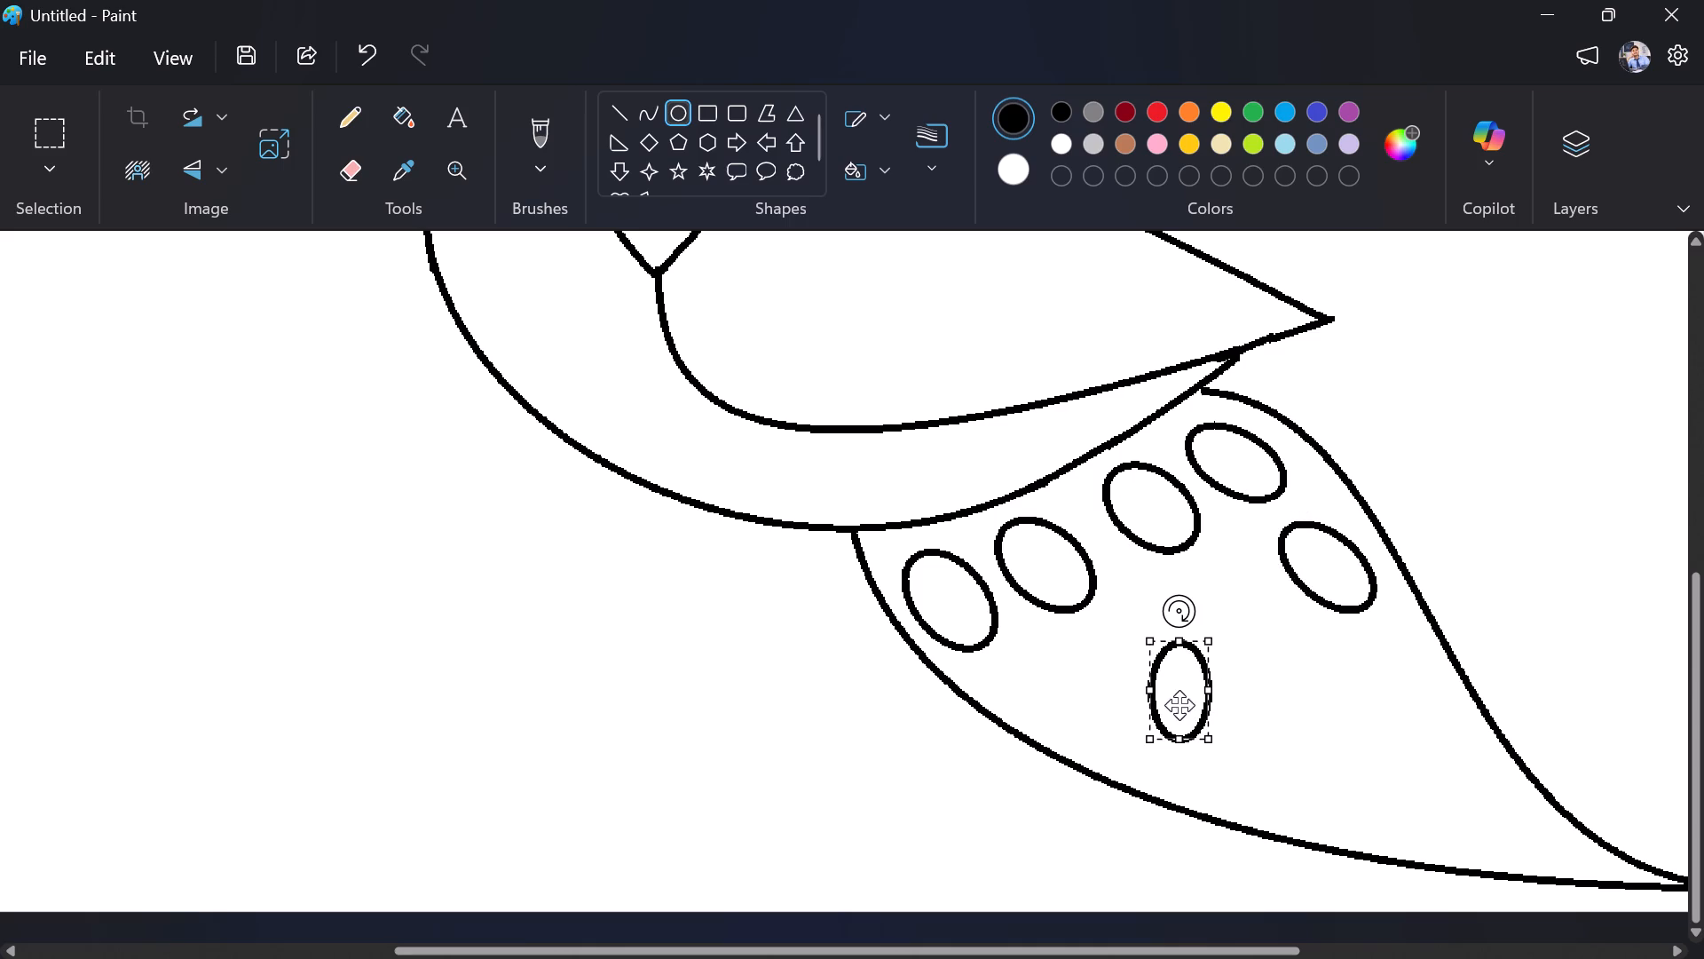
pyautogui.moveTo(1208, 686); pyautogui.dragTo(1216, 688)
pyautogui.moveTo(1179, 617); pyautogui.dragTo(1149, 632)
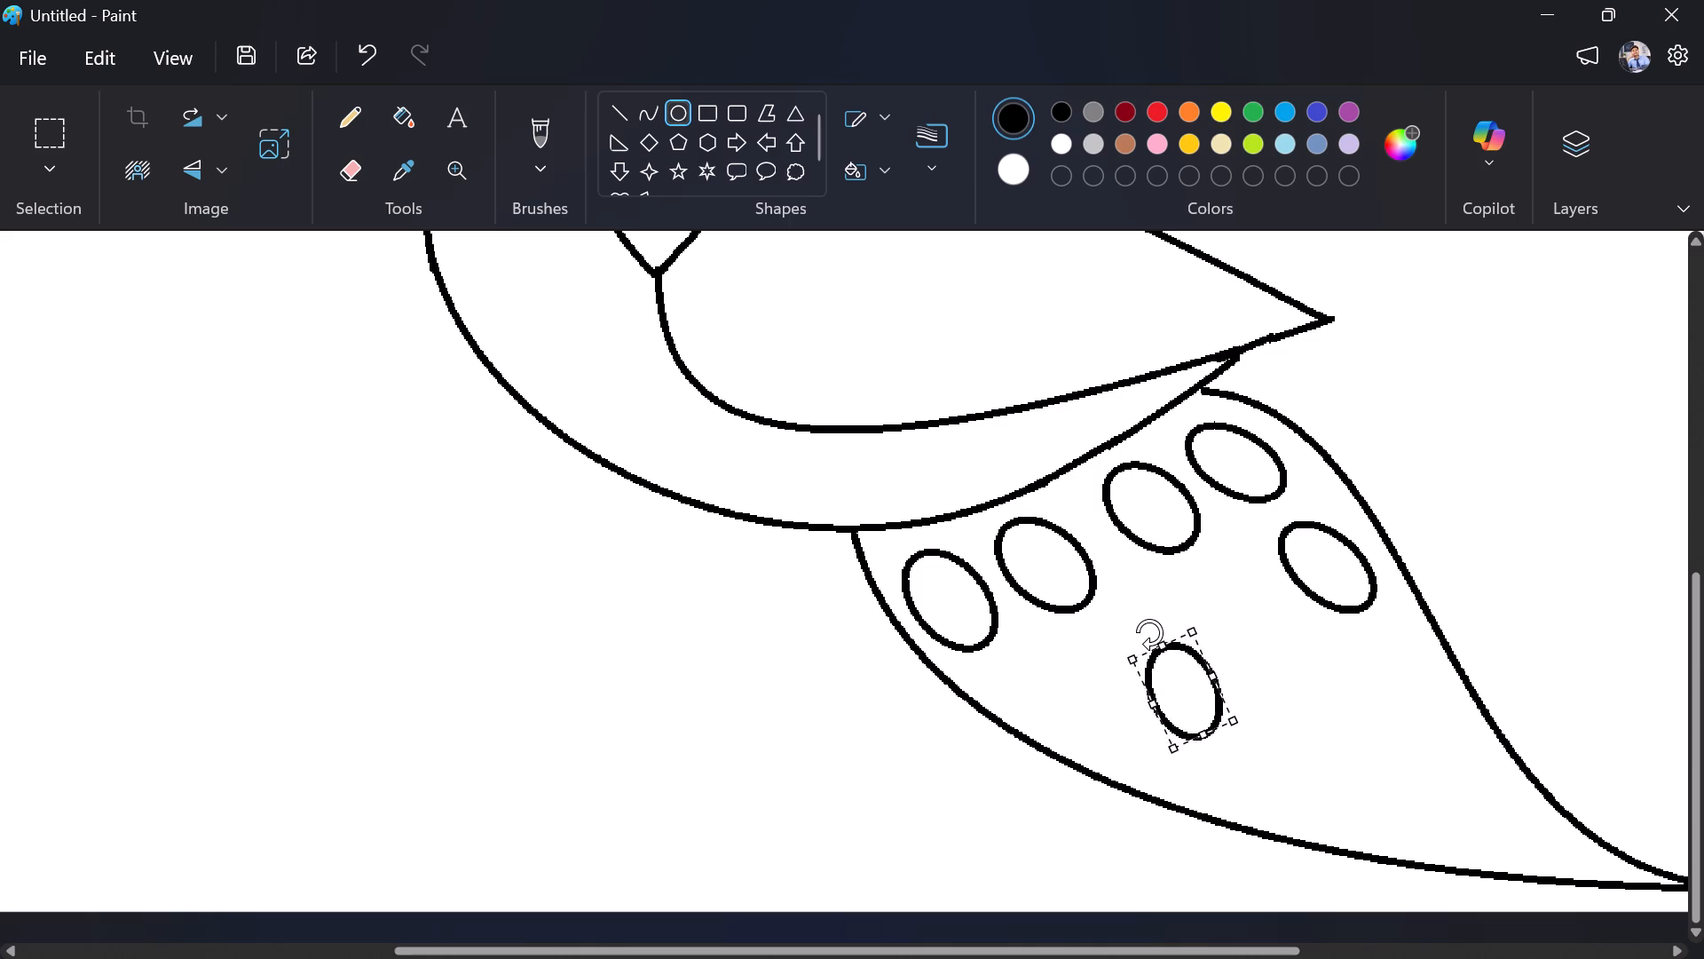
pyautogui.moveTo(1149, 632); pyautogui.dragTo(1136, 642)
pyautogui.moveTo(1176, 678); pyautogui.dragTo(1186, 670)
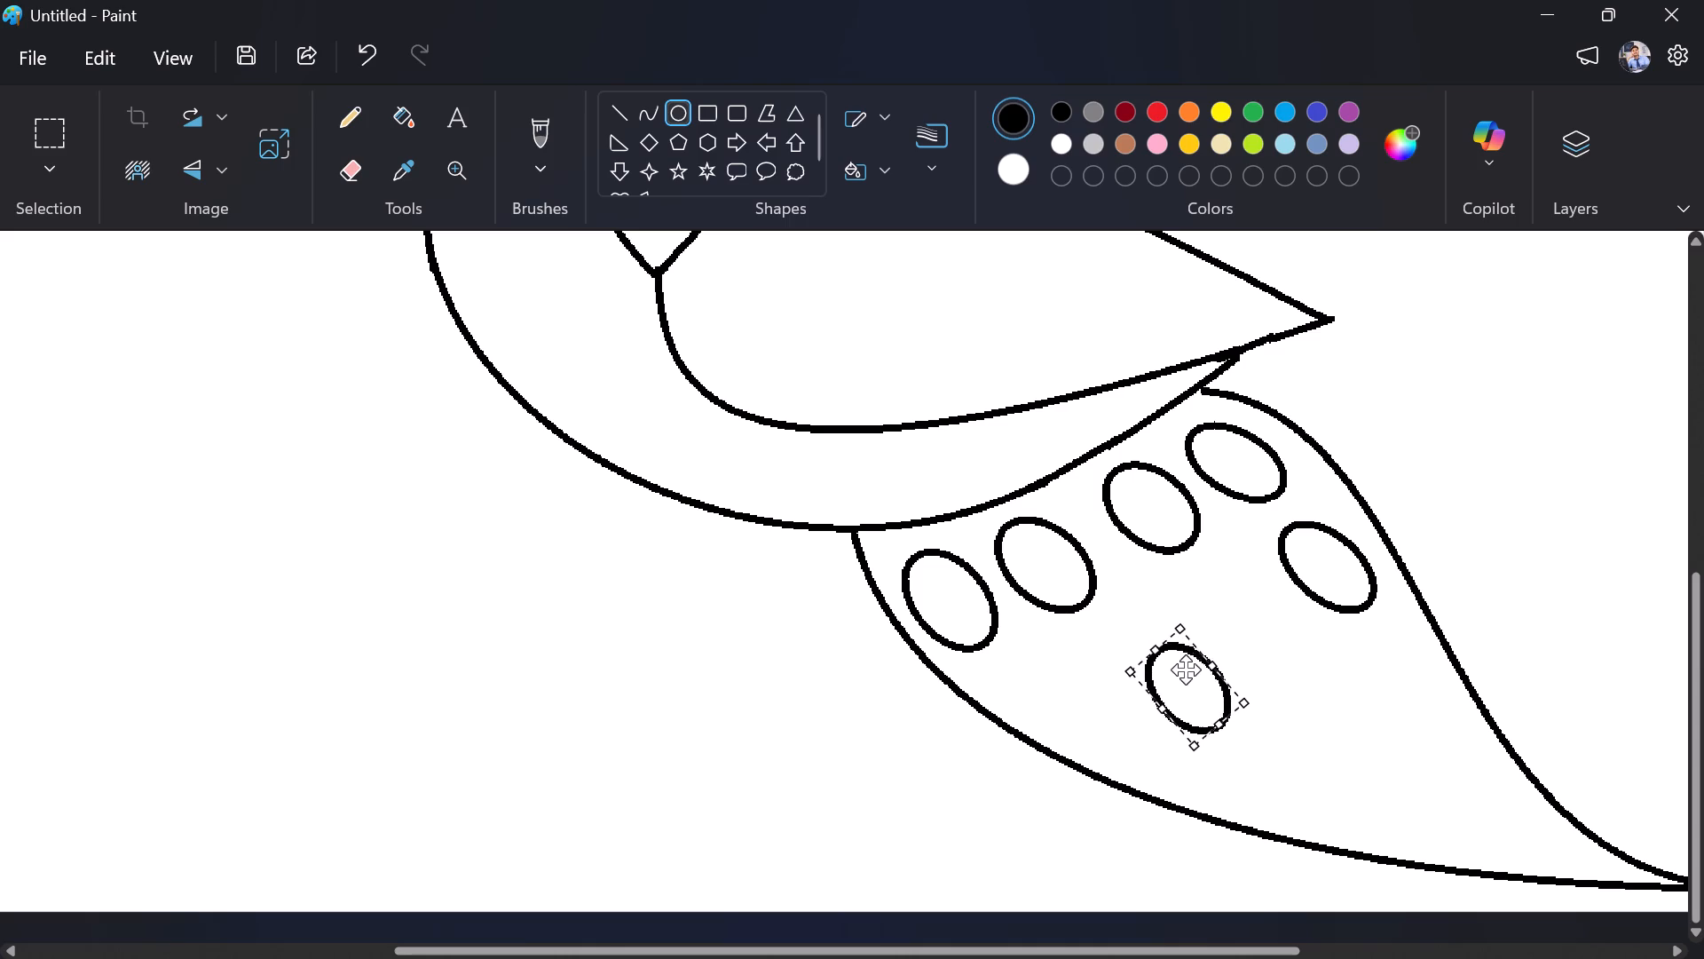
pyautogui.moveTo(1186, 670); pyautogui.dragTo(1231, 600)
pyautogui.click(1148, 666)
# Add a third, slightly narrower slanted ellipse to the lower row, left of the second and below the gap in the top row.
pyautogui.moveTo(1139, 639); pyautogui.dragTo(1145, 646)
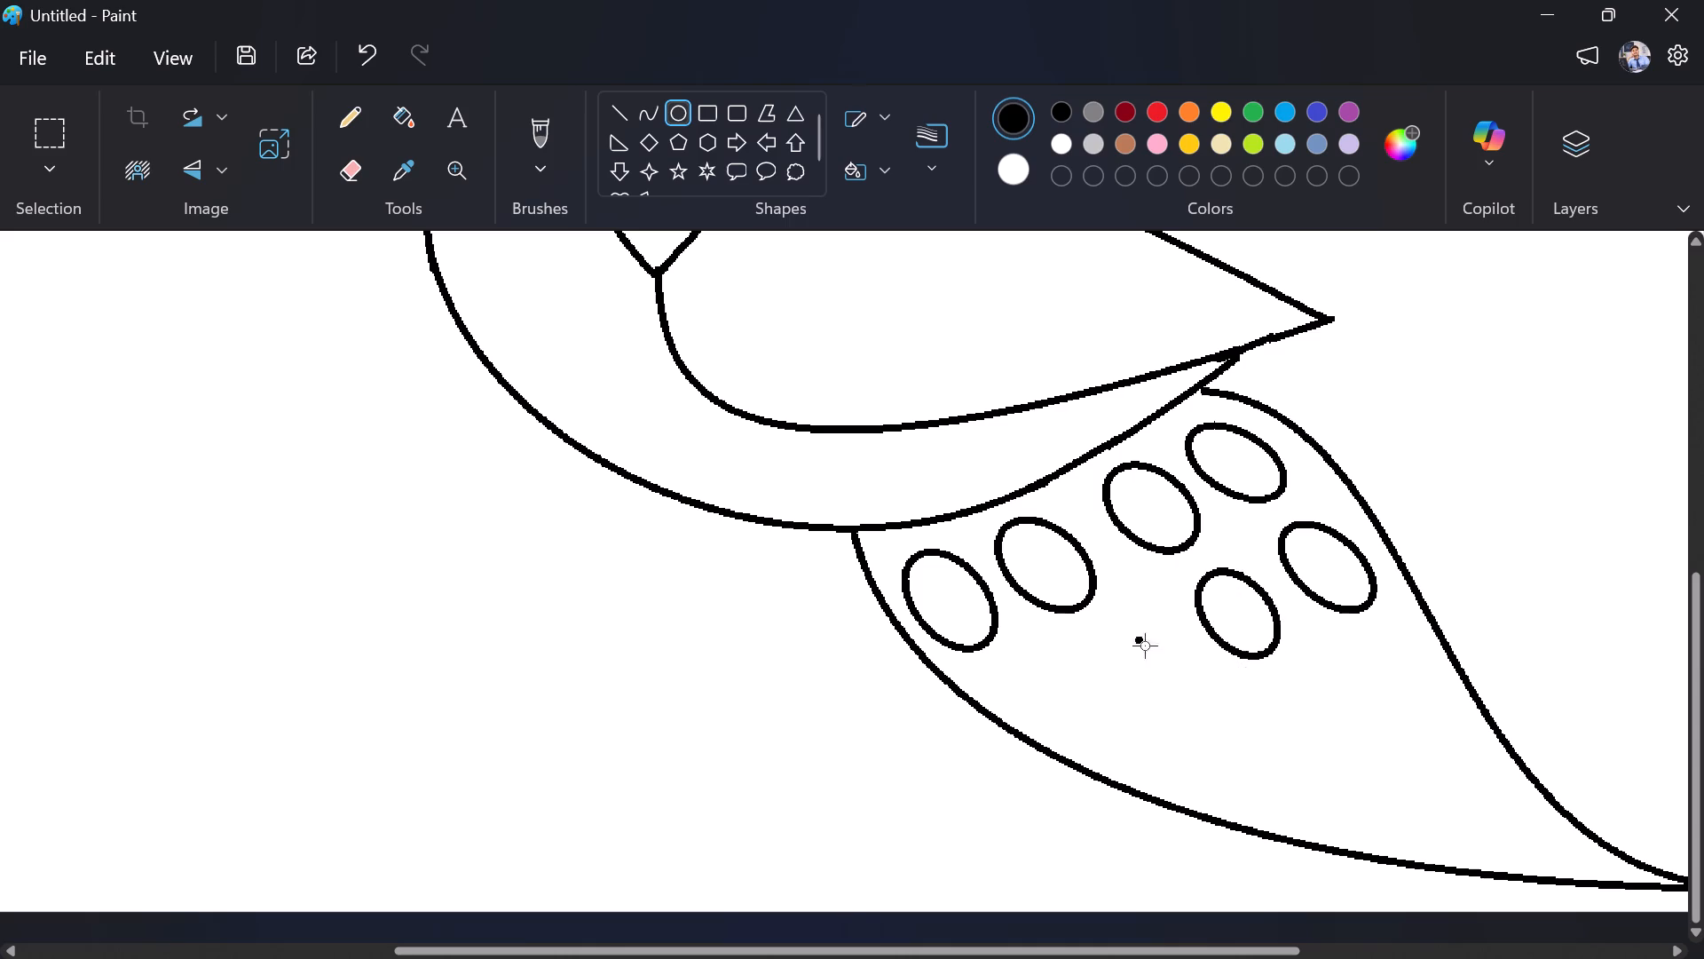
pyautogui.moveTo(1145, 646); pyautogui.dragTo(1195, 730)
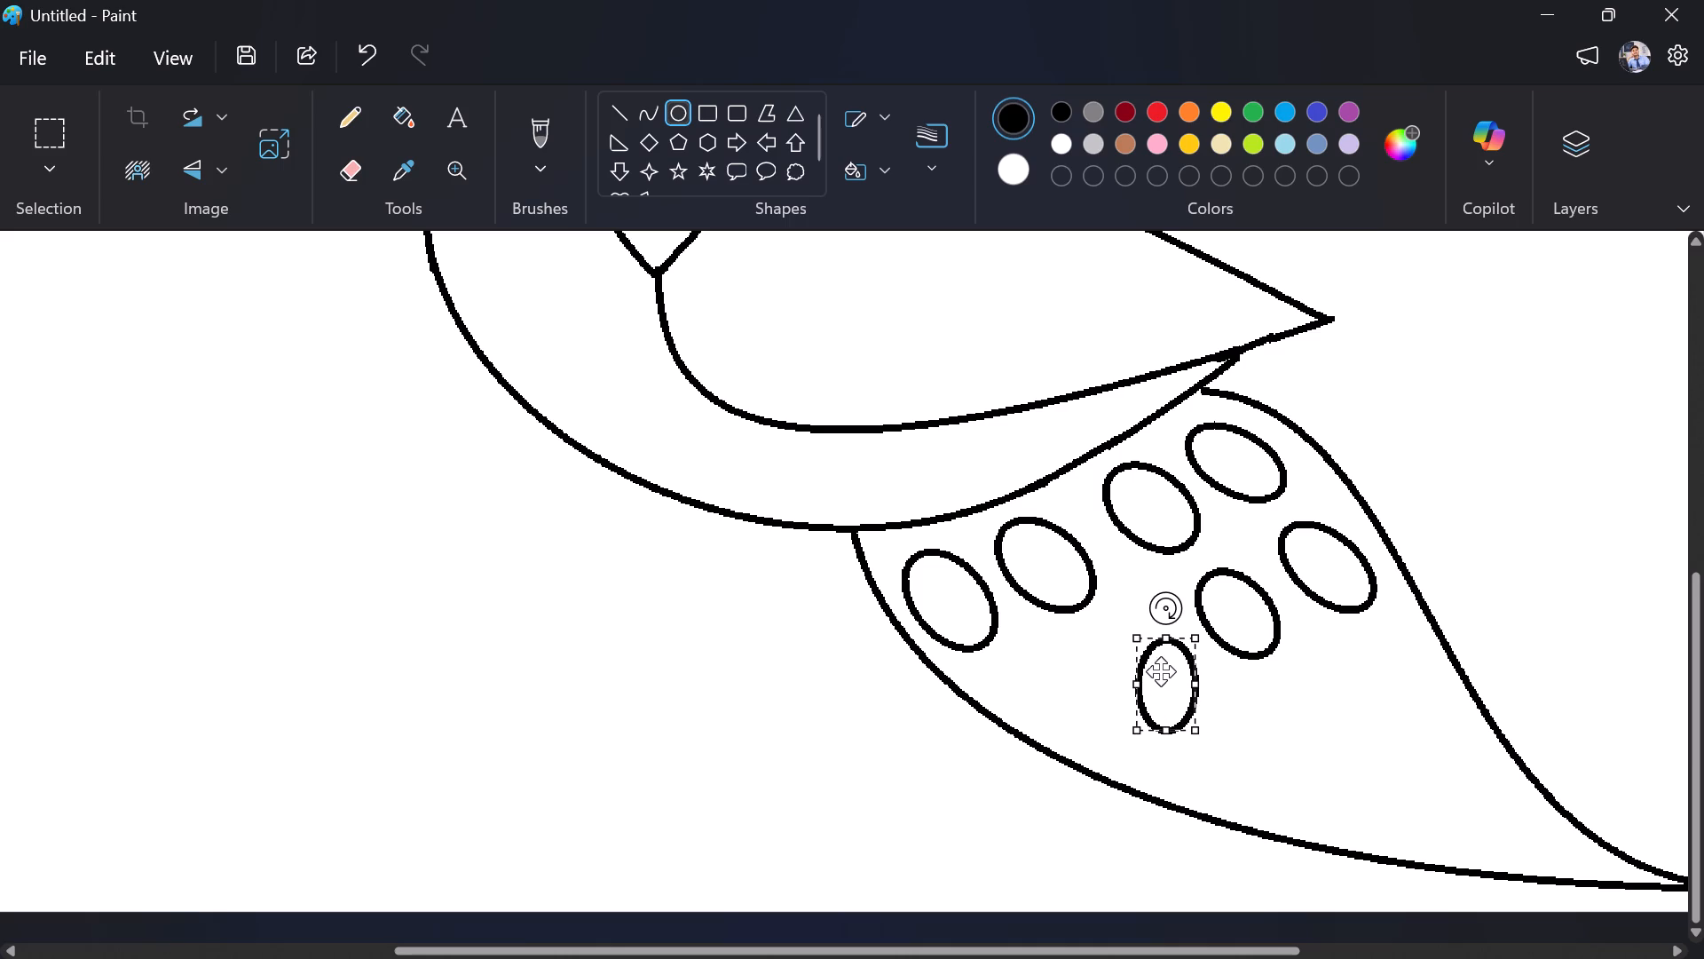
pyautogui.moveTo(1165, 670); pyautogui.dragTo(1141, 670)
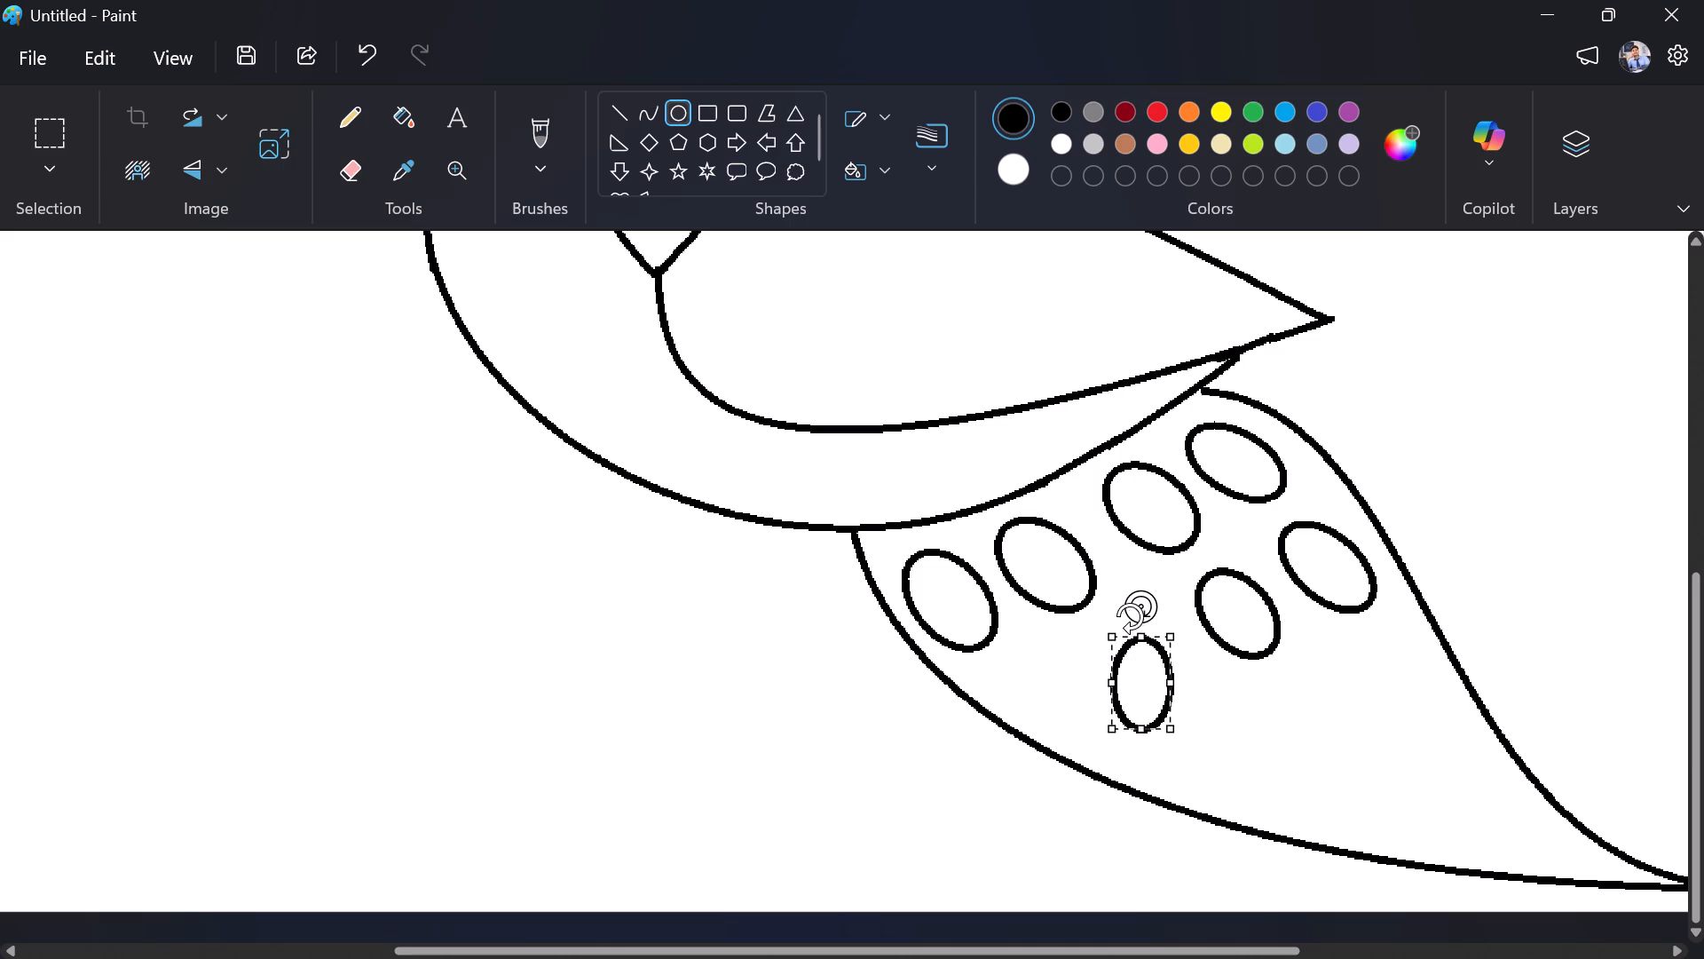
pyautogui.moveTo(1134, 613); pyautogui.dragTo(1093, 638)
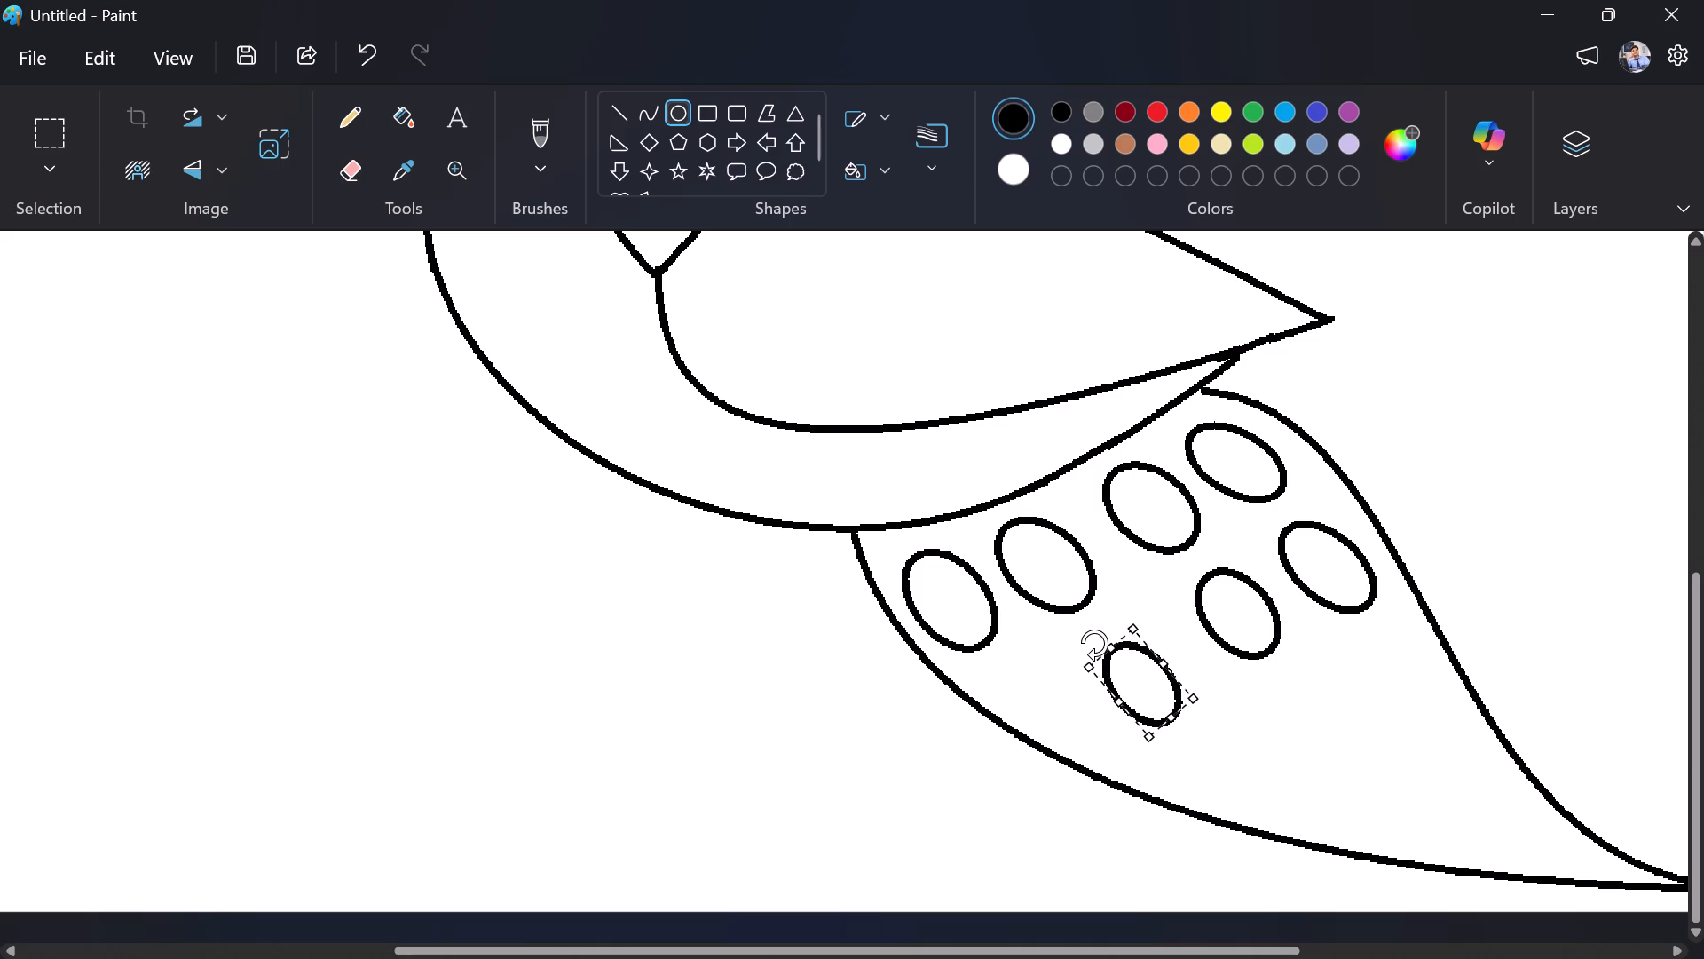
pyautogui.moveTo(1140, 678); pyautogui.dragTo(1150, 646)
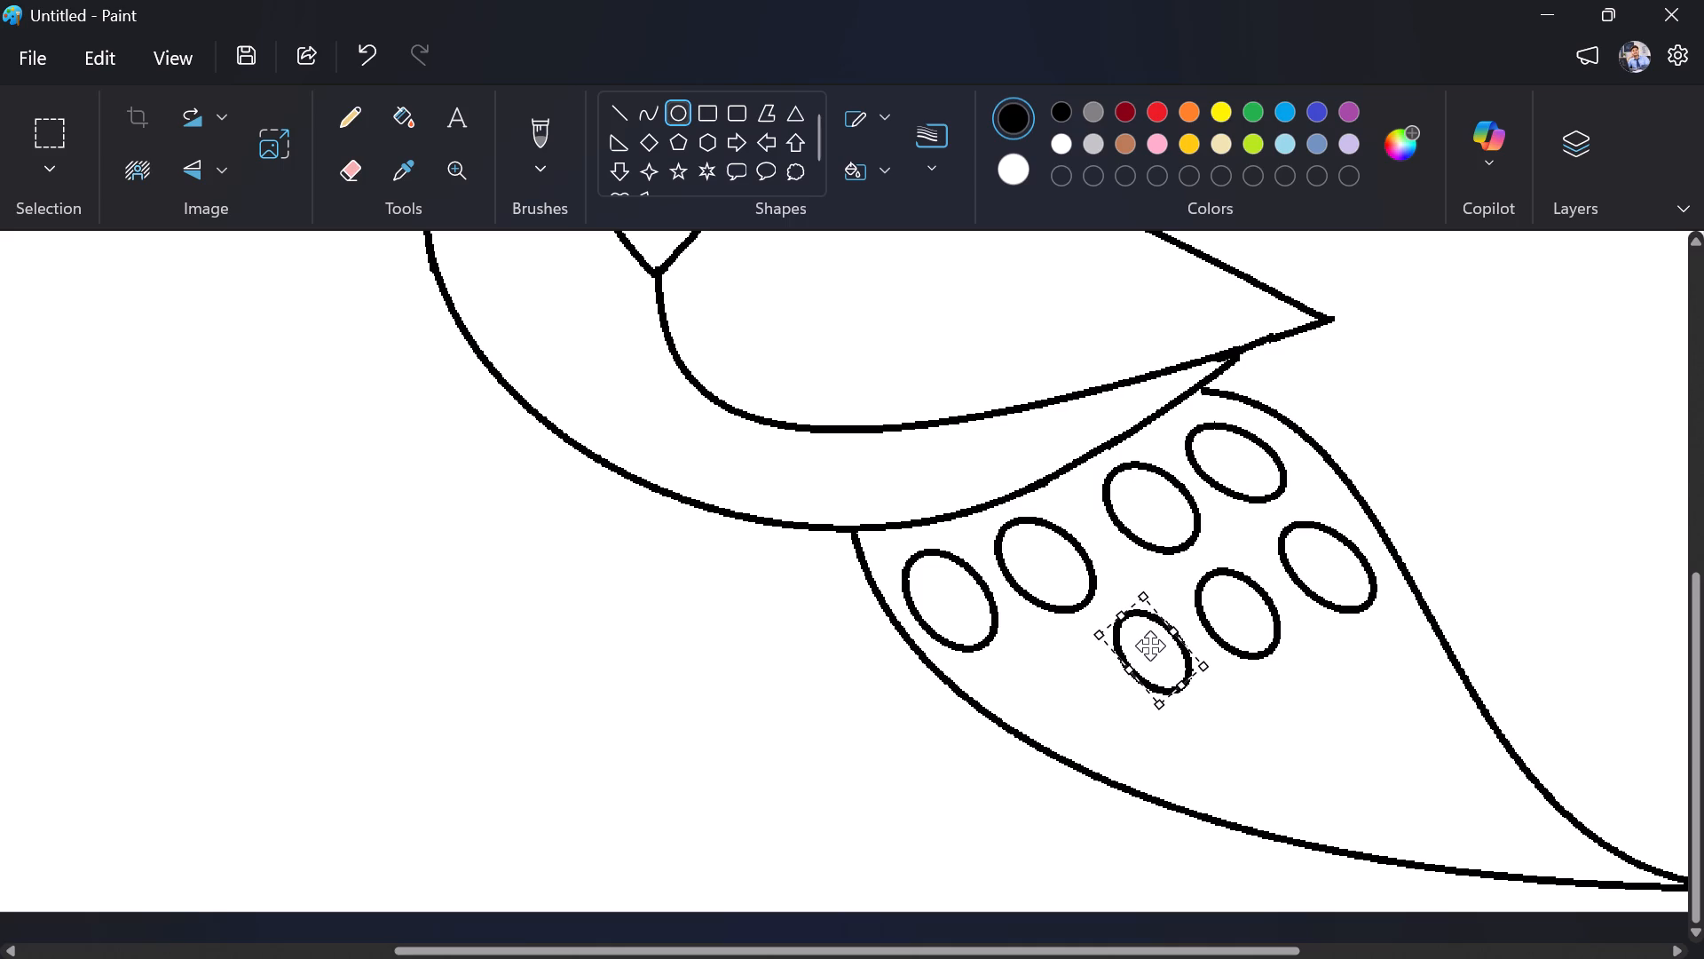
pyautogui.moveTo(1150, 646); pyautogui.dragTo(1149, 645)
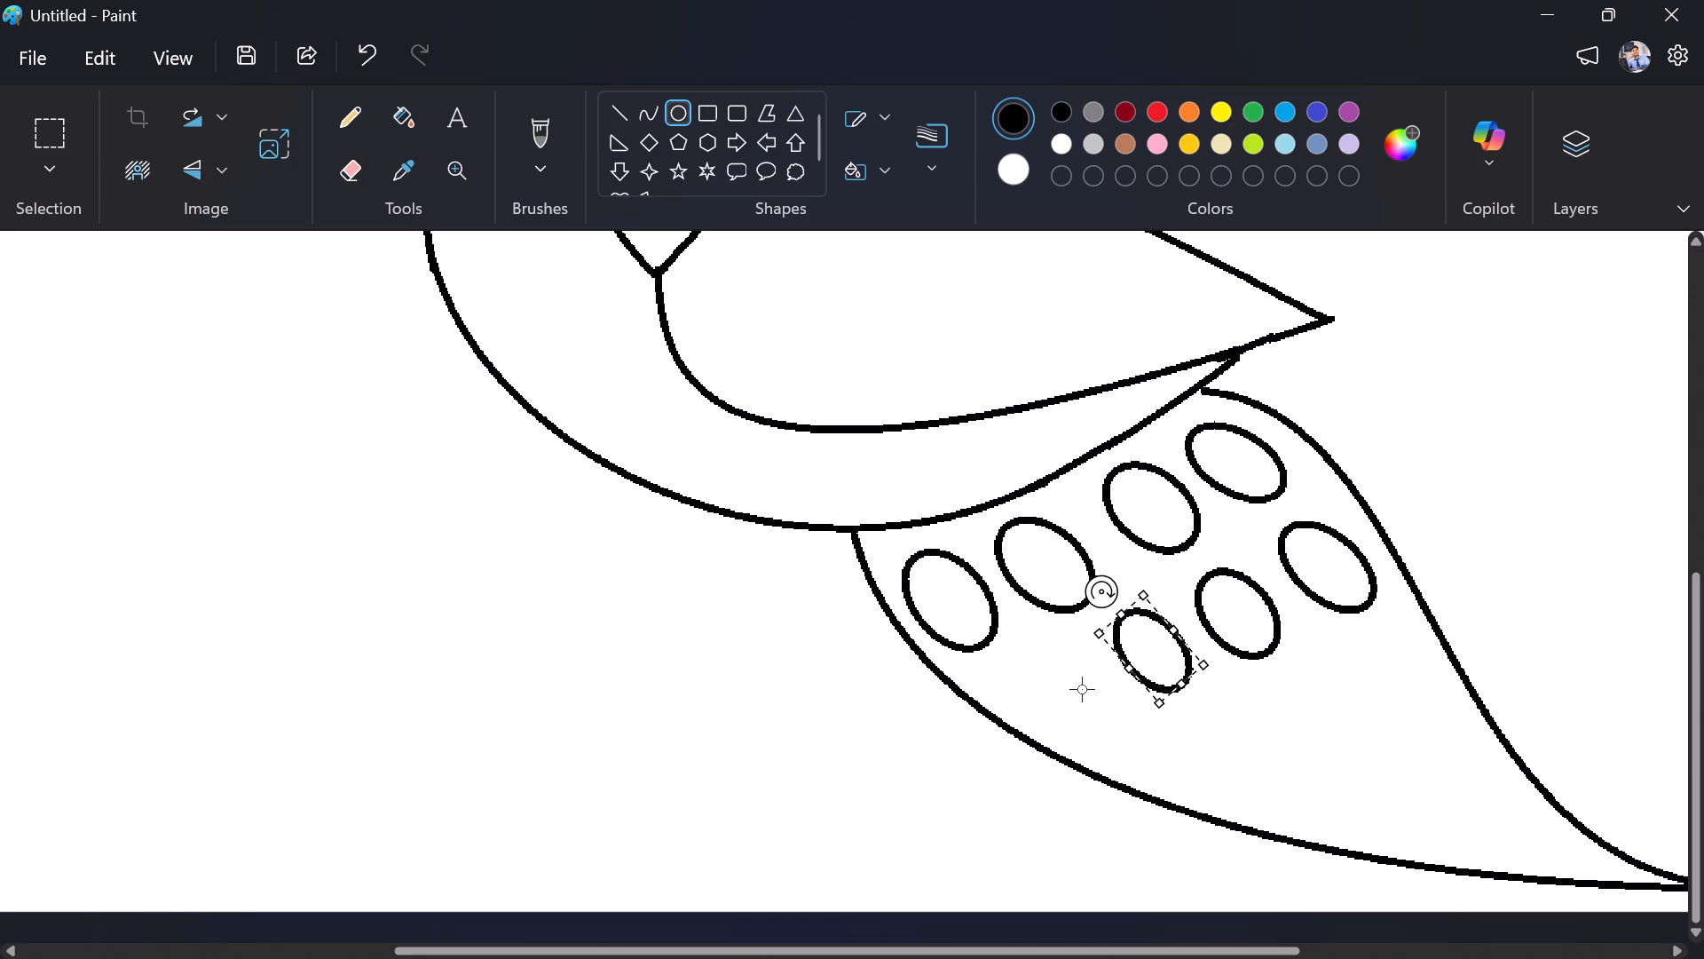
# Draw a fourth ellipse at the left end of the lower row, make it taller and narrower, and slant it like its neighbours.
pyautogui.moveTo(1040, 672); pyautogui.dragTo(1100, 714)
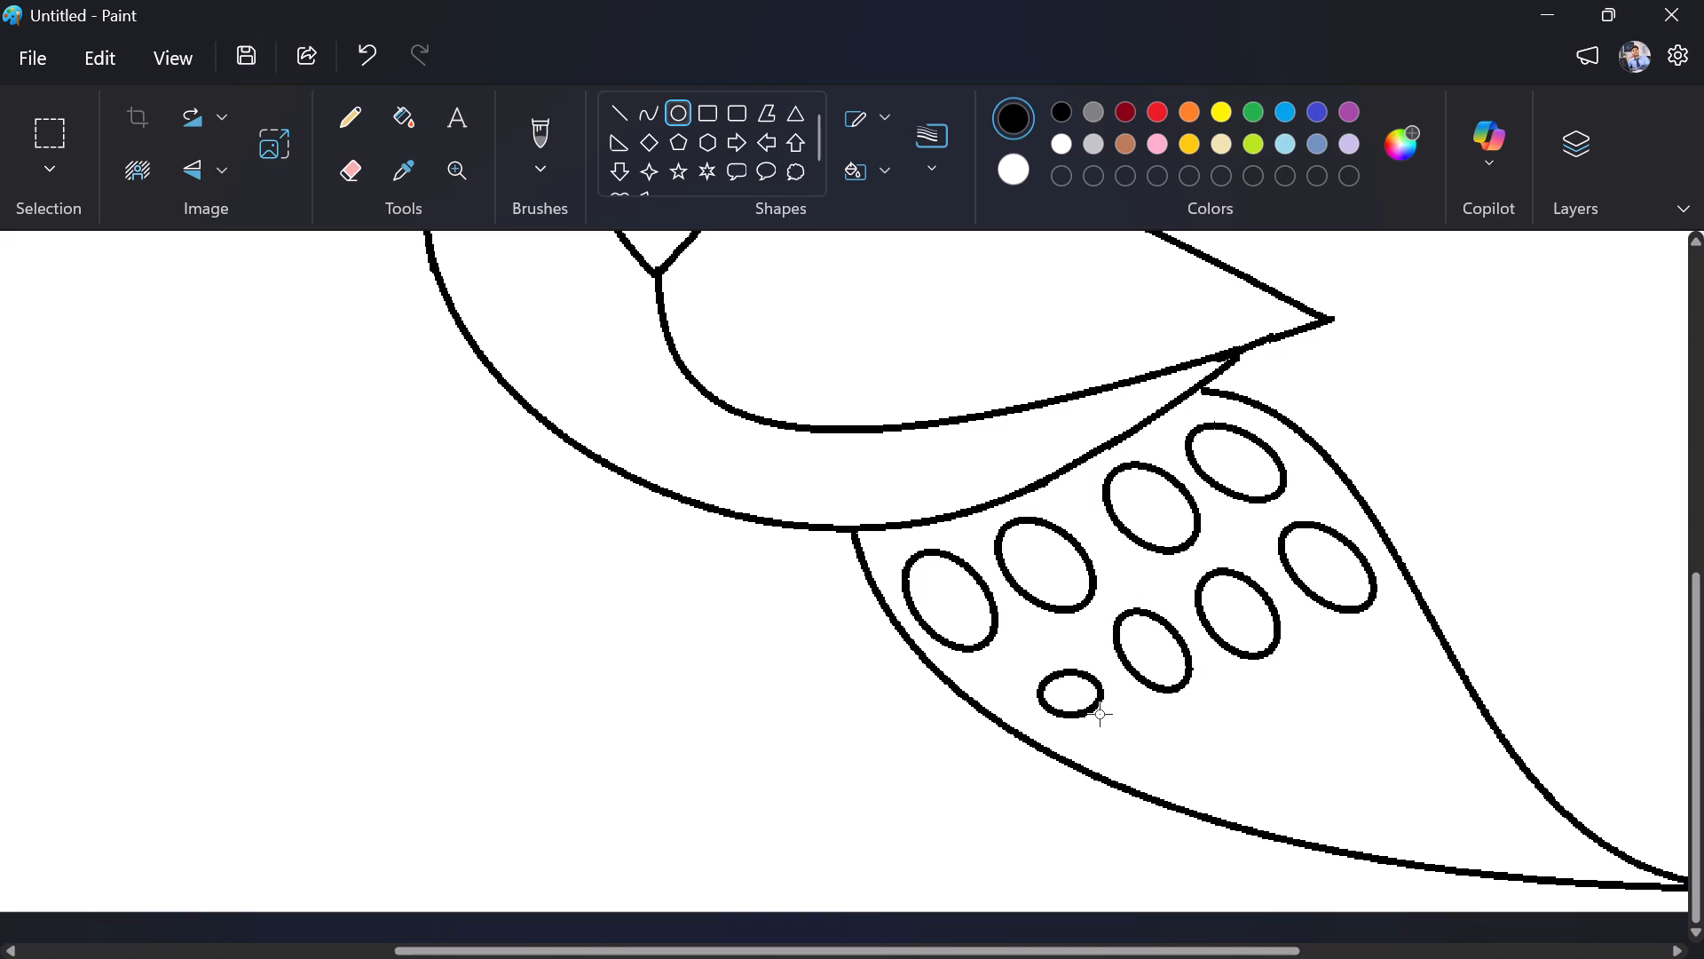
pyautogui.moveTo(1100, 714); pyautogui.dragTo(1104, 727)
pyautogui.moveTo(1077, 673); pyautogui.dragTo(1077, 671)
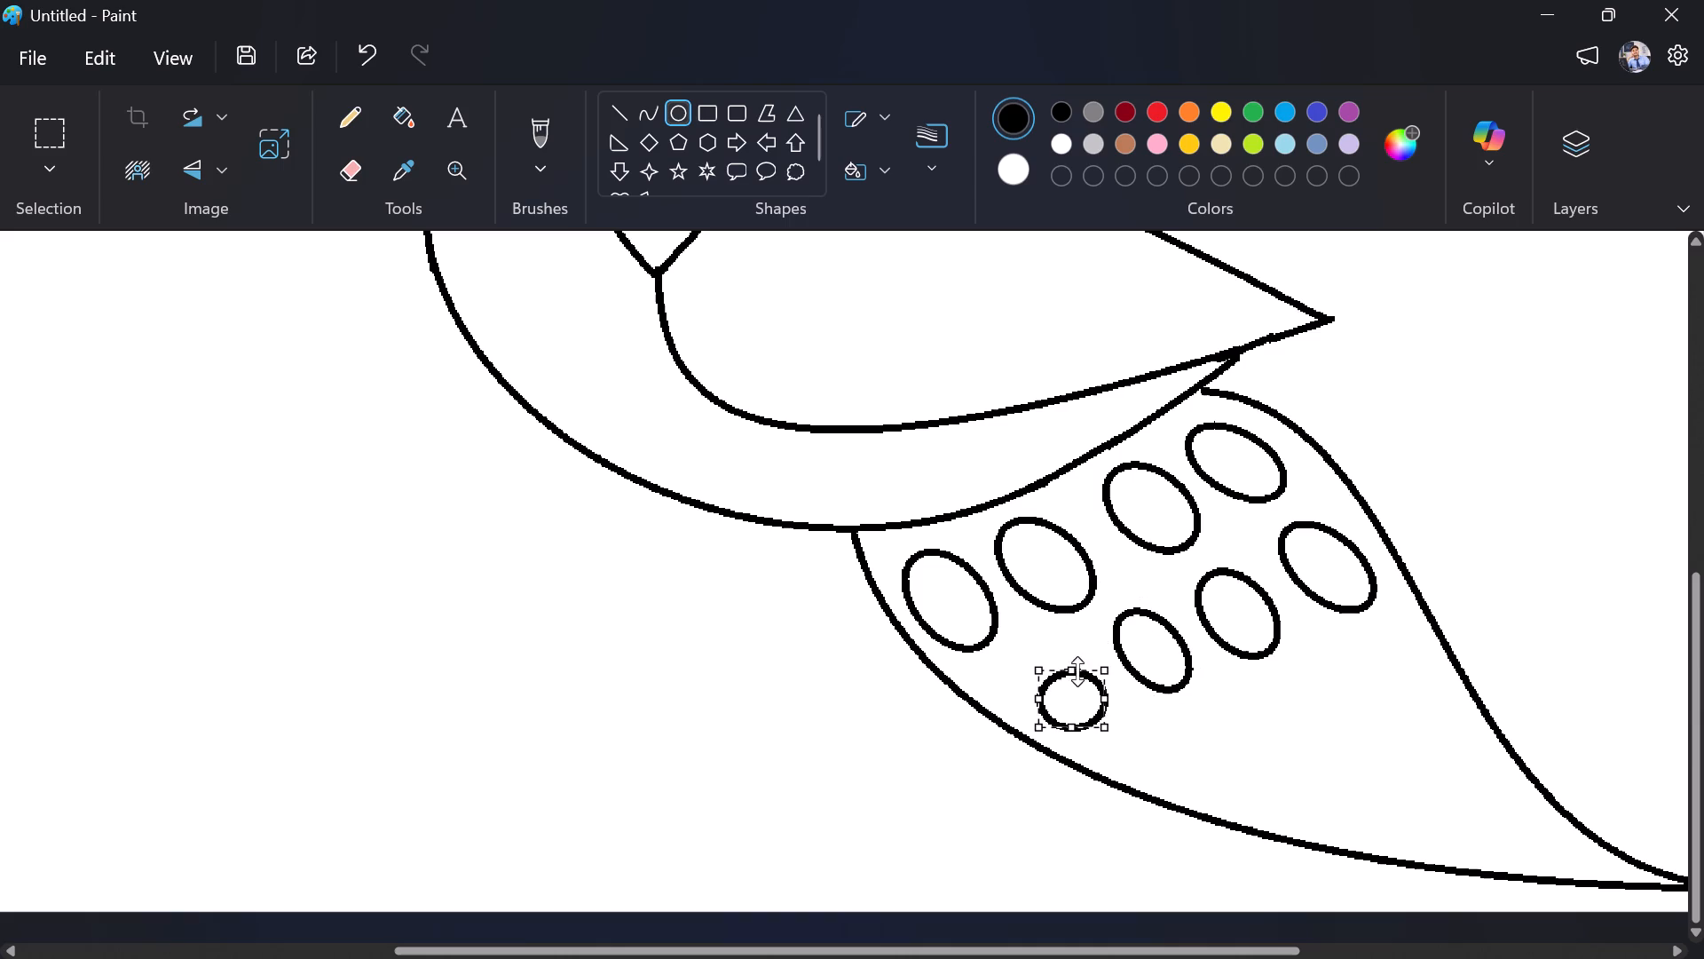
pyautogui.moveTo(1077, 671); pyautogui.dragTo(1059, 641)
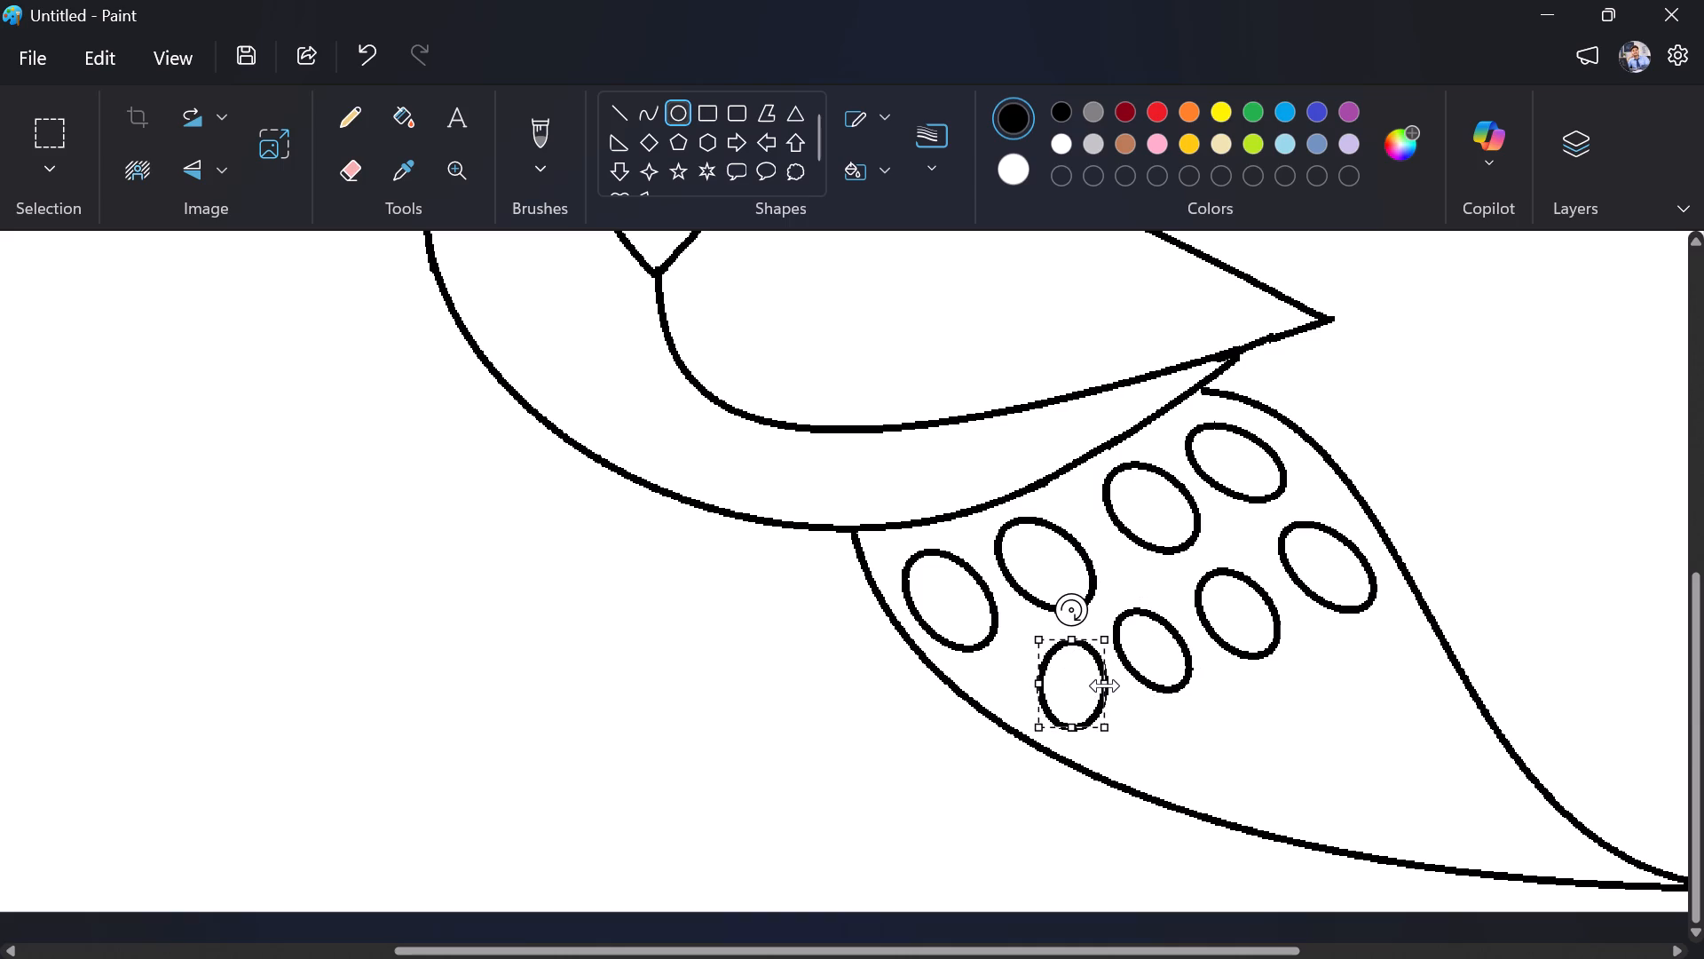
pyautogui.click(1104, 686)
pyautogui.moveTo(1069, 723); pyautogui.dragTo(1072, 735)
pyautogui.click(1072, 693)
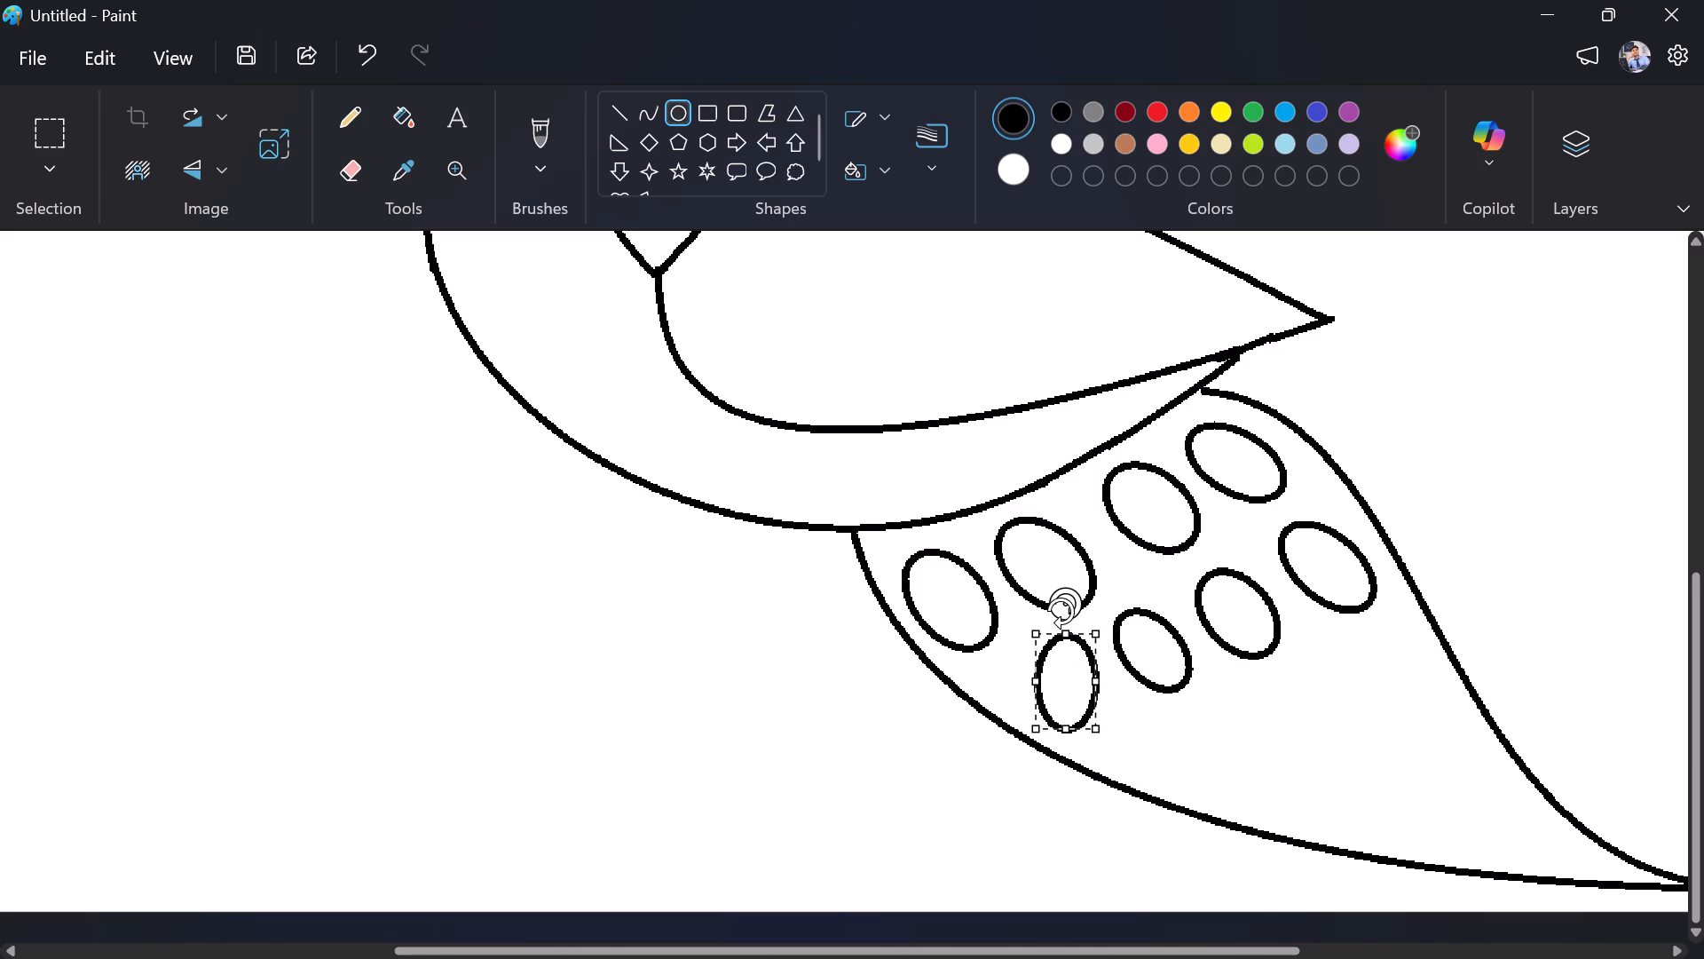
pyautogui.moveTo(1063, 610); pyautogui.dragTo(1022, 631)
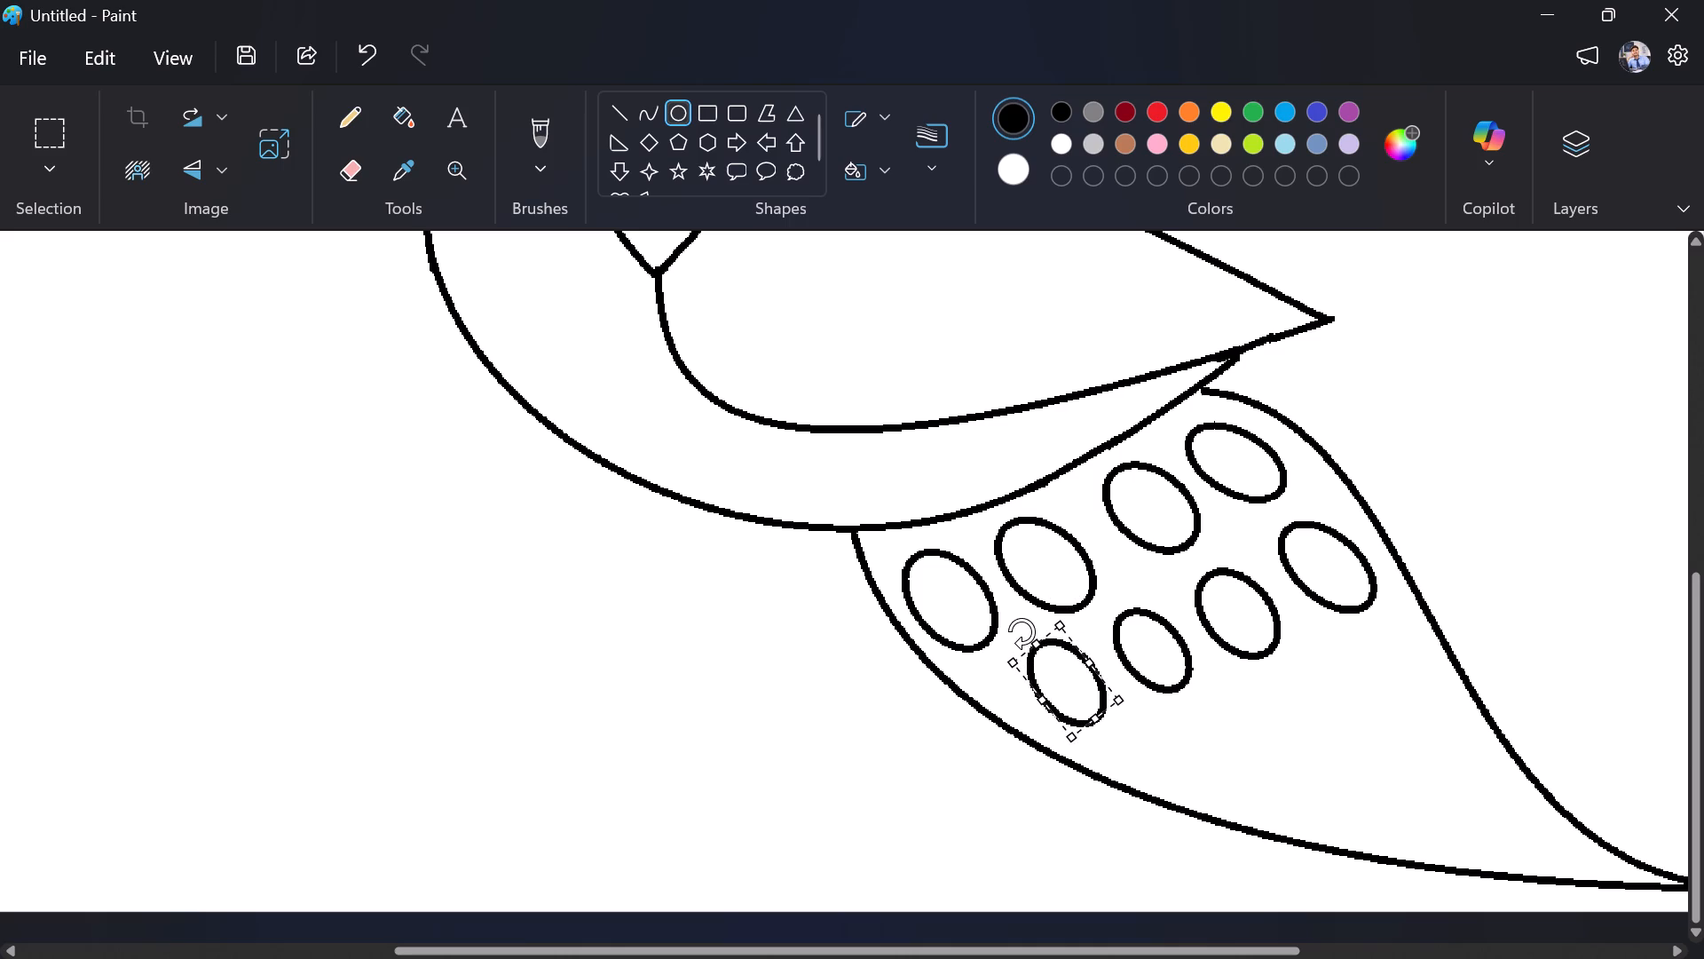
pyautogui.moveTo(1022, 631); pyautogui.dragTo(1021, 631)
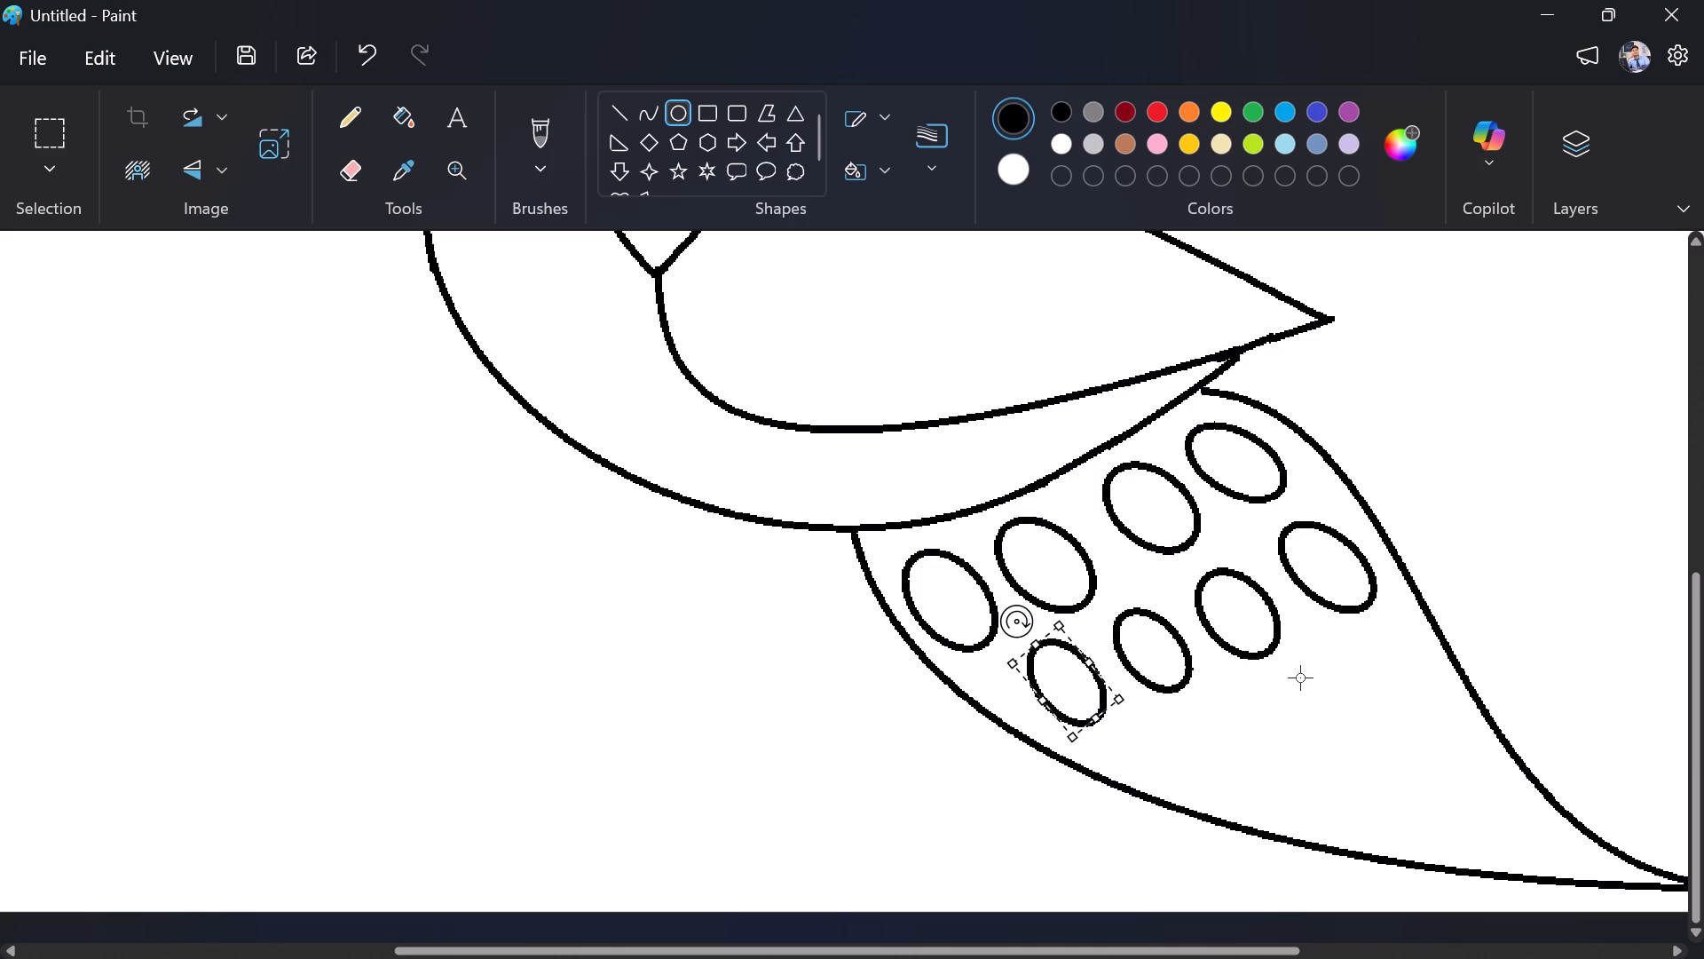
# Slant the leftmost ellipse of the tail's second row slightly more.
pyautogui.click(1014, 624)
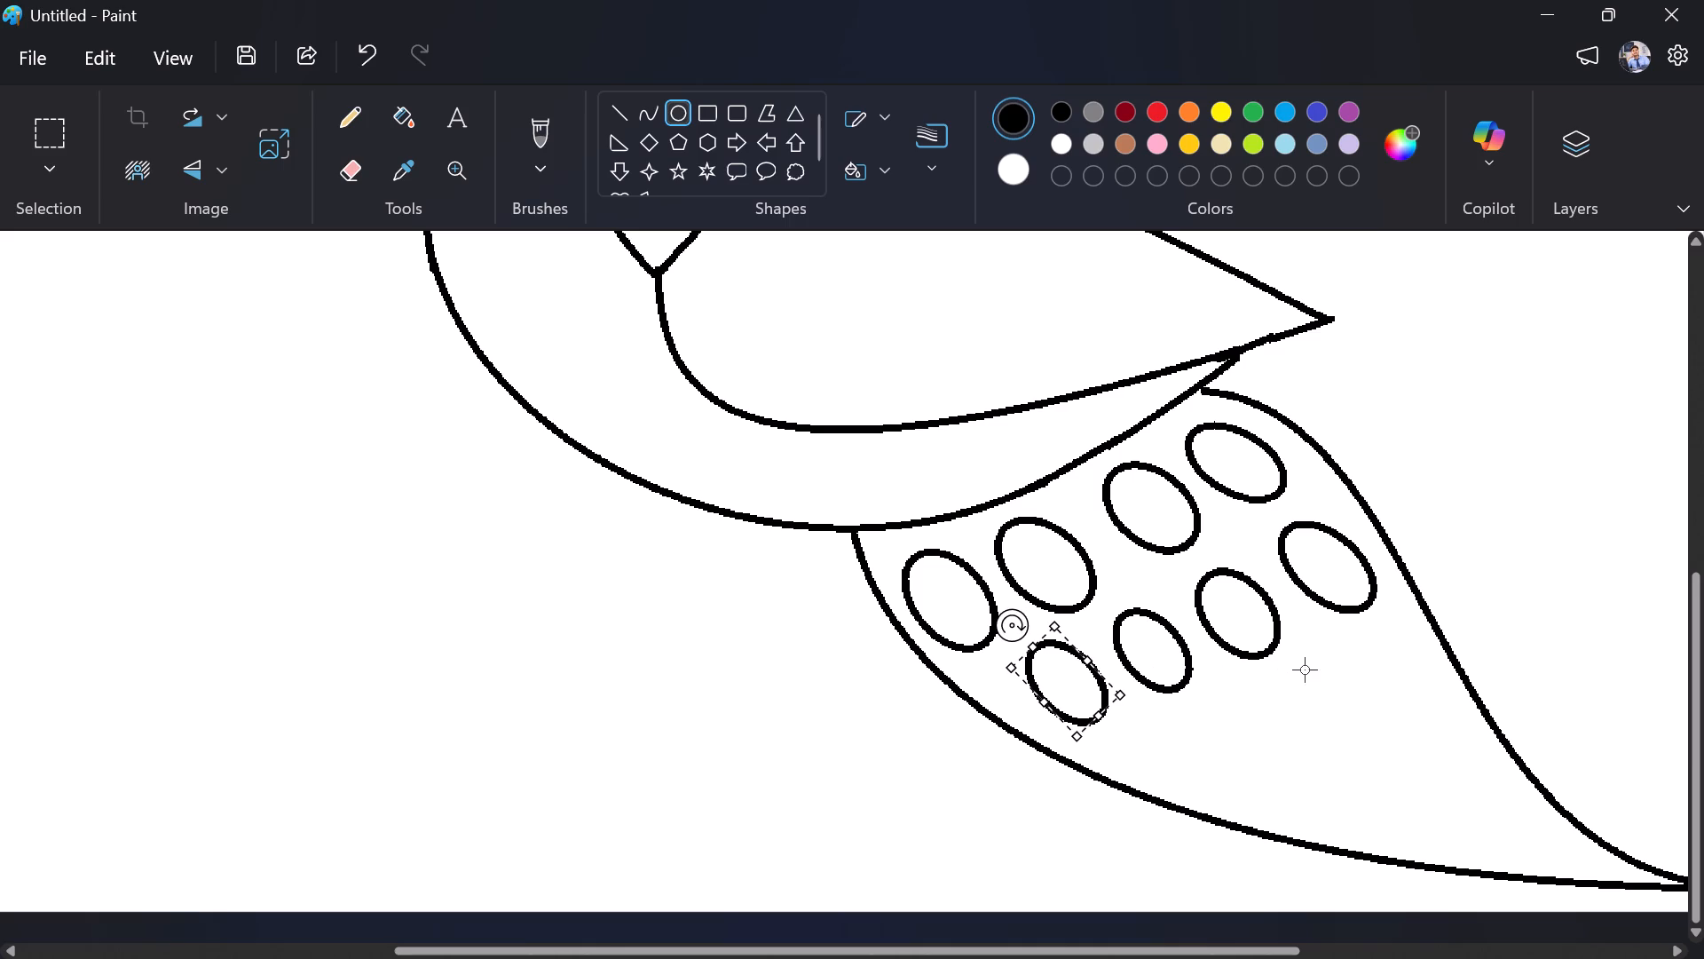
# Start a third row with a narrow slanted ellipse below the second row's rightmost ellipse, close to the tail's right edge.
pyautogui.moveTo(1329, 665); pyautogui.dragTo(1397, 742)
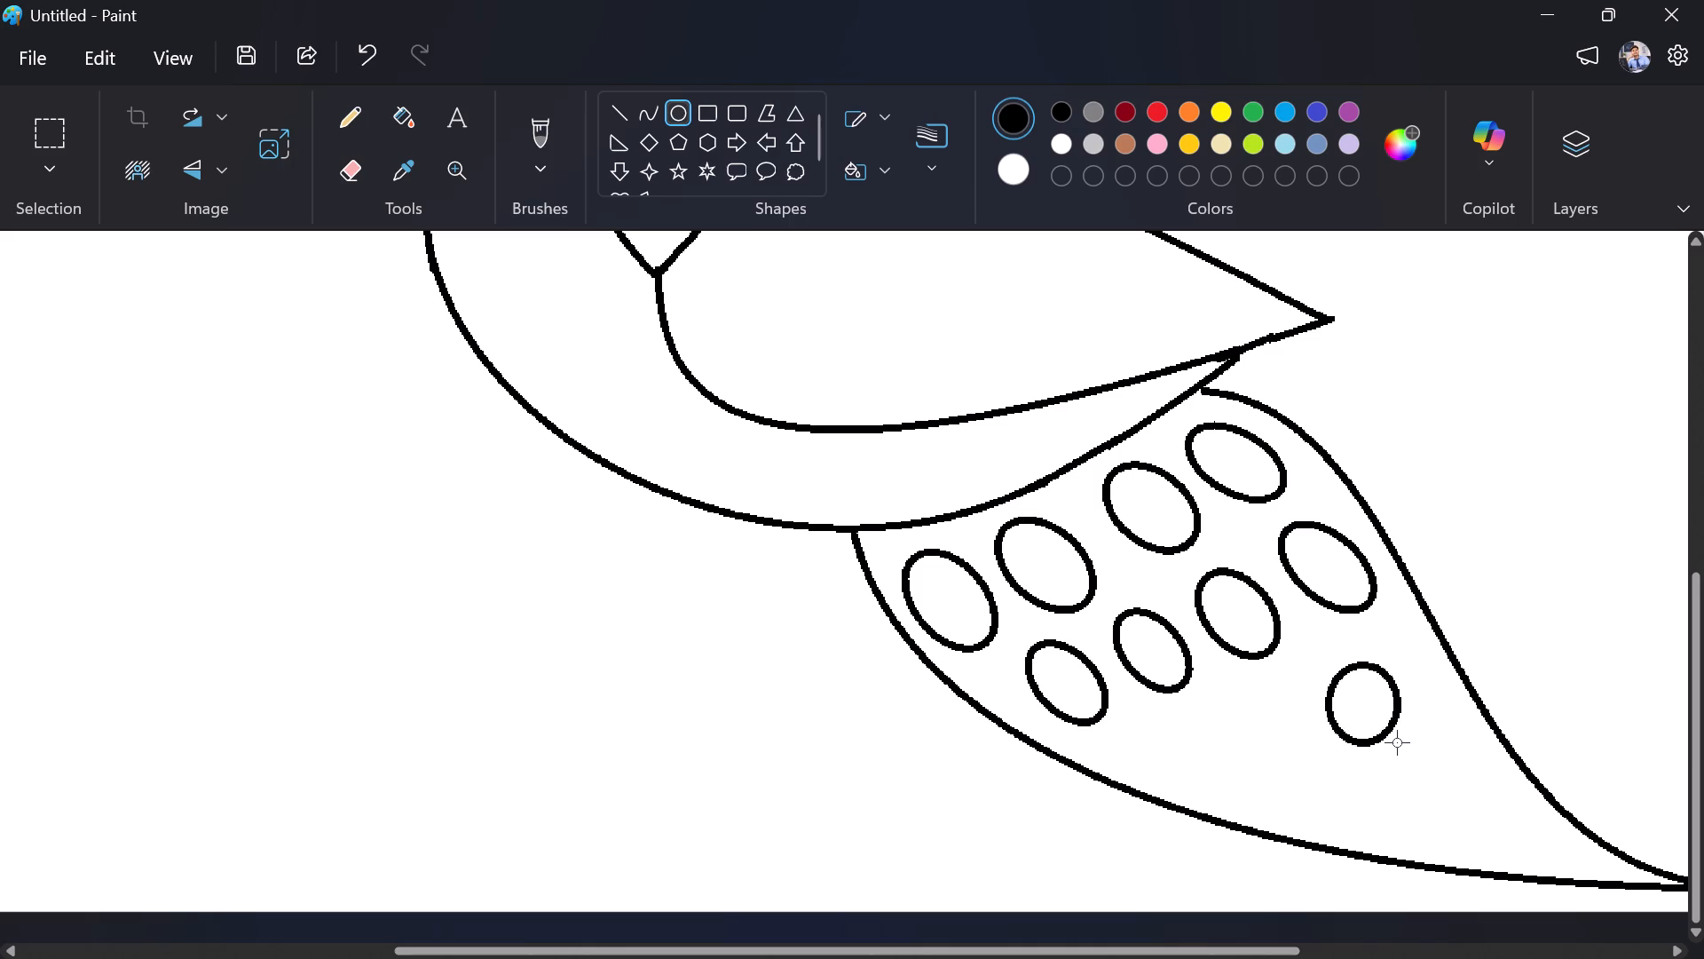
pyautogui.moveTo(1397, 742); pyautogui.dragTo(1382, 749)
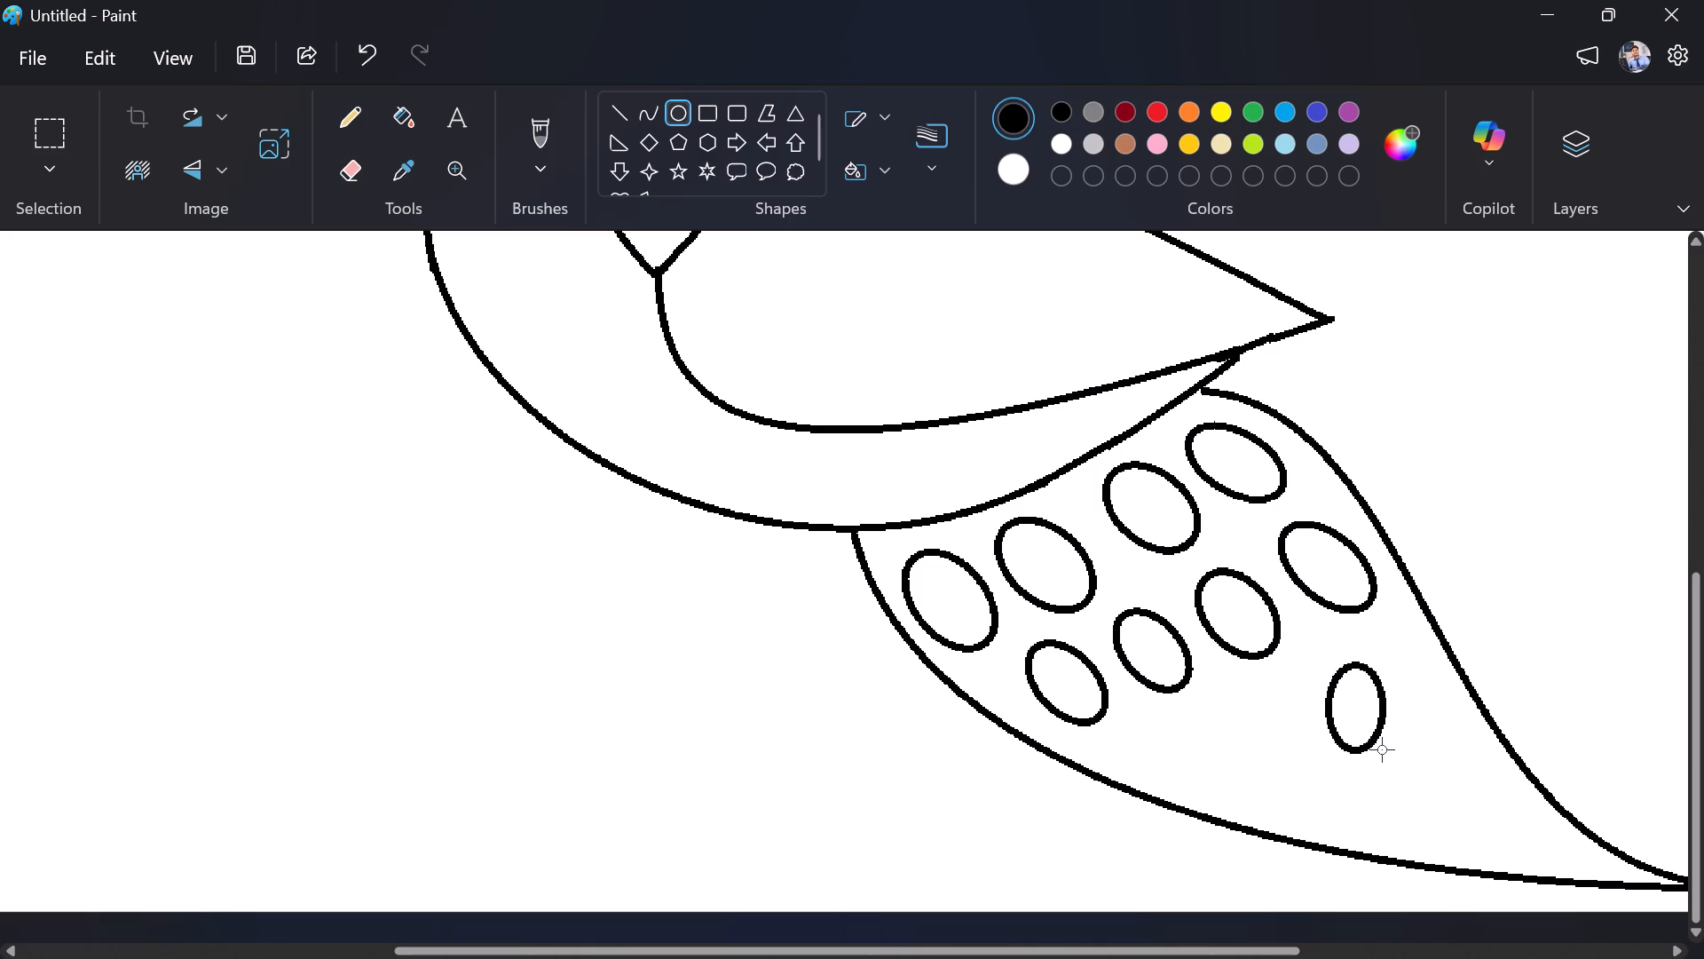
pyautogui.moveTo(1382, 749); pyautogui.dragTo(1384, 751)
pyautogui.moveTo(1360, 686); pyautogui.dragTo(1329, 683)
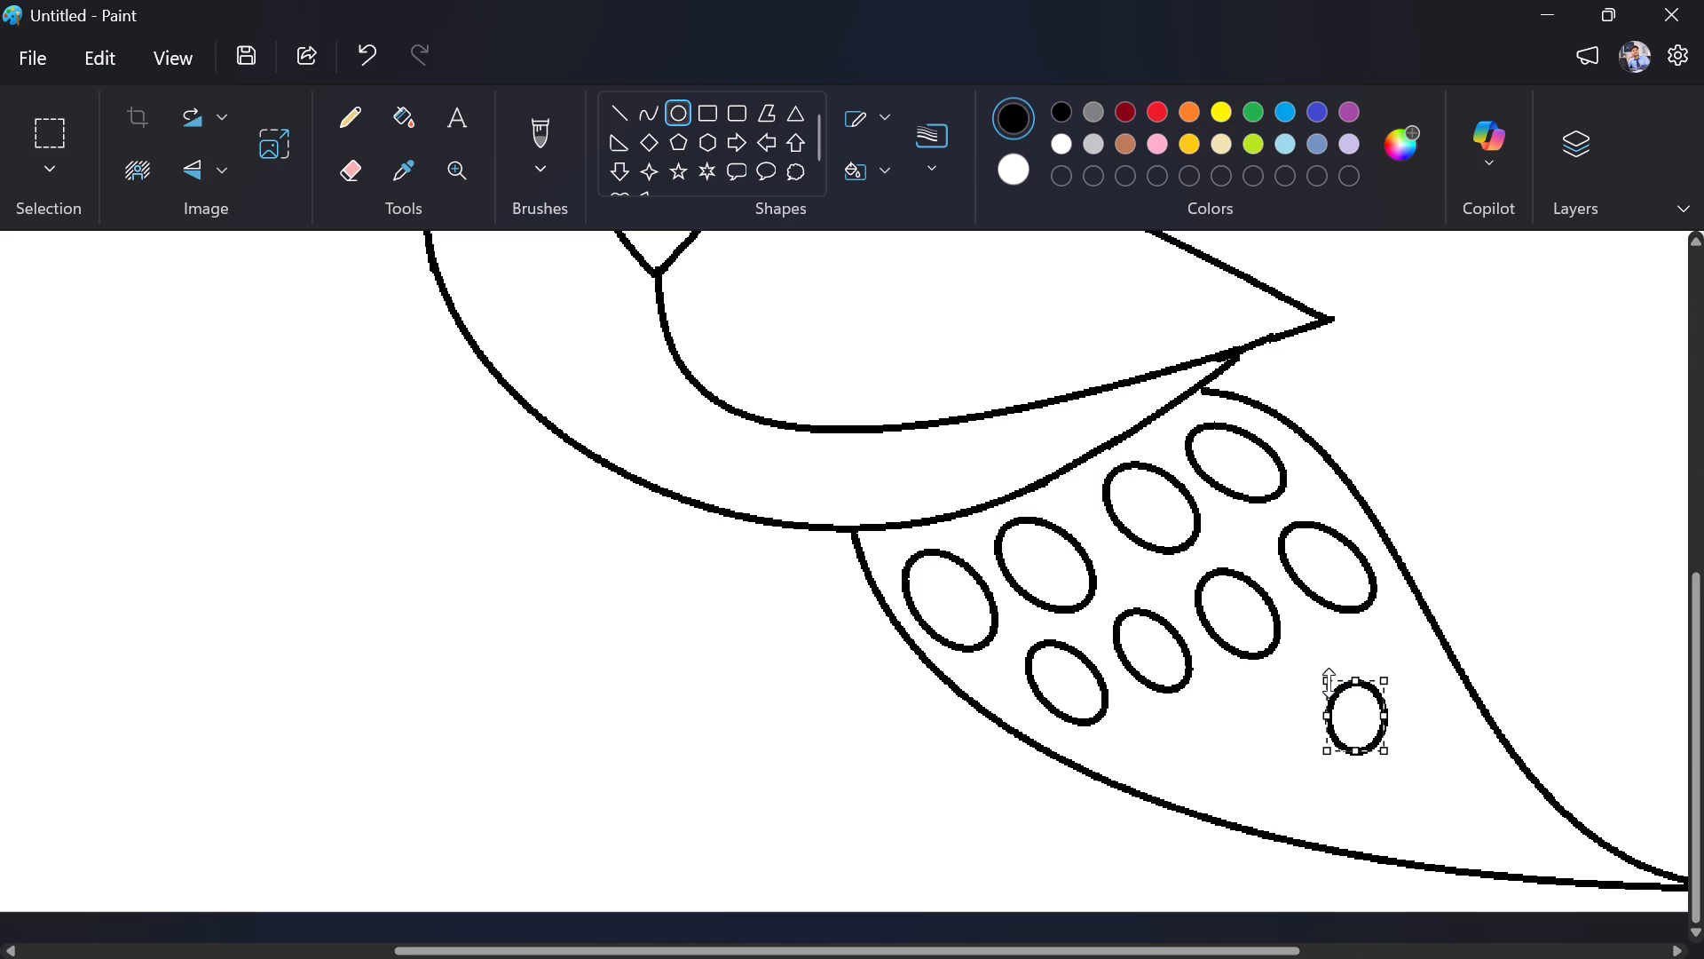
pyautogui.moveTo(1329, 683); pyautogui.dragTo(1345, 666)
pyautogui.moveTo(1349, 631); pyautogui.dragTo(1337, 637)
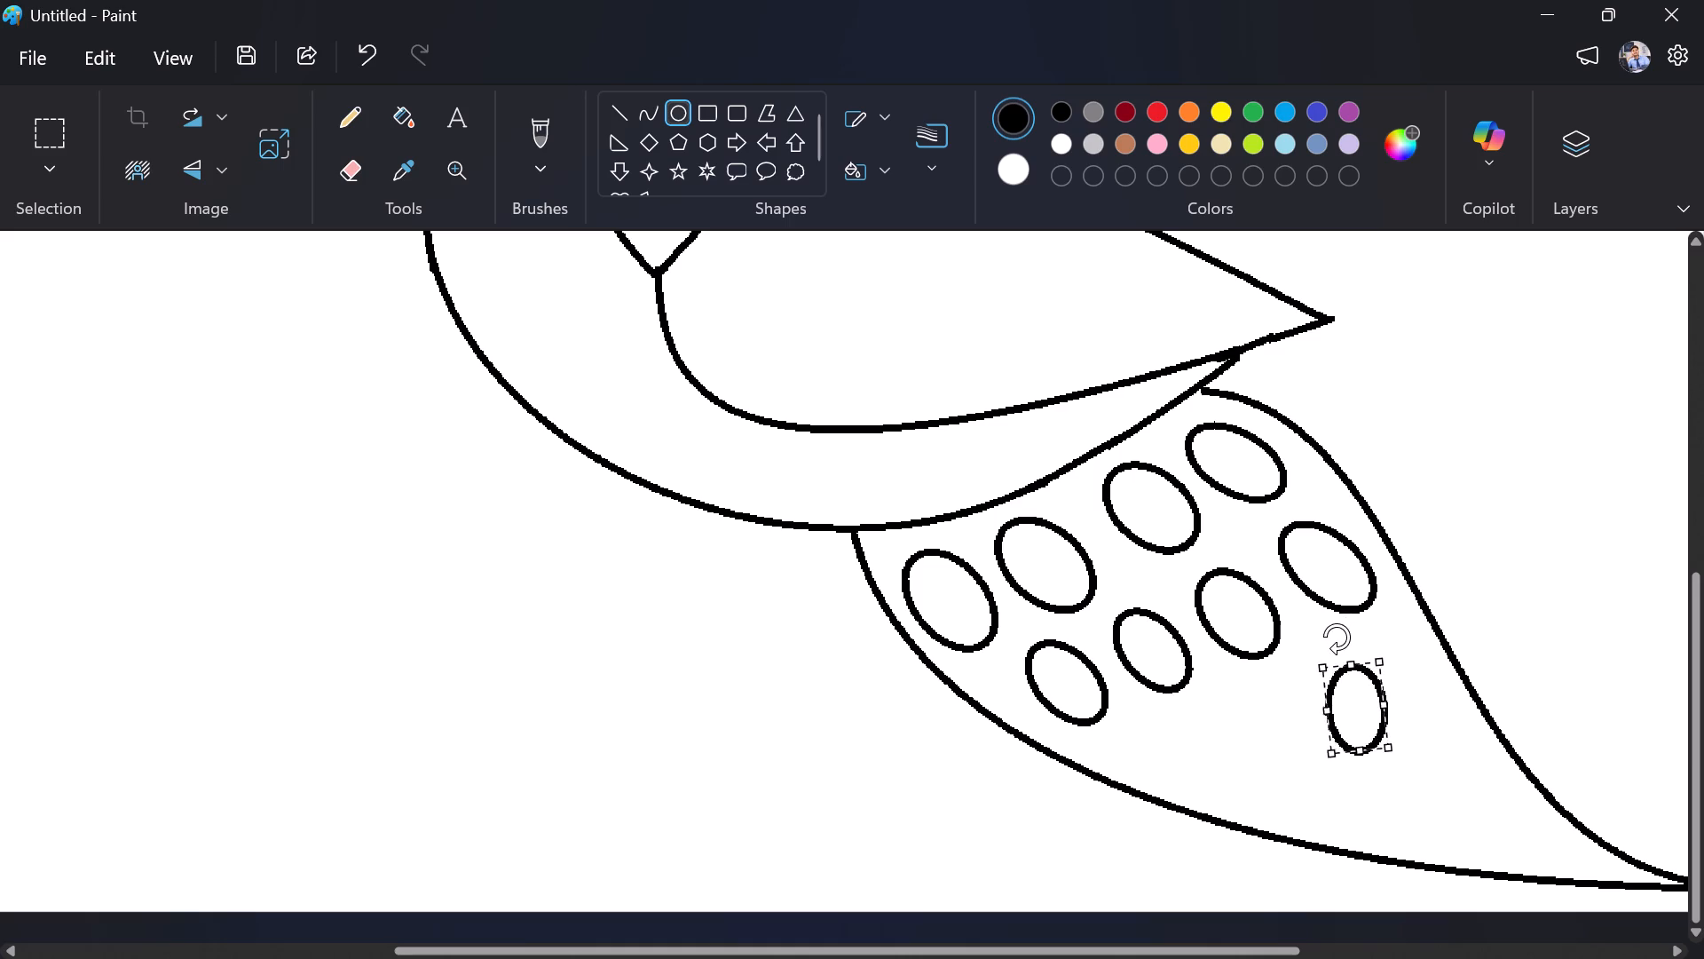
pyautogui.moveTo(1337, 637); pyautogui.dragTo(1298, 653)
pyautogui.click(1319, 671)
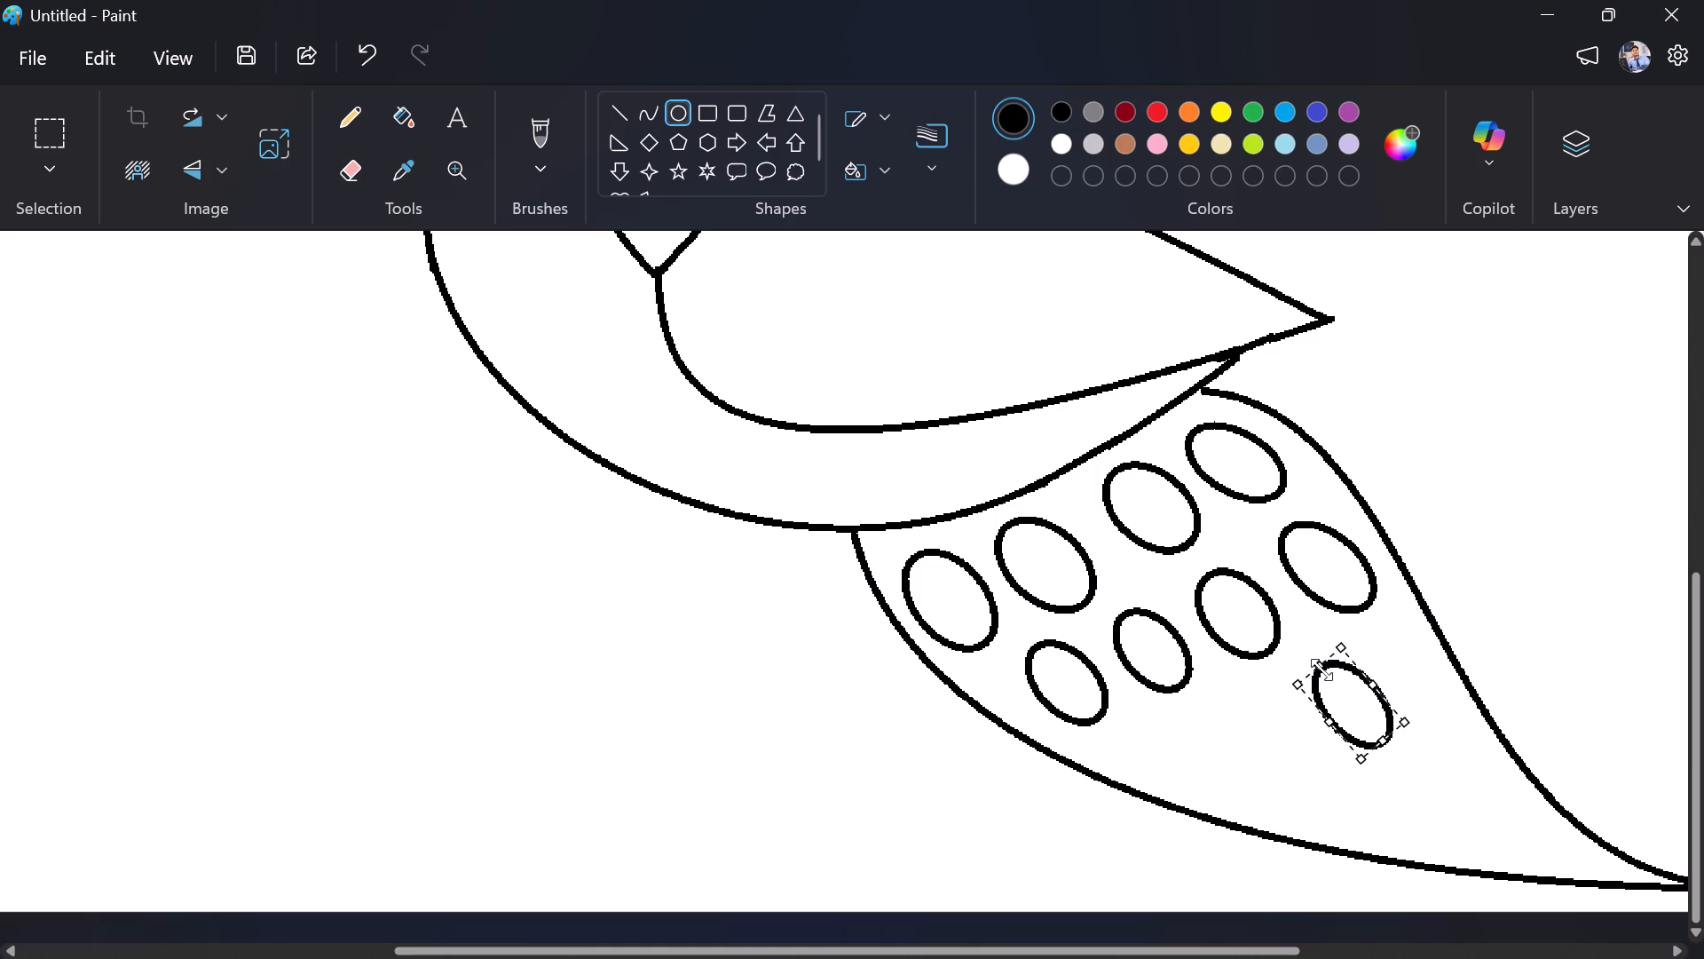
pyautogui.moveTo(1350, 705); pyautogui.dragTo(1391, 677)
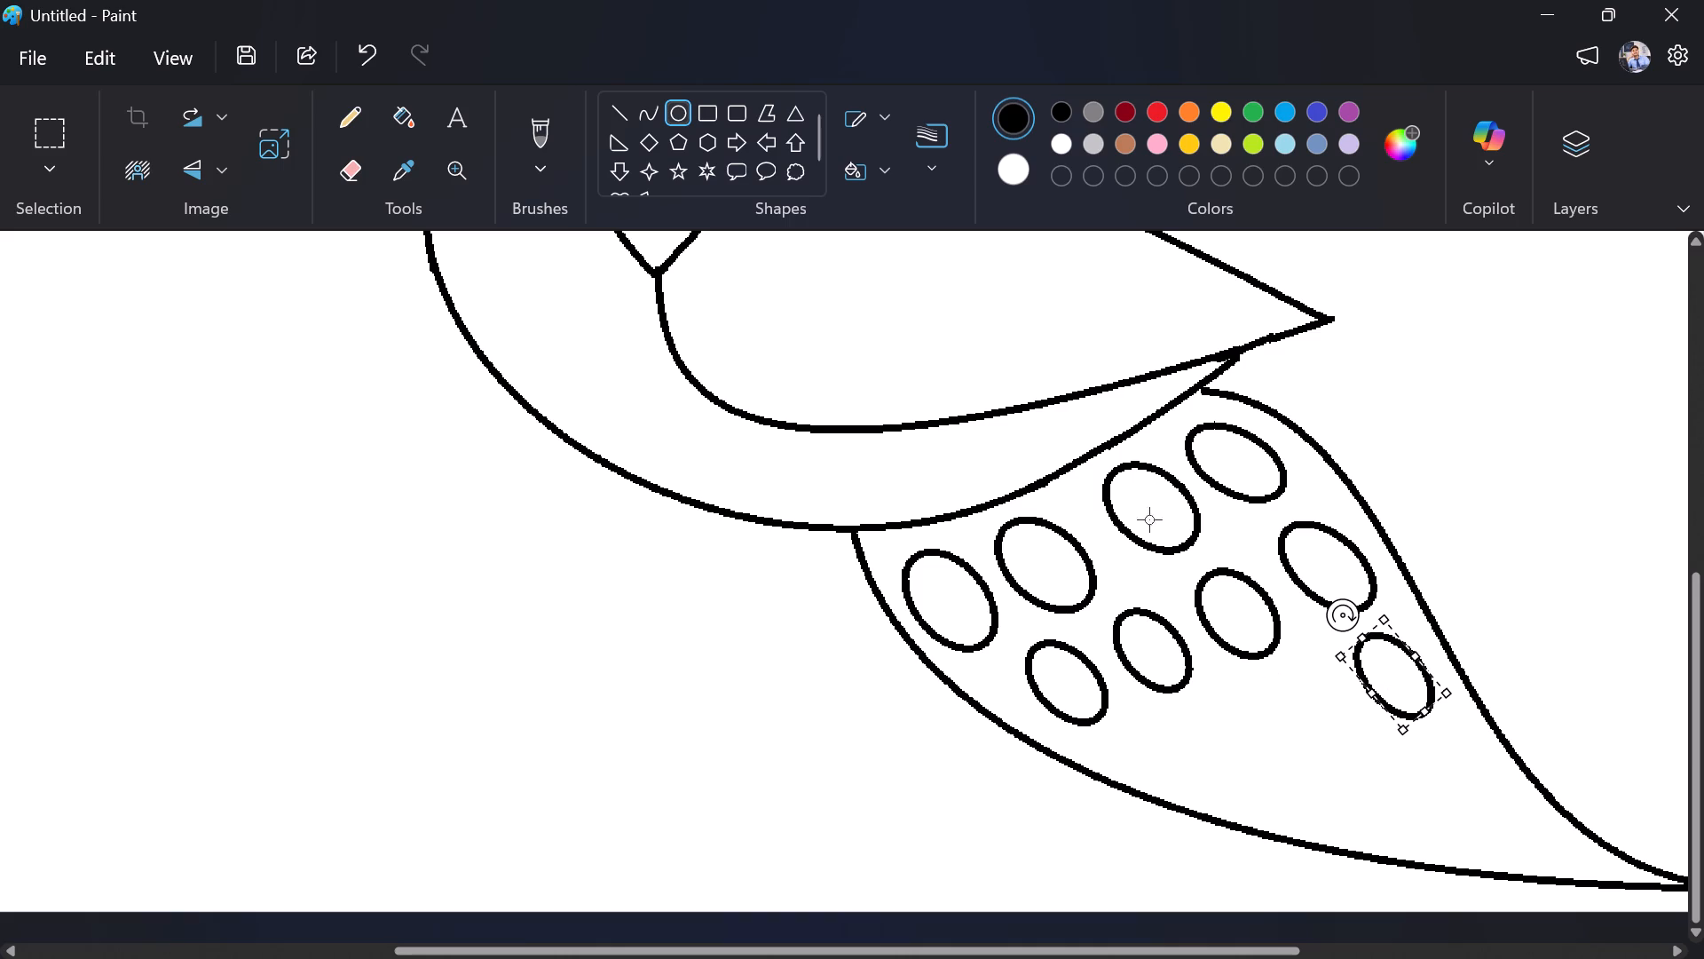
# Draw a second slanted ellipse for the third row, widen it slightly and place it just left of the row's first ellipse.
pyautogui.moveTo(1298, 719); pyautogui.dragTo(1343, 774)
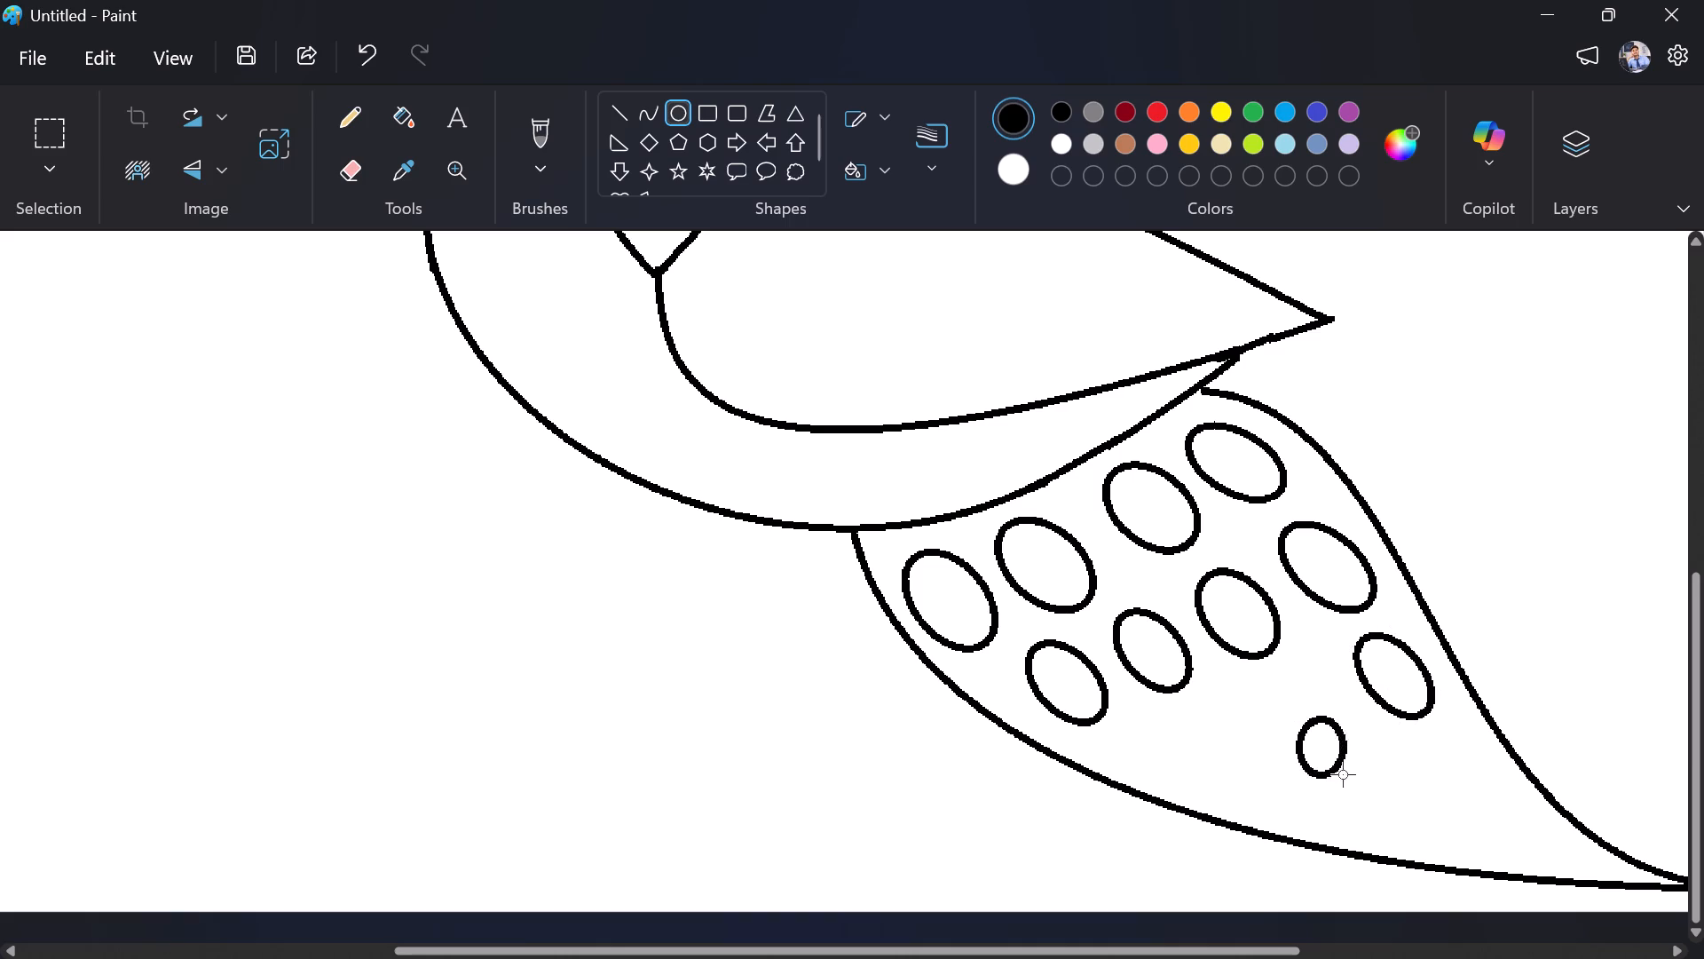
pyautogui.moveTo(1343, 774); pyautogui.dragTo(1347, 806)
pyautogui.moveTo(1324, 759); pyautogui.dragTo(1323, 750)
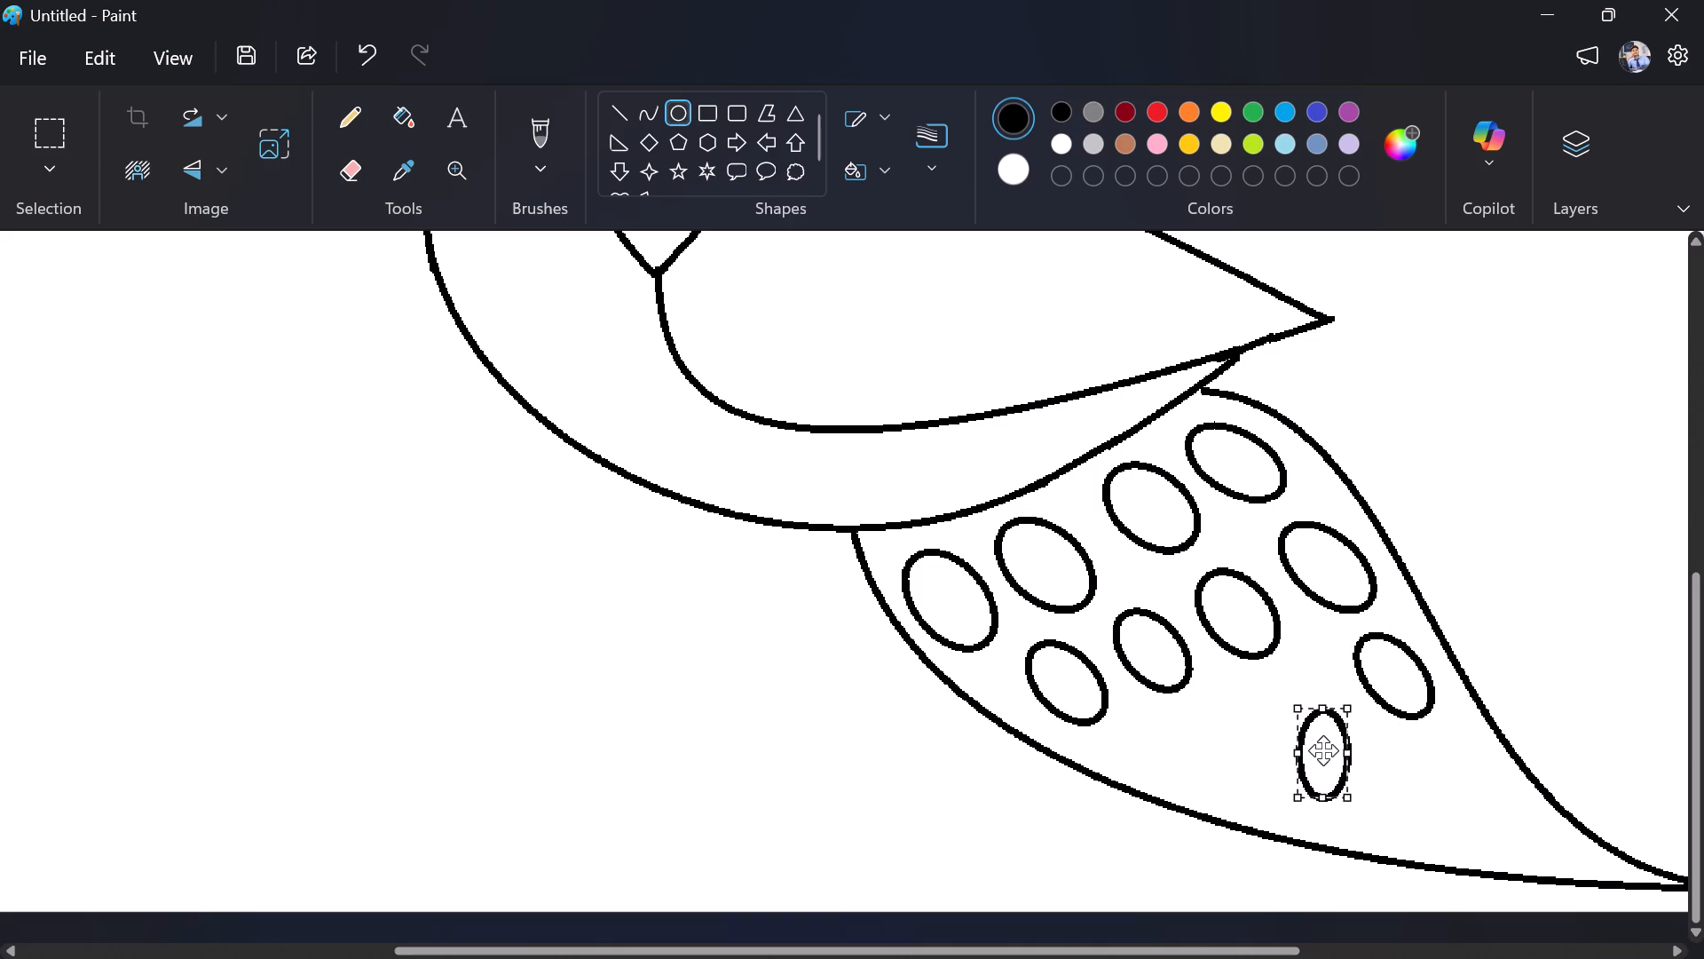
pyautogui.moveTo(1323, 750); pyautogui.dragTo(1317, 742)
pyautogui.moveTo(1313, 665); pyautogui.dragTo(1270, 683)
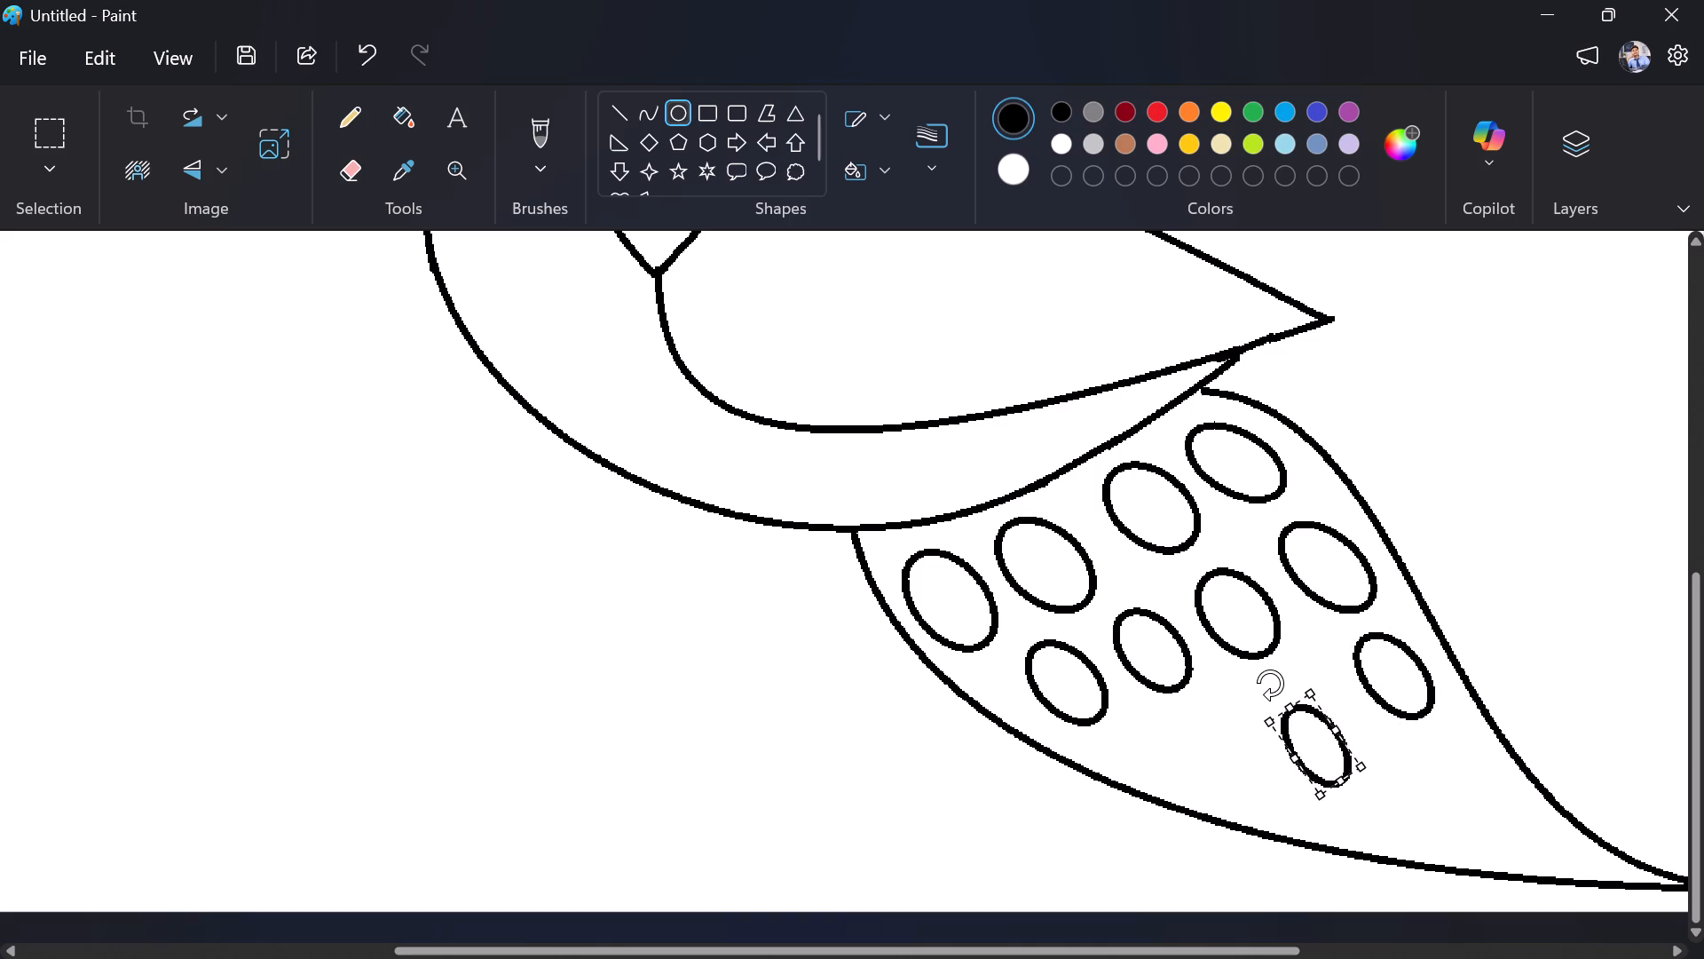
pyautogui.moveTo(1270, 683); pyautogui.dragTo(1268, 684)
pyautogui.moveTo(1333, 728); pyautogui.dragTo(1345, 725)
pyautogui.moveTo(1302, 710); pyautogui.dragTo(1293, 701)
pyautogui.moveTo(1316, 739); pyautogui.dragTo(1314, 720)
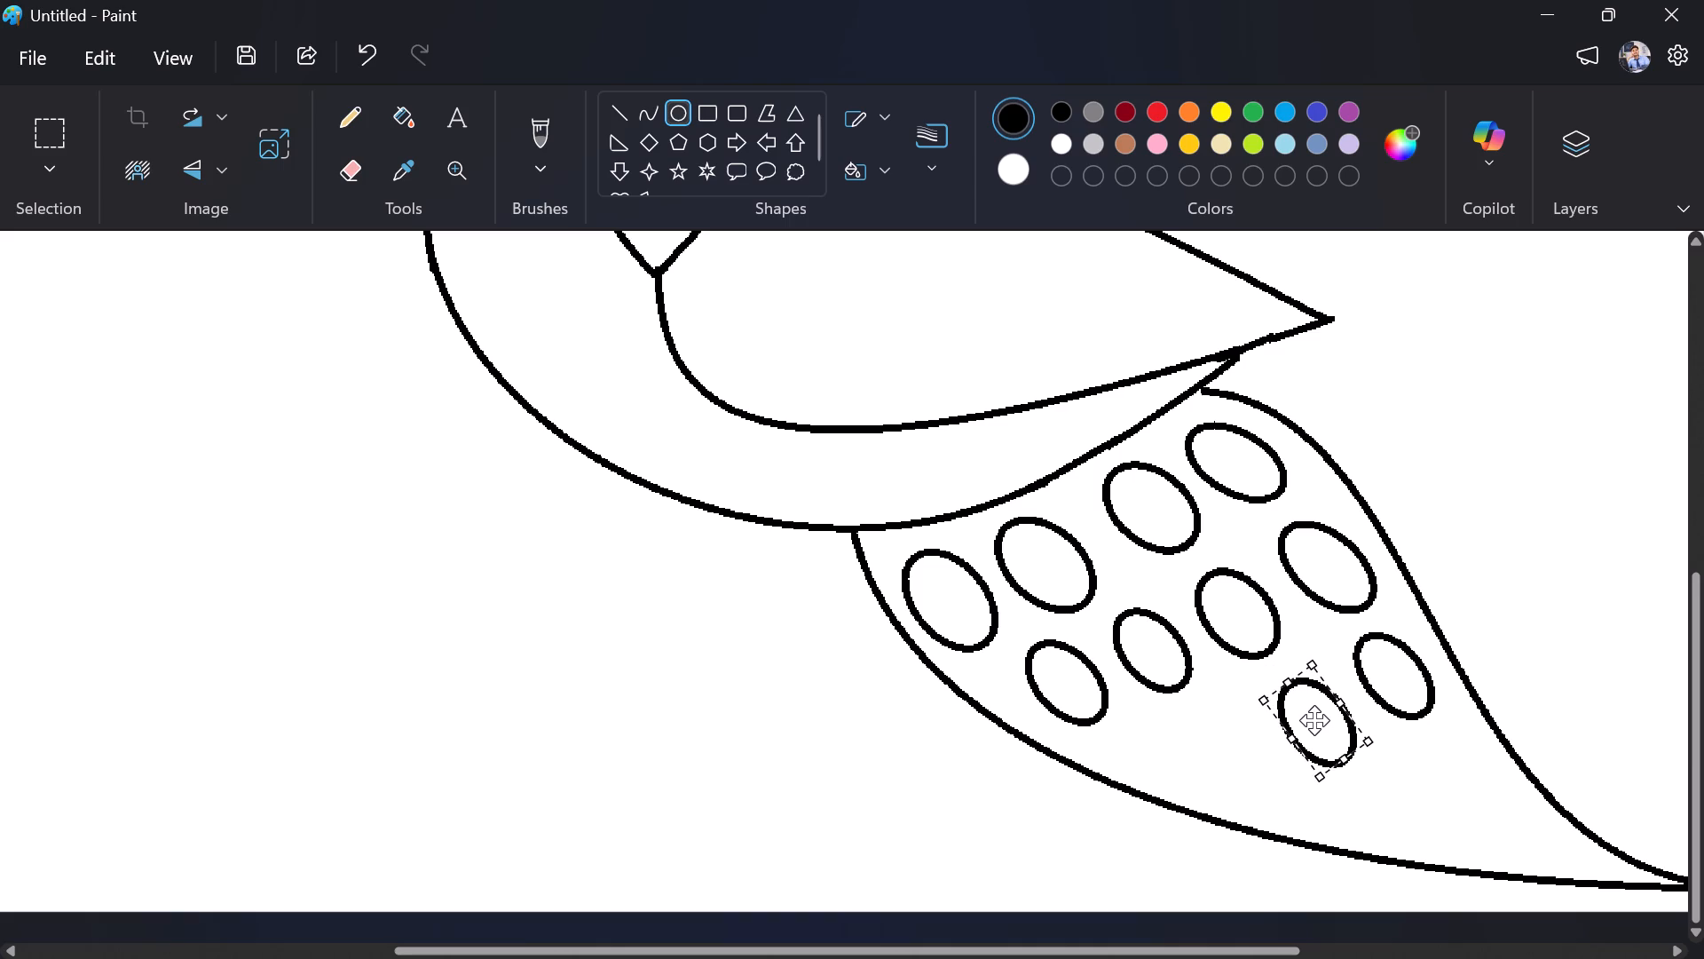
pyautogui.moveTo(1314, 720); pyautogui.dragTo(1313, 715)
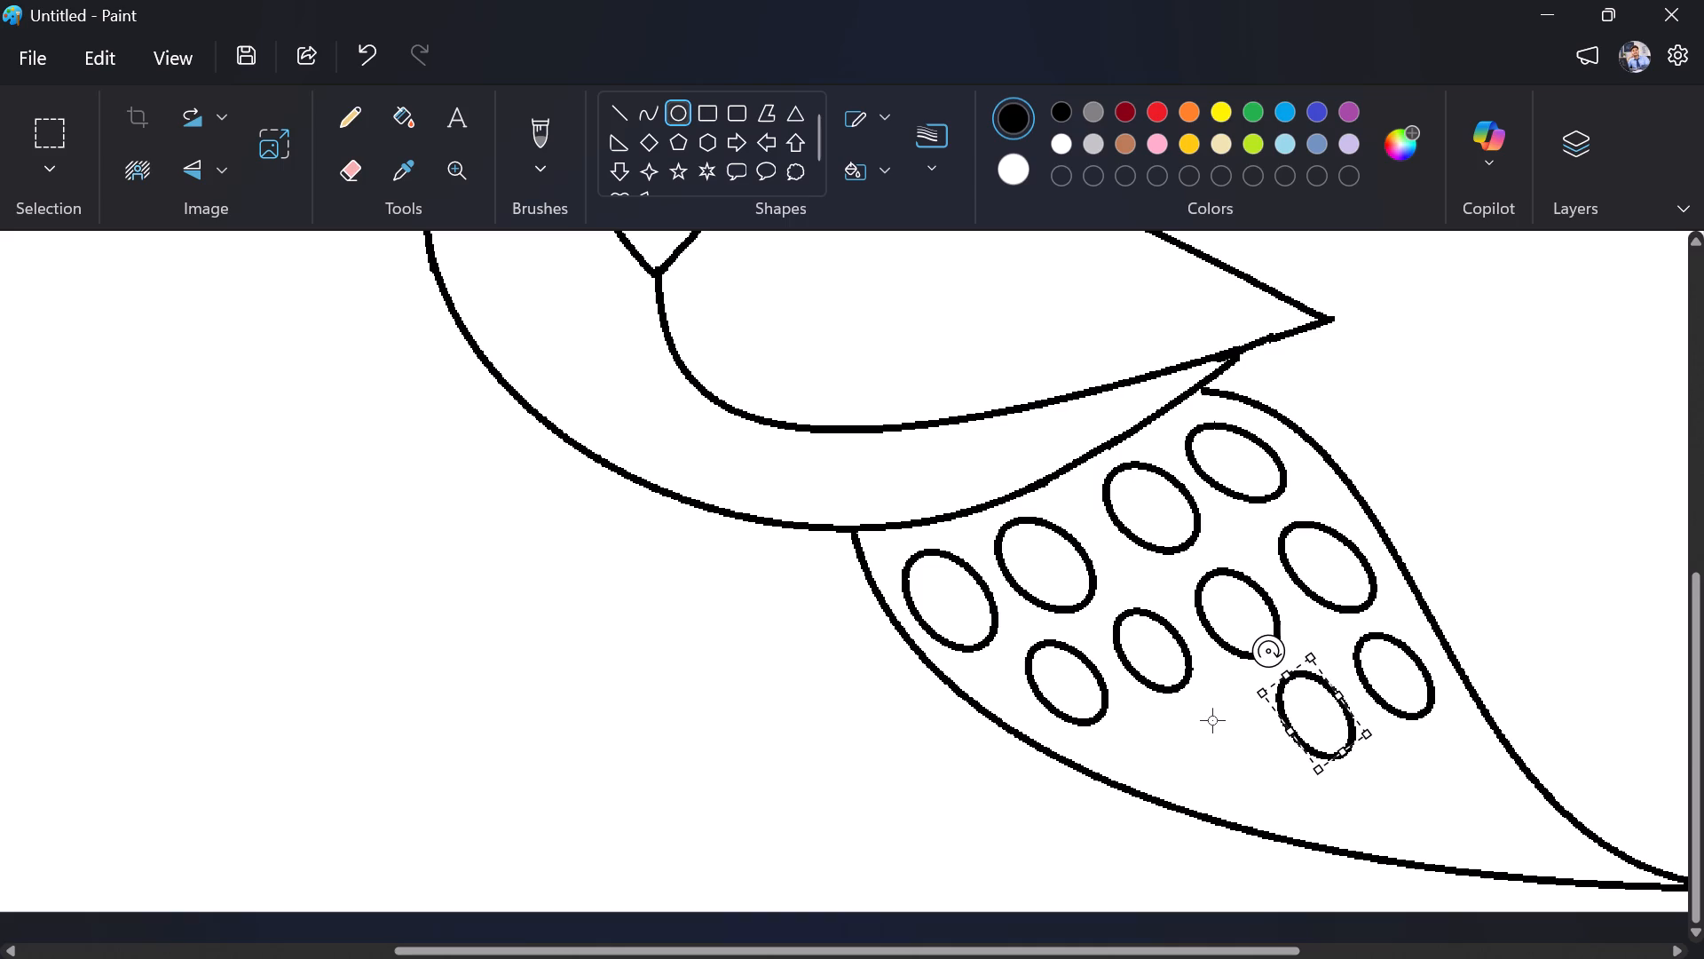
# Add a third slanted ellipse to the third row, left of the second and below the gap in the row above.
pyautogui.moveTo(1205, 712); pyautogui.dragTo(1261, 791)
pyautogui.moveTo(1238, 685); pyautogui.dragTo(1202, 686)
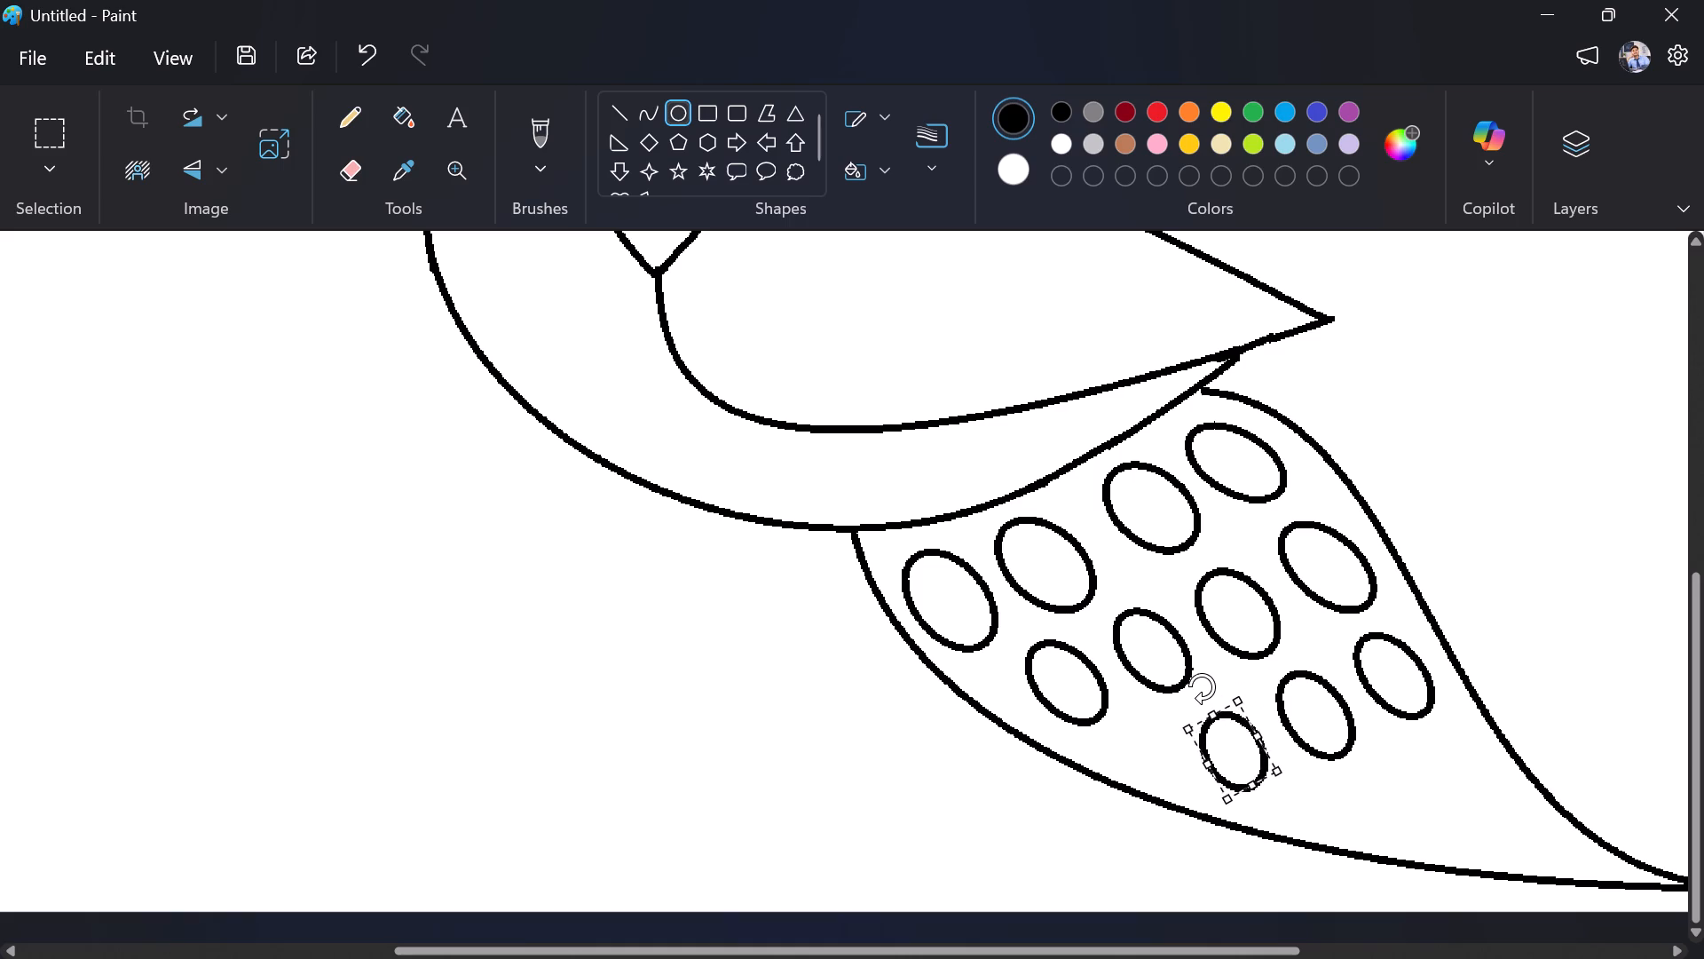
pyautogui.moveTo(1202, 686); pyautogui.dragTo(1195, 693)
pyautogui.moveTo(1258, 783); pyautogui.dragTo(1269, 793)
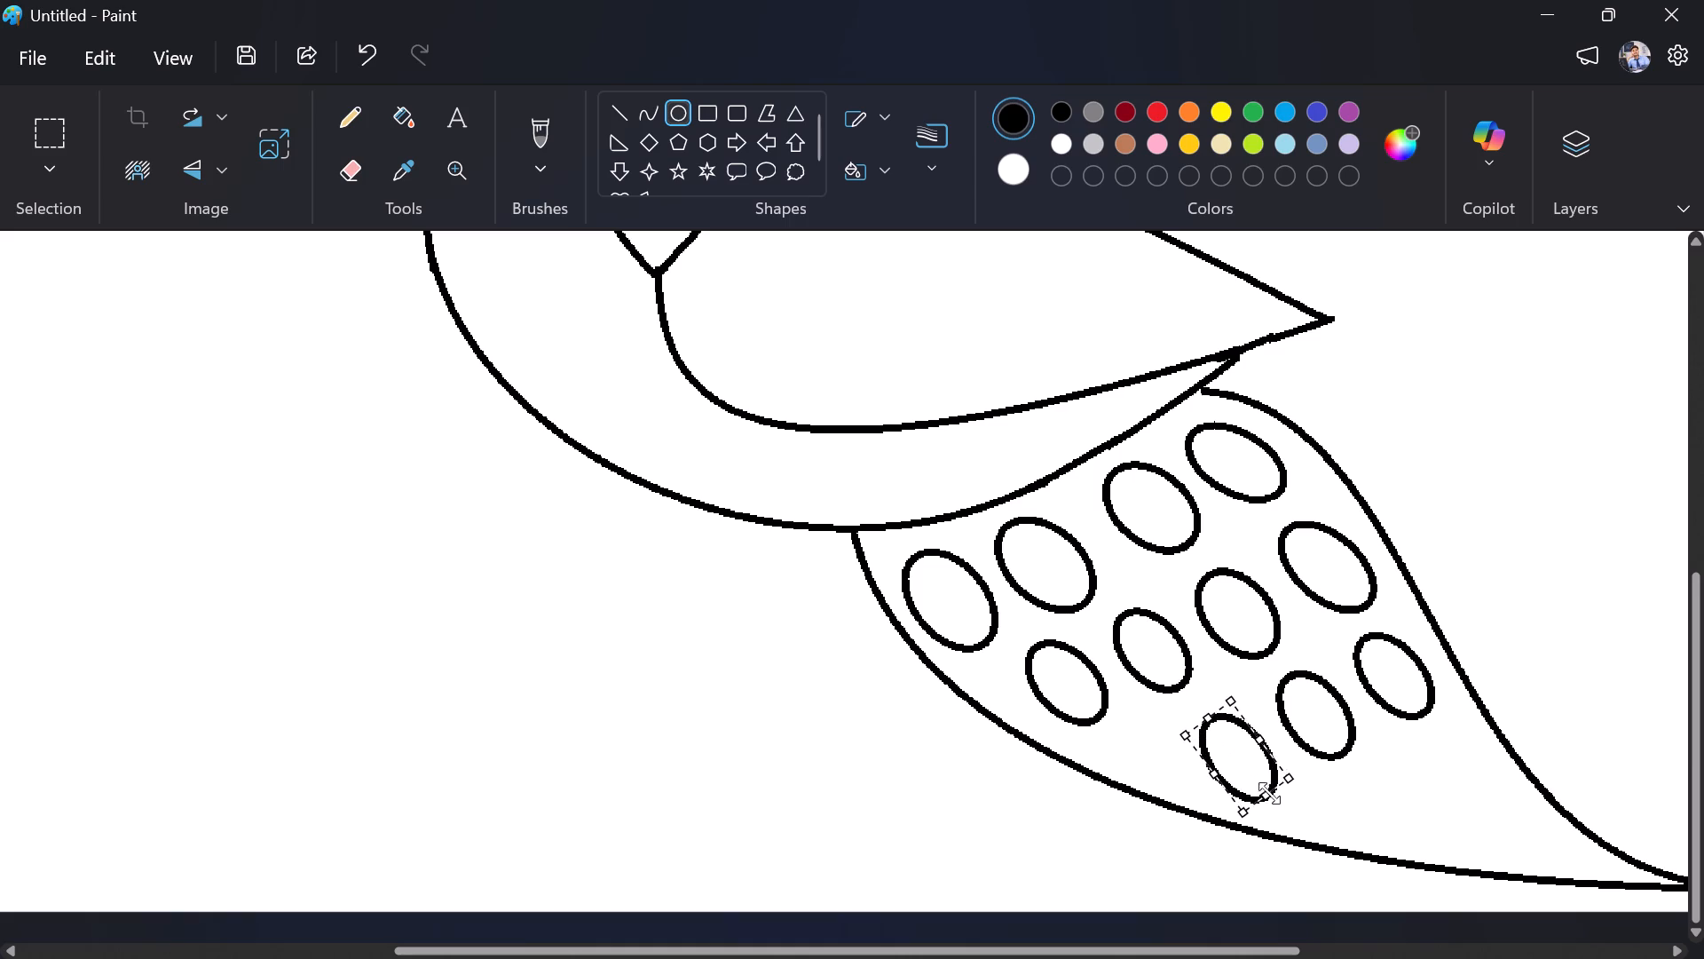
pyautogui.moveTo(1269, 793); pyautogui.dragTo(1271, 794)
pyautogui.click(1239, 751)
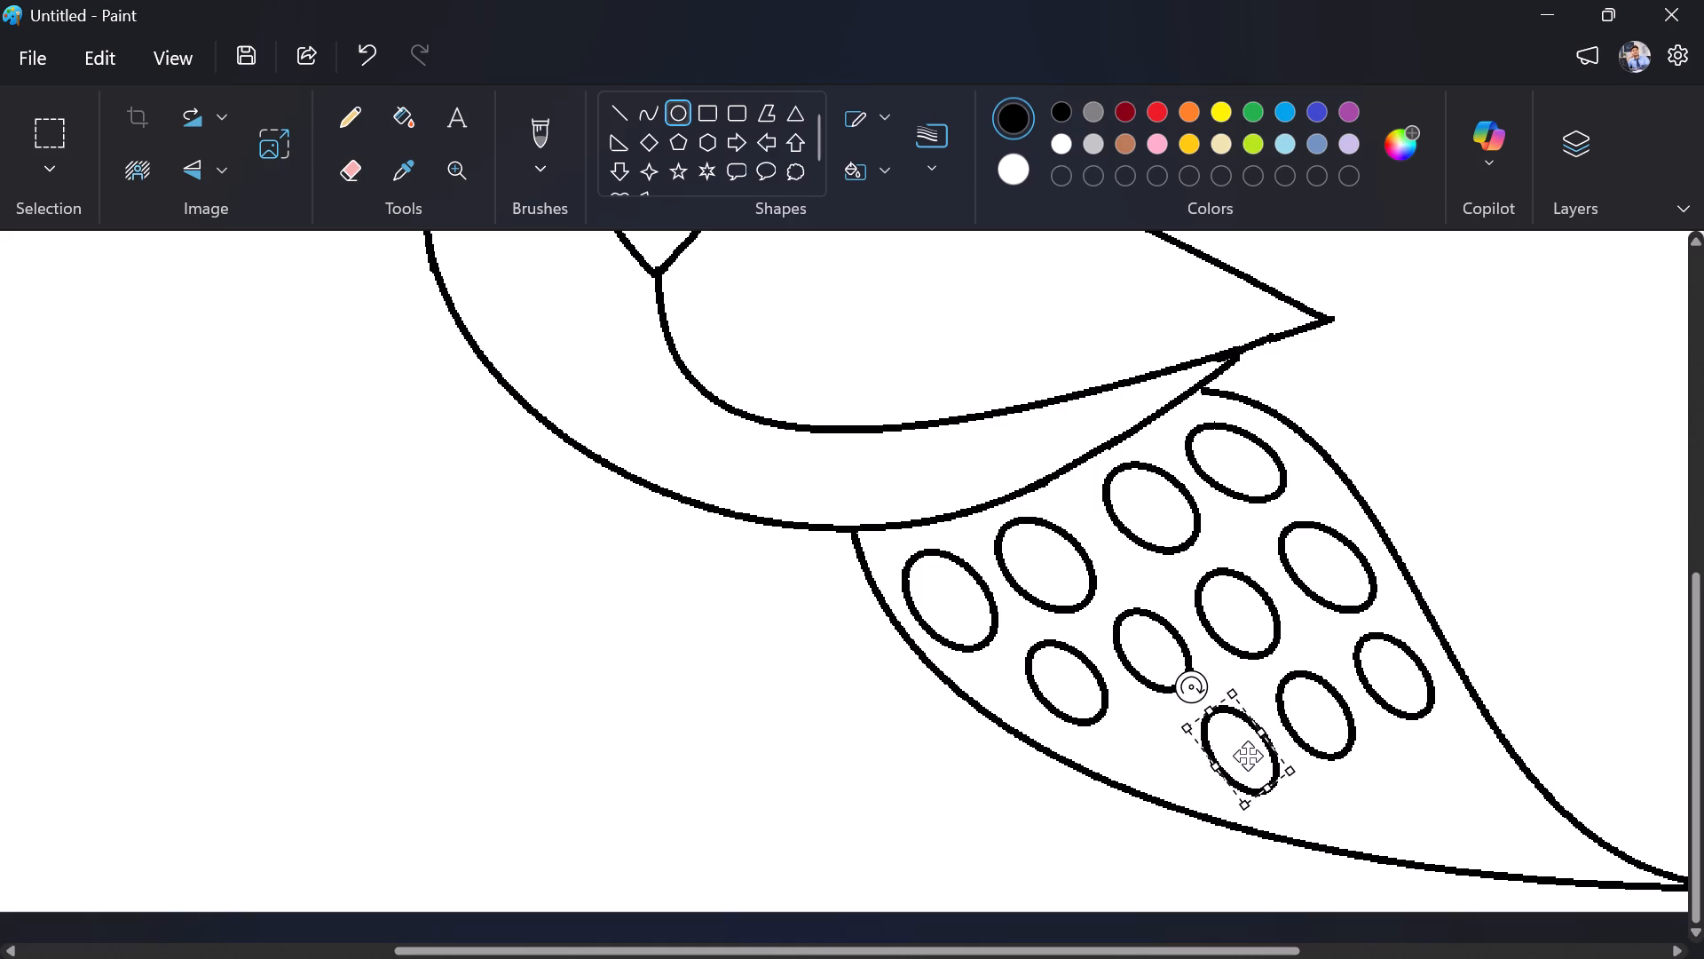
# Draw a narrow slanted ellipse at the left end of the third row, against the tail's lower edge.
pyautogui.moveTo(1138, 728); pyautogui.dragTo(1168, 765)
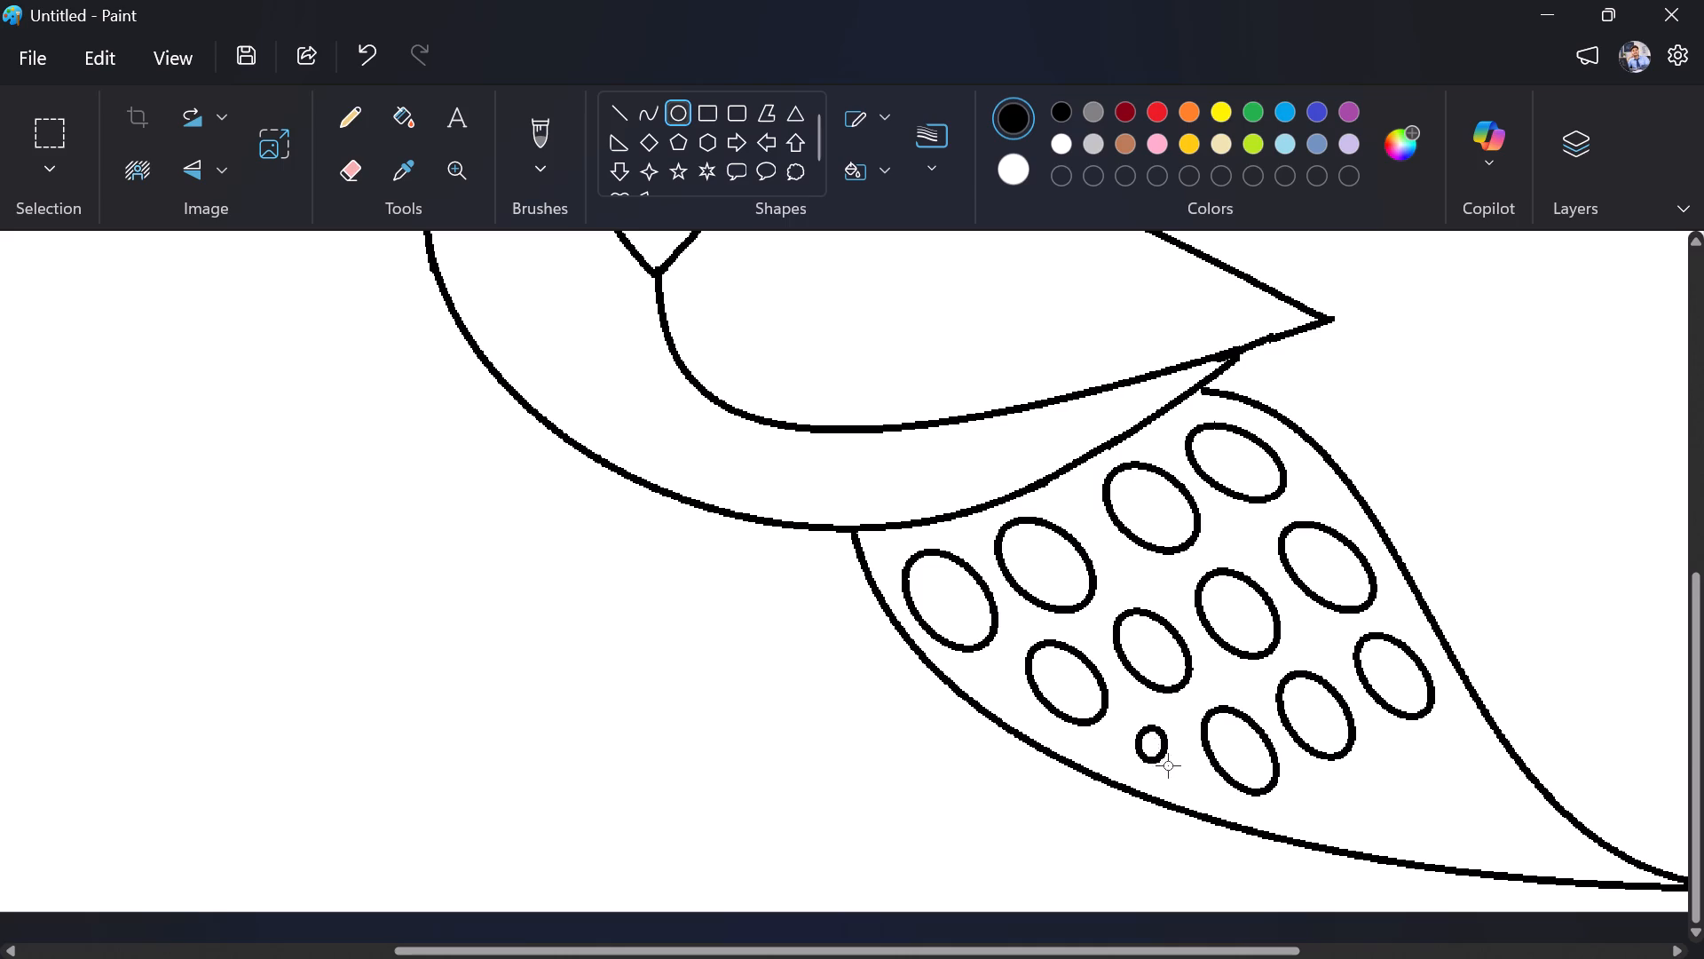
pyautogui.moveTo(1168, 765); pyautogui.dragTo(1185, 787)
pyautogui.moveTo(1165, 718); pyautogui.dragTo(1161, 711)
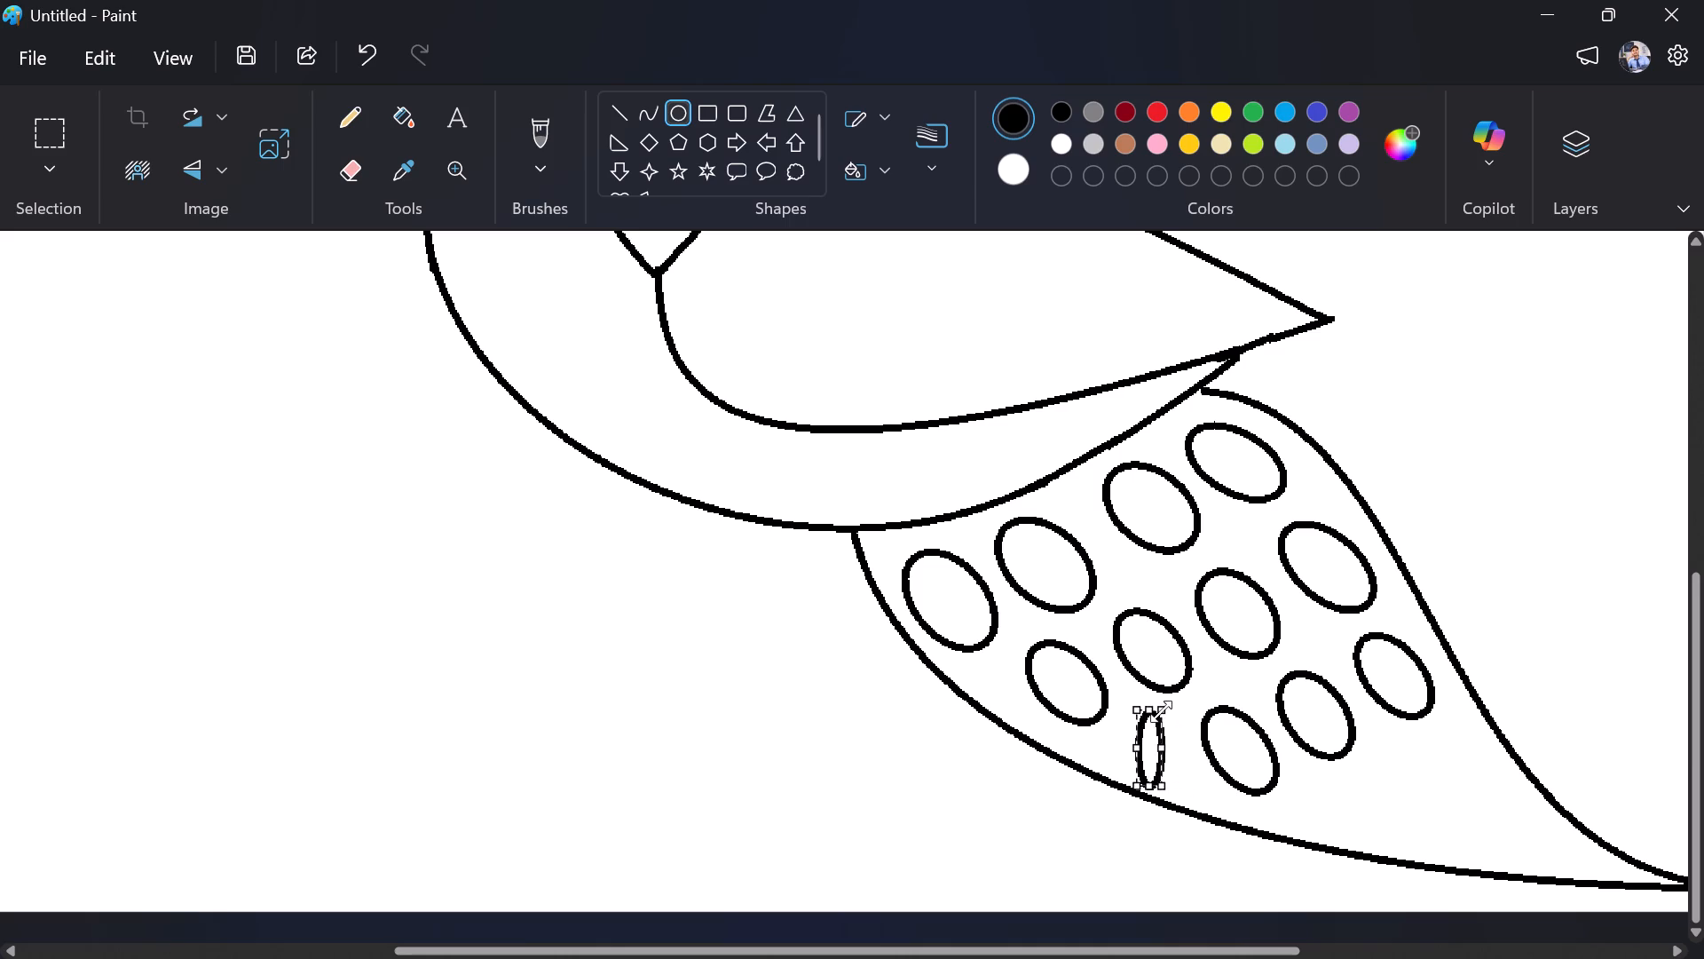
pyautogui.moveTo(1161, 711); pyautogui.dragTo(1183, 722)
pyautogui.moveTo(1156, 684); pyautogui.dragTo(1111, 678)
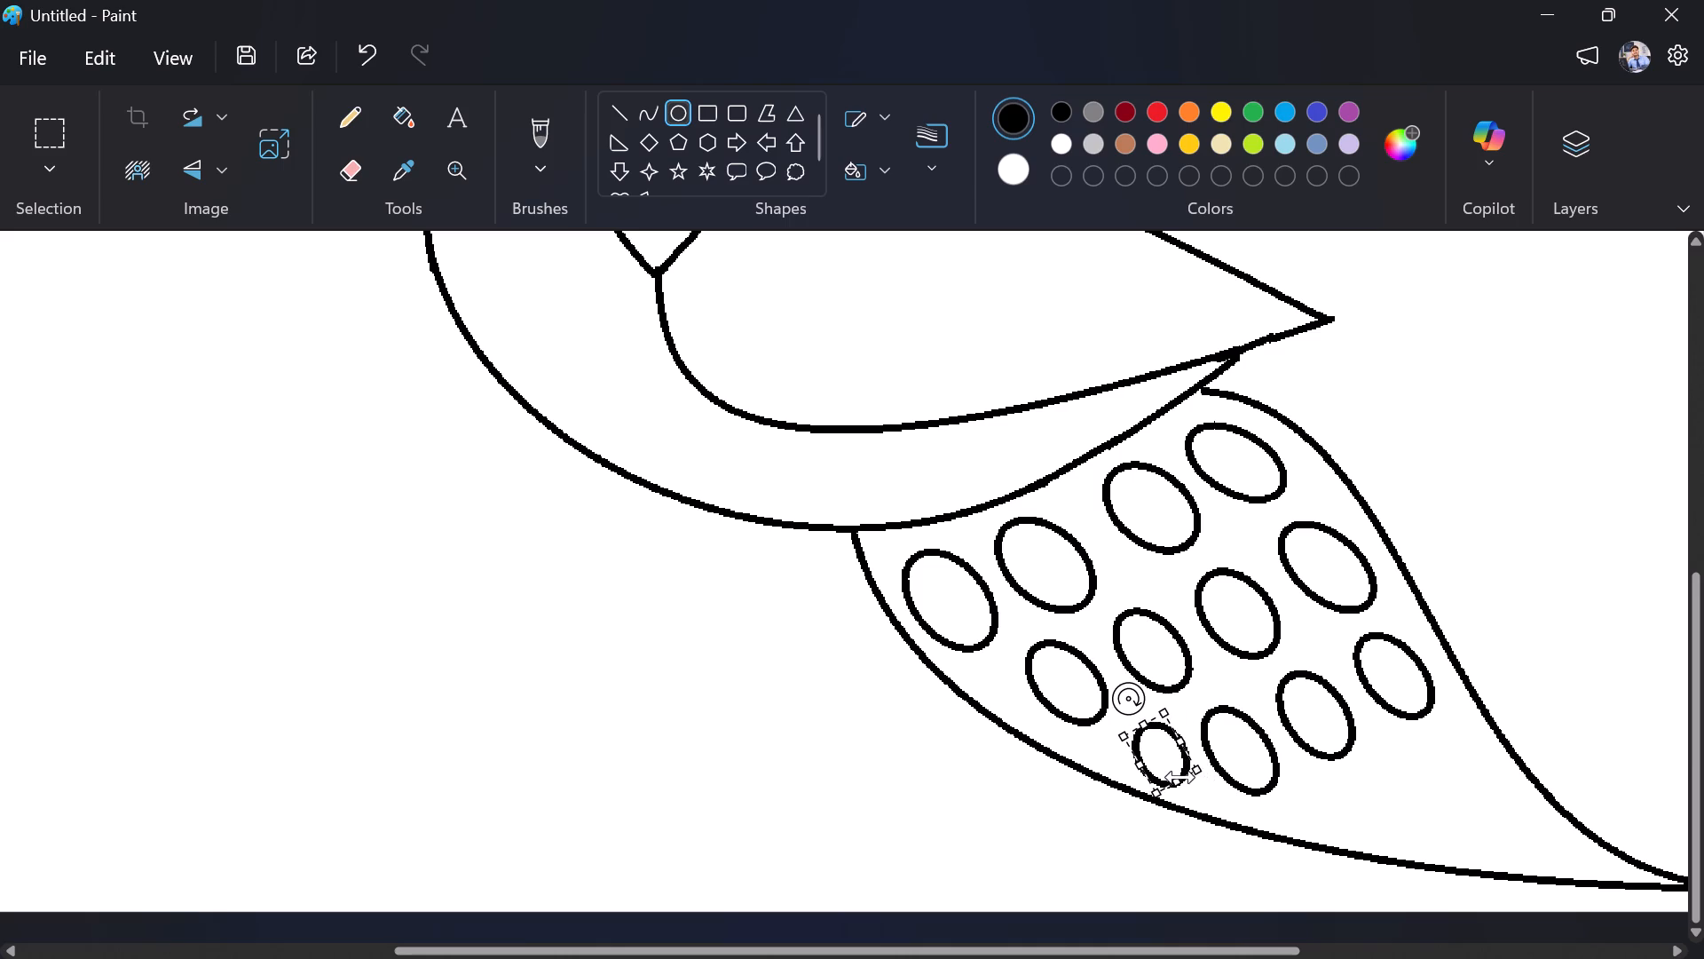
pyautogui.moveTo(1179, 777); pyautogui.dragTo(1216, 791)
pyautogui.moveTo(1166, 750); pyautogui.dragTo(1156, 742)
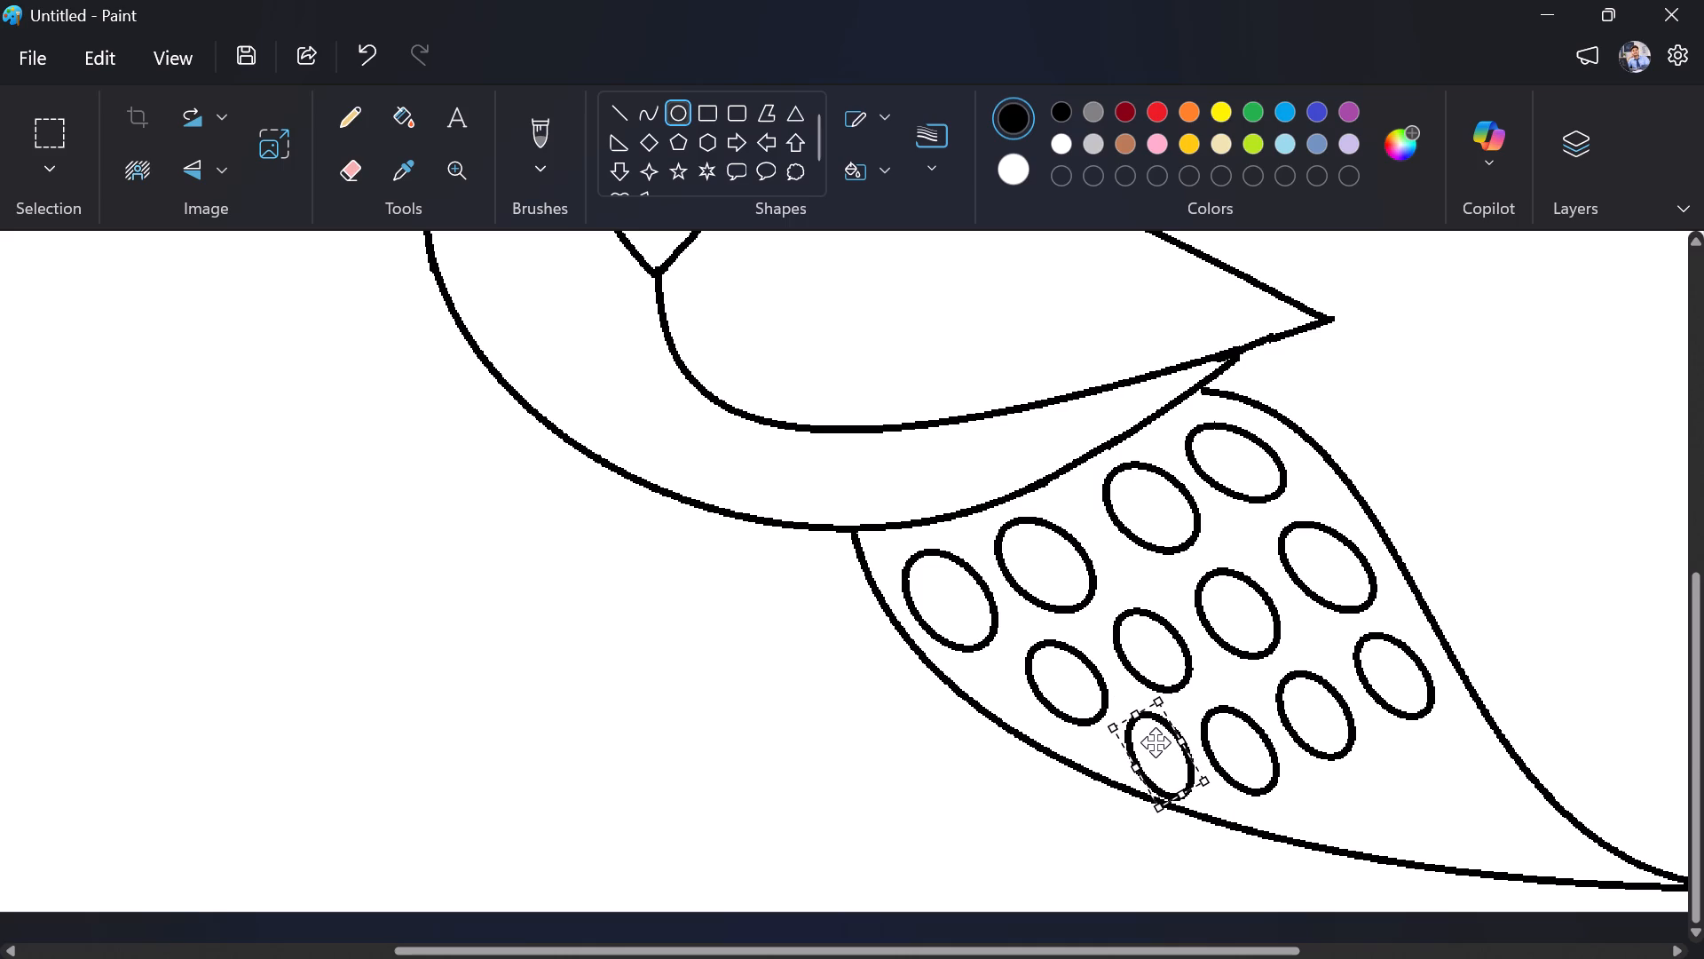
pyautogui.moveTo(1156, 742); pyautogui.dragTo(1155, 742)
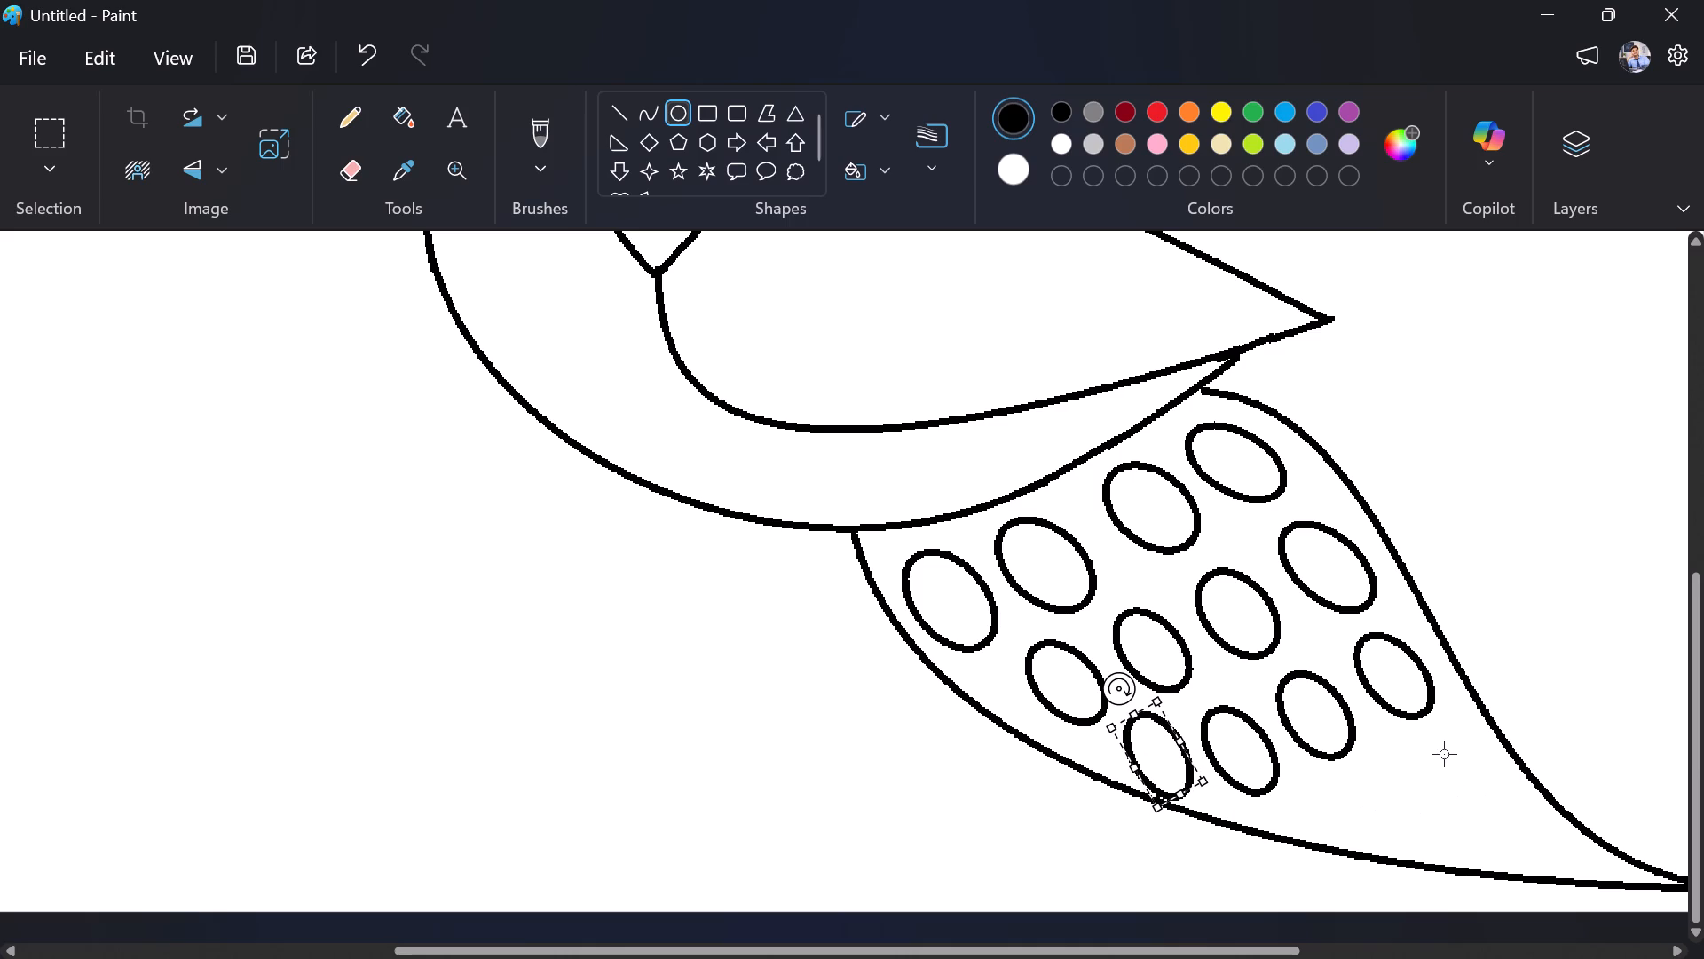
# Start a fourth row with a slanted ellipse below the third row's rightmost ellipse, toward the tail's tip.
pyautogui.moveTo(1444, 754); pyautogui.dragTo(1519, 817)
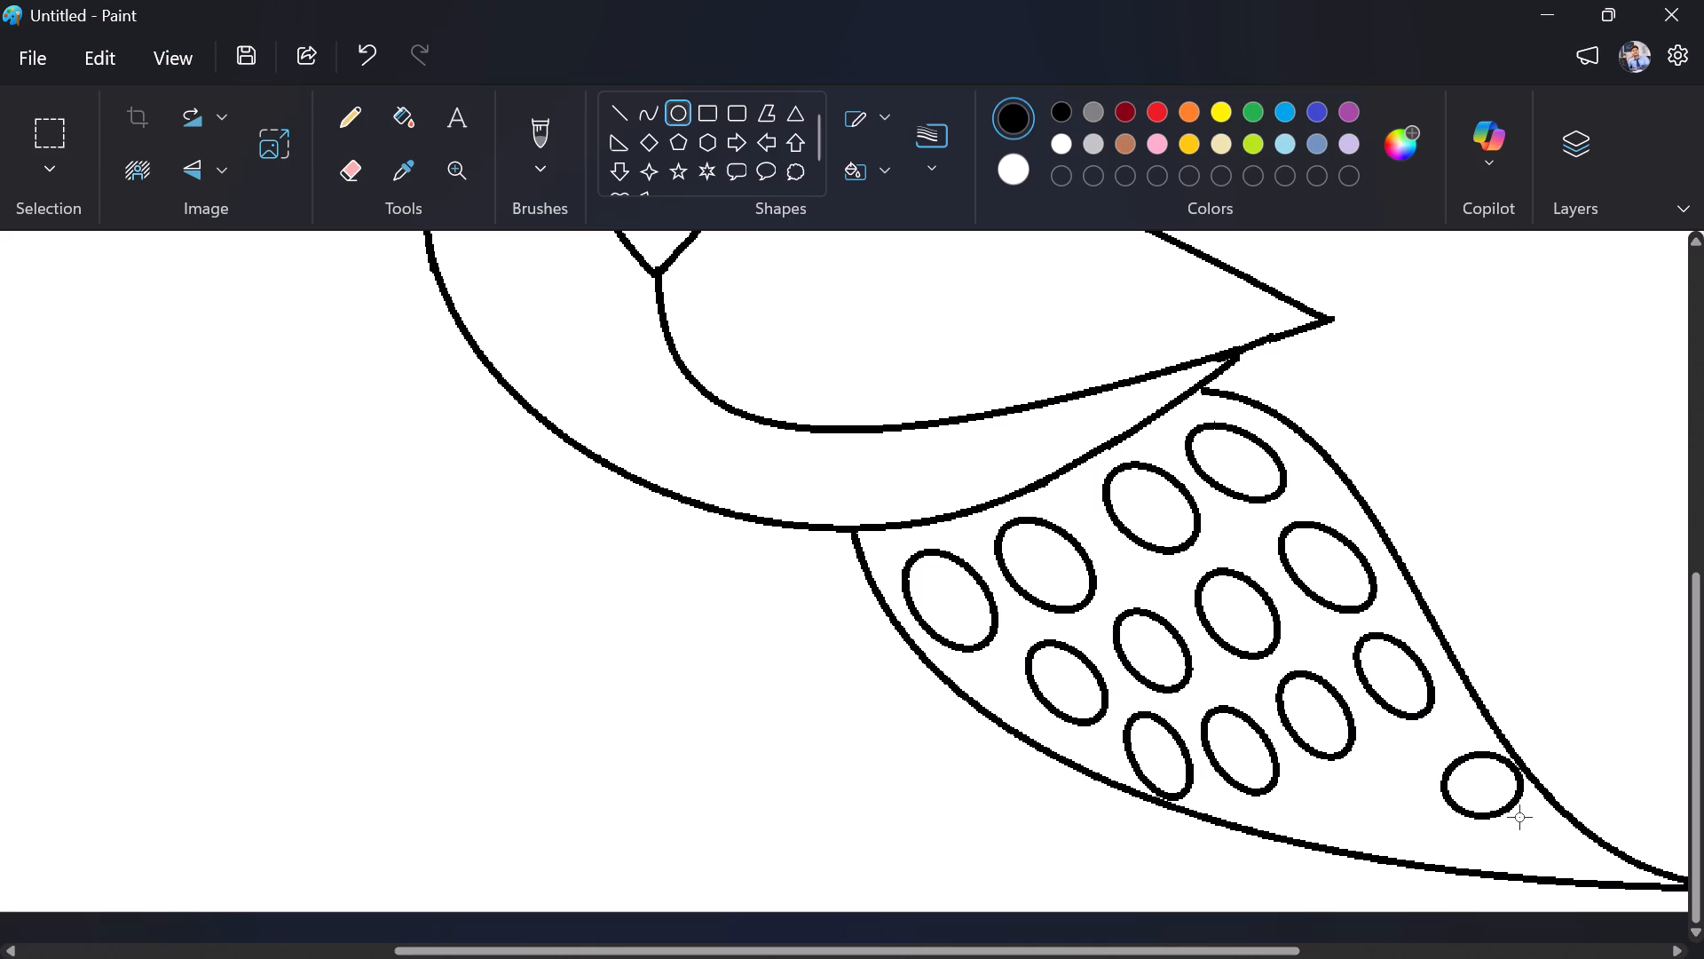
pyautogui.moveTo(1519, 817); pyautogui.dragTo(1501, 843)
pyautogui.moveTo(1471, 787); pyautogui.dragTo(1472, 784)
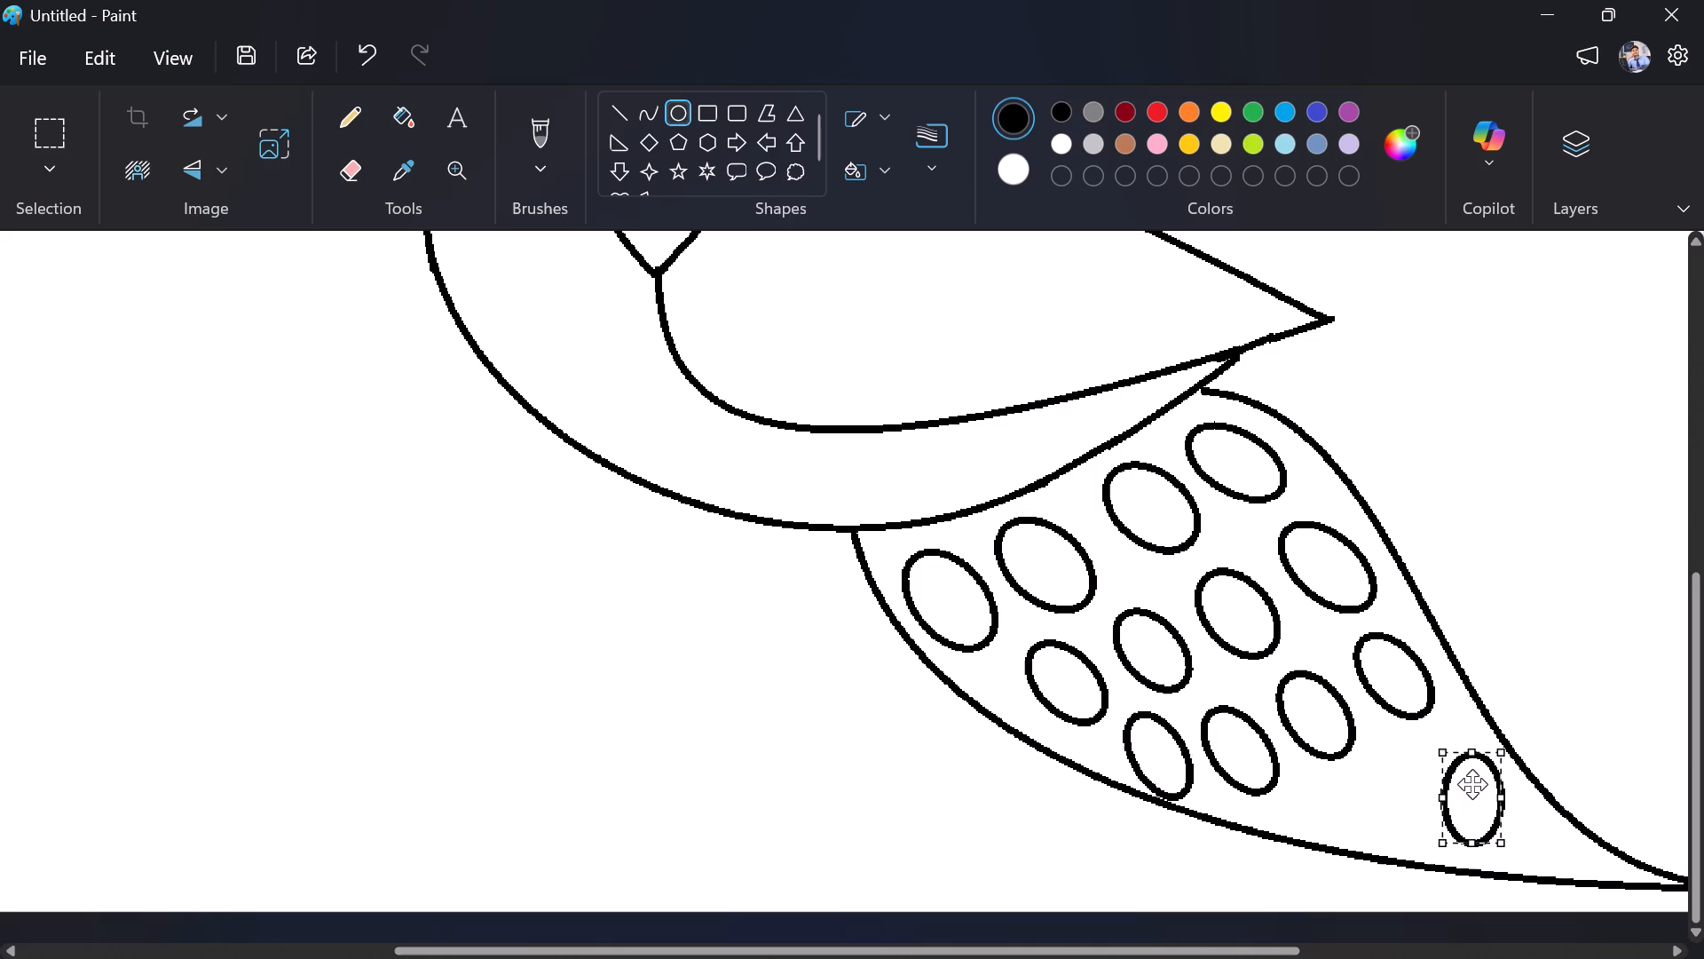
pyautogui.moveTo(1472, 784); pyautogui.dragTo(1454, 778)
pyautogui.moveTo(1448, 712); pyautogui.dragTo(1400, 727)
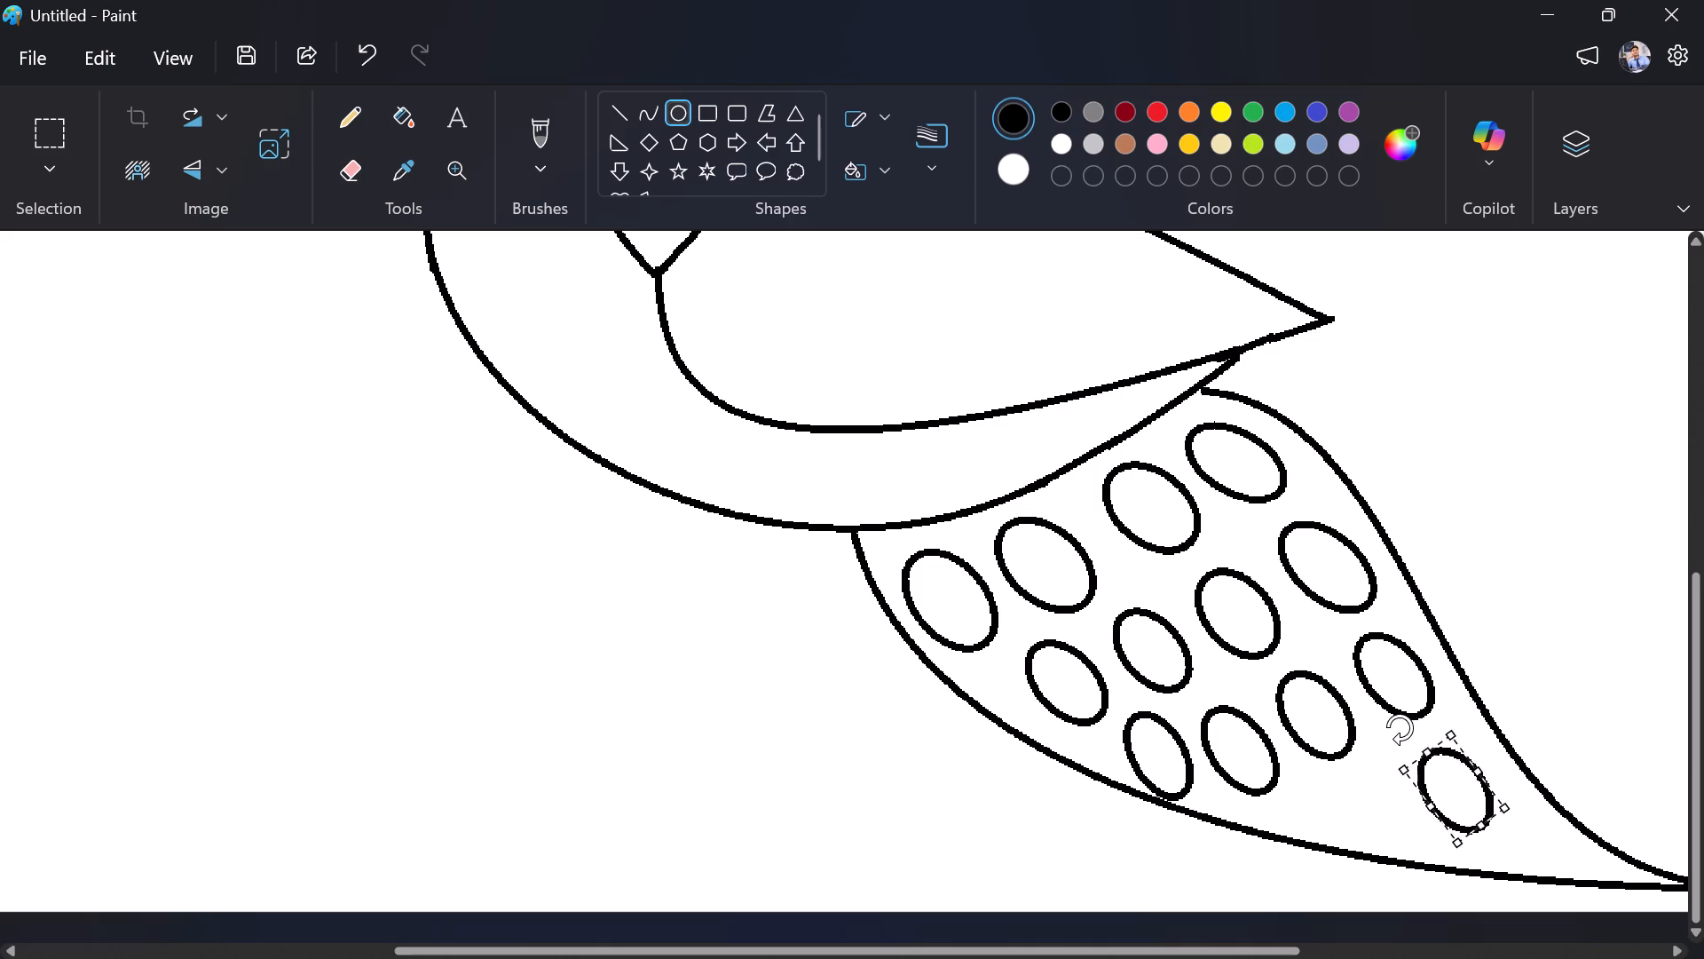
pyautogui.moveTo(1400, 727); pyautogui.dragTo(1385, 735)
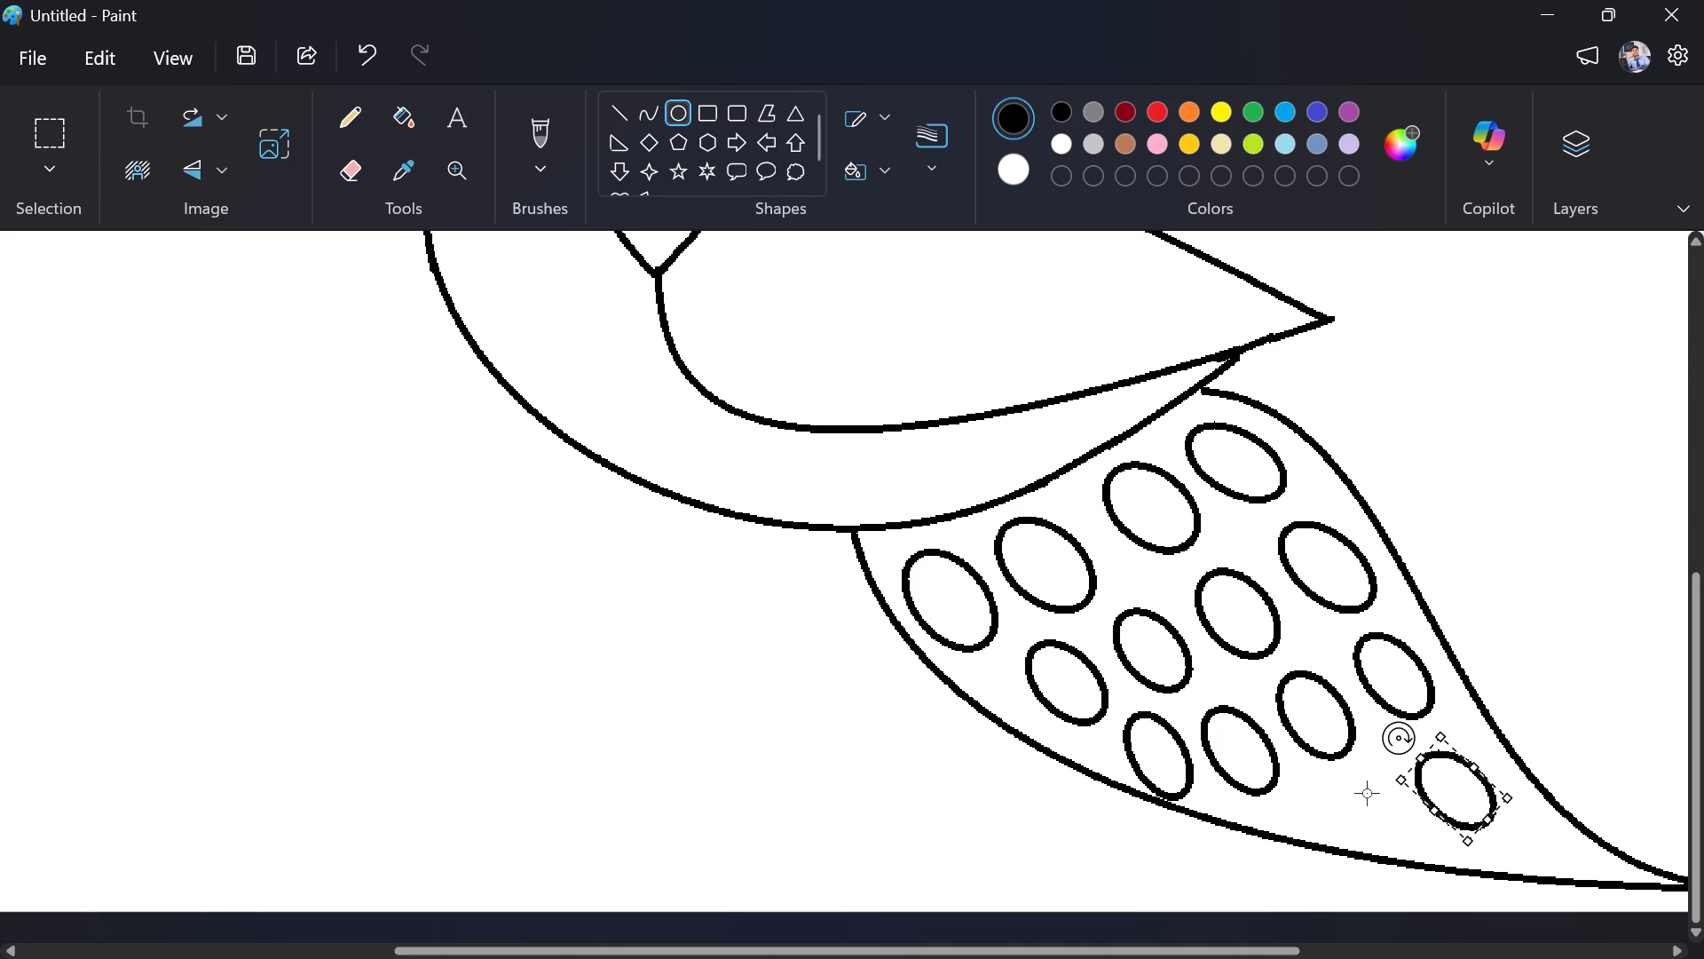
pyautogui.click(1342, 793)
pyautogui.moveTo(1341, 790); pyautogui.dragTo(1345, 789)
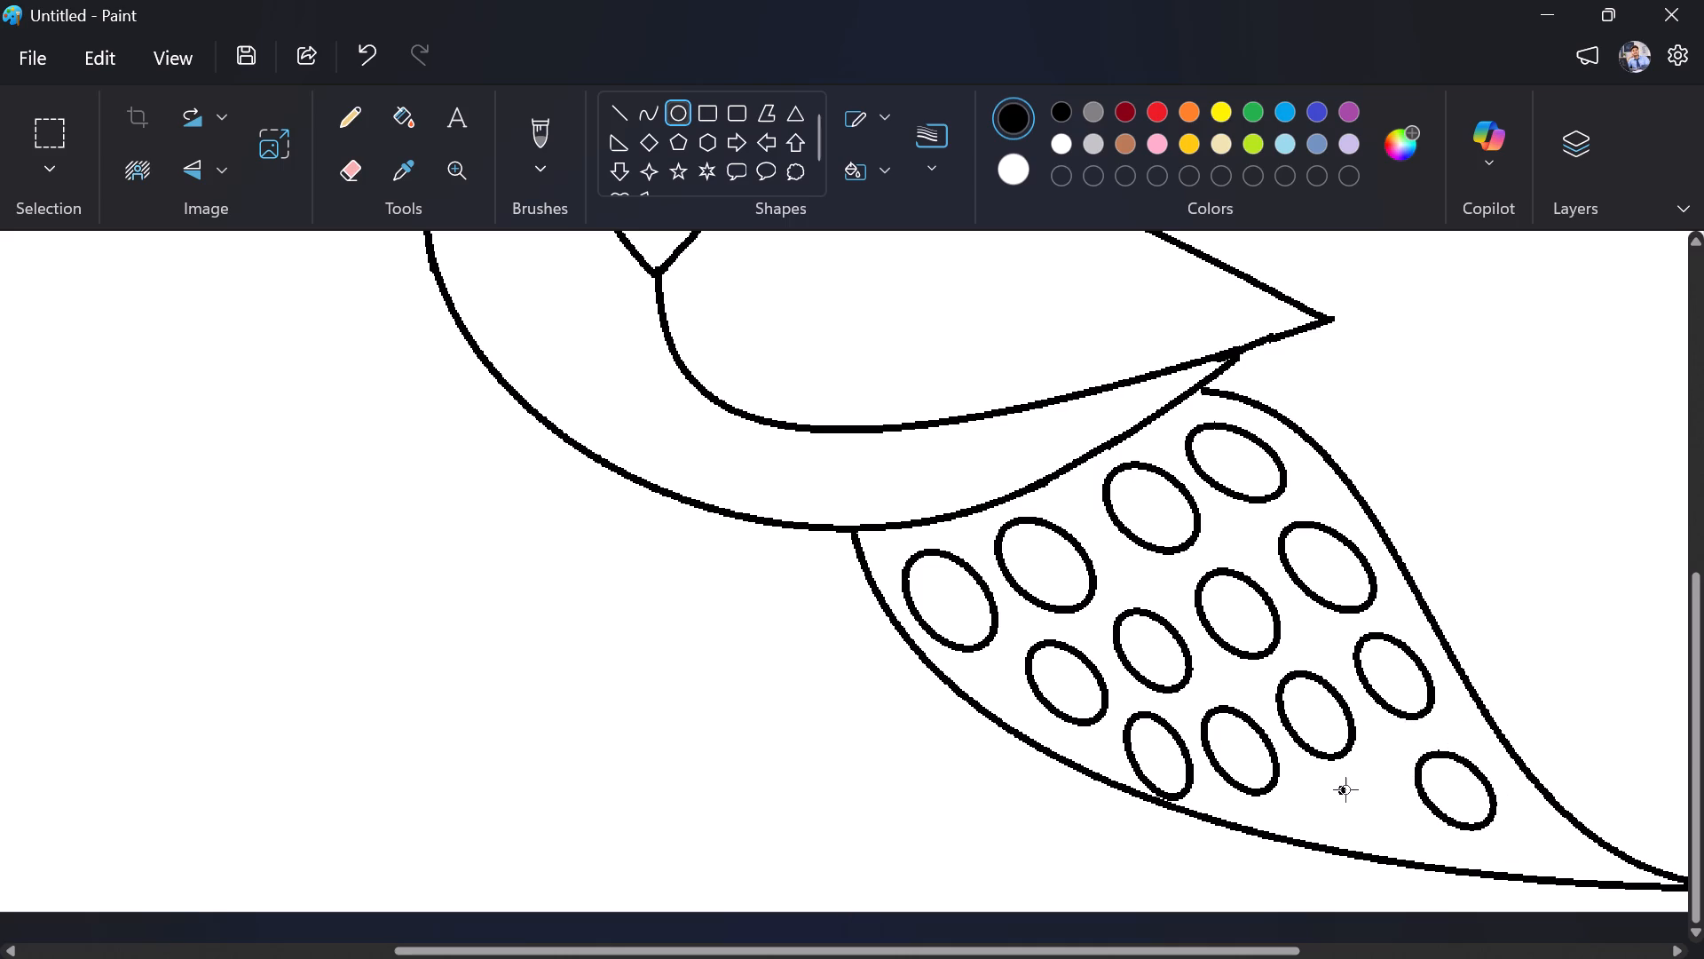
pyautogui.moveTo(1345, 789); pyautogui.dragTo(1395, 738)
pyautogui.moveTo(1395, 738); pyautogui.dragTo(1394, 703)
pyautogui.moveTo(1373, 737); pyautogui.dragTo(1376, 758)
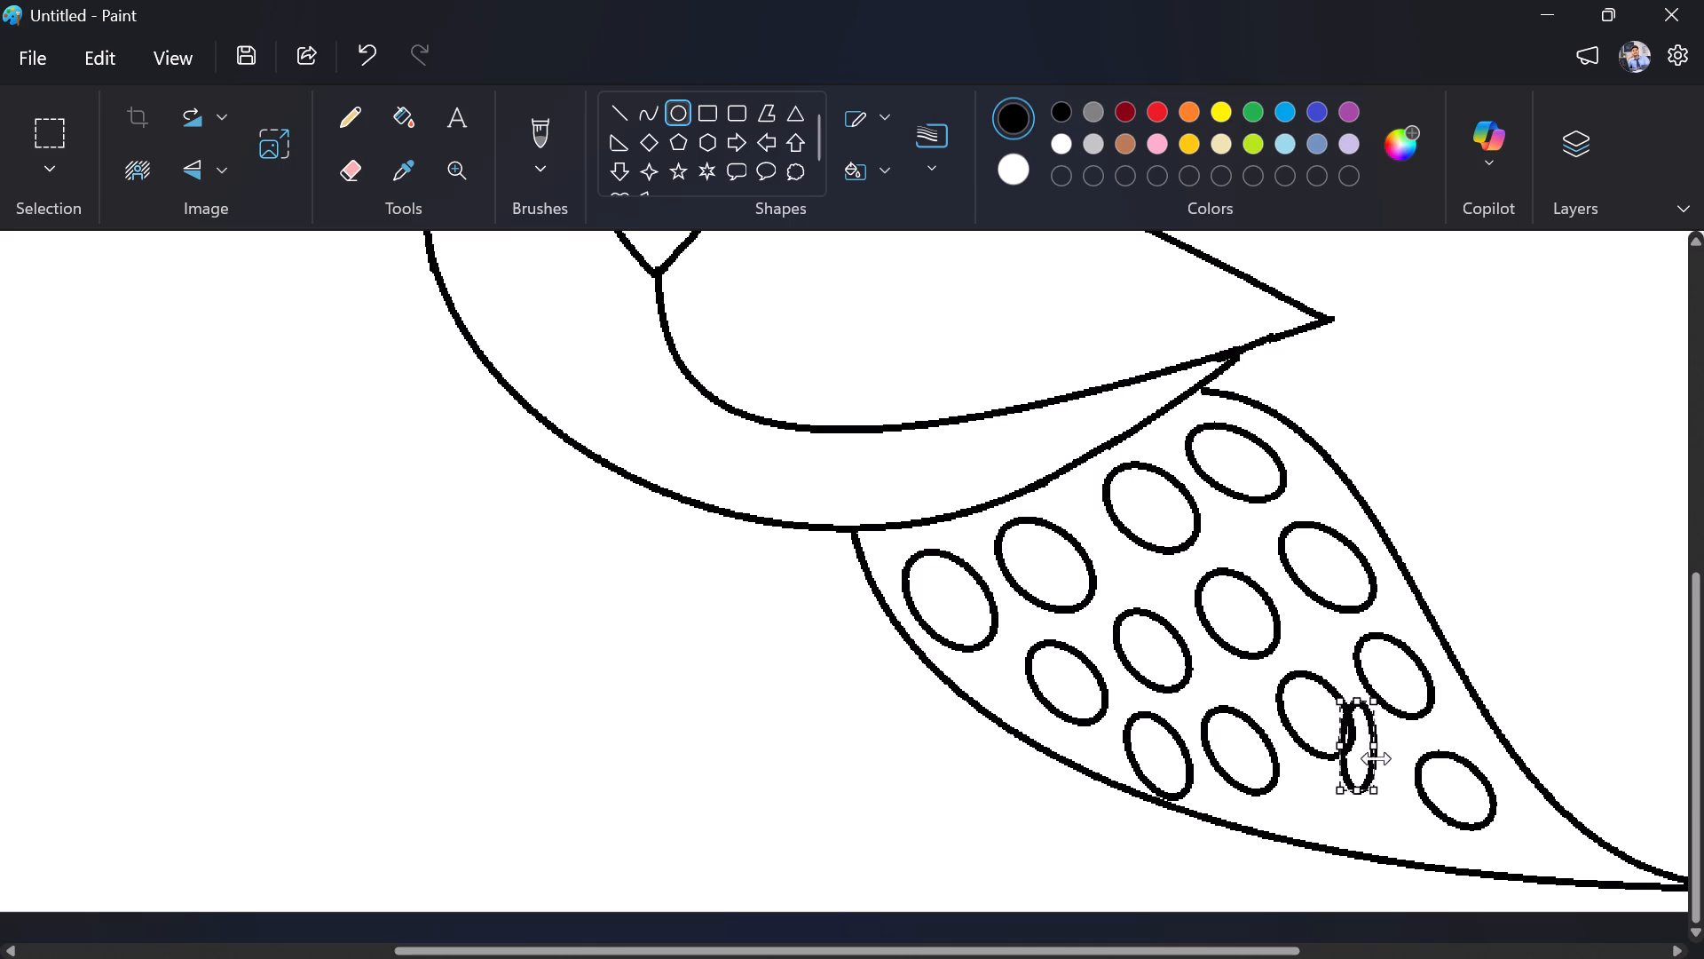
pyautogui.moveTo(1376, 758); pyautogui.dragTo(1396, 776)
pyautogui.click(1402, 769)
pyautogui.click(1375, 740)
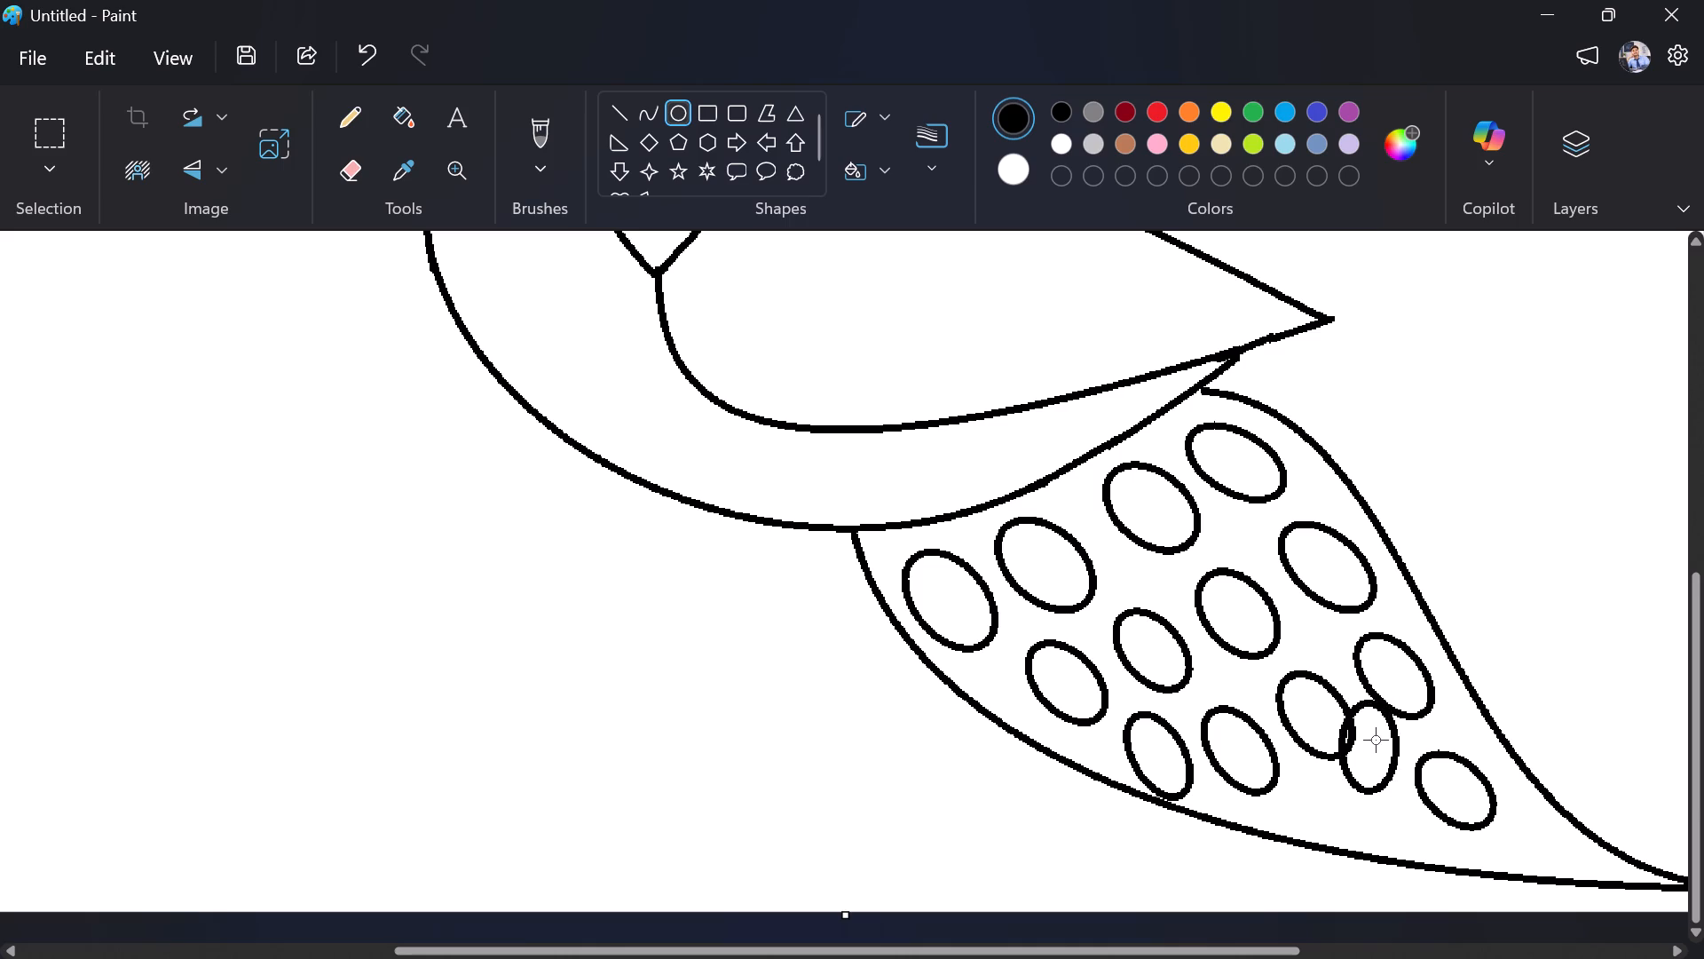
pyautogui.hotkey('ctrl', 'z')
# Draw a second slanted ellipse for the fourth row, left of its first ellipse and just above the tail's lower edge.
pyautogui.moveTo(1358, 775); pyautogui.dragTo(1376, 808)
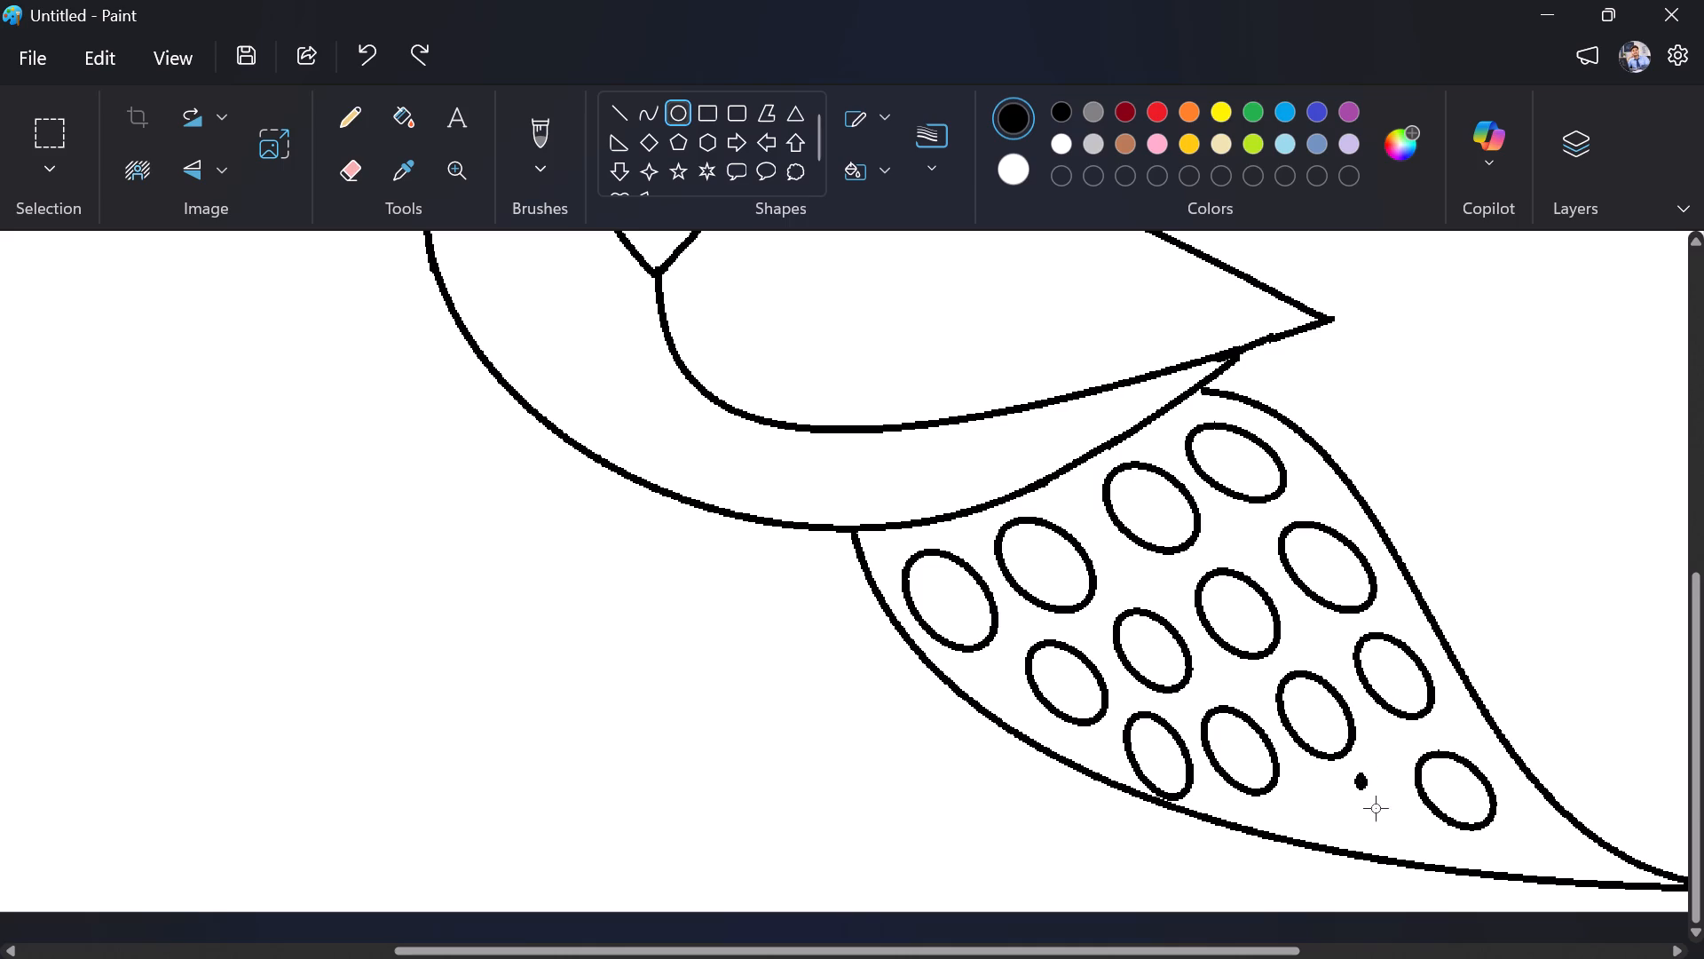
pyautogui.moveTo(1376, 808); pyautogui.dragTo(1405, 845)
pyautogui.moveTo(1388, 774); pyautogui.dragTo(1394, 751)
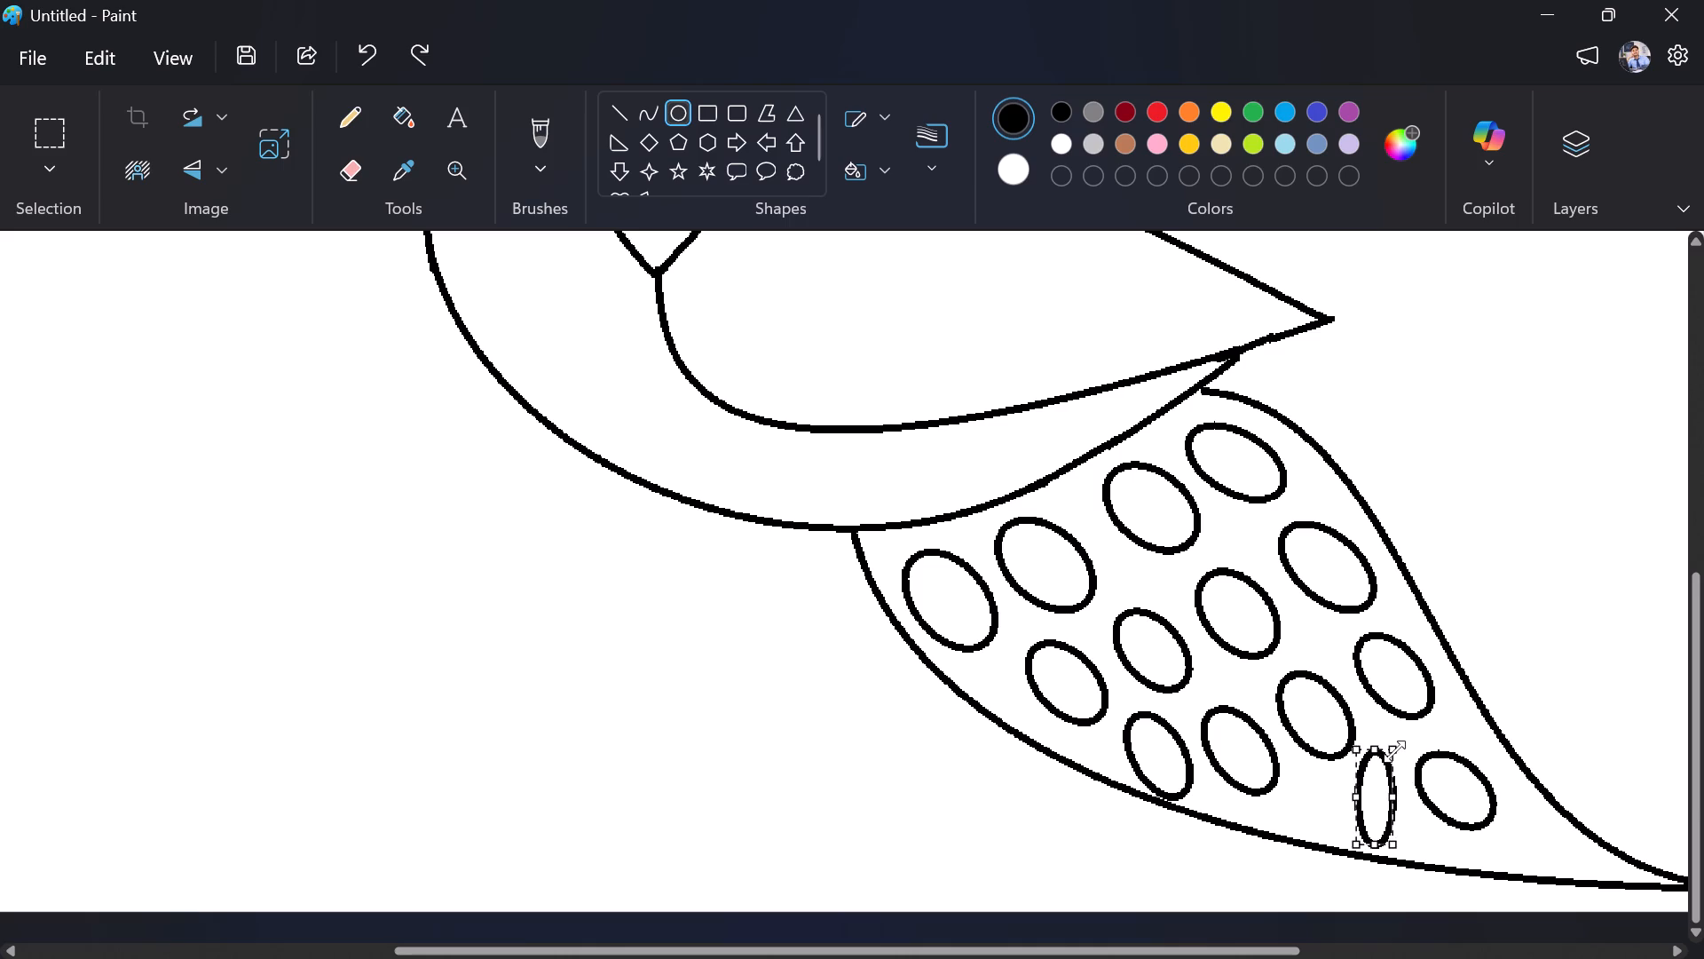
pyautogui.moveTo(1394, 751); pyautogui.dragTo(1408, 751)
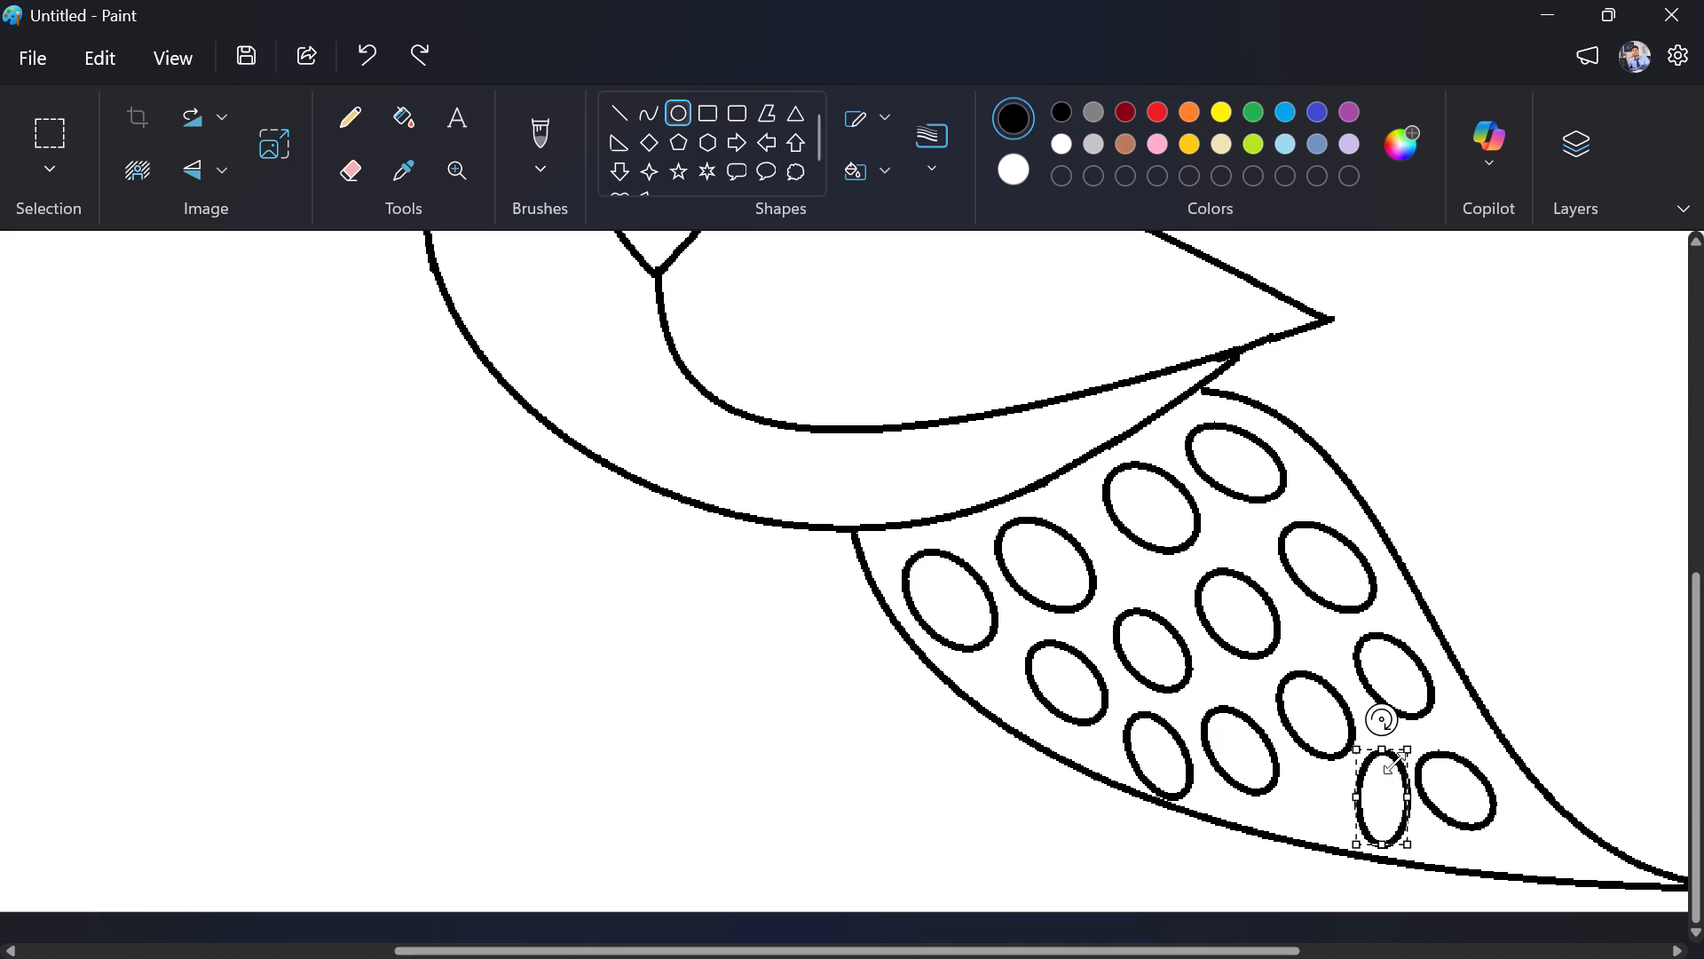
pyautogui.click(1410, 806)
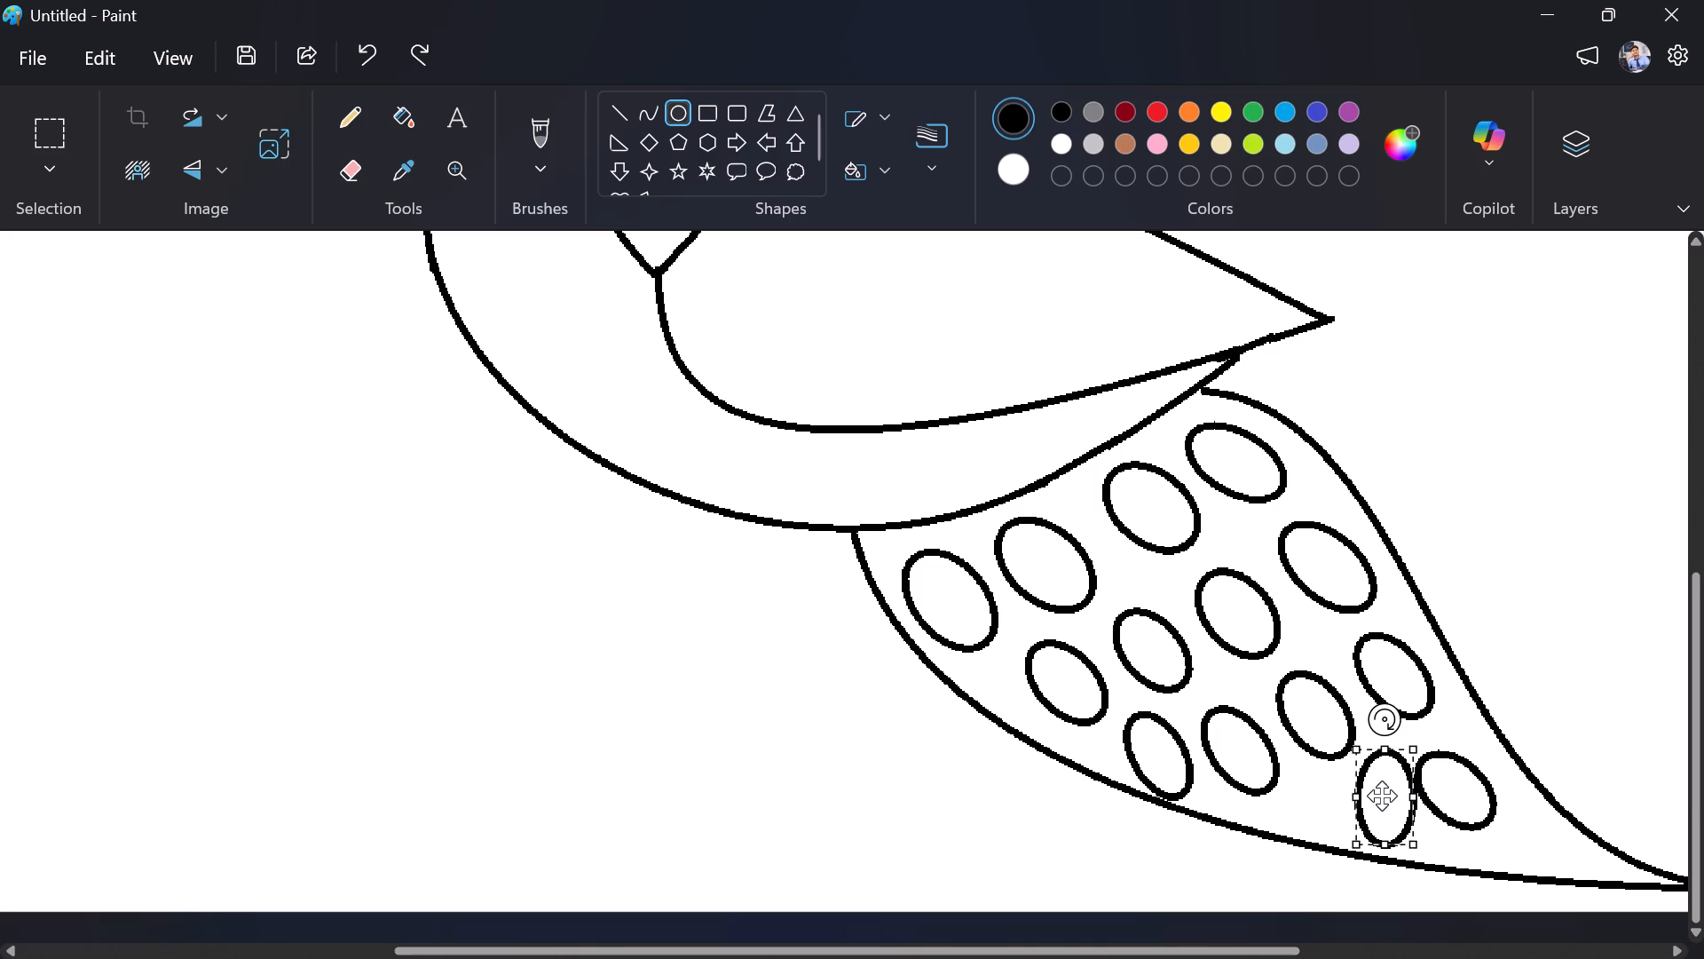
pyautogui.moveTo(1387, 717); pyautogui.dragTo(1350, 754)
pyautogui.moveTo(1390, 791); pyautogui.dragTo(1412, 790)
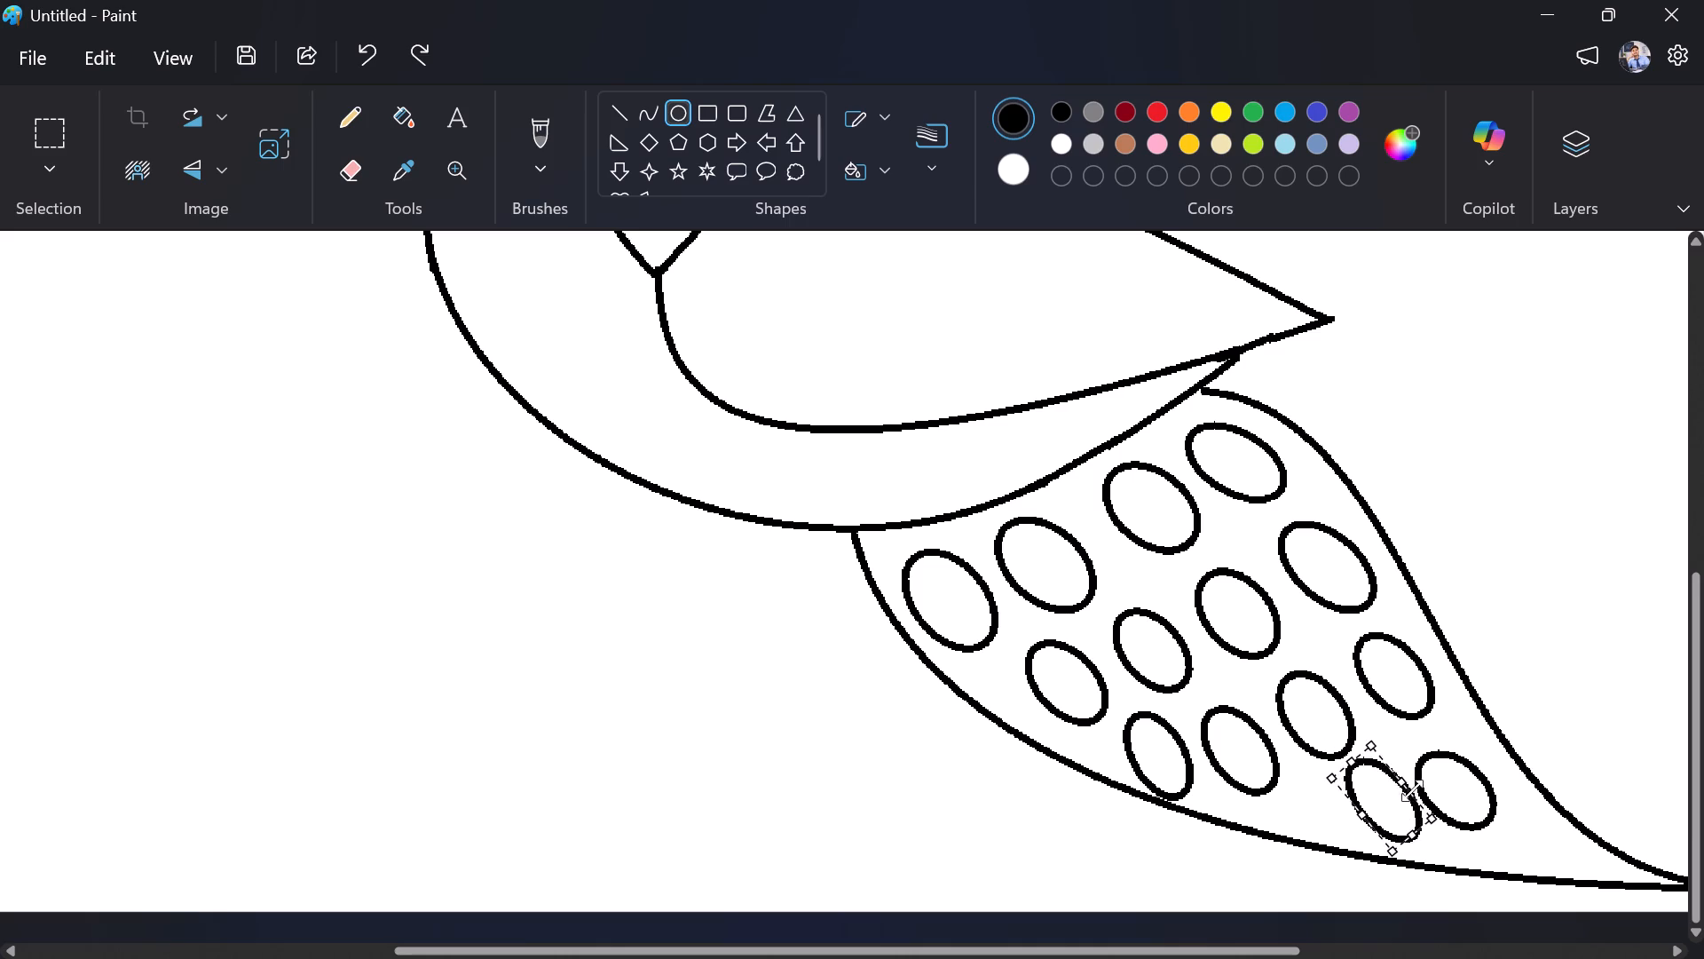
pyautogui.moveTo(1412, 790); pyautogui.dragTo(1415, 788)
pyautogui.moveTo(1379, 792); pyautogui.dragTo(1375, 803)
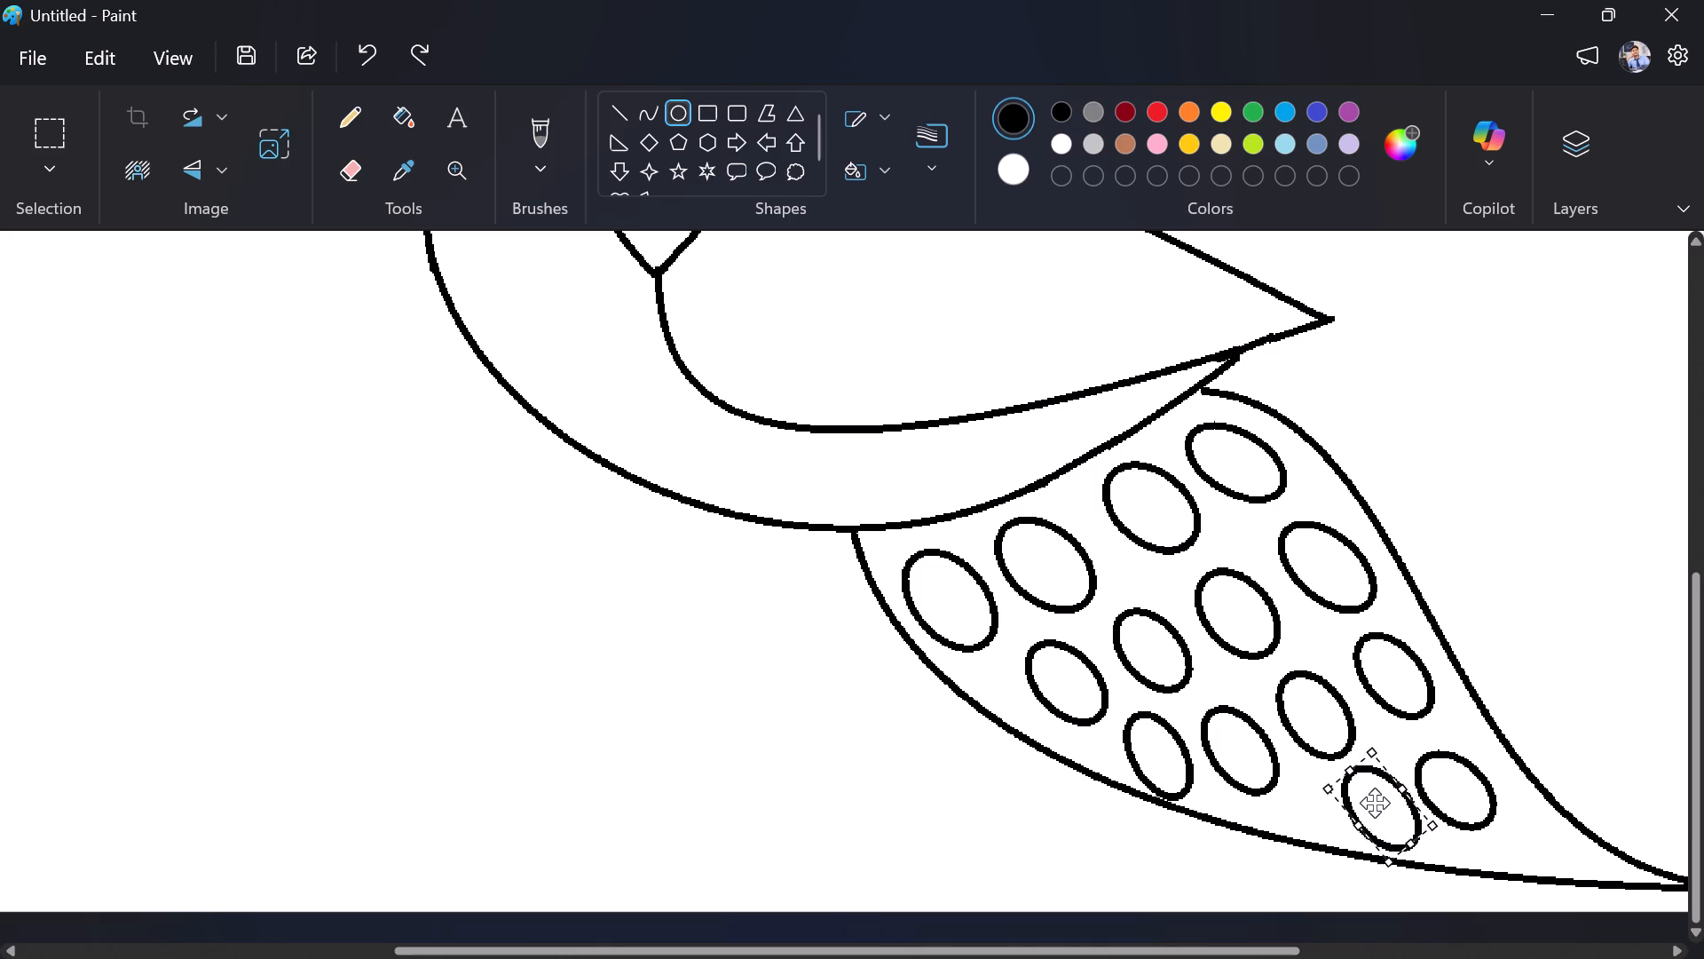
pyautogui.moveTo(1375, 803); pyautogui.dragTo(1369, 802)
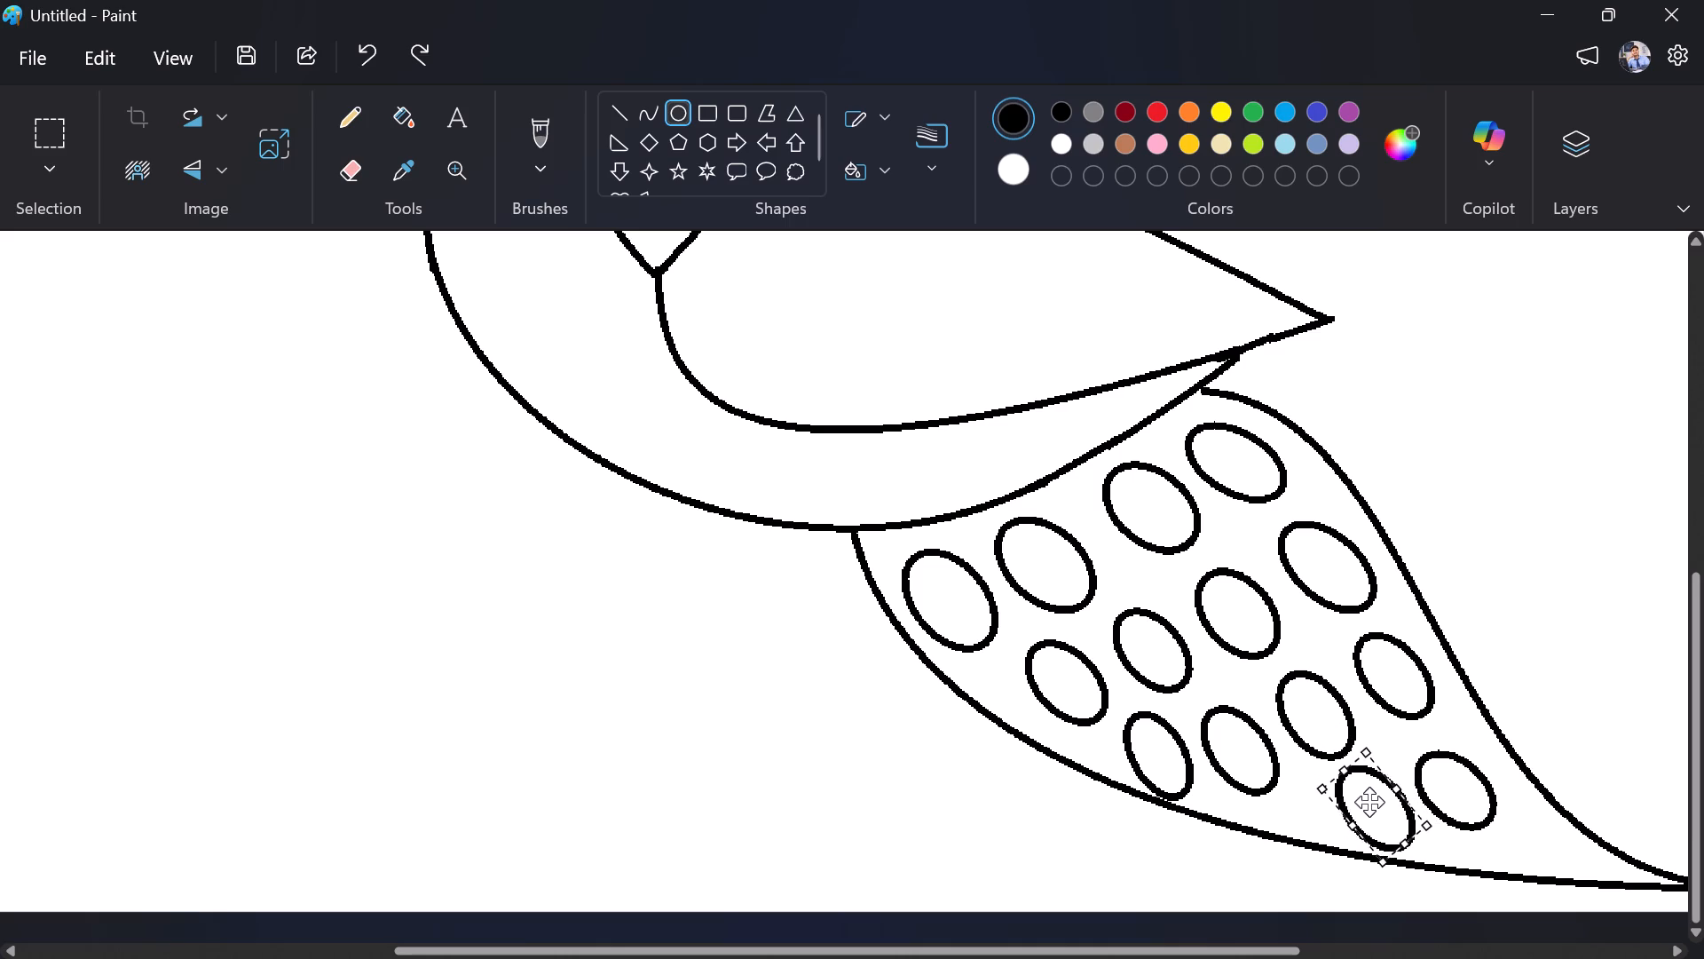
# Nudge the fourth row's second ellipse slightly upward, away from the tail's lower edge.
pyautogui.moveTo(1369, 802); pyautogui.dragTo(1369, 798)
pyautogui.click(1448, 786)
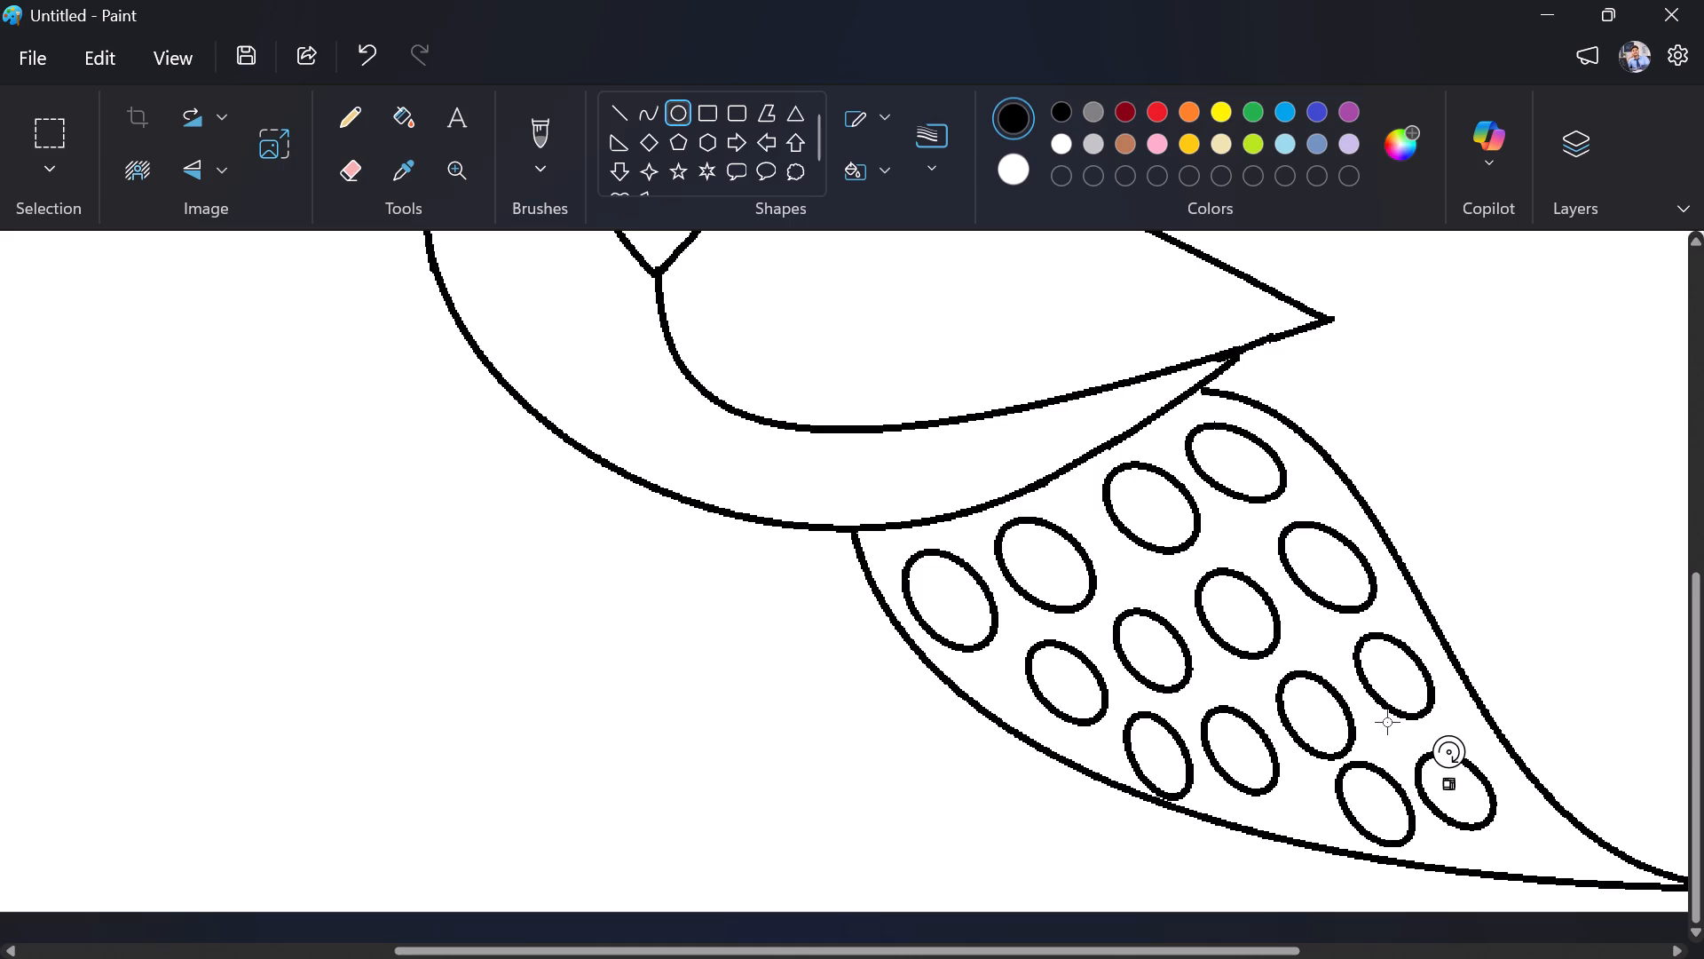
# Undo both ellipses of the fourth row to clear the space toward the tail's tip.
pyautogui.hotkey('ctrl', 'z')
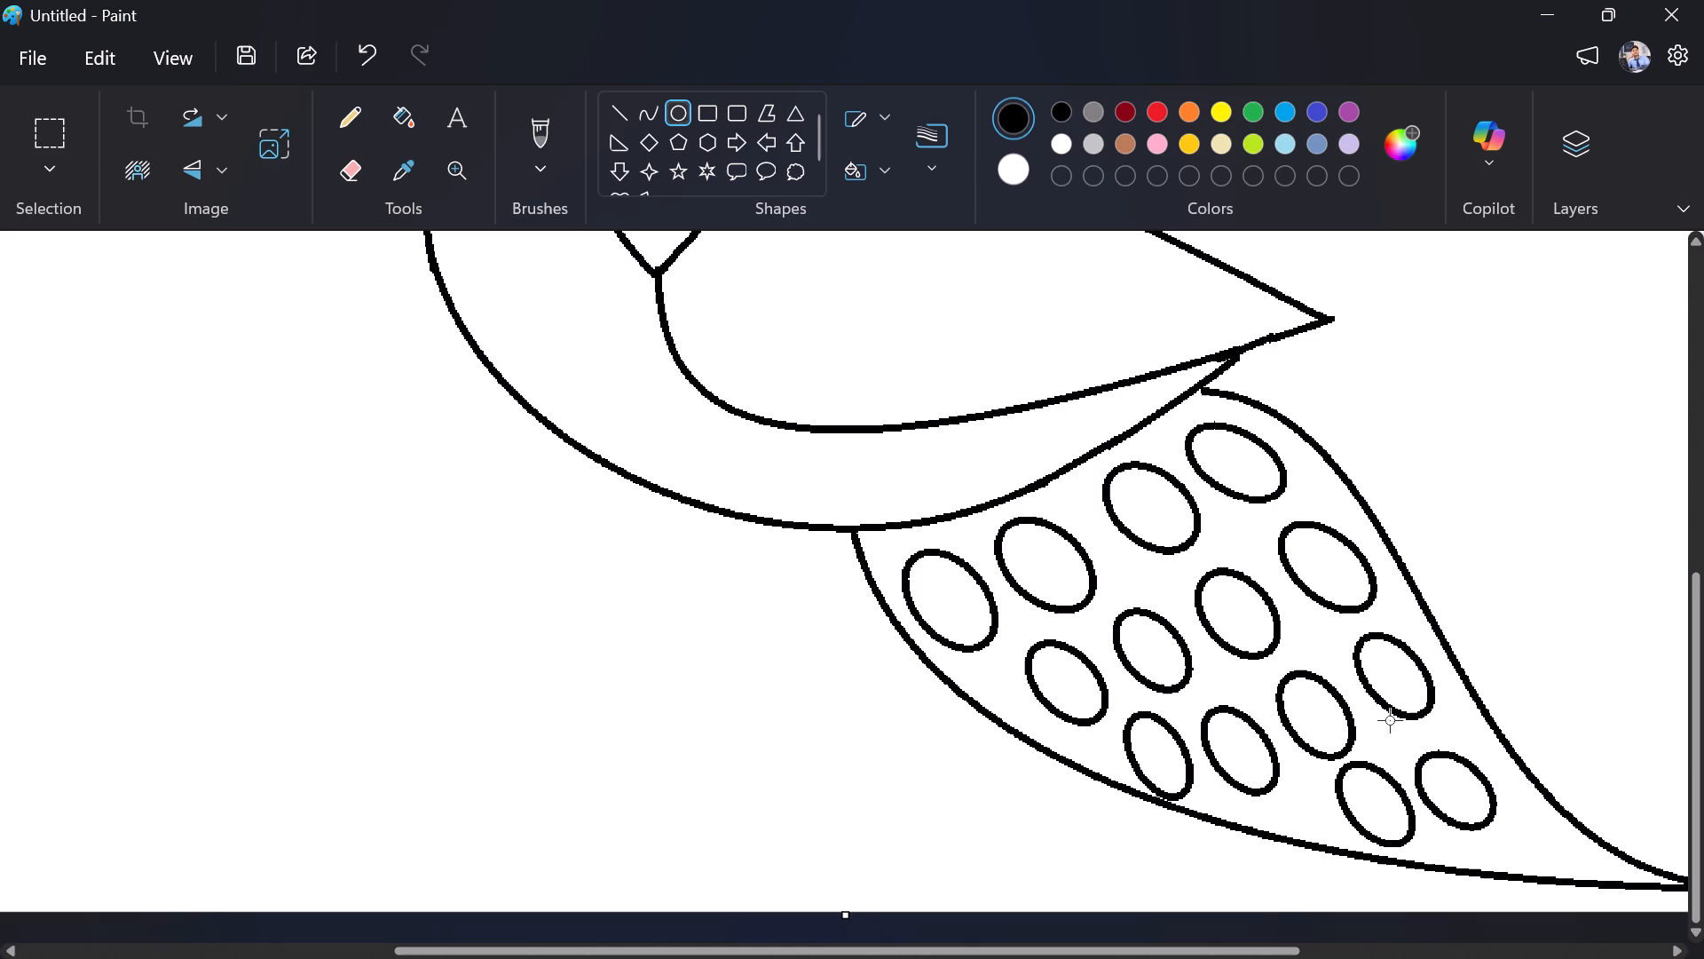
pyautogui.hotkey('ctrl', 'z')
pyautogui.hotkey('ctrl', 'z')
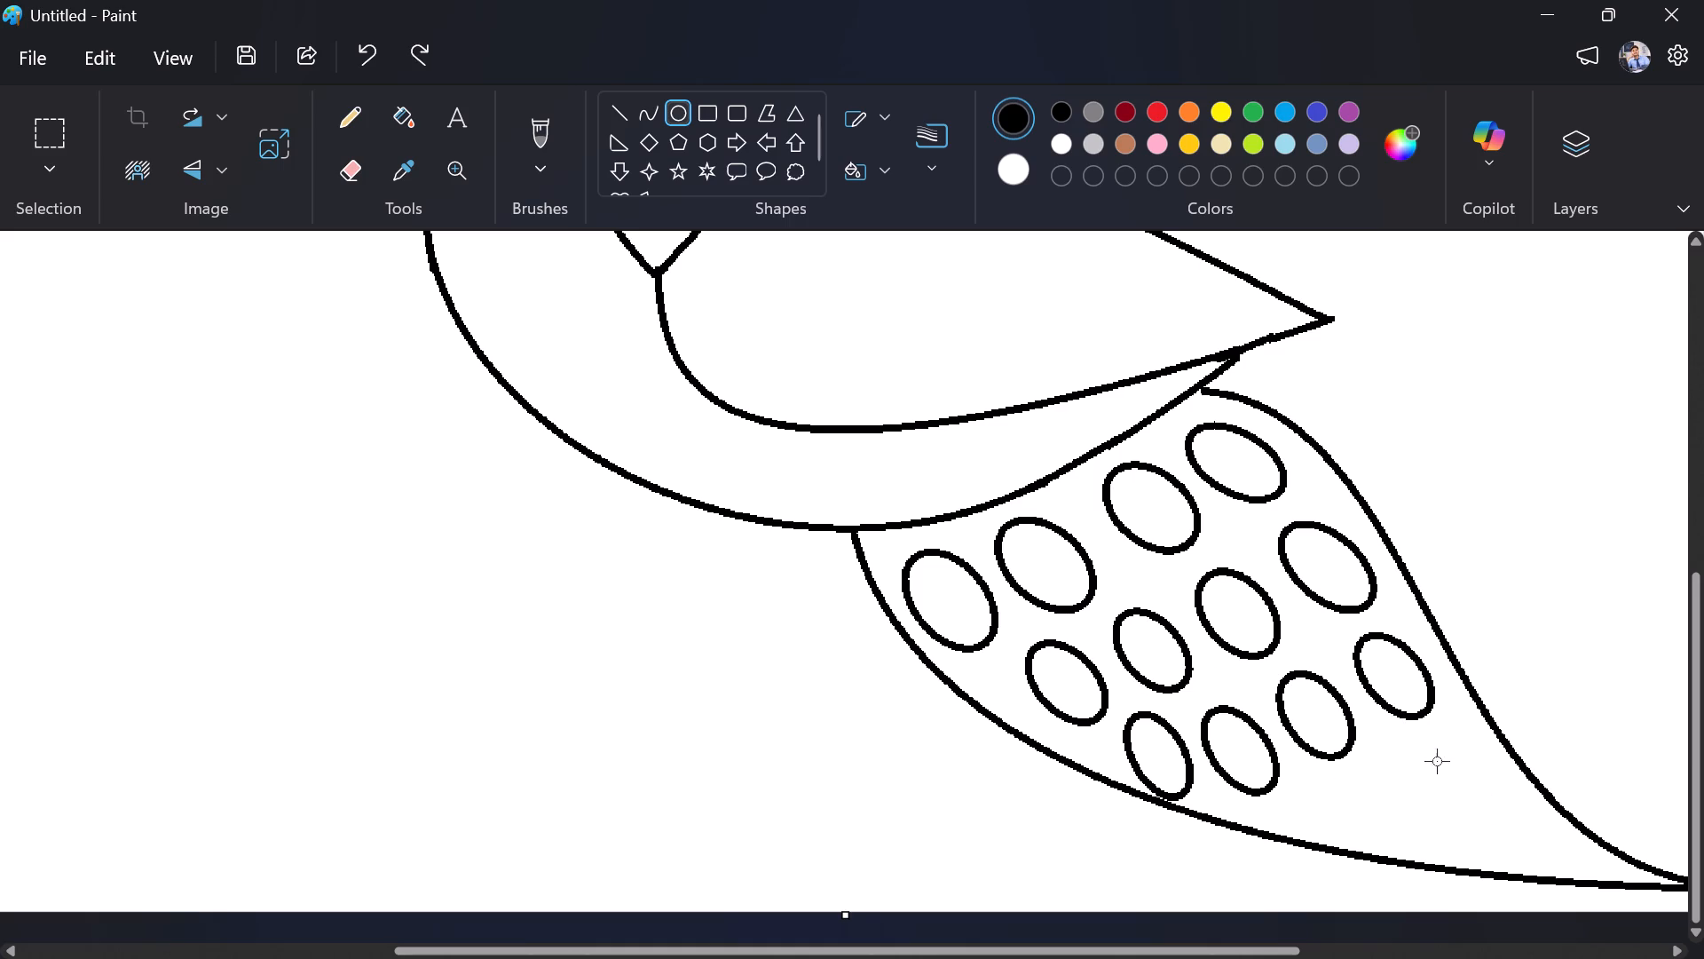
# Draw a slanted ellipse starting the fourth row, below the third row's rightmost ellipse and close to the tail's upper edge.
pyautogui.moveTo(1438, 762); pyautogui.dragTo(1491, 846)
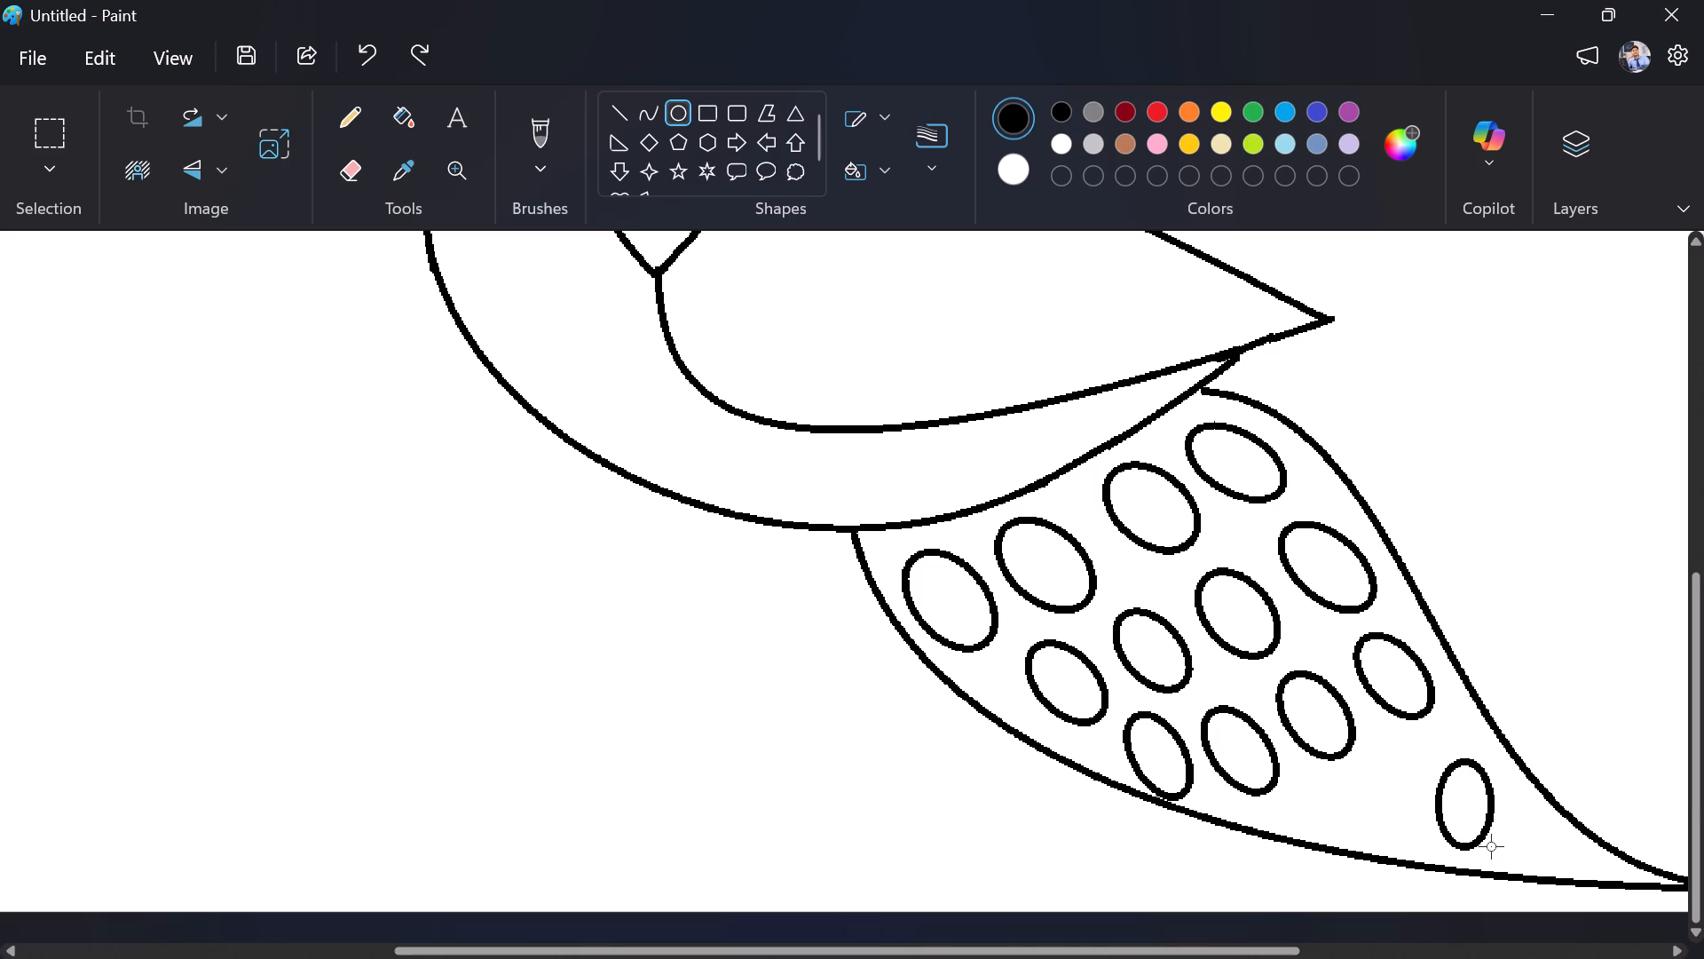
pyautogui.moveTo(1491, 846); pyautogui.dragTo(1493, 846)
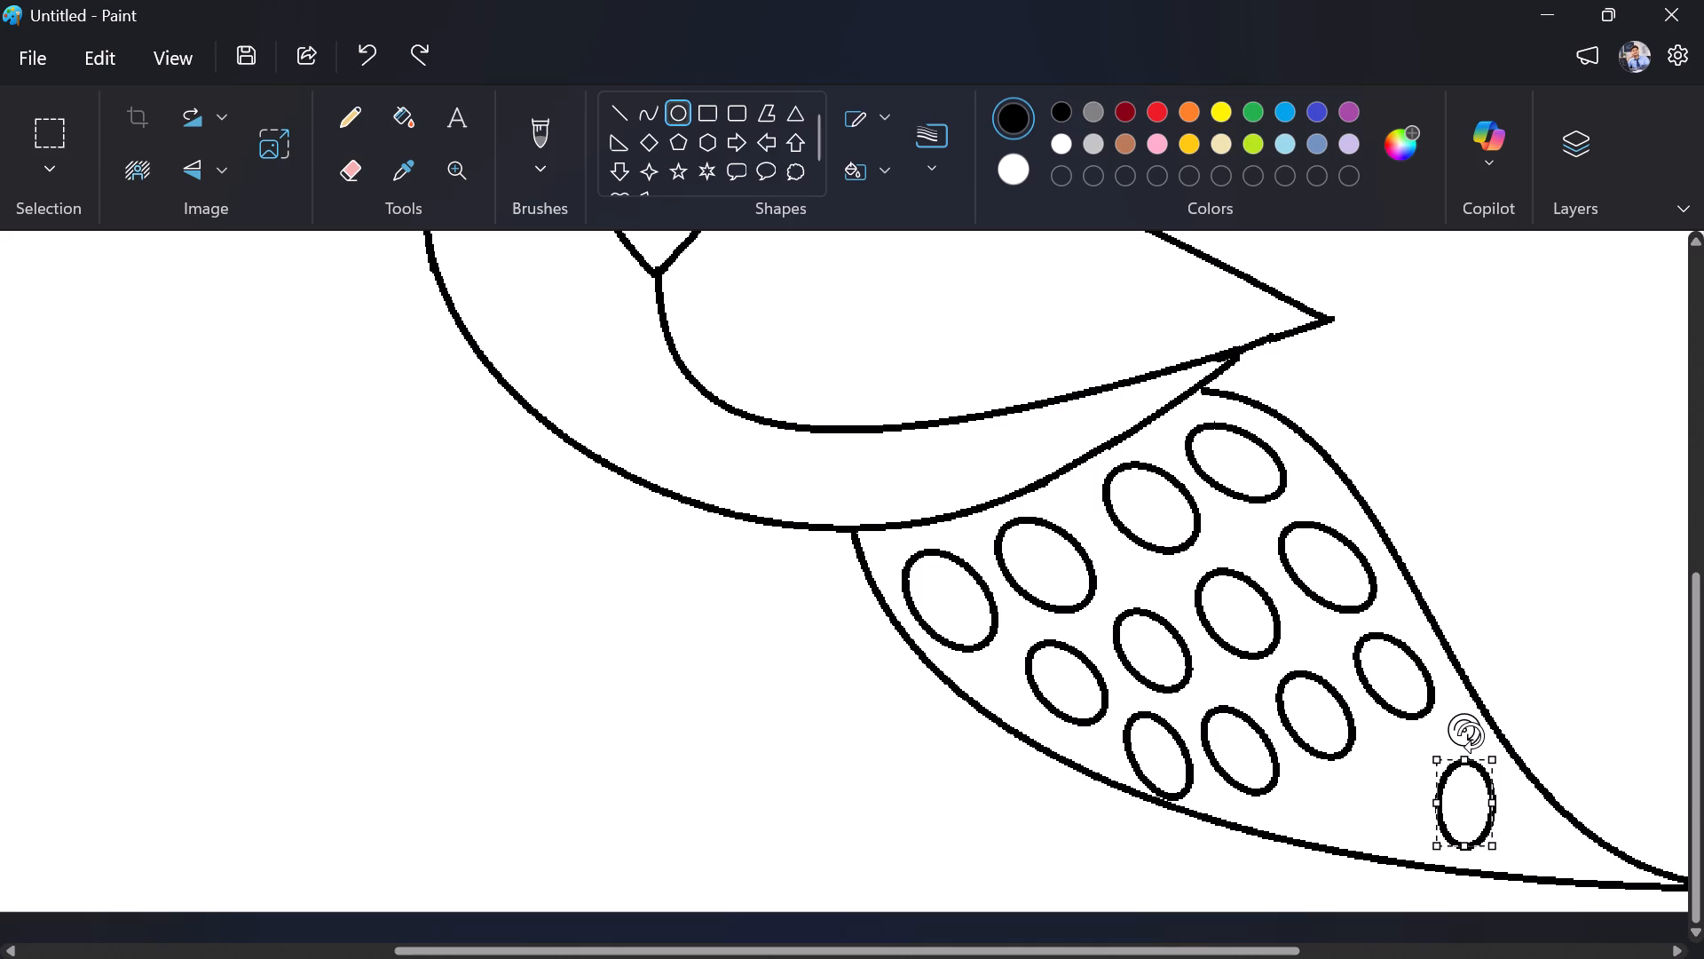
pyautogui.moveTo(1471, 735); pyautogui.dragTo(1424, 747)
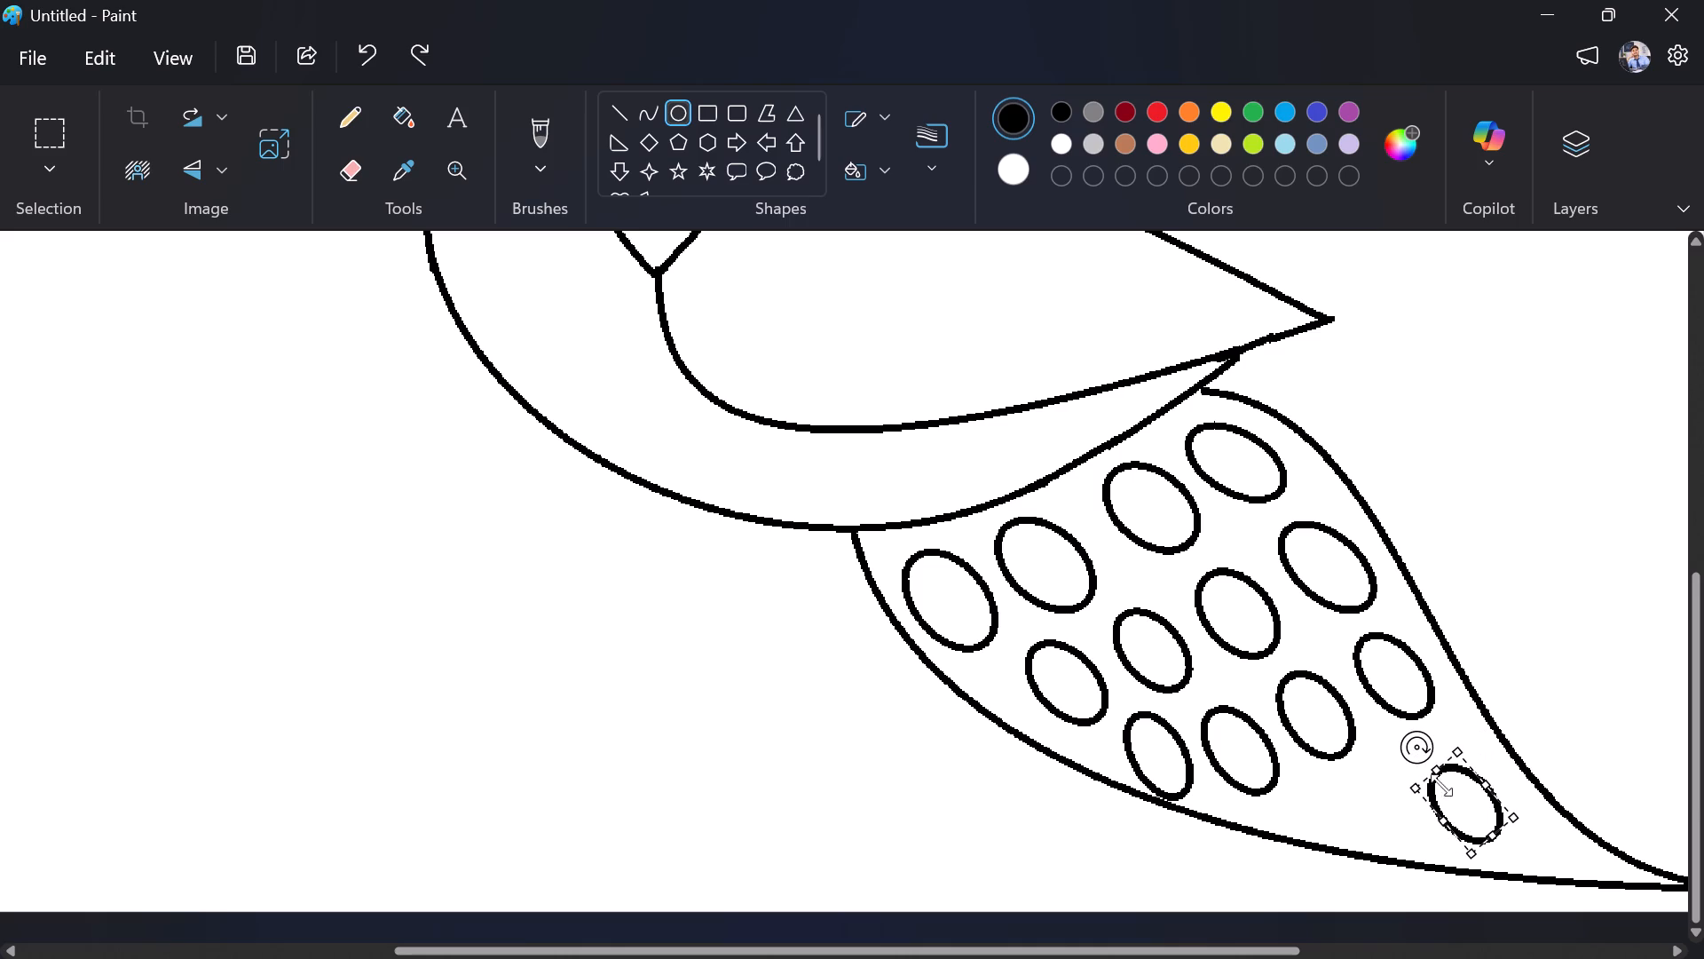
pyautogui.moveTo(1452, 807); pyautogui.dragTo(1421, 796)
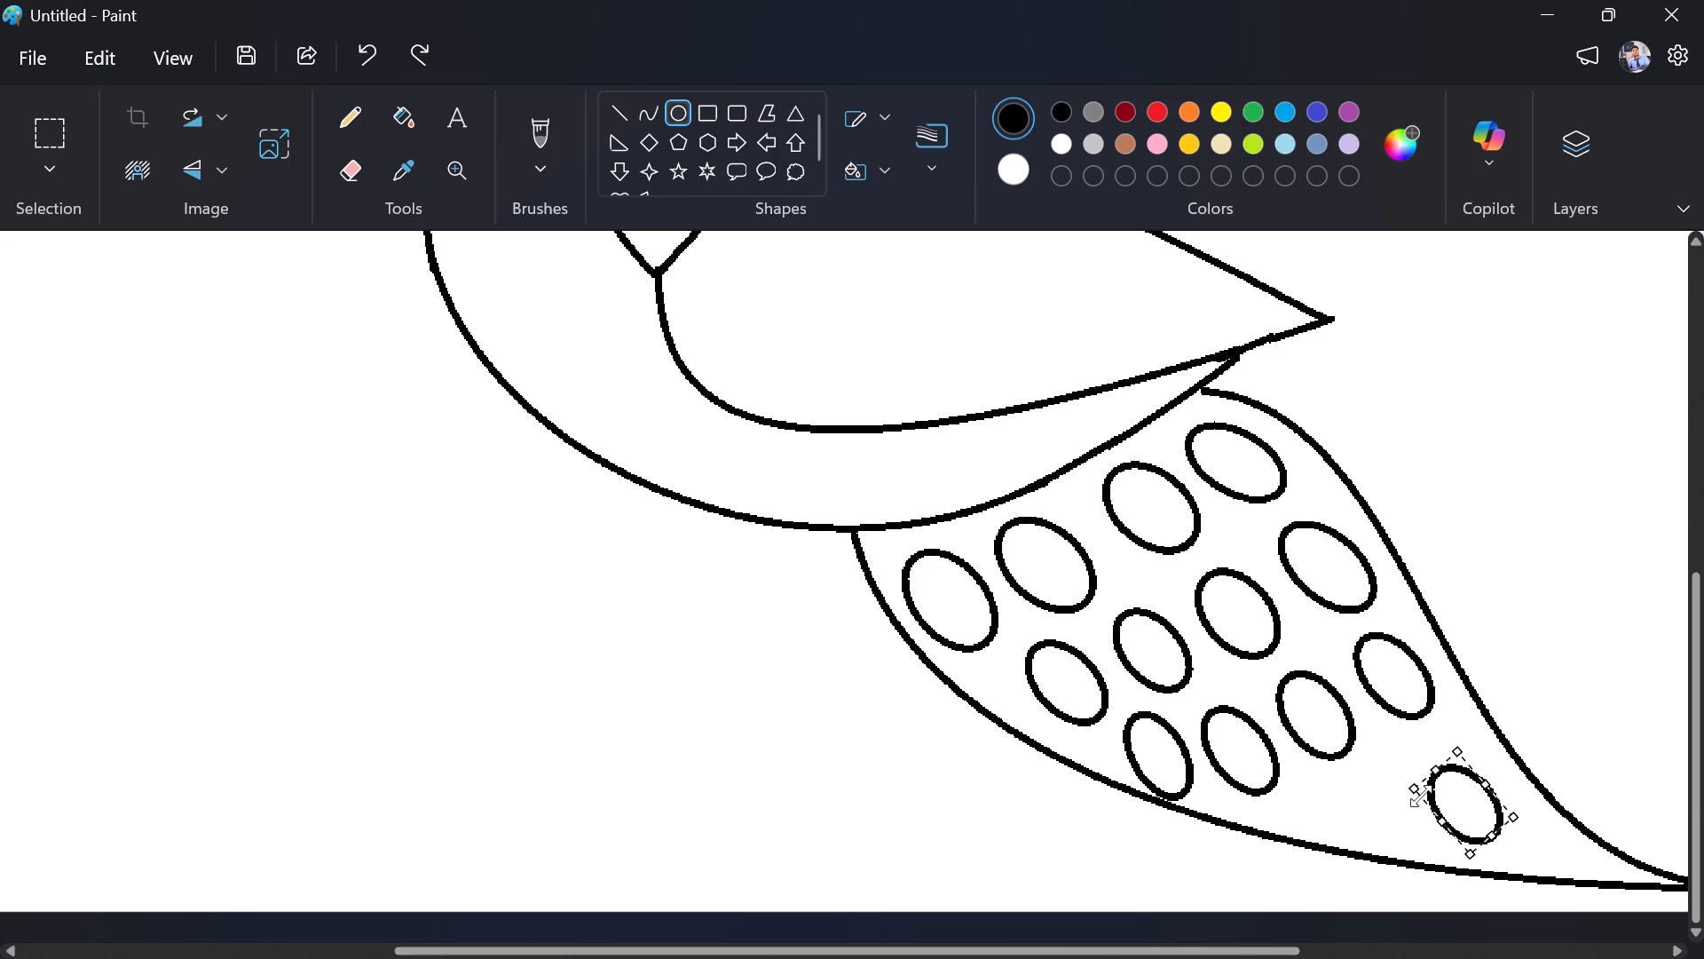
pyautogui.moveTo(1421, 796); pyautogui.dragTo(1420, 796)
pyautogui.moveTo(1468, 811); pyautogui.dragTo(1471, 773)
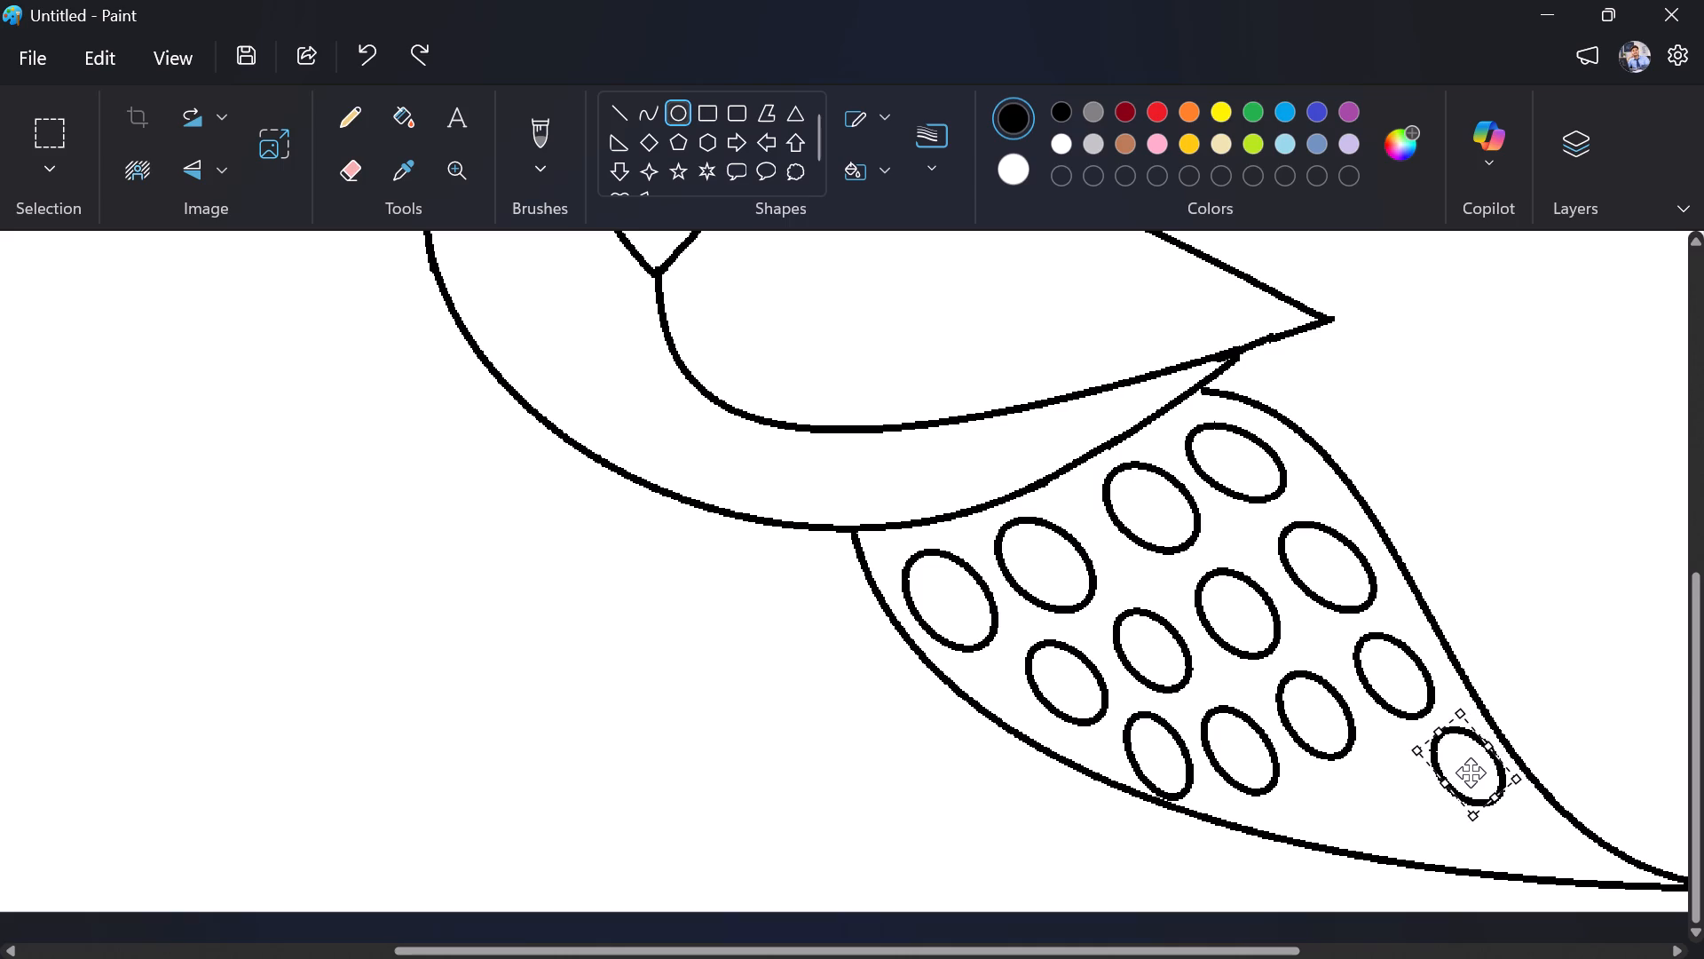
pyautogui.moveTo(1471, 773); pyautogui.dragTo(1464, 773)
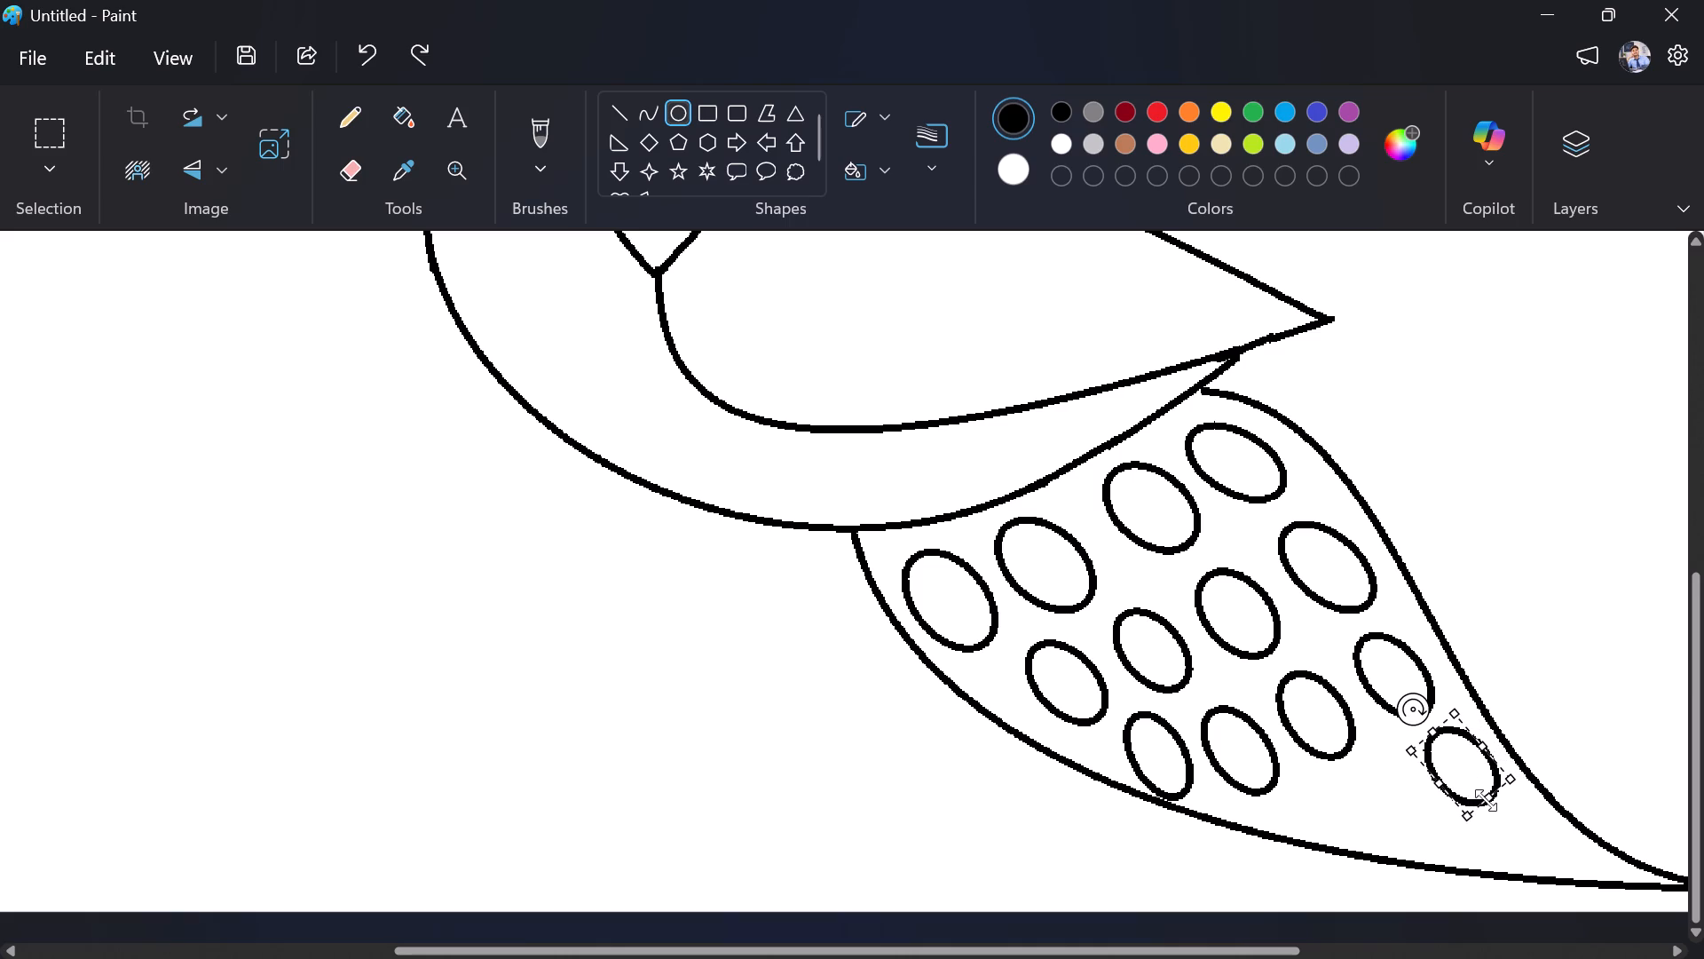
pyautogui.moveTo(1486, 800); pyautogui.dragTo(1488, 812)
pyautogui.click(1368, 783)
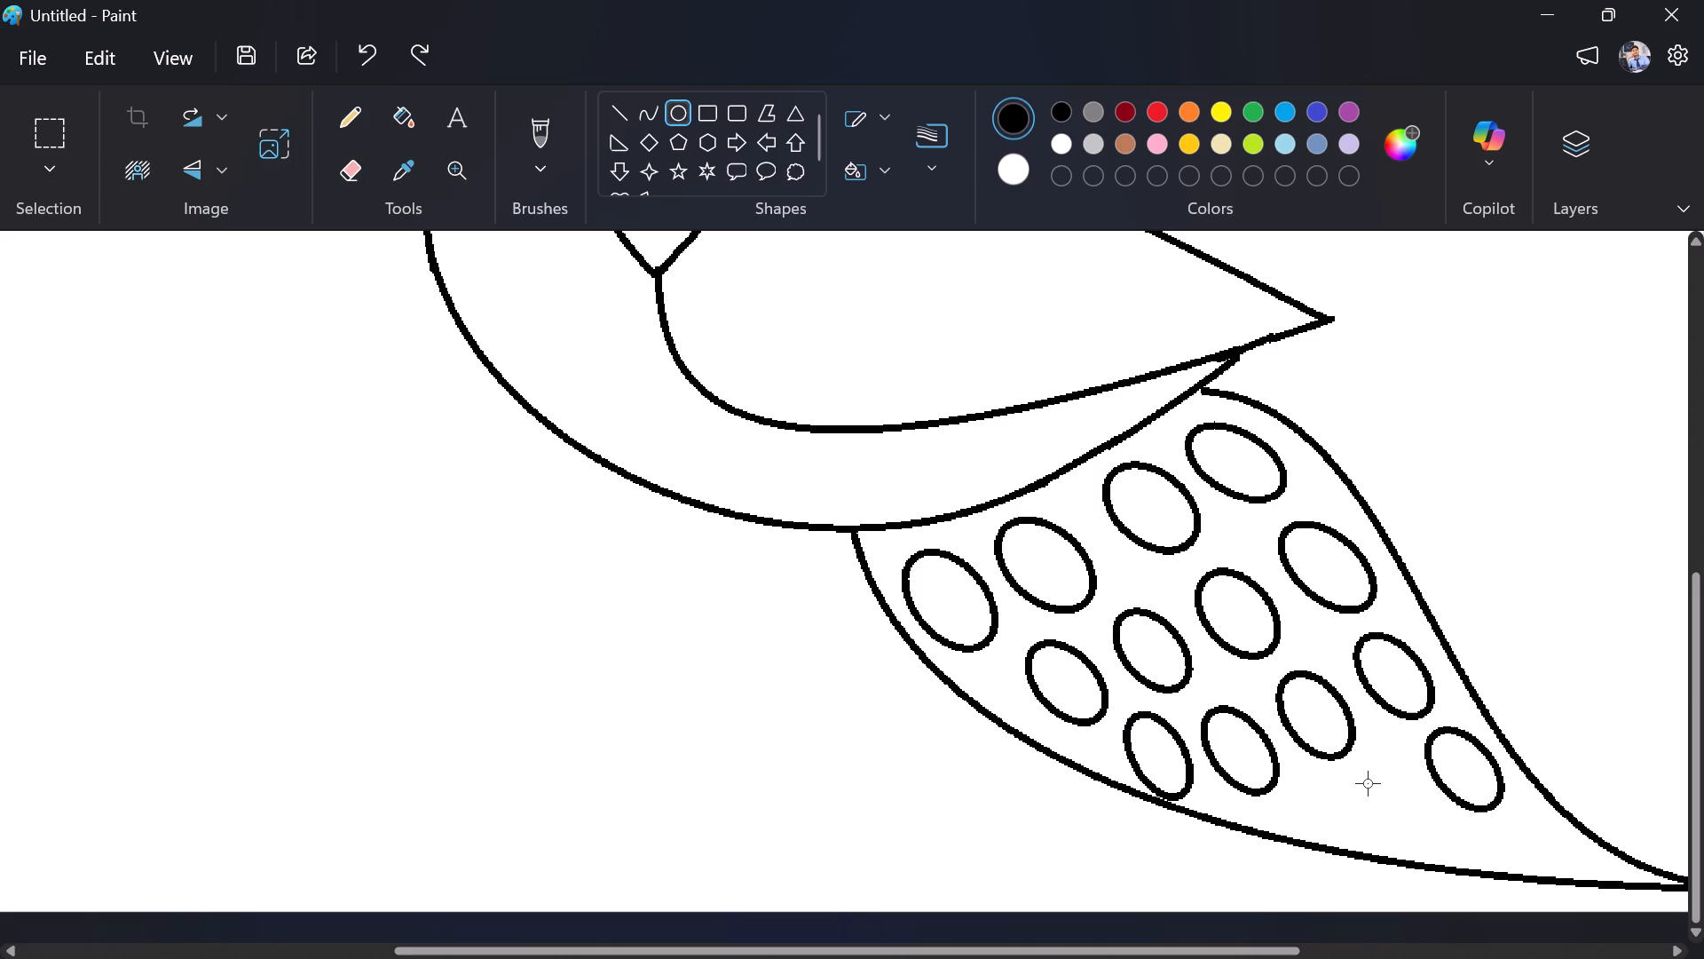
# Draw a second slanted ellipse for the fourth row, left of and below the first, just above the tail's lower edge.
pyautogui.moveTo(1331, 779); pyautogui.dragTo(1408, 824)
pyautogui.moveTo(1408, 824); pyautogui.dragTo(1391, 869)
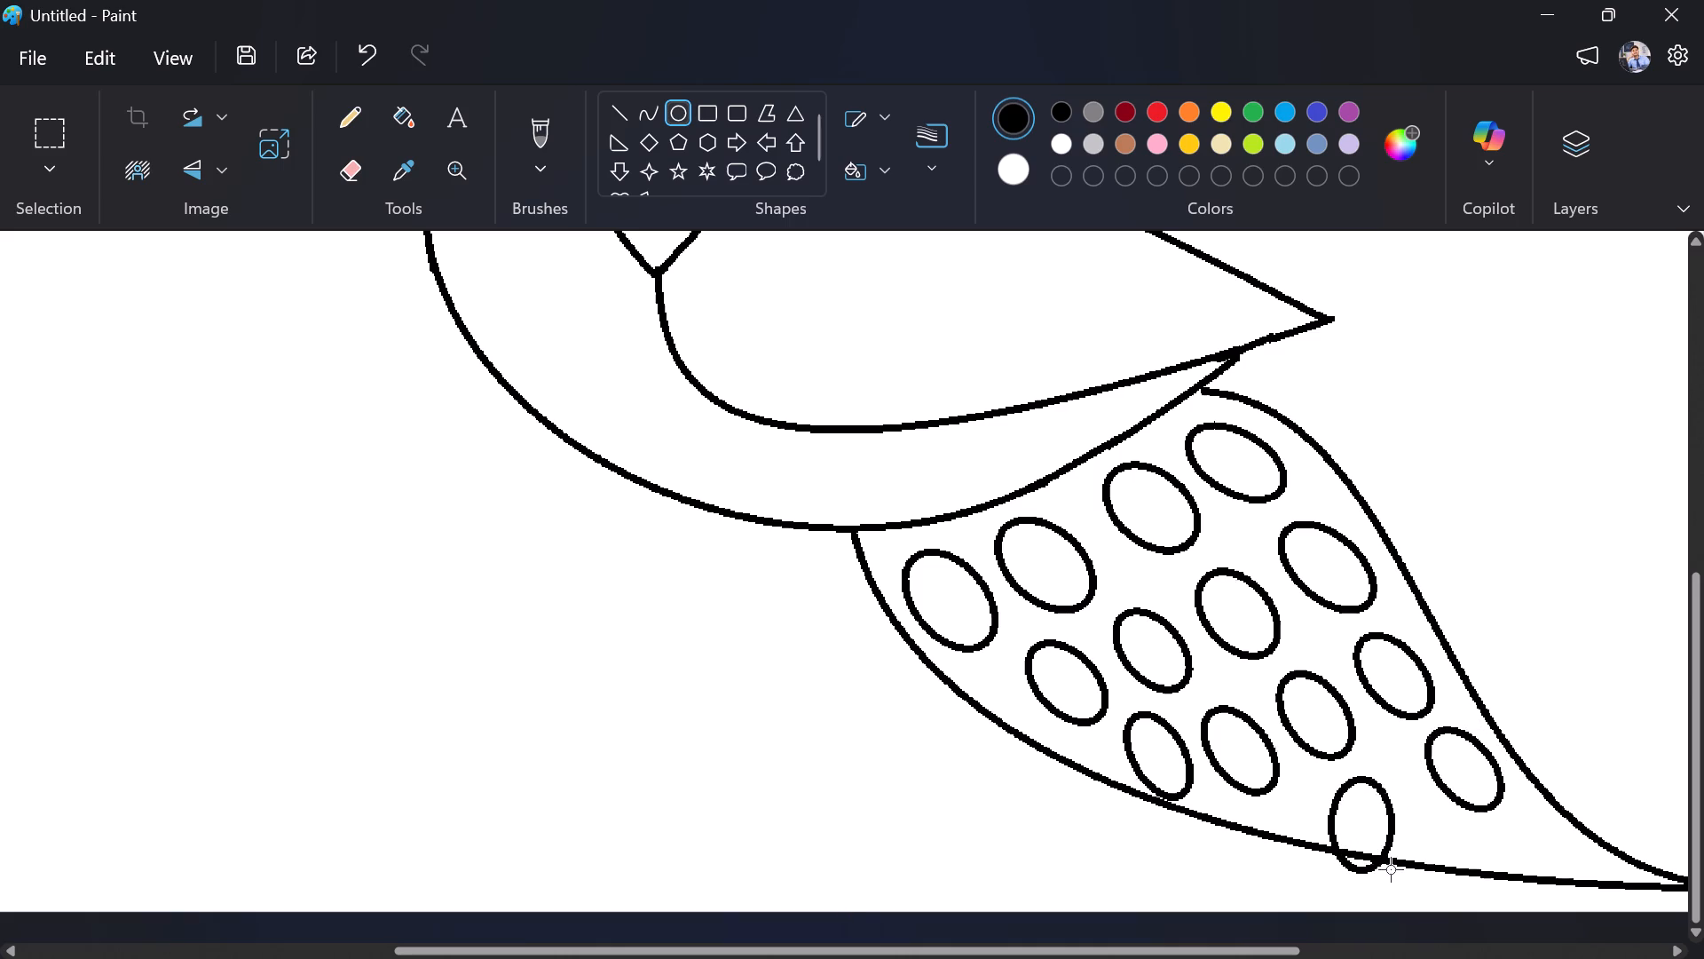
pyautogui.moveTo(1391, 869); pyautogui.dragTo(1392, 871)
pyautogui.moveTo(1368, 745); pyautogui.dragTo(1327, 772)
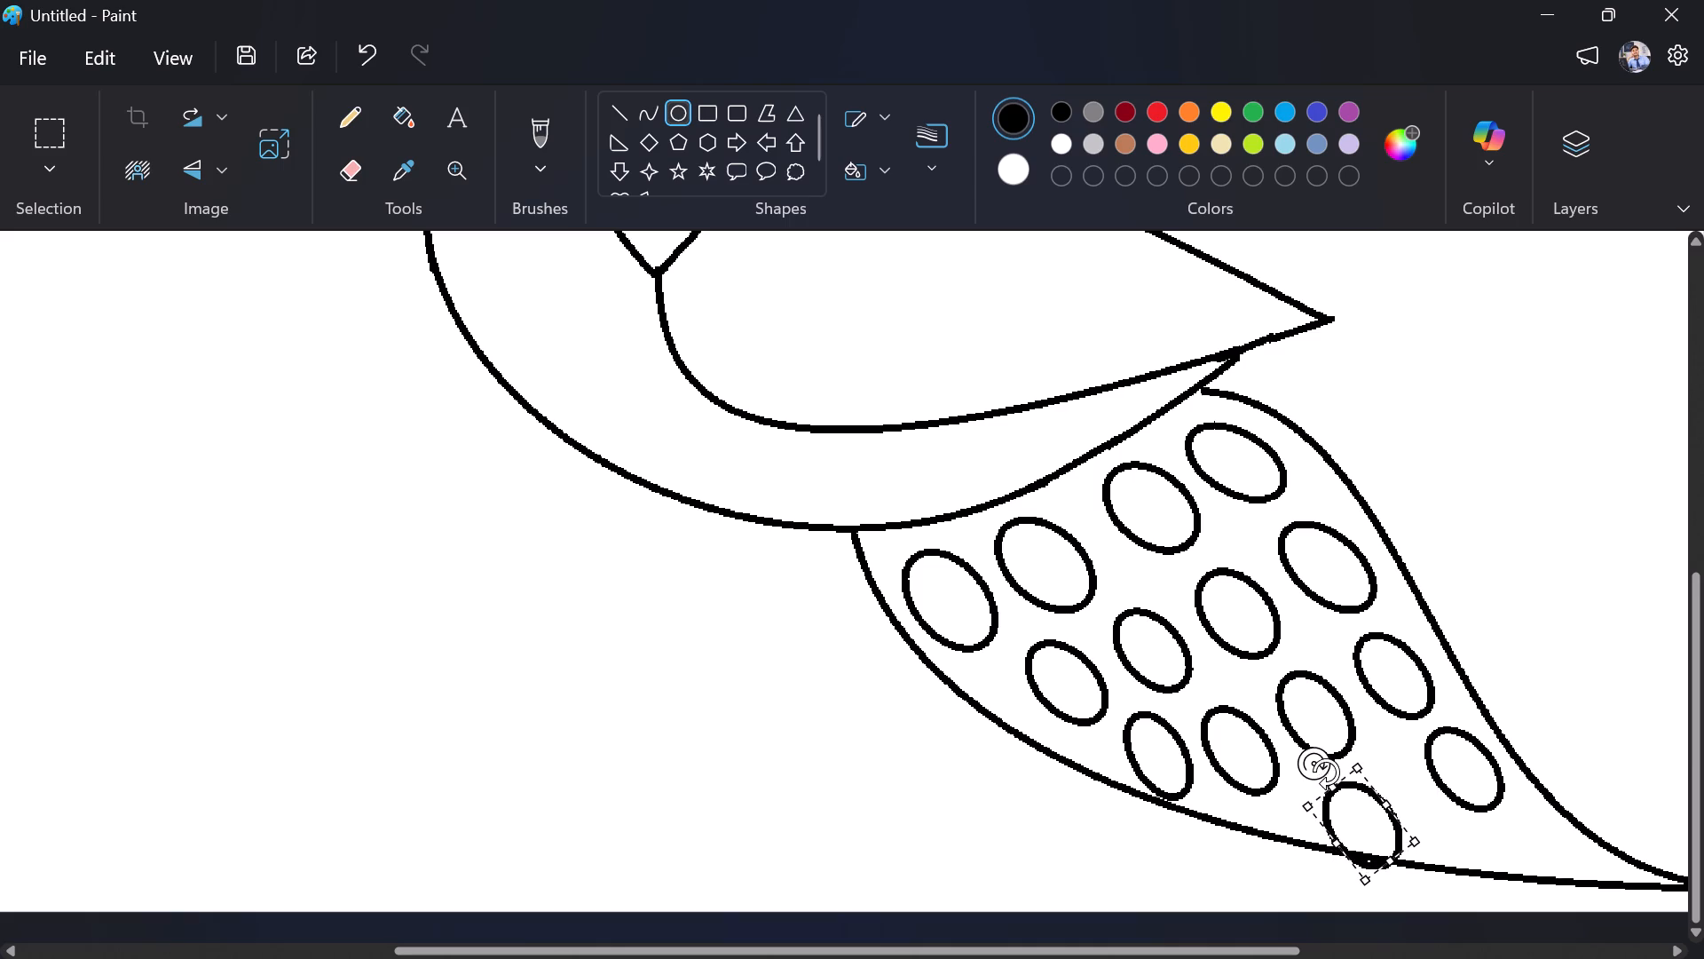
pyautogui.moveTo(1357, 823); pyautogui.dragTo(1379, 816)
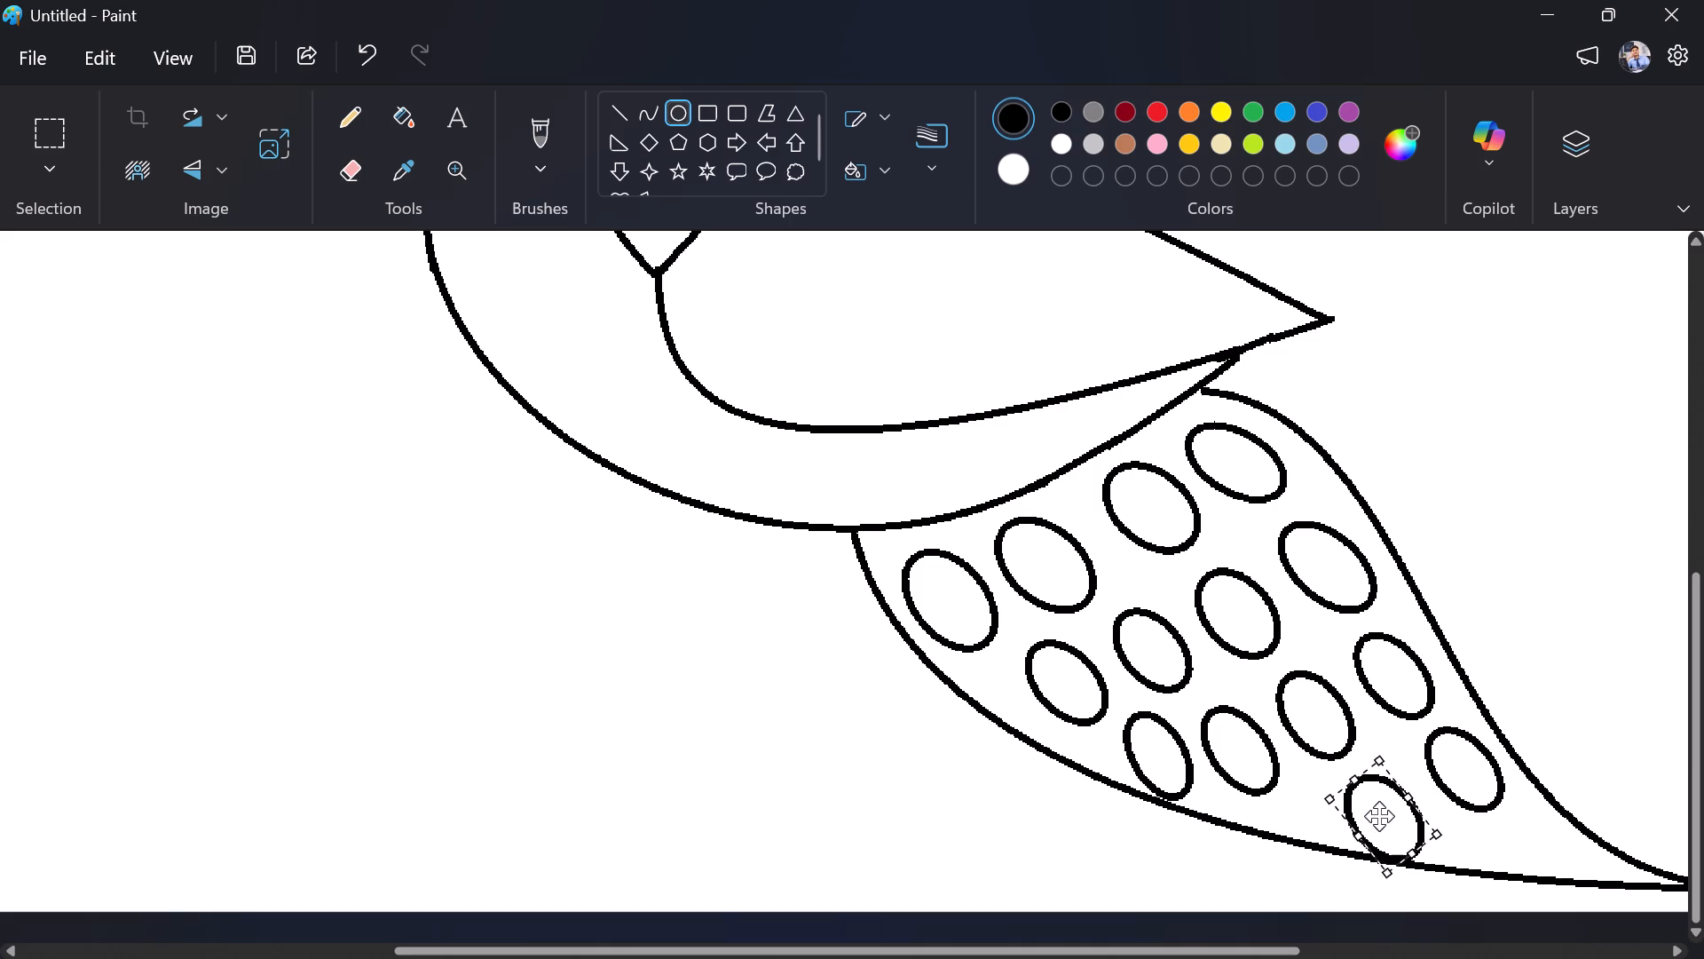
pyautogui.moveTo(1379, 816); pyautogui.dragTo(1379, 802)
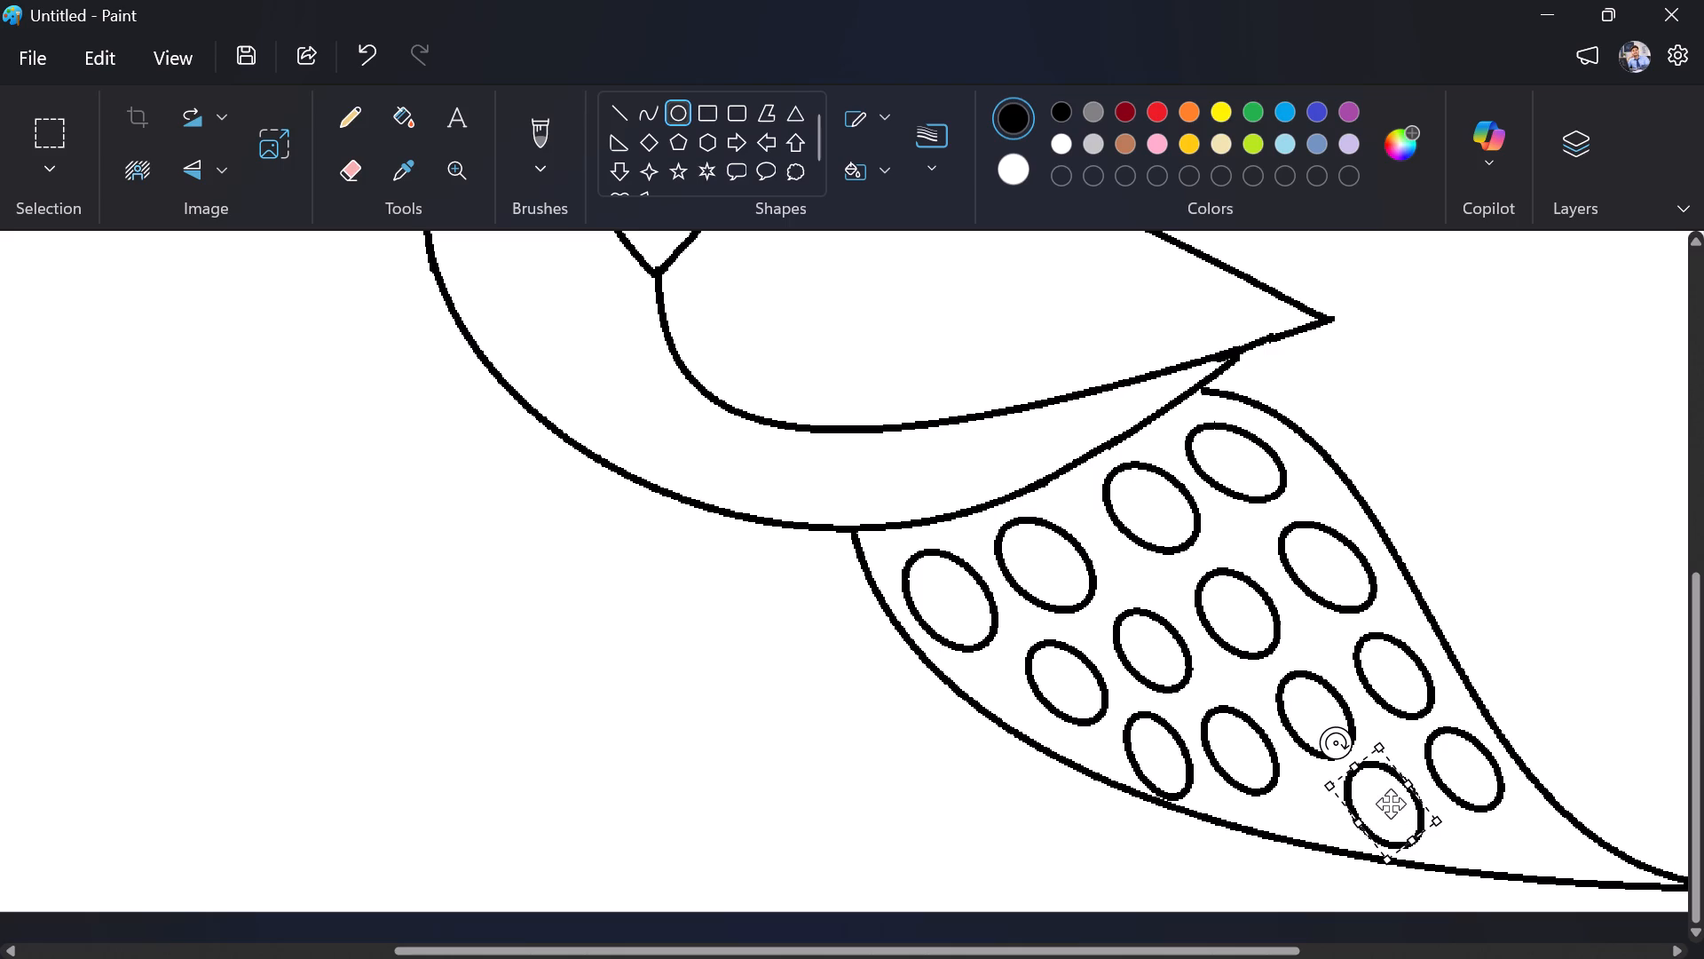
pyautogui.moveTo(1375, 794); pyautogui.dragTo(1370, 796)
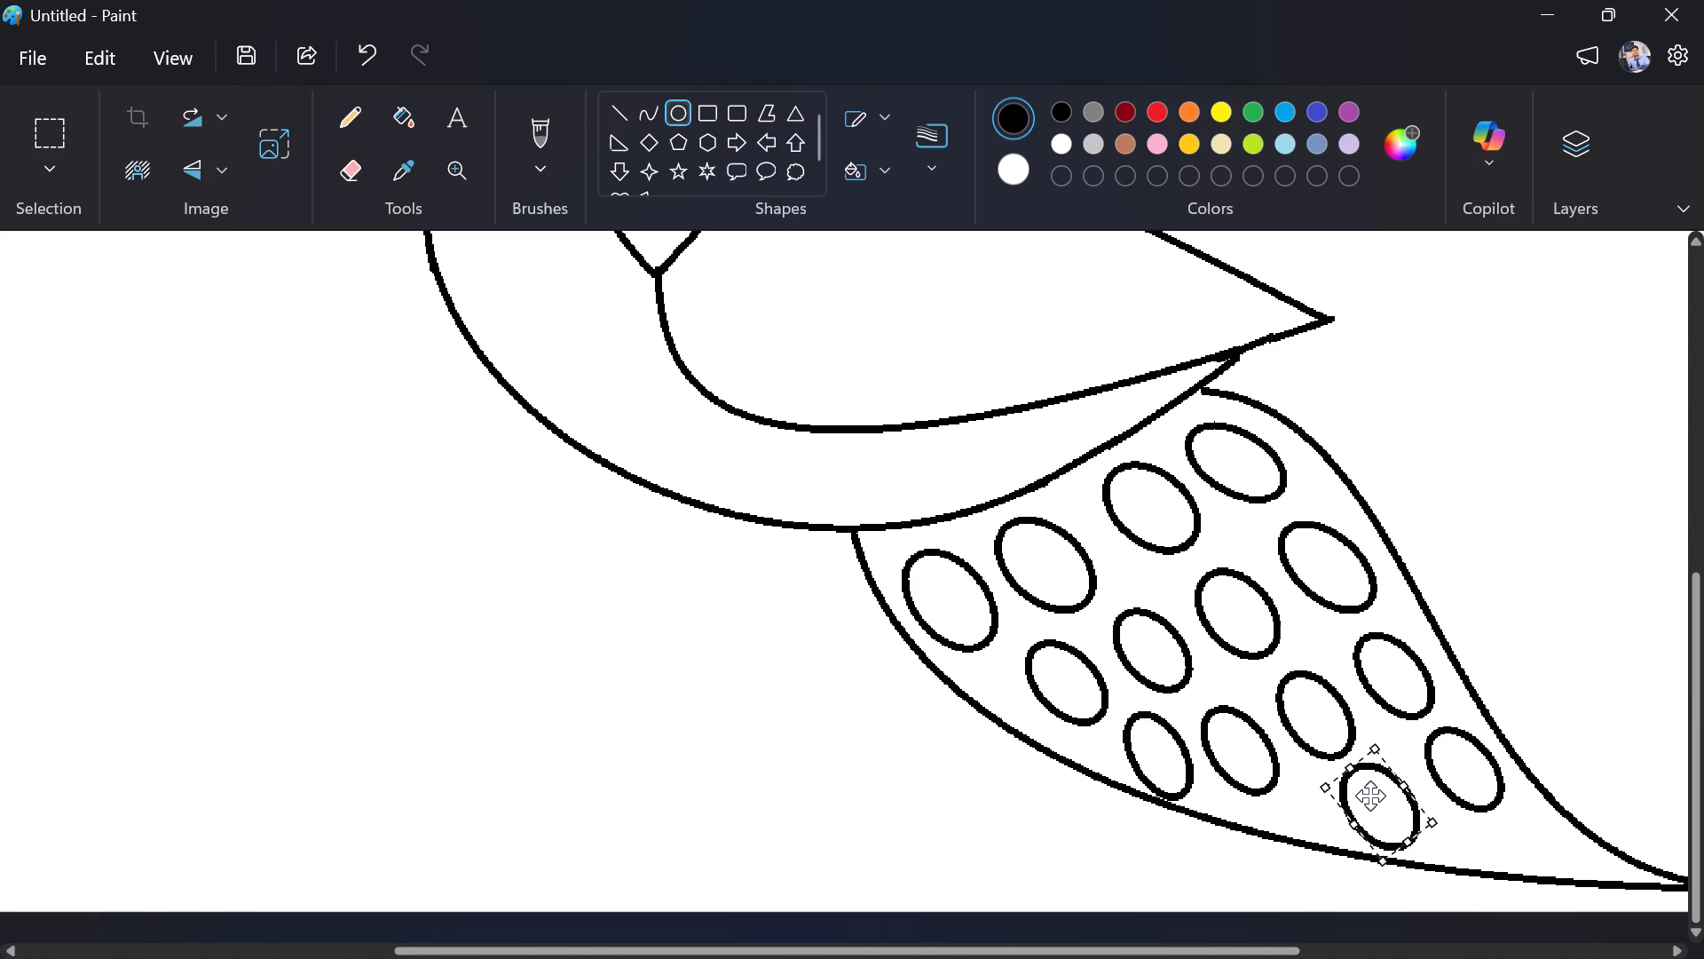
pyautogui.moveTo(1370, 796); pyautogui.dragTo(1364, 798)
pyautogui.moveTo(1331, 749); pyautogui.dragTo(1326, 755)
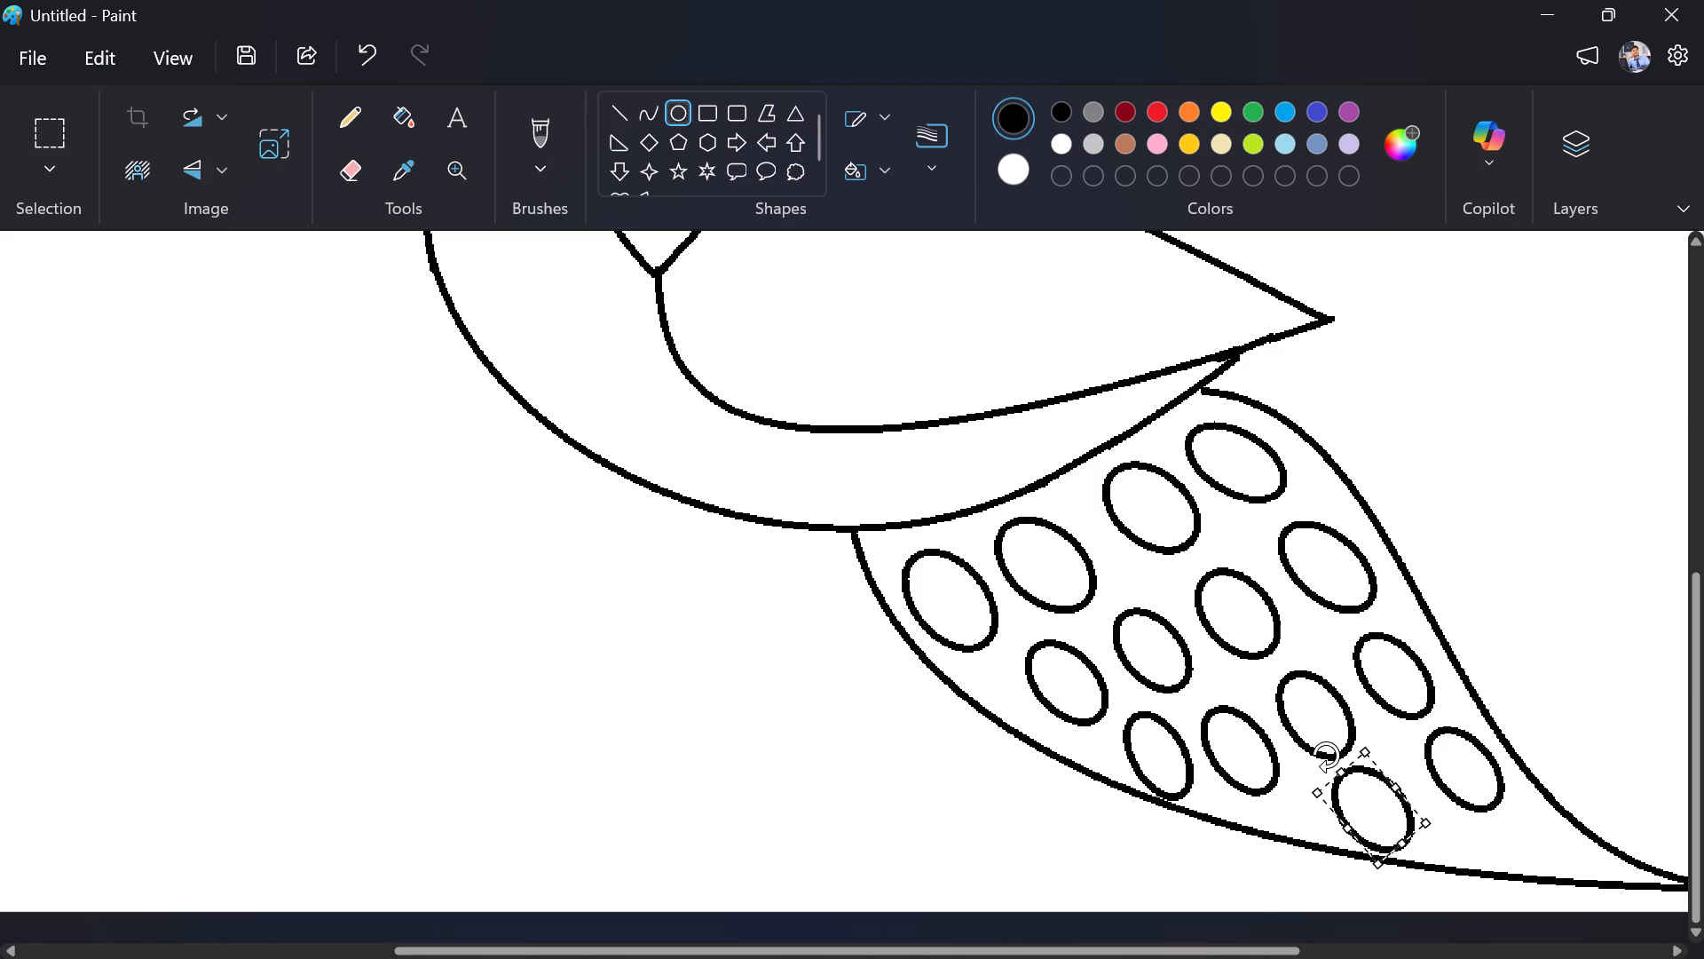
pyautogui.moveTo(1326, 755); pyautogui.dragTo(1322, 757)
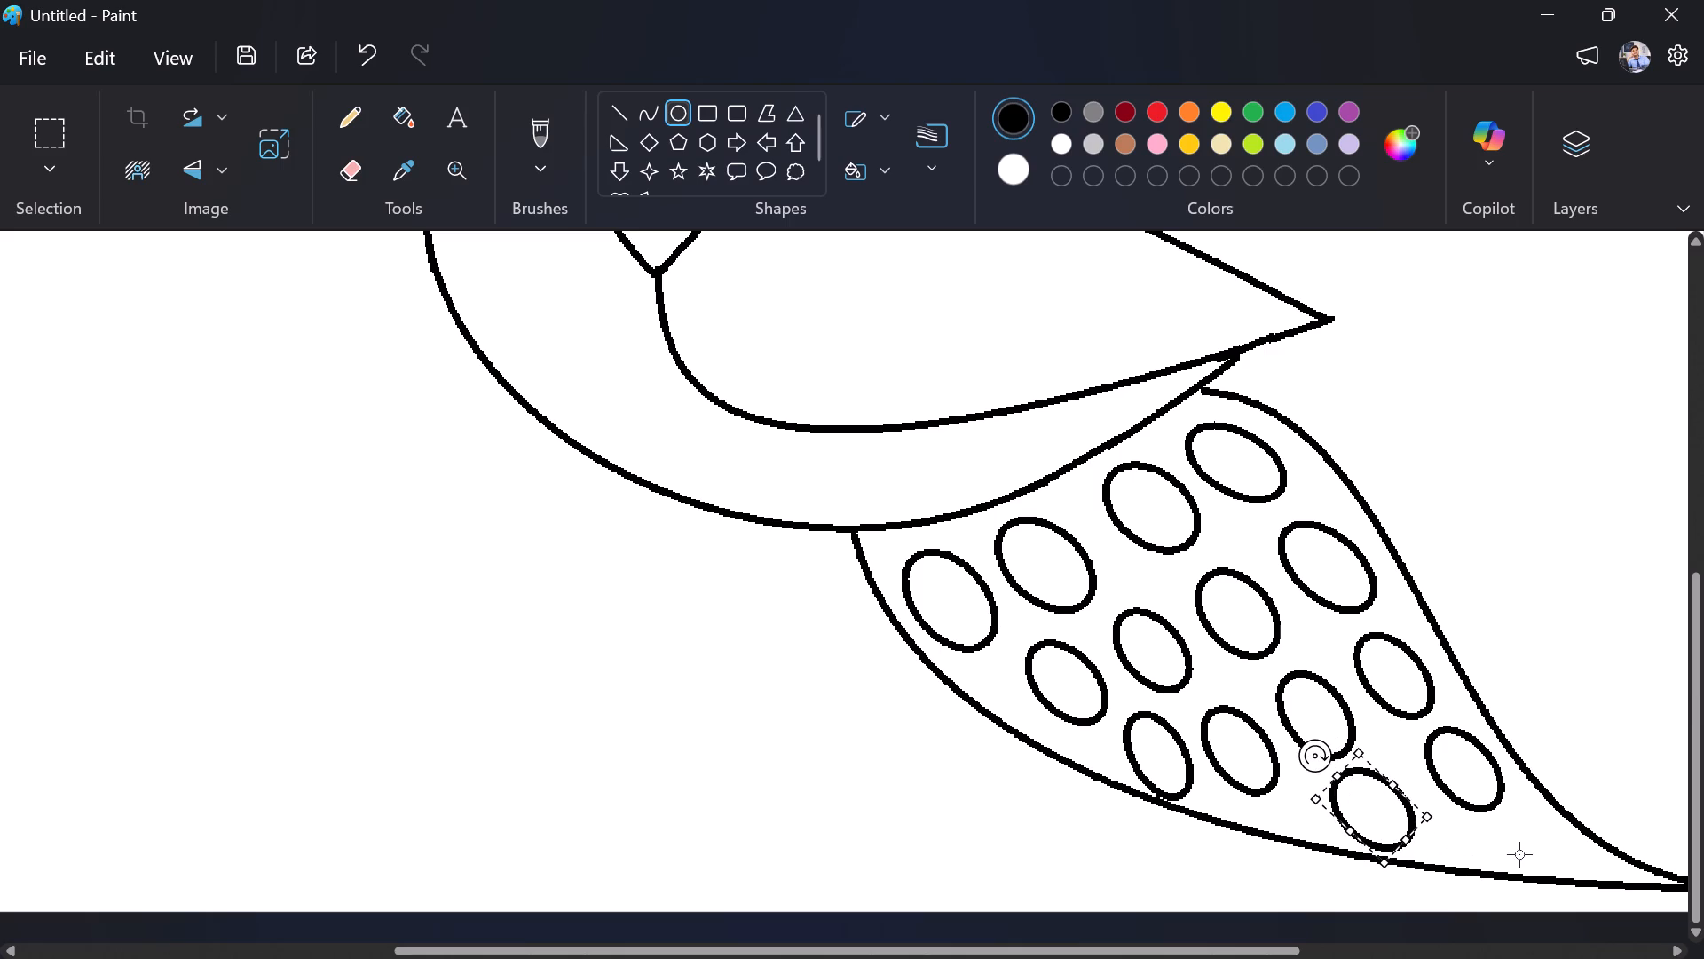
# Draw a small, flat, slightly tilted ellipse in the narrow space between the fourth row and the tail's tip.
pyautogui.moveTo(1489, 832); pyautogui.dragTo(1567, 864)
pyautogui.moveTo(1522, 805); pyautogui.dragTo(1523, 804)
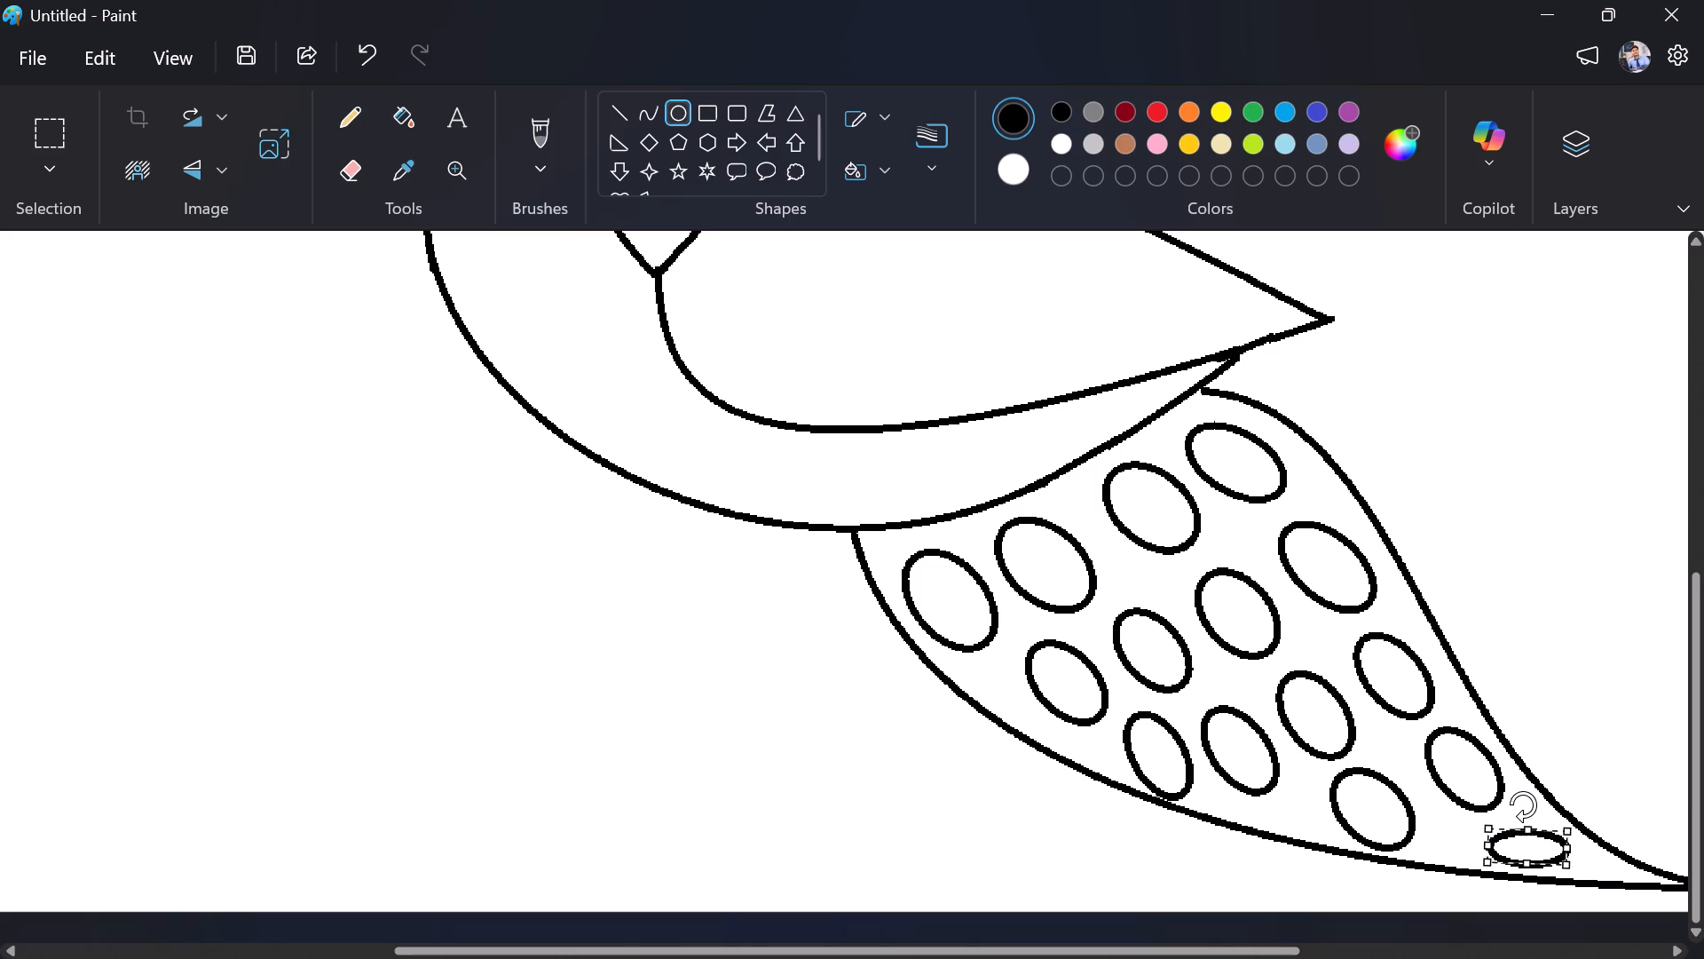
pyautogui.moveTo(1523, 804); pyautogui.dragTo(1534, 803)
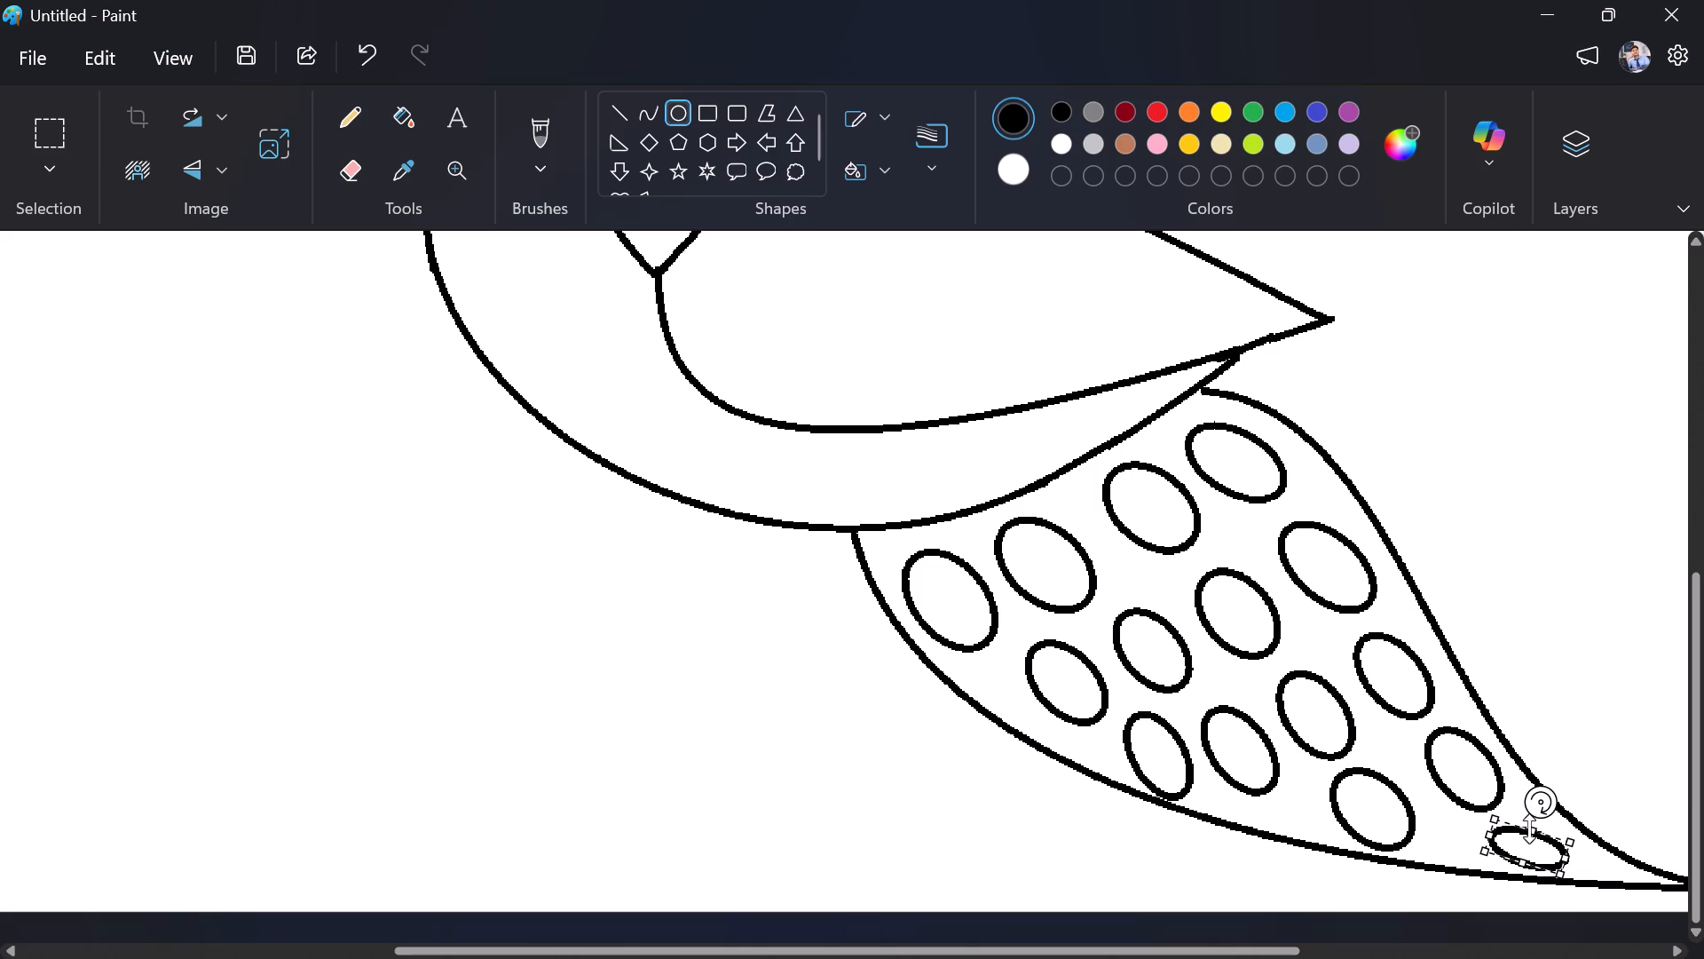
pyautogui.moveTo(1531, 828); pyautogui.dragTo(1540, 824)
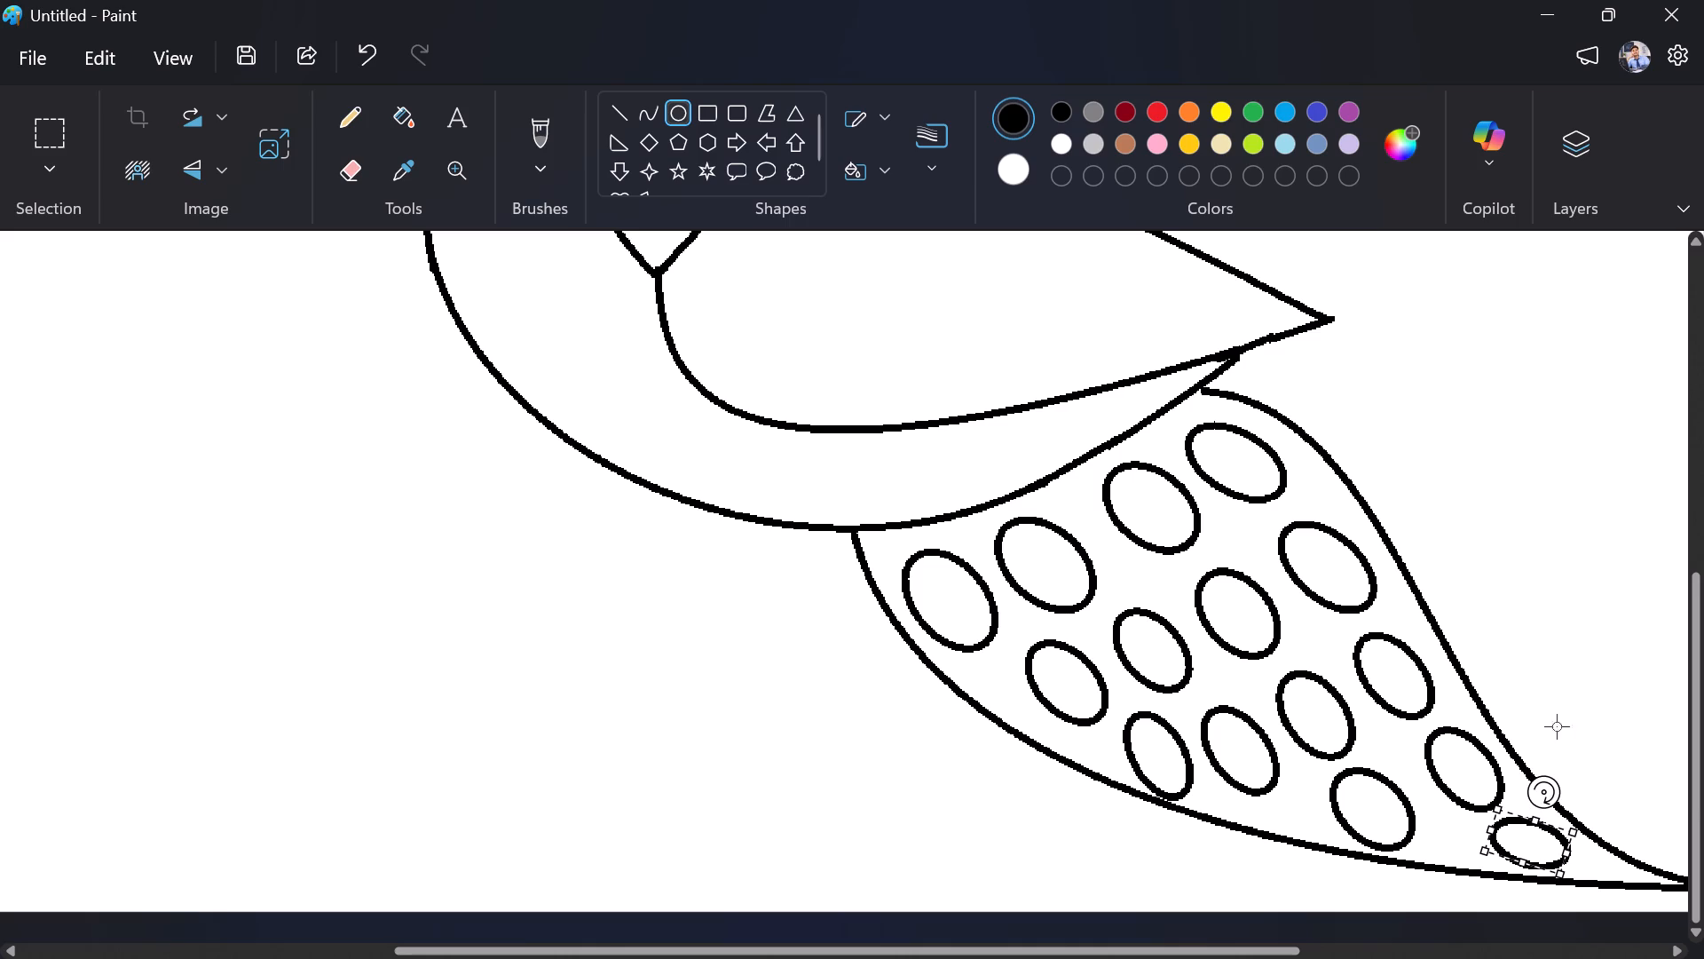
pyautogui.click(1594, 701)
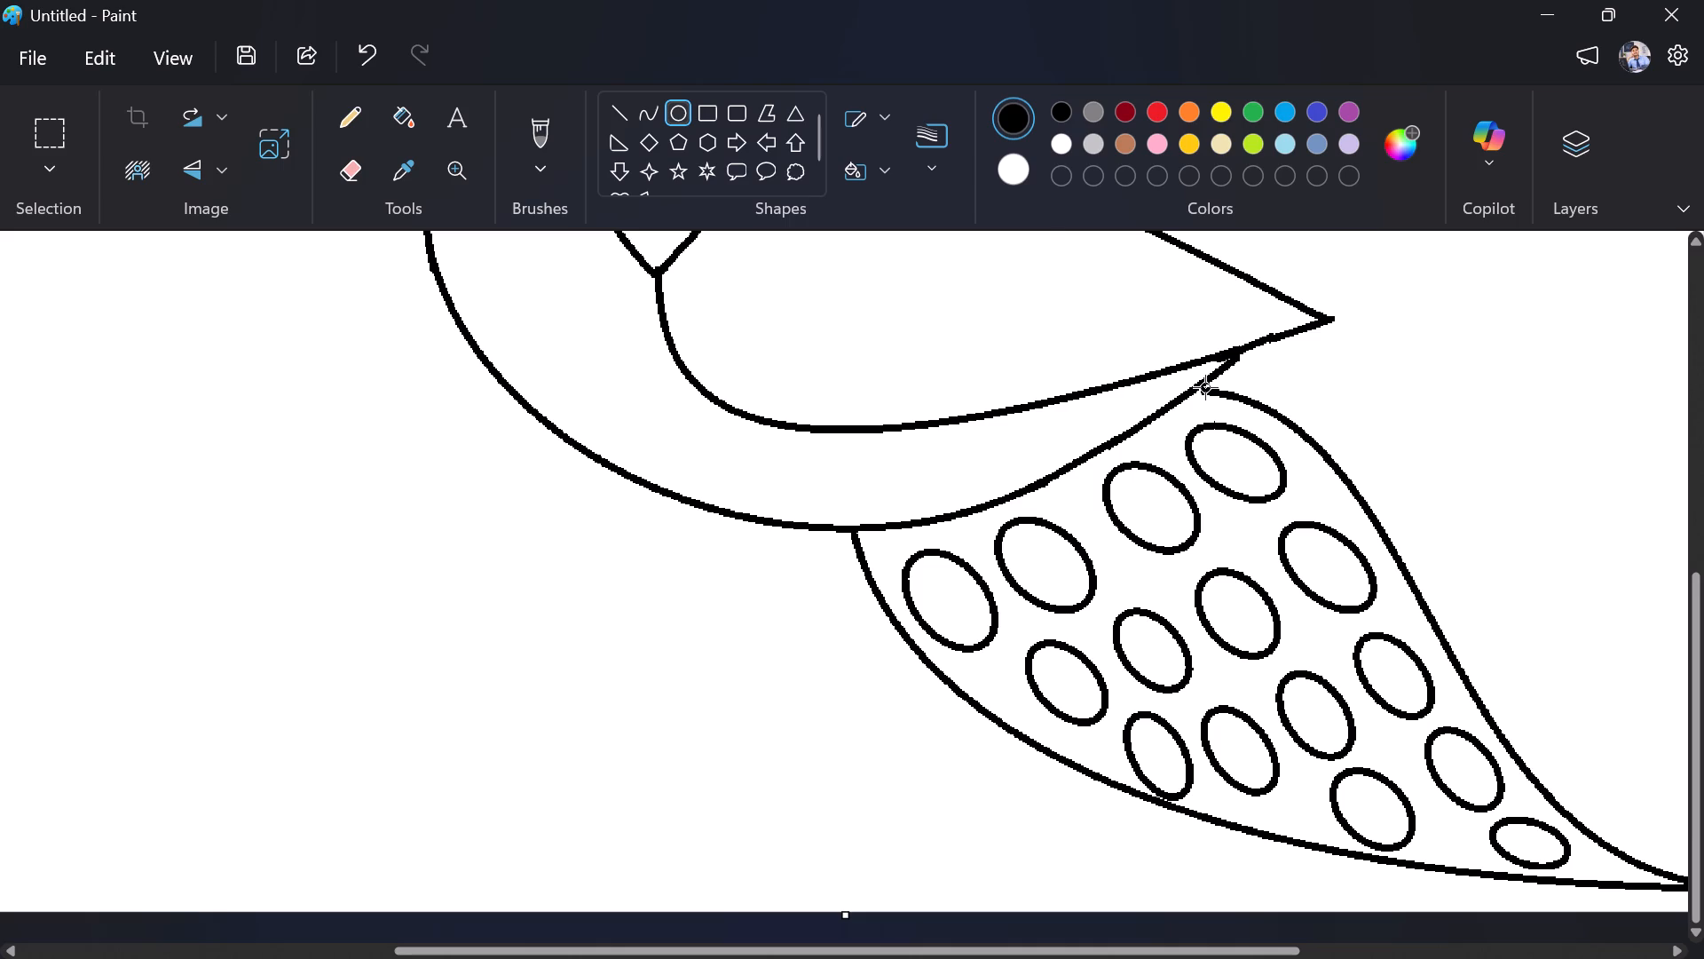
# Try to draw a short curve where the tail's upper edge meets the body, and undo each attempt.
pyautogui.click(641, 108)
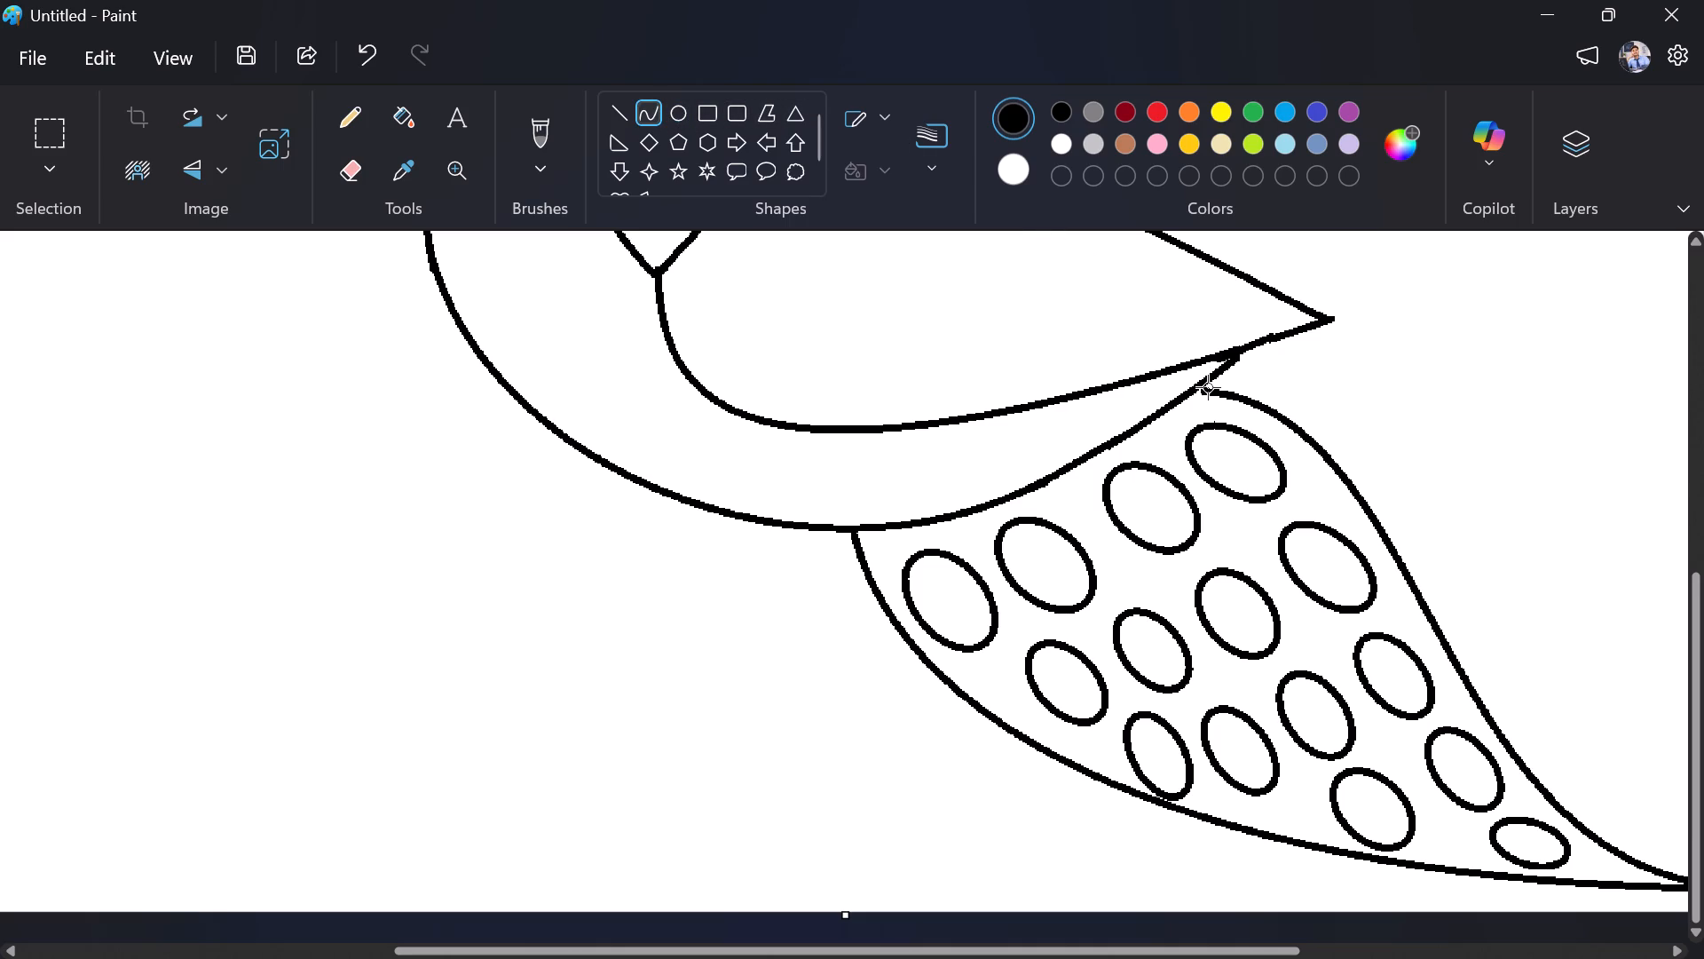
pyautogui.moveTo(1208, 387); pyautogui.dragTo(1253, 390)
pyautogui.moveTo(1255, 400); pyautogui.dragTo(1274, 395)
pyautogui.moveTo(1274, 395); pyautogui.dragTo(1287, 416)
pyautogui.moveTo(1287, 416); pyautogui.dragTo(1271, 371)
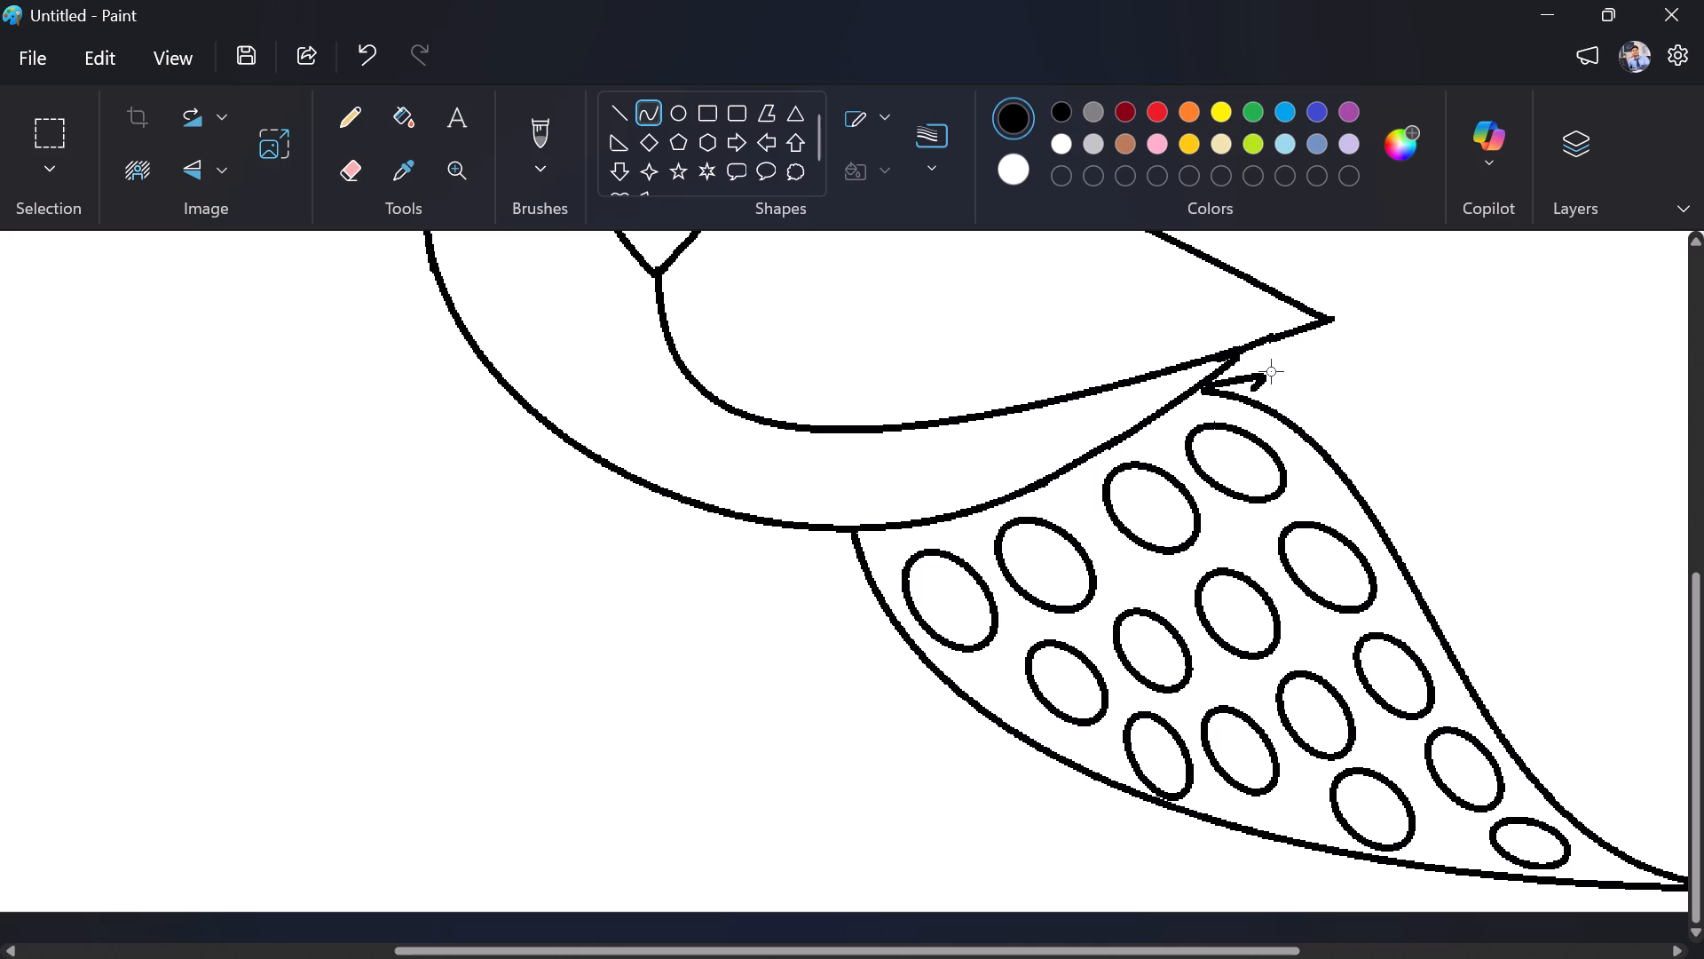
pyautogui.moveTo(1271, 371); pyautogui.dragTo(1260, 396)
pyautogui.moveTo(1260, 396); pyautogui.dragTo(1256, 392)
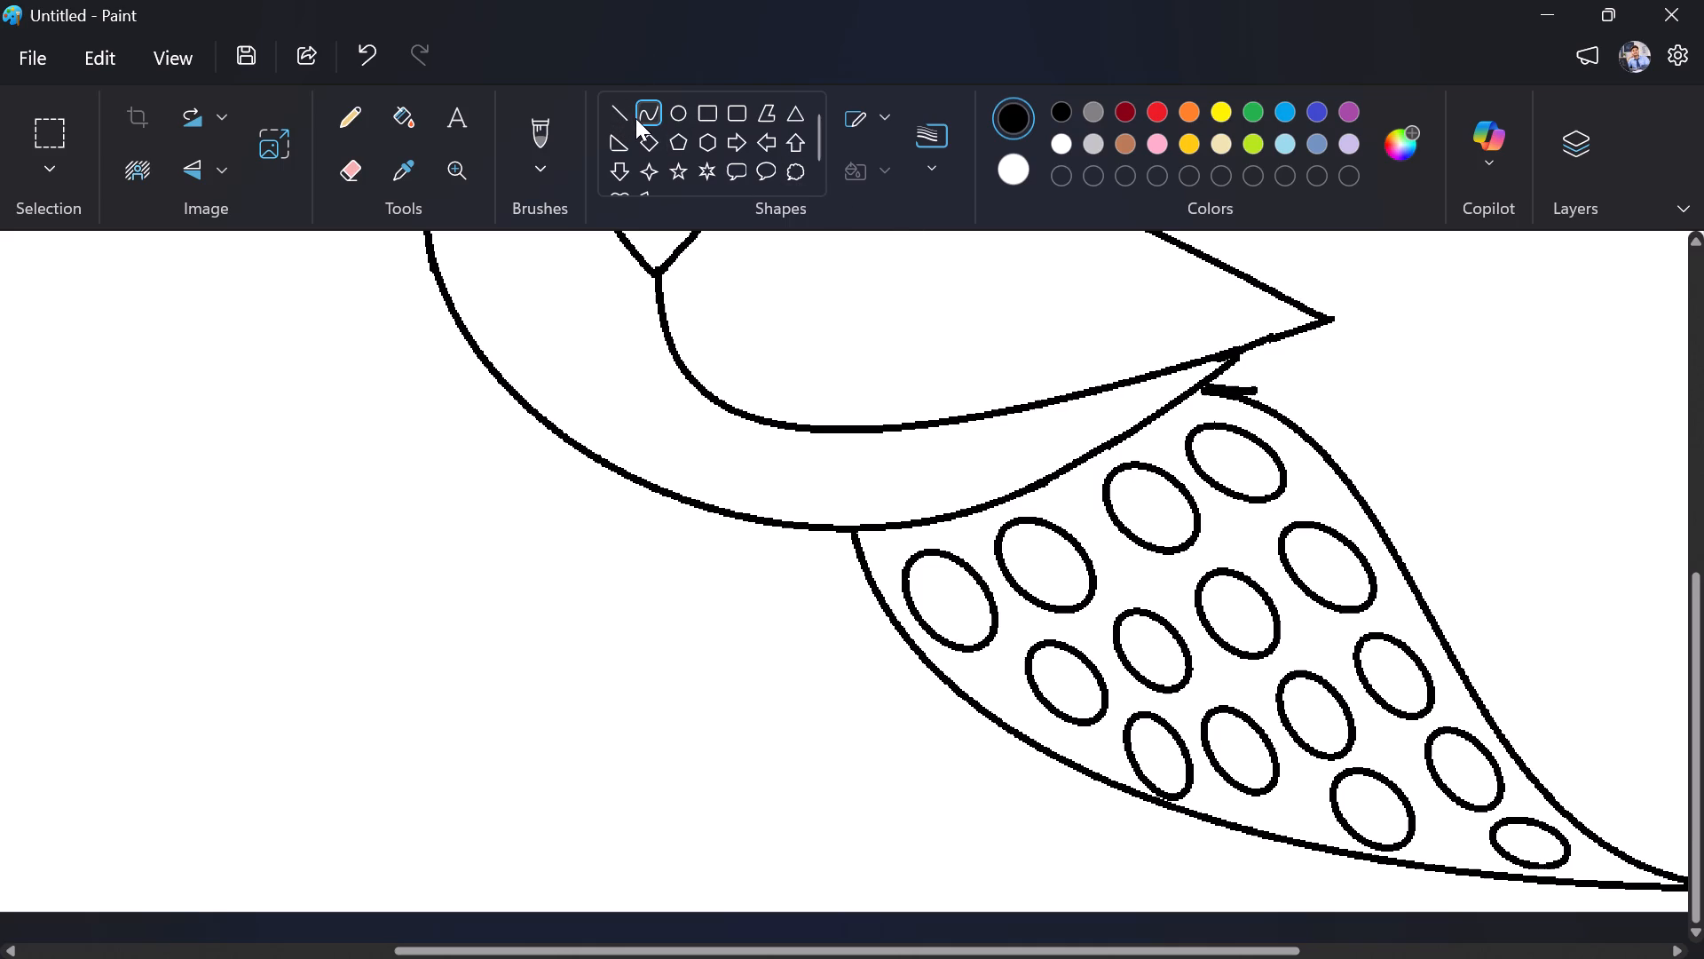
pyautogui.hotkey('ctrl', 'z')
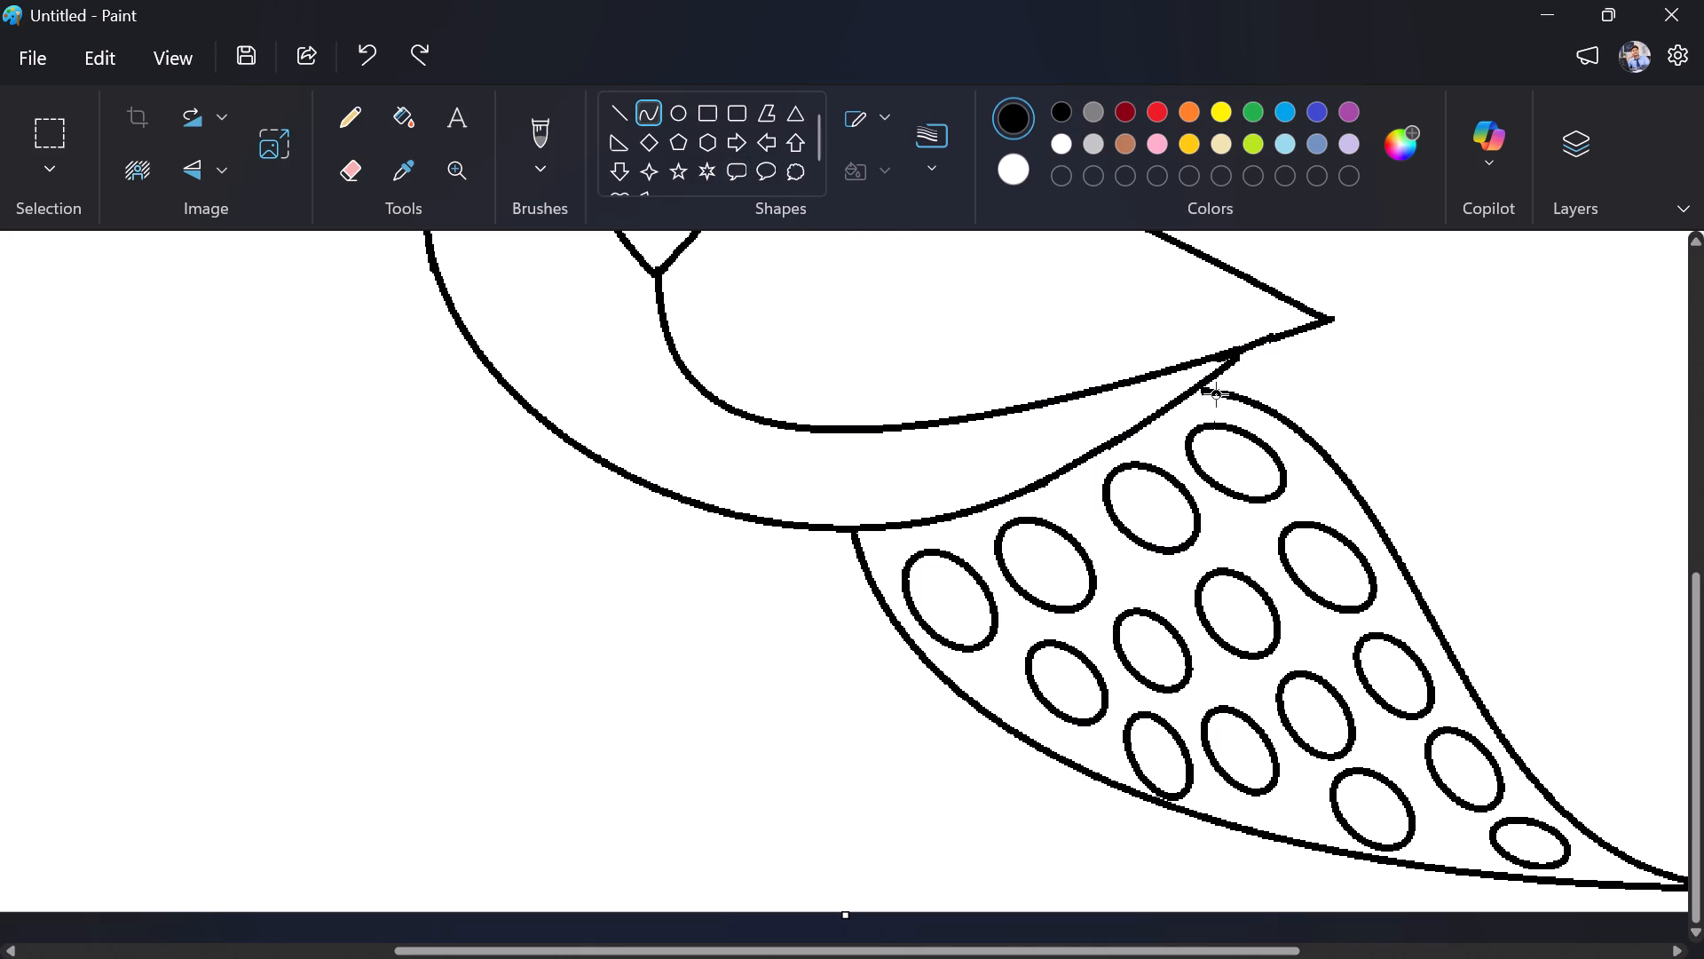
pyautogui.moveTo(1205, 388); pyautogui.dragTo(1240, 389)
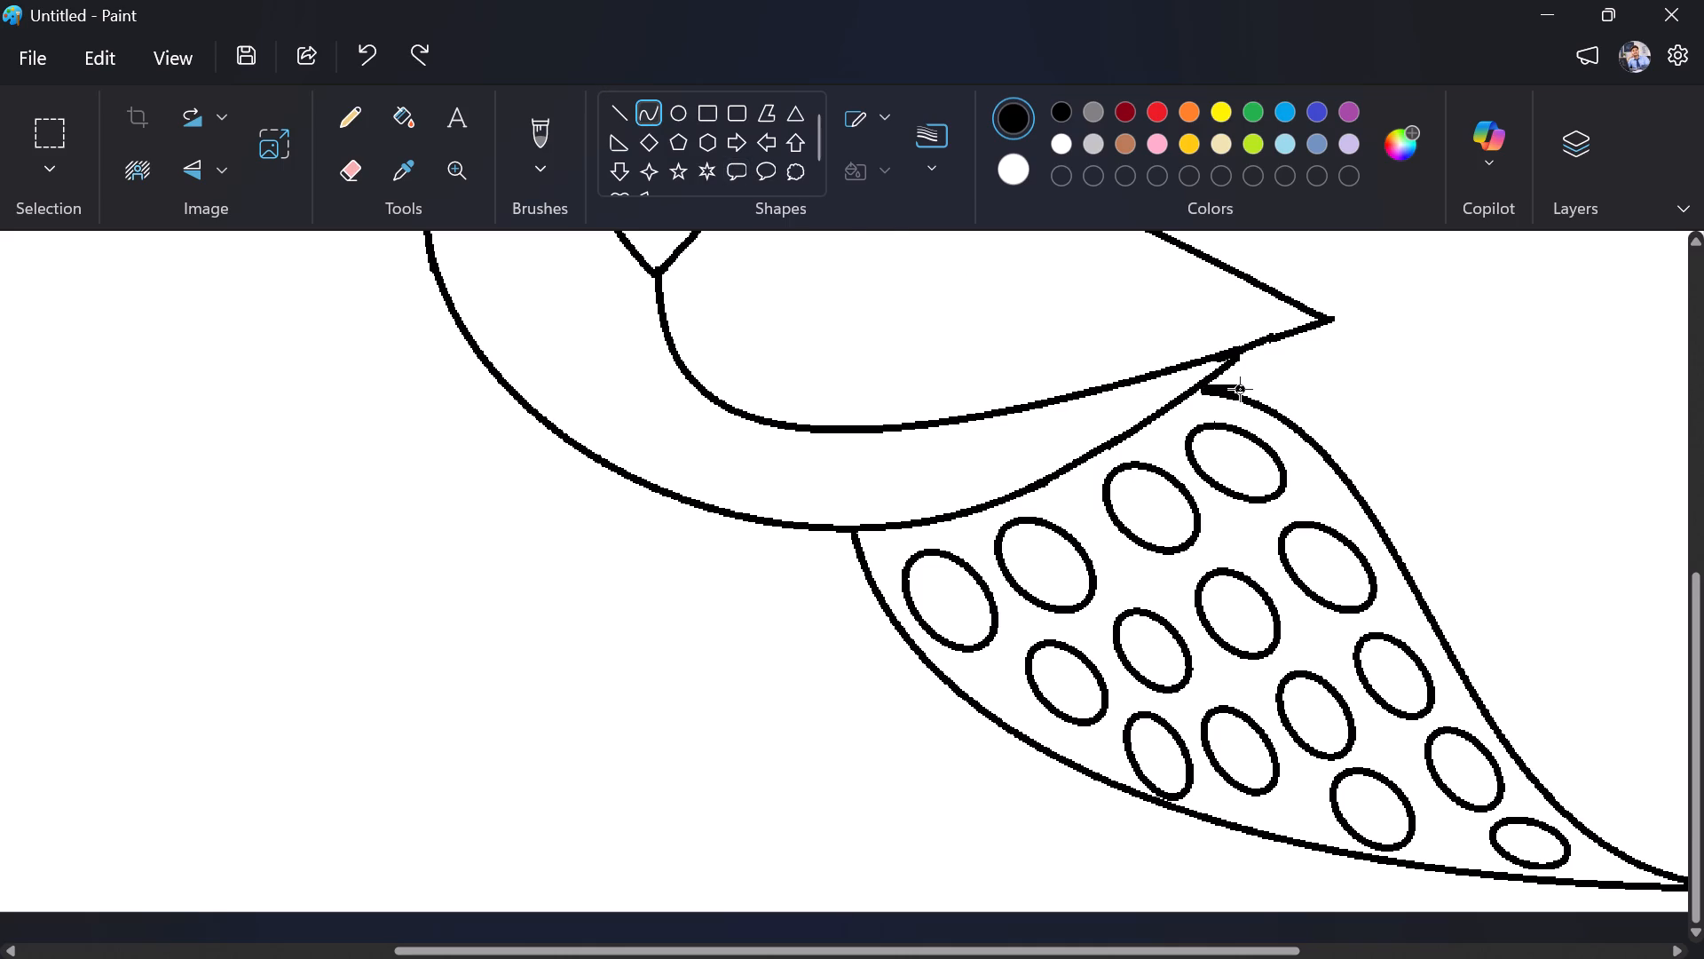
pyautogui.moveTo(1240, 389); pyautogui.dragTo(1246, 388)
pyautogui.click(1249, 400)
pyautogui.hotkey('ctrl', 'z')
# Draw seven short, spaced straight lines as feather barbs outward from the tail's upper edge, from the body to about halfway down.
pyautogui.click(608, 95)
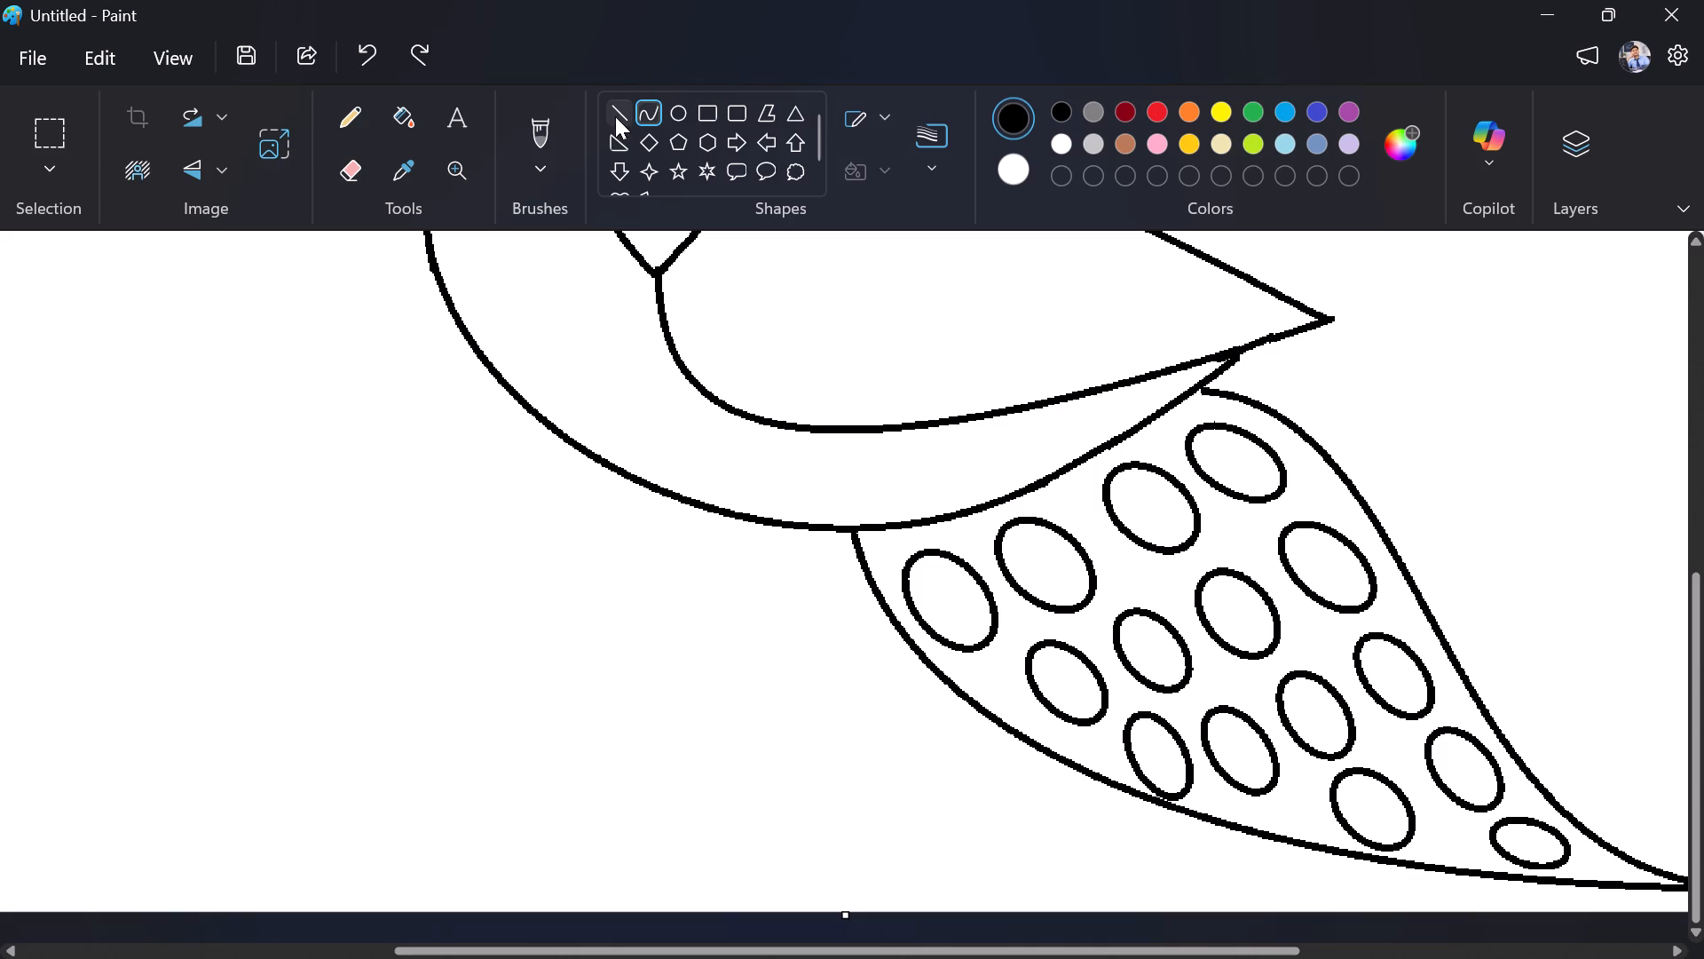
pyautogui.click(617, 115)
pyautogui.moveTo(1215, 389); pyautogui.dragTo(1243, 385)
pyautogui.moveTo(1266, 407); pyautogui.dragTo(1277, 408)
pyautogui.moveTo(1277, 408); pyautogui.dragTo(1300, 415)
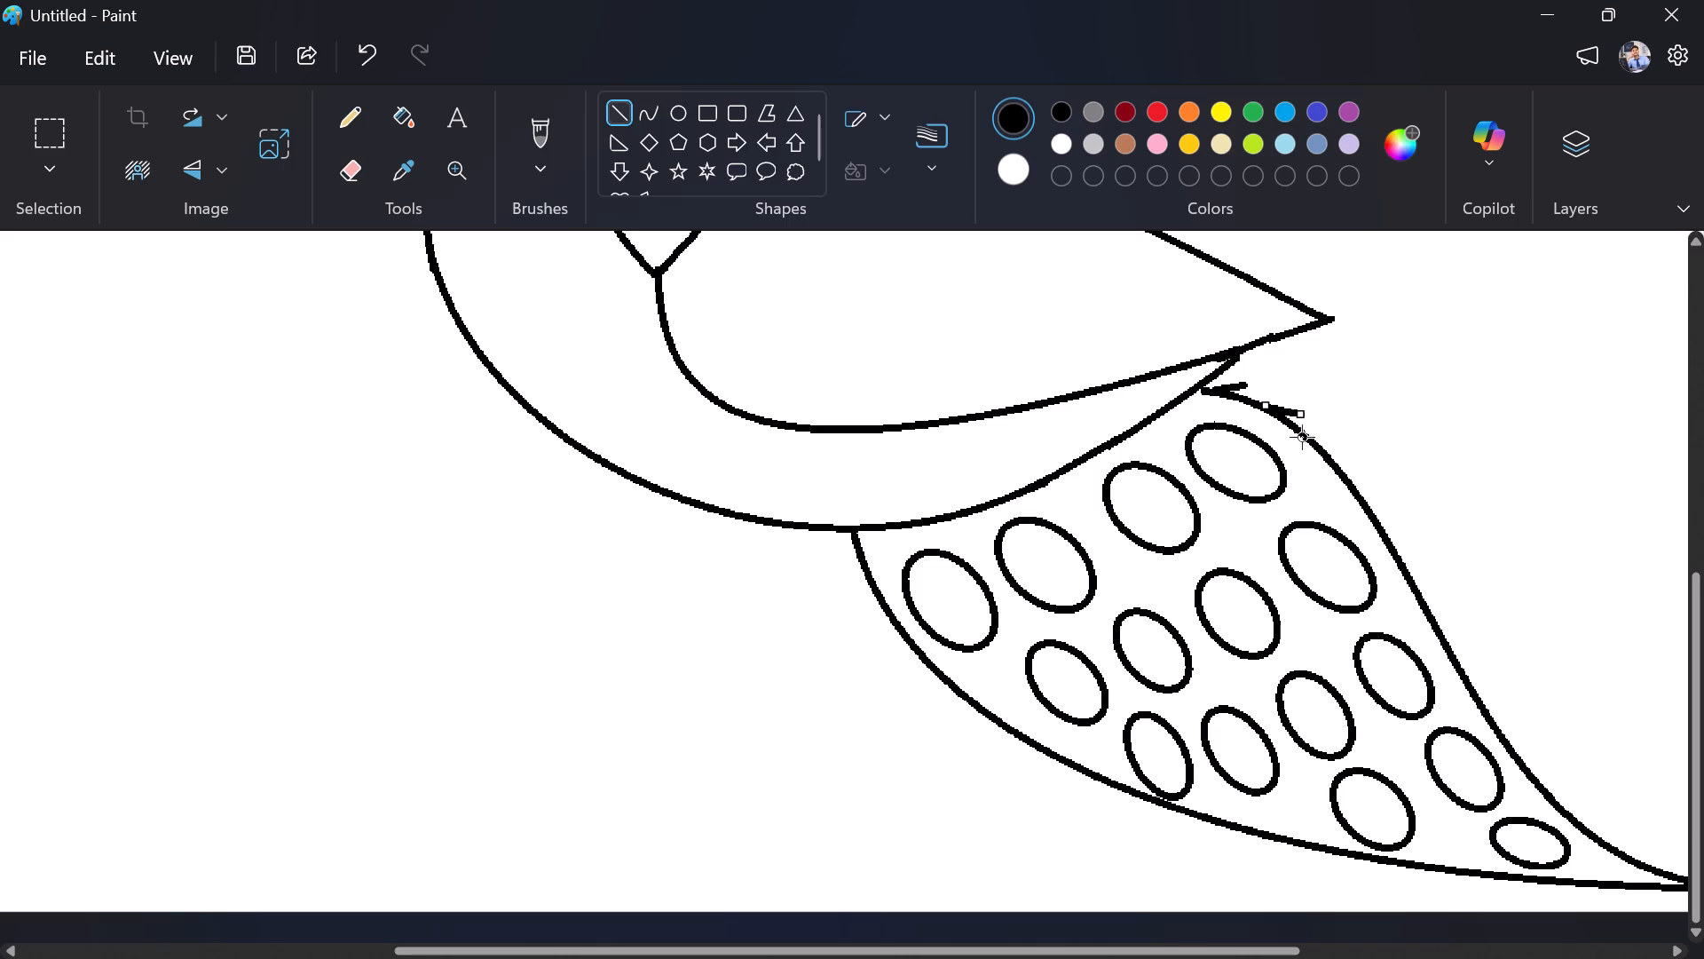
pyautogui.moveTo(1313, 440); pyautogui.dragTo(1338, 449)
pyautogui.moveTo(1344, 472); pyautogui.dragTo(1360, 481)
pyautogui.moveTo(1369, 508); pyautogui.dragTo(1384, 516)
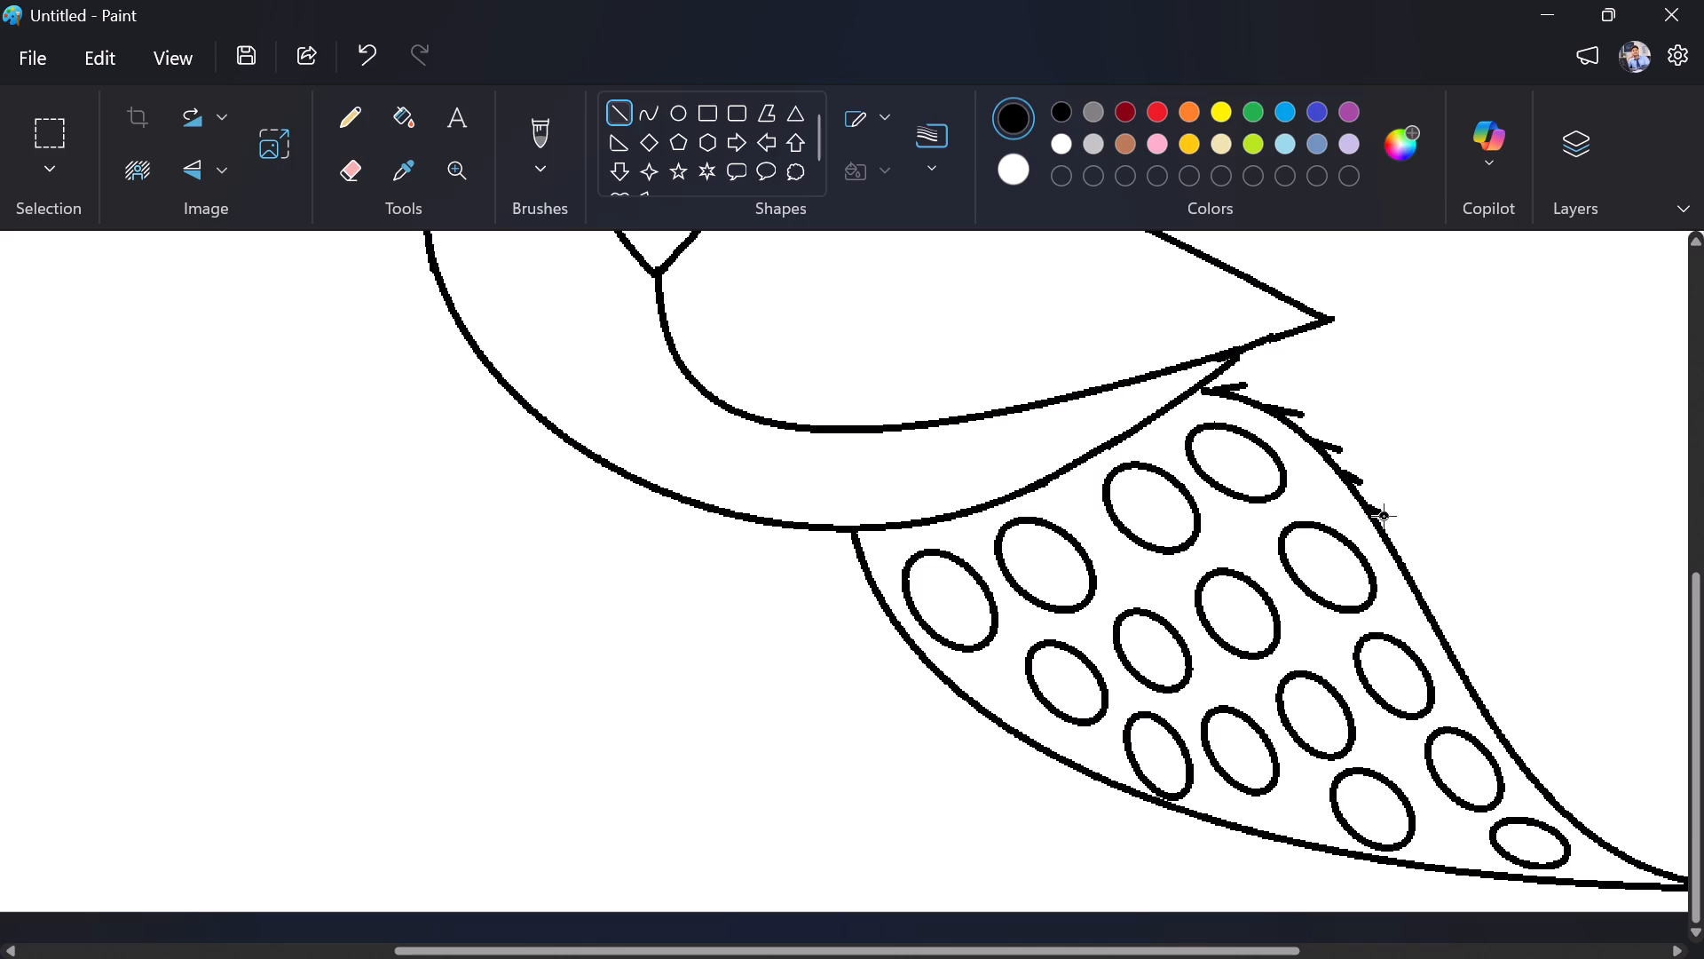
pyautogui.moveTo(1384, 516); pyautogui.dragTo(1392, 519)
pyautogui.moveTo(1392, 543); pyautogui.dragTo(1408, 554)
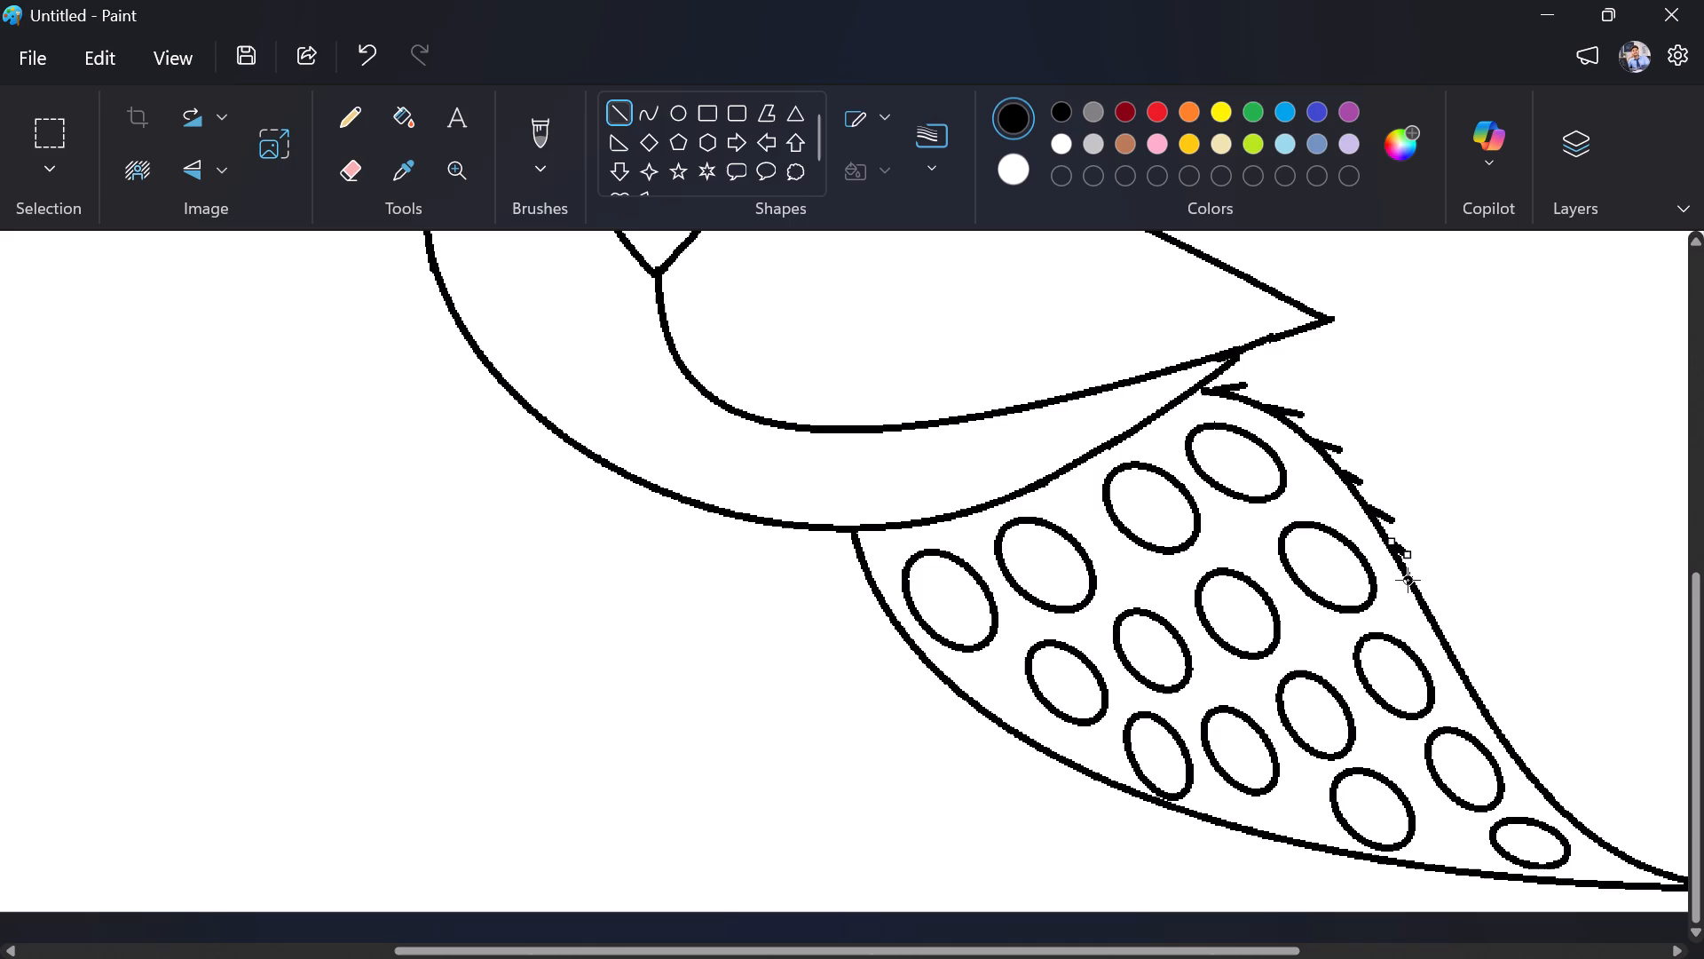
pyautogui.moveTo(1413, 582); pyautogui.dragTo(1429, 594)
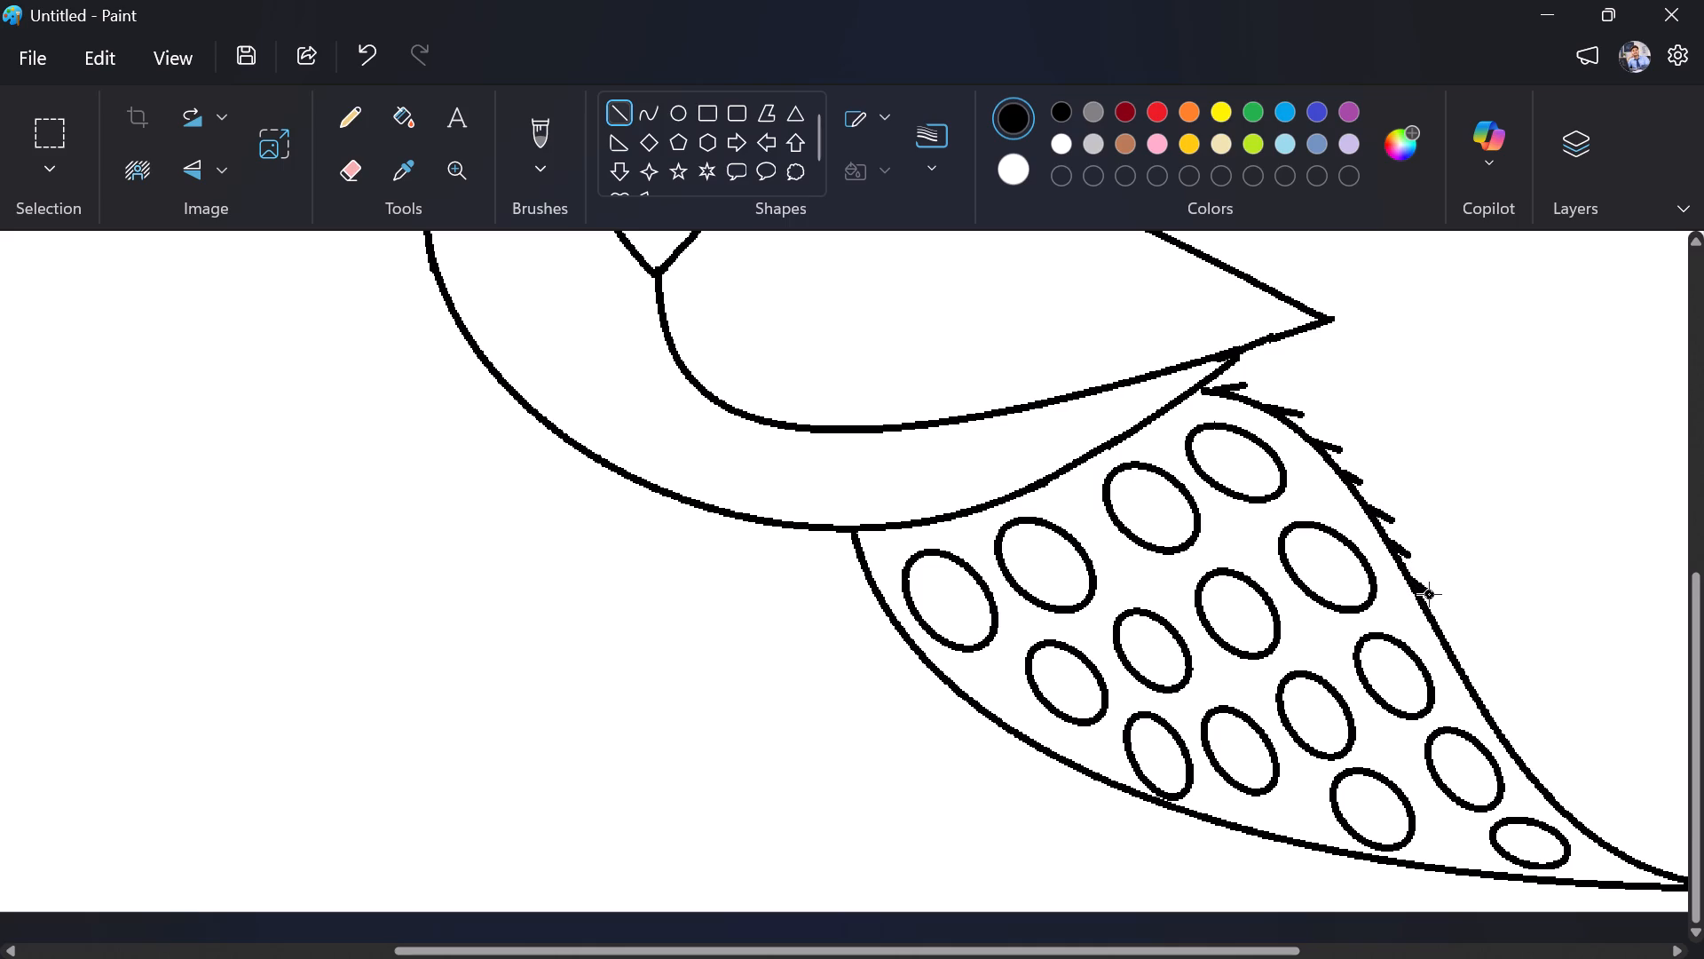
pyautogui.moveTo(1429, 594); pyautogui.dragTo(1430, 594)
# Continue the spaced feather barbs with eight short straight lines along the rest of the tail's upper edge, ending near the tip.
pyautogui.moveTo(1436, 620); pyautogui.dragTo(1442, 622)
pyautogui.moveTo(1442, 622); pyautogui.dragTo(1452, 633)
pyautogui.moveTo(1456, 660); pyautogui.dragTo(1460, 662)
pyautogui.moveTo(1460, 662); pyautogui.dragTo(1471, 670)
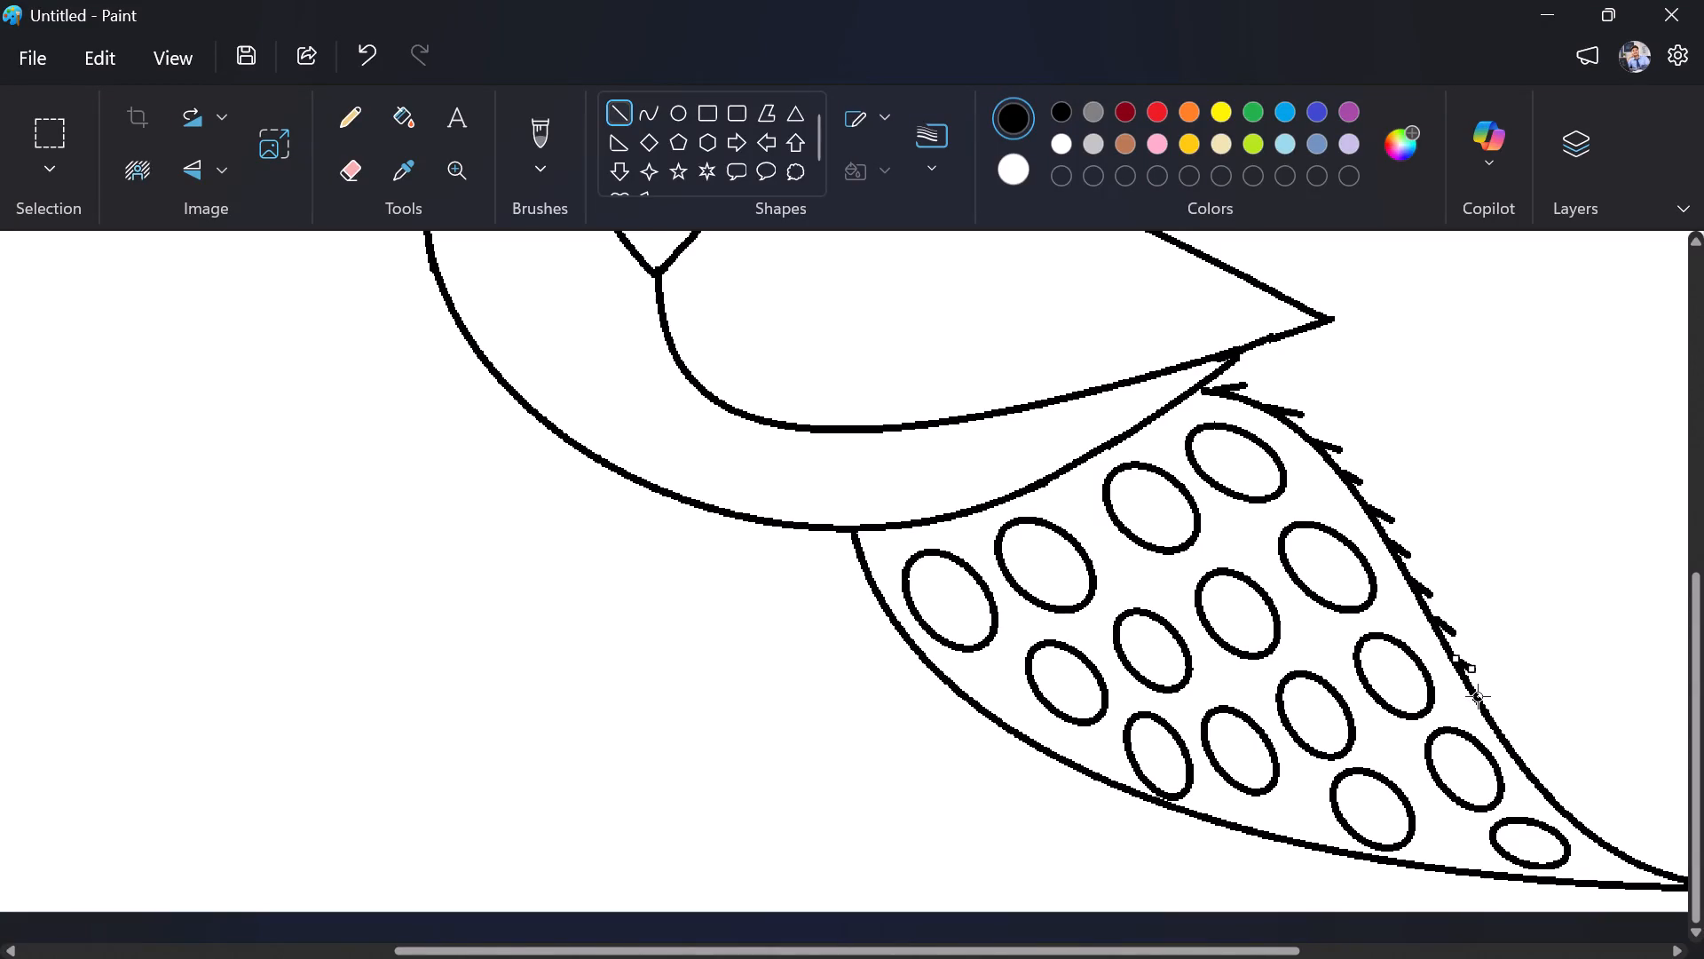
pyautogui.moveTo(1476, 696); pyautogui.dragTo(1498, 707)
pyautogui.moveTo(1503, 735); pyautogui.dragTo(1510, 742)
pyautogui.moveTo(1510, 742); pyautogui.dragTo(1520, 742)
pyautogui.moveTo(1525, 766); pyautogui.dragTo(1542, 773)
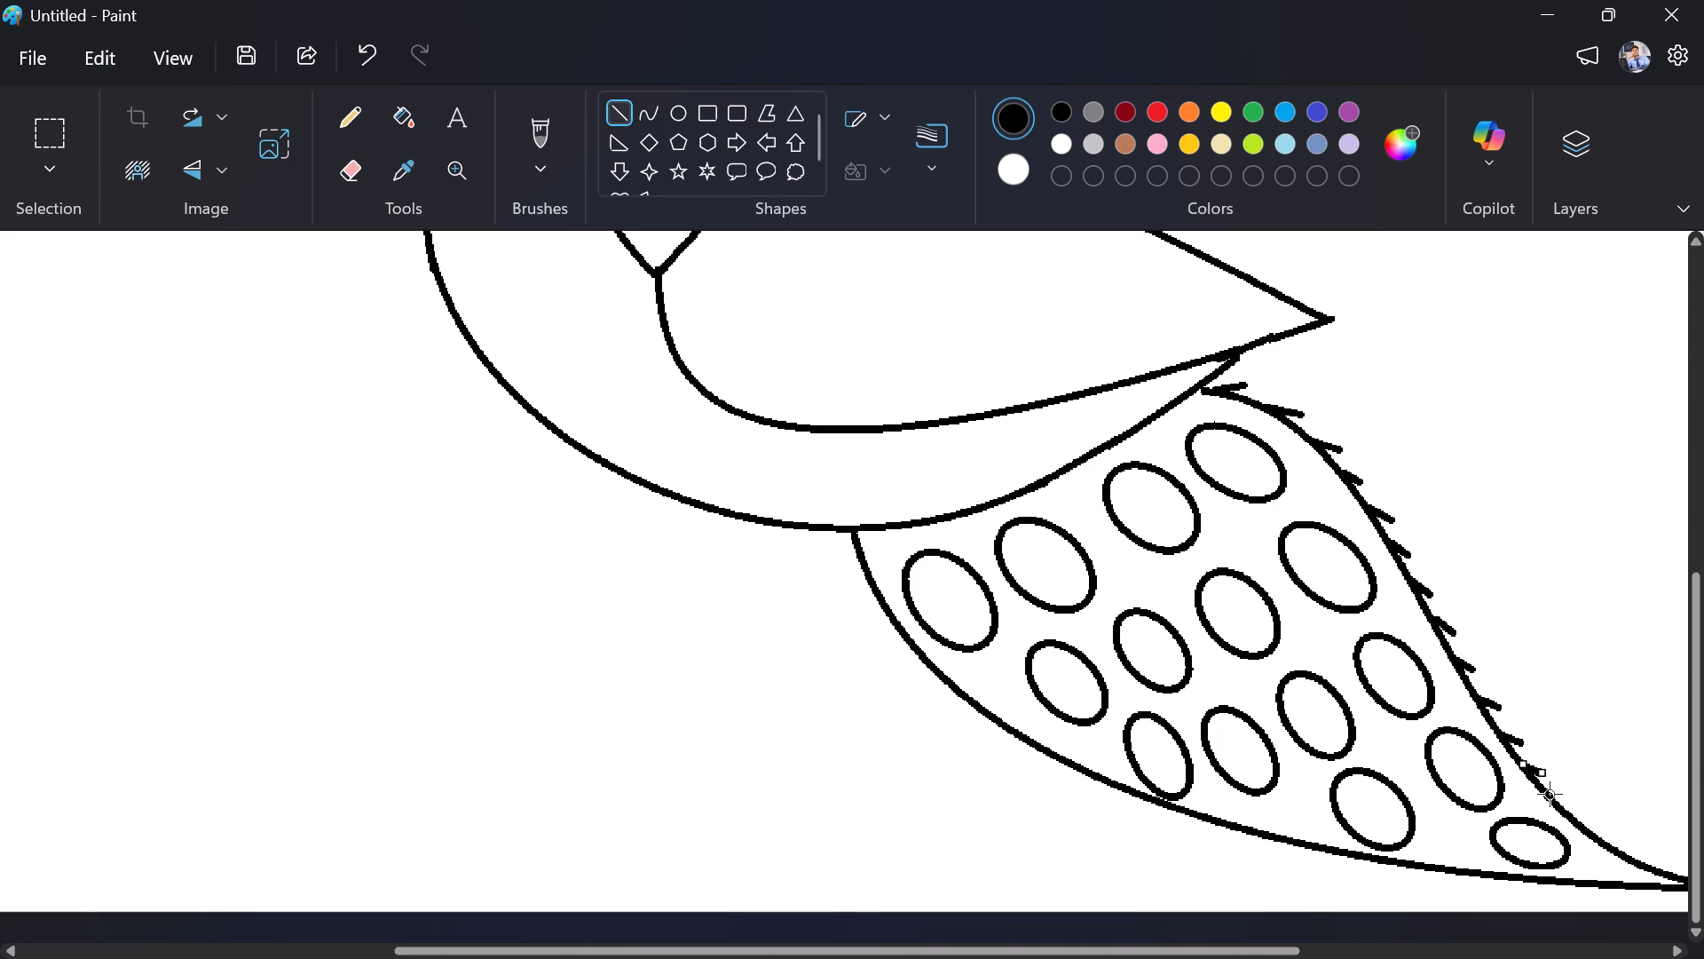
pyautogui.moveTo(1550, 797); pyautogui.dragTo(1567, 803)
pyautogui.moveTo(1582, 828); pyautogui.dragTo(1597, 832)
pyautogui.moveTo(1597, 832); pyautogui.dragTo(1608, 832)
pyautogui.moveTo(1625, 849); pyautogui.dragTo(1610, 836)
pyautogui.moveTo(1610, 836); pyautogui.dragTo(1615, 836)
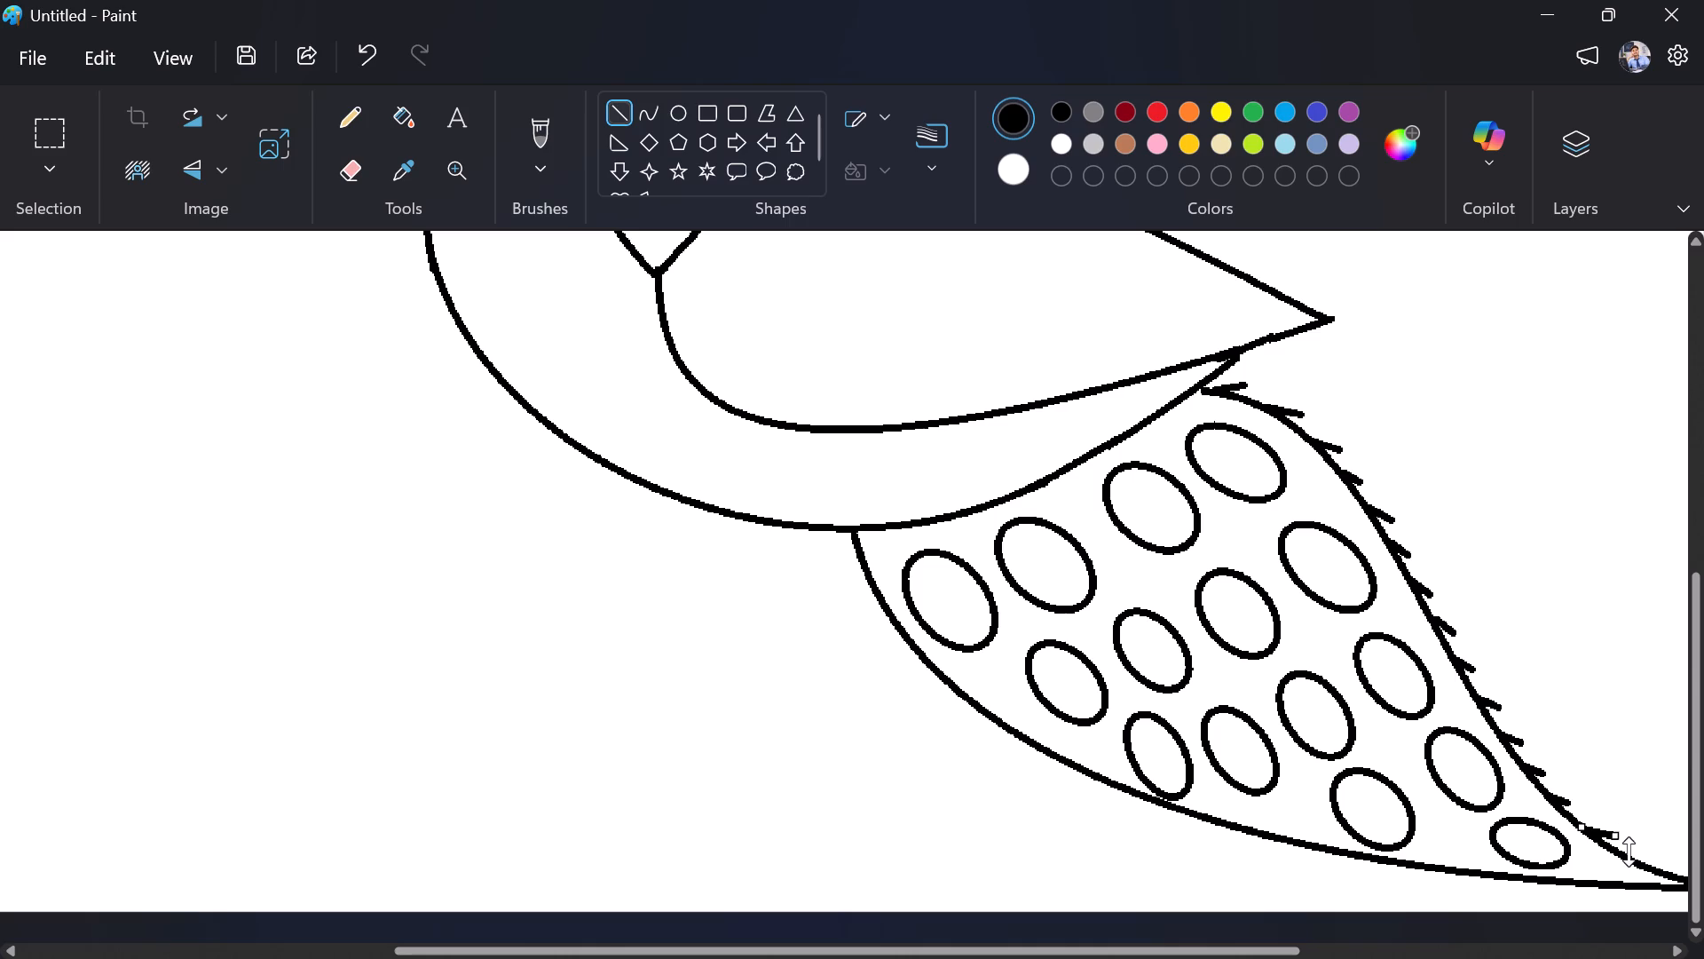
pyautogui.moveTo(1631, 858); pyautogui.dragTo(1653, 855)
# Add six more short straight barbs in the gaps between those on the half of the tail's upper edge nearest the body.
pyautogui.moveTo(1242, 397); pyautogui.dragTo(1265, 397)
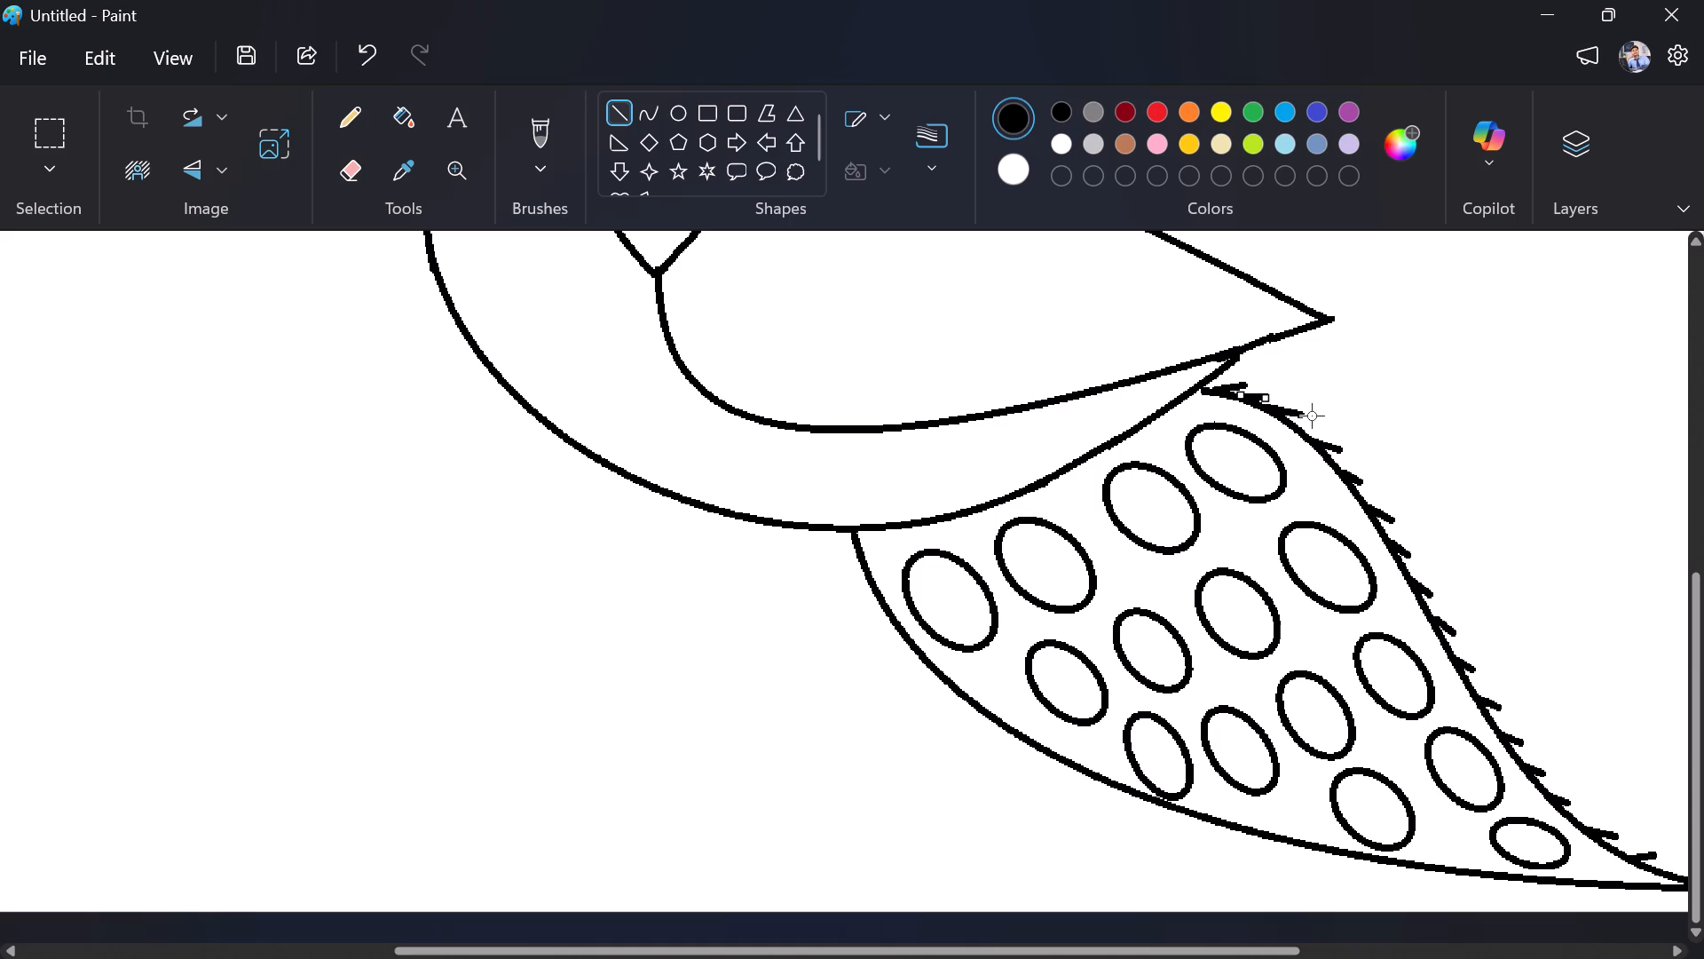
pyautogui.moveTo(1299, 427); pyautogui.dragTo(1317, 428)
pyautogui.moveTo(1317, 428); pyautogui.dragTo(1319, 432)
pyautogui.moveTo(1329, 456); pyautogui.dragTo(1345, 460)
pyautogui.moveTo(1345, 460); pyautogui.dragTo(1346, 463)
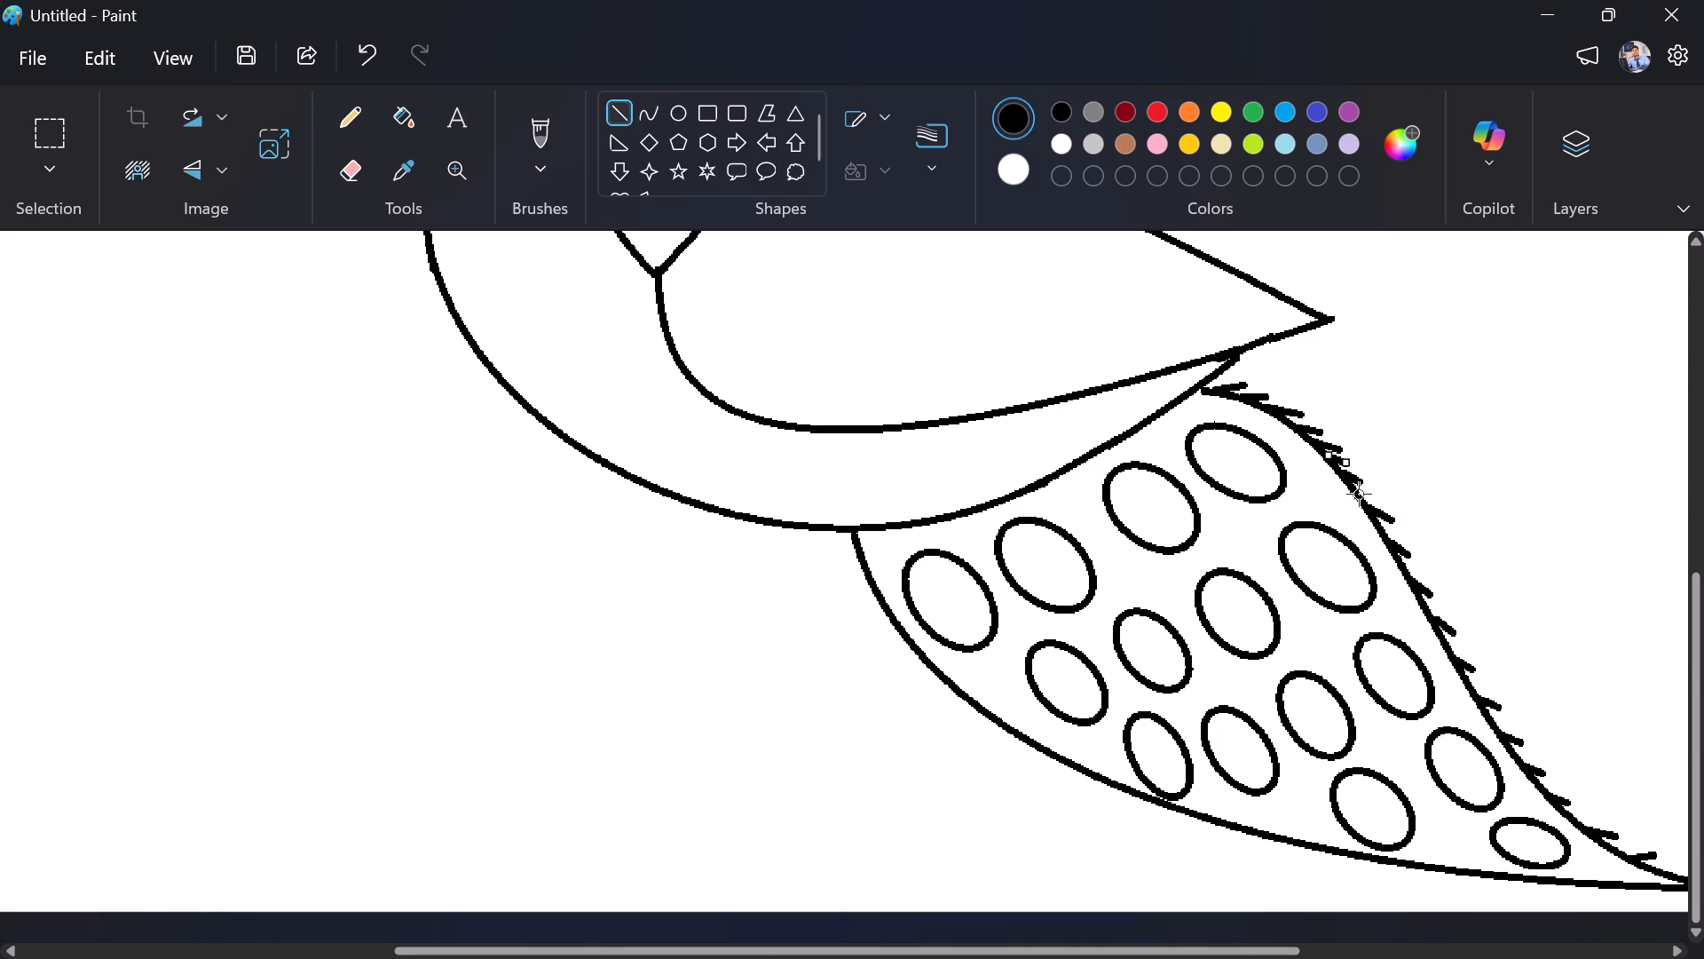
pyautogui.moveTo(1357, 494); pyautogui.dragTo(1375, 499)
pyautogui.moveTo(1381, 526); pyautogui.dragTo(1399, 534)
pyautogui.moveTo(1403, 569); pyautogui.dragTo(1424, 574)
pyautogui.moveTo(1424, 574); pyautogui.dragTo(1424, 575)
# Fill the gaps between the barbs on the tip half of the tail's upper edge with eight more short straight lines.
pyautogui.moveTo(1424, 605); pyautogui.dragTo(1443, 611)
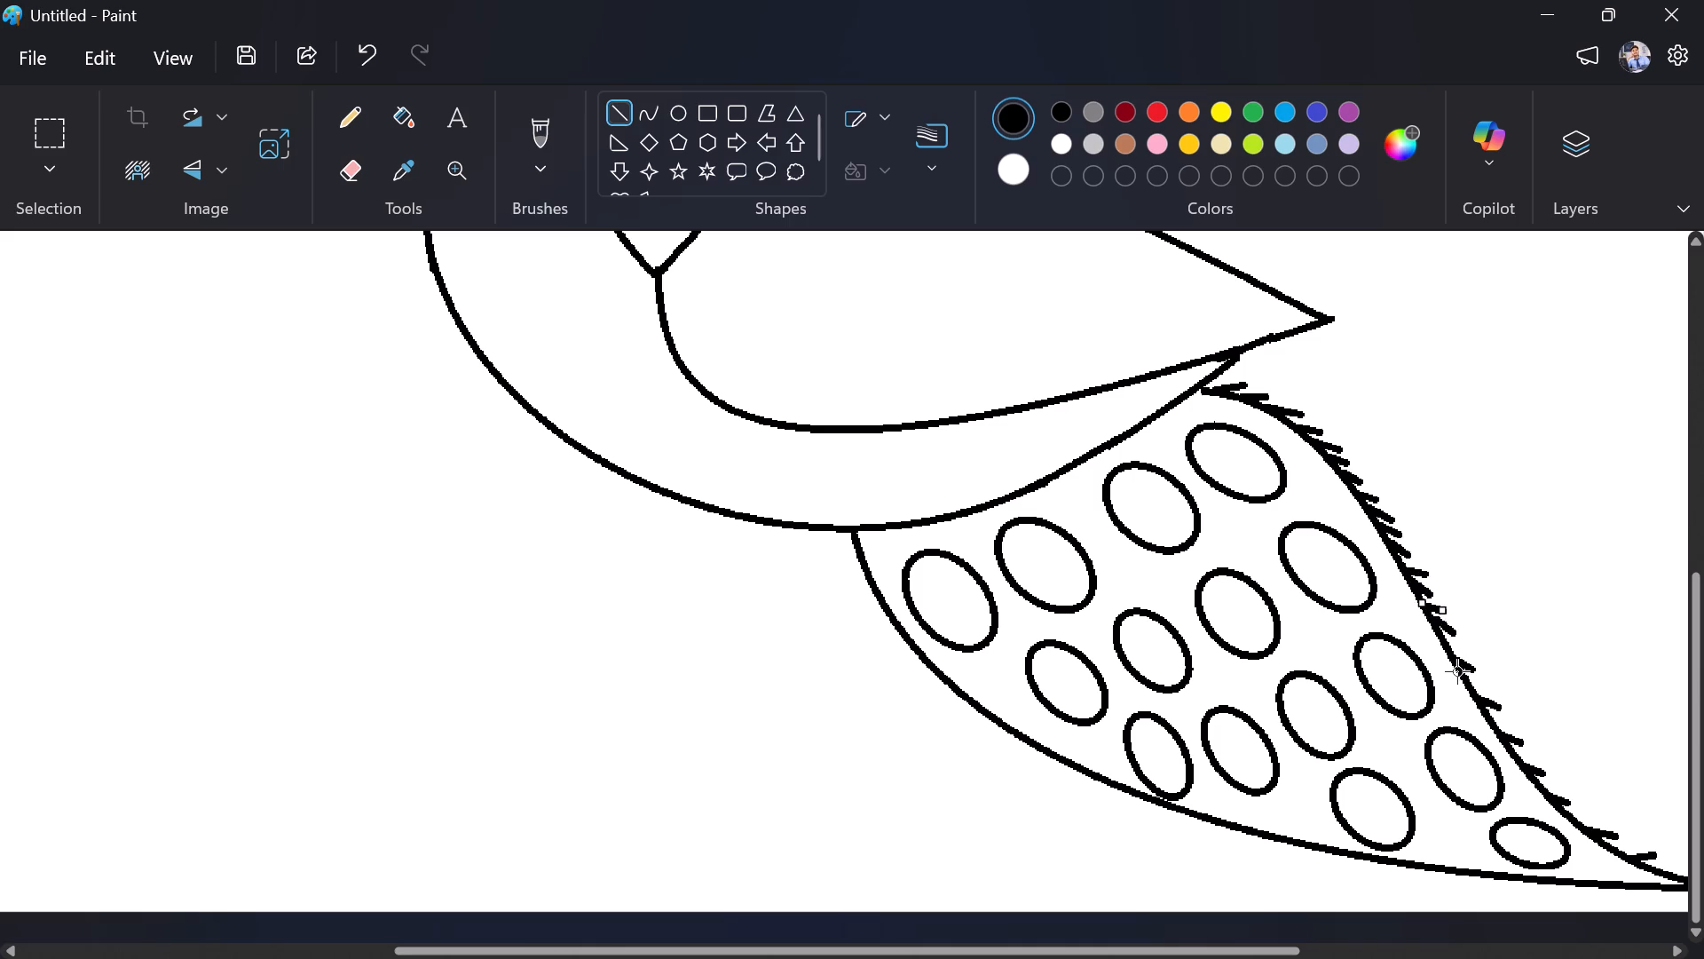
pyautogui.moveTo(1448, 642); pyautogui.dragTo(1462, 651)
pyautogui.moveTo(1466, 684); pyautogui.dragTo(1489, 690)
pyautogui.moveTo(1491, 717); pyautogui.dragTo(1511, 725)
pyautogui.moveTo(1515, 754); pyautogui.dragTo(1532, 757)
pyautogui.moveTo(1542, 788); pyautogui.dragTo(1562, 787)
pyautogui.moveTo(1573, 820); pyautogui.dragTo(1605, 822)
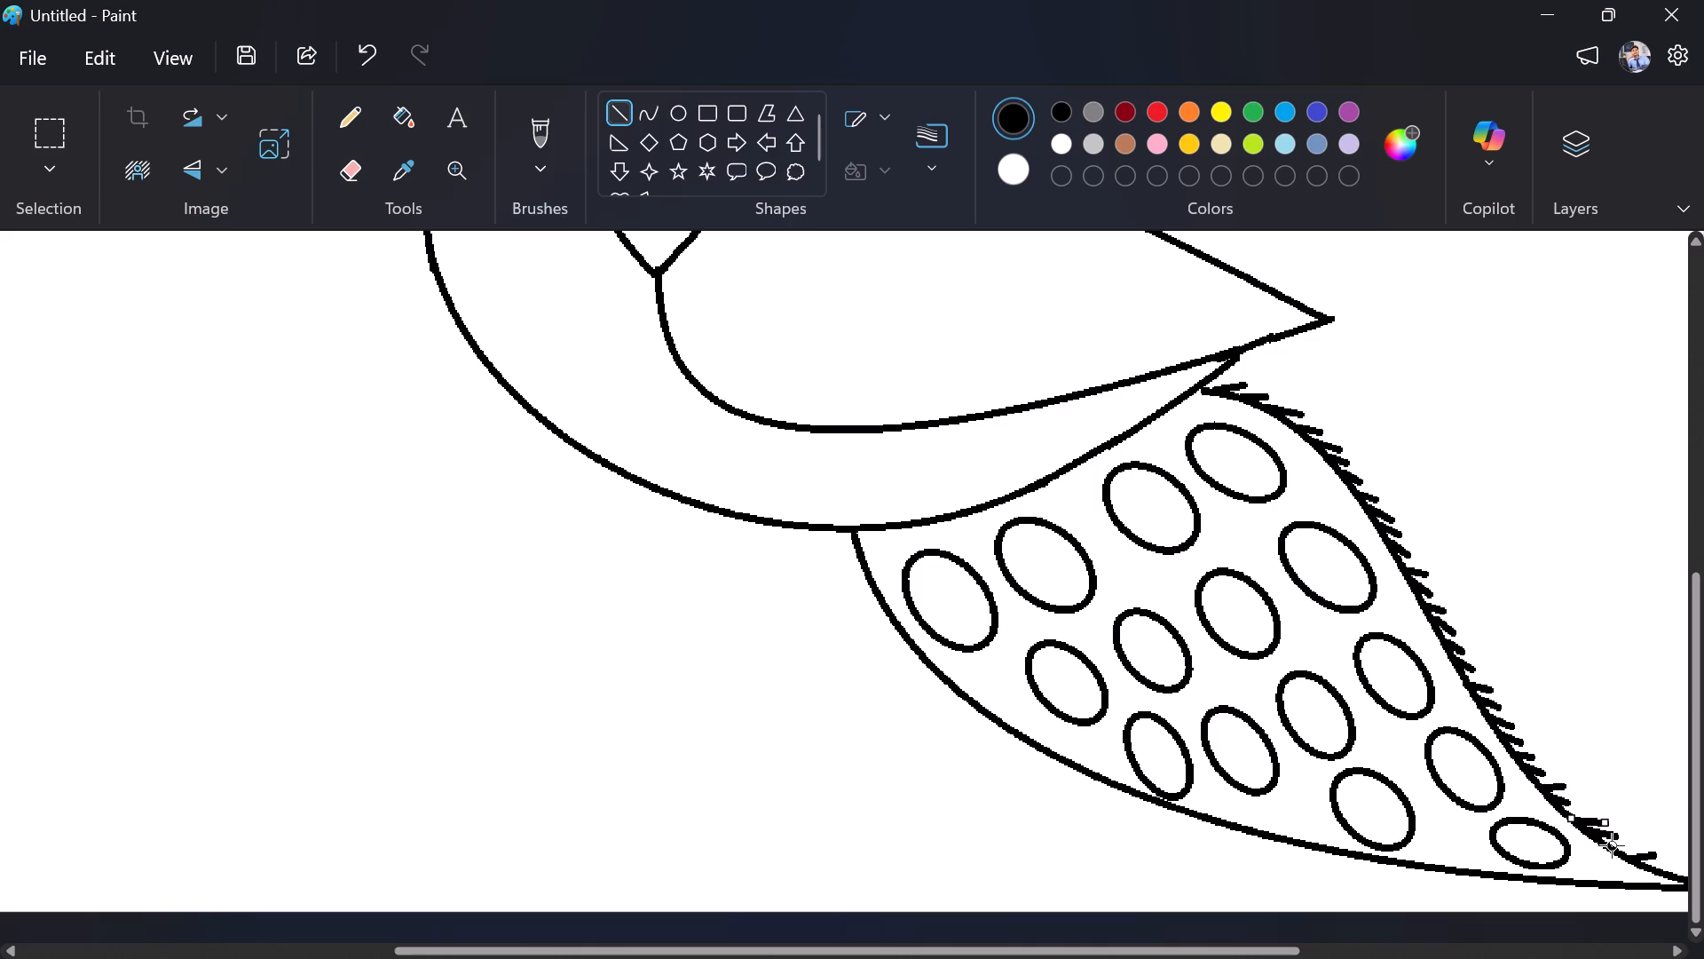
pyautogui.moveTo(1612, 846); pyautogui.dragTo(1636, 851)
# Draw four short, spaced straight lines as feather barbs outward from the tail's lower edge, starting where it meets the body.
pyautogui.moveTo(853, 538); pyautogui.dragTo(858, 560)
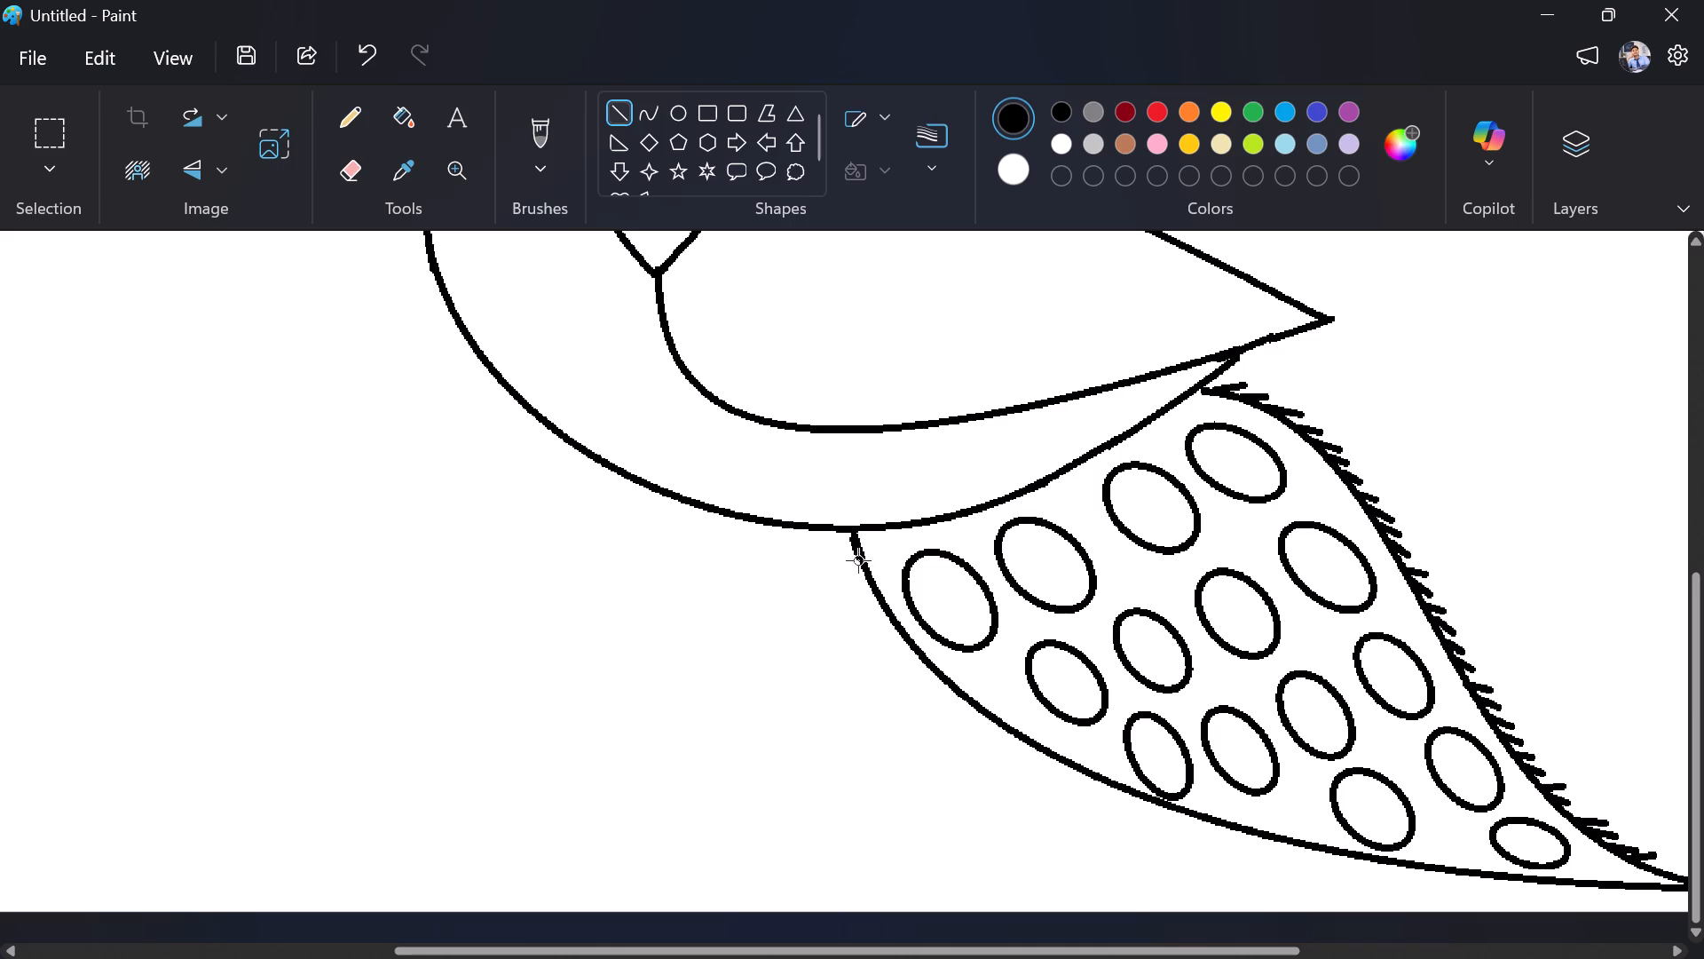
pyautogui.moveTo(858, 560); pyautogui.dragTo(855, 572)
pyautogui.moveTo(868, 577); pyautogui.dragTo(871, 582)
pyautogui.moveTo(871, 582); pyautogui.dragTo(849, 569)
pyautogui.click(849, 569)
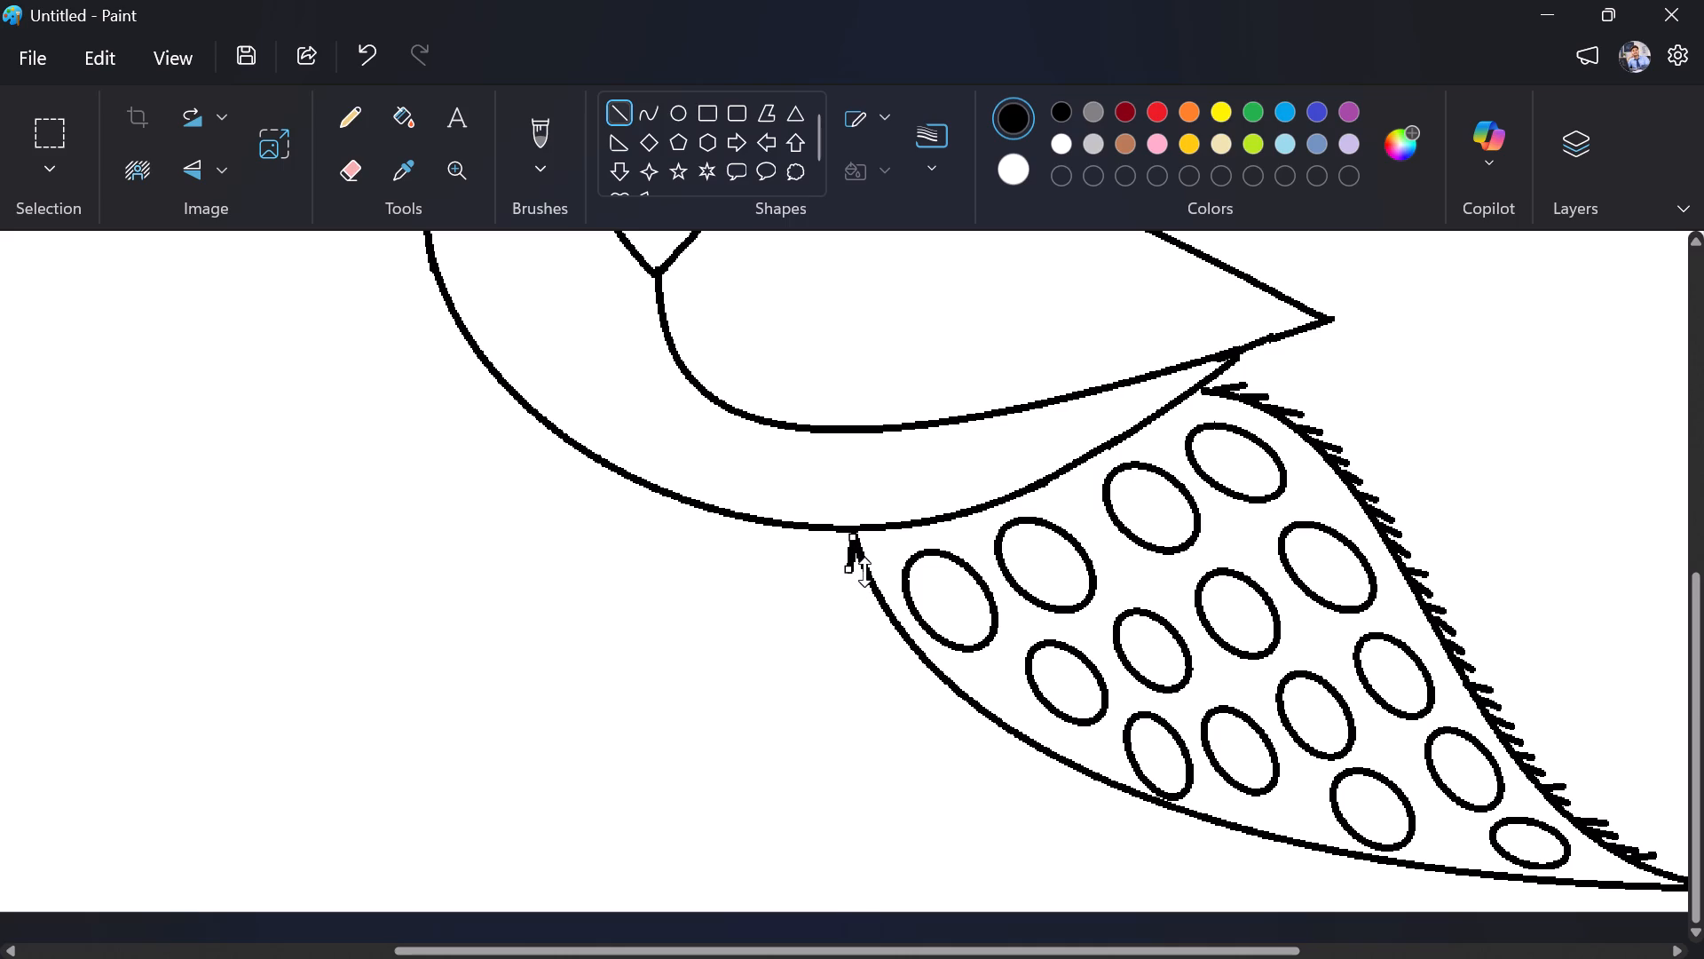
pyautogui.moveTo(864, 572); pyautogui.dragTo(850, 565)
pyautogui.moveTo(850, 565); pyautogui.dragTo(851, 565)
pyautogui.moveTo(870, 589); pyautogui.dragTo(870, 599)
pyautogui.moveTo(870, 599); pyautogui.dragTo(869, 611)
pyautogui.moveTo(890, 617); pyautogui.dragTo(893, 652)
pyautogui.moveTo(912, 650); pyautogui.dragTo(919, 678)
pyautogui.moveTo(919, 678); pyautogui.dragTo(919, 681)
# Continue the spaced barbs with four short slanted straight lines along the tail's lower edge, ending just before the lowest oval nearest the body.
pyautogui.moveTo(945, 688); pyautogui.dragTo(960, 720)
pyautogui.moveTo(960, 720); pyautogui.dragTo(964, 720)
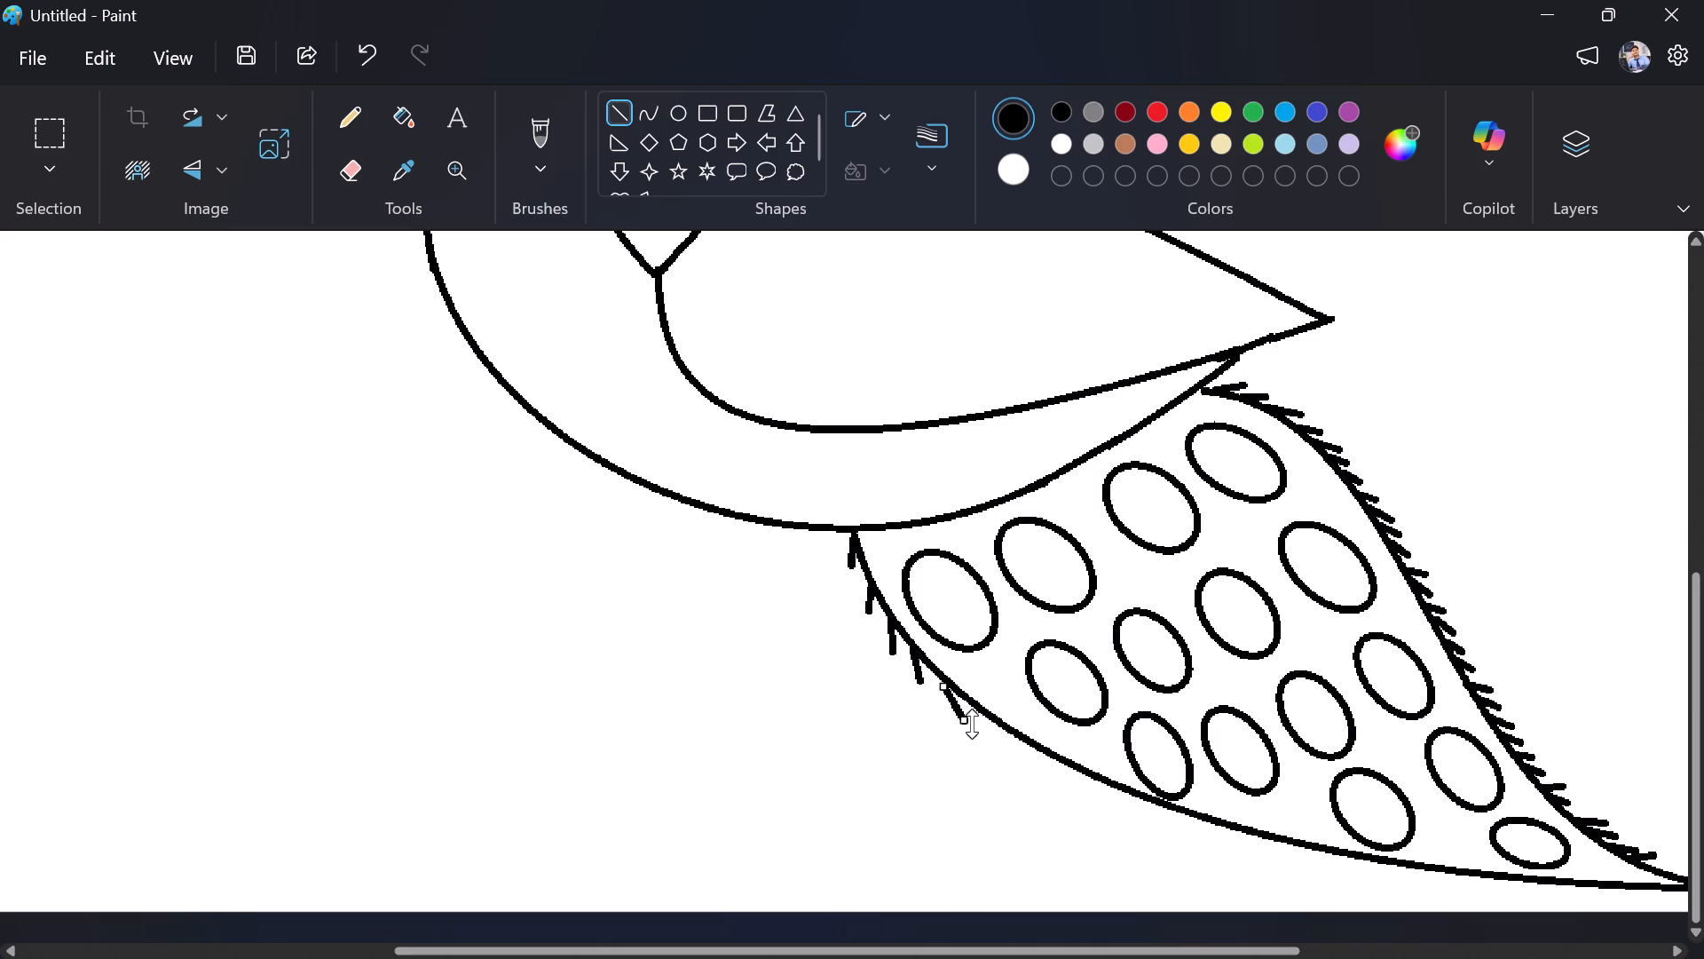
pyautogui.moveTo(984, 720); pyautogui.dragTo(998, 749)
pyautogui.moveTo(998, 749); pyautogui.dragTo(1000, 749)
pyautogui.moveTo(1030, 746); pyautogui.dragTo(1046, 773)
pyautogui.moveTo(1077, 773); pyautogui.dragTo(1104, 806)
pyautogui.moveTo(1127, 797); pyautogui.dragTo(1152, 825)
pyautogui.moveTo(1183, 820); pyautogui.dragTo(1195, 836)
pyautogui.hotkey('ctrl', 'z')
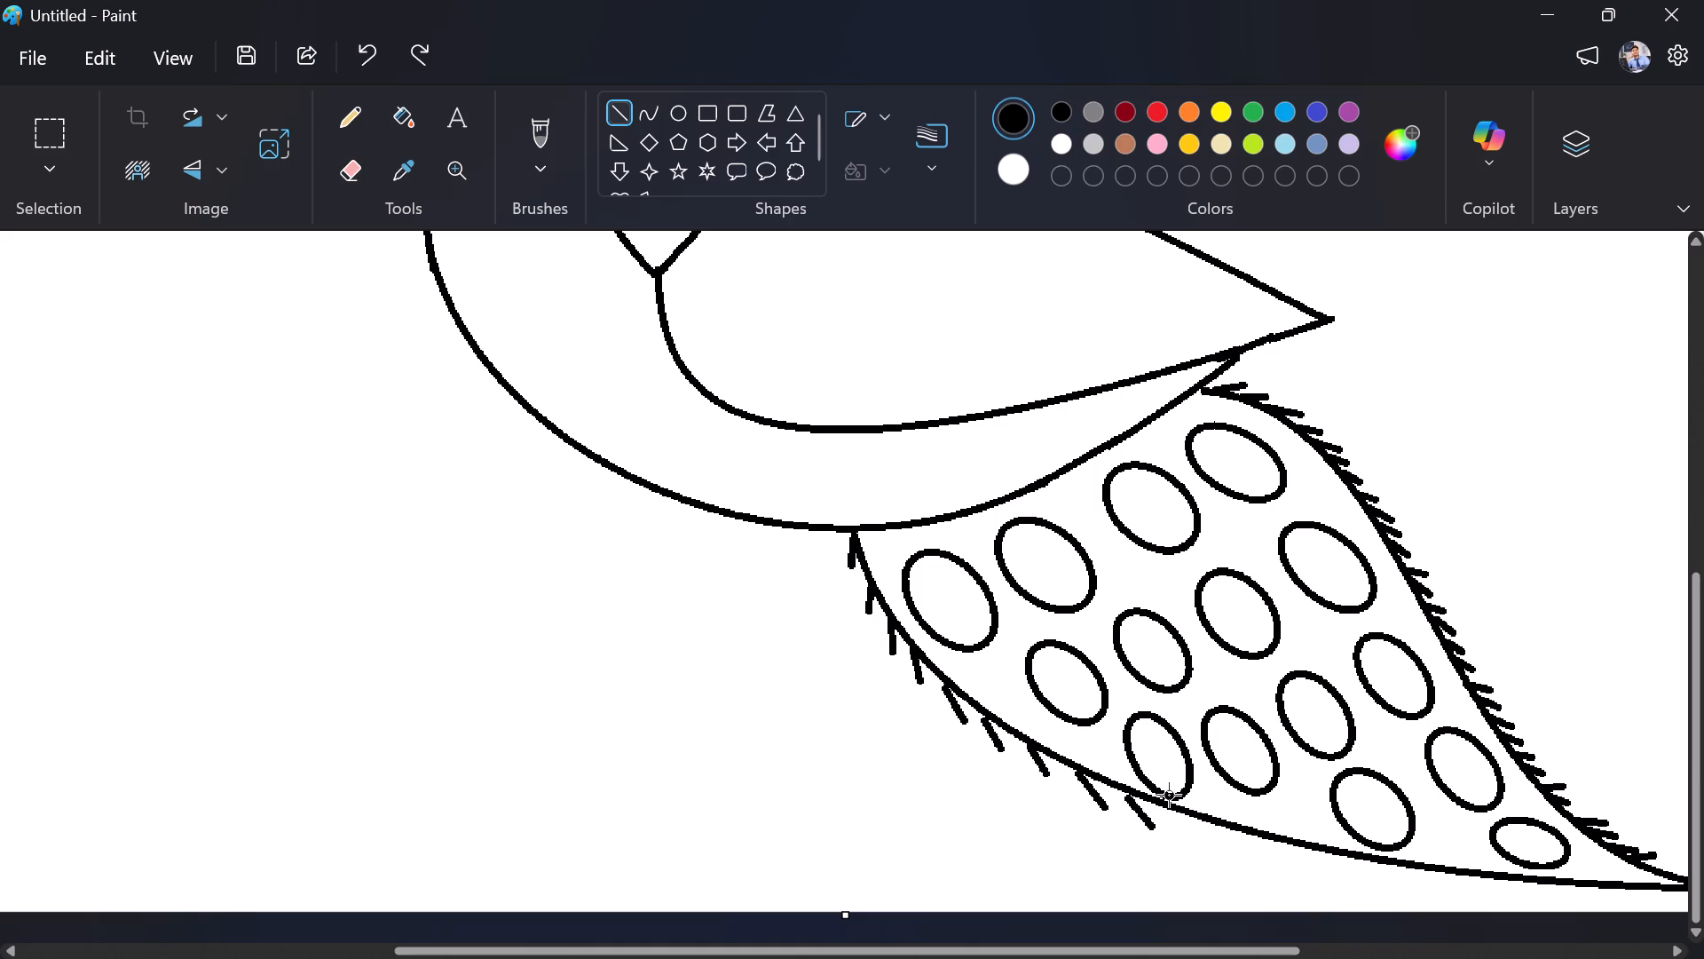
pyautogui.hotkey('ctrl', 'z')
# Draw four more short, spaced straight barbs outward along the middle of the tail's lower edge.
pyautogui.moveTo(1124, 794); pyautogui.dragTo(1144, 821)
pyautogui.moveTo(1164, 809); pyautogui.dragTo(1173, 814)
pyautogui.moveTo(1173, 814); pyautogui.dragTo(1147, 818)
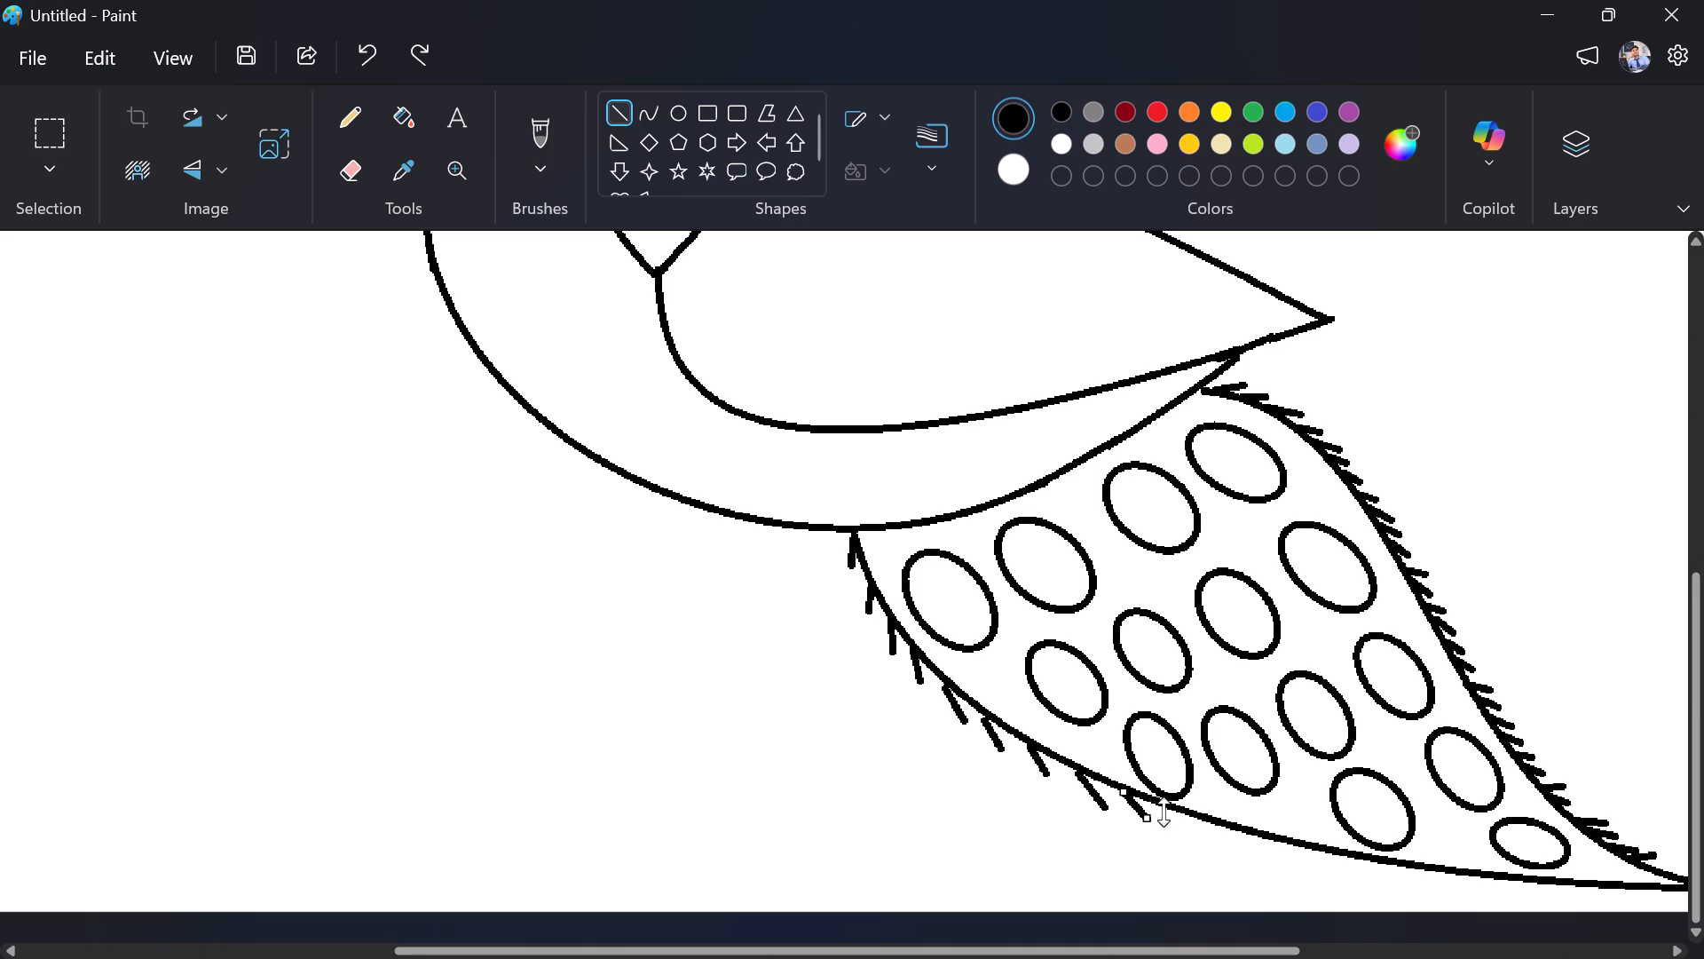
pyautogui.moveTo(1185, 813); pyautogui.dragTo(1187, 817)
pyautogui.moveTo(1187, 817); pyautogui.dragTo(1210, 834)
pyautogui.moveTo(1254, 835); pyautogui.dragTo(1290, 858)
pyautogui.moveTo(1290, 858); pyautogui.dragTo(1287, 853)
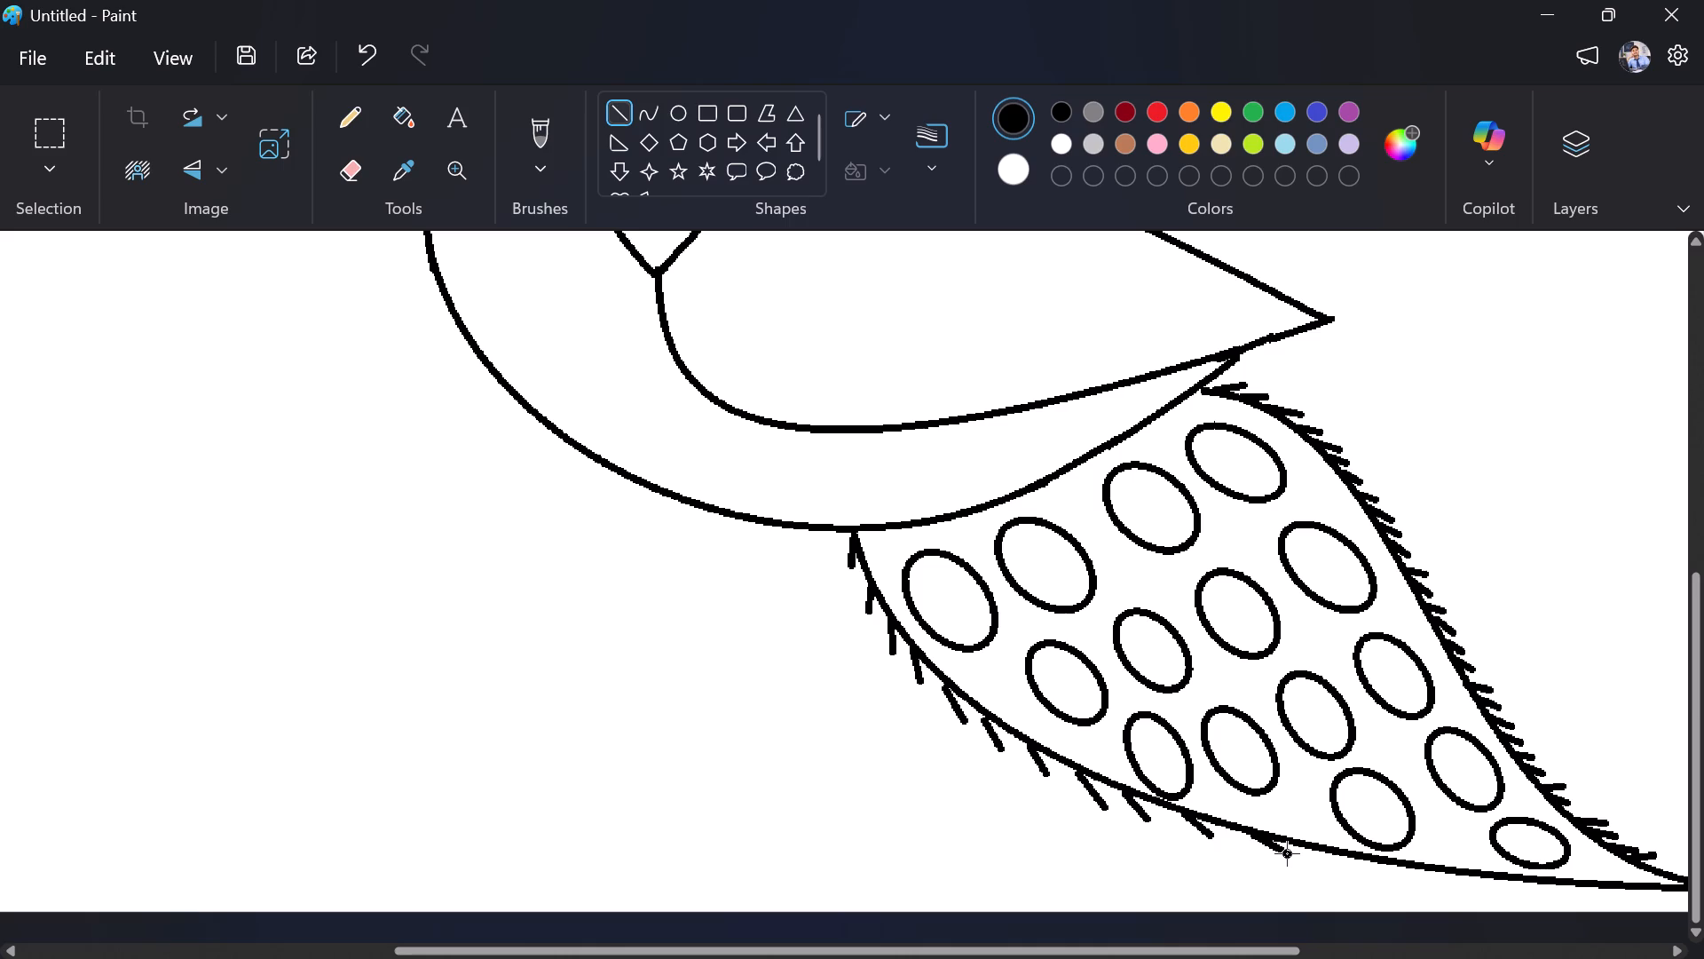
pyautogui.moveTo(1287, 853); pyautogui.dragTo(1286, 853)
pyautogui.moveTo(1322, 850); pyautogui.dragTo(1334, 861)
pyautogui.moveTo(1334, 861); pyautogui.dragTo(1357, 871)
# Complete the spaced barbs with five short straight lines along the rest of the tail's lower edge, ending near the tip.
pyautogui.moveTo(1385, 866); pyautogui.dragTo(1411, 878)
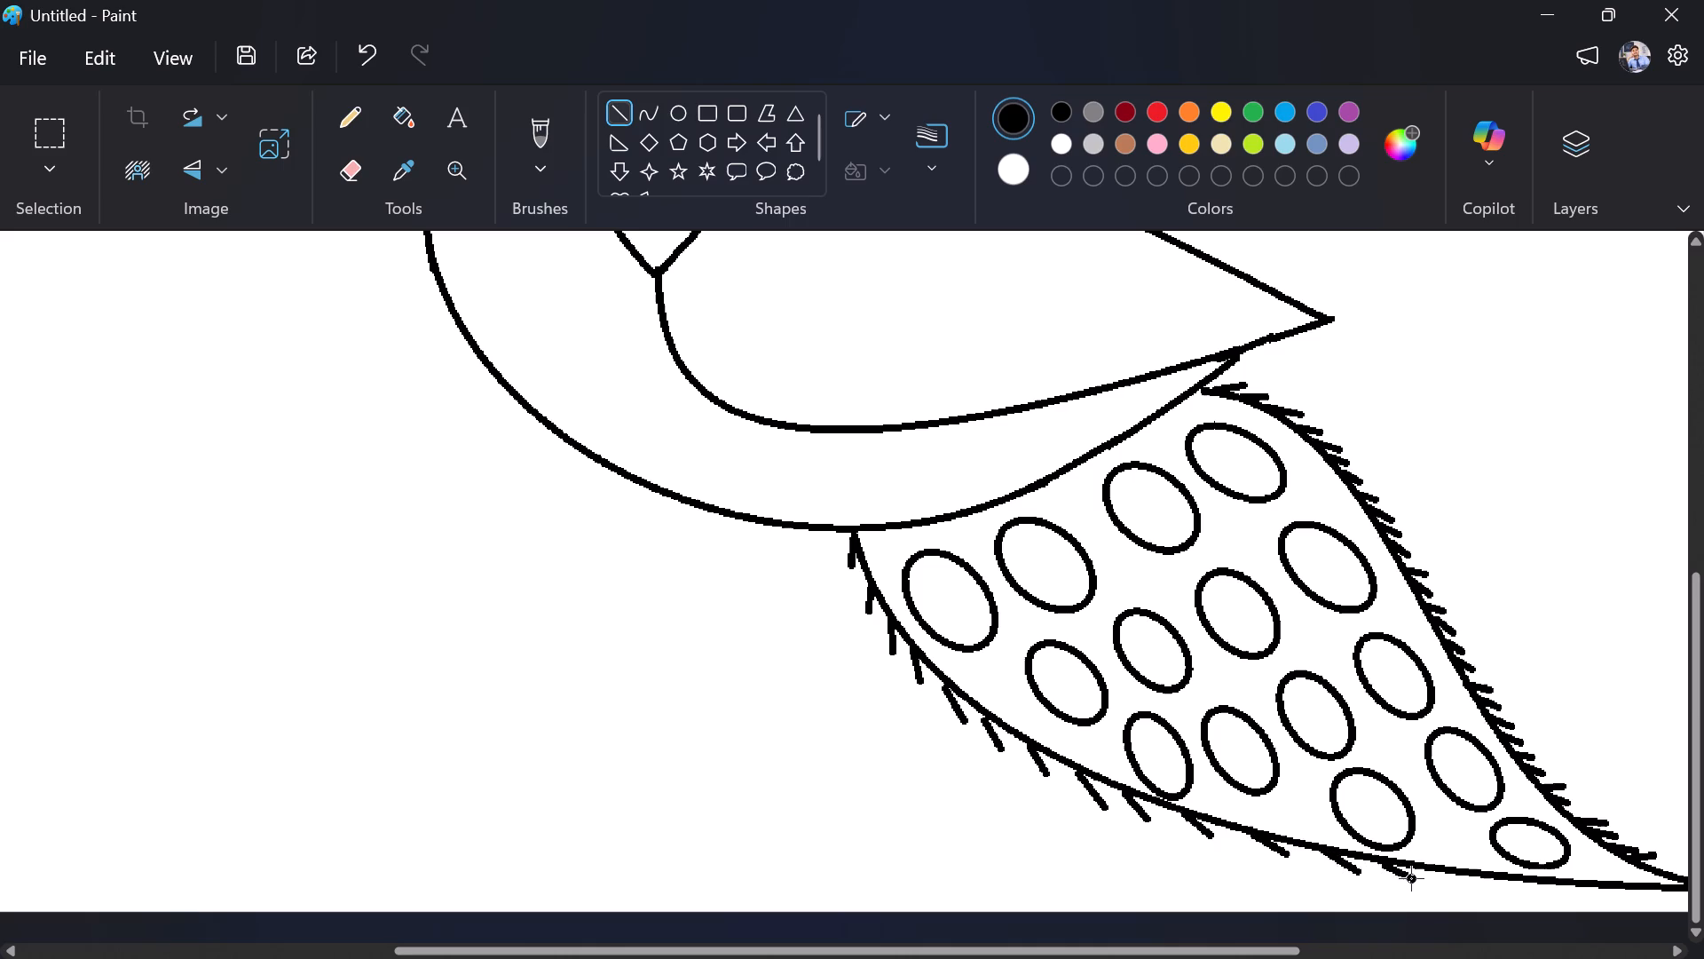
pyautogui.moveTo(1411, 878); pyautogui.dragTo(1414, 880)
pyautogui.moveTo(1442, 873); pyautogui.dragTo(1477, 888)
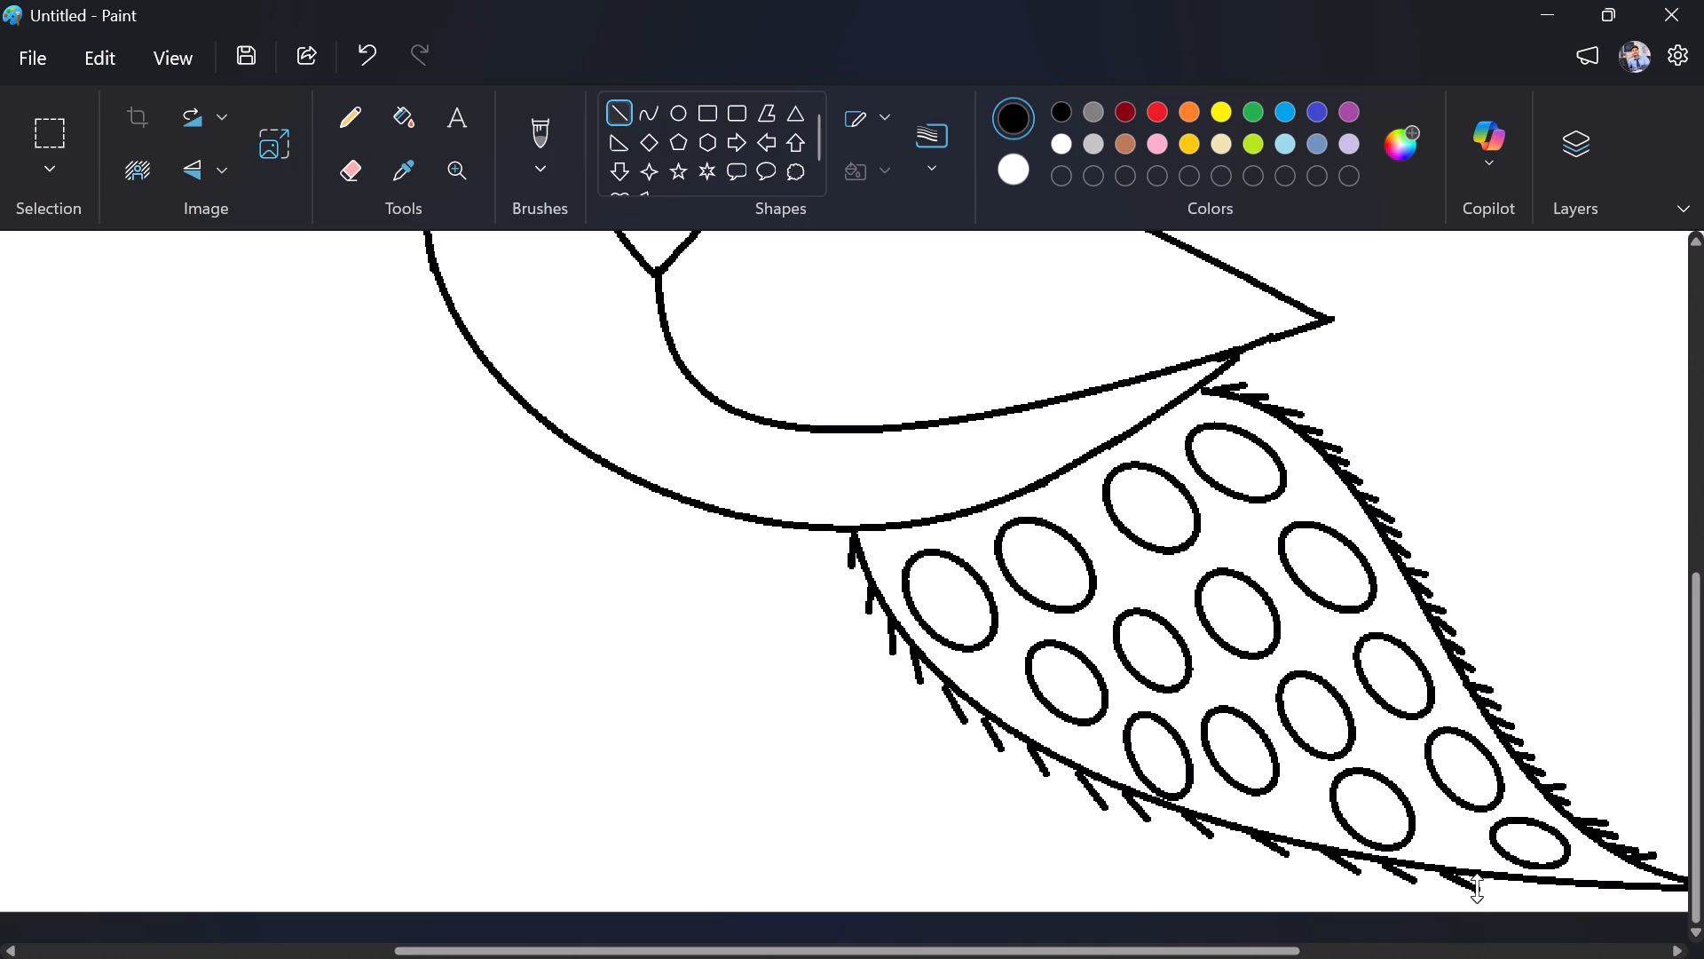
pyautogui.moveTo(1506, 879); pyautogui.dragTo(1535, 893)
pyautogui.moveTo(1535, 893); pyautogui.dragTo(1538, 893)
pyautogui.moveTo(1566, 885); pyautogui.dragTo(1571, 890)
pyautogui.moveTo(1571, 890); pyautogui.dragTo(1595, 900)
pyautogui.moveTo(1621, 892); pyautogui.dragTo(1653, 907)
pyautogui.moveTo(1653, 907); pyautogui.dragTo(1653, 907)
# Add three short straight barbs in the gaps between the first four barbs on the tail's lower edge, starting nearest the body.
pyautogui.moveTo(861, 566); pyautogui.dragTo(864, 572)
pyautogui.moveTo(864, 572); pyautogui.dragTo(858, 591)
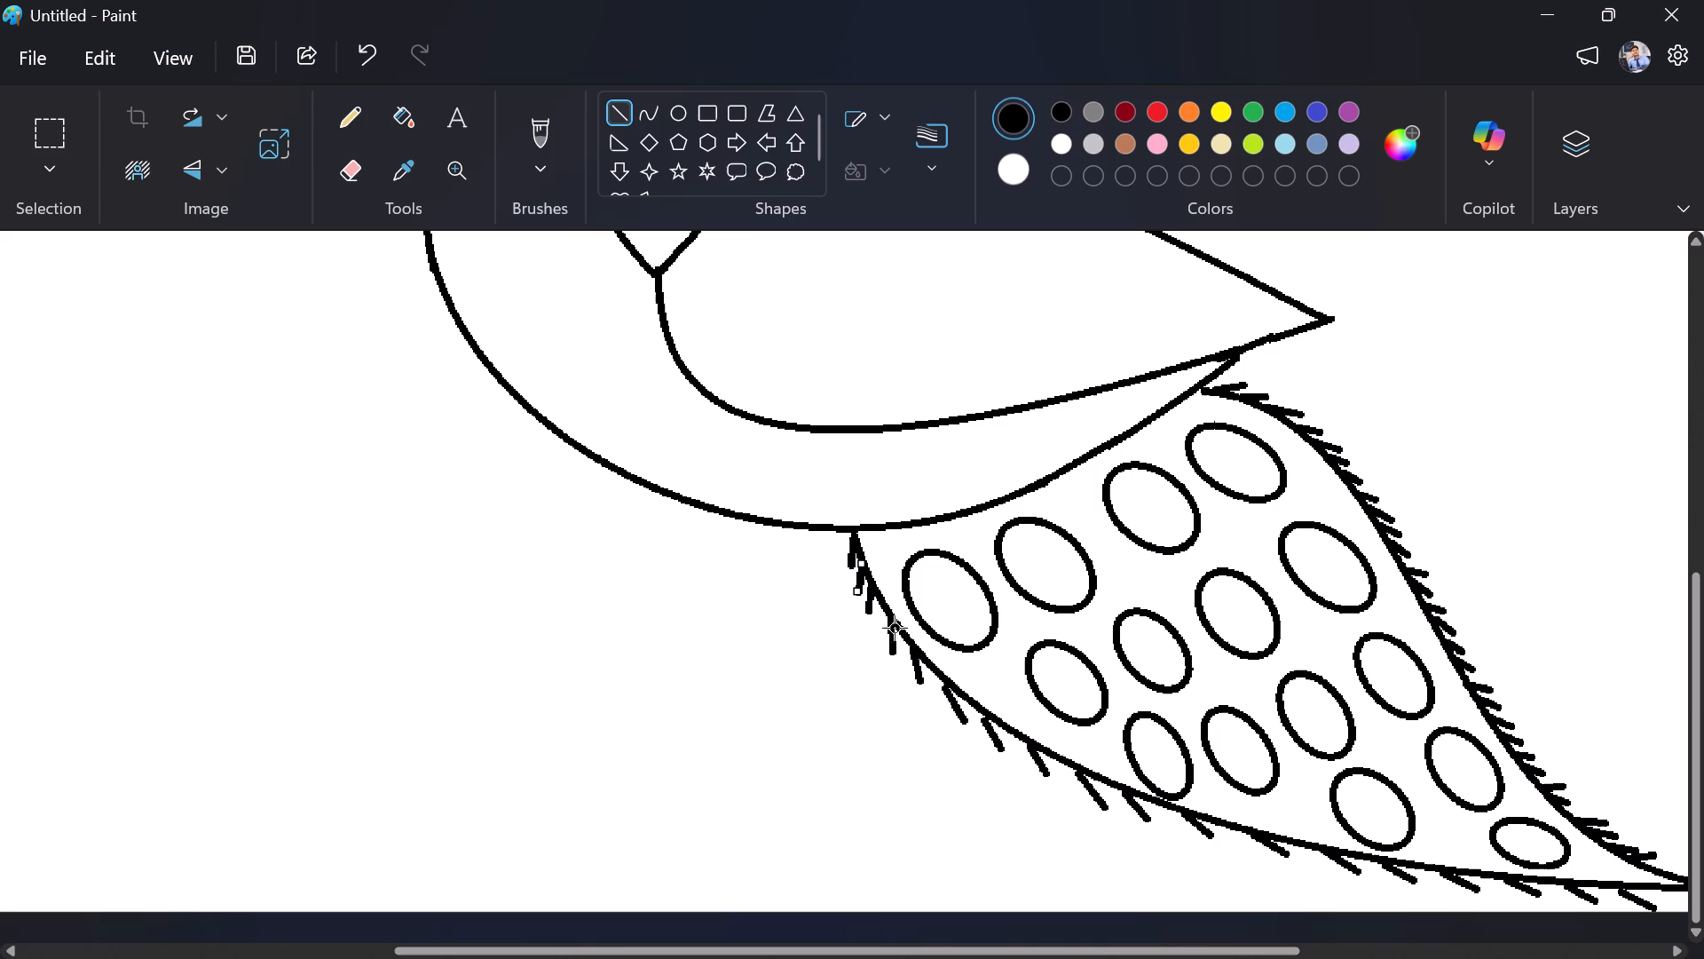
pyautogui.moveTo(881, 606); pyautogui.dragTo(876, 629)
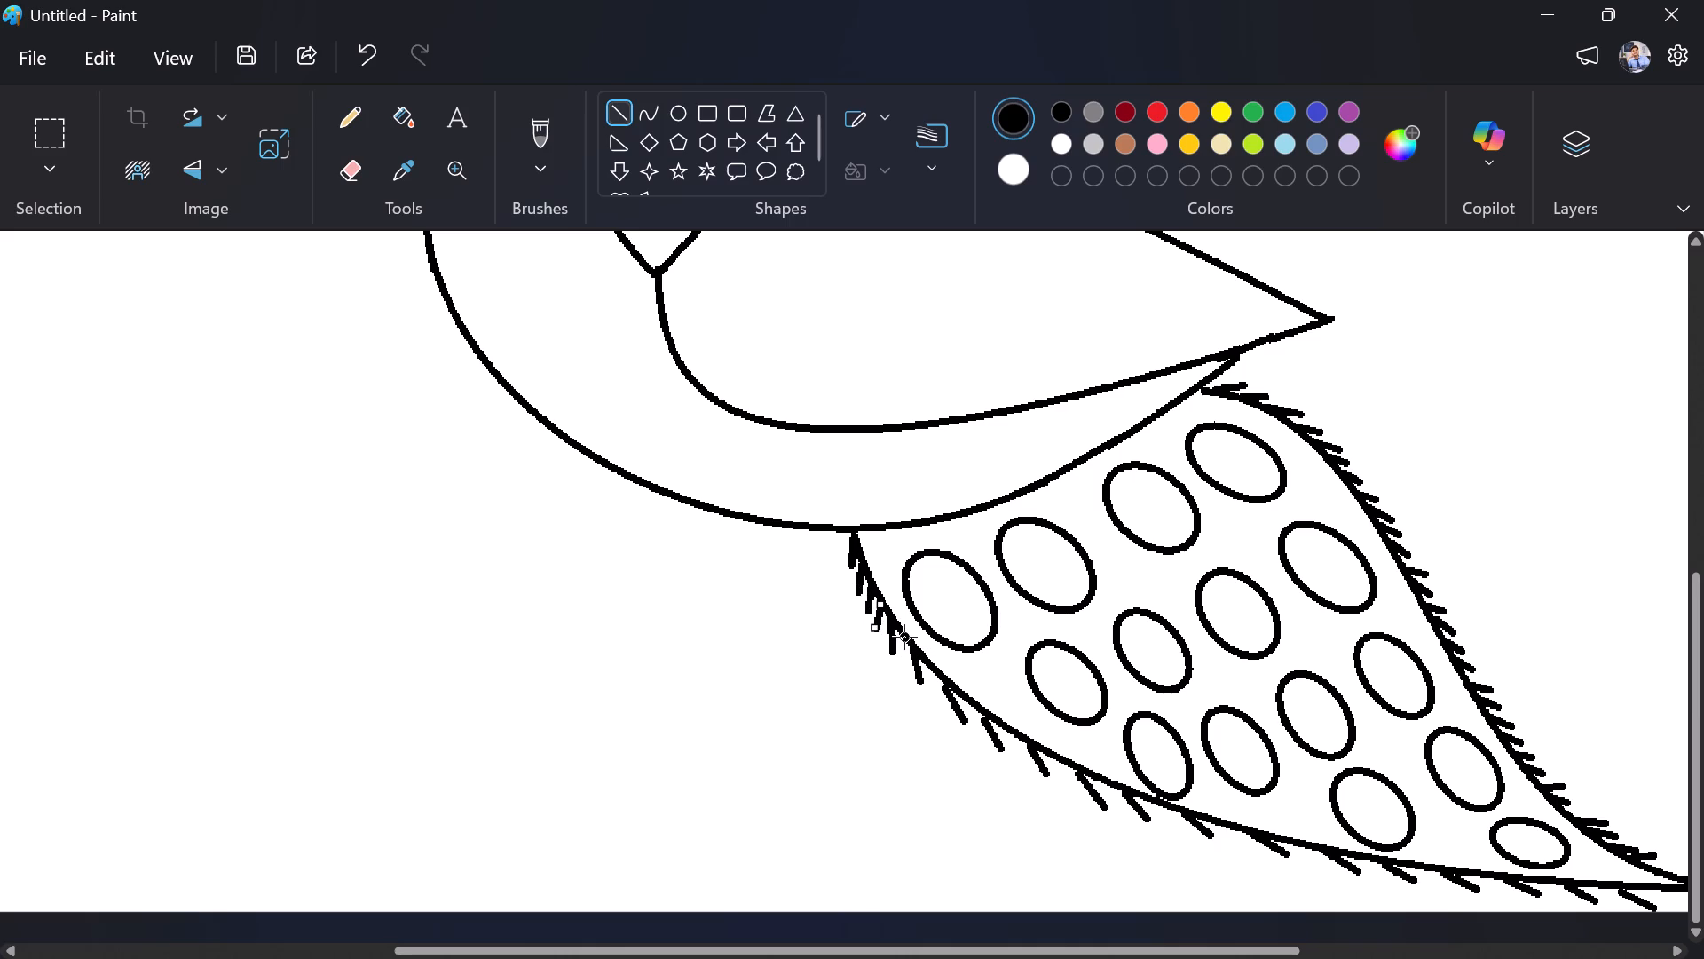
pyautogui.moveTo(904, 637); pyautogui.dragTo(902, 665)
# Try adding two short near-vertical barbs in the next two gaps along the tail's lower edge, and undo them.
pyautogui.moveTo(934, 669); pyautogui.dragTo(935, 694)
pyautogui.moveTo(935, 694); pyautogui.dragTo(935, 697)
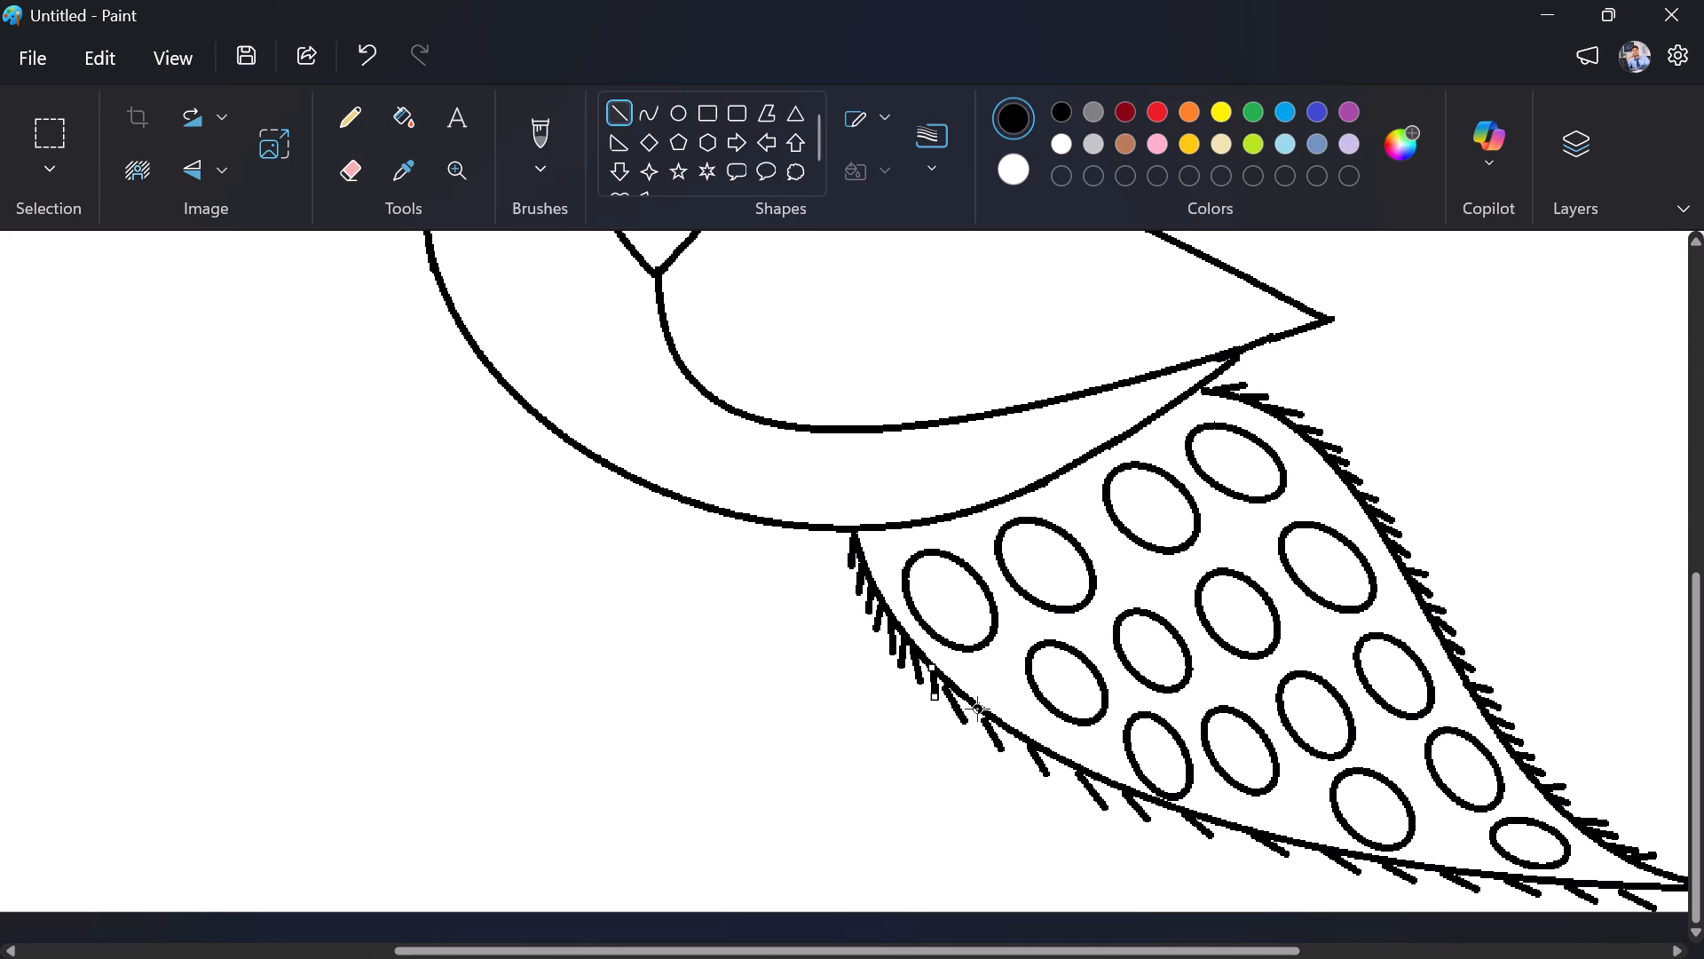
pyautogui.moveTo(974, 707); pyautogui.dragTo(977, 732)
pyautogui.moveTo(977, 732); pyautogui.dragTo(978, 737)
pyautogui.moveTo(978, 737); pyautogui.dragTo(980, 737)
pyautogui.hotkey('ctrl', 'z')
# Skip one gap and add five short slanted barbs between the existing ones, up to below the lowest oval nearest the body.
pyautogui.moveTo(968, 698); pyautogui.dragTo(981, 733)
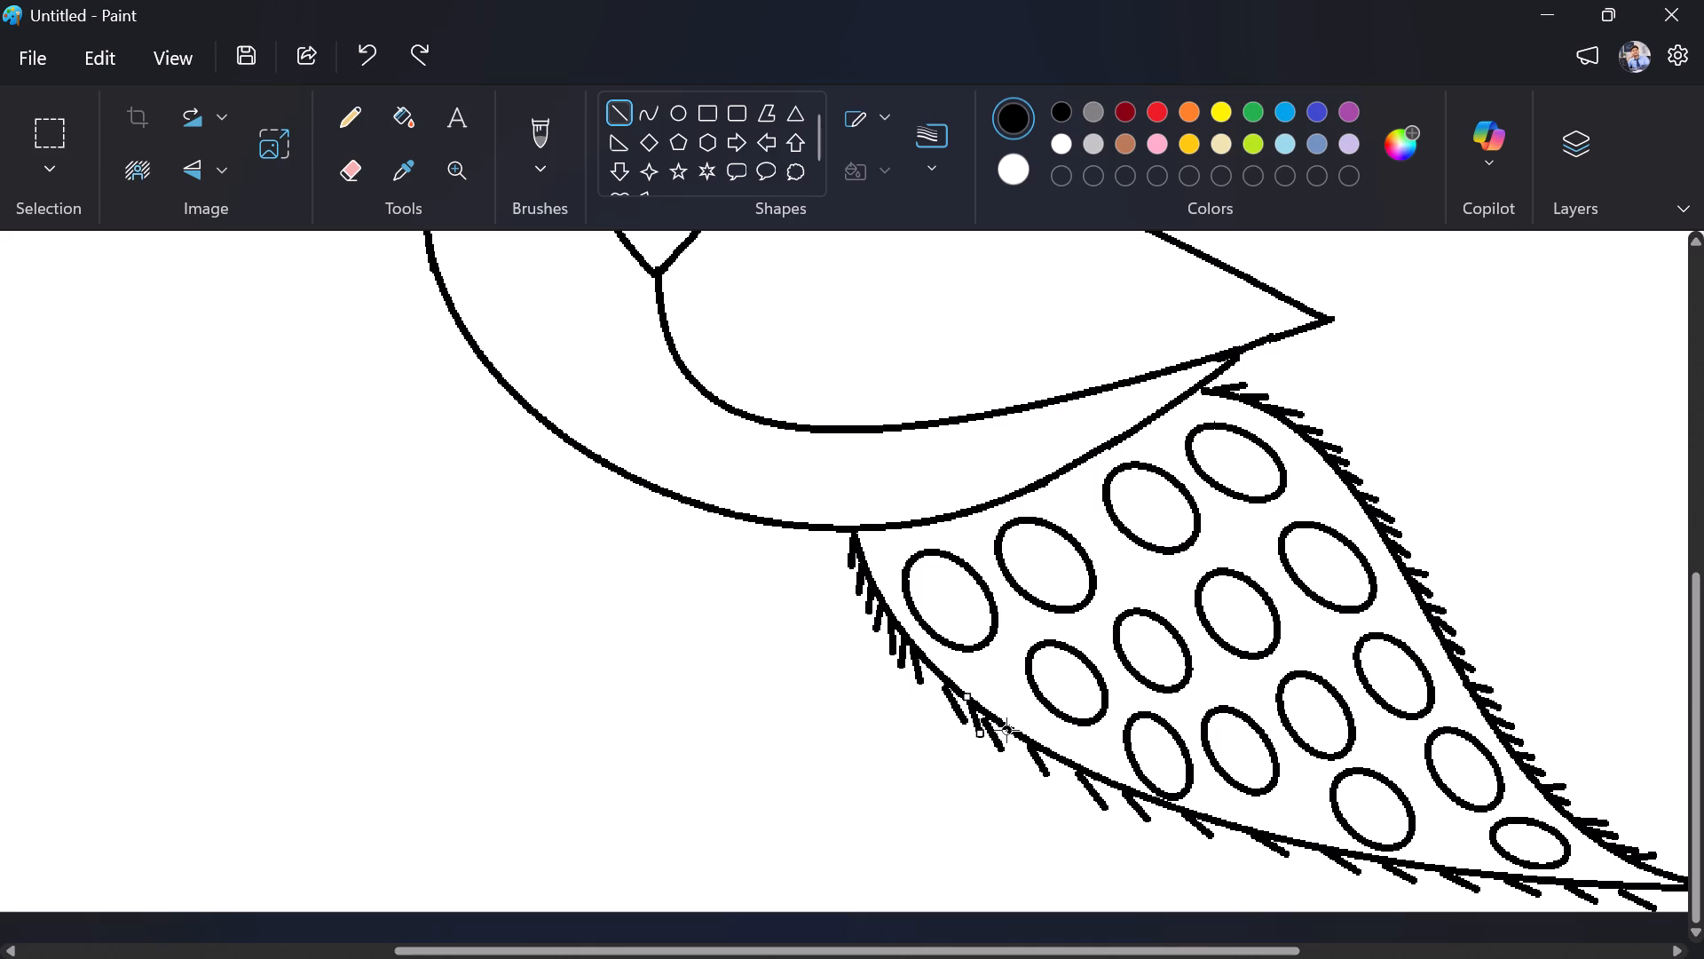
pyautogui.moveTo(1006, 730); pyautogui.dragTo(1022, 761)
pyautogui.moveTo(1055, 758); pyautogui.dragTo(1073, 793)
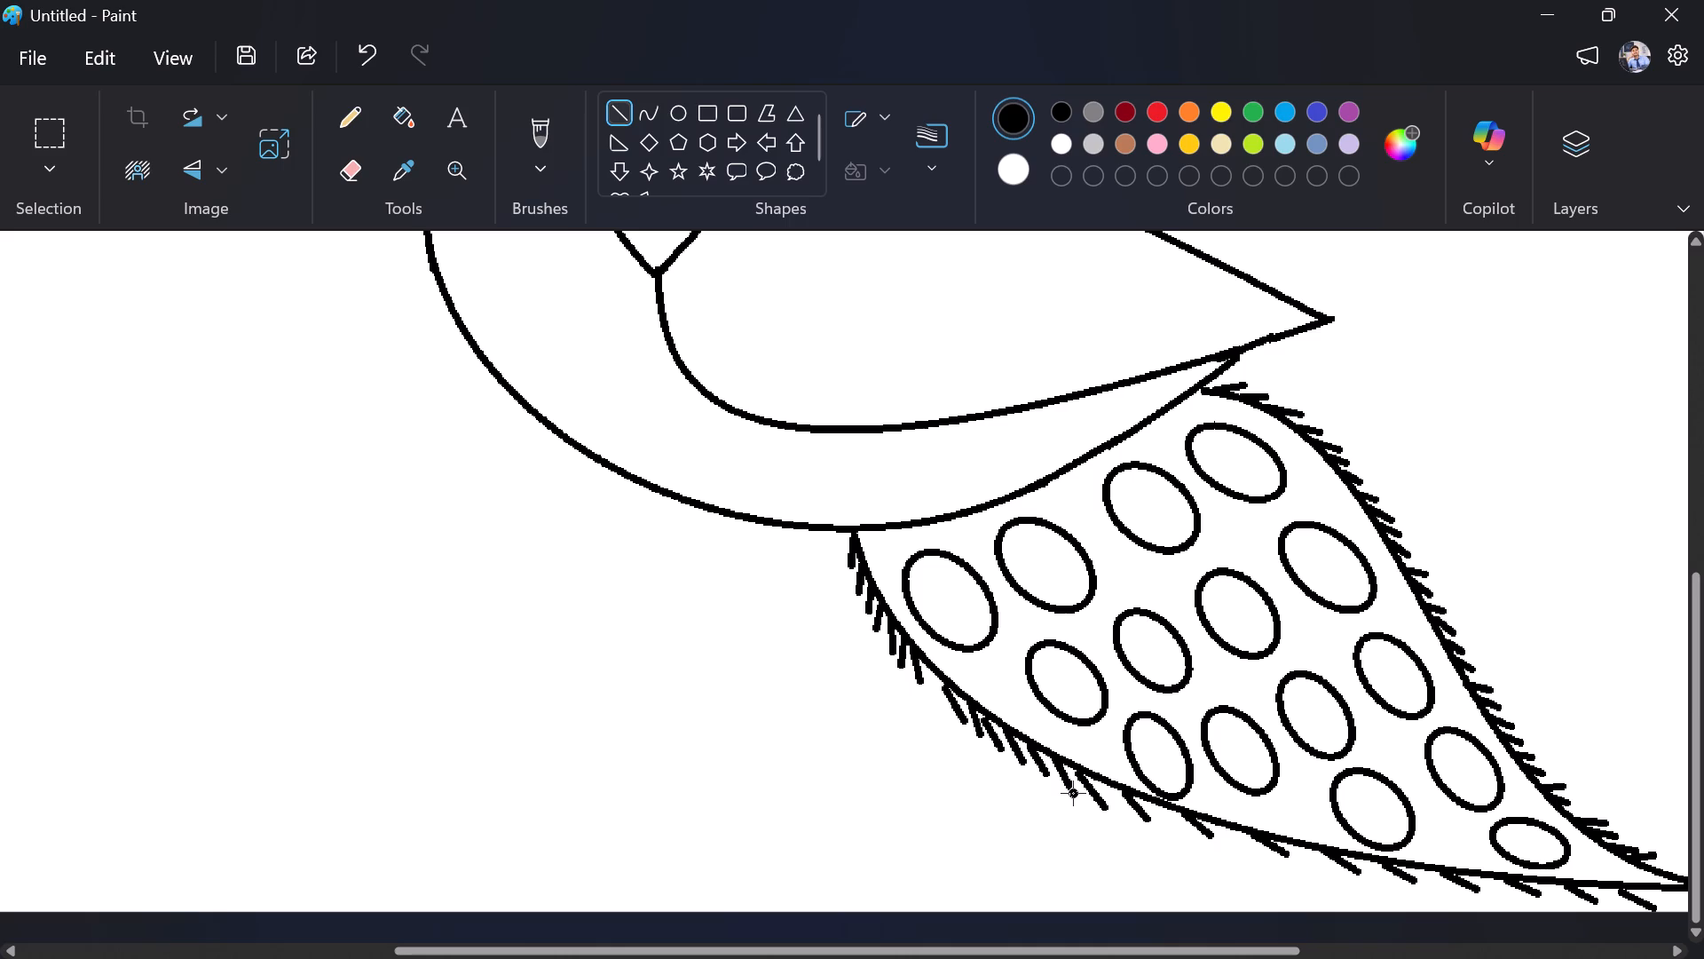
pyautogui.moveTo(1073, 793); pyautogui.dragTo(1074, 792)
pyautogui.moveTo(1101, 780); pyautogui.dragTo(1119, 805)
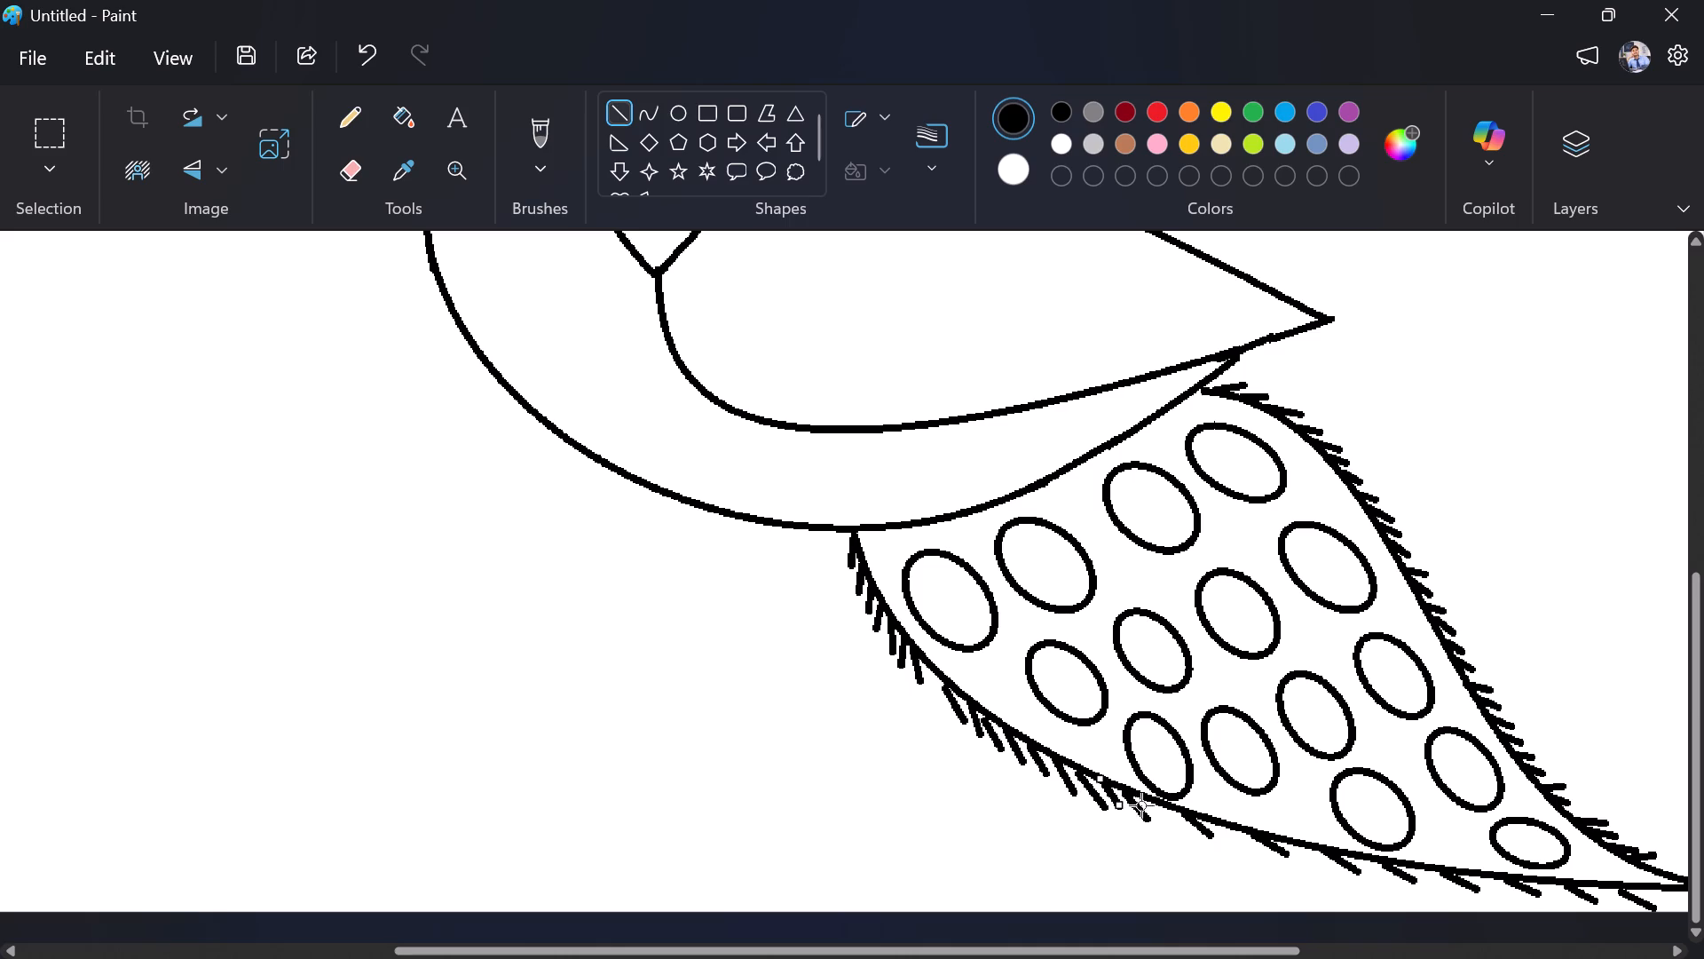
pyautogui.moveTo(1154, 801); pyautogui.dragTo(1165, 820)
pyautogui.moveTo(1165, 820); pyautogui.dragTo(1171, 820)
# Add four more short slanted barbs in the gaps along the middle of the tail's lower edge.
pyautogui.moveTo(1222, 828); pyautogui.dragTo(1222, 827)
pyautogui.moveTo(1222, 827); pyautogui.dragTo(1243, 847)
pyautogui.moveTo(1293, 846); pyautogui.dragTo(1312, 865)
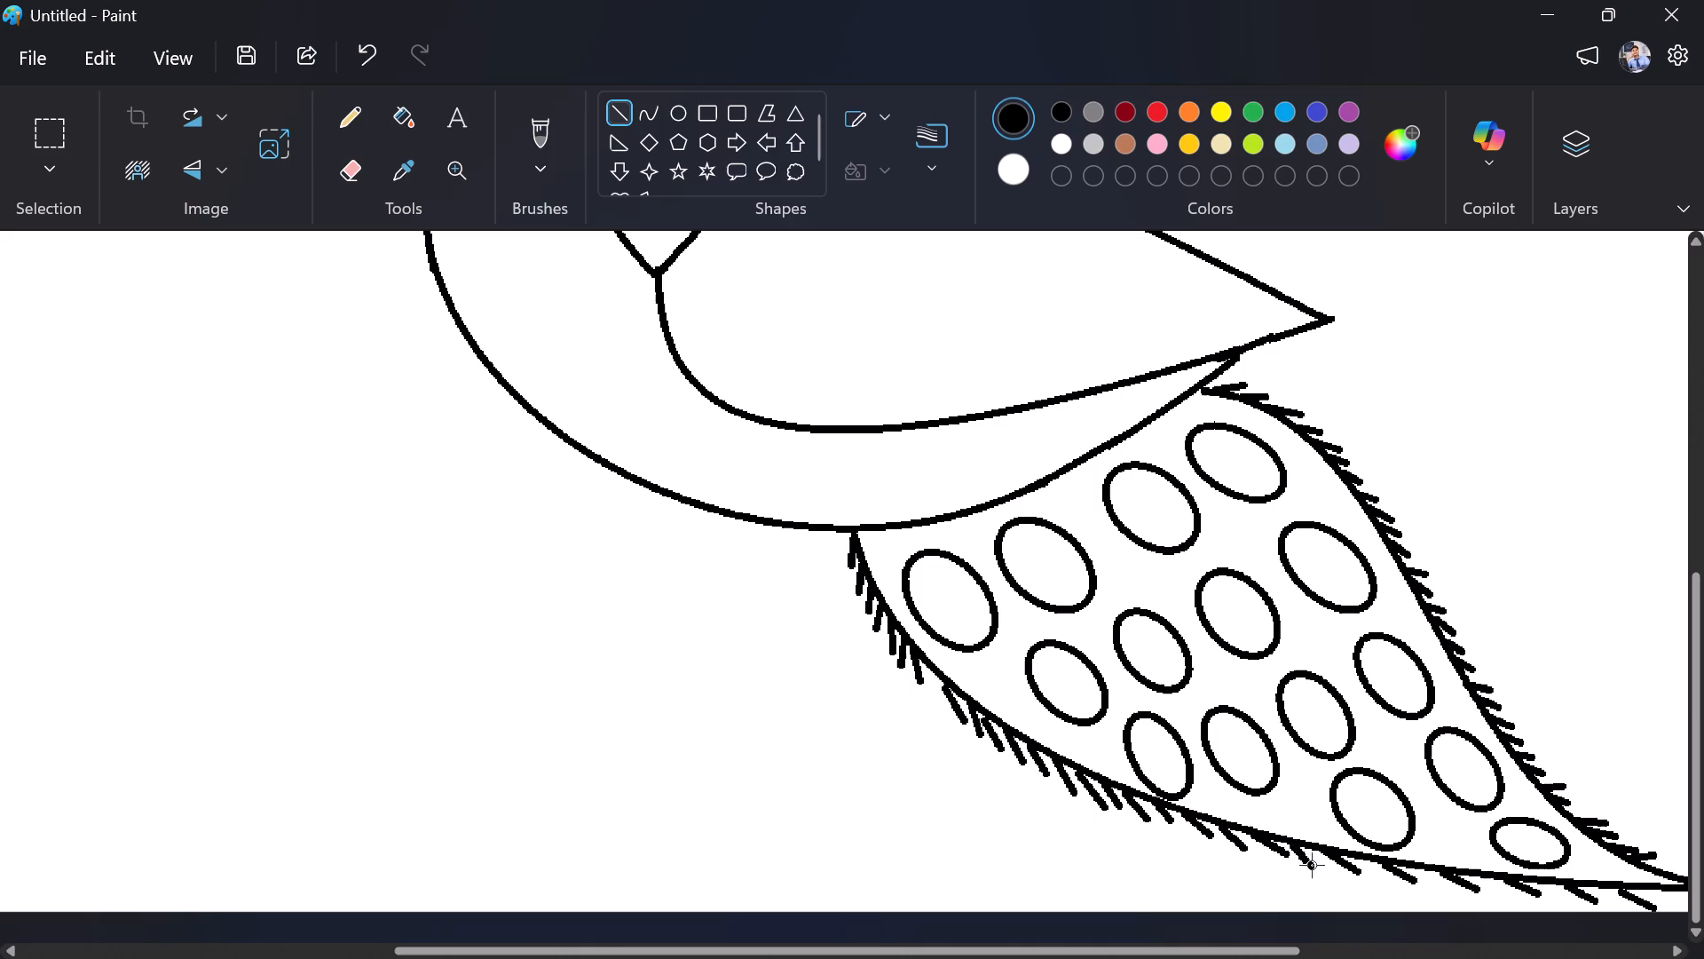
pyautogui.moveTo(1312, 865); pyautogui.dragTo(1316, 864)
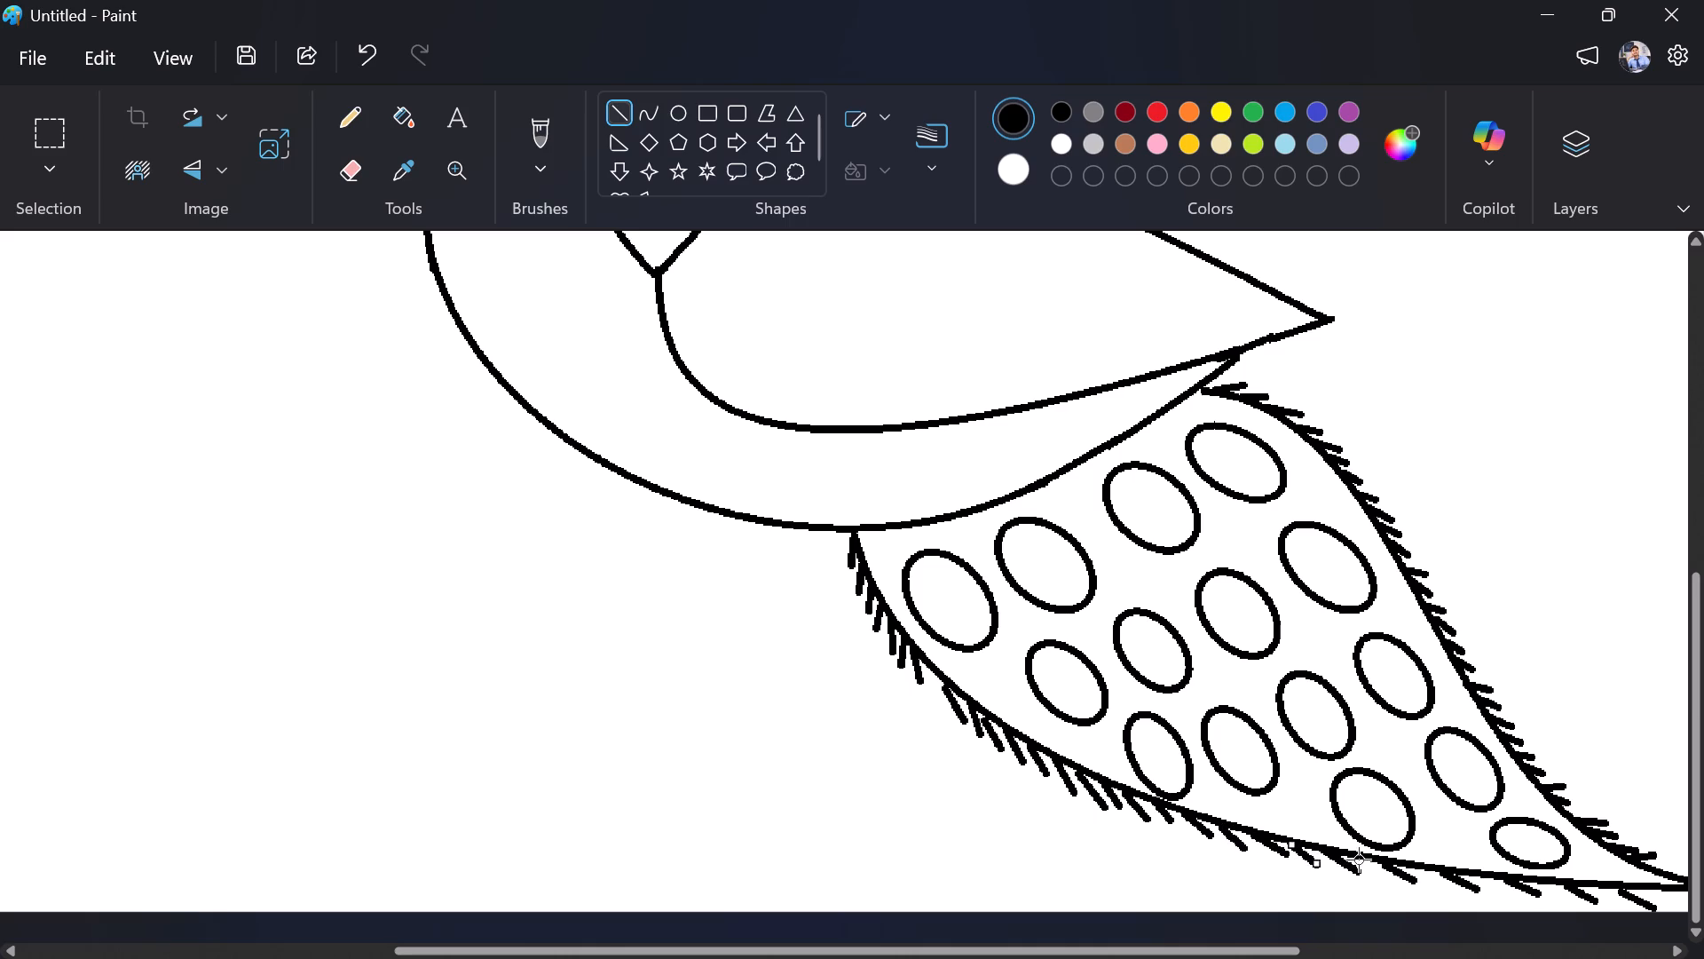
pyautogui.moveTo(1359, 860); pyautogui.dragTo(1379, 876)
pyautogui.moveTo(1414, 869); pyautogui.dragTo(1427, 883)
pyautogui.moveTo(1427, 883); pyautogui.dragTo(1438, 883)
# Add four short slanted barbs between and beyond the existing ones along the last stretch of the lower edge, ending near the tip.
pyautogui.moveTo(1475, 876); pyautogui.dragTo(1499, 892)
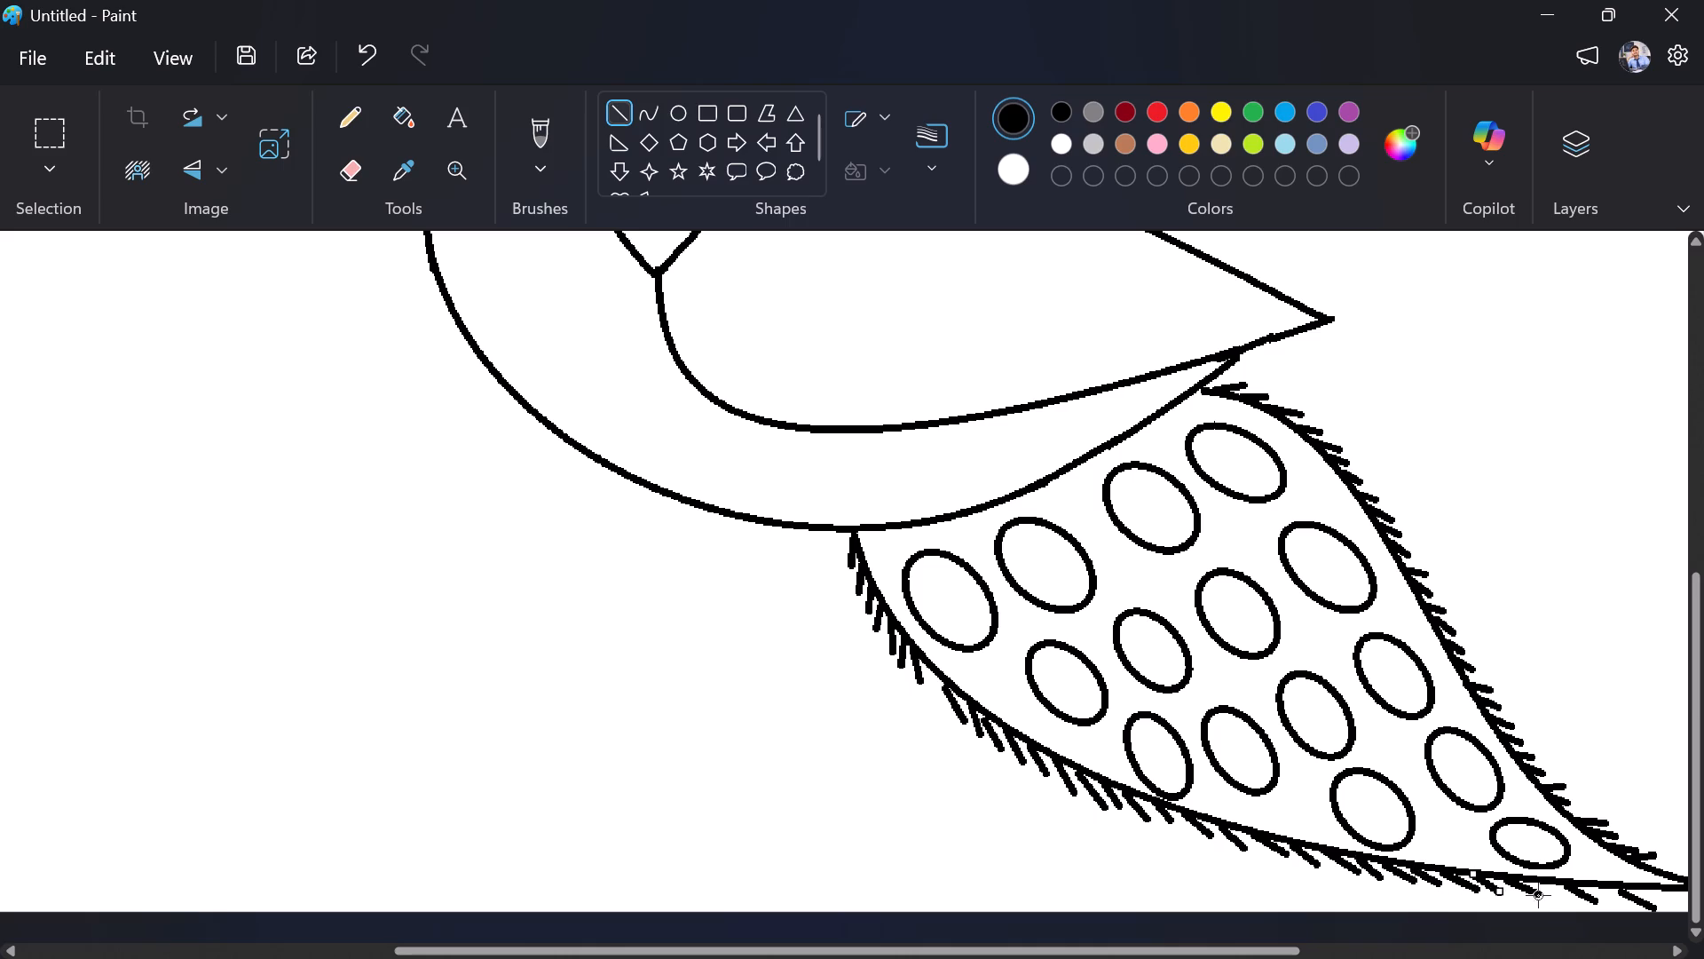
pyautogui.moveTo(1545, 884); pyautogui.dragTo(1563, 898)
pyautogui.moveTo(1600, 891); pyautogui.dragTo(1616, 902)
pyautogui.moveTo(1654, 889); pyautogui.dragTo(1674, 899)
pyautogui.moveTo(1674, 899); pyautogui.dragTo(1676, 899)
pyautogui.click(1601, 757)
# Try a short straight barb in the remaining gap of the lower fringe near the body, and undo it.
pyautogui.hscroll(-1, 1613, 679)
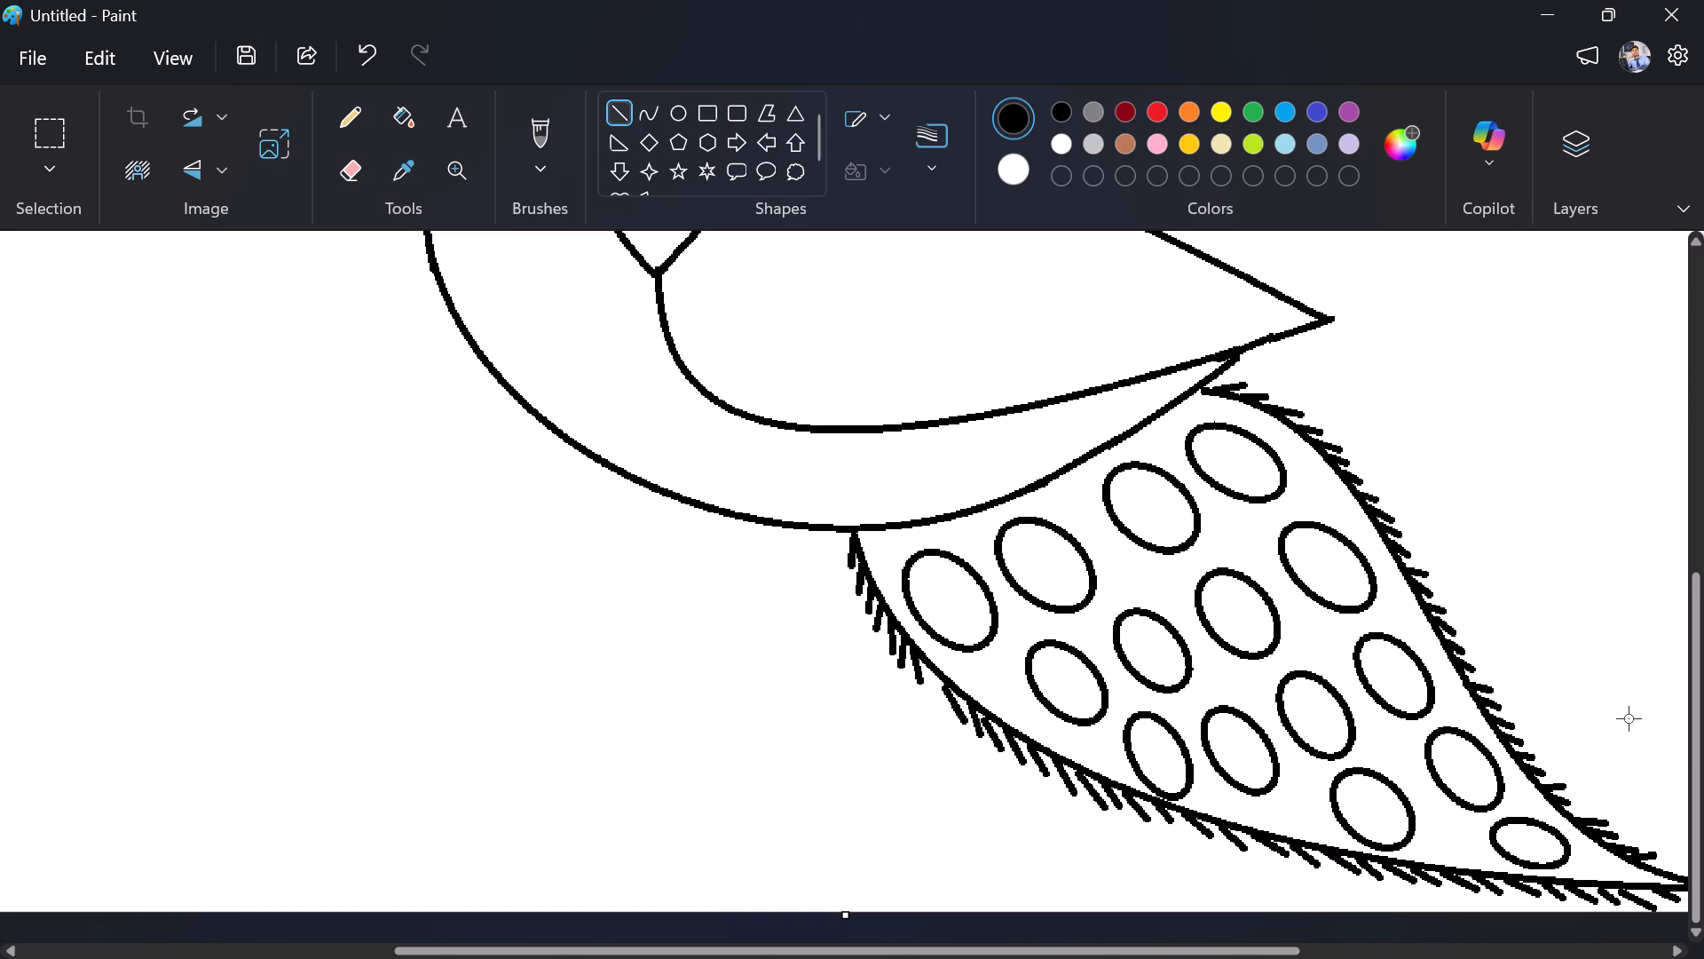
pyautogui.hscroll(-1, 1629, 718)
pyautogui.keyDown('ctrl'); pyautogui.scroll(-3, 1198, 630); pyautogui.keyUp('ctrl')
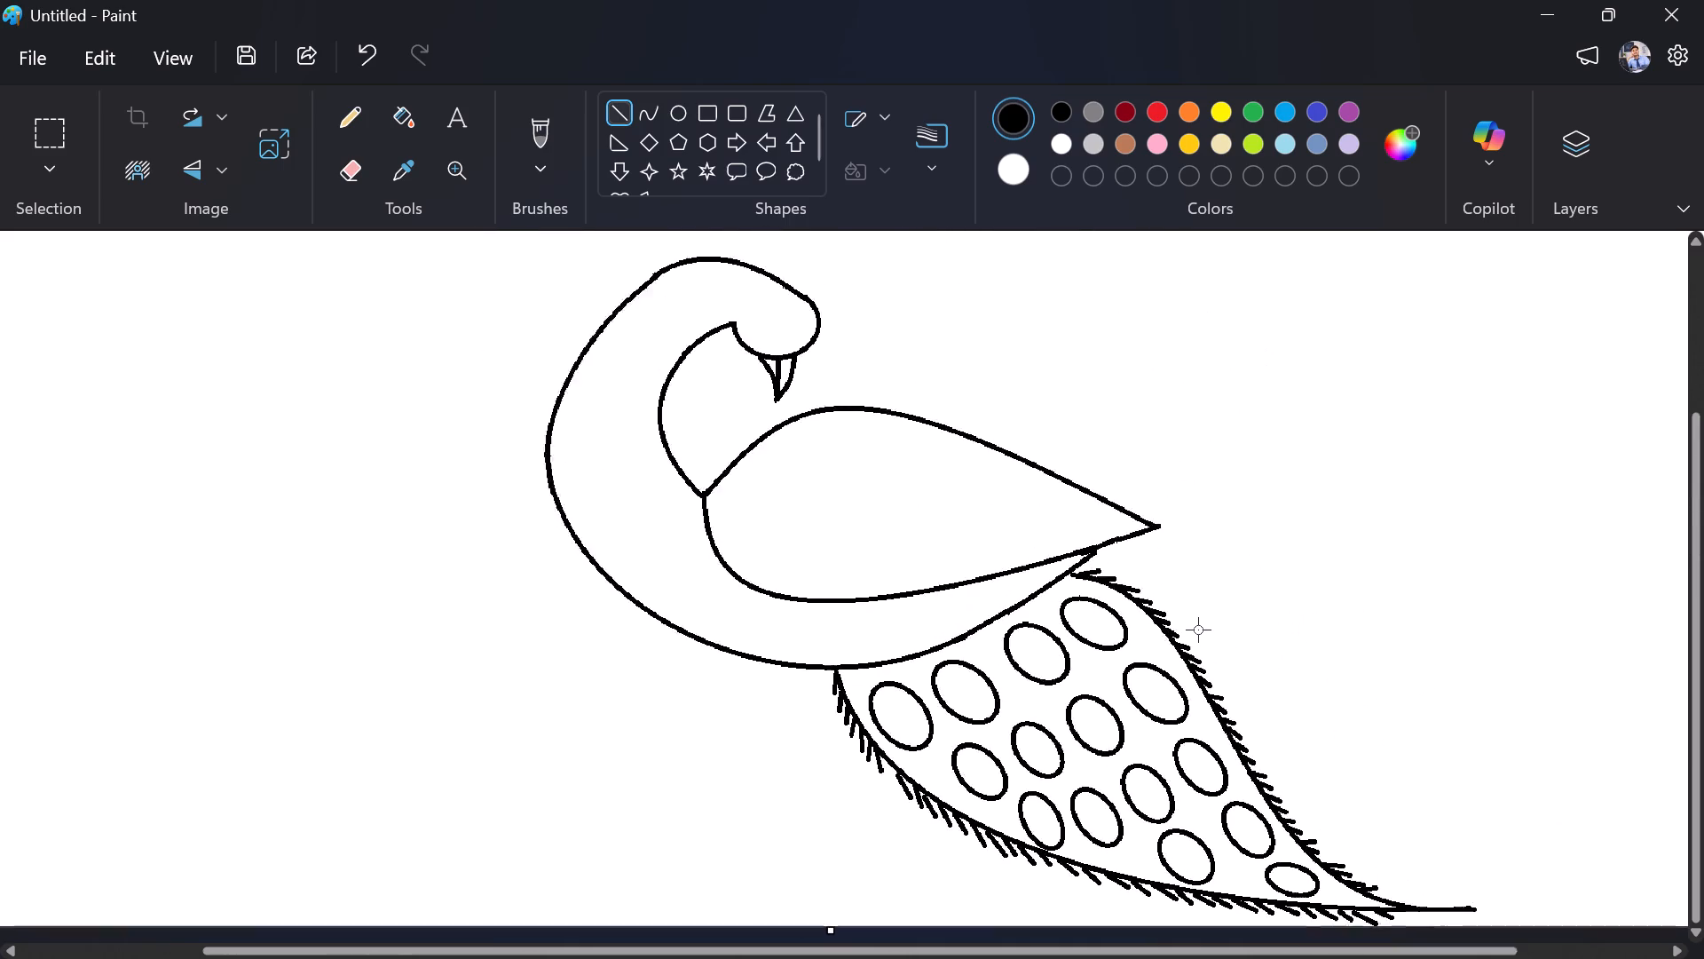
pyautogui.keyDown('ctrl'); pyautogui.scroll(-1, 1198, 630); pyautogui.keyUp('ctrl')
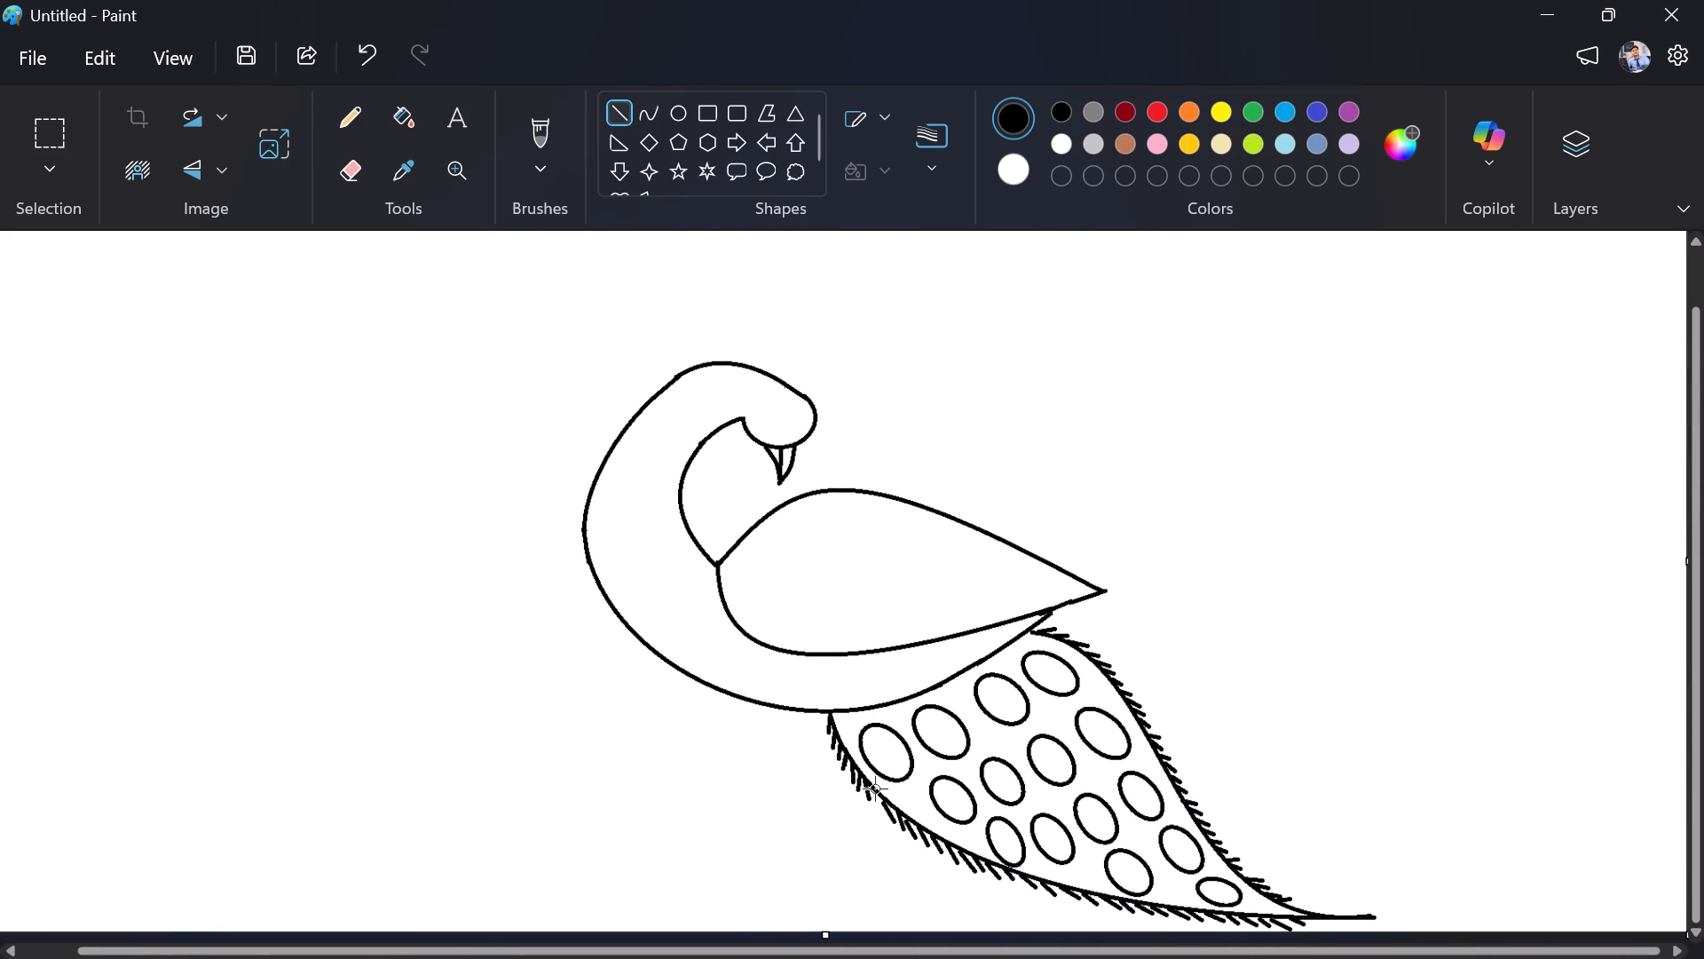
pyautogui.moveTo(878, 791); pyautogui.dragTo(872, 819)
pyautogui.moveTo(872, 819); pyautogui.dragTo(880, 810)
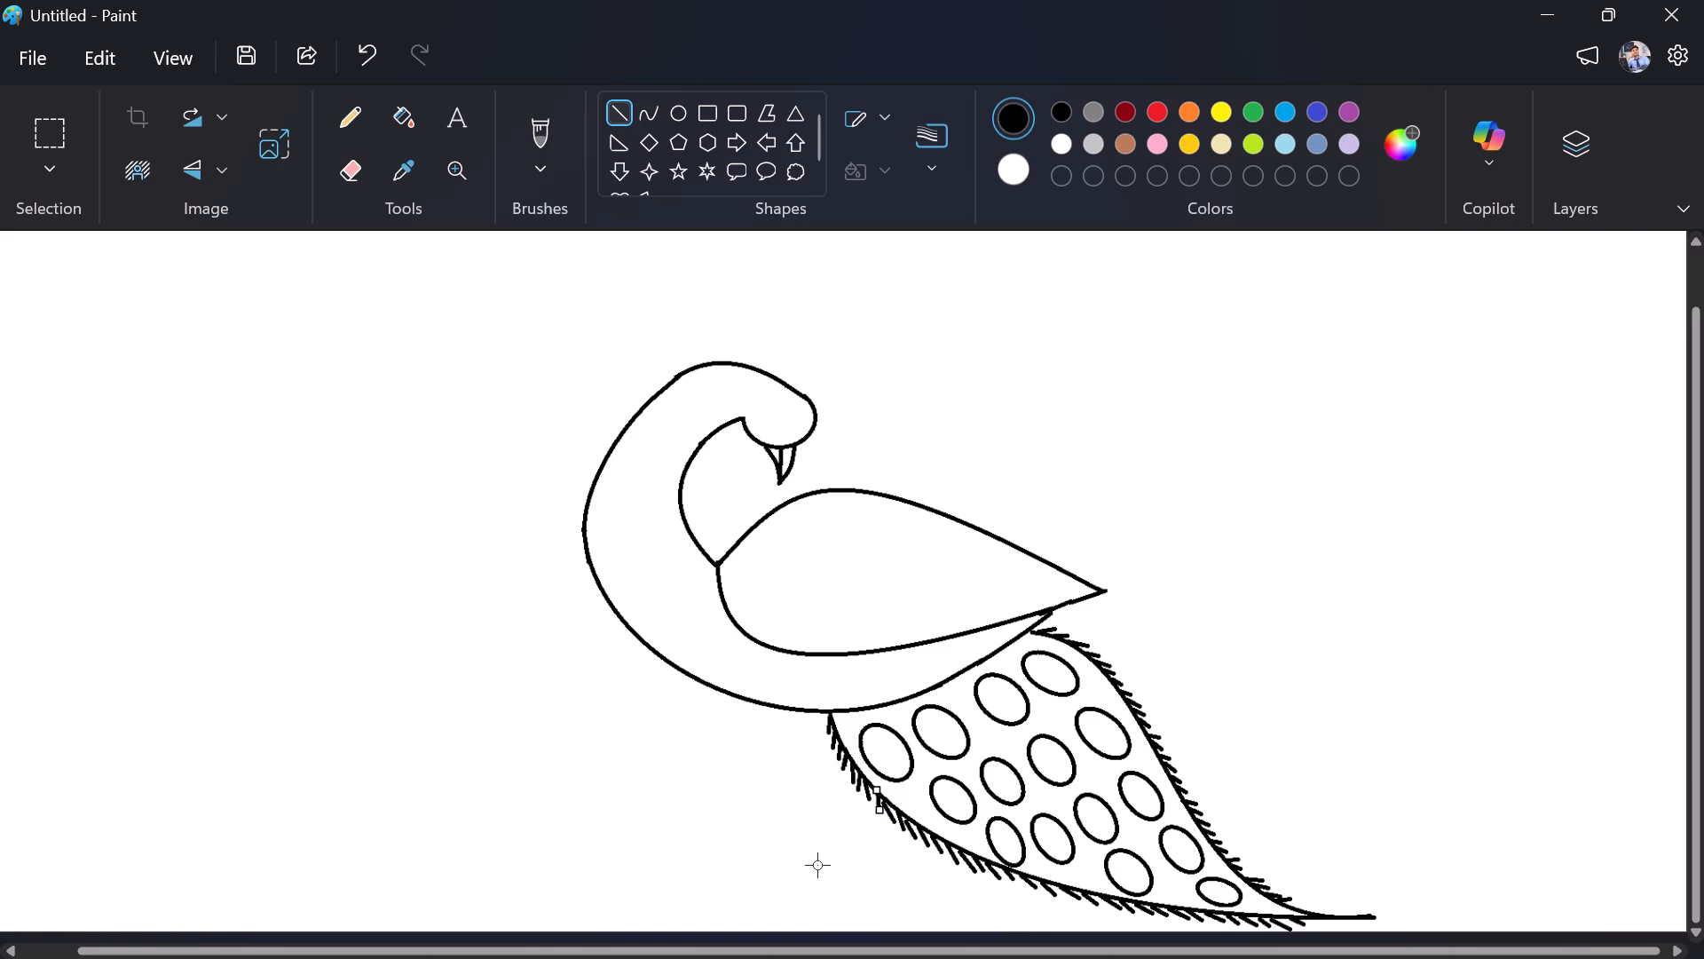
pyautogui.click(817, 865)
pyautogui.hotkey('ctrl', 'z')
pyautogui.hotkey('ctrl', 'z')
# Draw one short, slightly slanted barb outward in the remaining gap of the lower fringe near the body.
pyautogui.moveTo(876, 790); pyautogui.dragTo(880, 816)
# Adjust the outer end of the short new barb on the lower fringe near the body, slanting it slightly in line with its neighbours.
pyautogui.moveTo(880, 816); pyautogui.dragTo(877, 818)
pyautogui.click(885, 813)
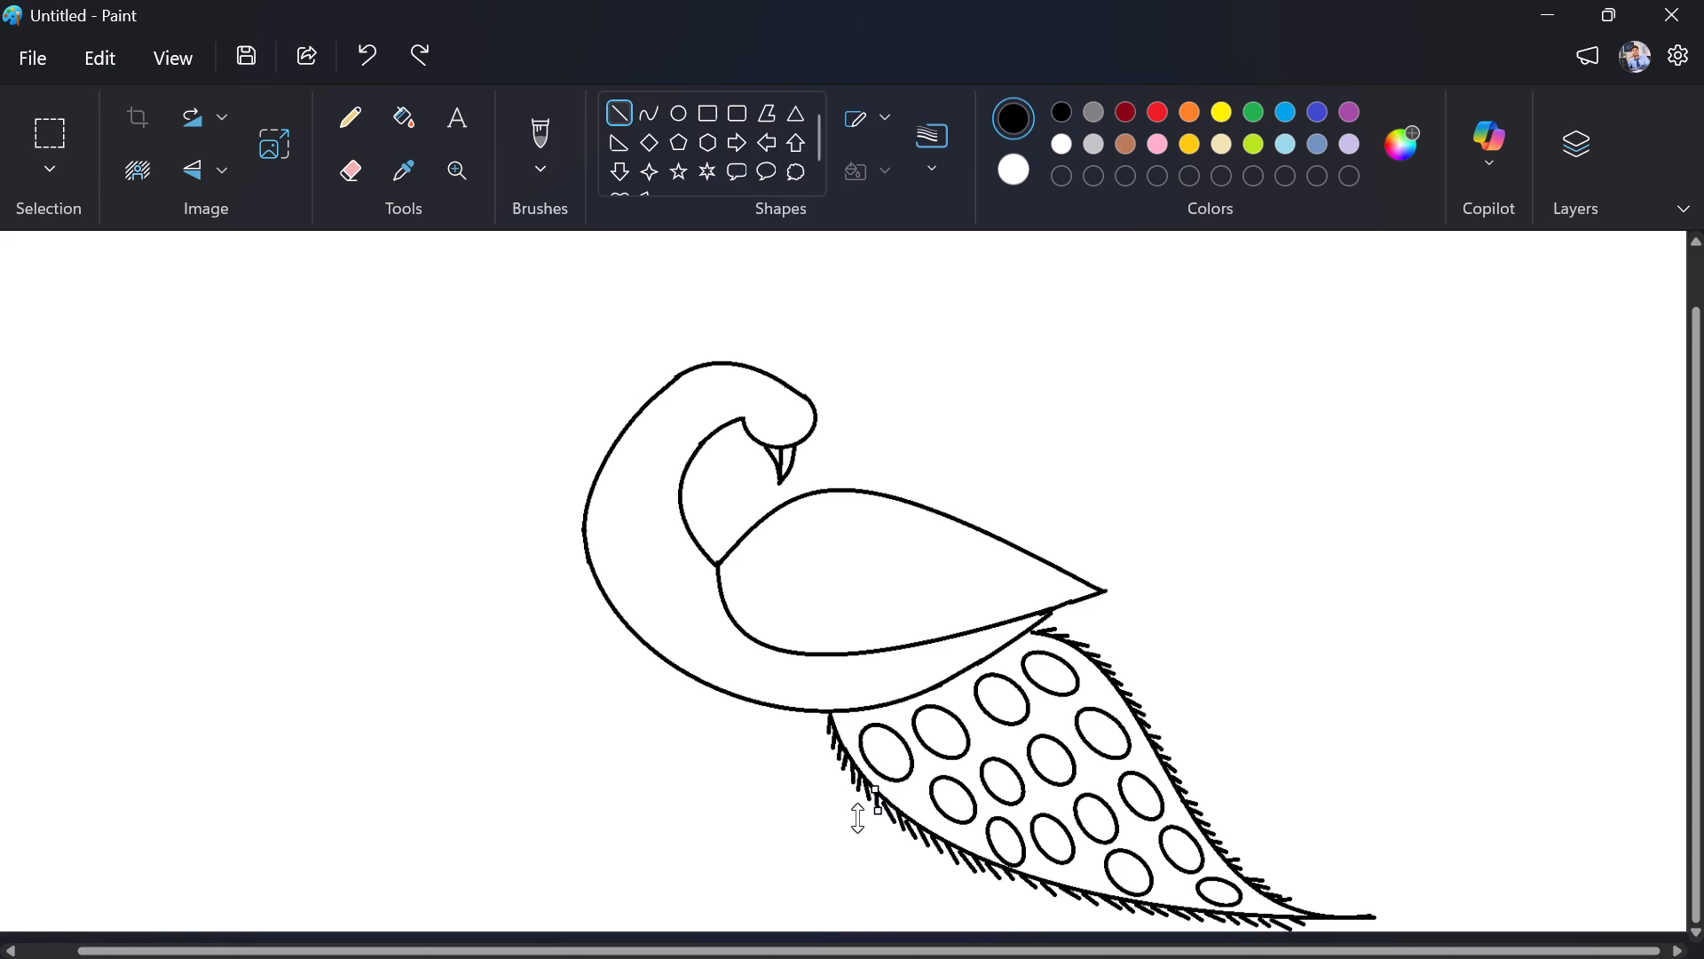
pyautogui.click(857, 818)
pyautogui.moveTo(848, 820); pyautogui.dragTo(878, 811)
pyautogui.click(410, 576)
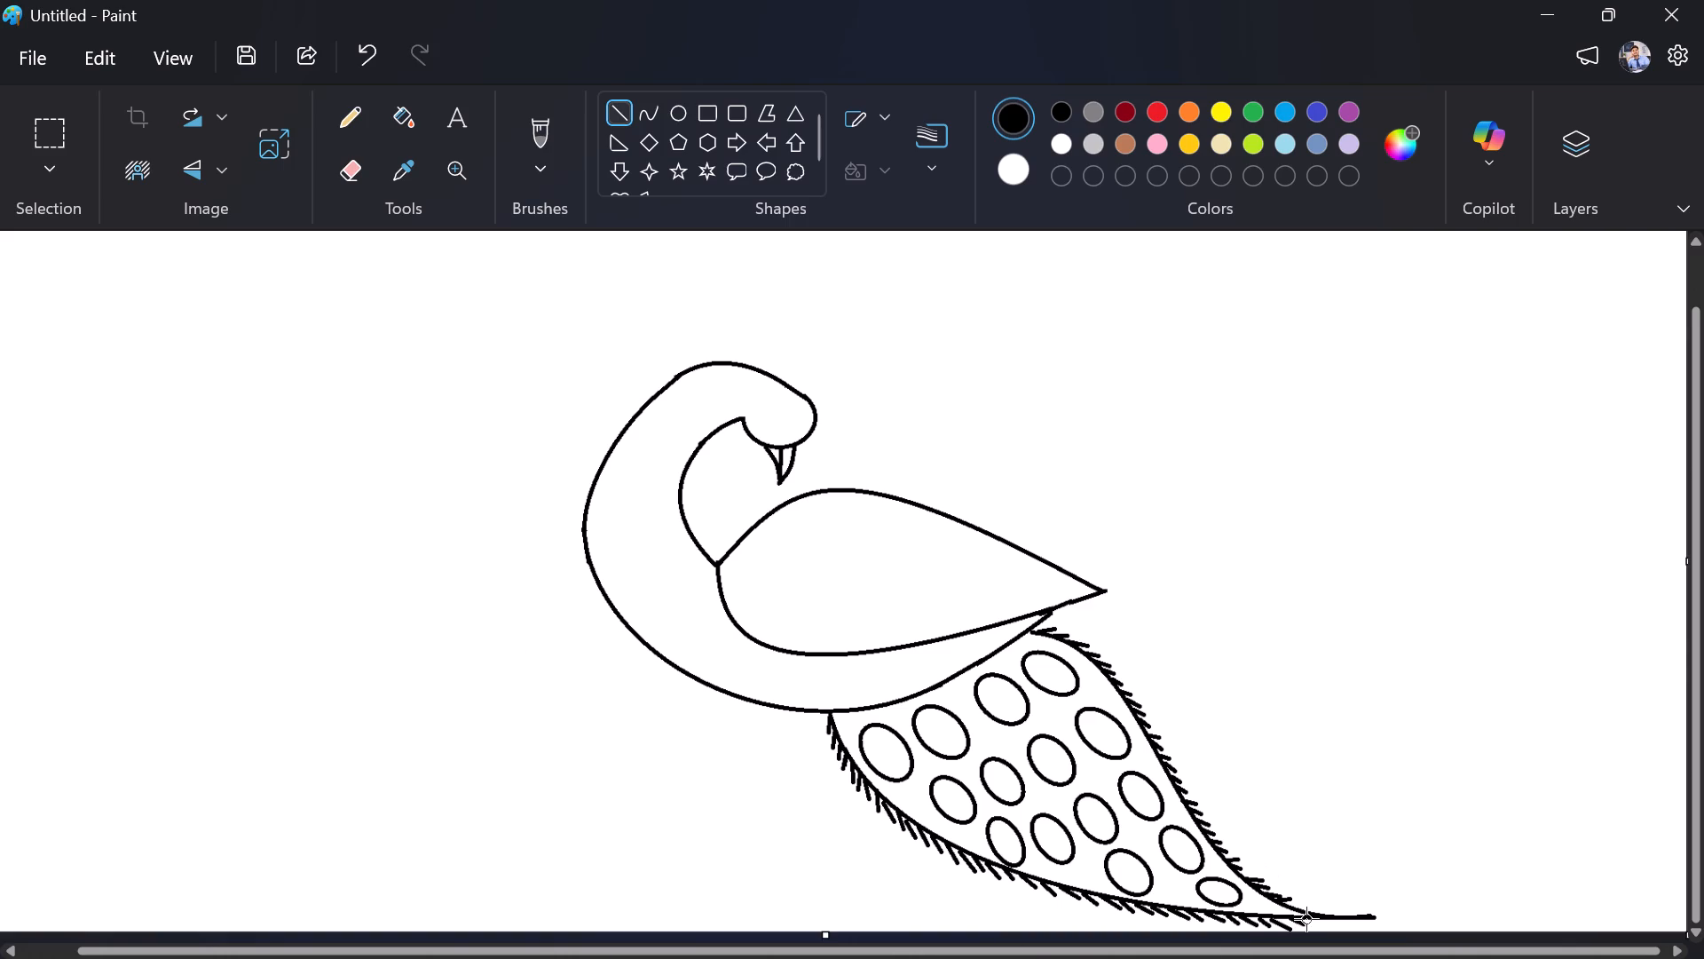
# Draw three short, nearly flat barbs along the thin tip of the tail, extending the fringe to its end.
pyautogui.moveTo(1315, 919); pyautogui.dragTo(1329, 924)
pyautogui.click(1406, 915)
pyautogui.moveTo(1331, 914); pyautogui.dragTo(1347, 914)
pyautogui.moveTo(1347, 914); pyautogui.dragTo(1350, 911)
pyautogui.click(1436, 924)
pyautogui.moveTo(1351, 917); pyautogui.dragTo(1364, 921)
pyautogui.moveTo(1364, 921); pyautogui.dragTo(1366, 923)
# Draw a small oval eye outline on the bird's head, above the beak.
pyautogui.click(672, 107)
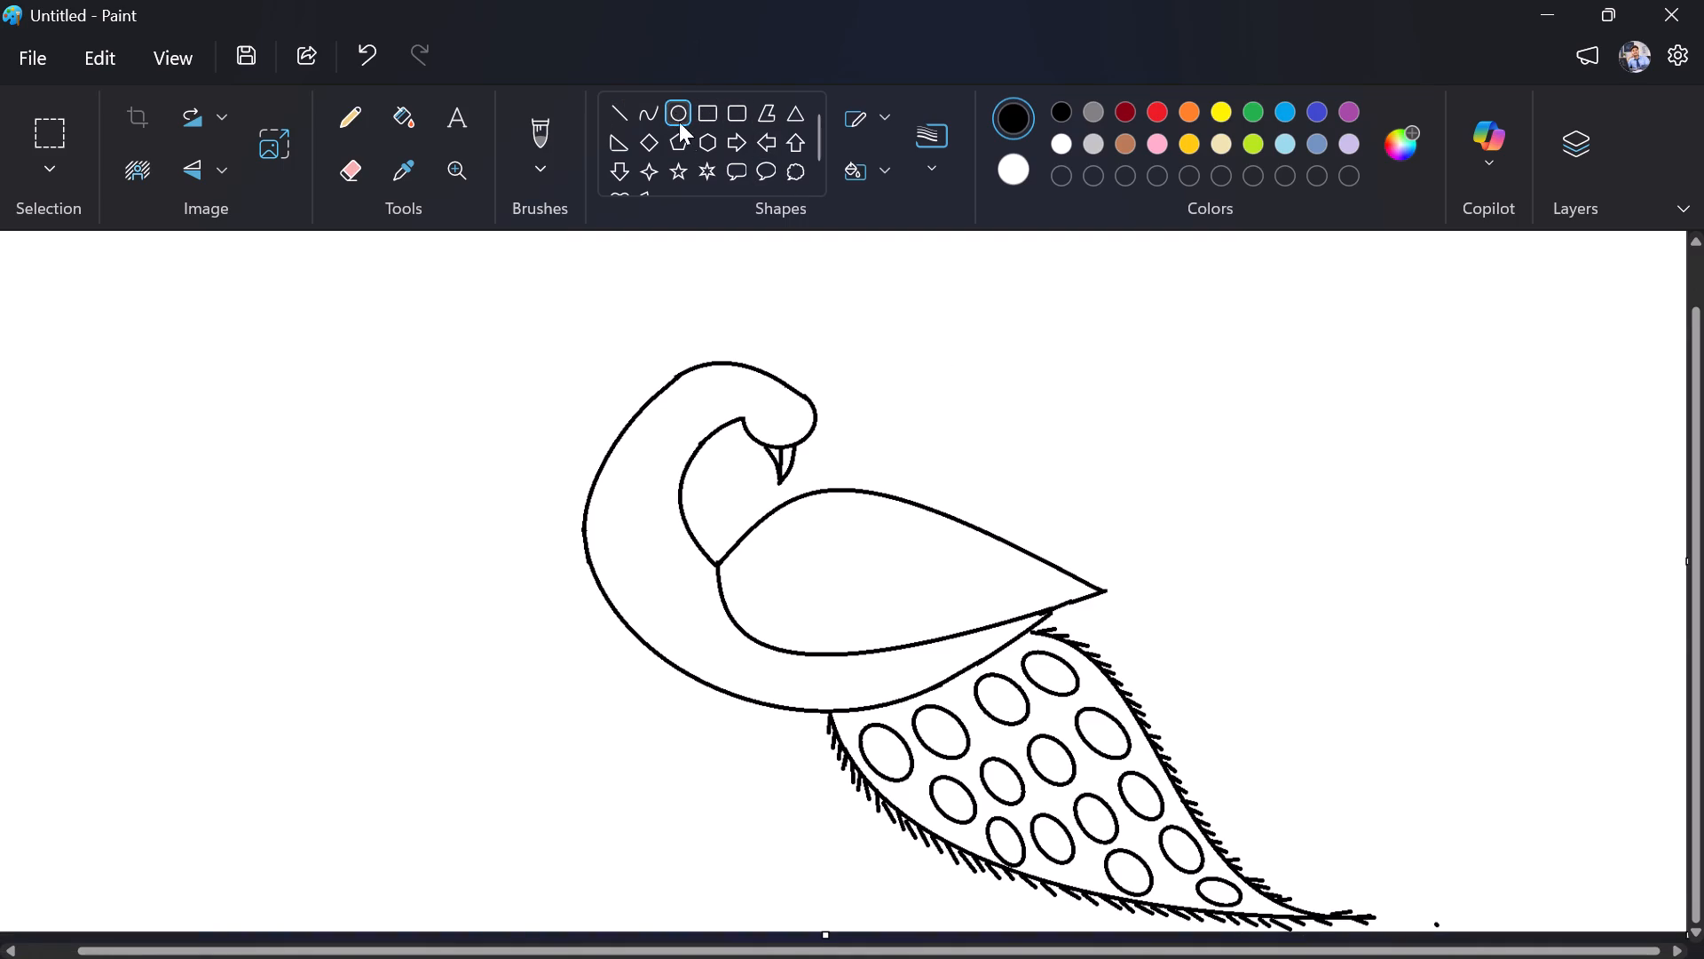
pyautogui.moveTo(777, 415); pyautogui.dragTo(798, 399)
pyautogui.click(950, 383)
# Draw a tiny round pupil beside the head and move it inside the eye, slightly below its centre.
pyautogui.keyDown('ctrl'); pyautogui.scroll(3, 738, 337); pyautogui.keyUp('ctrl')
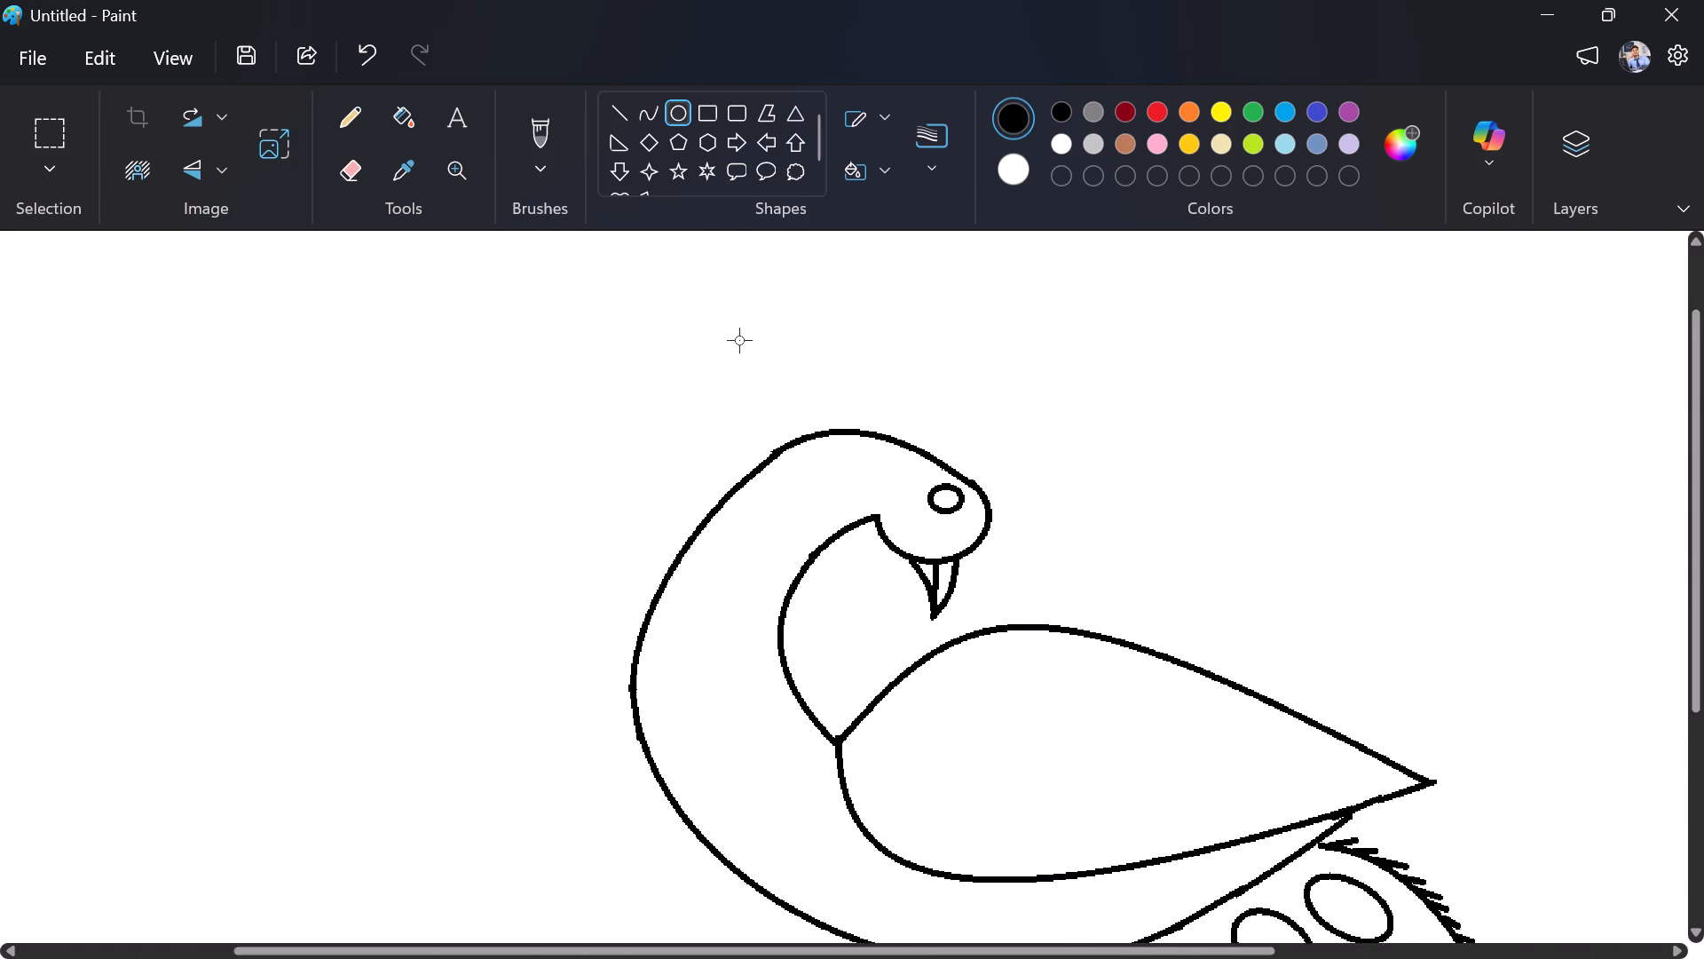
pyautogui.keyDown('ctrl'); pyautogui.scroll(4, 739, 344); pyautogui.keyUp('ctrl')
pyautogui.hscroll(-1, 739, 344)
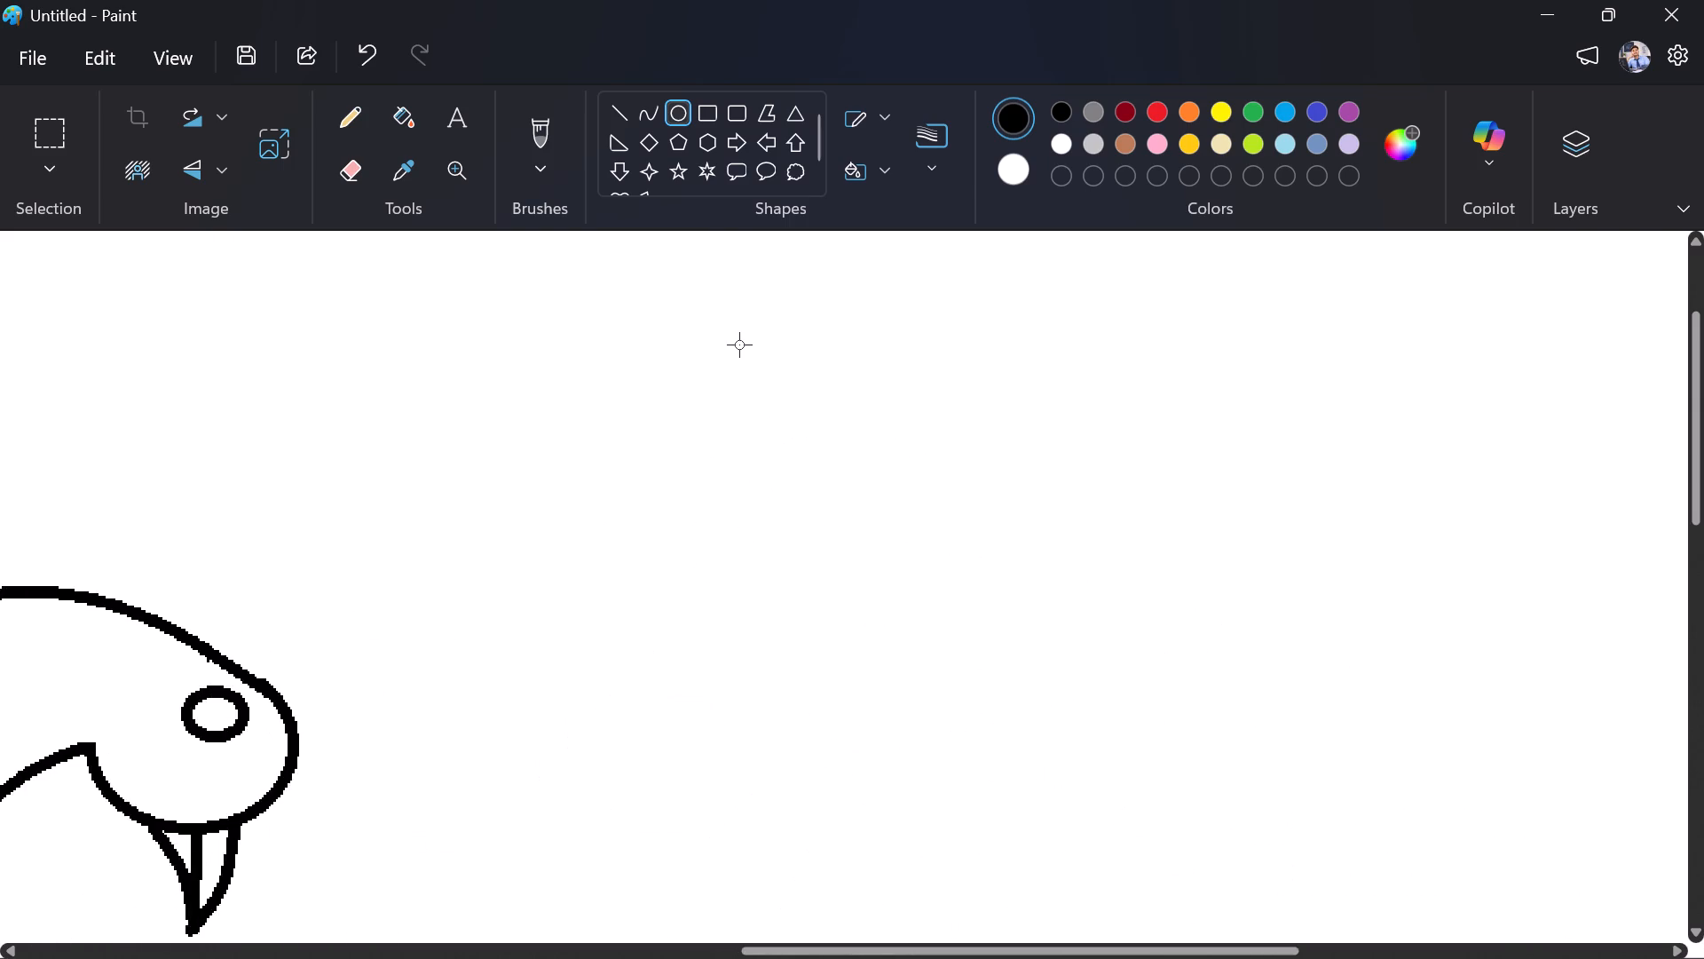
pyautogui.hscroll(1, 739, 345)
pyautogui.scroll(-1, 739, 345)
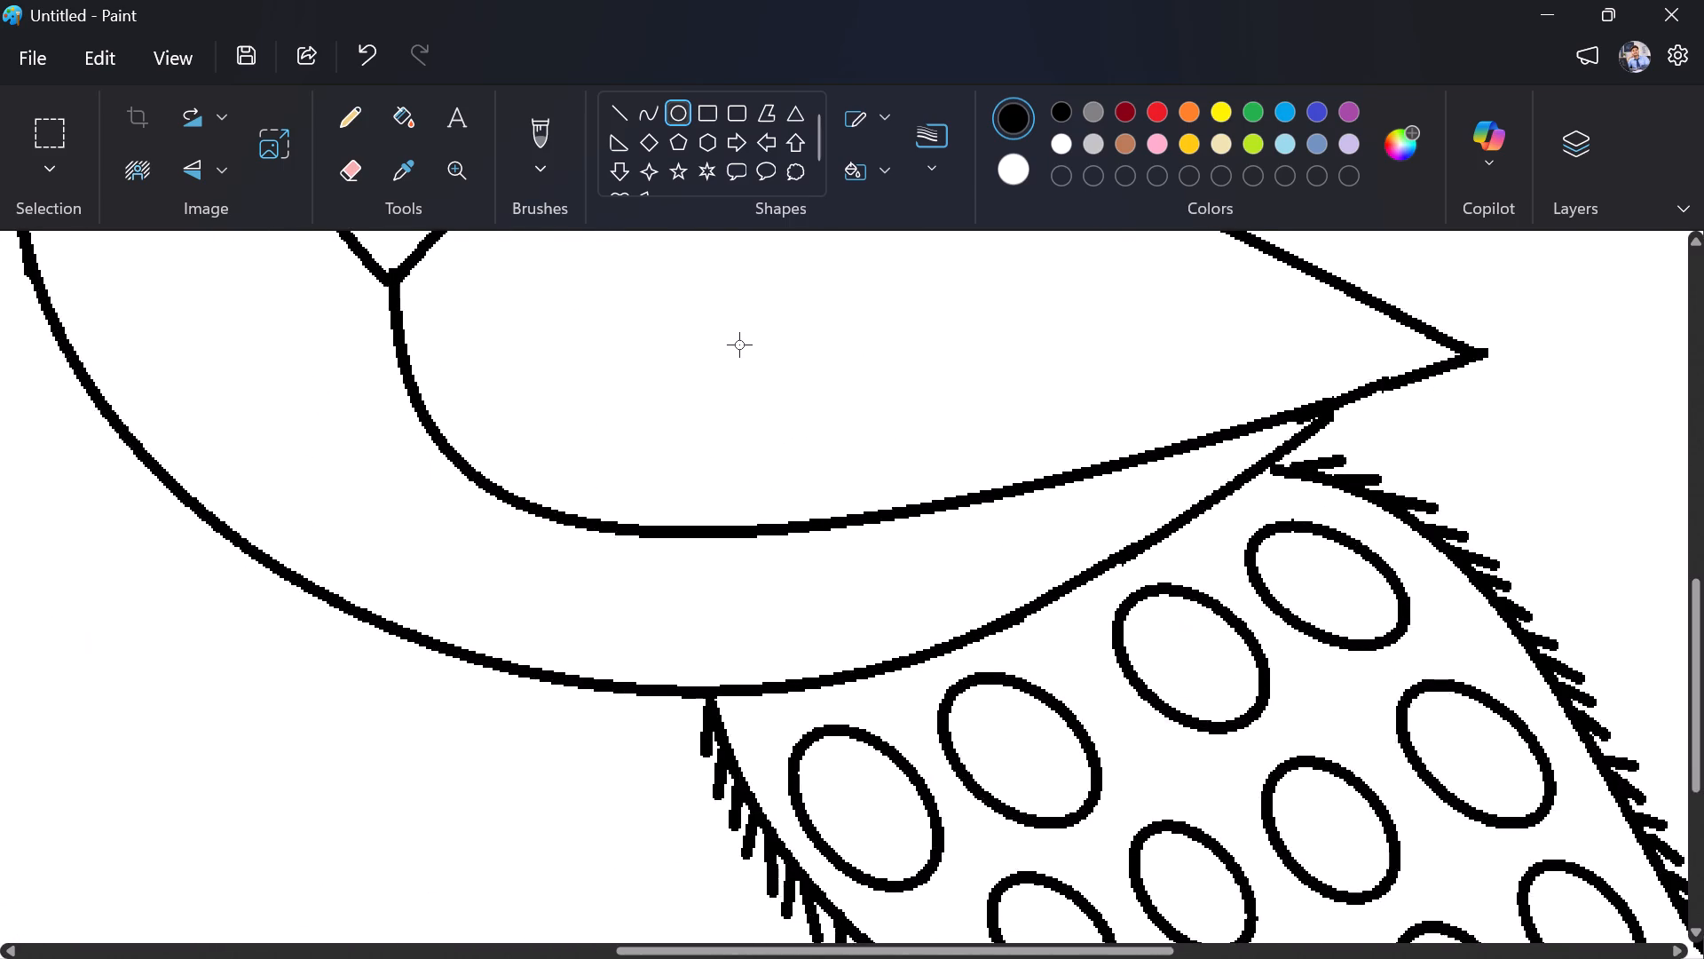
pyautogui.scroll(2, 739, 345)
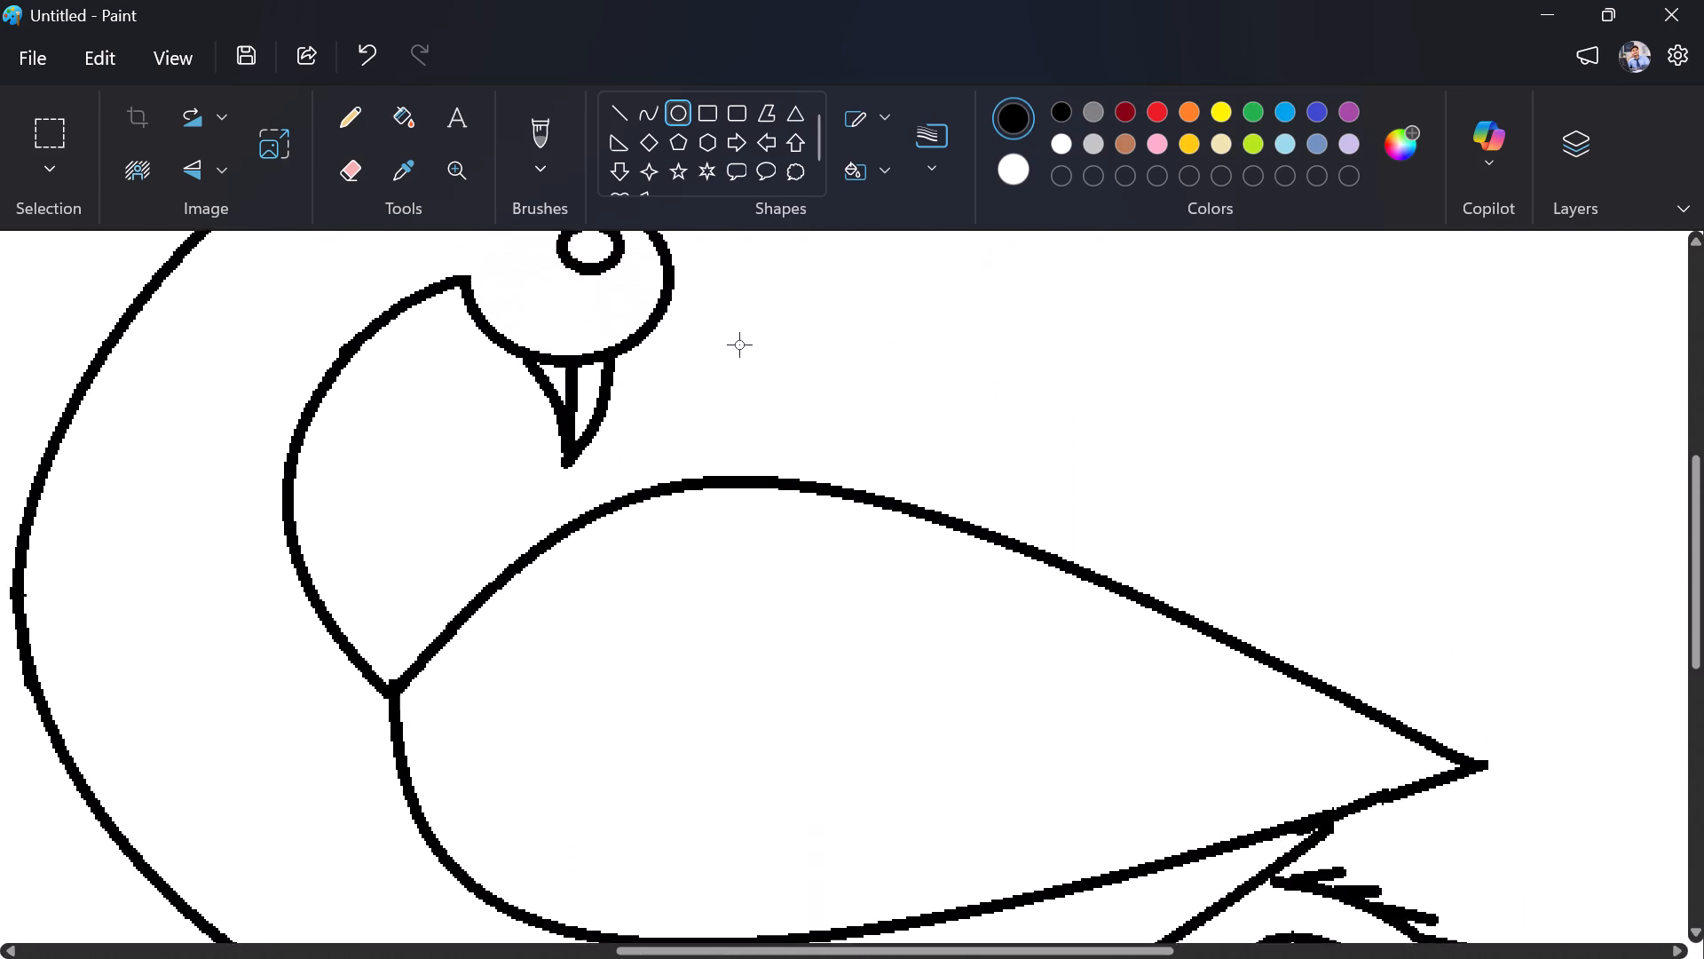
pyautogui.scroll(1, 739, 345)
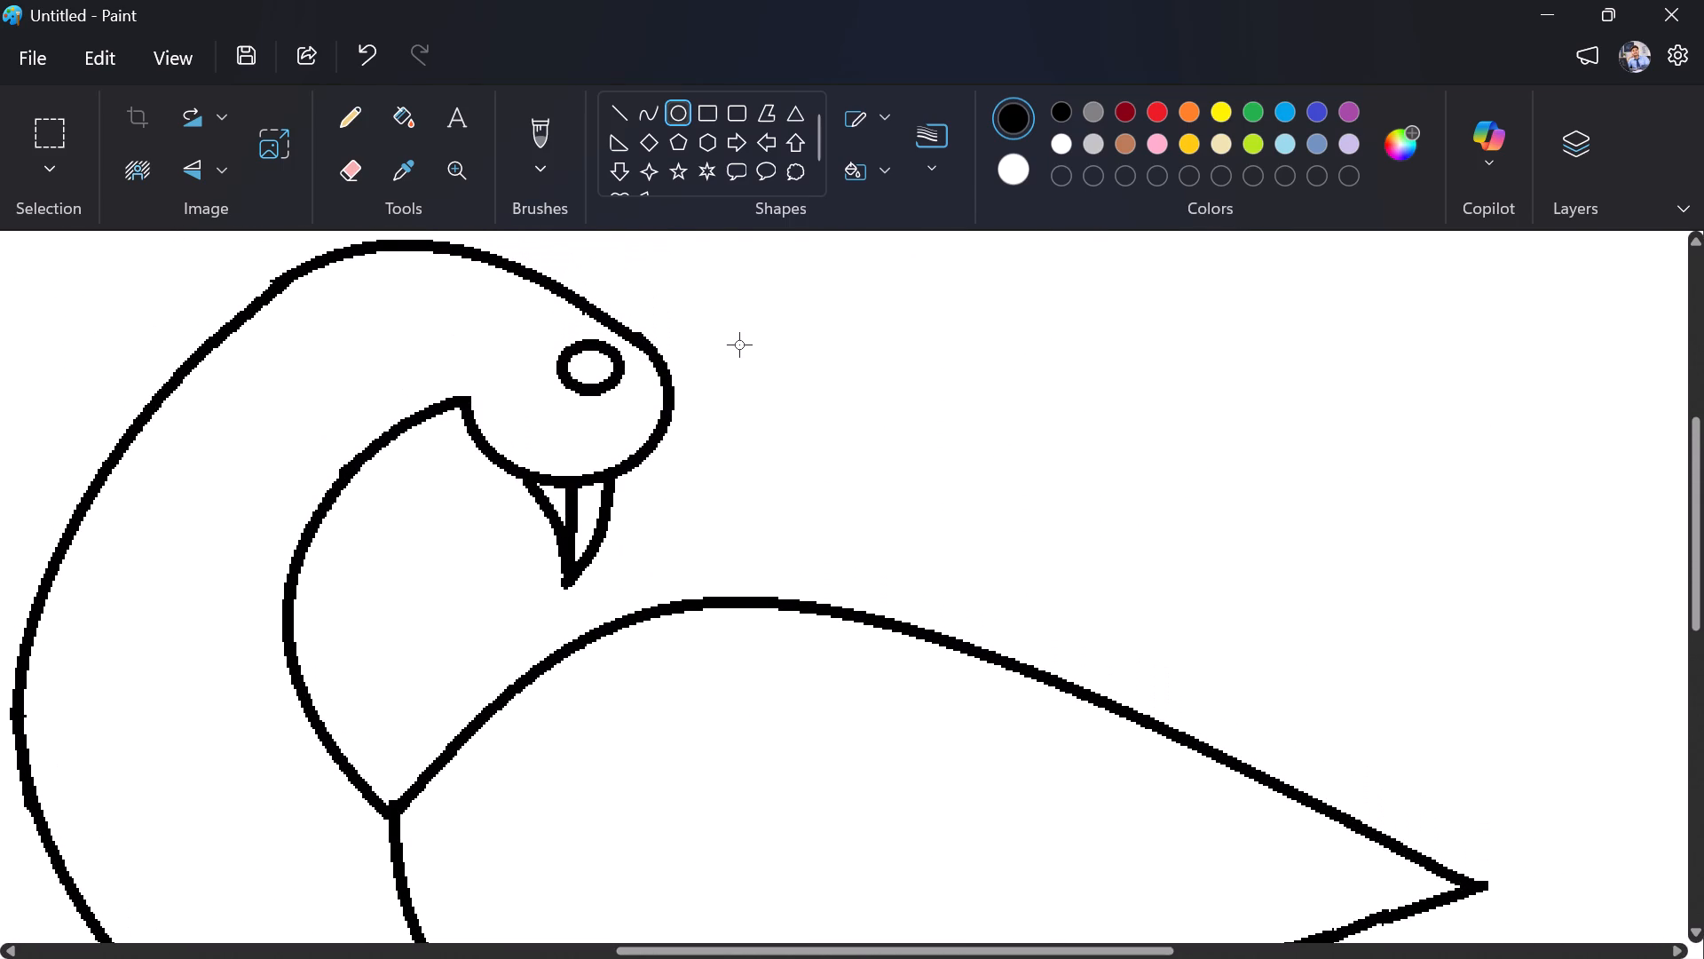
pyautogui.moveTo(824, 400); pyautogui.dragTo(810, 381)
pyautogui.moveTo(810, 381); pyautogui.dragTo(801, 380)
pyautogui.moveTo(801, 380); pyautogui.dragTo(801, 376)
pyautogui.moveTo(811, 387); pyautogui.dragTo(708, 387)
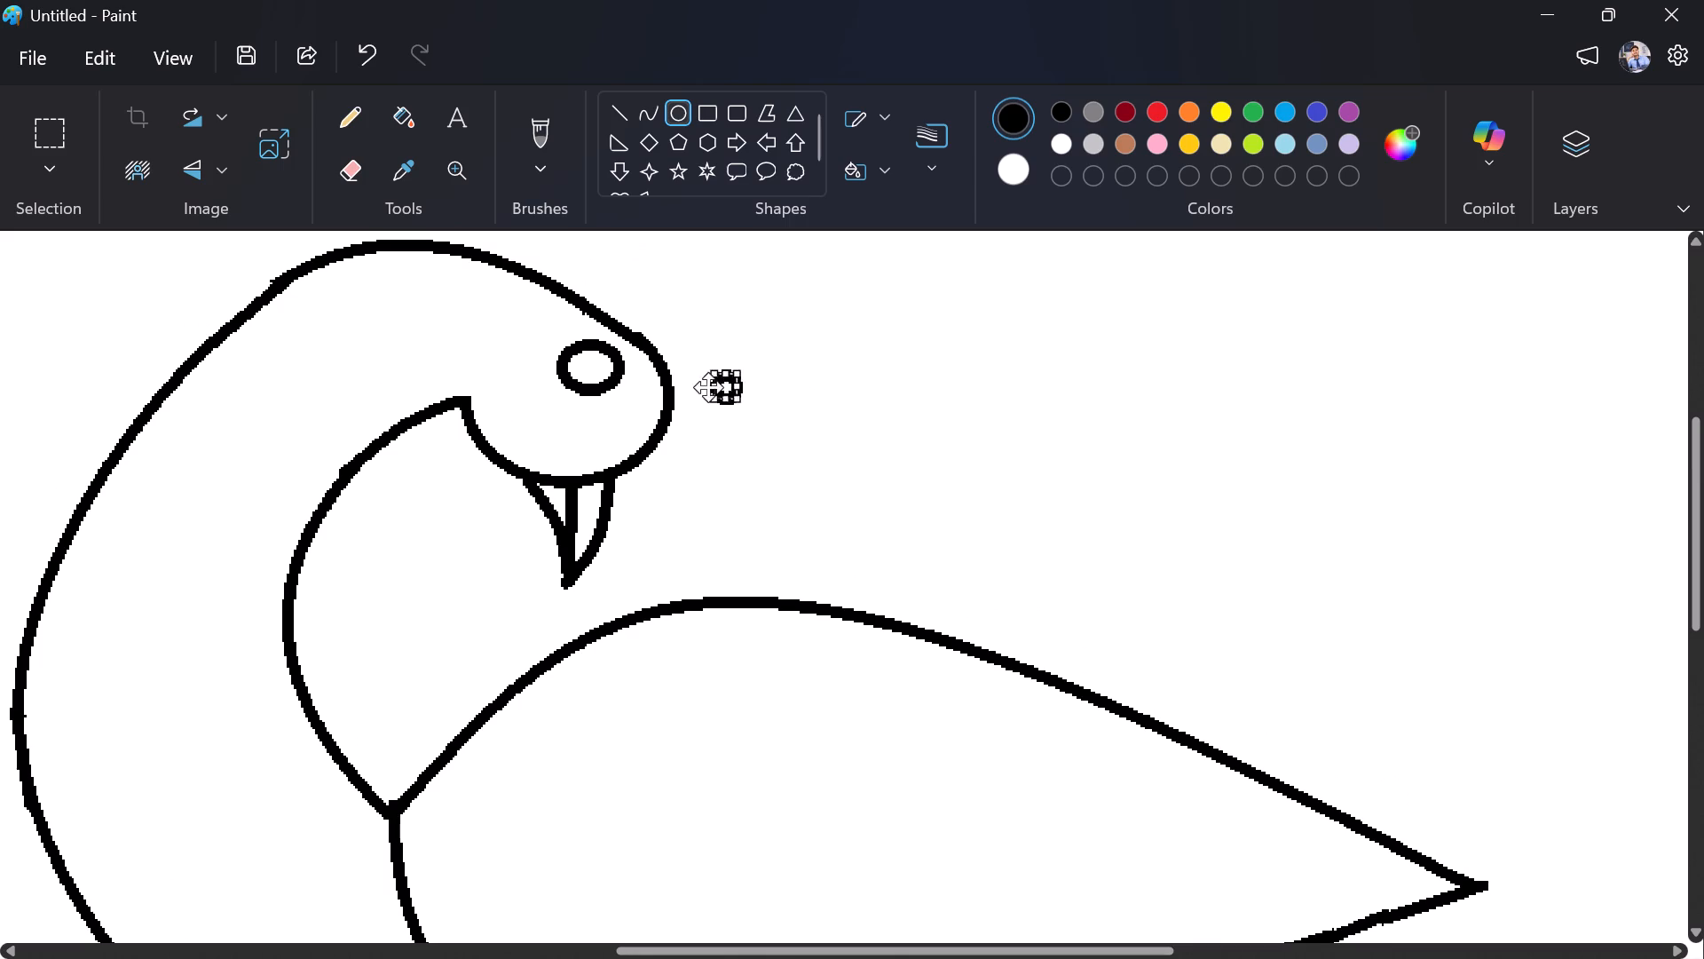
pyautogui.moveTo(708, 387); pyautogui.dragTo(593, 371)
pyautogui.moveTo(593, 371); pyautogui.dragTo(595, 374)
pyautogui.click(911, 511)
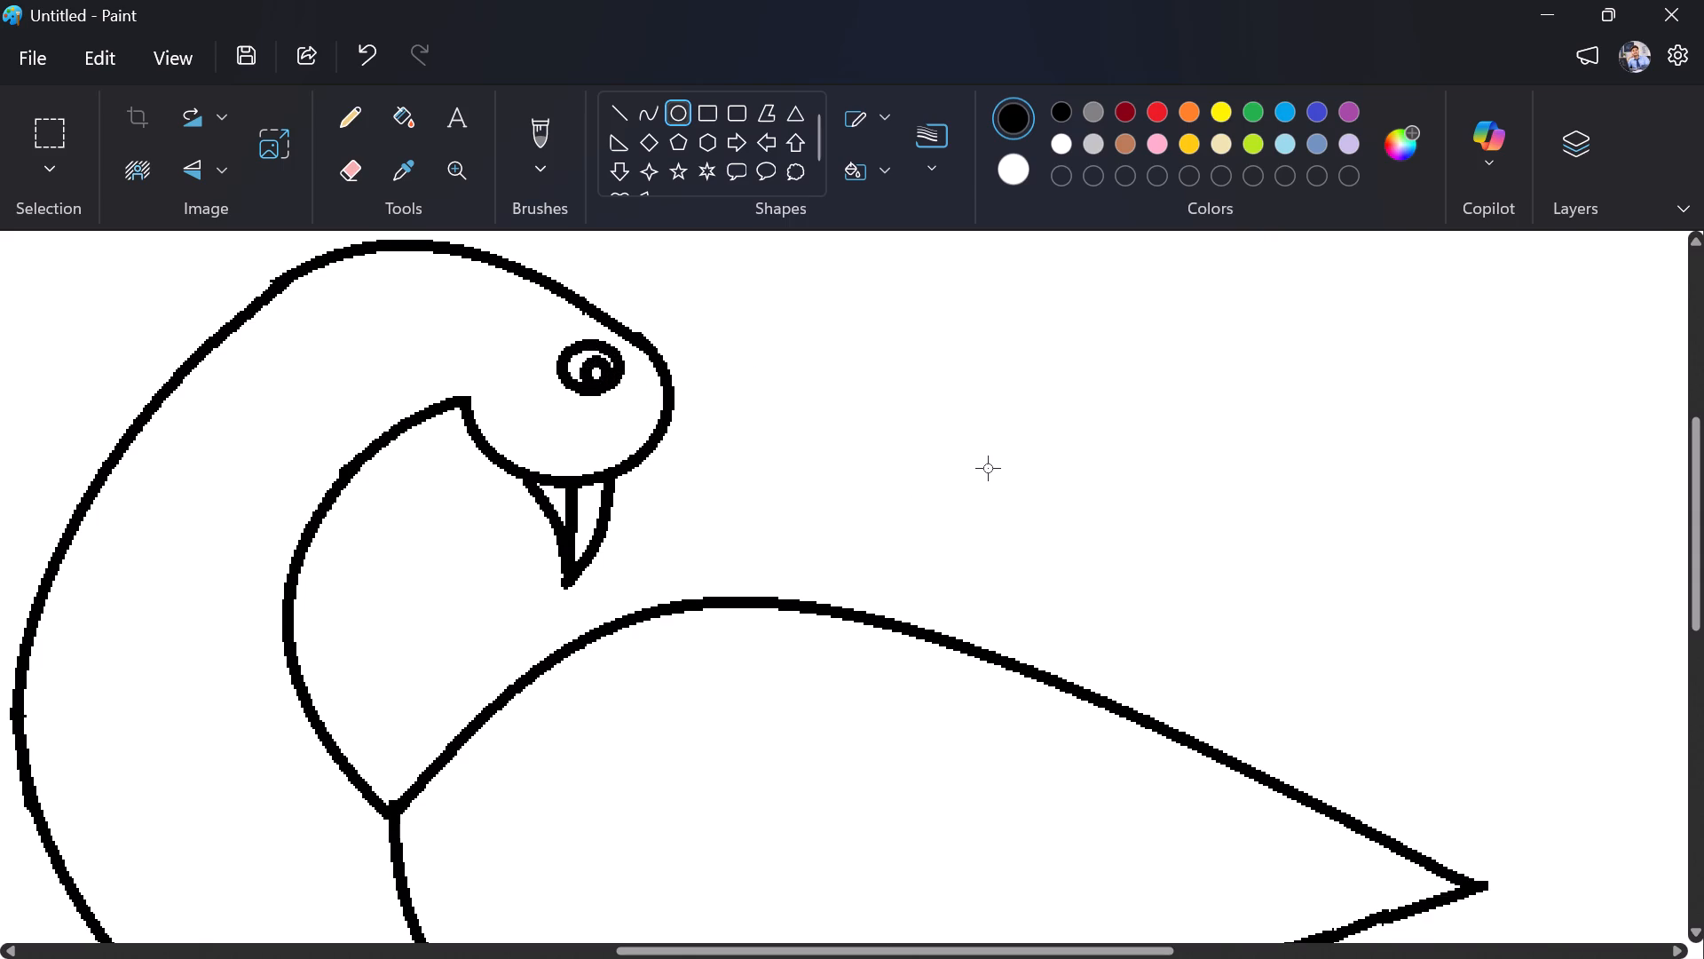
# Draw a short curved crest feather rising from the top of the head above the eye, with its tip bending forward.
pyautogui.keyDown('ctrl'); pyautogui.scroll(-5, 976, 465); pyautogui.keyUp('ctrl')
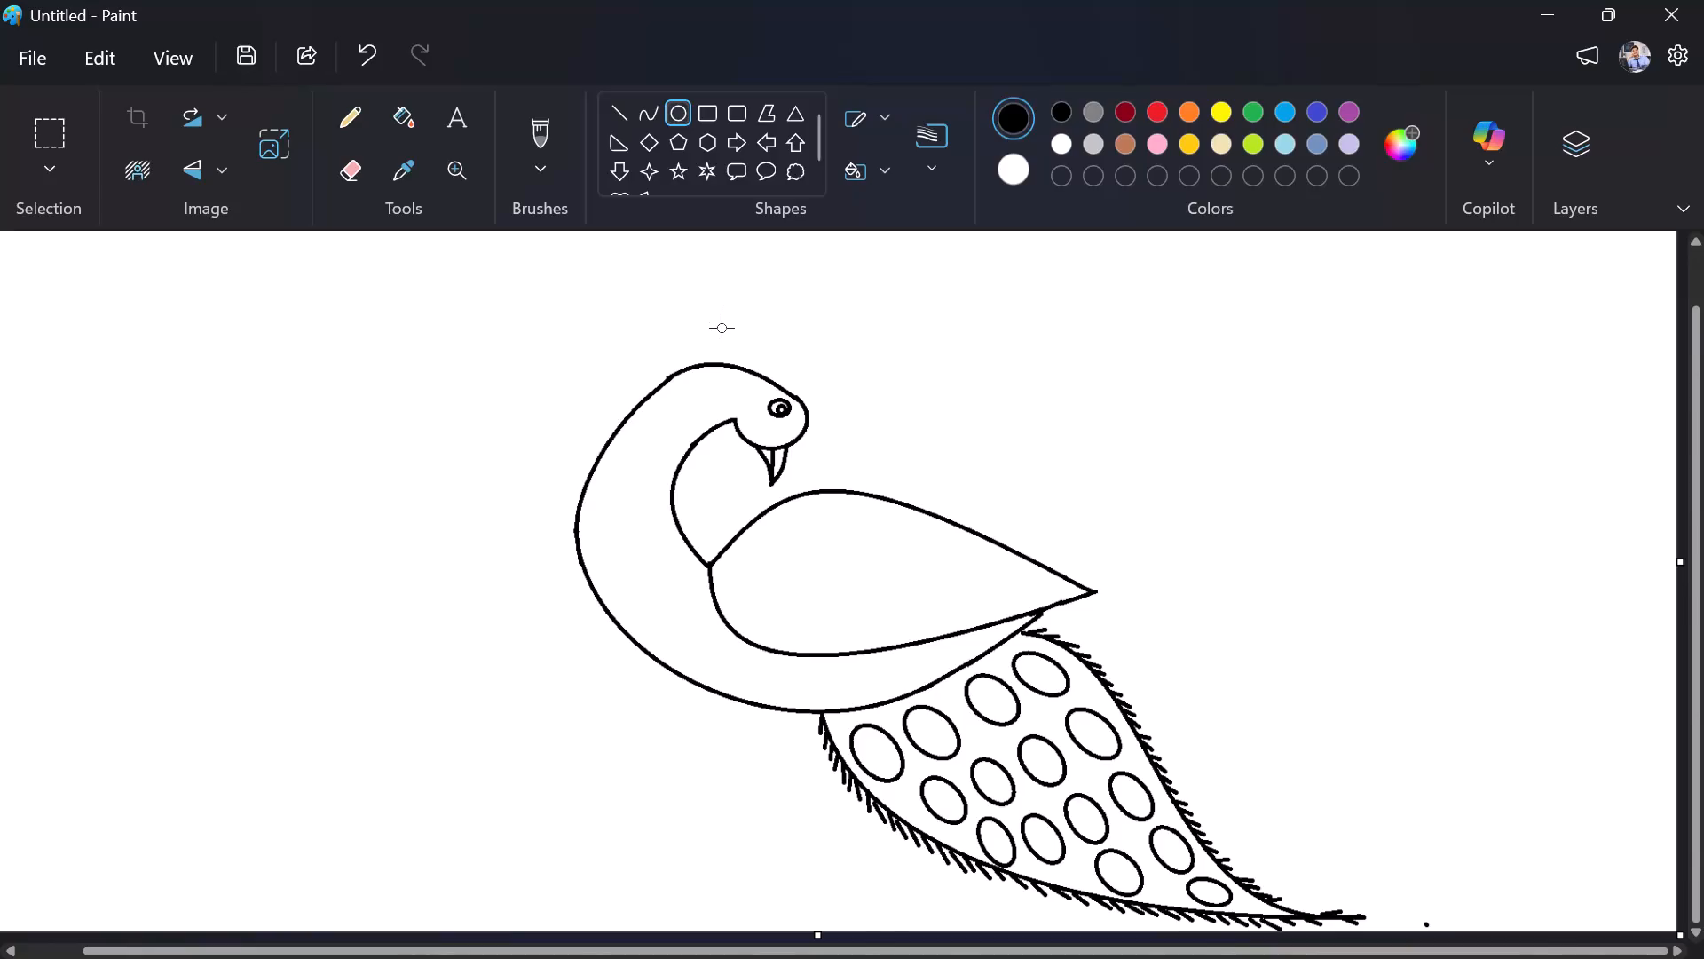
pyautogui.click(643, 100)
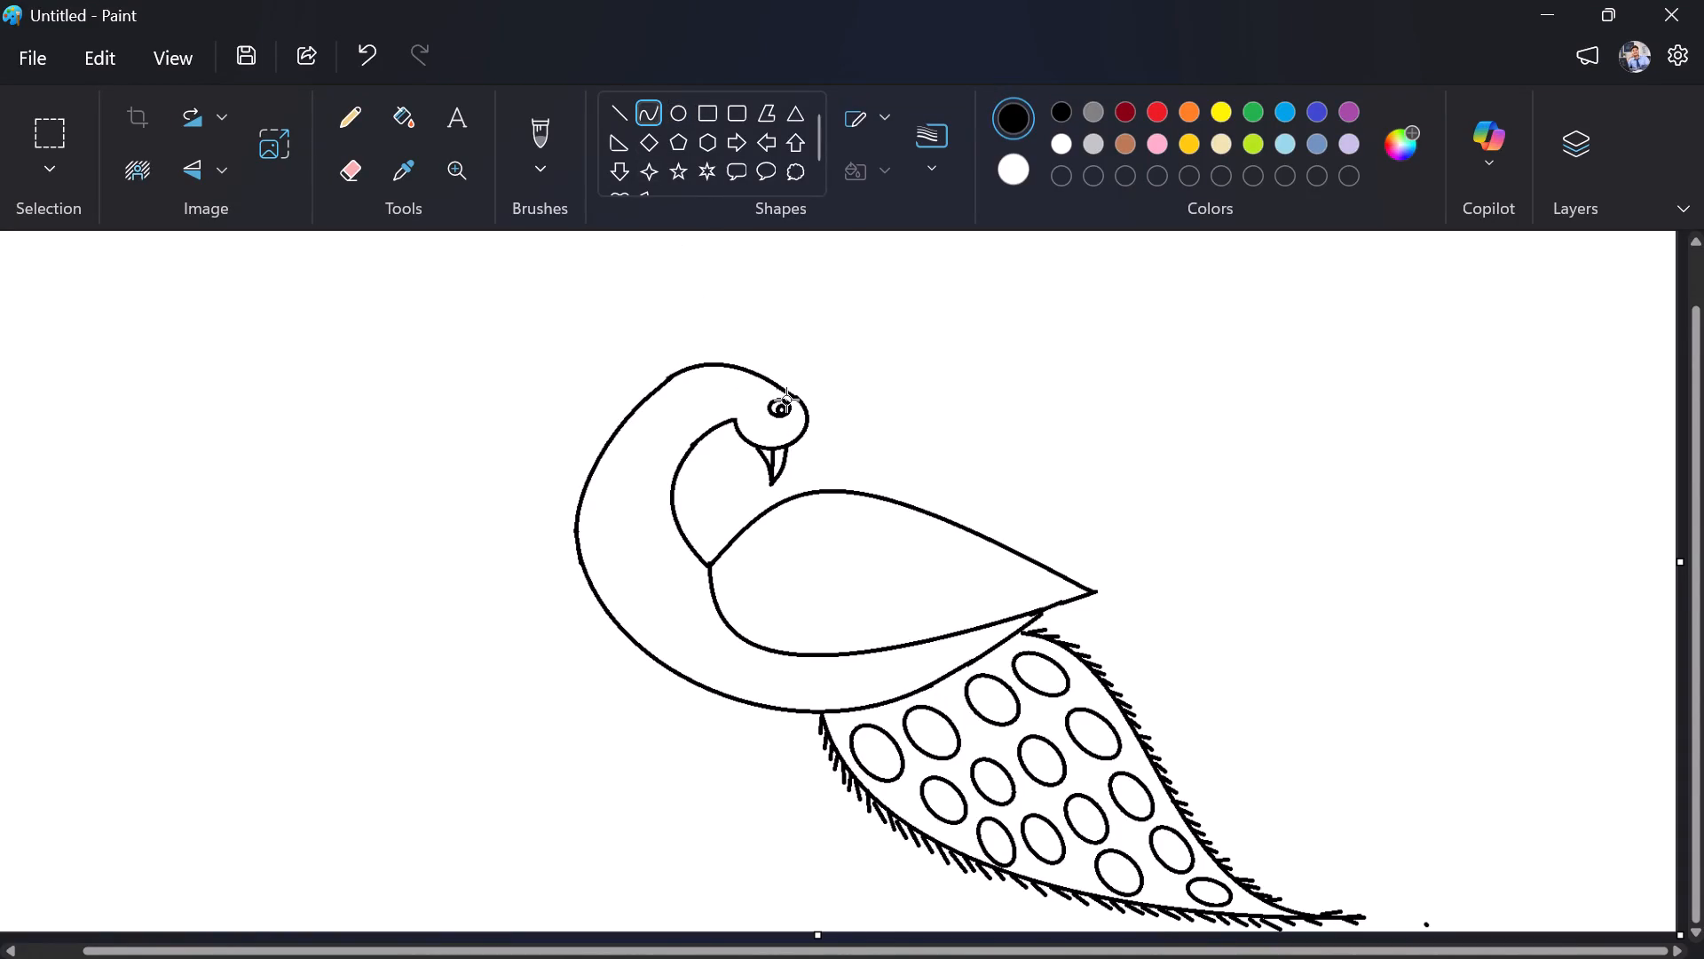
pyautogui.moveTo(786, 392); pyautogui.dragTo(801, 341)
pyautogui.moveTo(795, 362); pyautogui.dragTo(792, 360)
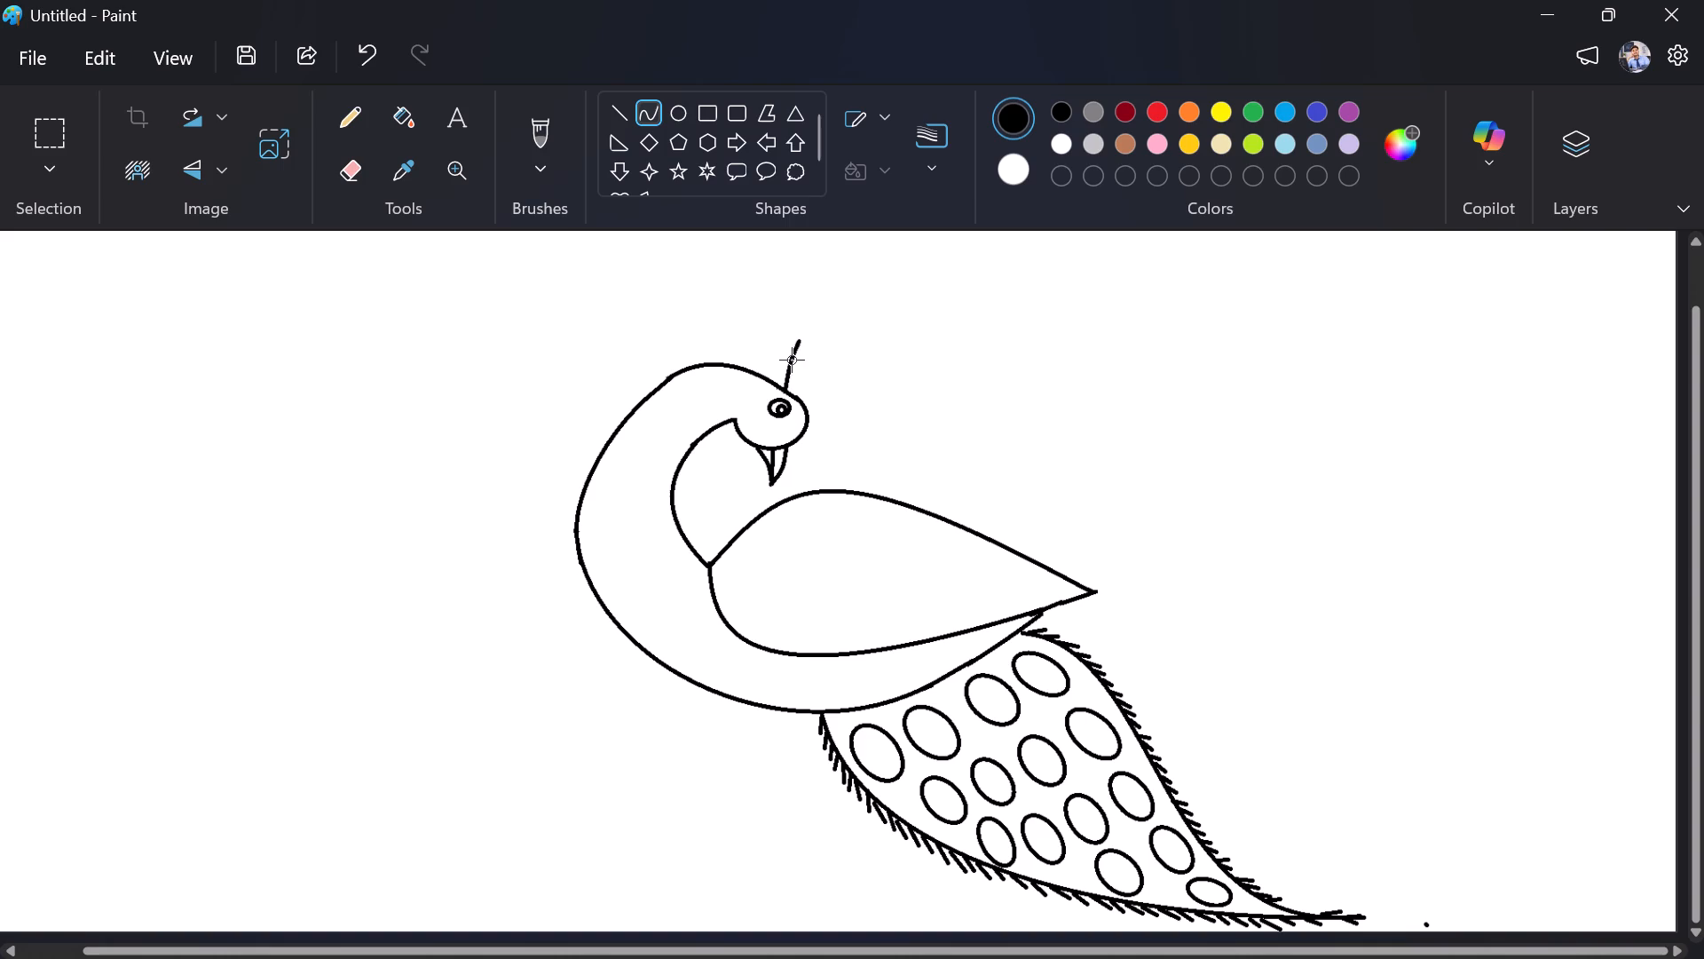
pyautogui.moveTo(792, 360); pyautogui.dragTo(777, 362)
pyautogui.click(791, 346)
pyautogui.click(749, 317)
# Draw a second curved crest feather in front of the first, bowed the same way with its tip bending forward.
pyautogui.moveTo(798, 396); pyautogui.dragTo(810, 353)
pyautogui.moveTo(810, 353); pyautogui.dragTo(815, 353)
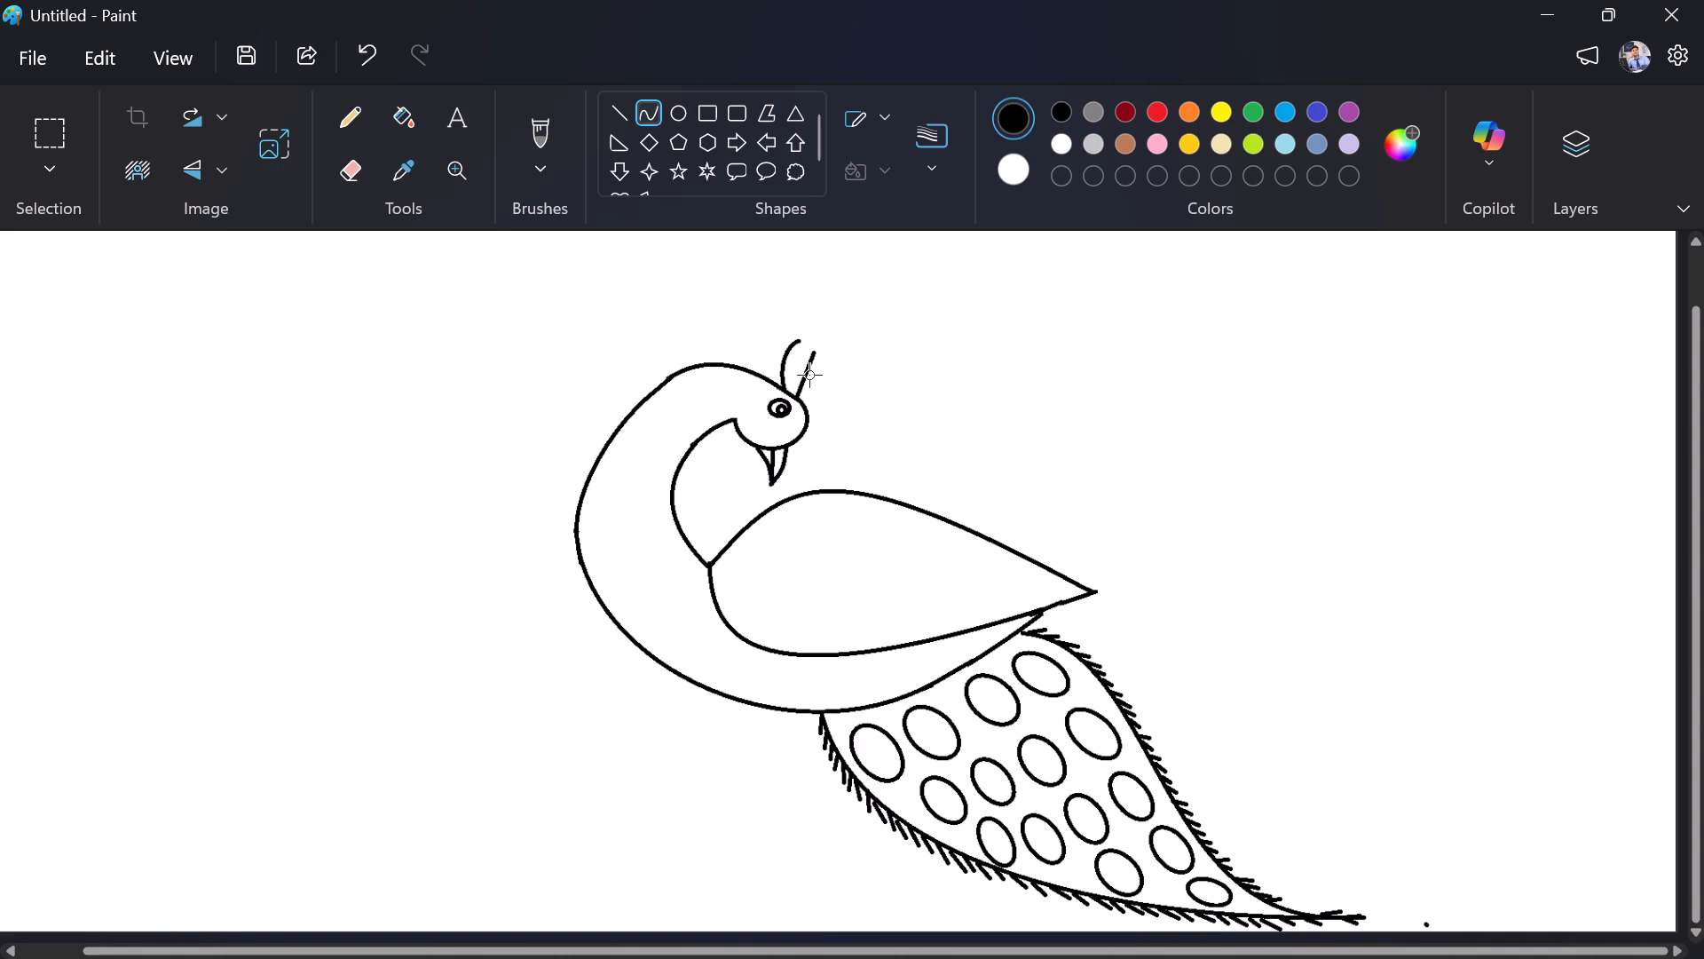
pyautogui.moveTo(809, 375); pyautogui.dragTo(796, 371)
pyautogui.click(801, 359)
pyautogui.click(730, 308)
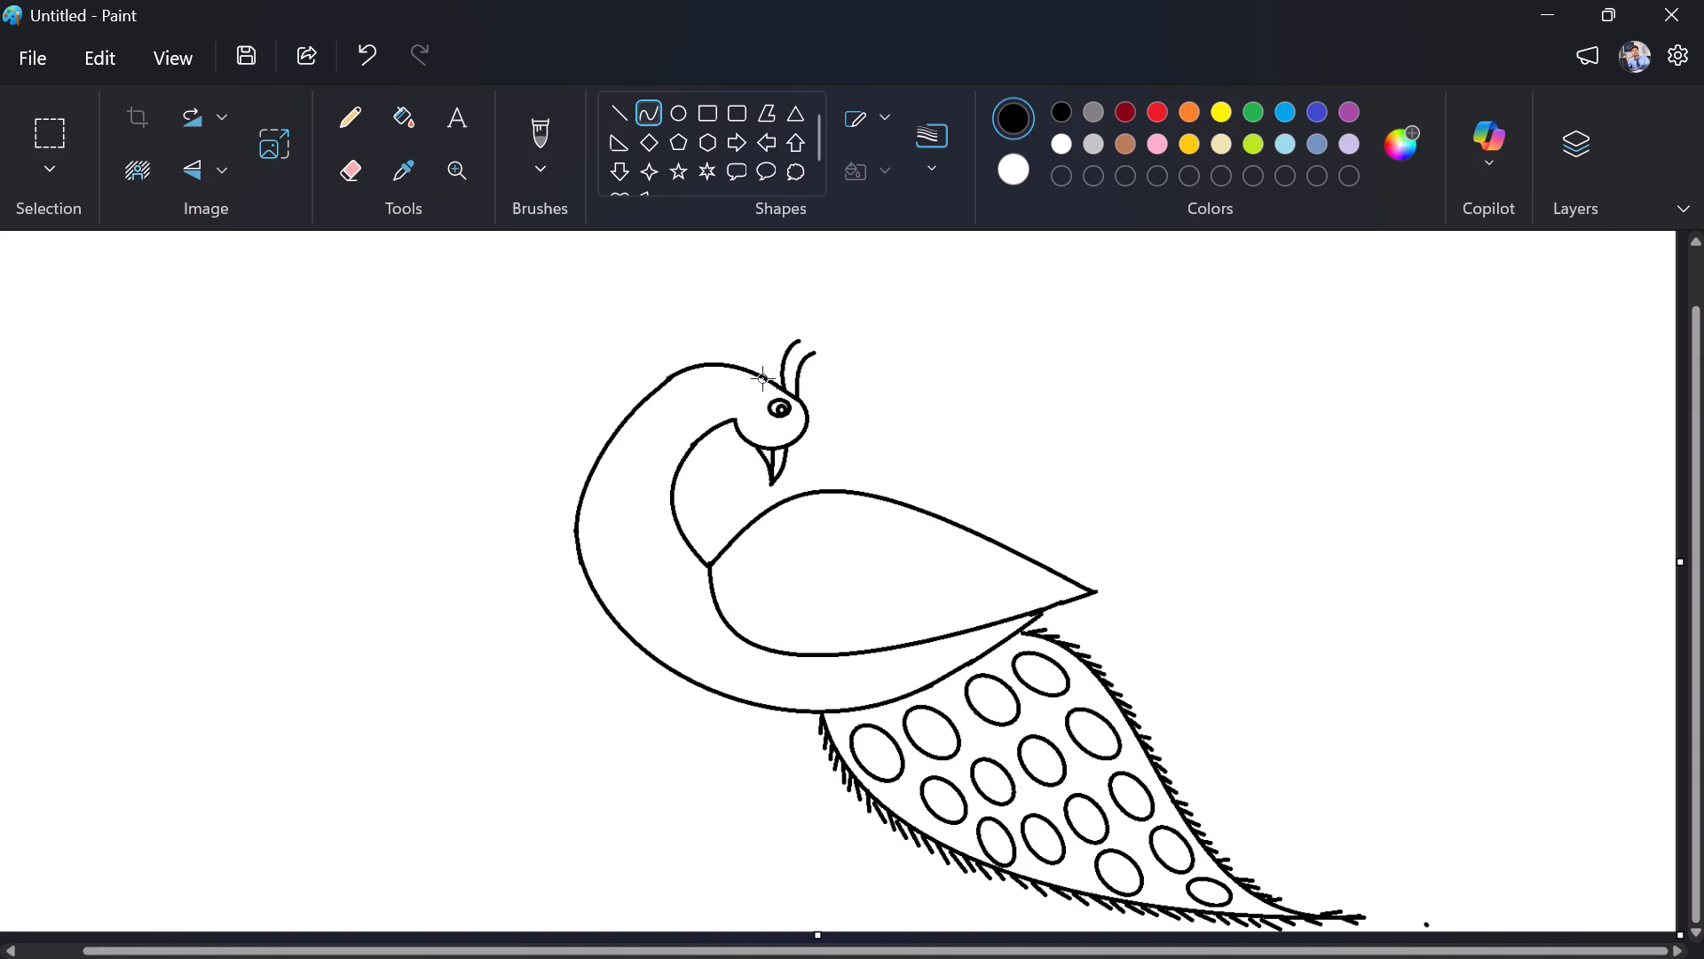
# Draw a third curved crest feather behind the other two, bowed the same way with its tip bending forward.
pyautogui.moveTo(772, 380); pyautogui.dragTo(767, 360)
pyautogui.moveTo(767, 360); pyautogui.dragTo(775, 331)
pyautogui.moveTo(775, 331); pyautogui.dragTo(785, 331)
pyautogui.moveTo(776, 363); pyautogui.dragTo(769, 363)
pyautogui.moveTo(769, 363); pyautogui.dragTo(761, 355)
pyautogui.moveTo(773, 344); pyautogui.dragTo(773, 339)
pyautogui.moveTo(773, 339); pyautogui.dragTo(769, 336)
pyautogui.click(690, 246)
pyautogui.moveTo(898, 309); pyautogui.dragTo(891, 296)
pyautogui.hotkey('ctrl', 'z')
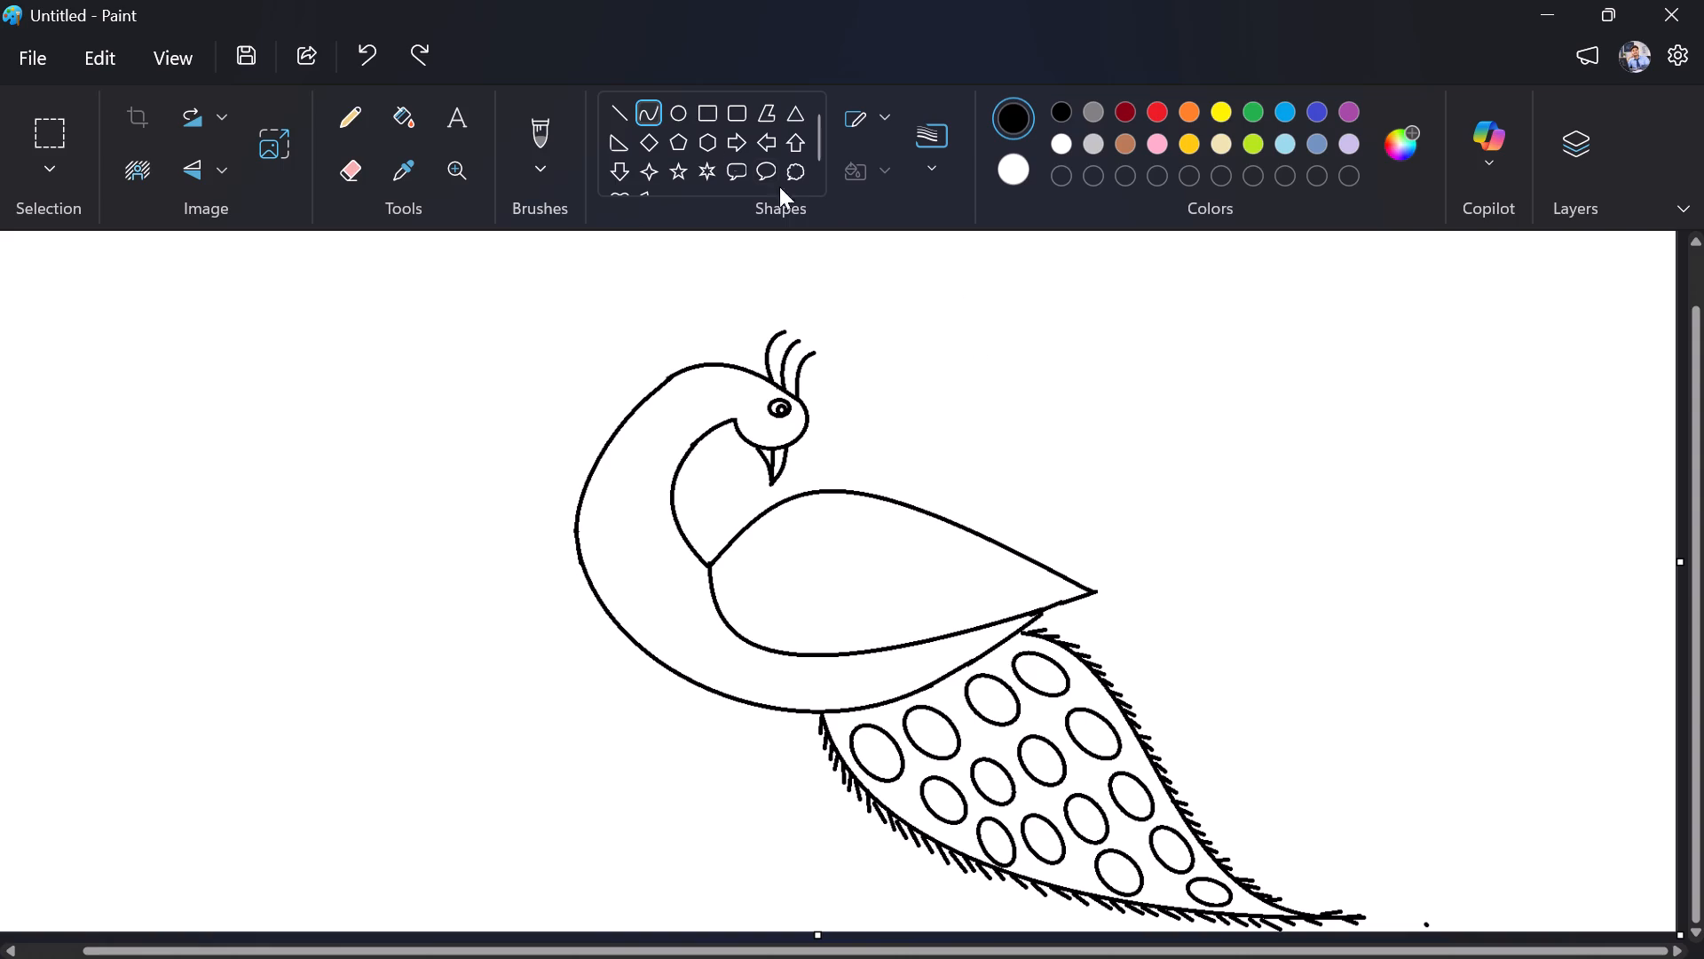
# Draw an oval in the blank area beyond the head and shrink it to a small, nearly round ring.
pyautogui.click(682, 102)
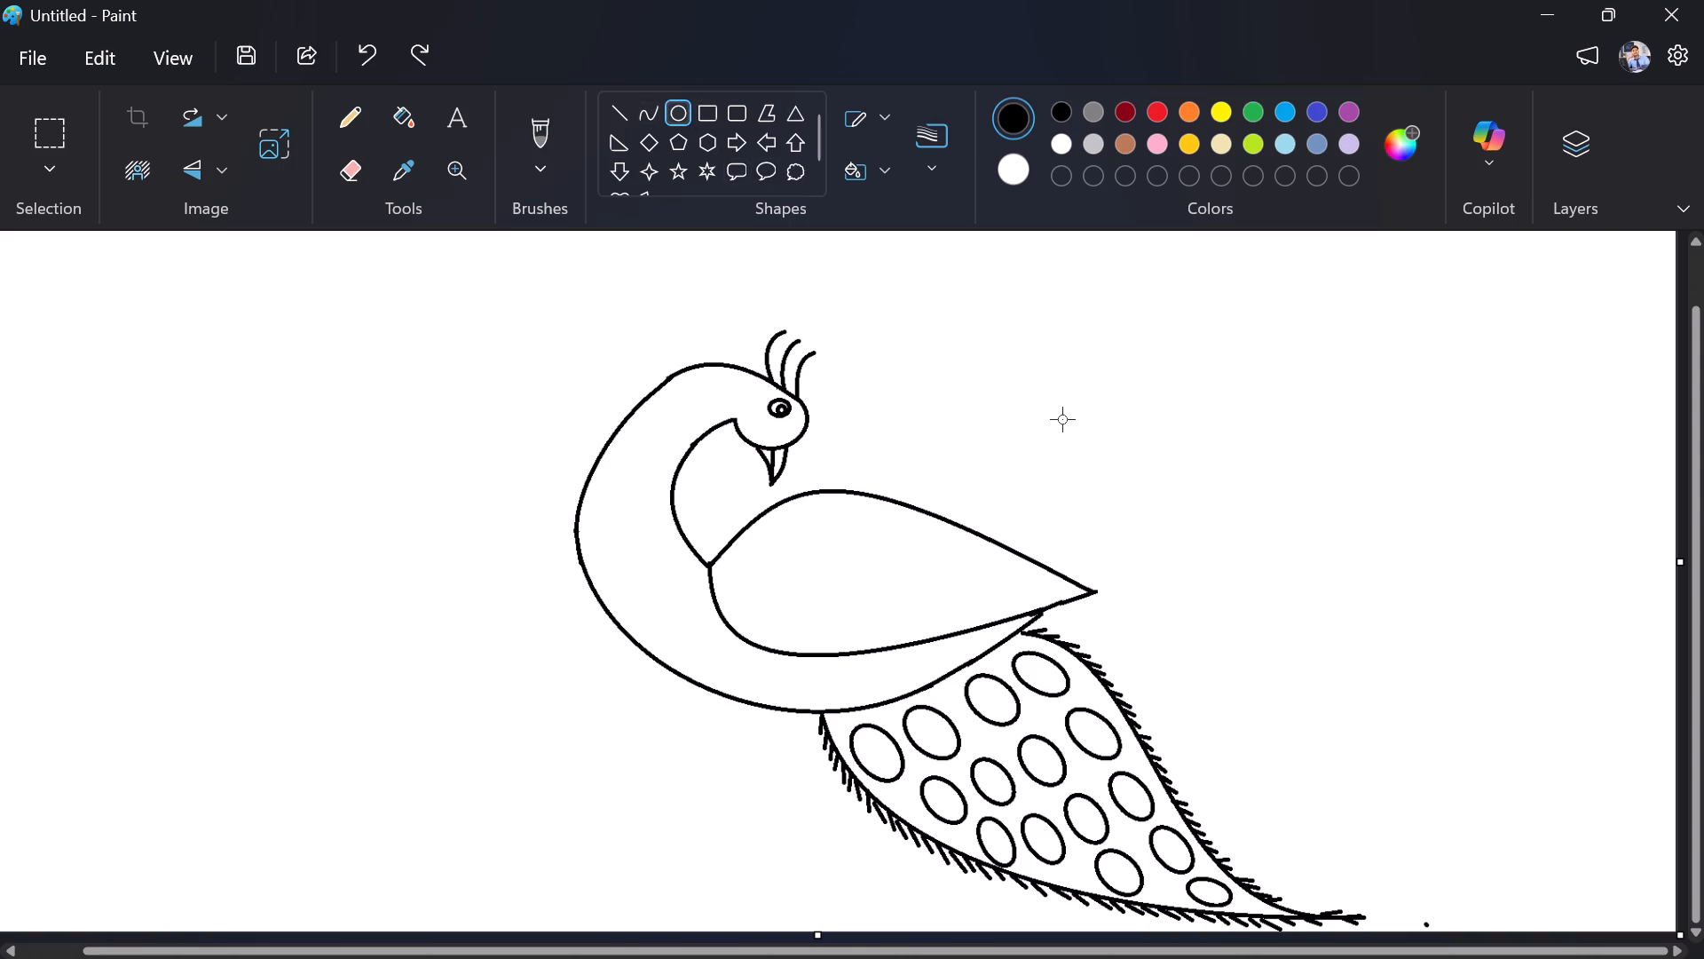
pyautogui.moveTo(1062, 419); pyautogui.dragTo(1072, 408)
pyautogui.moveTo(1064, 414); pyautogui.dragTo(1011, 380)
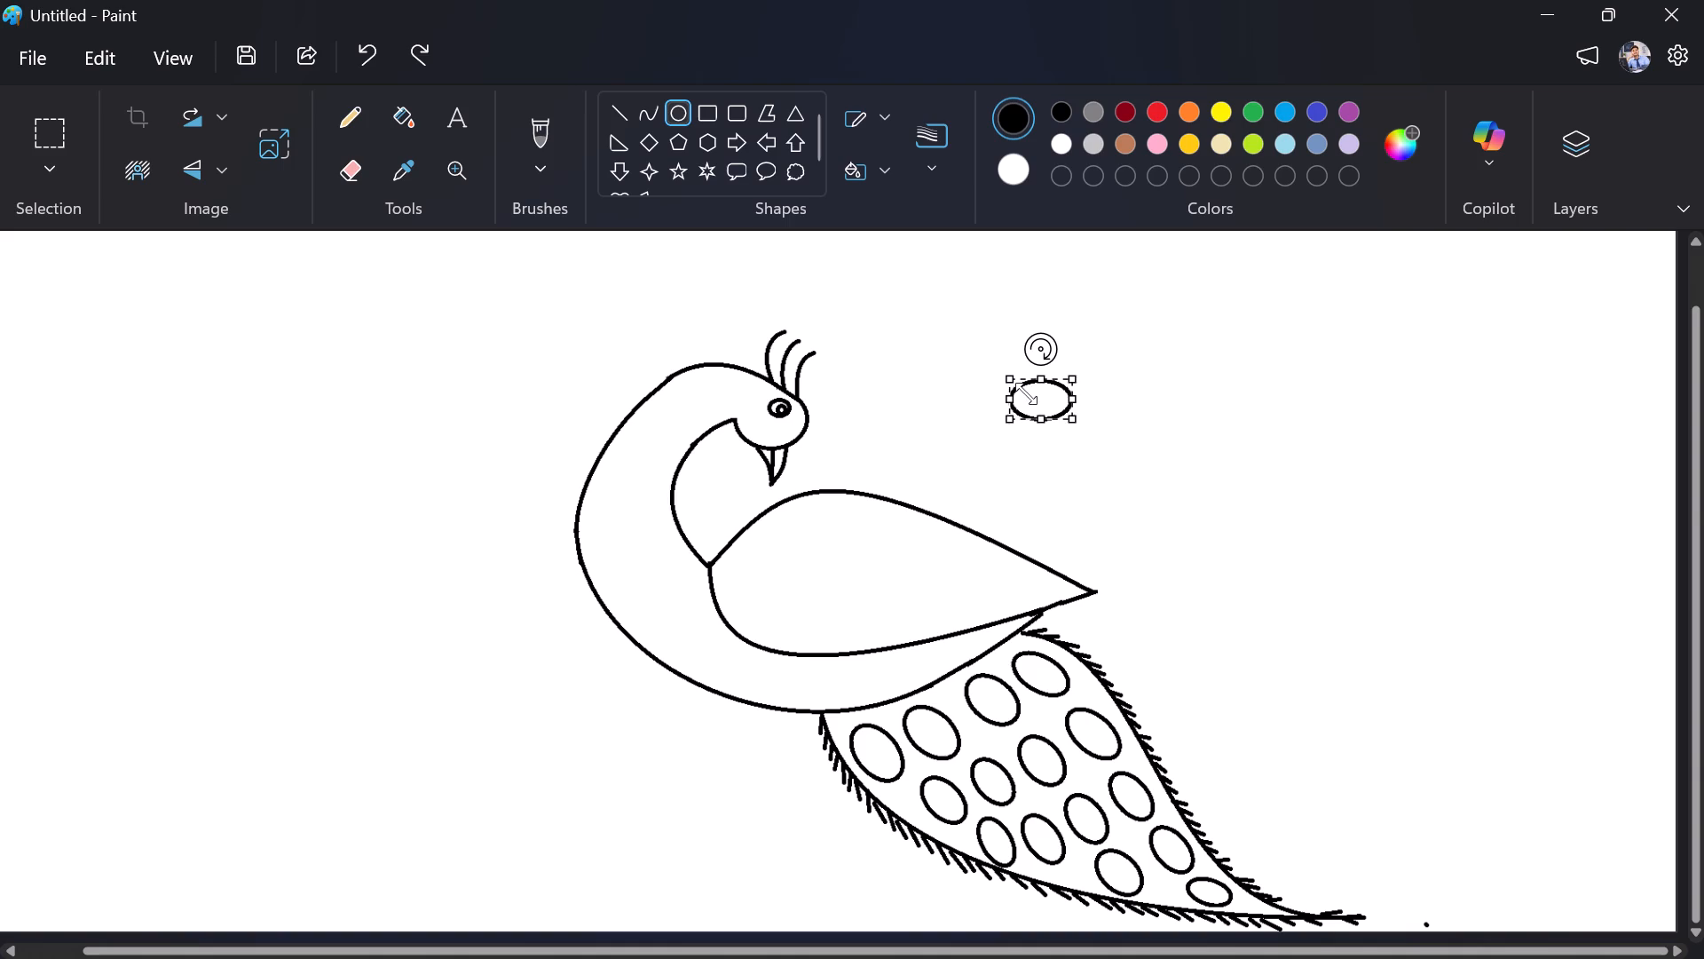
pyautogui.moveTo(1038, 401); pyautogui.dragTo(1021, 392)
pyautogui.moveTo(1021, 392); pyautogui.dragTo(1014, 430)
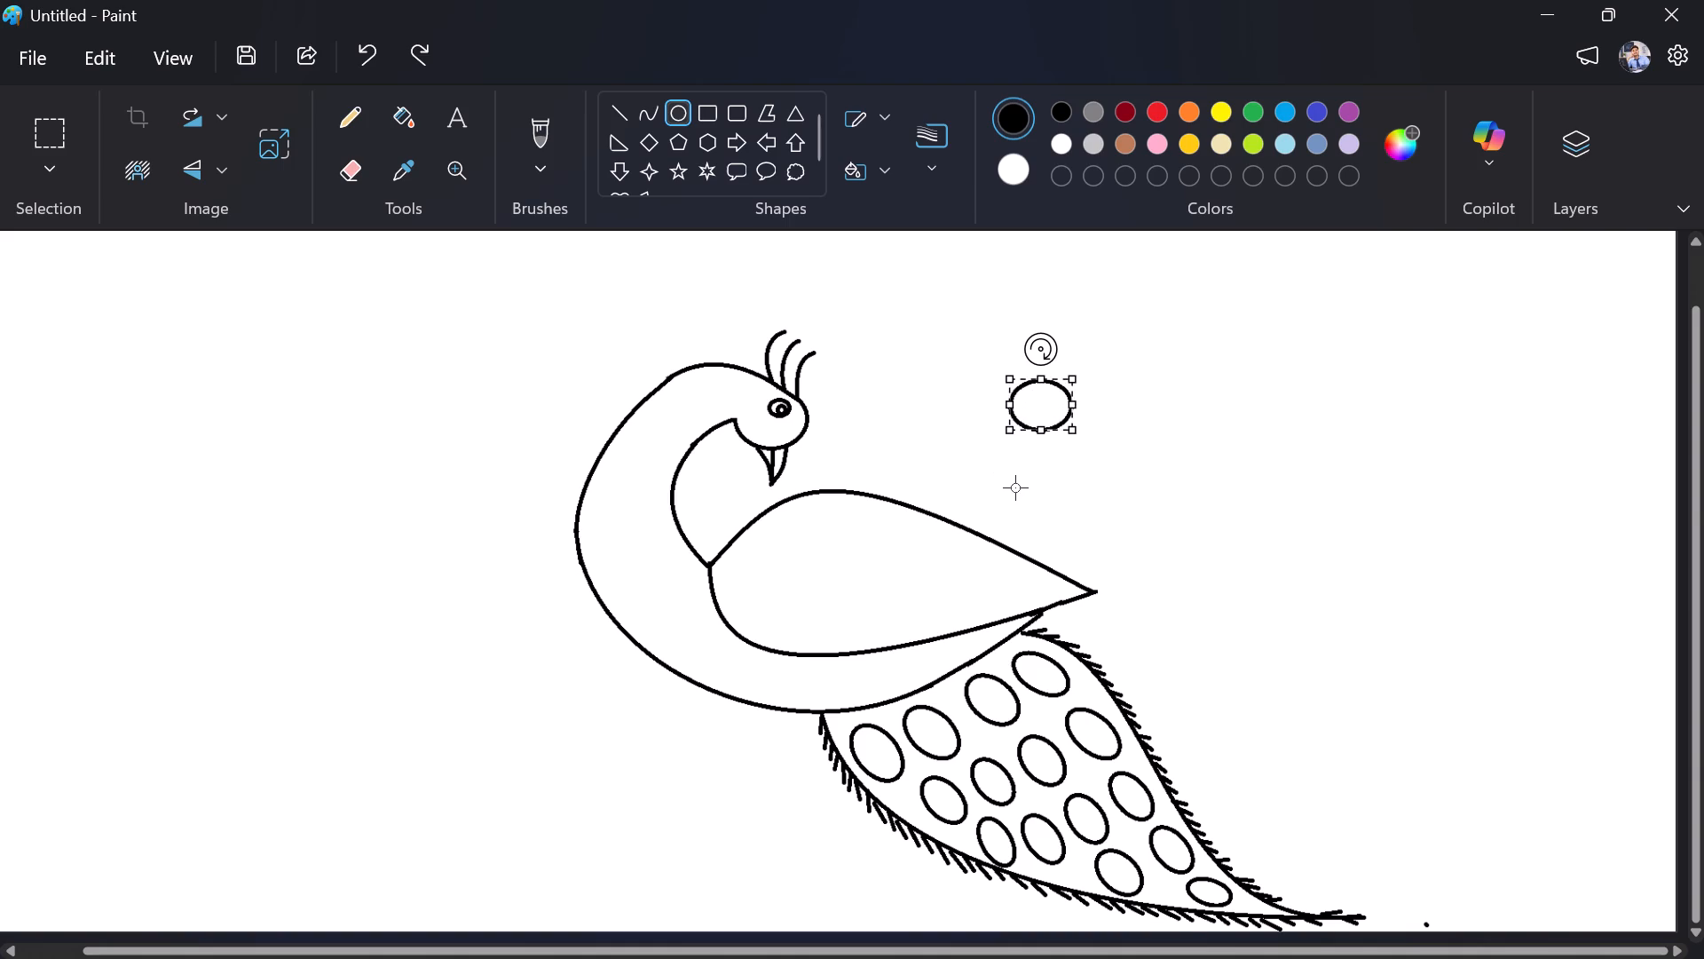
pyautogui.keyDown('ctrl'); pyautogui.scroll(6, 1015, 487); pyautogui.keyUp('ctrl')
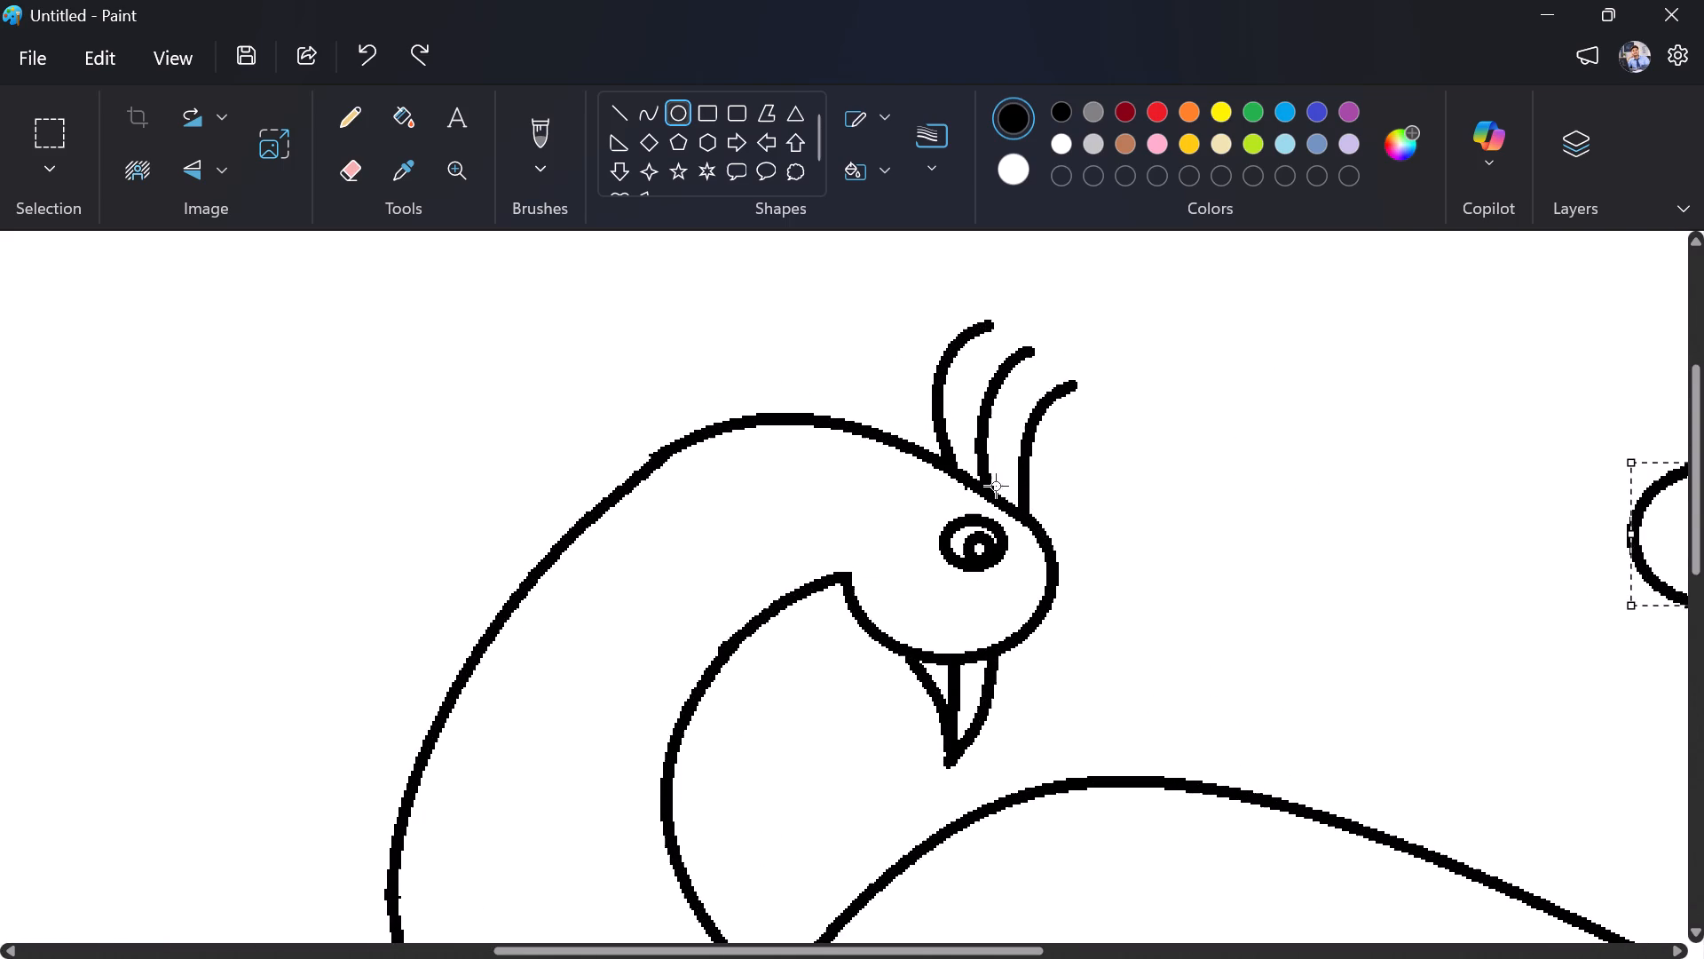
pyautogui.hscroll(-1, 1053, 519)
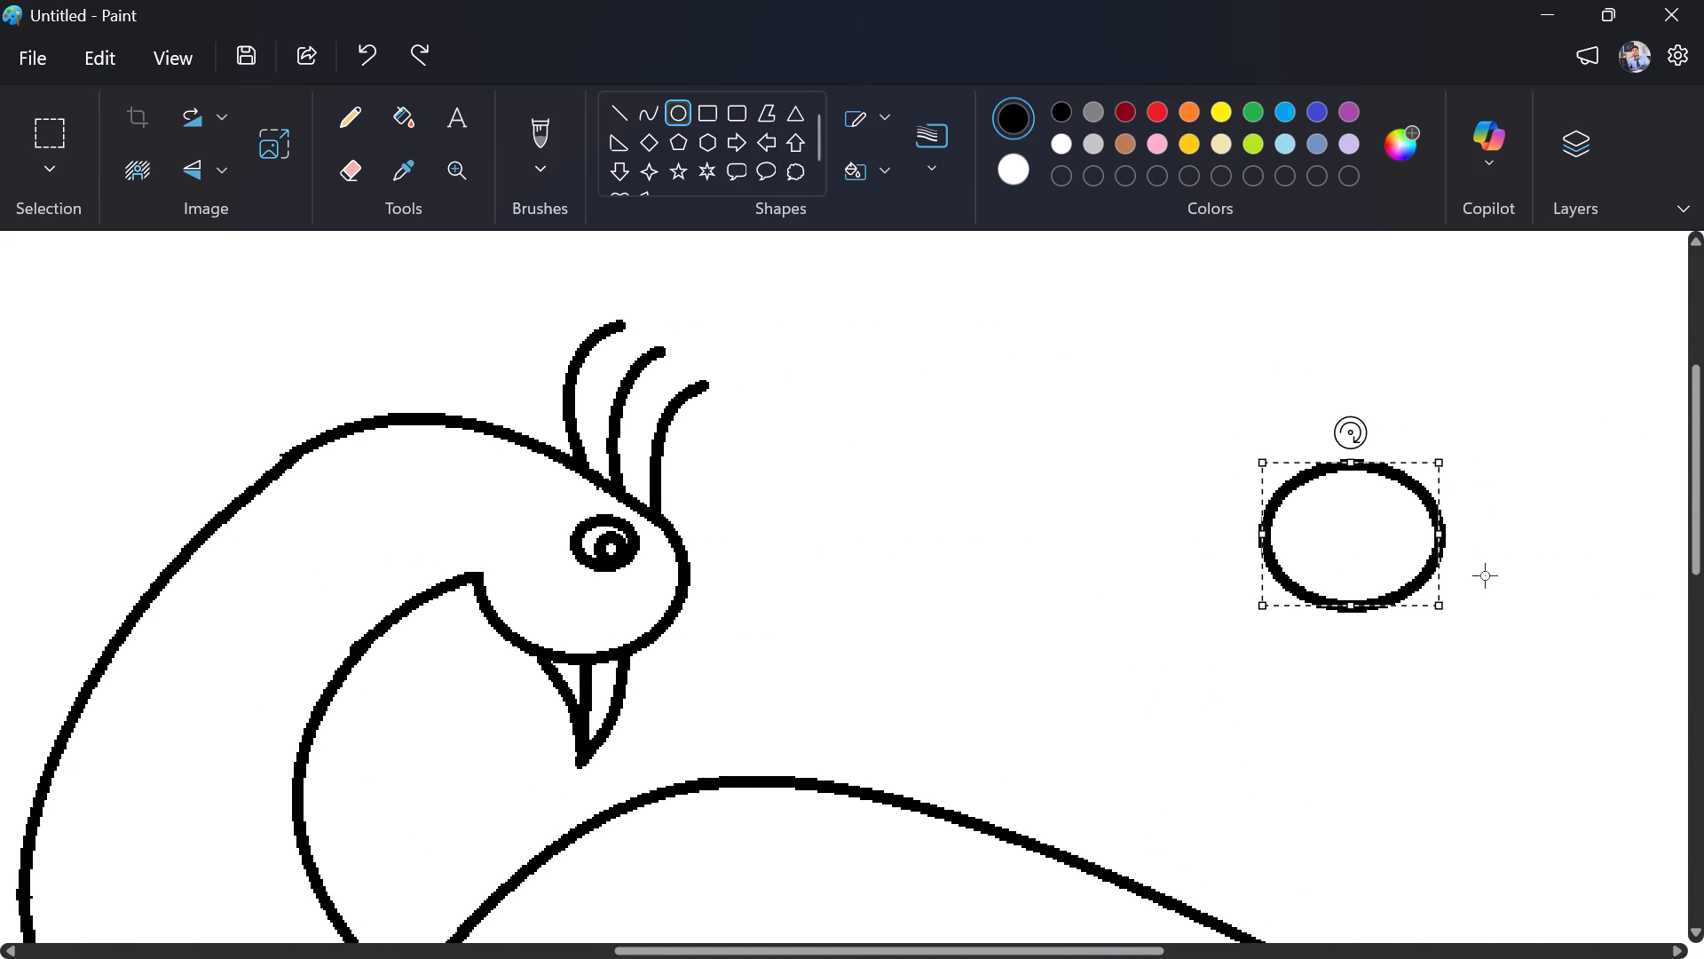
pyautogui.moveTo(1439, 520); pyautogui.dragTo(1319, 512)
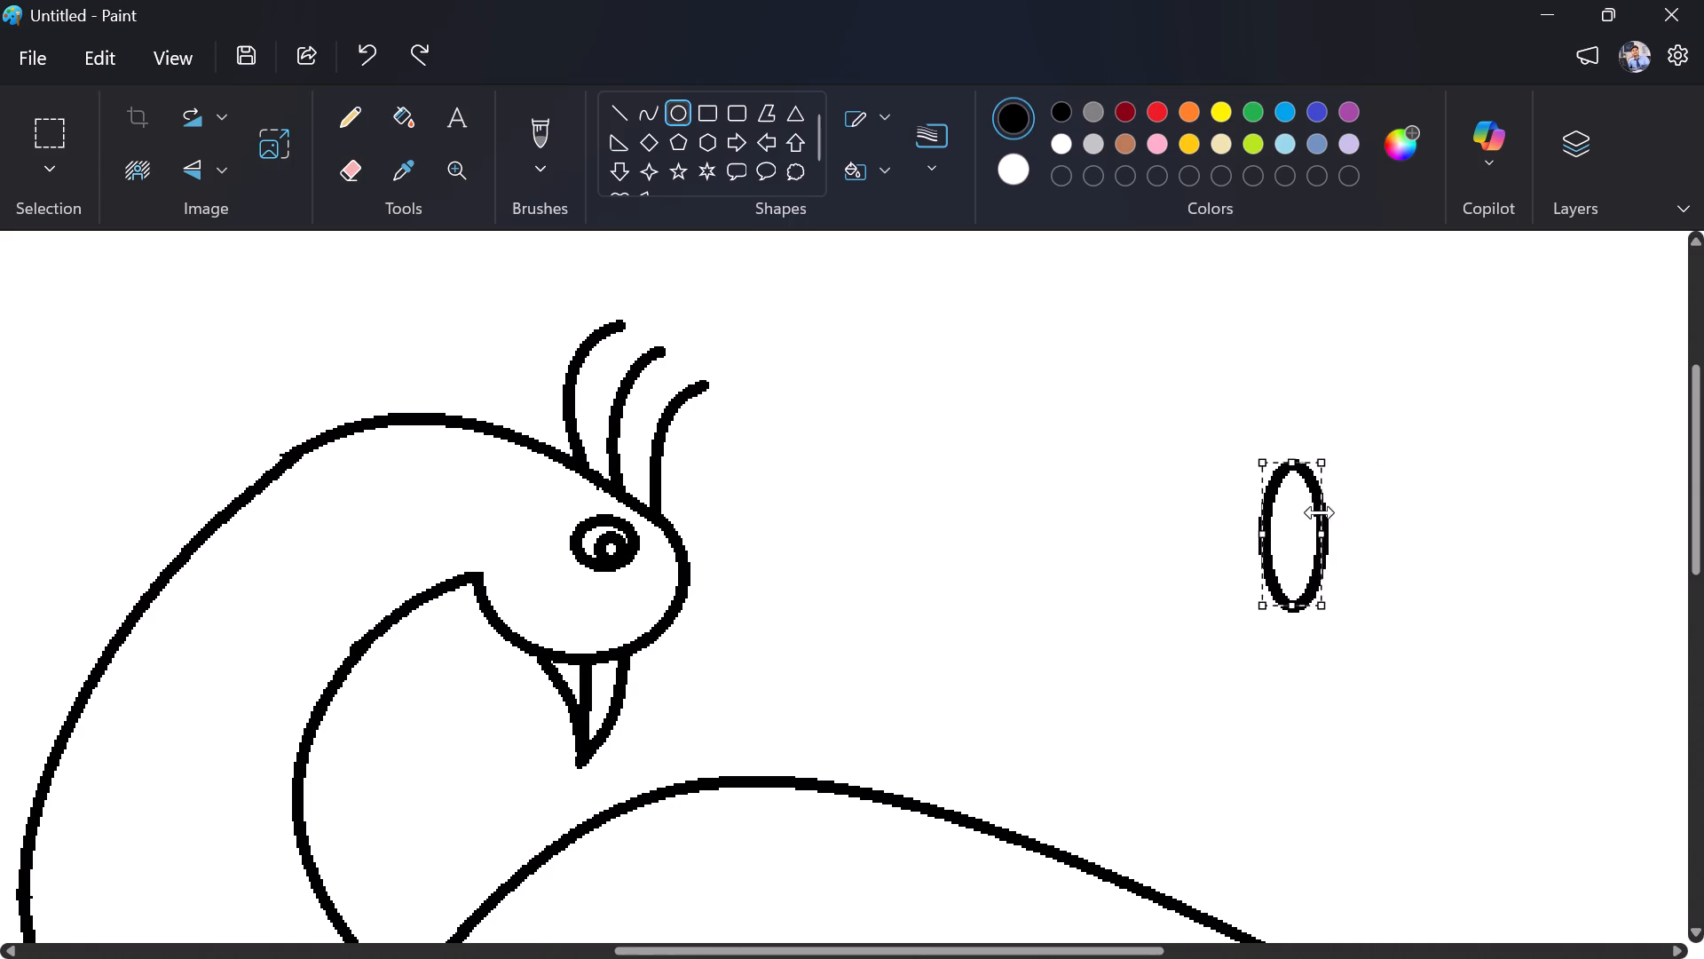
pyautogui.moveTo(1319, 512); pyautogui.dragTo(1318, 512)
pyautogui.moveTo(1282, 604); pyautogui.dragTo(1261, 524)
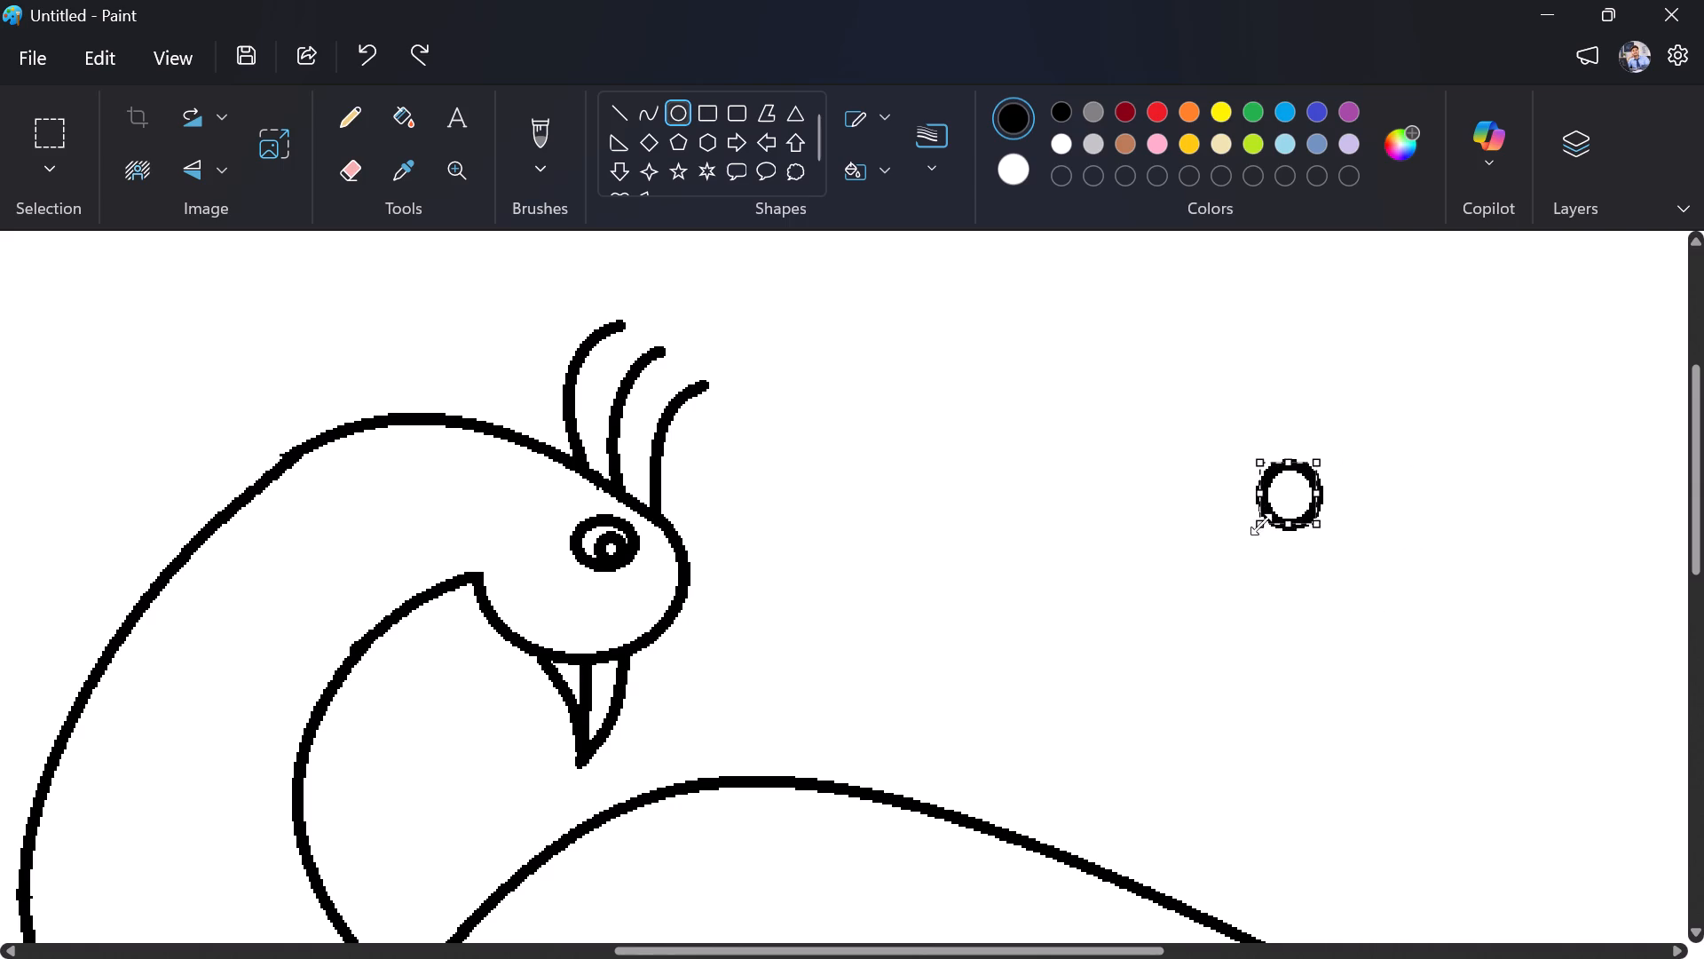
pyautogui.moveTo(1261, 524); pyautogui.dragTo(1263, 514)
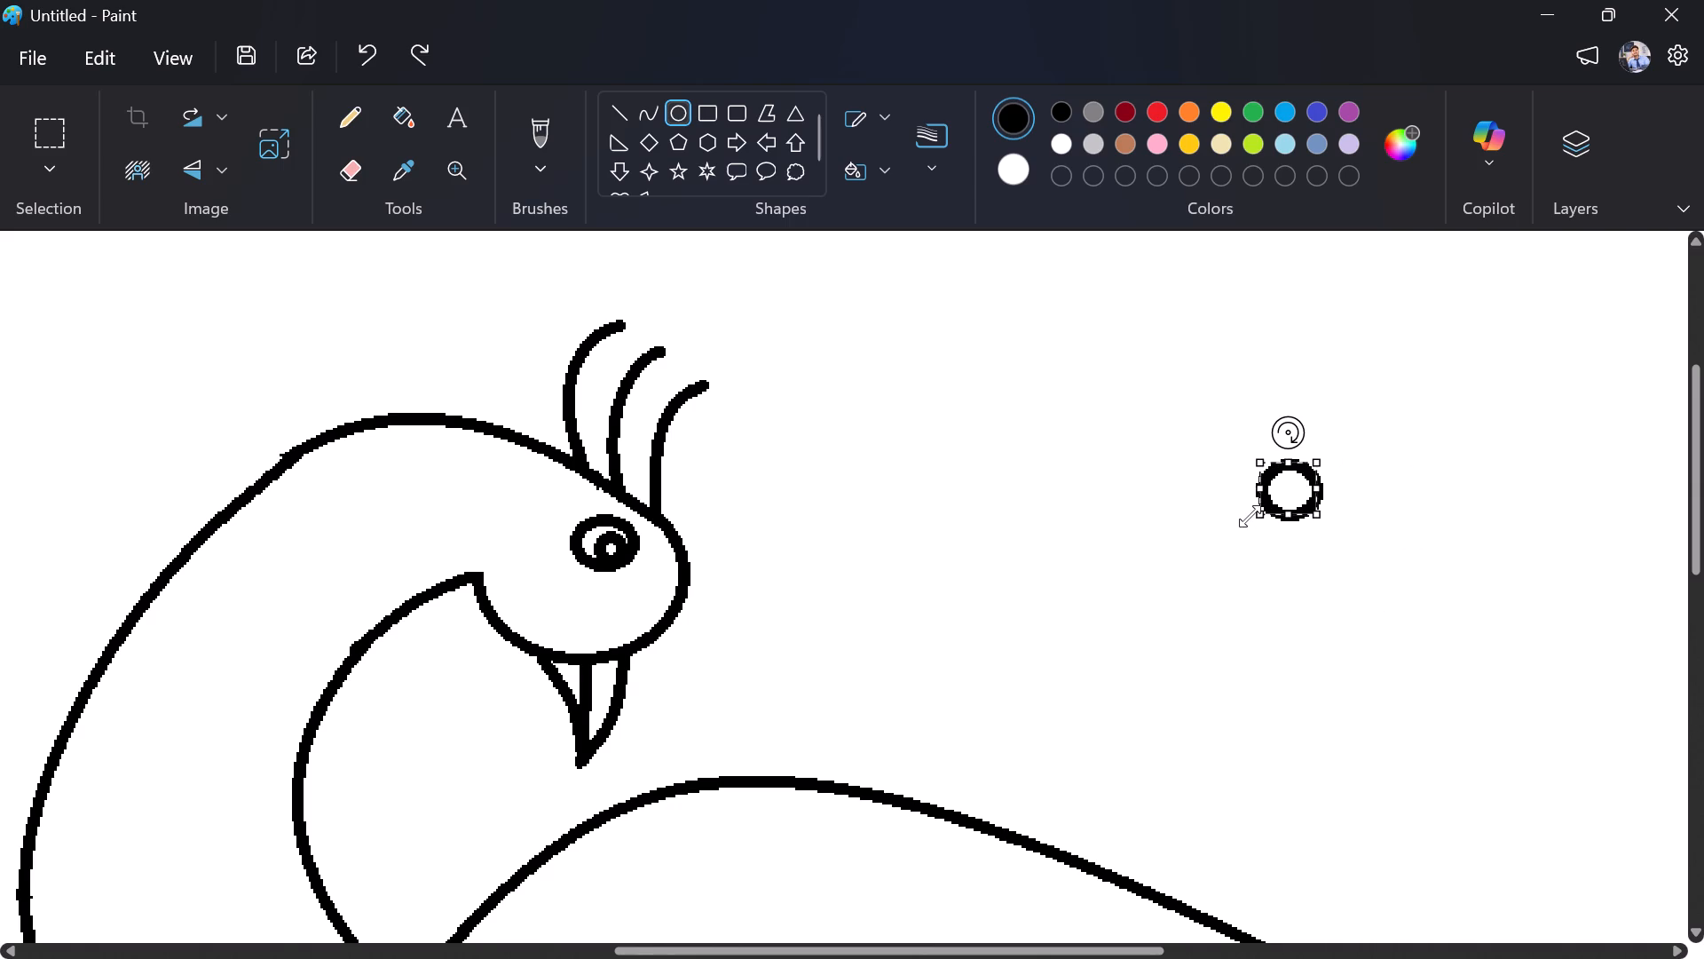
# Move the small ring onto the tip of the rearmost crest feather and reduce it to a slightly flattened oval.
pyautogui.keyDown('ctrl'); pyautogui.scroll(3, 1250, 516); pyautogui.keyUp('ctrl')
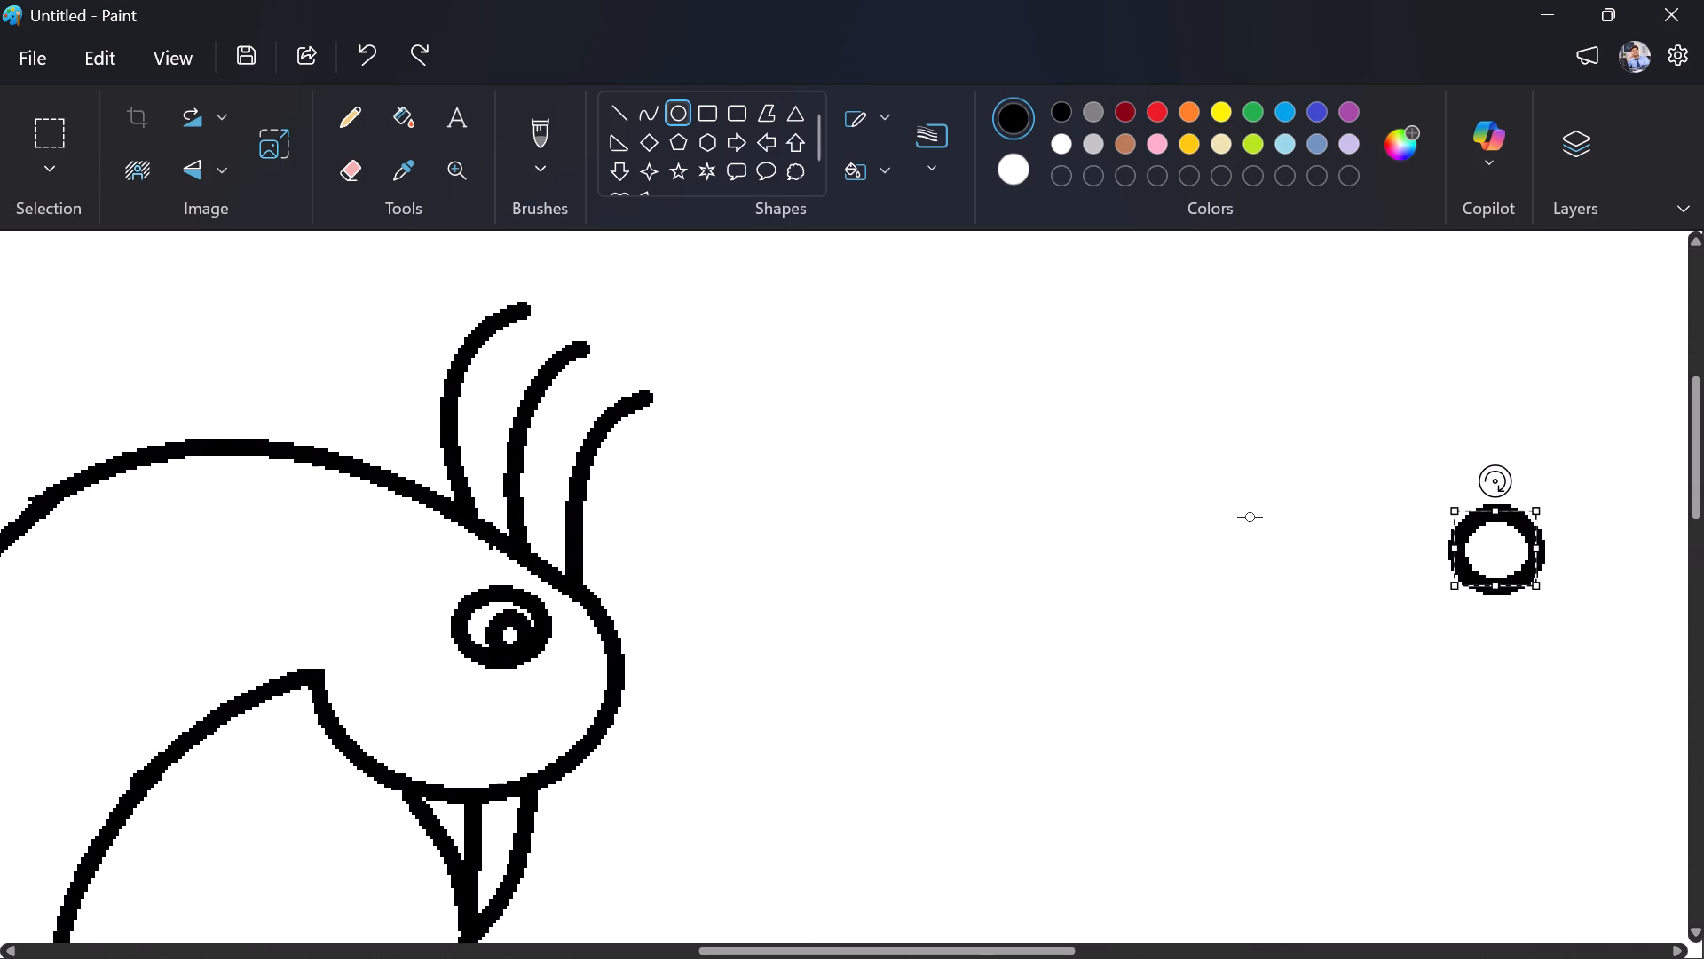
pyautogui.scroll(1, 1243, 523)
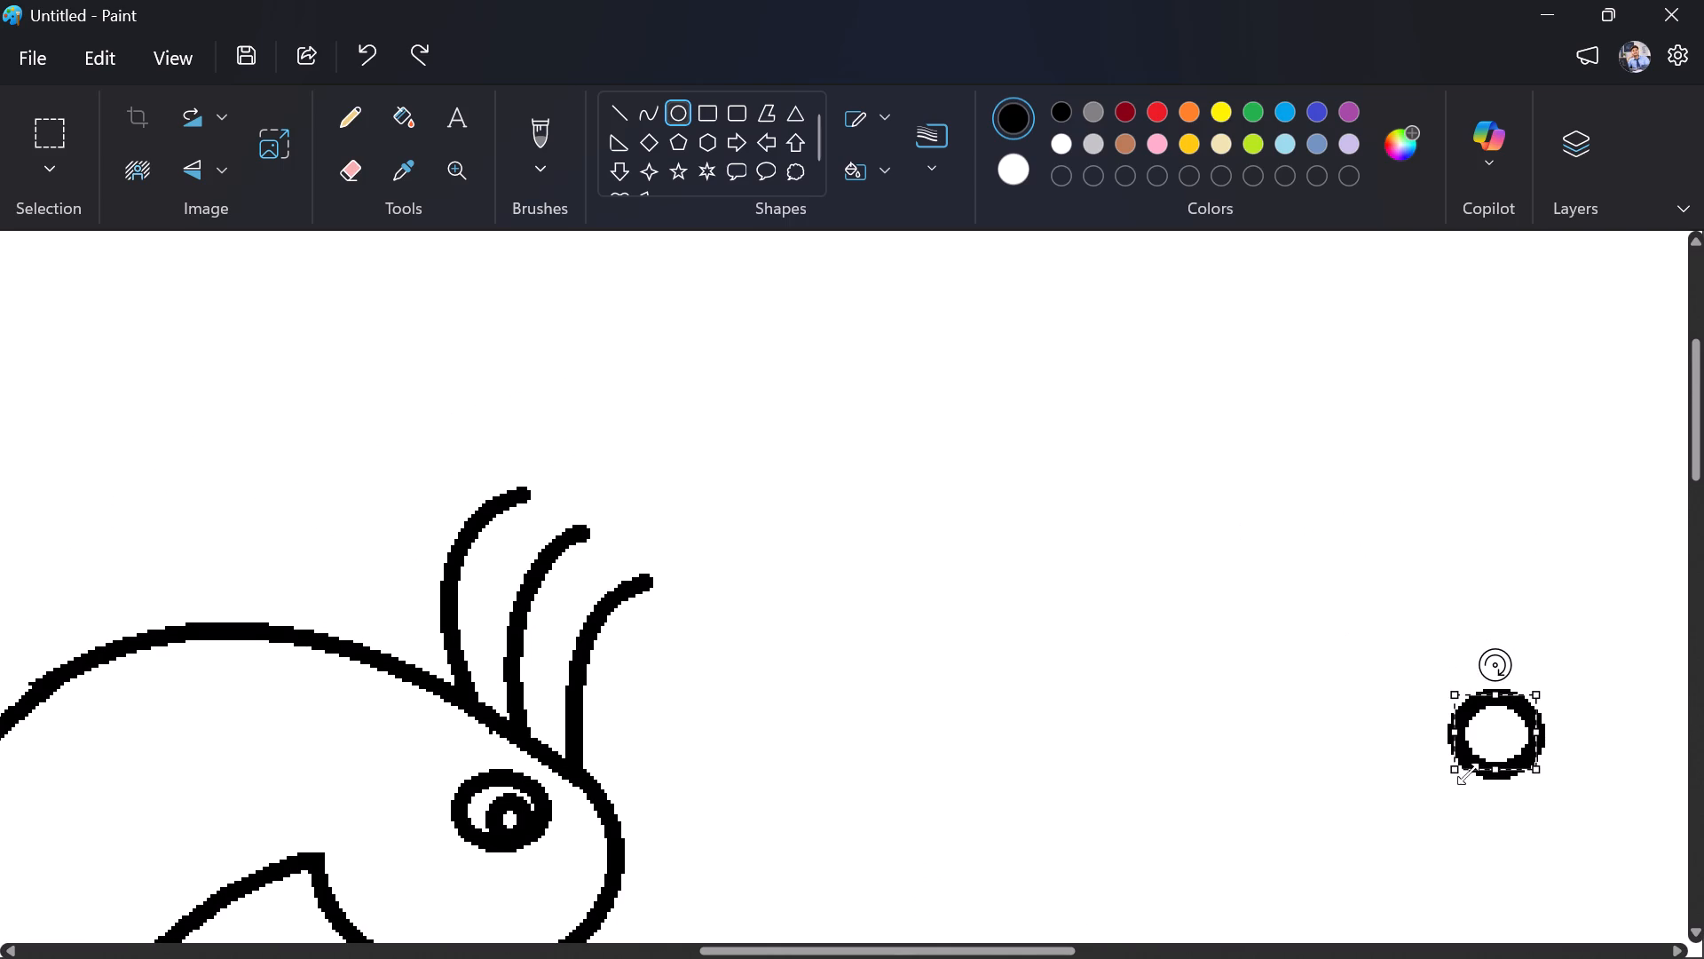
pyautogui.moveTo(1485, 735); pyautogui.dragTo(576, 434)
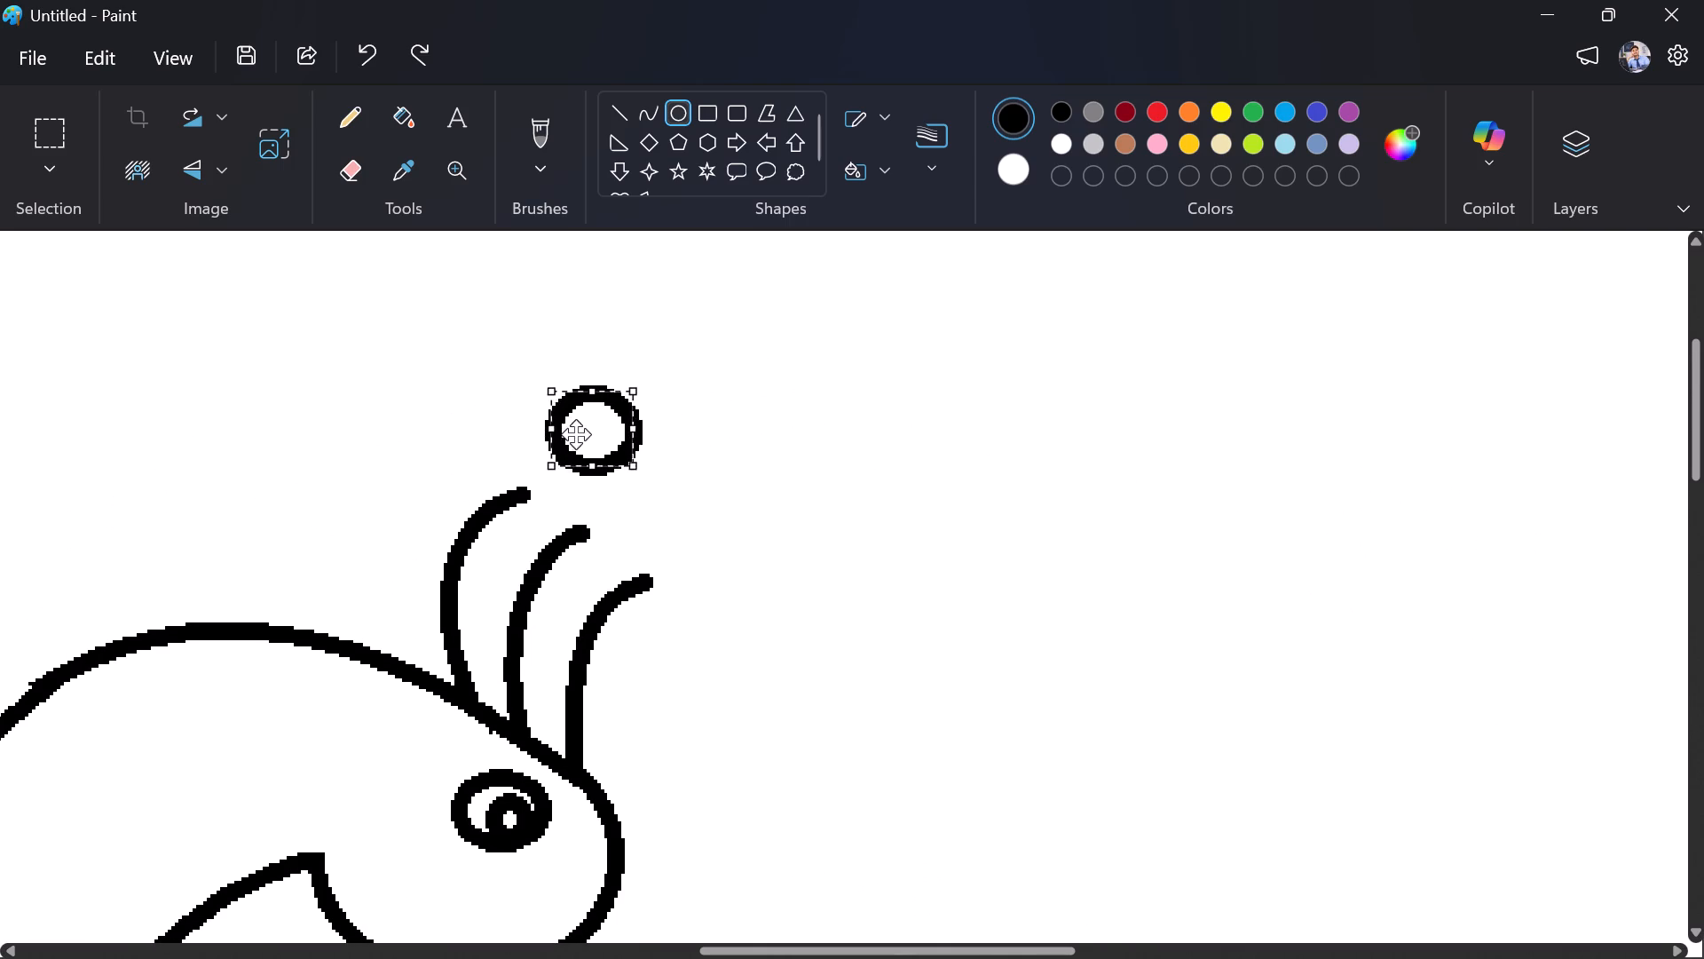
pyautogui.moveTo(576, 434); pyautogui.dragTo(528, 457)
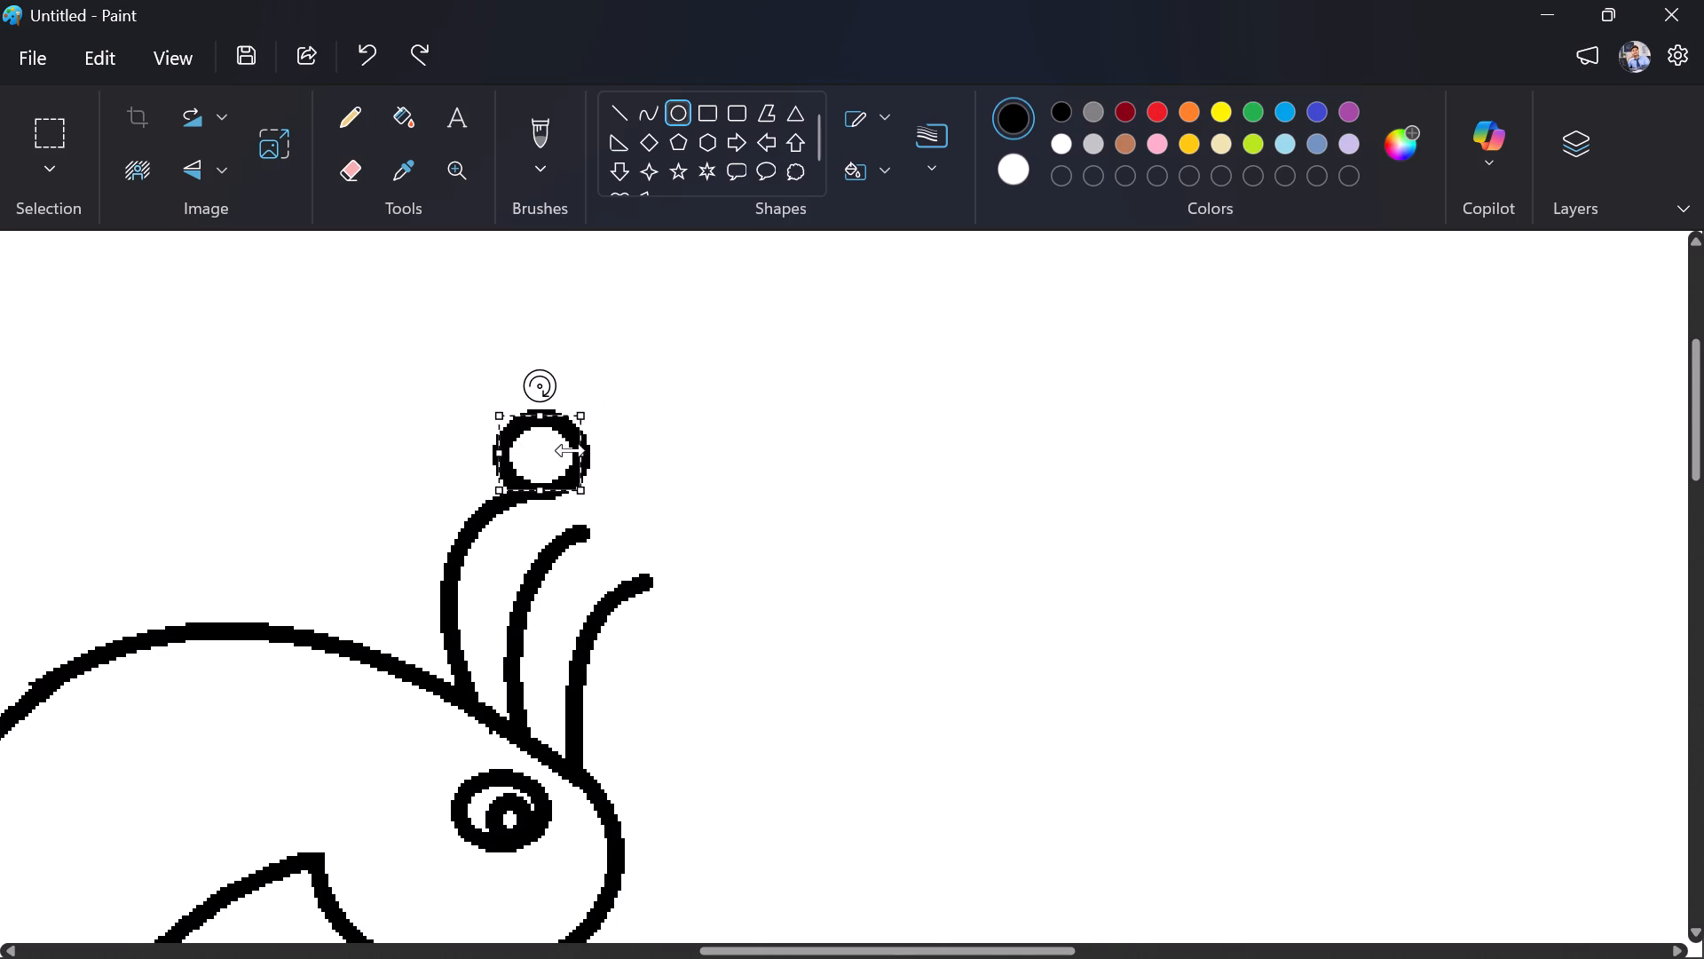
pyautogui.moveTo(576, 450); pyautogui.dragTo(564, 453)
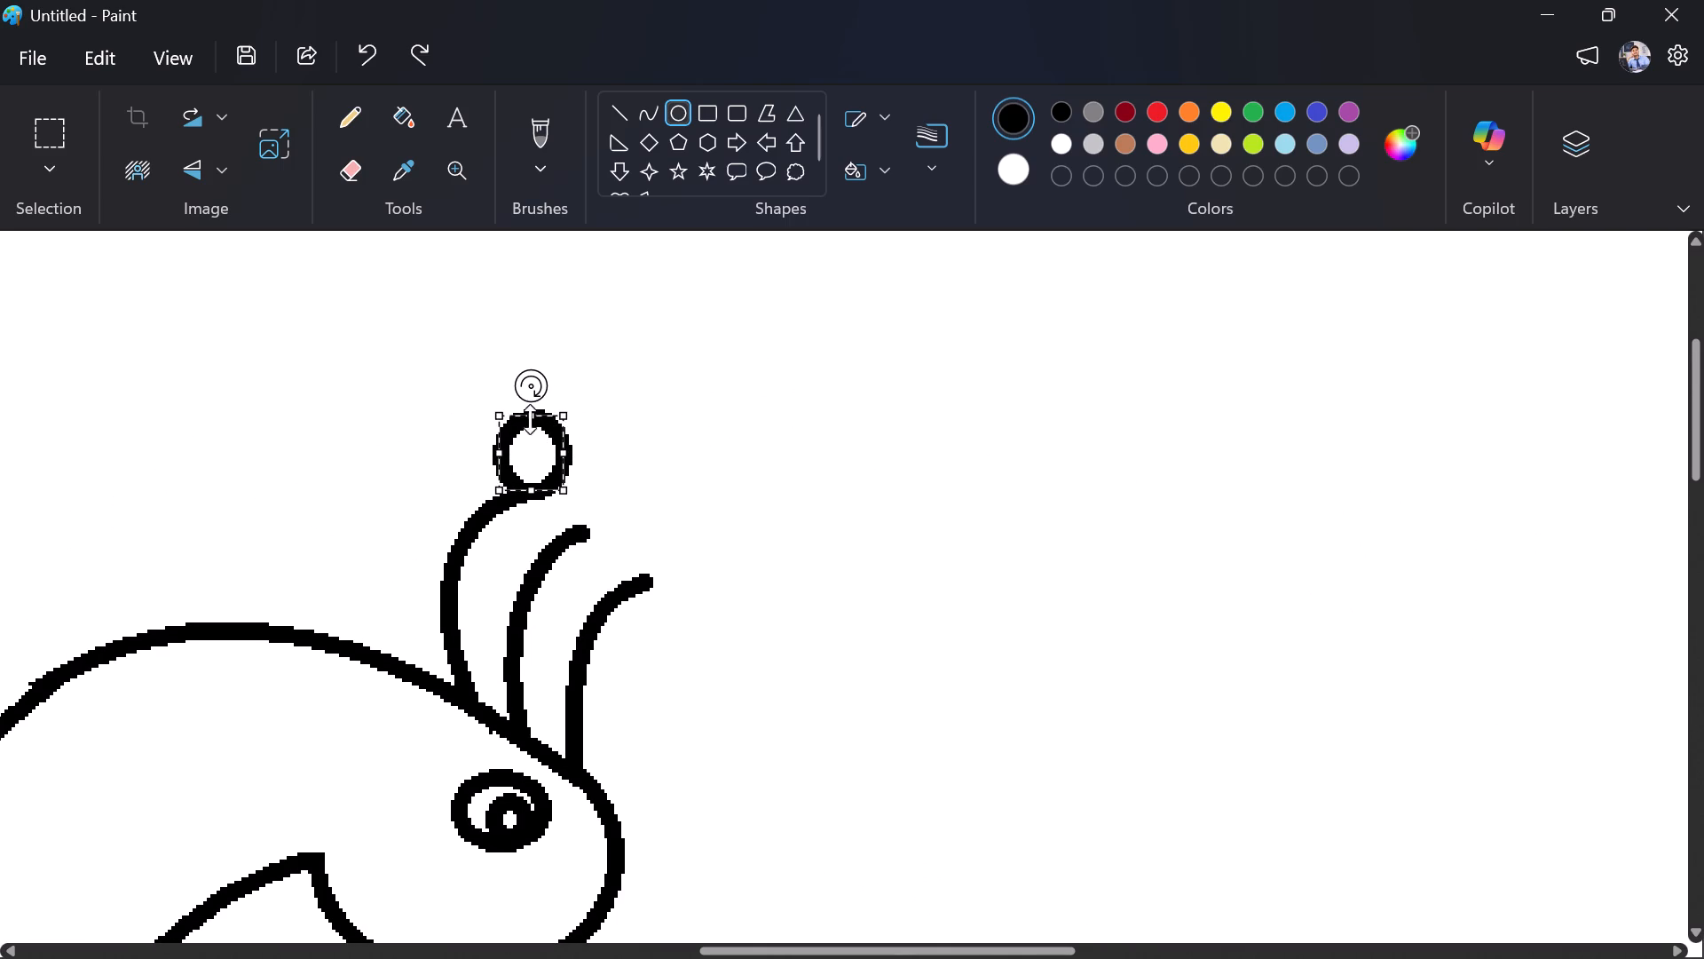
pyautogui.moveTo(528, 417); pyautogui.dragTo(530, 435)
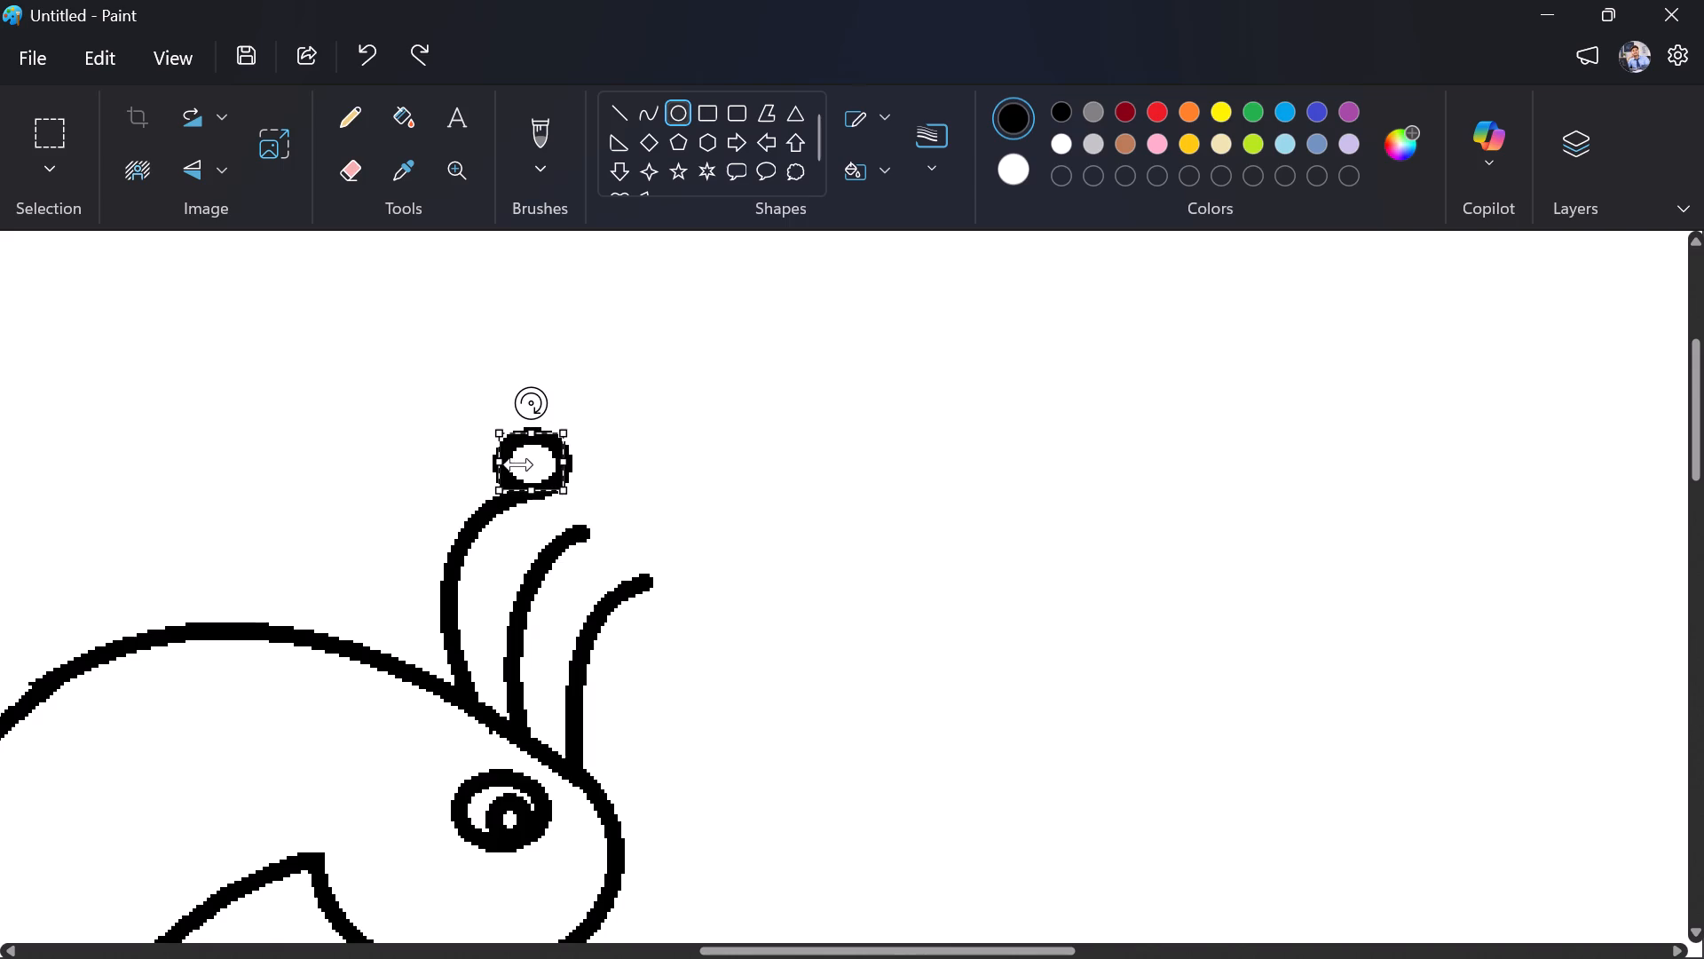
pyautogui.moveTo(525, 487); pyautogui.dragTo(530, 478)
pyautogui.moveTo(499, 449); pyautogui.dragTo(512, 444)
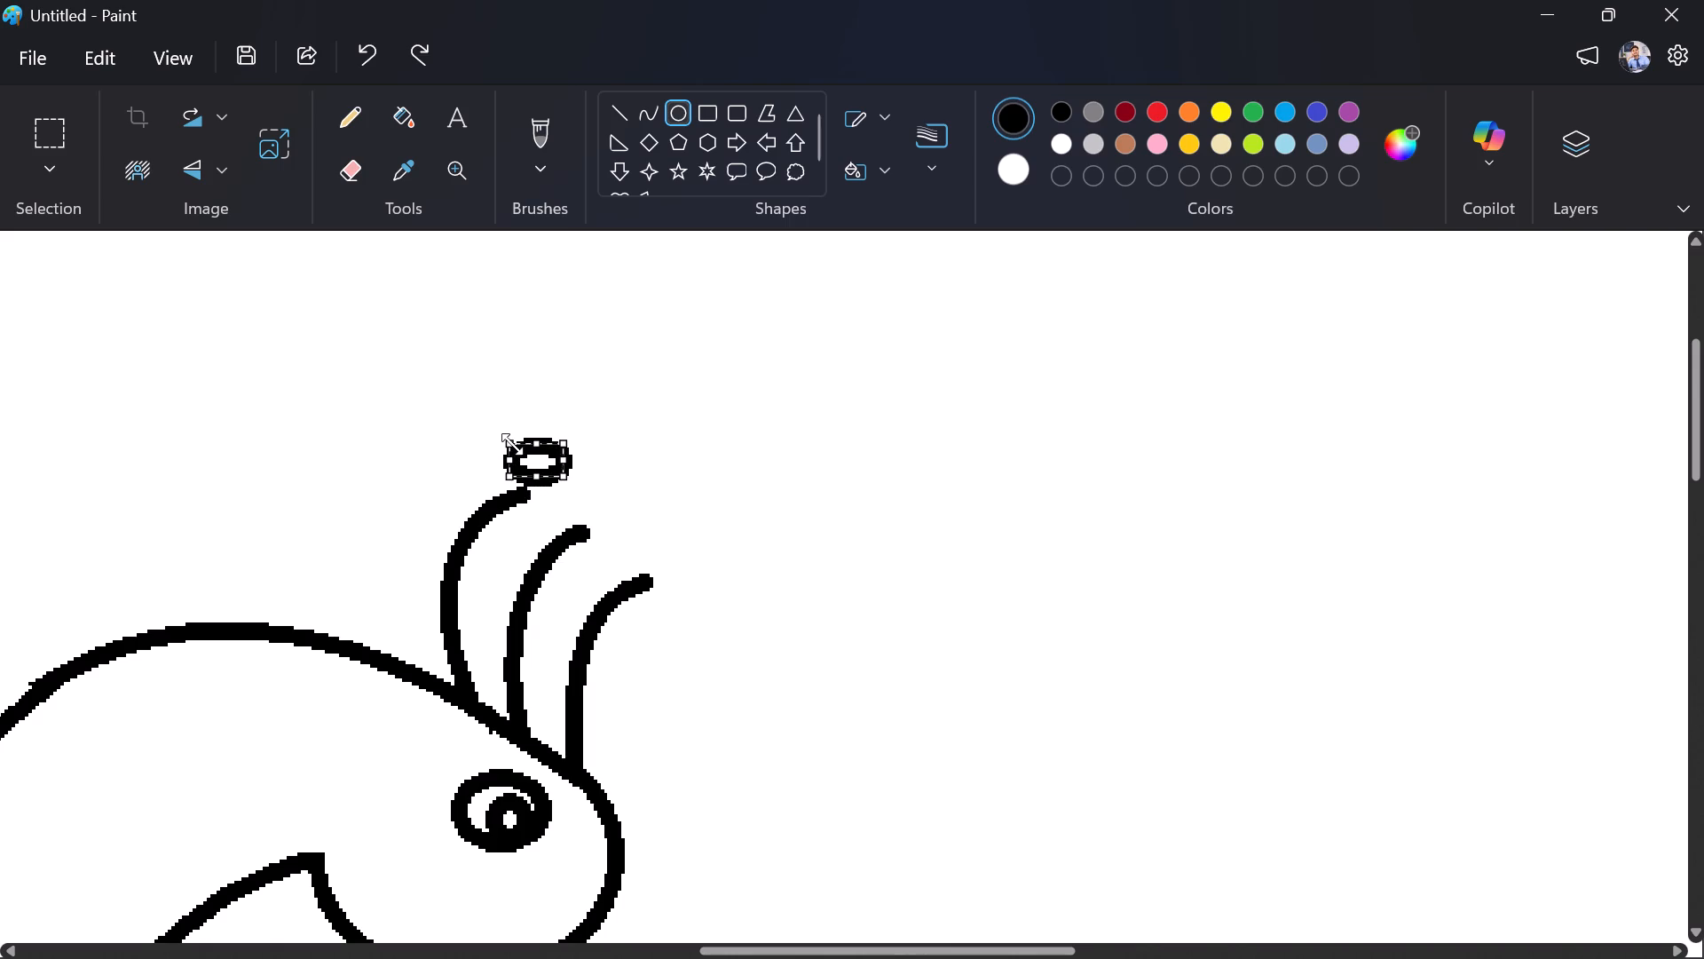
pyautogui.moveTo(512, 444); pyautogui.dragTo(512, 440)
pyautogui.moveTo(535, 456); pyautogui.dragTo(532, 472)
pyautogui.click(629, 473)
# Draw a smaller flattened oval beside the crest and place it on the tip of the middle feather.
pyautogui.moveTo(873, 529); pyautogui.dragTo(918, 510)
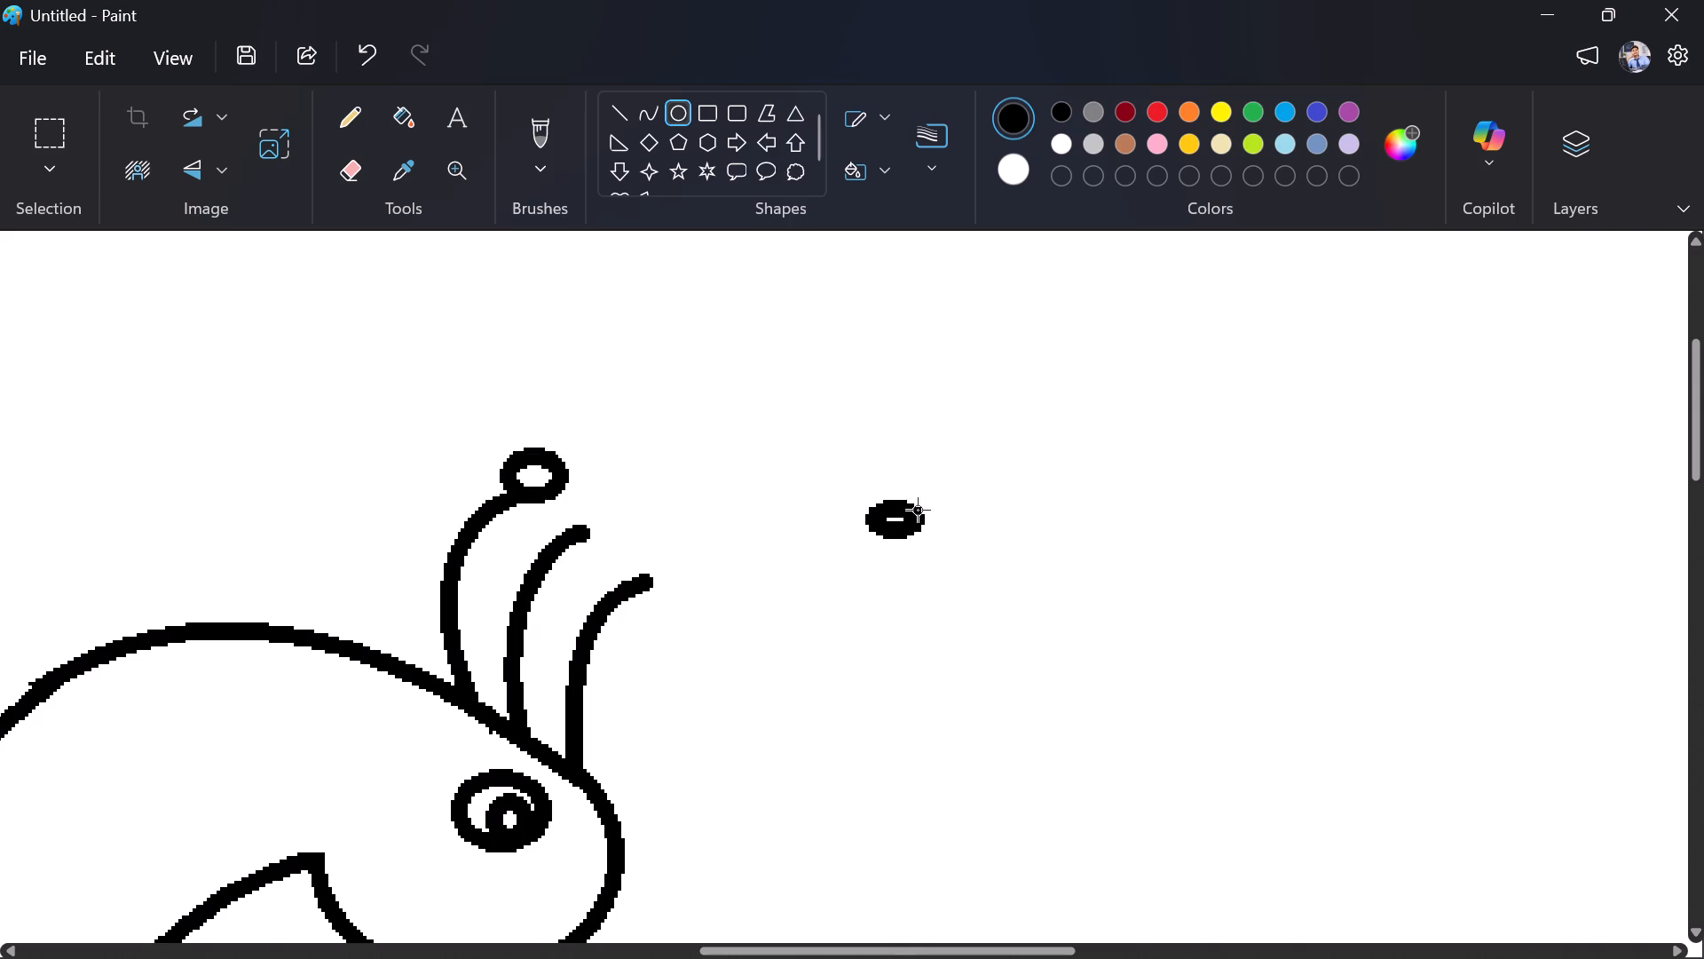
pyautogui.moveTo(918, 510); pyautogui.dragTo(917, 500)
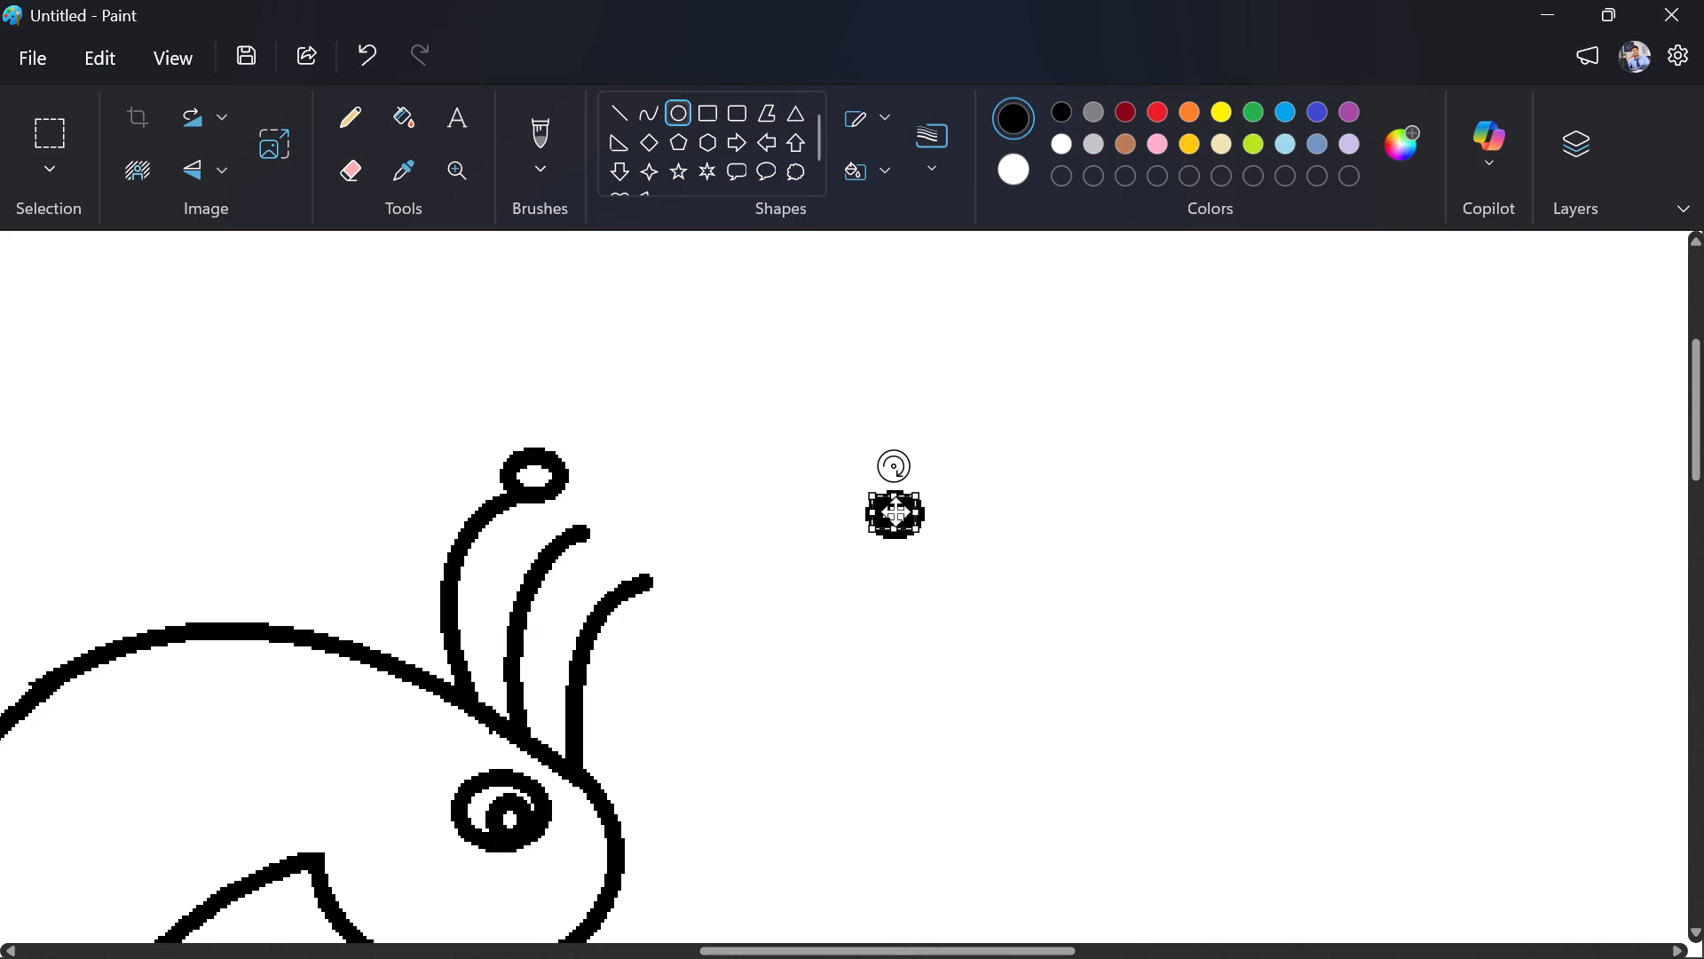
pyautogui.moveTo(895, 511); pyautogui.dragTo(610, 508)
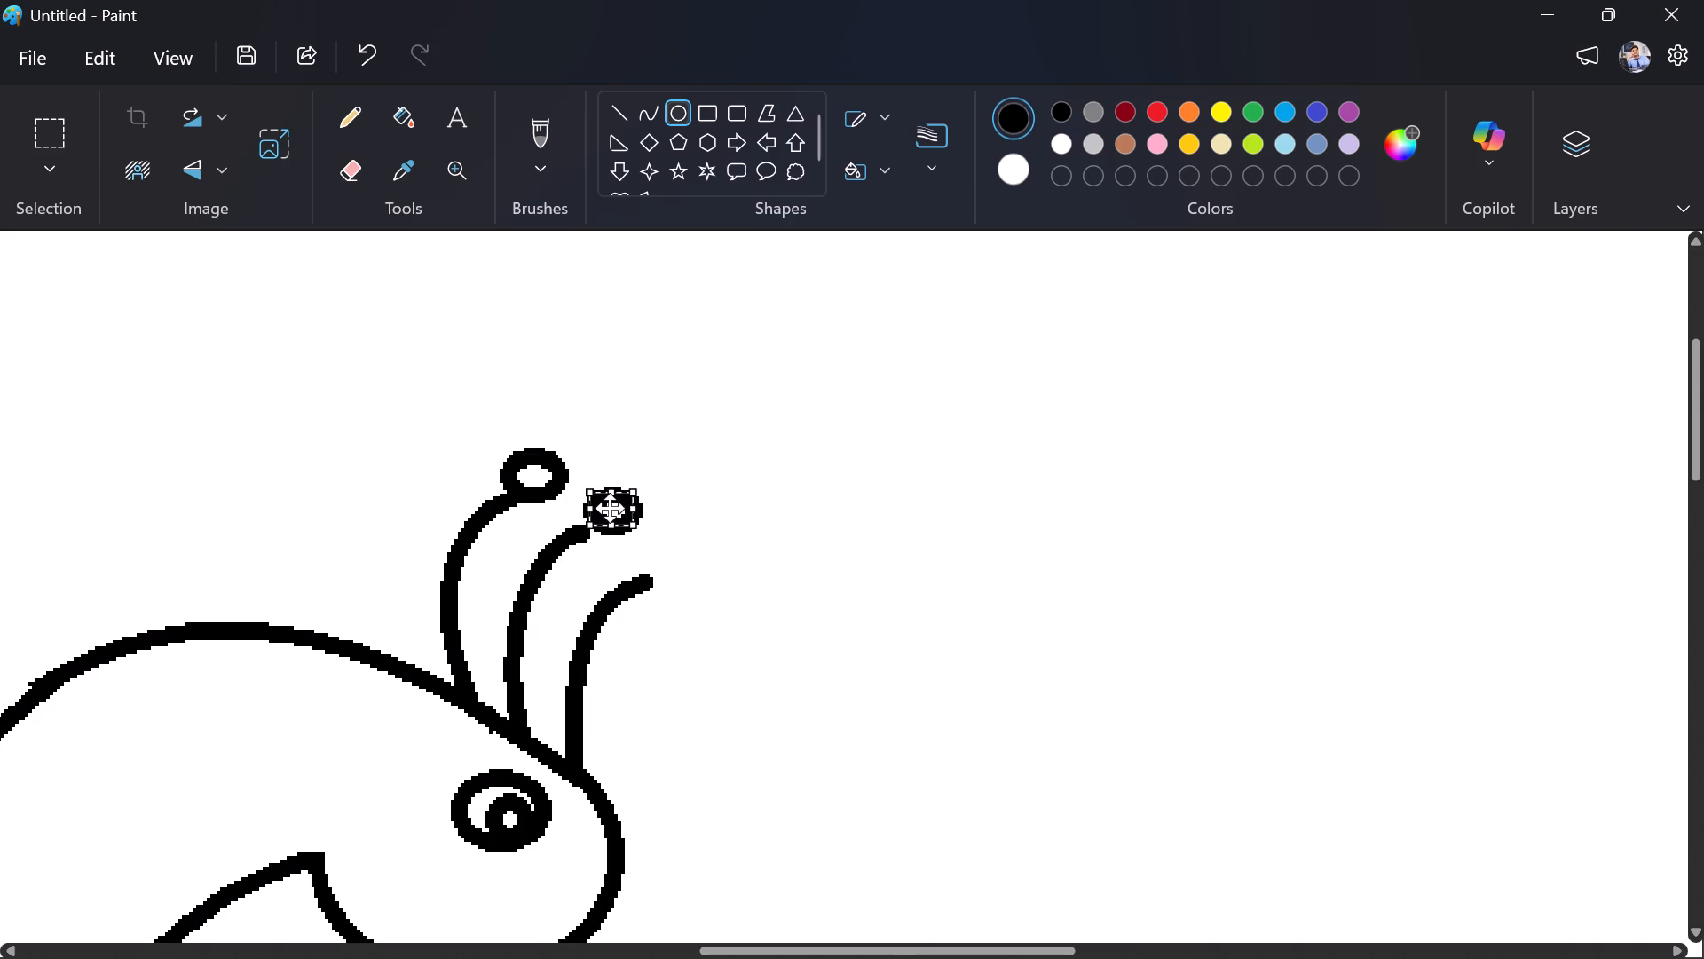
pyautogui.moveTo(610, 508); pyautogui.dragTo(602, 516)
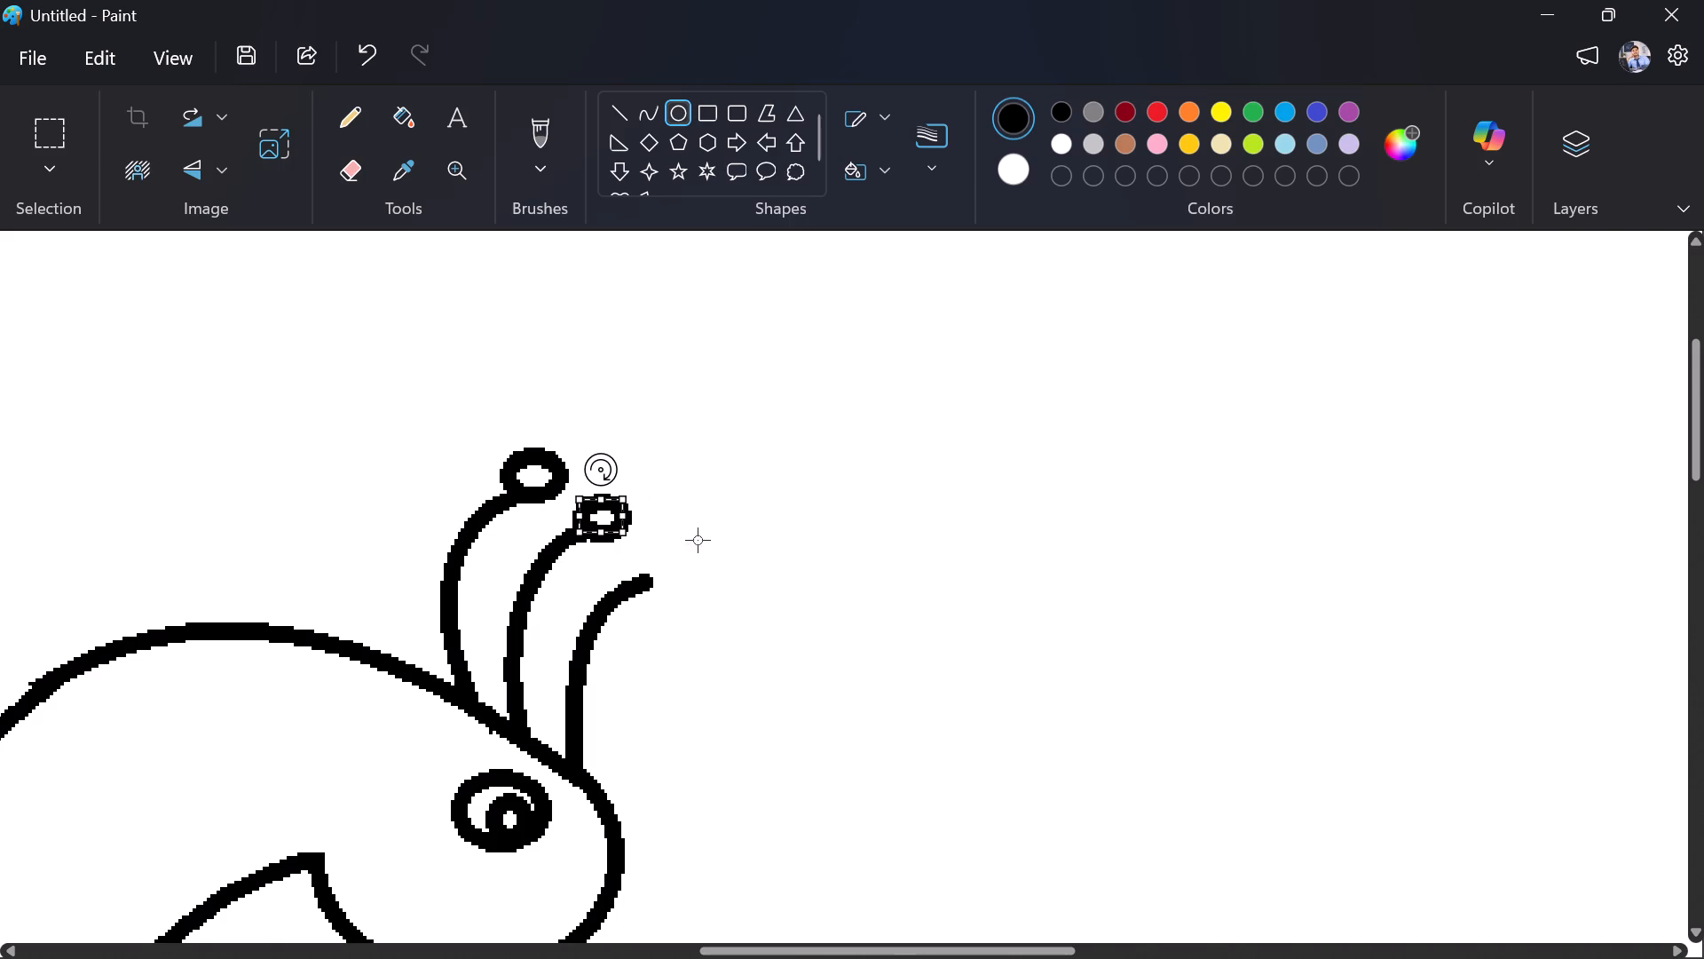
pyautogui.click(829, 568)
# Draw a tiny round circle beside the crest and place it on the tip of the front feather.
pyautogui.moveTo(849, 570); pyautogui.dragTo(875, 543)
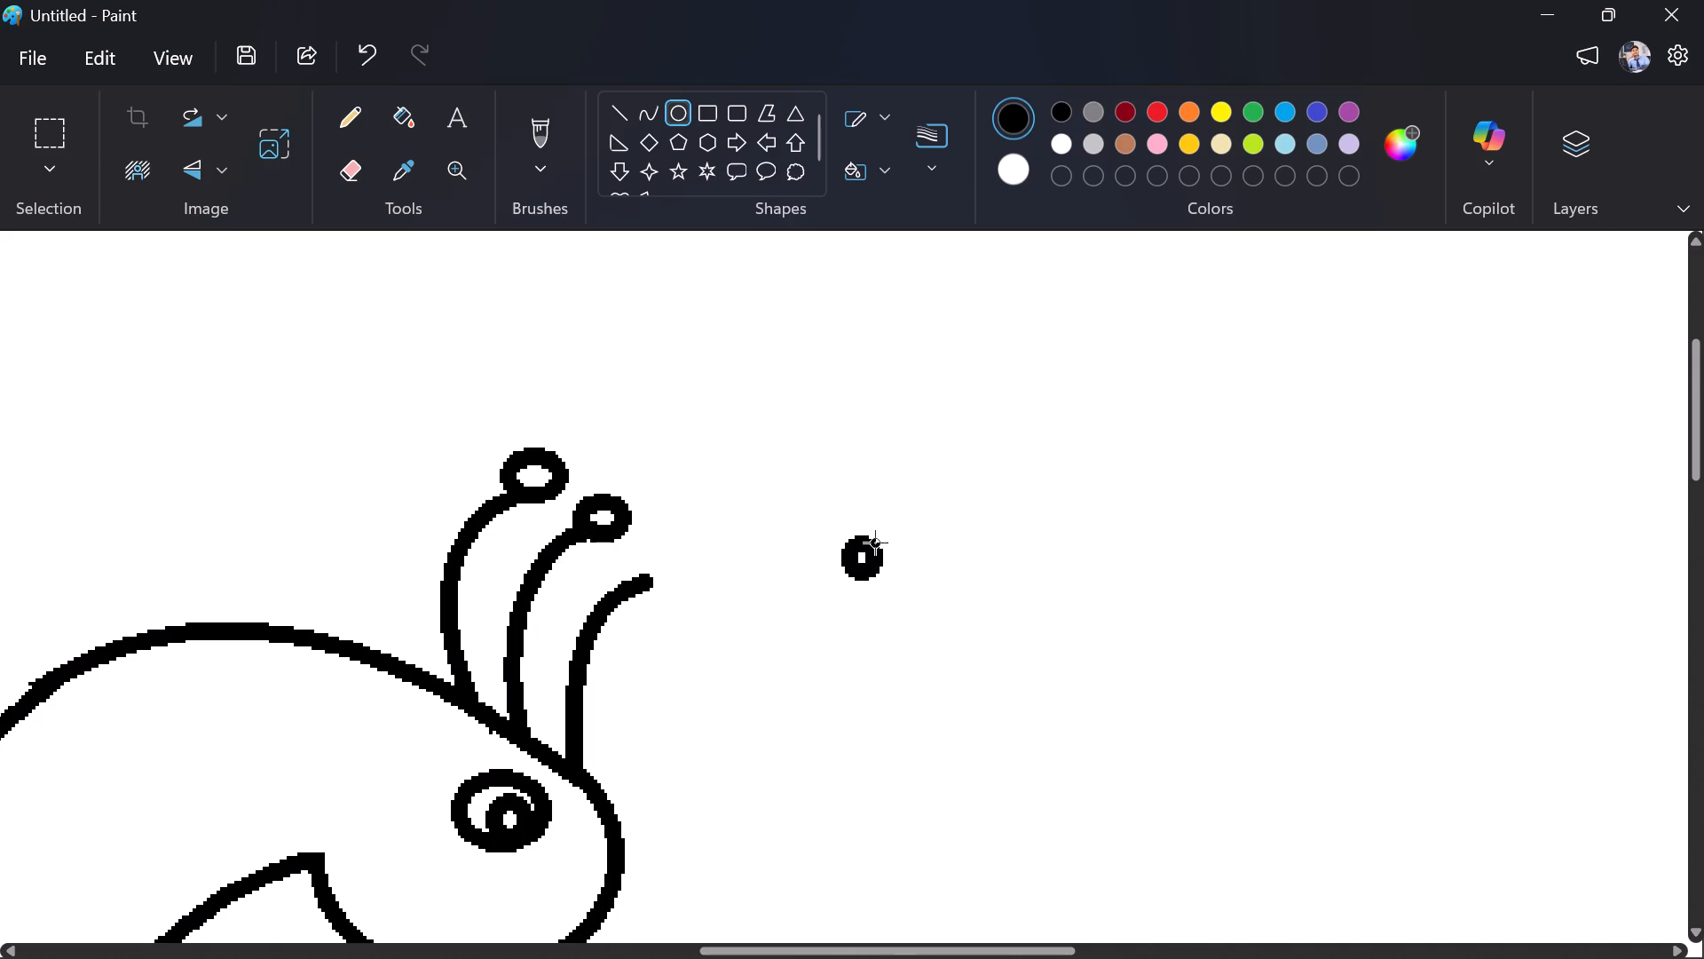
pyautogui.moveTo(875, 543); pyautogui.dragTo(882, 541)
pyautogui.moveTo(864, 555); pyautogui.dragTo(674, 567)
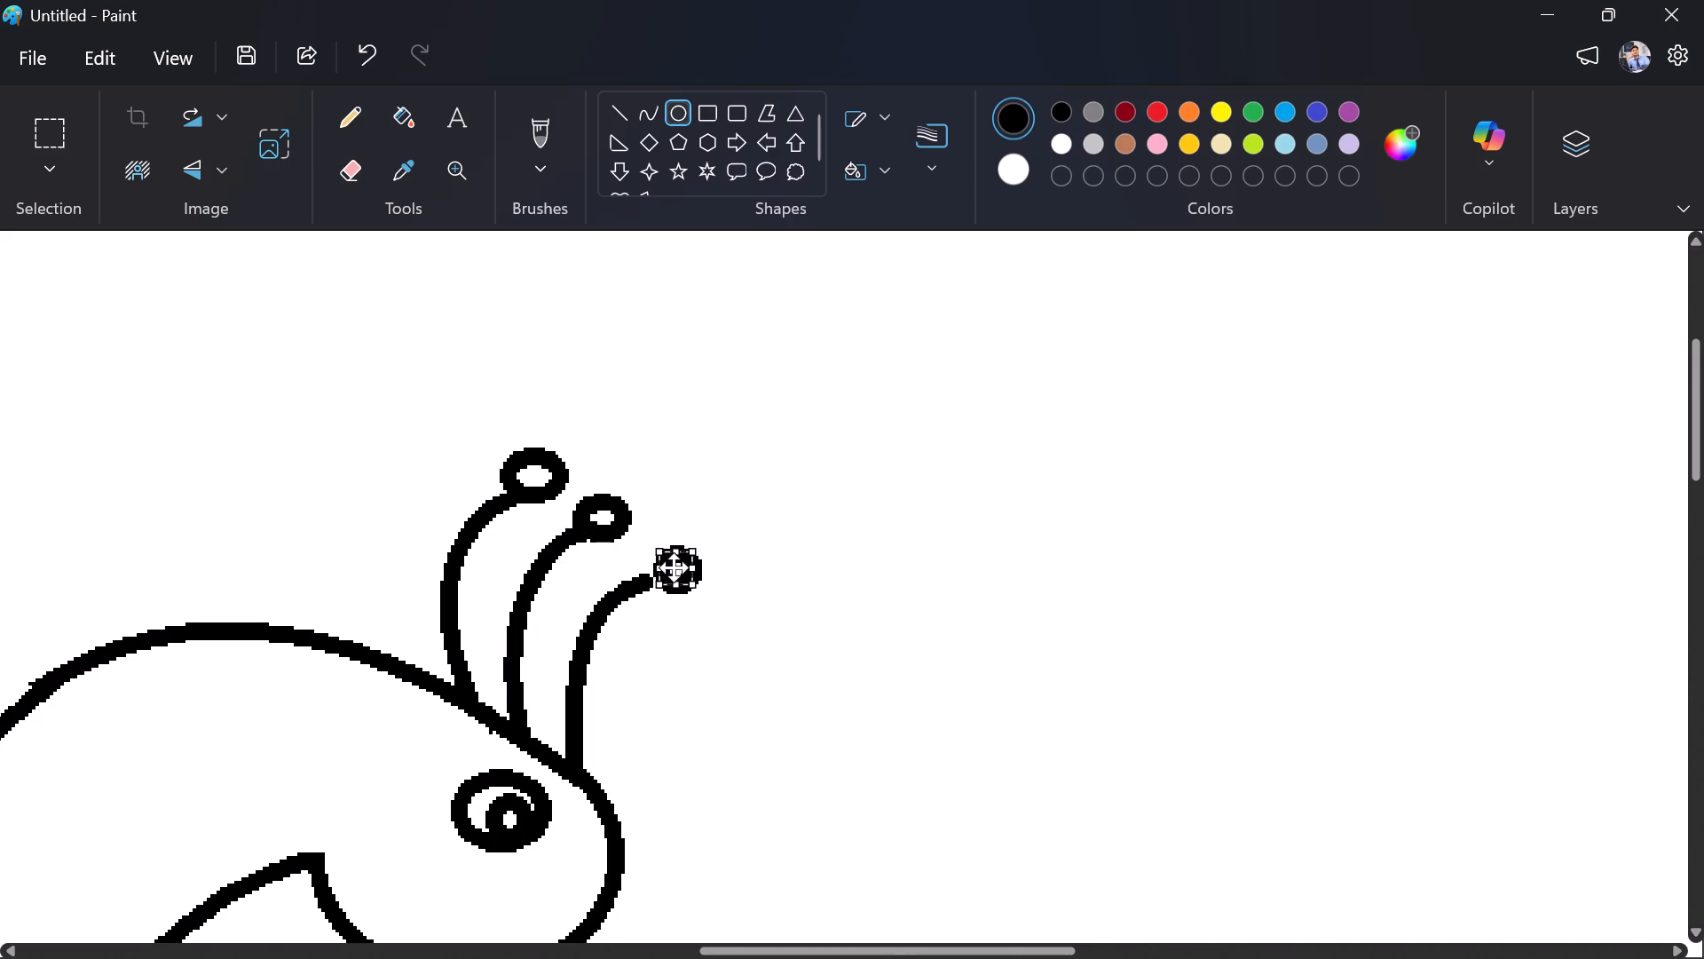
pyautogui.moveTo(674, 567); pyautogui.dragTo(659, 570)
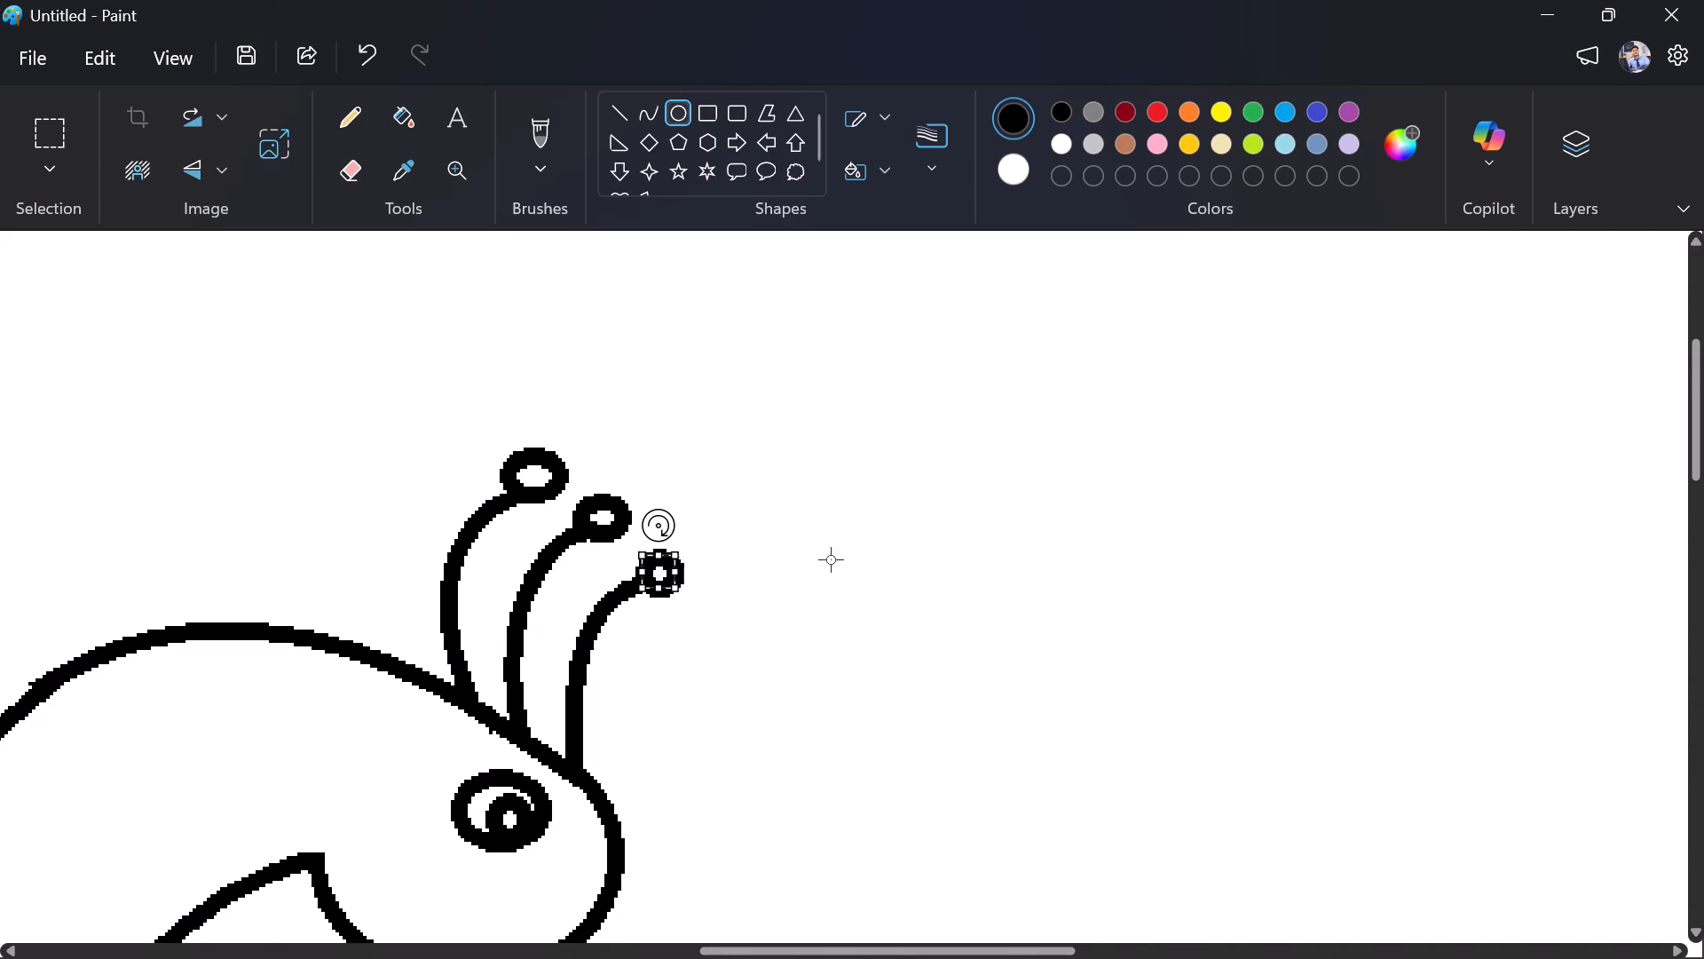
pyautogui.click(846, 559)
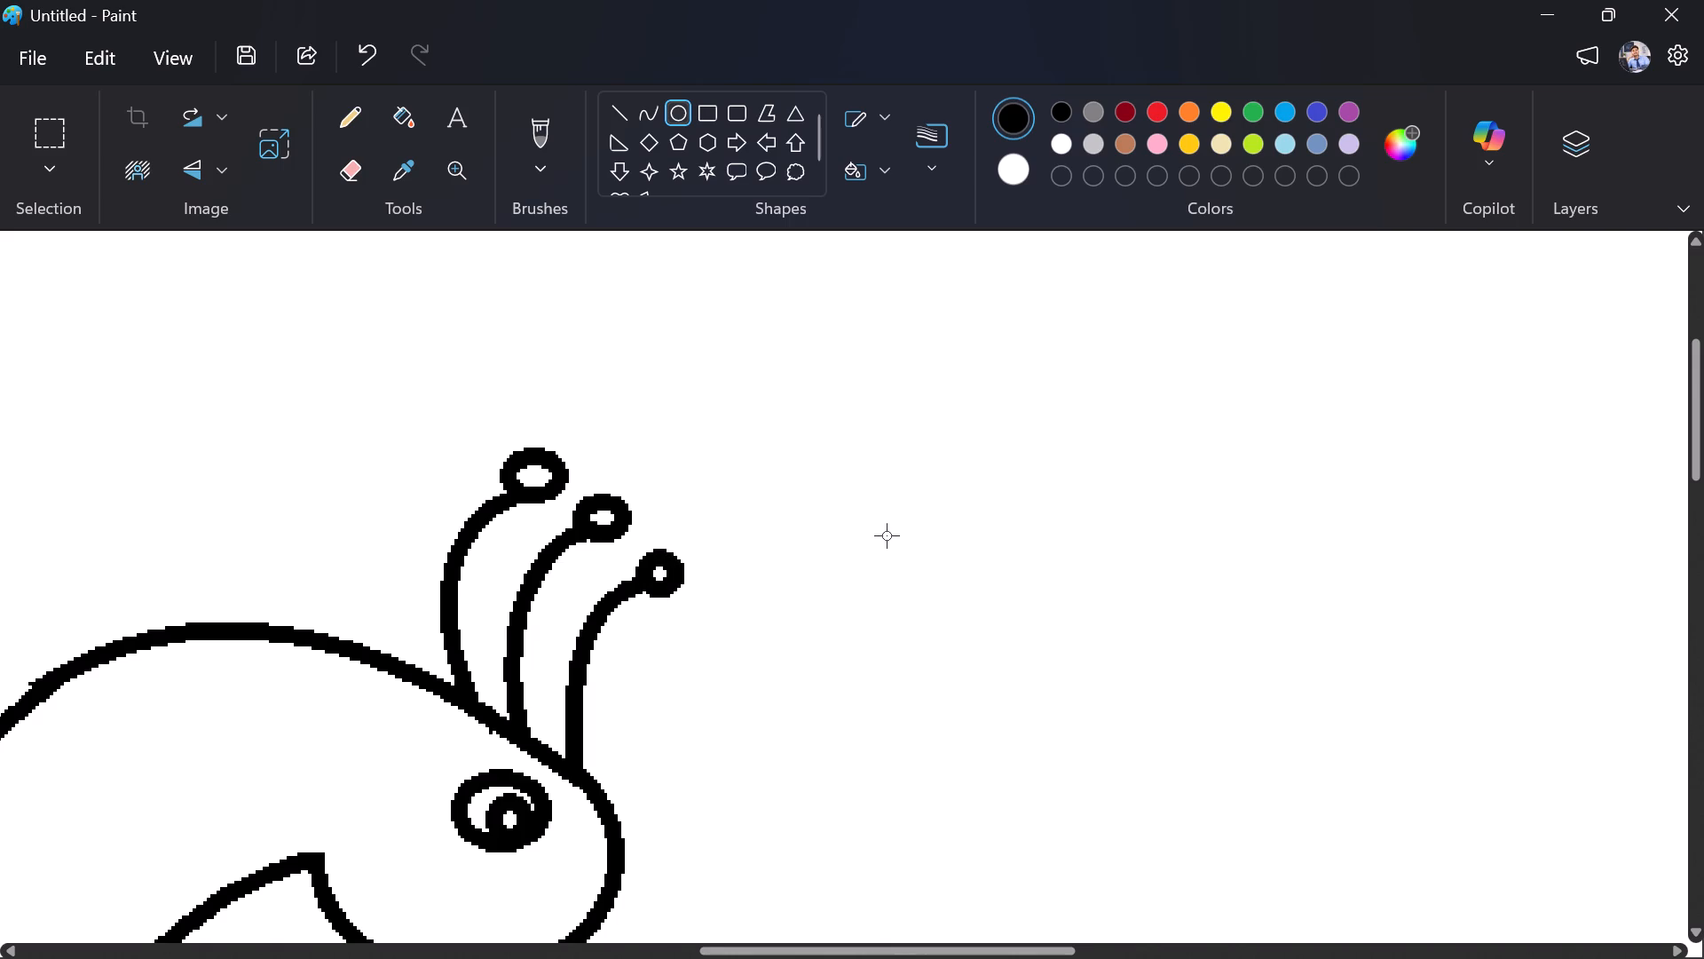
# Draw a small upright oval inside the large tail oval nearest the tail's lower-left base, stretching it slightly taller than wide.
pyautogui.keyDown('ctrl'); pyautogui.scroll(1, 887, 535); pyautogui.keyUp('ctrl')
pyautogui.keyDown('ctrl'); pyautogui.scroll(-12, 887, 535); pyautogui.keyUp('ctrl')
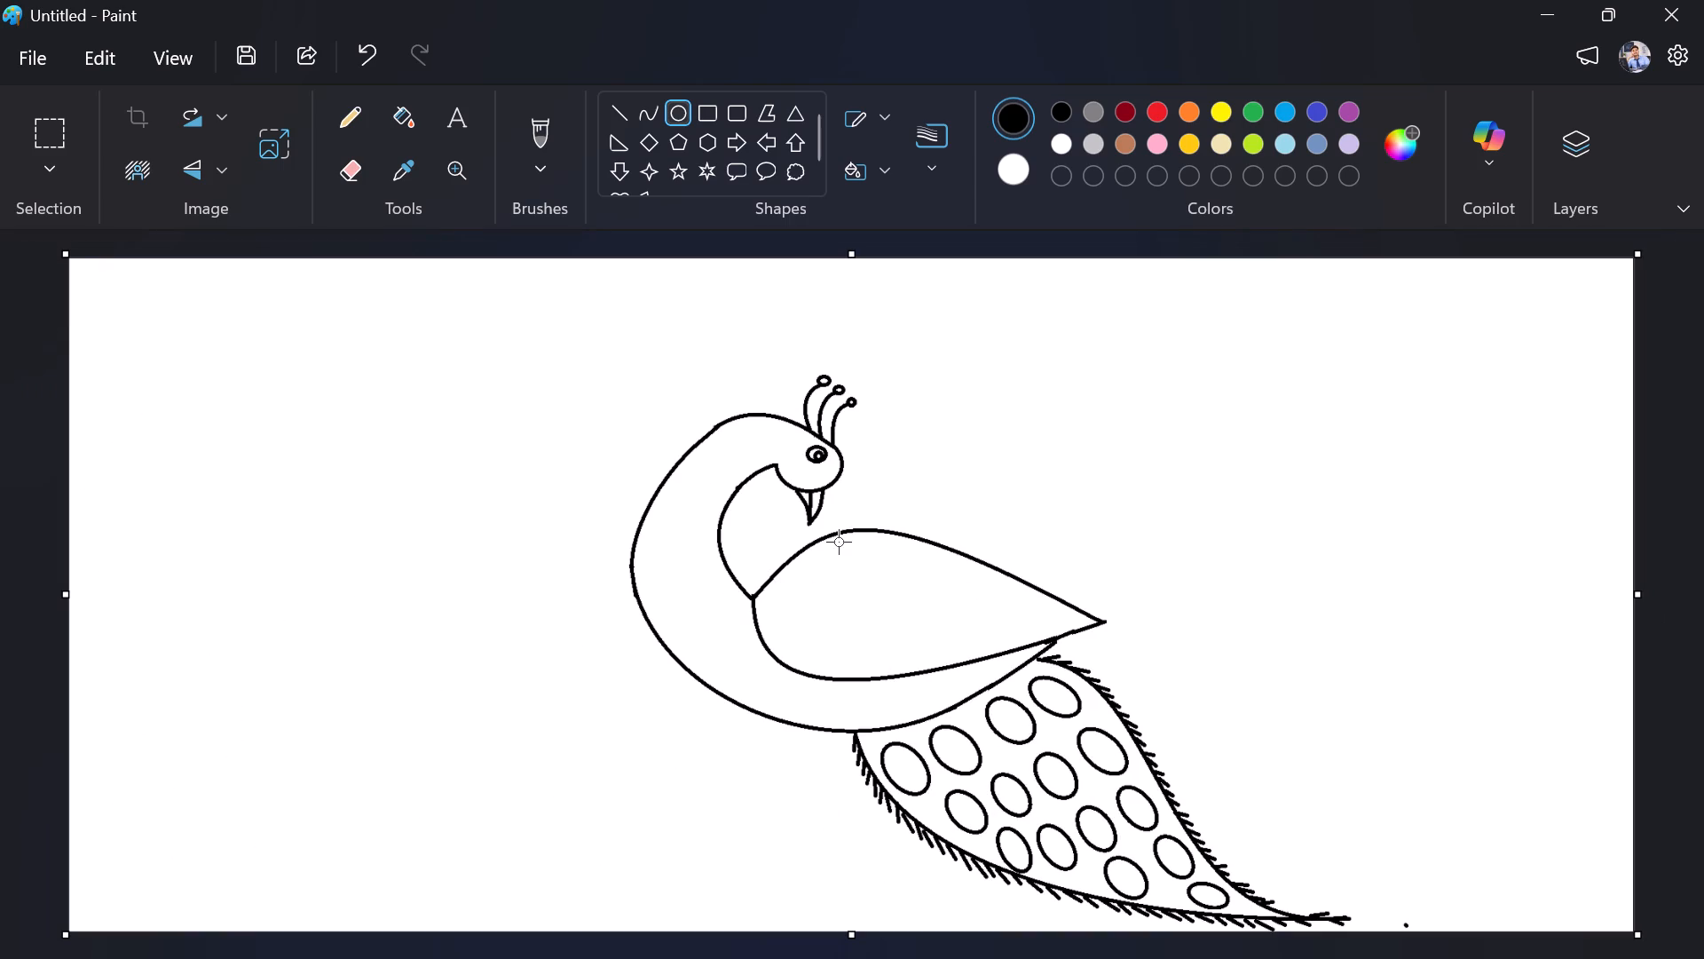
pyautogui.keyDown('ctrl'); pyautogui.scroll(1, 884, 665); pyautogui.keyUp('ctrl')
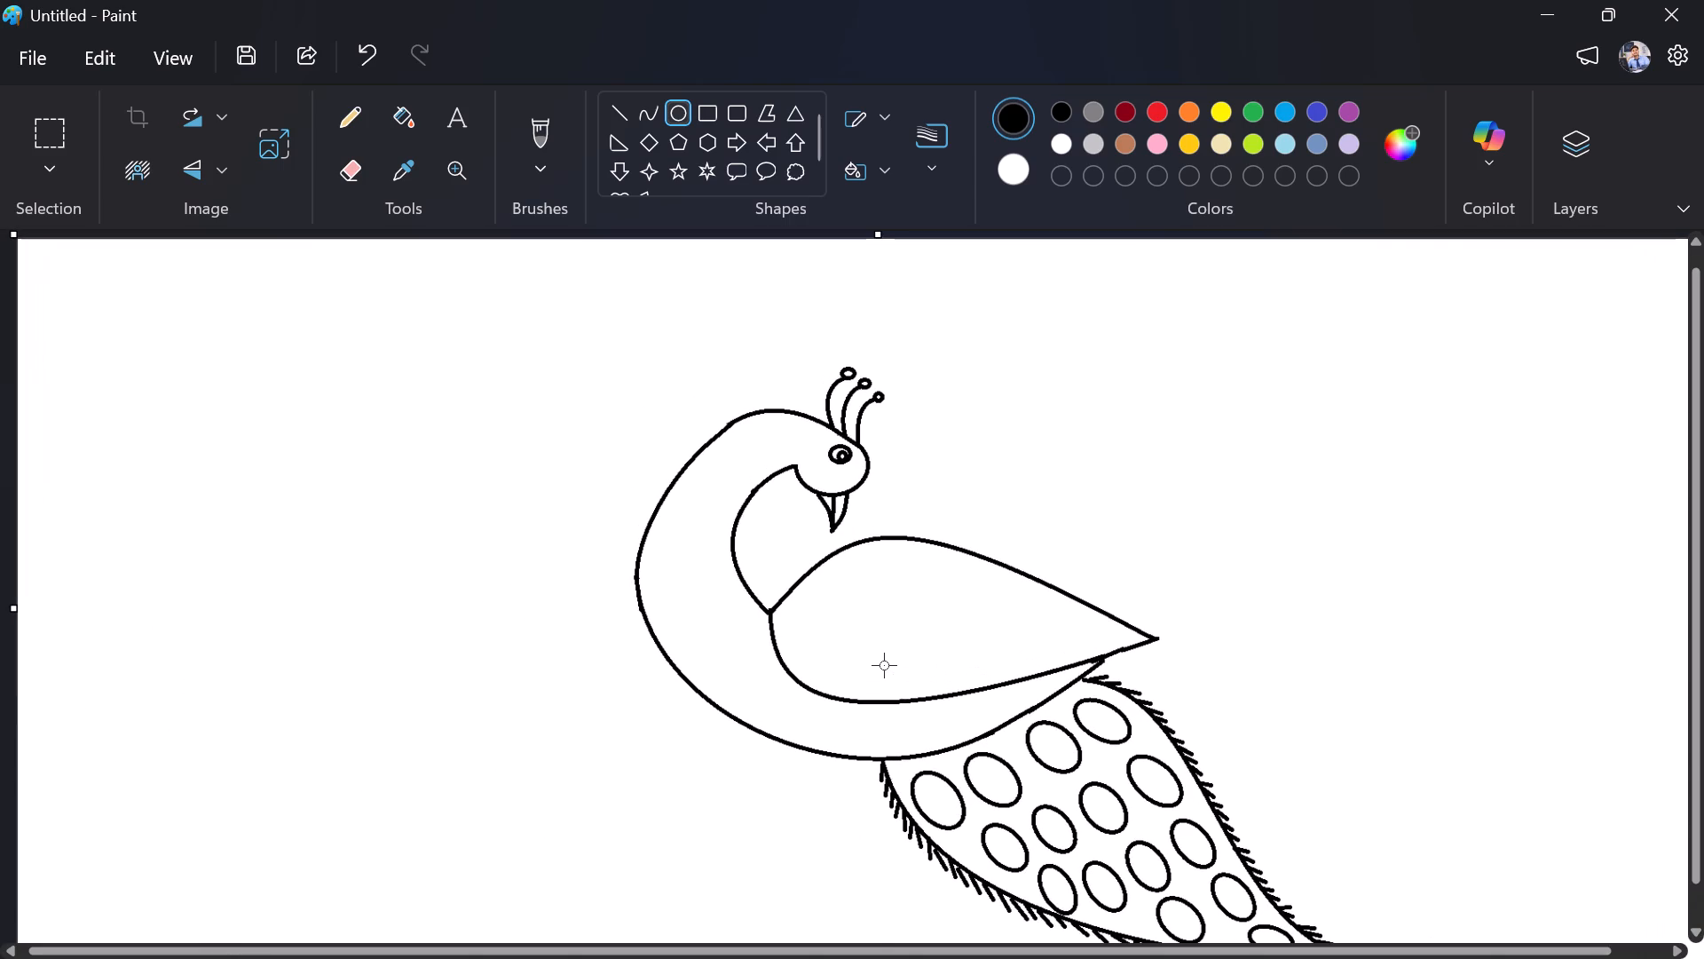
pyautogui.keyDown('ctrl'); pyautogui.scroll(2, 829, 662); pyautogui.keyUp('ctrl')
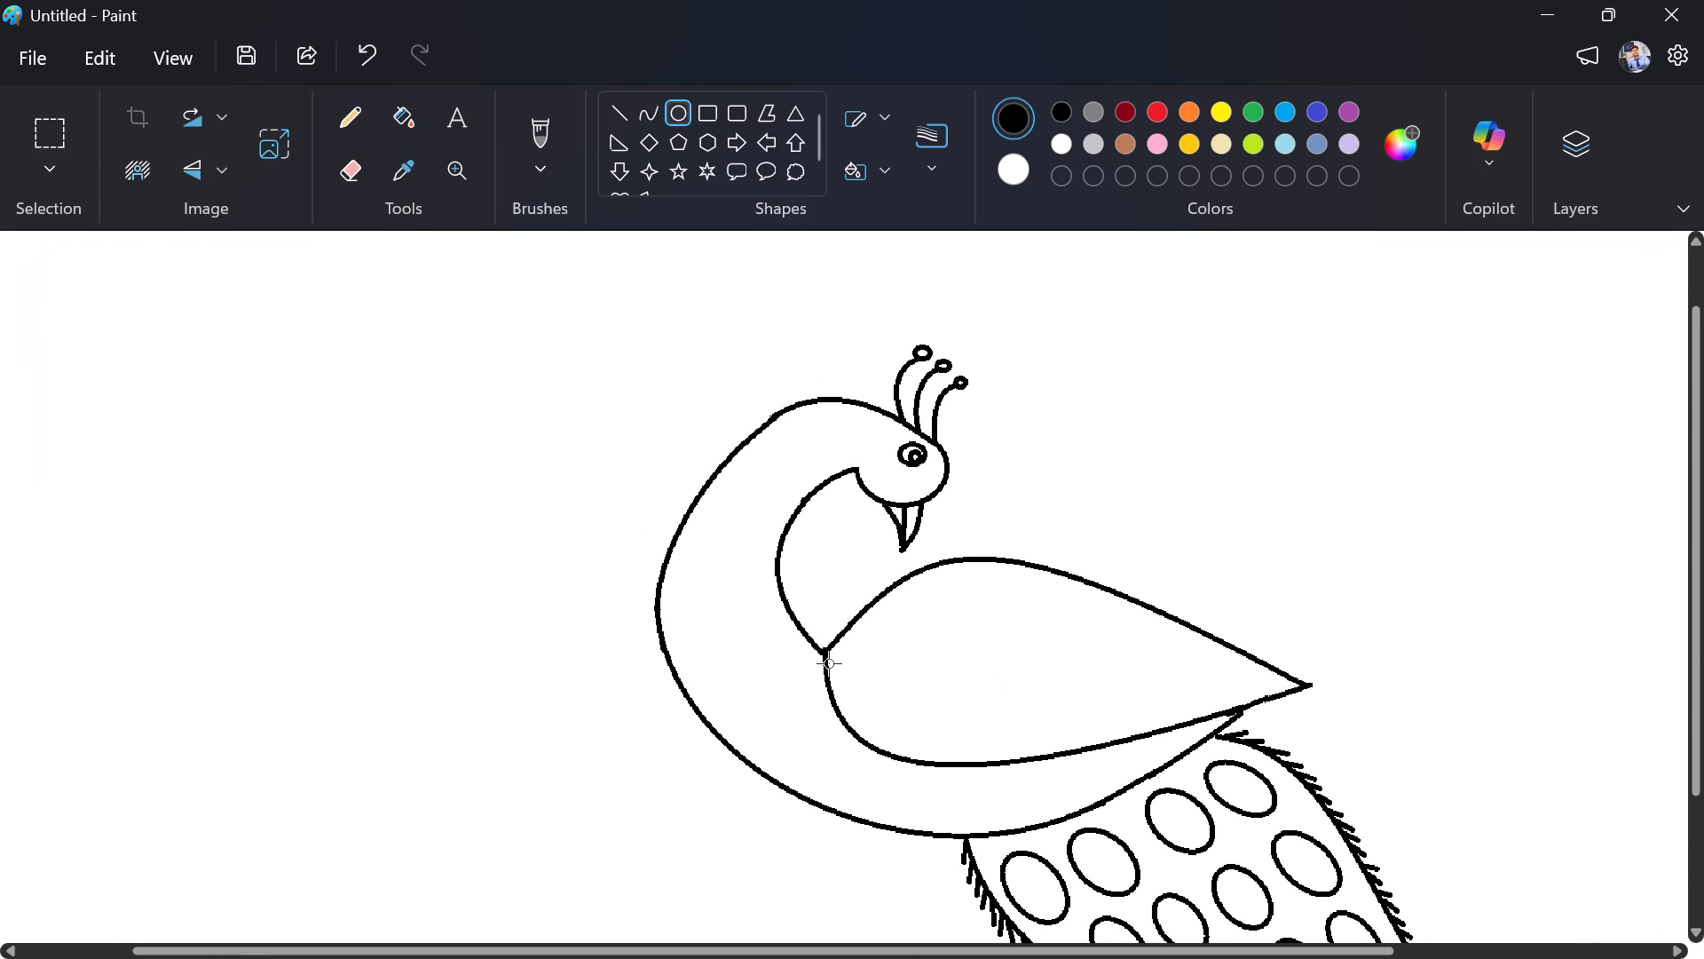
pyautogui.hscroll(-1, 829, 663)
pyautogui.scroll(-1, 829, 663)
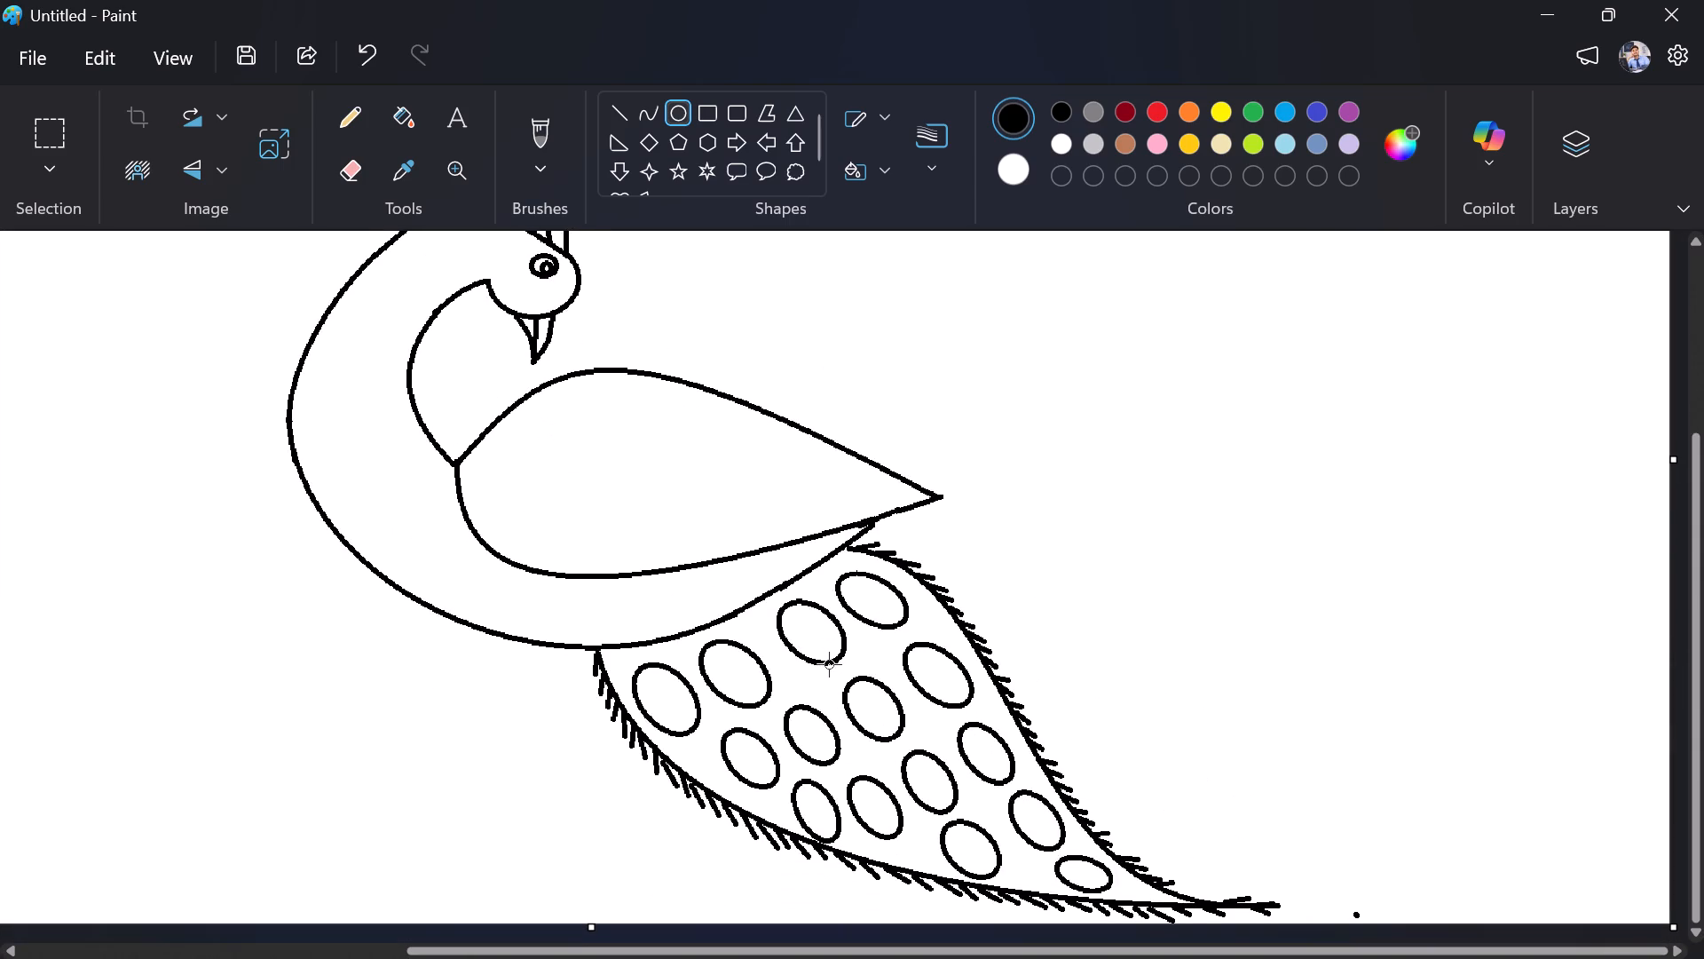
pyautogui.keyDown('ctrl'); pyautogui.scroll(4, 829, 665); pyautogui.keyUp('ctrl')
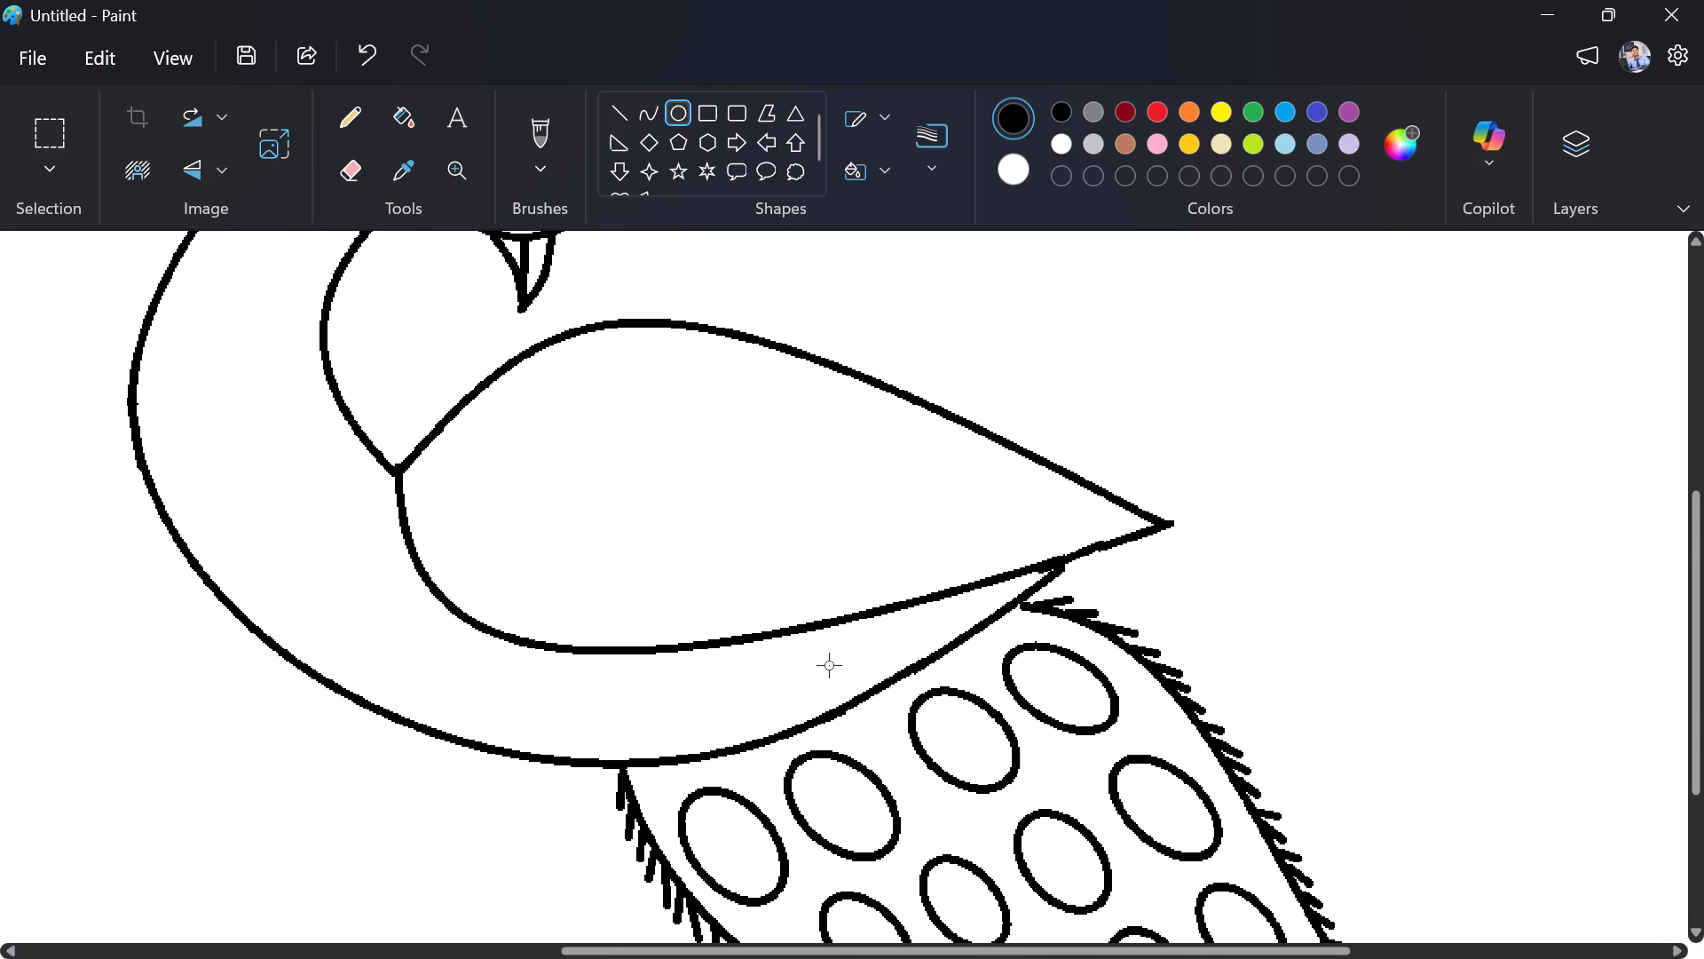
pyautogui.keyDown('ctrl'); pyautogui.scroll(2, 829, 665); pyautogui.keyUp('ctrl')
pyautogui.keyDown('ctrl'); pyautogui.scroll(-1, 828, 669); pyautogui.keyUp('ctrl')
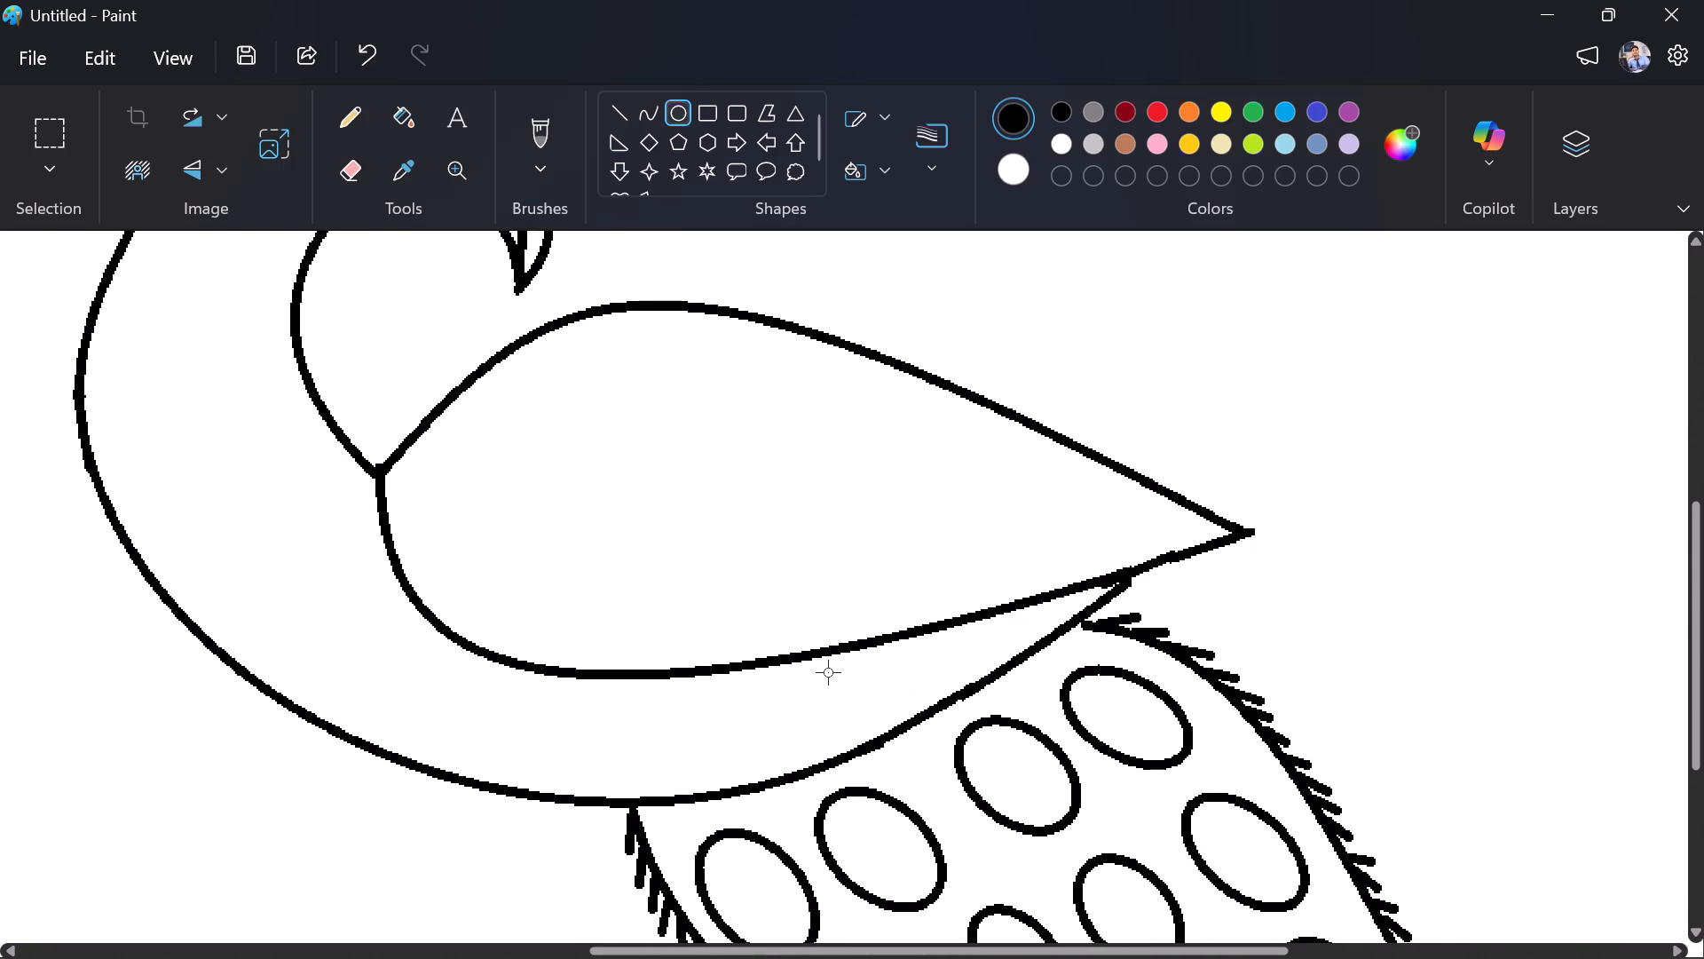
pyautogui.scroll(-1, 828, 672)
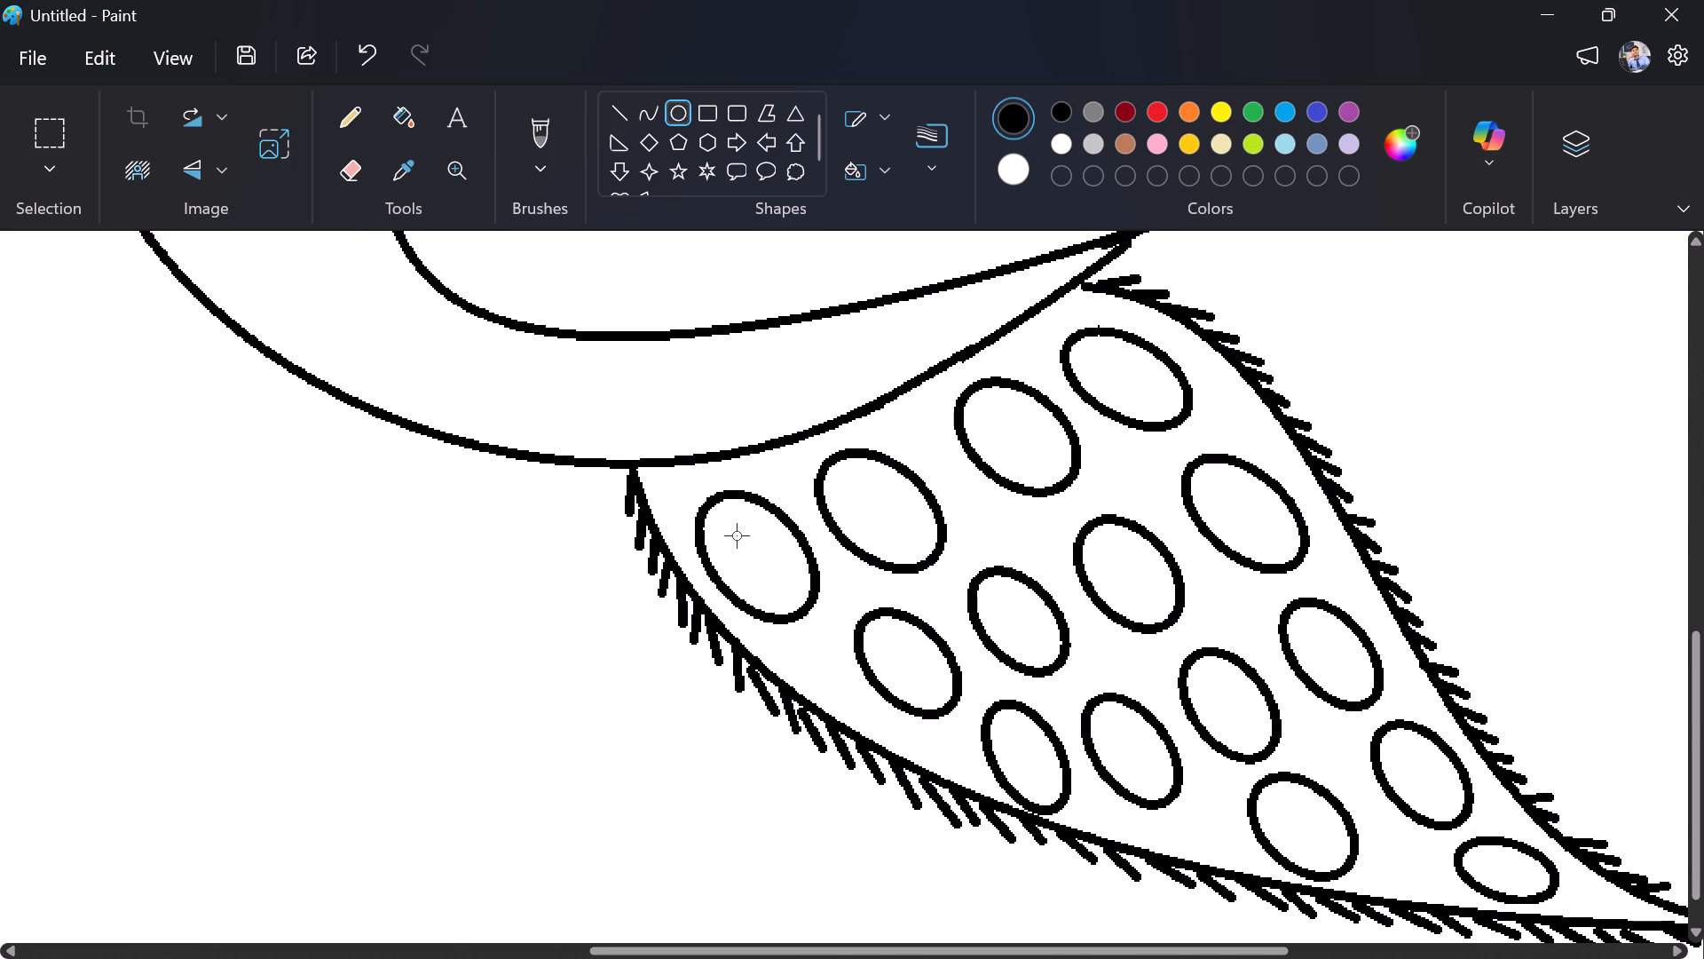
pyautogui.moveTo(737, 535); pyautogui.dragTo(801, 604)
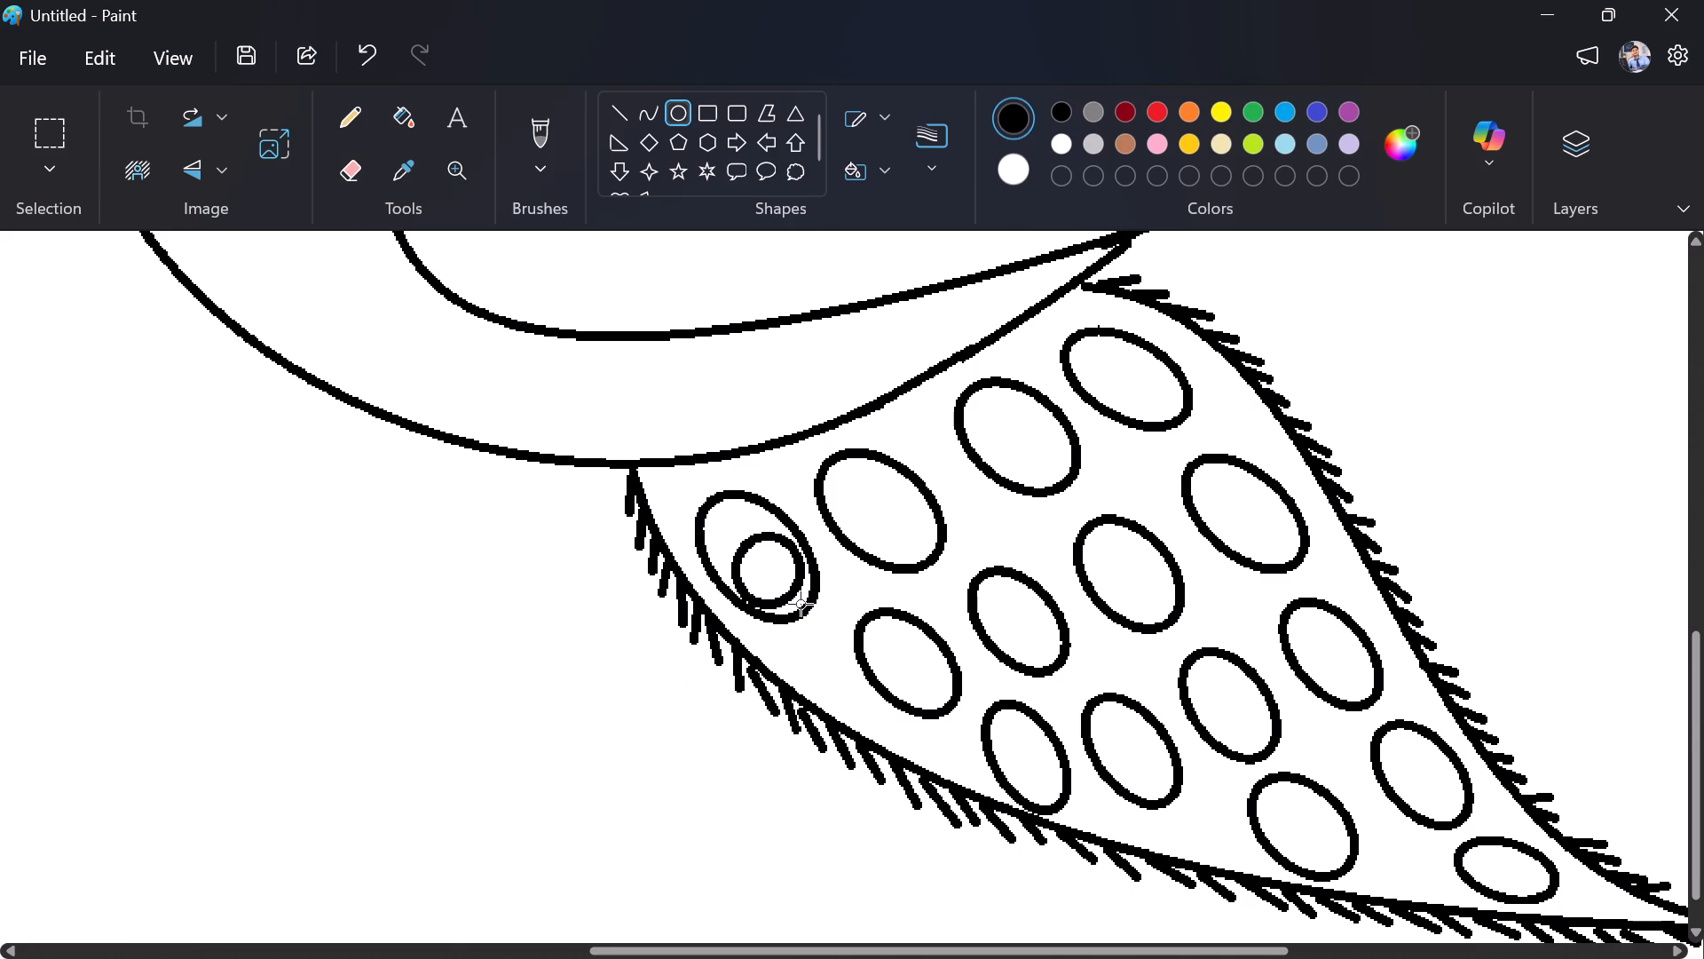
pyautogui.moveTo(801, 604); pyautogui.dragTo(791, 599)
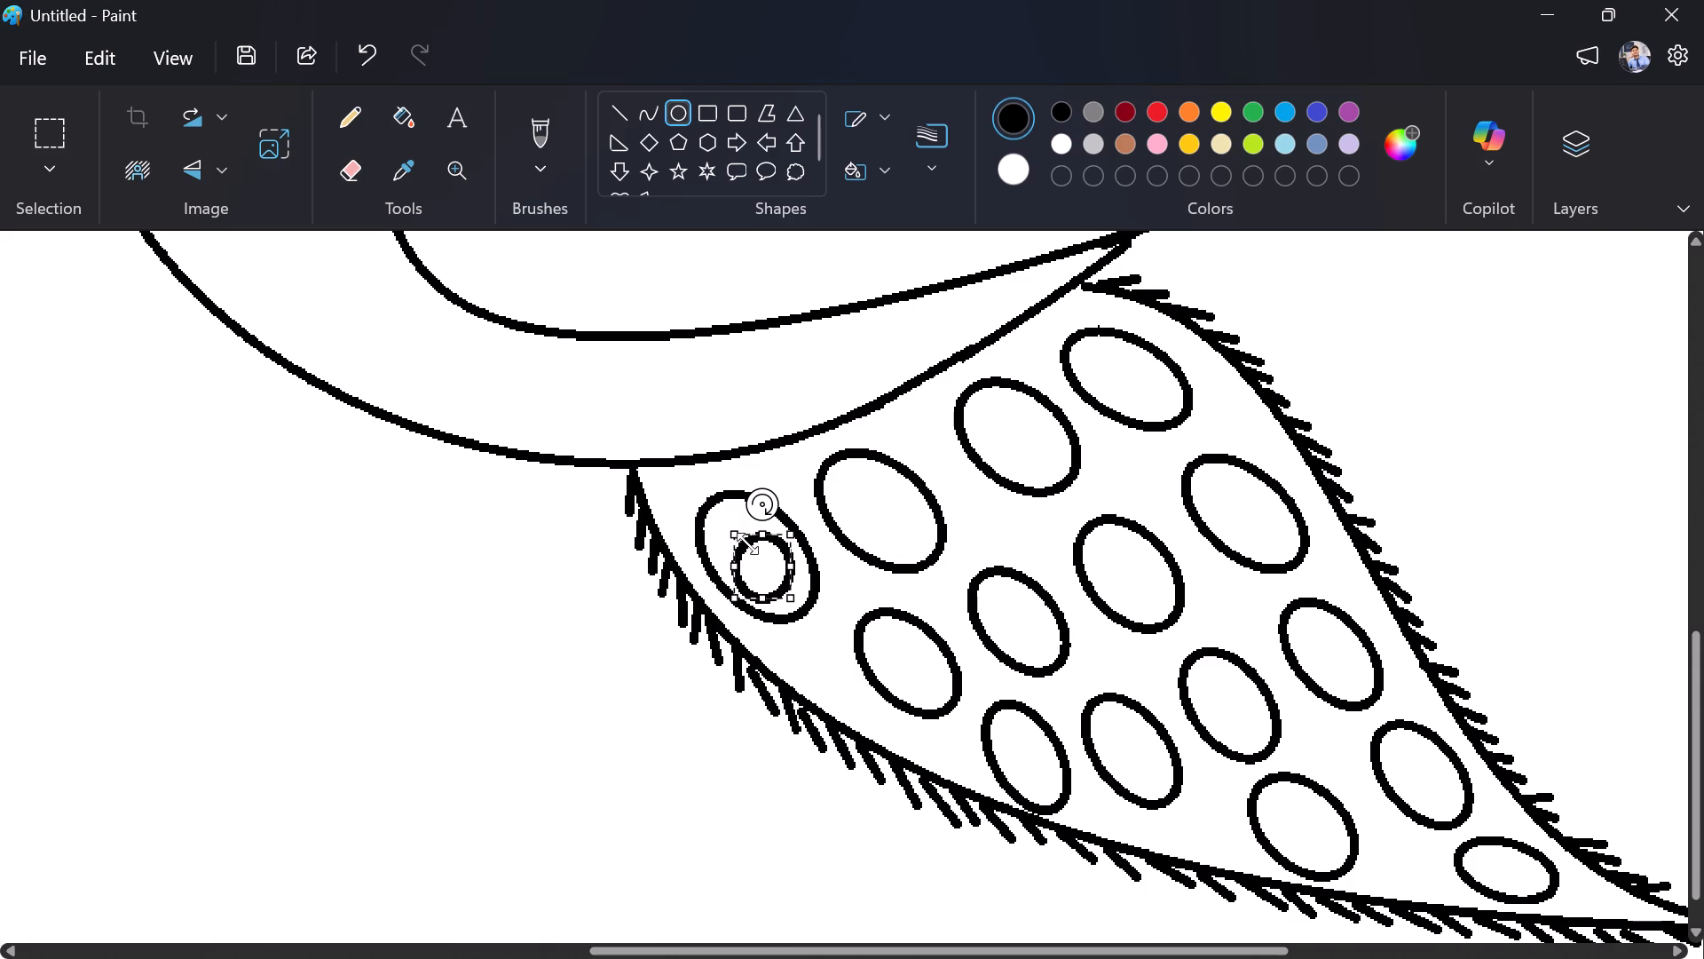
pyautogui.moveTo(751, 538); pyautogui.dragTo(728, 539)
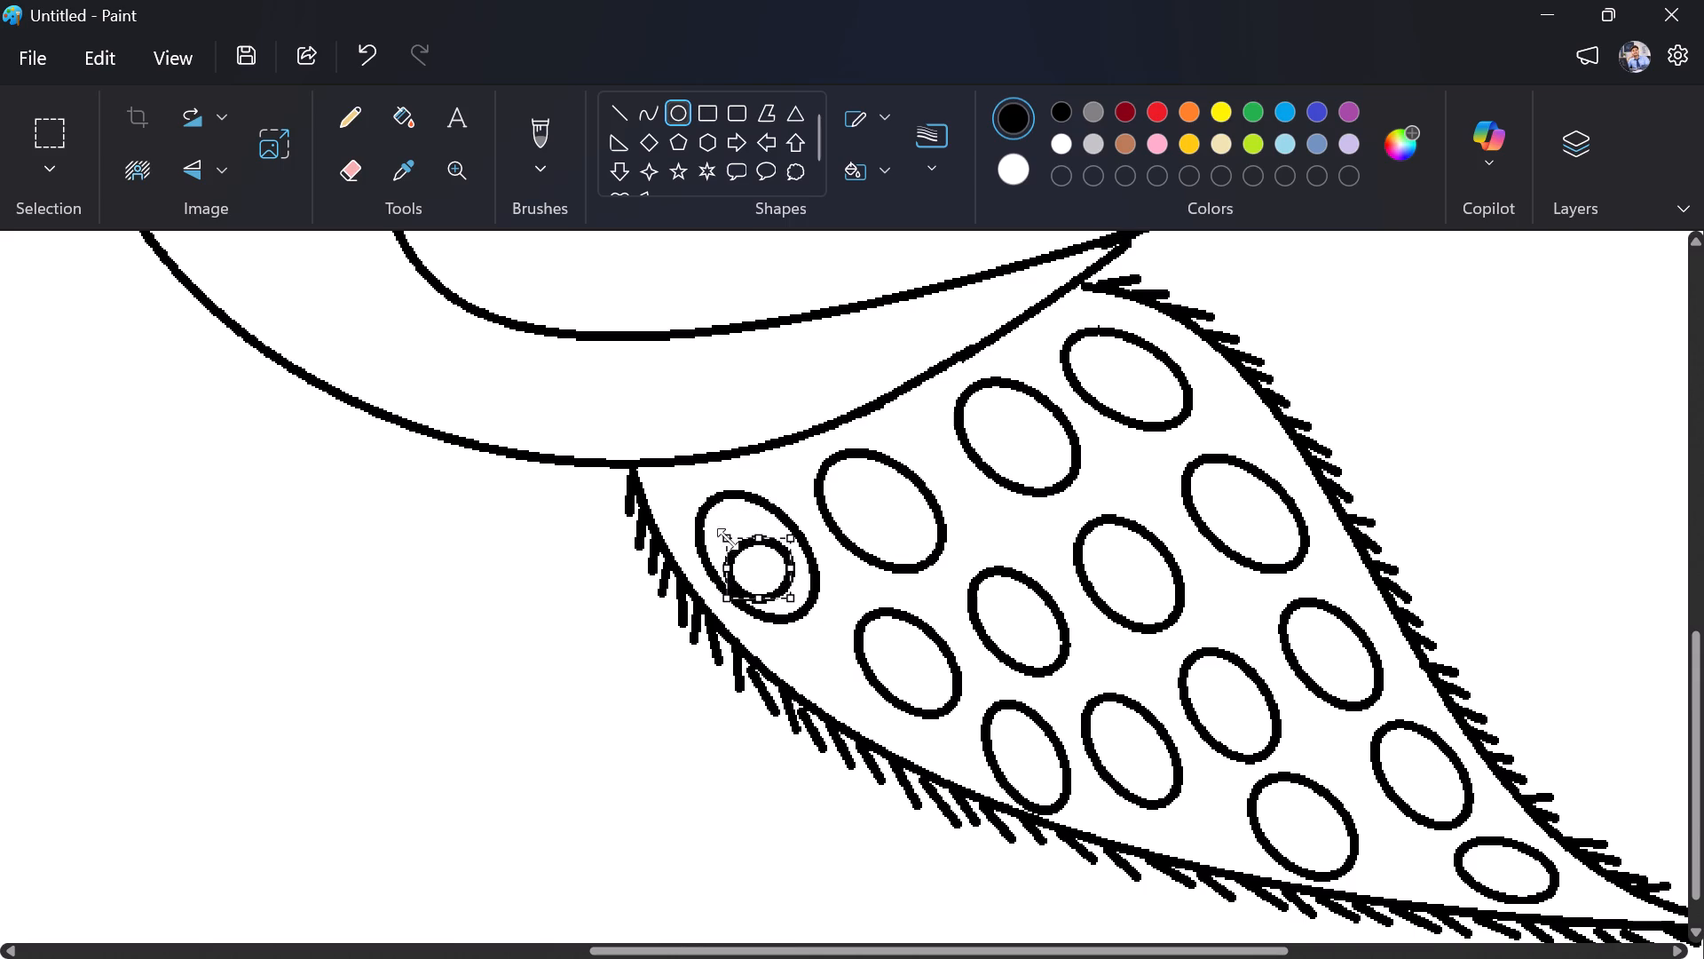
pyautogui.moveTo(728, 539); pyautogui.dragTo(728, 506)
# Tilt the inner oval to match the surrounding tail oval and place it against that oval's upper-left end, widening it slightly.
pyautogui.moveTo(748, 476); pyautogui.dragTo(714, 495)
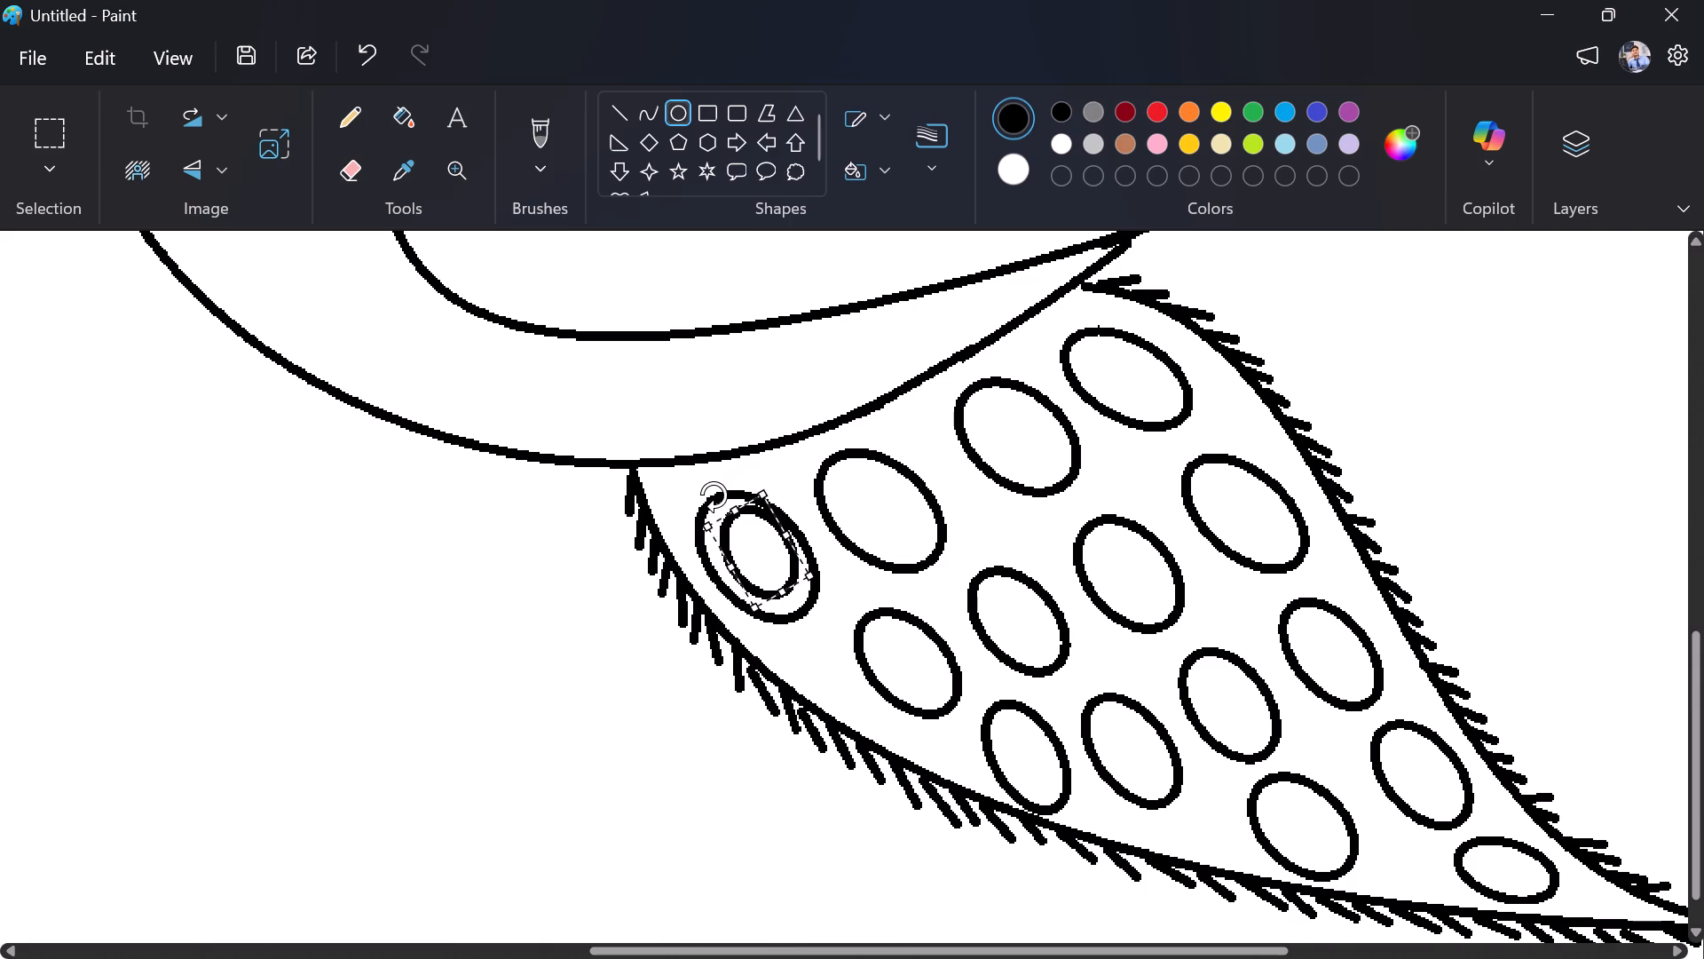
pyautogui.moveTo(714, 495); pyautogui.dragTo(712, 496)
pyautogui.moveTo(751, 543); pyautogui.dragTo(751, 549)
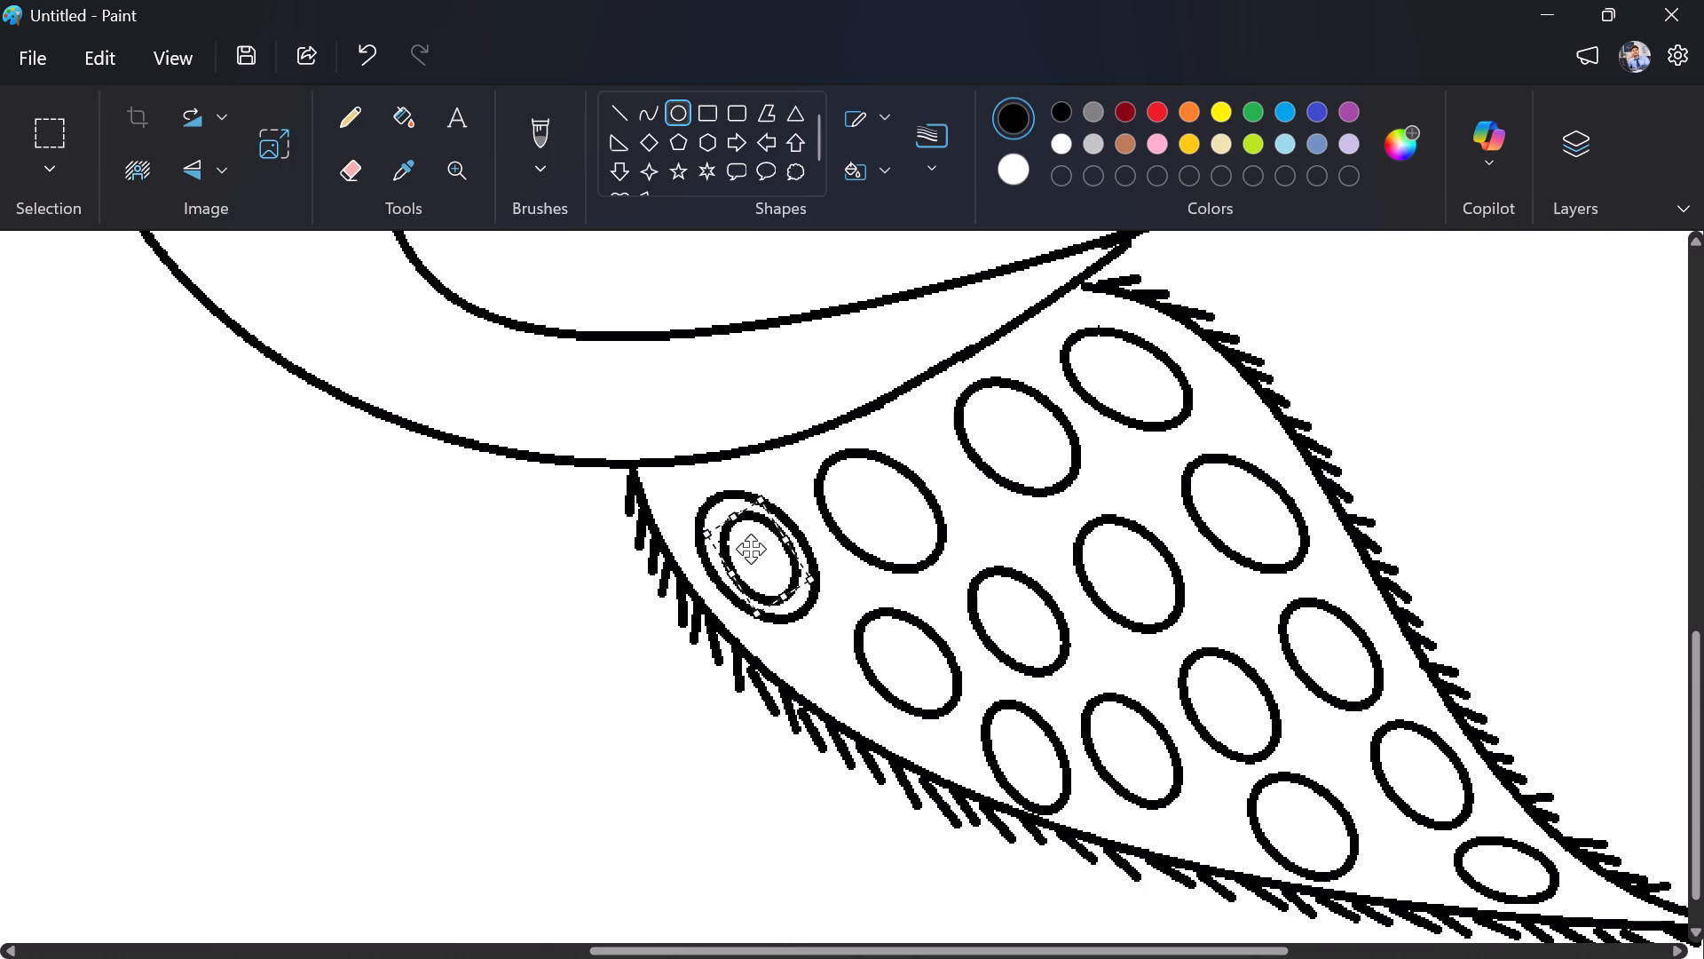
pyautogui.moveTo(751, 549); pyautogui.dragTo(738, 532)
pyautogui.moveTo(768, 575); pyautogui.dragTo(786, 585)
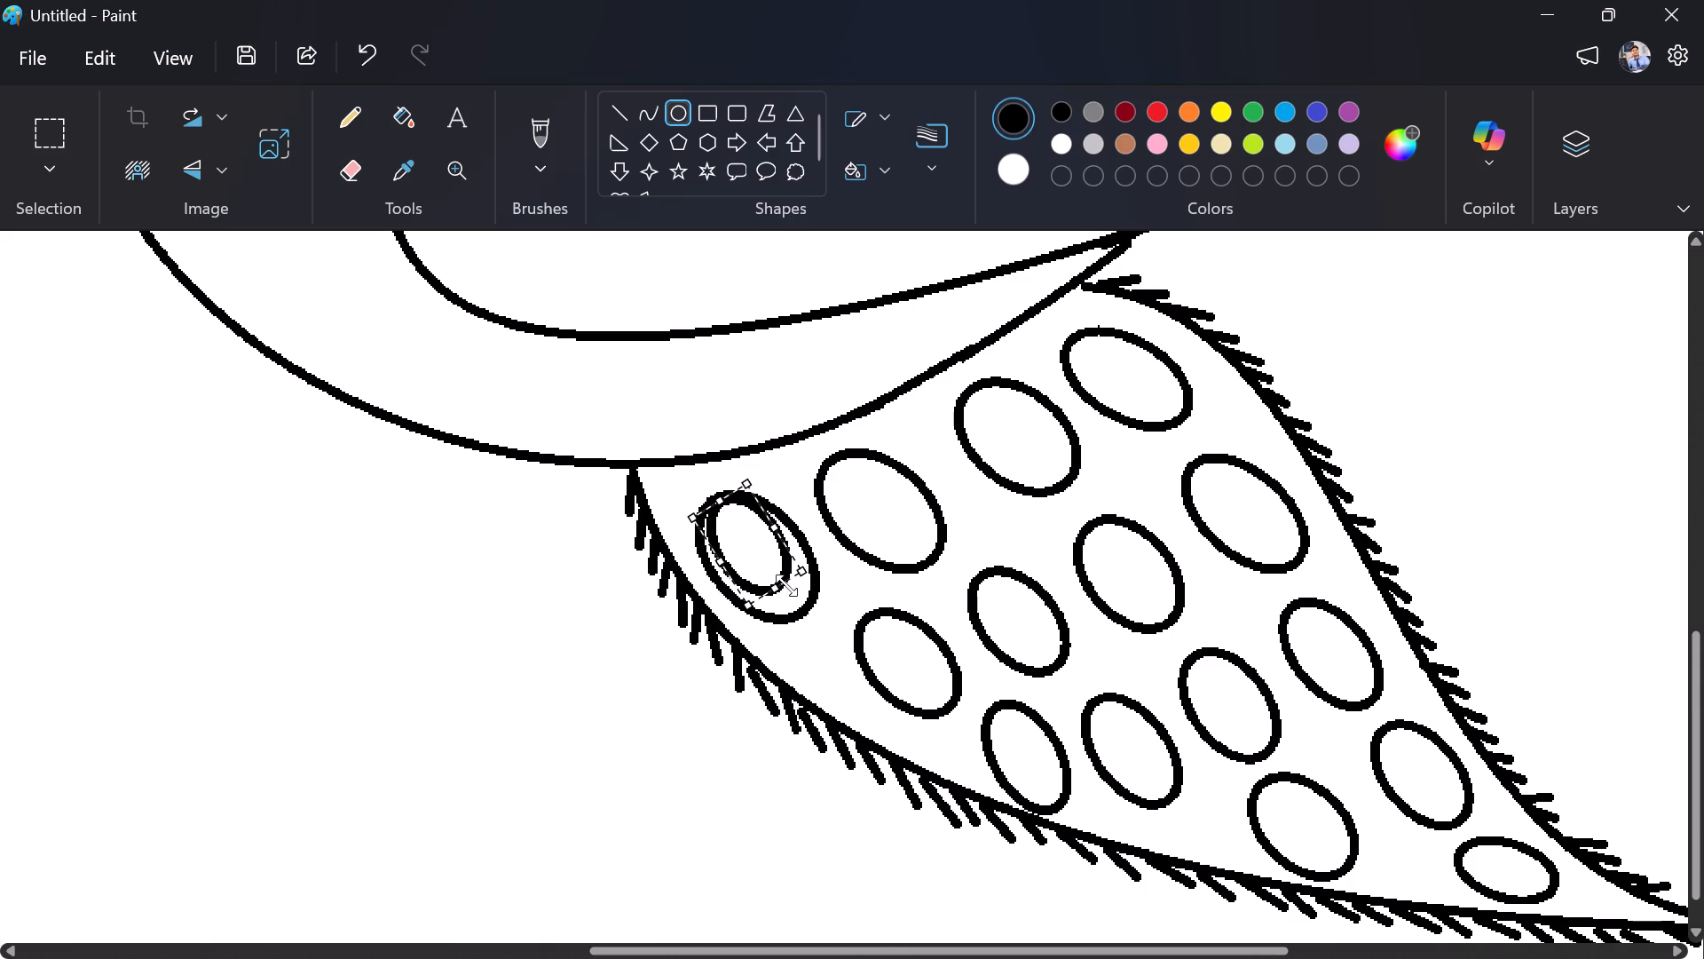
pyautogui.moveTo(786, 585); pyautogui.dragTo(787, 584)
pyautogui.click(582, 566)
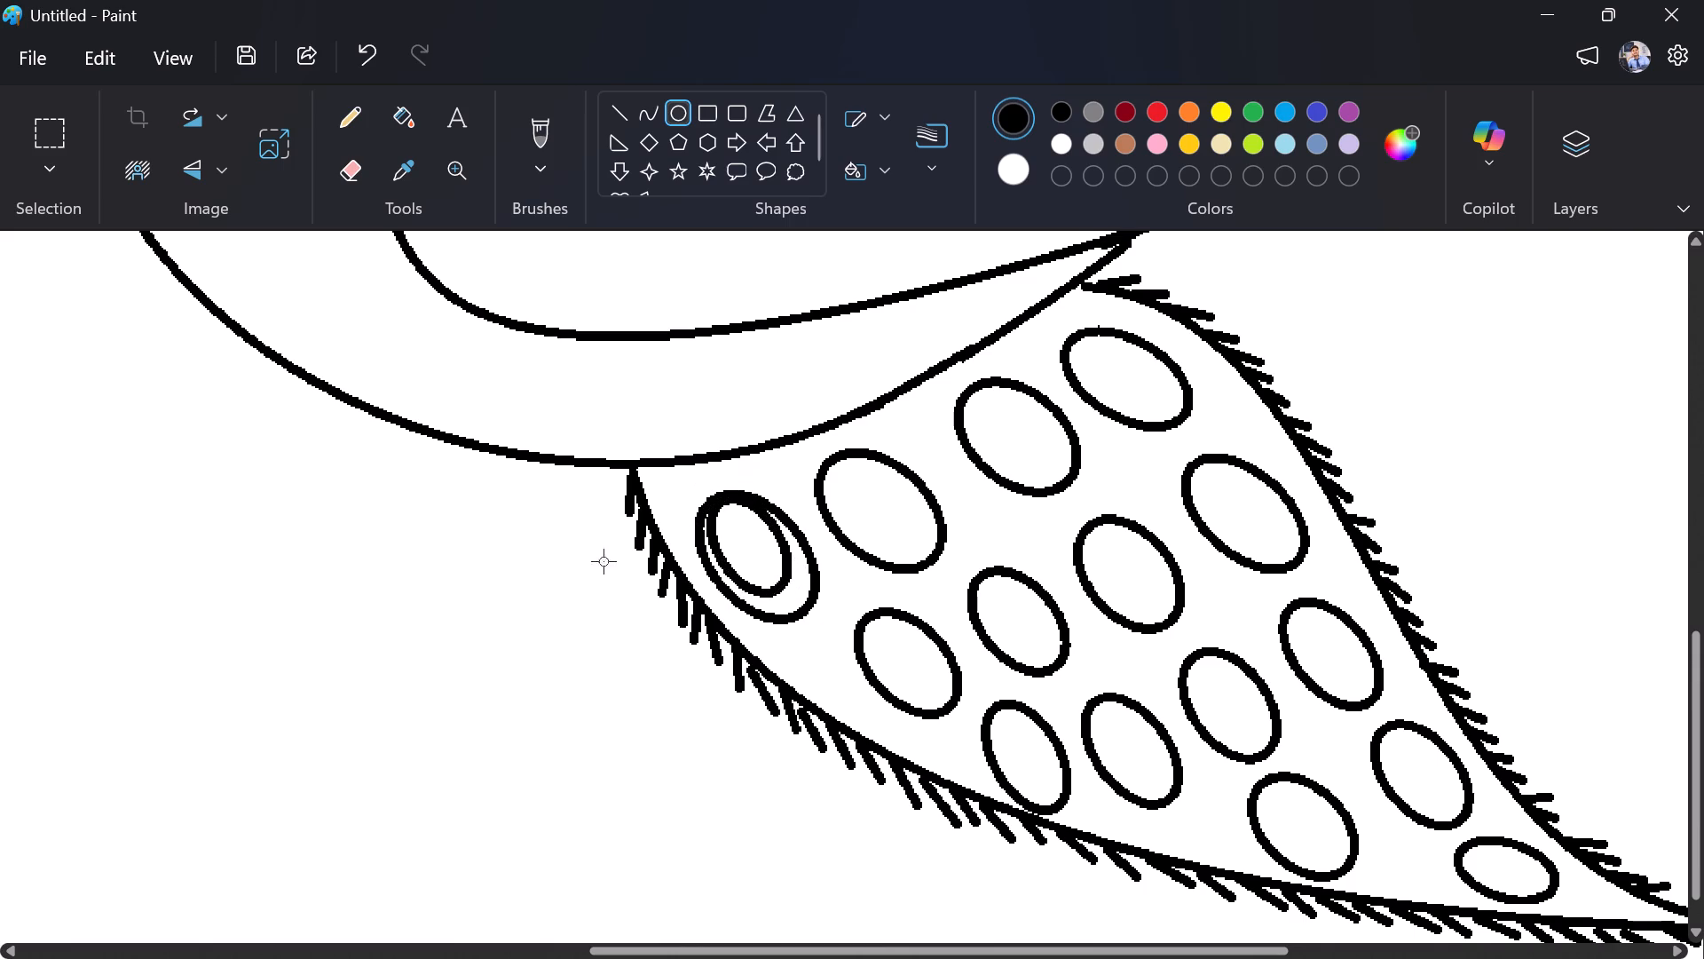
# Draw a tiny, slightly flattened oval inside the tilted inner oval and place it at that oval's lower-right end.
pyautogui.moveTo(759, 559); pyautogui.dragTo(742, 543)
pyautogui.moveTo(742, 543); pyautogui.dragTo(727, 529)
pyautogui.moveTo(744, 551); pyautogui.dragTo(760, 558)
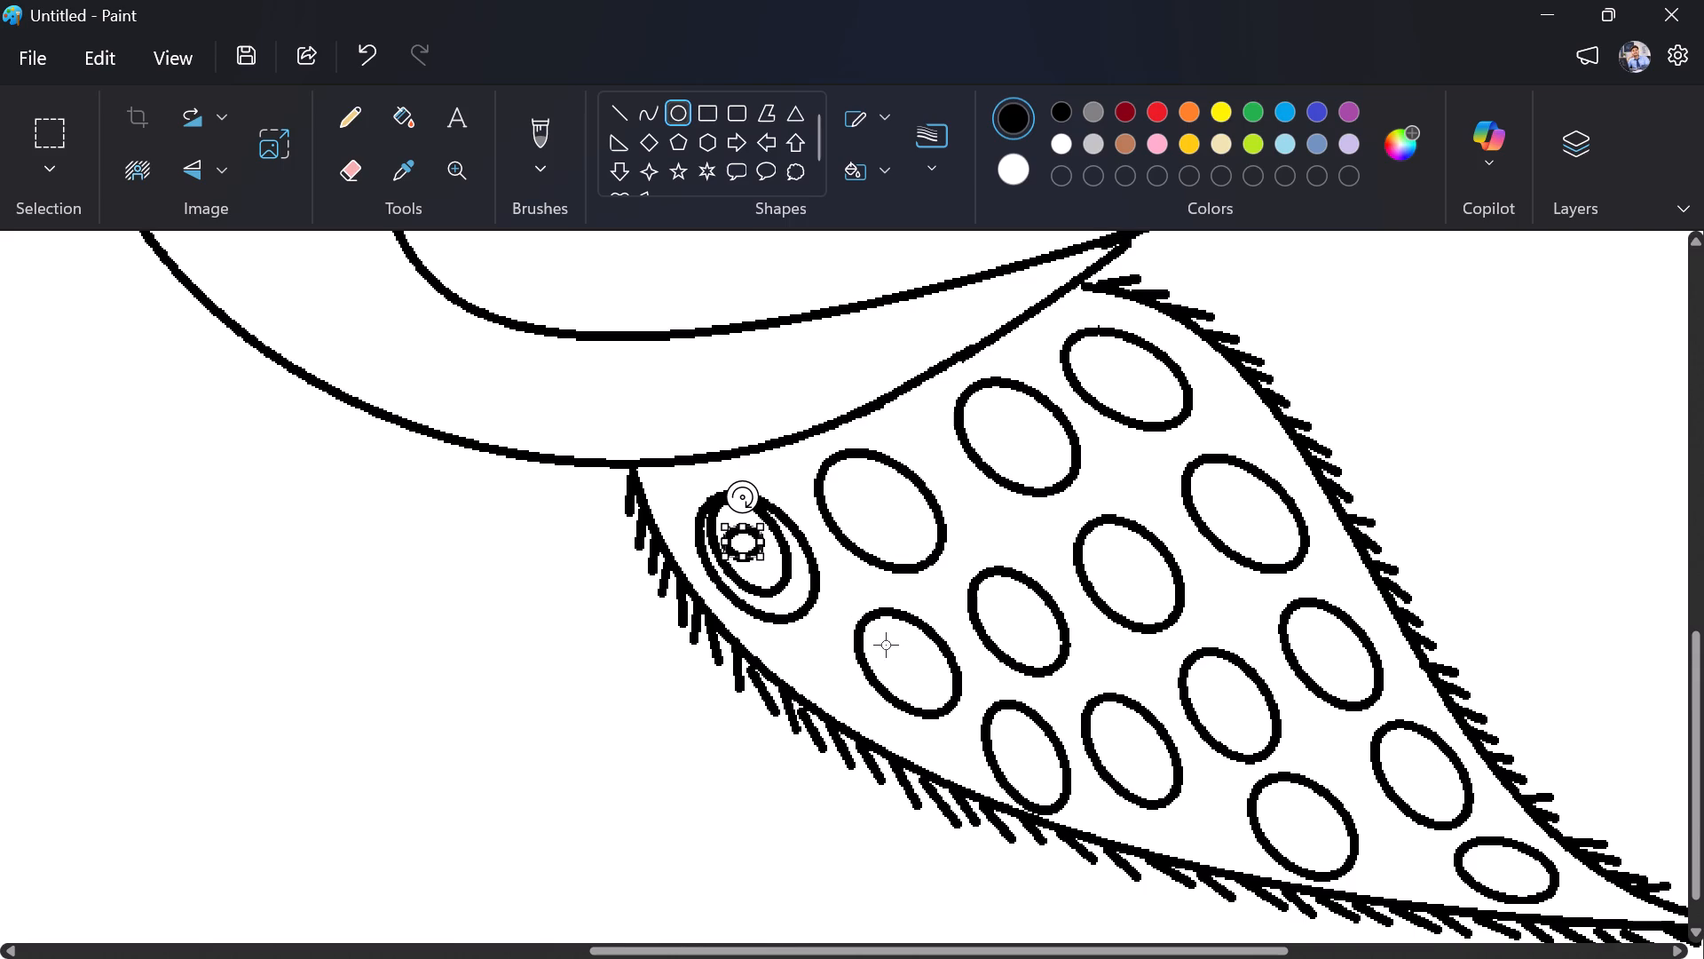
pyautogui.keyDown('ctrl'); pyautogui.scroll(3, 878, 646); pyautogui.keyUp('ctrl')
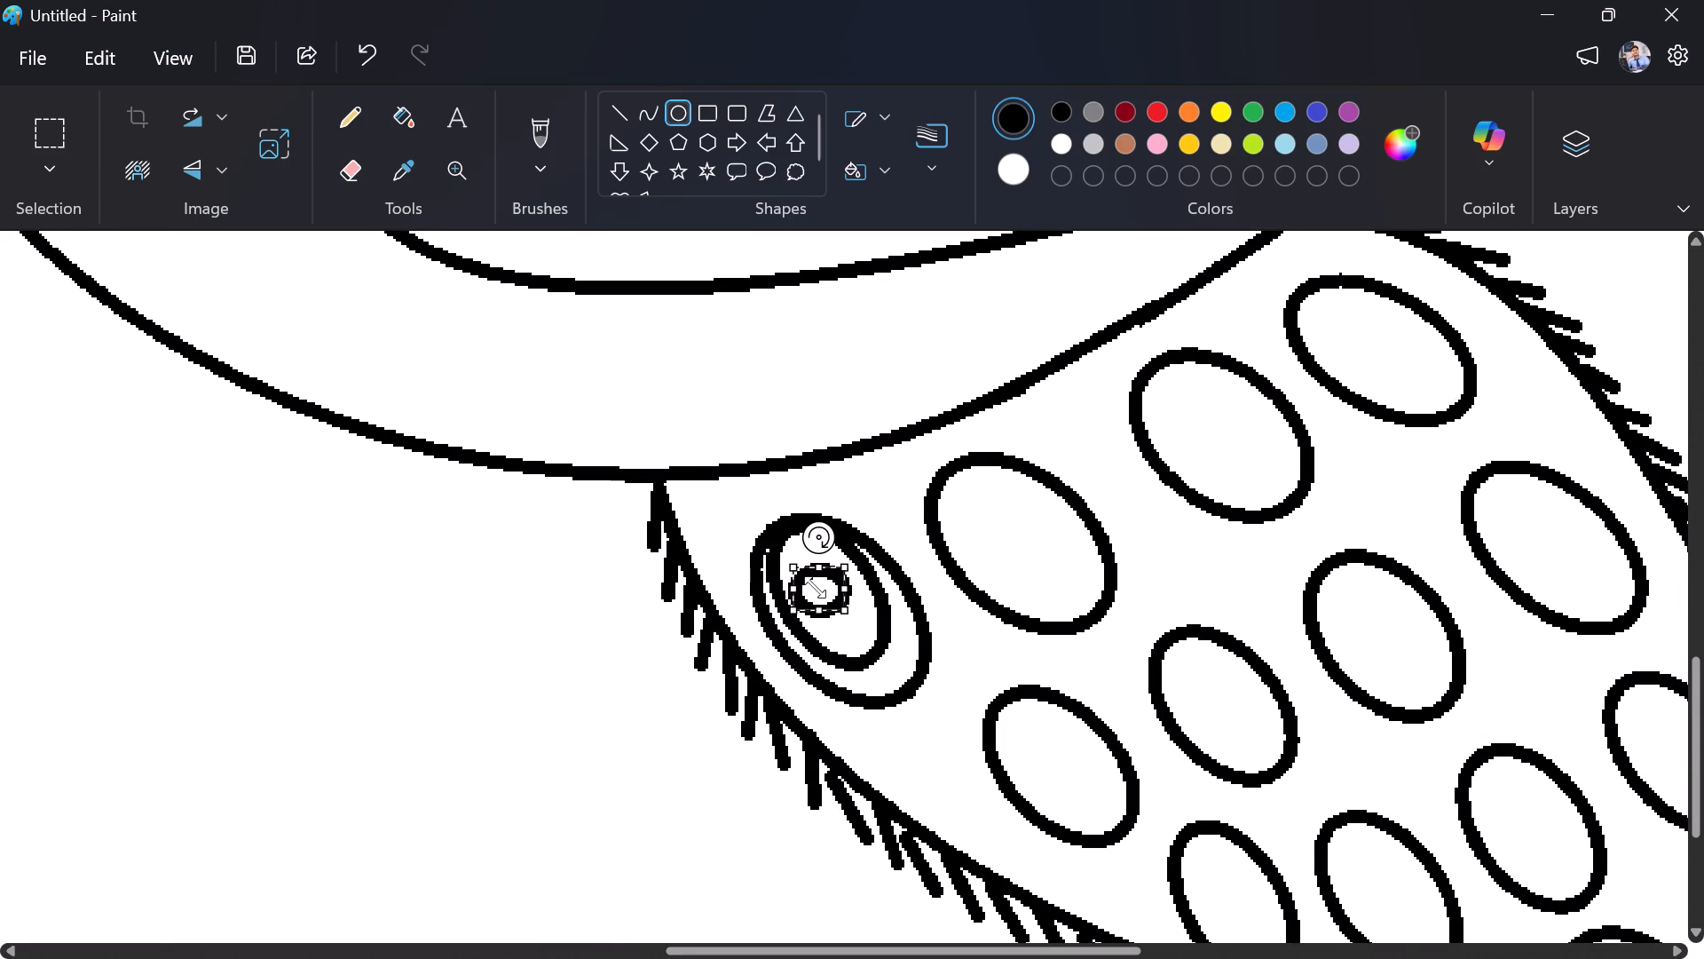
pyautogui.keyDown('ctrl'); pyautogui.scroll(2, 820, 587); pyautogui.keyUp('ctrl')
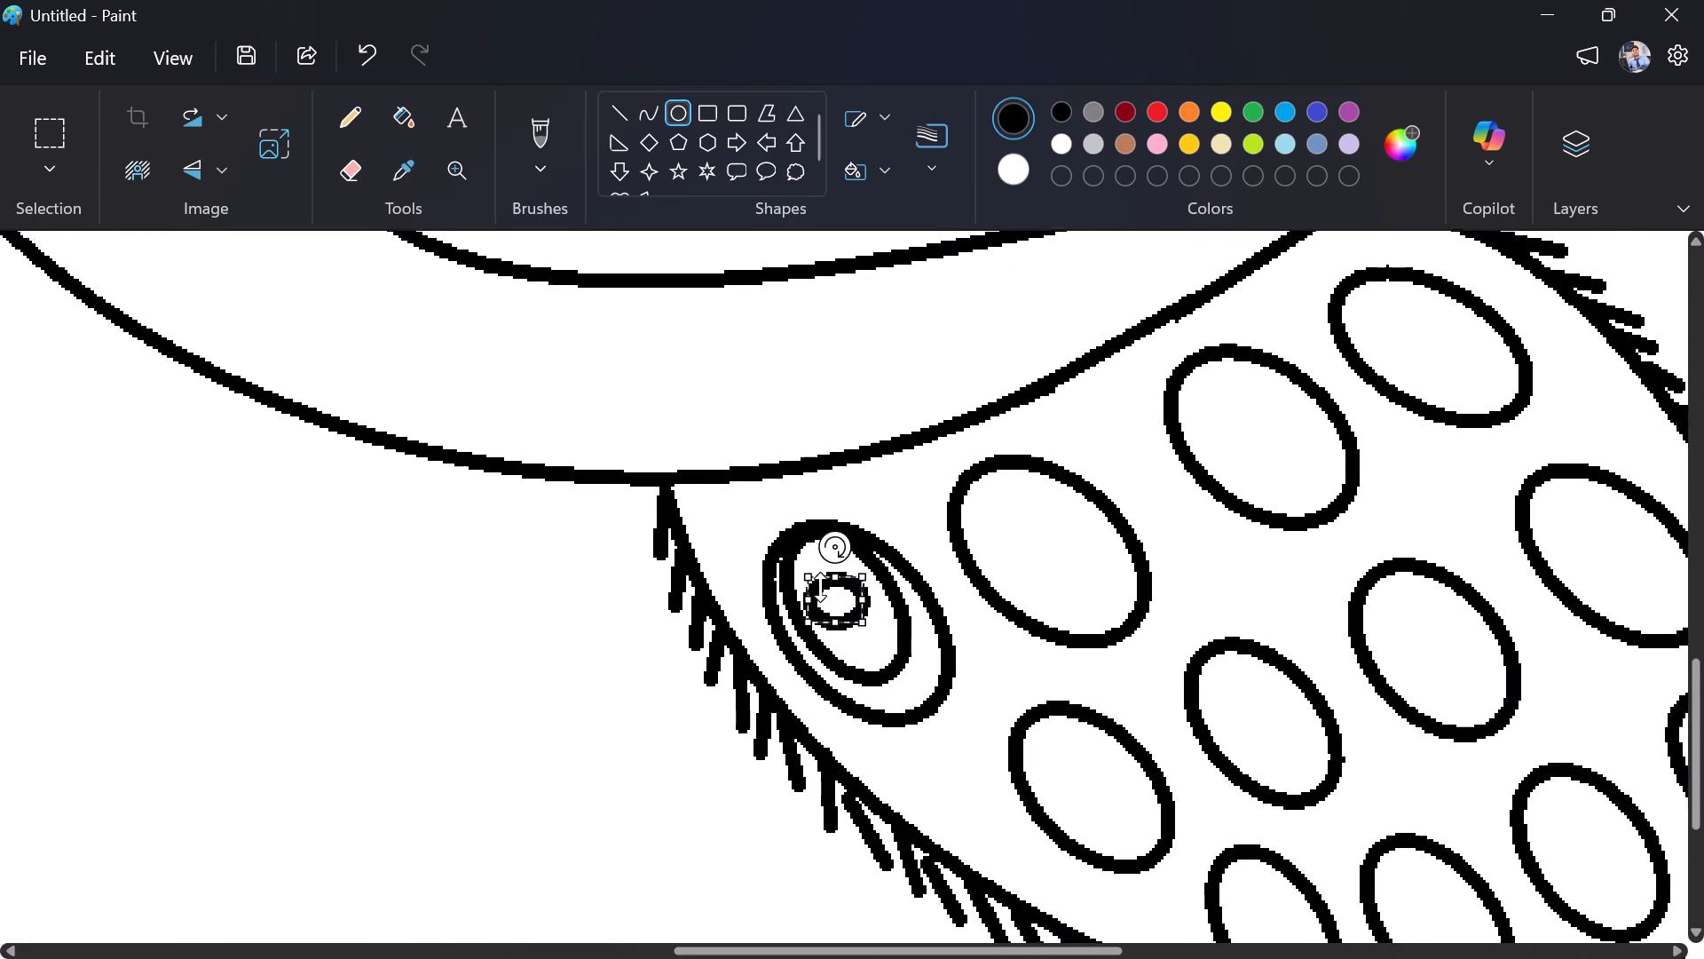
pyautogui.keyDown('ctrl'); pyautogui.scroll(1, 820, 587); pyautogui.keyUp('ctrl')
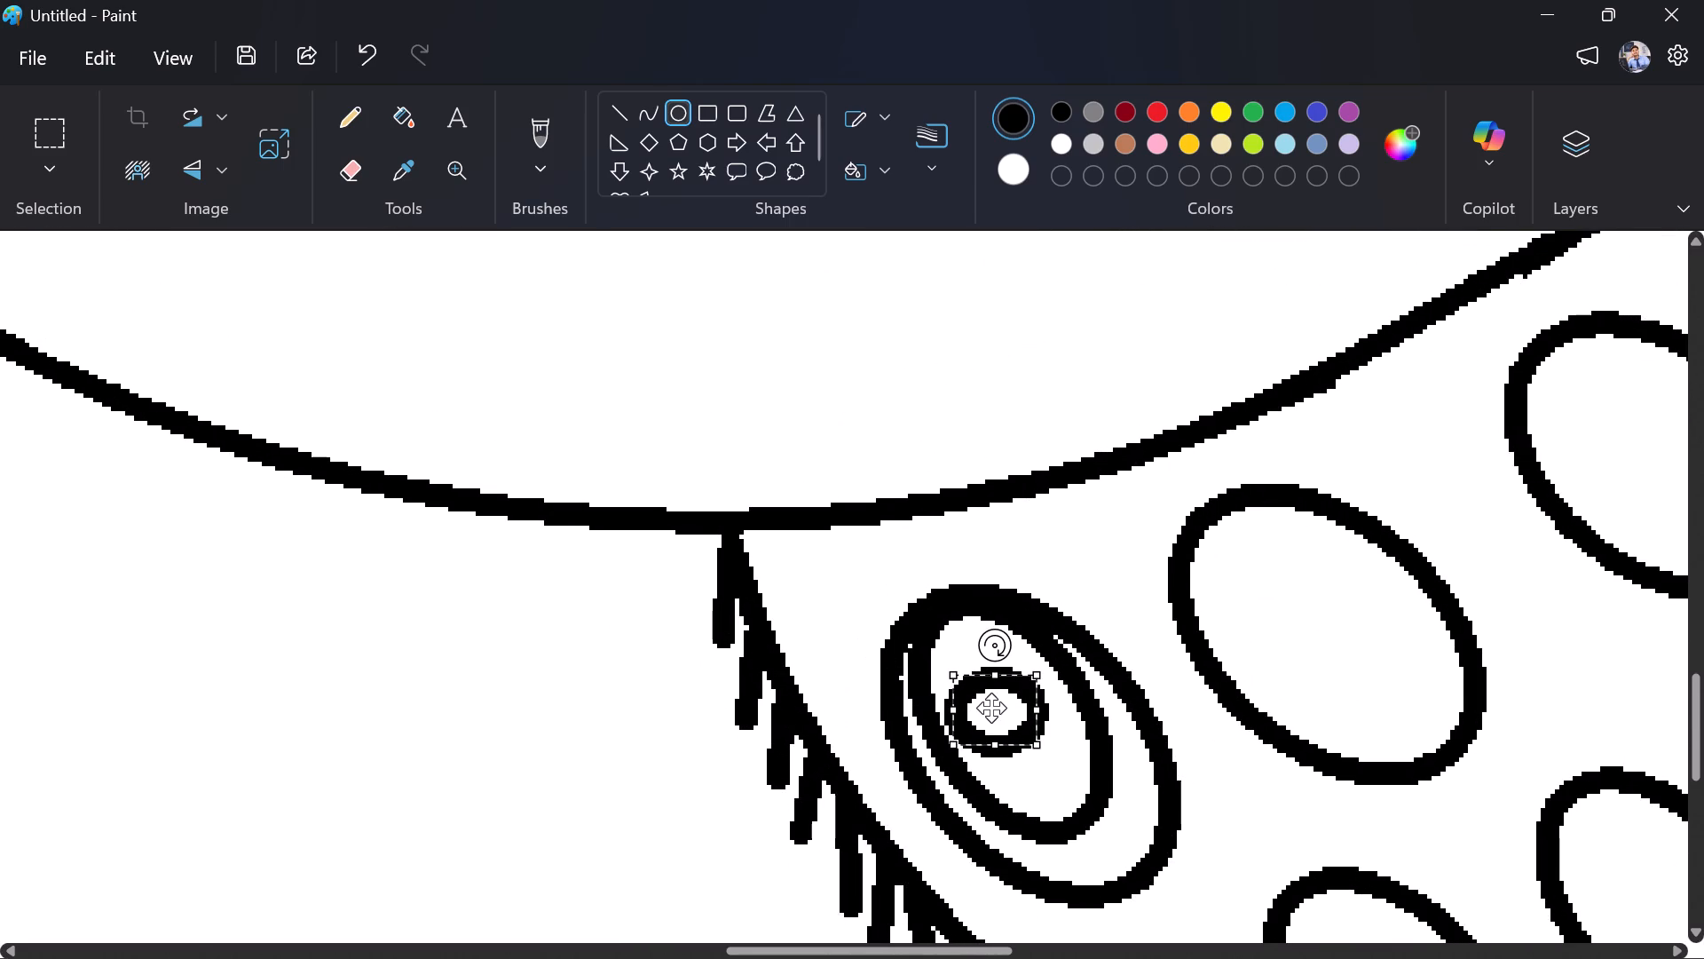
pyautogui.moveTo(991, 708); pyautogui.dragTo(1048, 773)
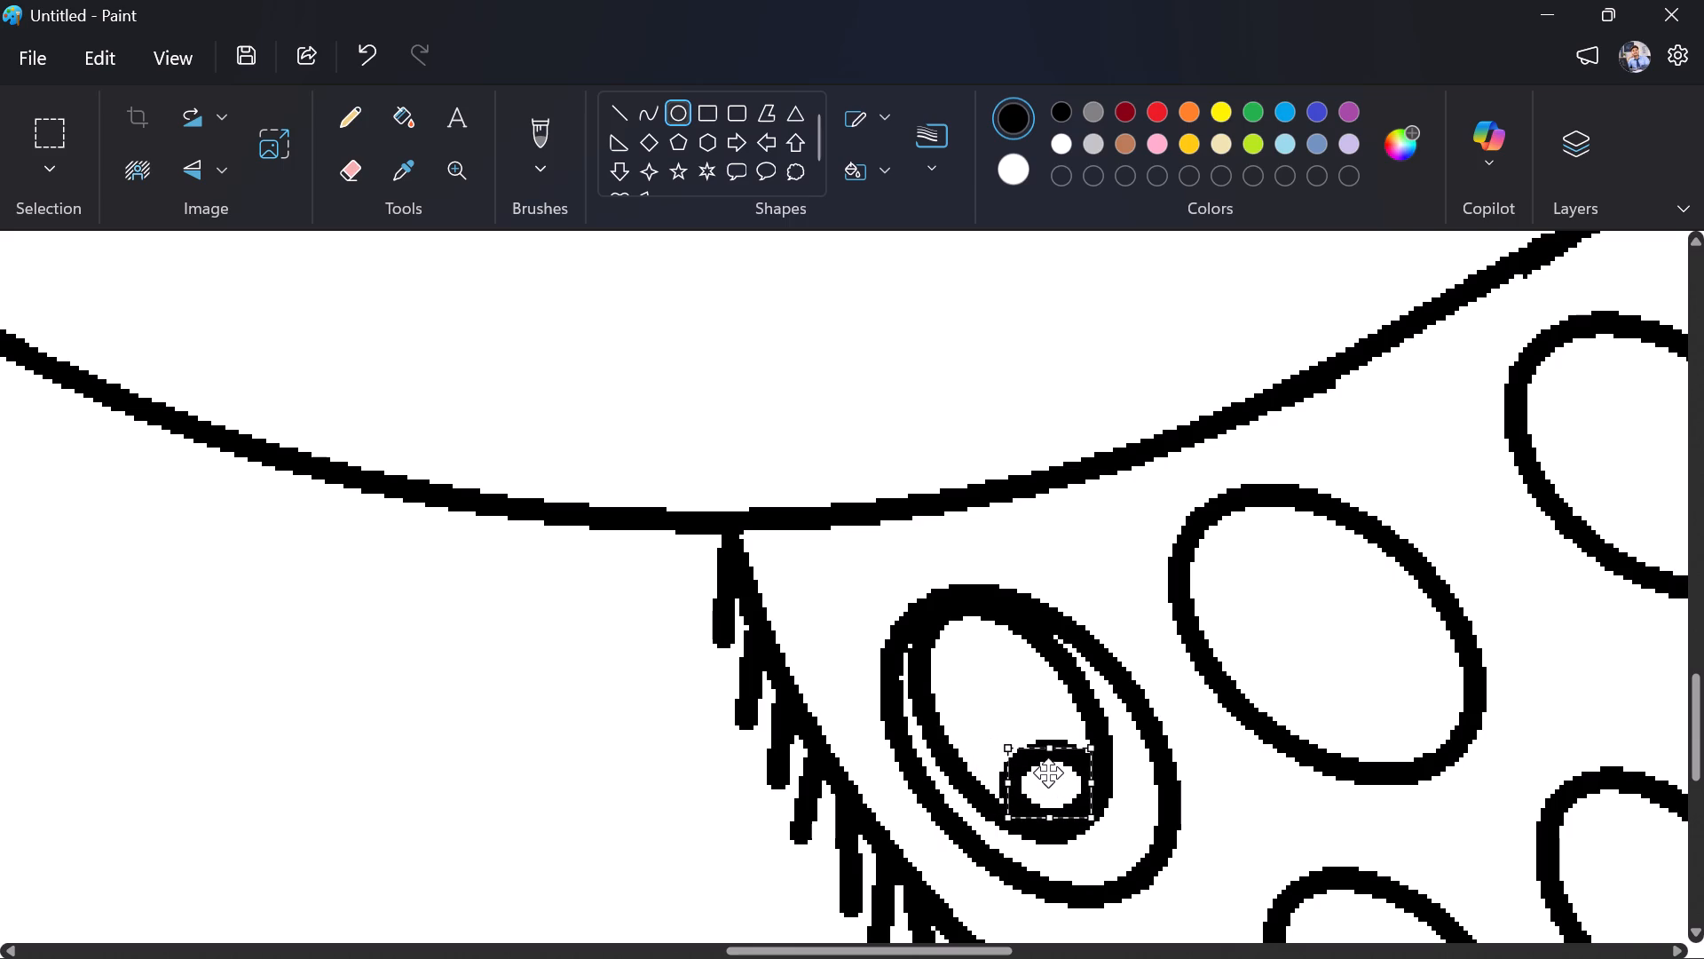
pyautogui.moveTo(1048, 773); pyautogui.dragTo(1049, 772)
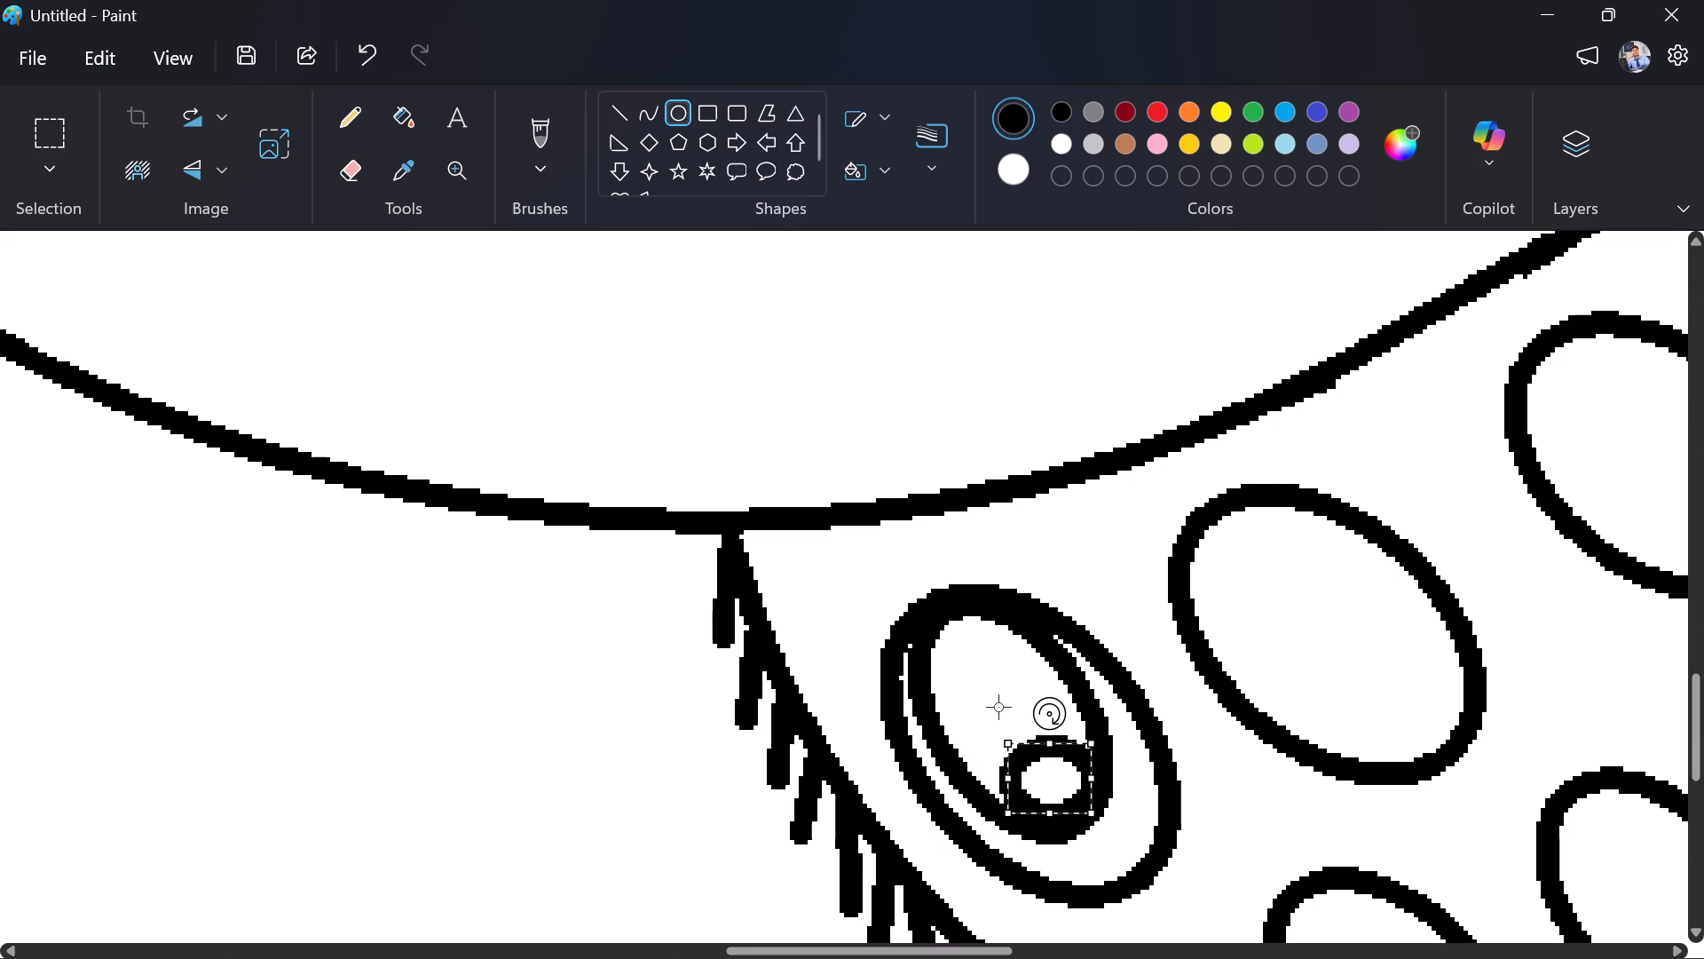
pyautogui.click(998, 707)
# Draw a narrow upright oval inside the second tail oval along the body edge and tilt it to follow the surrounding oval.
pyautogui.moveTo(1276, 531); pyautogui.dragTo(1277, 535)
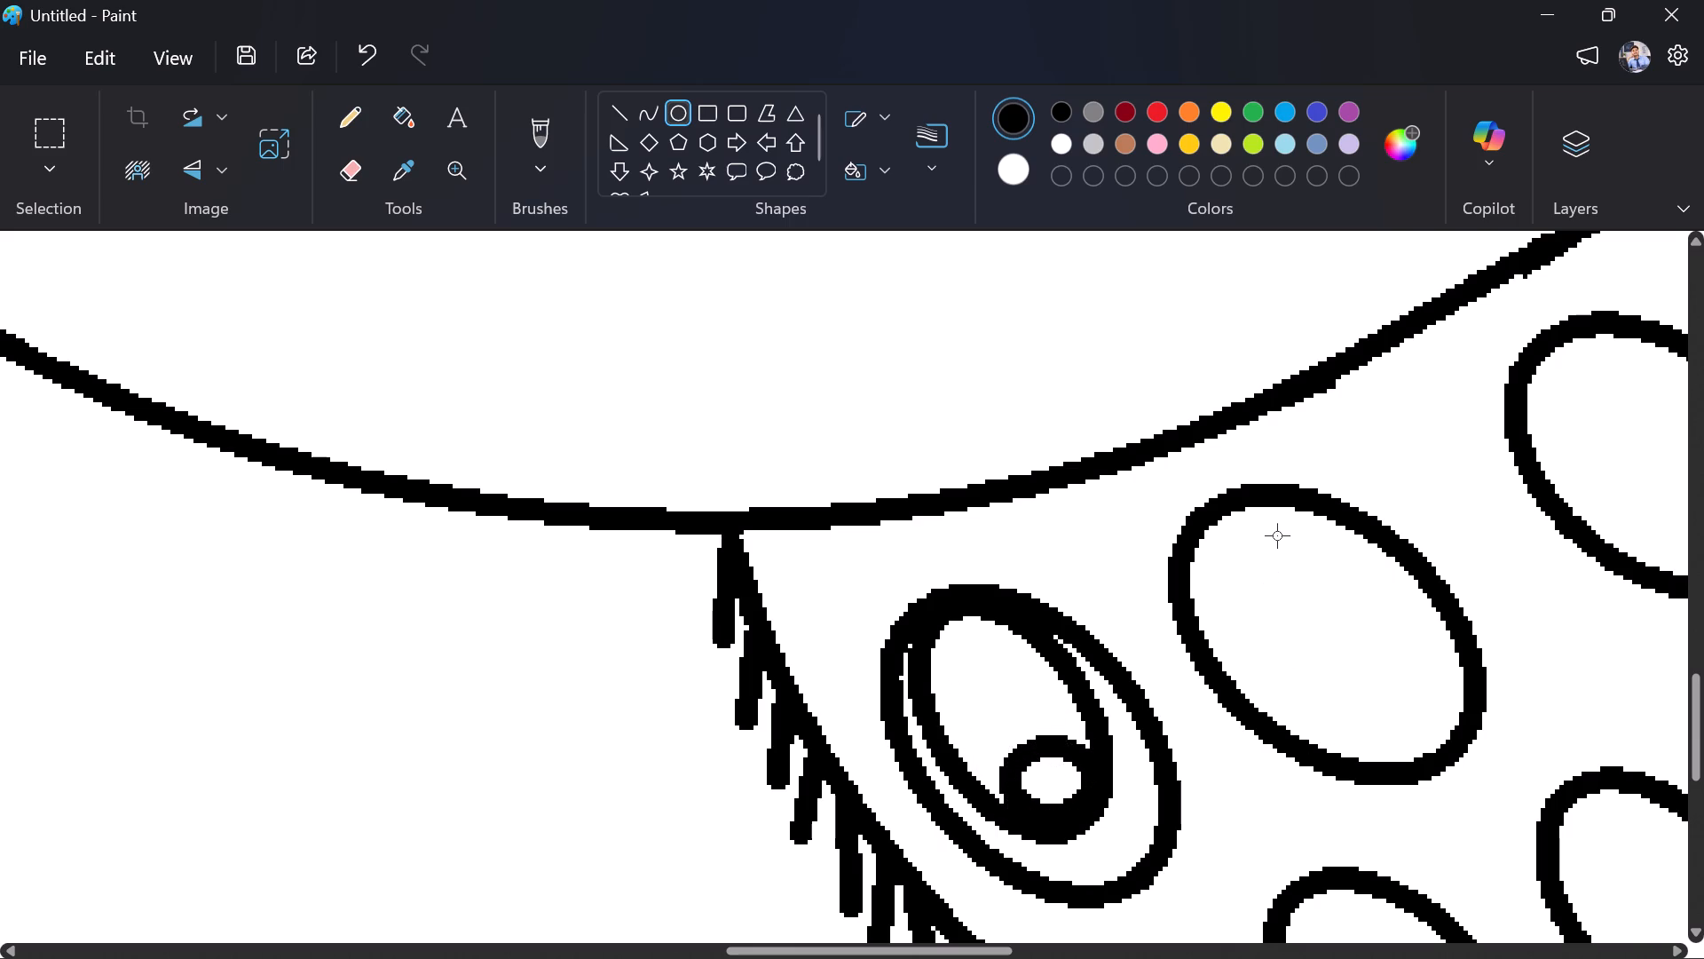
pyautogui.moveTo(1277, 535); pyautogui.dragTo(1393, 739)
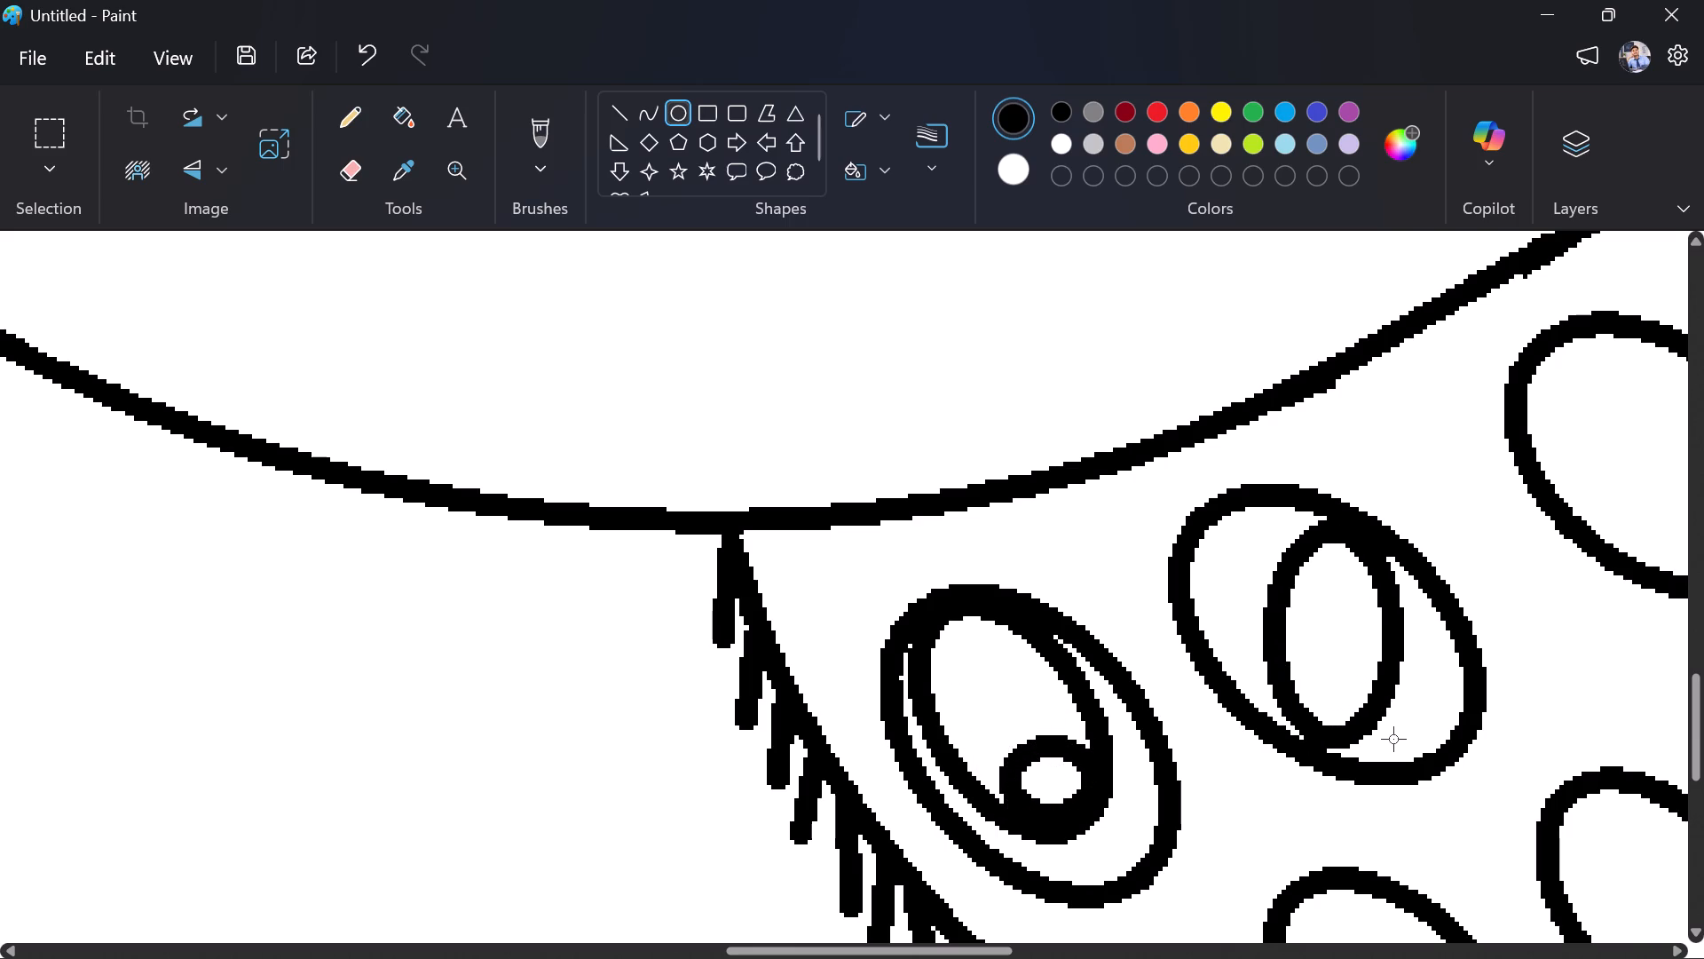
pyautogui.moveTo(1393, 739); pyautogui.dragTo(1395, 748)
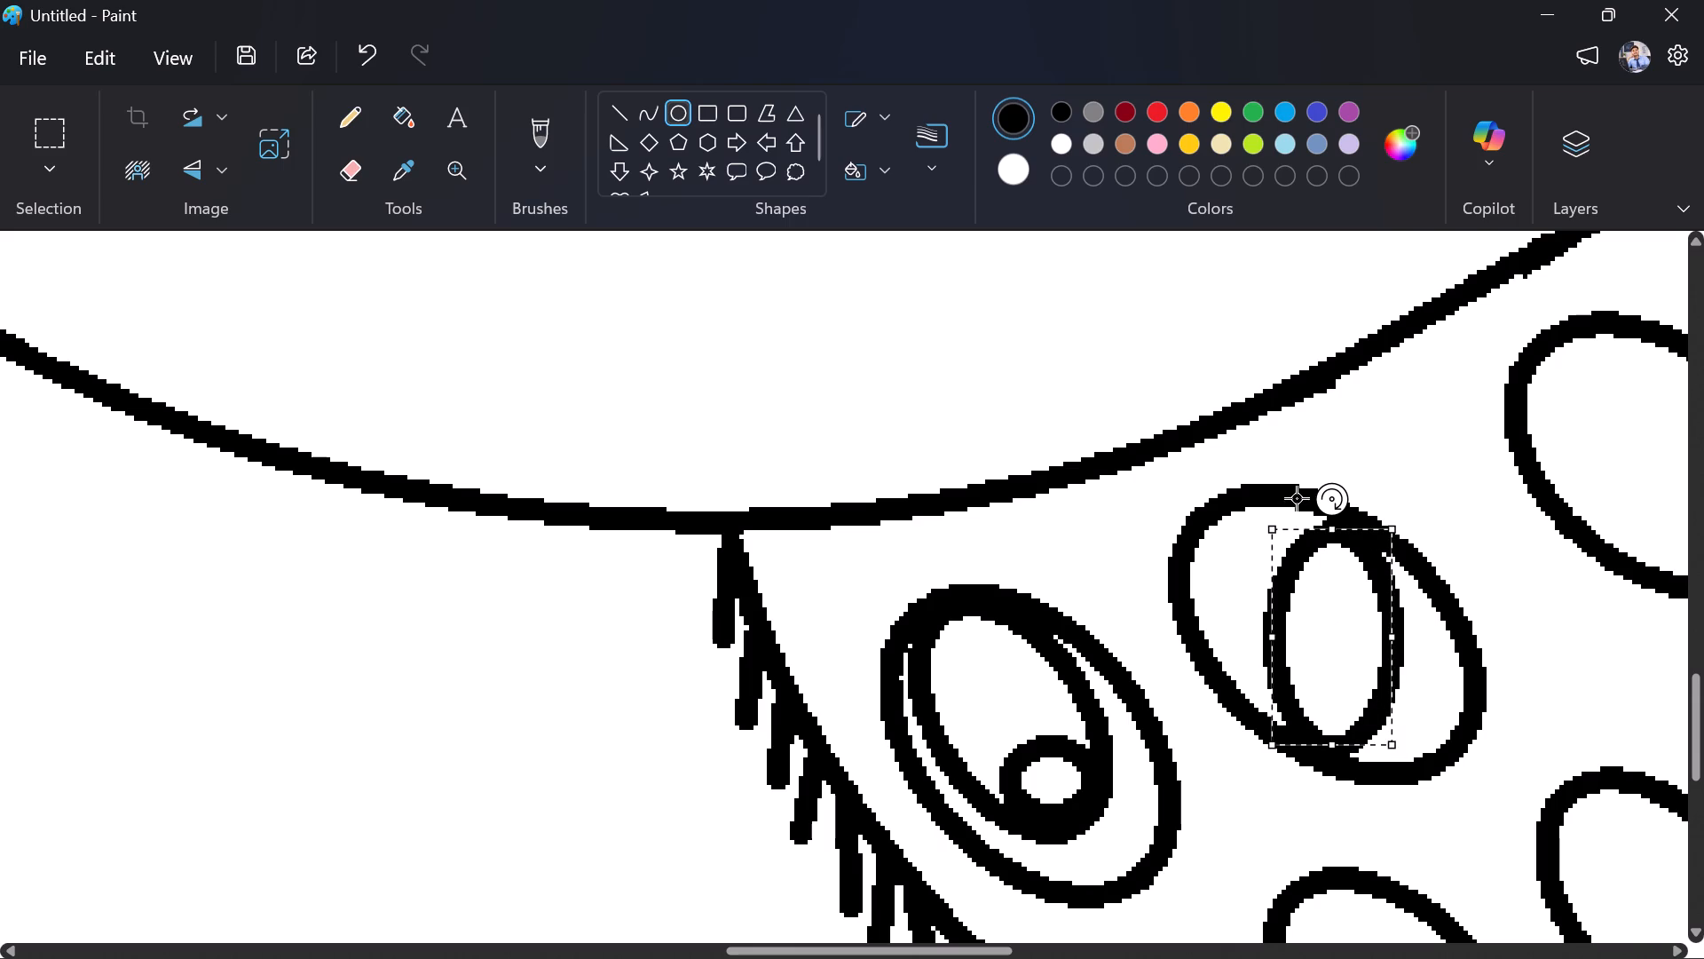
pyautogui.moveTo(1329, 497); pyautogui.dragTo(1236, 520)
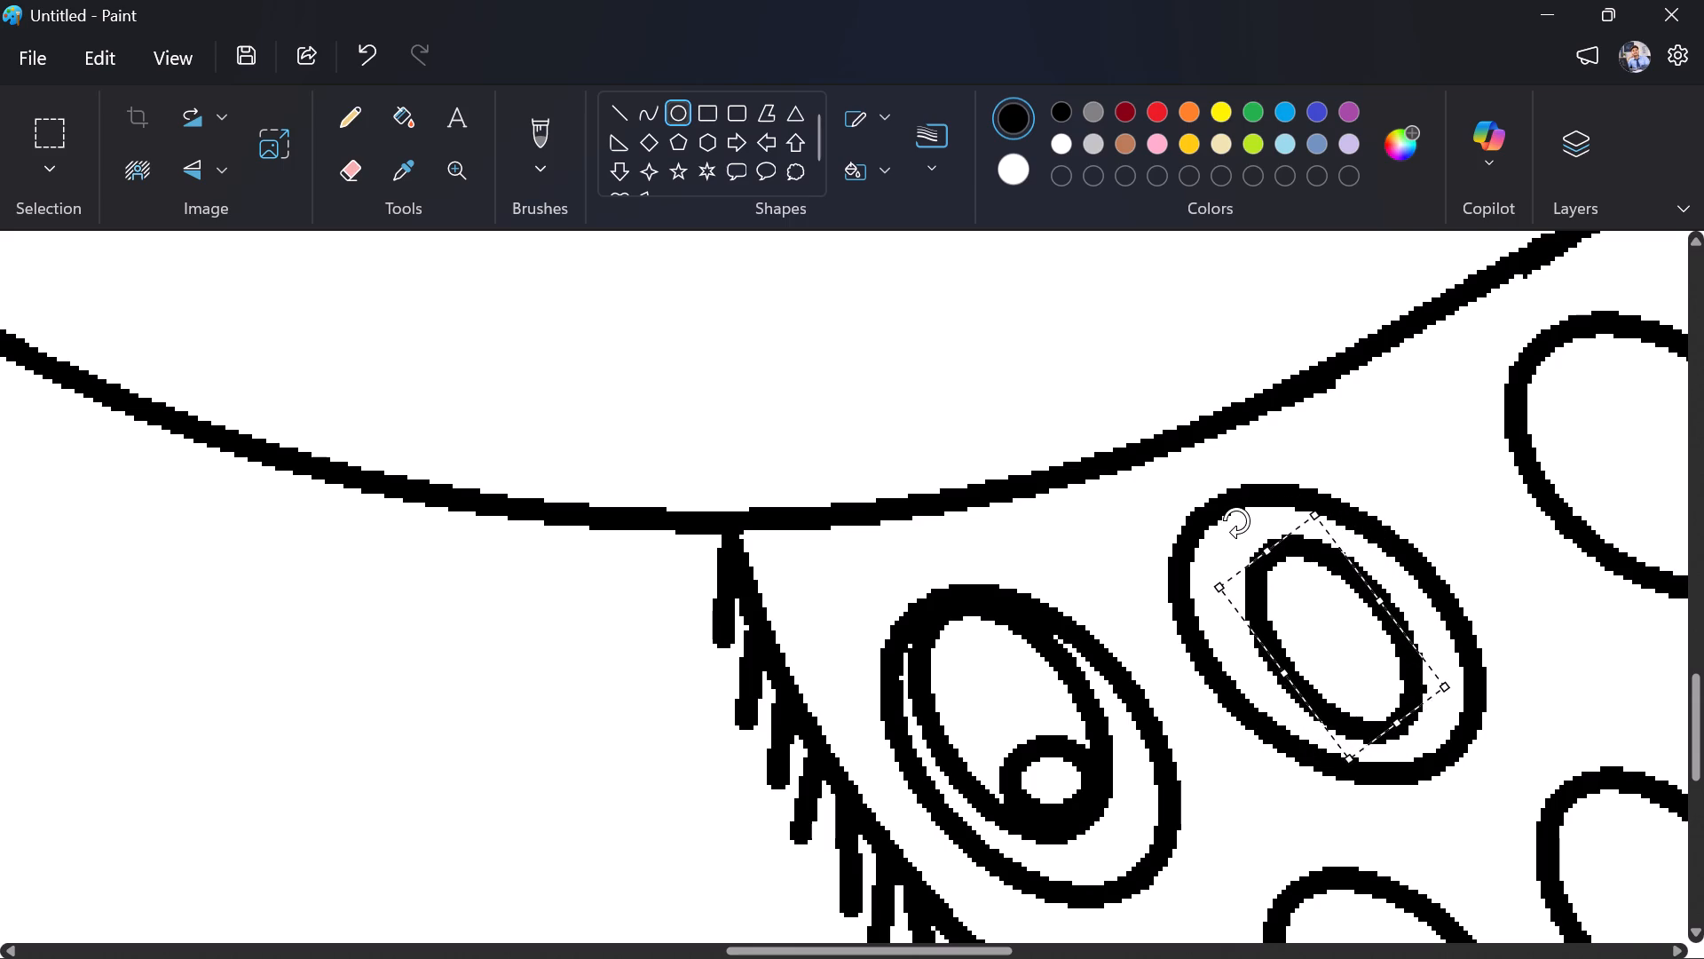
pyautogui.moveTo(1236, 520); pyautogui.dragTo(1235, 521)
# Lengthen and widen the second tail oval's inner oval and place it against the surrounding oval's upper-left edge.
pyautogui.moveTo(1253, 553); pyautogui.dragTo(1214, 544)
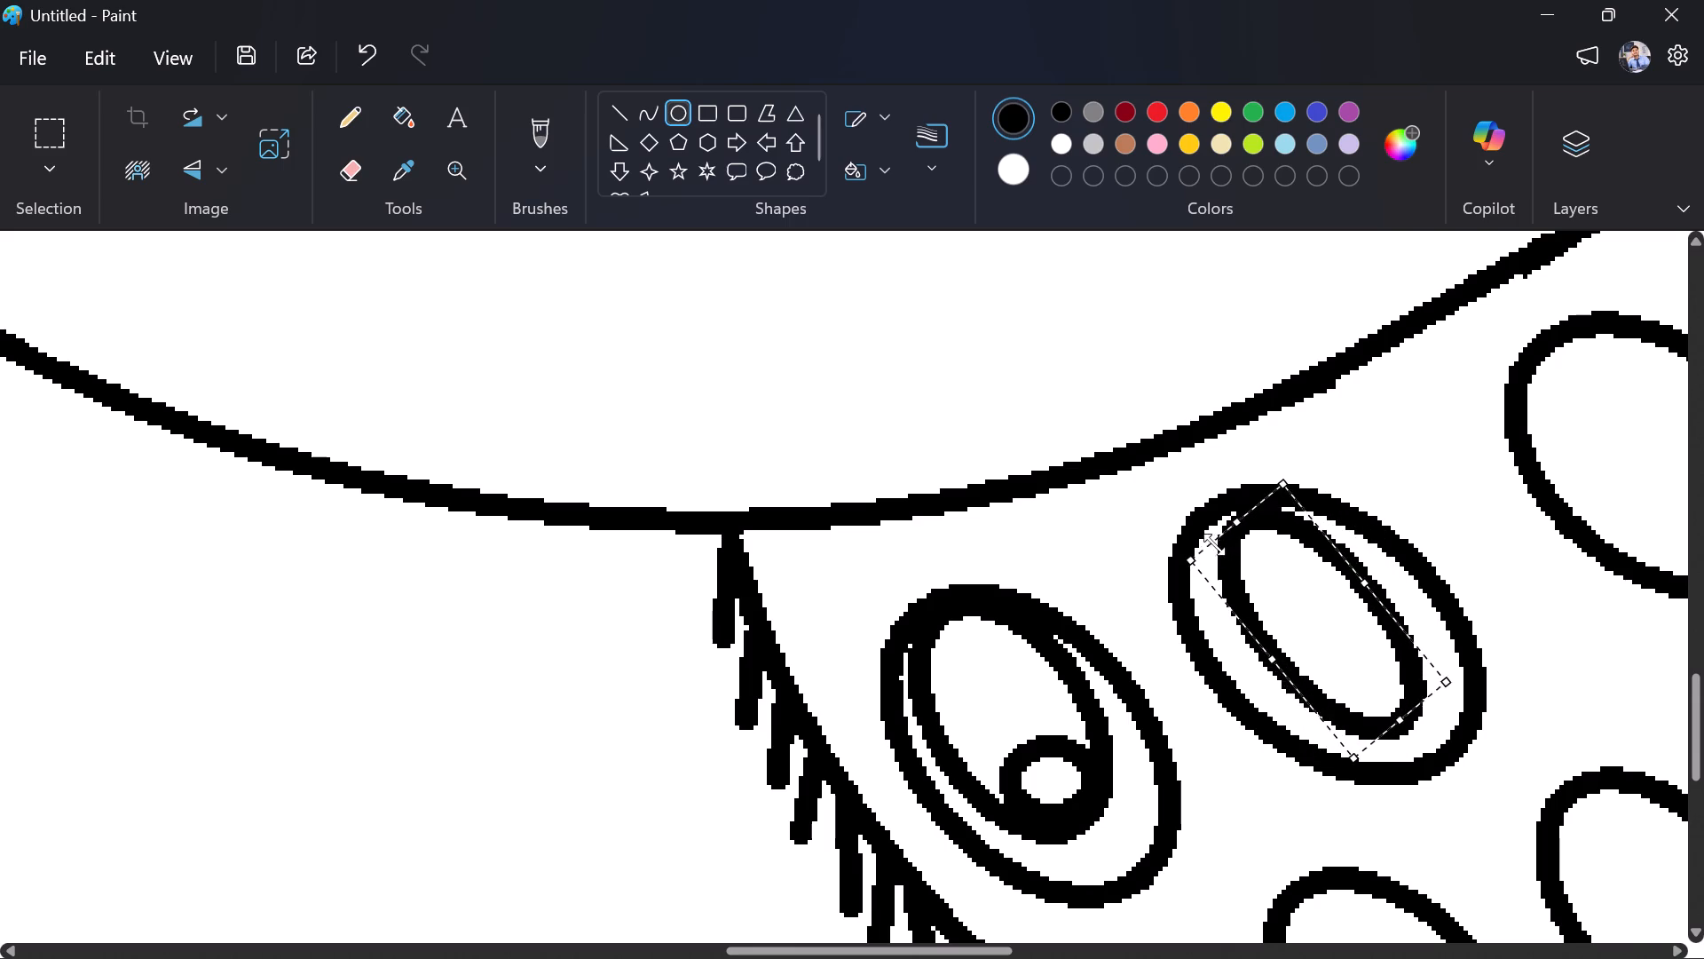
pyautogui.moveTo(1214, 544); pyautogui.dragTo(1193, 555)
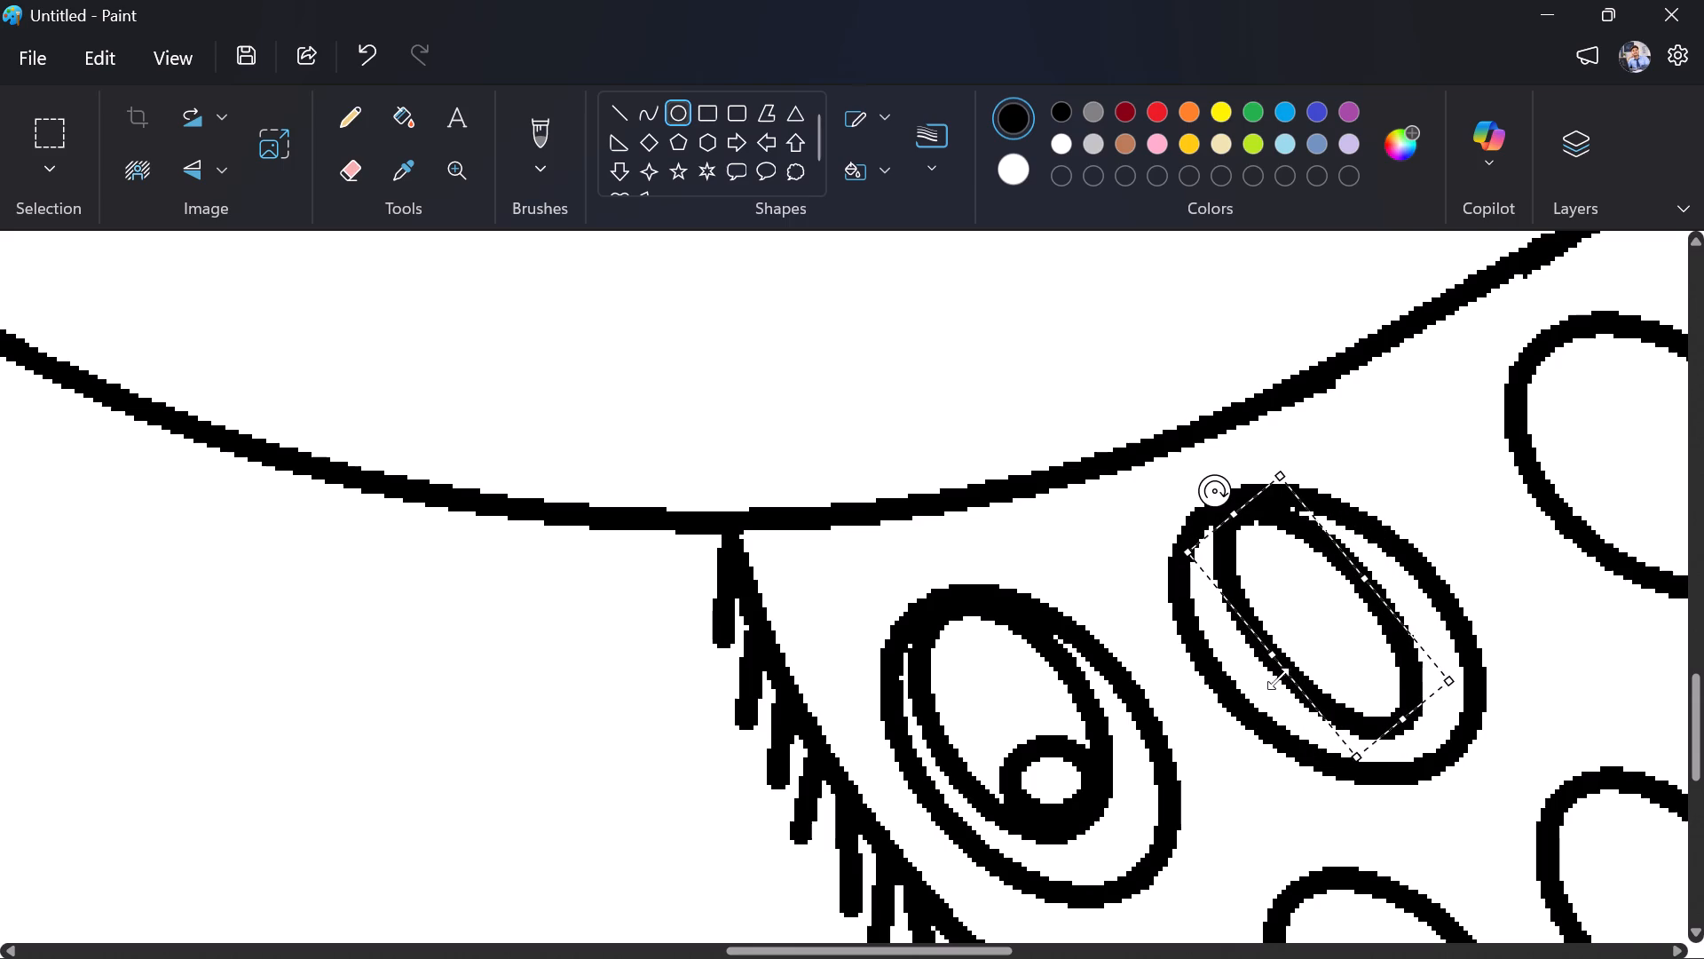
pyautogui.moveTo(1280, 672); pyautogui.dragTo(1259, 682)
pyautogui.click(1306, 610)
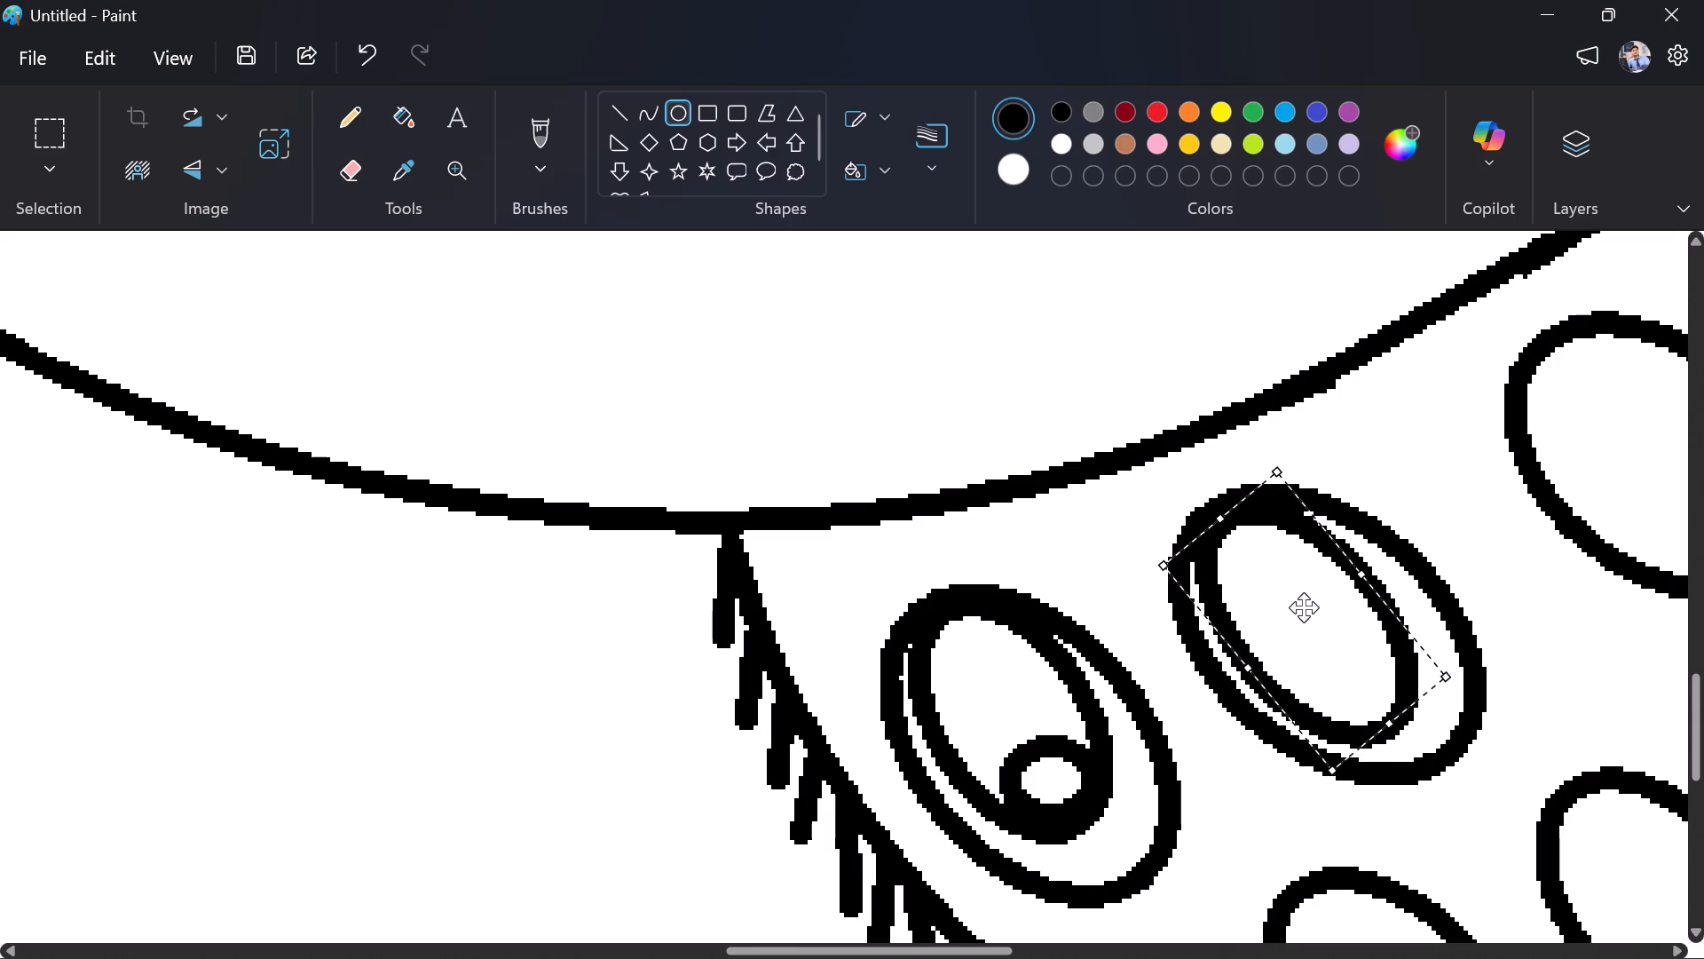
pyautogui.moveTo(1353, 586); pyautogui.dragTo(1365, 584)
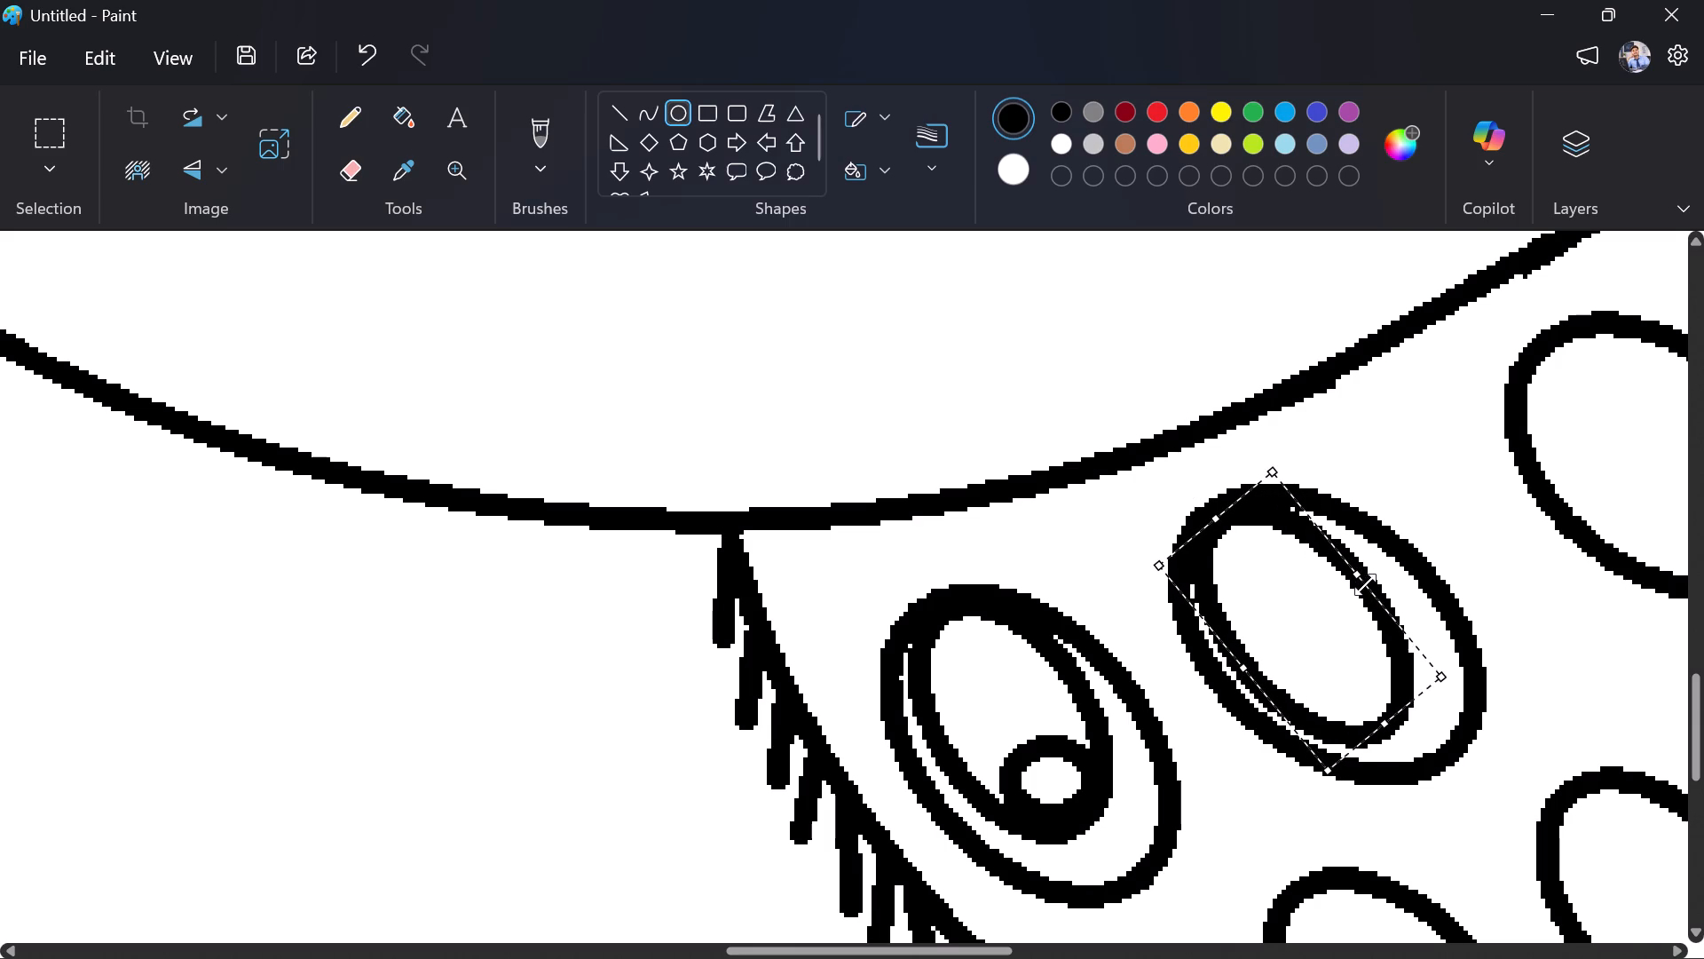
pyautogui.moveTo(1365, 584); pyautogui.dragTo(1378, 584)
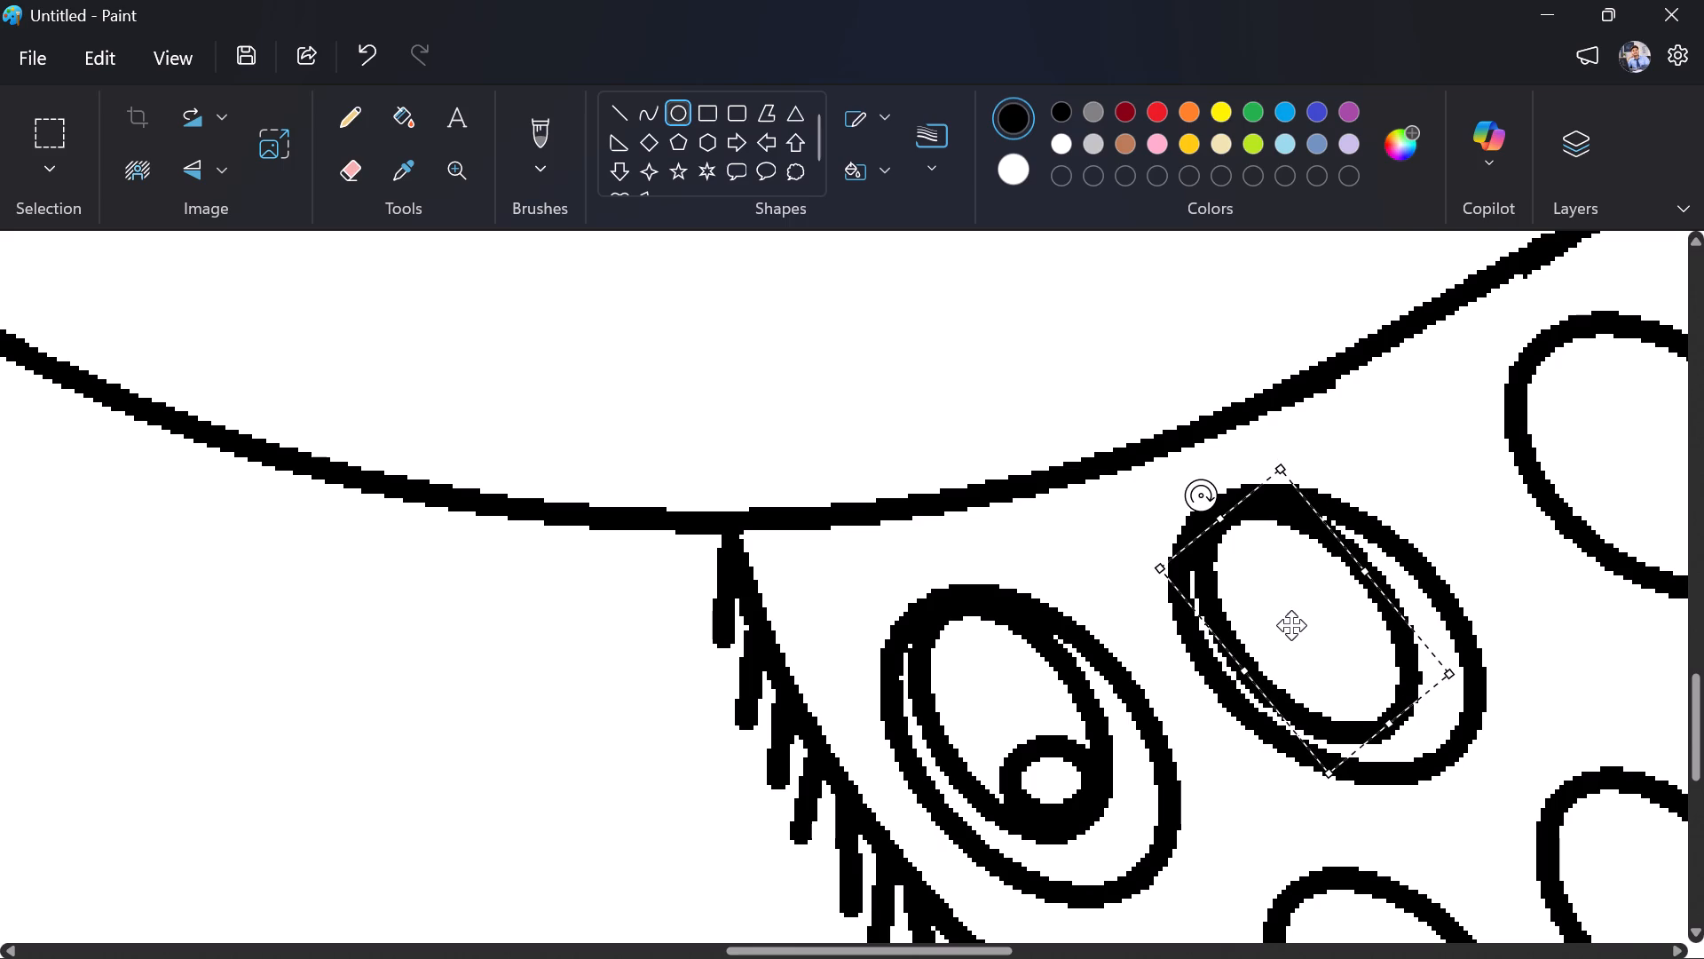
pyautogui.moveTo(1311, 641); pyautogui.dragTo(1321, 632)
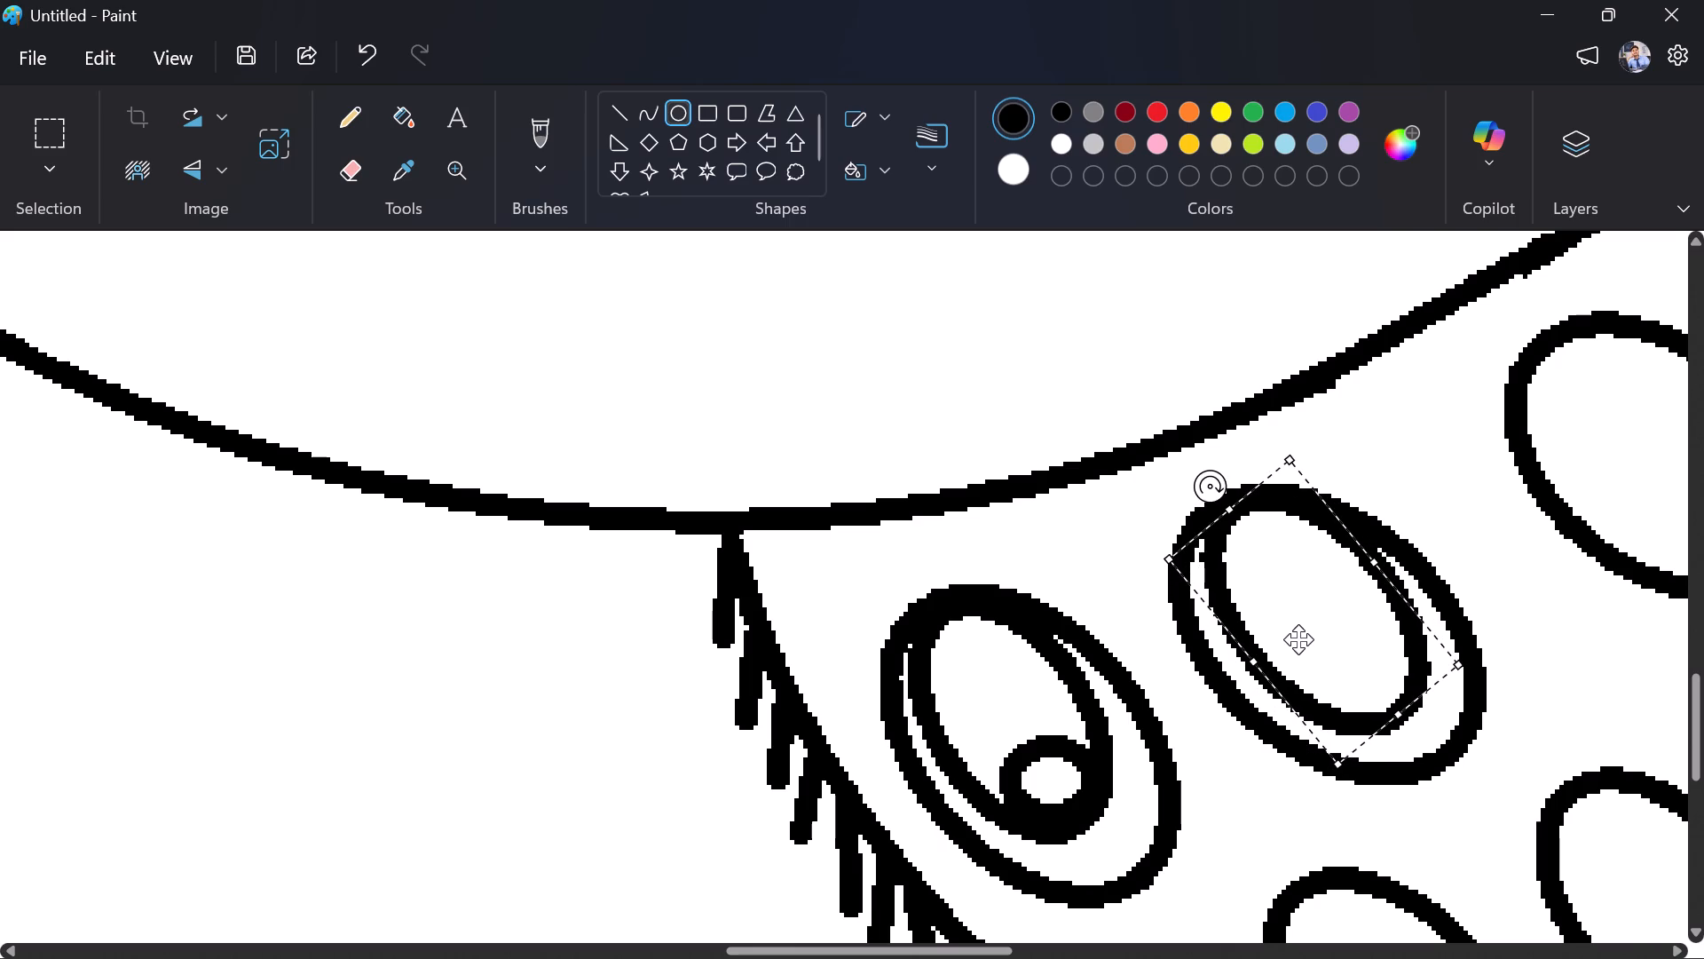
pyautogui.moveTo(1297, 620); pyautogui.dragTo(1295, 619)
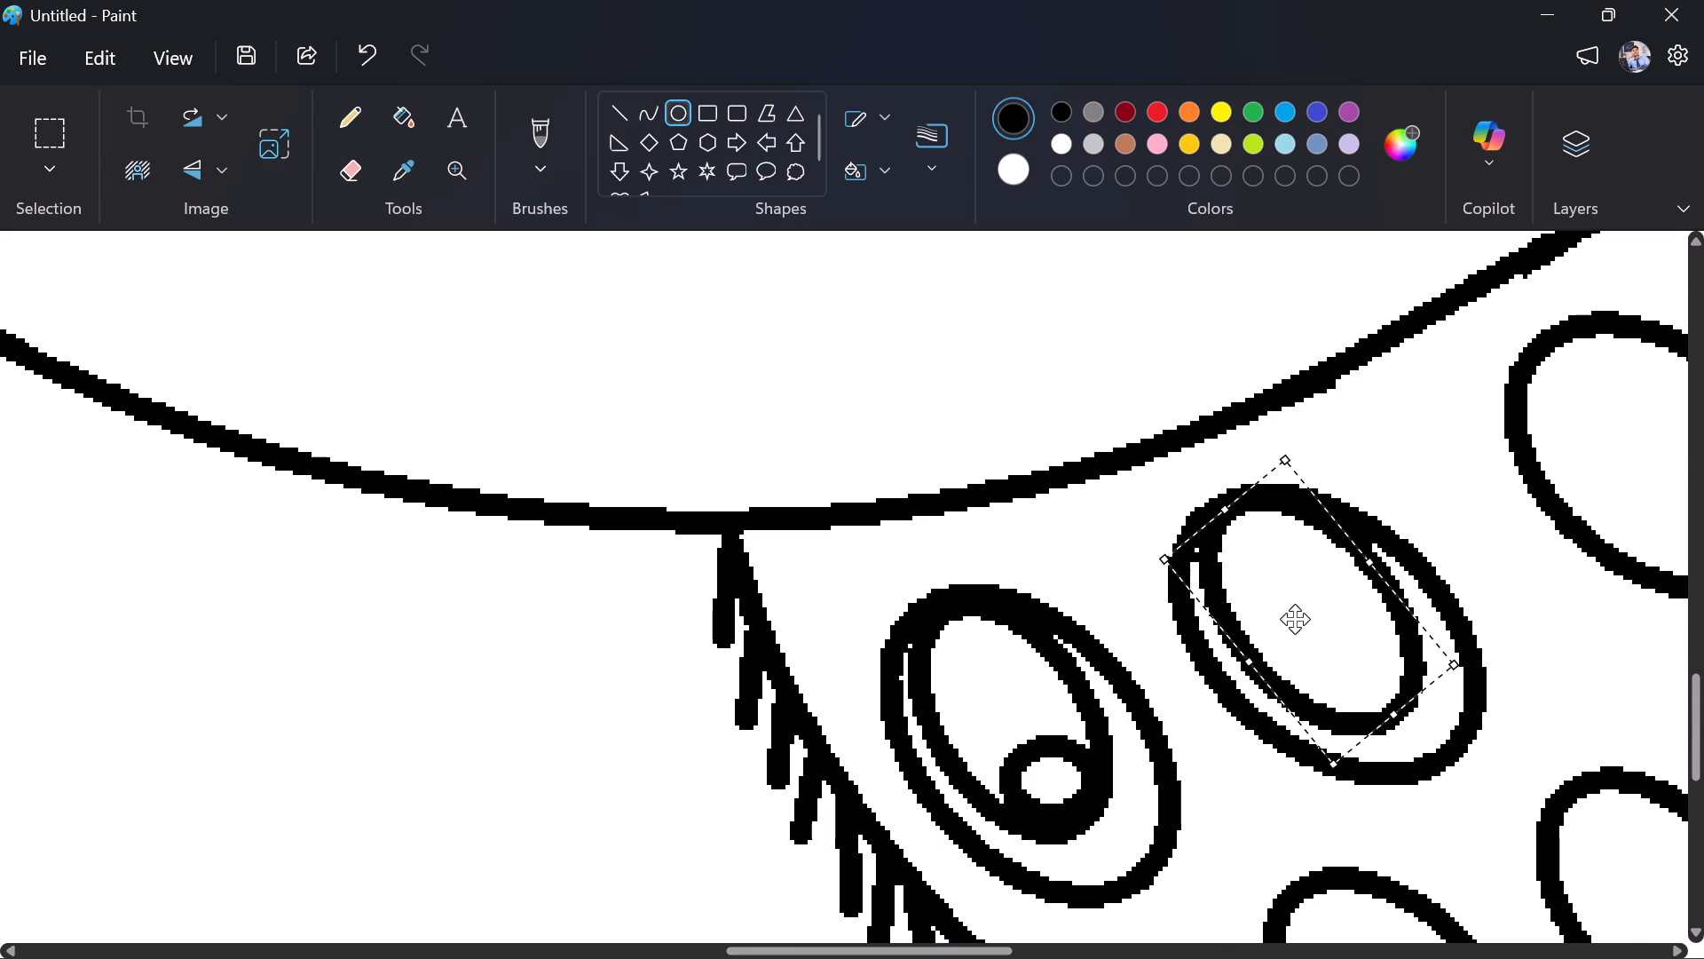
pyautogui.moveTo(1295, 619); pyautogui.dragTo(1288, 619)
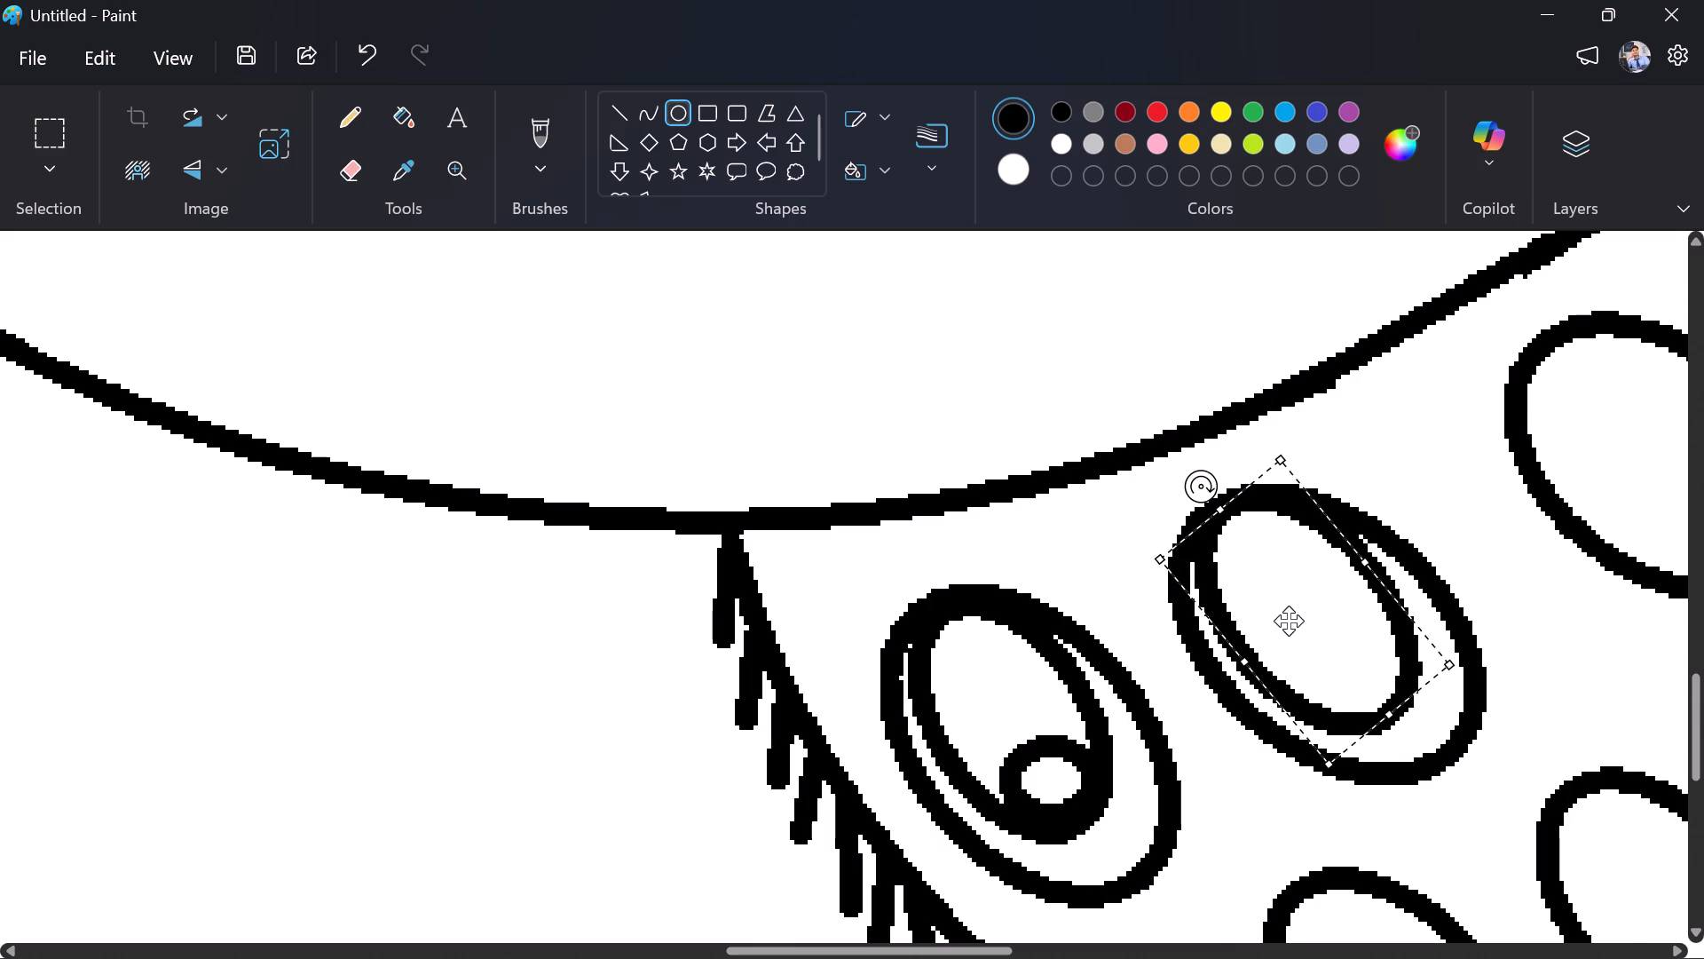
pyautogui.click(1291, 626)
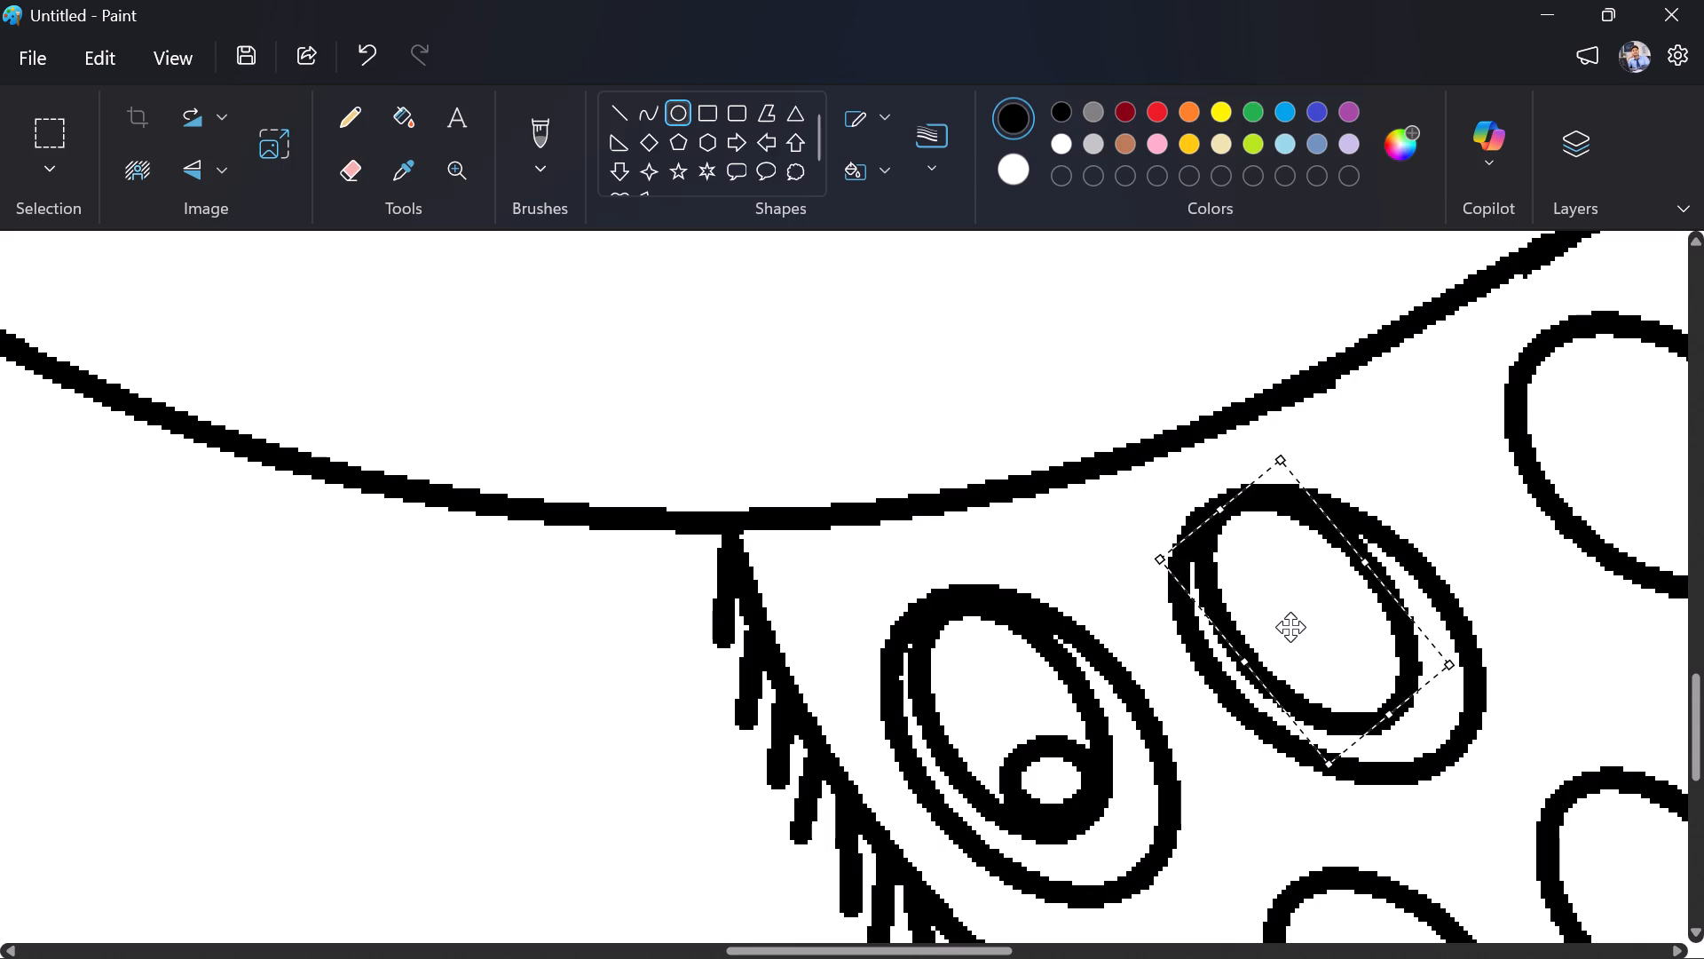
pyautogui.click(1290, 627)
pyautogui.click(1415, 485)
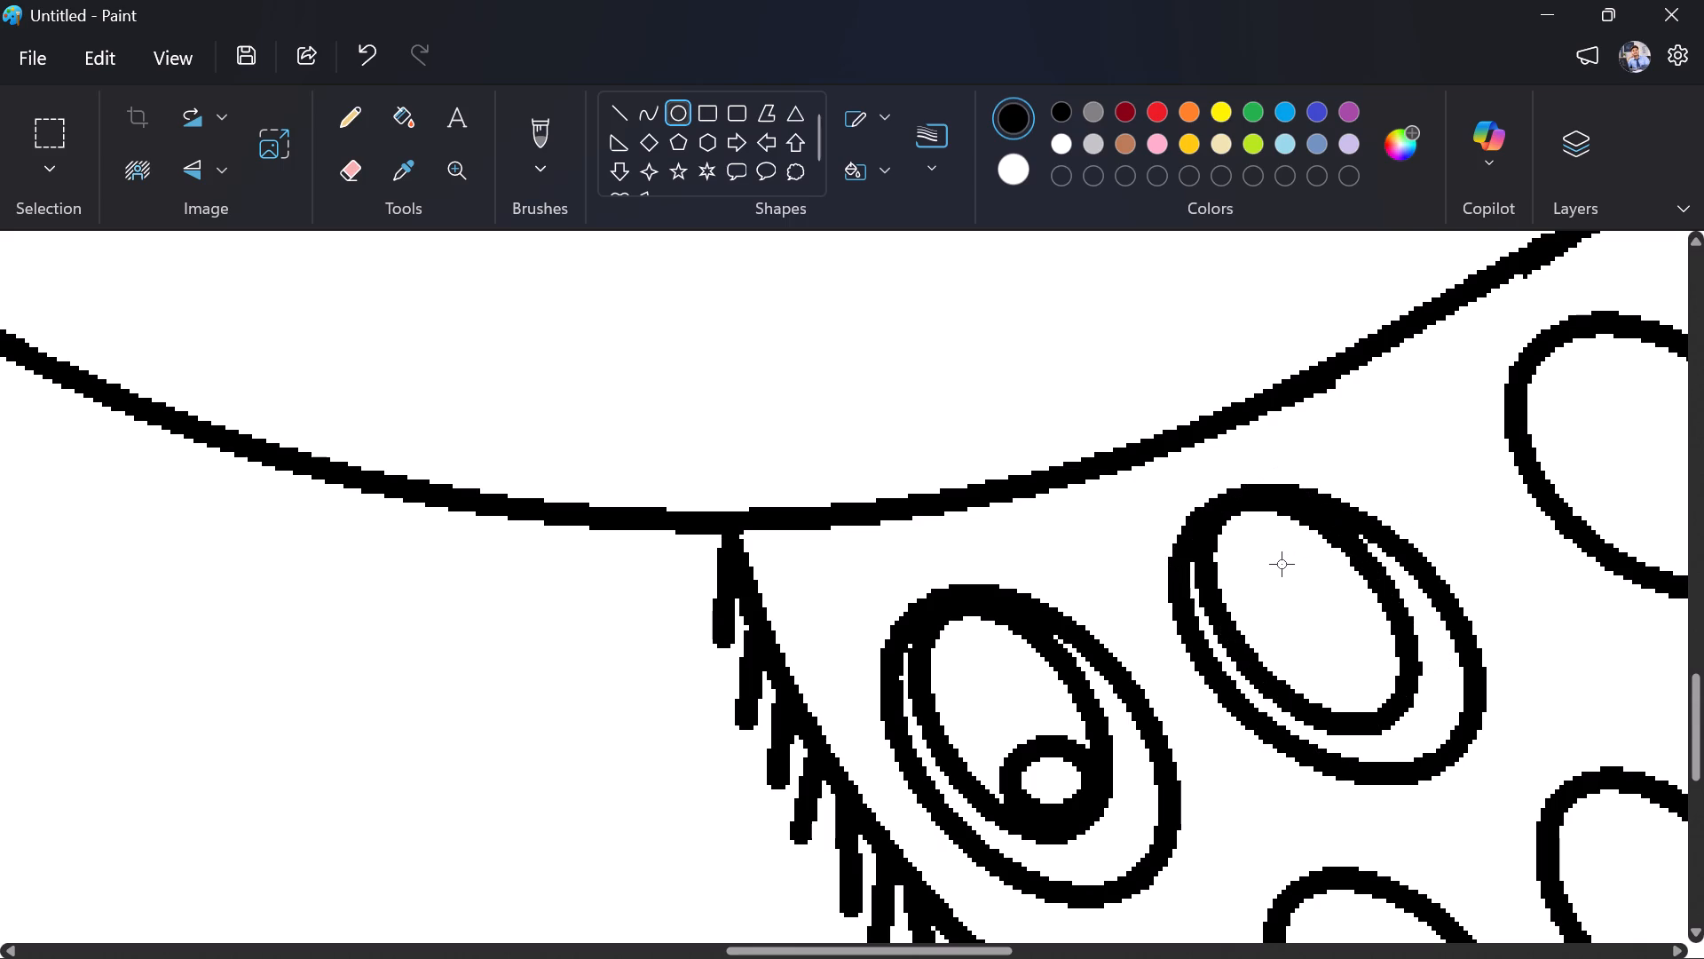
# Draw a tiny oval inside the second tail oval's inner oval and place it at that inner oval's lower-right end.
pyautogui.moveTo(1279, 564); pyautogui.dragTo(1347, 624)
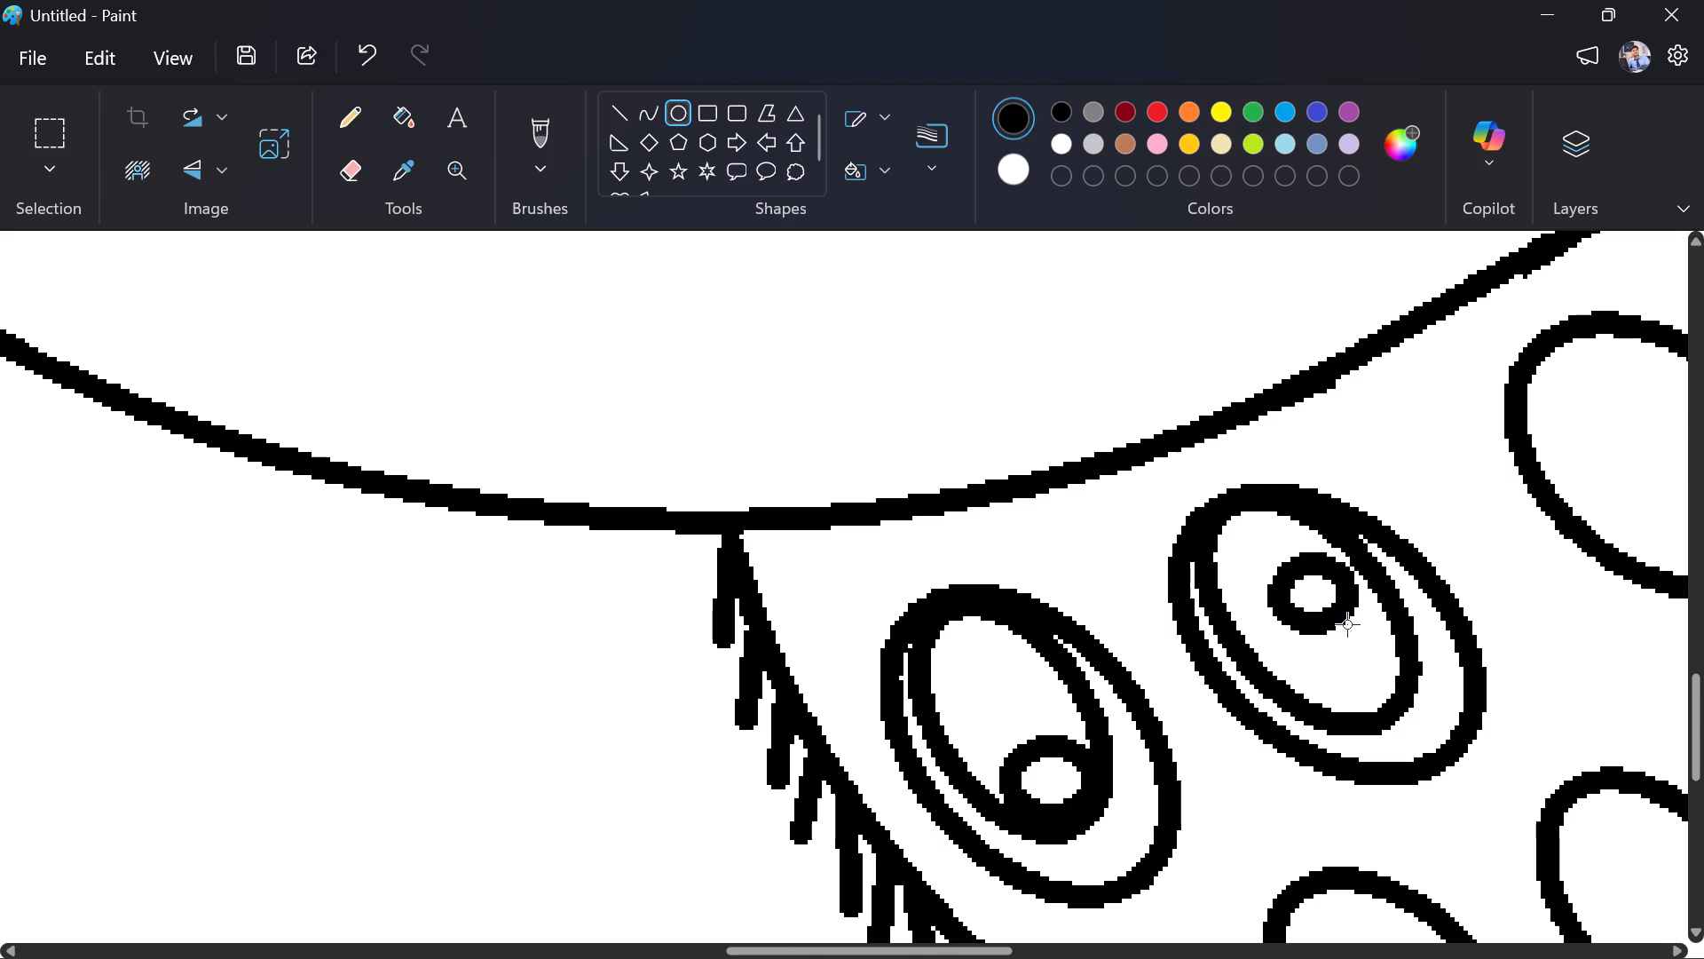
pyautogui.moveTo(1347, 624); pyautogui.dragTo(1352, 632)
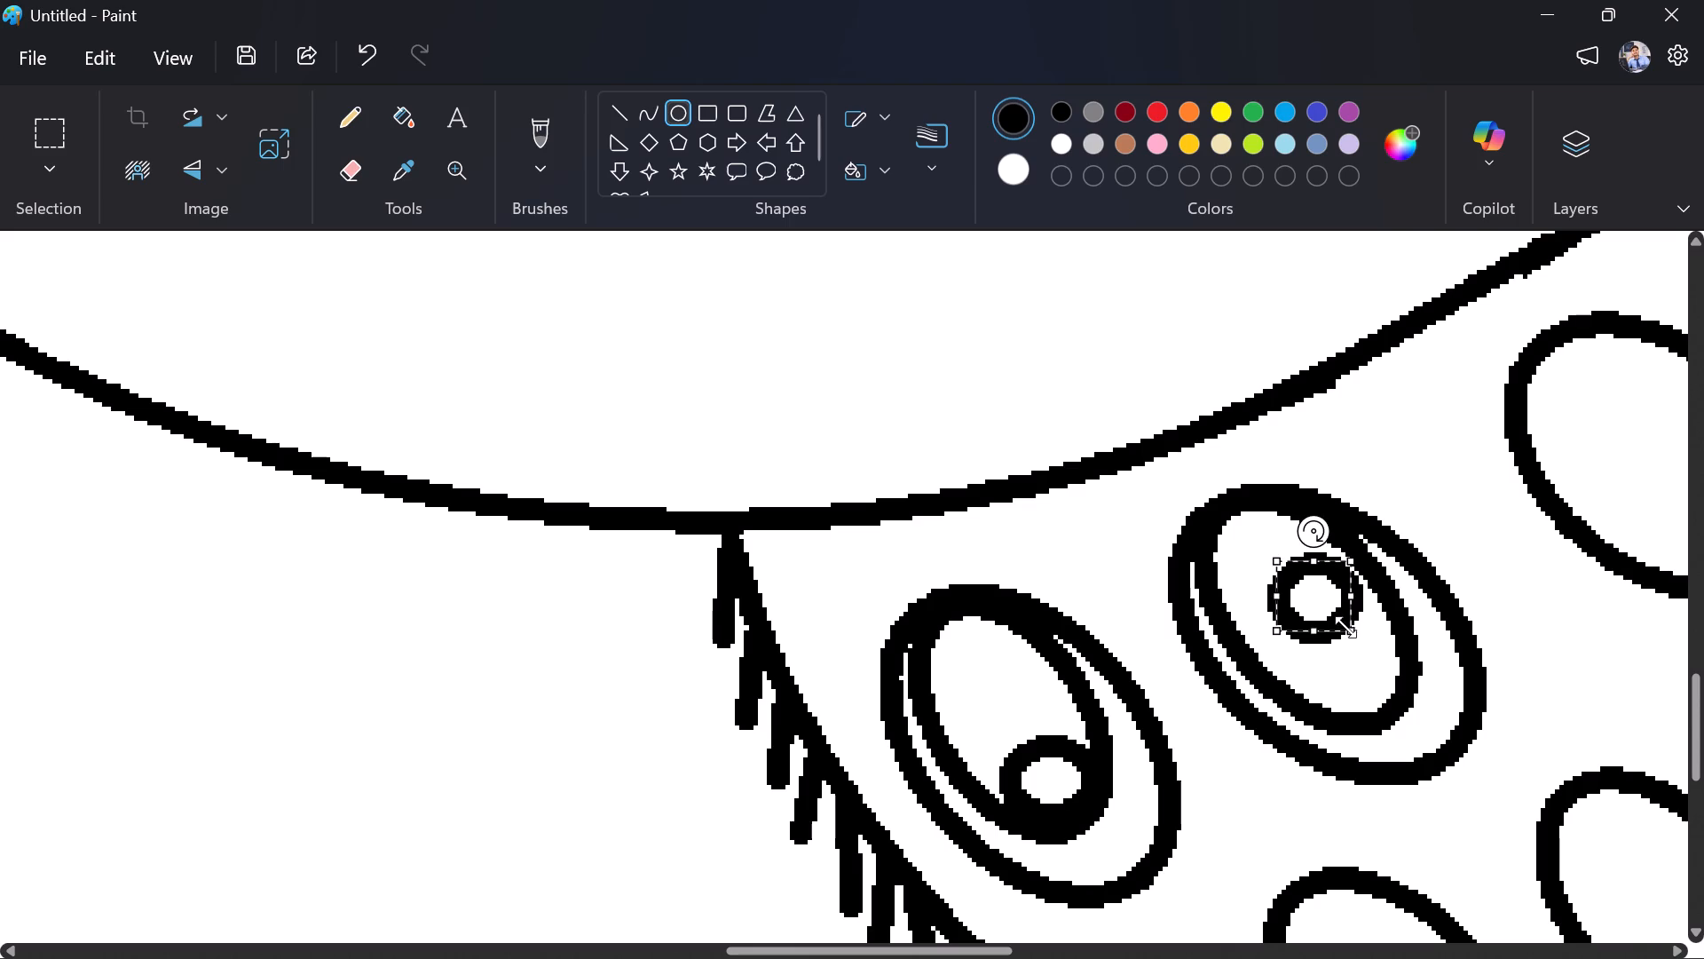
pyautogui.moveTo(1321, 597); pyautogui.dragTo(1365, 676)
pyautogui.click(1300, 567)
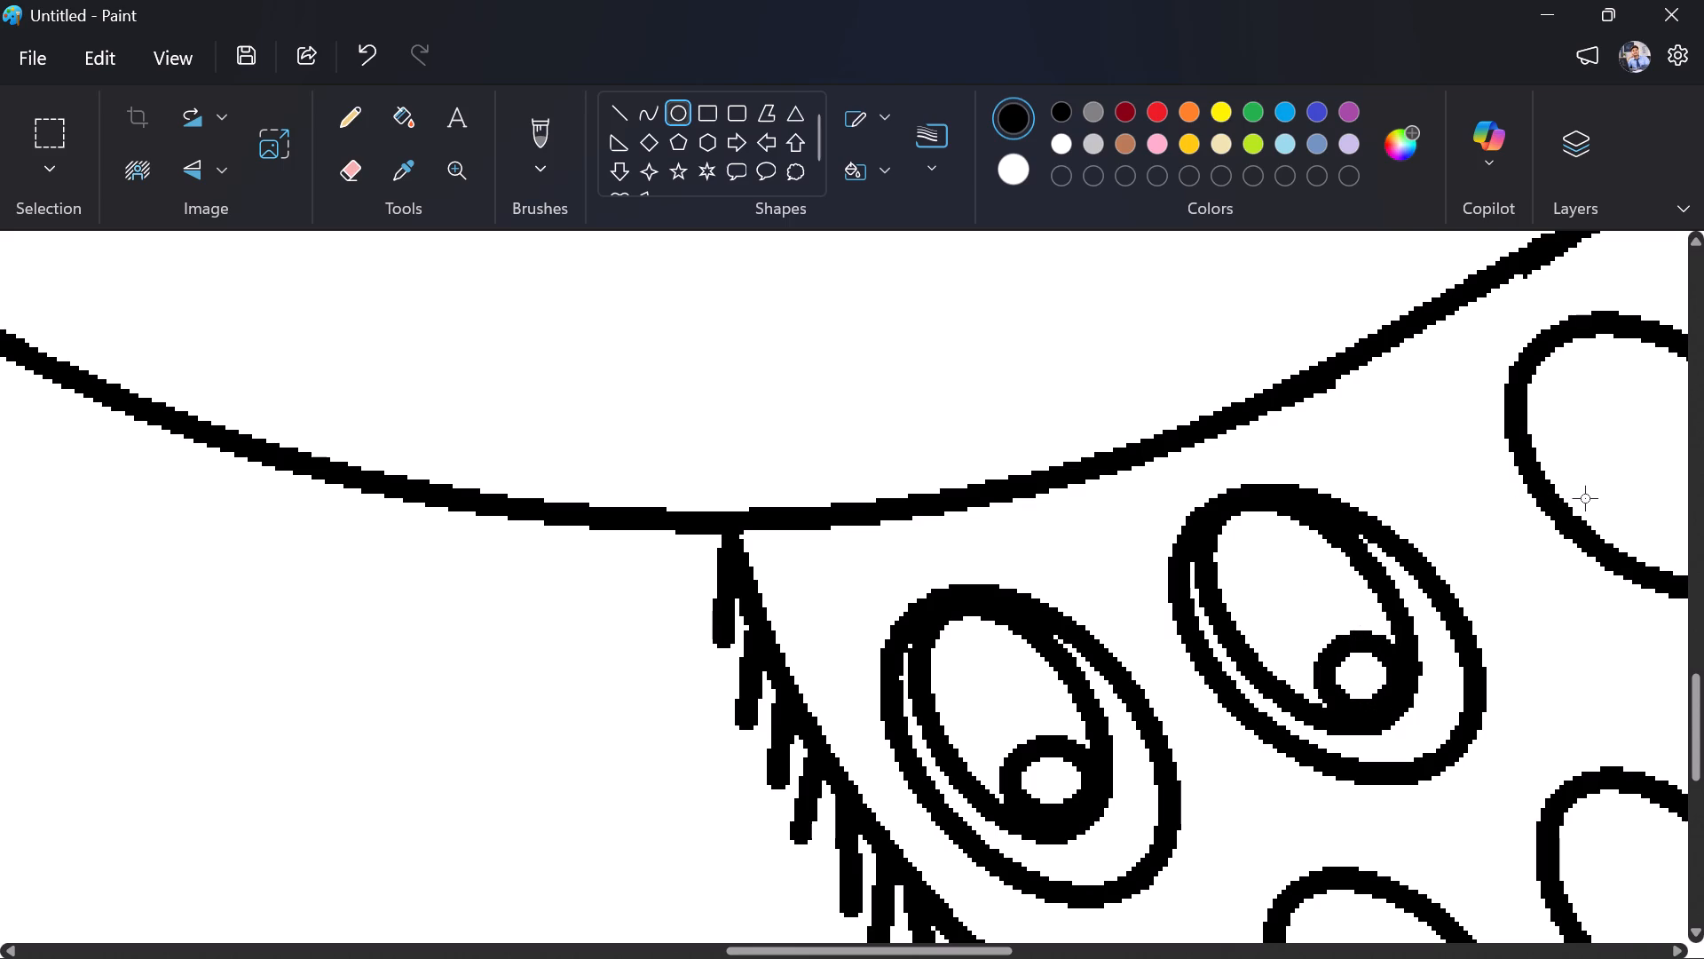
# Draw a narrow upright oval inside the third tail oval along the body edge, tilt it to match, and move it within the surrounding oval.
pyautogui.hscroll(-1, 1610, 517)
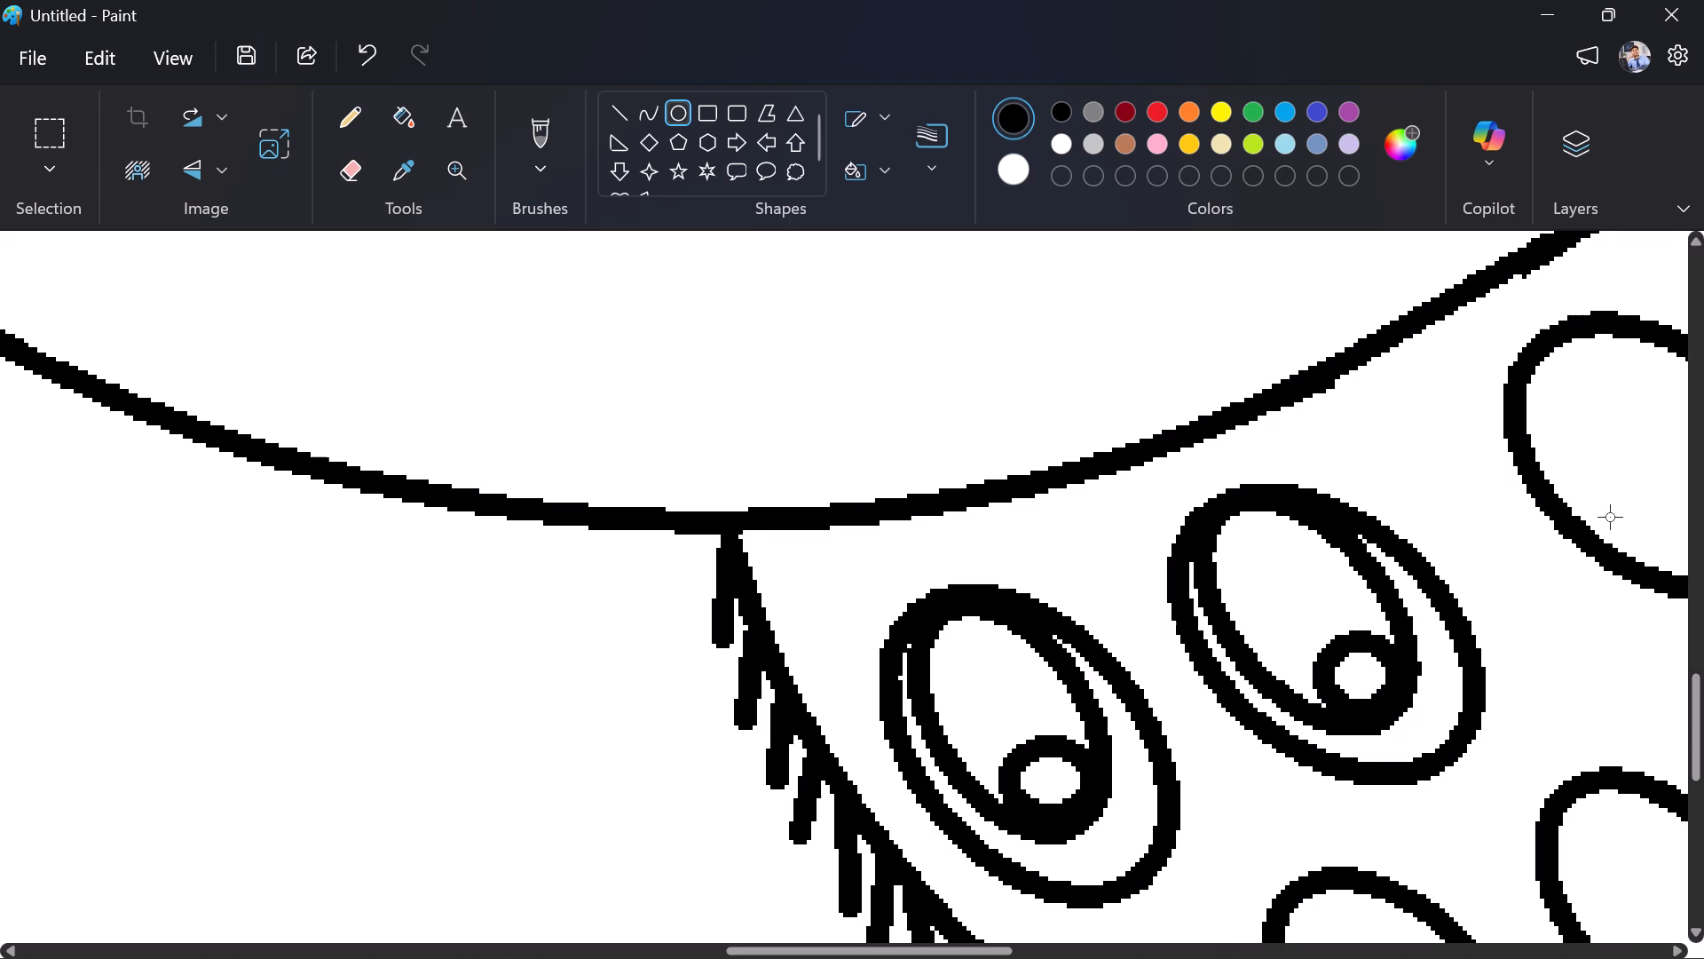
pyautogui.hscroll(-1, 1610, 517)
pyautogui.moveTo(1190, 399); pyautogui.dragTo(1312, 575)
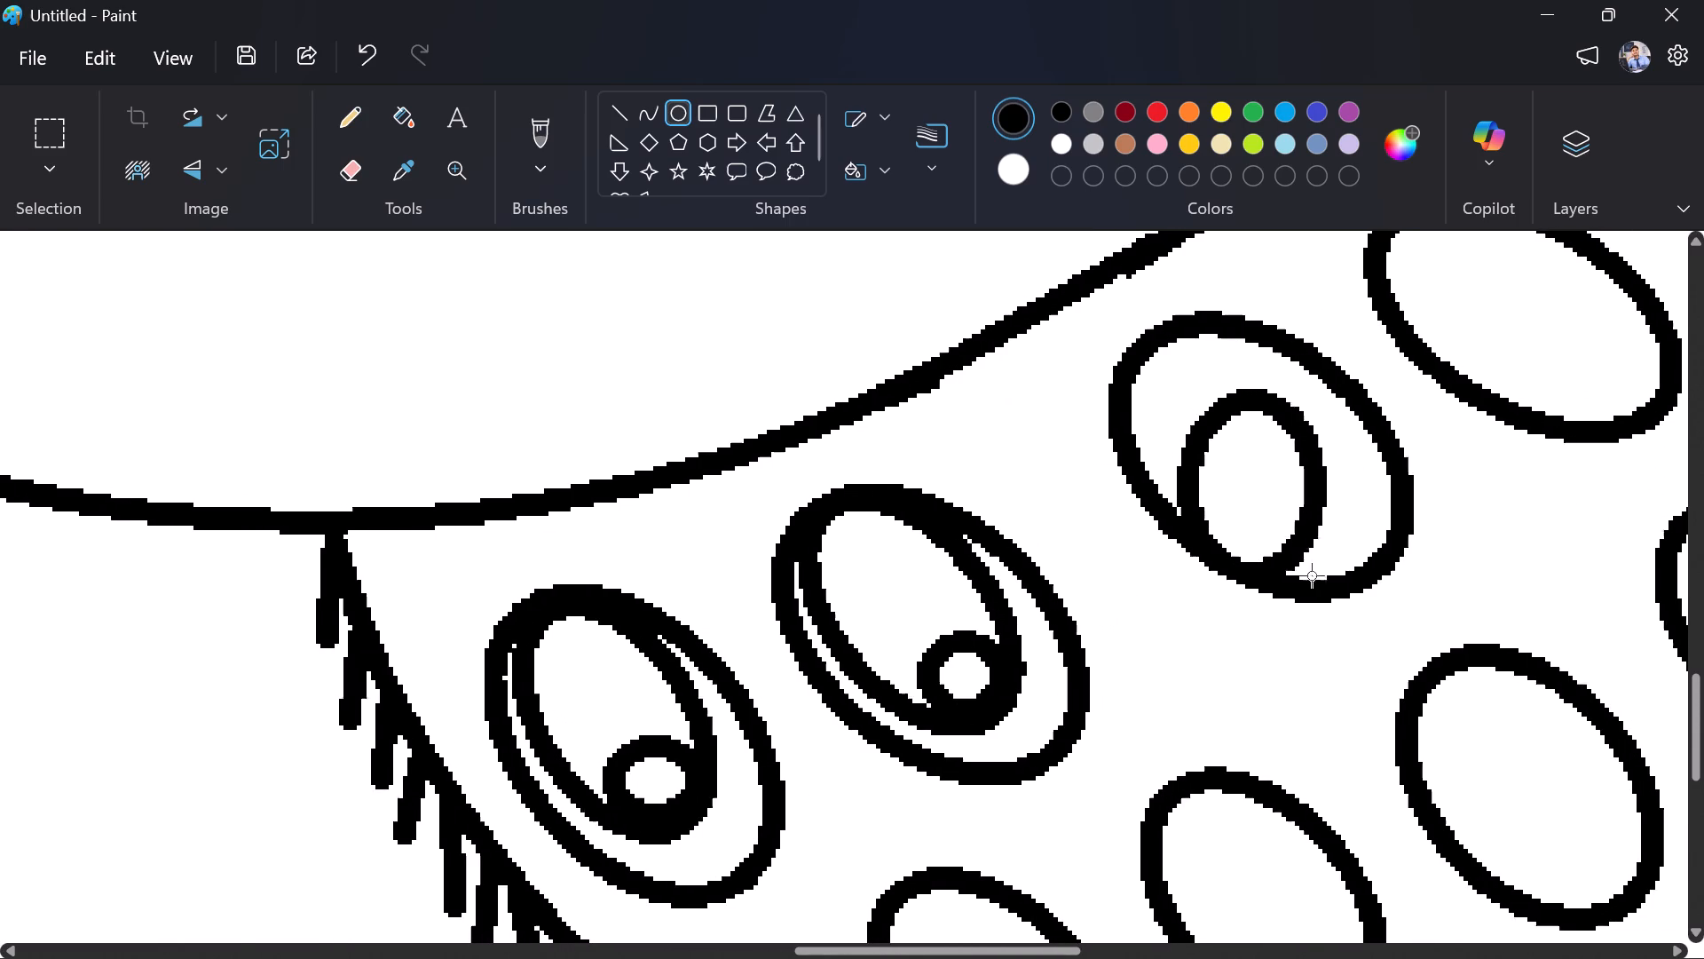
pyautogui.moveTo(1312, 575); pyautogui.dragTo(1327, 616)
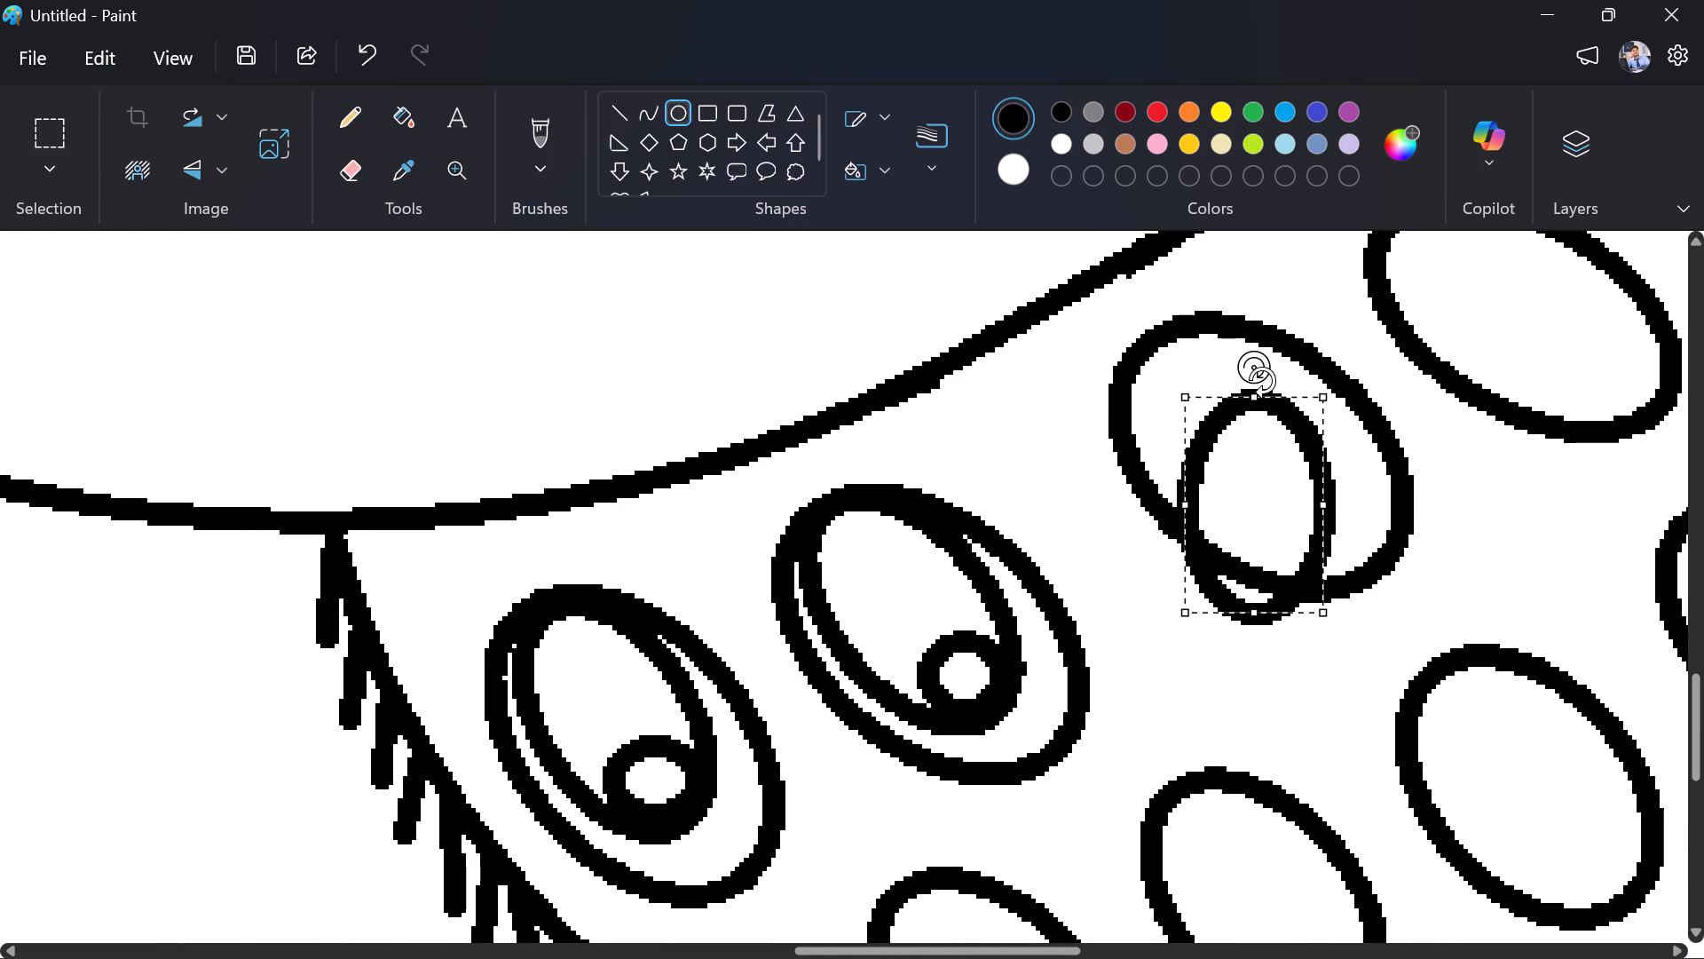
pyautogui.moveTo(1255, 356); pyautogui.dragTo(1154, 365)
pyautogui.moveTo(1252, 518); pyautogui.dragTo(1260, 472)
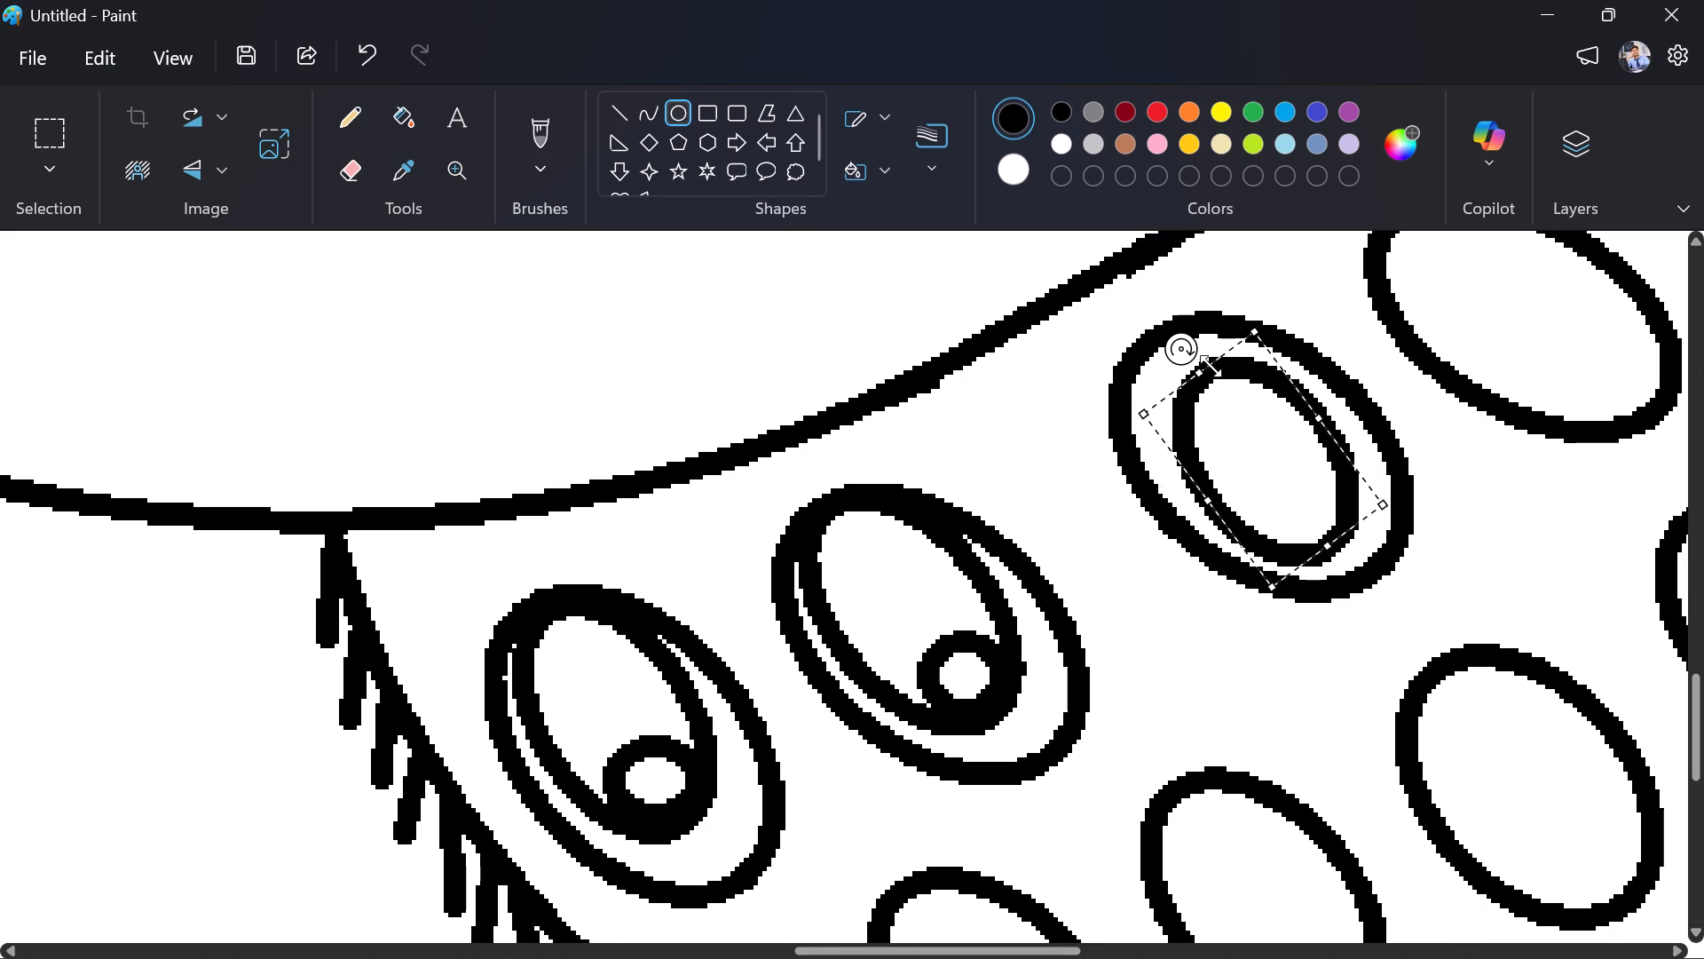
# Lengthen and widen the third tail oval's inner oval, tilt it slightly more, and place it against the surrounding oval's upper-left edge.
pyautogui.moveTo(1204, 366); pyautogui.dragTo(1164, 353)
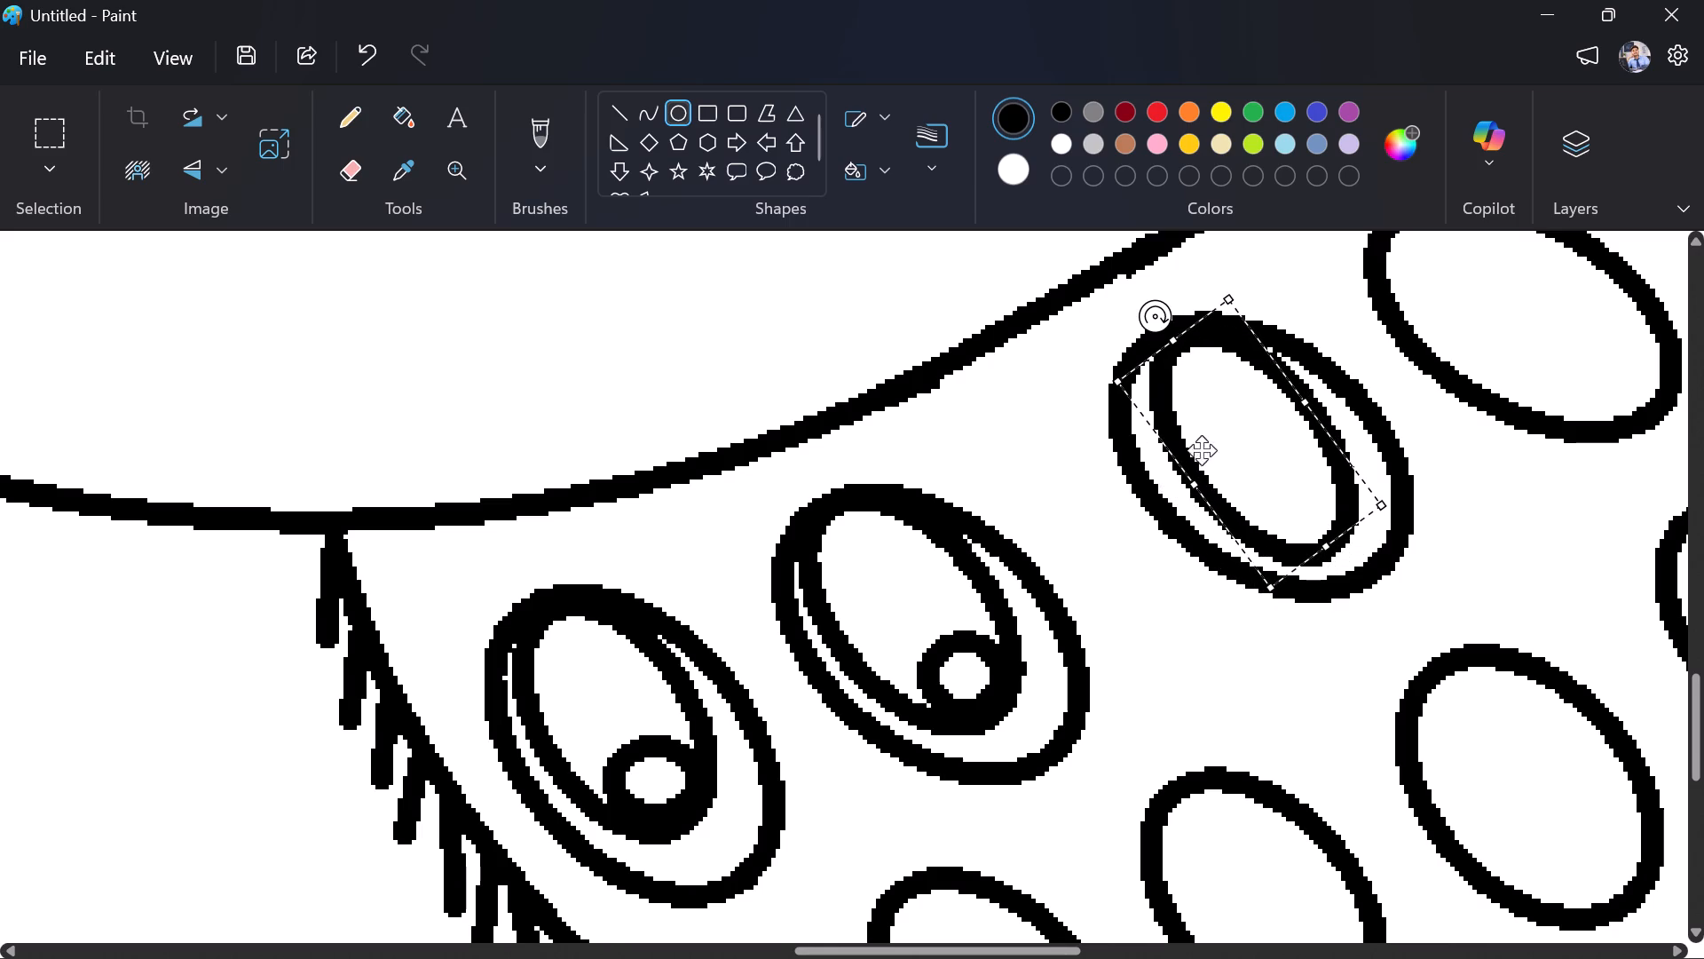
pyautogui.moveTo(1199, 481); pyautogui.dragTo(1191, 490)
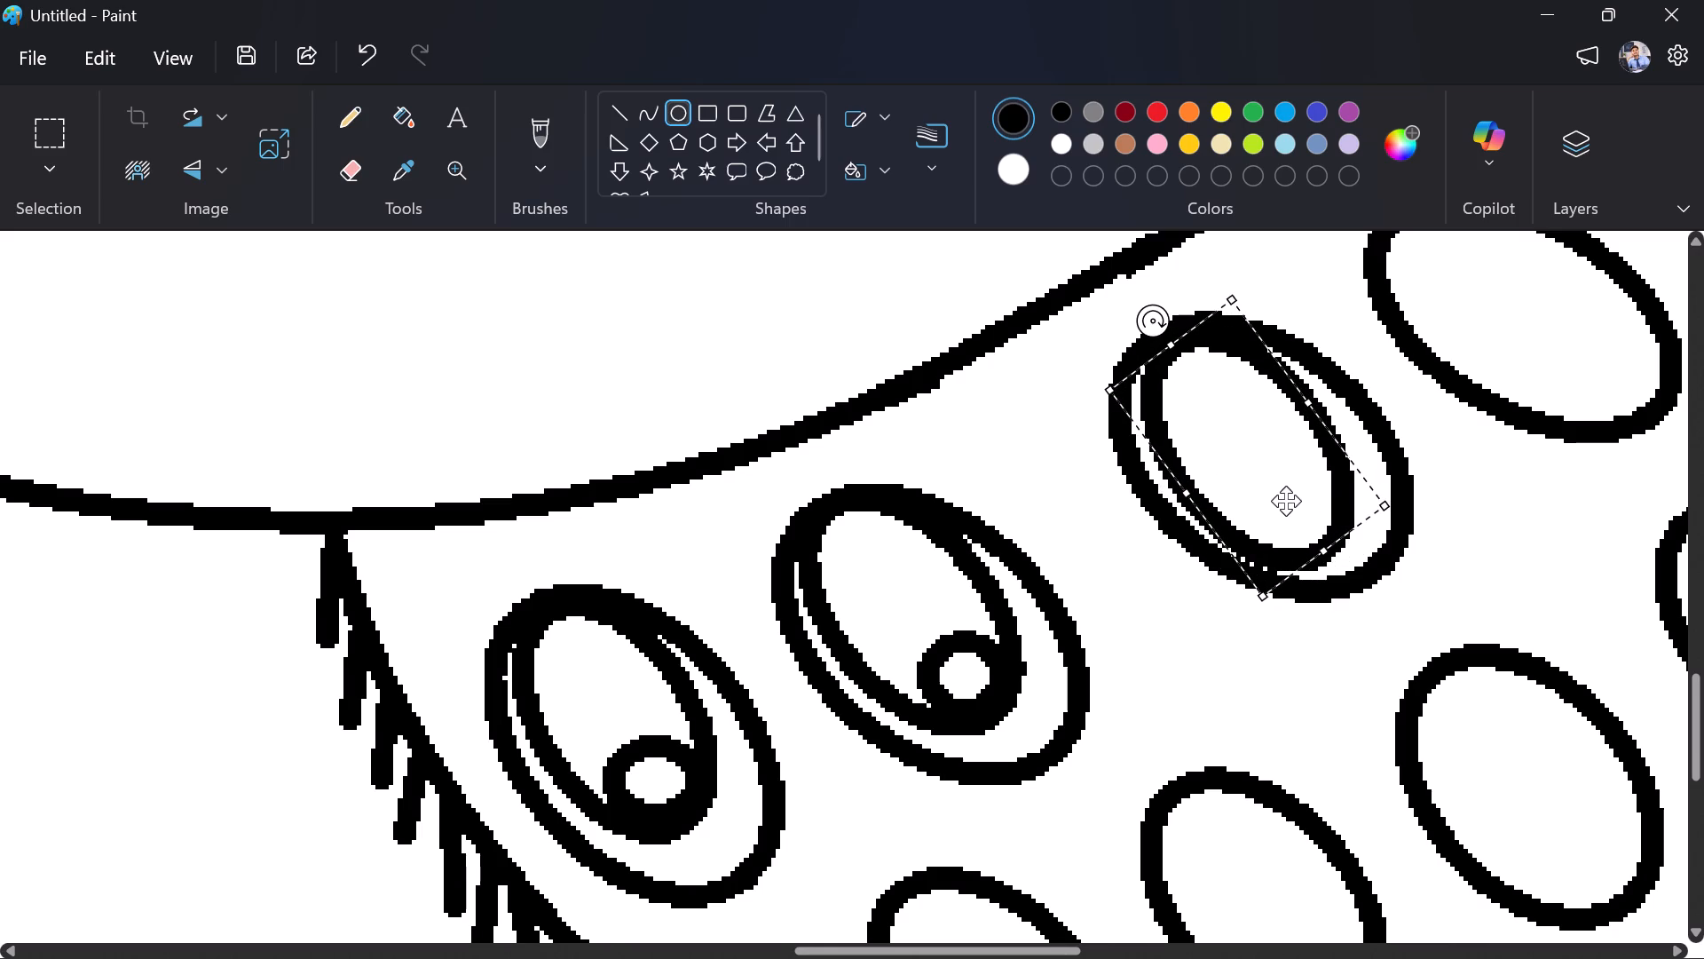
pyautogui.click(1286, 501)
pyautogui.click(1358, 477)
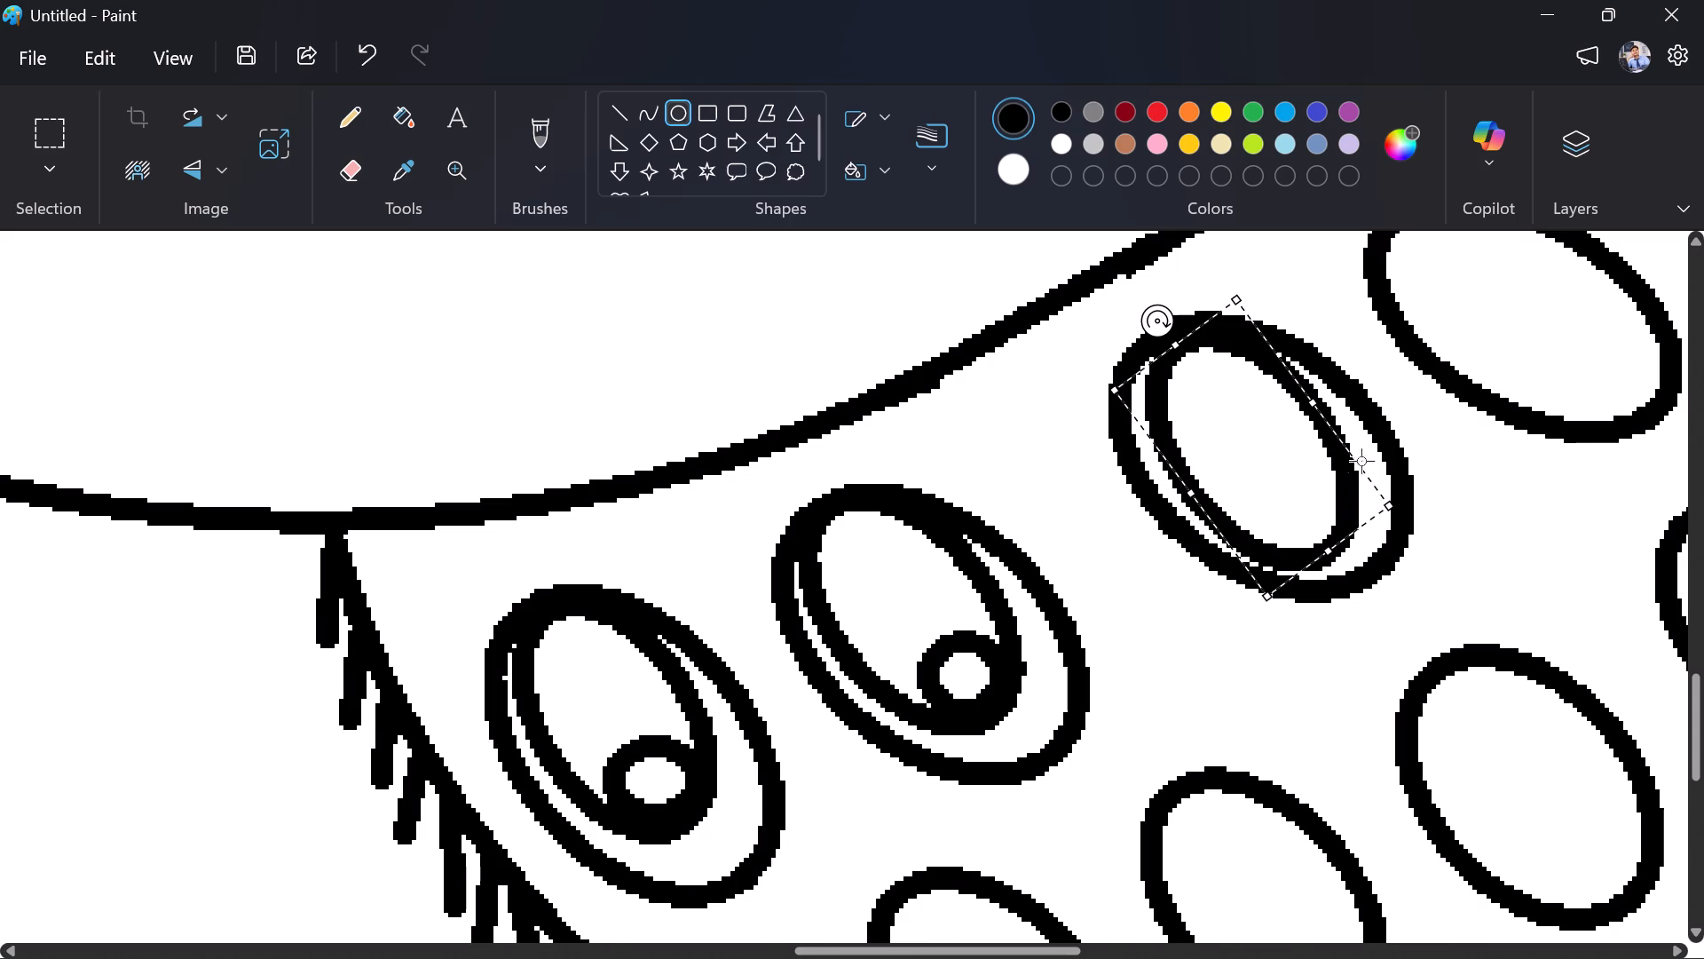
pyautogui.moveTo(1164, 324); pyautogui.dragTo(1149, 326)
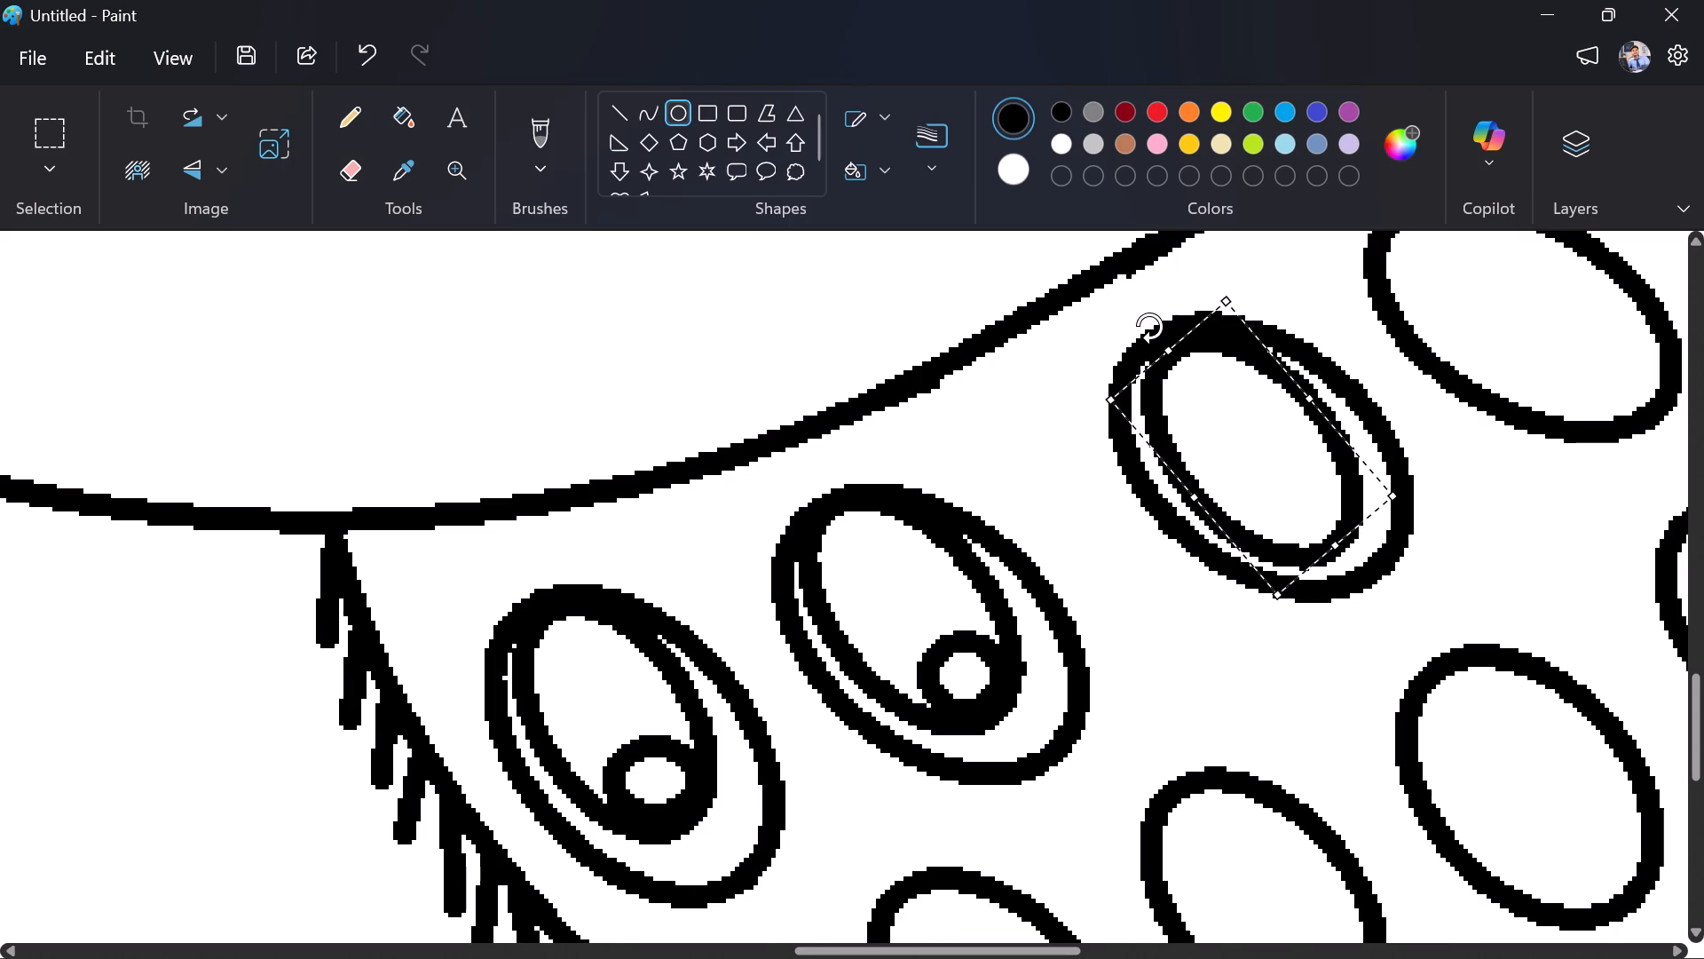
pyautogui.moveTo(1149, 326); pyautogui.dragTo(1144, 329)
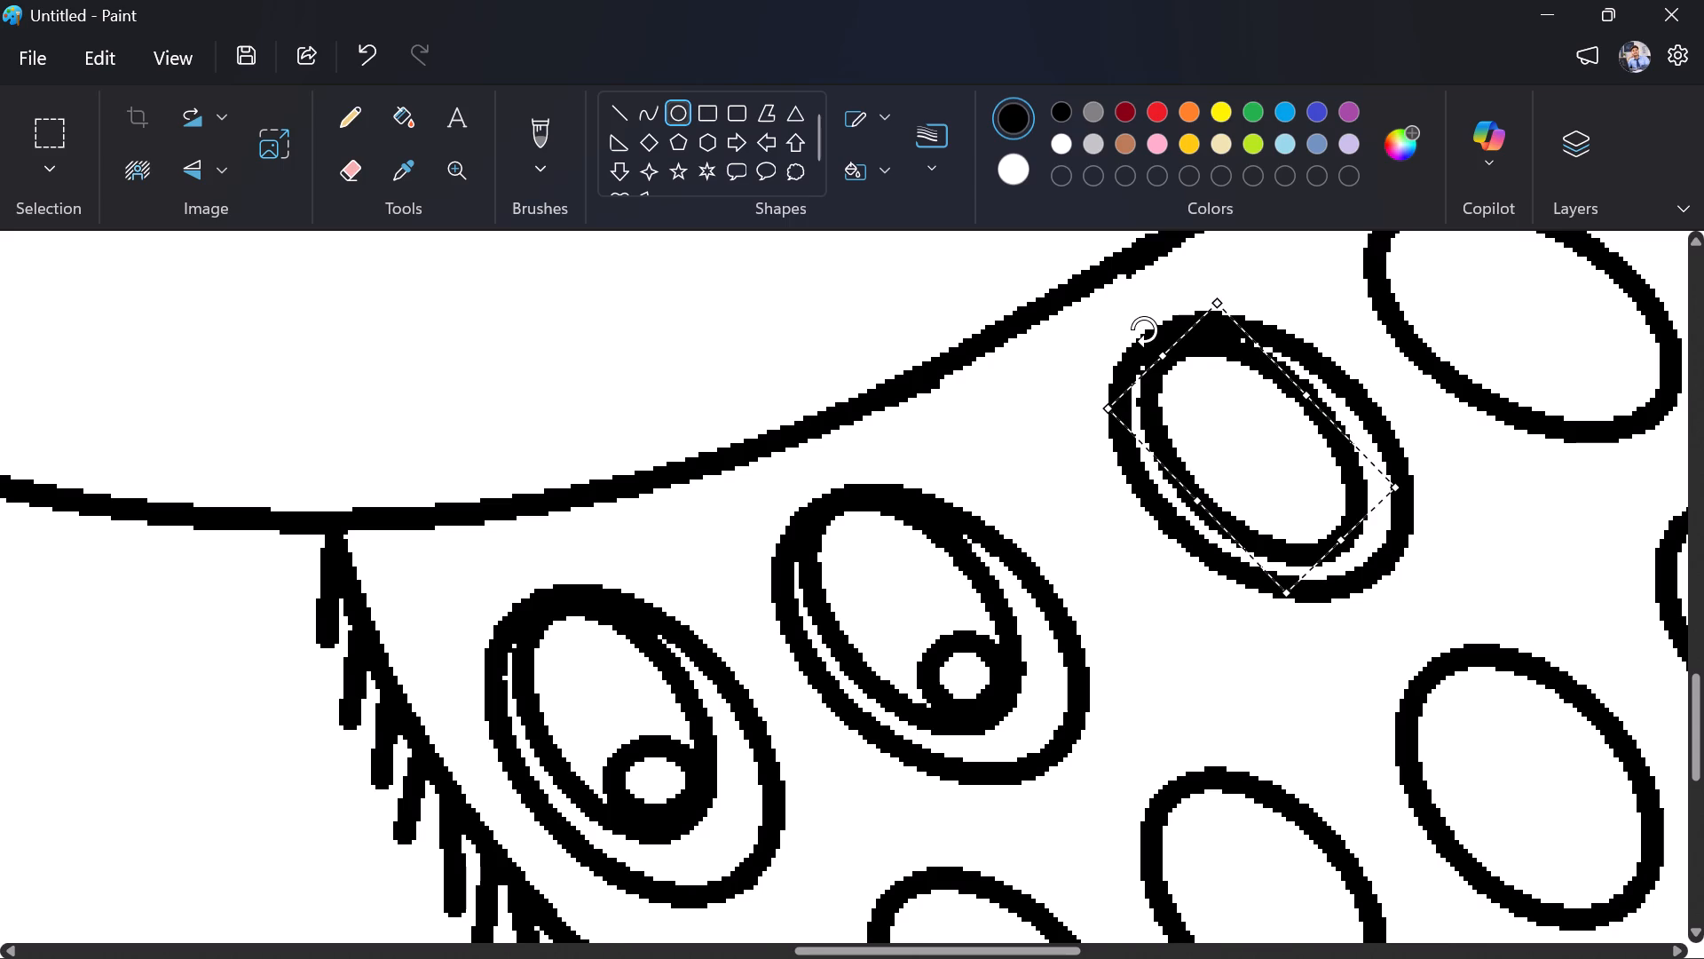
pyautogui.moveTo(1144, 329); pyautogui.dragTo(1143, 330)
pyautogui.click(1204, 408)
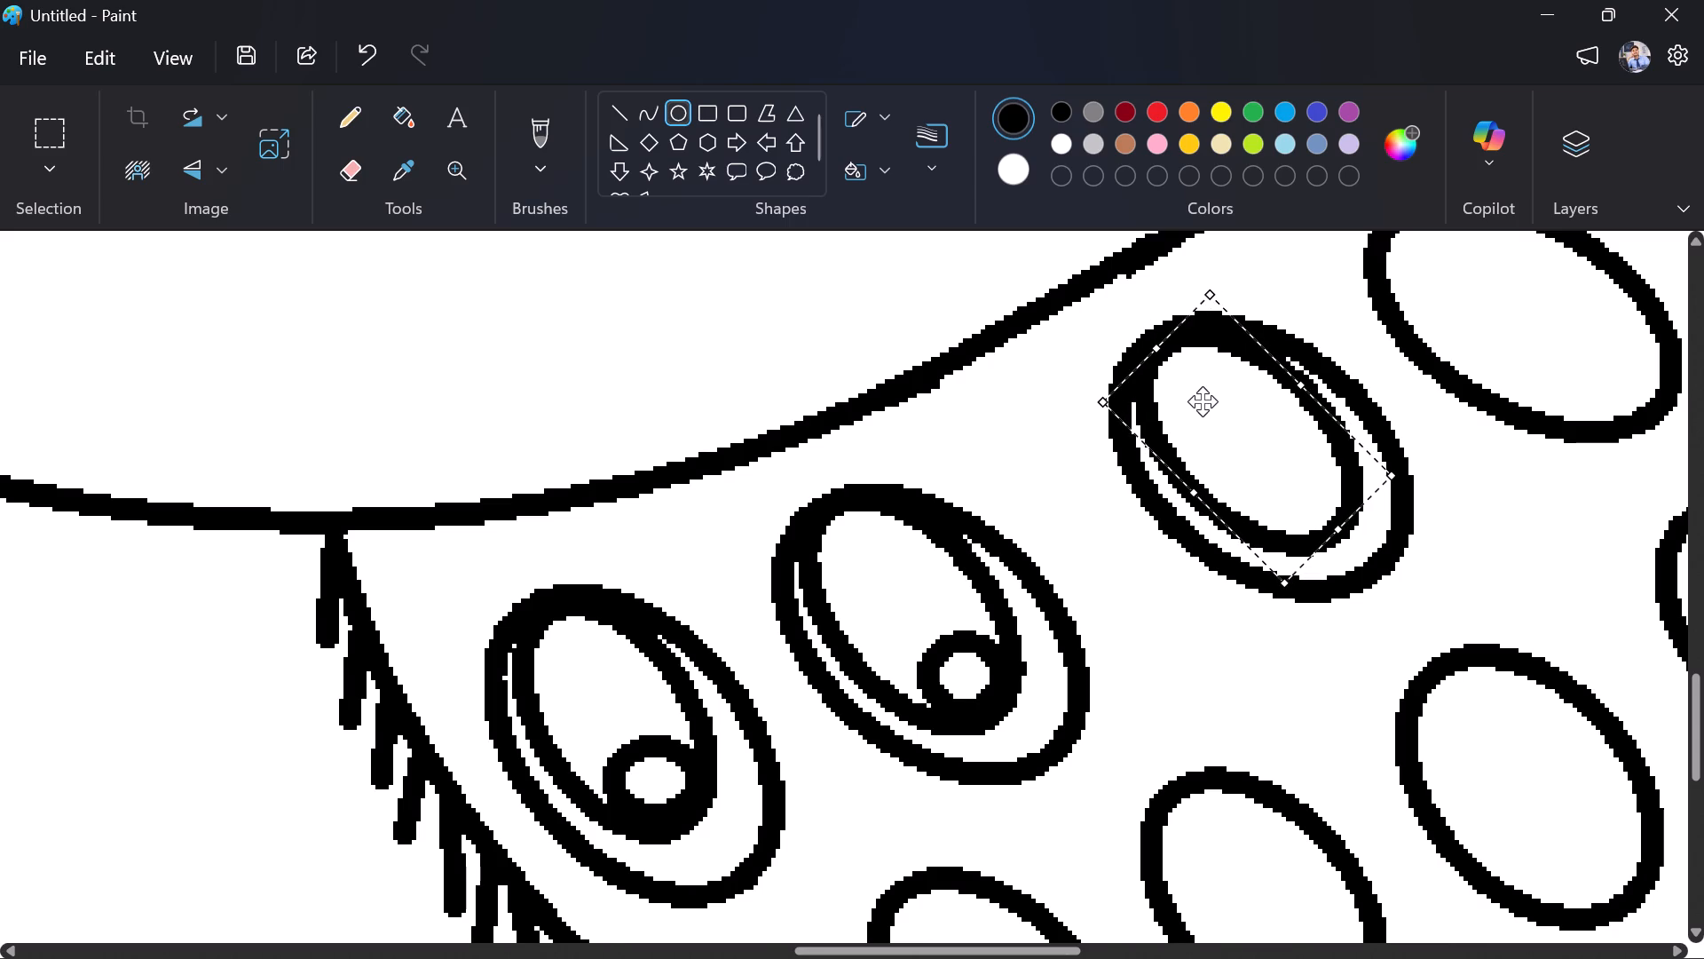
pyautogui.click(1033, 385)
# Draw a tiny oval inside the third tail oval's inner oval and place it at that inner oval's lower-right end.
pyautogui.moveTo(1231, 427); pyautogui.dragTo(1241, 433)
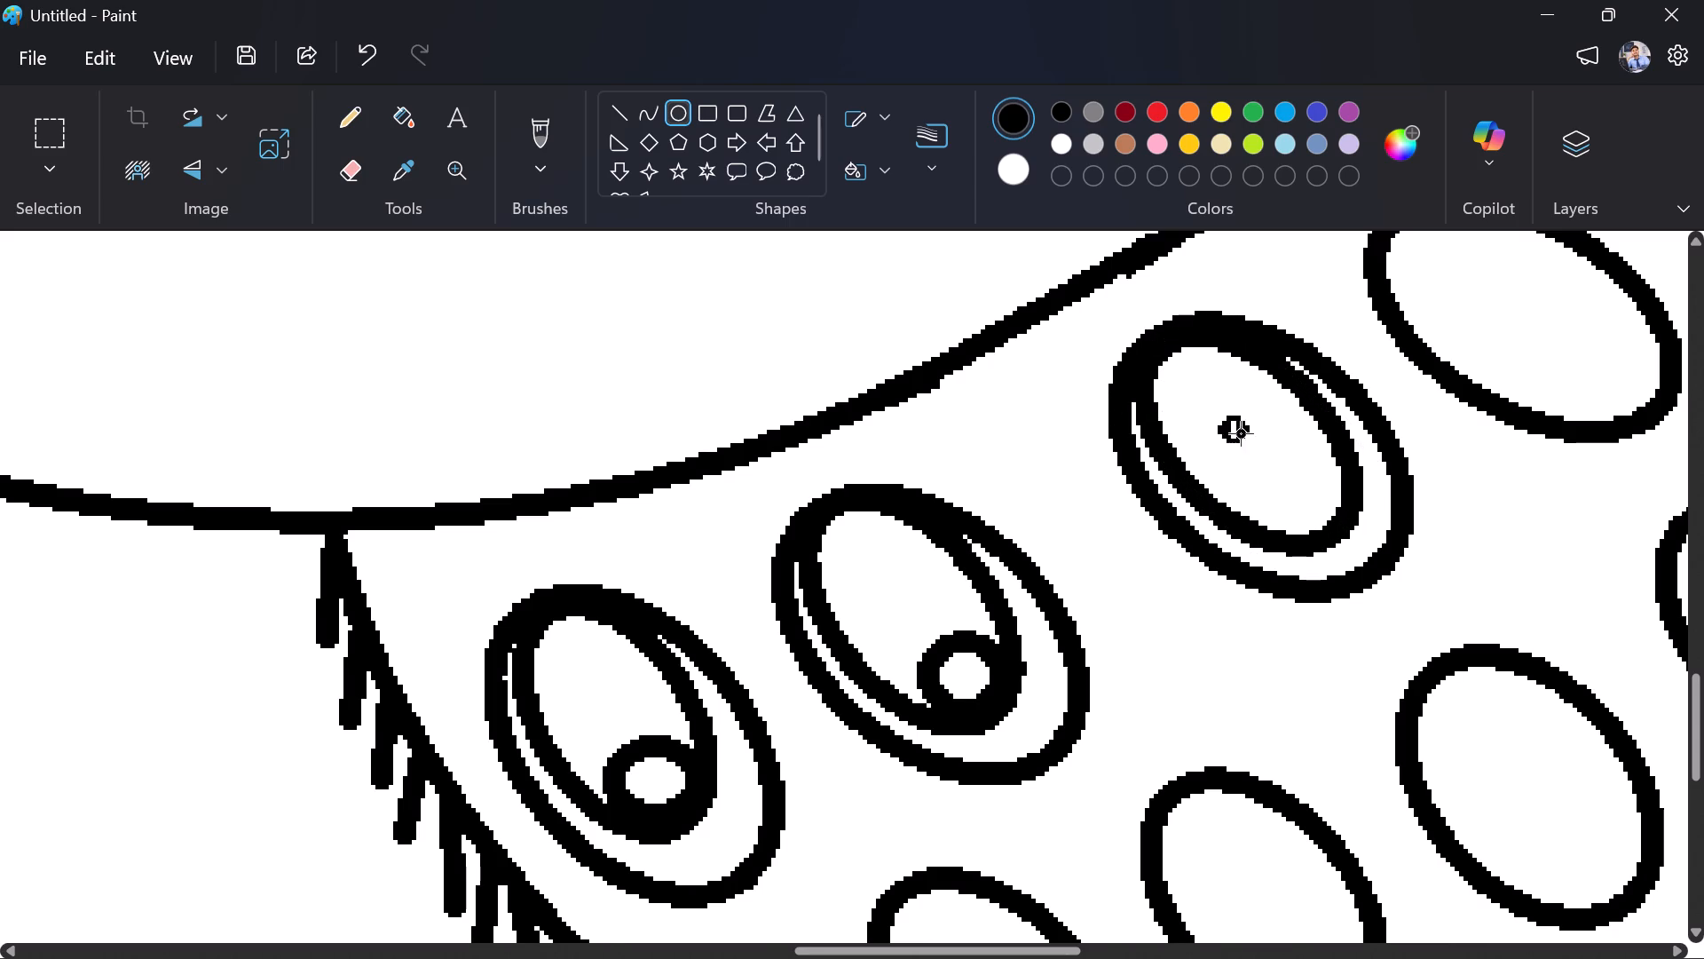
pyautogui.moveTo(1241, 433); pyautogui.dragTo(1289, 486)
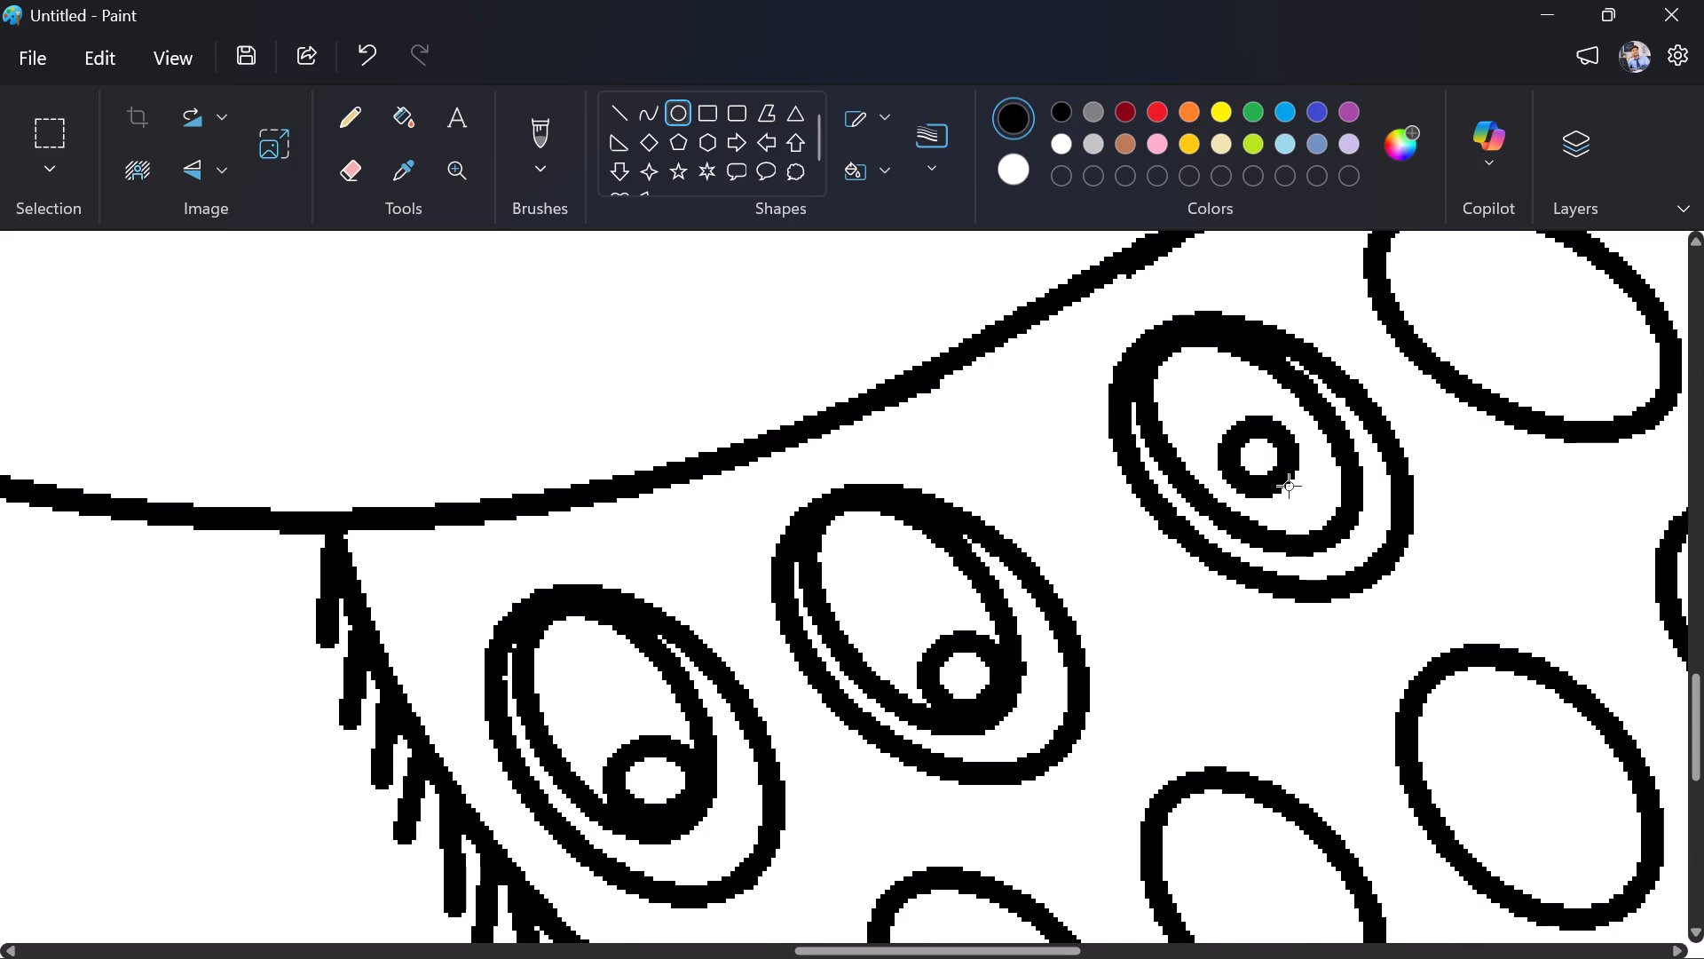
pyautogui.moveTo(1289, 486); pyautogui.dragTo(1298, 486)
pyautogui.moveTo(1270, 458); pyautogui.dragTo(1293, 466)
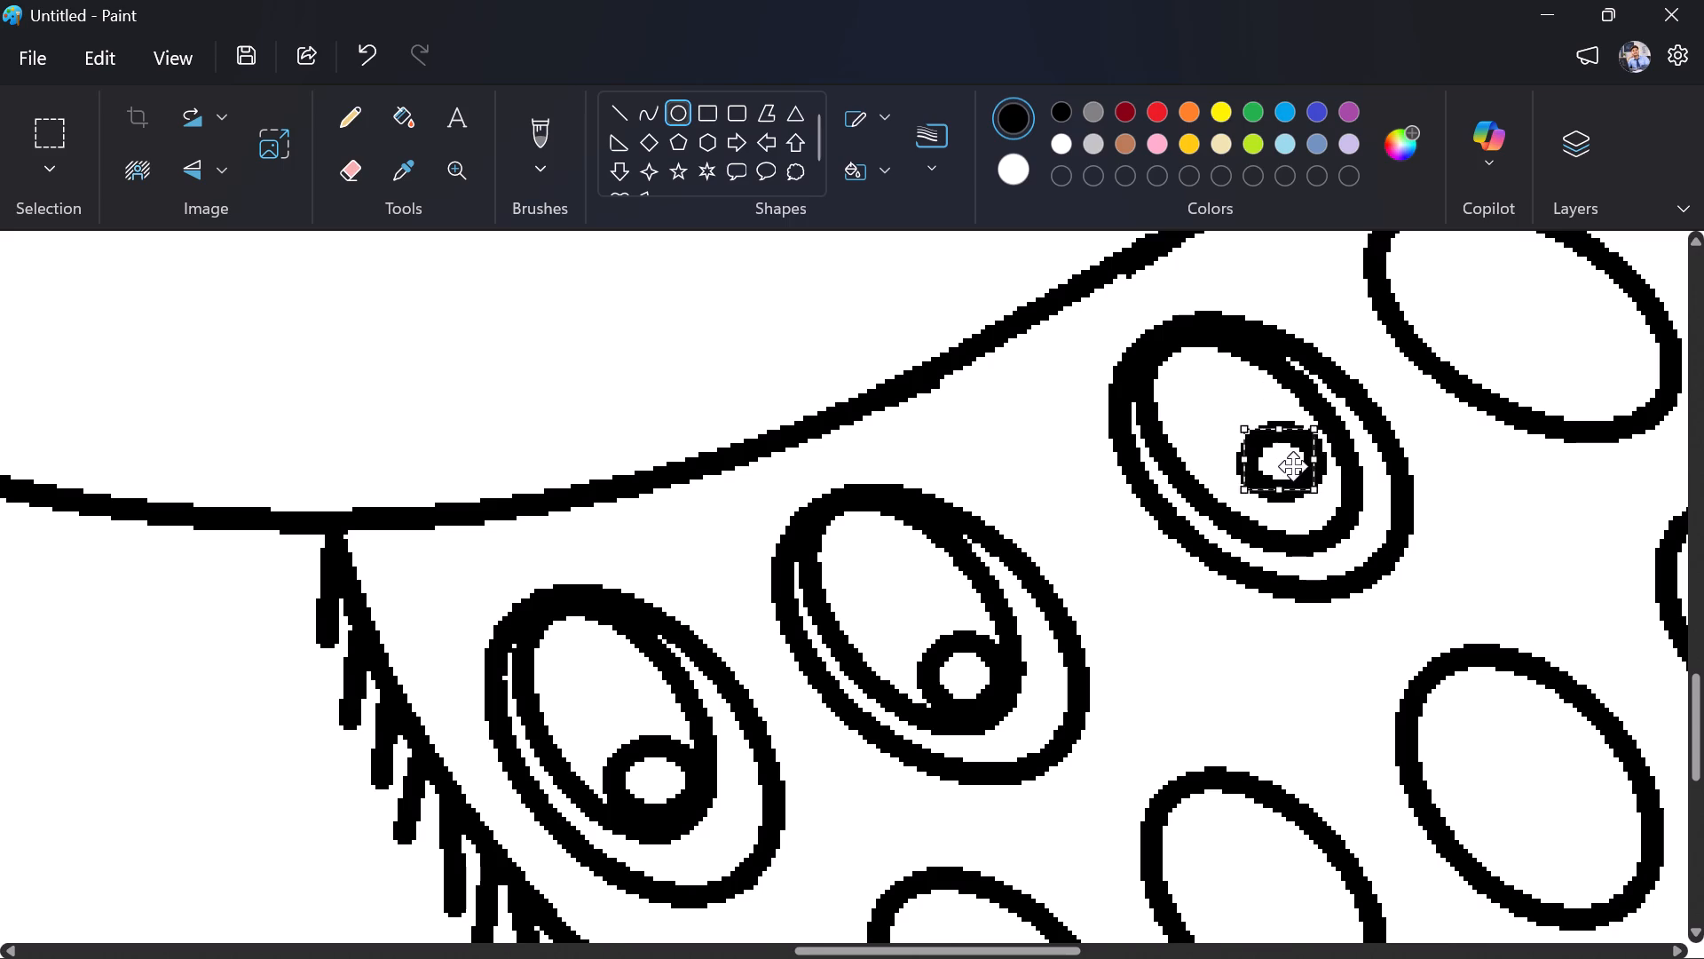
pyautogui.moveTo(1293, 466); pyautogui.dragTo(1308, 499)
pyautogui.click(1266, 449)
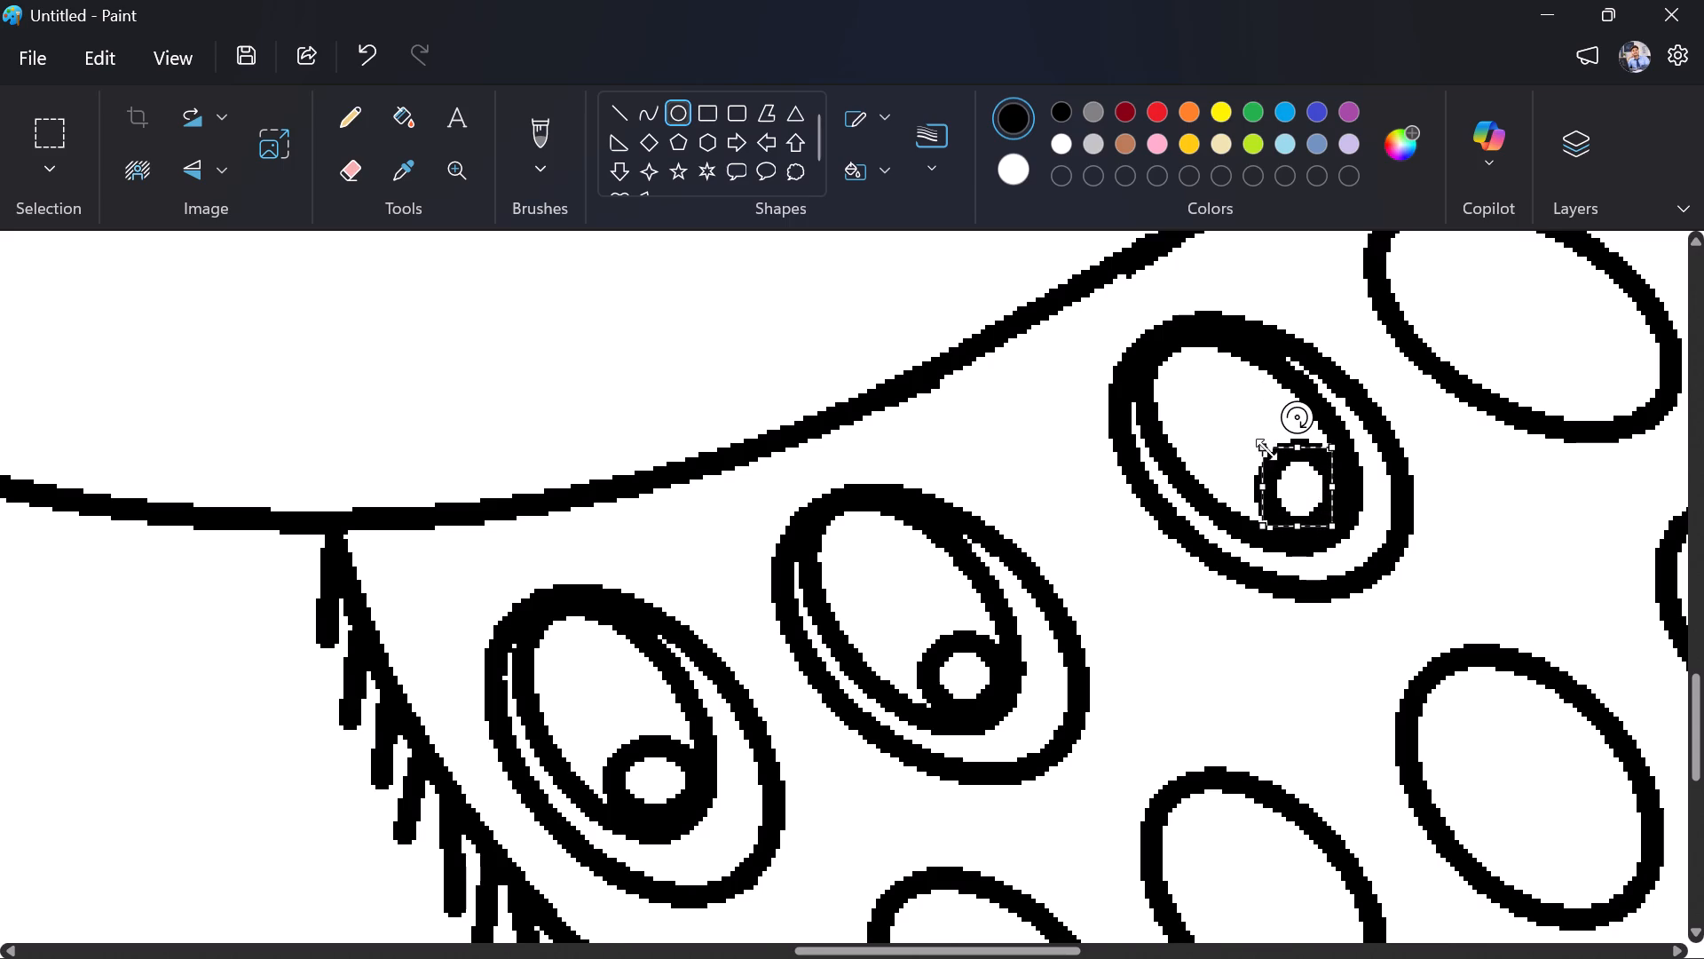
pyautogui.click(1045, 409)
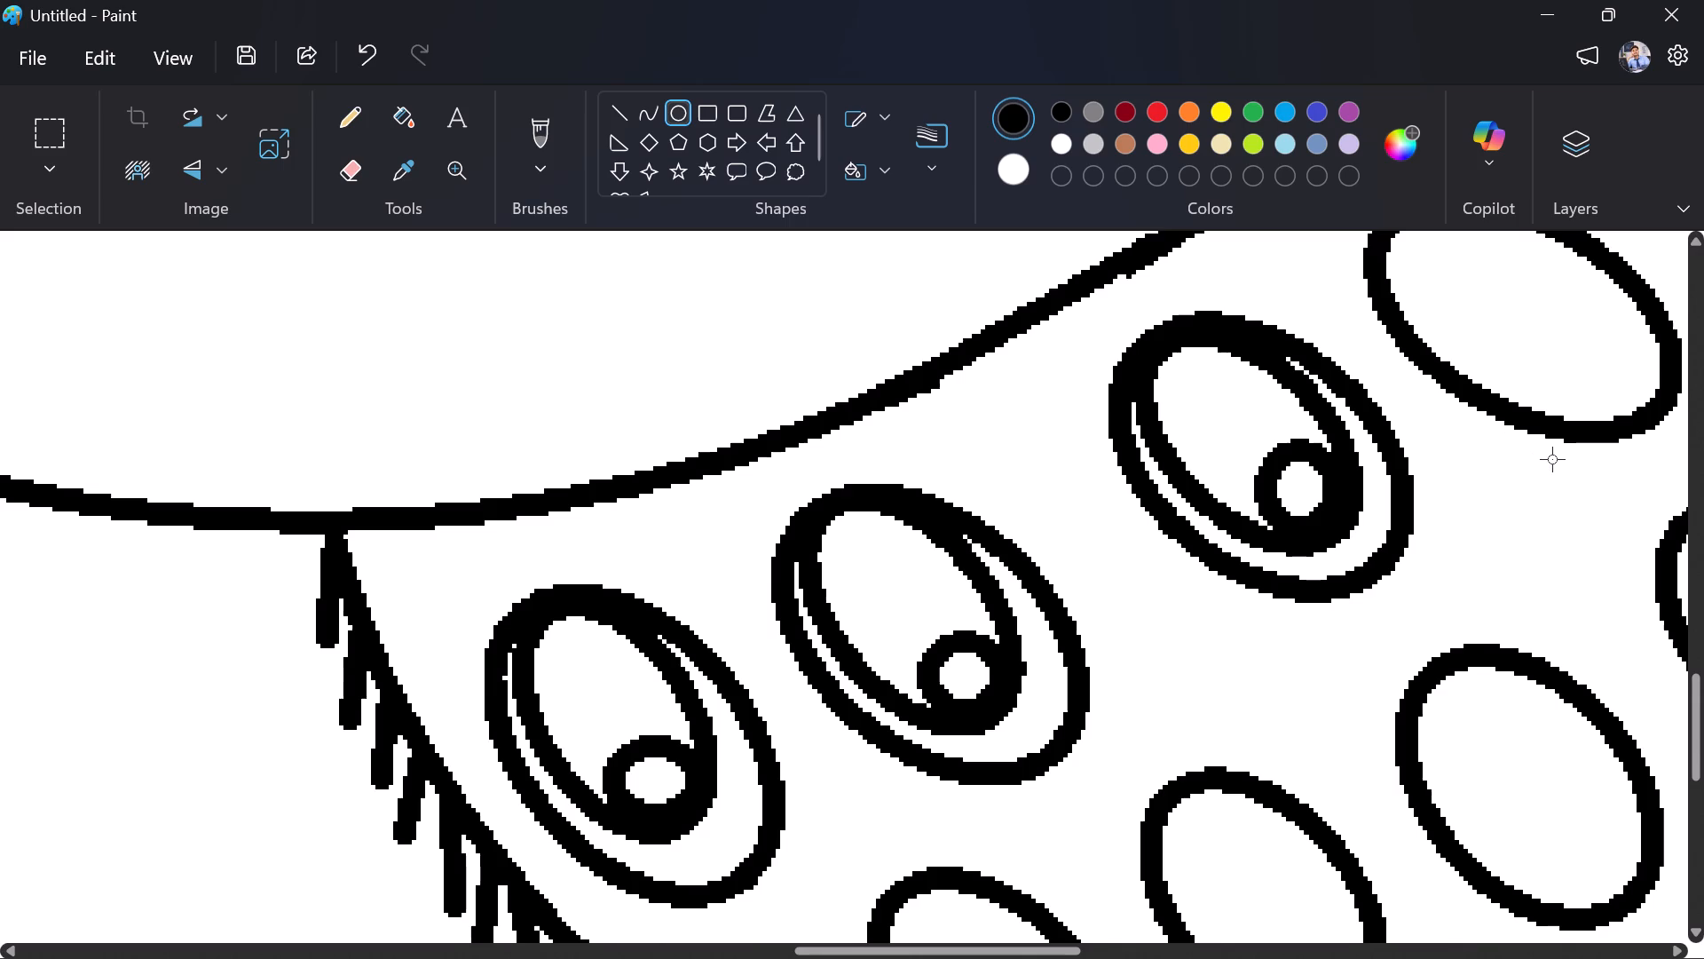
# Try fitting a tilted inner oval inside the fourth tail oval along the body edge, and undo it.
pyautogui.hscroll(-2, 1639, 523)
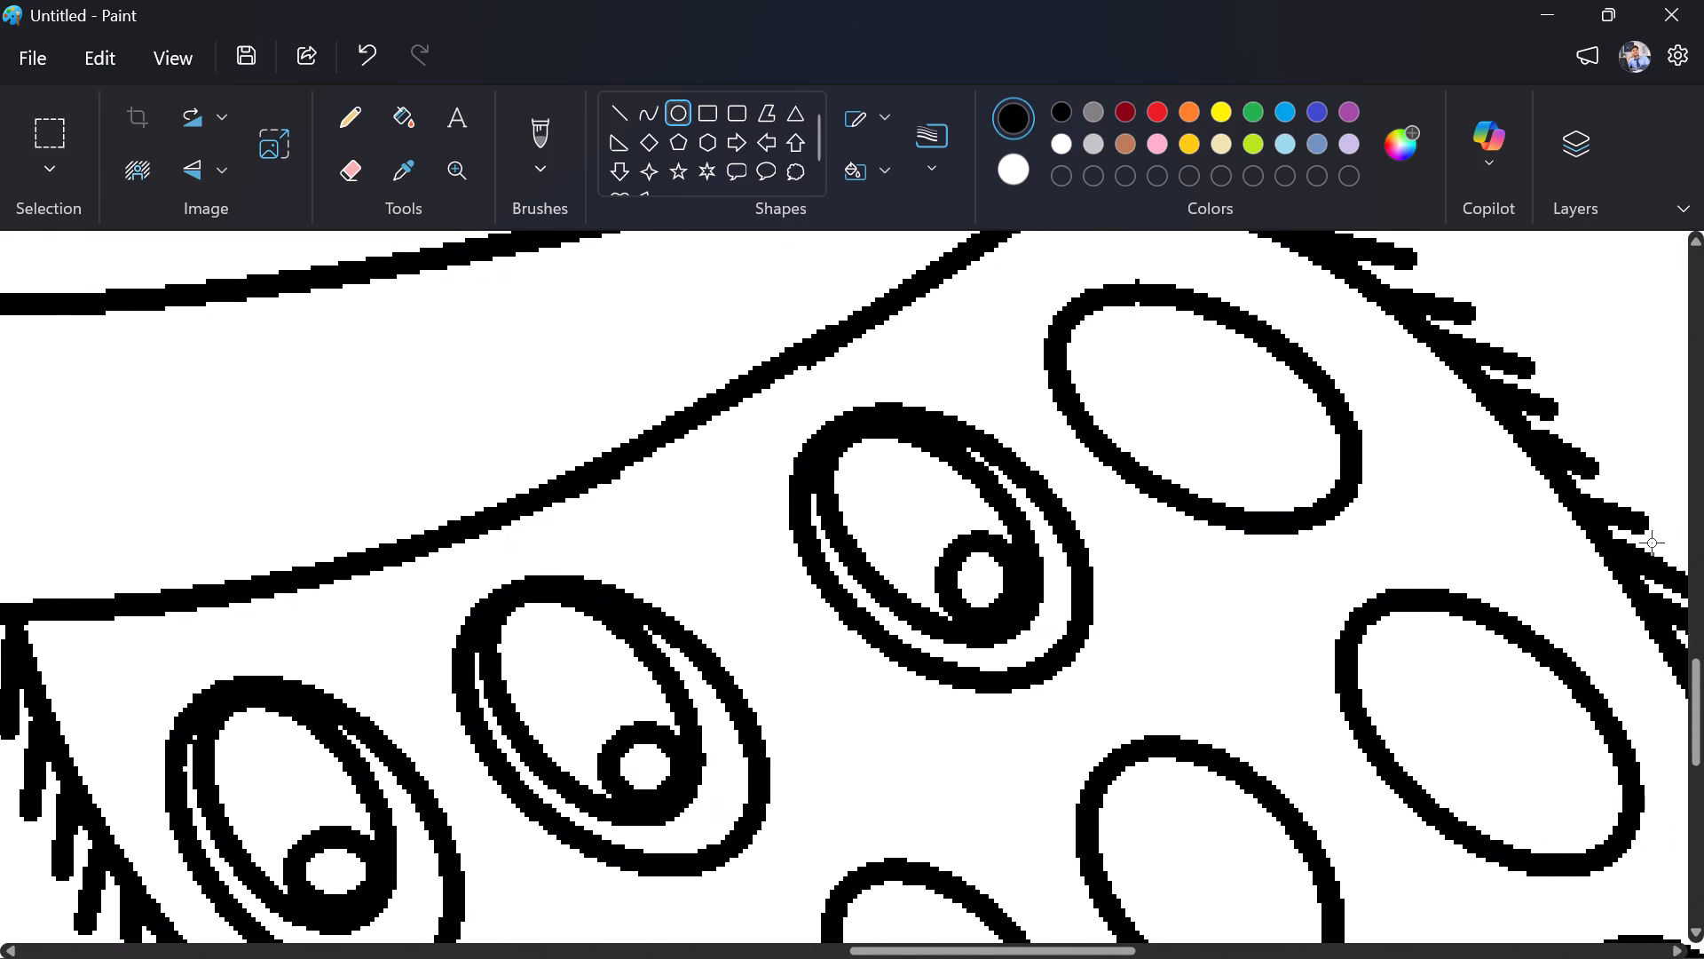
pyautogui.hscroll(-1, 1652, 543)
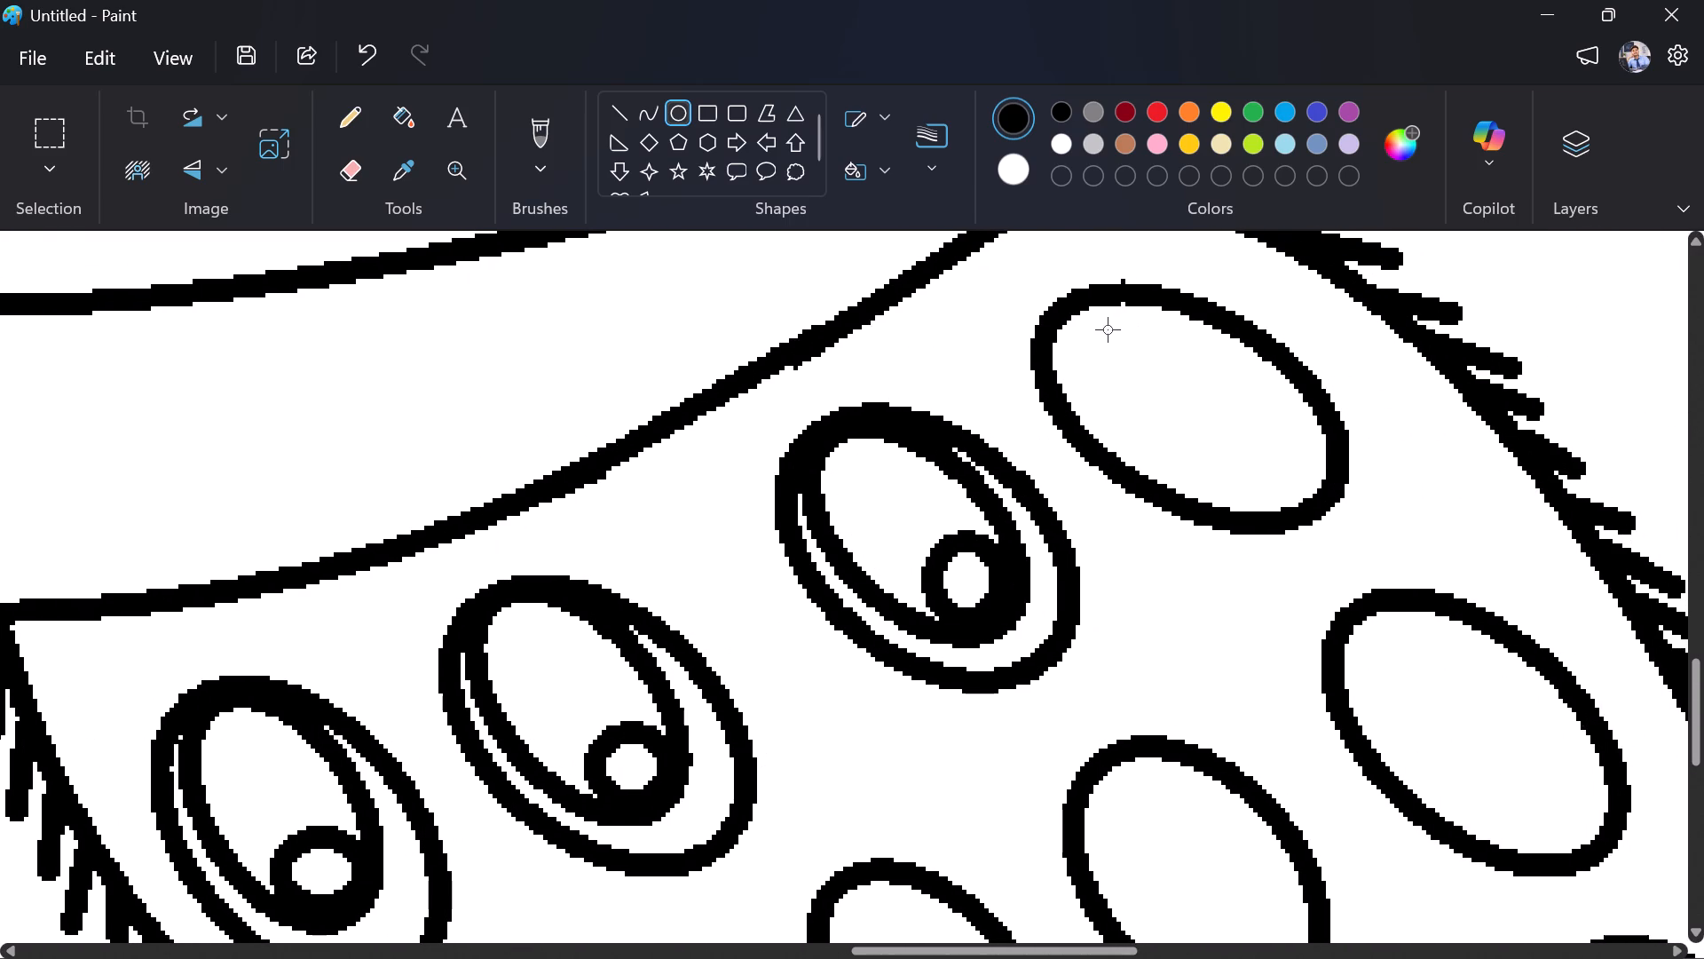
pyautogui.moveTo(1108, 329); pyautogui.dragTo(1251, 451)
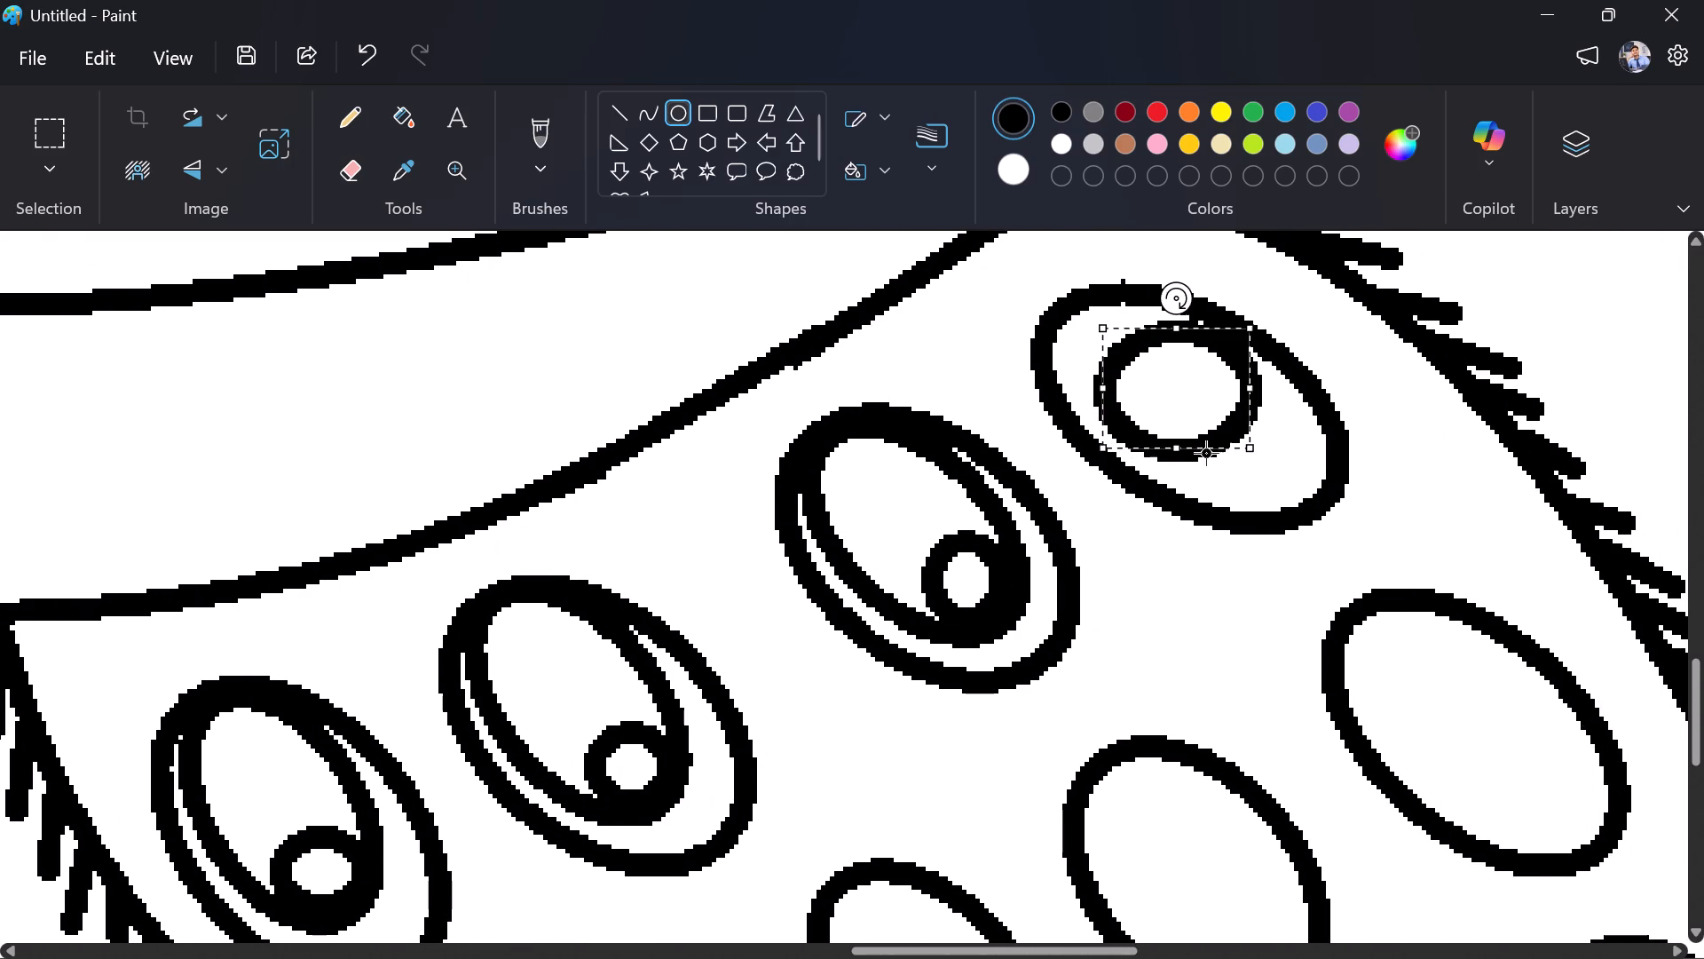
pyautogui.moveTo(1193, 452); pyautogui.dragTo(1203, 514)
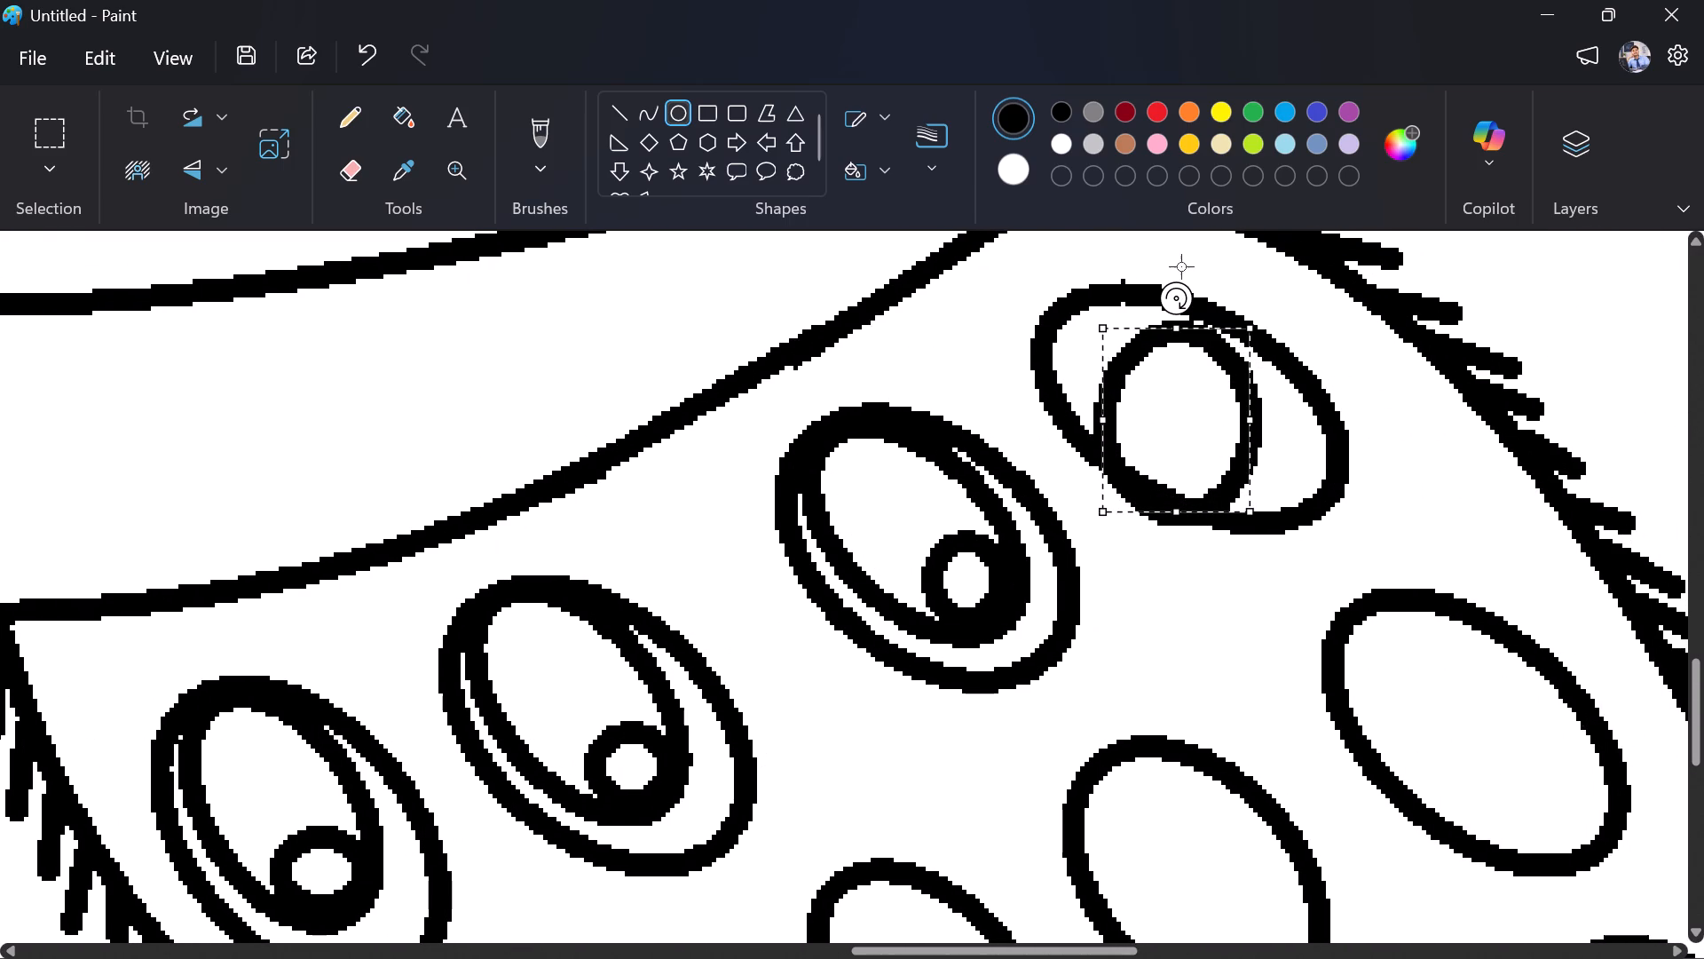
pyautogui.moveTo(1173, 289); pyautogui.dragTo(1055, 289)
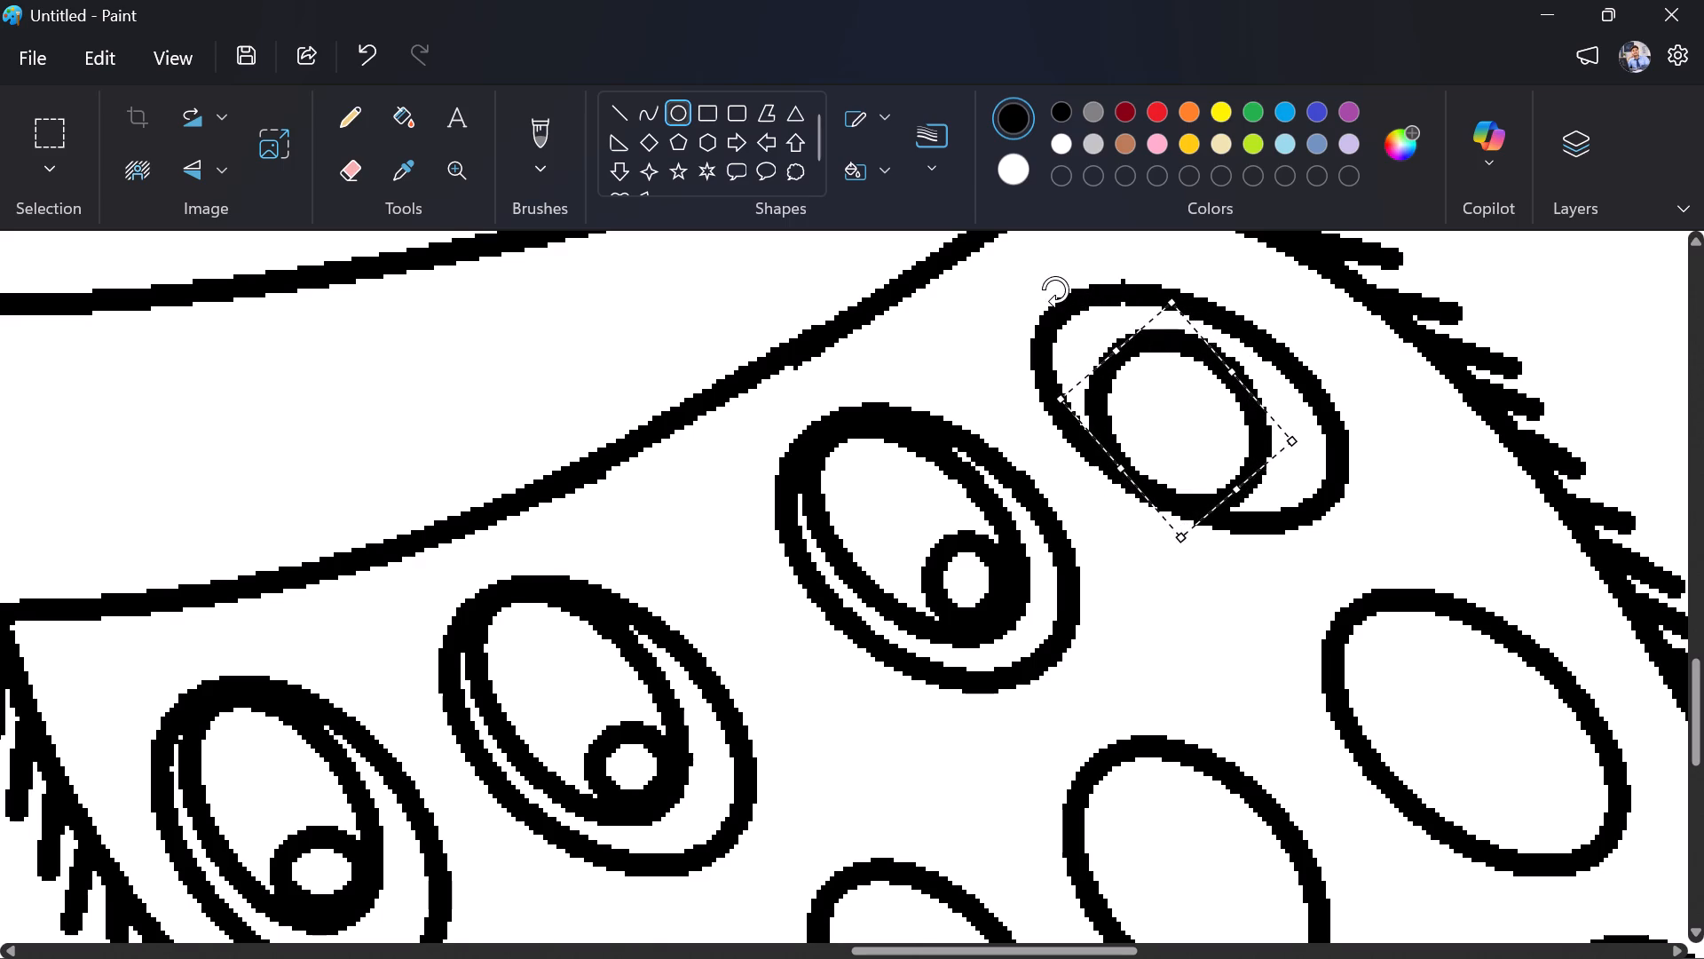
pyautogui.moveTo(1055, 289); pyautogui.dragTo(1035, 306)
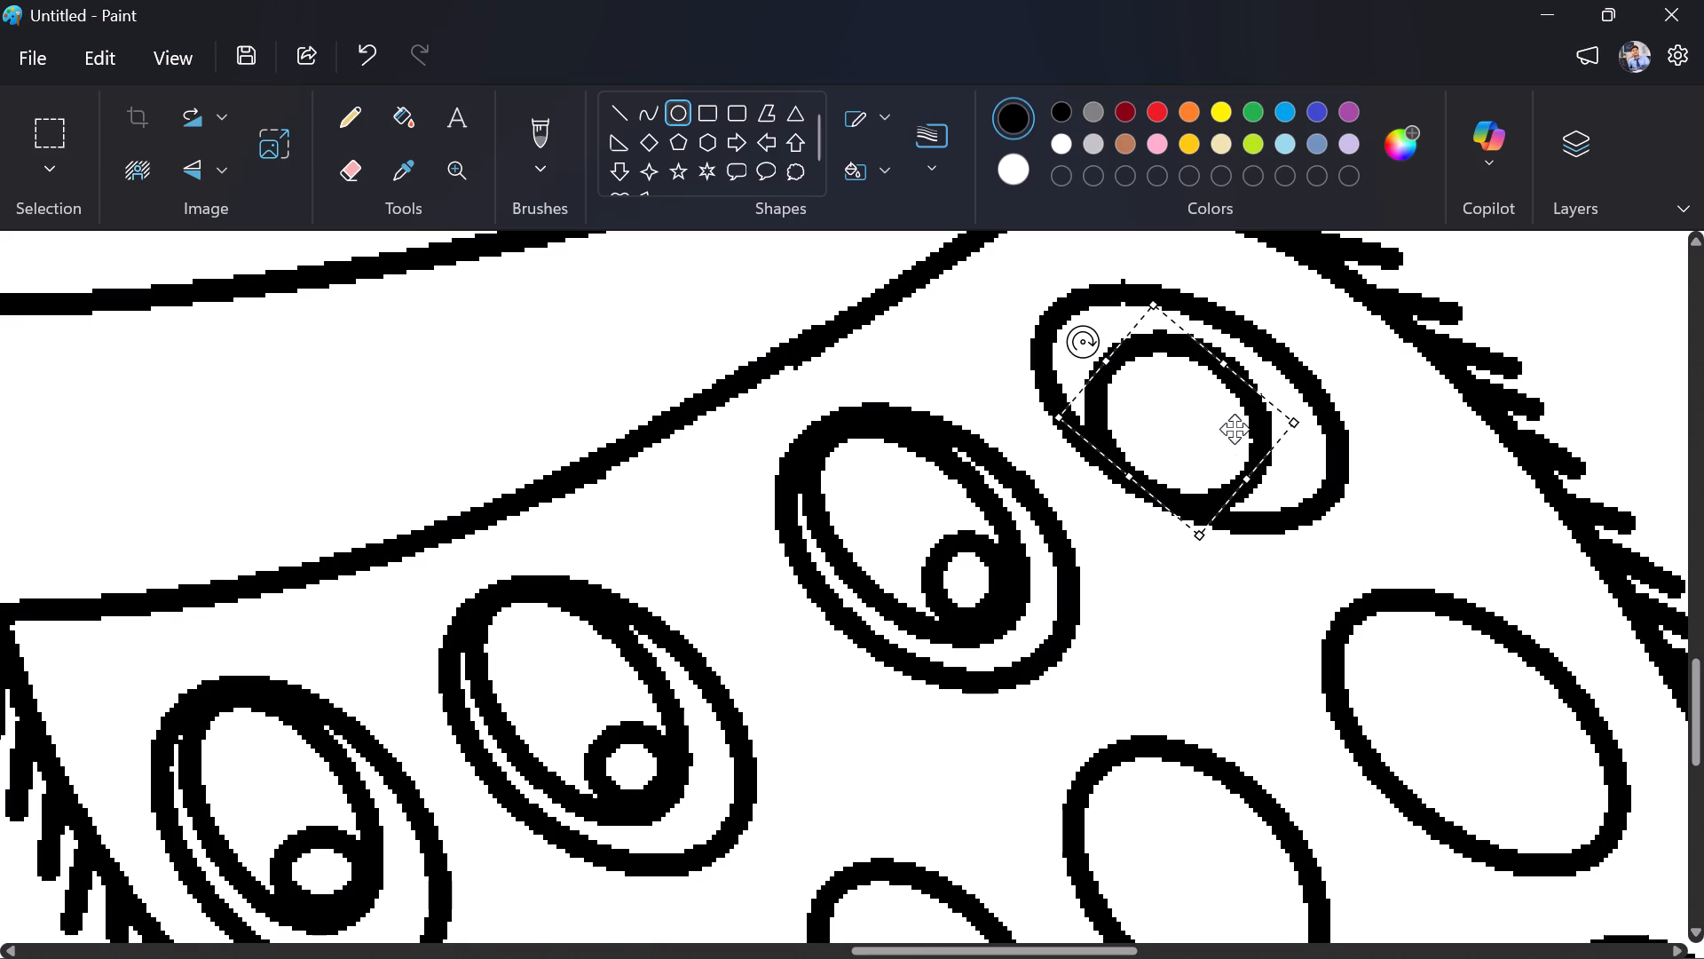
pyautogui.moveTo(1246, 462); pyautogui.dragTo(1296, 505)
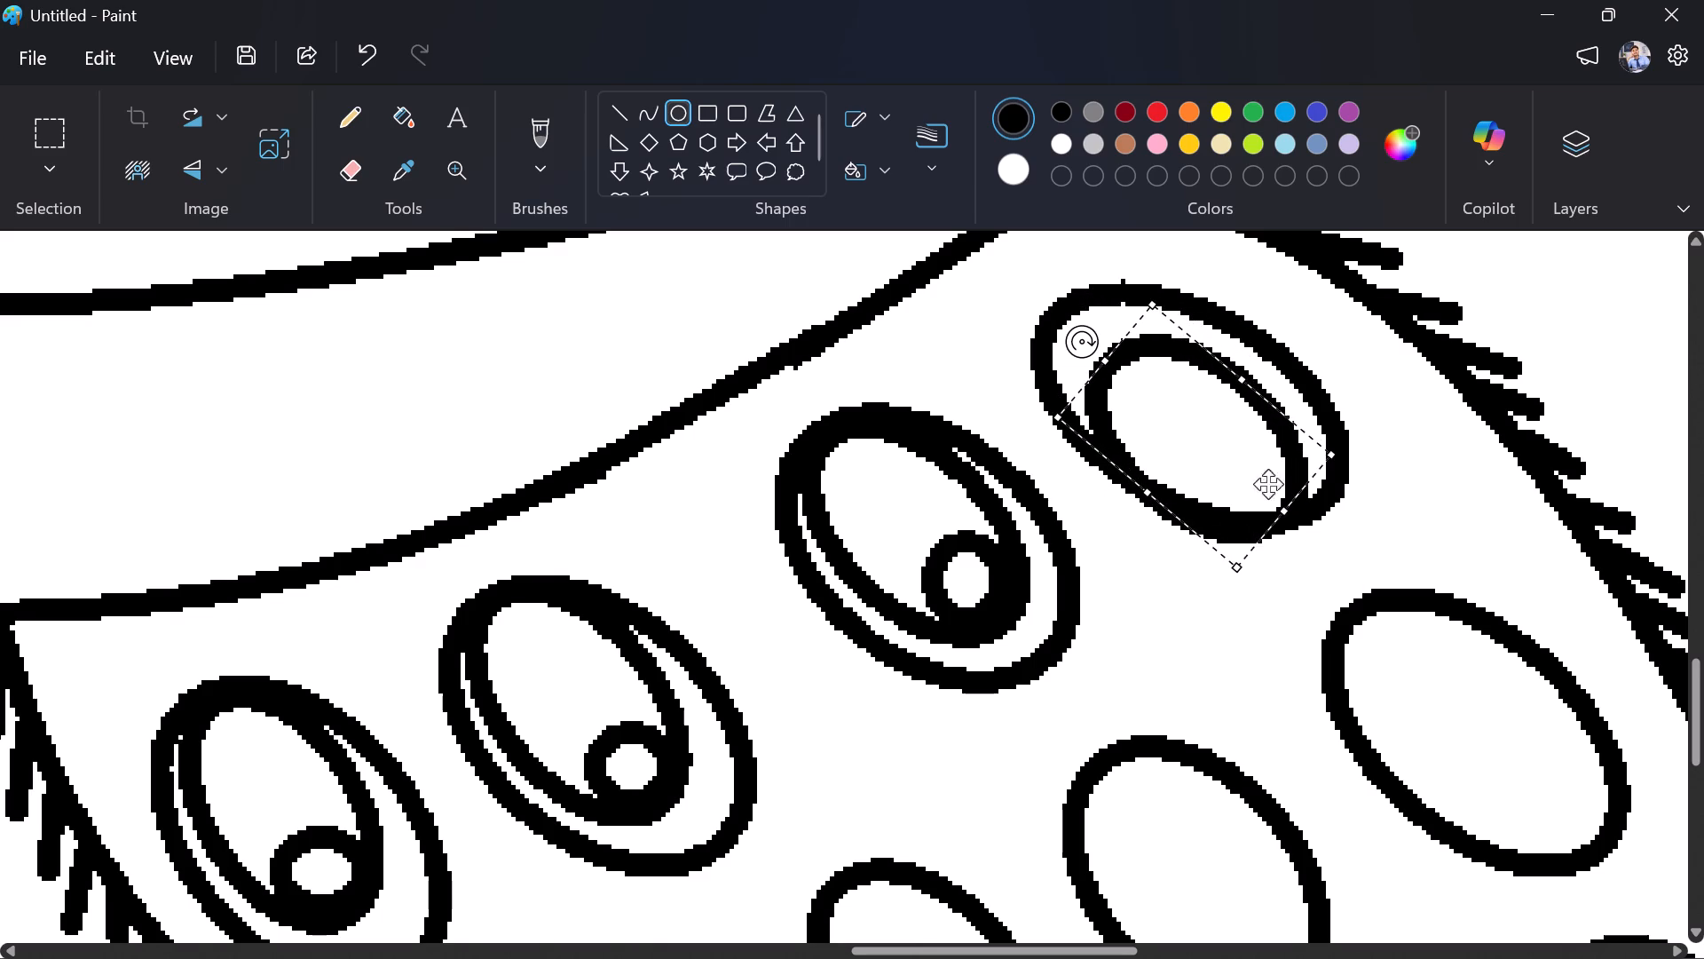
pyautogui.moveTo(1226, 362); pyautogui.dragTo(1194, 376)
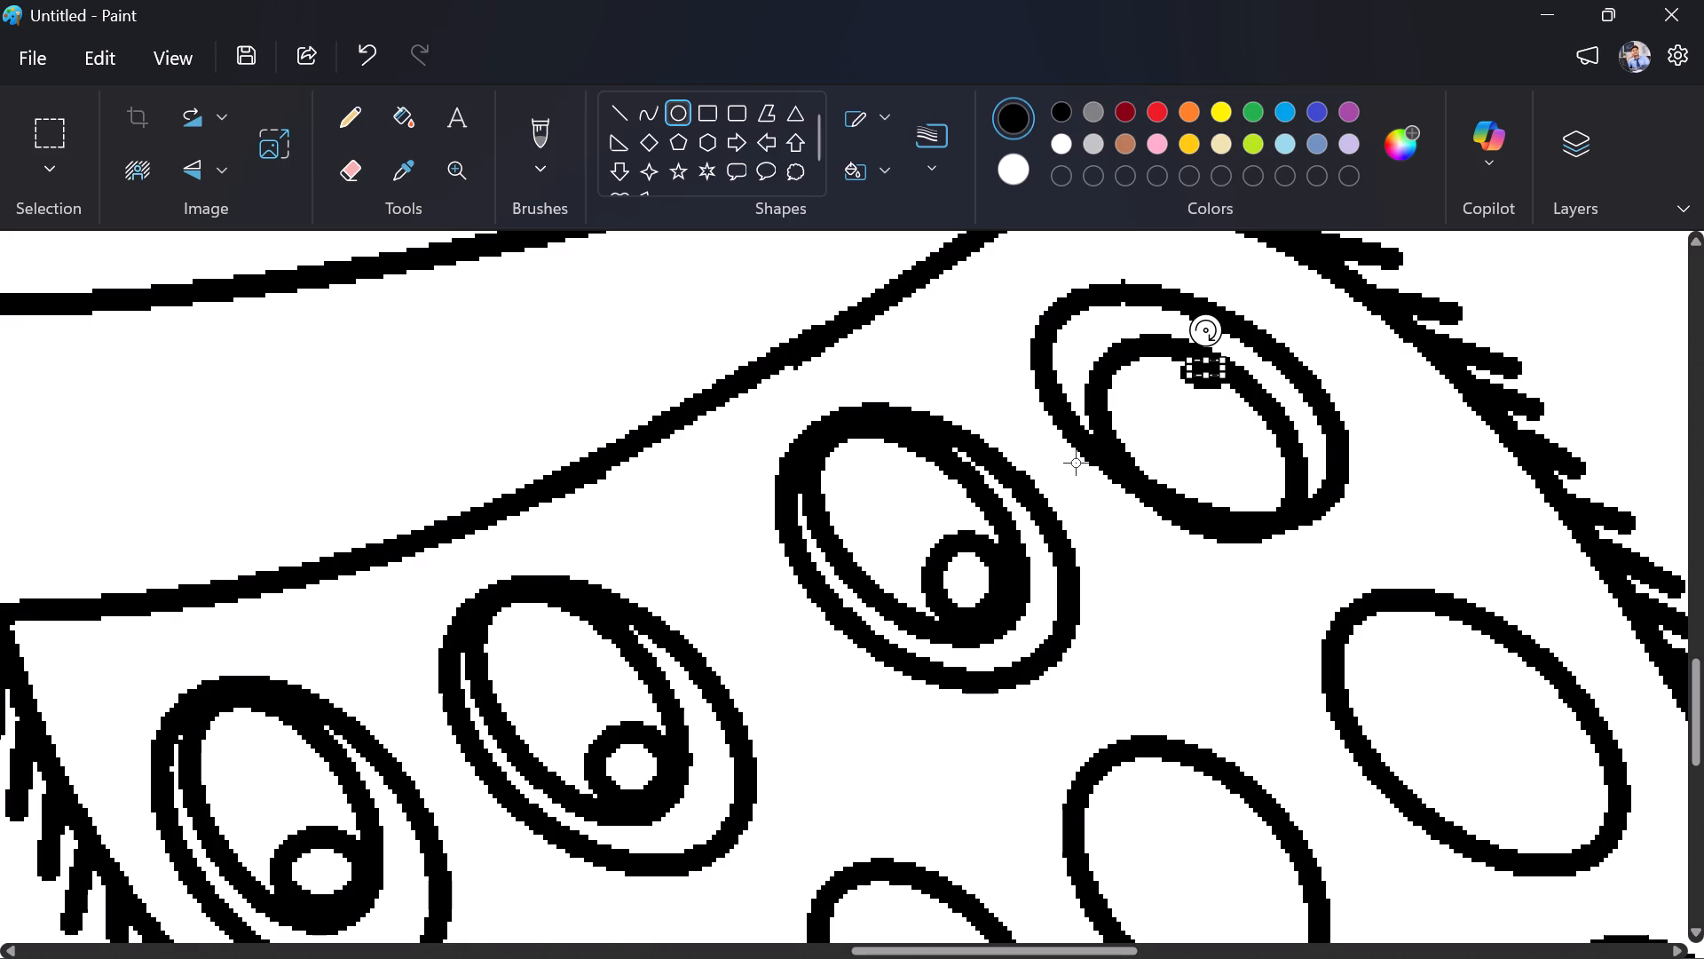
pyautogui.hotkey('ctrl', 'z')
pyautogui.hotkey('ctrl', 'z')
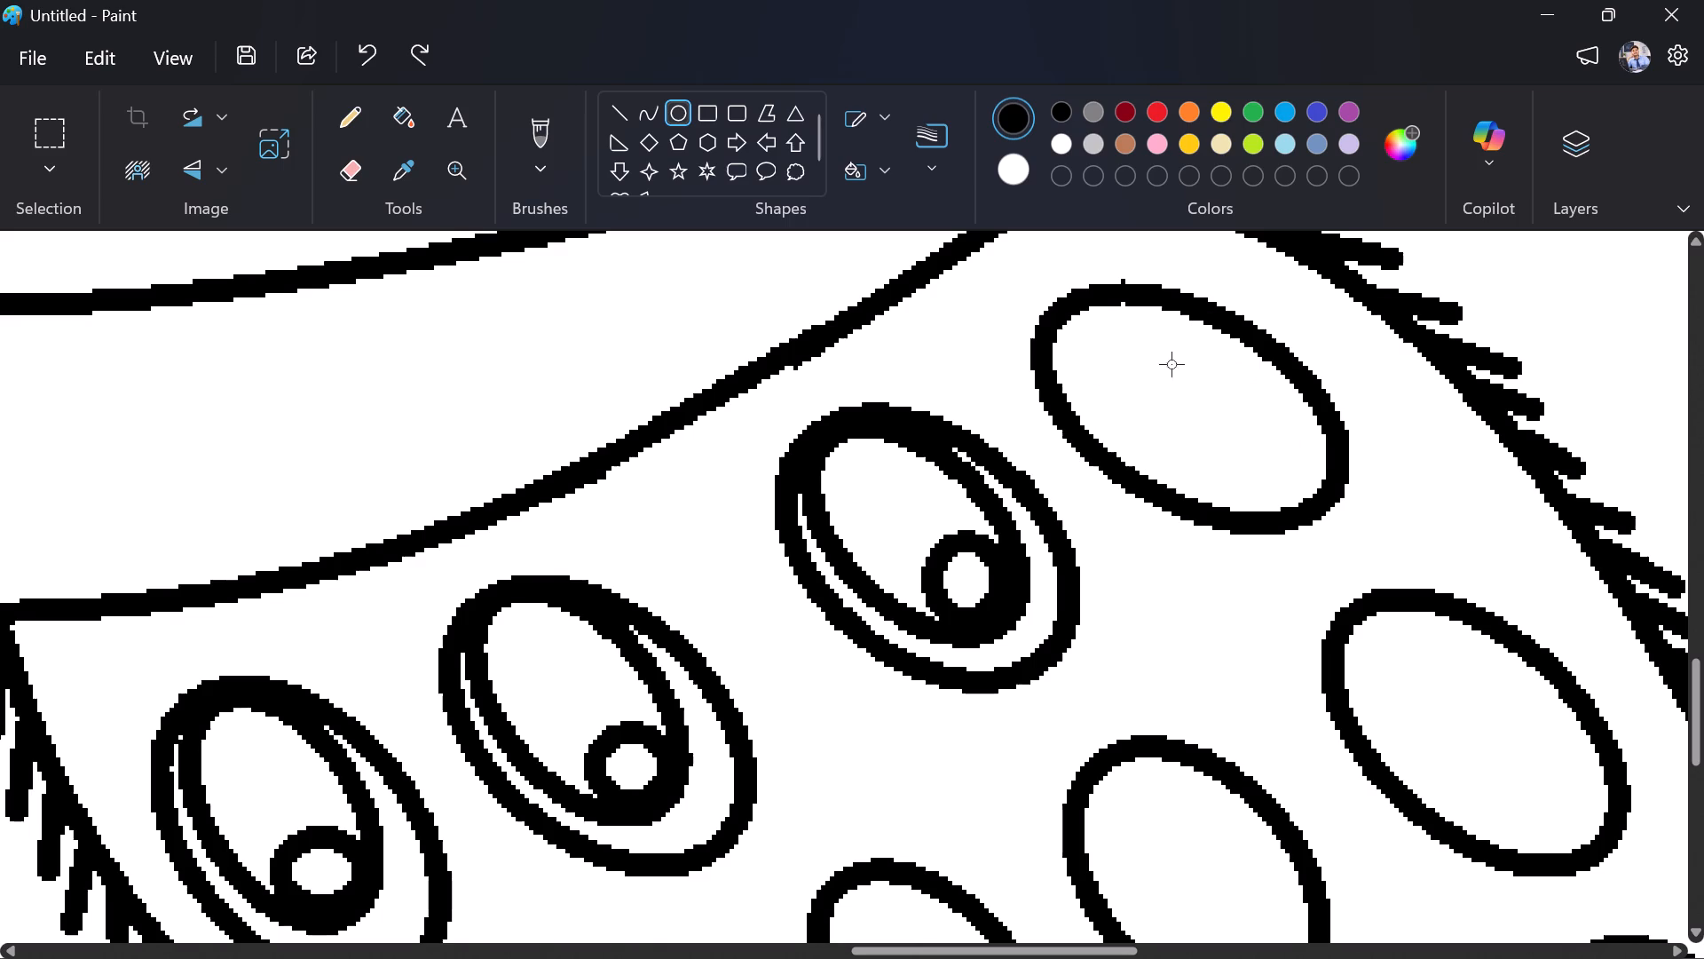
# Draw a tall upright oval over the fourth tail oval, move it inside, and tilt it to follow the surrounding oval.
pyautogui.moveTo(1086, 347); pyautogui.dragTo(1242, 467)
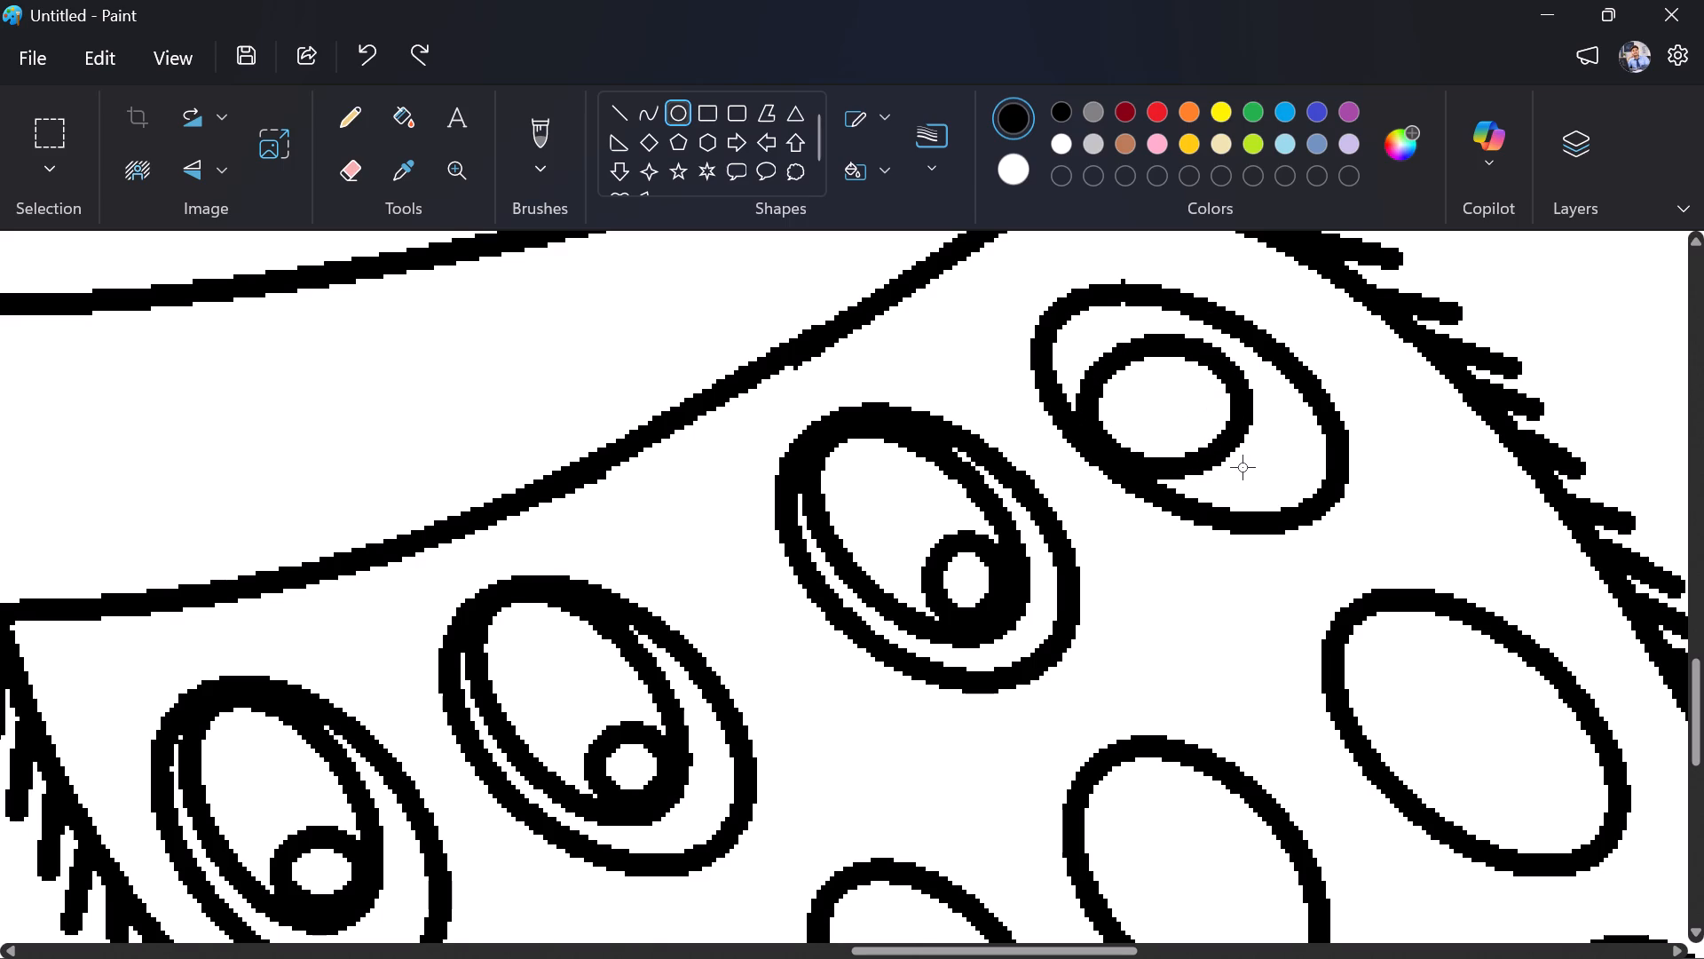
pyautogui.moveTo(1242, 467); pyautogui.dragTo(1258, 590)
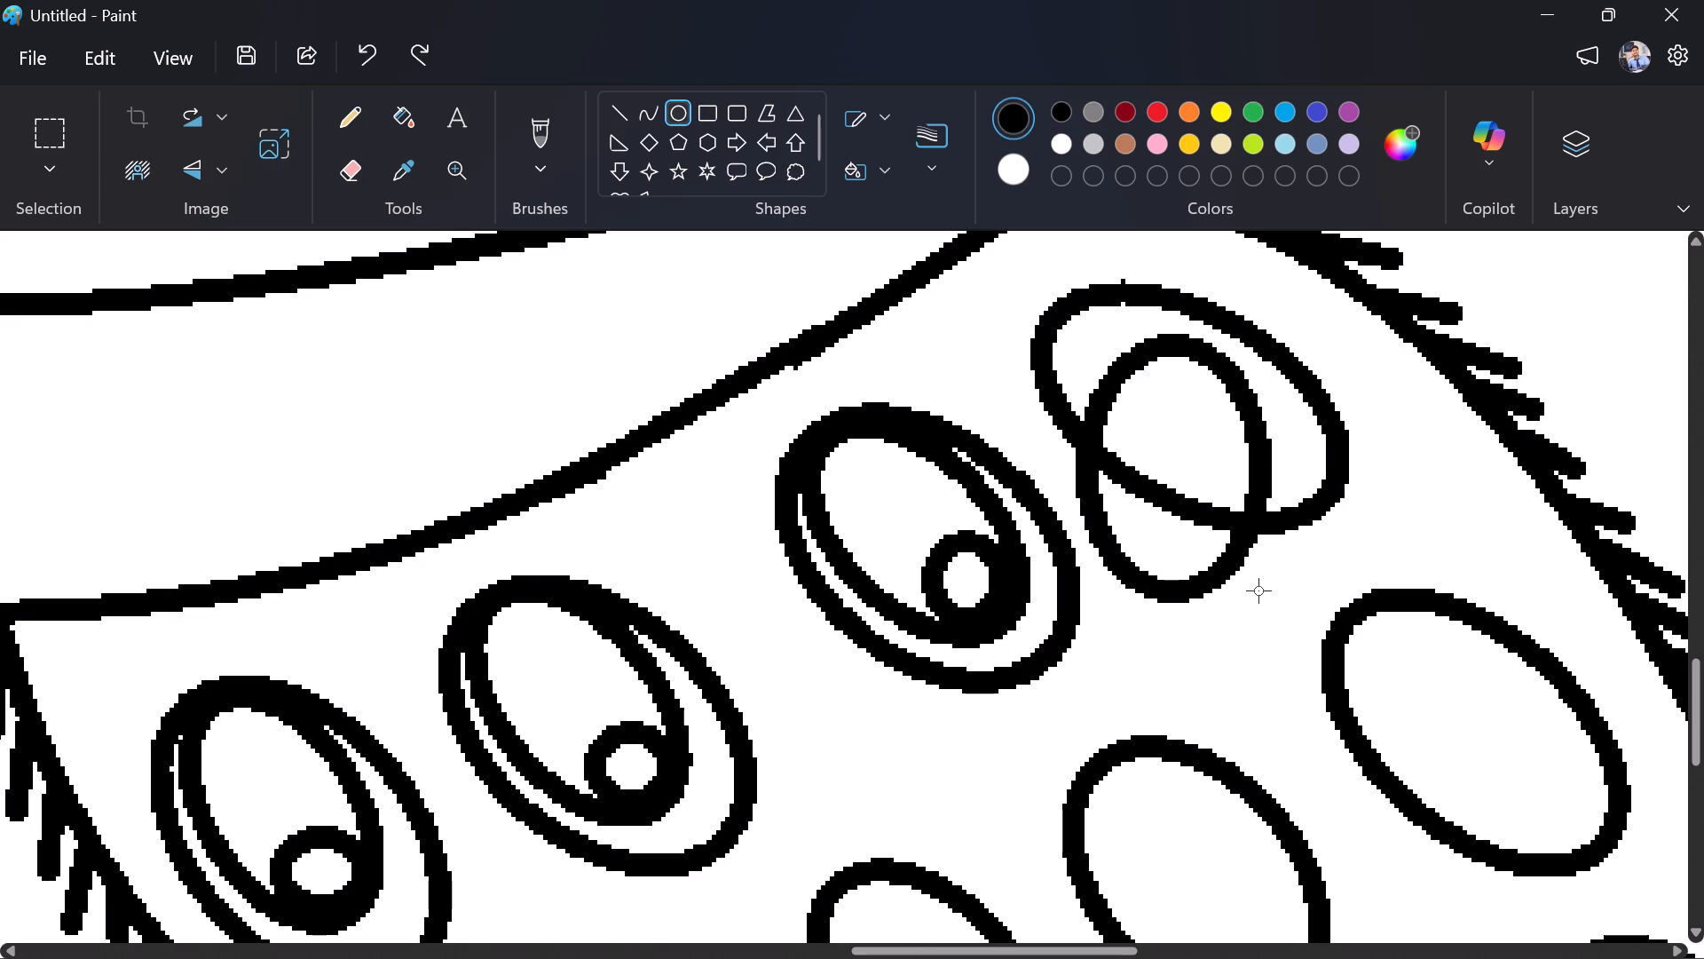
pyautogui.moveTo(1258, 590); pyautogui.dragTo(1251, 607)
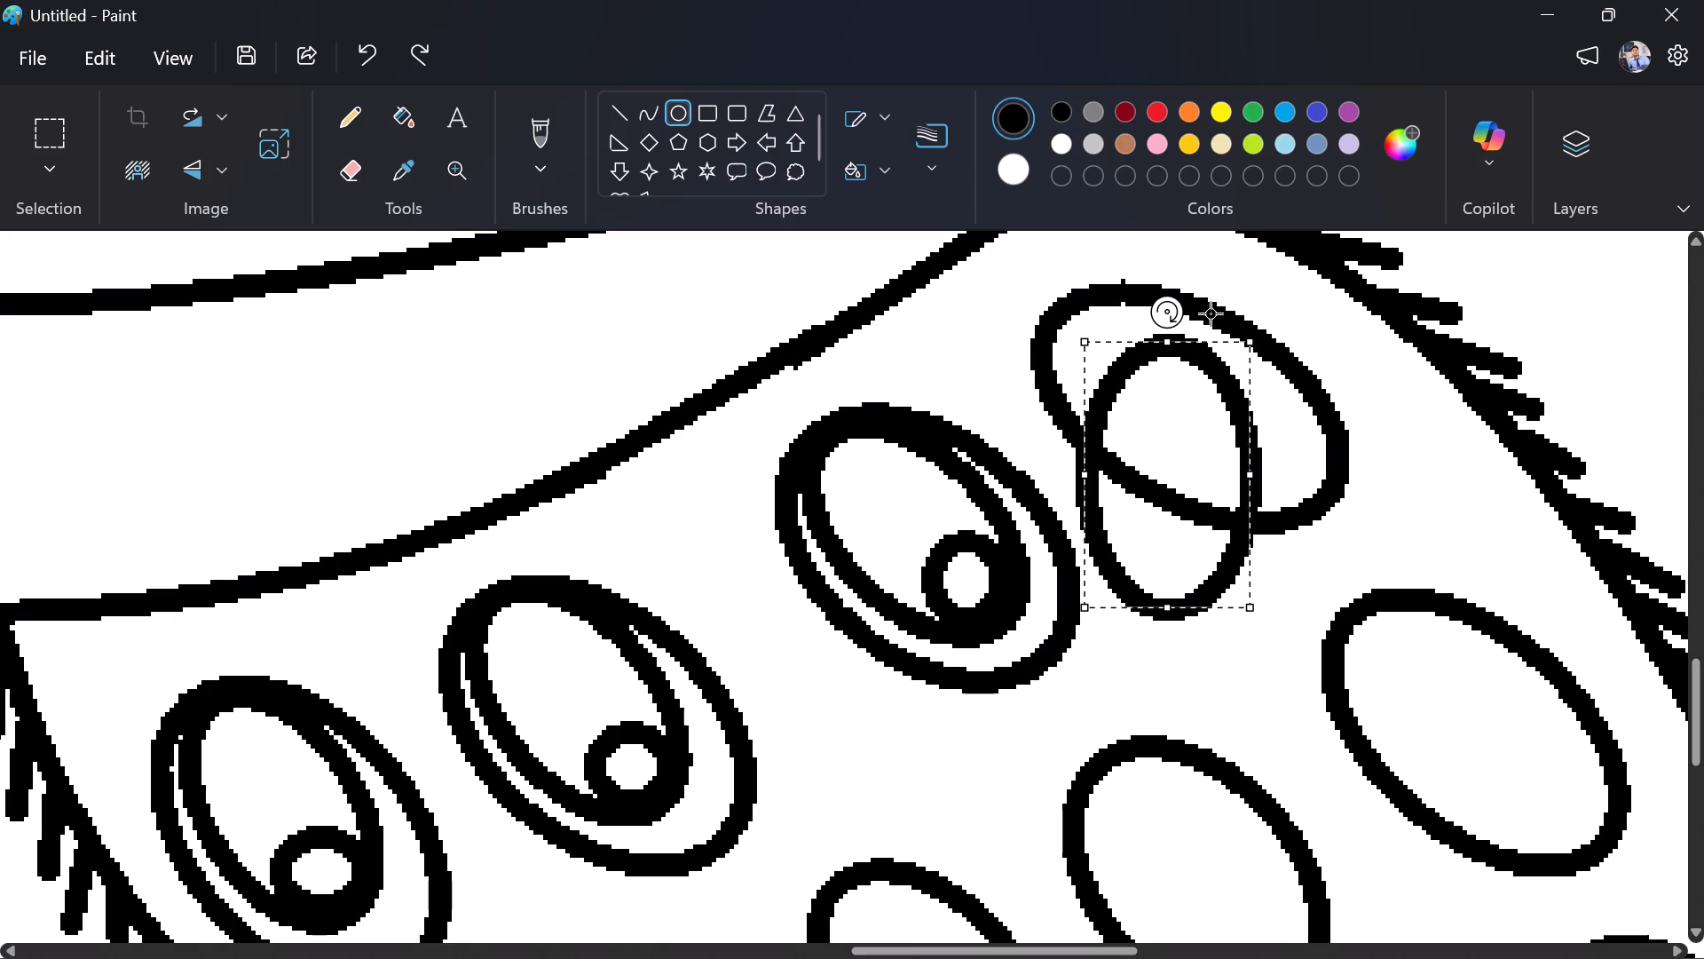
pyautogui.moveTo(1171, 432); pyautogui.dragTo(1196, 356)
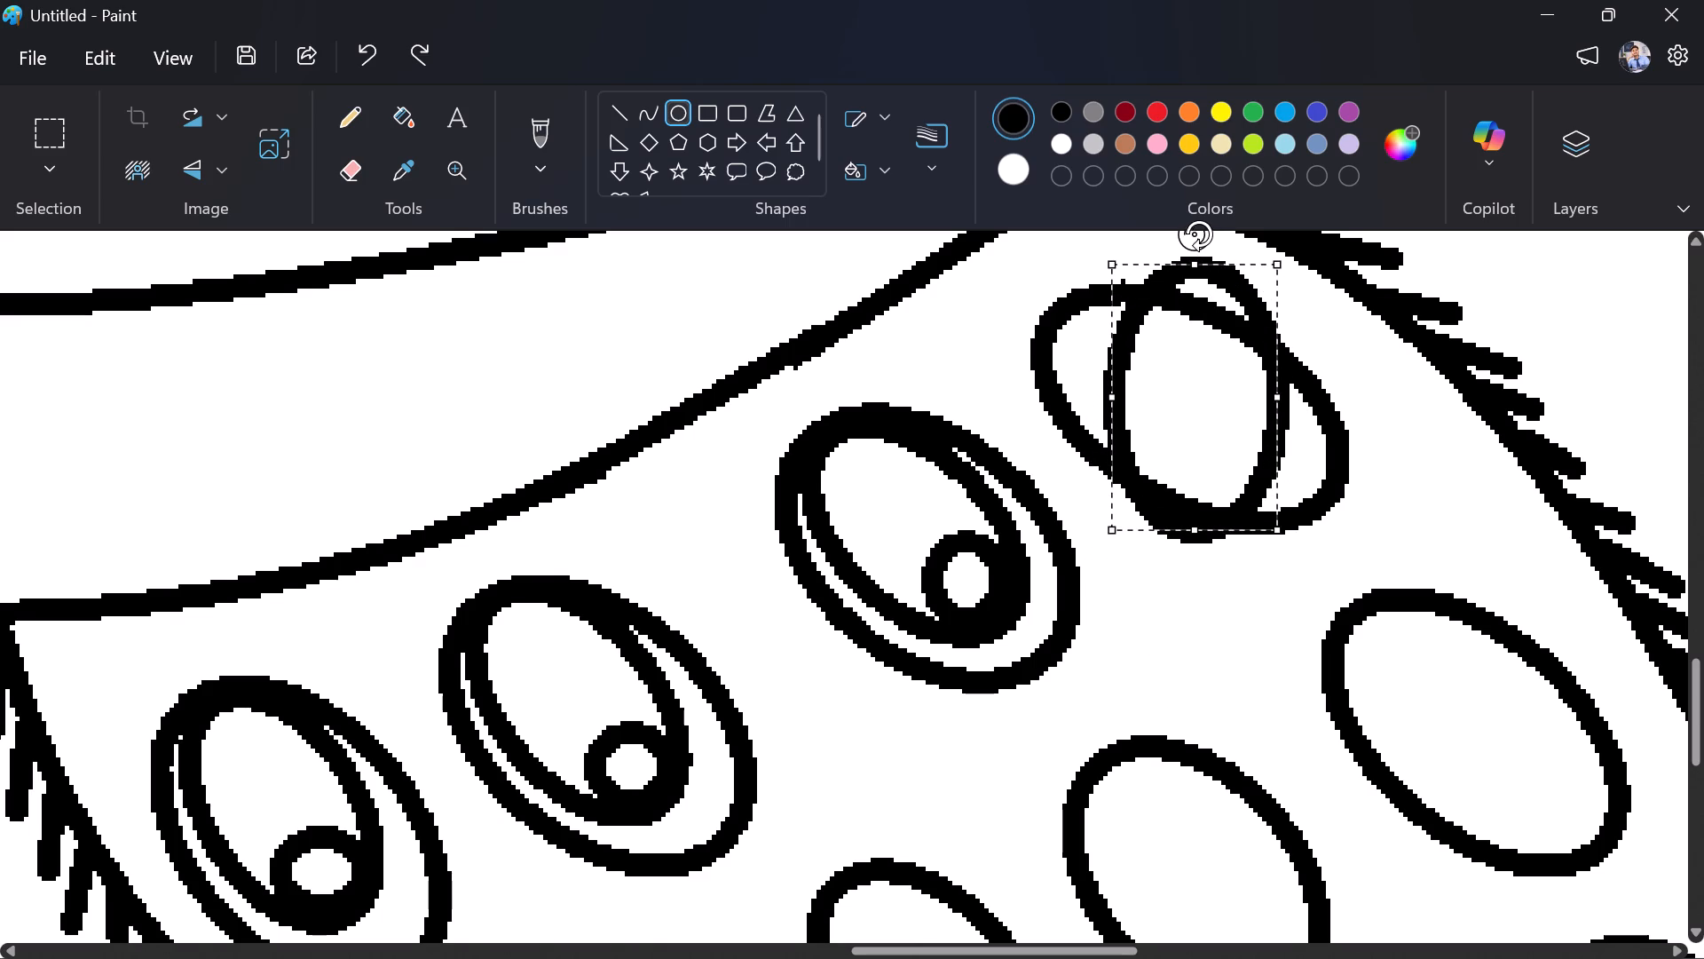
pyautogui.moveTo(1199, 234); pyautogui.dragTo(1061, 303)
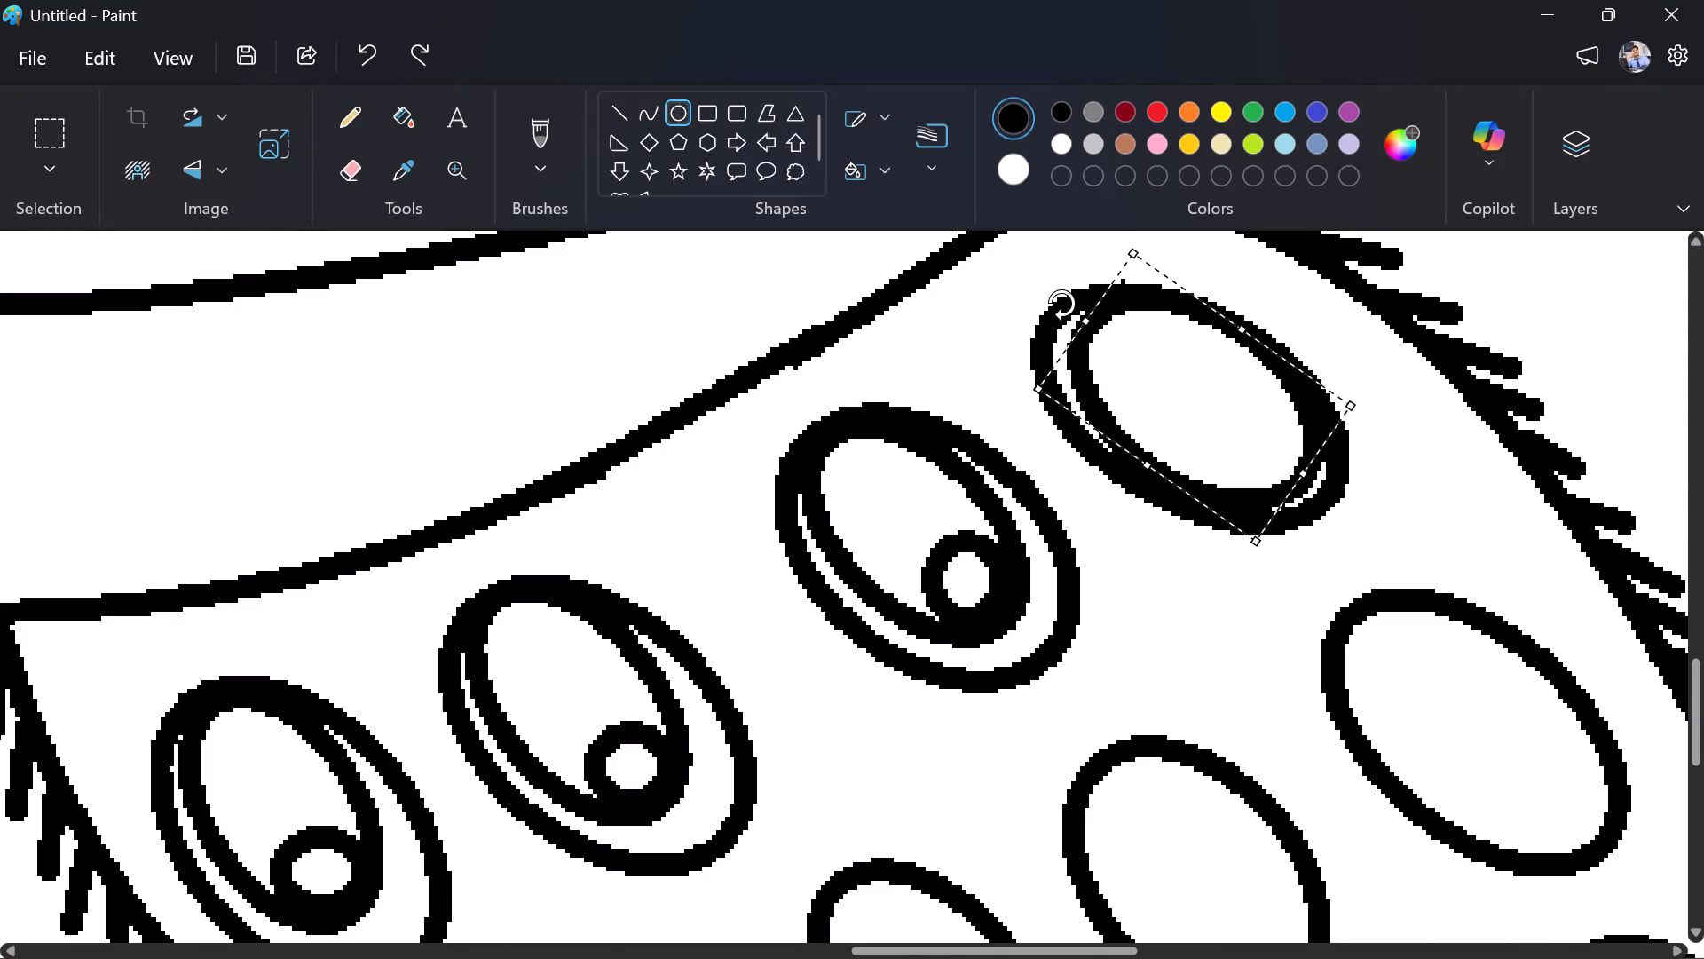
pyautogui.moveTo(1061, 303); pyautogui.dragTo(1041, 322)
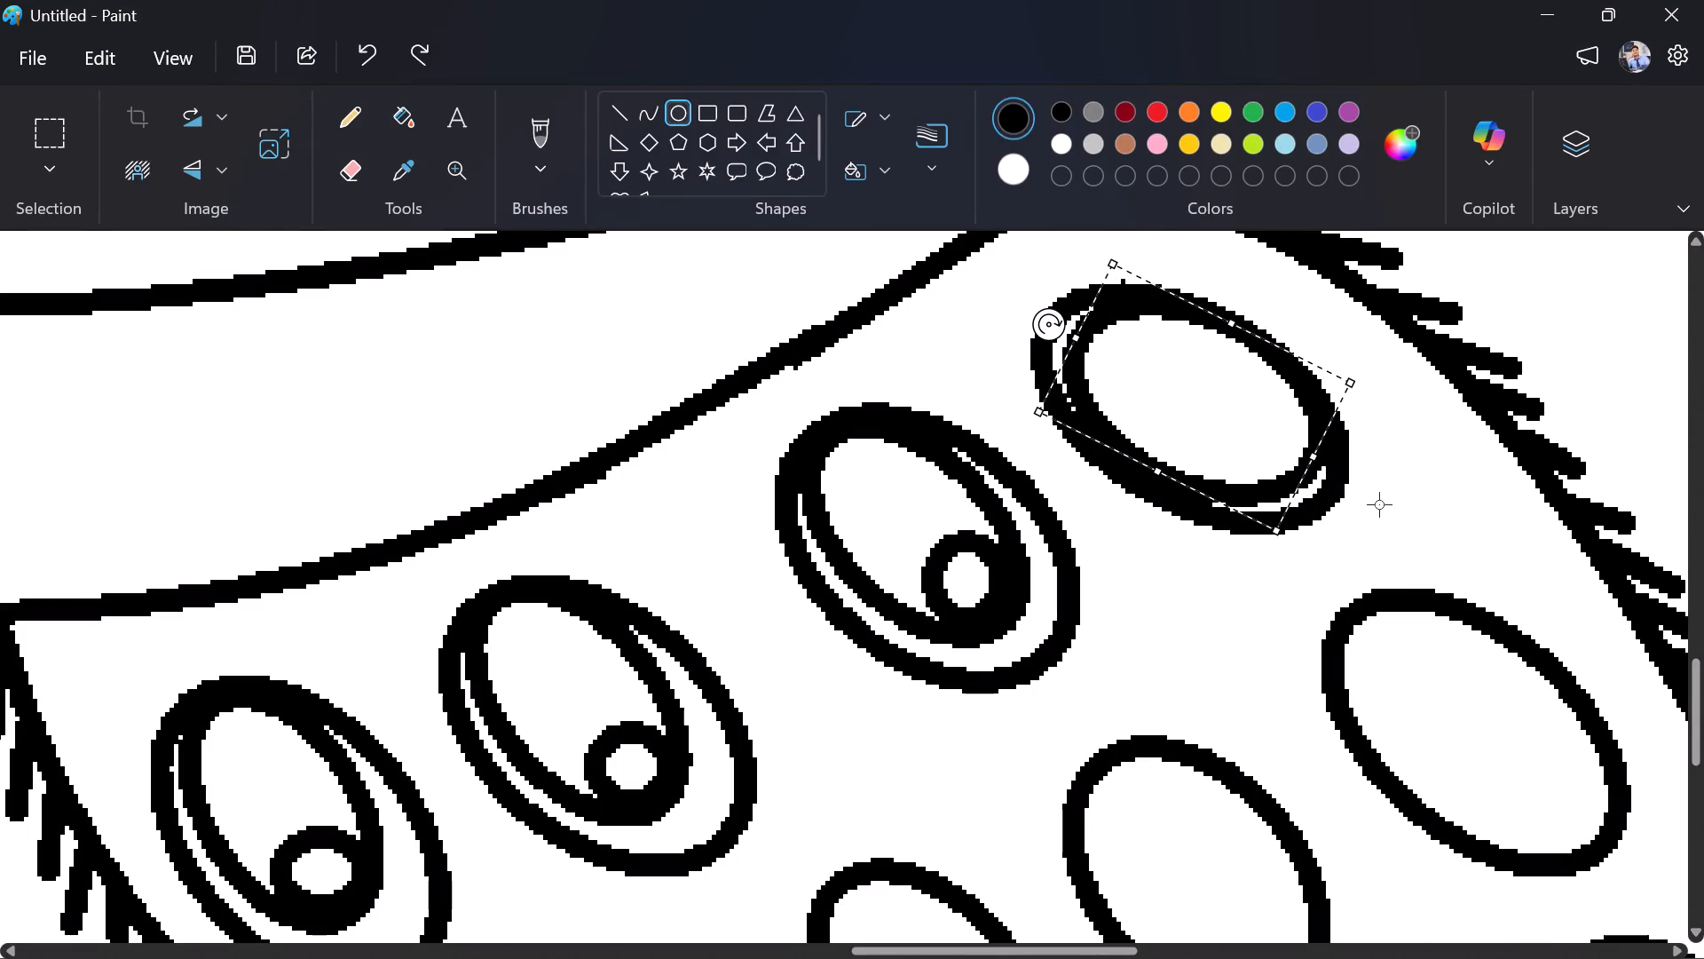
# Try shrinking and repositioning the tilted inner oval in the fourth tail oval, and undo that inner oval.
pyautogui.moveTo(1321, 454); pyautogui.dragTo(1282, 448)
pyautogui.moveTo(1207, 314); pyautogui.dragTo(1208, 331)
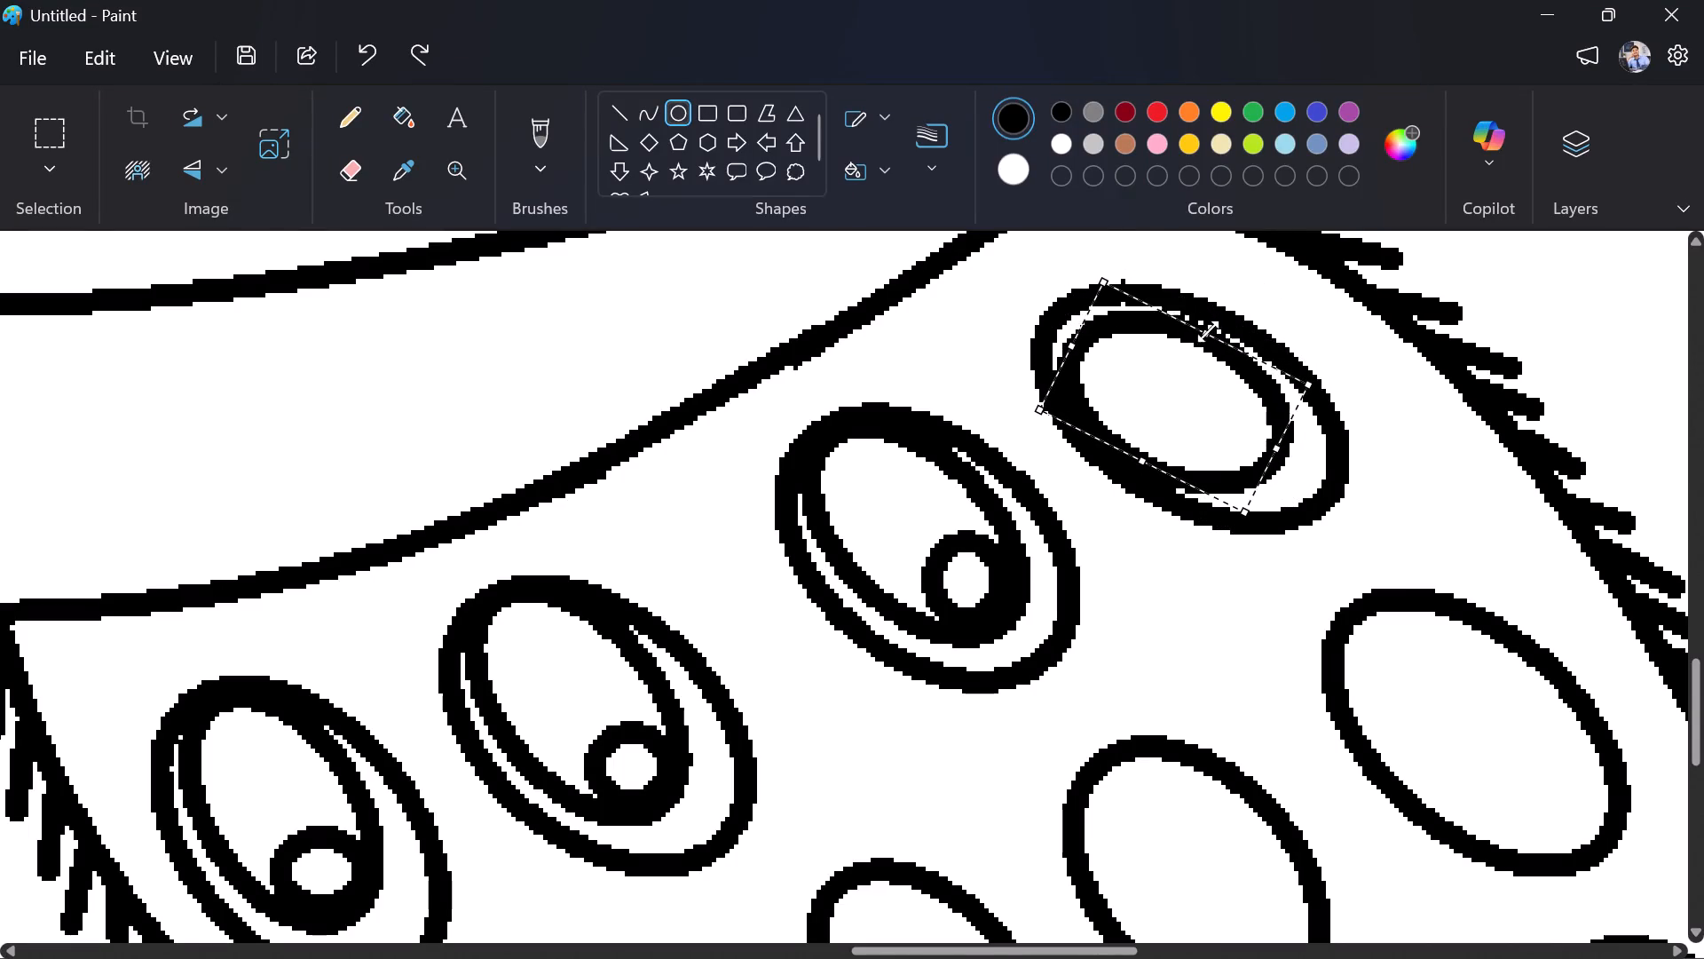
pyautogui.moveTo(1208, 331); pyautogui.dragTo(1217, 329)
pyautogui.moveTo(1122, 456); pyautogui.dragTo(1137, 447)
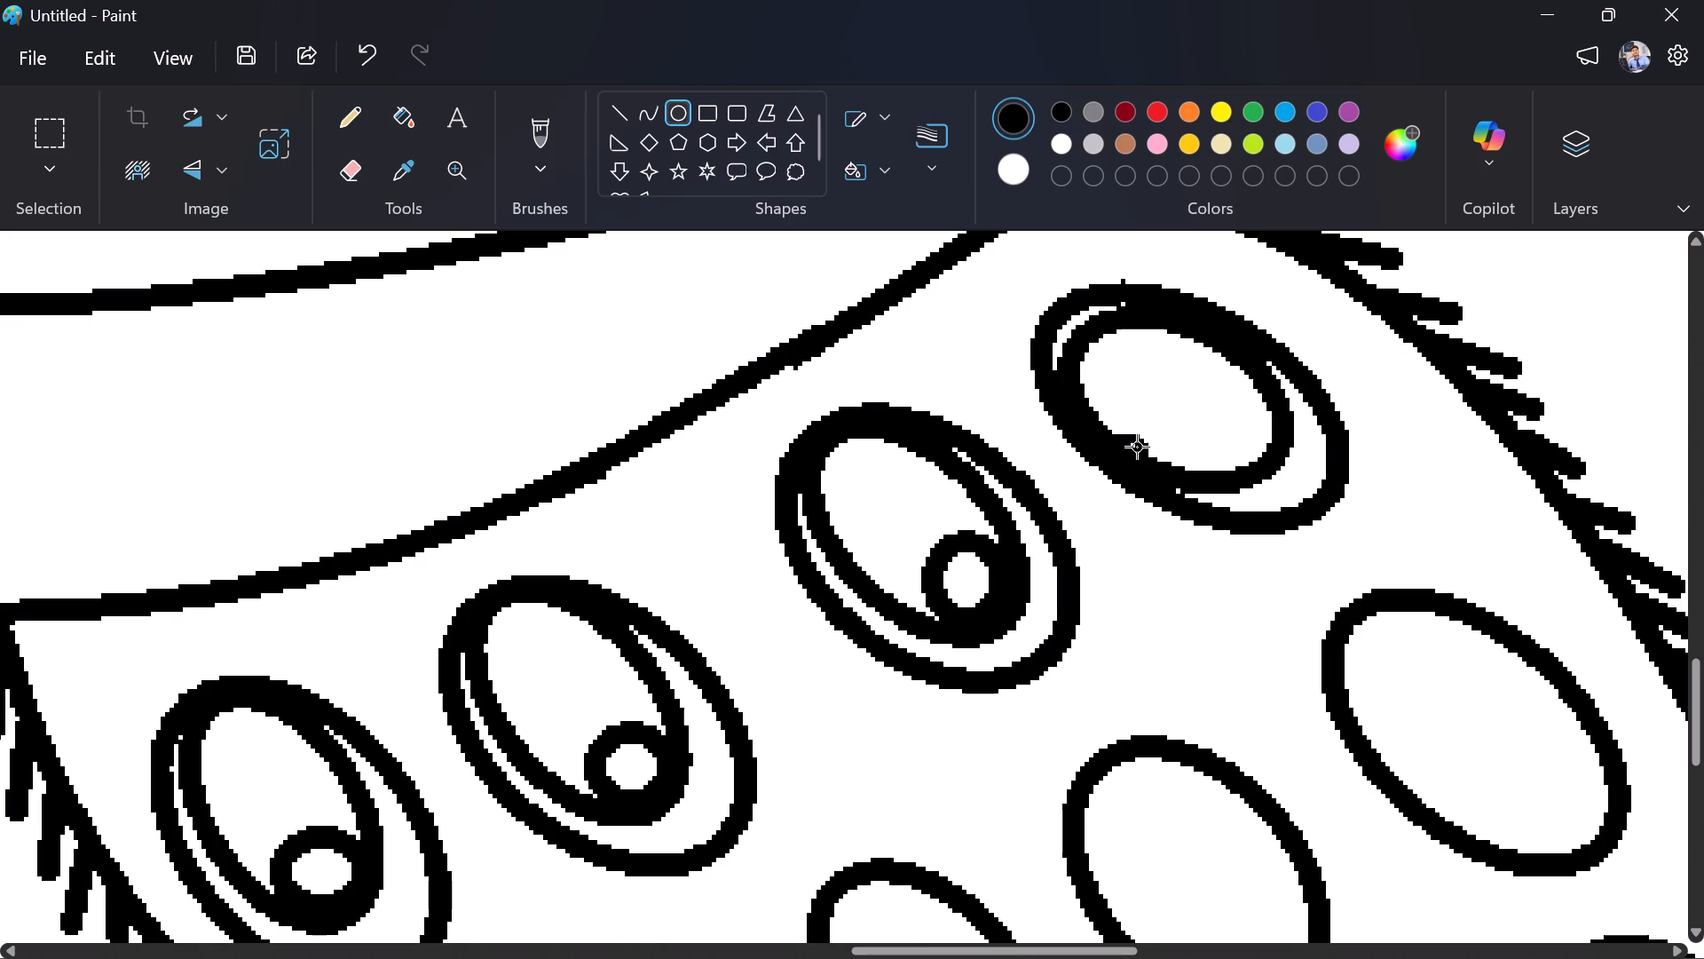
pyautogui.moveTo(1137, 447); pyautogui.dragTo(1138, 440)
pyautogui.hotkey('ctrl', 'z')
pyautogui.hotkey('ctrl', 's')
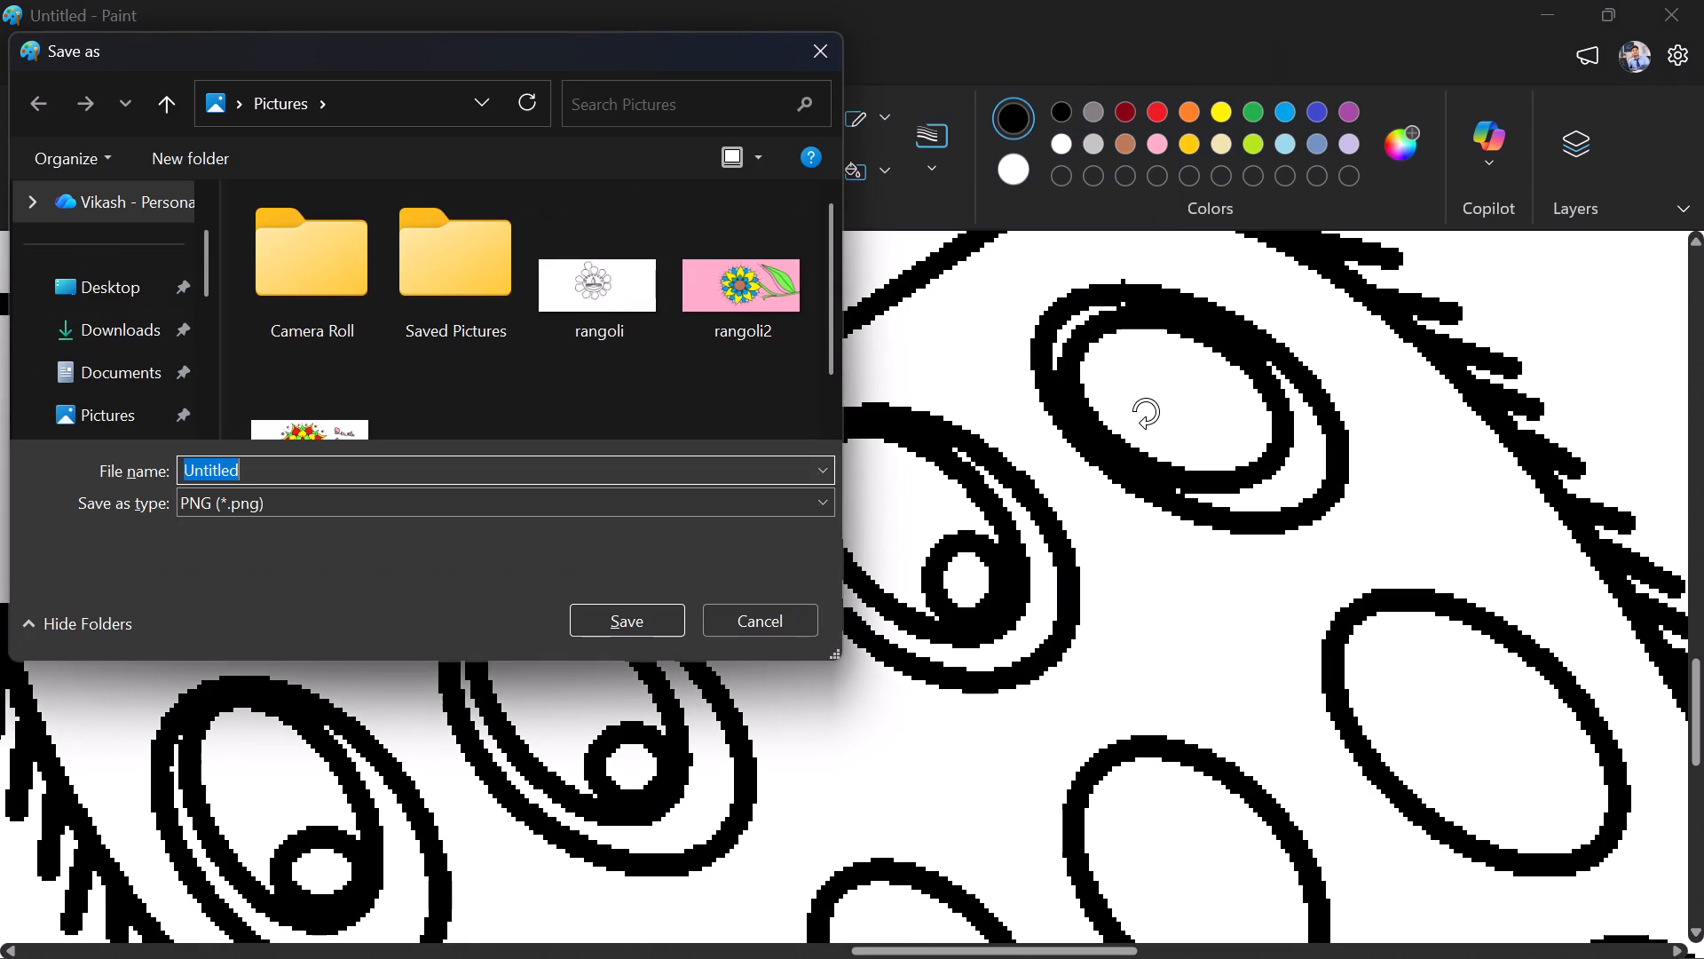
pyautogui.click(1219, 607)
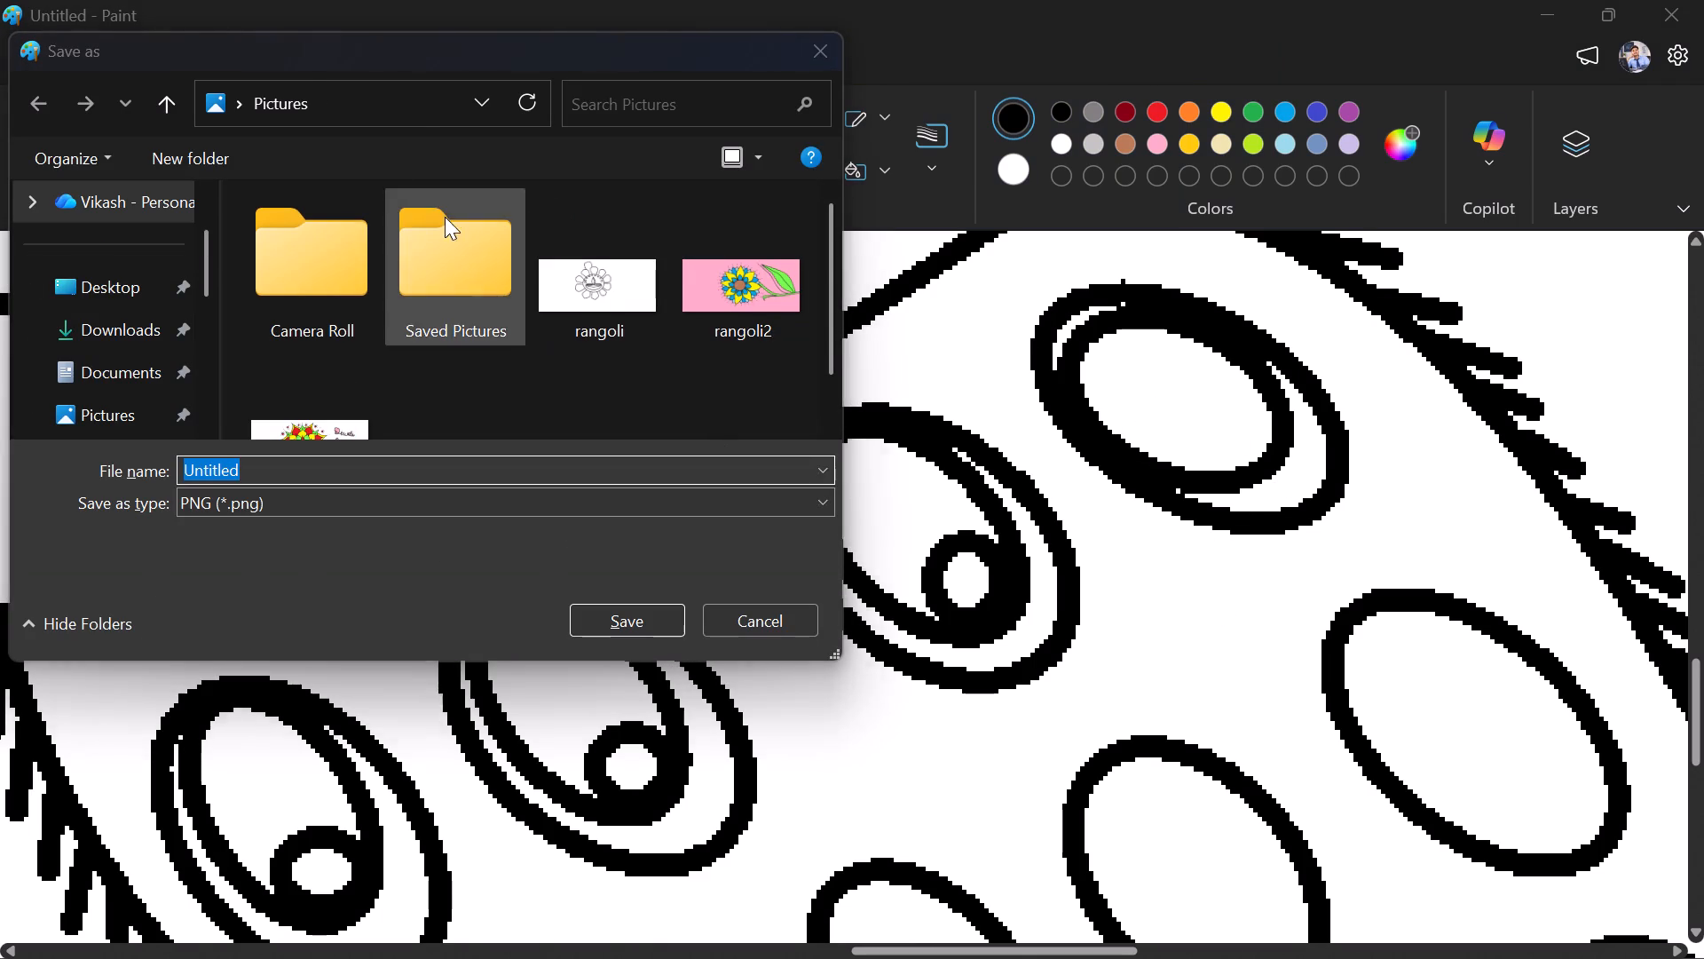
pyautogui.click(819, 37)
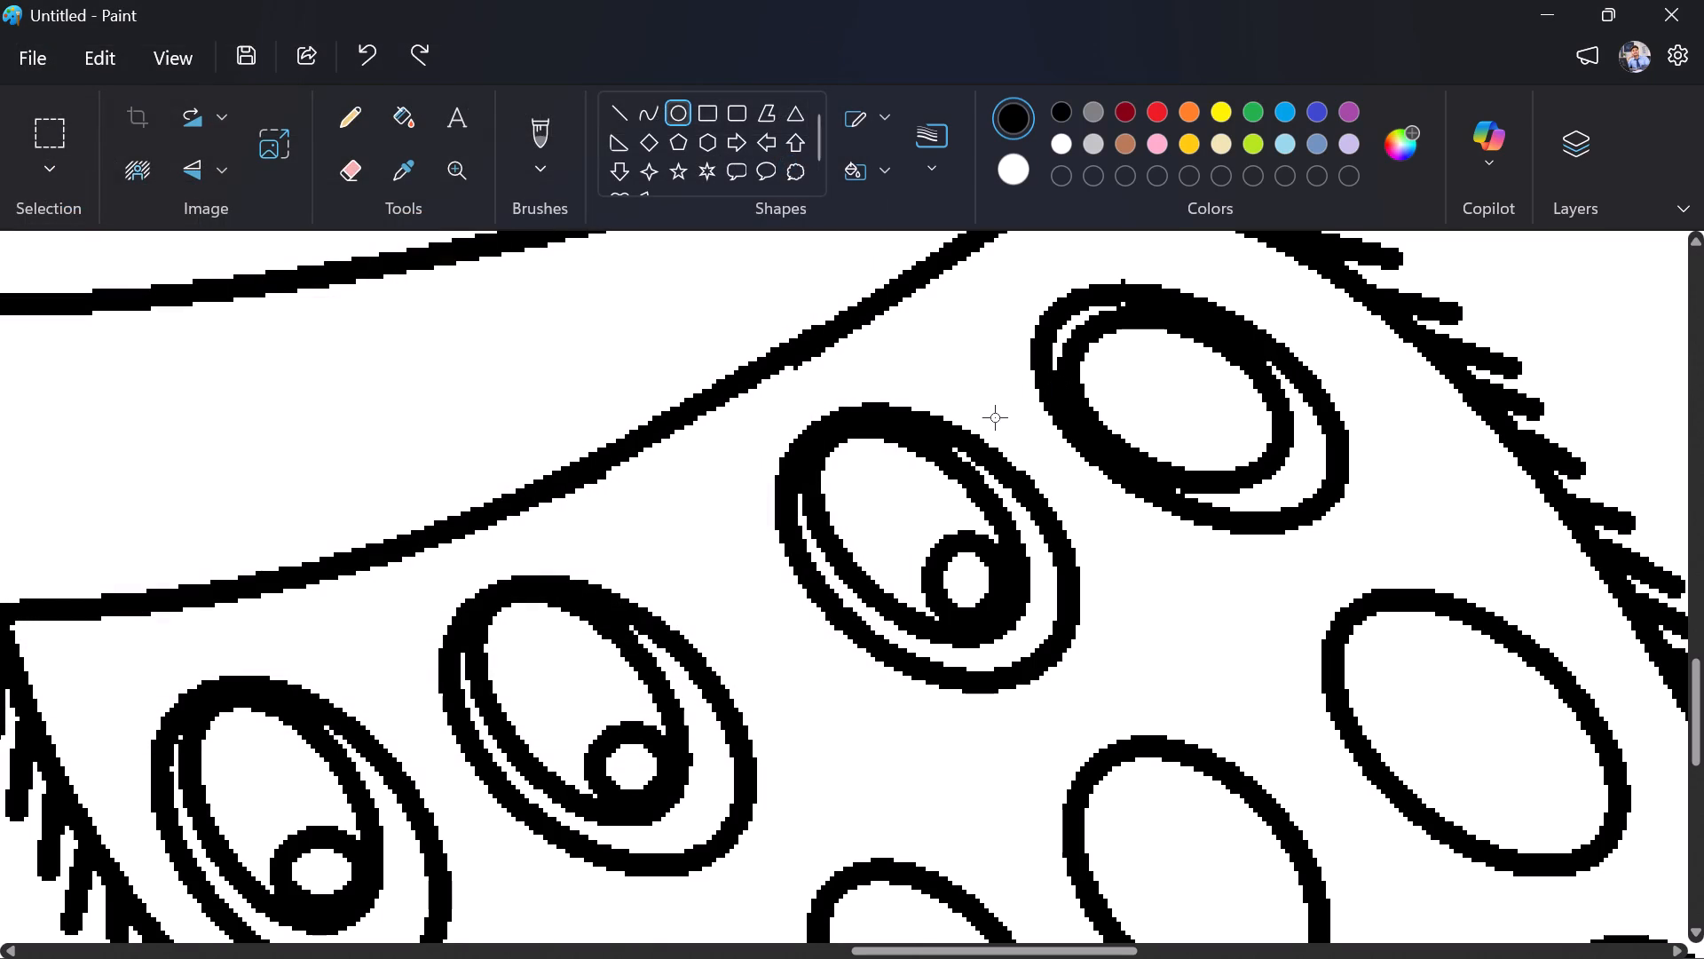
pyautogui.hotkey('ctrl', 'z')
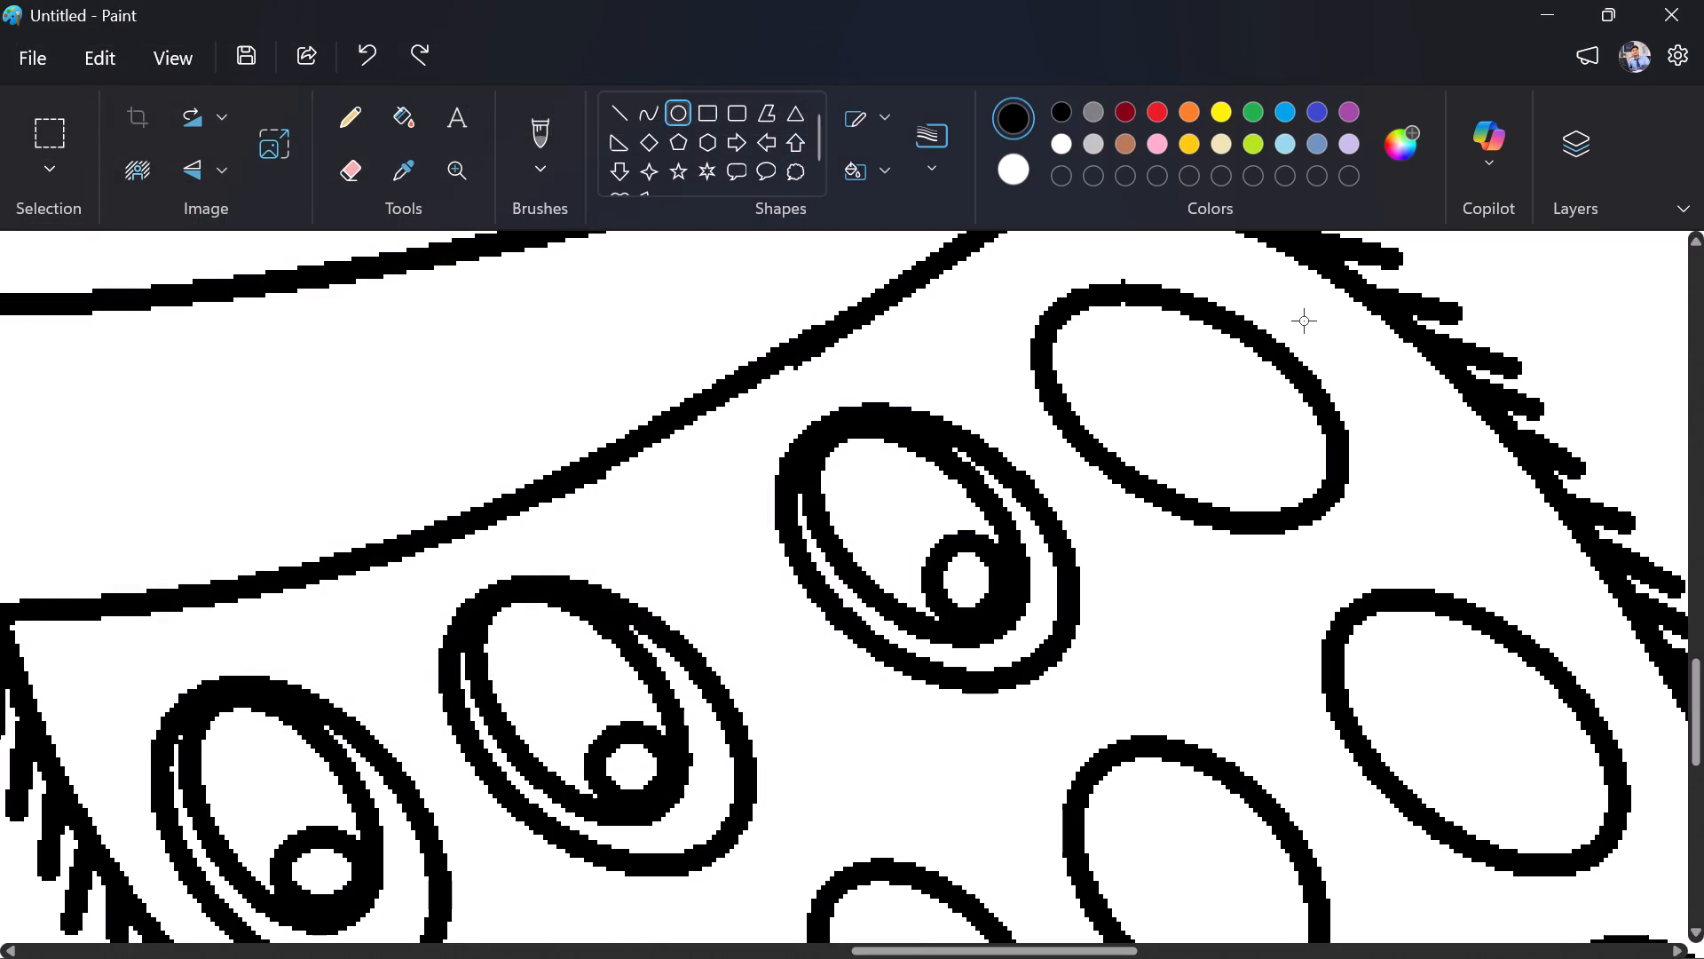
# Draw a new upright oval over the fourth tail oval, tilt it to follow the surrounding oval, and move it inside.
pyautogui.moveTo(1077, 345); pyautogui.dragTo(1132, 377)
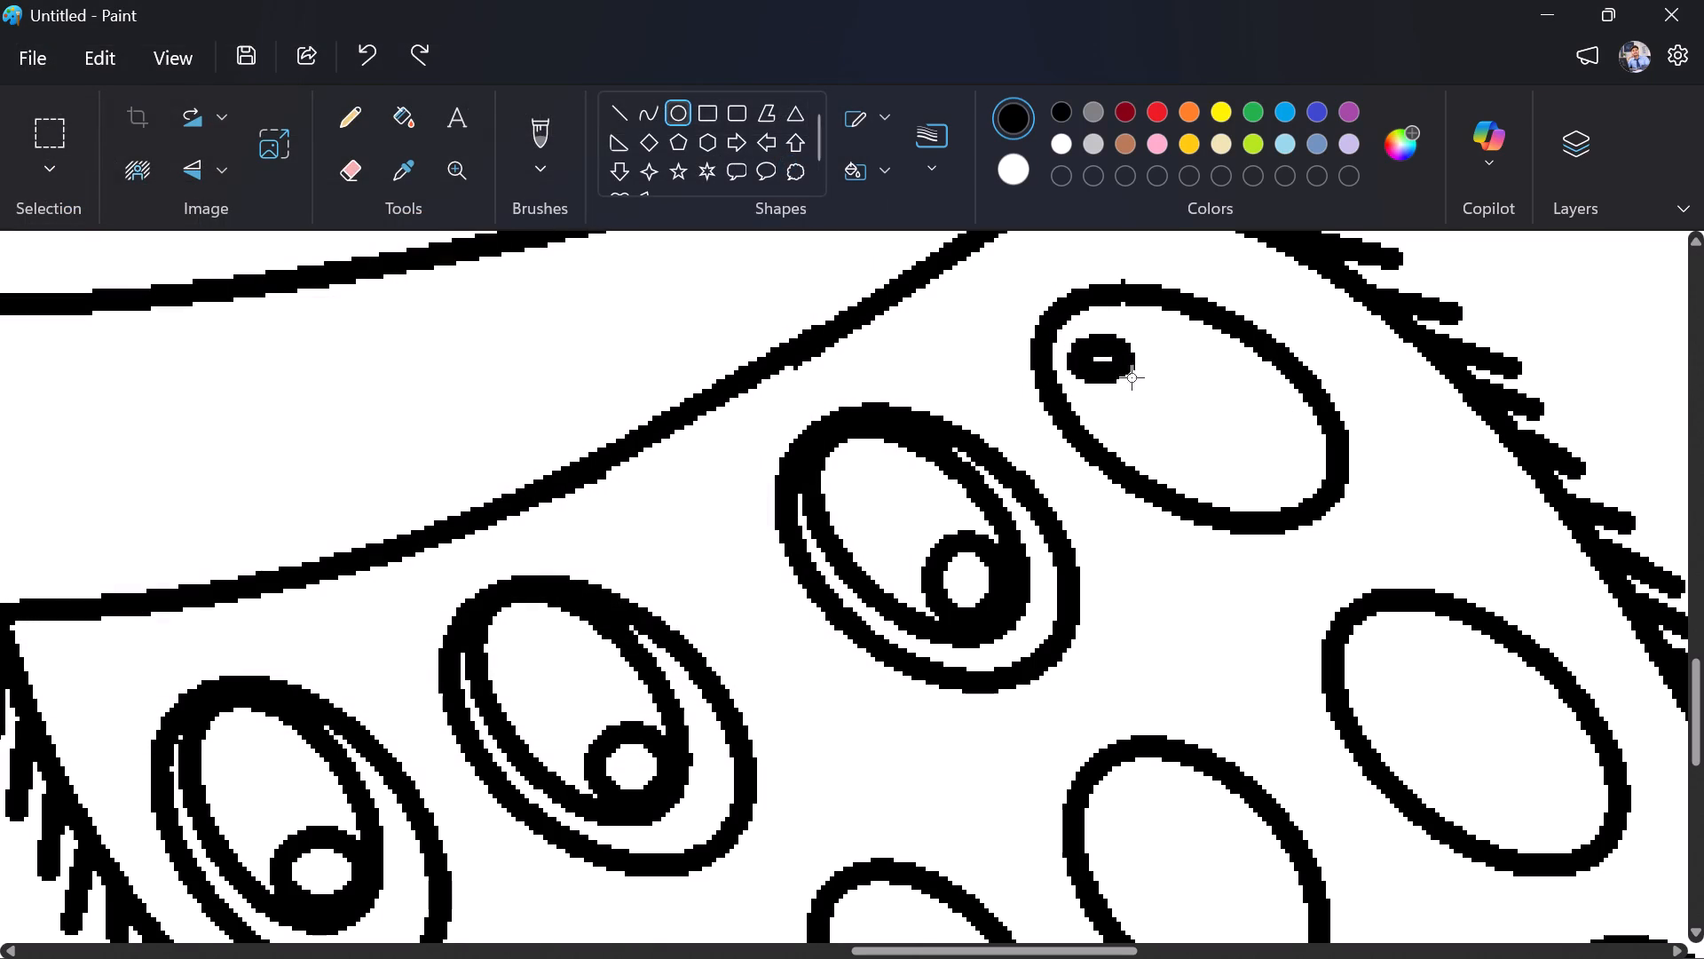
pyautogui.moveTo(1132, 377); pyautogui.dragTo(1281, 506)
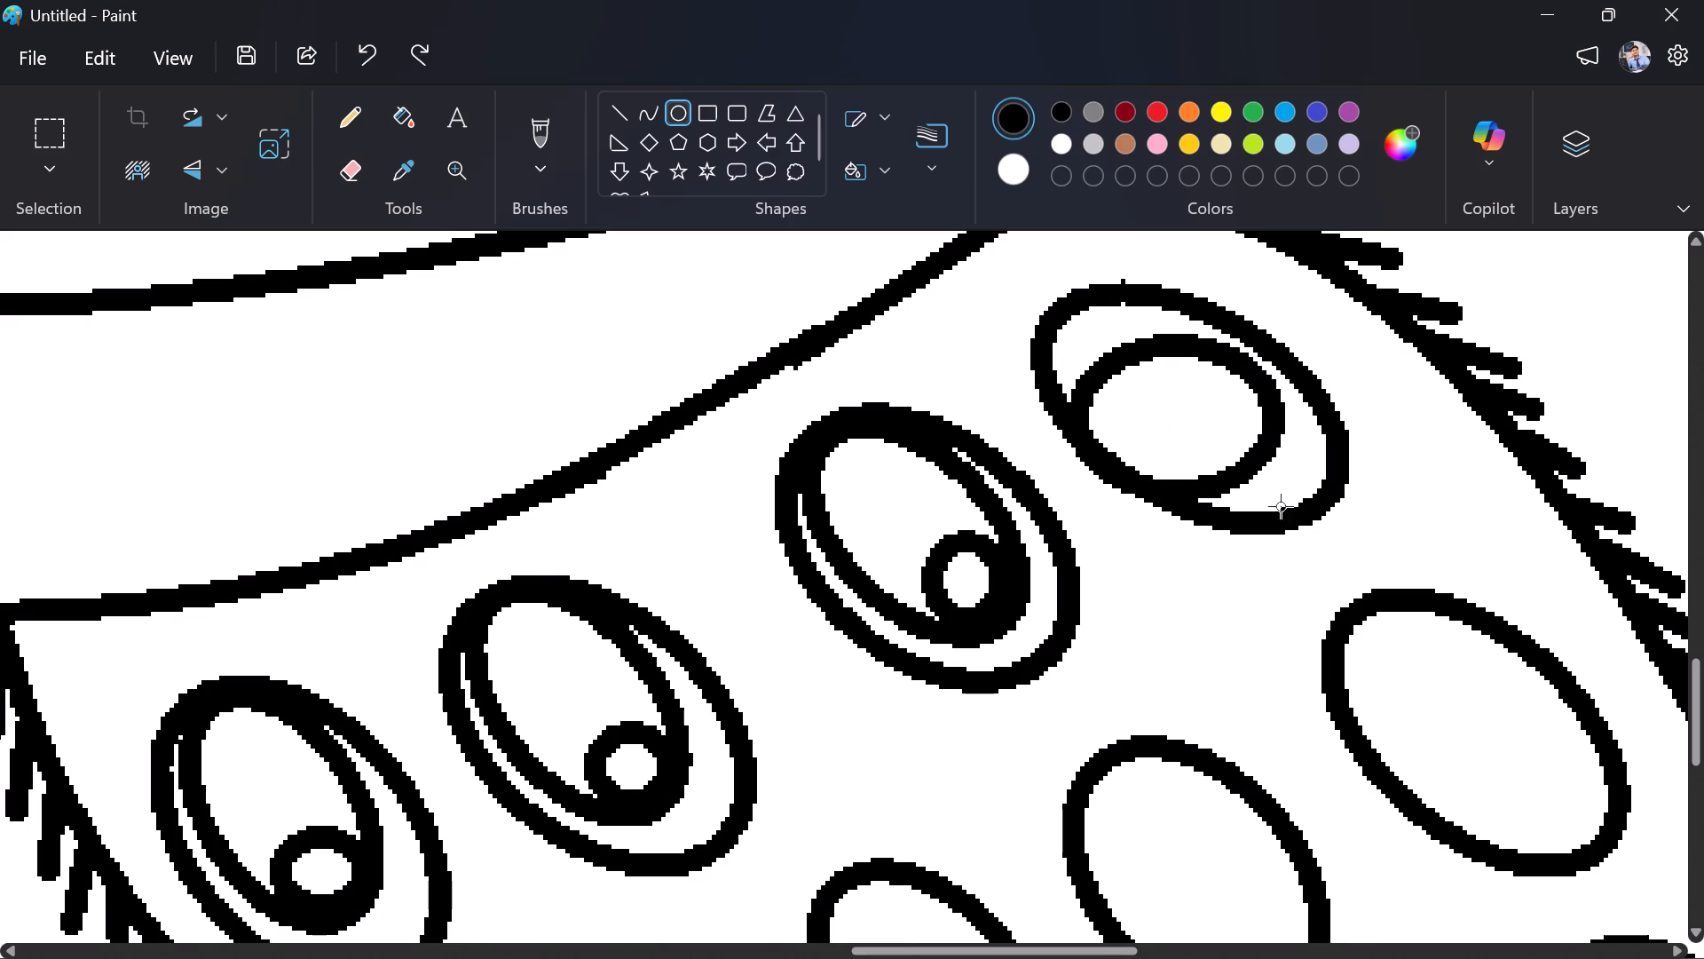
pyautogui.moveTo(1281, 506); pyautogui.dragTo(1219, 544)
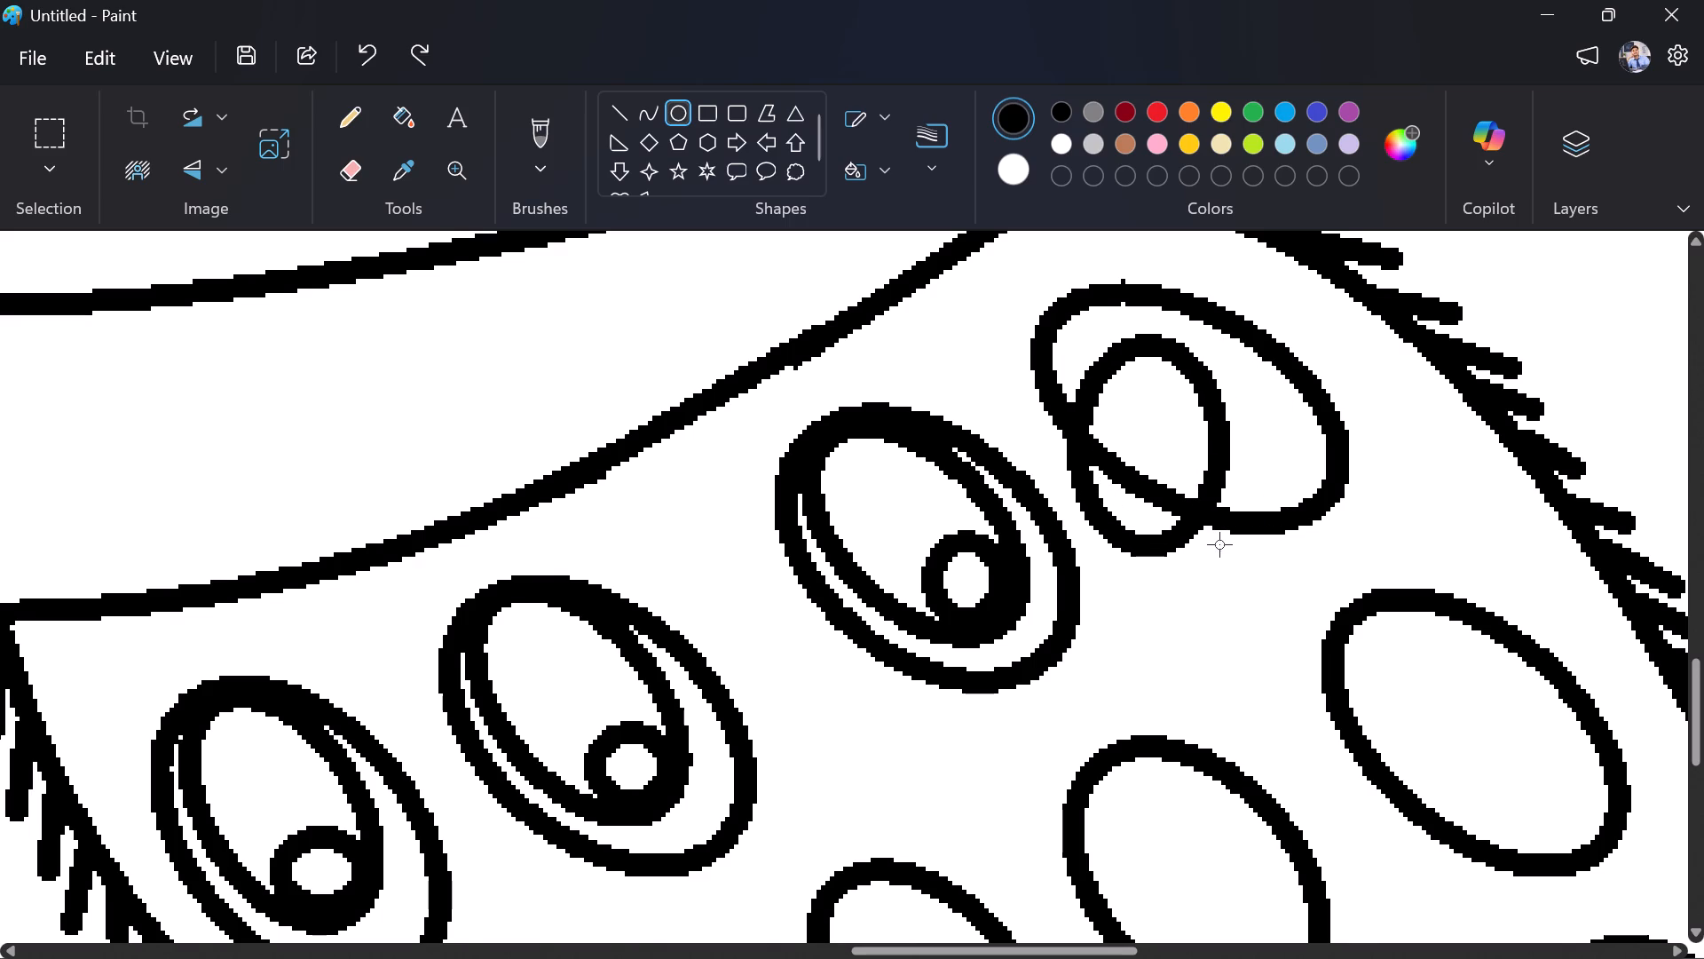
pyautogui.moveTo(1219, 544); pyautogui.dragTo(1227, 550)
pyautogui.moveTo(1147, 307); pyautogui.dragTo(1140, 313)
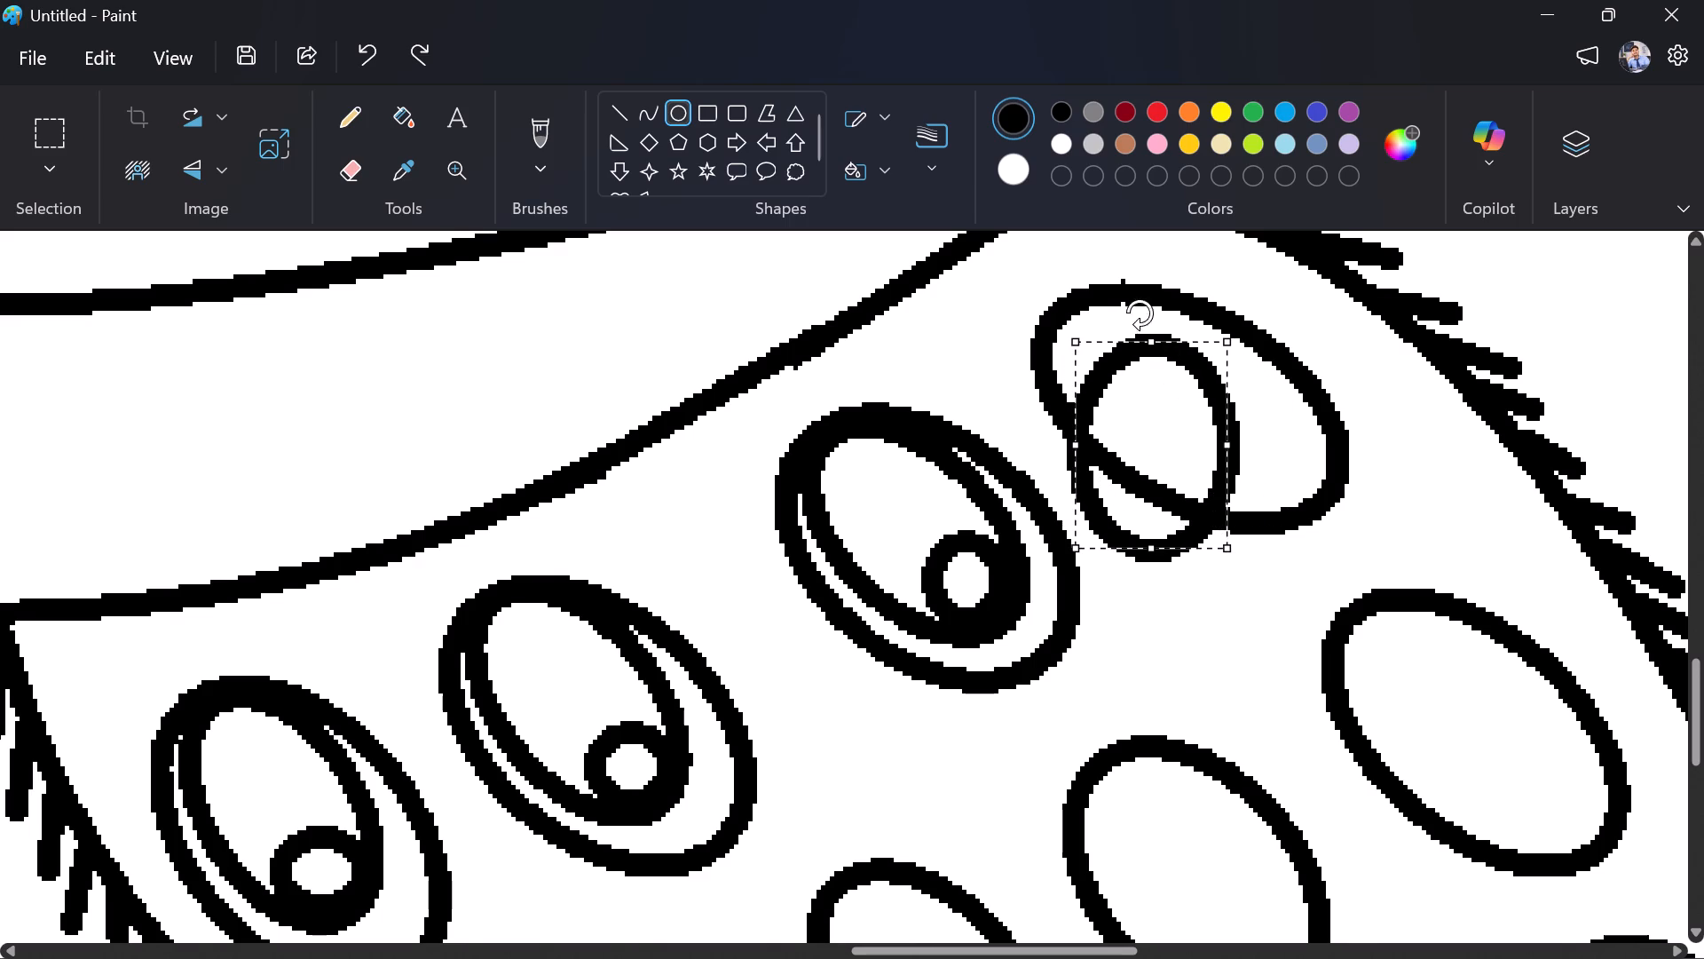
pyautogui.moveTo(1140, 313); pyautogui.dragTo(1048, 357)
pyautogui.moveTo(1151, 450); pyautogui.dragTo(1183, 425)
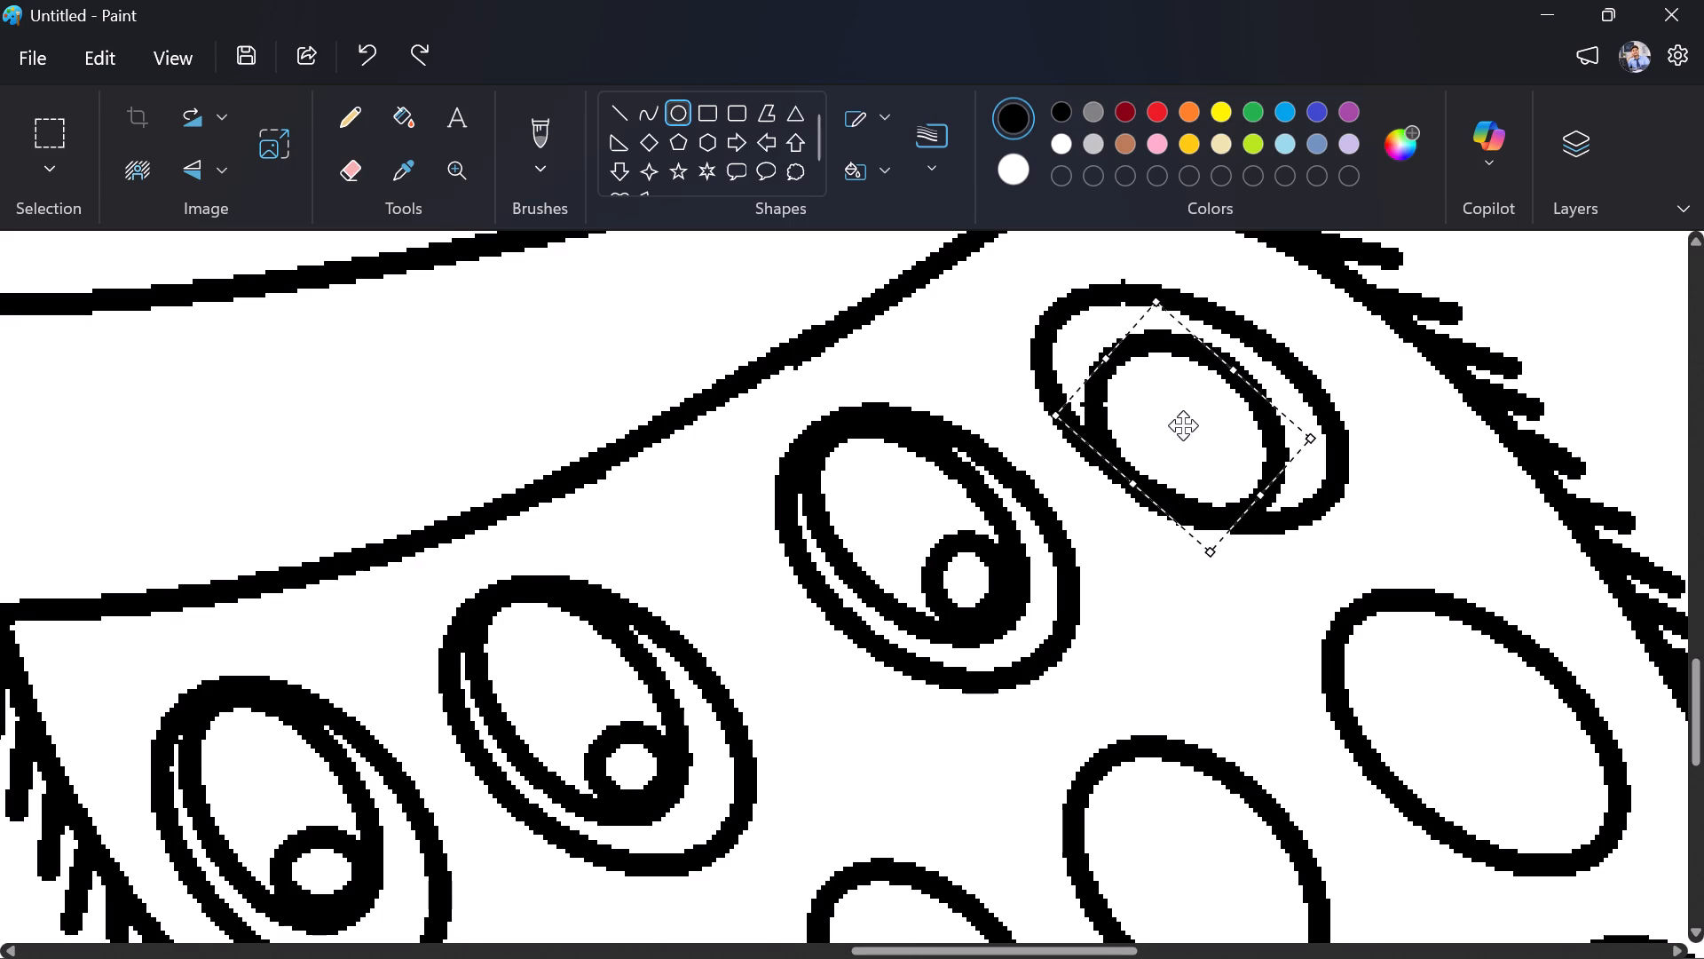
pyautogui.moveTo(1183, 425); pyautogui.dragTo(1188, 411)
# Lengthen and narrow the fourth tail oval's inner oval, tilt it slightly more, and place it against the surrounding oval's upper-left edge.
pyautogui.moveTo(1106, 337); pyautogui.dragTo(1083, 332)
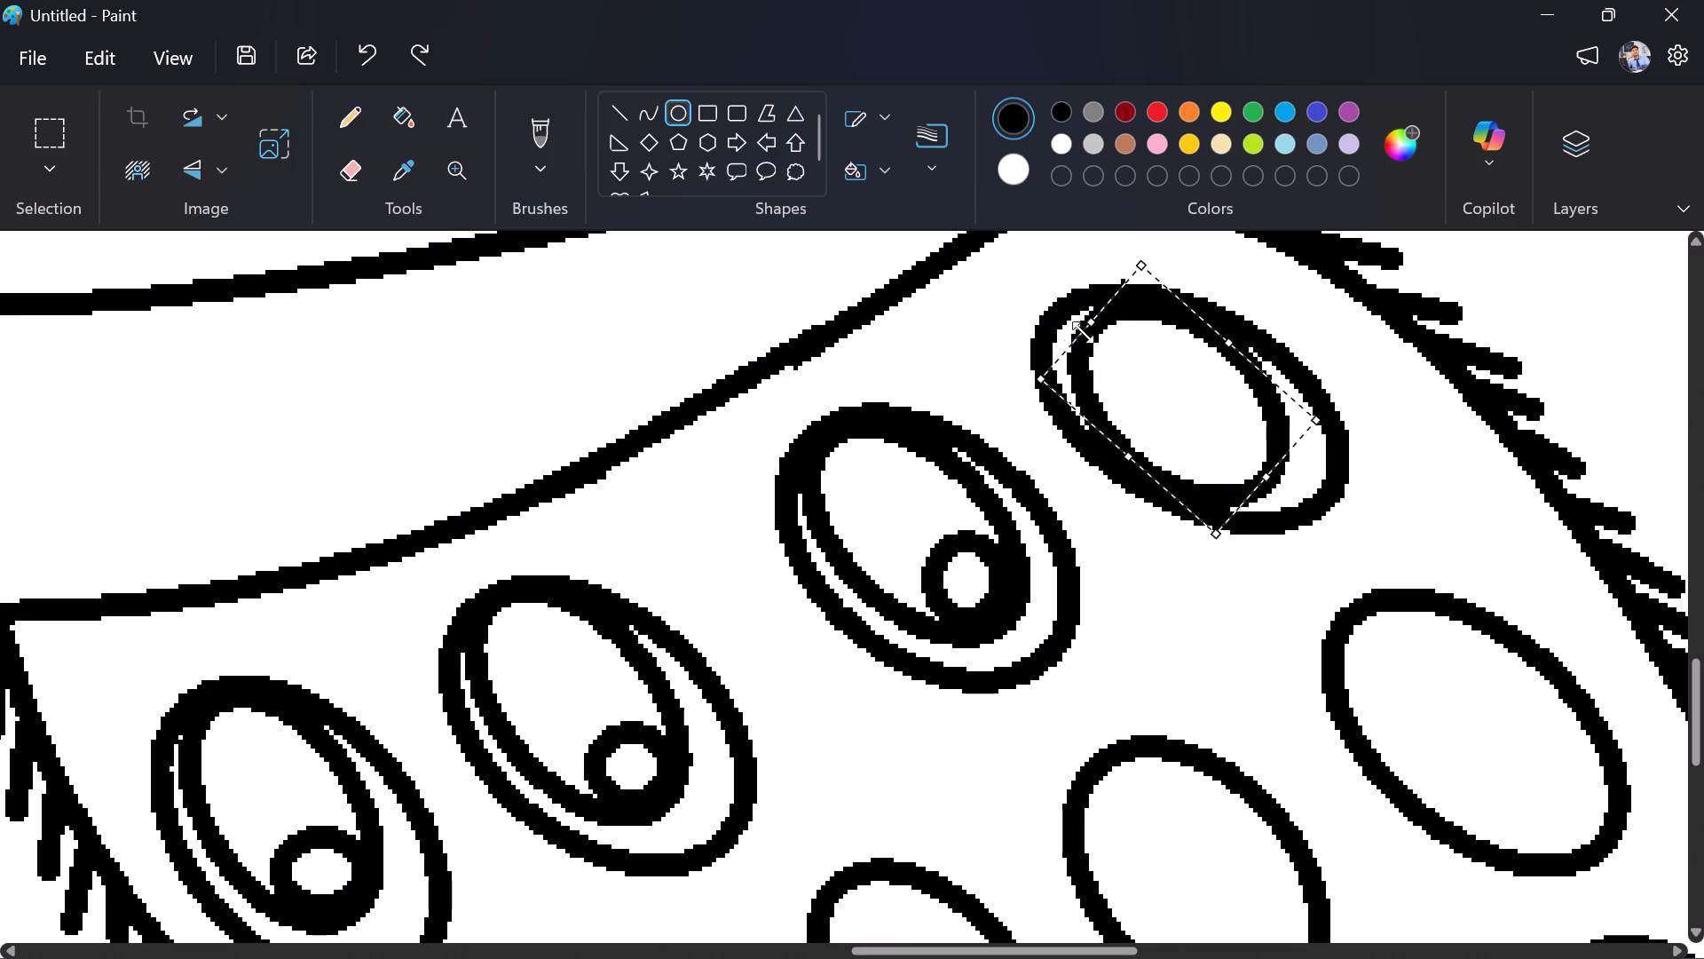
pyautogui.moveTo(1083, 332); pyautogui.dragTo(1060, 333)
pyautogui.moveTo(1131, 453); pyautogui.dragTo(1154, 452)
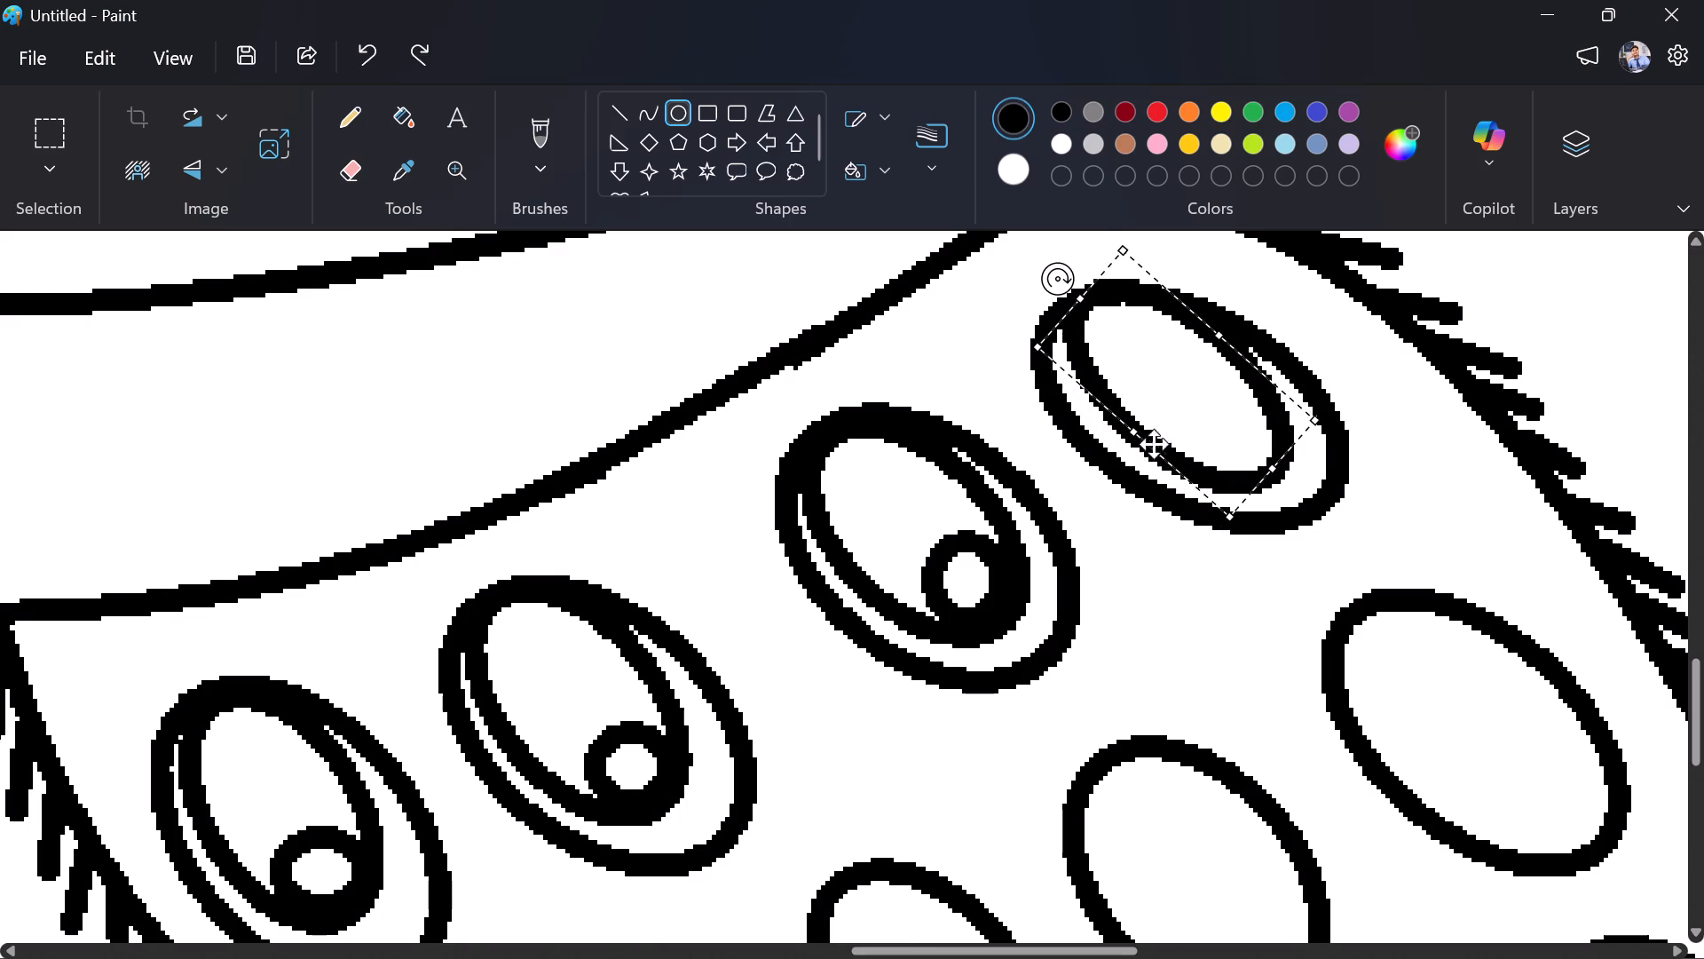
pyautogui.moveTo(1064, 285); pyautogui.dragTo(1049, 304)
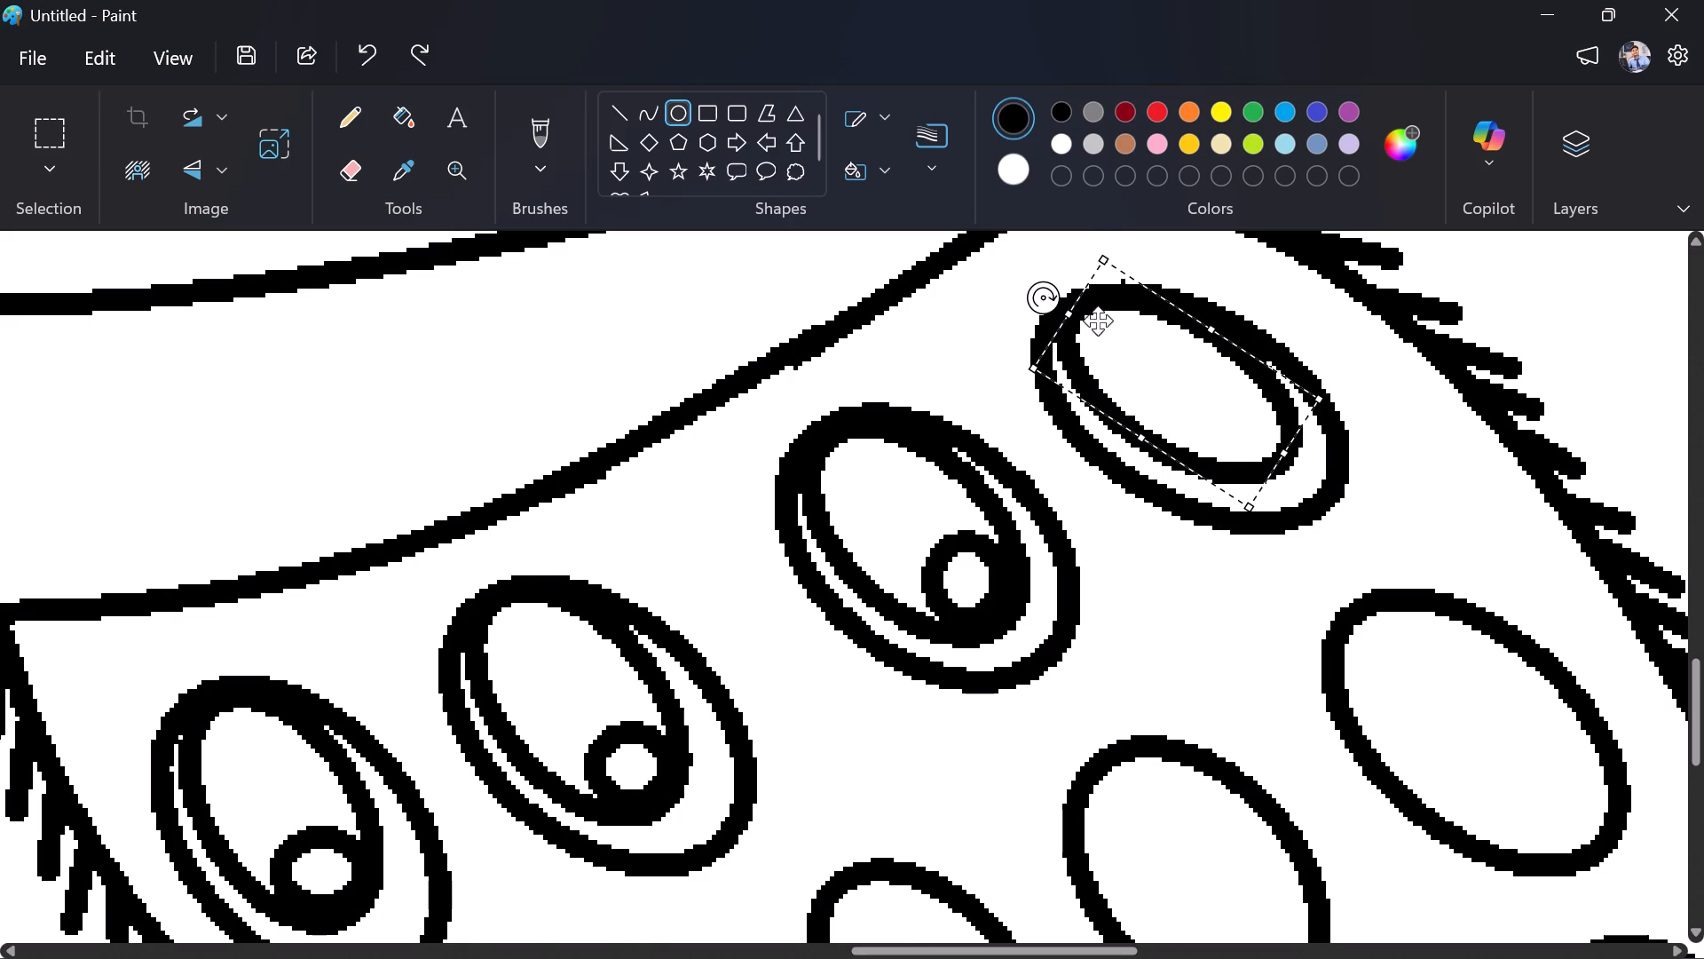
pyautogui.moveTo(1152, 361); pyautogui.dragTo(1140, 366)
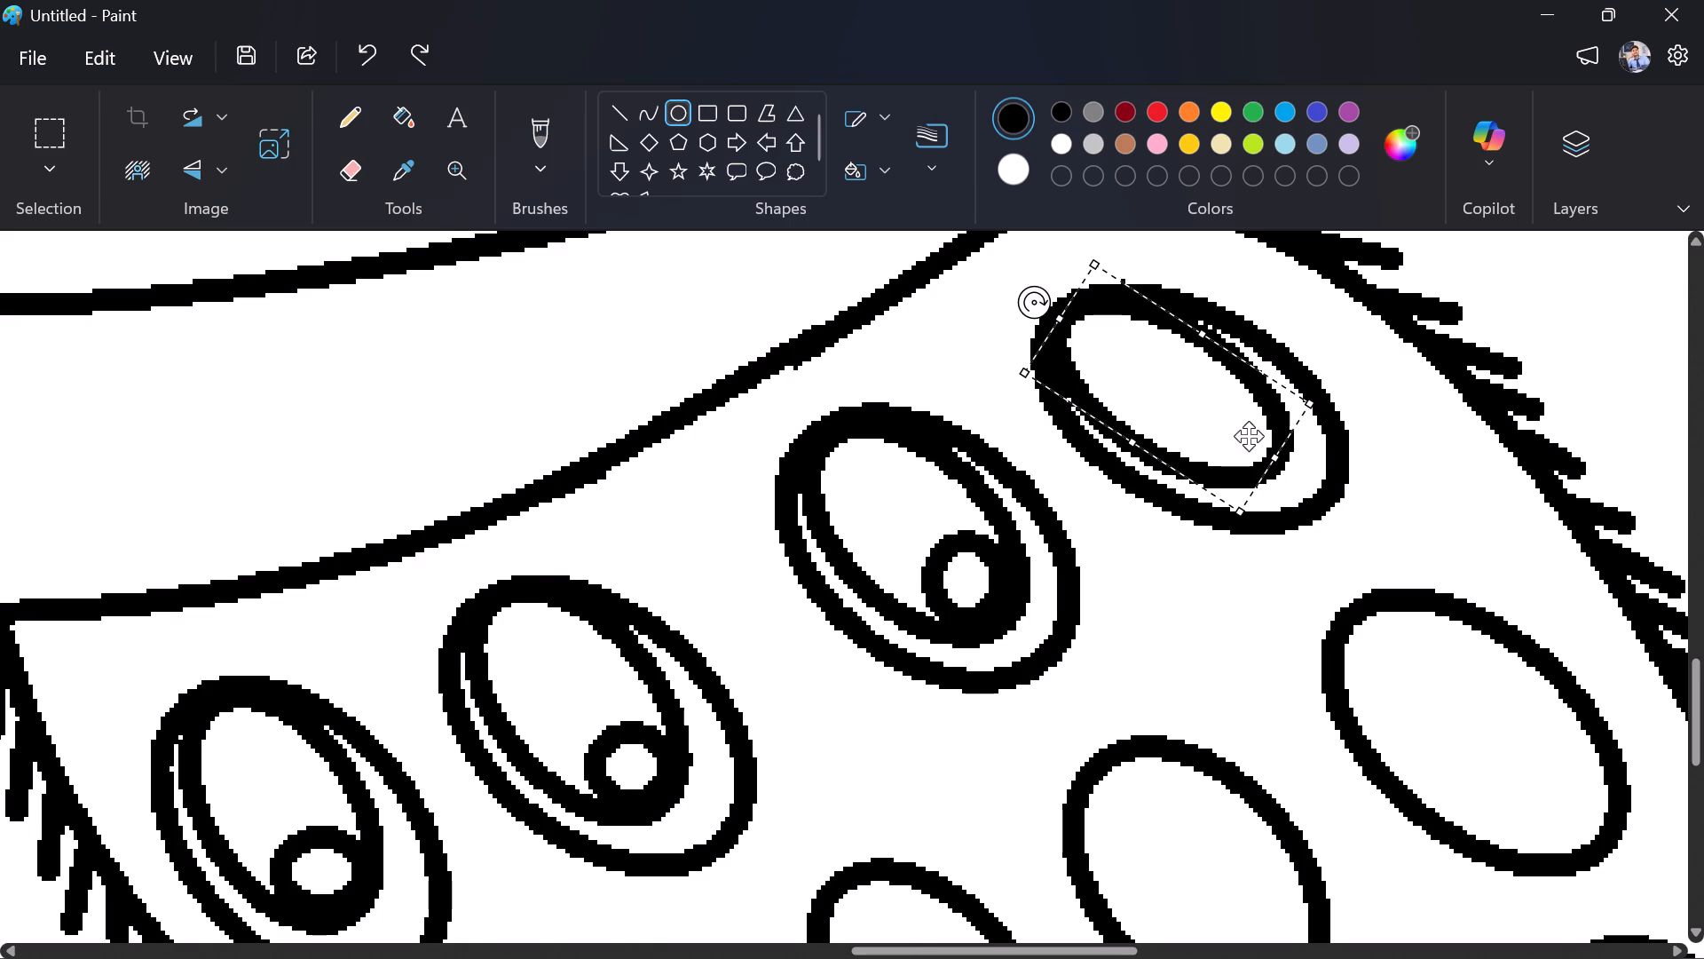
pyautogui.click(1461, 527)
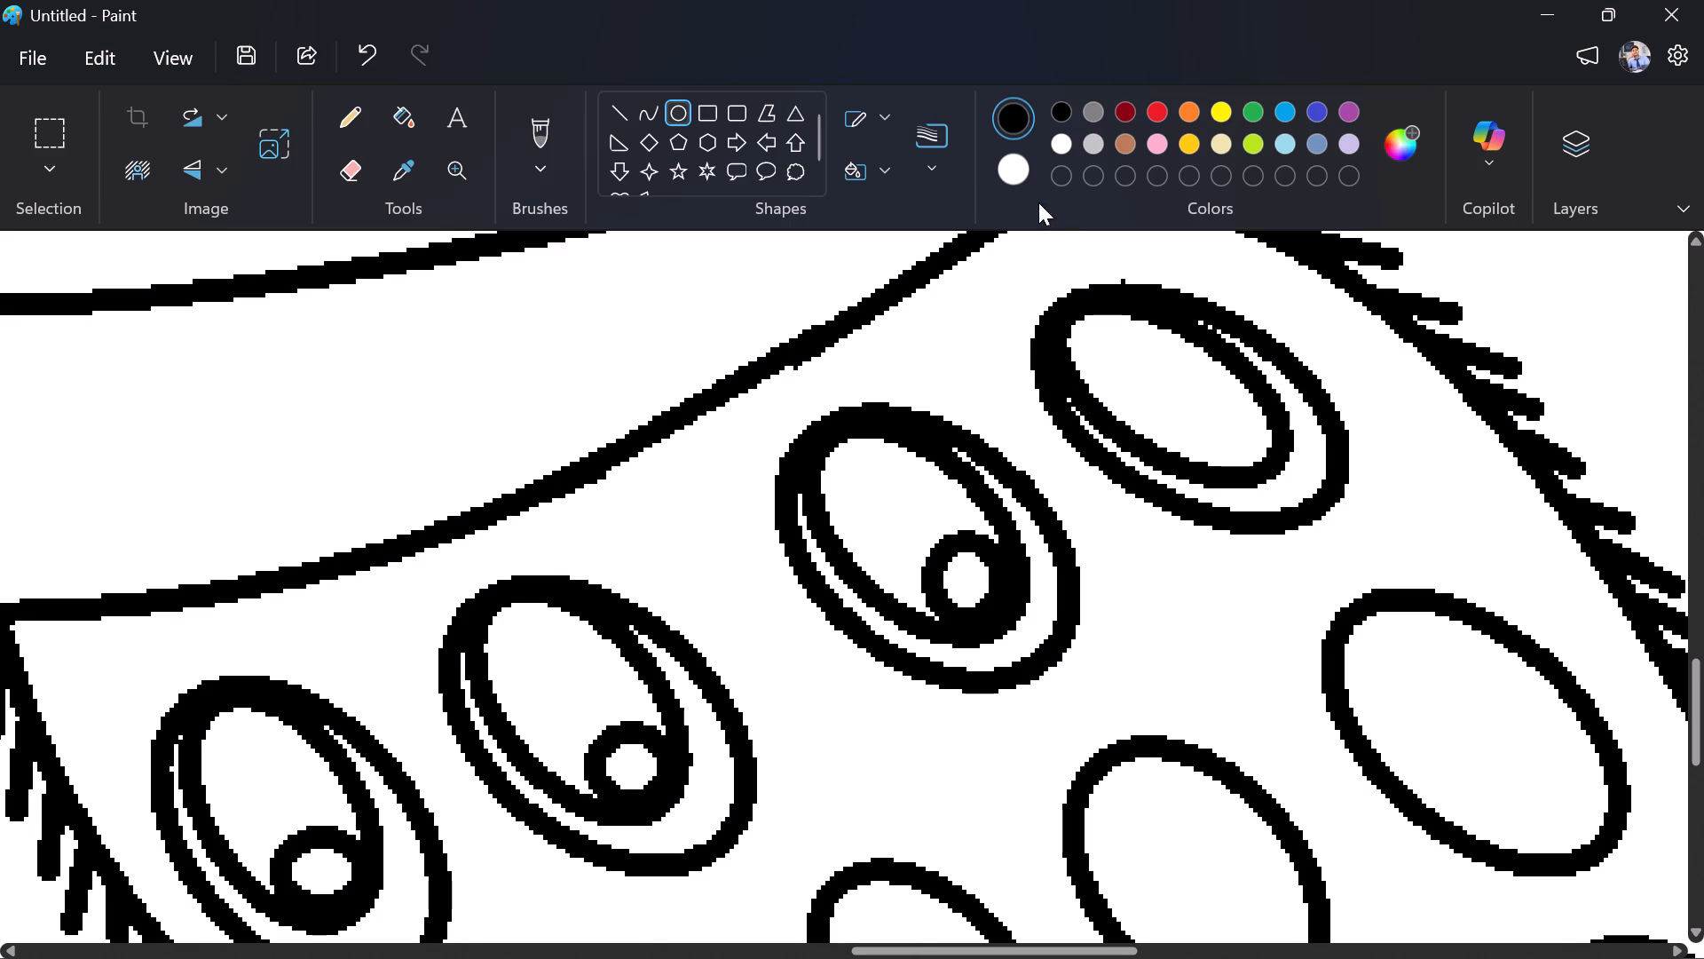
# Draw a tiny oval inside the fourth tail oval's inner oval, at that inner oval's lower-right end.
pyautogui.moveTo(1175, 401); pyautogui.dragTo(1227, 408)
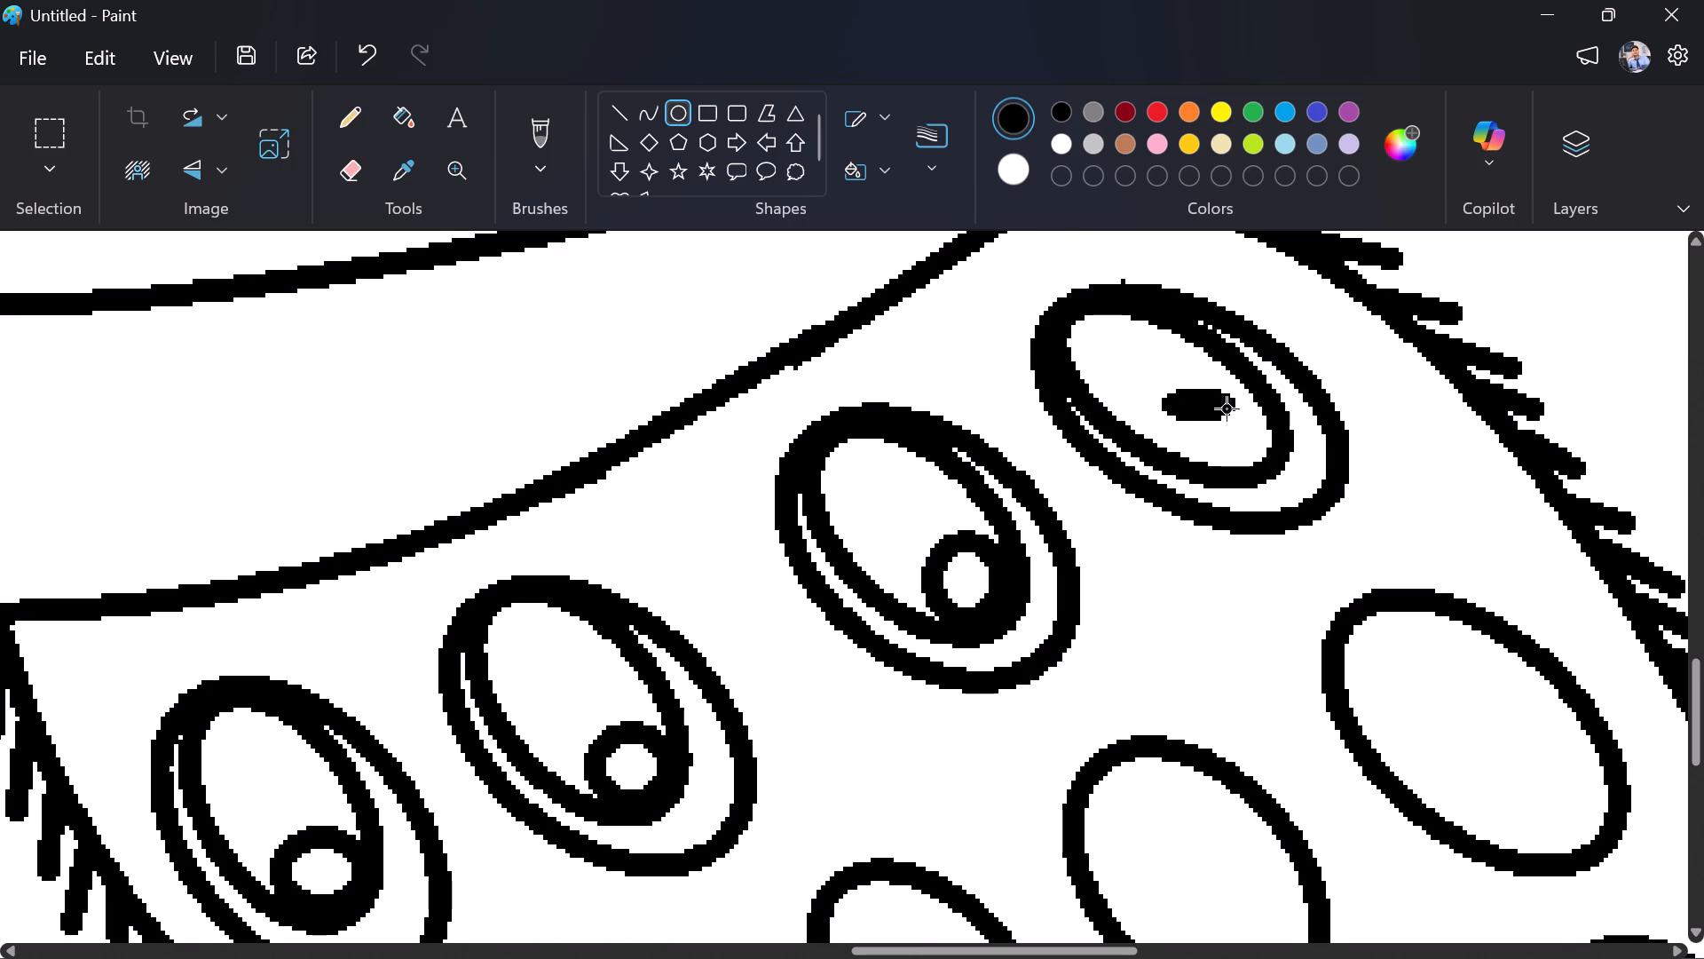
pyautogui.moveTo(1227, 408); pyautogui.dragTo(1275, 469)
pyautogui.click(1168, 550)
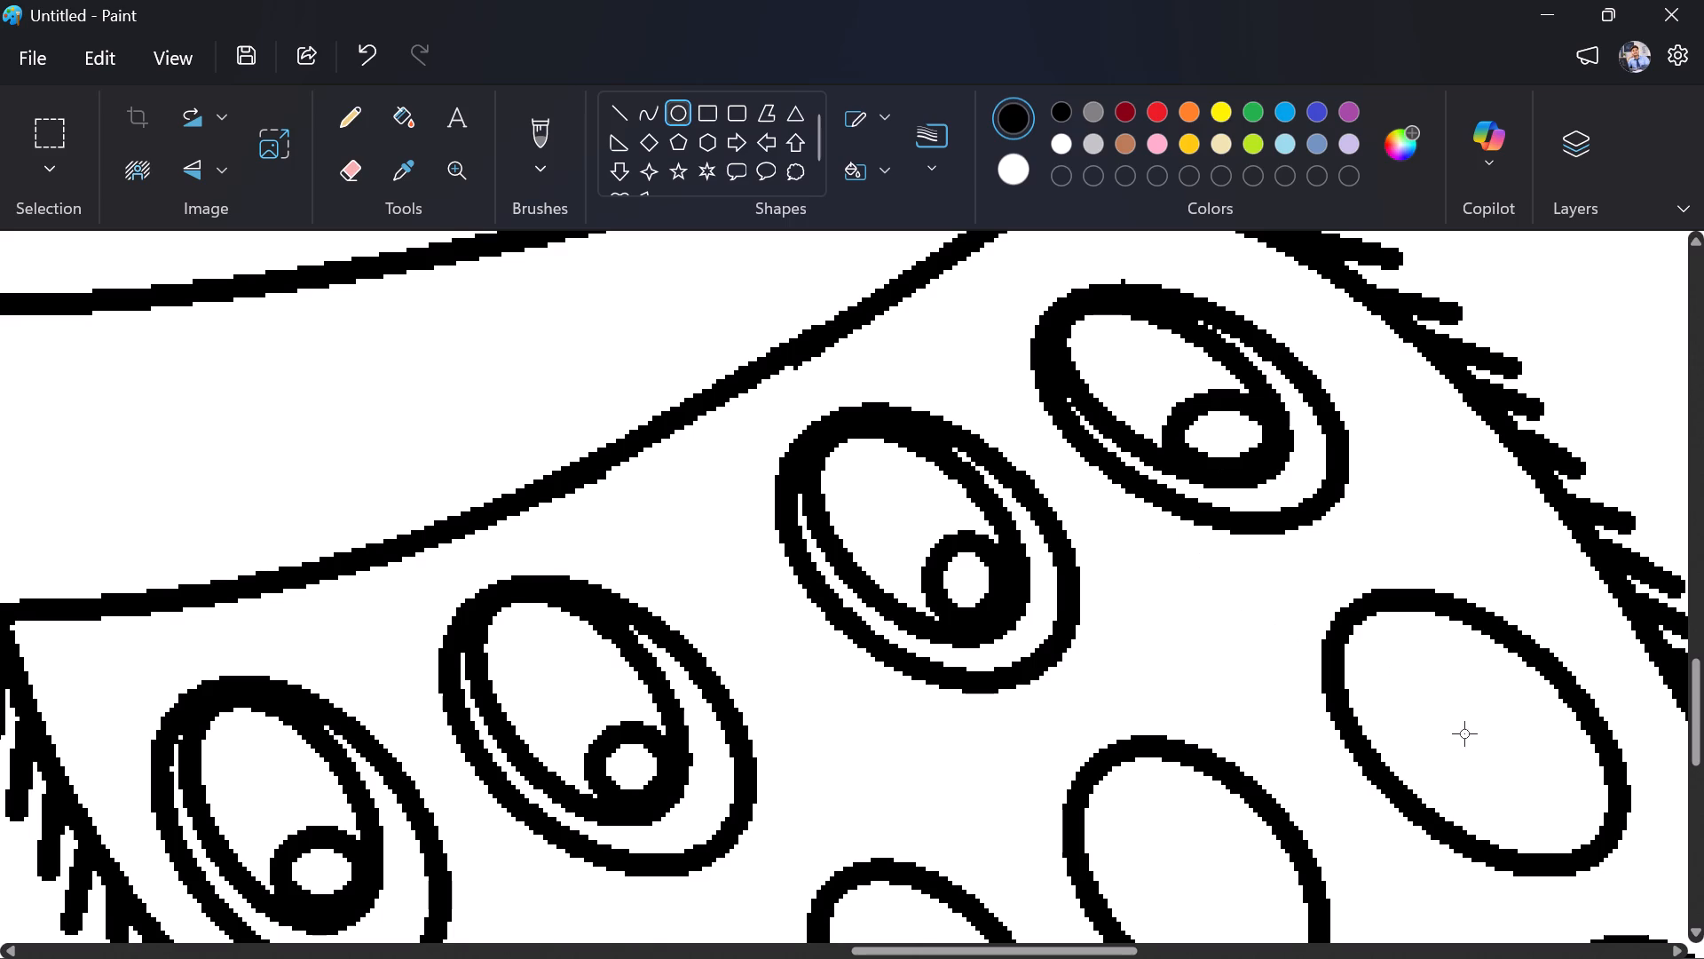
# Draw a tall upright oval inside the tail oval below the fourth one, beside the fringed edge, and tilt it to match.
pyautogui.moveTo(1377, 630); pyautogui.dragTo(1467, 733)
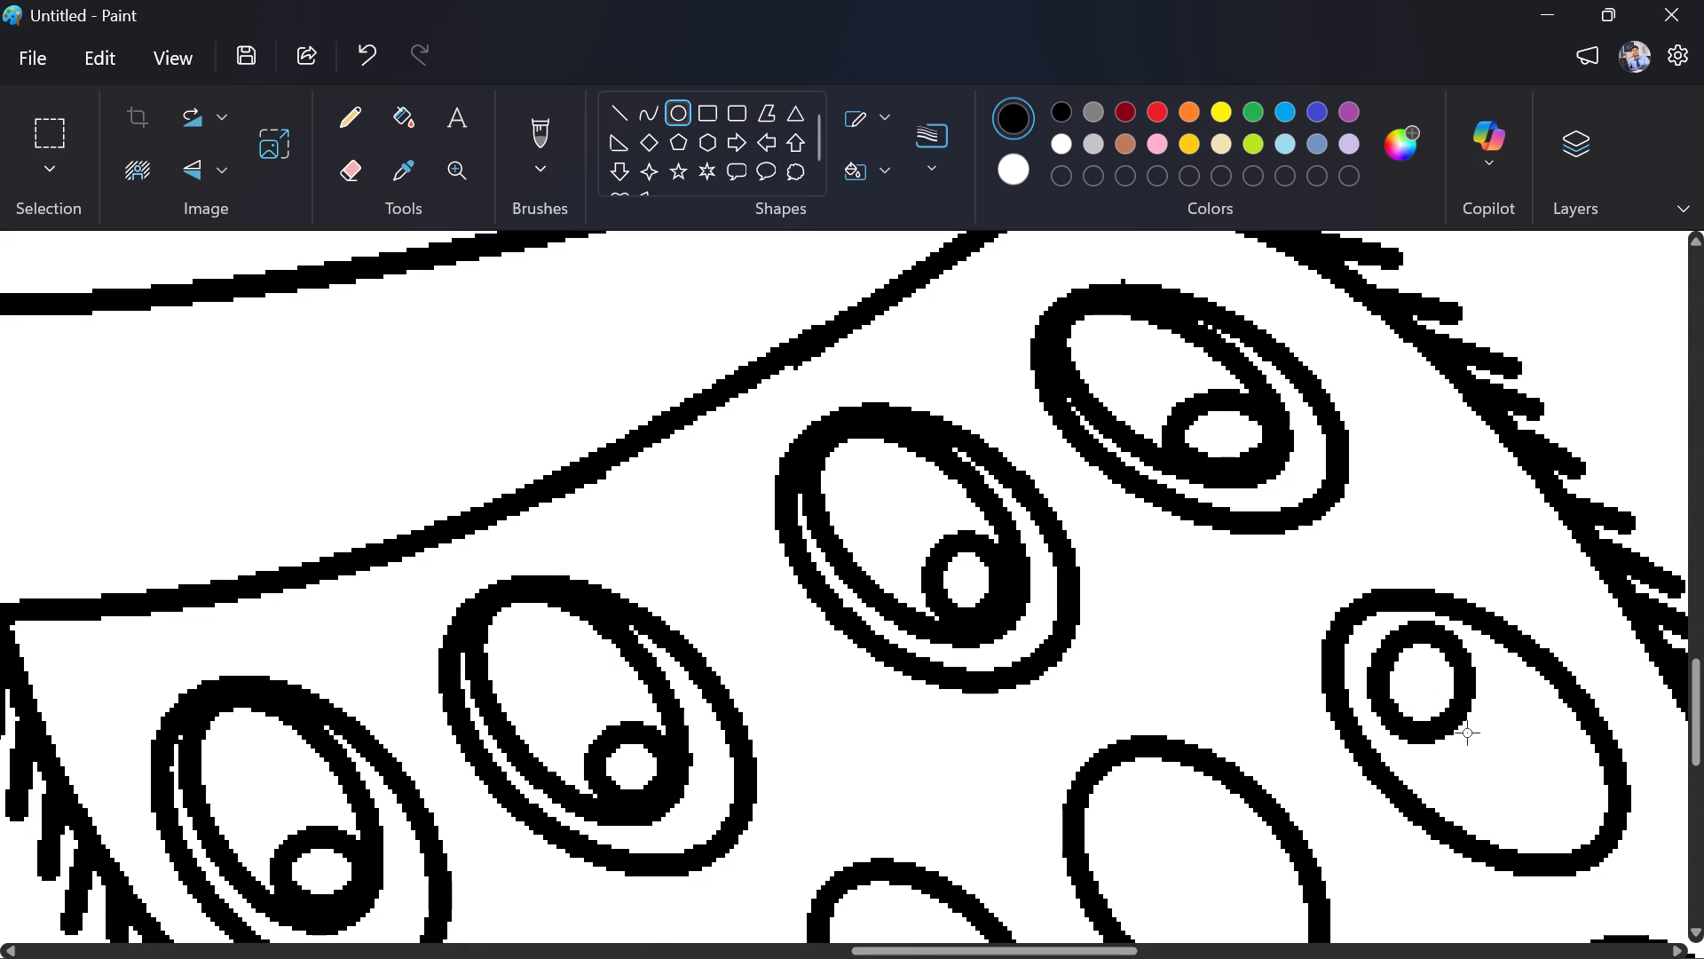
pyautogui.moveTo(1467, 733); pyautogui.dragTo(1506, 828)
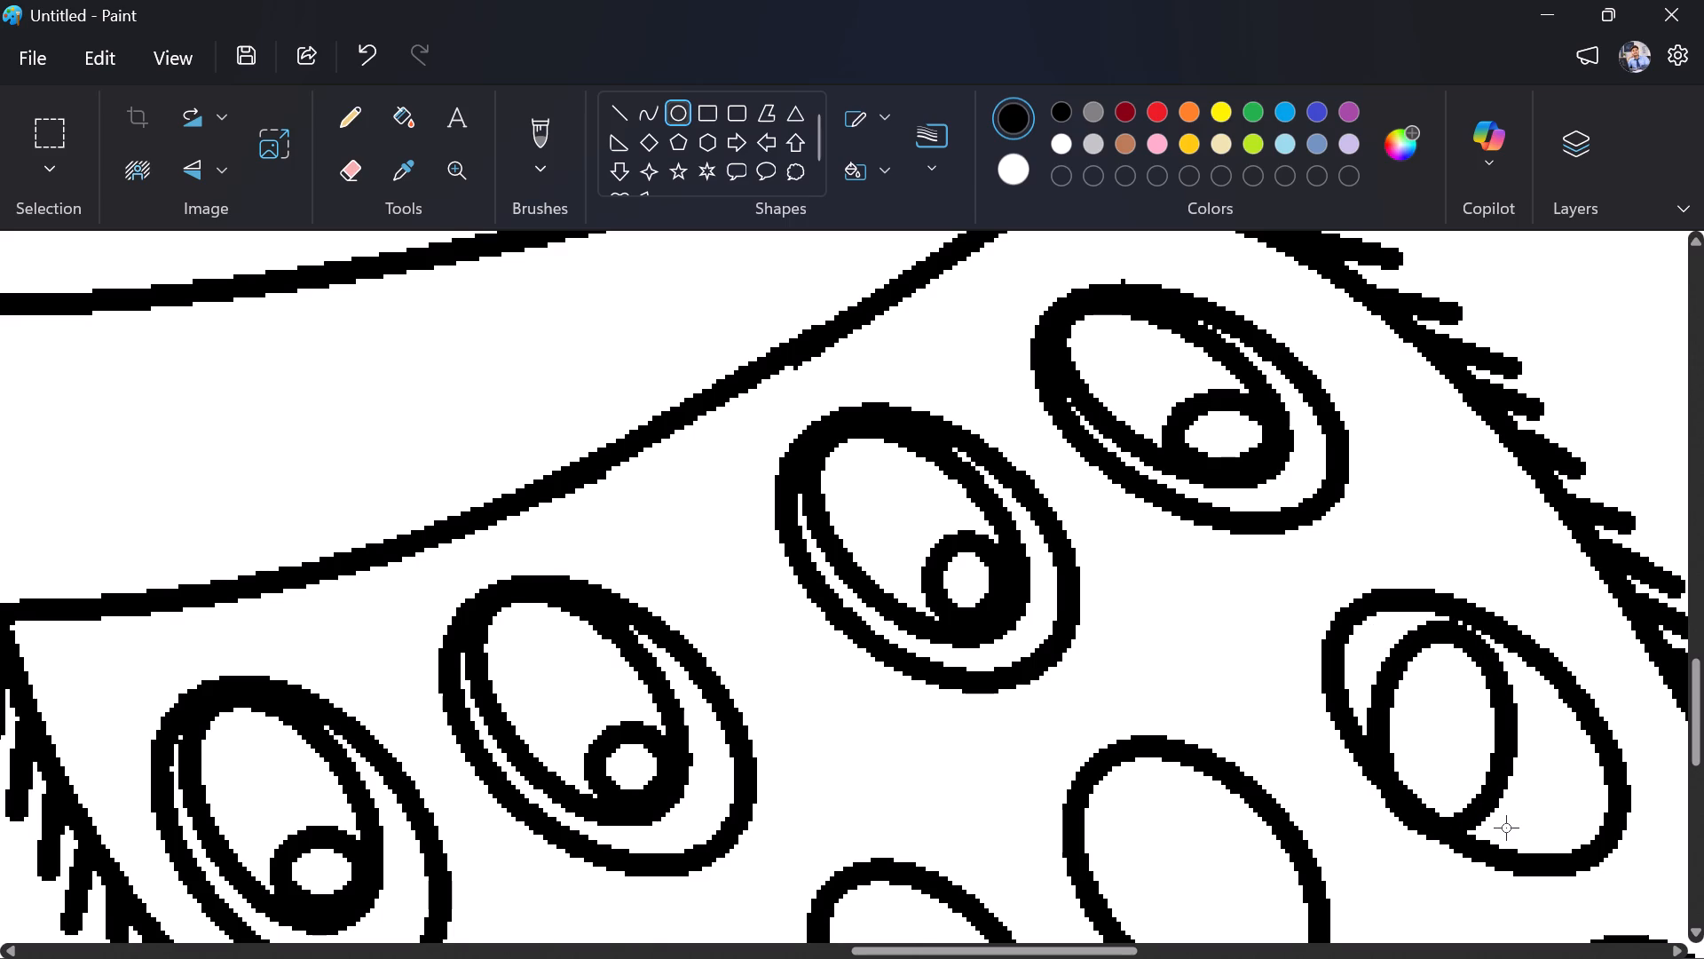
pyautogui.moveTo(1506, 828); pyautogui.dragTo(1515, 836)
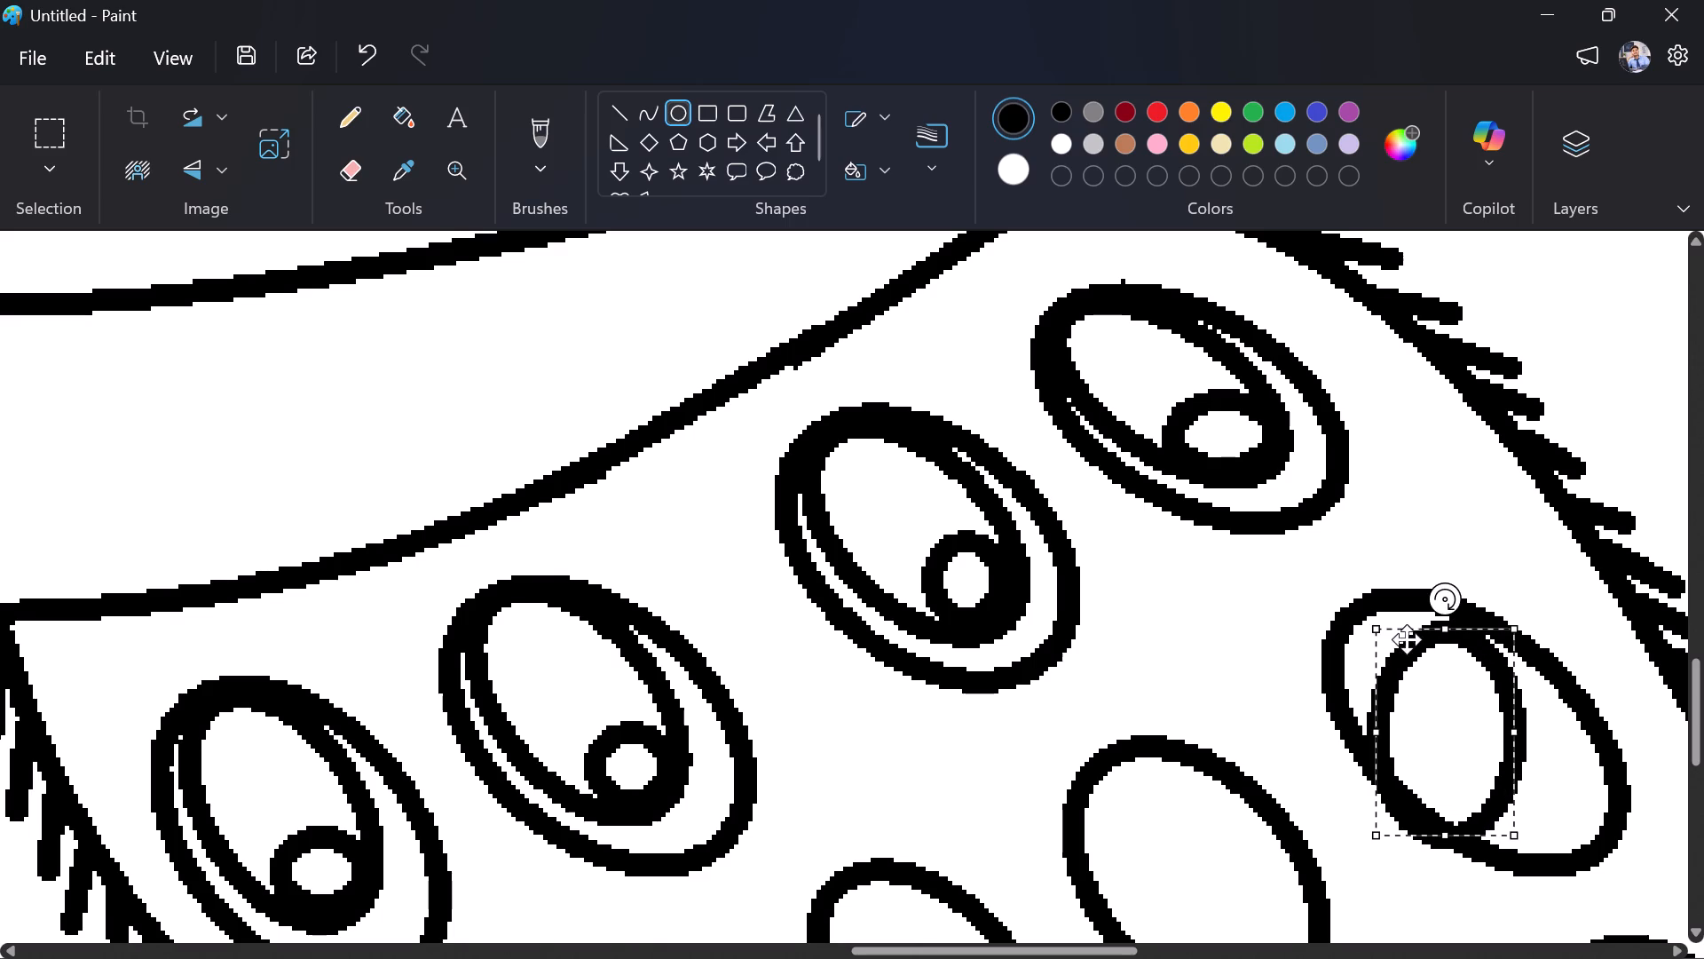
pyautogui.moveTo(1442, 604); pyautogui.dragTo(1345, 615)
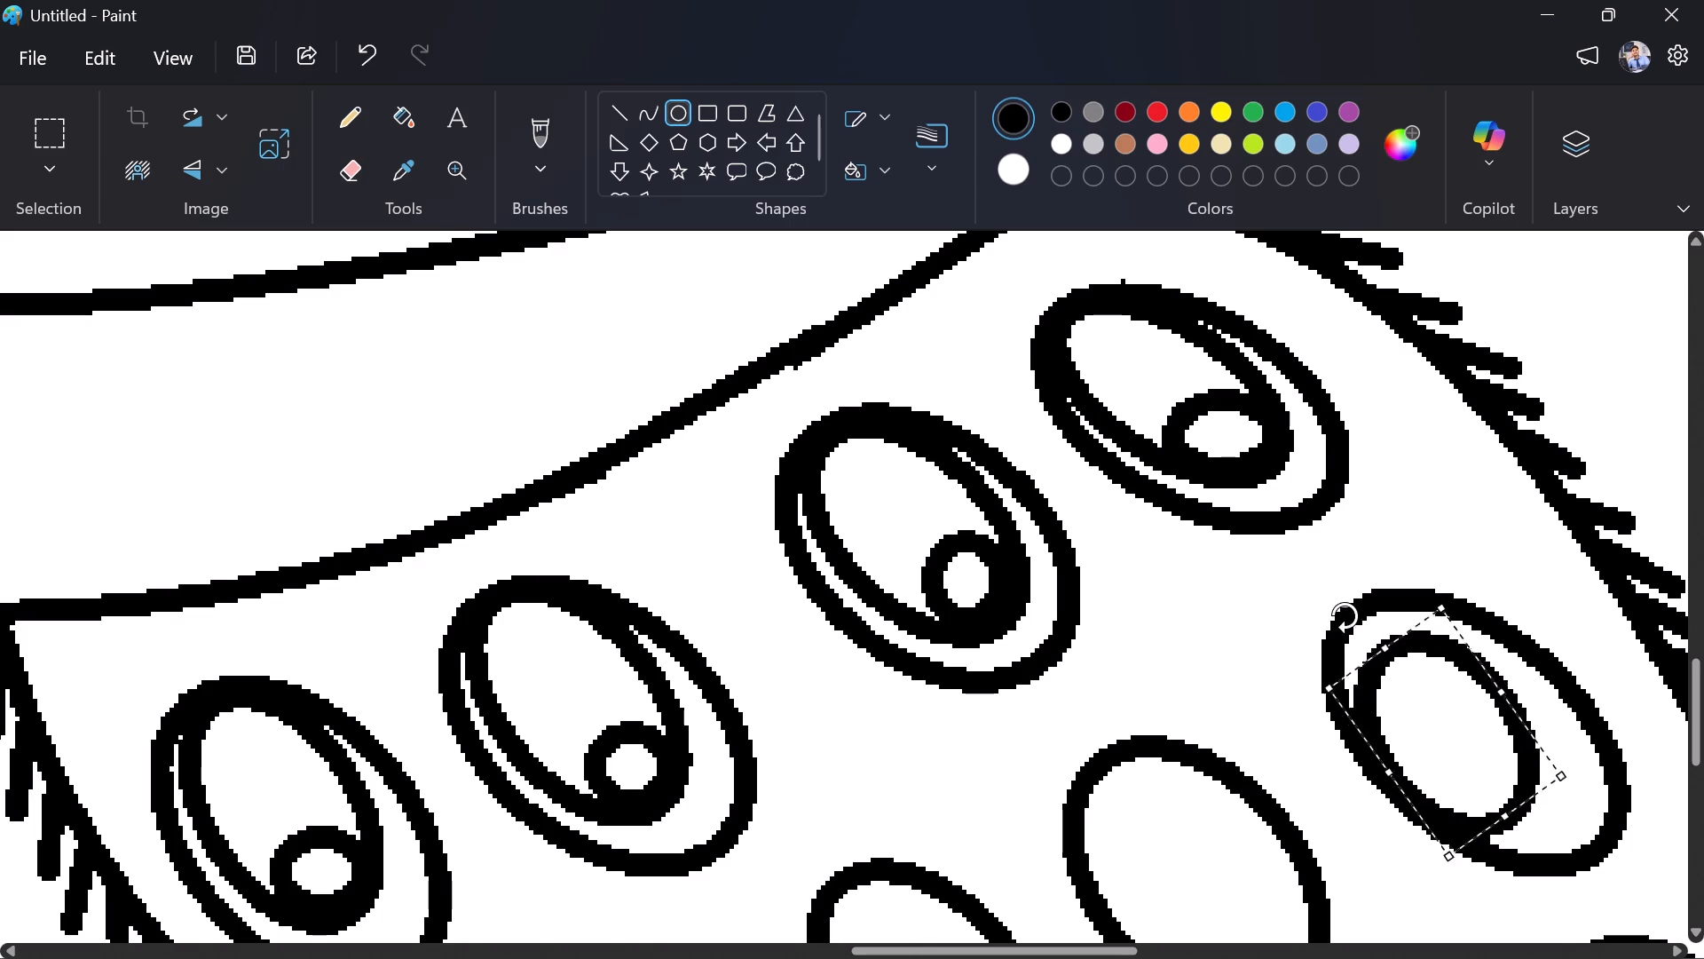
pyautogui.moveTo(1345, 615); pyautogui.dragTo(1330, 616)
# Lengthen and widen the new inner oval beside the fringed edge, and move it against the surrounding oval's upper-left edge.
pyautogui.moveTo(1518, 811); pyautogui.dragTo(1534, 818)
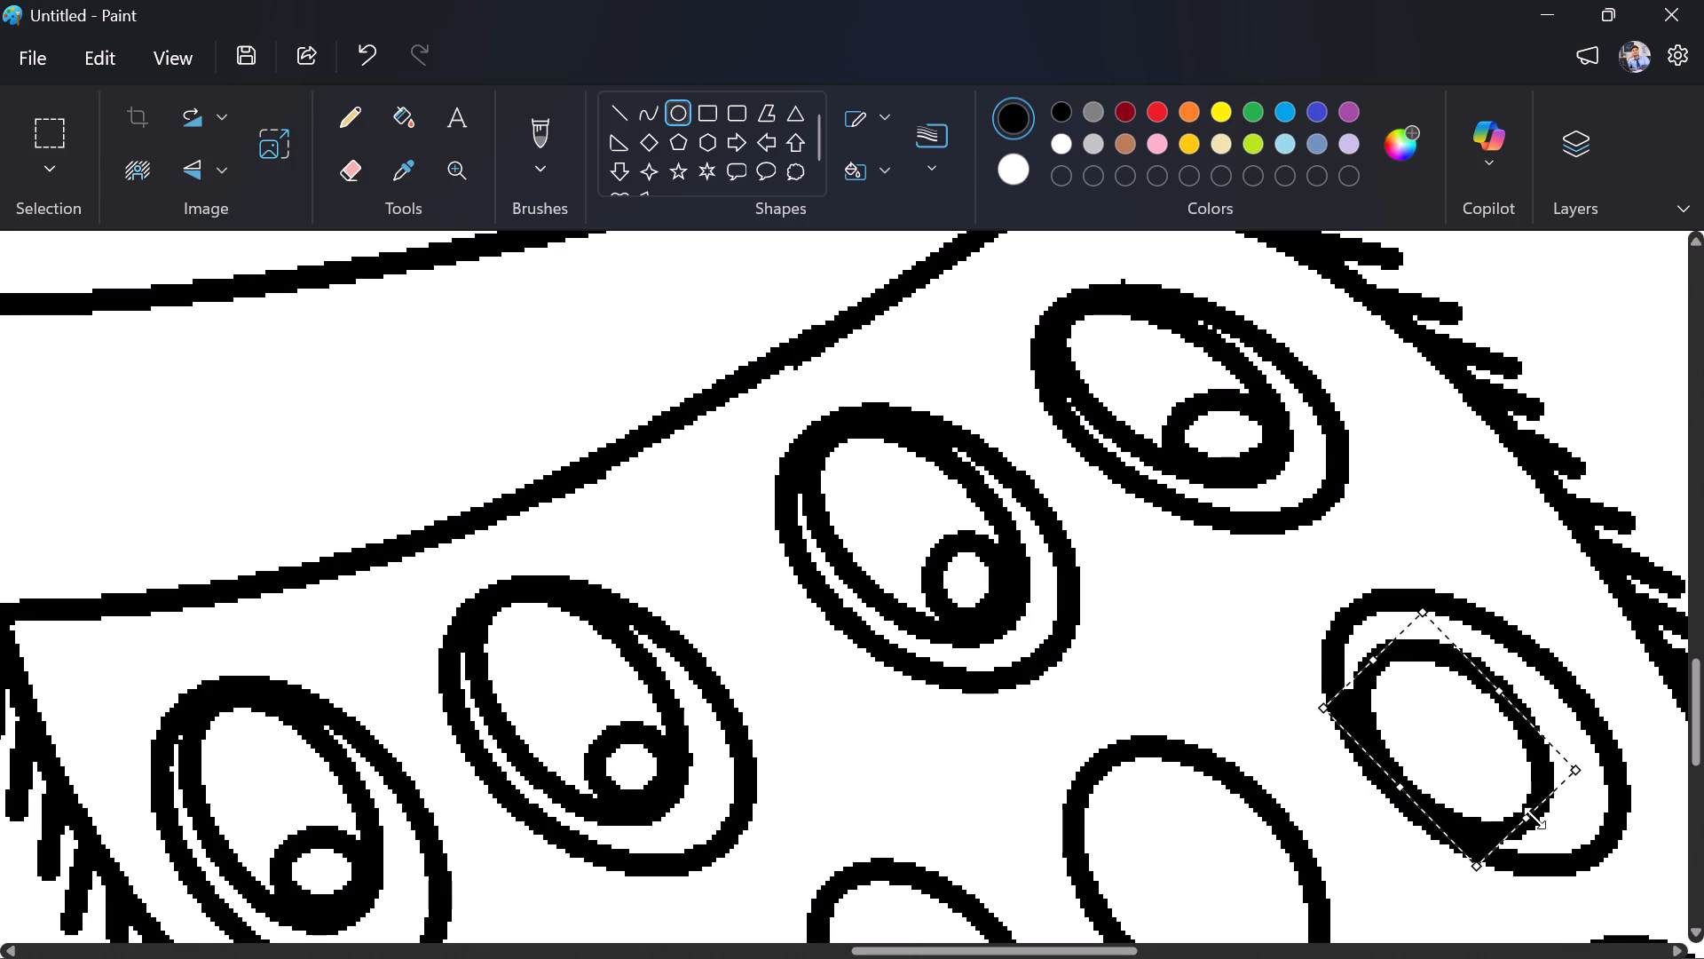
pyautogui.moveTo(1534, 818); pyautogui.dragTo(1534, 816)
pyautogui.moveTo(1499, 701); pyautogui.dragTo(1517, 691)
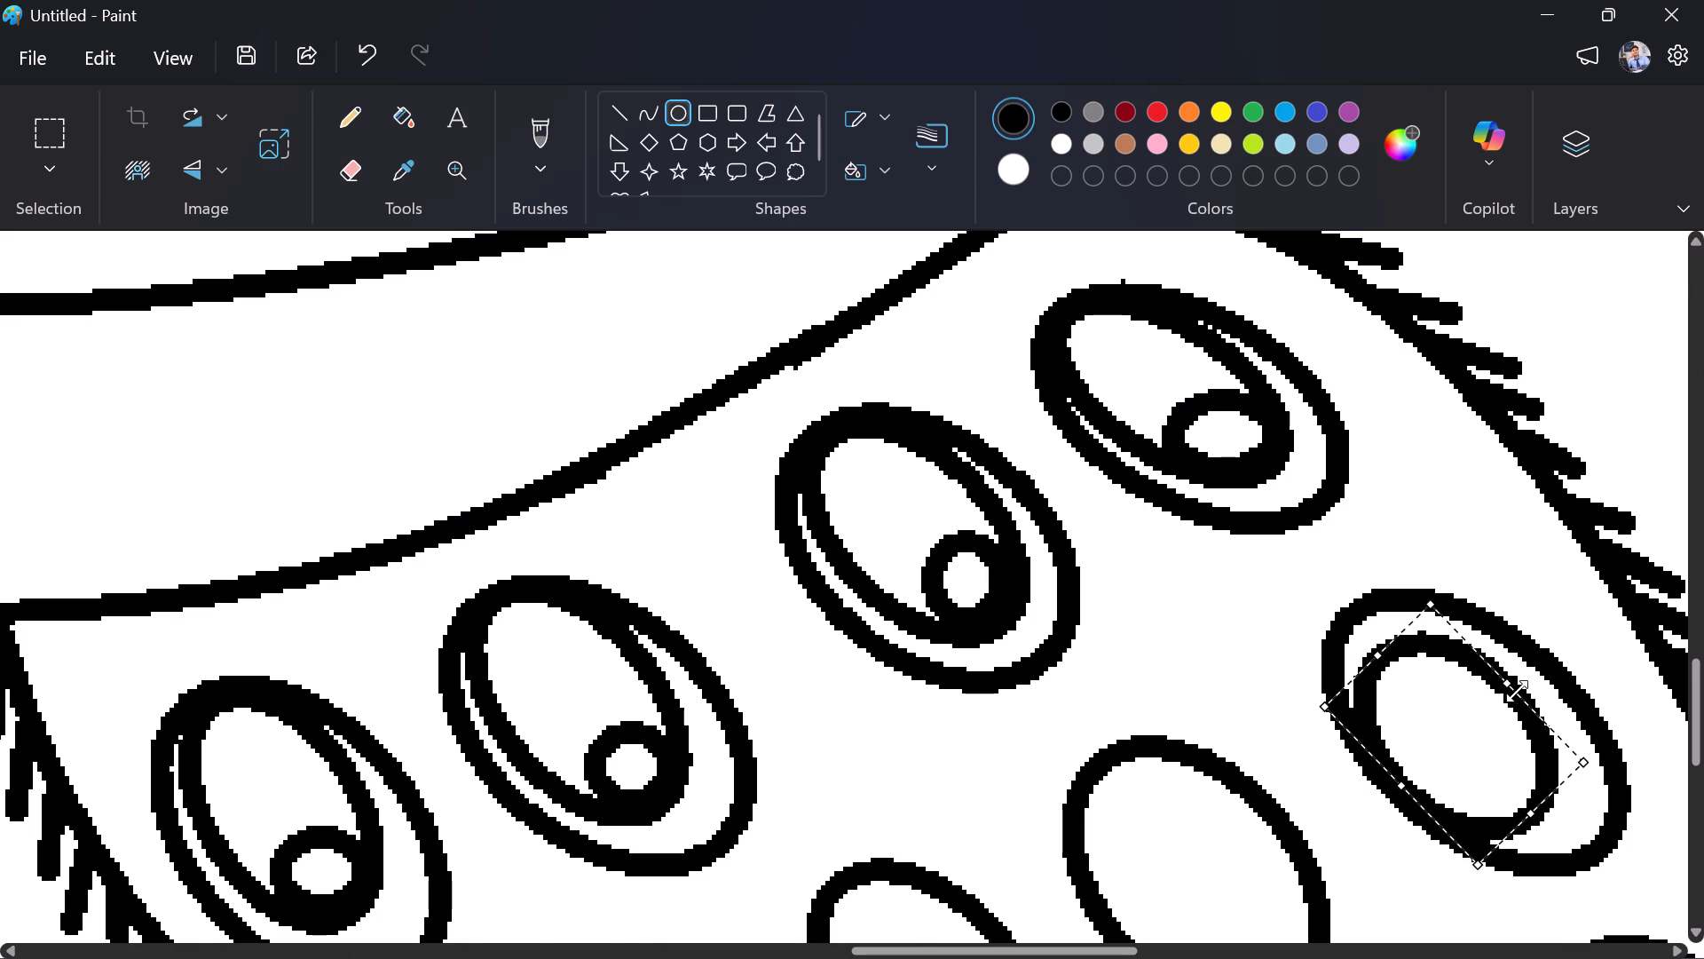
pyautogui.moveTo(1517, 691); pyautogui.dragTo(1526, 686)
pyautogui.moveTo(1539, 794); pyautogui.dragTo(1539, 796)
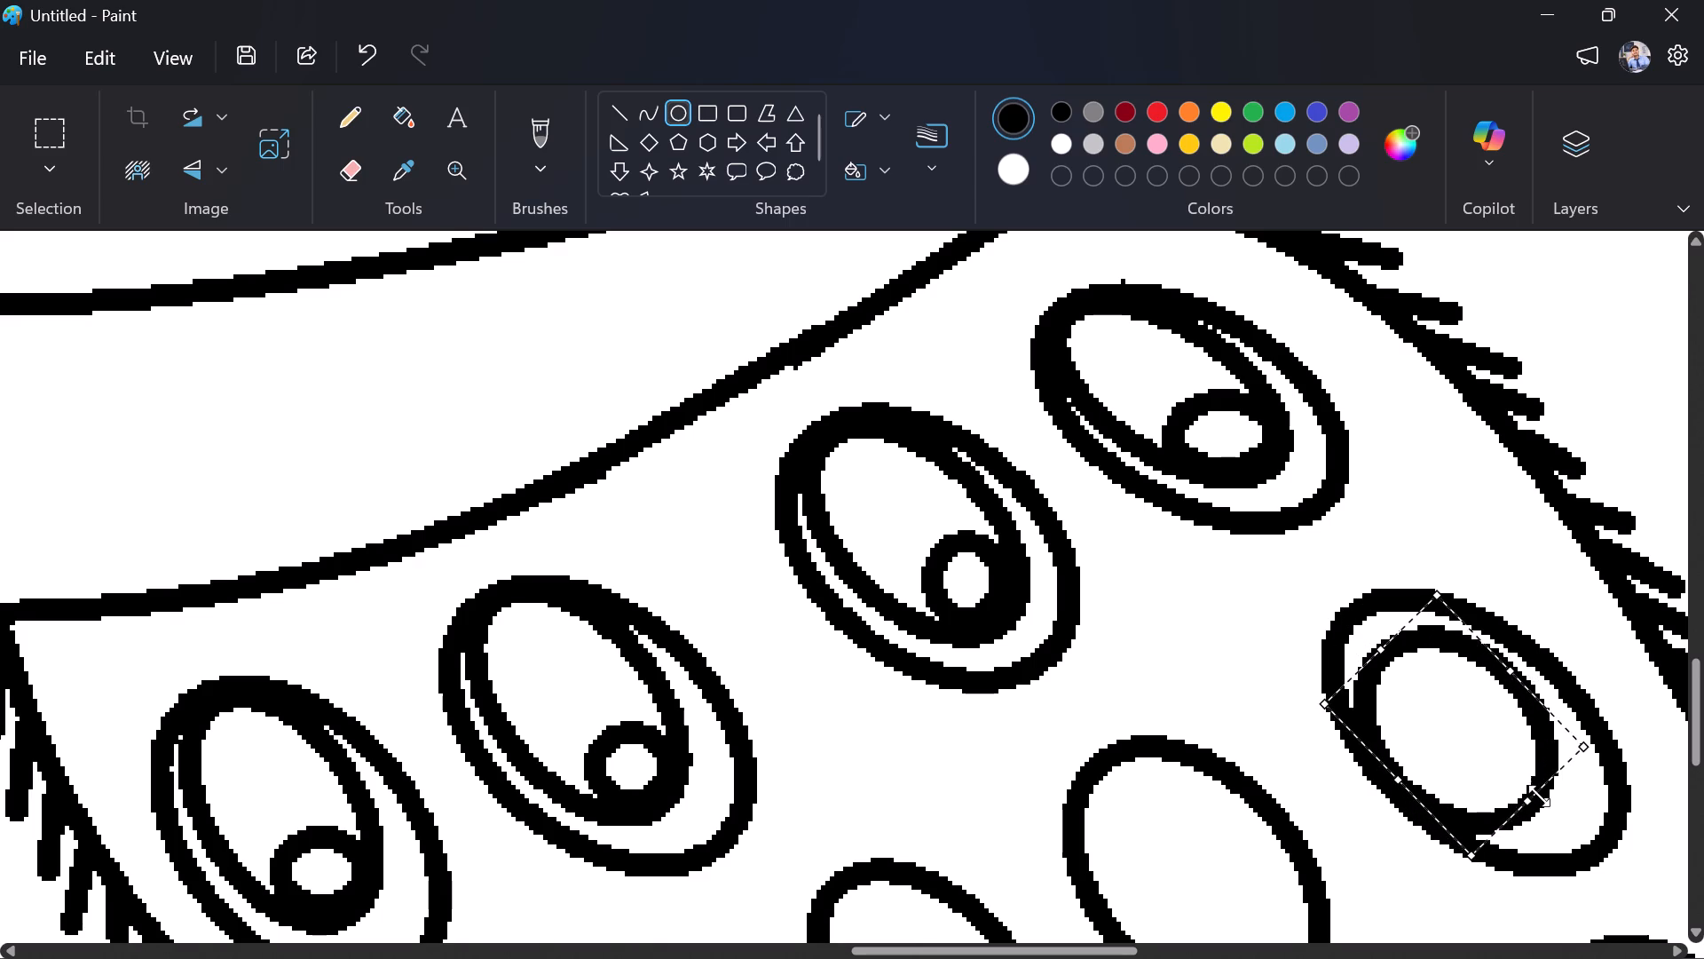
pyautogui.moveTo(1539, 796); pyautogui.dragTo(1566, 809)
pyautogui.moveTo(1419, 692); pyautogui.dragTo(1430, 691)
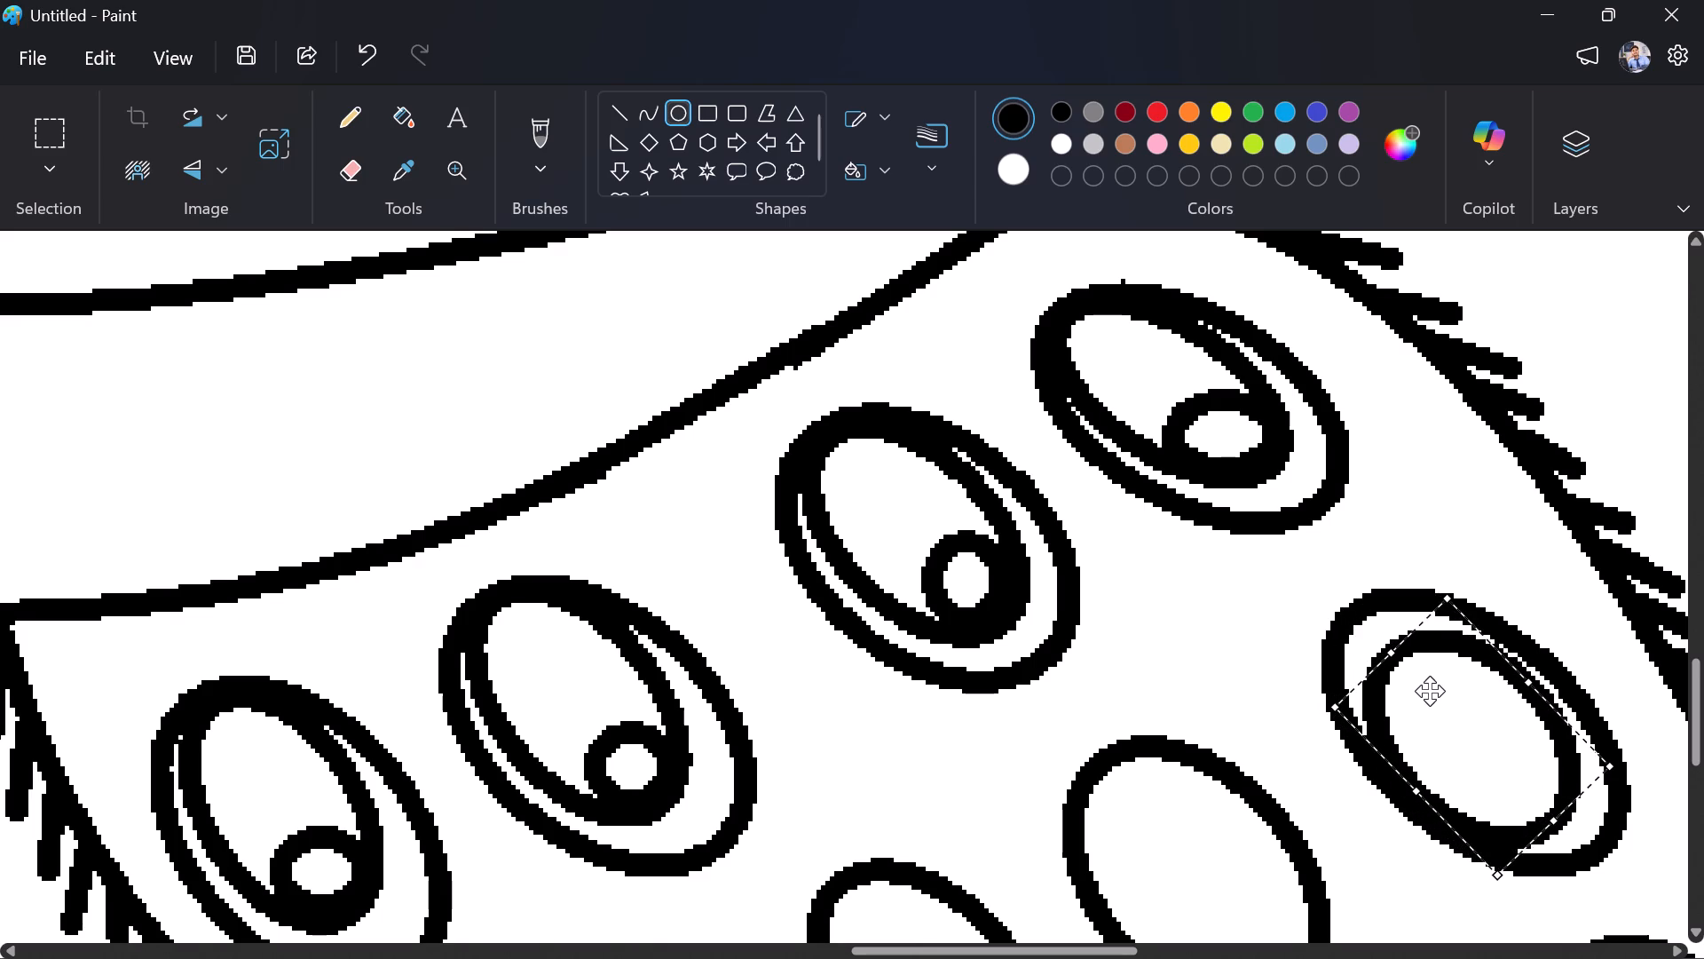
pyautogui.moveTo(1430, 691); pyautogui.dragTo(1411, 667)
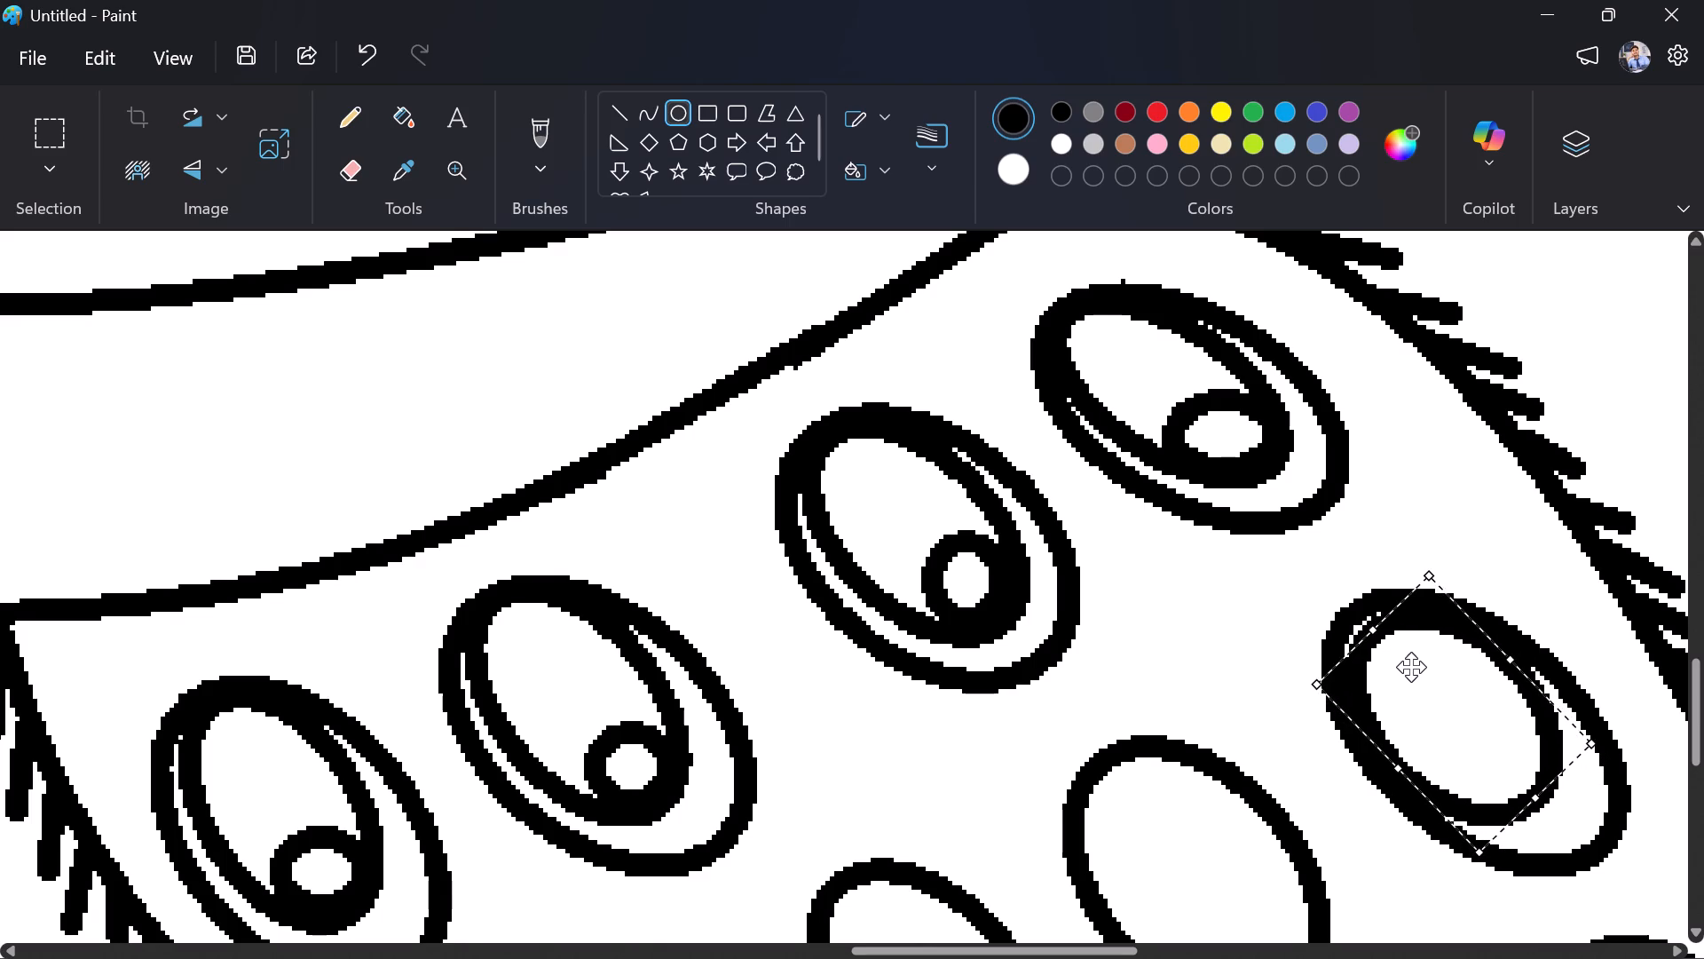
pyautogui.moveTo(1411, 667); pyautogui.dragTo(1405, 662)
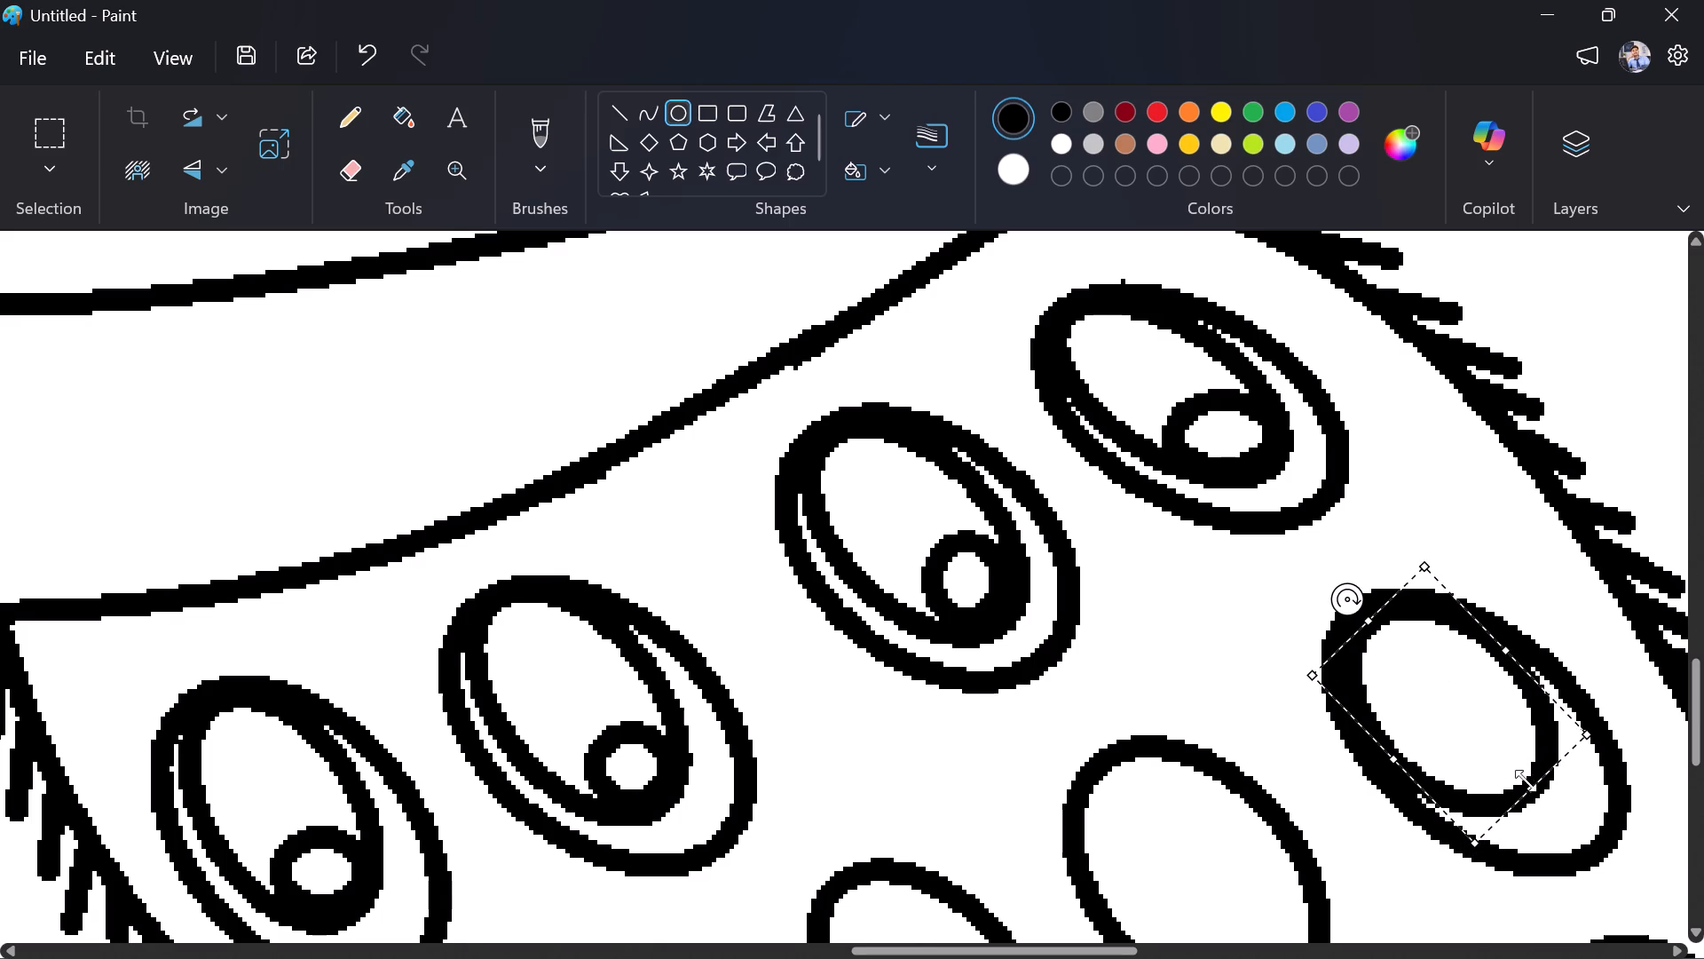
# Narrow the same inner oval from both long sides and lengthen it toward the surrounding oval's lower-right end.
pyautogui.moveTo(1528, 783); pyautogui.dragTo(1542, 794)
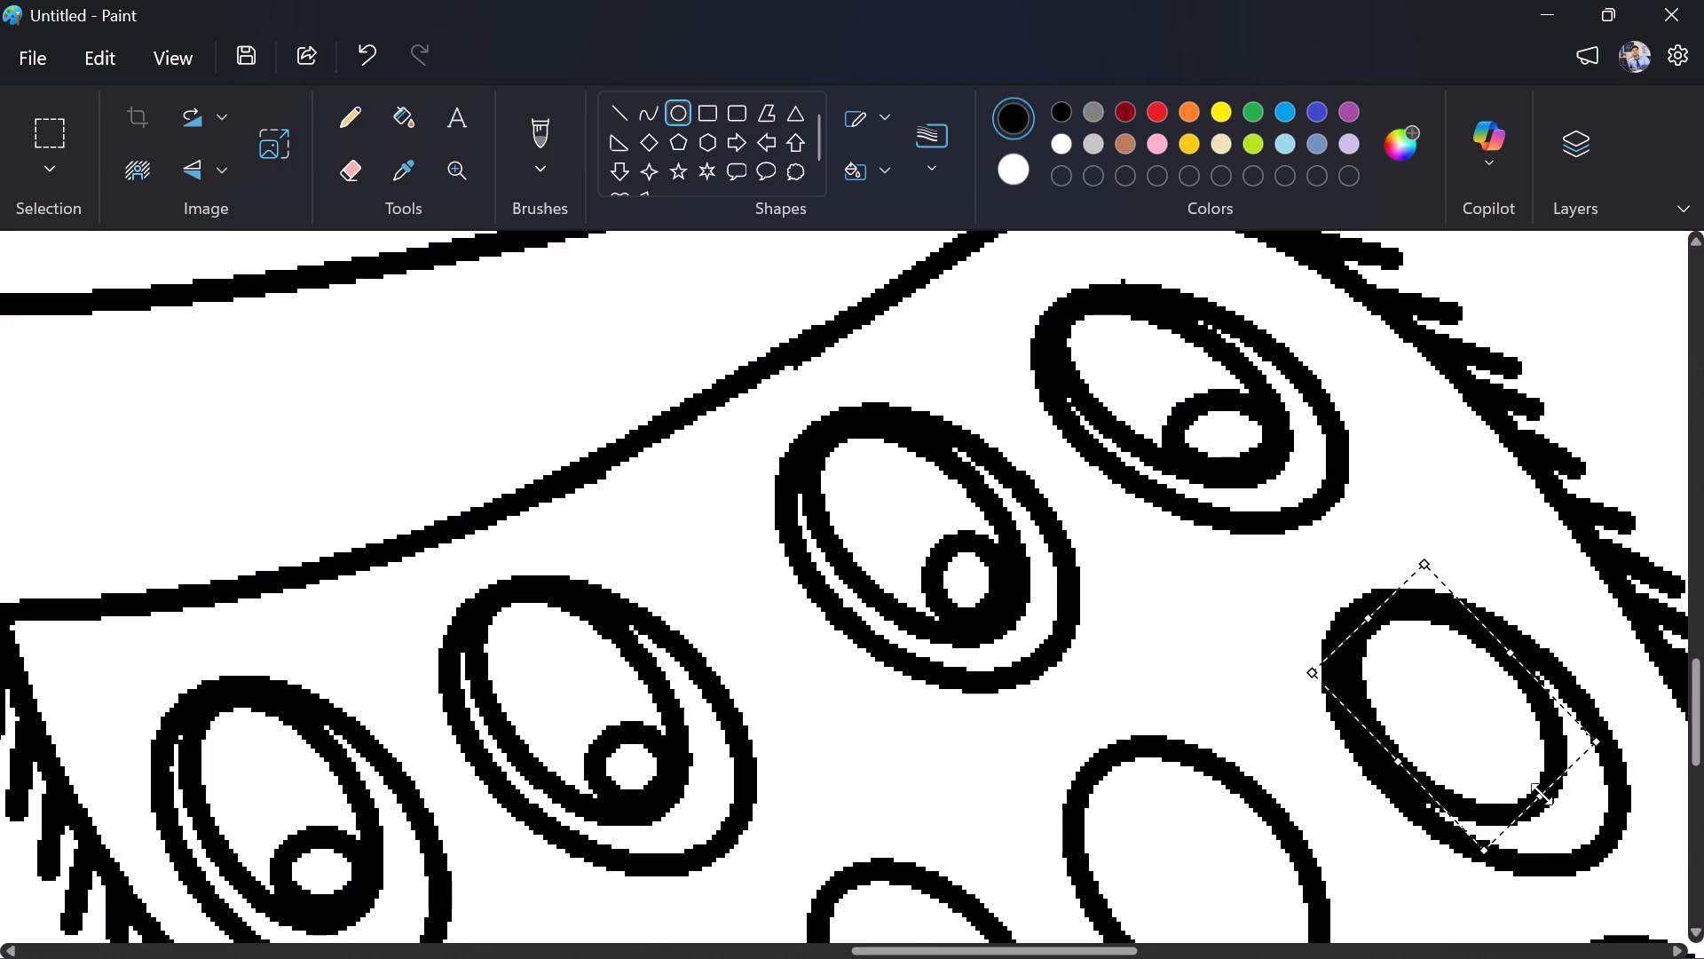
pyautogui.moveTo(1542, 794); pyautogui.dragTo(1539, 791)
pyautogui.click(1498, 657)
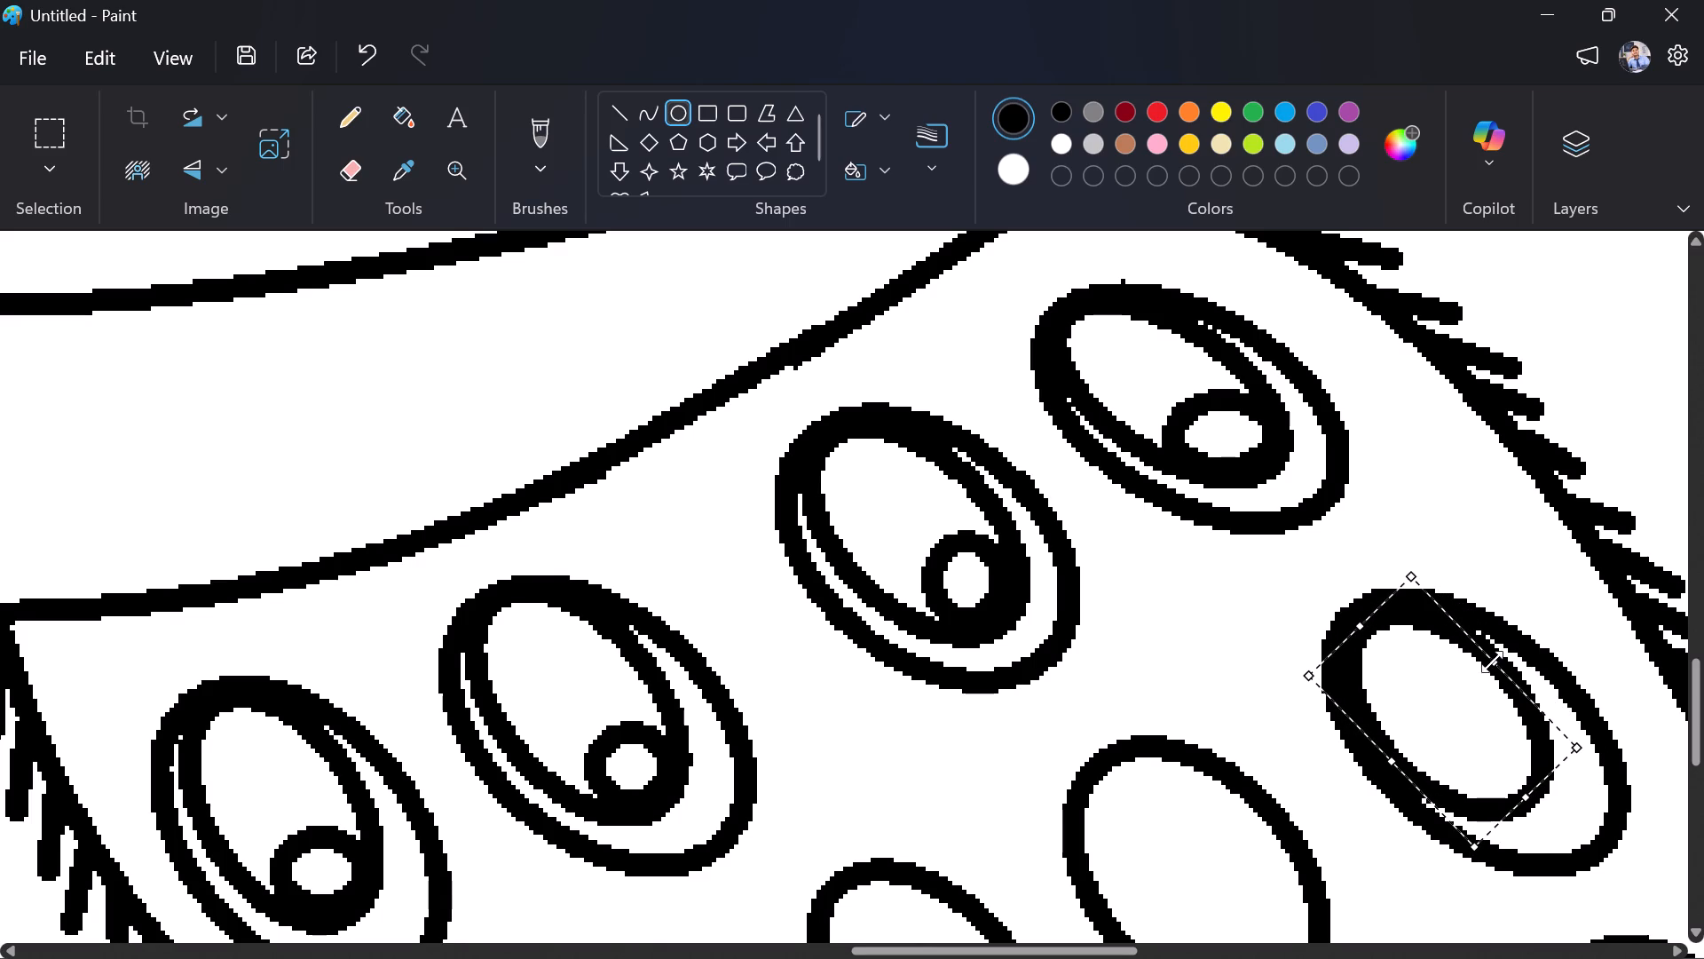
pyautogui.moveTo(1390, 748); pyautogui.dragTo(1400, 746)
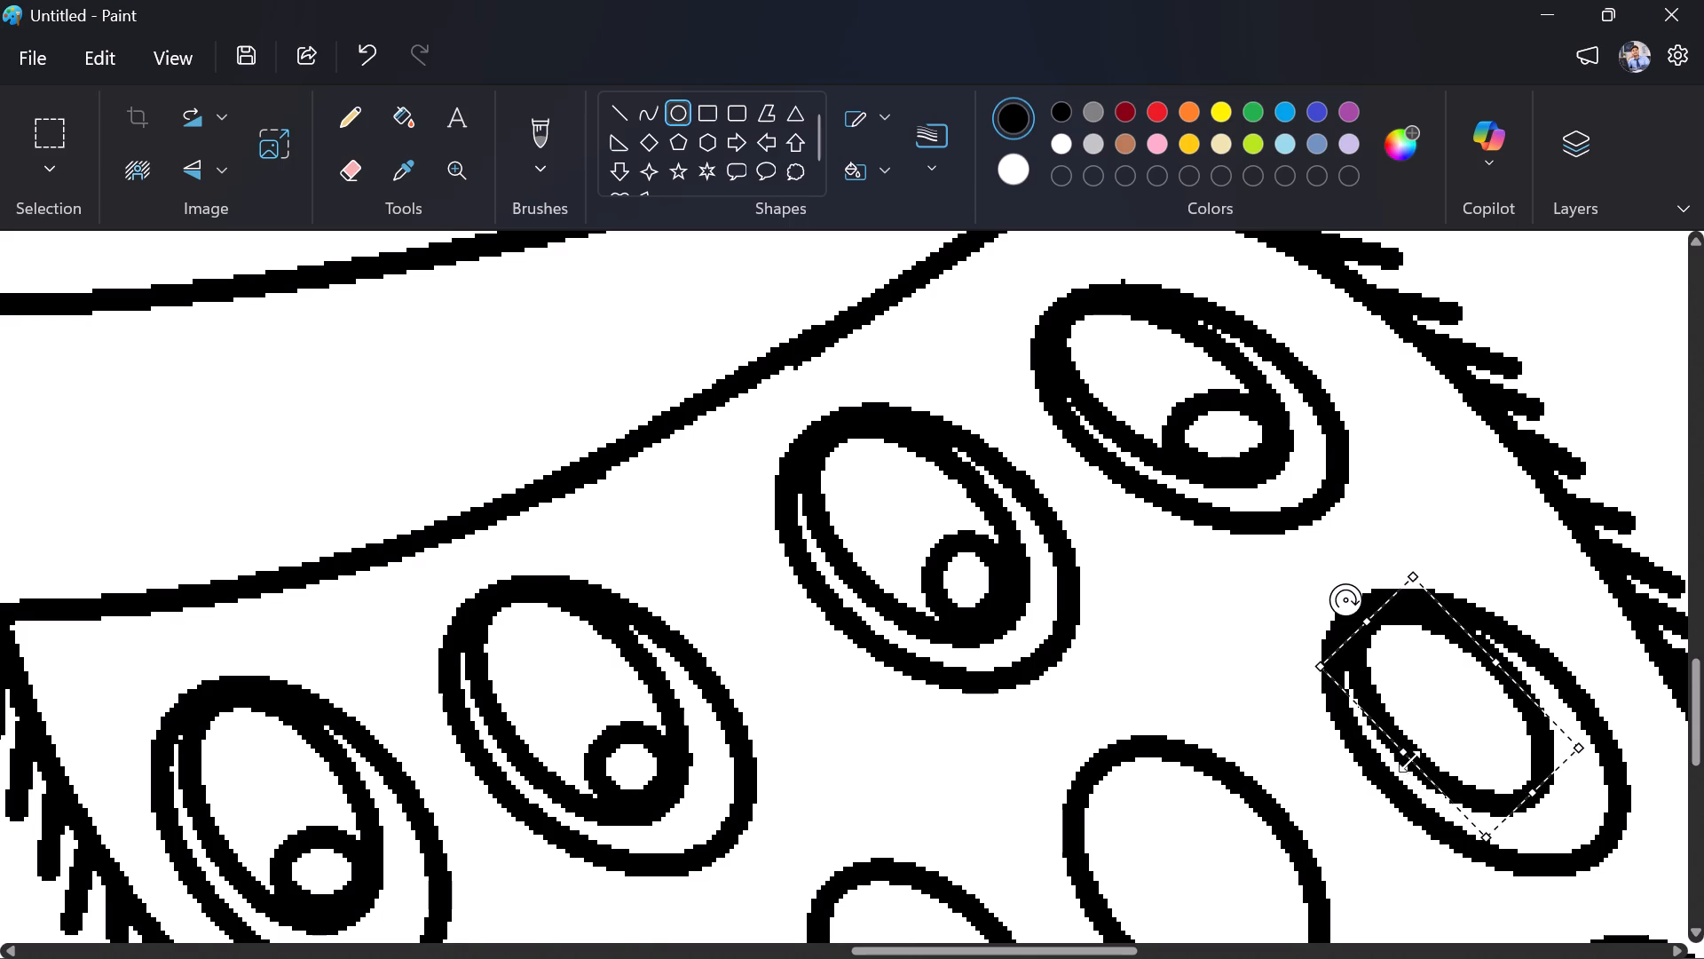
pyautogui.moveTo(1531, 799); pyautogui.dragTo(1550, 804)
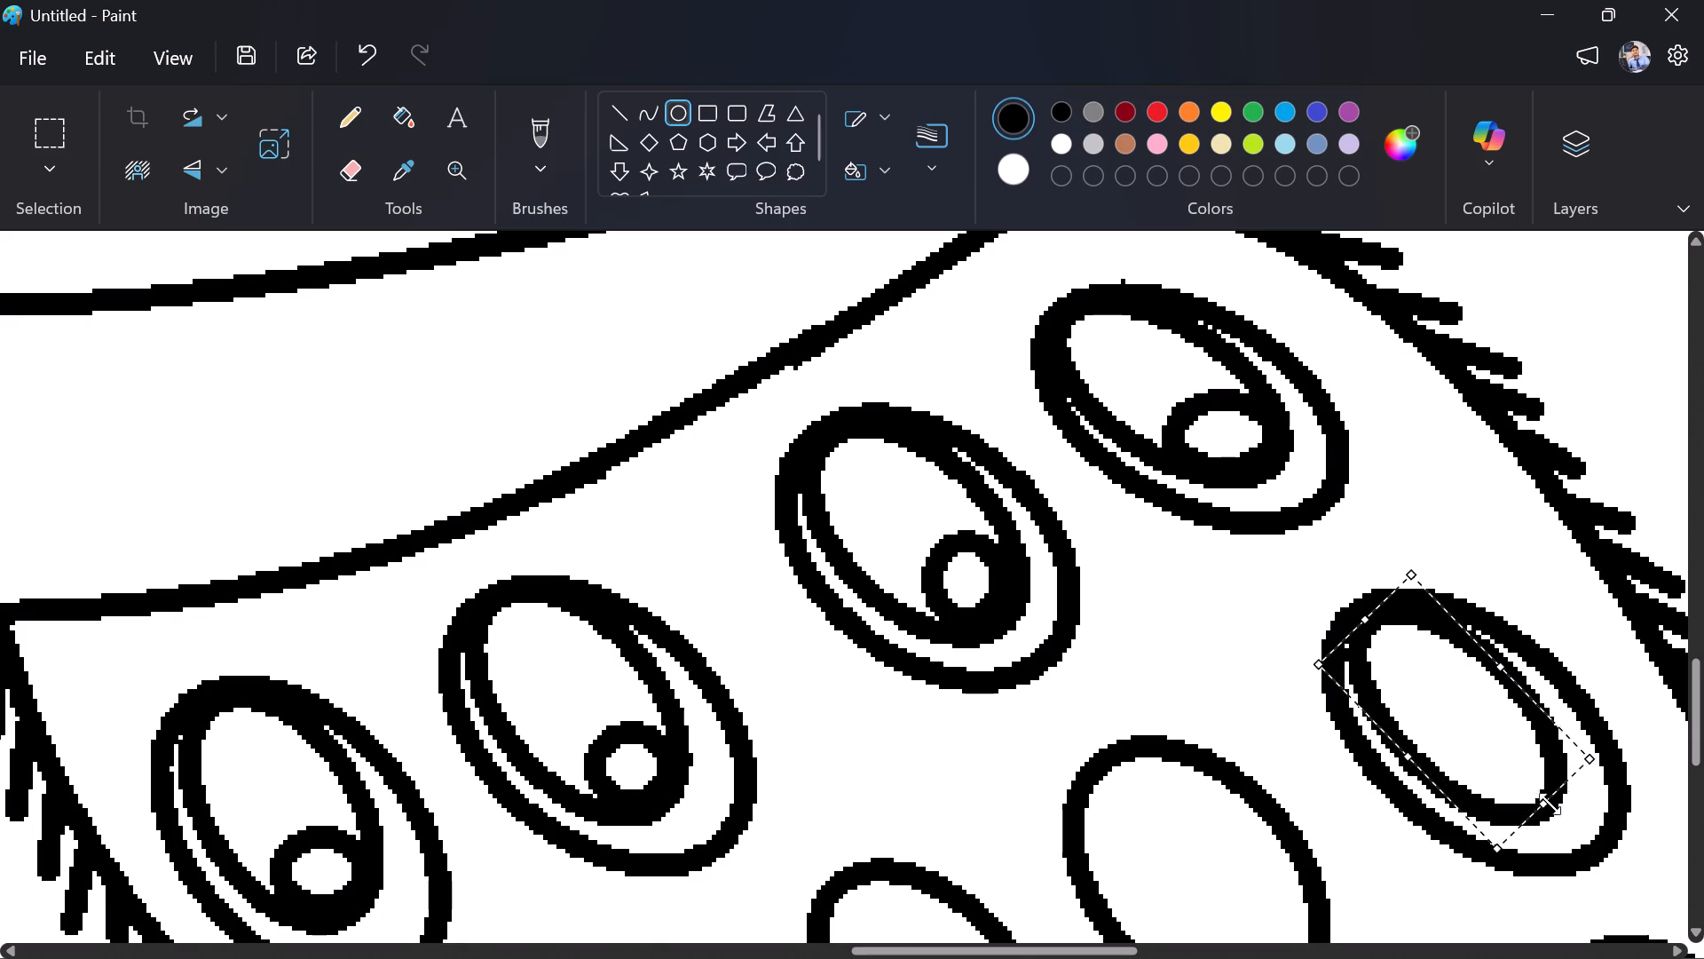
pyautogui.moveTo(1550, 804); pyautogui.dragTo(1574, 822)
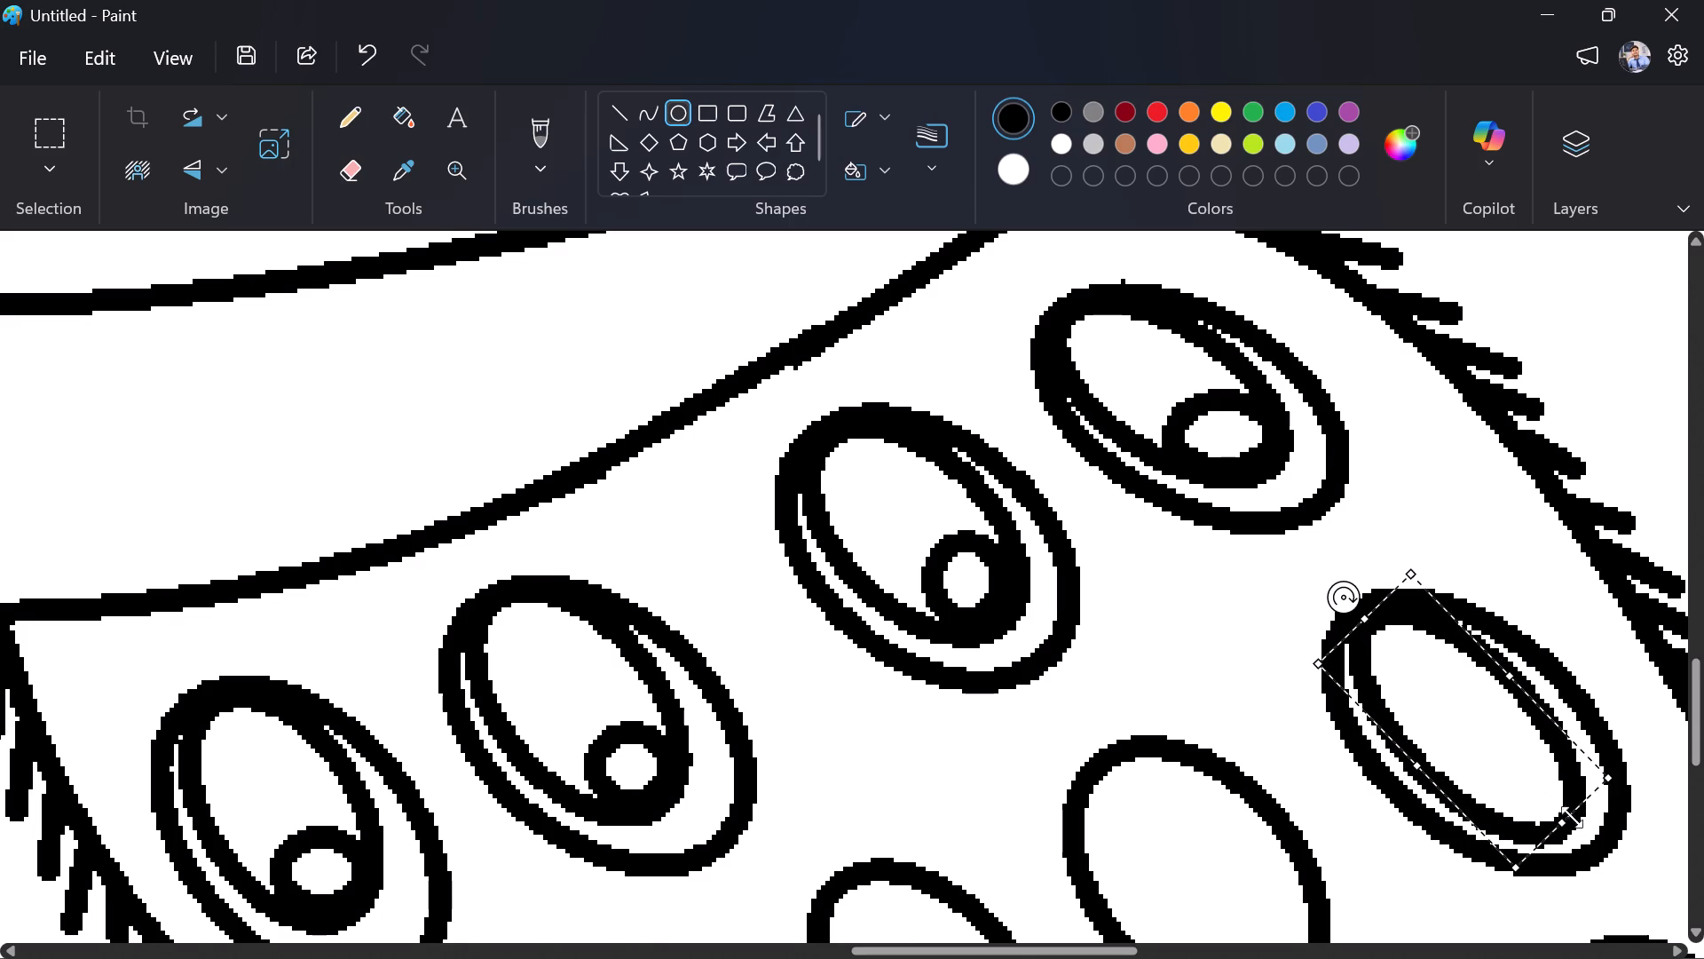
pyautogui.click(1495, 753)
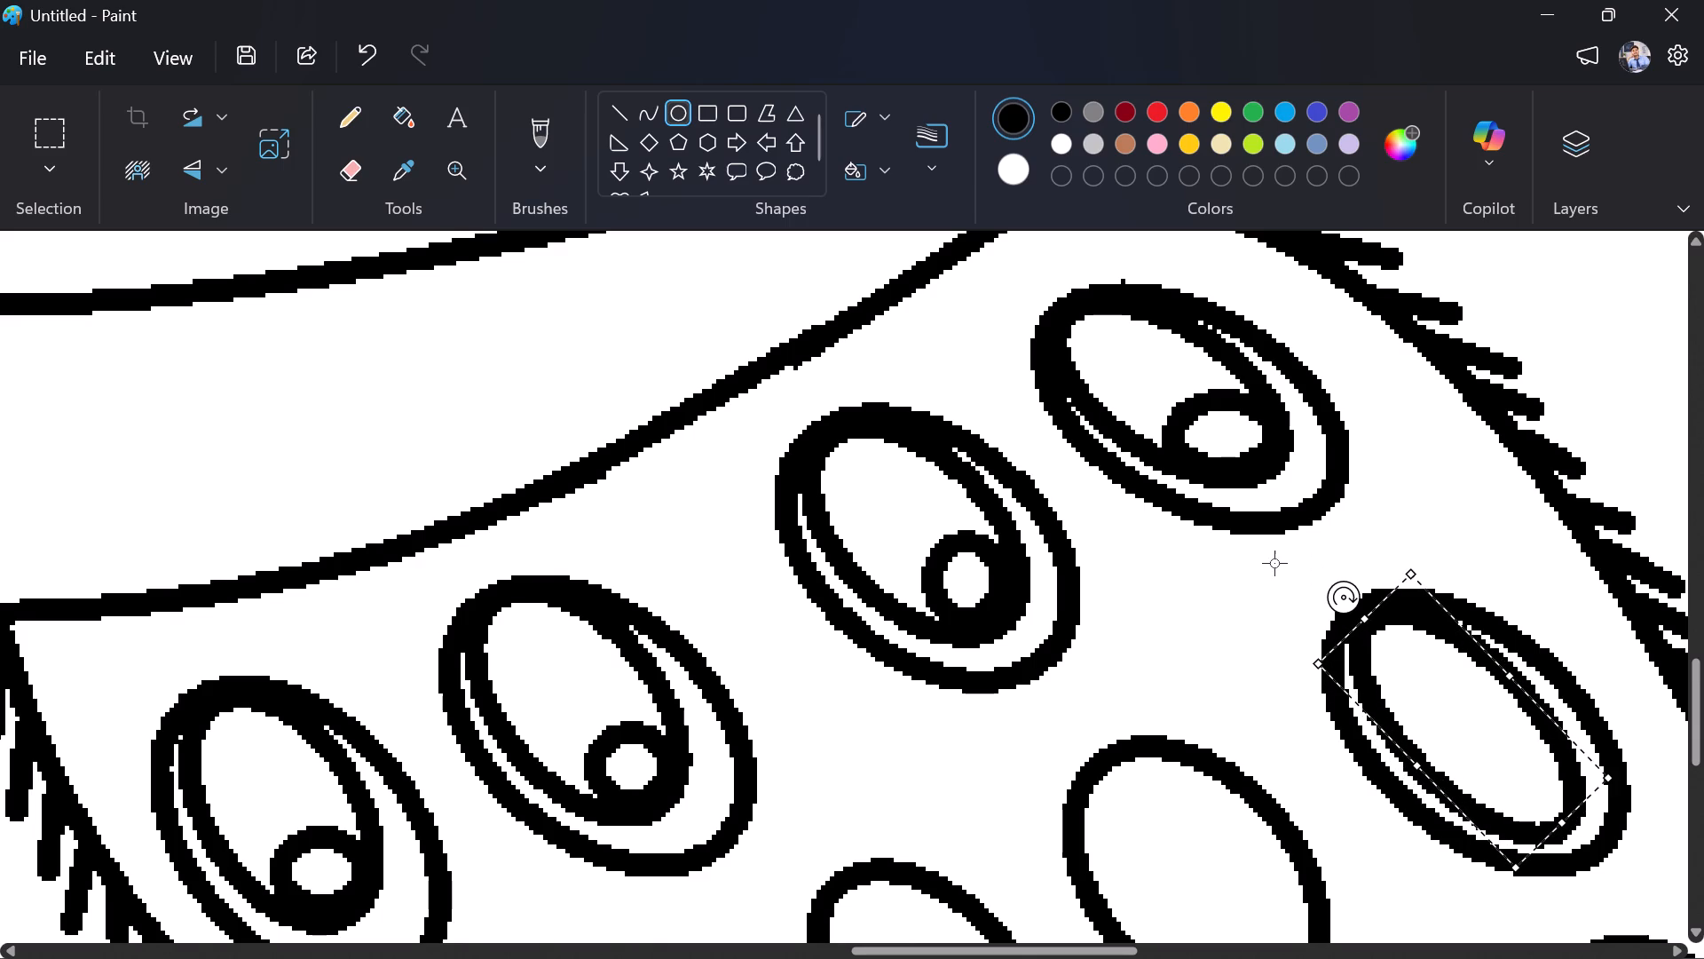
# Draw a tiny oval inside the inner oval beside the right fringed edge, at that inner oval's lower-right end.
pyautogui.click(1274, 563)
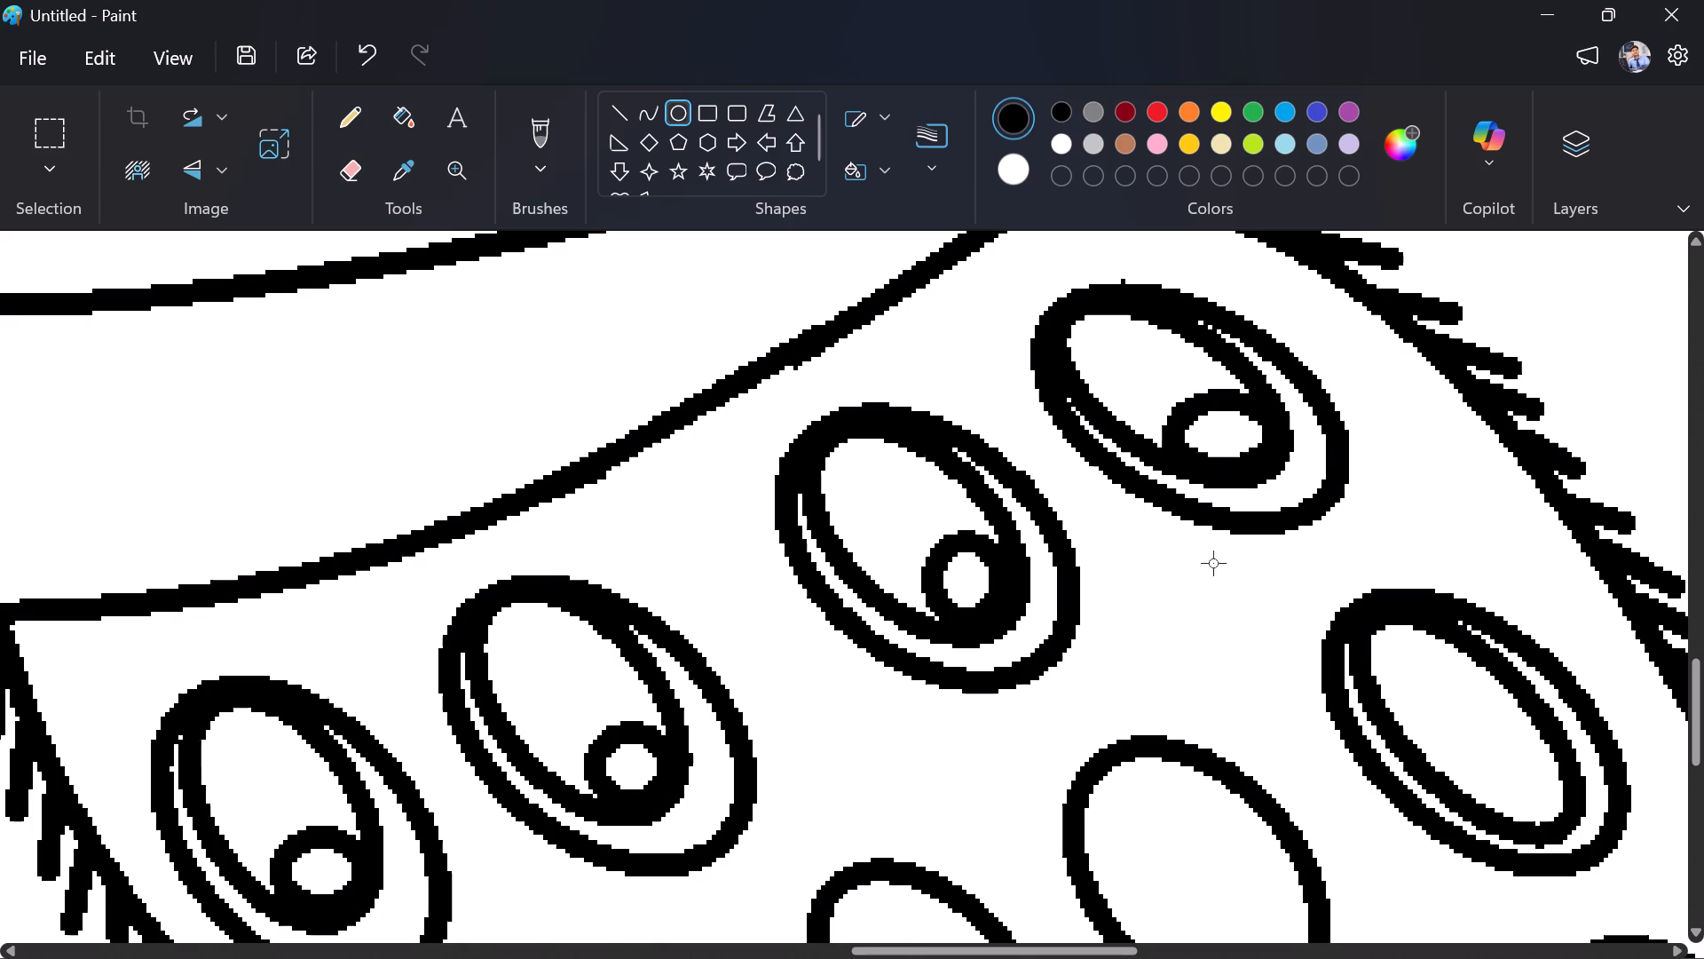
pyautogui.moveTo(1471, 733); pyautogui.dragTo(1547, 799)
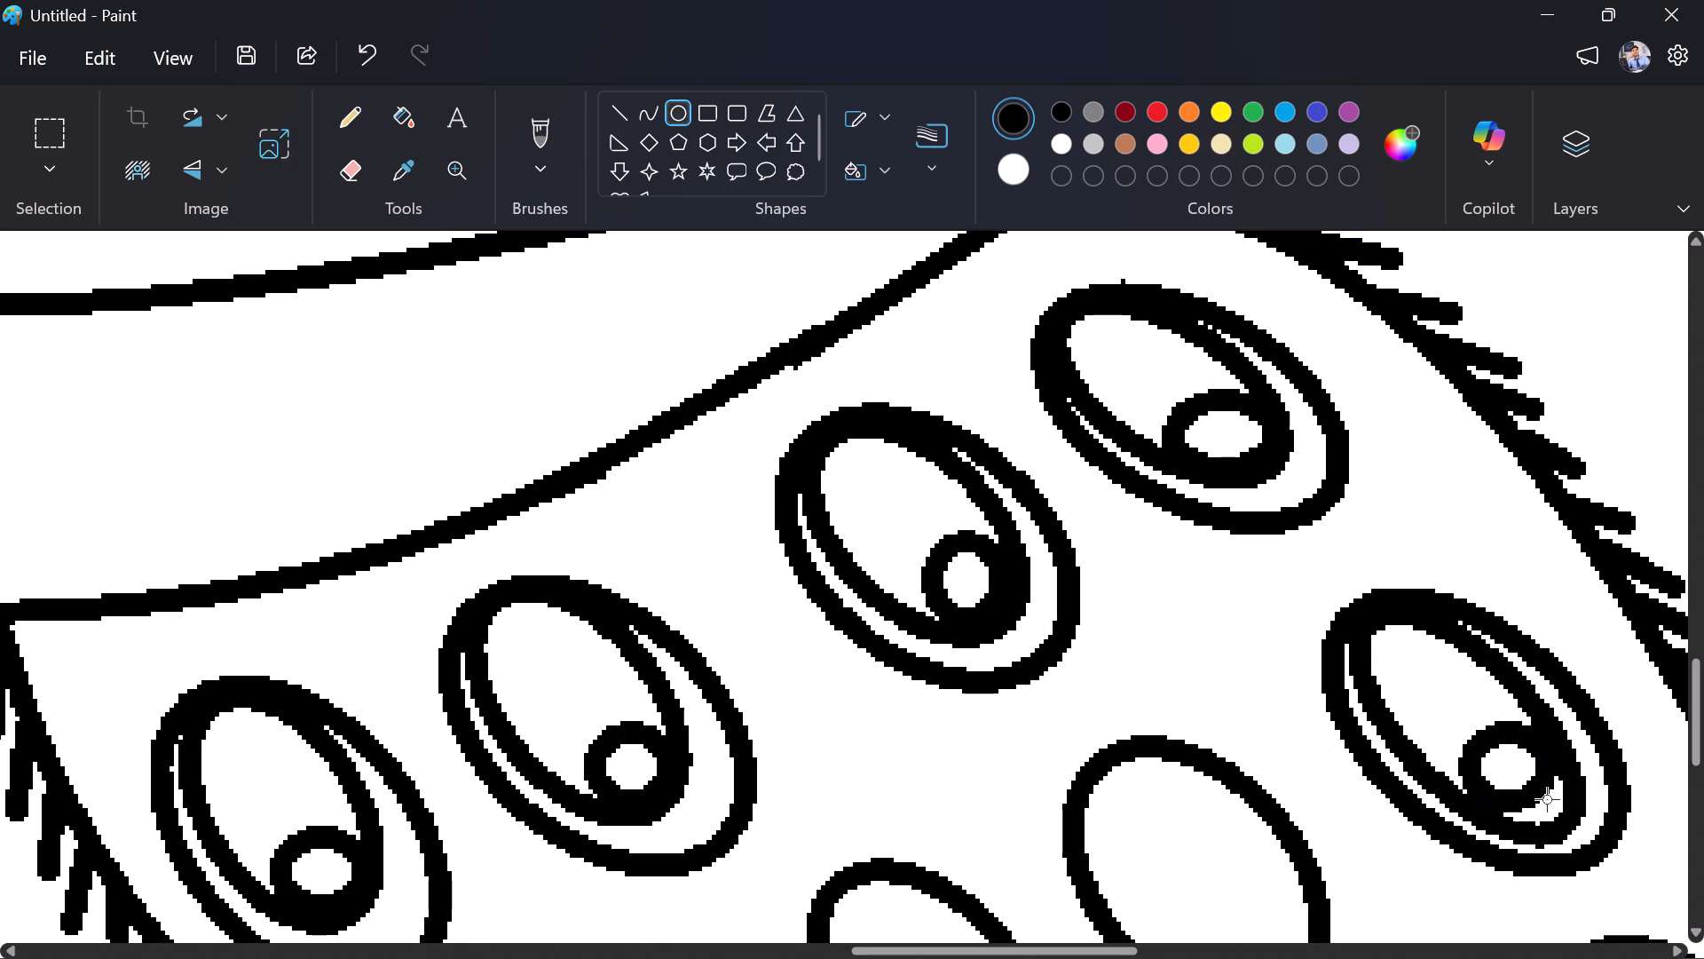
pyautogui.moveTo(1547, 799); pyautogui.dragTo(1569, 829)
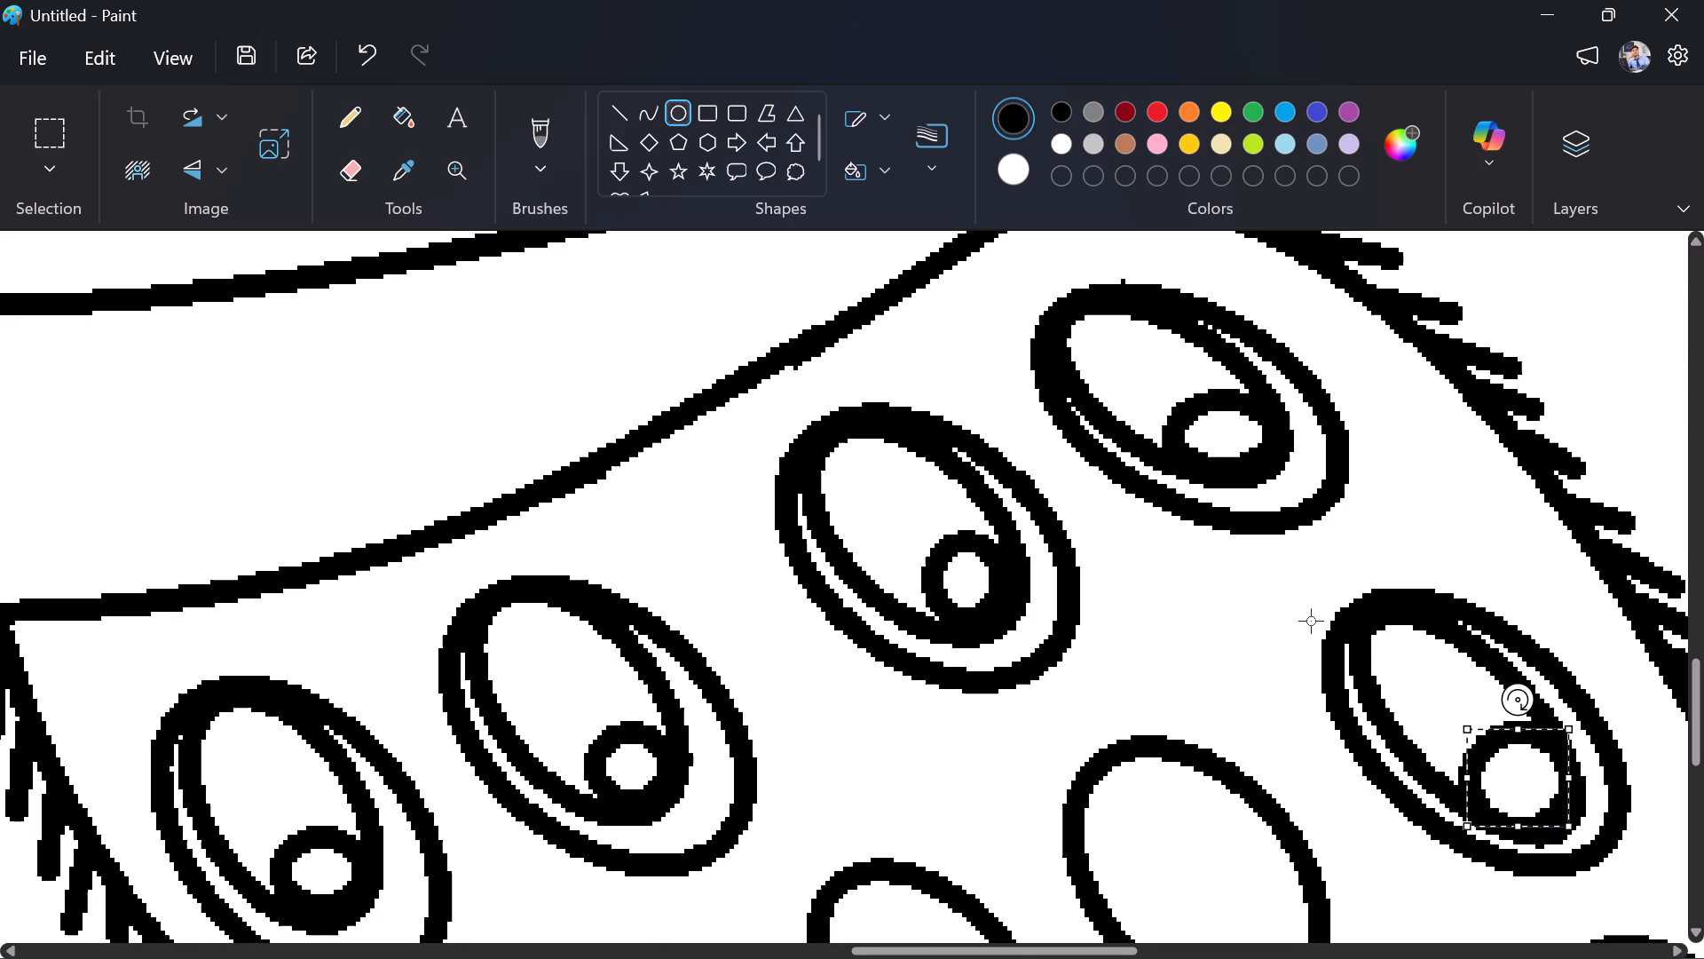
pyautogui.click(1250, 635)
# Draw an inner oval in the adjacent second-row tail oval, tilt it to match, and stretch it to the surrounding oval's upper-left edge.
pyautogui.scroll(-1, 1413, 774)
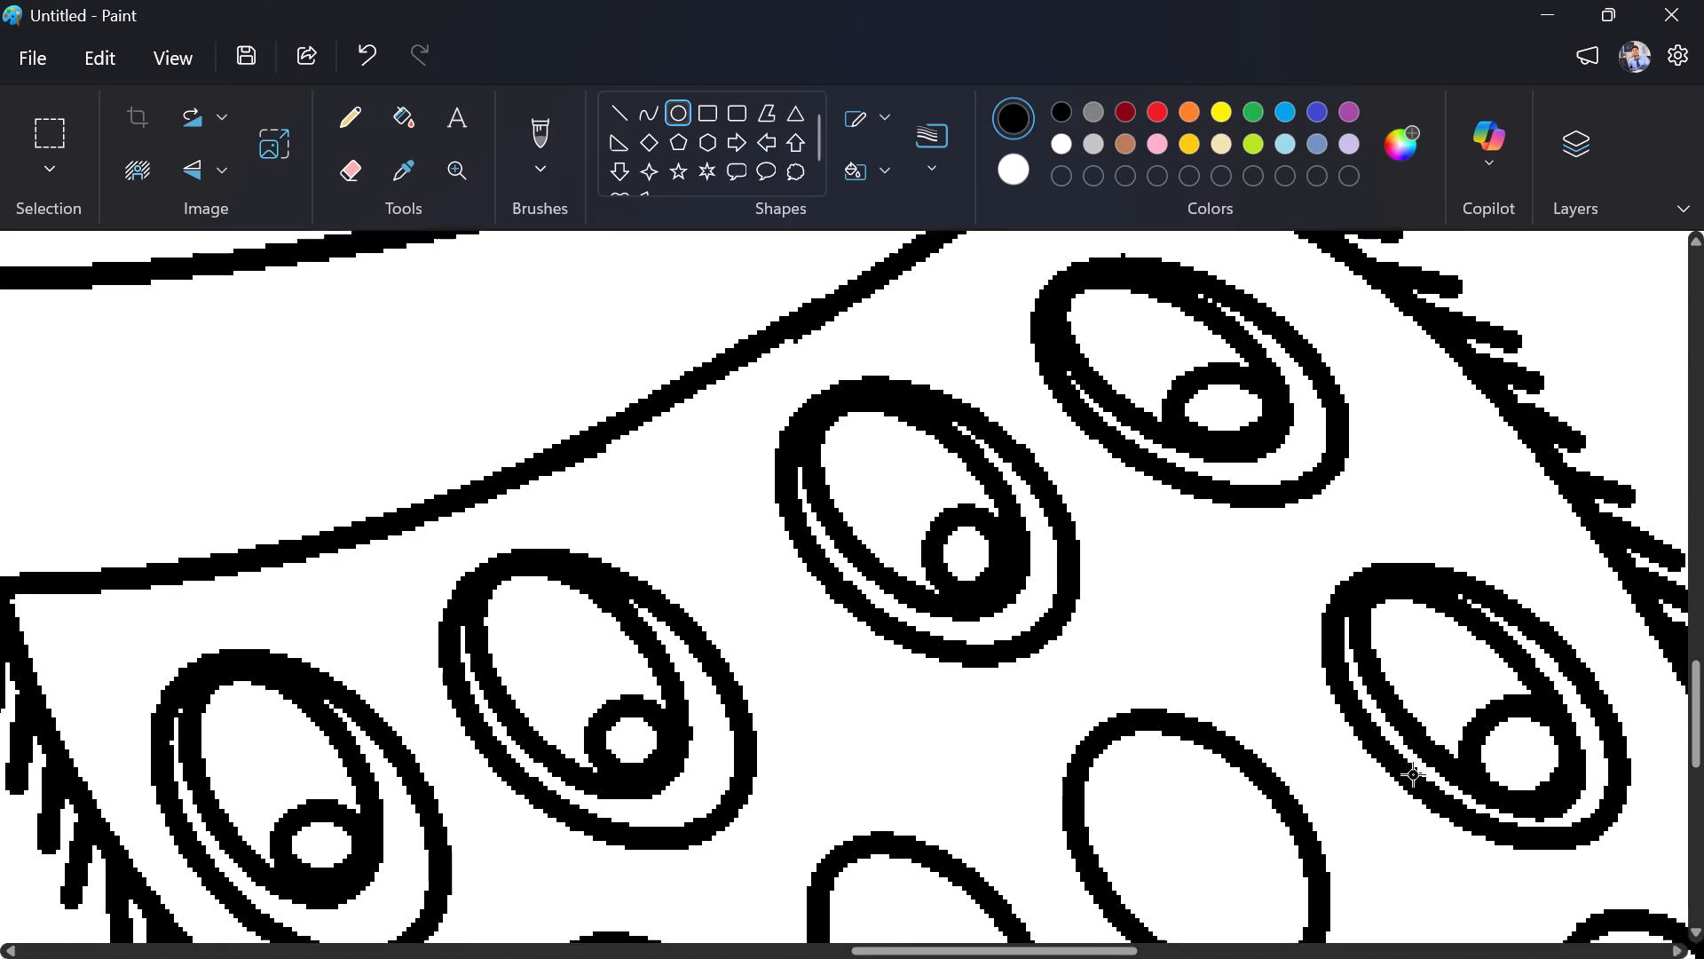
pyautogui.scroll(-1, 1413, 774)
pyautogui.moveTo(1148, 567); pyautogui.dragTo(1275, 717)
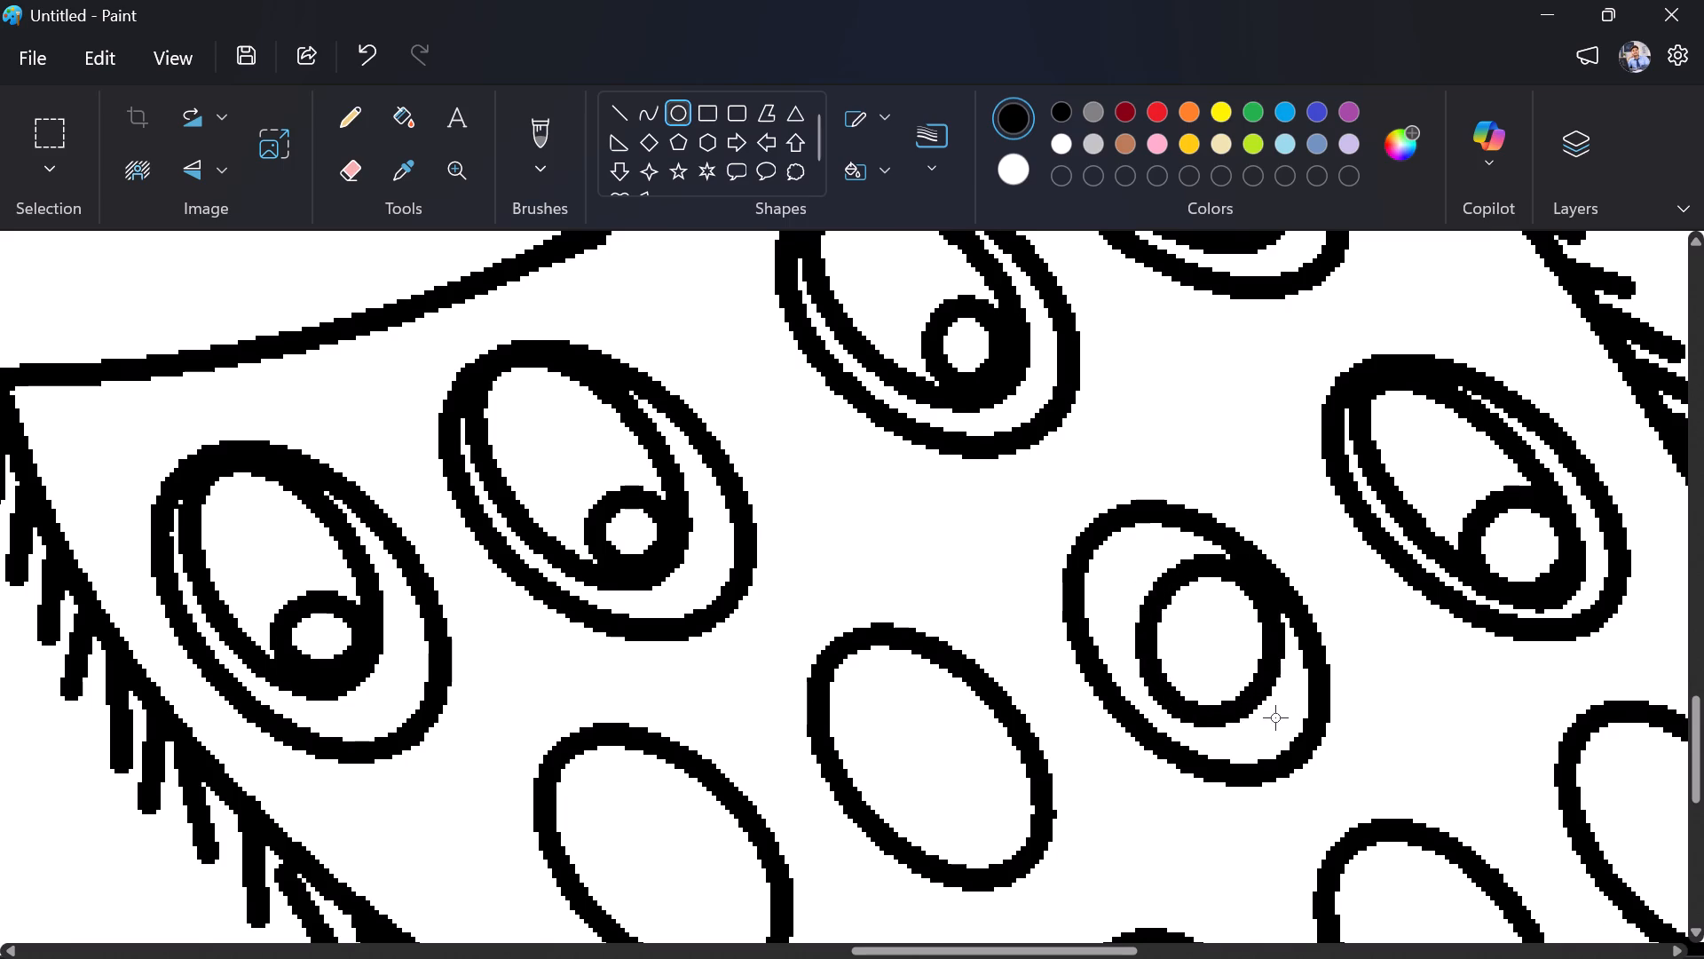
pyautogui.moveTo(1275, 717); pyautogui.dragTo(1278, 752)
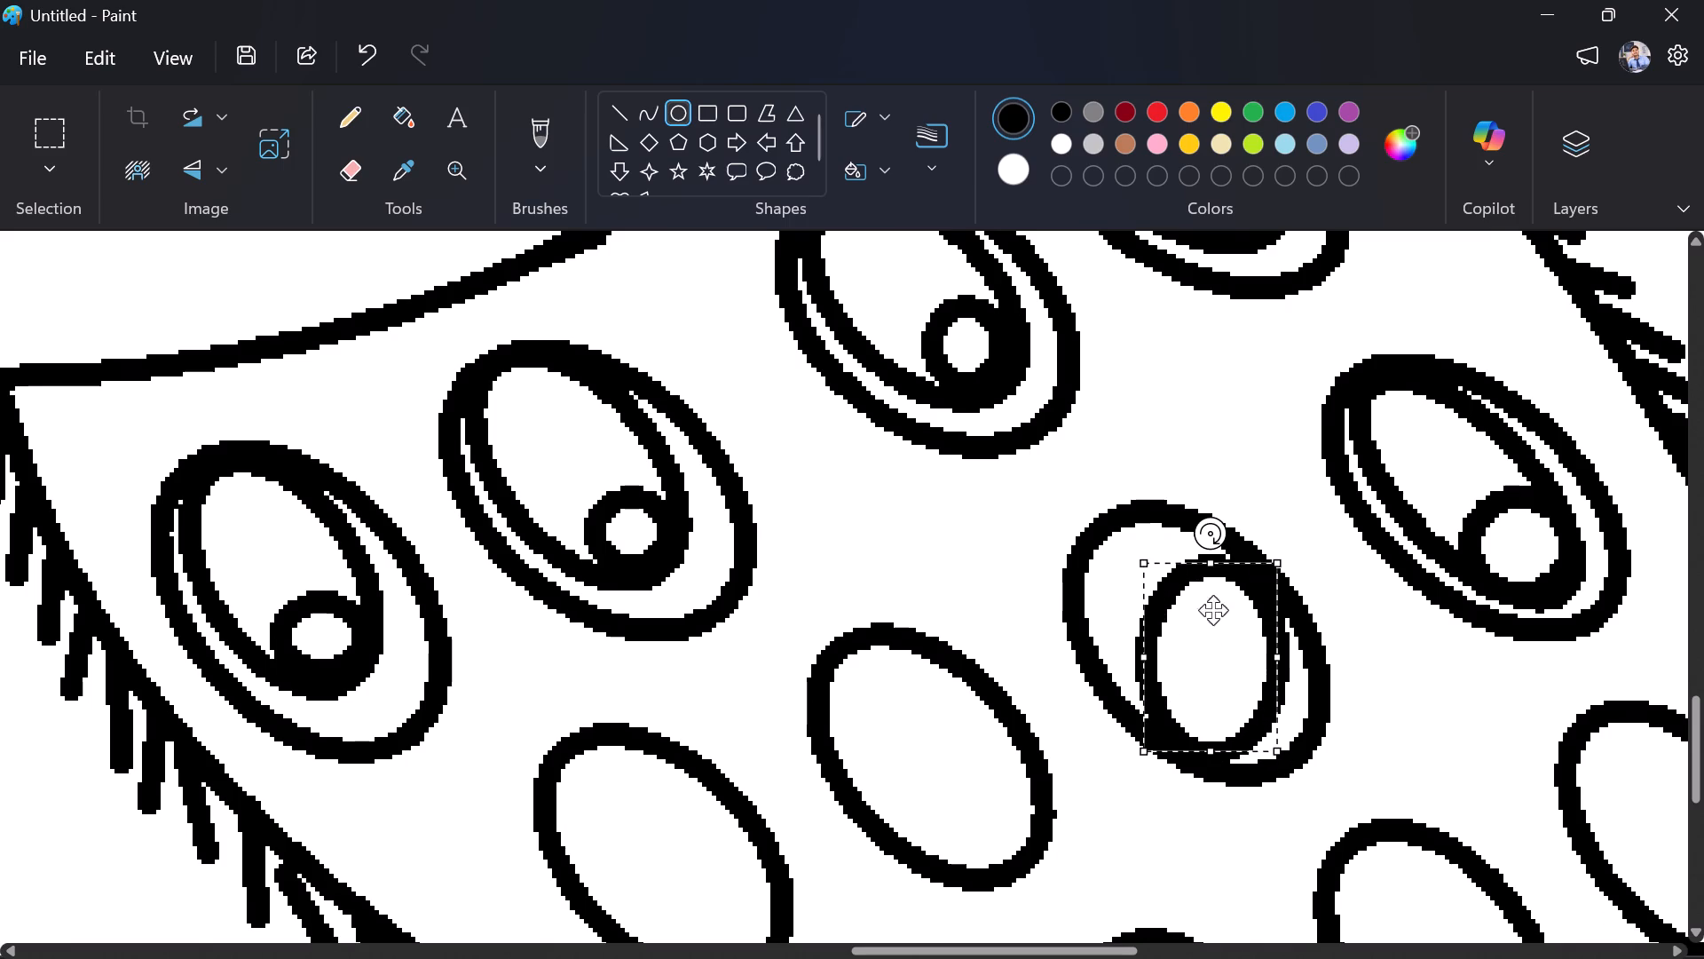
pyautogui.moveTo(1211, 543); pyautogui.dragTo(1139, 558)
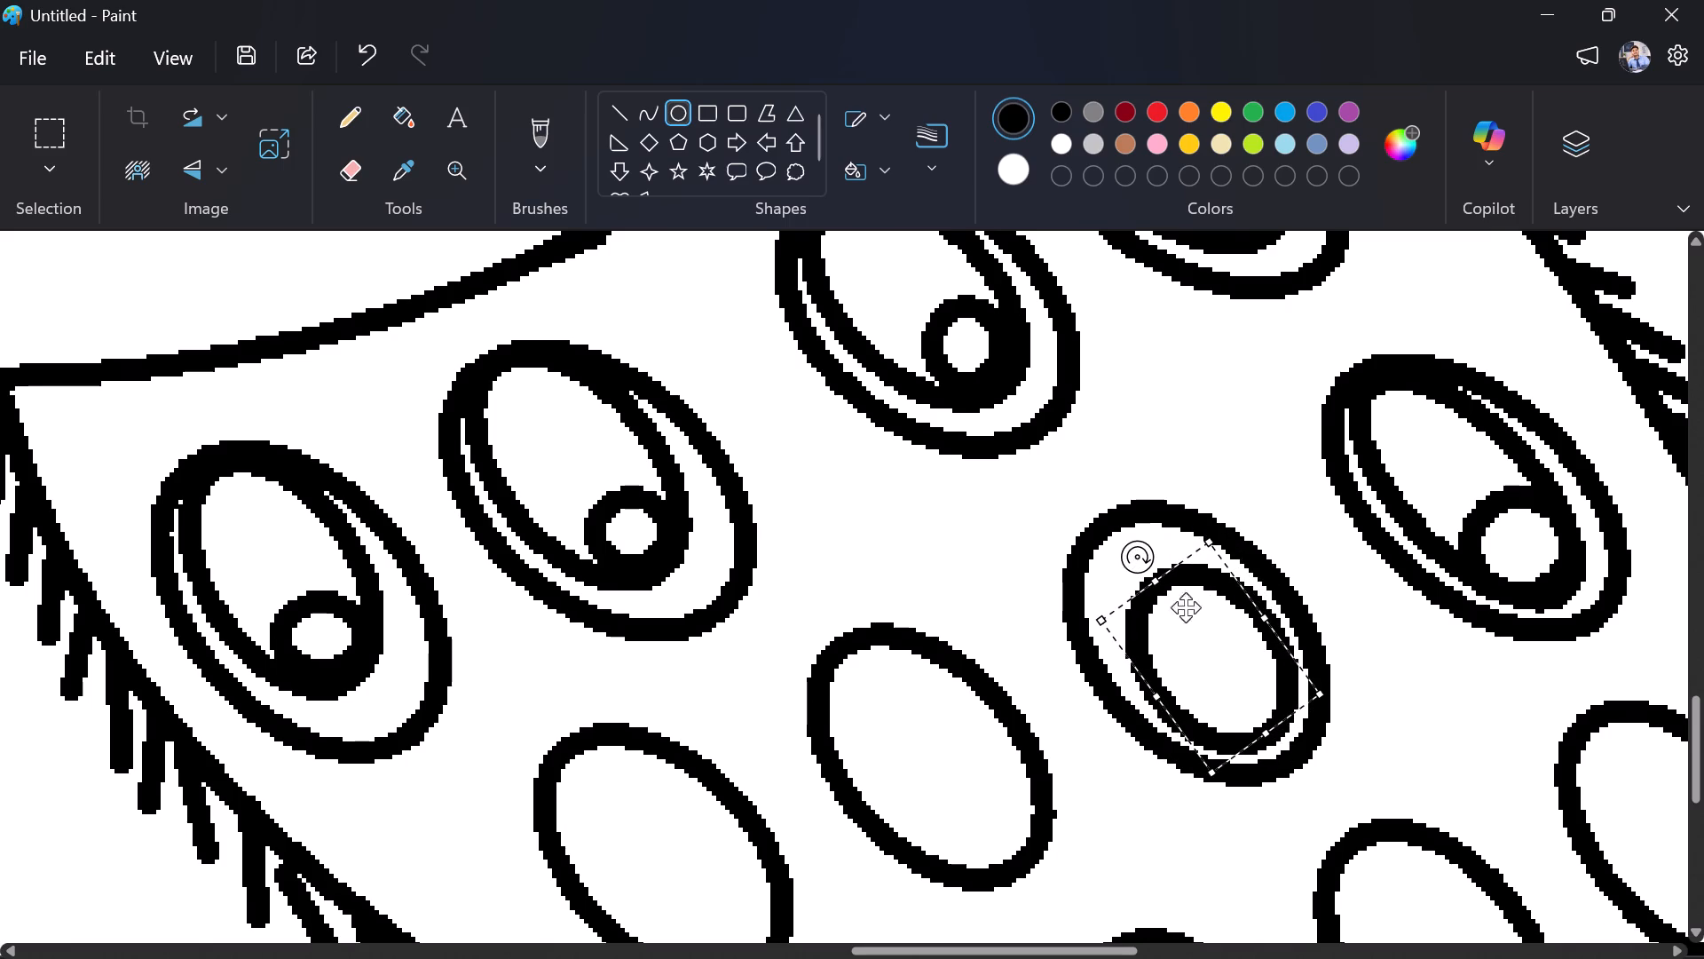
pyautogui.moveTo(1157, 582); pyautogui.dragTo(1099, 559)
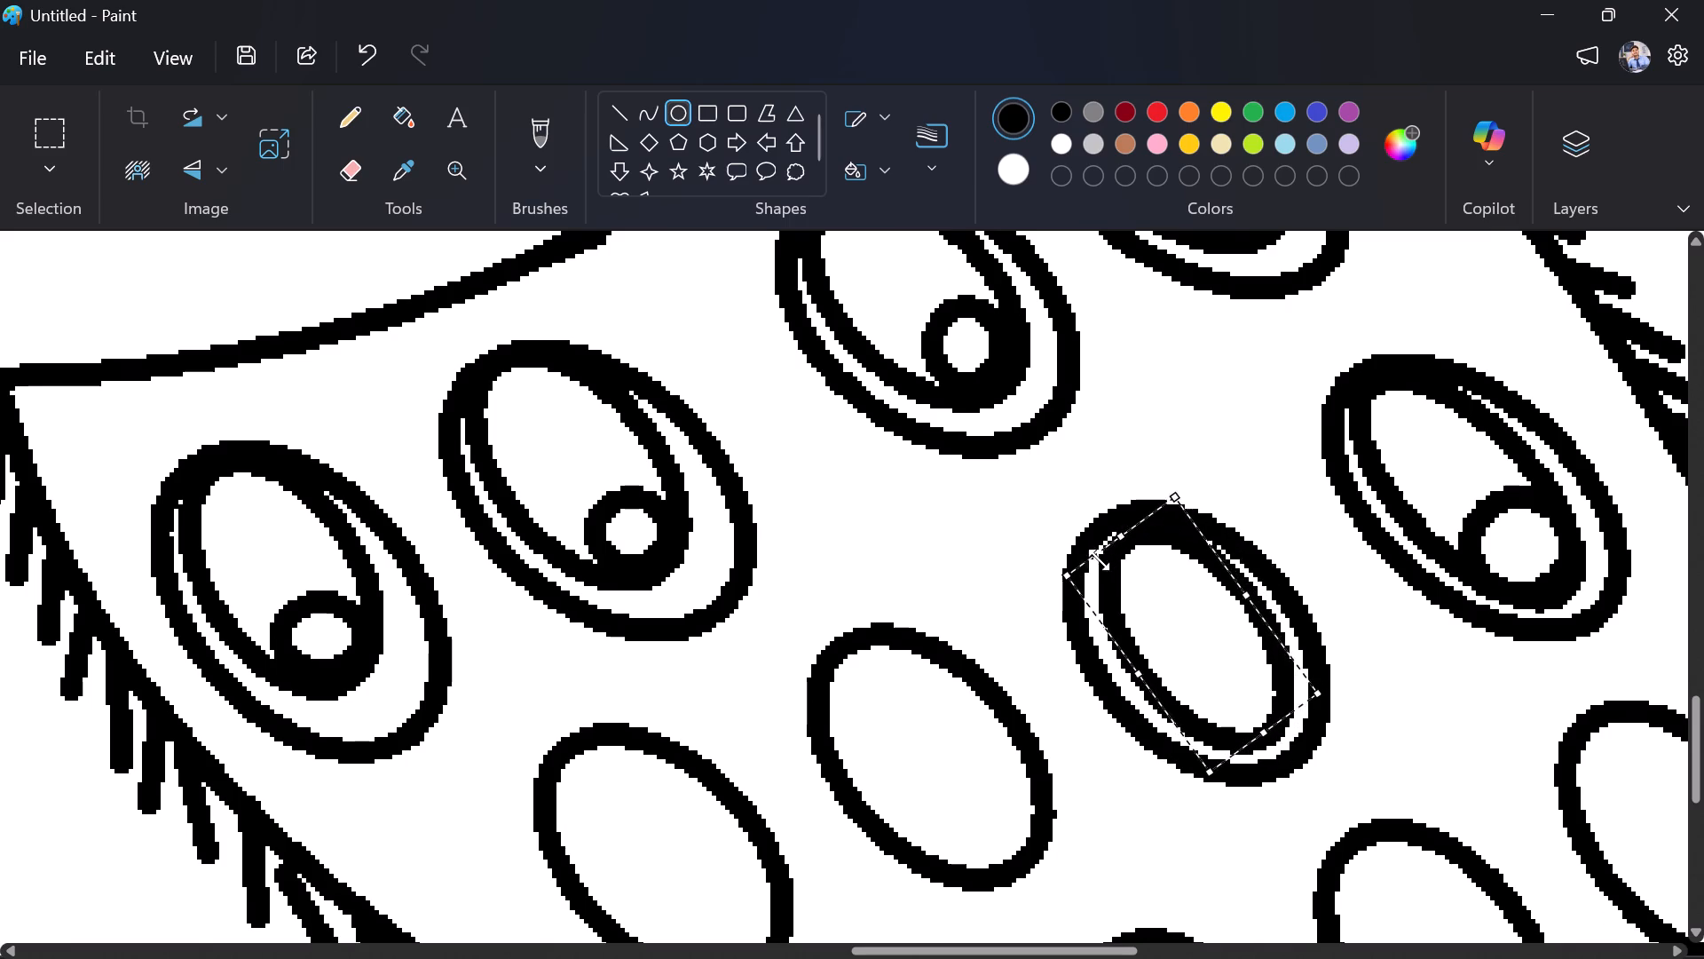
pyautogui.moveTo(1099, 559); pyautogui.dragTo(1082, 556)
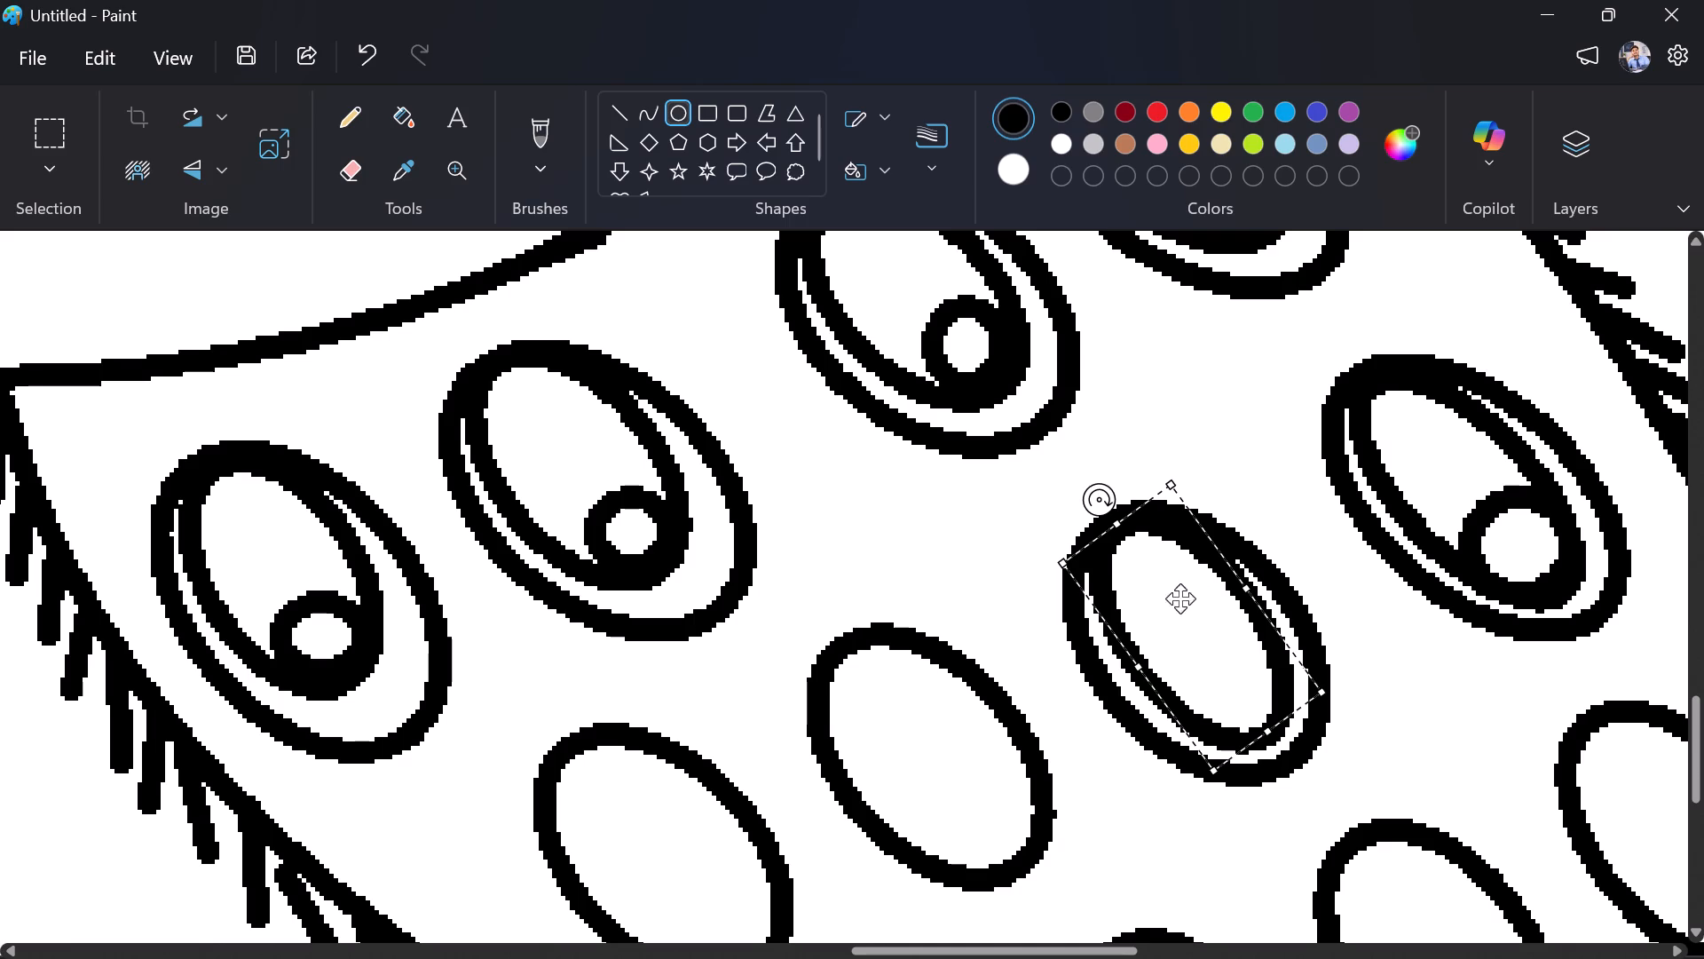
pyautogui.click(1194, 639)
pyautogui.click(1249, 468)
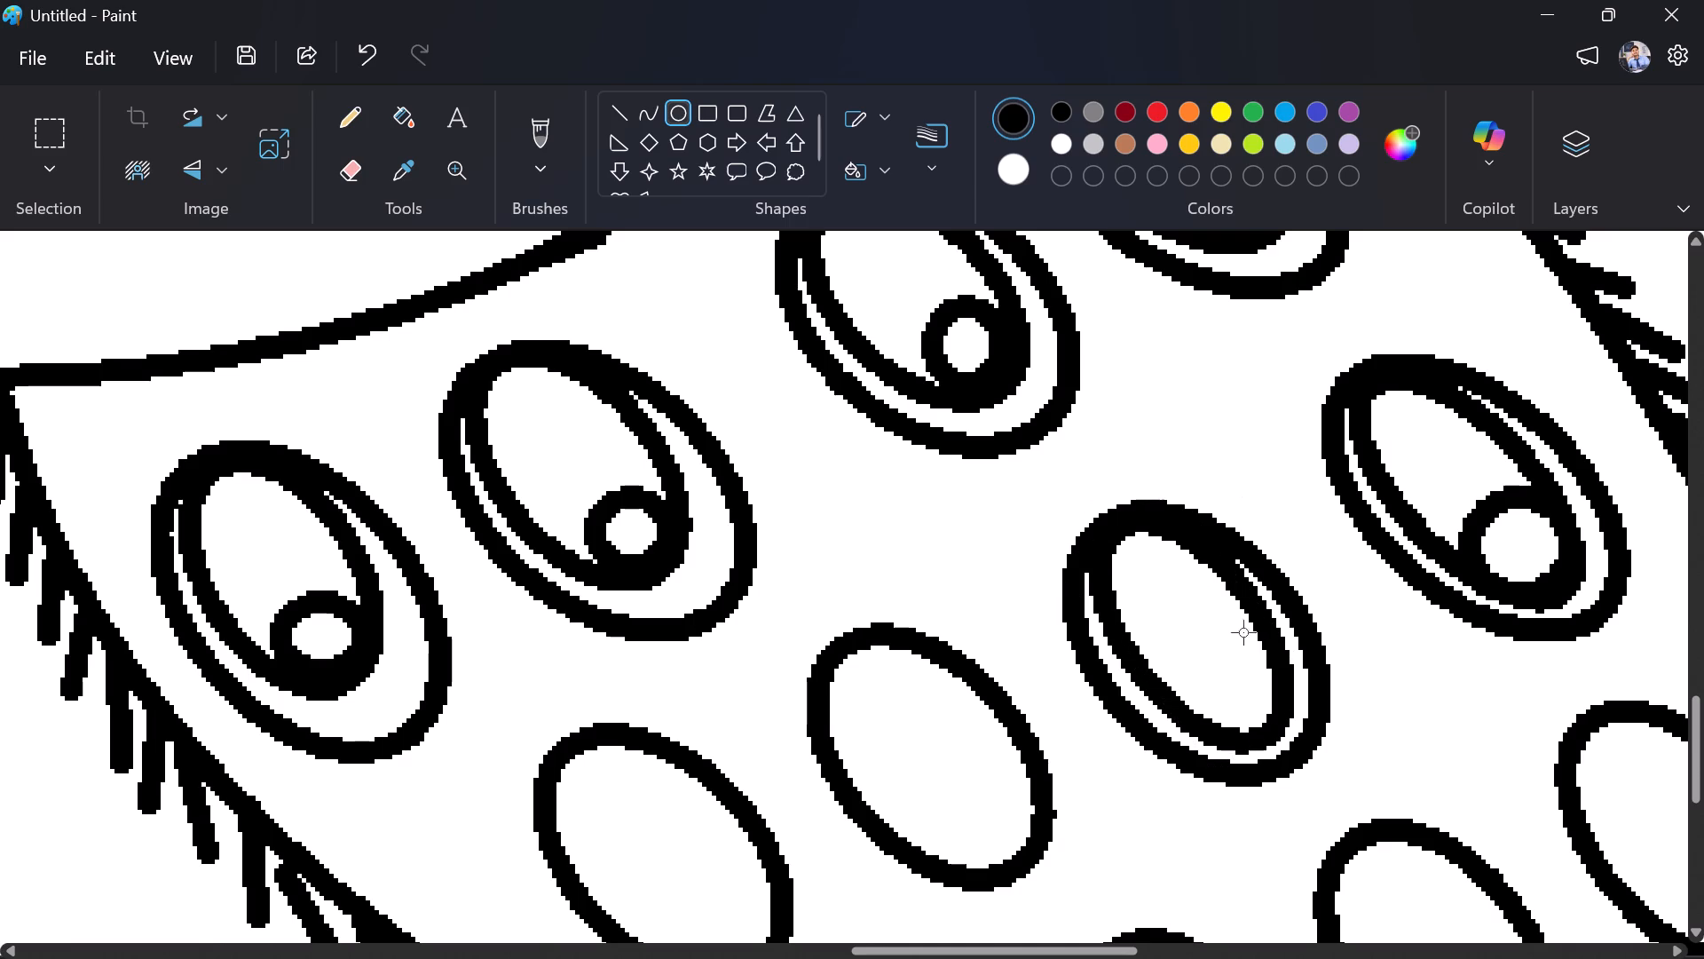
# Draw a tiny oval inside that new inner oval and place it at the inner oval's lower-right end.
pyautogui.moveTo(1242, 642); pyautogui.dragTo(1191, 657)
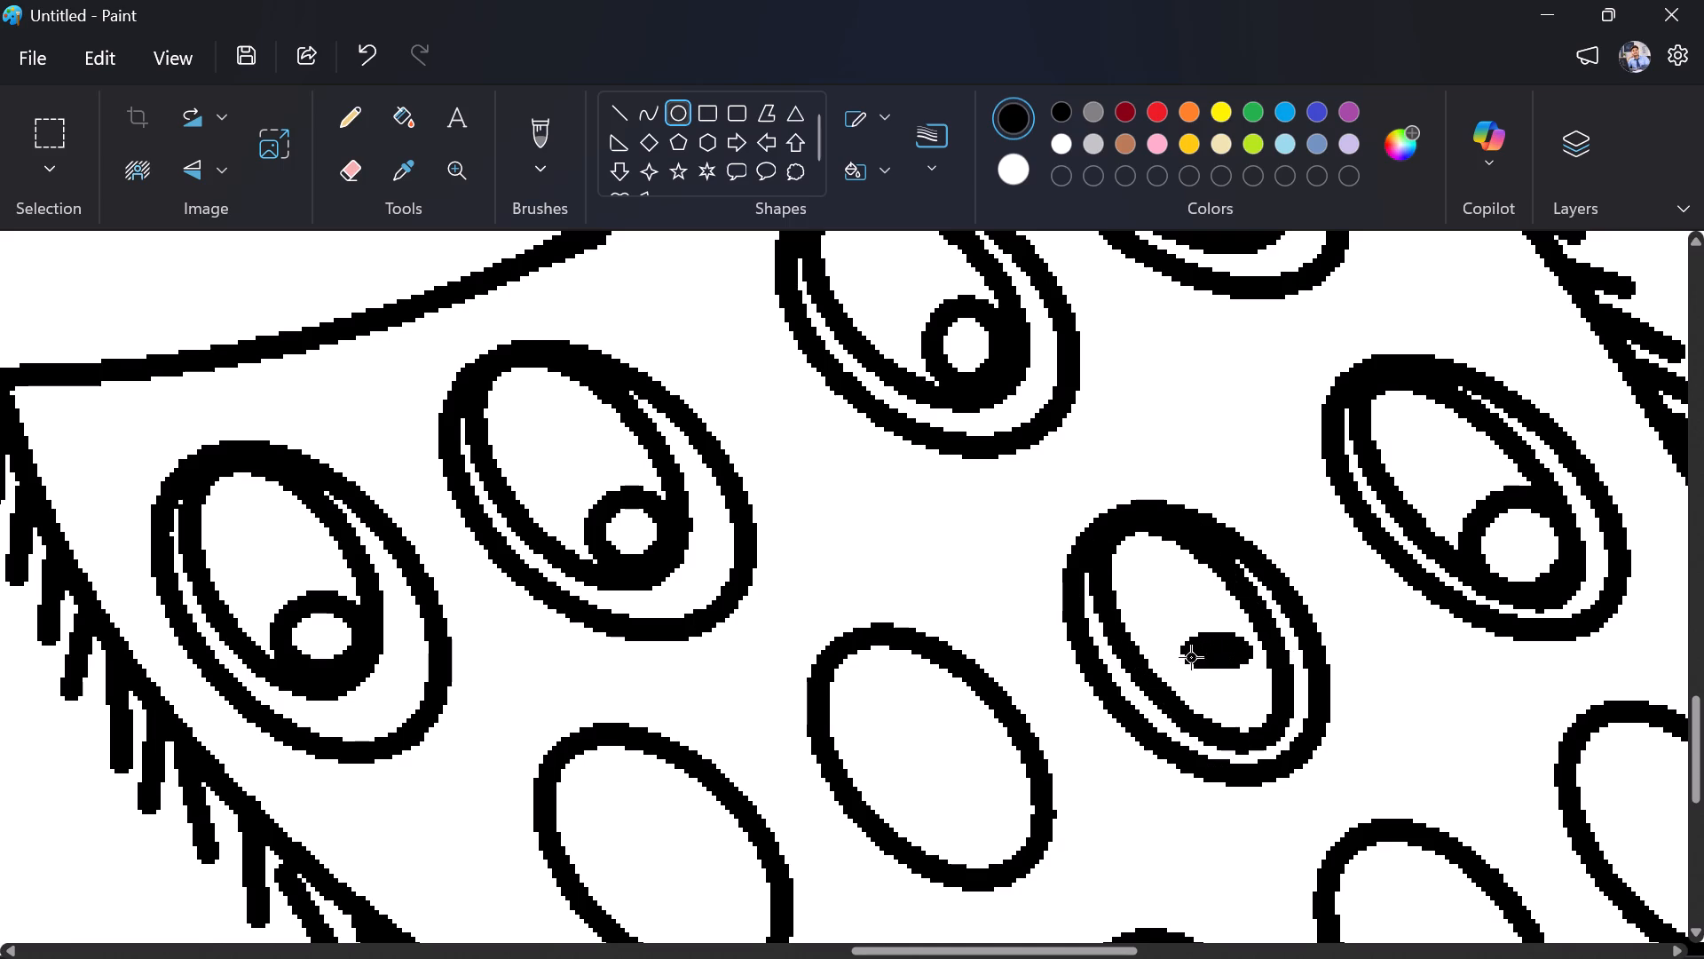
pyautogui.moveTo(1191, 657); pyautogui.dragTo(1170, 590)
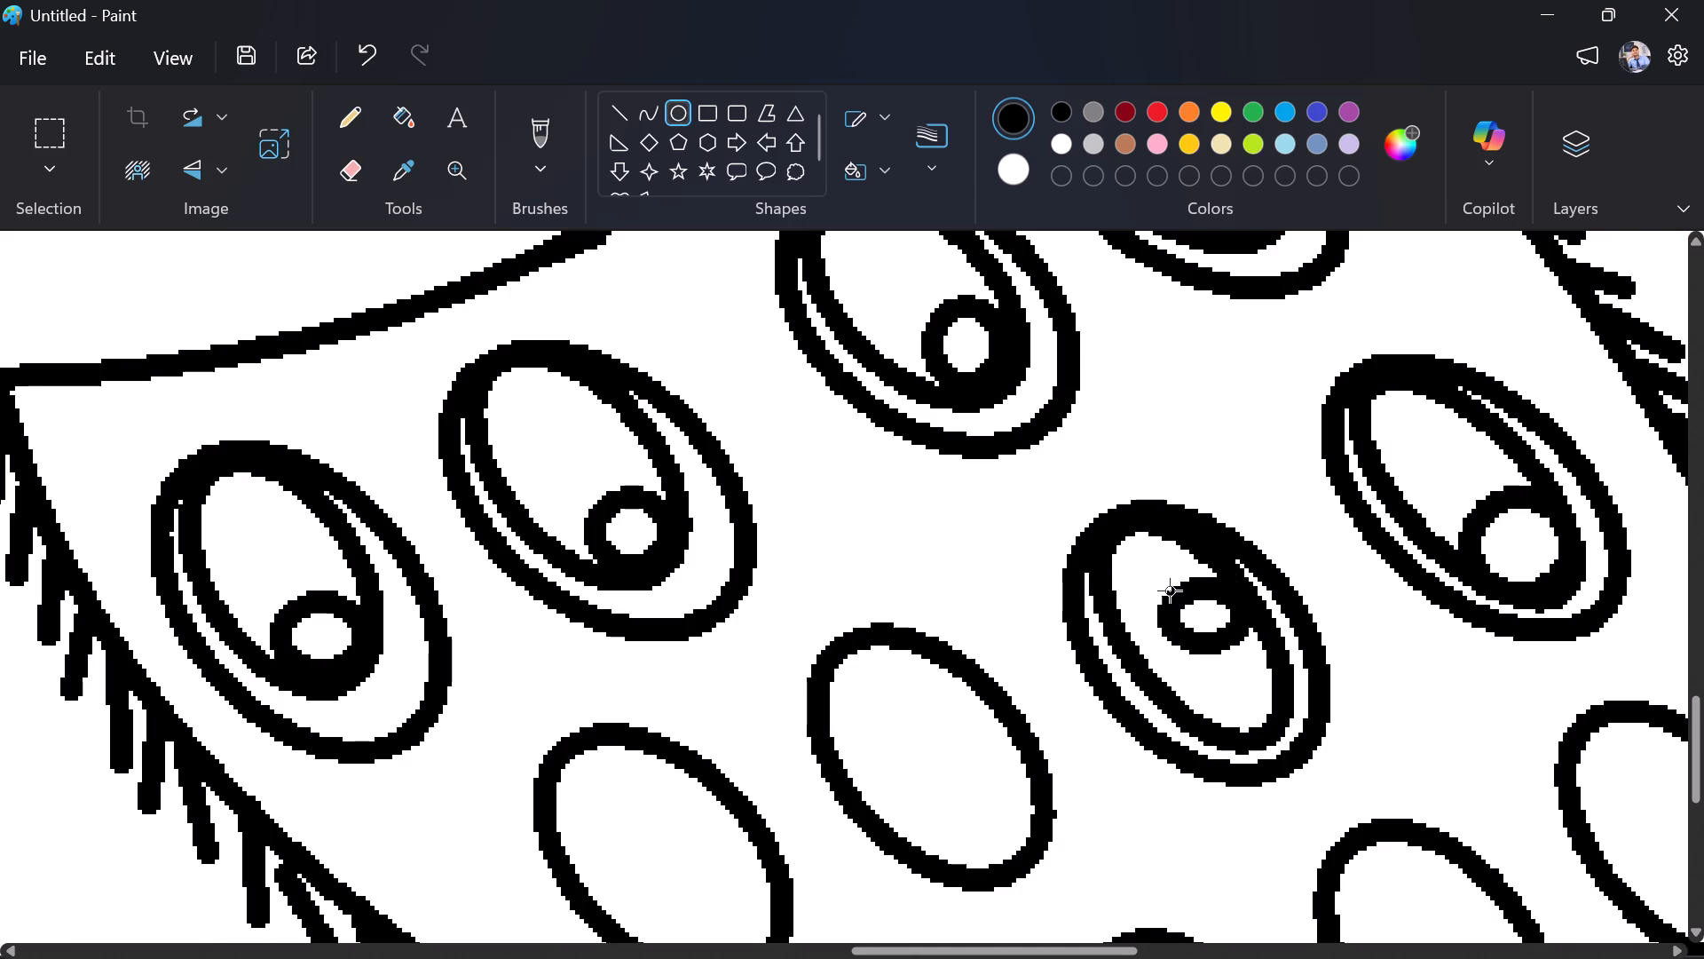
pyautogui.moveTo(1170, 590); pyautogui.dragTo(1169, 592)
pyautogui.moveTo(1204, 612); pyautogui.dragTo(1209, 578)
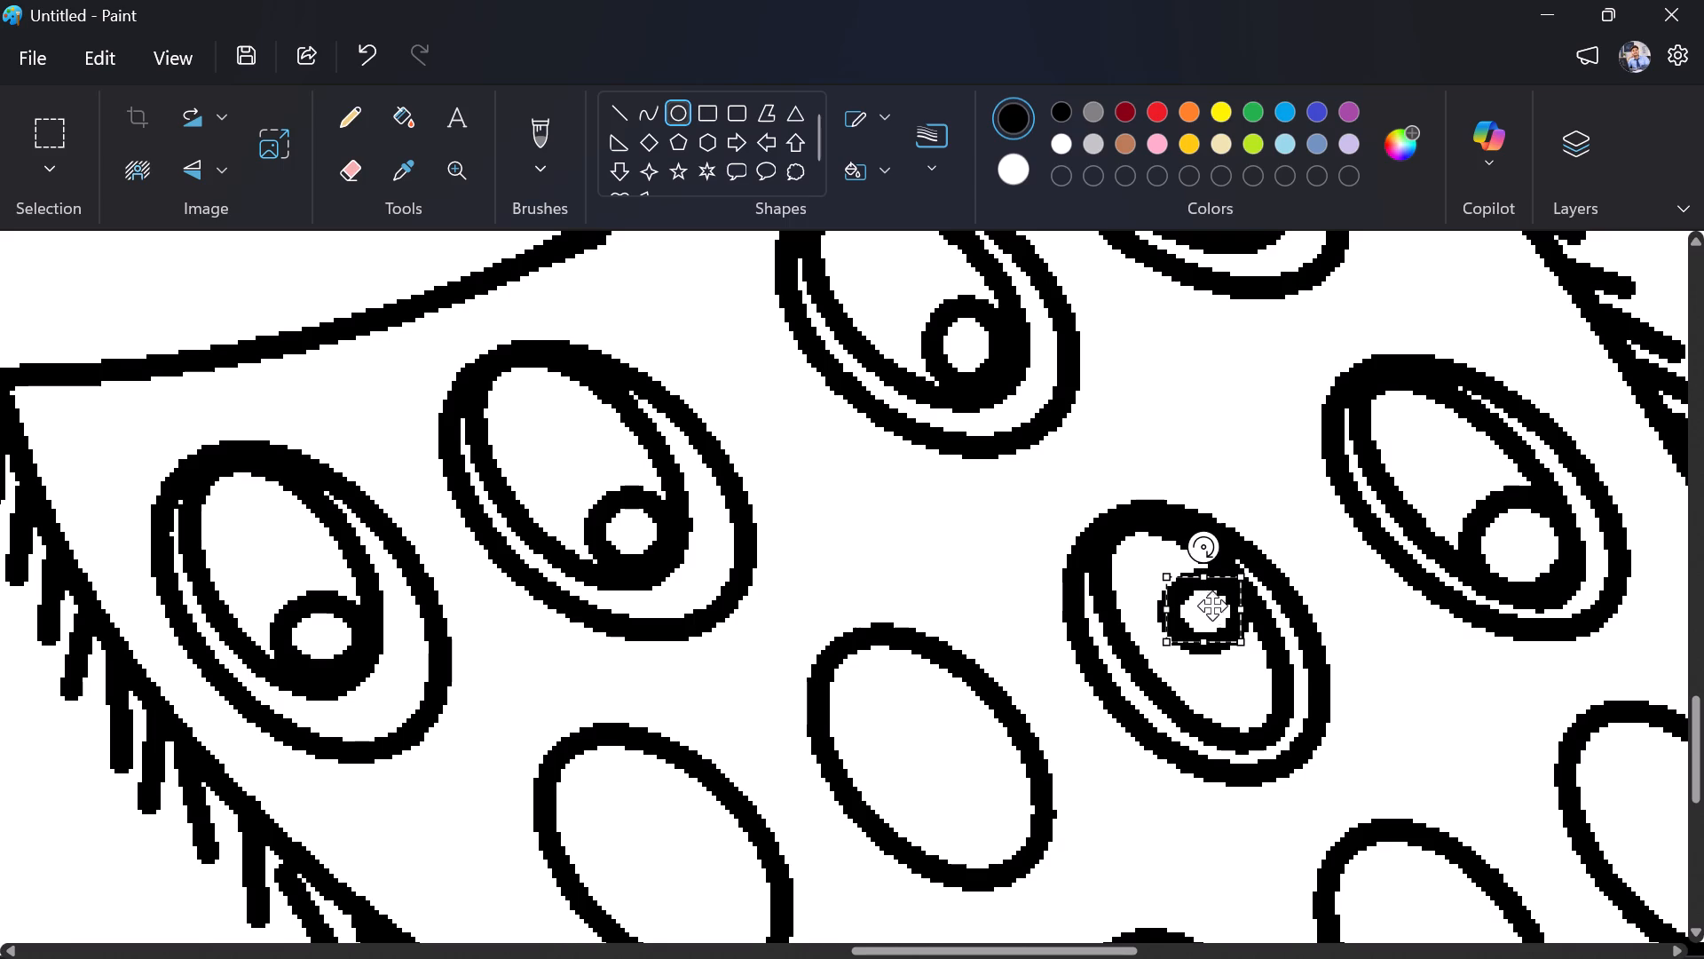
pyautogui.moveTo(1212, 608); pyautogui.dragTo(1237, 687)
pyautogui.click(1163, 585)
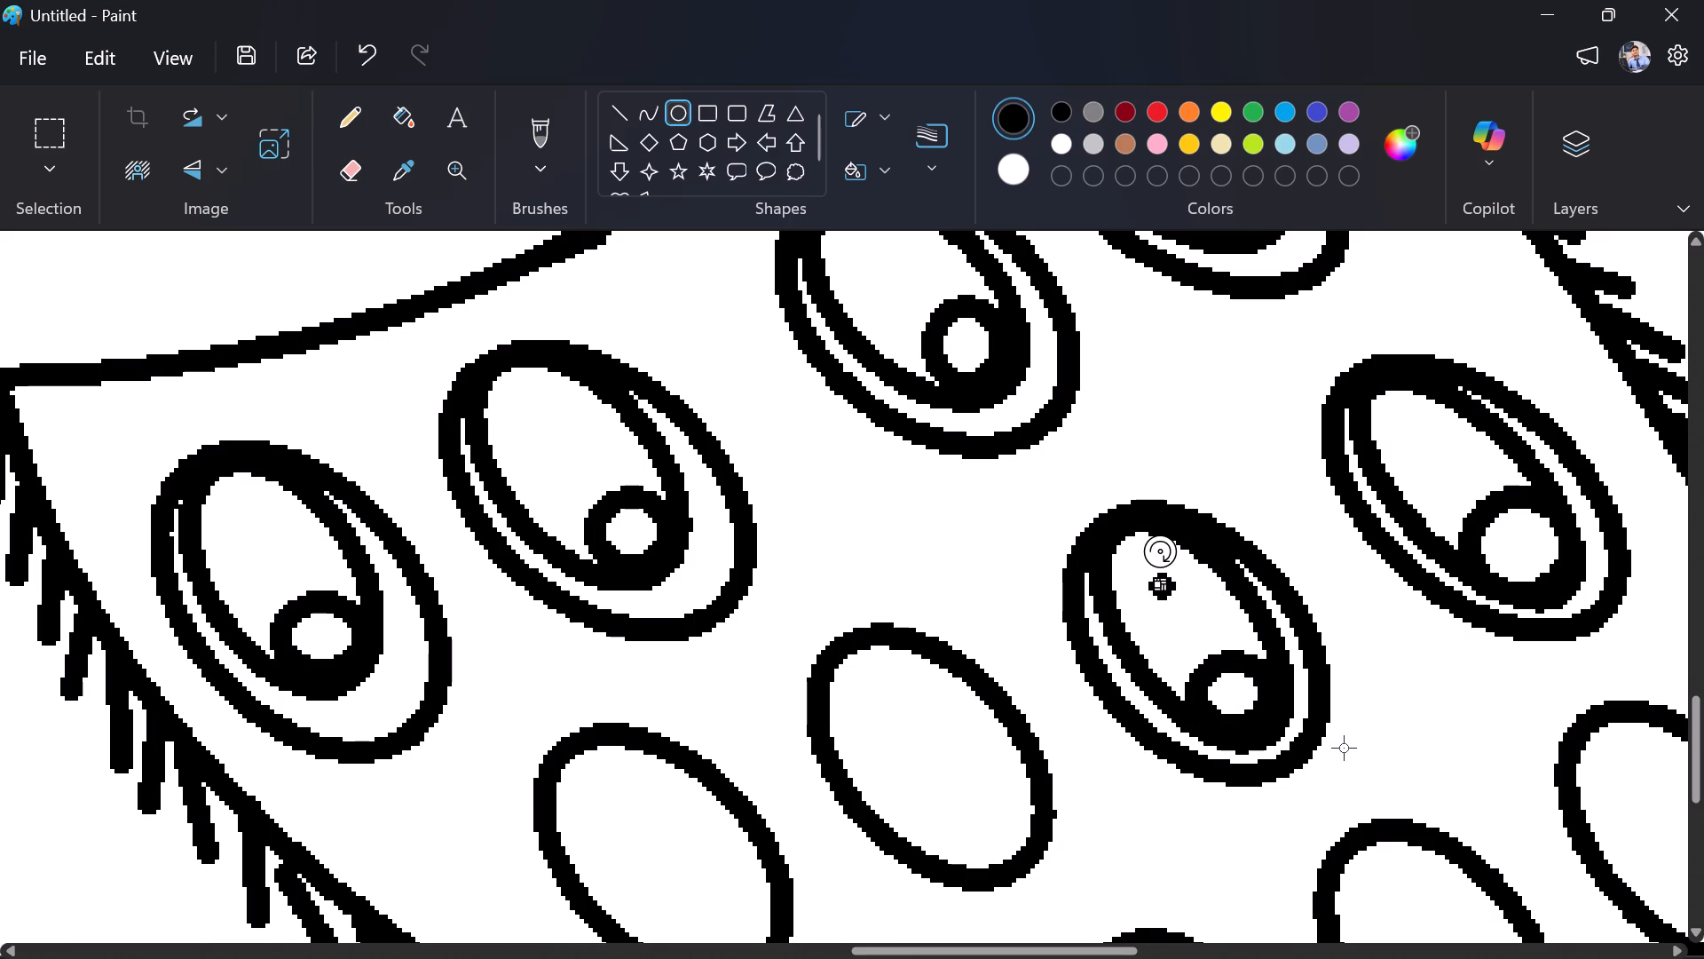
# Draw a tilted inner oval in the middle tail oval of the second row, stretched from its upper-left edge toward its lower-right end.
pyautogui.scroll(-1, 1366, 732)
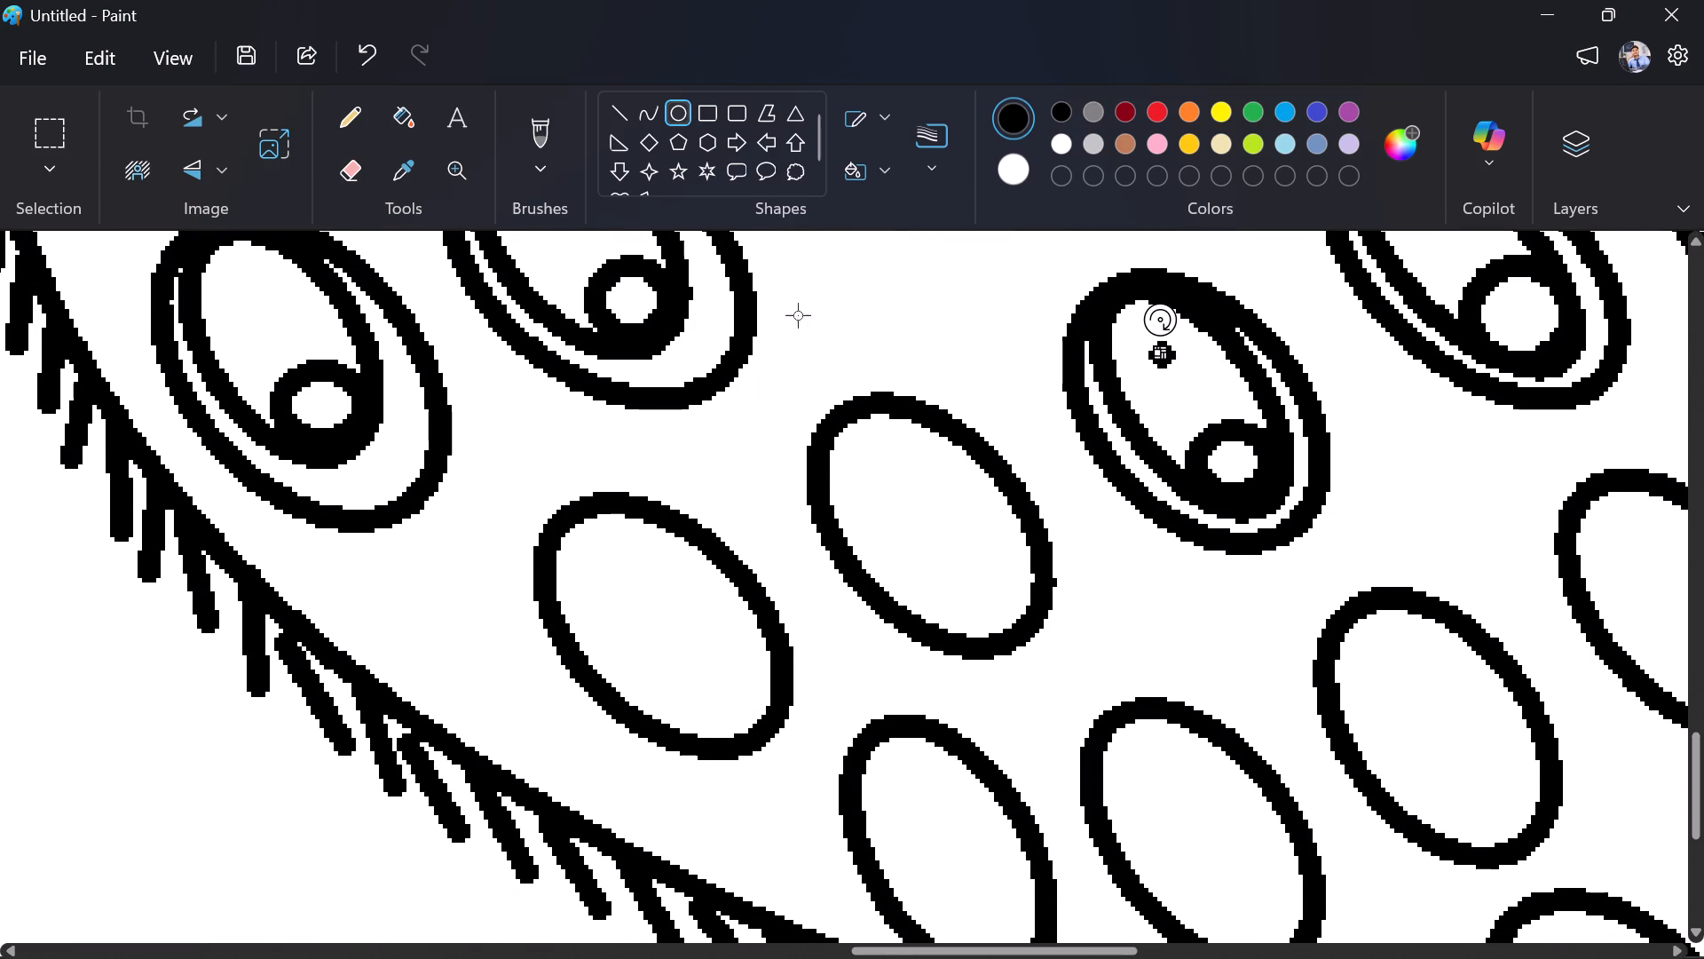
pyautogui.moveTo(859, 433); pyautogui.dragTo(972, 596)
pyautogui.moveTo(914, 400); pyautogui.dragTo(866, 410)
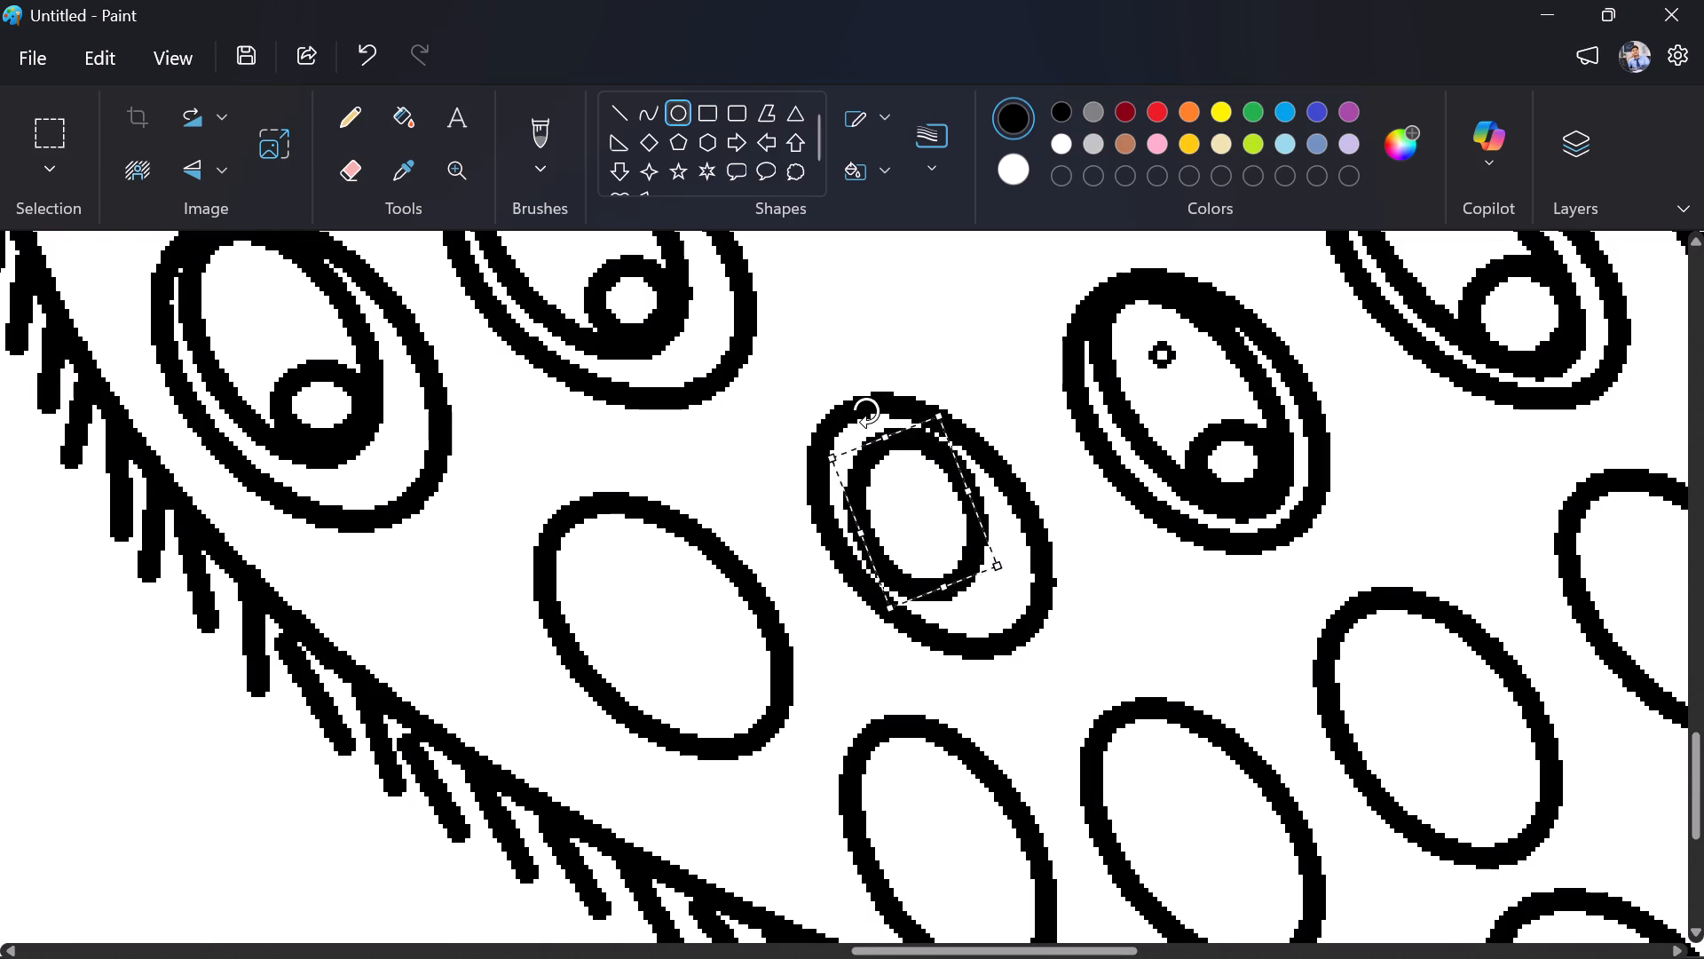
pyautogui.moveTo(866, 410); pyautogui.dragTo(853, 413)
pyautogui.moveTo(866, 436); pyautogui.dragTo(867, 436)
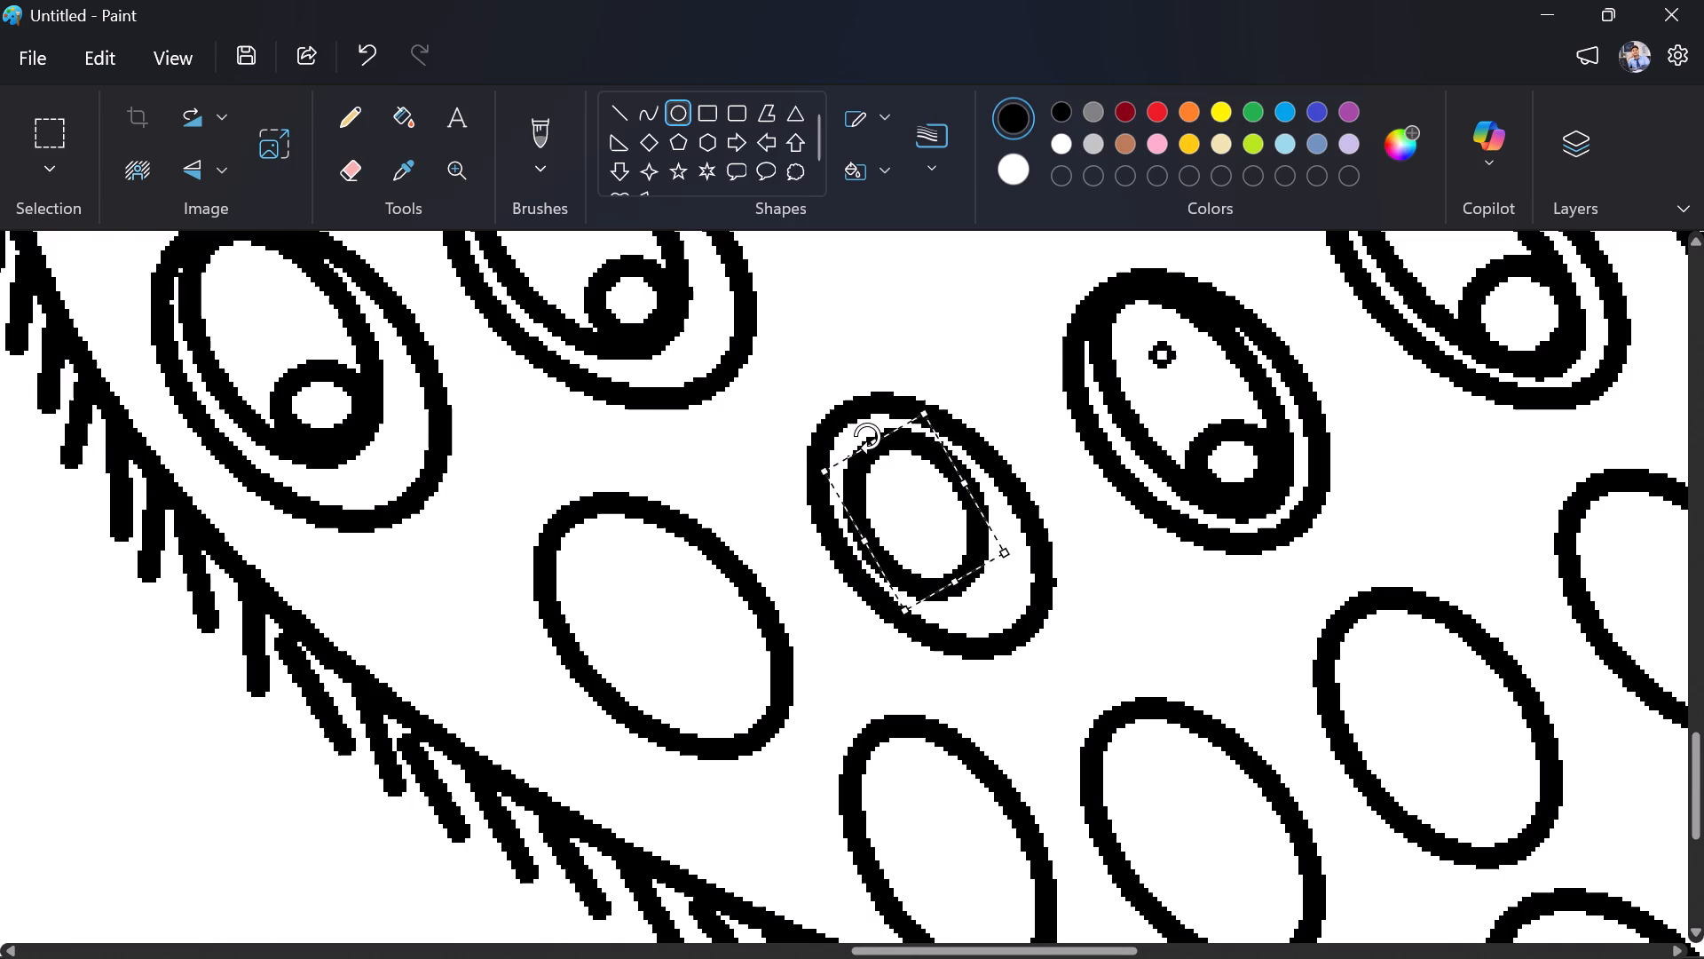
pyautogui.moveTo(867, 436); pyautogui.dragTo(849, 433)
pyautogui.moveTo(865, 455); pyautogui.dragTo(863, 448)
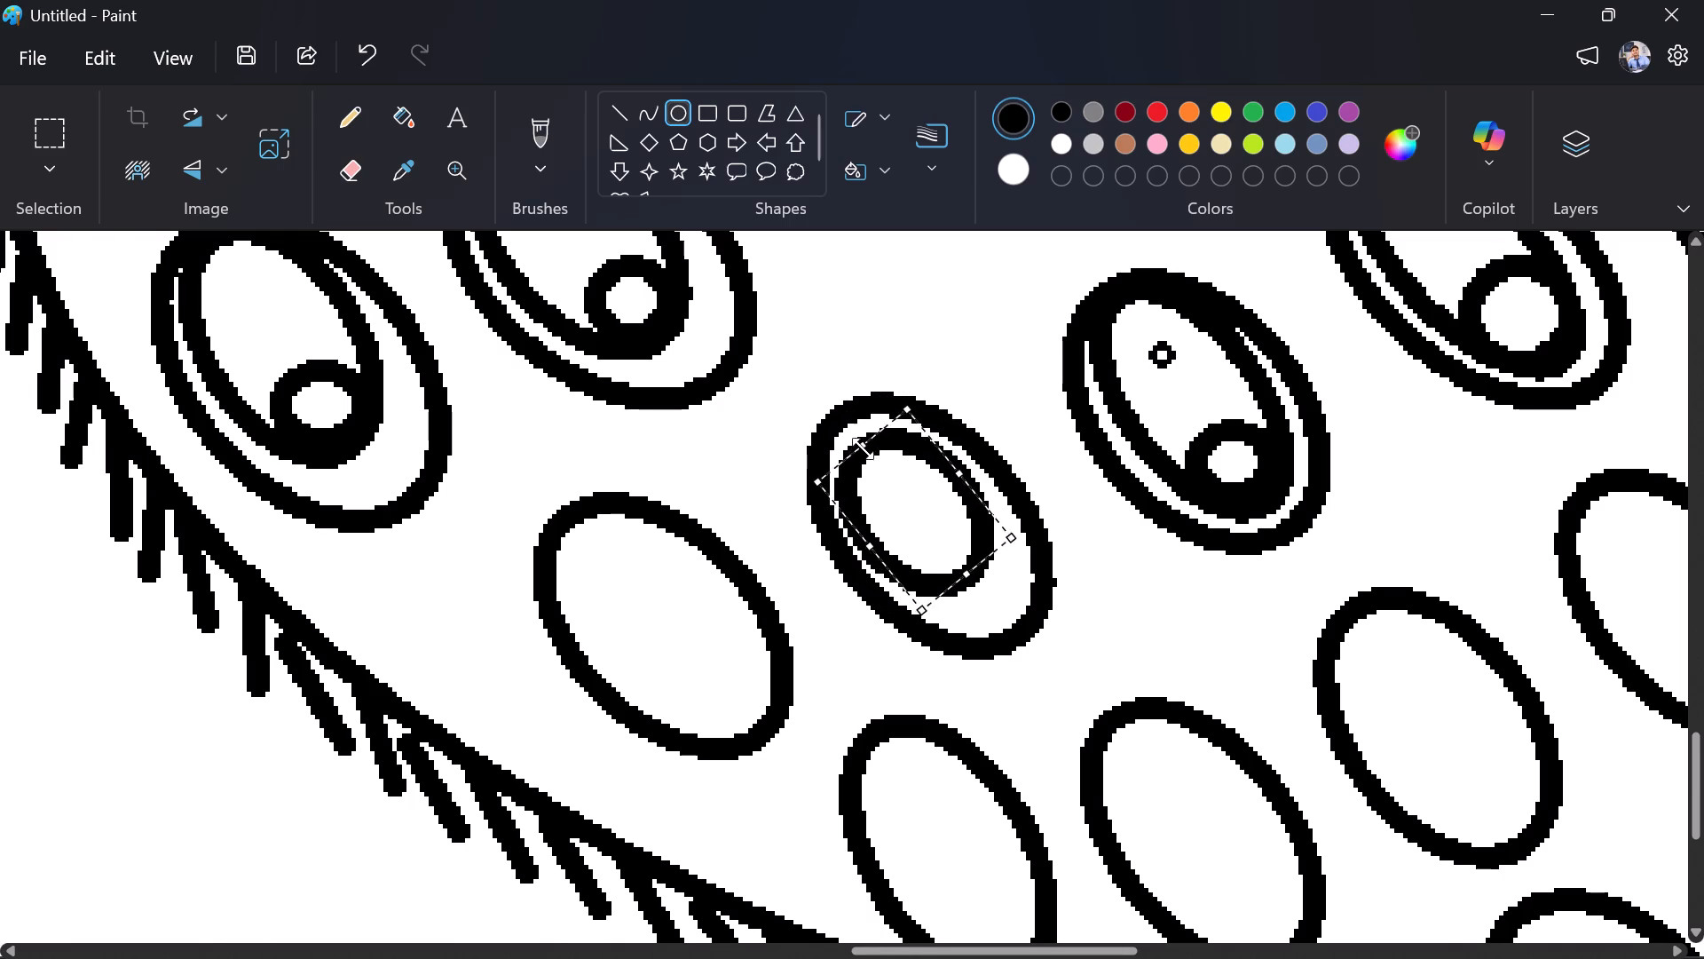
pyautogui.moveTo(863, 448); pyautogui.dragTo(855, 429)
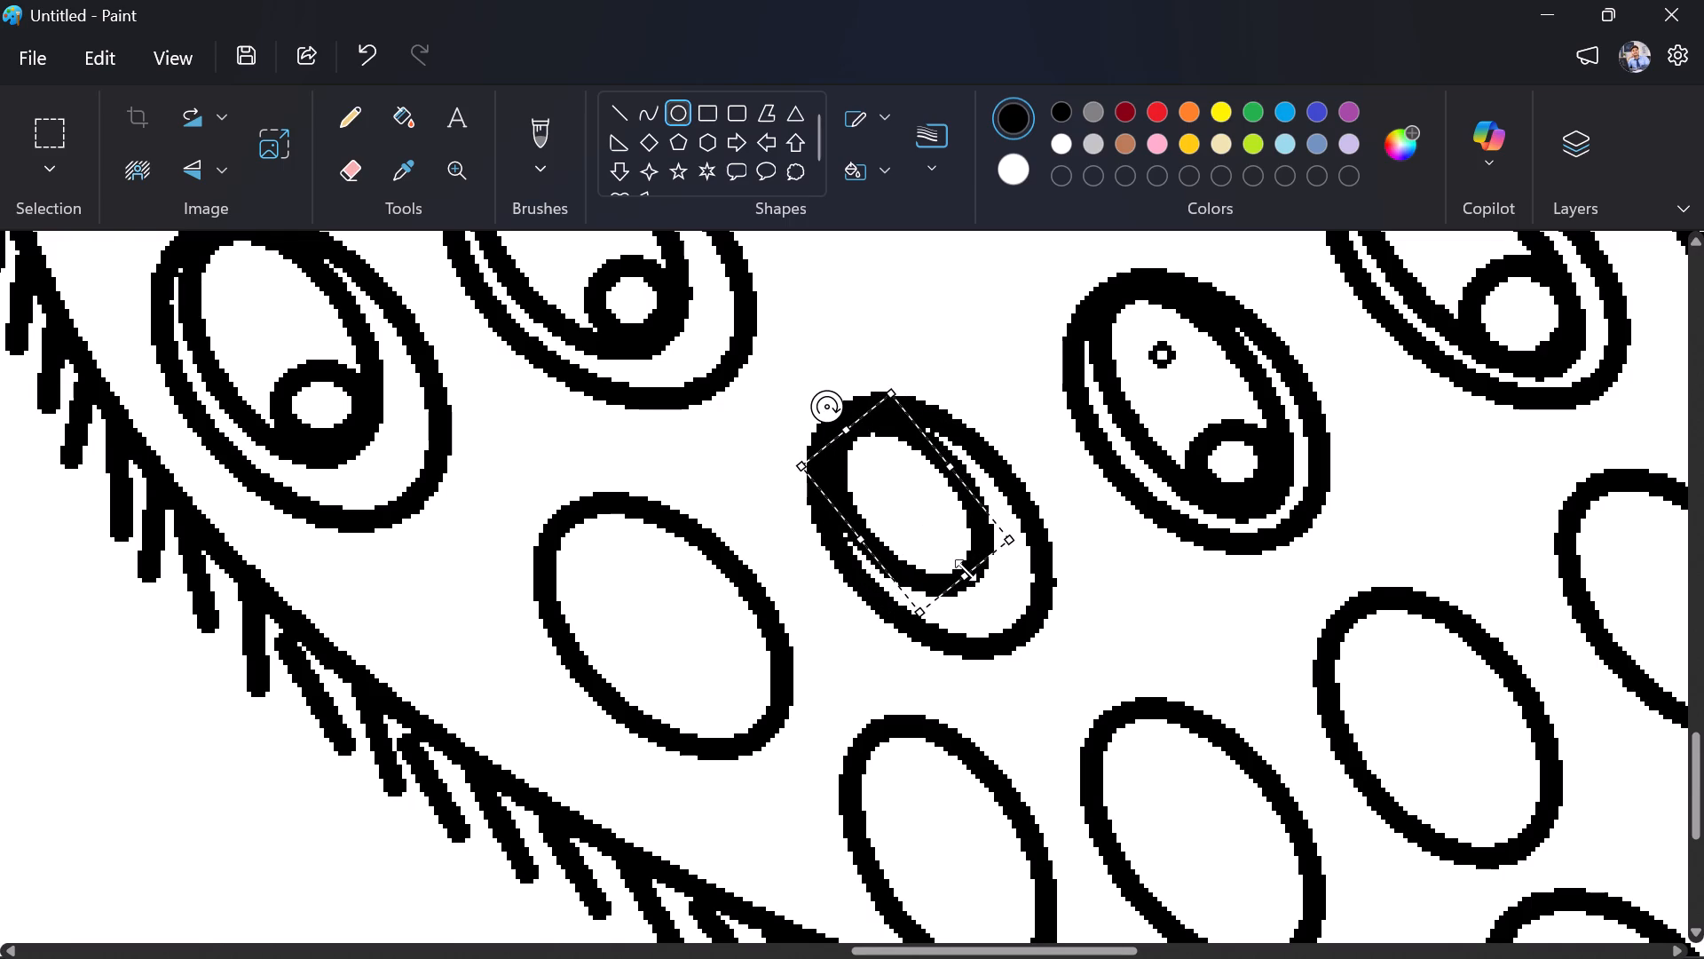
pyautogui.moveTo(966, 570); pyautogui.dragTo(987, 591)
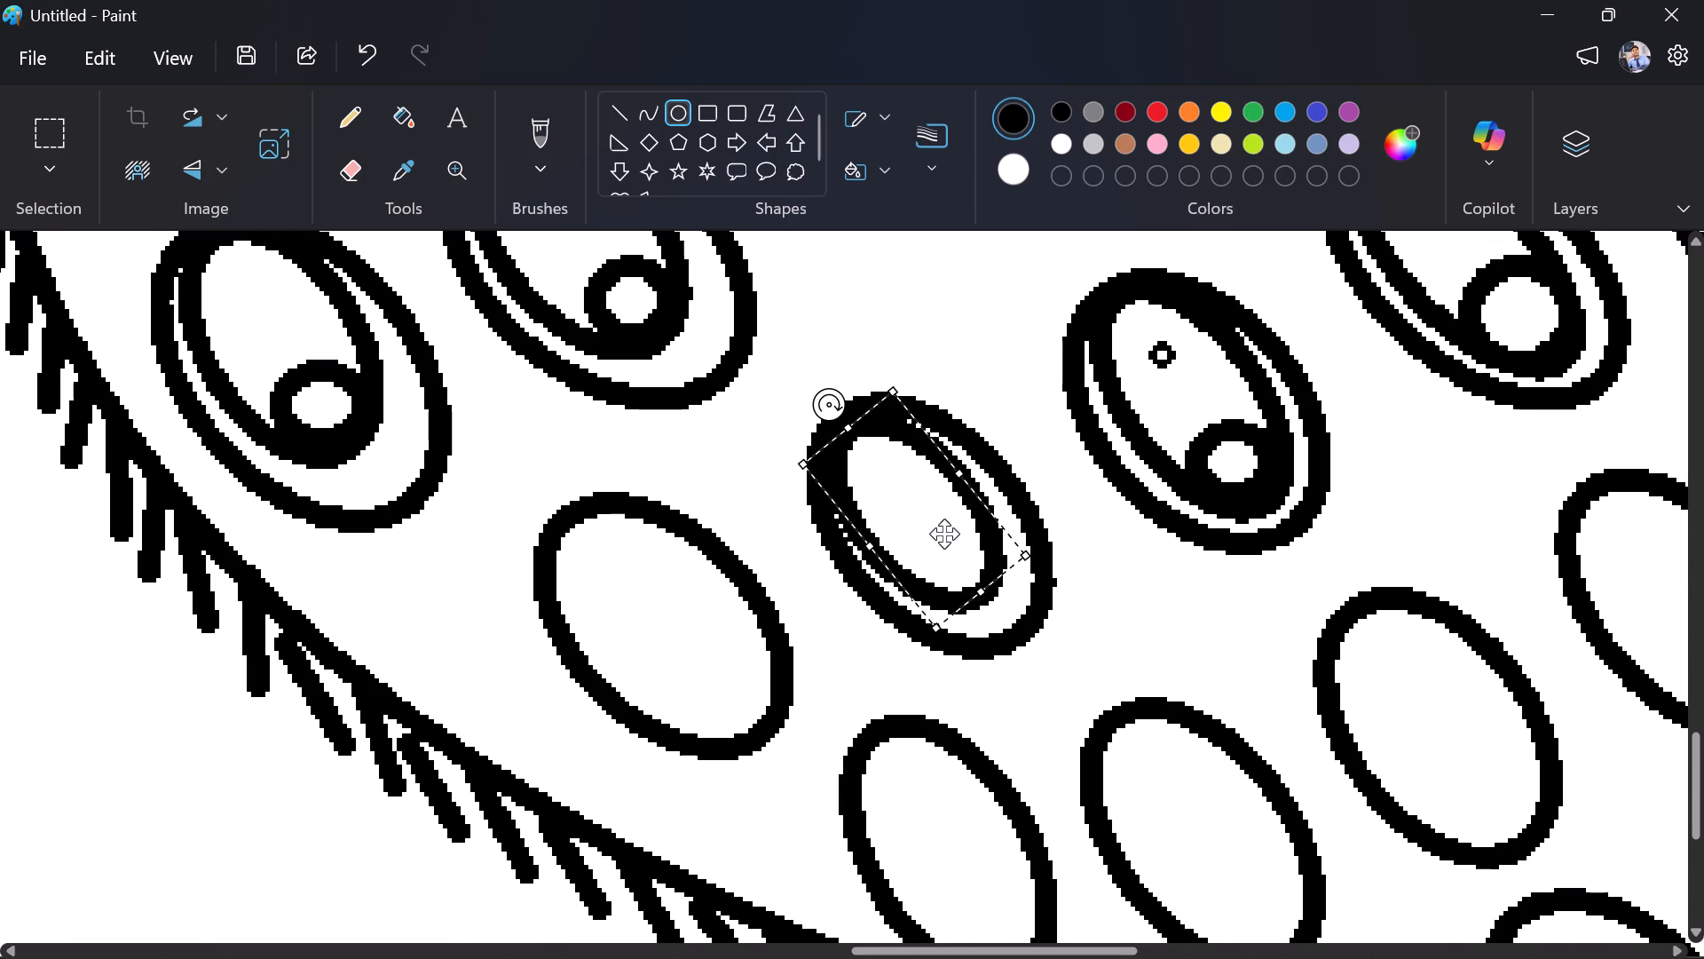
pyautogui.click(944, 534)
pyautogui.moveTo(918, 304); pyautogui.dragTo(917, 316)
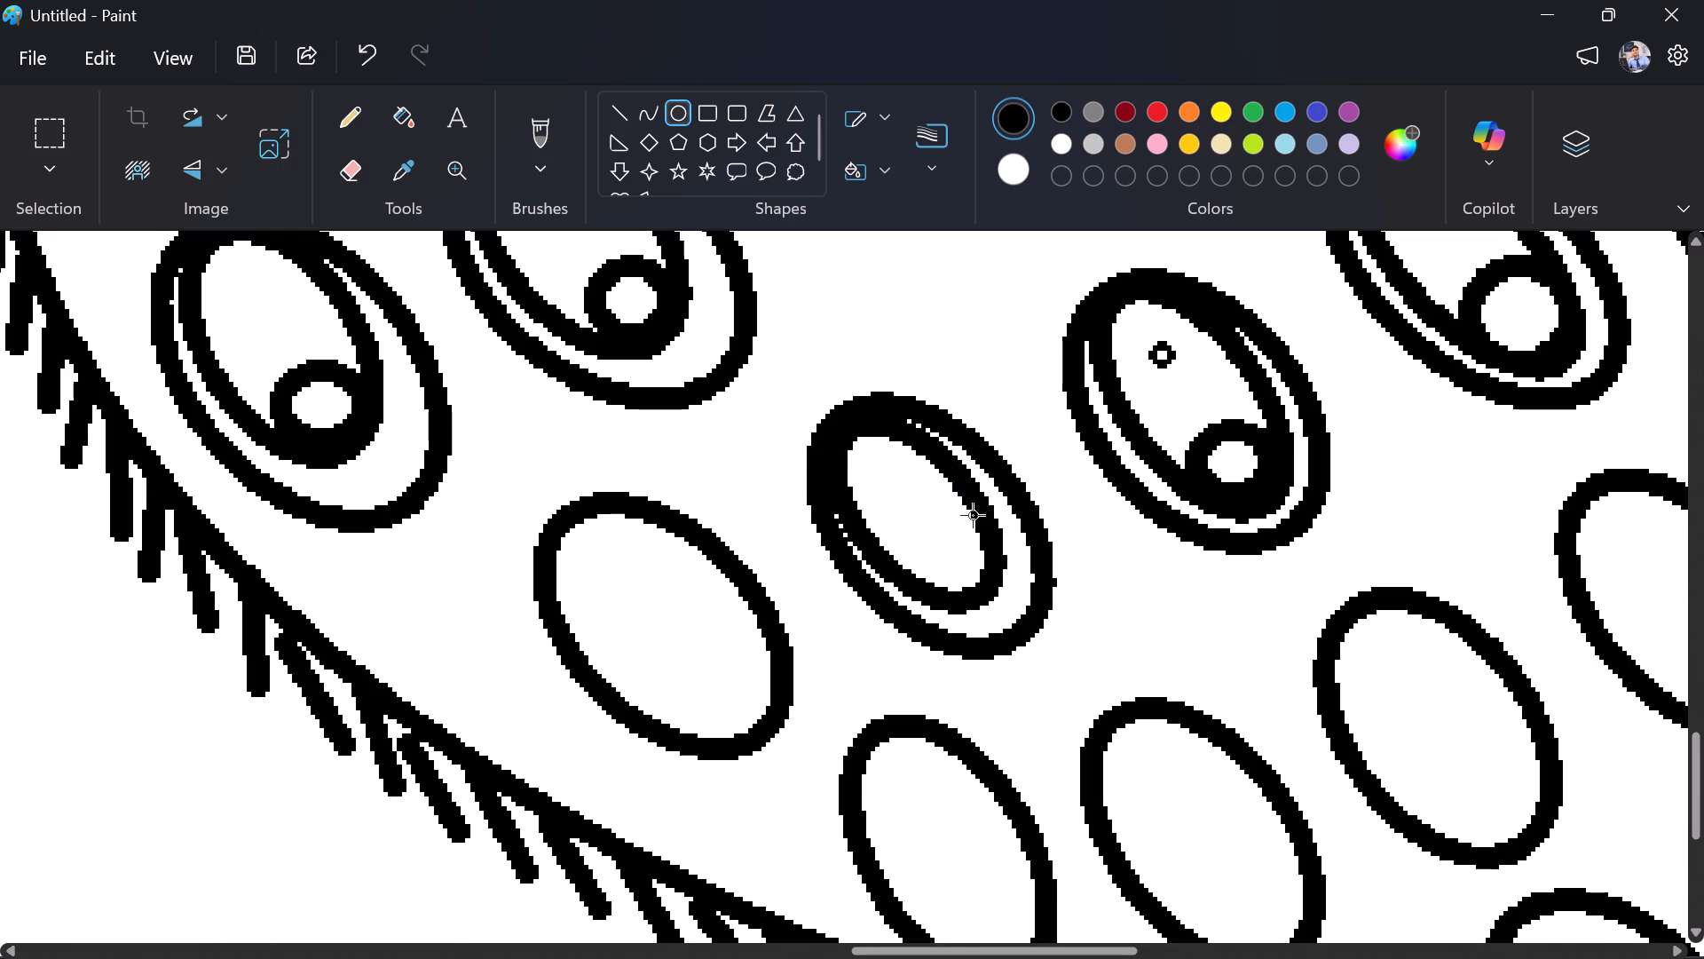
# Draw a tiny oval inside the middle second-row inner oval and move it to that inner oval's lower-right end.
pyautogui.moveTo(877, 470); pyautogui.dragTo(933, 531)
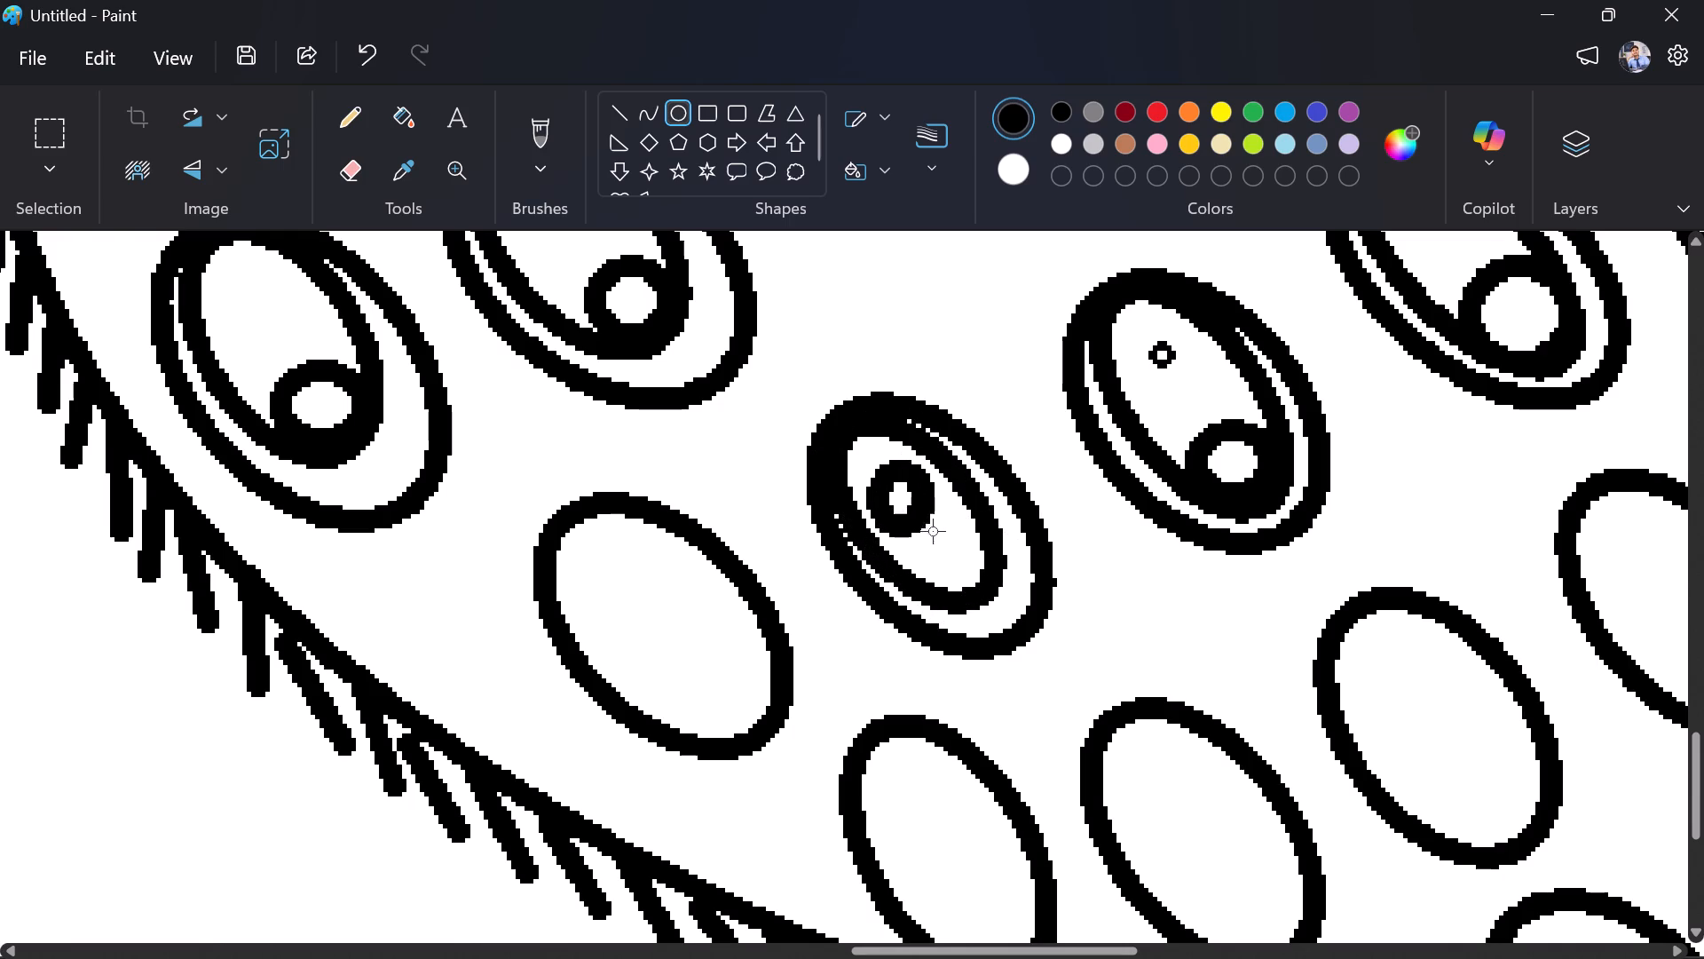
pyautogui.moveTo(933, 531); pyautogui.dragTo(934, 532)
pyautogui.moveTo(904, 502); pyautogui.dragTo(946, 554)
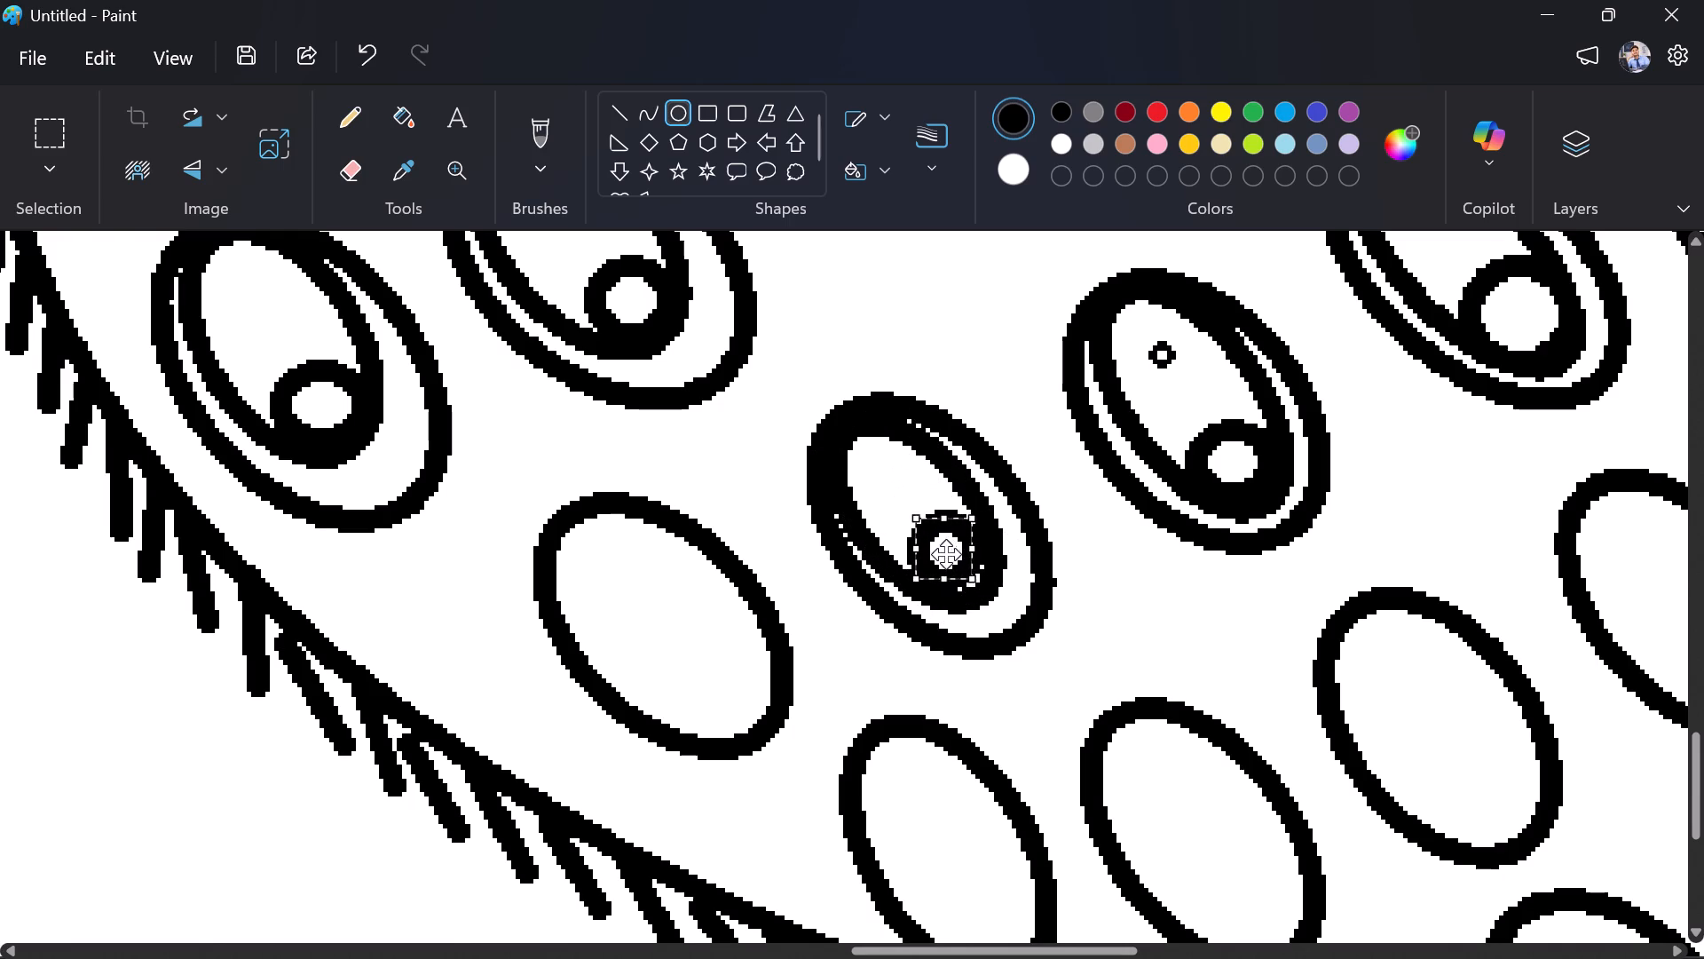
pyautogui.moveTo(946, 554); pyautogui.dragTo(957, 563)
pyautogui.click(883, 482)
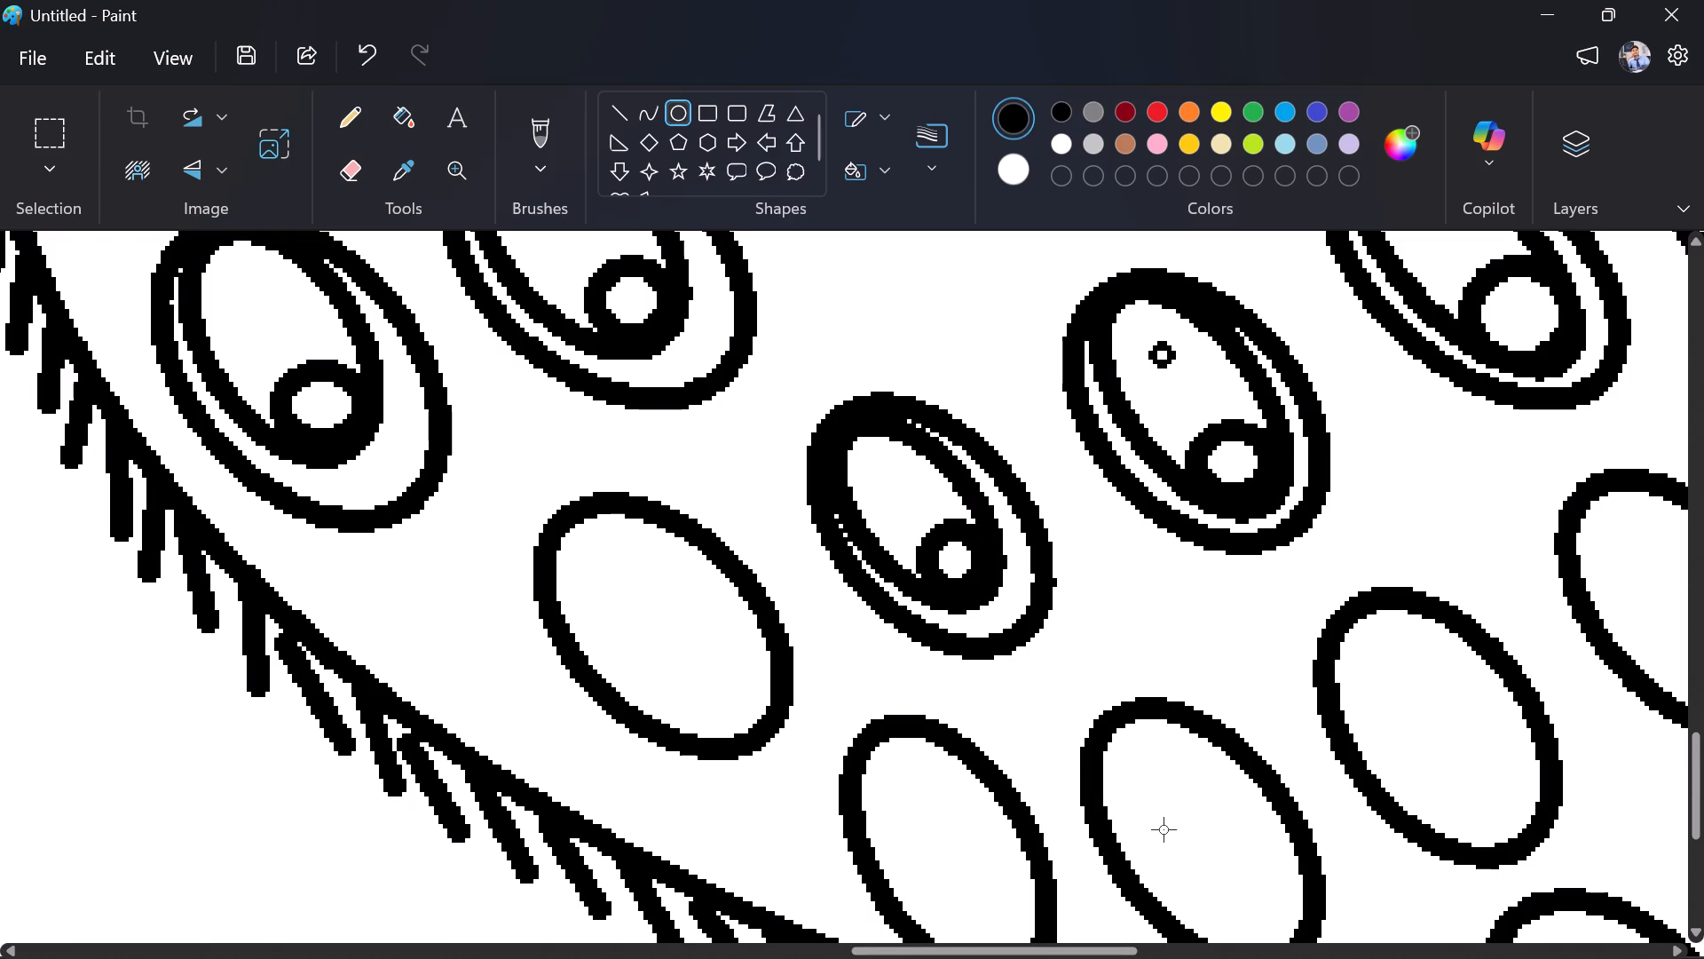
# Draw an upright oval inside the leftmost second-row tail oval, tilt it to match, and move it against the surrounding oval's upper-left edge.
pyautogui.scroll(-1, 1164, 822)
pyautogui.moveTo(592, 396); pyautogui.dragTo(640, 449)
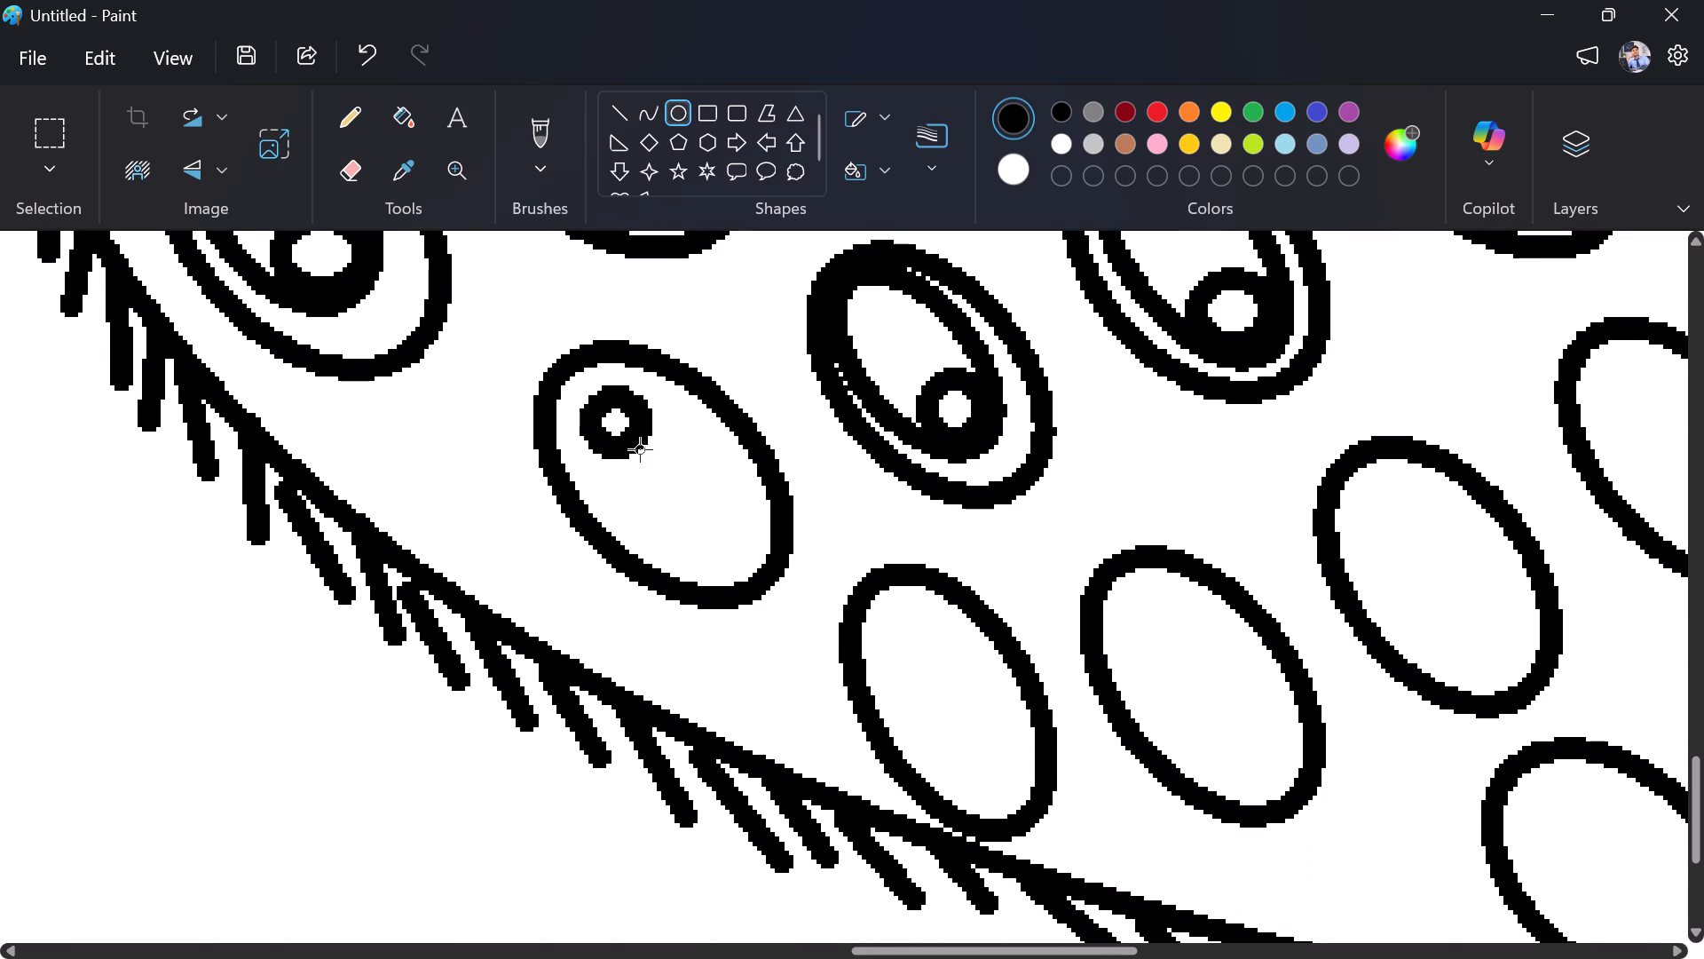
pyautogui.moveTo(640, 449); pyautogui.dragTo(706, 543)
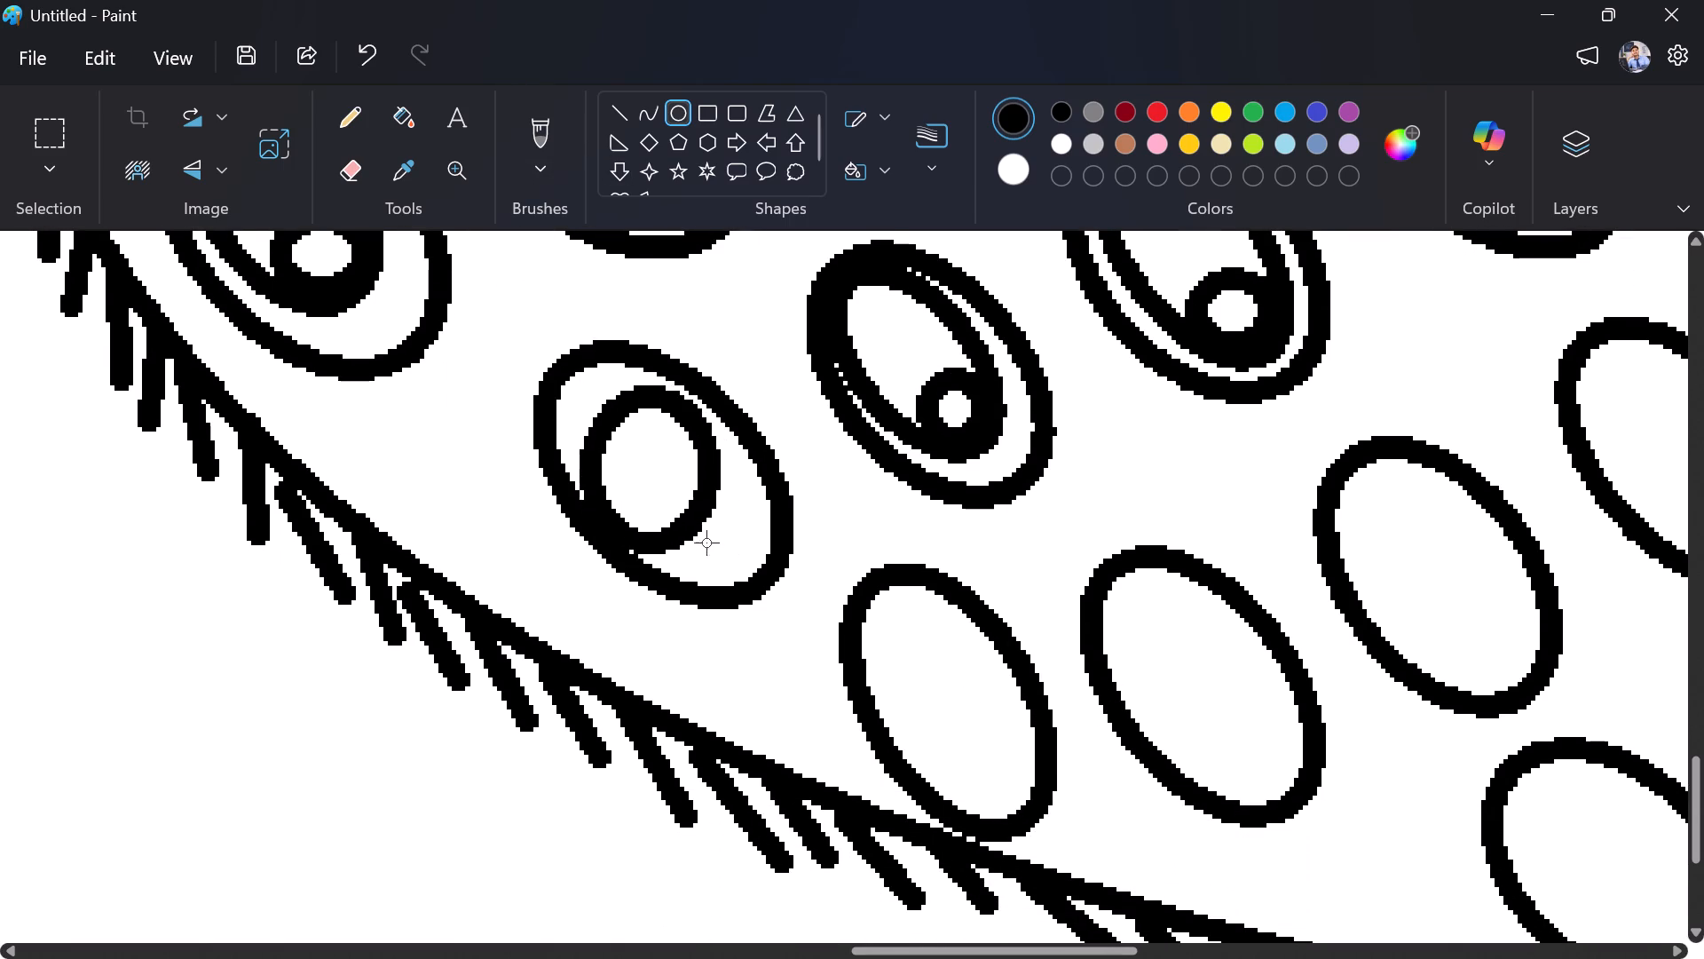
pyautogui.moveTo(706, 543); pyautogui.dragTo(703, 564)
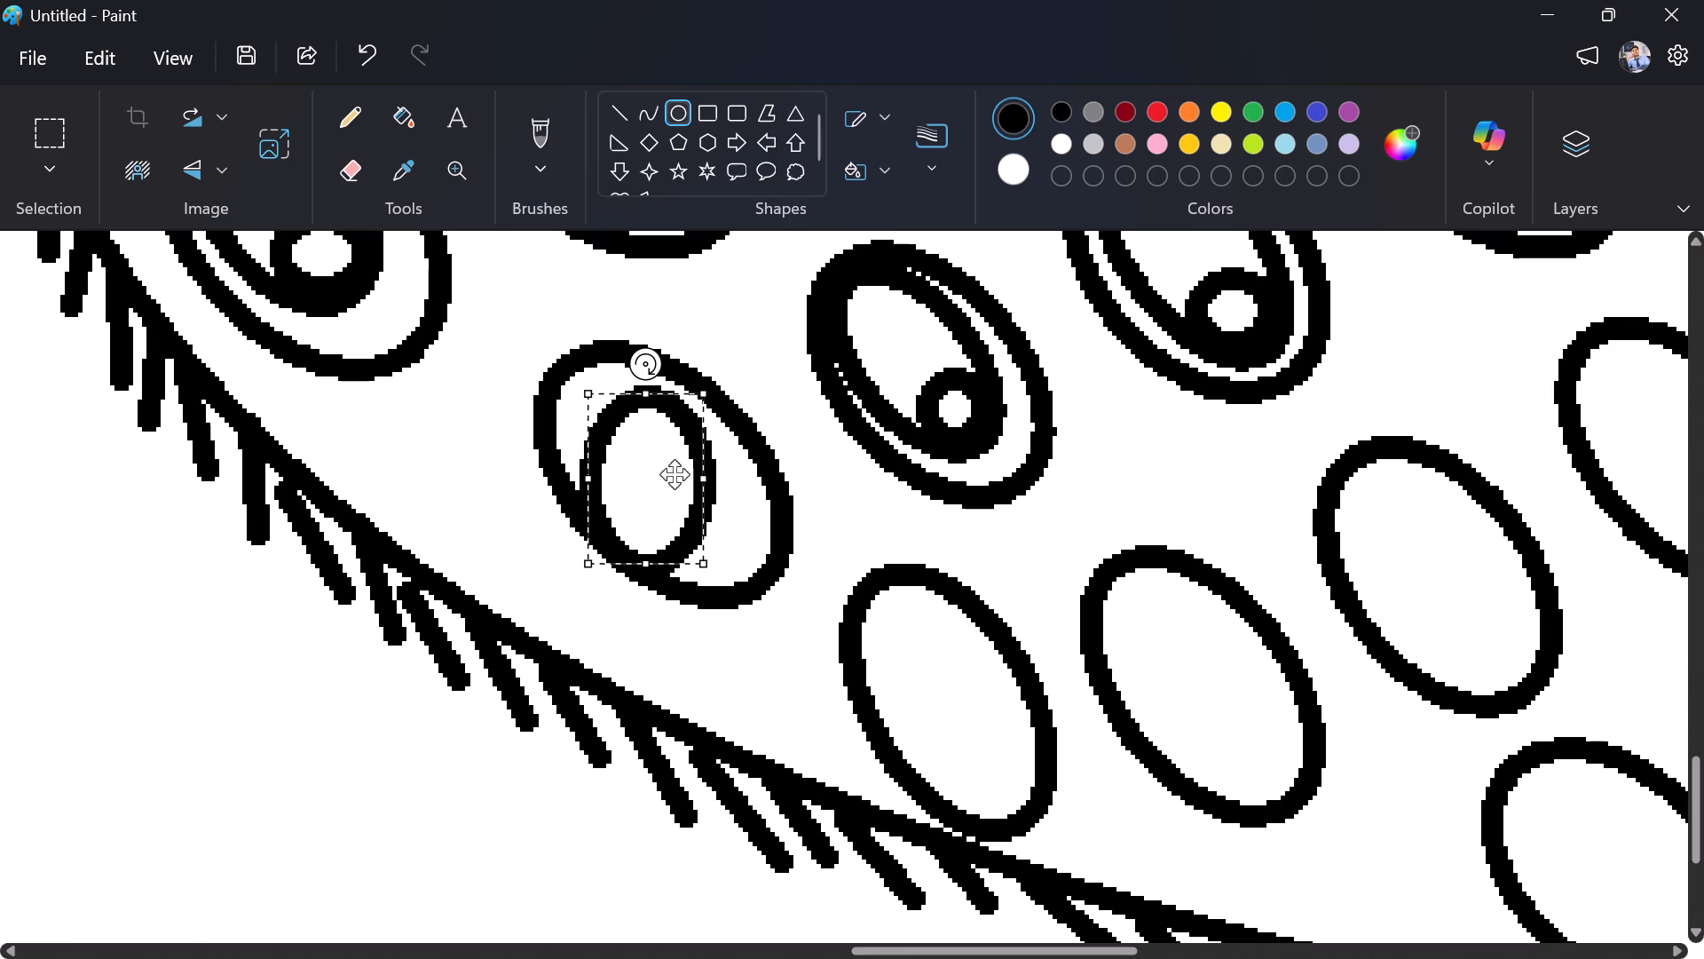
pyautogui.moveTo(644, 372); pyautogui.dragTo(568, 369)
pyautogui.moveTo(636, 475); pyautogui.dragTo(619, 436)
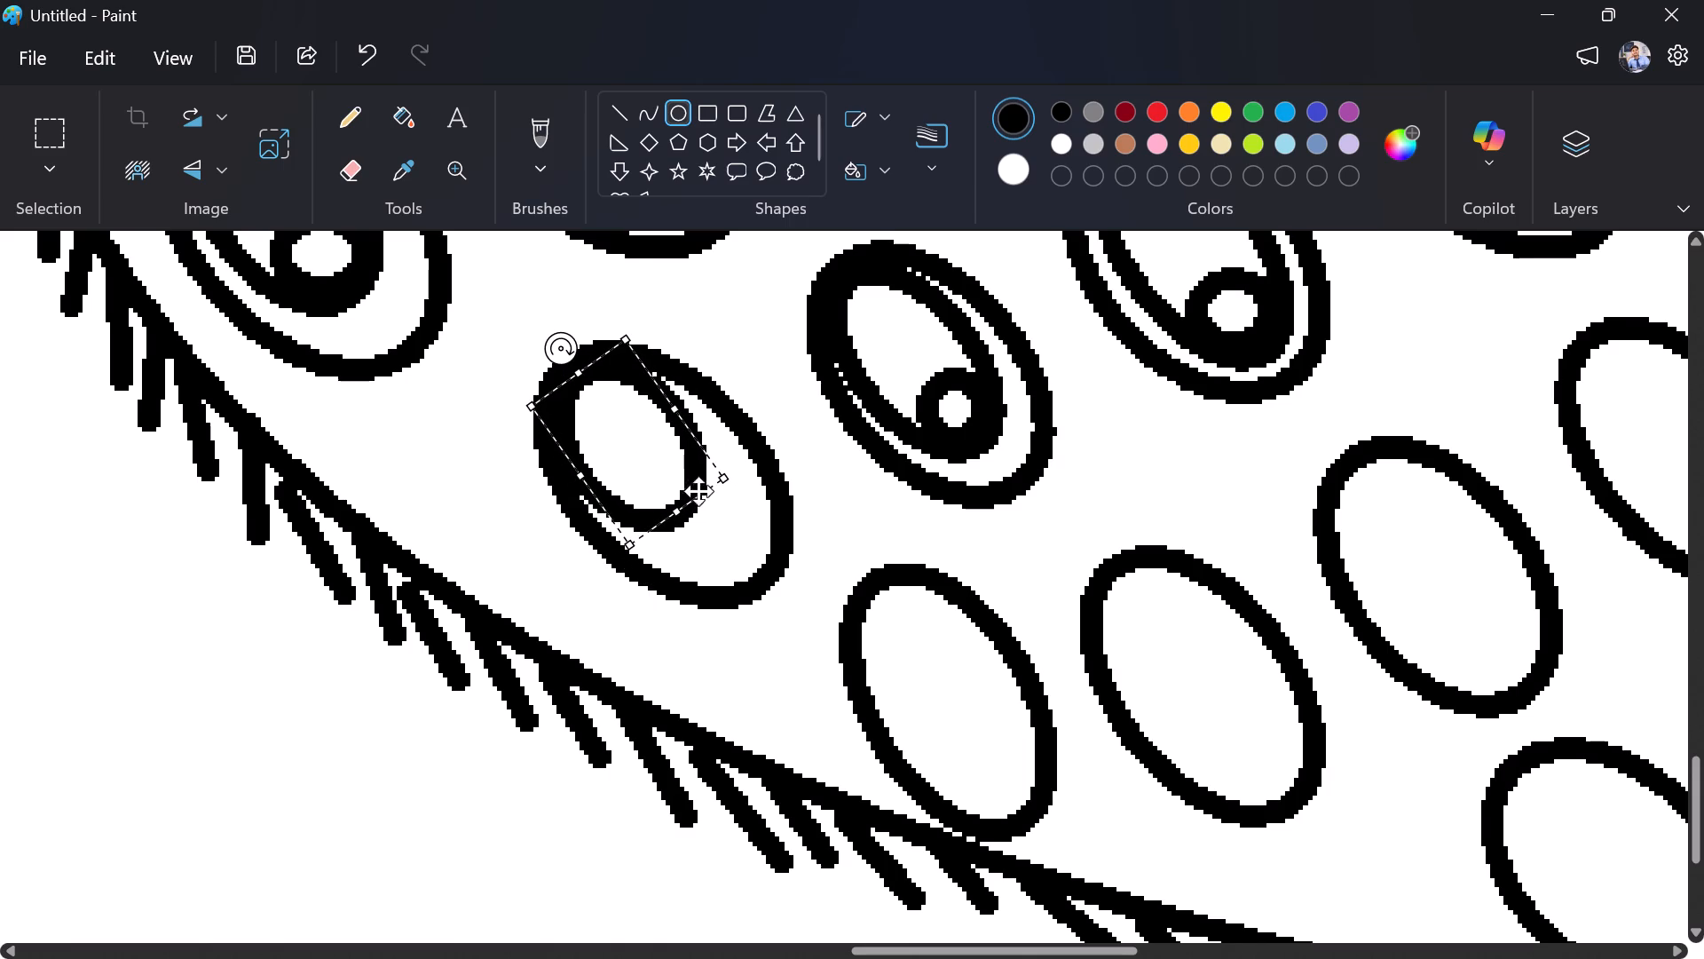
# Lengthen and widen the same inner oval toward the surrounding oval's lower-right end.
pyautogui.moveTo(687, 507); pyautogui.dragTo(712, 522)
pyautogui.moveTo(693, 438); pyautogui.dragTo(716, 438)
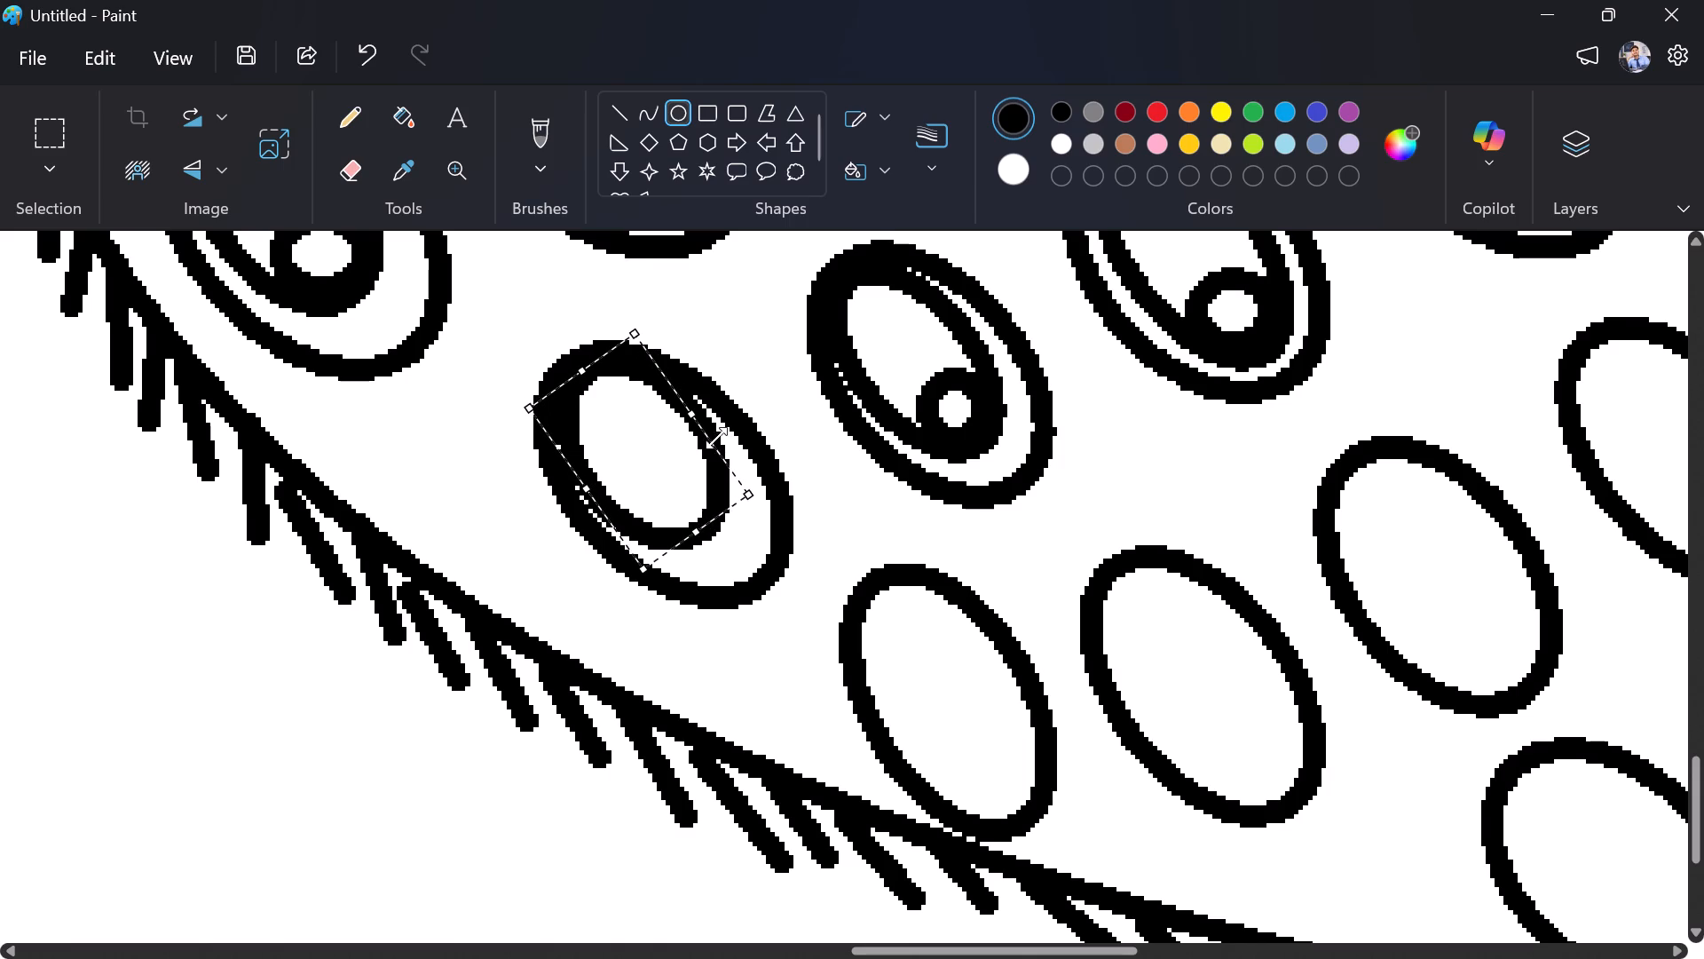
pyautogui.moveTo(716, 438); pyautogui.dragTo(716, 439)
pyautogui.moveTo(706, 522); pyautogui.dragTo(707, 525)
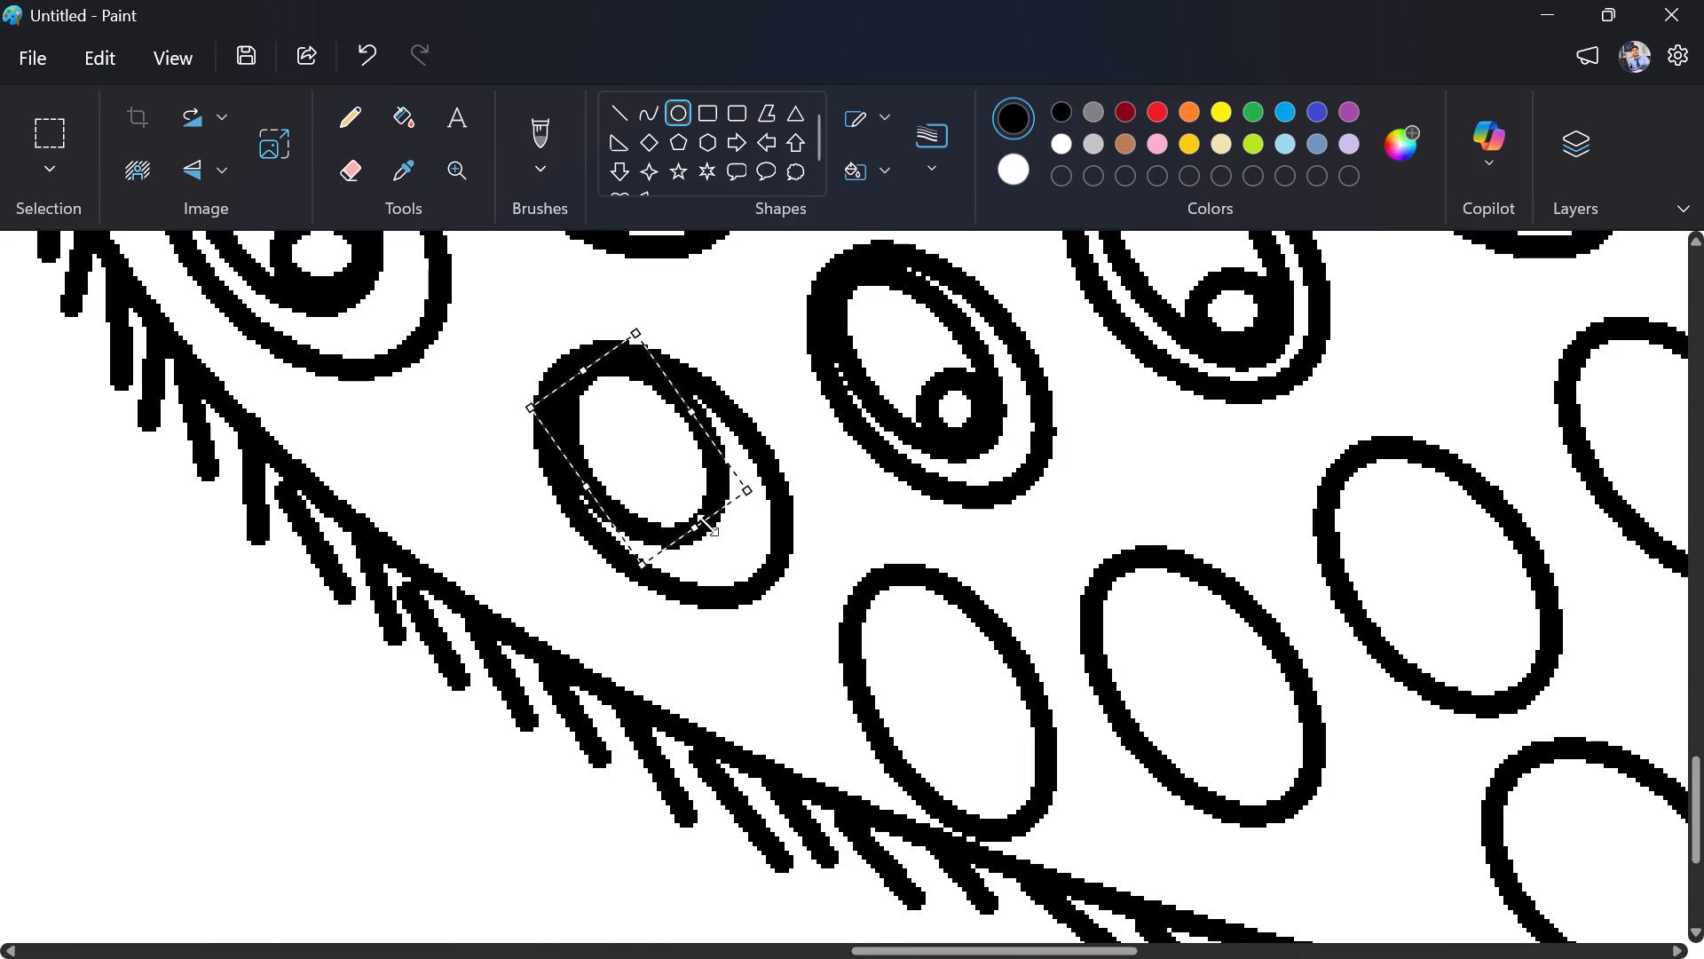
pyautogui.moveTo(707, 525); pyautogui.dragTo(721, 536)
pyautogui.click(659, 481)
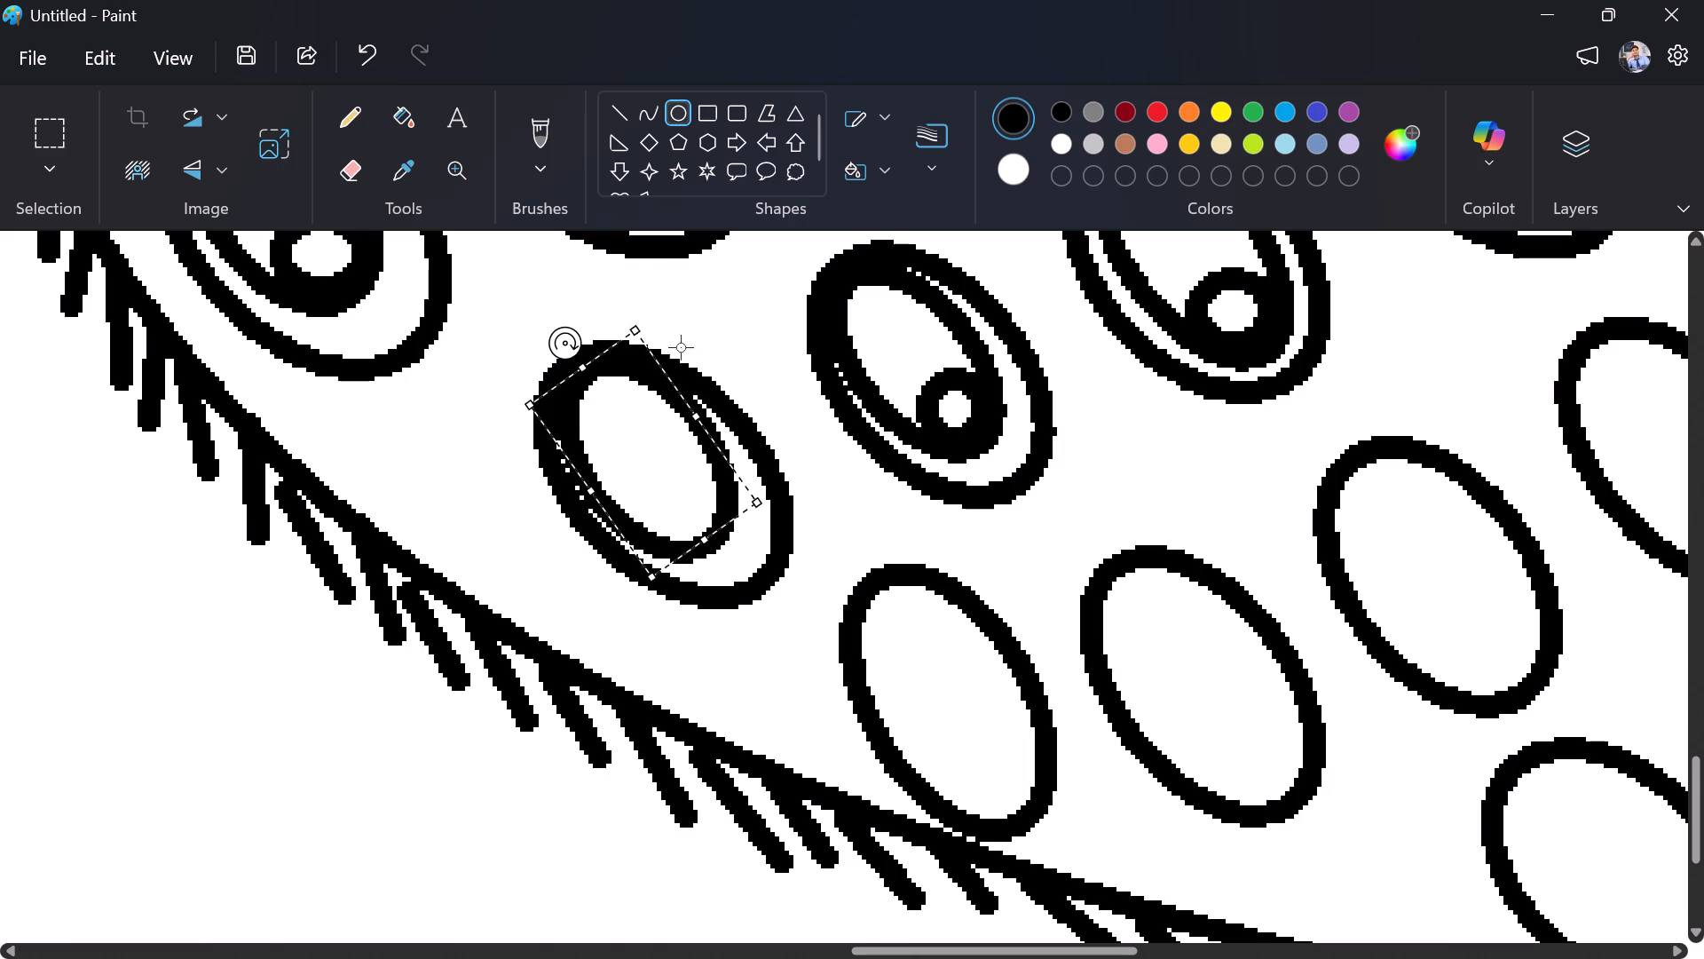
pyautogui.click(712, 321)
# Draw a tiny oval inside the leftmost second-row inner oval and place it at that inner oval's lower-right end.
pyautogui.moveTo(689, 482); pyautogui.dragTo(650, 467)
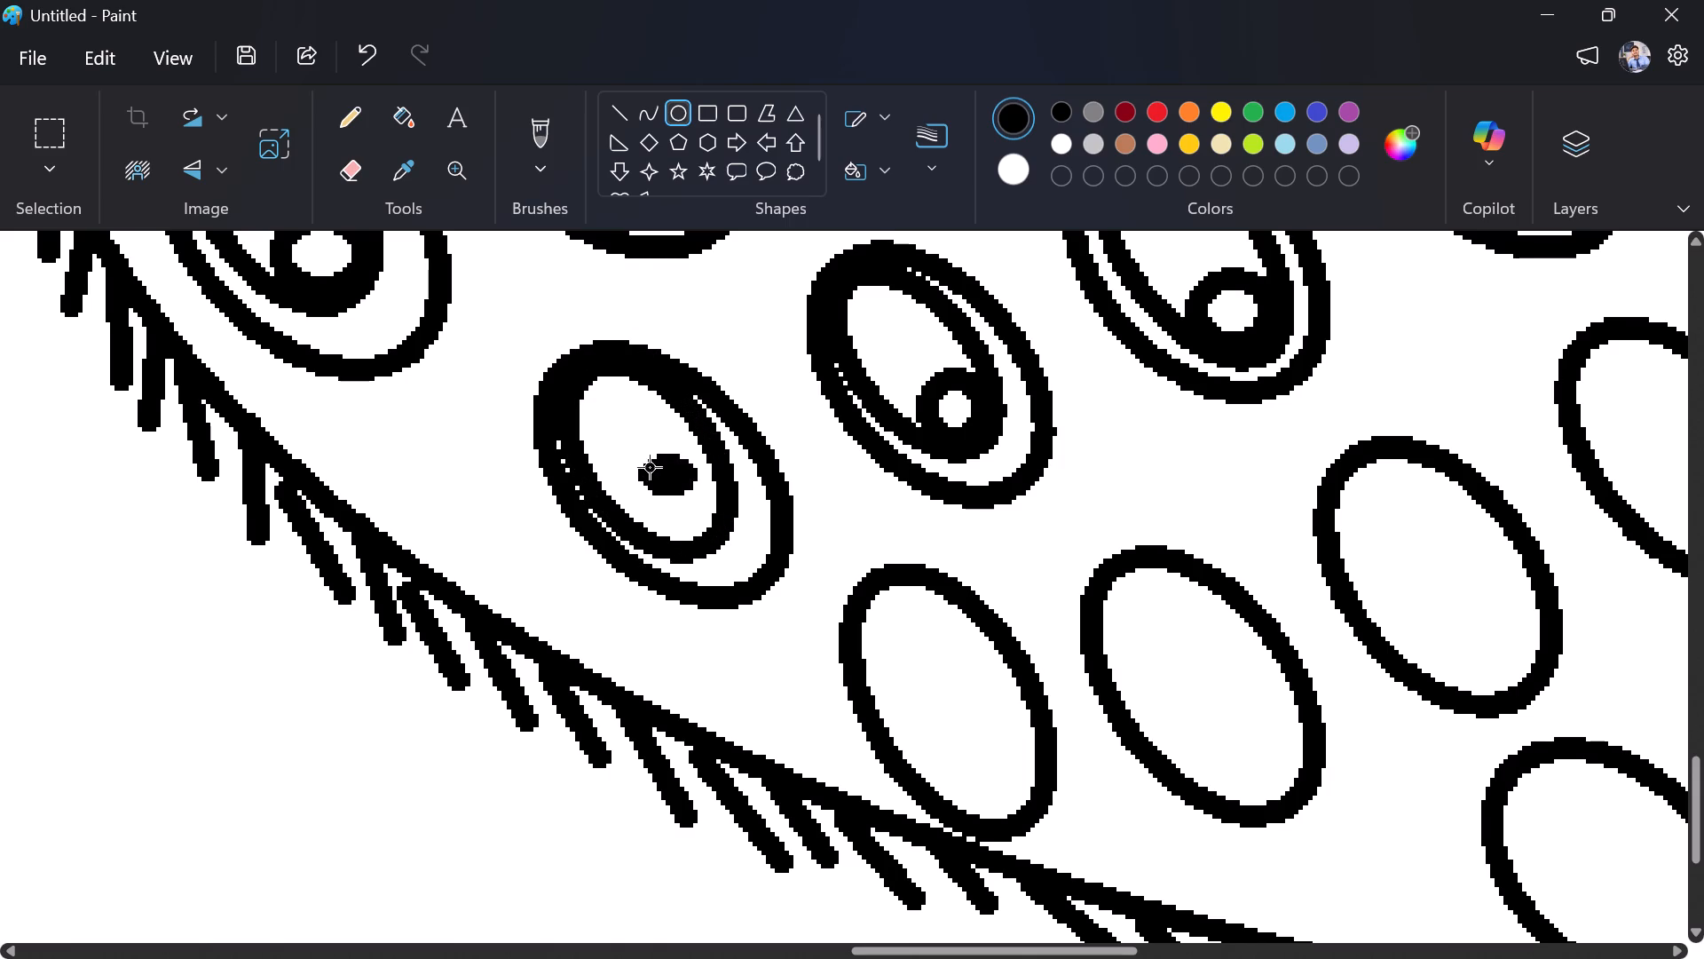
pyautogui.moveTo(650, 467); pyautogui.dragTo(626, 432)
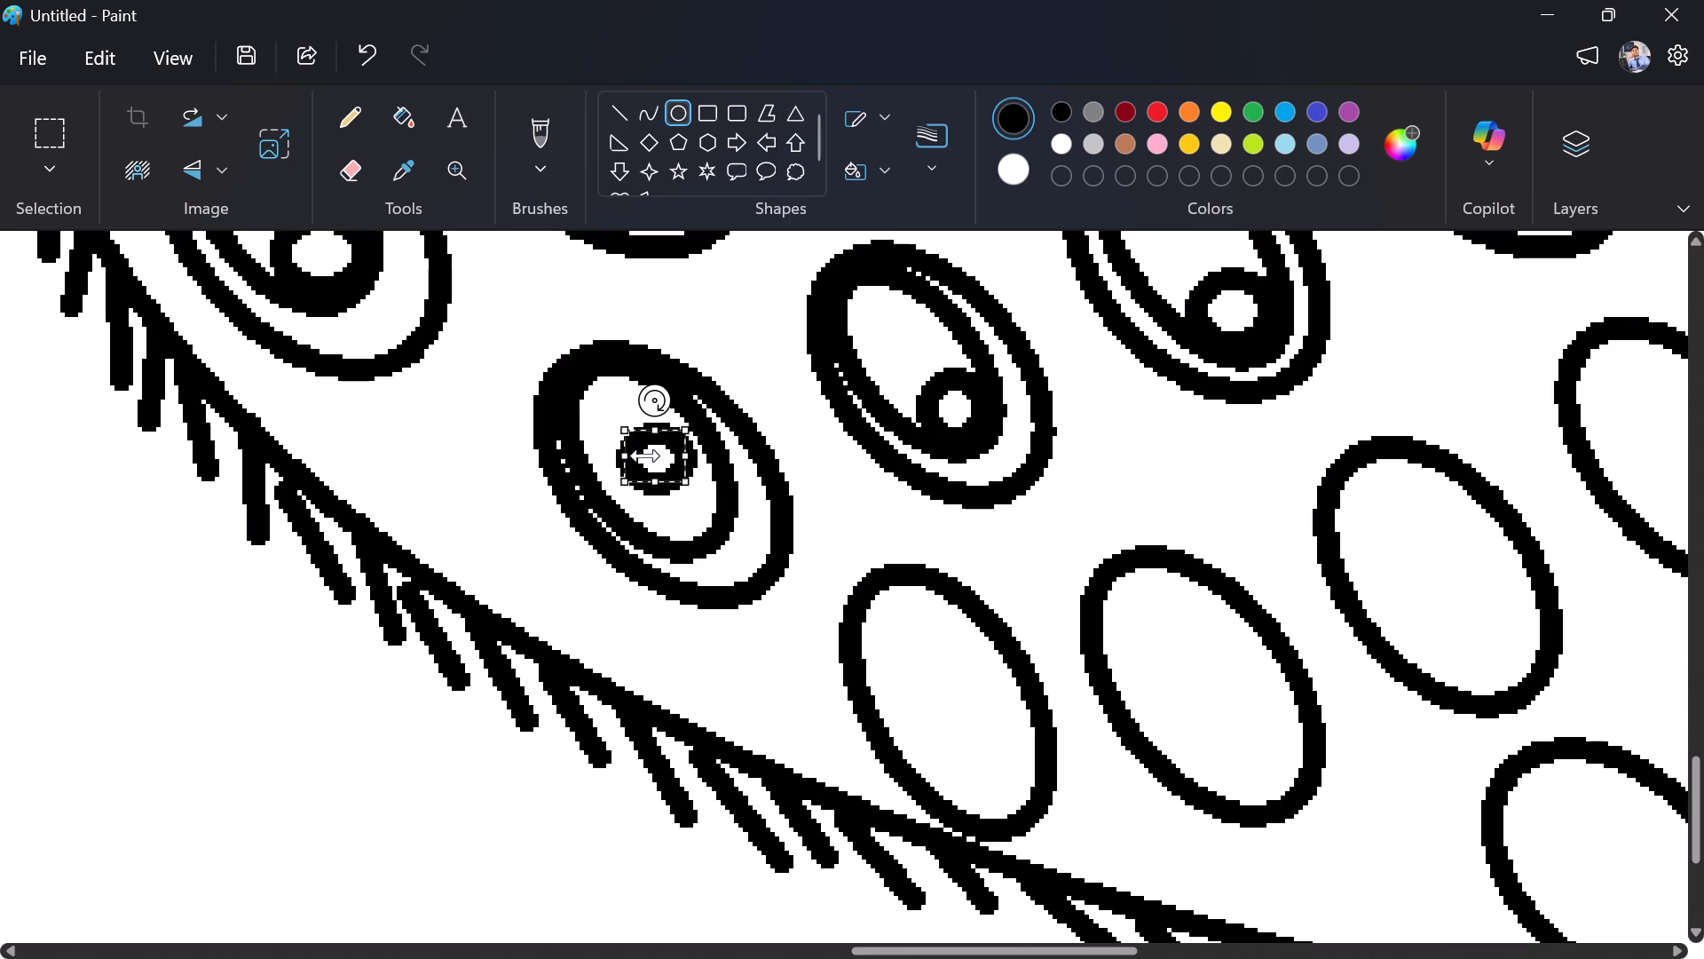
pyautogui.moveTo(651, 458); pyautogui.dragTo(685, 507)
pyautogui.moveTo(459, 342); pyautogui.dragTo(500, 380)
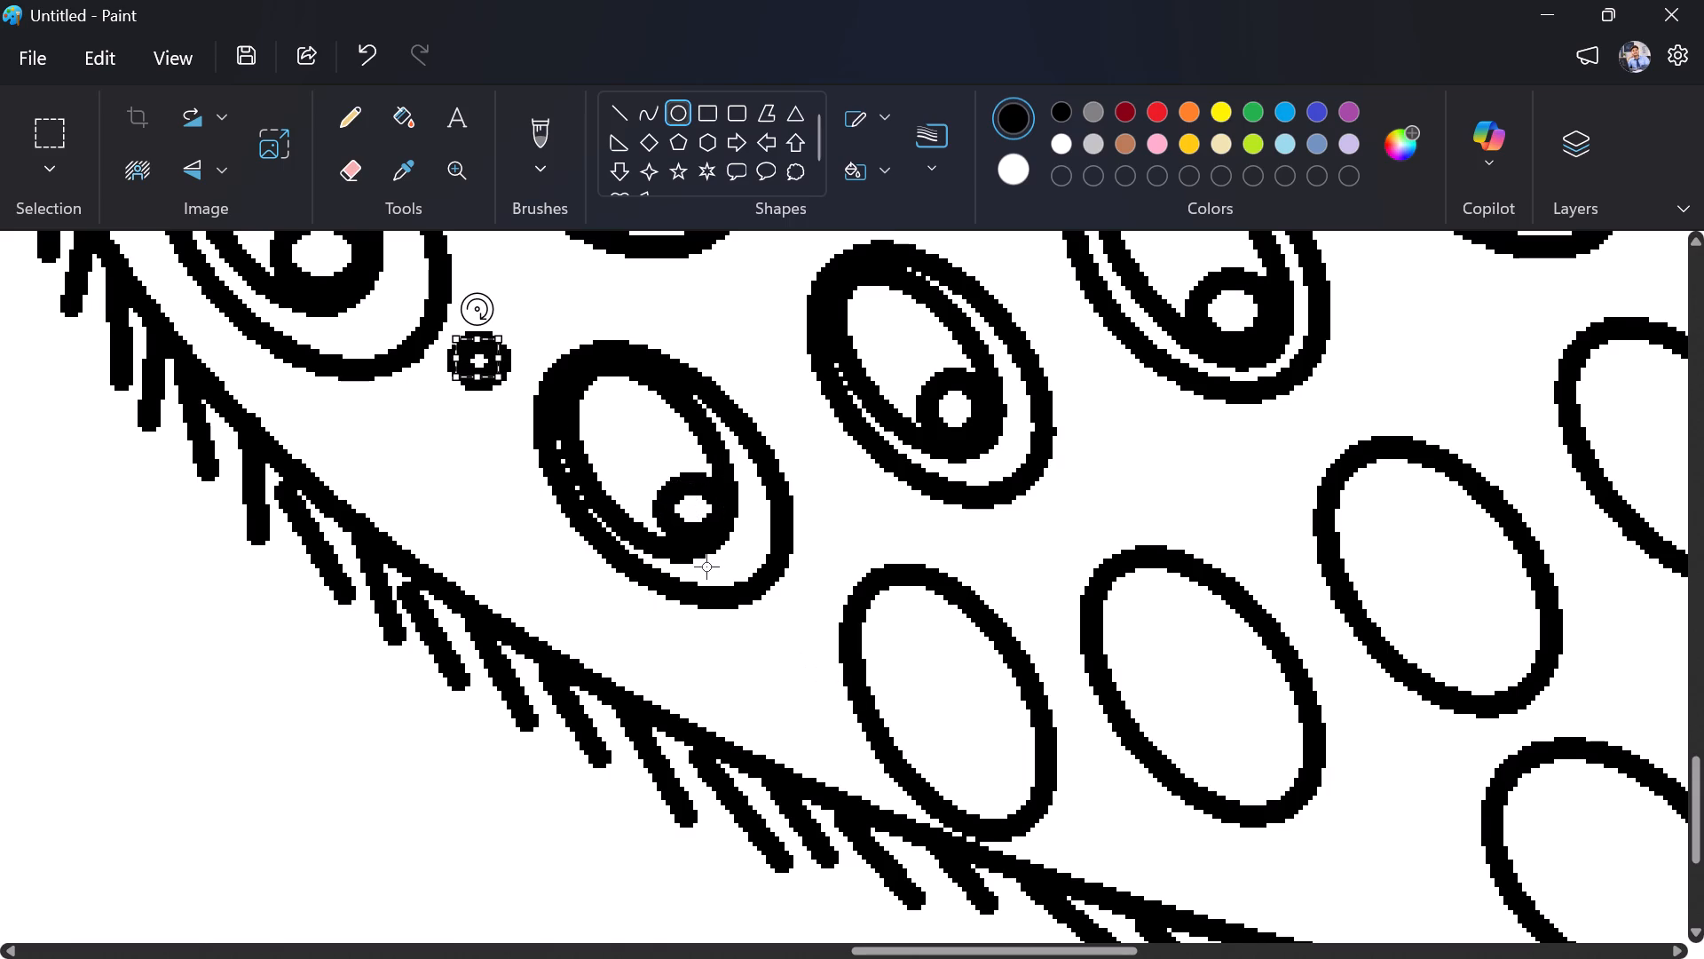
pyautogui.hotkey('ctrl', 'z')
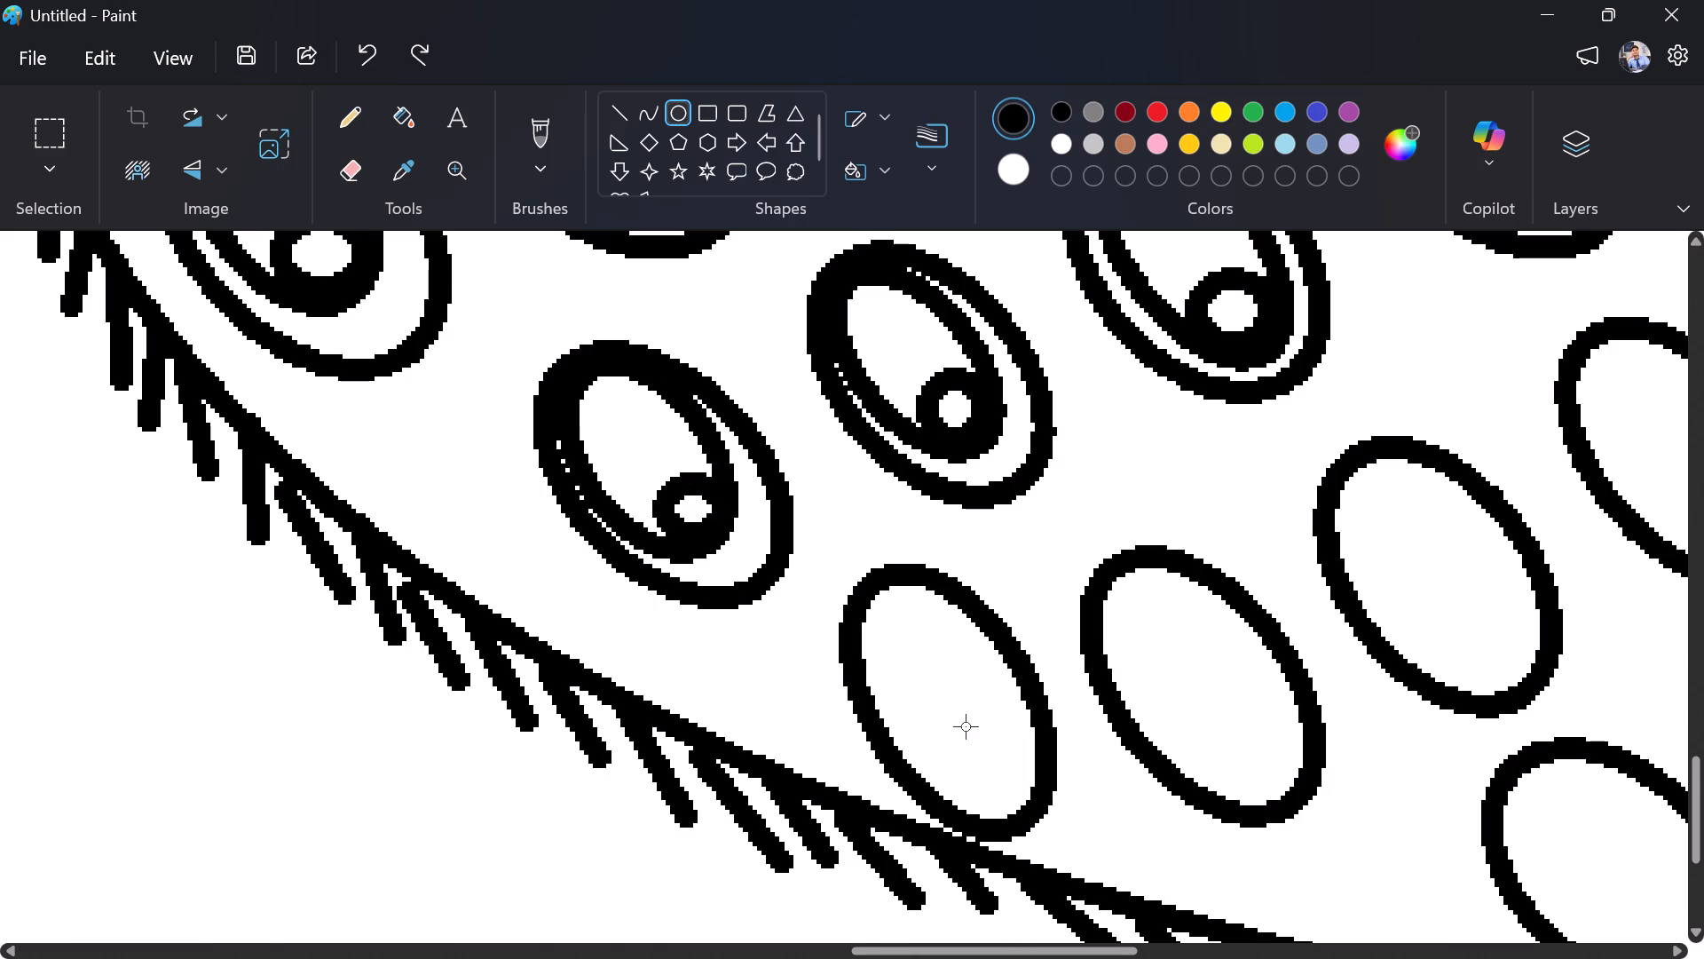
# Draw an upright oval inside the leftmost third-row tail oval, tilt it to match, and extend it to the surrounding oval's upper-left edge.
pyautogui.moveTo(899, 627); pyautogui.dragTo(973, 734)
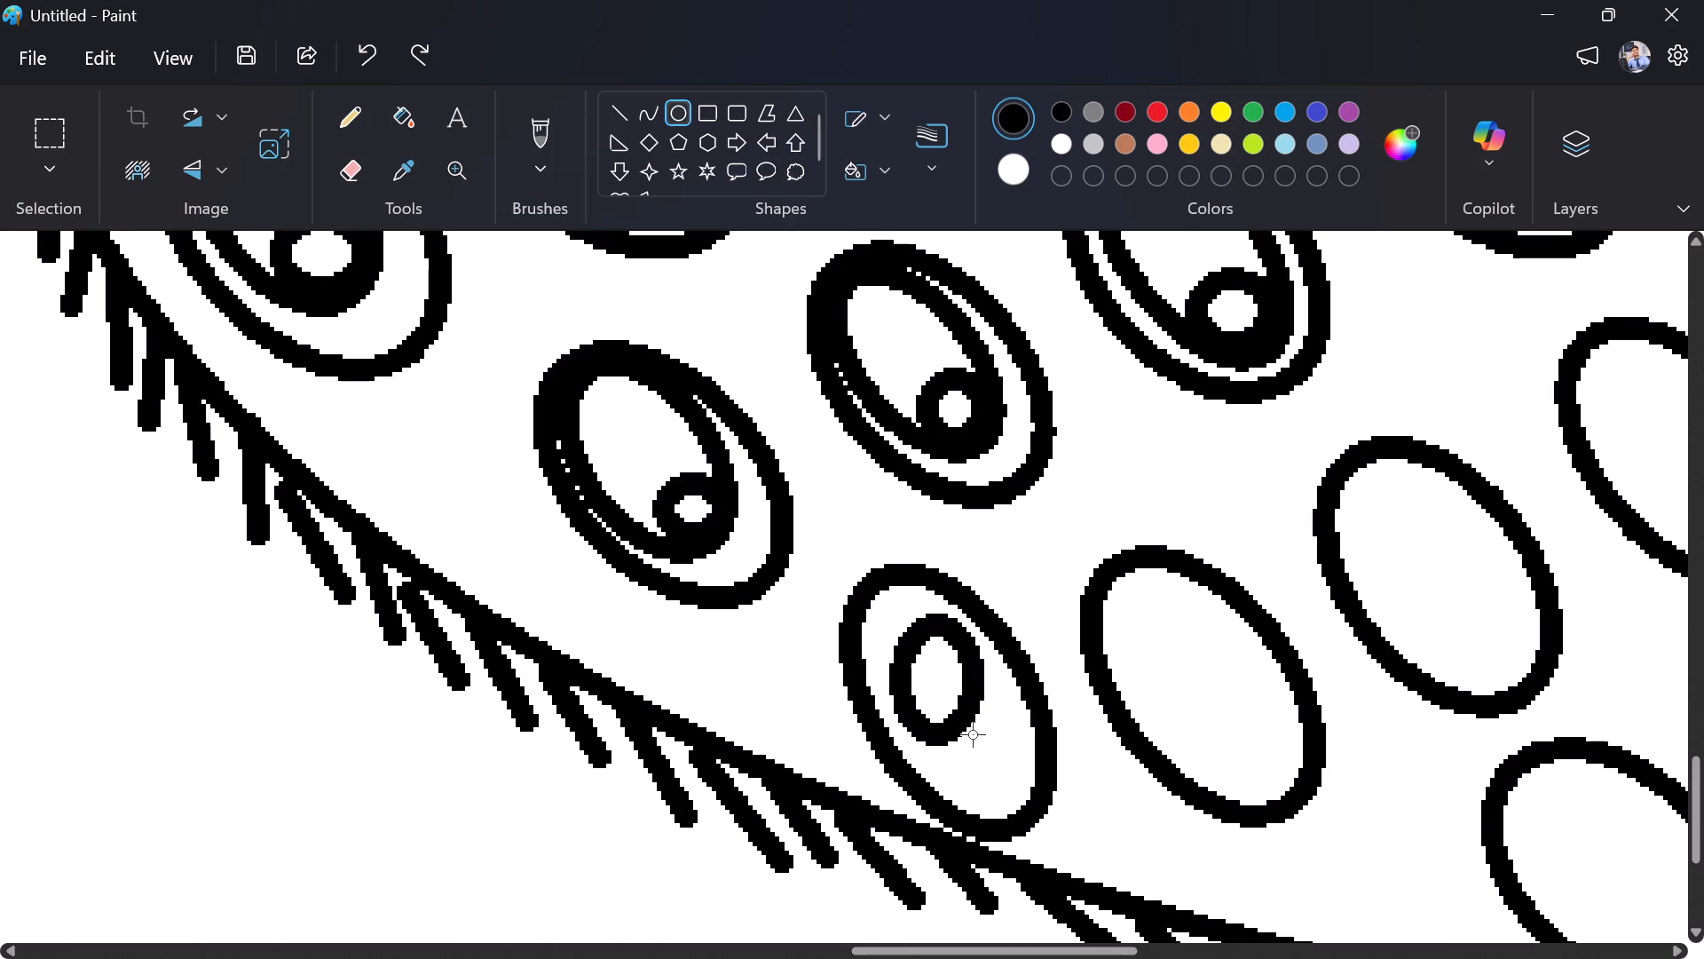
pyautogui.moveTo(973, 734); pyautogui.dragTo(984, 768)
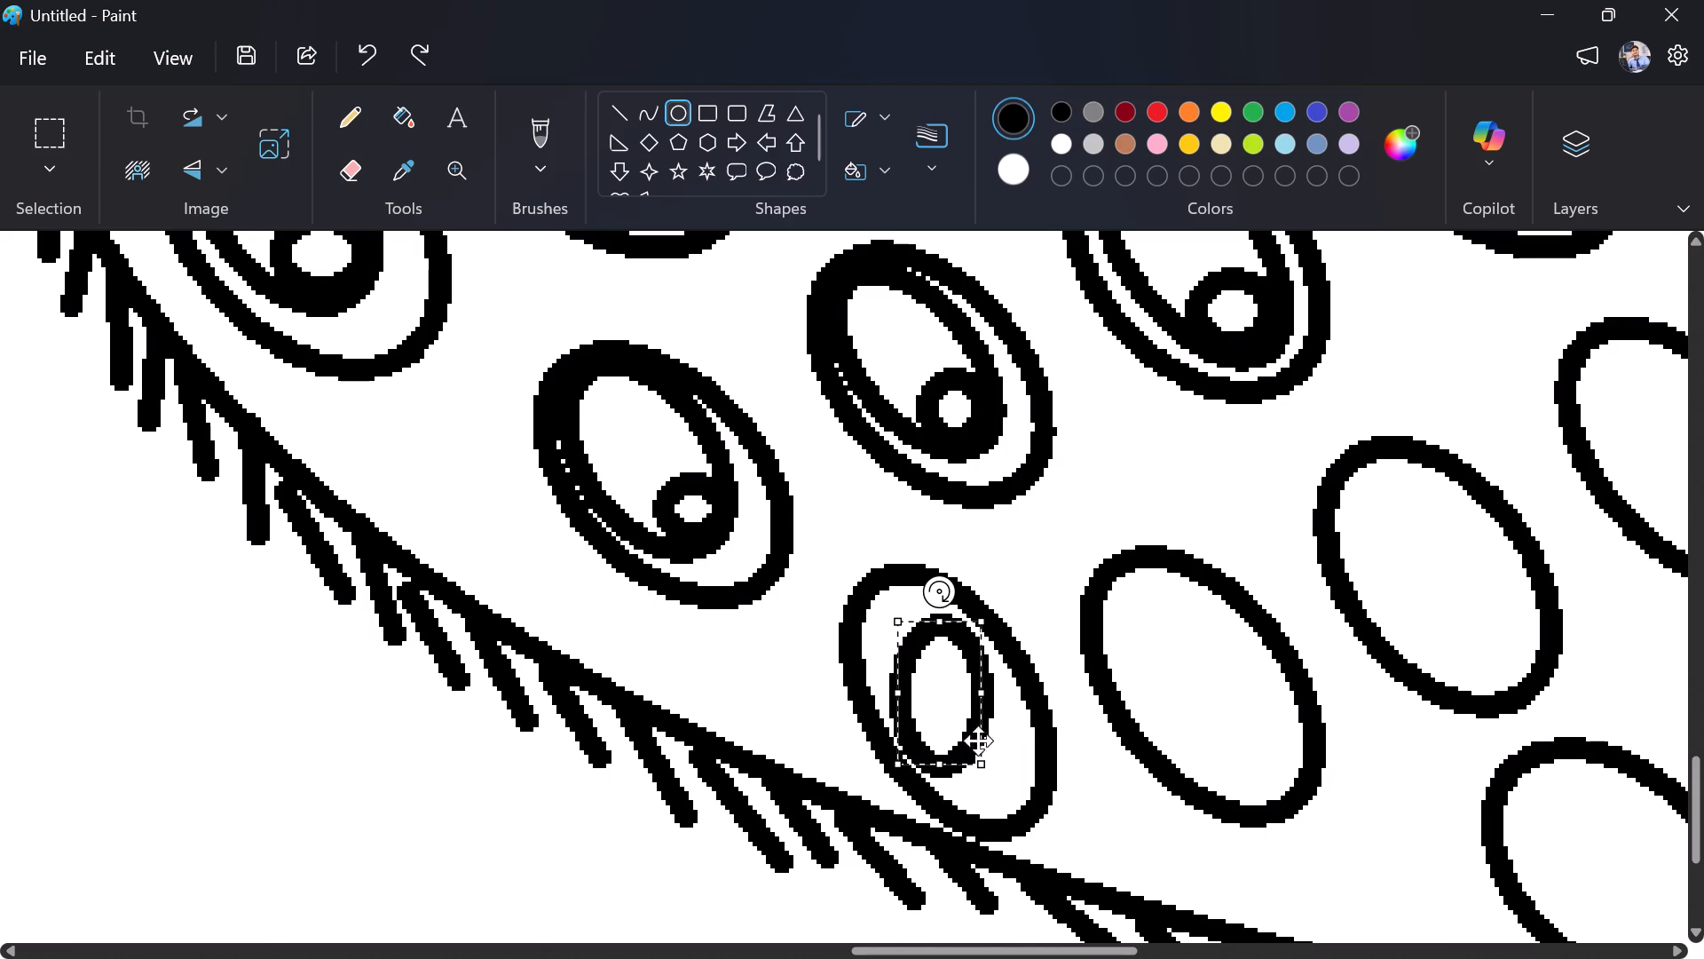
pyautogui.moveTo(930, 662); pyautogui.dragTo(911, 644)
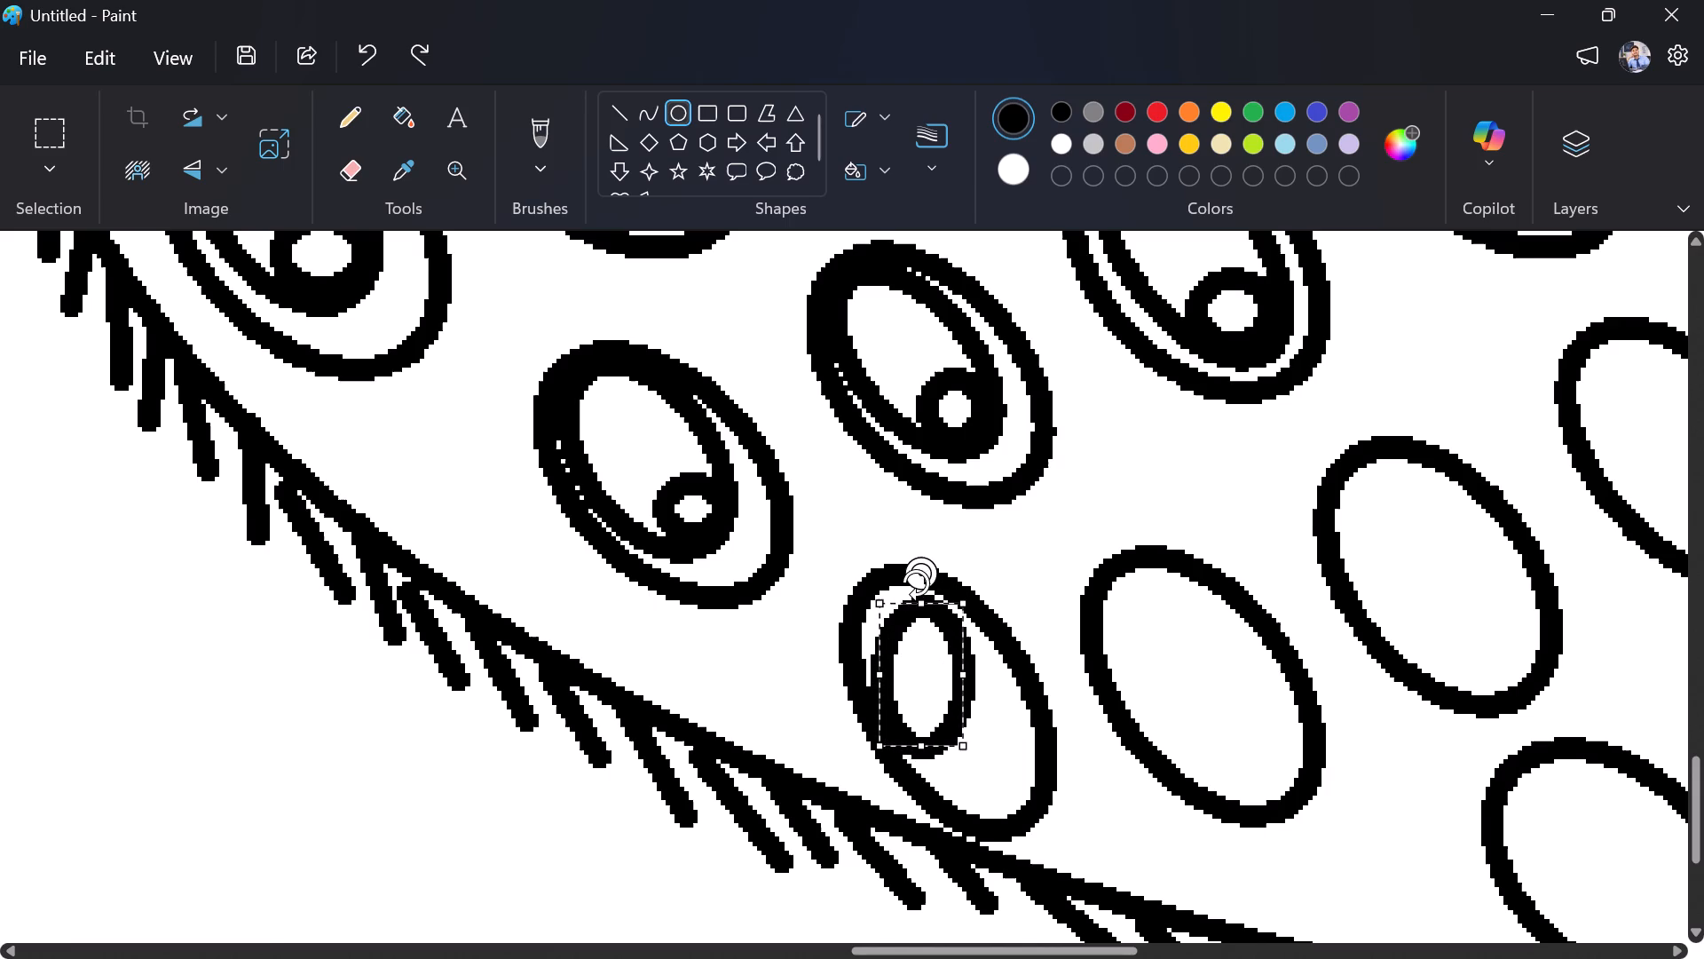
pyautogui.moveTo(919, 567); pyautogui.dragTo(863, 557)
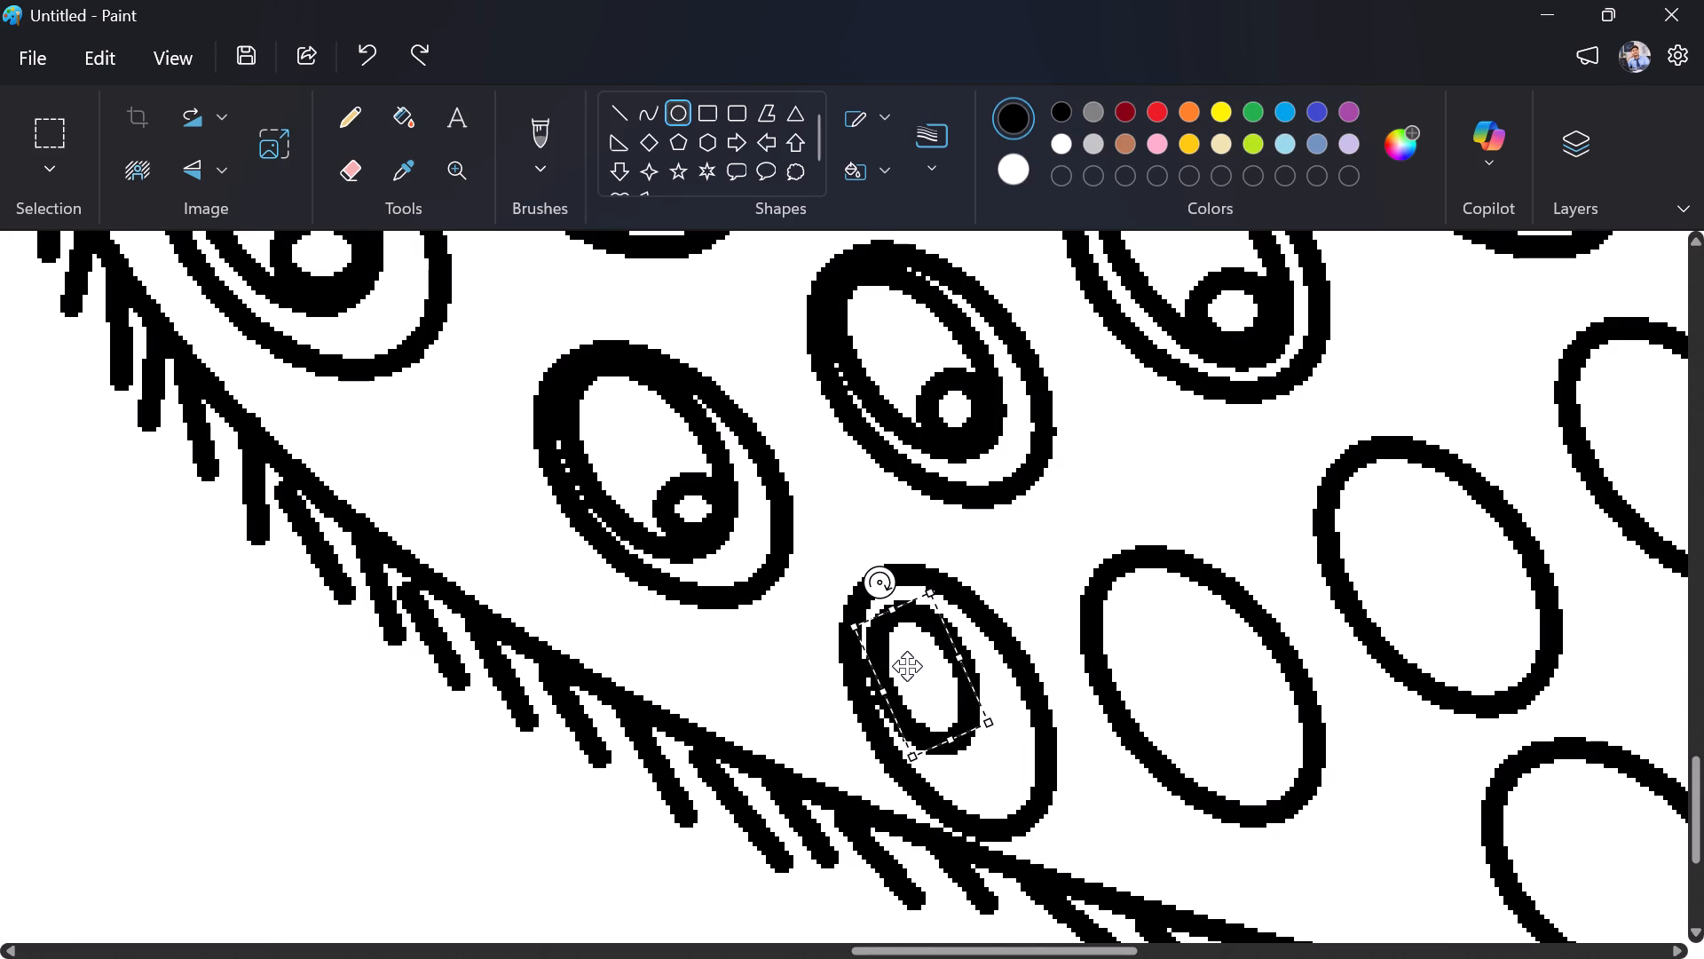
pyautogui.click(908, 667)
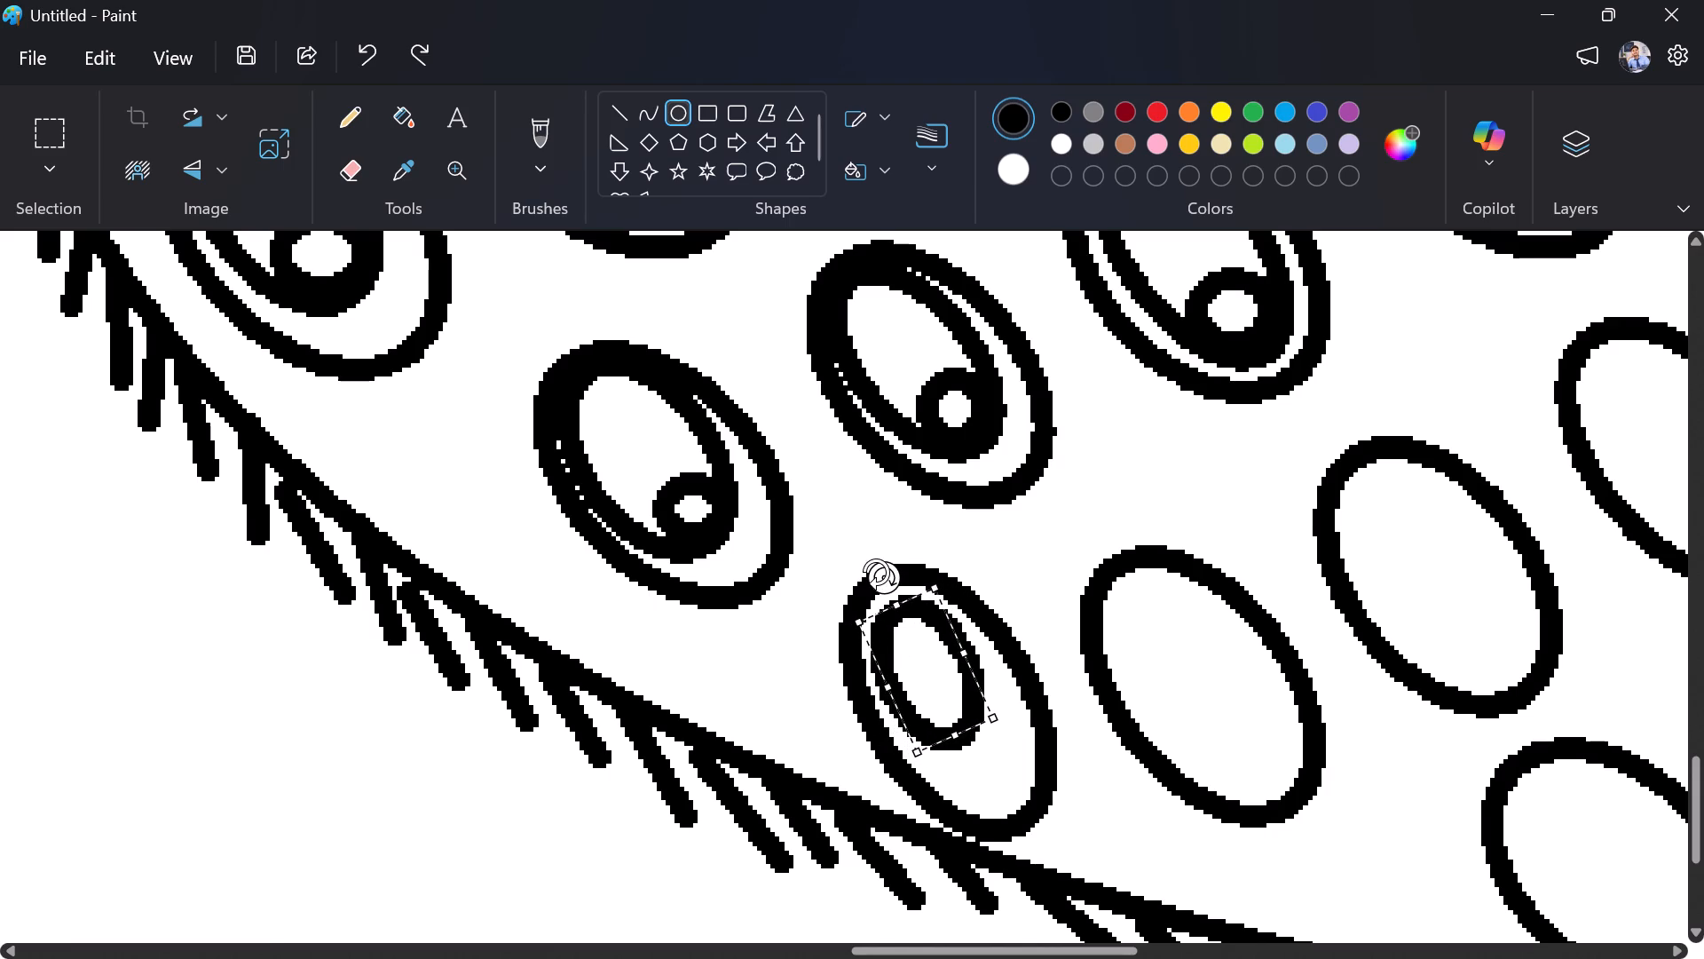
pyautogui.moveTo(898, 610); pyautogui.dragTo(889, 592)
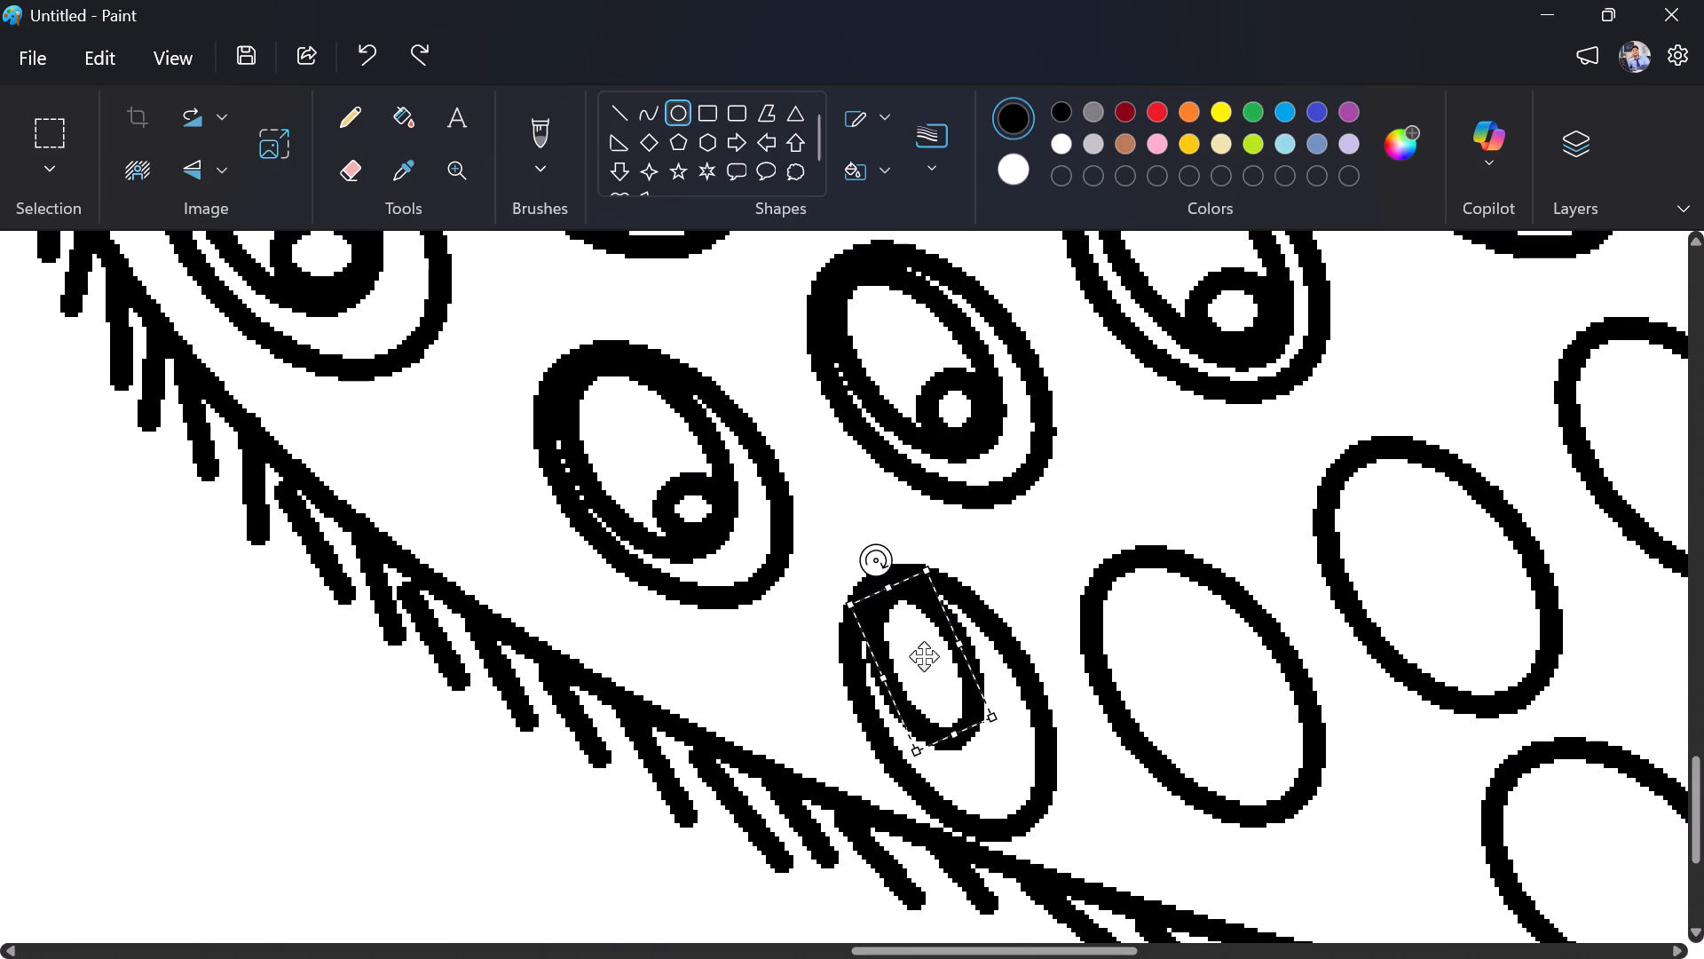
# Lengthen and widen that inner oval toward the surrounding oval's lower-right end, adjusting its tilt slightly.
pyautogui.moveTo(968, 733); pyautogui.dragTo(1006, 771)
pyautogui.moveTo(876, 554); pyautogui.dragTo(872, 557)
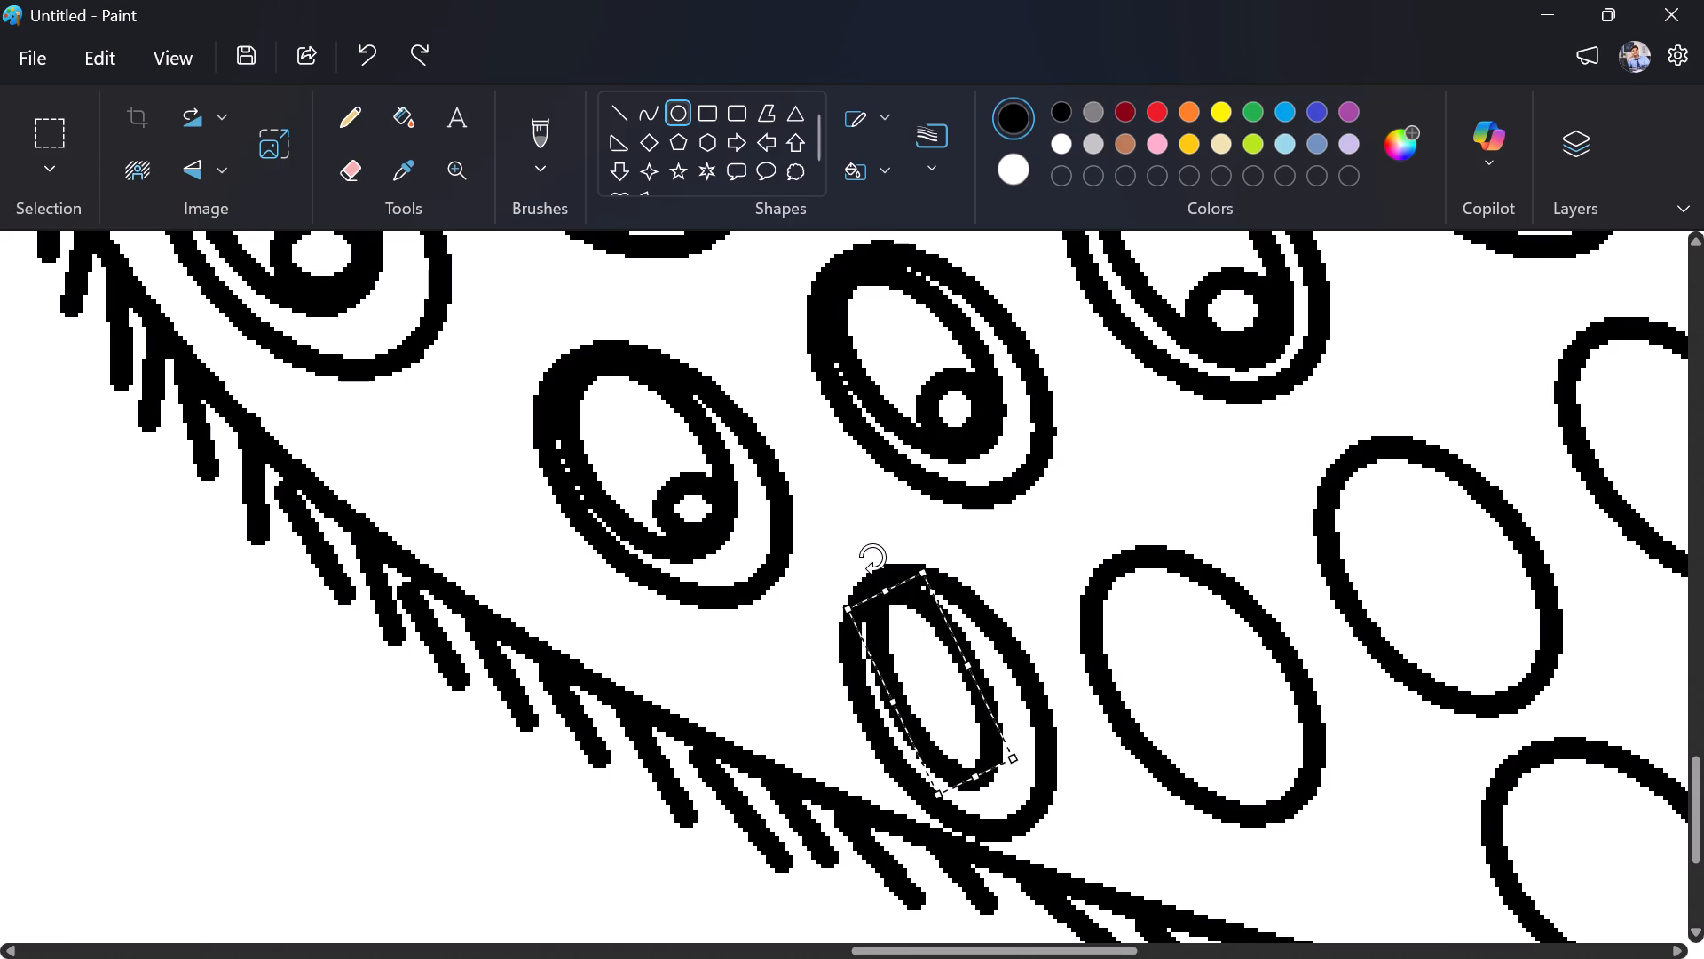
pyautogui.moveTo(872, 557); pyautogui.dragTo(867, 560)
pyautogui.moveTo(1001, 743); pyautogui.dragTo(1002, 743)
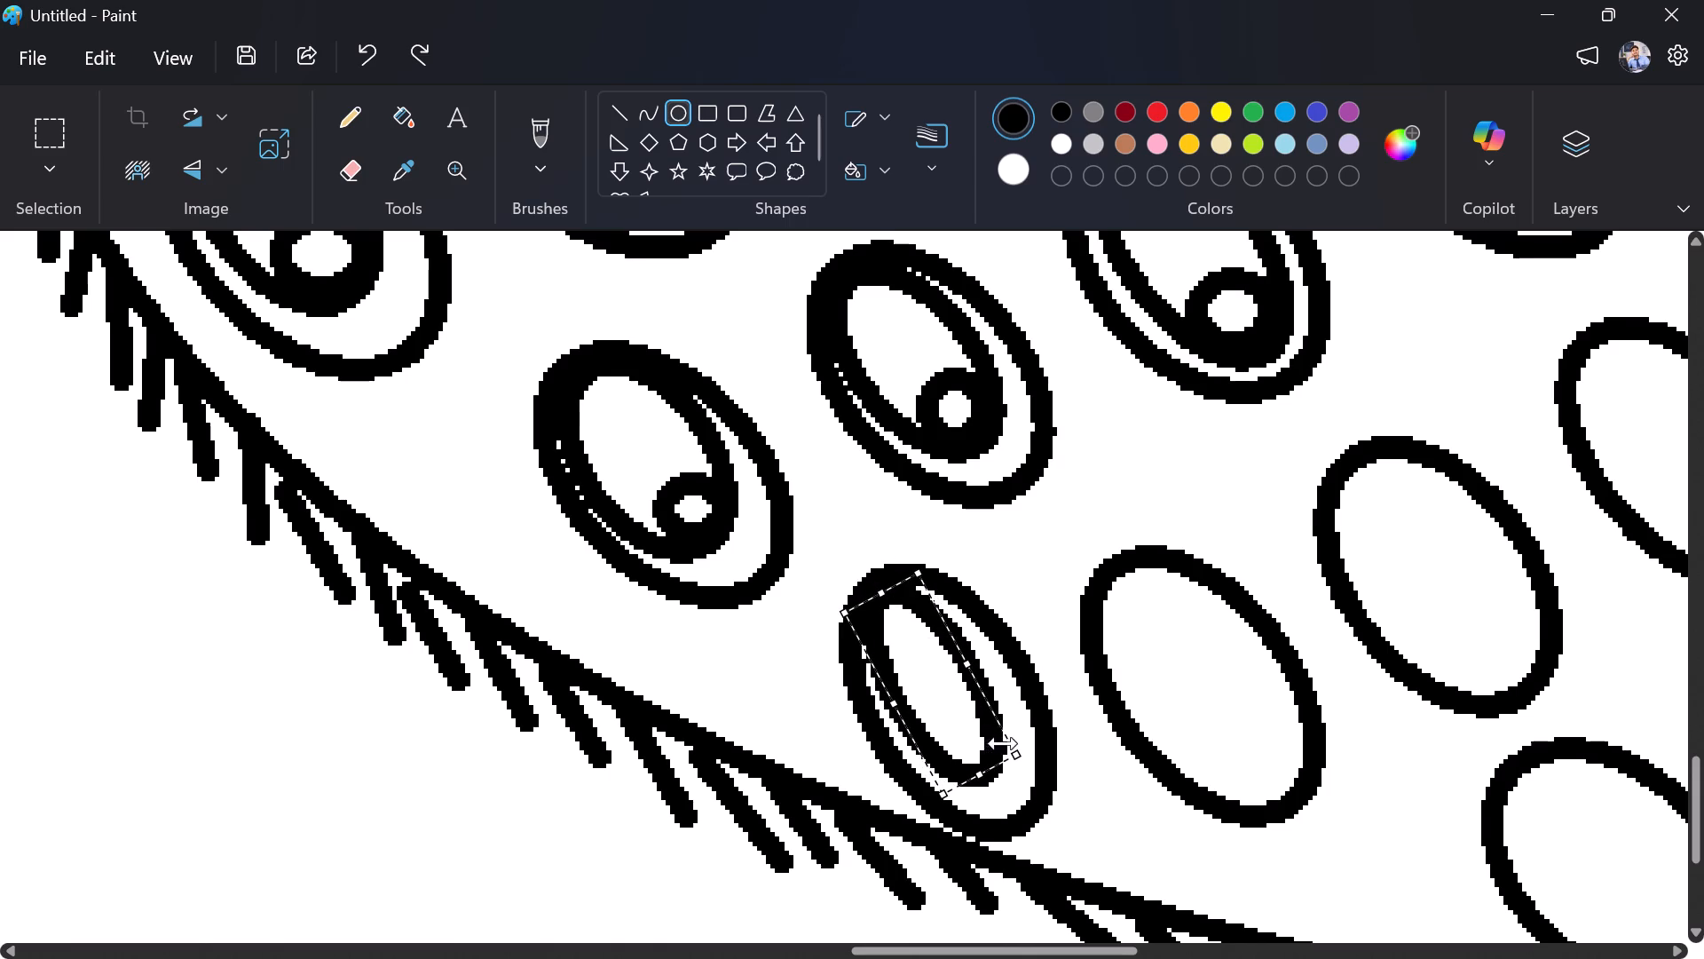
pyautogui.moveTo(1002, 743); pyautogui.dragTo(1040, 757)
pyautogui.moveTo(993, 770); pyautogui.dragTo(996, 786)
pyautogui.click(944, 708)
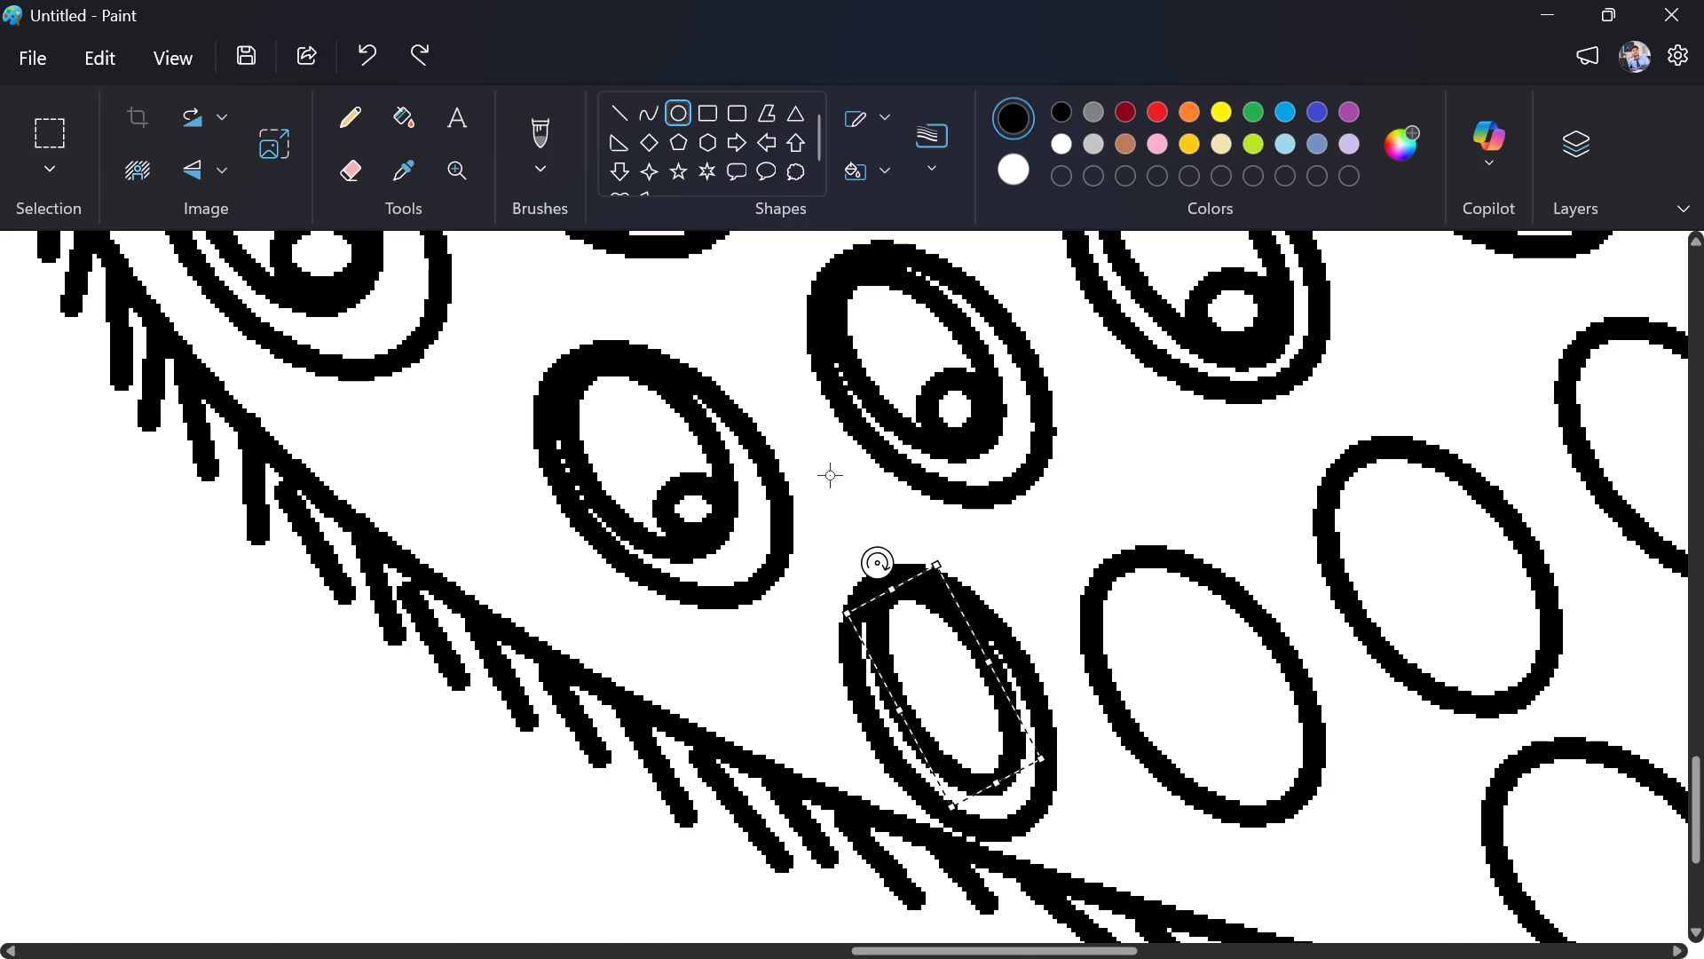
pyautogui.click(894, 506)
# Draw a tiny upright oval at the lower-right end of the leftmost third-row inner oval.
pyautogui.moveTo(943, 687); pyautogui.dragTo(968, 712)
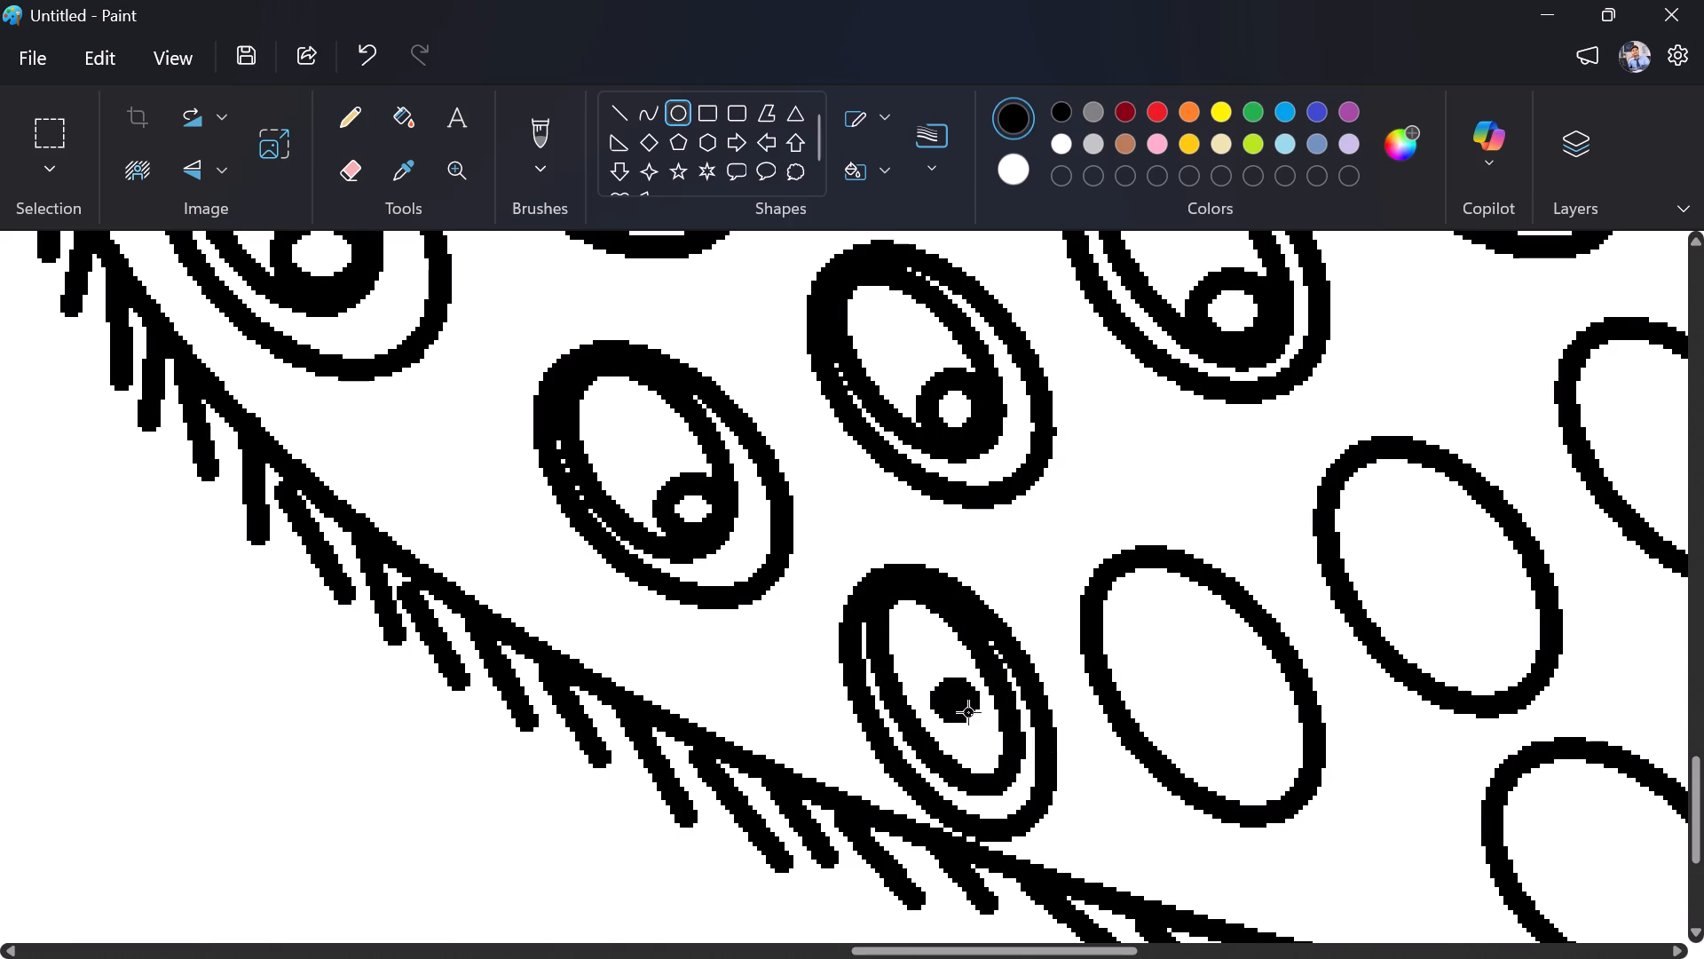
pyautogui.moveTo(968, 712); pyautogui.dragTo(1001, 762)
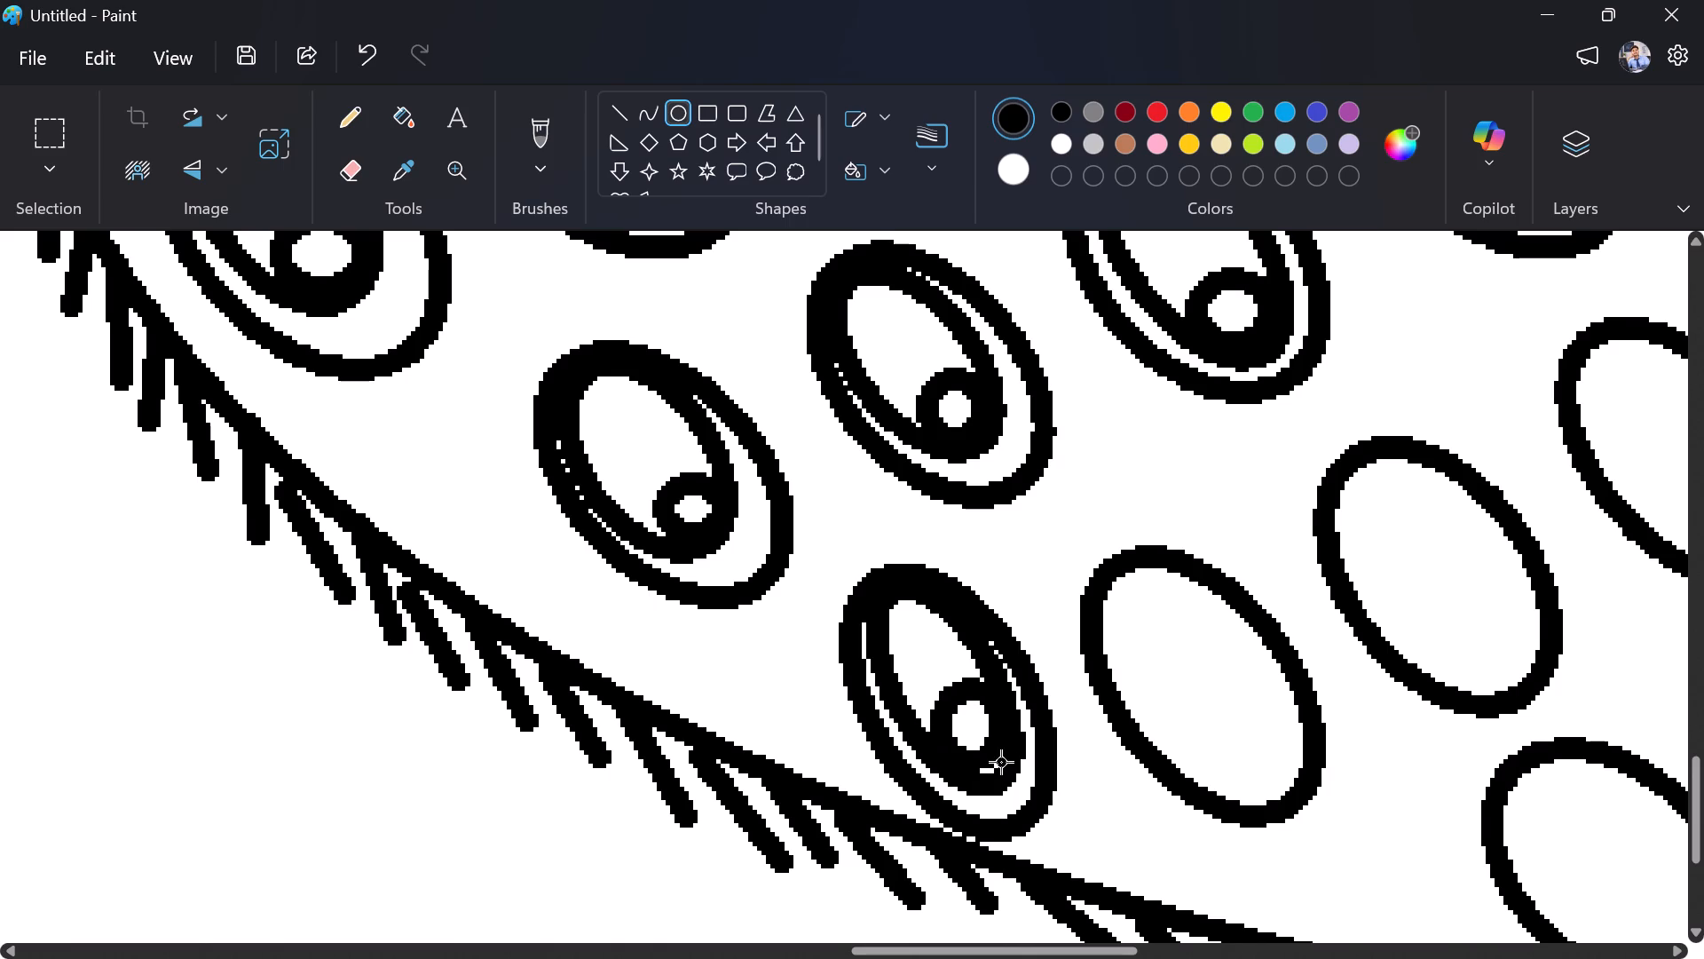
pyautogui.moveTo(1001, 762); pyautogui.dragTo(1002, 771)
pyautogui.click(1045, 559)
# Draw an oval inside the second third-row tail oval from the left, tilt it to match, and stretch it to the surrounding oval's upper-left edge.
pyautogui.moveTo(1138, 602); pyautogui.dragTo(1246, 764)
pyautogui.moveTo(1190, 577); pyautogui.dragTo(1128, 580)
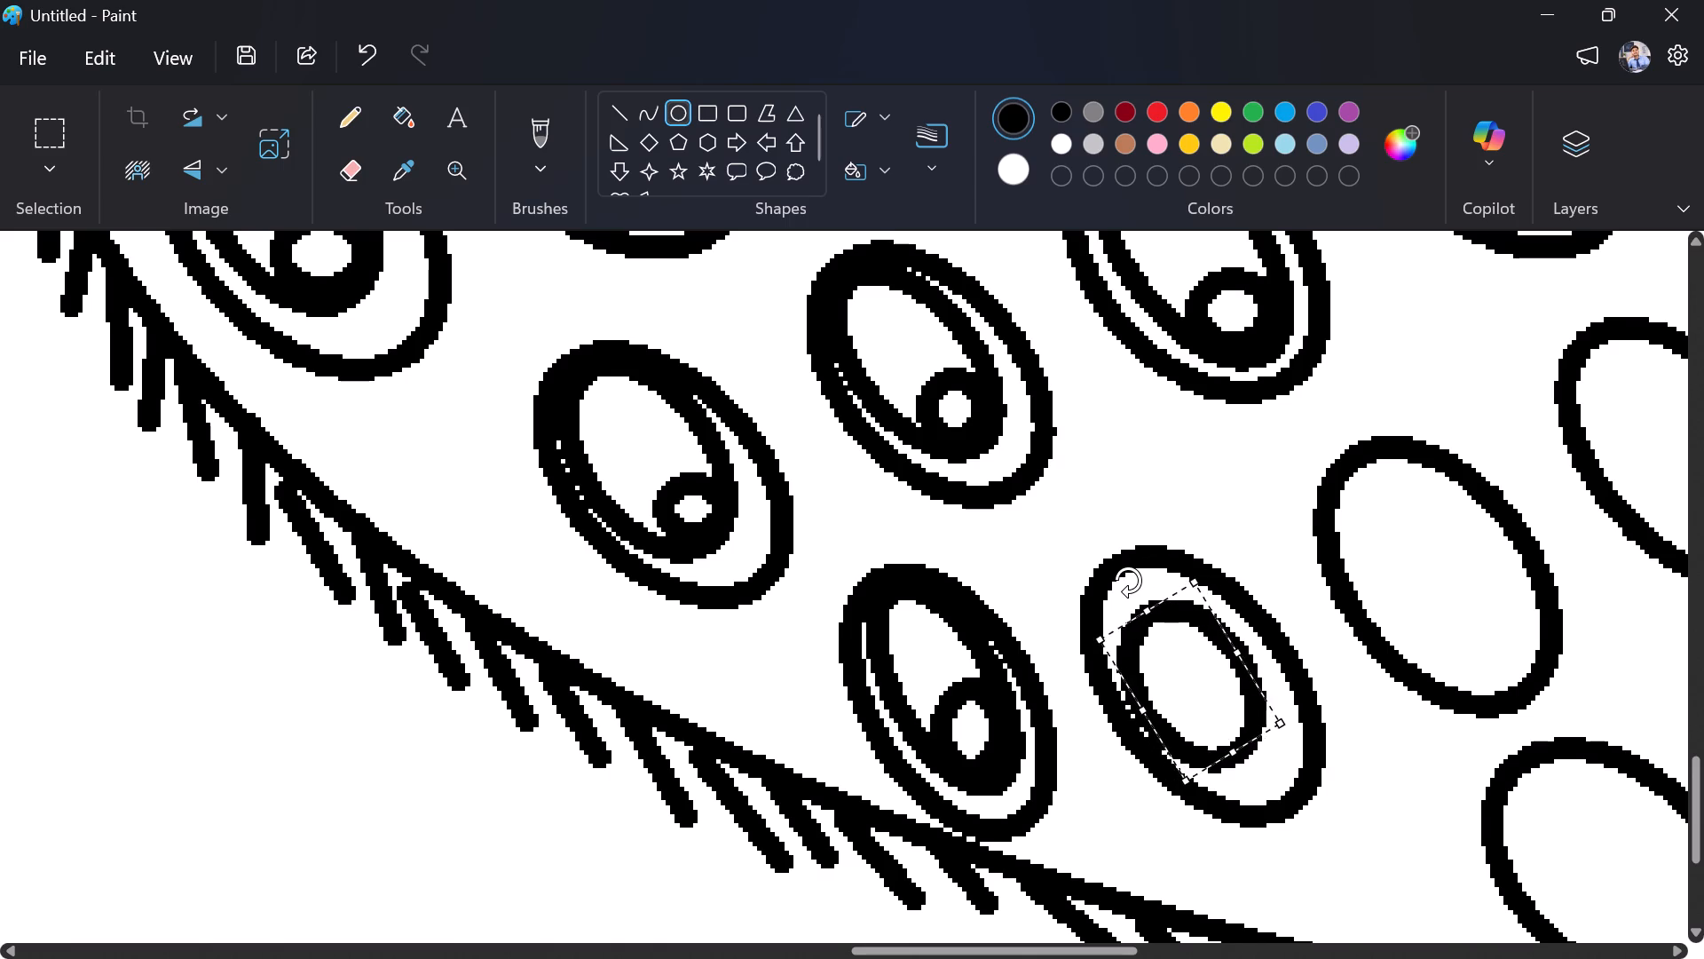
pyautogui.moveTo(1128, 580); pyautogui.dragTo(1124, 583)
pyautogui.moveTo(1228, 653); pyautogui.dragTo(1231, 651)
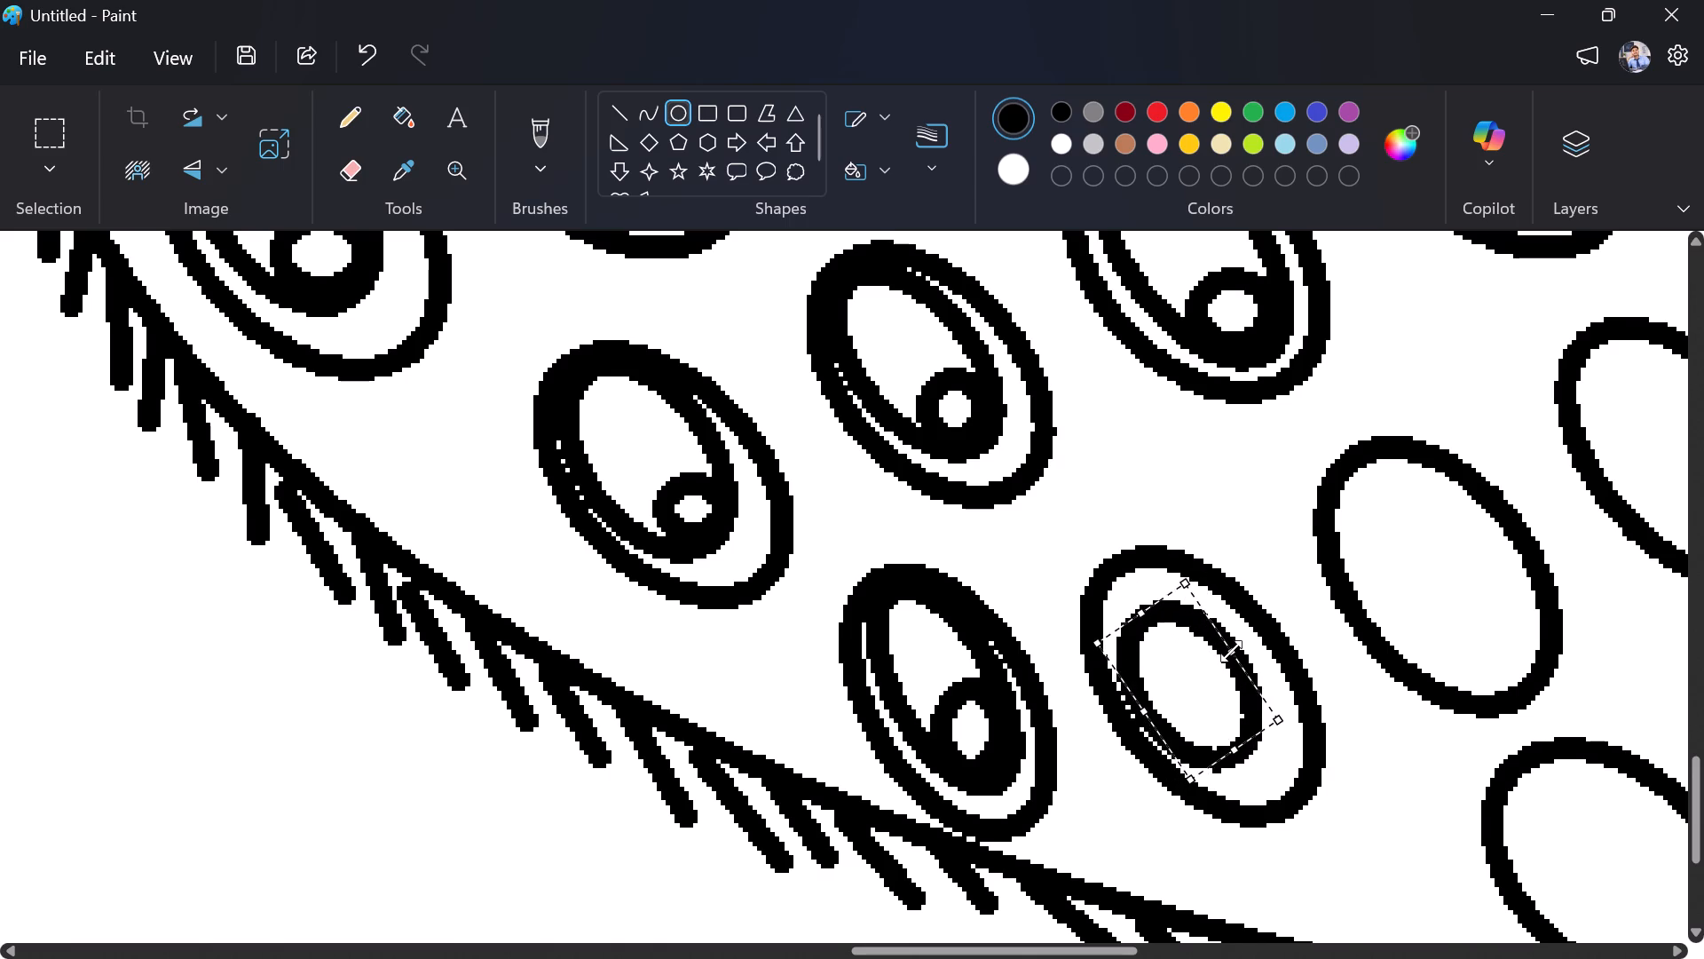
pyautogui.moveTo(1231, 651); pyautogui.dragTo(1240, 643)
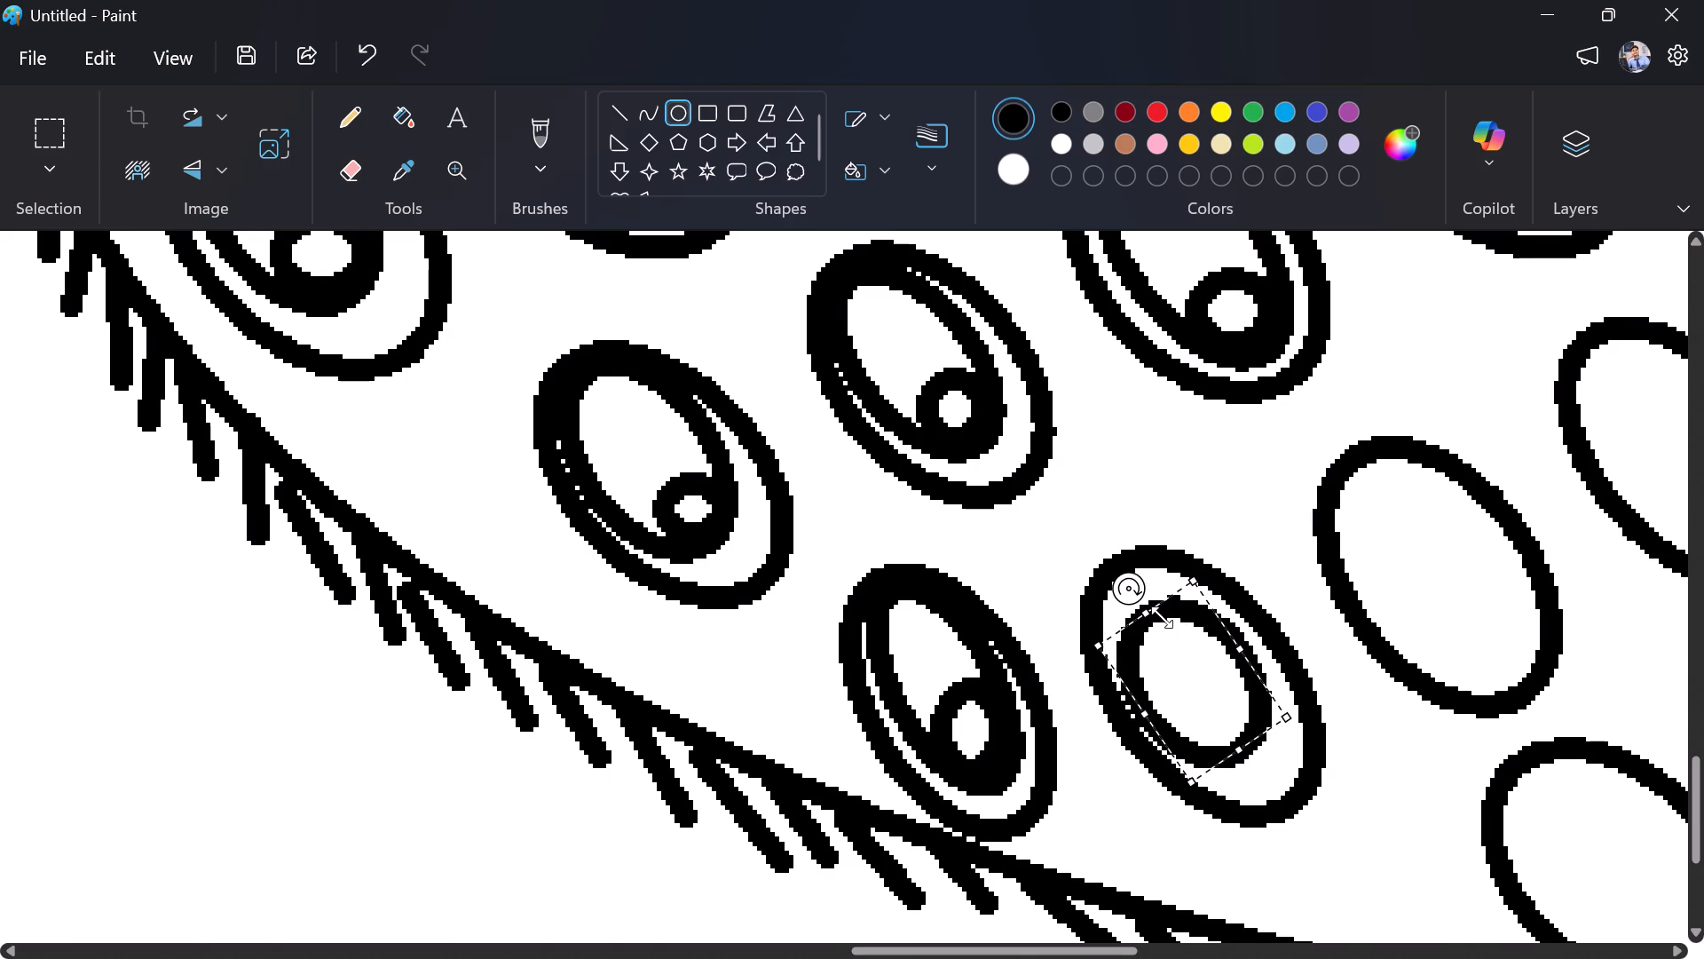
pyautogui.moveTo(1162, 617); pyautogui.dragTo(1140, 566)
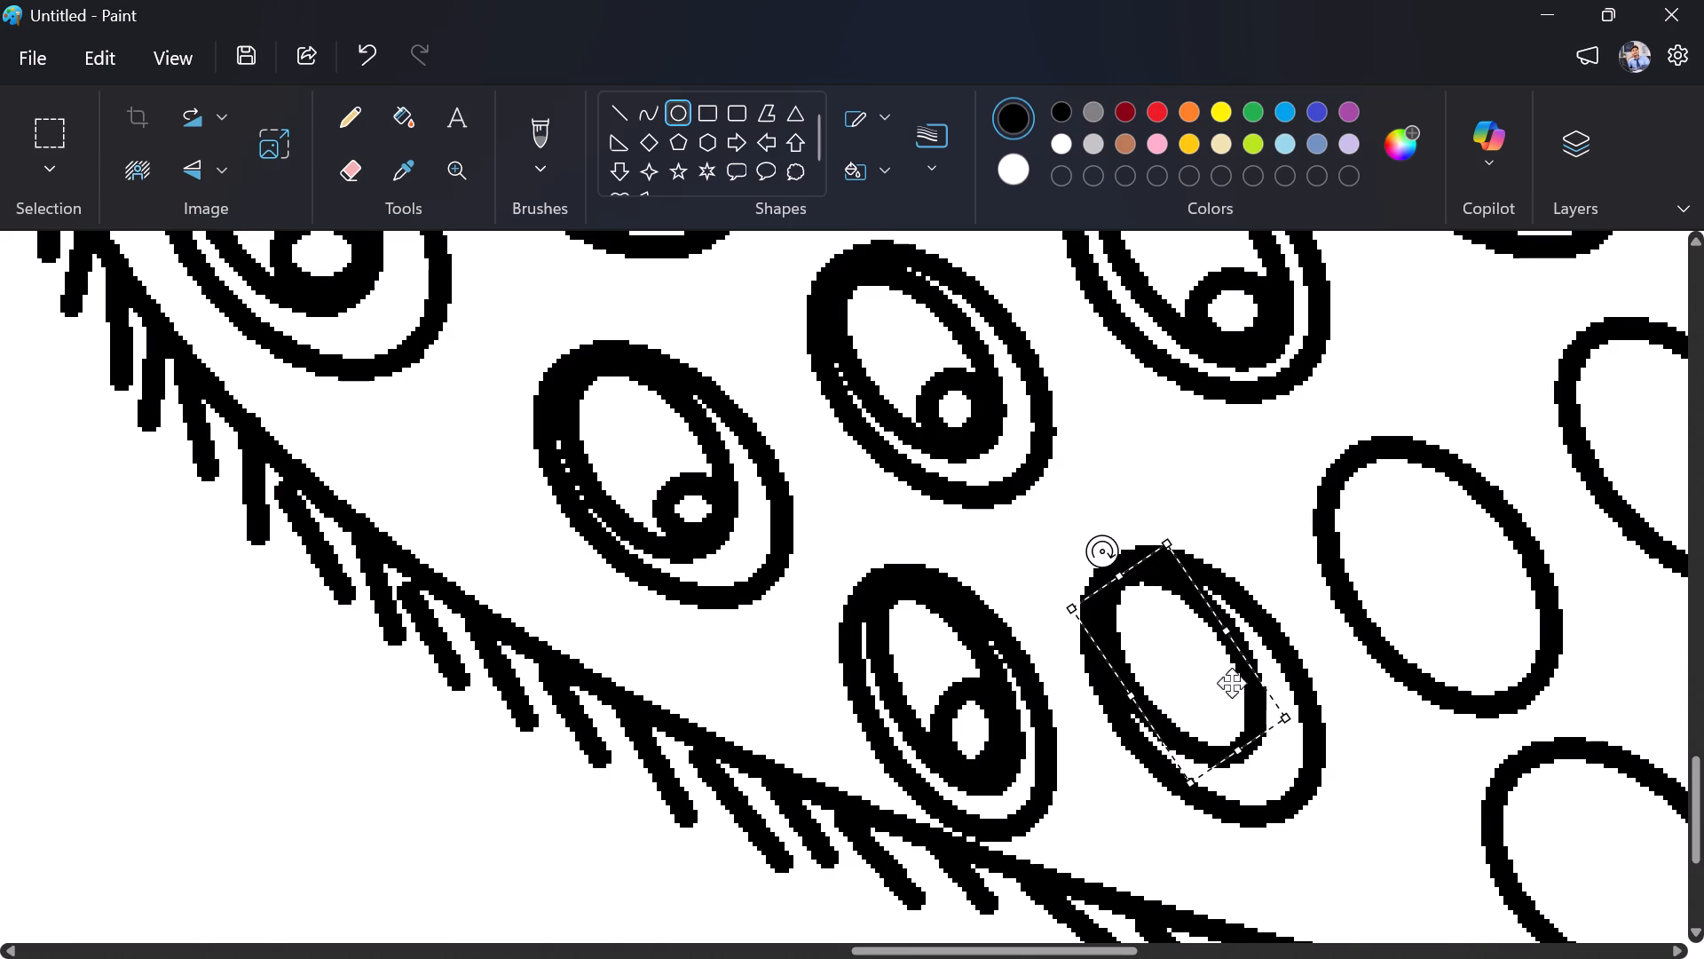
# Lengthen the same inner oval toward the surrounding oval's lower-right end and narrow it slightly along its lower-left side.
pyautogui.moveTo(1252, 733); pyautogui.dragTo(1272, 737)
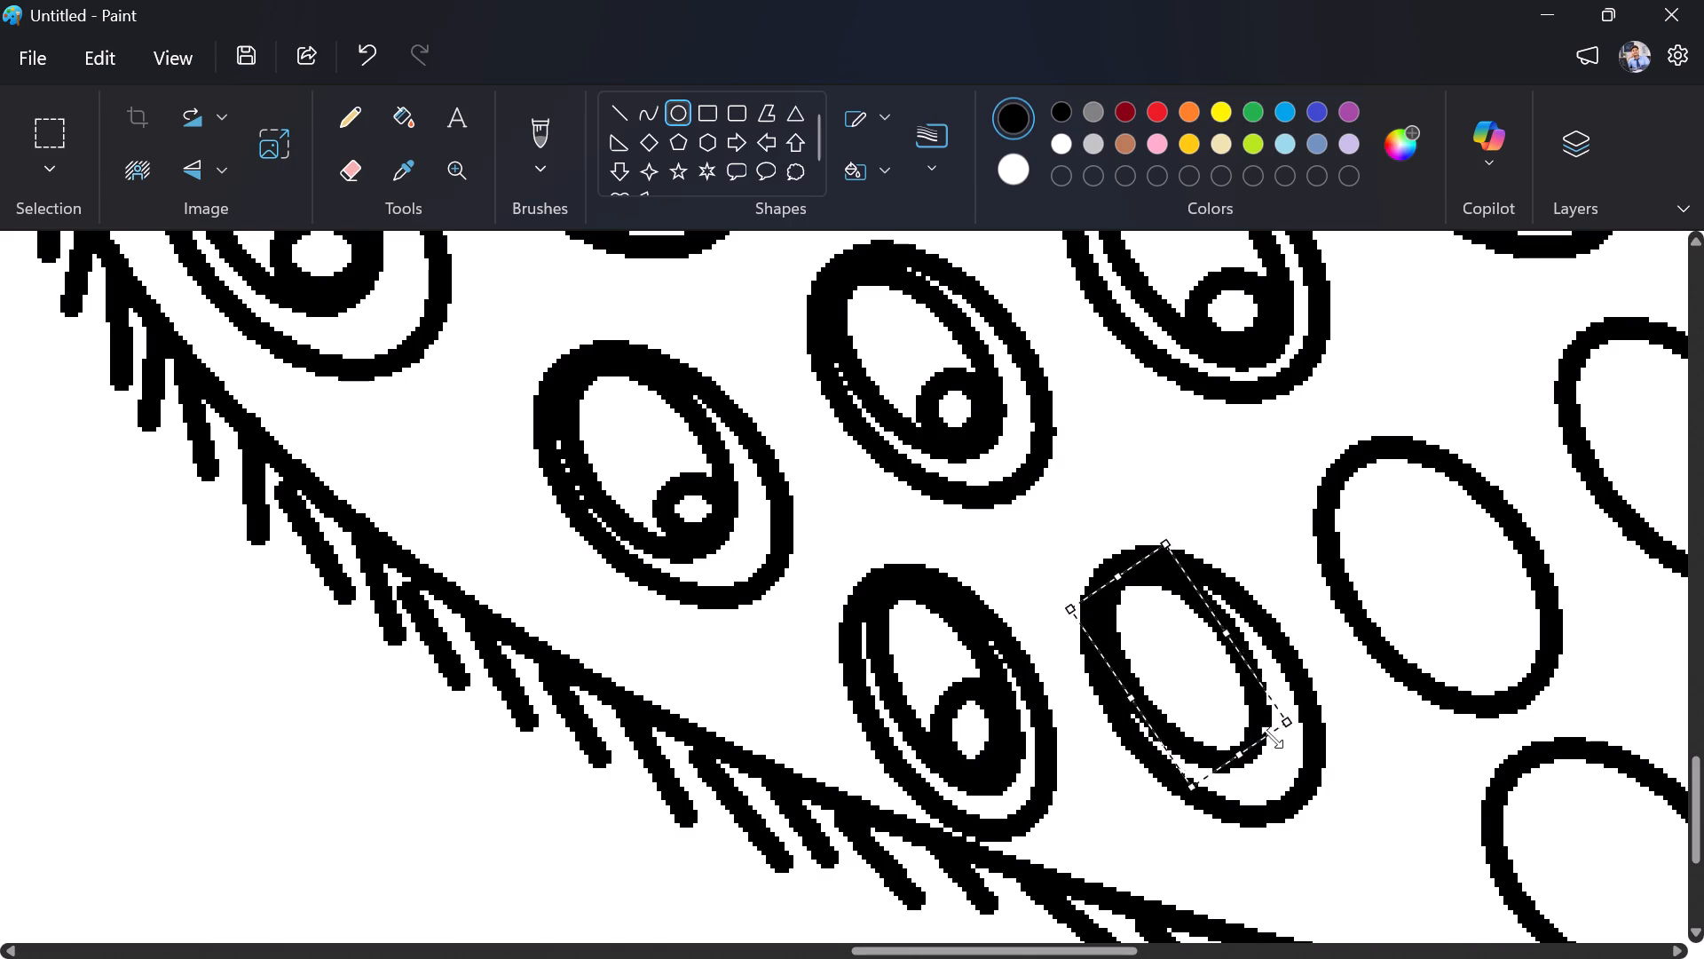
pyautogui.moveTo(1272, 737); pyautogui.dragTo(1278, 741)
pyautogui.moveTo(1152, 713); pyautogui.dragTo(1161, 709)
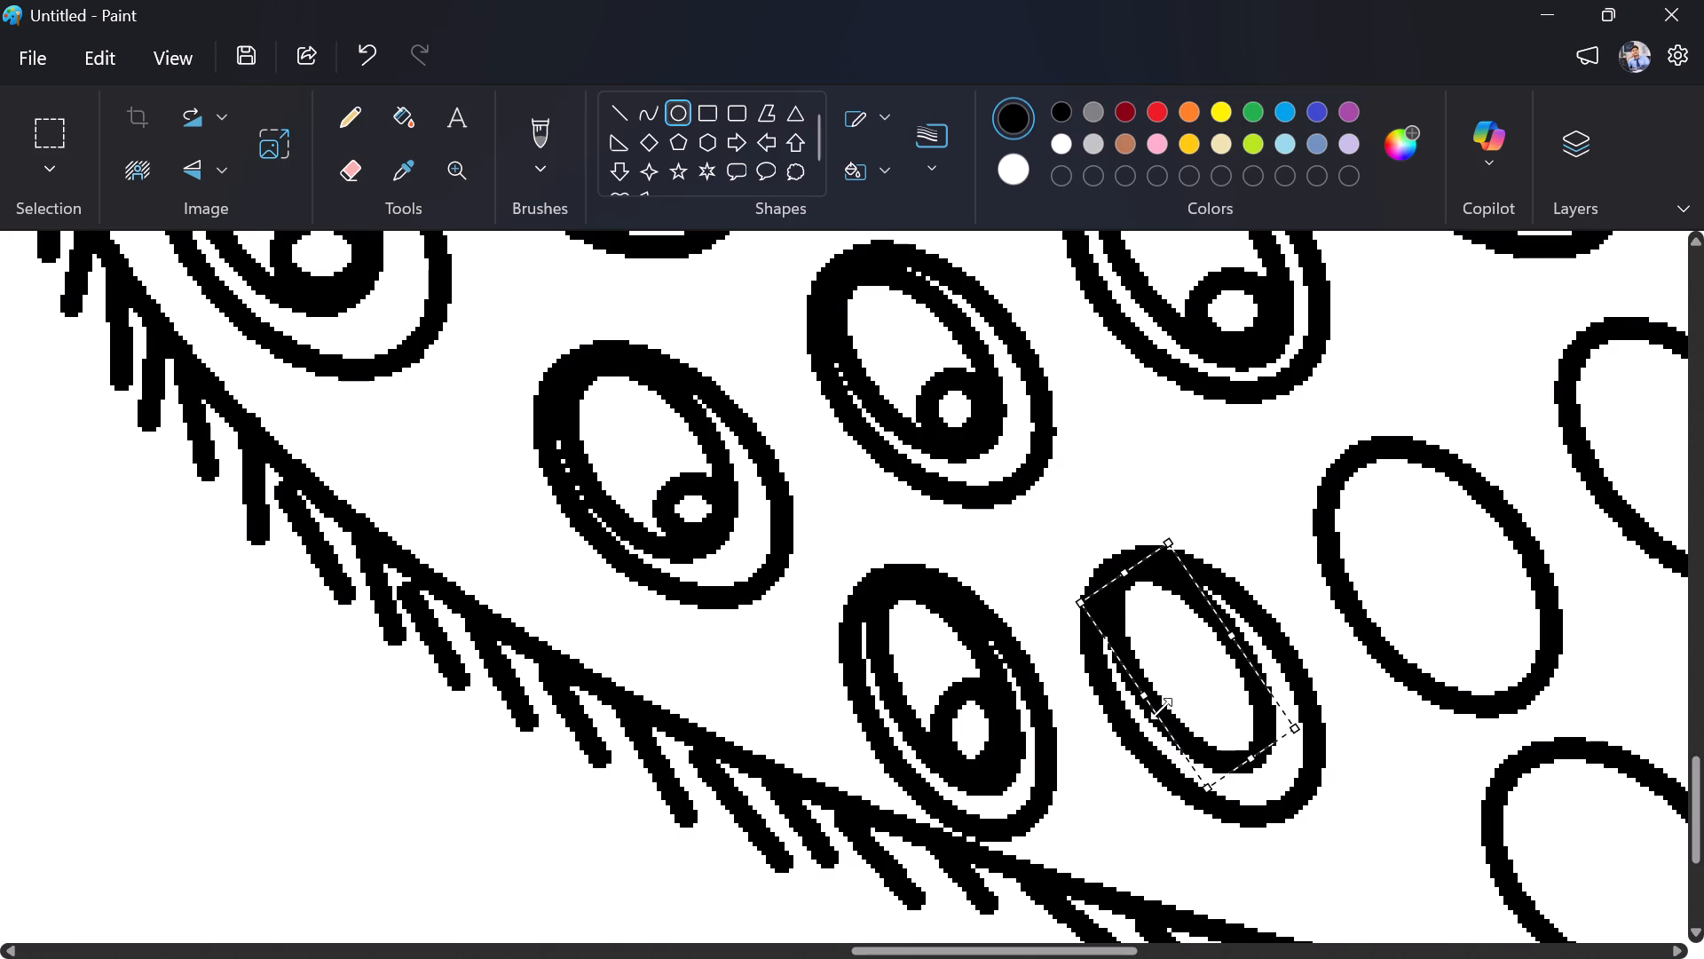
pyautogui.moveTo(1161, 709); pyautogui.dragTo(1163, 709)
pyautogui.moveTo(1260, 752); pyautogui.dragTo(1279, 758)
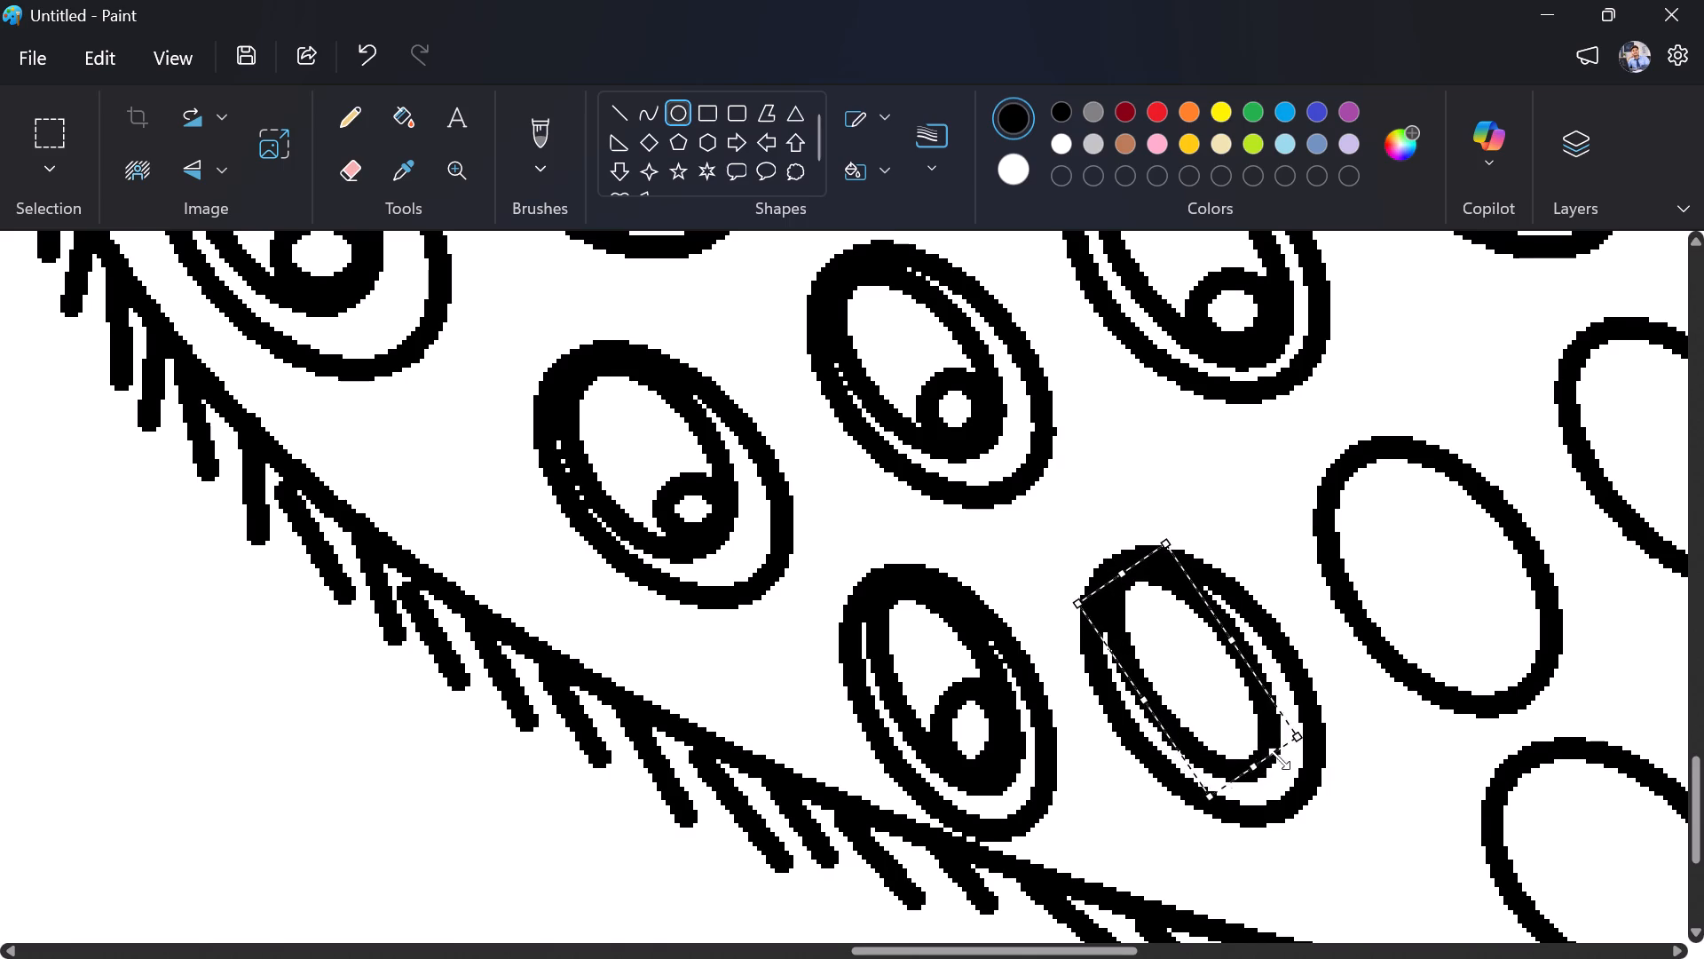
pyautogui.moveTo(1279, 758); pyautogui.dragTo(1293, 761)
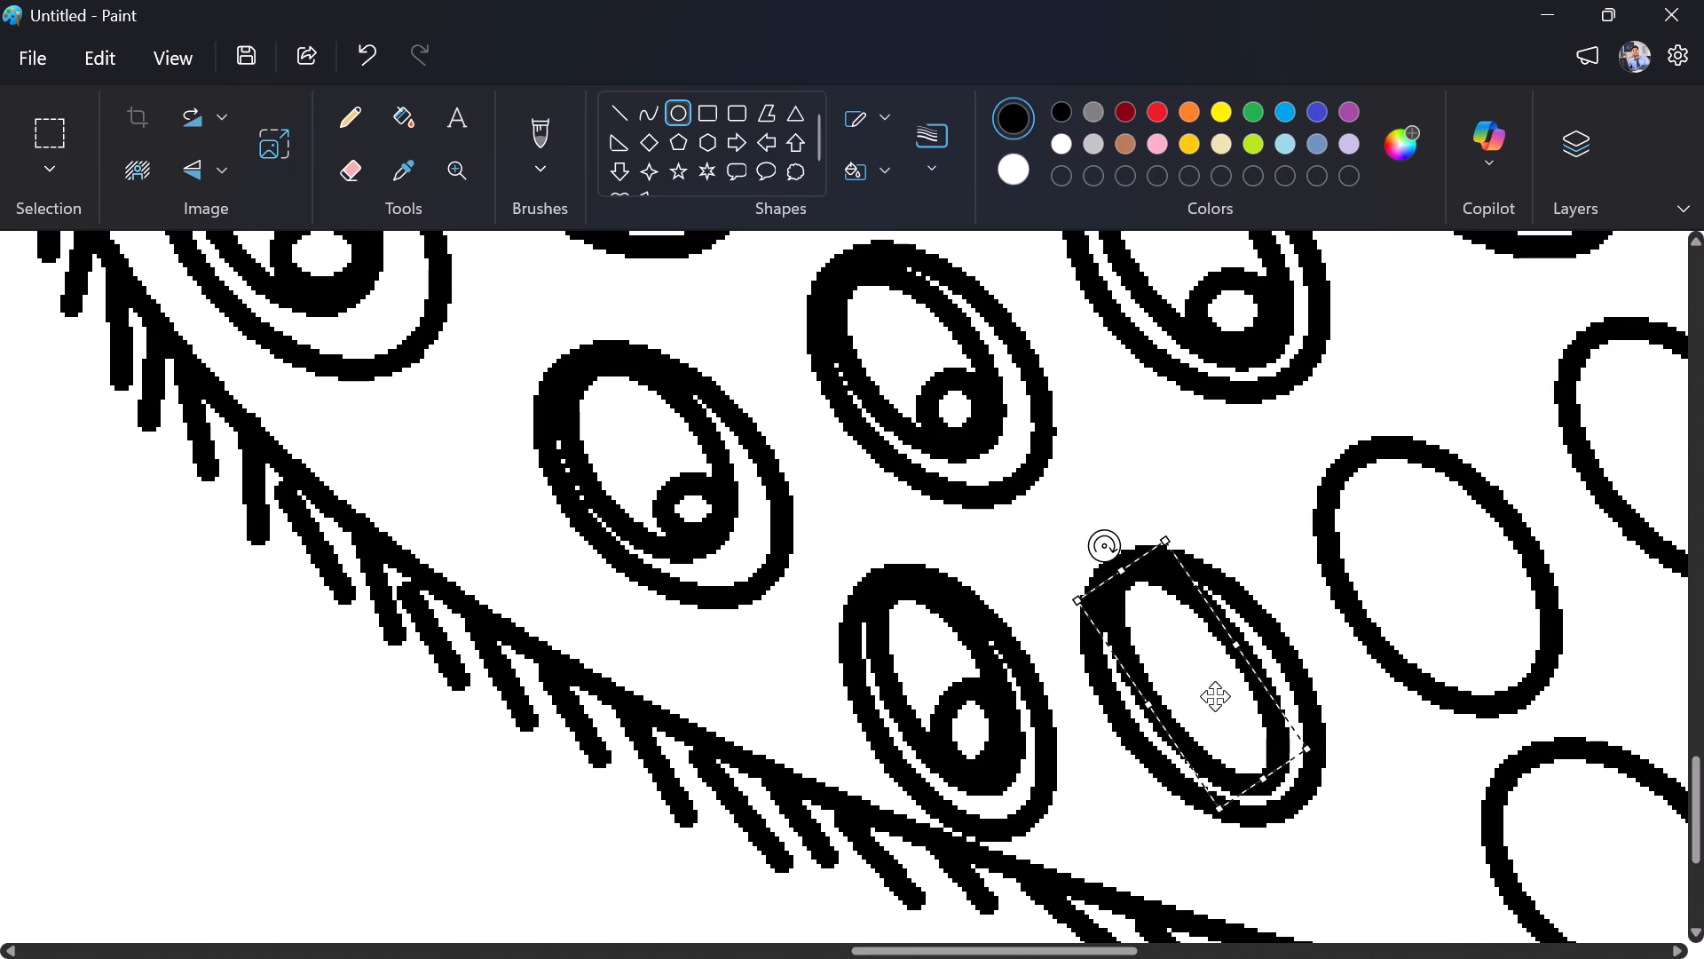
pyautogui.click(1215, 696)
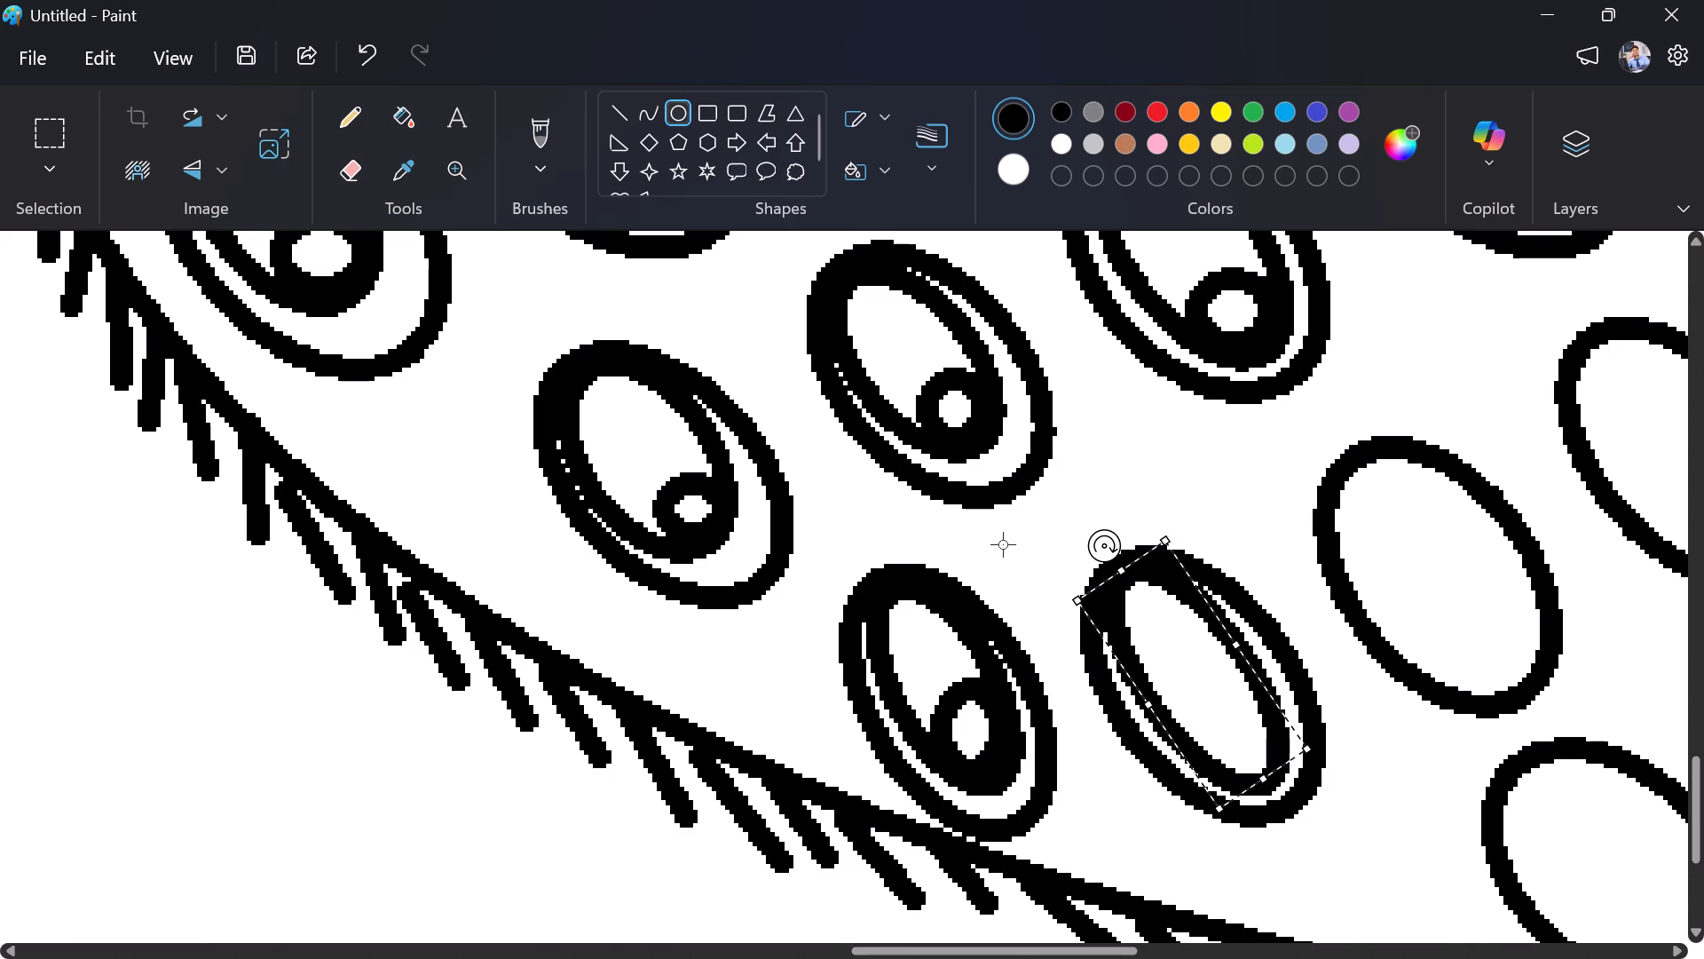
pyautogui.click(1003, 544)
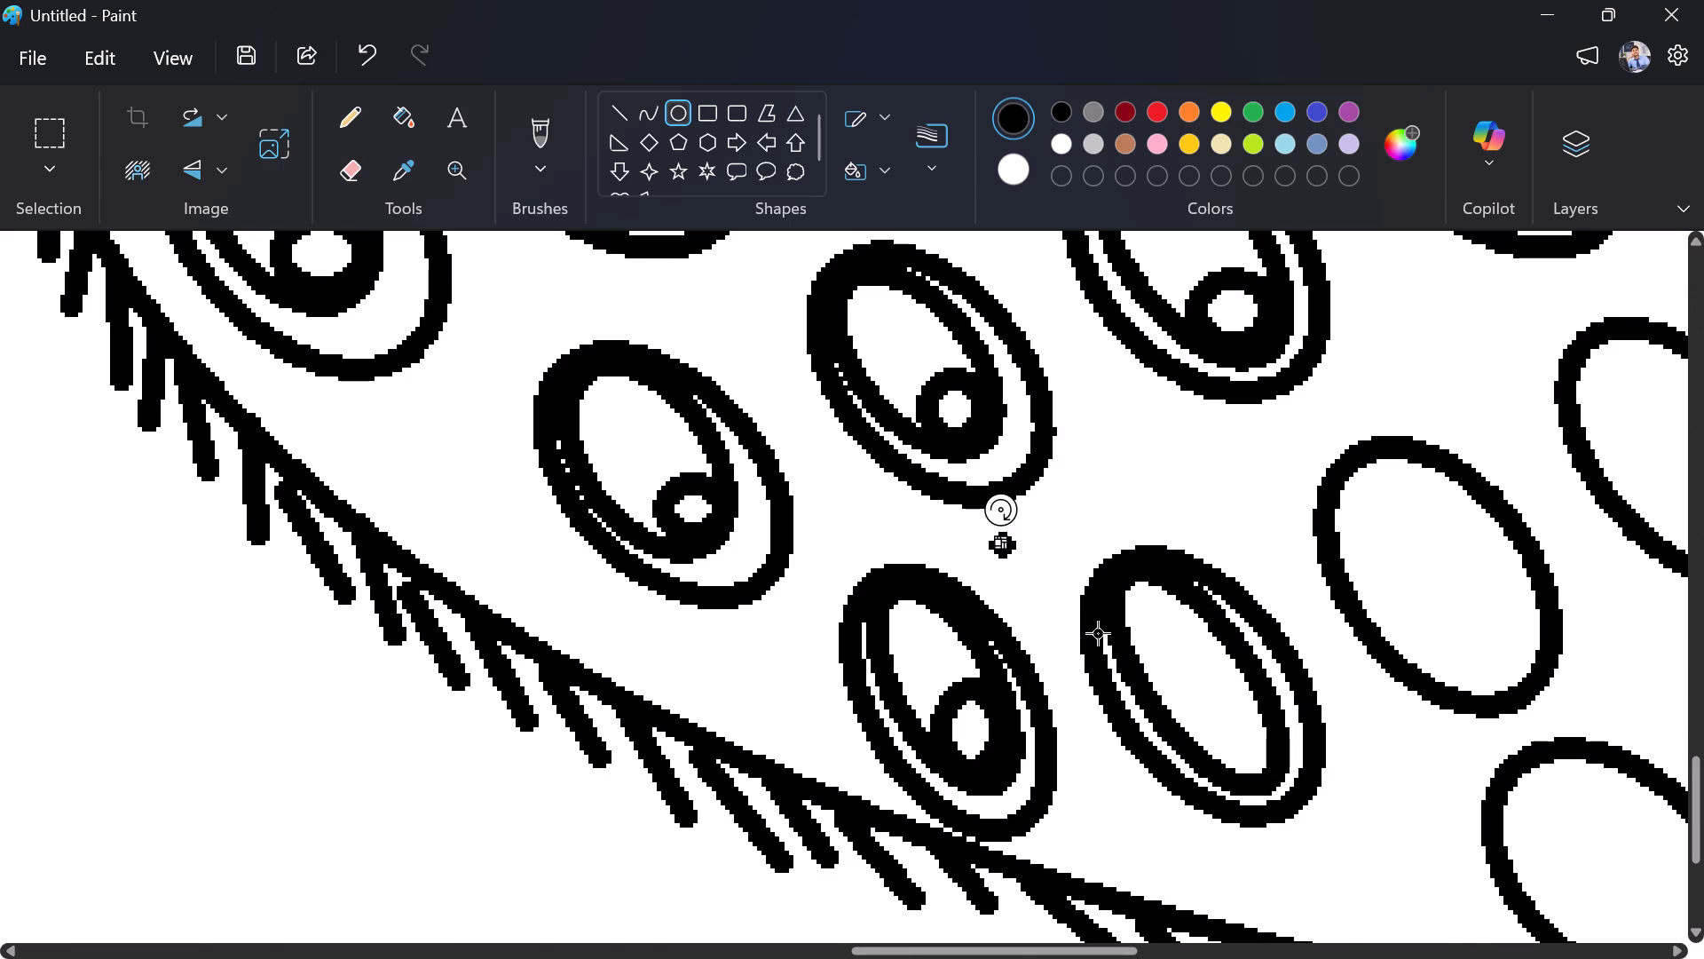
pyautogui.hotkey('ctrl', 'z')
# Draw a small upright oval filling the lower-right end of the second third-row inner oval.
pyautogui.moveTo(1186, 665); pyautogui.dragTo(1211, 709)
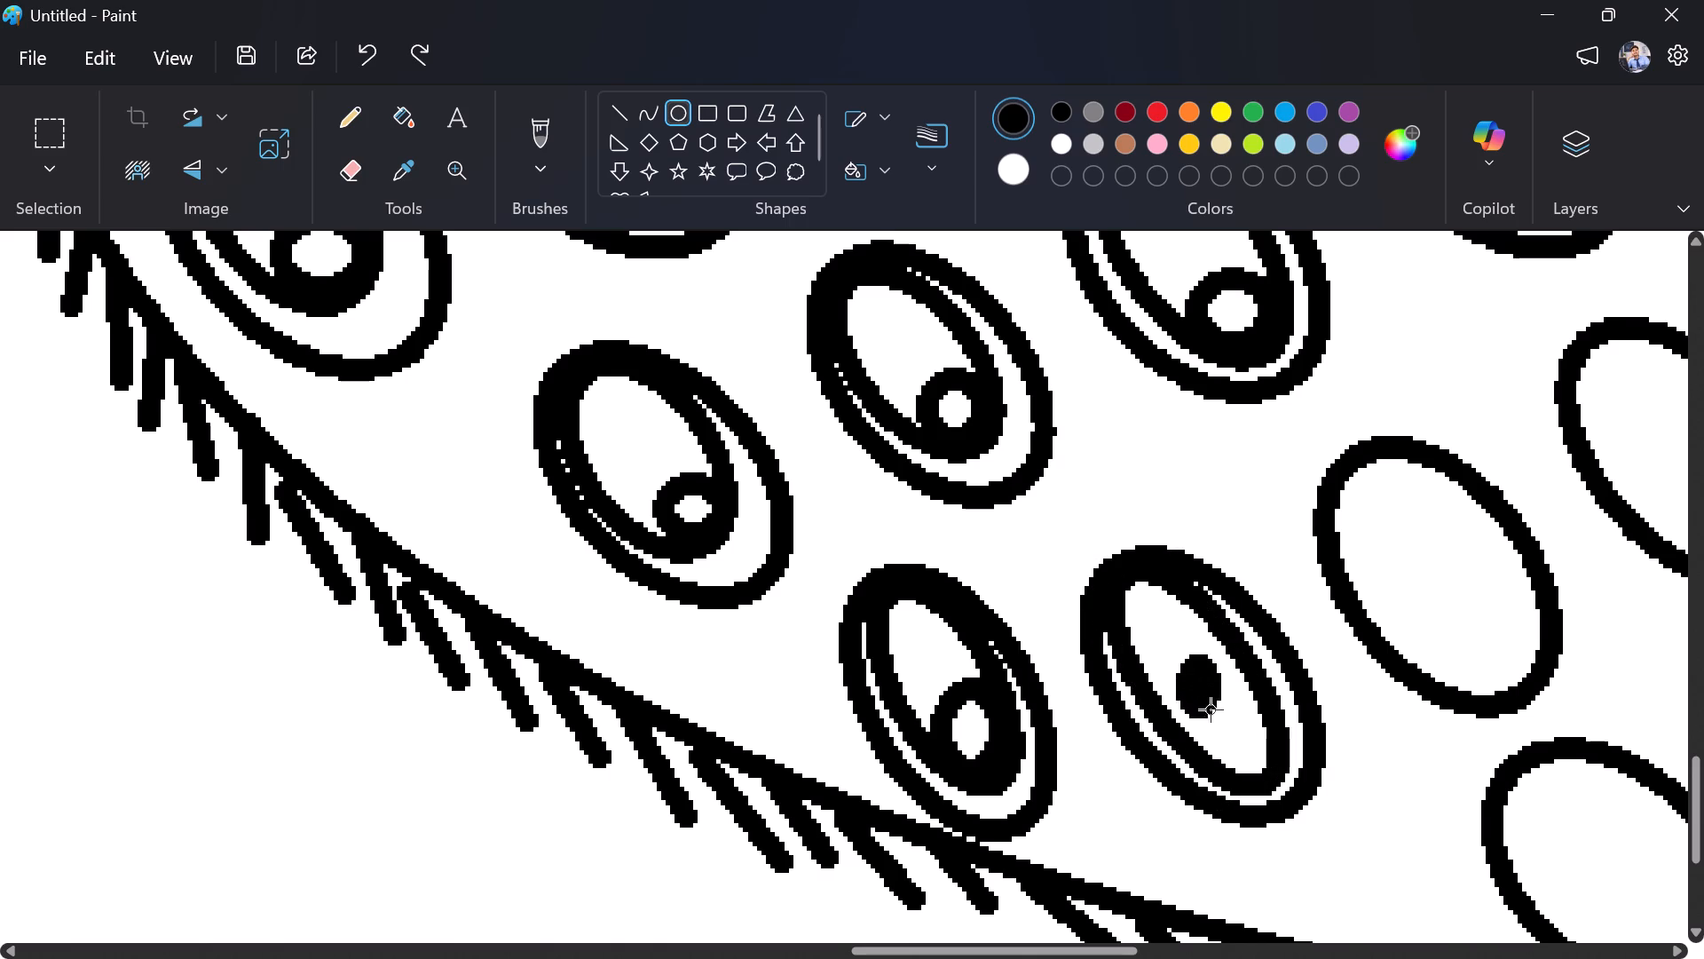
pyautogui.moveTo(1211, 709); pyautogui.dragTo(1250, 762)
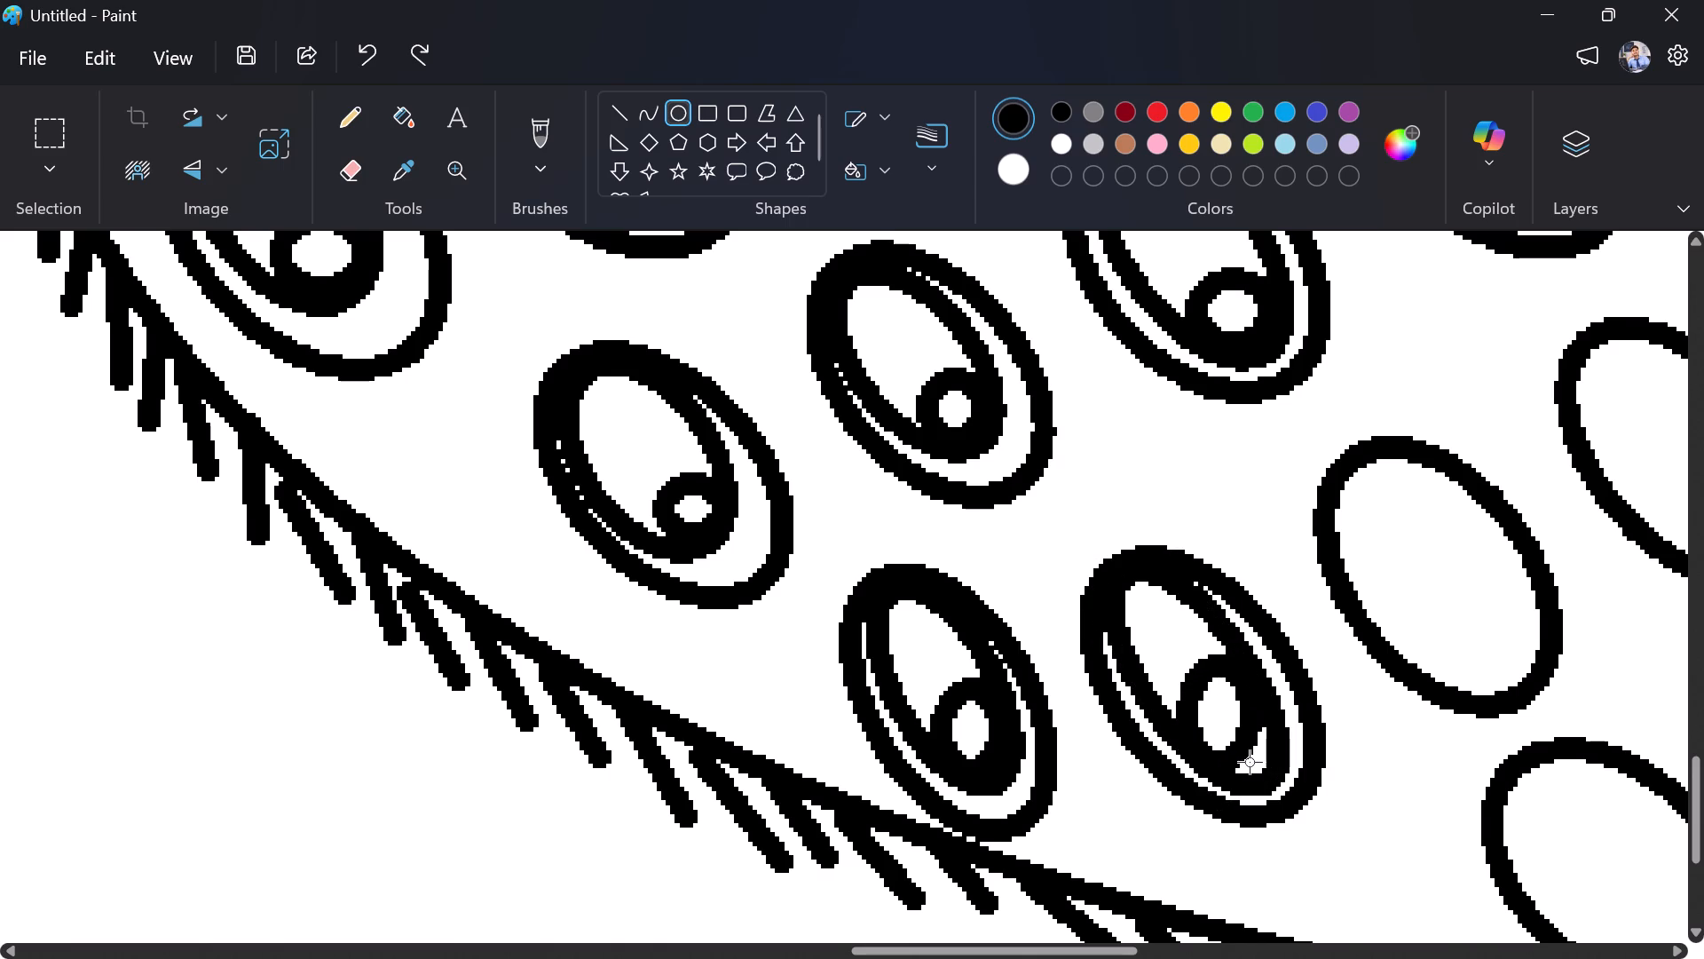
pyautogui.moveTo(1250, 762); pyautogui.dragTo(1275, 785)
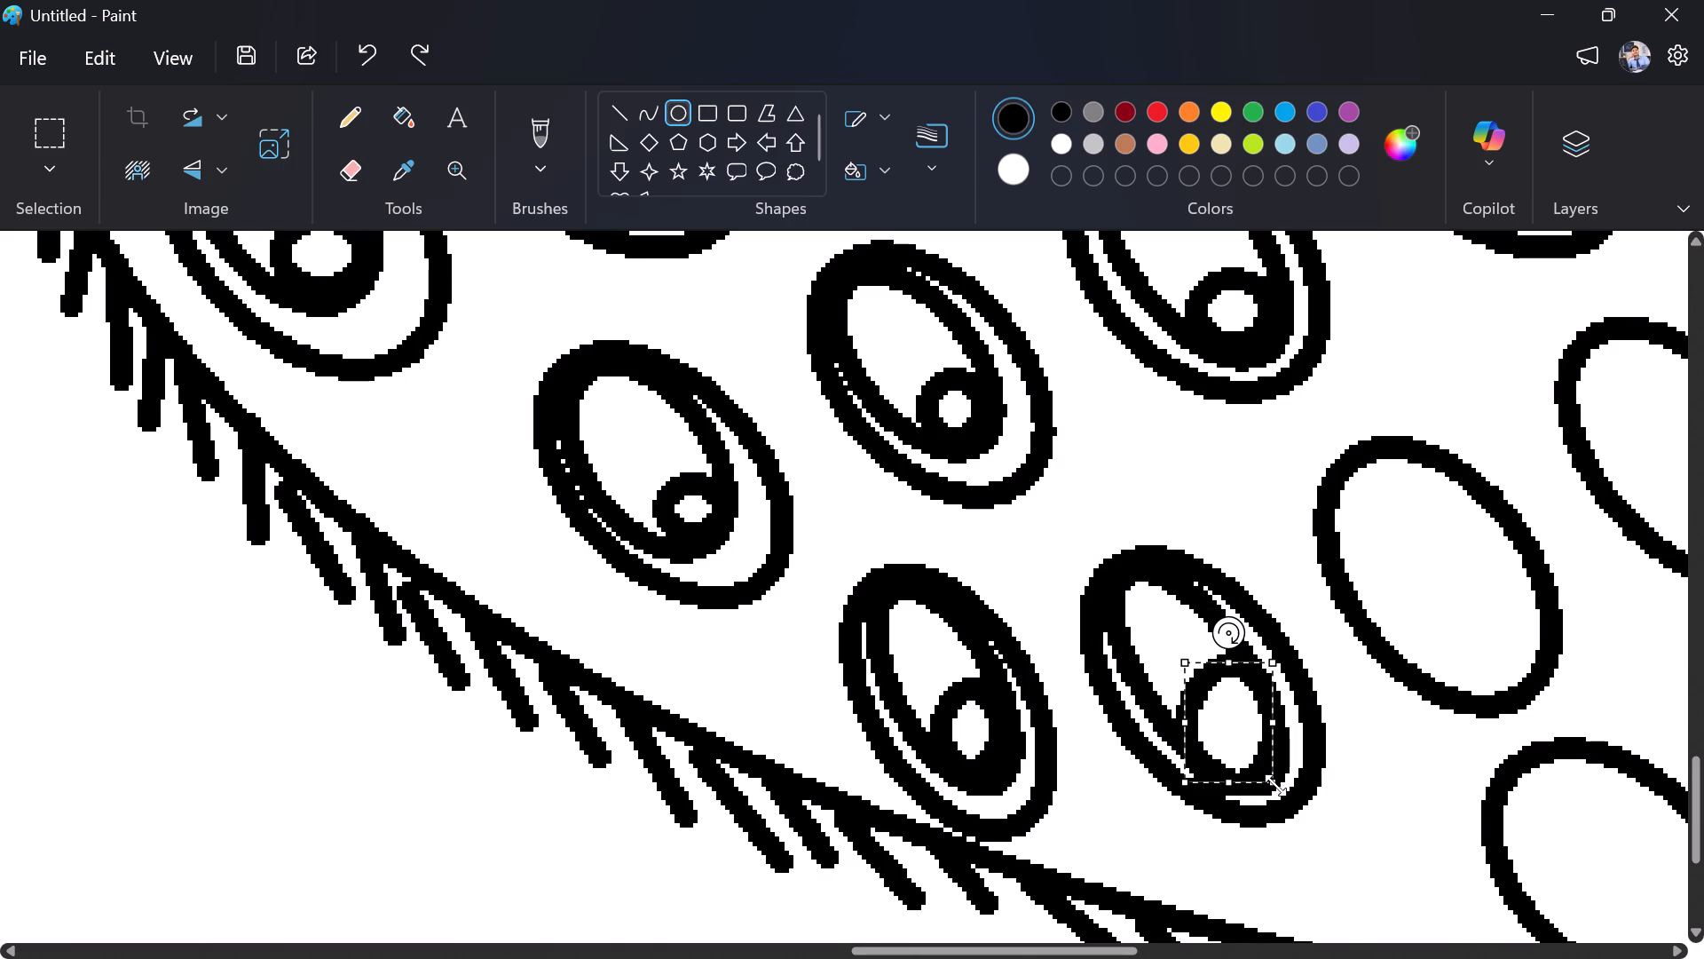
pyautogui.moveTo(1242, 781); pyautogui.dragTo(1244, 775)
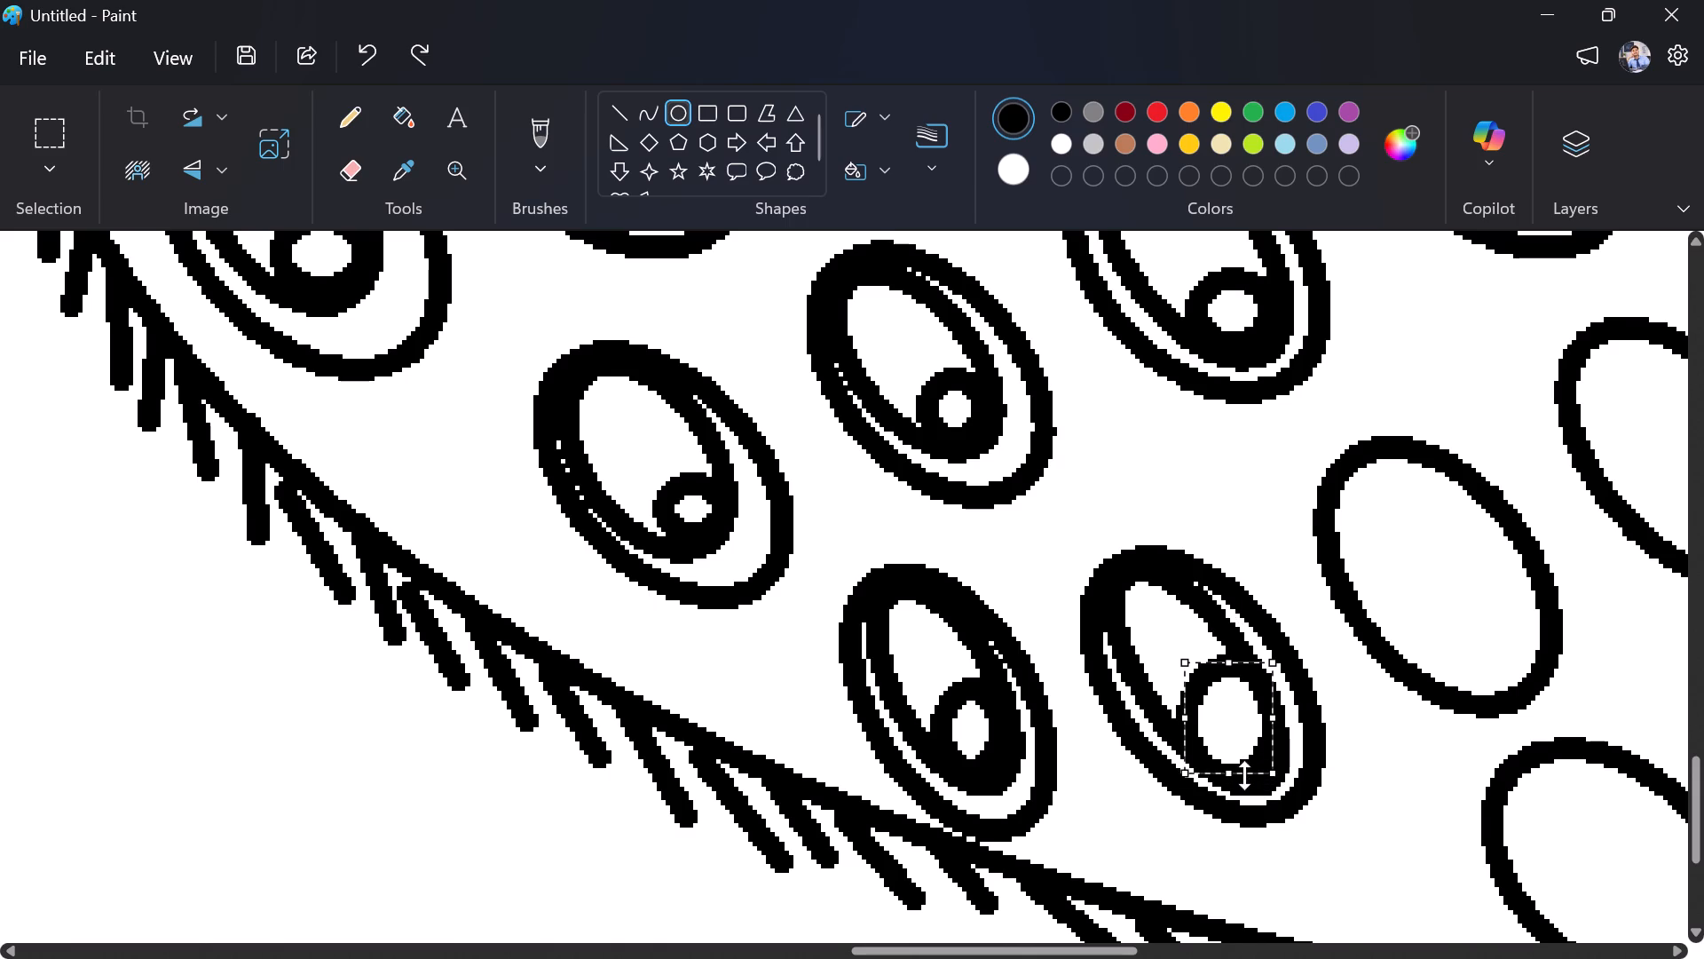
pyautogui.moveTo(1244, 775); pyautogui.dragTo(1248, 773)
pyautogui.click(1172, 472)
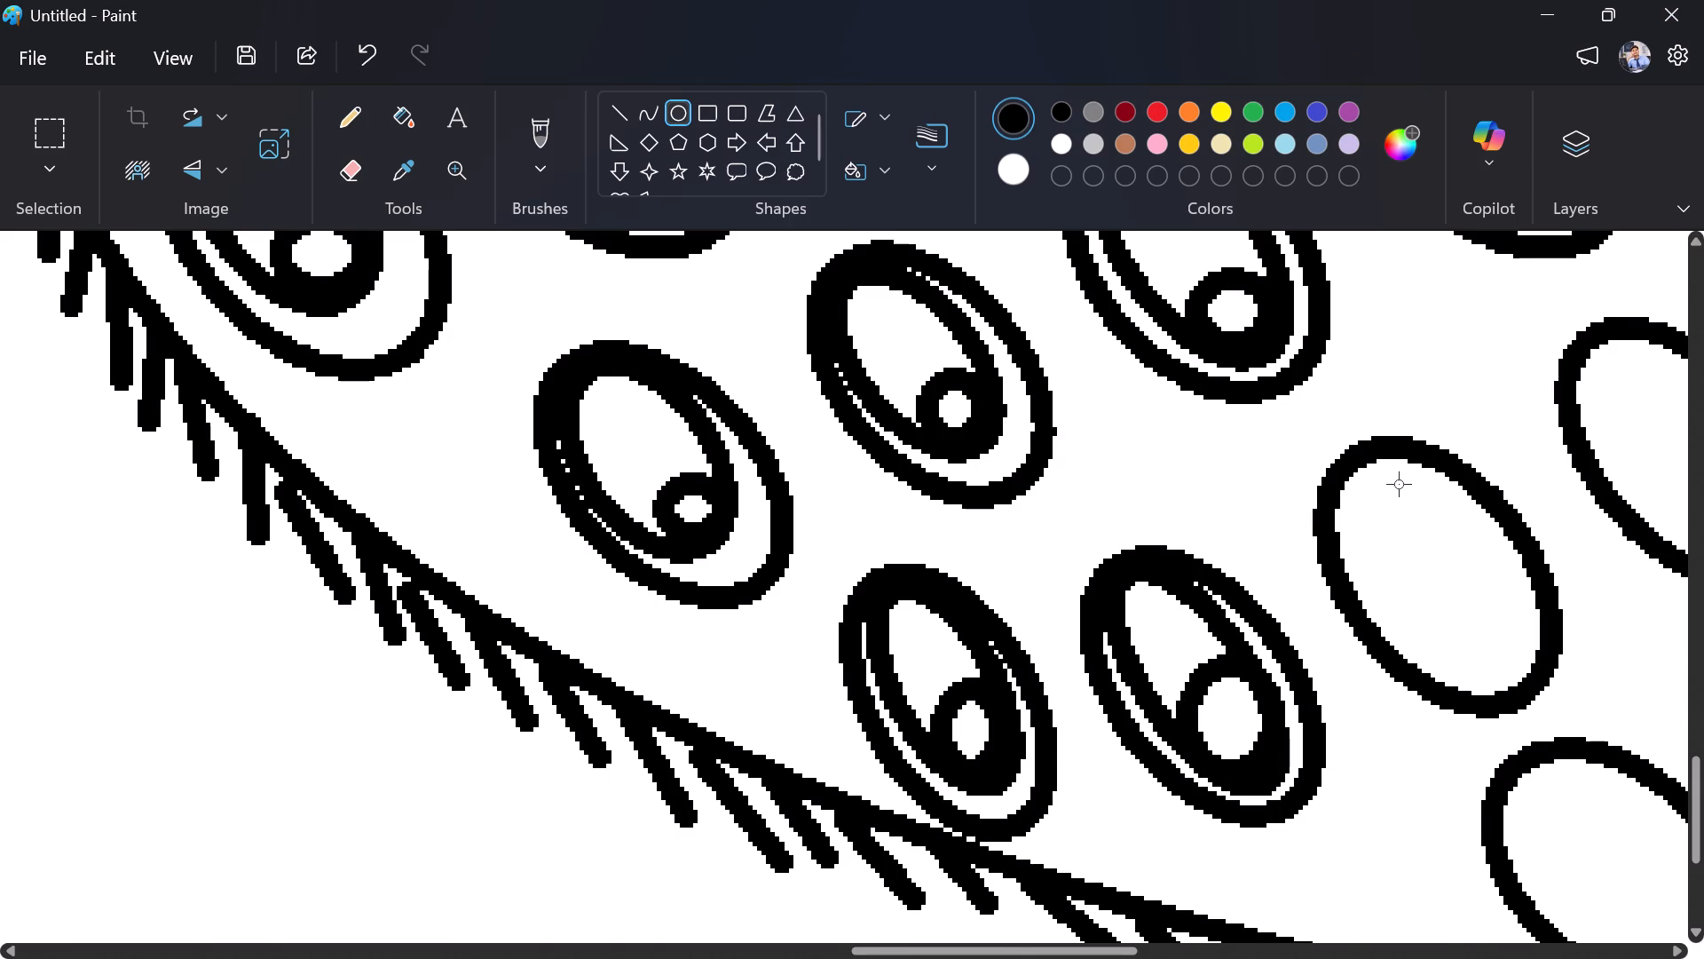
# Draw a narrow upright oval inside the third third-row tail oval, tilt it to match, and move it against the surrounding oval's upper-left edge.
pyautogui.moveTo(1380, 497); pyautogui.dragTo(1471, 675)
pyautogui.moveTo(1416, 459); pyautogui.dragTo(1415, 459)
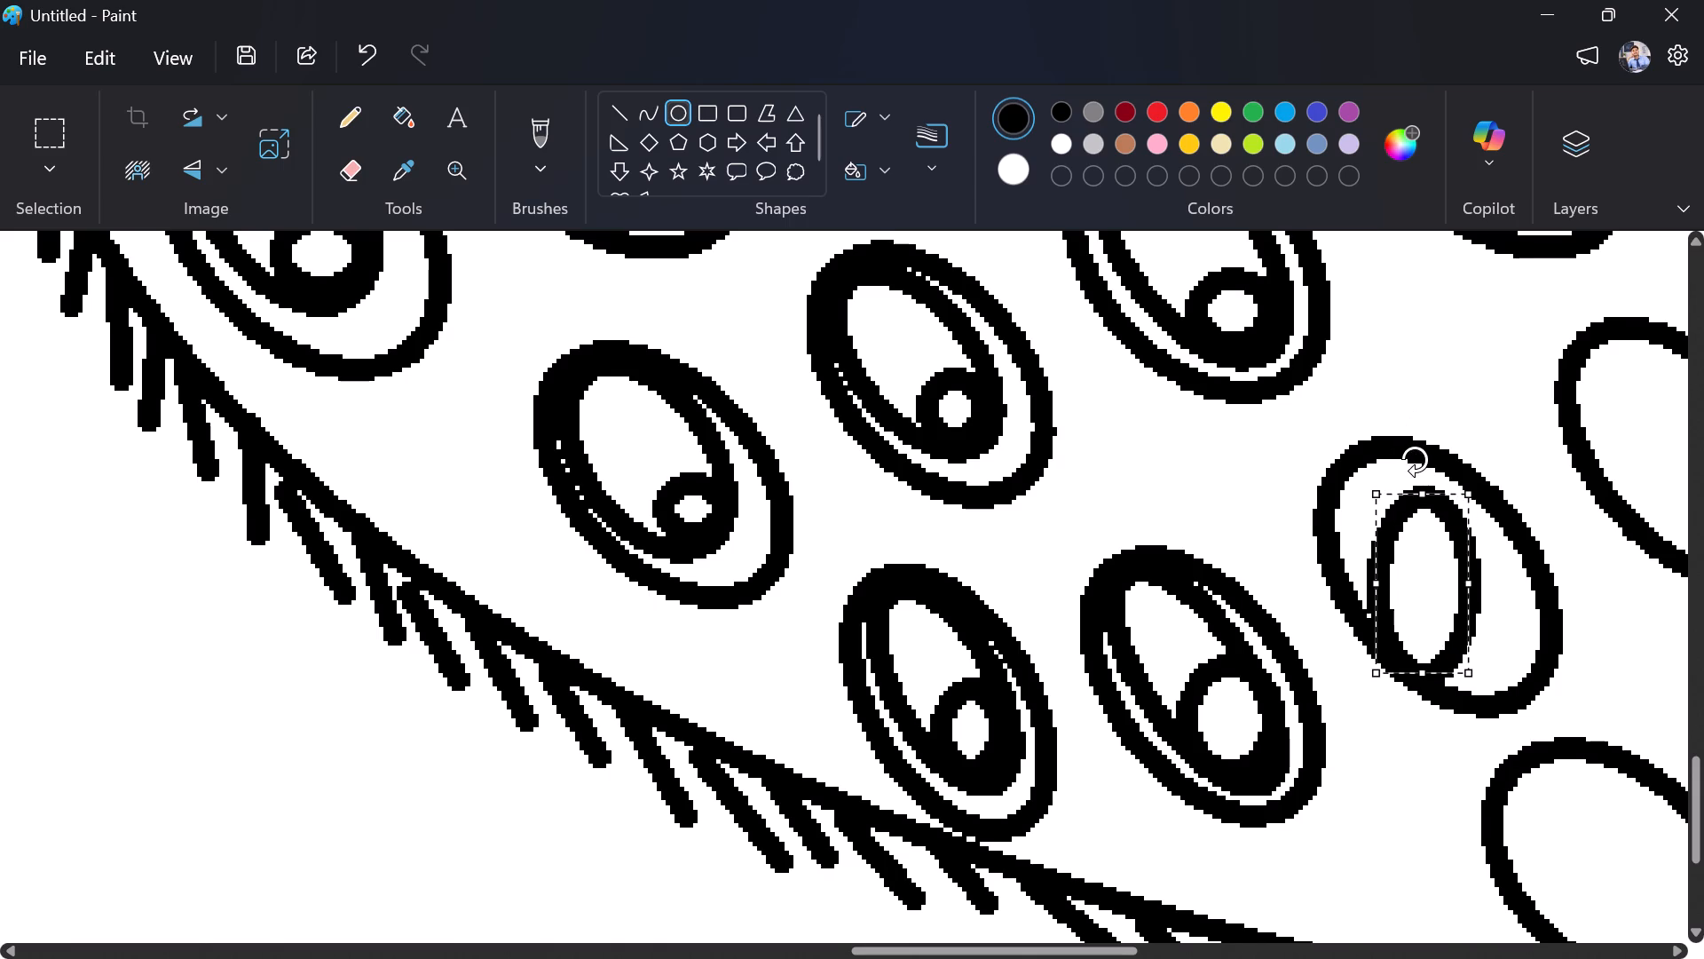
pyautogui.moveTo(1415, 459); pyautogui.dragTo(1329, 472)
pyautogui.moveTo(1409, 602); pyautogui.dragTo(1416, 573)
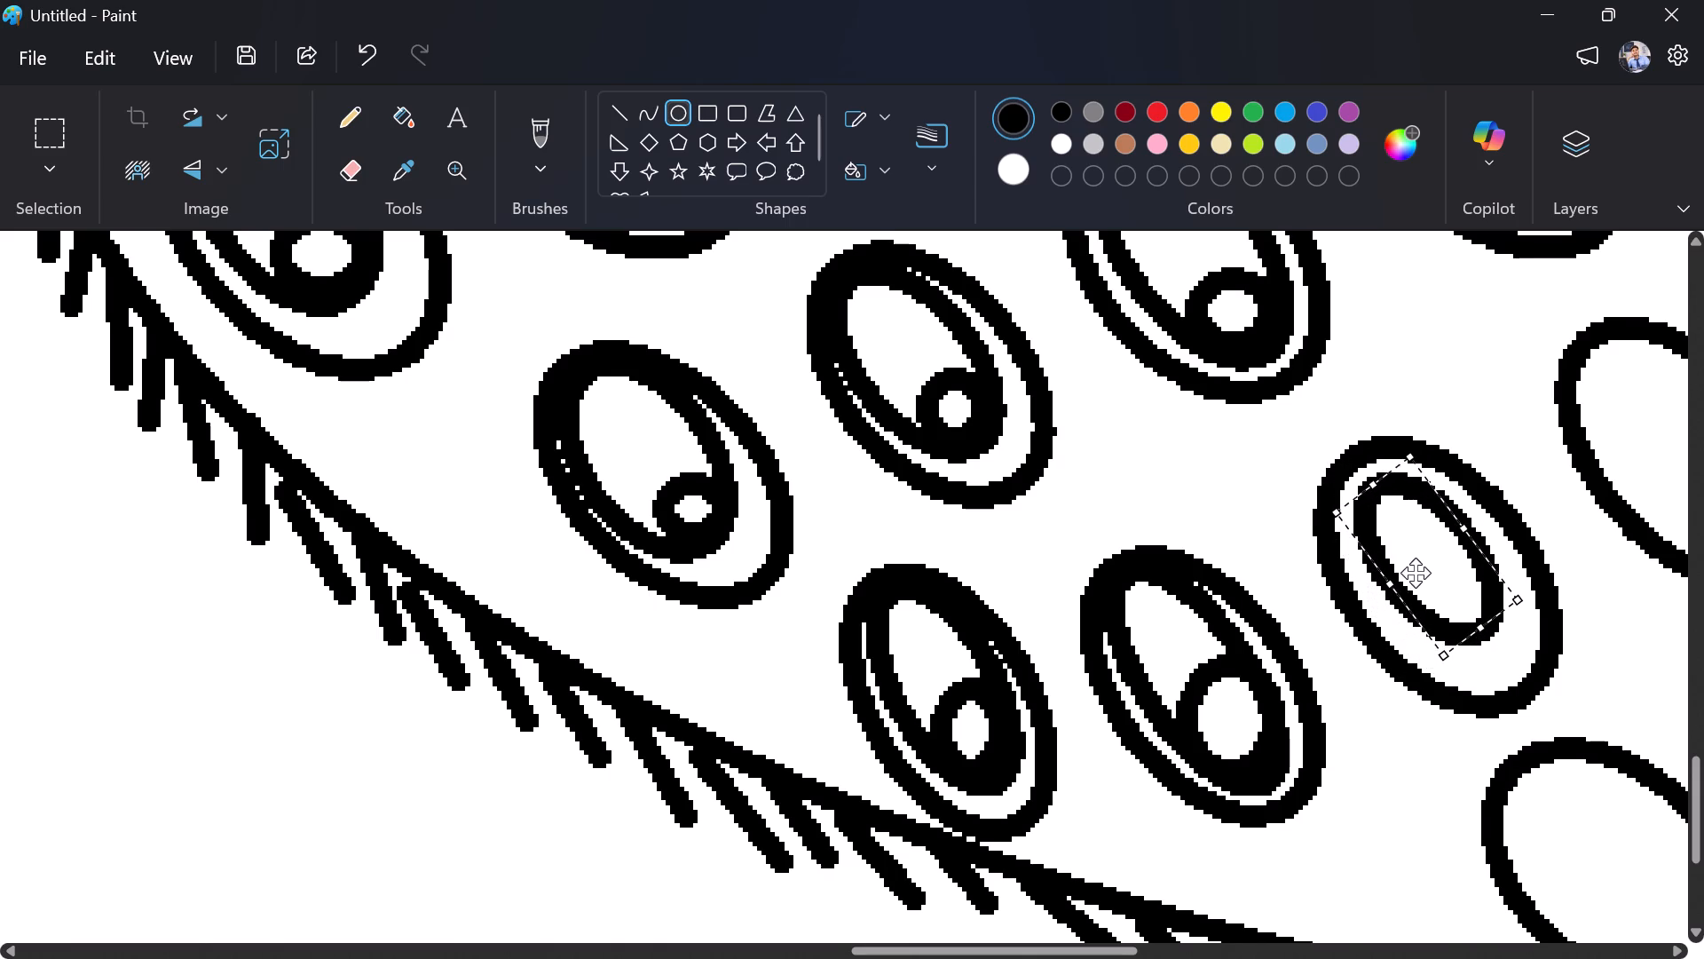
pyautogui.moveTo(1416, 573); pyautogui.dragTo(1399, 551)
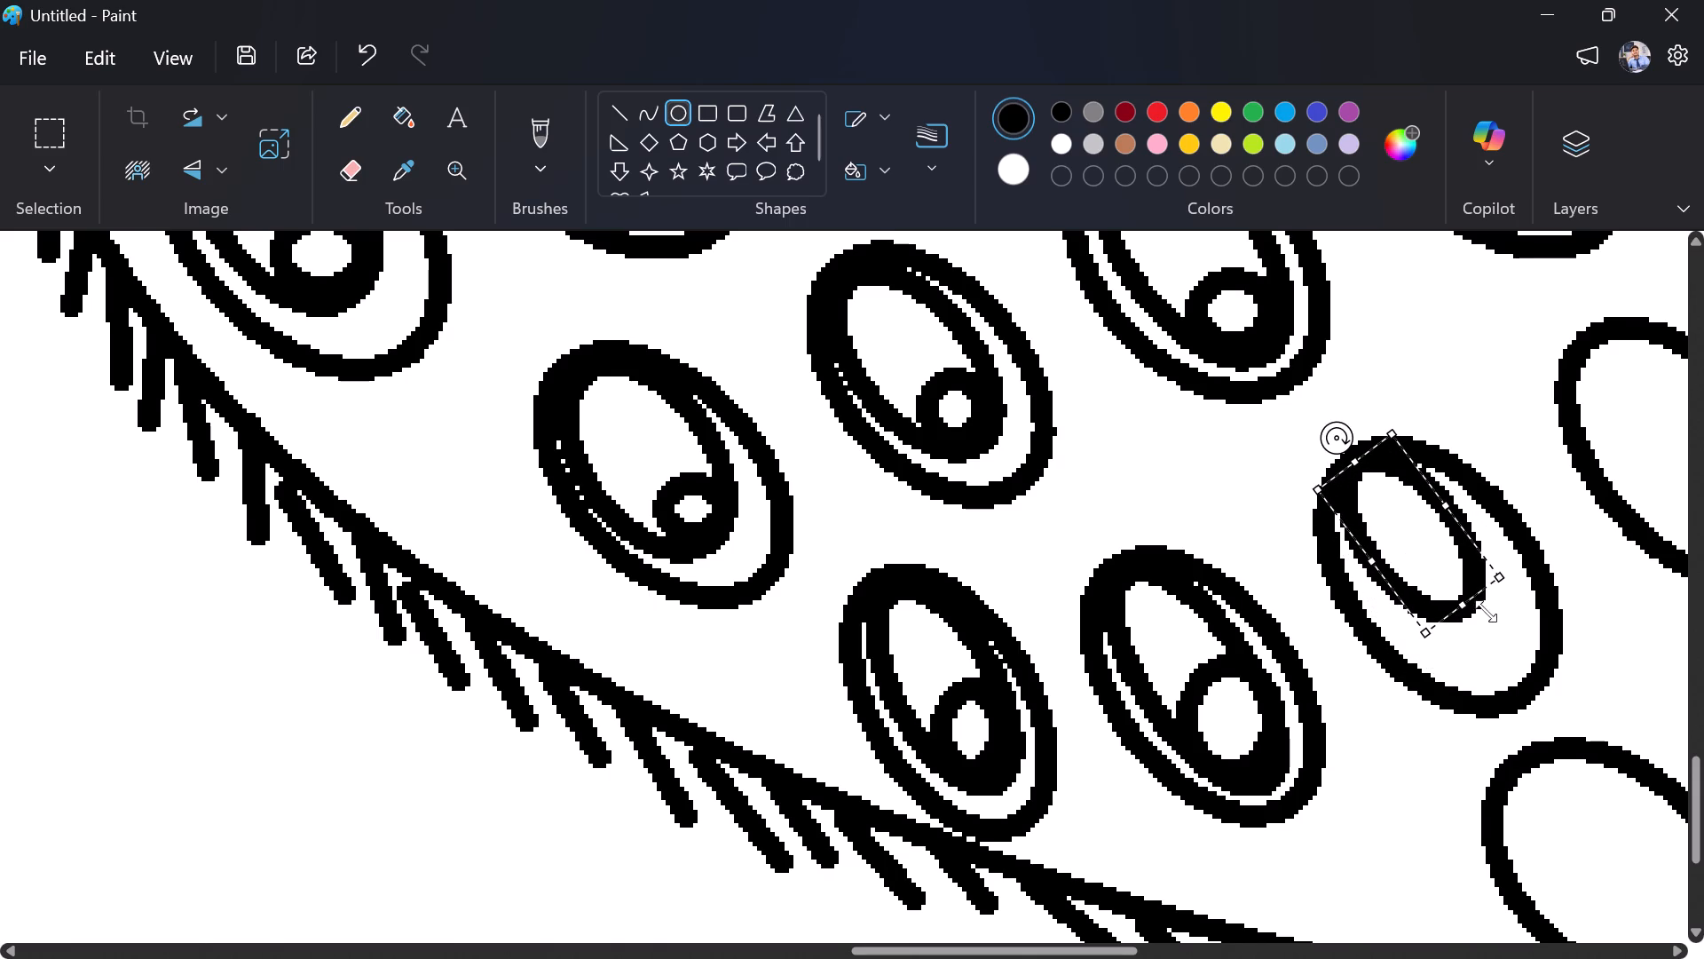
# Lengthen that inner oval toward the surrounding oval's lower-right end and widen it along its lower-left side.
pyautogui.moveTo(1471, 604); pyautogui.dragTo(1503, 646)
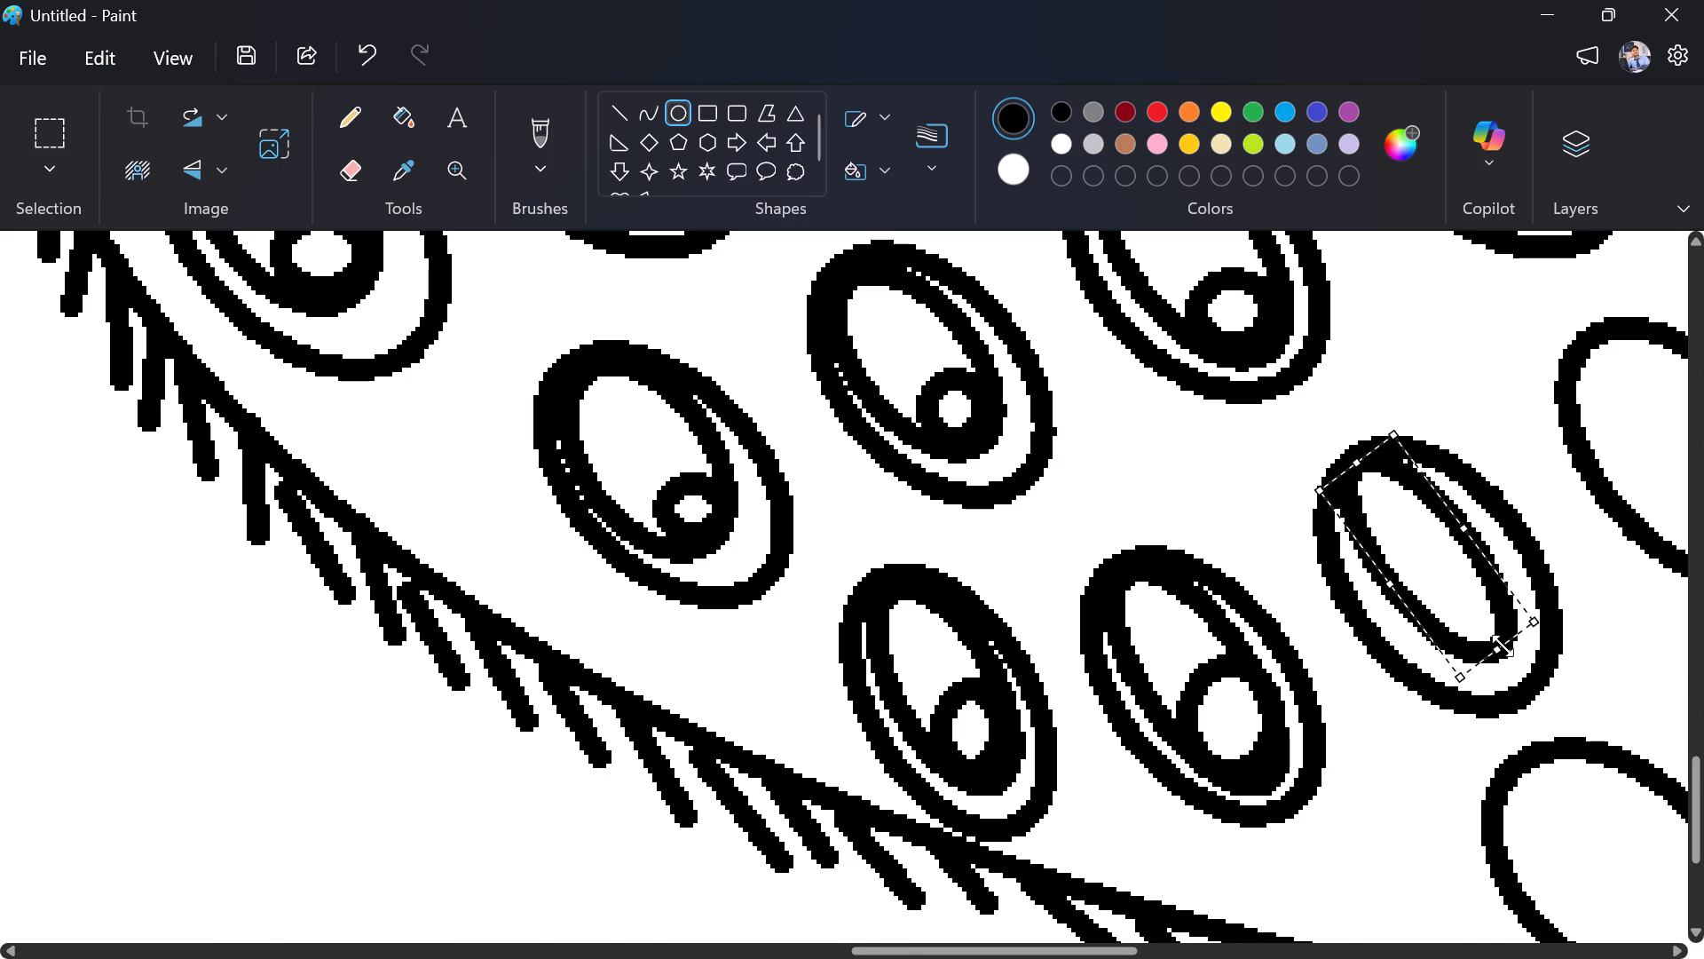
pyautogui.moveTo(1503, 646); pyautogui.dragTo(1503, 653)
pyautogui.click(1379, 583)
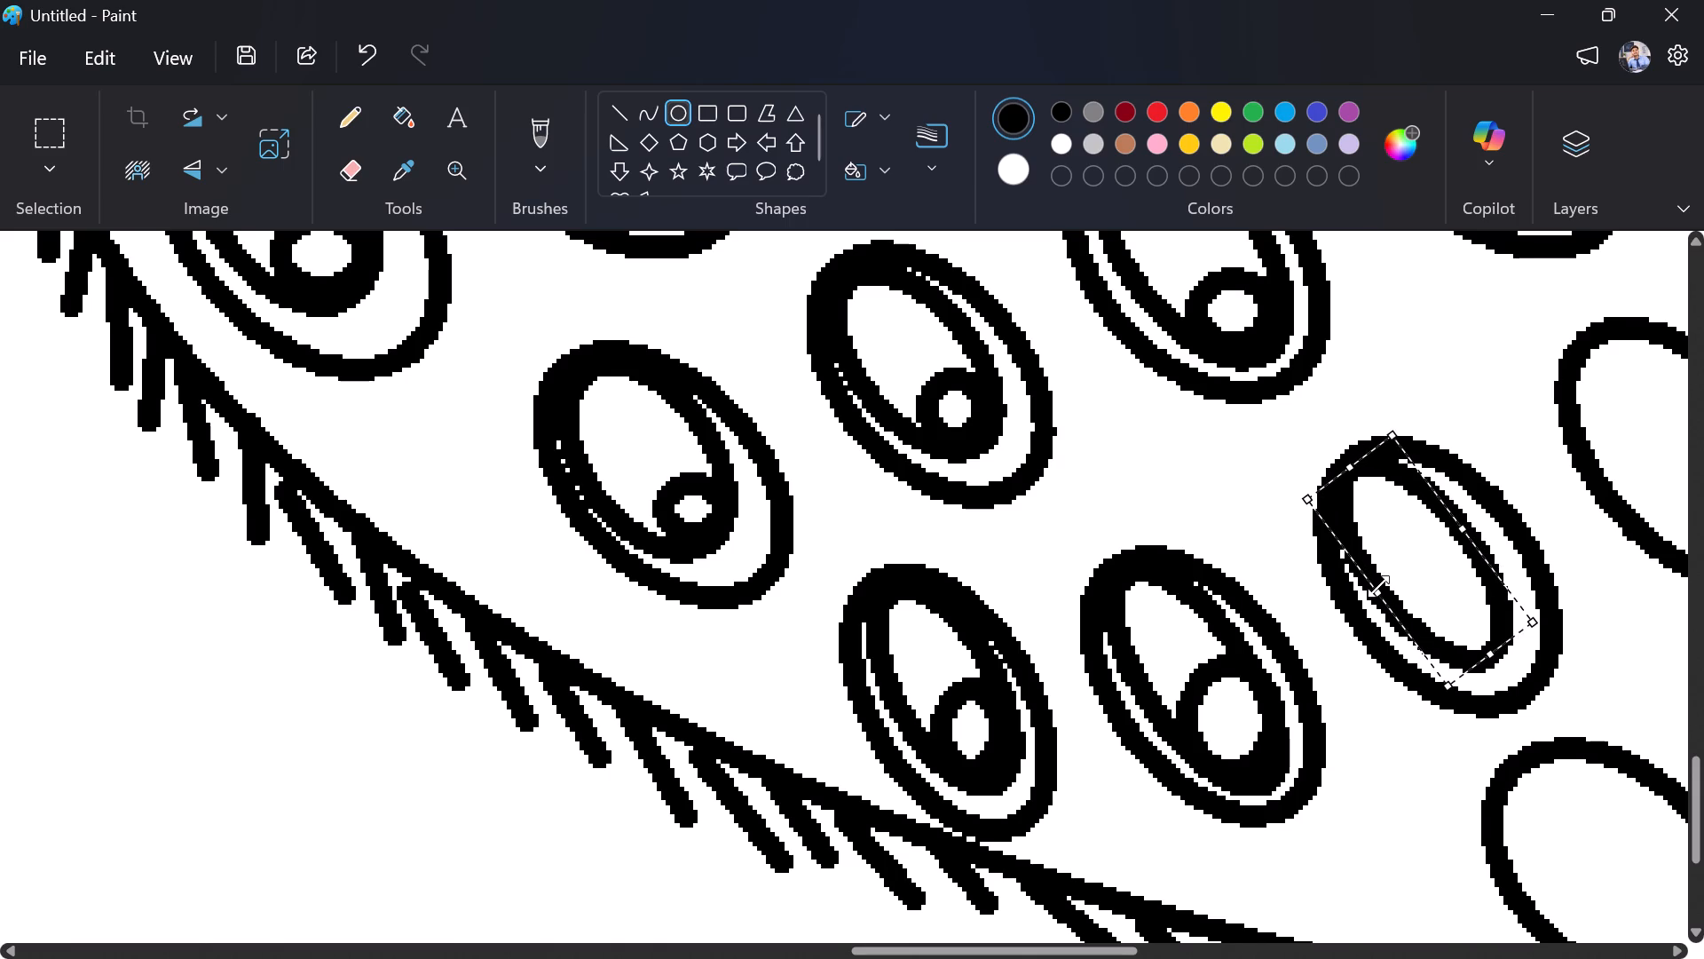
pyautogui.click(1250, 511)
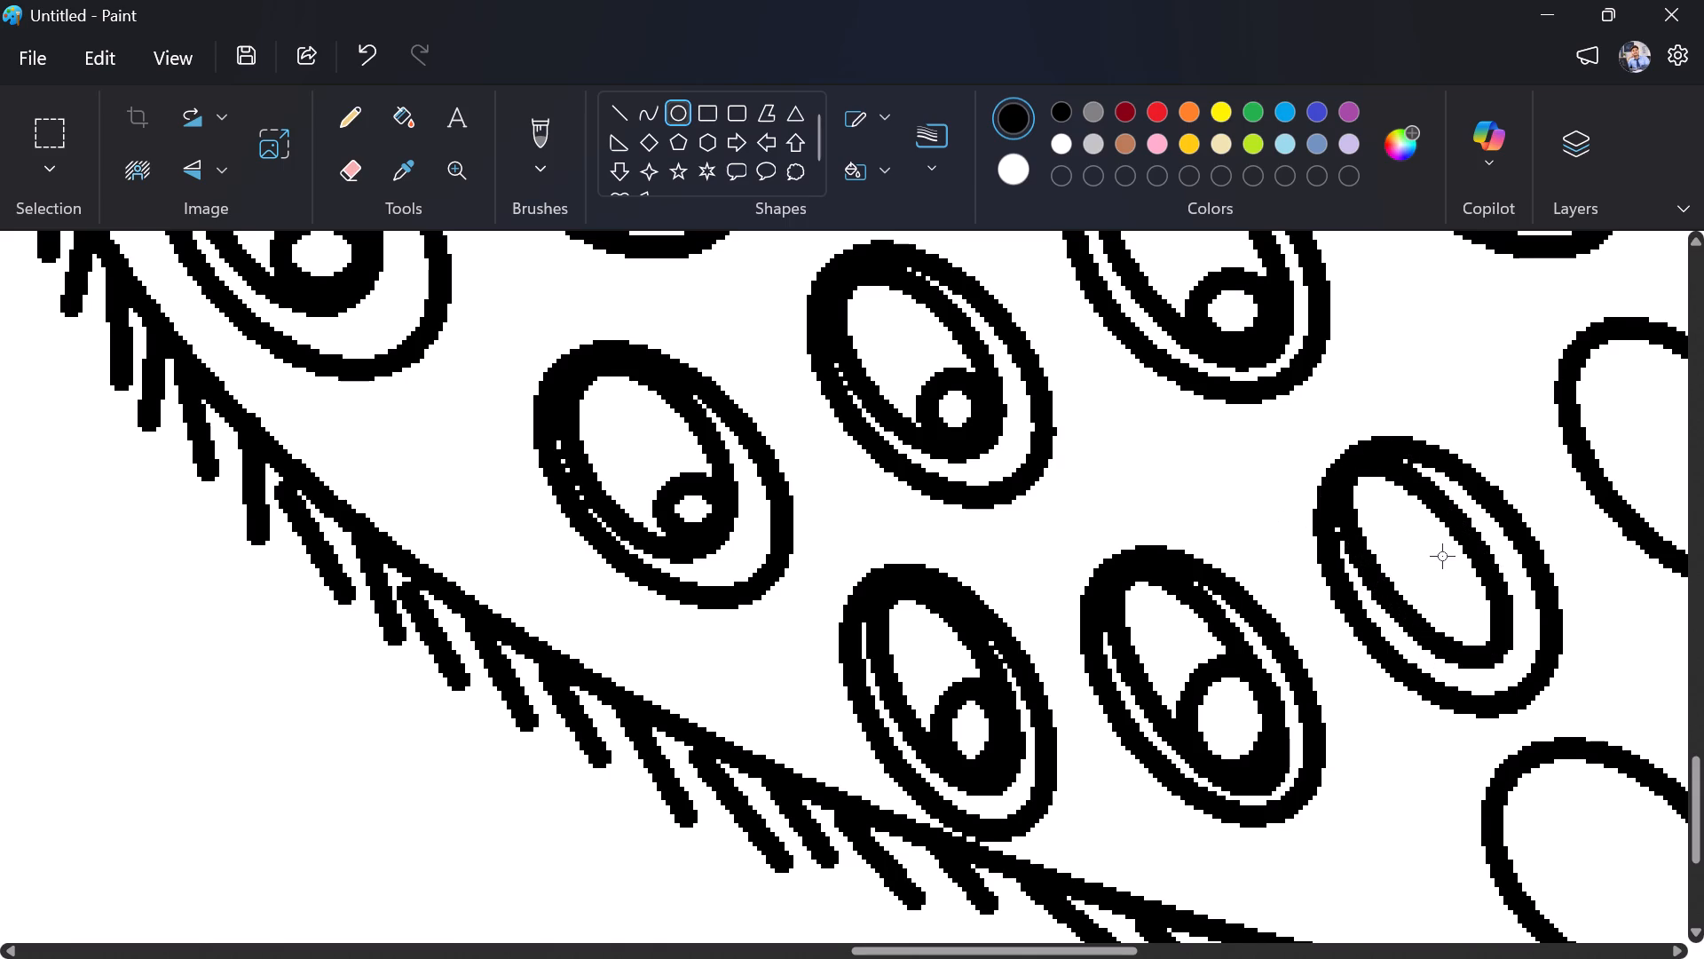
# Draw a small upright oval filling the lower-right end of the third third-row inner oval.
pyautogui.moveTo(1434, 561); pyautogui.dragTo(1466, 614)
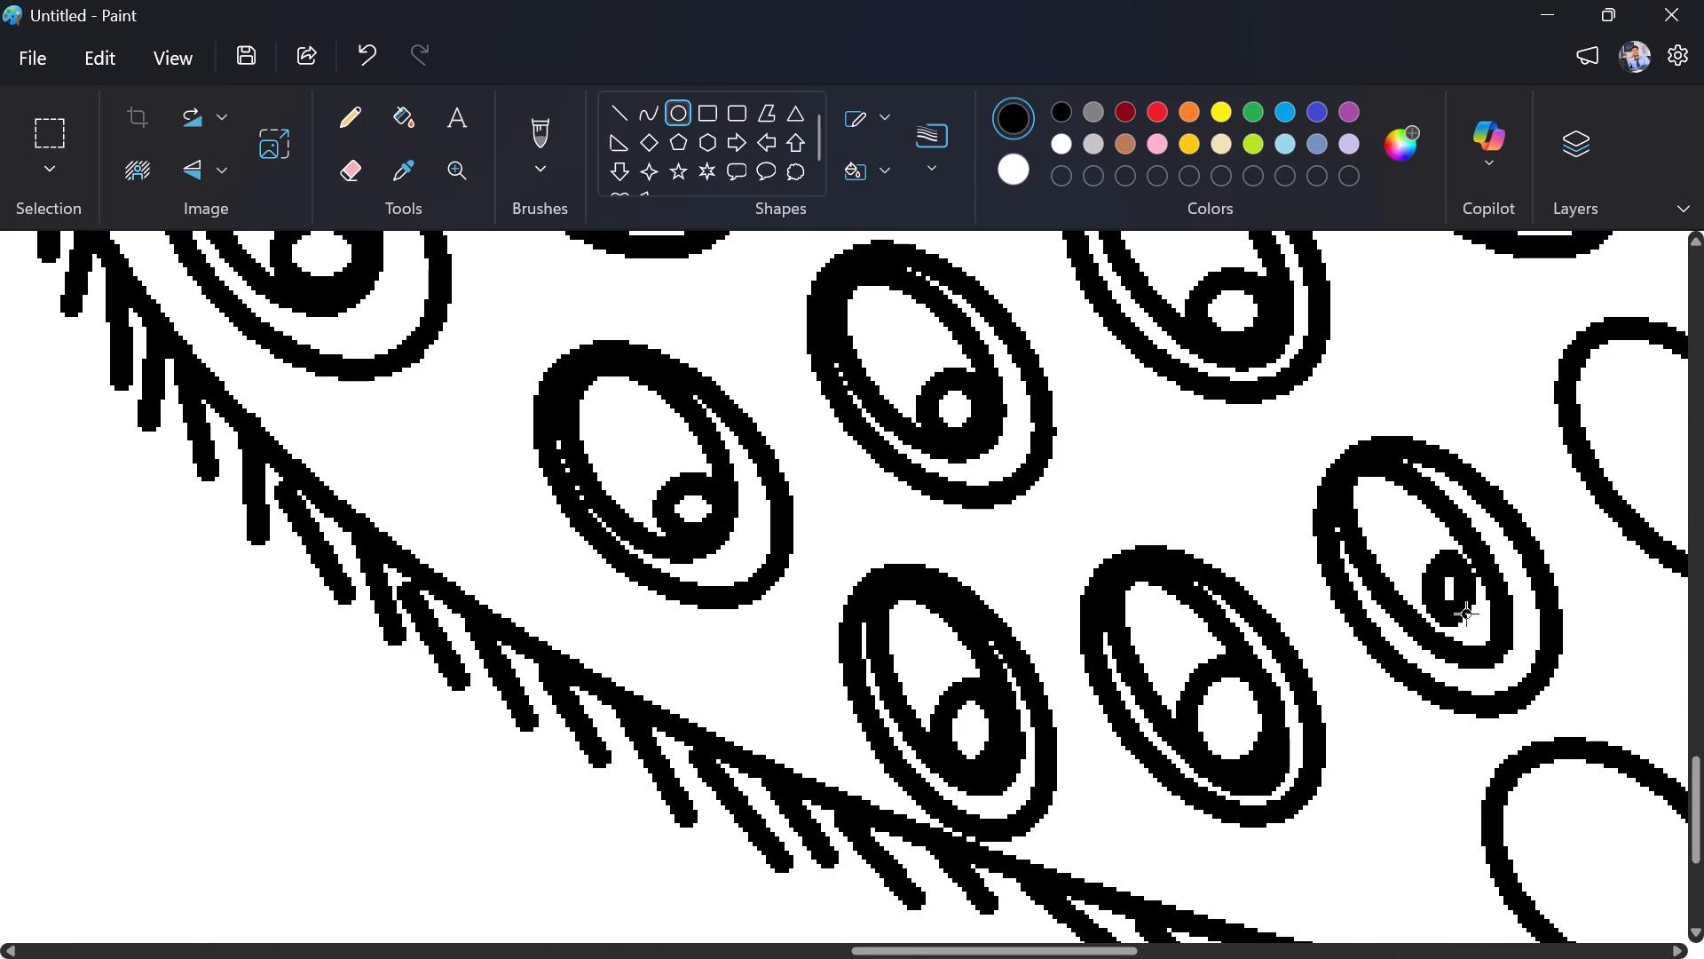
pyautogui.moveTo(1466, 614); pyautogui.dragTo(1488, 645)
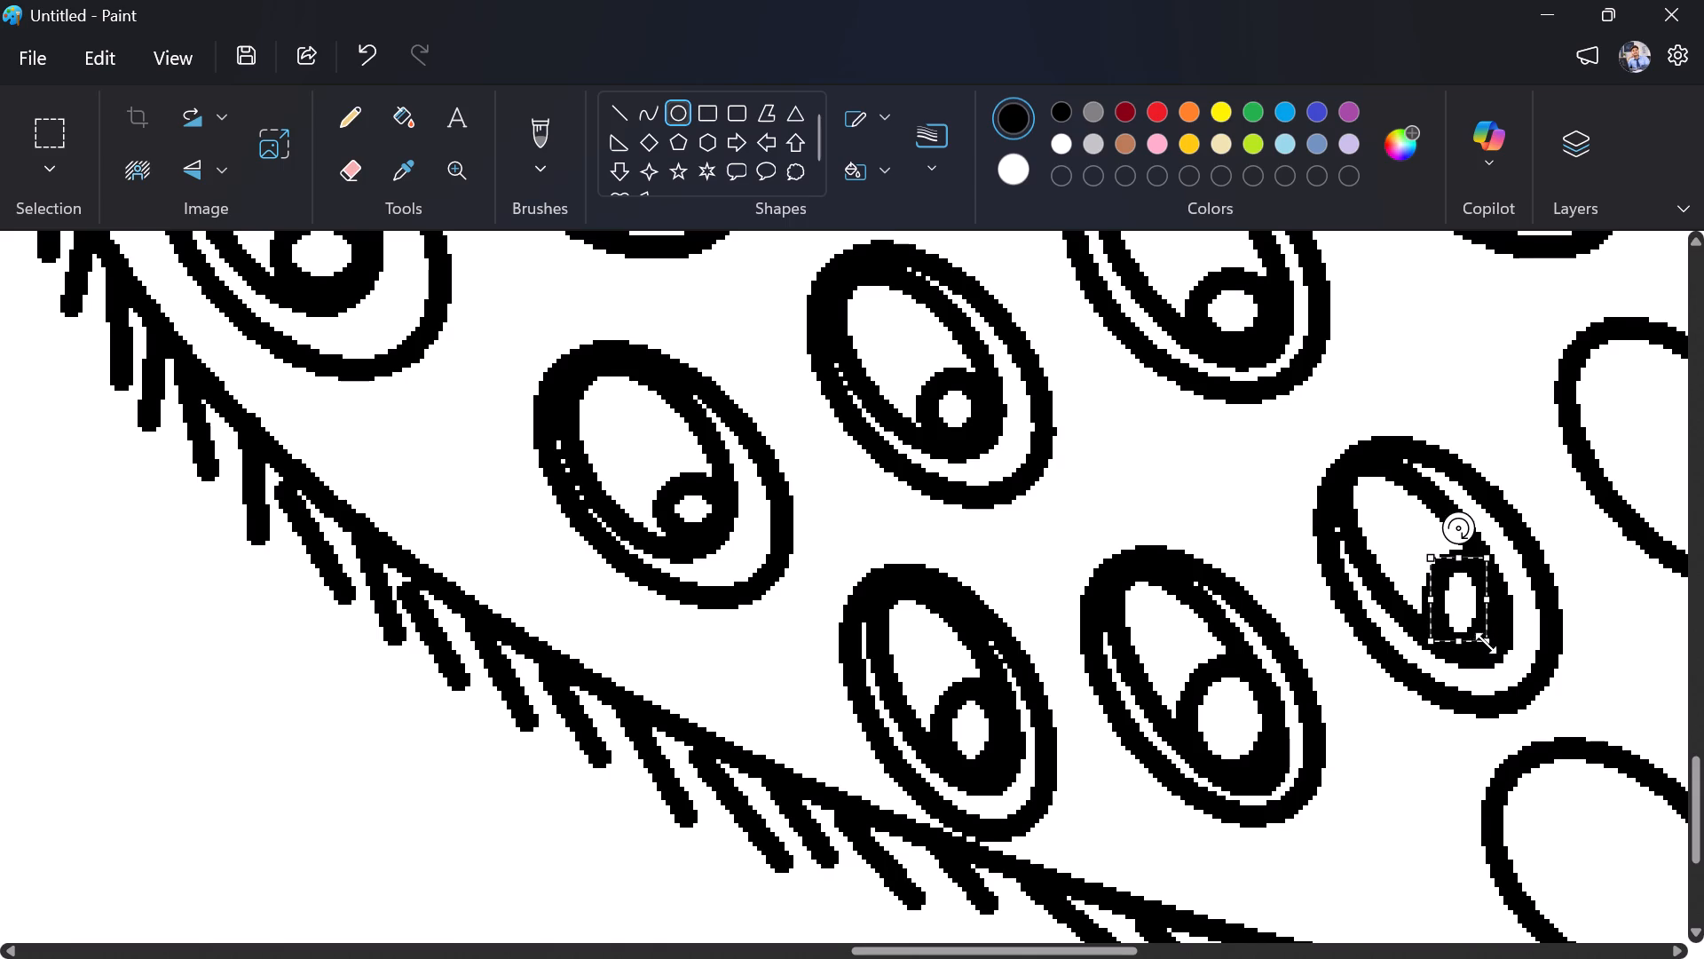
pyautogui.click(1115, 423)
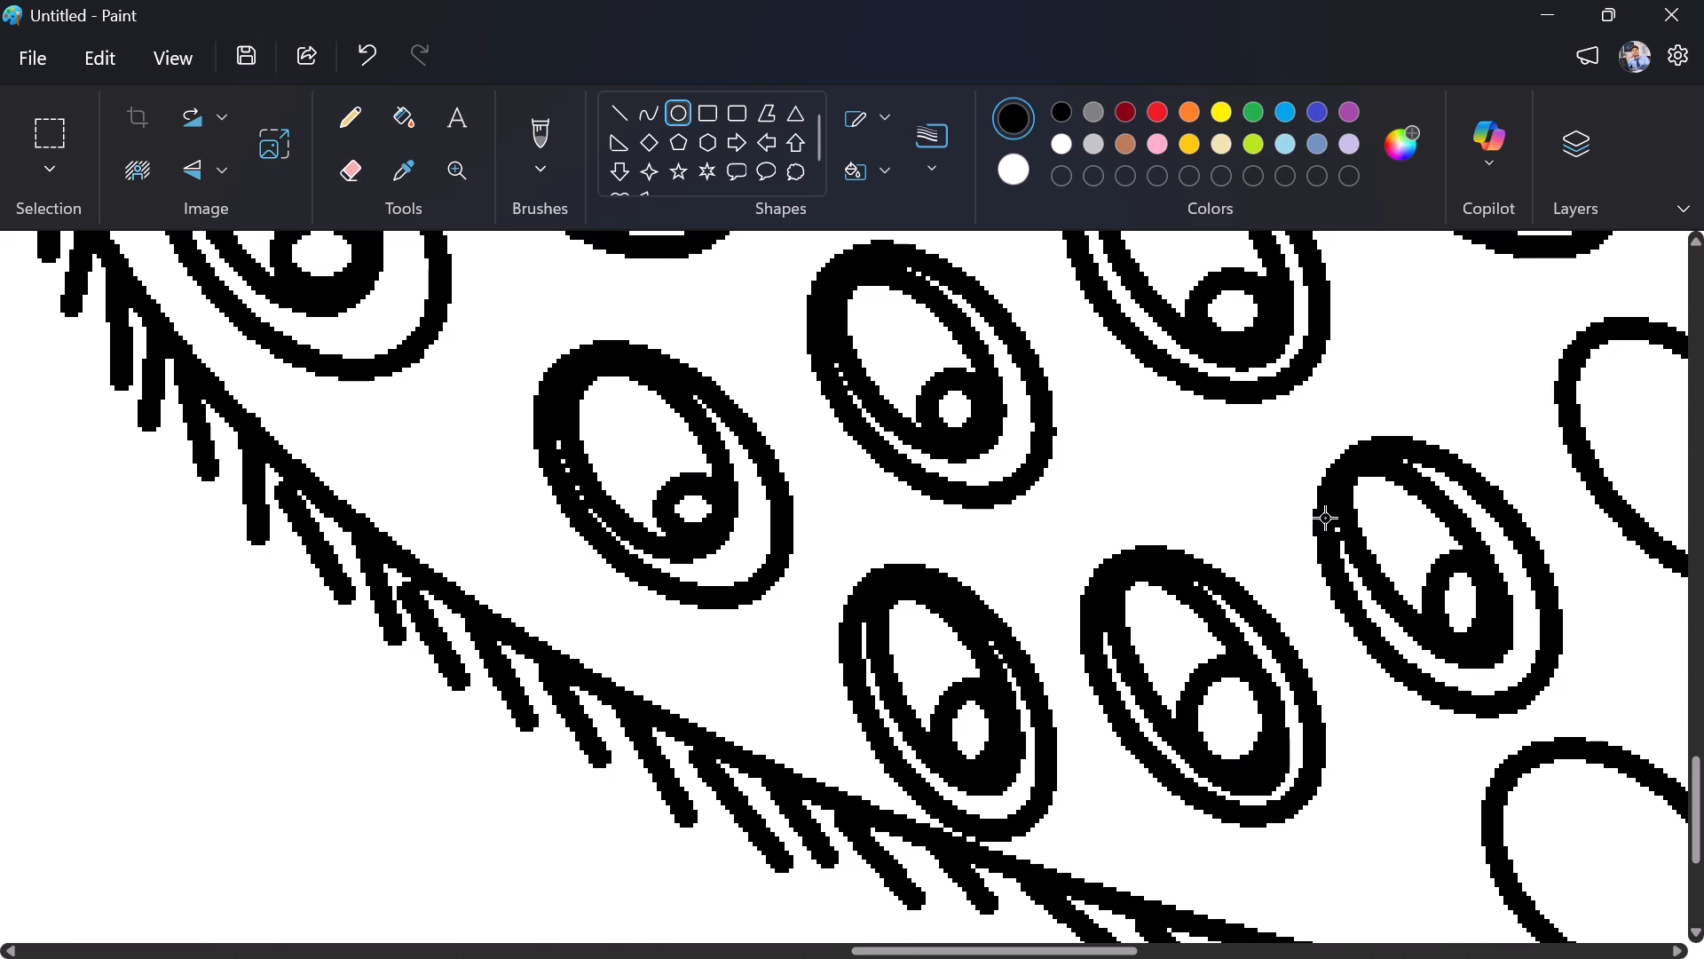
# Draw a narrow inner oval in the uppermost empty tail oval, tilt it to match, and fit it against the surrounding oval's upper-left edge.
pyautogui.keyDown('ctrl'); pyautogui.scroll(-4, 1325, 518); pyautogui.keyUp('ctrl')
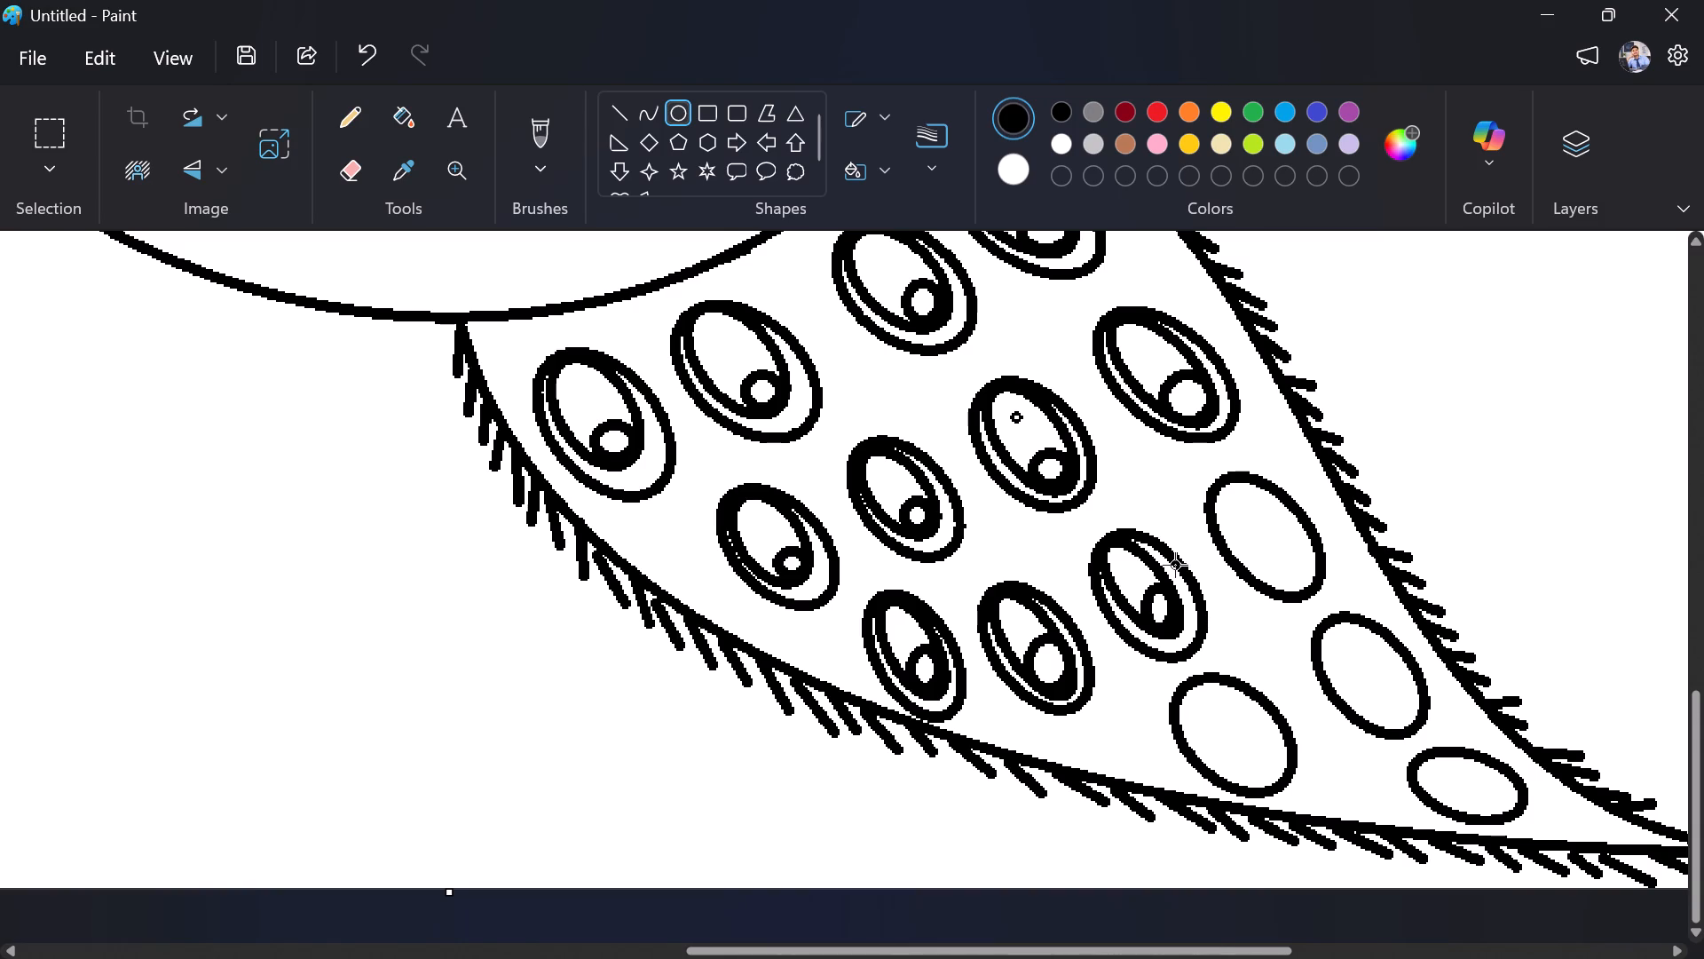
pyautogui.moveTo(1236, 497); pyautogui.dragTo(1237, 498)
pyautogui.moveTo(1237, 498); pyautogui.dragTo(1294, 575)
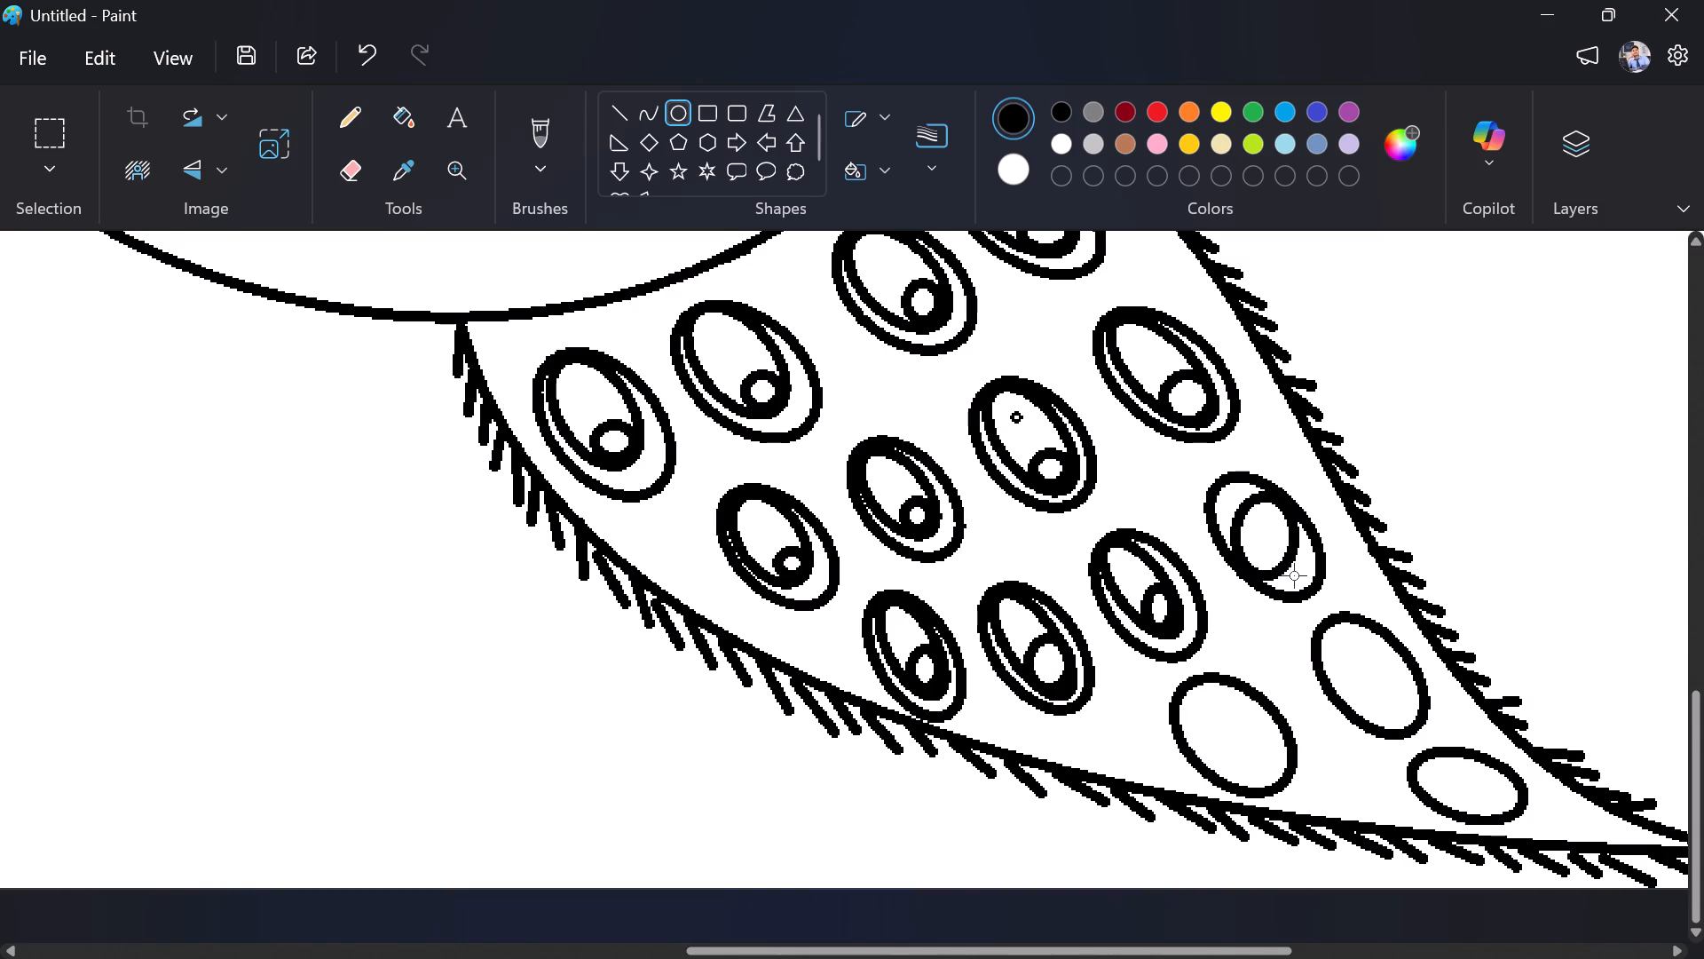
pyautogui.moveTo(1294, 575); pyautogui.dragTo(1276, 571)
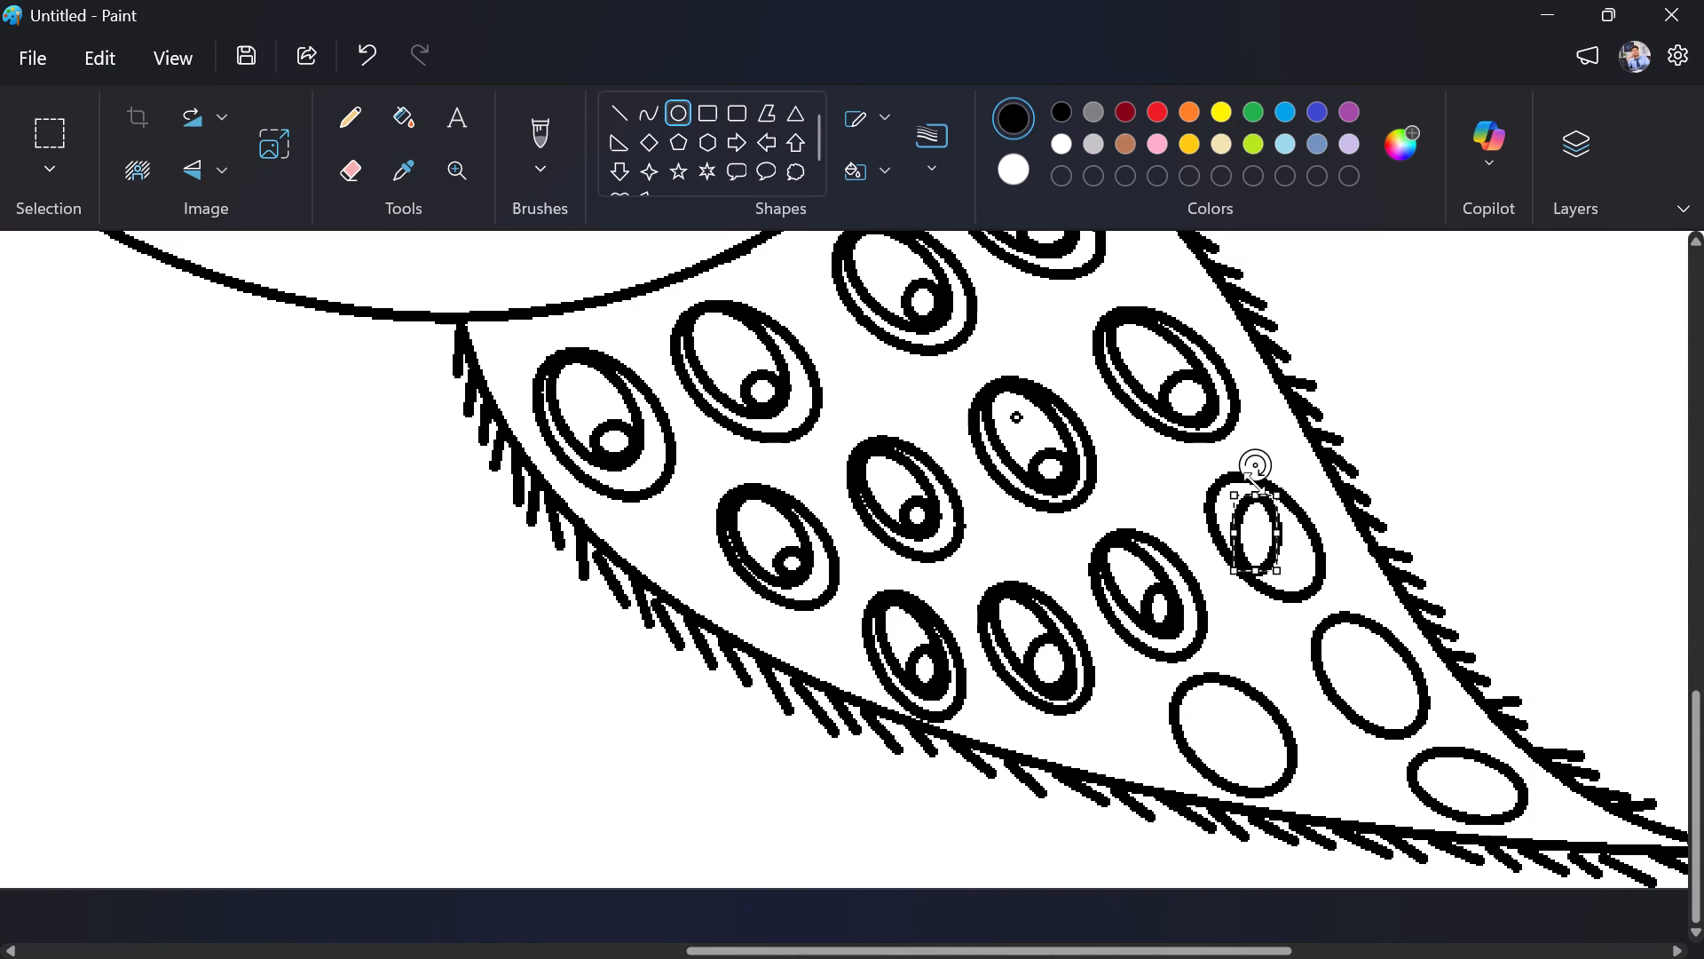
pyautogui.moveTo(1251, 465); pyautogui.dragTo(1200, 471)
pyautogui.moveTo(1266, 519); pyautogui.dragTo(1274, 517)
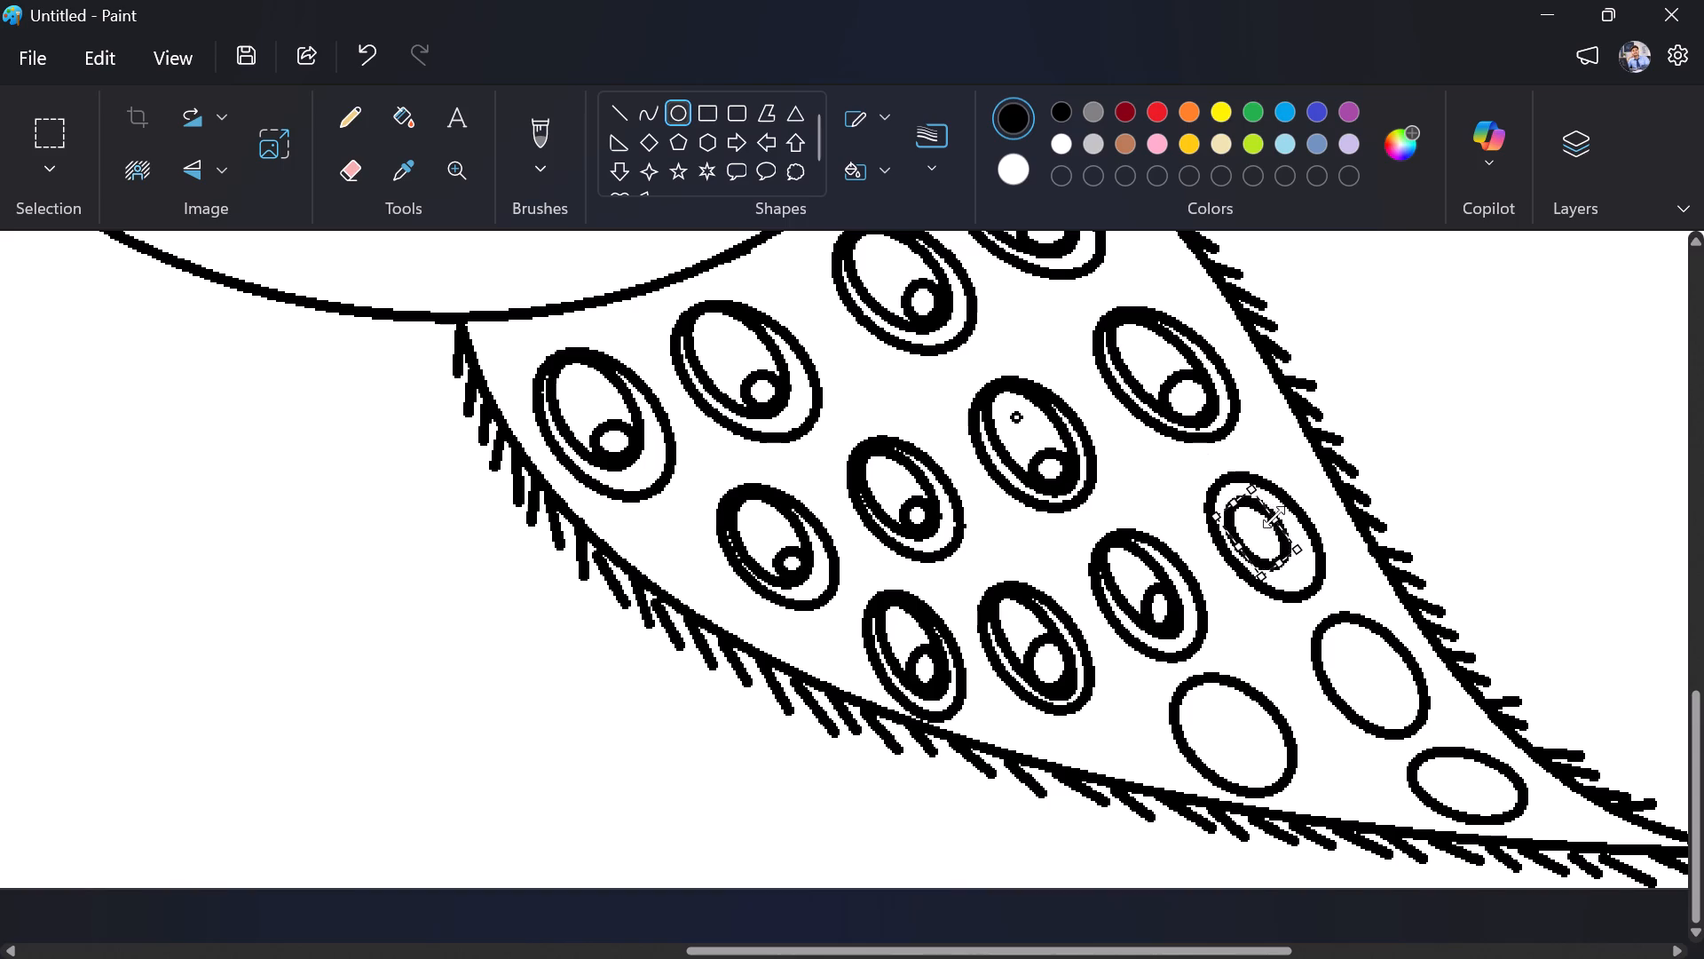
pyautogui.moveTo(1274, 517); pyautogui.dragTo(1283, 516)
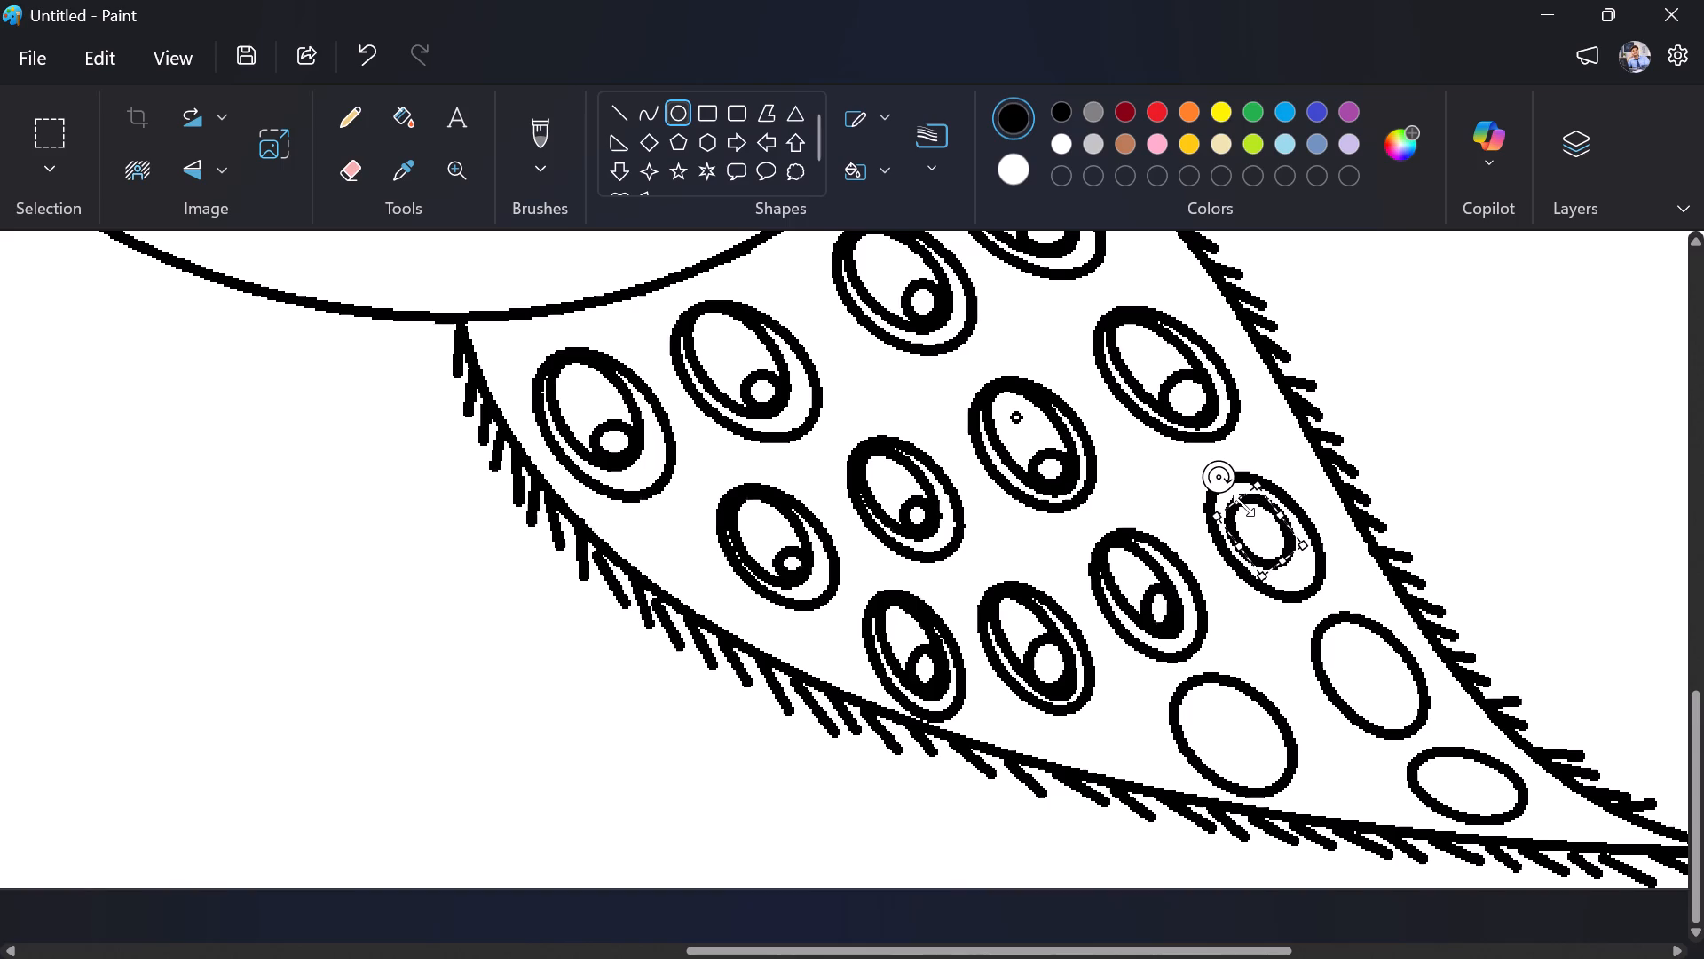
pyautogui.moveTo(1241, 504); pyautogui.dragTo(1228, 483)
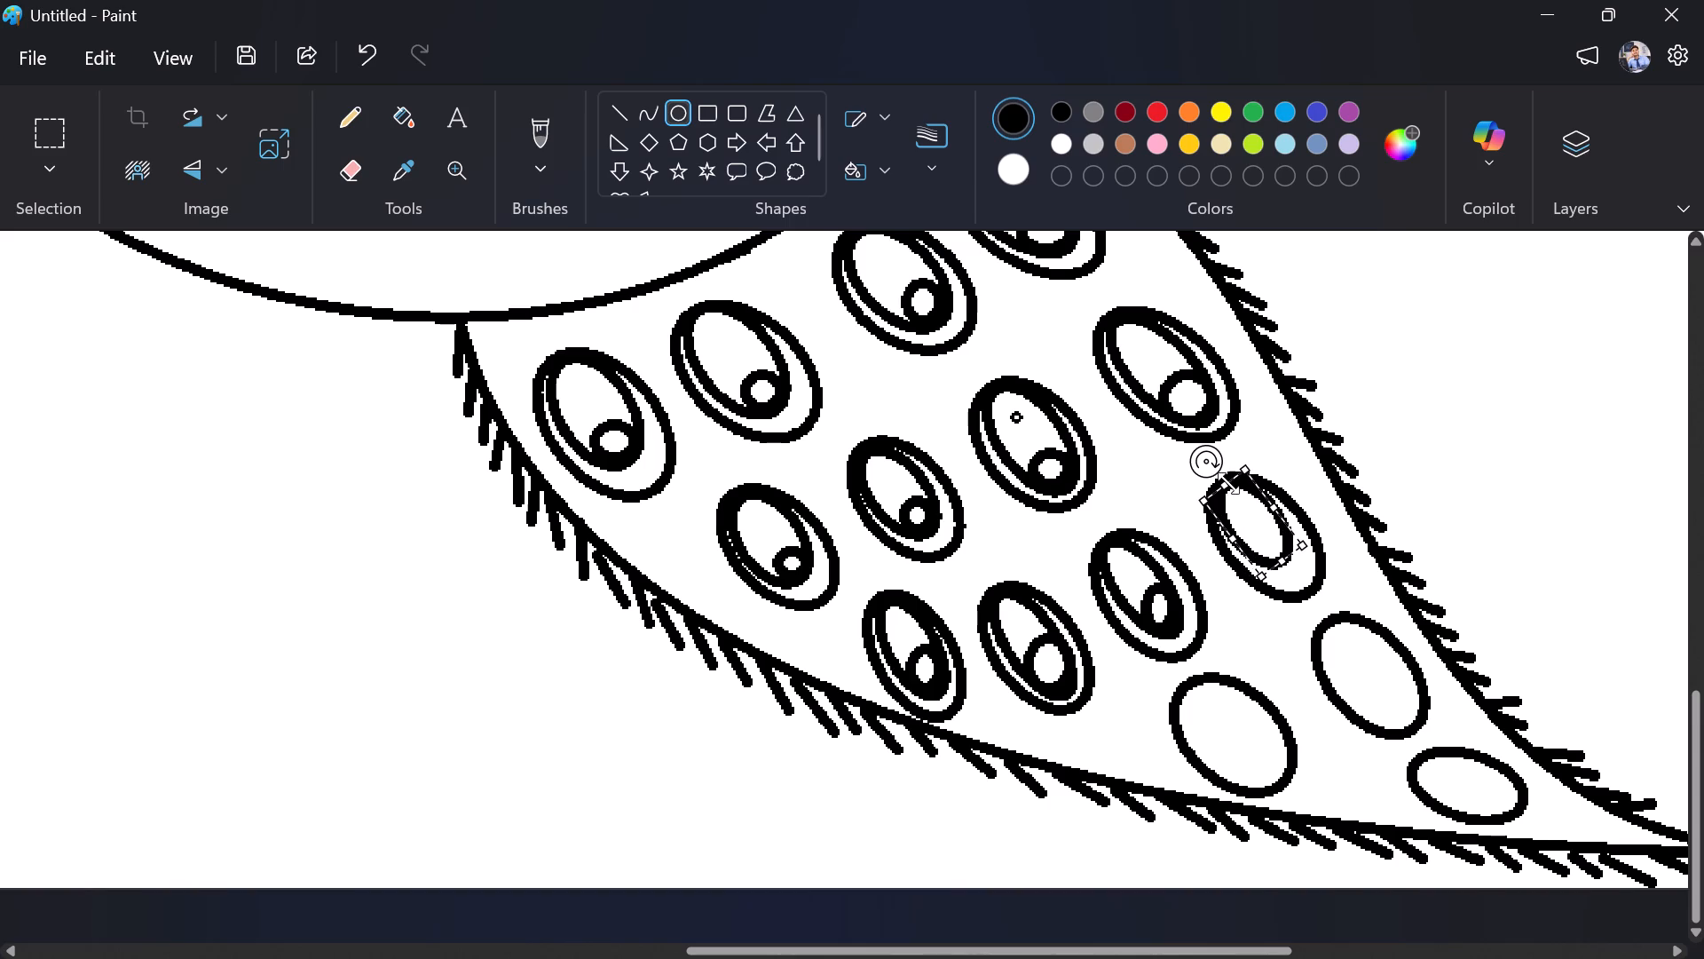
pyautogui.moveTo(1282, 559); pyautogui.dragTo(1298, 565)
pyautogui.click(1138, 492)
# Draw a small upright oval at that inner oval's lower-right end and touch up the outline just below it.
pyautogui.moveTo(1258, 525); pyautogui.dragTo(1263, 525)
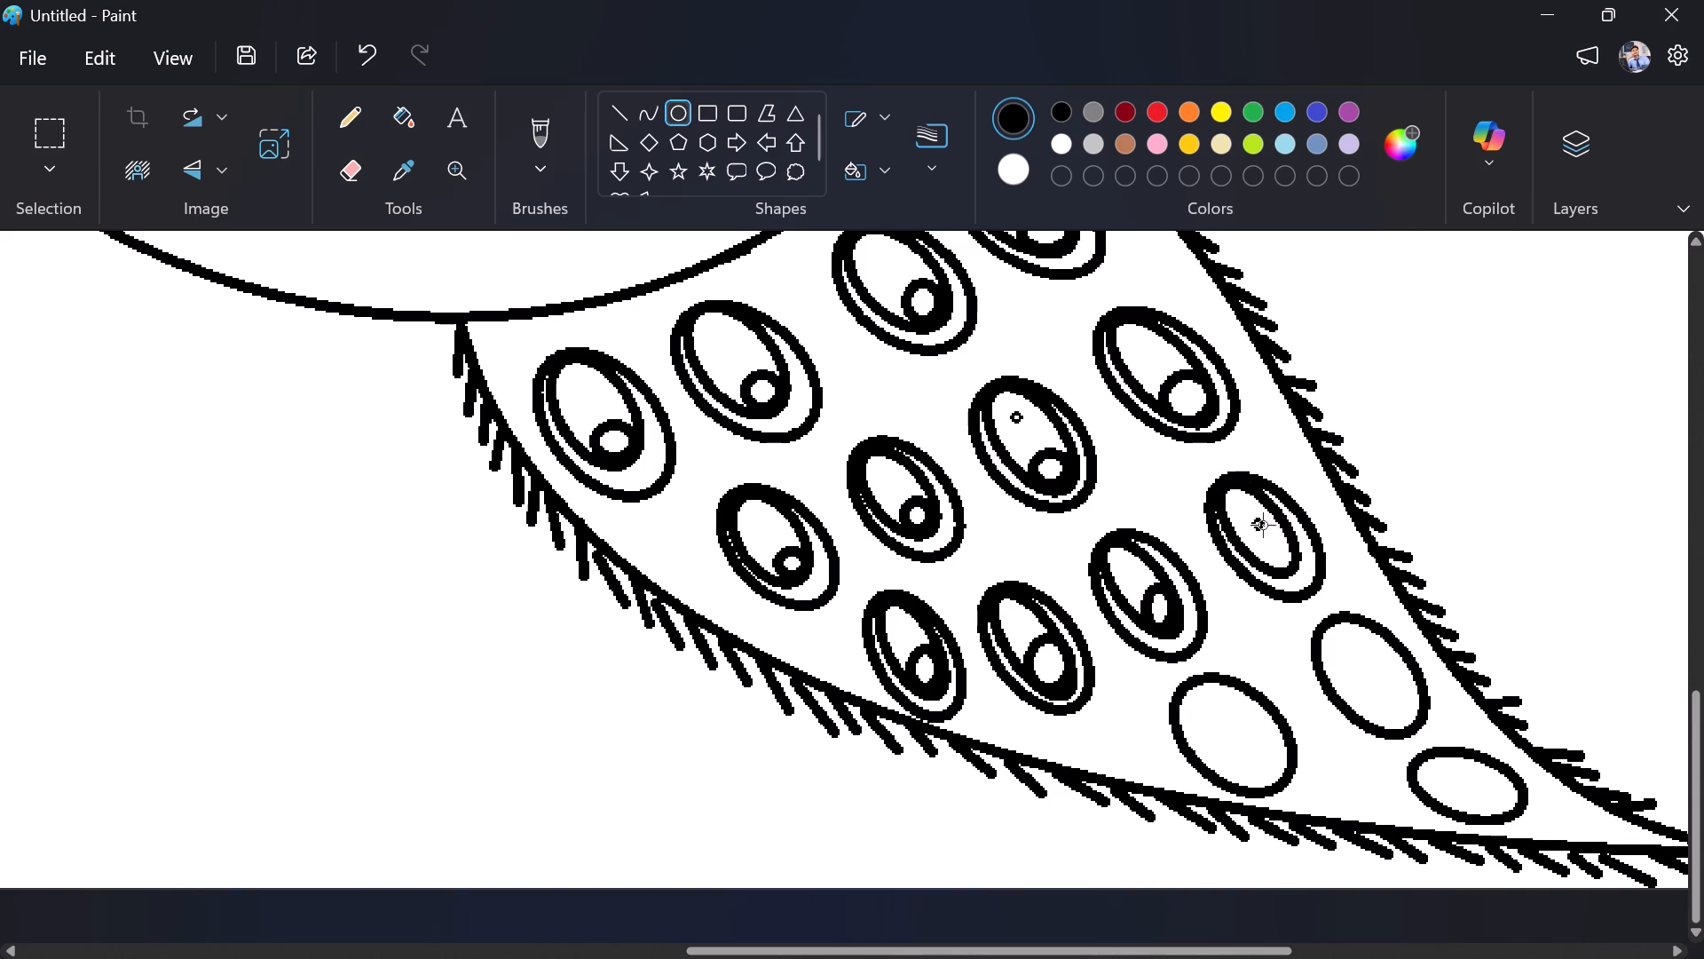
pyautogui.moveTo(1263, 525); pyautogui.dragTo(1287, 563)
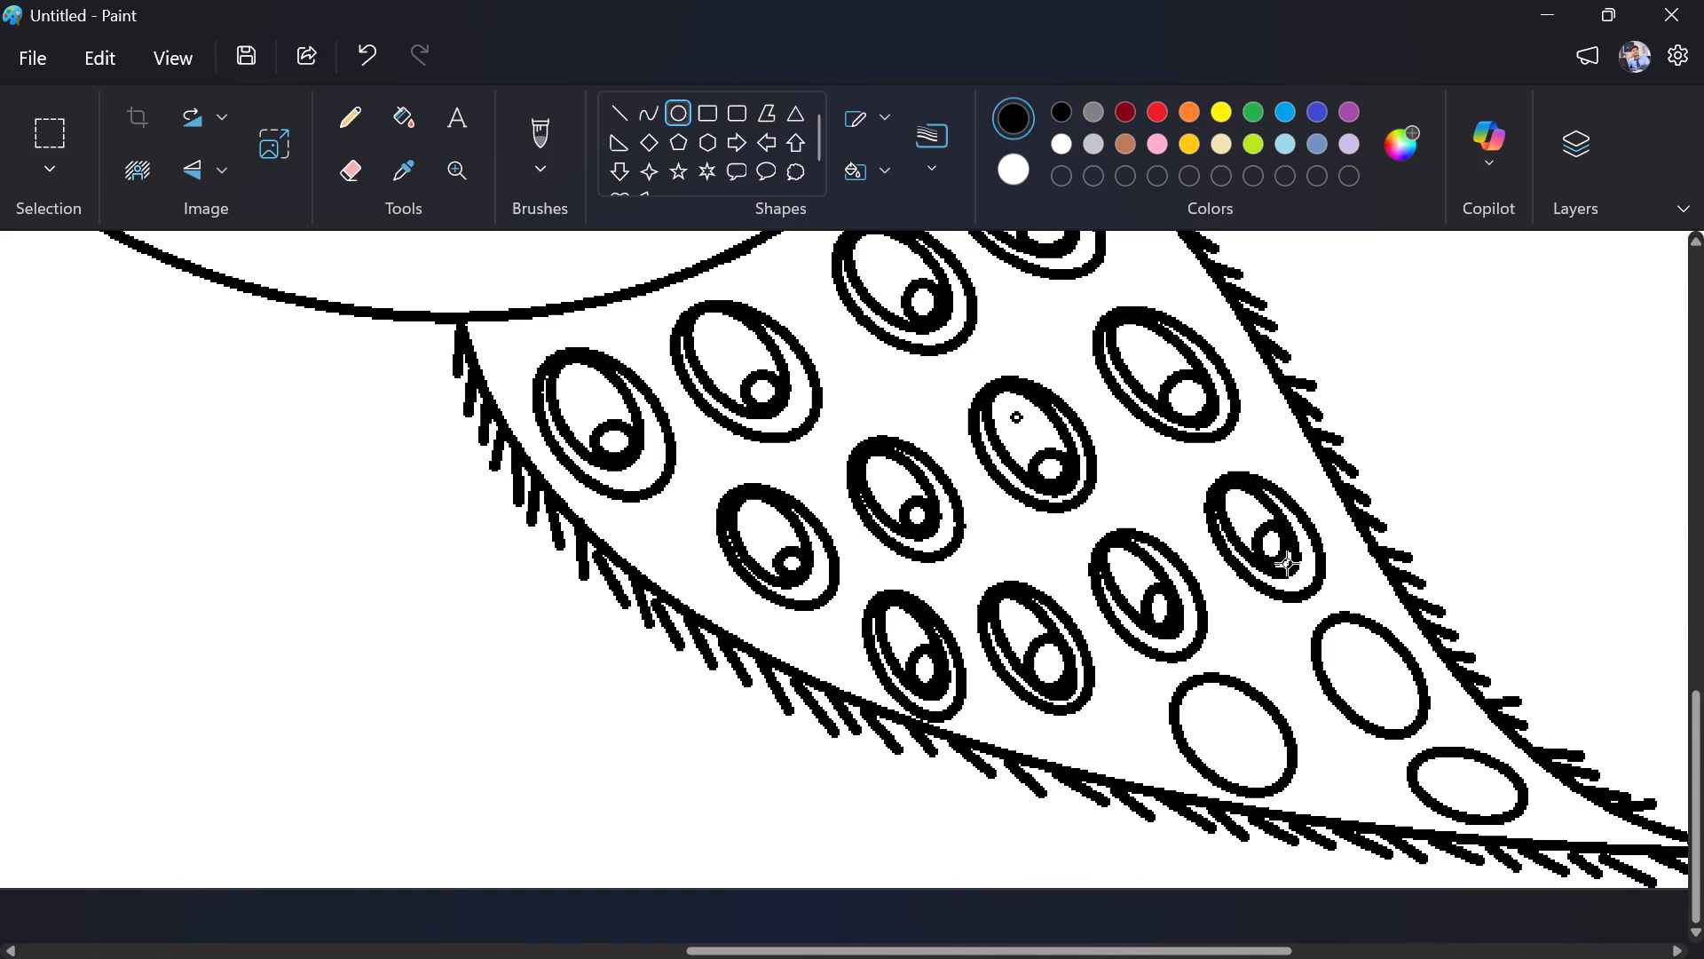
pyautogui.moveTo(1287, 563); pyautogui.dragTo(1288, 564)
pyautogui.click(1135, 511)
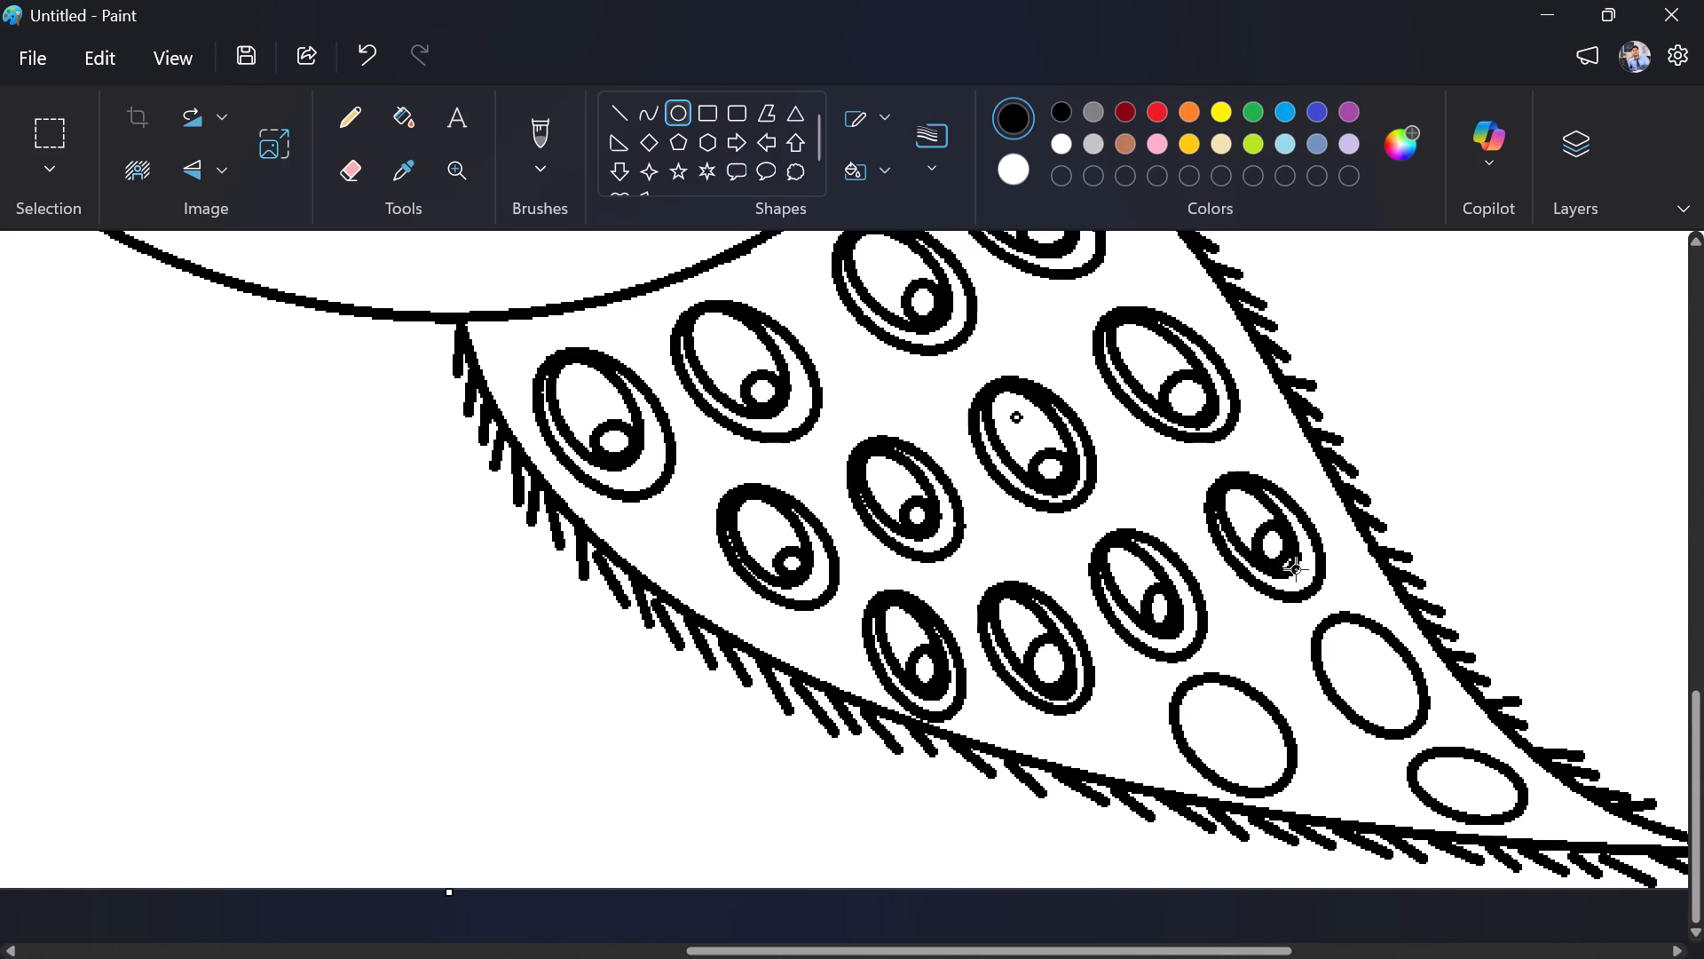
pyautogui.moveTo(1291, 559); pyautogui.dragTo(1282, 566)
pyautogui.moveTo(1282, 566); pyautogui.dragTo(1282, 567)
pyautogui.click(1164, 501)
# Draw a tilted inner oval against the upper-left edge of the next empty oval along the tail's right edge, narrowing and lengthening it to fit.
pyautogui.moveTo(1330, 626); pyautogui.dragTo(1365, 660)
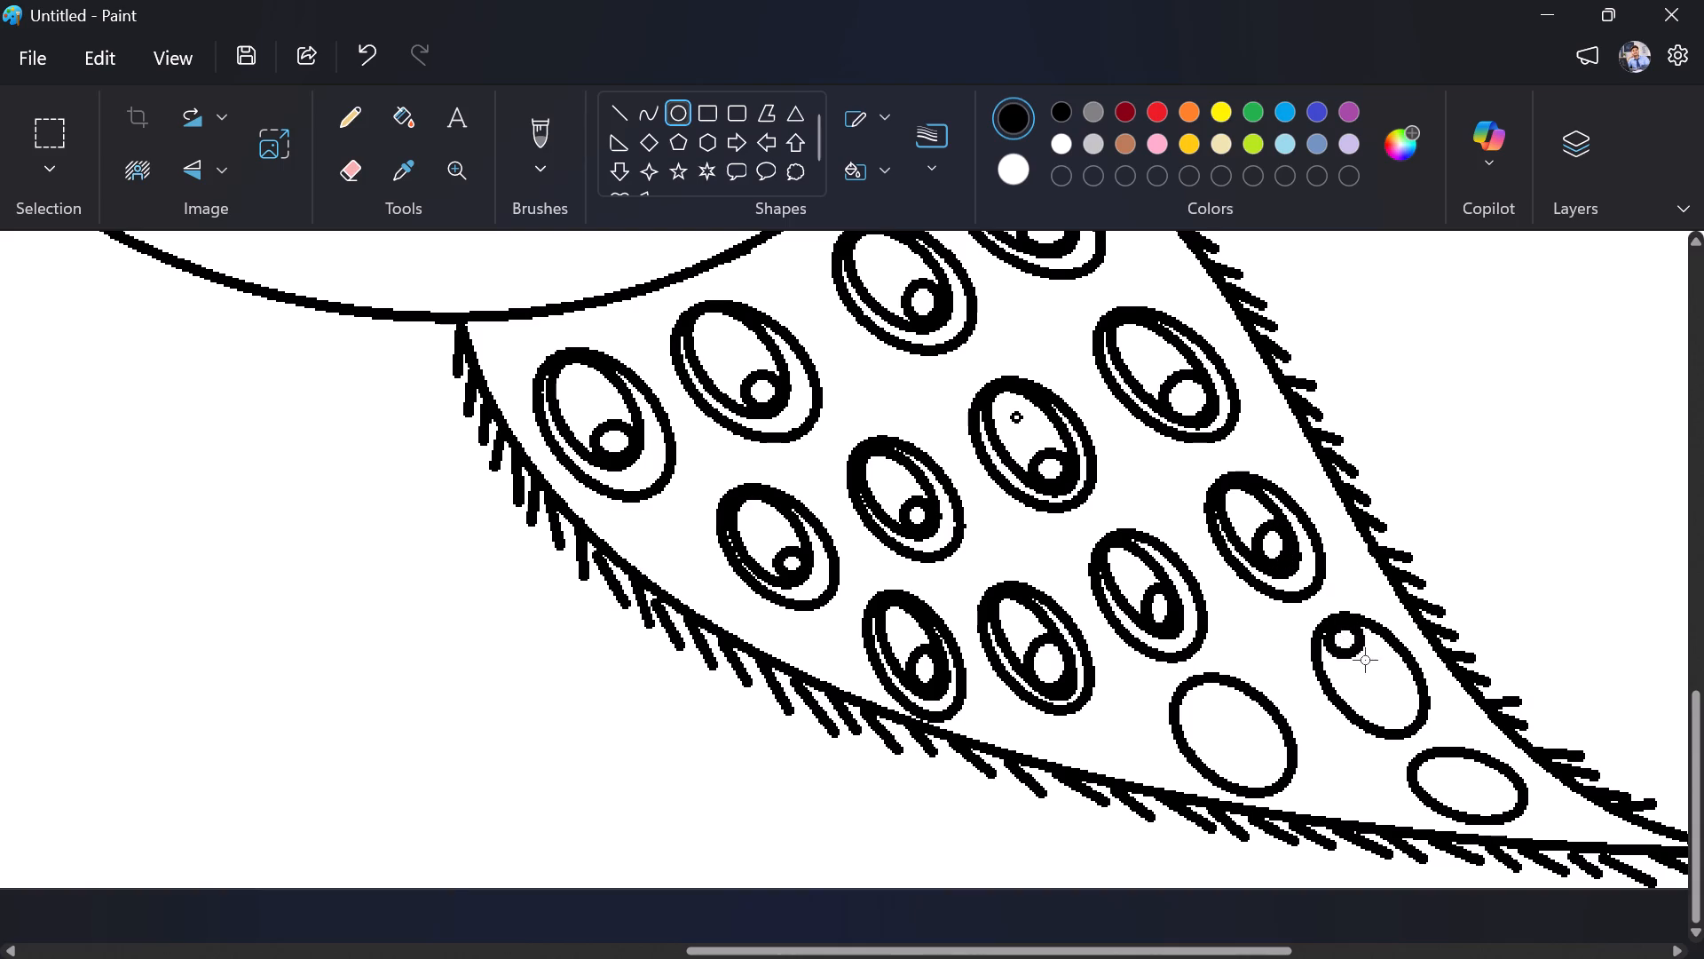
pyautogui.moveTo(1365, 660); pyautogui.dragTo(1392, 715)
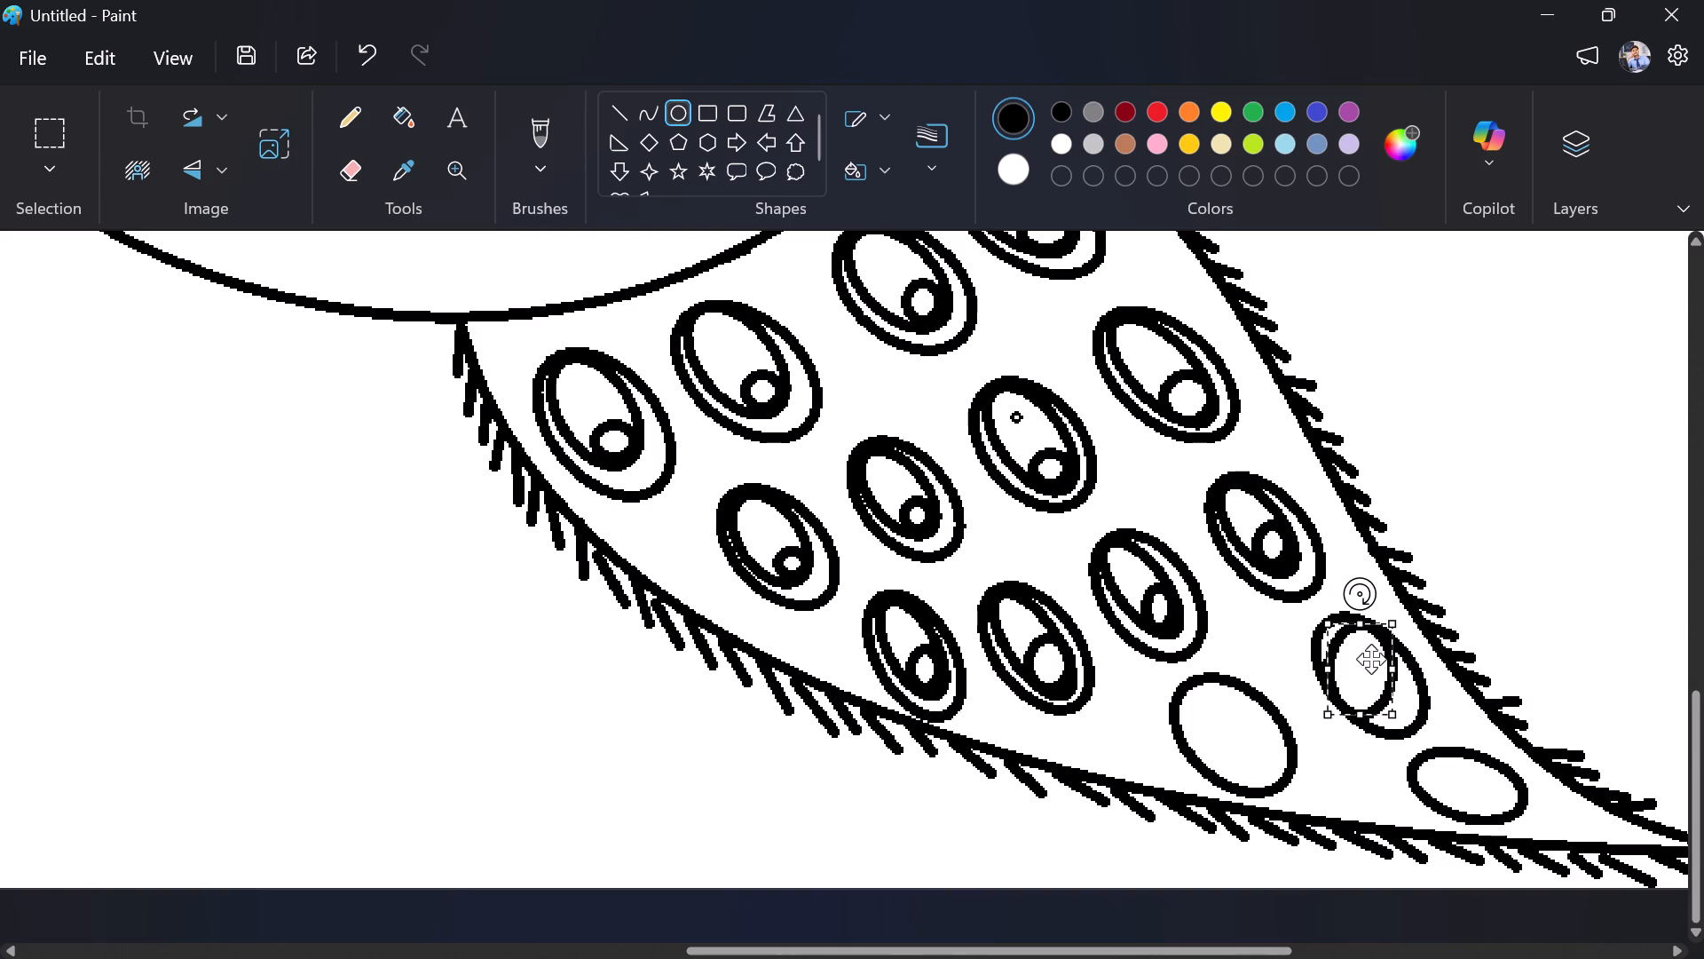
pyautogui.moveTo(1357, 591); pyautogui.dragTo(1301, 599)
pyautogui.moveTo(1345, 660); pyautogui.dragTo(1350, 659)
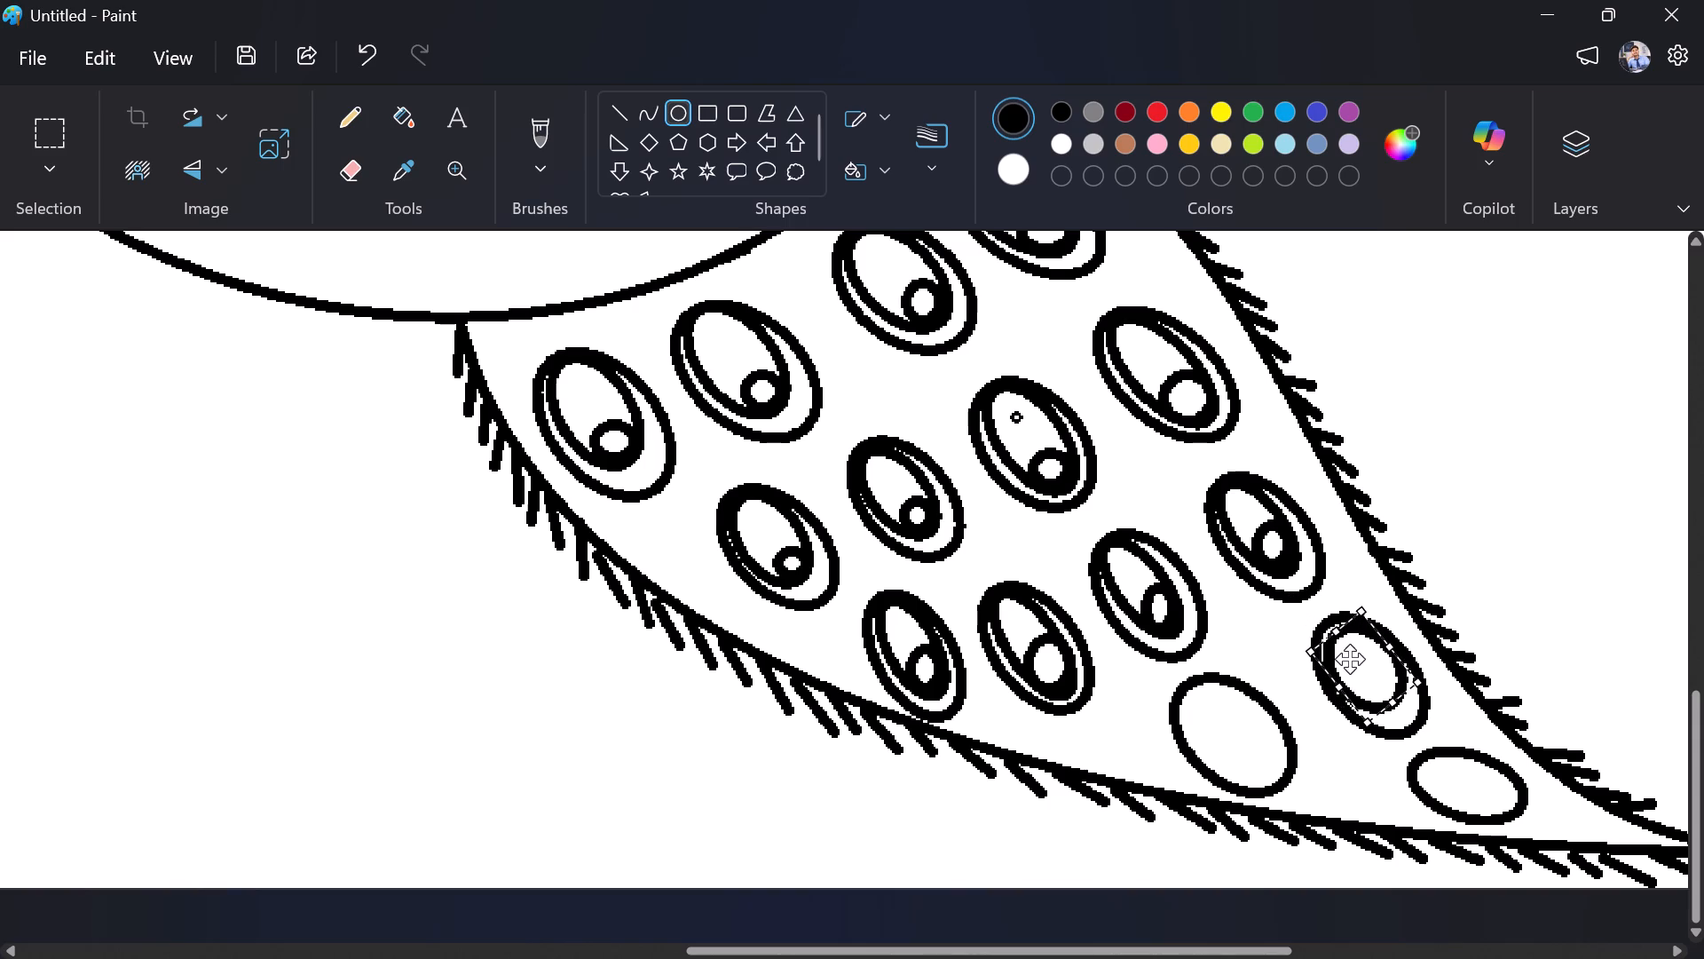
pyautogui.moveTo(1350, 659); pyautogui.dragTo(1340, 652)
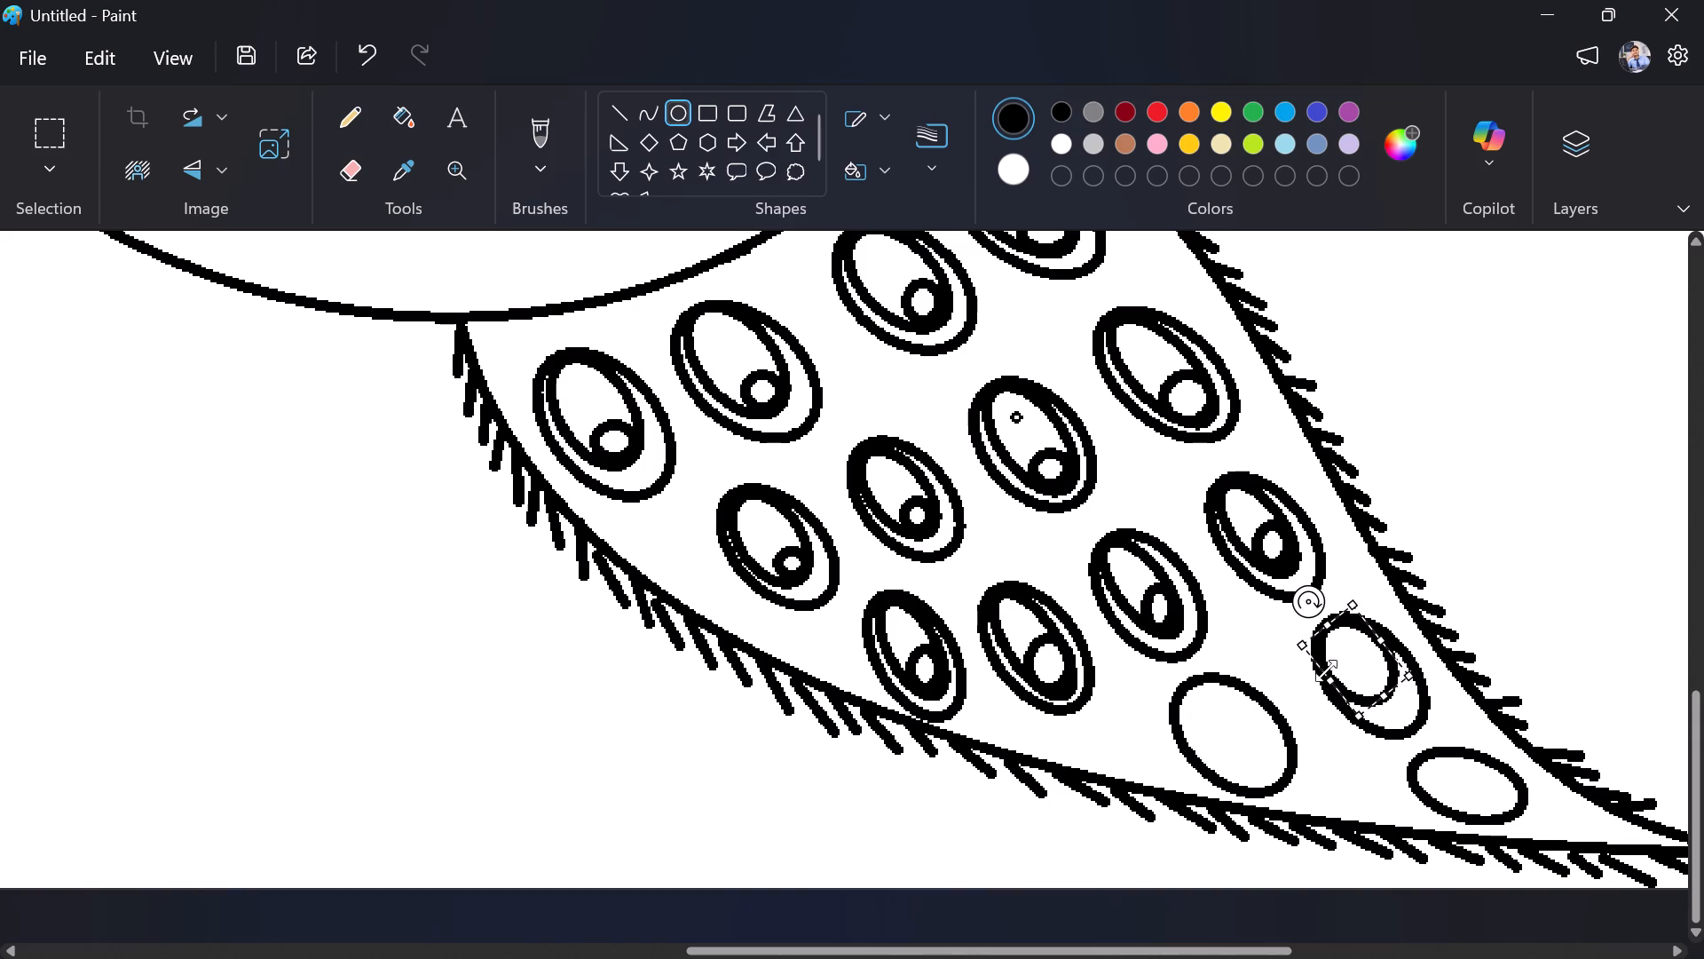
pyautogui.moveTo(1322, 678); pyautogui.dragTo(1343, 668)
pyautogui.click(1353, 644)
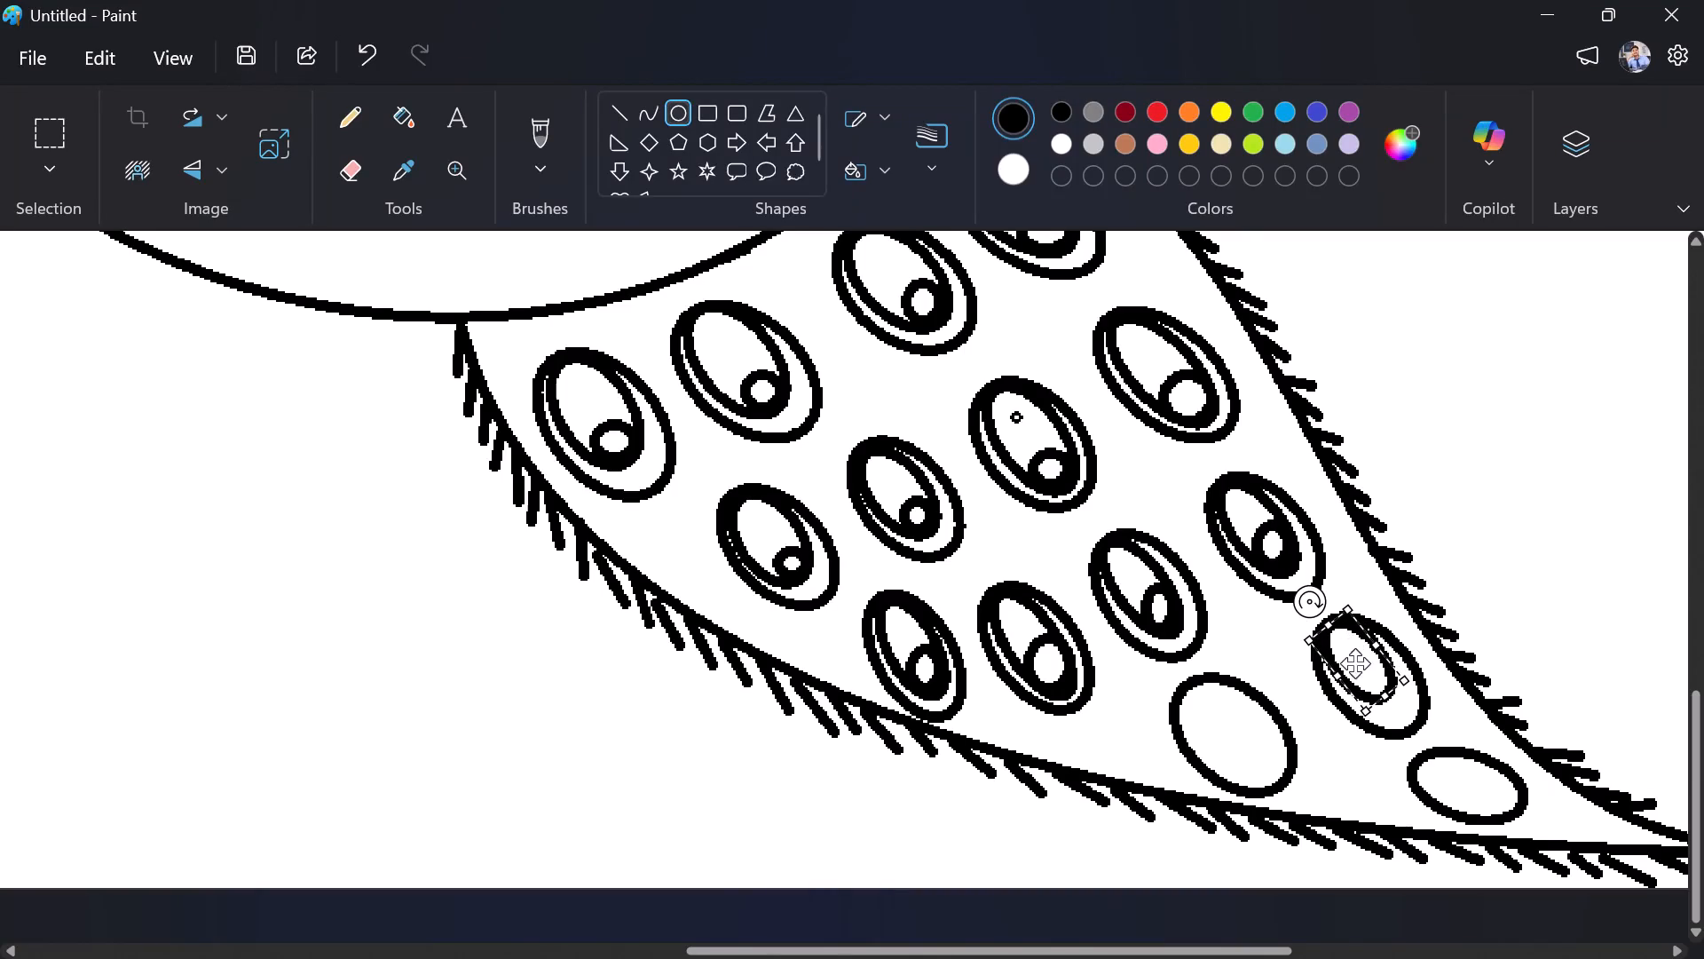
pyautogui.moveTo(1387, 694); pyautogui.dragTo(1396, 701)
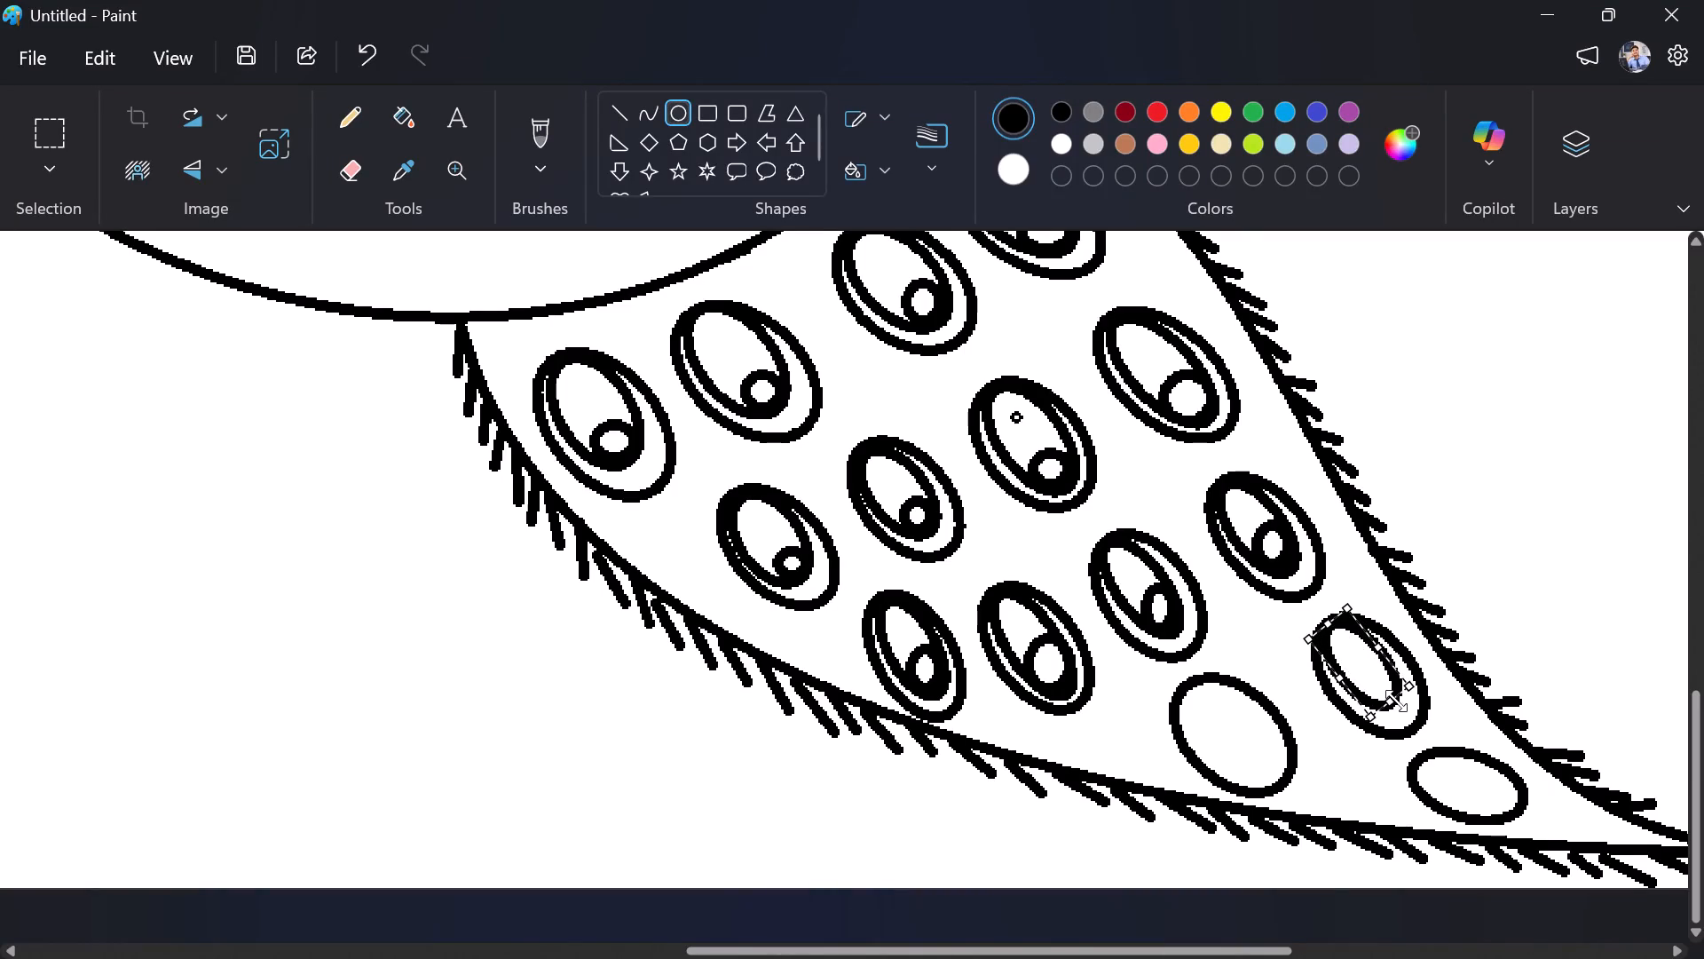
pyautogui.moveTo(1396, 701); pyautogui.dragTo(1399, 701)
pyautogui.click(1292, 672)
# Draw a small round oval filling the lower-right end of that inner oval.
pyautogui.moveTo(1359, 664); pyautogui.dragTo(1394, 697)
pyautogui.moveTo(1394, 697); pyautogui.dragTo(1396, 699)
pyautogui.click(1268, 688)
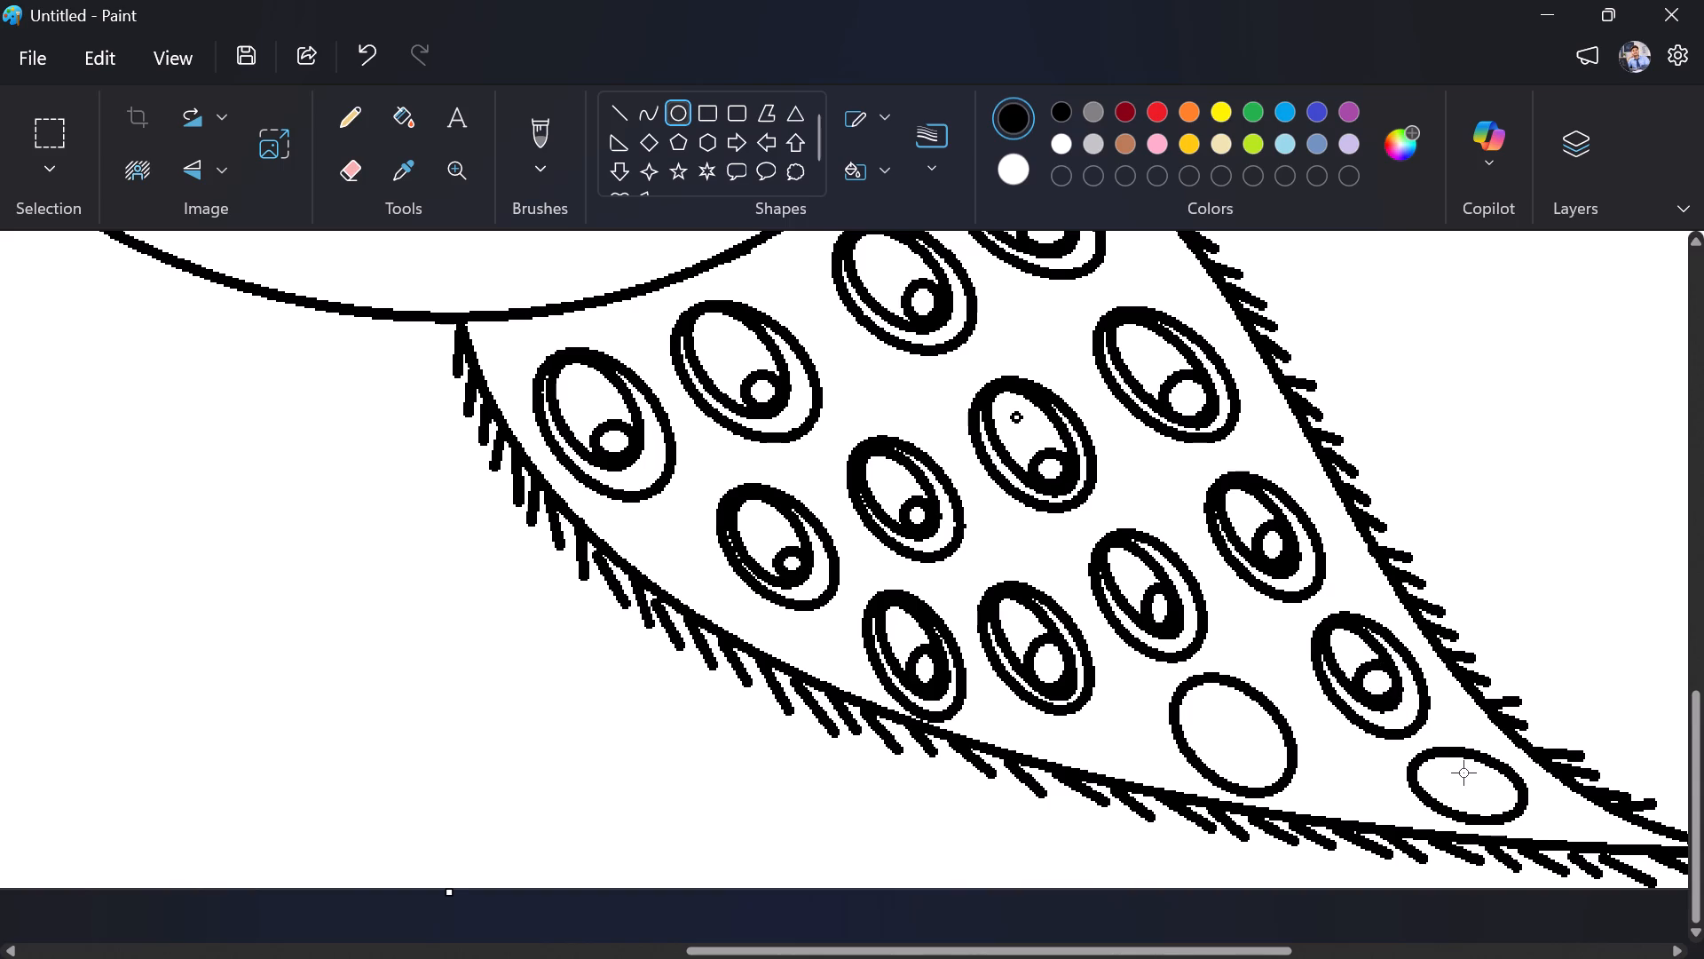
# Draw a flat inner oval in the wide oval nearest the tail tip, tilt and enlarge it, and move it against the upper-left edge.
pyautogui.moveTo(1434, 775); pyautogui.dragTo(1497, 786)
pyautogui.moveTo(1497, 786); pyautogui.dragTo(1517, 806)
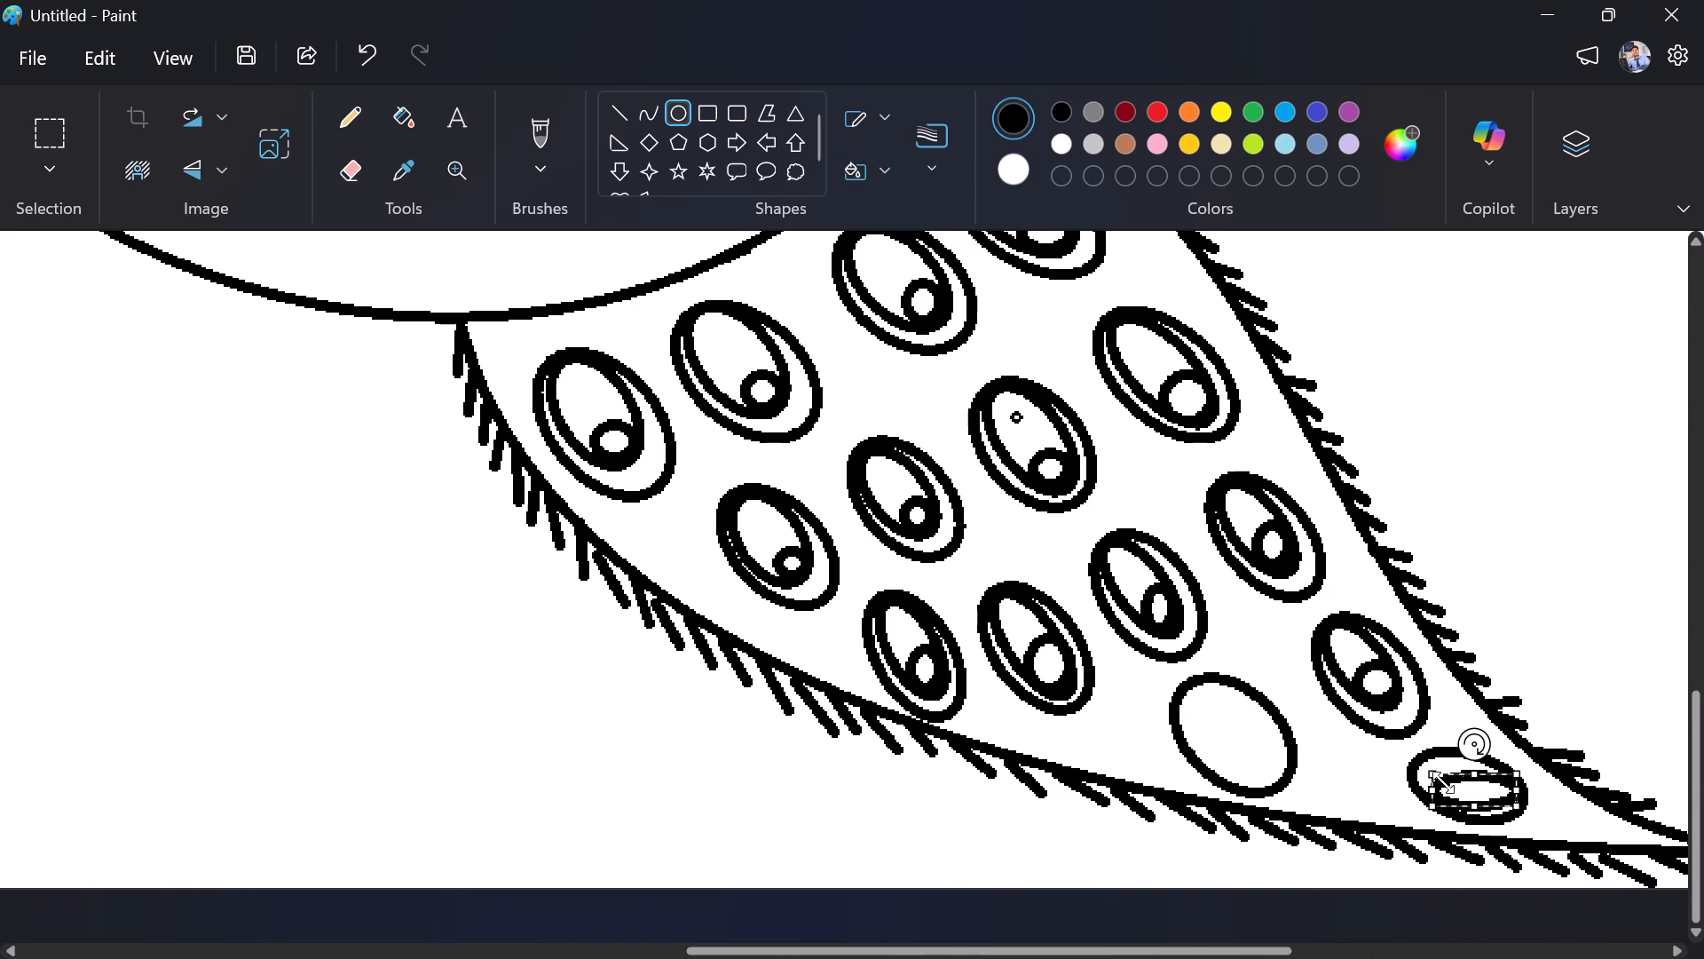
pyautogui.moveTo(1466, 743); pyautogui.dragTo(1476, 741)
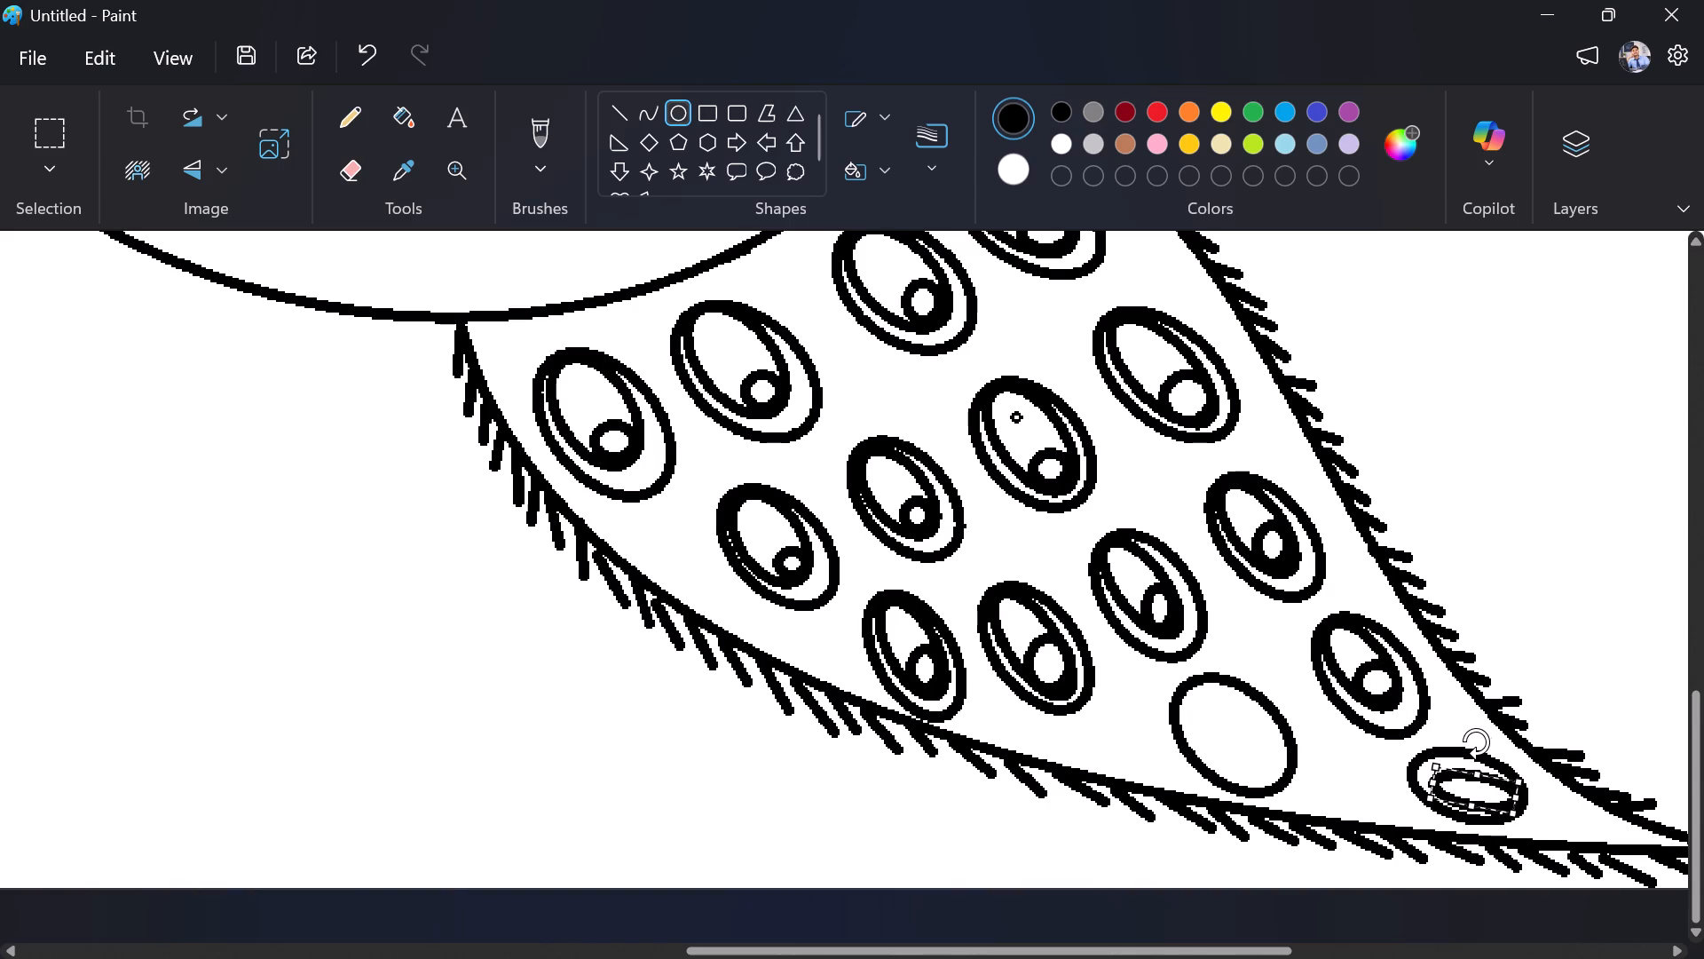
pyautogui.moveTo(1476, 741); pyautogui.dragTo(1481, 737)
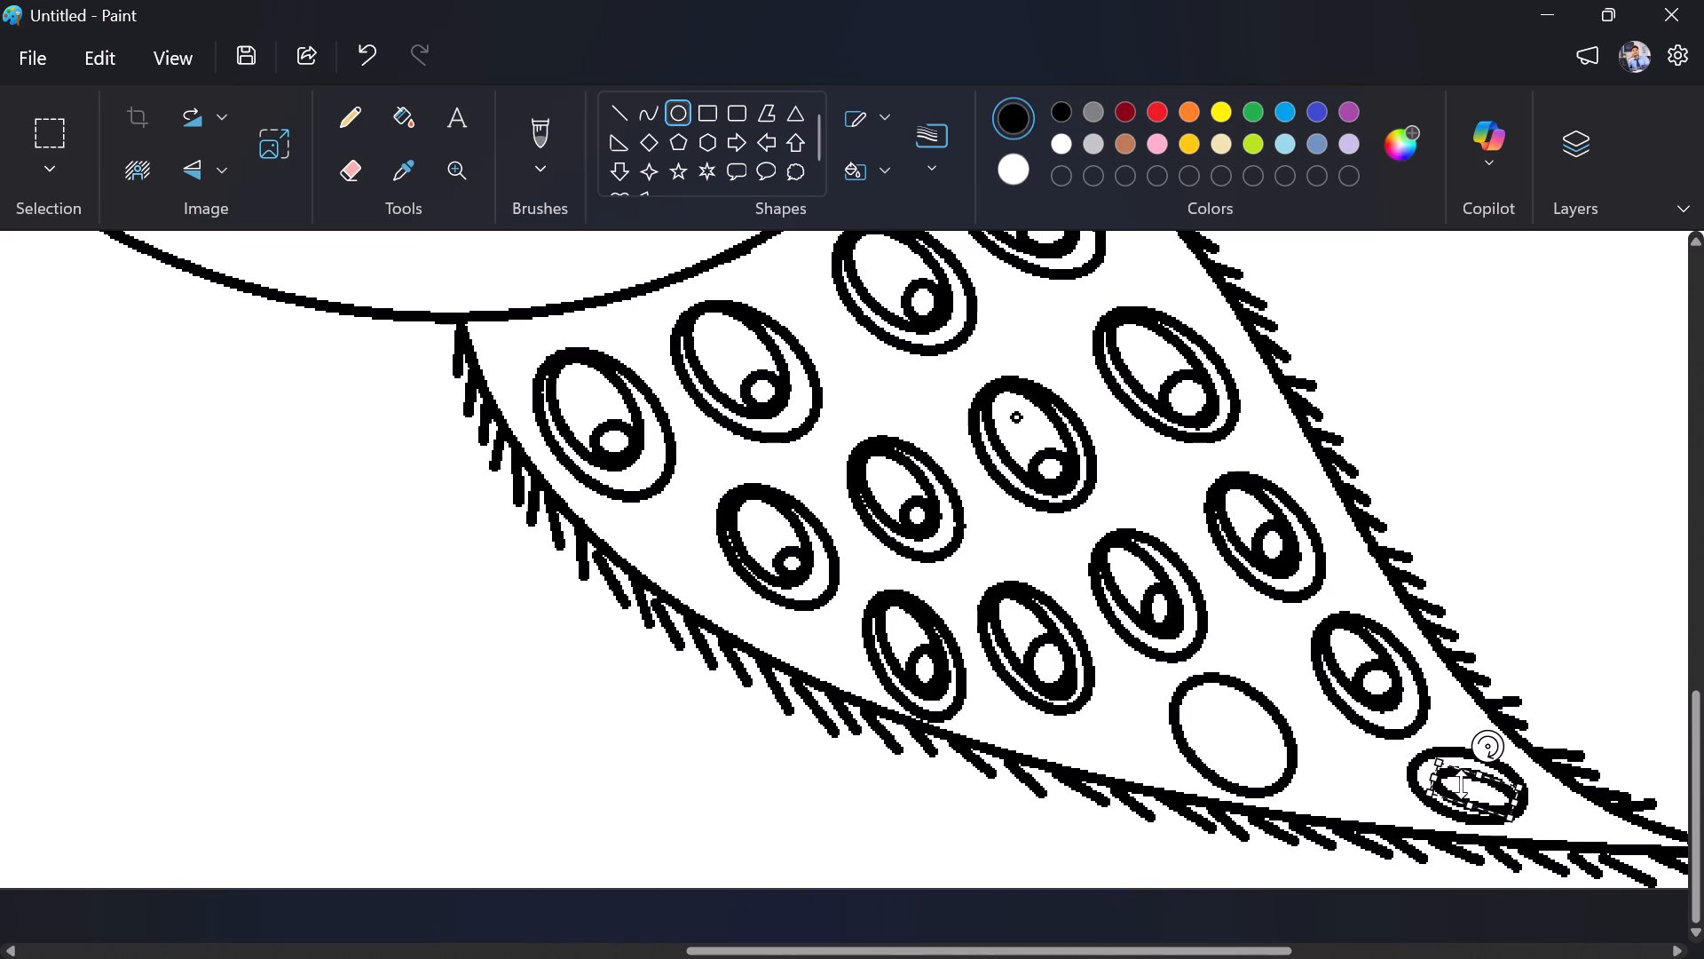
pyautogui.moveTo(1433, 777); pyautogui.dragTo(1431, 772)
pyautogui.moveTo(1431, 772); pyautogui.dragTo(1435, 763)
pyautogui.moveTo(1459, 788); pyautogui.dragTo(1452, 780)
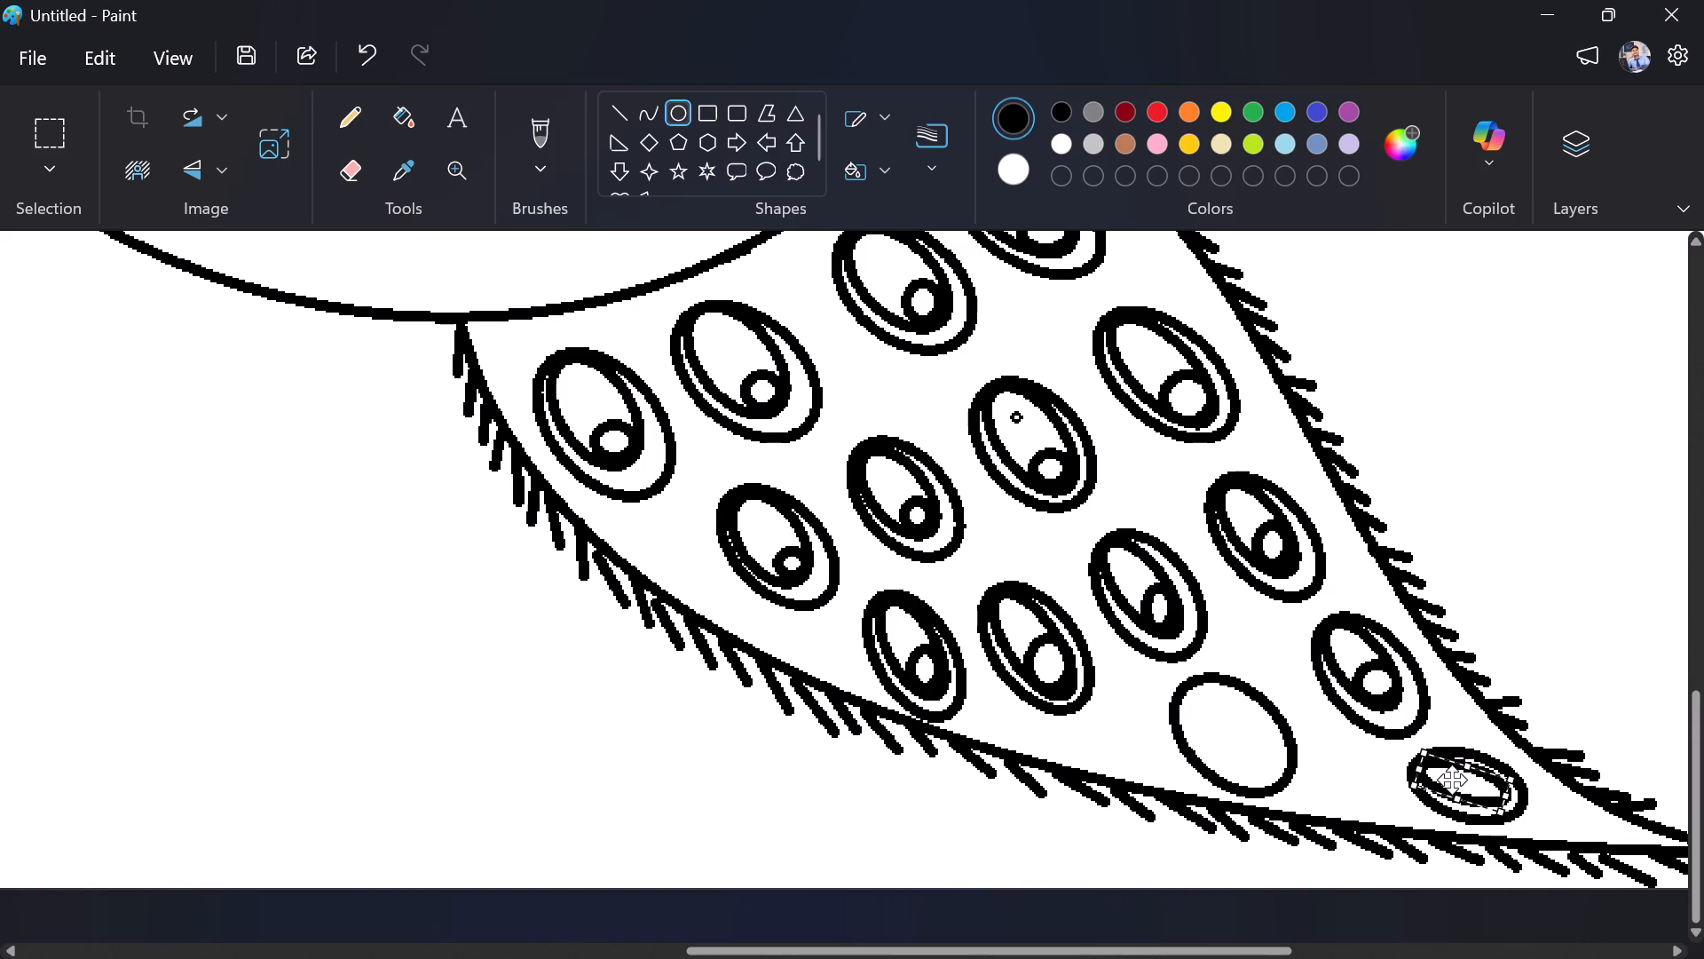
pyautogui.moveTo(1452, 780); pyautogui.dragTo(1448, 779)
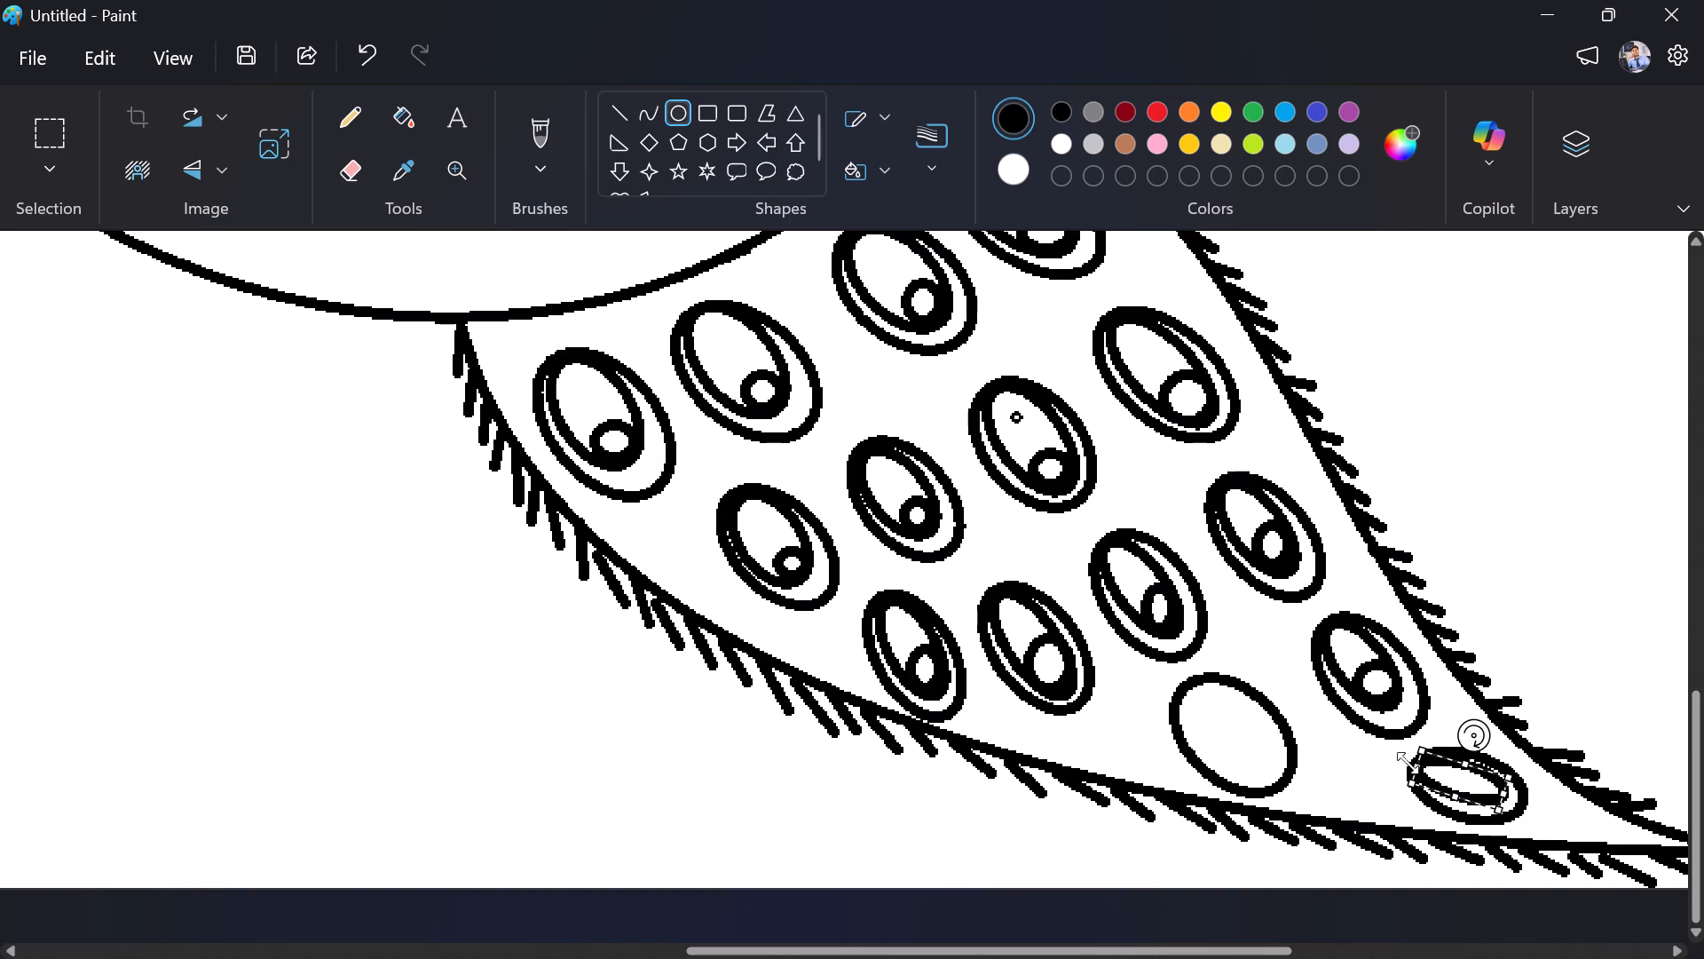
pyautogui.click(1468, 738)
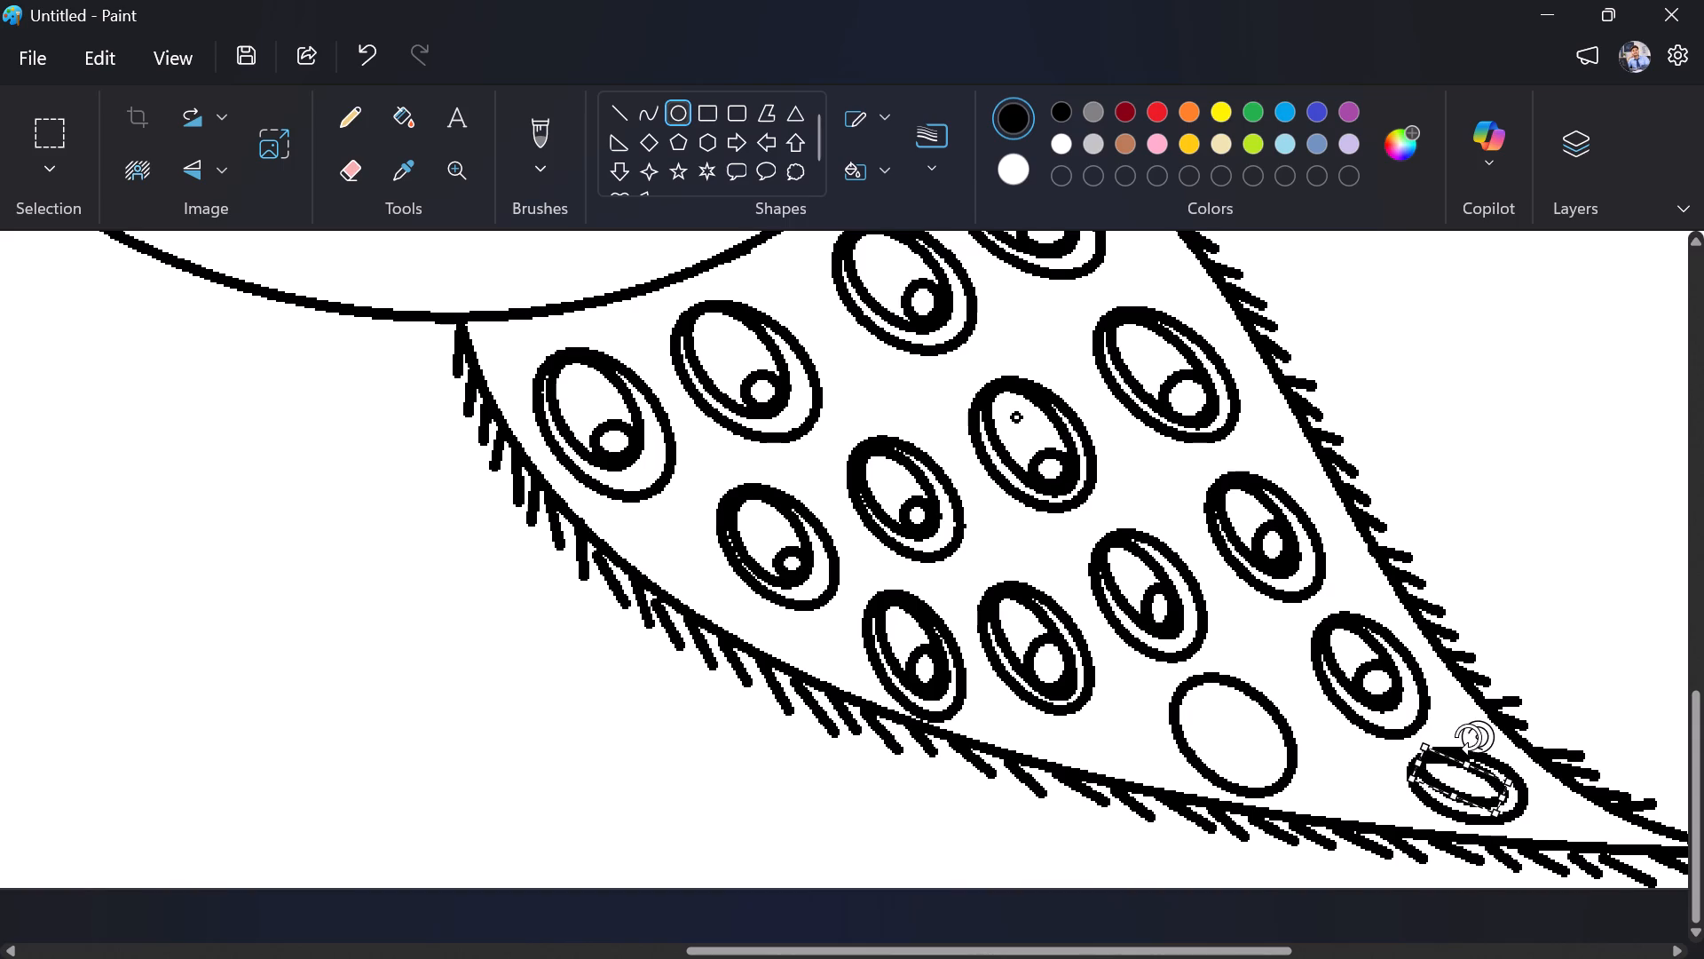
pyautogui.click(1371, 764)
# Draw a small flat oval at the lower-right end of the tail-tip inner oval, undoing the stray mark outside it.
pyautogui.moveTo(1470, 780); pyautogui.dragTo(1503, 798)
pyautogui.click(1331, 769)
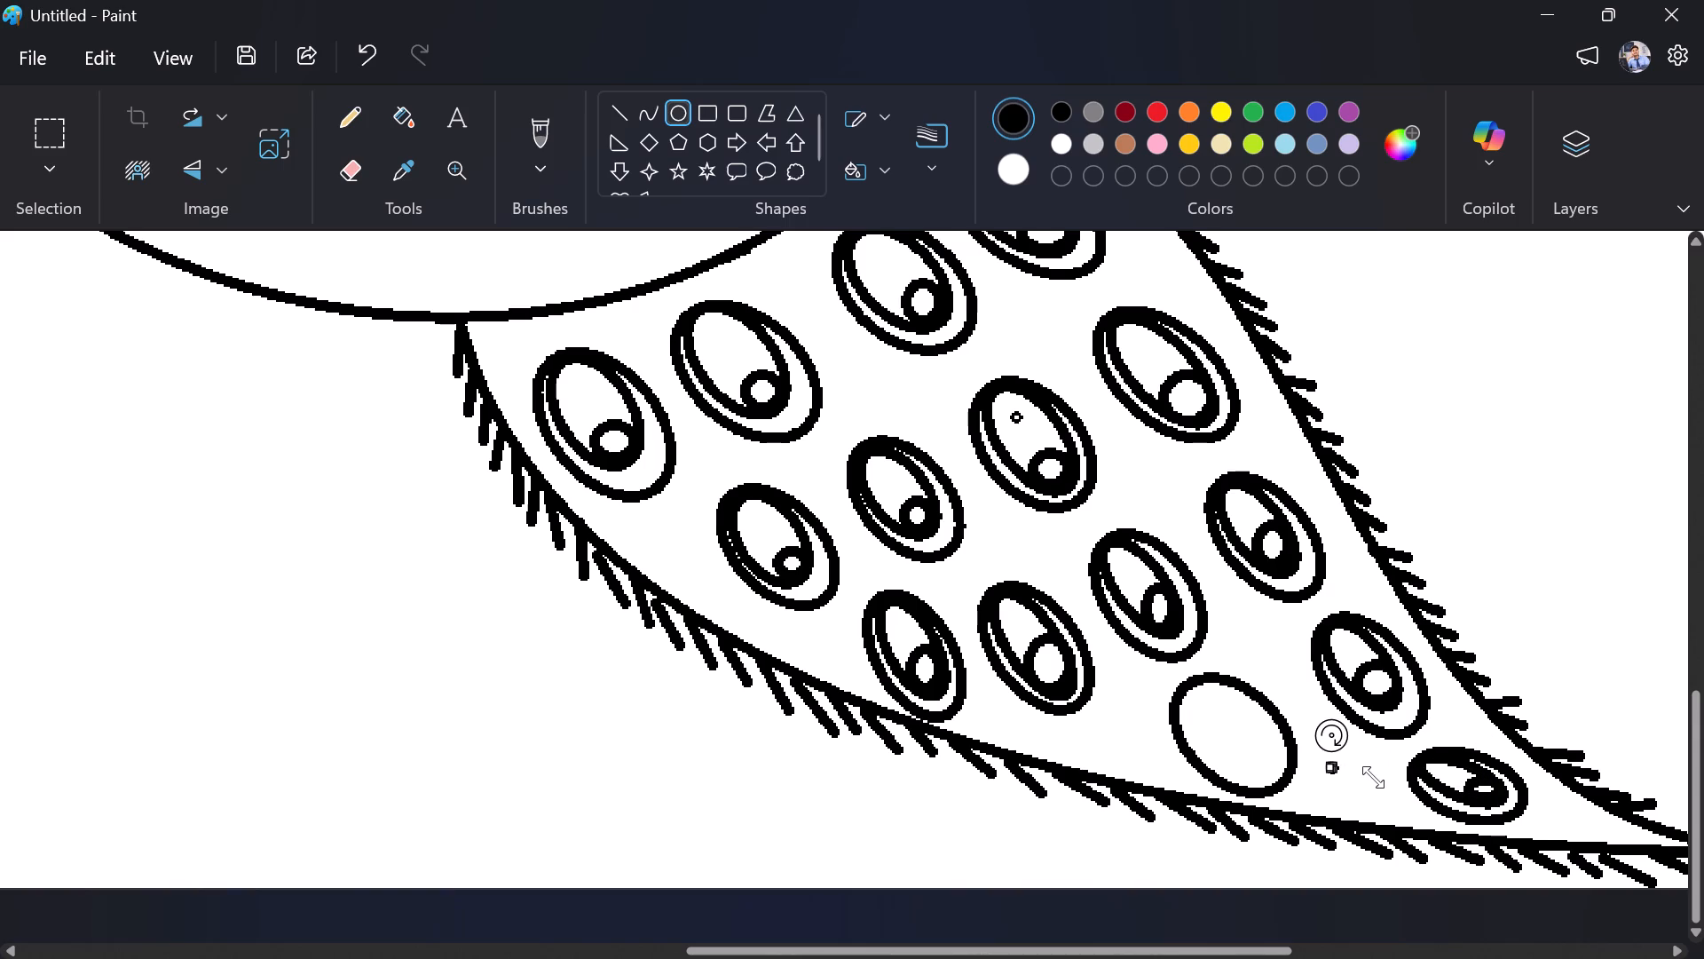
pyautogui.hotkey('ctrl', 'z')
# Draw an upright inner oval in the last empty oval near the tail's lower edge, tilt and enlarge it, and move it against the upper-left edge.
pyautogui.moveTo(1211, 706); pyautogui.dragTo(1263, 757)
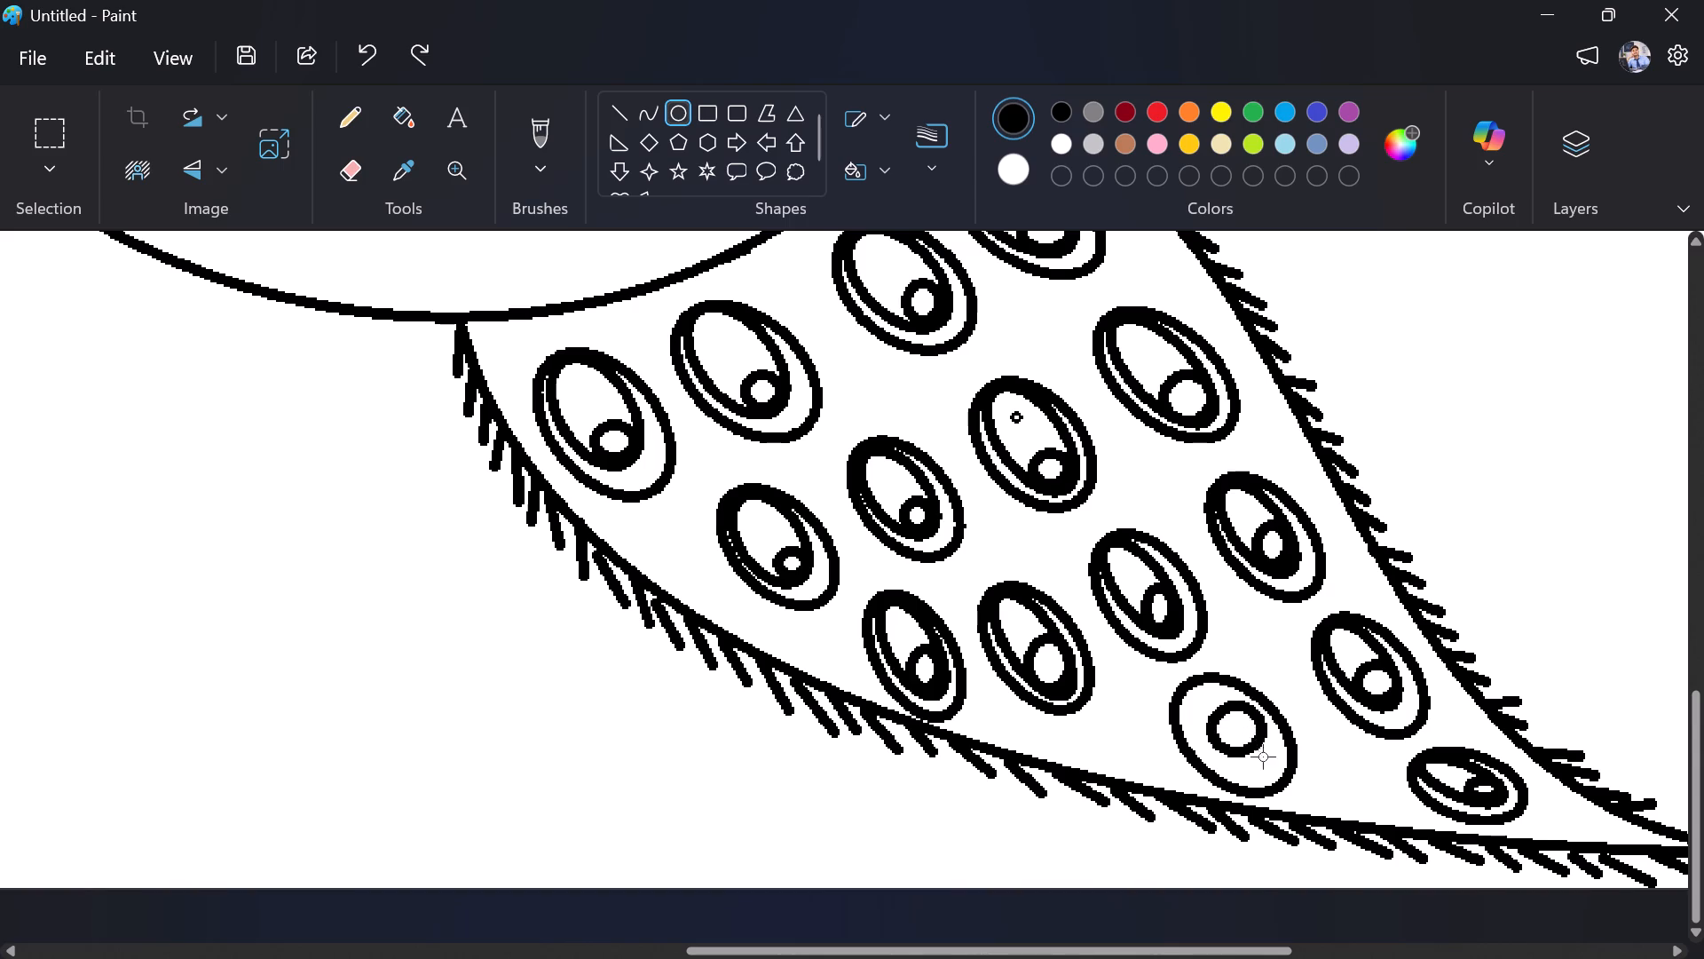
pyautogui.moveTo(1263, 757); pyautogui.dragTo(1261, 780)
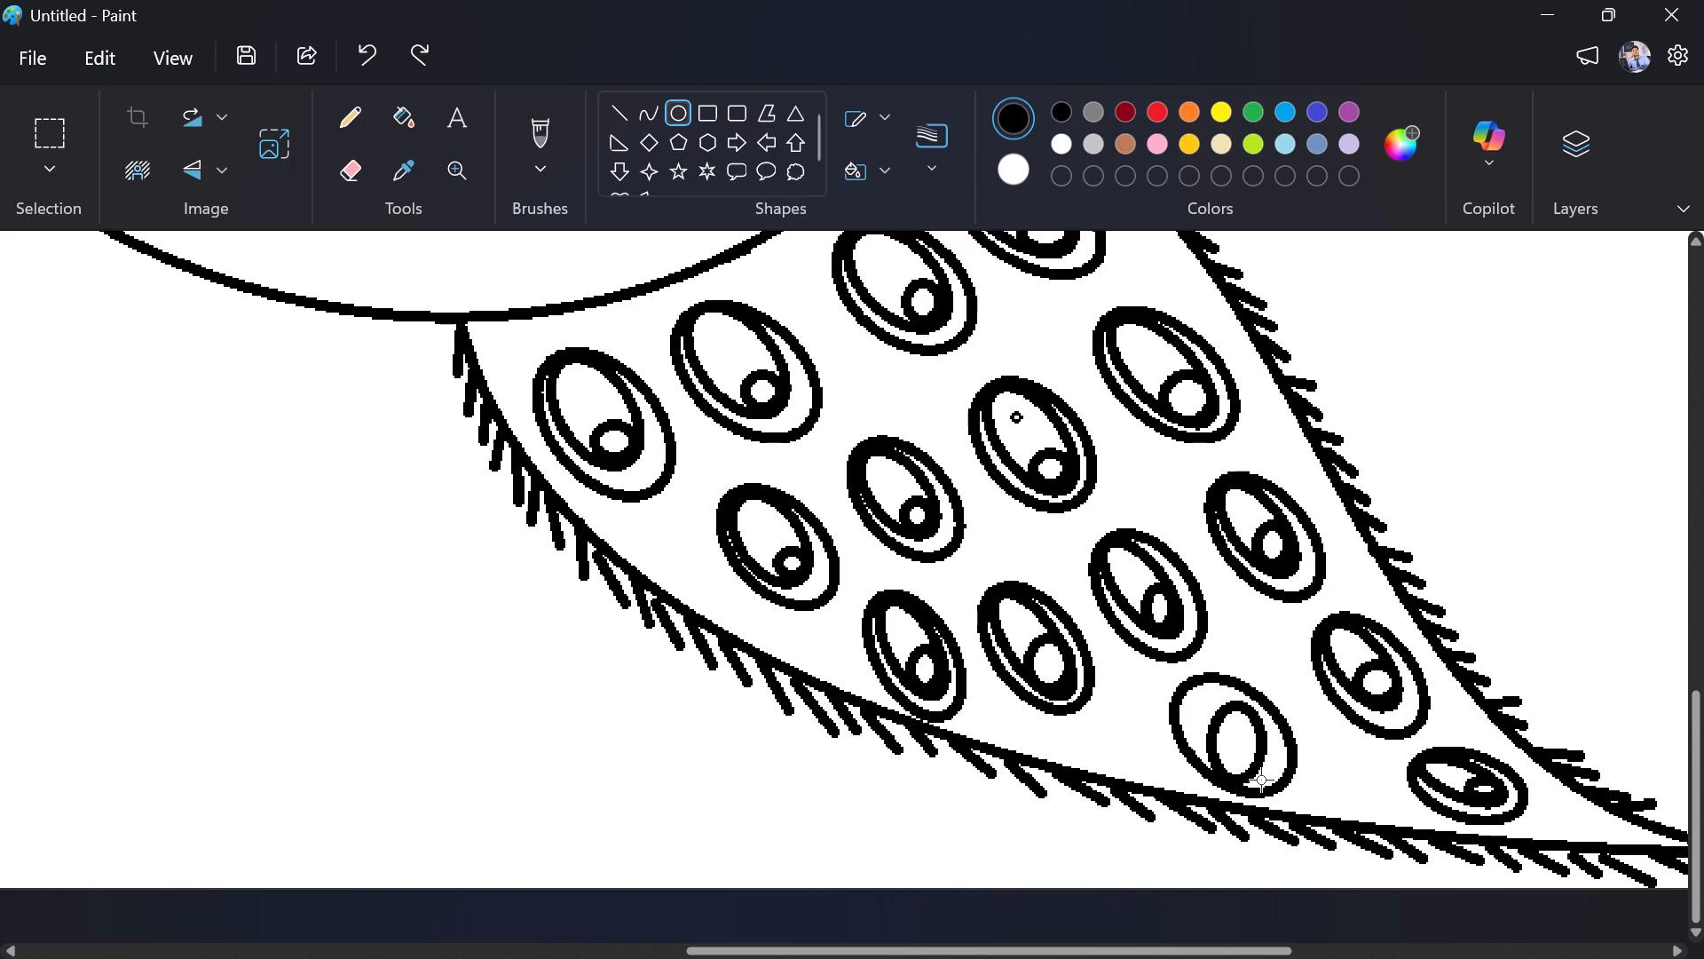
pyautogui.moveTo(1261, 780); pyautogui.dragTo(1260, 781)
pyautogui.moveTo(1236, 680); pyautogui.dragTo(1193, 675)
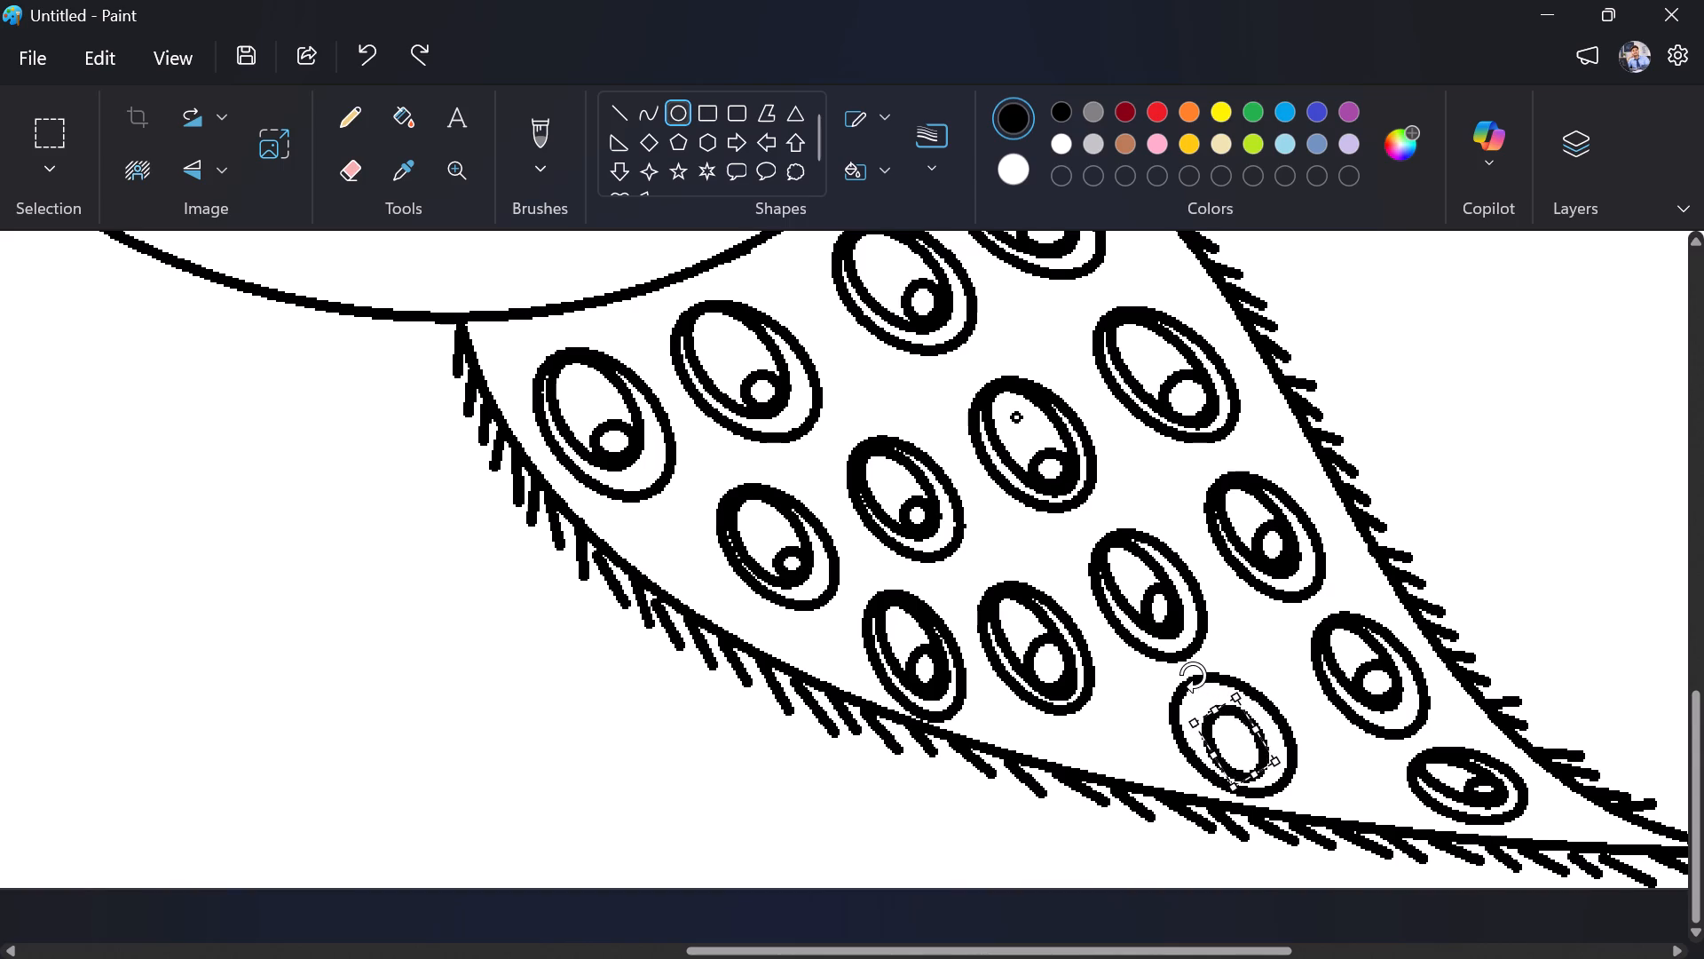
pyautogui.moveTo(1193, 675); pyautogui.dragTo(1187, 675)
pyautogui.moveTo(1211, 711); pyautogui.dragTo(1188, 695)
pyautogui.moveTo(1266, 752); pyautogui.dragTo(1276, 748)
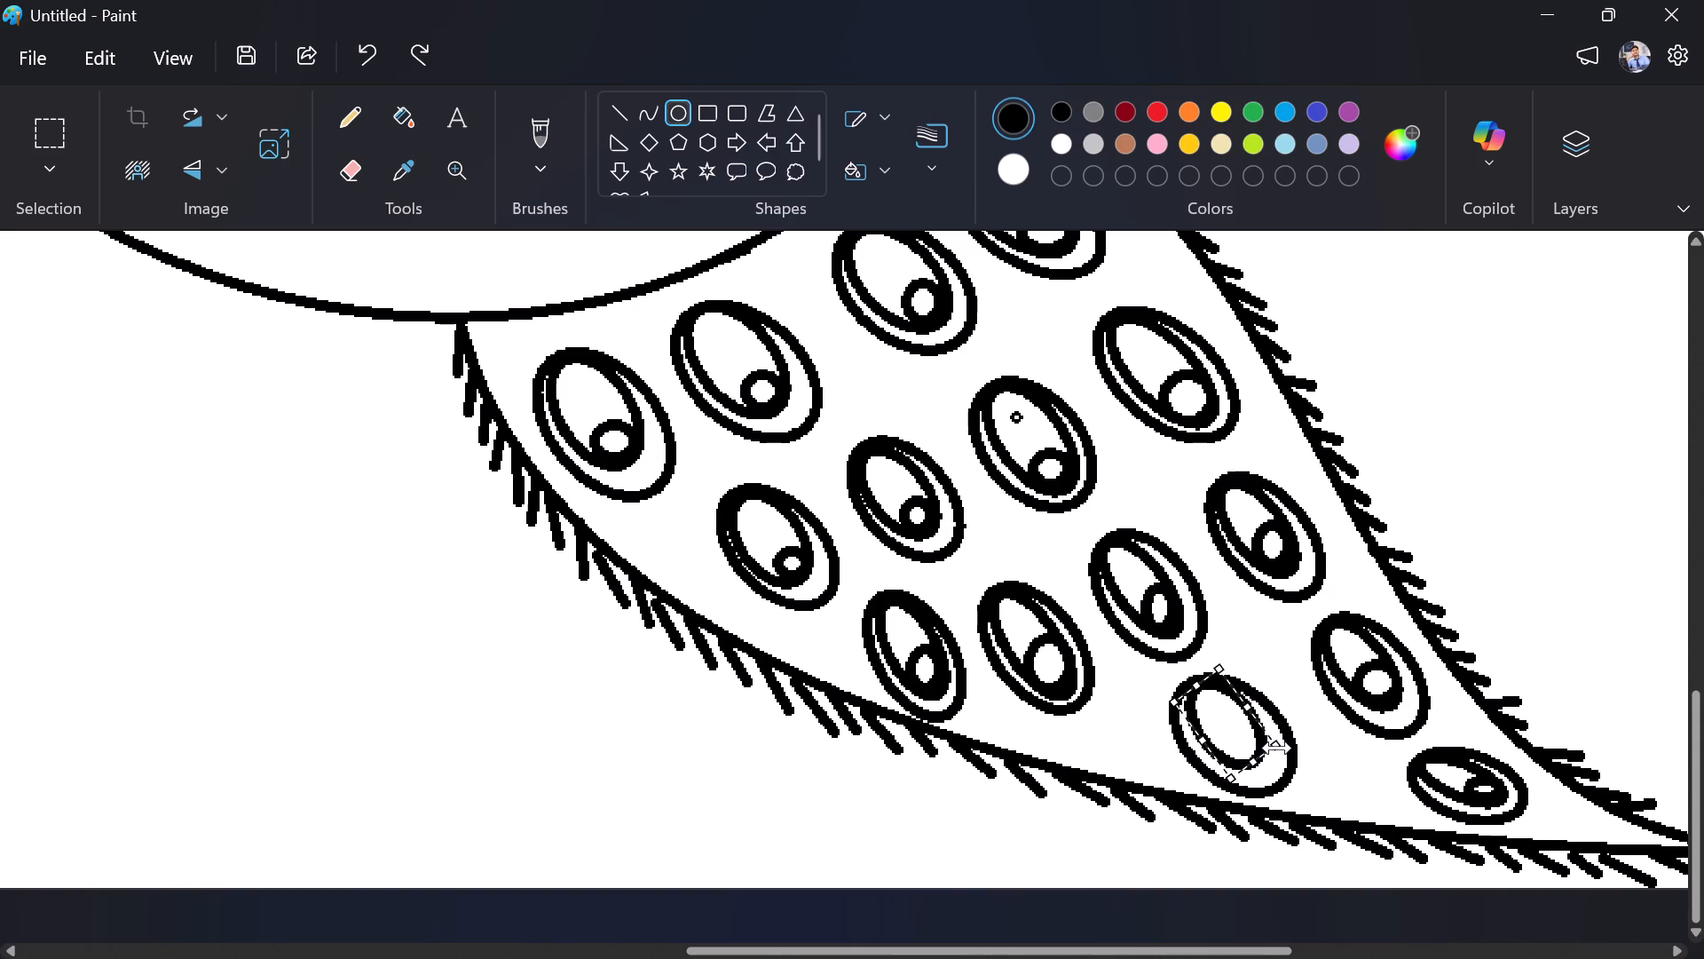
pyautogui.moveTo(1276, 748); pyautogui.dragTo(1289, 757)
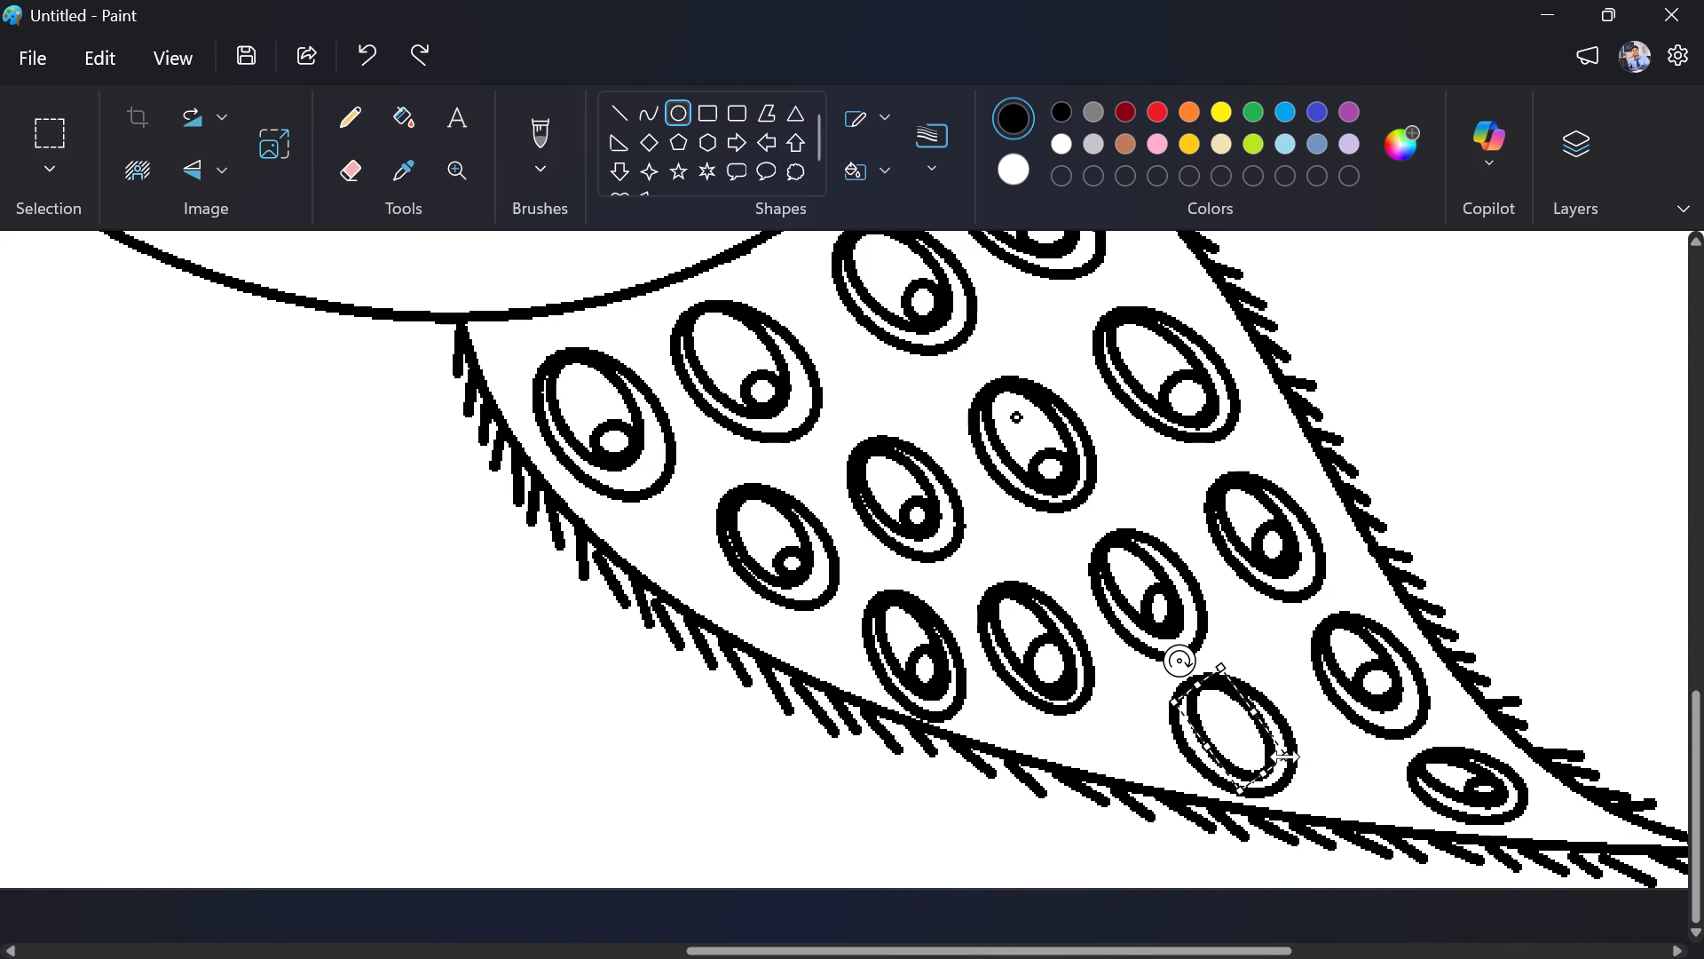
pyautogui.click(1230, 731)
pyautogui.click(1189, 721)
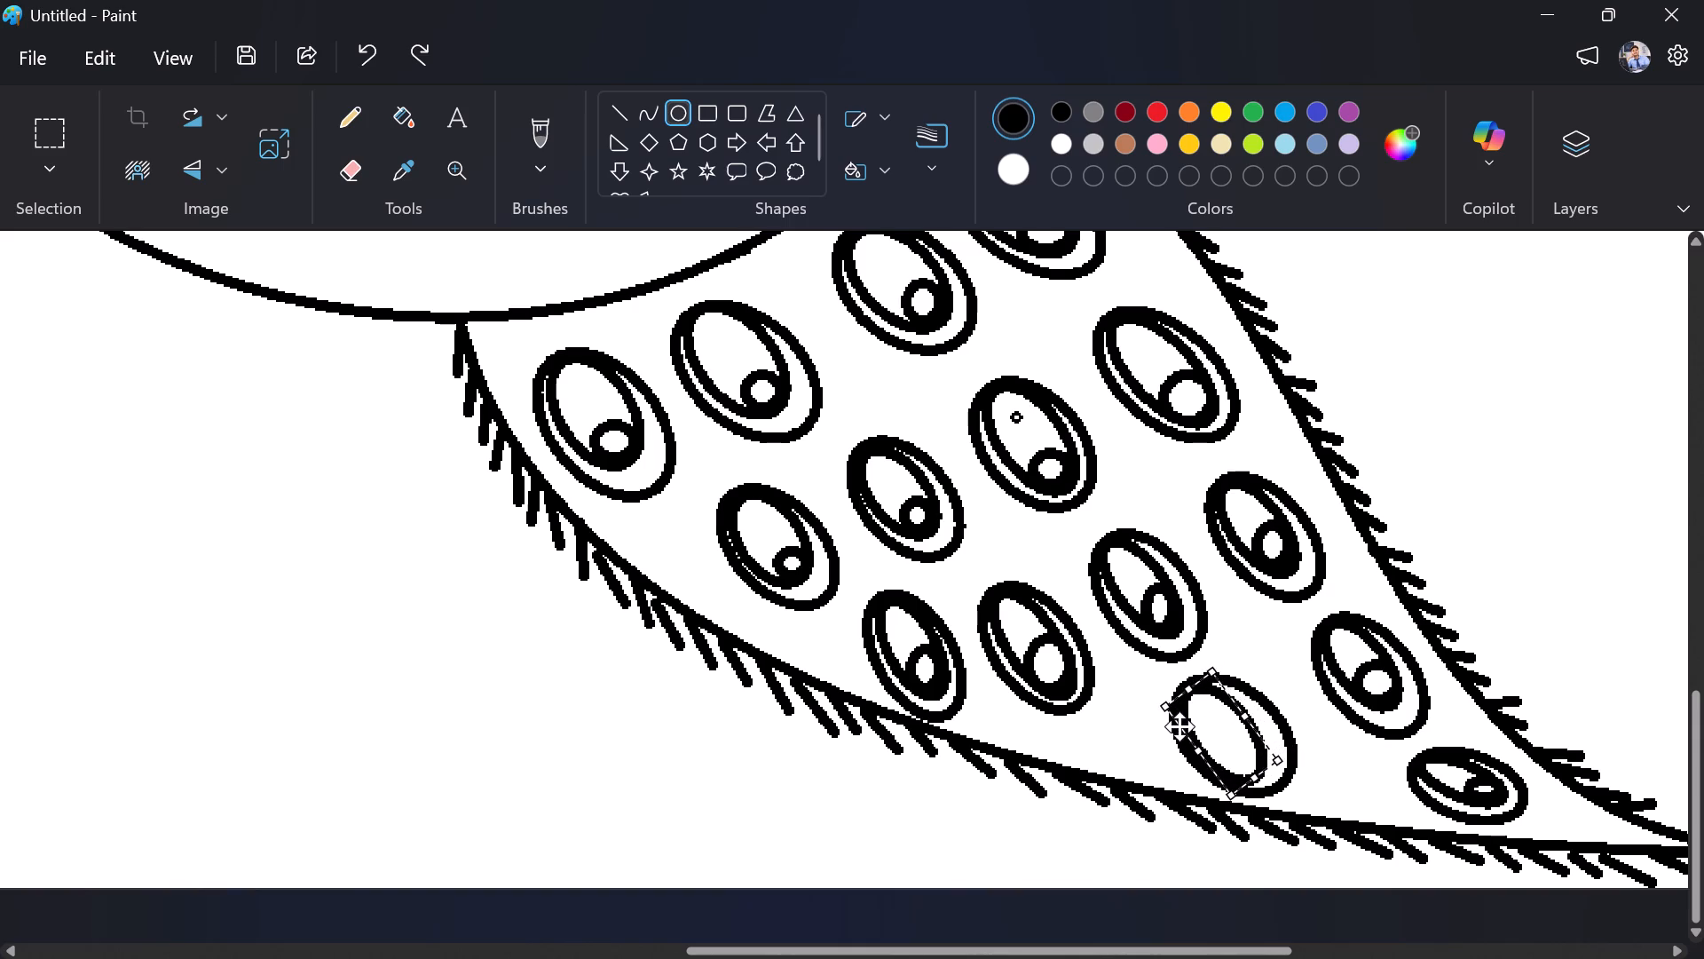
pyautogui.click(1076, 691)
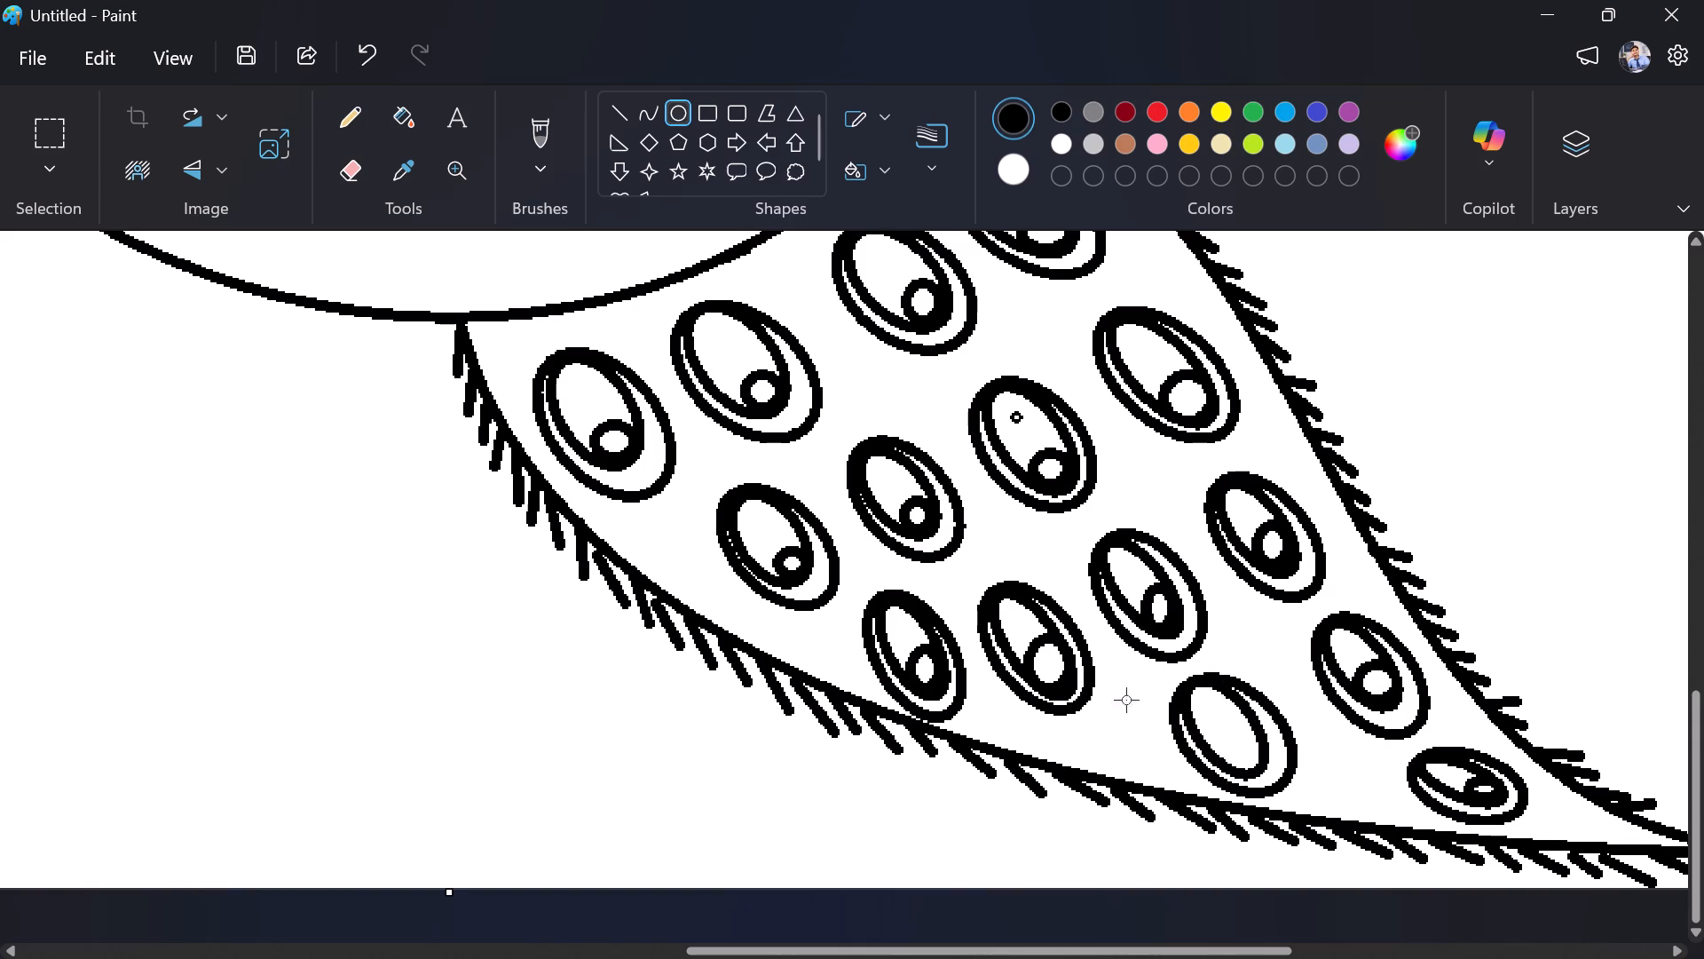
# Draw a small upright oval at the lower-right end of that inner oval.
pyautogui.moveTo(1223, 718); pyautogui.dragTo(1258, 770)
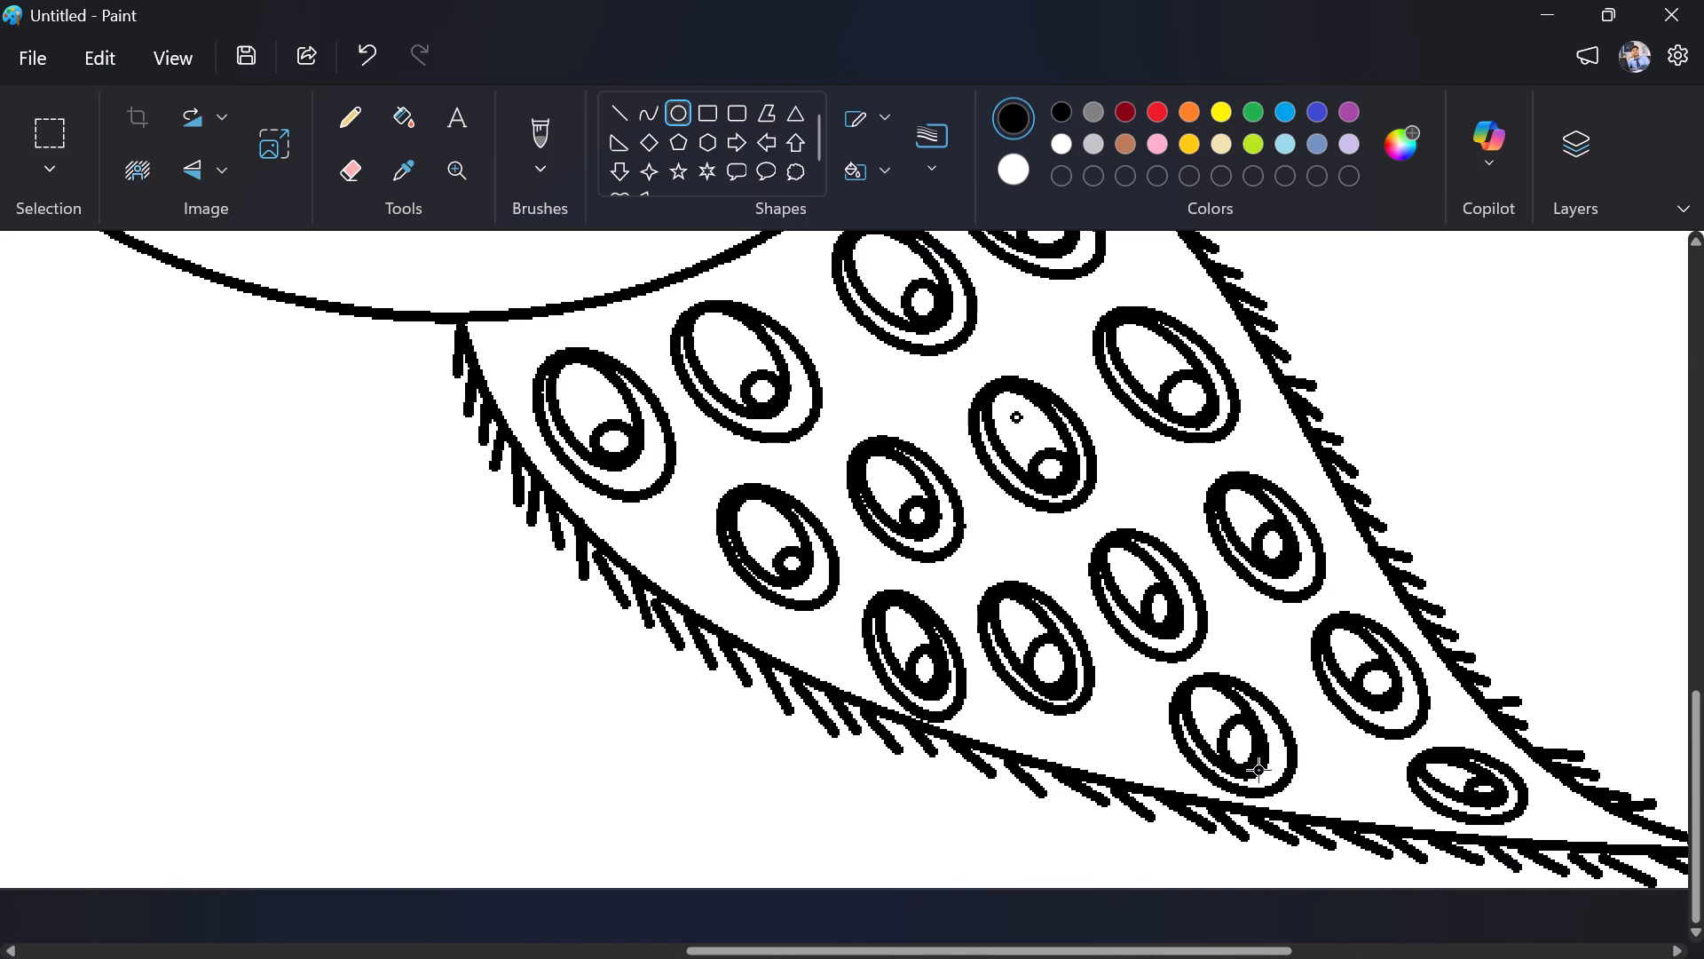
pyautogui.moveTo(1258, 770); pyautogui.dragTo(1260, 770)
pyautogui.click(1089, 700)
# Erase the stray dots inside the central tail eye-spot and beyond the tail tip, using a smaller eraser size.
pyautogui.keyDown('ctrl'); pyautogui.scroll(-3, 1000, 628); pyautogui.keyUp('ctrl')
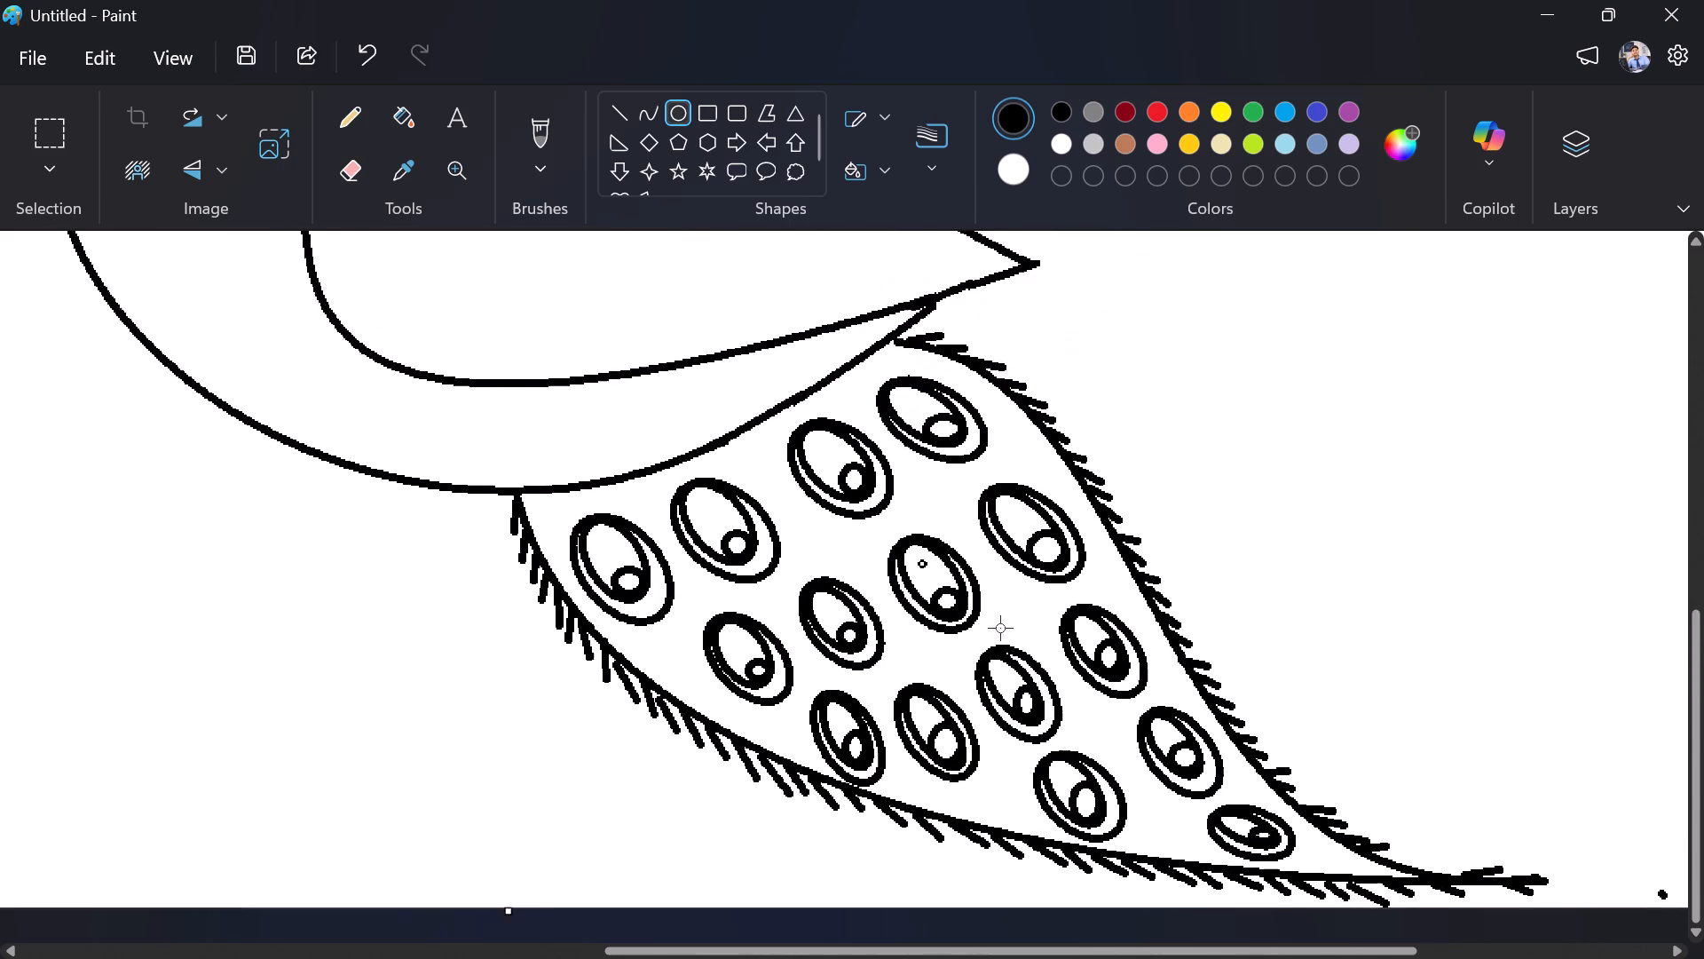
pyautogui.keyDown('ctrl'); pyautogui.scroll(-1, 1000, 628); pyautogui.keyUp('ctrl')
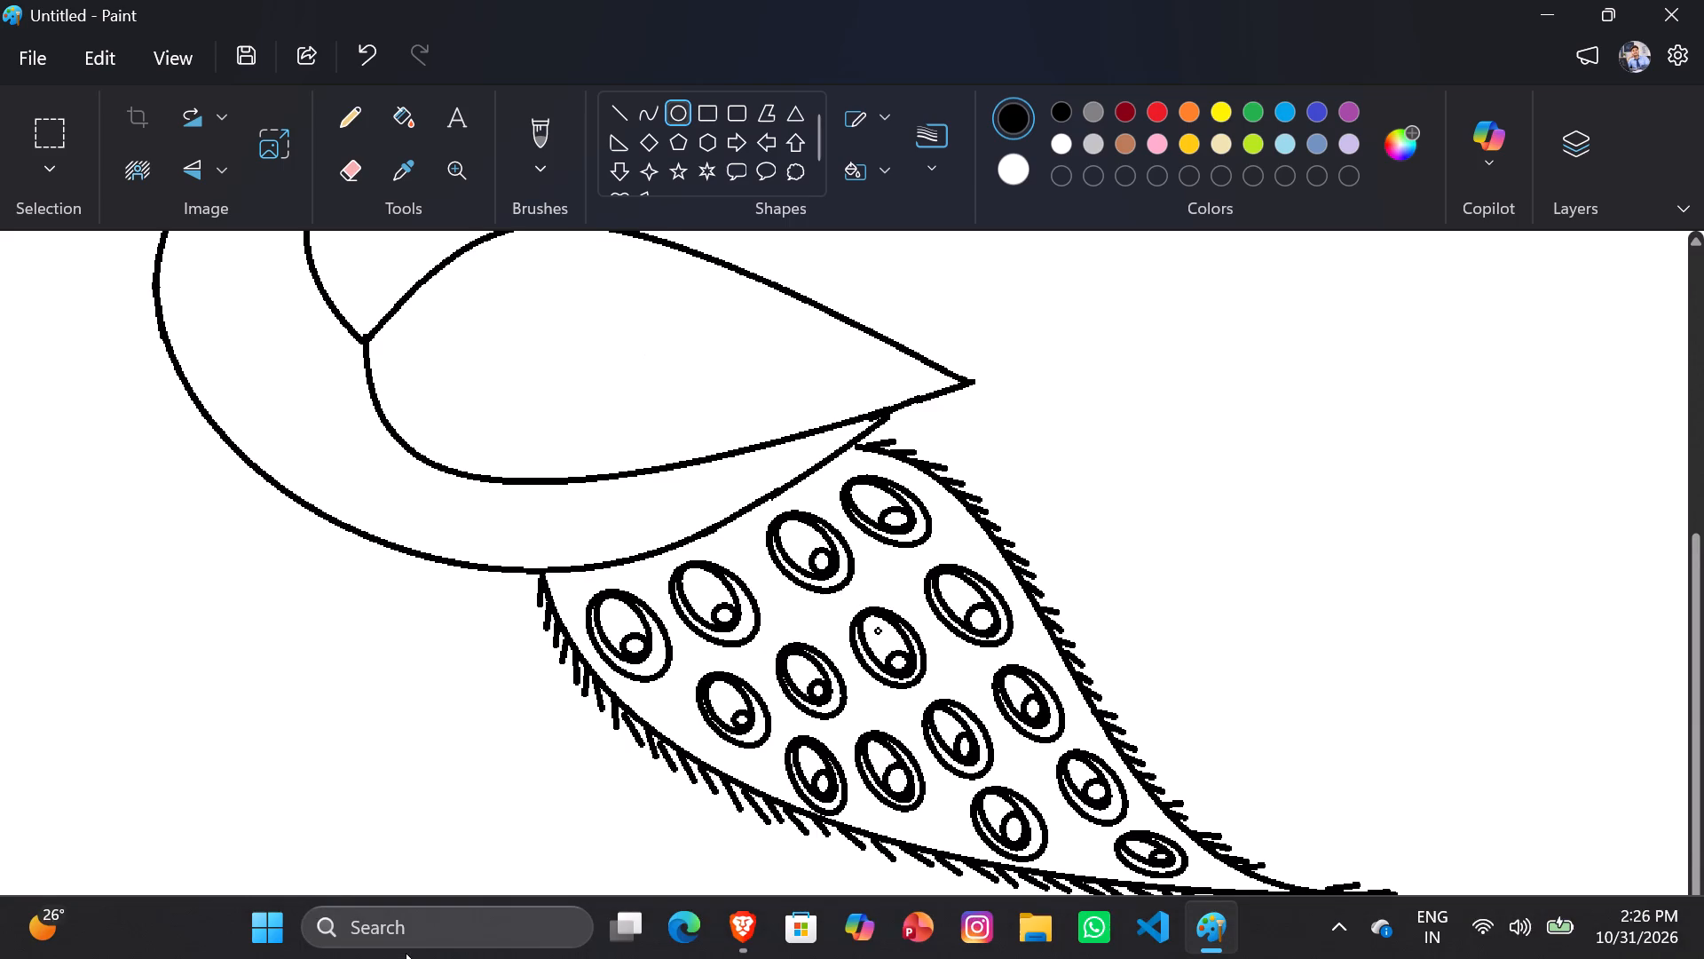
pyautogui.keyDown('ctrl'); pyautogui.scroll(-7, 406, 951); pyautogui.keyUp('ctrl')
pyautogui.keyDown('ctrl'); pyautogui.scroll(-3, 437, 813); pyautogui.keyUp('ctrl')
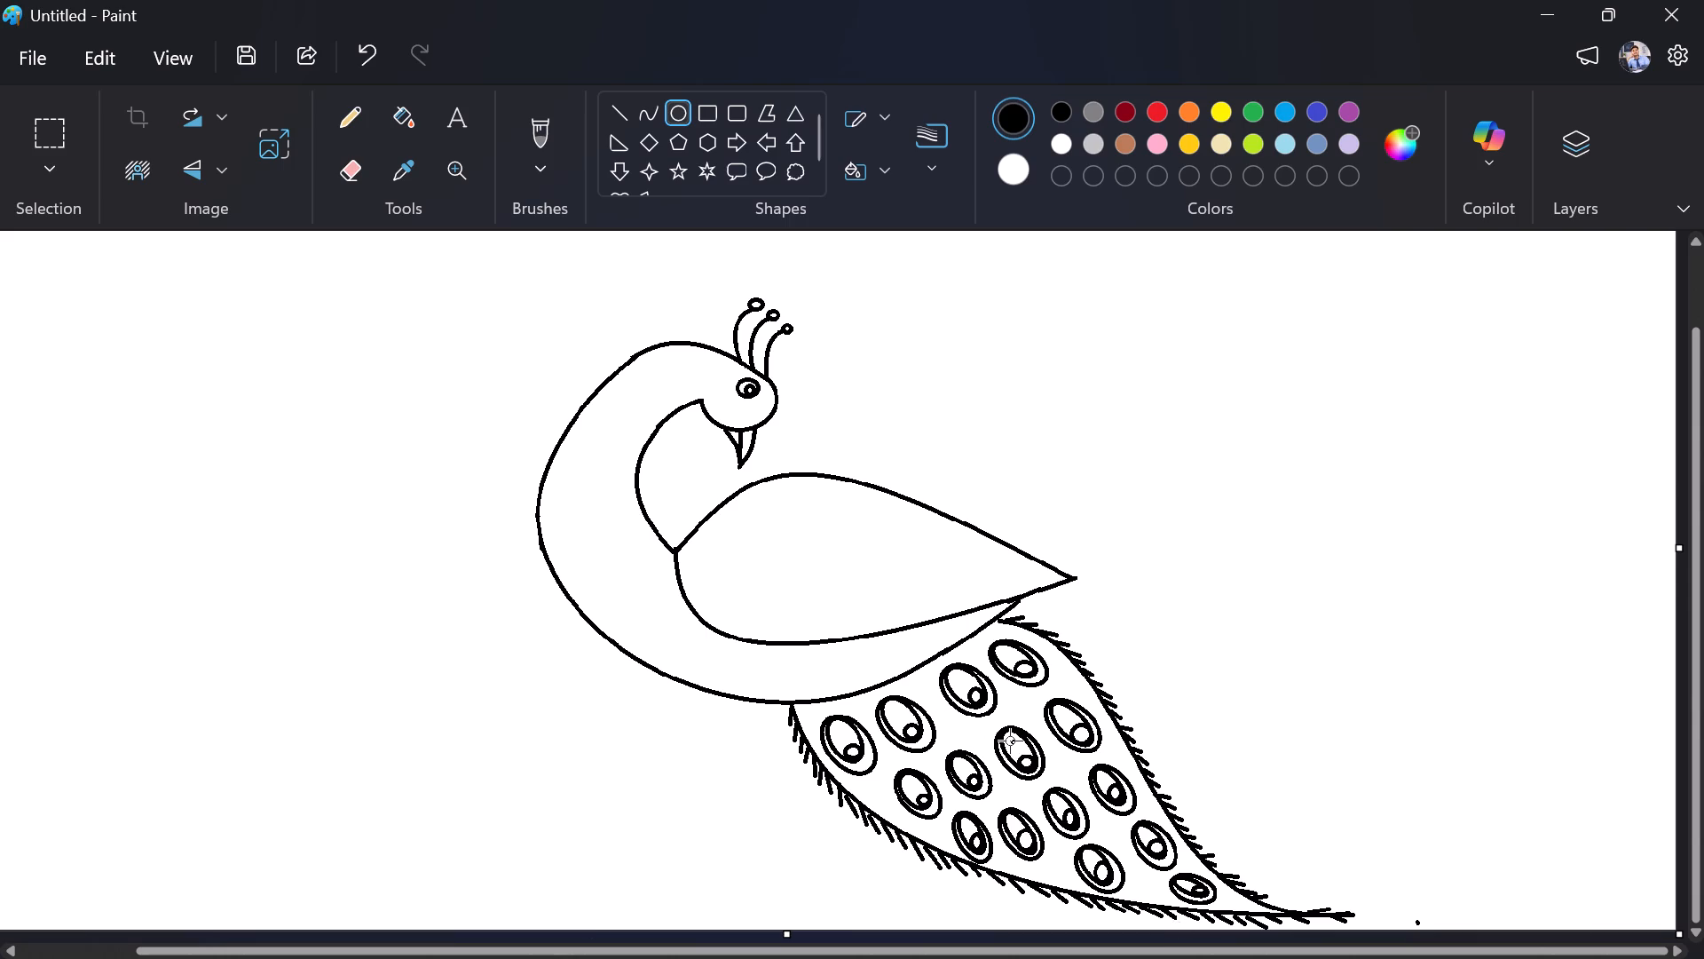
pyautogui.click(348, 181)
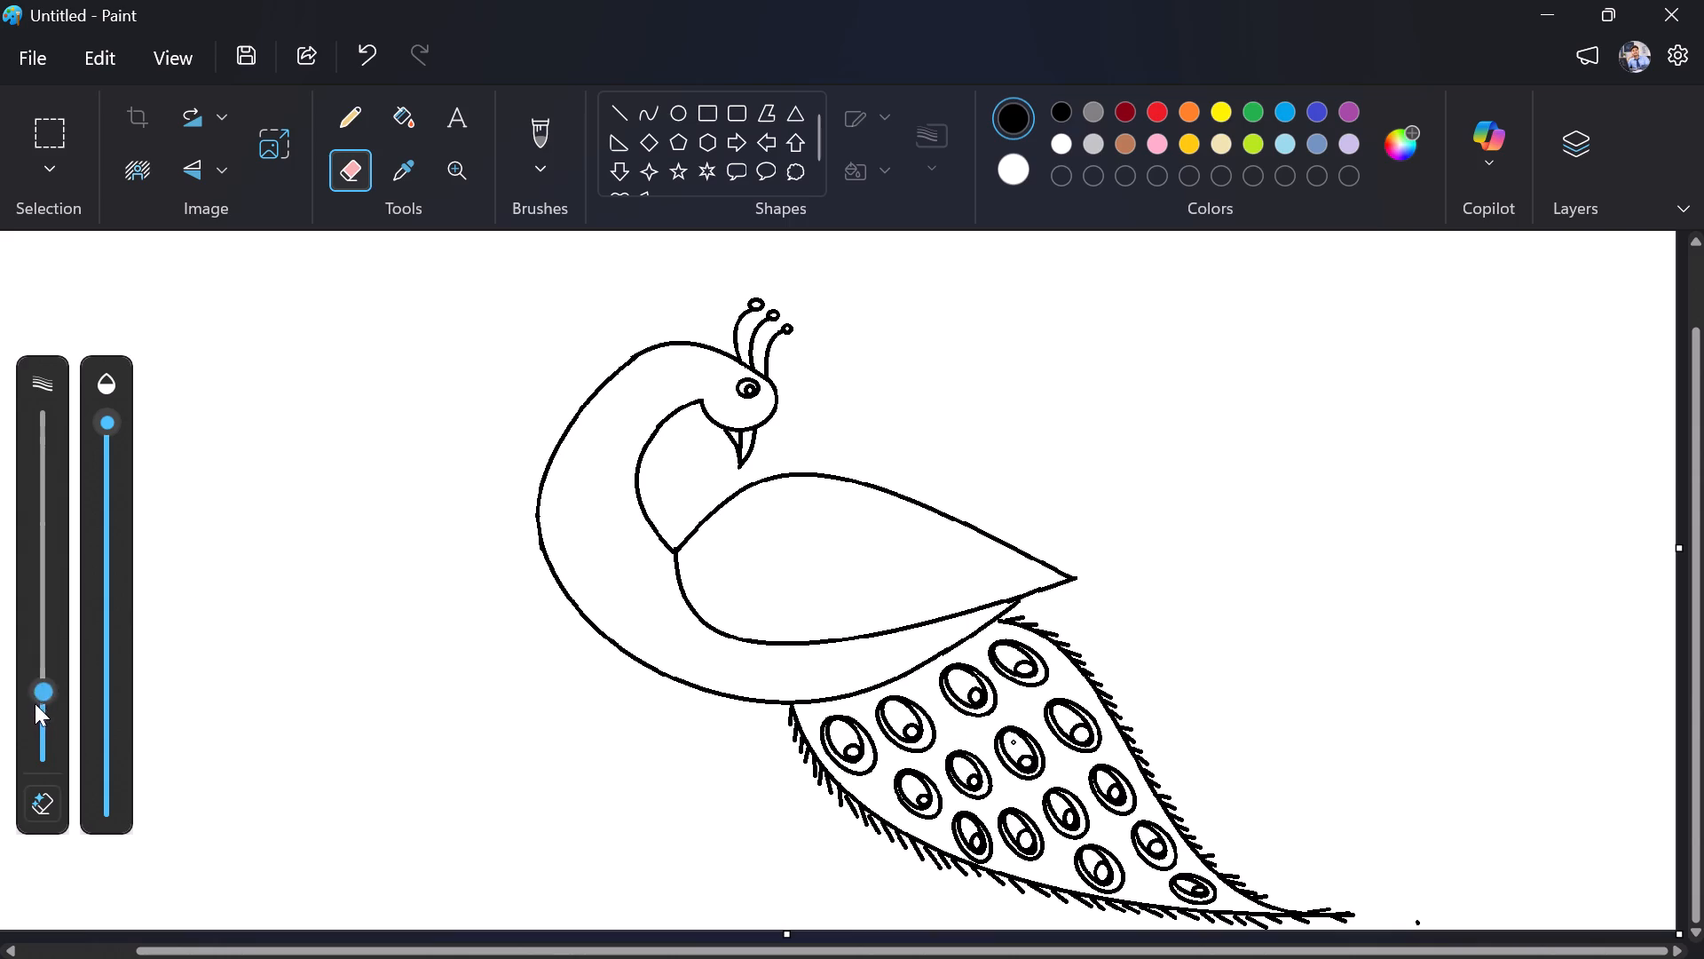
pyautogui.moveTo(35, 709); pyautogui.dragTo(36, 722)
pyautogui.click(35, 731)
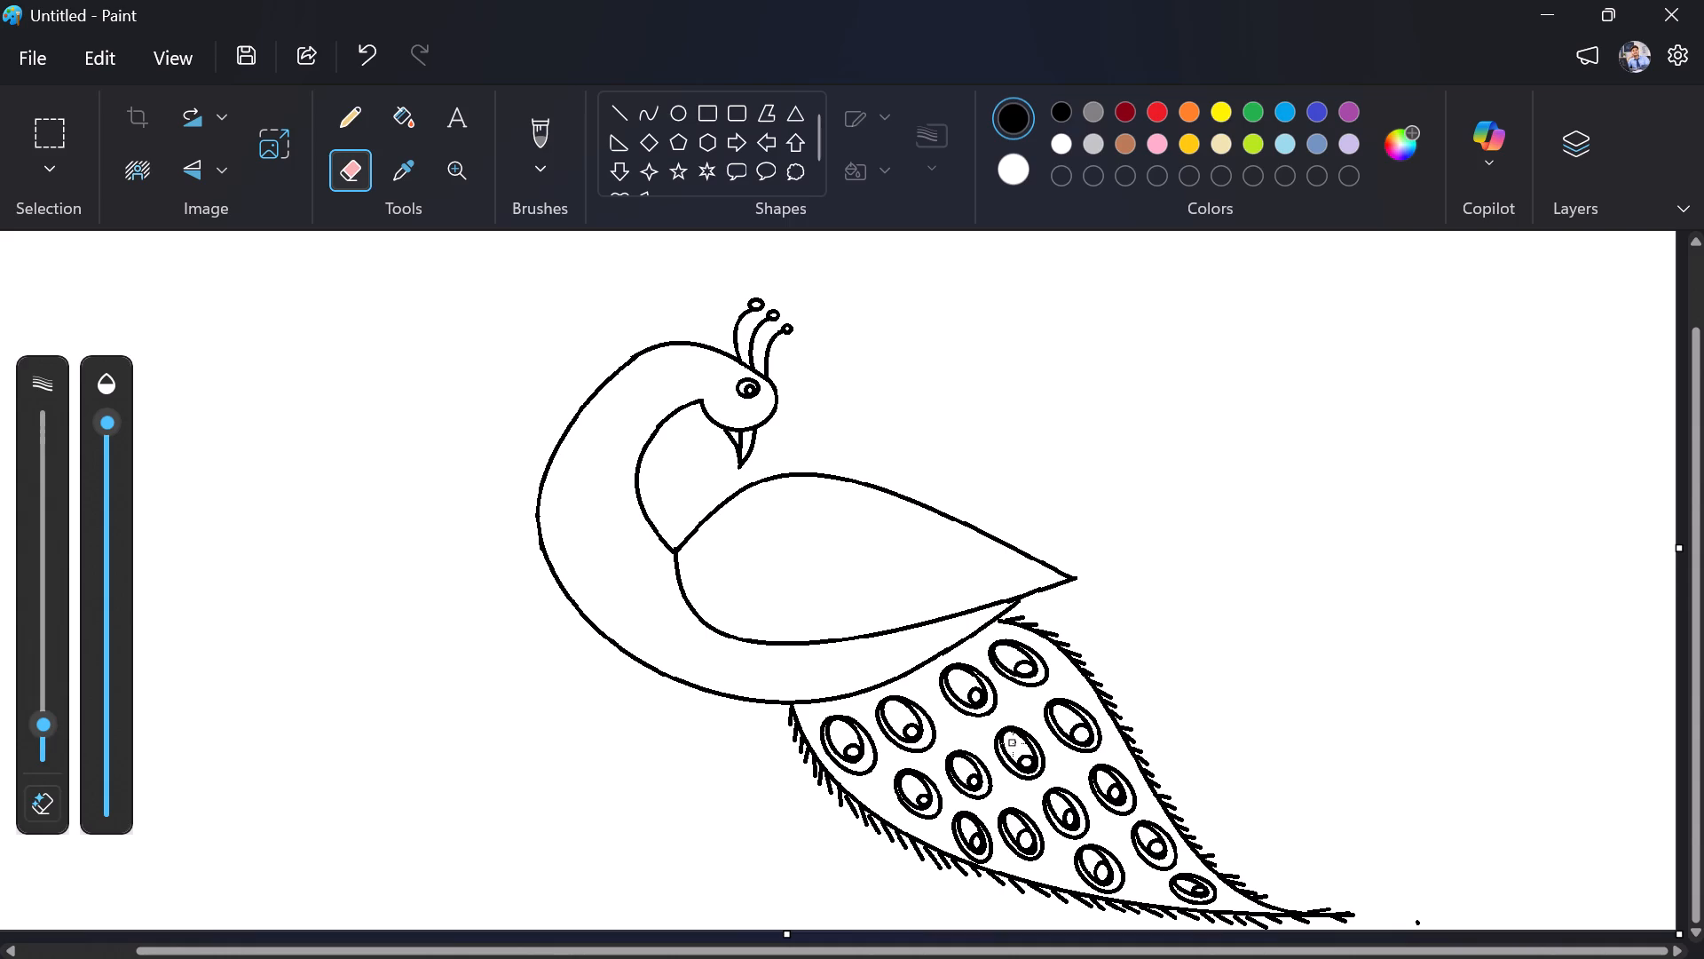
pyautogui.click(1013, 742)
pyautogui.click(1419, 922)
pyautogui.click(1417, 923)
# Draw a short rounded feather curve inside the wing tip, from the wing's upper edge to its point.
pyautogui.click(656, 98)
pyautogui.click(642, 107)
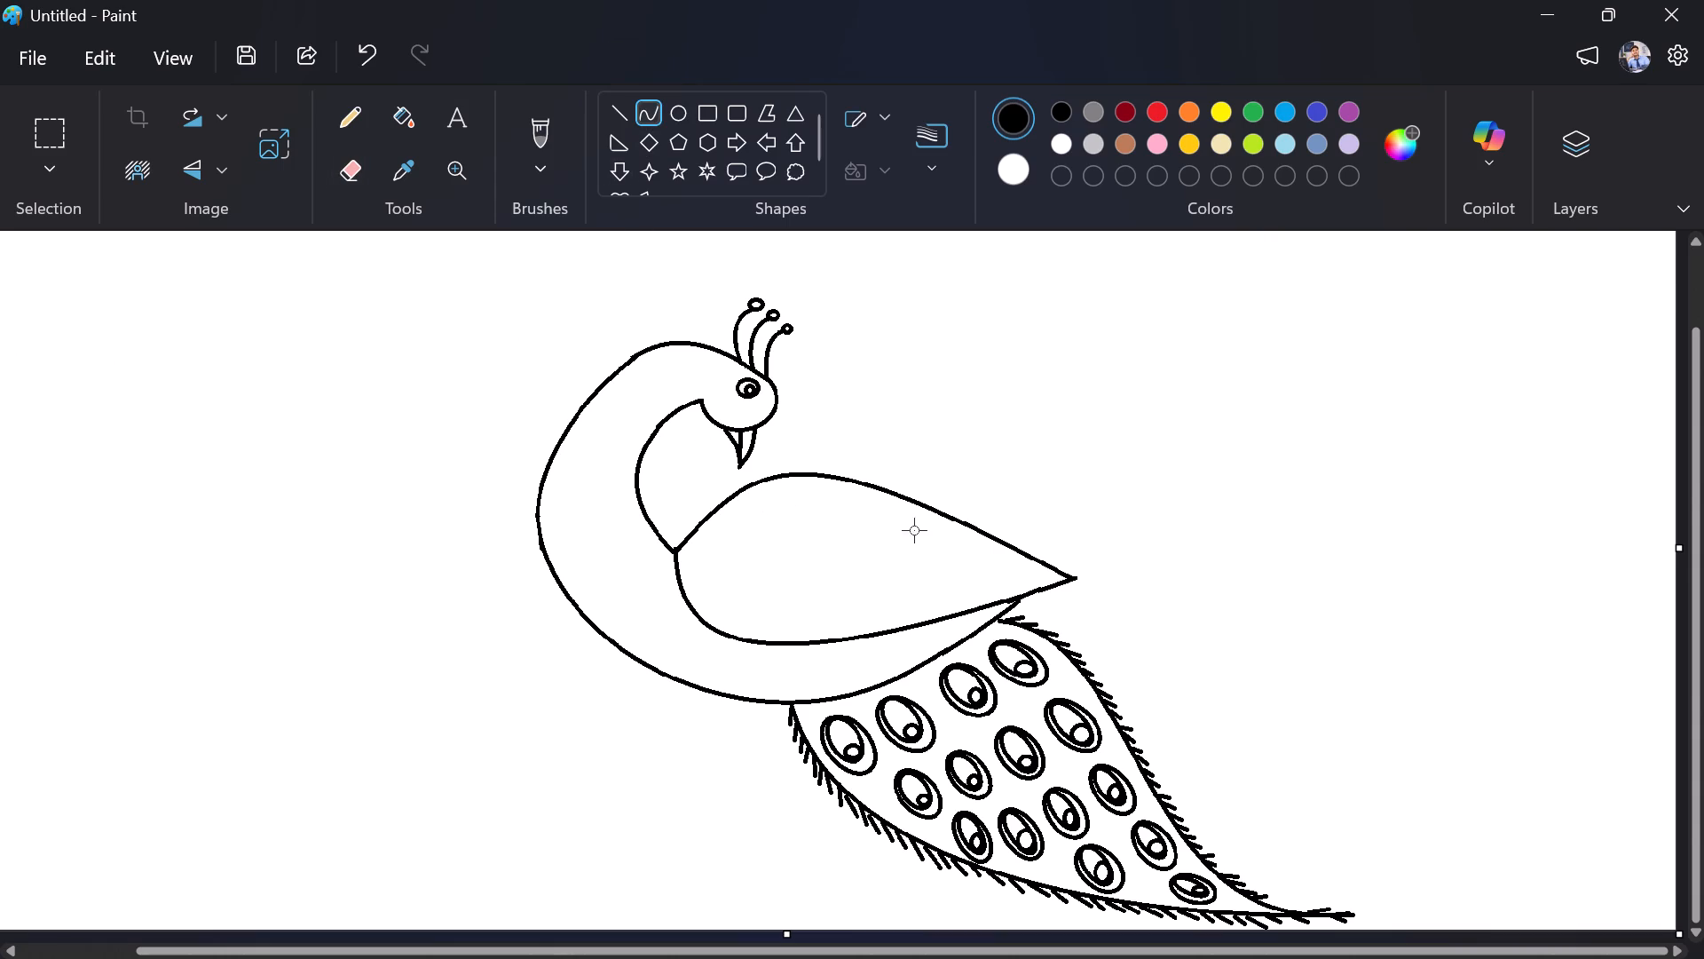
pyautogui.moveTo(1001, 543); pyautogui.dragTo(1058, 582)
pyautogui.moveTo(1058, 582); pyautogui.dragTo(1069, 582)
pyautogui.moveTo(1034, 566); pyautogui.dragTo(987, 559)
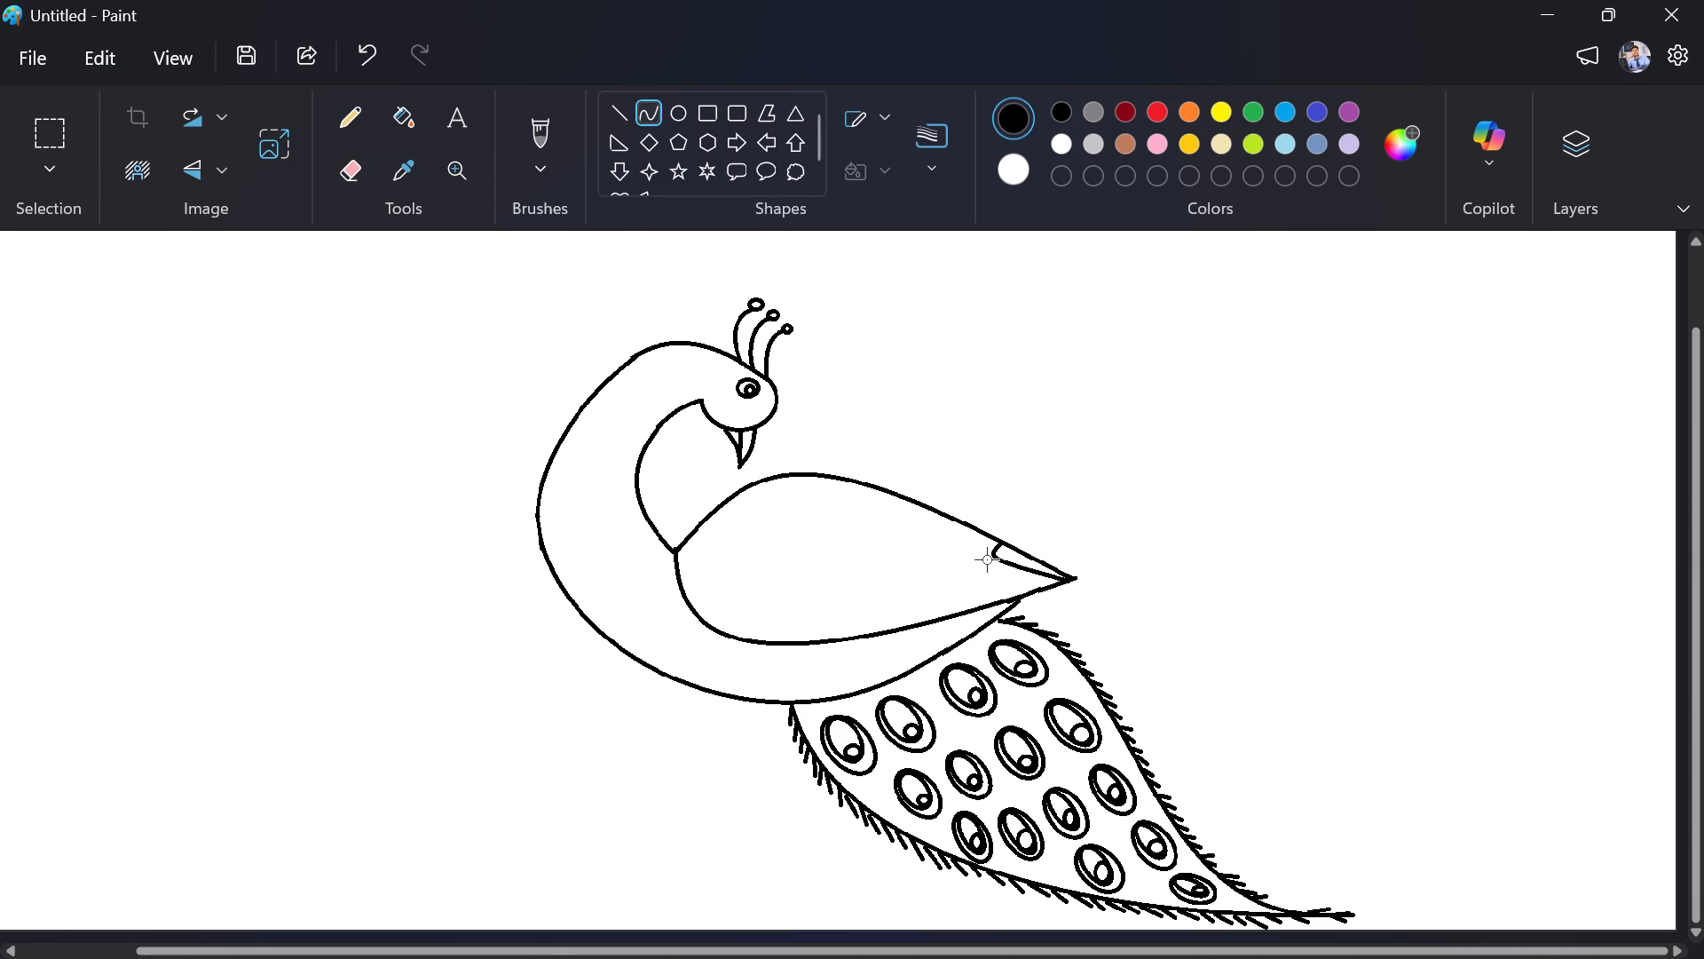
pyautogui.moveTo(987, 559); pyautogui.dragTo(985, 559)
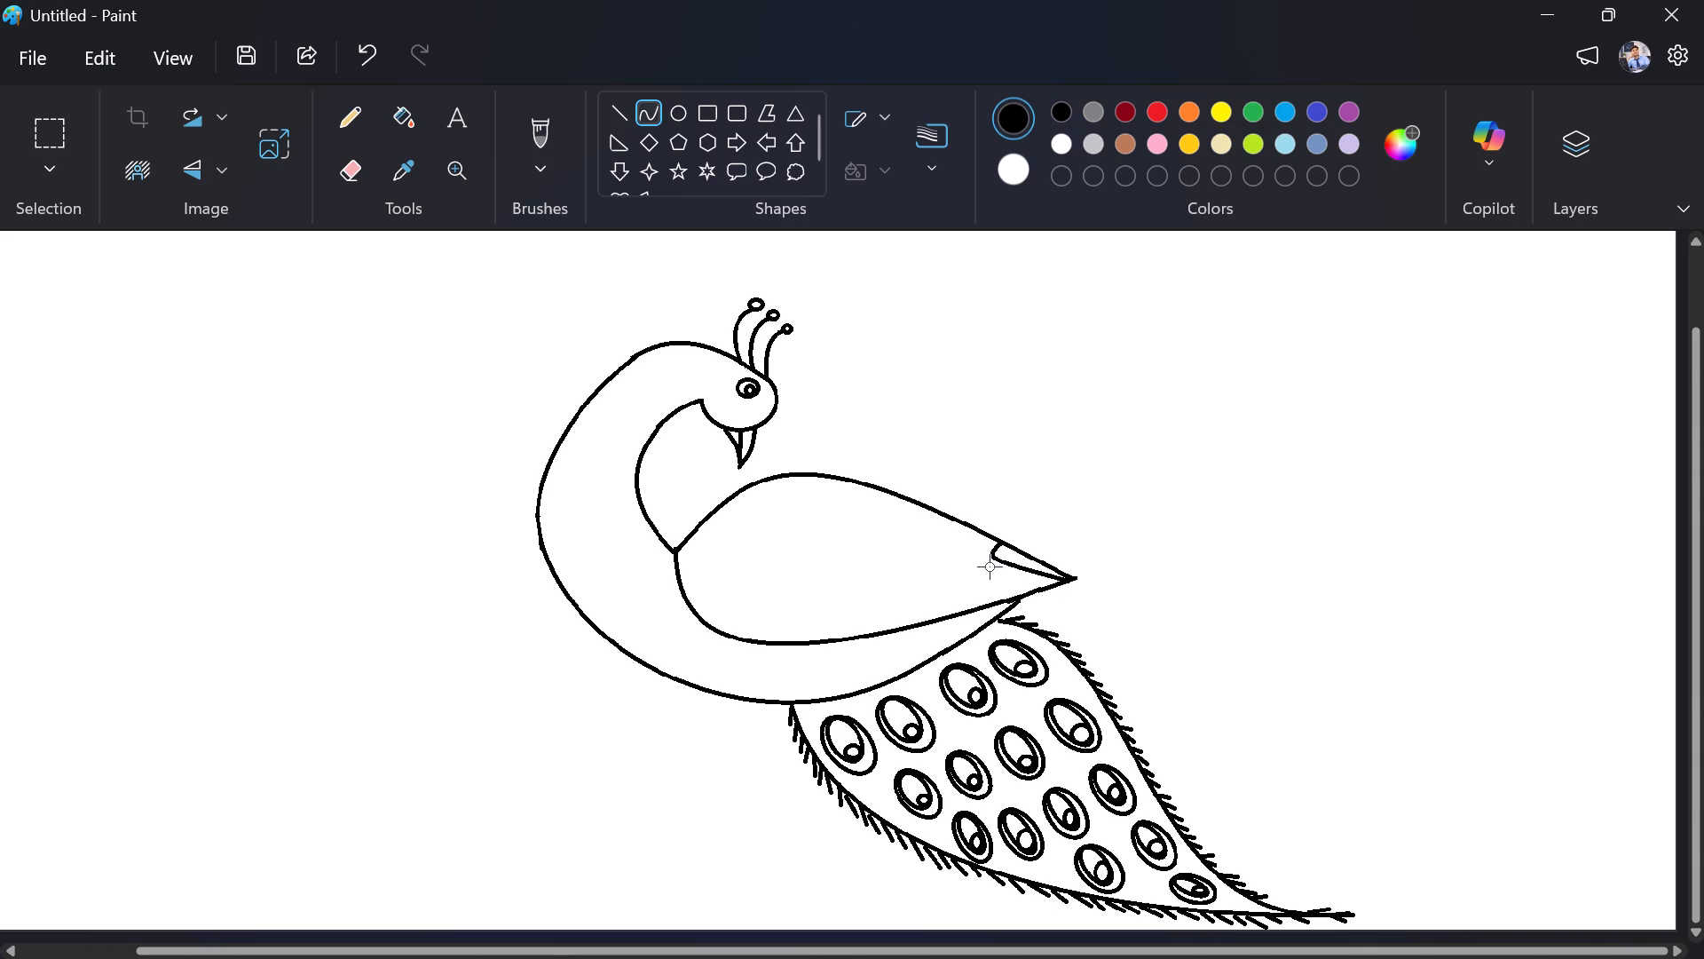
pyautogui.click(990, 563)
pyautogui.click(960, 559)
# Draw a second feather curve just below the first, ending at the wing's point, stretch it slightly outward, and undo the stray dot beside the wing.
pyautogui.moveTo(1002, 566); pyautogui.dragTo(1034, 592)
pyautogui.moveTo(1034, 592); pyautogui.dragTo(1068, 582)
pyautogui.moveTo(1006, 569); pyautogui.dragTo(987, 579)
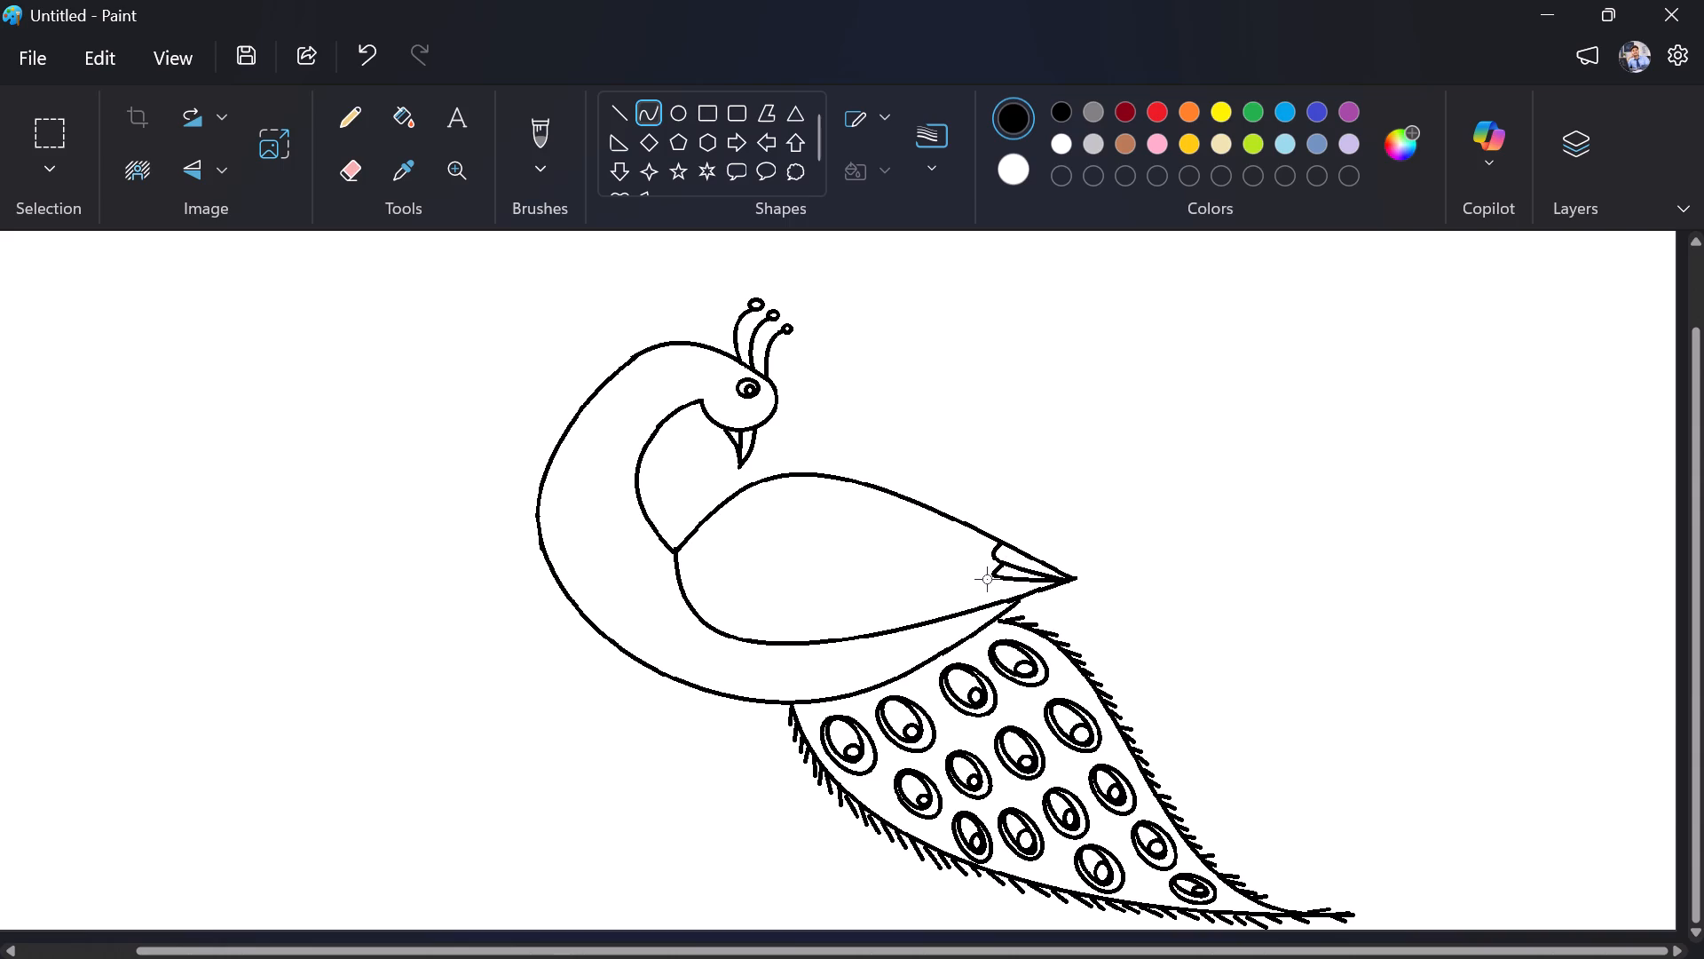
pyautogui.moveTo(987, 579); pyautogui.dragTo(985, 582)
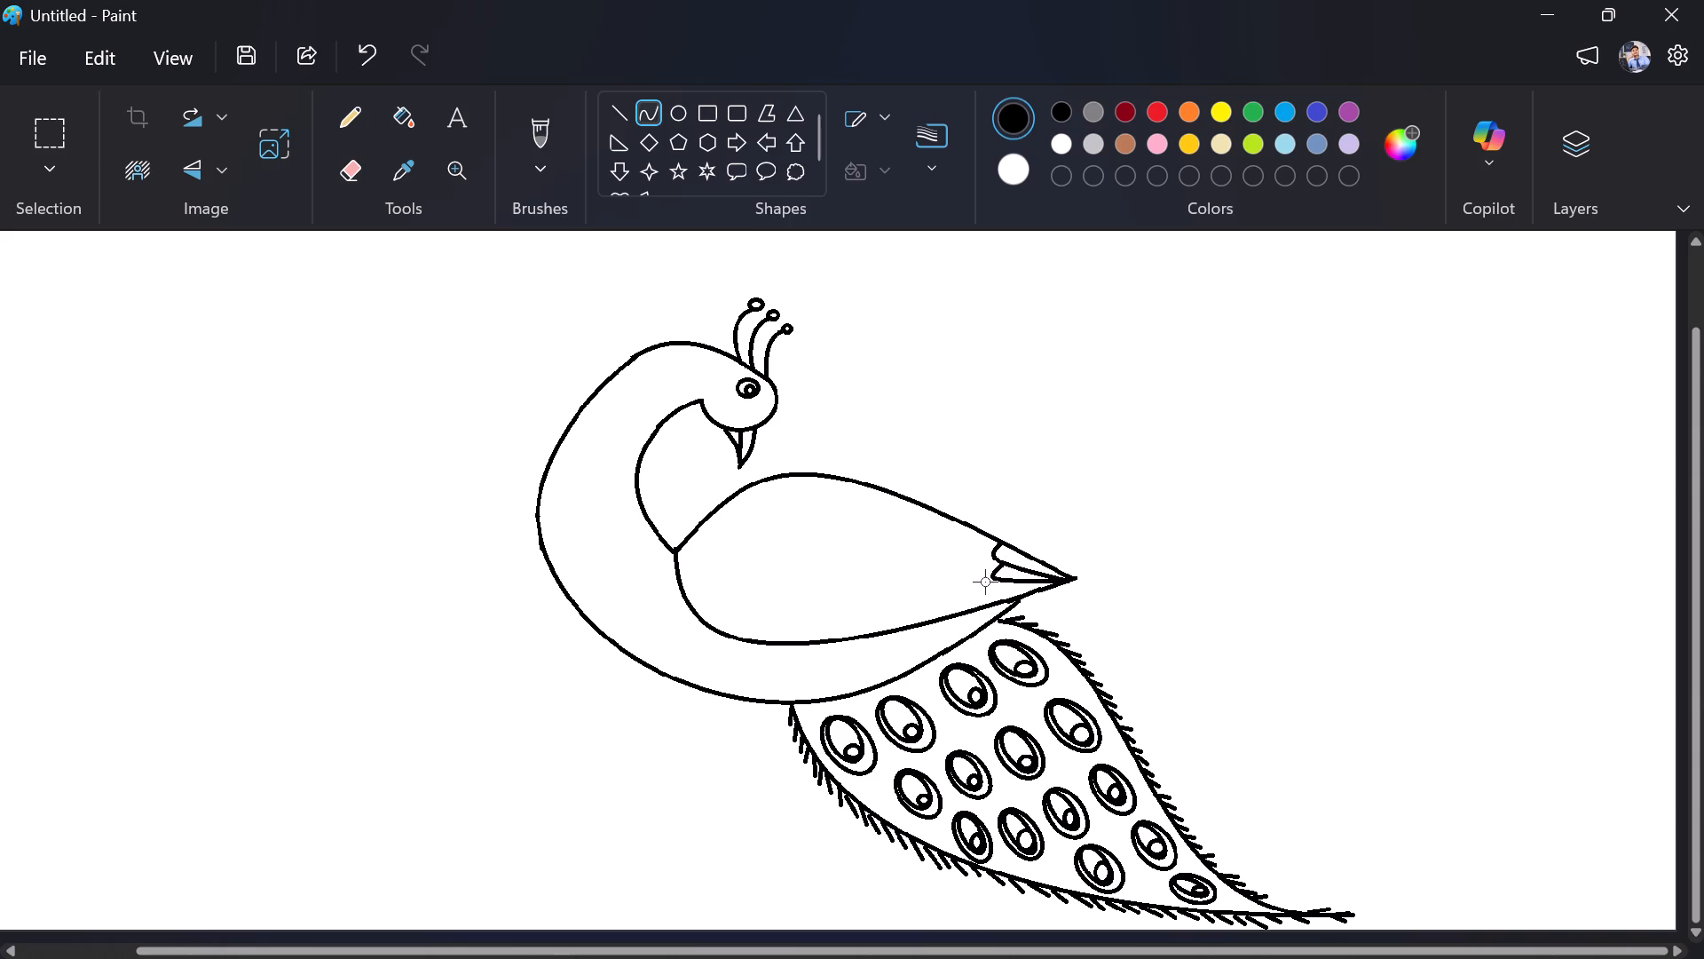
pyautogui.click(984, 582)
pyautogui.click(972, 583)
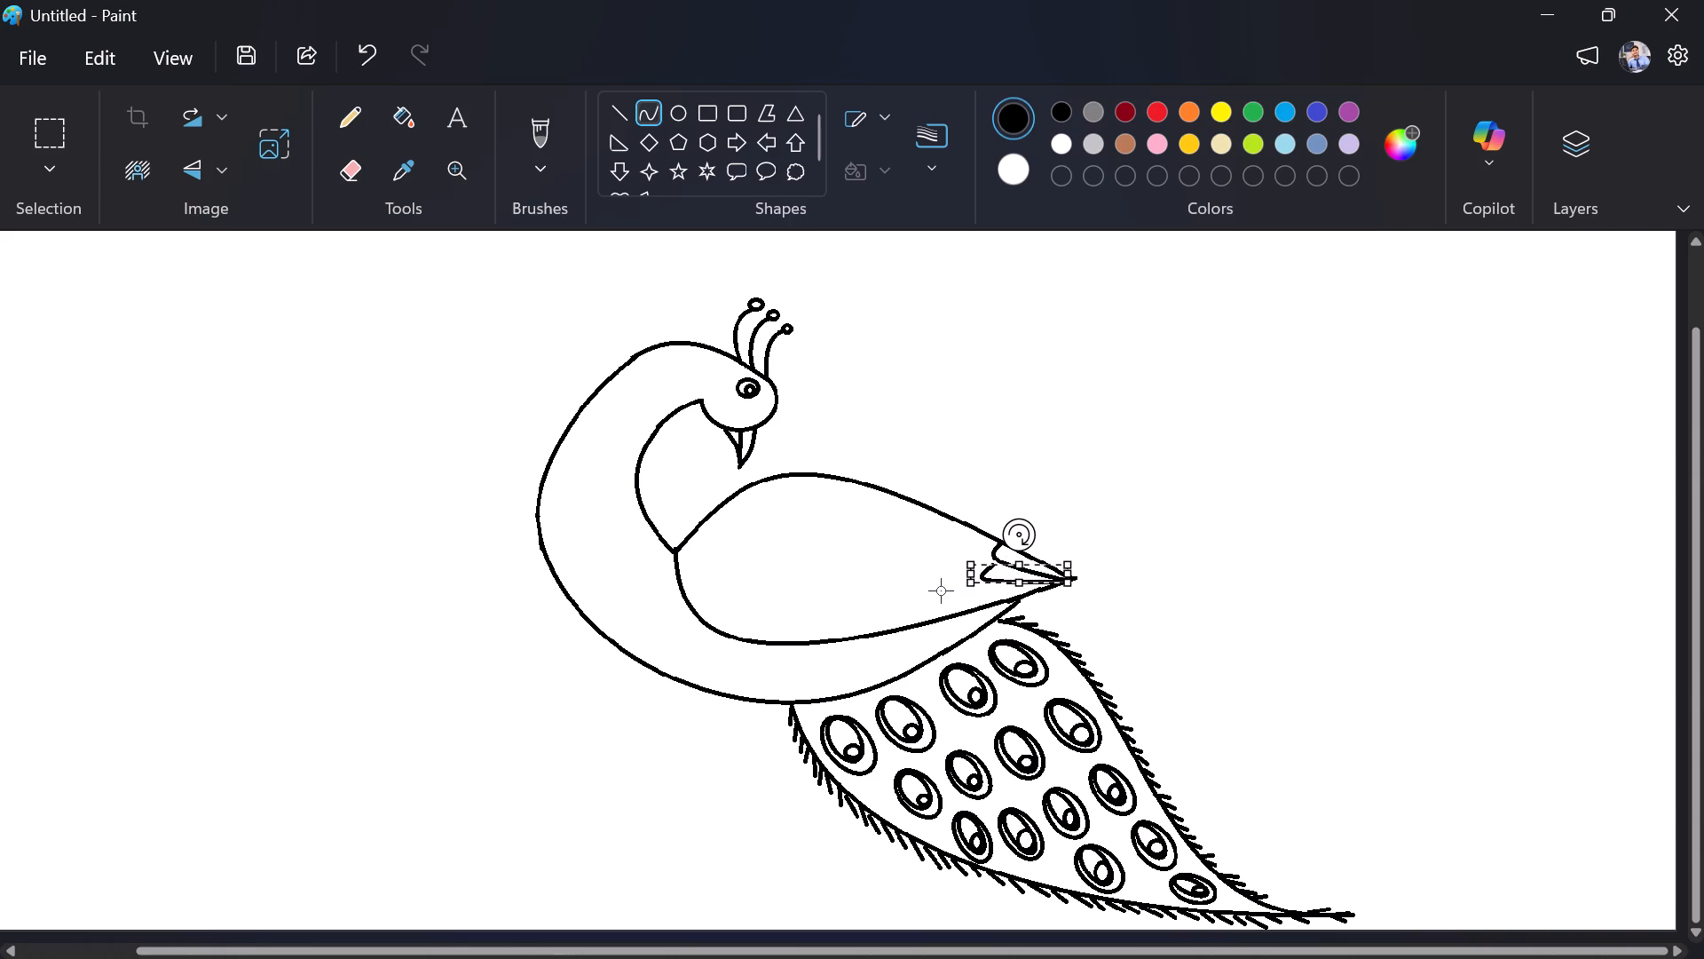
pyautogui.click(965, 581)
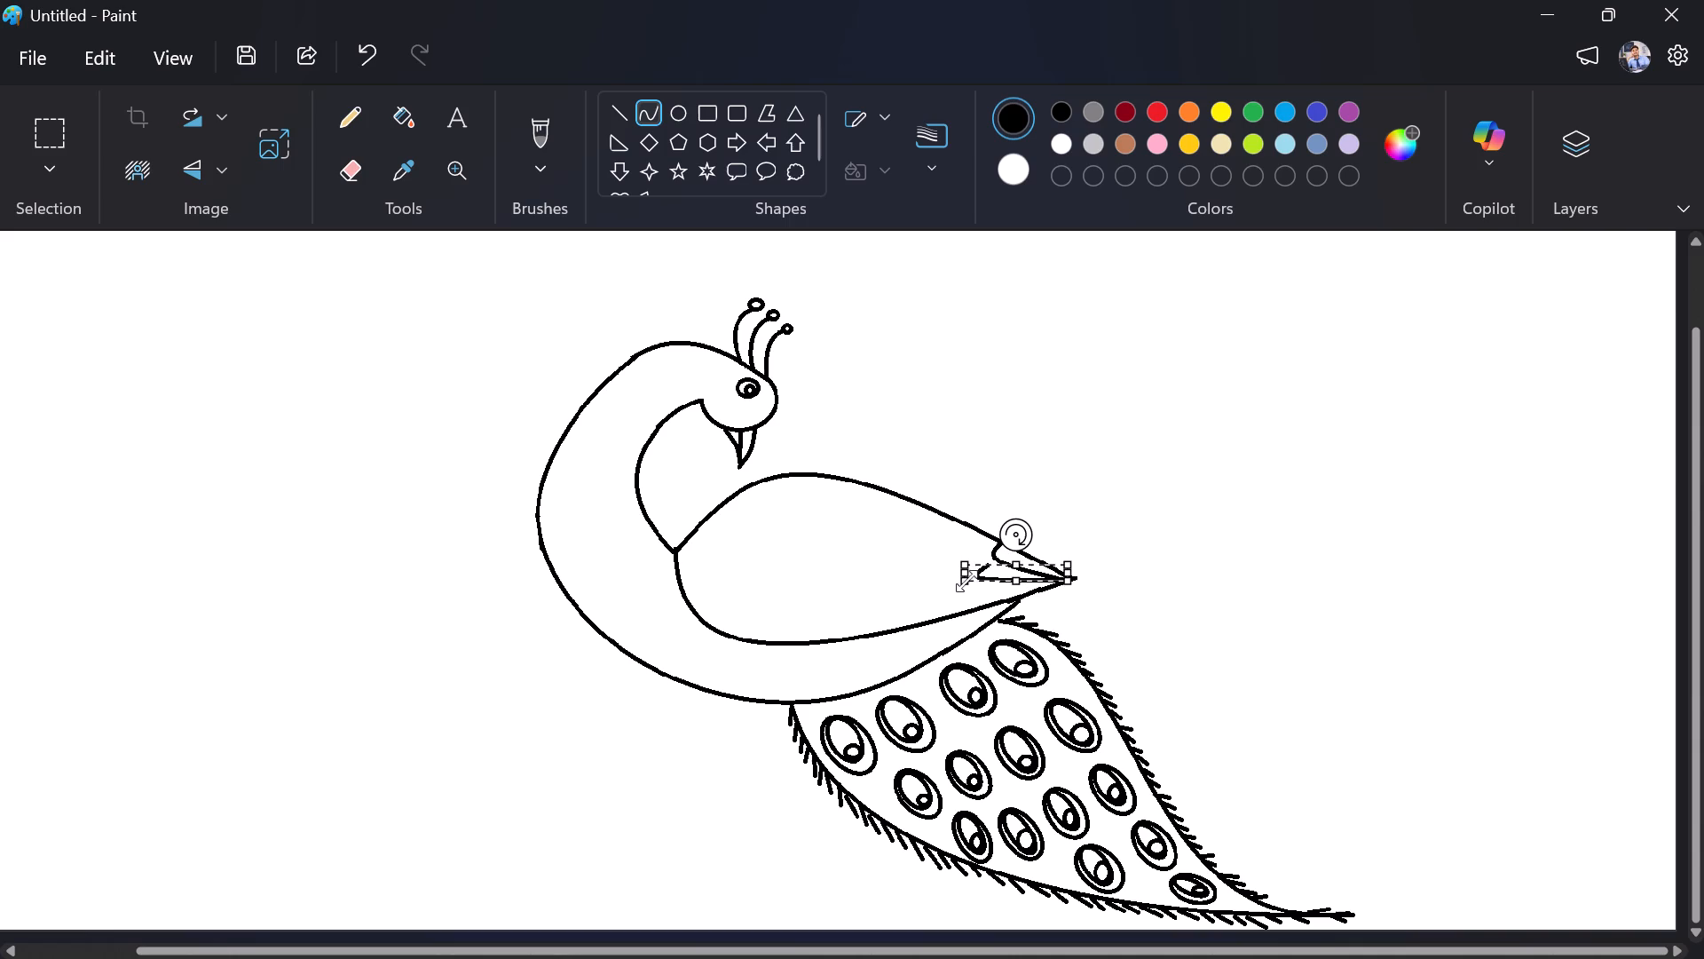
pyautogui.click(978, 580)
pyautogui.click(1269, 555)
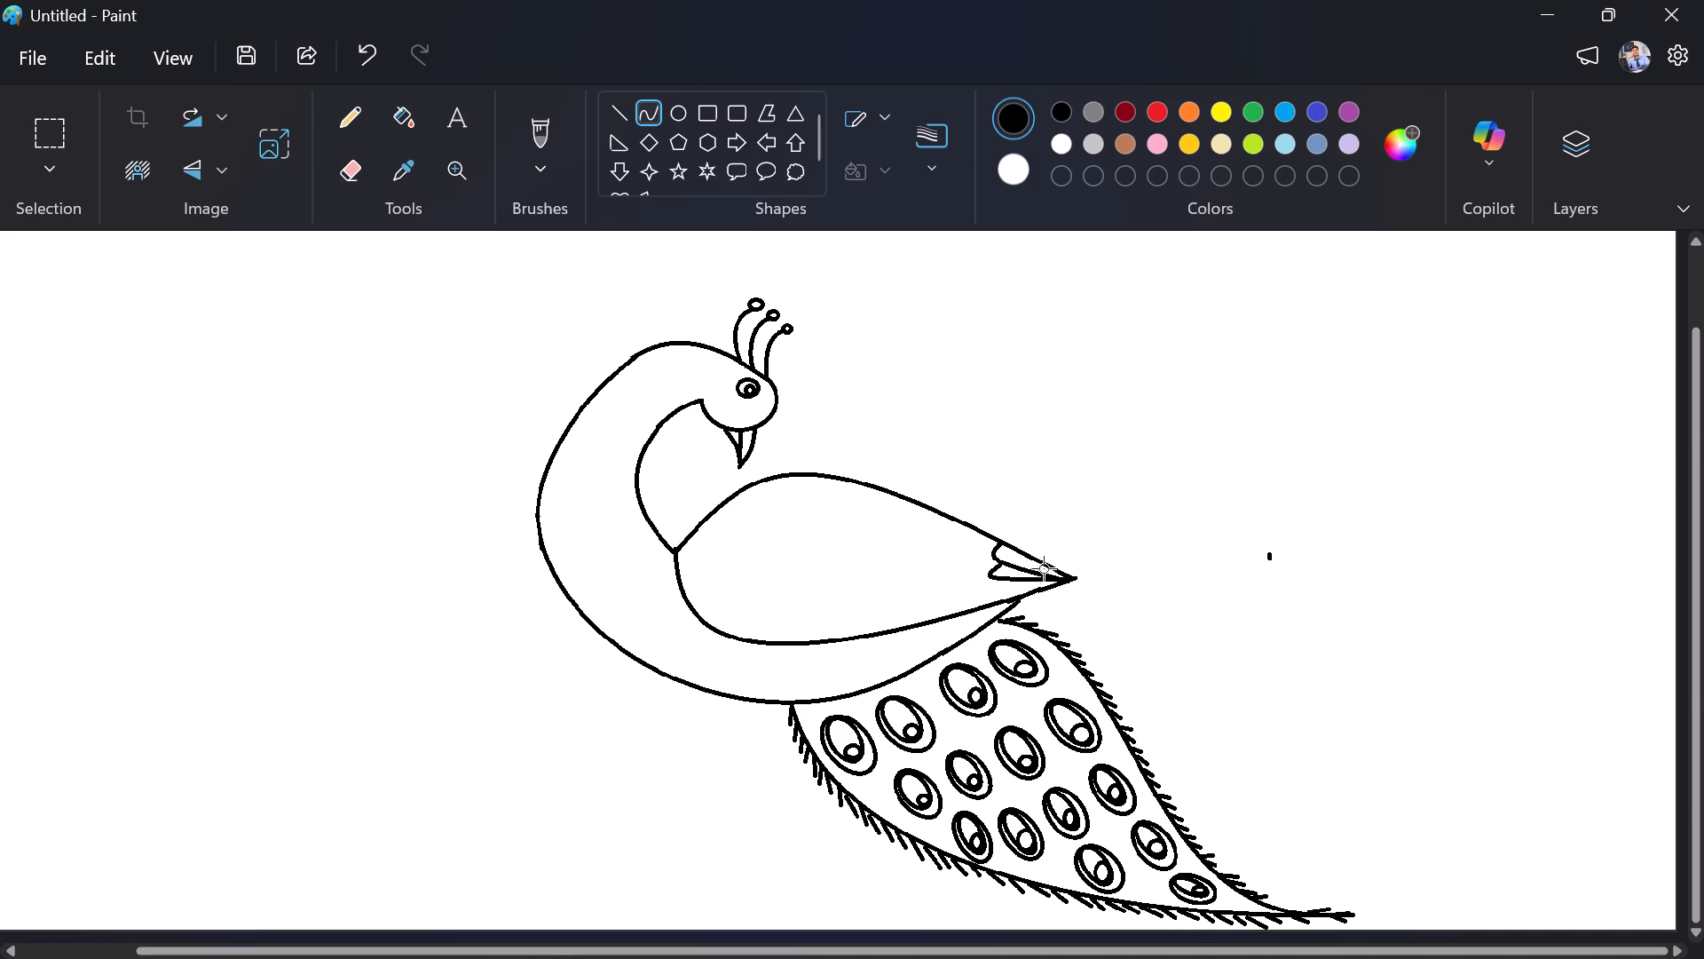
pyautogui.hotkey('ctrl', 'z')
# Draw a third short rounded feather curve below the second one at the wing tip, ending at the wing's point.
pyautogui.moveTo(998, 576); pyautogui.dragTo(988, 590)
pyautogui.moveTo(988, 590); pyautogui.dragTo(1064, 587)
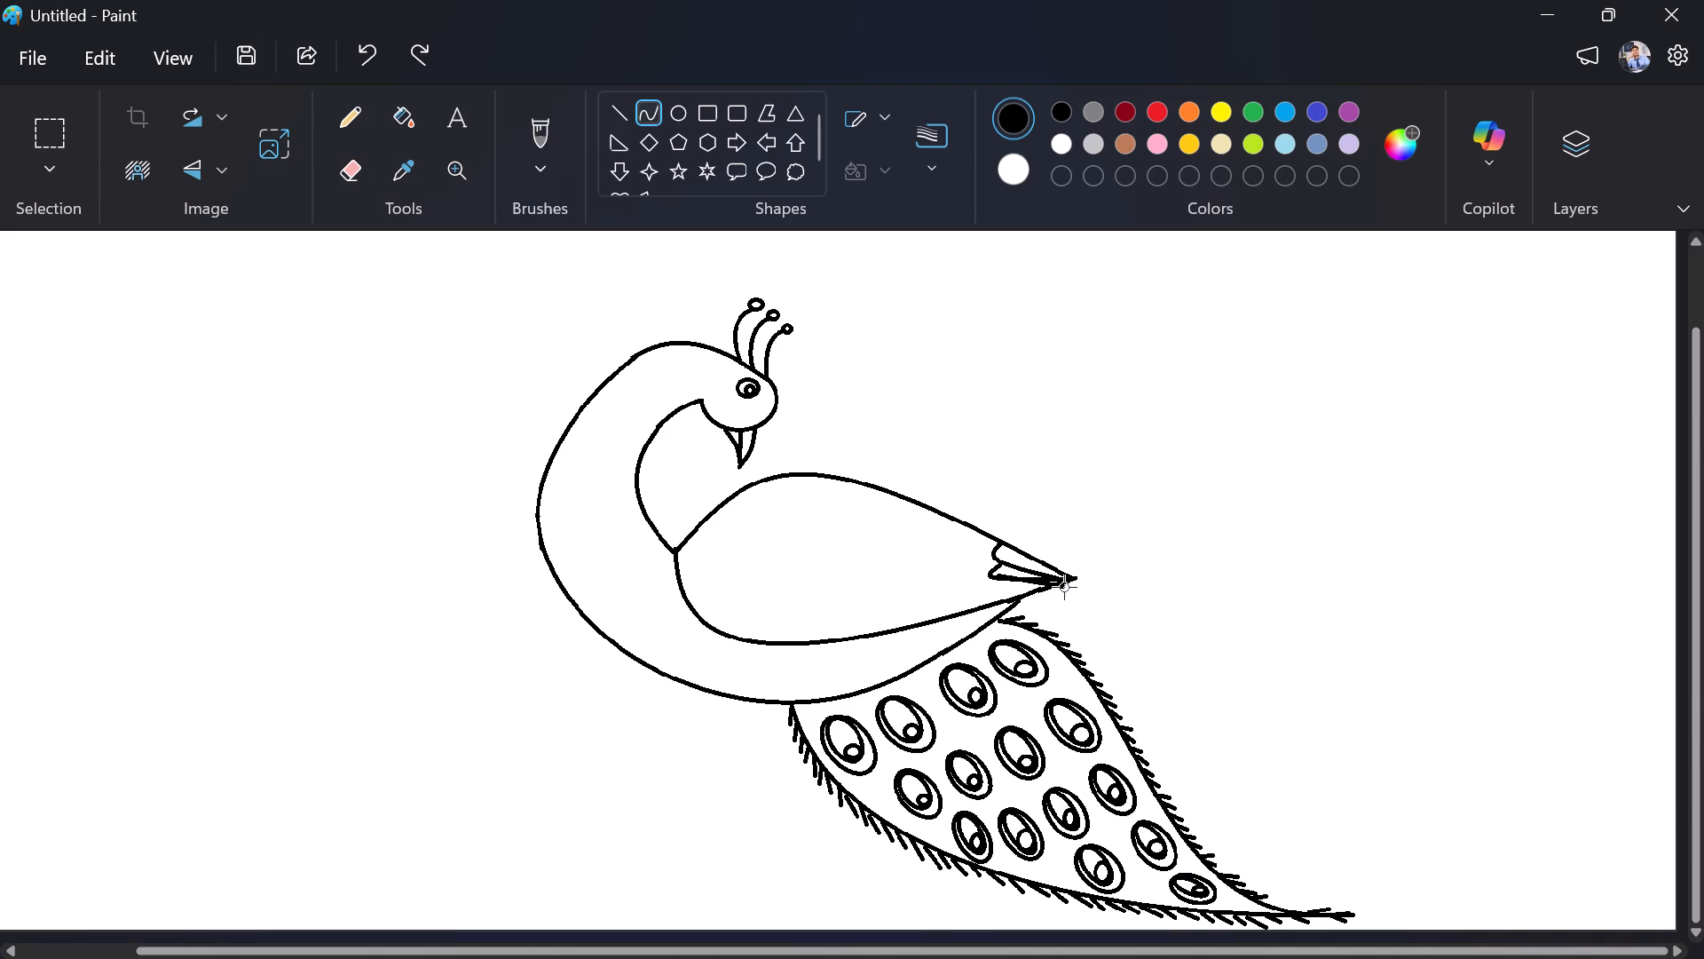
pyautogui.moveTo(1064, 587); pyautogui.dragTo(1067, 584)
pyautogui.moveTo(1022, 580); pyautogui.dragTo(1015, 584)
pyautogui.moveTo(1015, 584); pyautogui.dragTo(975, 596)
pyautogui.moveTo(975, 596); pyautogui.dragTo(973, 598)
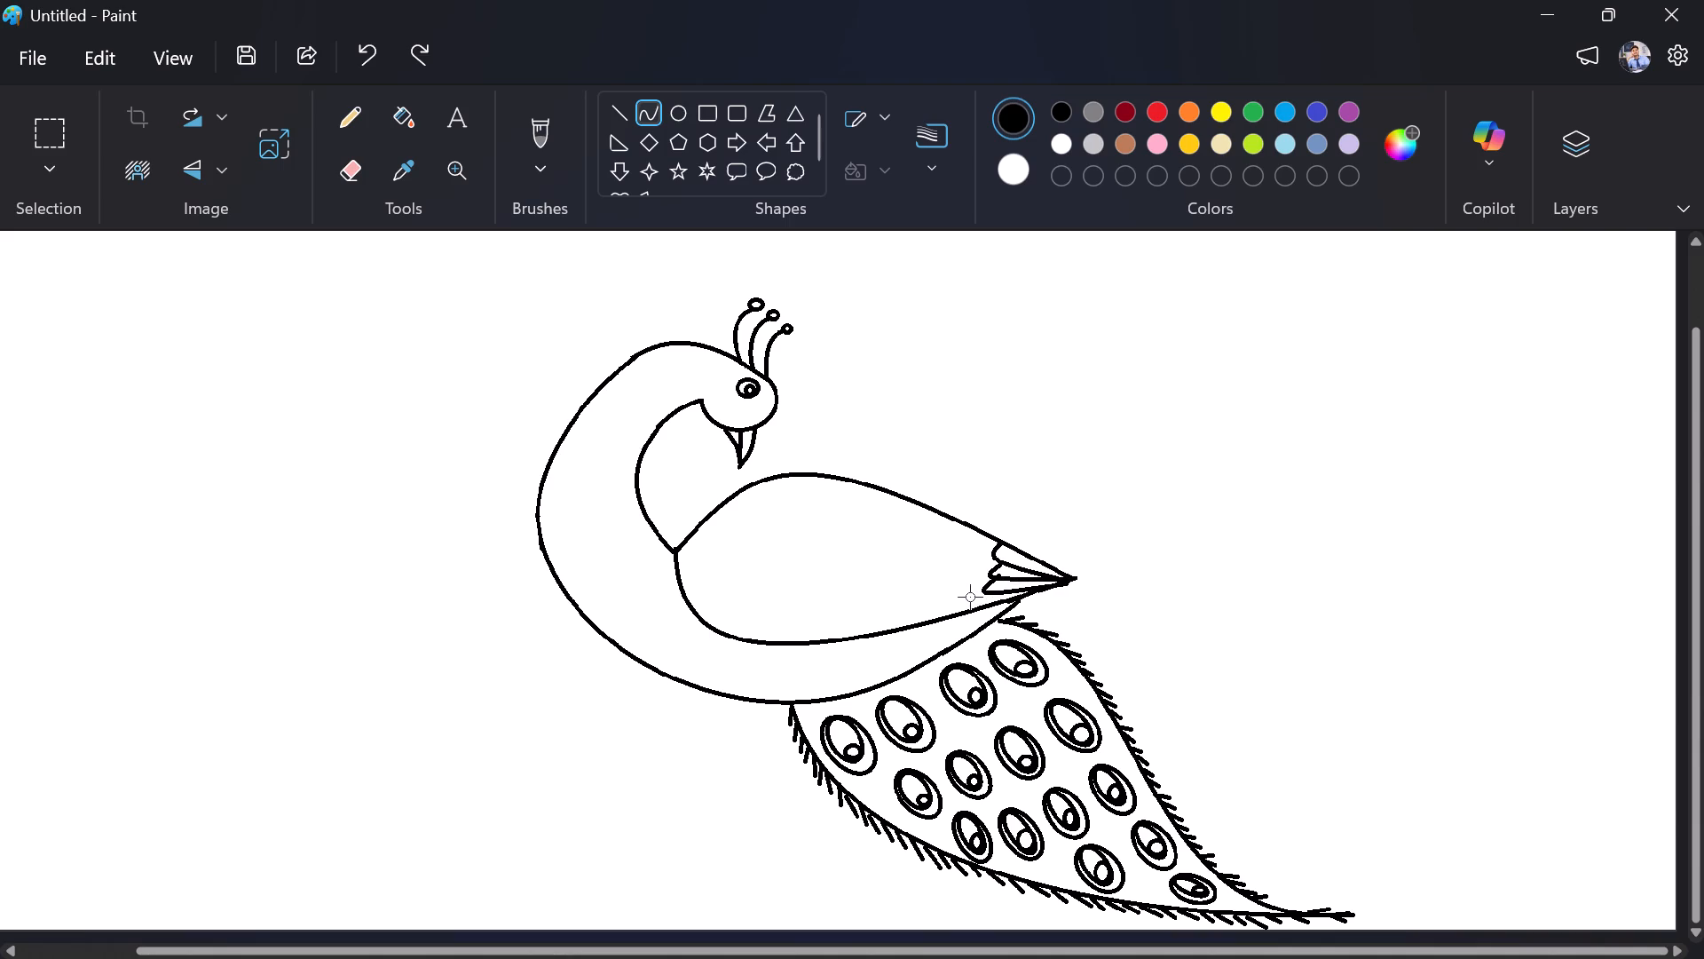
pyautogui.click(970, 597)
pyautogui.click(1304, 544)
# Draw a longer rounded feather curve from the lowest tip feather to the wing's lower edge, and undo the stray line beside the wing.
pyautogui.moveTo(984, 590); pyautogui.dragTo(969, 596)
pyautogui.moveTo(969, 596); pyautogui.dragTo(922, 615)
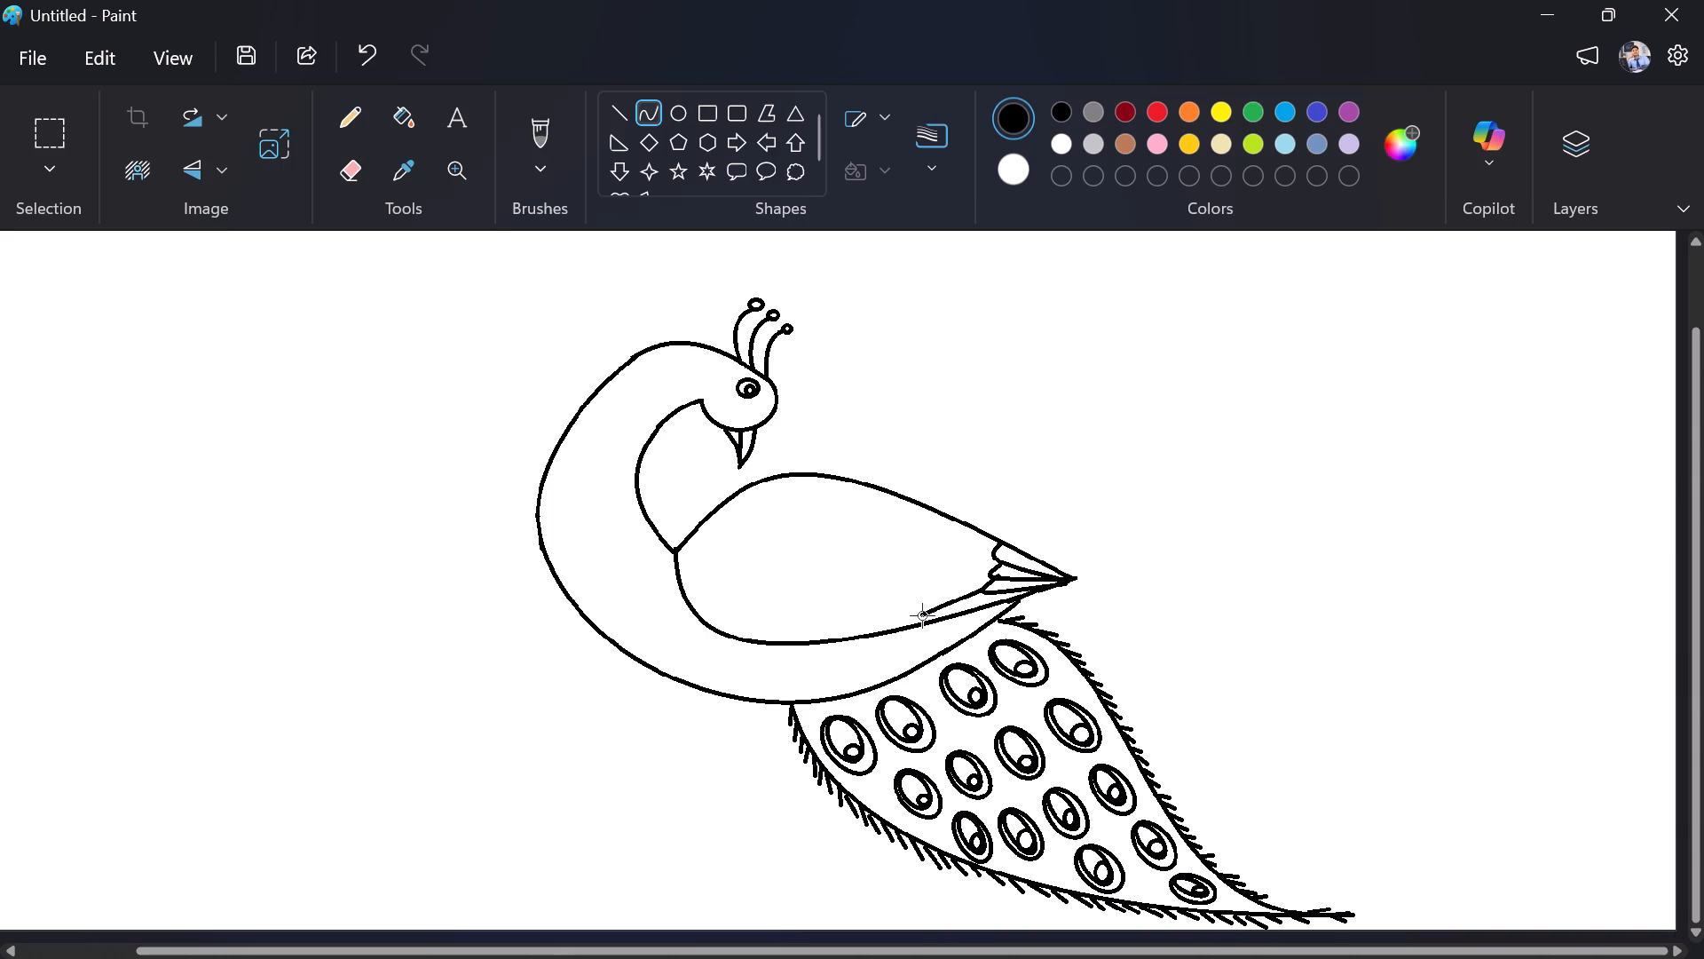
pyautogui.moveTo(922, 615); pyautogui.dragTo(925, 625)
pyautogui.moveTo(933, 613); pyautogui.dragTo(919, 611)
pyautogui.moveTo(919, 611); pyautogui.dragTo(902, 593)
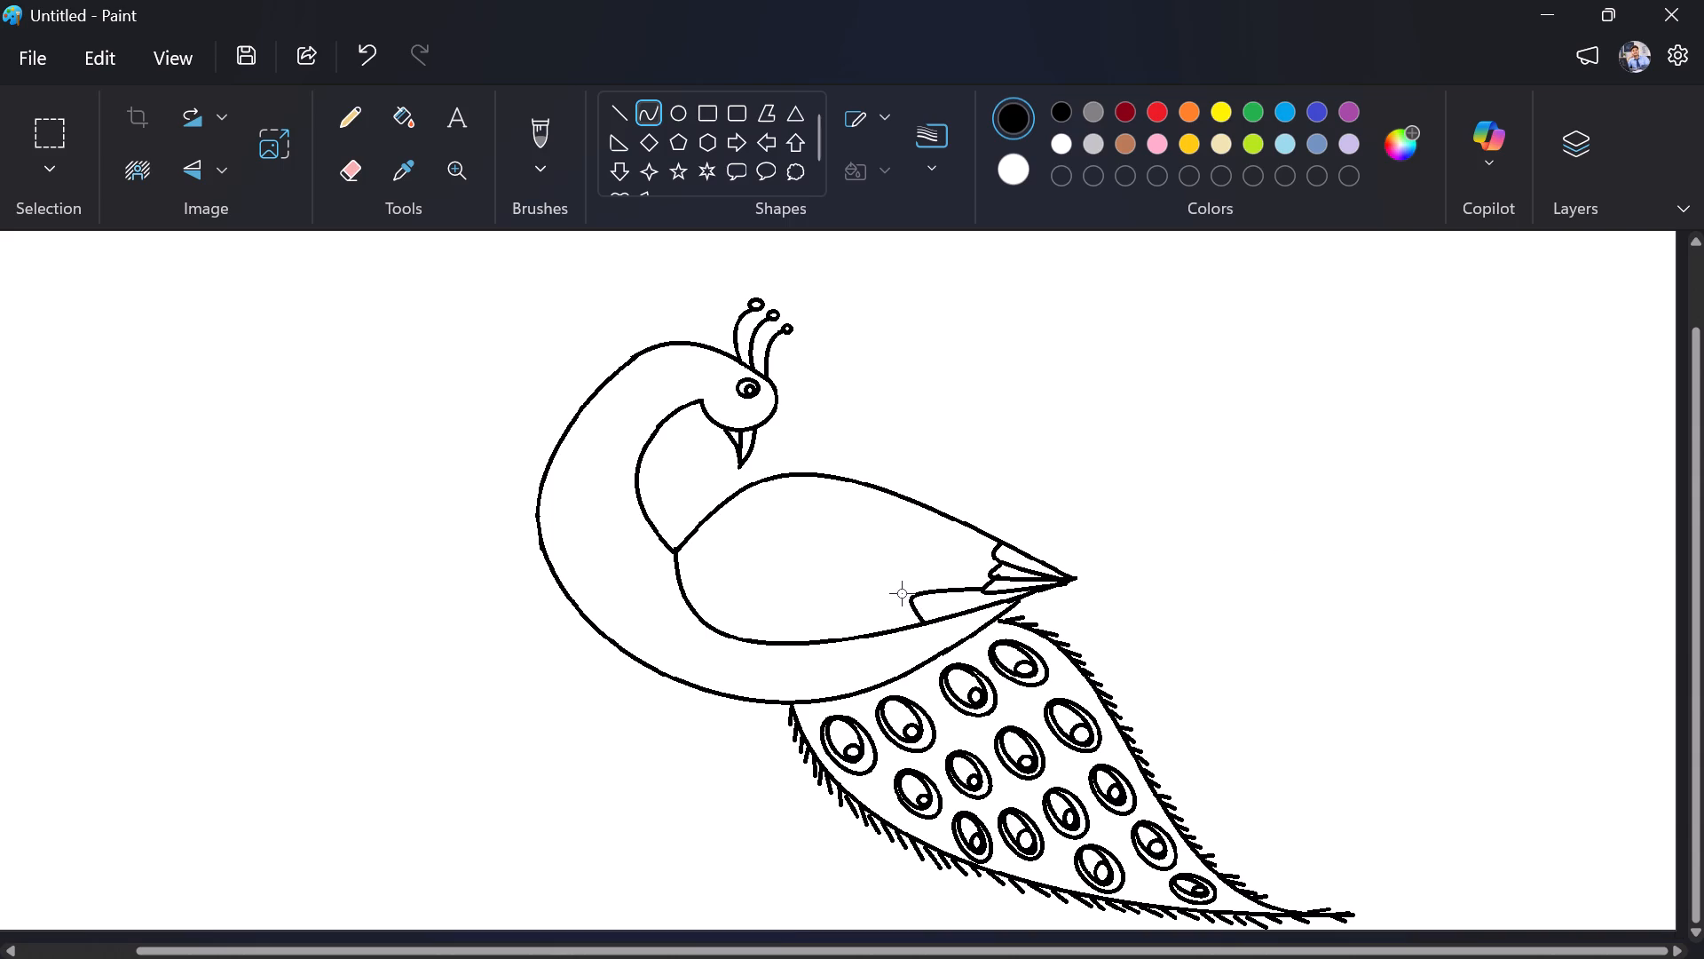
pyautogui.click(905, 587)
pyautogui.click(1154, 473)
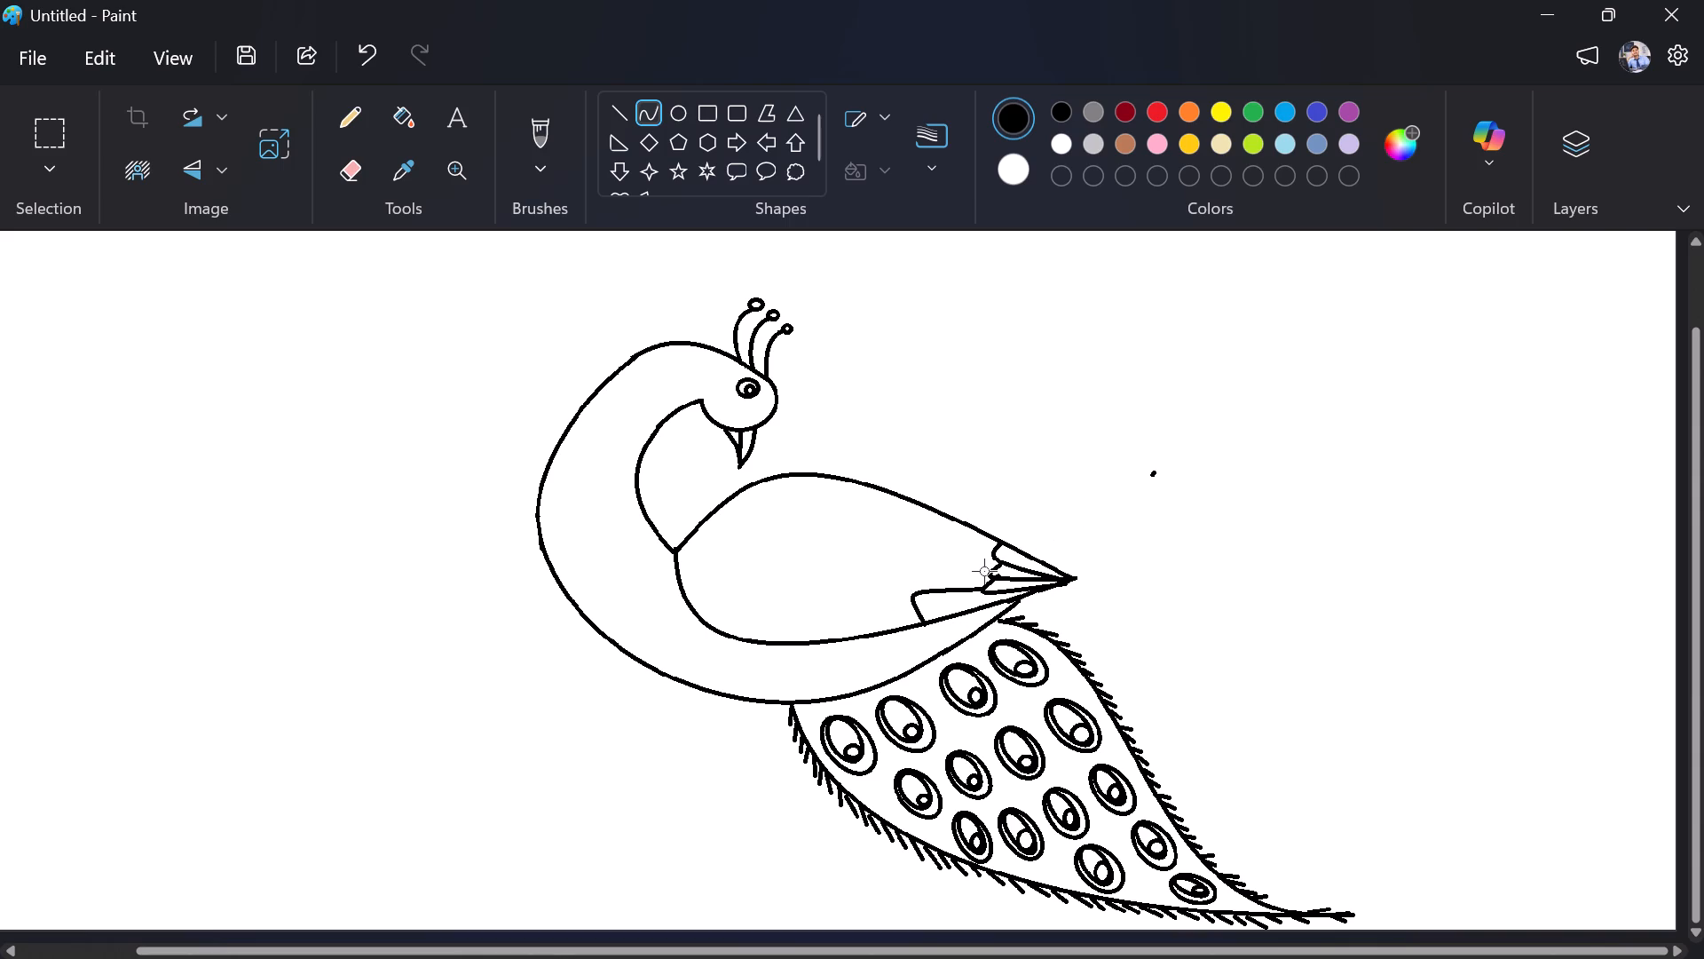
pyautogui.moveTo(988, 575); pyautogui.dragTo(977, 556)
pyautogui.hotkey('ctrl', 'z')
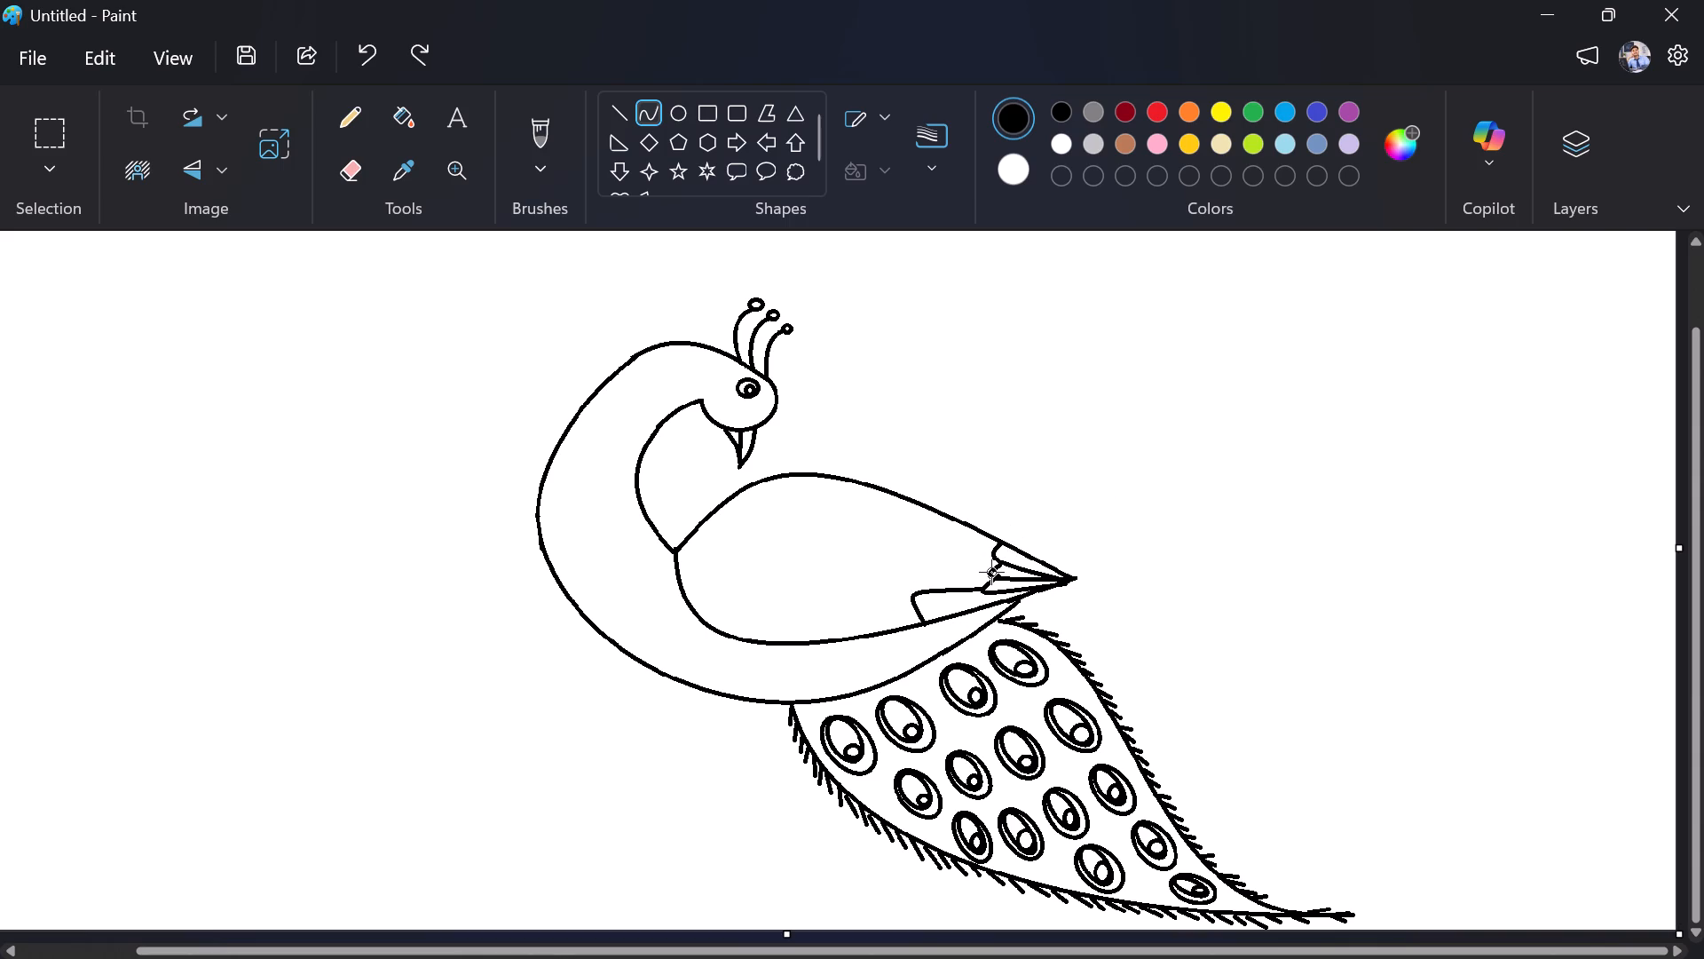
# Draw a second long feather curve just above it, from the middle tip feather to the lower long feather, and undo the stray dot.
pyautogui.moveTo(990, 572); pyautogui.dragTo(911, 562)
pyautogui.moveTo(911, 562); pyautogui.dragTo(913, 594)
pyautogui.moveTo(937, 586); pyautogui.dragTo(898, 558)
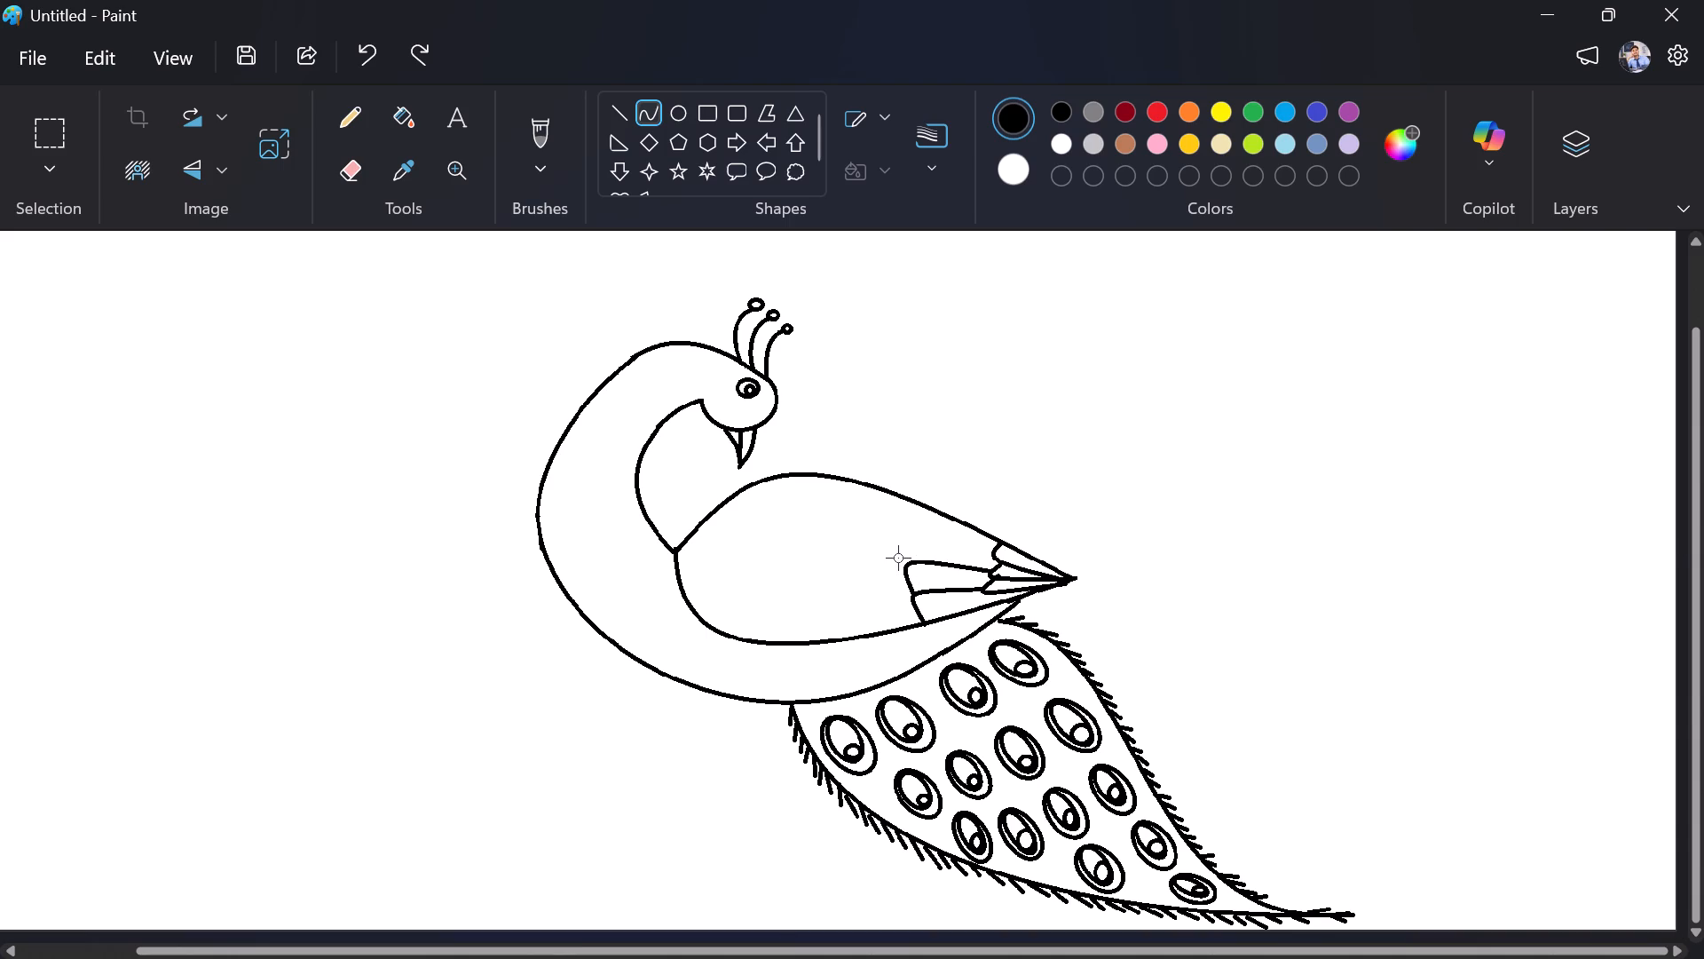
pyautogui.moveTo(898, 558); pyautogui.dragTo(898, 555)
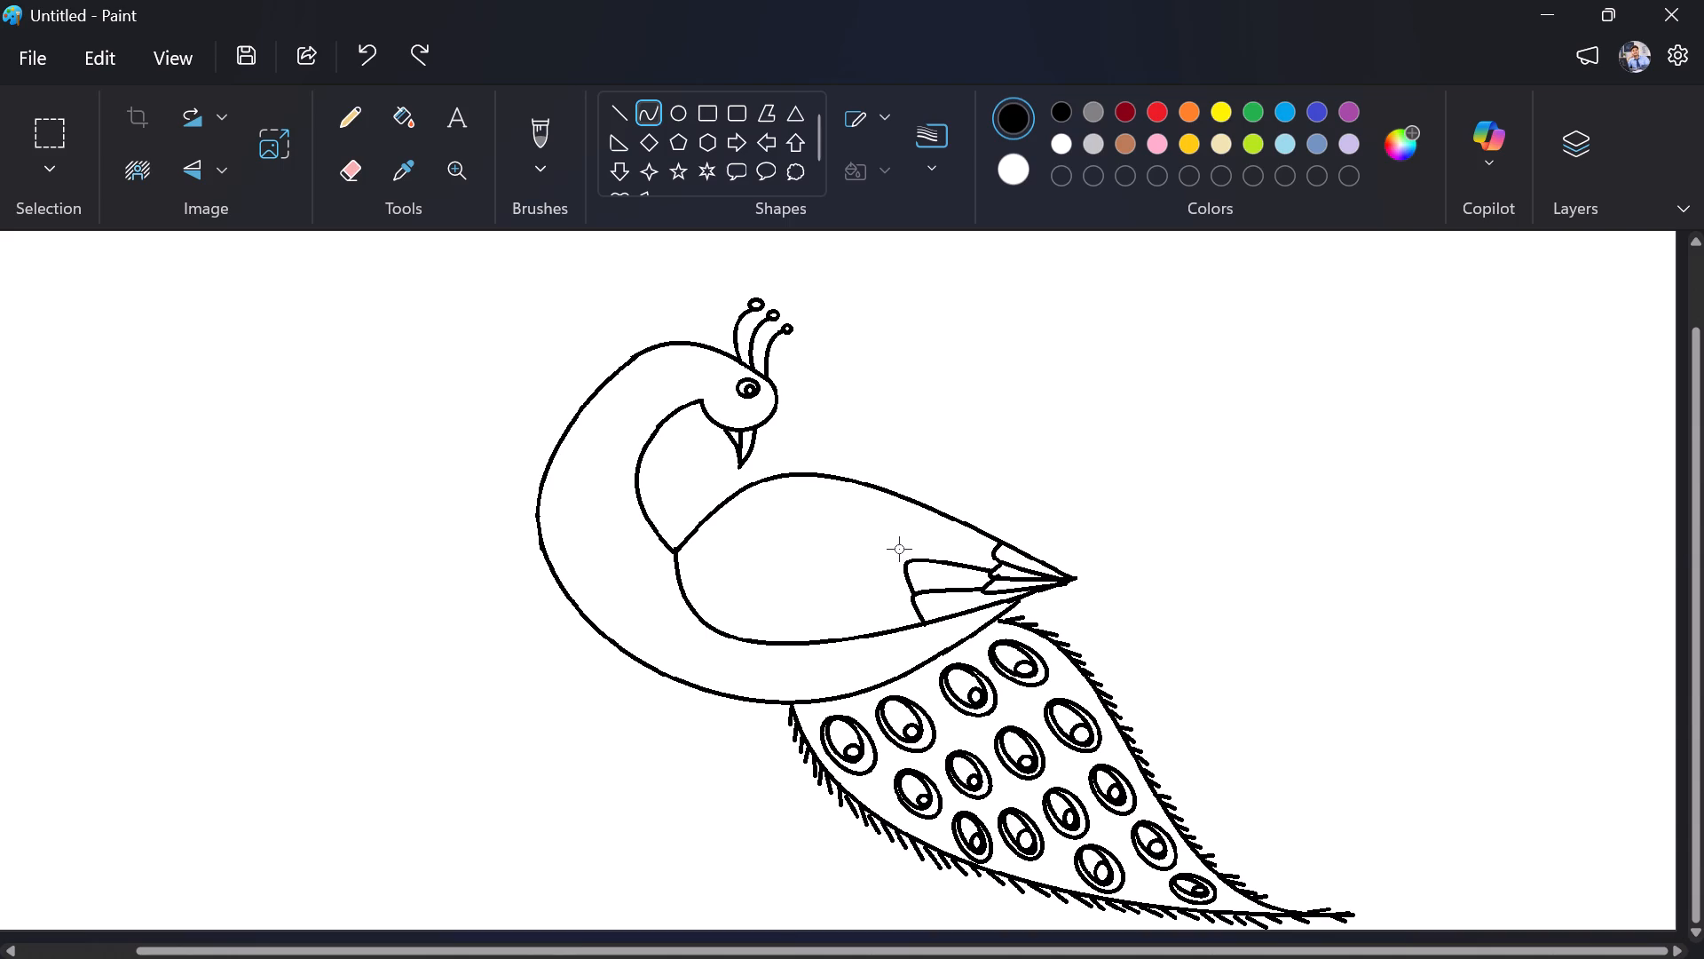
pyautogui.click(899, 549)
pyautogui.click(1595, 632)
pyautogui.hotkey('ctrl', 'z')
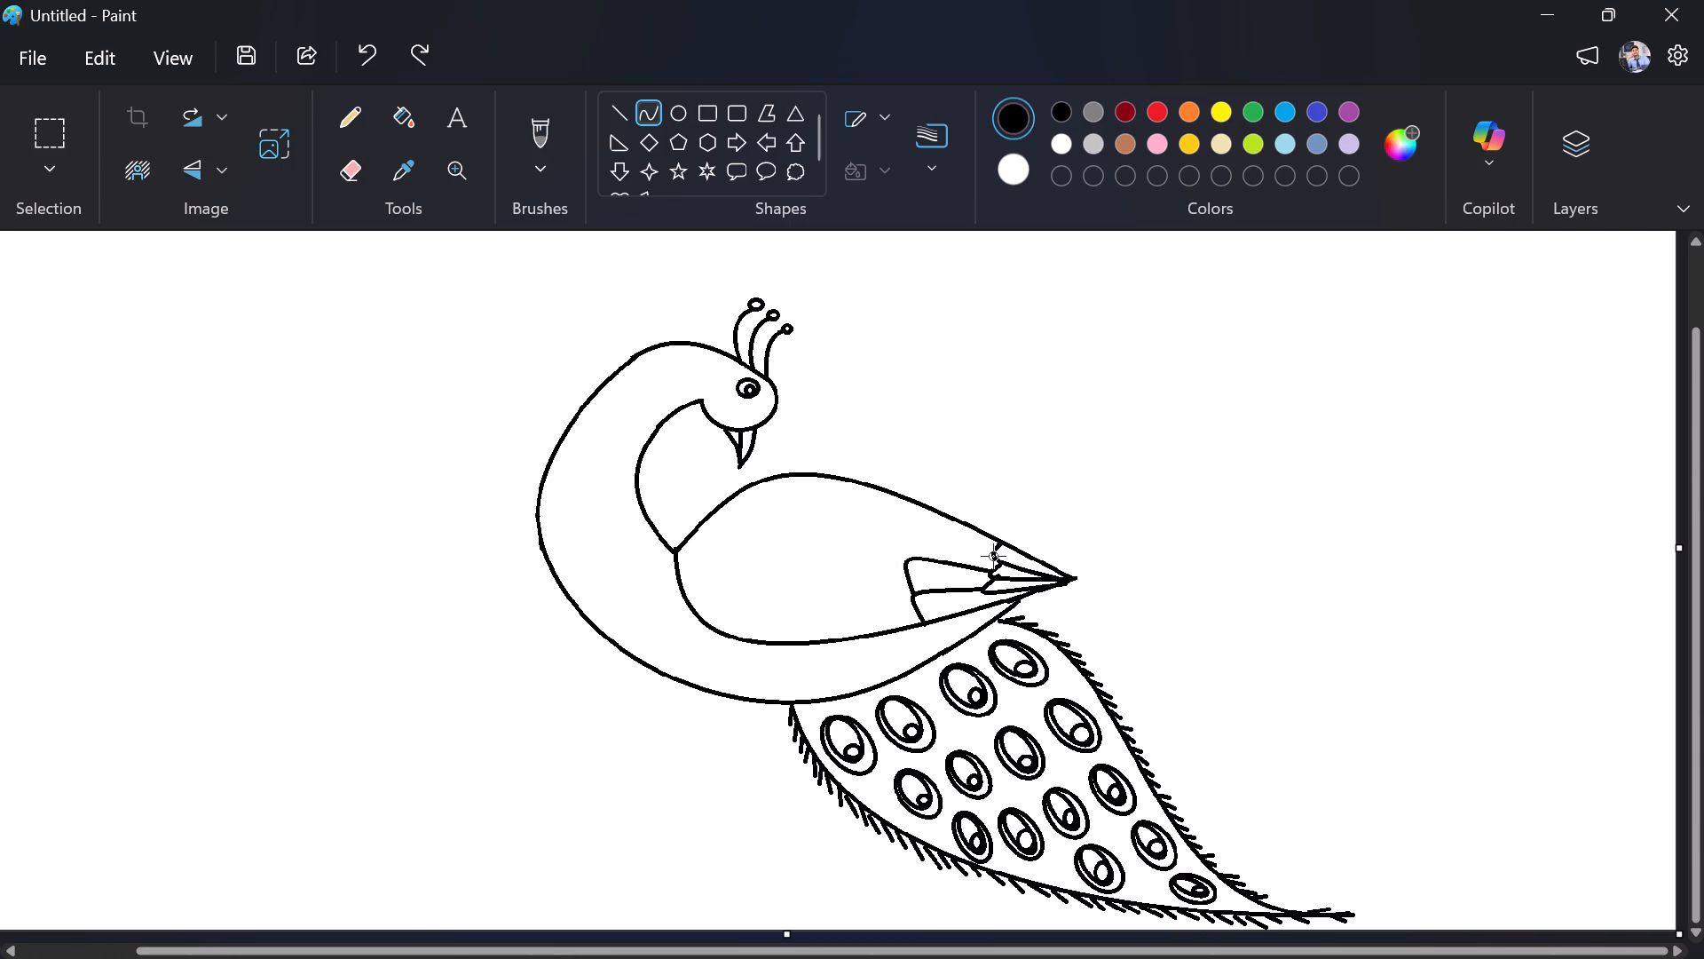
# Draw a third long rounded feather curve above the second, from the uppermost tip feather to the second long feather's rounded end.
pyautogui.moveTo(993, 556); pyautogui.dragTo(918, 532)
pyautogui.moveTo(918, 532); pyautogui.dragTo(904, 567)
pyautogui.moveTo(904, 567); pyautogui.dragTo(906, 562)
pyautogui.moveTo(926, 559); pyautogui.dragTo(923, 553)
pyautogui.moveTo(923, 553); pyautogui.dragTo(900, 522)
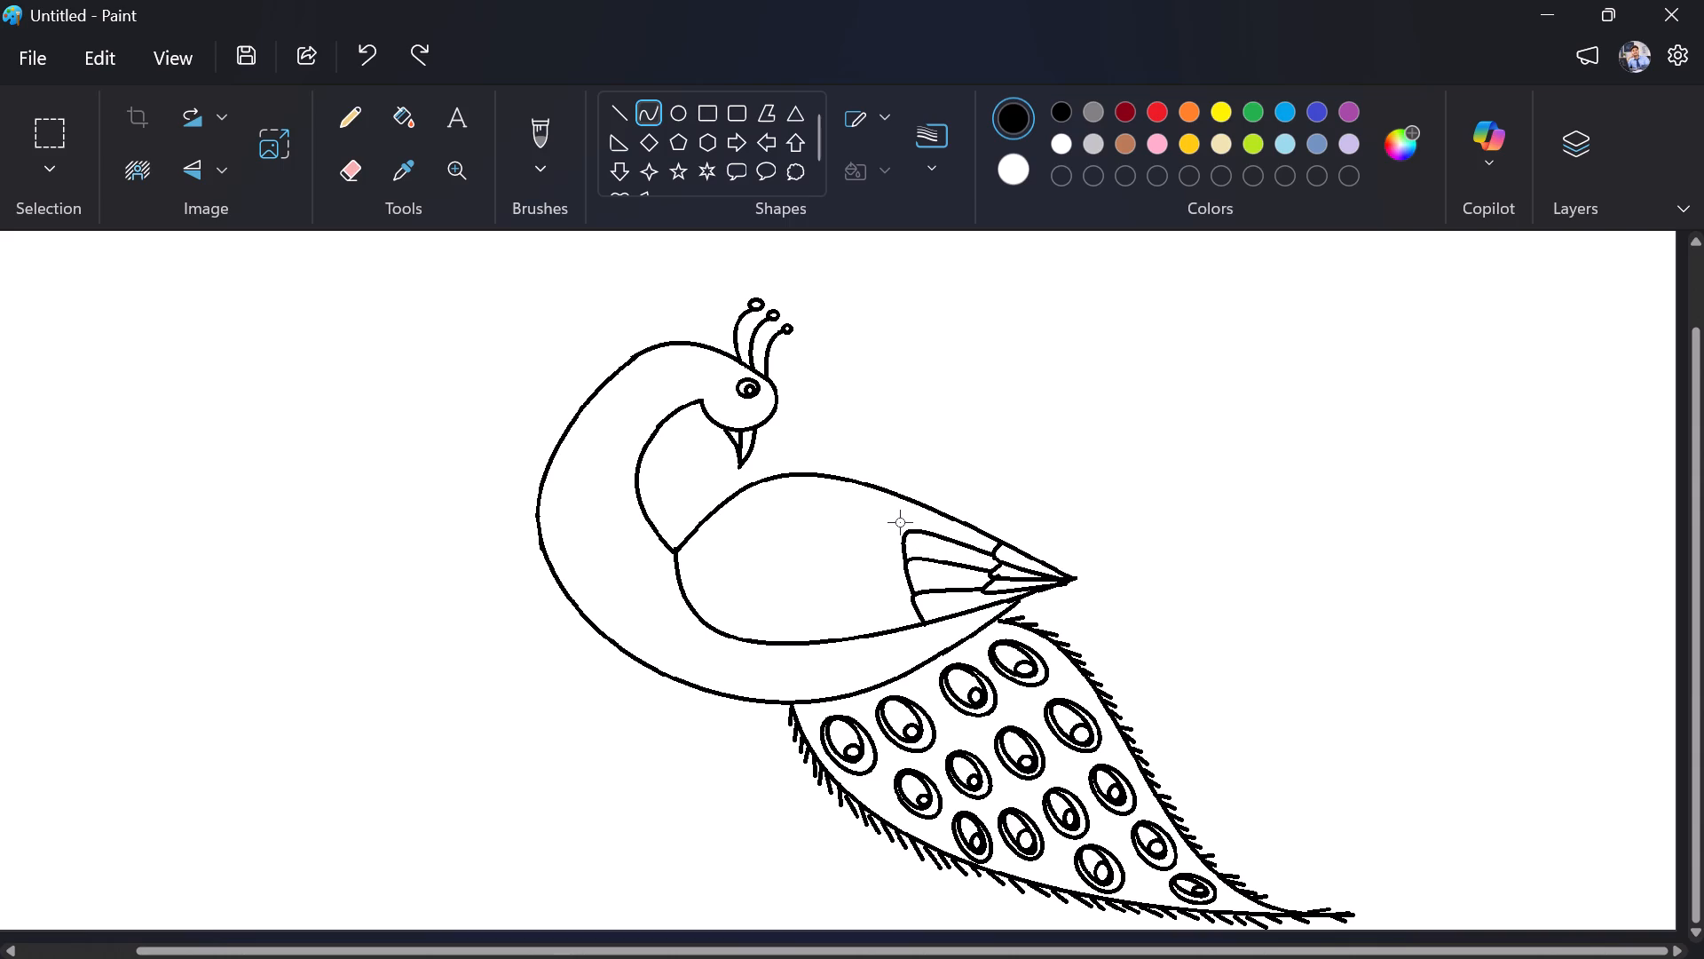
pyautogui.moveTo(904, 530); pyautogui.dragTo(898, 528)
pyautogui.moveTo(898, 528); pyautogui.dragTo(887, 522)
pyautogui.click(1171, 524)
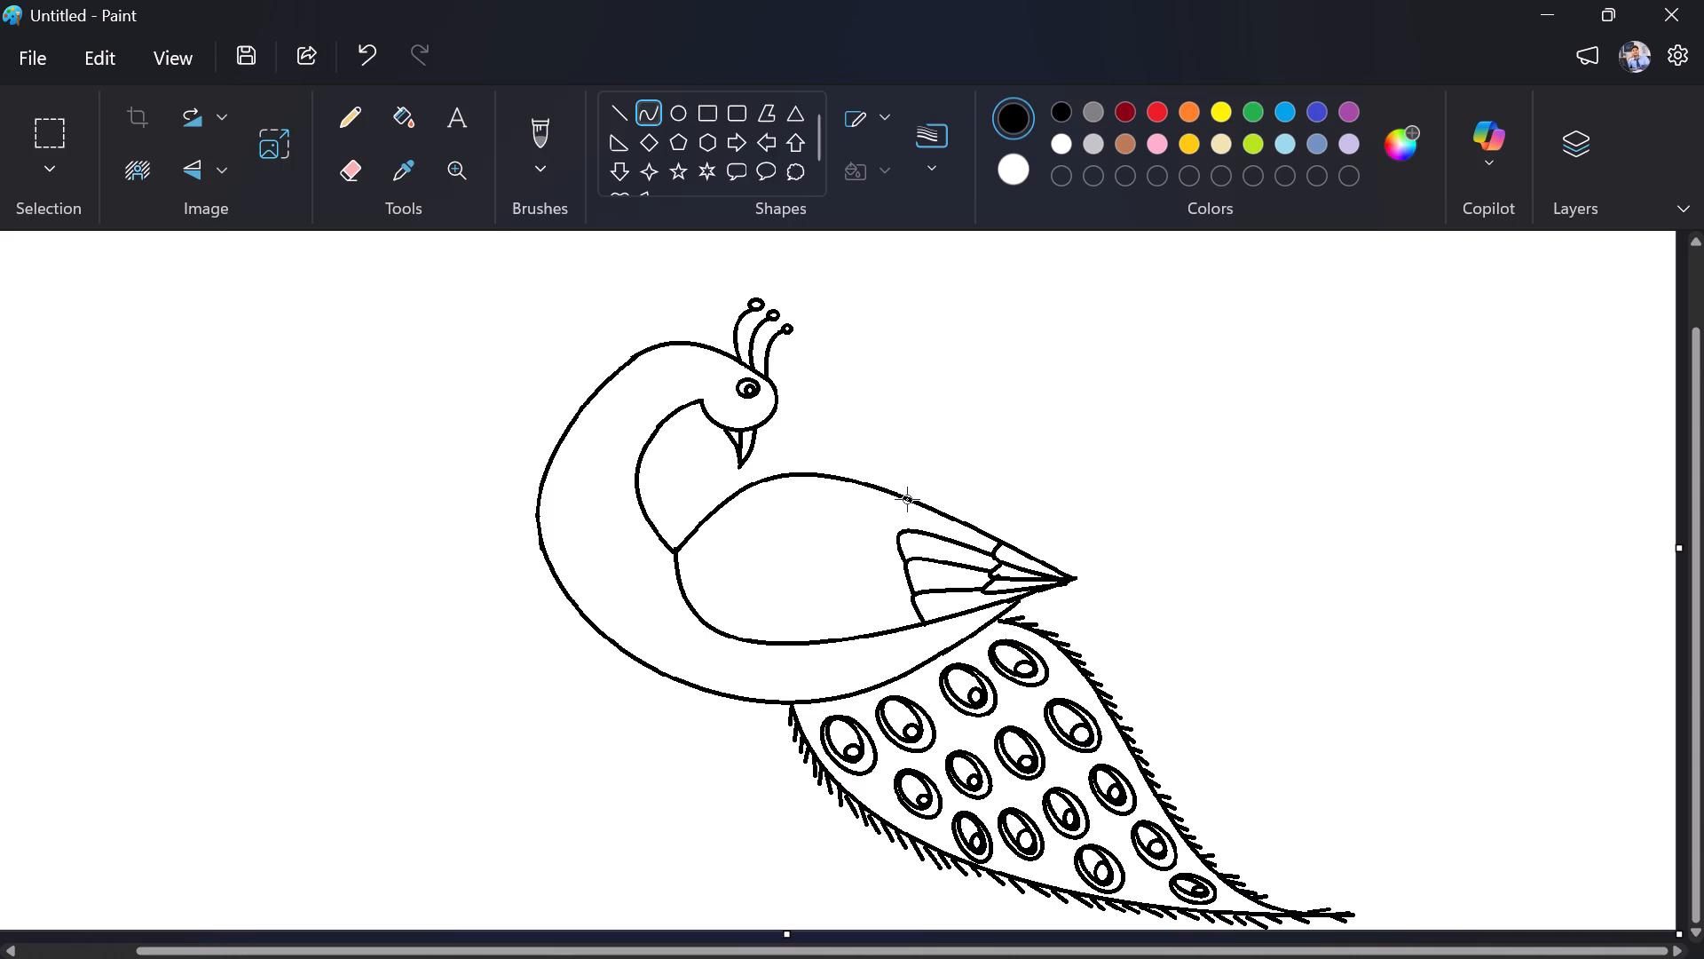
# Draw a fourth long feather curve from the wing's upper edge, rounding above the third long feather and ending at the uppermost tip feather.
pyautogui.moveTo(907, 499); pyautogui.dragTo(1006, 567)
pyautogui.moveTo(1006, 567); pyautogui.dragTo(999, 559)
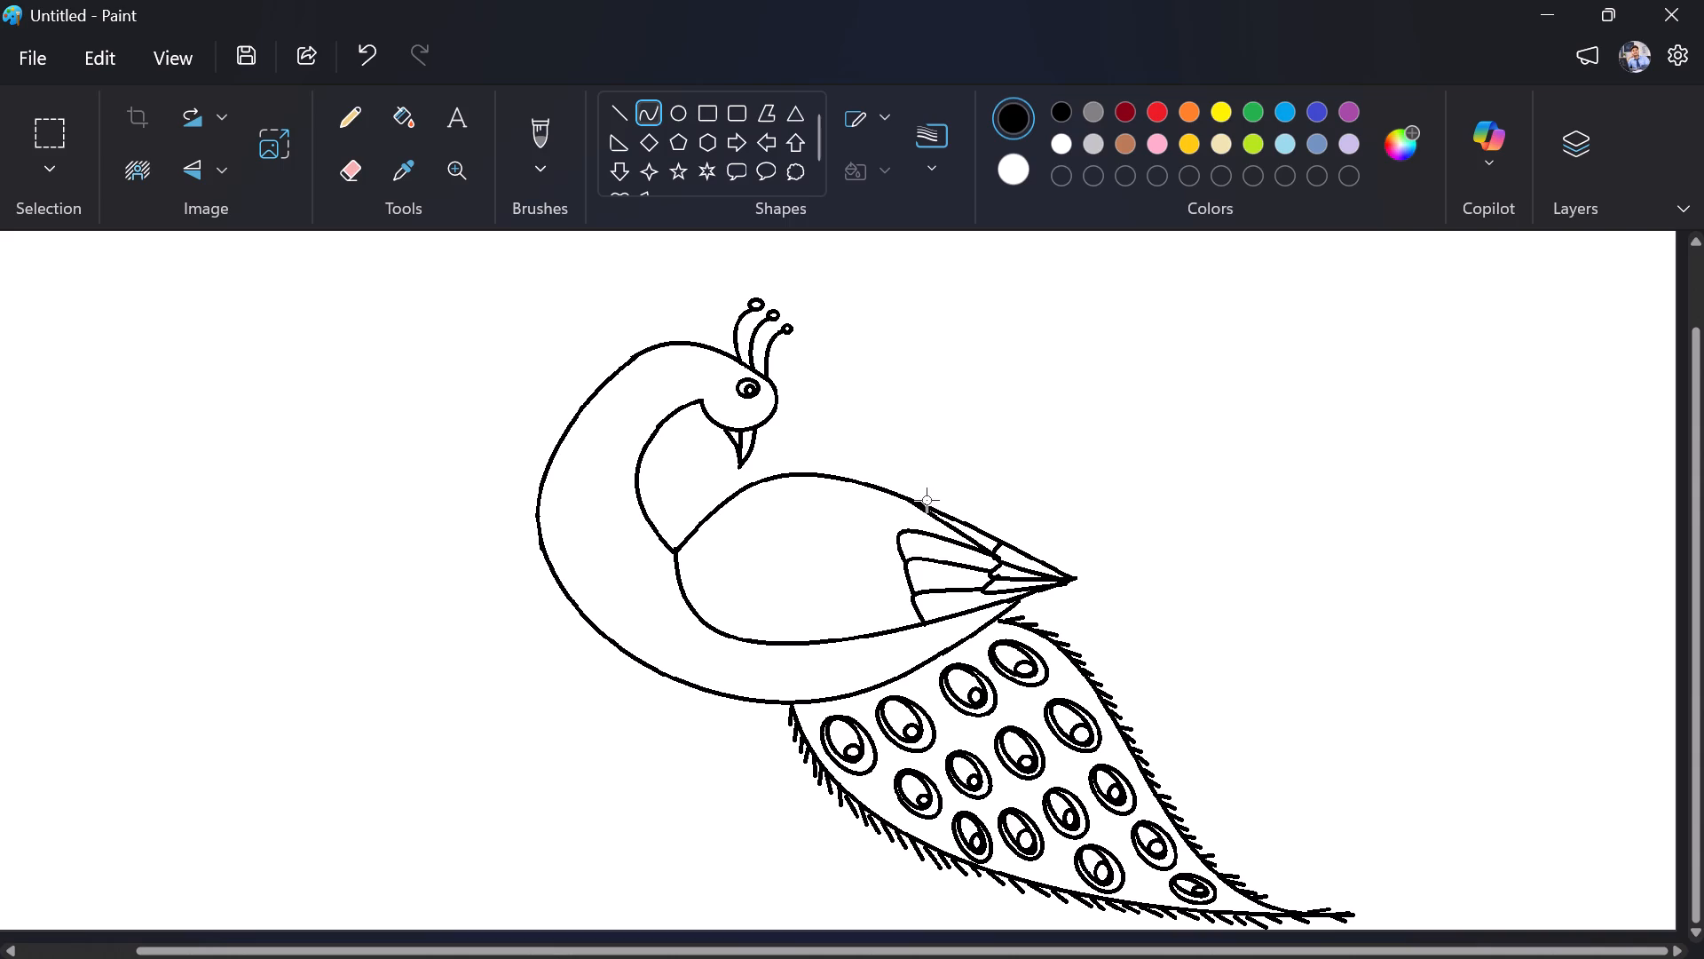
pyautogui.moveTo(927, 508); pyautogui.dragTo(882, 522)
pyautogui.moveTo(882, 522); pyautogui.dragTo(895, 531)
pyautogui.moveTo(895, 531); pyautogui.dragTo(900, 528)
pyautogui.moveTo(901, 514); pyautogui.dragTo(890, 524)
pyautogui.moveTo(890, 524); pyautogui.dragTo(883, 527)
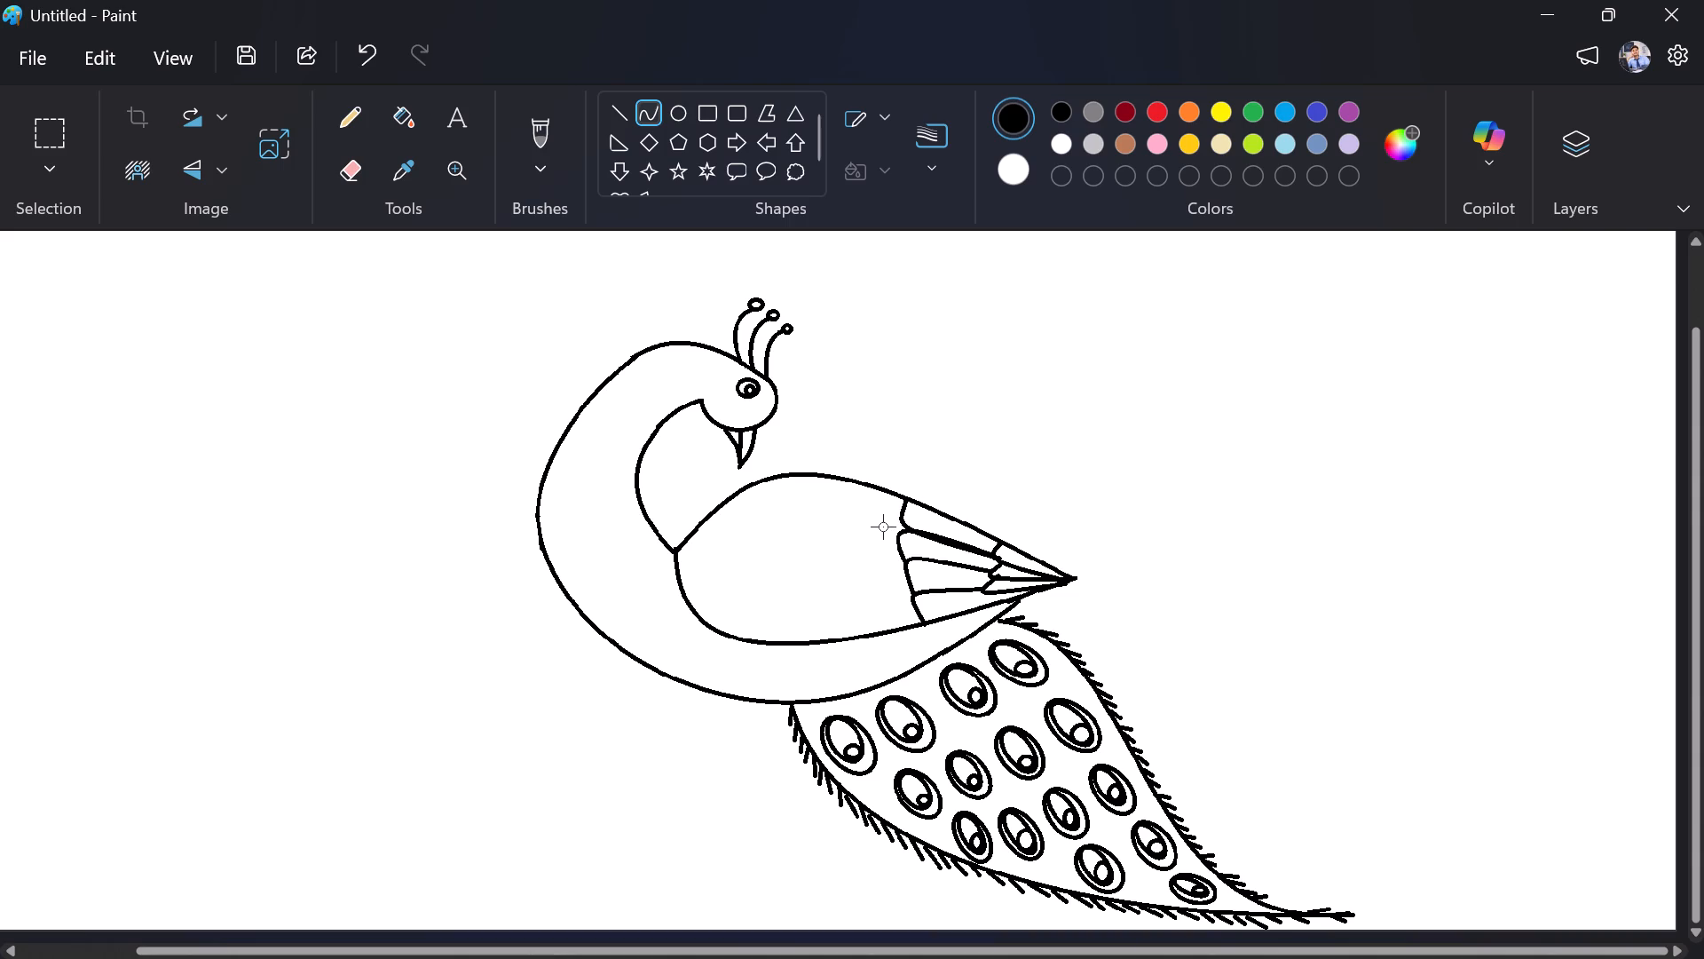
pyautogui.moveTo(883, 527); pyautogui.dragTo(887, 520)
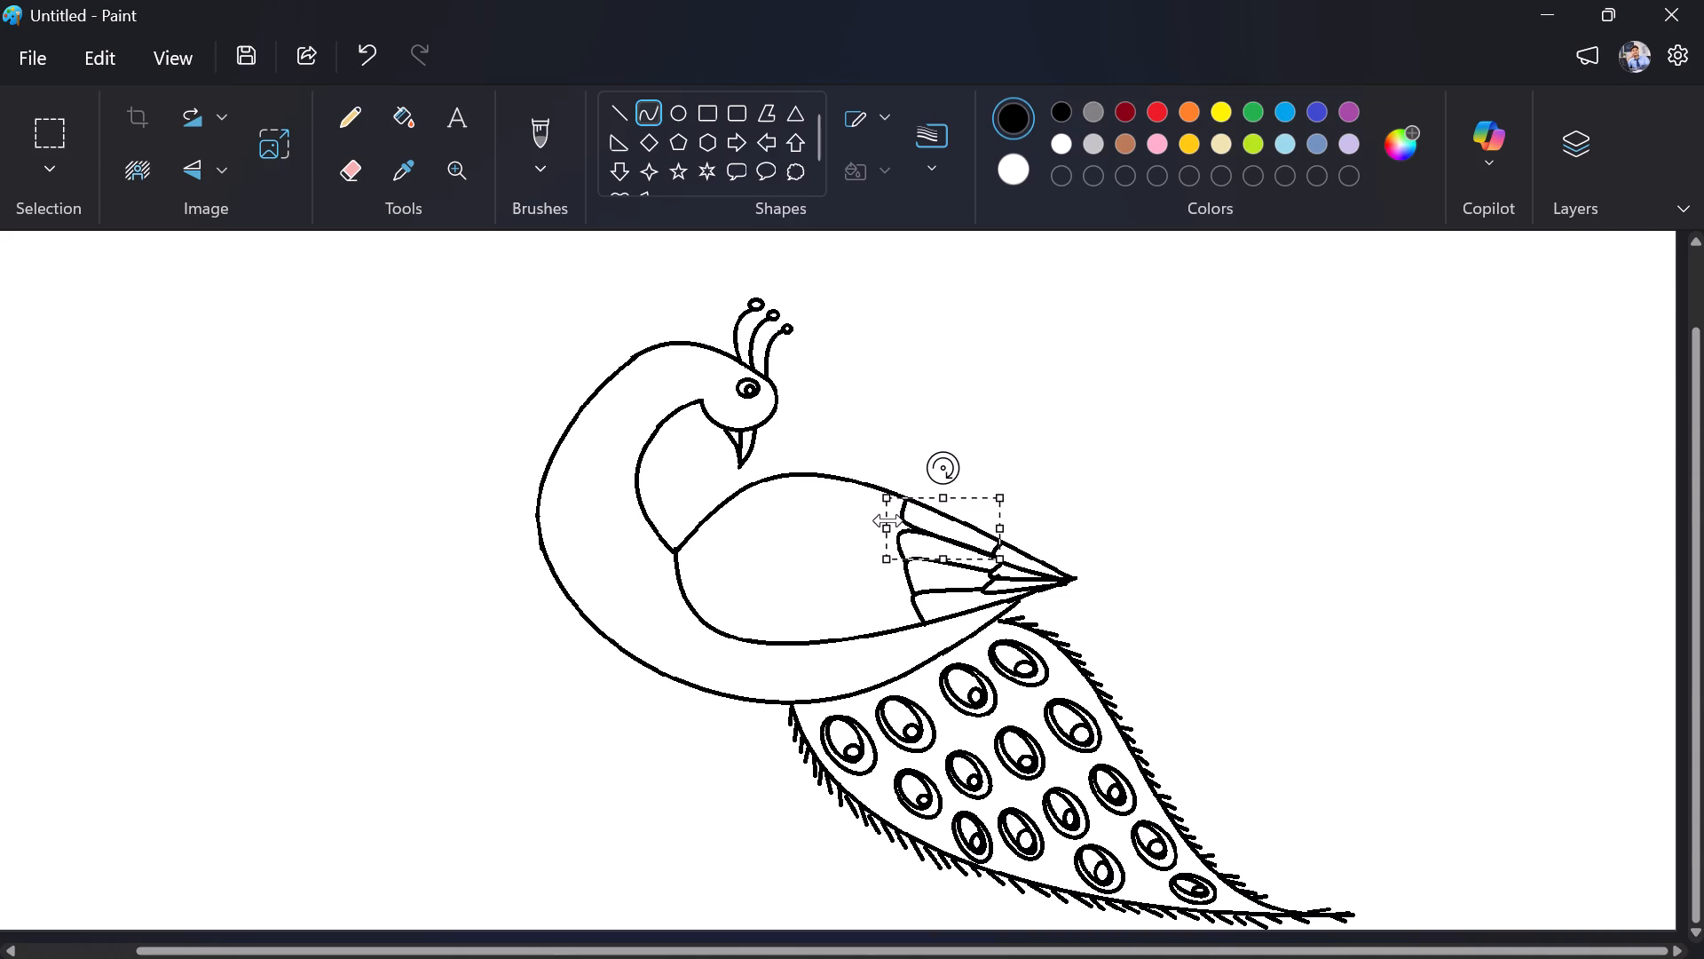
# Draw the top feather curve of a new row from the wing's upper edge, rounding back to the outer feathers, and undo the stray dots.
pyautogui.click(1034, 427)
pyautogui.hotkey('ctrl', 'z')
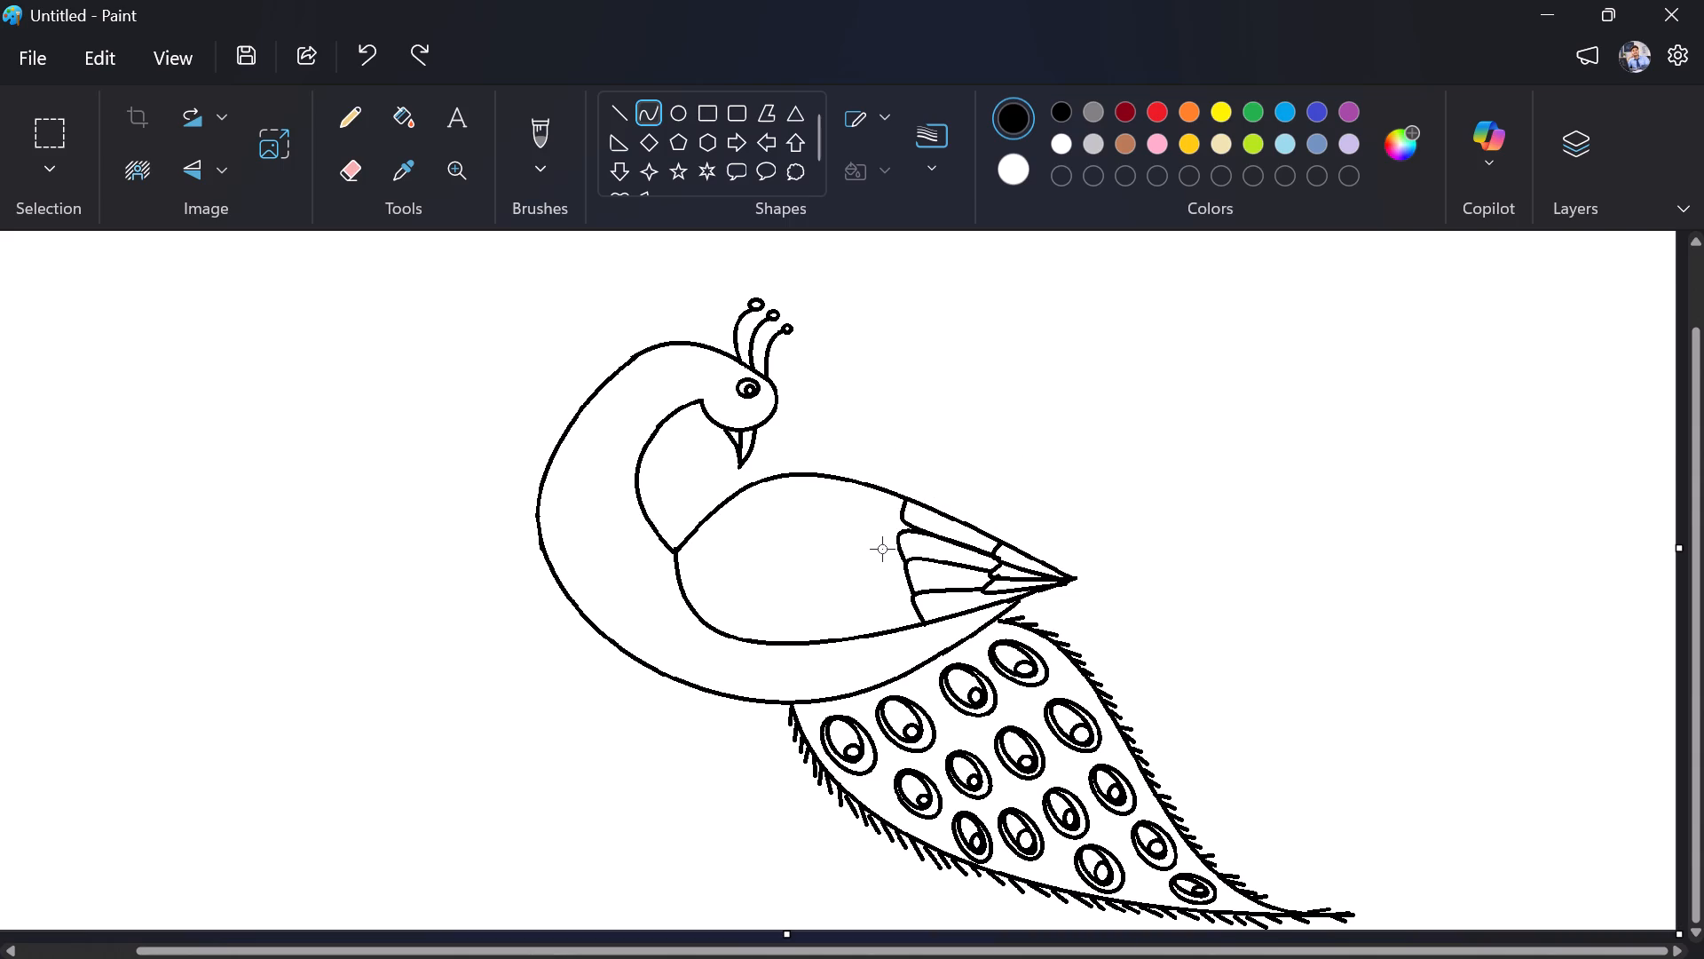
pyautogui.moveTo(832, 479); pyautogui.dragTo(854, 503)
pyautogui.moveTo(854, 503); pyautogui.dragTo(912, 531)
pyautogui.moveTo(912, 531); pyautogui.dragTo(914, 531)
pyautogui.moveTo(856, 491); pyautogui.dragTo(853, 491)
pyautogui.moveTo(853, 491); pyautogui.dragTo(811, 503)
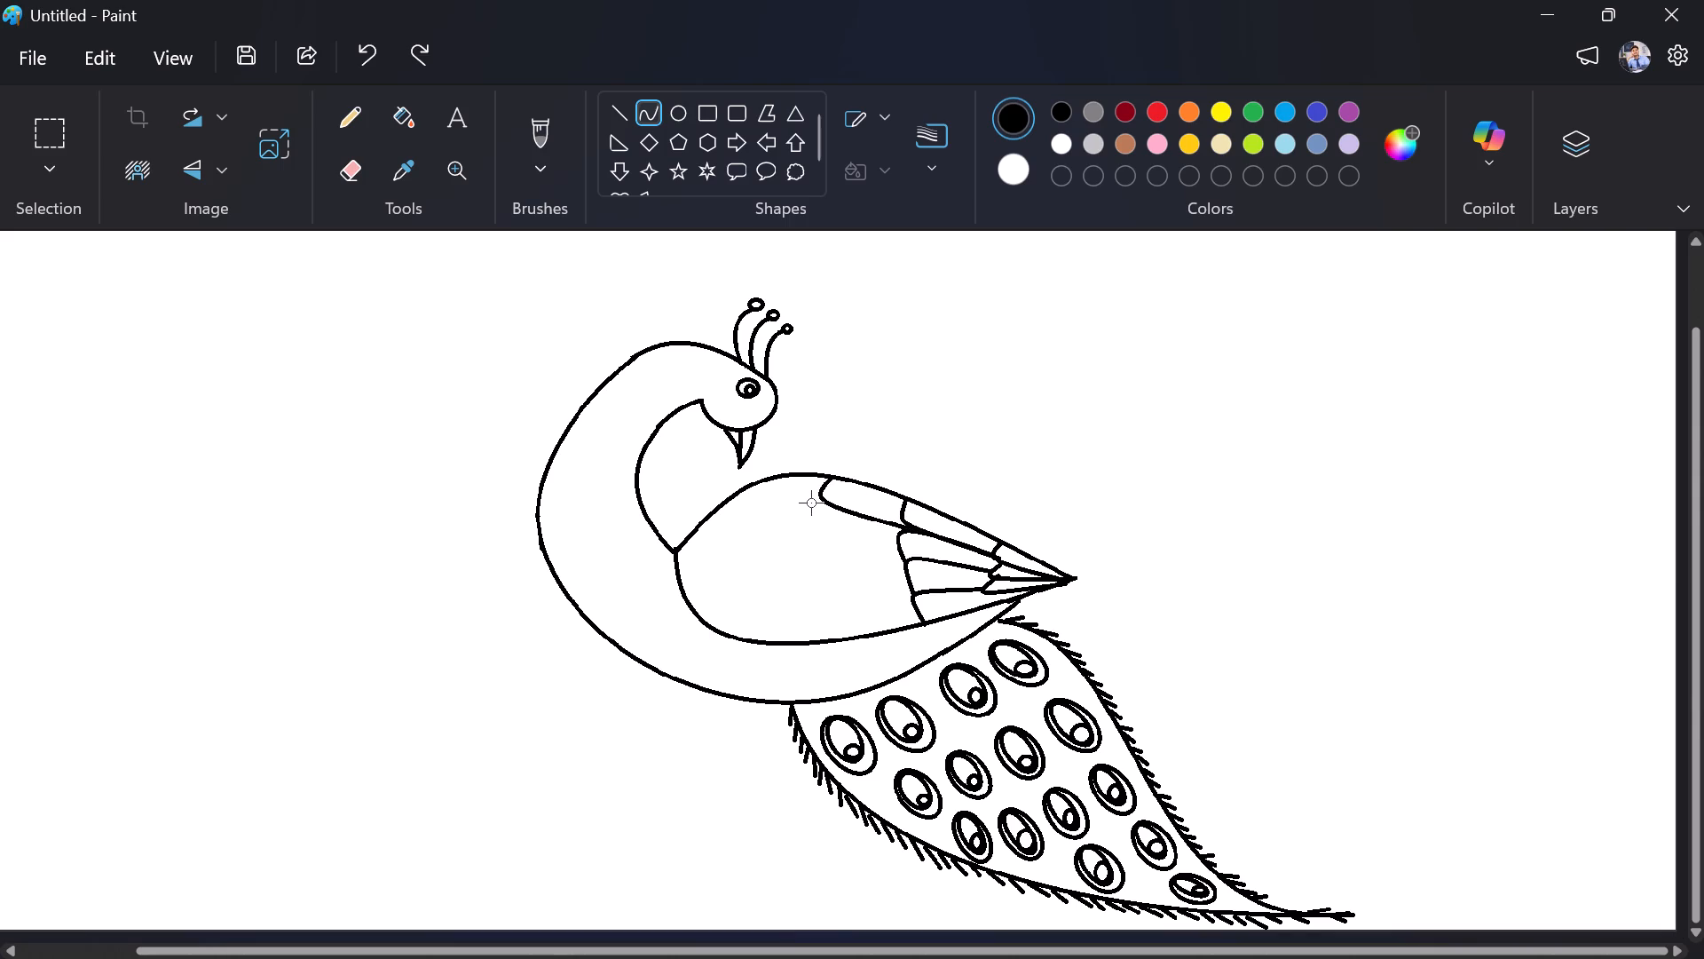
pyautogui.click(811, 503)
pyautogui.click(1019, 466)
pyautogui.keyDown('ctrl'); pyautogui.click(898, 491); pyautogui.keyUp('ctrl')
pyautogui.hotkey('ctrl', 'z')
# Draw a second rounded feather curve below it, from the outer feathers to the top curve's rounded end, and undo the stray dot.
pyautogui.moveTo(904, 559); pyautogui.dragTo(824, 529)
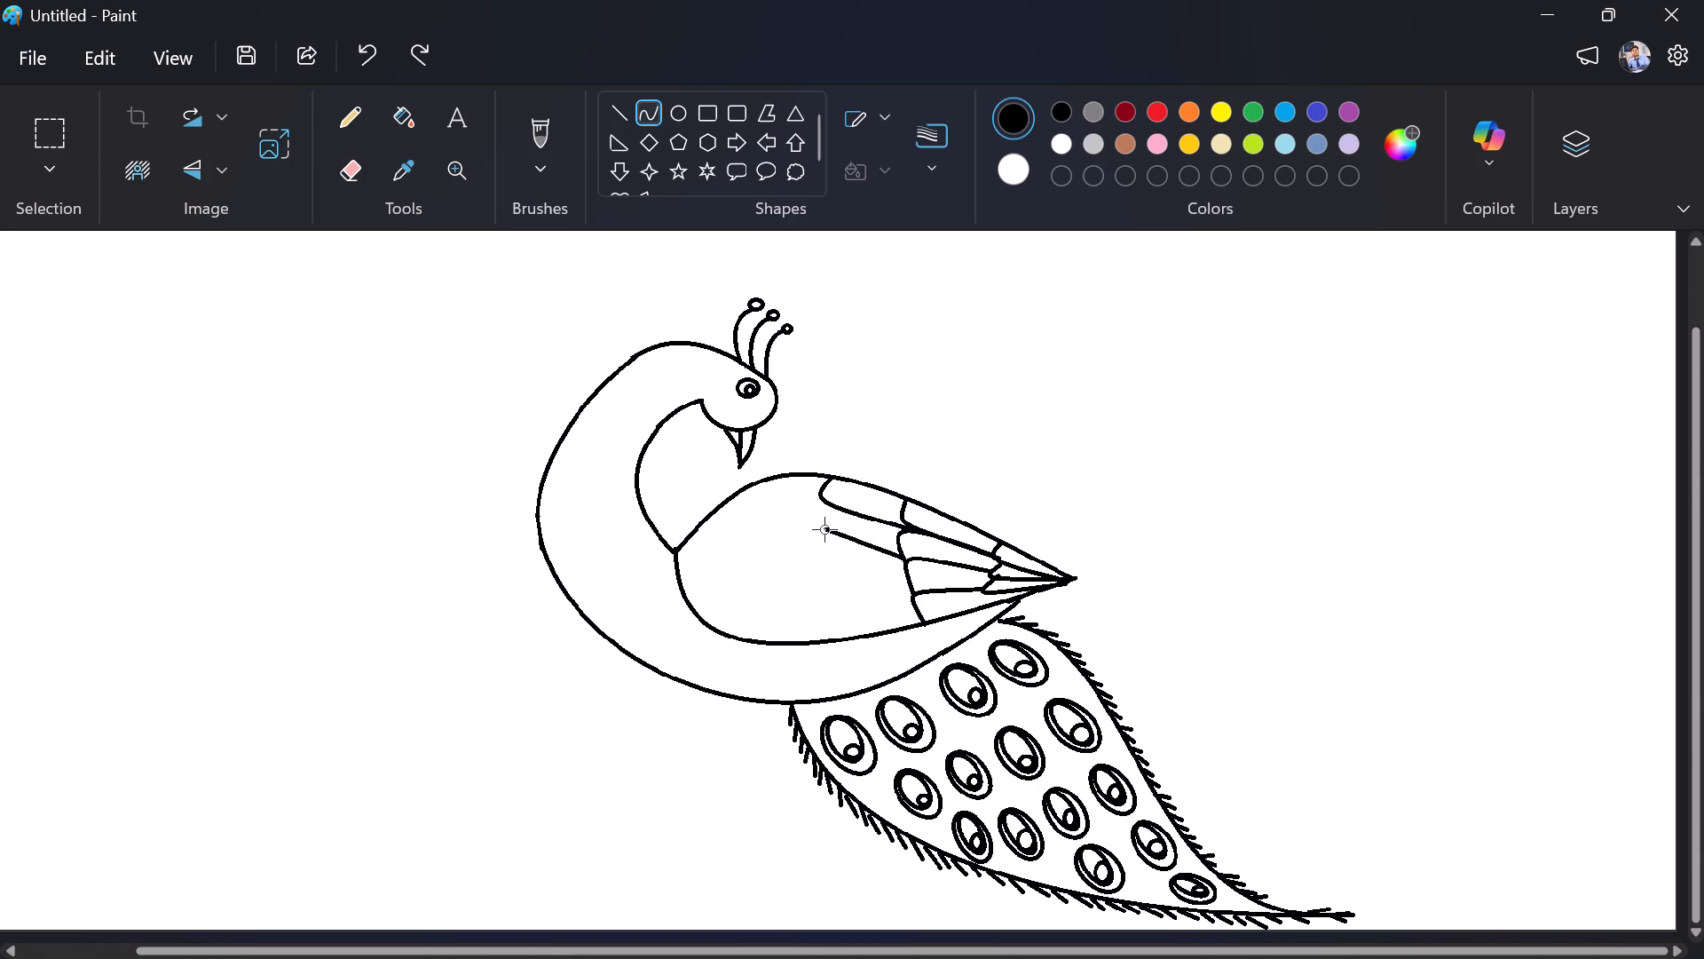
pyautogui.moveTo(824, 529); pyautogui.dragTo(816, 495)
pyautogui.moveTo(836, 517); pyautogui.dragTo(803, 529)
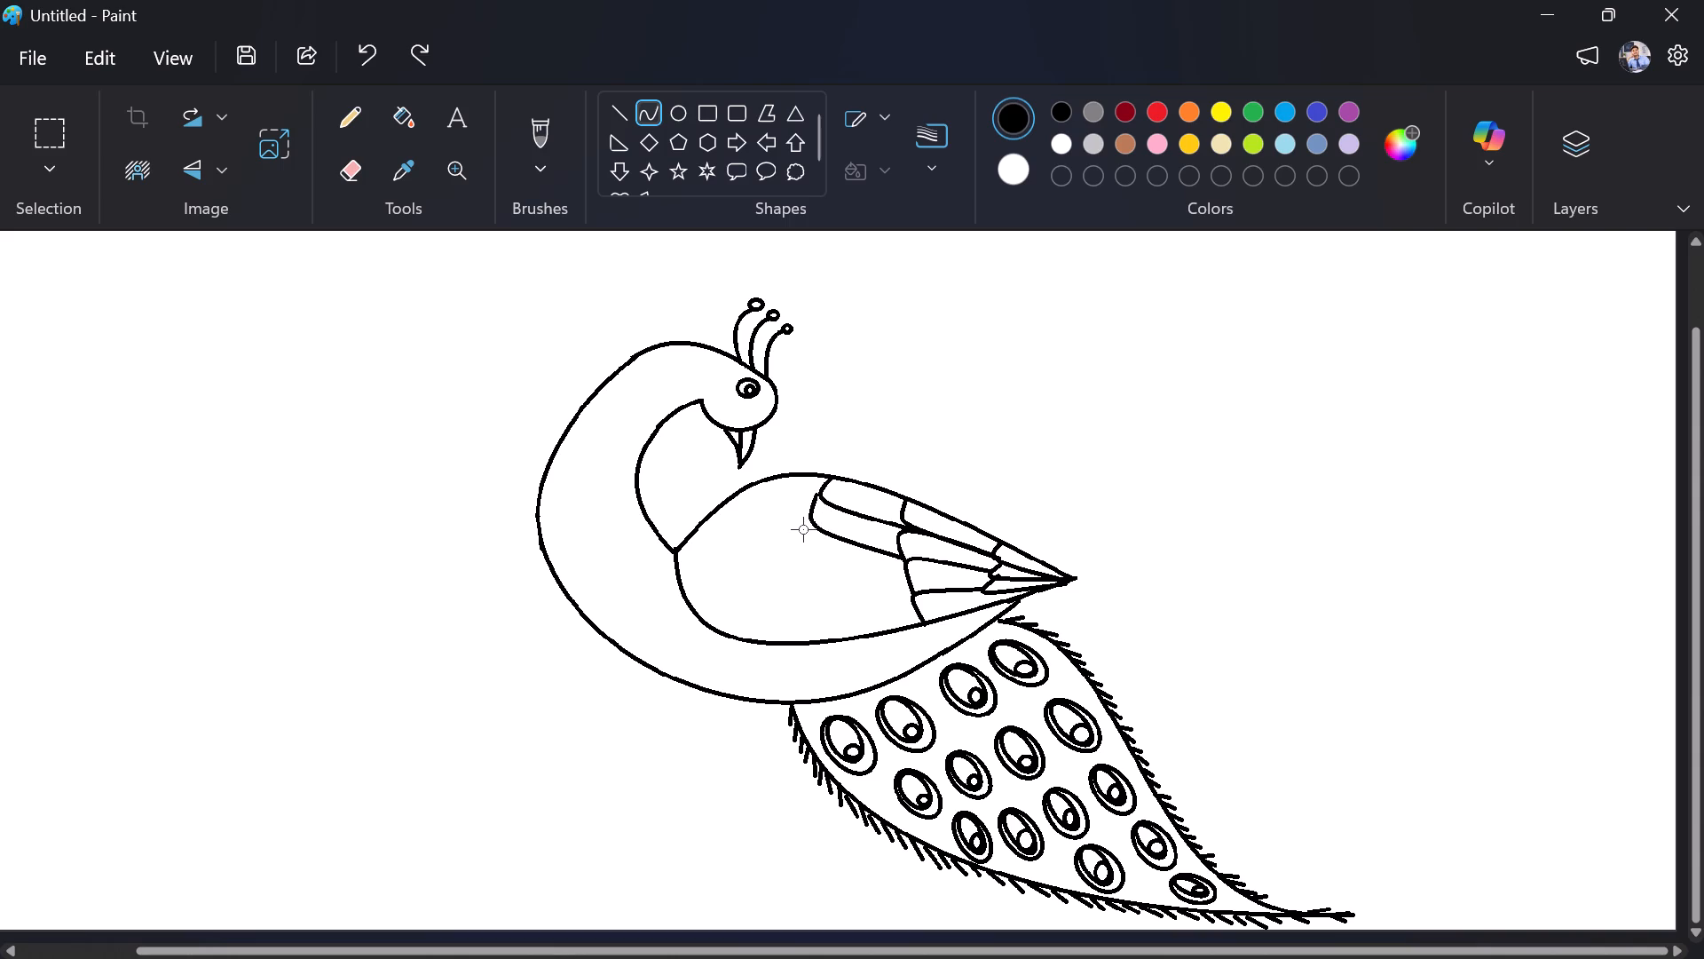
pyautogui.moveTo(803, 529); pyautogui.dragTo(801, 533)
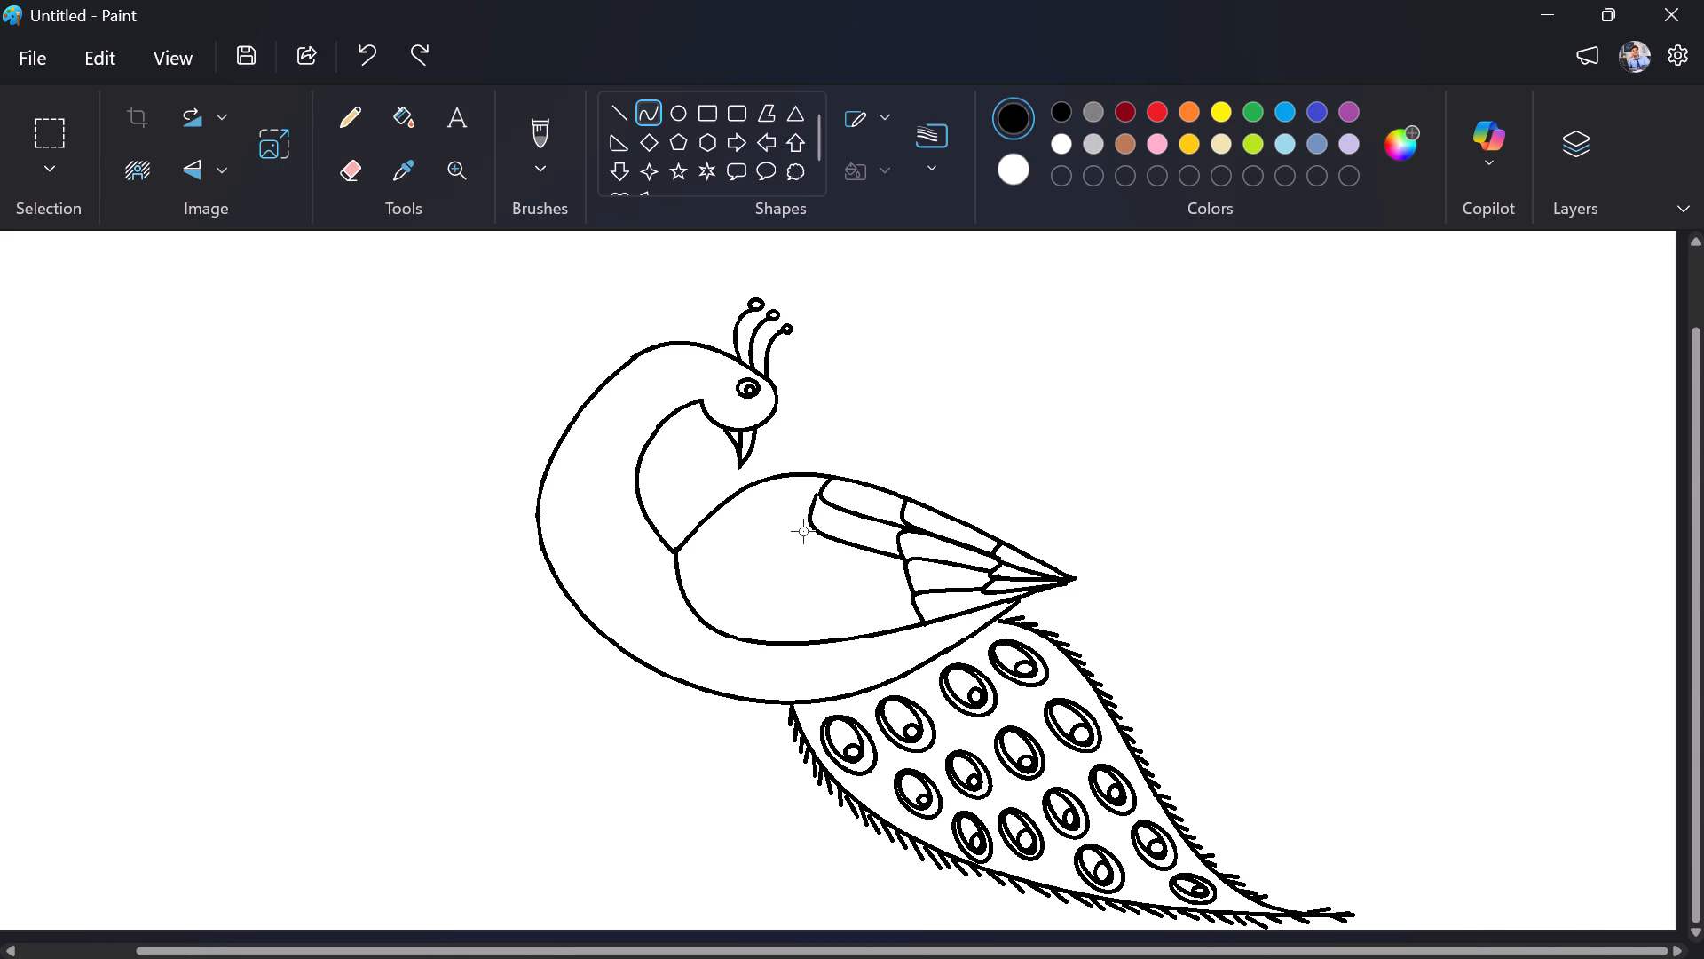
pyautogui.click(803, 531)
pyautogui.click(1241, 492)
pyautogui.hotkey('ctrl', 'z')
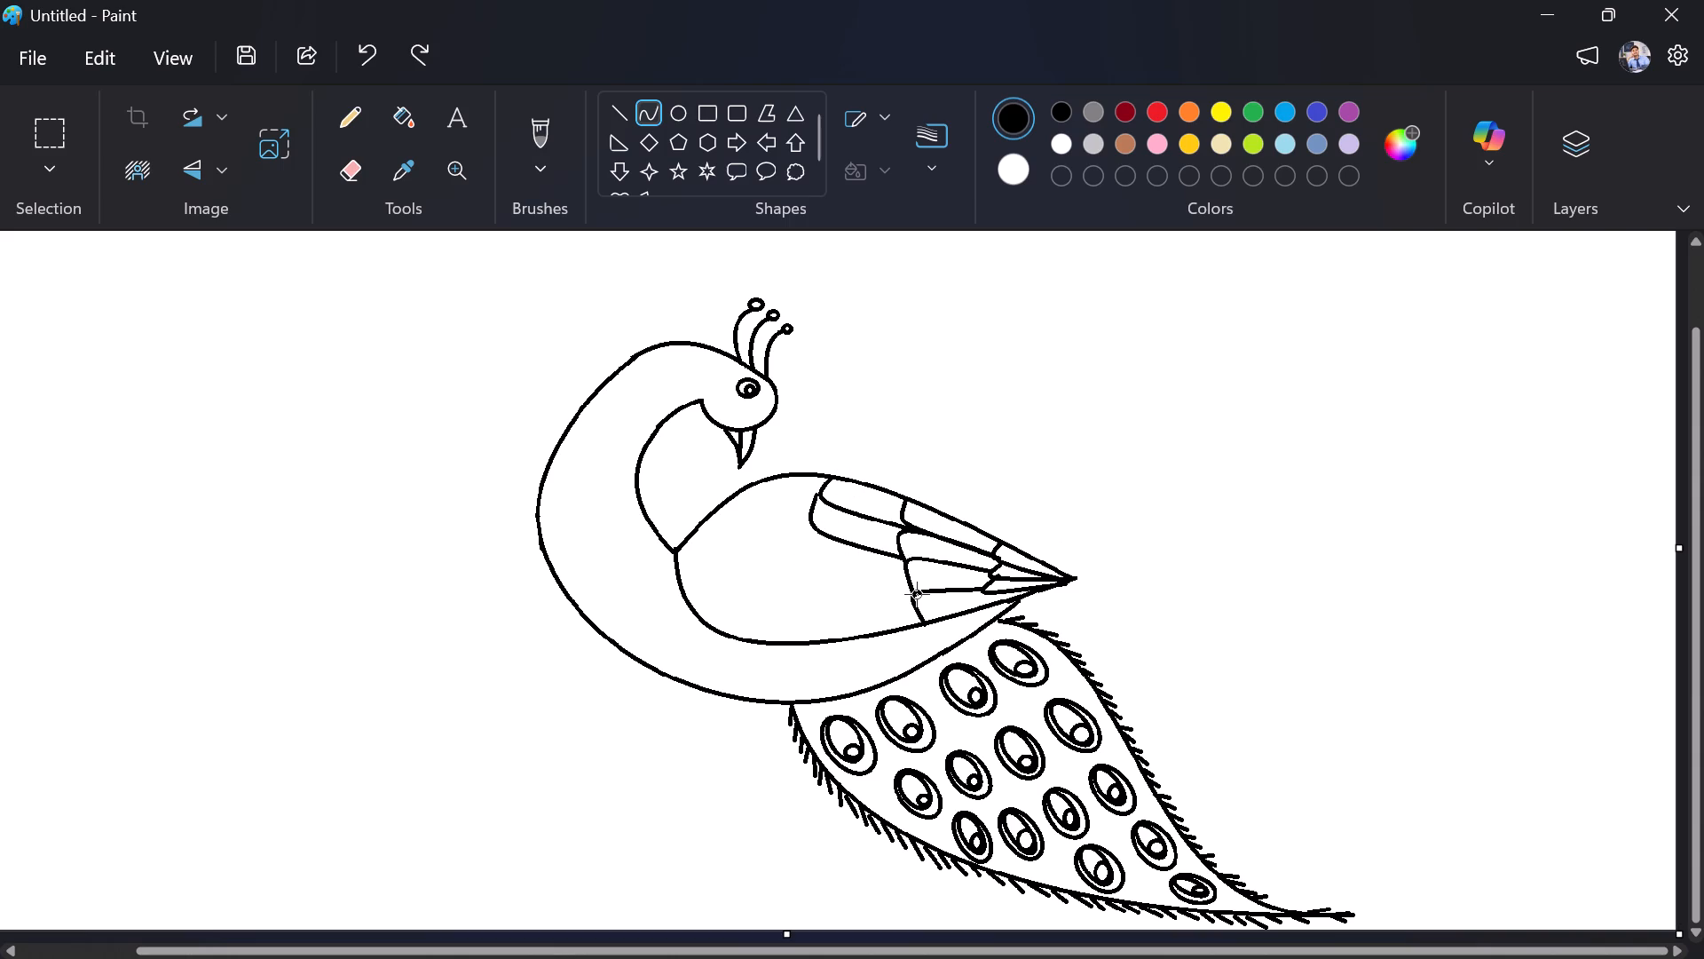
# Draw a third rounded feather curve in the row, from the outer feathers' lower junction to the second curve's rounded end.
pyautogui.moveTo(916, 594); pyautogui.dragTo(803, 566)
pyautogui.moveTo(803, 566); pyautogui.dragTo(805, 519)
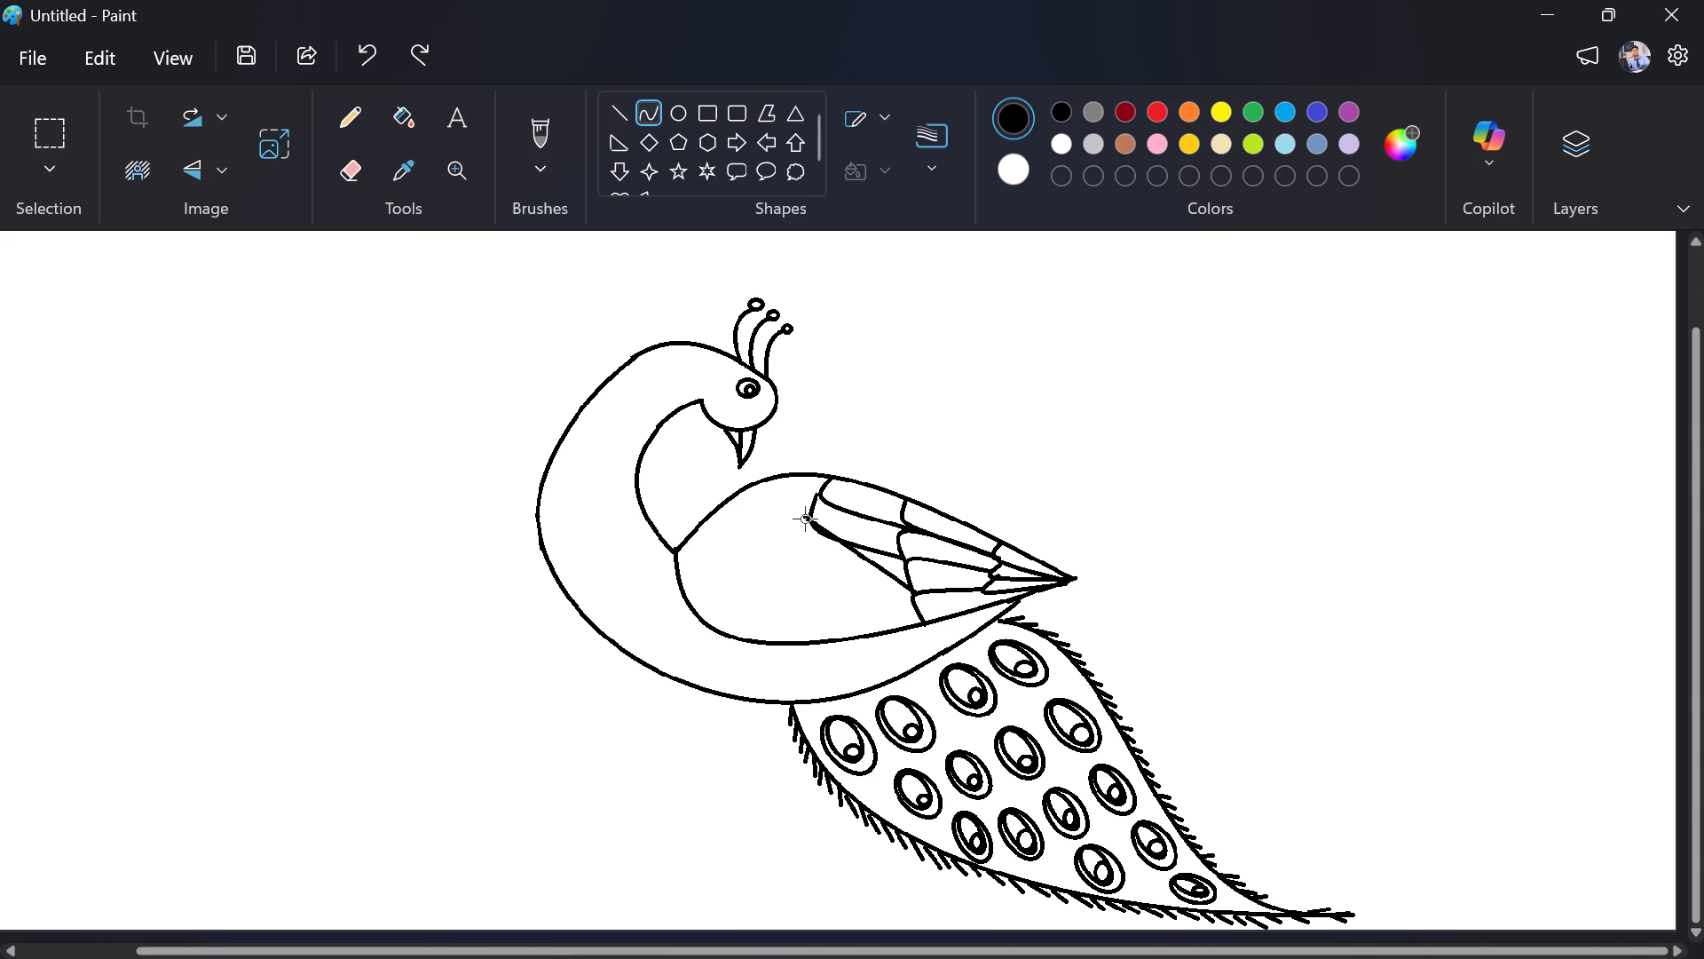
pyautogui.moveTo(805, 519); pyautogui.dragTo(808, 521)
pyautogui.moveTo(827, 546); pyautogui.dragTo(824, 553)
pyautogui.moveTo(824, 553); pyautogui.dragTo(797, 566)
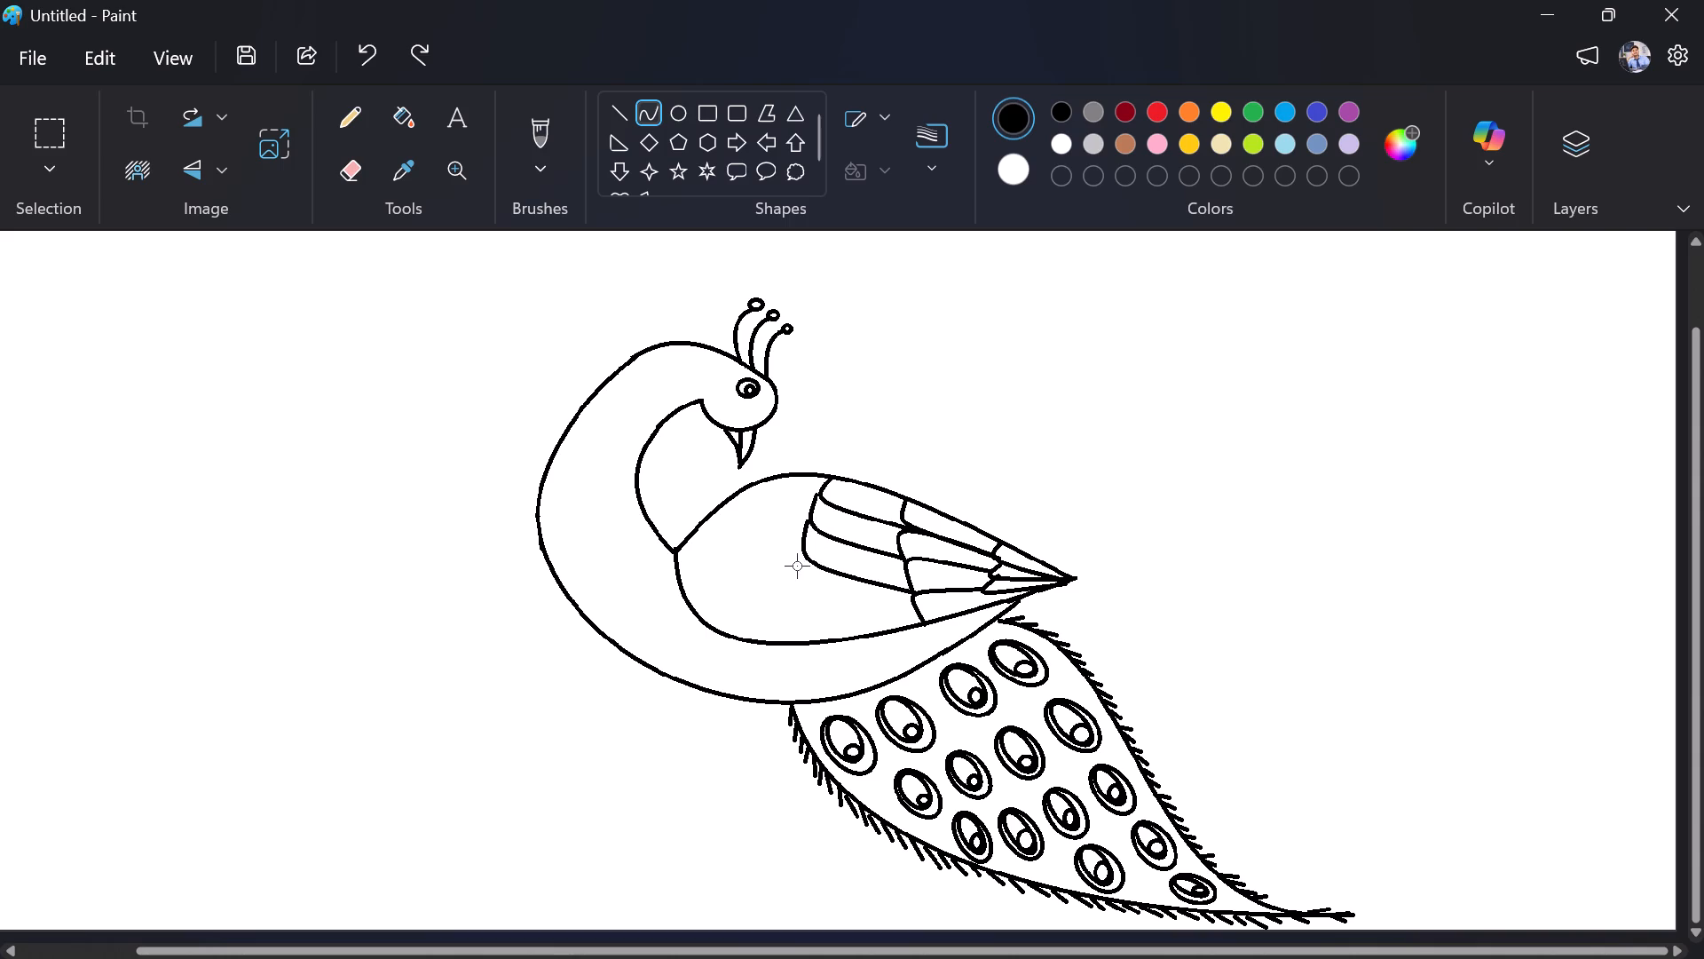
pyautogui.moveTo(797, 566); pyautogui.dragTo(795, 567)
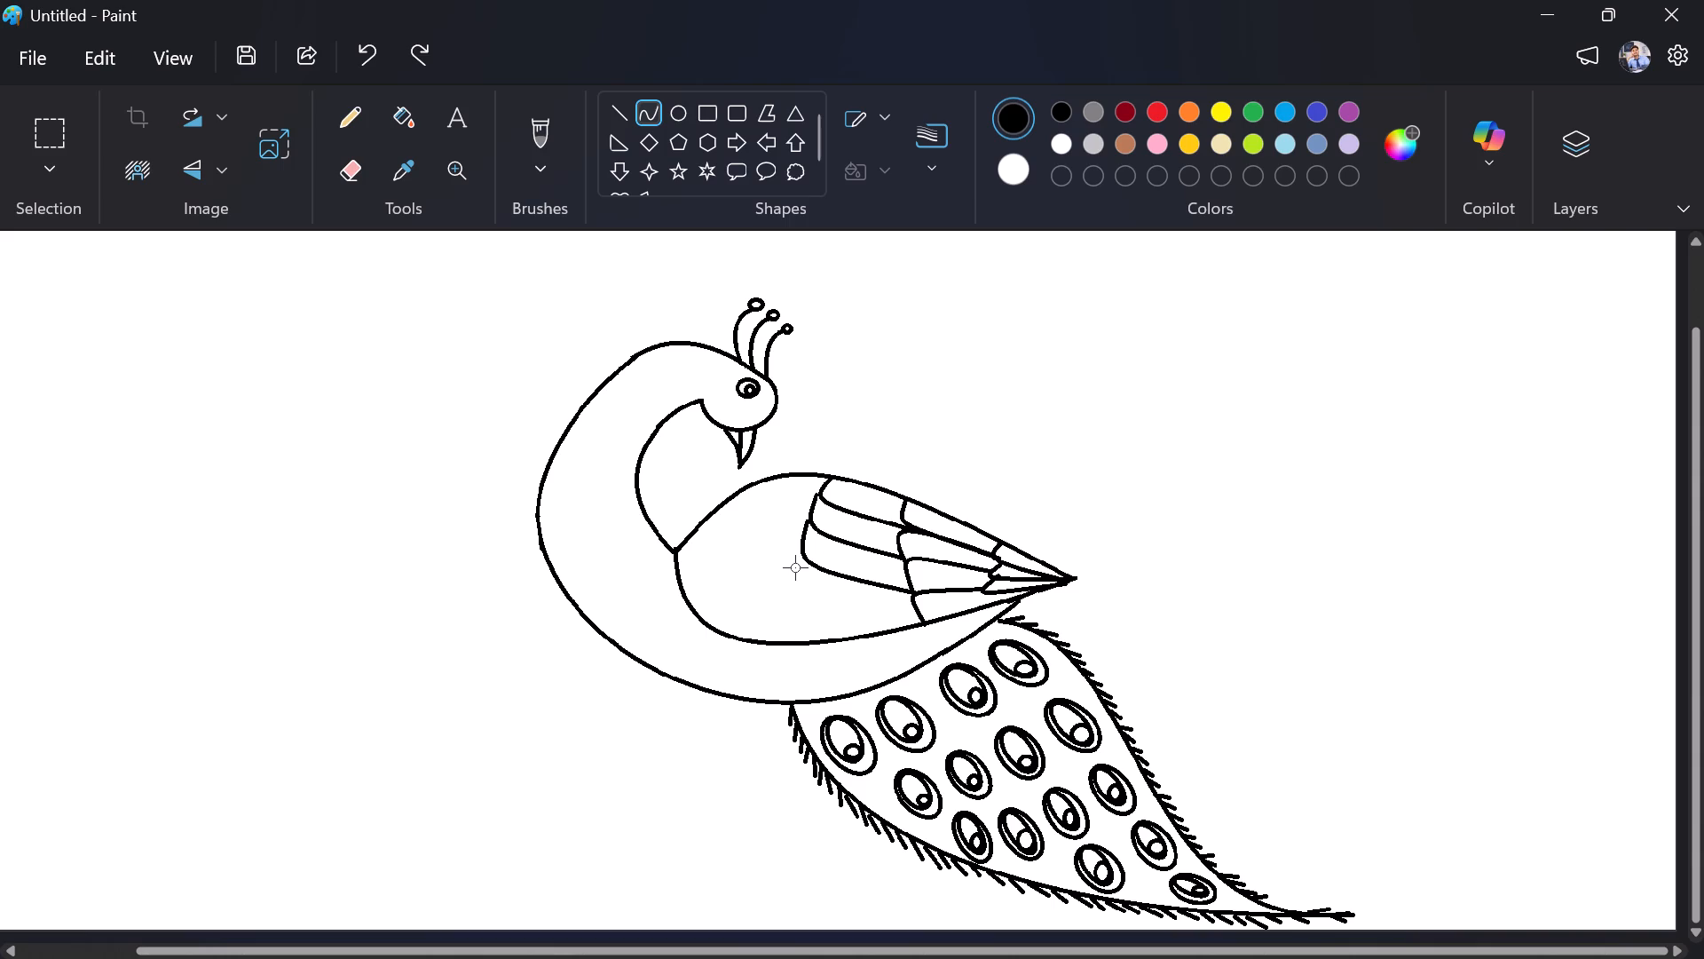
pyautogui.click(795, 567)
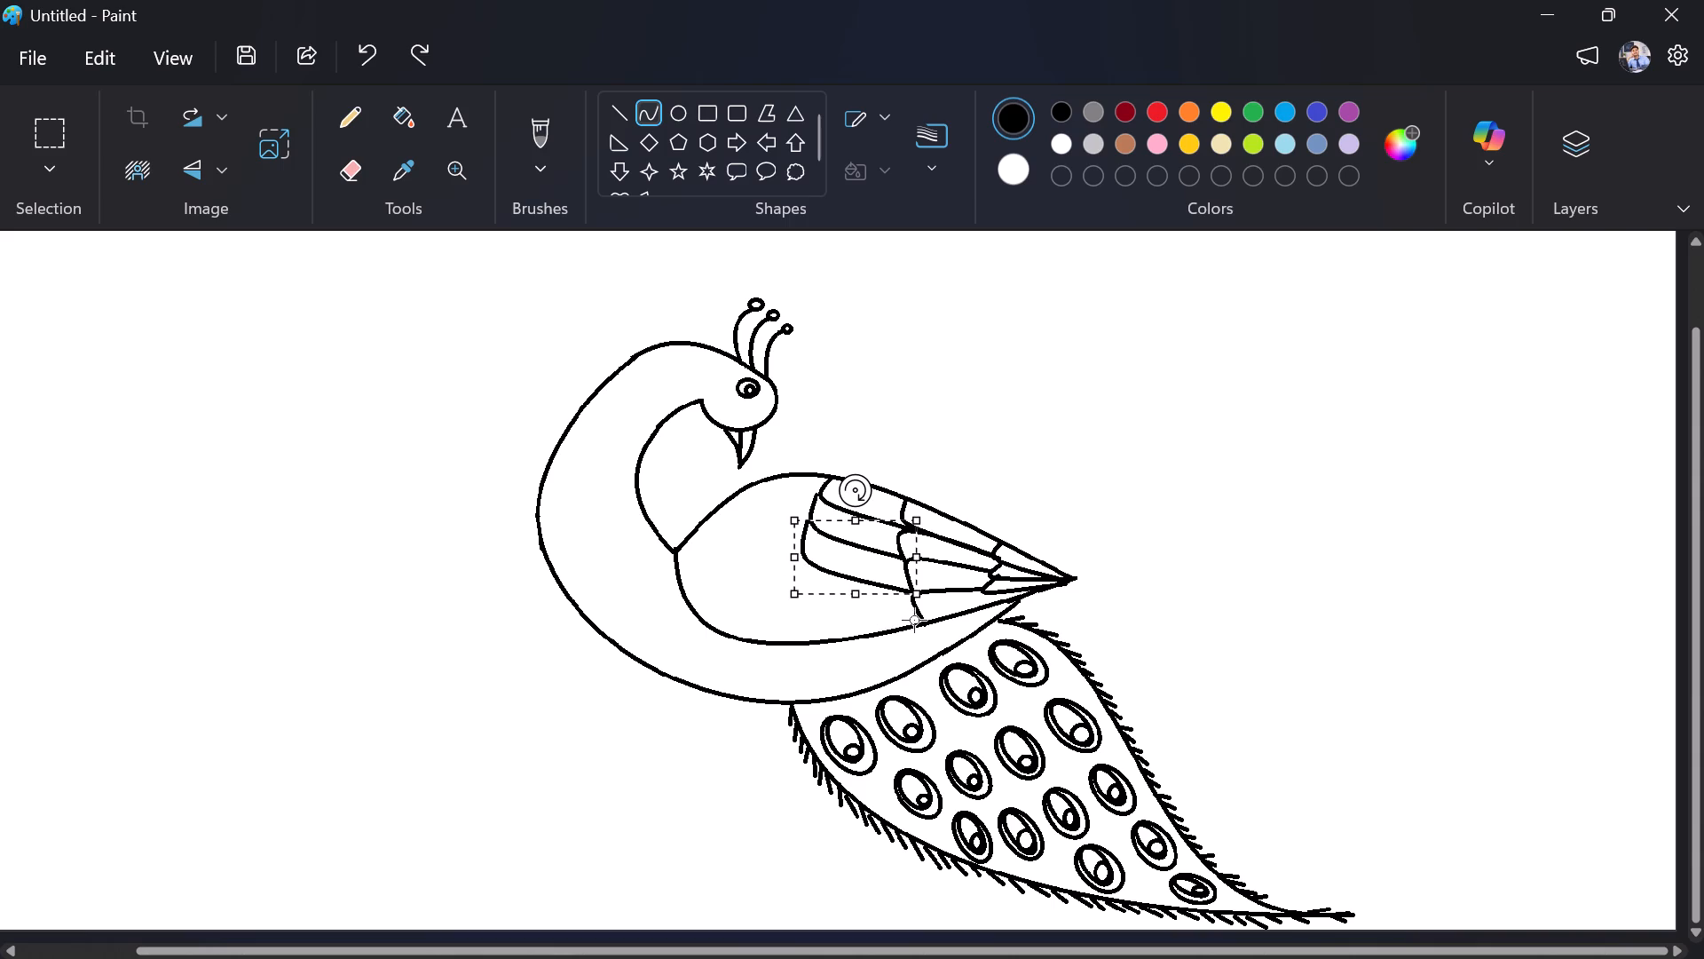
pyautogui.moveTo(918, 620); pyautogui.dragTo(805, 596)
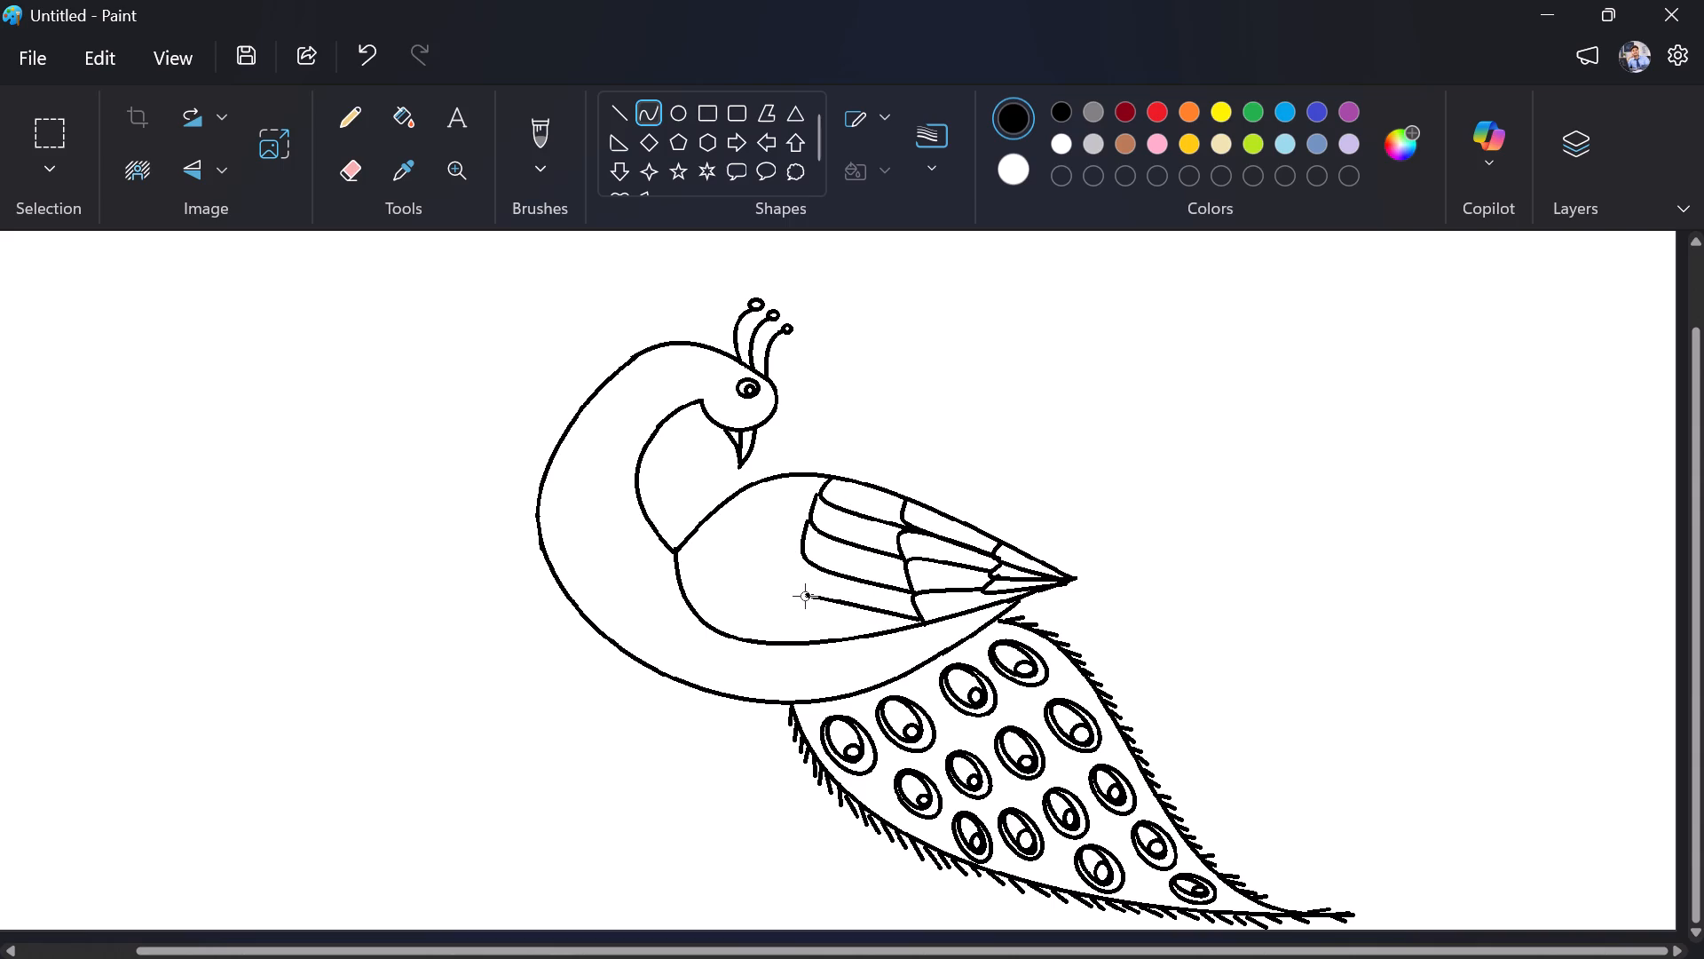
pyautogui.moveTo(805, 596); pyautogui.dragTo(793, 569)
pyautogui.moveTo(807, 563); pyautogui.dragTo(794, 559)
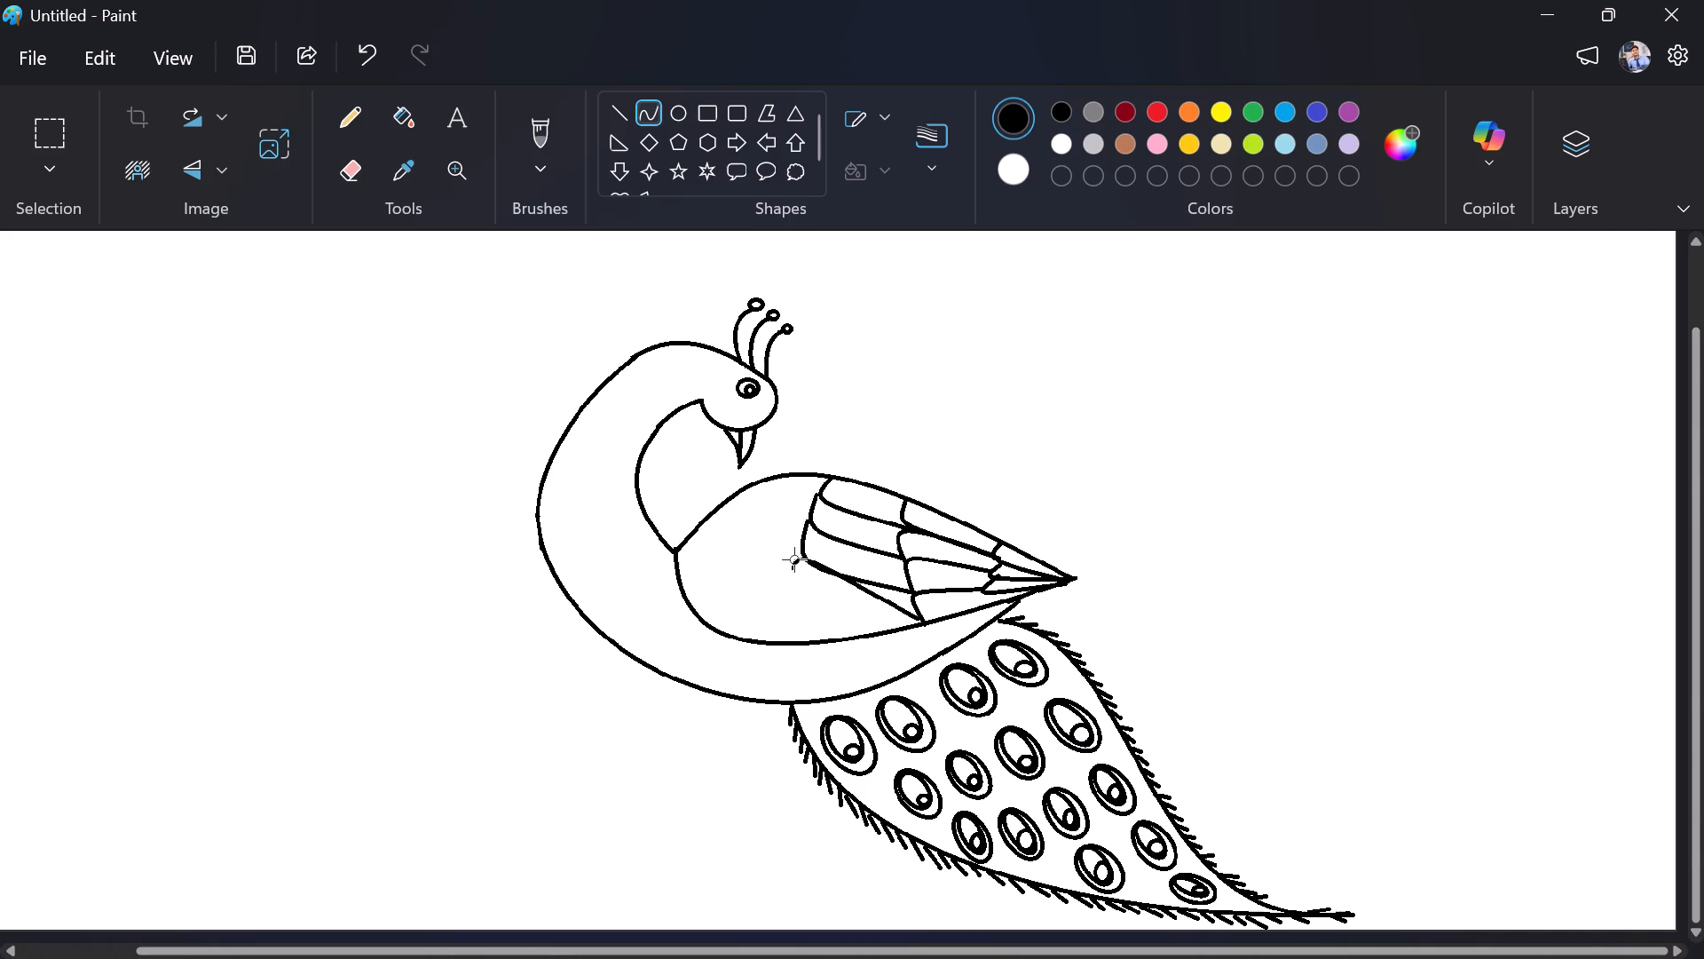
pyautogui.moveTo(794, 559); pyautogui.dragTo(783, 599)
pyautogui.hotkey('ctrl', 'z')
# Draw a fourth rounded feather curve from the wing's lower edge to the third curve's rounded end, and undo the stray line.
pyautogui.moveTo(919, 625); pyautogui.dragTo(903, 626)
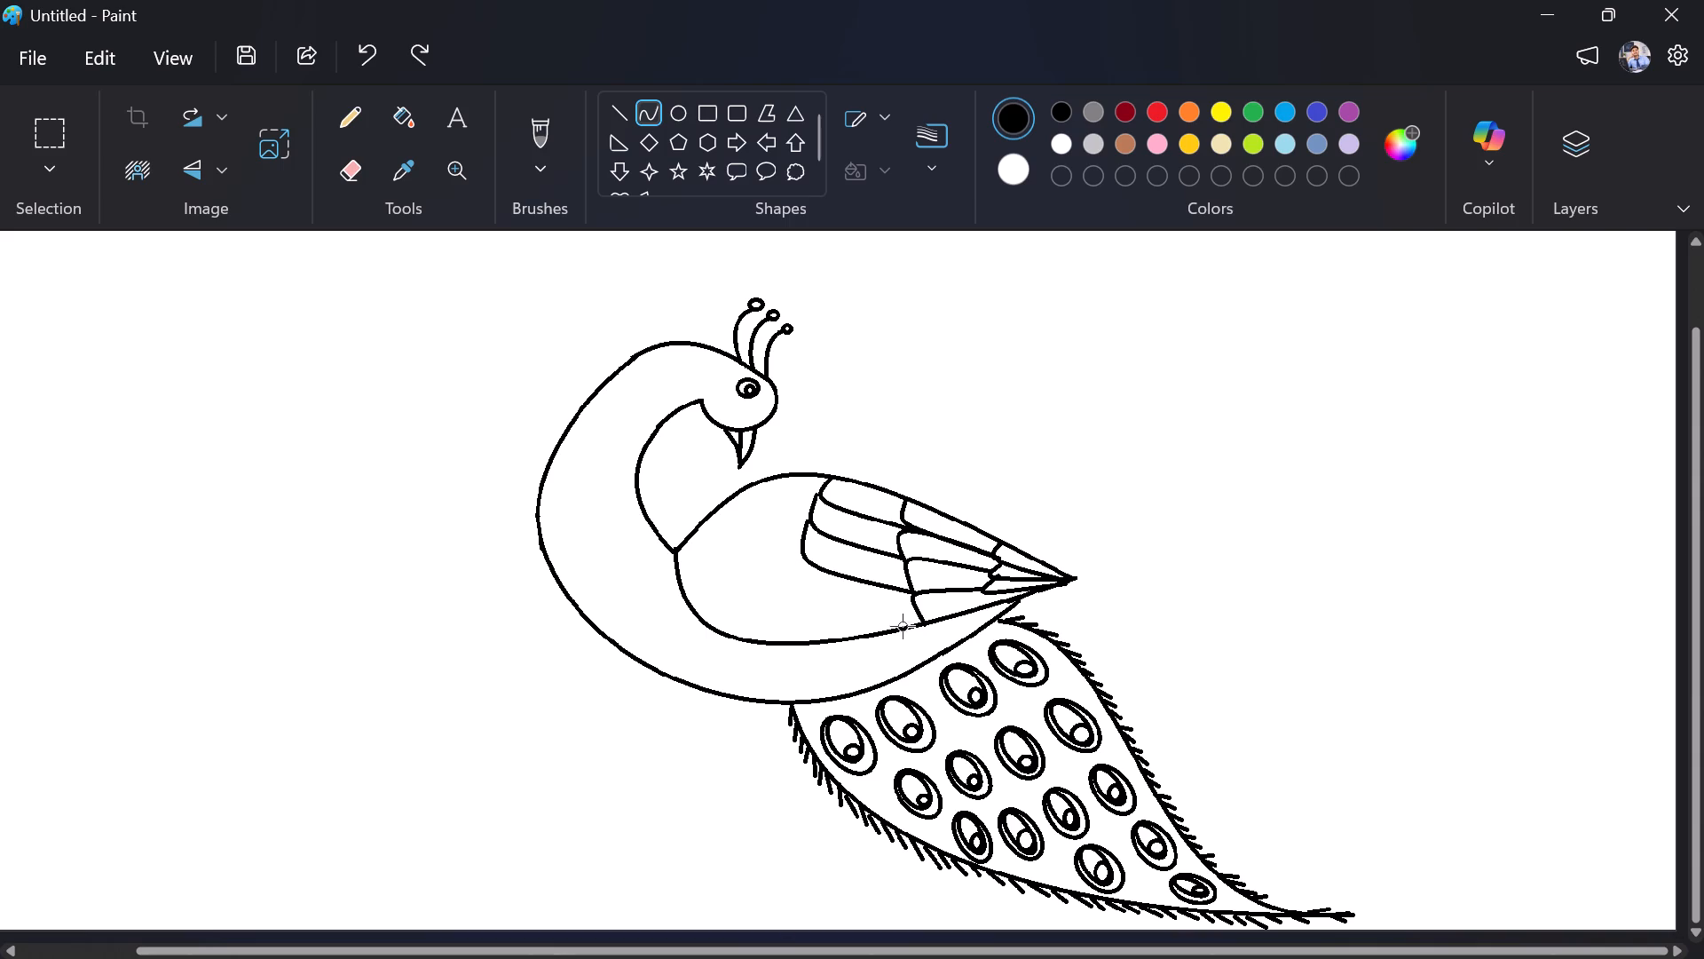
pyautogui.moveTo(903, 626); pyautogui.dragTo(806, 556)
pyautogui.moveTo(806, 556); pyautogui.dragTo(803, 556)
pyautogui.moveTo(864, 588); pyautogui.dragTo(848, 597)
pyautogui.moveTo(848, 597); pyautogui.dragTo(792, 596)
pyautogui.click(792, 596)
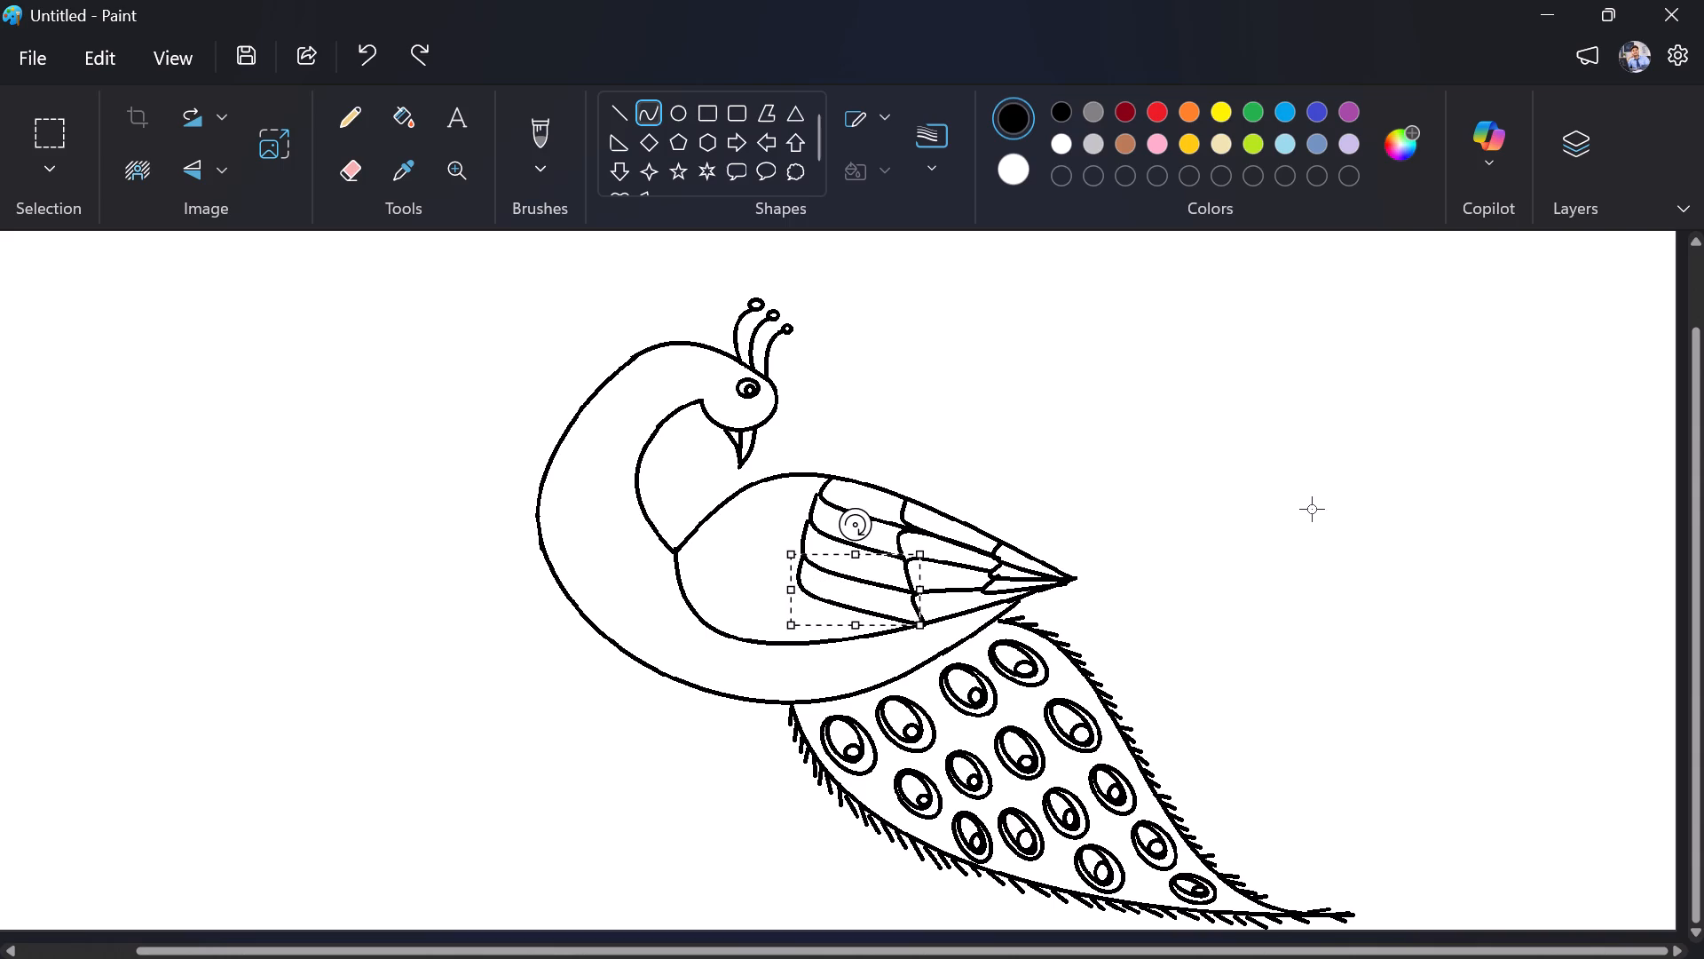
pyautogui.moveTo(1312, 509); pyautogui.dragTo(1294, 538)
pyautogui.hotkey('ctrl', 'z')
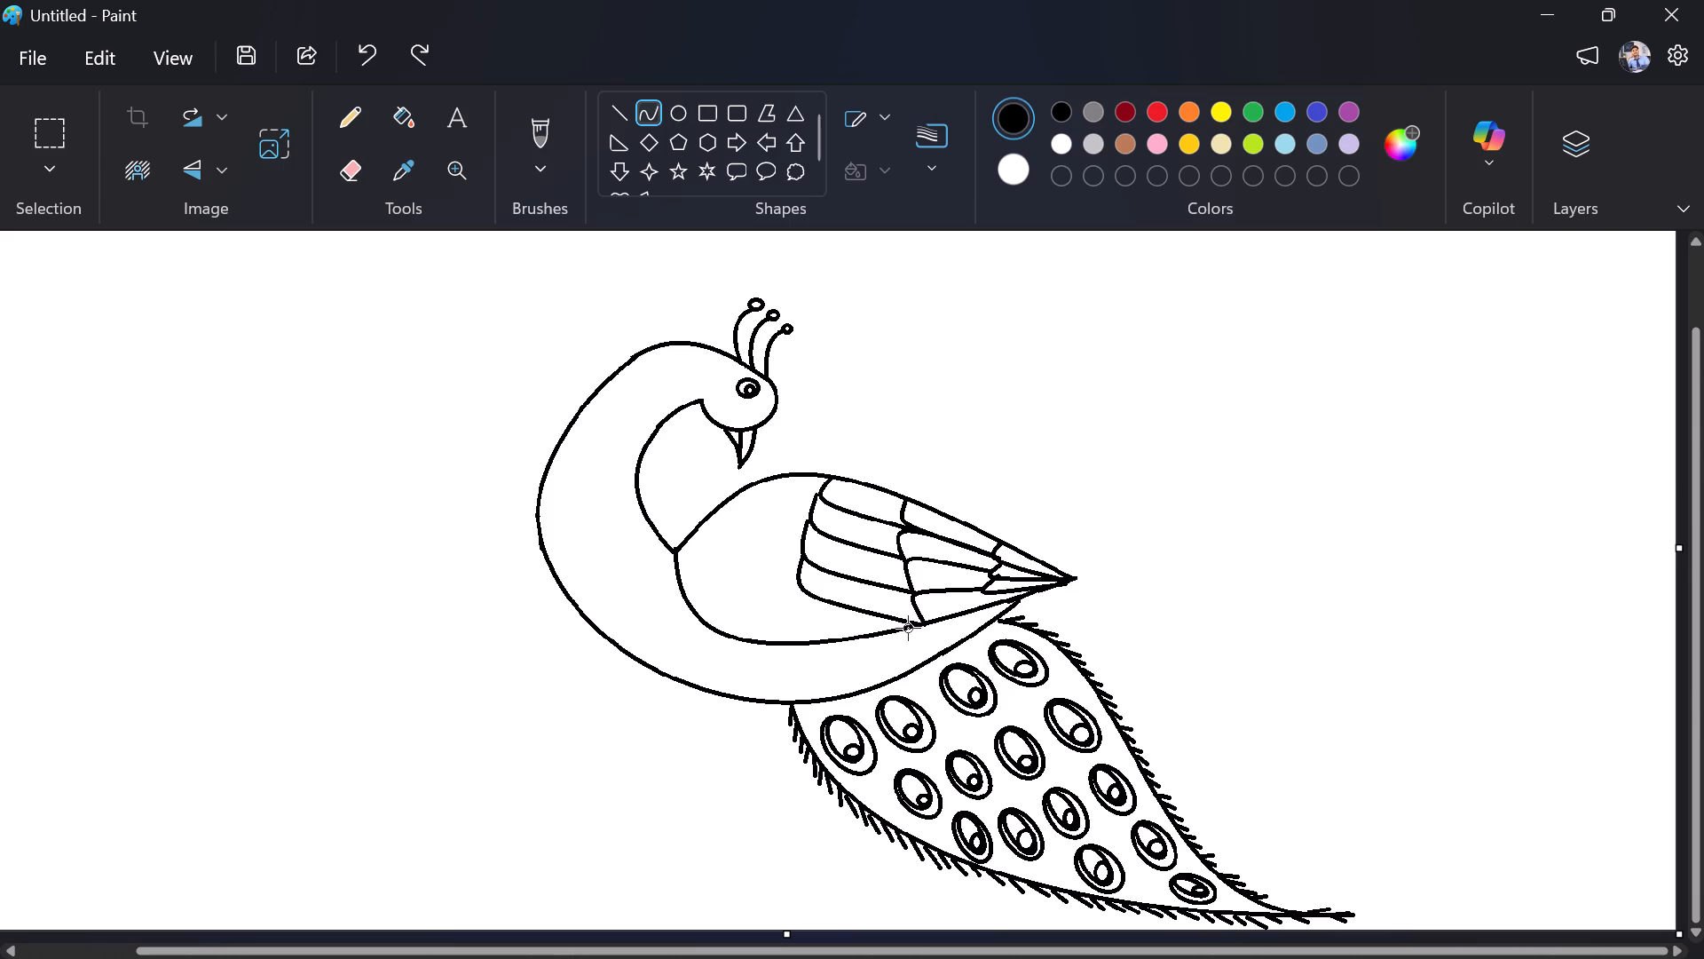
# Draw a fifth rounded feather curve from the wing's lower edge, rounding up to the fourth curve's rounded end.
pyautogui.moveTo(911, 625); pyautogui.dragTo(785, 616)
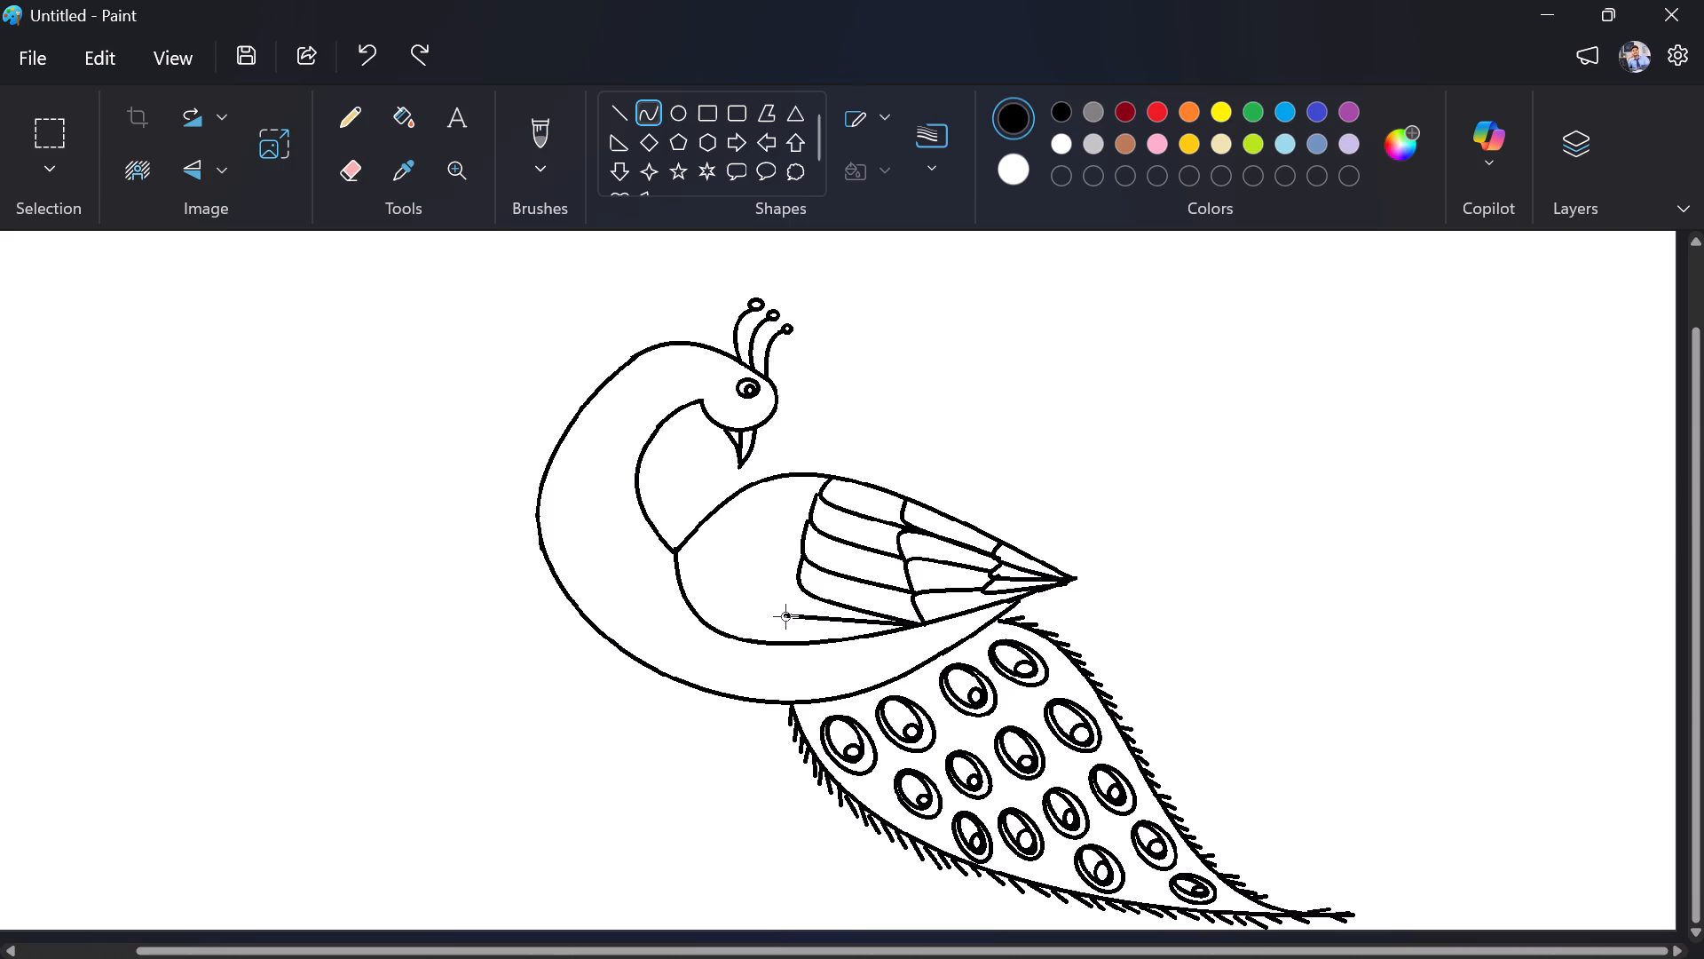
pyautogui.moveTo(785, 616); pyautogui.dragTo(799, 582)
pyautogui.moveTo(824, 598); pyautogui.dragTo(791, 620)
pyautogui.moveTo(791, 620); pyautogui.dragTo(777, 627)
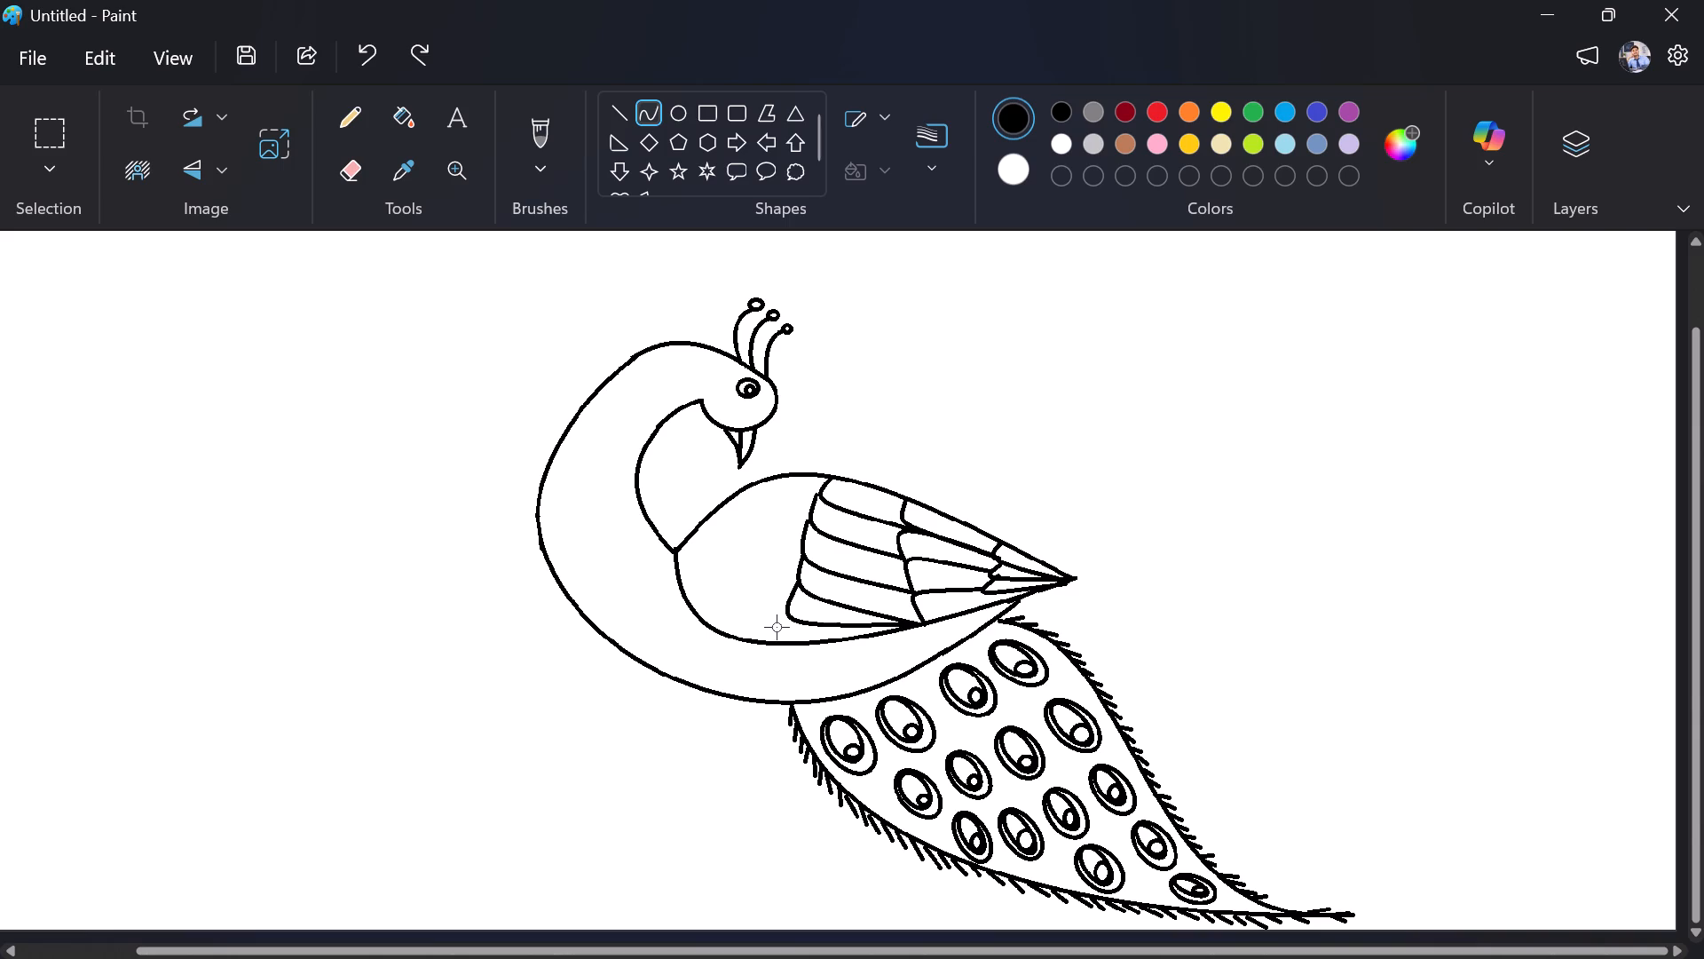
pyautogui.moveTo(777, 627); pyautogui.dragTo(785, 634)
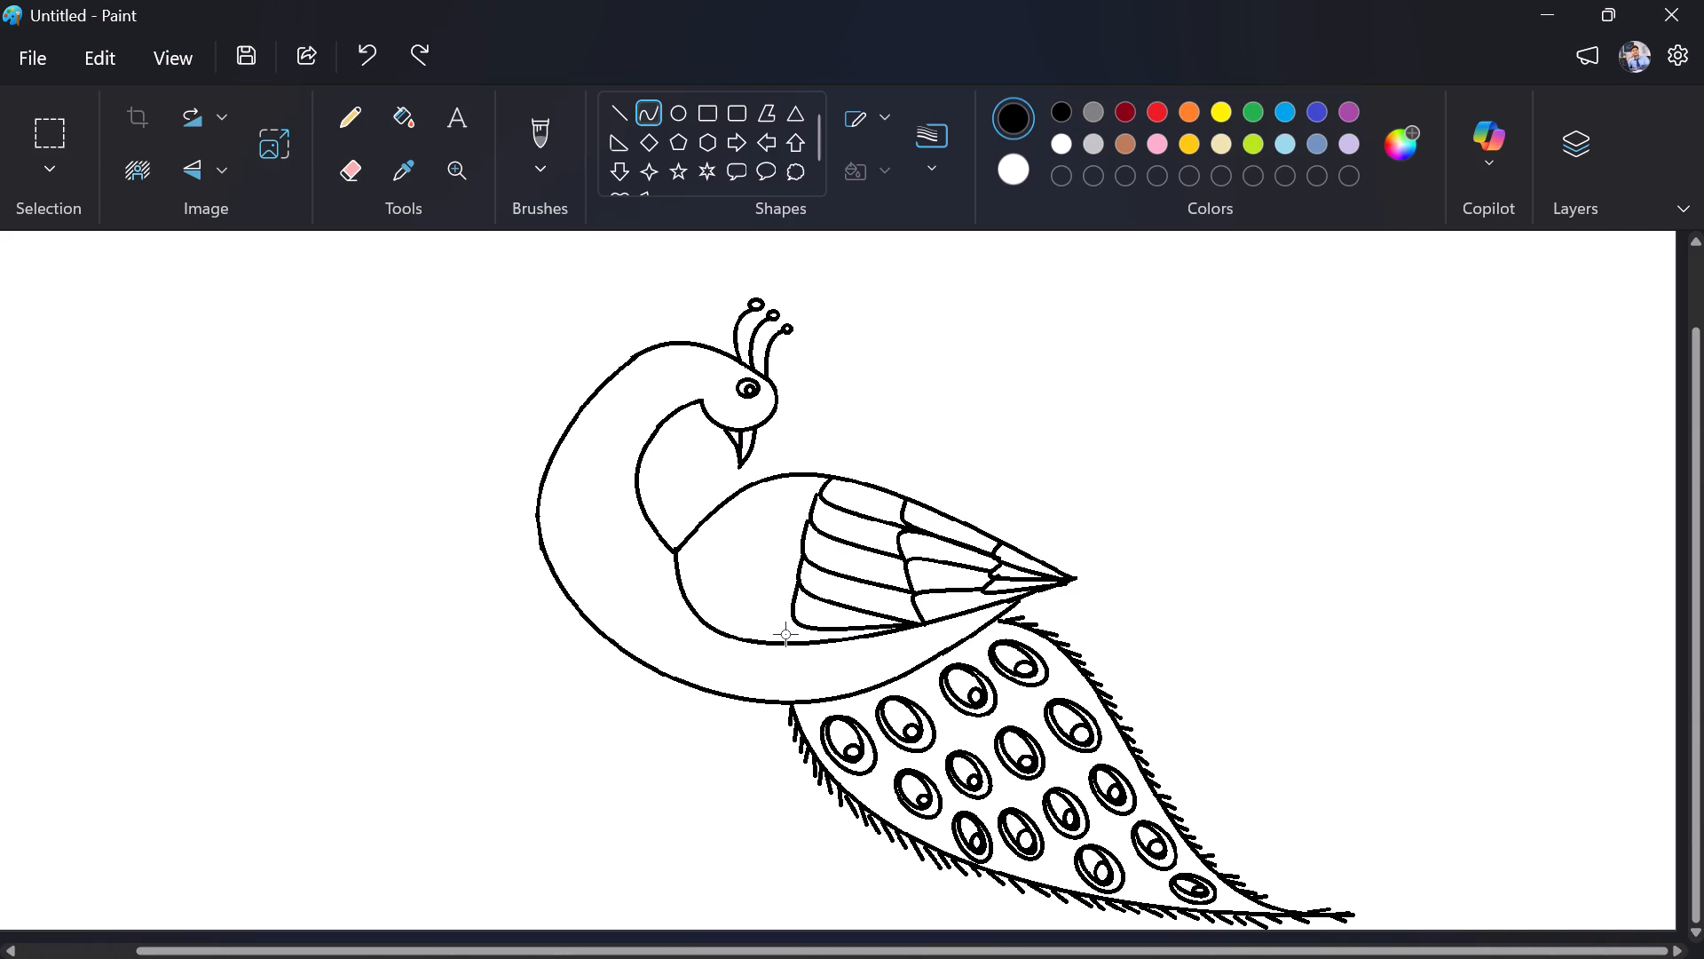
pyautogui.click(785, 634)
pyautogui.click(756, 613)
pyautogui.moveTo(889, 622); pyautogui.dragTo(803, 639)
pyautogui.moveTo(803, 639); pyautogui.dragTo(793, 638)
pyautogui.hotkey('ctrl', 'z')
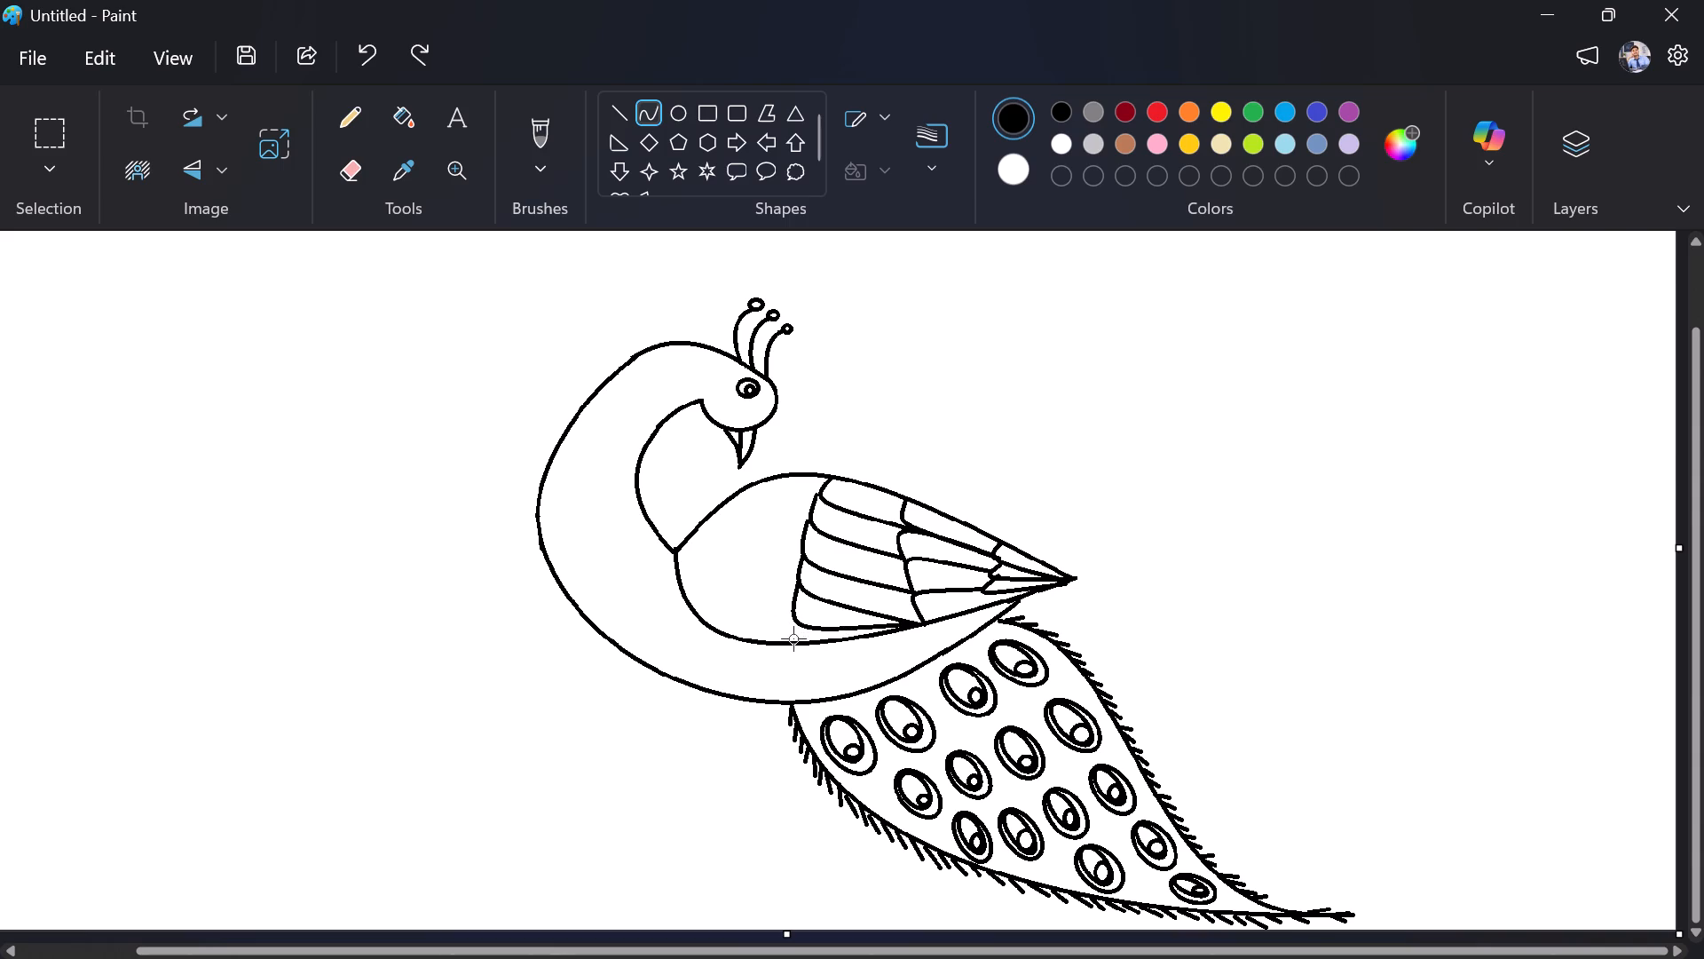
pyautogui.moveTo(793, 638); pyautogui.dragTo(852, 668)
# Draw a narrow sixth feather curve along the wing's lower edge, rounding up to the fifth curve's rounded end.
pyautogui.moveTo(897, 629); pyautogui.dragTo(839, 635)
pyautogui.moveTo(839, 635); pyautogui.dragTo(780, 622)
pyautogui.moveTo(780, 622); pyautogui.dragTo(791, 621)
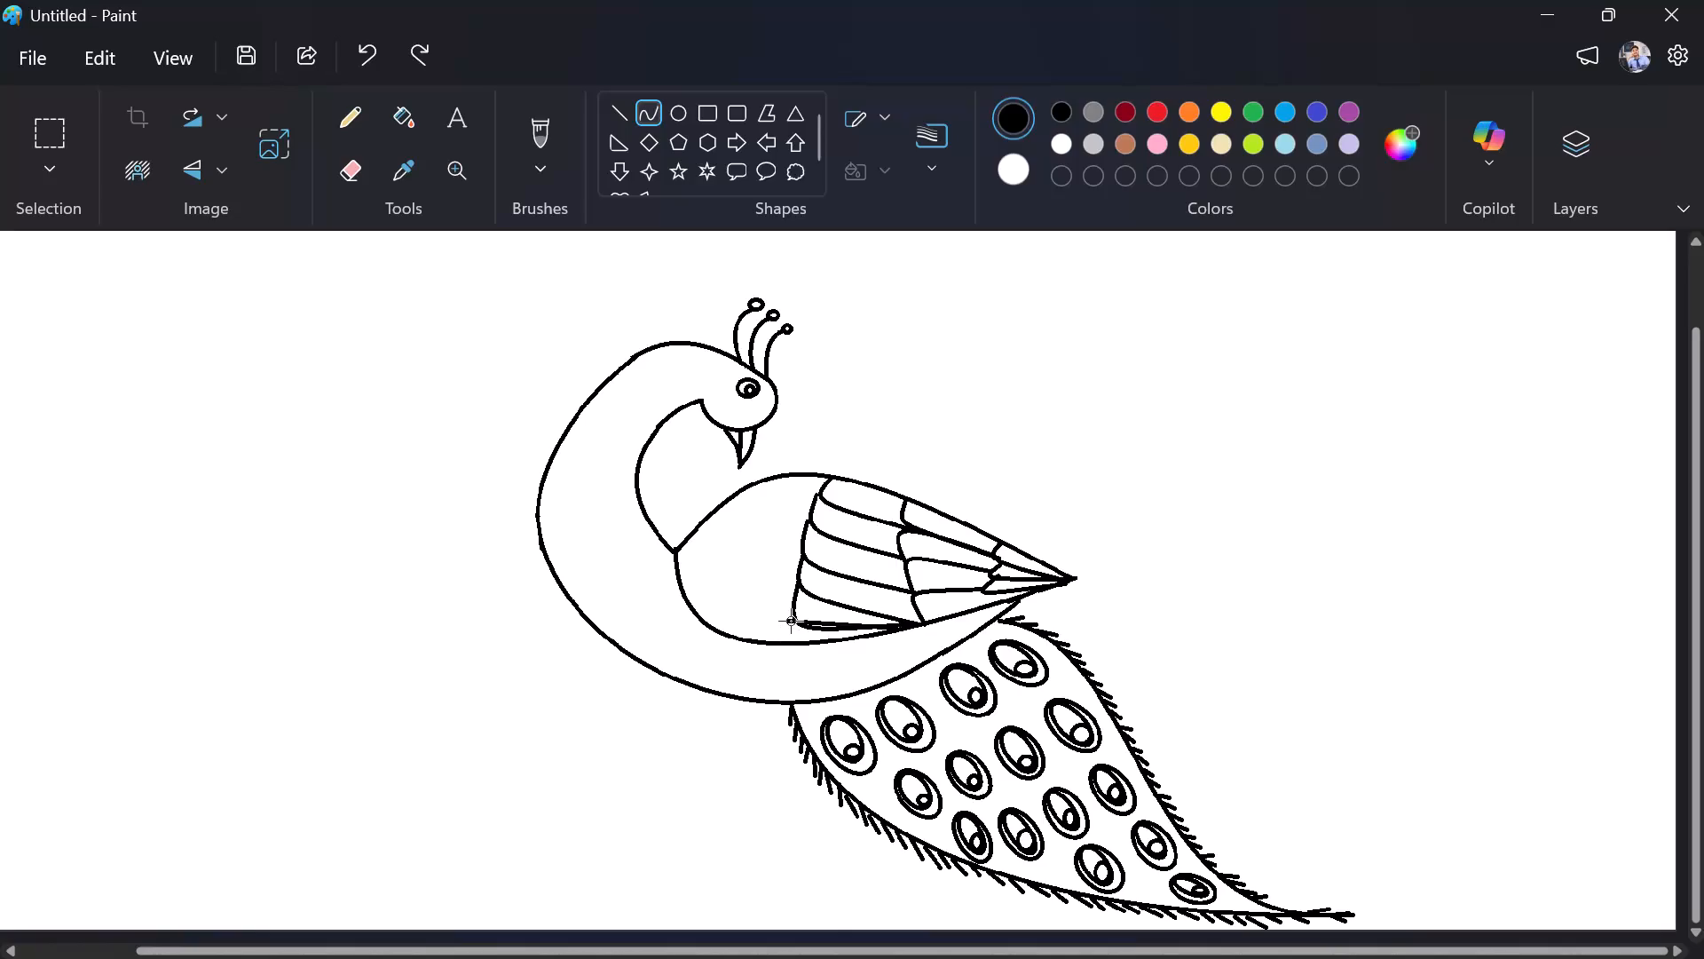
pyautogui.moveTo(791, 621); pyautogui.dragTo(792, 621)
pyautogui.moveTo(823, 624); pyautogui.dragTo(803, 650)
pyautogui.moveTo(803, 650); pyautogui.dragTo(781, 645)
pyautogui.click(783, 639)
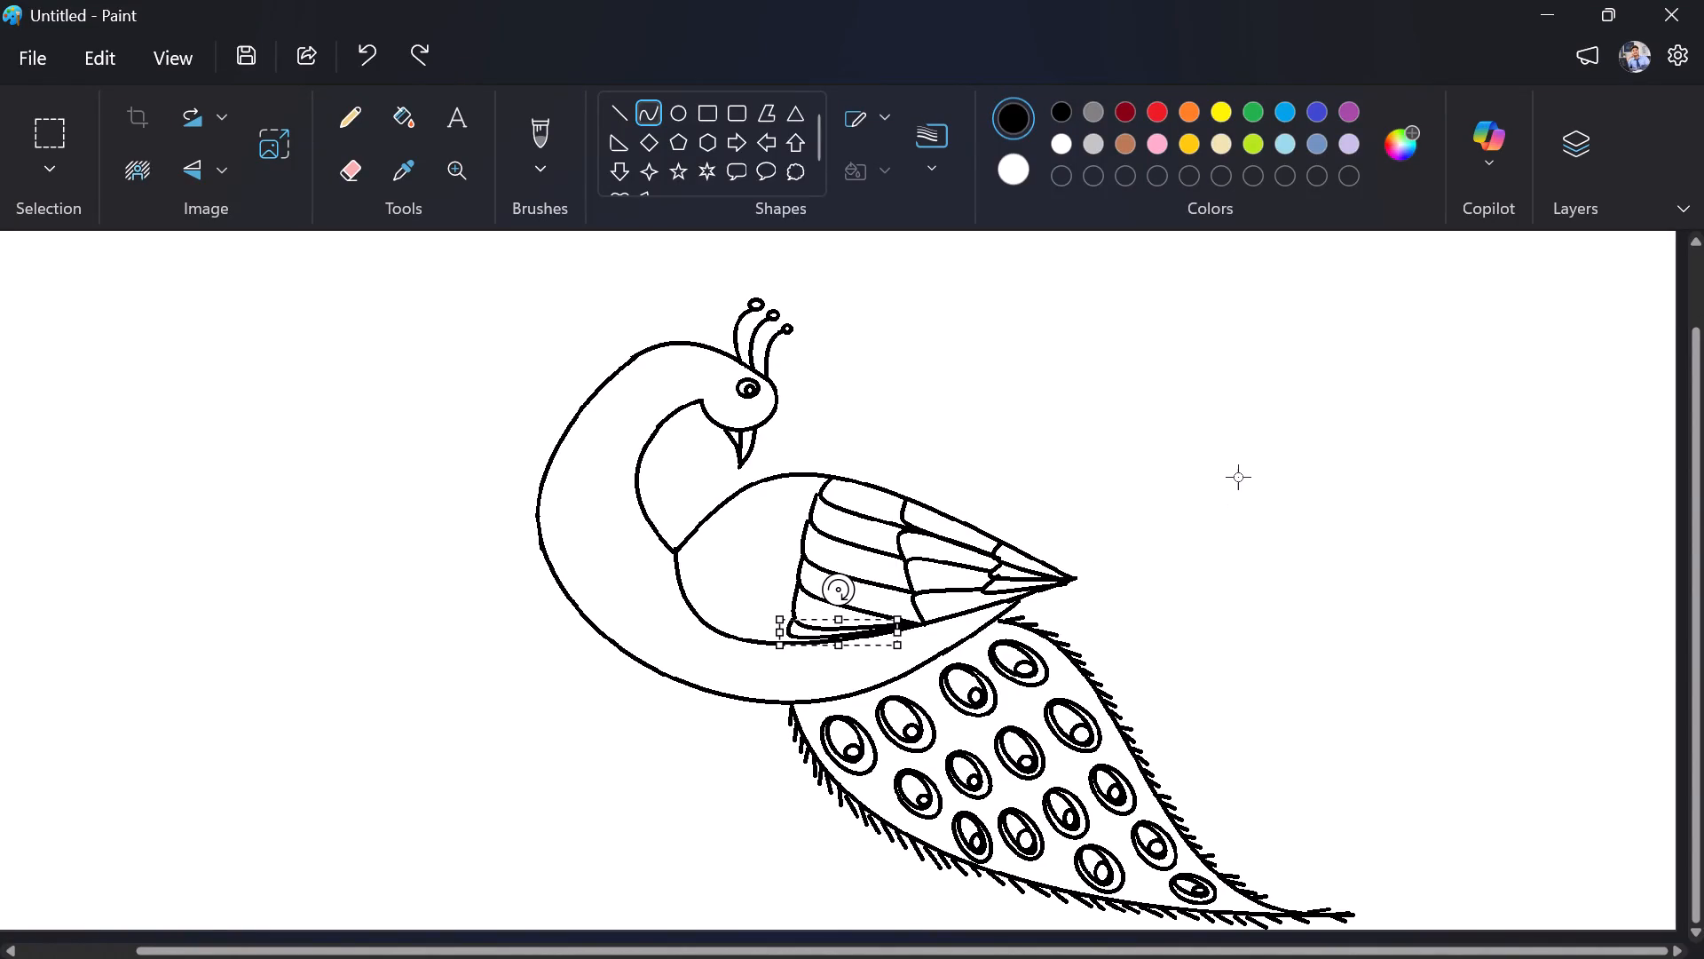
pyautogui.click(1239, 474)
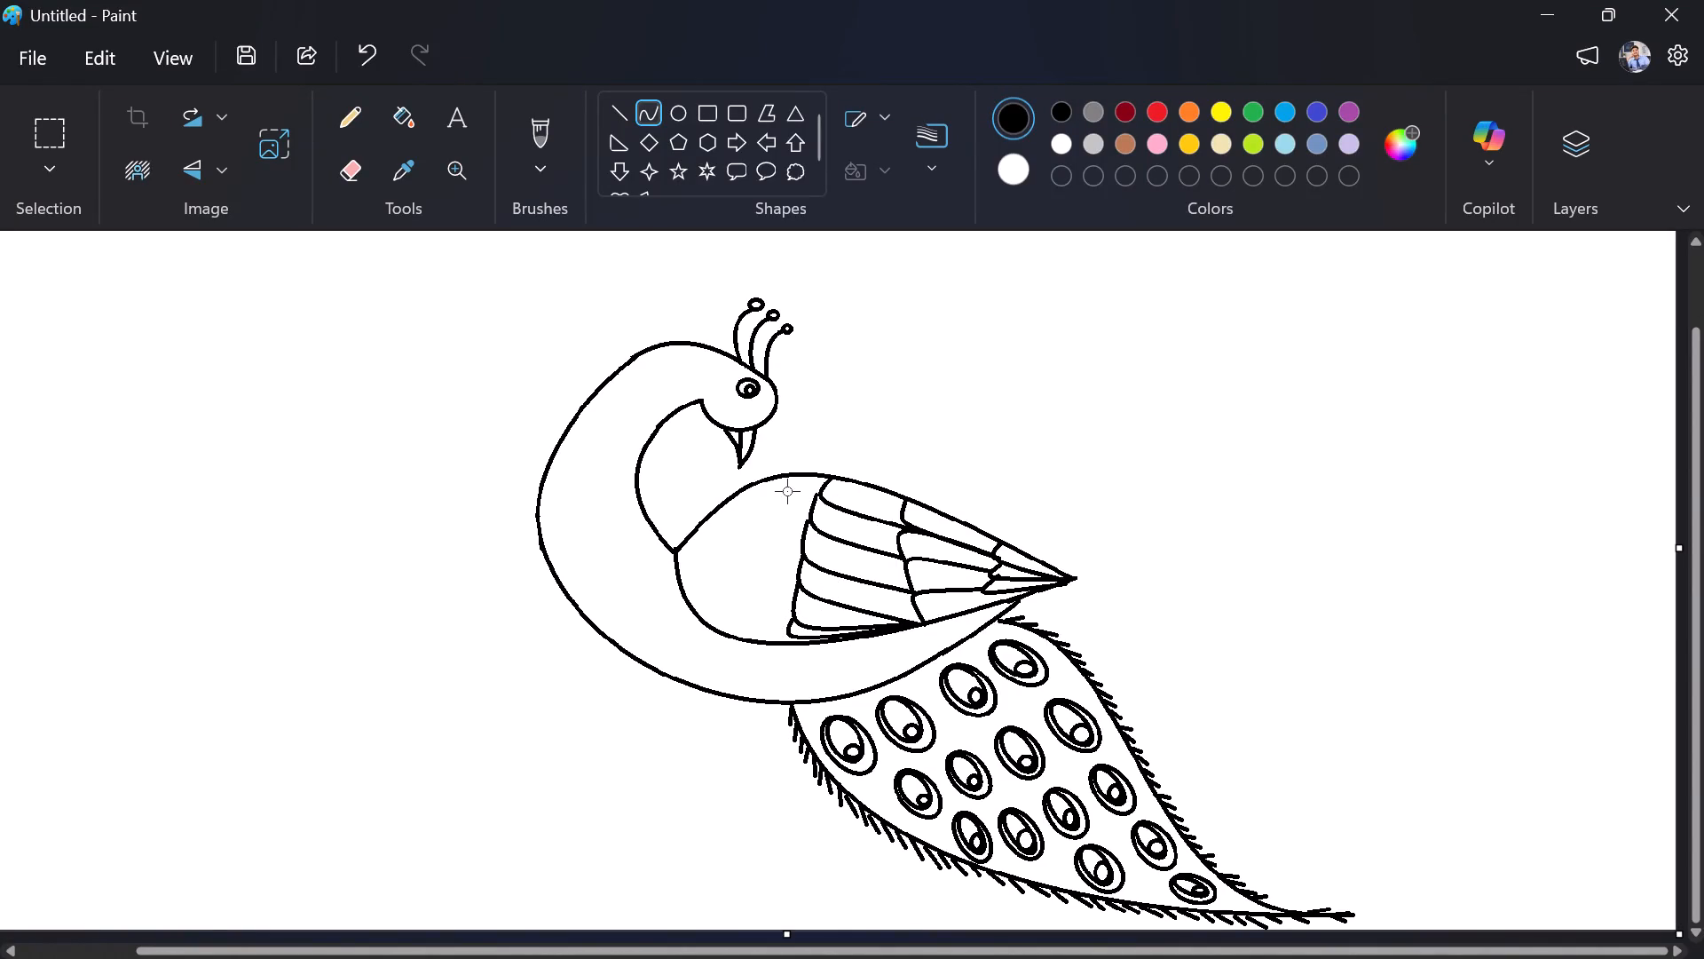
# Start the innermost feather row with a rounded curve from the middle row's top feather to the wing's upper edge.
pyautogui.moveTo(813, 498); pyautogui.dragTo(786, 508)
pyautogui.moveTo(786, 508); pyautogui.dragTo(767, 480)
pyautogui.moveTo(788, 487); pyautogui.dragTo(761, 497)
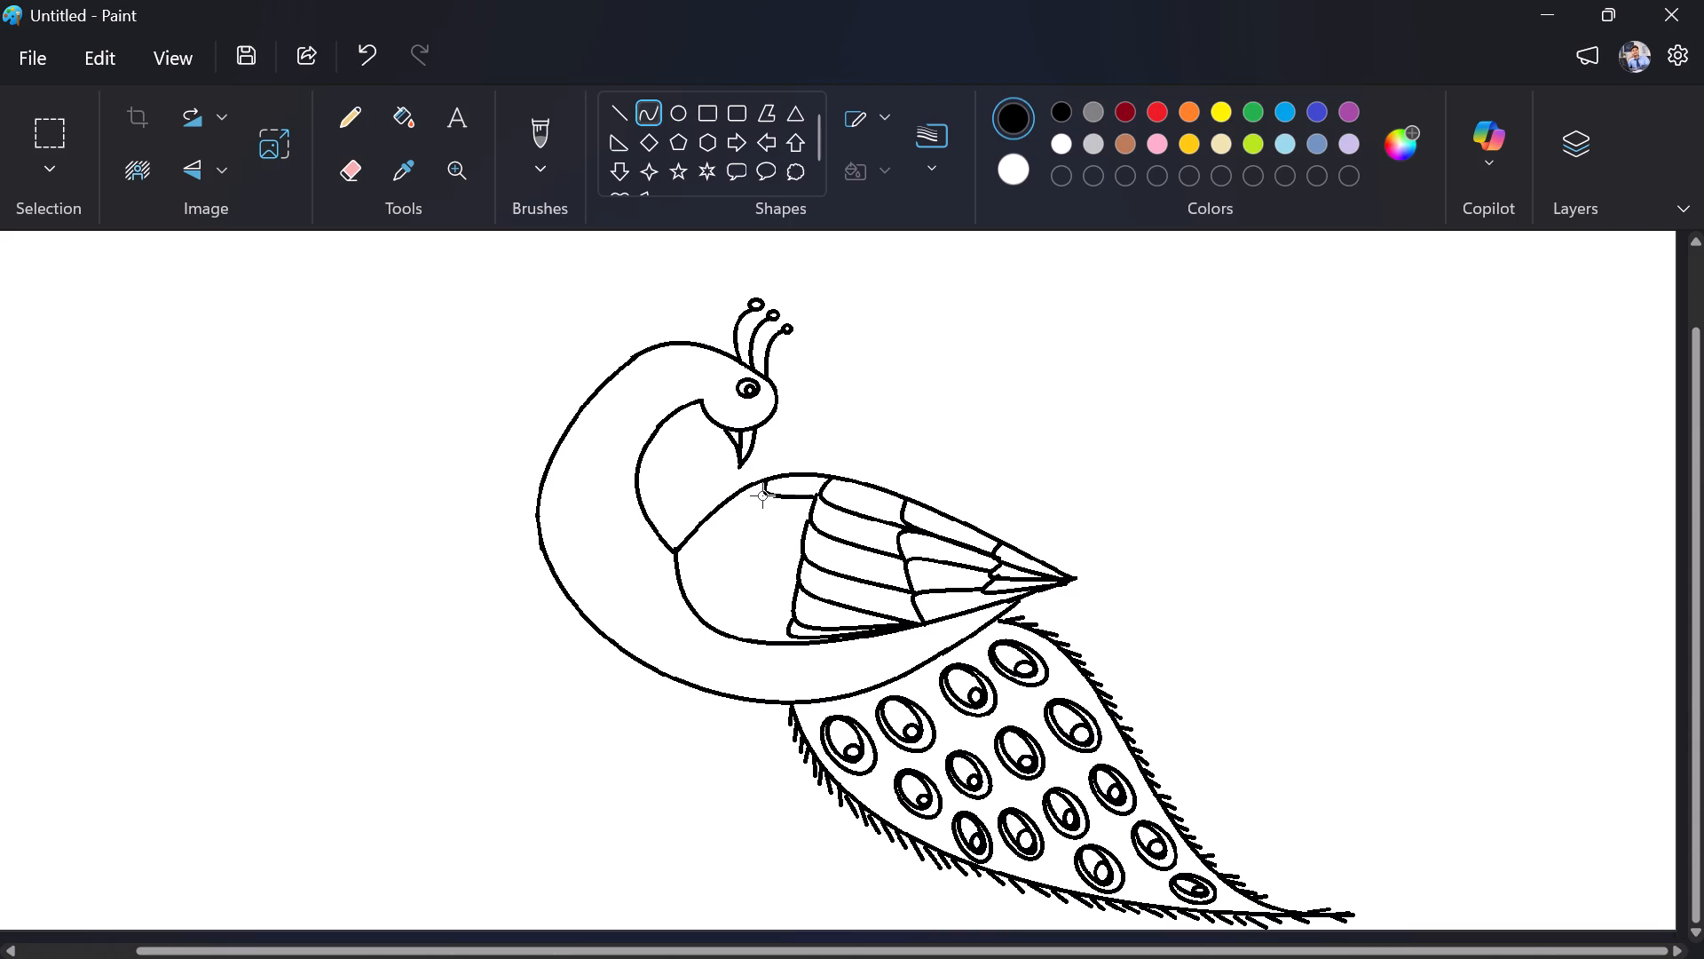
pyautogui.click(762, 495)
pyautogui.click(997, 494)
# Draw a second rounded feather curve below it, from the middle row's edge to the first curve's rounded end.
pyautogui.moveTo(808, 519); pyautogui.dragTo(738, 497)
pyautogui.moveTo(738, 497); pyautogui.dragTo(763, 481)
pyautogui.moveTo(797, 509); pyautogui.dragTo(717, 508)
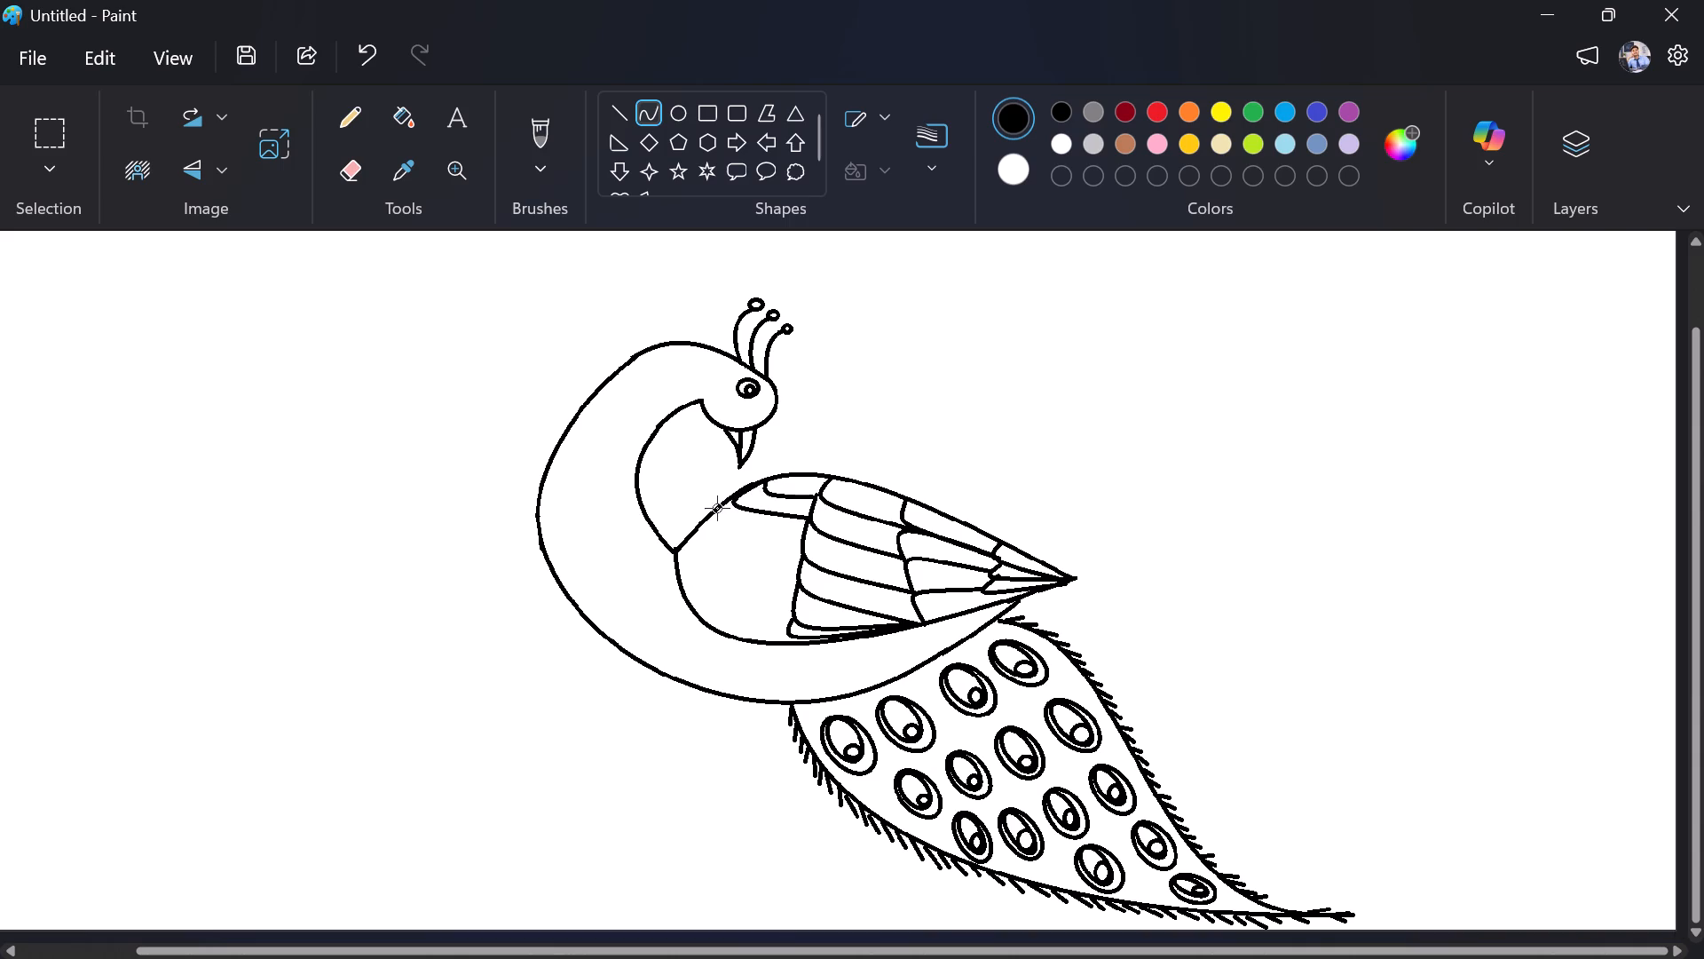
pyautogui.moveTo(717, 508); pyautogui.dragTo(718, 503)
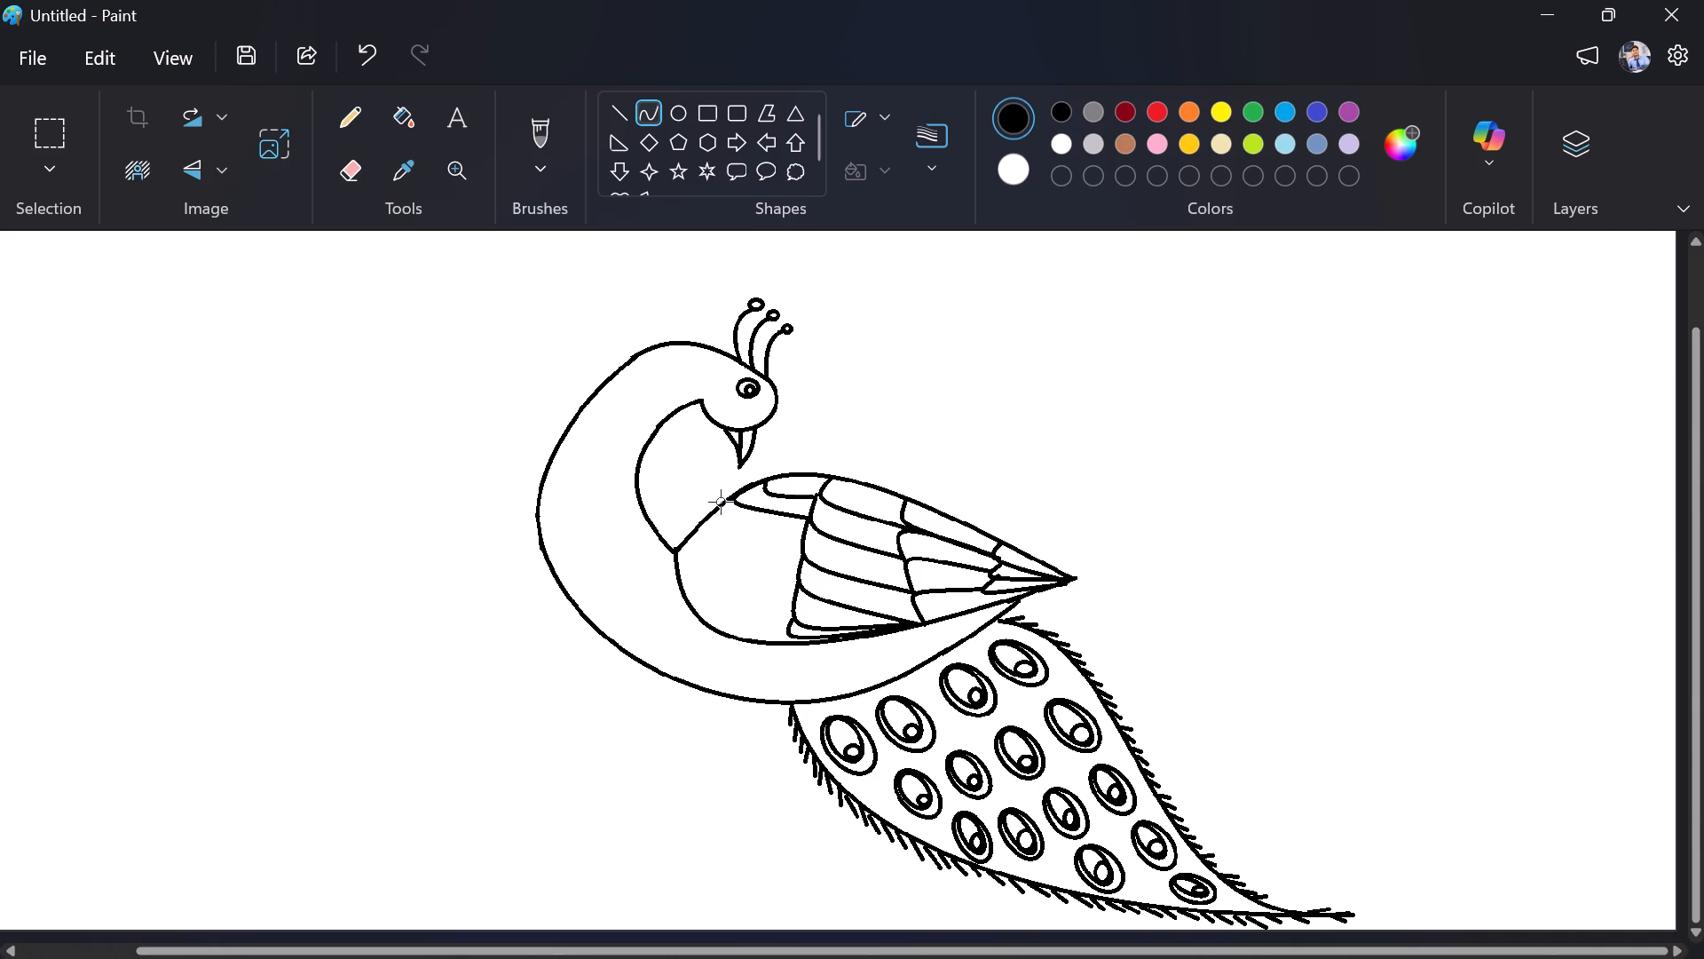
pyautogui.click(721, 502)
pyautogui.click(1003, 479)
# Draw a third rounded feather curve in the innermost row, from the middle row's edge to the second curve's rounded end.
pyautogui.moveTo(800, 555); pyautogui.dragTo(723, 519)
pyautogui.moveTo(723, 519); pyautogui.dragTo(731, 495)
pyautogui.moveTo(756, 522); pyautogui.dragTo(704, 535)
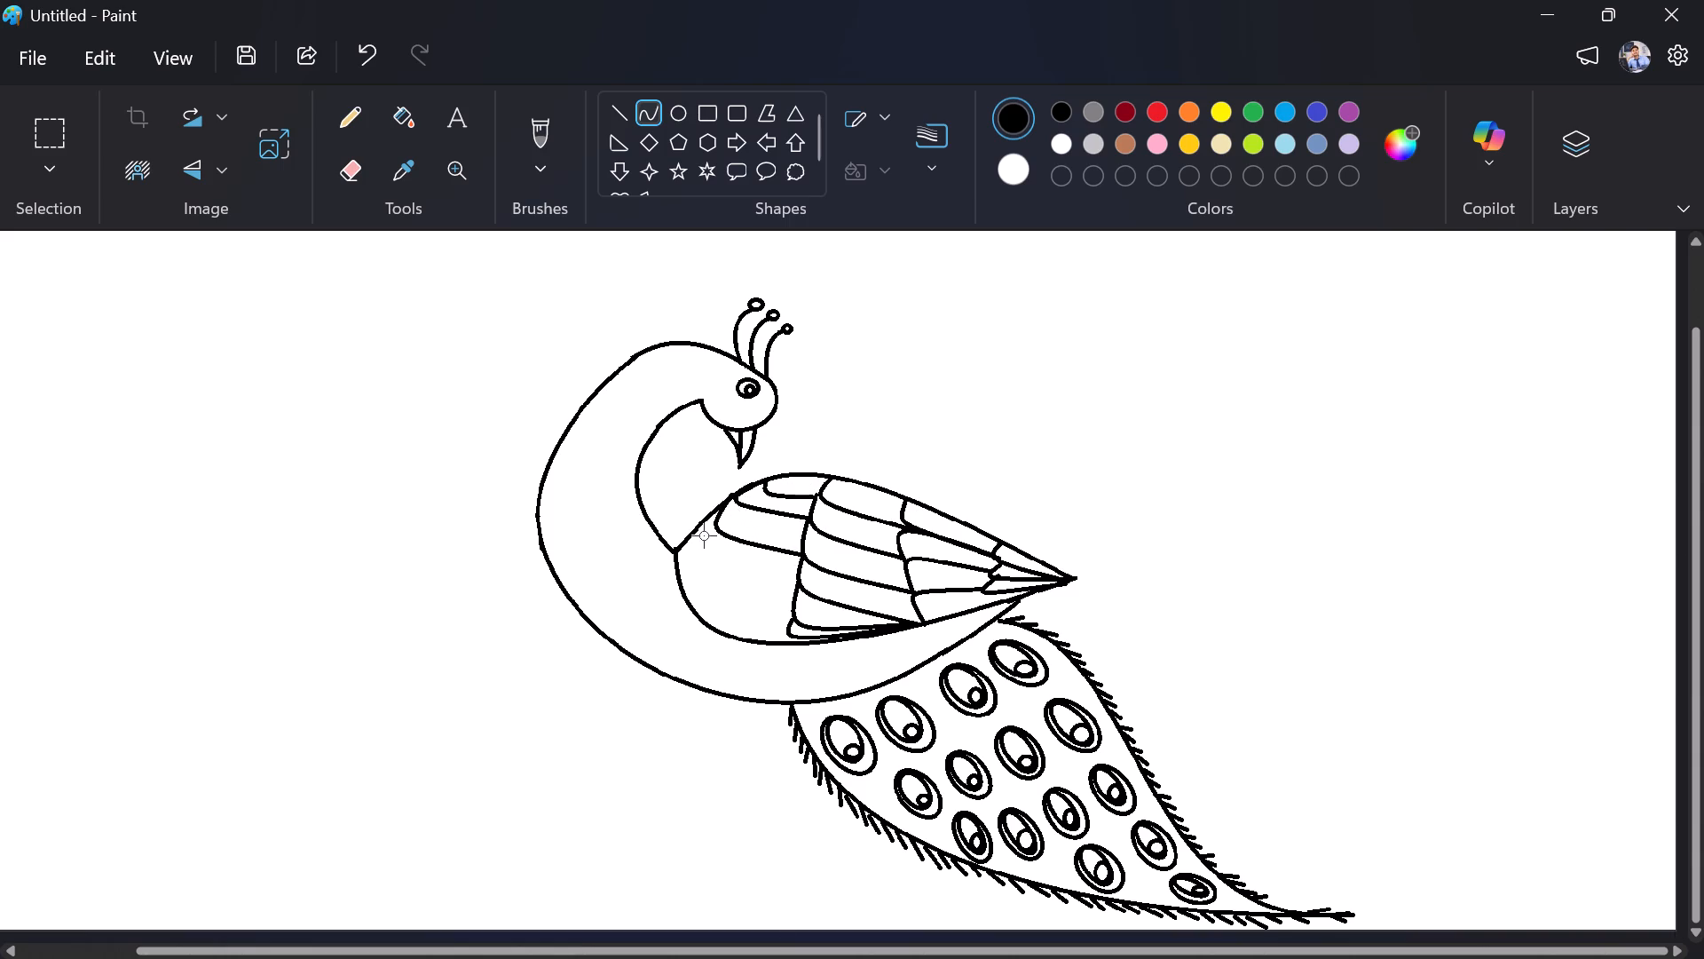
pyautogui.moveTo(704, 535); pyautogui.dragTo(705, 535)
pyautogui.click(708, 536)
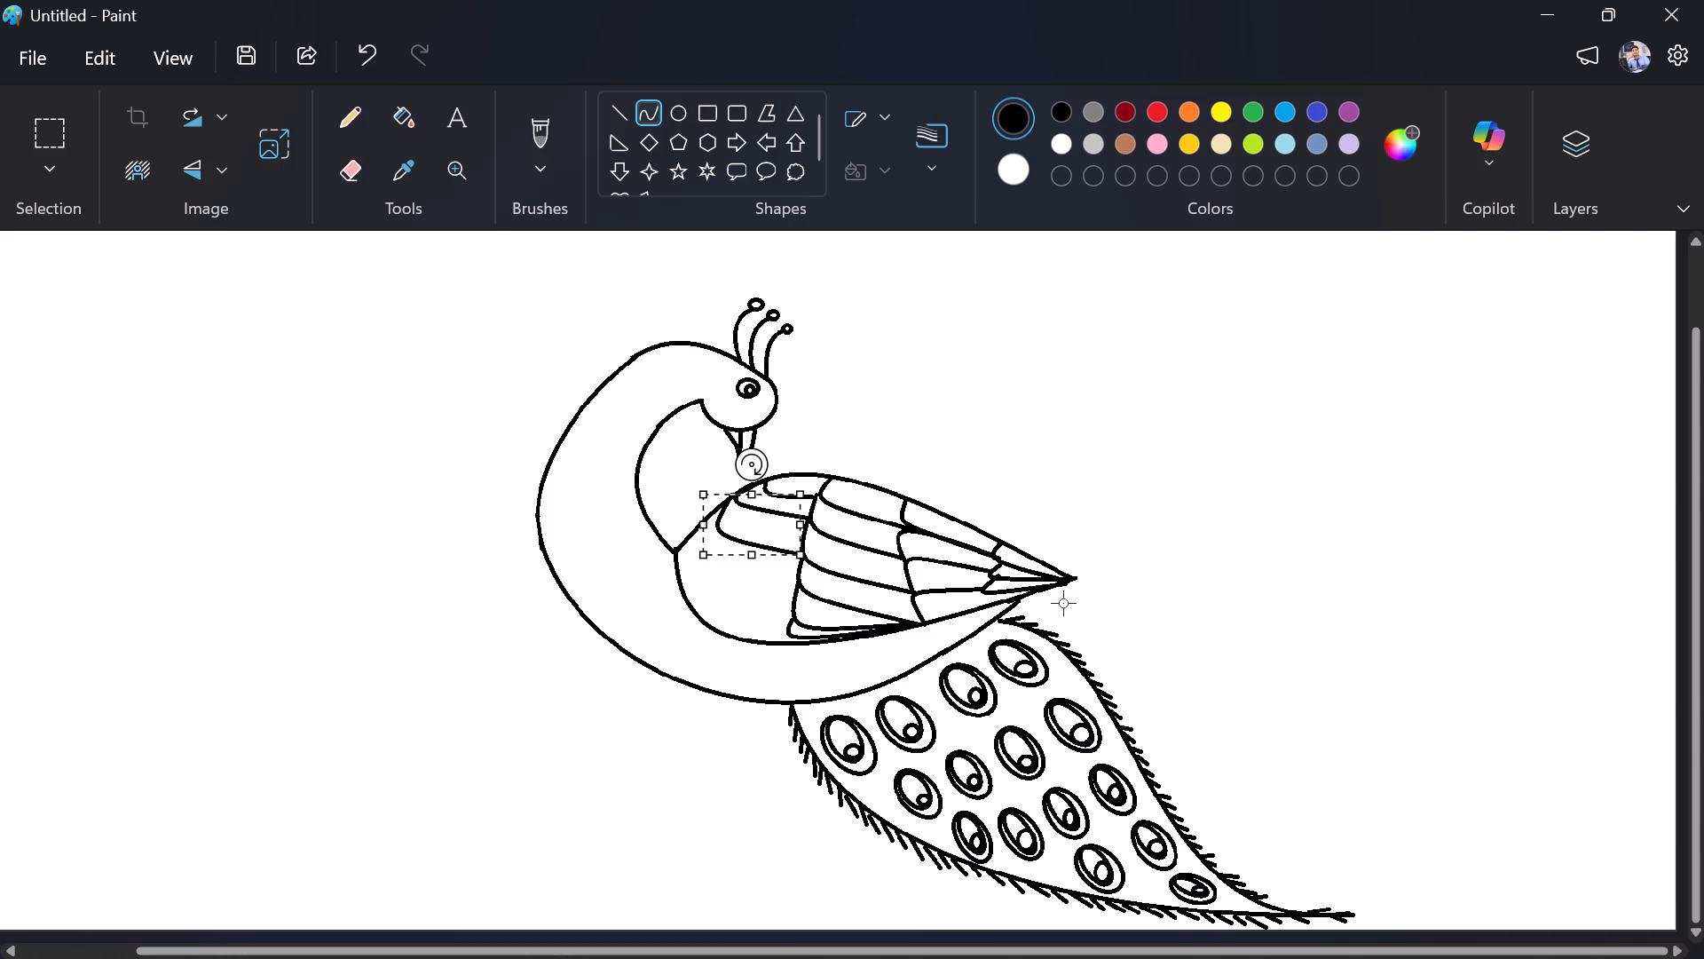
pyautogui.click(1206, 522)
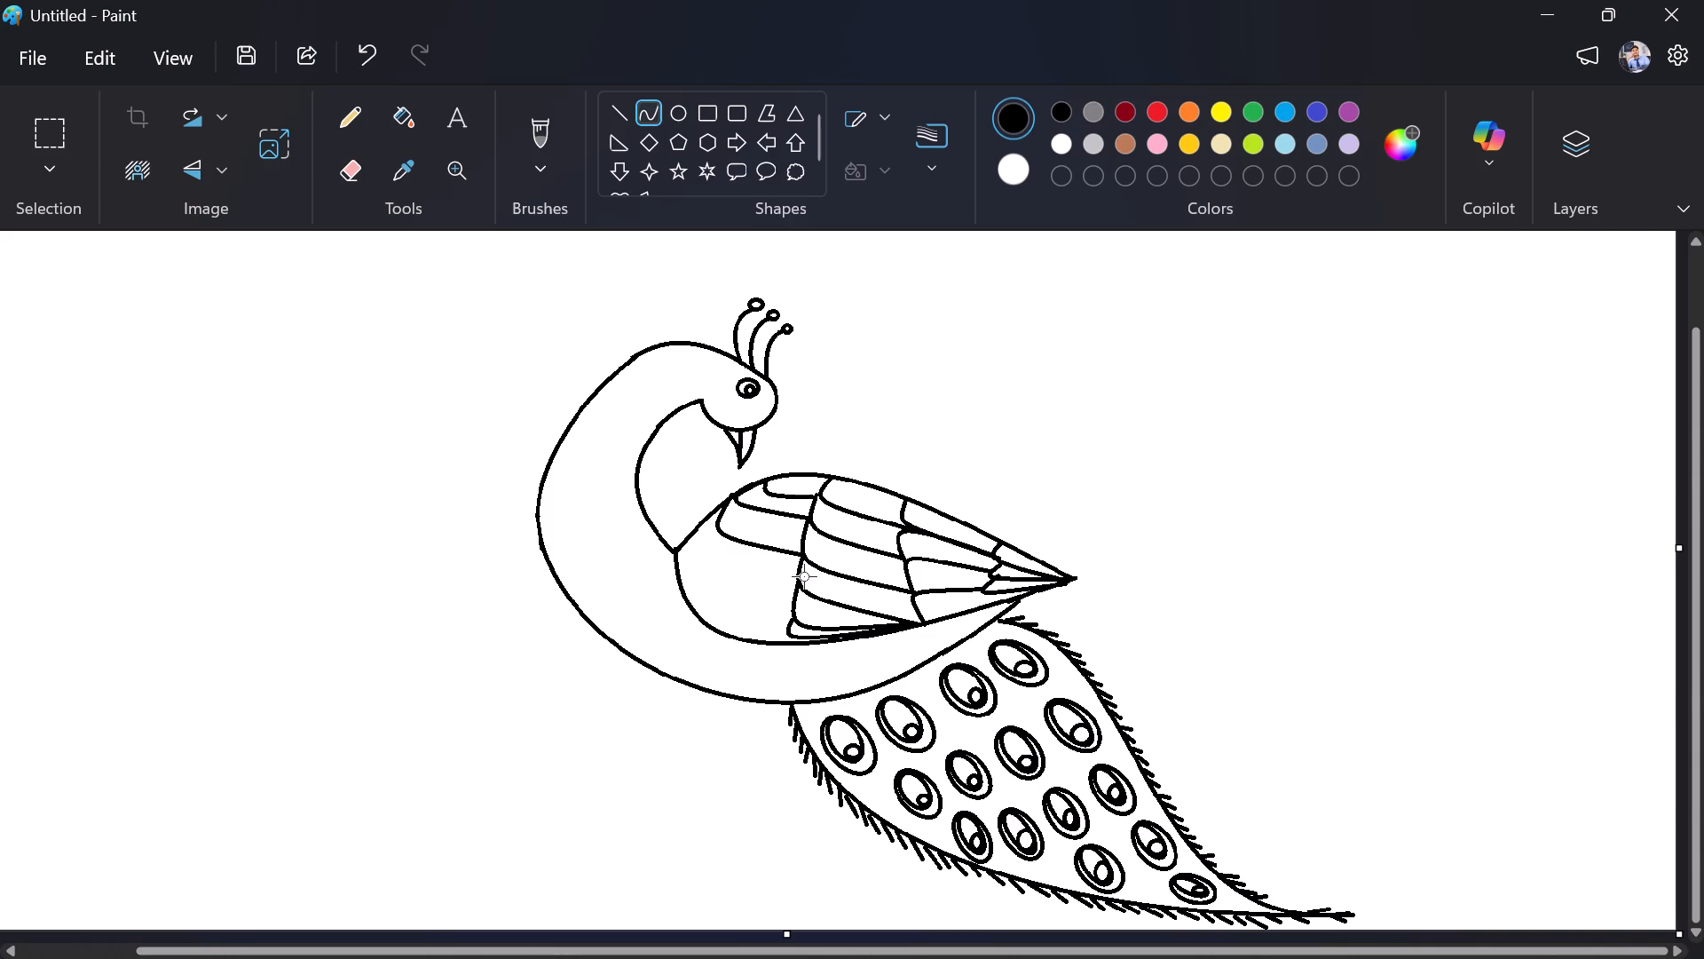
# Draw a fourth rounded feather curve from the middle row's edge, rounding up to the wing's upper edge beside the third curve.
pyautogui.moveTo(795, 583); pyautogui.dragTo(720, 503)
pyautogui.moveTo(745, 535); pyautogui.dragTo(704, 567)
pyautogui.moveTo(704, 567); pyautogui.dragTo(675, 565)
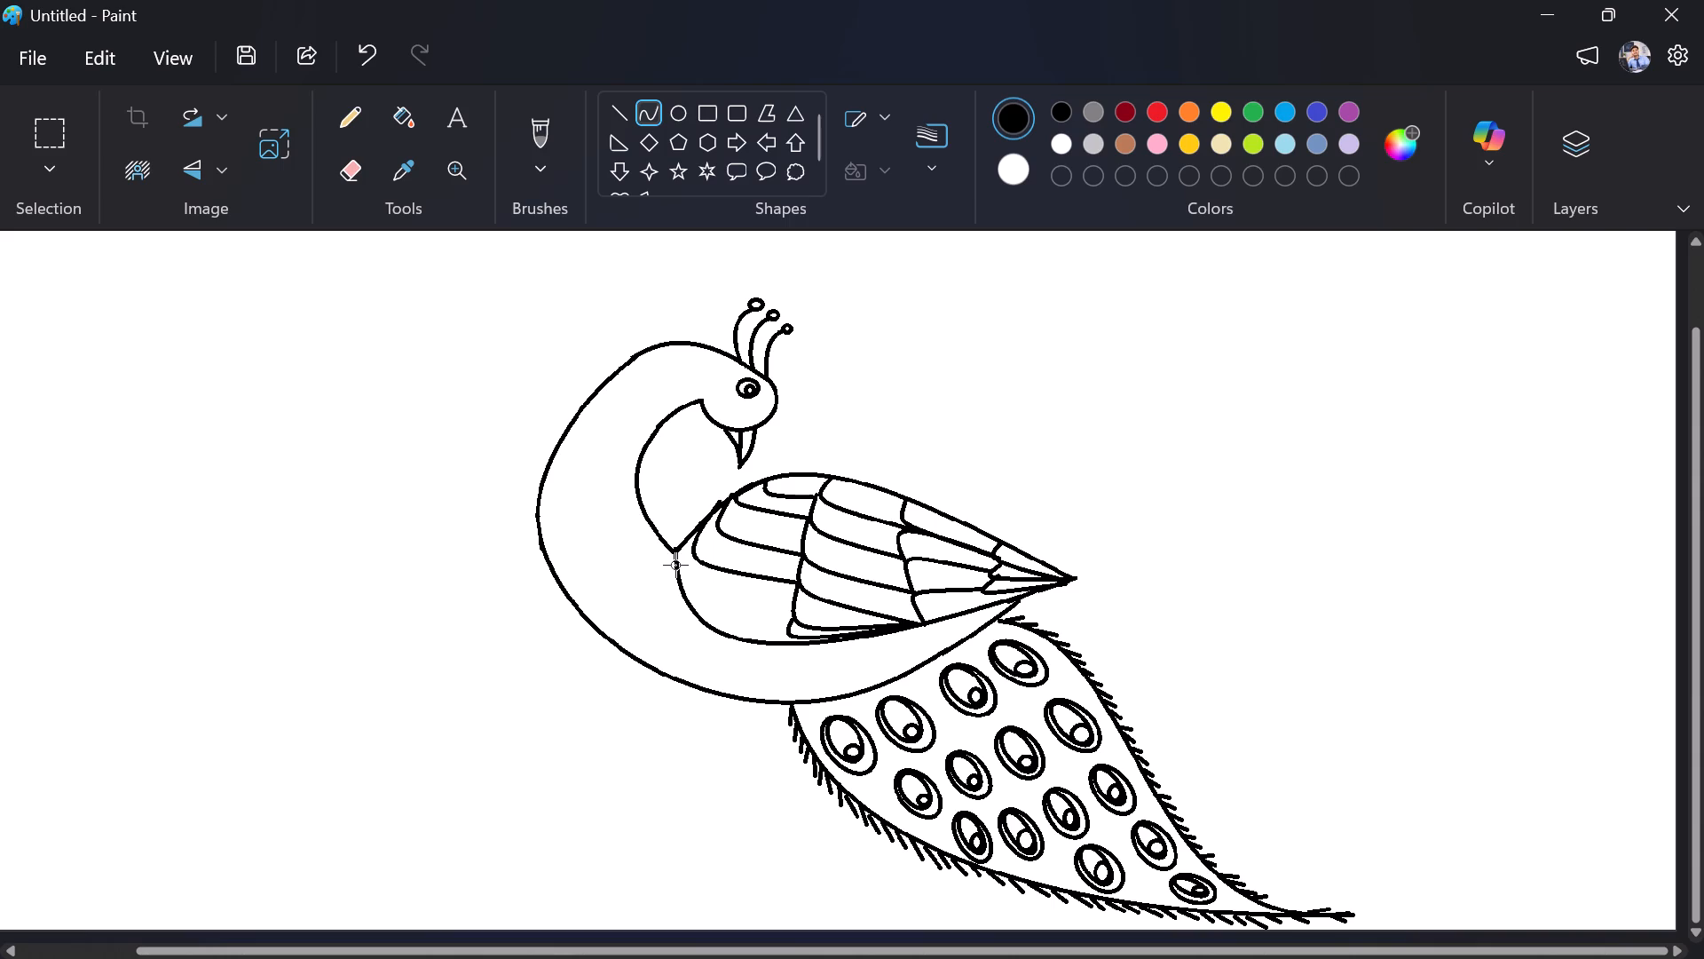
pyautogui.moveTo(675, 565); pyautogui.dragTo(675, 563)
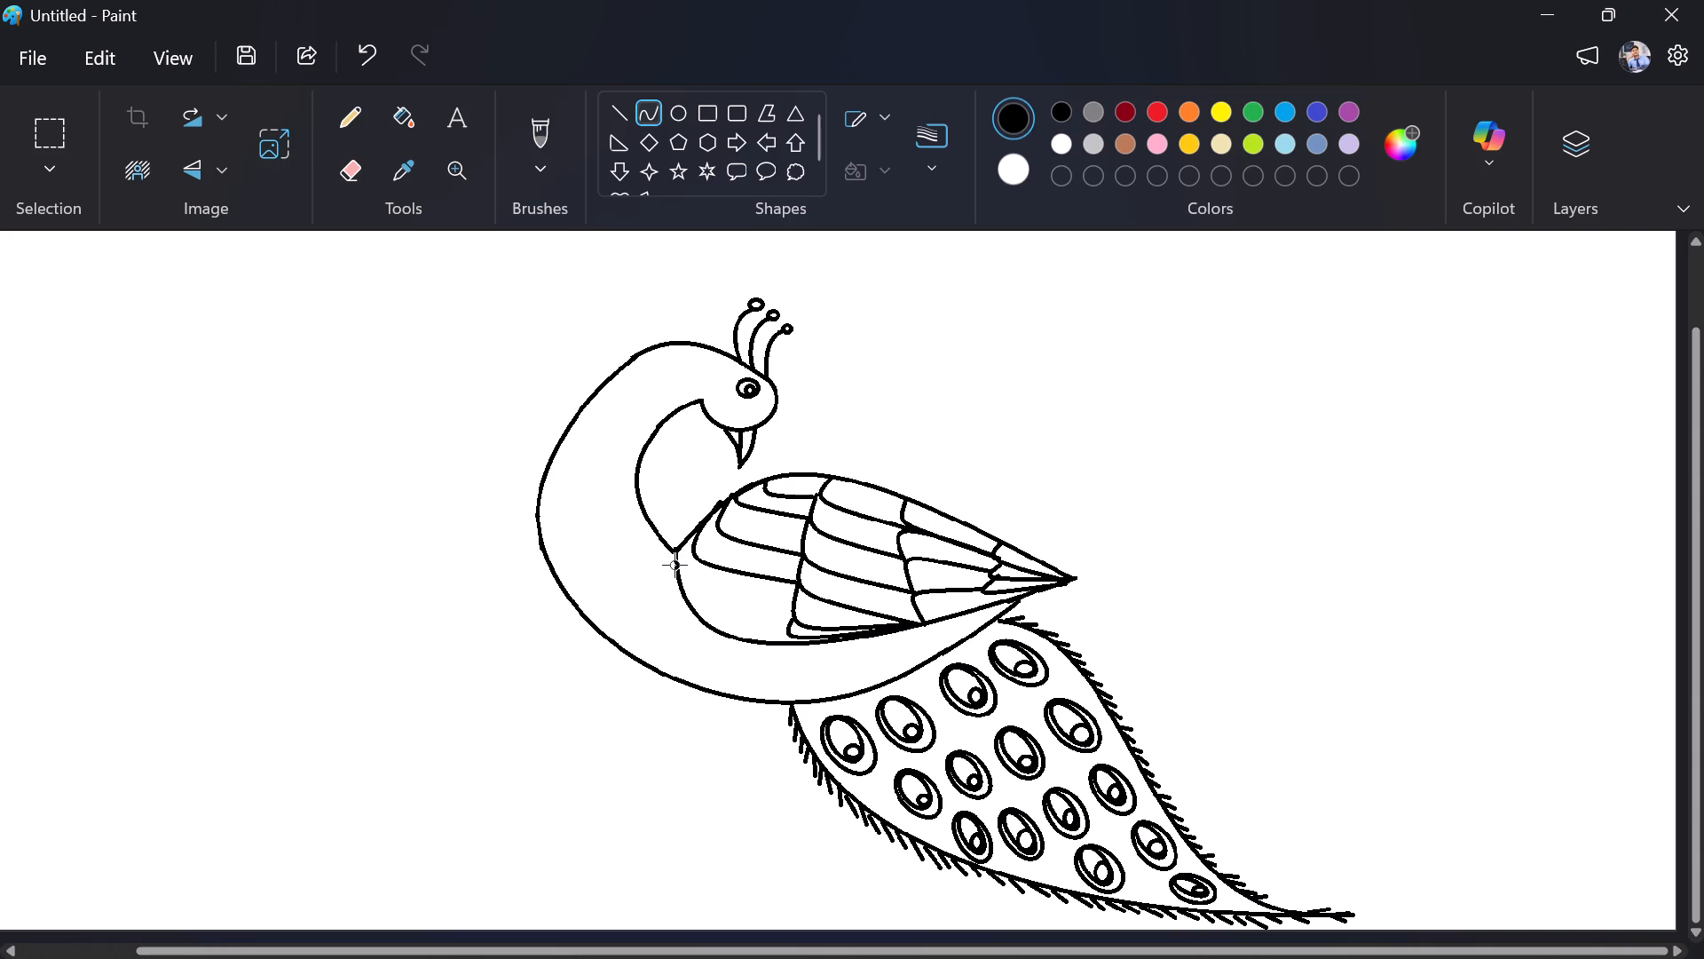
pyautogui.click(675, 565)
pyautogui.click(1240, 443)
# Draw a fifth rounded feather curve from the middle row's lower edge up to the wing's front edge, and undo the stray mark.
pyautogui.moveTo(793, 616); pyautogui.dragTo(691, 525)
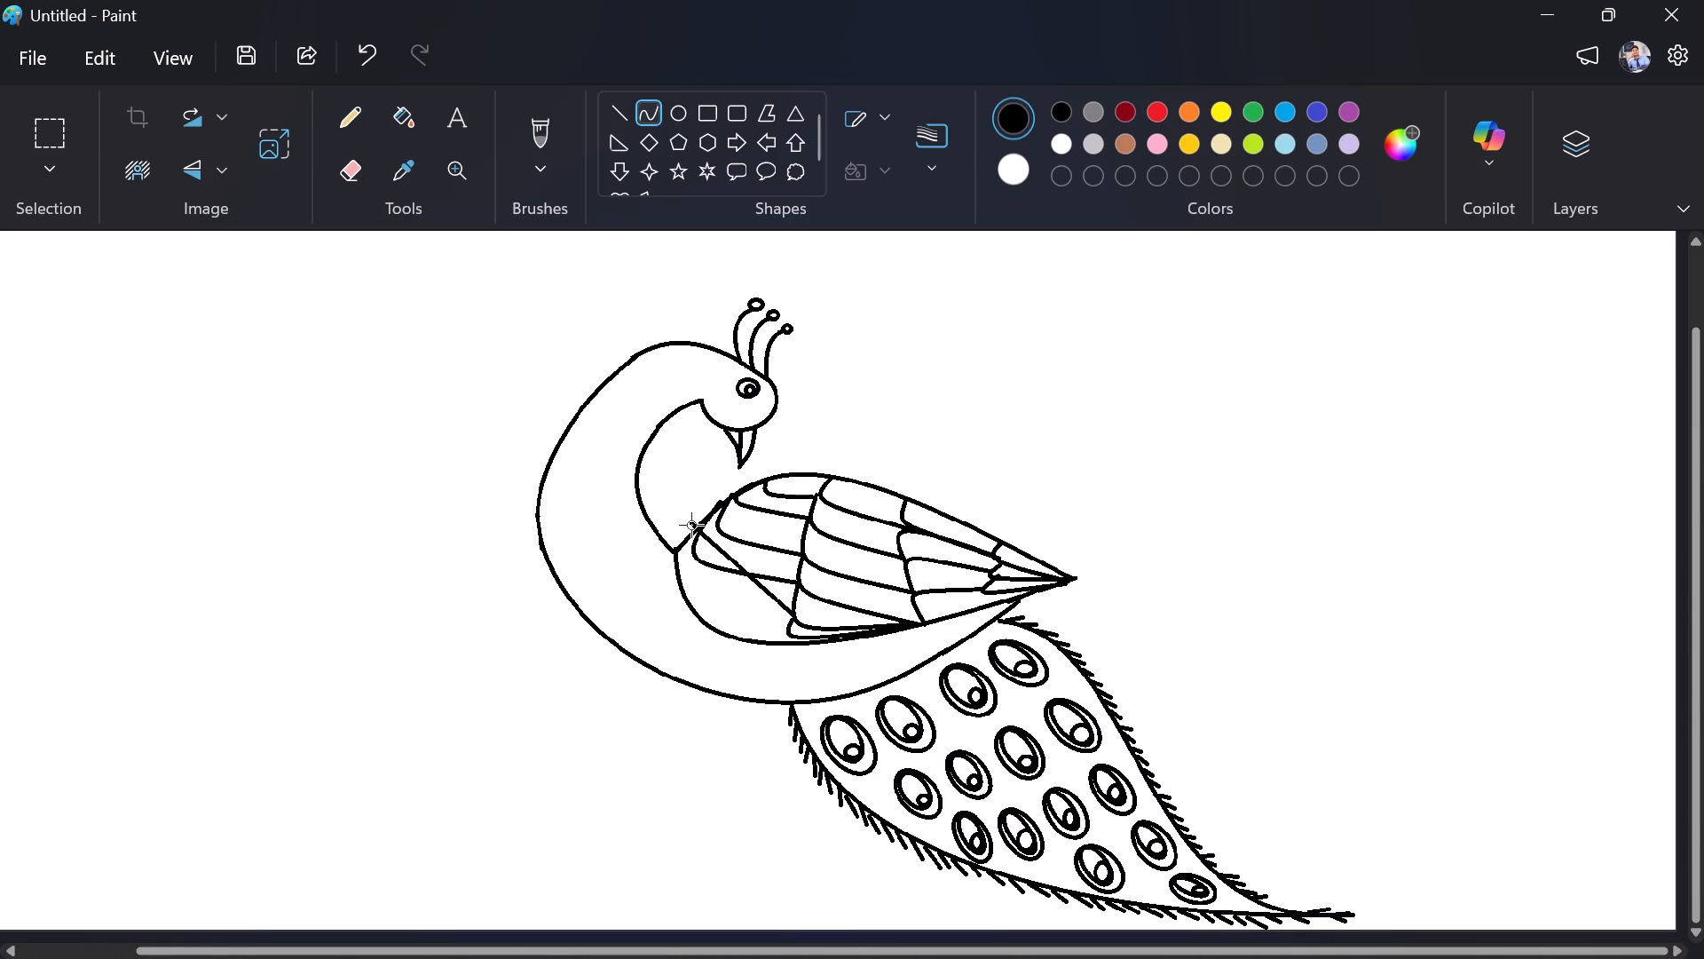
pyautogui.moveTo(691, 525); pyautogui.dragTo(699, 527)
pyautogui.moveTo(733, 563); pyautogui.dragTo(666, 578)
pyautogui.click(670, 577)
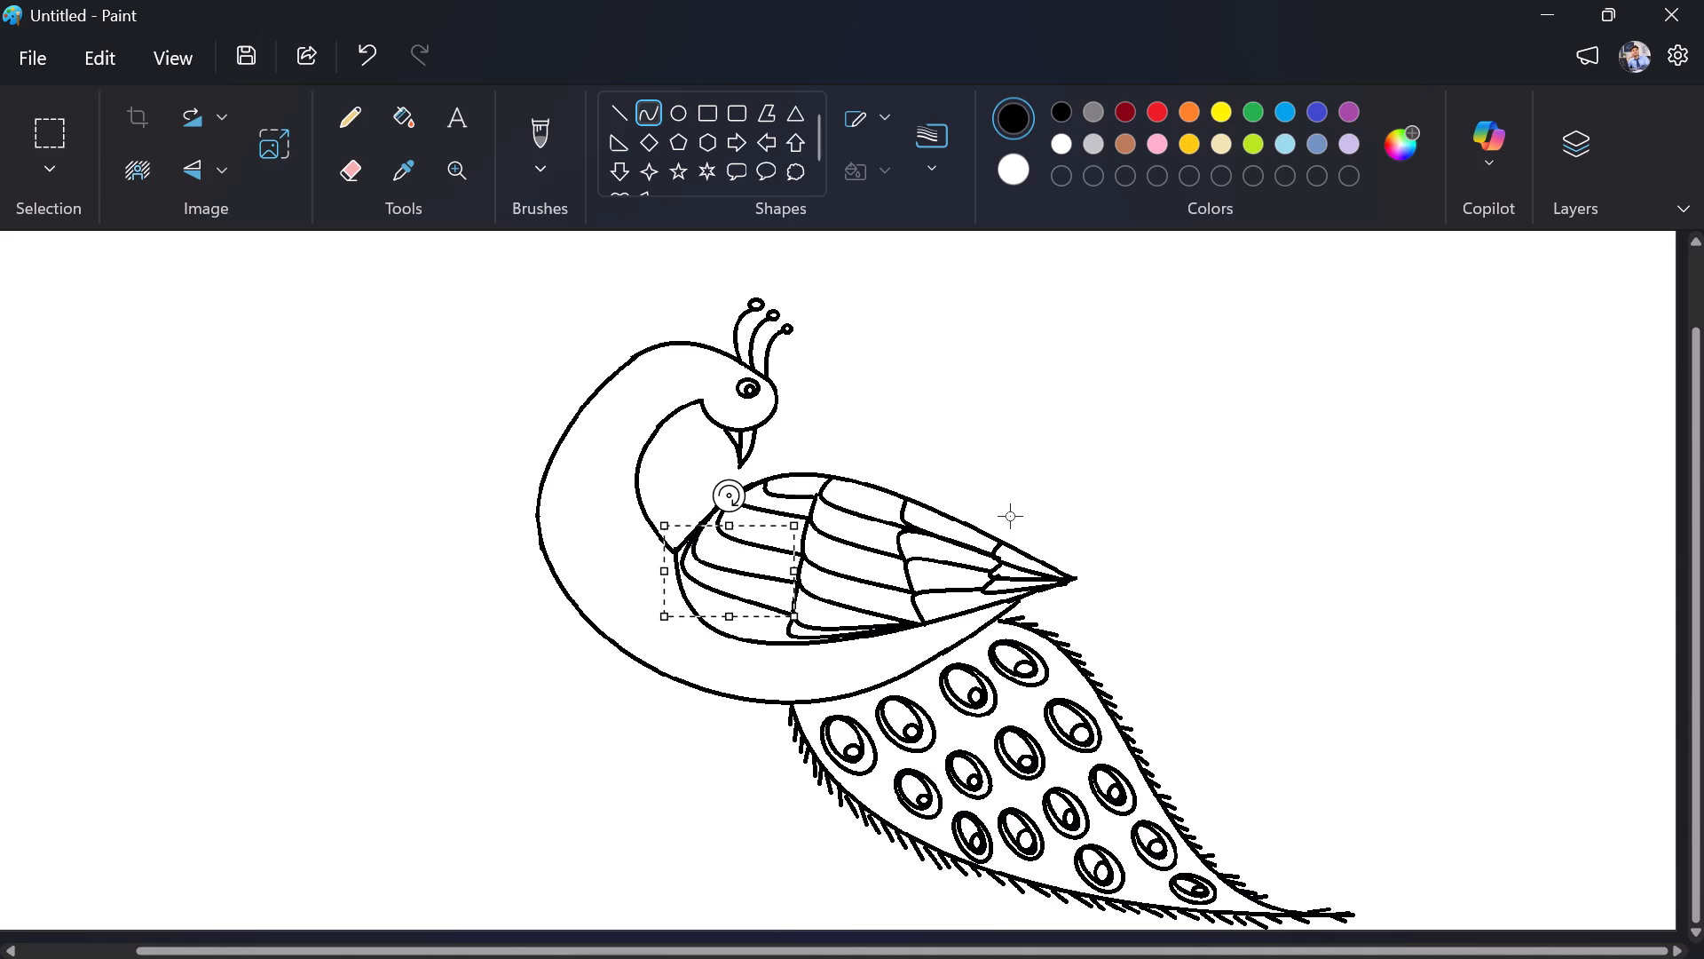
pyautogui.click(1057, 507)
pyautogui.hotkey('ctrl', 'z')
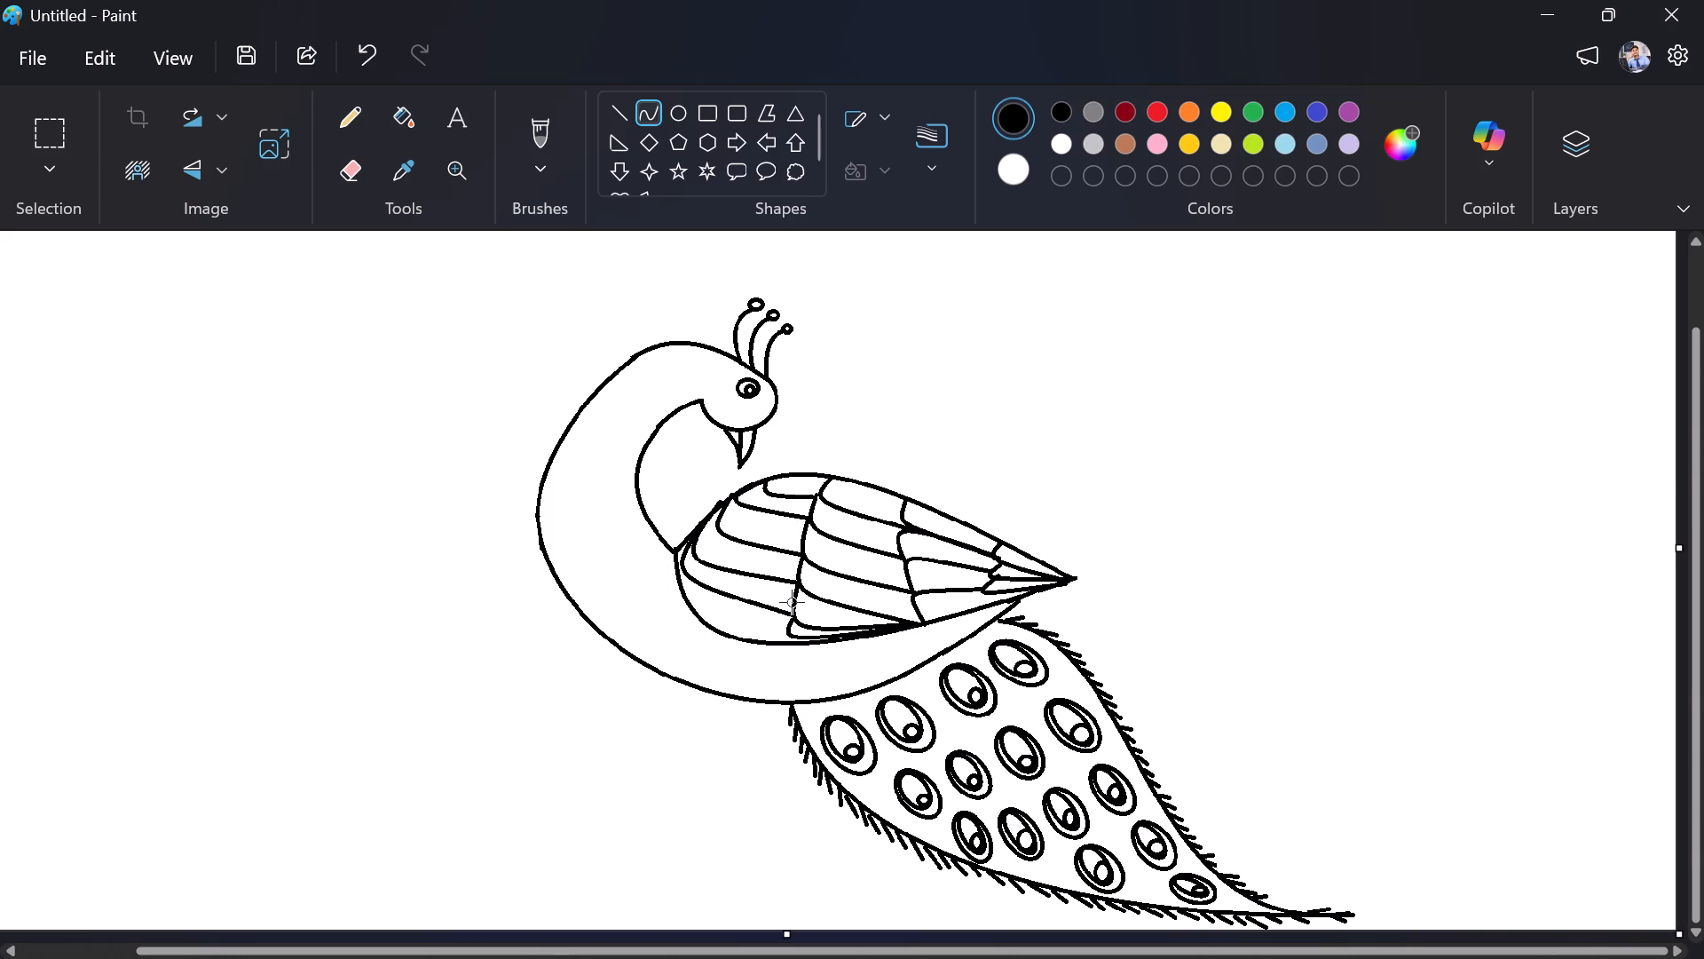
# Draw a sixth feather curve from the middle row's lowest feather, bowing along the wing's lower edge to the fifth curve's rounded end.
pyautogui.moveTo(789, 637); pyautogui.dragTo(745, 635)
pyautogui.moveTo(745, 635); pyautogui.dragTo(679, 580)
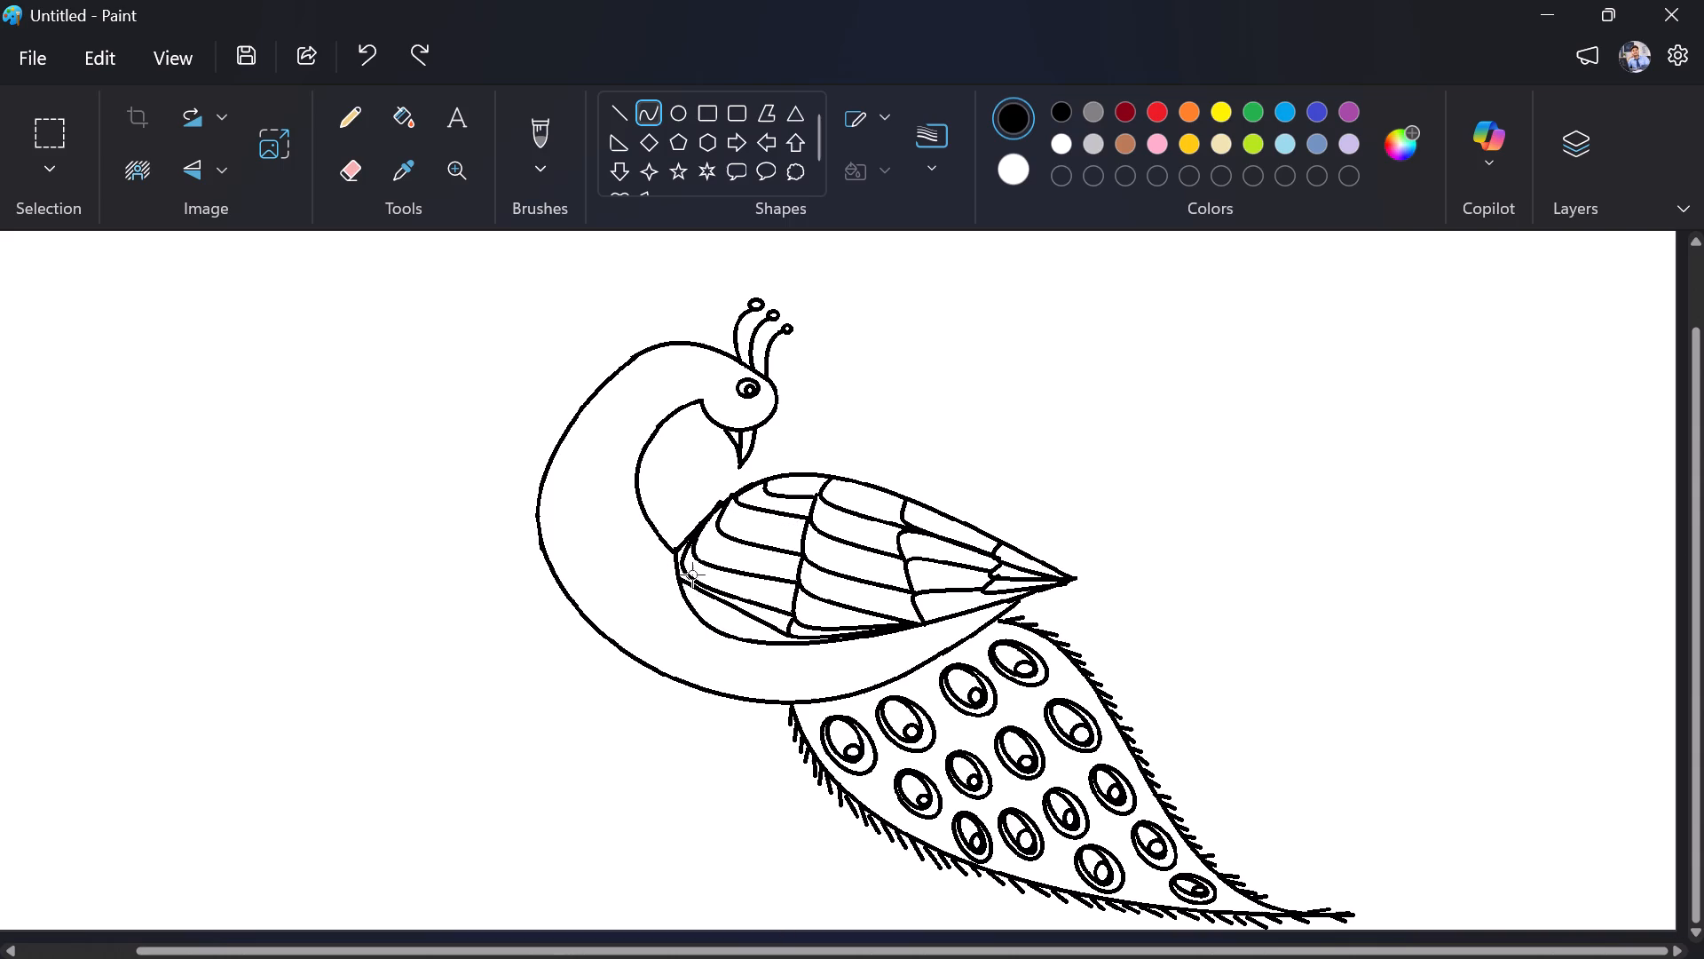
pyautogui.moveTo(719, 605); pyautogui.dragTo(708, 618)
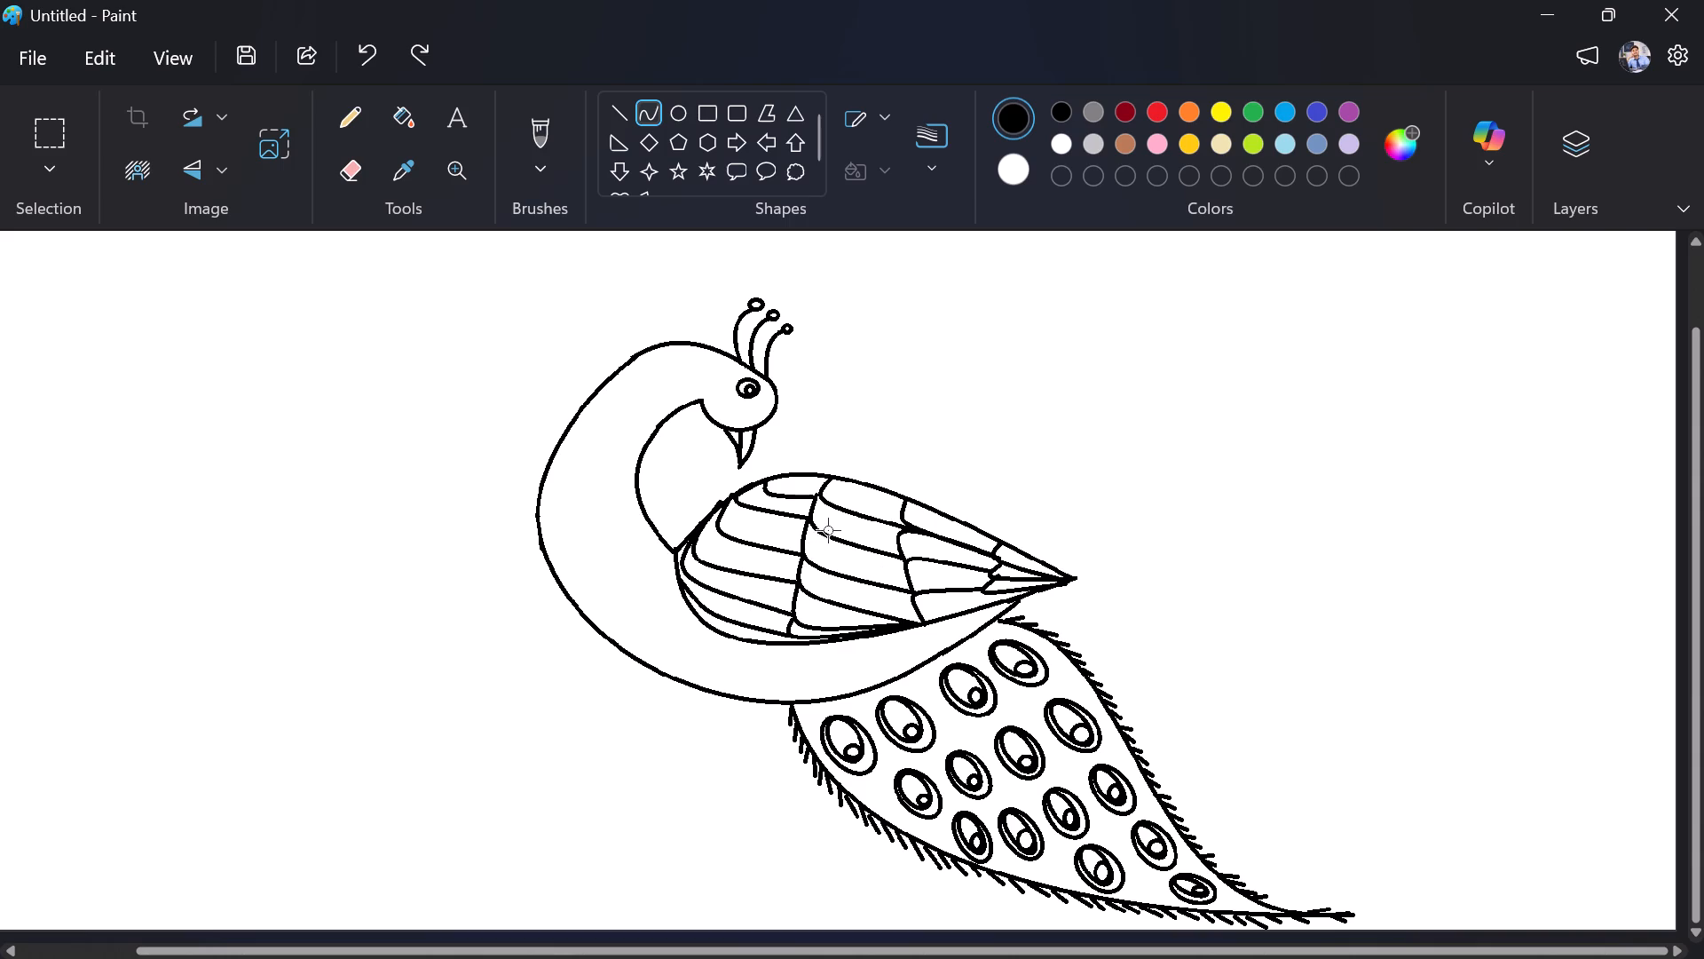
pyautogui.click(723, 622)
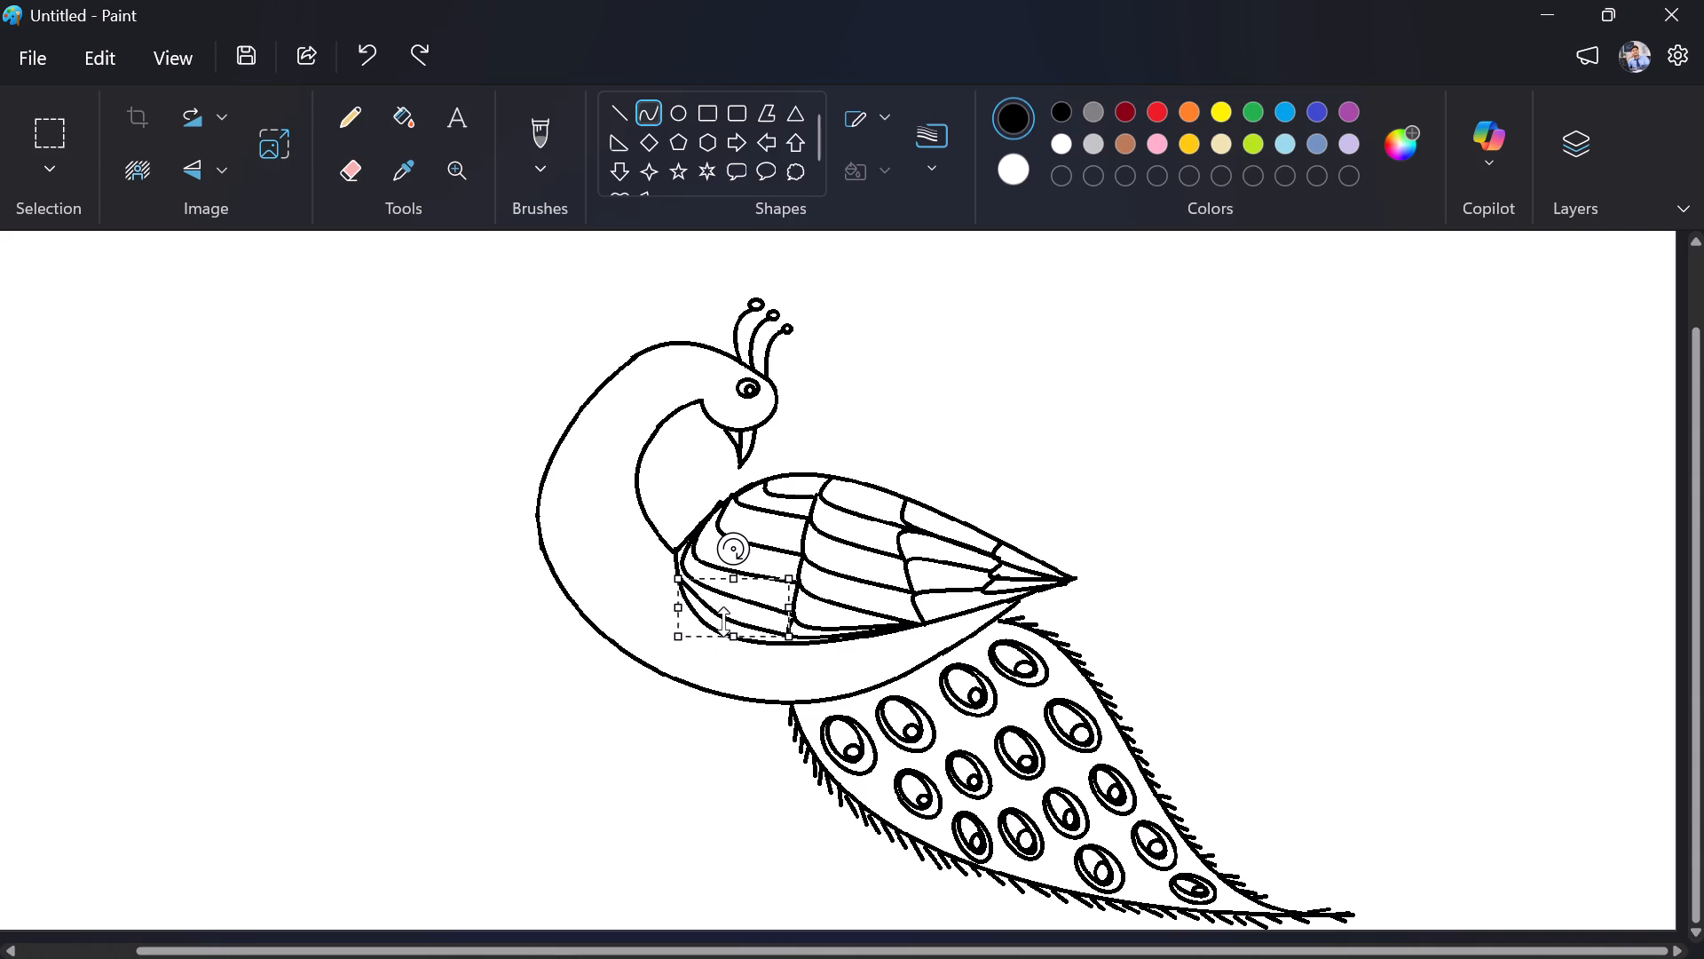
pyautogui.click(1037, 429)
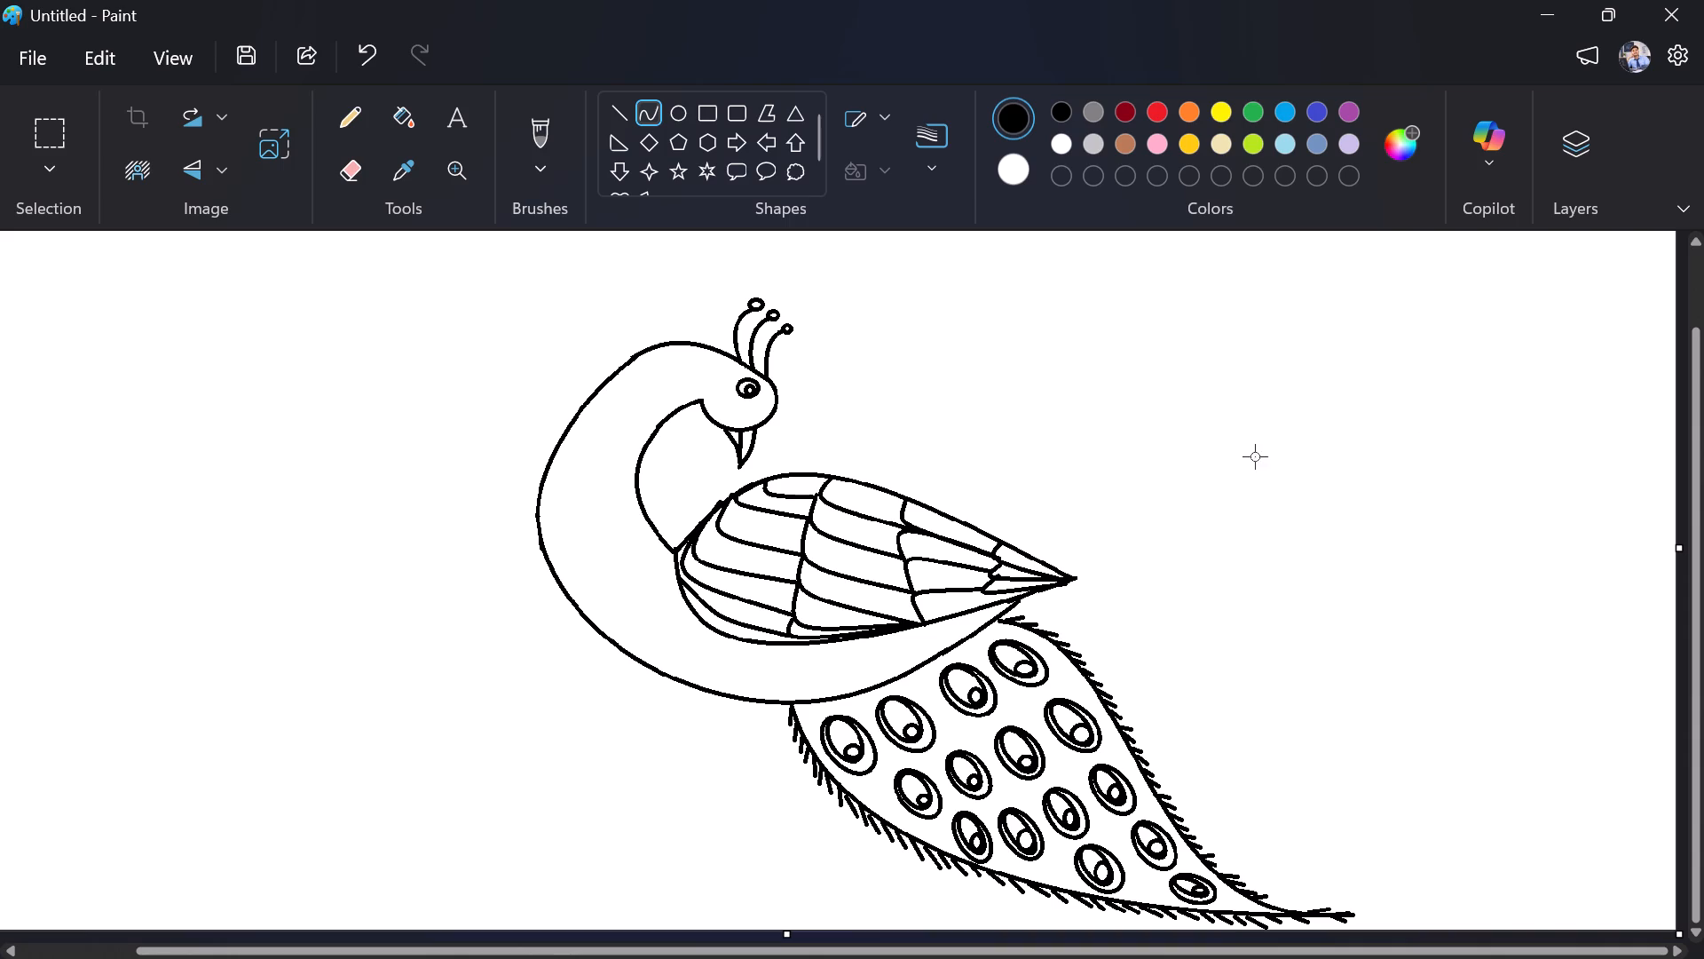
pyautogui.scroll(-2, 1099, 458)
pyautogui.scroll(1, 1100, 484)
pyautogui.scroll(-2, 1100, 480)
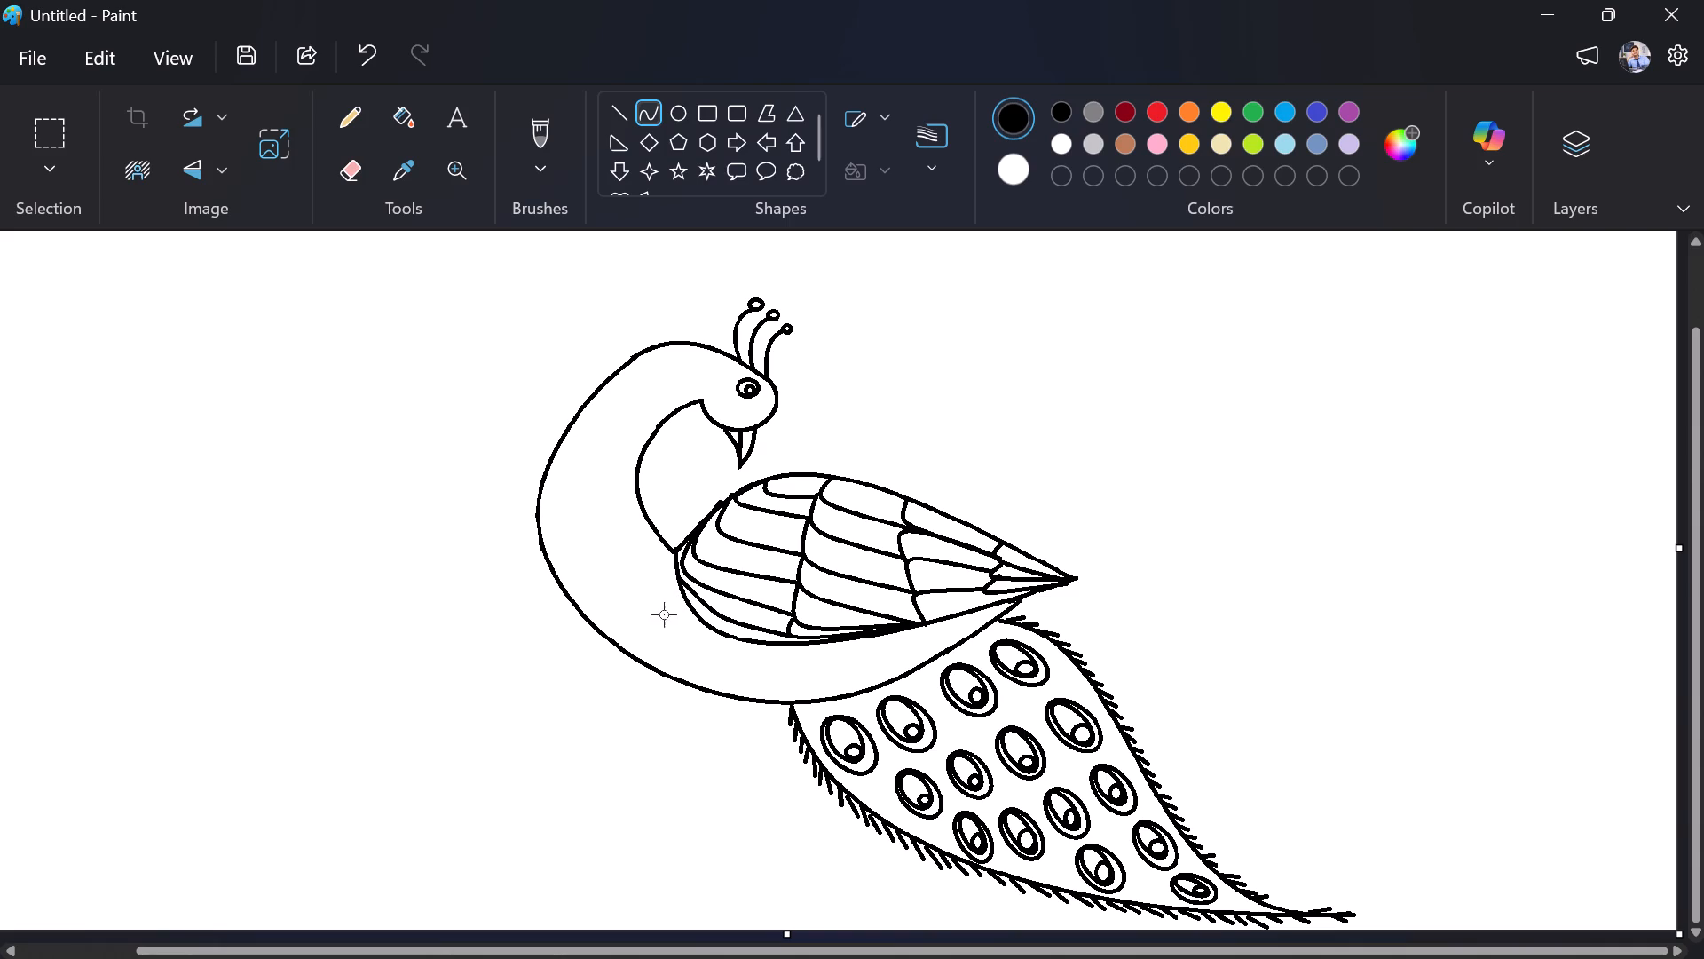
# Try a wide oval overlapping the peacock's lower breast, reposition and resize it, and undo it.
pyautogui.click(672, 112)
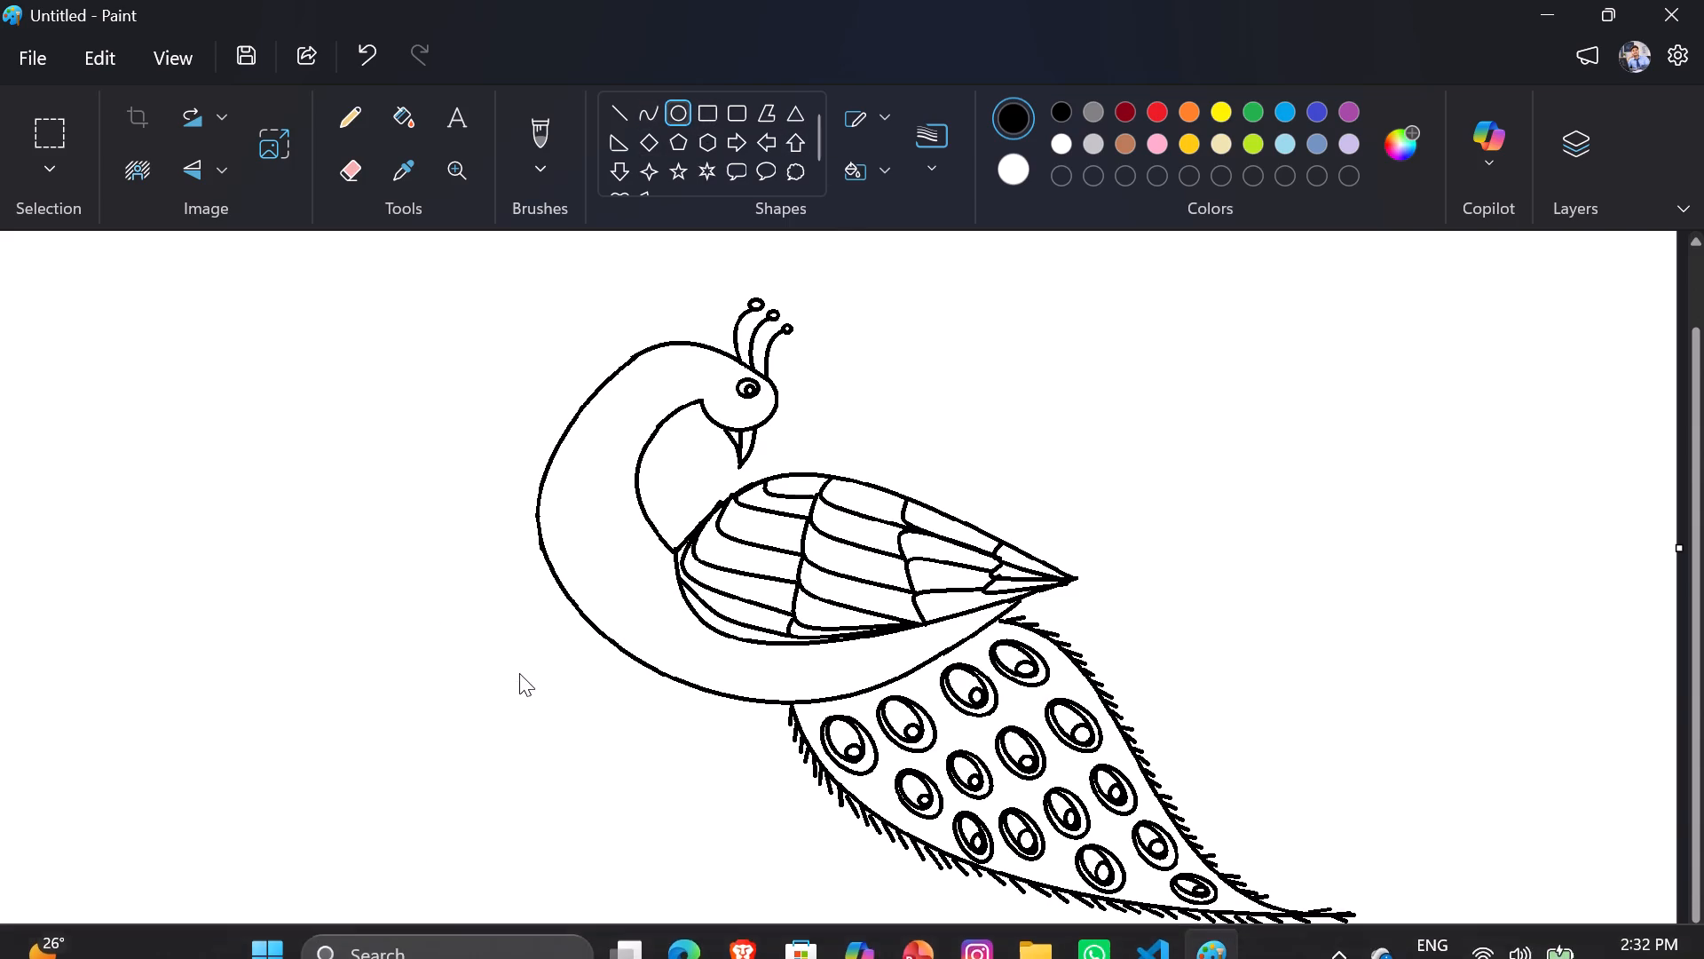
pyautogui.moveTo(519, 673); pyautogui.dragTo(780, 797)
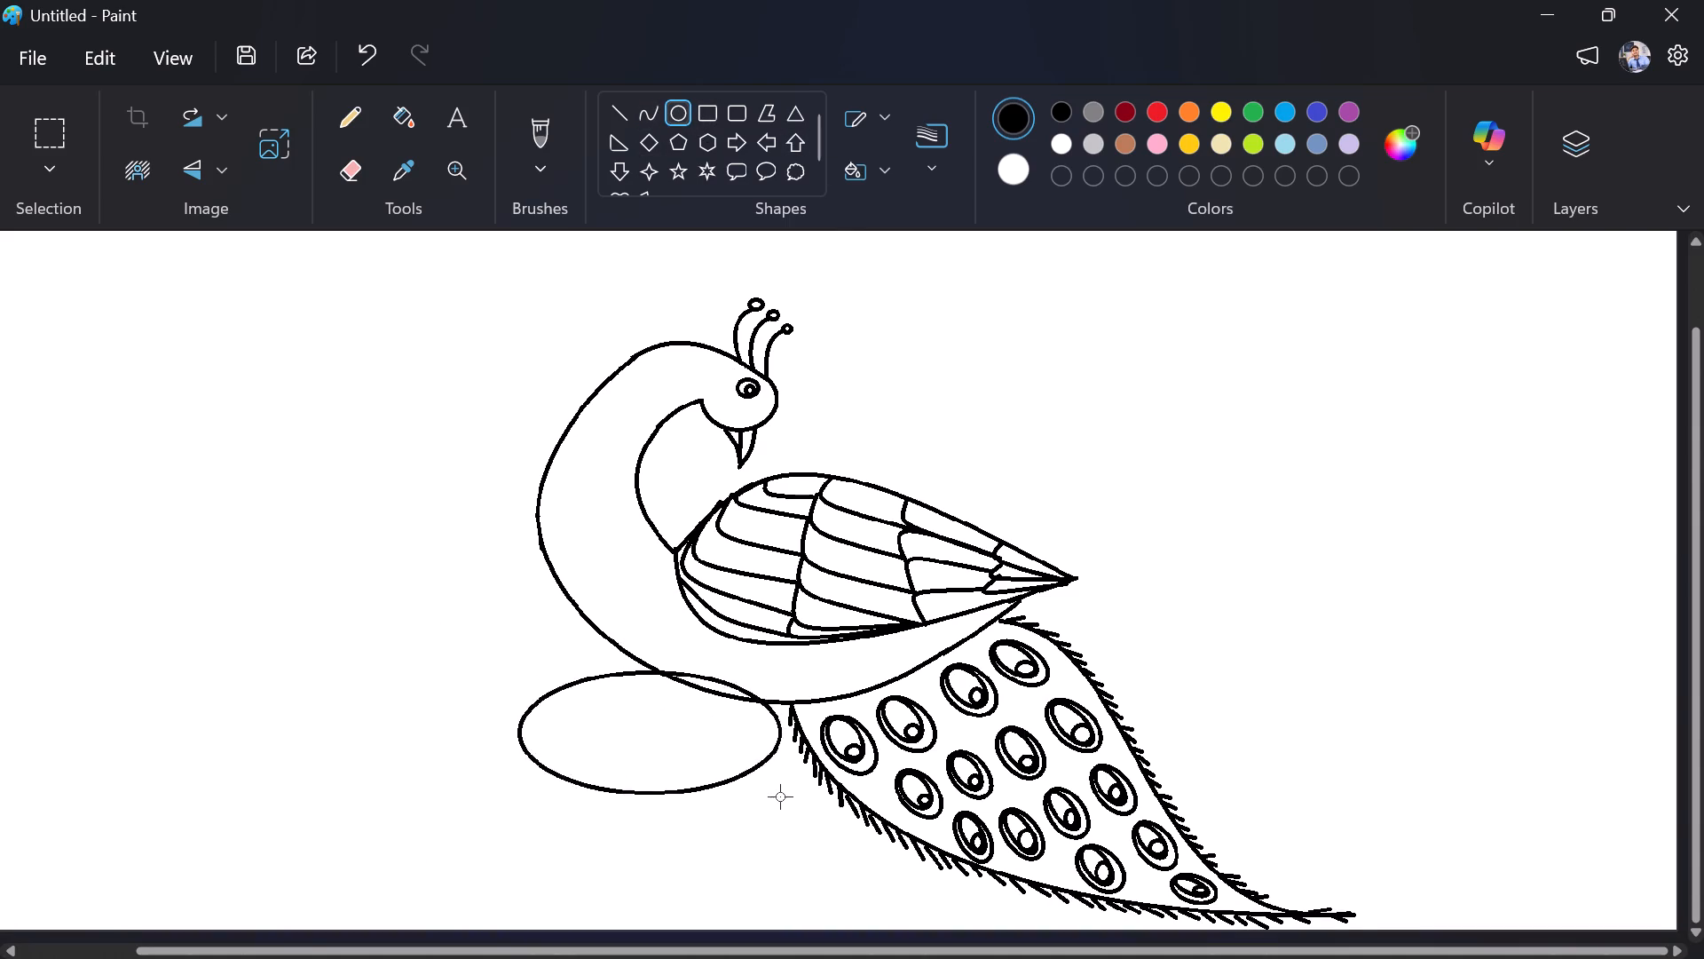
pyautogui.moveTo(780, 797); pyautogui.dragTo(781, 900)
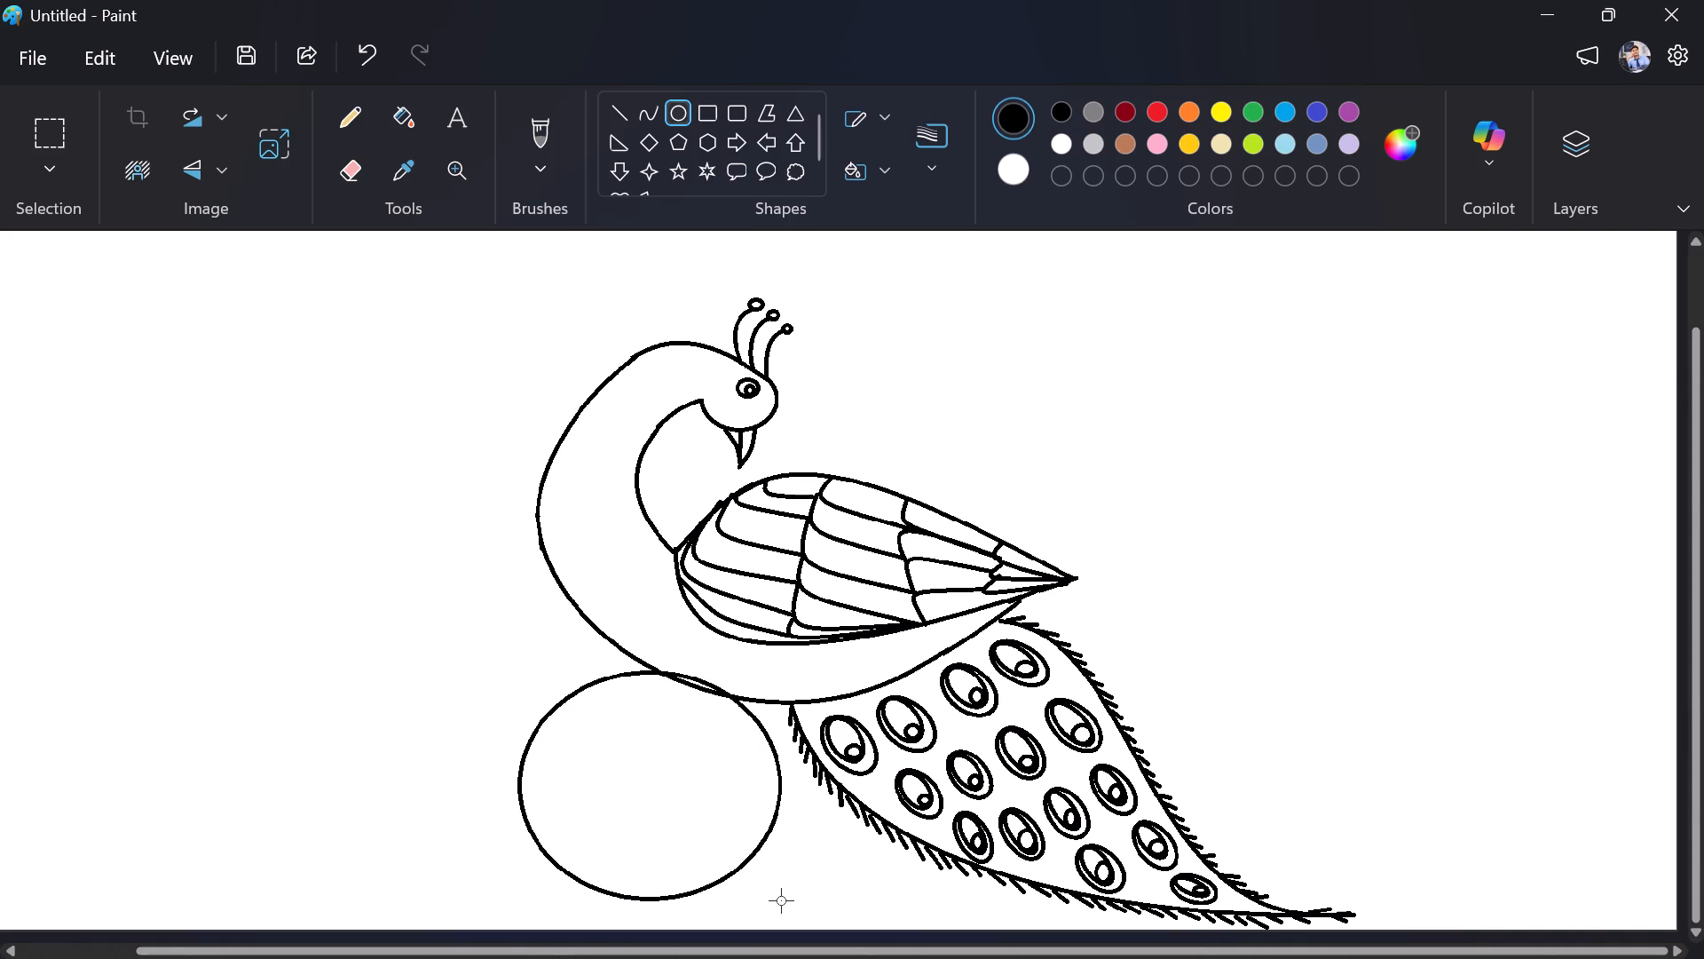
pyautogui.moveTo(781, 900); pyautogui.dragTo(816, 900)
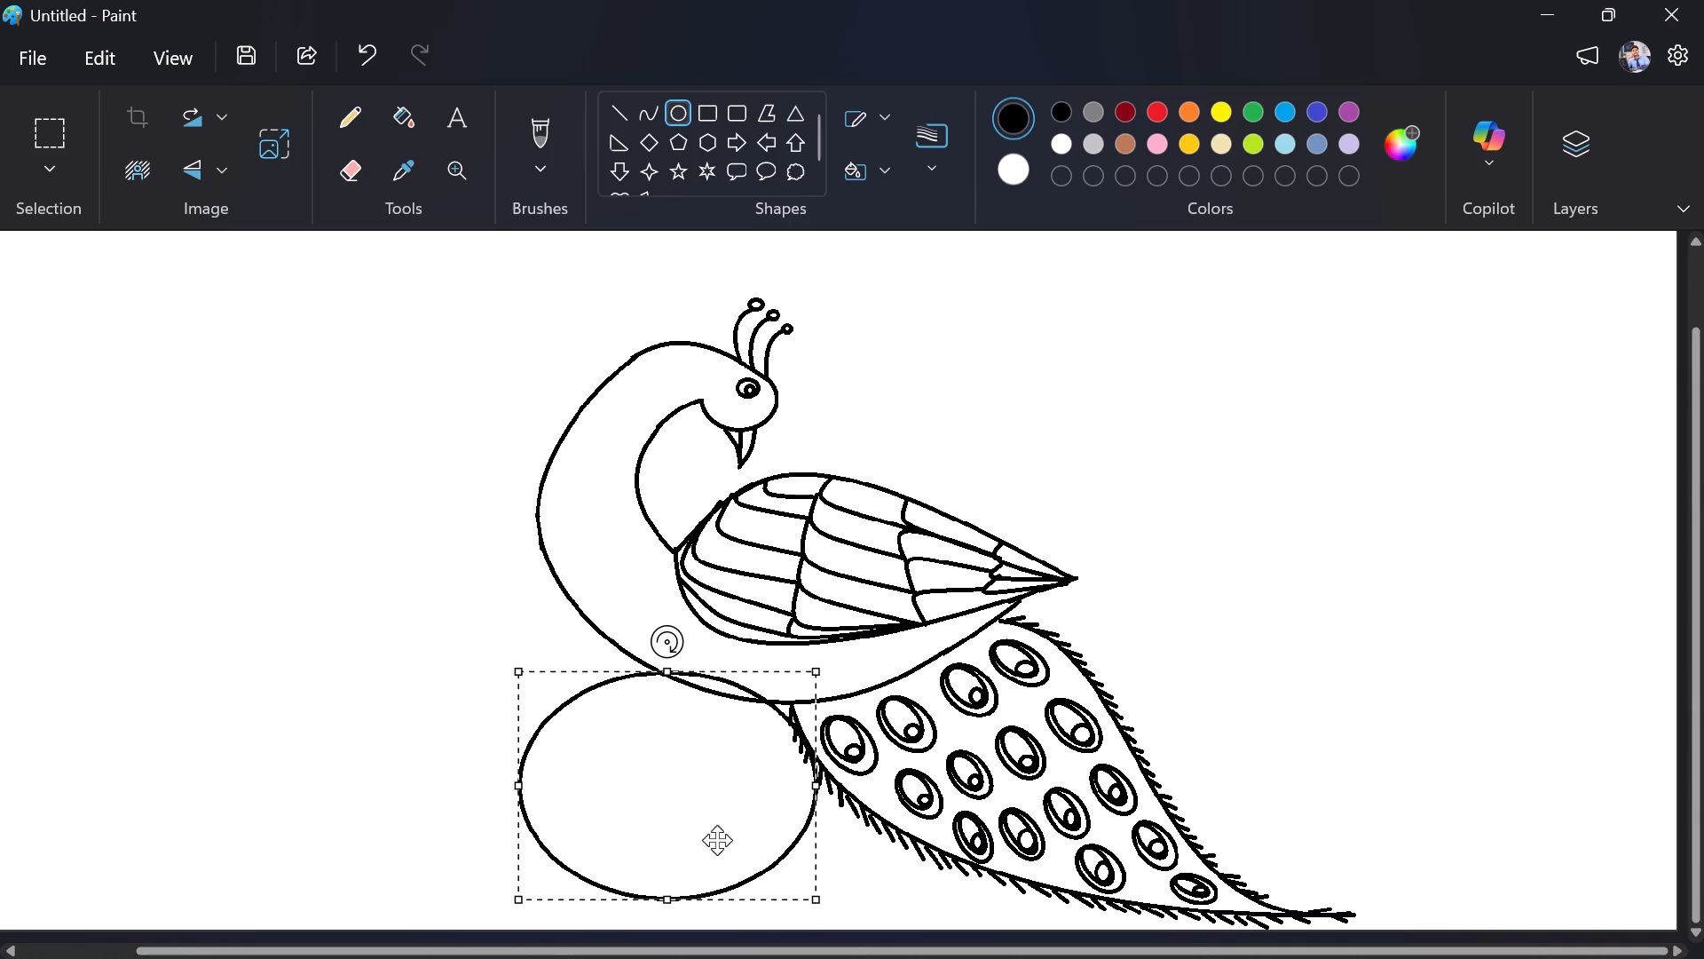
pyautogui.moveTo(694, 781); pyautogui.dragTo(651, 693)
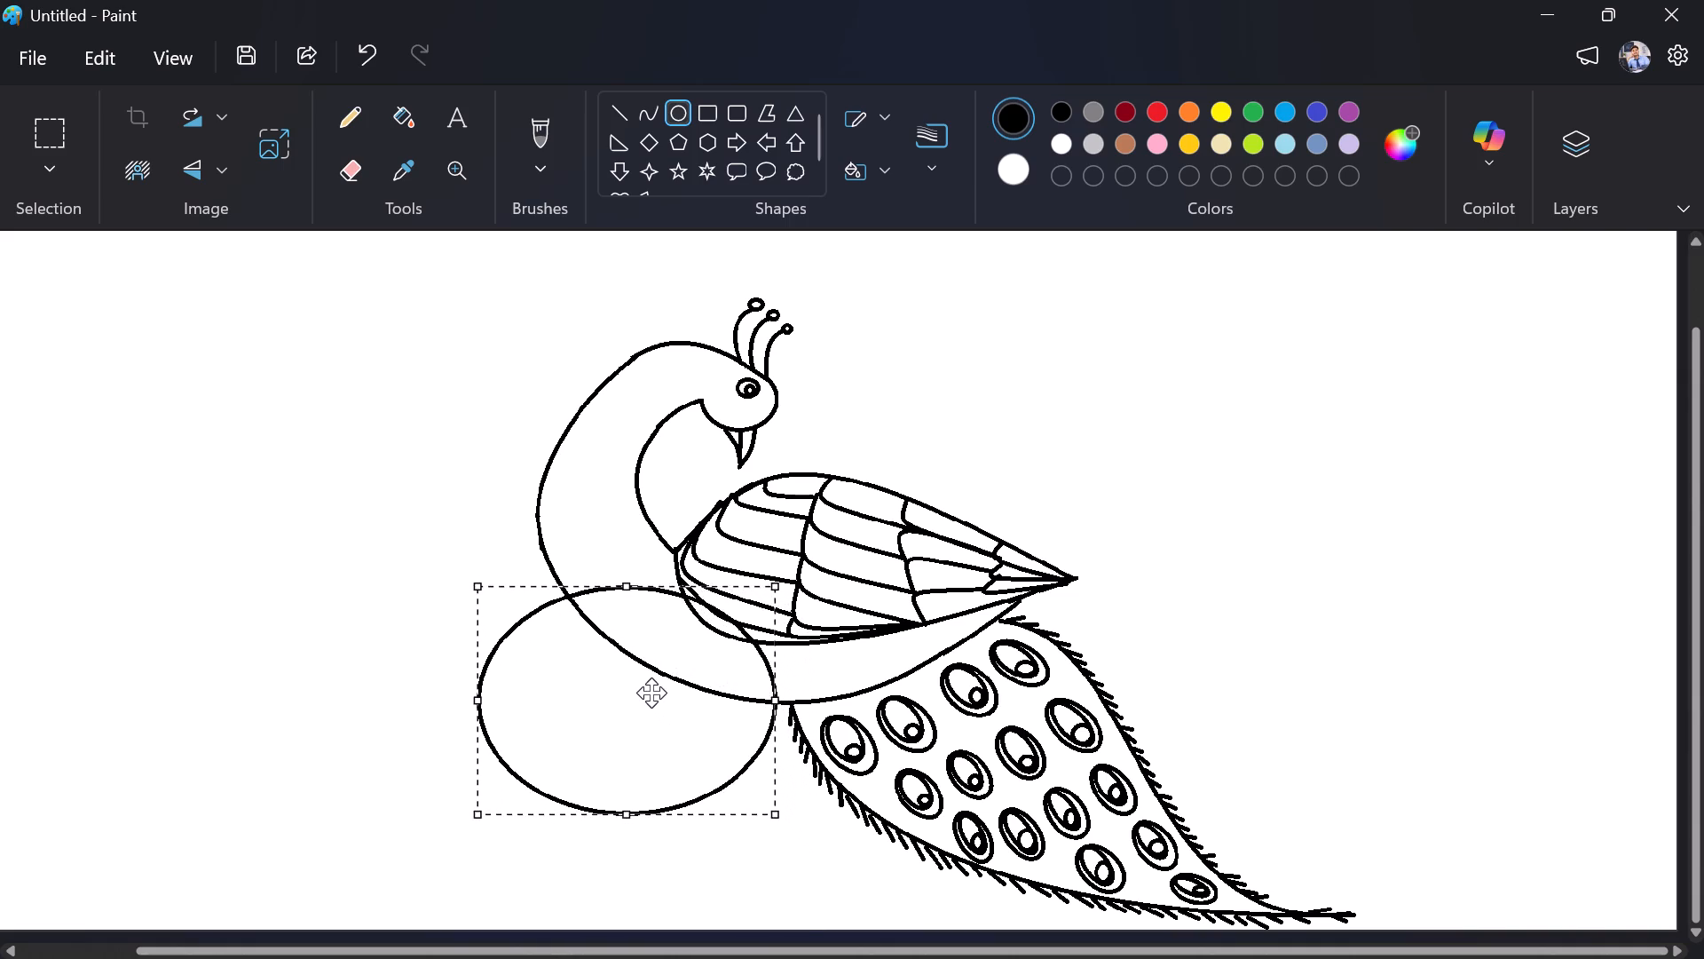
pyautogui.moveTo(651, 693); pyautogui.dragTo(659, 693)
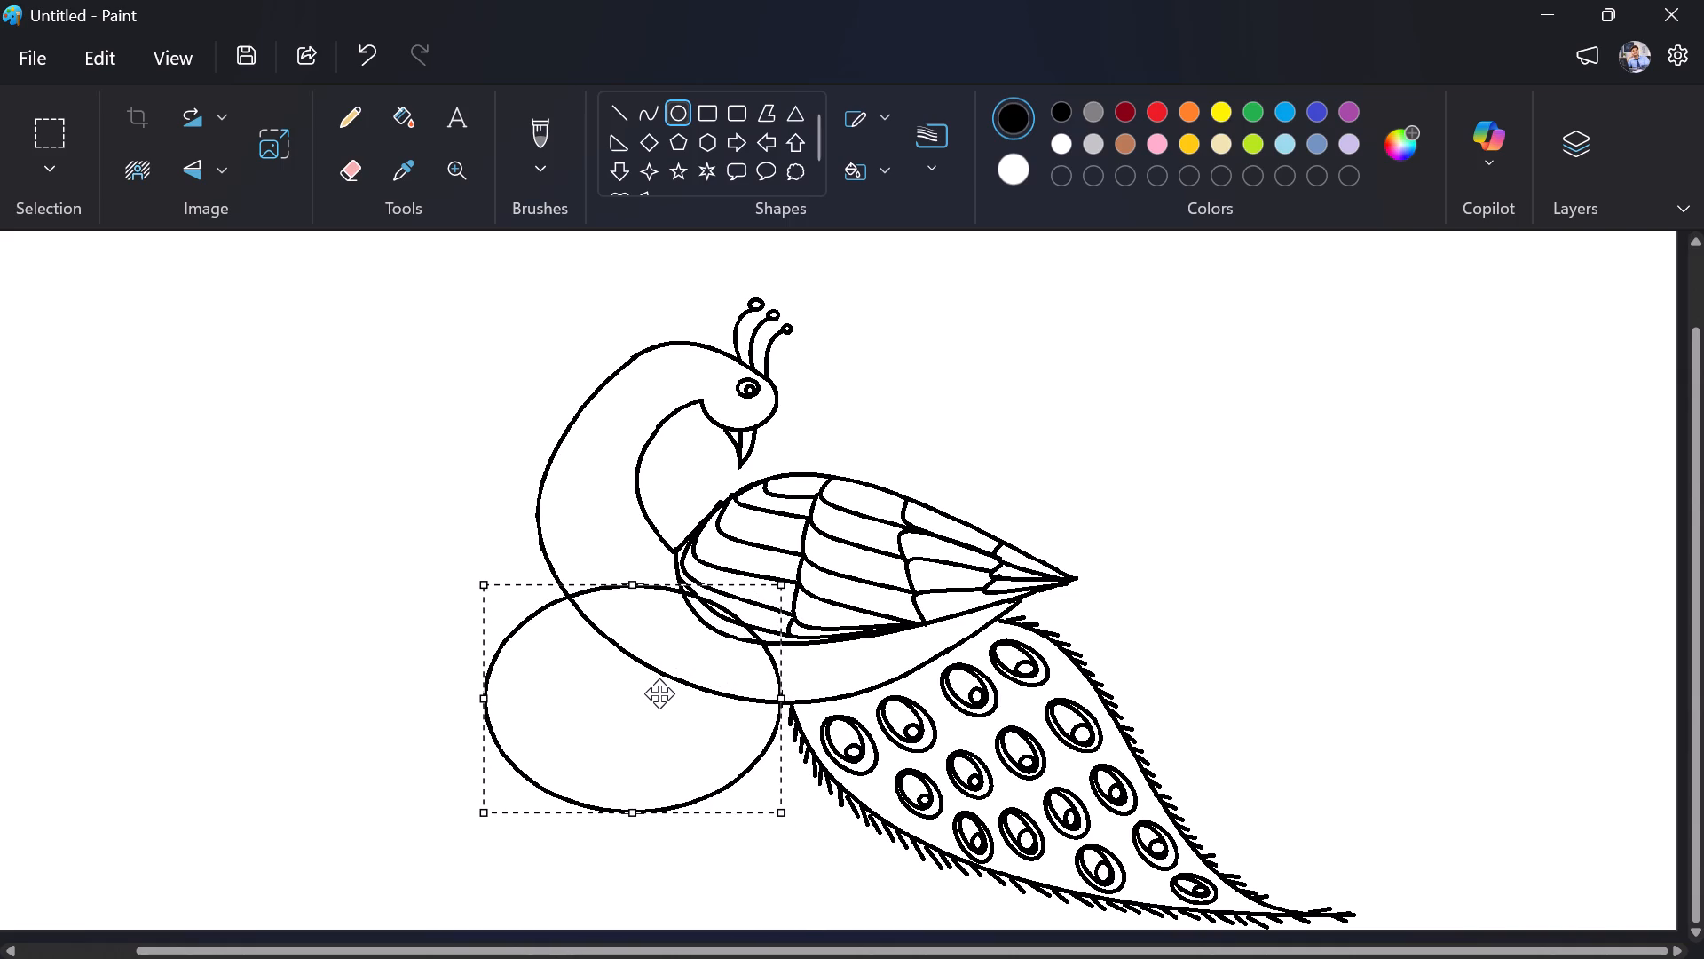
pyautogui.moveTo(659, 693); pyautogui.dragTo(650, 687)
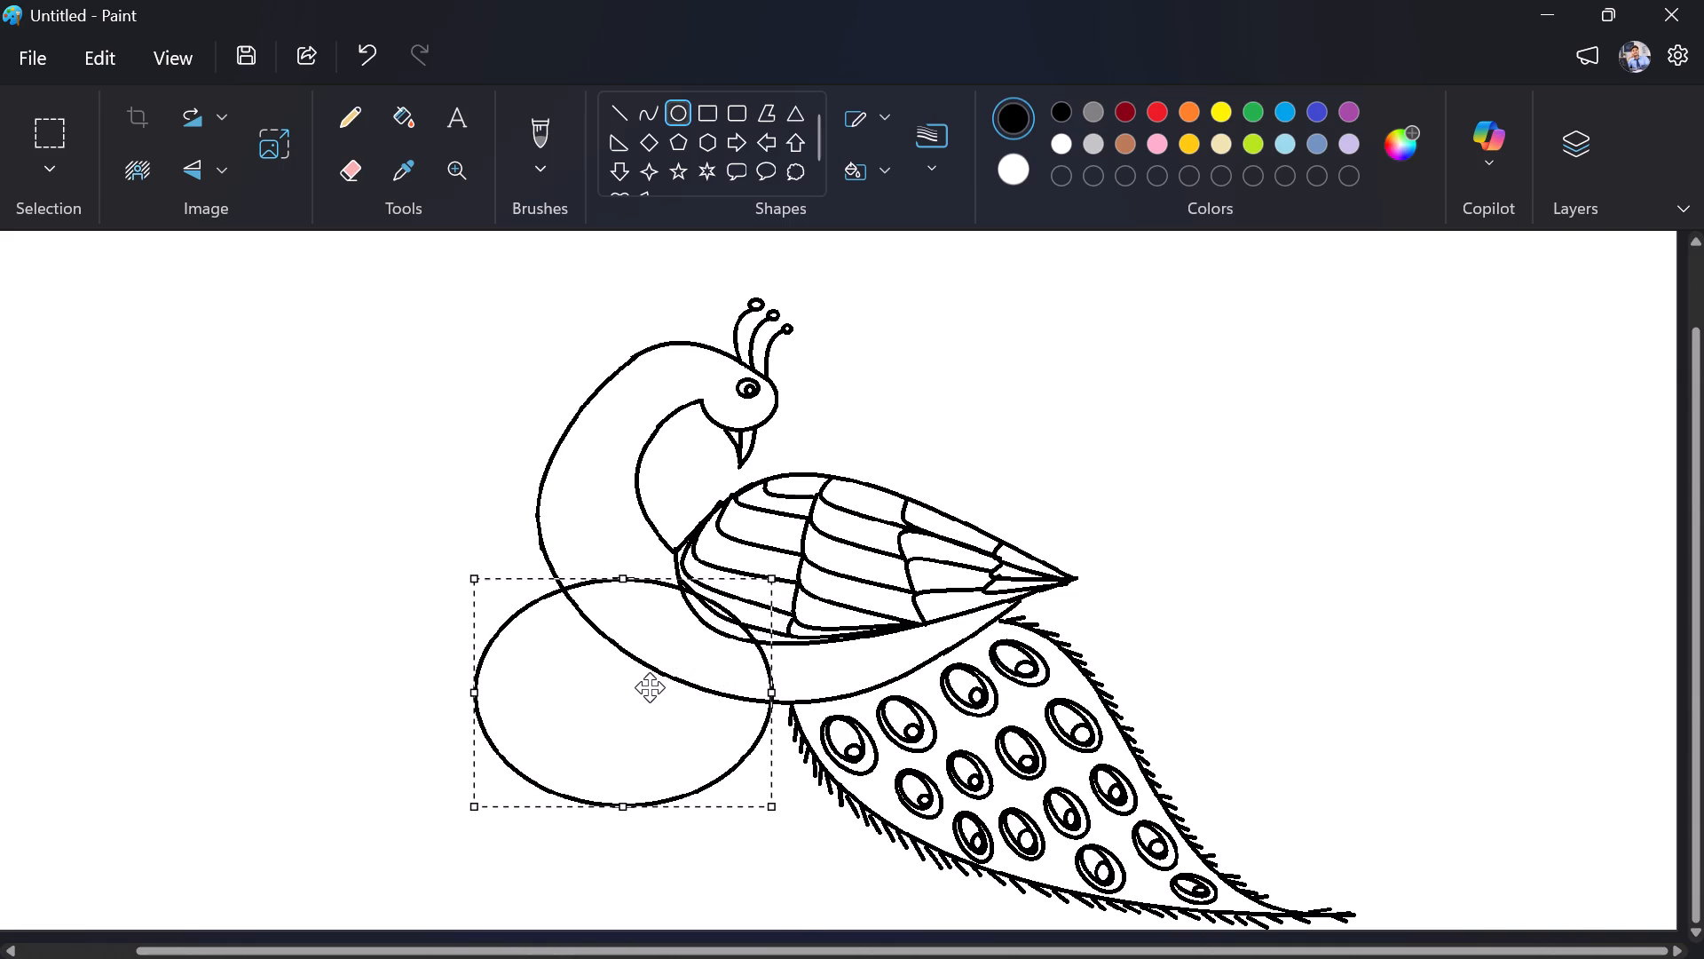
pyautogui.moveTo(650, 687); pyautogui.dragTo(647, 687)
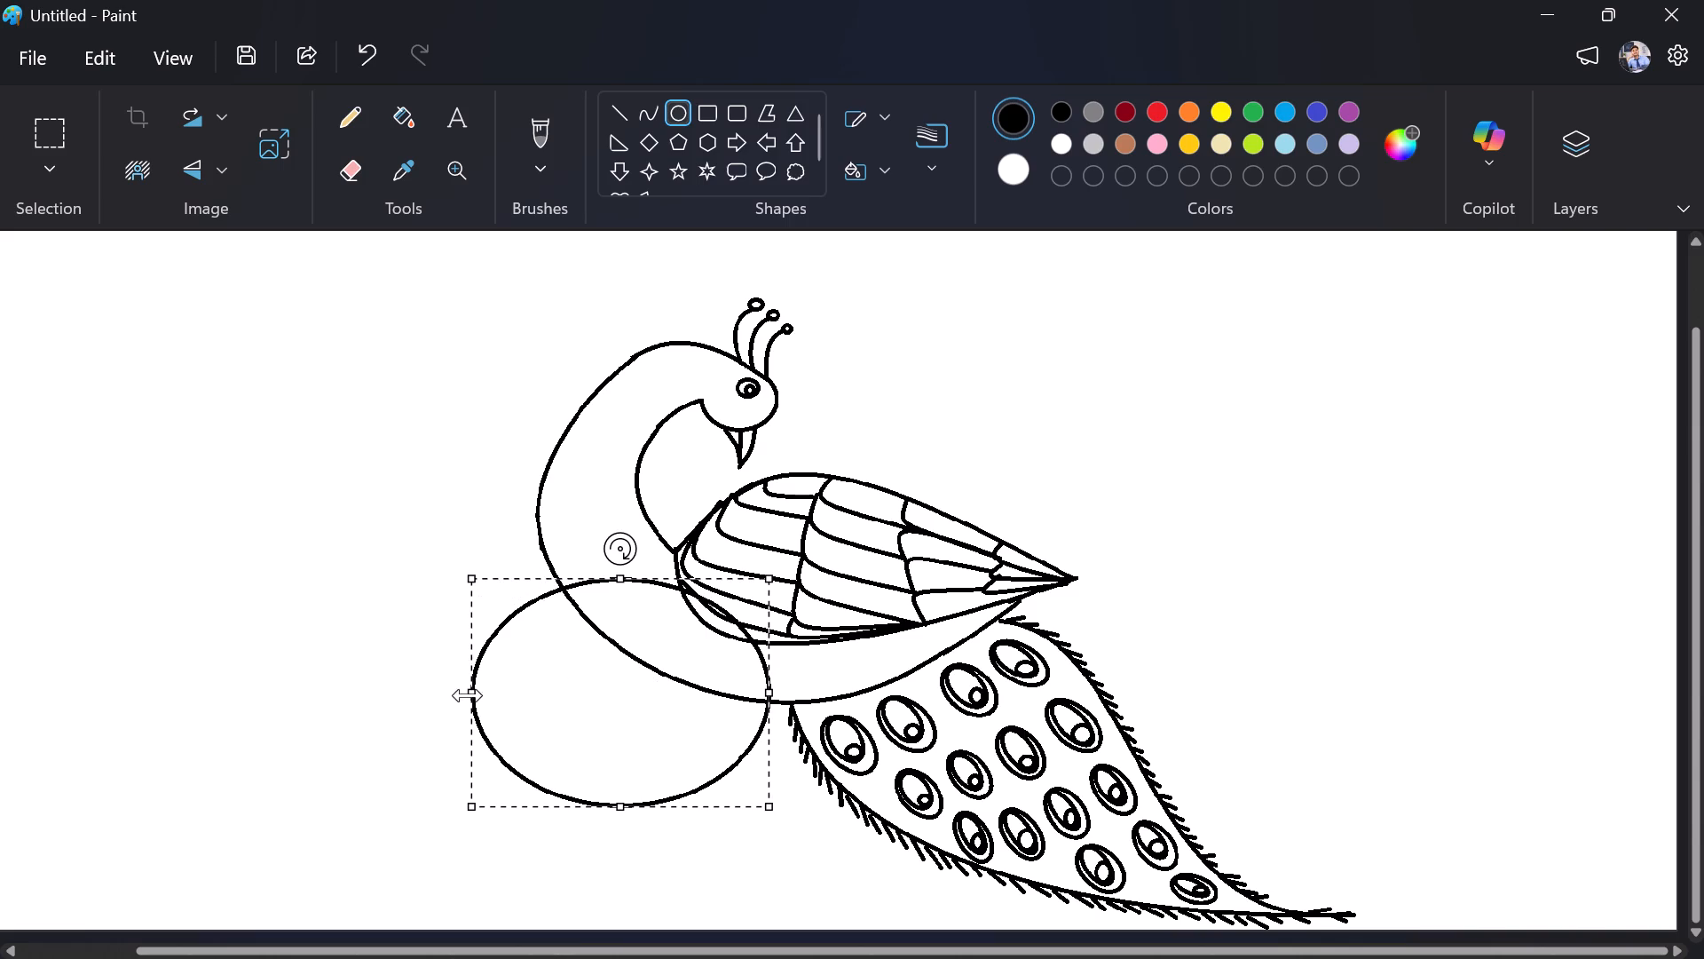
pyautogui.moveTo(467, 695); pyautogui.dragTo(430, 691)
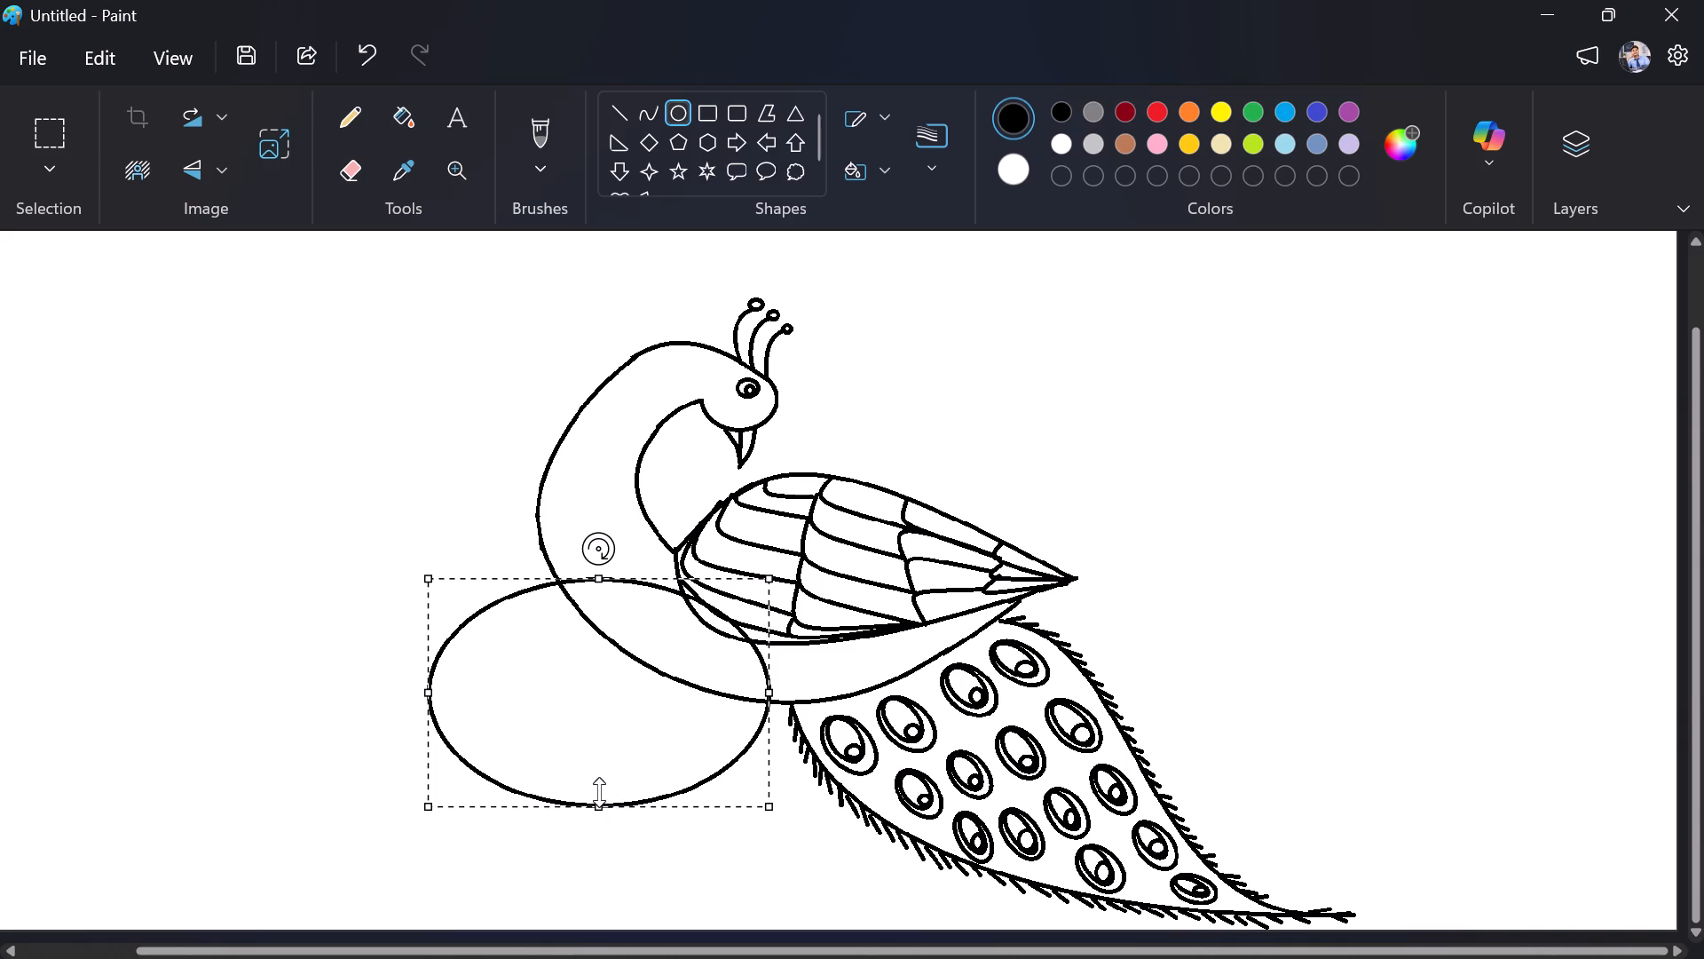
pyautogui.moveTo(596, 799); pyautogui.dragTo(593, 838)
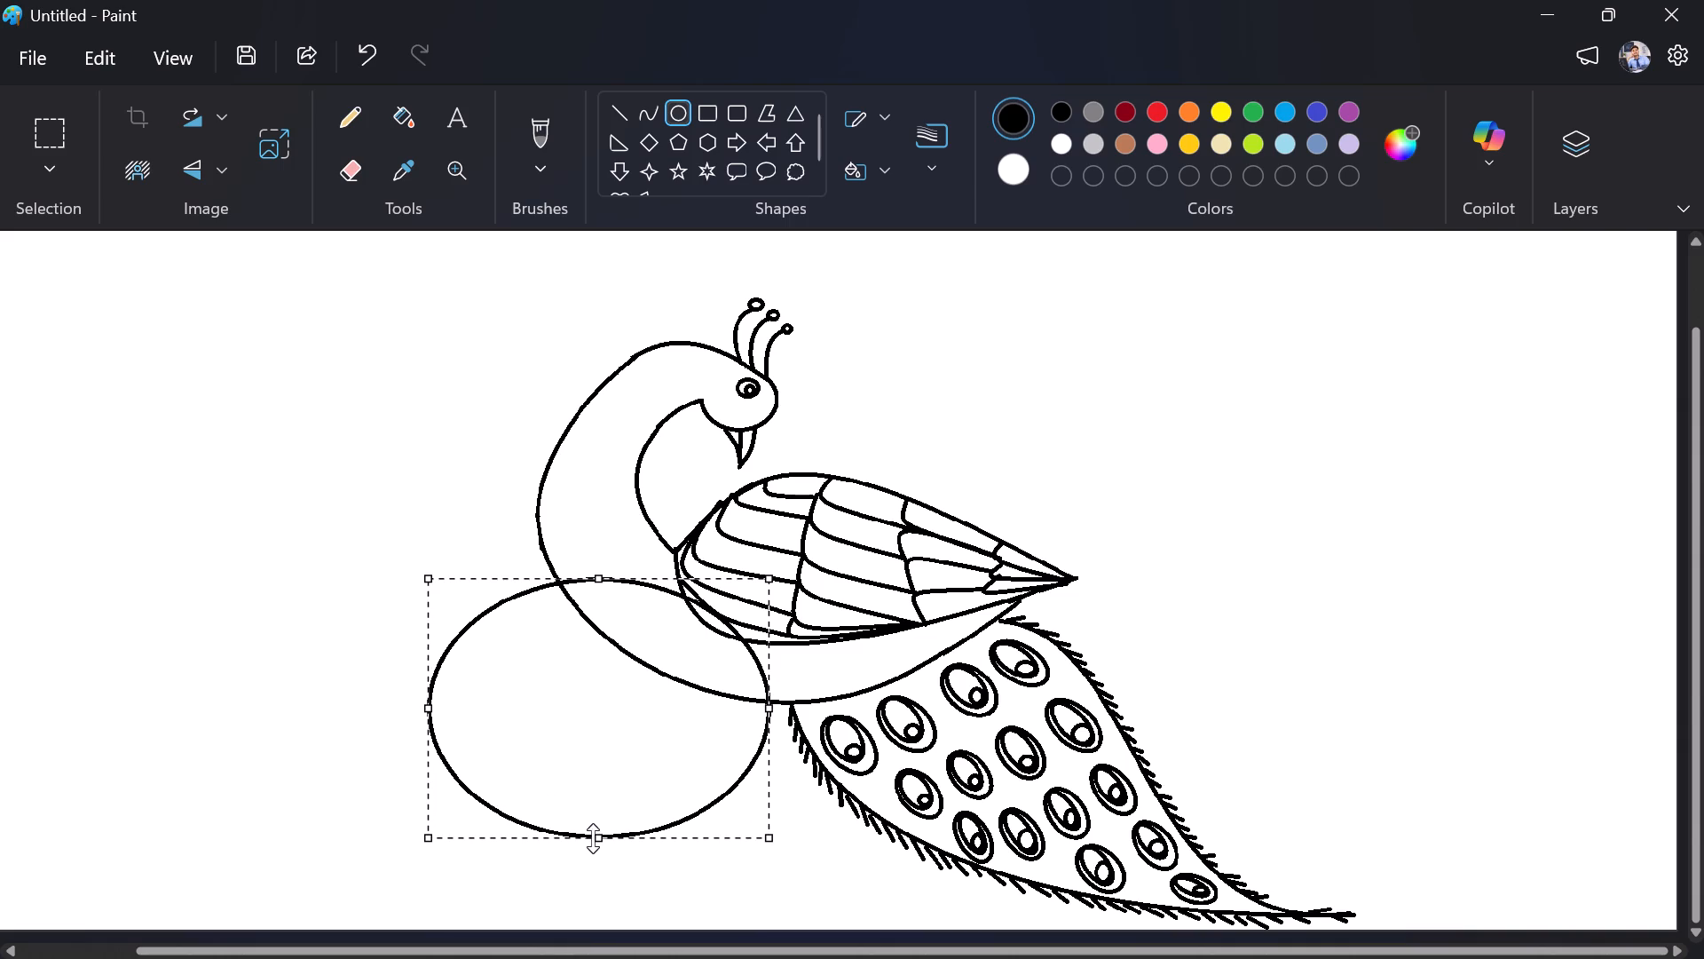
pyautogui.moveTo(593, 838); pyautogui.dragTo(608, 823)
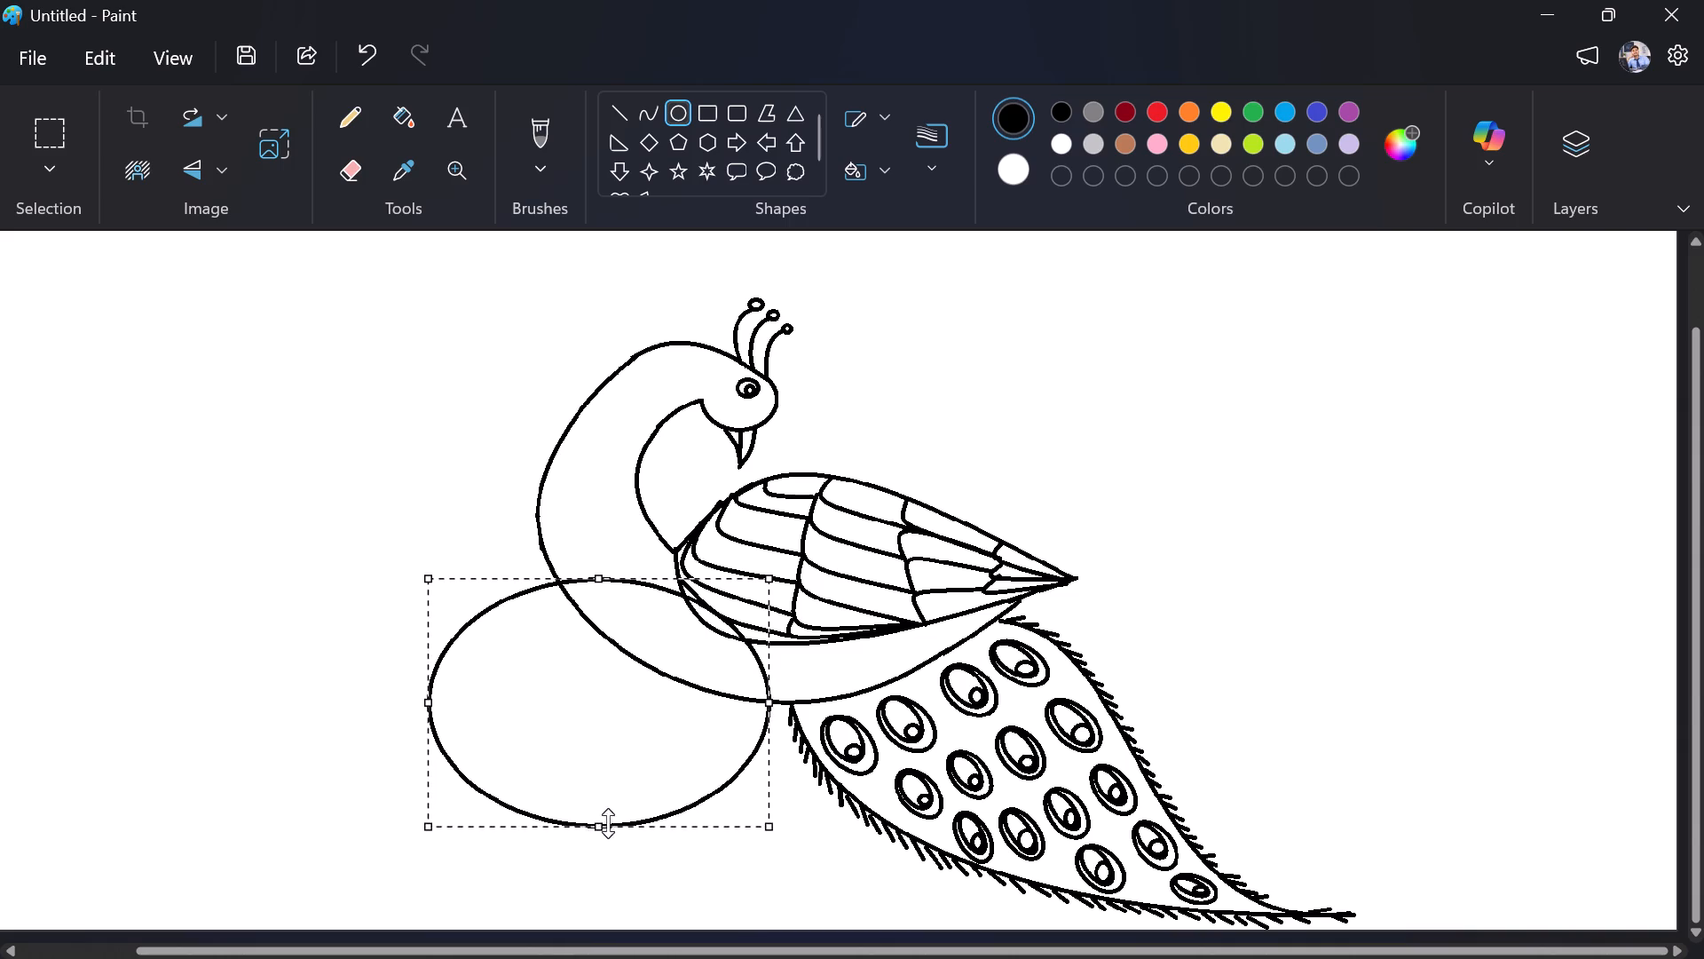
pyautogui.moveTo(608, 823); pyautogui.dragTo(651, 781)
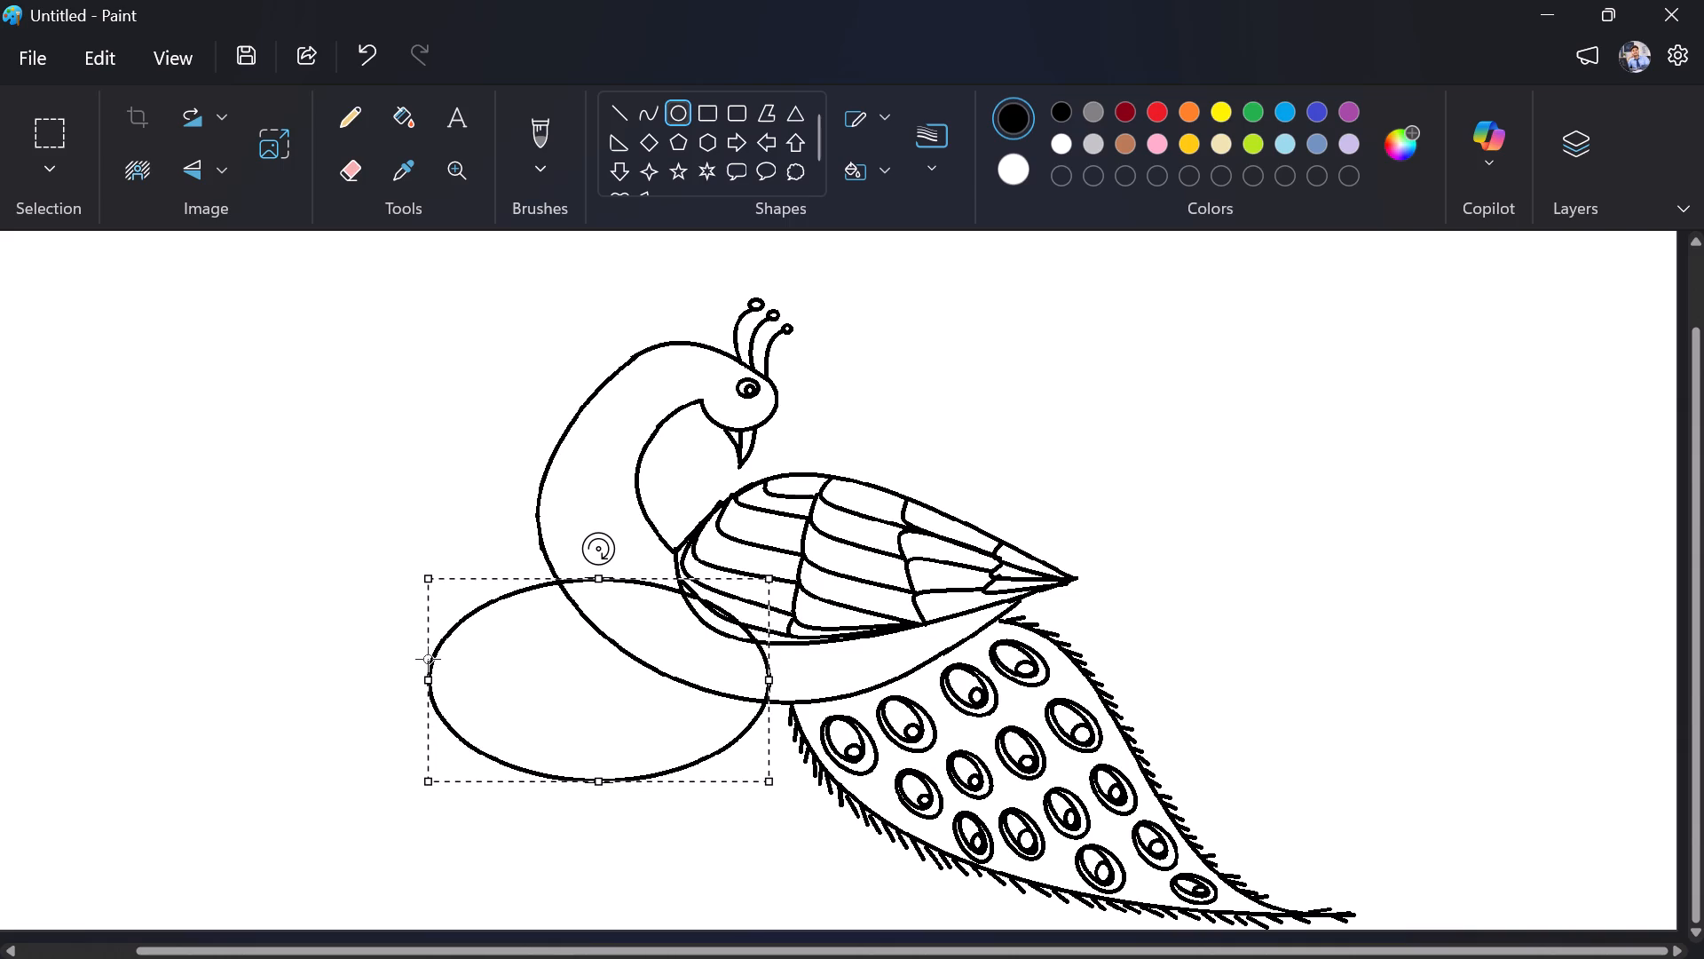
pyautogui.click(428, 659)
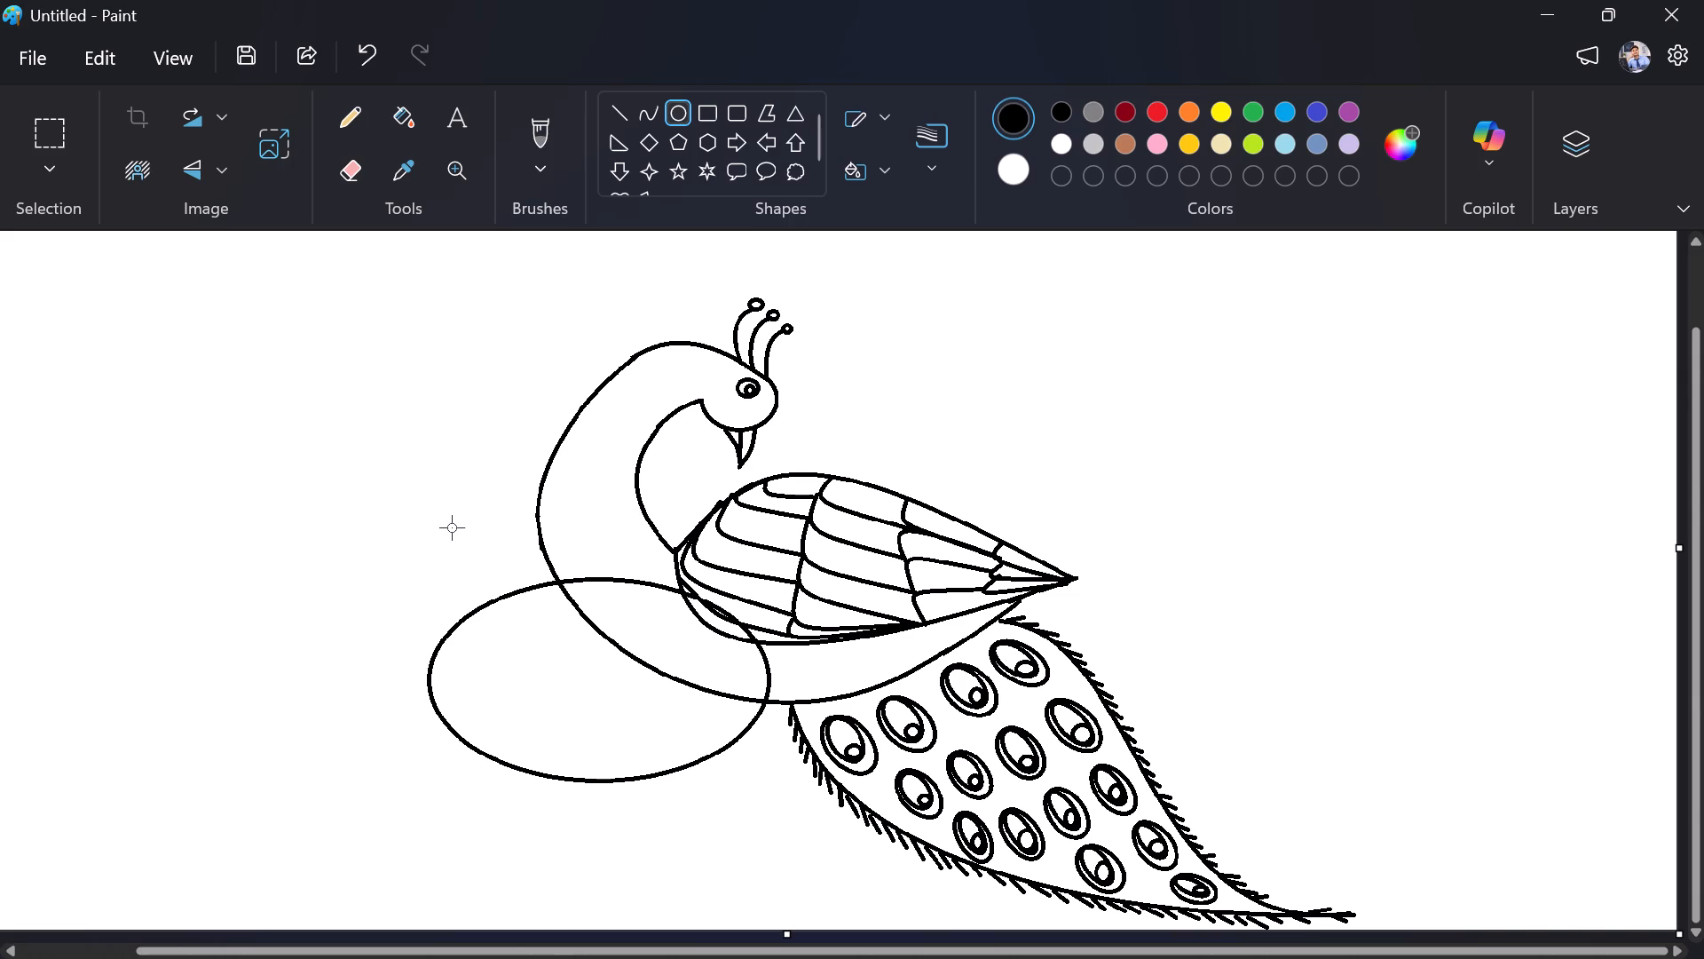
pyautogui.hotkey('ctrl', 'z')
# Draw a new oval overlapping the peacock's lower breast, shift it up over the body, and stretch it wider and taller.
pyautogui.moveTo(550, 661); pyautogui.dragTo(819, 777)
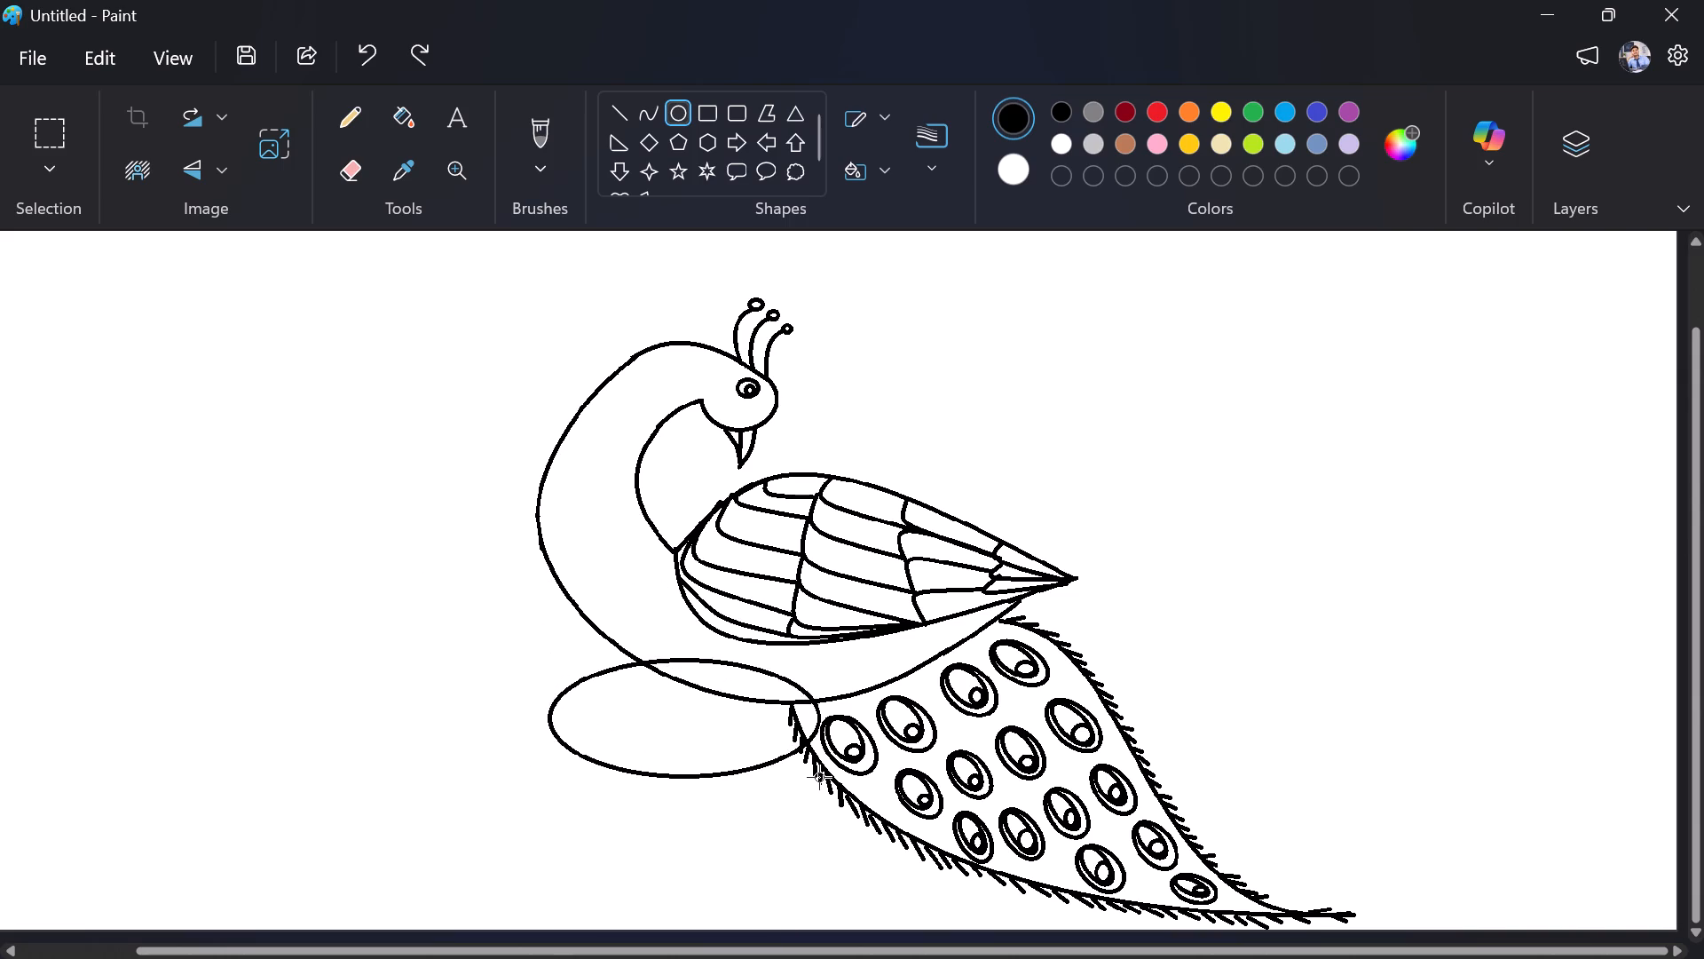
pyautogui.moveTo(819, 777); pyautogui.dragTo(807, 859)
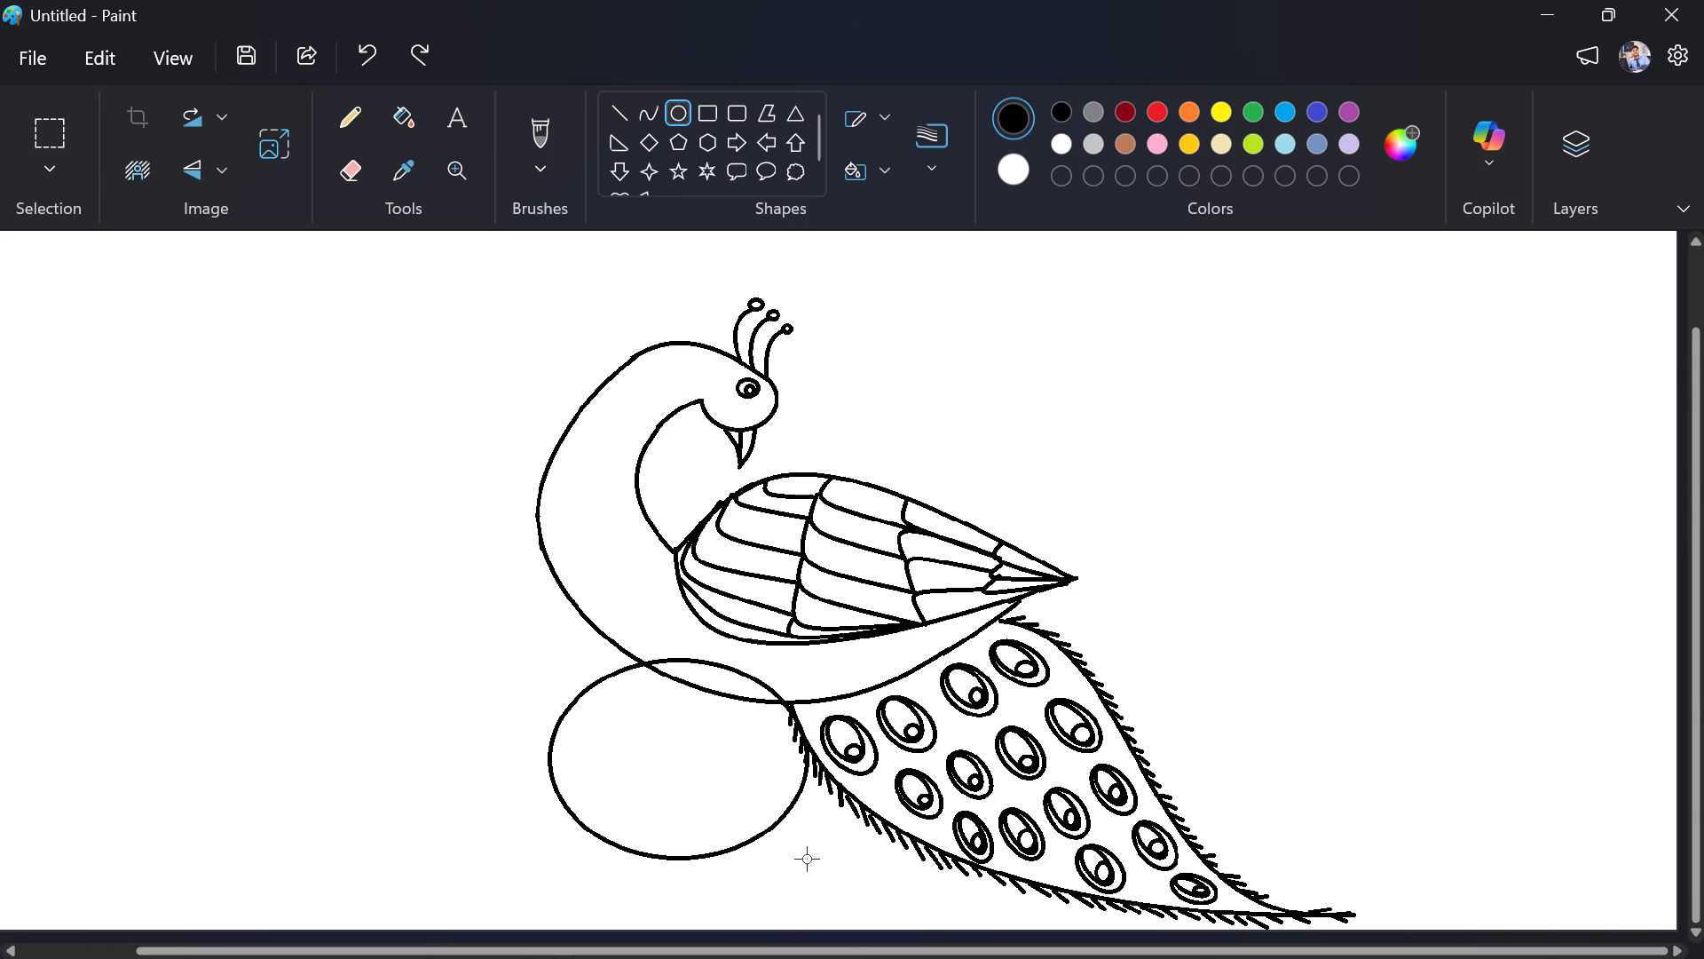
pyautogui.moveTo(807, 859); pyautogui.dragTo(806, 859)
pyautogui.moveTo(697, 777); pyautogui.dragTo(682, 737)
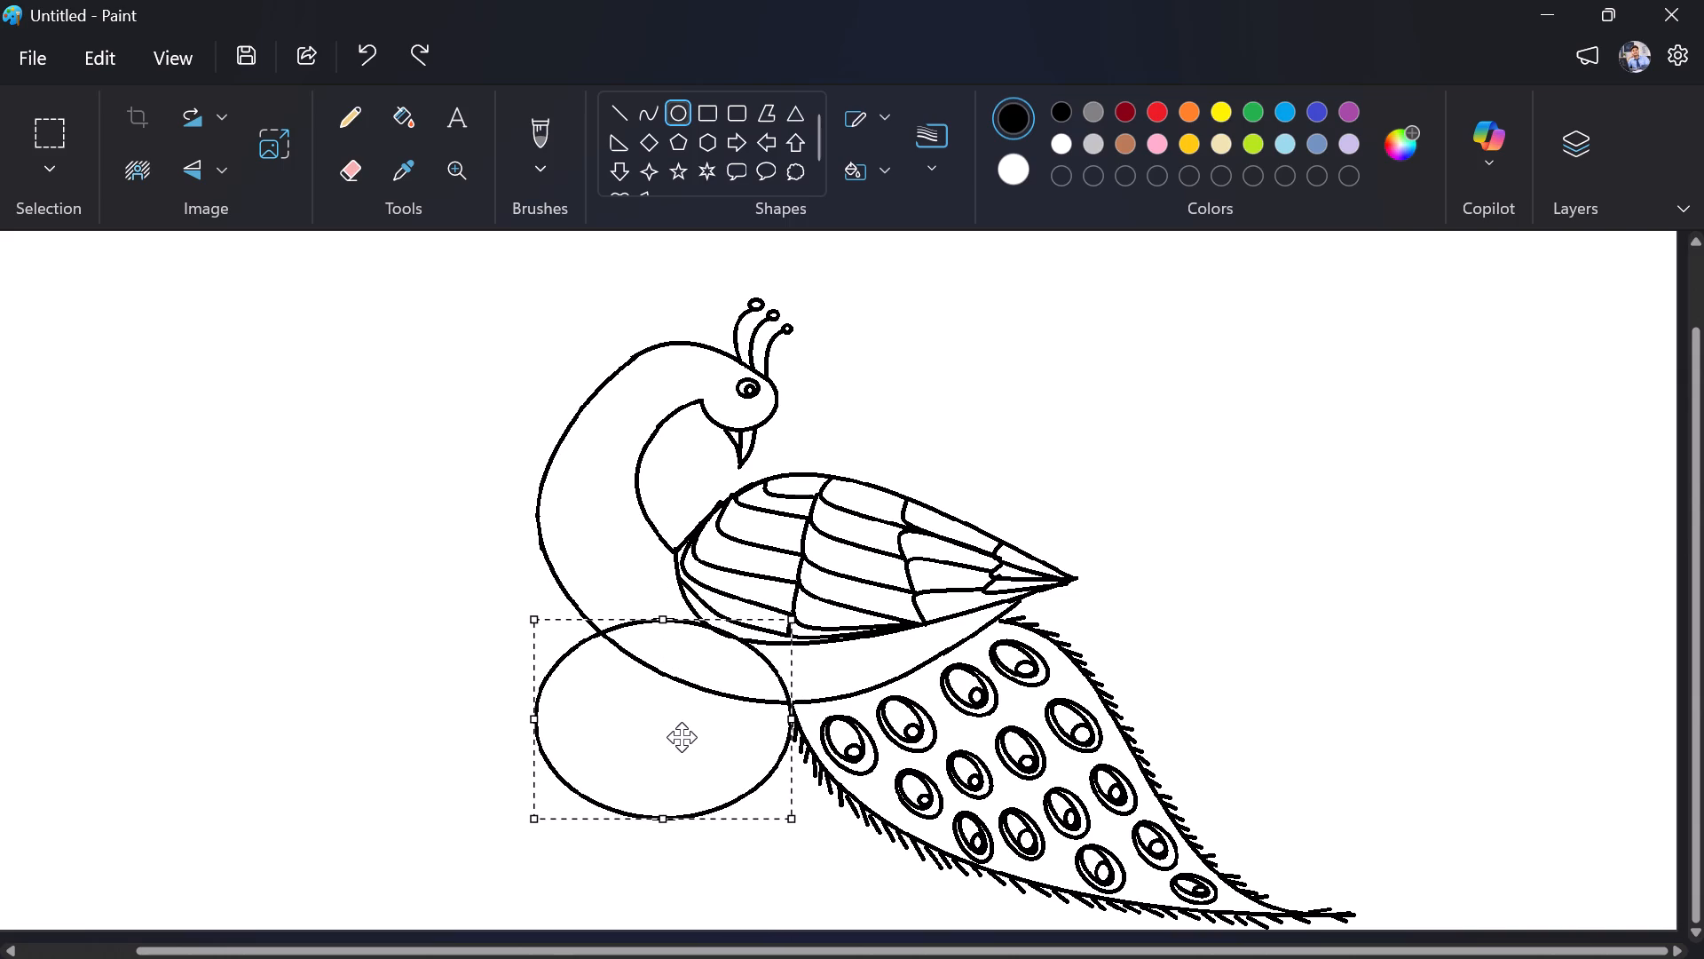
pyautogui.moveTo(682, 737); pyautogui.dragTo(682, 720)
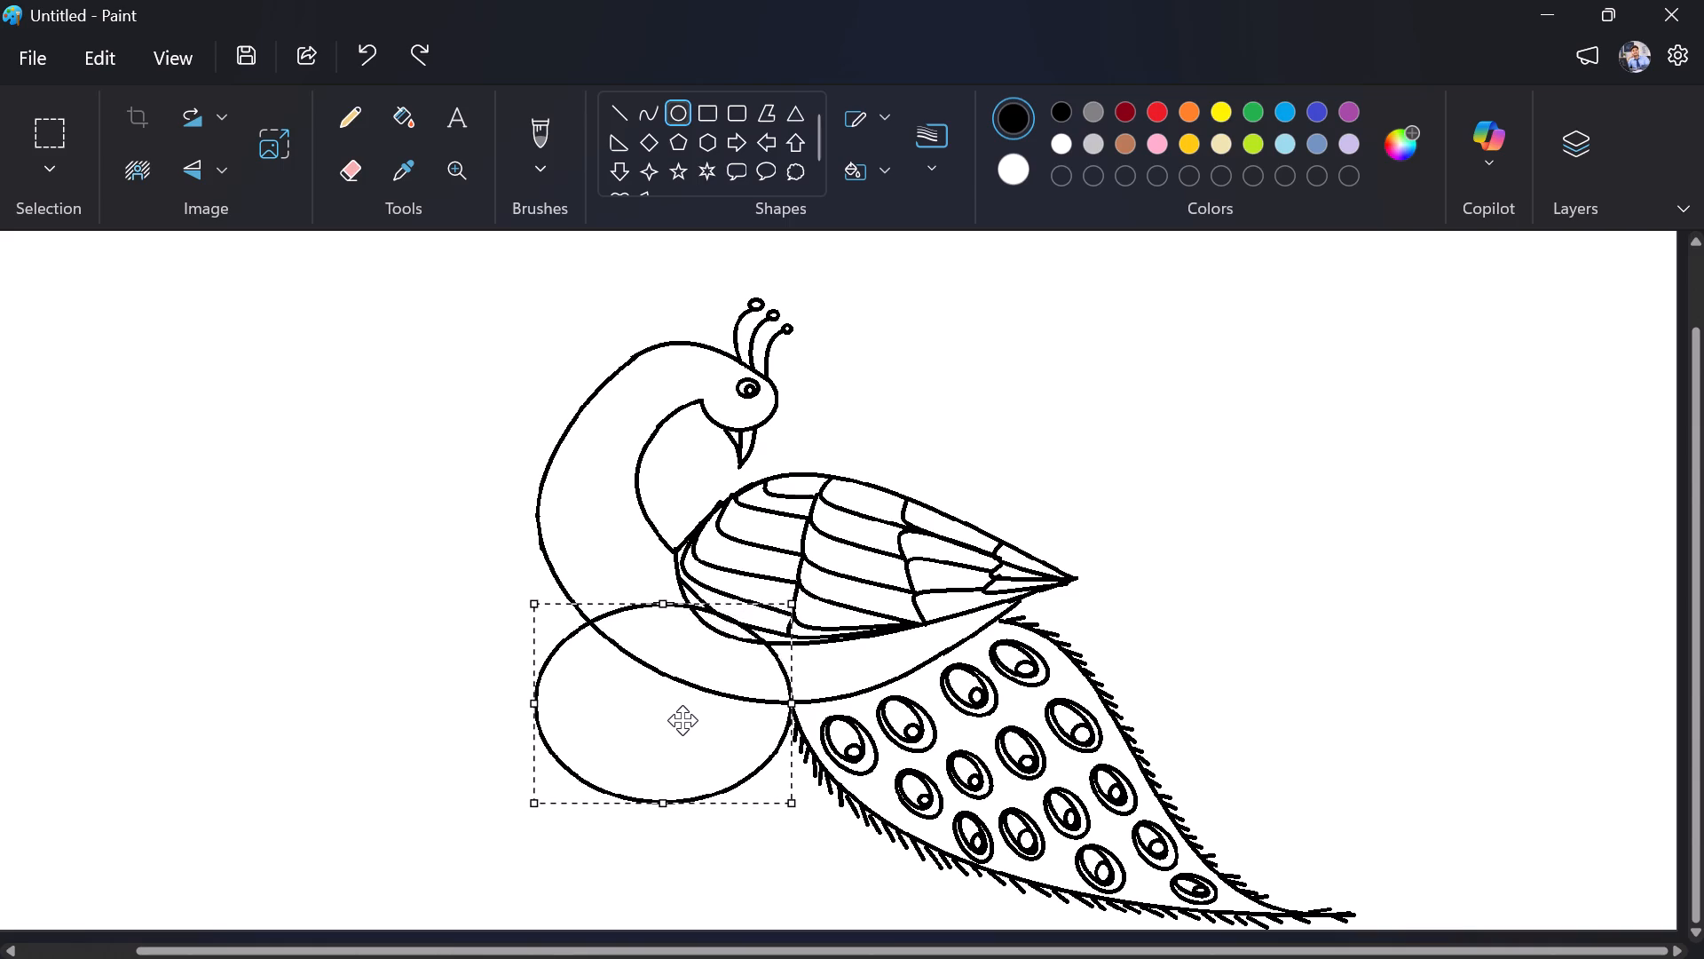
pyautogui.moveTo(682, 720); pyautogui.dragTo(683, 705)
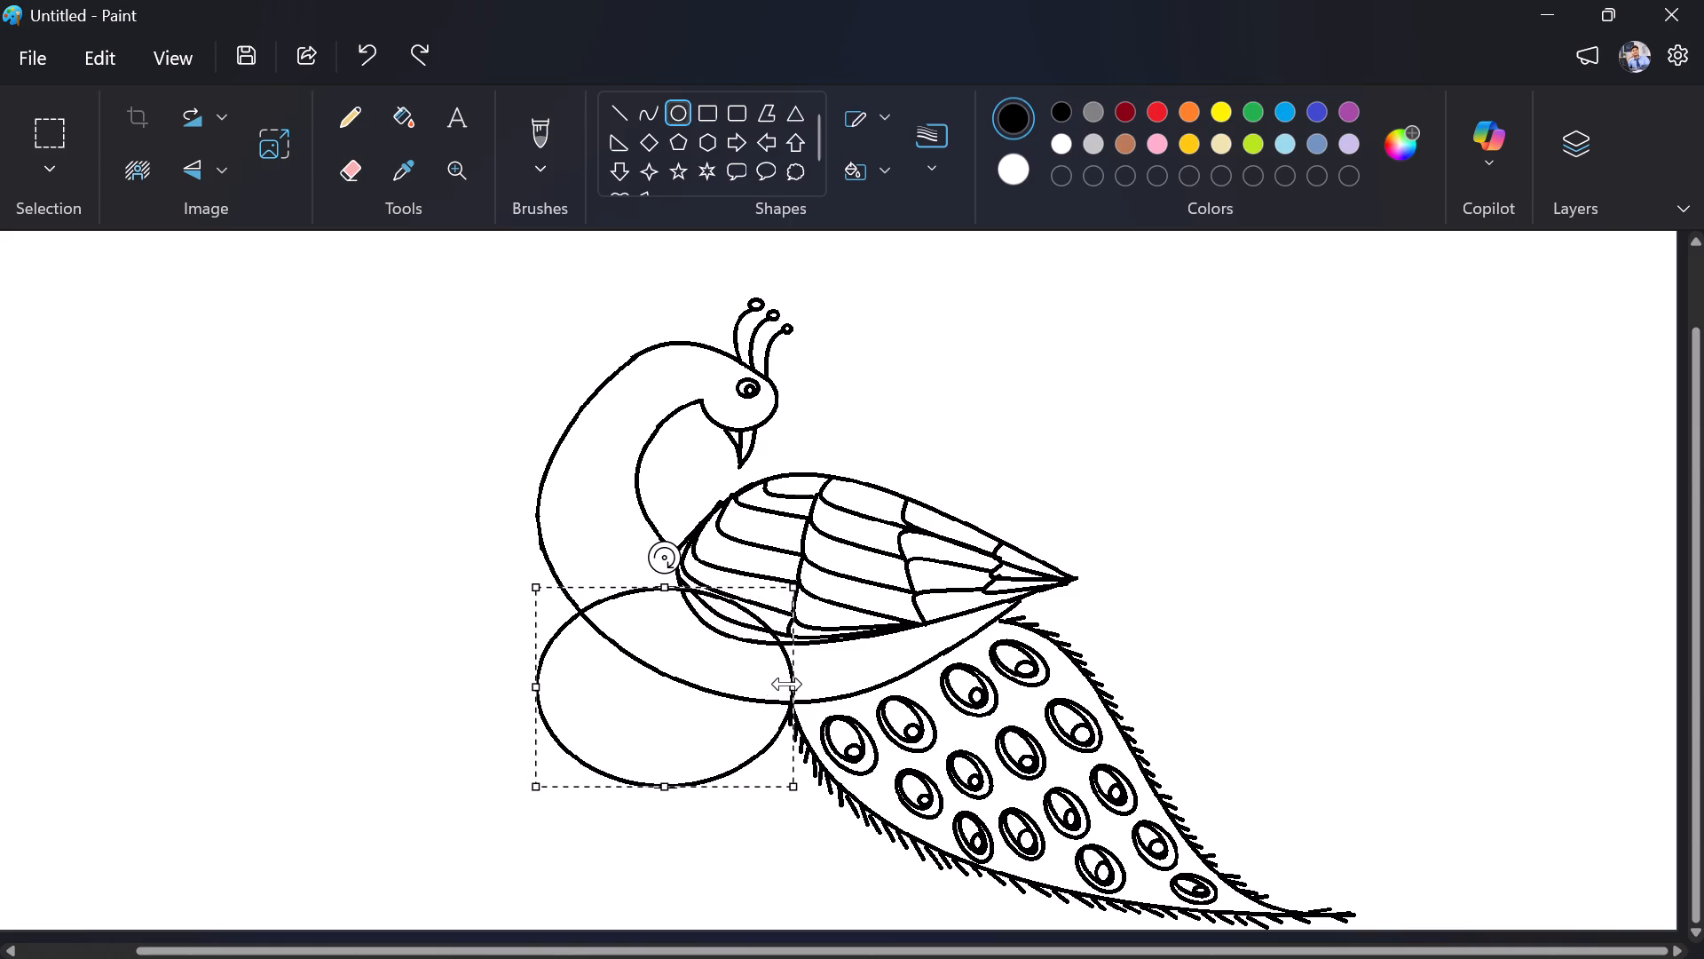
pyautogui.moveTo(786, 684); pyautogui.dragTo(822, 681)
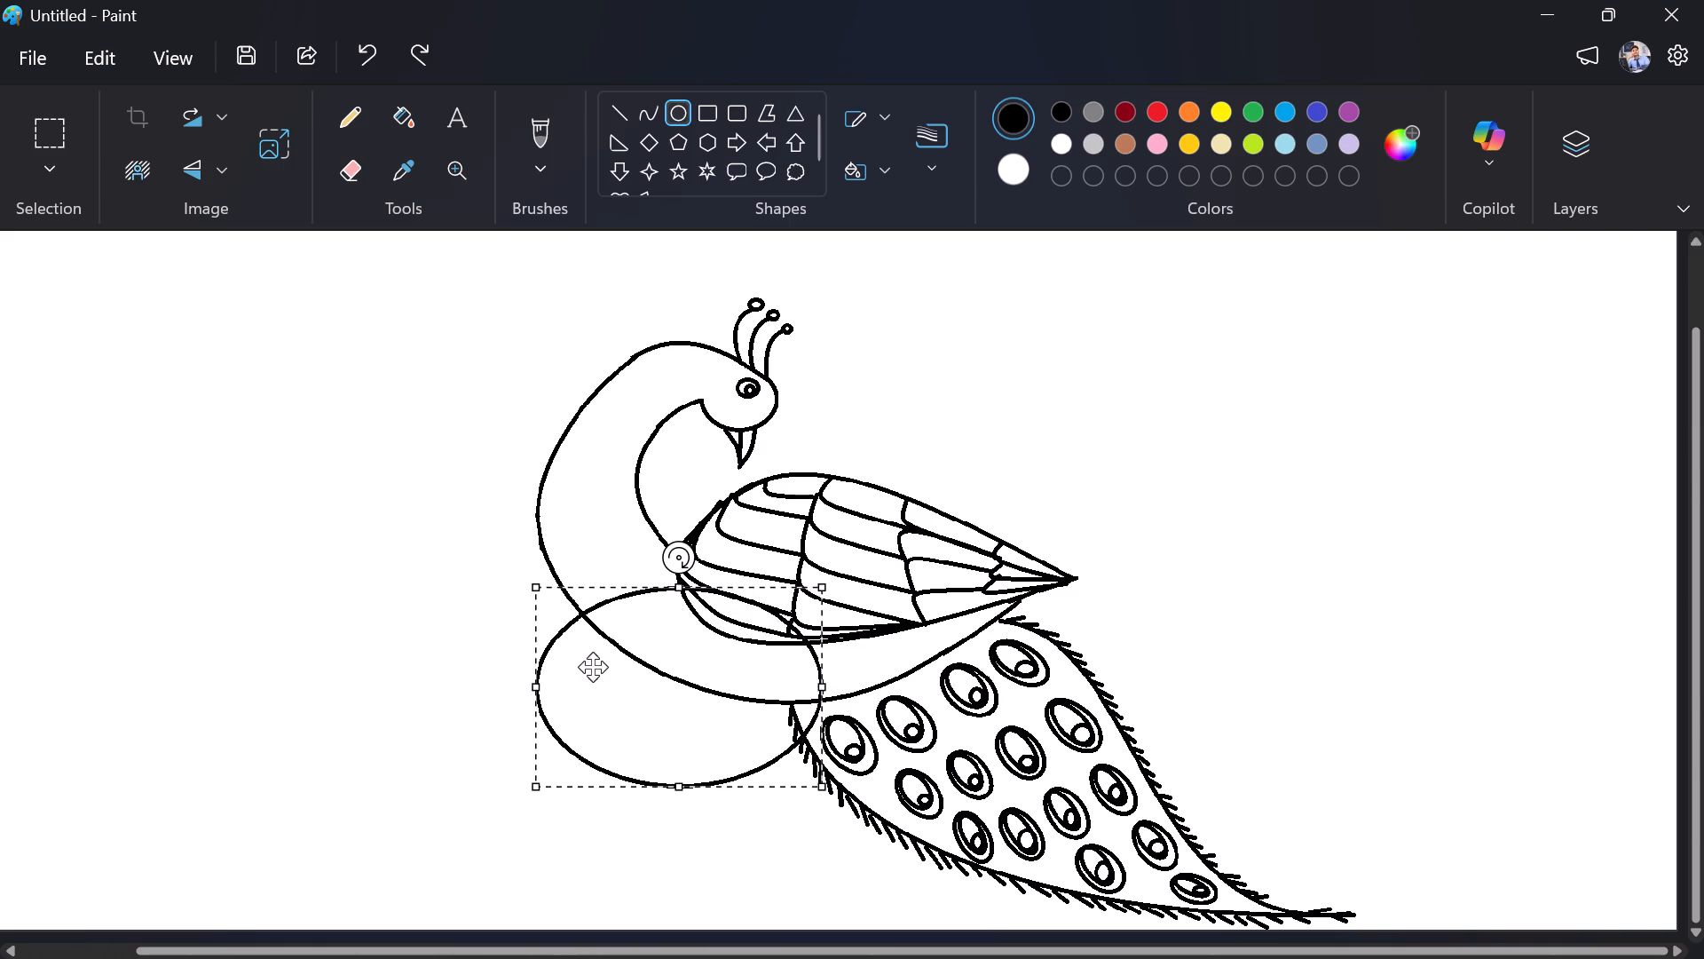
pyautogui.moveTo(540, 678); pyautogui.dragTo(488, 660)
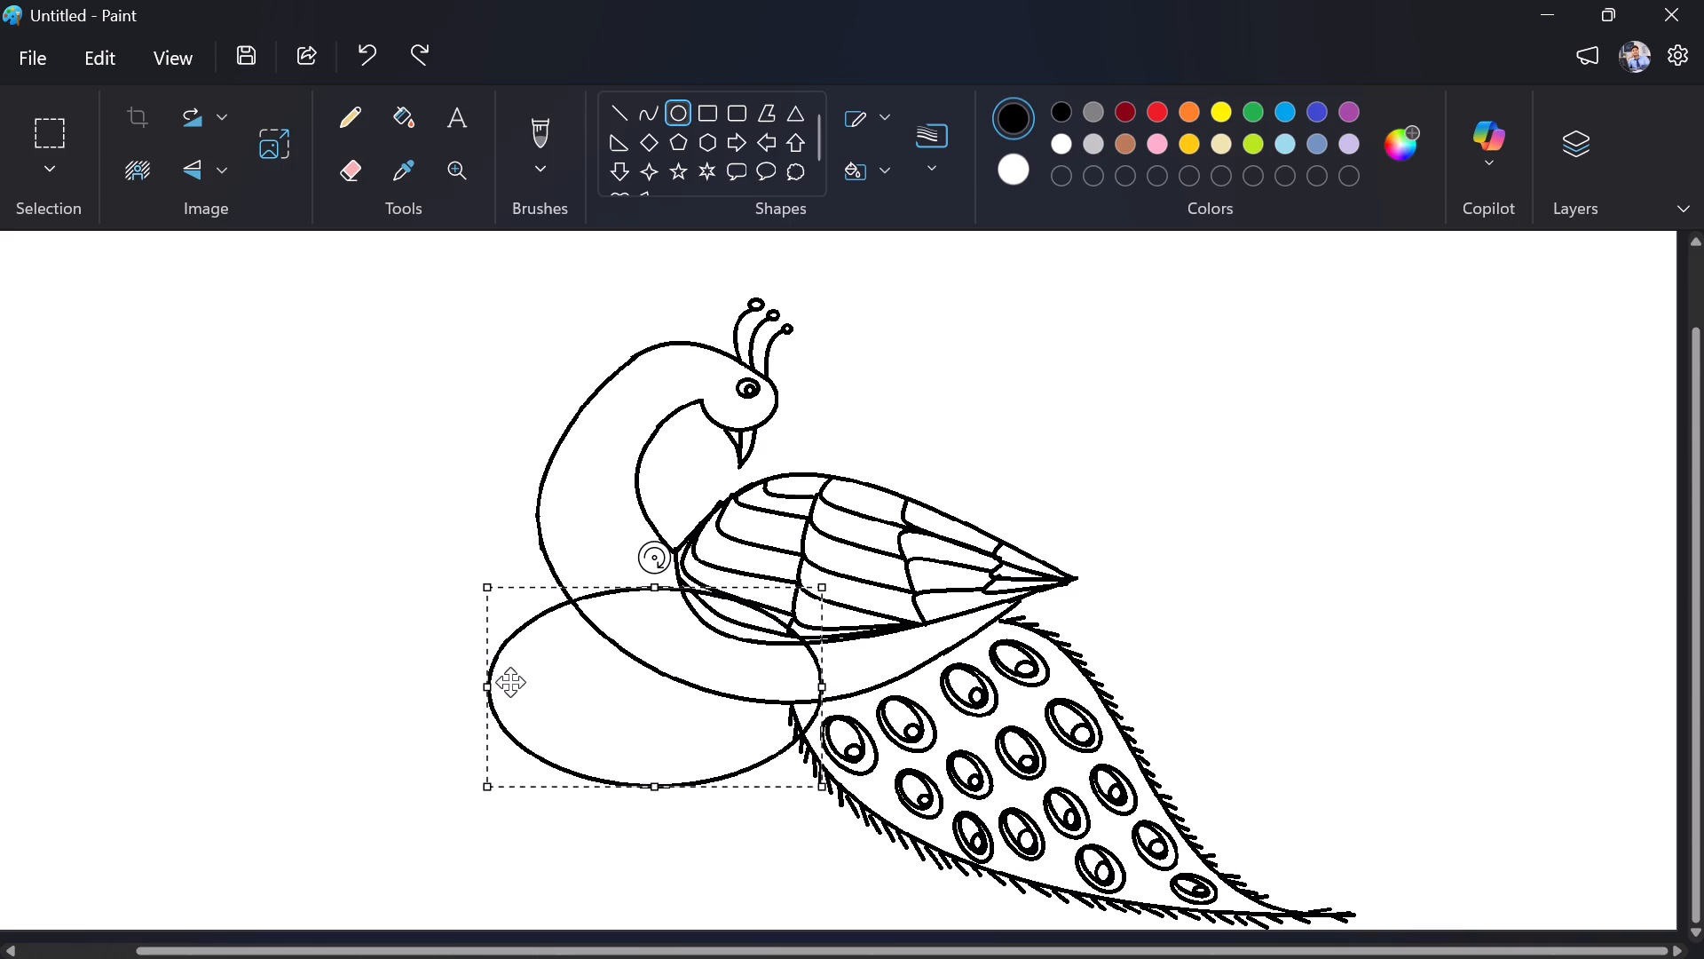
pyautogui.moveTo(655, 785); pyautogui.dragTo(656, 791)
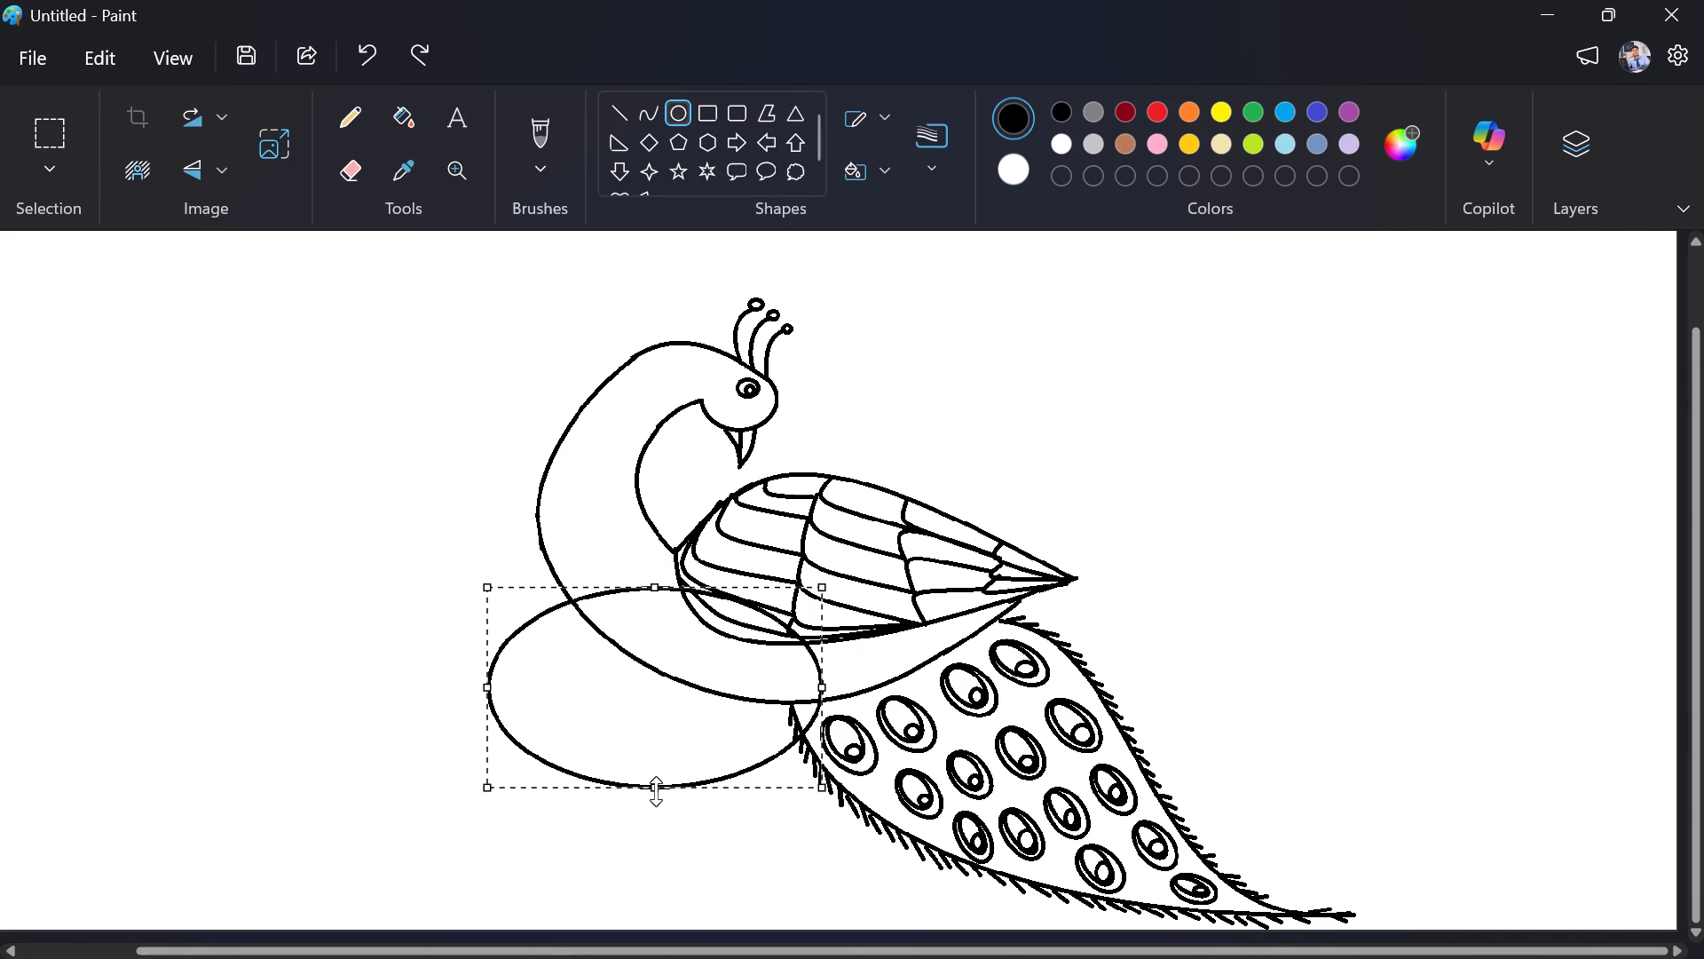
pyautogui.moveTo(656, 791); pyautogui.dragTo(643, 830)
# Reposition the oval under the breast so its side meets the point where the tail joins the belly.
pyautogui.moveTo(626, 758); pyautogui.dragTo(609, 732)
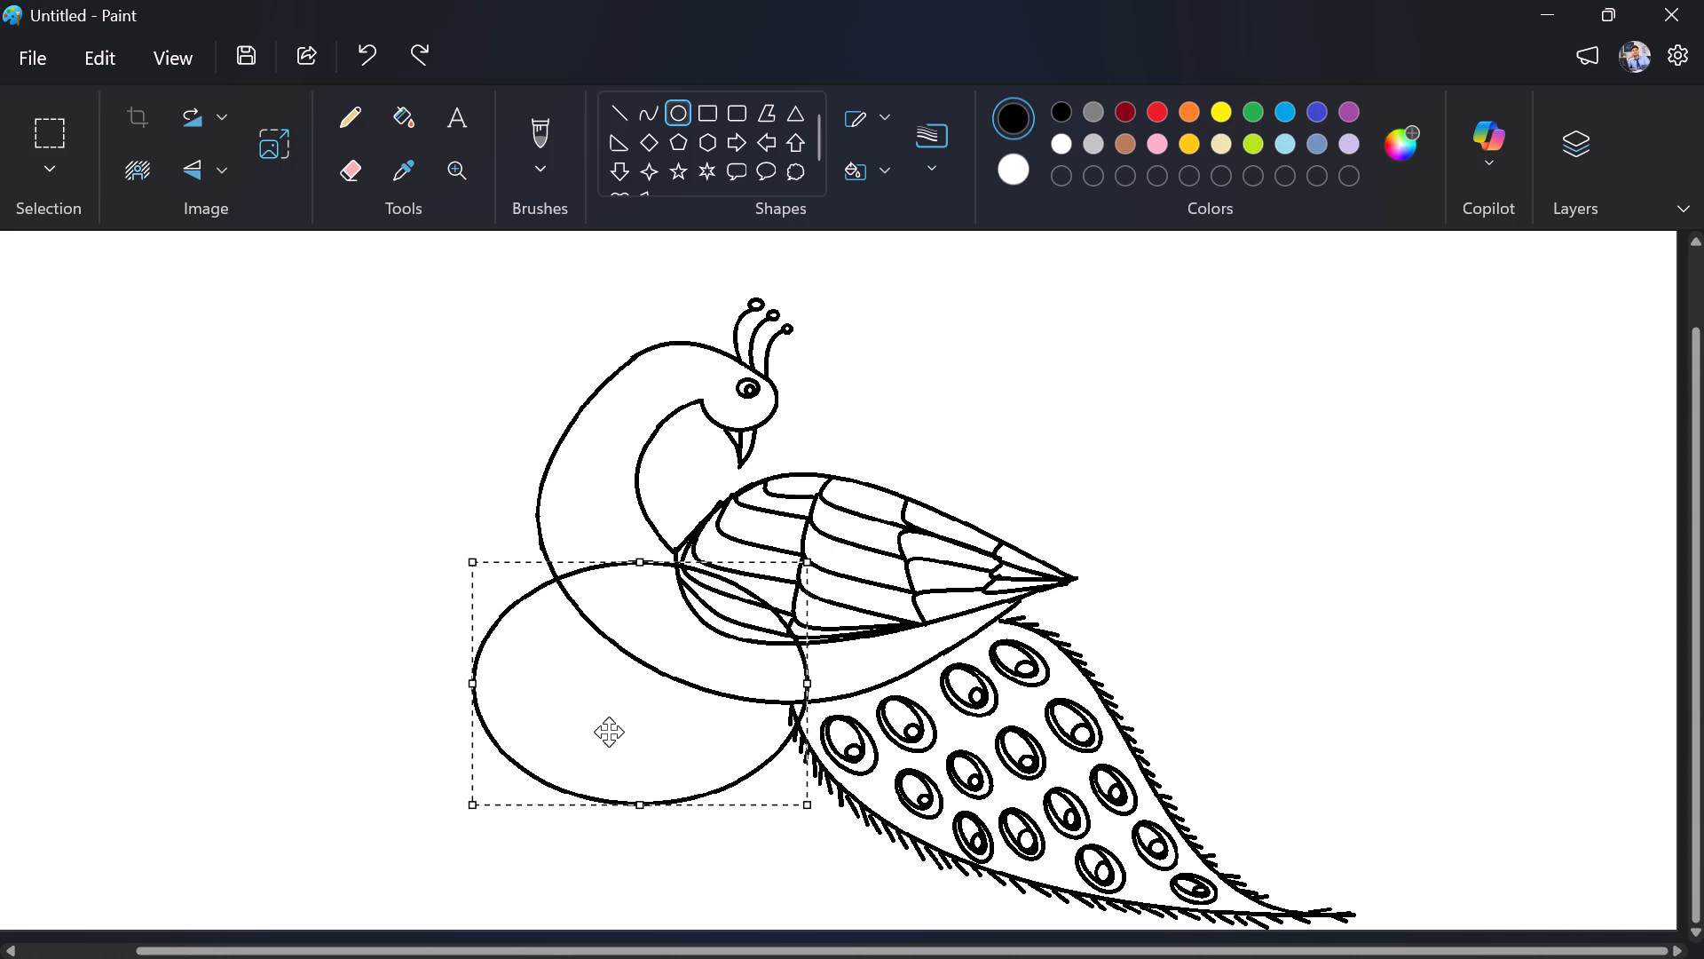
pyautogui.moveTo(609, 732); pyautogui.dragTo(601, 725)
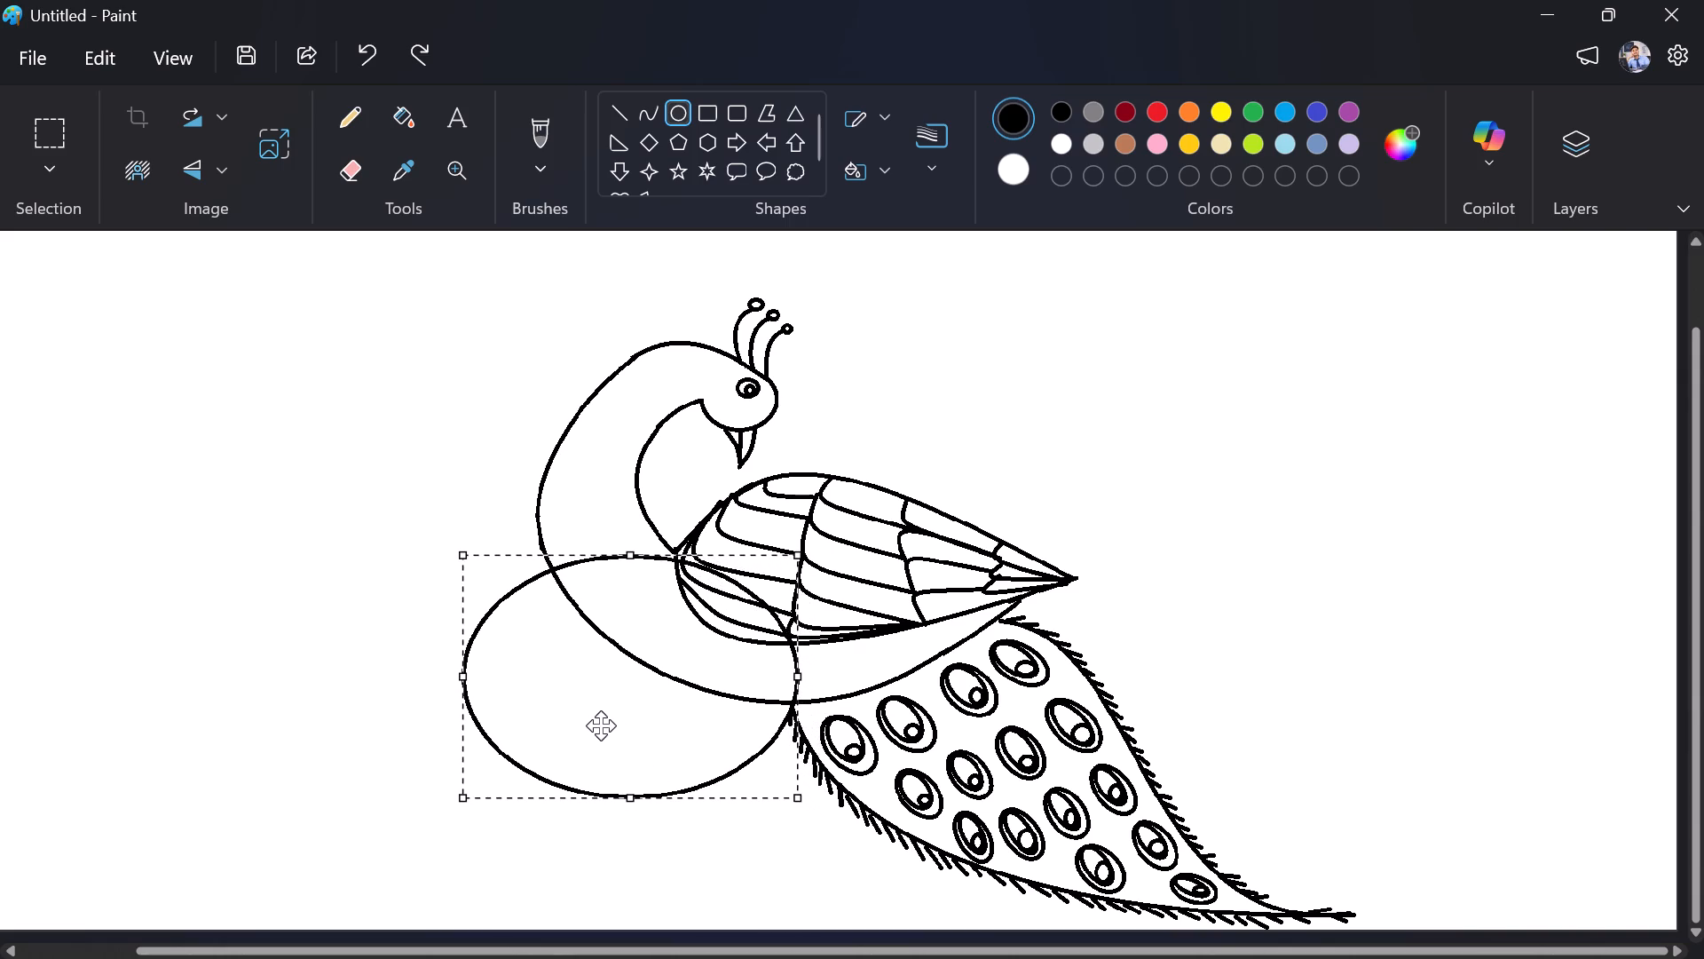
pyautogui.moveTo(601, 725); pyautogui.dragTo(475, 693)
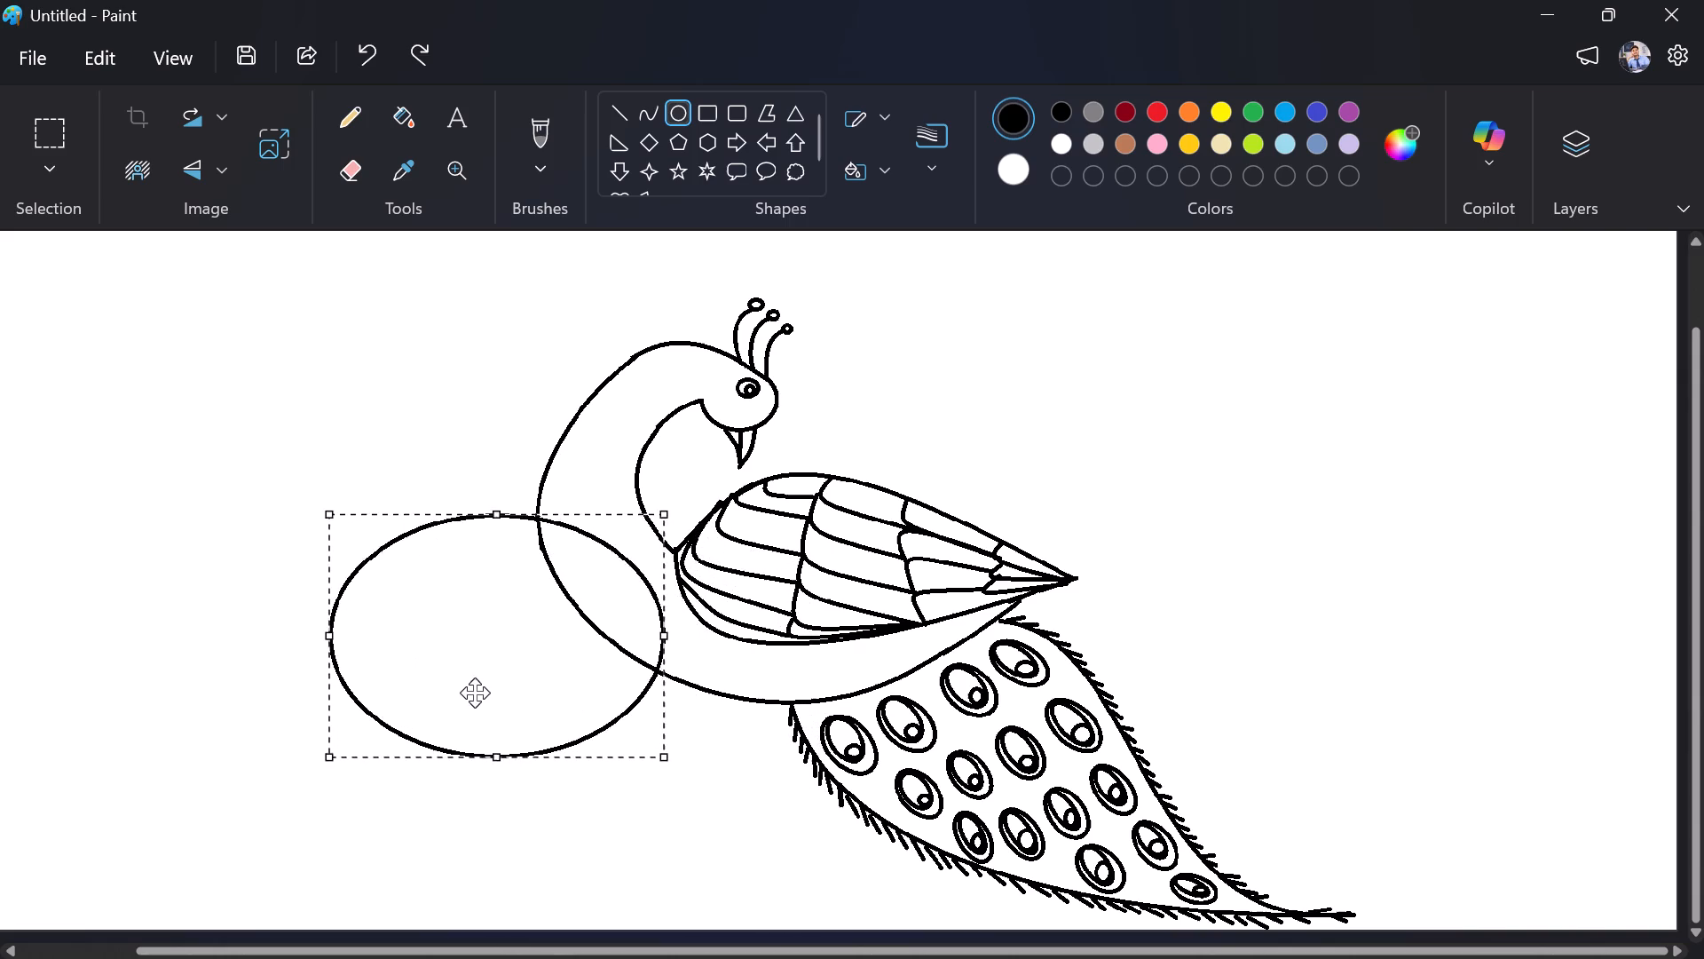
pyautogui.moveTo(475, 693); pyautogui.dragTo(596, 769)
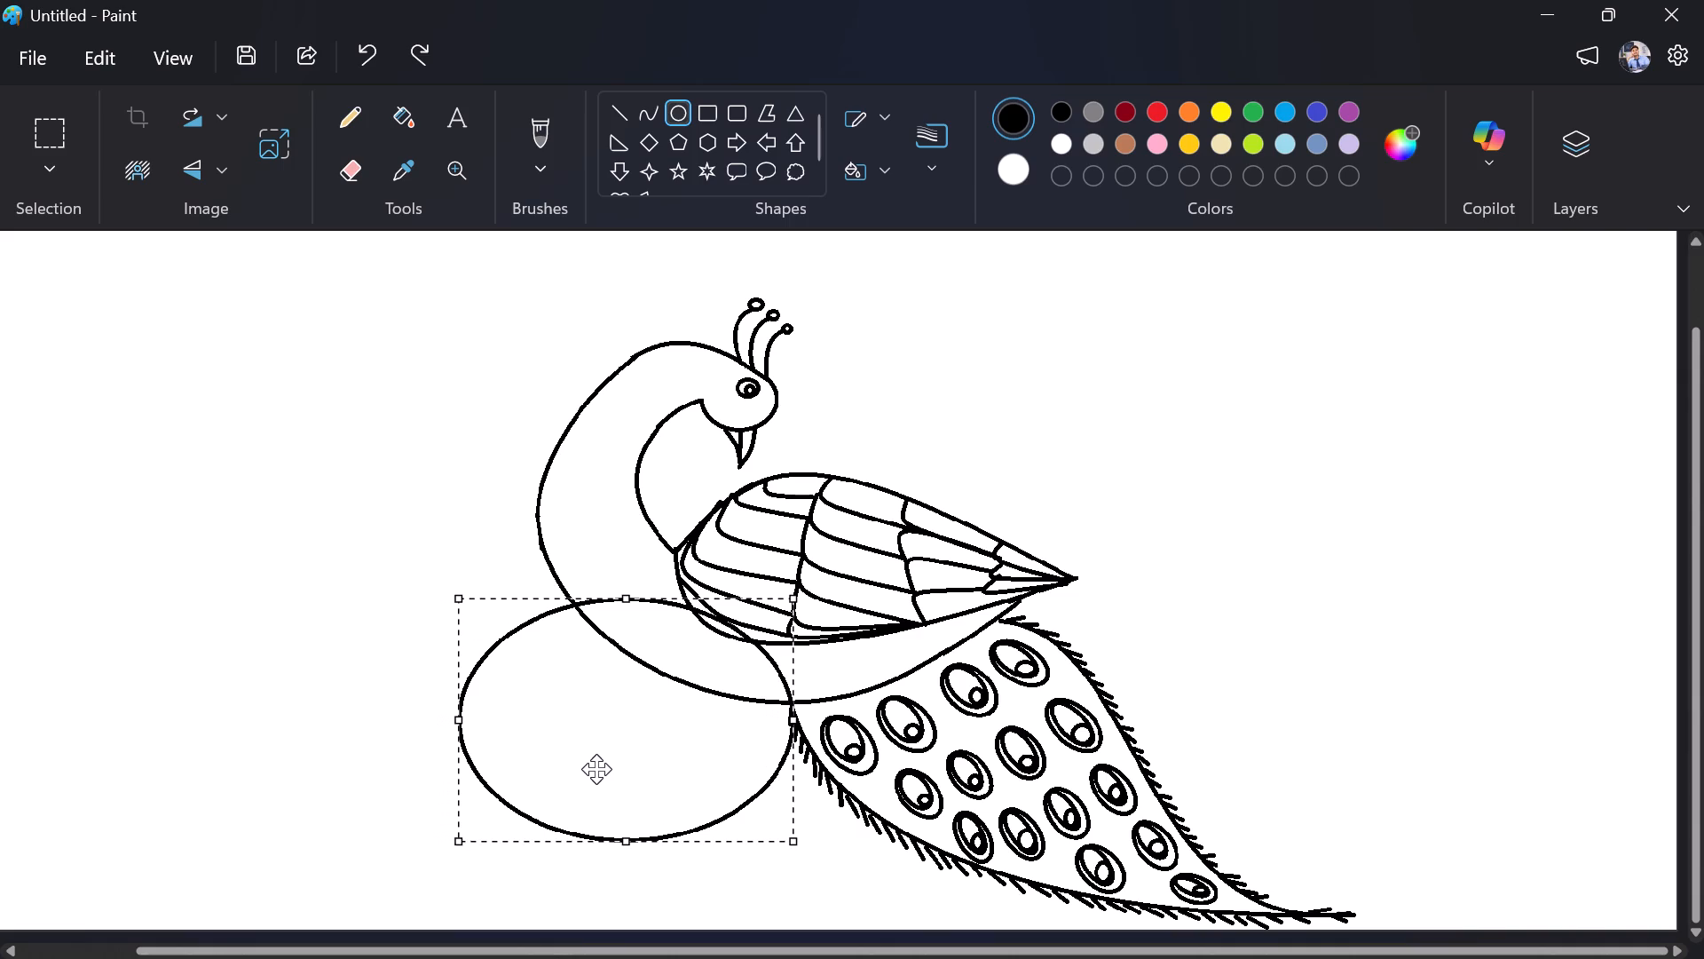
pyautogui.moveTo(596, 769); pyautogui.dragTo(588, 761)
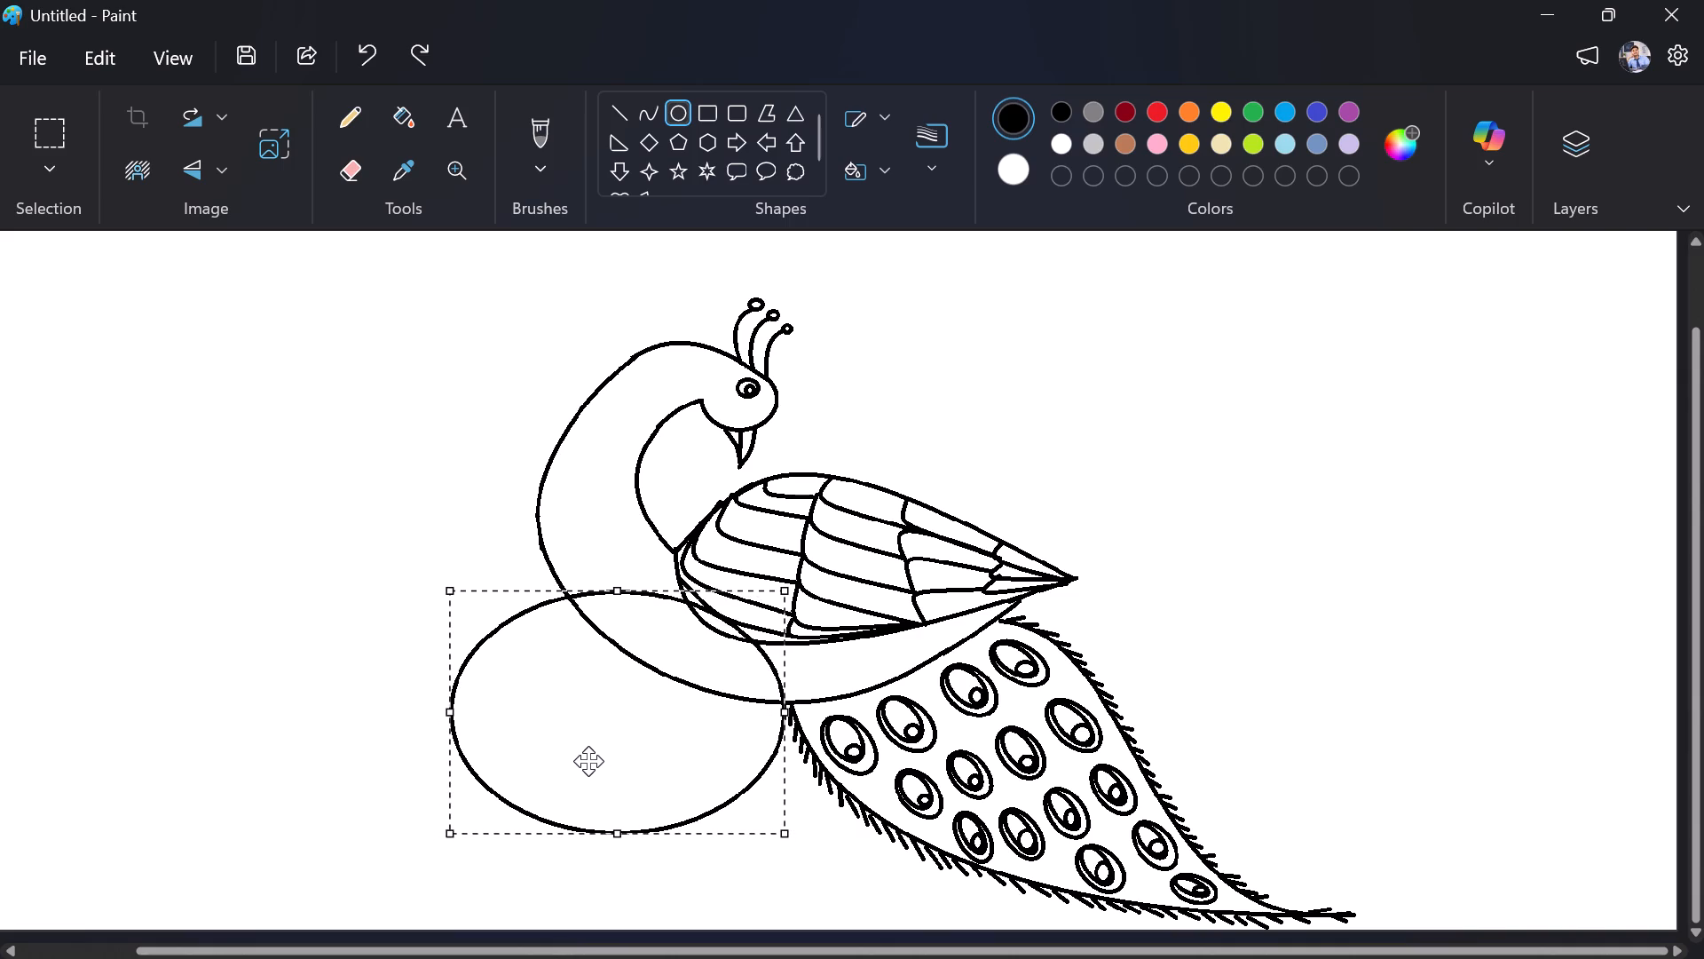
pyautogui.moveTo(588, 761); pyautogui.dragTo(555, 758)
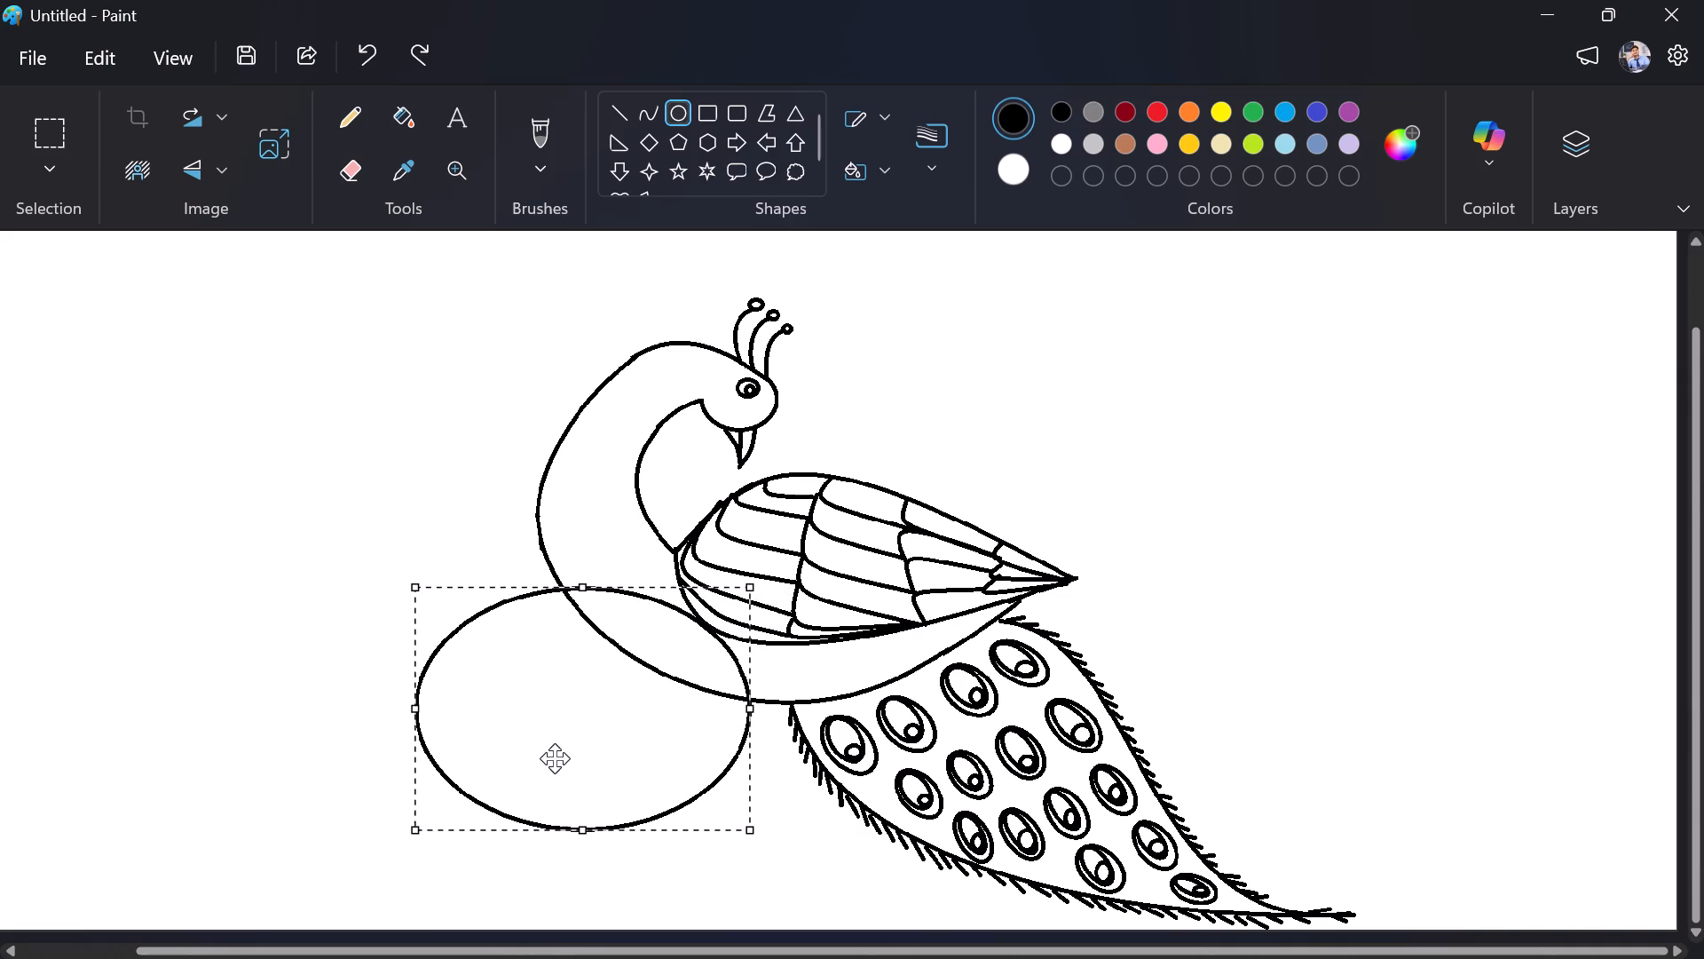
pyautogui.moveTo(555, 758); pyautogui.dragTo(556, 757)
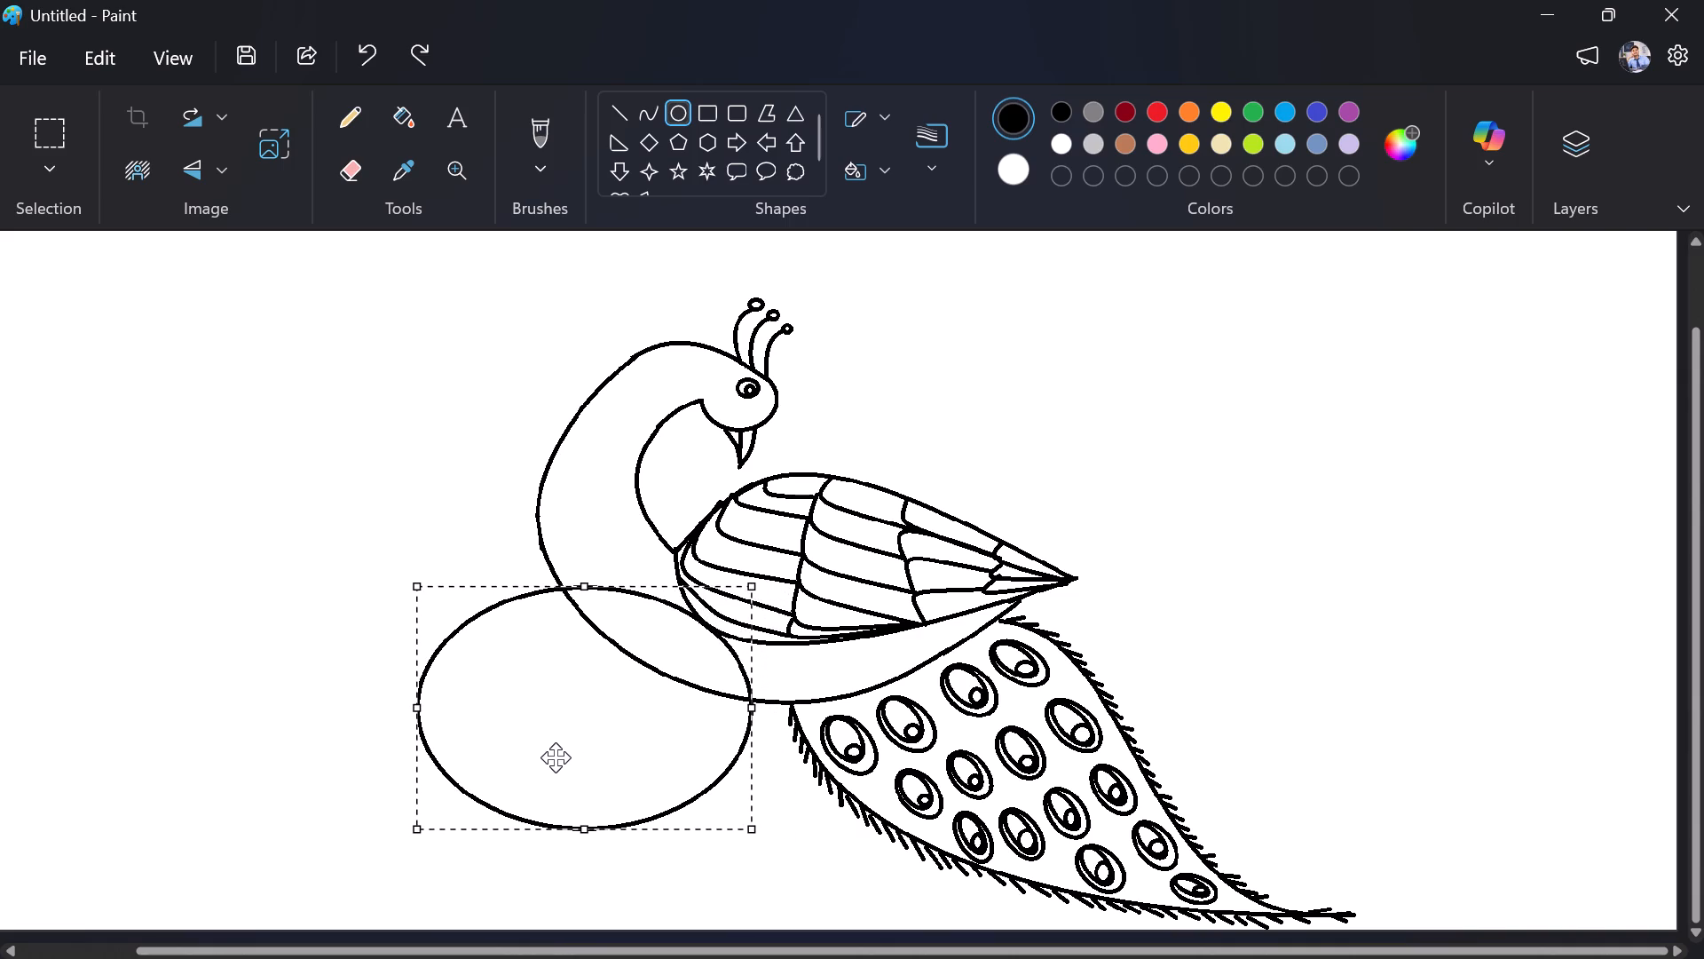
pyautogui.moveTo(556, 757); pyautogui.dragTo(603, 779)
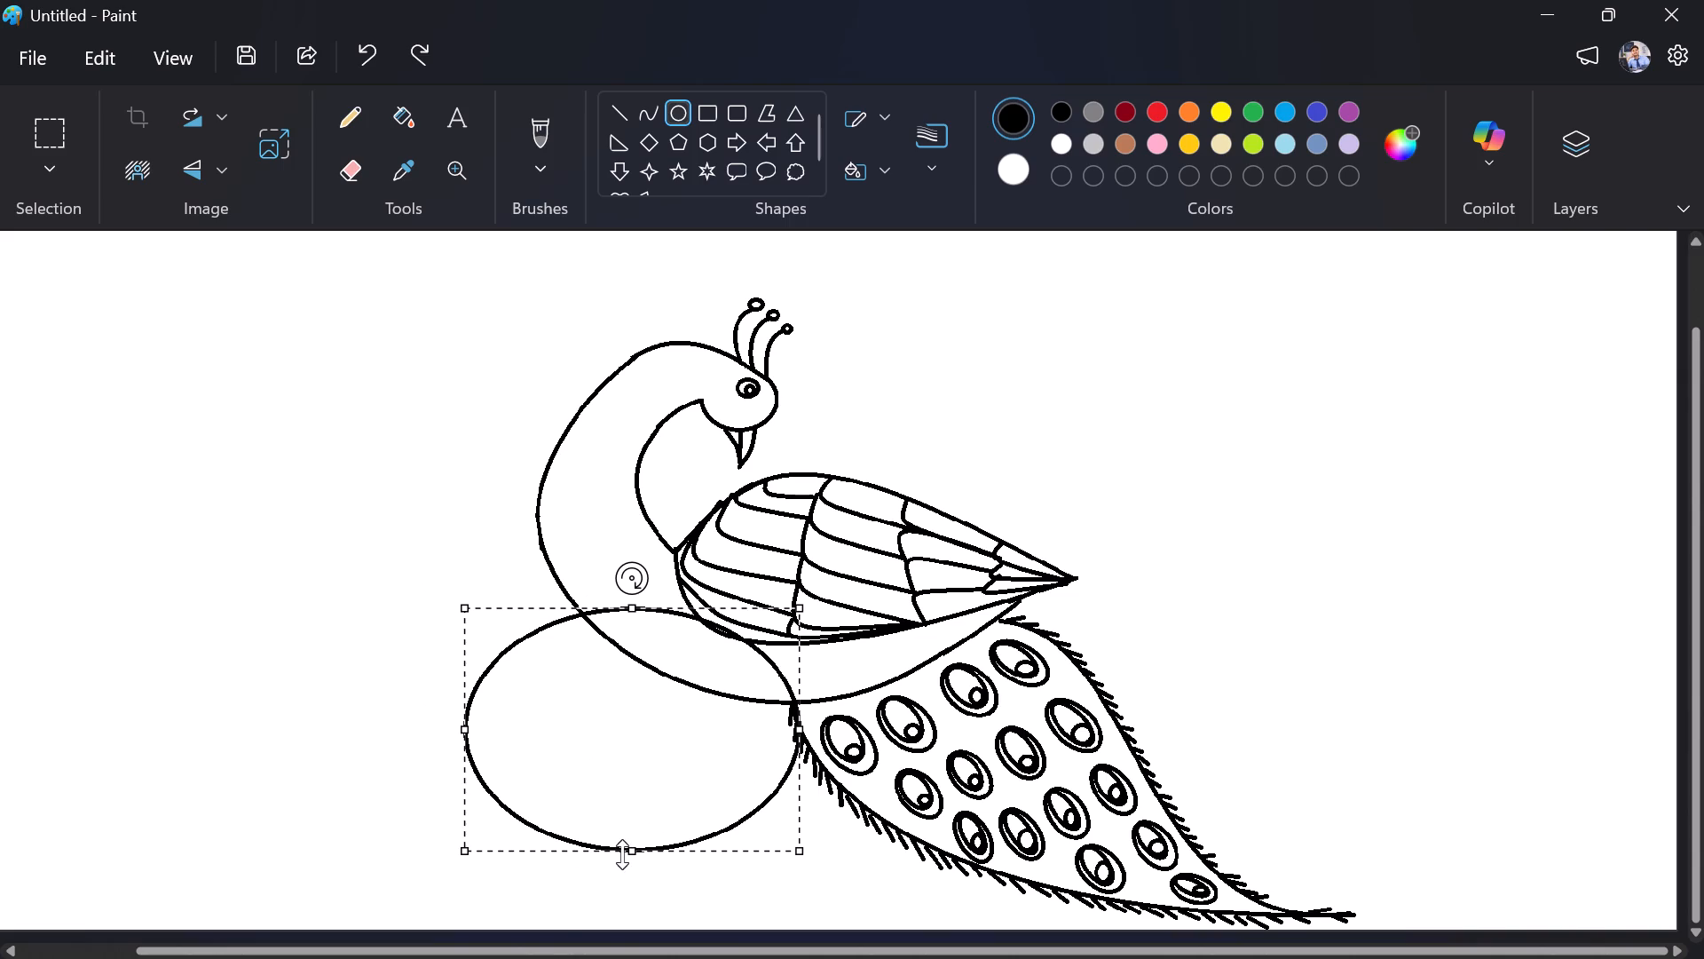
# Shrink the oval under the breast in height and width, keeping its side at the point where the tail joins the belly.
pyautogui.moveTo(622, 854); pyautogui.dragTo(627, 809)
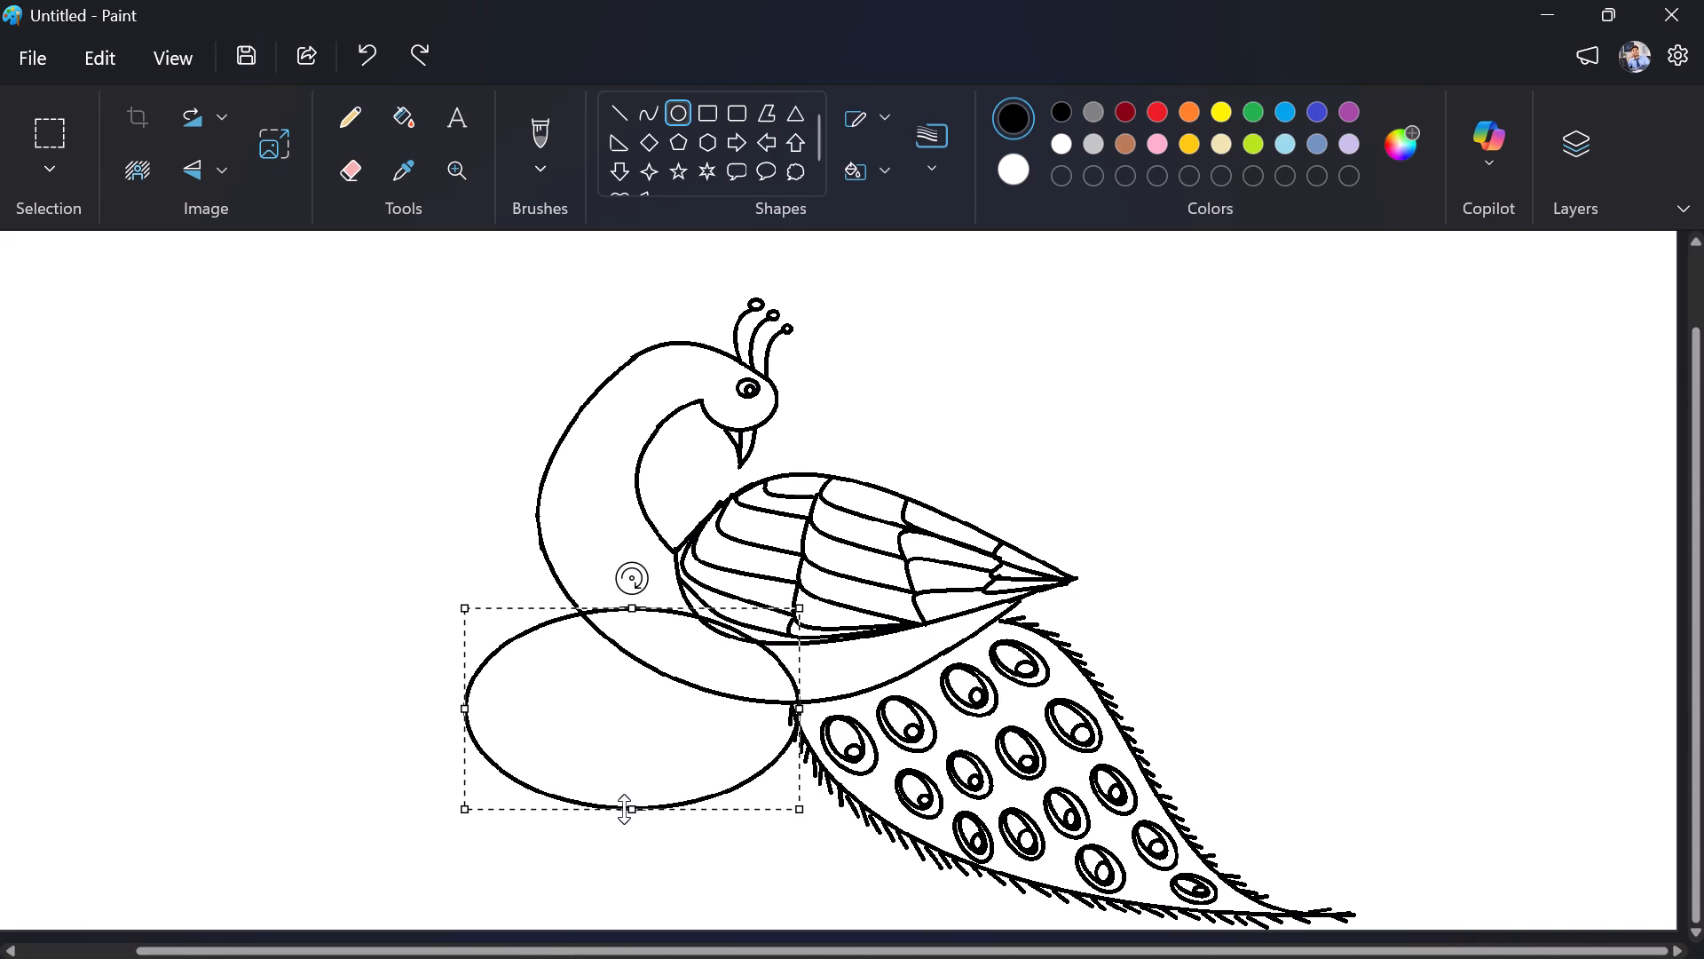
pyautogui.moveTo(794, 710); pyautogui.dragTo(768, 709)
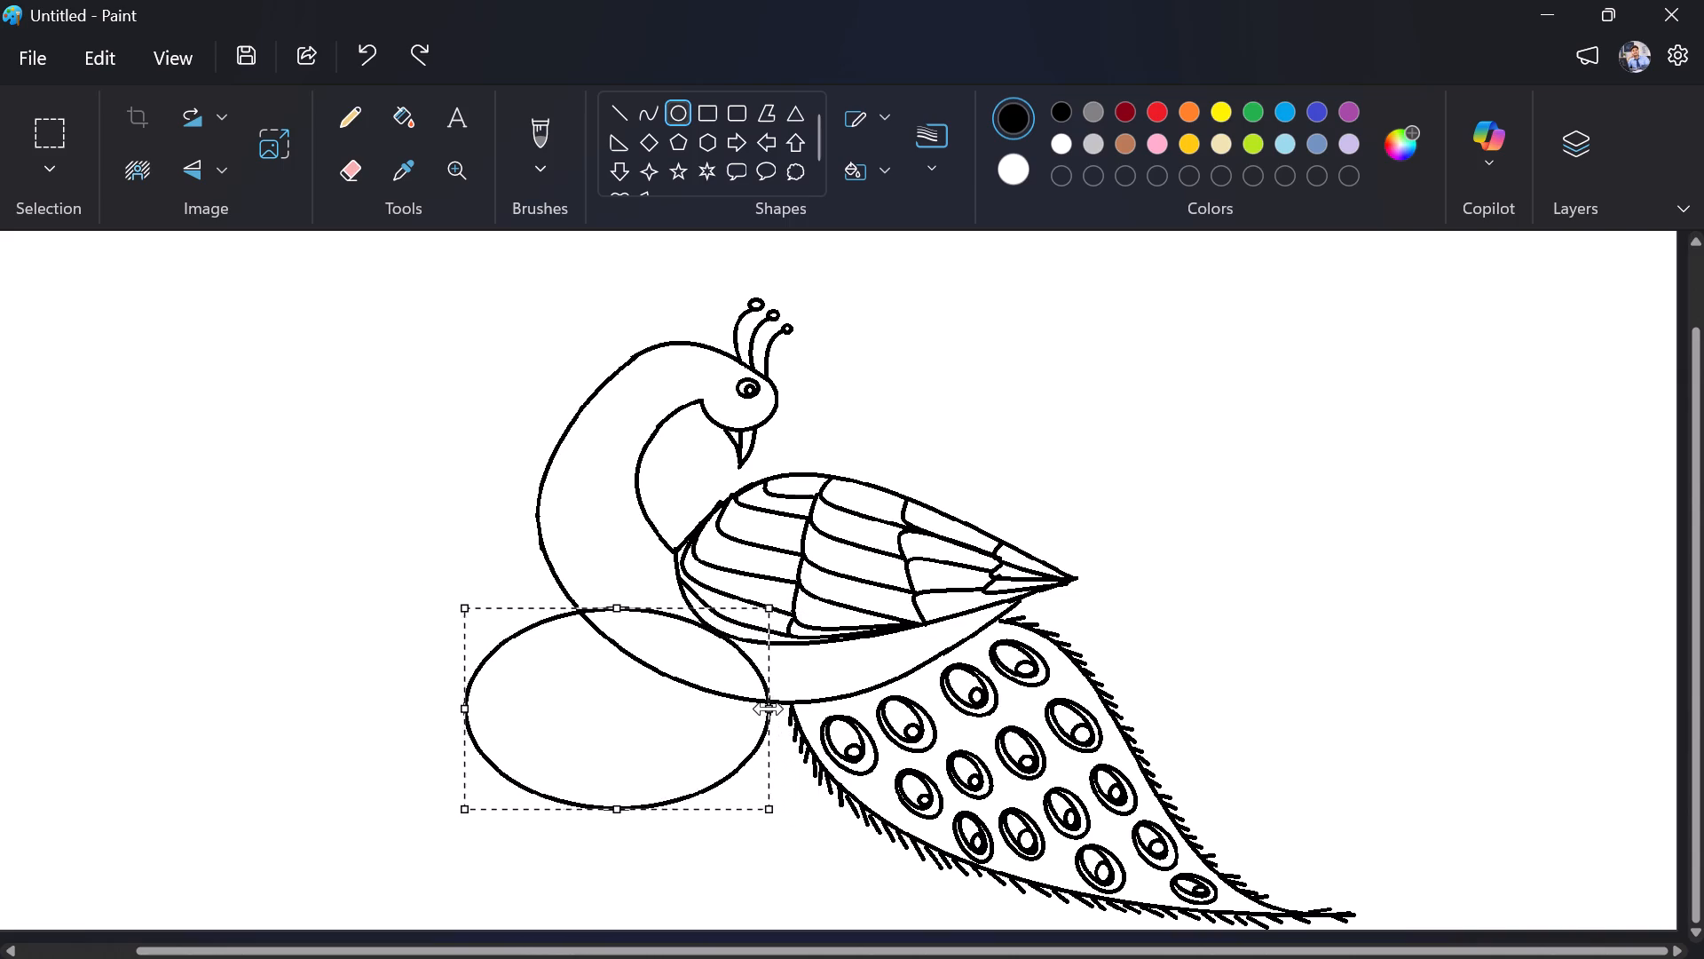
pyautogui.moveTo(768, 709); pyautogui.dragTo(760, 711)
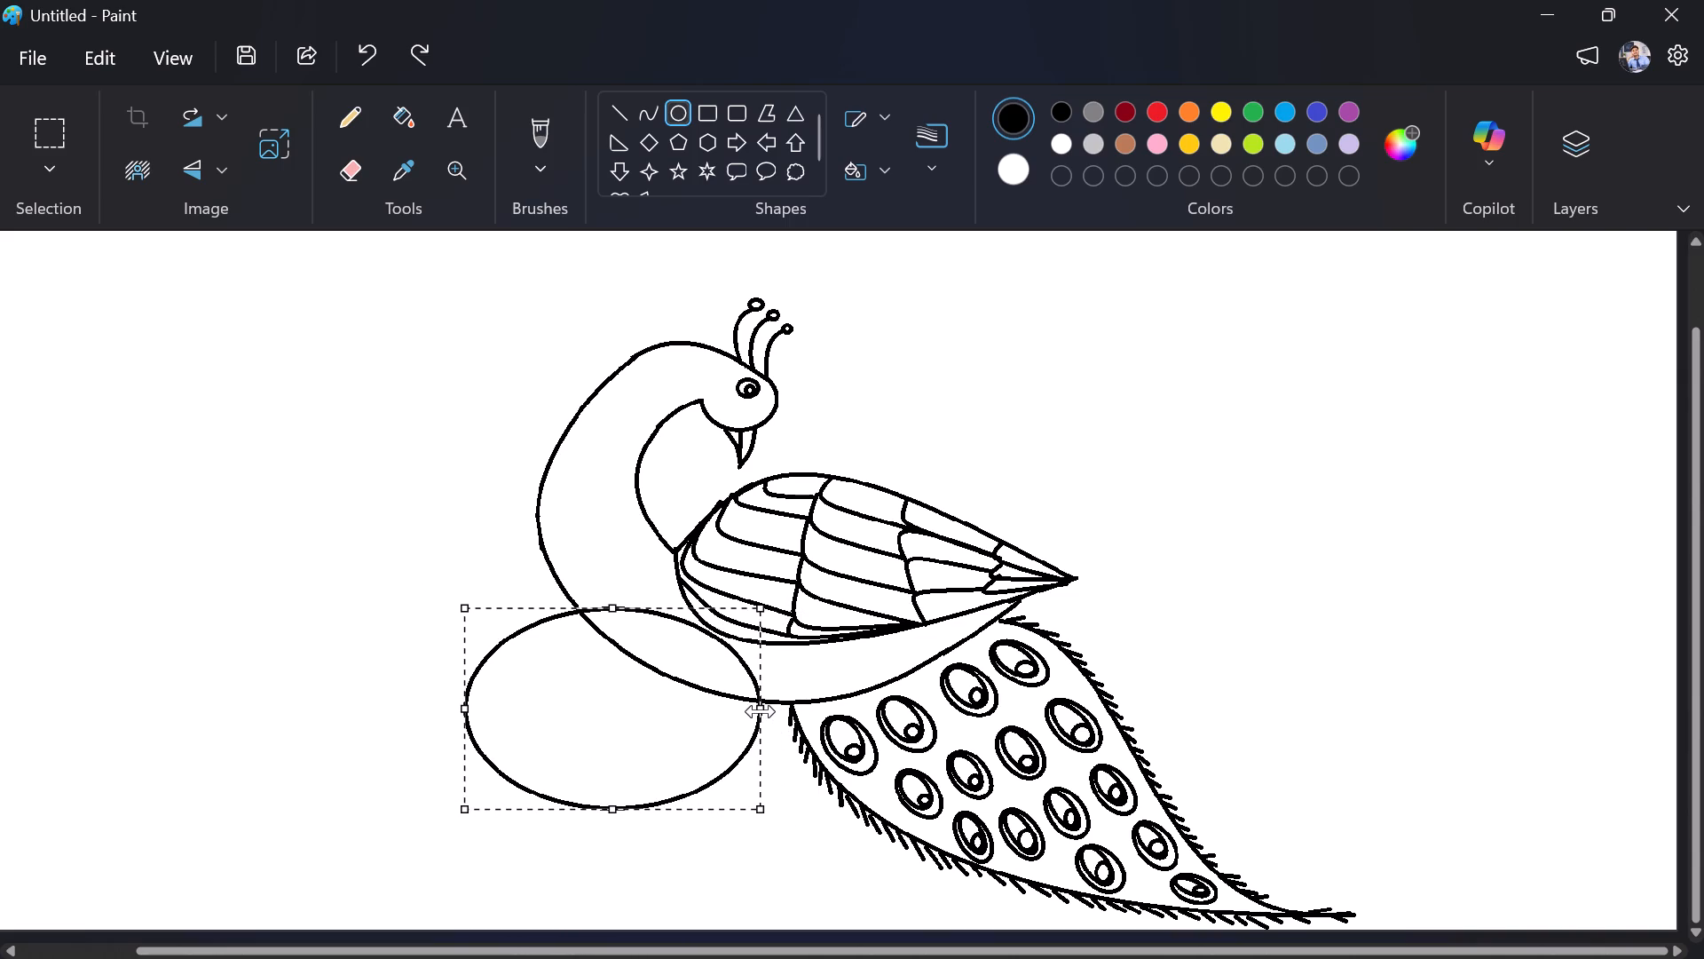
pyautogui.moveTo(760, 711); pyautogui.dragTo(785, 719)
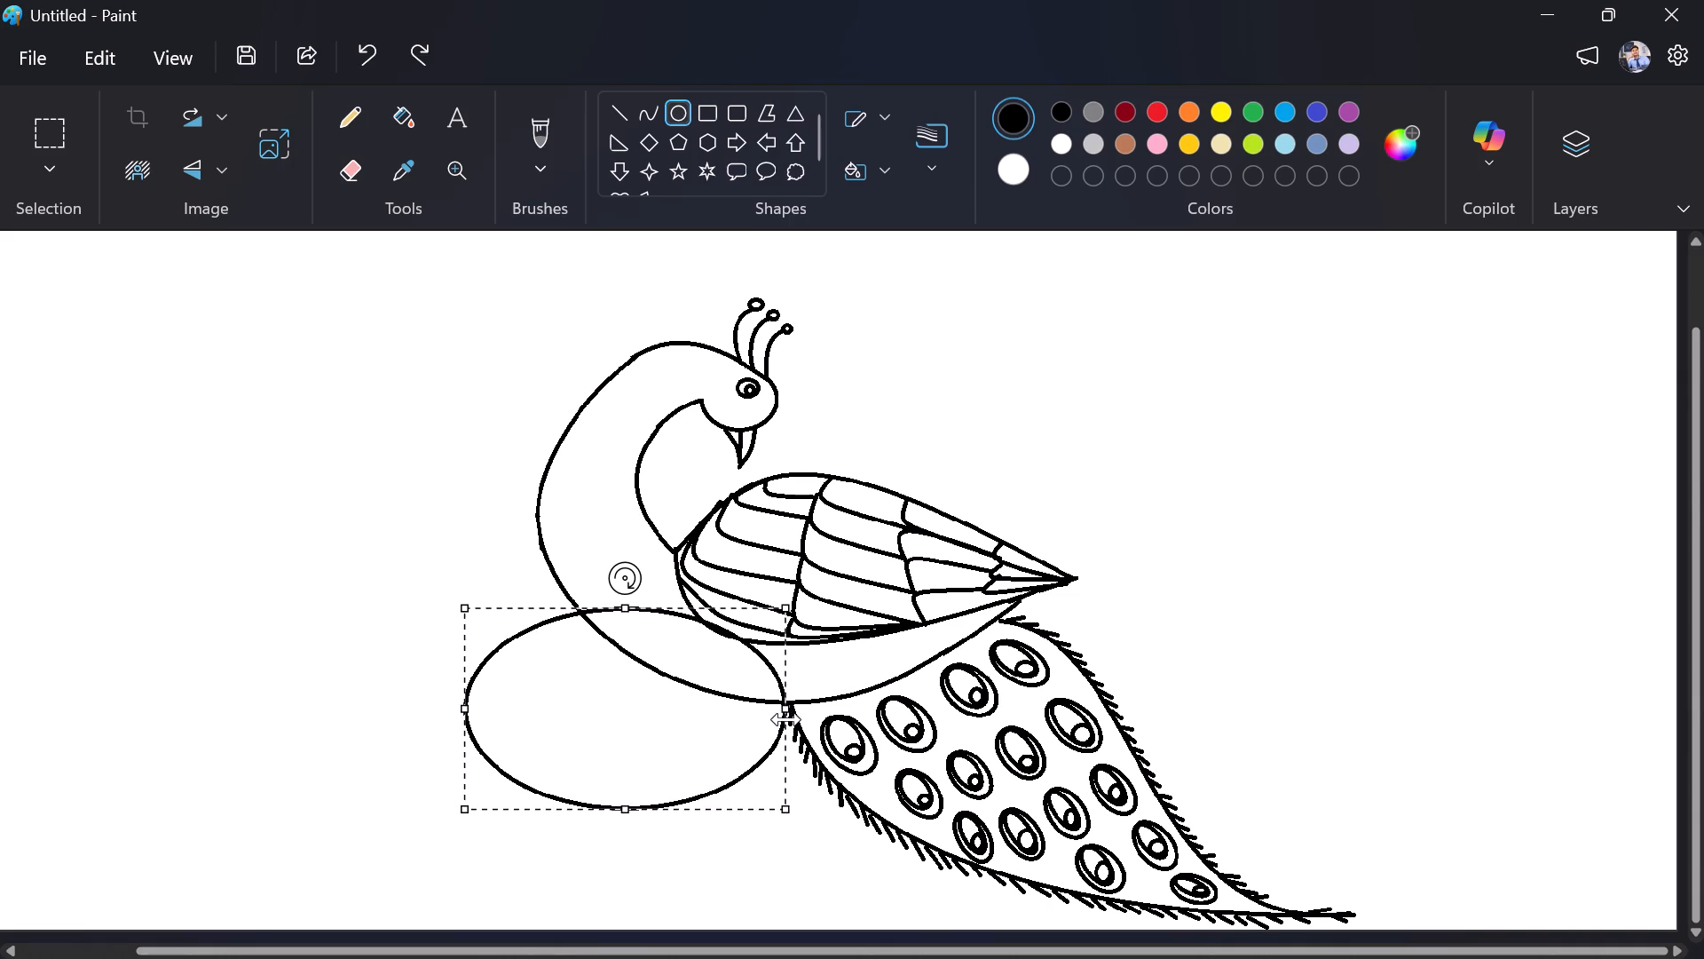
pyautogui.moveTo(643, 602); pyautogui.dragTo(643, 614)
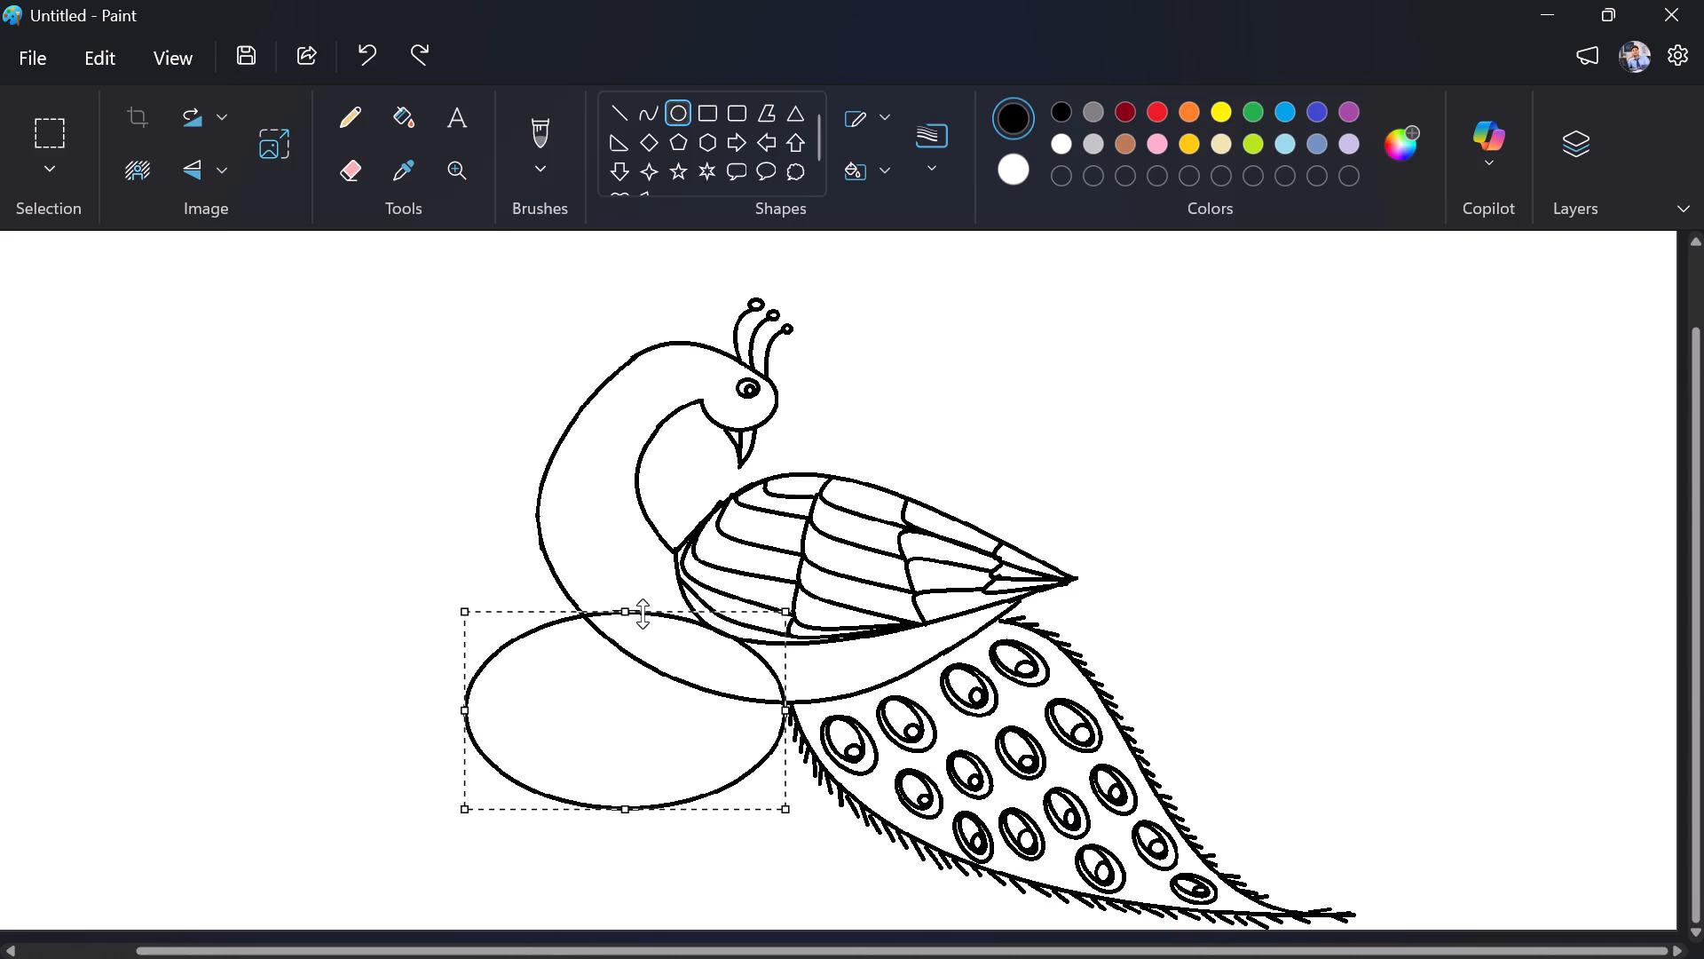
pyautogui.moveTo(643, 614); pyautogui.dragTo(643, 619)
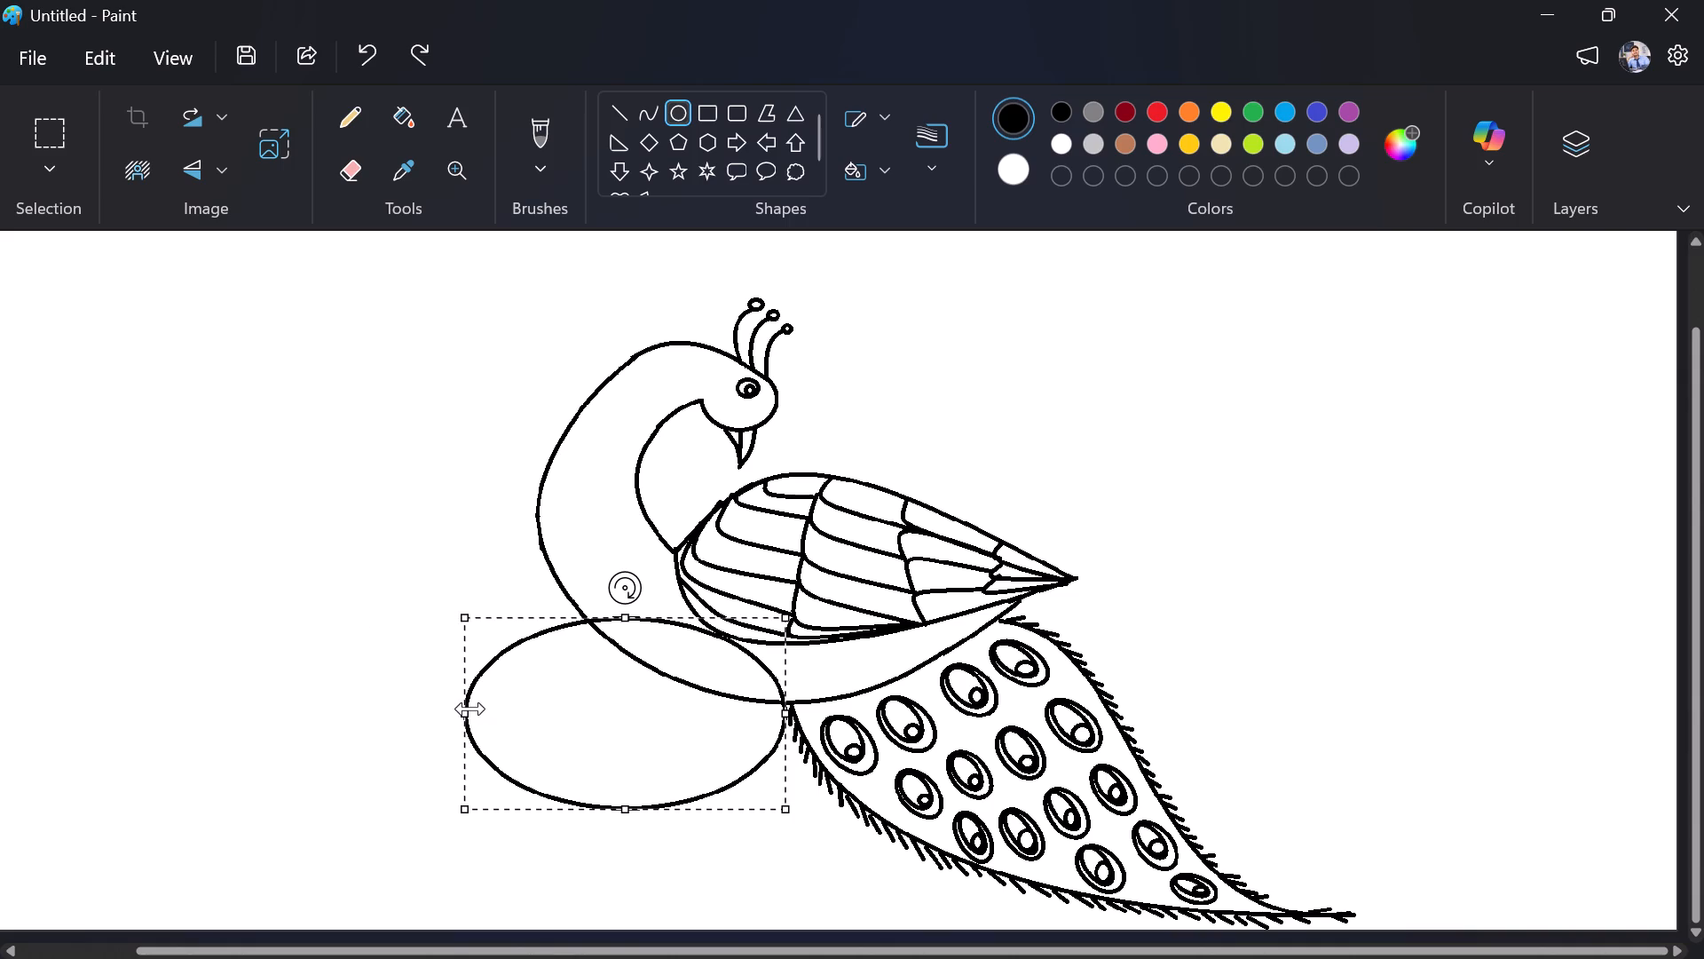
pyautogui.moveTo(469, 709); pyautogui.dragTo(503, 692)
pyautogui.click(398, 669)
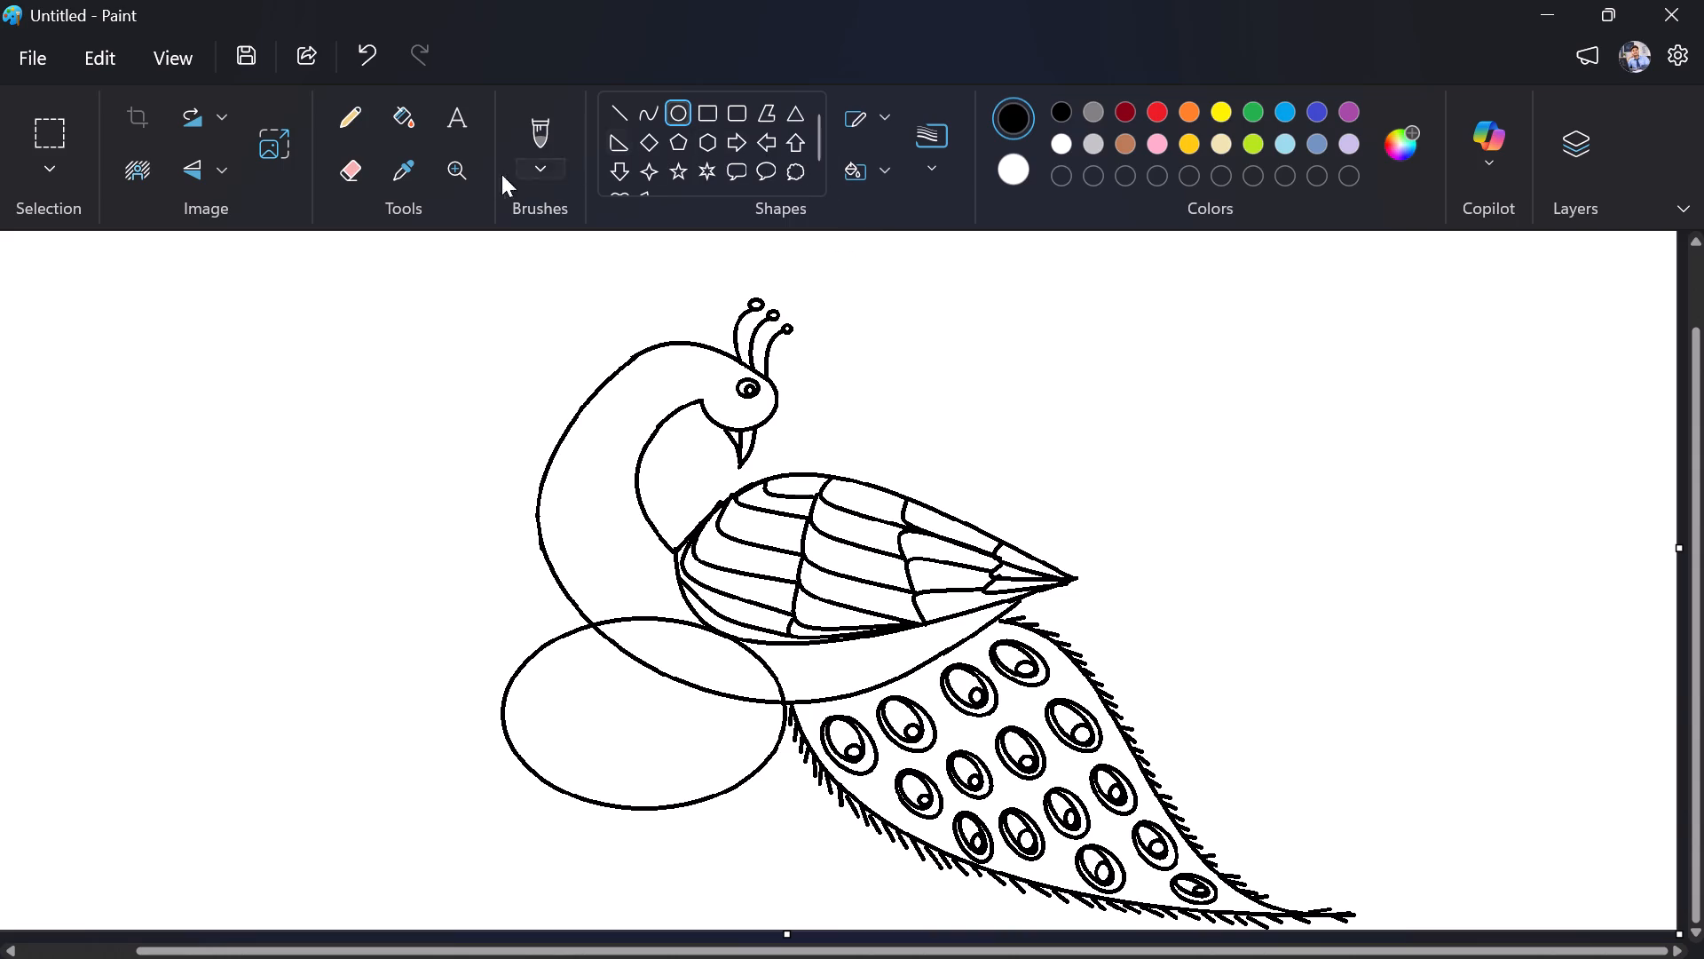
# Erase a short piece of the oval's outline just outside its upper crossing with the peacock's breast line.
pyautogui.click(344, 161)
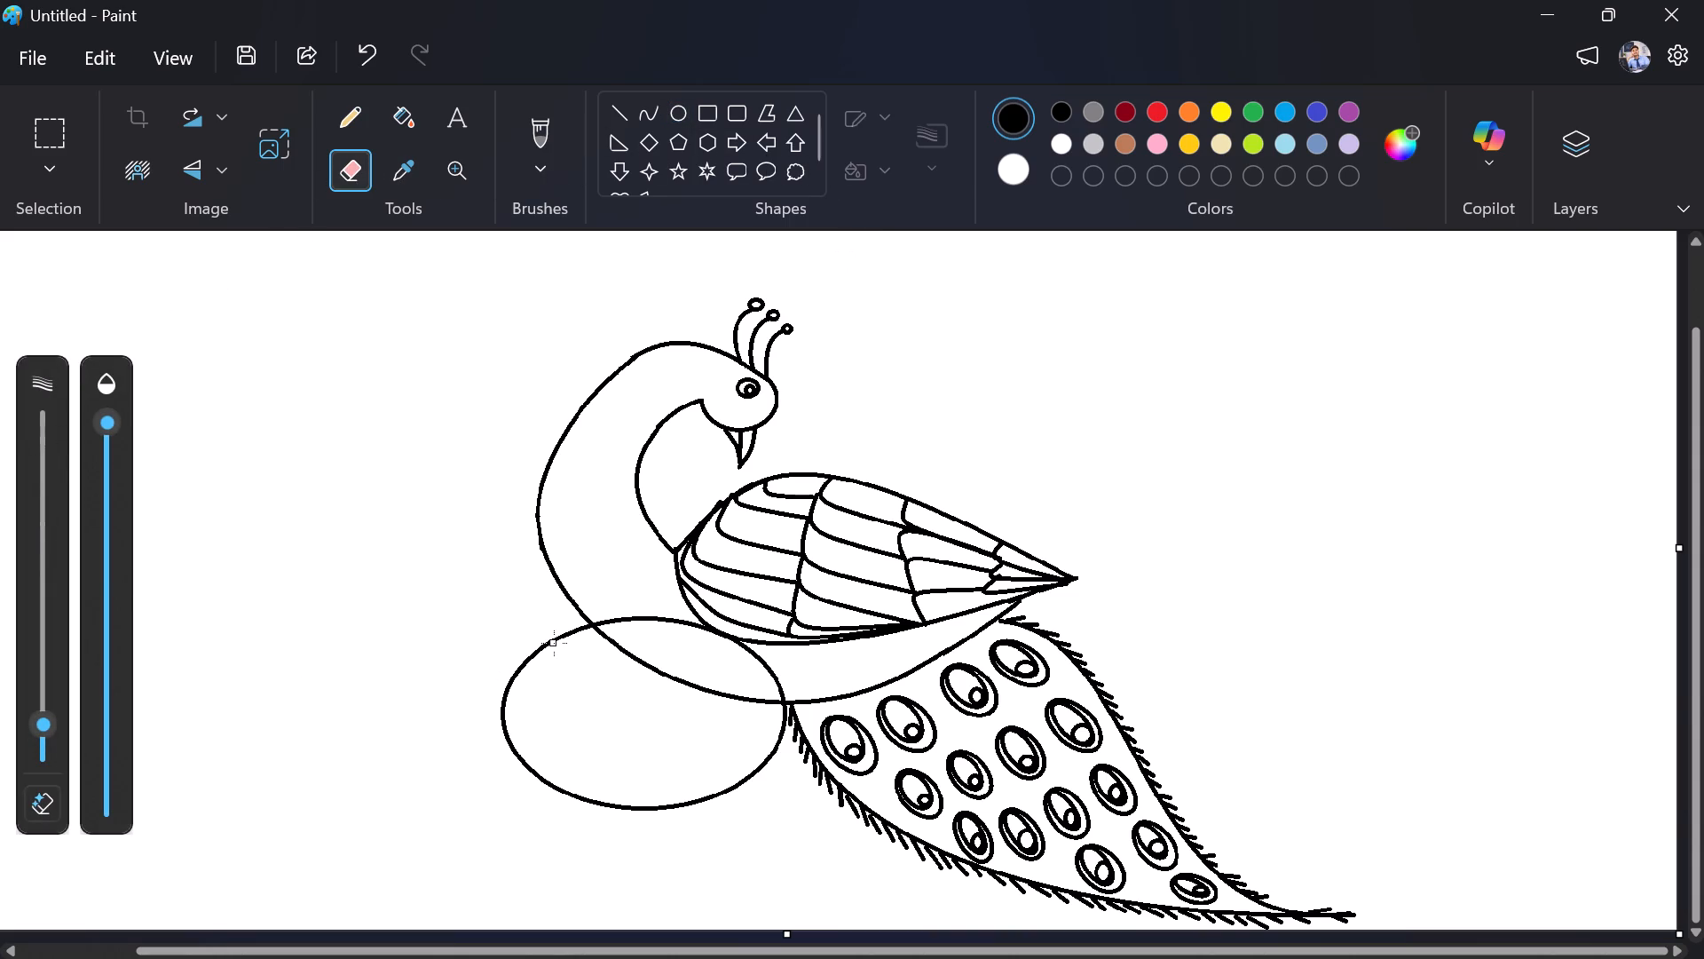
pyautogui.keyDown('ctrl'); pyautogui.scroll(2, 554, 643); pyautogui.keyUp('ctrl')
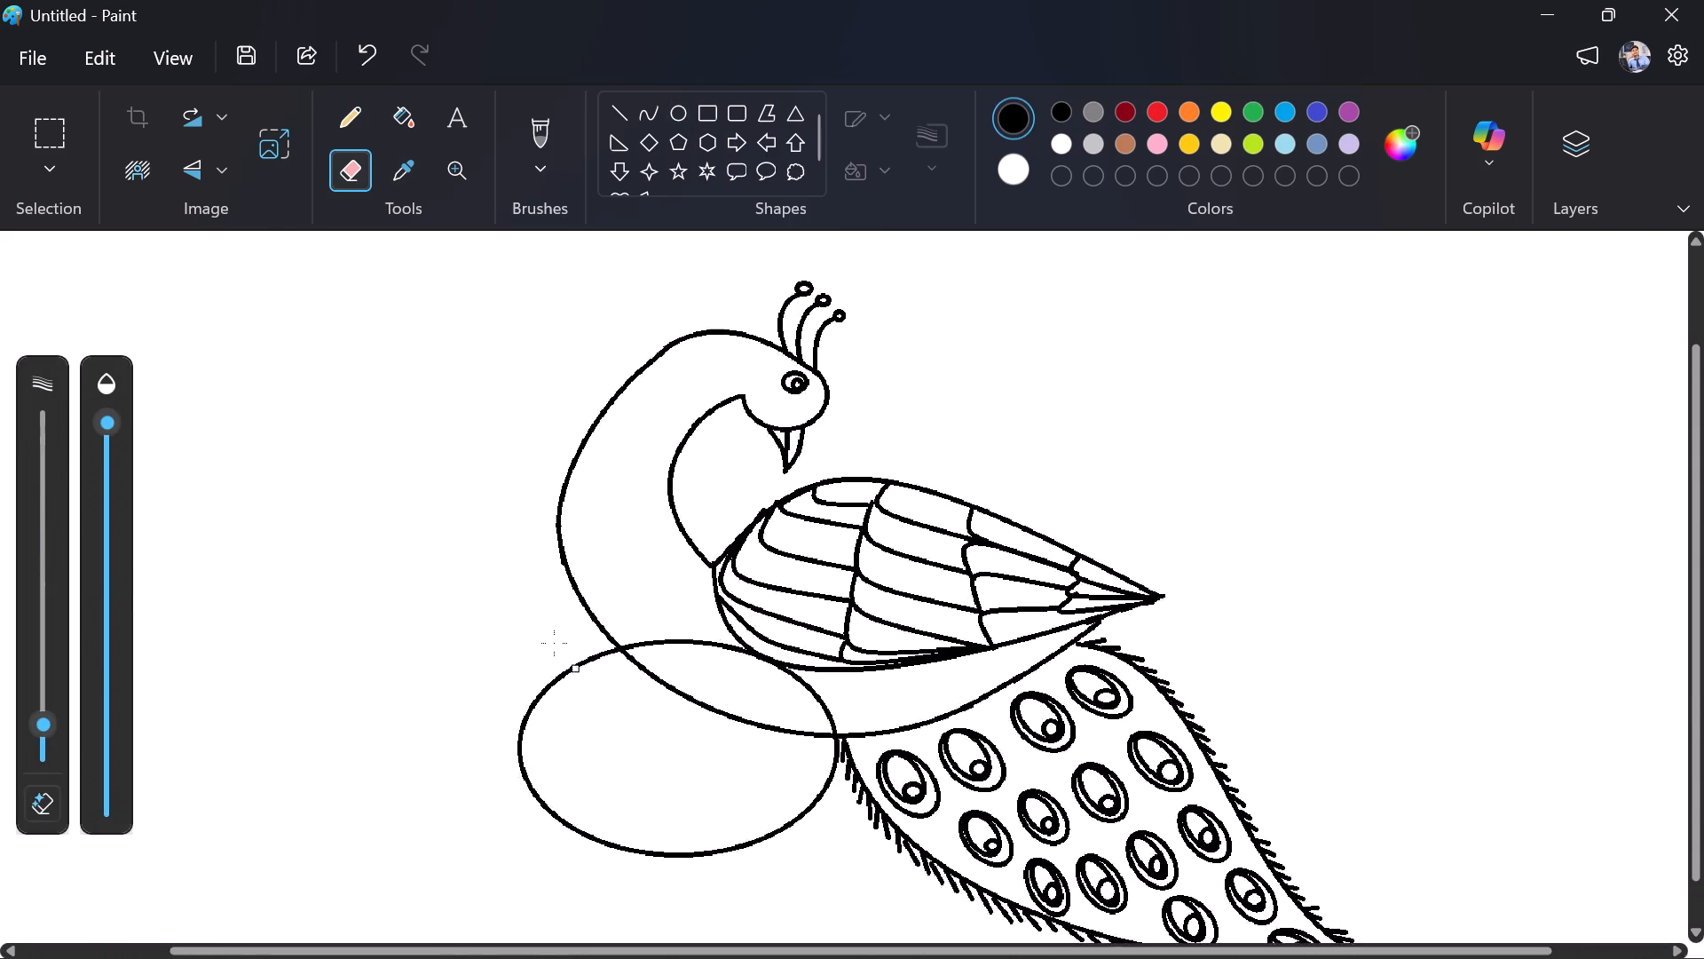
pyautogui.keyDown('ctrl'); pyautogui.scroll(4, 554, 643); pyautogui.keyUp('ctrl')
pyautogui.scroll(-1, 558, 652)
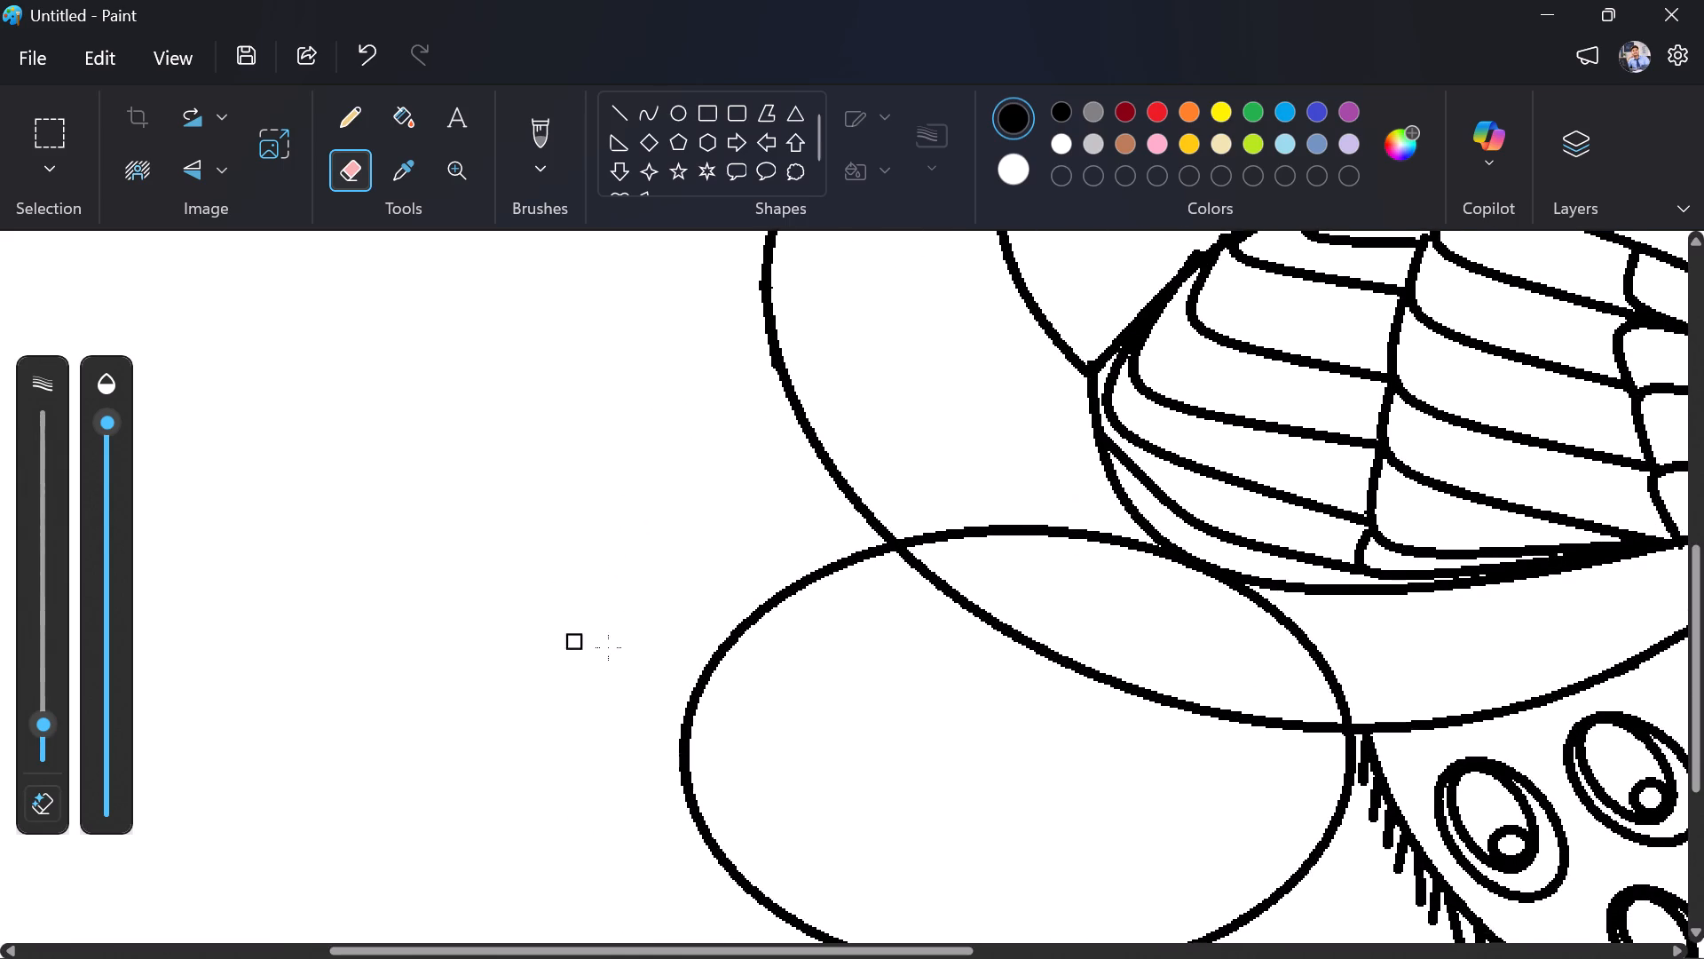
pyautogui.click(880, 555)
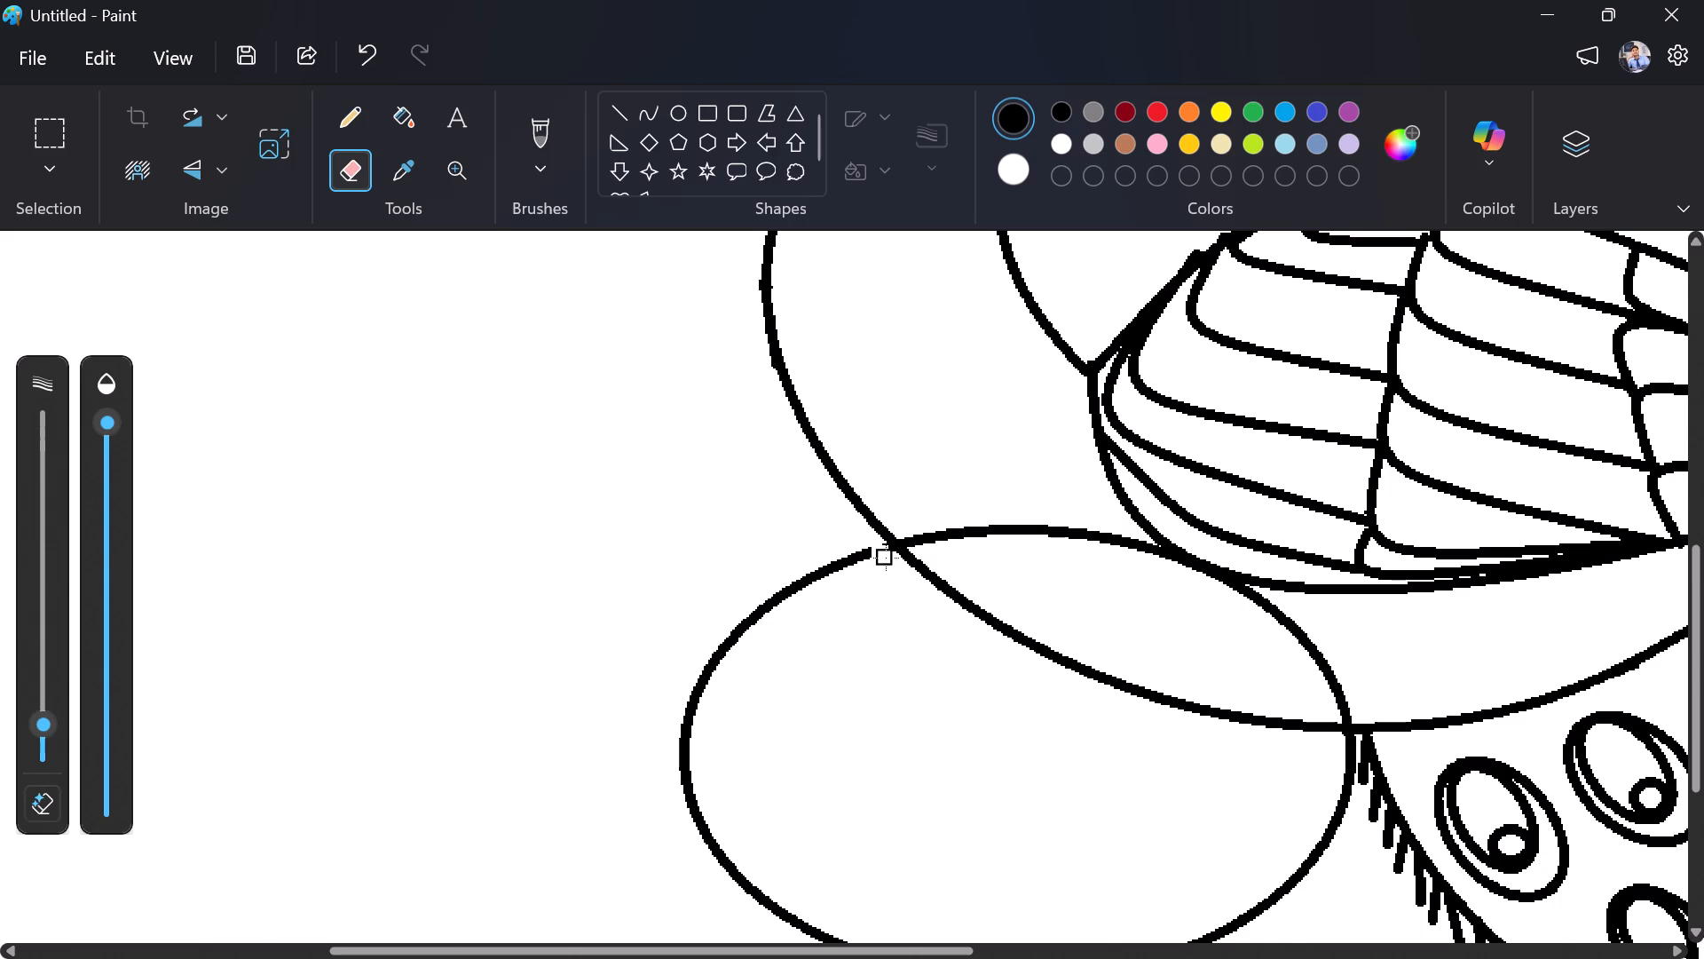
pyautogui.click(889, 557)
pyautogui.moveTo(878, 558); pyautogui.dragTo(875, 558)
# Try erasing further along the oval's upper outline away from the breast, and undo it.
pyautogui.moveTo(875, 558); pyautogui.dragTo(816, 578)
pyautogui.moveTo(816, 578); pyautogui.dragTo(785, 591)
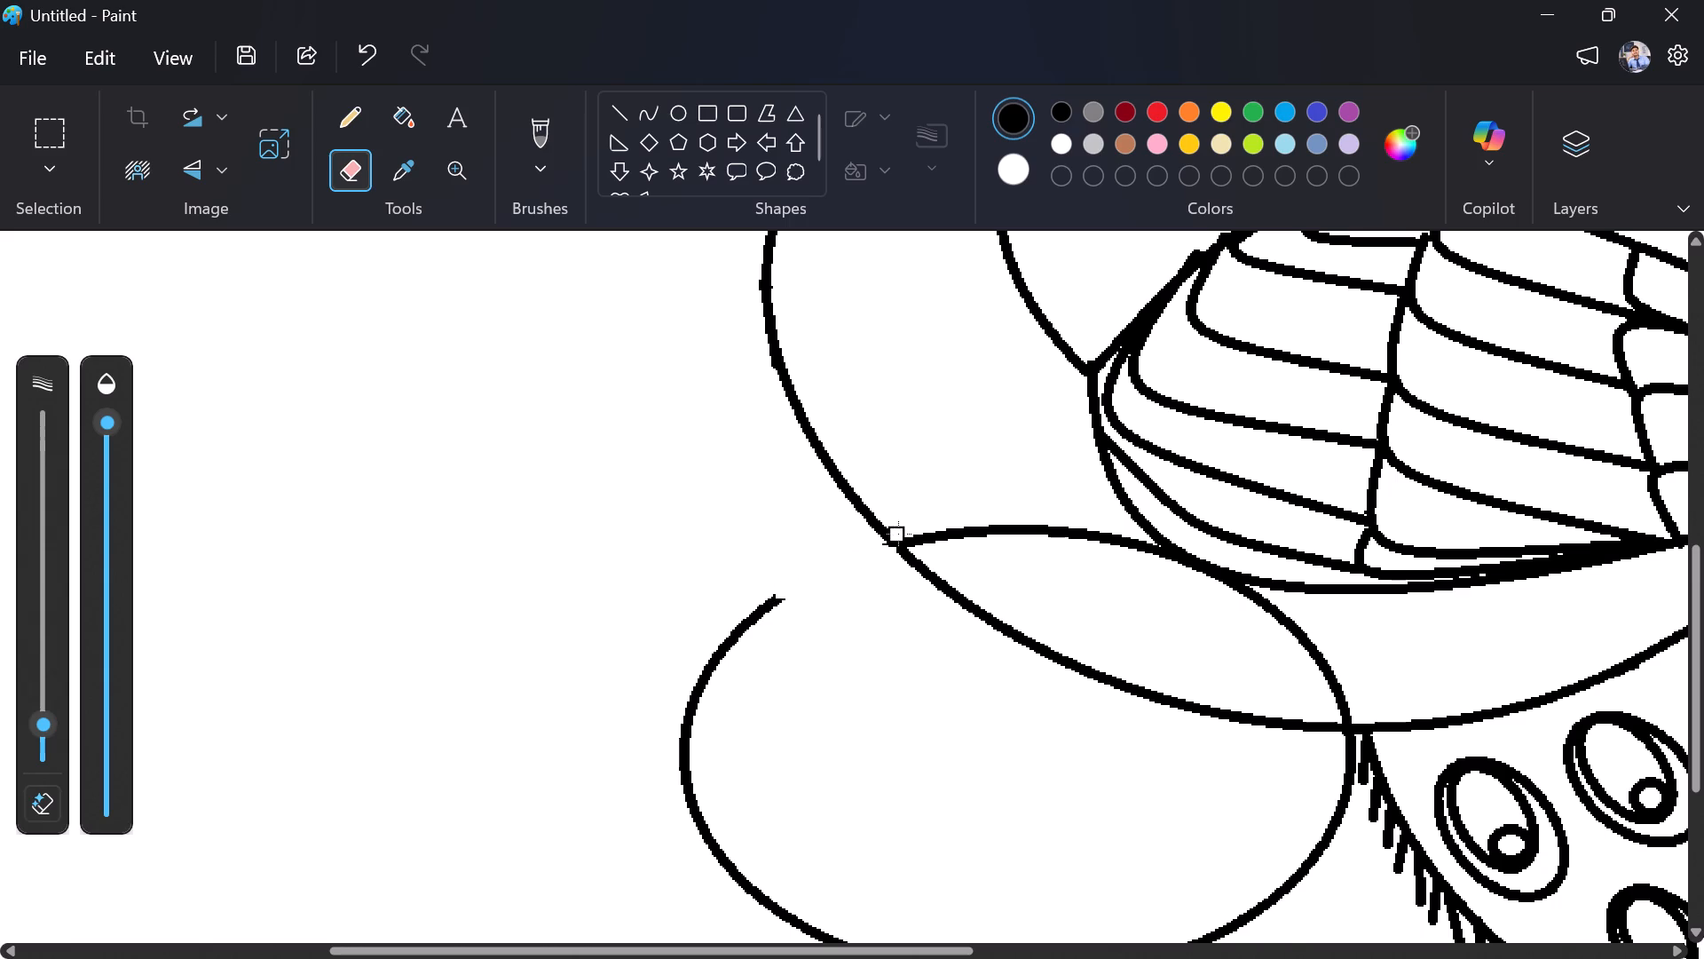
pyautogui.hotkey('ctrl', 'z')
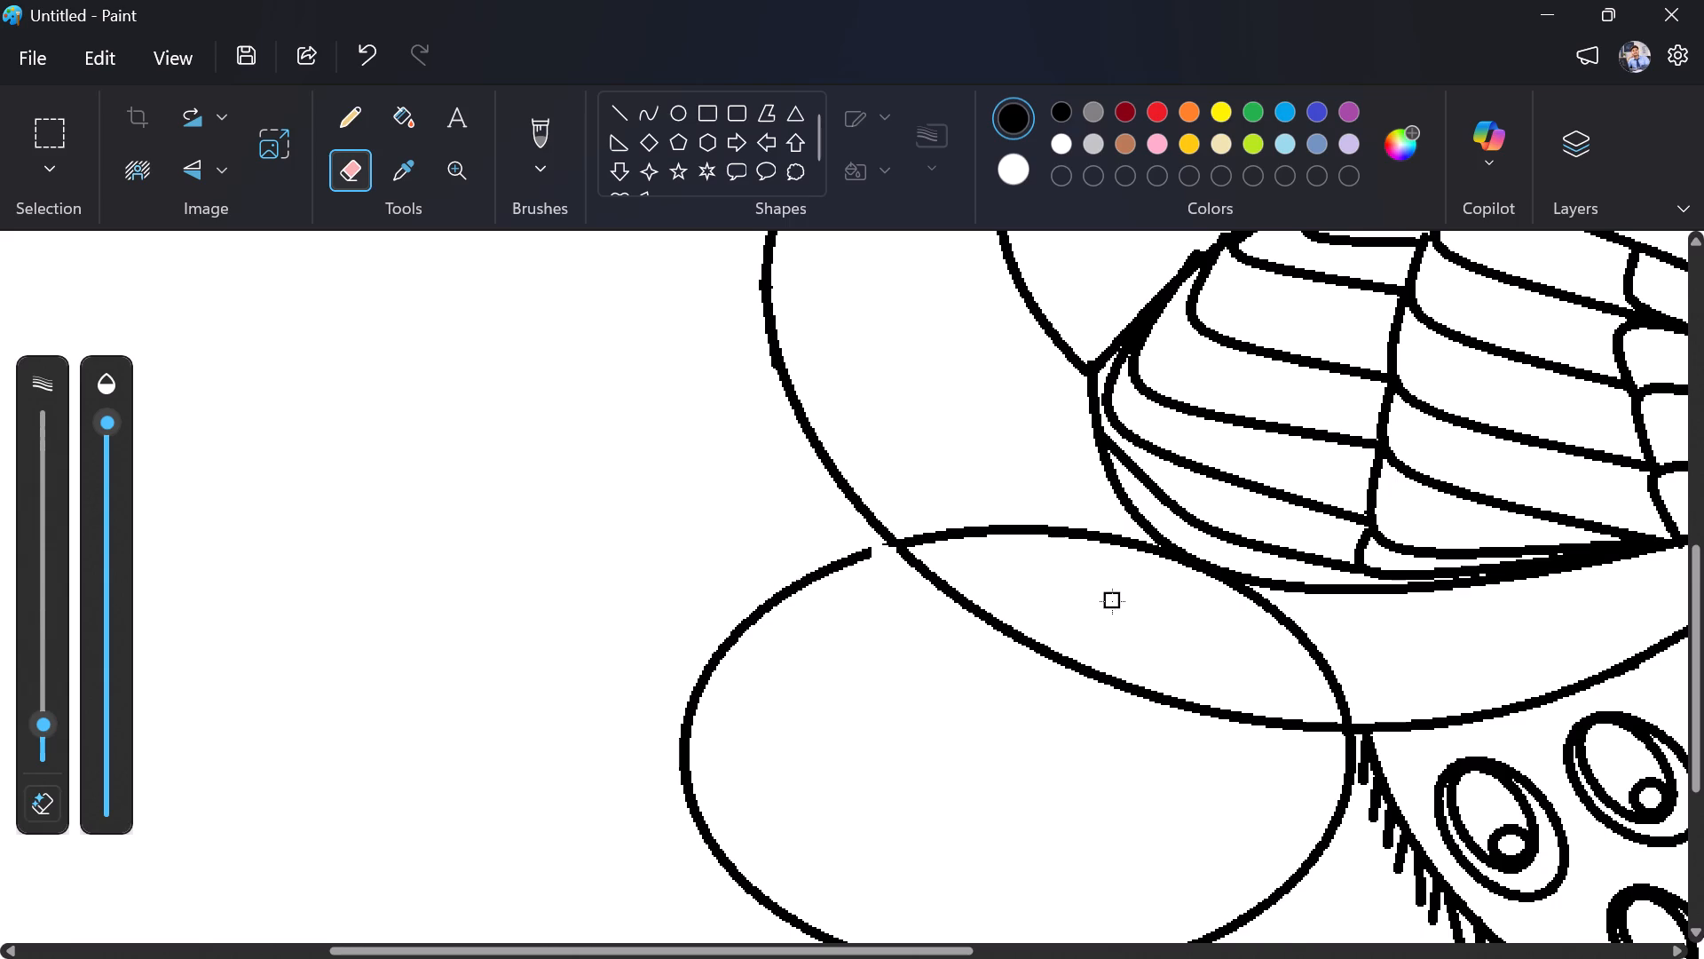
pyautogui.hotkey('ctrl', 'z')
# Reduce the eraser to its smallest size and trim the leftover bits of oval outline just outside the breast line crossing.
pyautogui.click(40, 735)
pyautogui.click(35, 746)
pyautogui.click(888, 551)
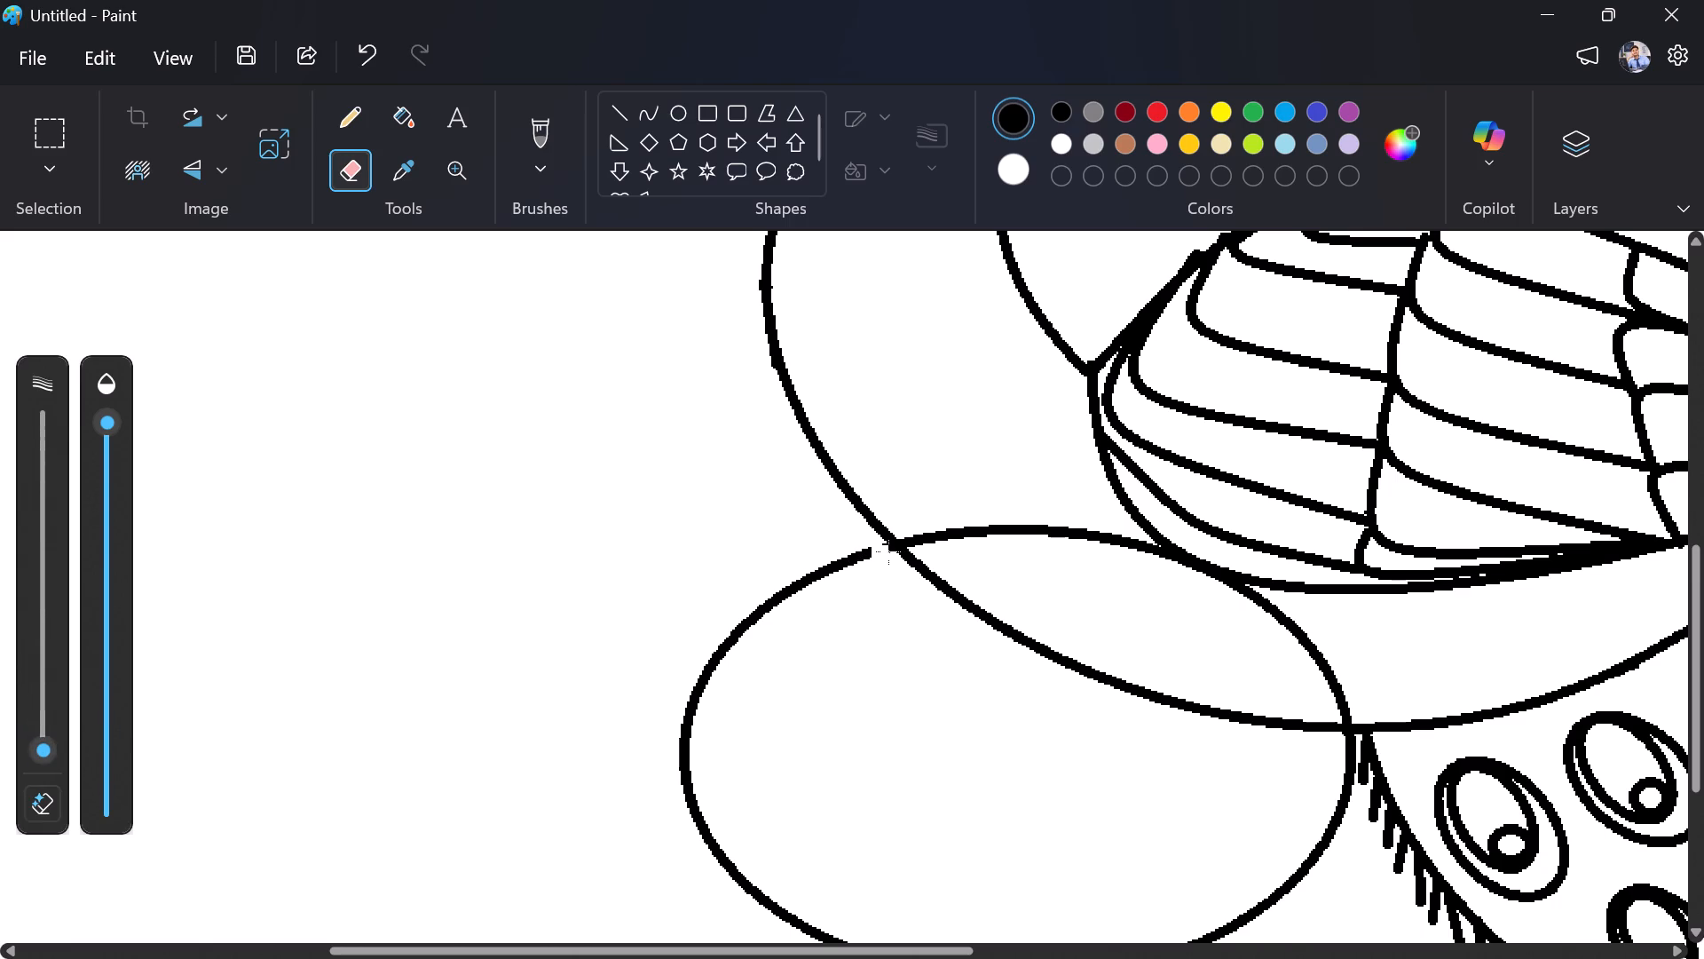
pyautogui.click(888, 549)
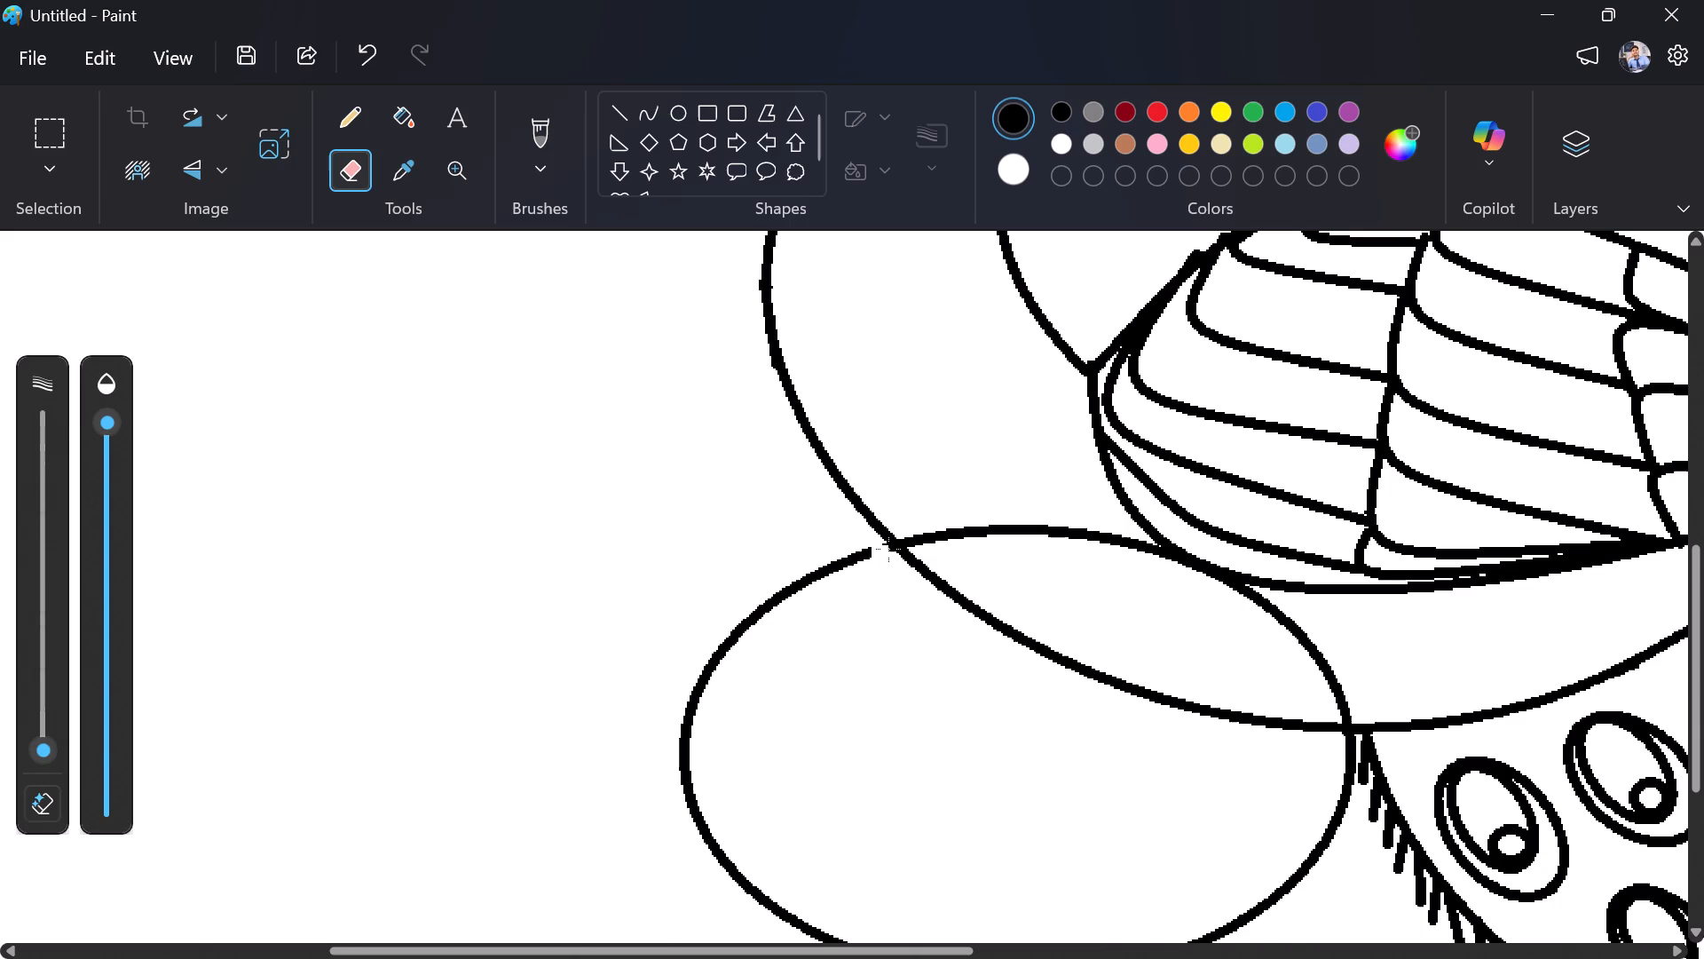
pyautogui.click(889, 549)
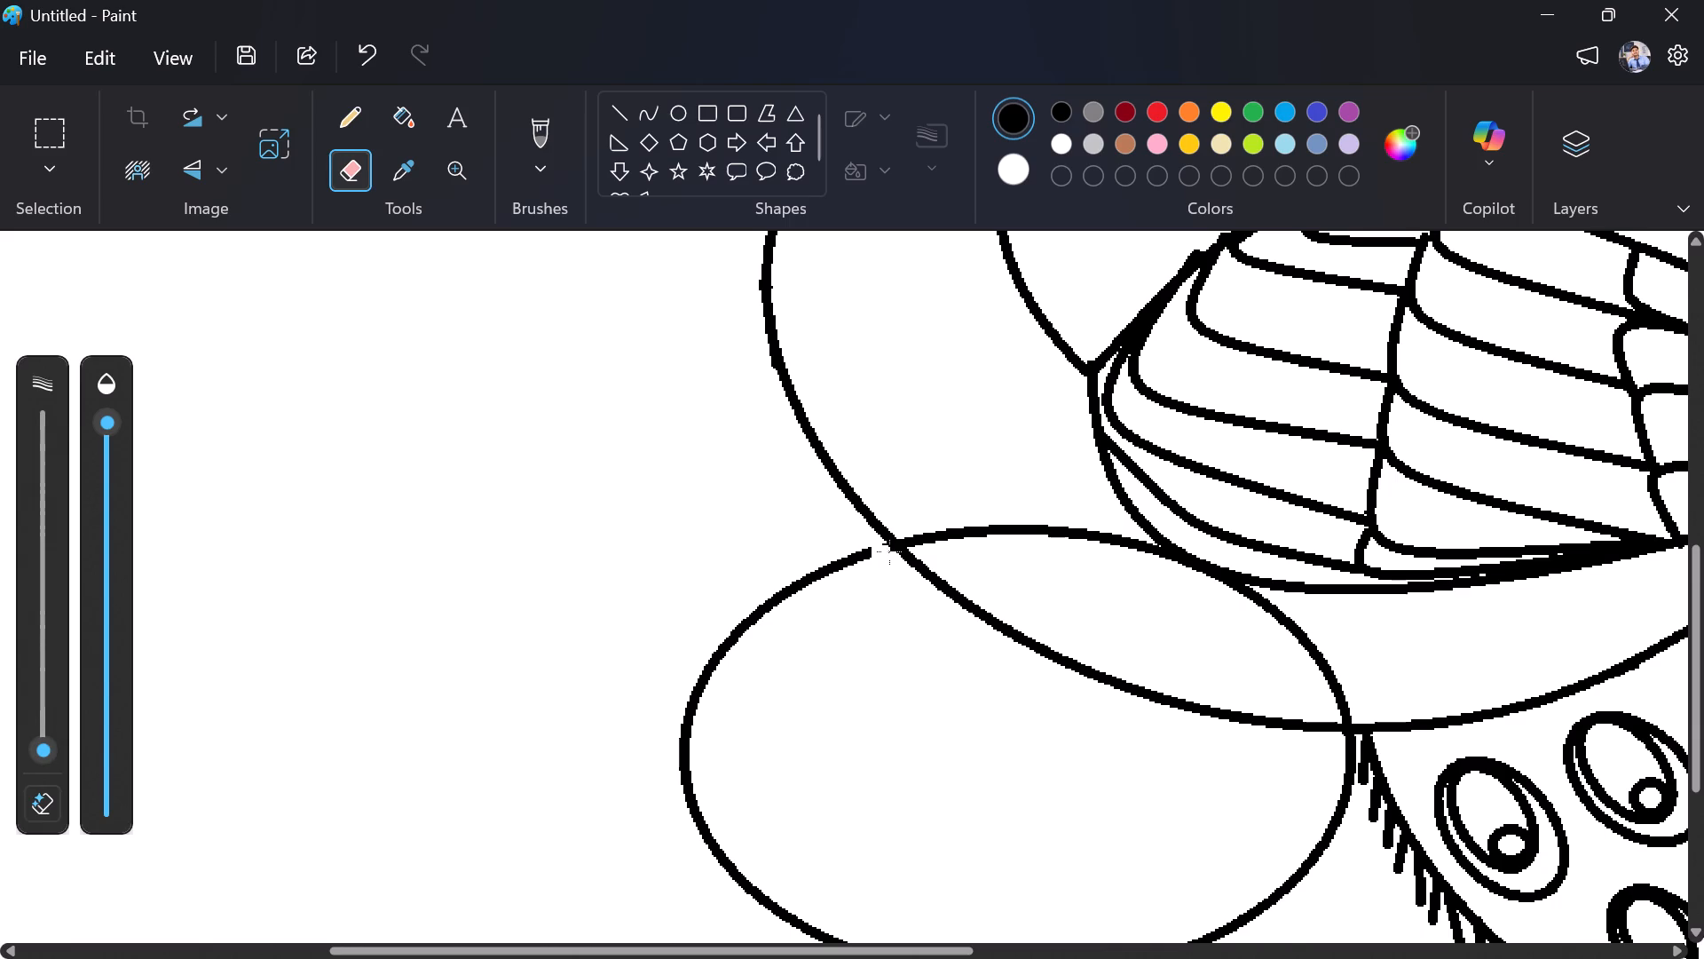
pyautogui.click(889, 551)
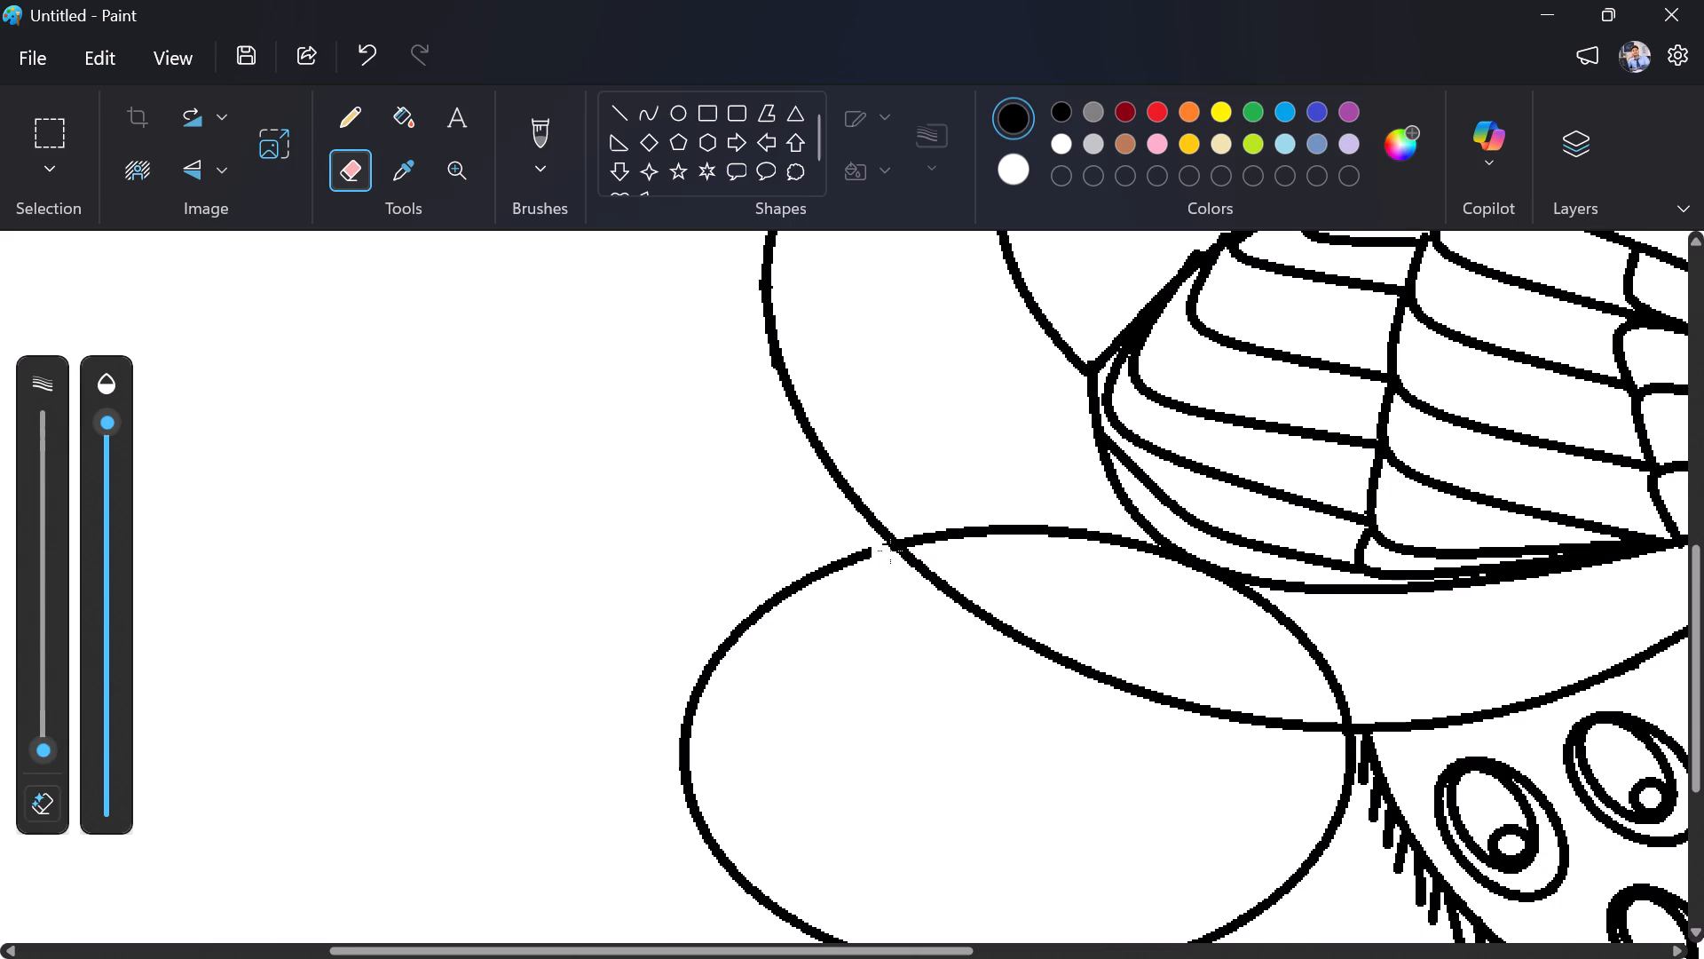
pyautogui.click(890, 551)
pyautogui.click(890, 551)
pyautogui.moveTo(883, 541); pyautogui.dragTo(886, 541)
pyautogui.moveTo(886, 541); pyautogui.dragTo(888, 550)
pyautogui.moveTo(888, 550); pyautogui.dragTo(888, 604)
pyautogui.moveTo(888, 604); pyautogui.dragTo(893, 619)
# Erase a small piece at the top of the oval's arc inside the body, keeping the eraser at its smallest size.
pyautogui.moveTo(1079, 459); pyautogui.dragTo(1047, 525)
pyautogui.moveTo(1047, 525); pyautogui.dragTo(950, 529)
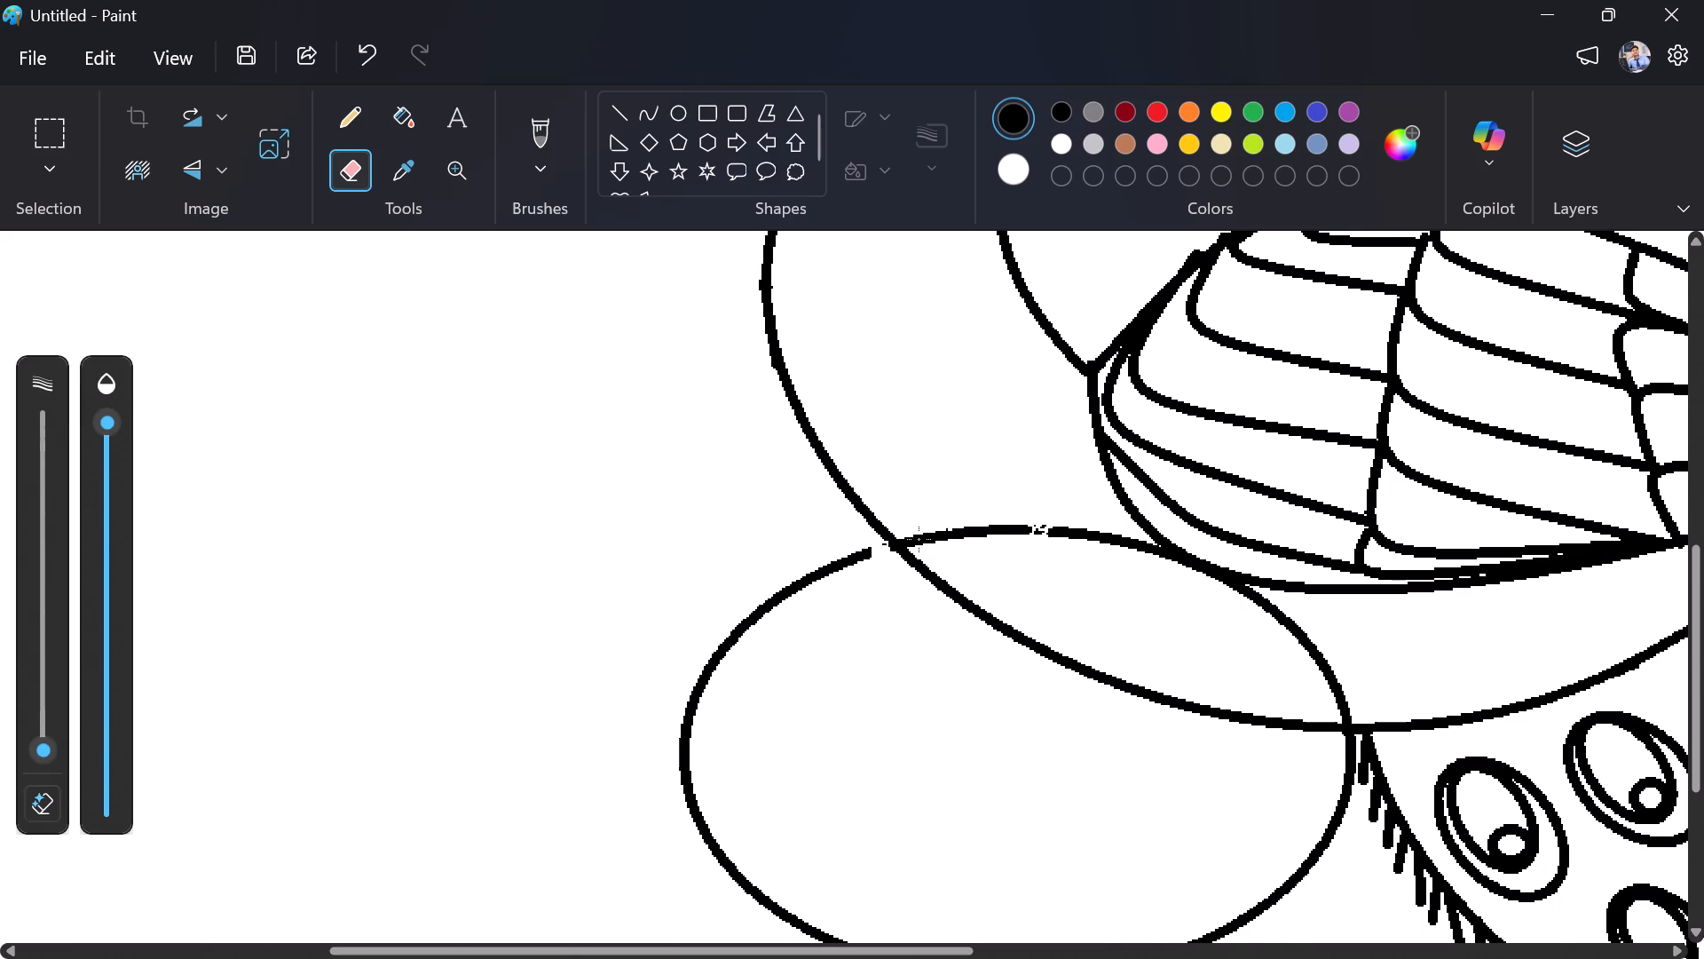
pyautogui.click(42, 733)
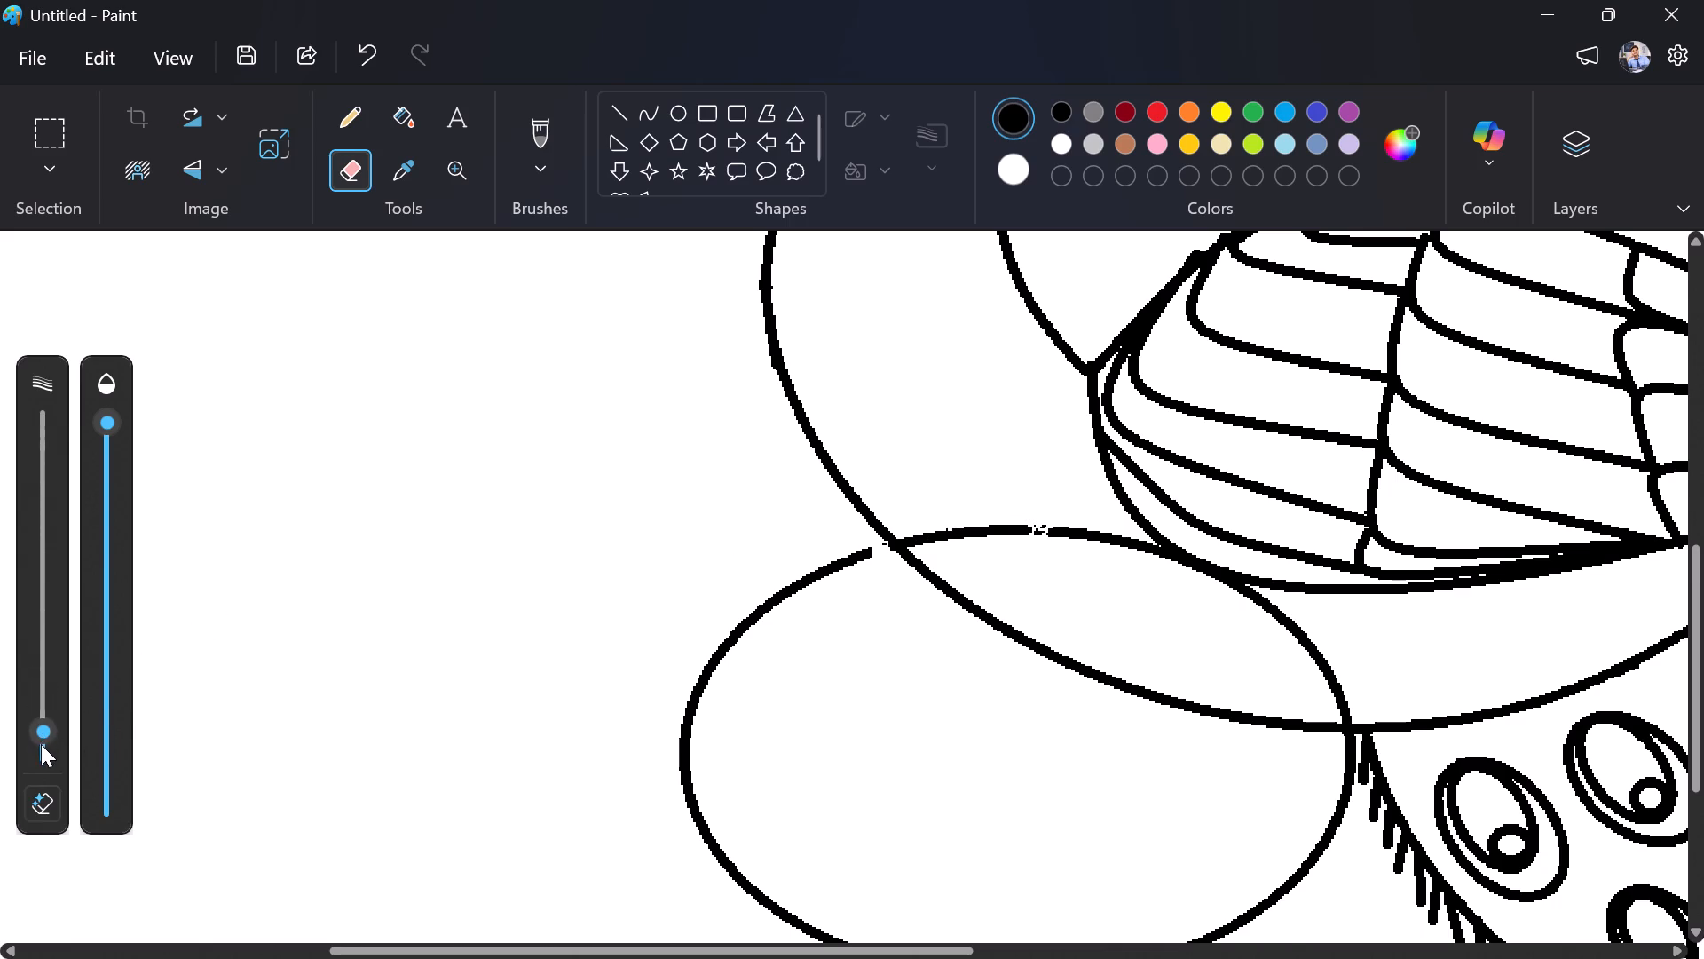
pyautogui.click(41, 750)
# Clear the remaining stray pixels in the gap between the oval's outline and the breast line.
pyautogui.hscroll(1, 710, 665)
pyautogui.keyDown('ctrl'); pyautogui.scroll(5, 710, 665); pyautogui.keyUp('ctrl')
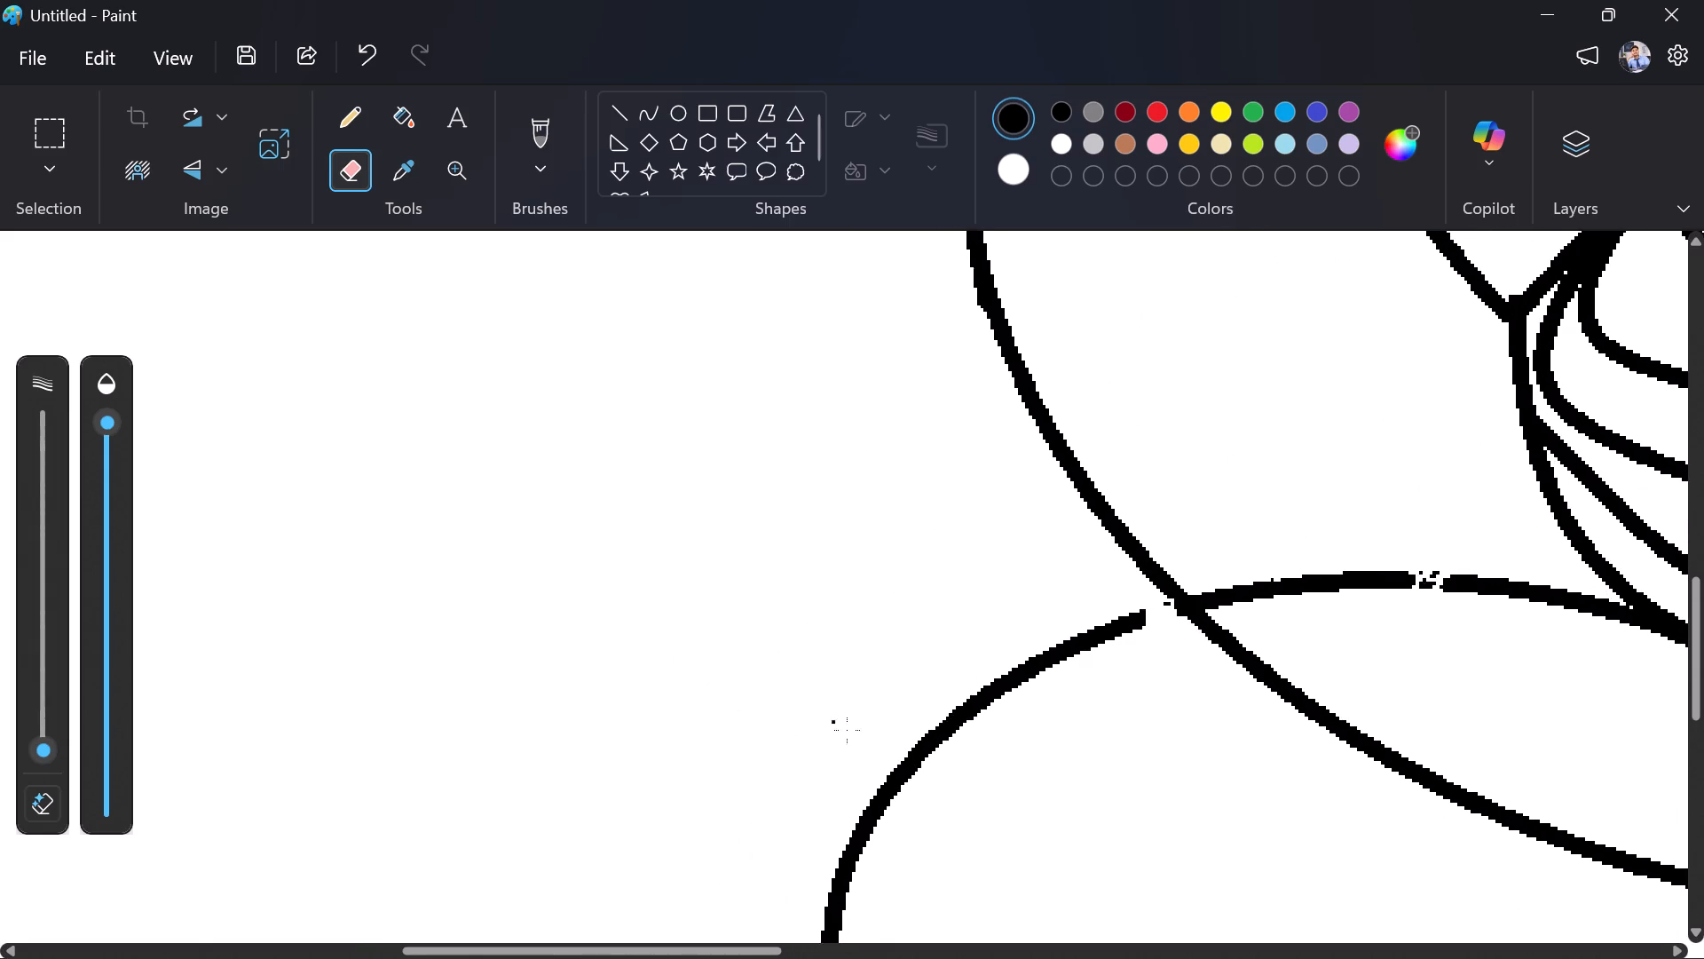
pyautogui.click(1177, 614)
pyautogui.moveTo(1171, 612); pyautogui.dragTo(1174, 614)
pyautogui.moveTo(1174, 614); pyautogui.dragTo(1179, 615)
pyautogui.moveTo(1179, 615); pyautogui.dragTo(1161, 604)
# Erase the piece of oval outline just inside the breast line crossing, keeping the eraser at its smallest size.
pyautogui.moveTo(1210, 589); pyautogui.dragTo(1198, 598)
pyautogui.moveTo(1198, 598); pyautogui.dragTo(1203, 601)
pyautogui.moveTo(1203, 601); pyautogui.dragTo(1207, 603)
pyautogui.moveTo(1207, 603); pyautogui.dragTo(1209, 596)
pyautogui.moveTo(1209, 596); pyautogui.dragTo(1208, 602)
pyautogui.moveTo(1191, 590); pyautogui.dragTo(1197, 592)
pyautogui.moveTo(1197, 592); pyautogui.dragTo(1338, 591)
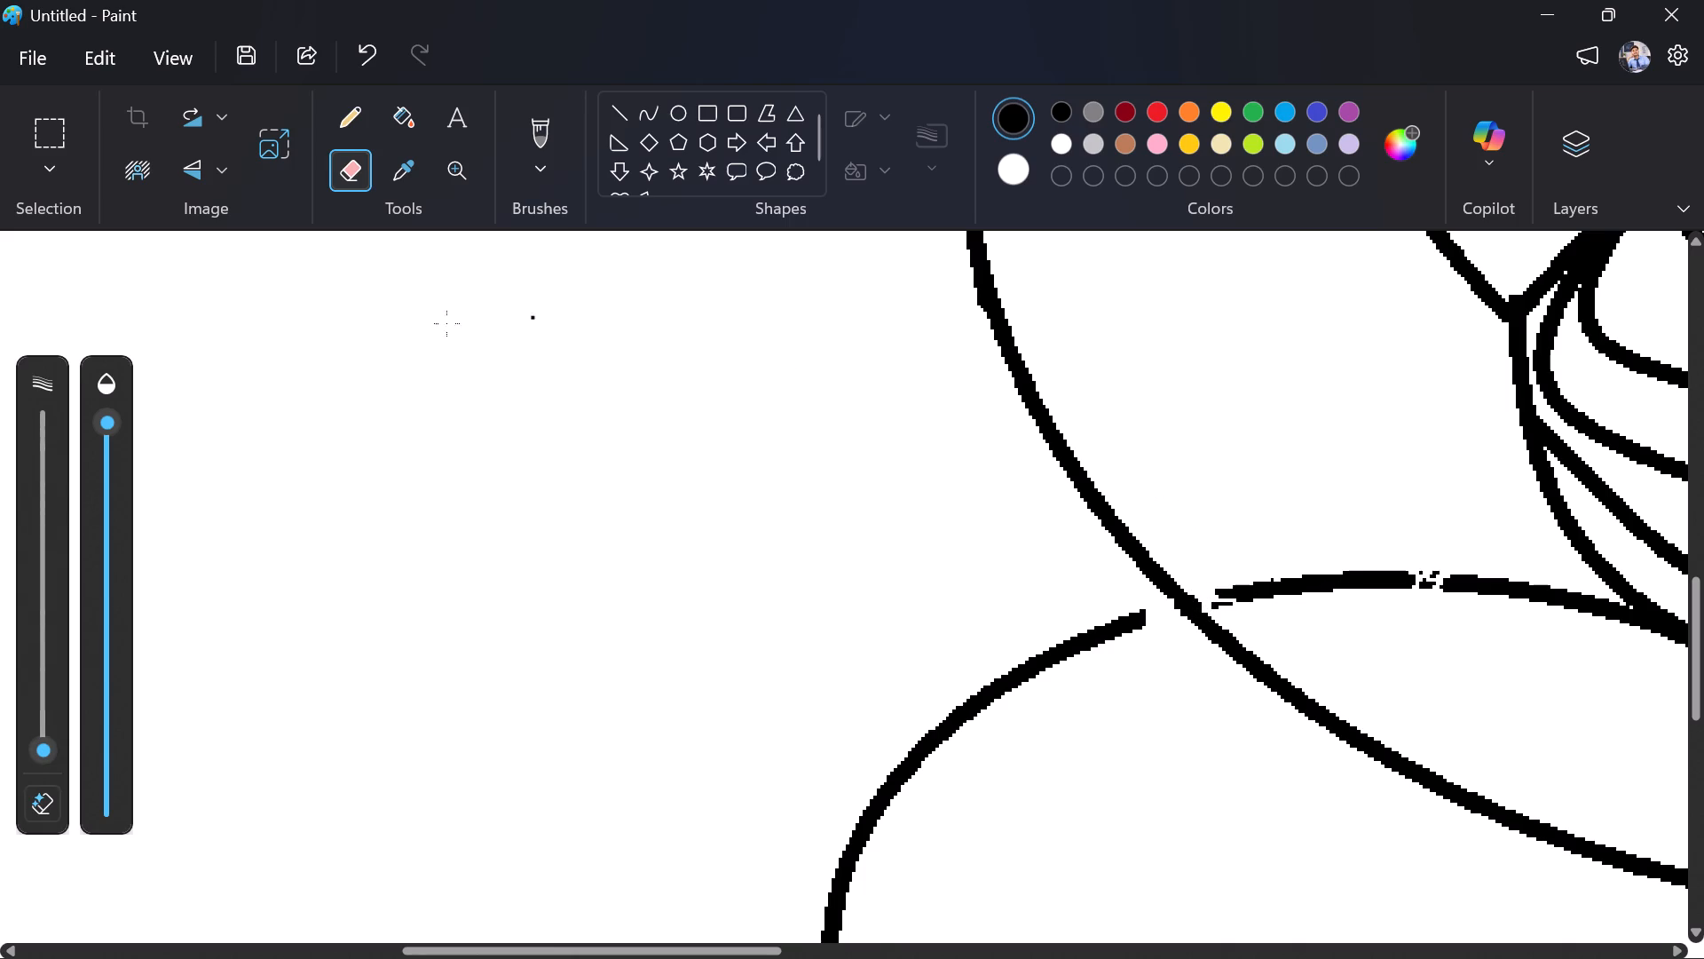
# Enlarge the eraser slightly and erase the oval's upper arc across the body interior, from the breast line most of the way toward the wing.
pyautogui.click(37, 716)
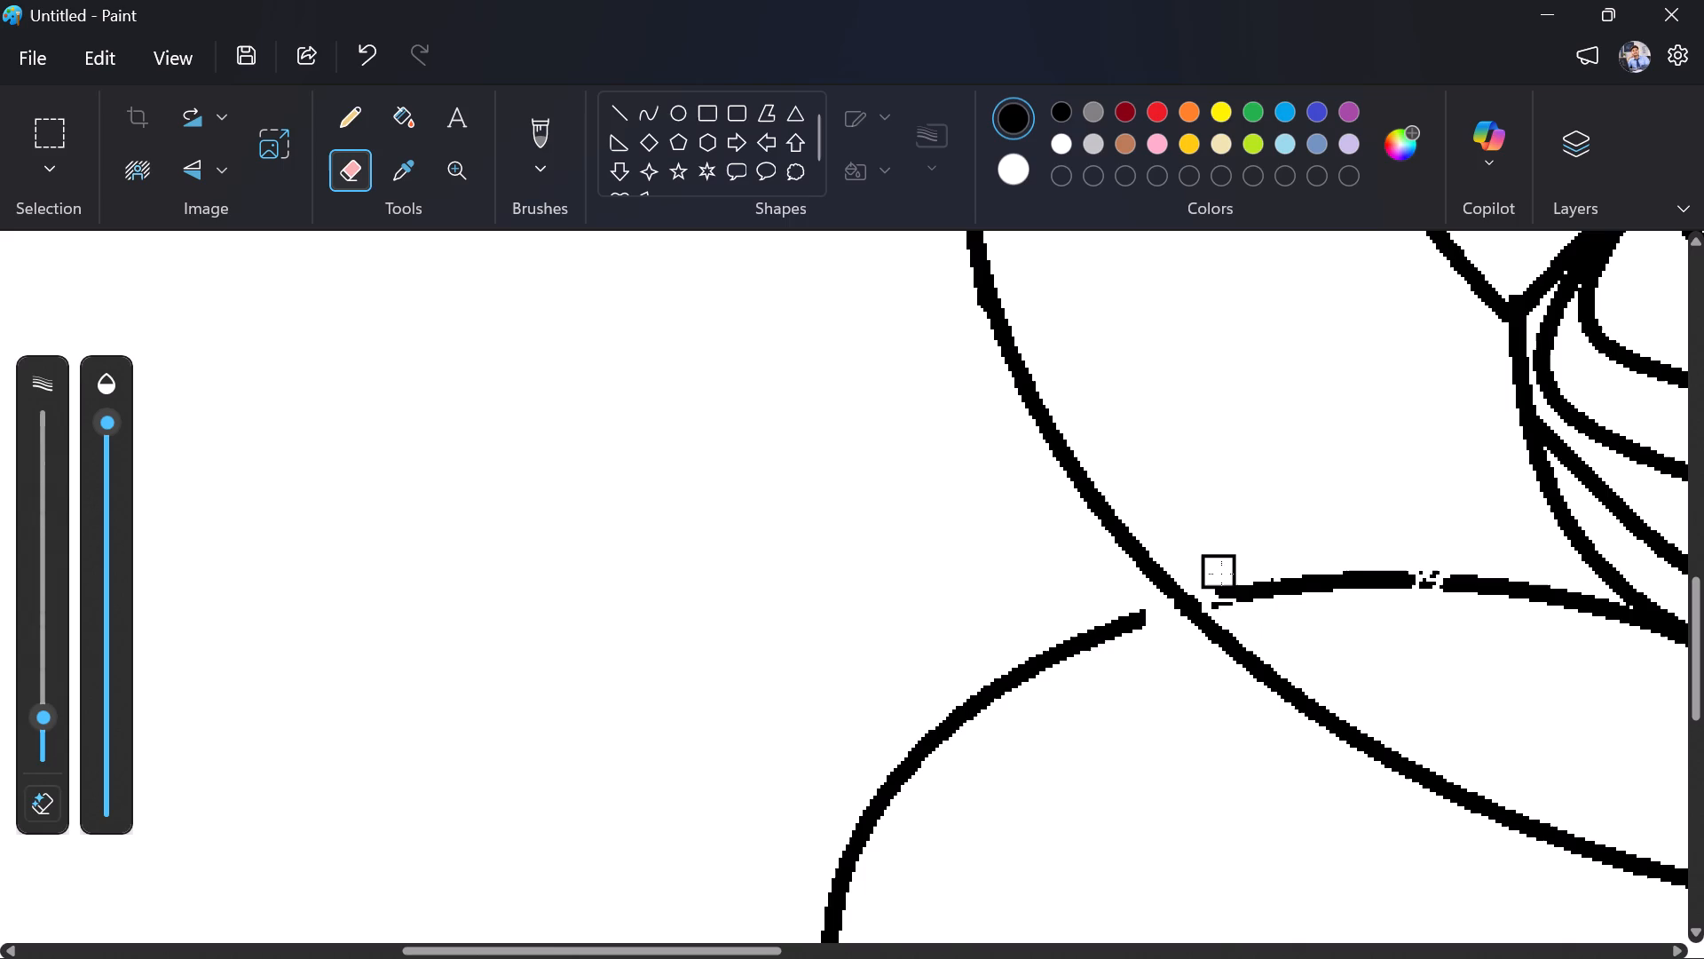
pyautogui.moveTo(1235, 597); pyautogui.dragTo(1241, 597)
pyautogui.moveTo(1241, 597); pyautogui.dragTo(1359, 575)
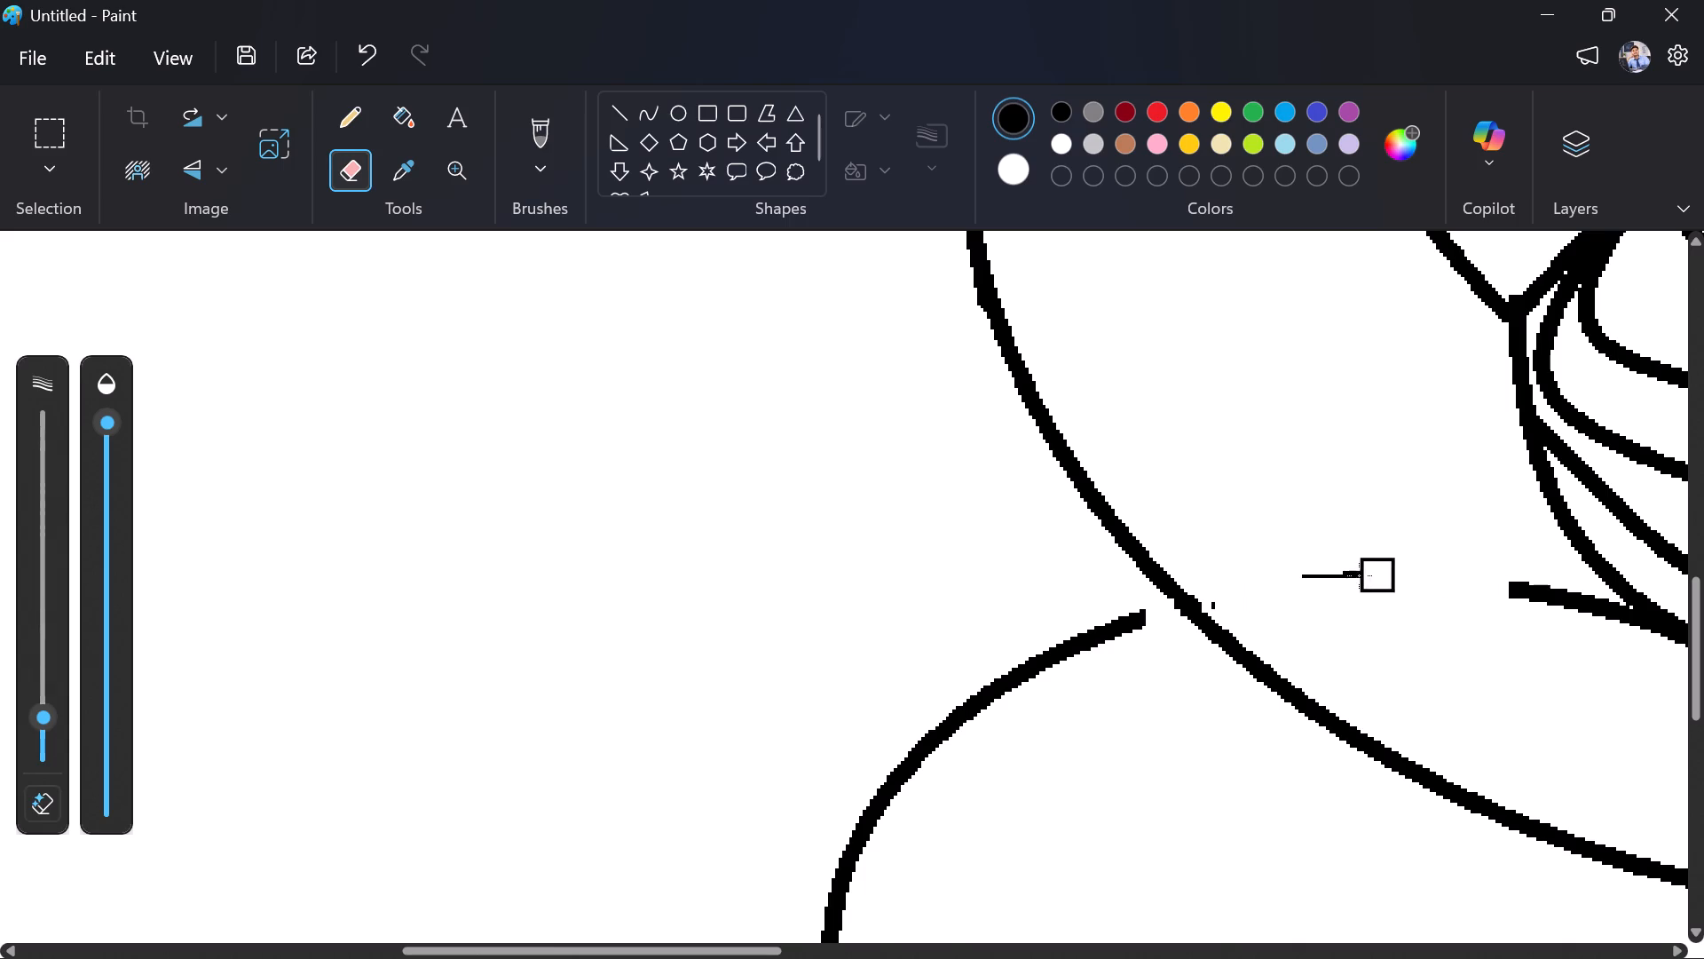
pyautogui.moveTo(1359, 575); pyautogui.dragTo(1288, 579)
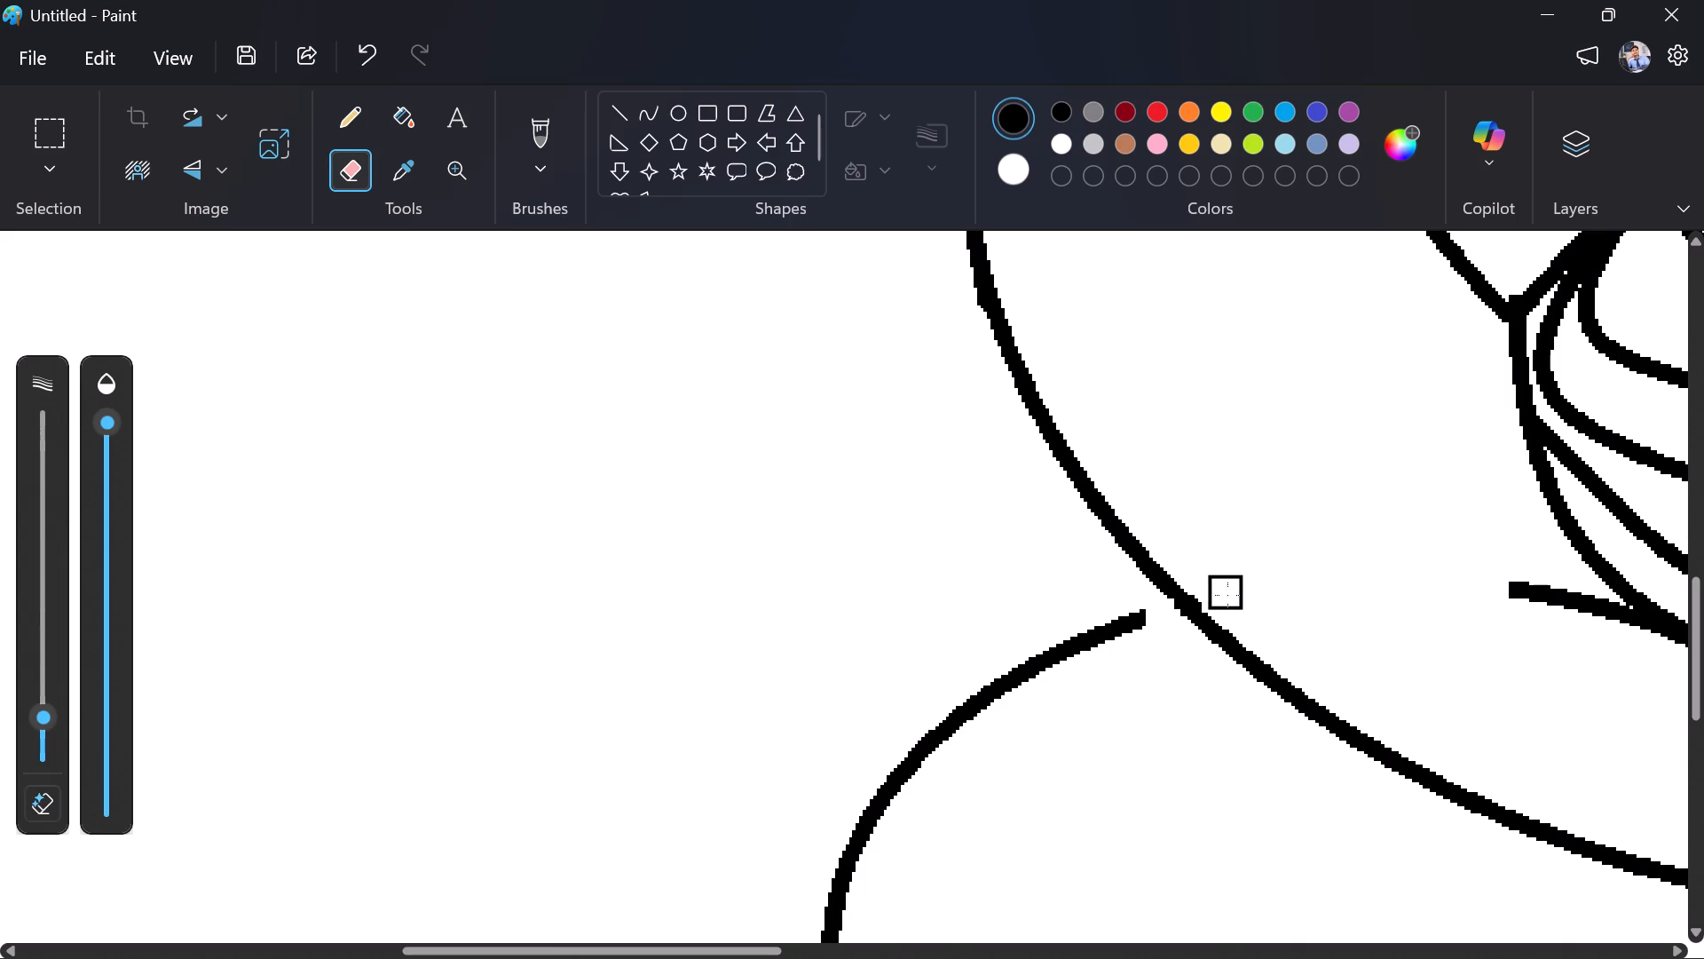
pyautogui.click(1227, 595)
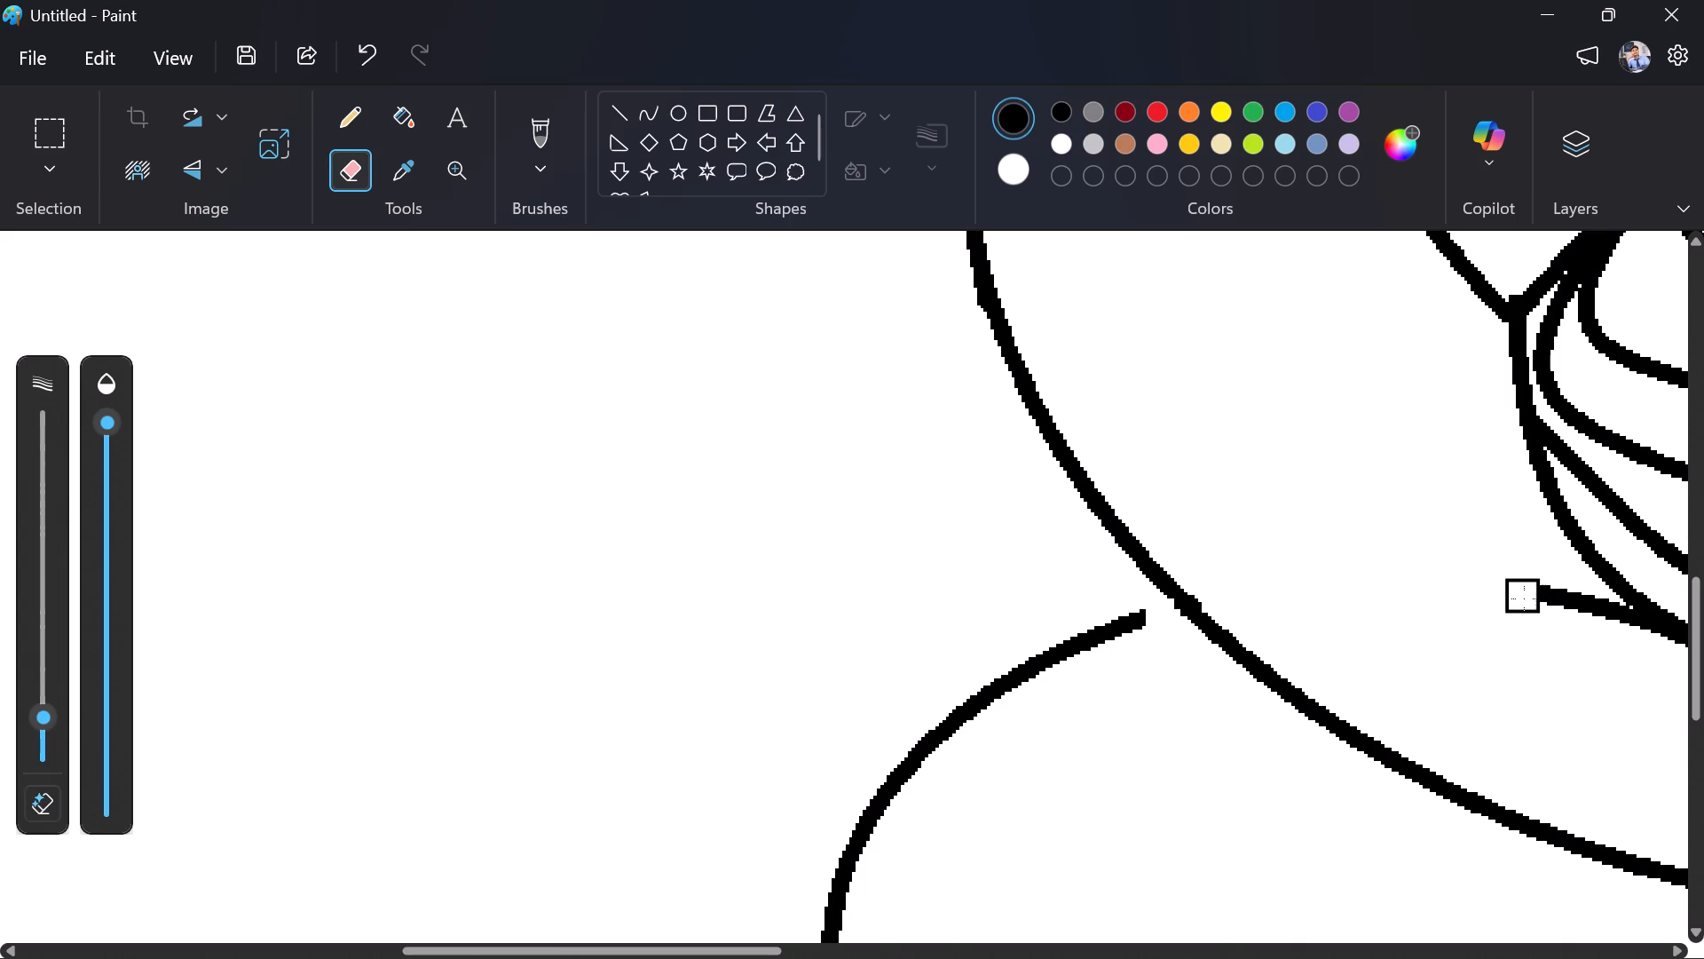
# Erase the remaining stretch of the oval's arc up to the wing's lower front edge, including the small leftover dashes.
pyautogui.click(1524, 598)
pyautogui.moveTo(1558, 606); pyautogui.dragTo(1566, 609)
pyautogui.click(1590, 617)
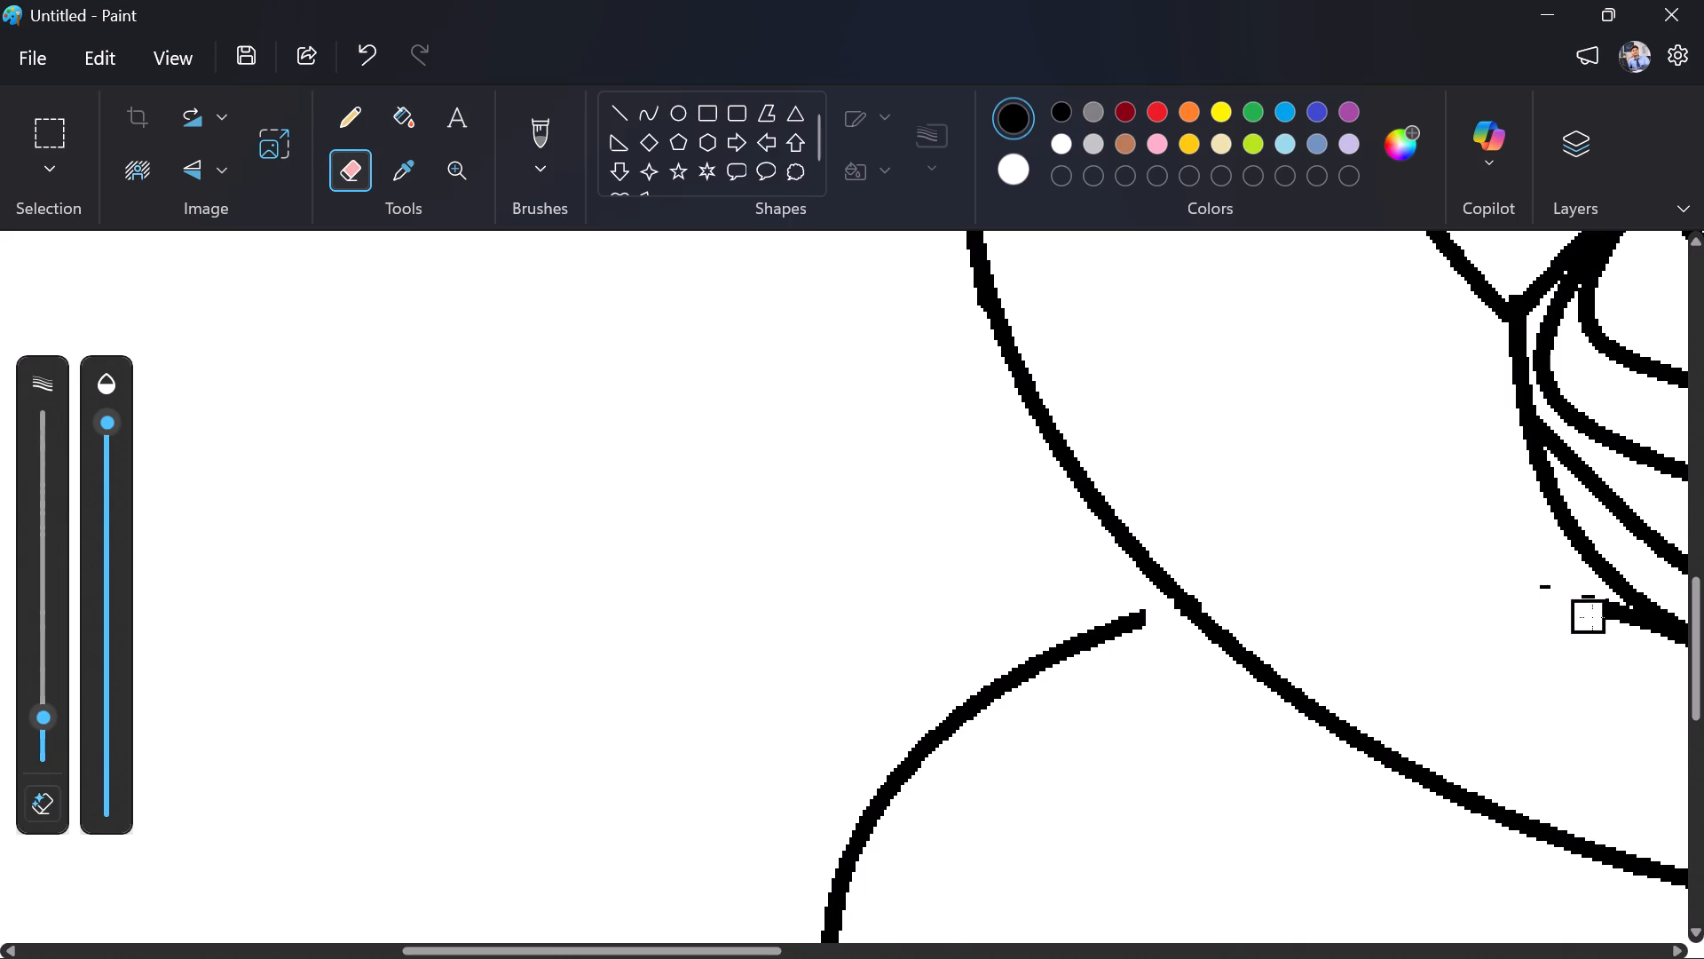
pyautogui.click(1615, 628)
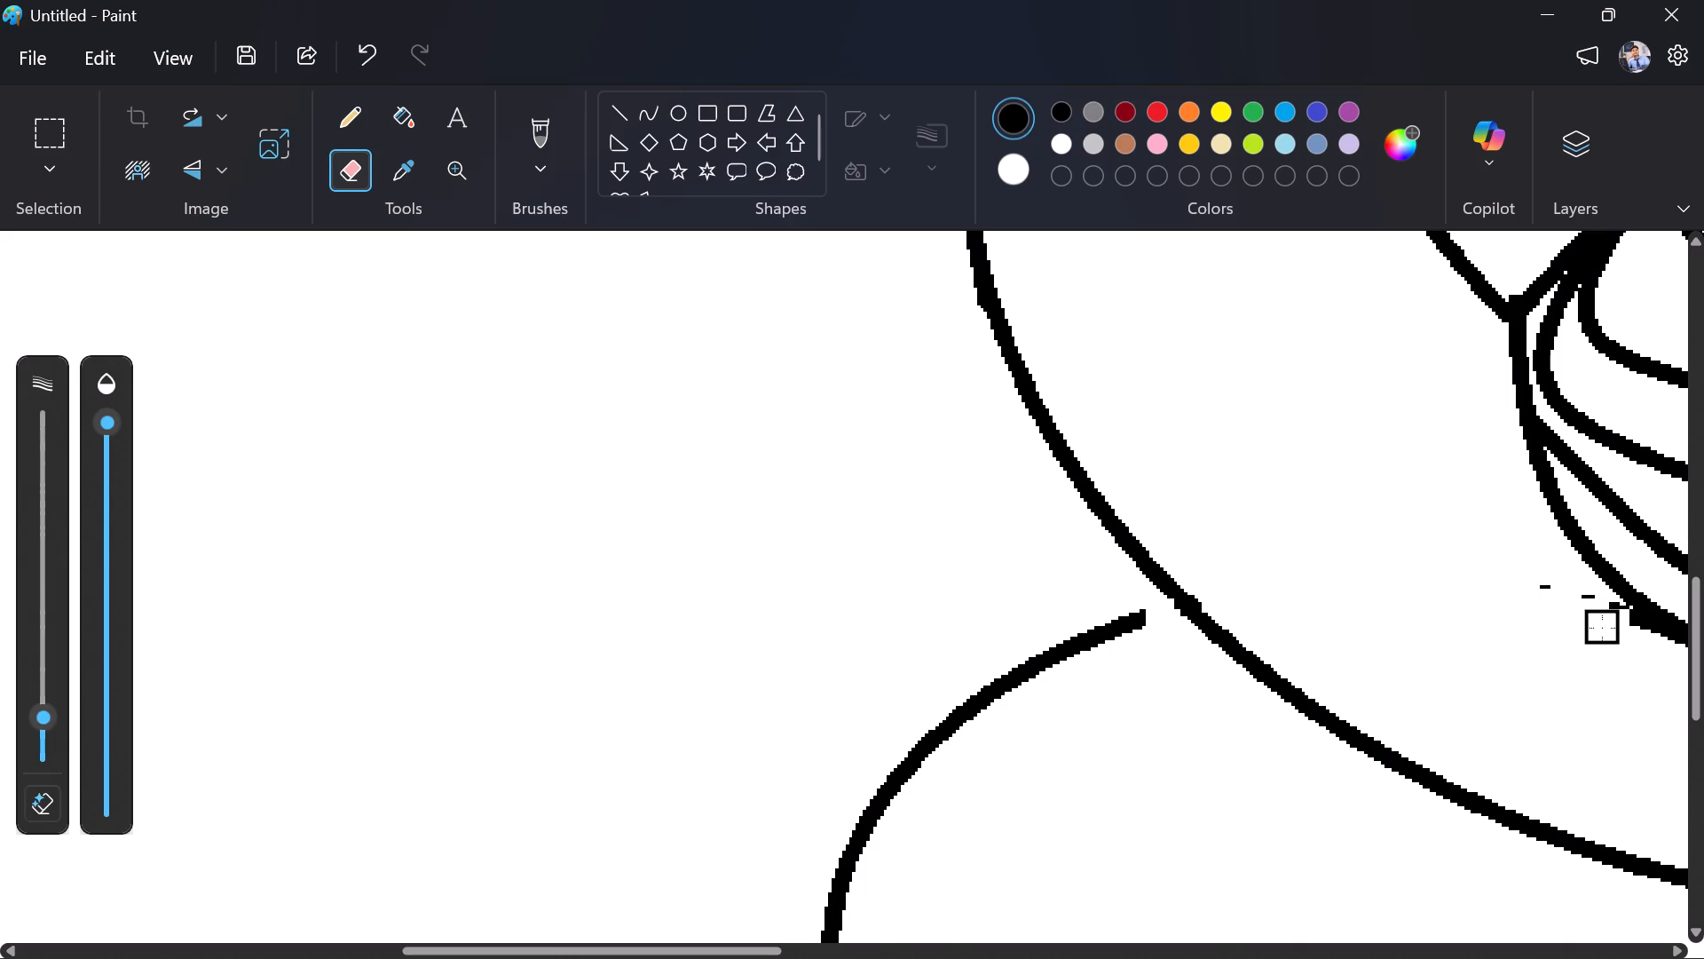
pyautogui.click(1606, 622)
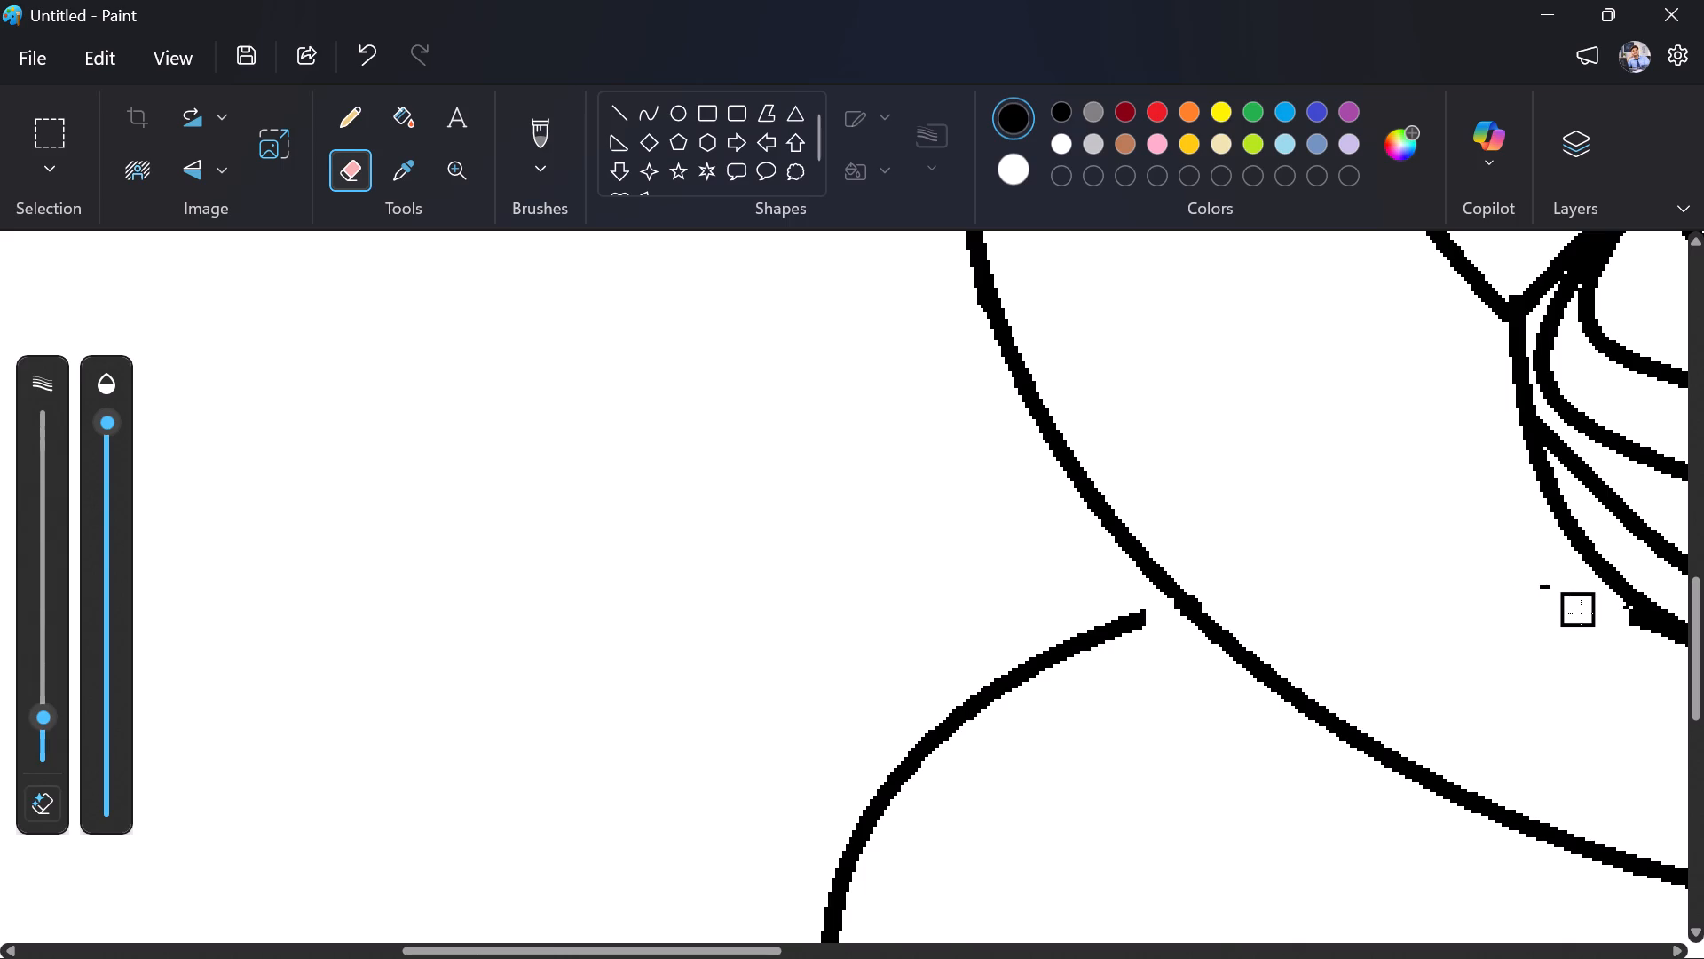
pyautogui.click(1581, 613)
pyautogui.click(1545, 598)
# Reduce the eraser size and trim the oval outline remnants along the underside of the wing's lower front edge.
pyautogui.hscroll(-1, 1547, 667)
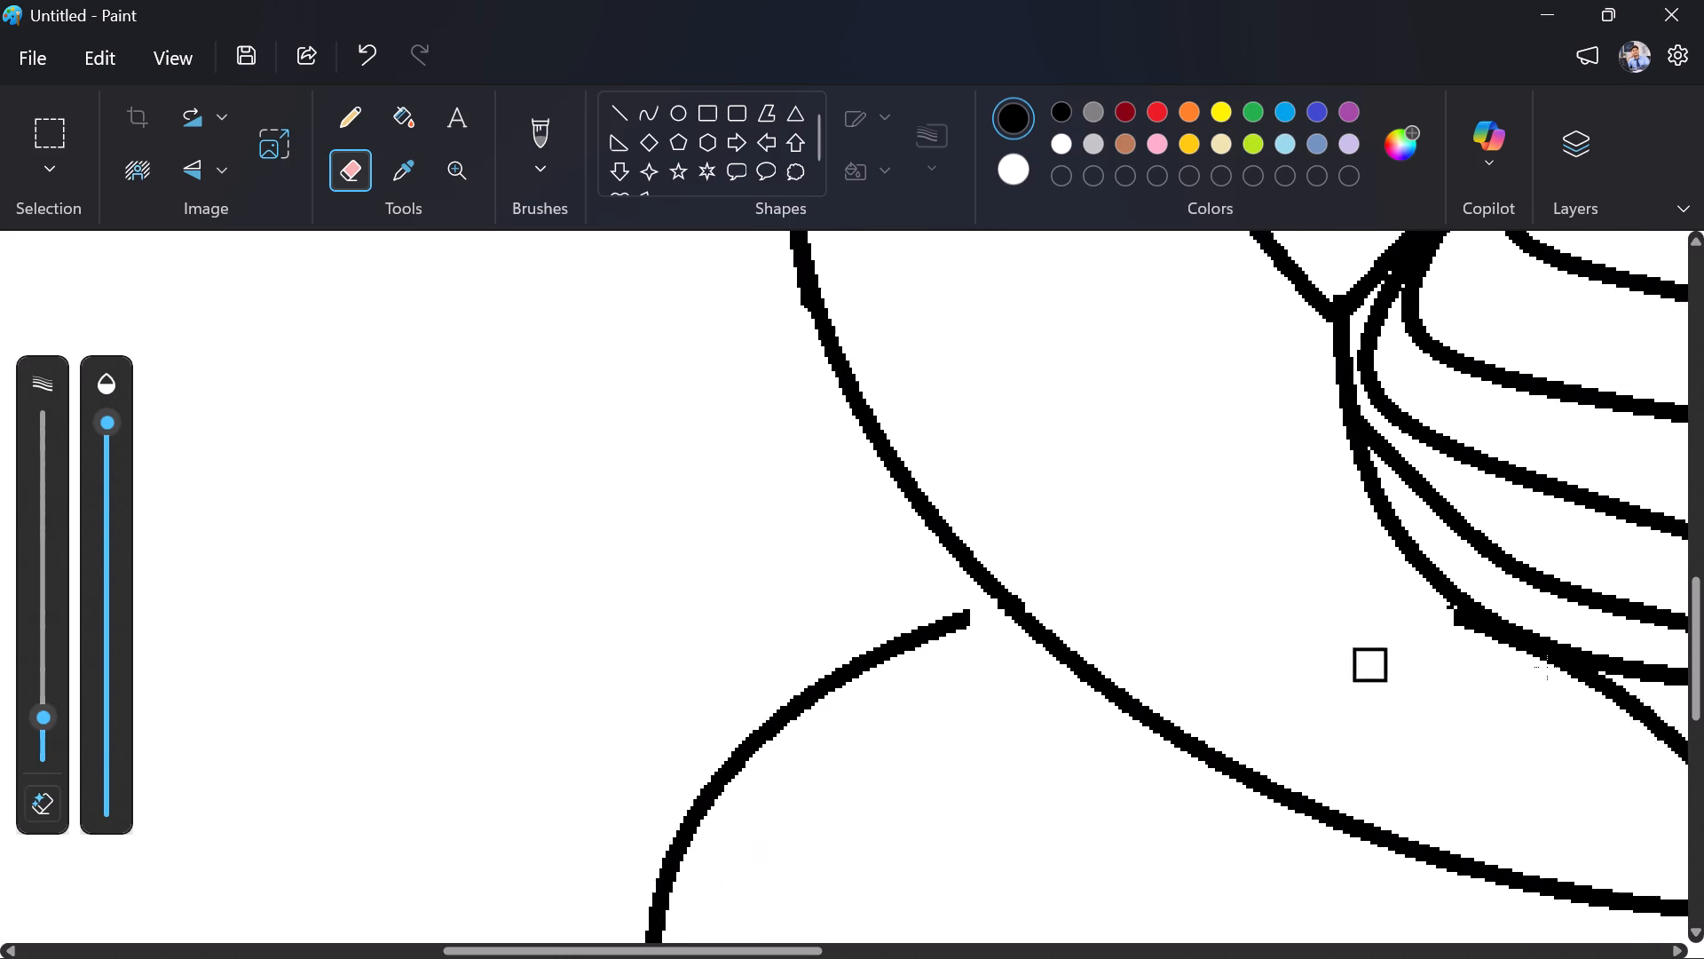
pyautogui.hscroll(-1, 1547, 667)
pyautogui.keyDown('ctrl'); pyautogui.scroll(2, 1547, 667); pyautogui.keyUp('ctrl')
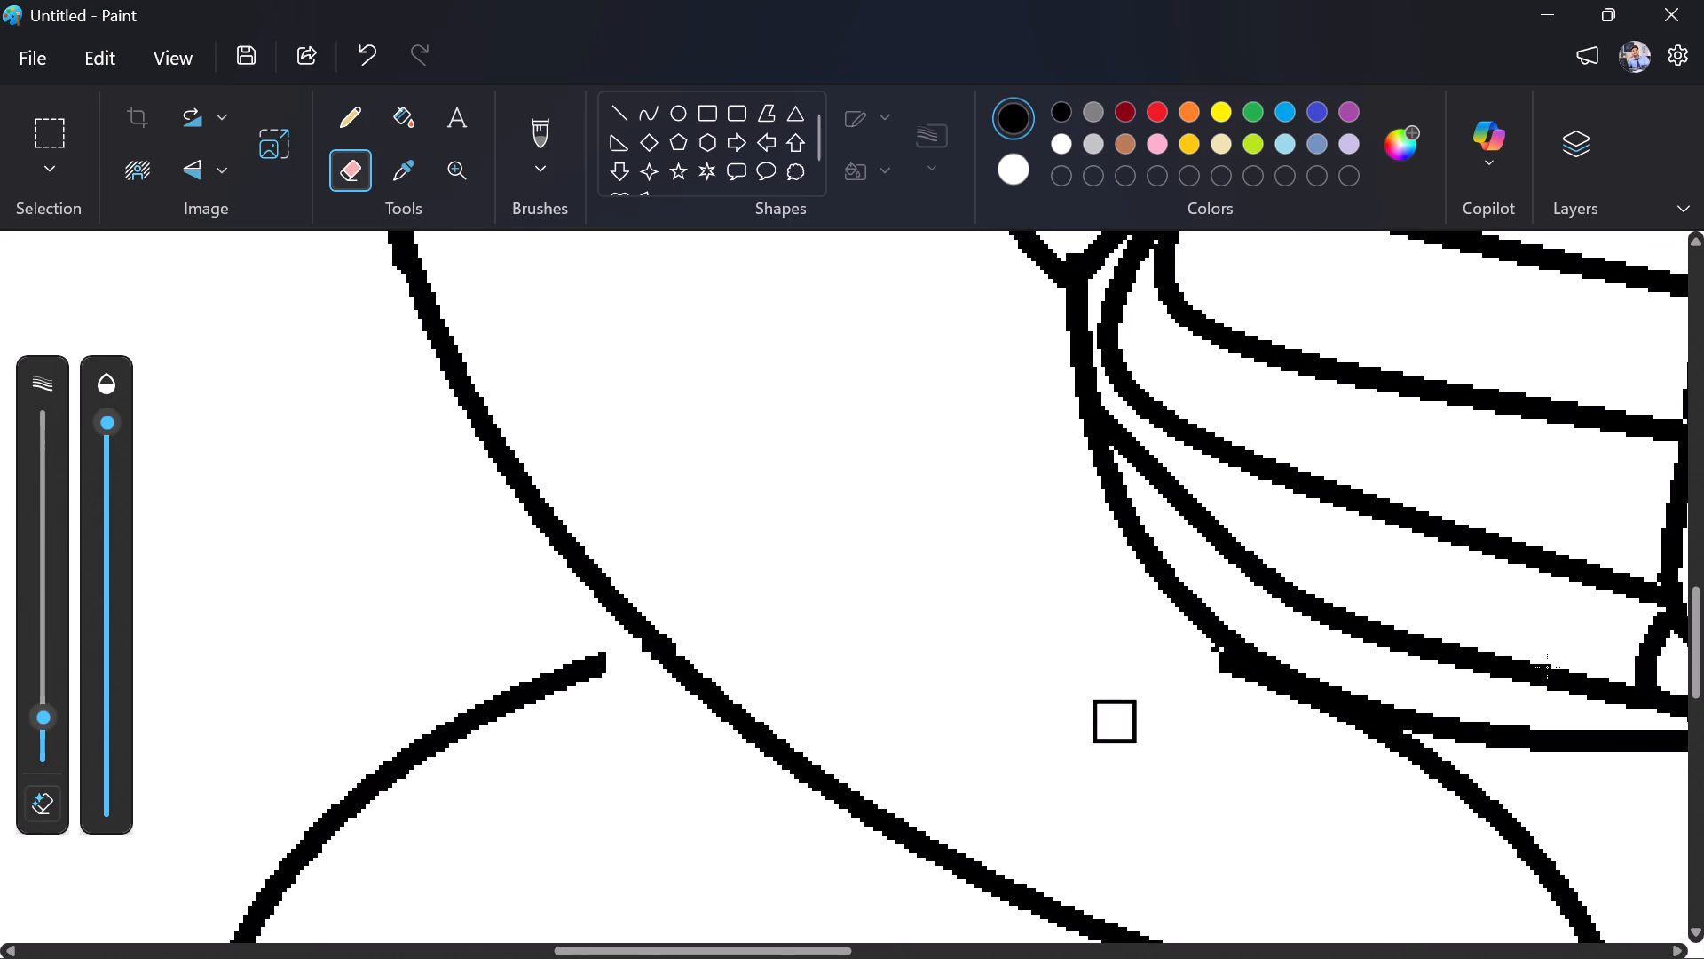
pyautogui.click(43, 739)
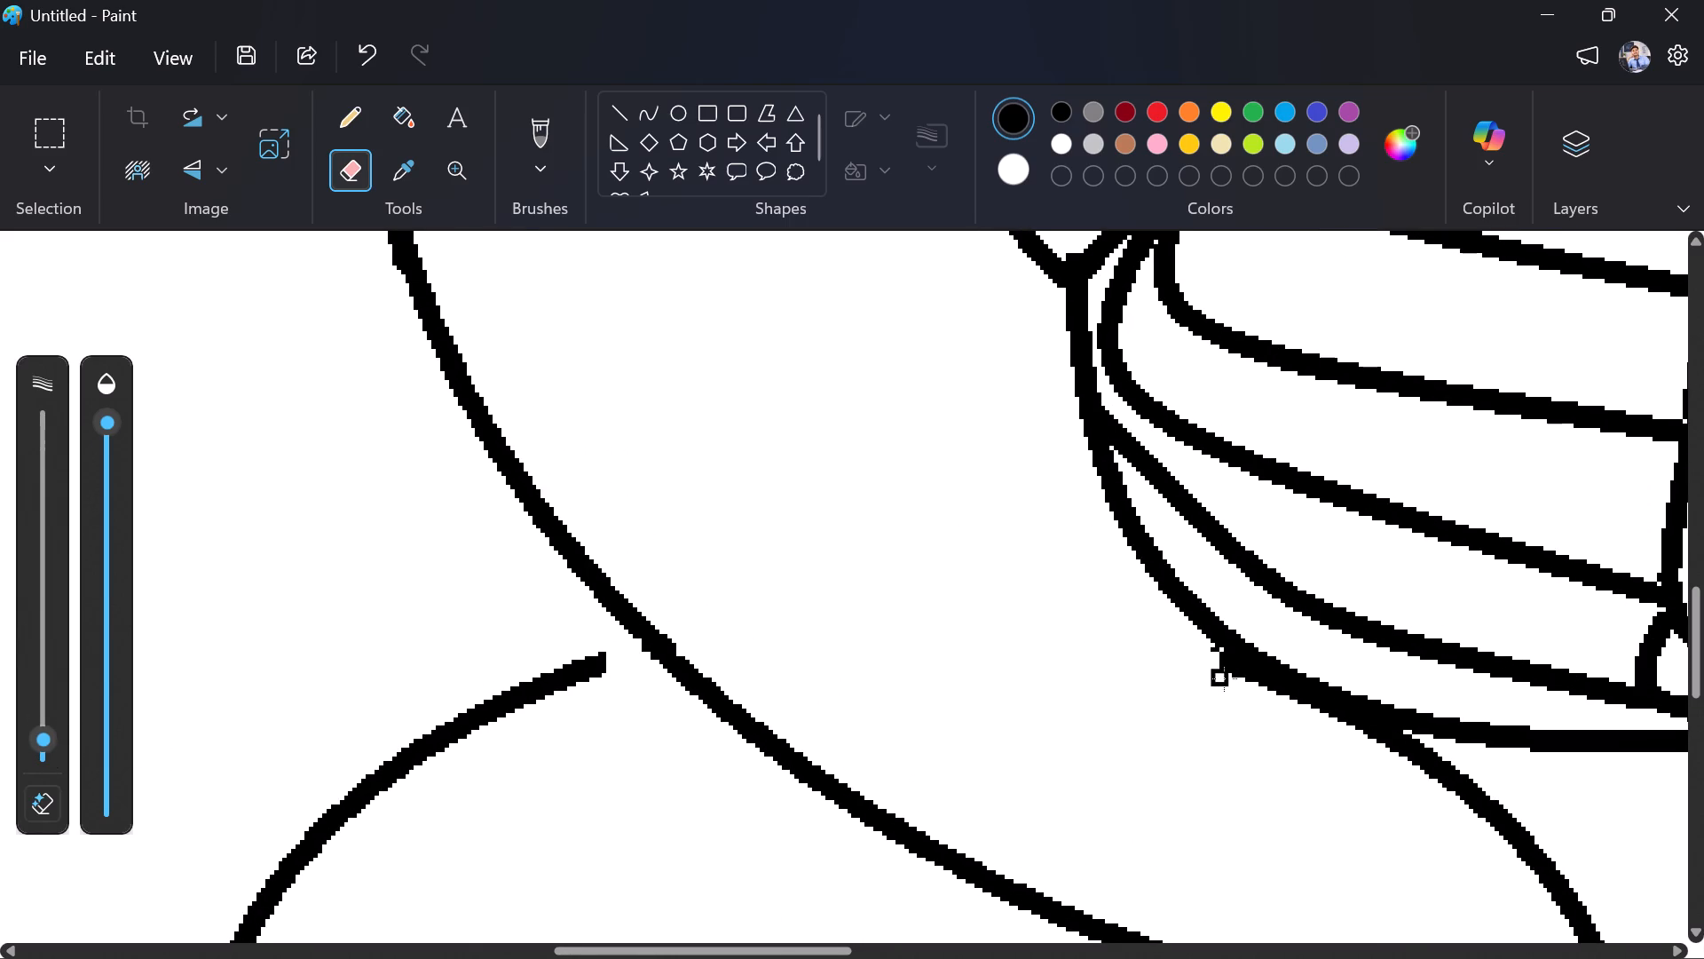
pyautogui.click(1224, 678)
pyautogui.click(1224, 675)
pyautogui.click(1224, 671)
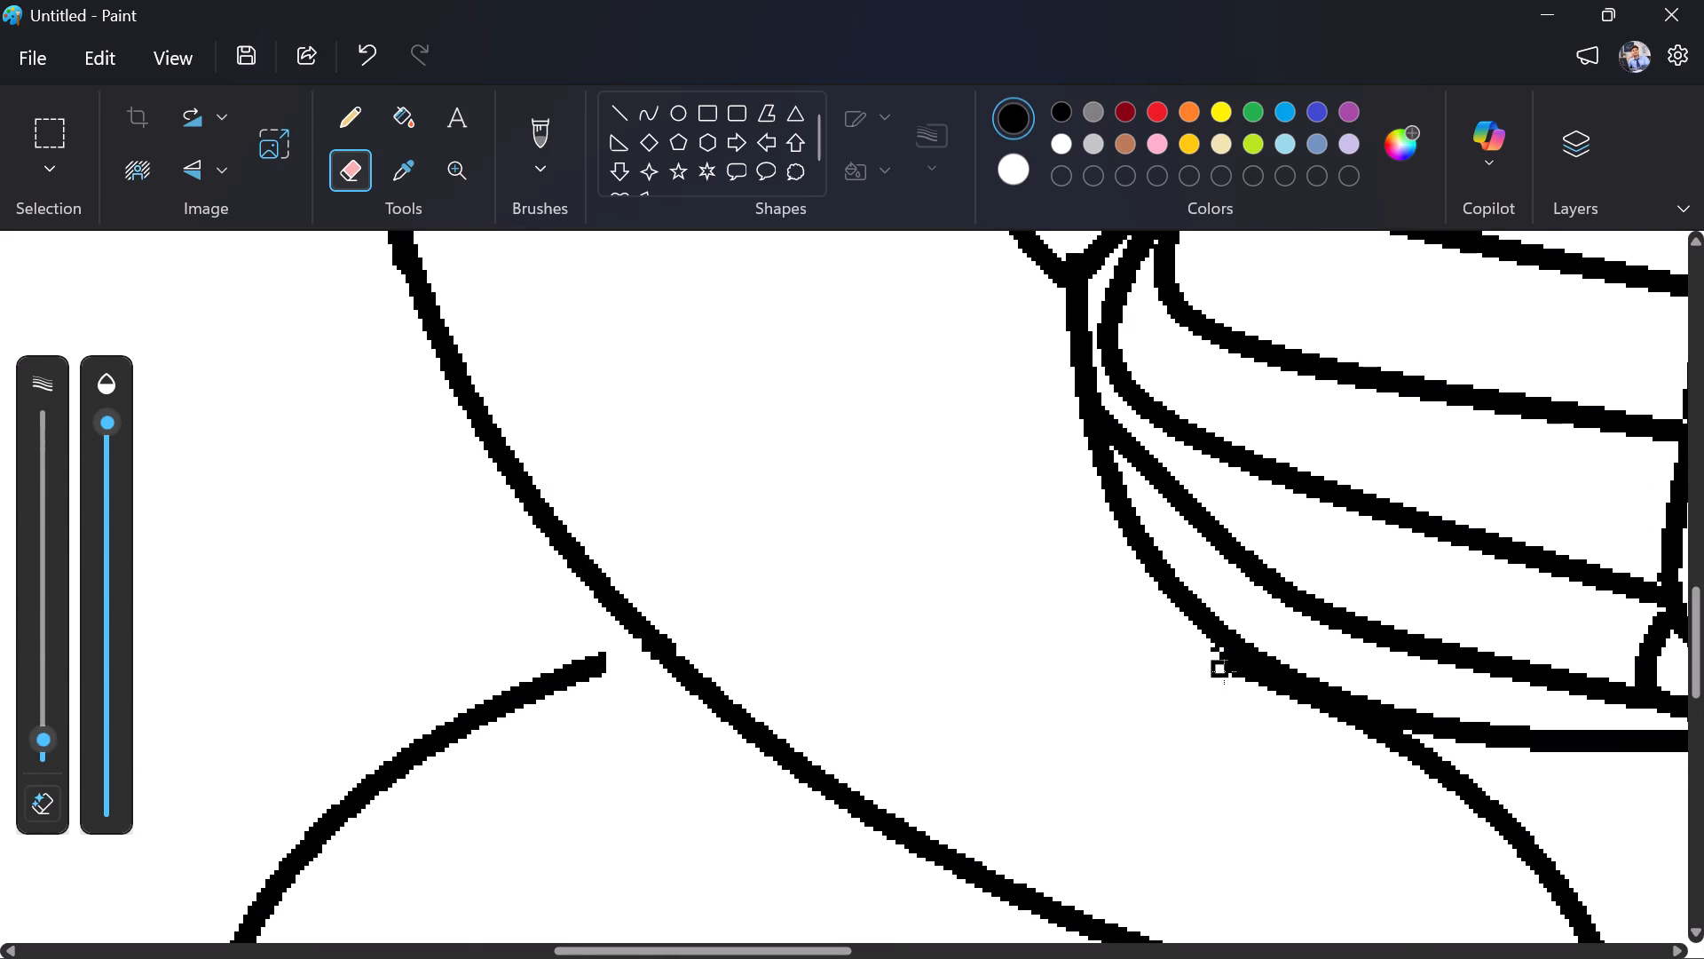
pyautogui.click(1230, 682)
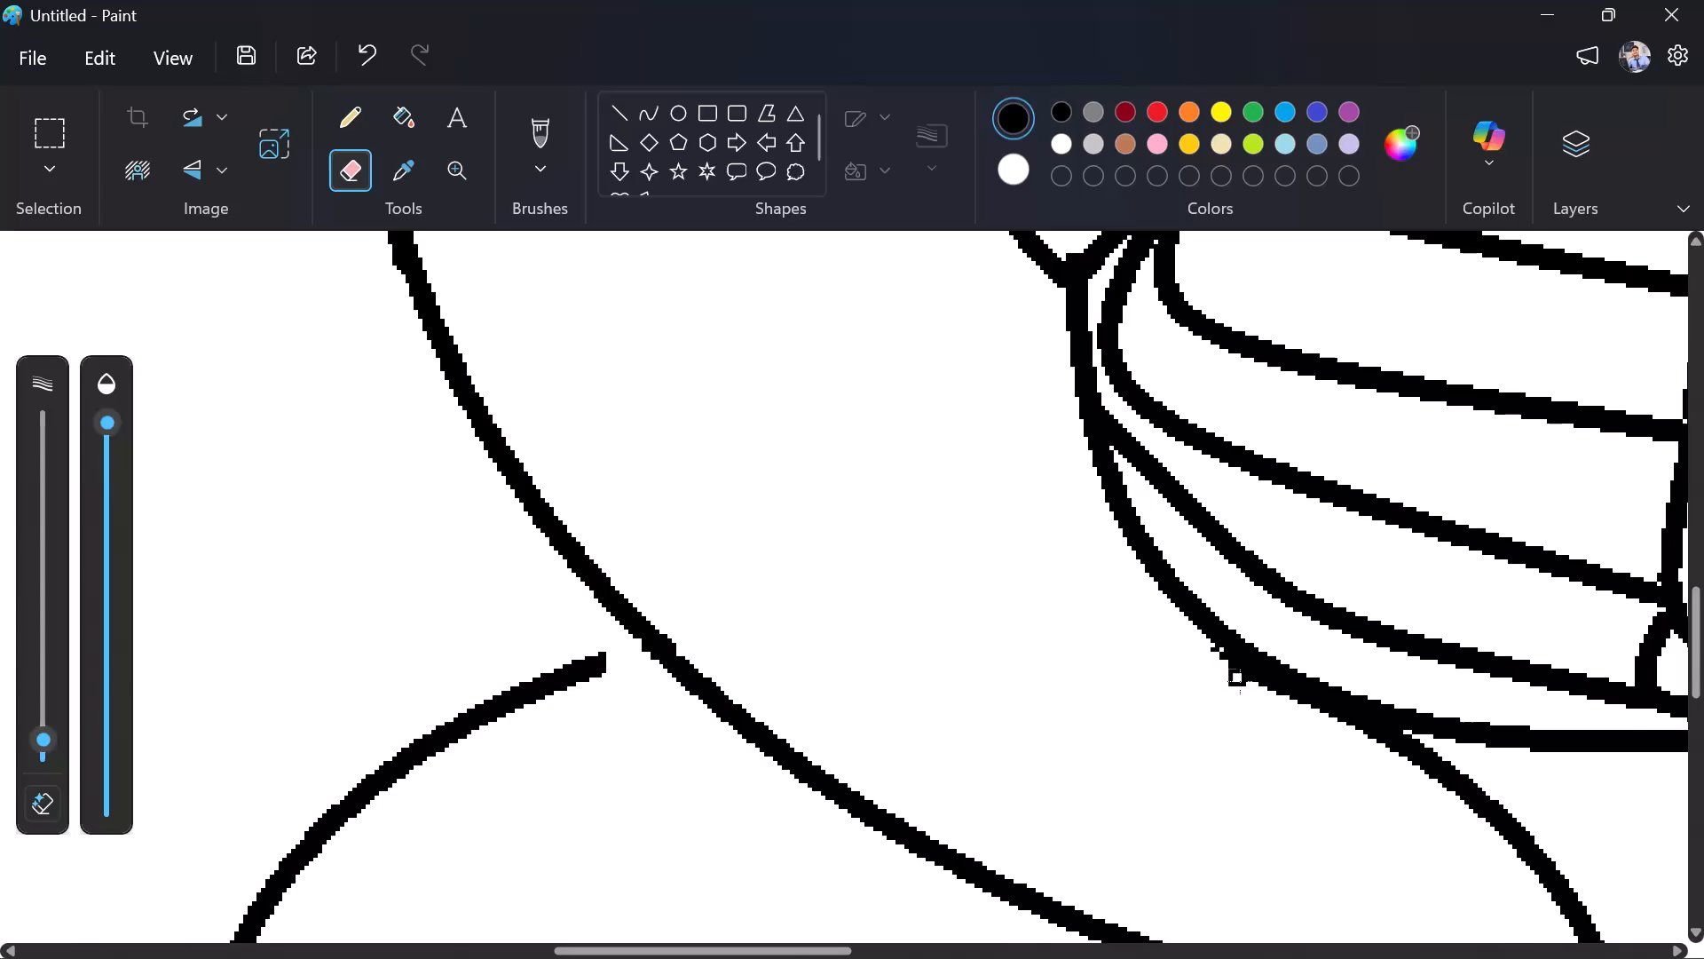
pyautogui.click(1240, 681)
pyautogui.click(1249, 686)
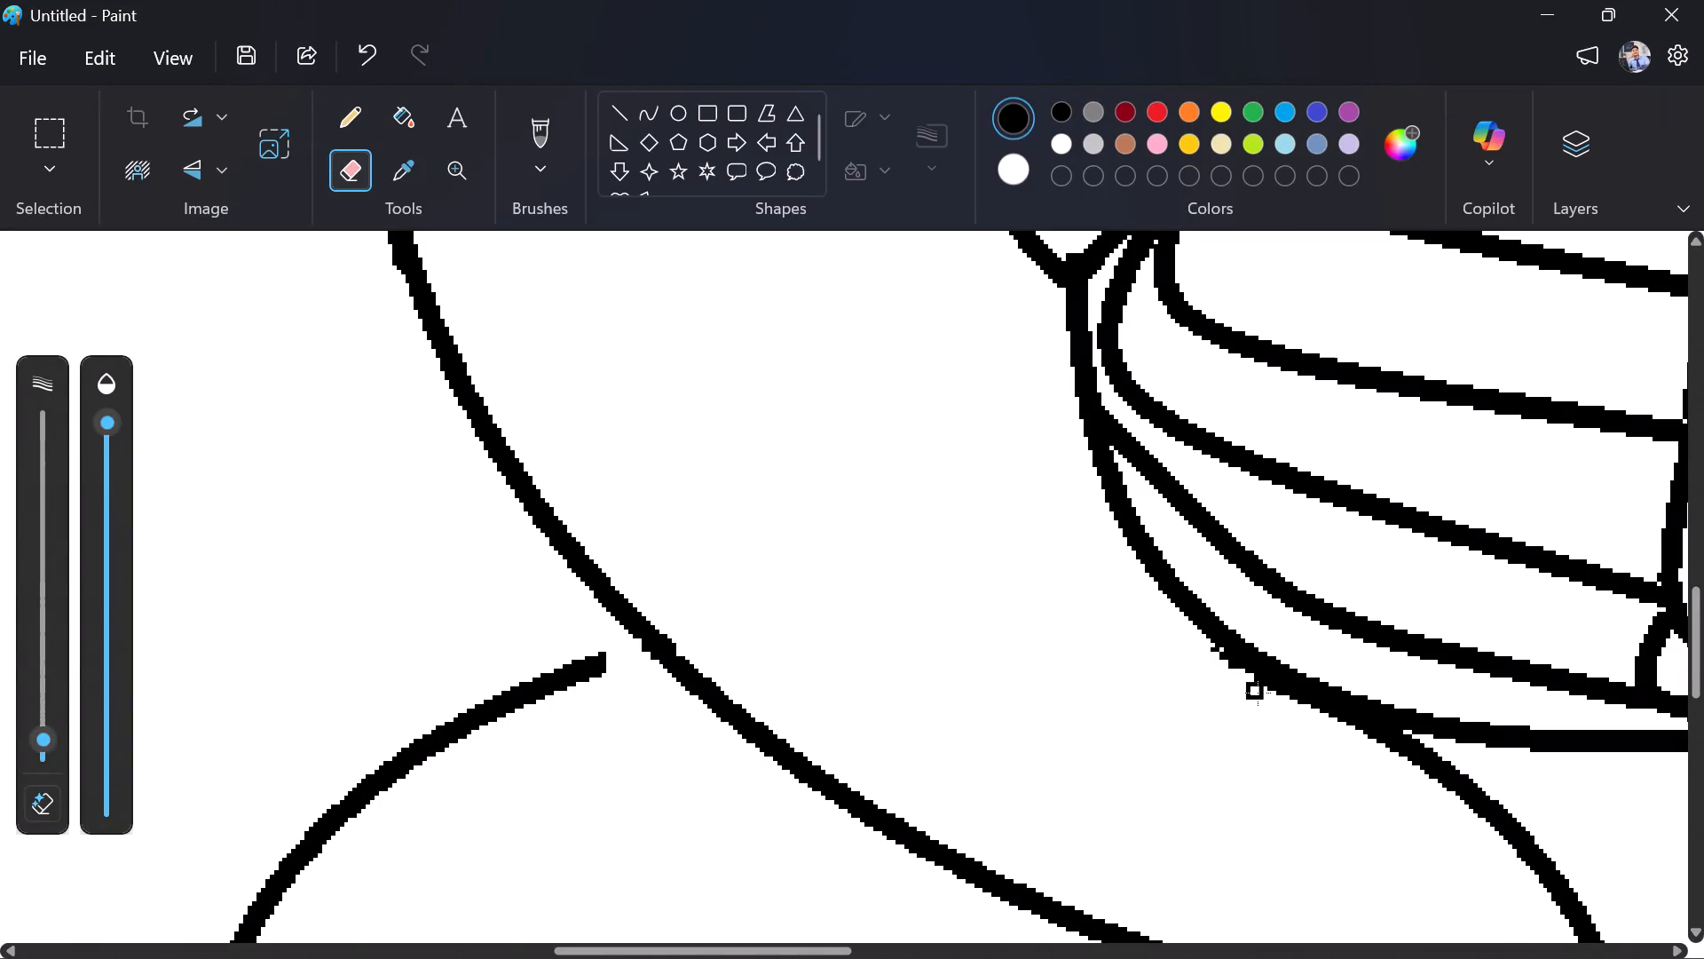
pyautogui.click(1259, 687)
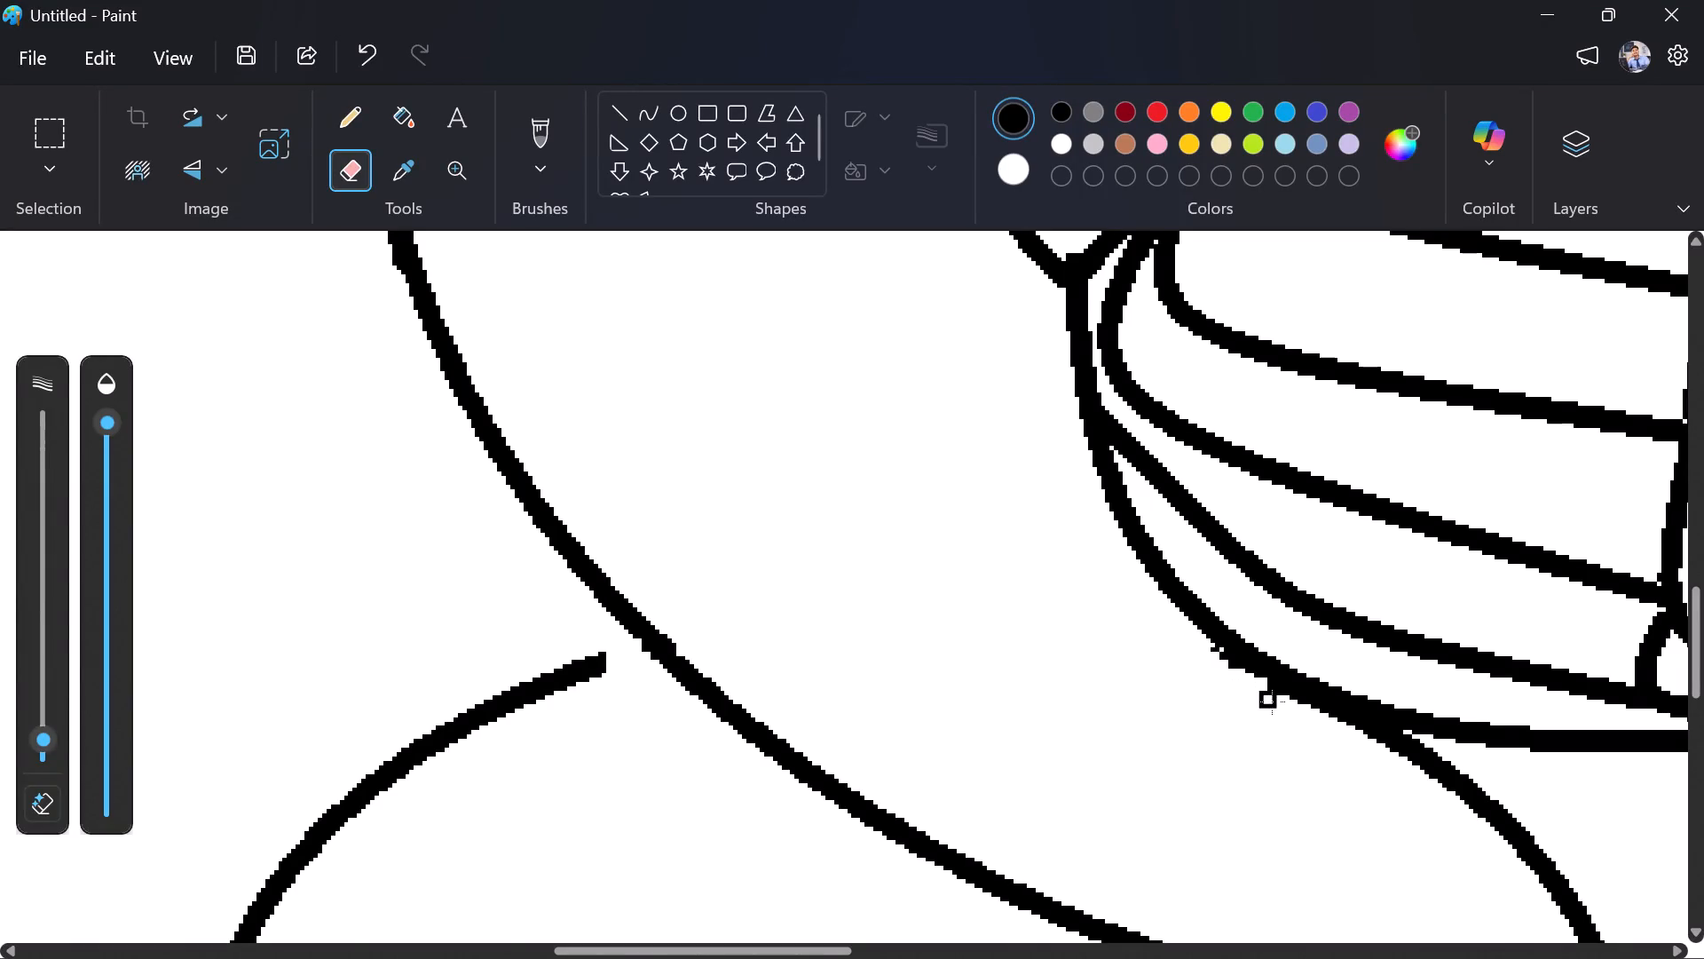
pyautogui.click(1272, 696)
pyautogui.click(1279, 699)
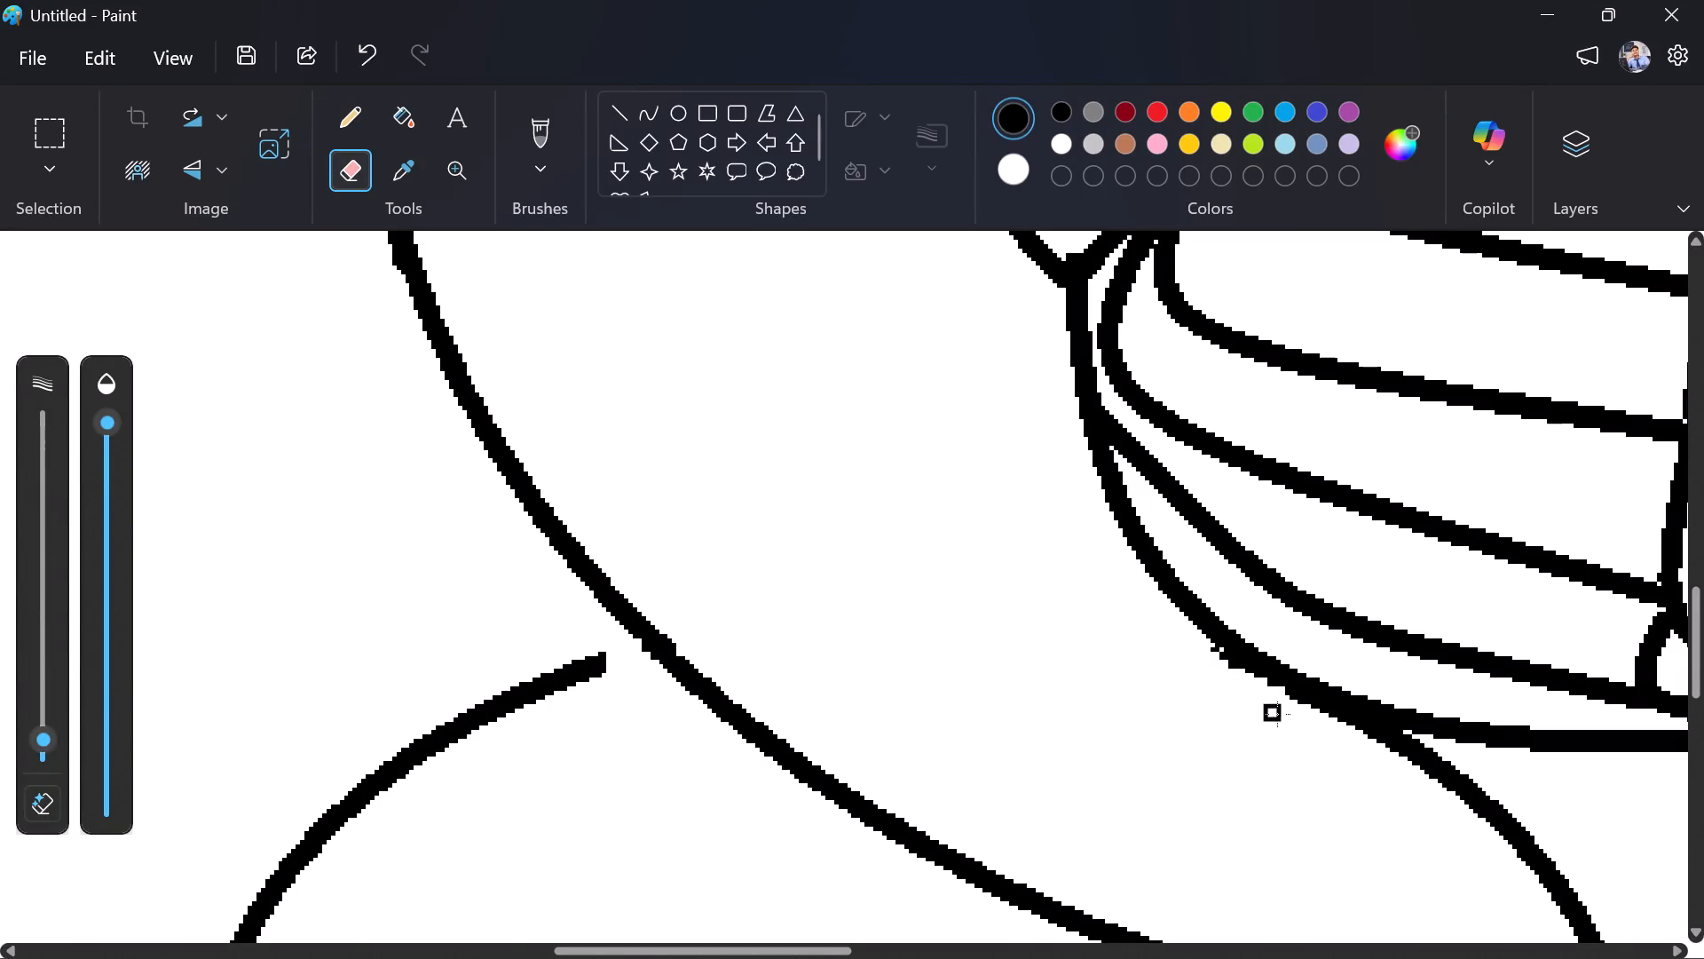
pyautogui.click(1288, 706)
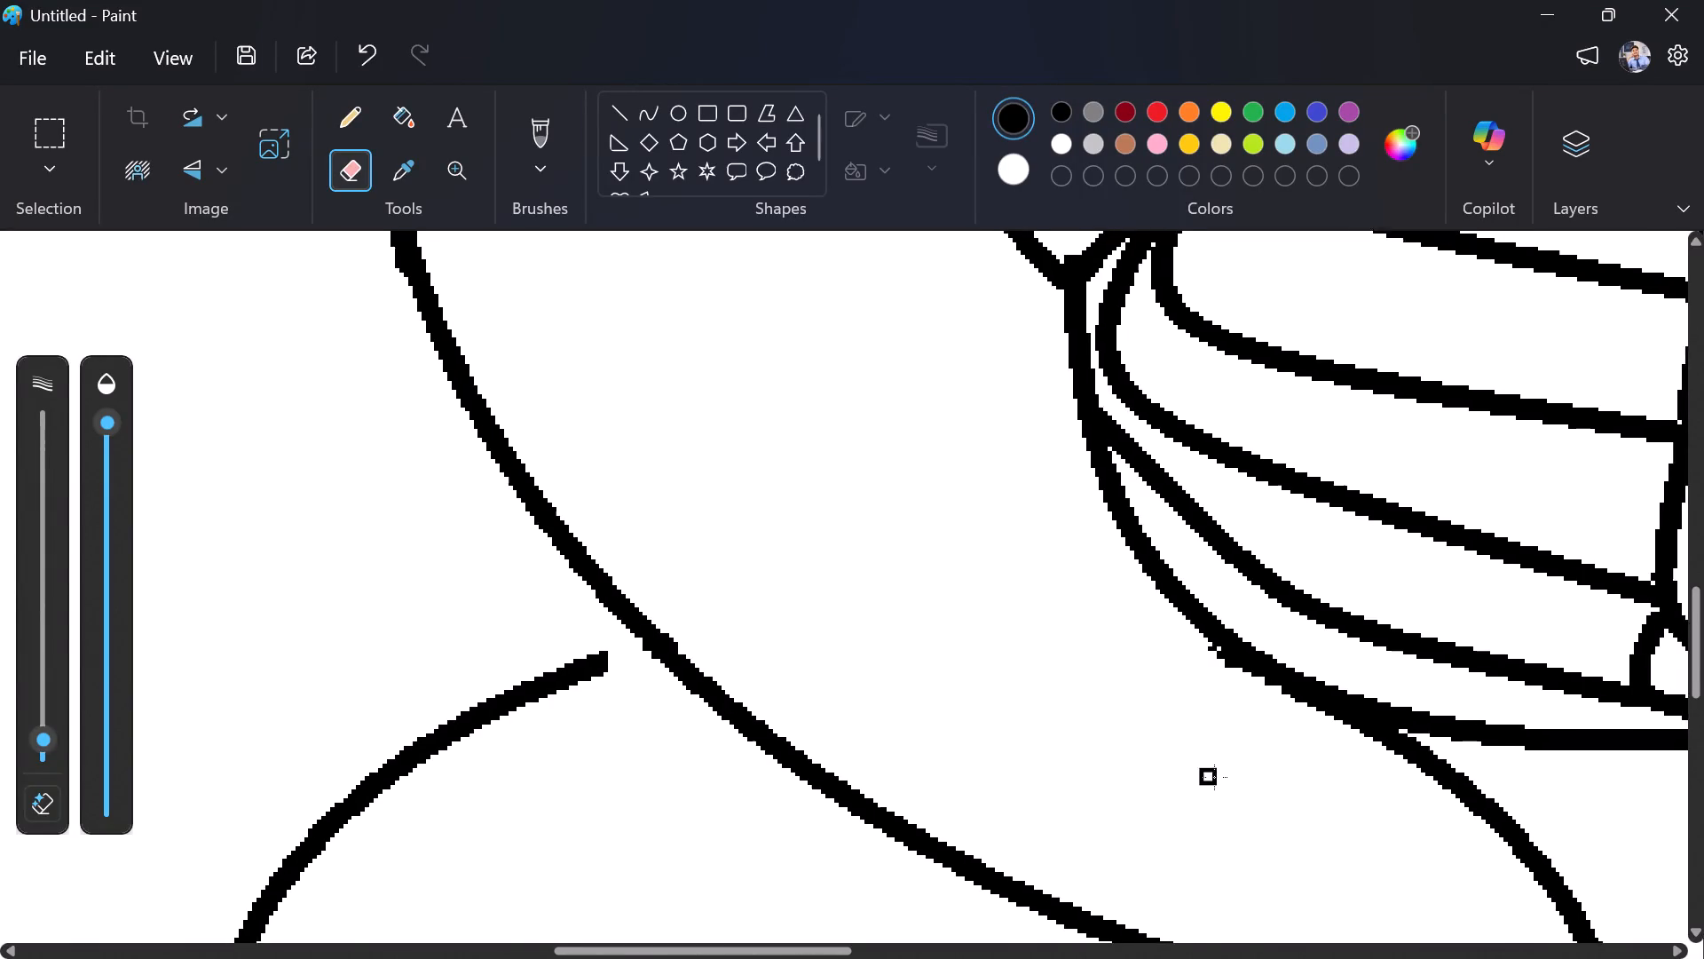
pyautogui.keyDown('ctrl'); pyautogui.scroll(-1, 1210, 780); pyautogui.keyUp('ctrl')
pyautogui.hscroll(-1, 1204, 716)
pyautogui.keyDown('ctrl'); pyautogui.scroll(-1, 1204, 716); pyautogui.keyUp('ctrl')
pyautogui.keyDown('ctrl'); pyautogui.hscroll(-1, 1204, 716); pyautogui.keyUp('ctrl')
pyautogui.keyDown('ctrl'); pyautogui.scroll(-1, 1204, 716); pyautogui.keyUp('ctrl')
pyautogui.keyDown('ctrl'); pyautogui.hscroll(-1, 1204, 716); pyautogui.keyUp('ctrl')
pyautogui.hscroll(-1, 1204, 713)
pyautogui.keyDown('ctrl'); pyautogui.scroll(-1, 1204, 711); pyautogui.keyUp('ctrl')
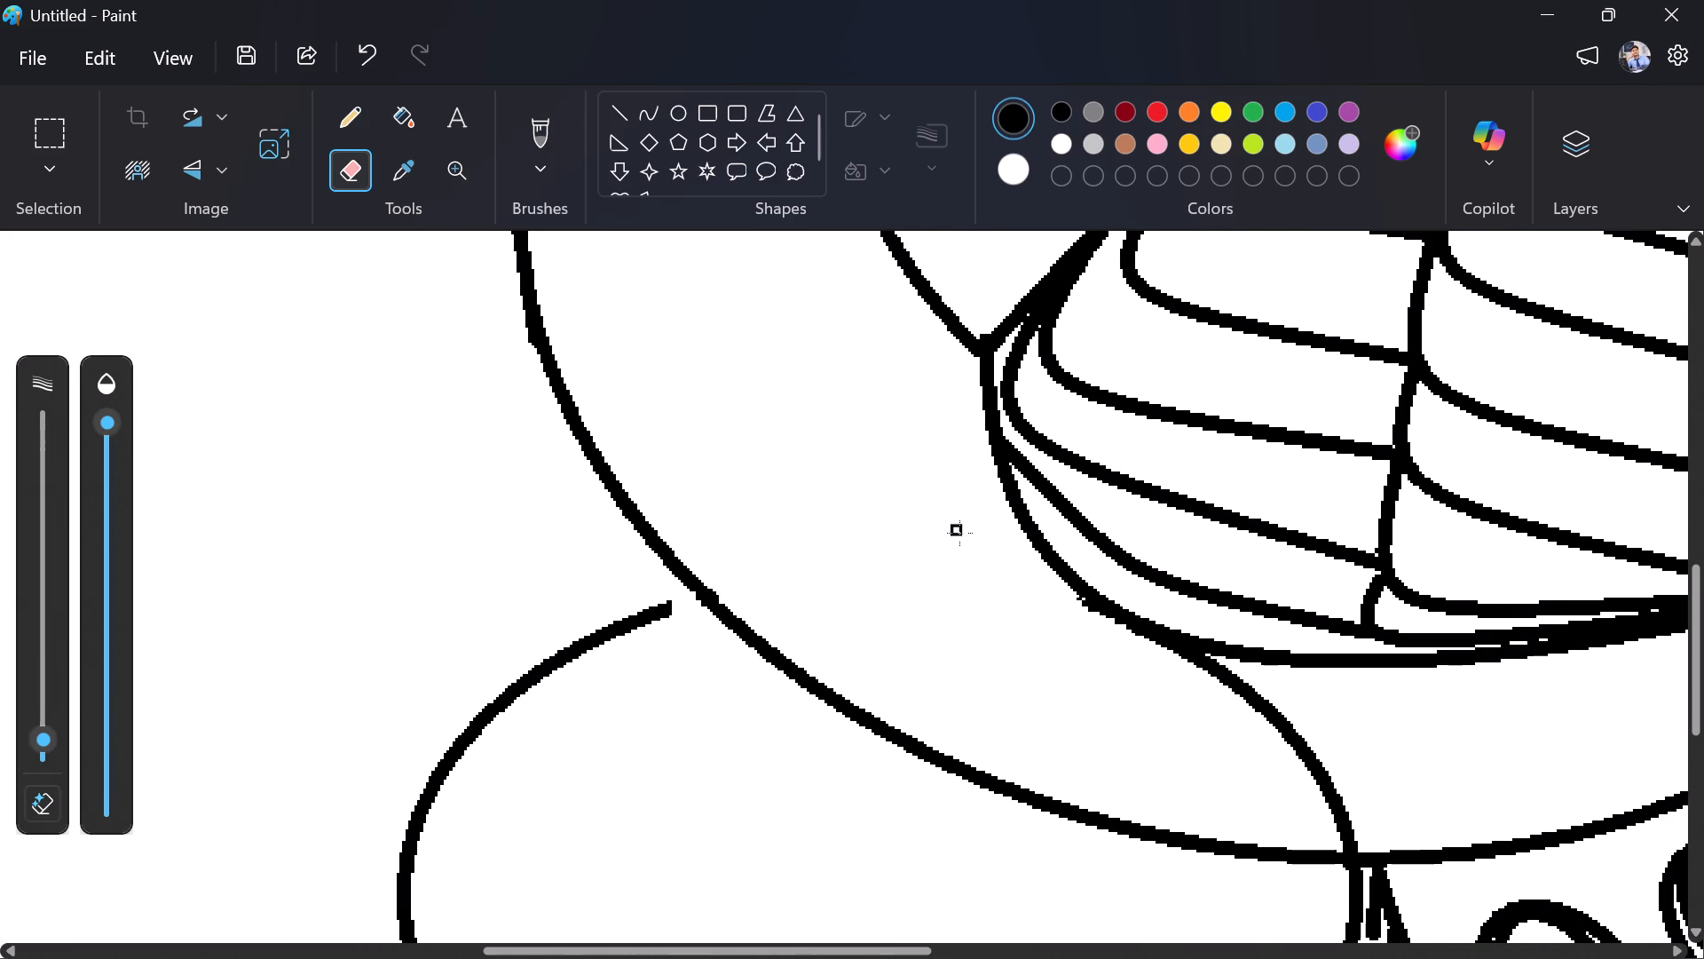
pyautogui.click(1080, 604)
# Erase the lower part of the oval's arc inside the body, between the wing's underside and the belly line.
pyautogui.keyDown('ctrl'); pyautogui.scroll(-5, 1057, 628); pyautogui.keyUp('ctrl')
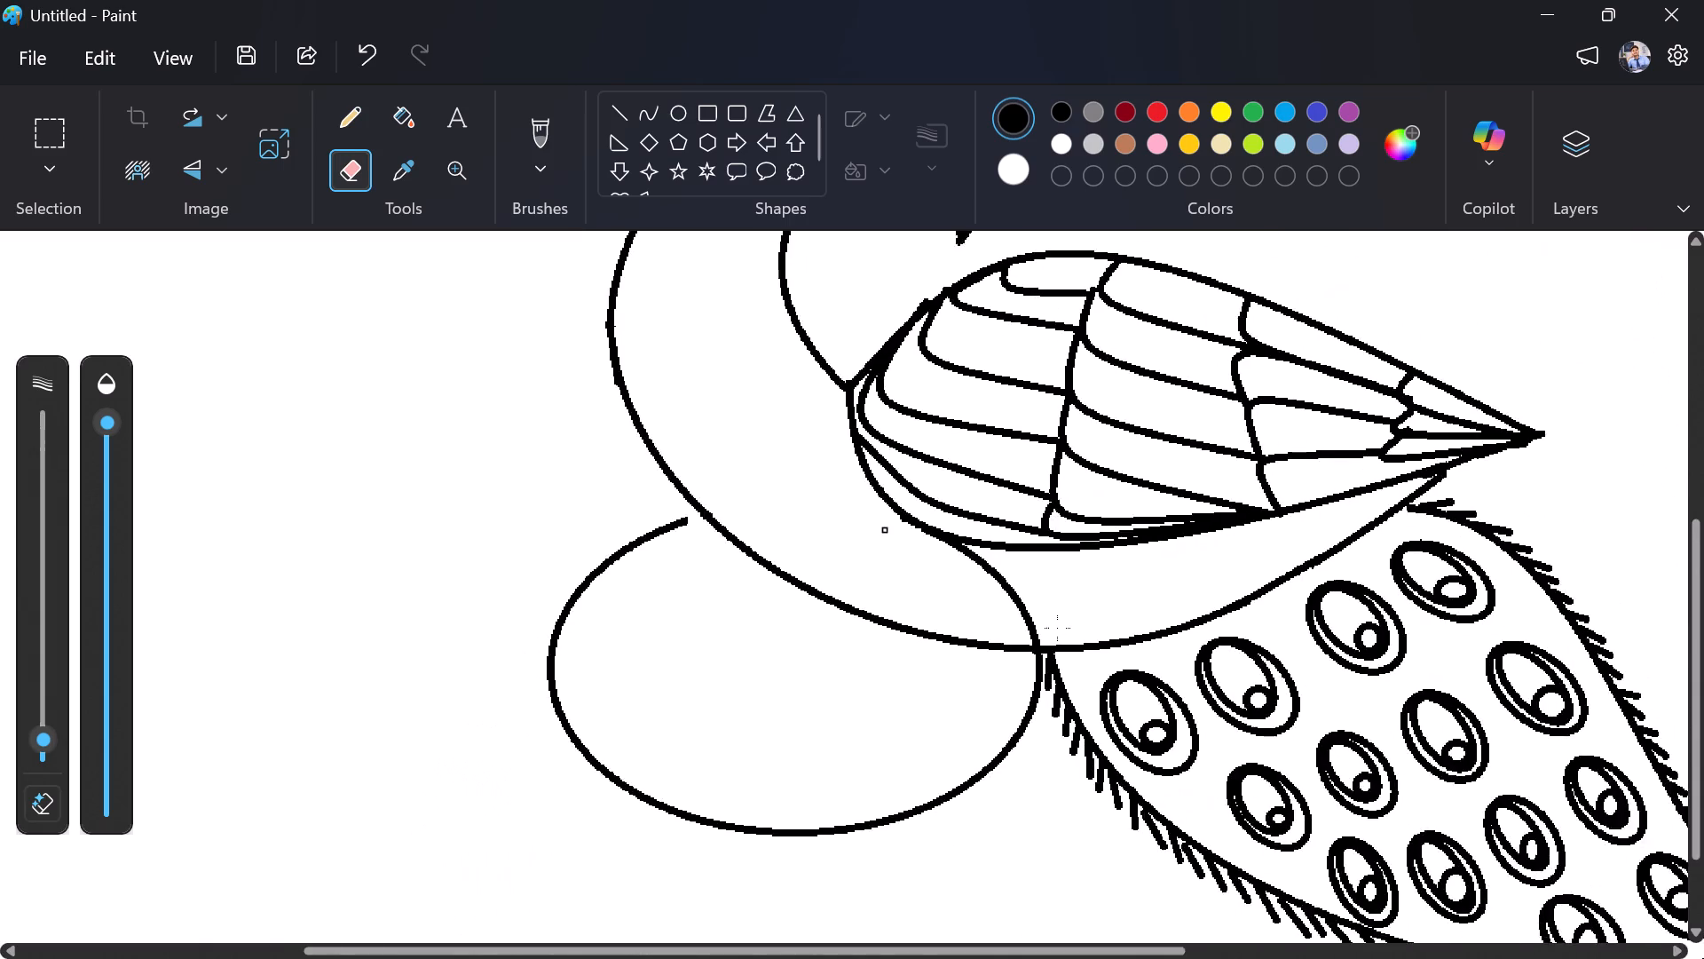
pyautogui.keyDown('ctrl'); pyautogui.scroll(-4, 1057, 628); pyautogui.keyUp('ctrl')
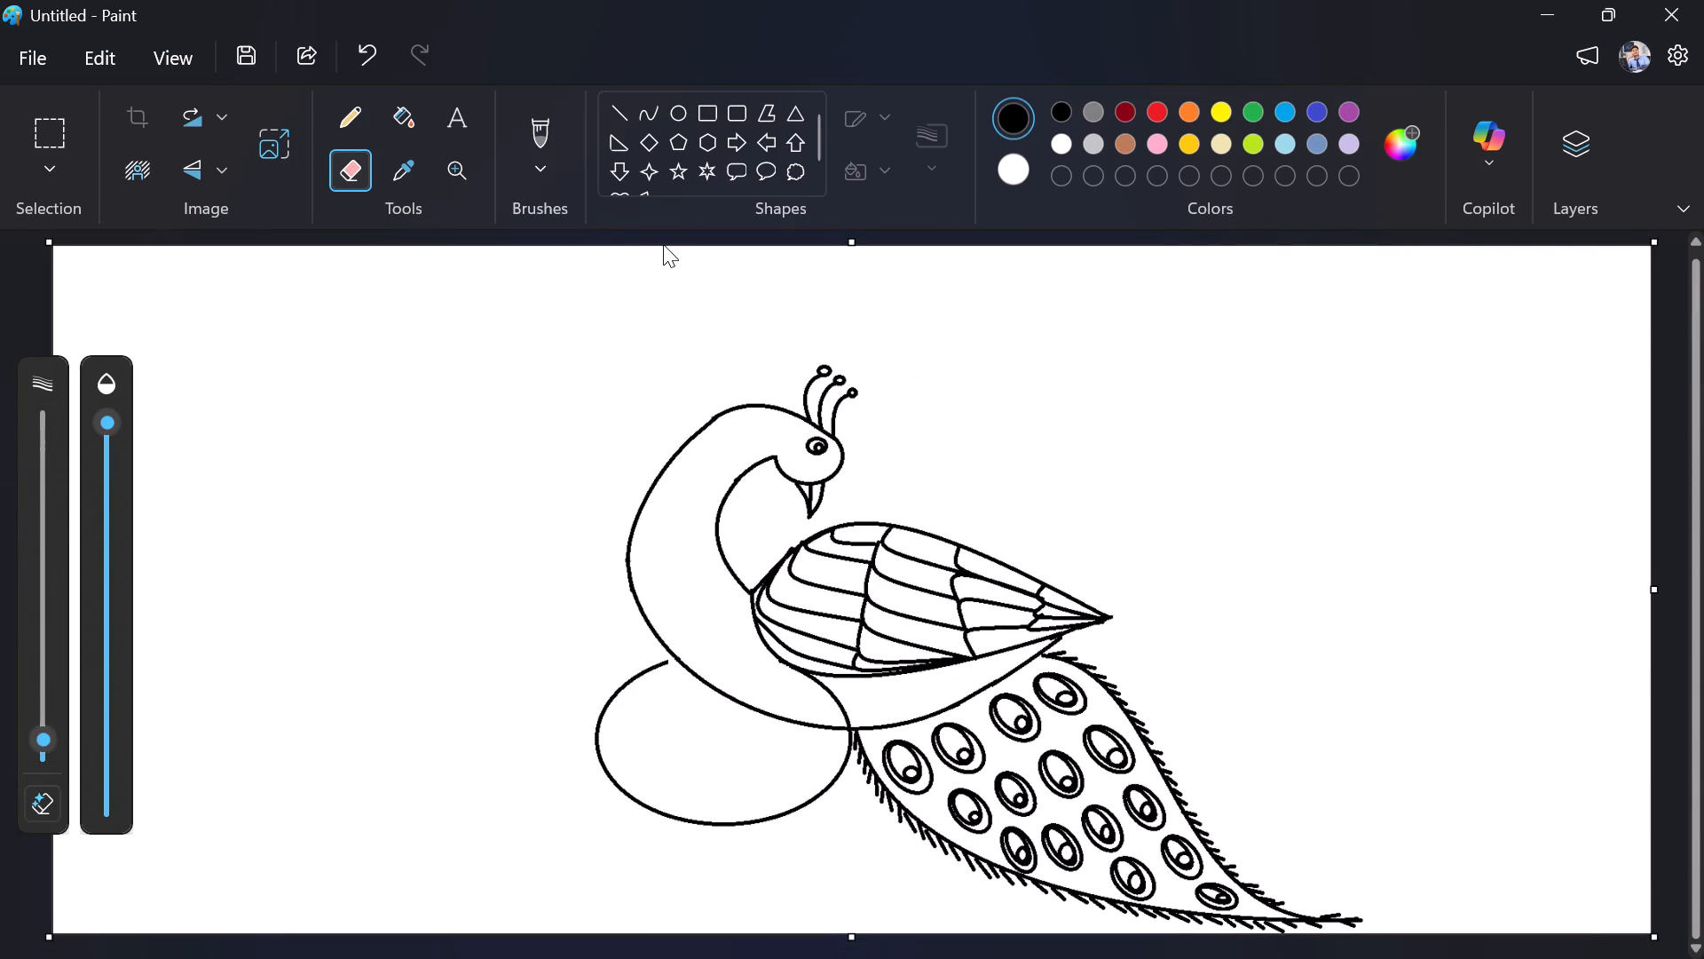
pyautogui.keyDown('ctrl'); pyautogui.scroll(8, 665, 243); pyautogui.keyUp('ctrl')
pyautogui.scroll(-5, 665, 243)
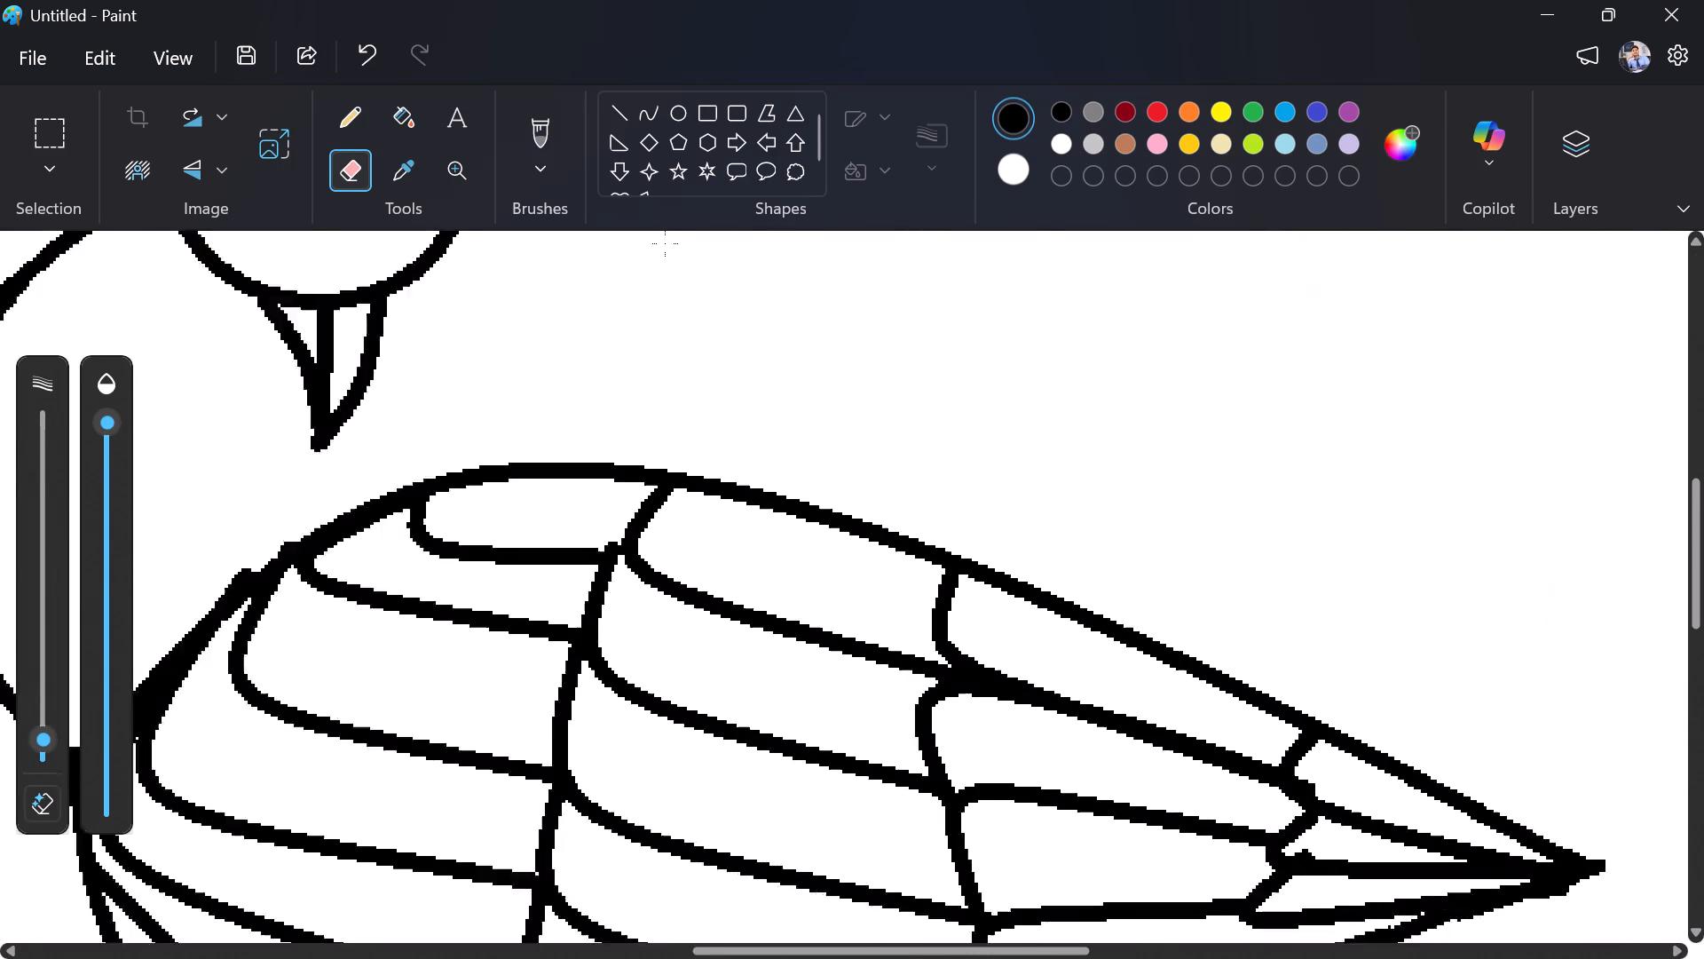
pyautogui.scroll(-3, 665, 243)
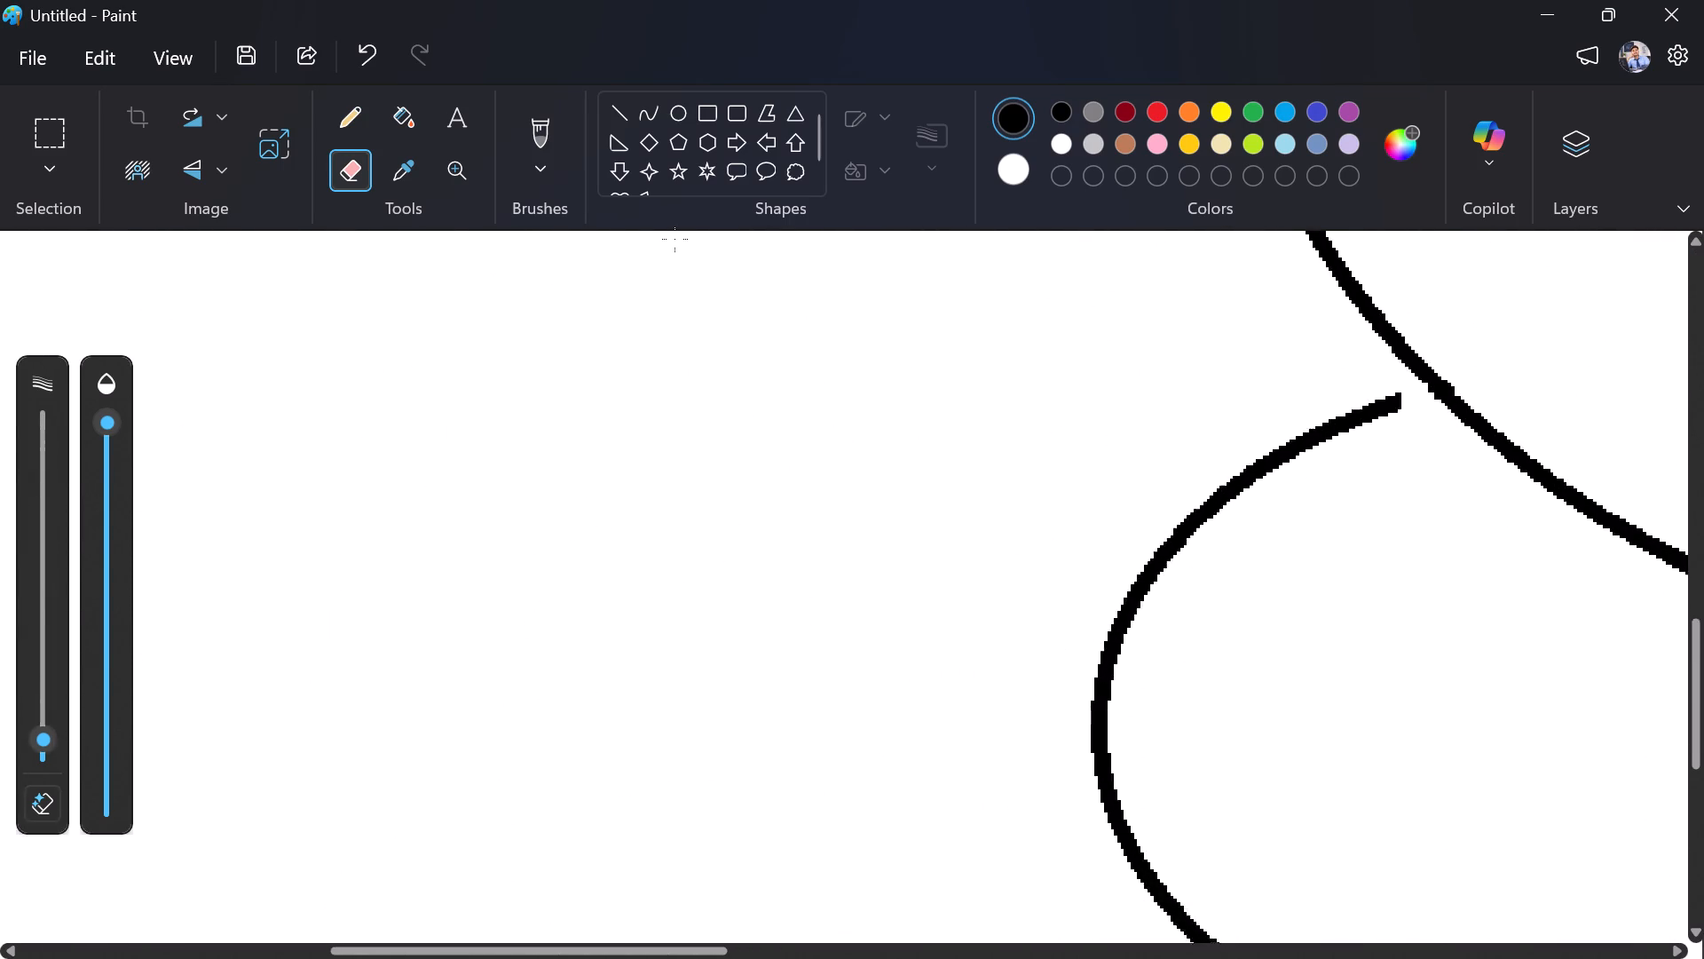
pyautogui.hscroll(-1, 674, 239)
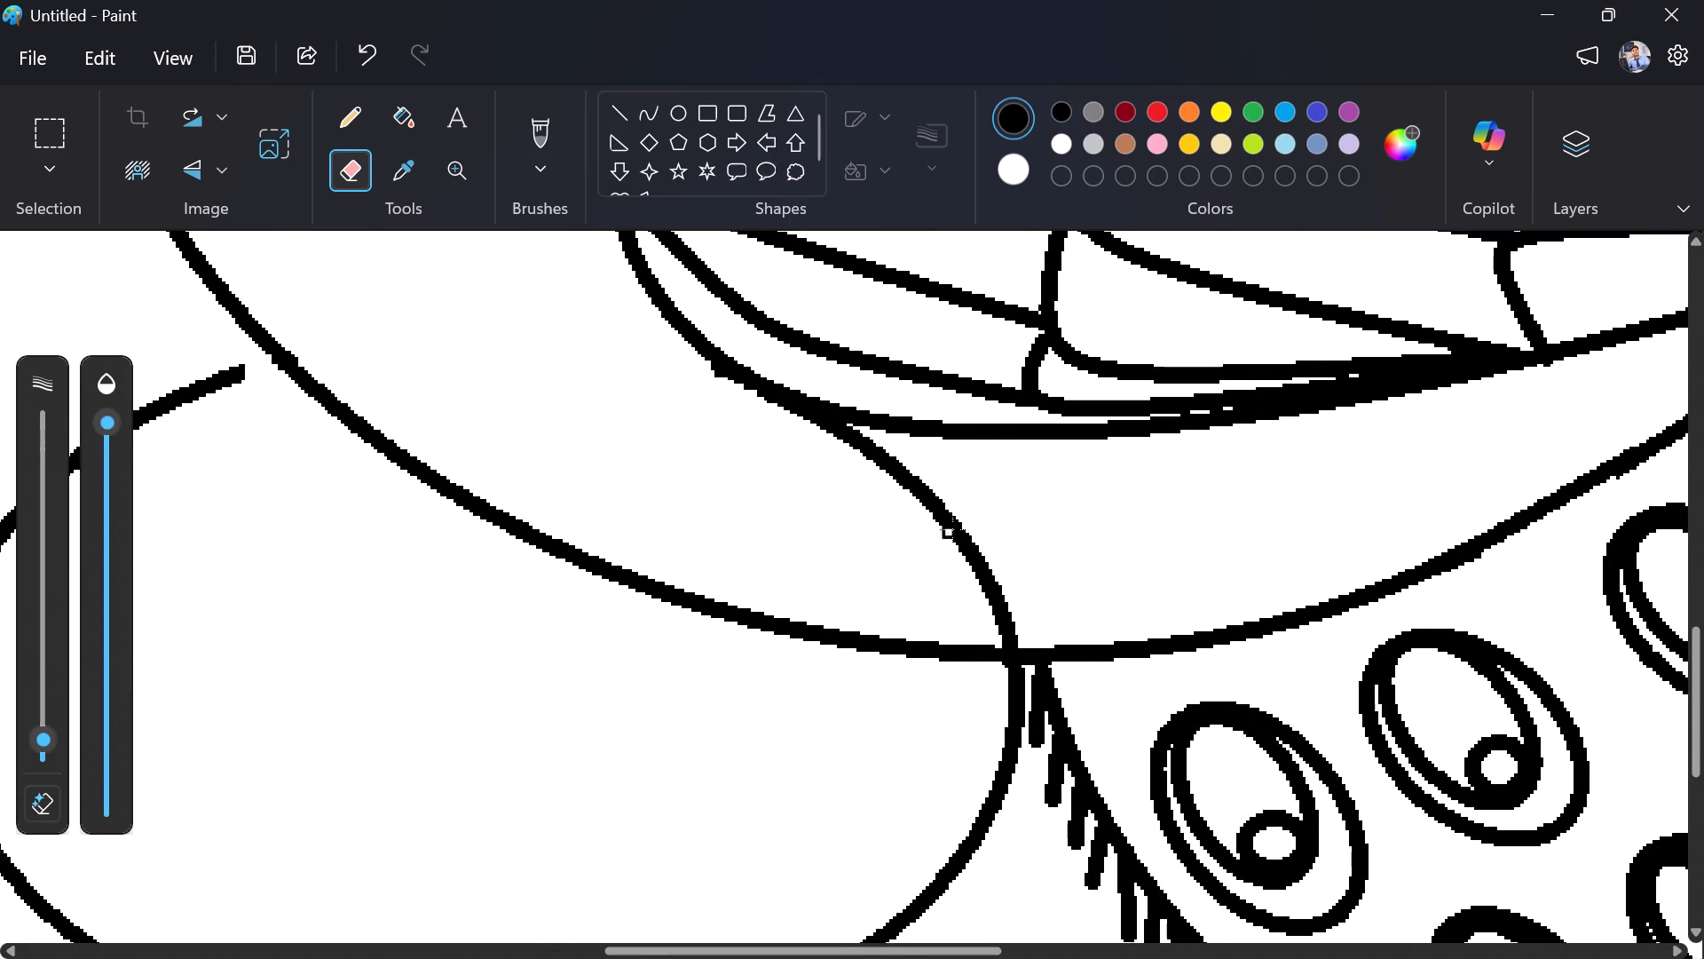
pyautogui.moveTo(953, 525); pyautogui.dragTo(942, 559)
pyautogui.moveTo(942, 559); pyautogui.dragTo(1010, 615)
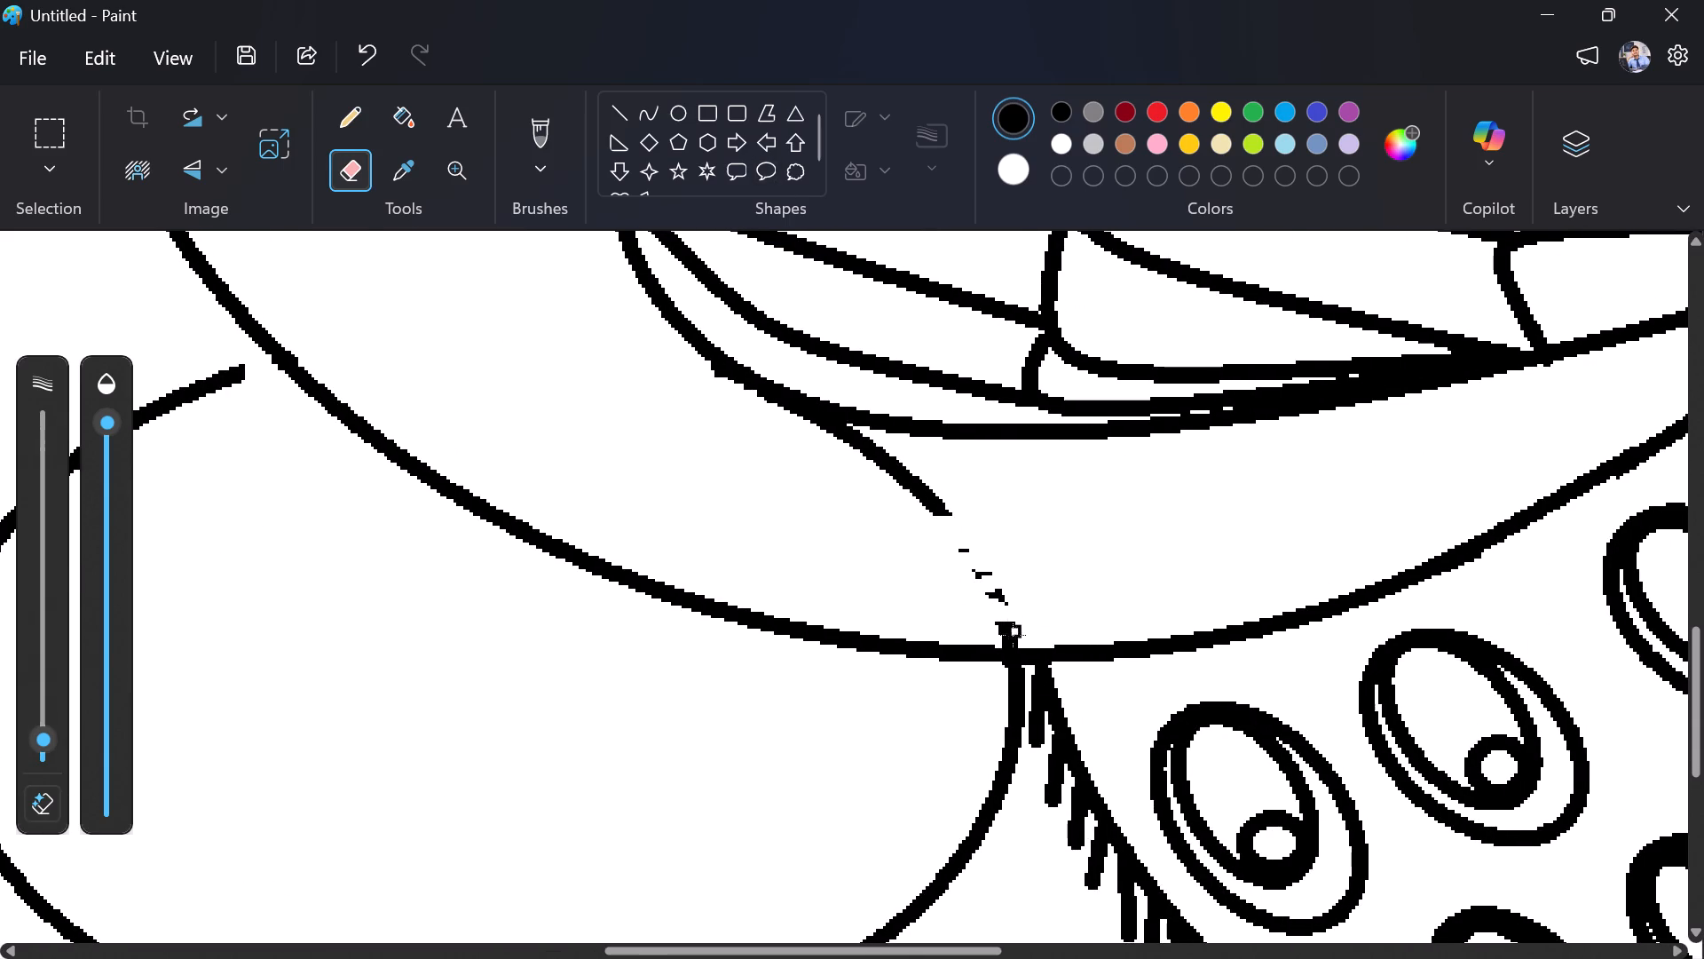
# Clear the leftover bits of the oval's arc just above the belly line near the start of the tail.
pyautogui.click(1009, 642)
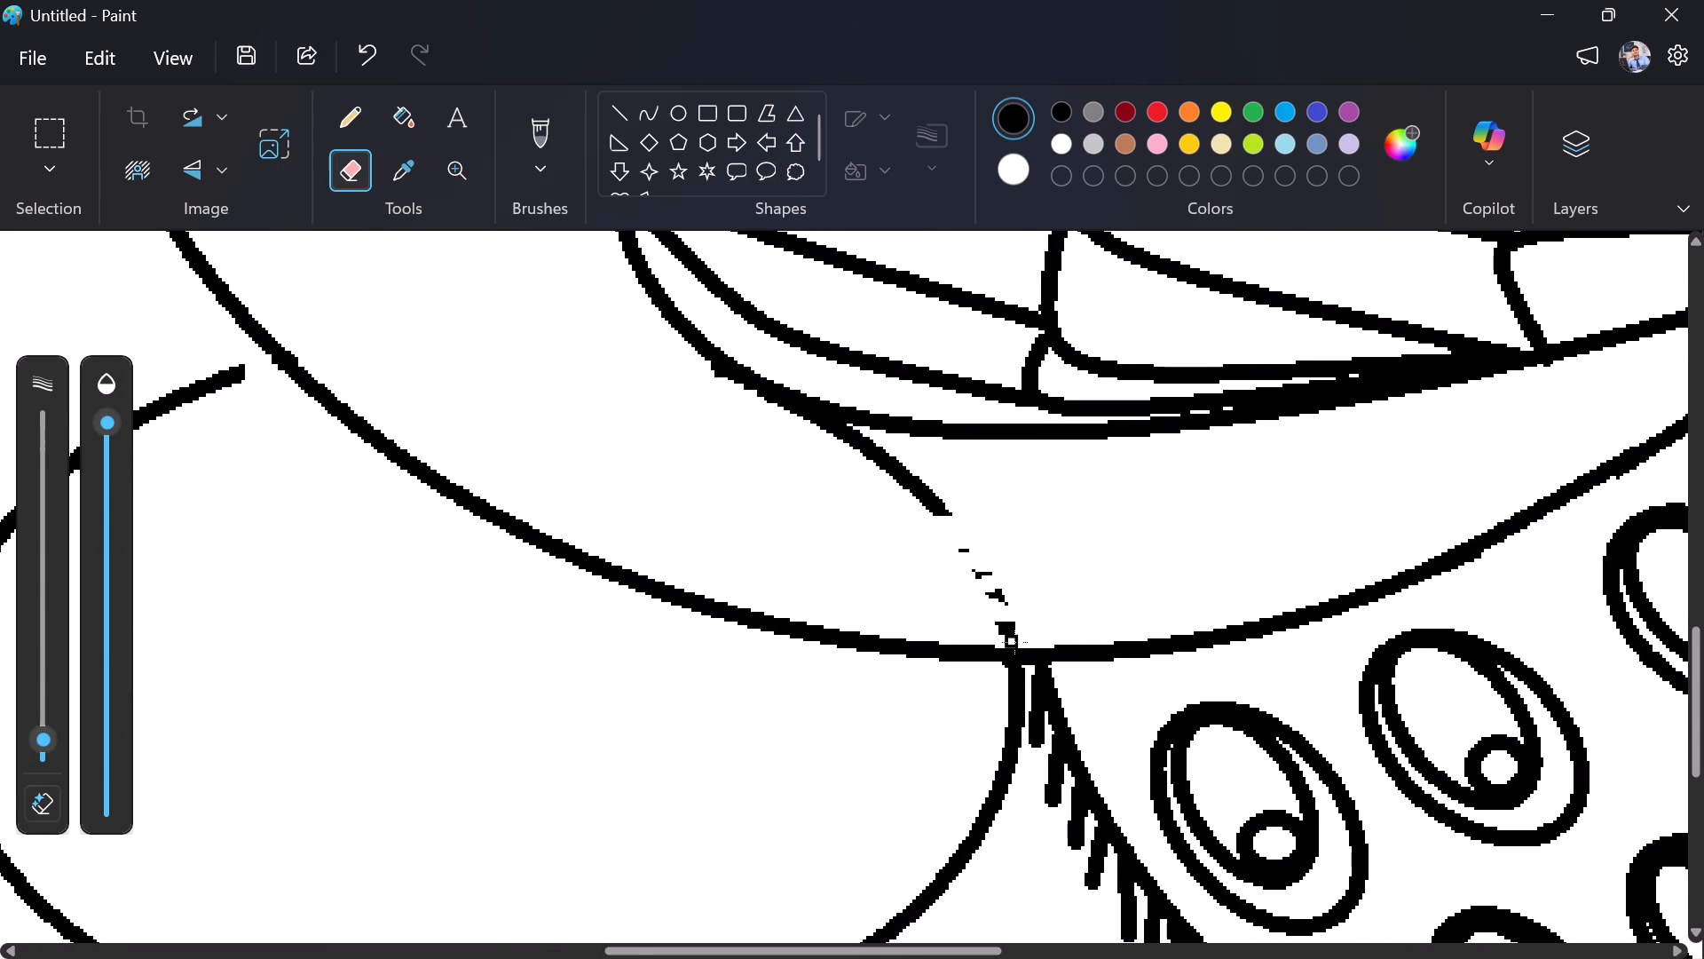
pyautogui.click(1015, 643)
pyautogui.click(1011, 637)
pyautogui.click(1009, 632)
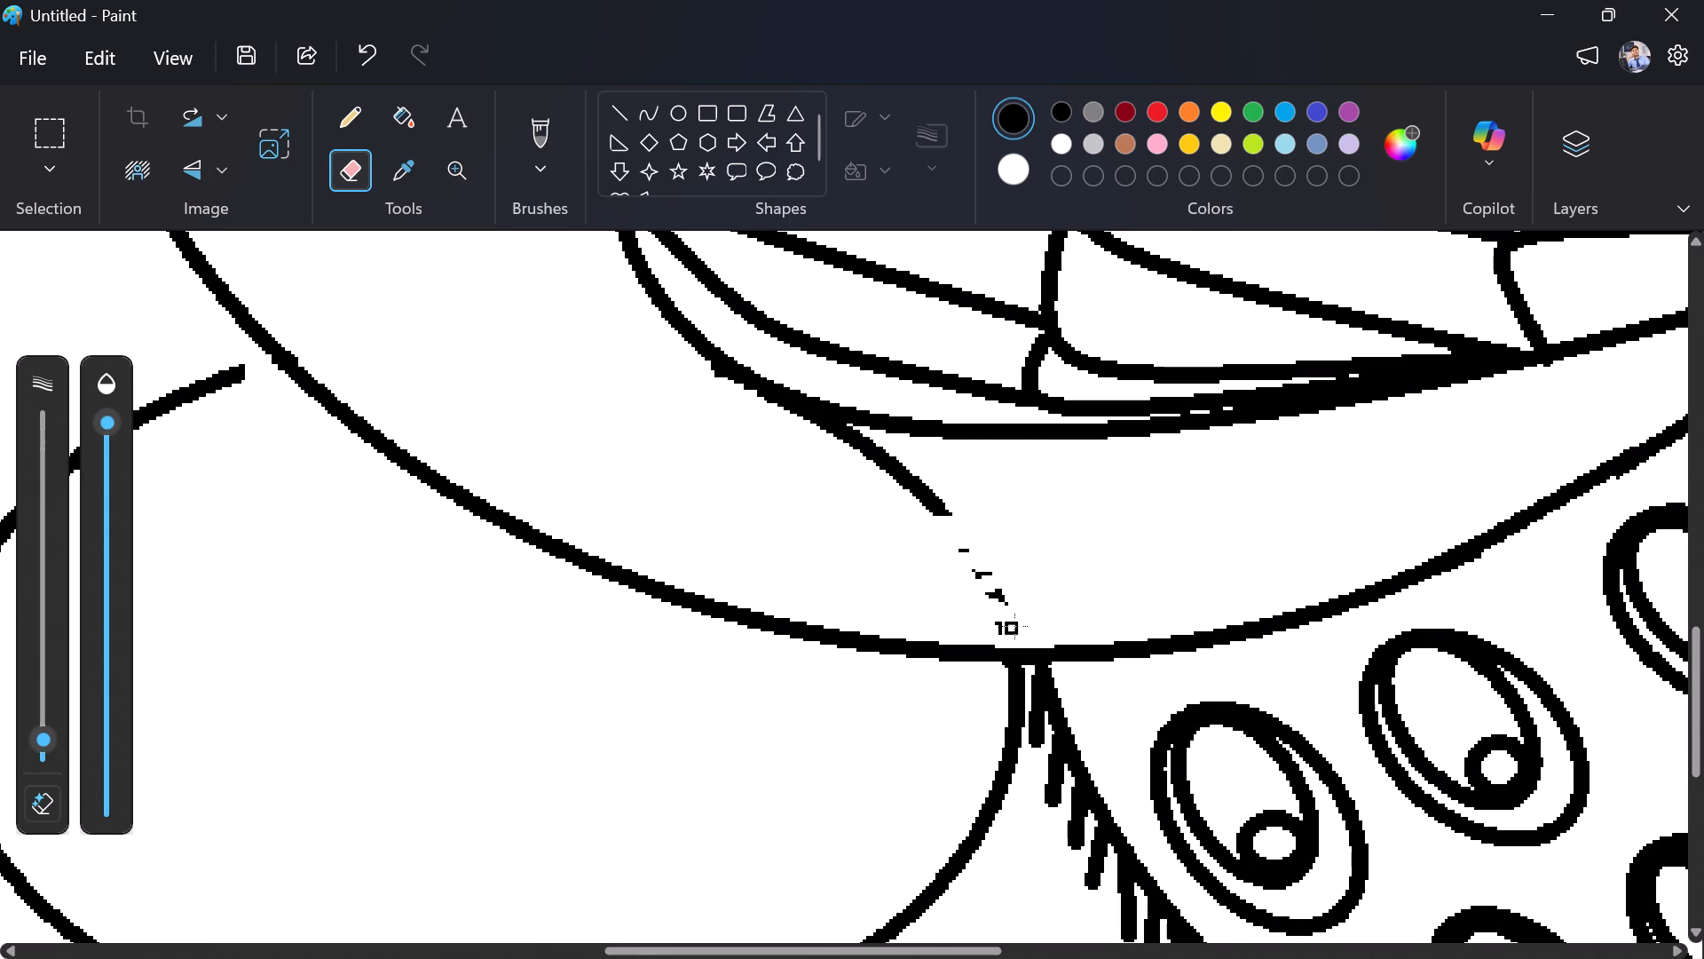
pyautogui.click(1014, 625)
pyautogui.click(995, 630)
pyautogui.click(1000, 609)
pyautogui.moveTo(1006, 601); pyautogui.dragTo(982, 598)
pyautogui.moveTo(982, 598); pyautogui.dragTo(969, 551)
# Erase the short stub of the oval's arc hanging below the wing's lower front edge, smoothing the edge and clearing the leftover speck.
pyautogui.moveTo(969, 551); pyautogui.dragTo(969, 551)
pyautogui.moveTo(945, 519); pyautogui.dragTo(945, 518)
pyautogui.moveTo(945, 518); pyautogui.dragTo(926, 488)
pyautogui.moveTo(926, 488); pyautogui.dragTo(872, 452)
pyautogui.moveTo(872, 452); pyautogui.dragTo(838, 438)
pyautogui.moveTo(838, 438); pyautogui.dragTo(838, 432)
pyautogui.moveTo(838, 432); pyautogui.dragTo(779, 440)
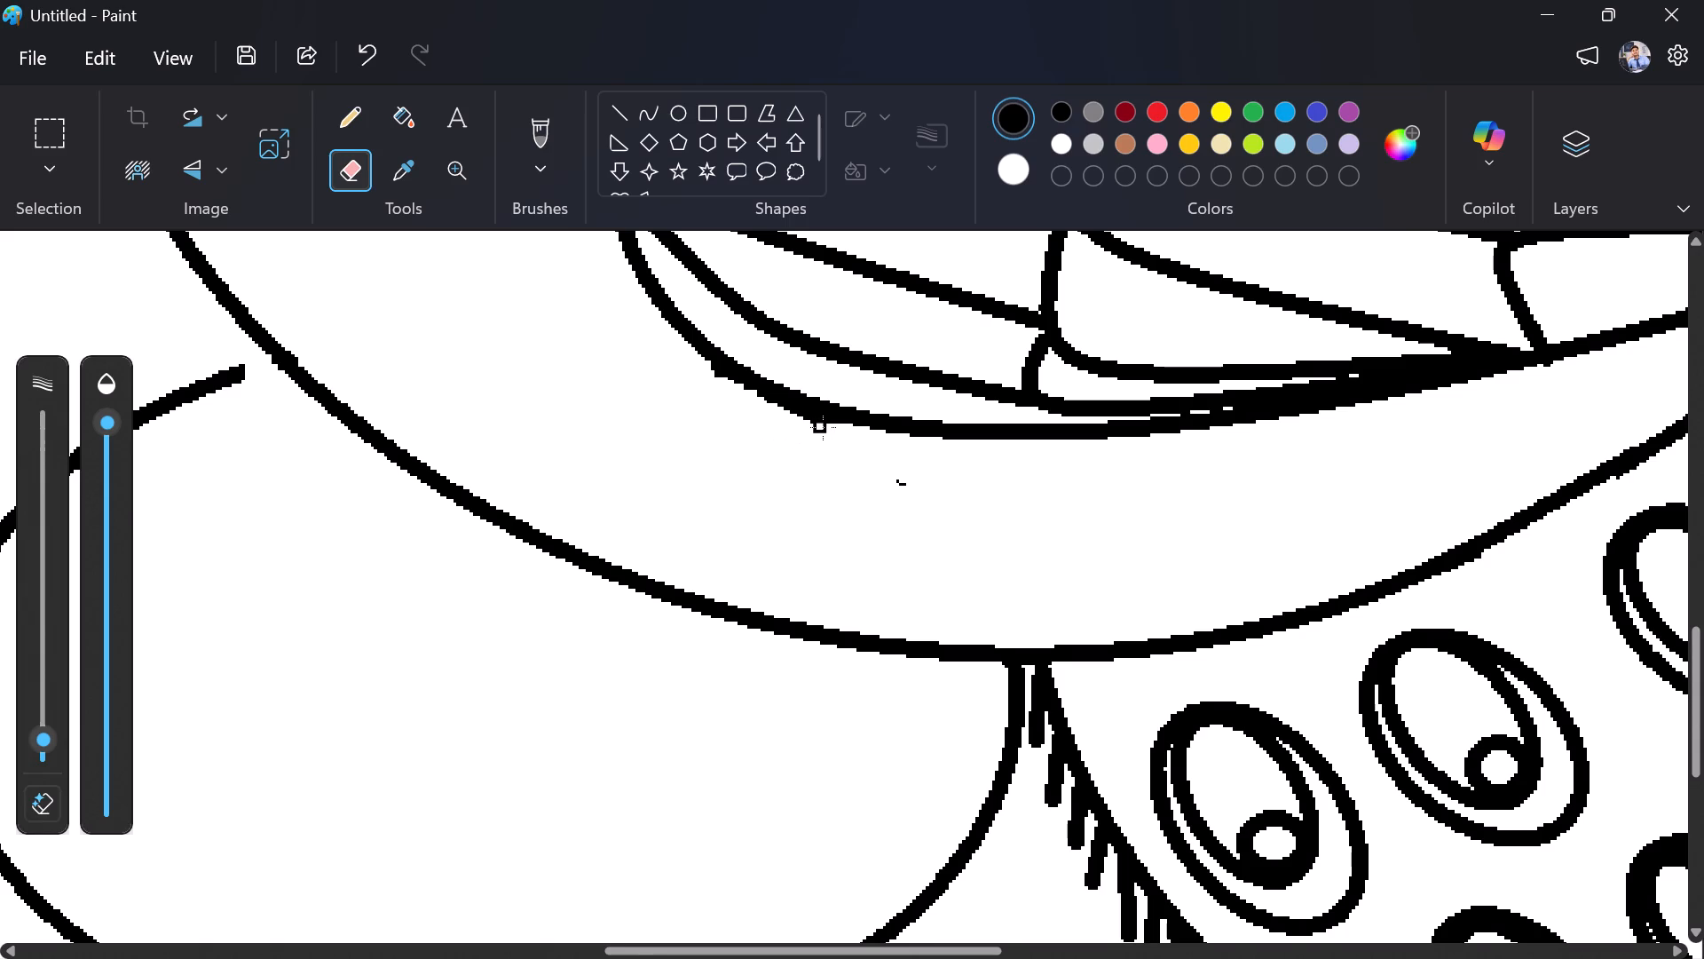
pyautogui.click(823, 427)
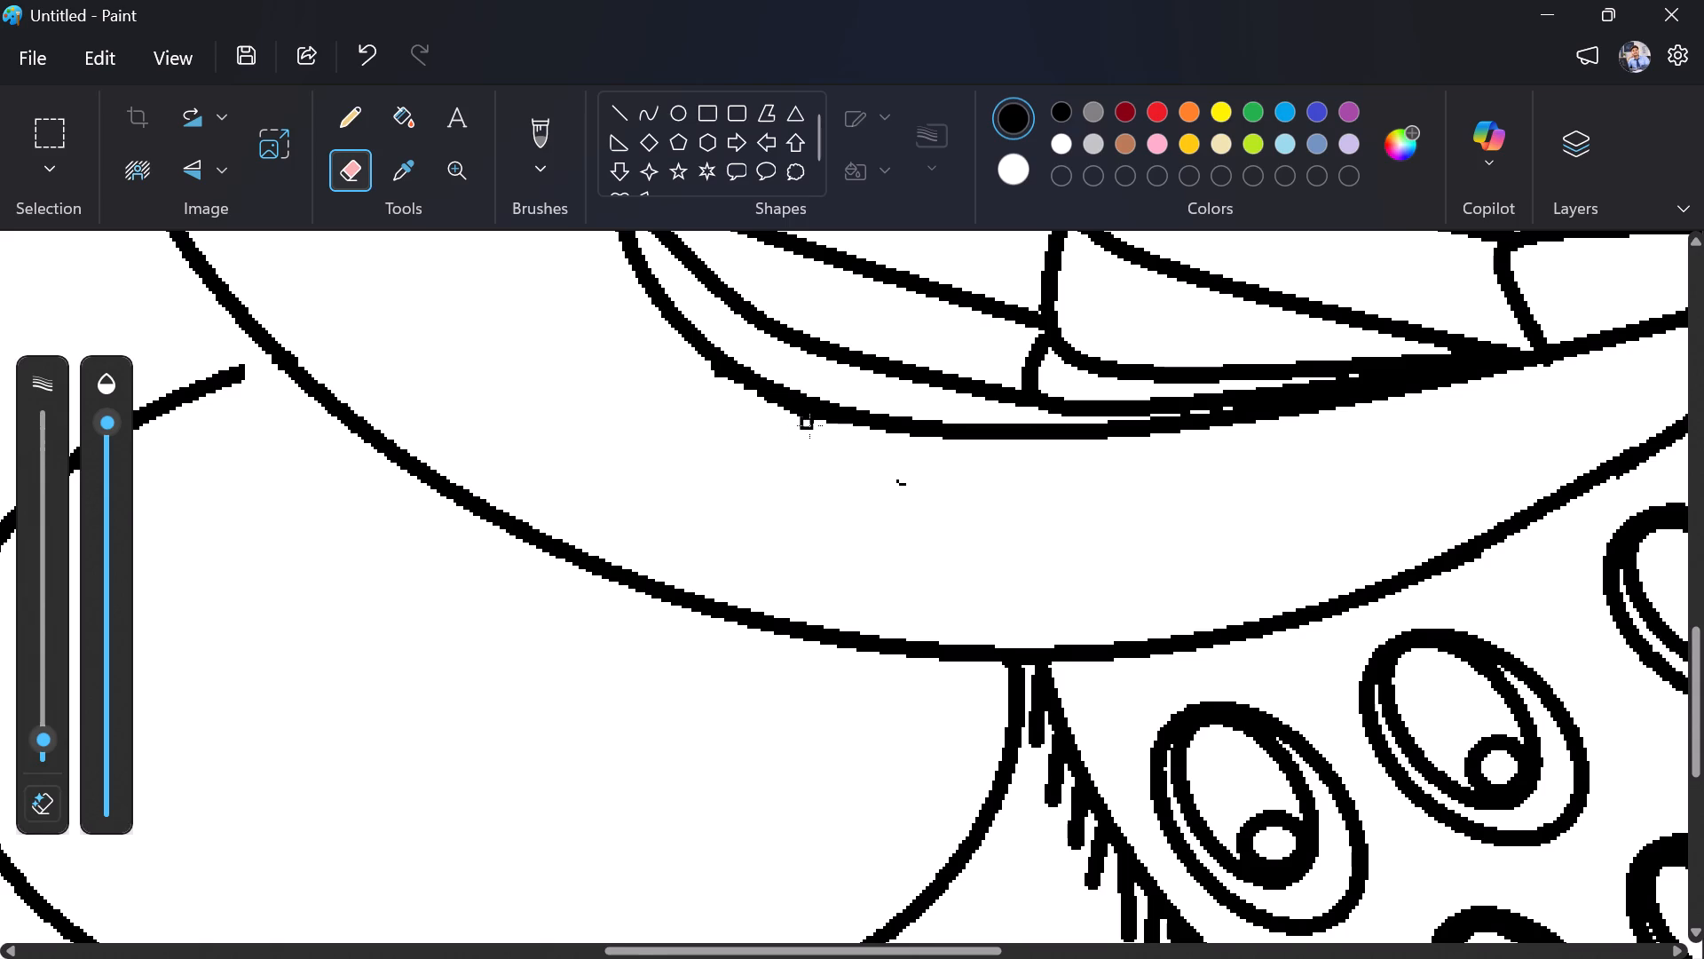
pyautogui.click(809, 425)
pyautogui.moveTo(894, 497); pyautogui.dragTo(872, 487)
# Draw a small oval petal beside the breast above the large oval's open end, widened and tilted down toward the body.
pyautogui.keyDown('ctrl'); pyautogui.scroll(-5, 919, 533); pyautogui.keyUp('ctrl')
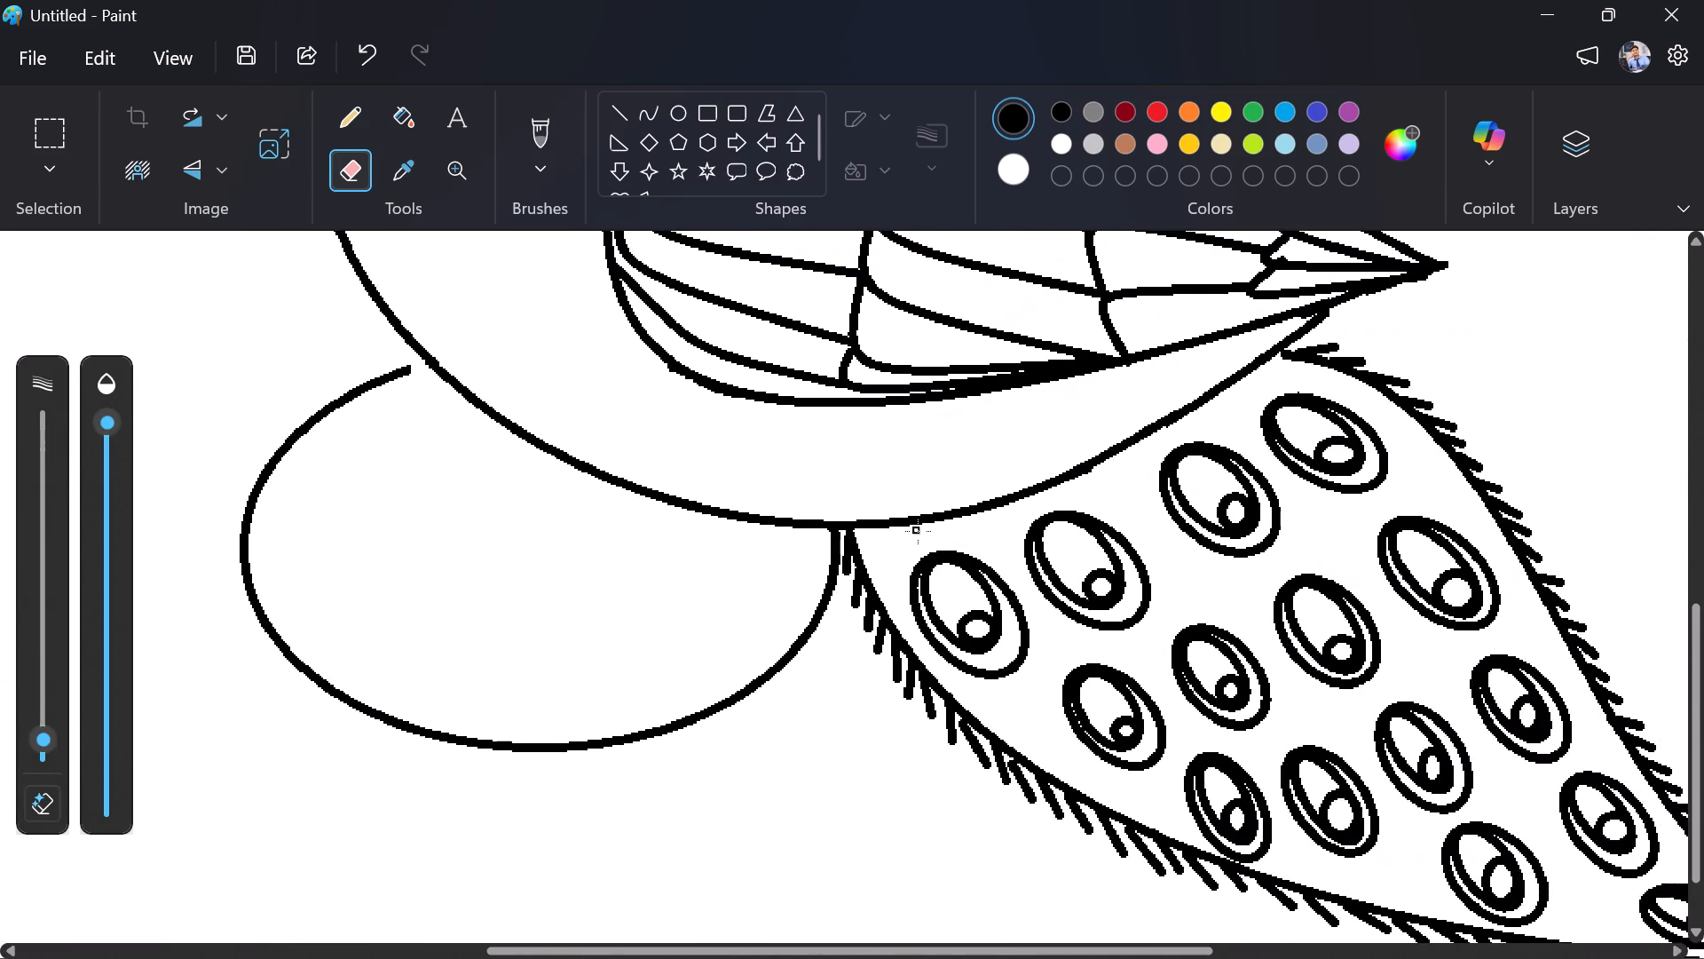
pyautogui.keyDown('ctrl'); pyautogui.scroll(-6, 918, 531); pyautogui.keyUp('ctrl')
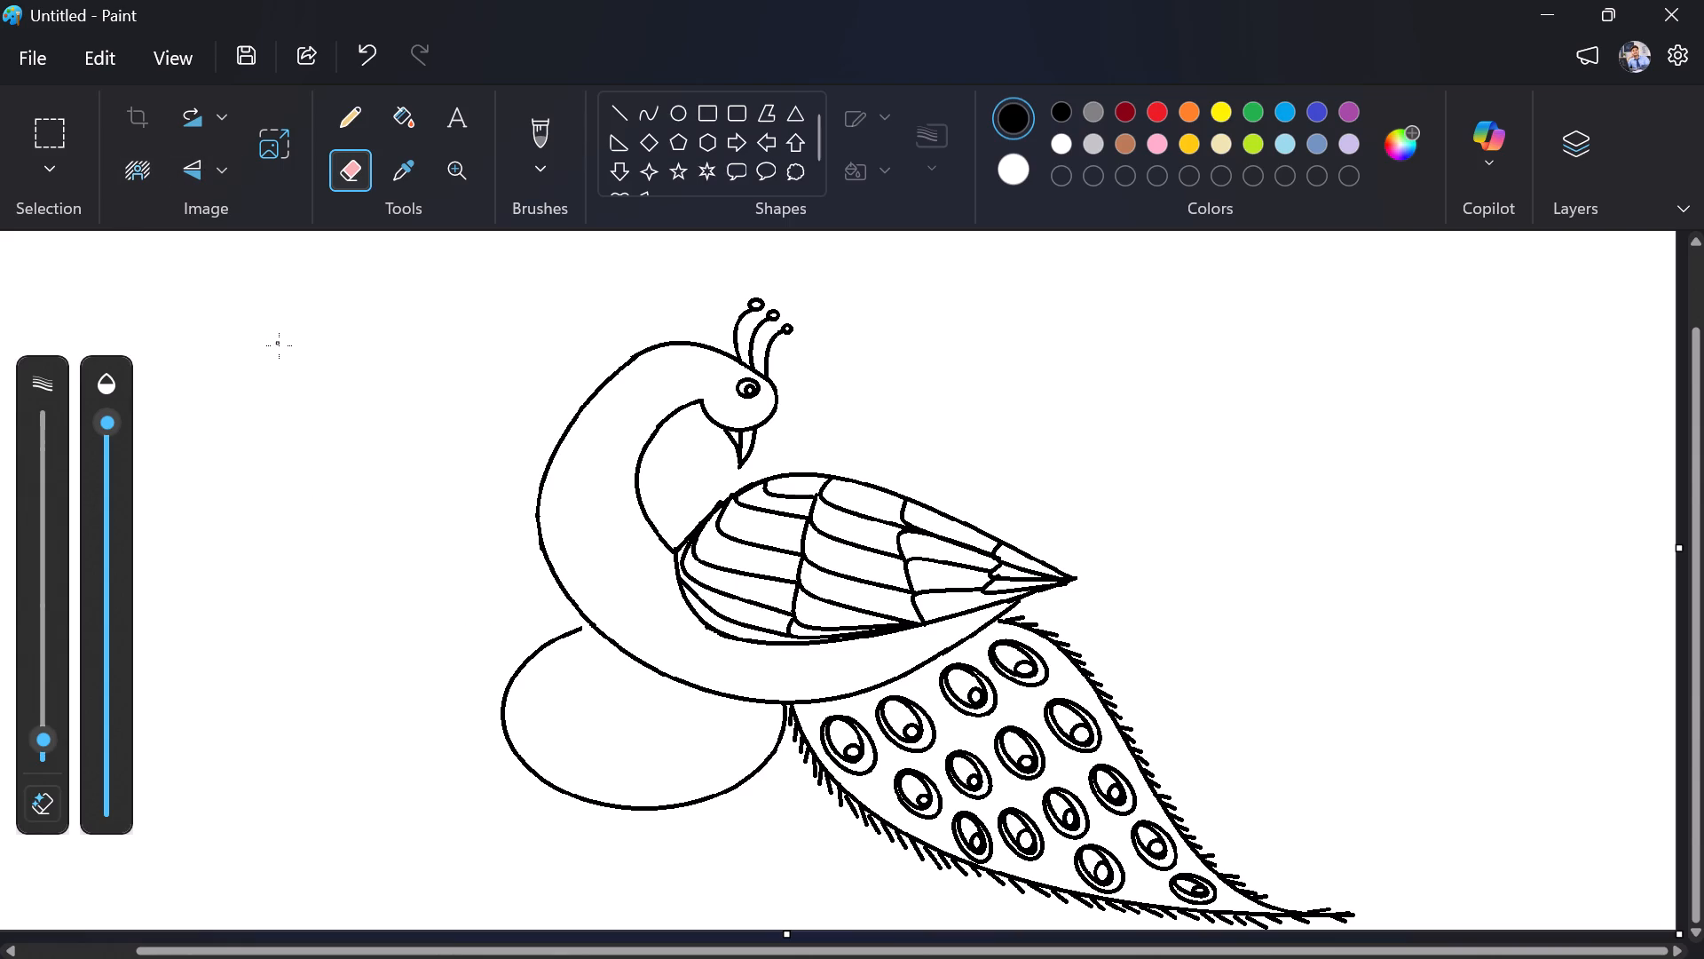
pyautogui.click(673, 105)
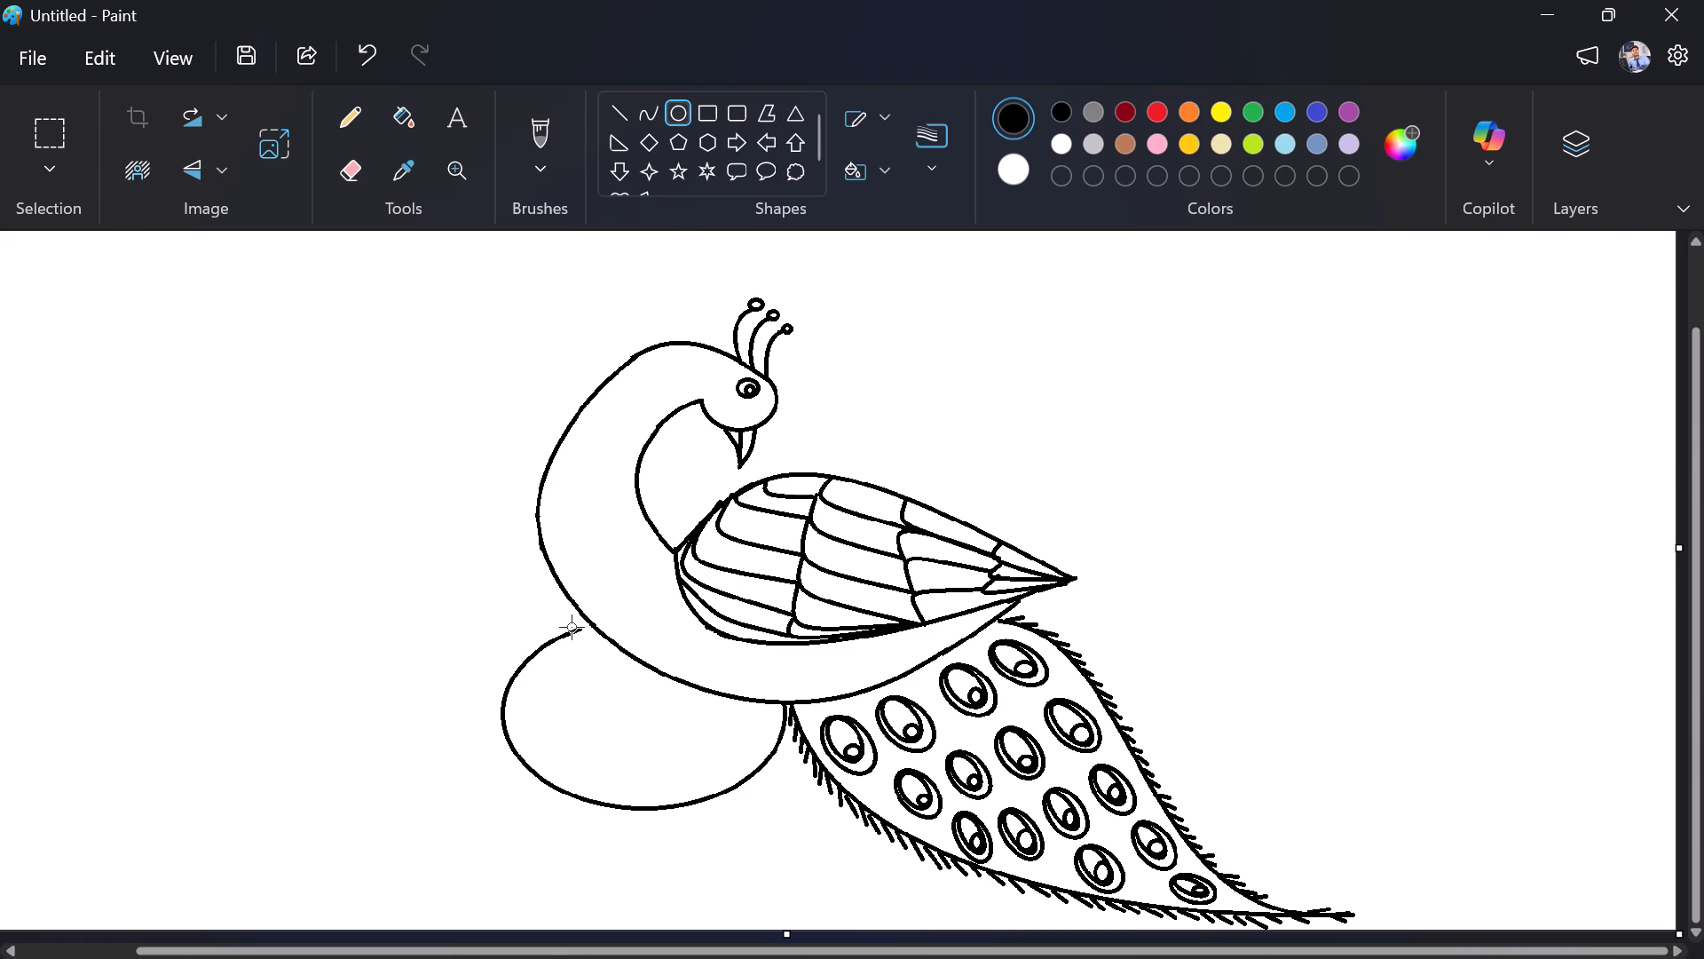
pyautogui.moveTo(572, 630); pyautogui.dragTo(496, 578)
pyautogui.moveTo(496, 578); pyautogui.dragTo(485, 585)
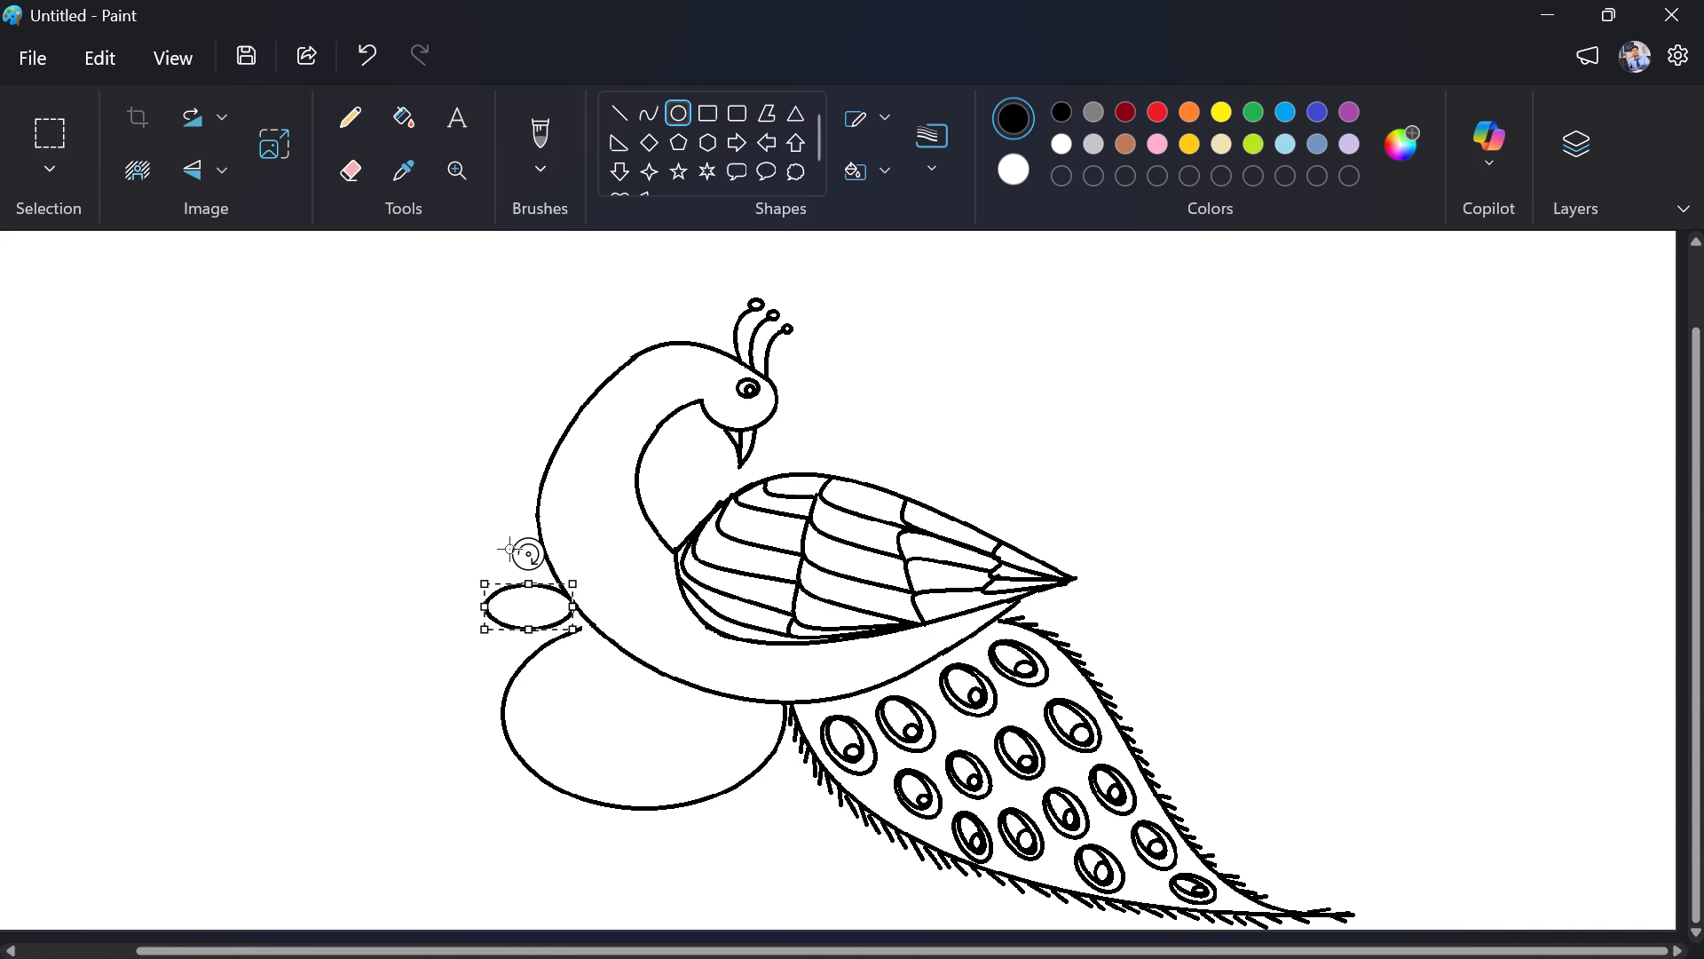
pyautogui.moveTo(518, 551); pyautogui.dragTo(540, 550)
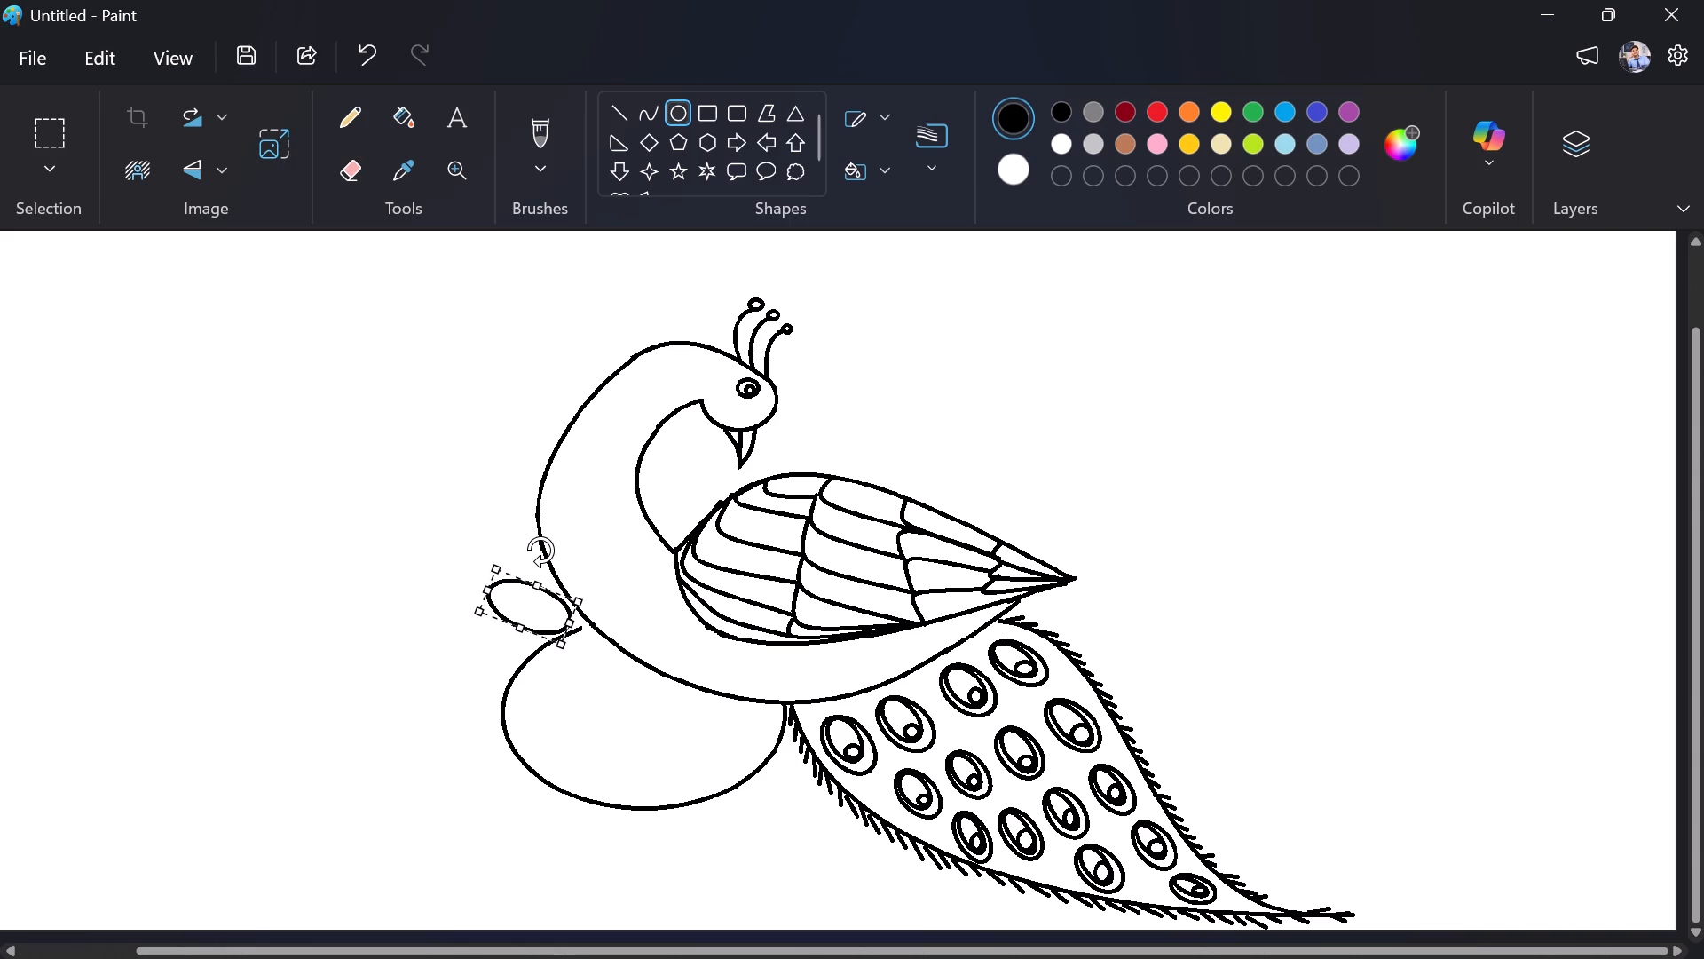
pyautogui.moveTo(540, 550); pyautogui.dragTo(551, 551)
pyautogui.moveTo(527, 608); pyautogui.dragTo(544, 621)
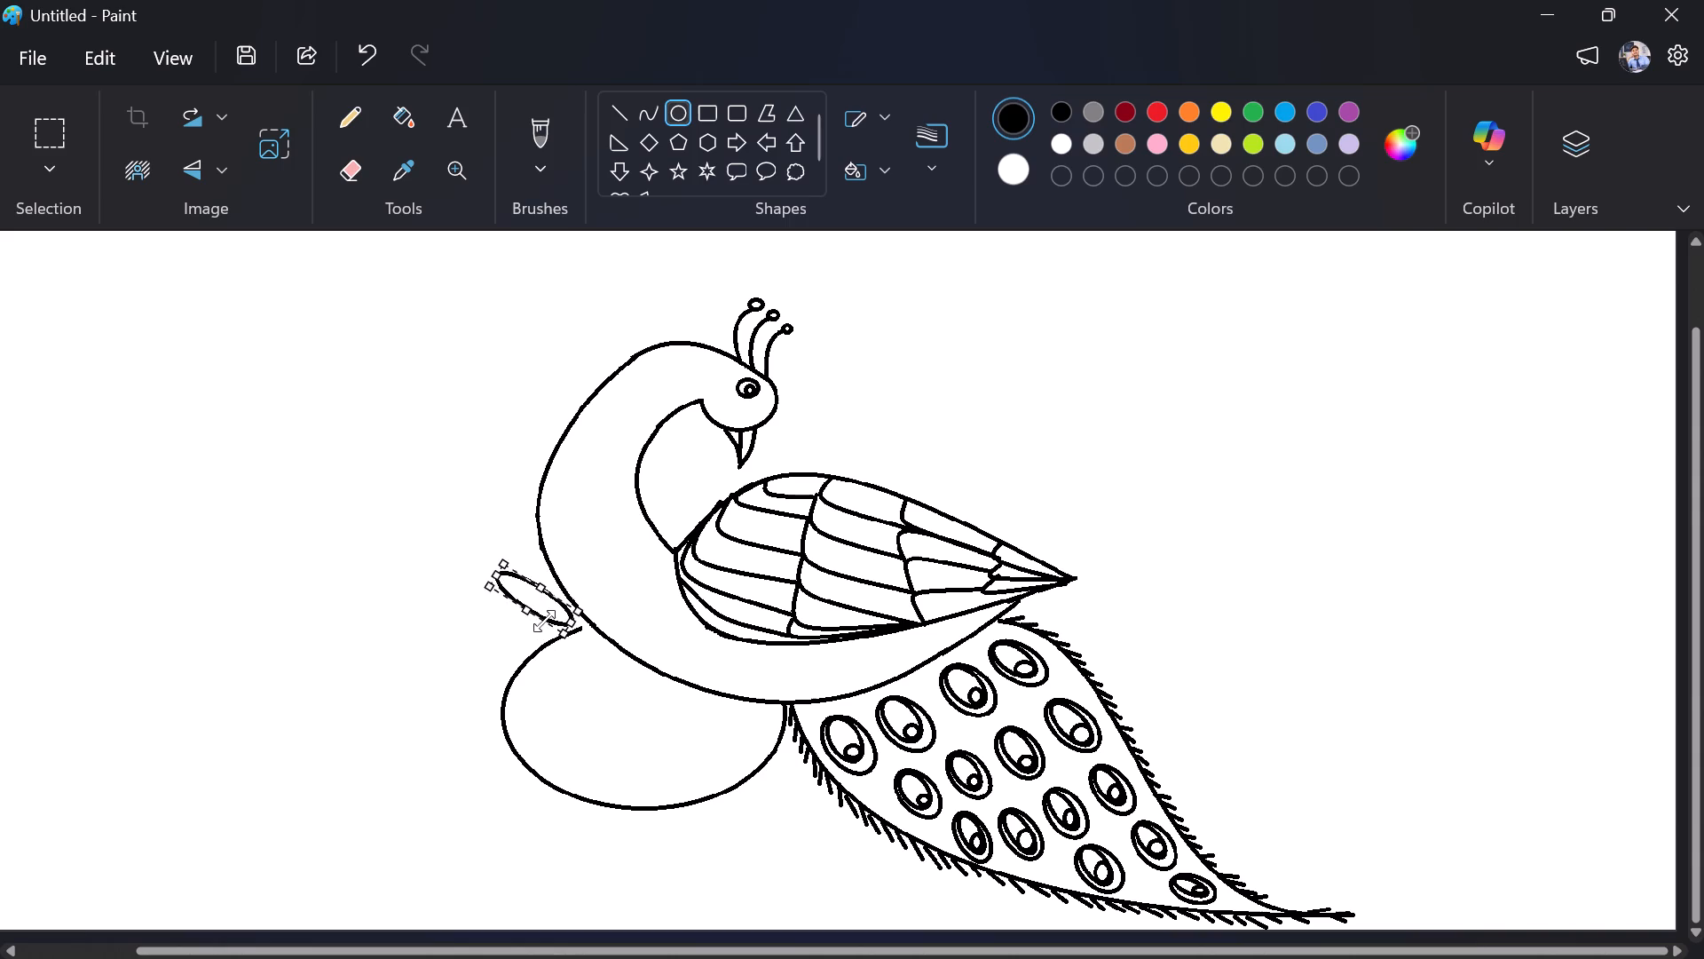
pyautogui.moveTo(544, 621); pyautogui.dragTo(532, 645)
pyautogui.click(409, 644)
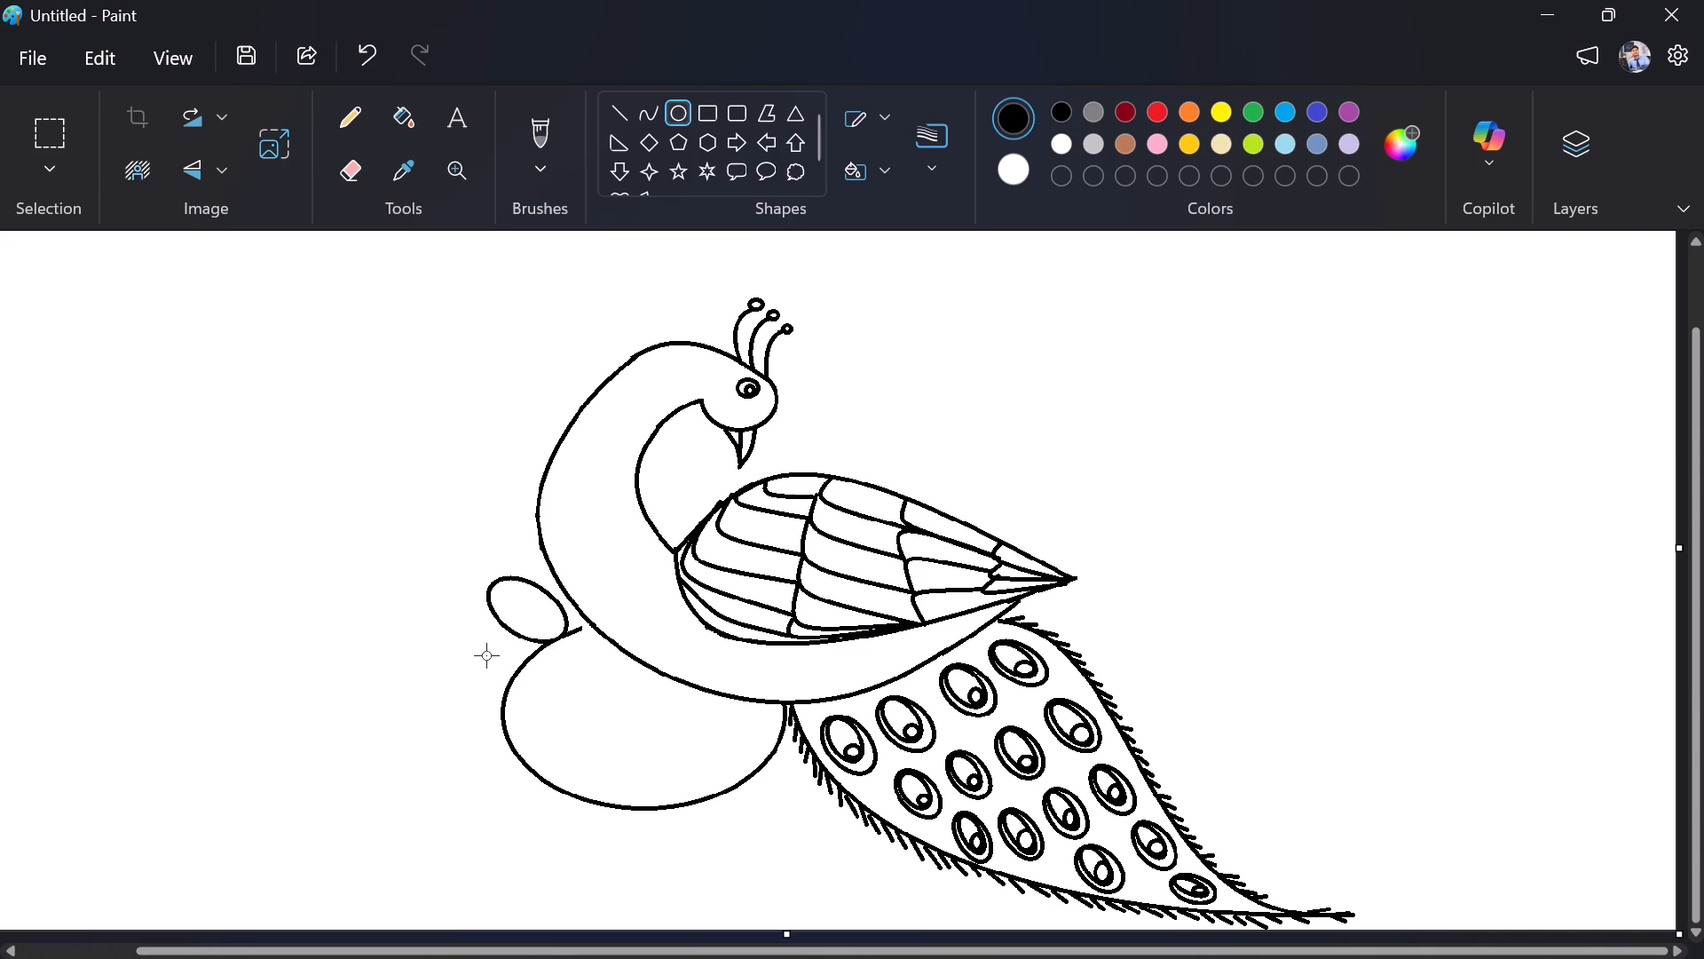
# Add a second small oval petal below the first, tilted the same way, with its inner end touching the large oval's upper-left outline.
pyautogui.moveTo(508, 679); pyautogui.dragTo(462, 639)
pyautogui.moveTo(462, 639); pyautogui.dragTo(393, 630)
pyautogui.moveTo(393, 630); pyautogui.dragTo(405, 625)
pyautogui.moveTo(455, 651); pyautogui.dragTo(466, 655)
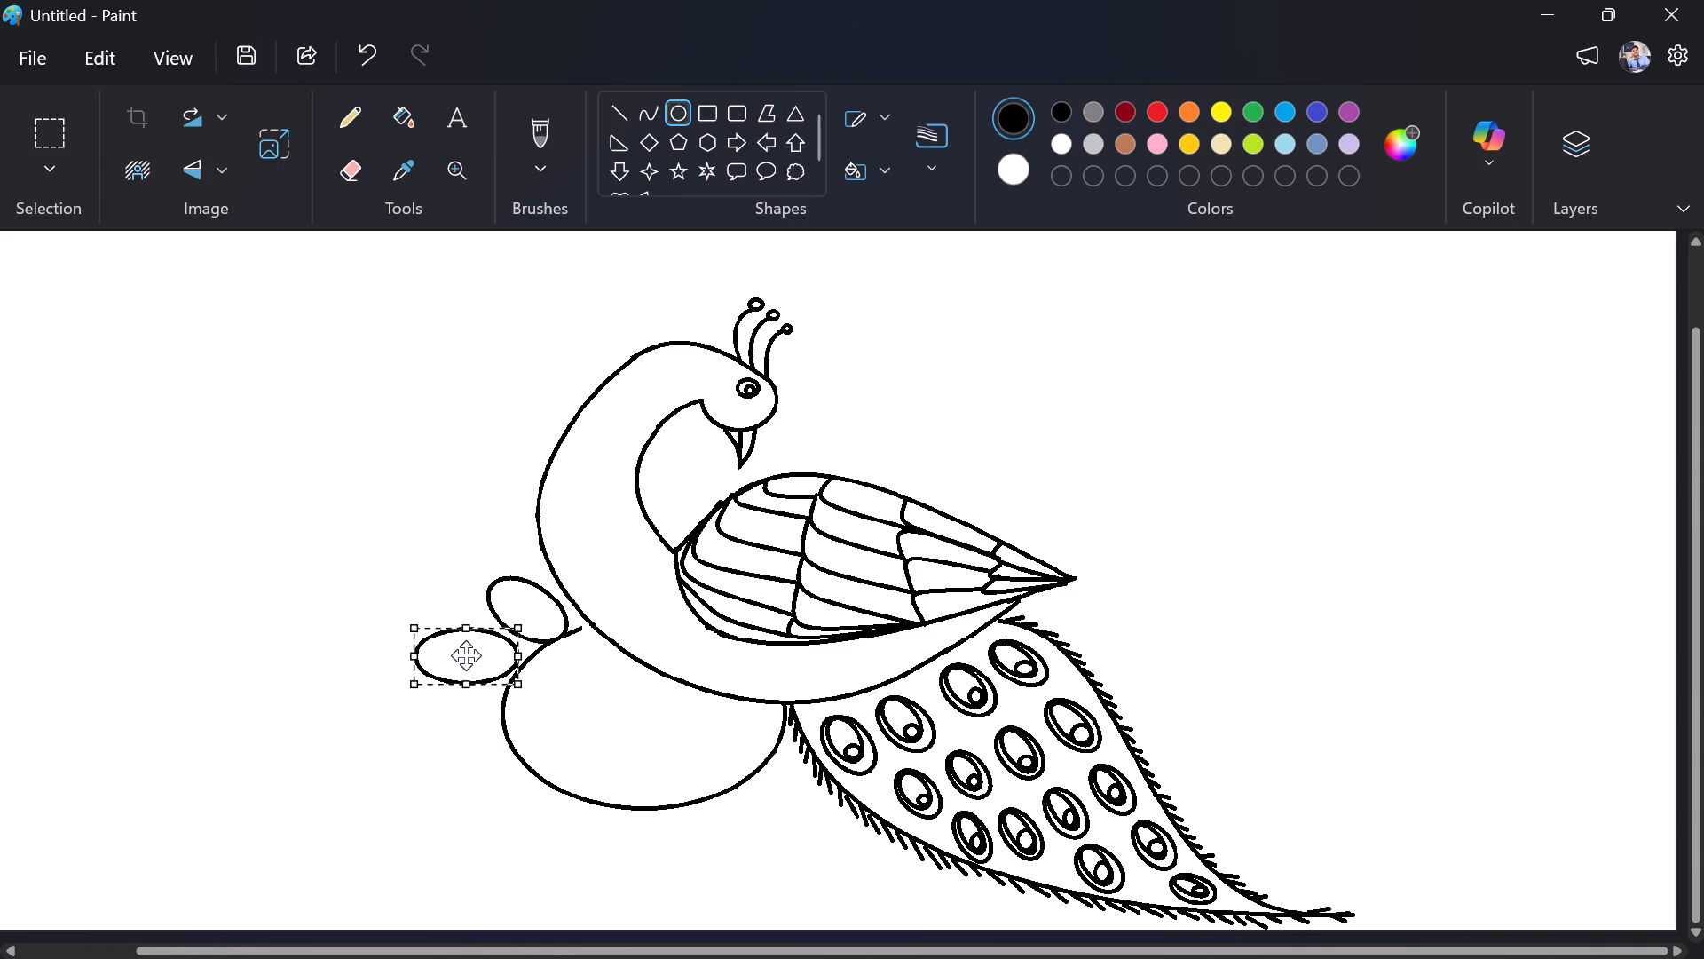
pyautogui.moveTo(466, 655); pyautogui.dragTo(460, 665)
pyautogui.moveTo(463, 609); pyautogui.dragTo(484, 622)
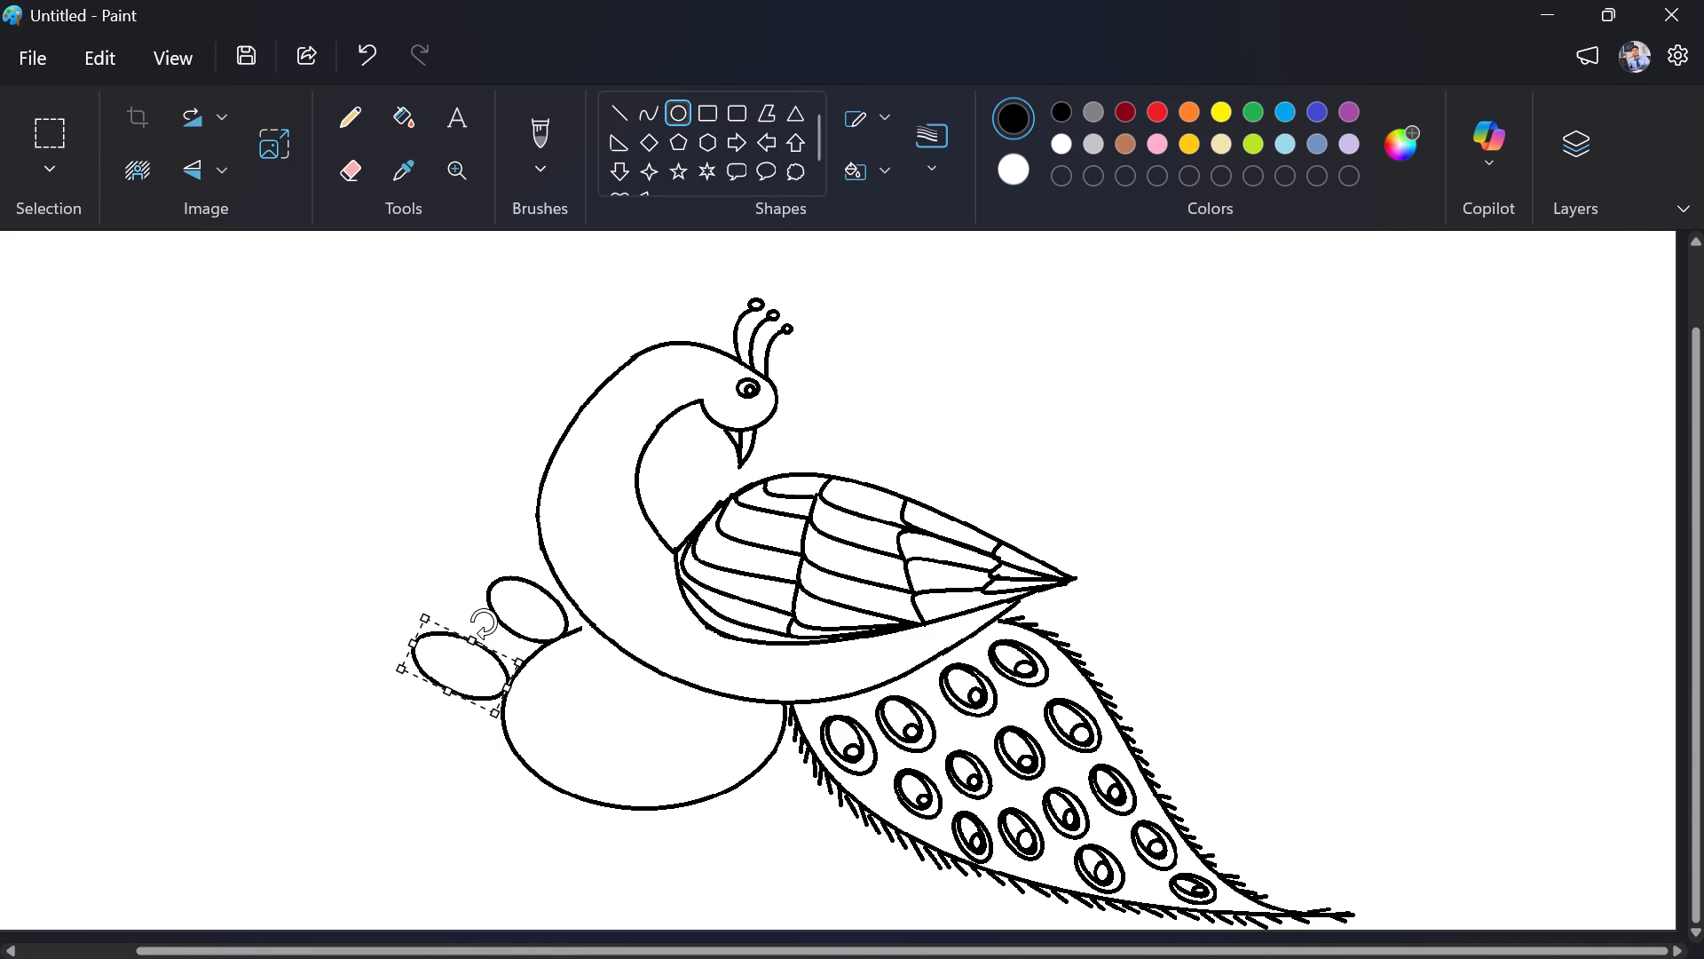
pyautogui.moveTo(484, 622); pyautogui.dragTo(485, 626)
pyautogui.moveTo(441, 659); pyautogui.dragTo(460, 646)
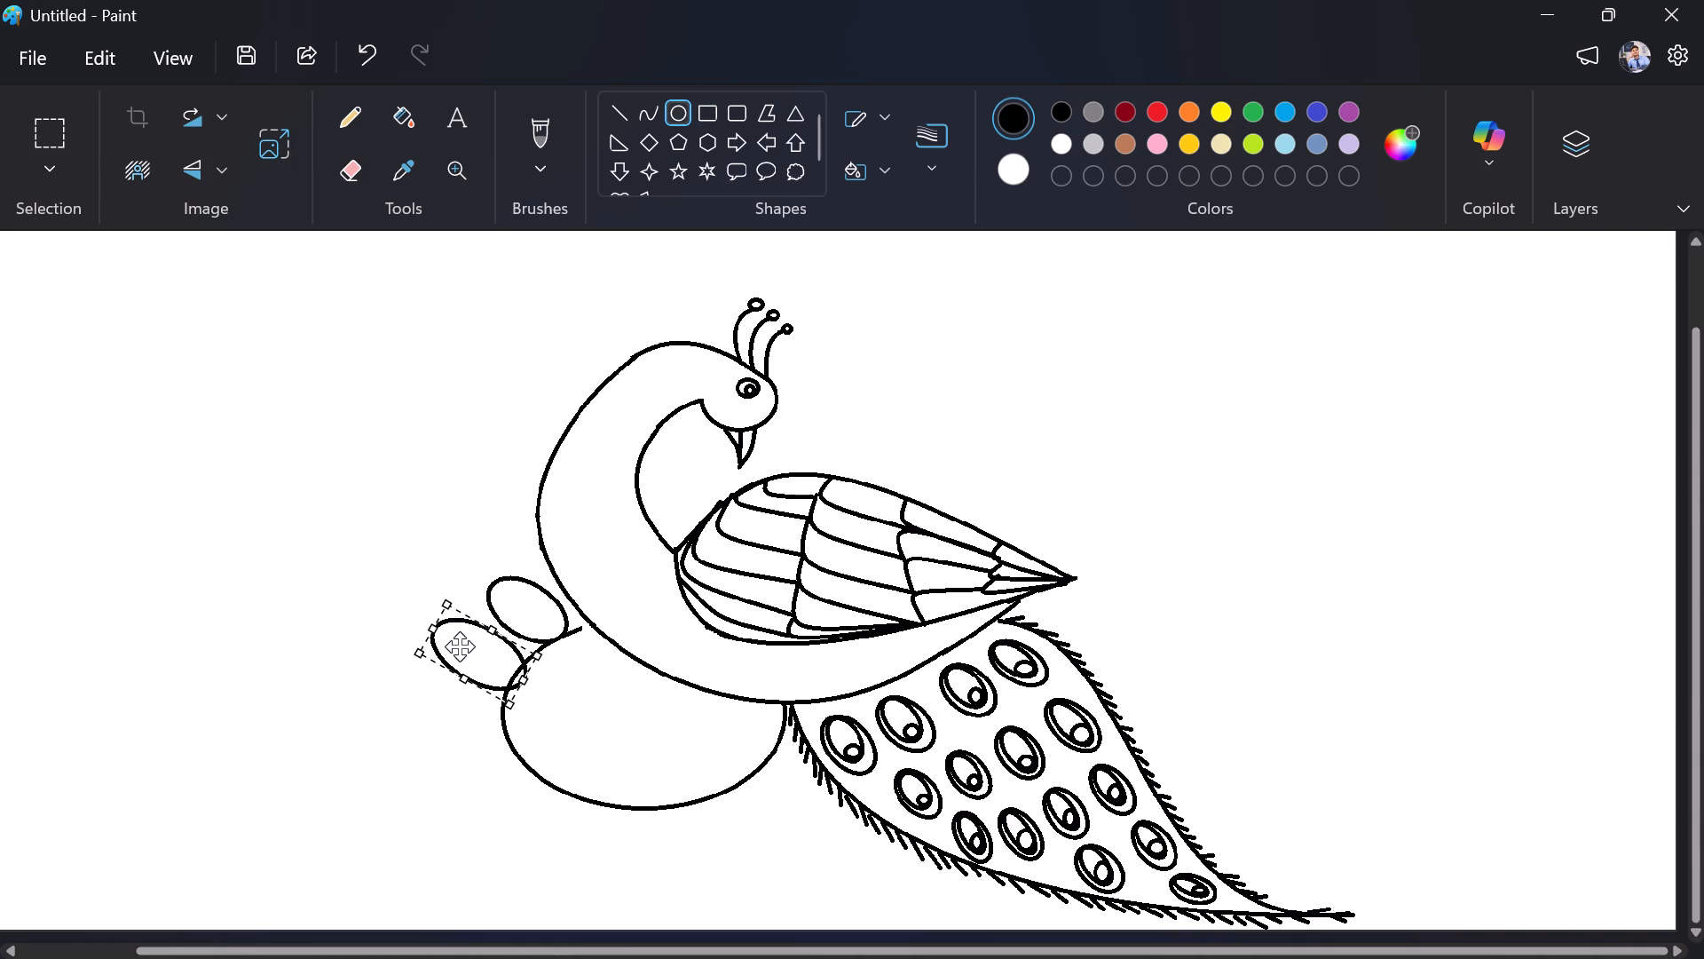
pyautogui.moveTo(460, 646); pyautogui.dragTo(456, 644)
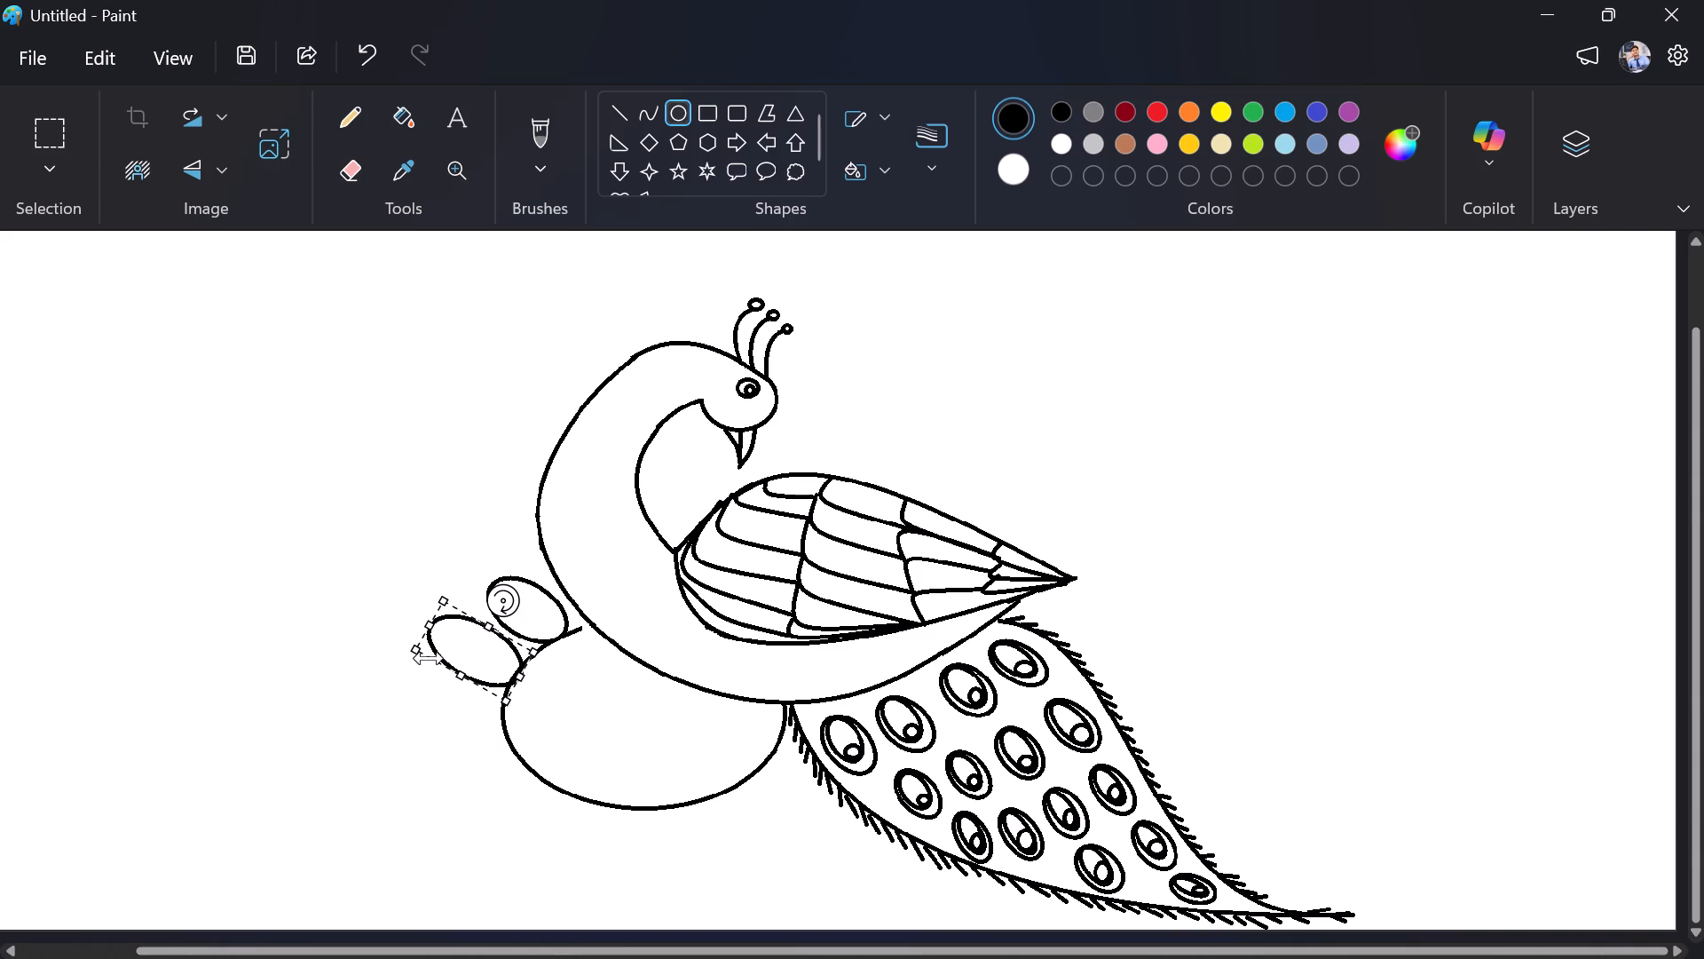
pyautogui.moveTo(428, 630); pyautogui.dragTo(438, 632)
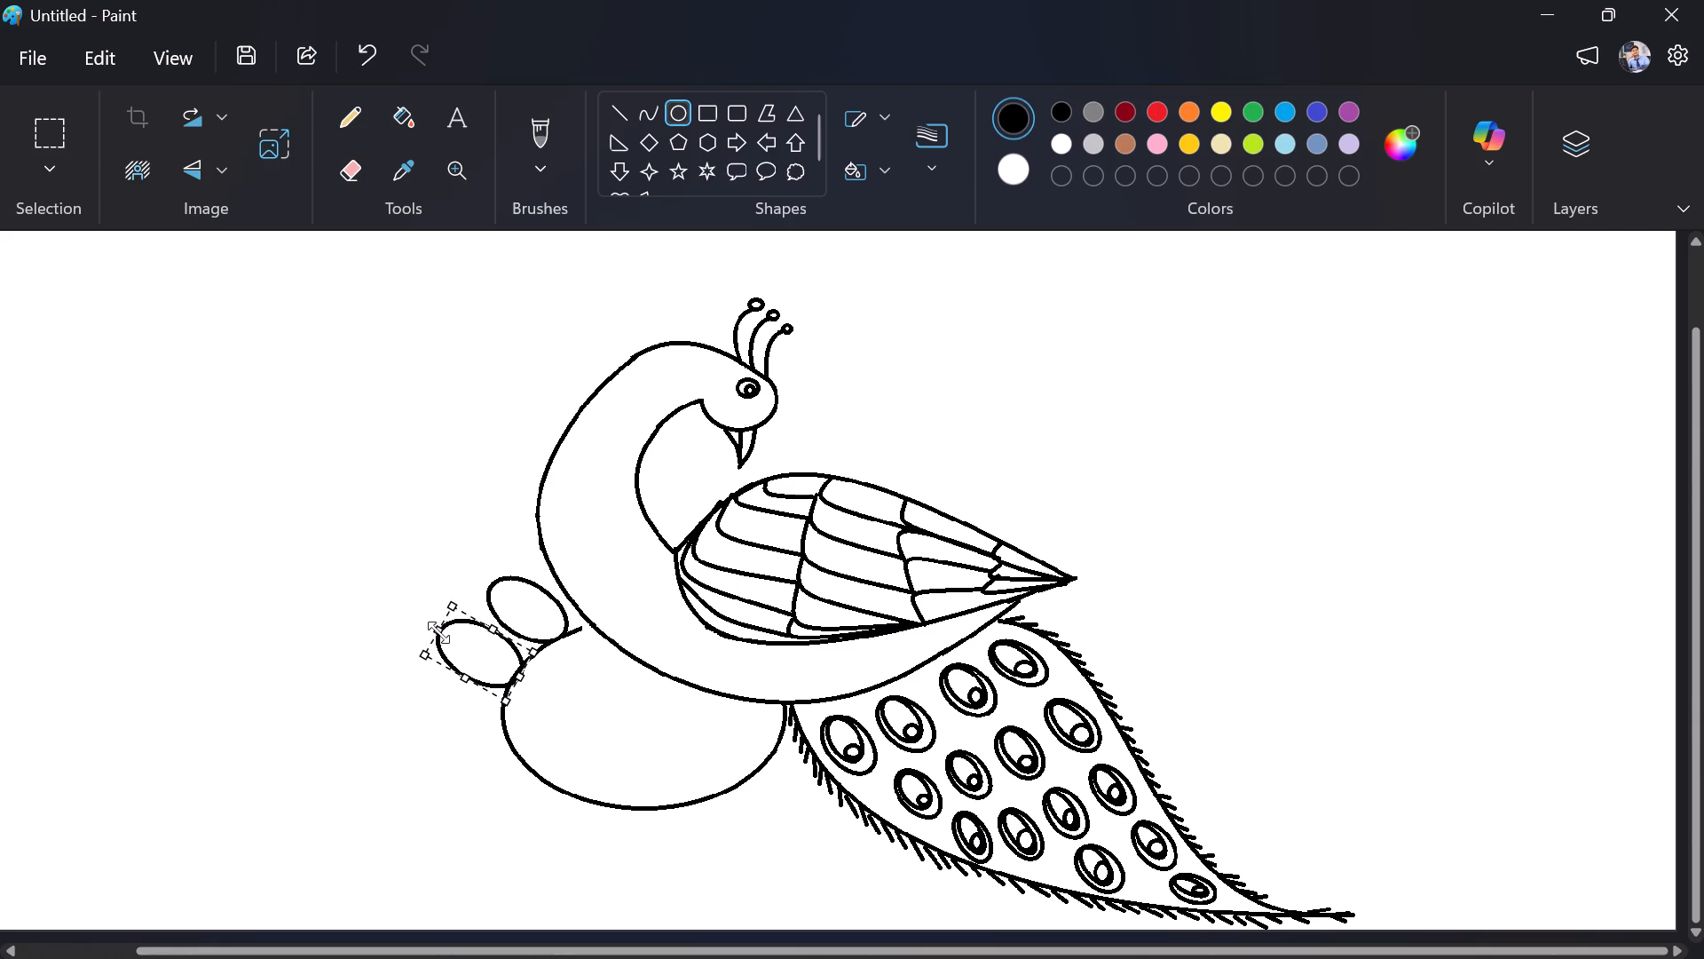
pyautogui.moveTo(438, 632); pyautogui.dragTo(439, 633)
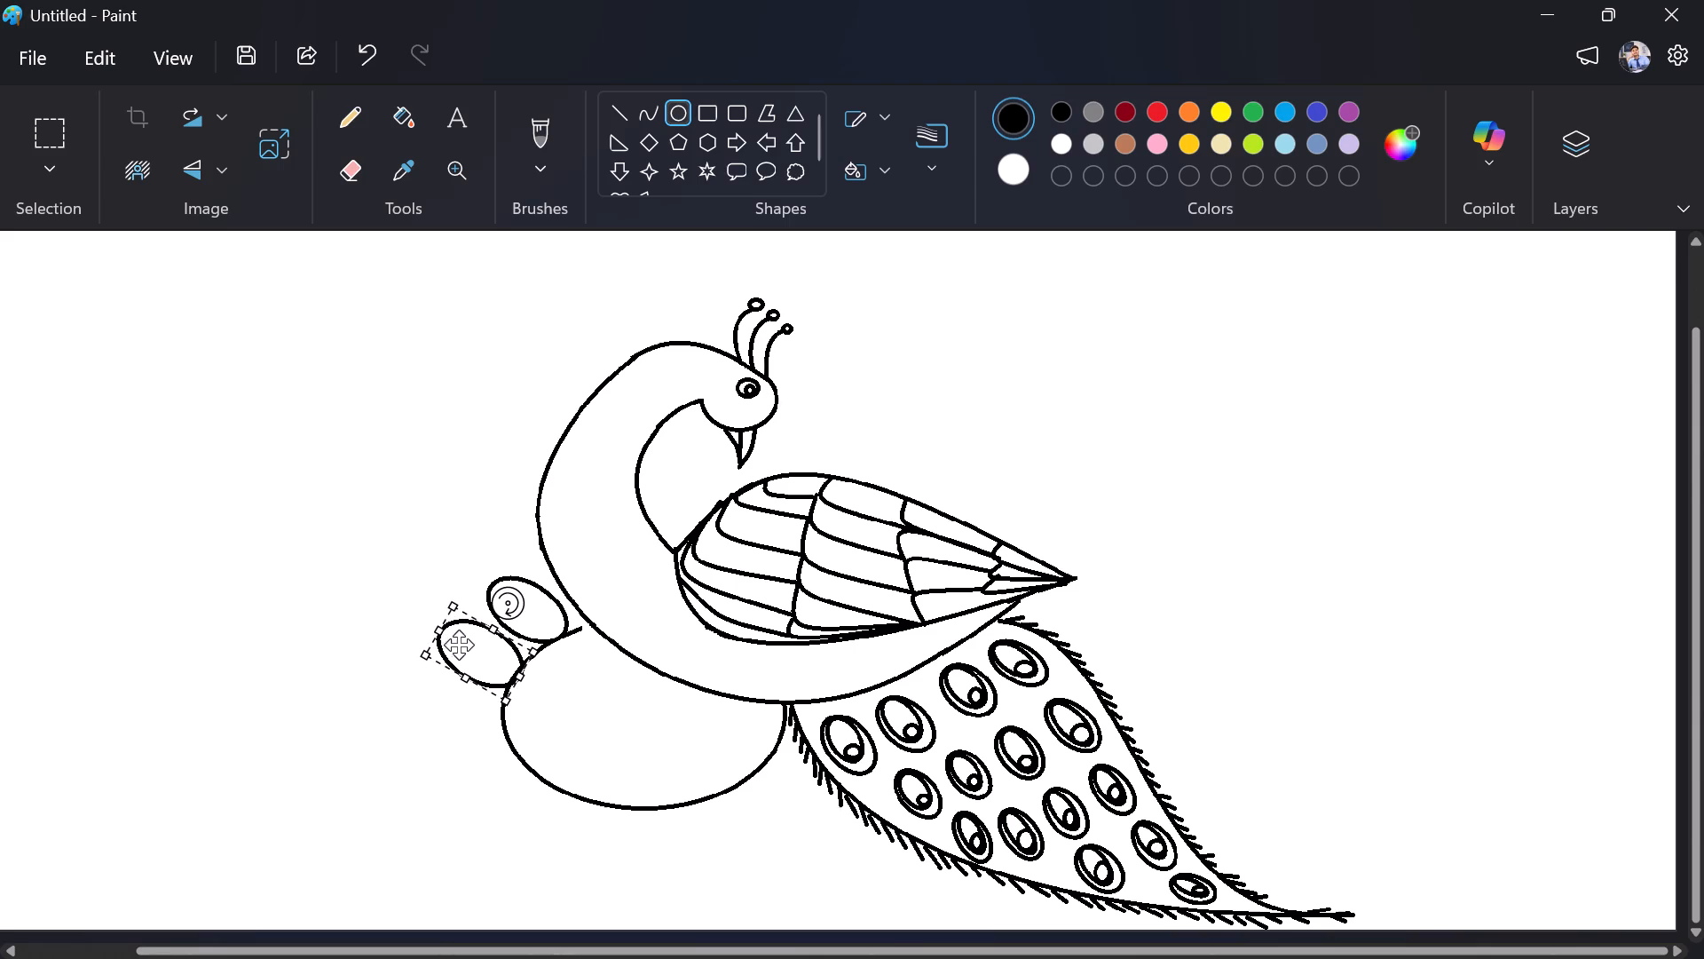
pyautogui.moveTo(502, 605); pyautogui.dragTo(505, 606)
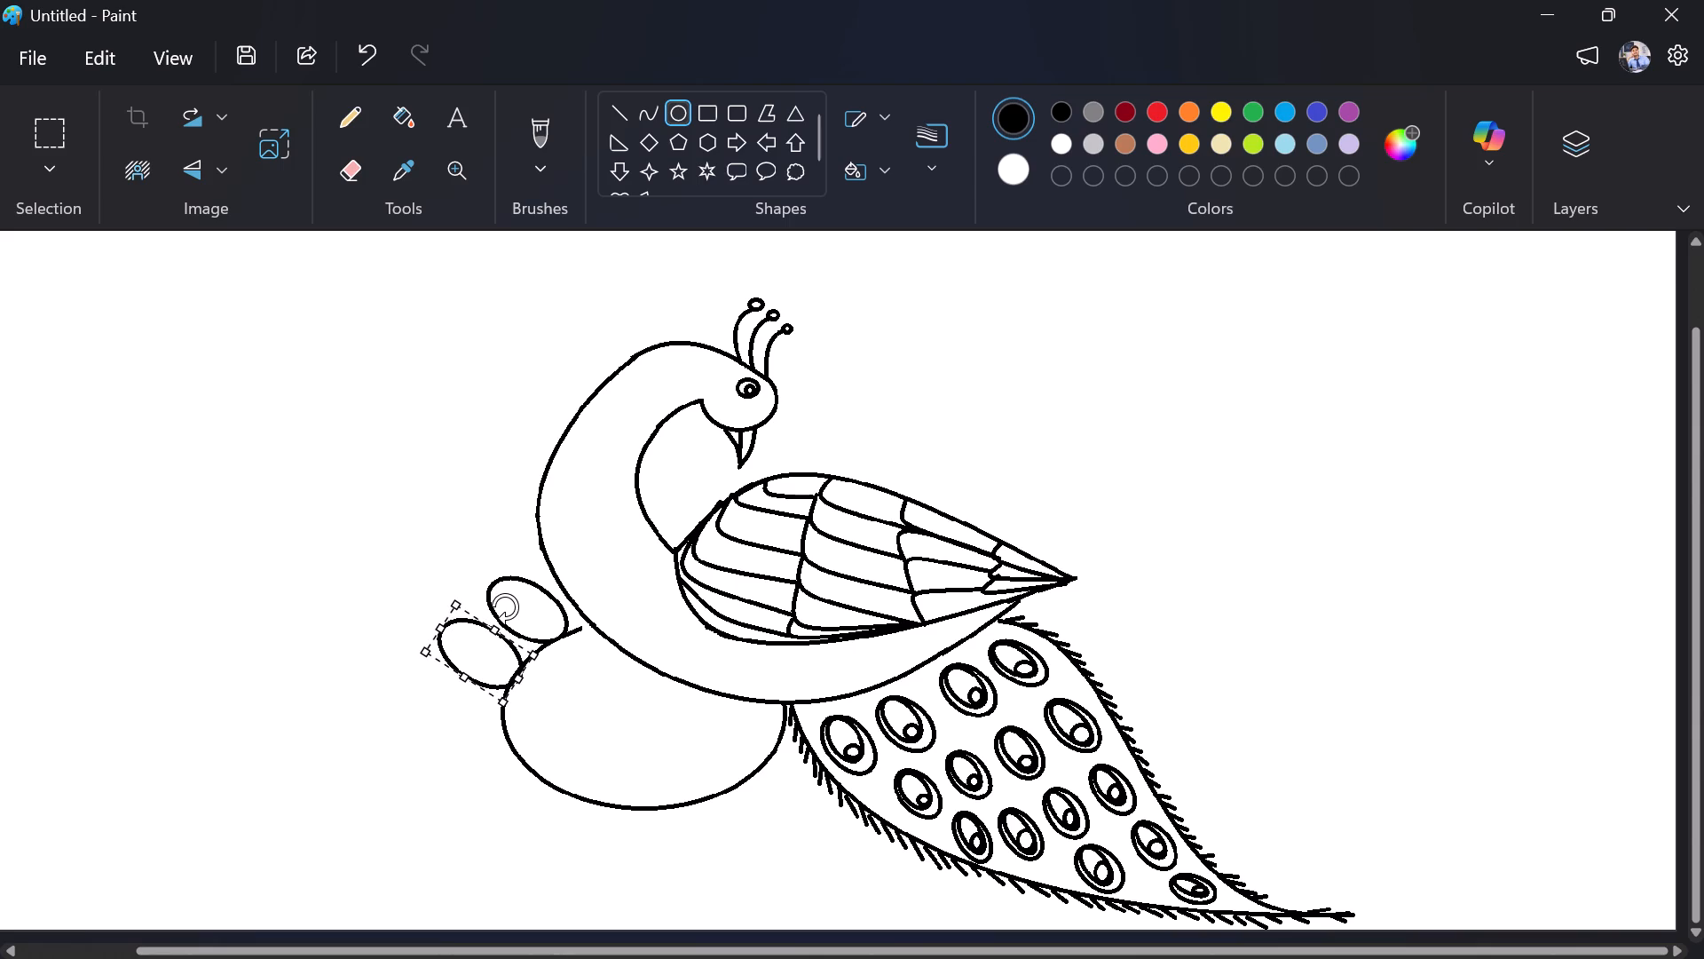
pyautogui.moveTo(505, 606); pyautogui.dragTo(493, 625)
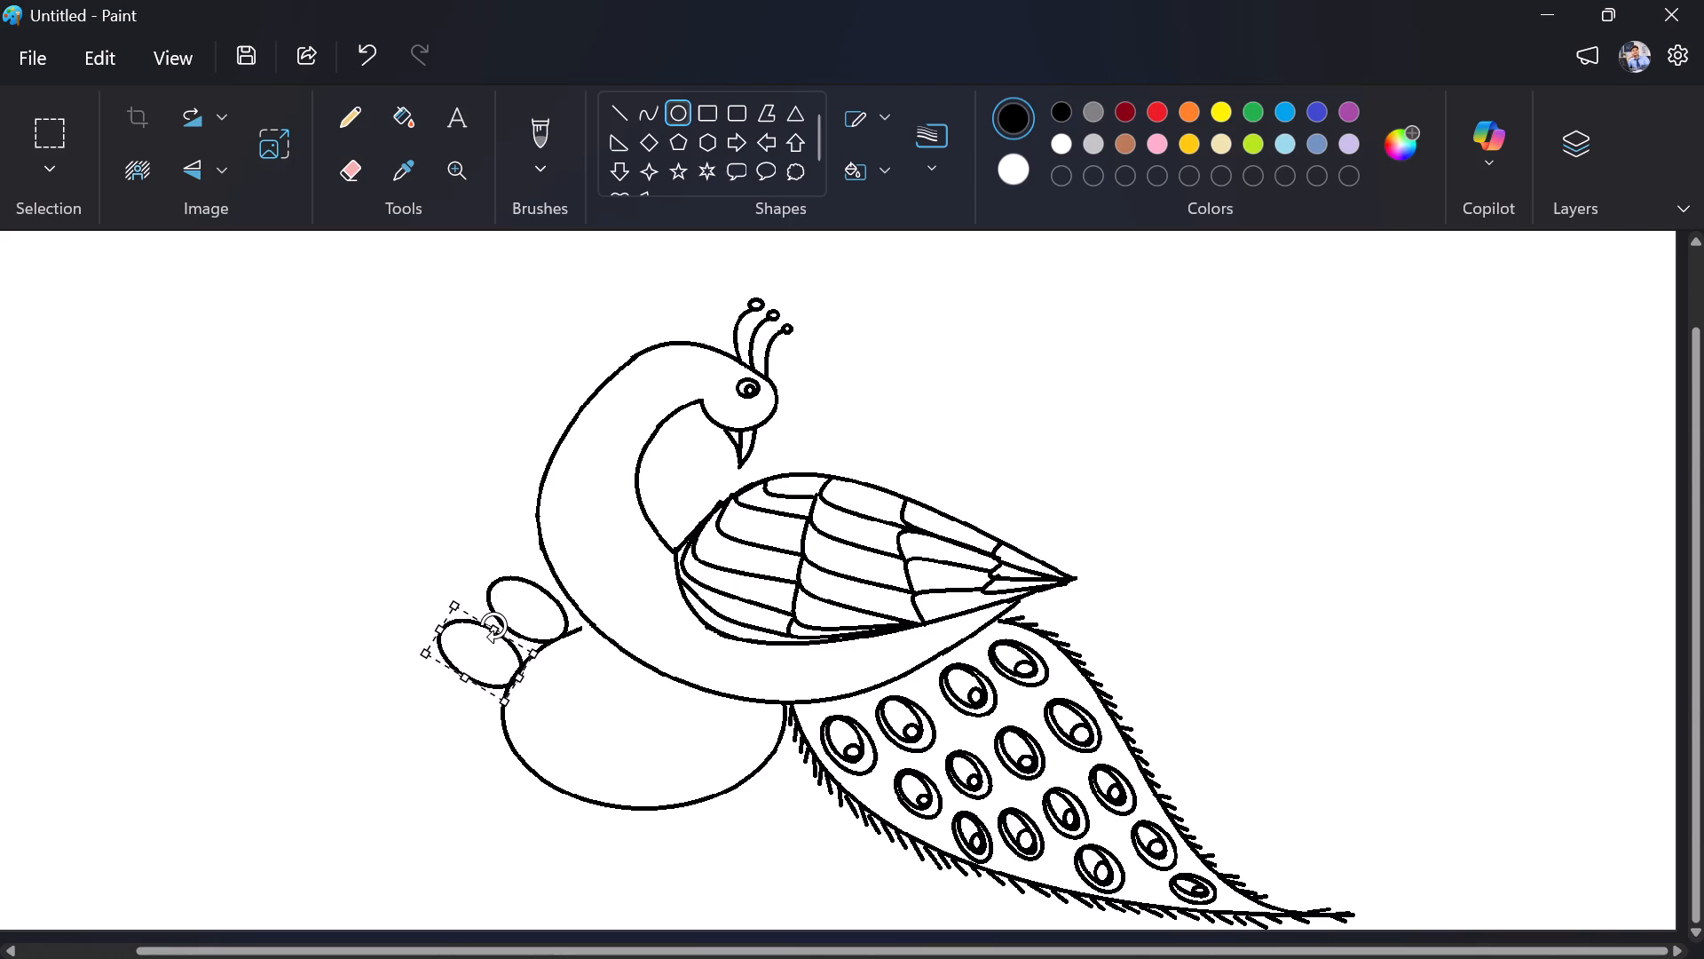
pyautogui.moveTo(493, 625); pyautogui.dragTo(490, 628)
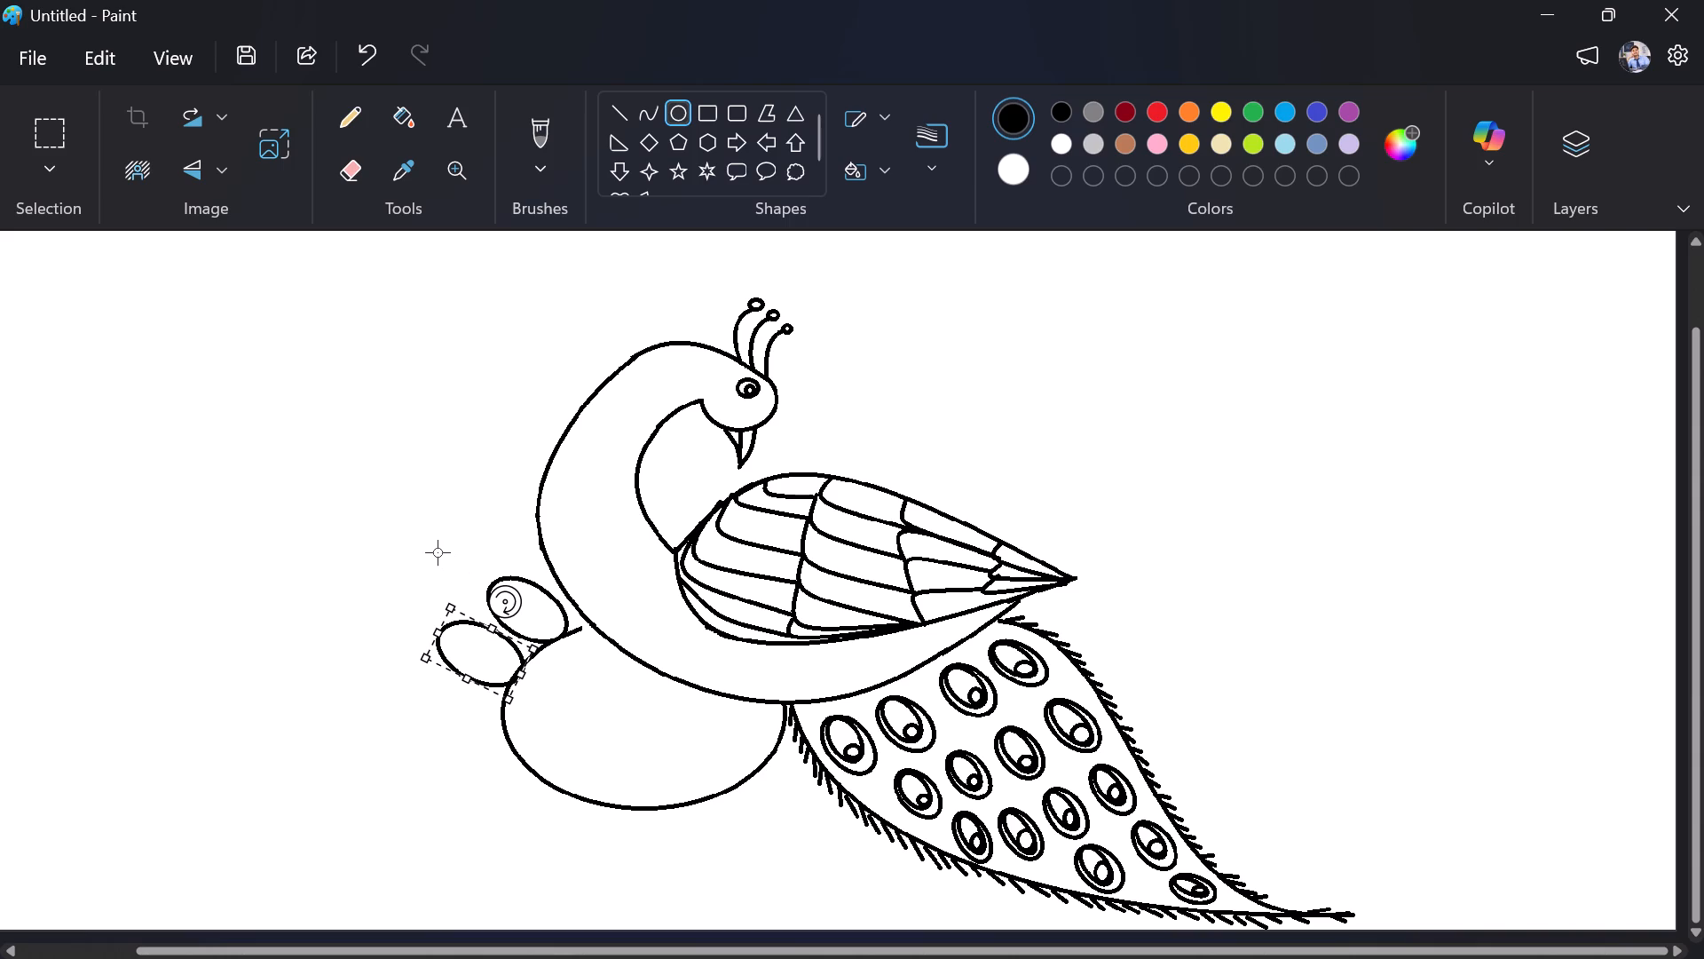
pyautogui.click(438, 552)
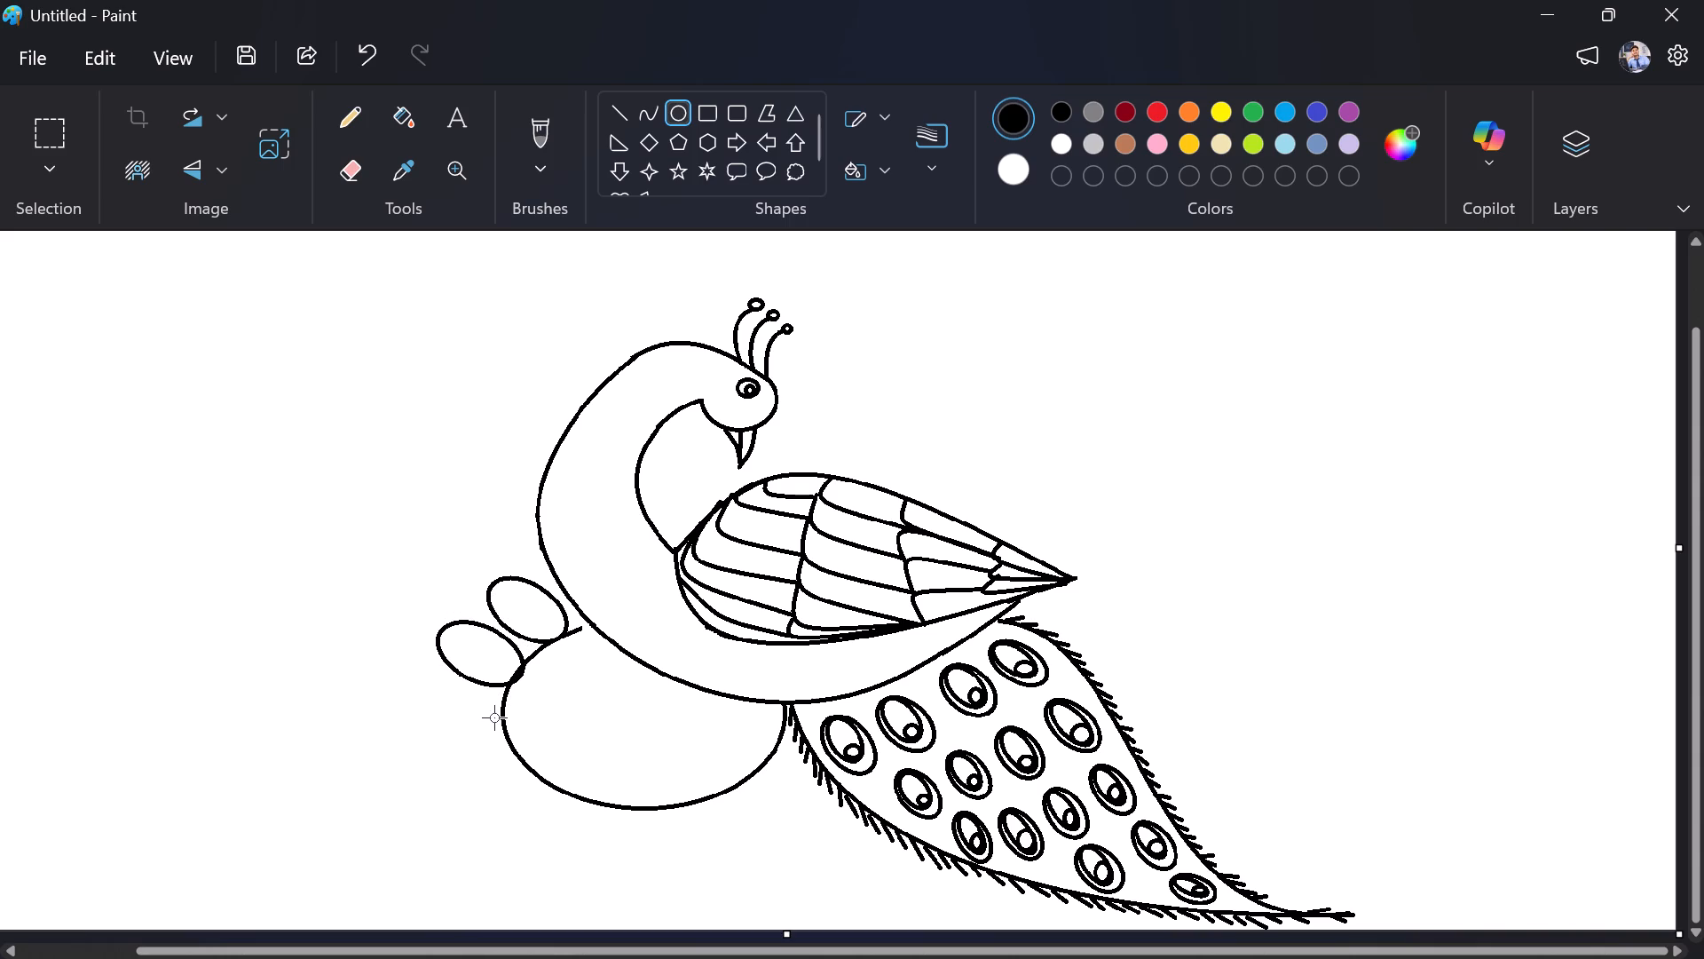
# Add a third, nearly horizontal oval petal below the second, with its inner end touching the large oval's leftmost edge.
pyautogui.moveTo(501, 714); pyautogui.dragTo(406, 747)
pyautogui.moveTo(406, 747); pyautogui.dragTo(408, 761)
pyautogui.moveTo(456, 734); pyautogui.dragTo(462, 725)
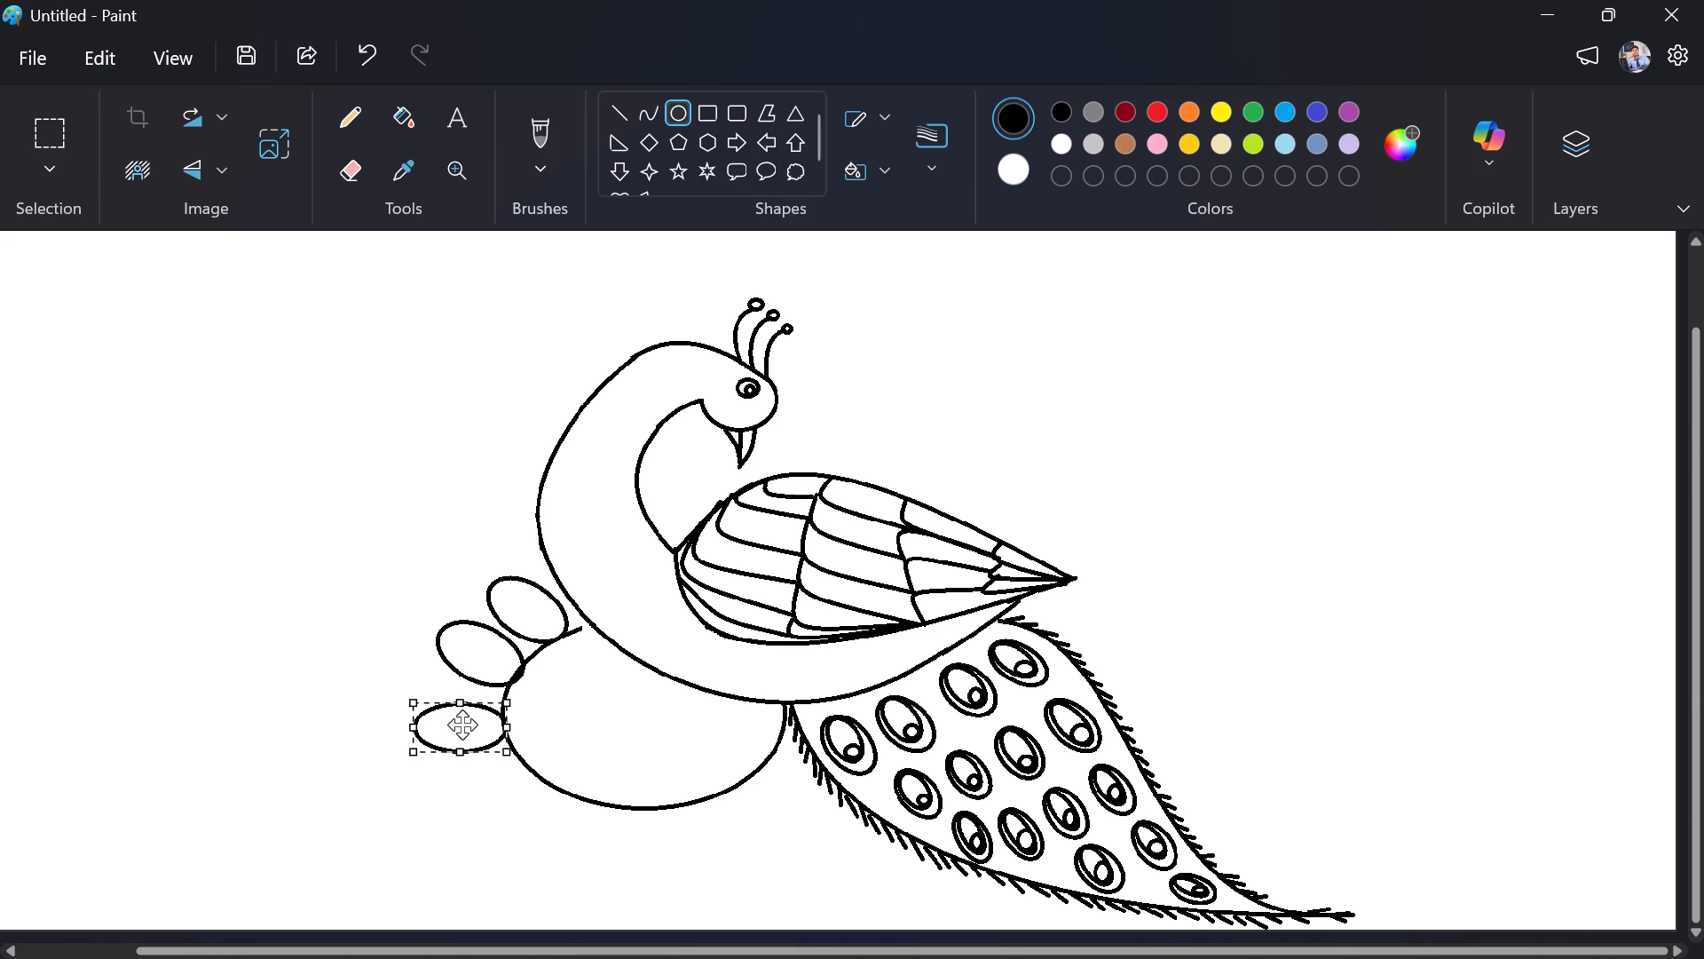
pyautogui.moveTo(462, 725); pyautogui.dragTo(462, 717)
pyautogui.click(463, 667)
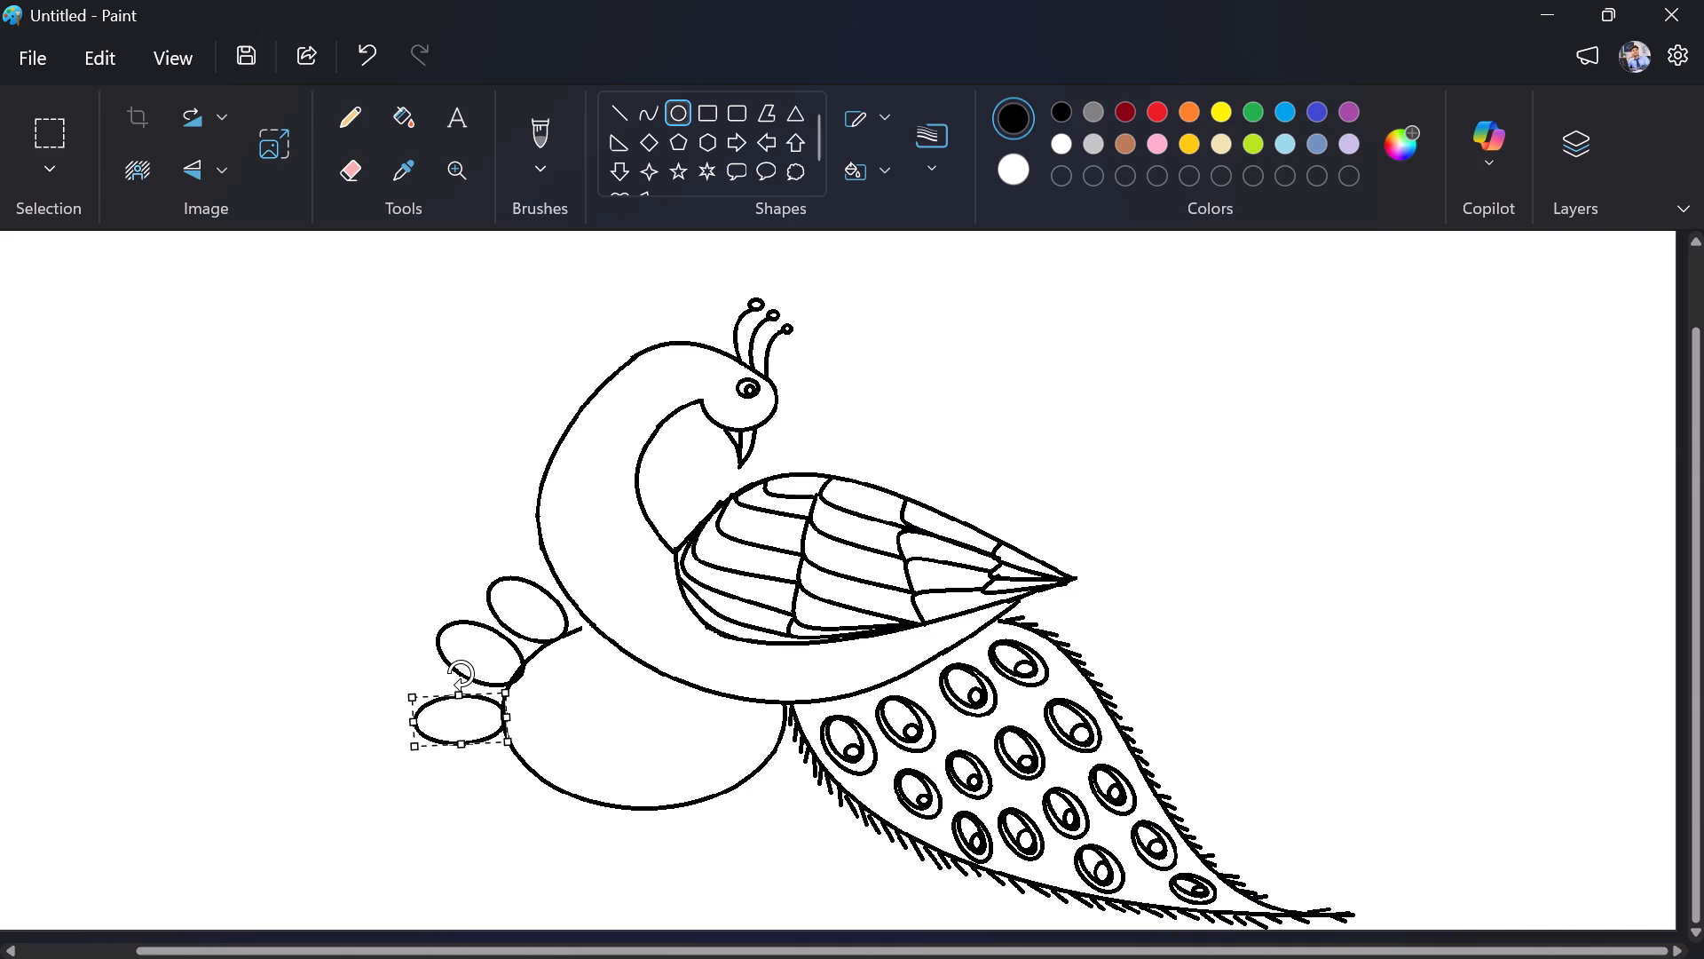
pyautogui.click(365, 661)
# Add a fourth small oval petal below the third, tilted slightly upward toward the large oval, with its inner end touching the outline.
pyautogui.moveTo(511, 753); pyautogui.dragTo(483, 772)
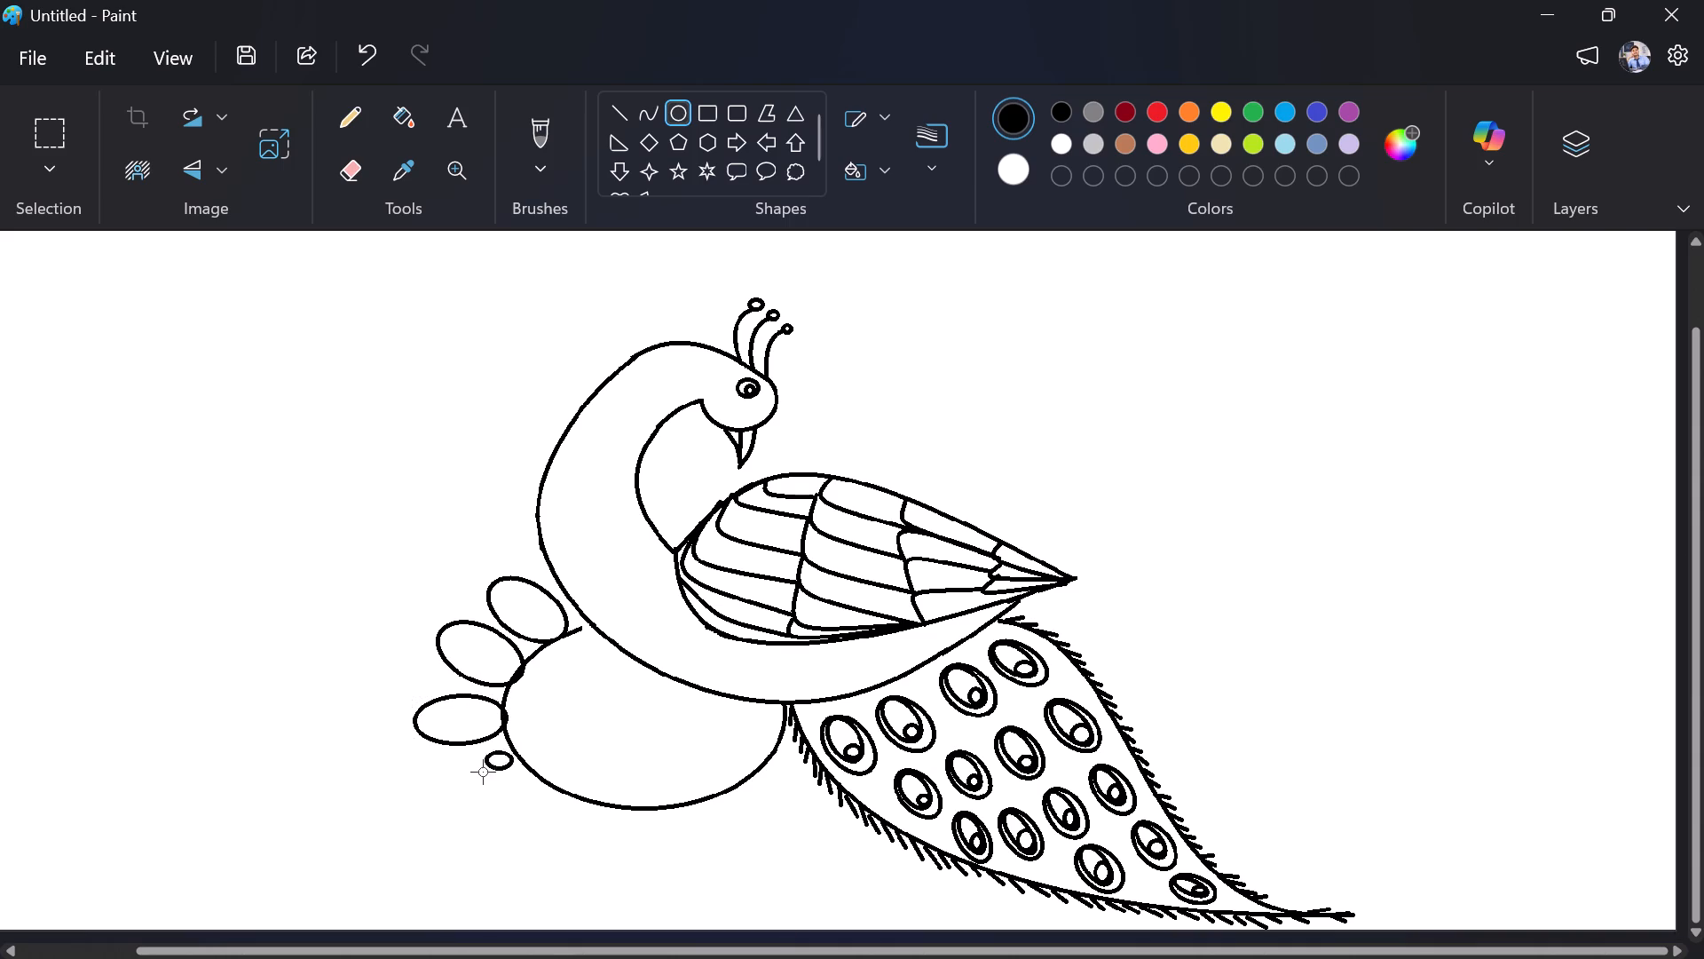
pyautogui.moveTo(483, 772); pyautogui.dragTo(430, 808)
pyautogui.moveTo(430, 808); pyautogui.dragTo(412, 804)
pyautogui.moveTo(452, 721); pyautogui.dragTo(453, 725)
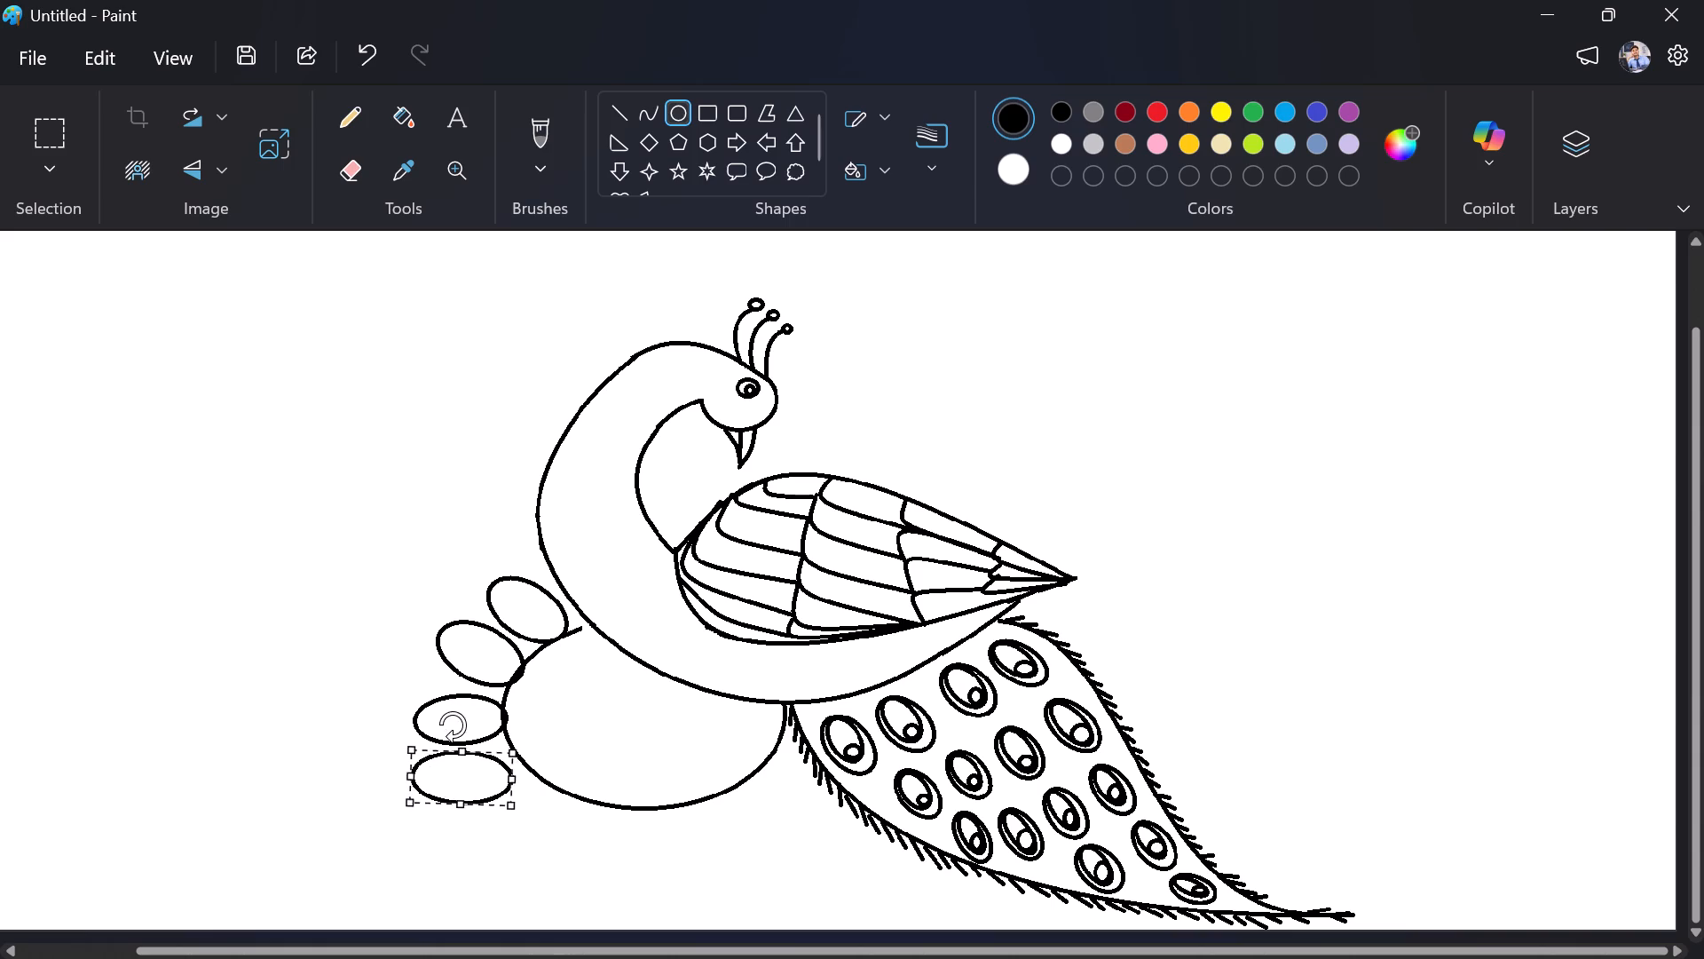
pyautogui.moveTo(453, 725); pyautogui.dragTo(446, 746)
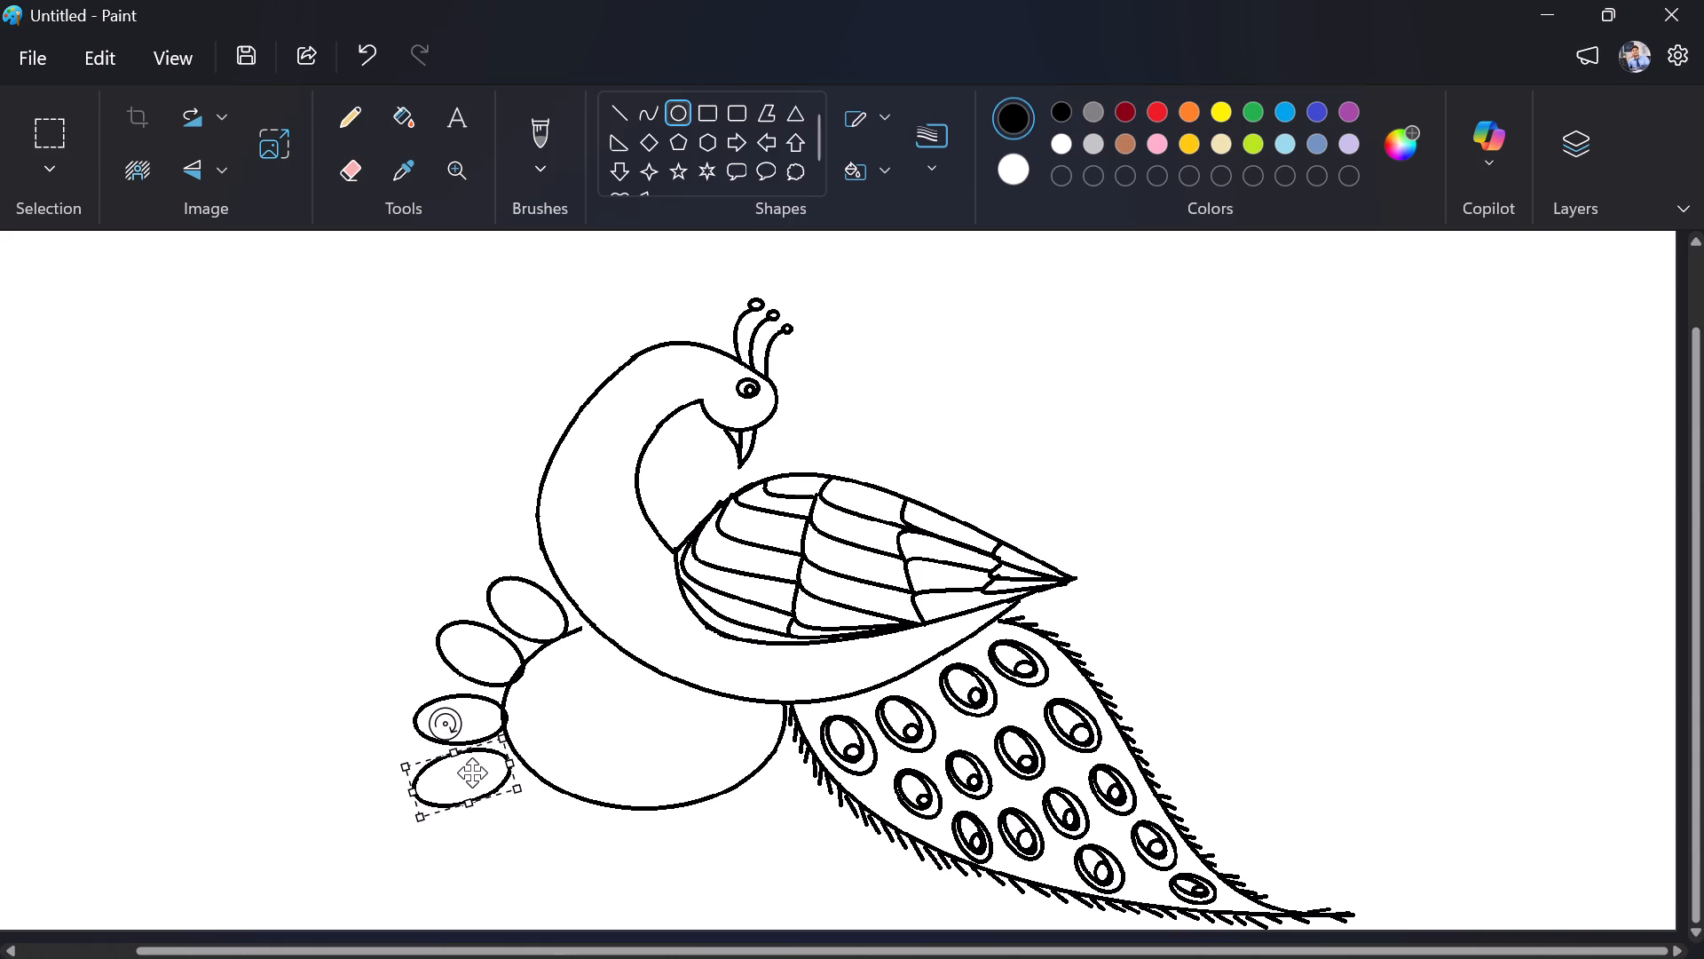
pyautogui.moveTo(472, 773); pyautogui.dragTo(485, 770)
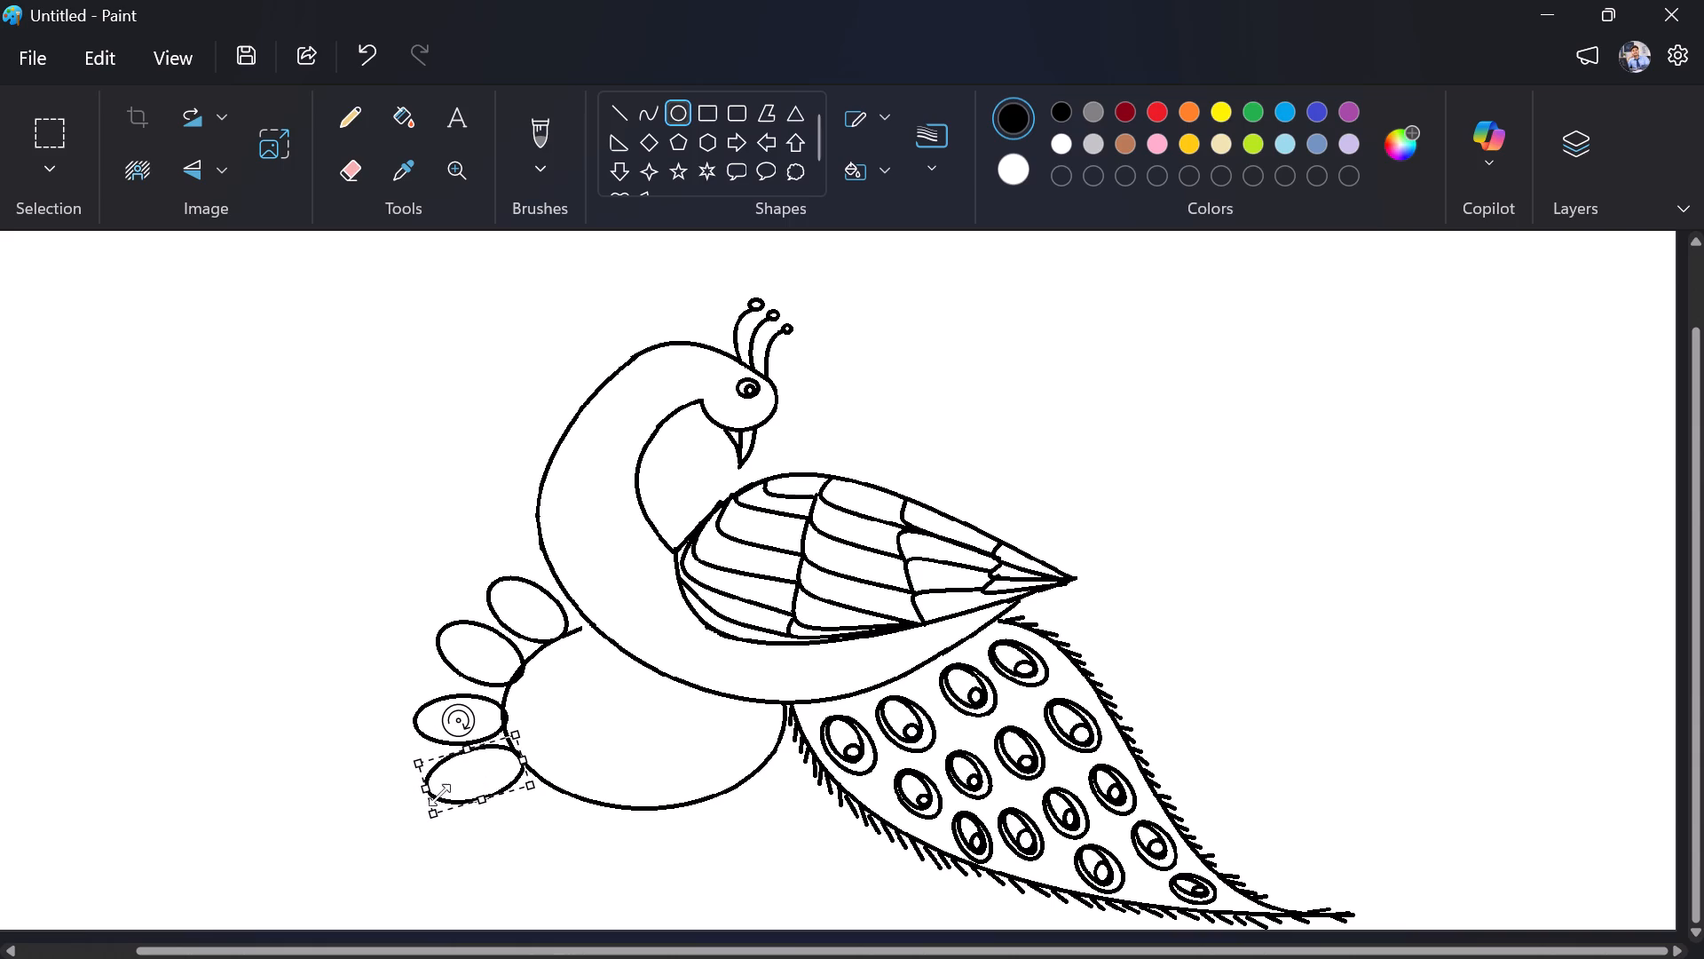
pyautogui.moveTo(430, 795); pyautogui.dragTo(439, 809)
pyautogui.click(491, 849)
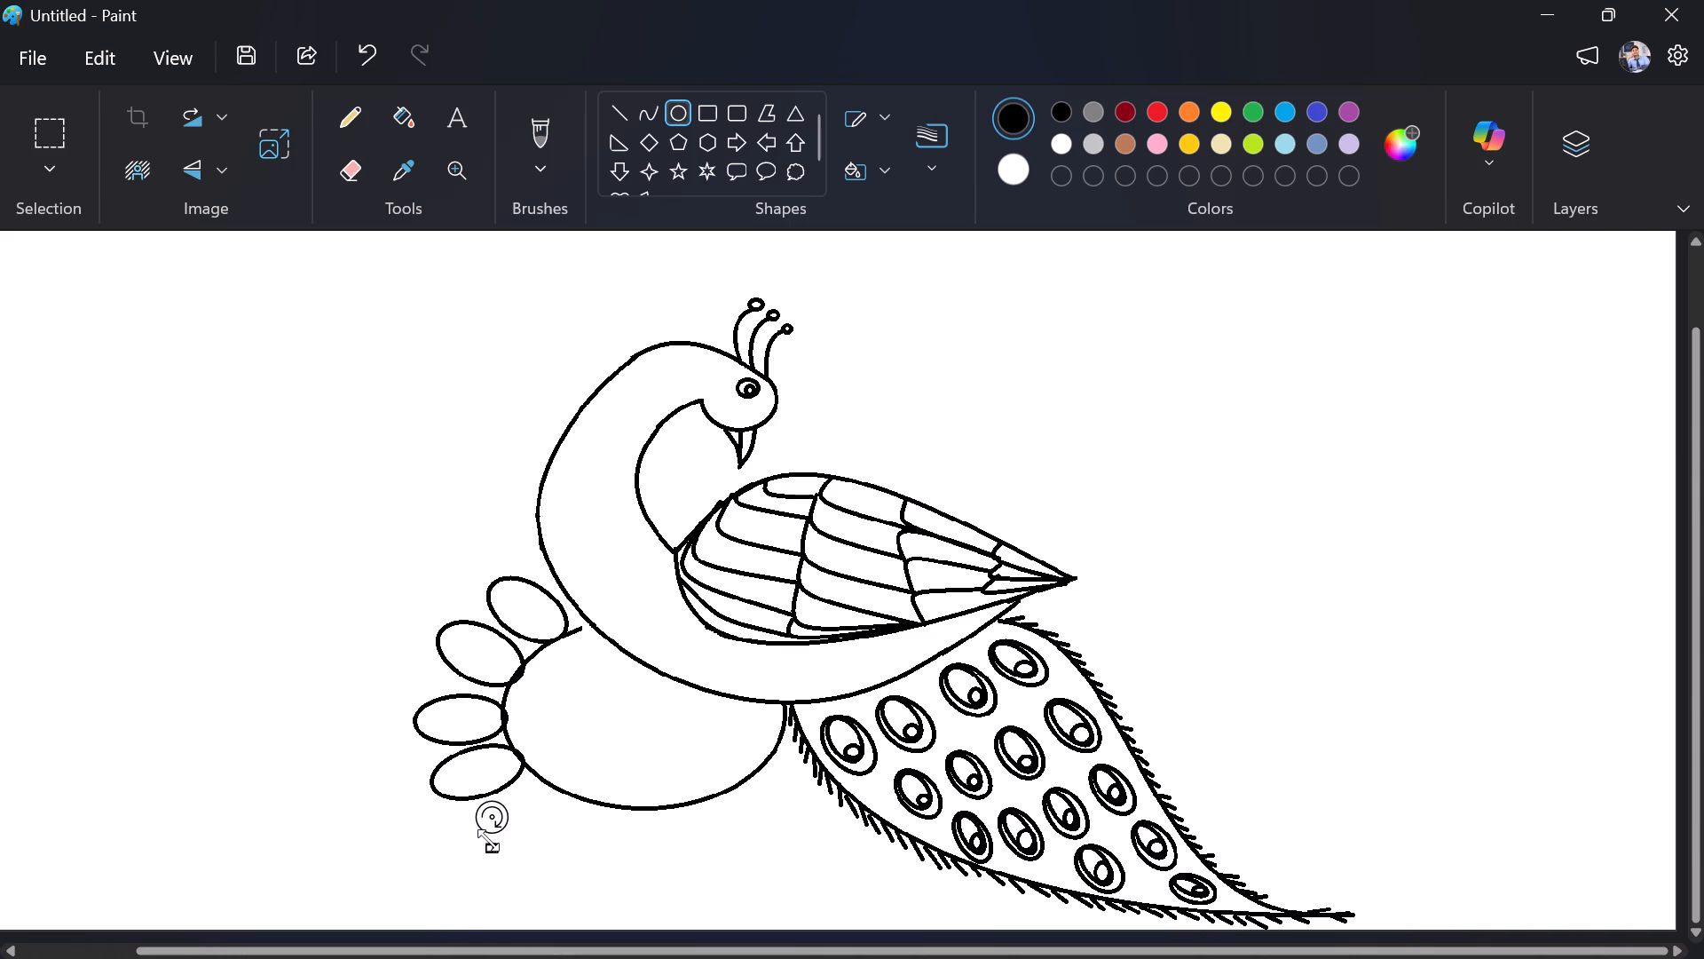
pyautogui.hotkey('ctrl', 'shift', 'z')
pyautogui.hotkey('ctrl', 'z')
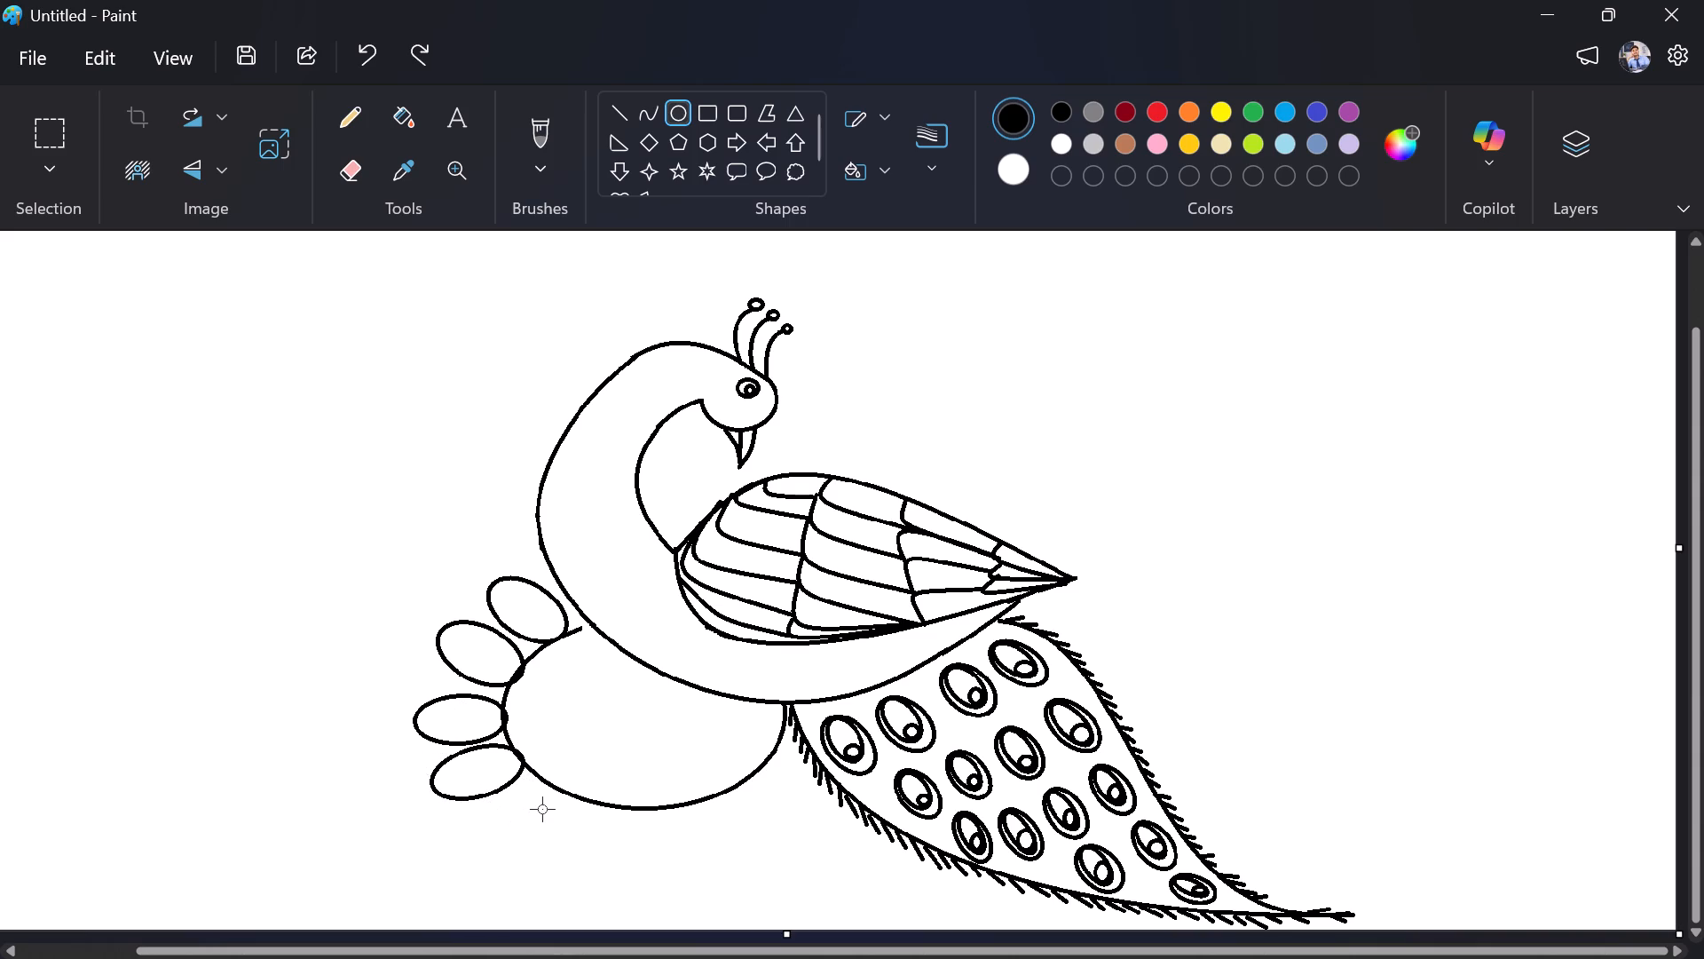
# Add a fifth, taller oval petal below the fourth, tilted so its upper end leans in against the large oval's lower-left outline.
pyautogui.moveTo(554, 789); pyautogui.dragTo(482, 859)
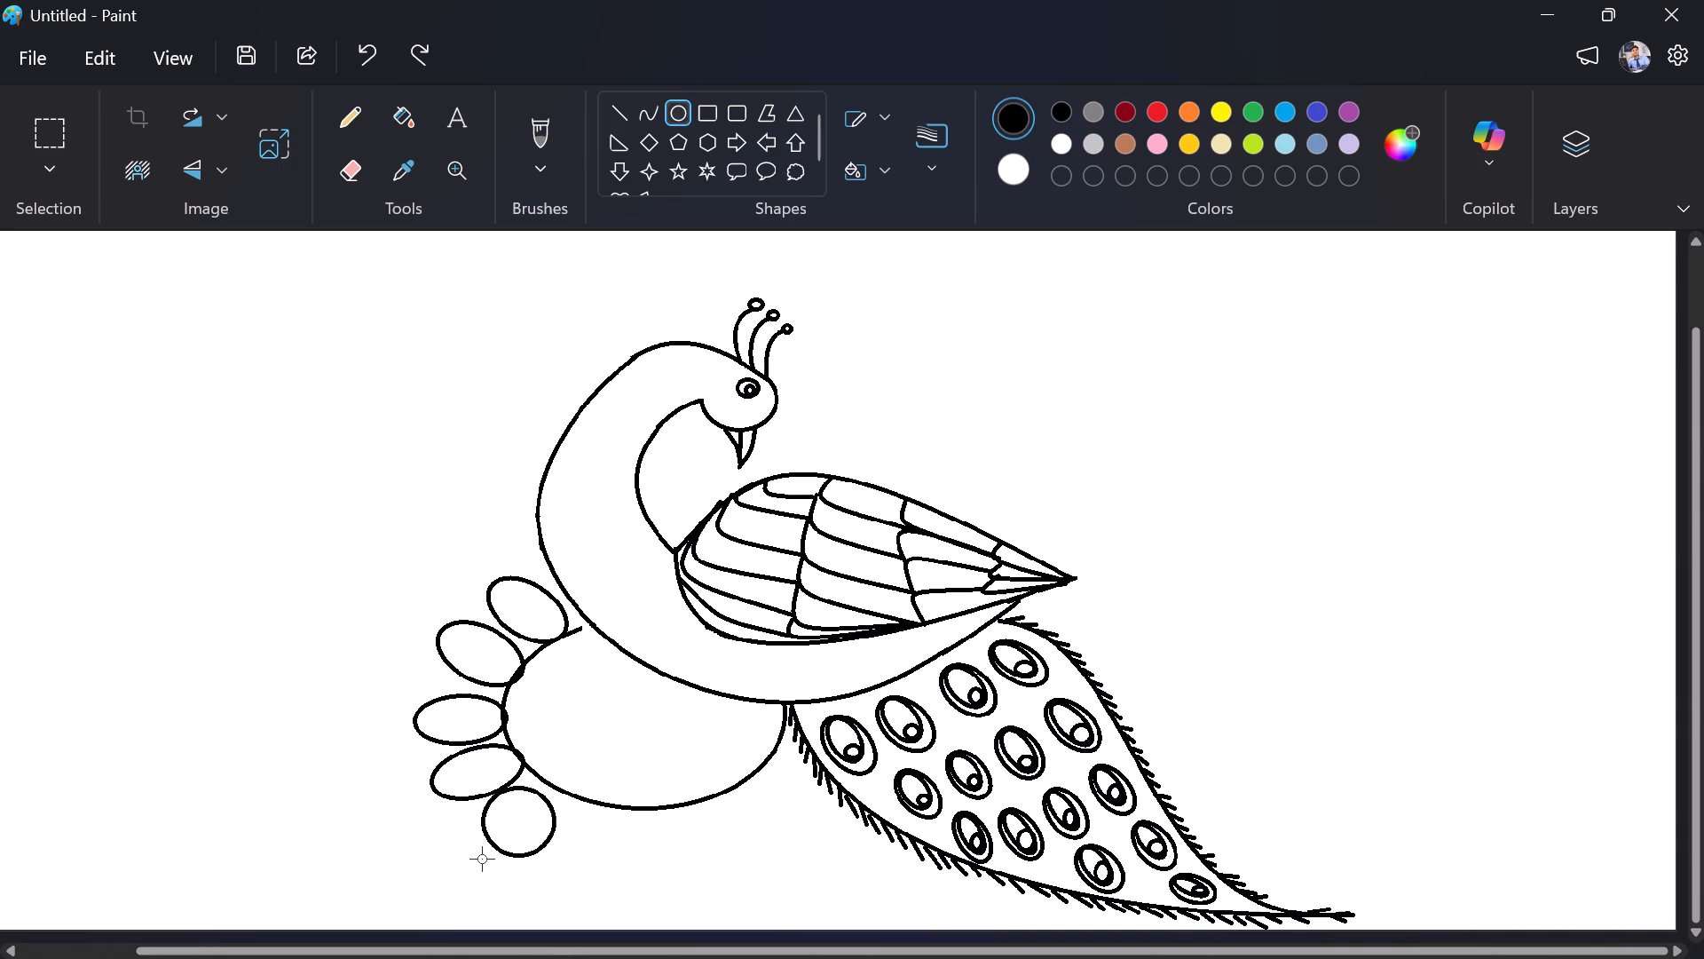
pyautogui.moveTo(482, 859); pyautogui.dragTo(498, 869)
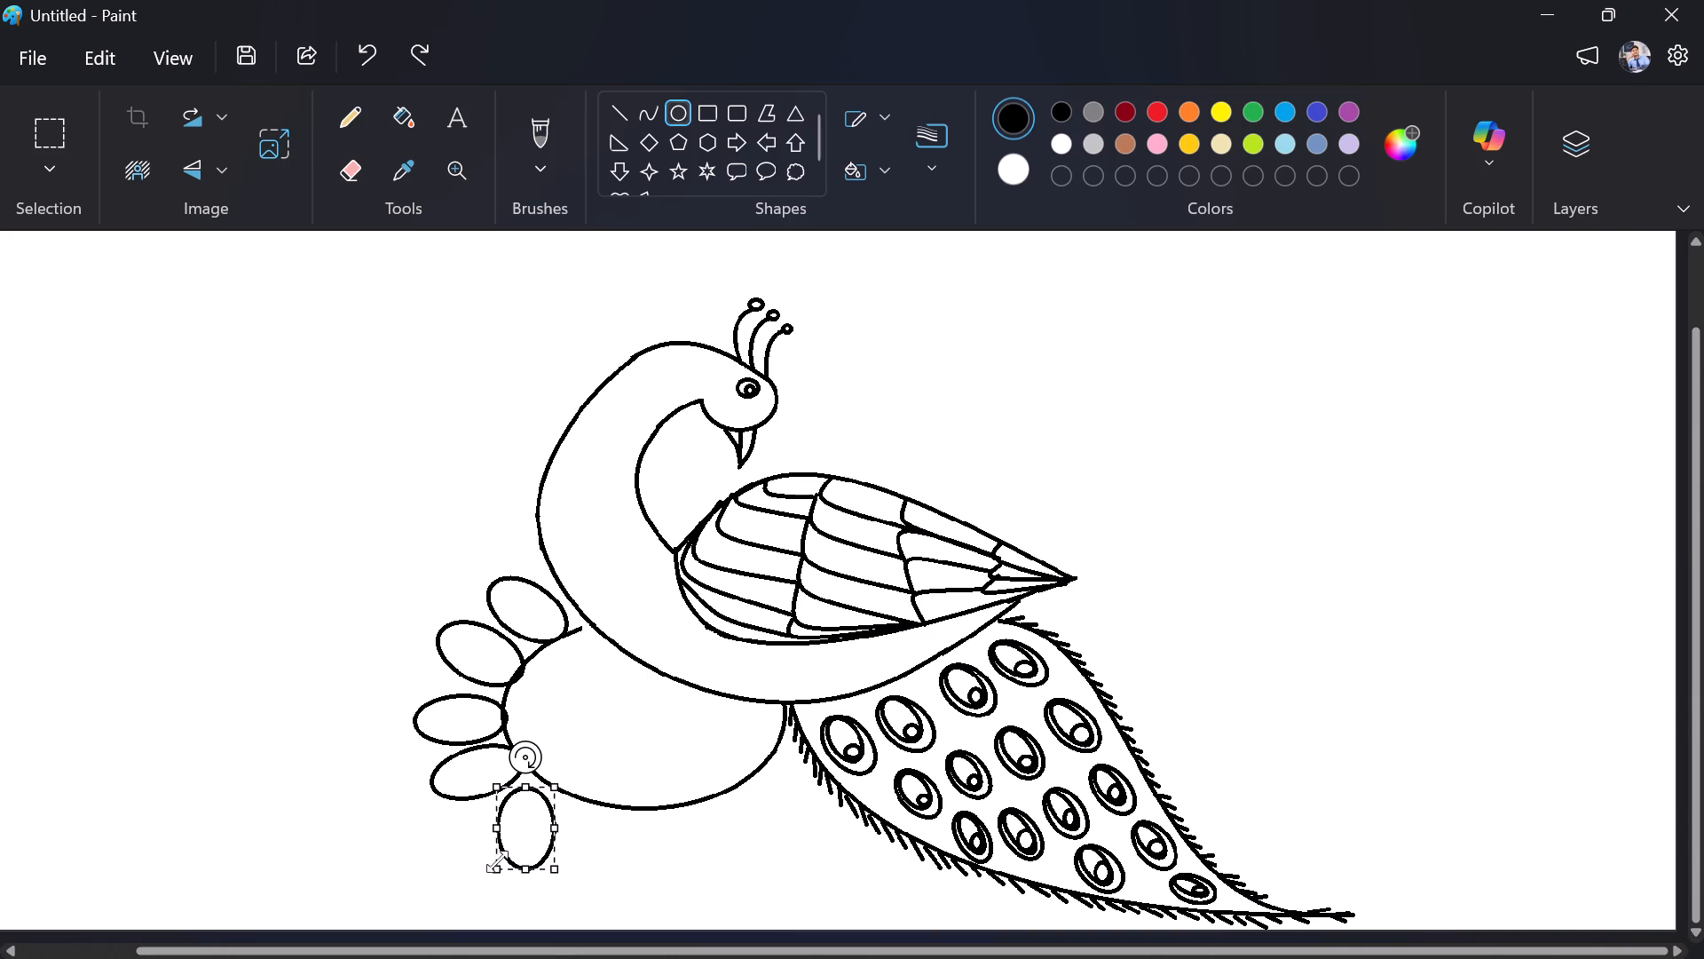
pyautogui.click(527, 871)
pyautogui.moveTo(518, 757); pyautogui.dragTo(541, 757)
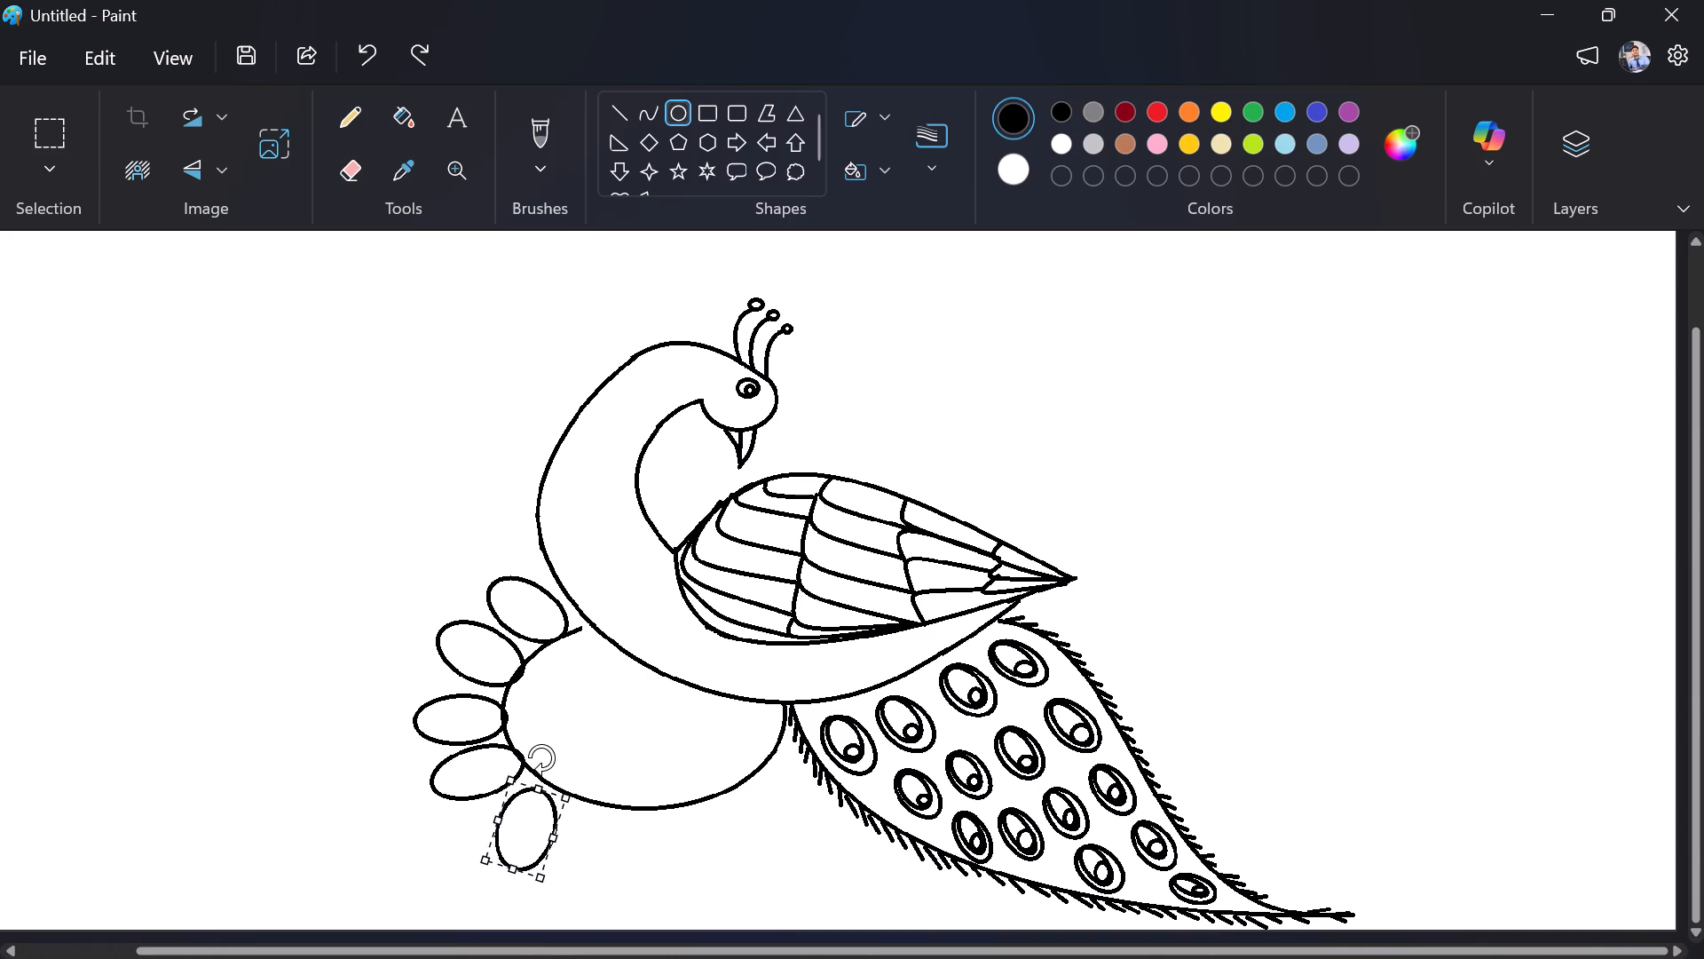
pyautogui.moveTo(541, 757); pyautogui.dragTo(556, 768)
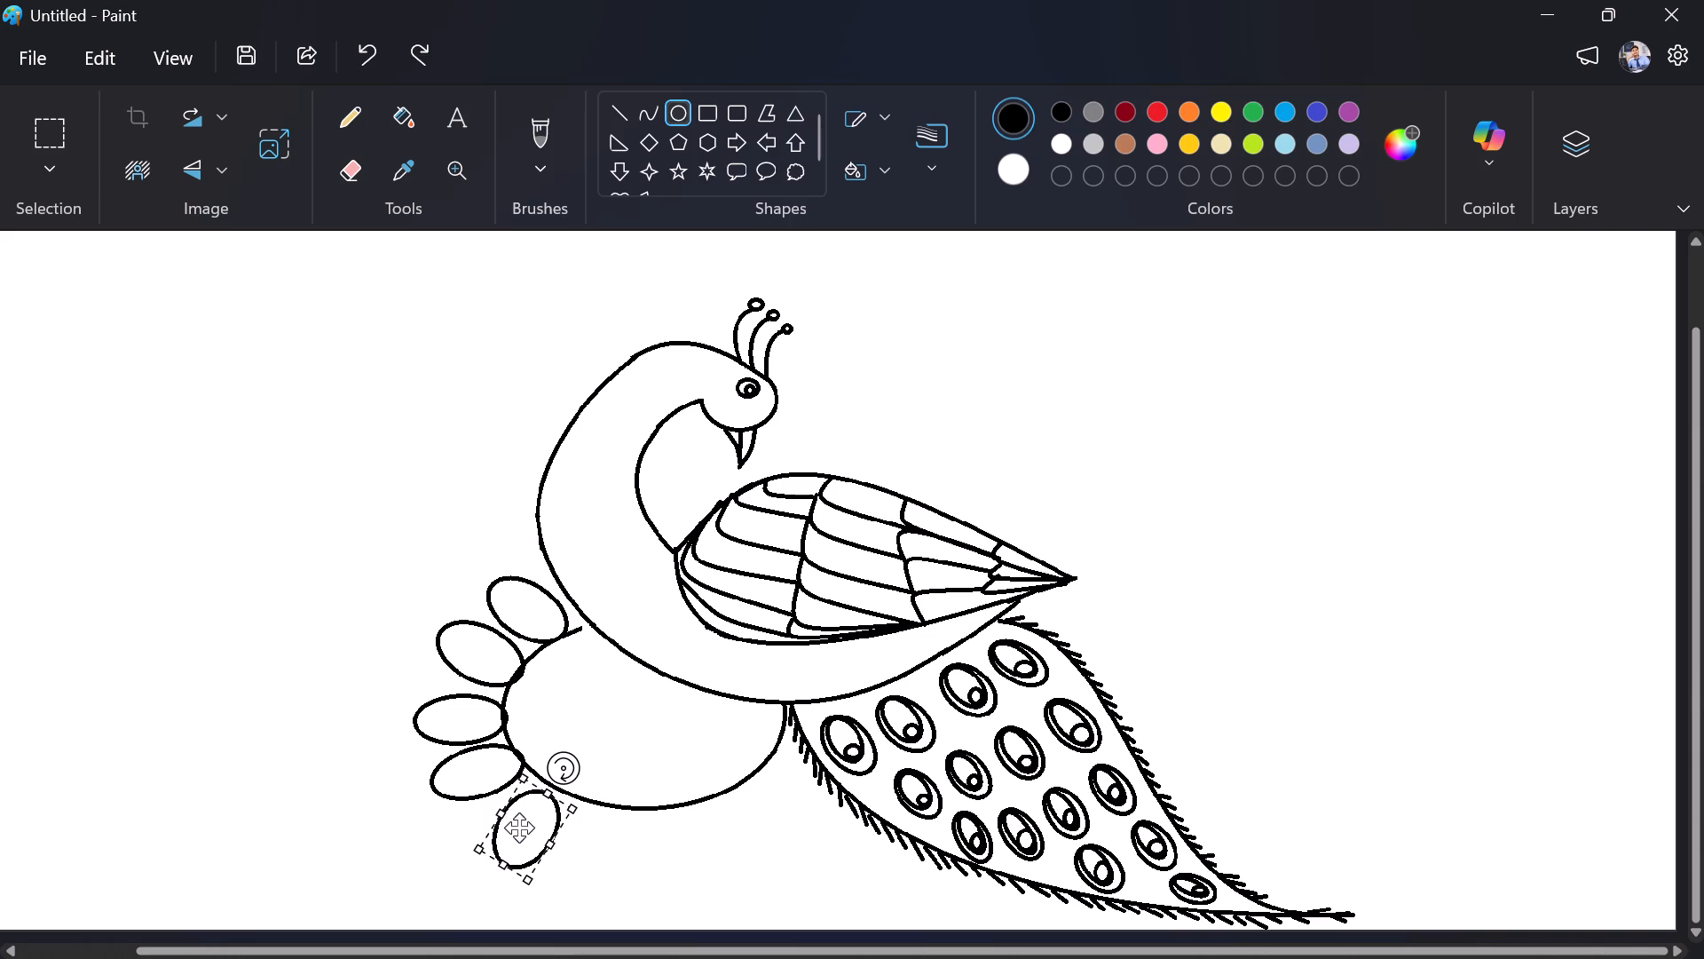
pyautogui.moveTo(520, 828); pyautogui.dragTo(532, 820)
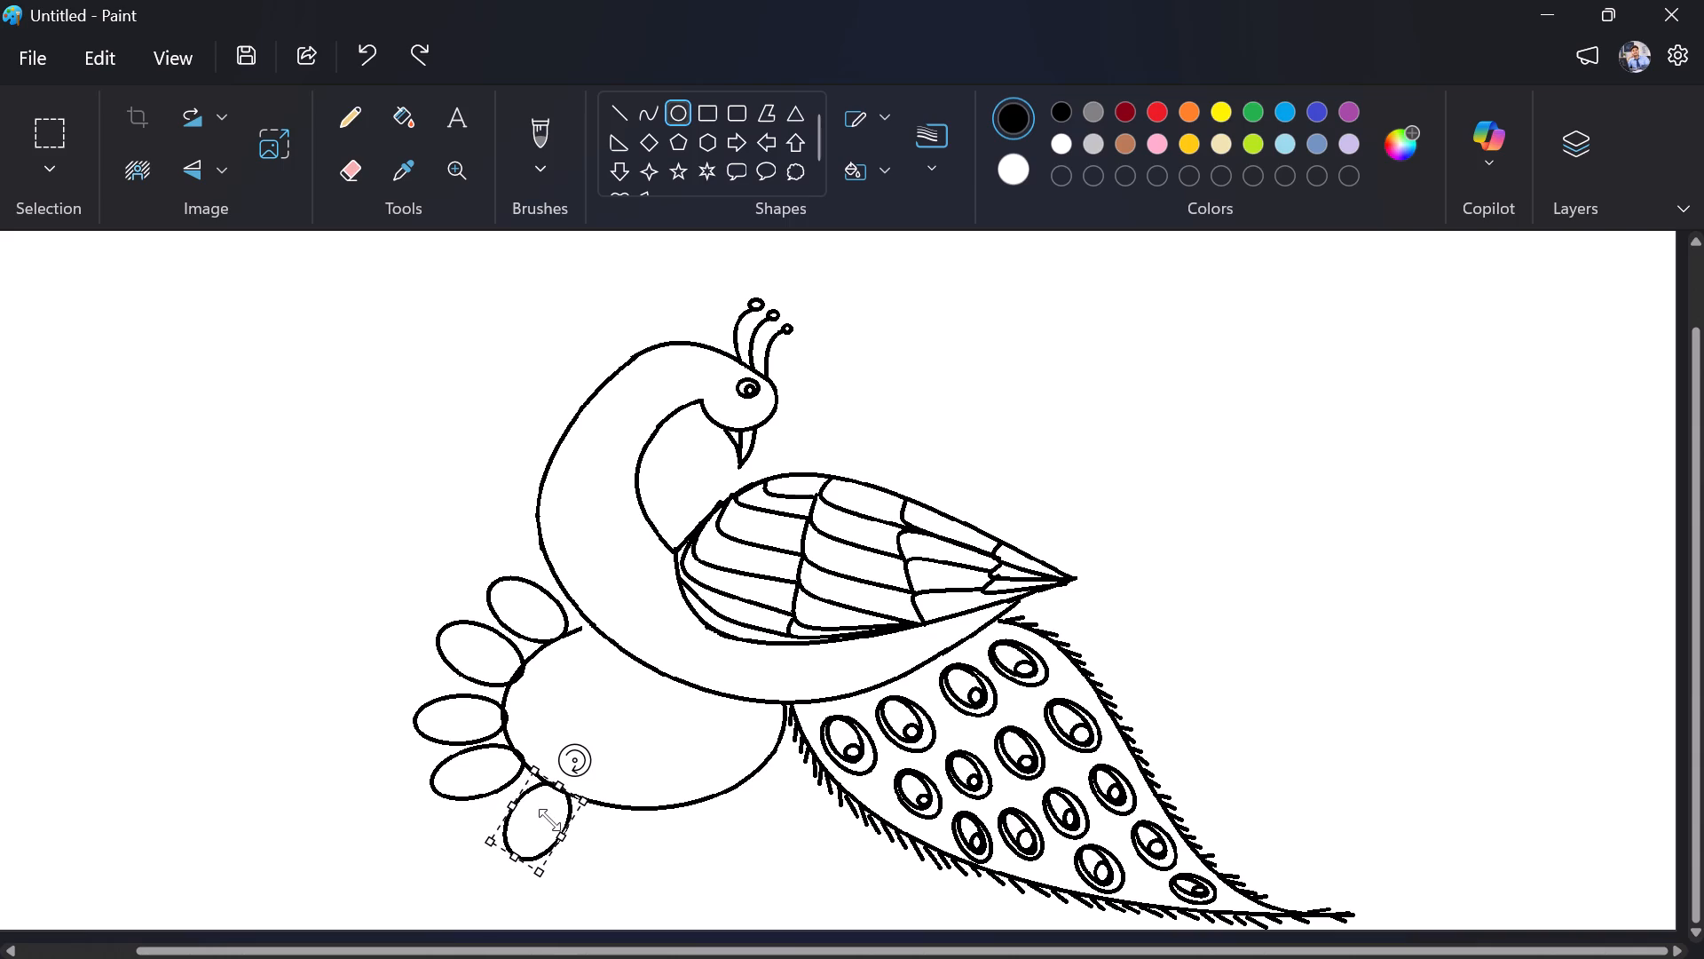
pyautogui.click(534, 820)
pyautogui.click(581, 841)
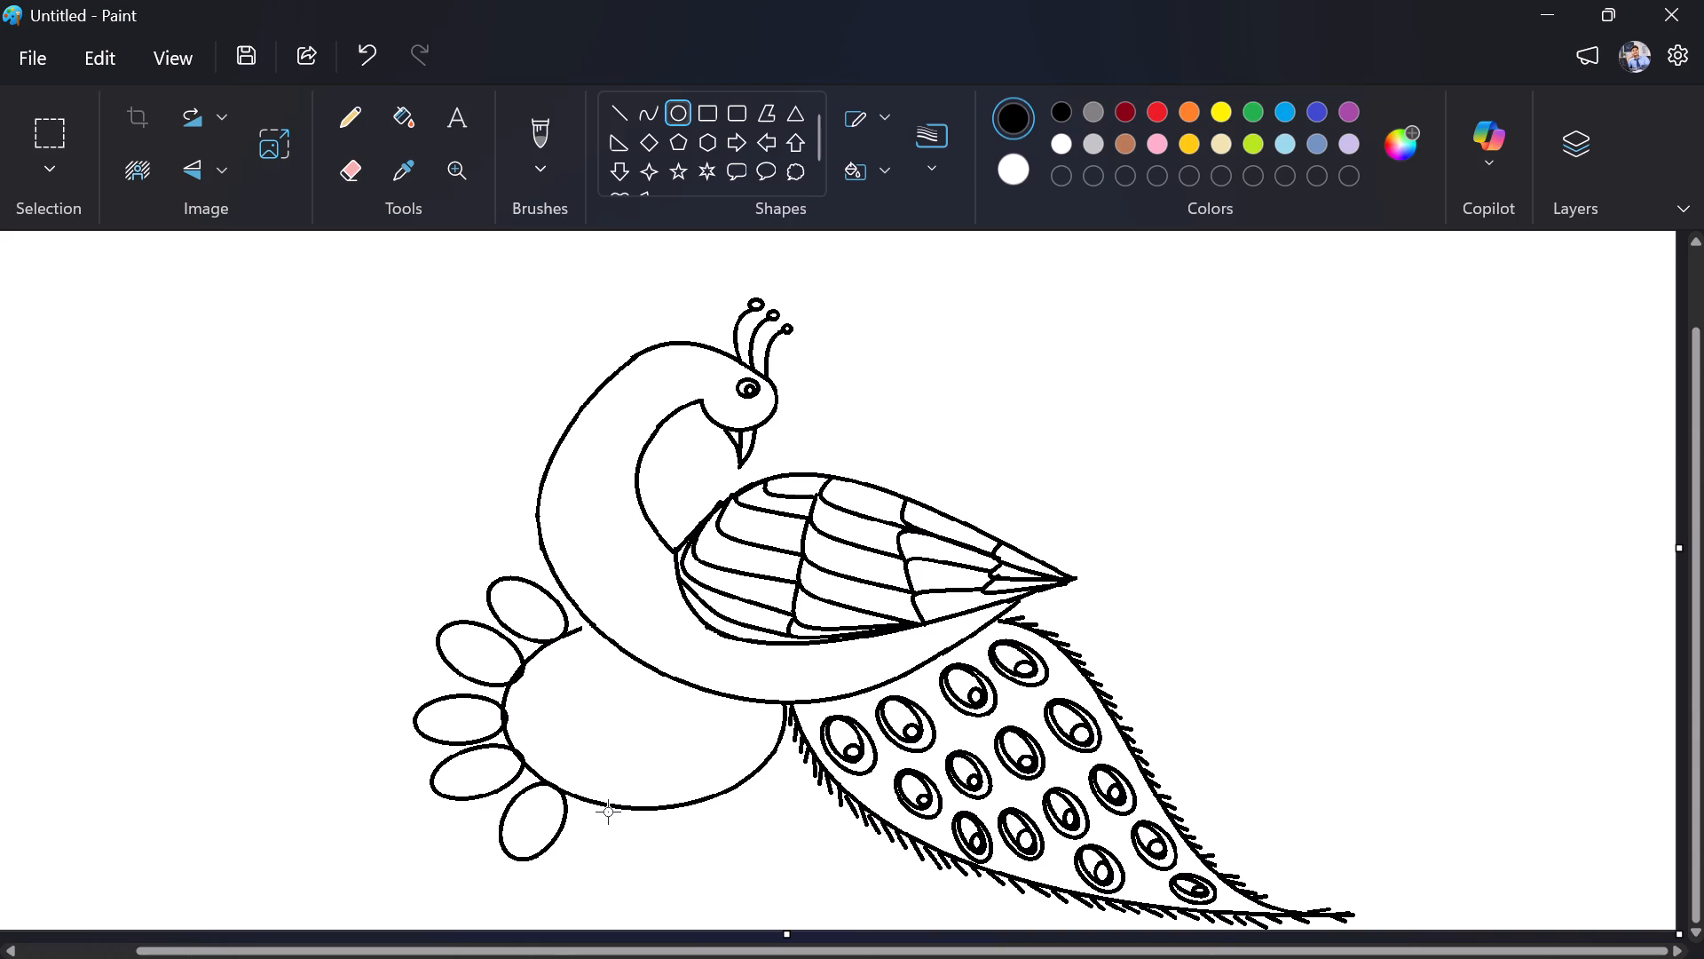
# Add a sixth, narrower upright petal beside the fifth under the large oval, tilted slightly with its top leaning toward the tail.
pyautogui.moveTo(620, 808); pyautogui.dragTo(581, 885)
pyautogui.moveTo(581, 885); pyautogui.dragTo(574, 882)
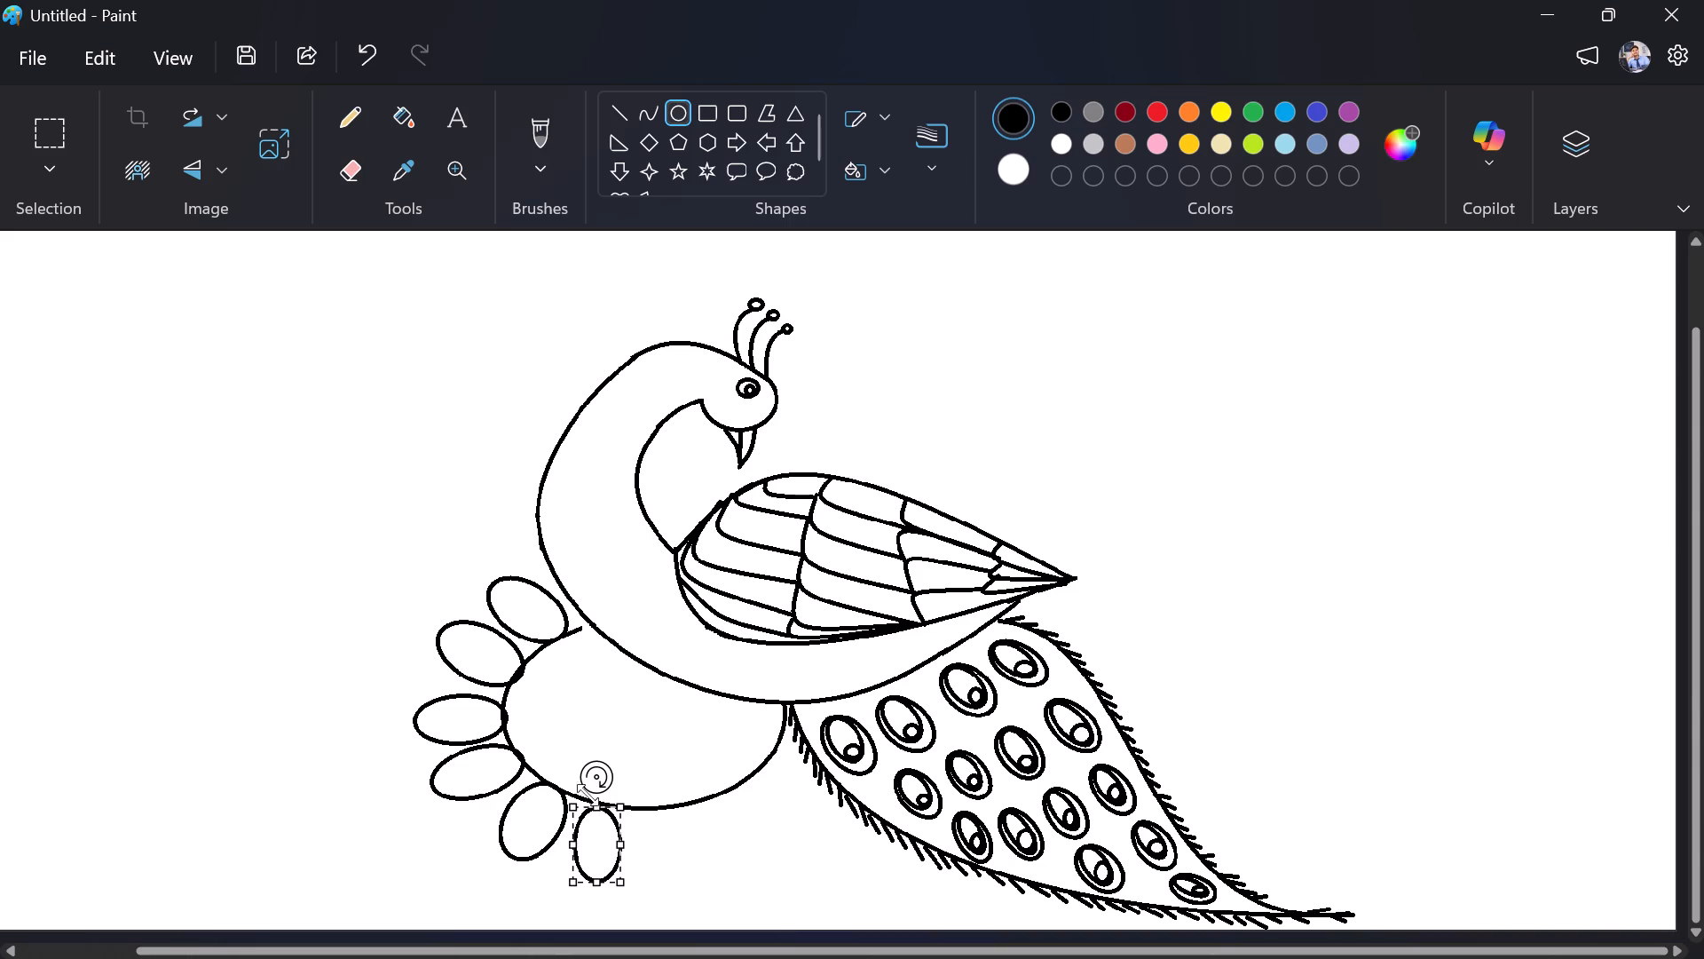
pyautogui.moveTo(597, 775); pyautogui.dragTo(616, 788)
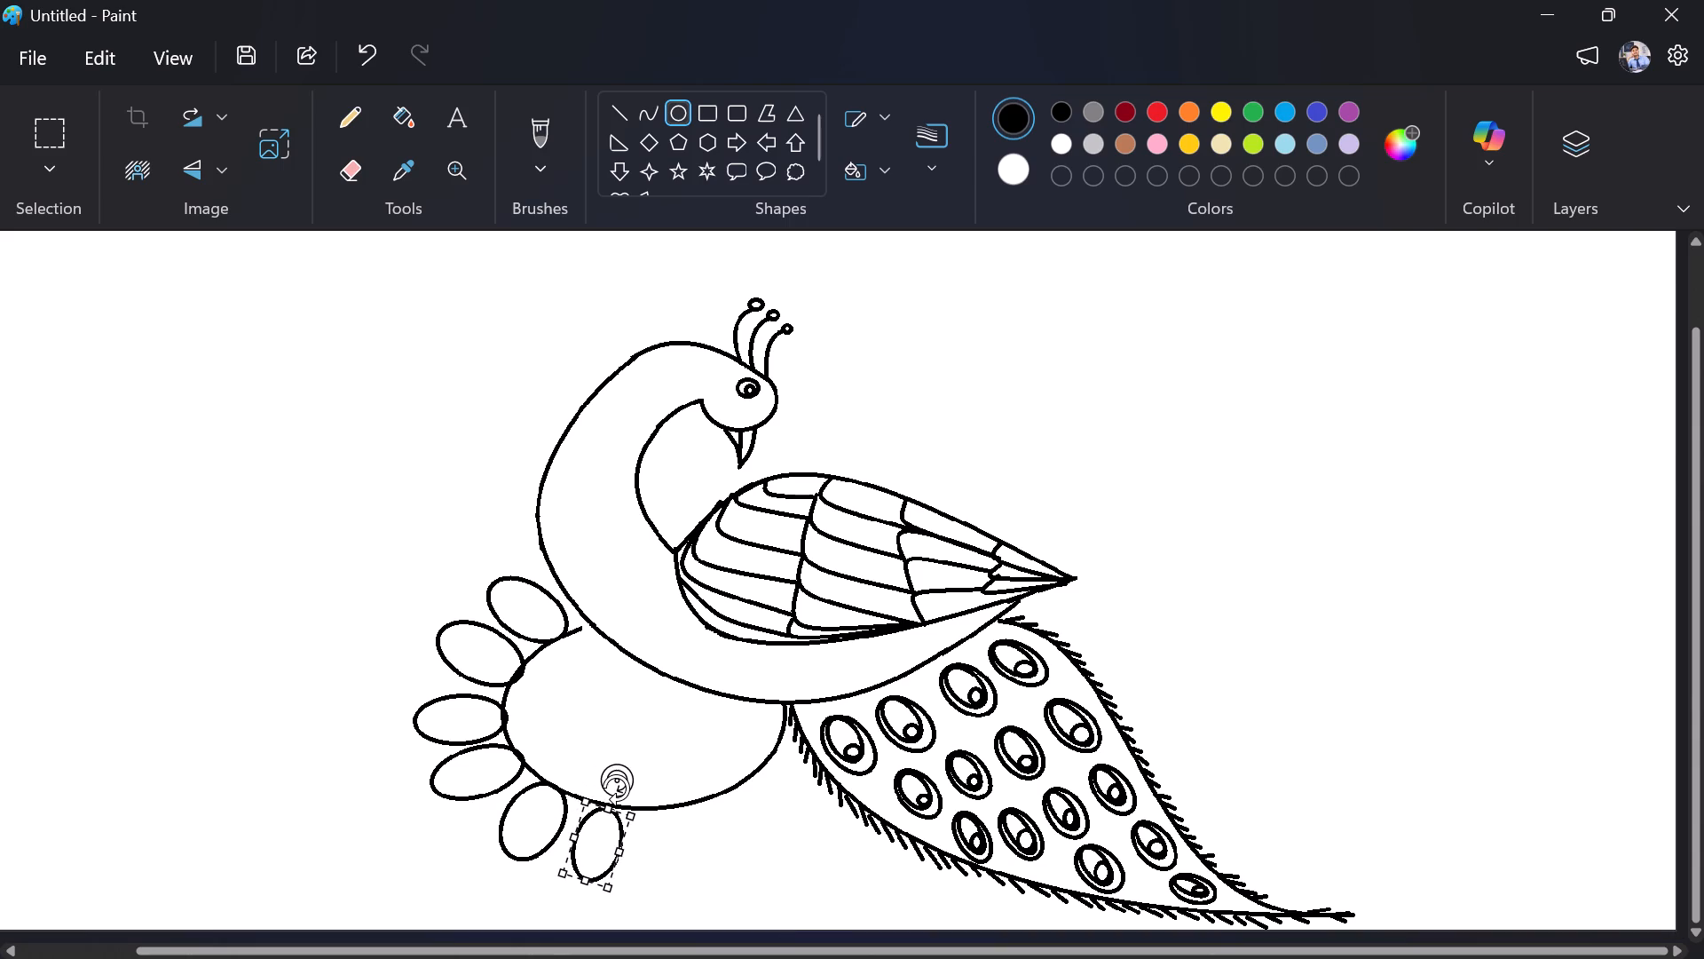
pyautogui.click(674, 830)
# Add a seventh, vertical oval petal beside the sixth, narrowed and hanging from the bottom of the large oval.
pyautogui.moveTo(684, 805); pyautogui.dragTo(684, 808)
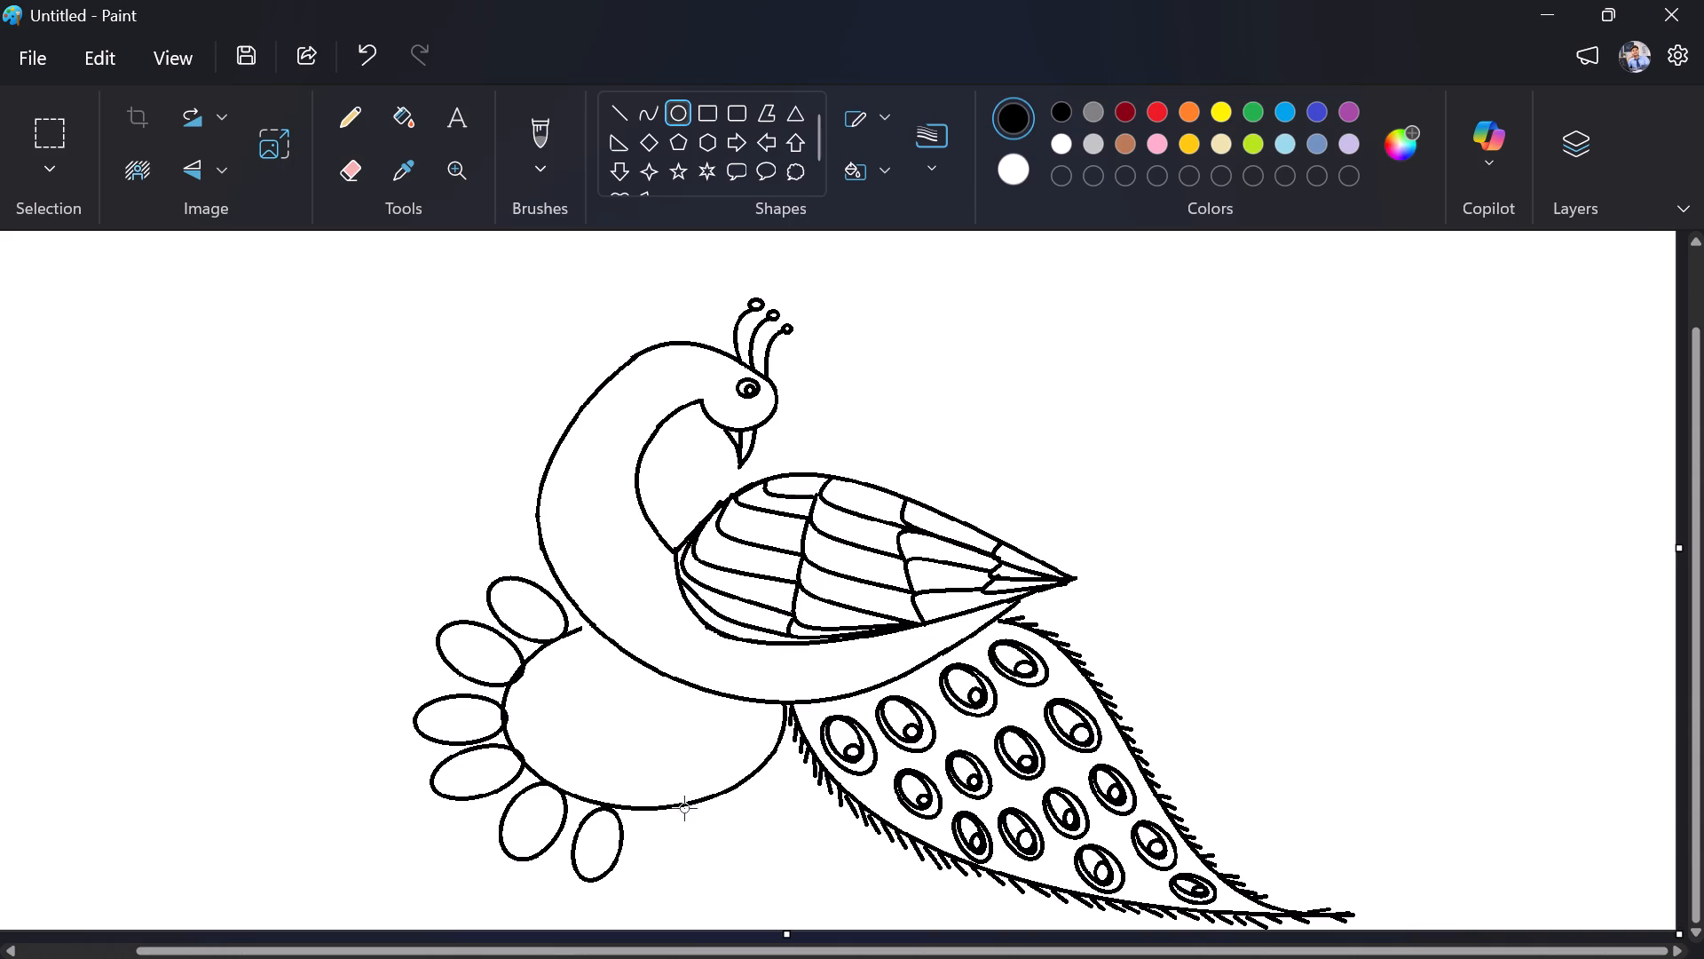
pyautogui.moveTo(684, 808); pyautogui.dragTo(632, 888)
pyautogui.click(701, 855)
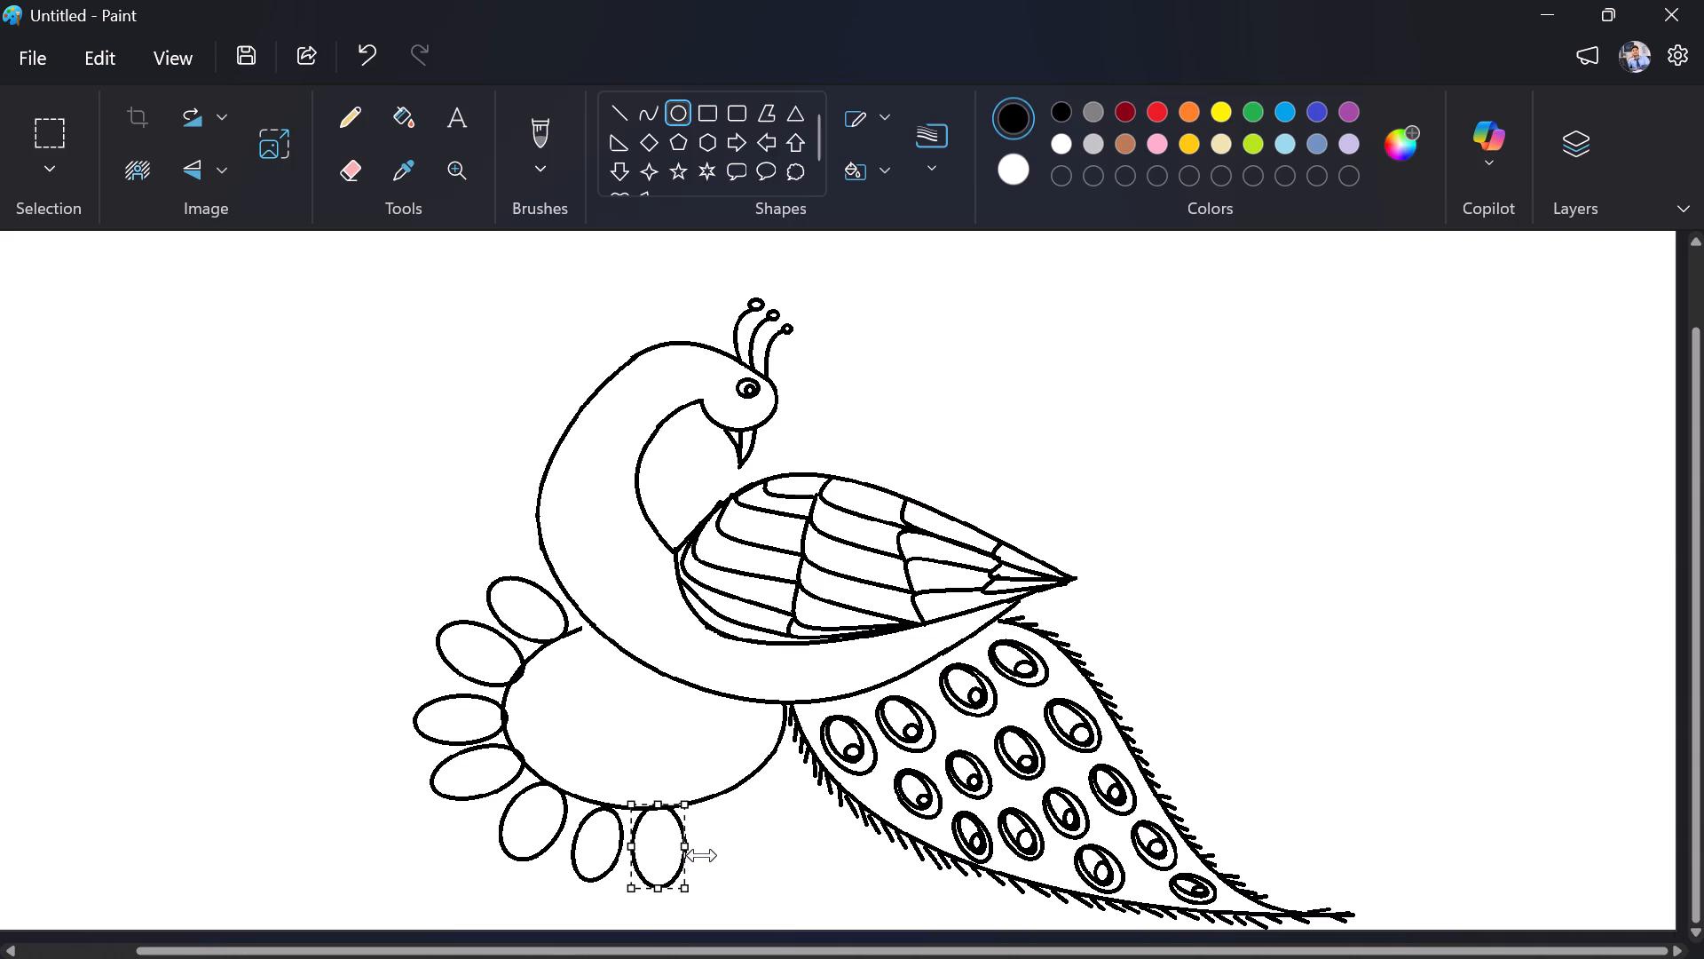
pyautogui.moveTo(698, 836); pyautogui.dragTo(674, 838)
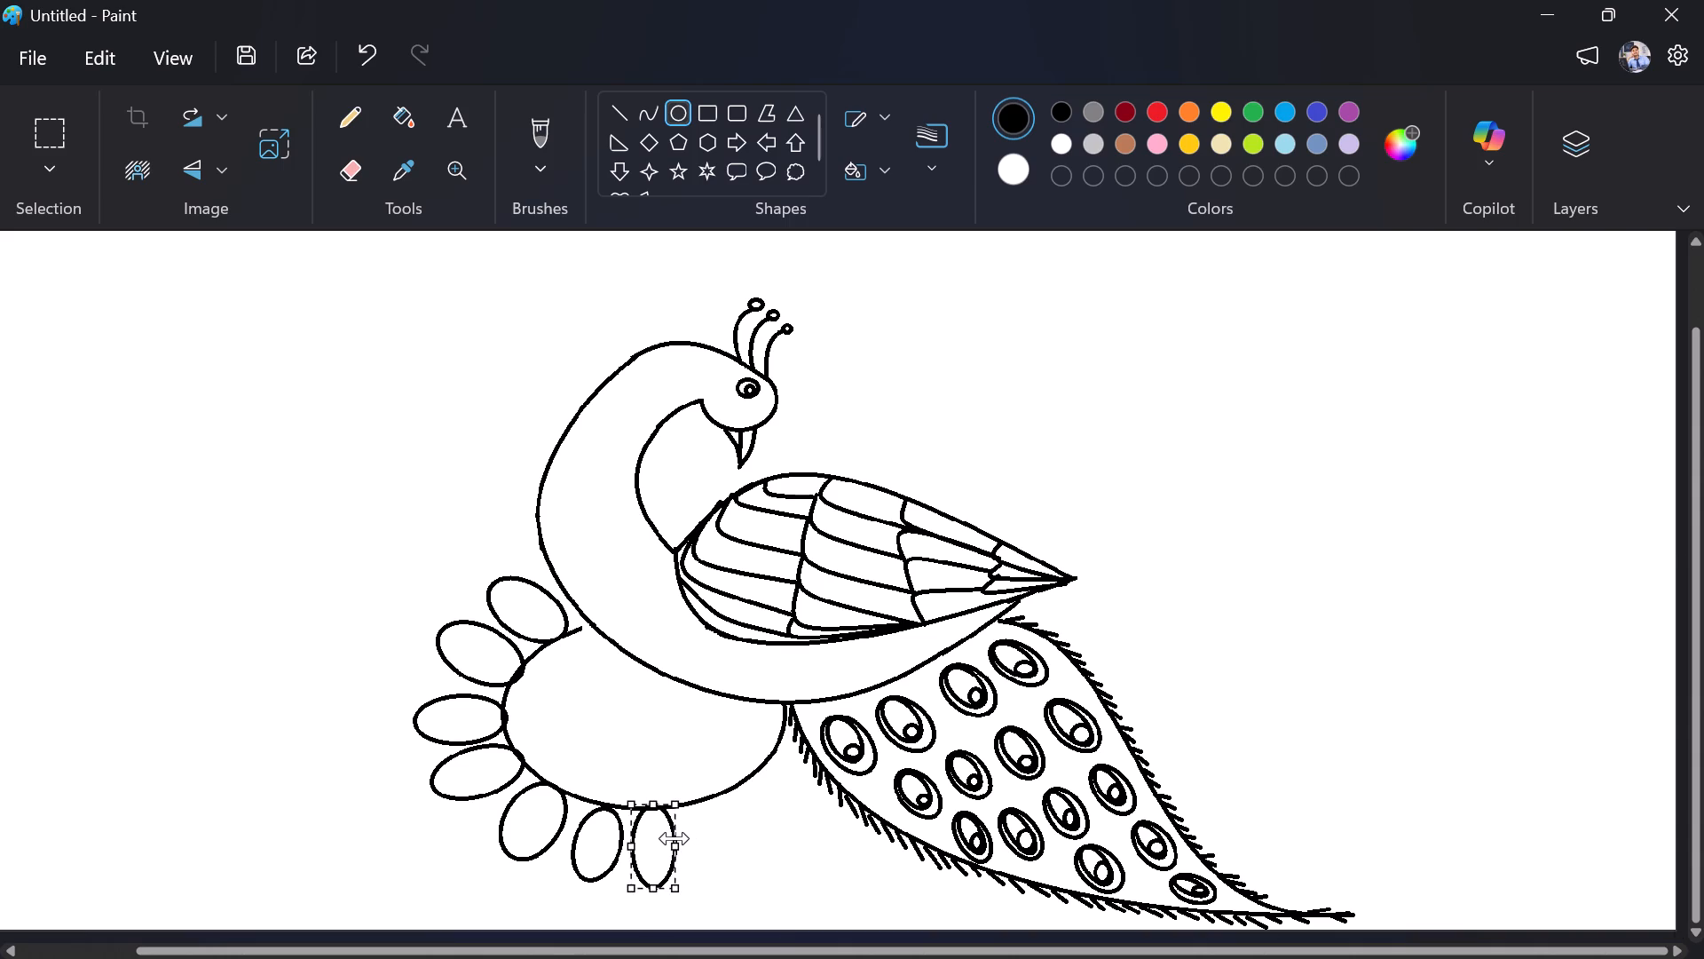
pyautogui.moveTo(674, 838); pyautogui.dragTo(677, 838)
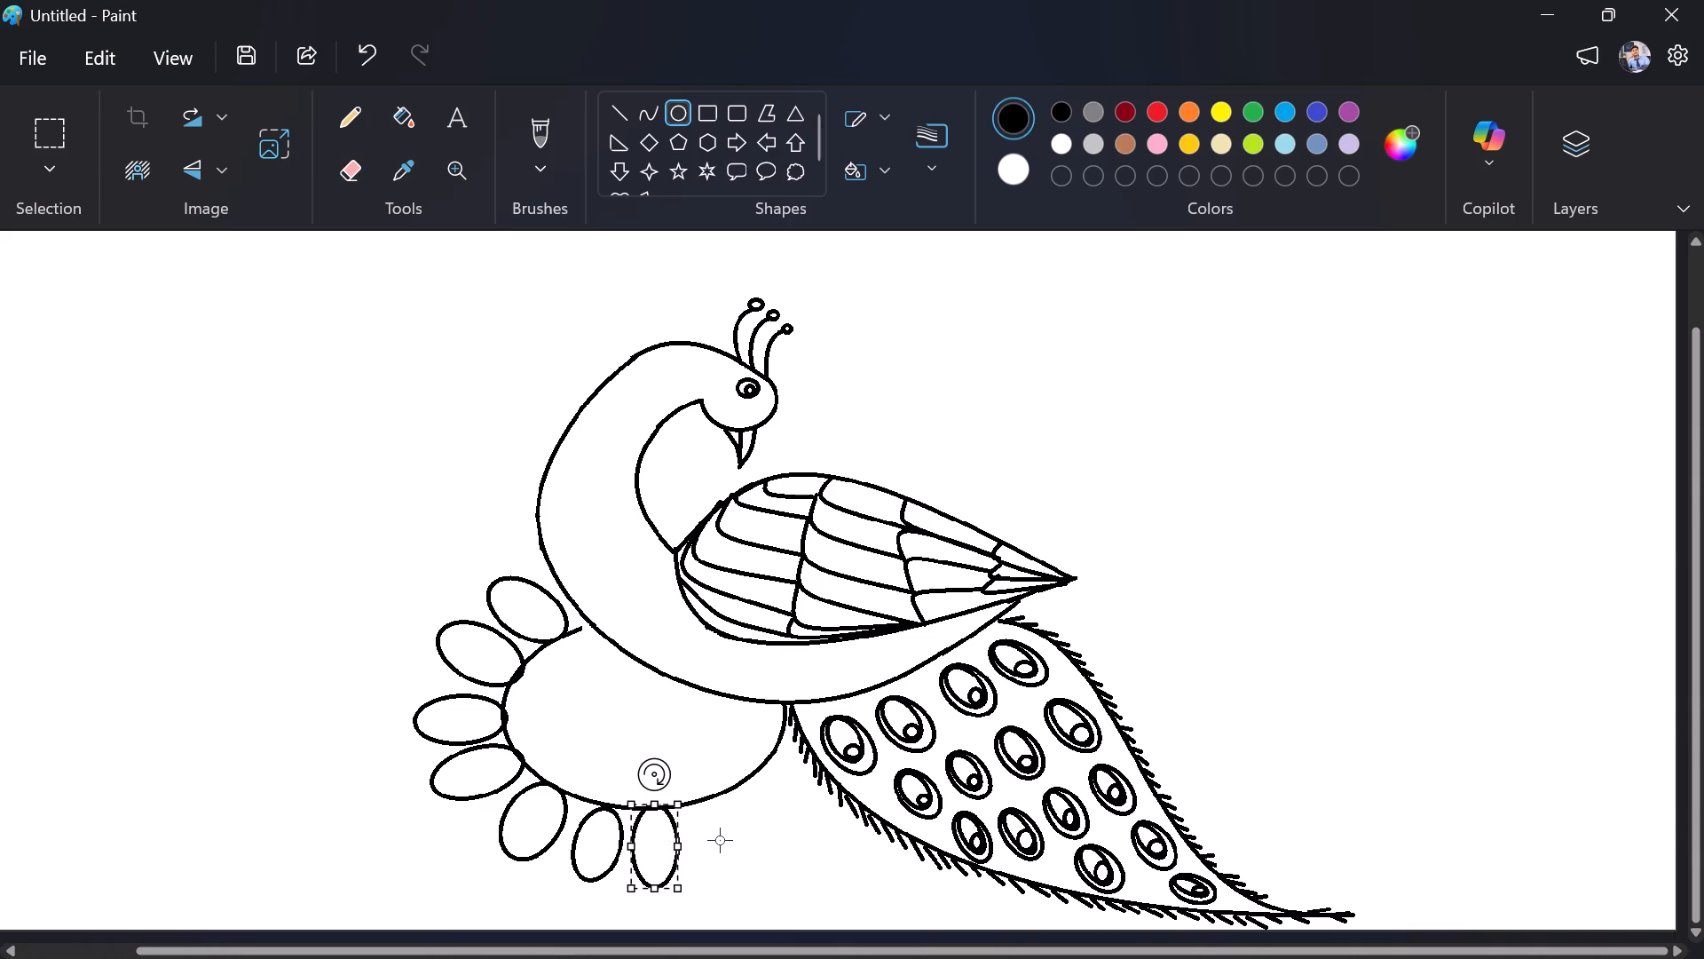
pyautogui.click(720, 840)
# Add an eighth oval petal on the tail side of the seventh, widened and tilted with its top touching the large oval's underside.
pyautogui.moveTo(708, 803); pyautogui.dragTo(733, 892)
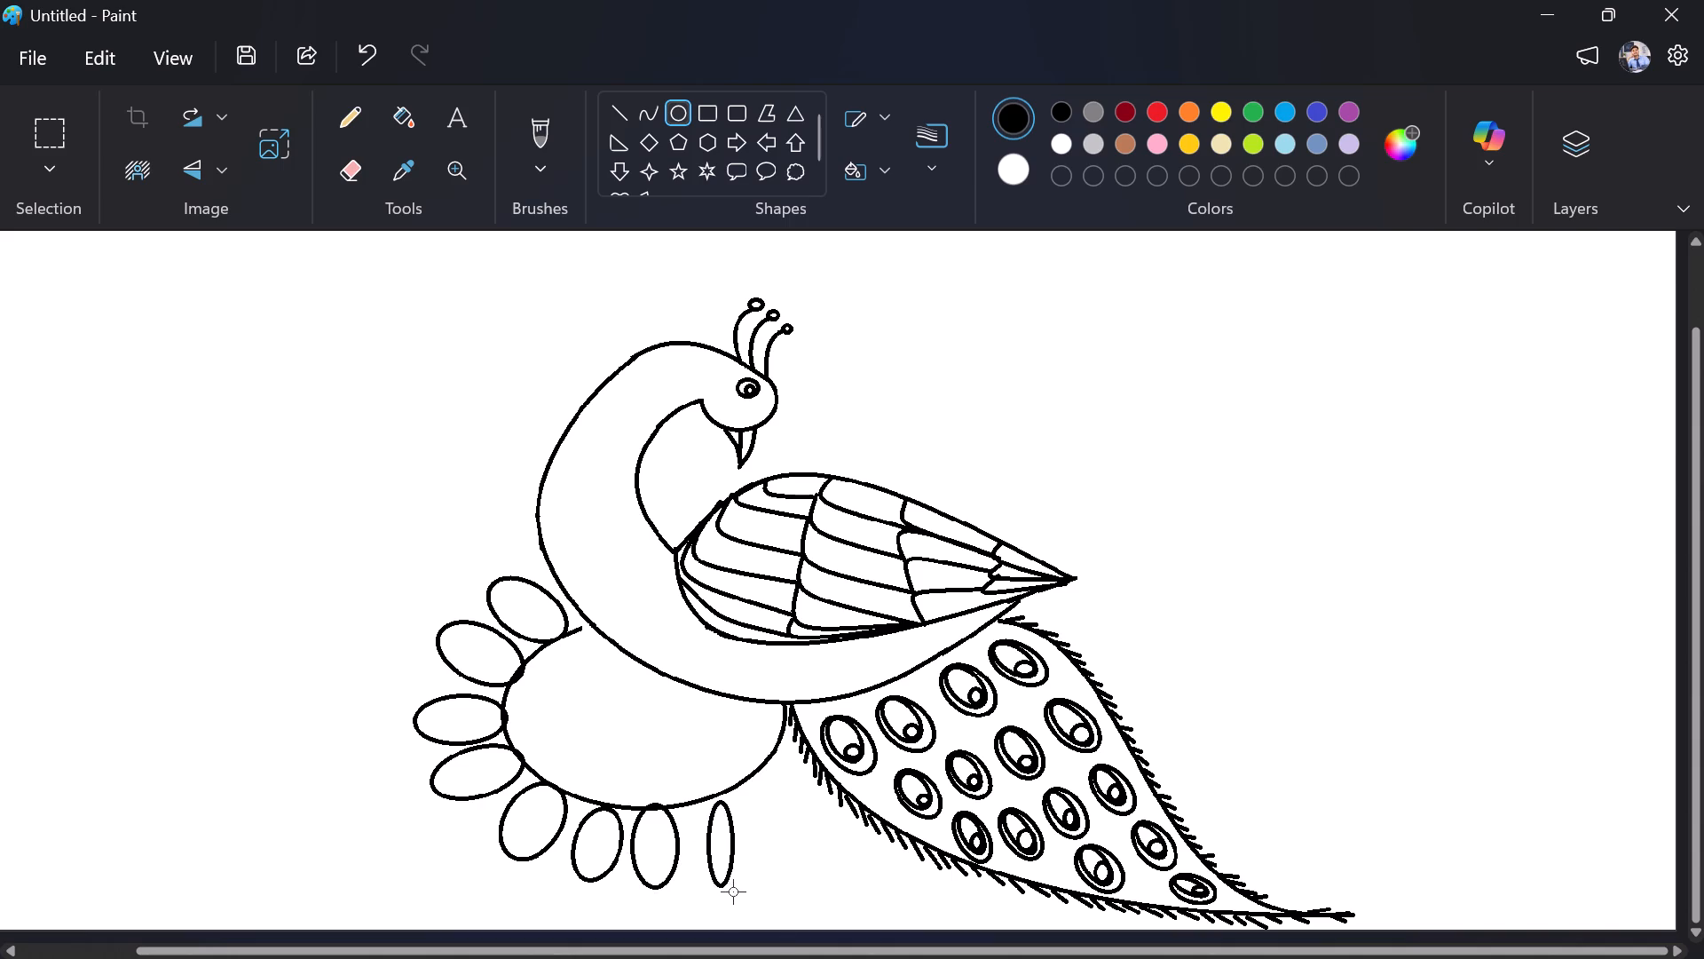
pyautogui.moveTo(733, 892); pyautogui.dragTo(750, 888)
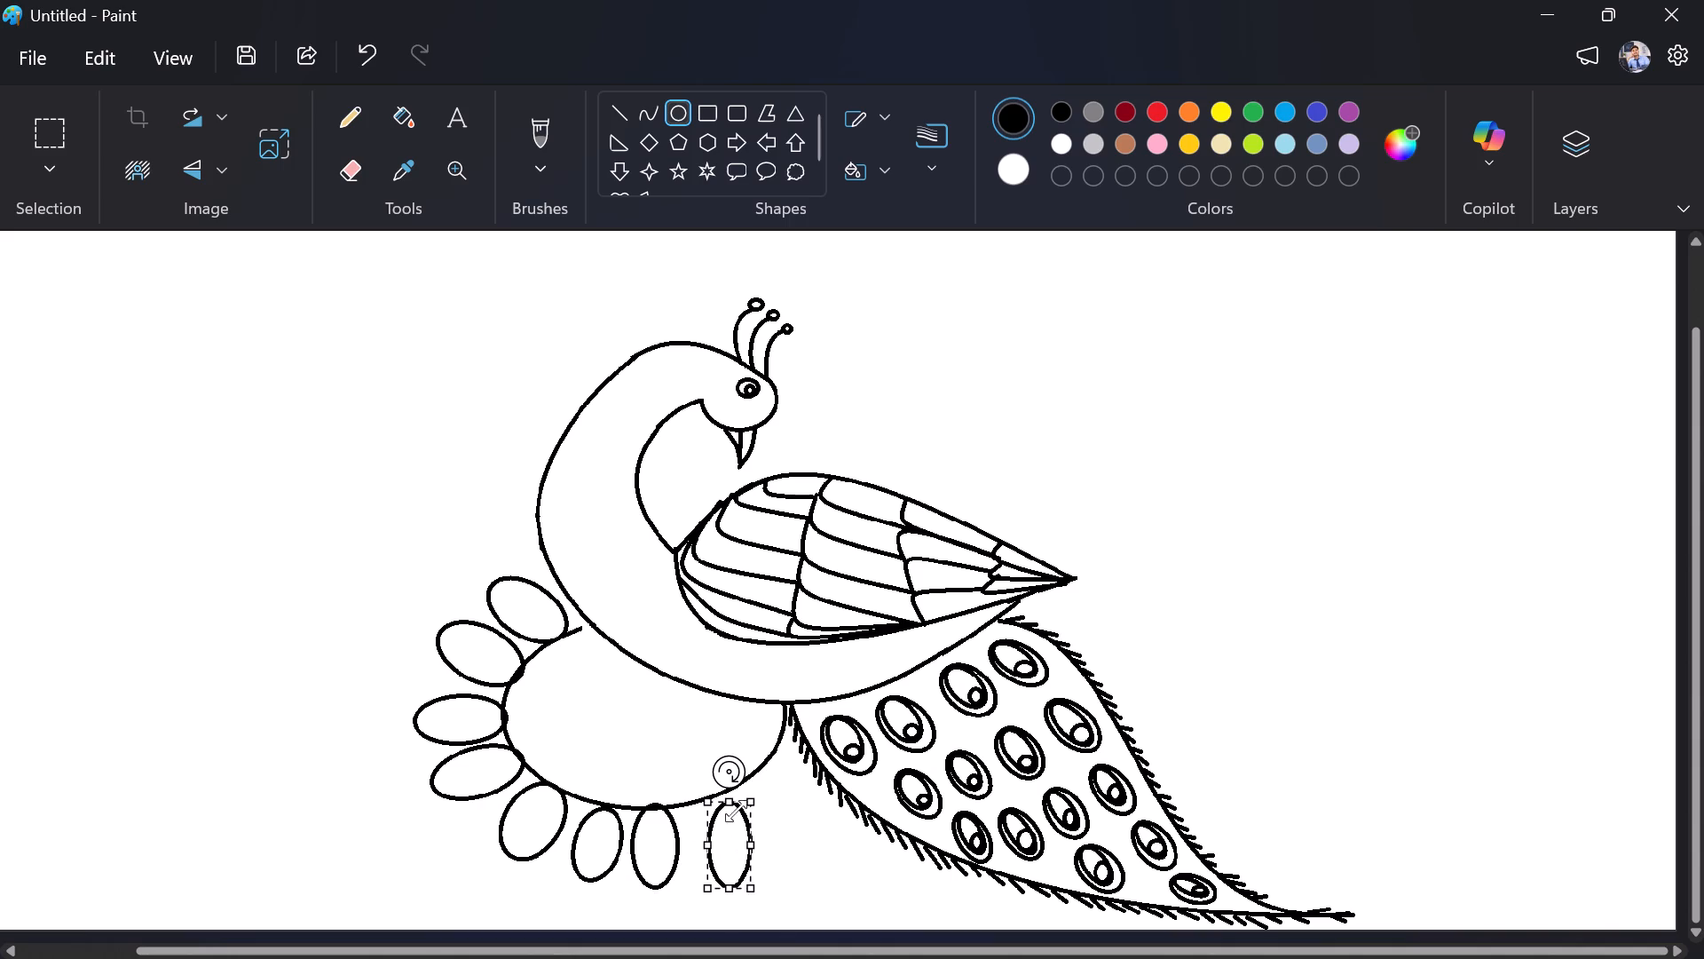
pyautogui.moveTo(720, 759); pyautogui.dragTo(690, 773)
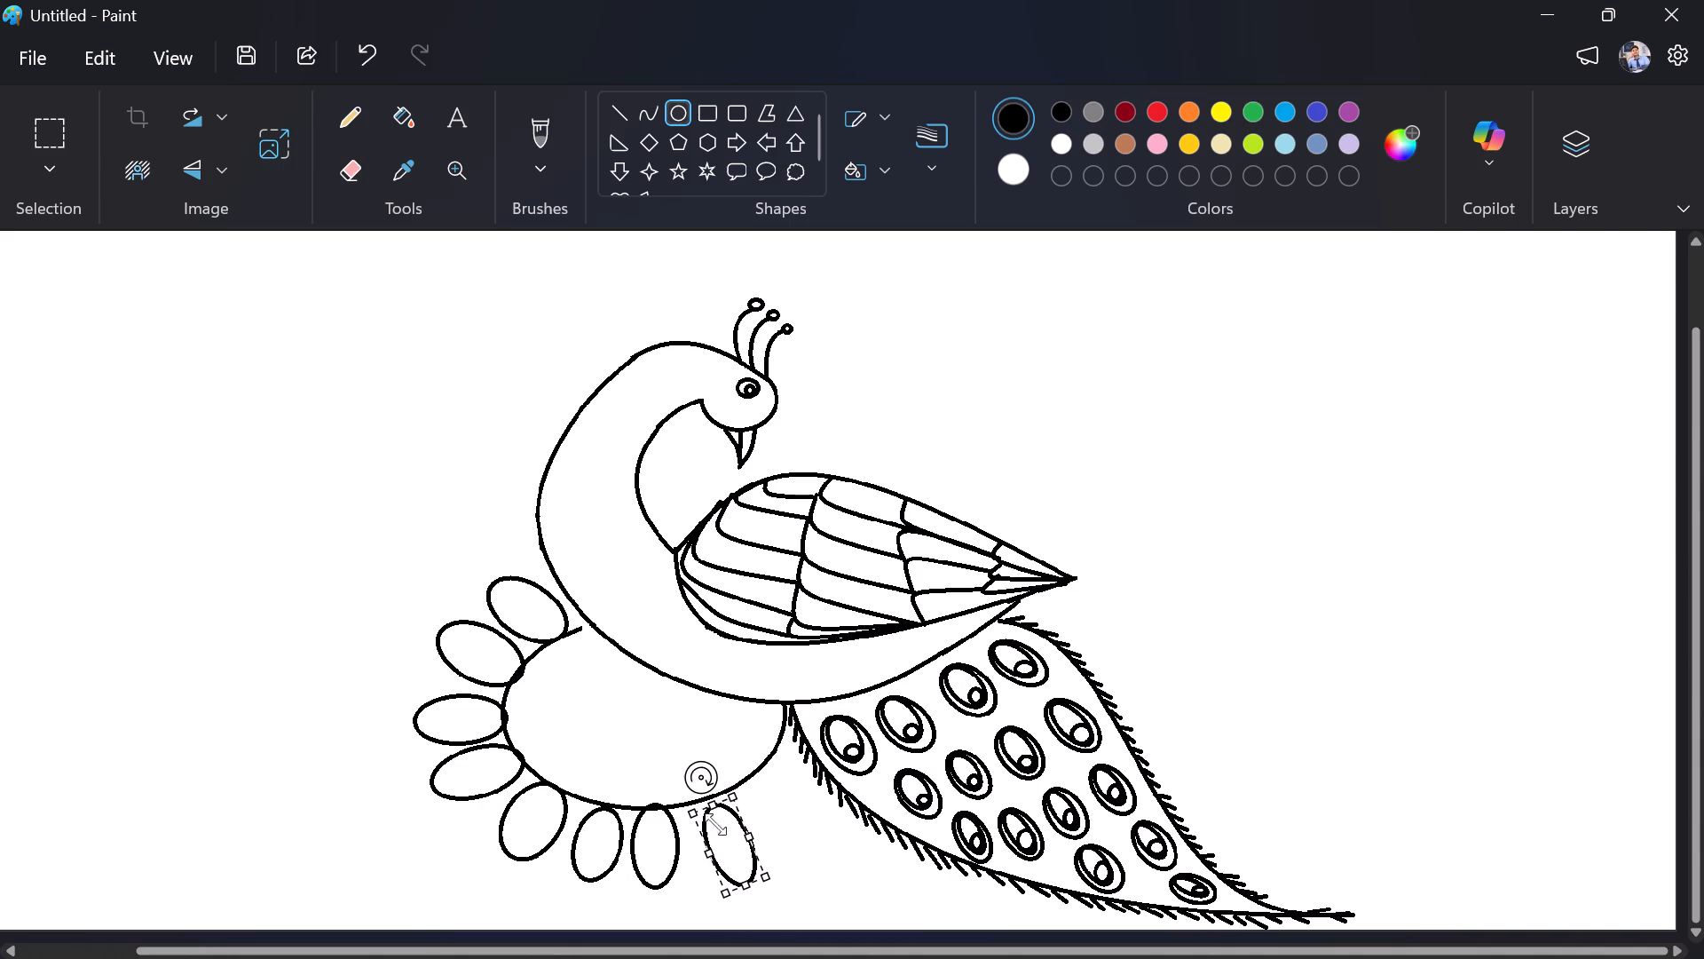
pyautogui.moveTo(723, 842); pyautogui.dragTo(691, 829)
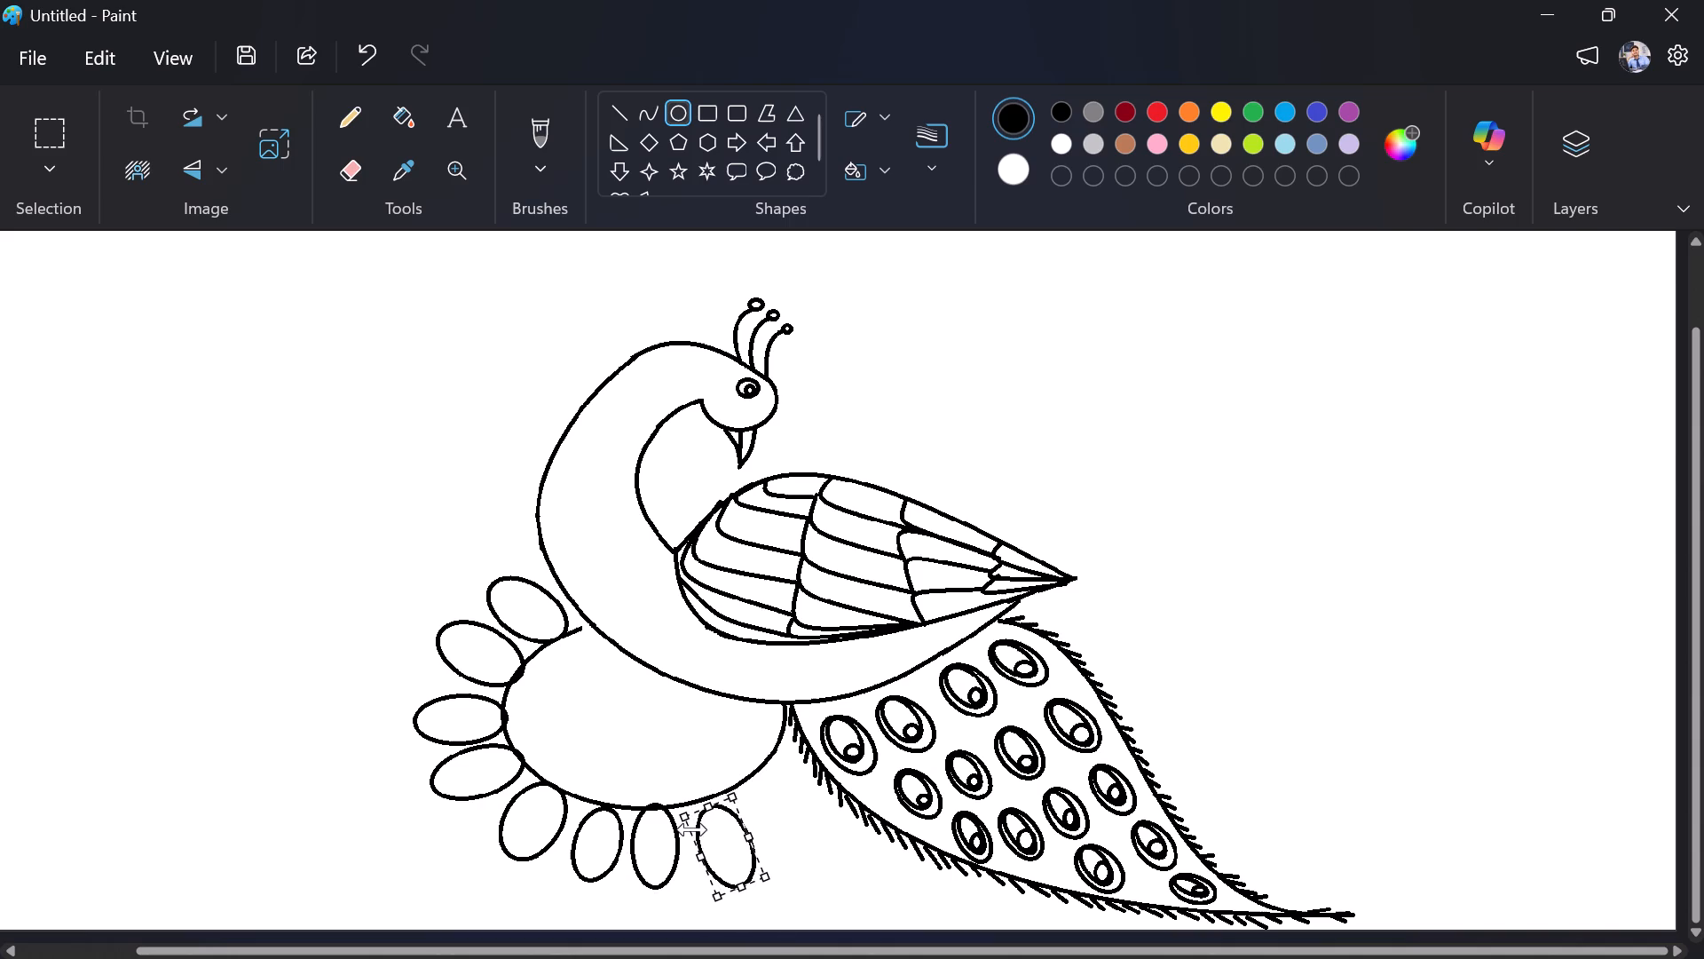
pyautogui.moveTo(691, 829); pyautogui.dragTo(690, 828)
pyautogui.moveTo(721, 846); pyautogui.dragTo(714, 838)
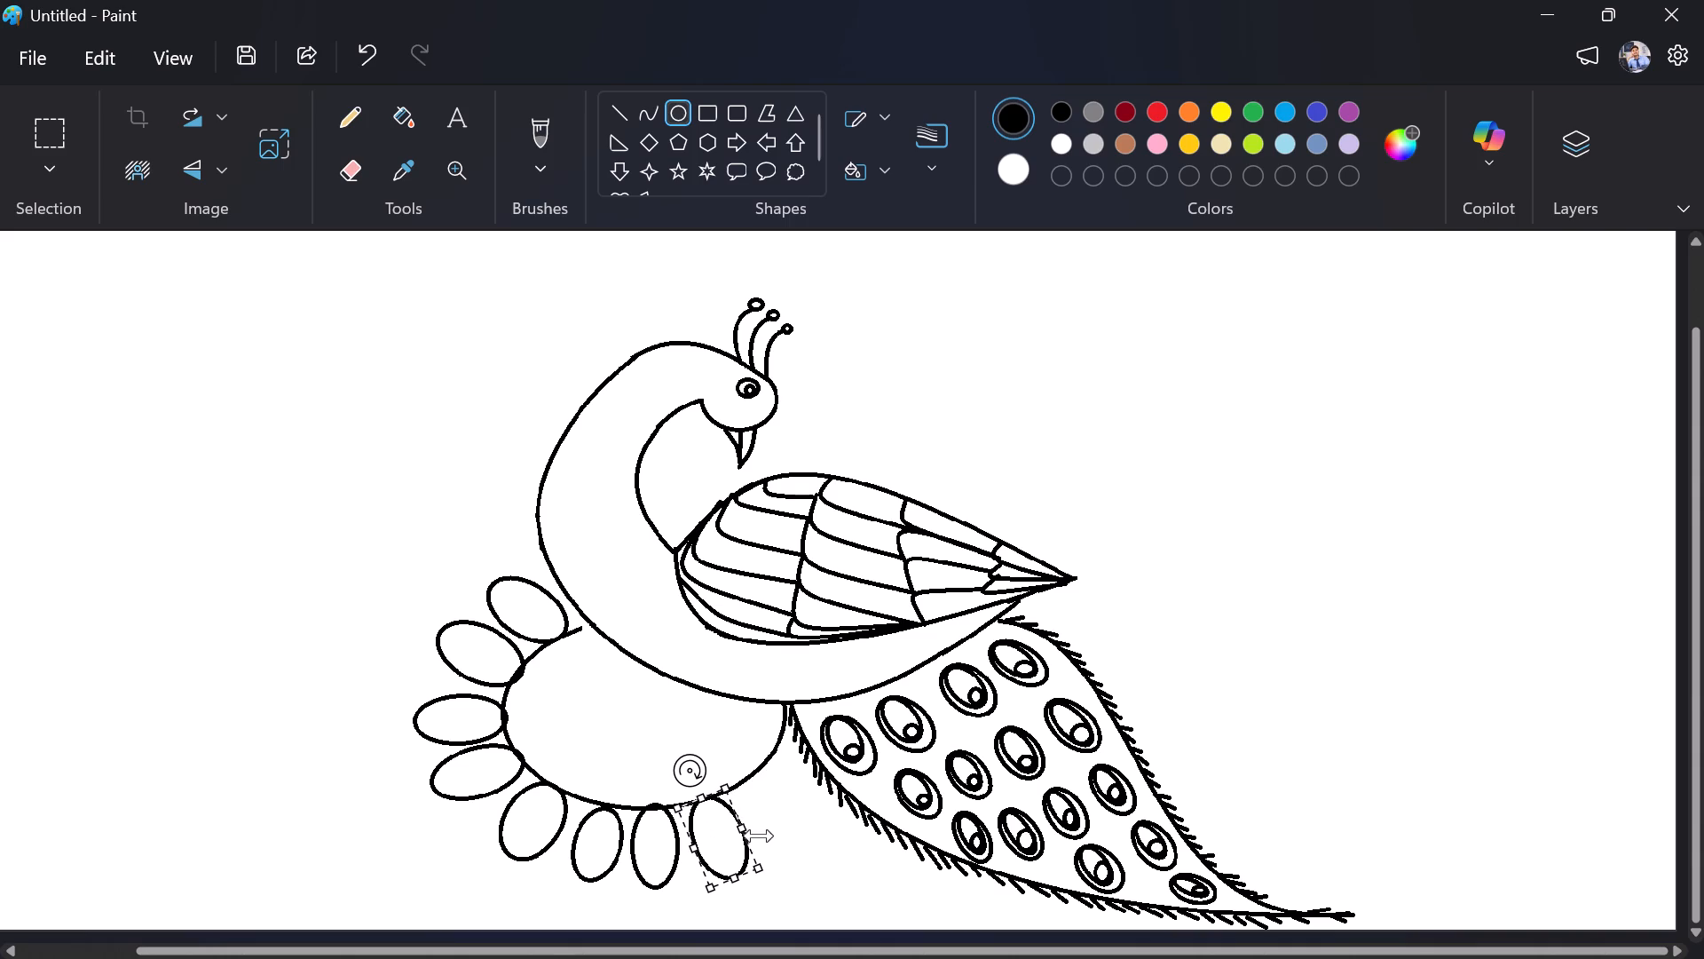
pyautogui.click(823, 847)
# Add a ninth oval petal between the eighth and the tail, tilted more steeply, with its upper end touching the large oval's lower-right outline.
pyautogui.moveTo(753, 775); pyautogui.dragTo(800, 861)
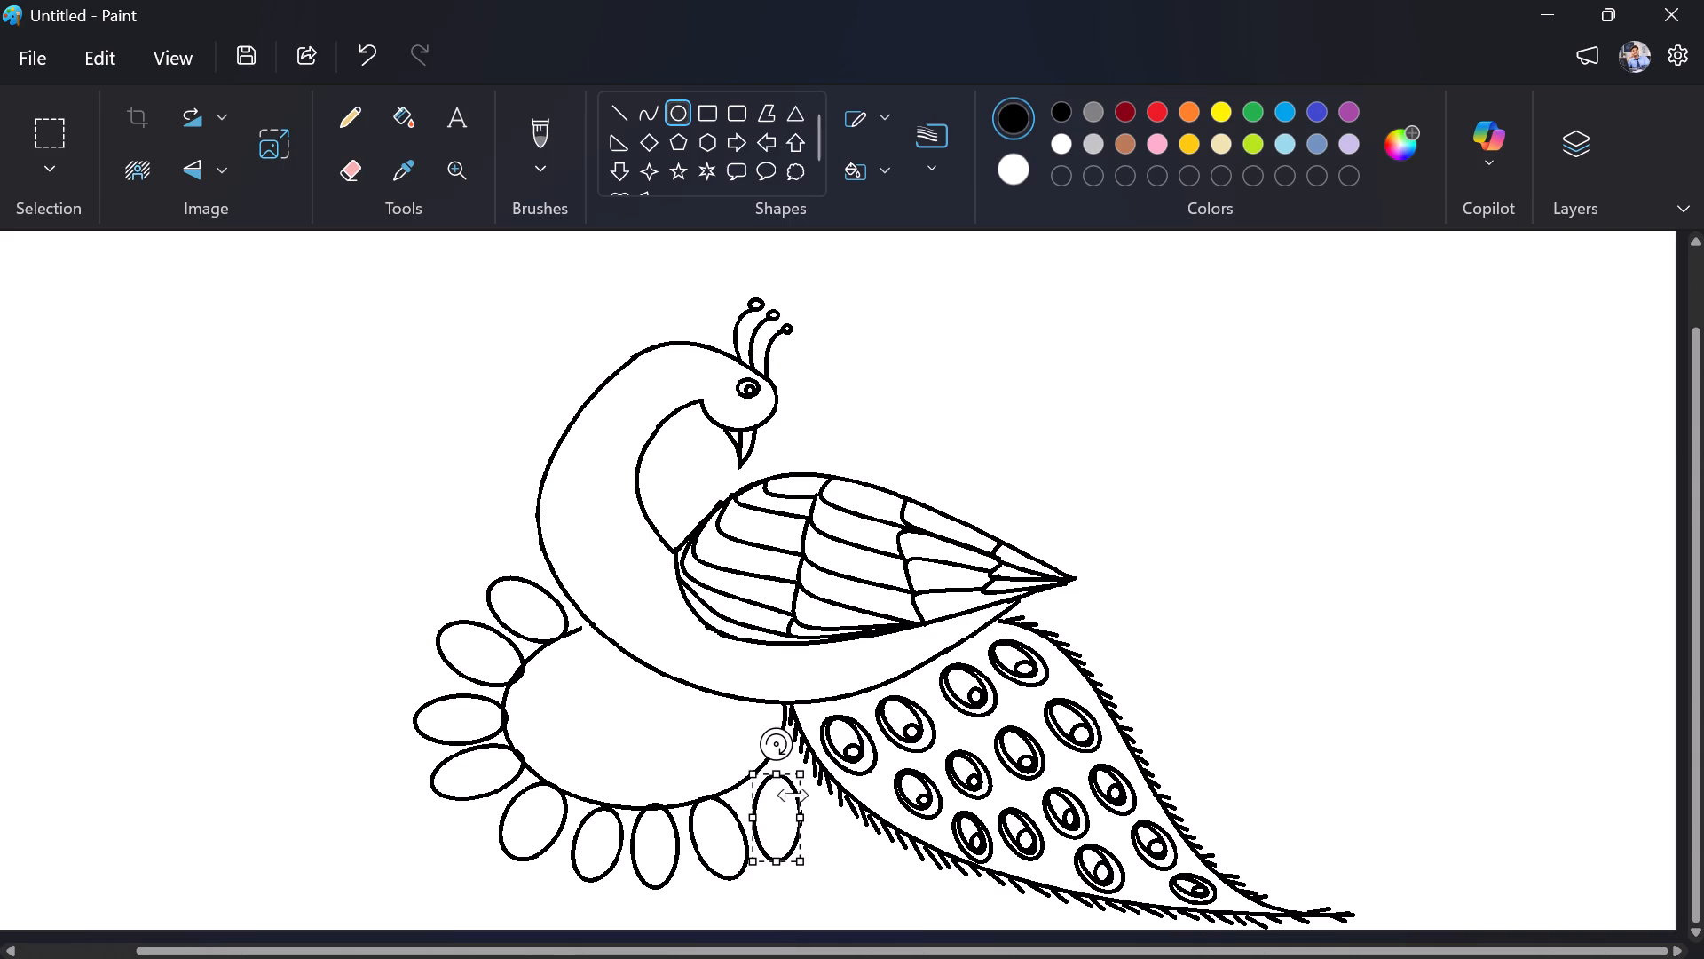
pyautogui.moveTo(775, 741); pyautogui.dragTo(724, 750)
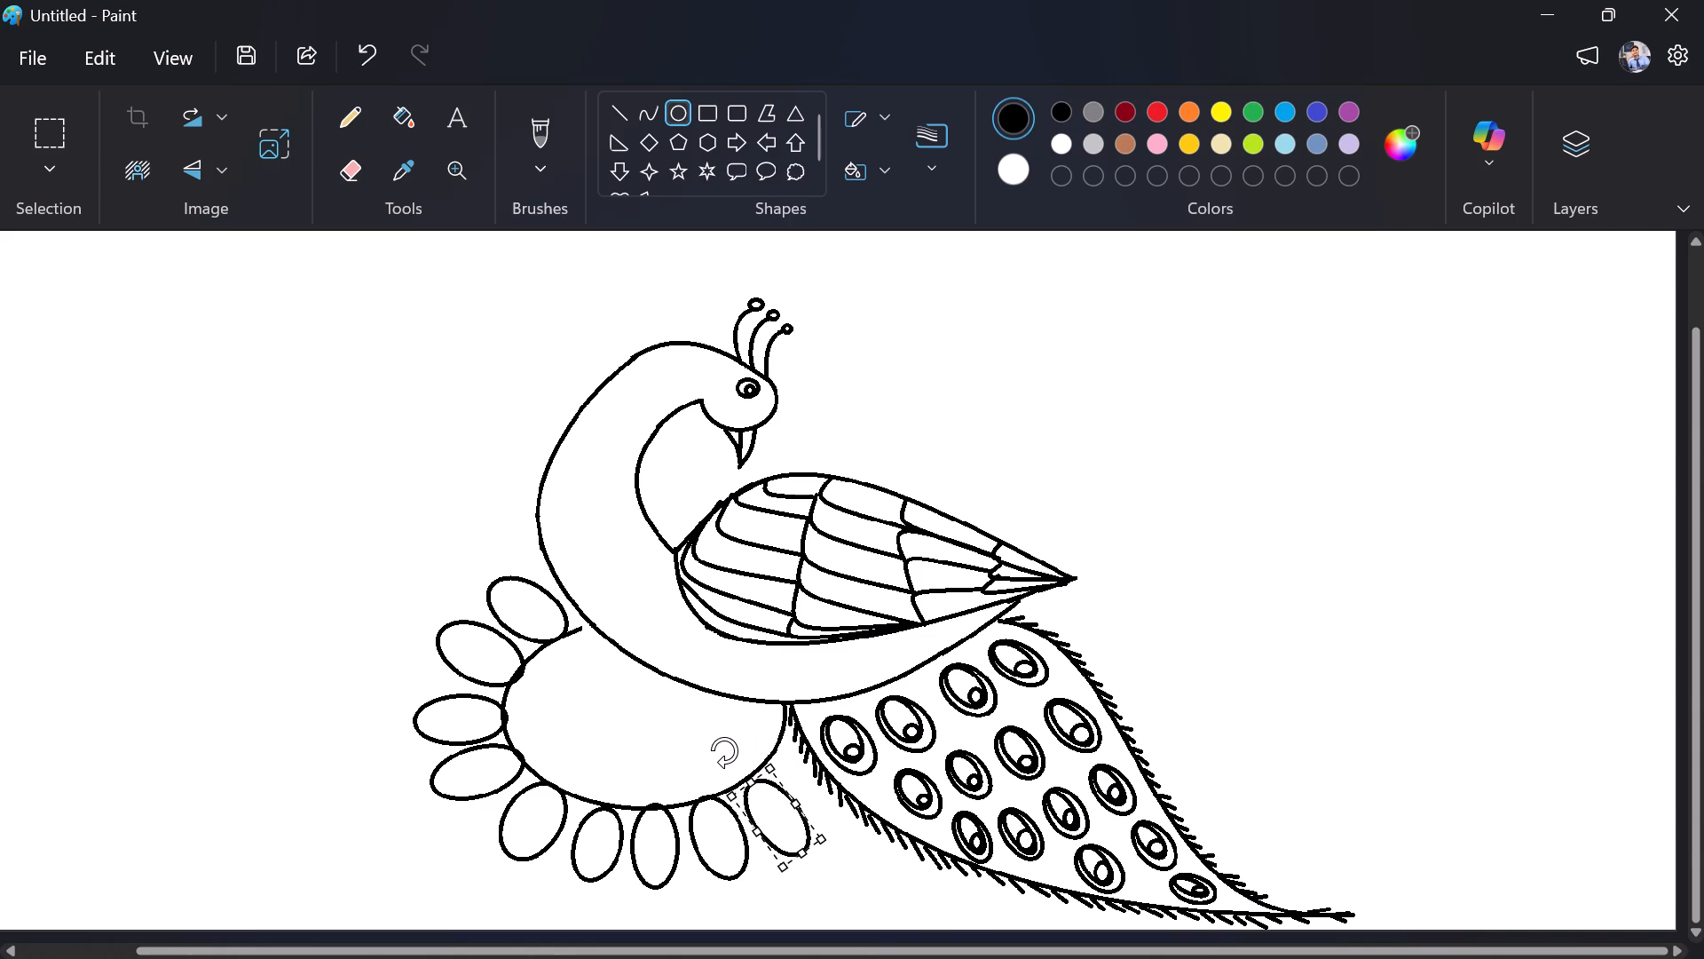
pyautogui.moveTo(724, 750); pyautogui.dragTo(723, 751)
pyautogui.moveTo(770, 811); pyautogui.dragTo(769, 810)
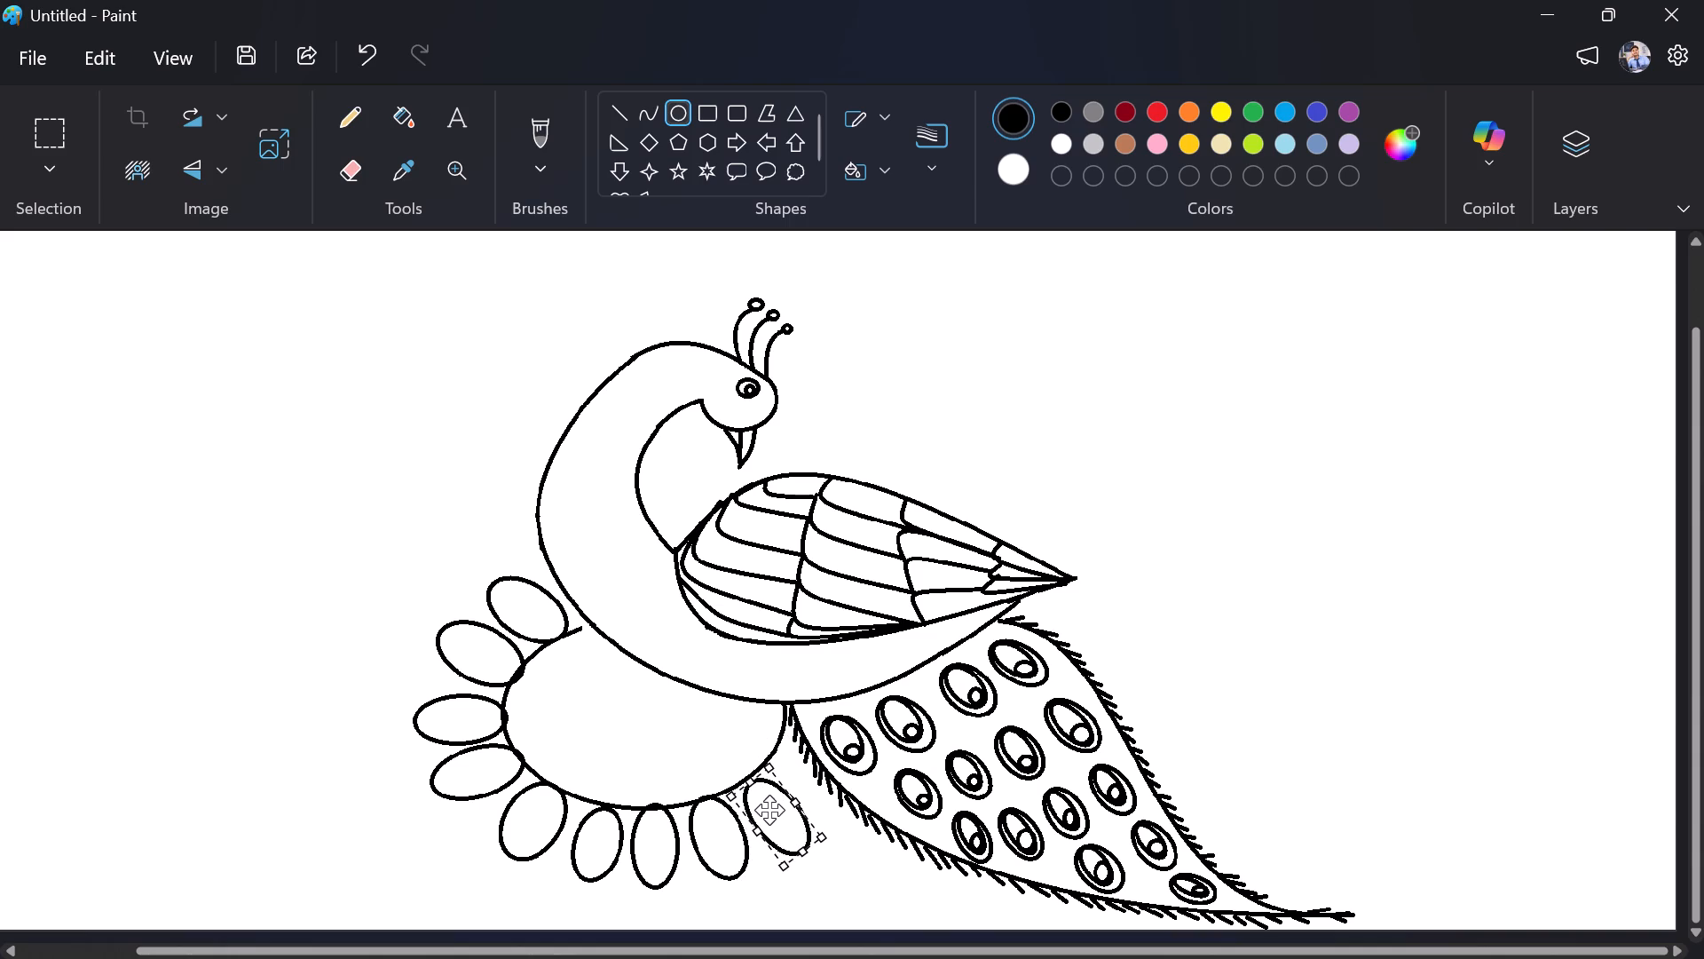
pyautogui.moveTo(769, 810); pyautogui.dragTo(775, 795)
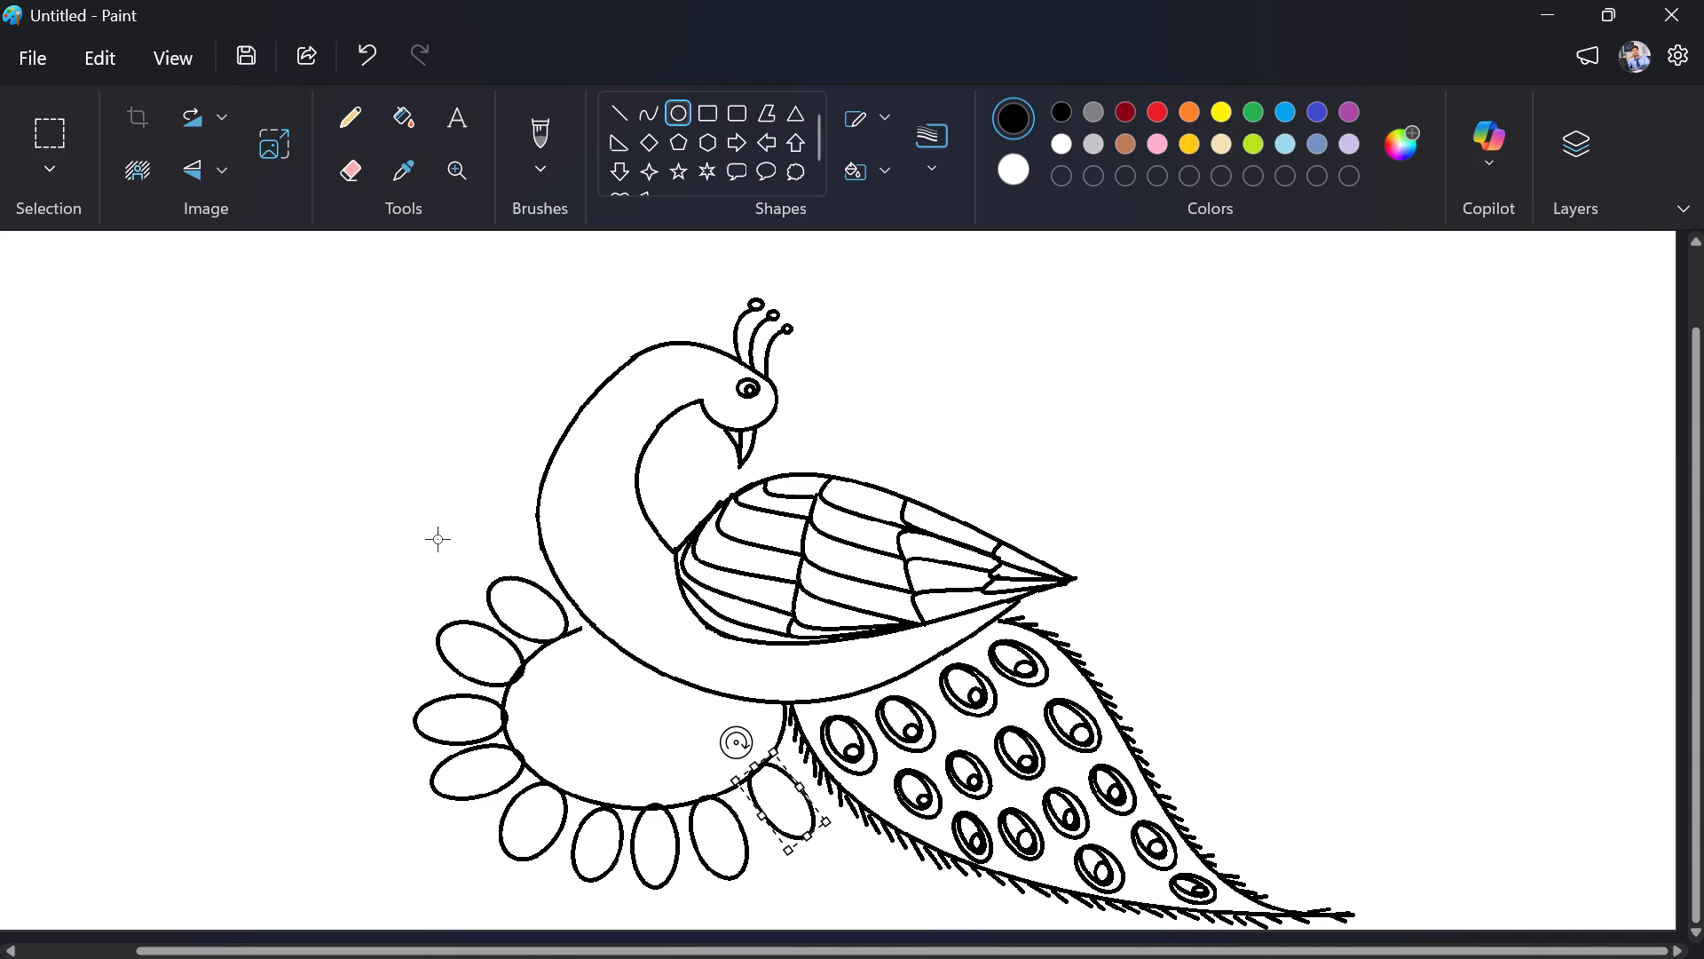
pyautogui.click(458, 581)
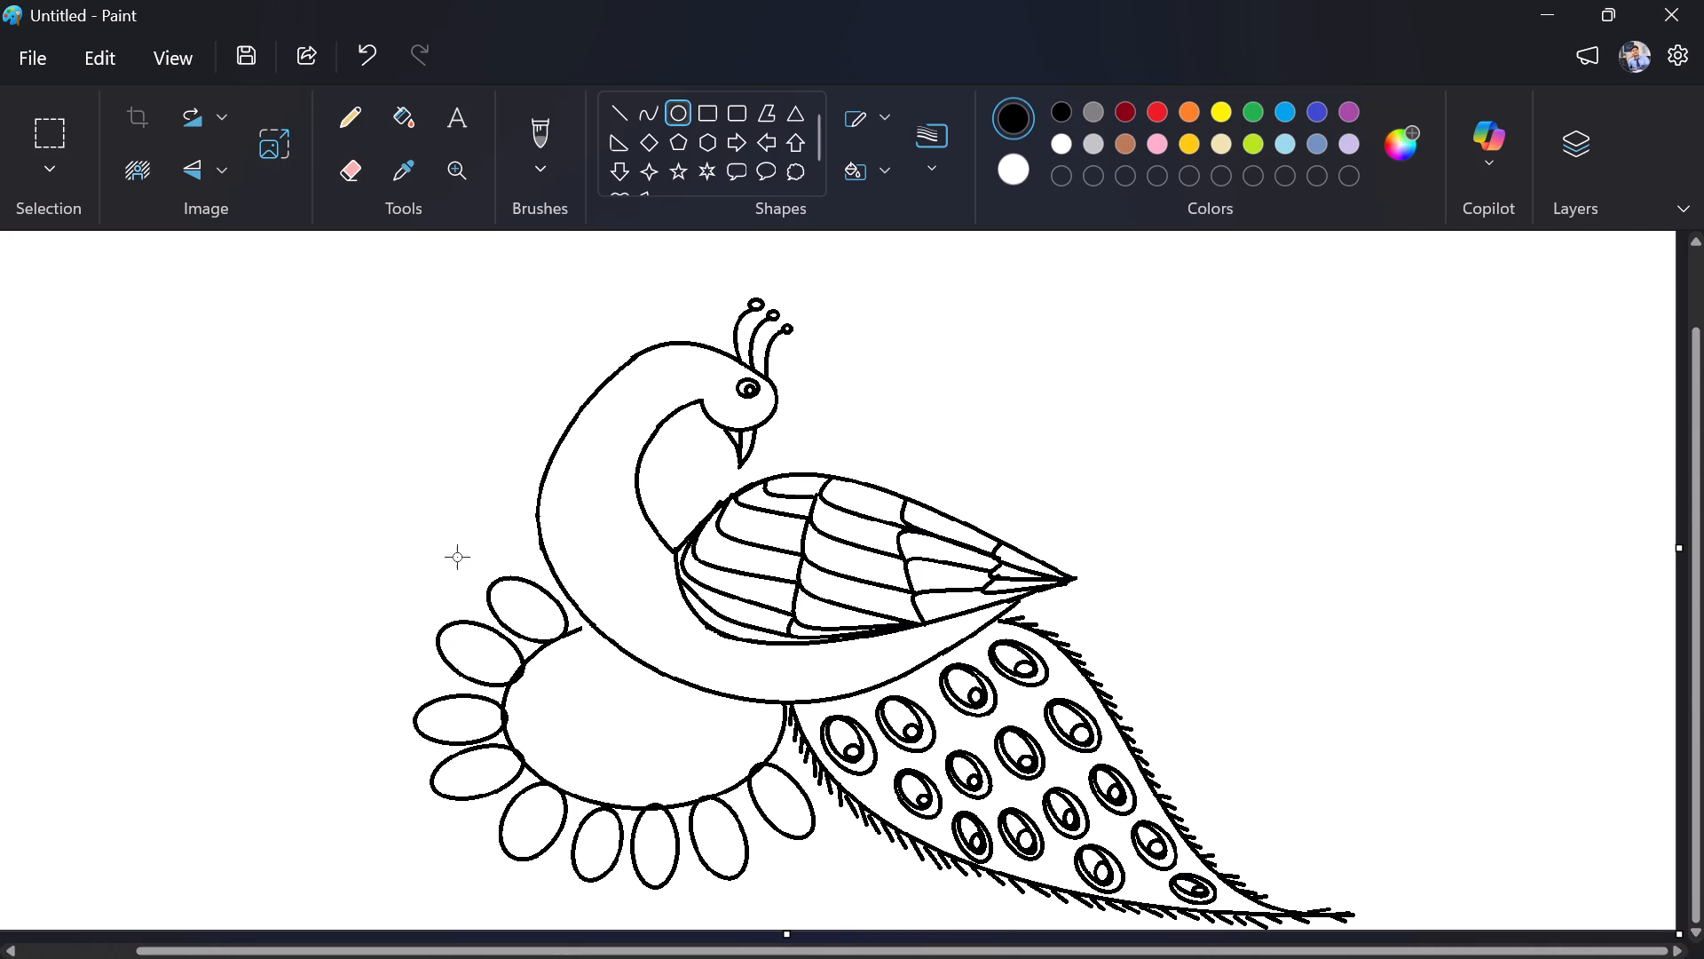
# Start an outer petal layer with an oval beside the topmost inner petal, tilted with its outer end raised and inner end between the first two petals.
pyautogui.moveTo(495, 579); pyautogui.dragTo(407, 559)
pyautogui.moveTo(407, 559); pyautogui.dragTo(336, 636)
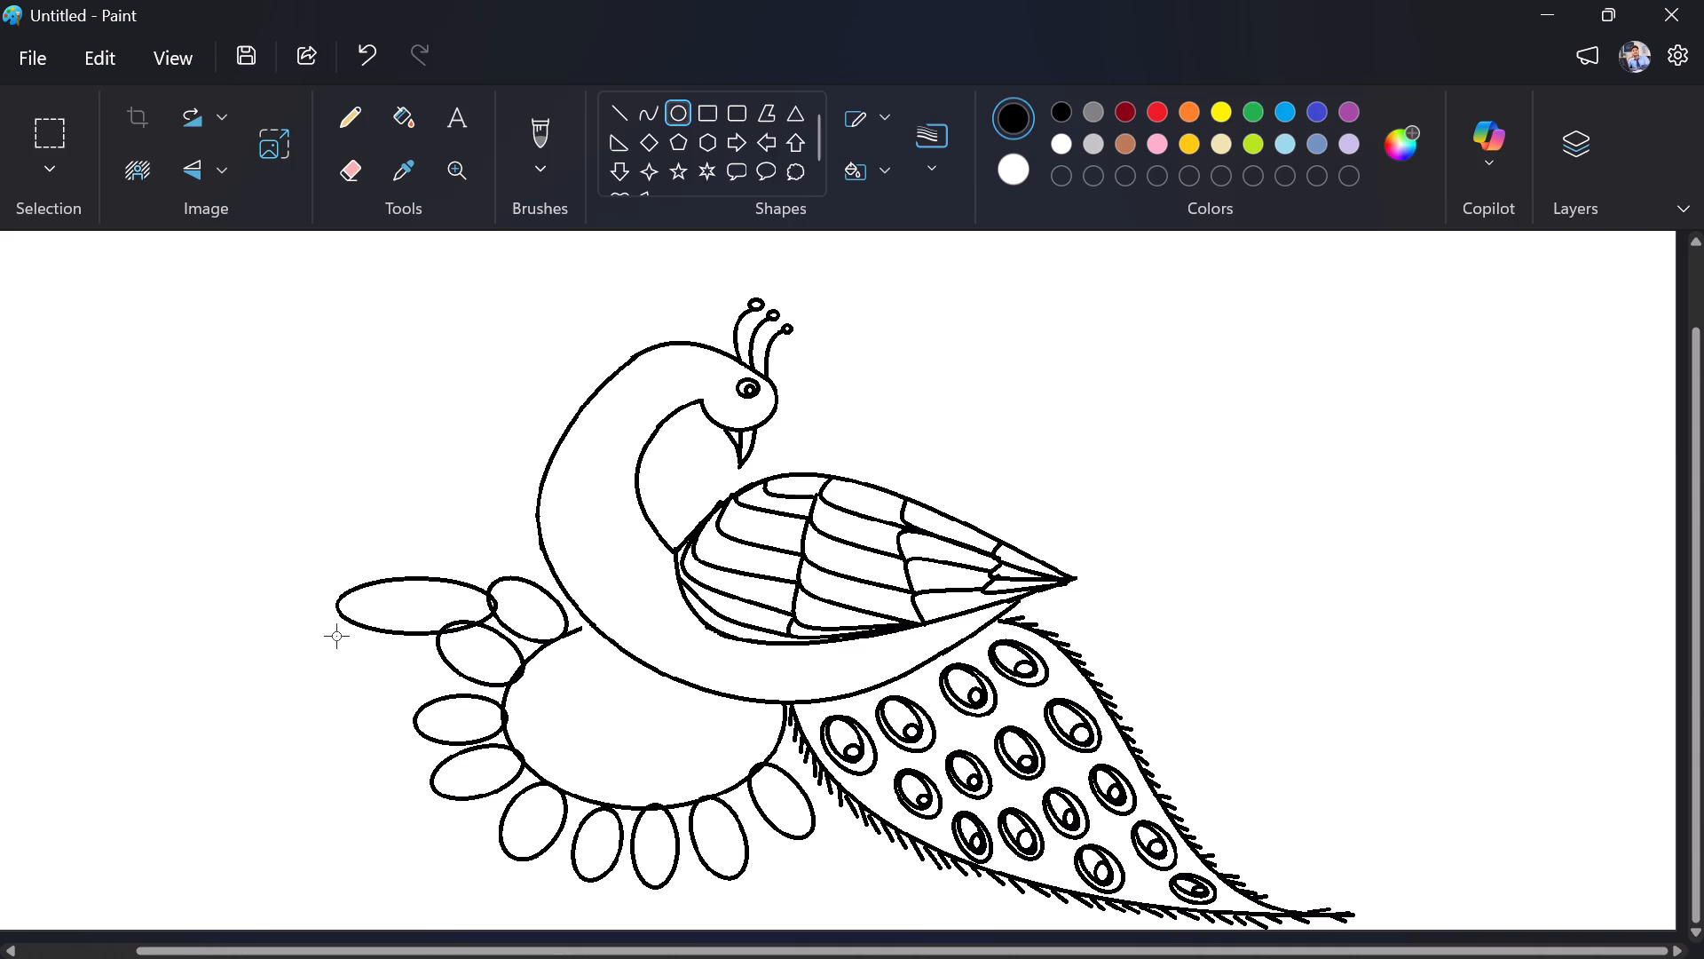
pyautogui.moveTo(336, 636); pyautogui.dragTo(327, 625)
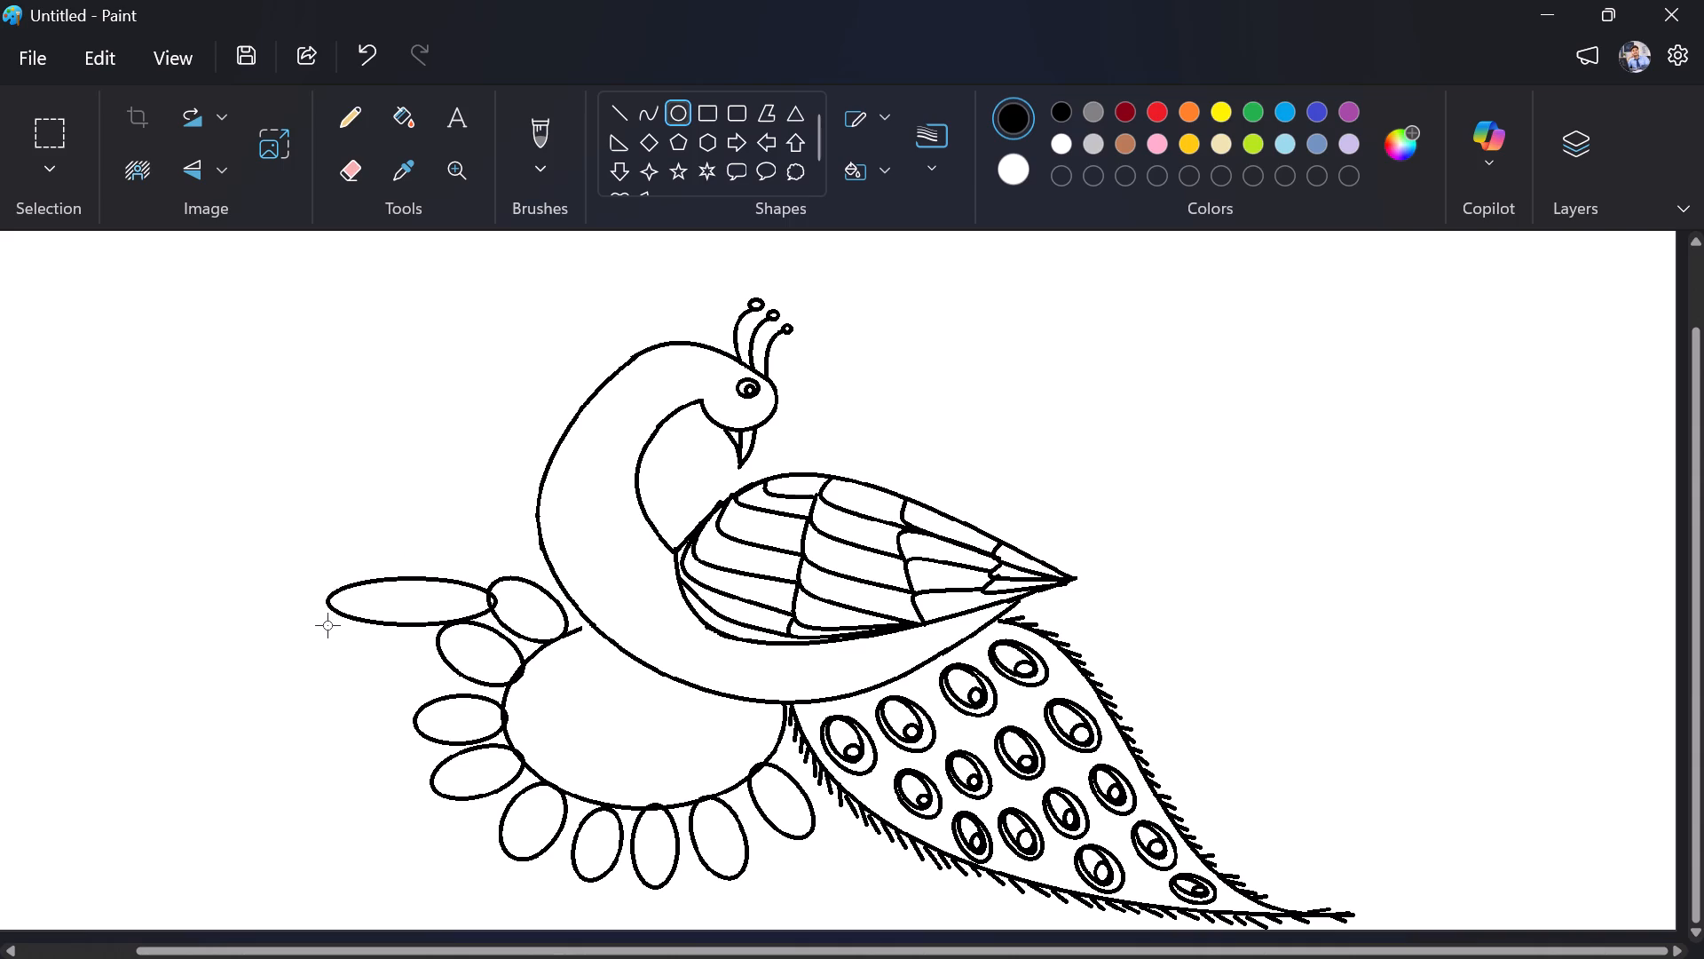
pyautogui.moveTo(327, 625); pyautogui.dragTo(385, 627)
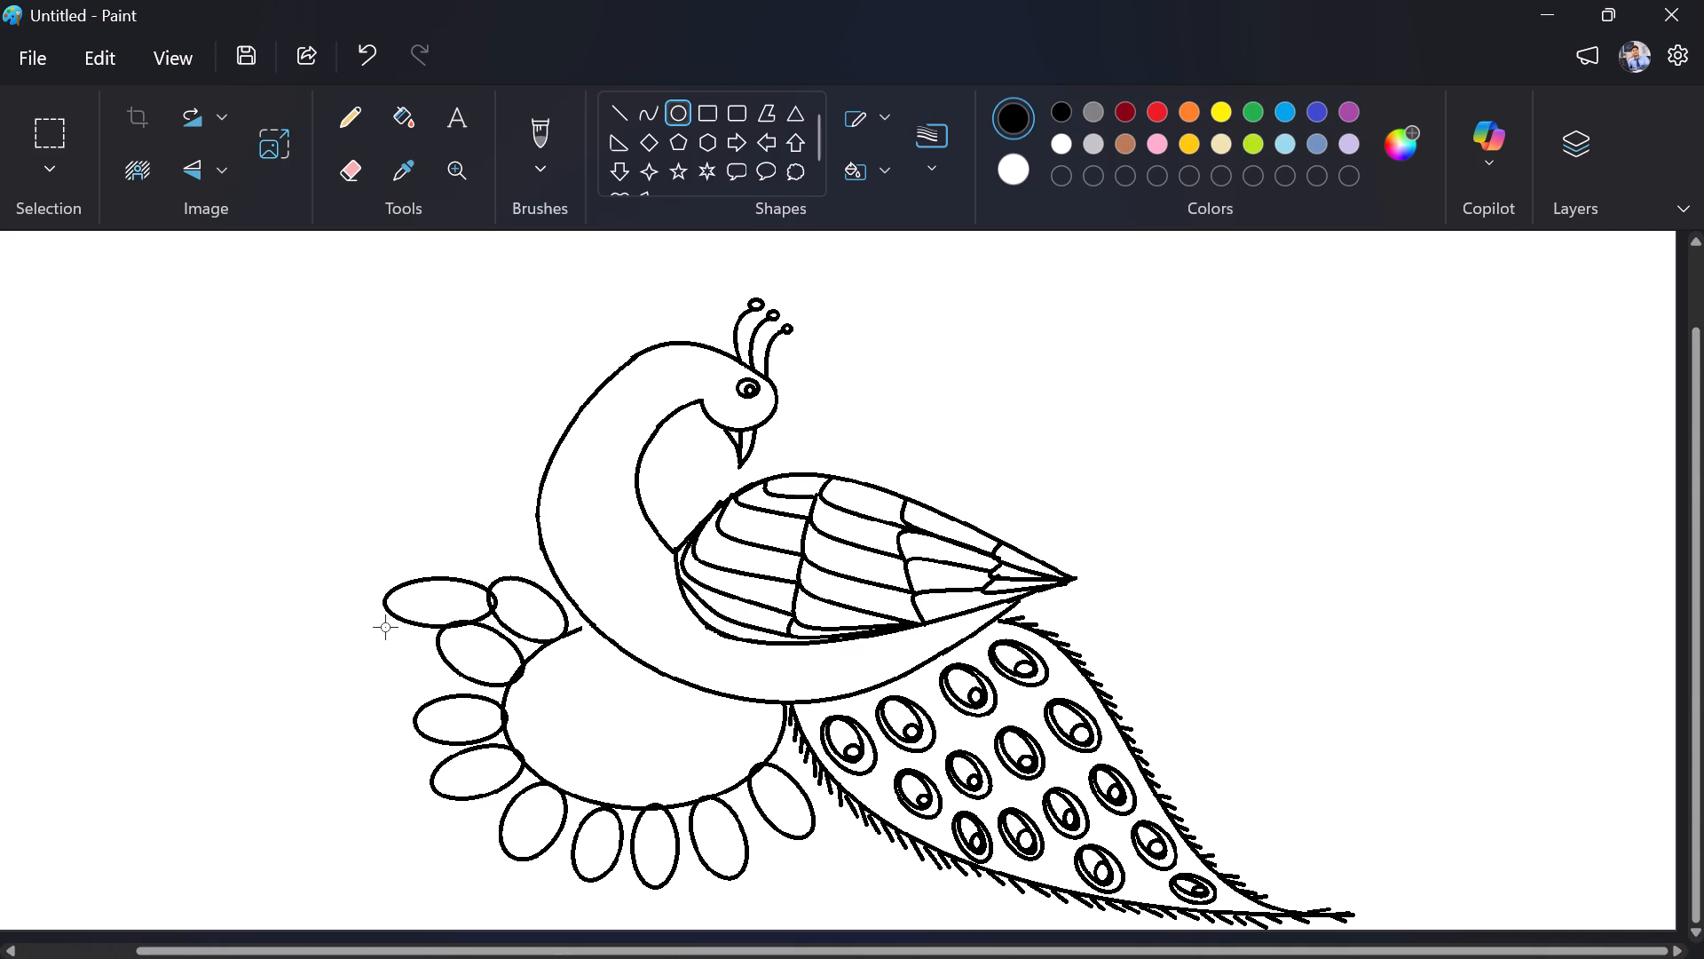
pyautogui.moveTo(385, 627); pyautogui.dragTo(404, 626)
pyautogui.moveTo(449, 553); pyautogui.dragTo(451, 552)
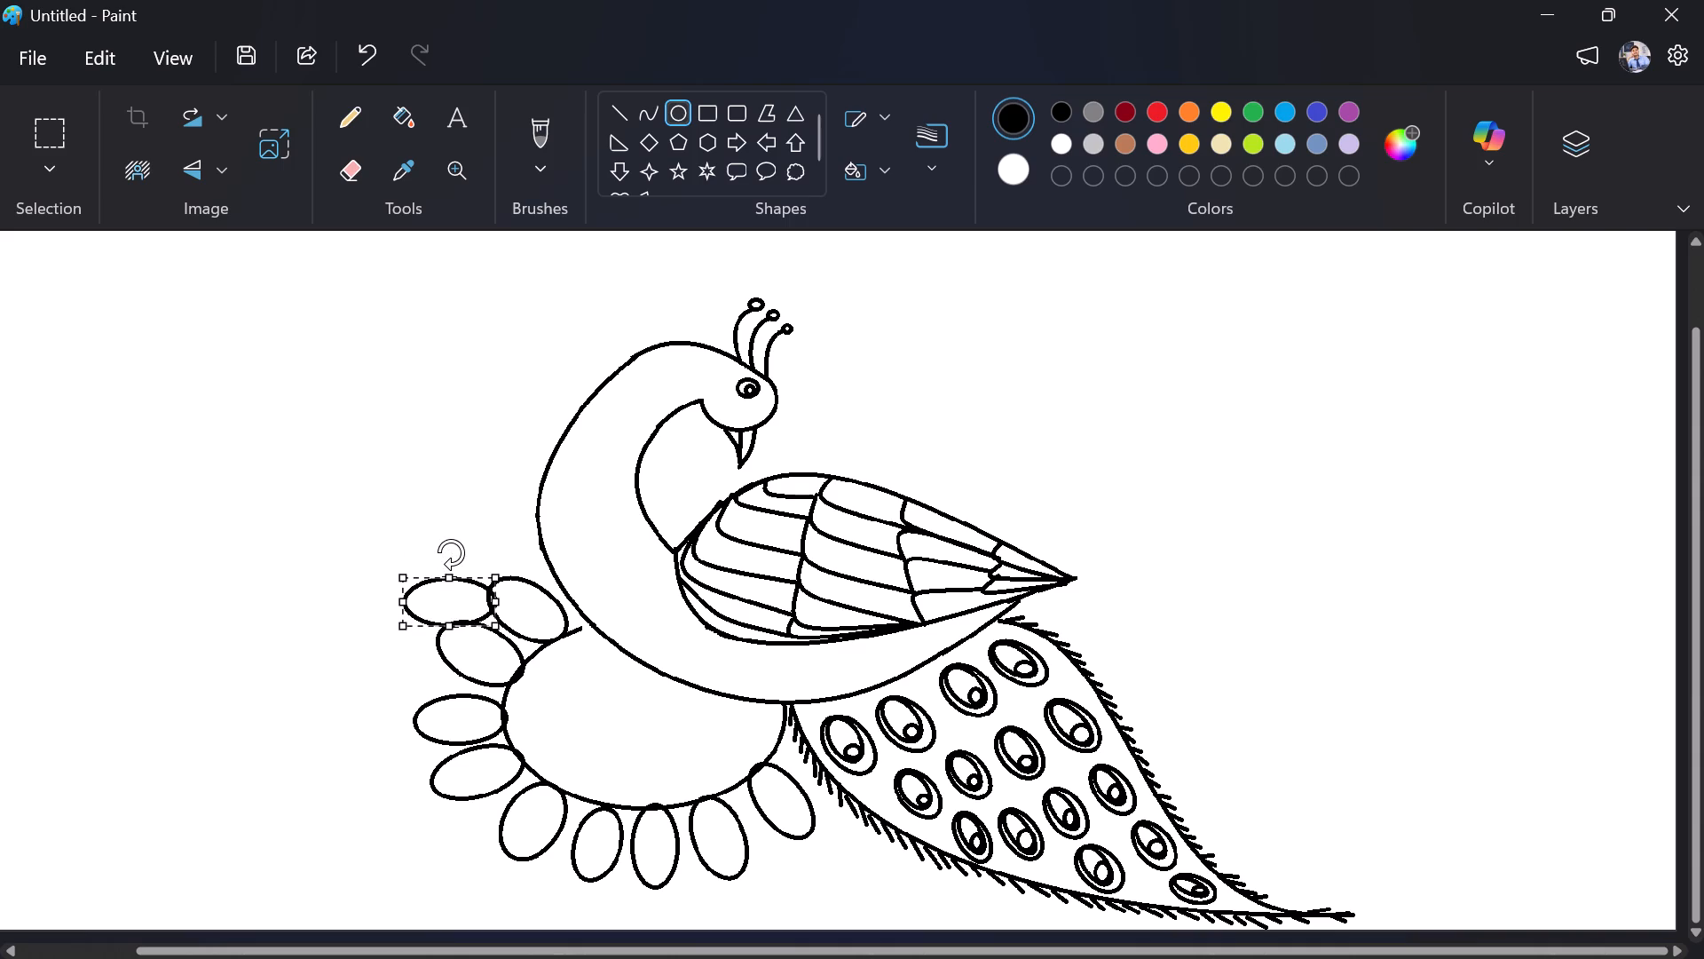
pyautogui.moveTo(451, 552); pyautogui.dragTo(450, 565)
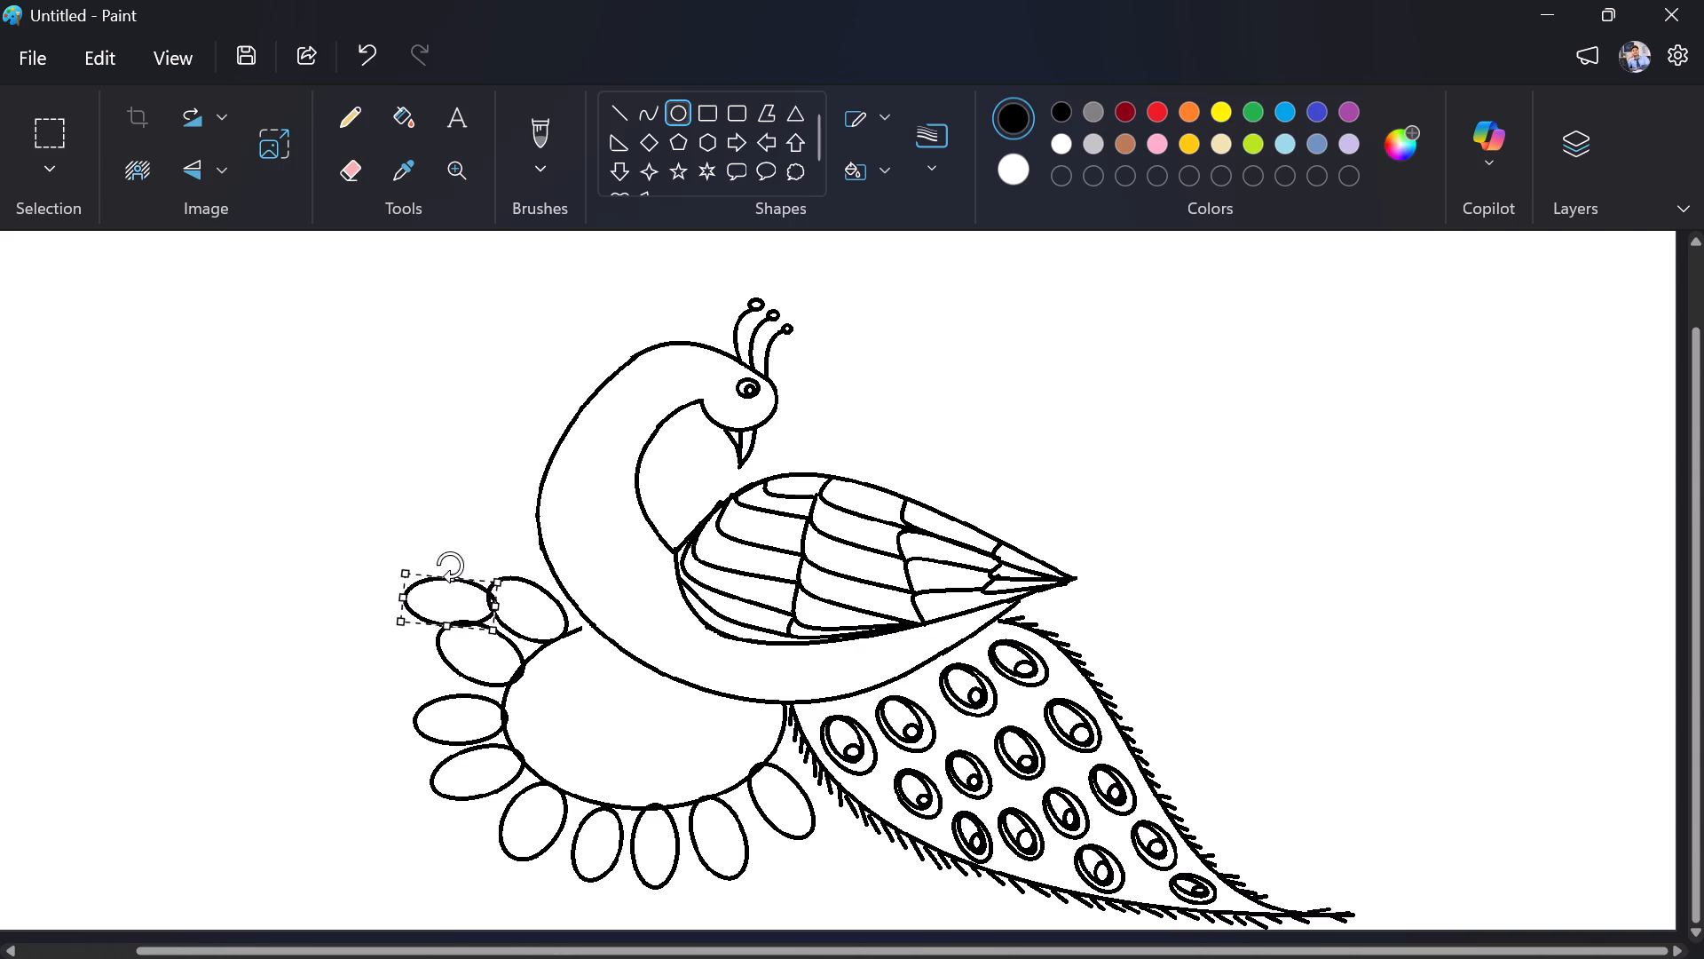
pyautogui.moveTo(450, 565); pyautogui.dragTo(451, 561)
pyautogui.moveTo(453, 548); pyautogui.dragTo(459, 548)
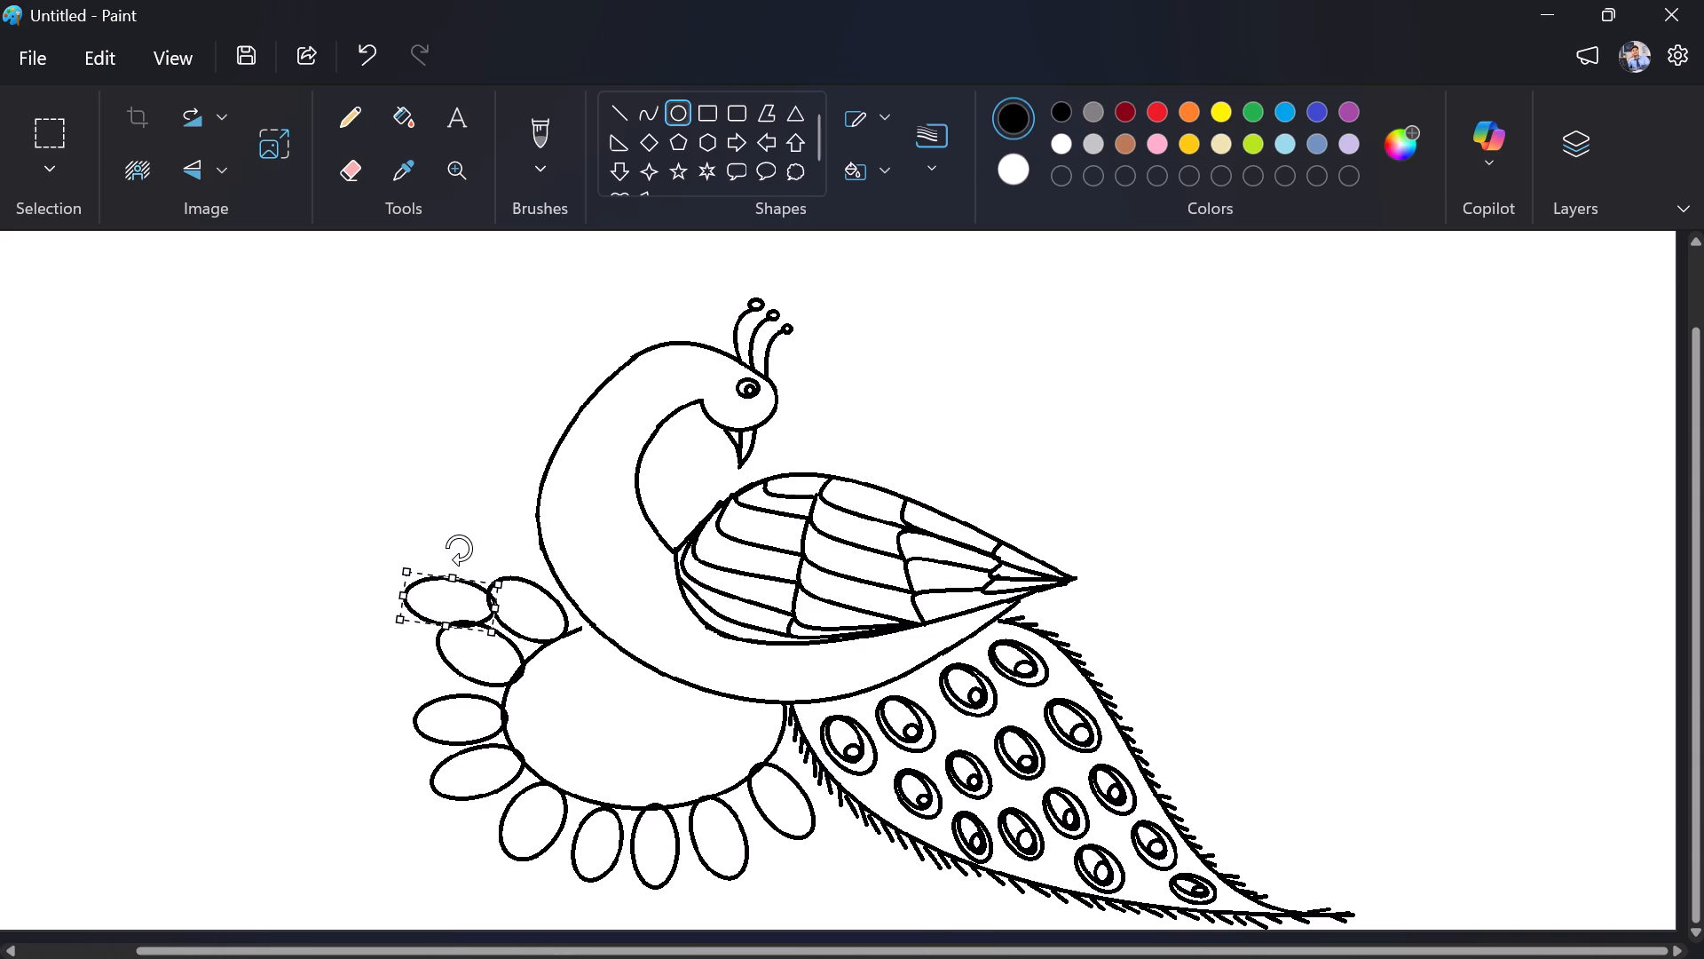
pyautogui.moveTo(459, 548); pyautogui.dragTo(473, 551)
pyautogui.click(454, 605)
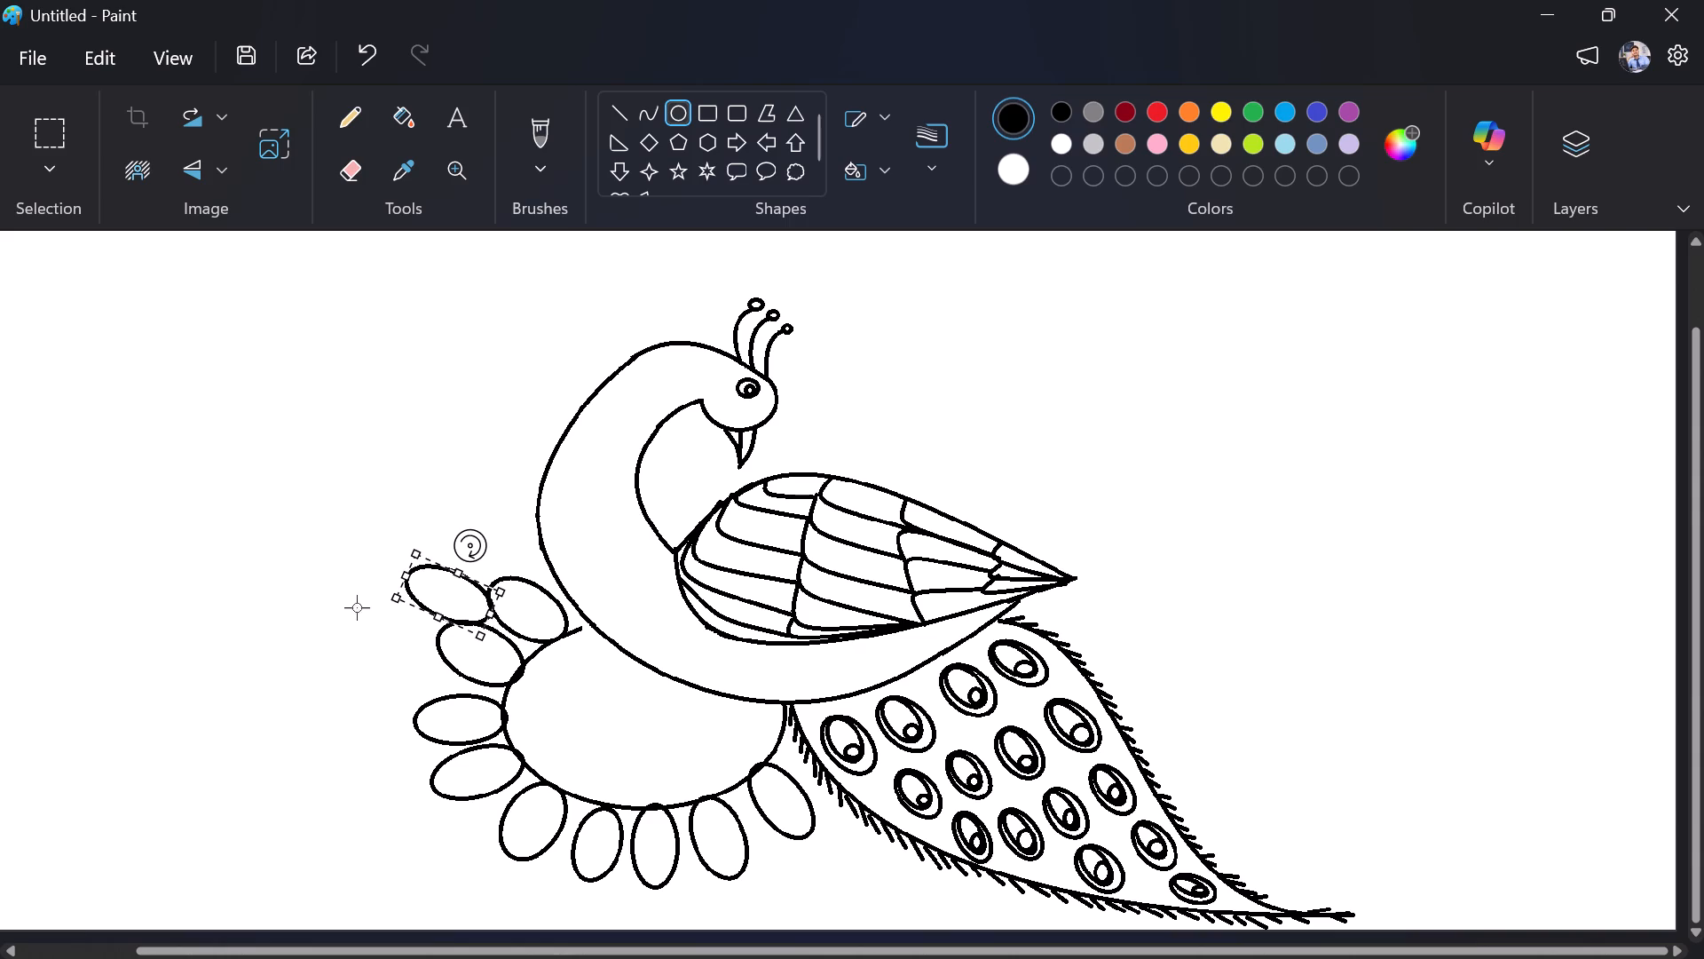
pyautogui.click(333, 617)
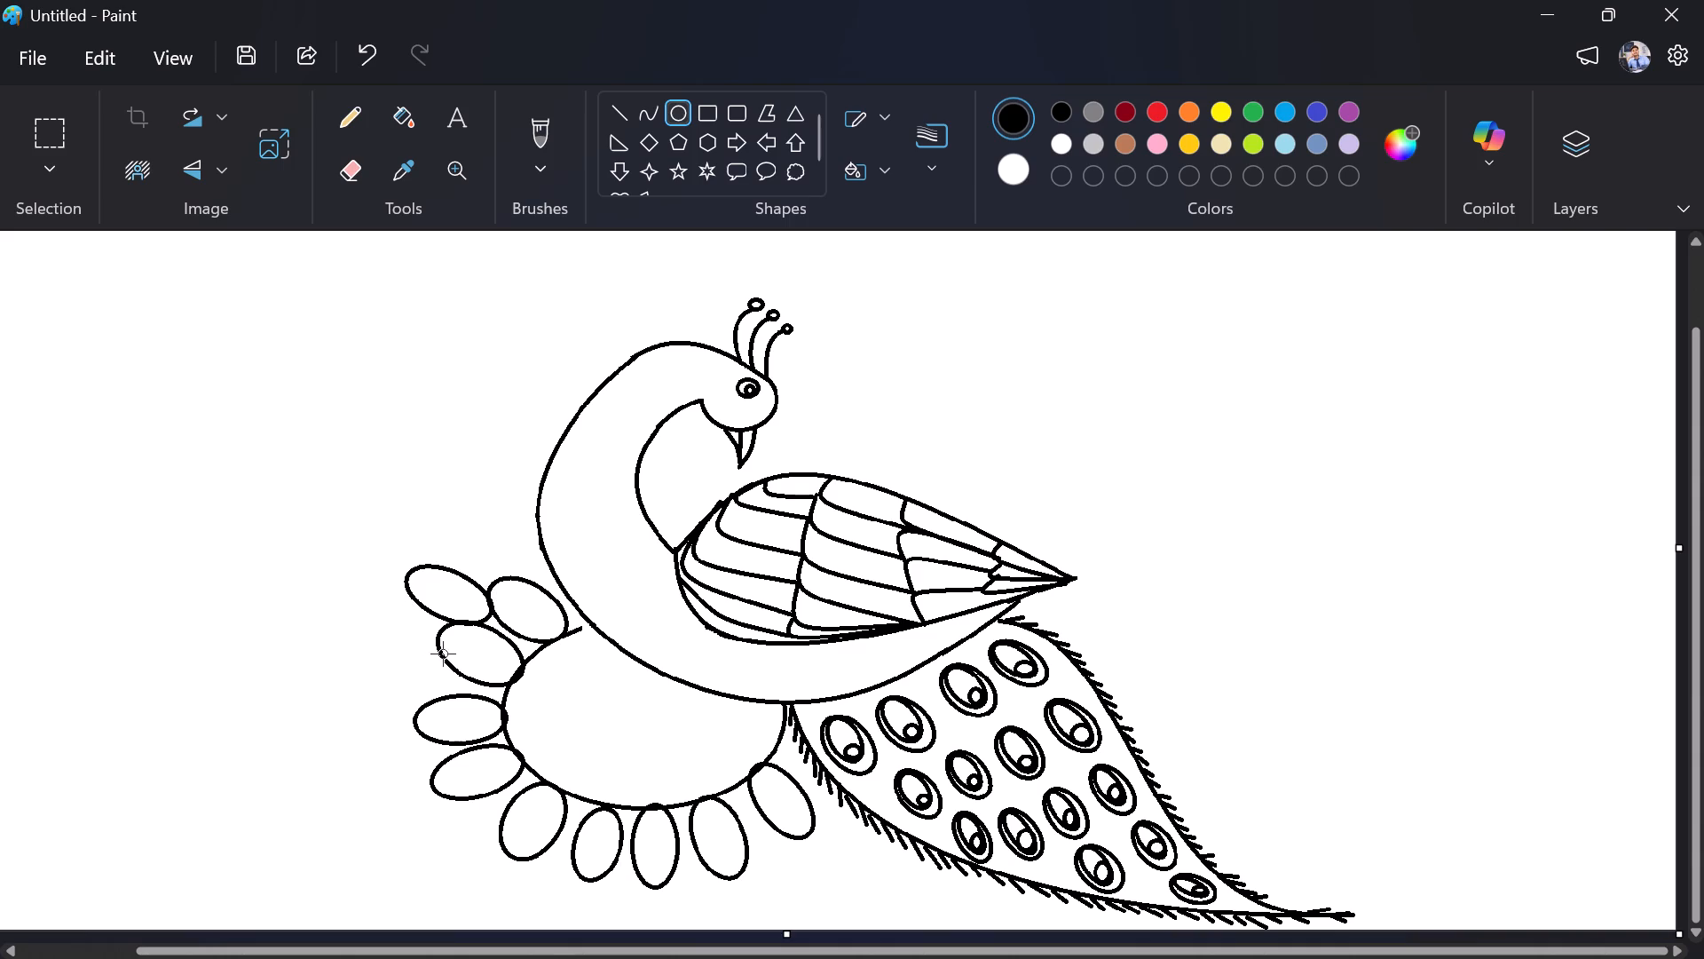
# Add a second outer-layer oval petal in the gap between the second and third inner petals, tilted slightly with its outer end raised.
pyautogui.moveTo(444, 654); pyautogui.dragTo(341, 690)
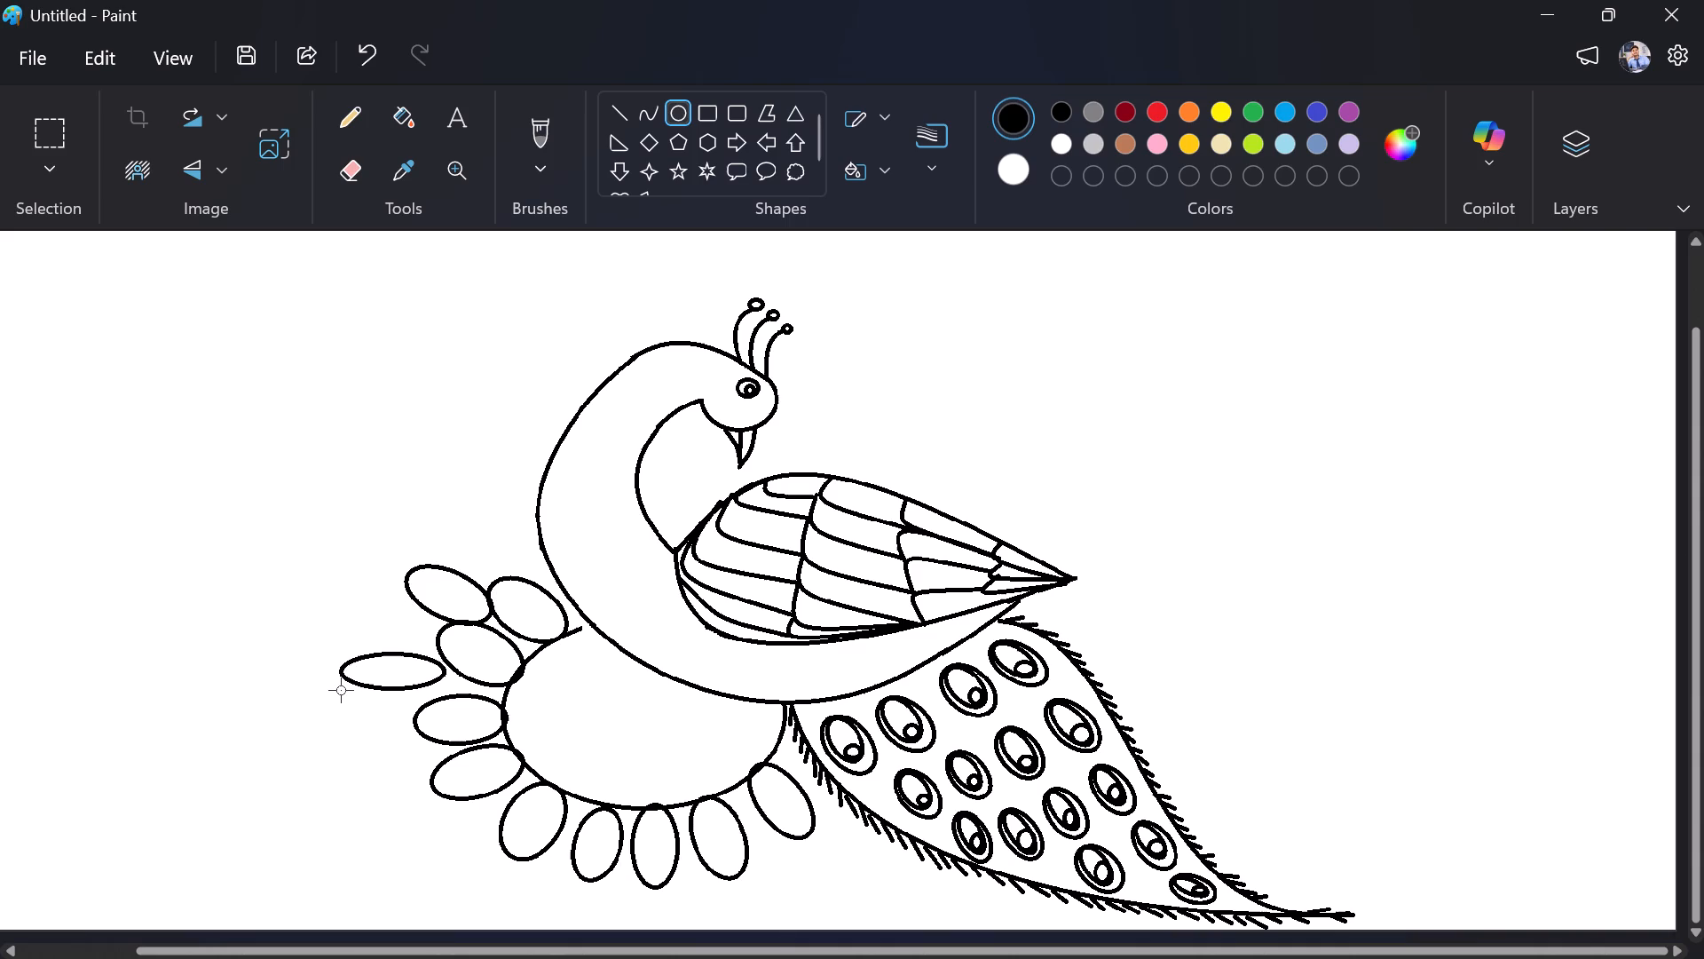
pyautogui.moveTo(341, 690); pyautogui.dragTo(338, 701)
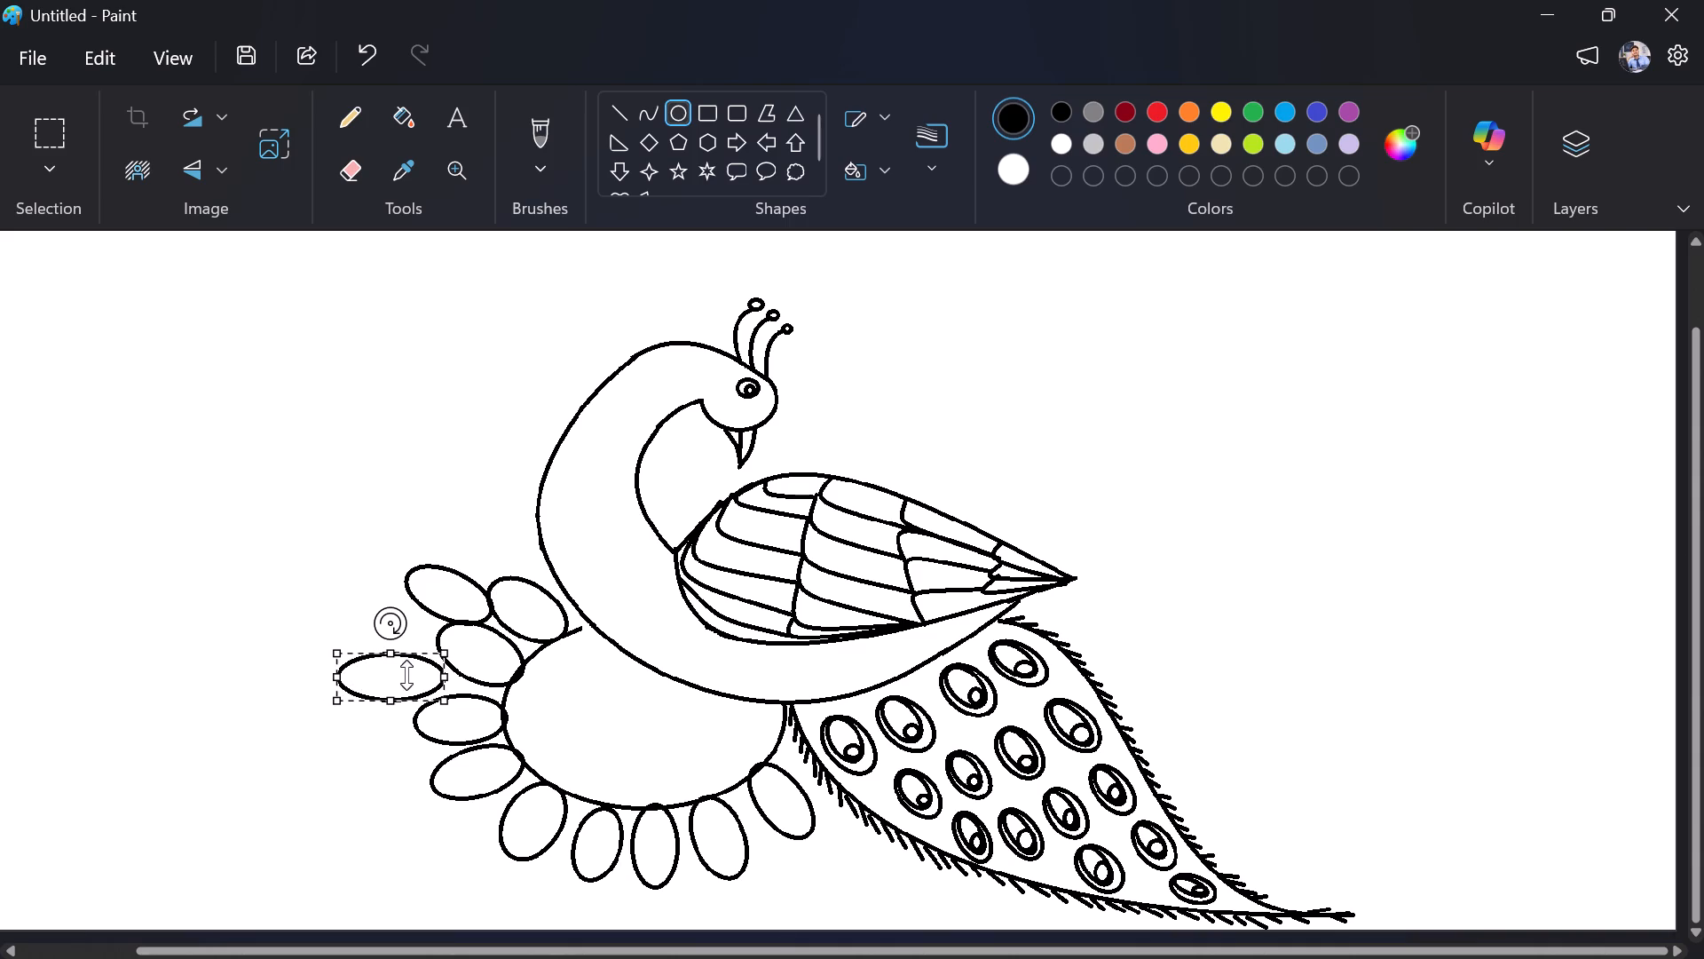
pyautogui.moveTo(412, 676); pyautogui.dragTo(430, 679)
pyautogui.moveTo(406, 633); pyautogui.dragTo(410, 633)
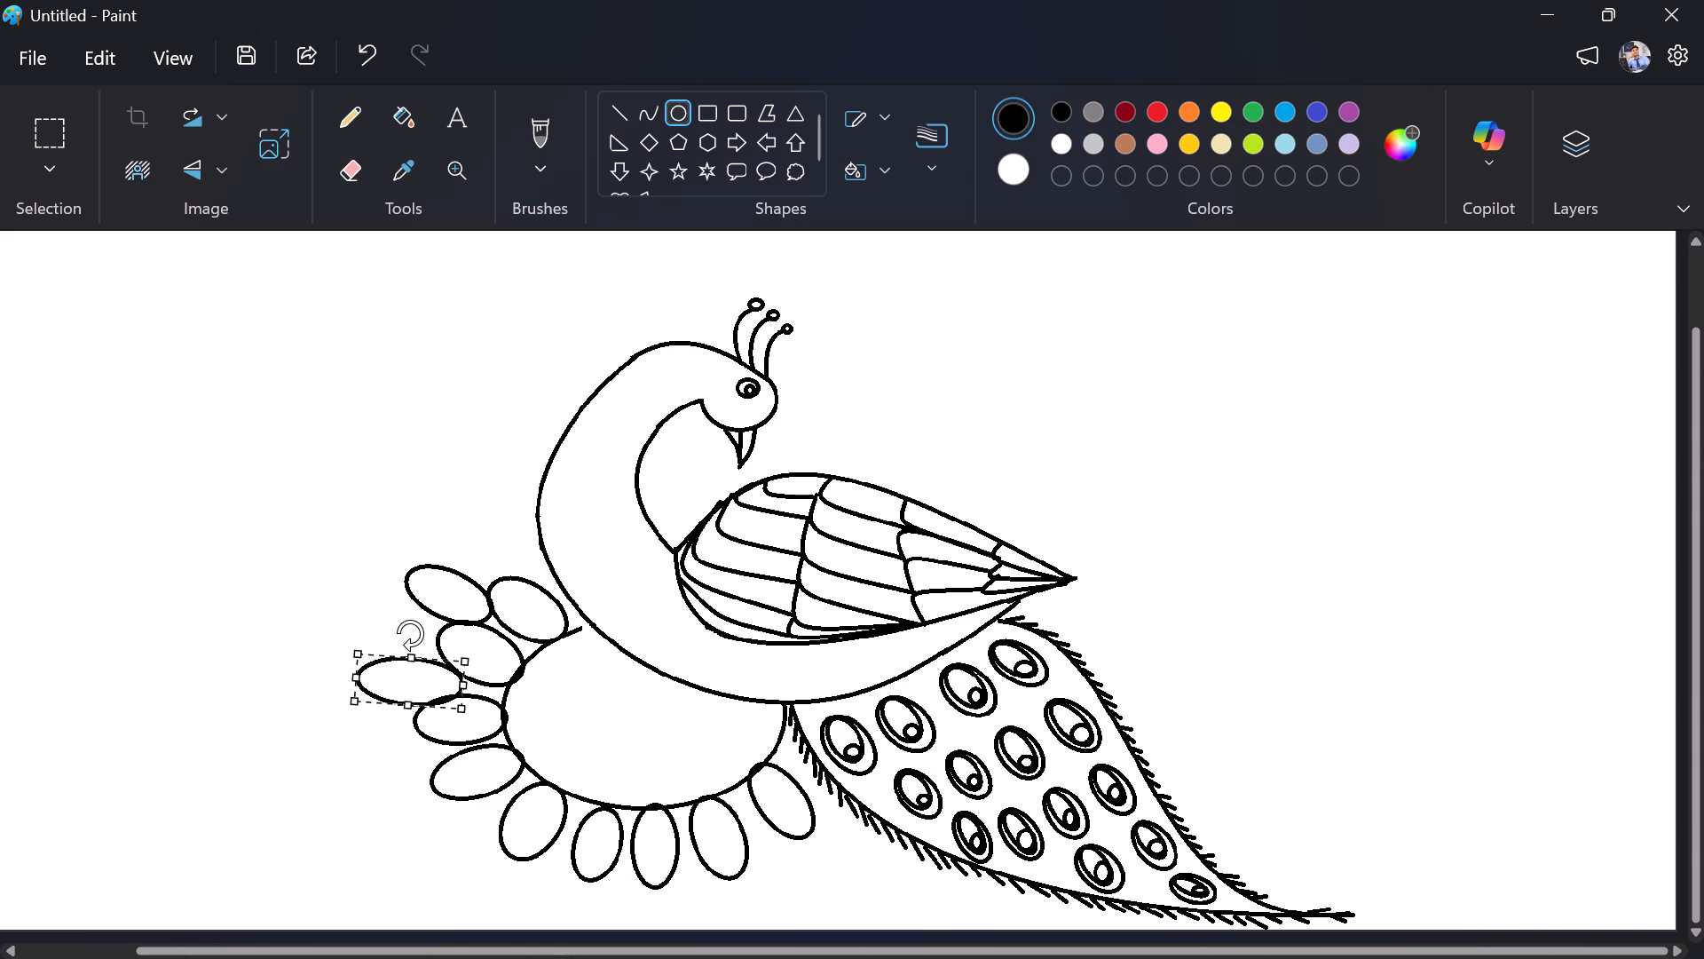
pyautogui.moveTo(410, 633); pyautogui.dragTo(413, 638)
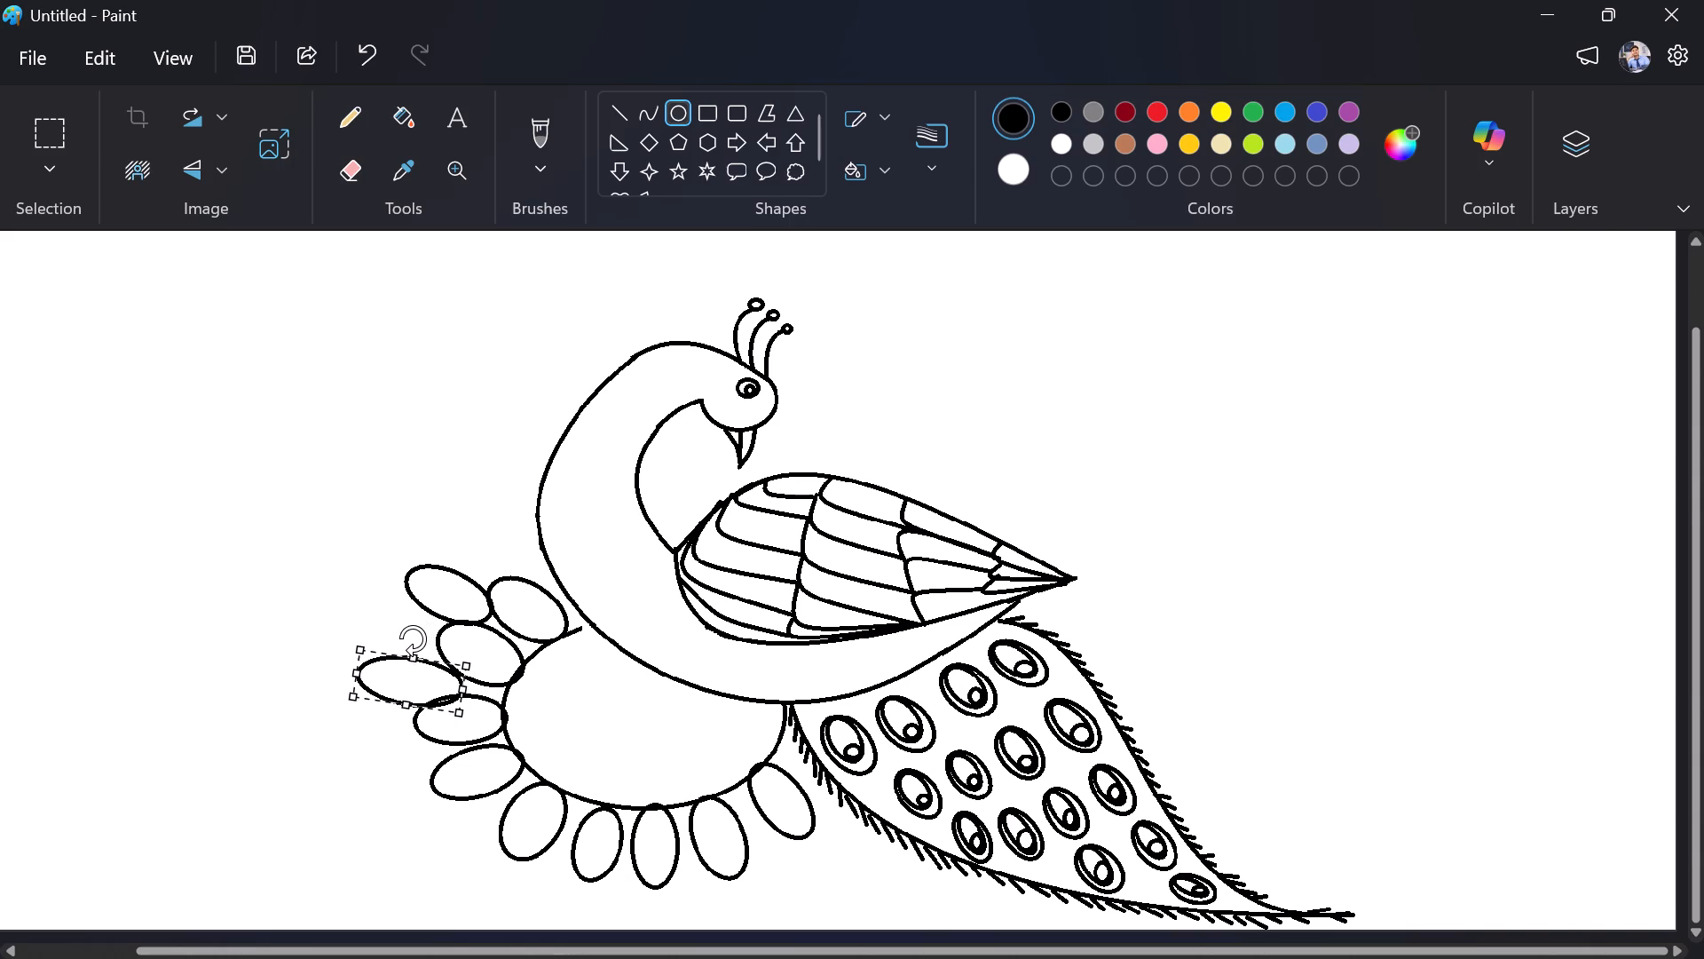
pyautogui.moveTo(413, 638); pyautogui.dragTo(411, 645)
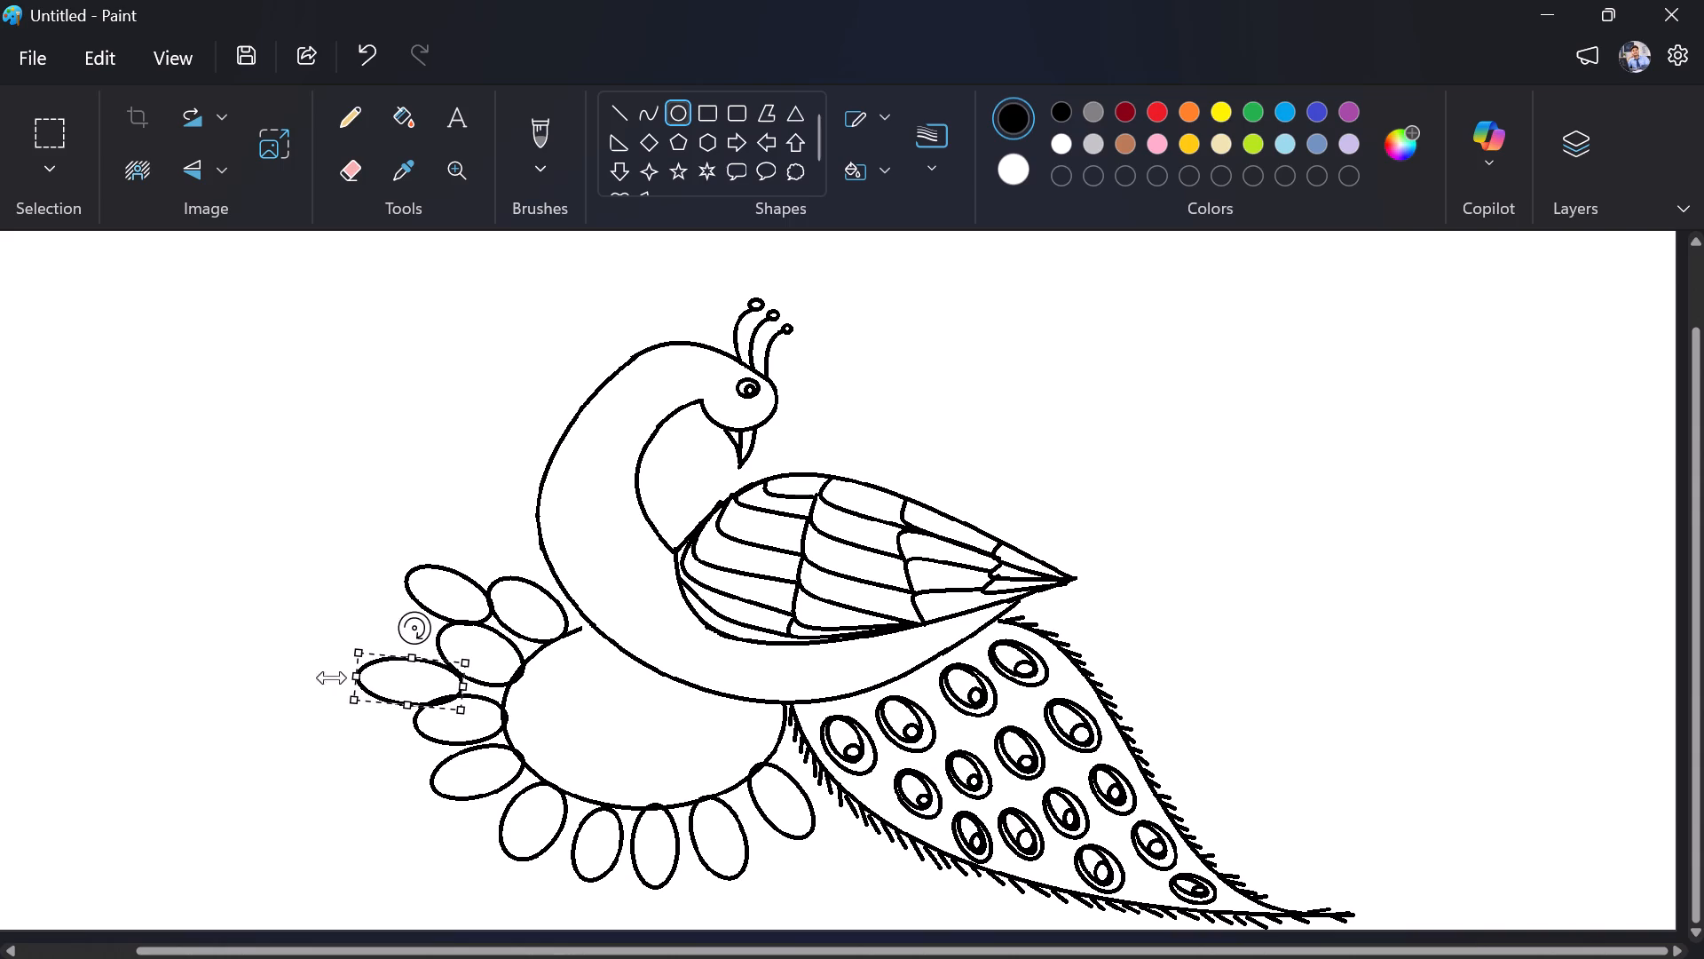
pyautogui.click(330, 796)
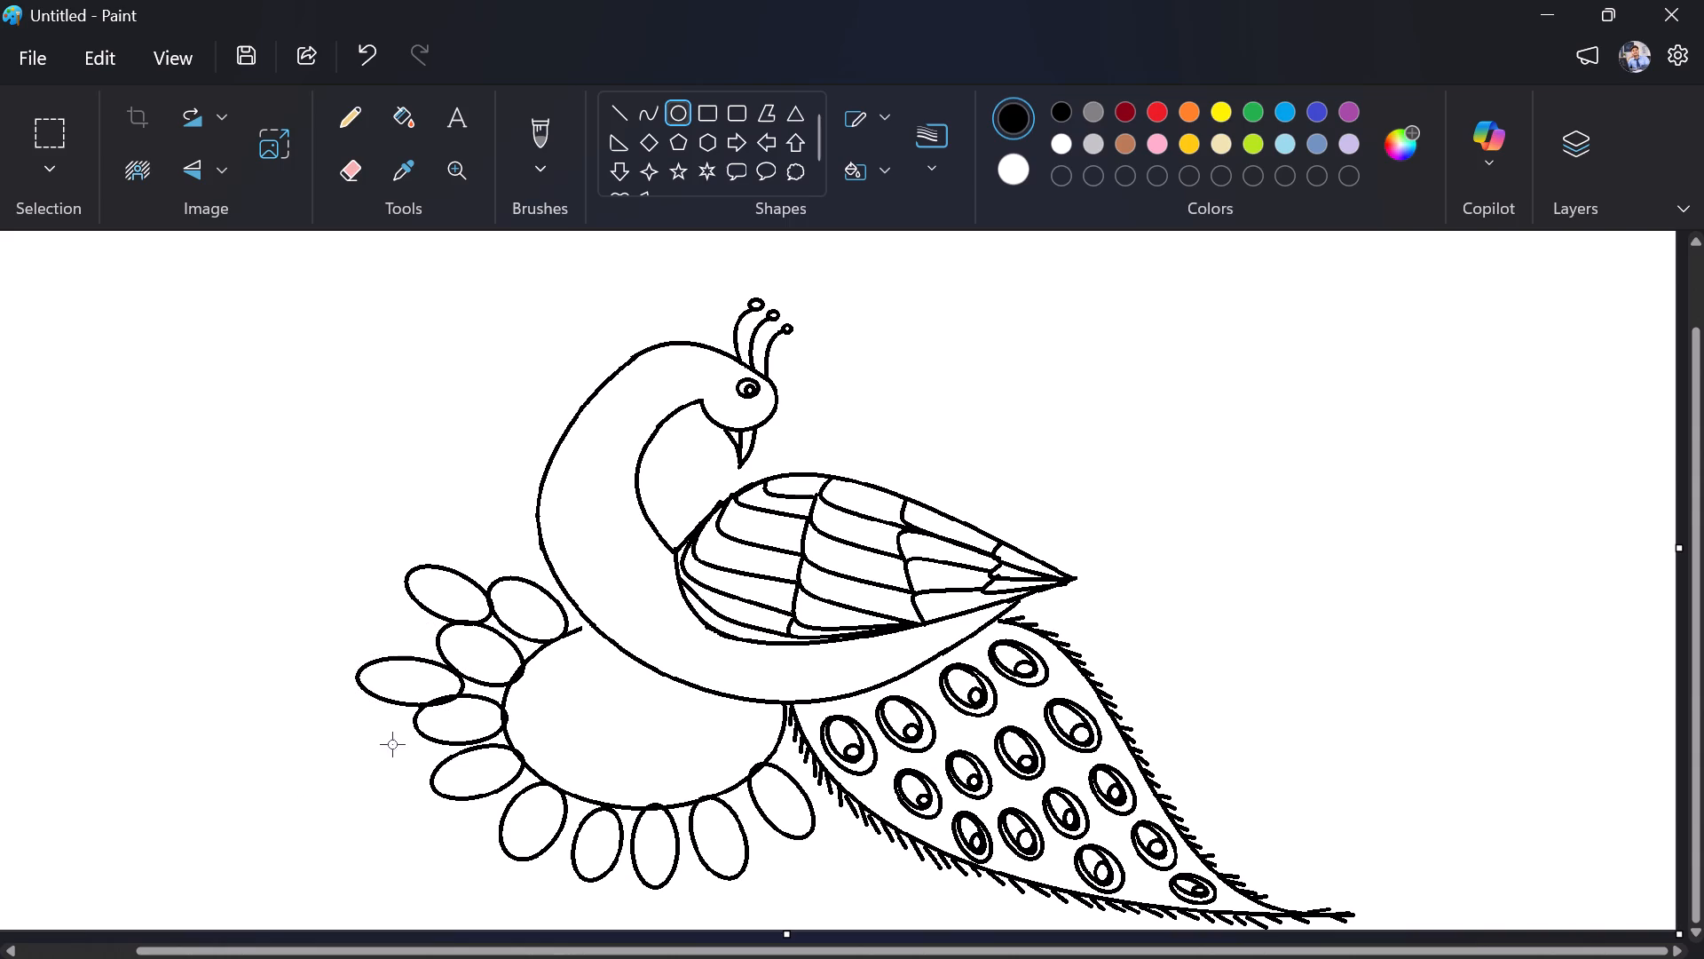
# Draw a wide outline oval in the outer petal row, directly below its existing leftmost oval, and tilt it slightly counterclockwise.
pyautogui.moveTo(425, 734); pyautogui.dragTo(423, 740)
pyautogui.moveTo(423, 740); pyautogui.dragTo(339, 774)
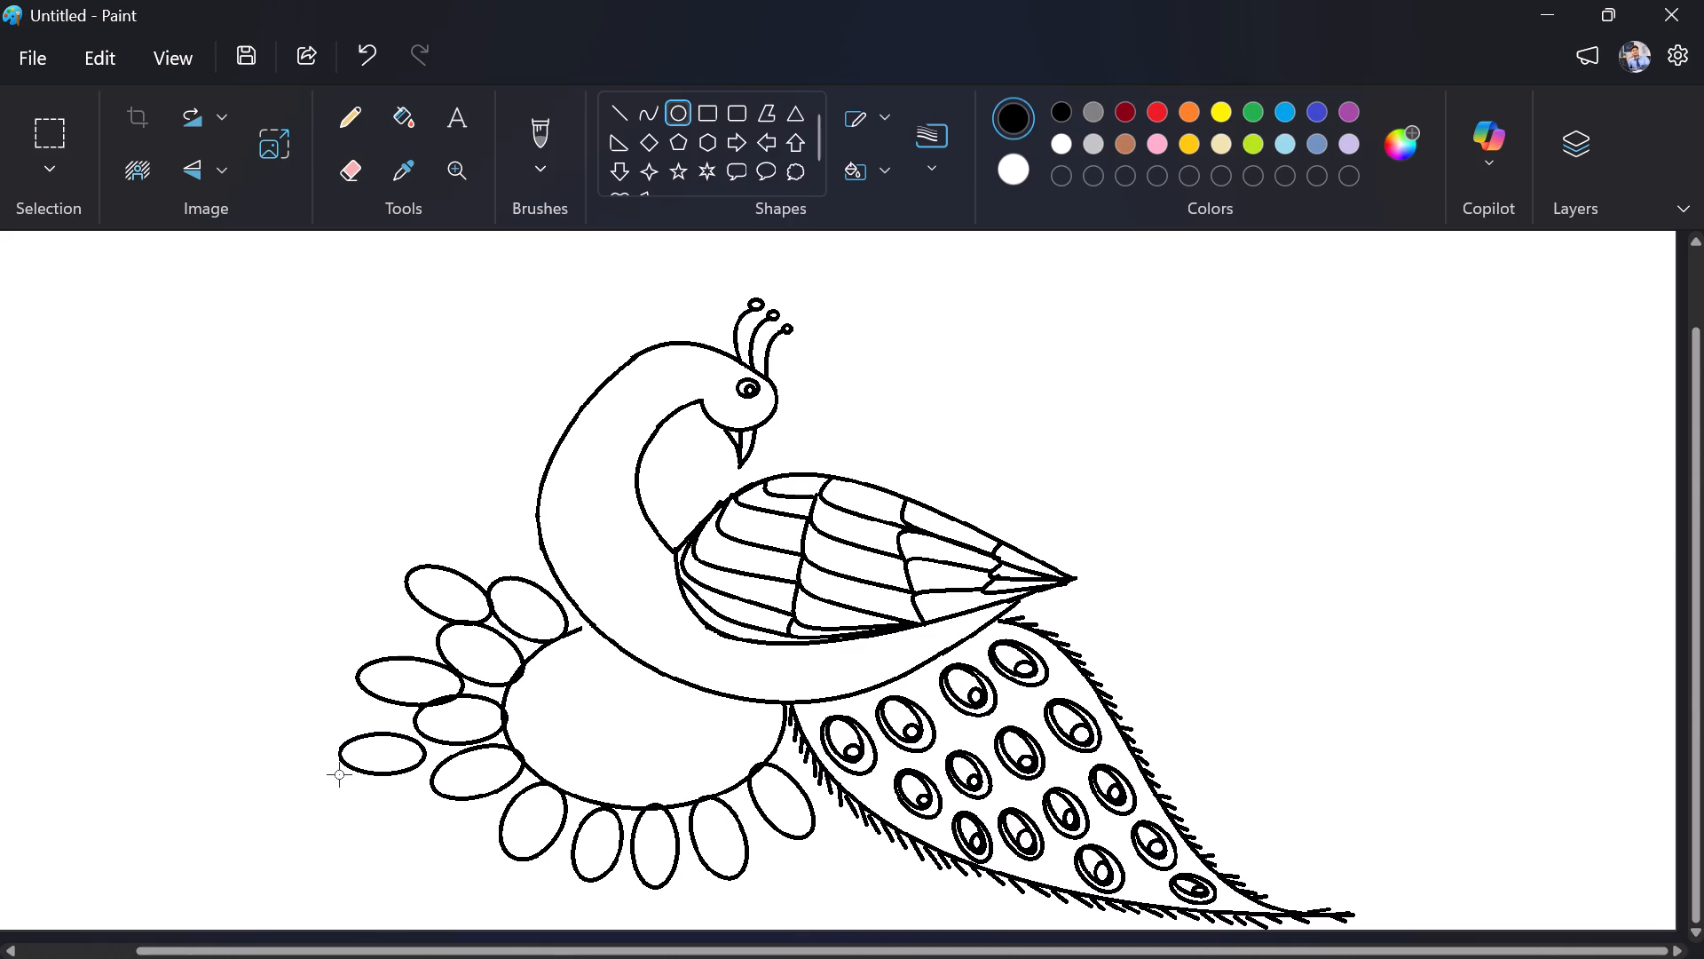
pyautogui.moveTo(339, 774); pyautogui.dragTo(339, 778)
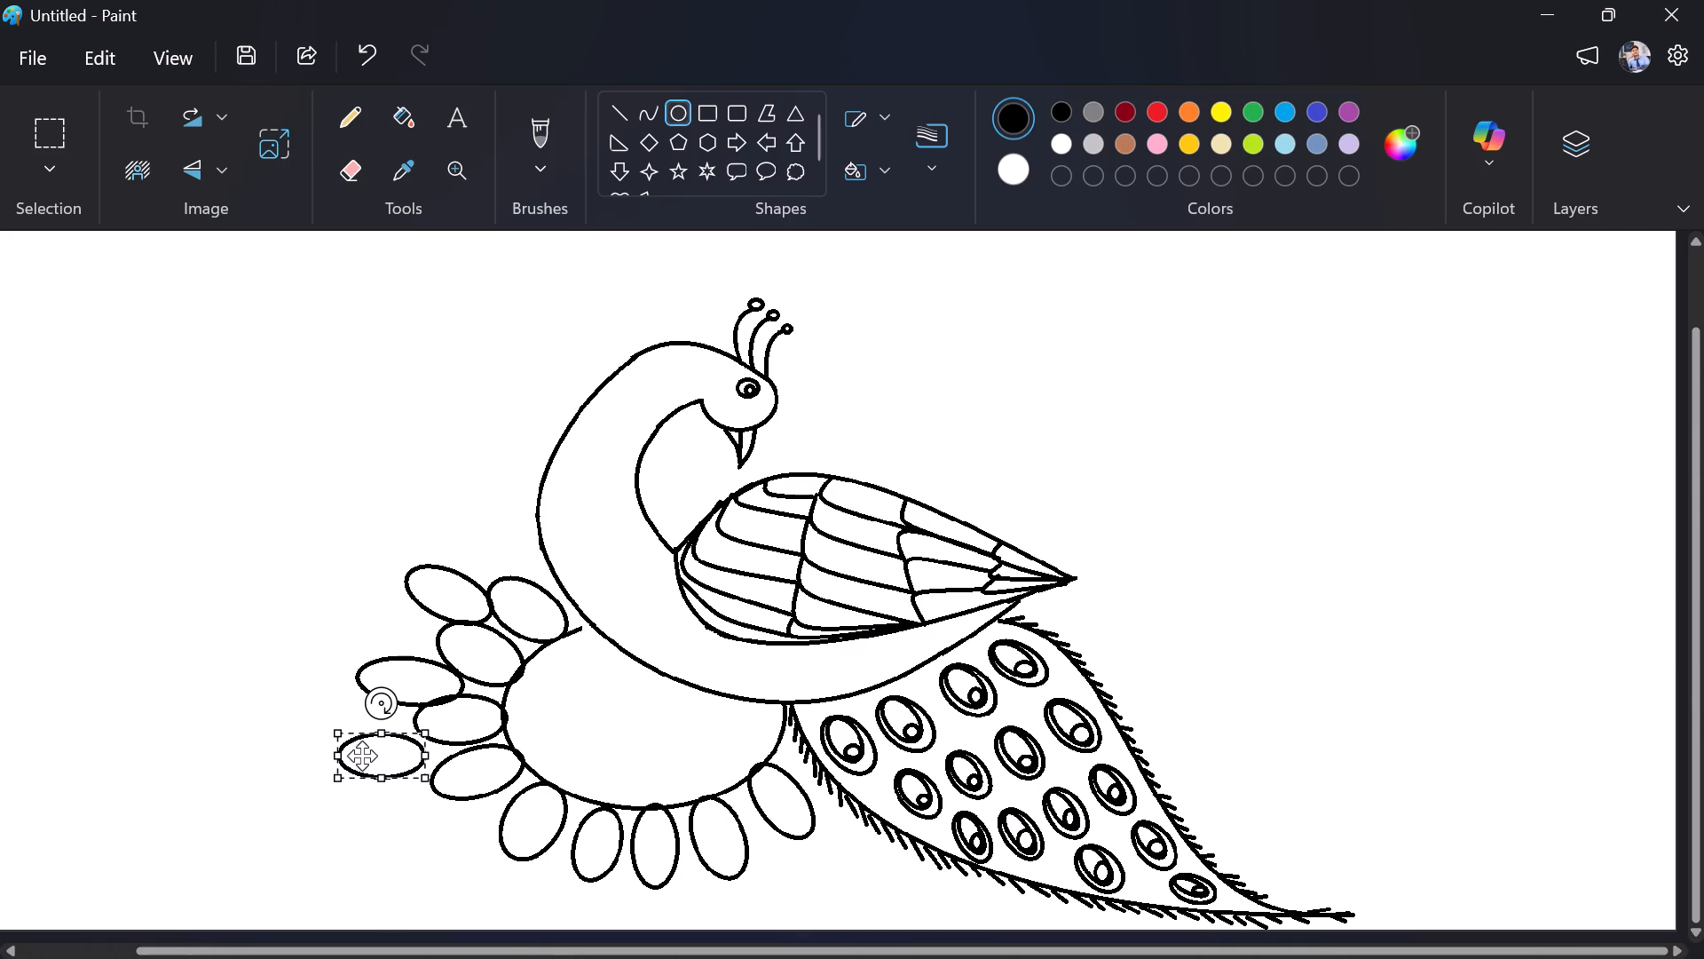
pyautogui.moveTo(366, 756); pyautogui.dragTo(388, 756)
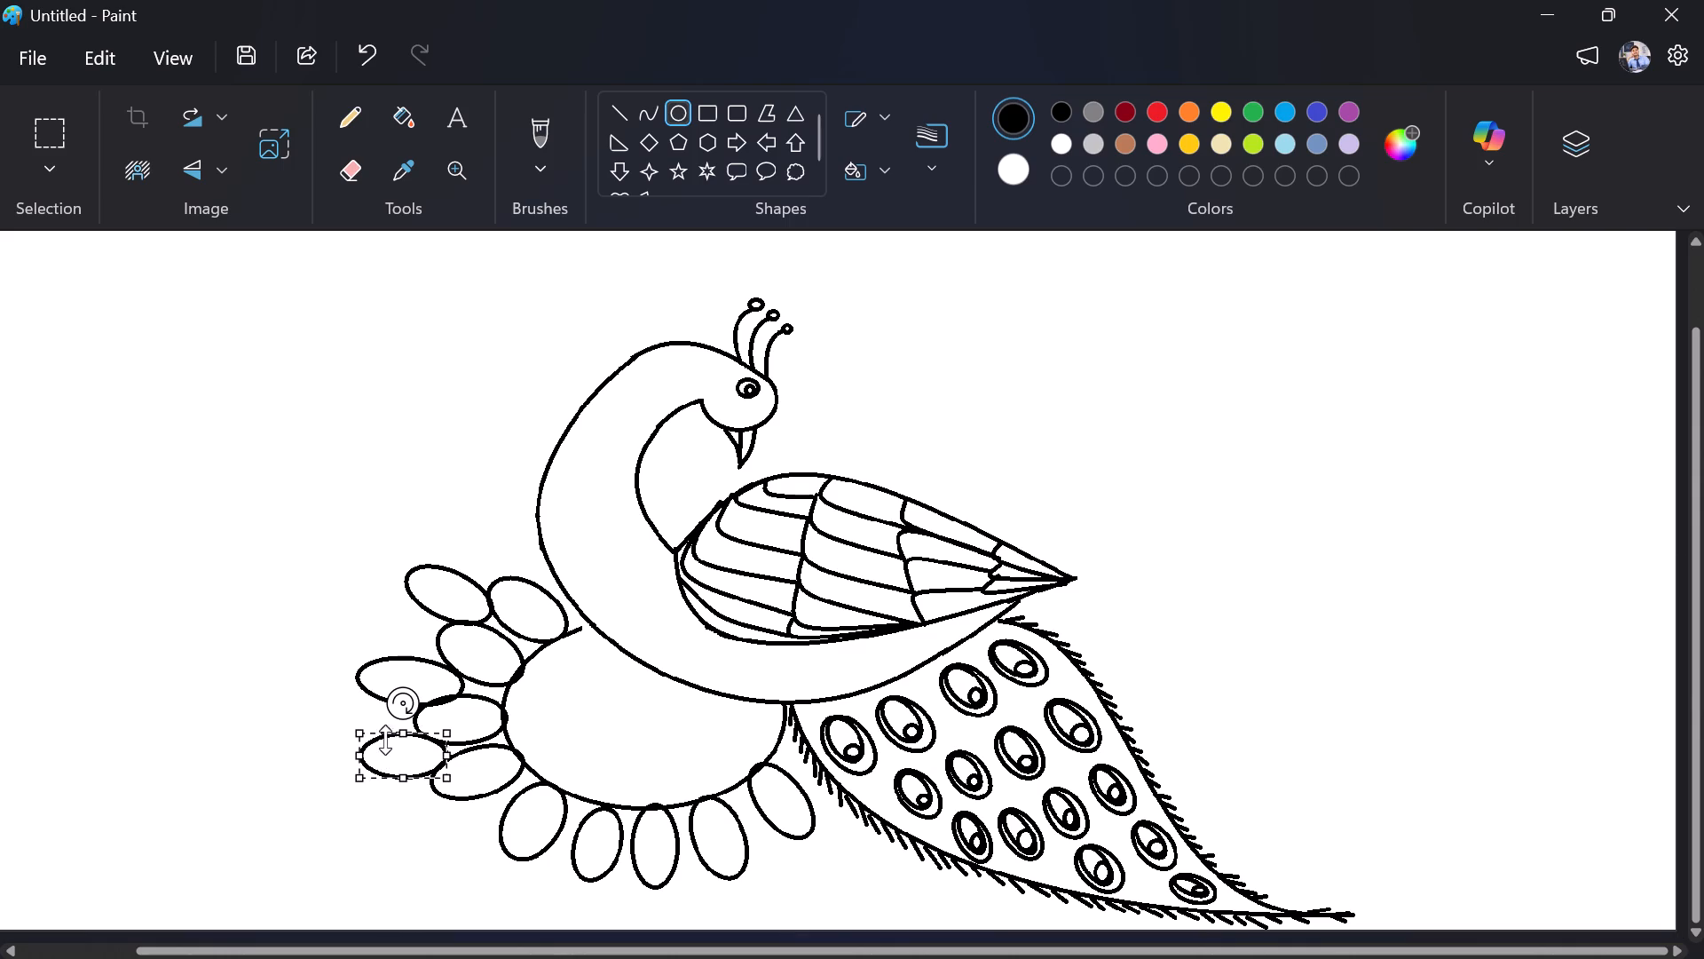
pyautogui.click(409, 704)
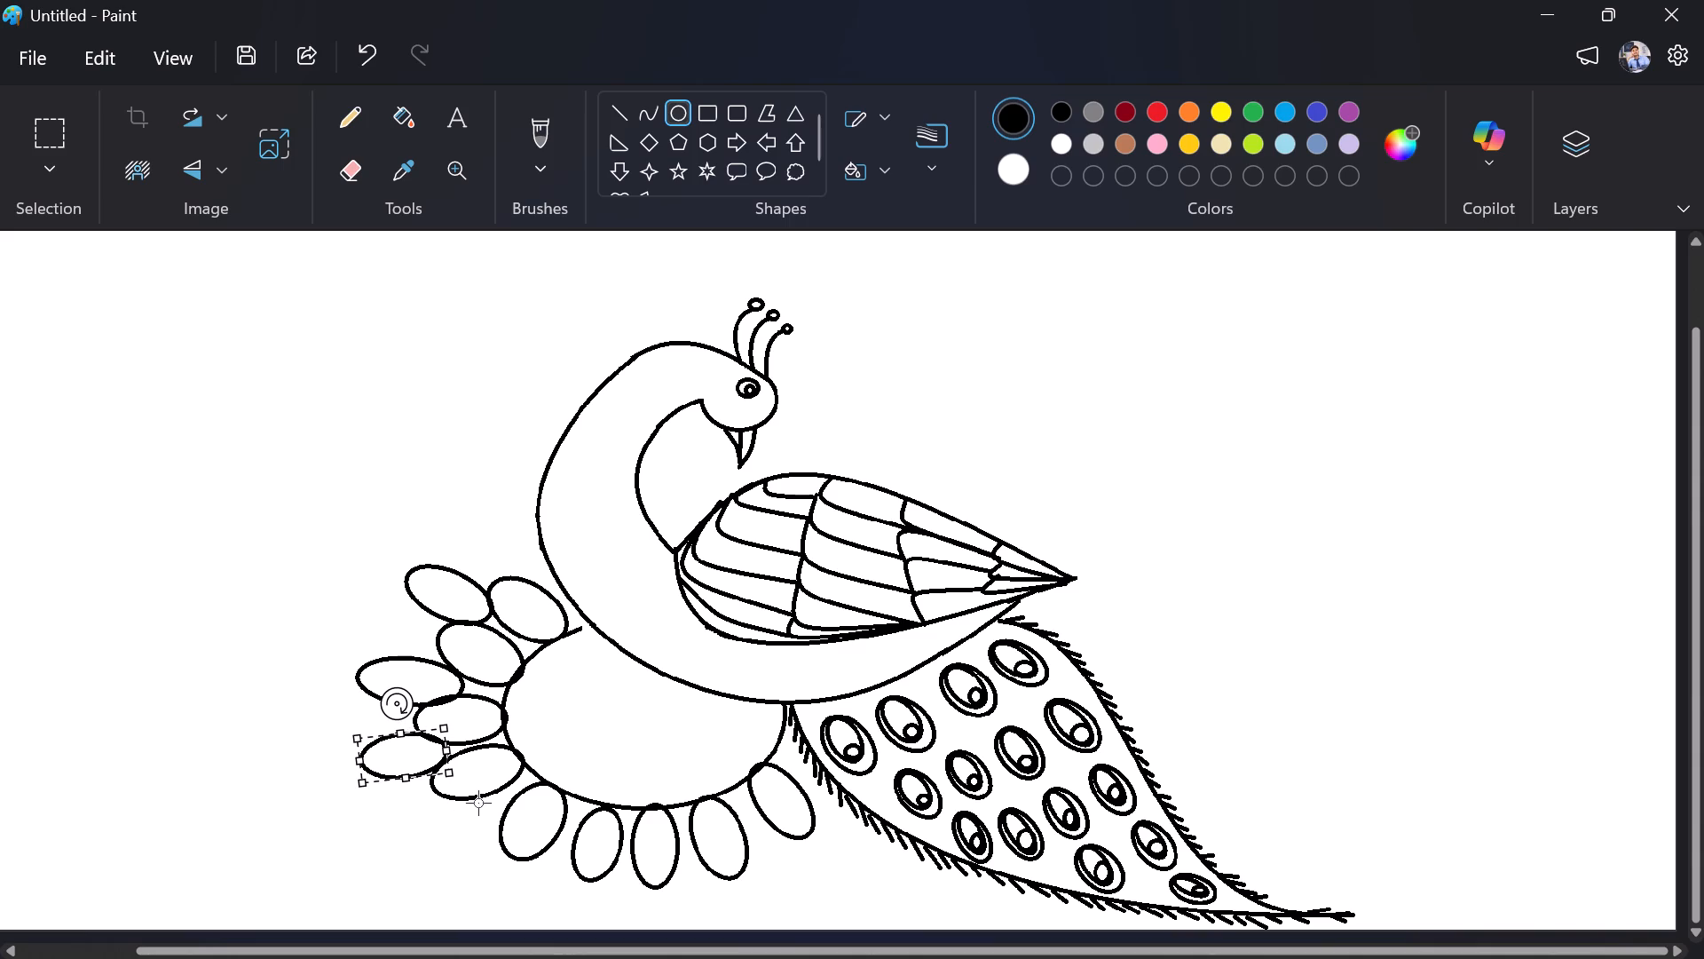
# Add the next outer-row oval at the fan's lower left, tilted up toward the centre and nestled below the inner ovals.
pyautogui.moveTo(491, 806); pyautogui.dragTo(411, 850)
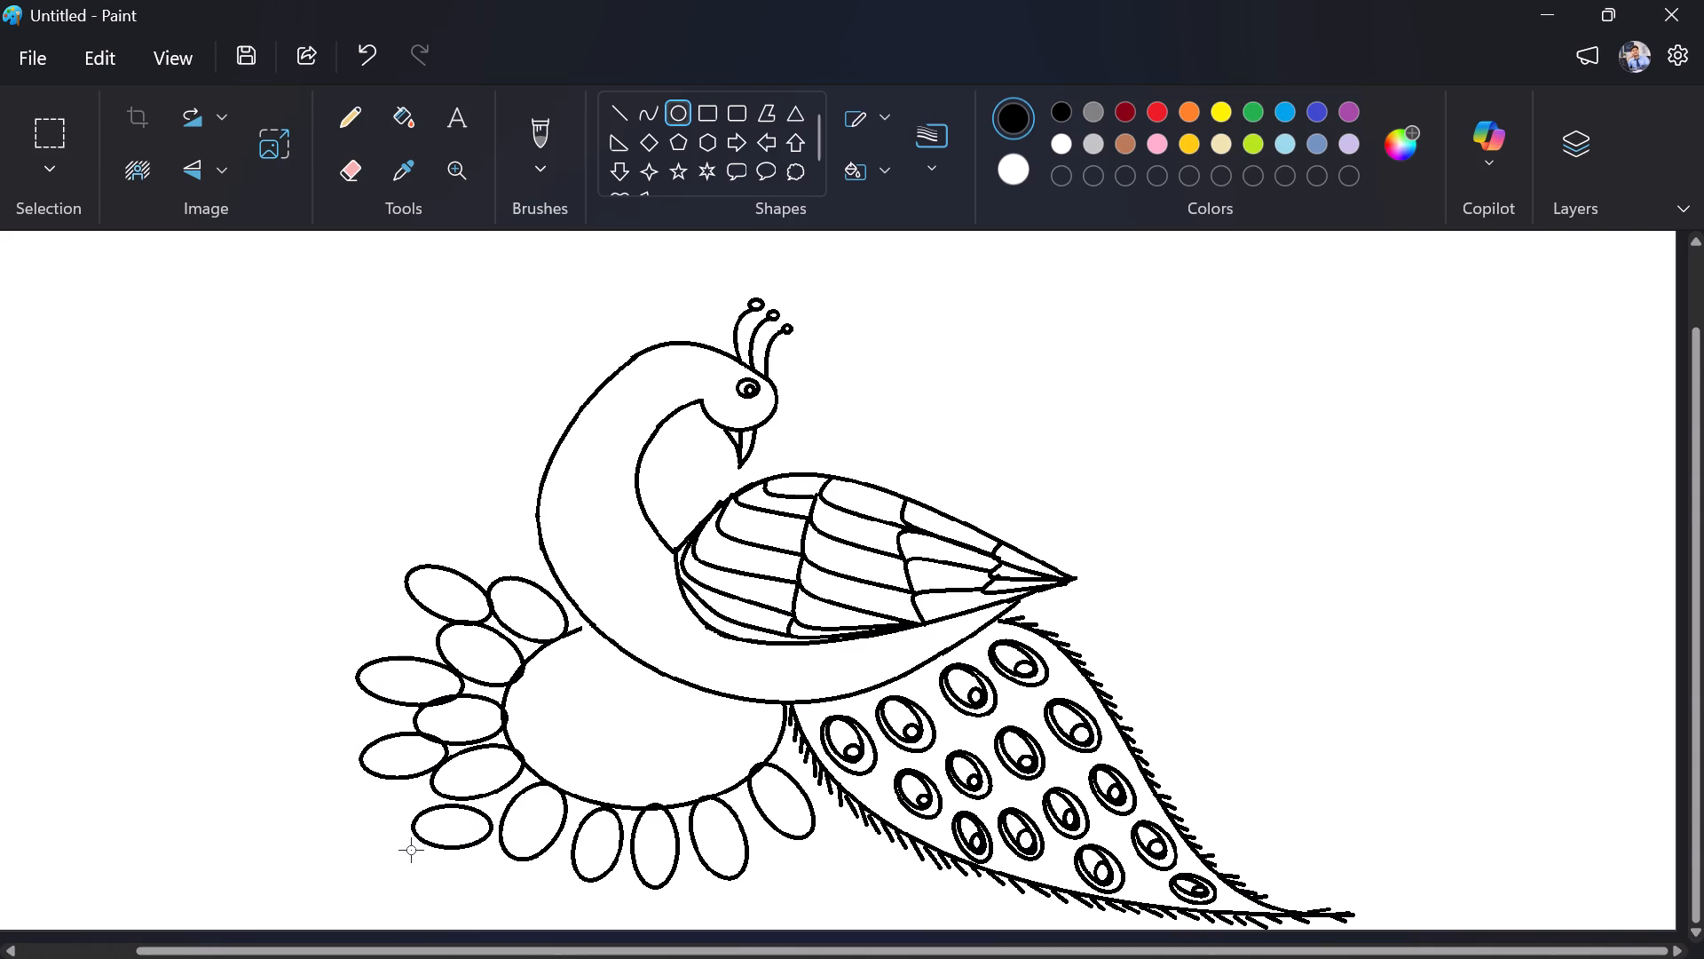
pyautogui.moveTo(411, 850); pyautogui.dragTo(399, 849)
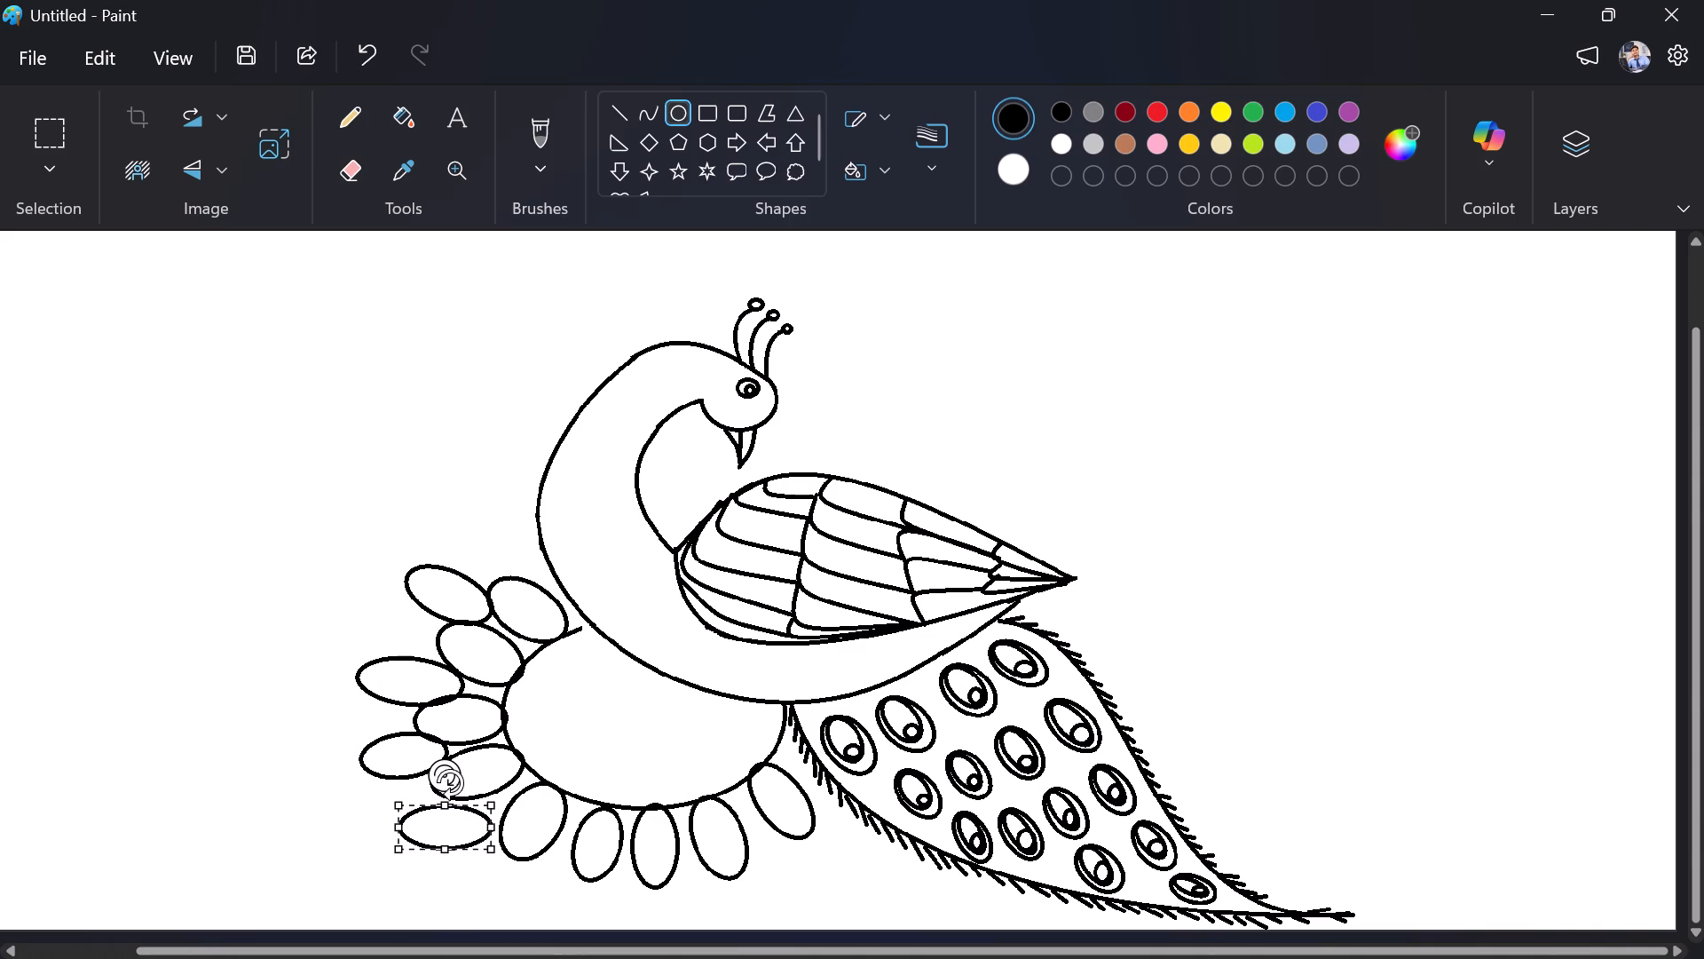
pyautogui.moveTo(453, 776); pyautogui.dragTo(436, 788)
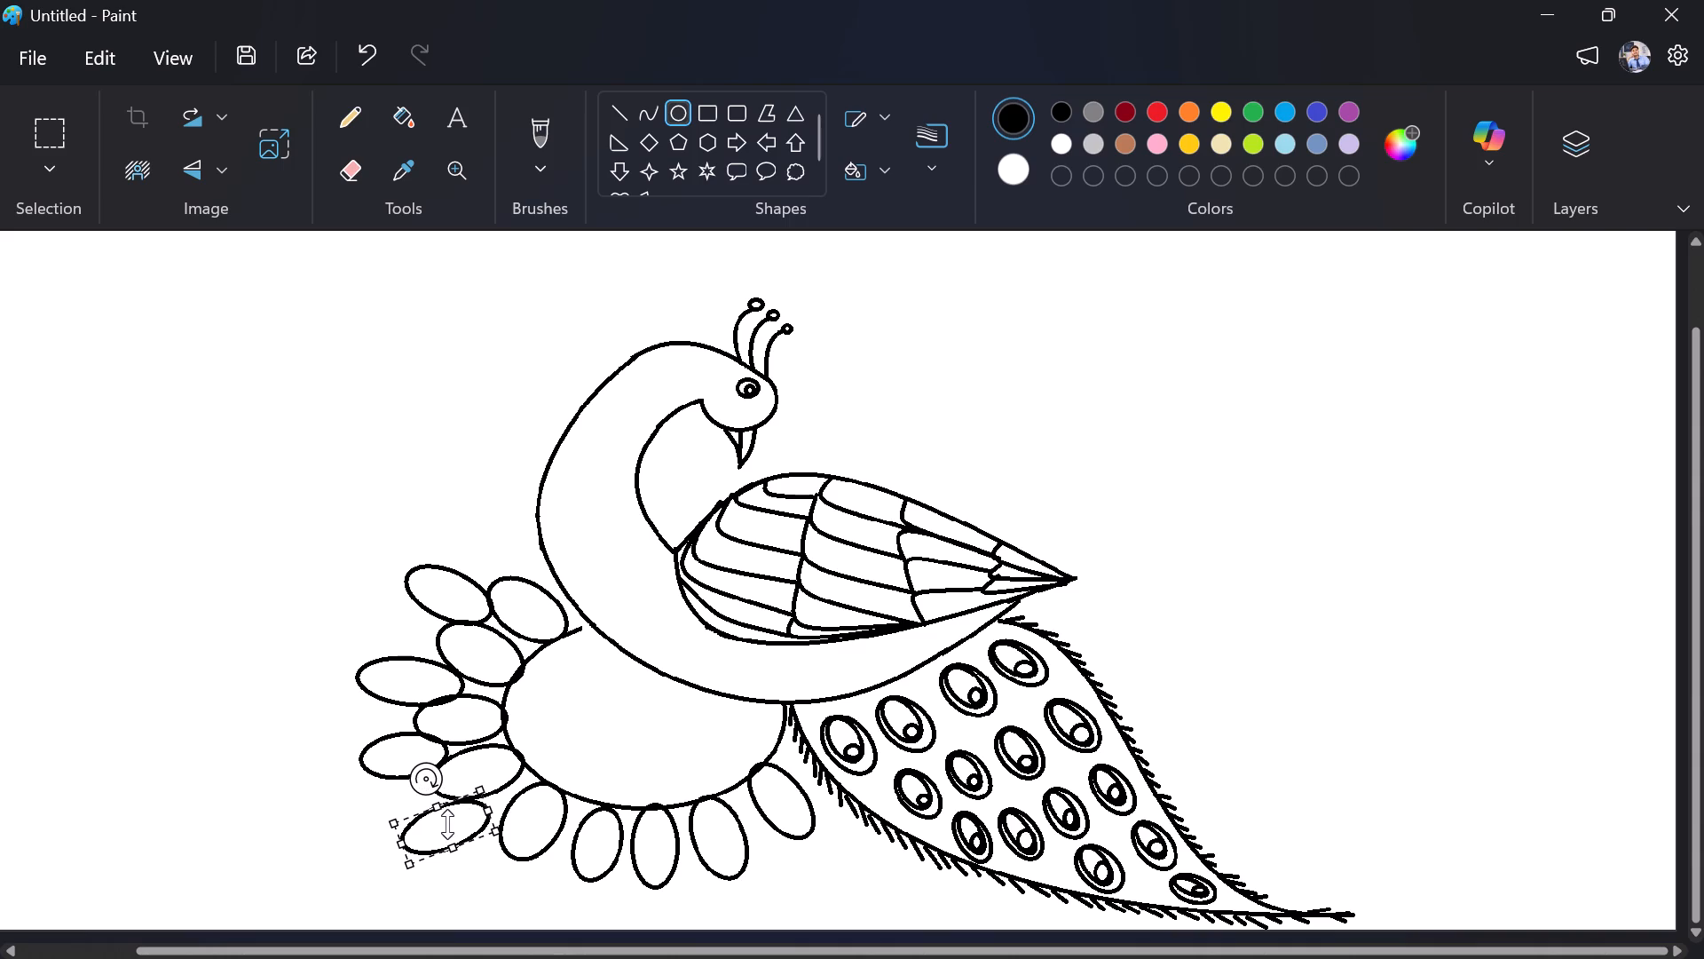
pyautogui.moveTo(422, 831); pyautogui.dragTo(435, 831)
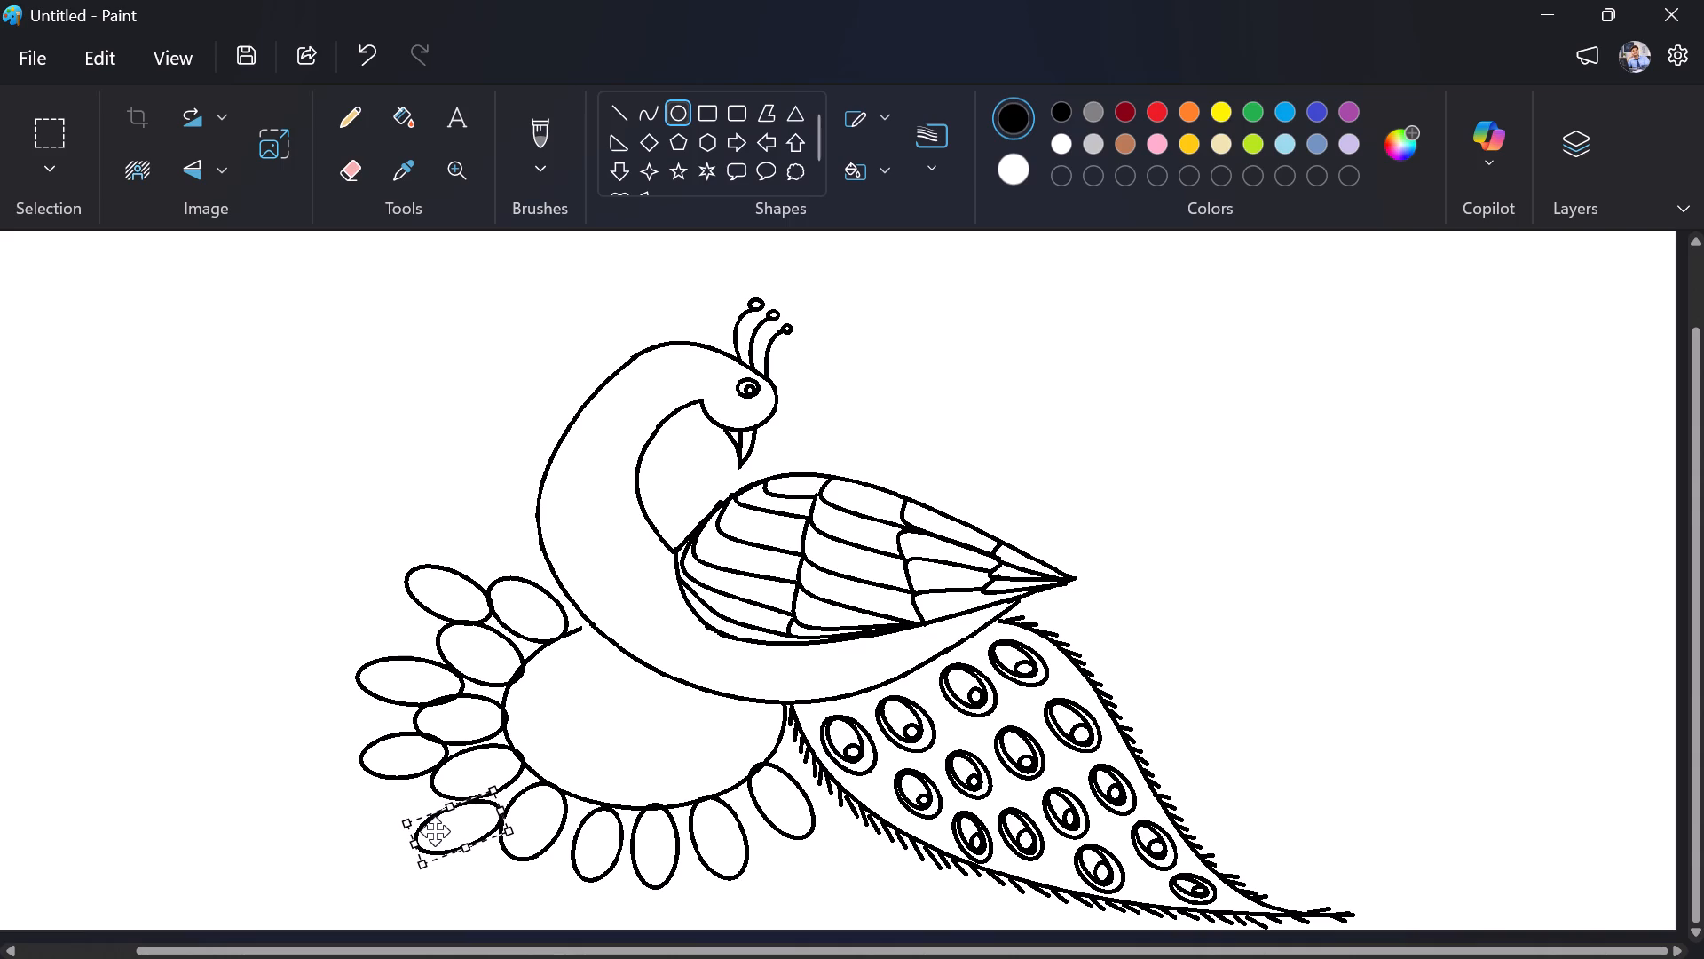
pyautogui.moveTo(435, 831); pyautogui.dragTo(440, 827)
pyautogui.click(531, 881)
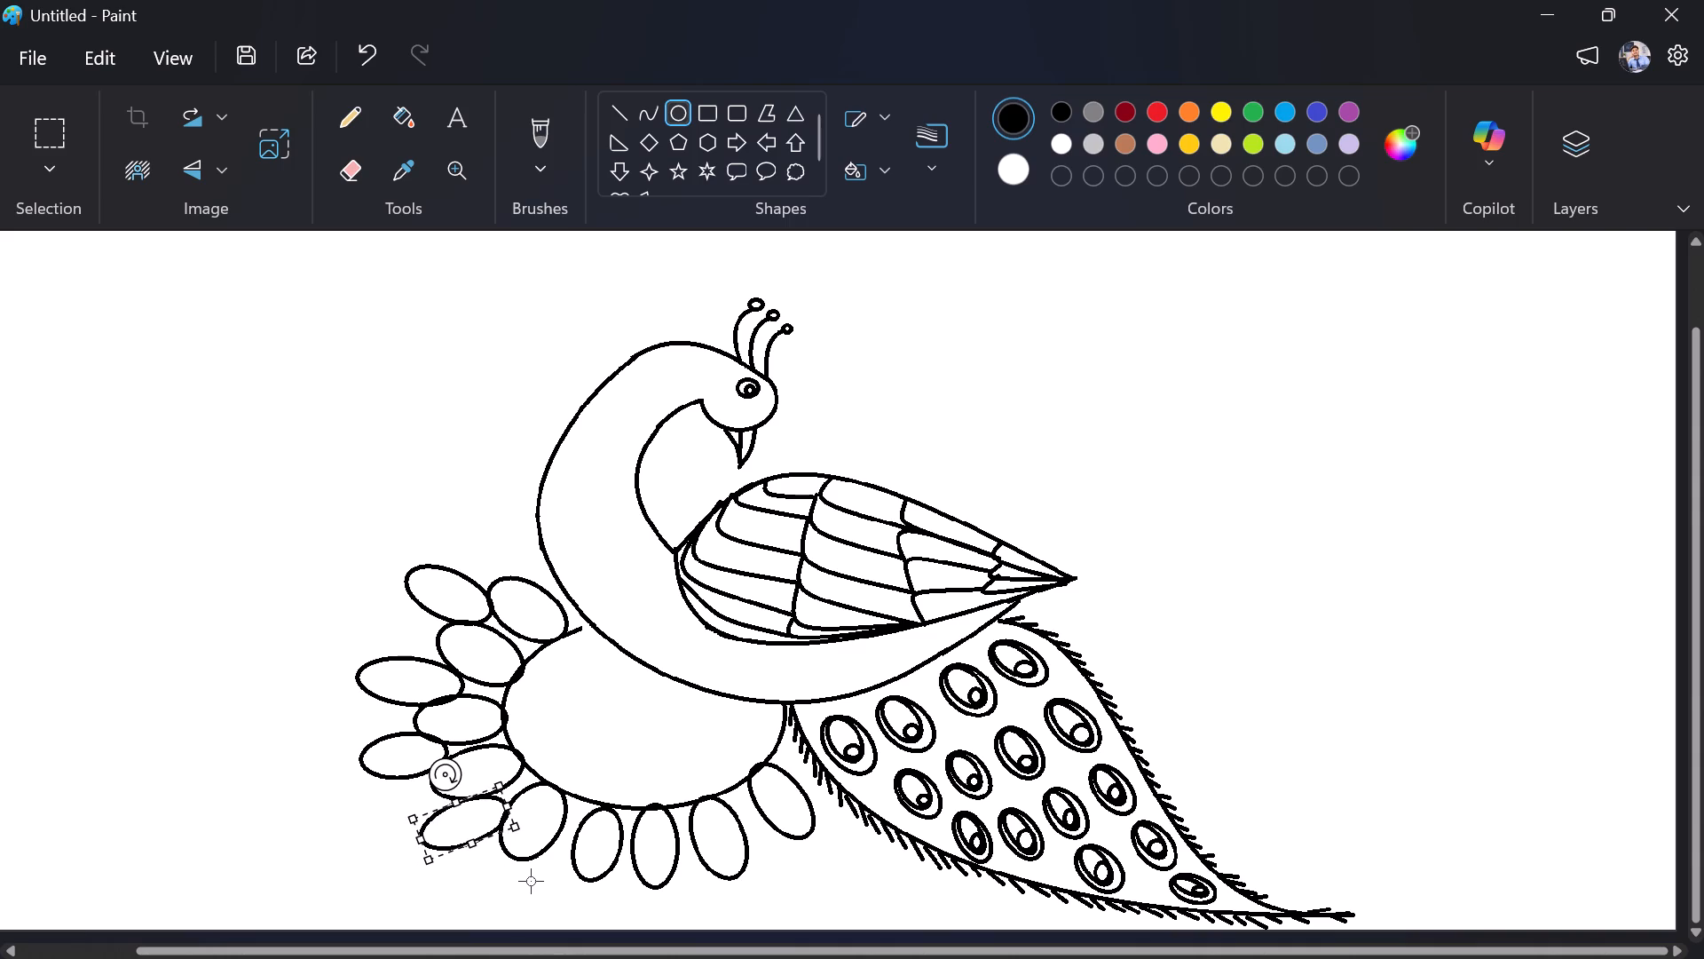
pyautogui.hotkey('ctrl', 'z')
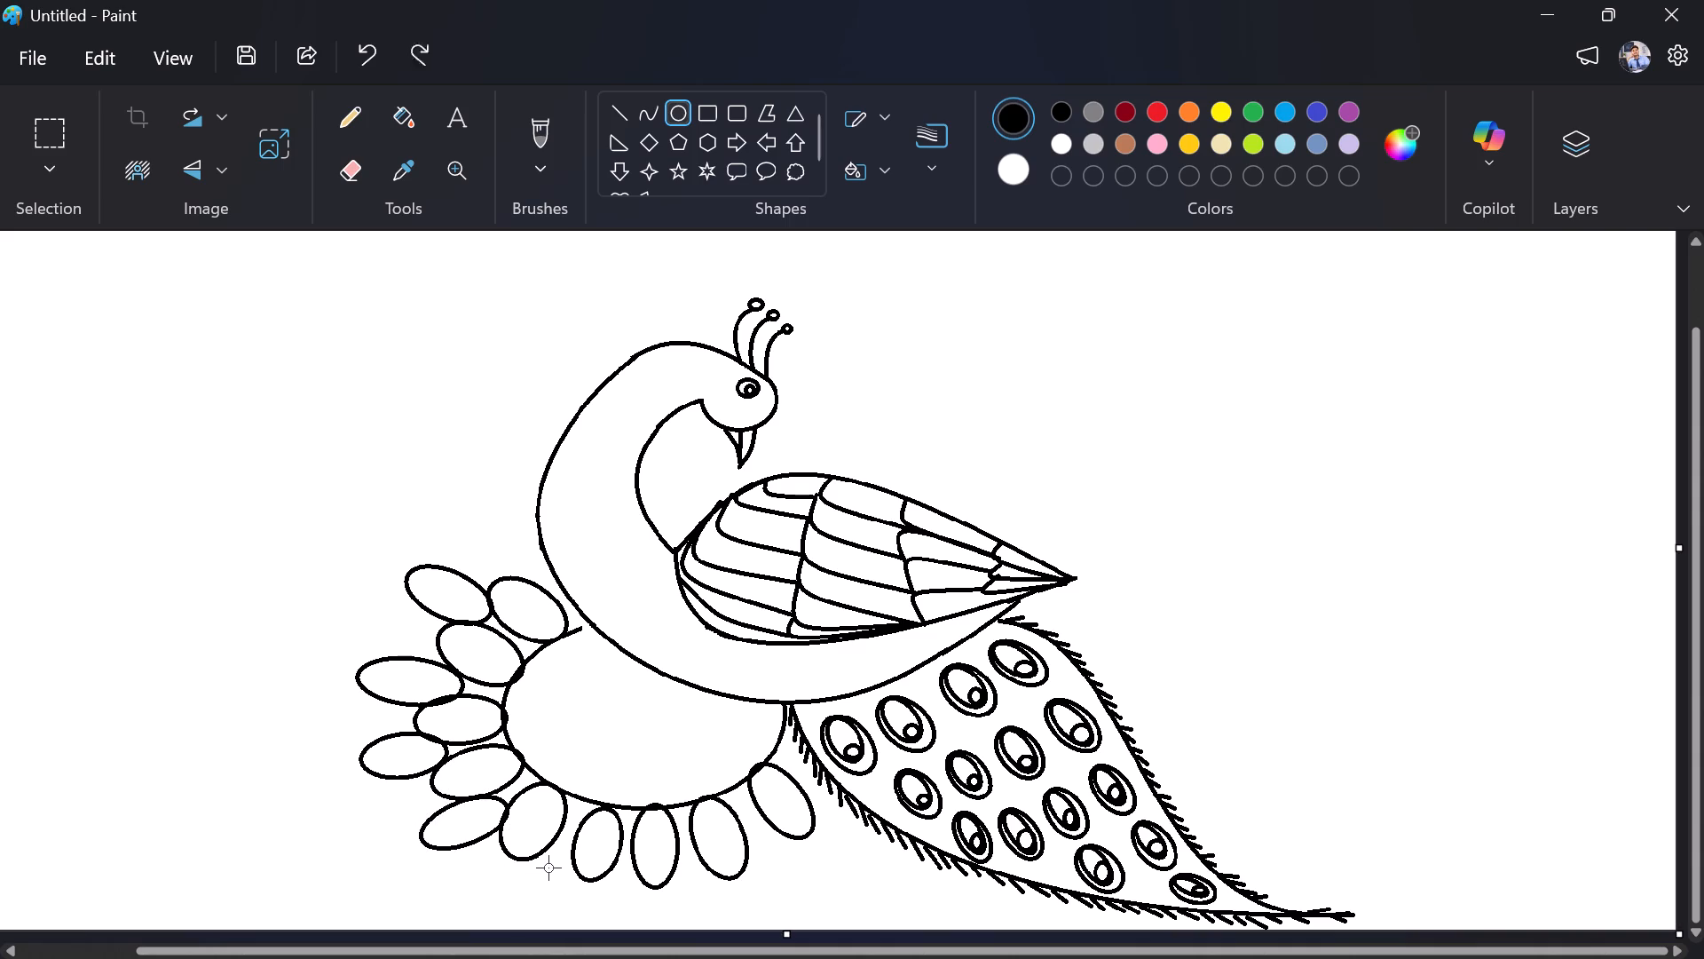
# Draw an upright oval in the outer row between the first two bottom inner ovals, tilting its top to the right.
pyautogui.moveTo(562, 851); pyautogui.dragTo(524, 923)
pyautogui.moveTo(524, 923); pyautogui.dragTo(516, 922)
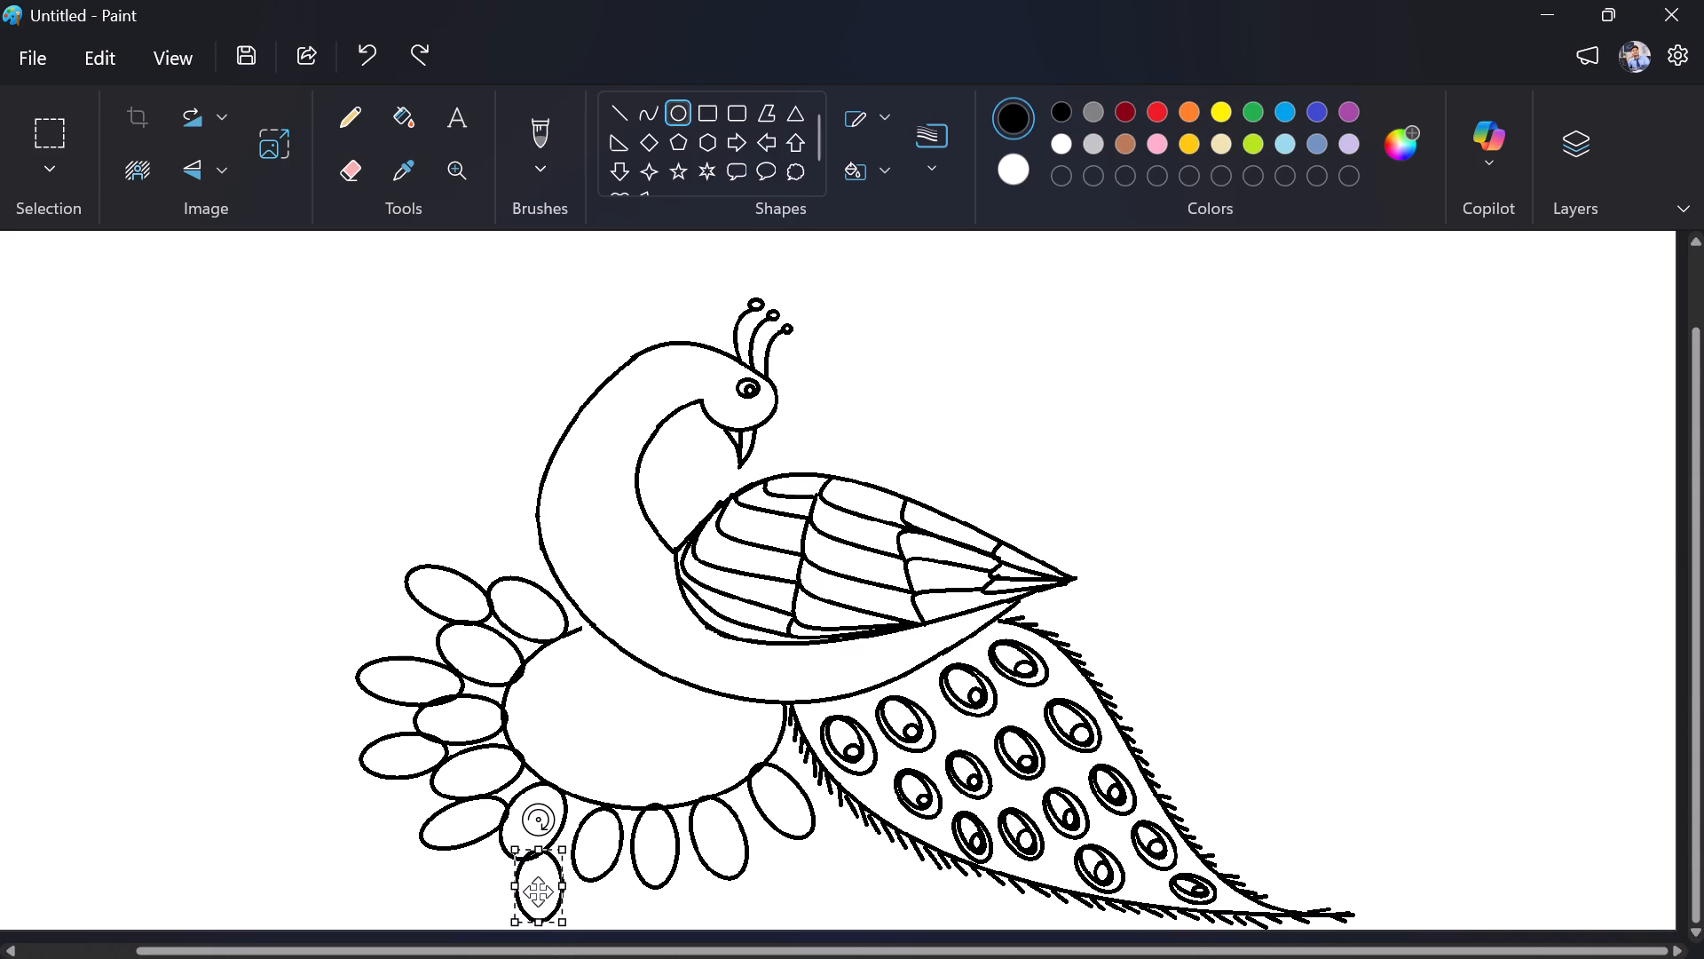
pyautogui.moveTo(538, 892); pyautogui.dragTo(555, 888)
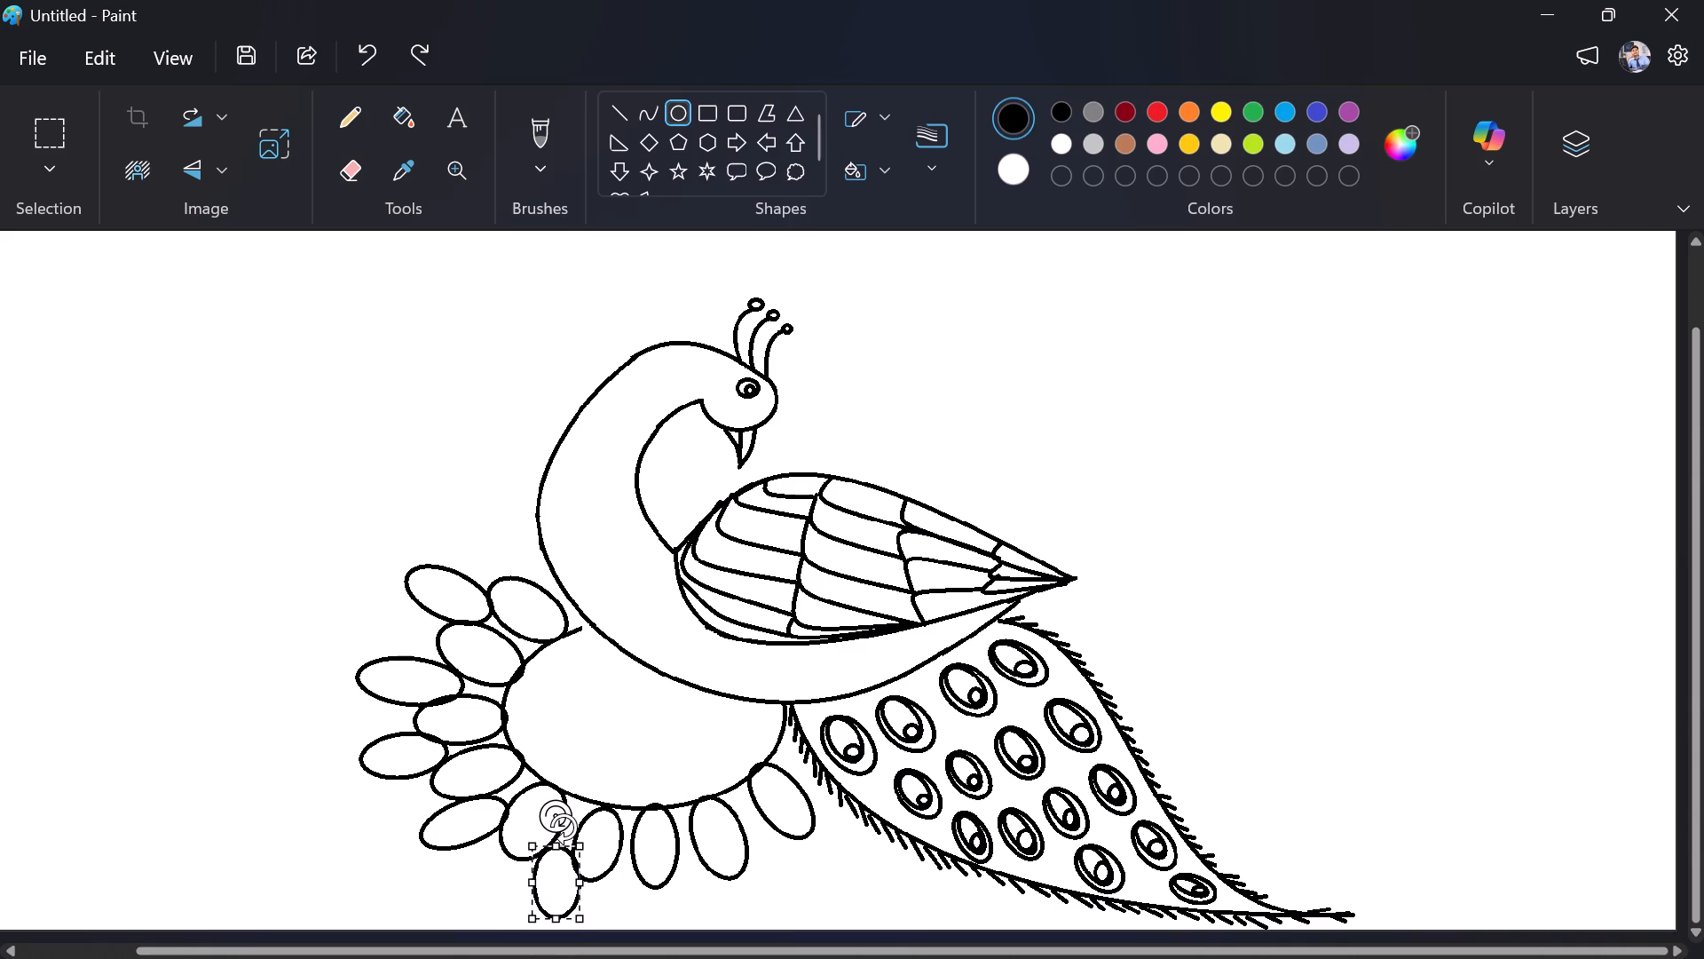
pyautogui.moveTo(562, 814); pyautogui.dragTo(576, 819)
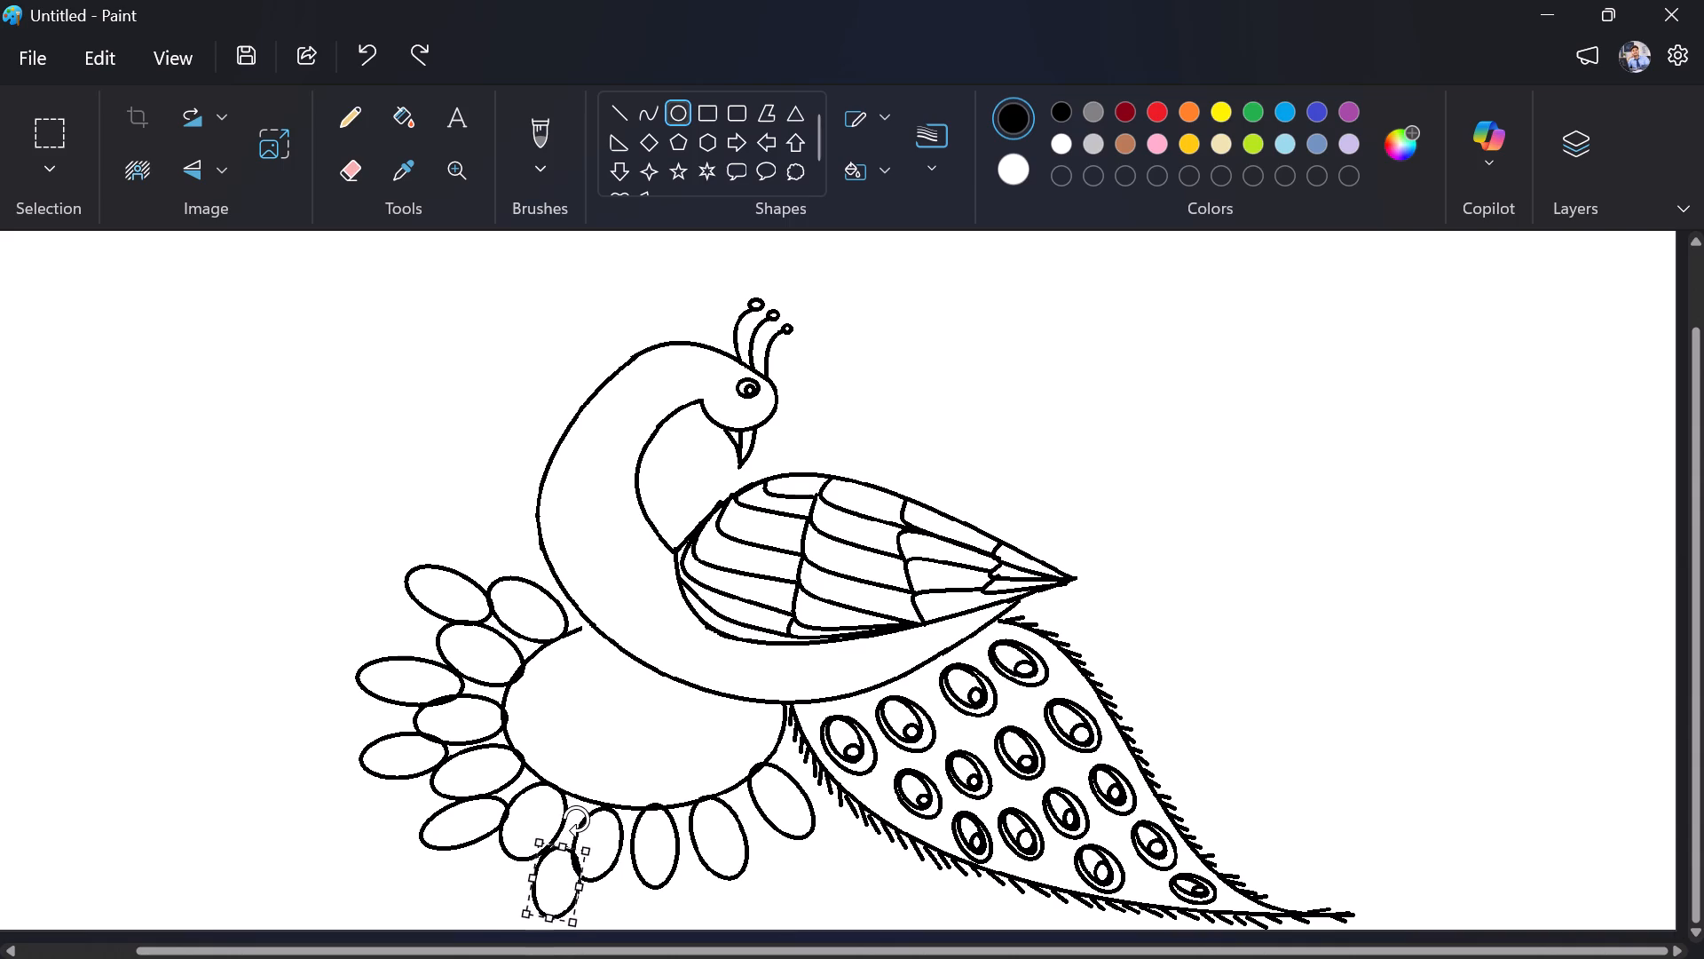
pyautogui.moveTo(576, 819); pyautogui.dragTo(583, 830)
pyautogui.click(558, 876)
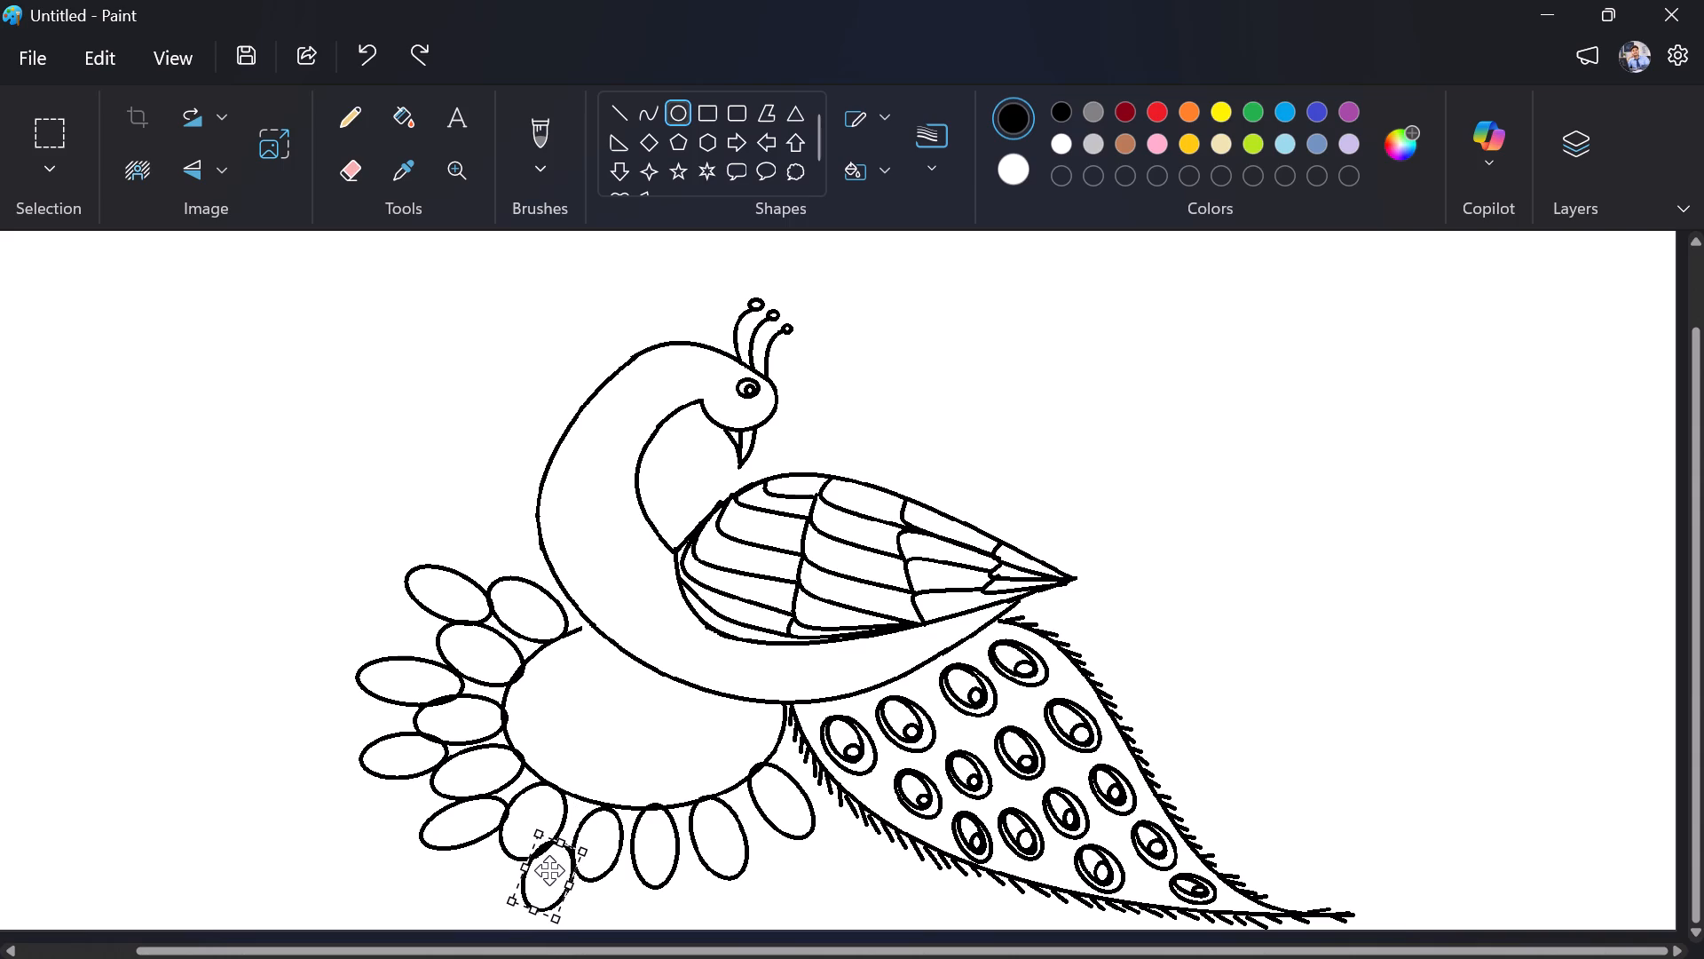
pyautogui.click(640, 896)
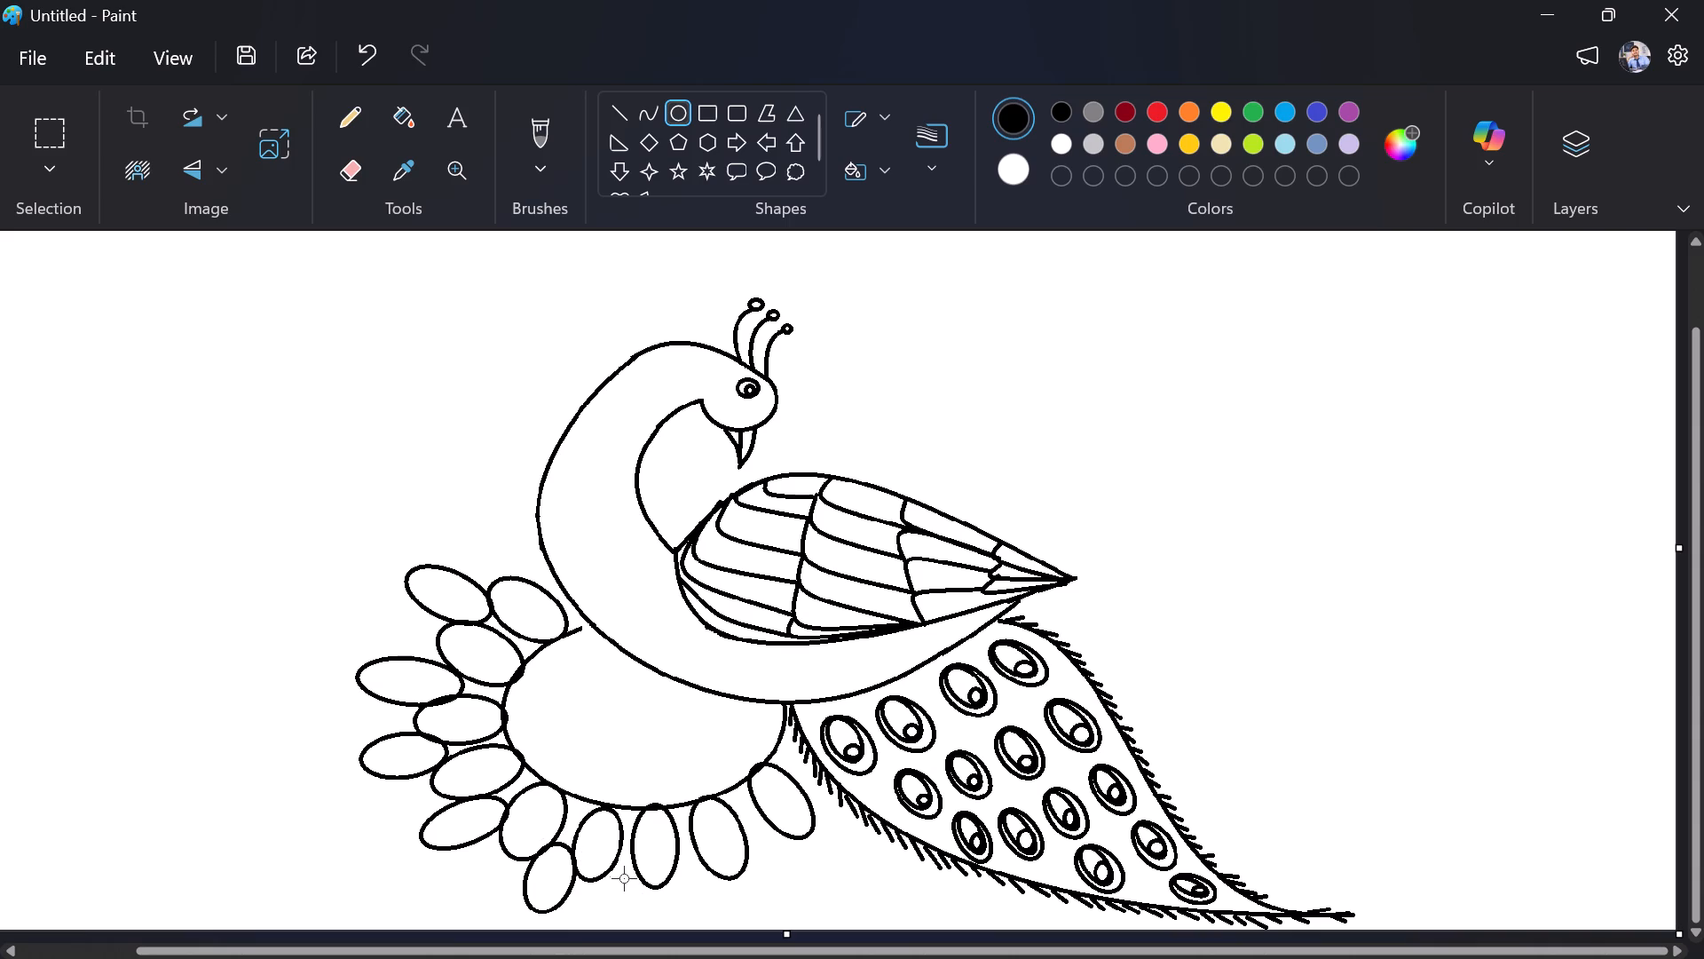
# Add an upright, untilted oval to the outer row, widened and fitted beneath the gap between the next two inner ovals.
pyautogui.moveTo(620, 872); pyautogui.dragTo(626, 939)
pyautogui.moveTo(626, 939); pyautogui.dragTo(651, 929)
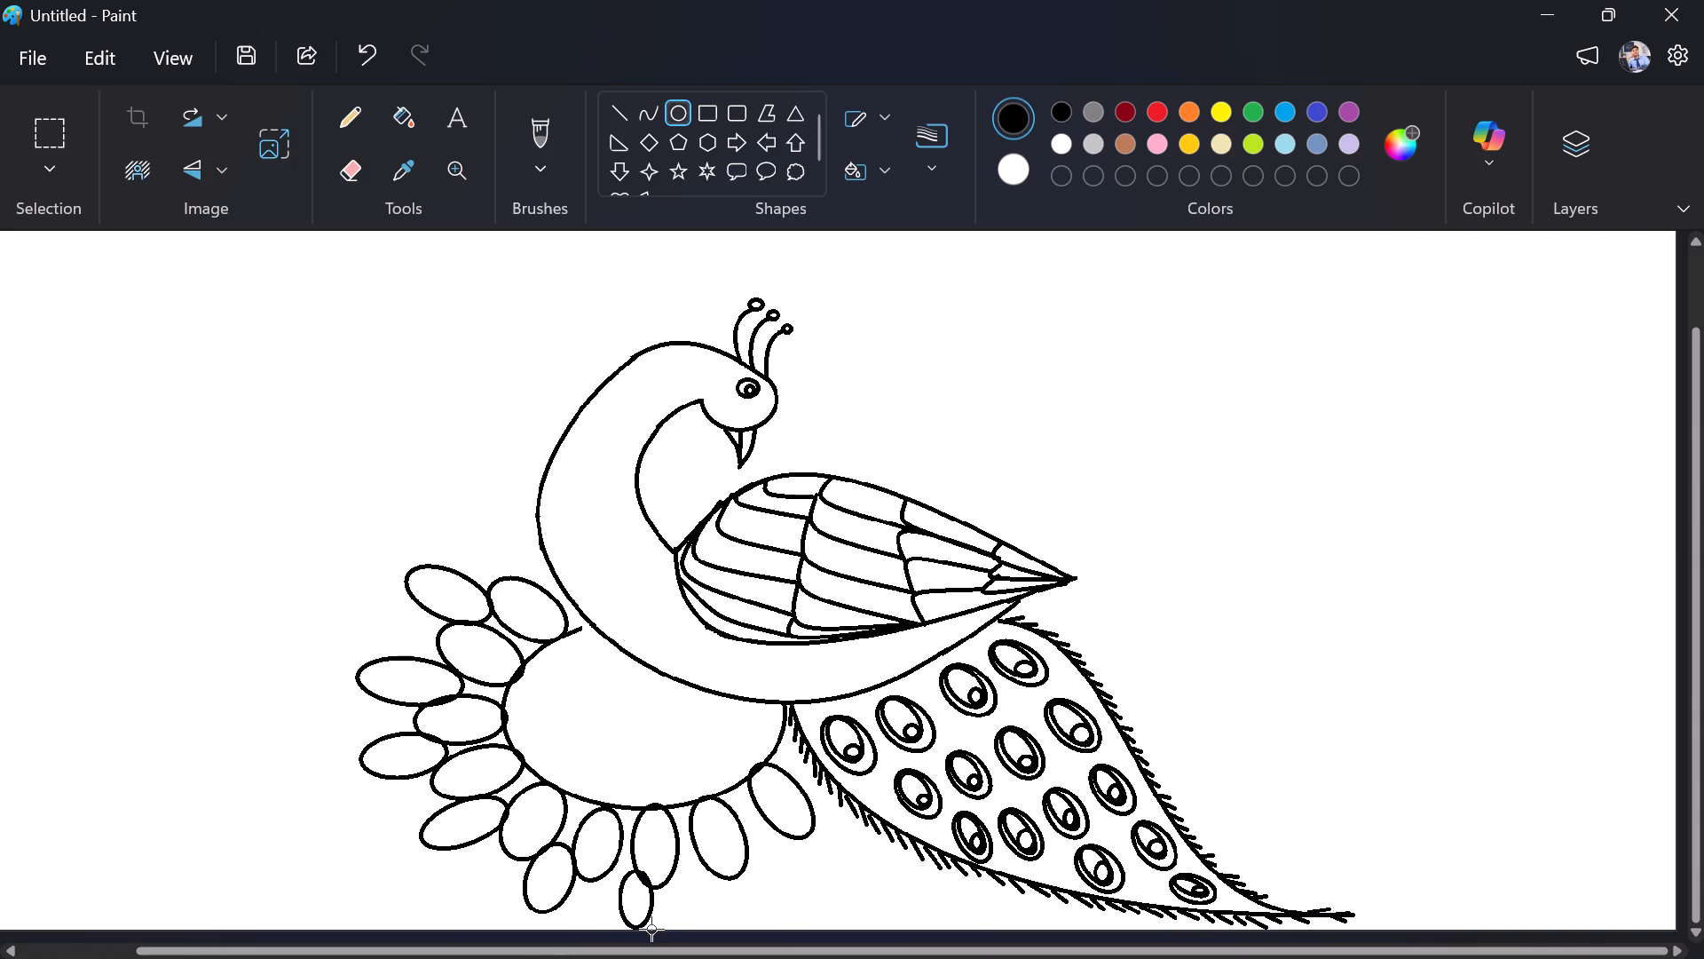
pyautogui.moveTo(651, 929); pyautogui.dragTo(654, 937)
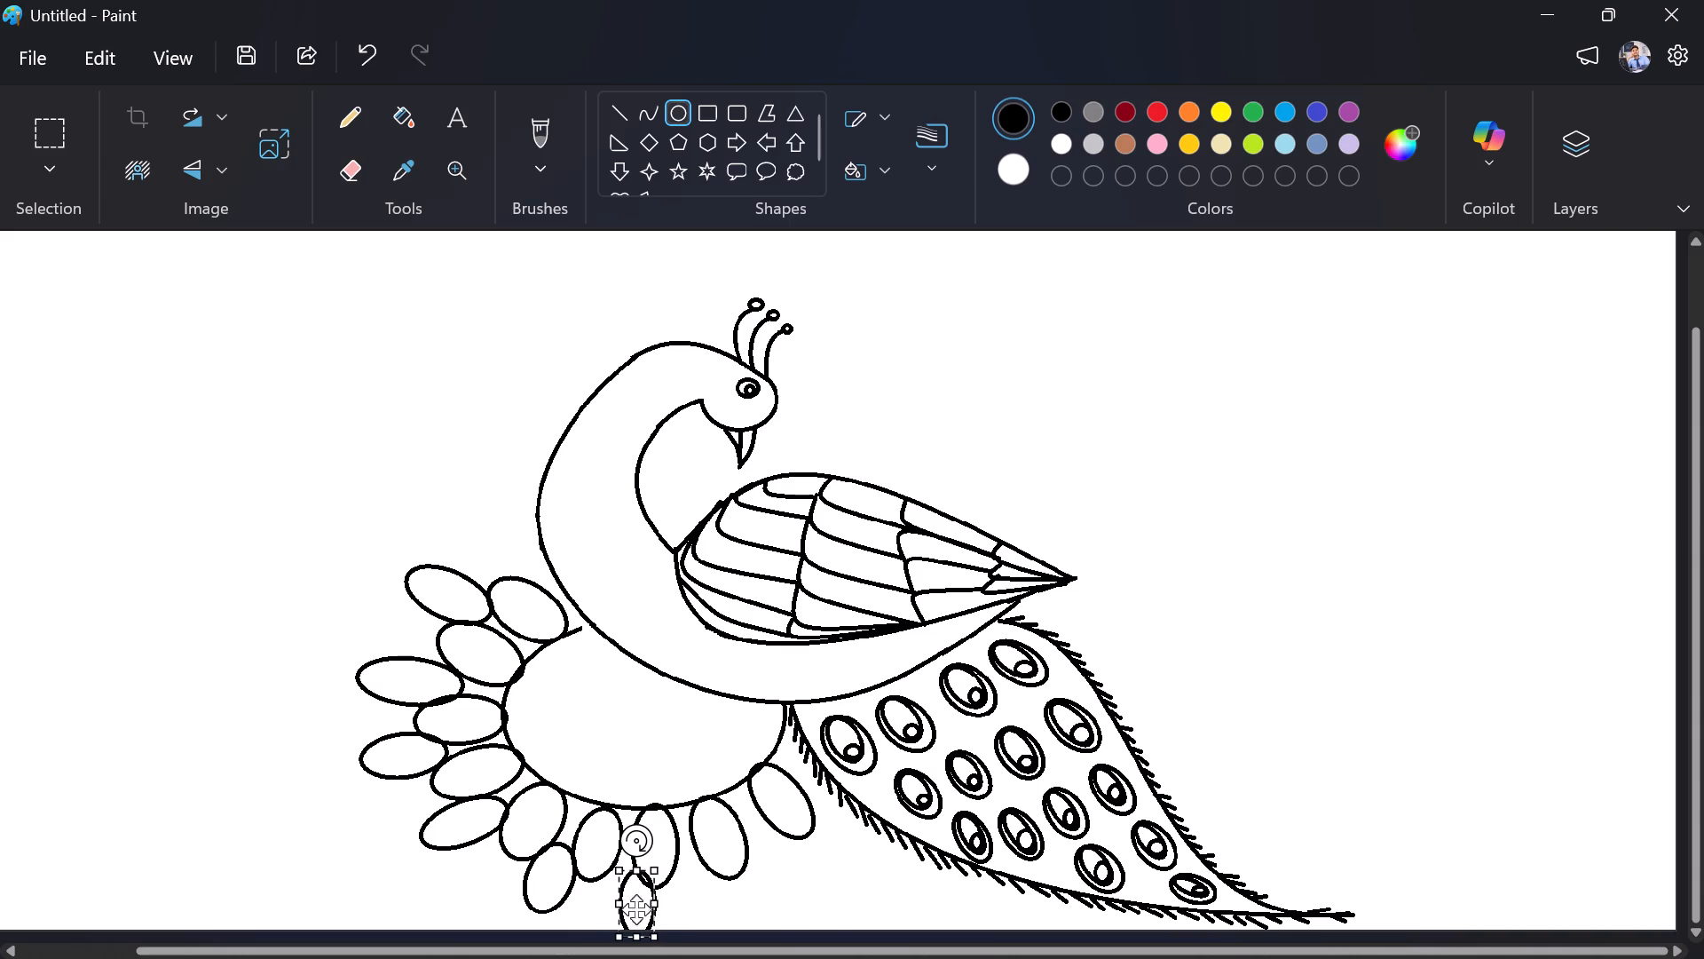
pyautogui.click(616, 900)
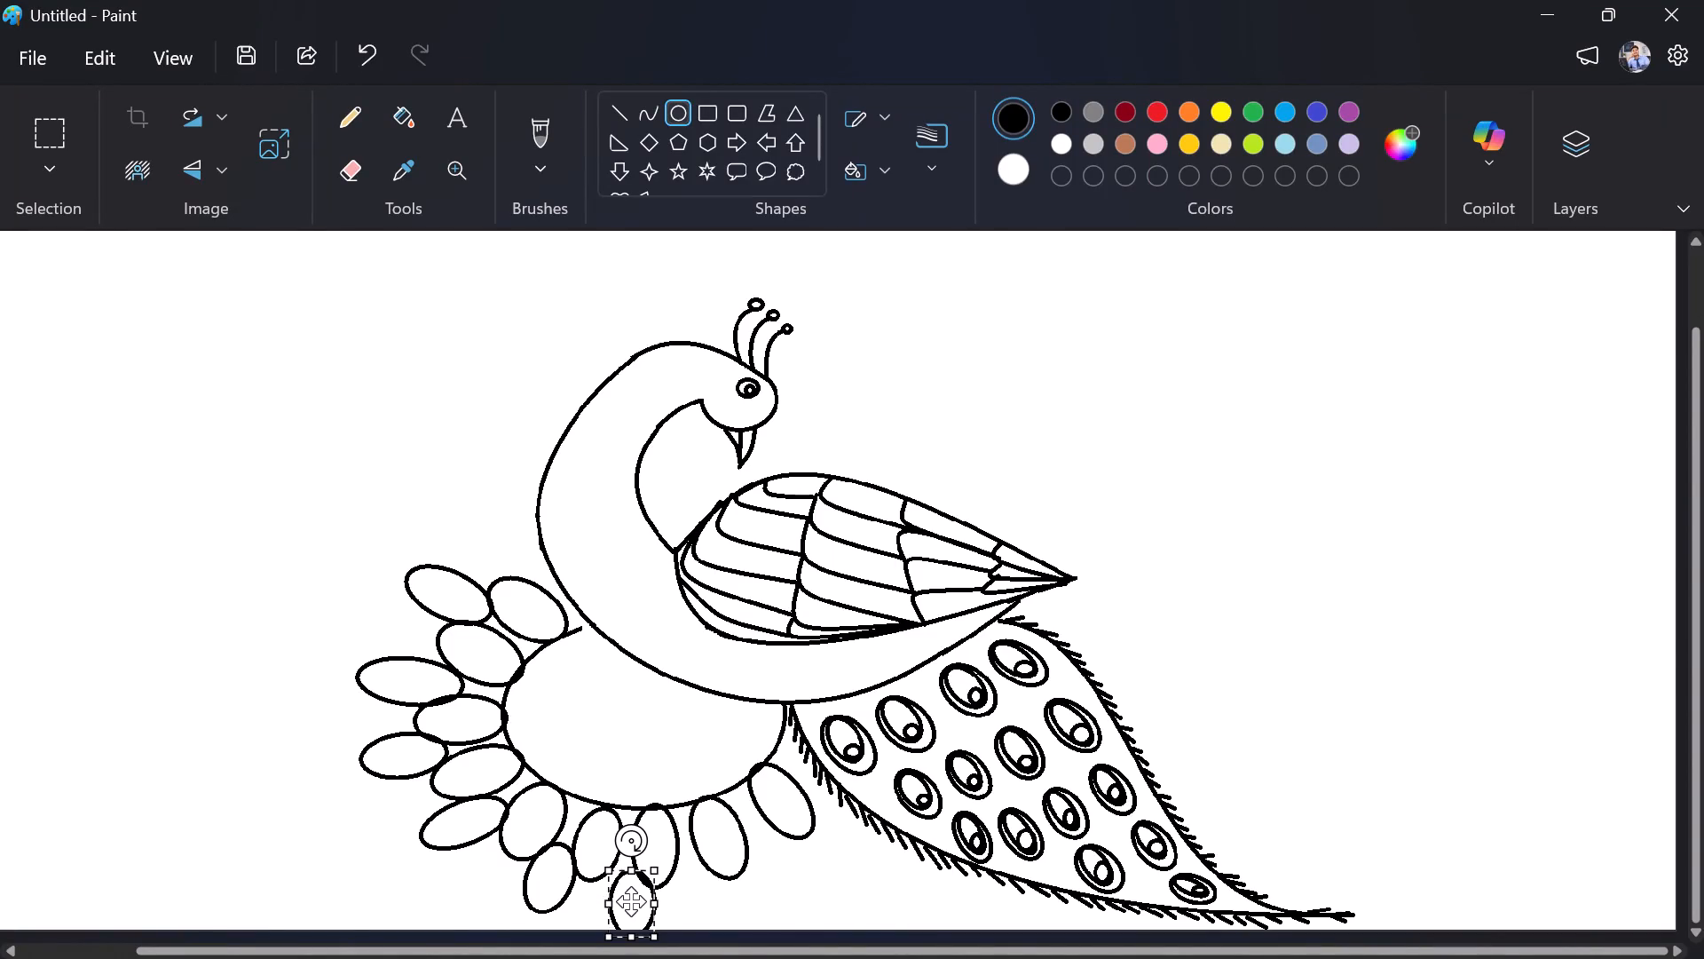
pyautogui.moveTo(631, 901); pyautogui.dragTo(622, 895)
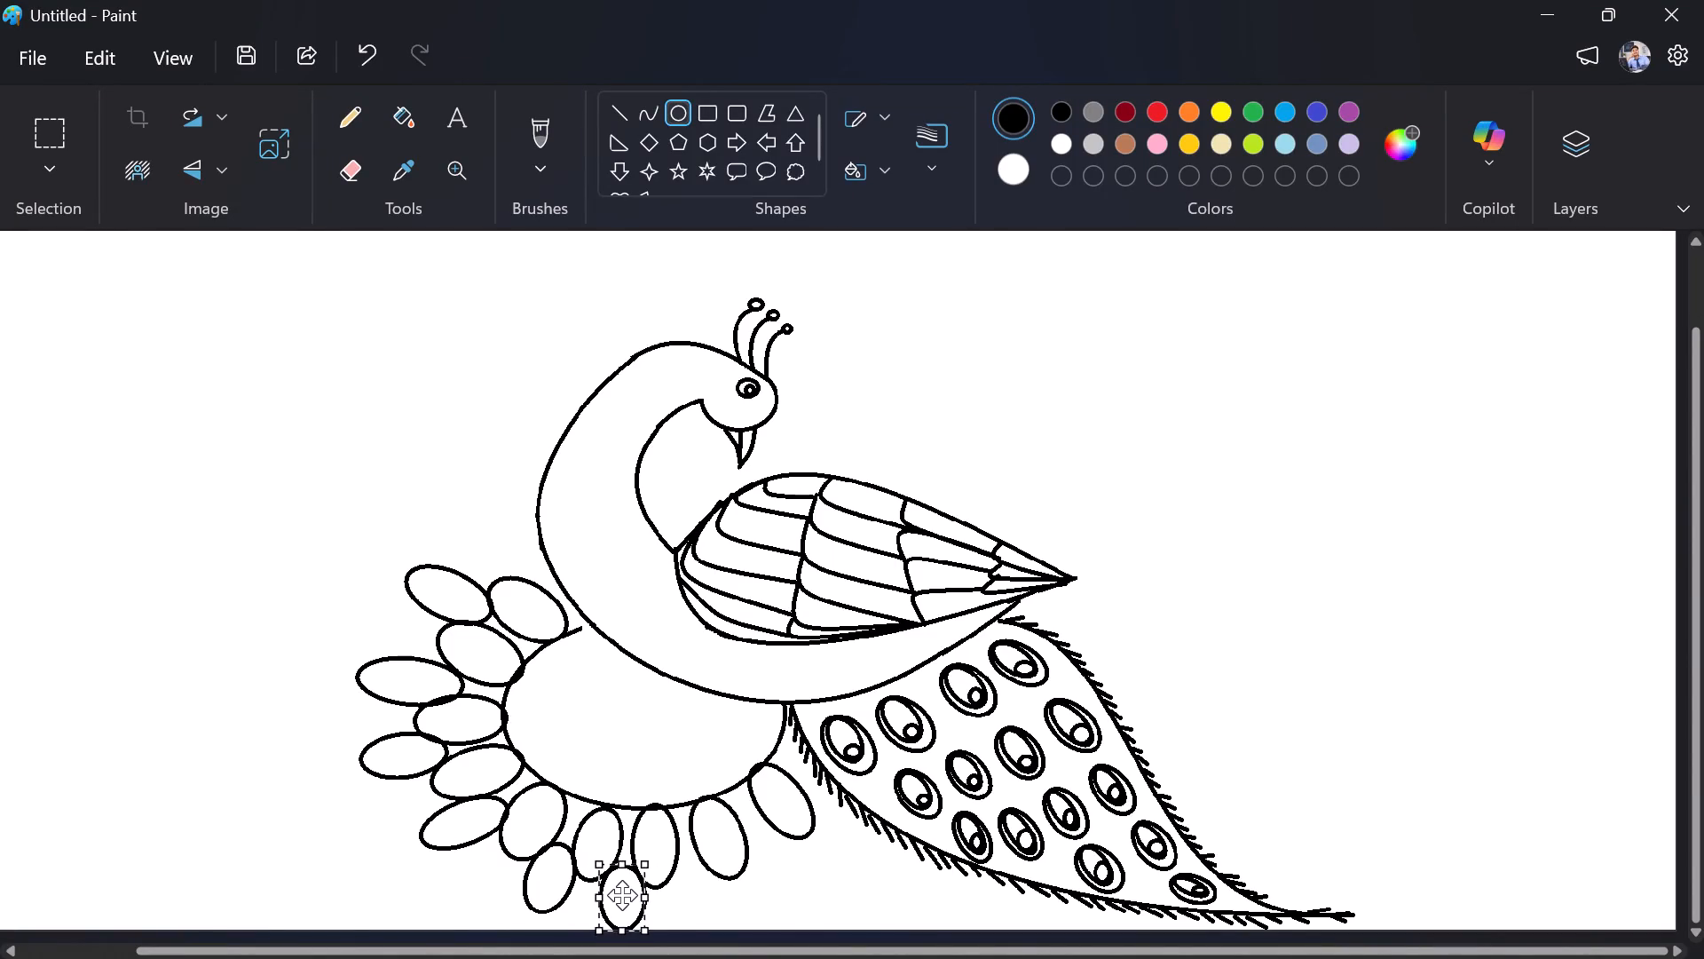
pyautogui.moveTo(622, 895); pyautogui.dragTo(623, 890)
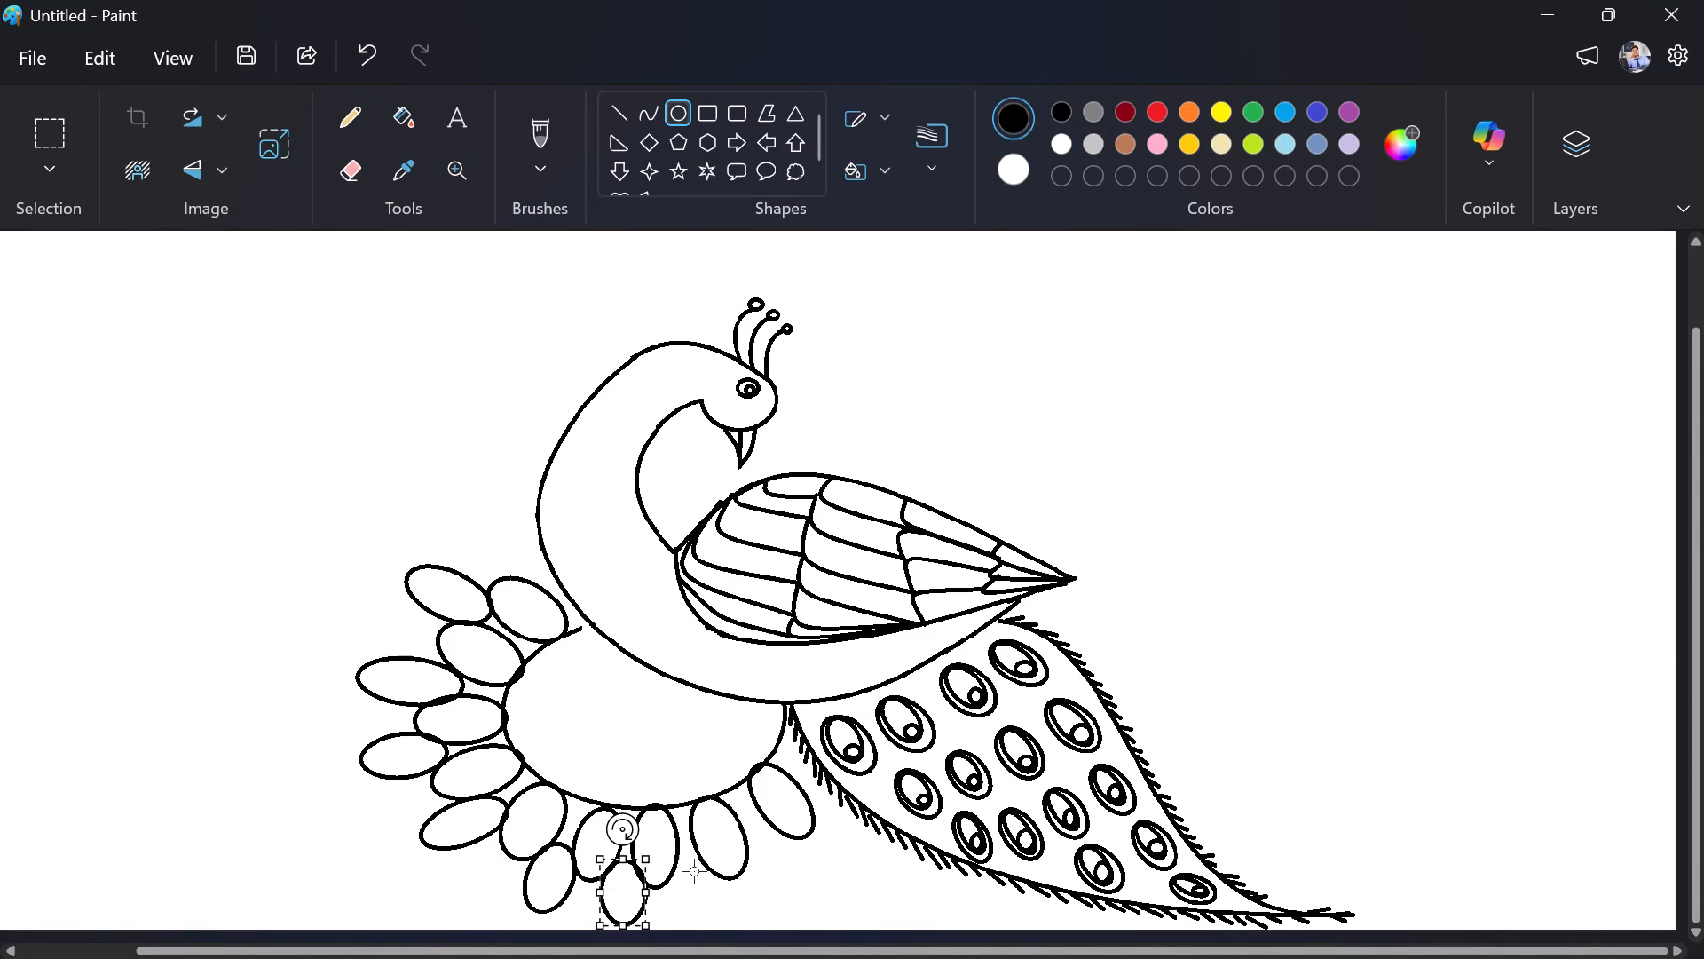
pyautogui.click(694, 871)
# Add another upright oval to the outer row, widened and centred beneath the gap between the last two bottom-facing inner ovals.
pyautogui.moveTo(690, 860); pyautogui.dragTo(690, 860)
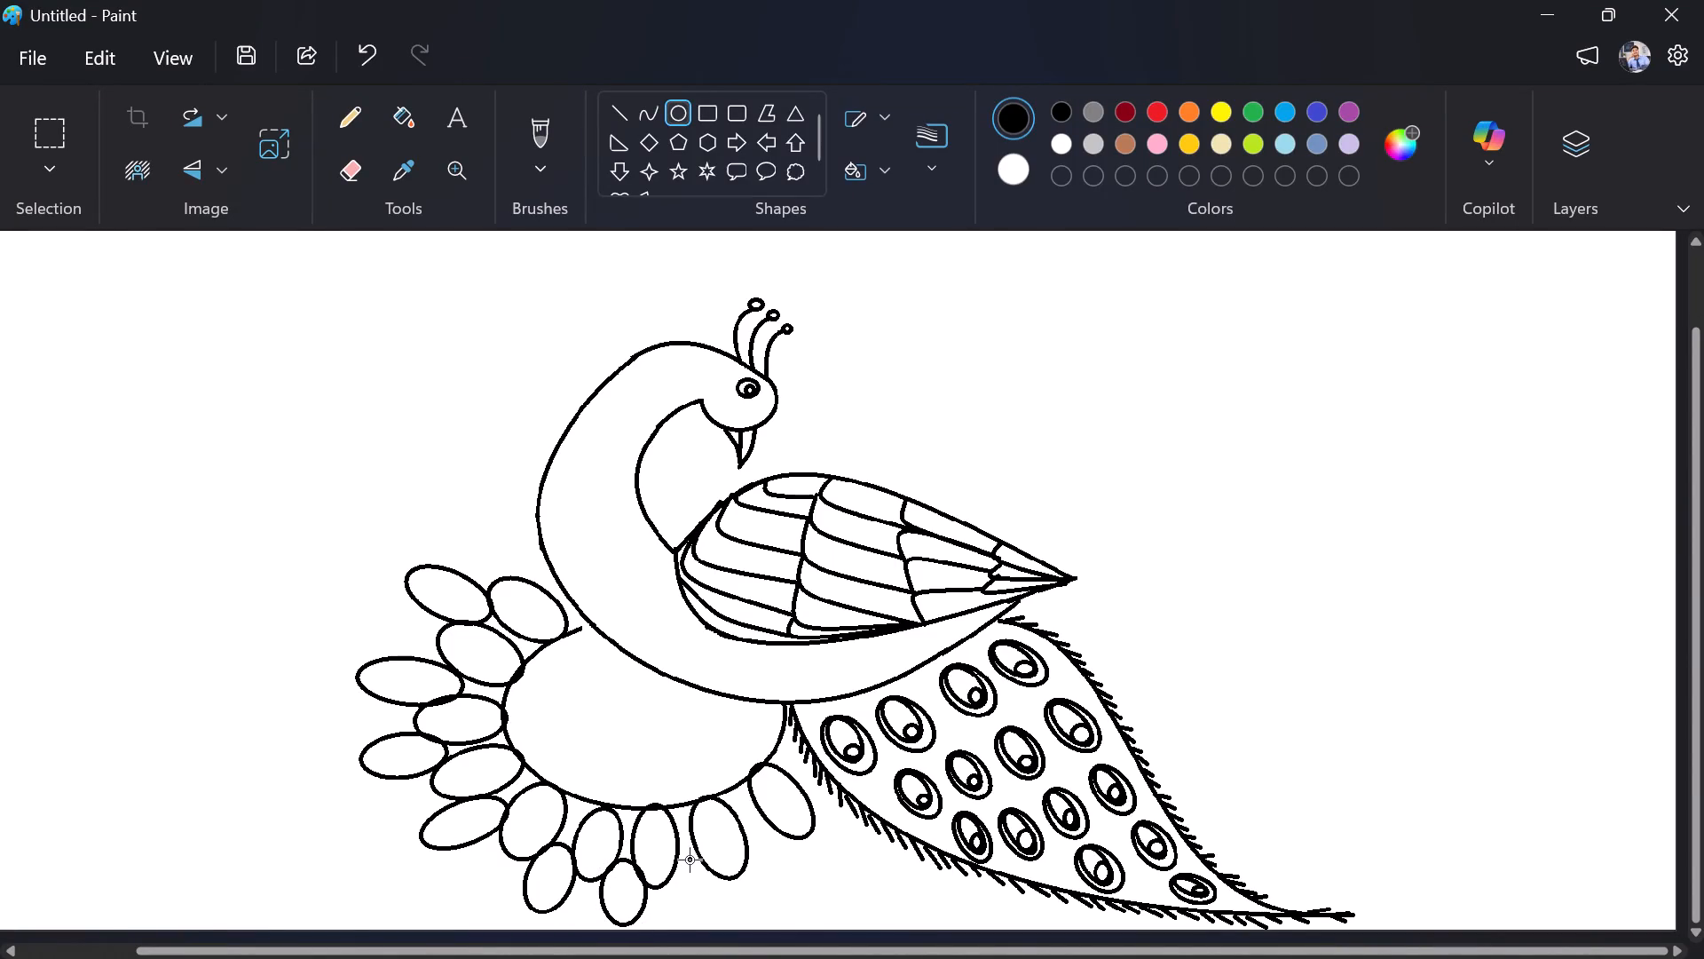
pyautogui.moveTo(690, 860); pyautogui.dragTo(722, 943)
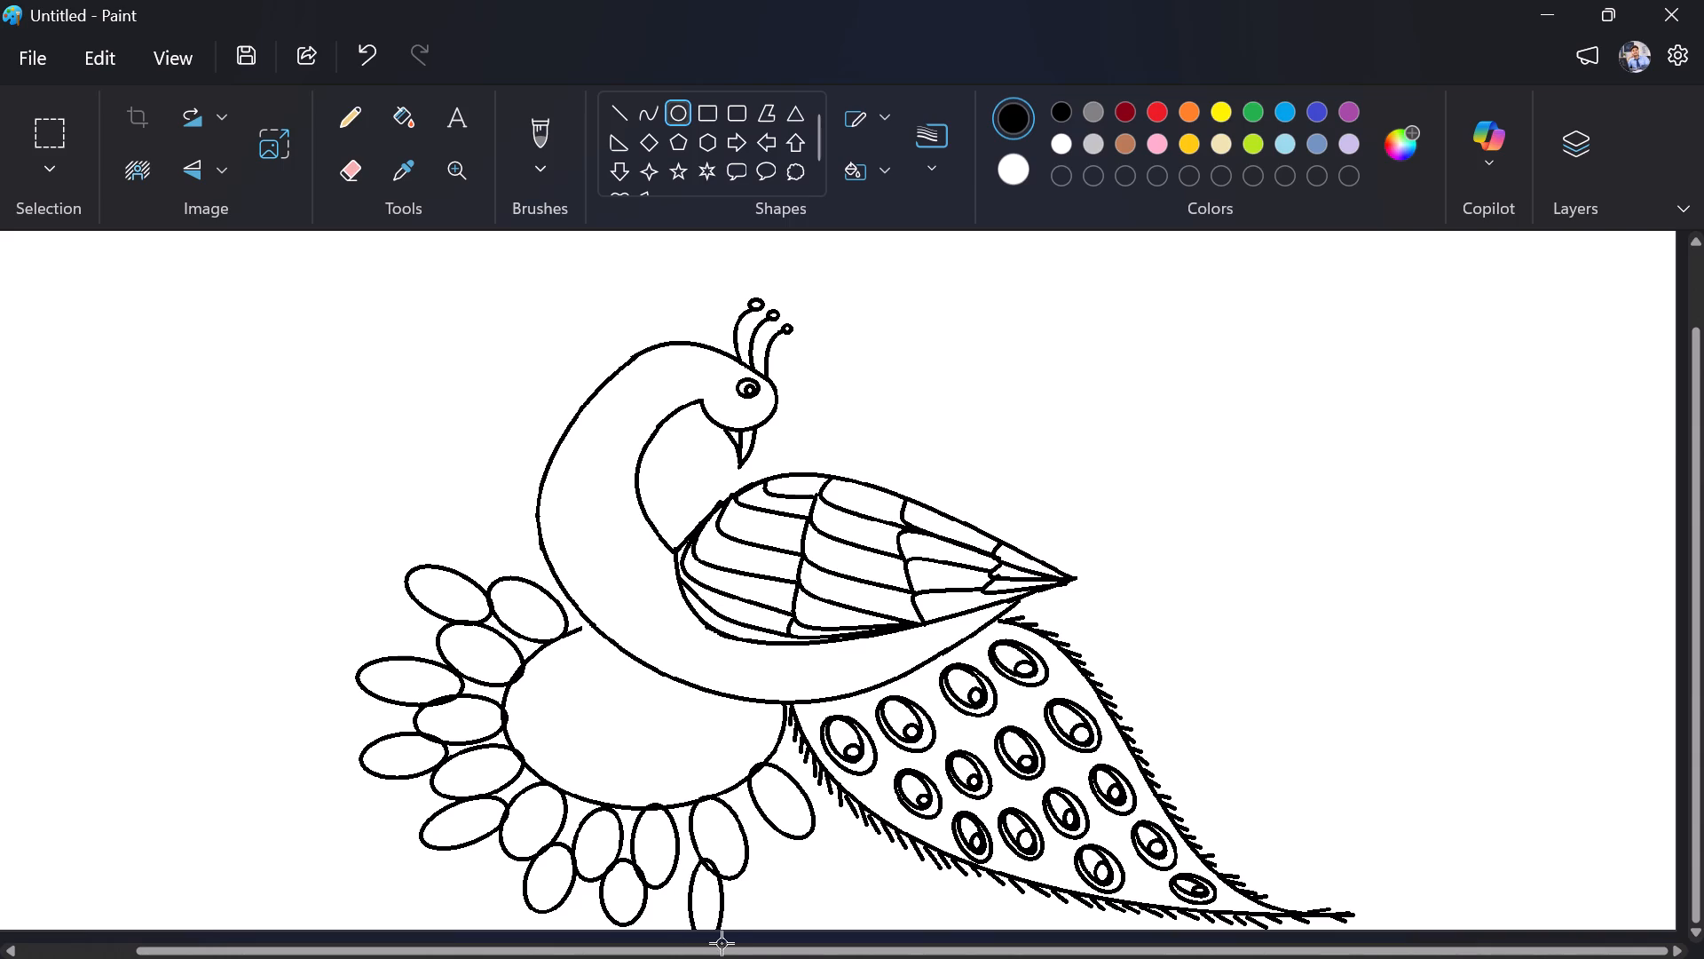
pyautogui.moveTo(722, 943); pyautogui.dragTo(718, 923)
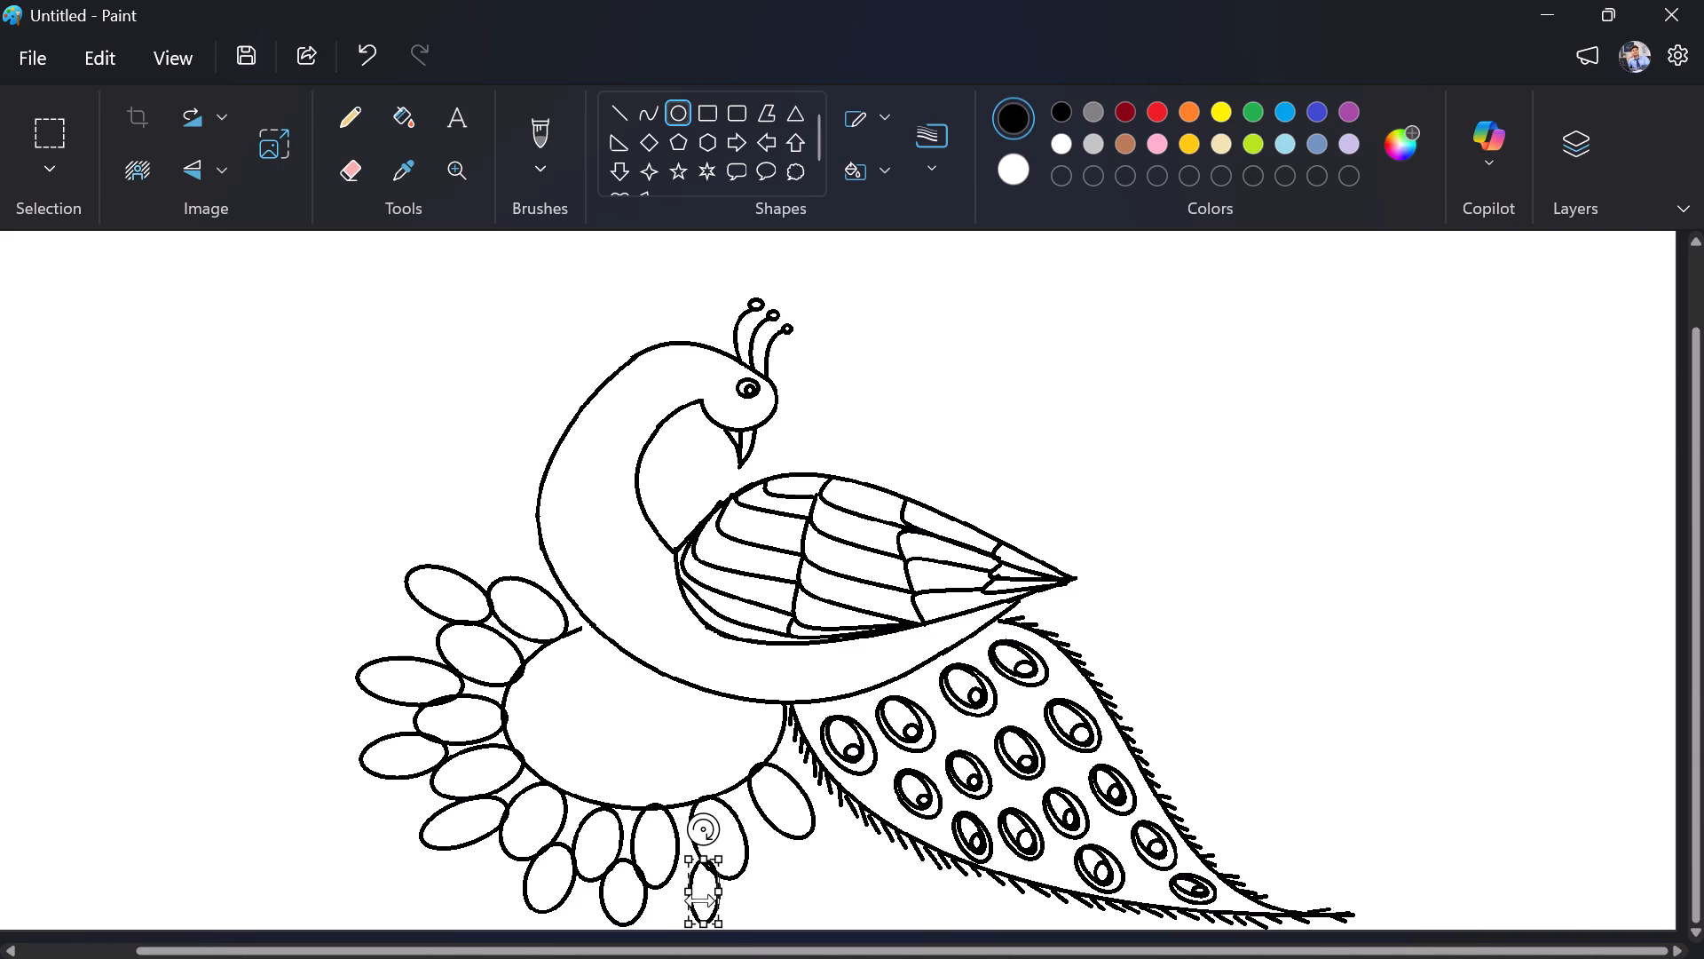
pyautogui.moveTo(690, 891); pyautogui.dragTo(667, 891)
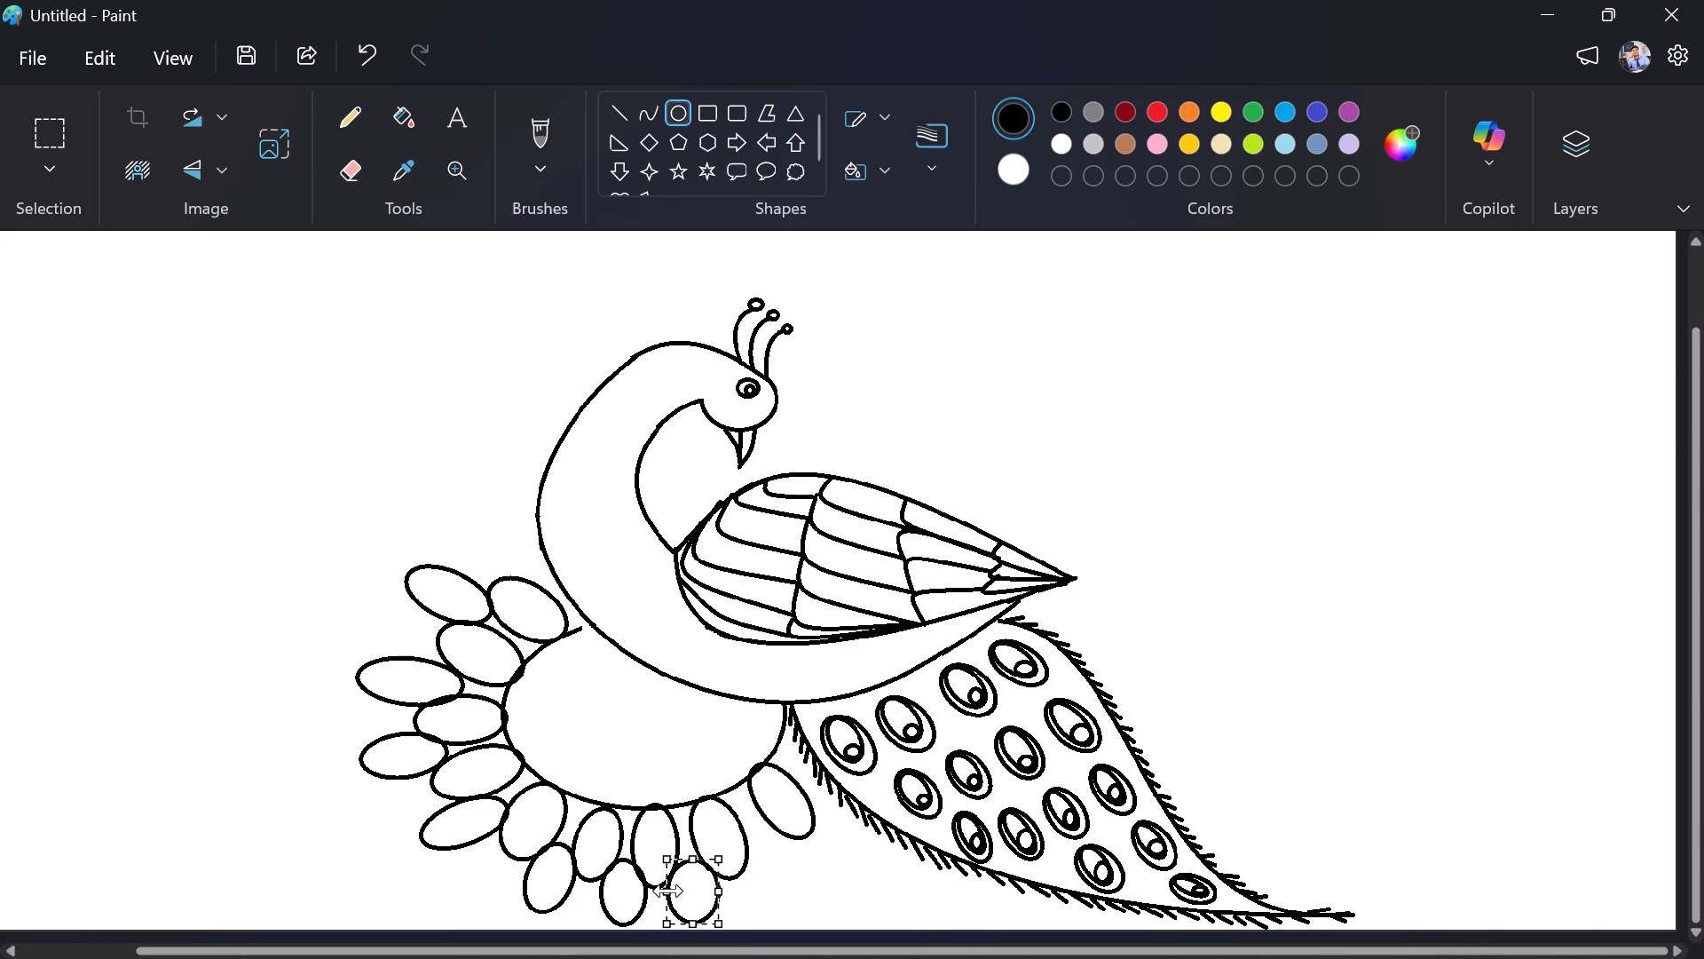
pyautogui.moveTo(667, 891); pyautogui.dragTo(666, 891)
pyautogui.click(697, 884)
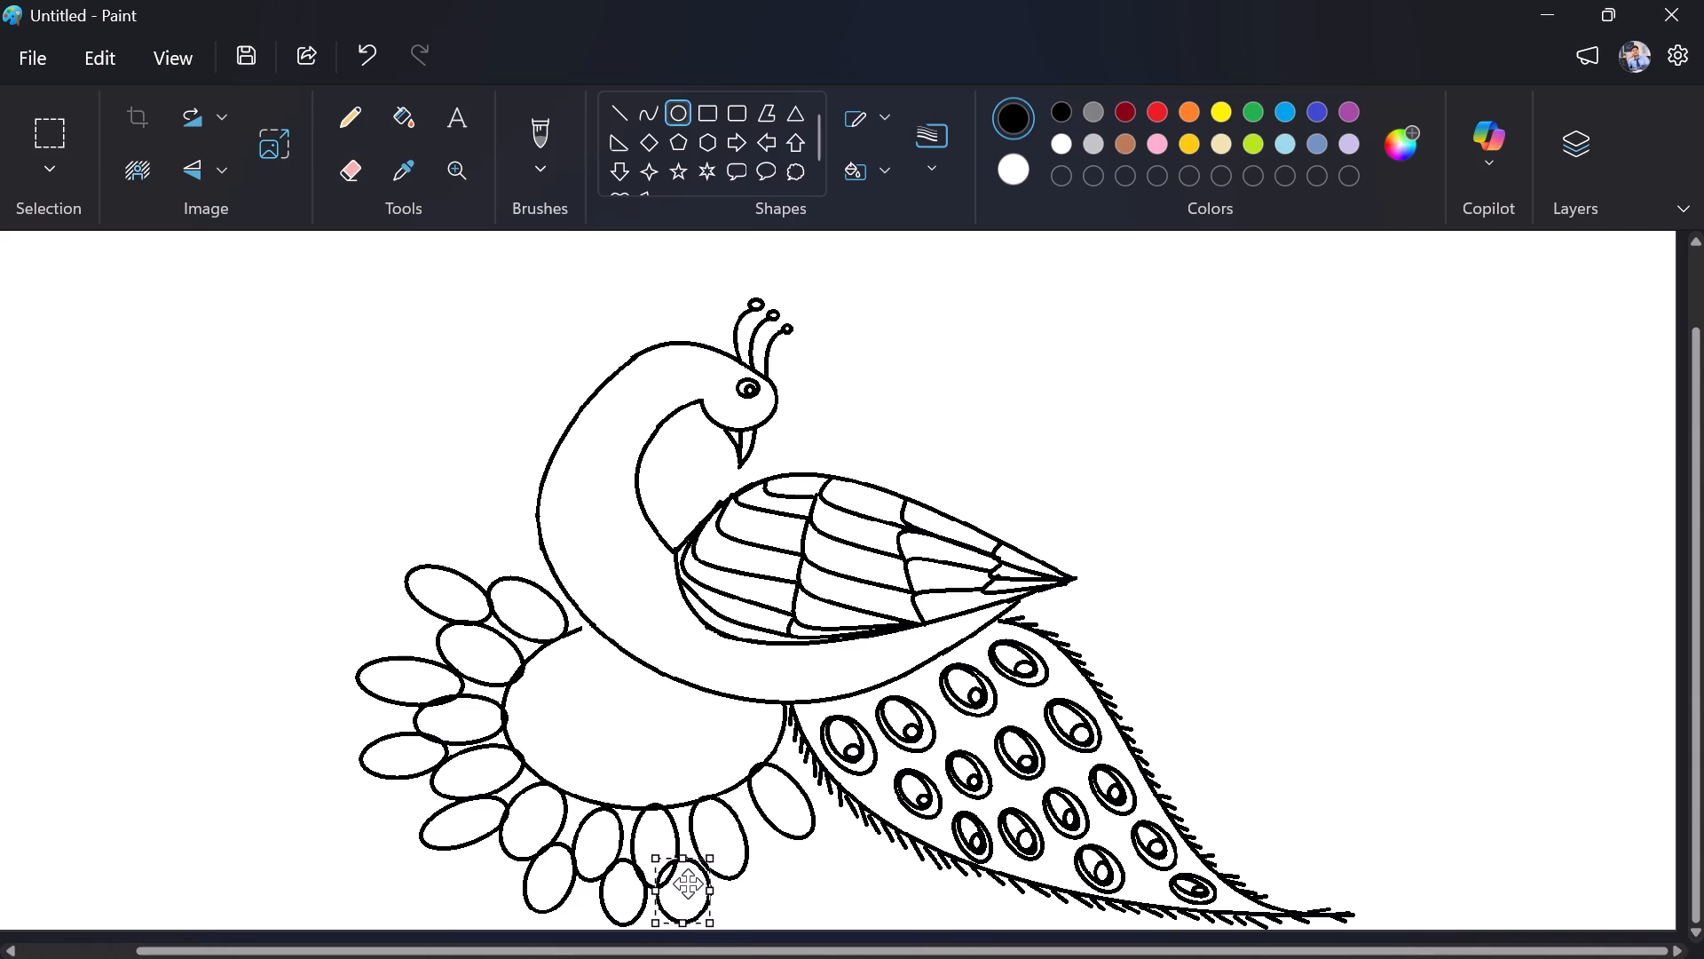
pyautogui.click(712, 882)
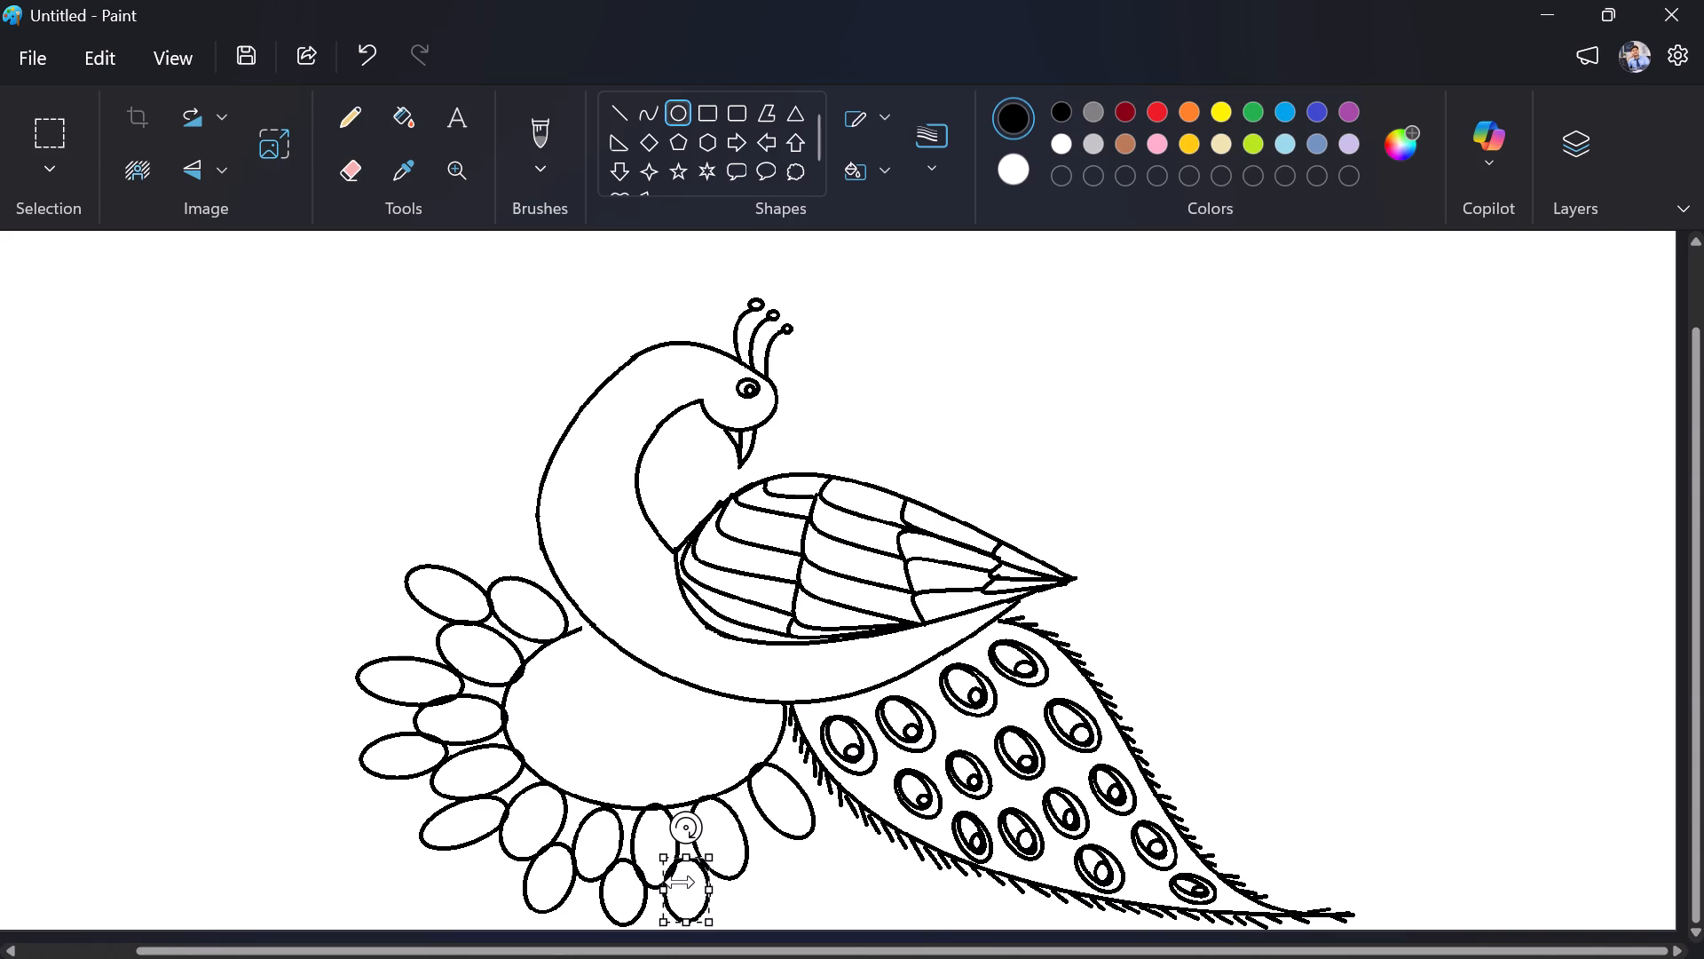
pyautogui.click(688, 884)
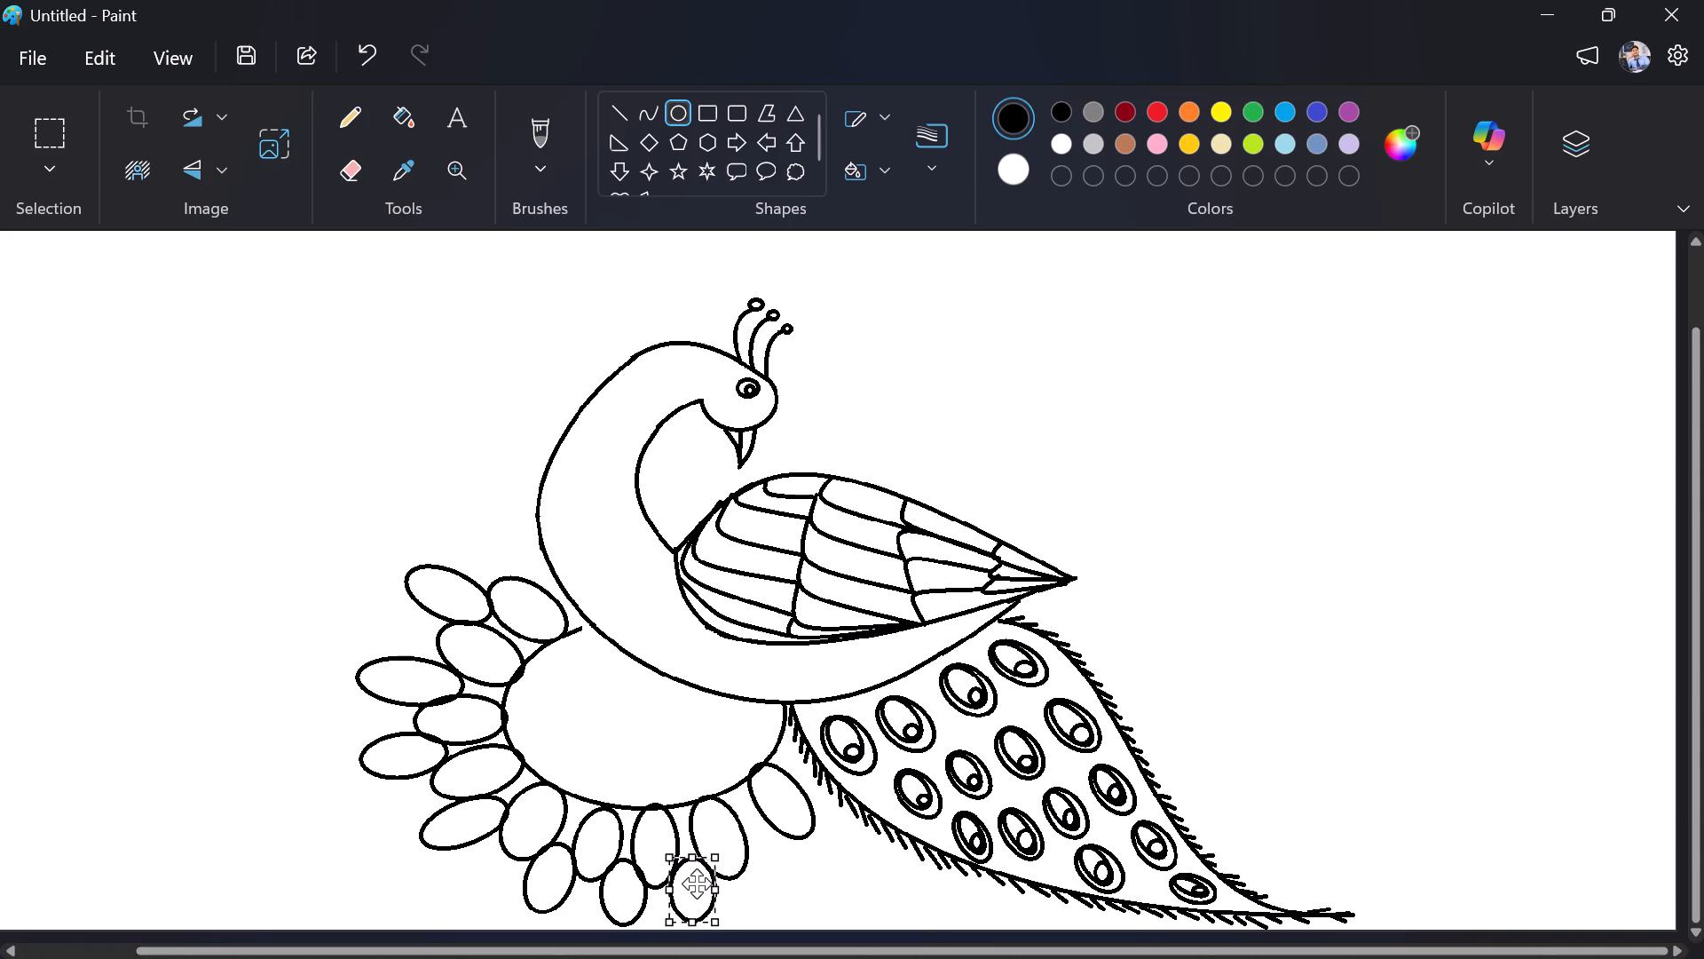
pyautogui.click(800, 860)
# Add the last outer-row oval below the gap between the two rightmost inner ovals, tilting its top left and fitting it against them.
pyautogui.moveTo(762, 836); pyautogui.dragTo(805, 900)
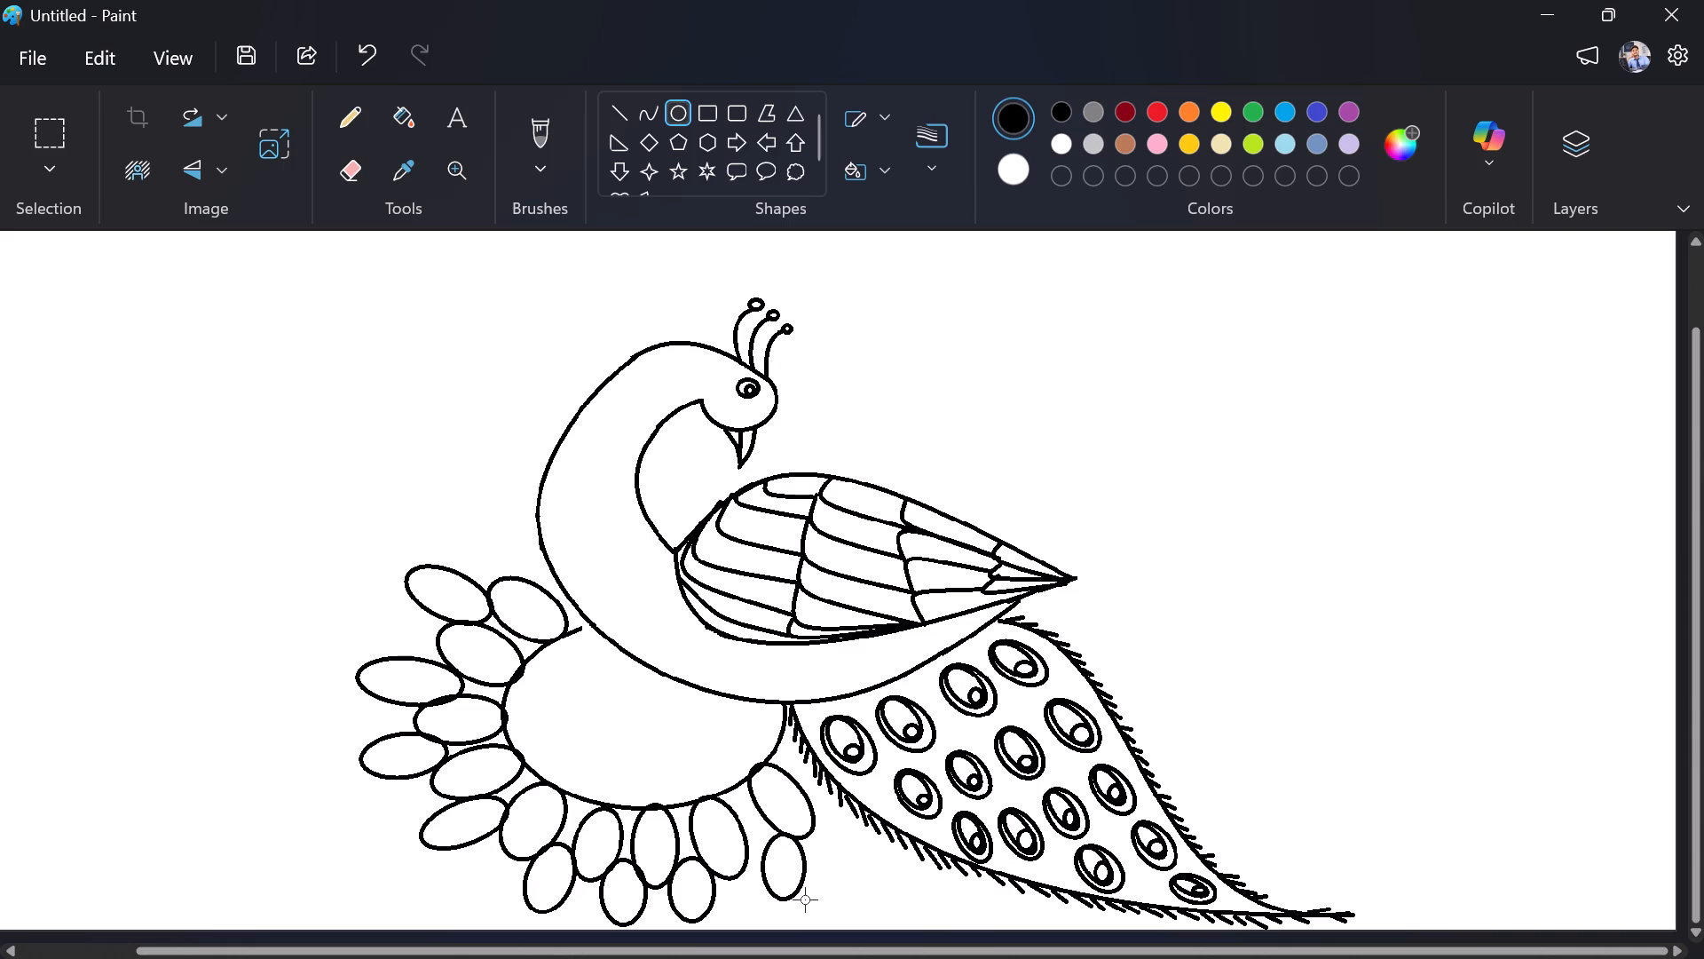
pyautogui.moveTo(805, 900); pyautogui.dragTo(809, 900)
pyautogui.moveTo(797, 804); pyautogui.dragTo(787, 802)
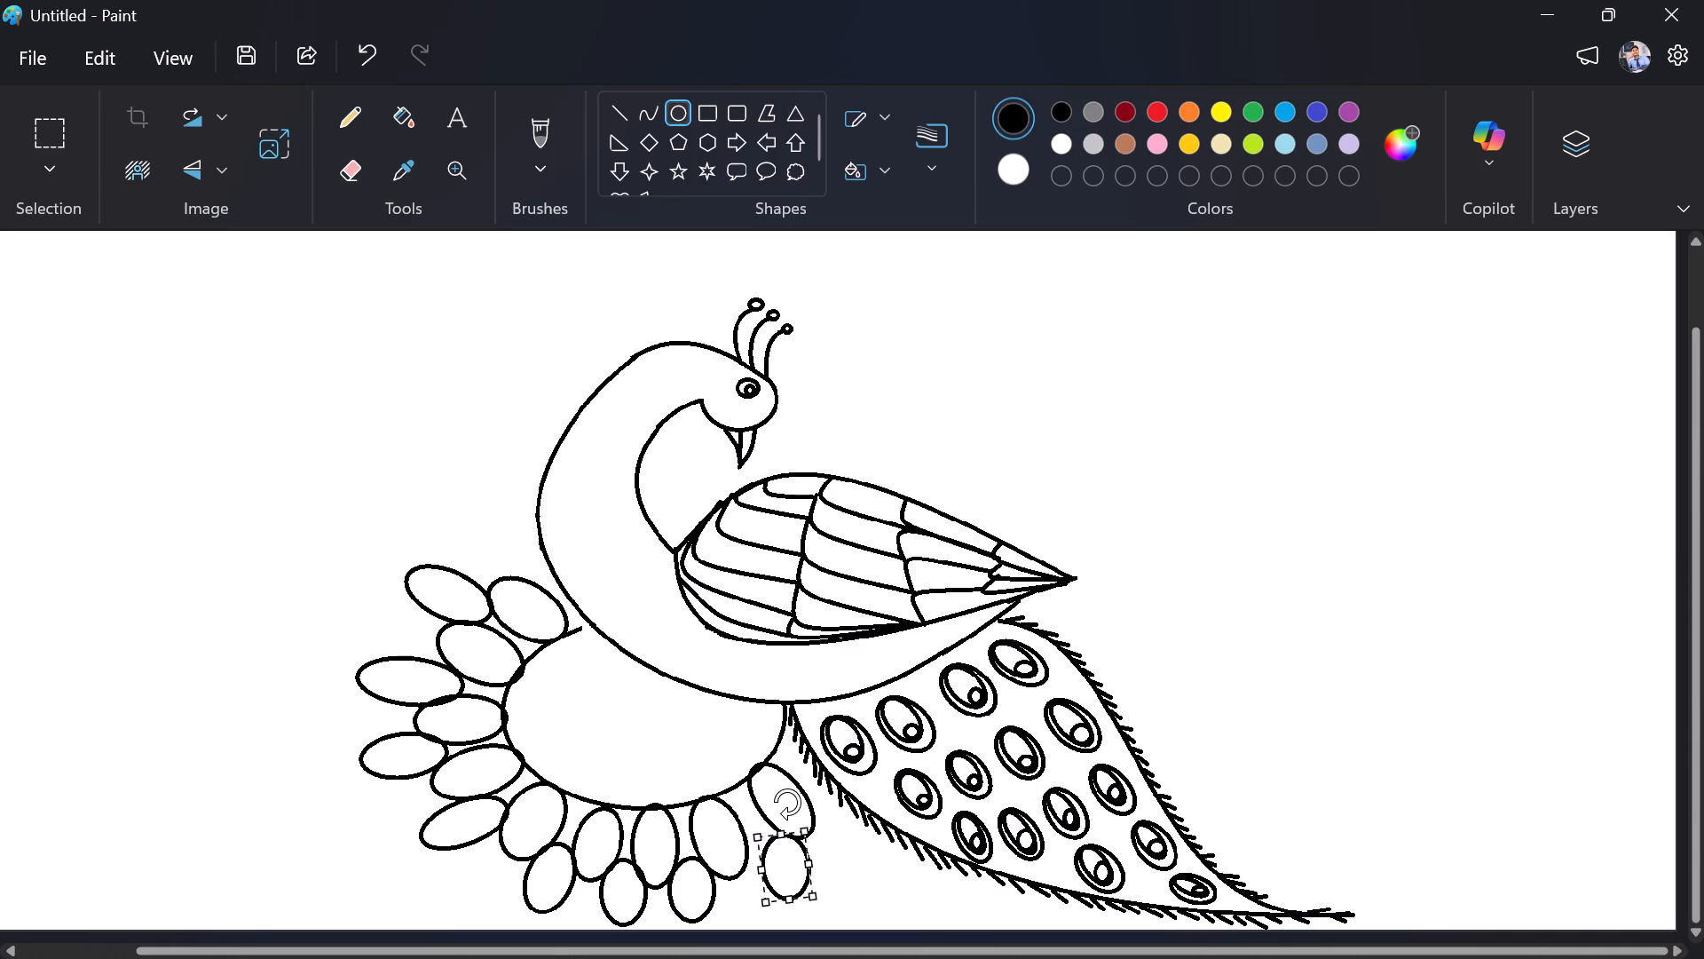
pyautogui.moveTo(787, 802); pyautogui.dragTo(769, 806)
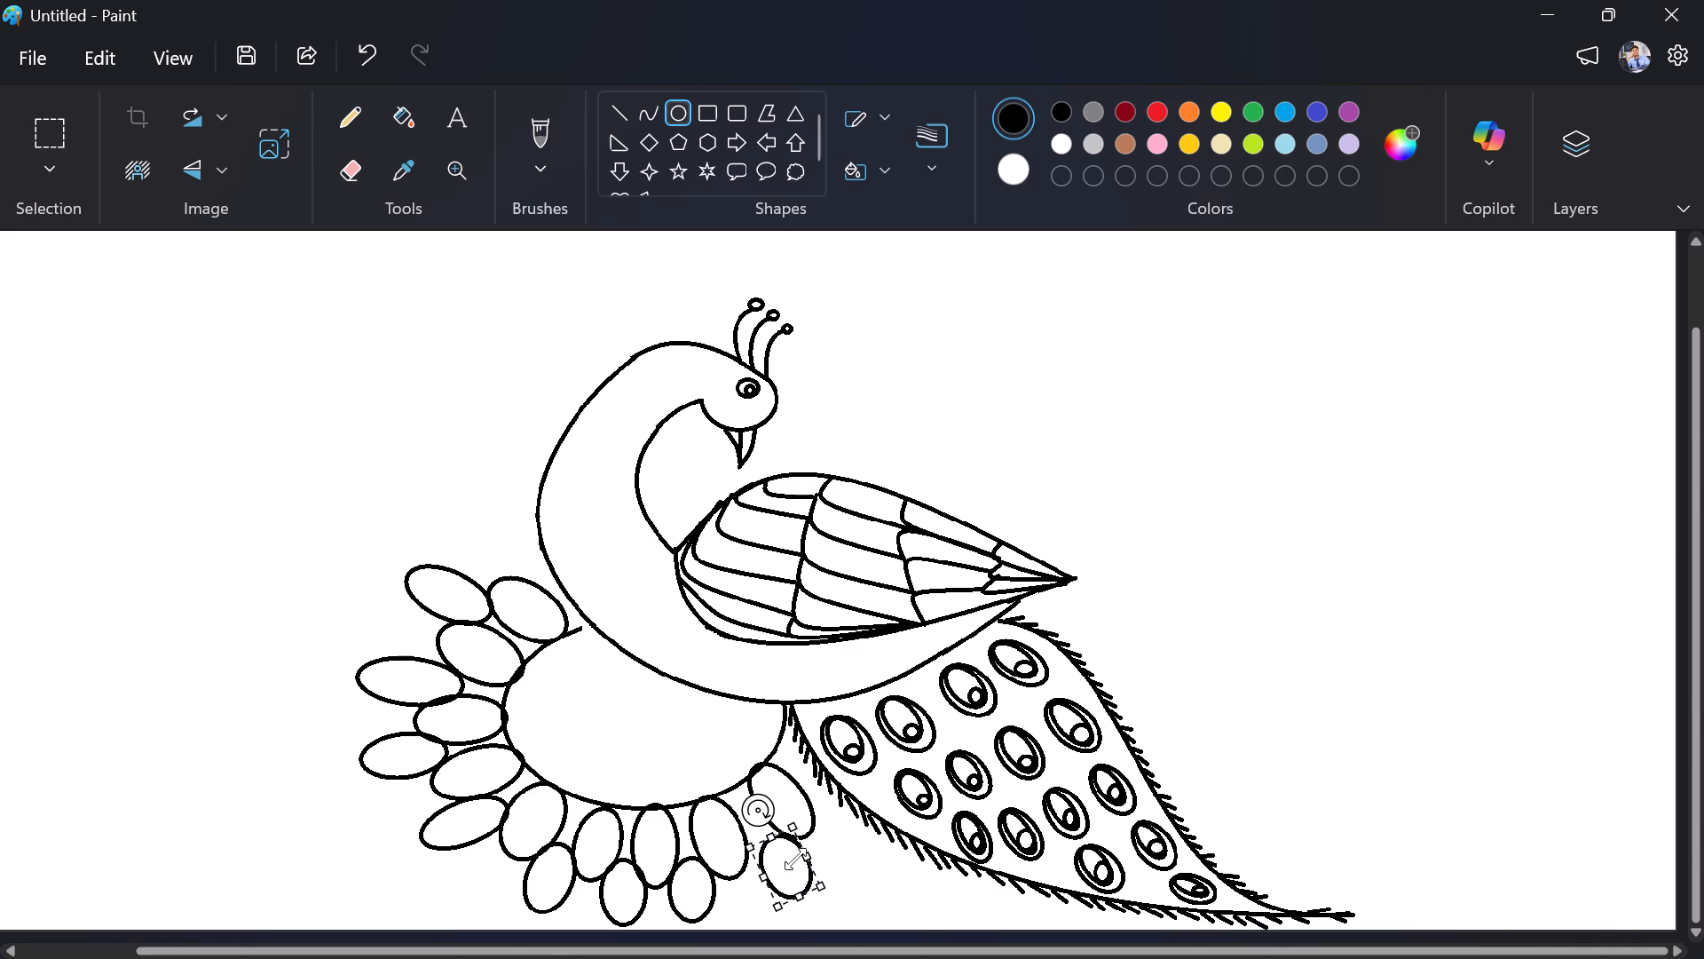
pyautogui.moveTo(801, 899); pyautogui.dragTo(809, 907)
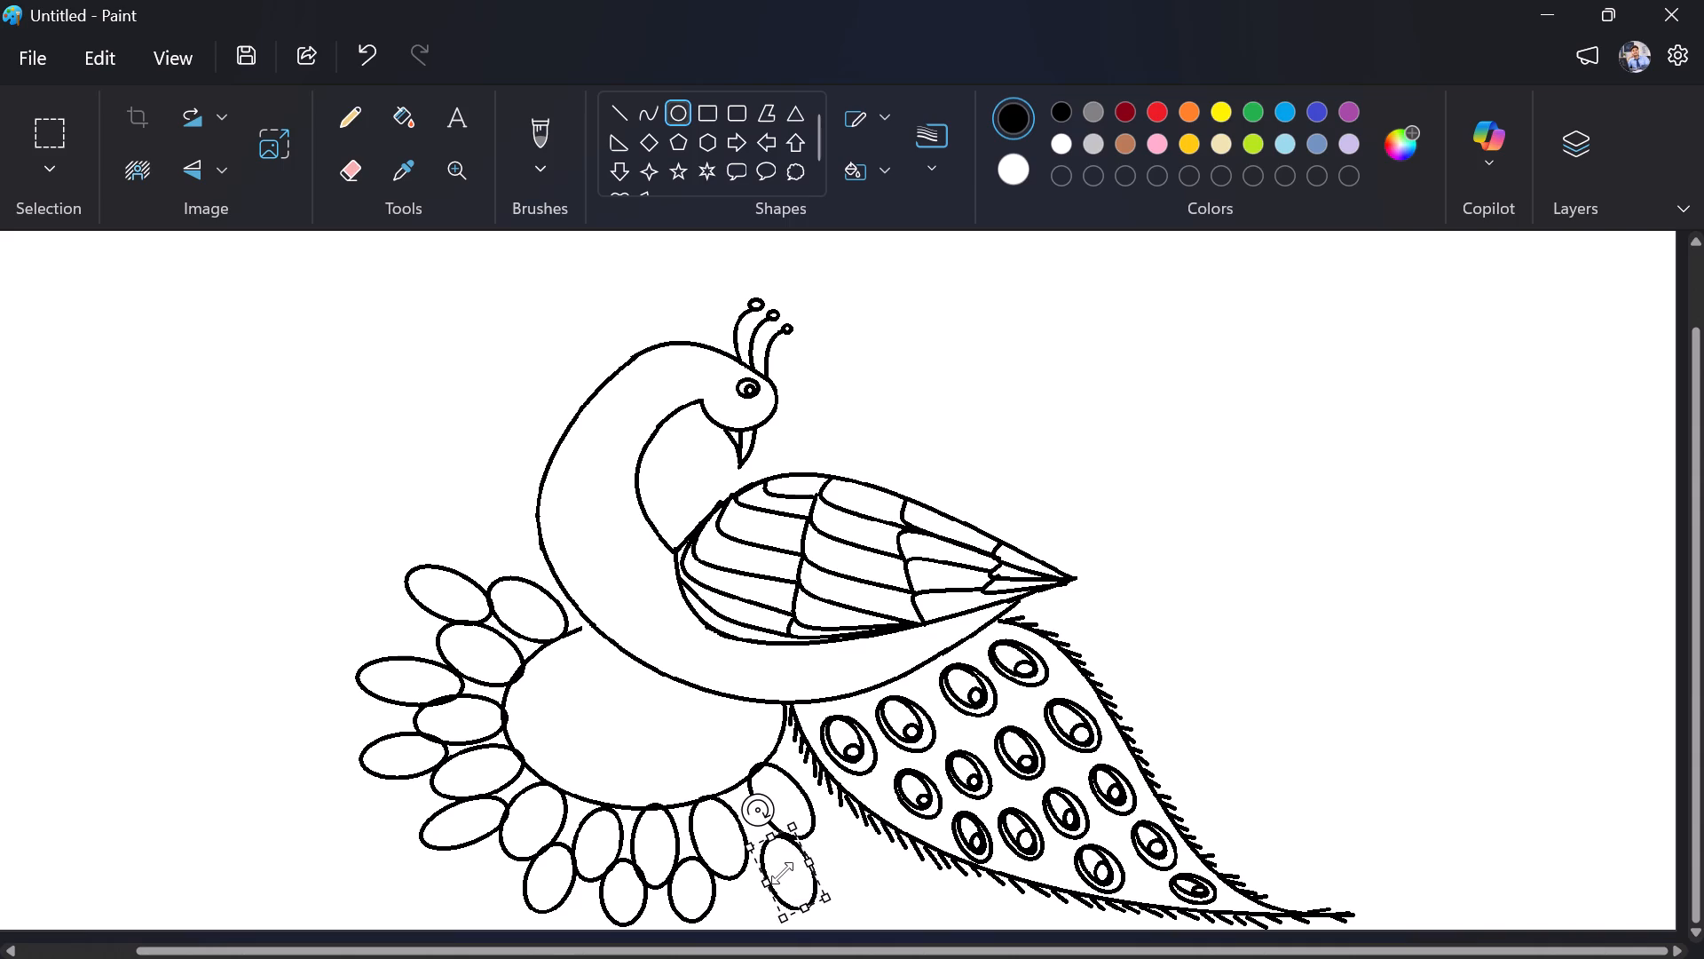
pyautogui.moveTo(783, 873); pyautogui.dragTo(768, 873)
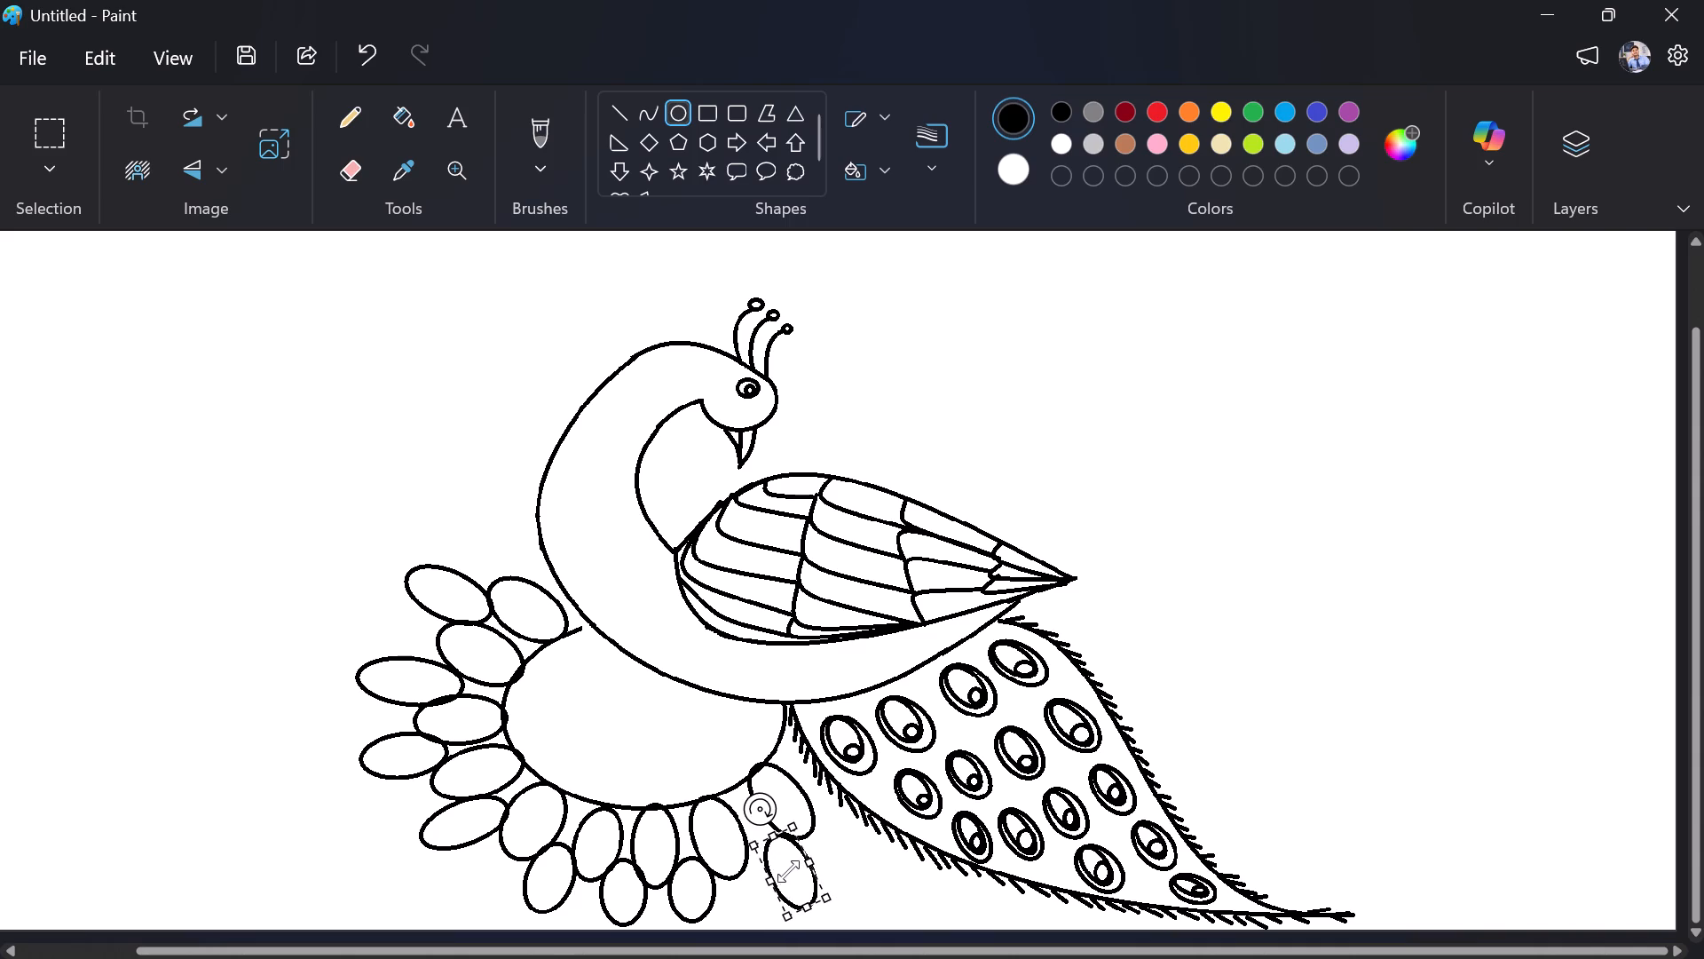
pyautogui.moveTo(786, 861); pyautogui.dragTo(785, 860)
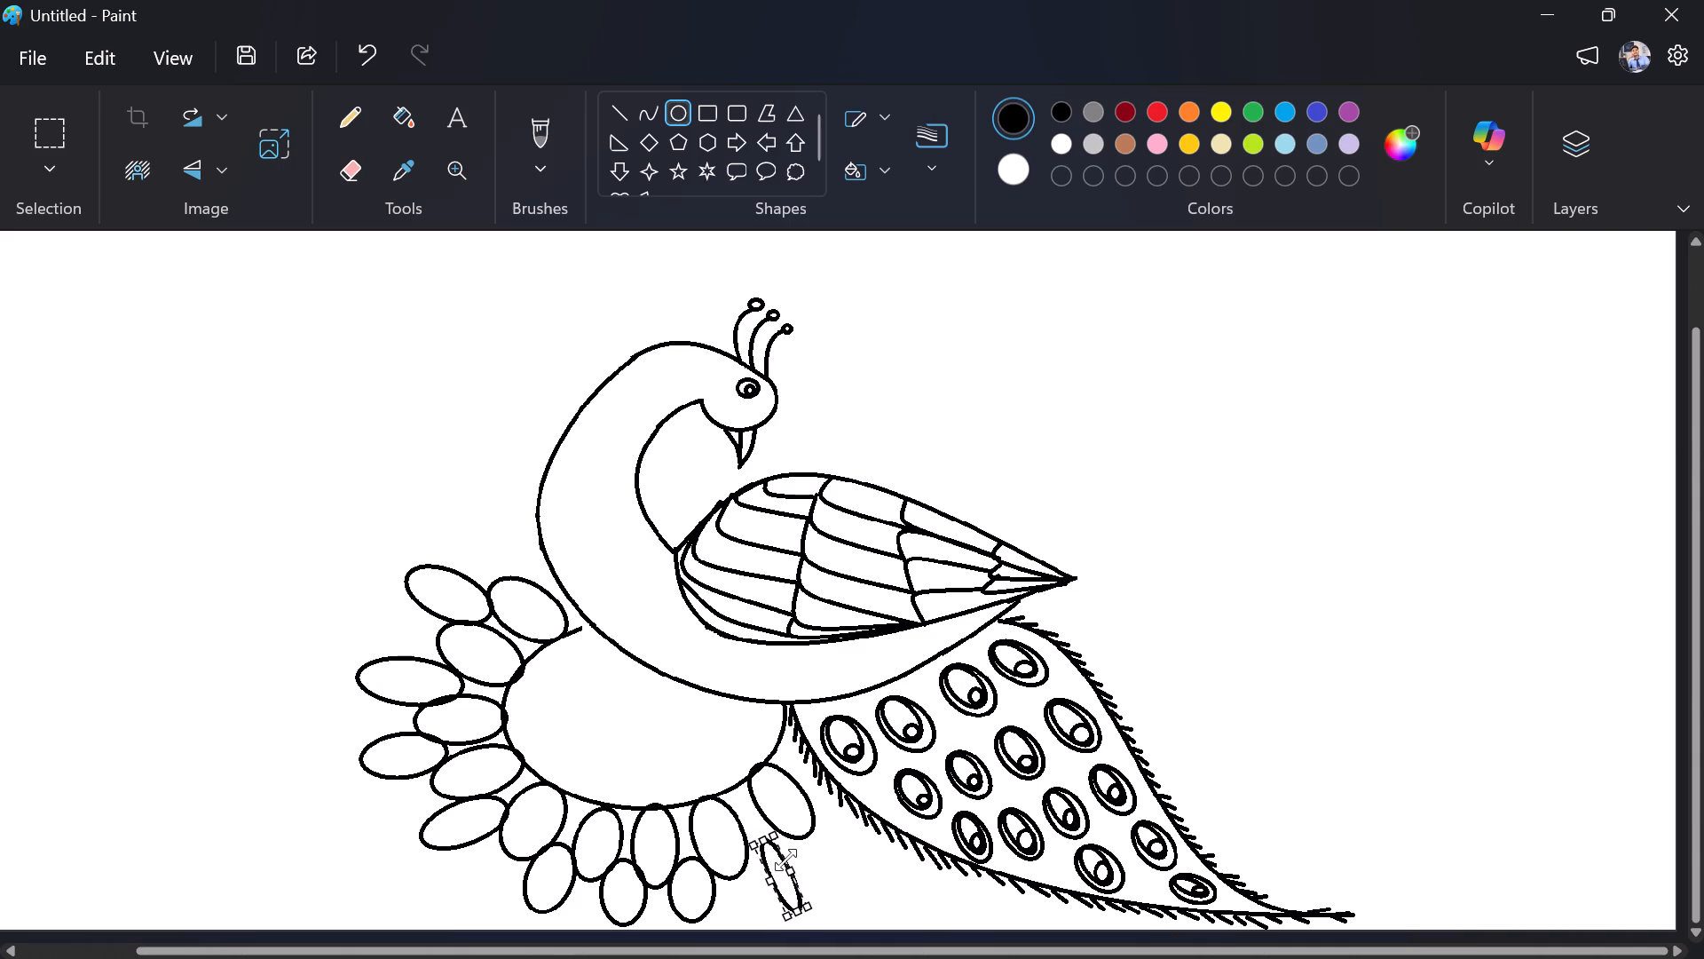
pyautogui.moveTo(785, 860); pyautogui.dragTo(805, 854)
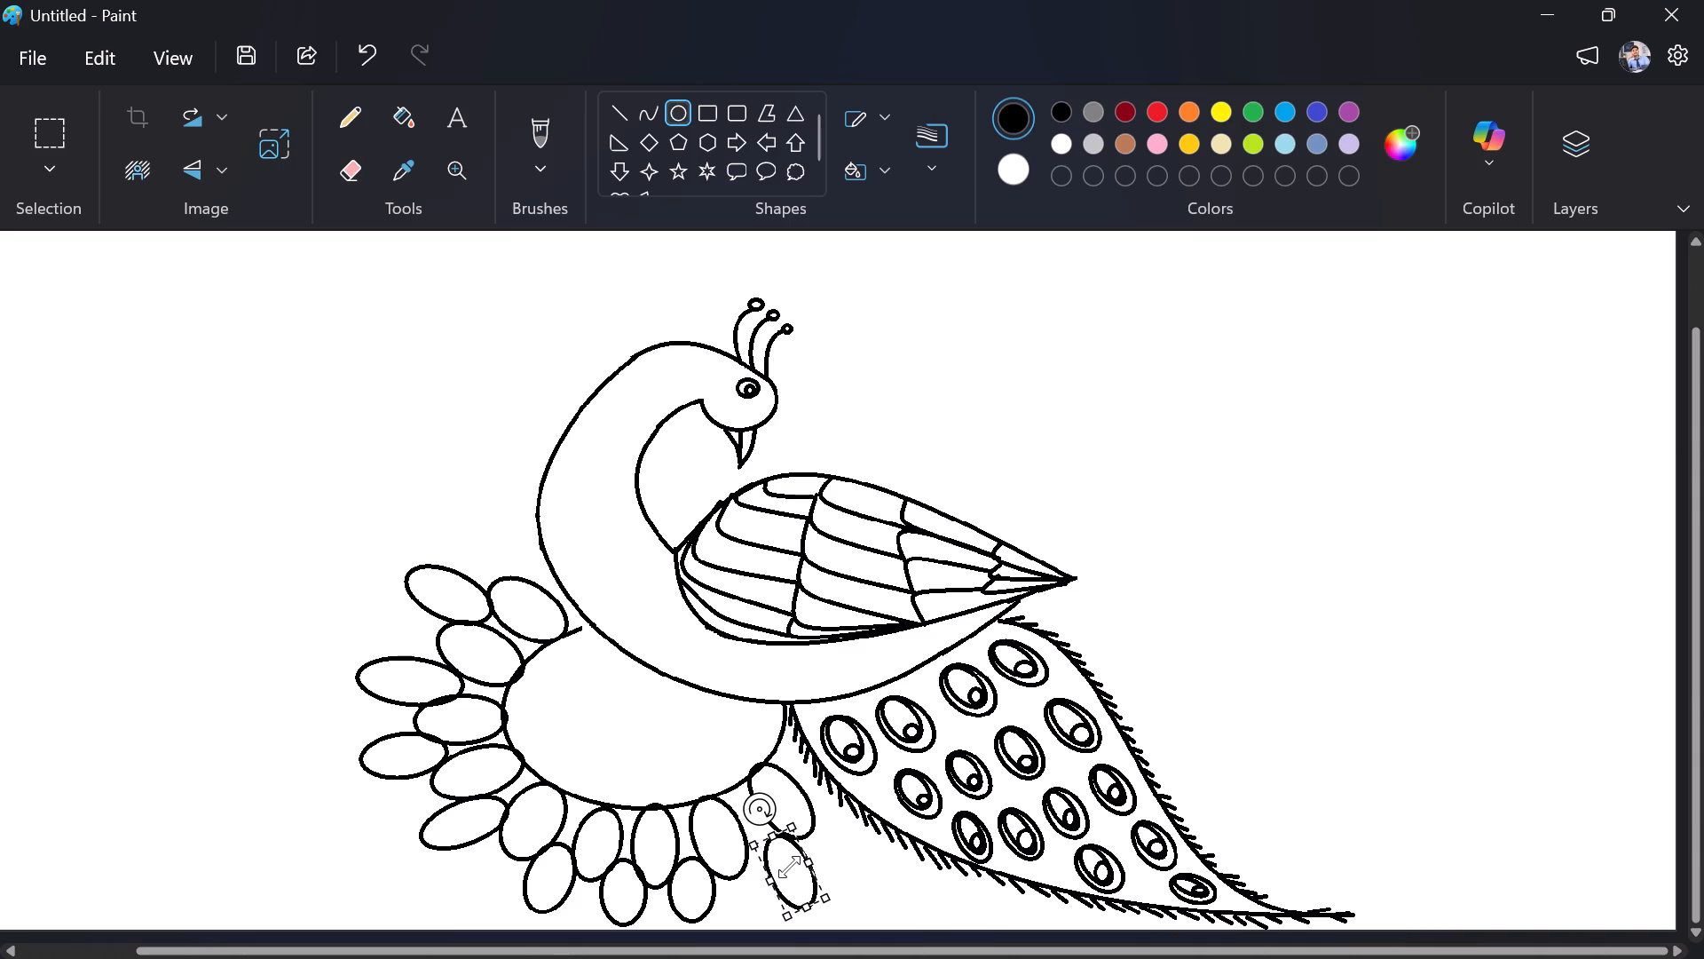
pyautogui.keyDown('ctrl'); pyautogui.scroll(1, 789, 867); pyautogui.keyUp('ctrl')
pyautogui.scroll(-1, 789, 867)
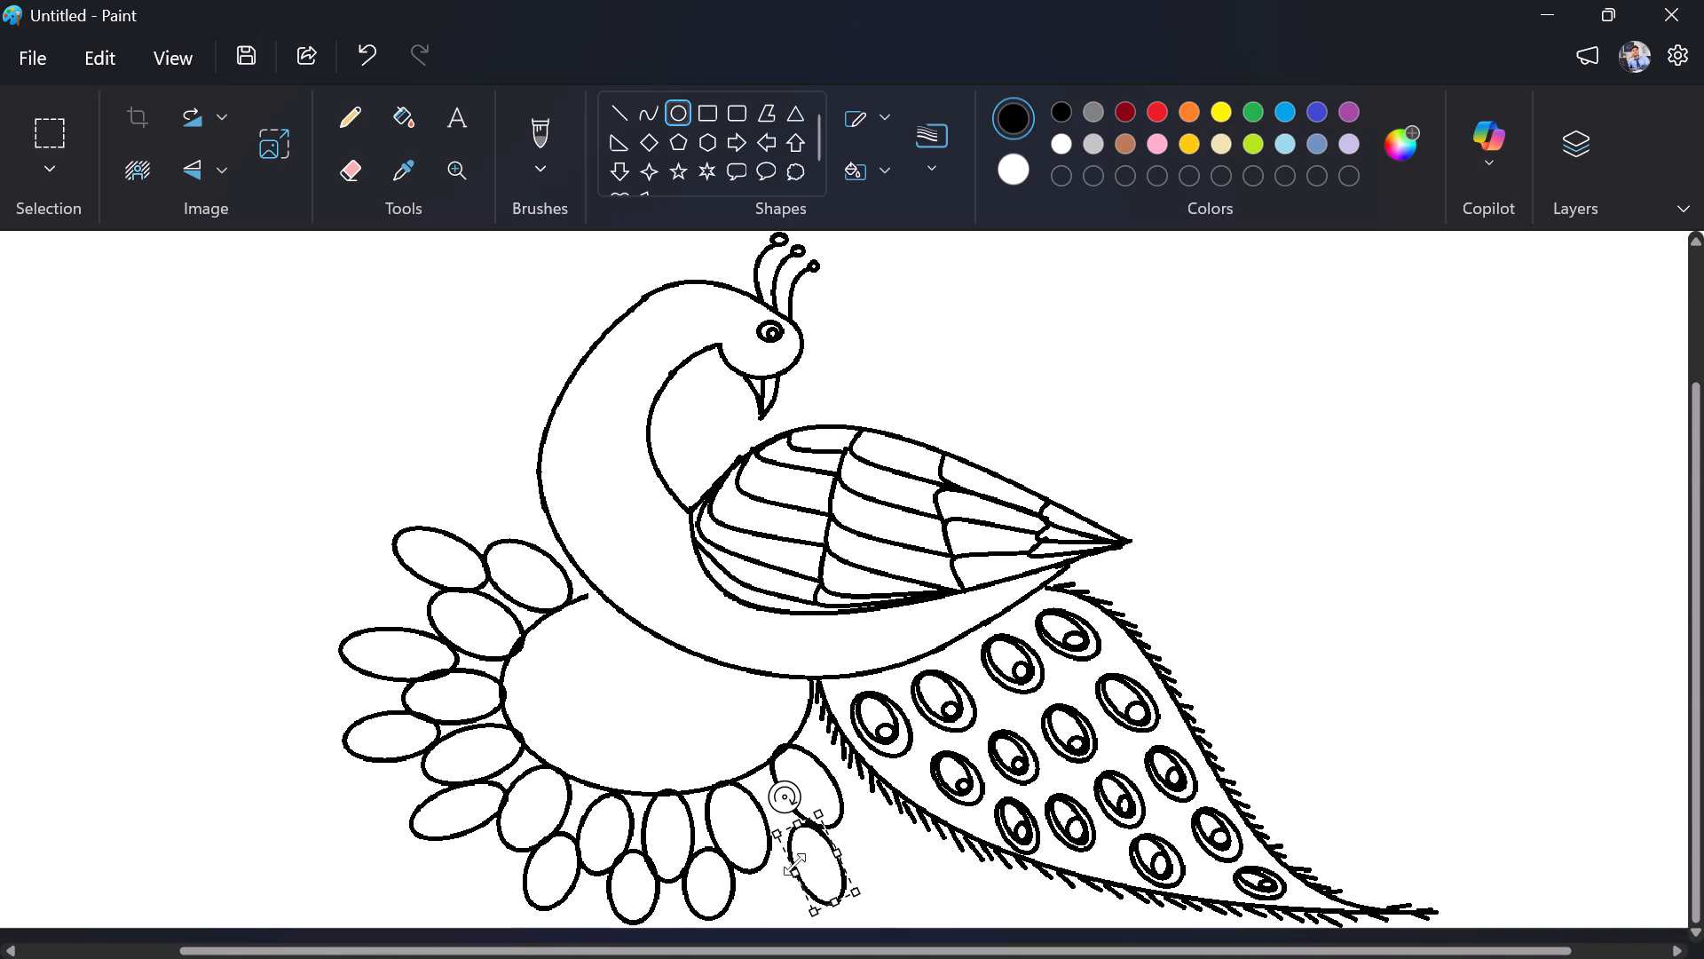
pyautogui.moveTo(811, 855); pyautogui.dragTo(809, 855)
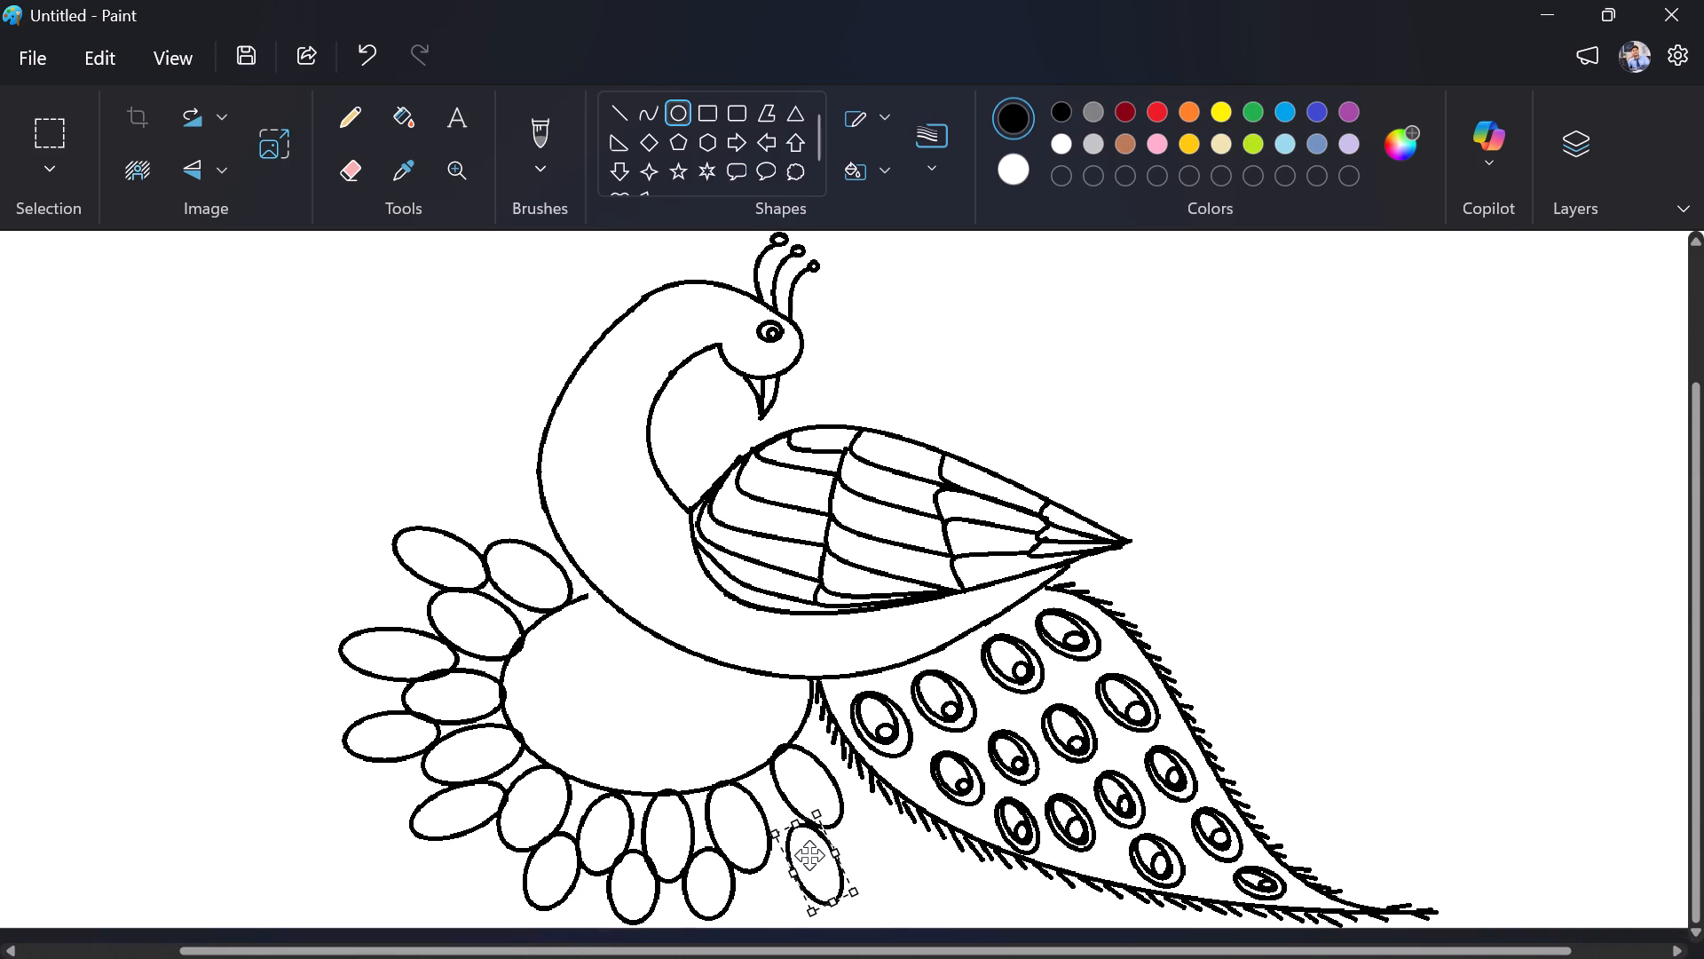
pyautogui.moveTo(809, 855); pyautogui.dragTo(793, 844)
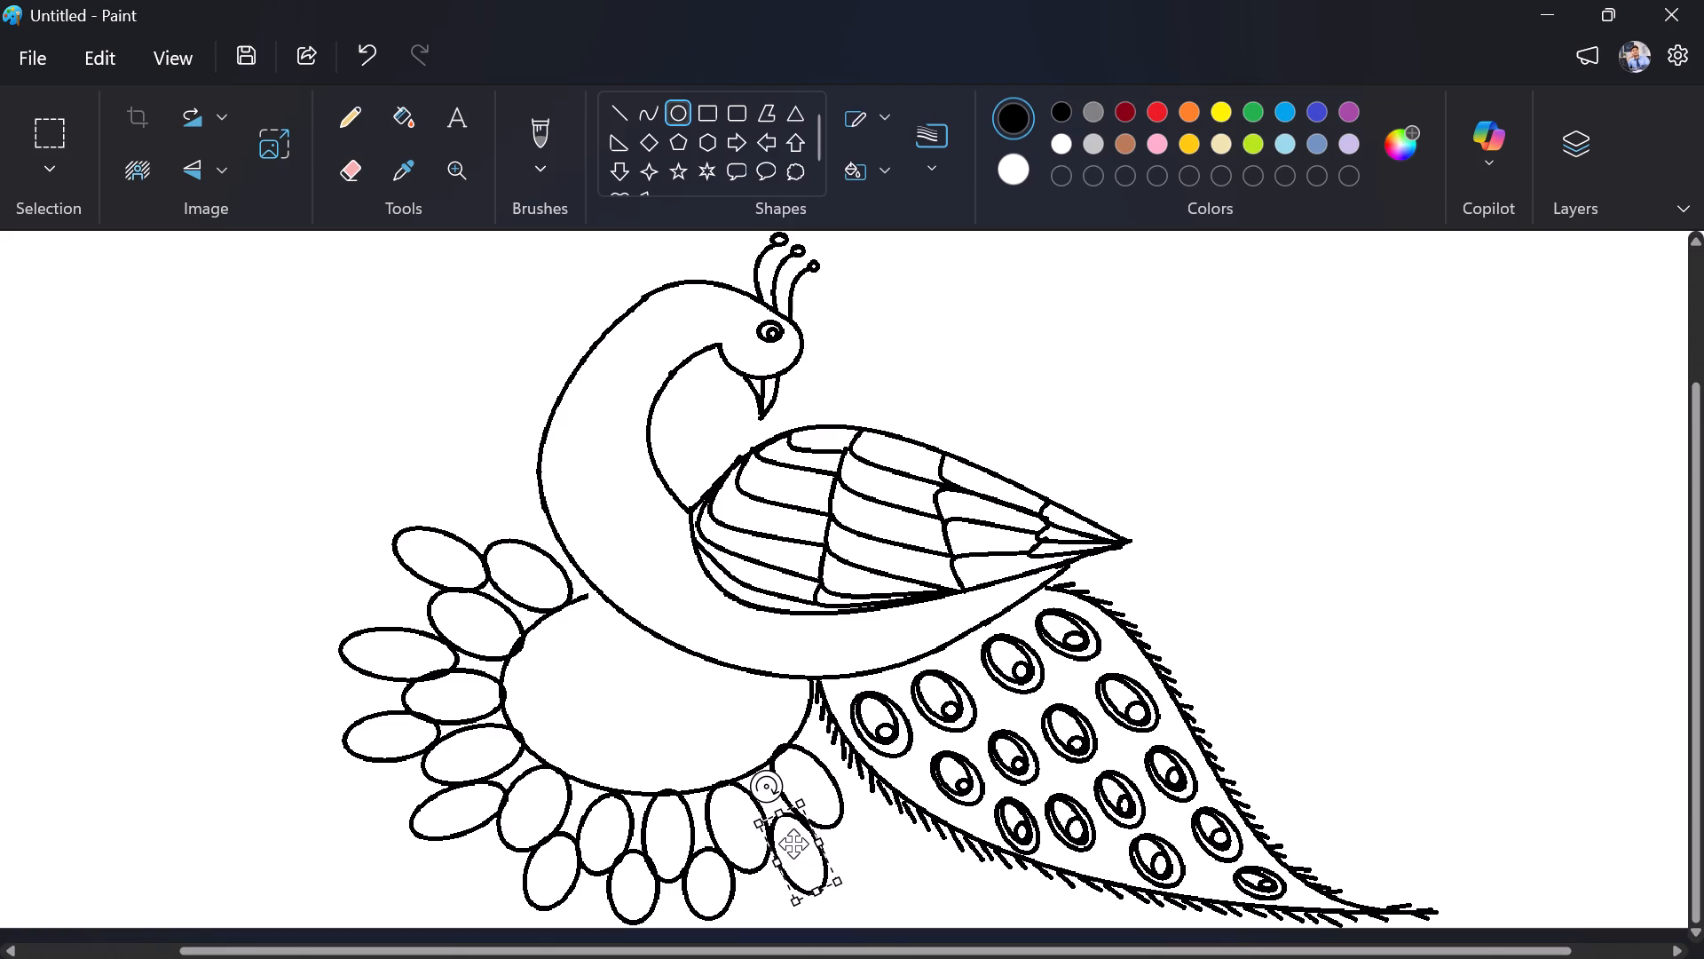
pyautogui.click(893, 864)
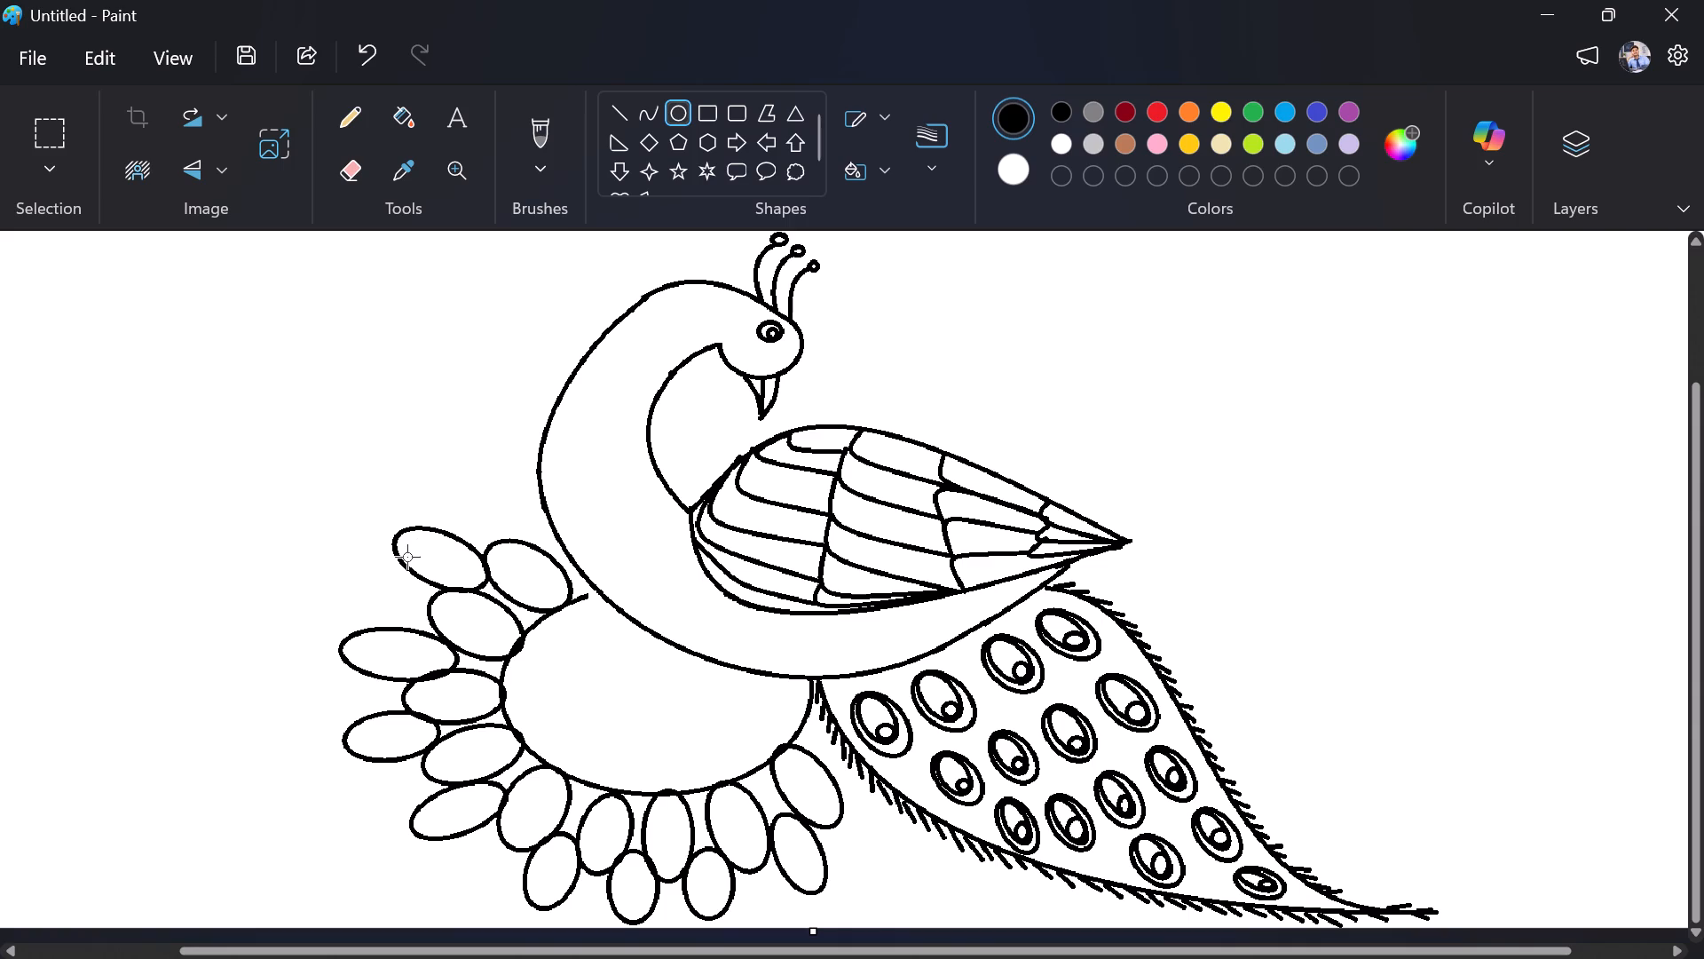
# Draw a long pointed feather with the Curve tool between the first two outer ovals at the fan's upper left, tip stretched outward and up.
pyautogui.click(647, 109)
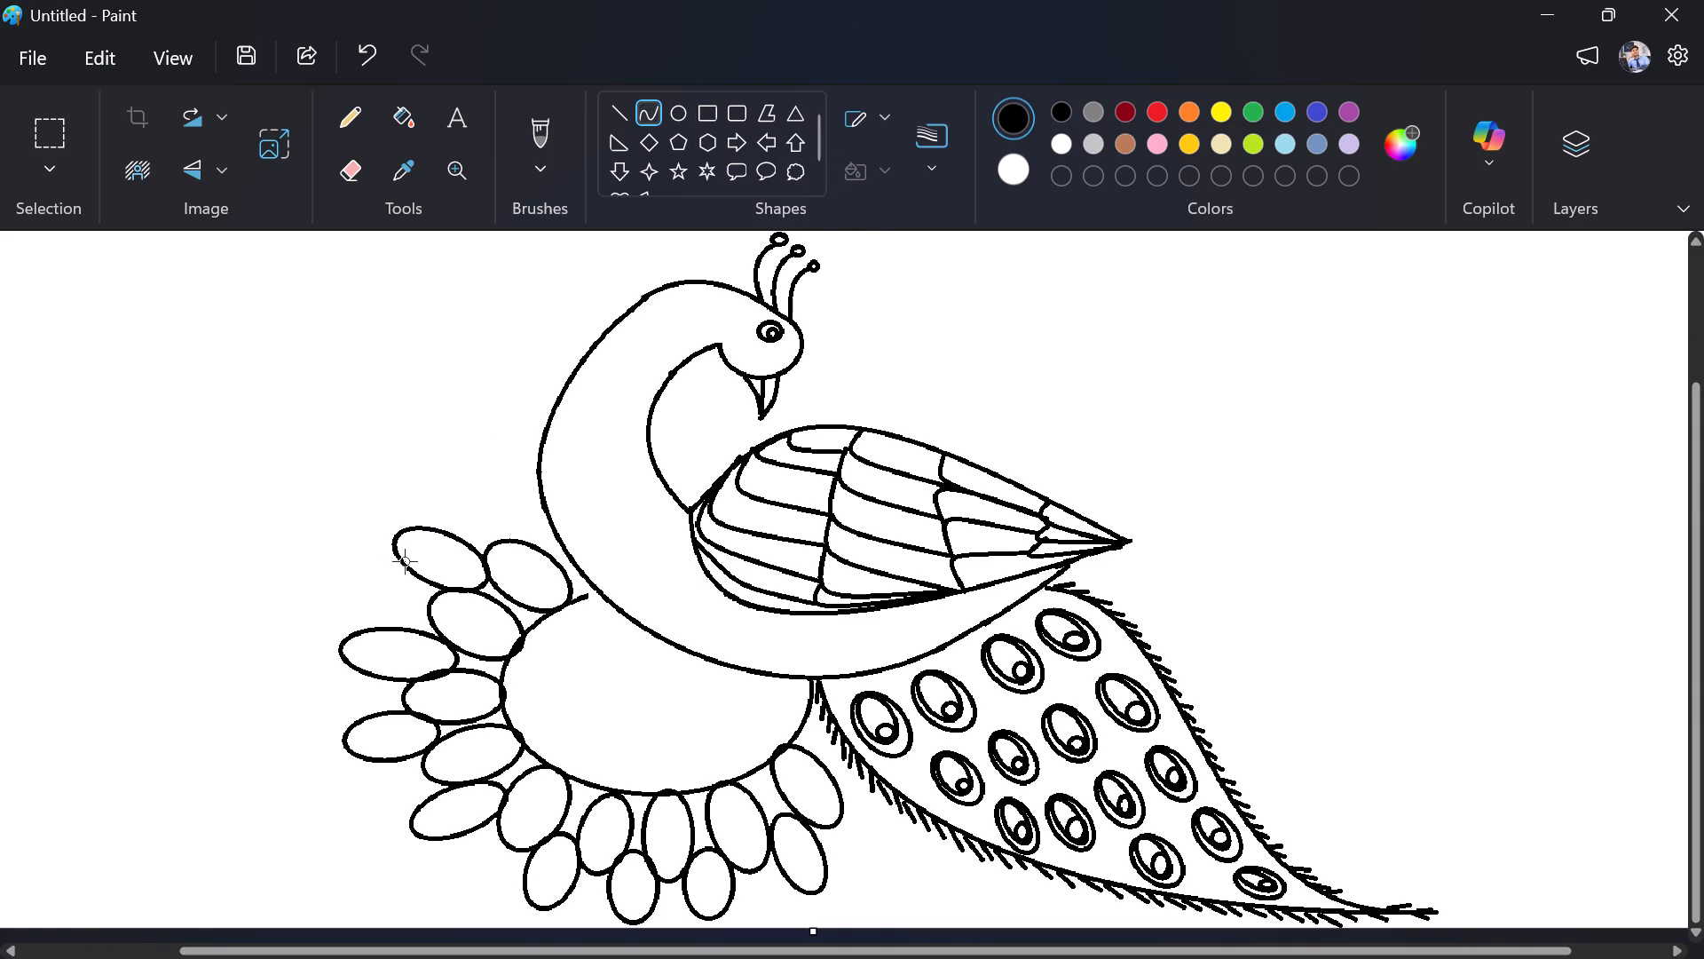
pyautogui.moveTo(410, 566); pyautogui.dragTo(390, 633)
pyautogui.moveTo(398, 601); pyautogui.dragTo(364, 595)
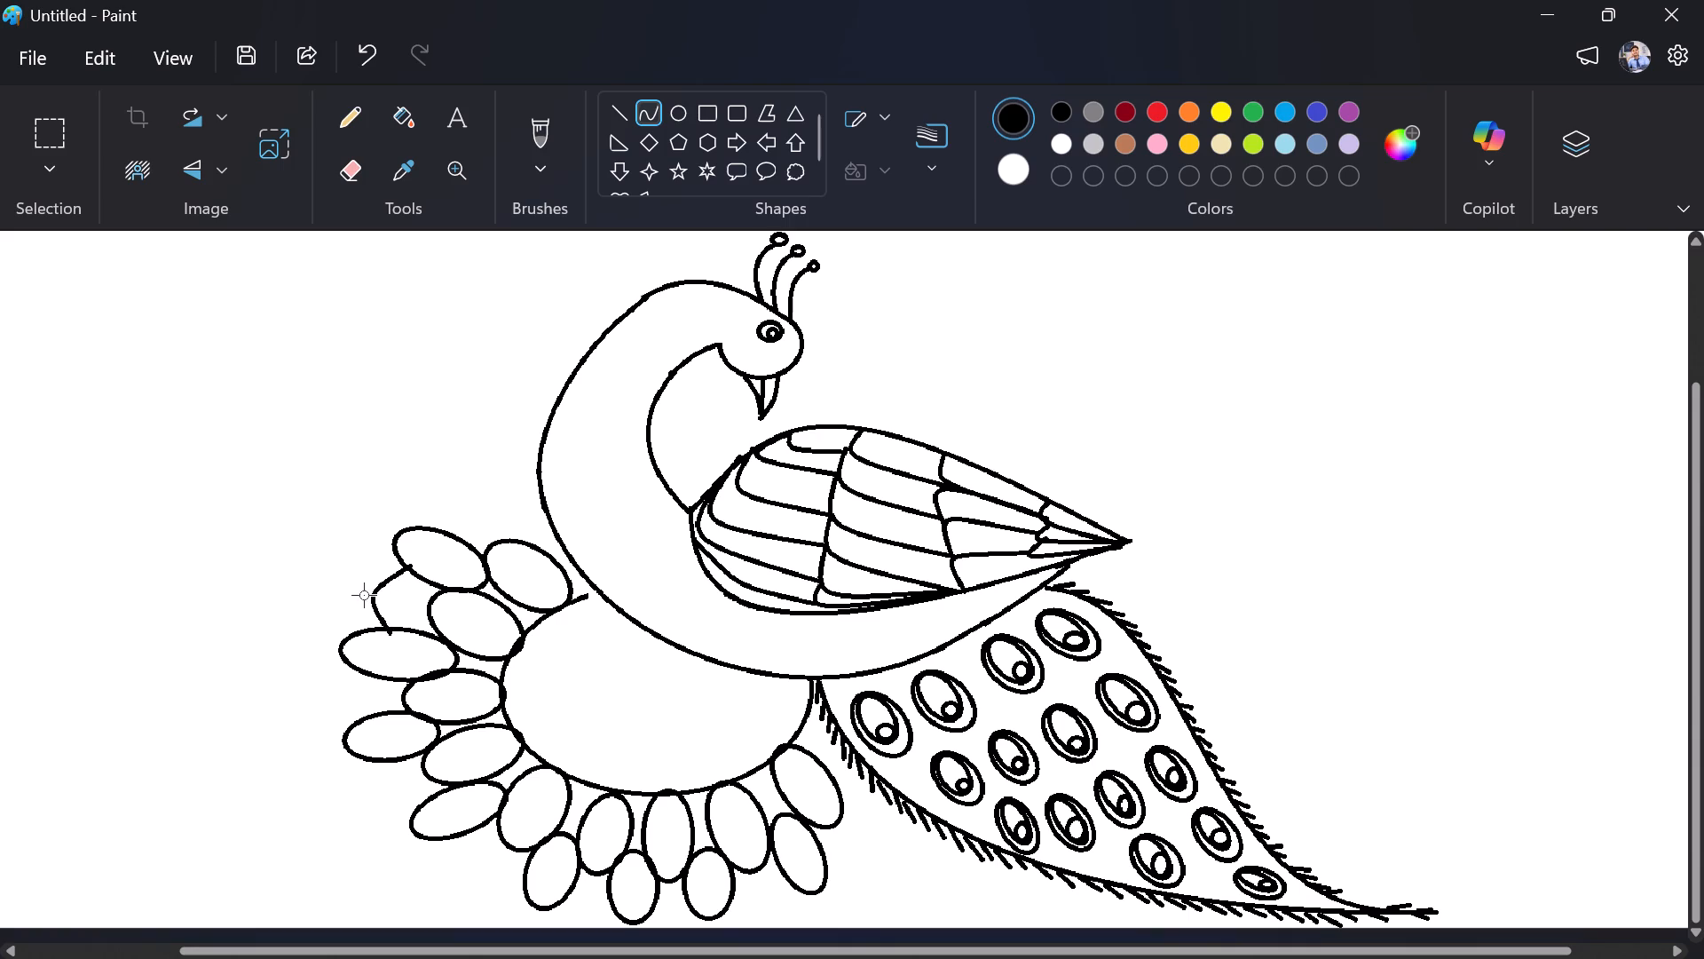
pyautogui.moveTo(364, 595); pyautogui.dragTo(343, 579)
pyautogui.moveTo(343, 579); pyautogui.dragTo(327, 592)
pyautogui.moveTo(327, 592); pyautogui.dragTo(355, 588)
pyautogui.moveTo(380, 576); pyautogui.dragTo(297, 582)
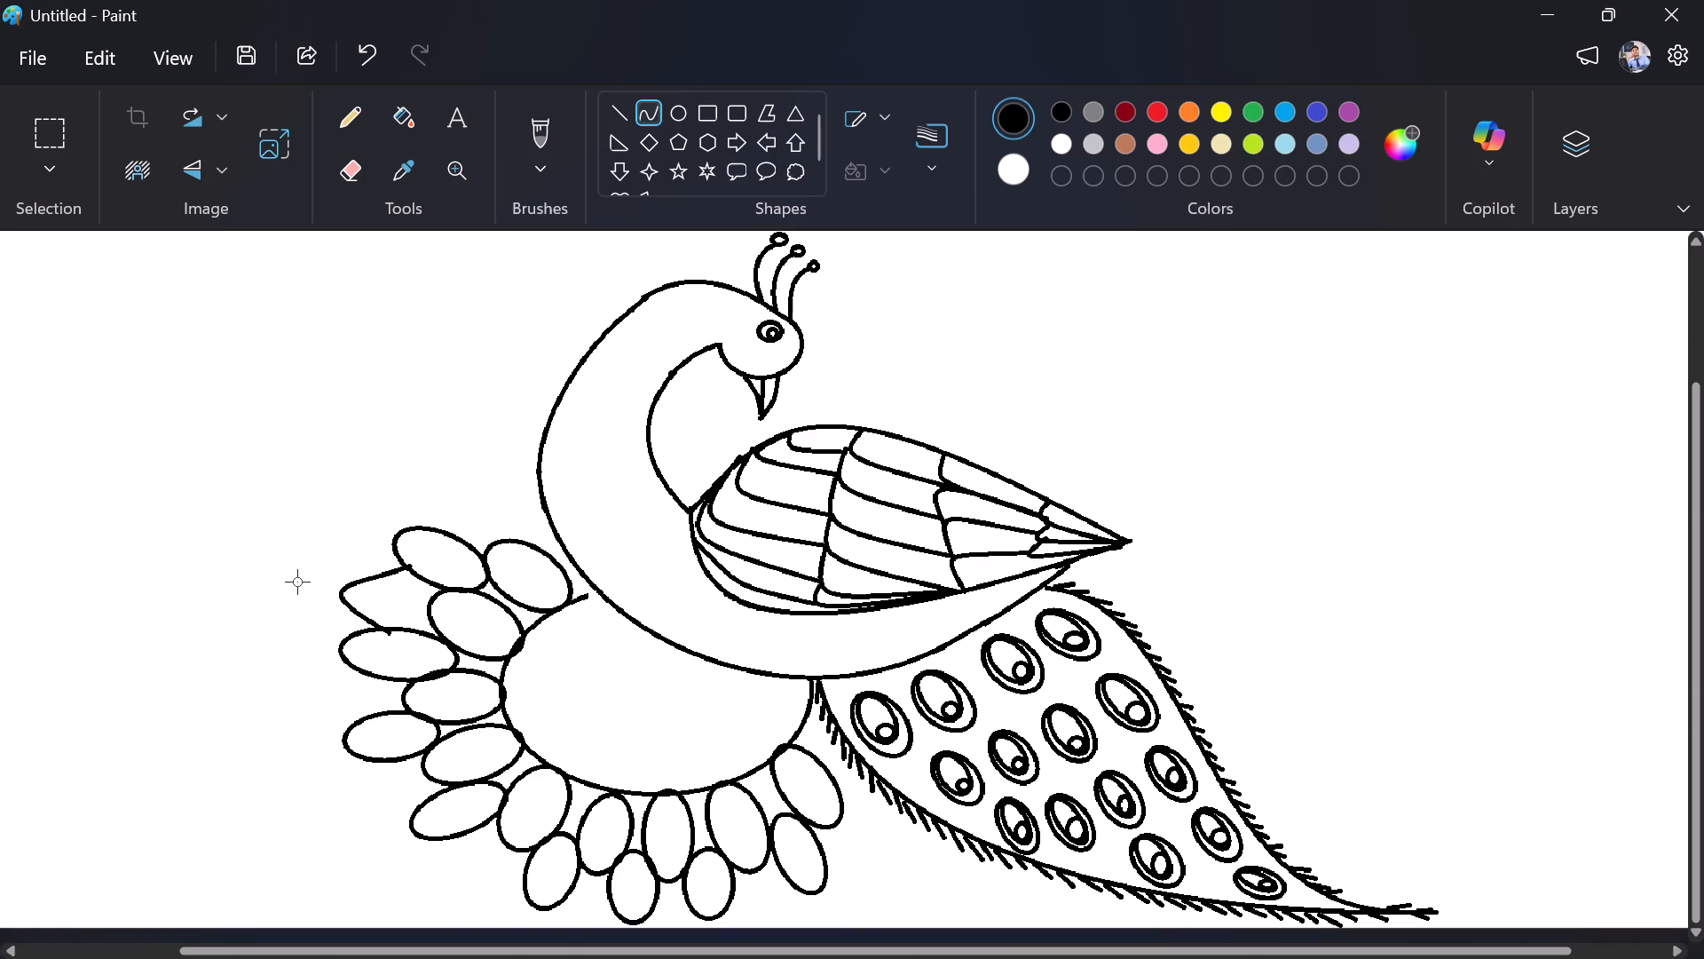
pyautogui.moveTo(297, 582); pyautogui.dragTo(89, 425)
pyautogui.click(261, 725)
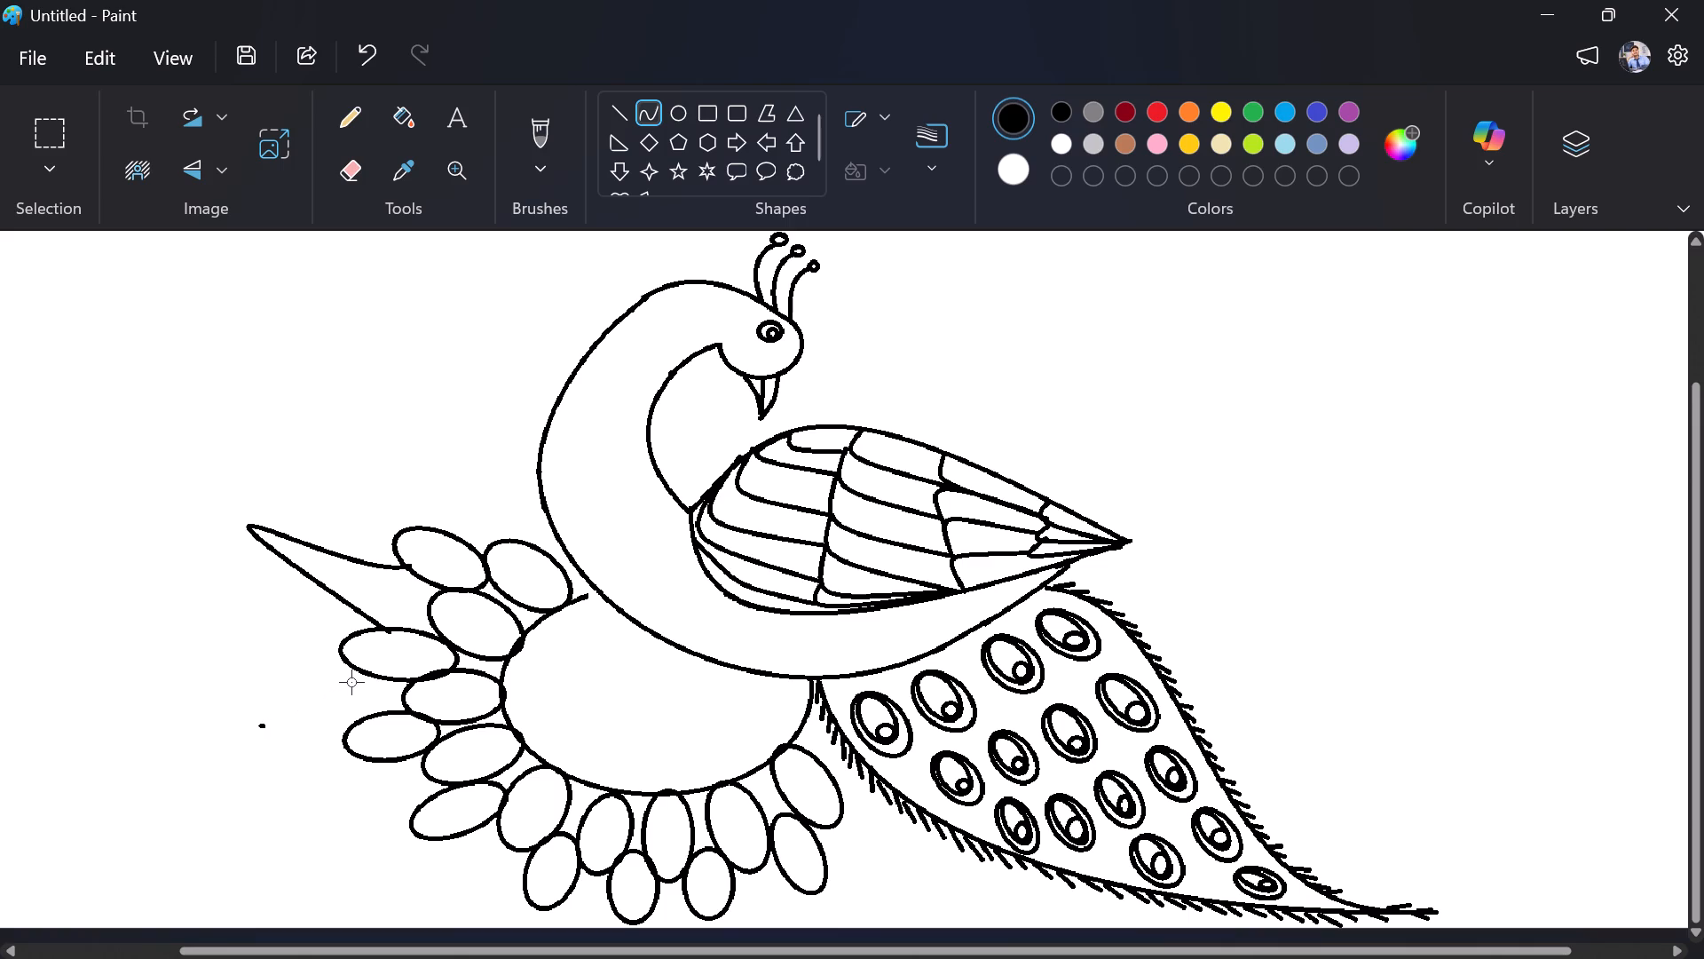
pyautogui.hotkey('ctrl', 'z')
# Draw a second pointed curve feather between the second and third outer ovals, stretching its tip outward and up to the left.
pyautogui.moveTo(360, 674); pyautogui.dragTo(367, 692)
pyautogui.moveTo(367, 692); pyautogui.dragTo(364, 723)
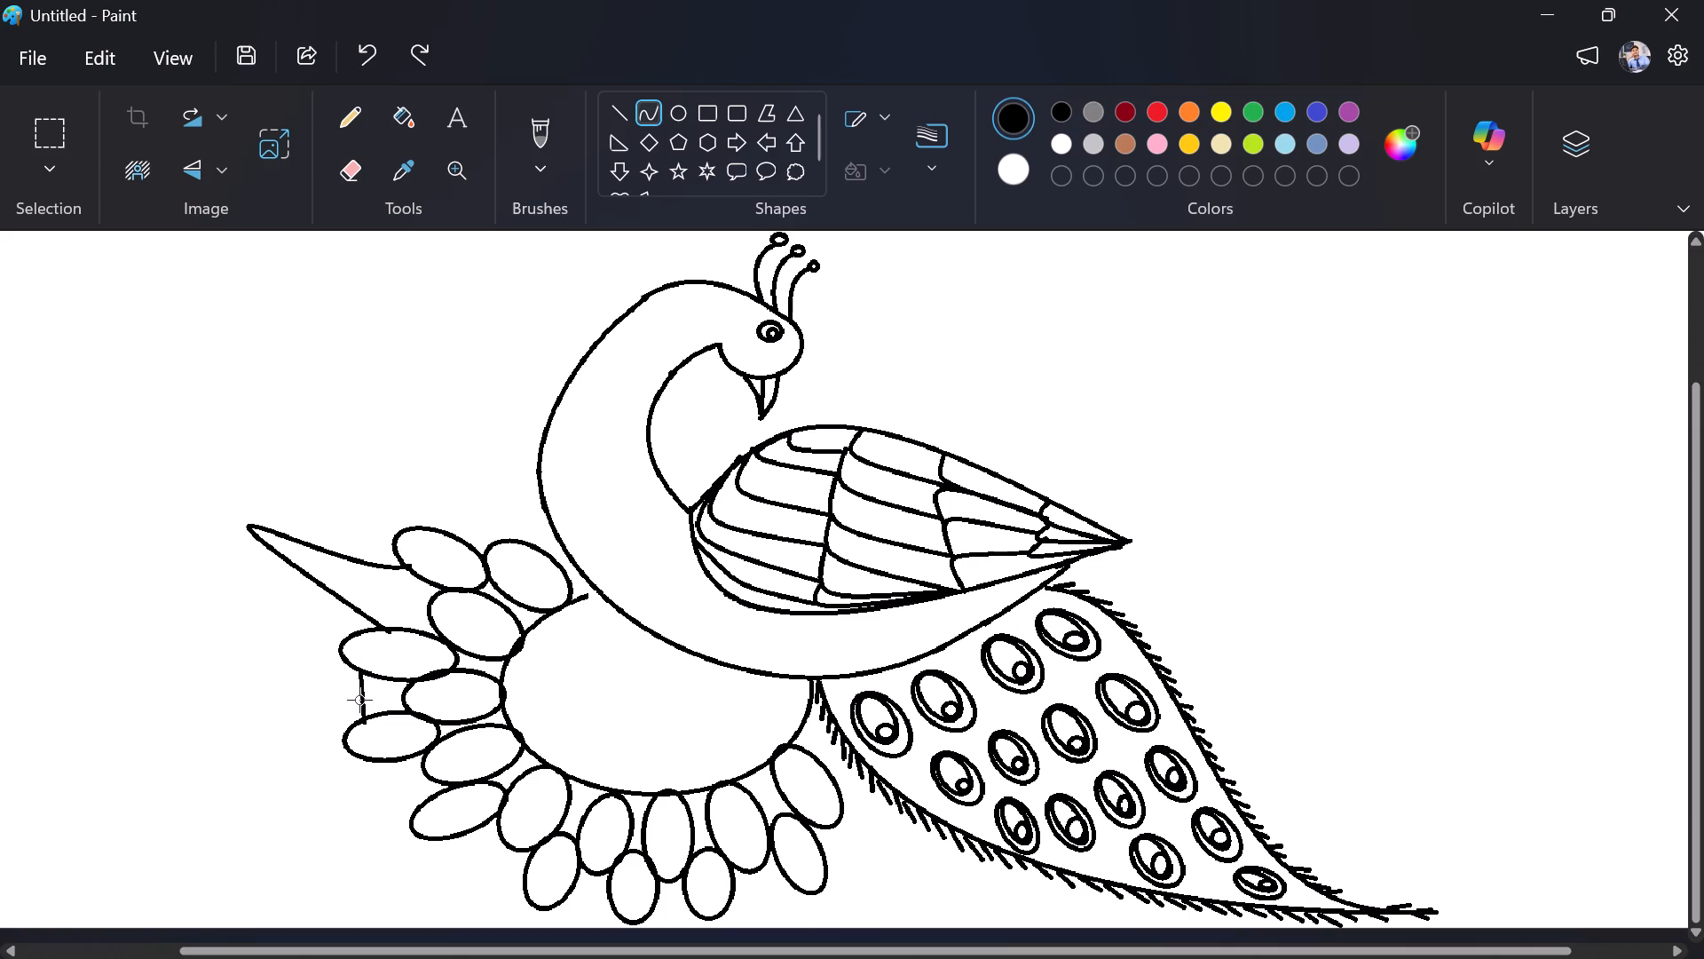
pyautogui.moveTo(359, 700); pyautogui.dragTo(161, 614)
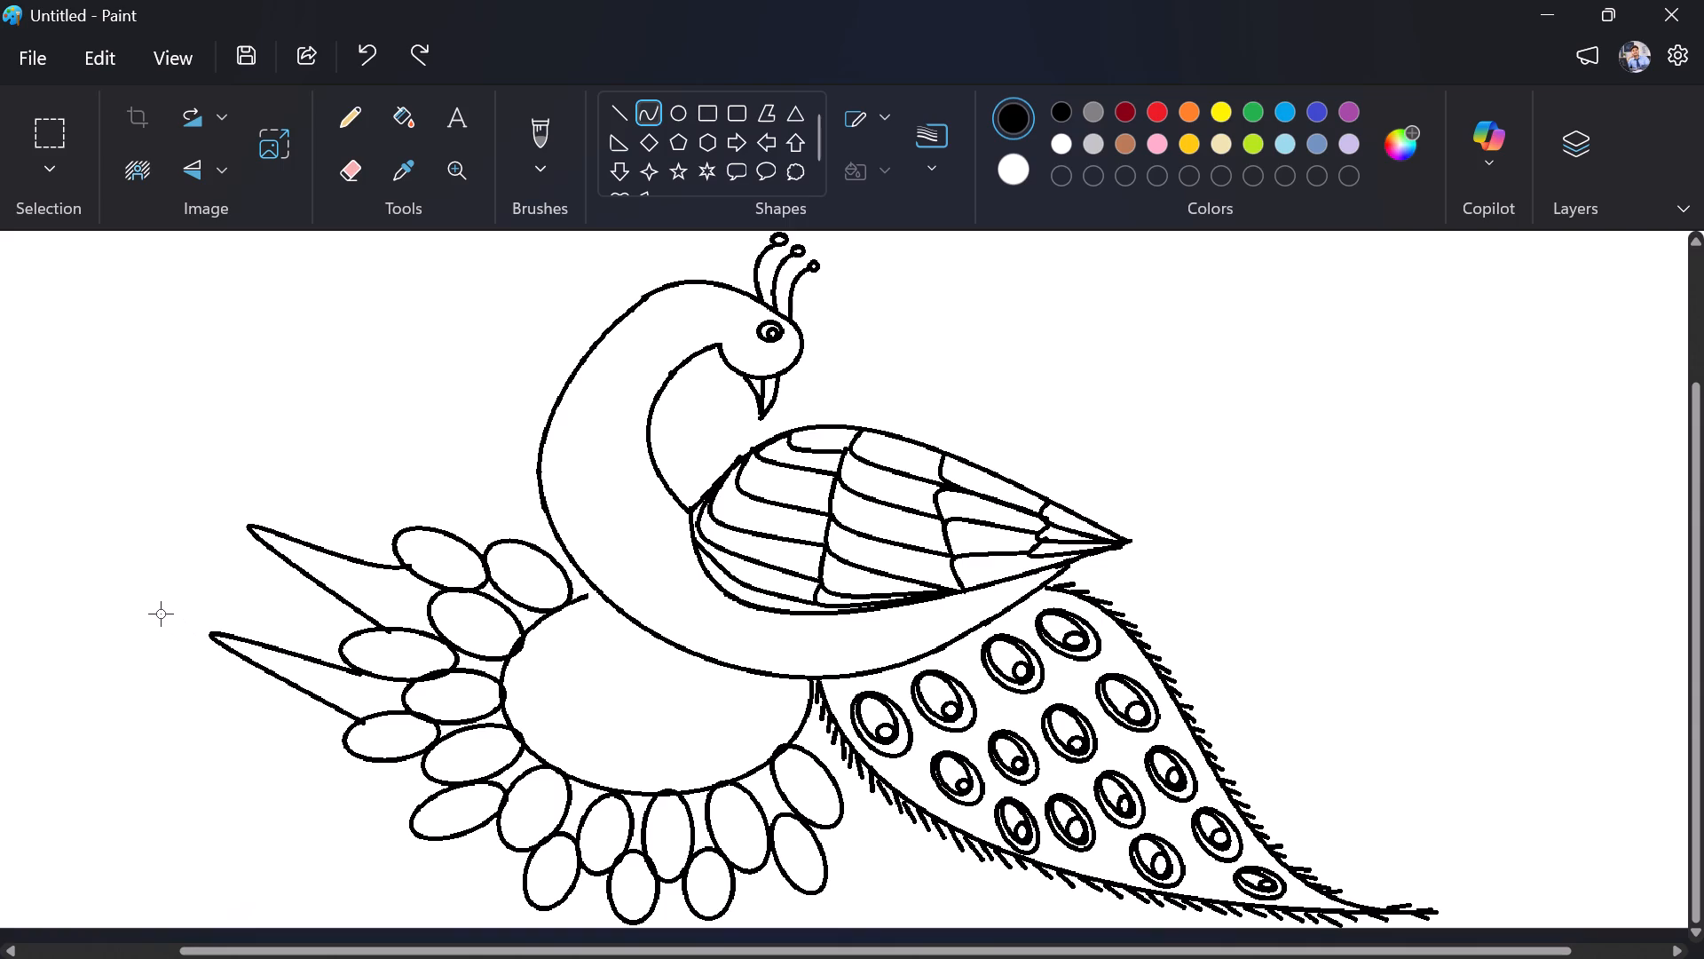
pyautogui.moveTo(161, 614); pyautogui.dragTo(158, 612)
pyautogui.moveTo(232, 626); pyautogui.dragTo(209, 590)
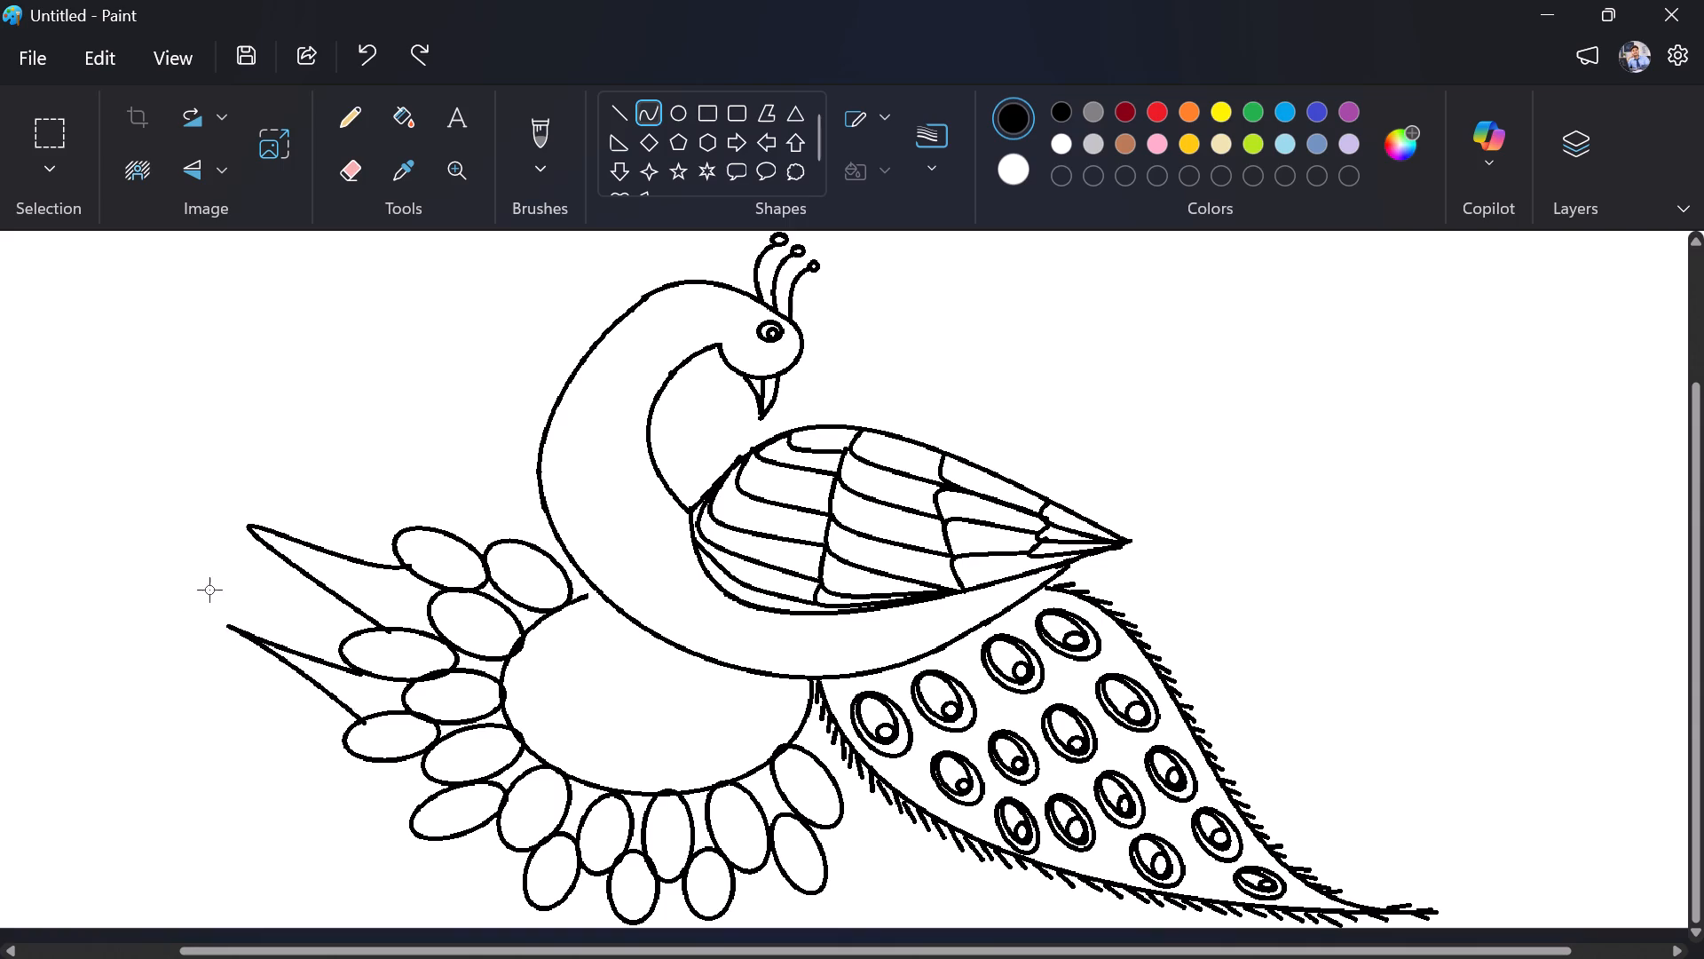
pyautogui.moveTo(209, 590); pyautogui.dragTo(141, 582)
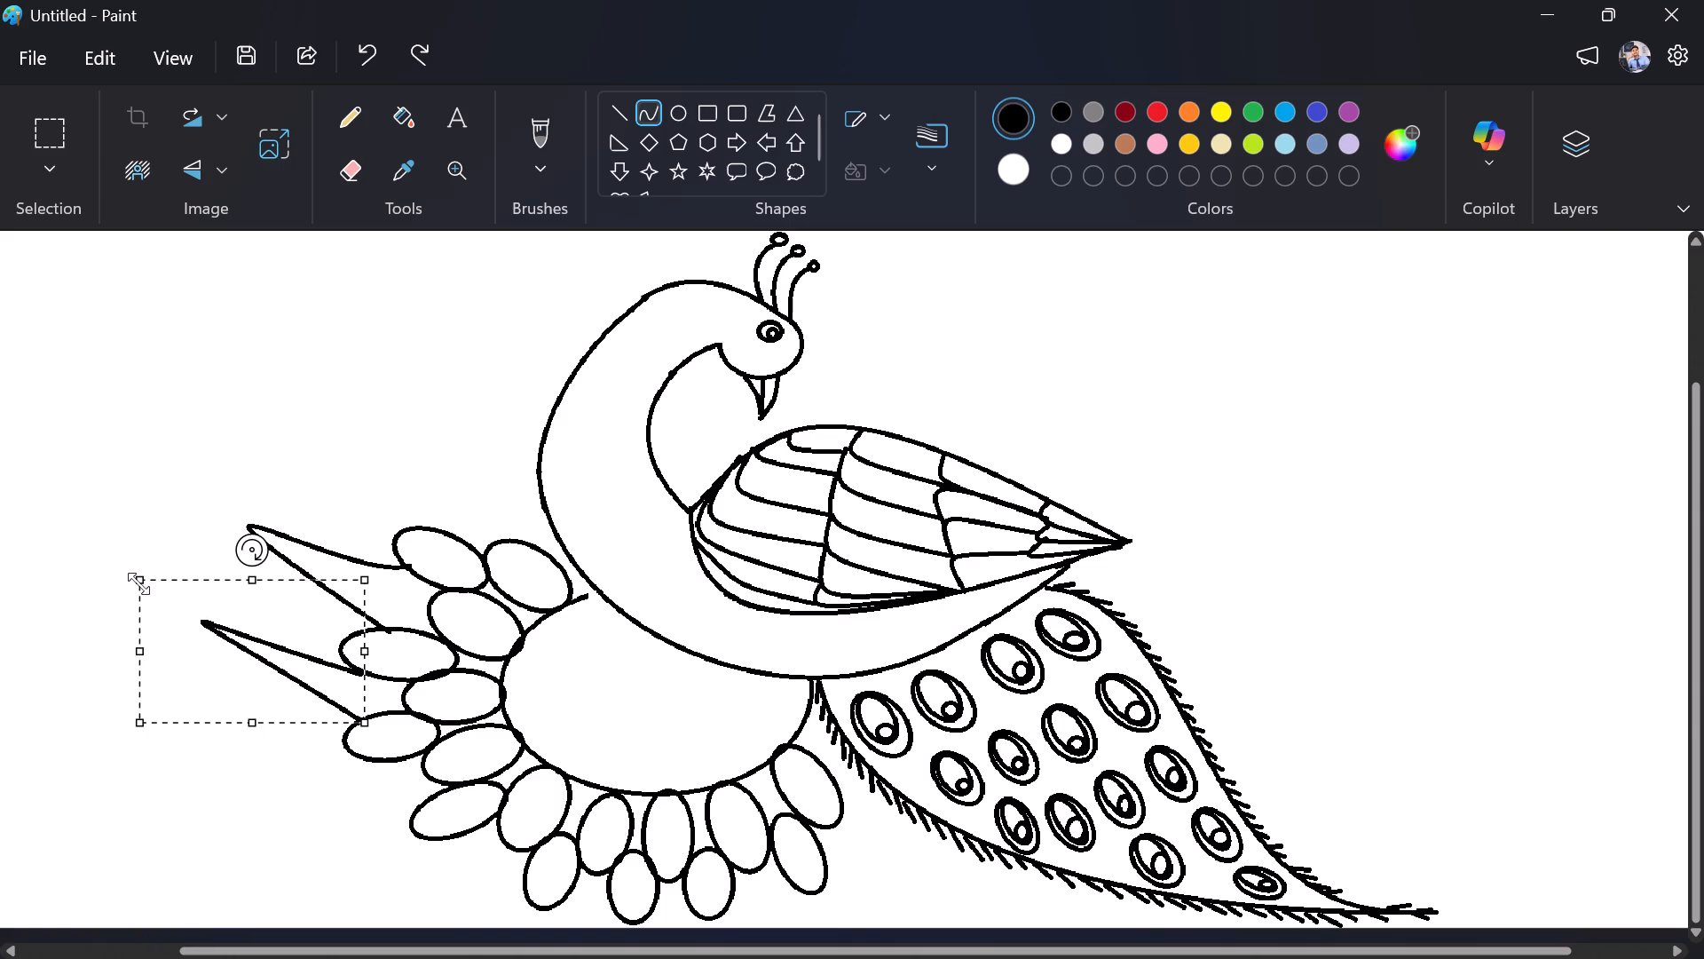
pyautogui.click(86, 487)
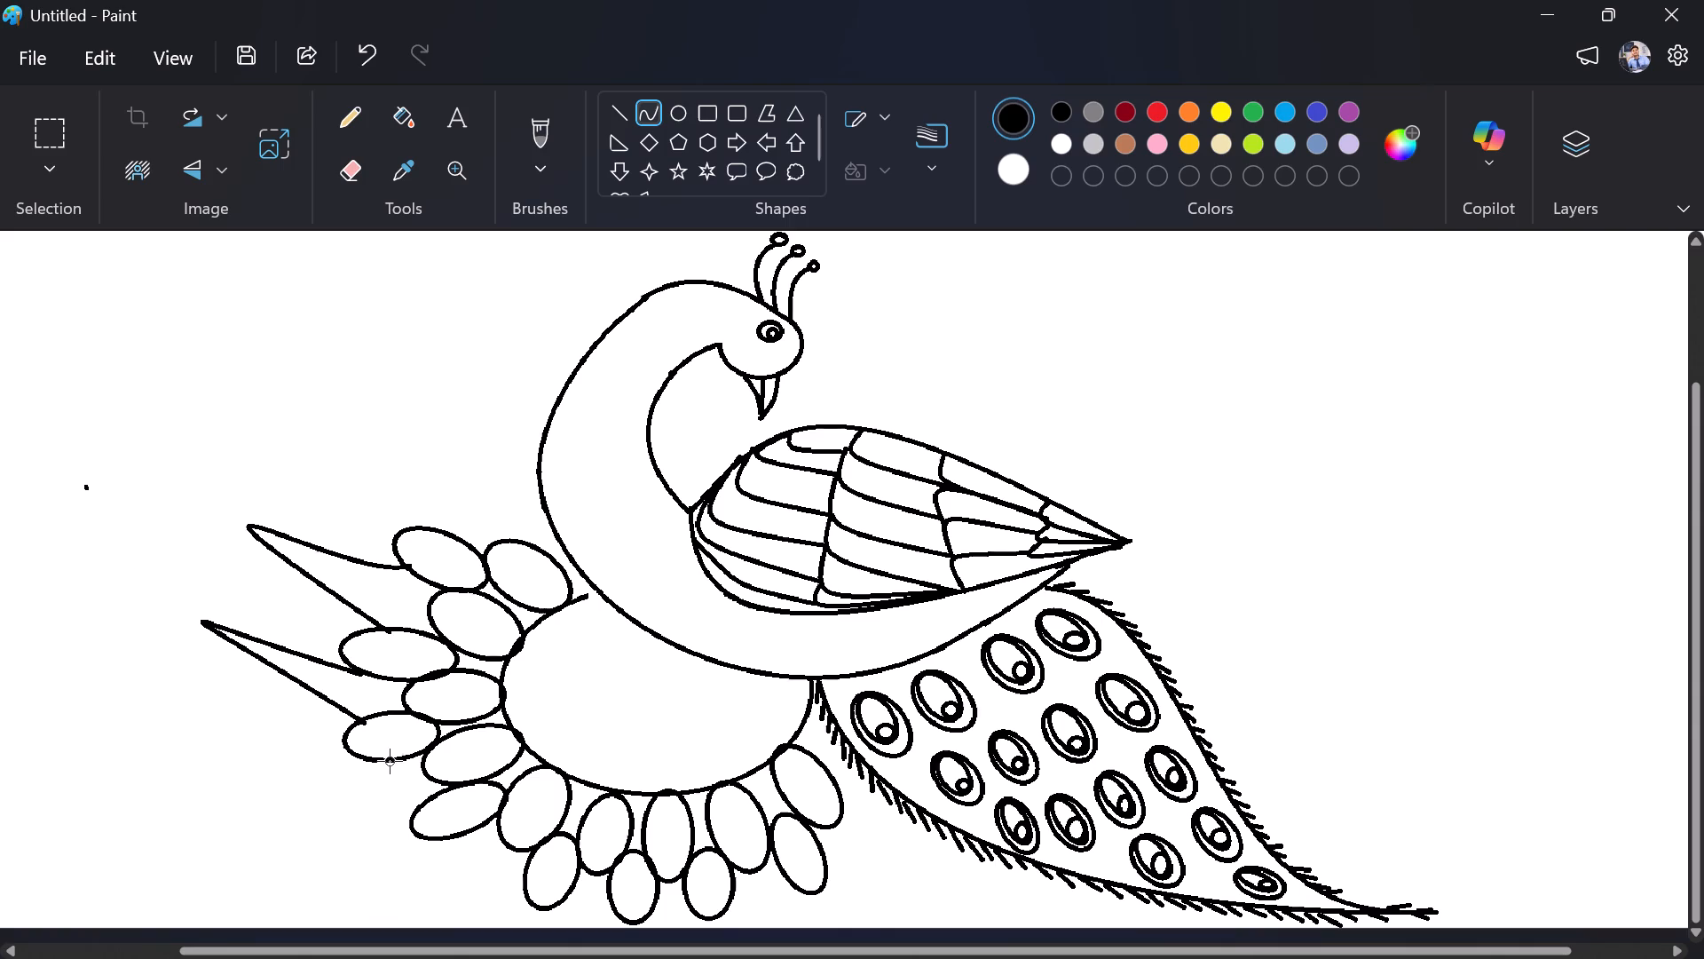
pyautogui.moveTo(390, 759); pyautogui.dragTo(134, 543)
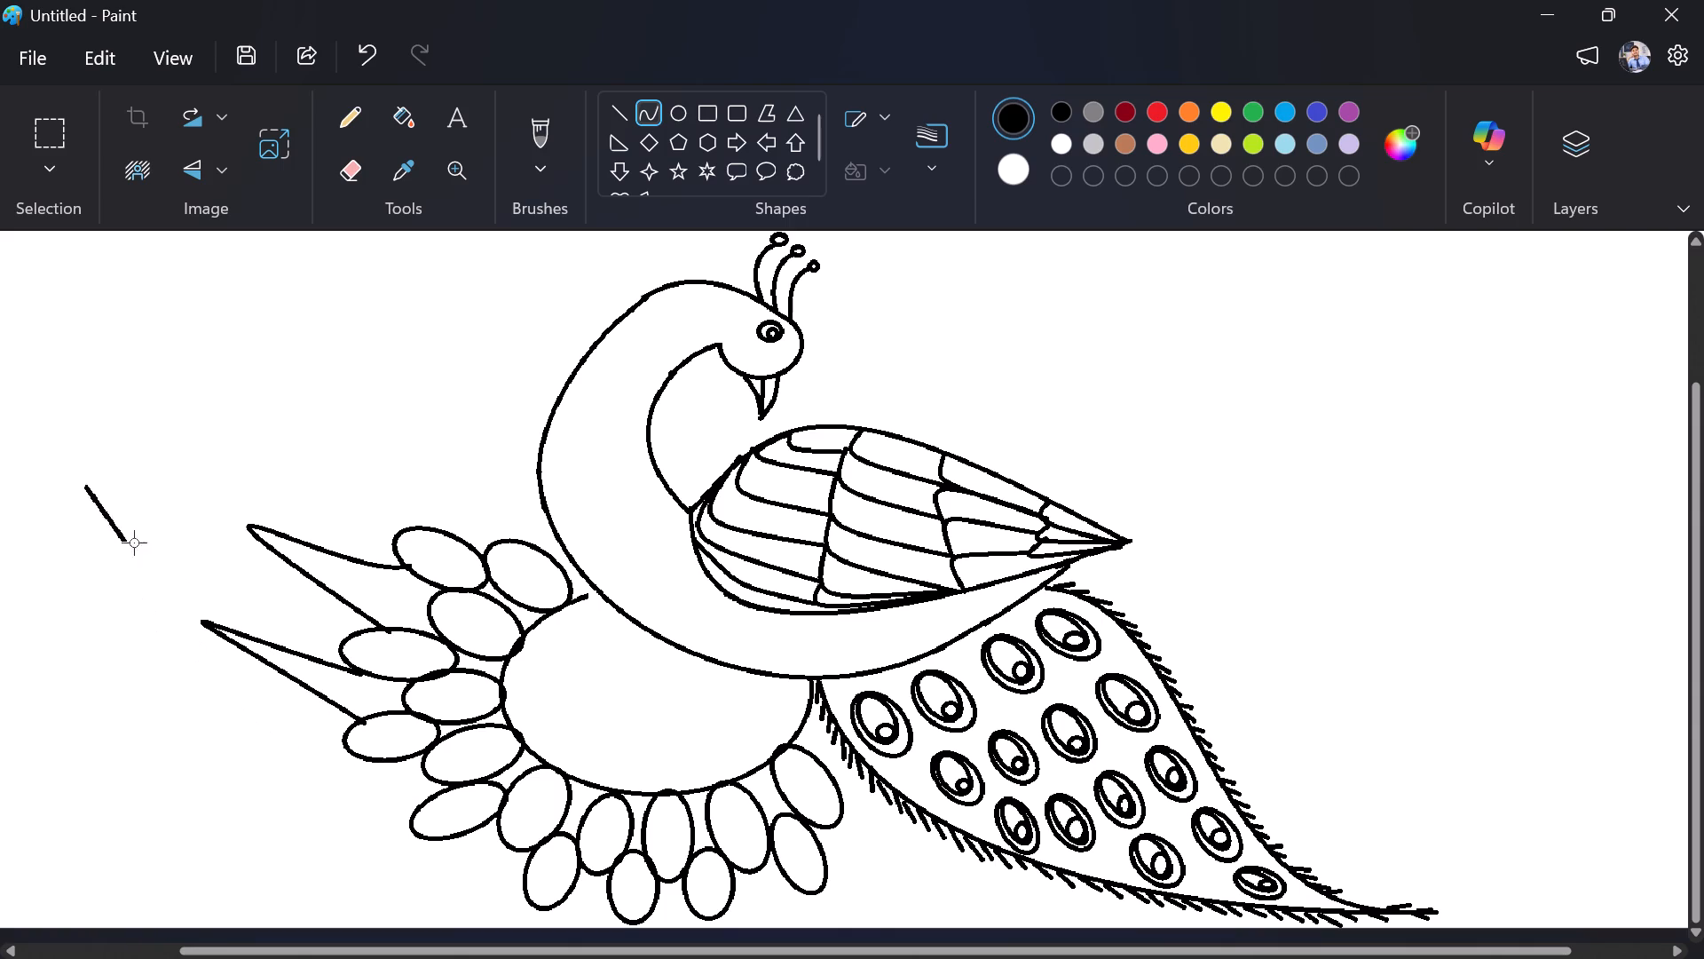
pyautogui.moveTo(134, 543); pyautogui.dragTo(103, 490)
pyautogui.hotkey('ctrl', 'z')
# Draw a third pointed curve feather between the third and fourth outer ovals, with its tip stretched left and slightly upward.
pyautogui.moveTo(391, 759); pyautogui.dragTo(421, 801)
pyautogui.moveTo(410, 781); pyautogui.dragTo(327, 789)
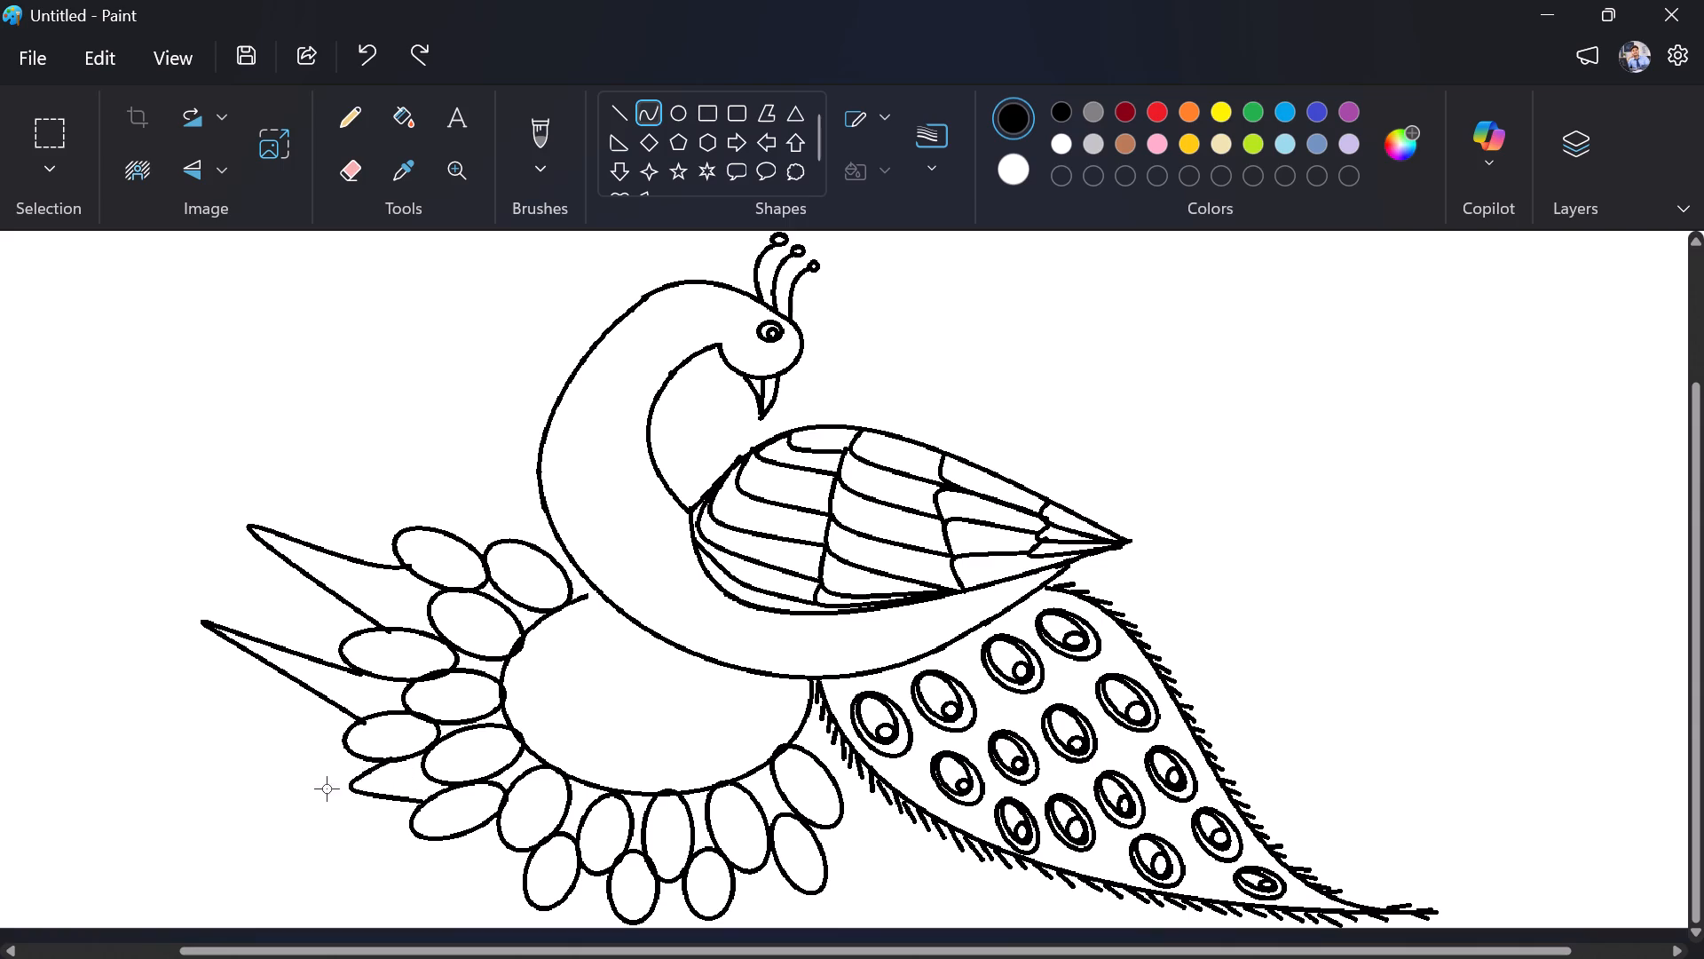
pyautogui.moveTo(327, 789); pyautogui.dragTo(120, 701)
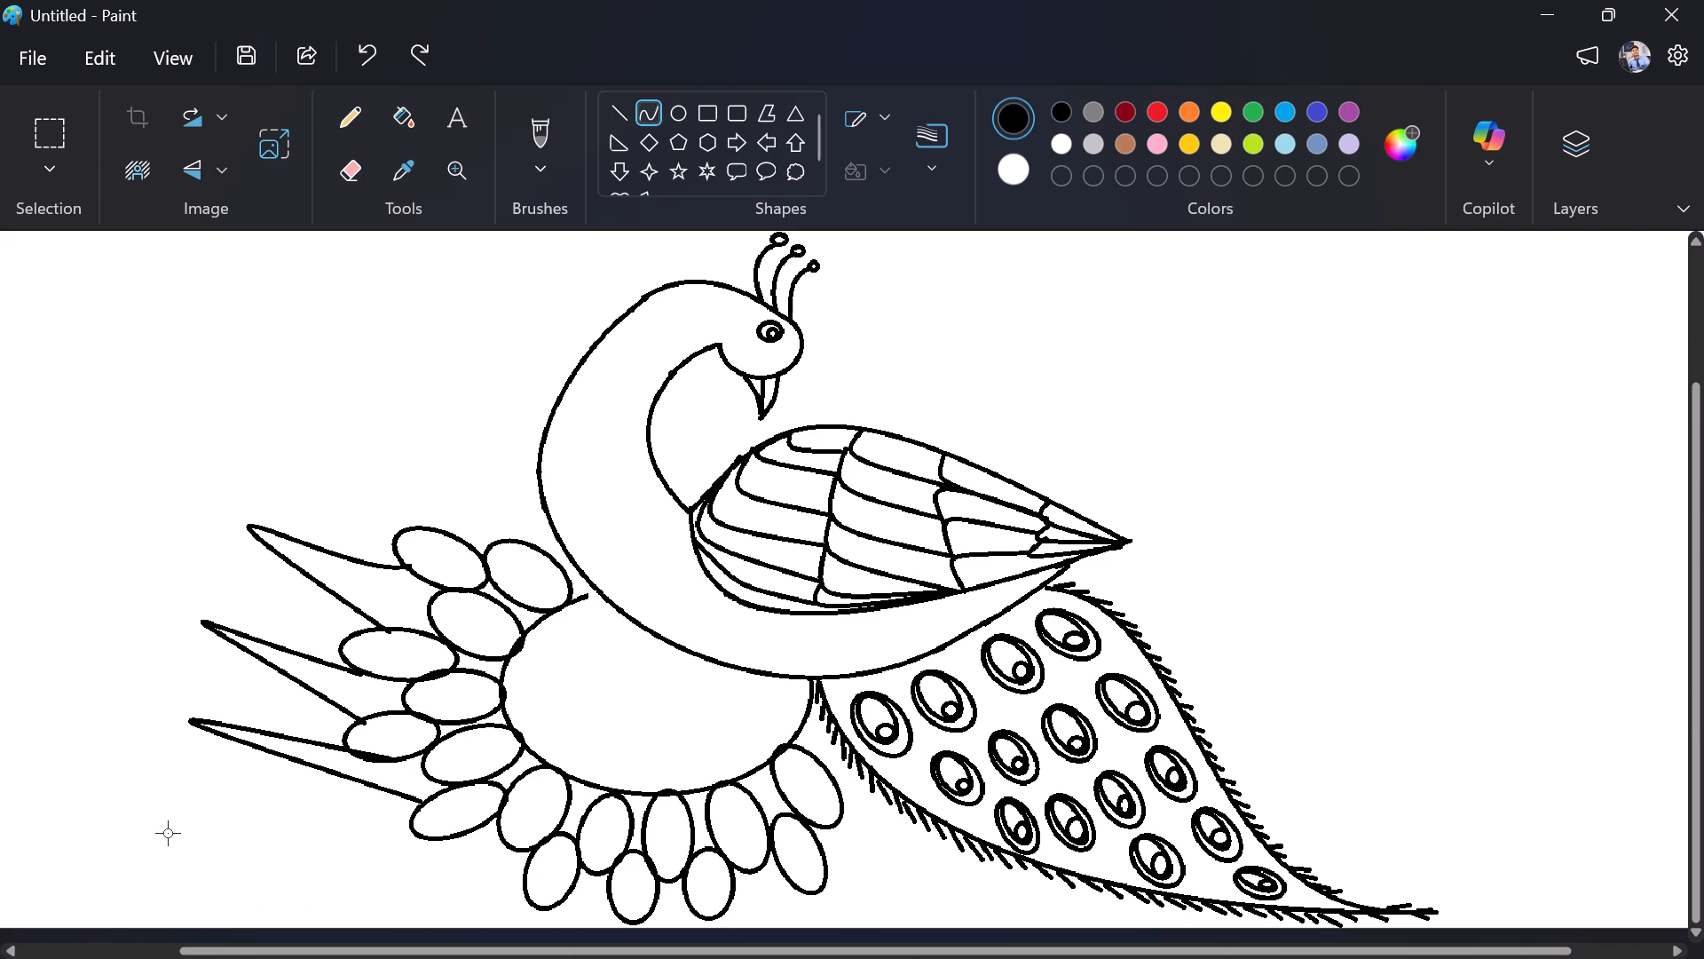
pyautogui.click(186, 702)
pyautogui.click(137, 638)
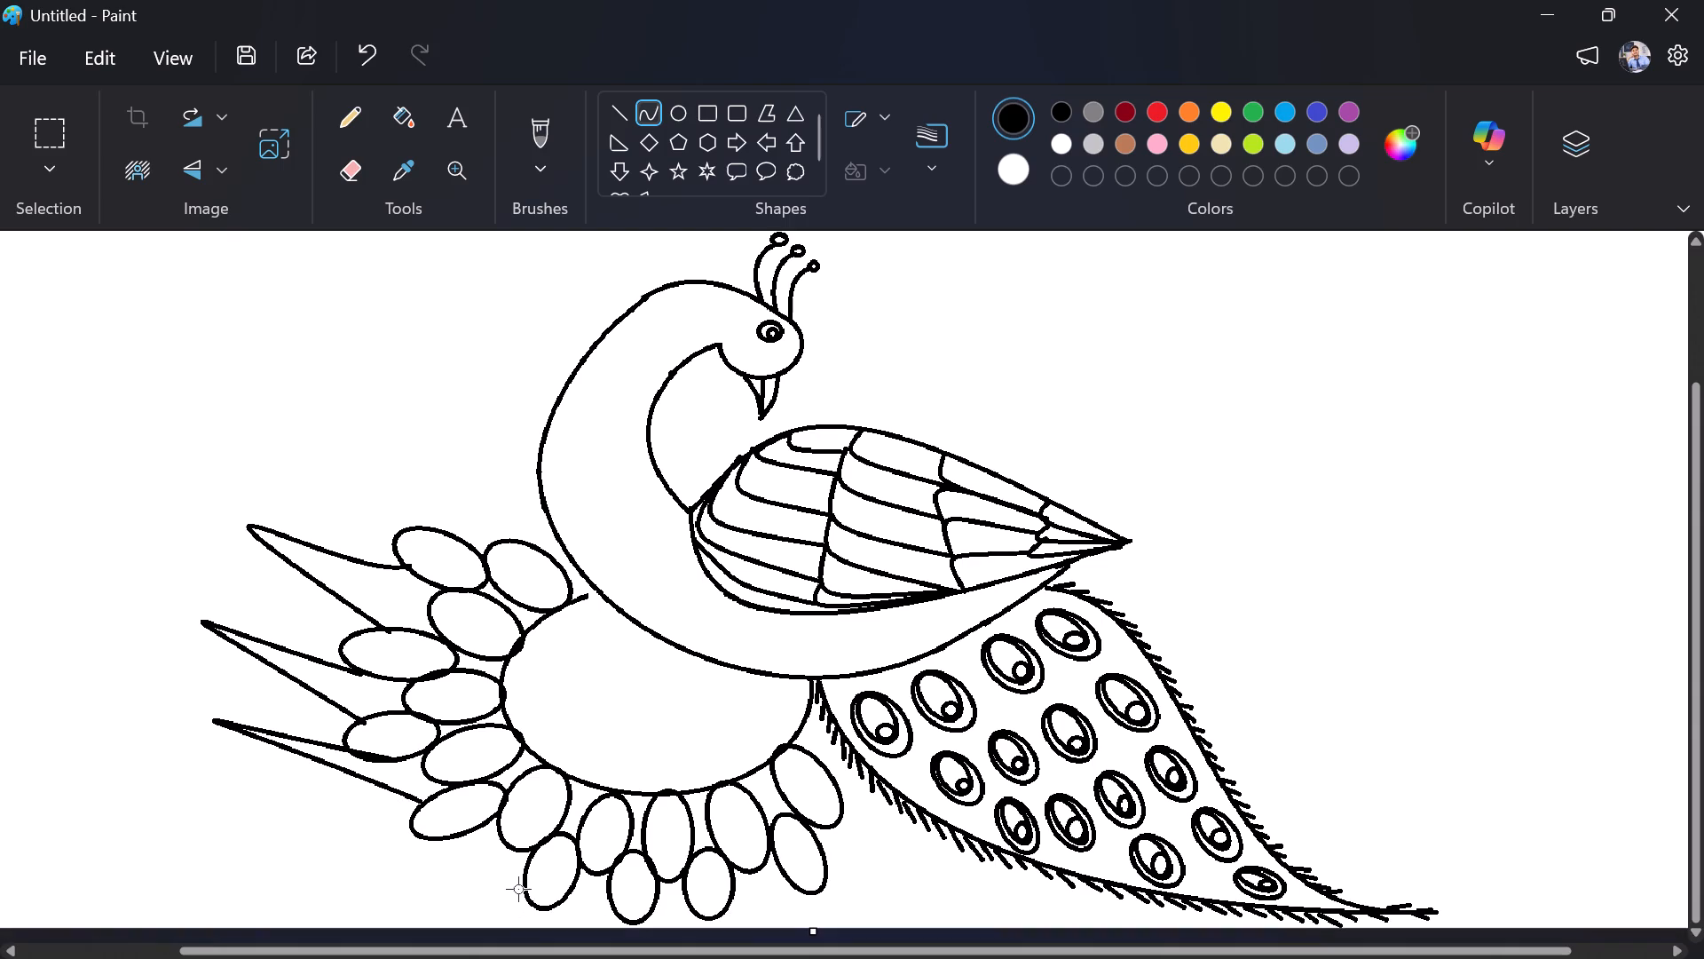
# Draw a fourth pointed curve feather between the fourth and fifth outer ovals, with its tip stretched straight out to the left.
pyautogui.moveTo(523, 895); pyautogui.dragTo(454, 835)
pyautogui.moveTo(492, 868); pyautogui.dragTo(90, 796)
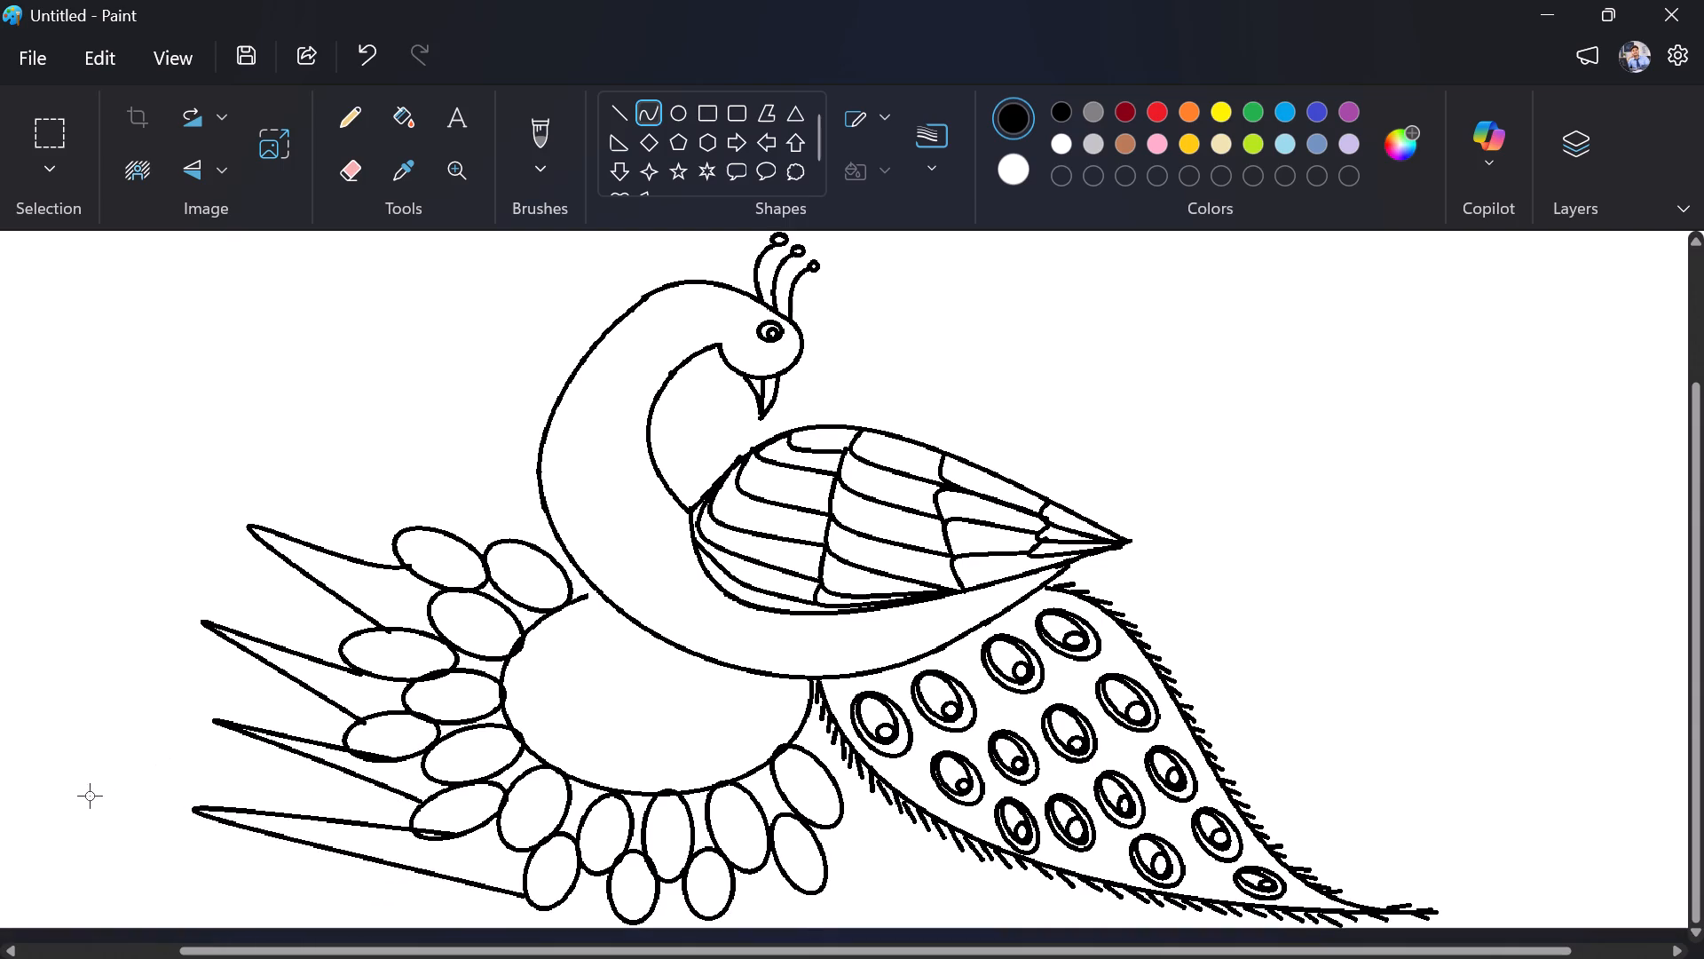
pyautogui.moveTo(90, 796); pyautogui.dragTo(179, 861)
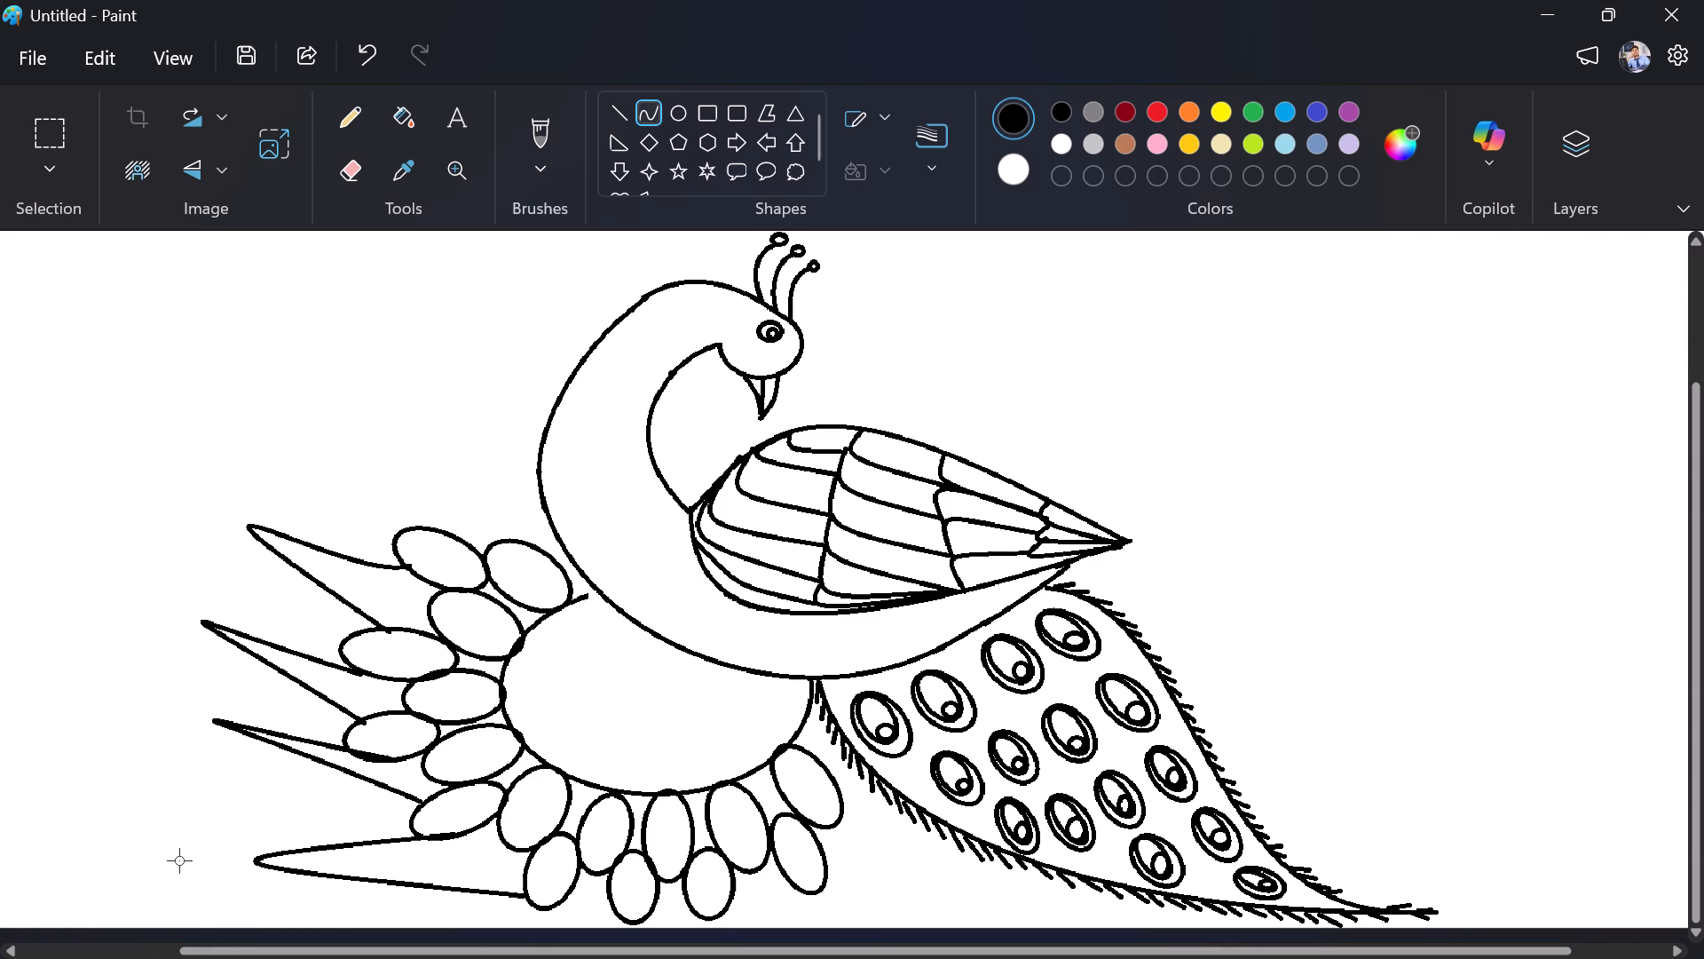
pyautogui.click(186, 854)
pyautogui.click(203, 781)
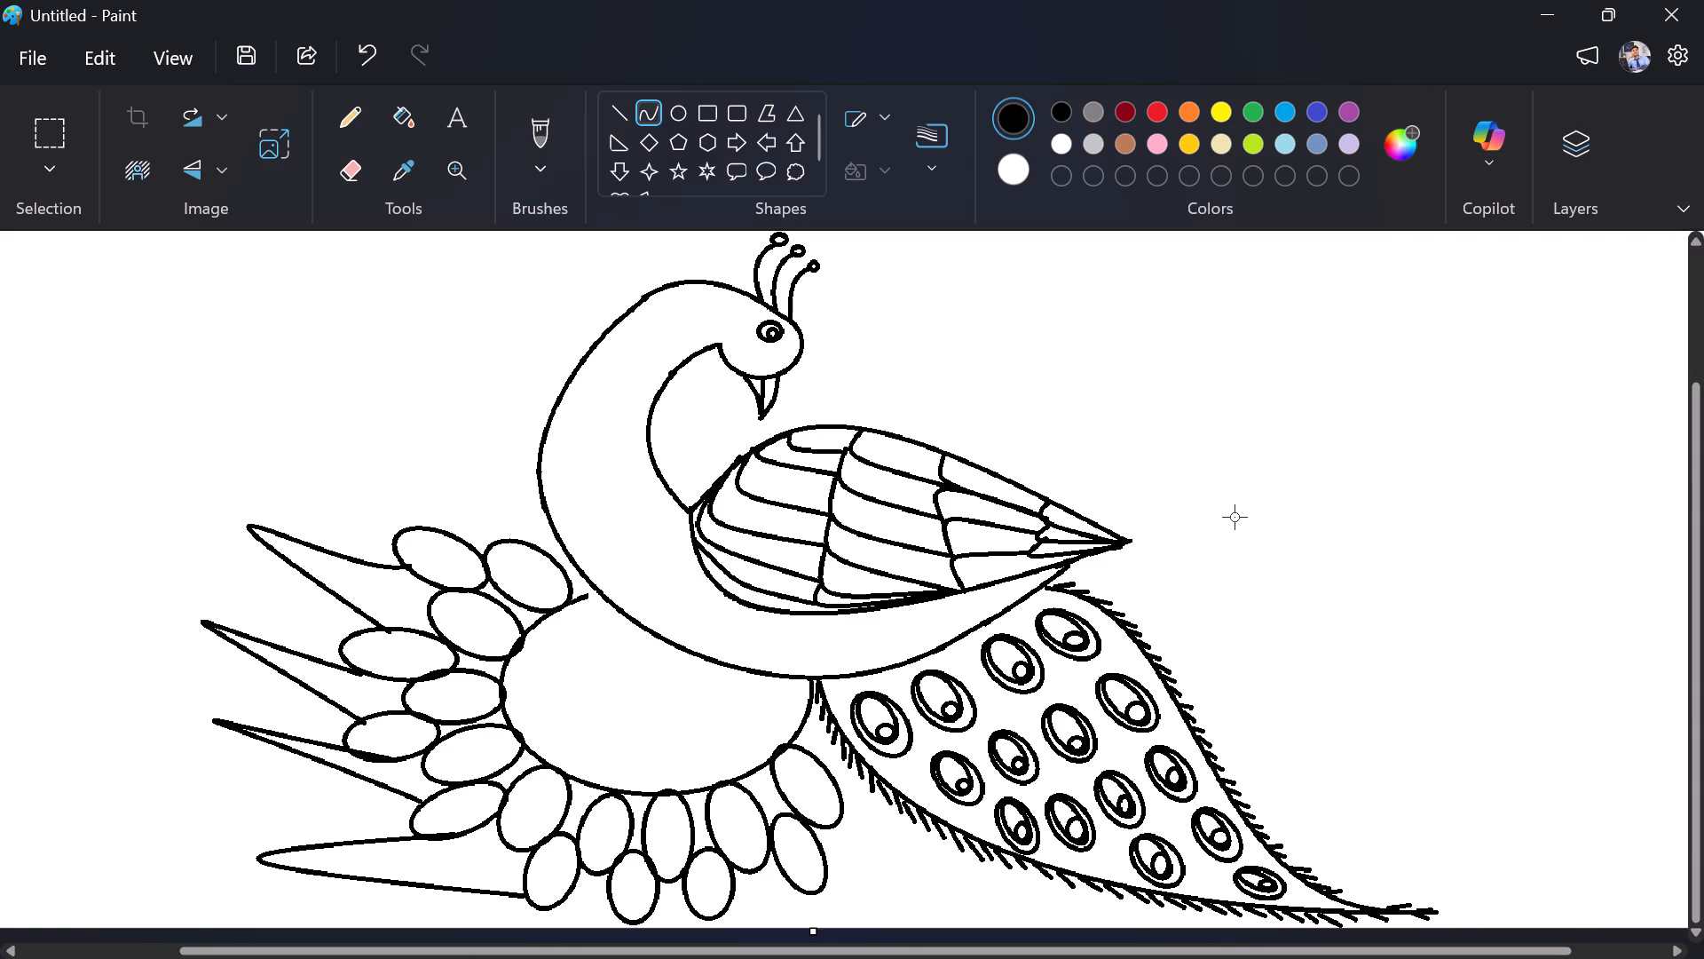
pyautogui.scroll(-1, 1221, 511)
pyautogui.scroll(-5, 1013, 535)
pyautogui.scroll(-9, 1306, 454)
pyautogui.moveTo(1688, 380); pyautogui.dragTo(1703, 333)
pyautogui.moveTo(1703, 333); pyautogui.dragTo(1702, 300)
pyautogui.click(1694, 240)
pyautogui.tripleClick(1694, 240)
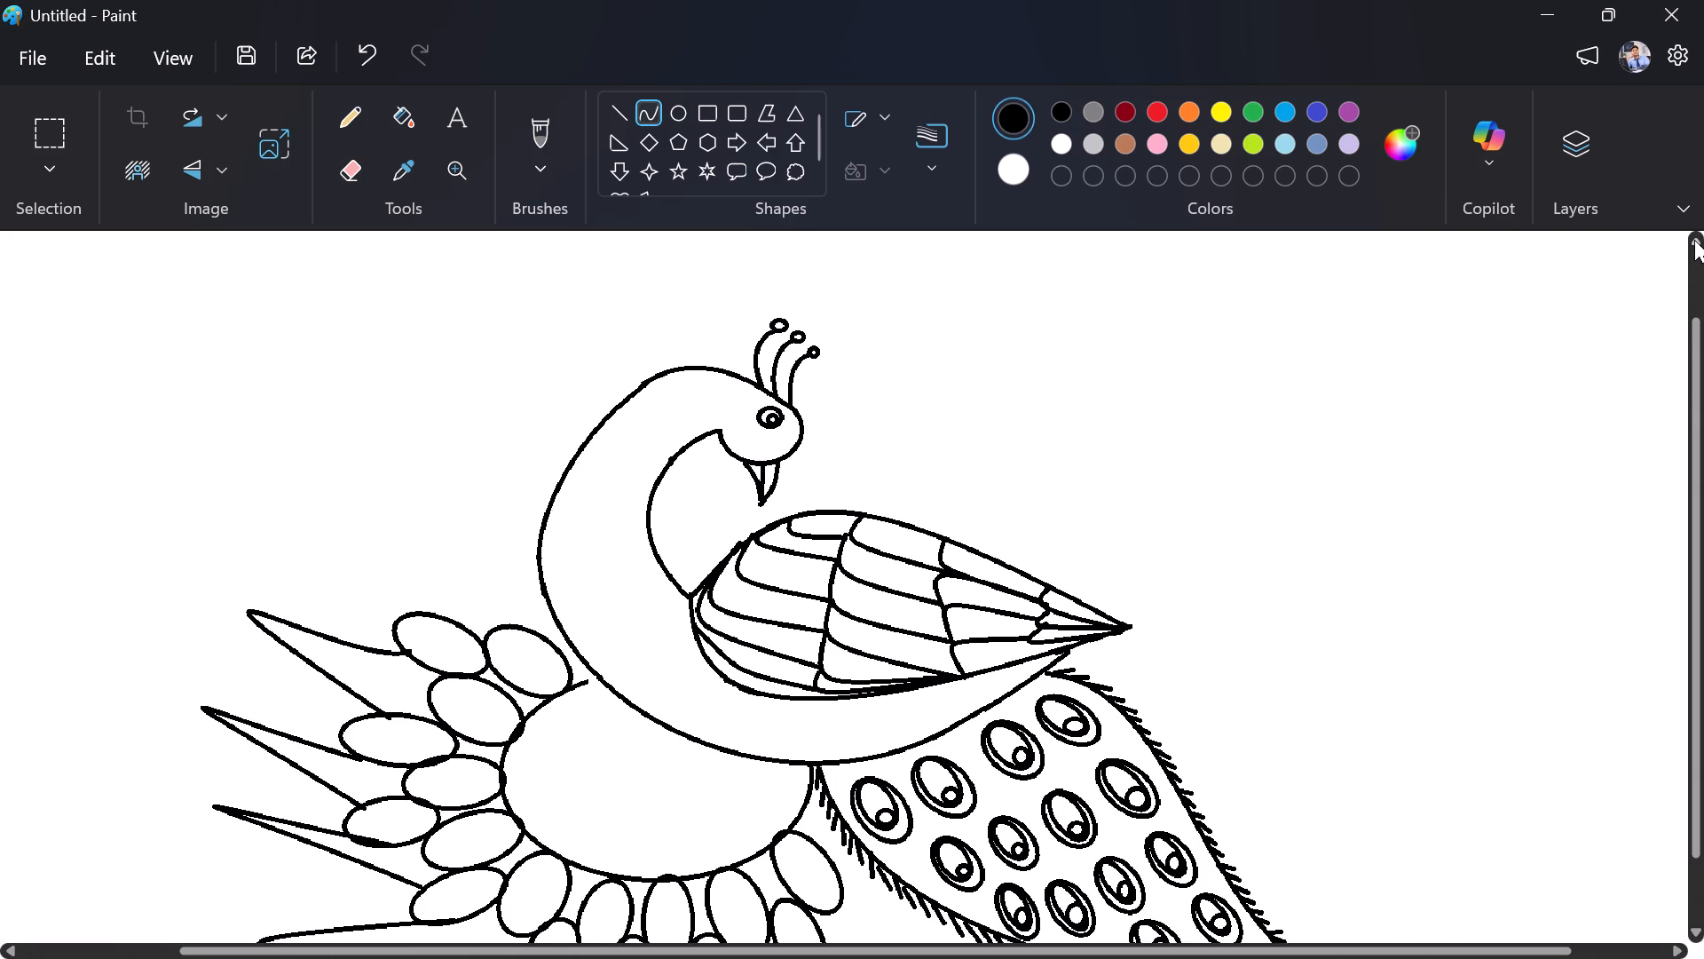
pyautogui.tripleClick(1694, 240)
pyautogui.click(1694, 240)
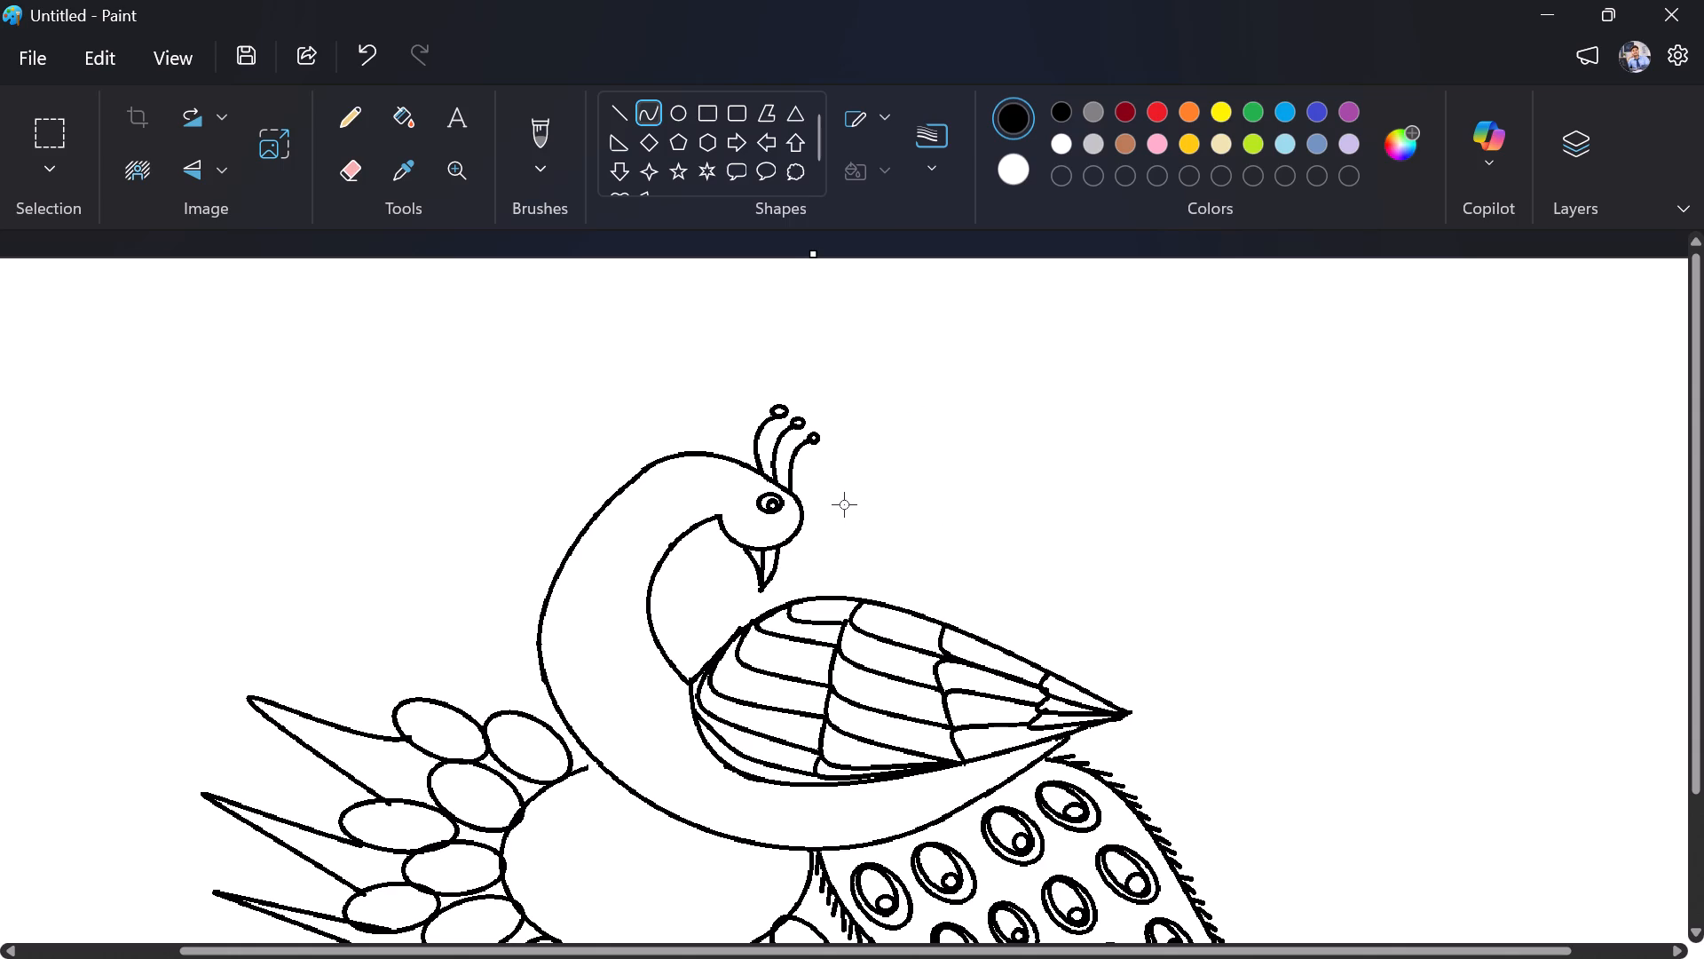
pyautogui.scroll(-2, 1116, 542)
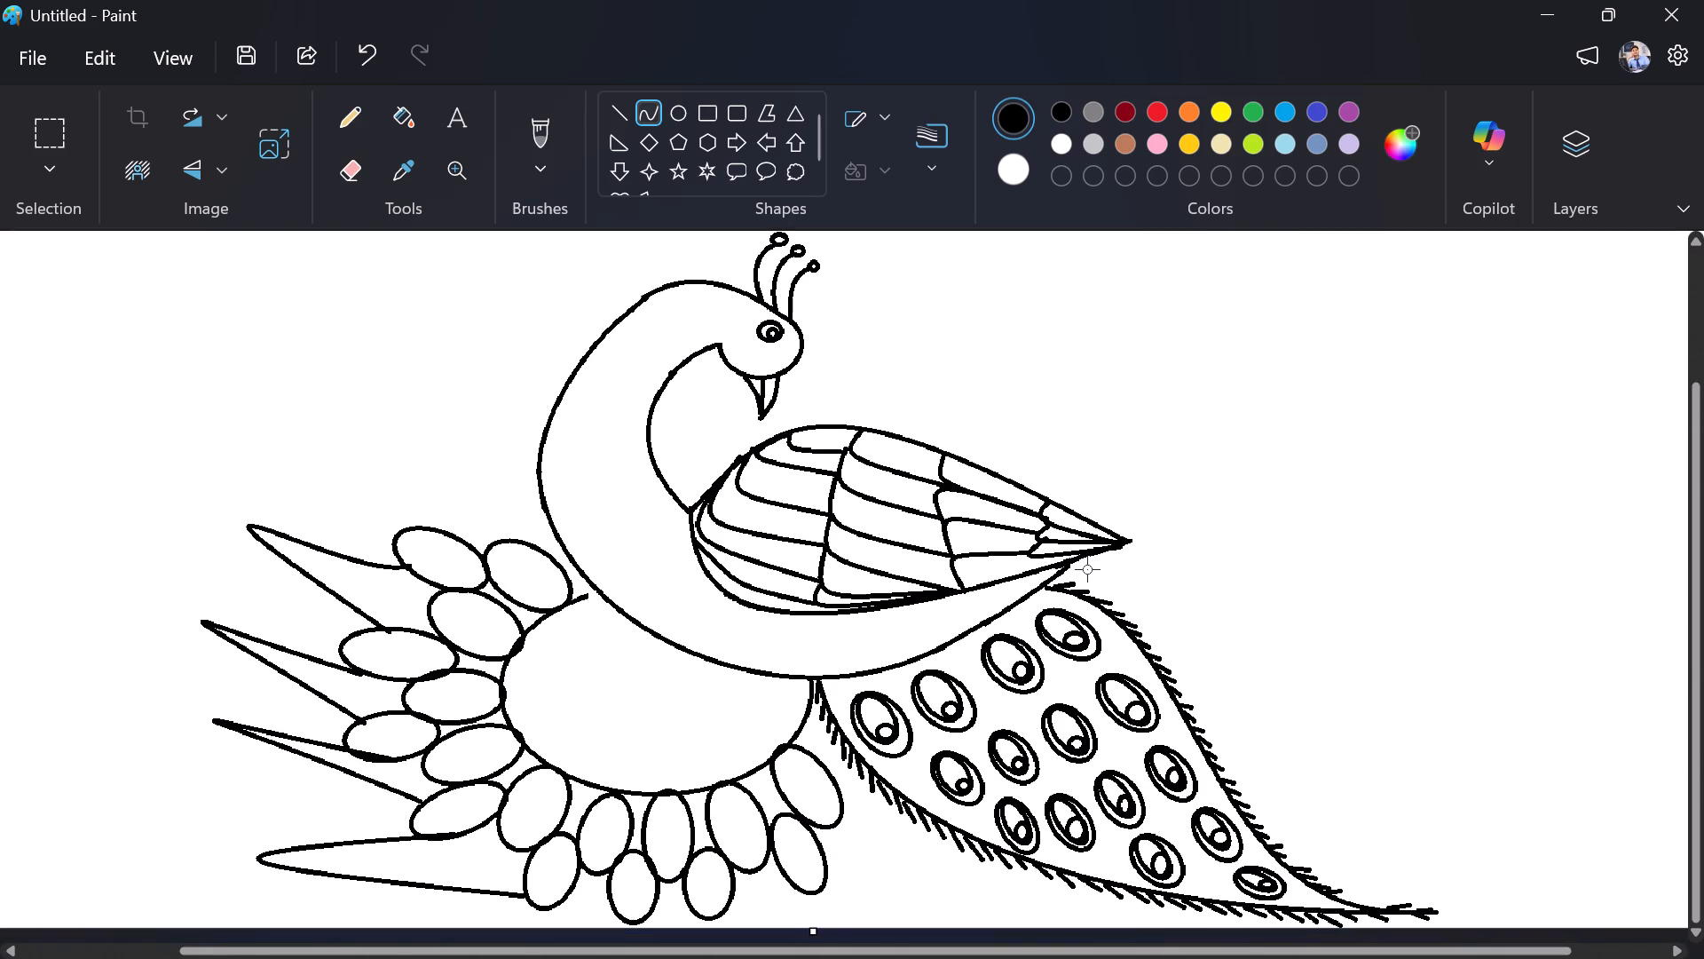
# Undo the four long pointed curve feathers on the left side of the petal fan.
pyautogui.hotkey('ctrl', 'z')
pyautogui.hotkey('ctrl', 'z')
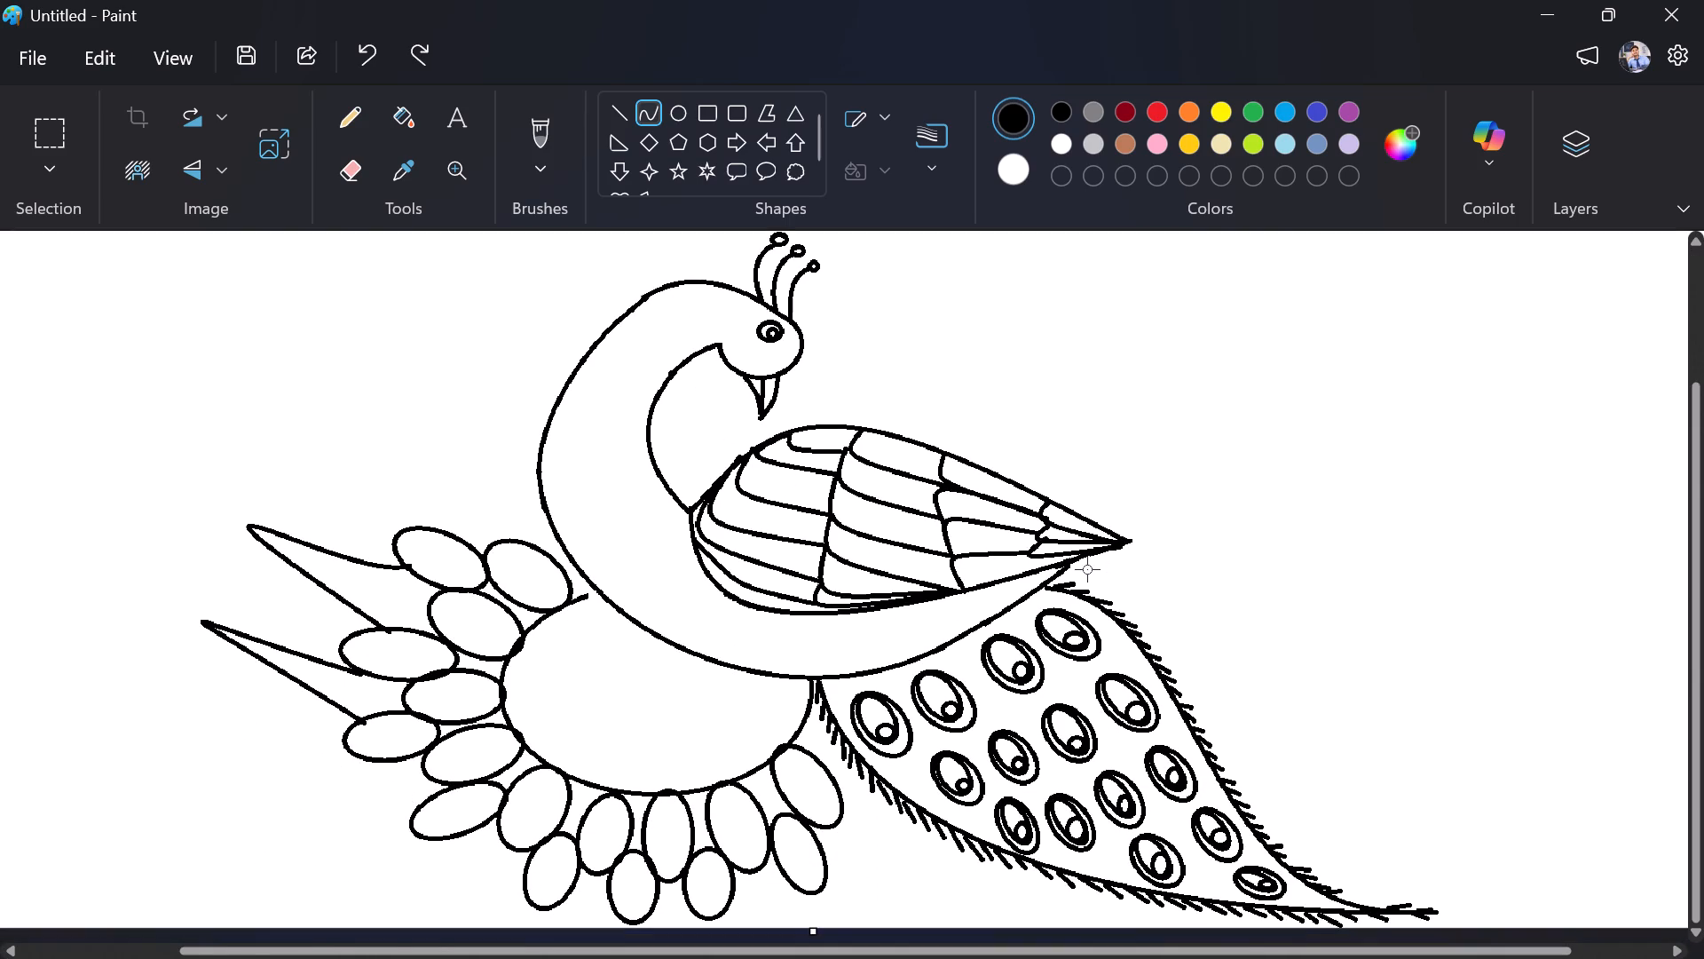
pyautogui.hotkey('ctrl', 'z')
pyautogui.hotkey('ctrl', 'z')
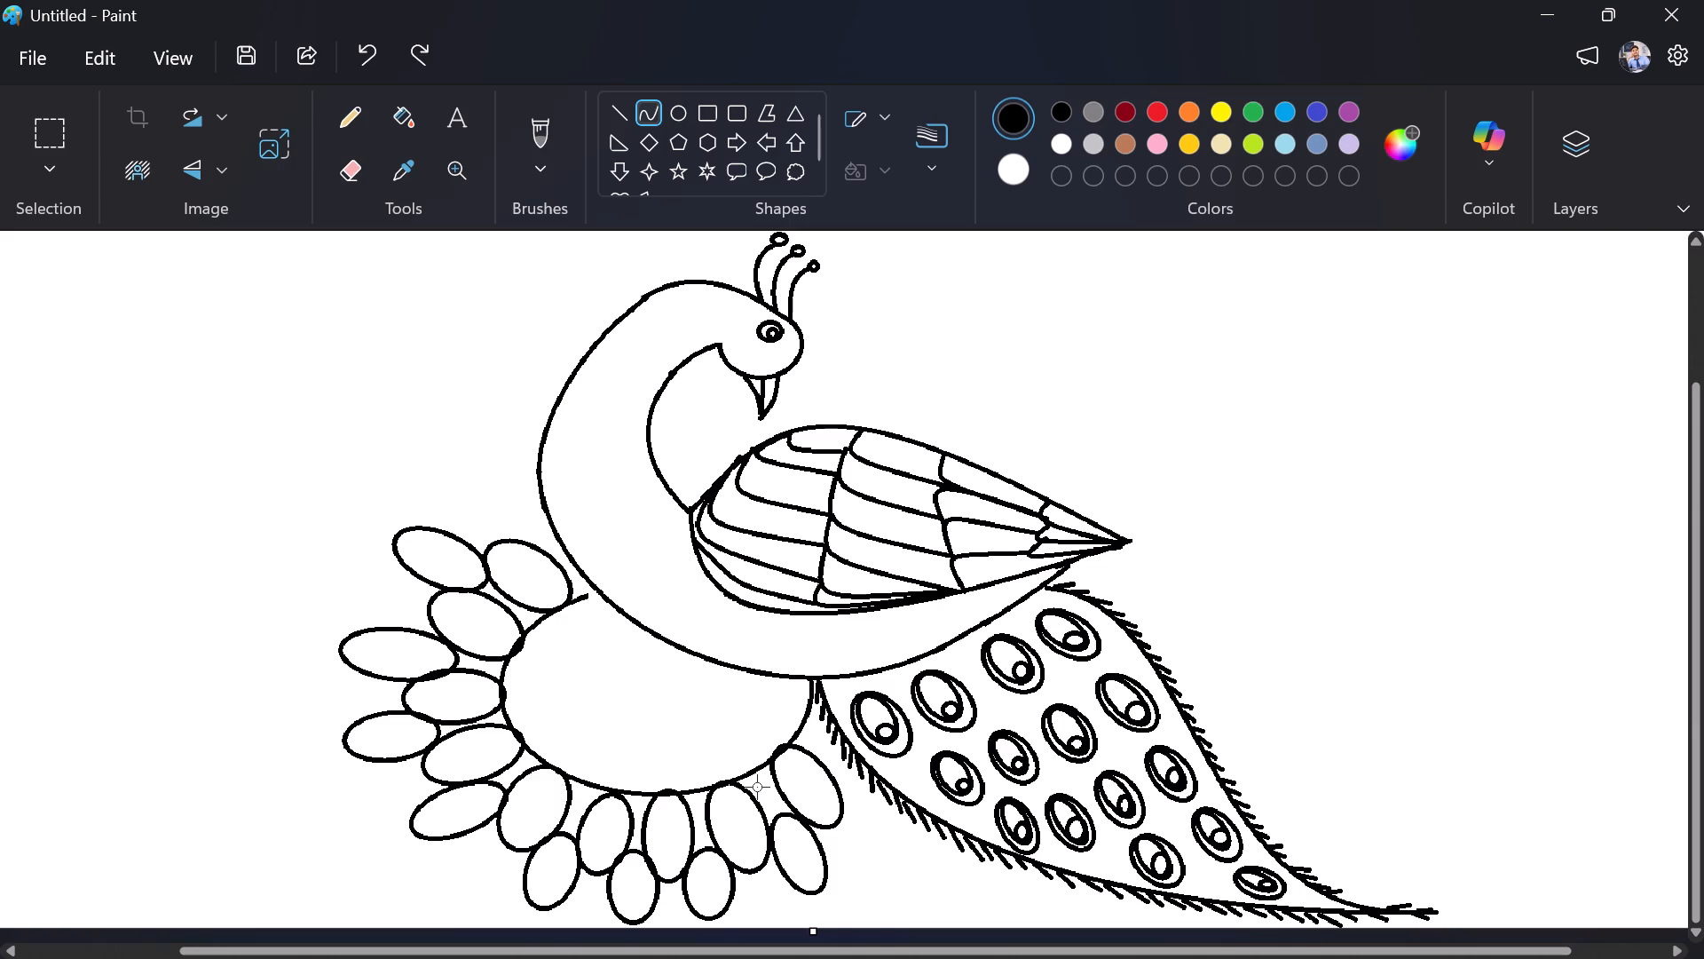
# Undo the outer-row ovals along the fan's lower left and bottom, going back as far as the undo history allows.
pyautogui.hotkey('ctrl', 'z')
pyautogui.hotkey('ctrl', 'z')
pyautogui.hotkey('ctrl', 'z')
pyautogui.hotkey('ctrl', 'z')
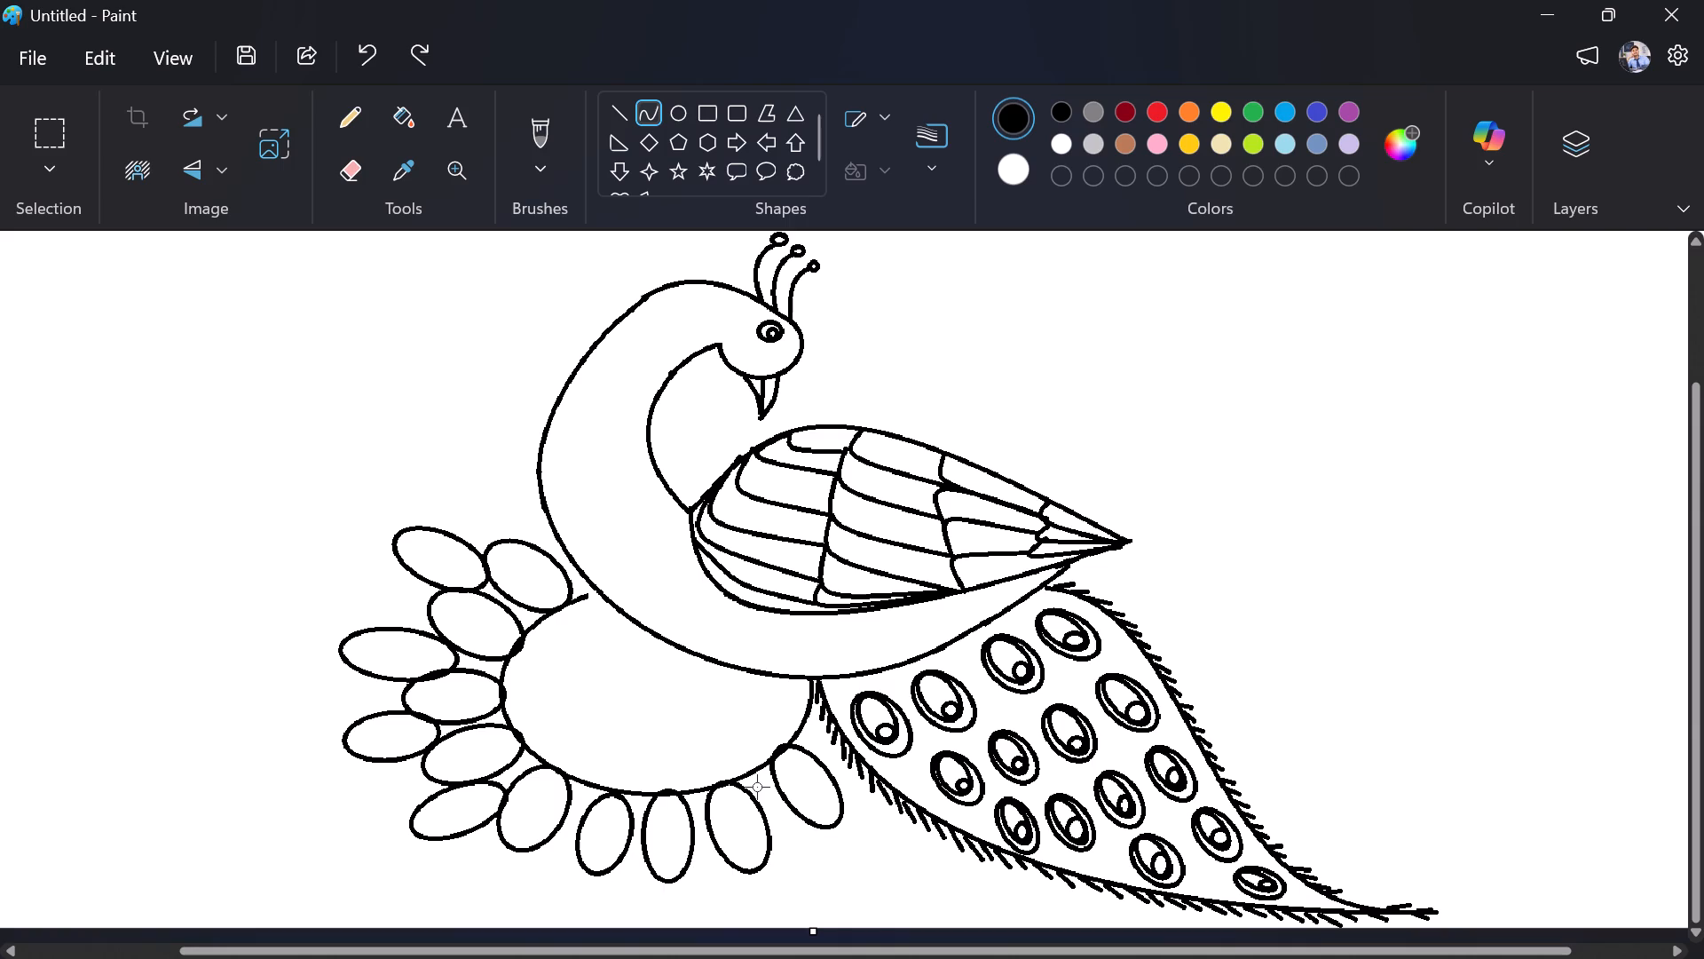
pyautogui.hotkey('ctrl', 'z')
pyautogui.hotkey('ctrl', 'z')
pyautogui.hotkey('ctrl', 'z')
pyautogui.hotkey('ctrl', 'z')
pyautogui.hotkey('ctrl', 'z')
pyautogui.hotkey('ctrl', 'z')
pyautogui.hotkey('ctrl', 'z')
pyautogui.hotkey('ctrl', 'z')
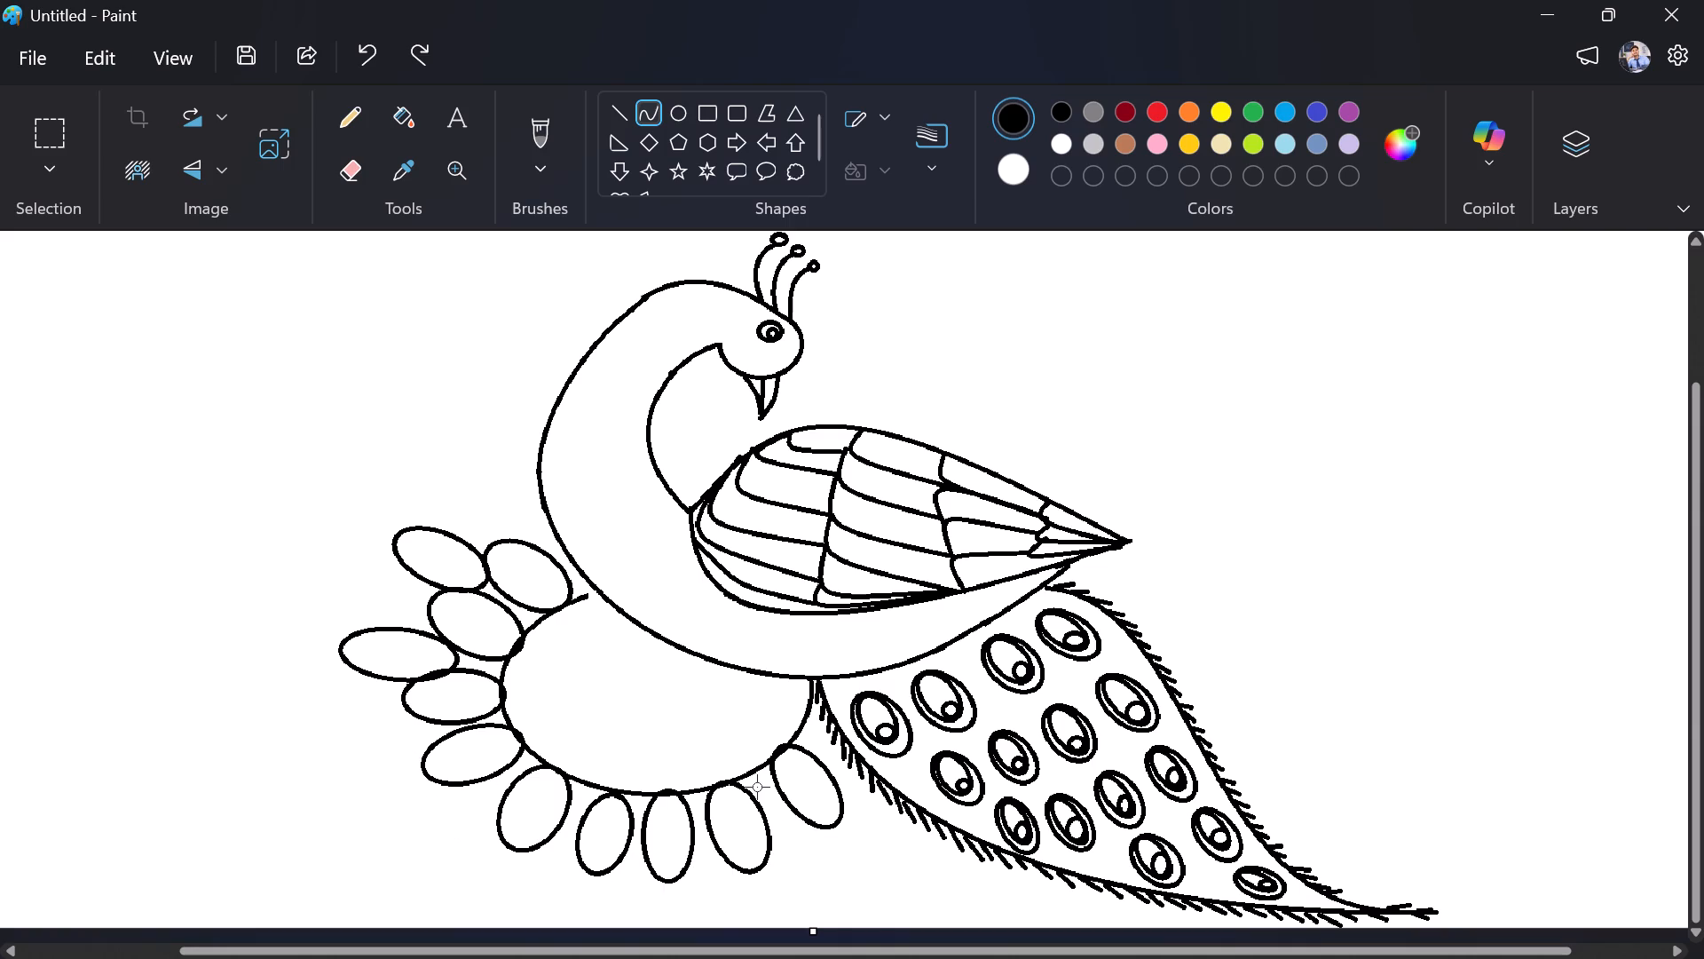
pyautogui.hotkey('ctrl', 'z')
pyautogui.hotkey('ctrl', 'z')
pyautogui.hotkey('ctrl', 'z')
pyautogui.hotkey('ctrl', 'z')
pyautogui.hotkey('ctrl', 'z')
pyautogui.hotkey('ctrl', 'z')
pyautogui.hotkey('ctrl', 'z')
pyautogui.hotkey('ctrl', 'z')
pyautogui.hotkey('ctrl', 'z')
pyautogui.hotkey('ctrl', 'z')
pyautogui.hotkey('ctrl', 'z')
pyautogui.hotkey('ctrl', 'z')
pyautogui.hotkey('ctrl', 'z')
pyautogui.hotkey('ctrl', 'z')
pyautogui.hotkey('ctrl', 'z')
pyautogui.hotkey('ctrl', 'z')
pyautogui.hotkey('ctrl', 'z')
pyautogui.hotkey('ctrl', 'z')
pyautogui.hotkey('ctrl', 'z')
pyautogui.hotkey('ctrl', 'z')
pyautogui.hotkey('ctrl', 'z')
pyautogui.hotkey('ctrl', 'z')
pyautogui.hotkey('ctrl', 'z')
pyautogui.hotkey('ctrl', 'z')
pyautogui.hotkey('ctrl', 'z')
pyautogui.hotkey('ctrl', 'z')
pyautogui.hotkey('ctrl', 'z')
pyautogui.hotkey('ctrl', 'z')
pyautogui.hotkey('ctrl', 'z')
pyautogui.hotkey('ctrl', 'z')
# Erase the oval petals and rounded outline on the fan's left side with the Eraser at 52px, up to the peacock's neck.
pyautogui.click(351, 174)
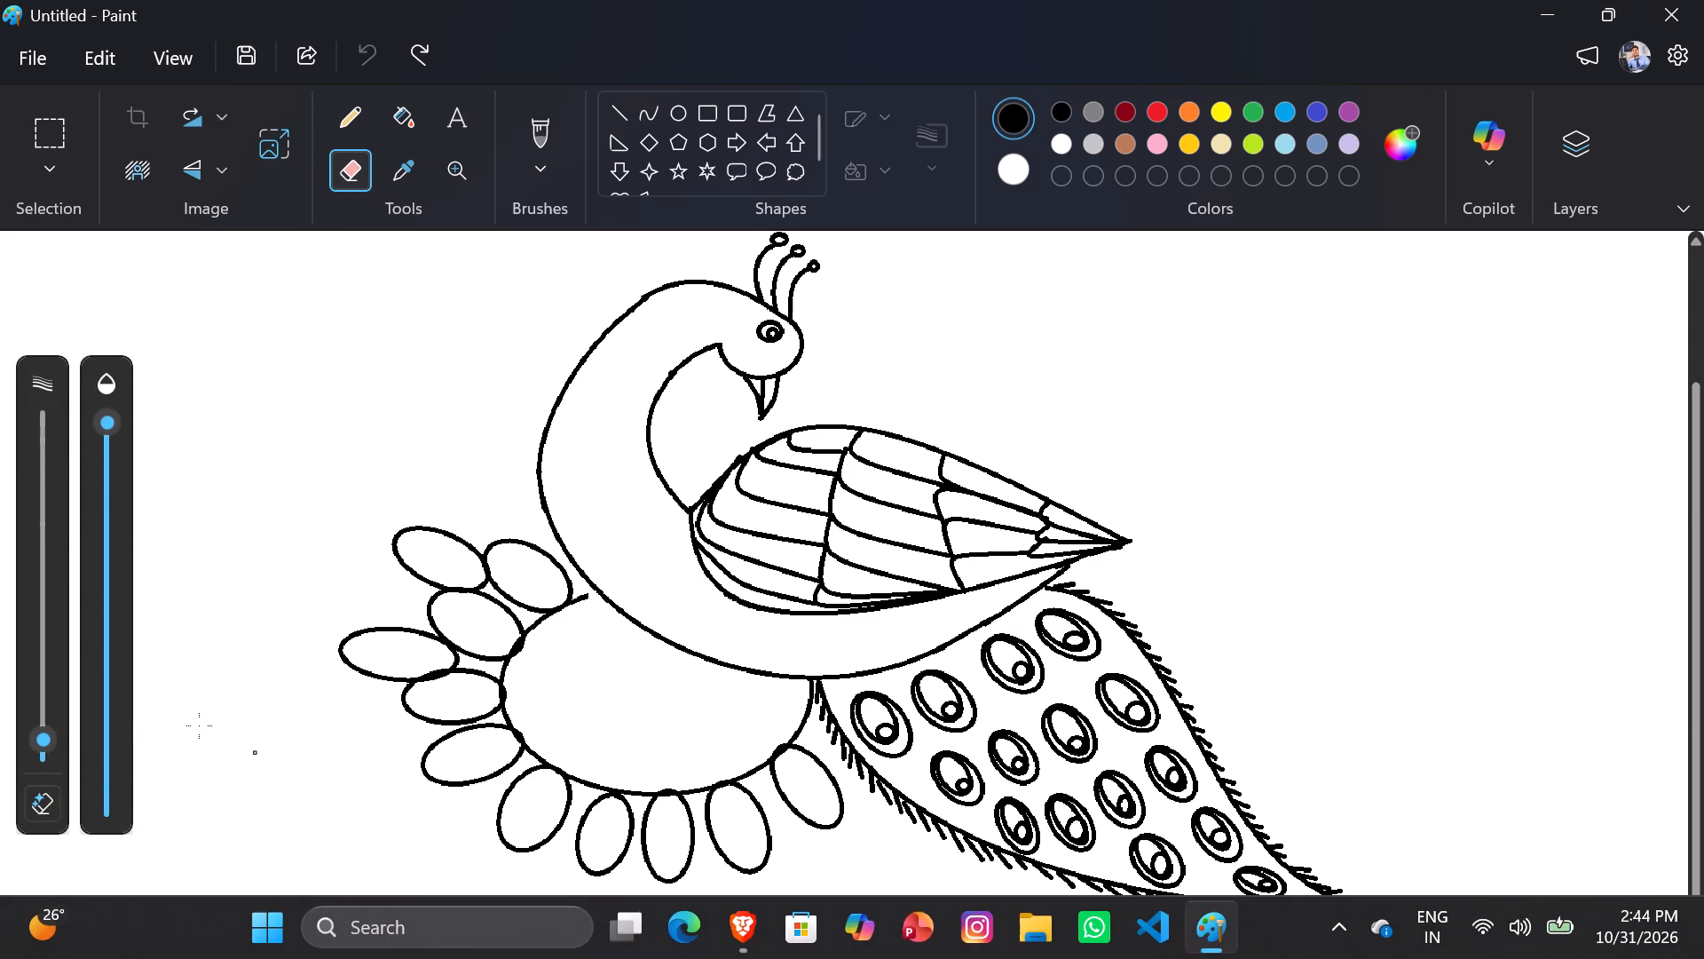
pyautogui.moveTo(40, 690); pyautogui.dragTo(51, 614)
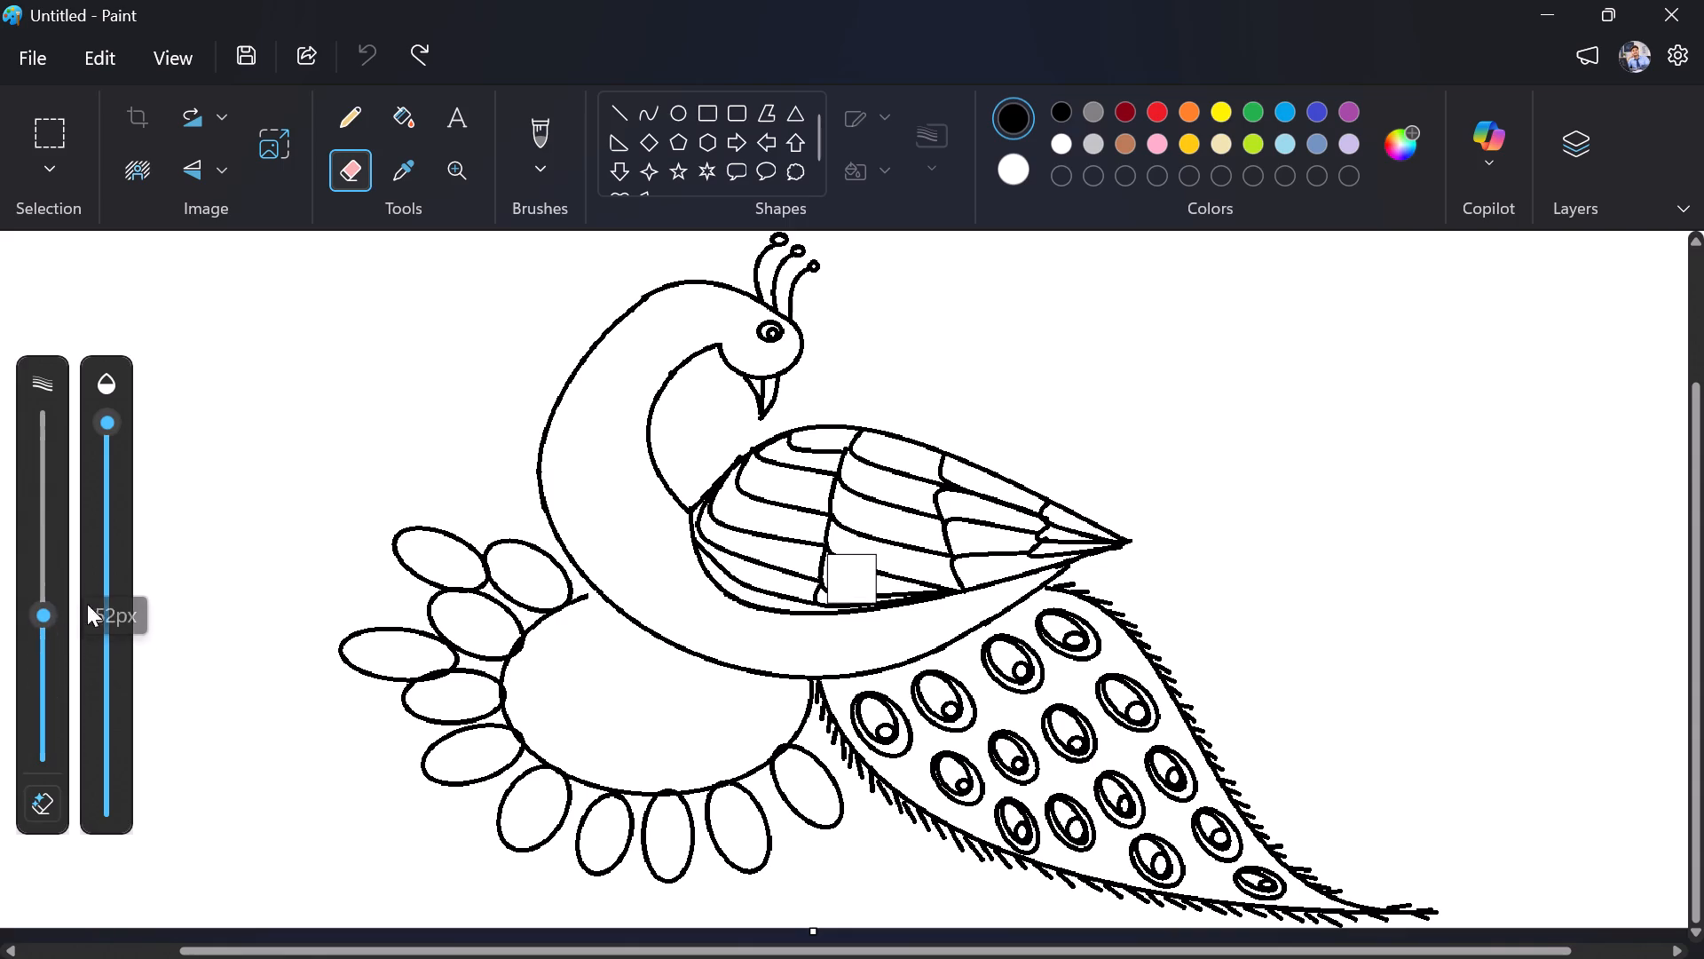
pyautogui.moveTo(449, 556); pyautogui.dragTo(507, 547)
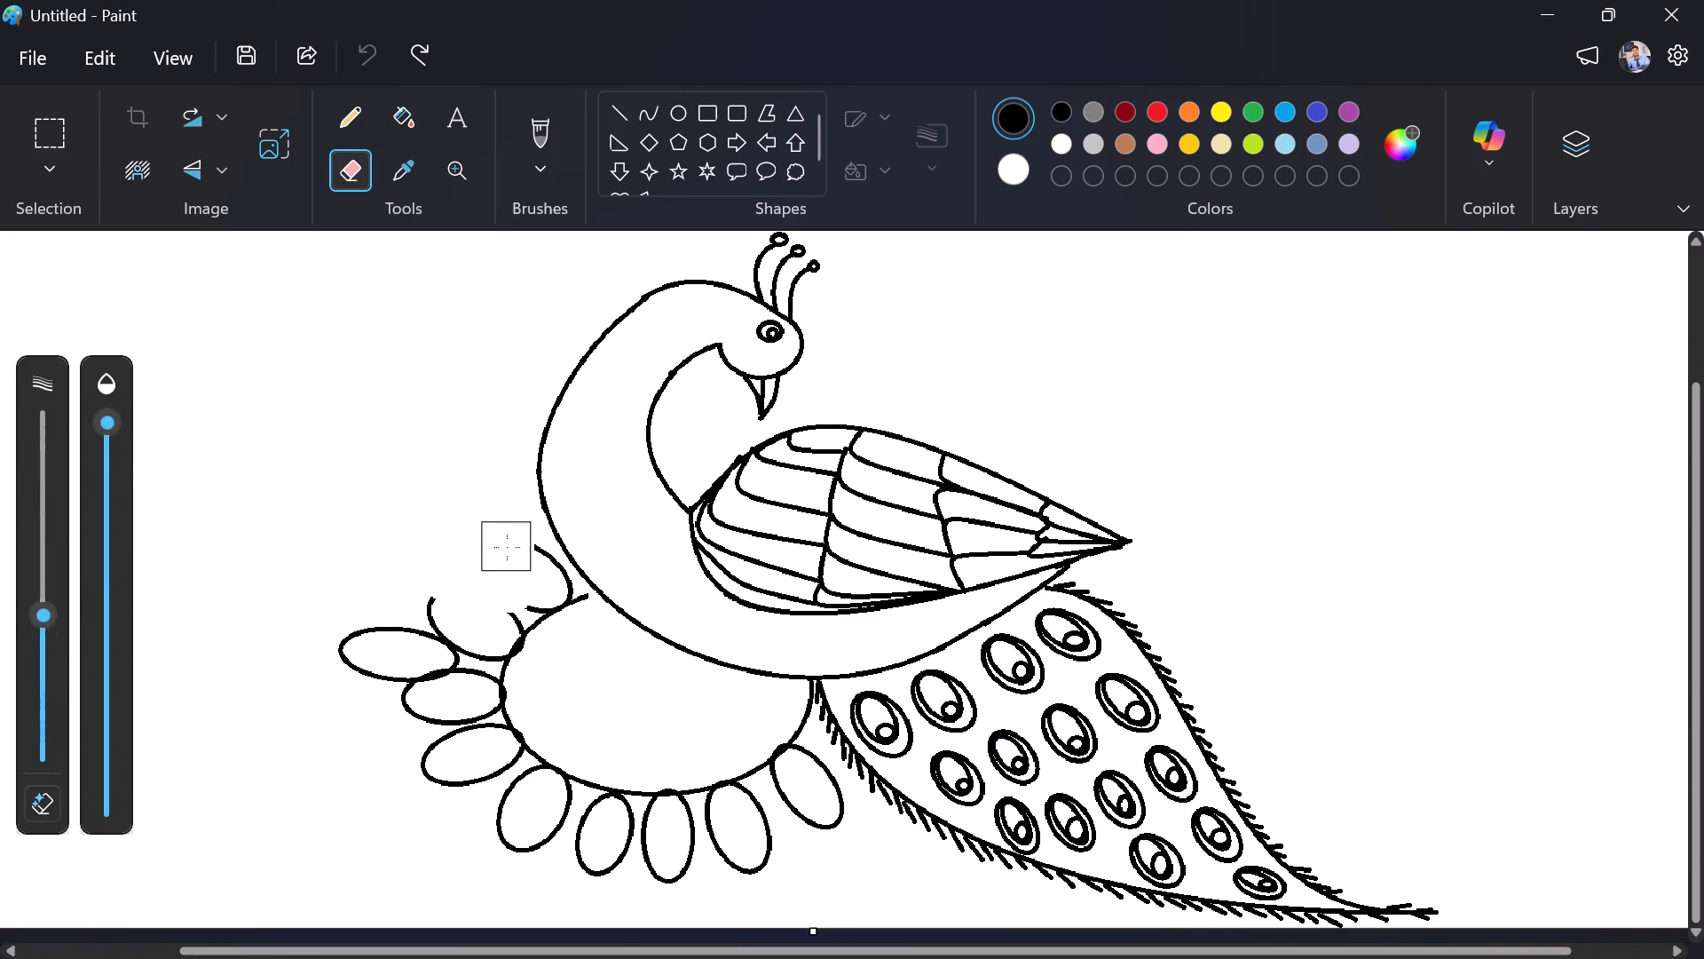
pyautogui.moveTo(507, 547); pyautogui.dragTo(441, 770)
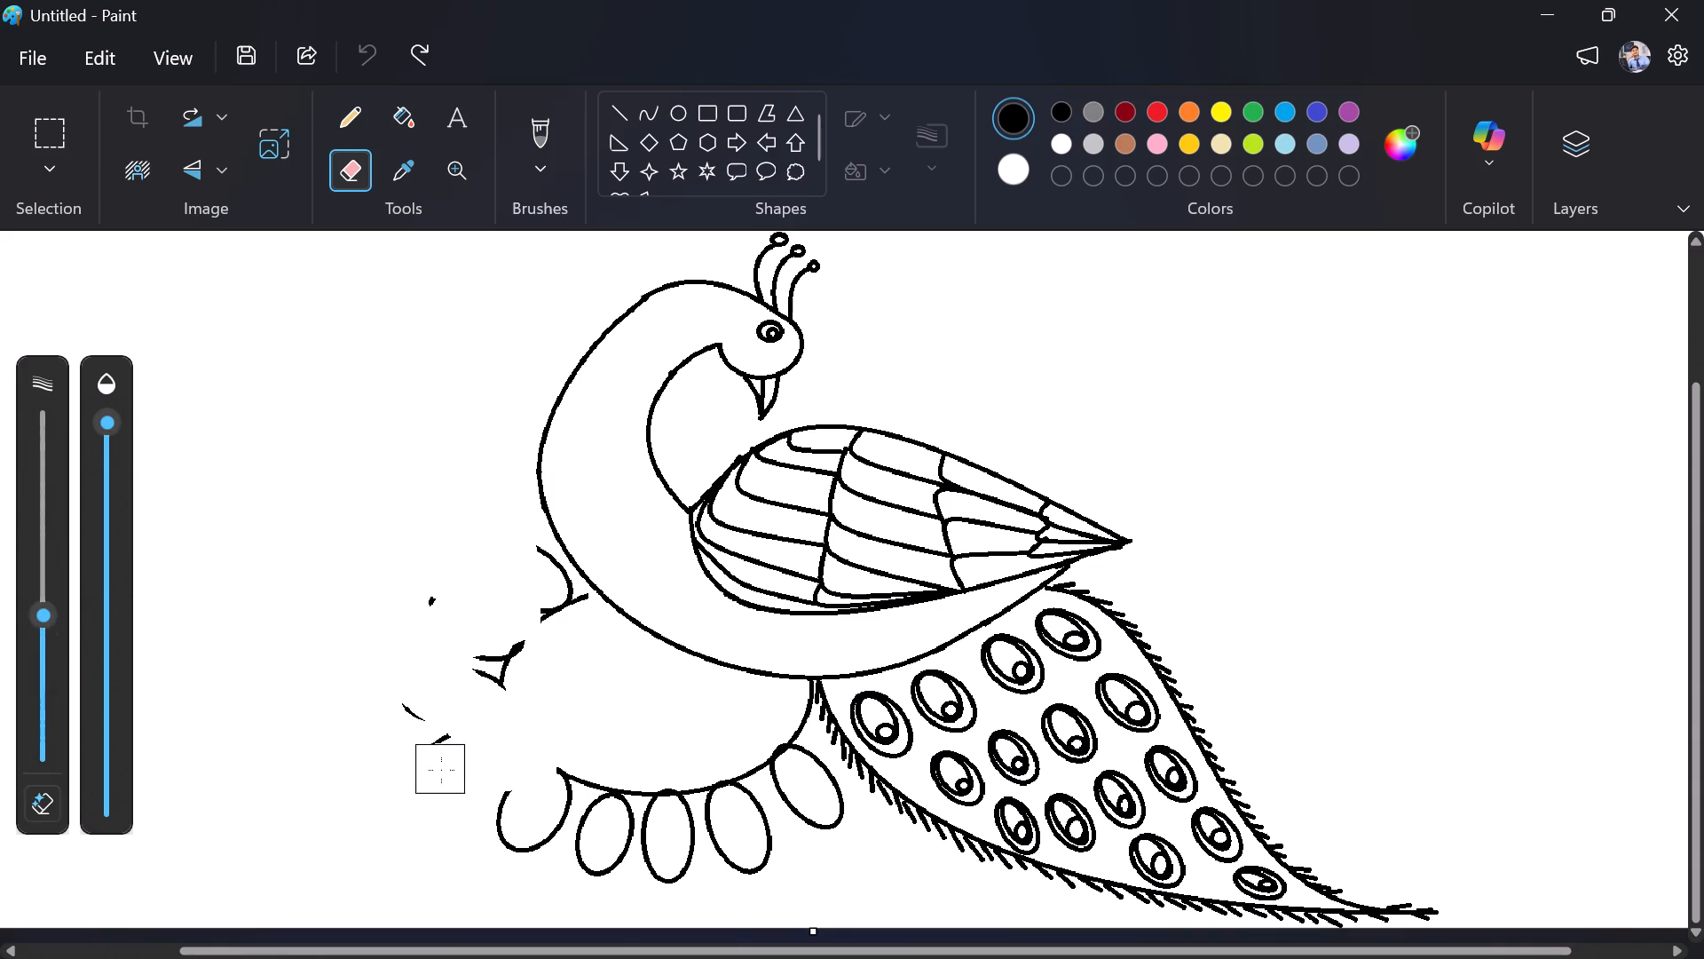
pyautogui.moveTo(441, 770); pyautogui.dragTo(498, 585)
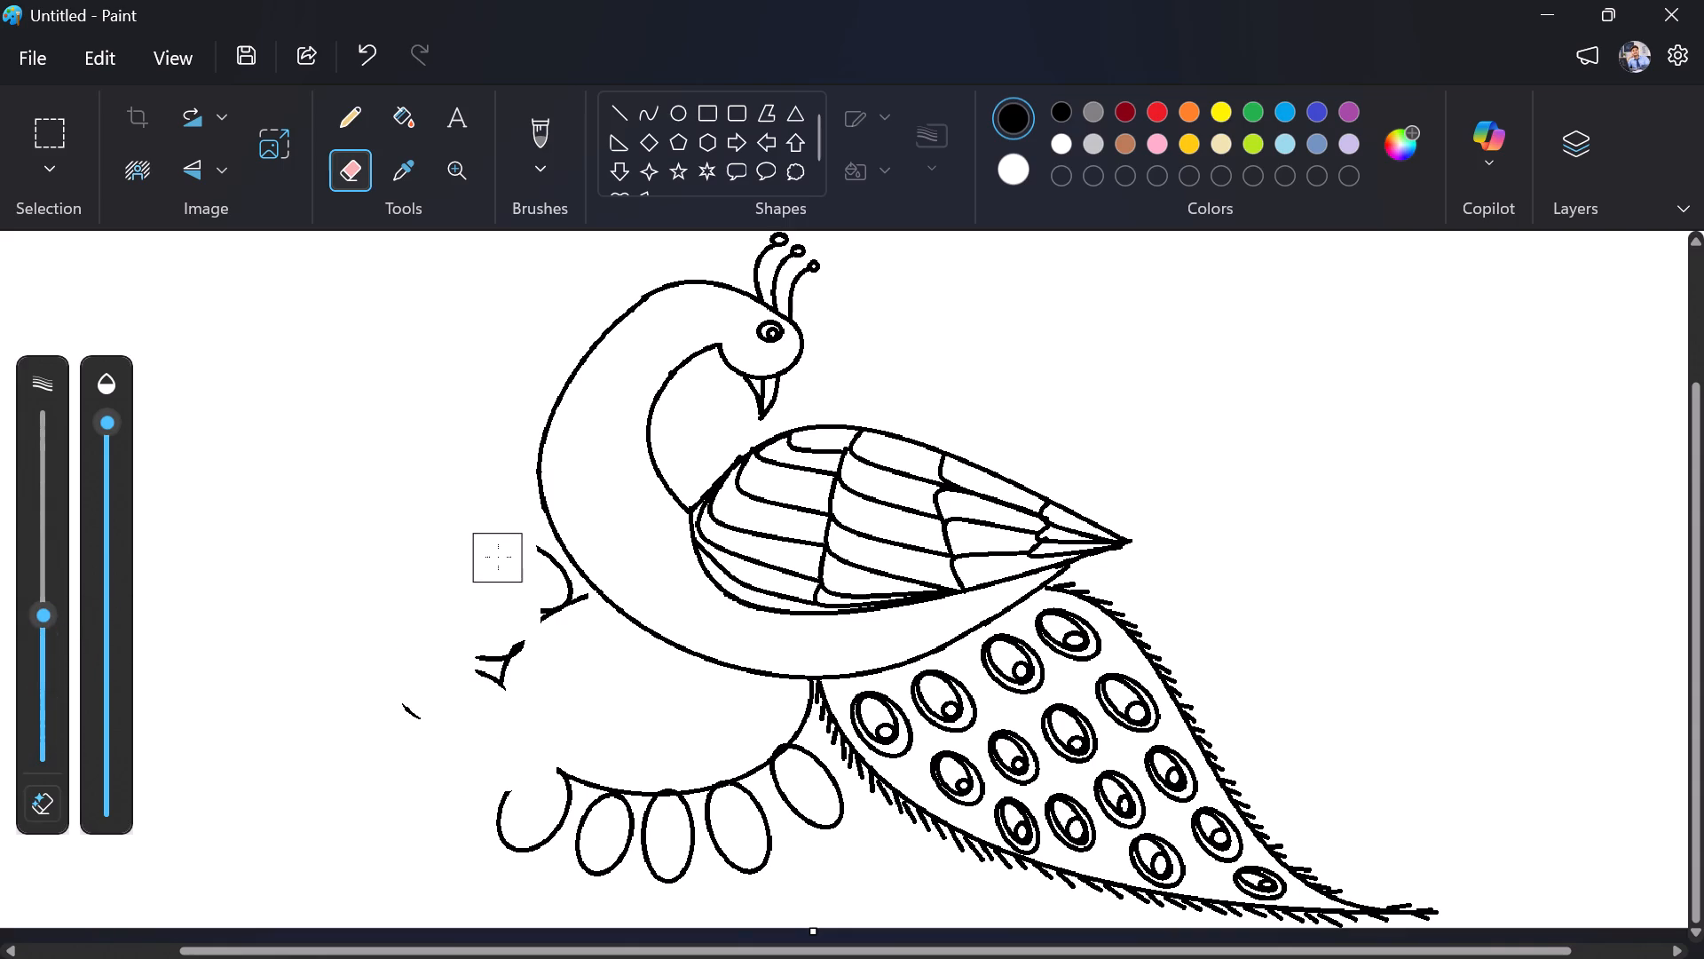
pyautogui.moveTo(519, 566); pyautogui.dragTo(523, 569)
pyautogui.moveTo(523, 569); pyautogui.dragTo(556, 625)
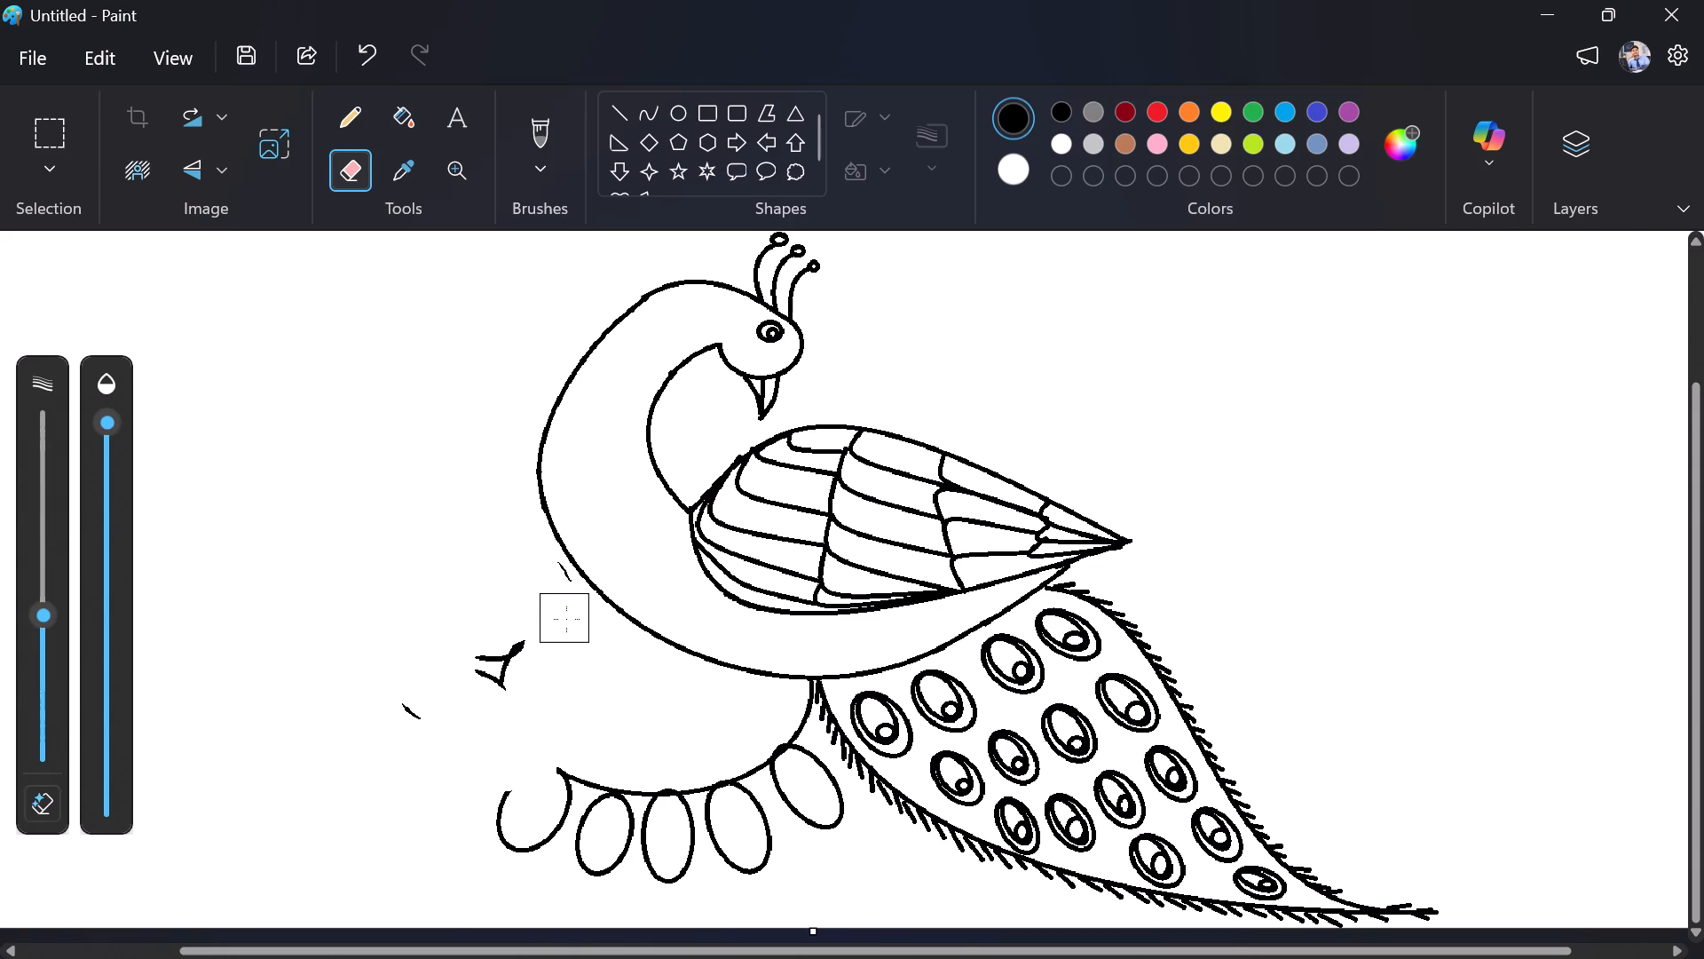
# Erase the small leftover petal marks beside the lower neck curve, keeping the neck outline intact.
pyautogui.click(566, 619)
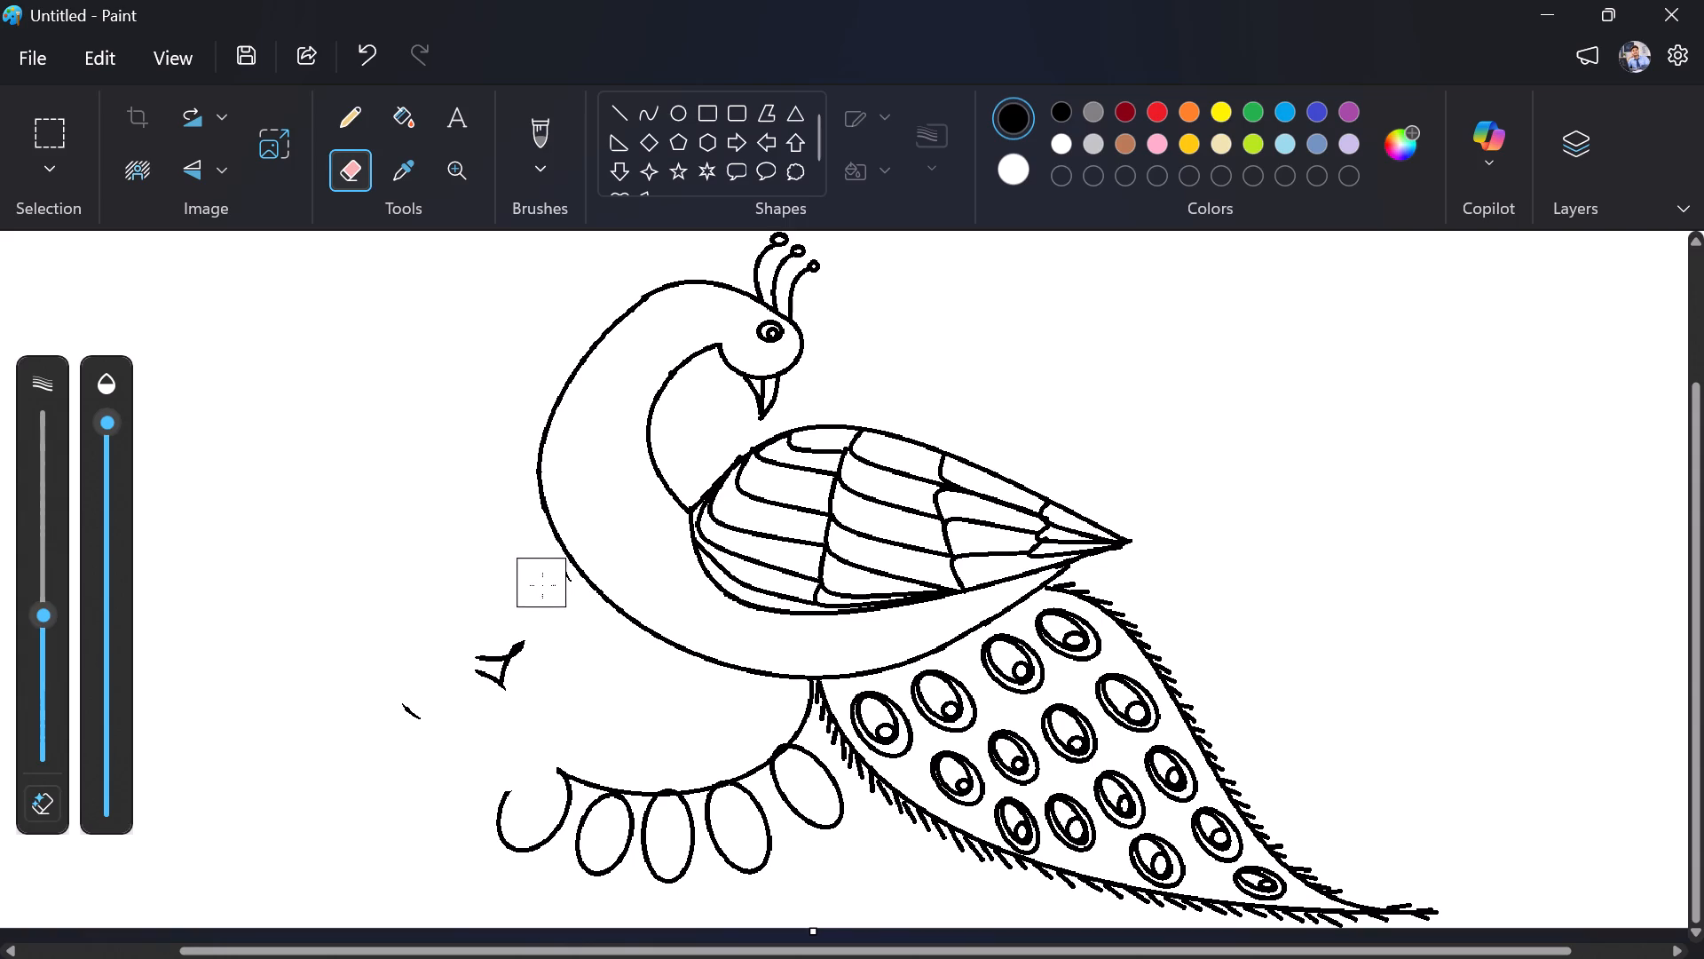
pyautogui.click(542, 598)
pyautogui.click(543, 592)
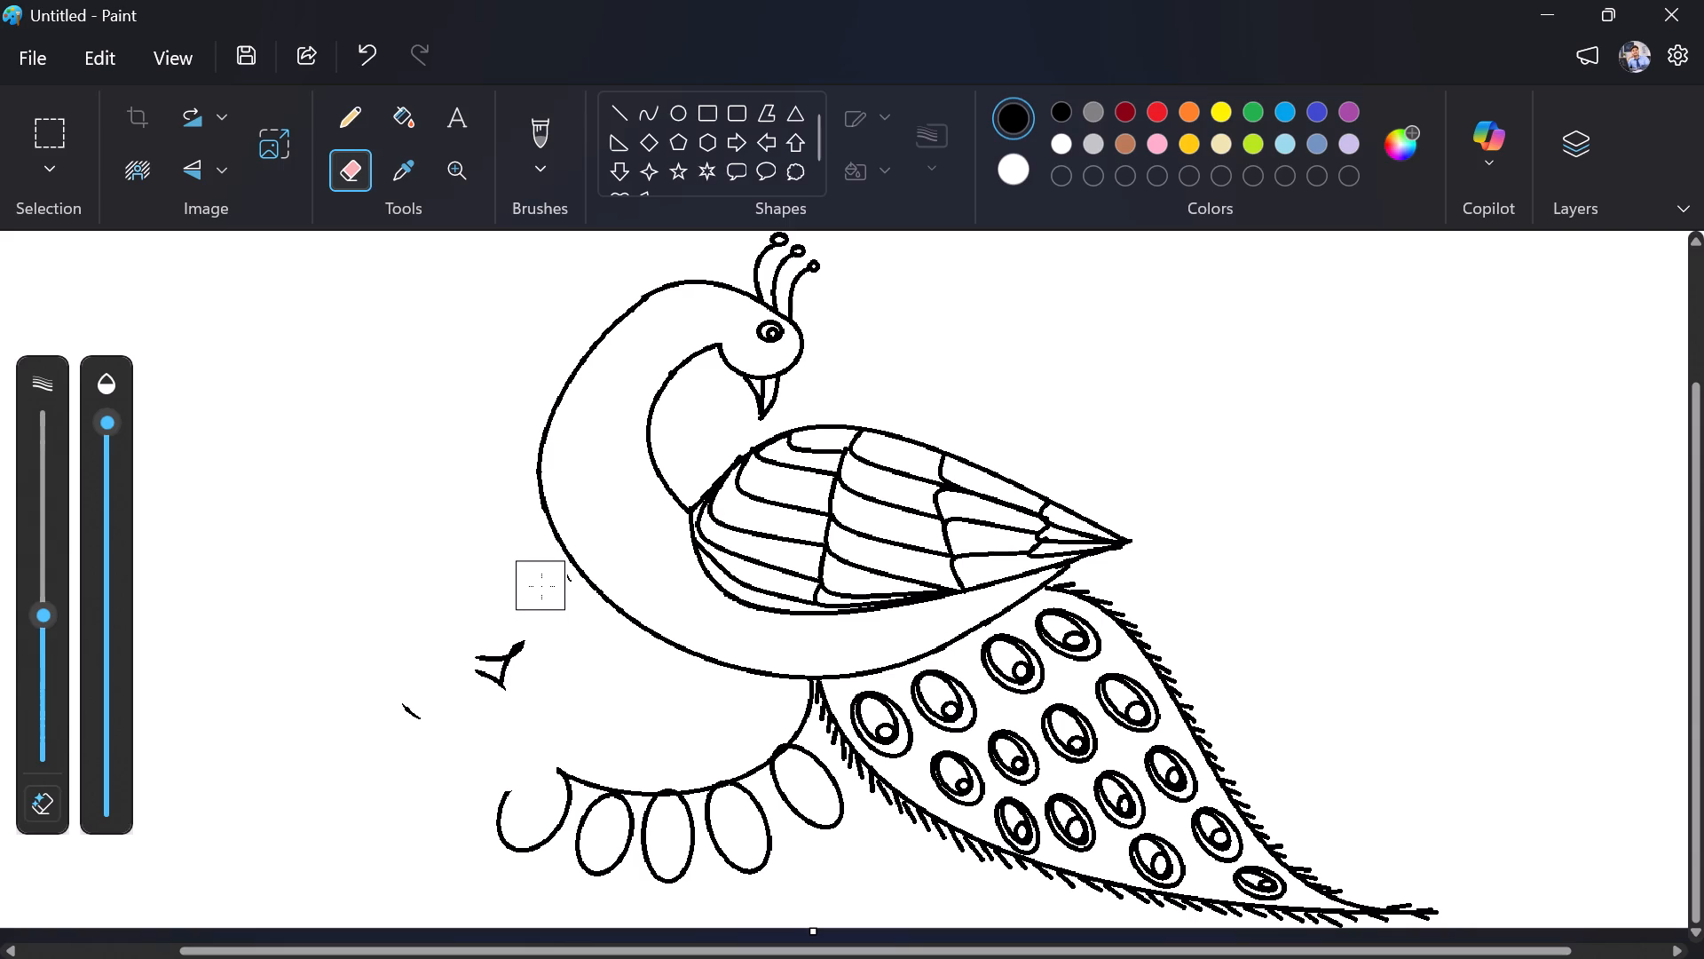
pyautogui.click(546, 599)
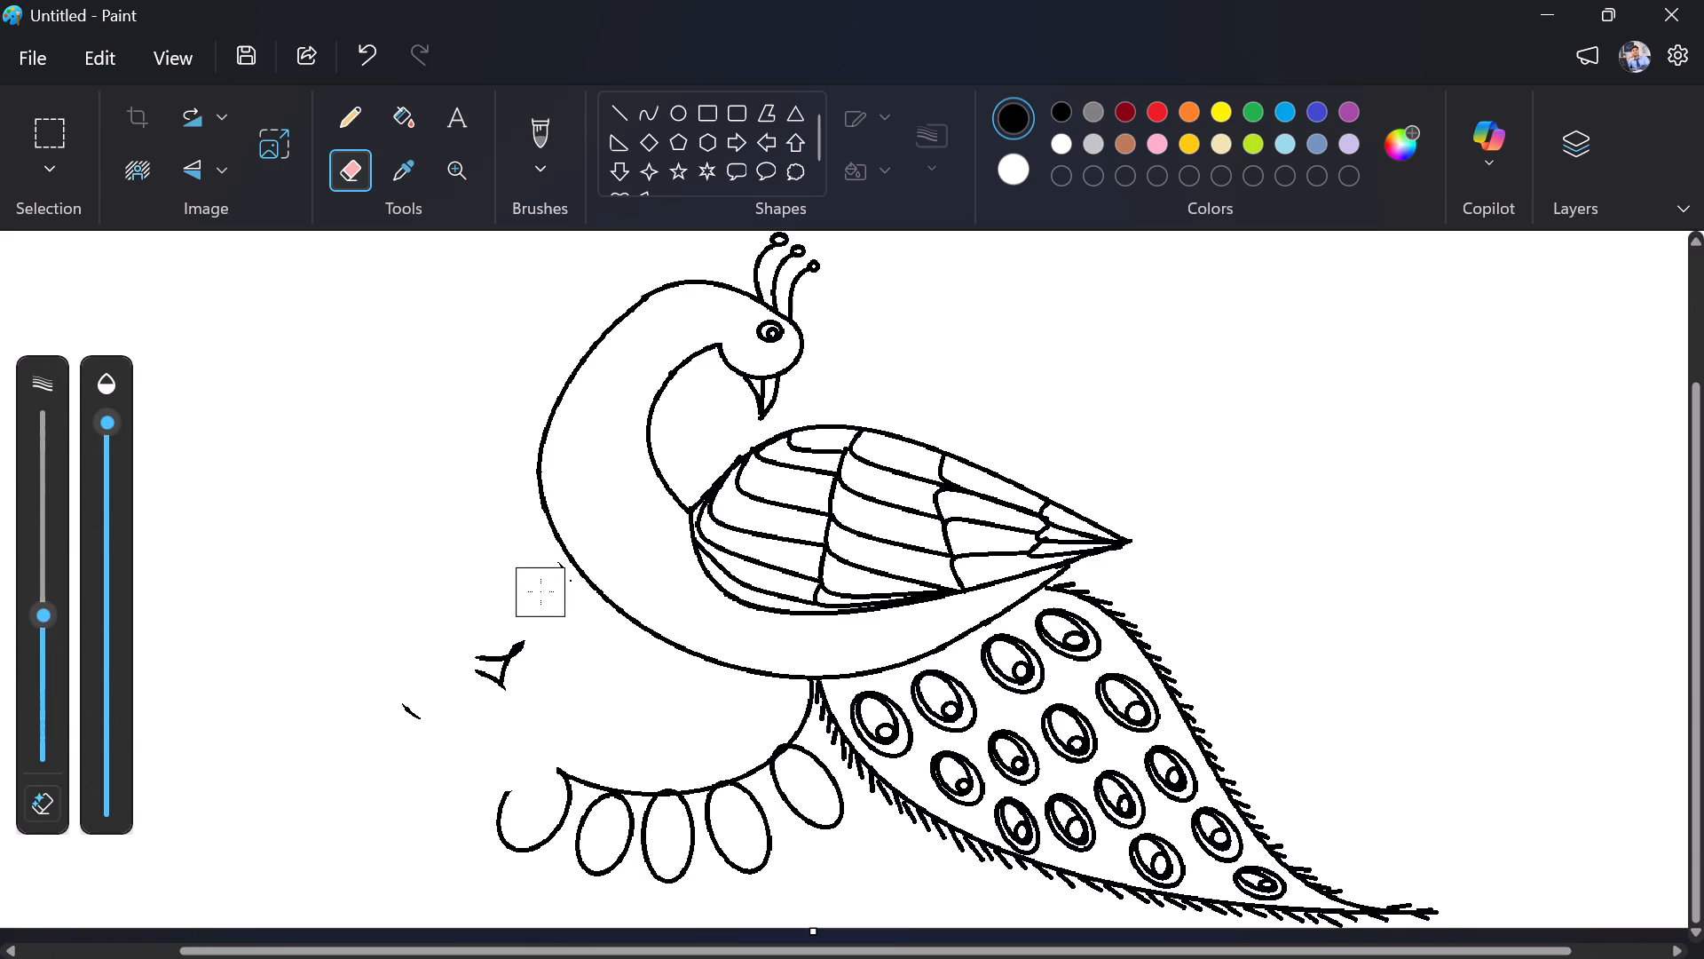
pyautogui.click(540, 585)
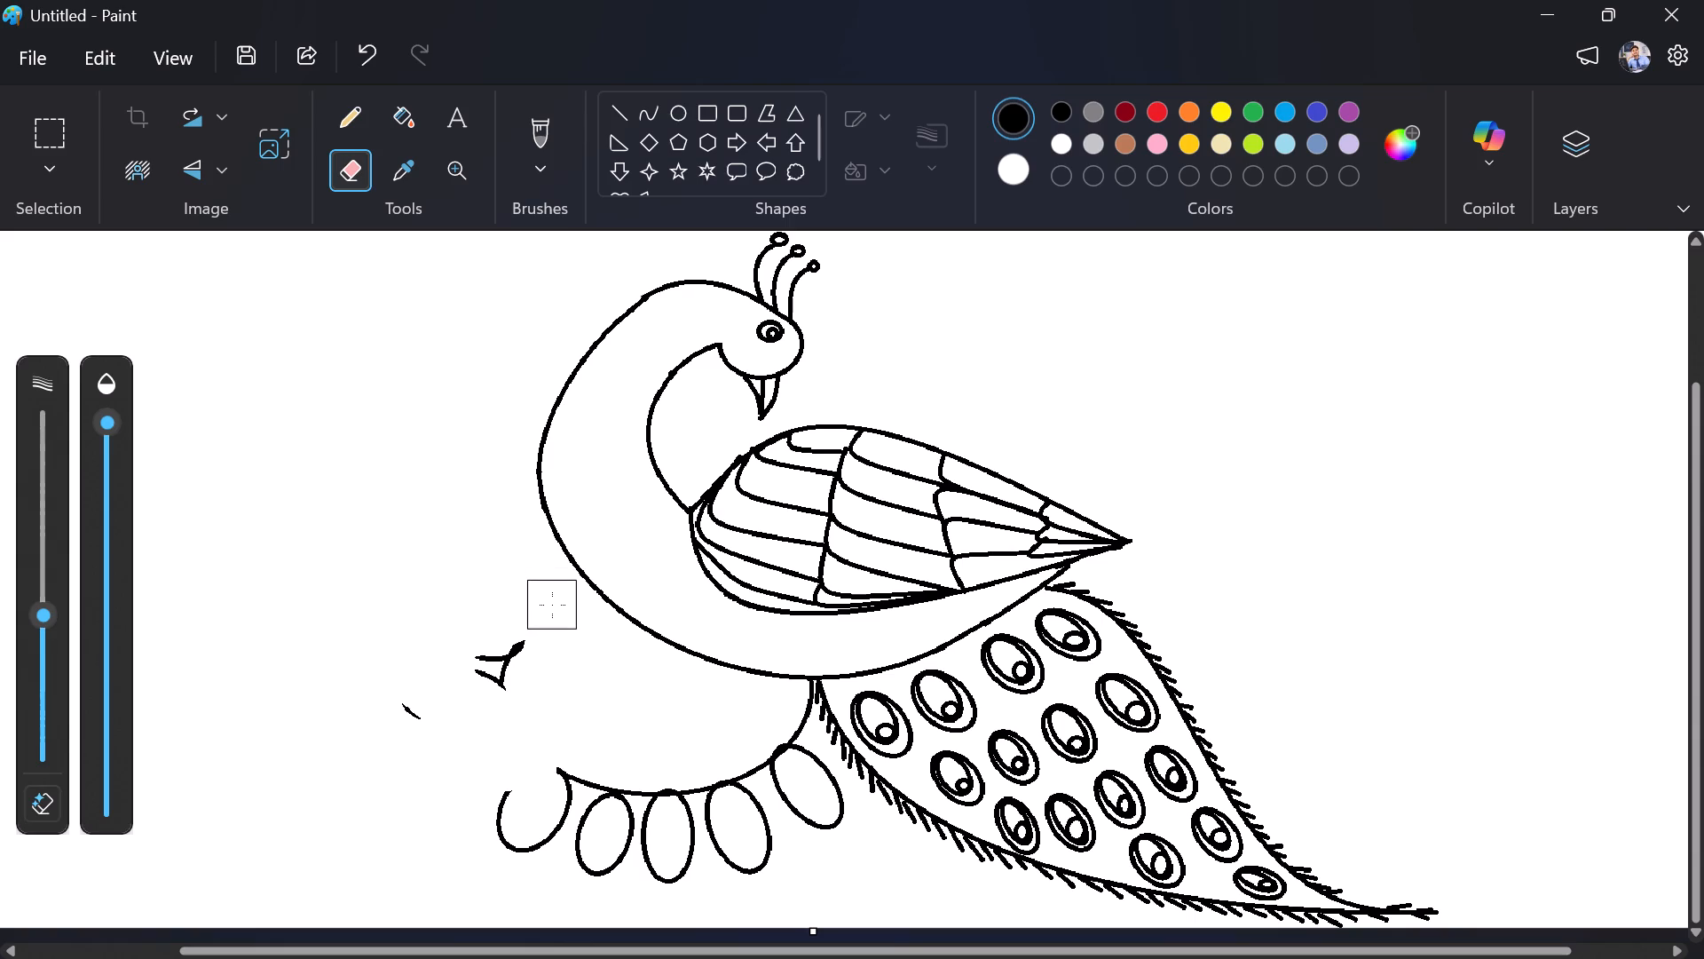
pyautogui.click(552, 605)
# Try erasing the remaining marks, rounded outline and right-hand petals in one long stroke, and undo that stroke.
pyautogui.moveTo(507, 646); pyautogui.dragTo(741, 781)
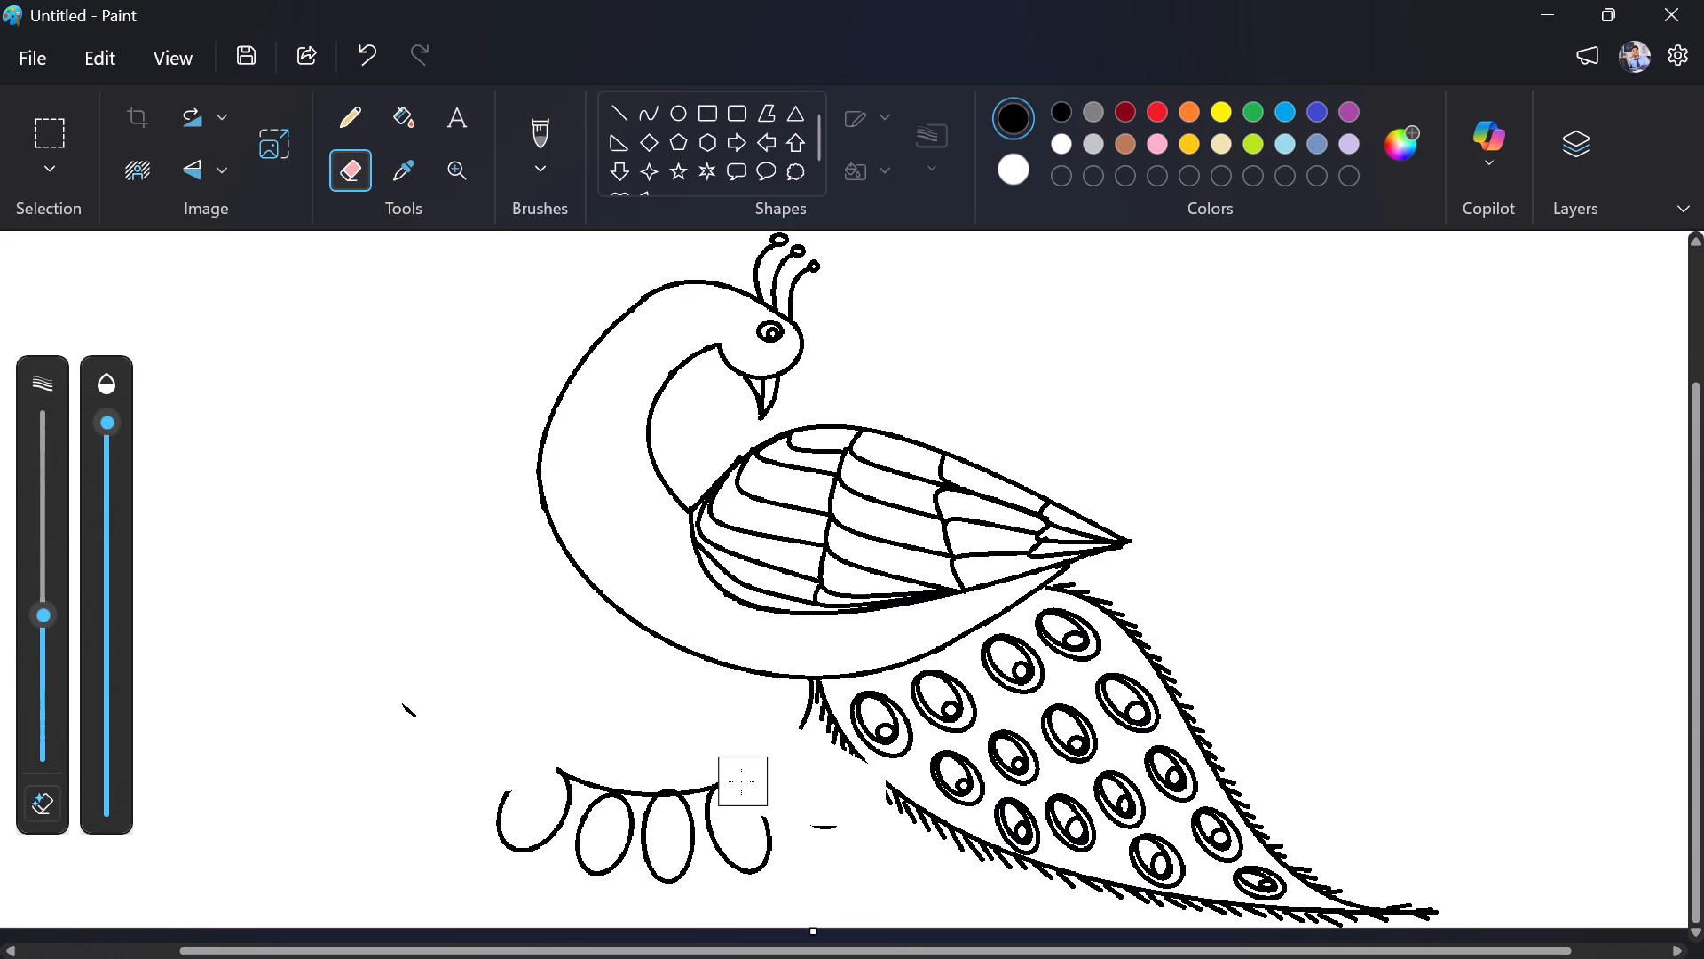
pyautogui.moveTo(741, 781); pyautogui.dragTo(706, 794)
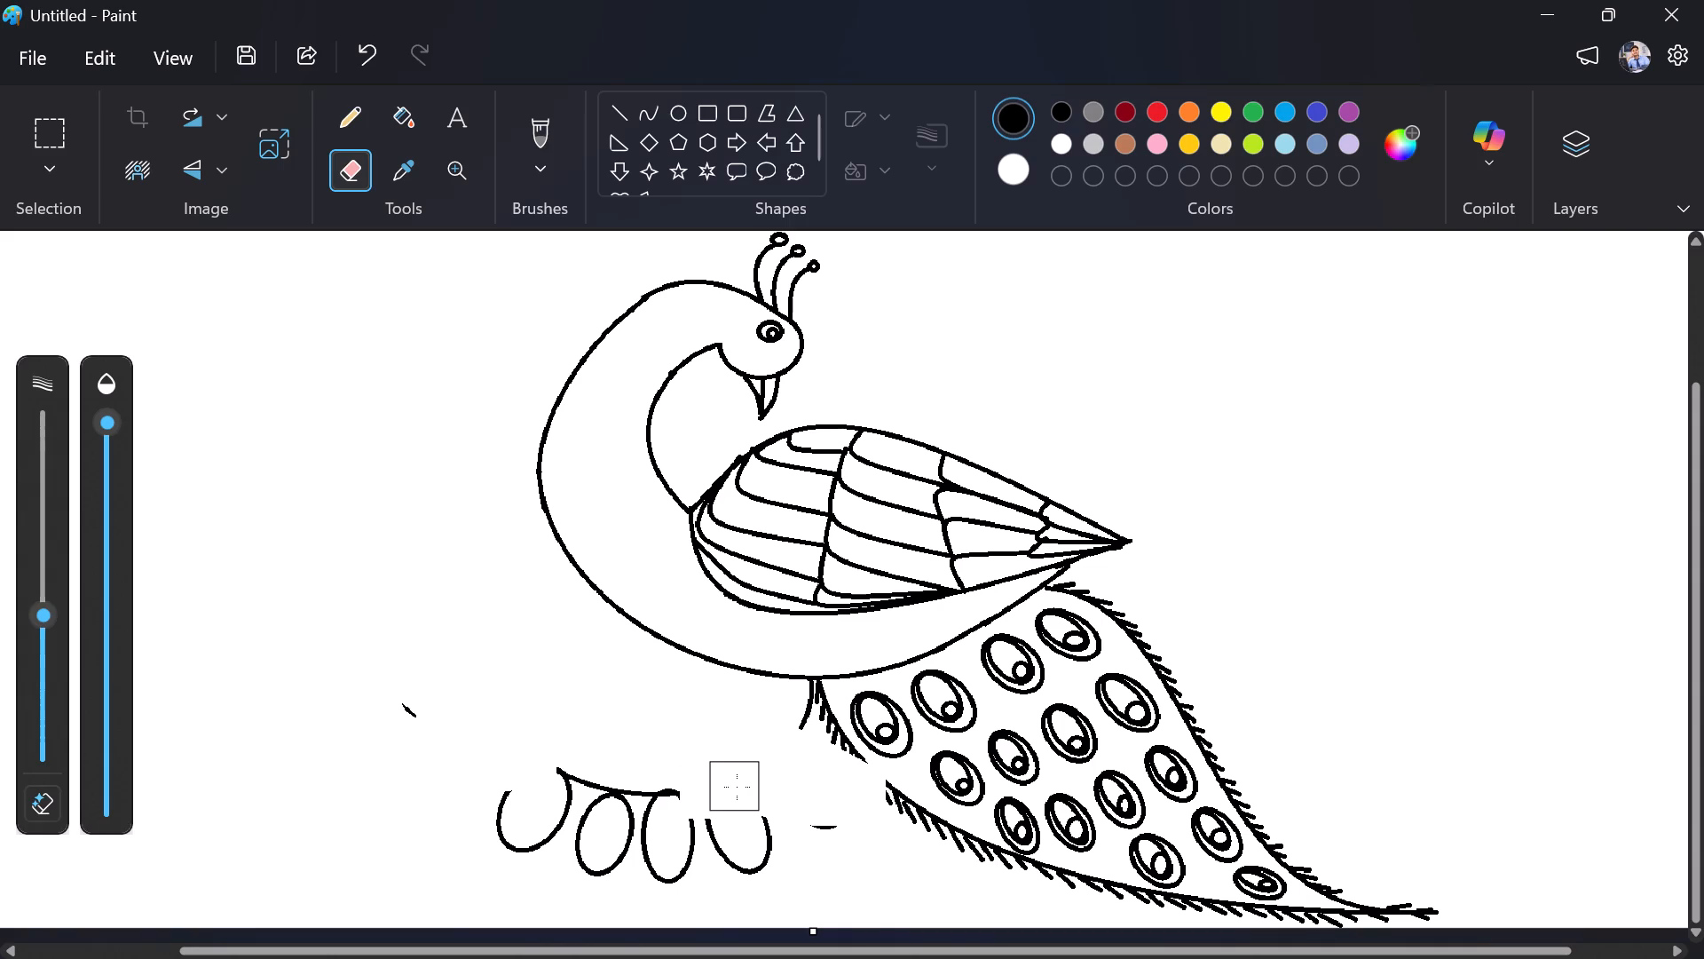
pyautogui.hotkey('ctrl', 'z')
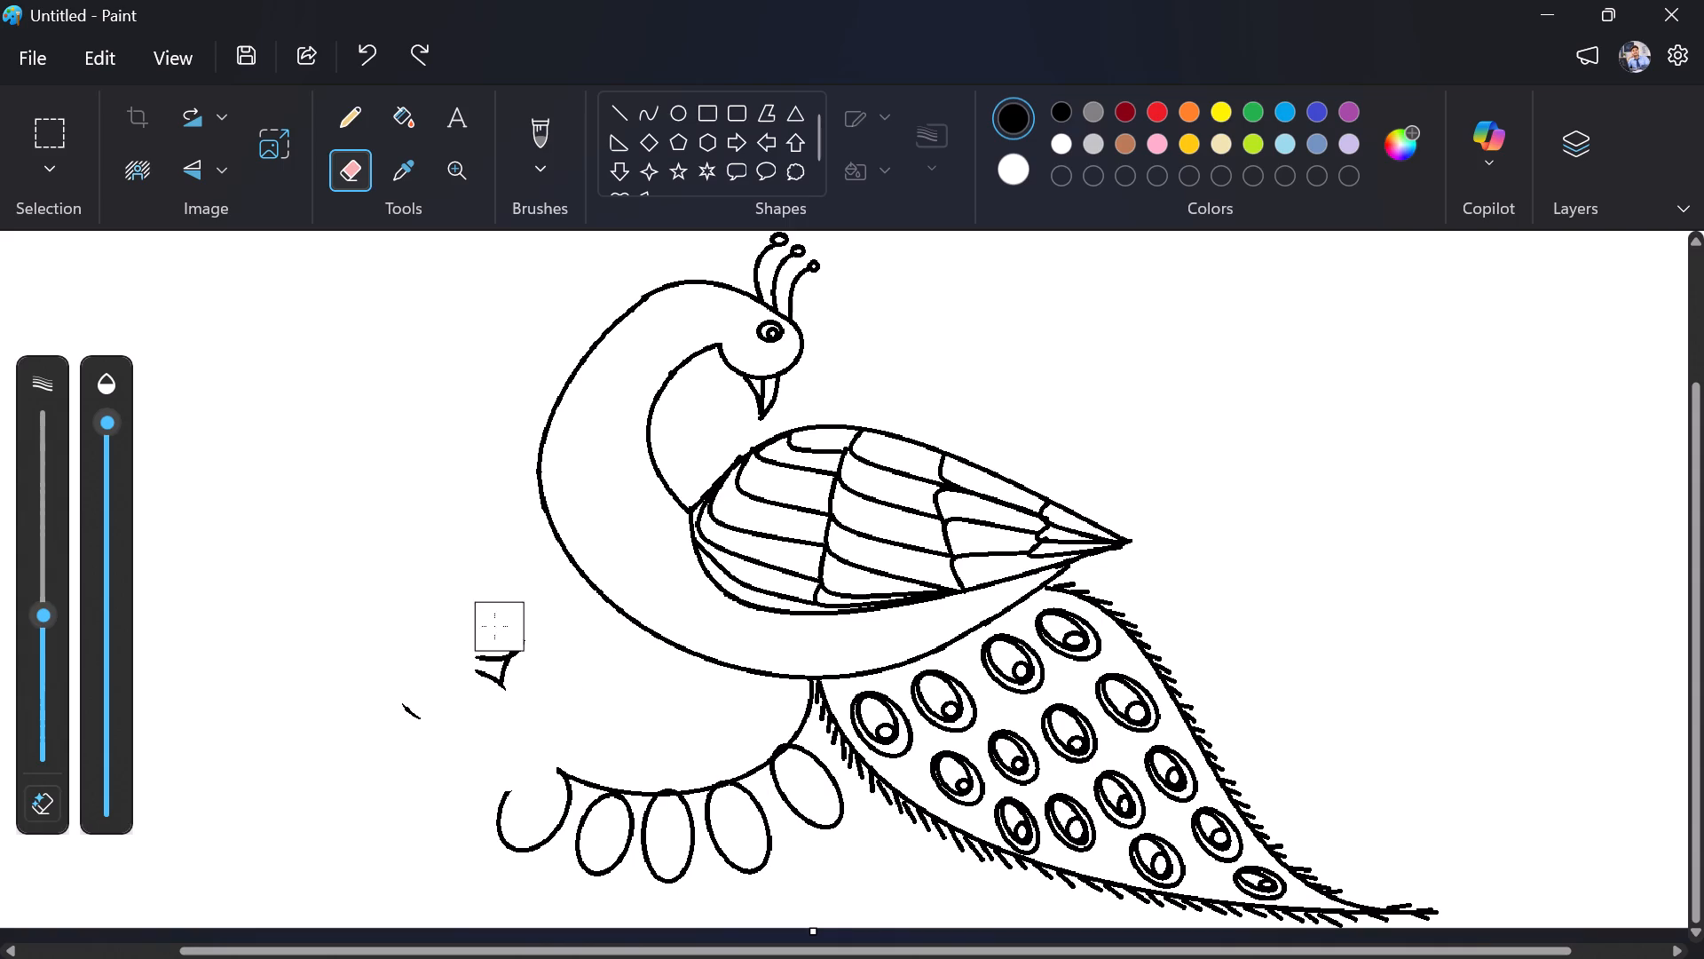
# Erase the remaining oval petals, rounded outline and stray marks below the body, keeping the belly line and tail edge intact.
pyautogui.moveTo(482, 624); pyautogui.dragTo(562, 836)
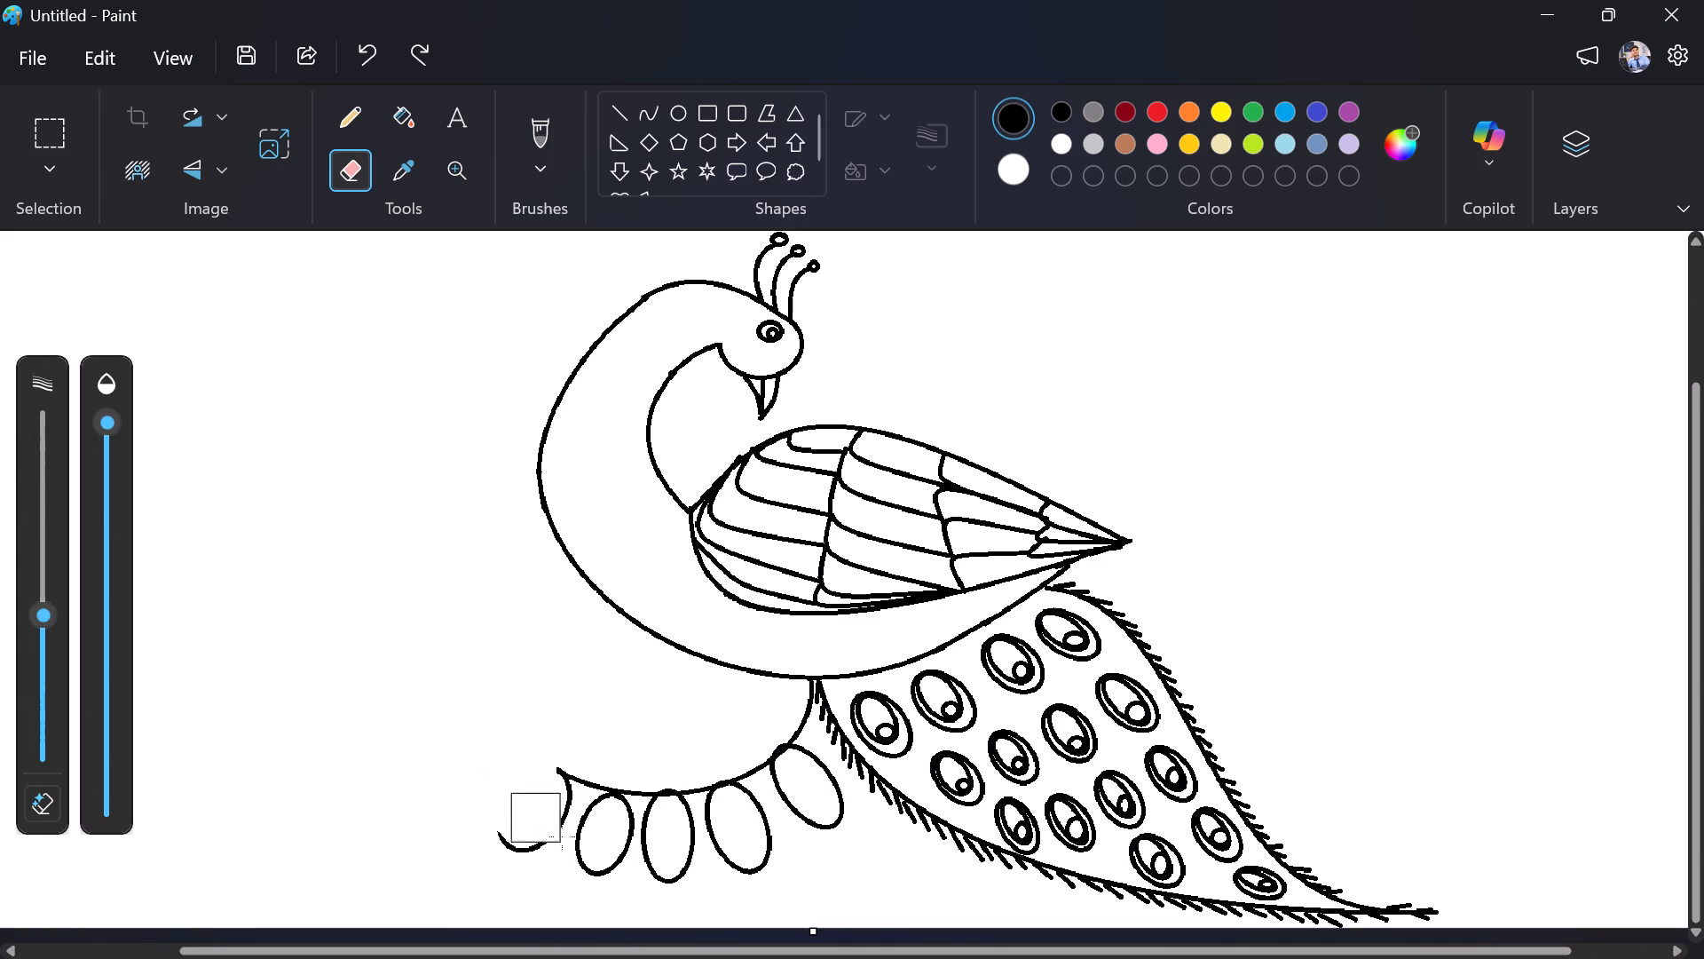
pyautogui.moveTo(562, 836); pyautogui.dragTo(619, 775)
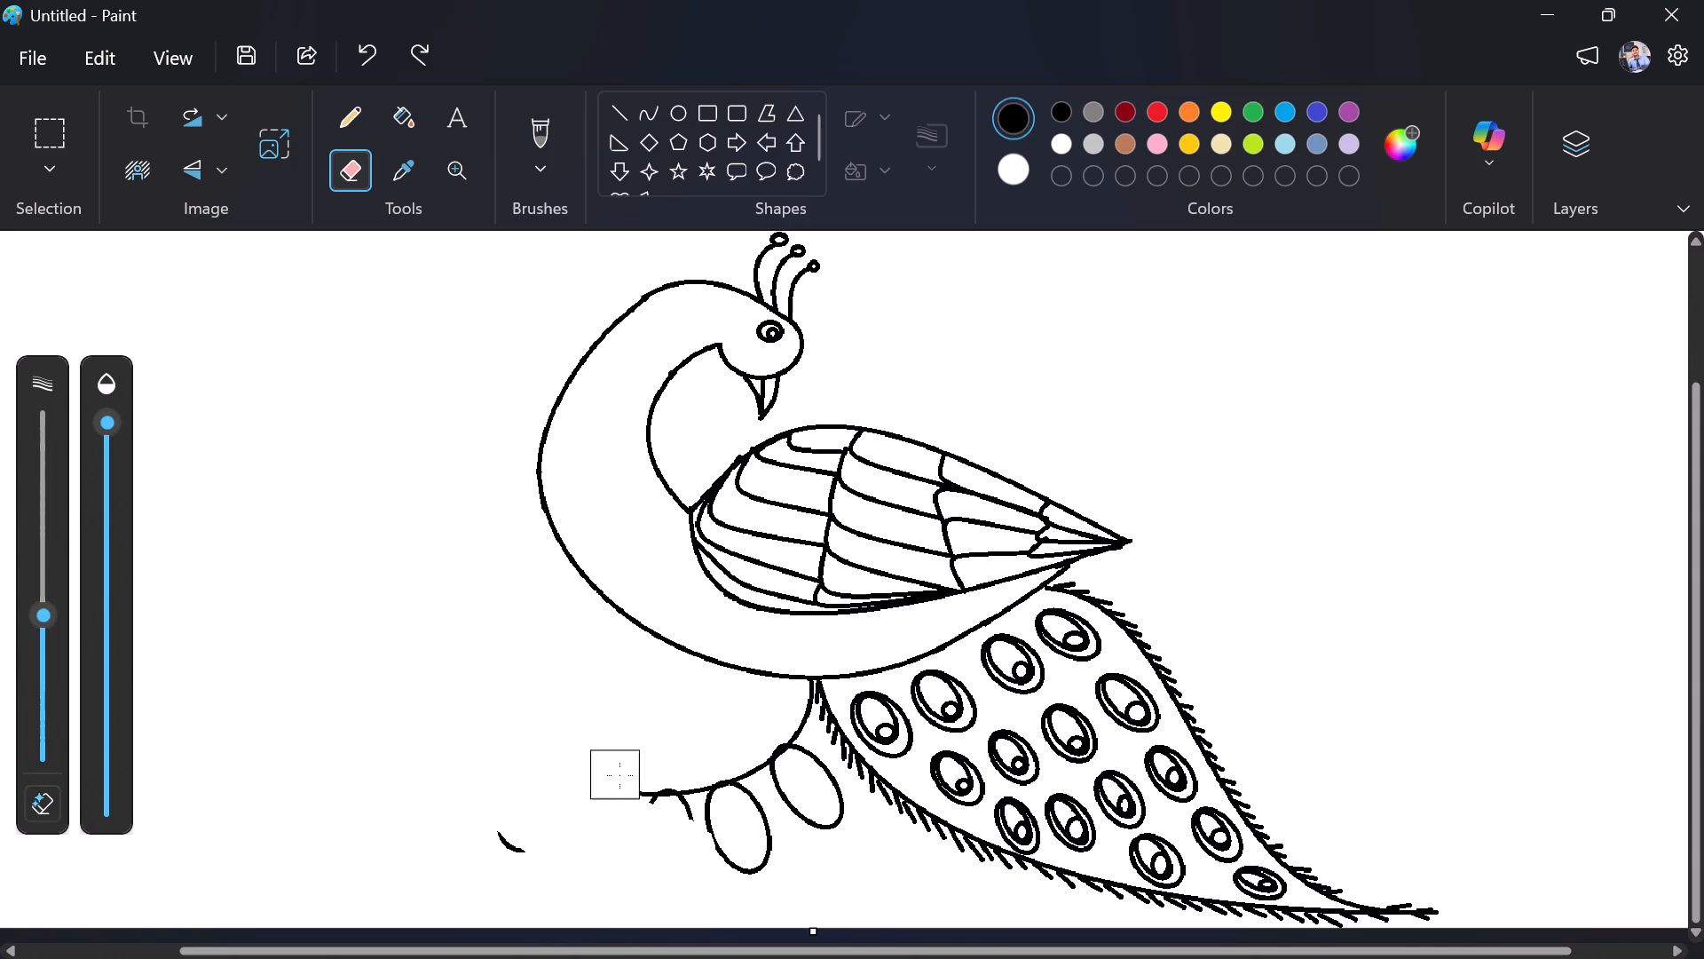
pyautogui.moveTo(619, 775); pyautogui.dragTo(815, 794)
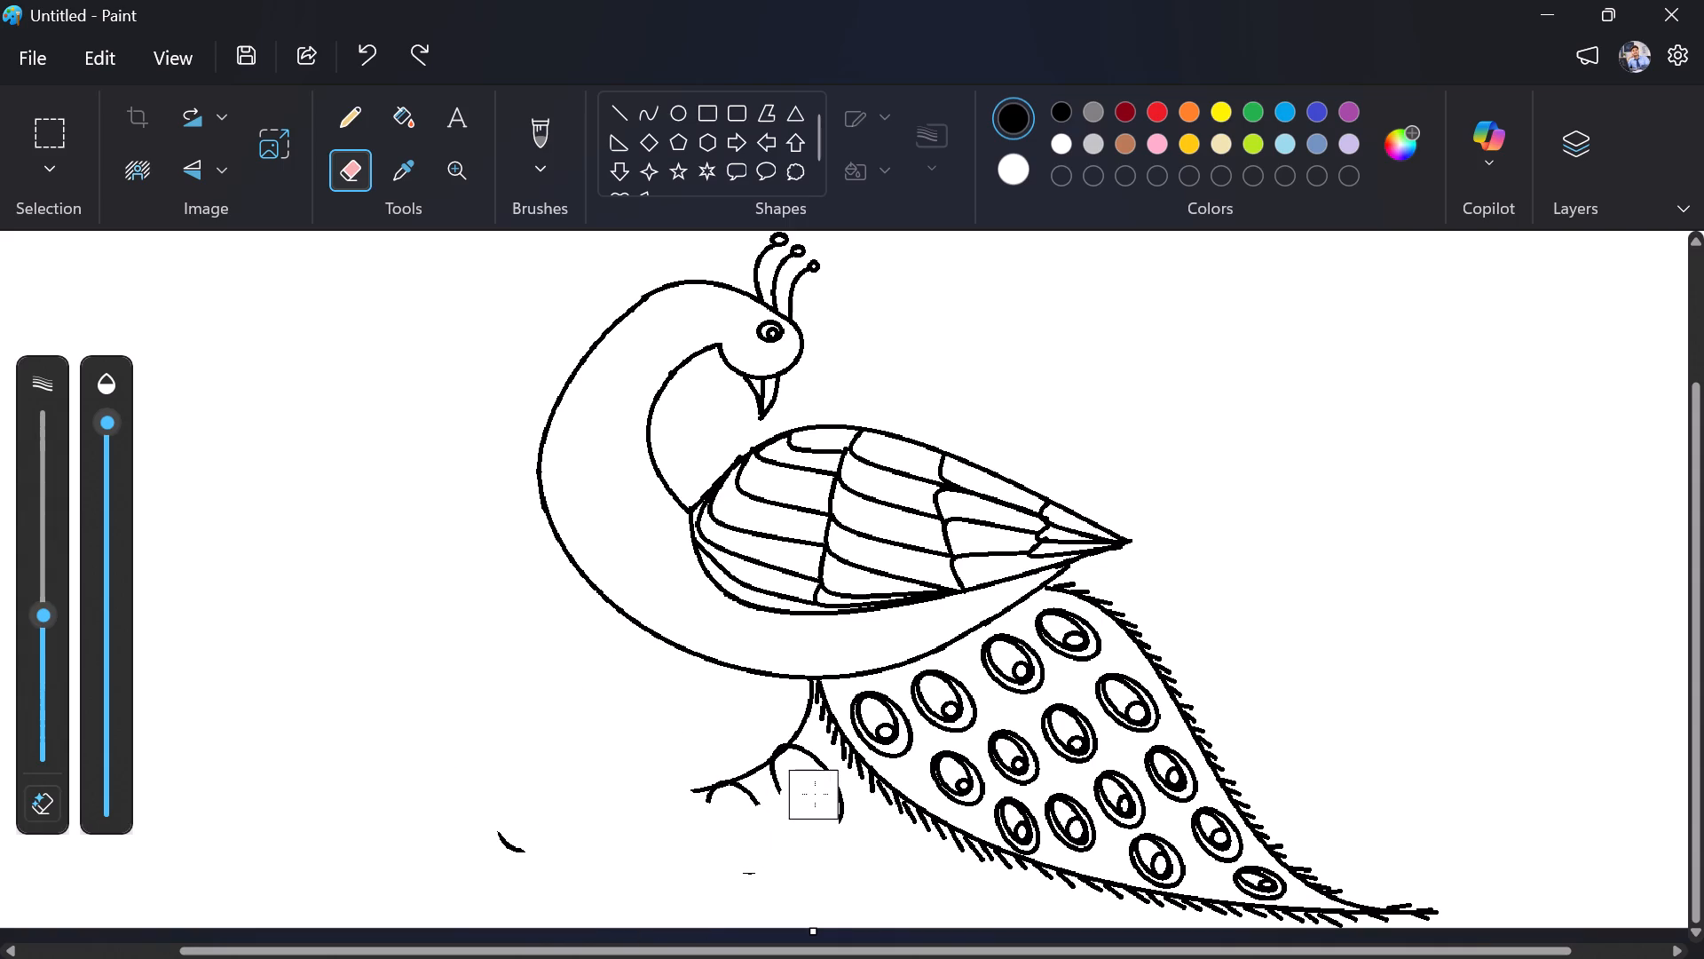
pyautogui.moveTo(815, 794); pyautogui.dragTo(784, 745)
pyautogui.moveTo(784, 745); pyautogui.dragTo(785, 717)
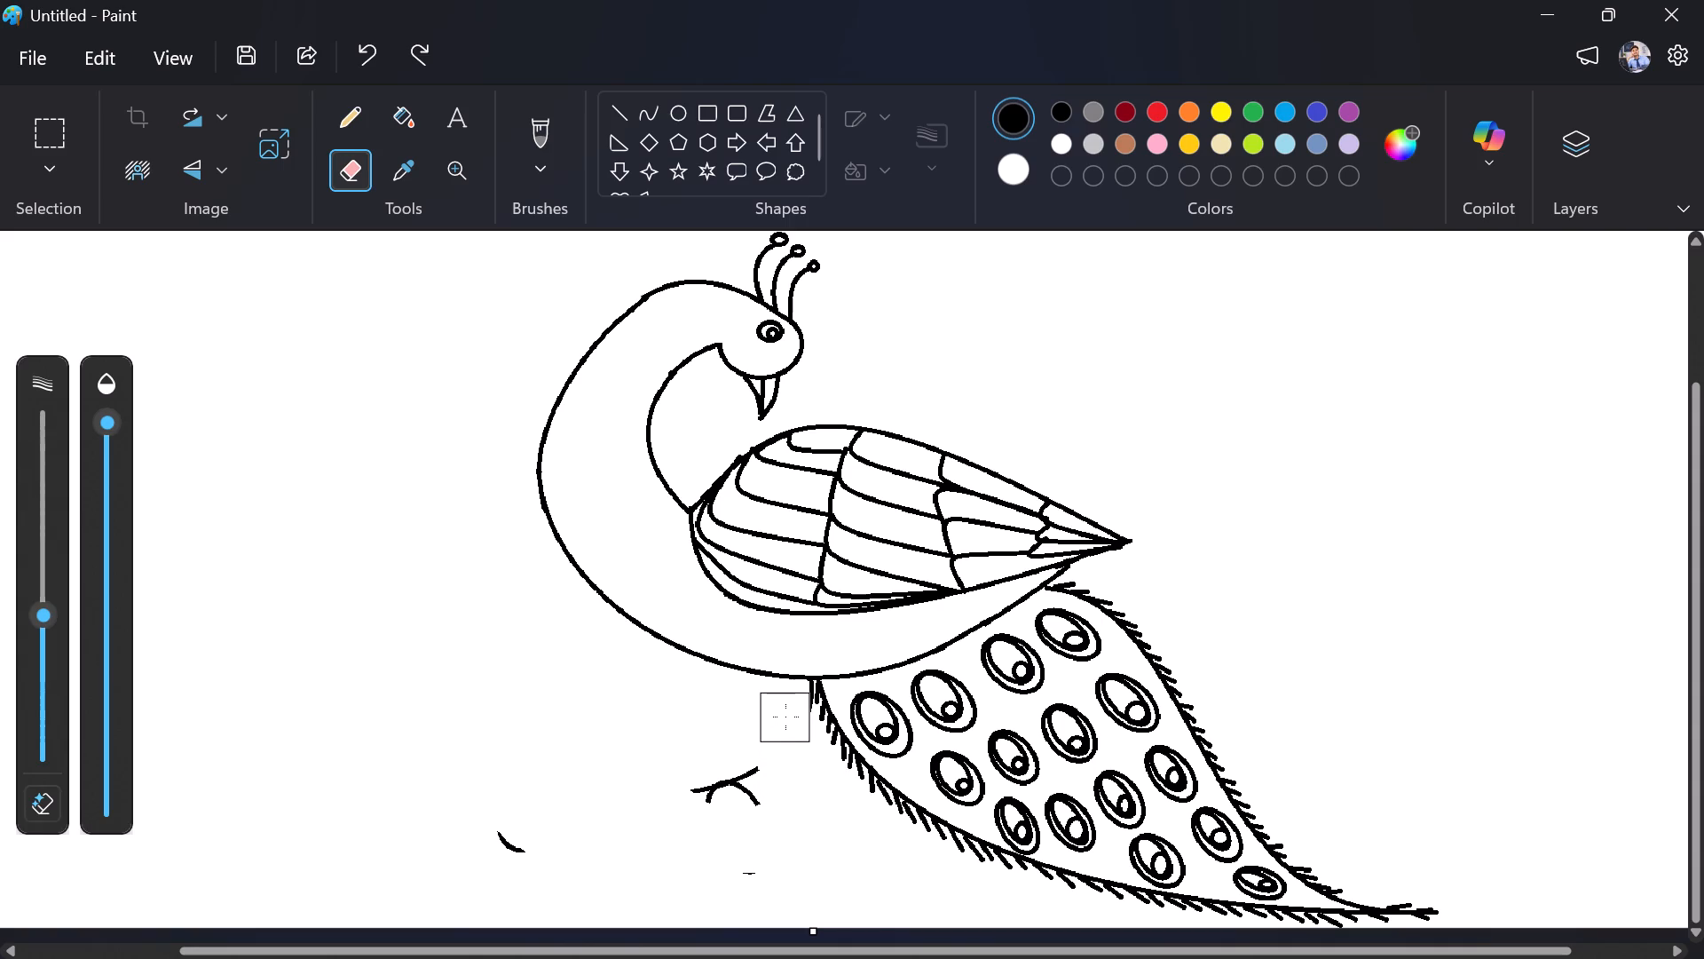
pyautogui.moveTo(785, 717); pyautogui.dragTo(788, 707)
pyautogui.moveTo(743, 799); pyautogui.dragTo(587, 821)
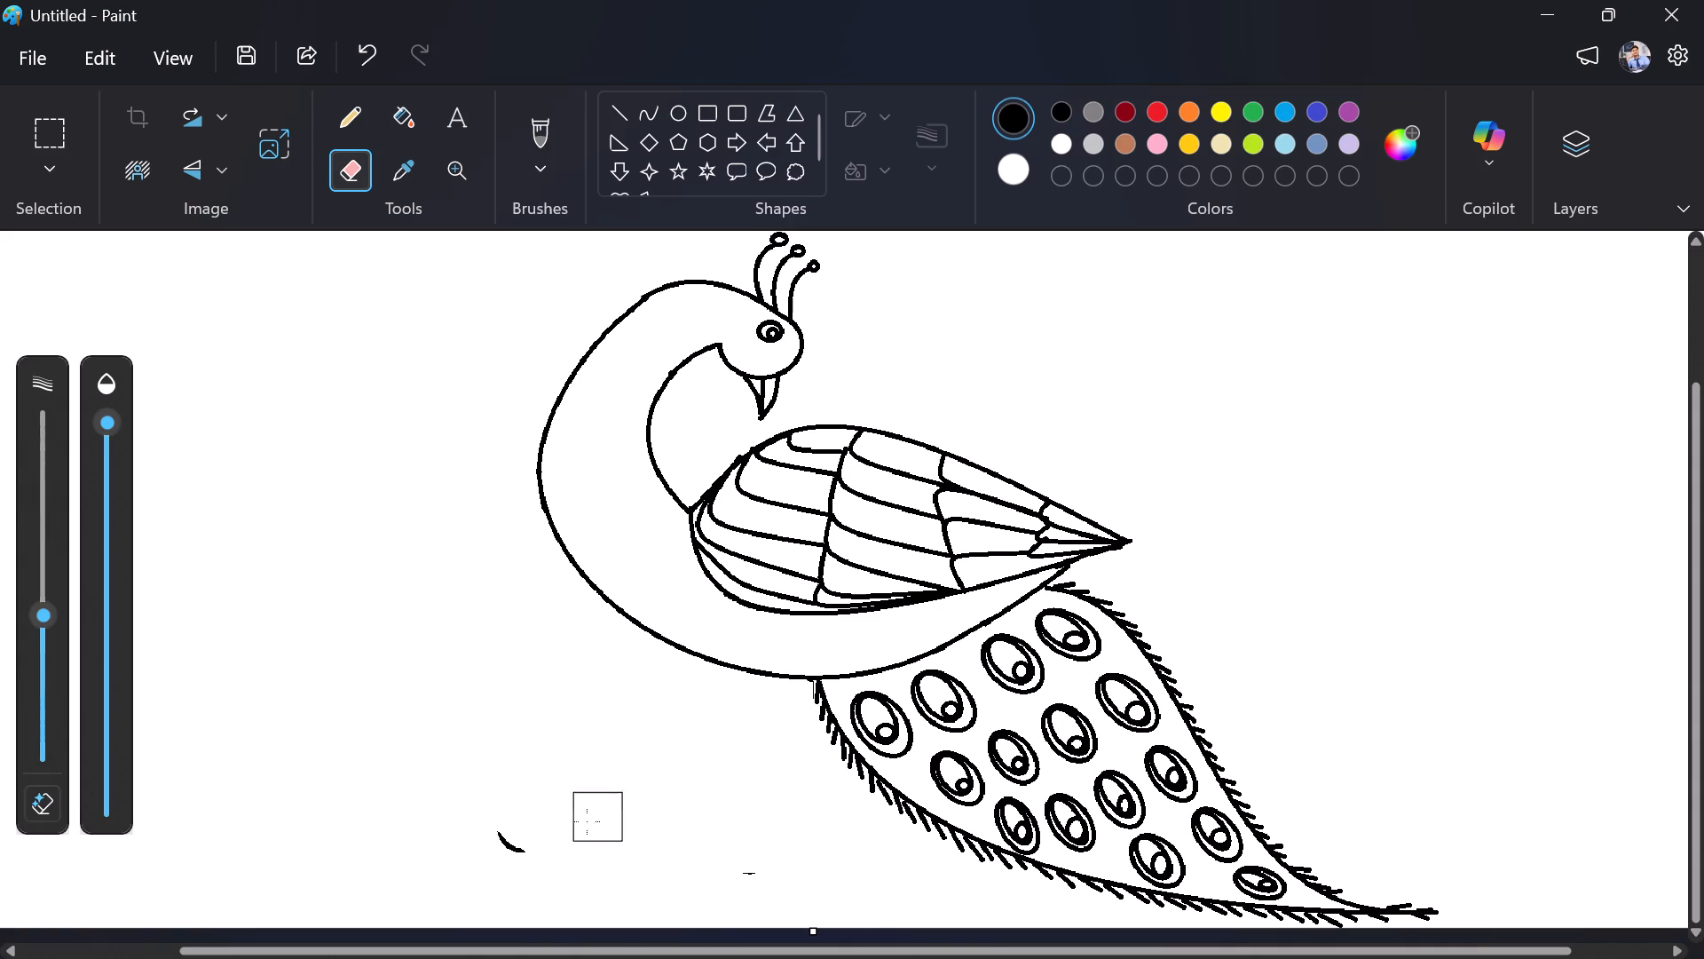
pyautogui.moveTo(587, 821); pyautogui.dragTo(770, 865)
# Draw a wide horizontal oval and place it overlapping the lower neck curve, near the front of the peacock's belly.
pyautogui.click(665, 99)
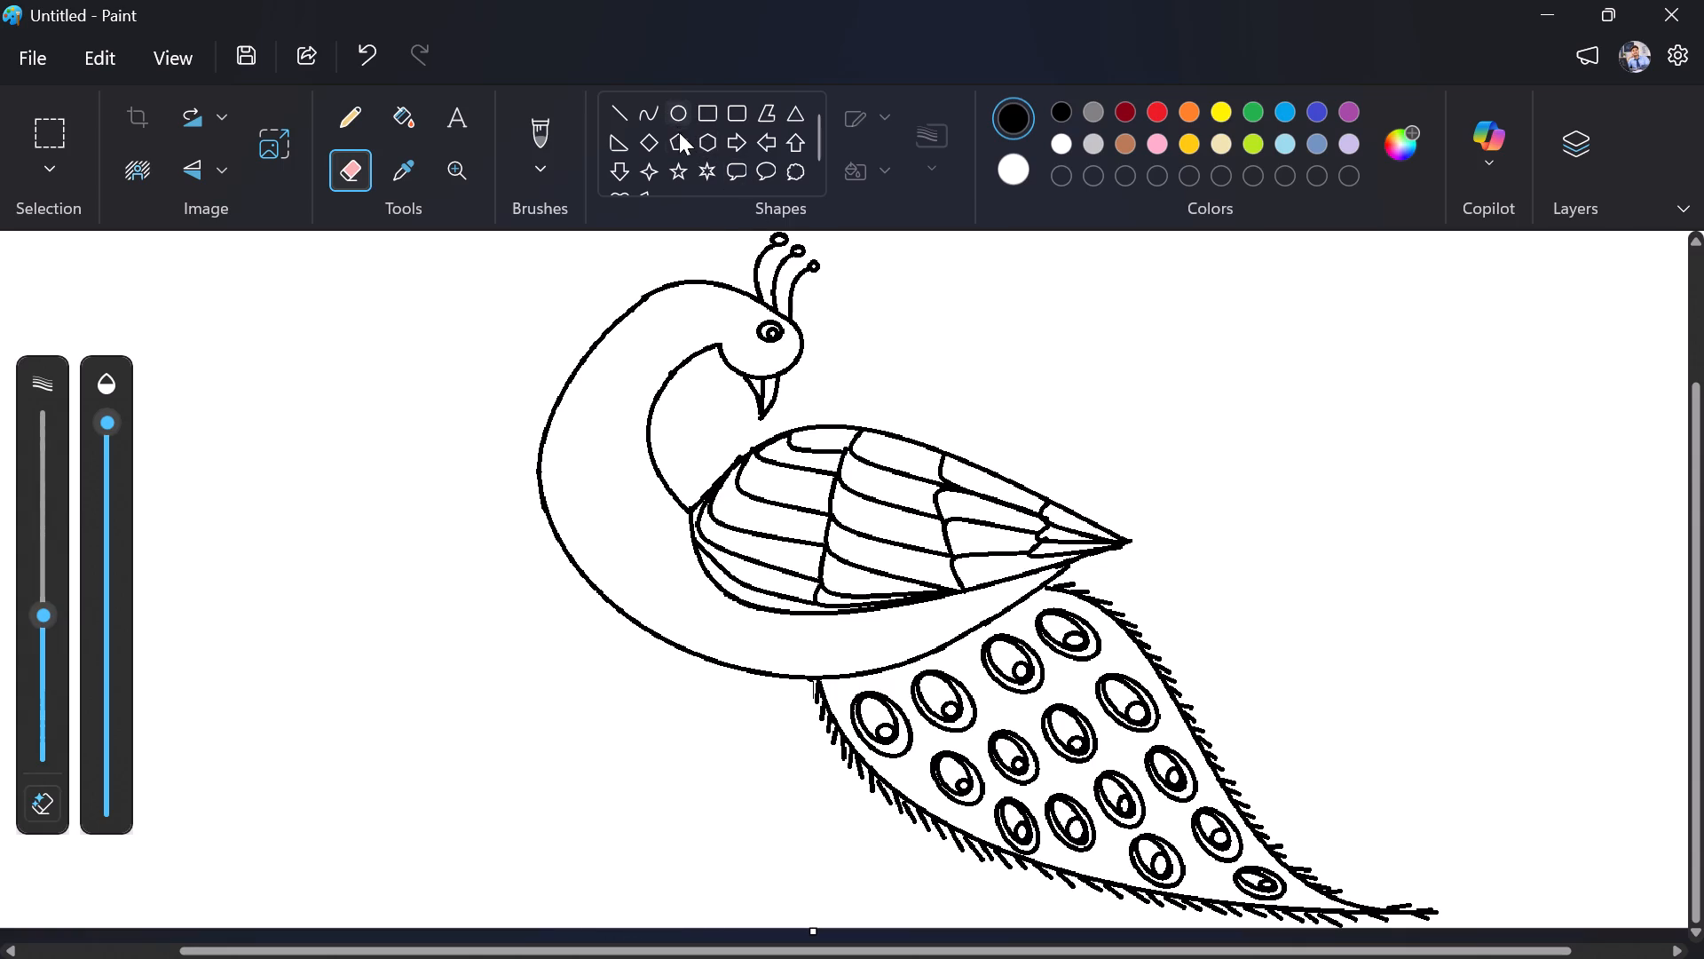
pyautogui.click(680, 116)
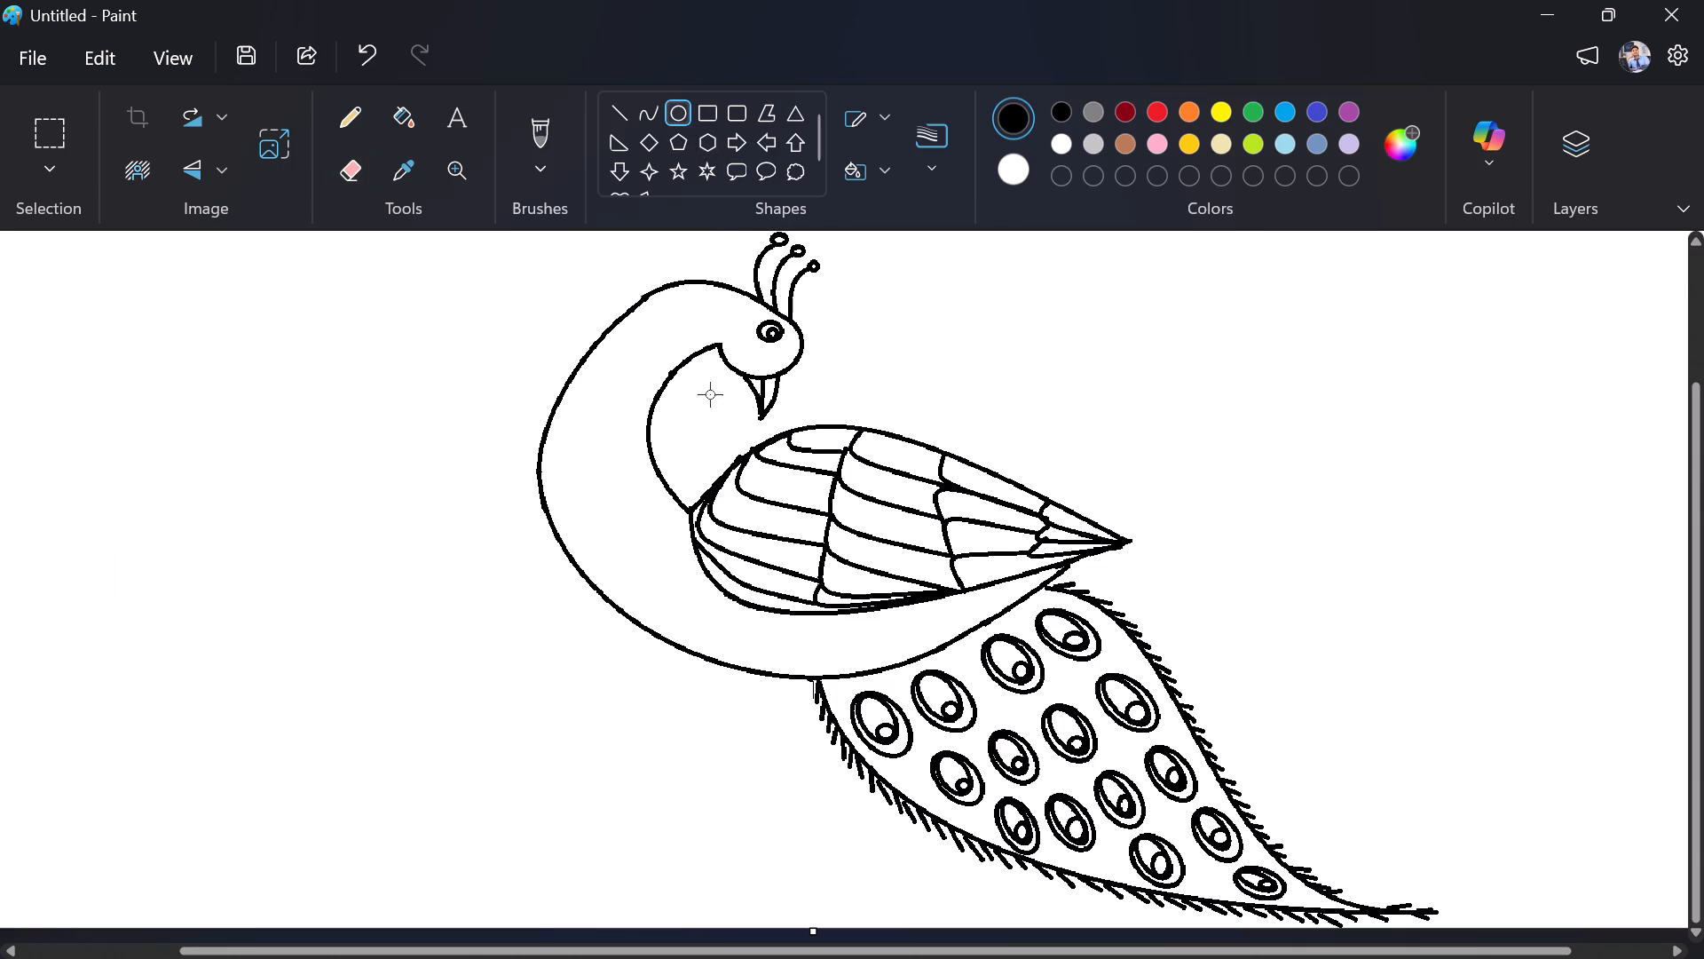
pyautogui.moveTo(623, 713); pyautogui.dragTo(526, 861)
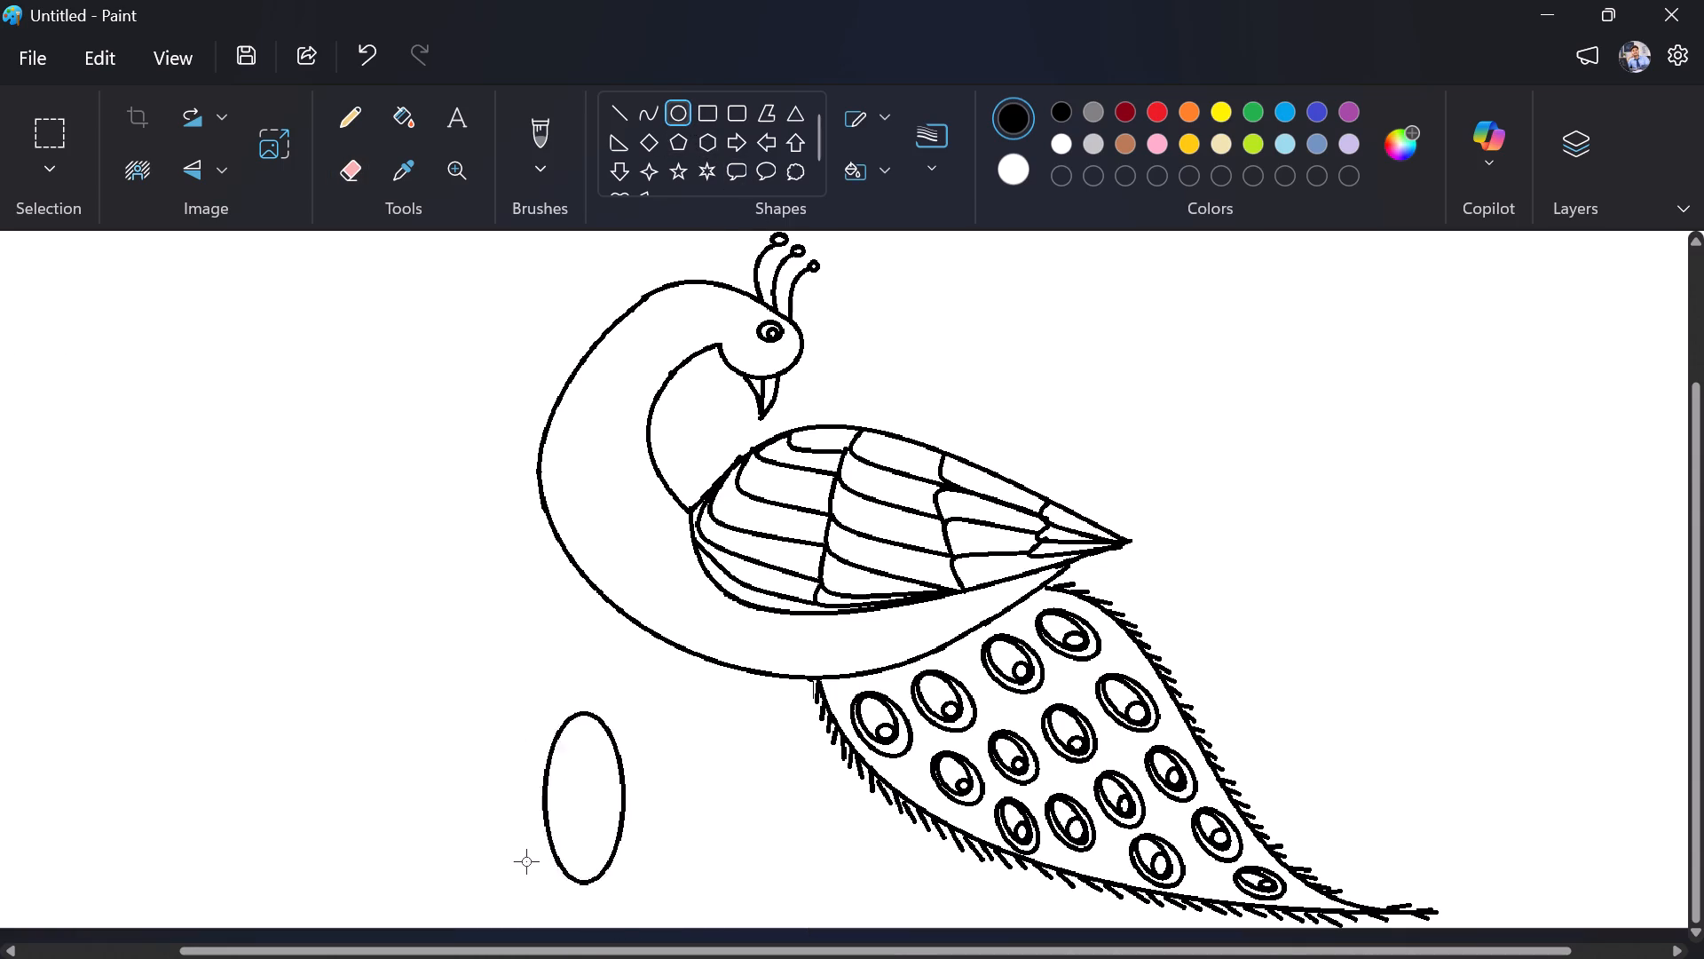
pyautogui.moveTo(526, 861); pyautogui.dragTo(454, 828)
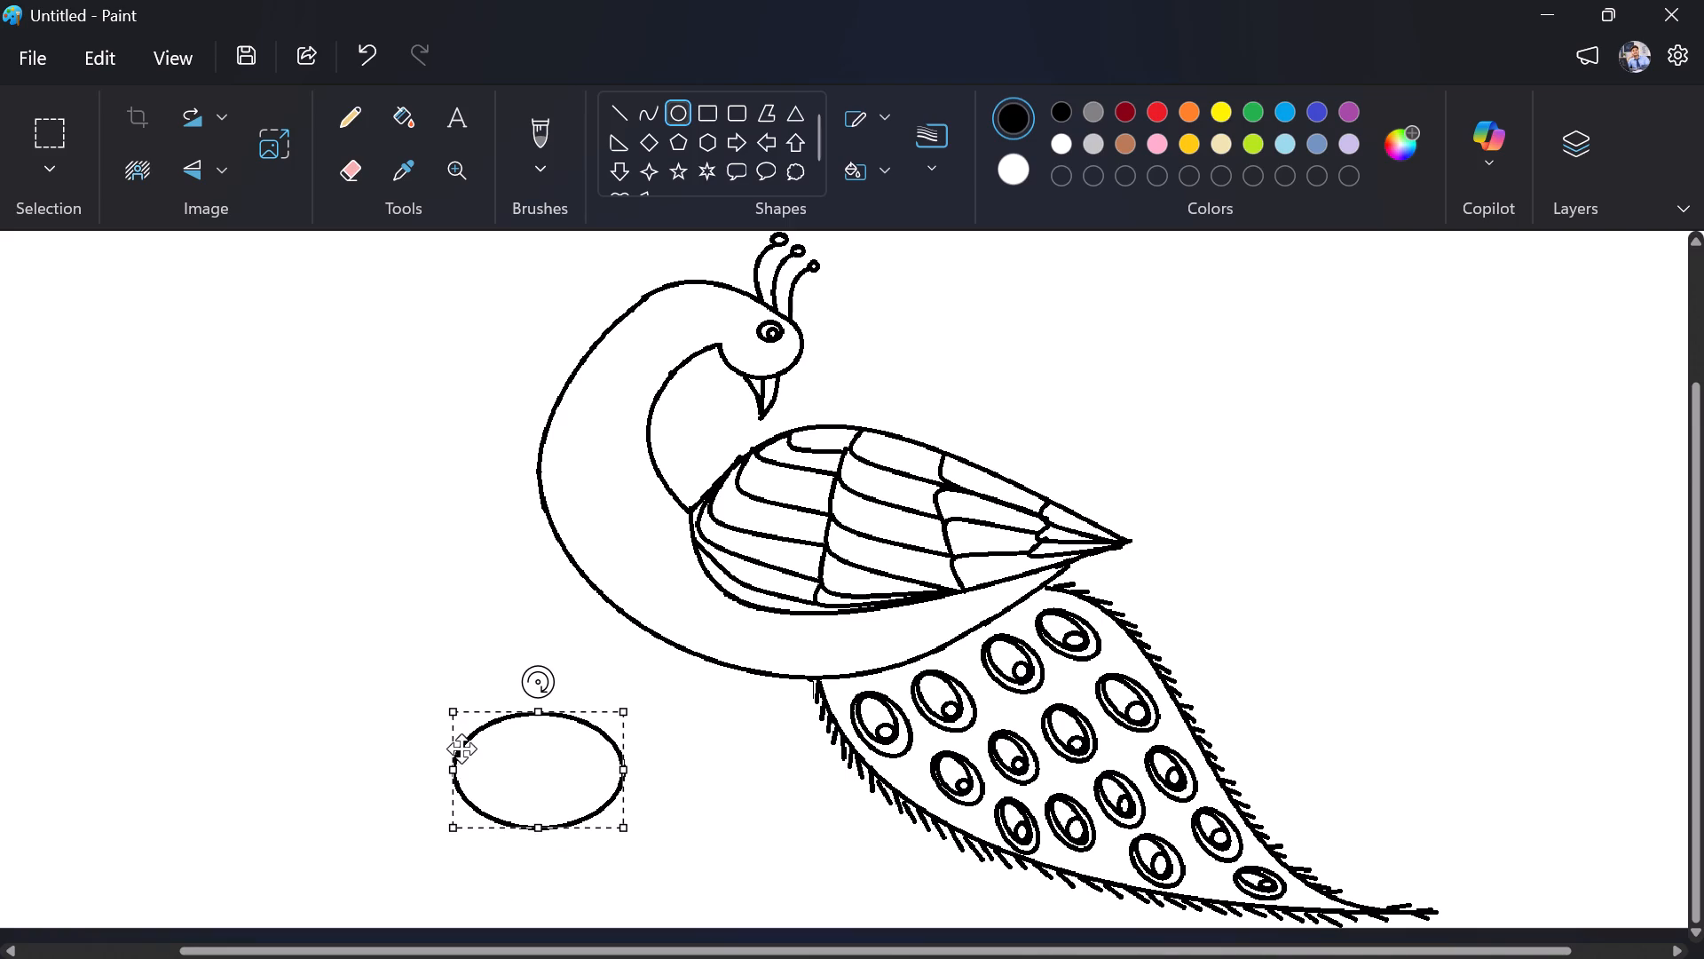
pyautogui.moveTo(503, 803); pyautogui.dragTo(716, 757)
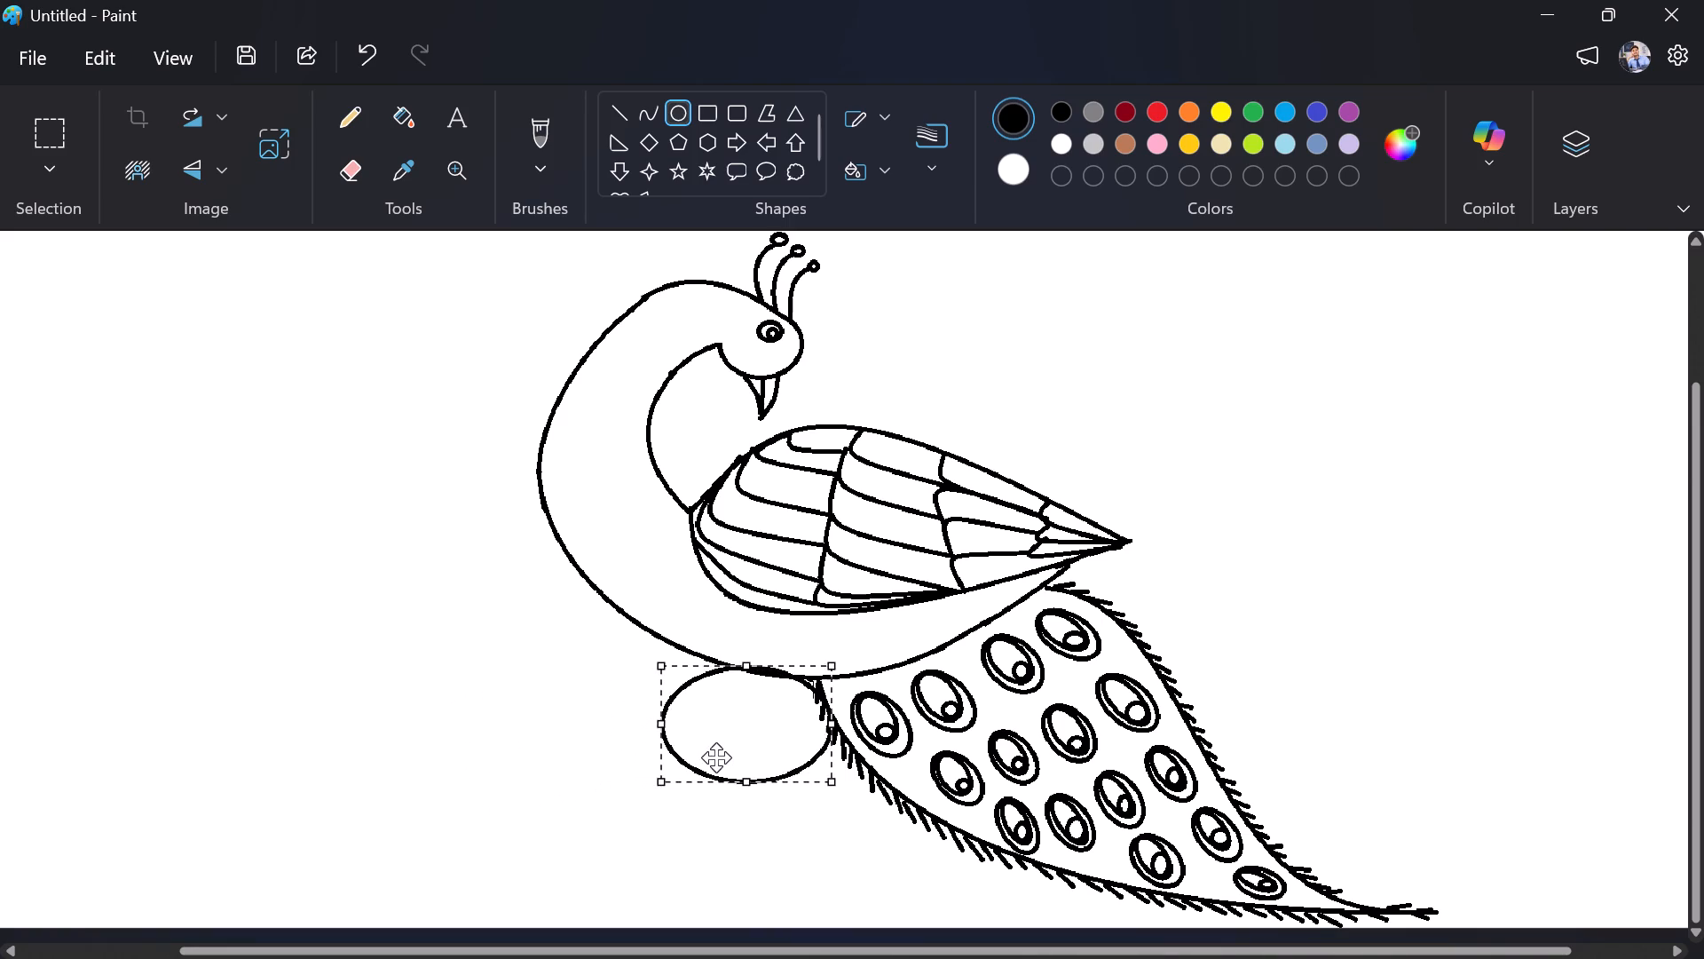
pyautogui.moveTo(716, 757); pyautogui.dragTo(559, 710)
pyautogui.moveTo(564, 712); pyautogui.dragTo(565, 711)
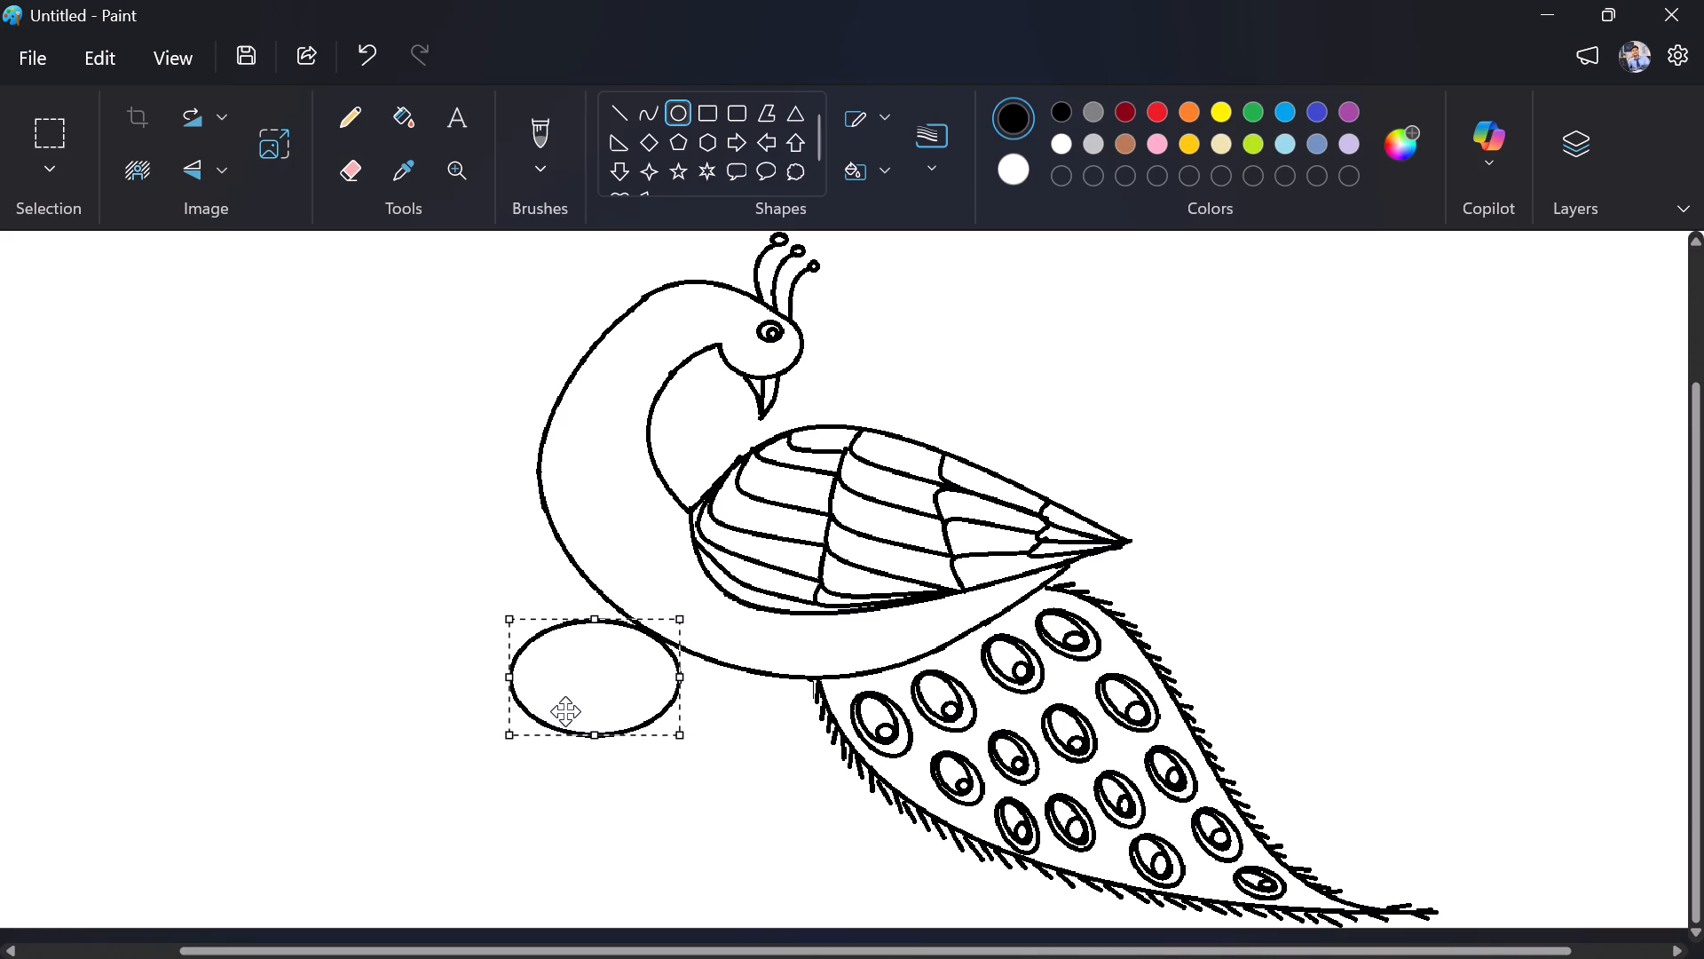
pyautogui.moveTo(565, 711); pyautogui.dragTo(604, 688)
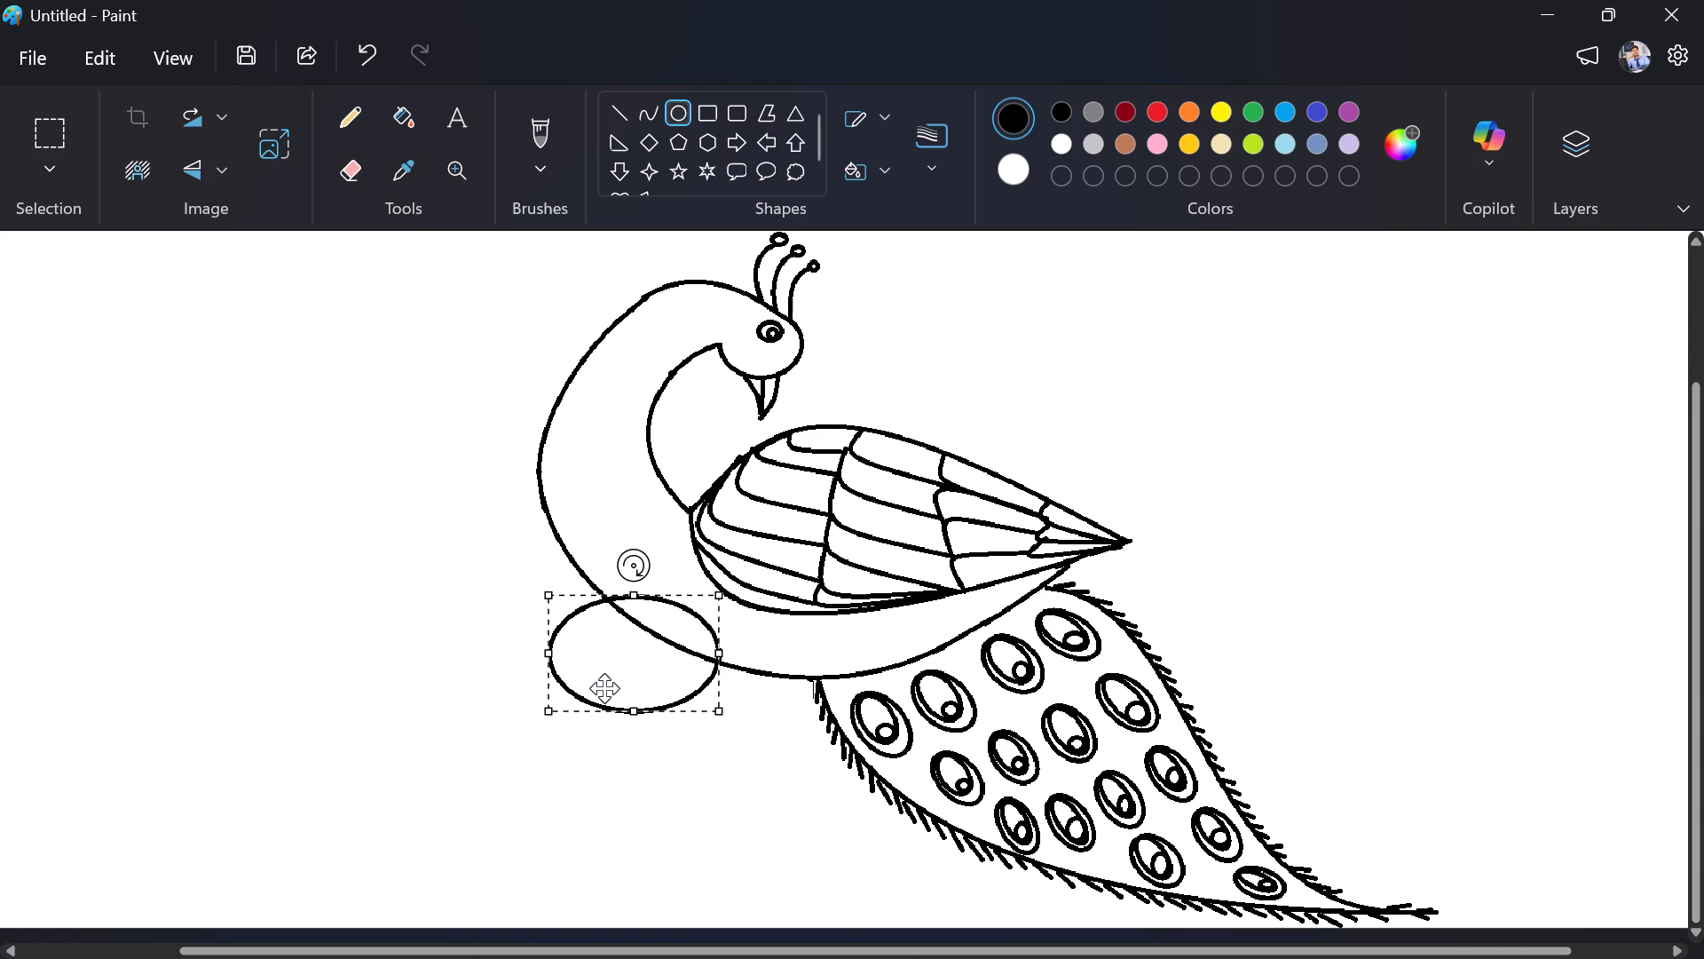
pyautogui.click(466, 619)
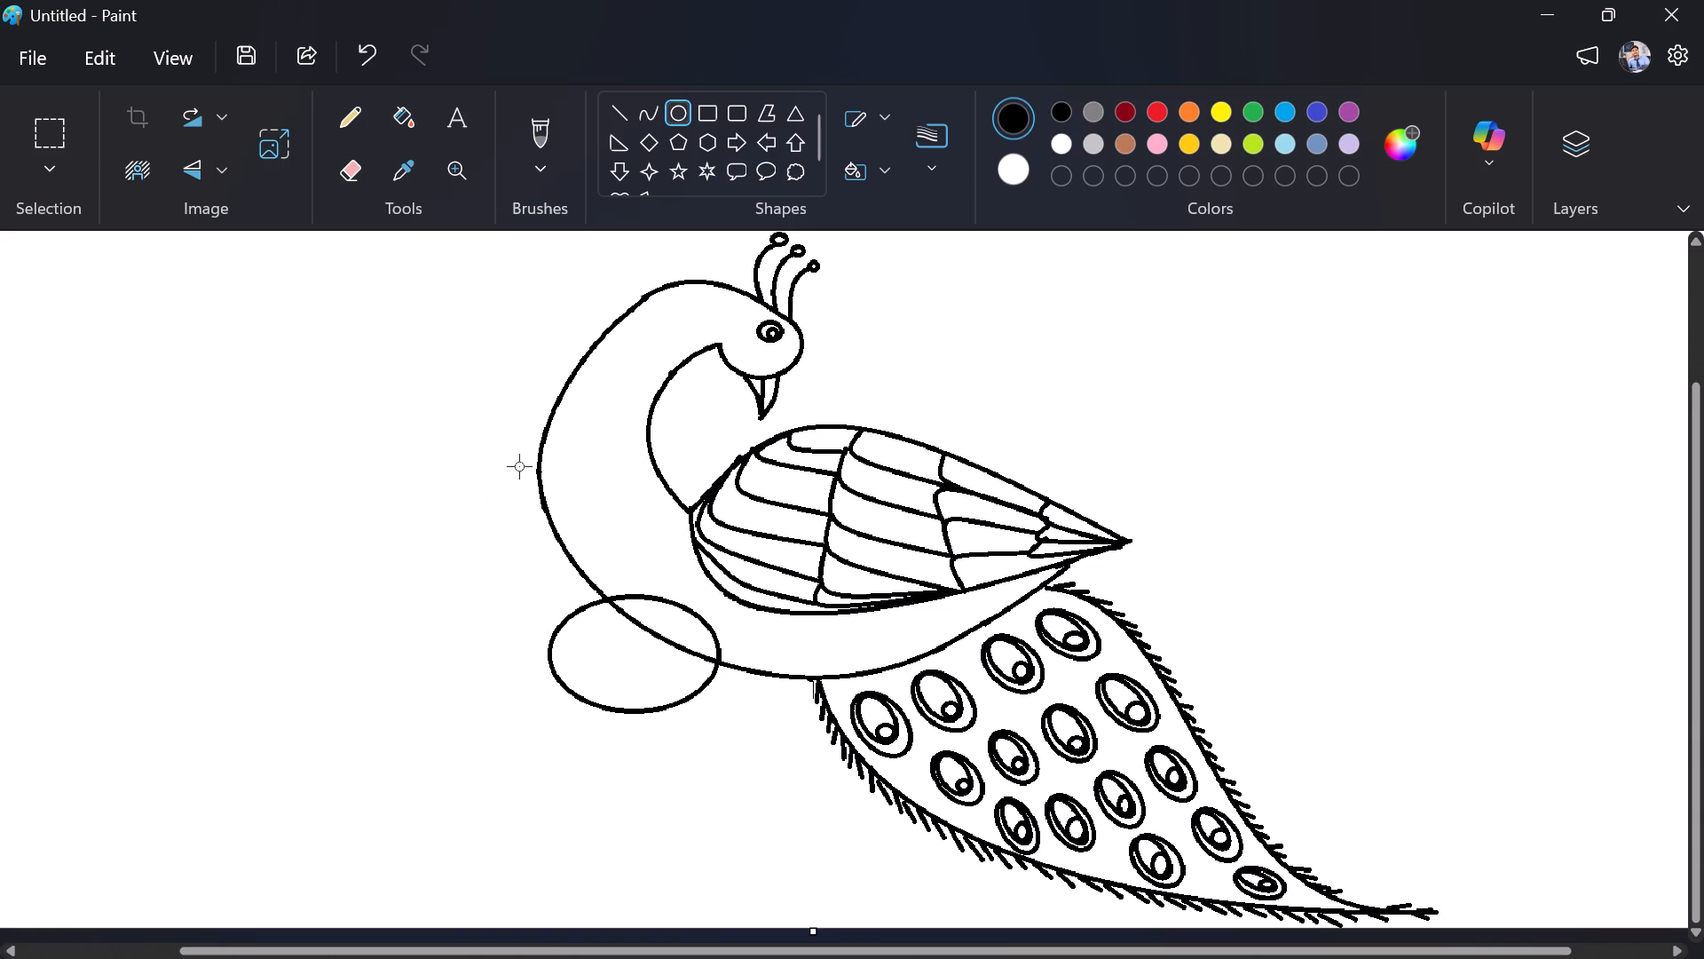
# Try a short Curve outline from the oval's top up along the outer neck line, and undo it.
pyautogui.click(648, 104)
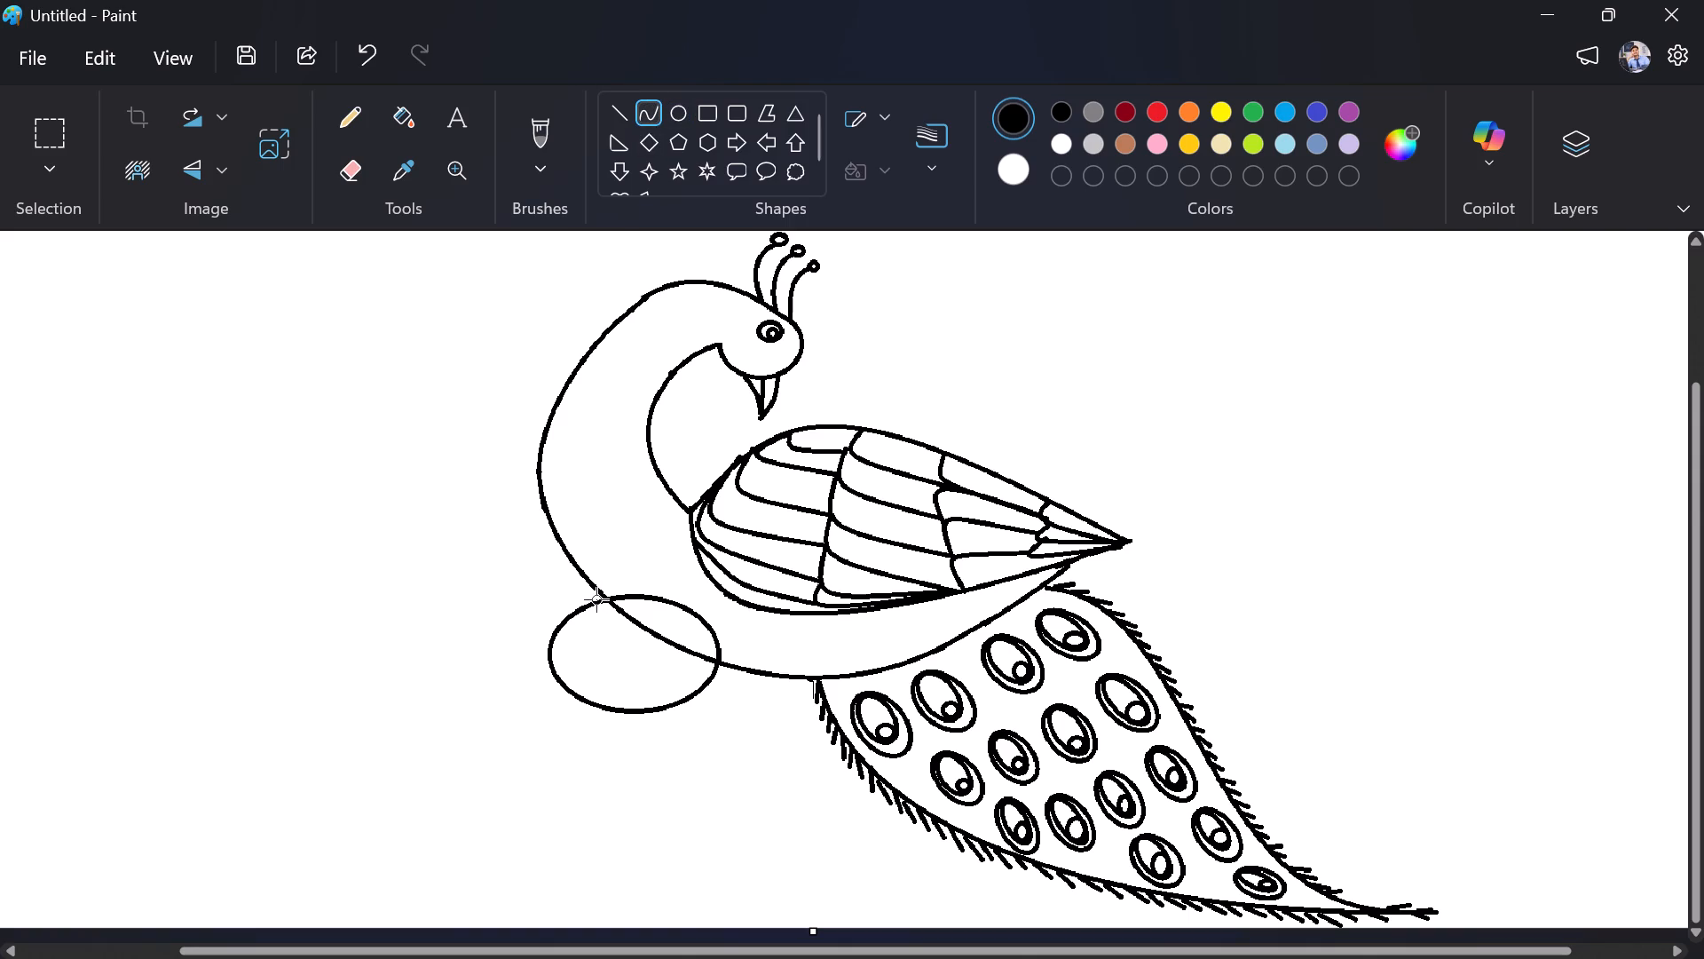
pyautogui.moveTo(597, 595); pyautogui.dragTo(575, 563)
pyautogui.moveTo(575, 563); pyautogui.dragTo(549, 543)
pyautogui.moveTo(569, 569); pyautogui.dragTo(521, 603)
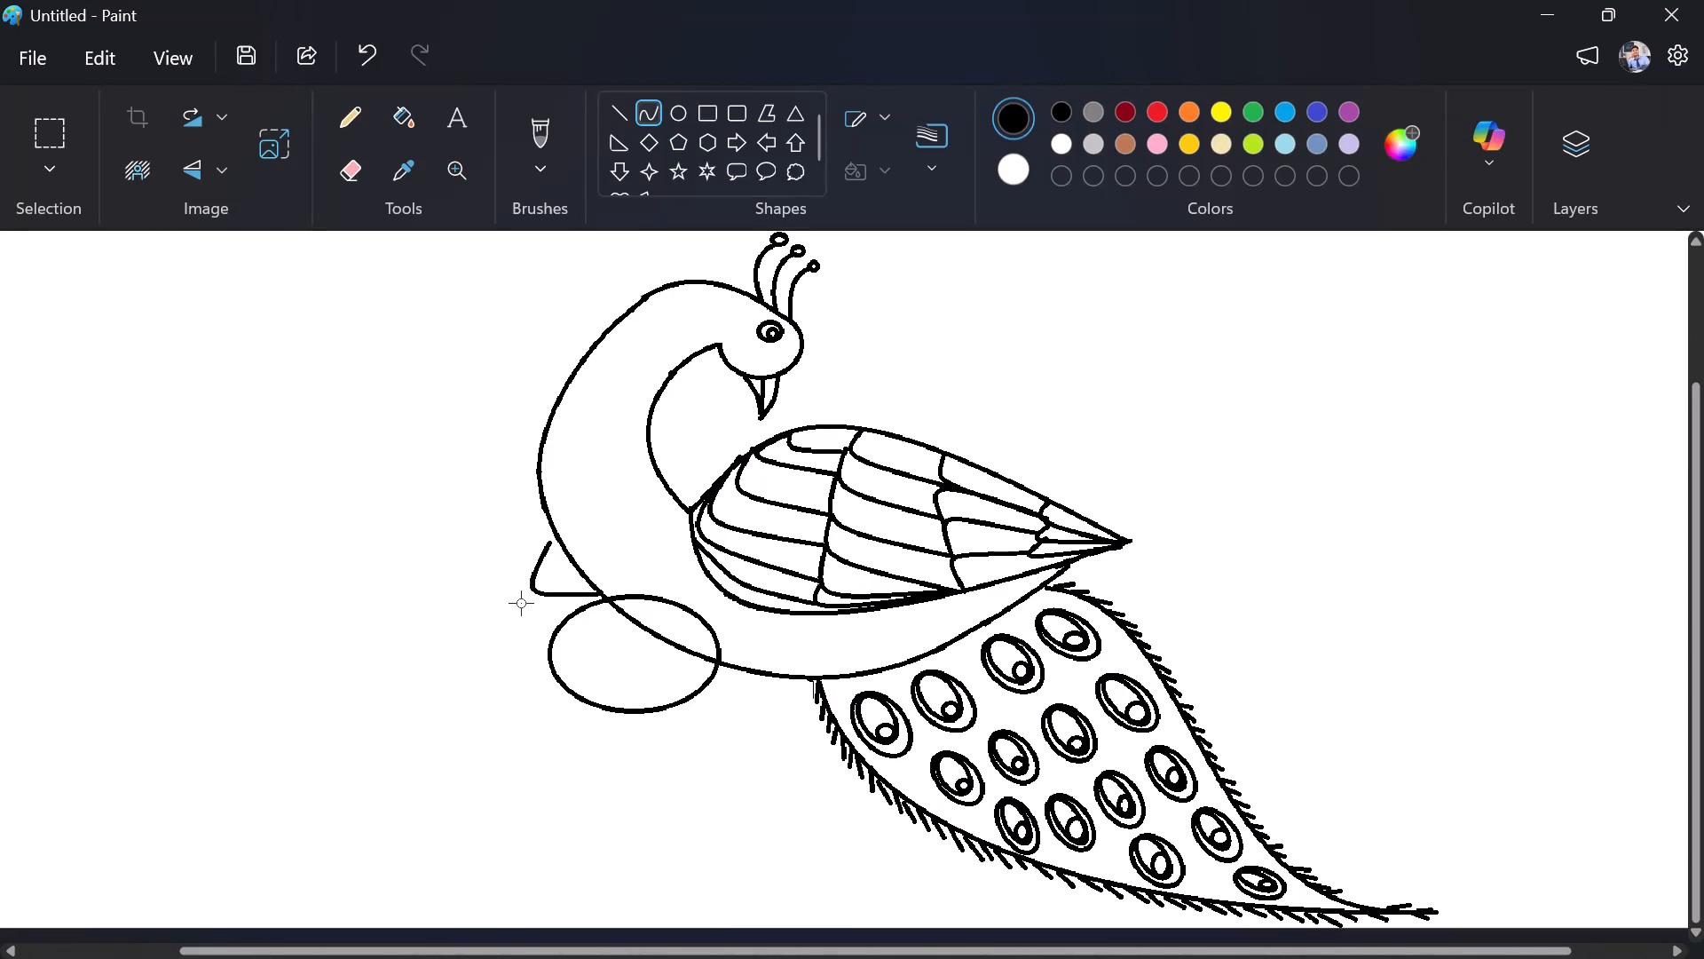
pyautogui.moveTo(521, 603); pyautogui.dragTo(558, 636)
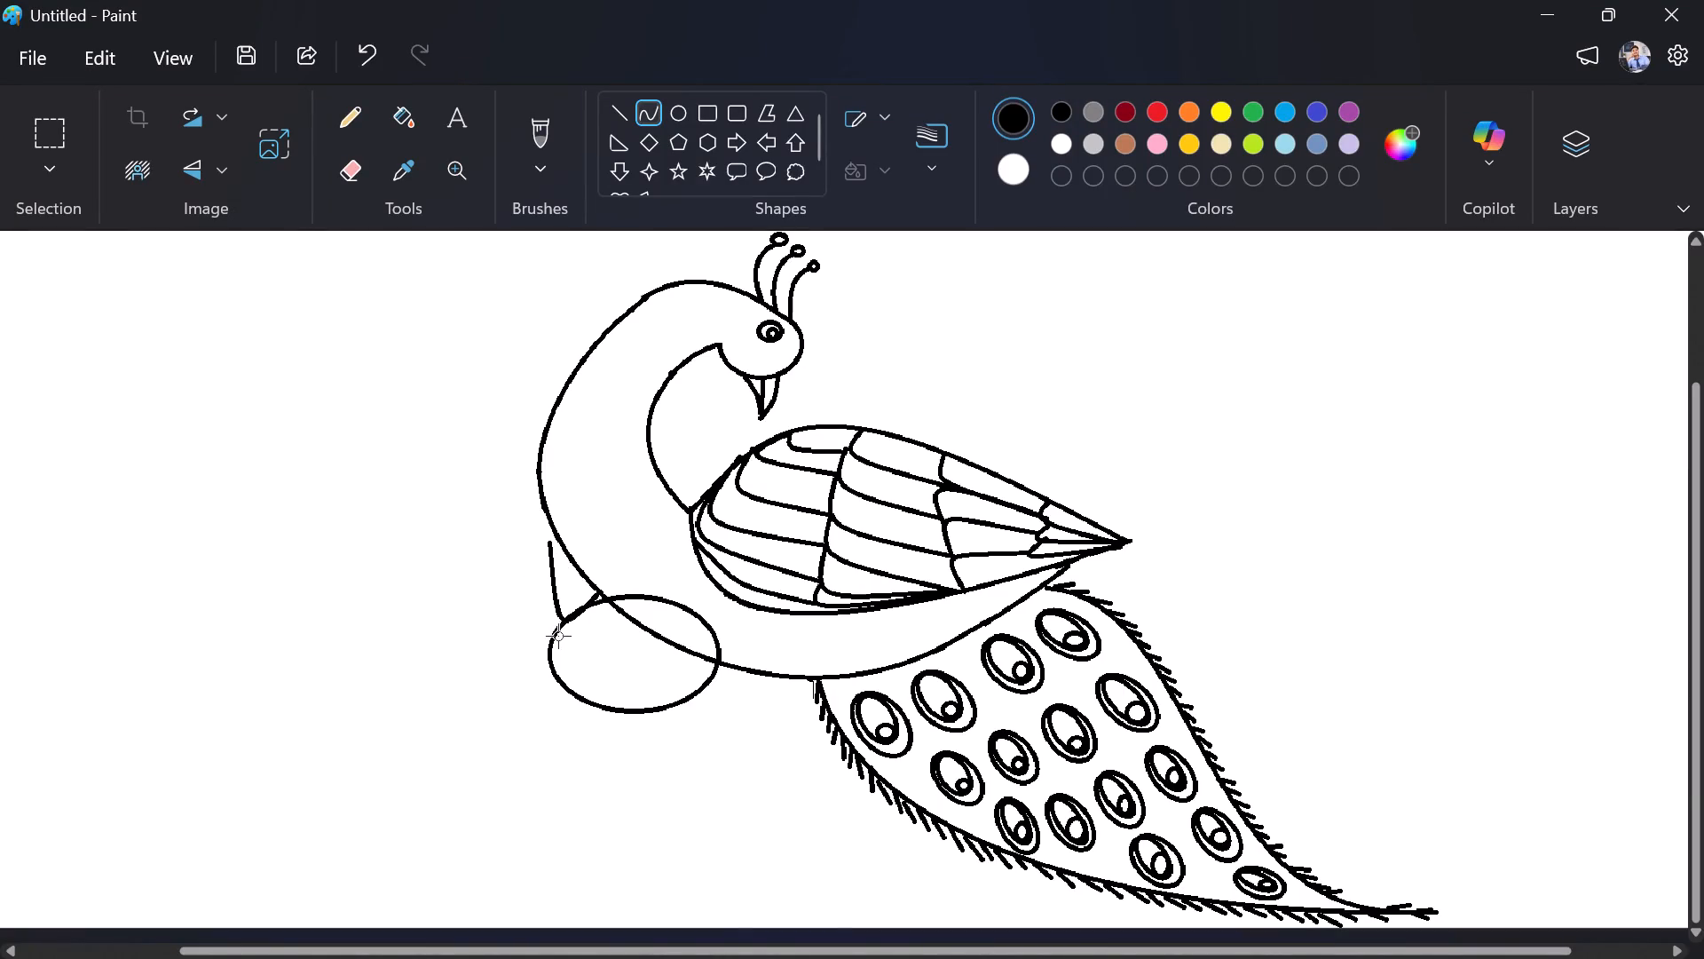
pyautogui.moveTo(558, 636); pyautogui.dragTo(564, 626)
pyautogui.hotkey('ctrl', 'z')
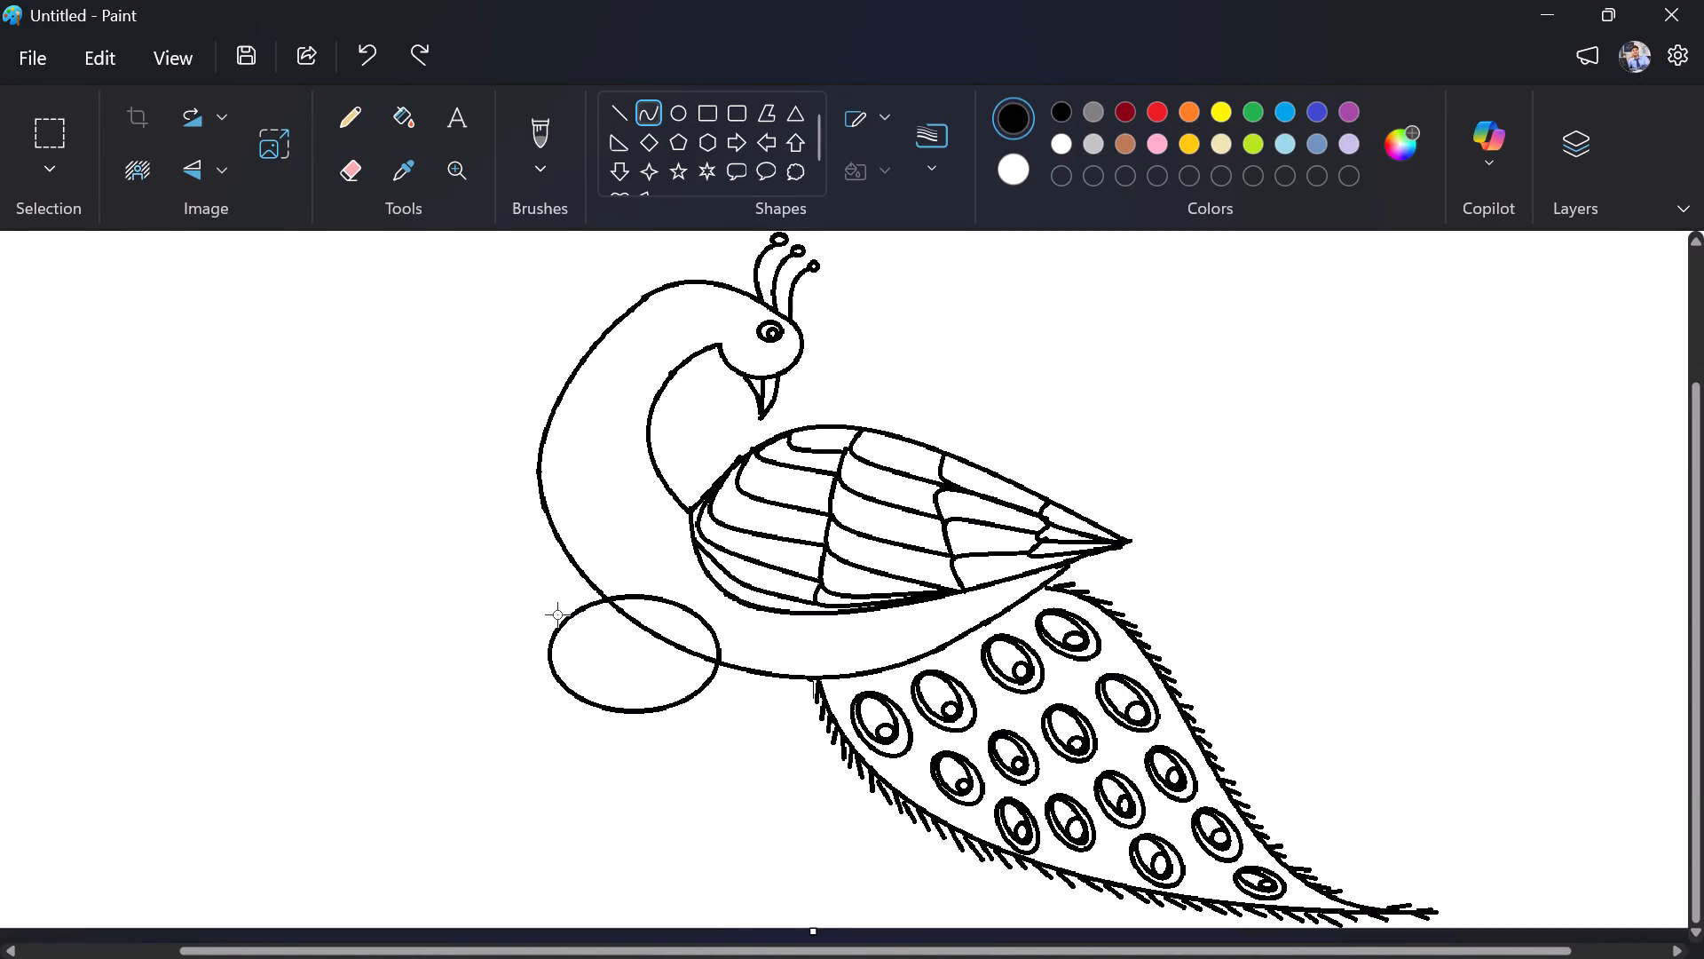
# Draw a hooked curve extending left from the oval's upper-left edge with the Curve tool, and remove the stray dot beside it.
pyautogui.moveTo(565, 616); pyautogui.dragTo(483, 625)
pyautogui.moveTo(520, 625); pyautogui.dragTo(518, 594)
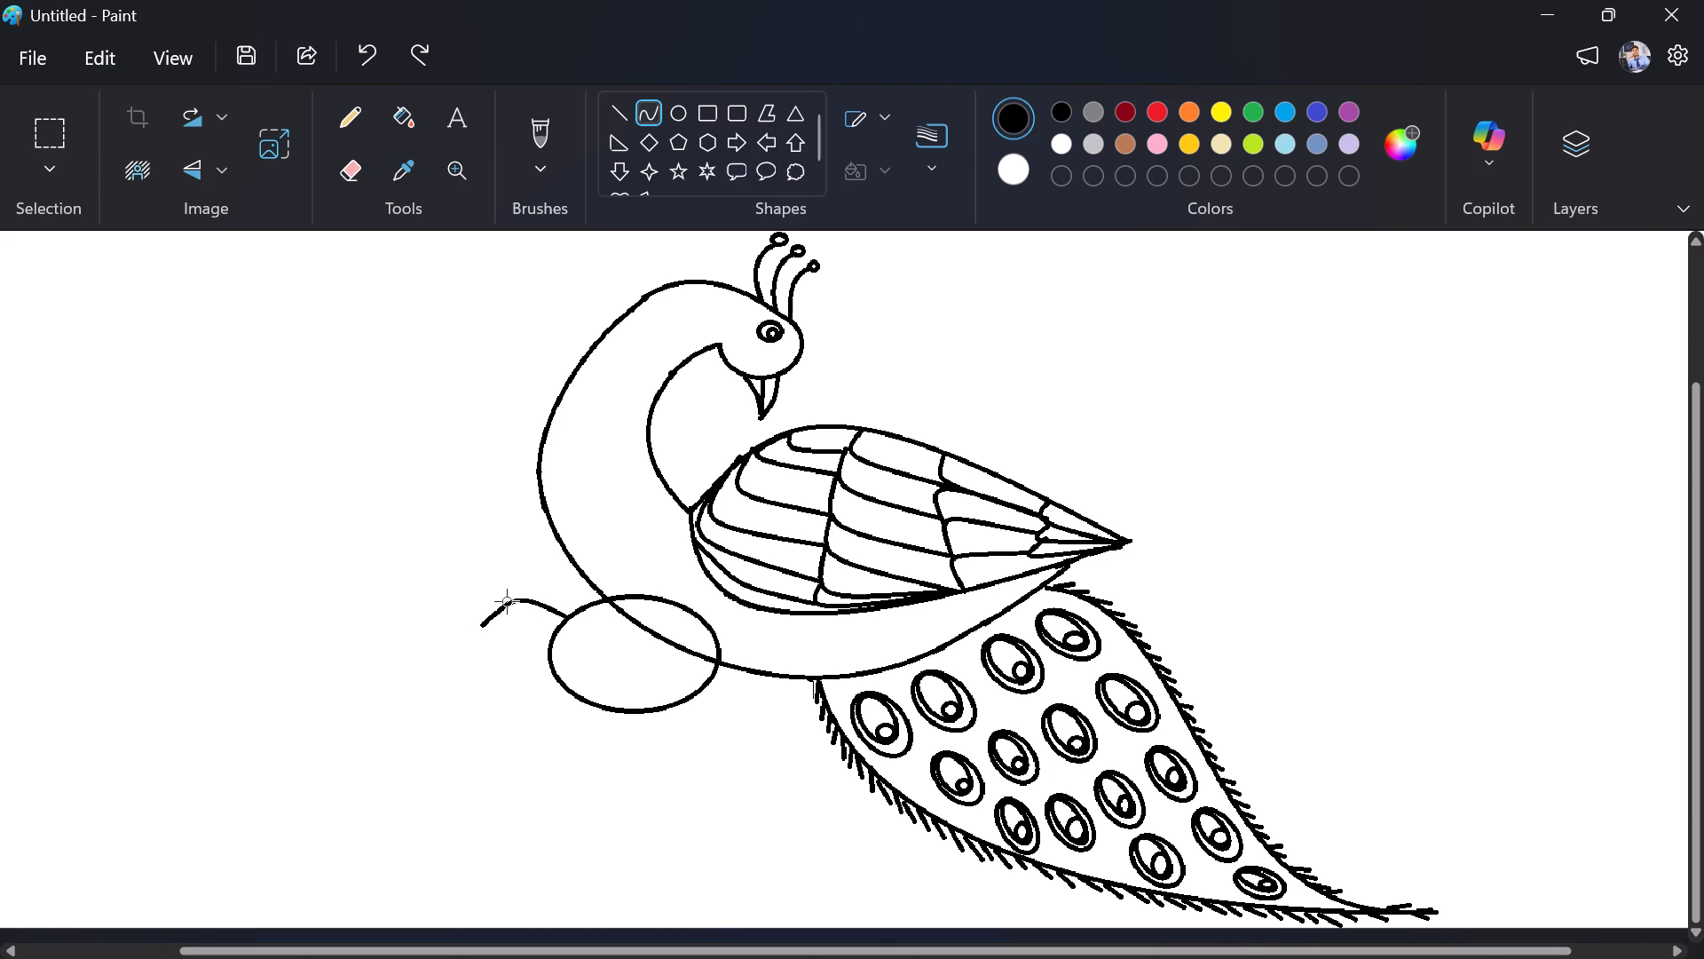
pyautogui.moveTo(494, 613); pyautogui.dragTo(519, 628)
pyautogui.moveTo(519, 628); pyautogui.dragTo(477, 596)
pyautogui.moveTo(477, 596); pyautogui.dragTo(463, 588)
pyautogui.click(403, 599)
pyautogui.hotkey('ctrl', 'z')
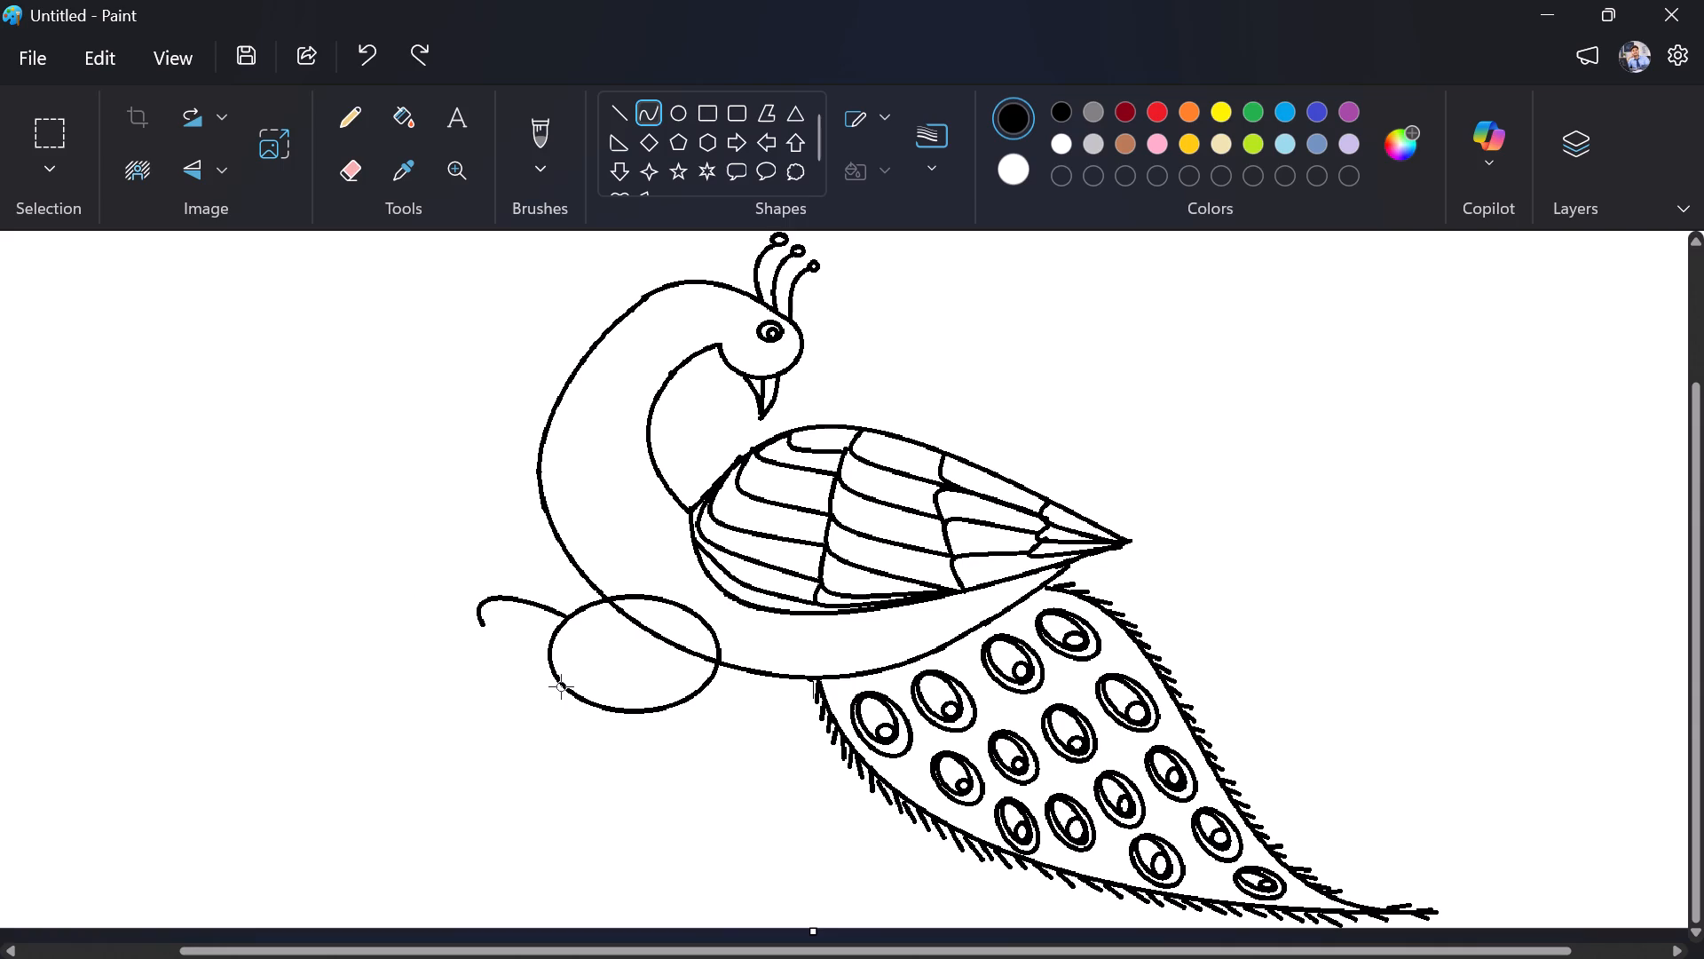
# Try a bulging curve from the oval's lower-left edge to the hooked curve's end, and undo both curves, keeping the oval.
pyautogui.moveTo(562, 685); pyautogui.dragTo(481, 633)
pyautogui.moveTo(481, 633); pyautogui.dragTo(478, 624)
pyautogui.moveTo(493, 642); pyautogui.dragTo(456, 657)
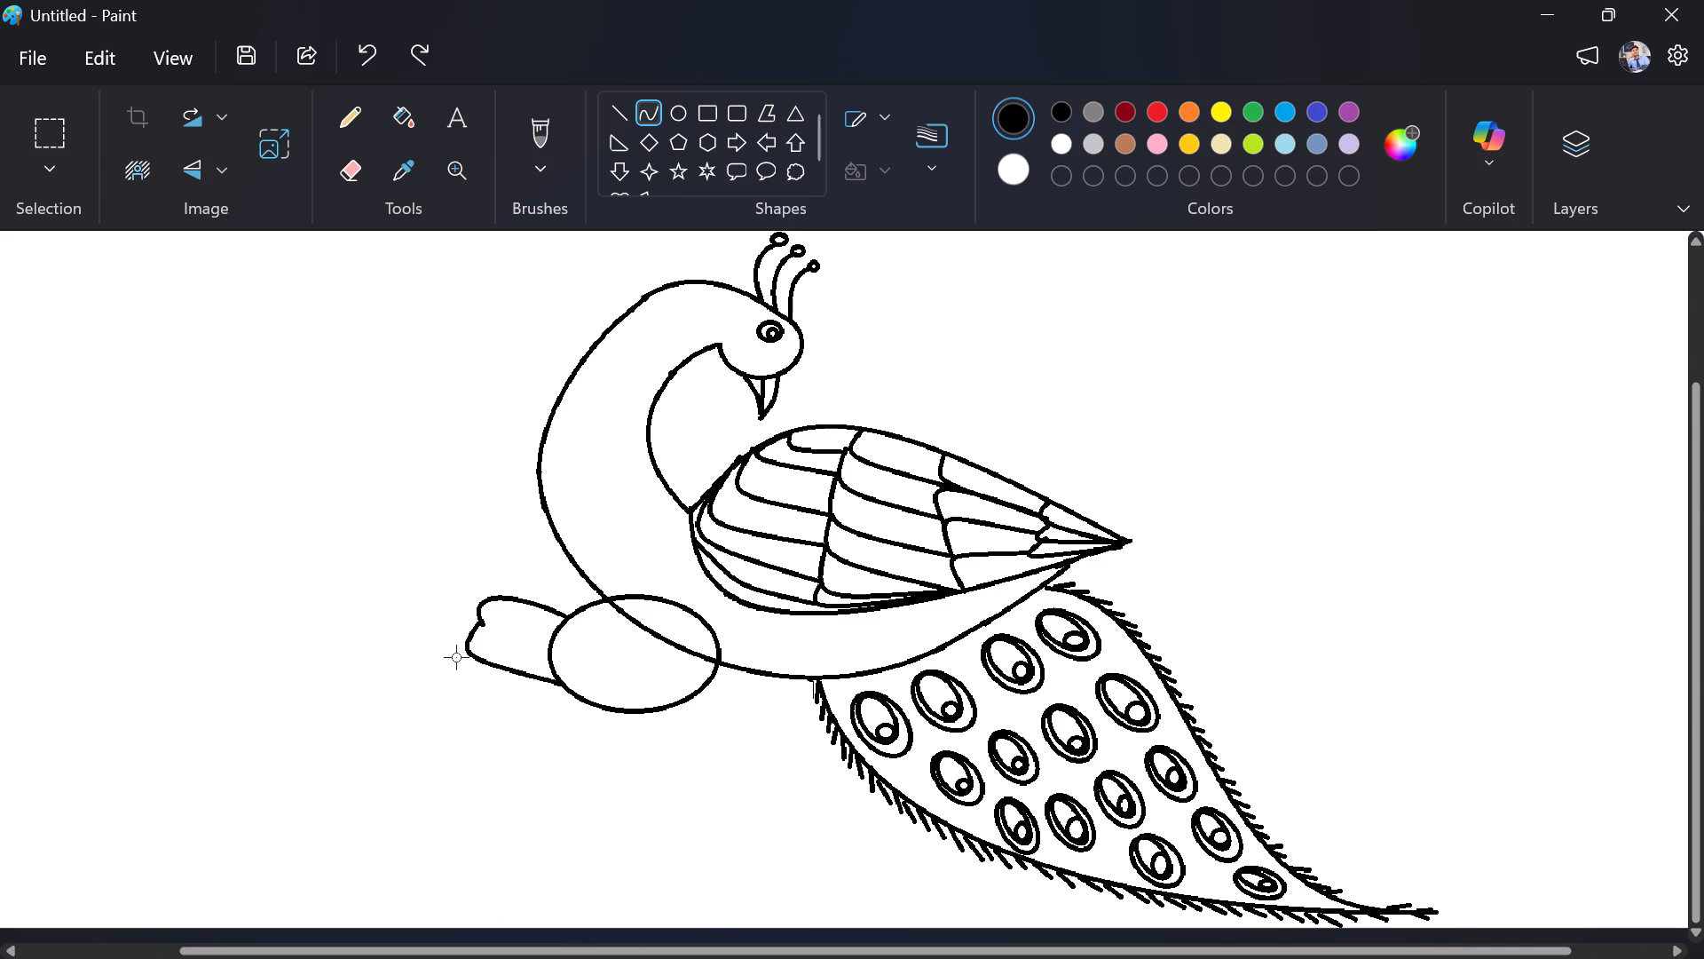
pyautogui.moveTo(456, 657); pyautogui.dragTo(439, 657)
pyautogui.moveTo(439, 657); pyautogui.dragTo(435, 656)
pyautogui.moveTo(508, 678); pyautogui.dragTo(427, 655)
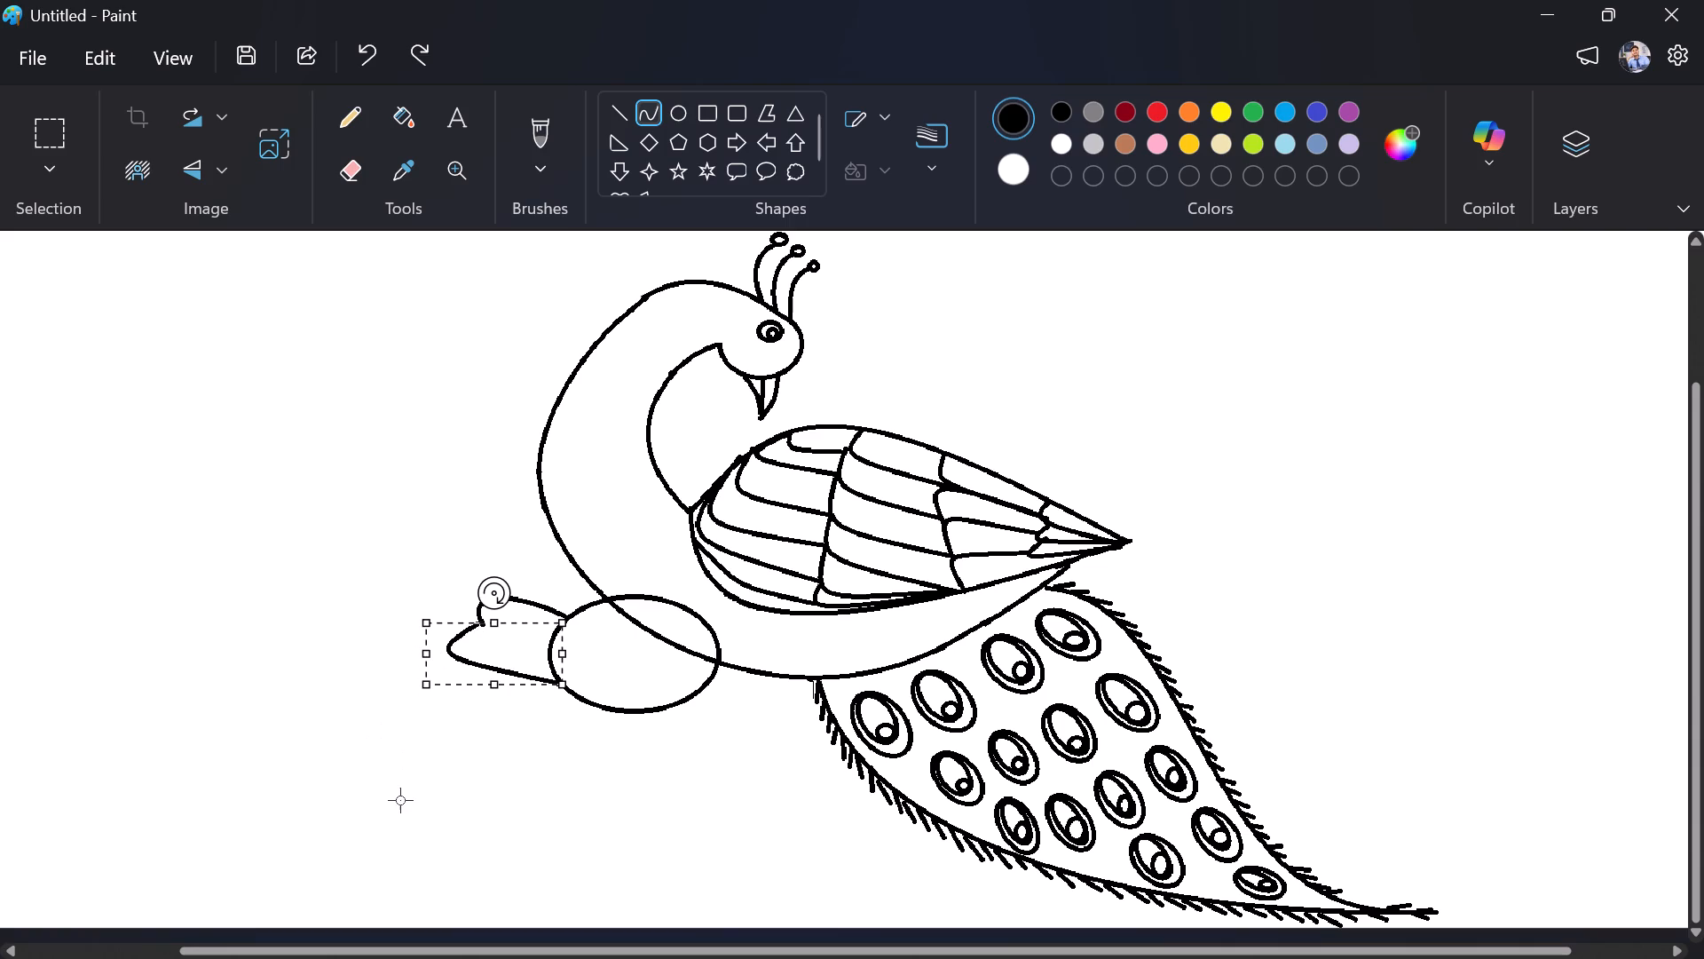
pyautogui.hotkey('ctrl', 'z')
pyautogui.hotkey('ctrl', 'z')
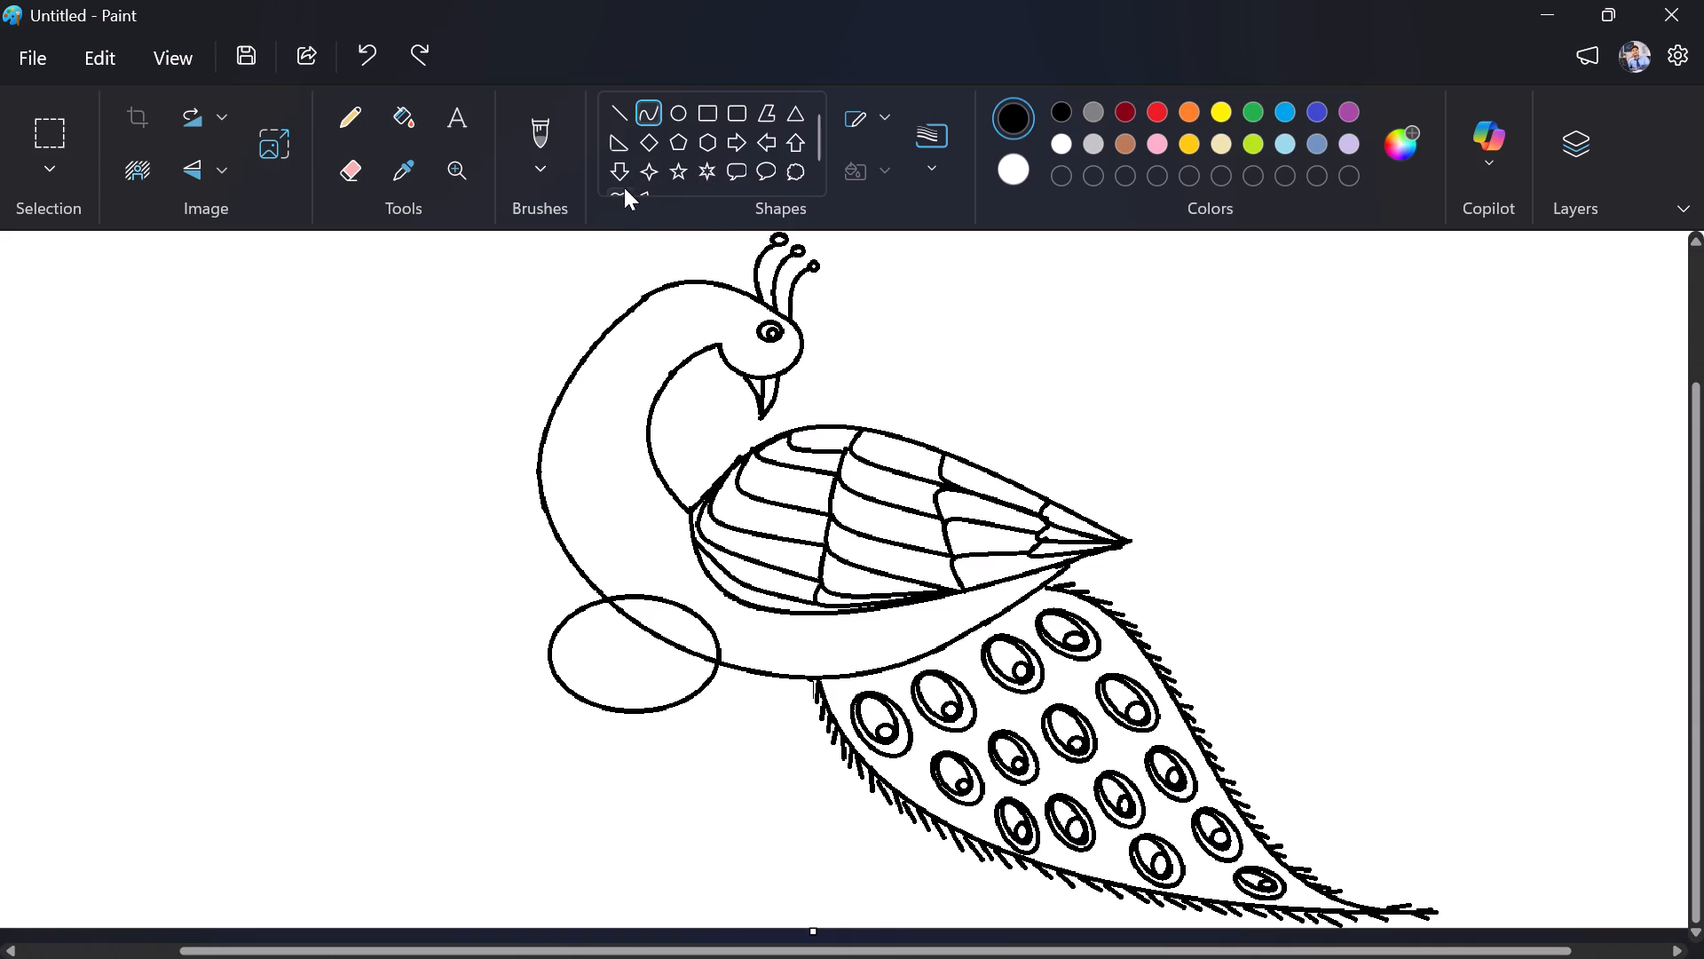
# Draw a small heart, rotate it so its point faces the oval, and place it against the oval's upper-left edge.
pyautogui.scroll(-1, 642, 155)
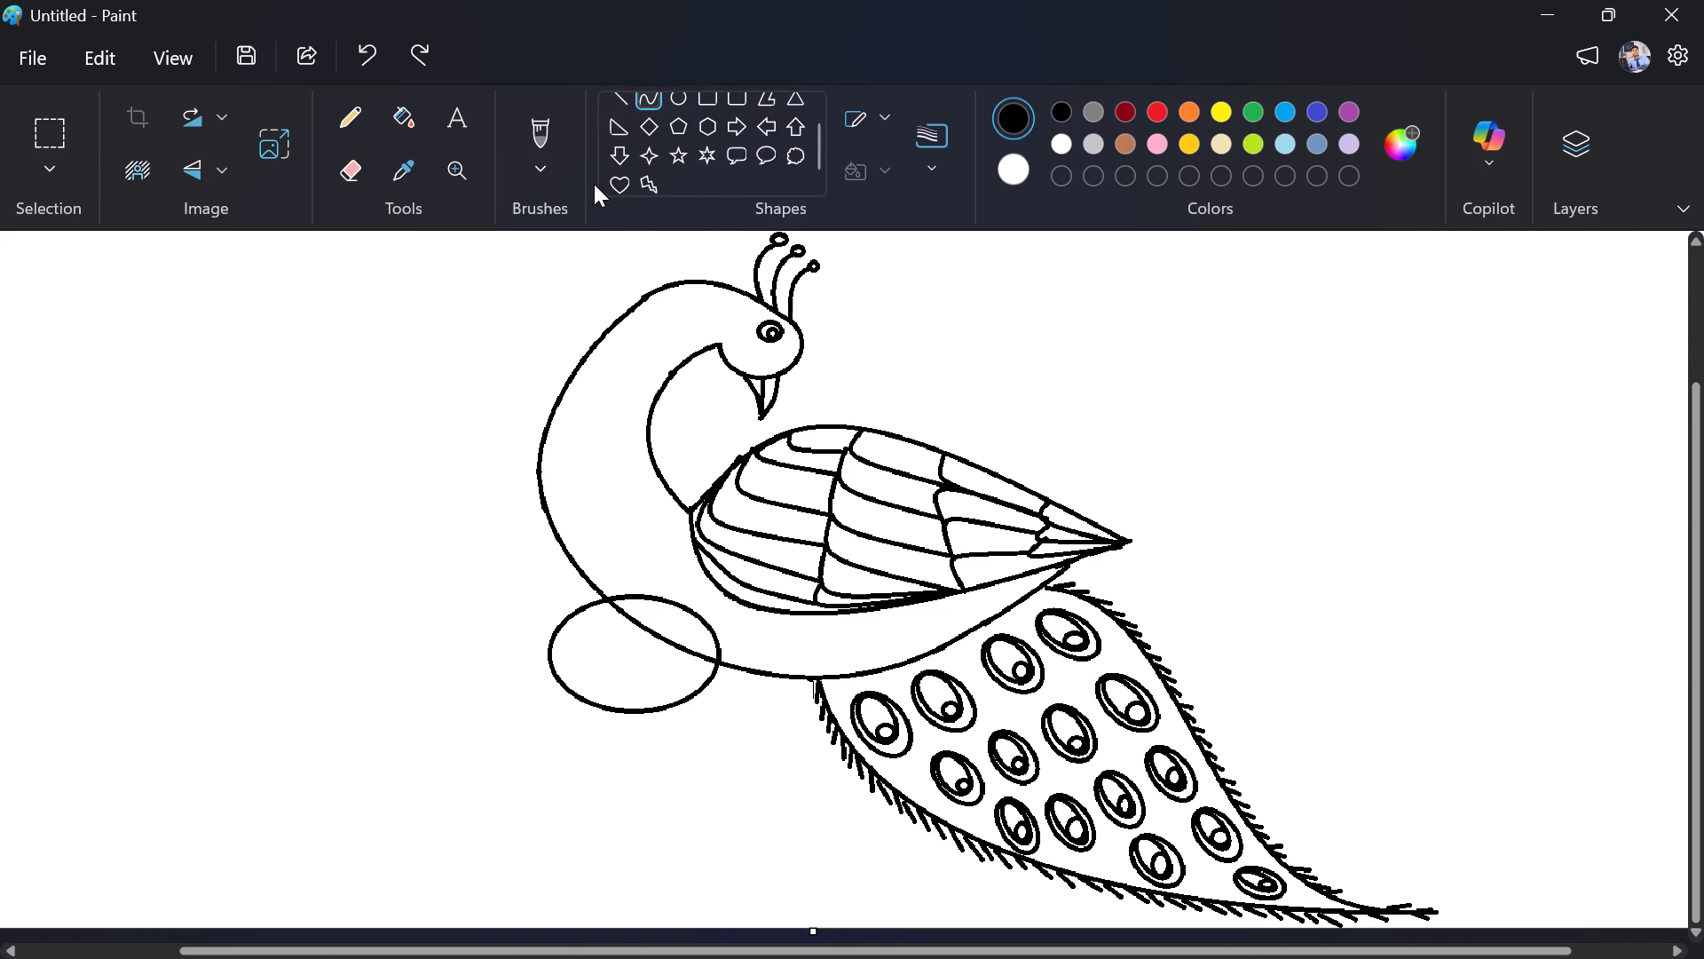
pyautogui.click(611, 178)
pyautogui.moveTo(507, 606); pyautogui.dragTo(433, 548)
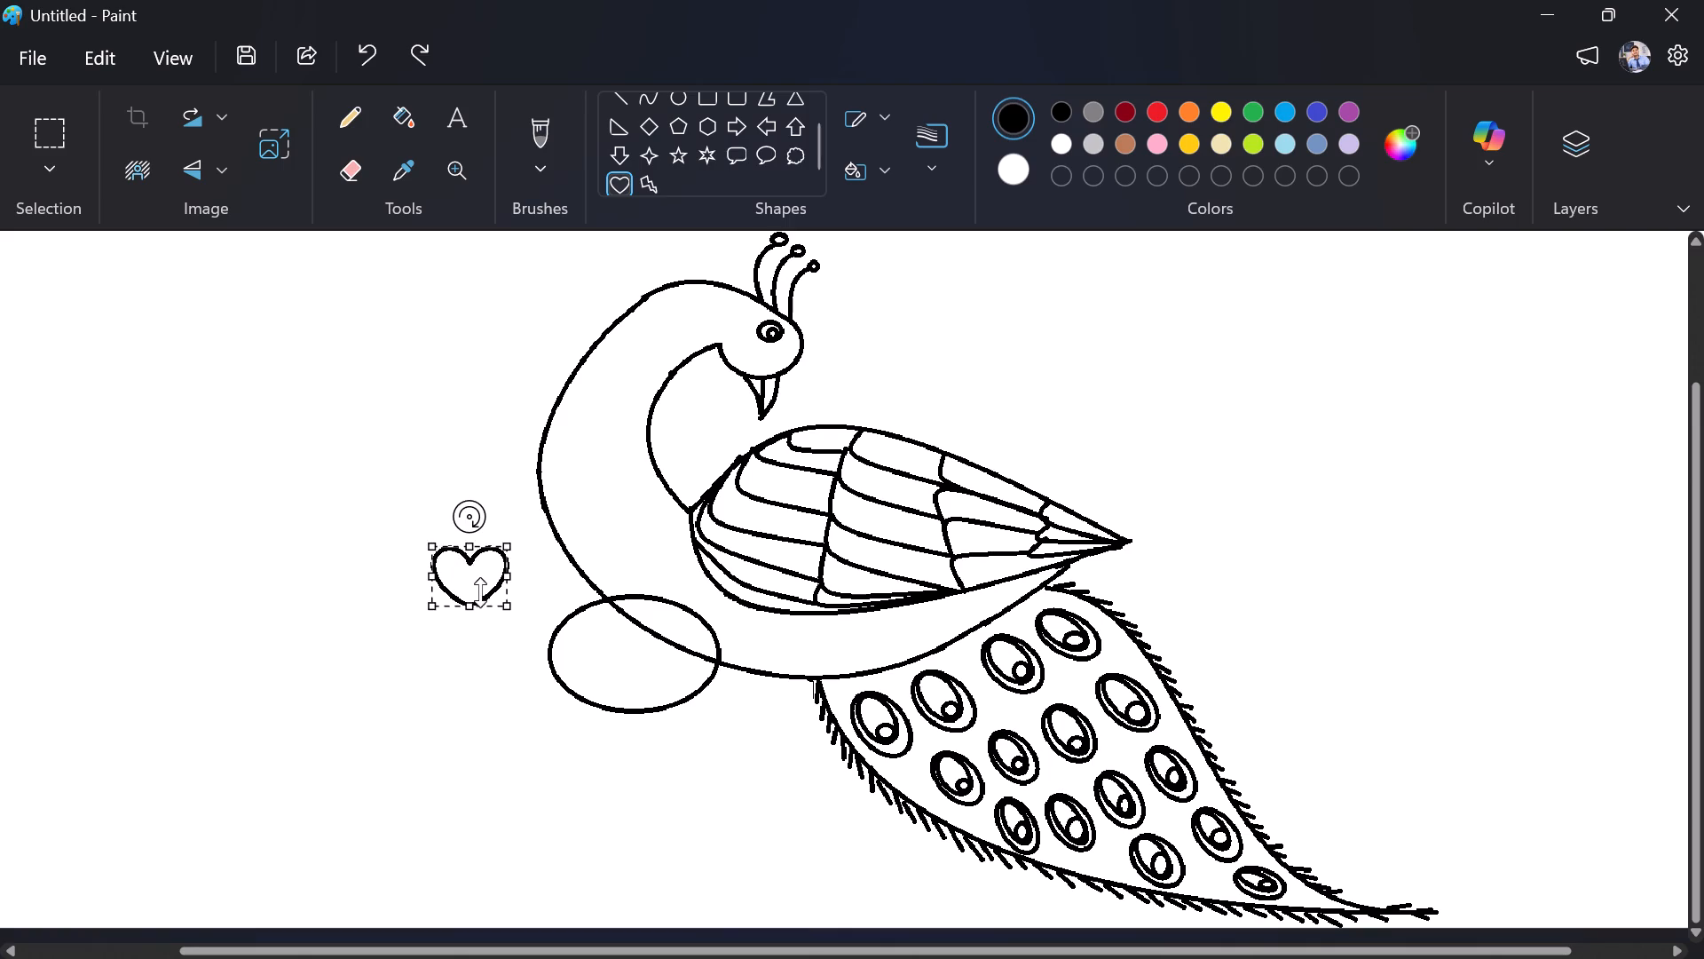
pyautogui.moveTo(472, 521); pyautogui.dragTo(416, 520)
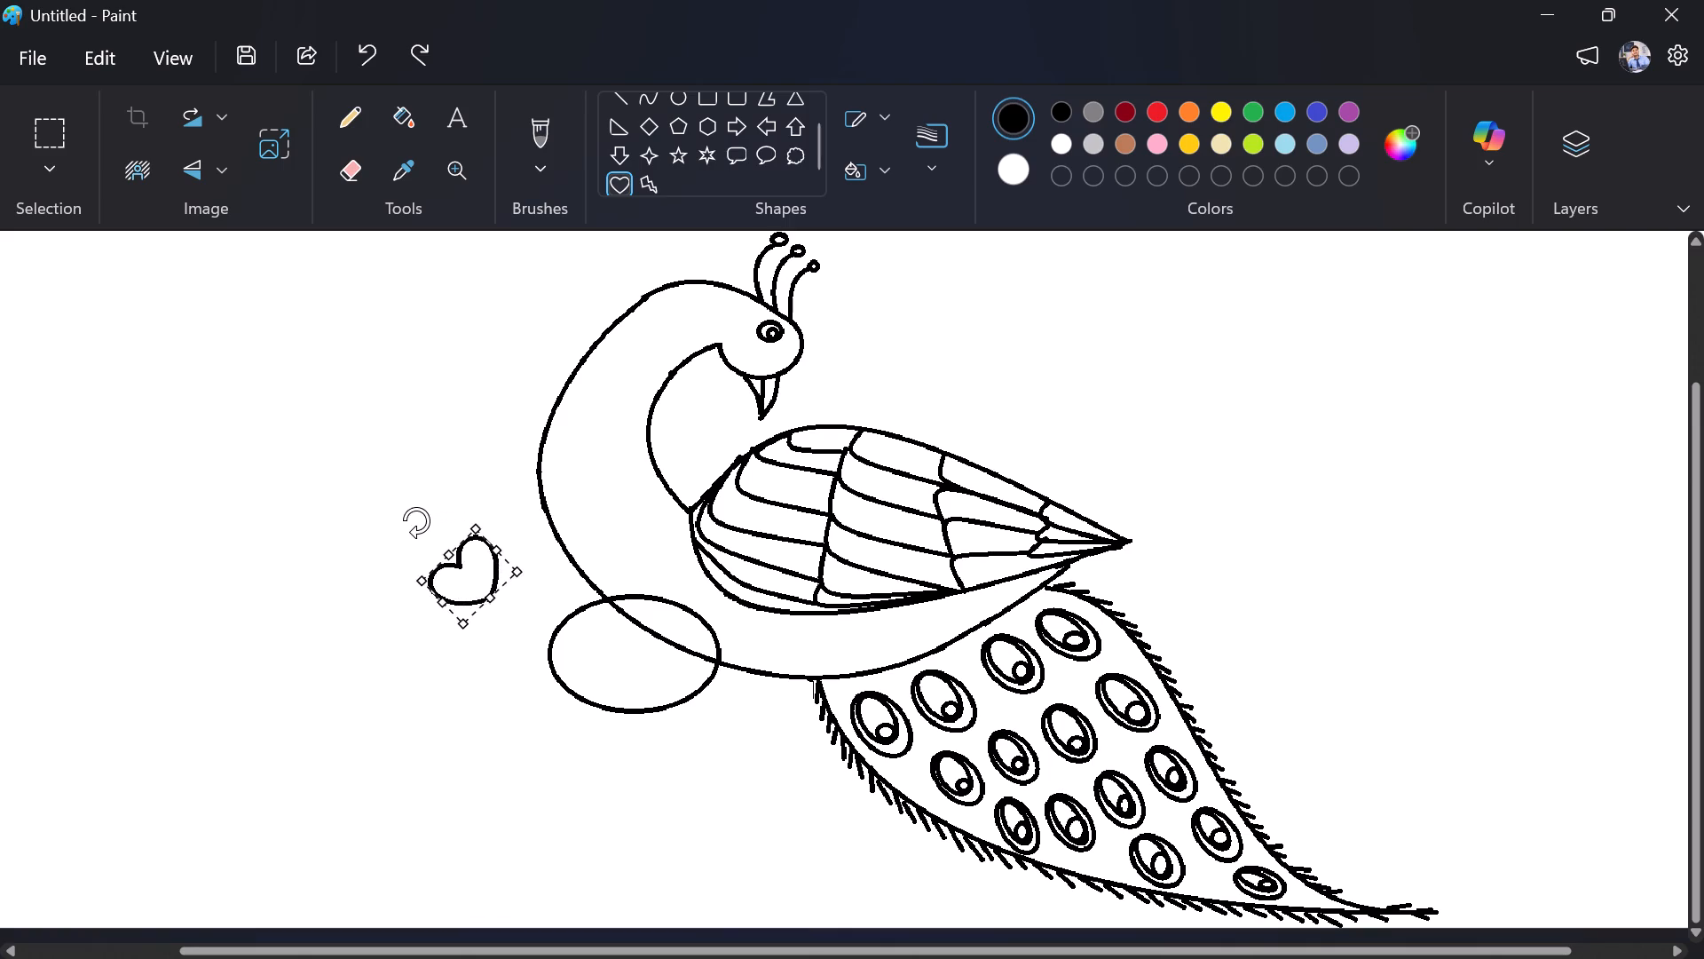
pyautogui.moveTo(416, 520); pyautogui.dragTo(409, 527)
pyautogui.moveTo(469, 575); pyautogui.dragTo(551, 631)
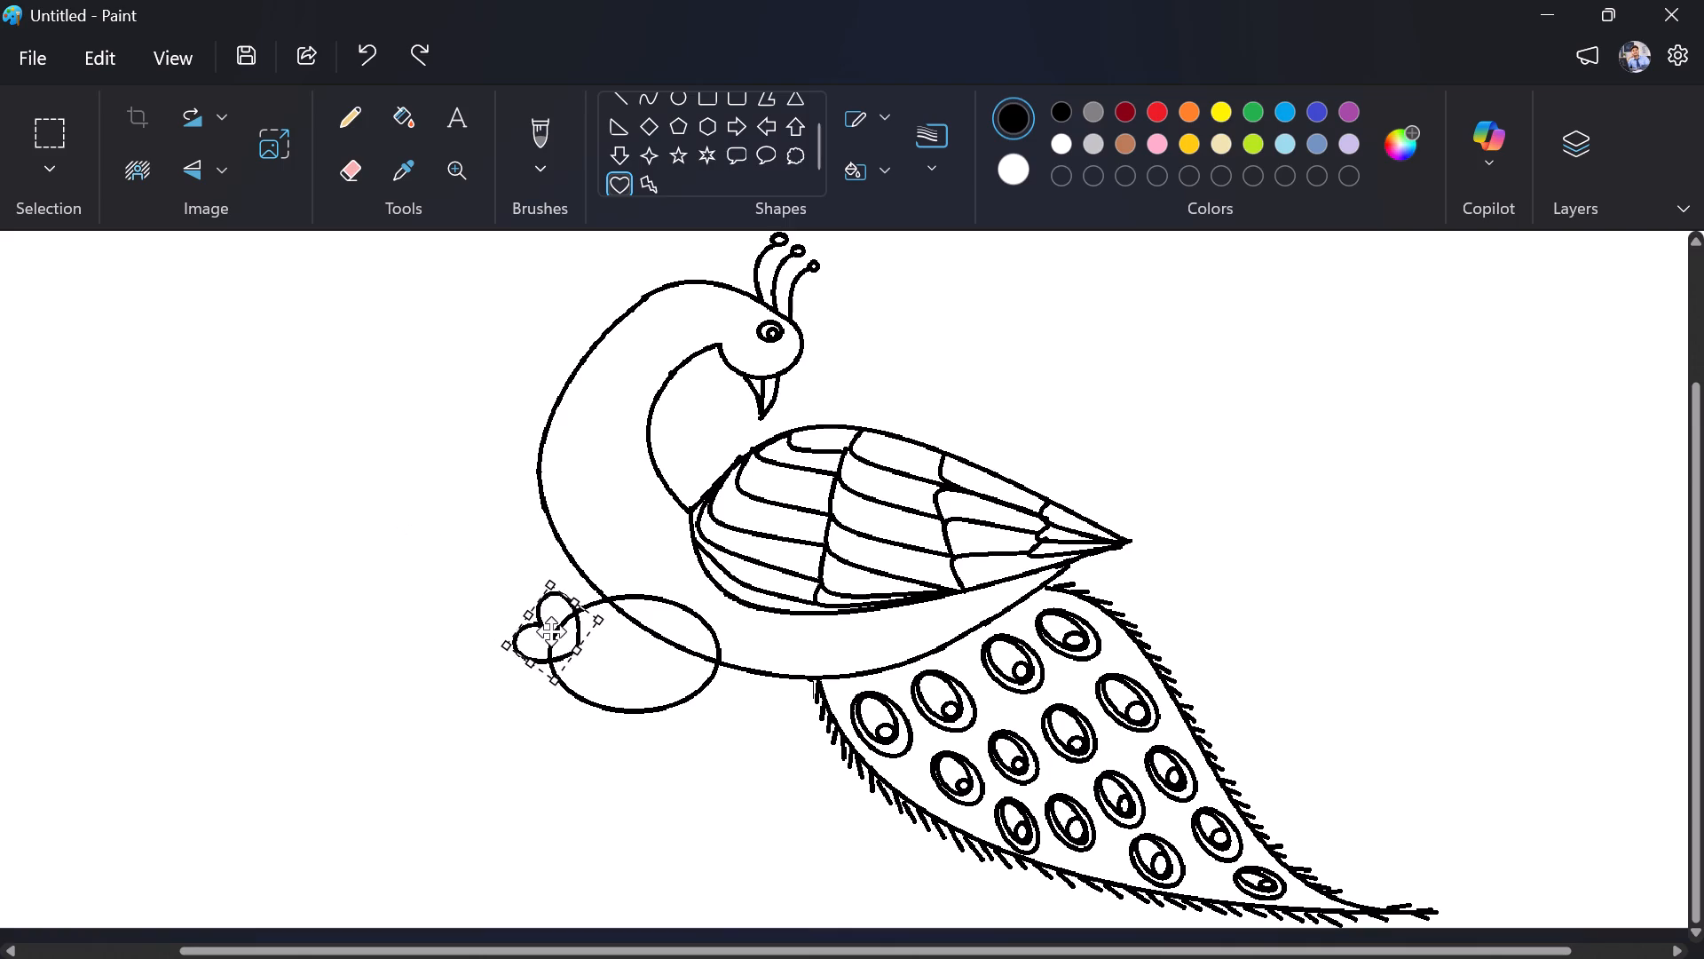
pyautogui.moveTo(551, 631); pyautogui.dragTo(548, 600)
pyautogui.click(432, 547)
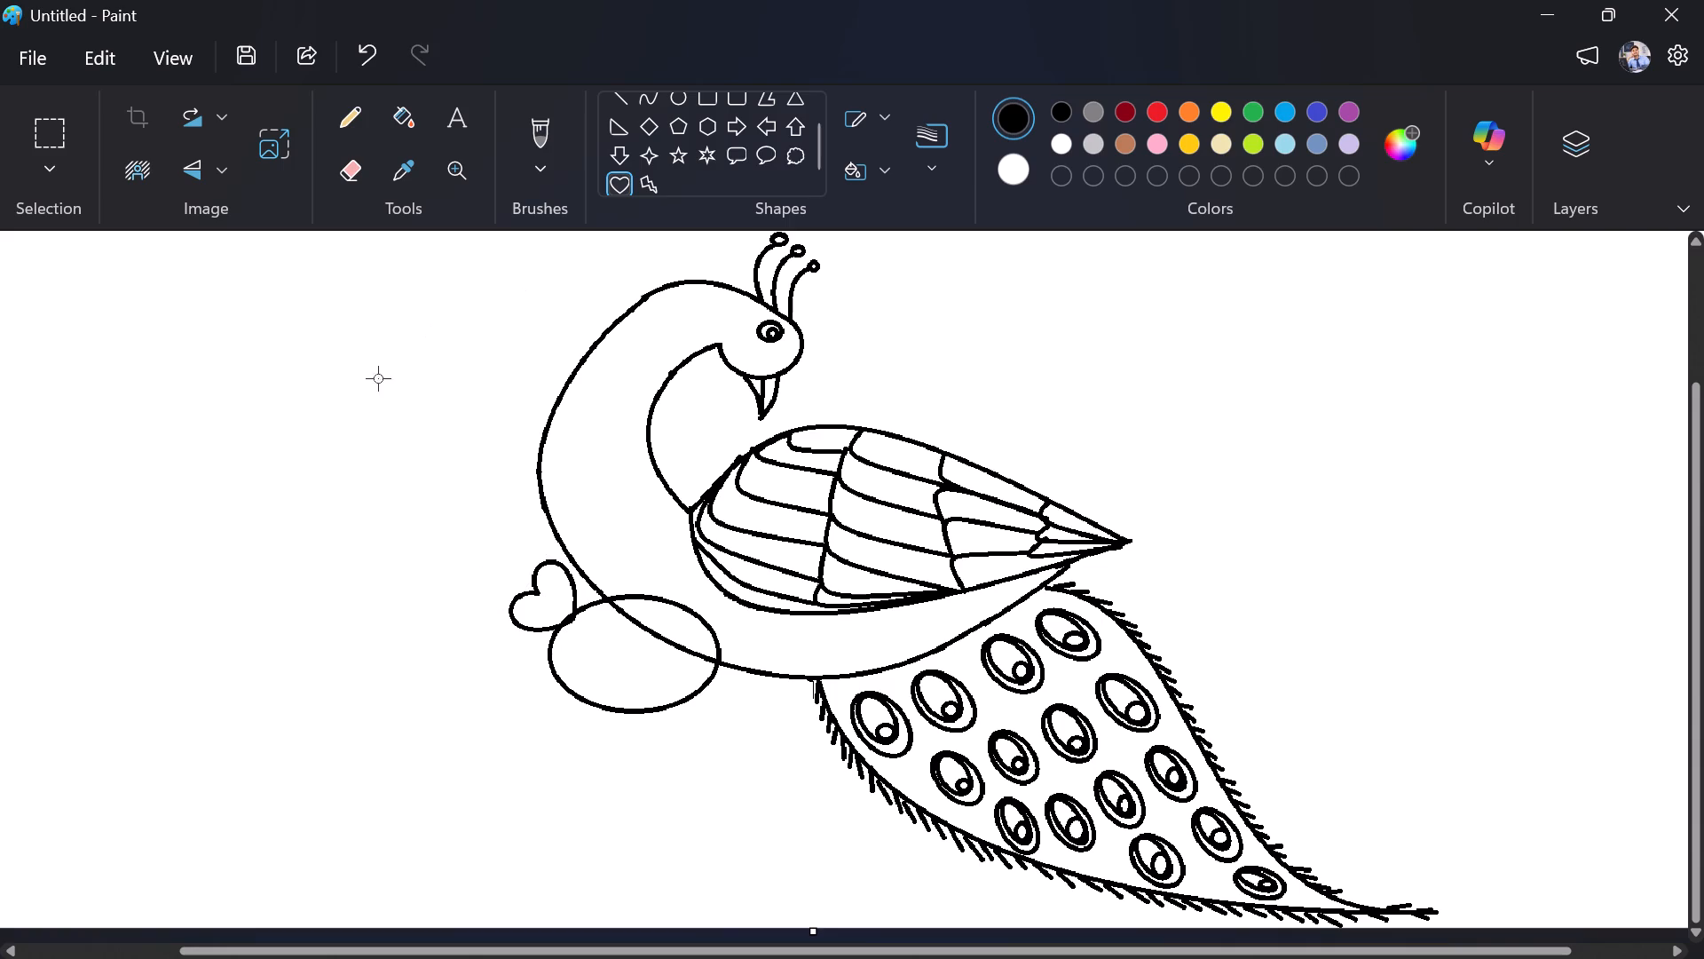
# Add a second small heart, tilted with its point toward the oval, against the oval's left edge just below the first heart.
pyautogui.moveTo(340, 481); pyautogui.dragTo(274, 428)
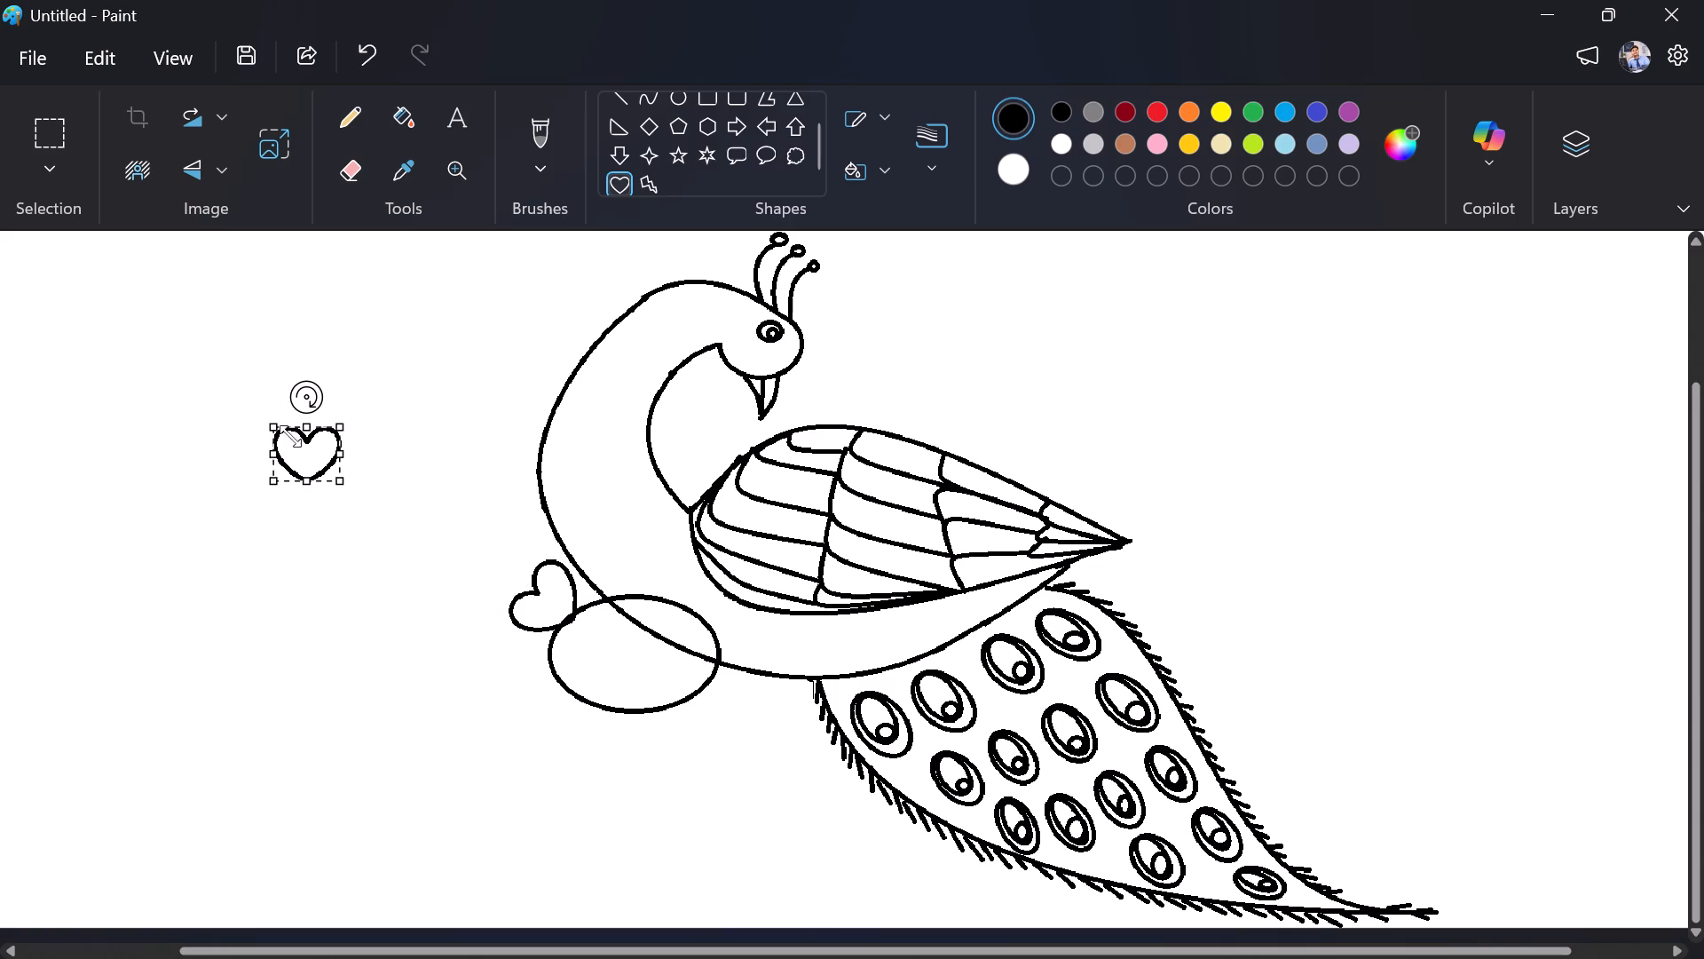
pyautogui.moveTo(312, 459); pyautogui.dragTo(473, 687)
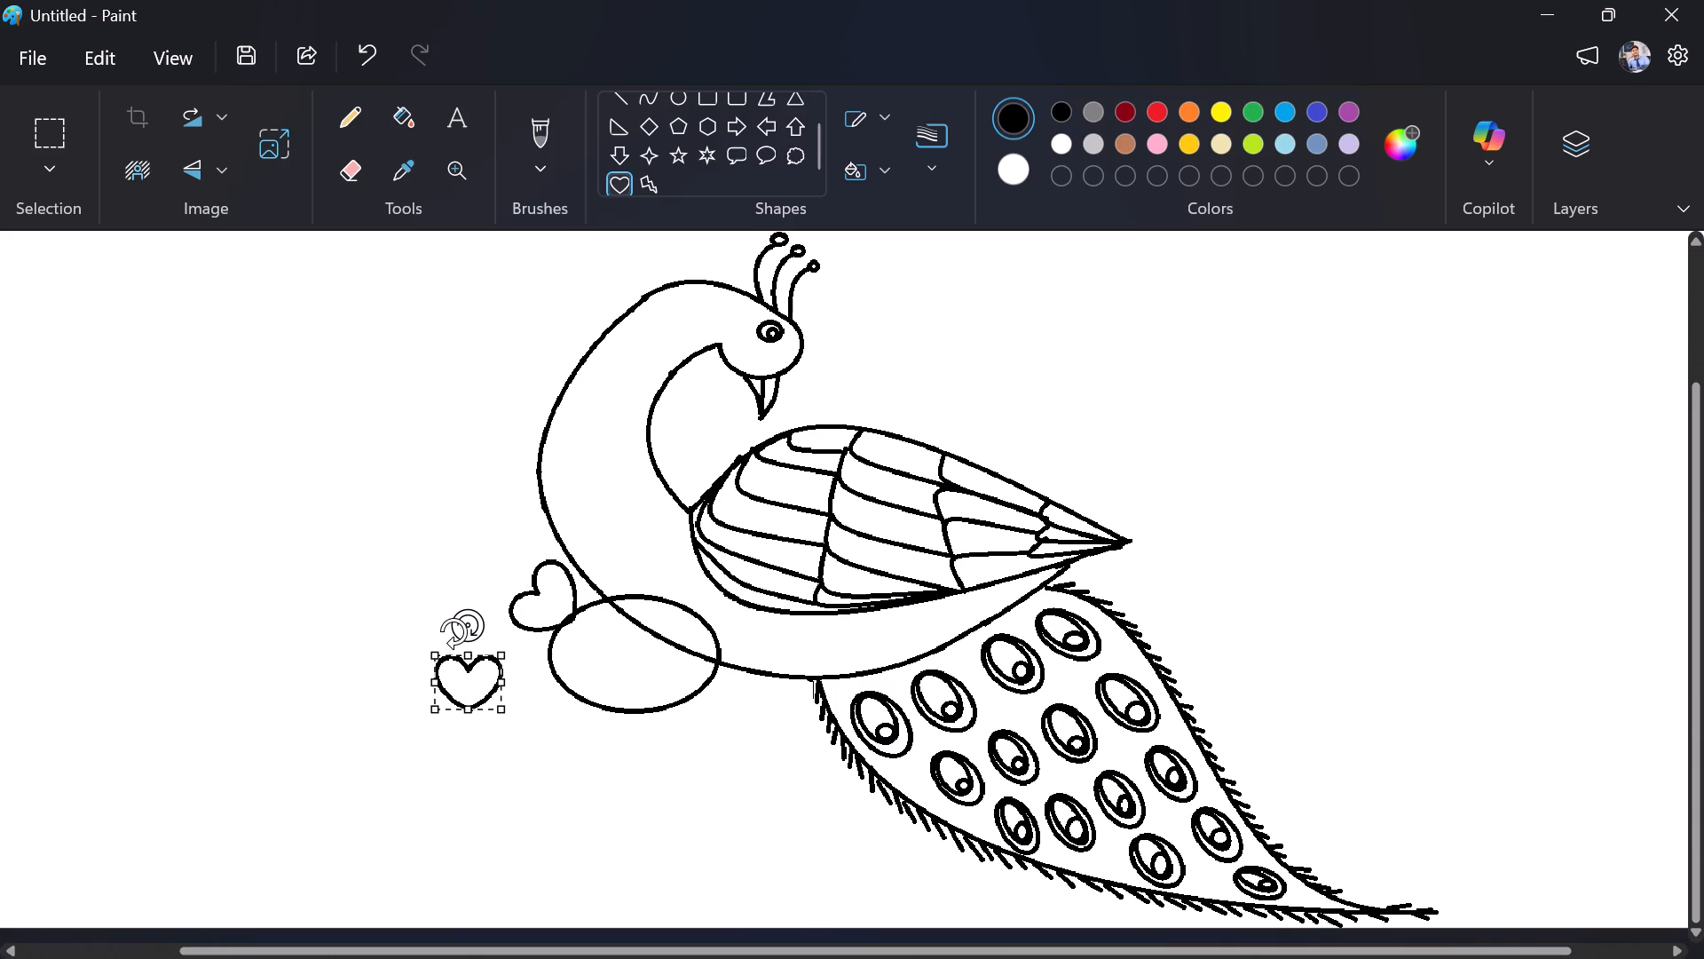
pyautogui.moveTo(469, 624); pyautogui.dragTo(411, 681)
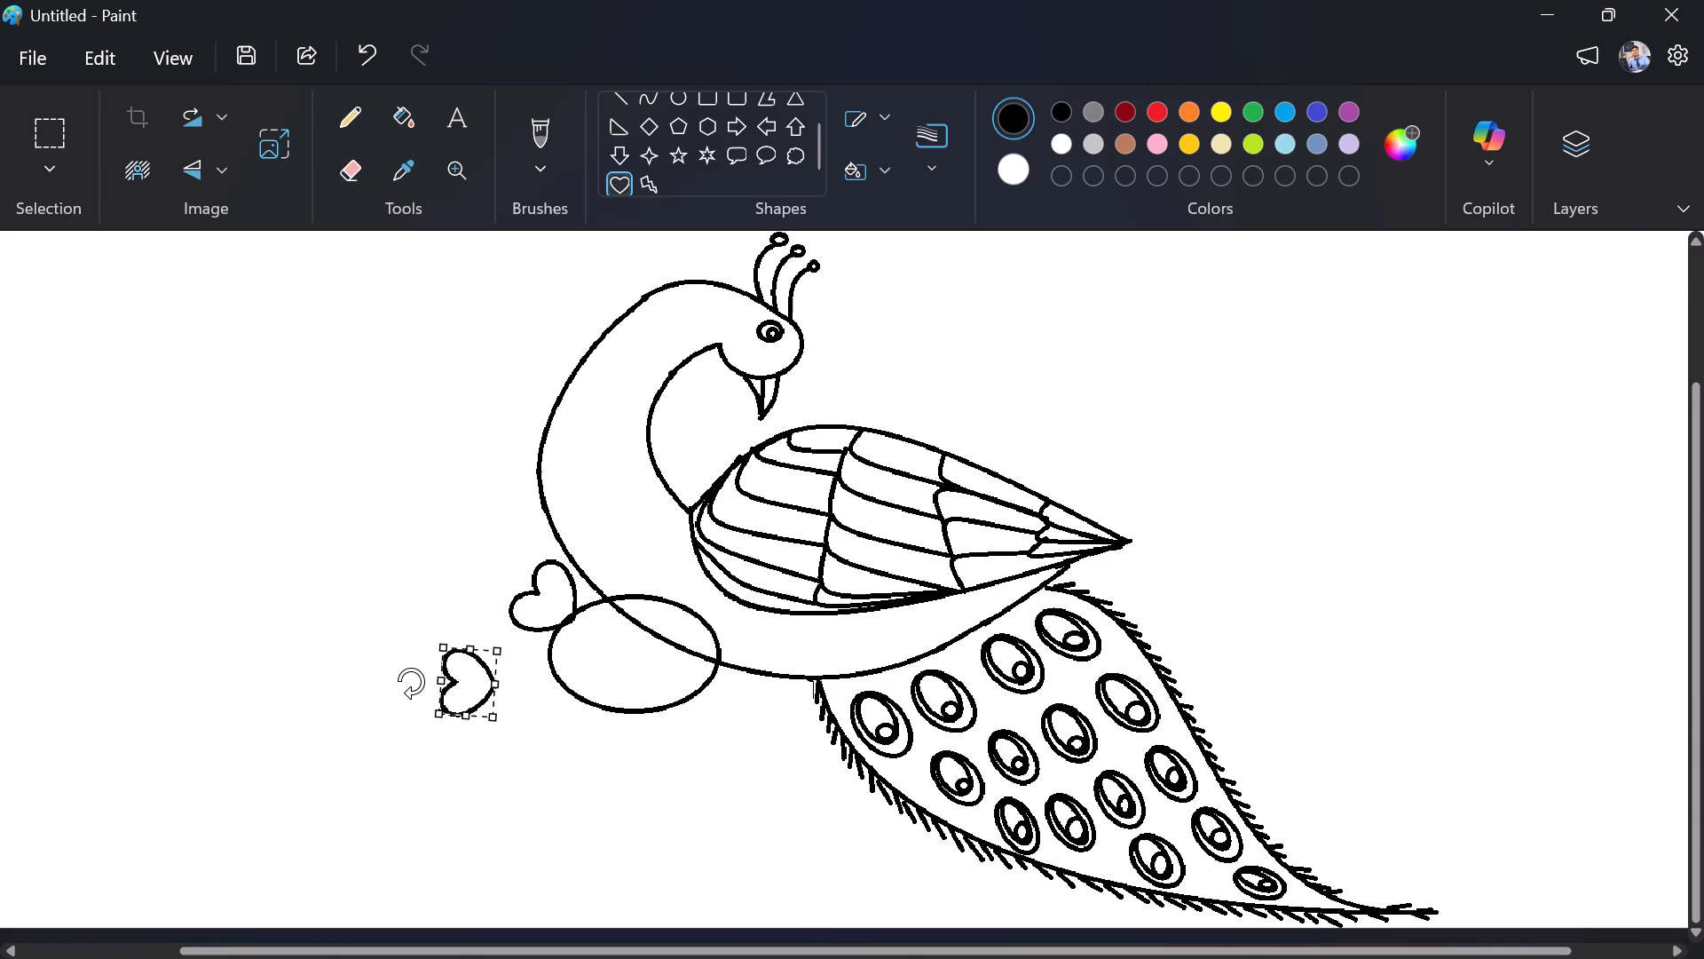
pyautogui.moveTo(411, 681); pyautogui.dragTo(412, 685)
pyautogui.moveTo(473, 685); pyautogui.dragTo(540, 688)
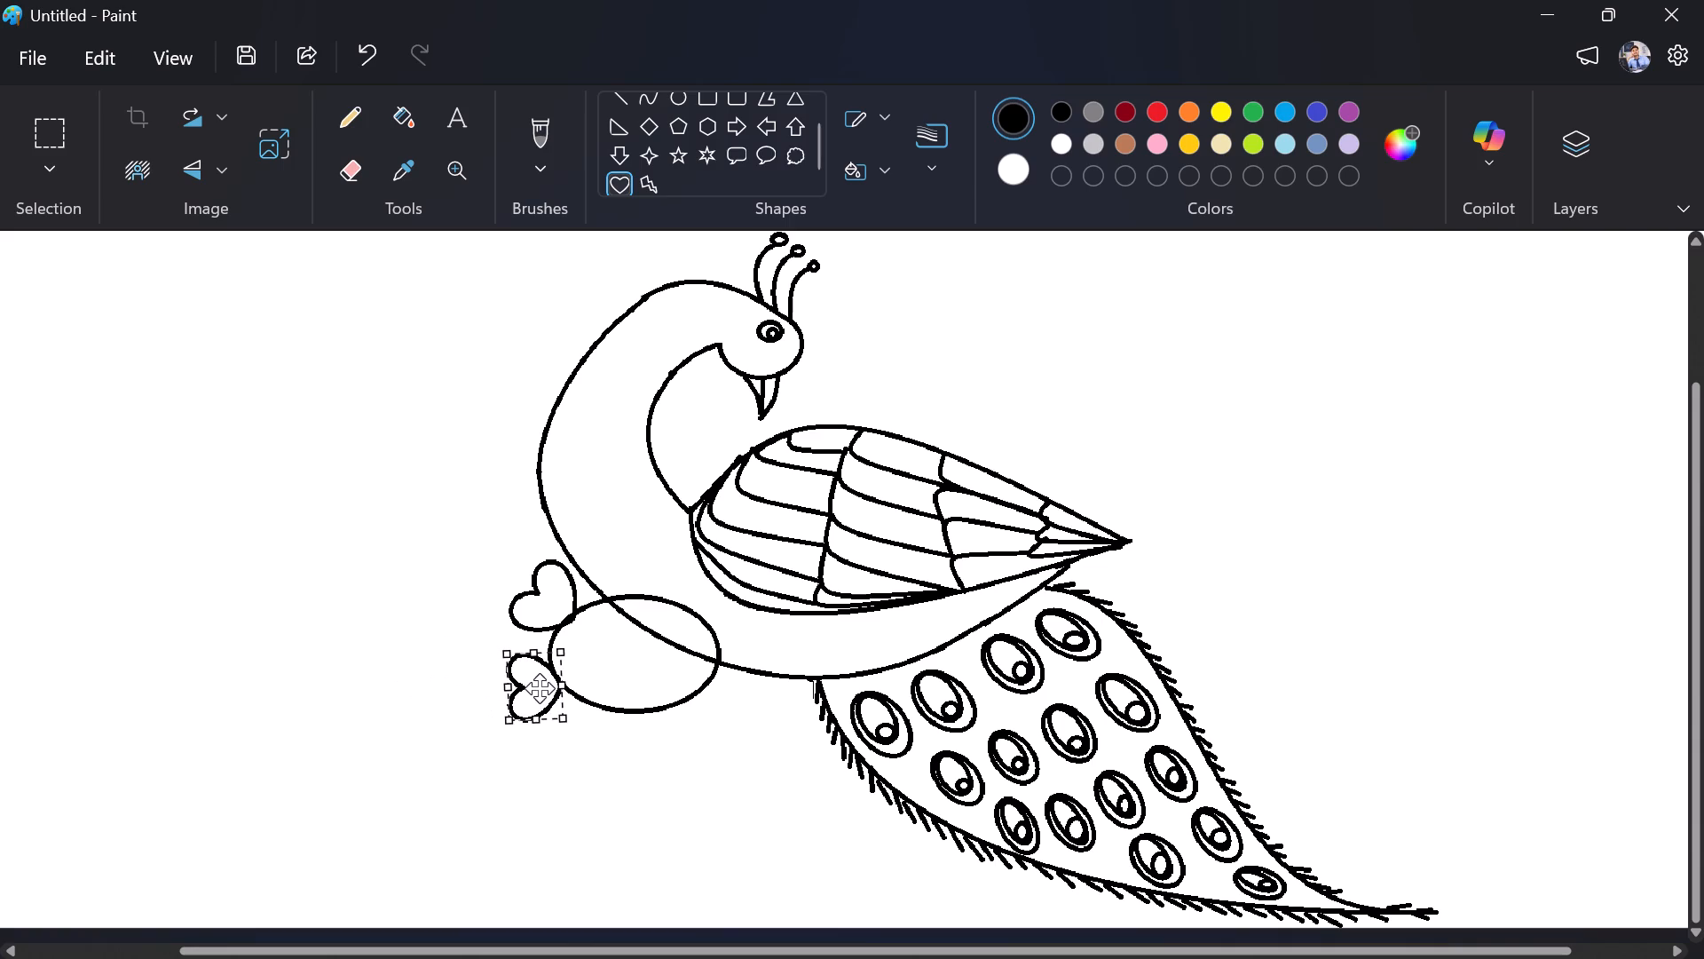
pyautogui.moveTo(540, 688); pyautogui.dragTo(540, 686)
pyautogui.moveTo(476, 681); pyautogui.dragTo(467, 687)
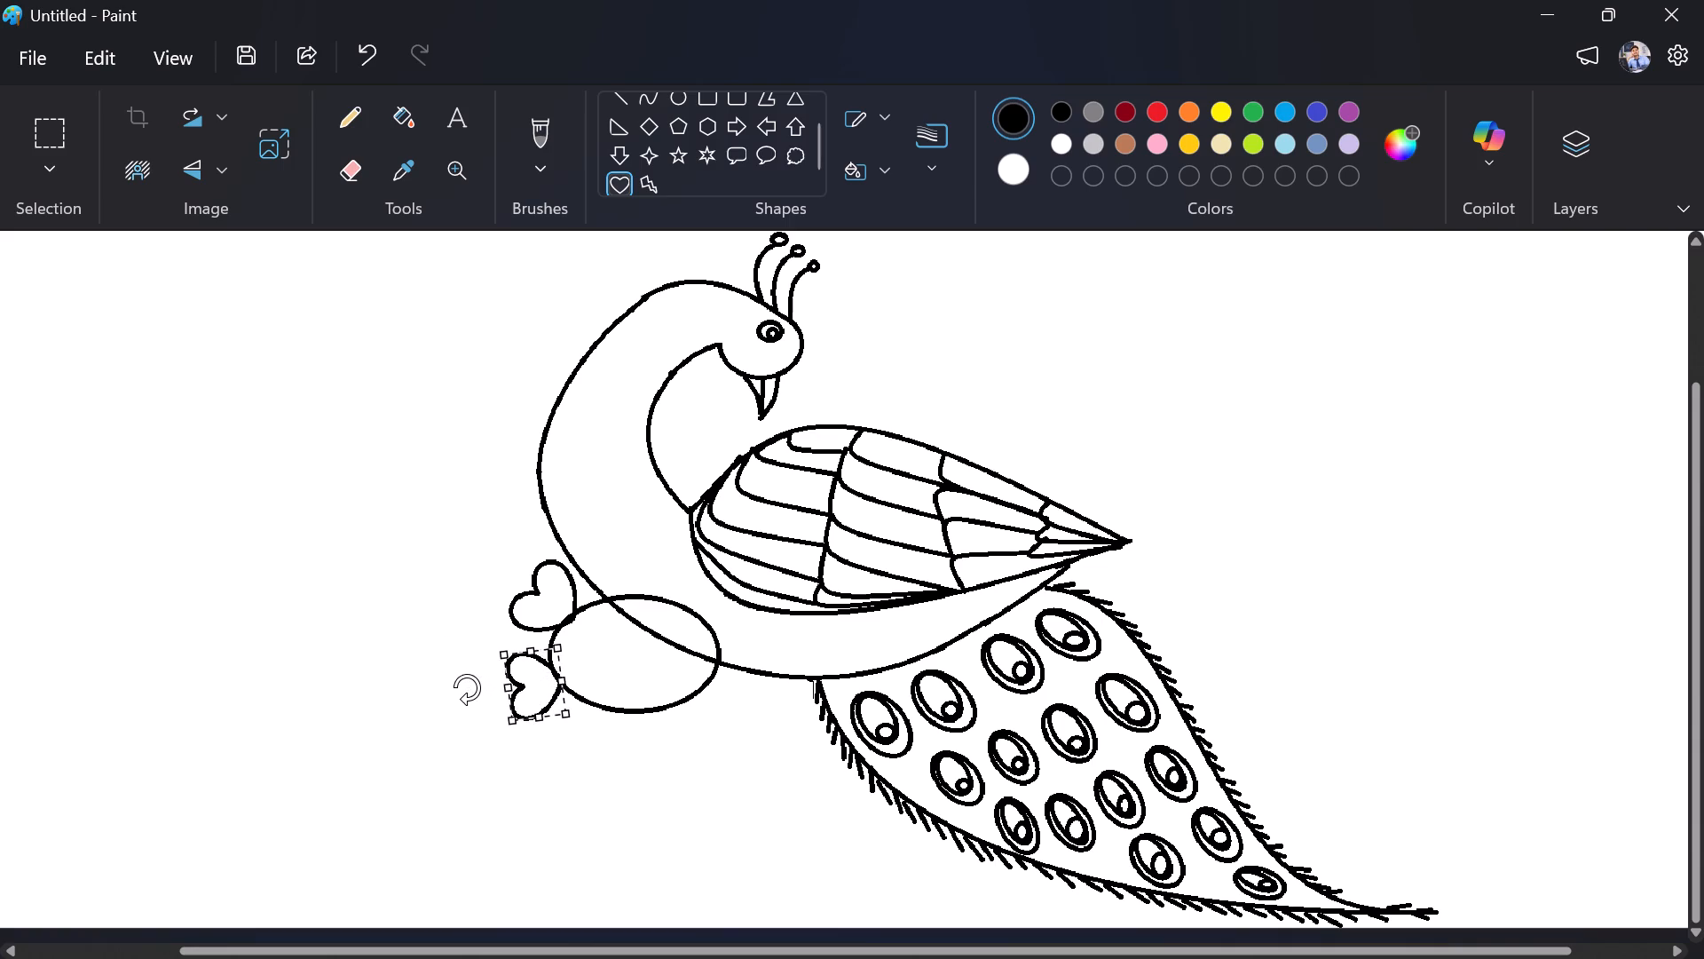
pyautogui.moveTo(467, 687); pyautogui.dragTo(459, 713)
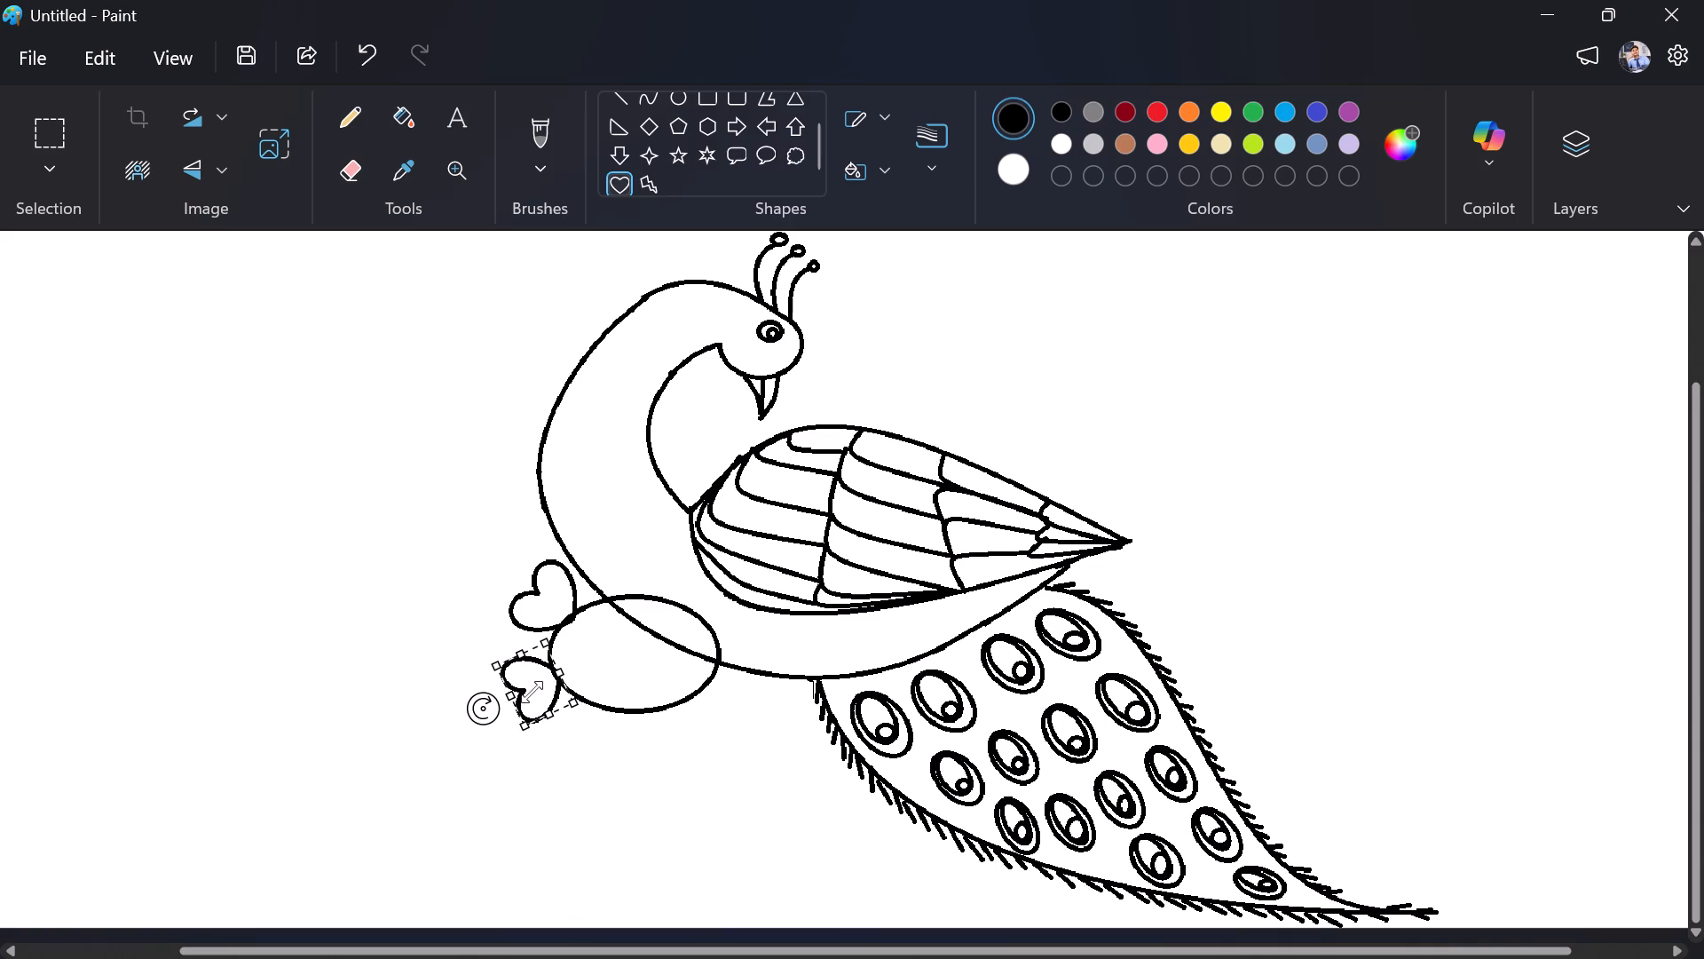
pyautogui.moveTo(536, 691); pyautogui.dragTo(527, 663)
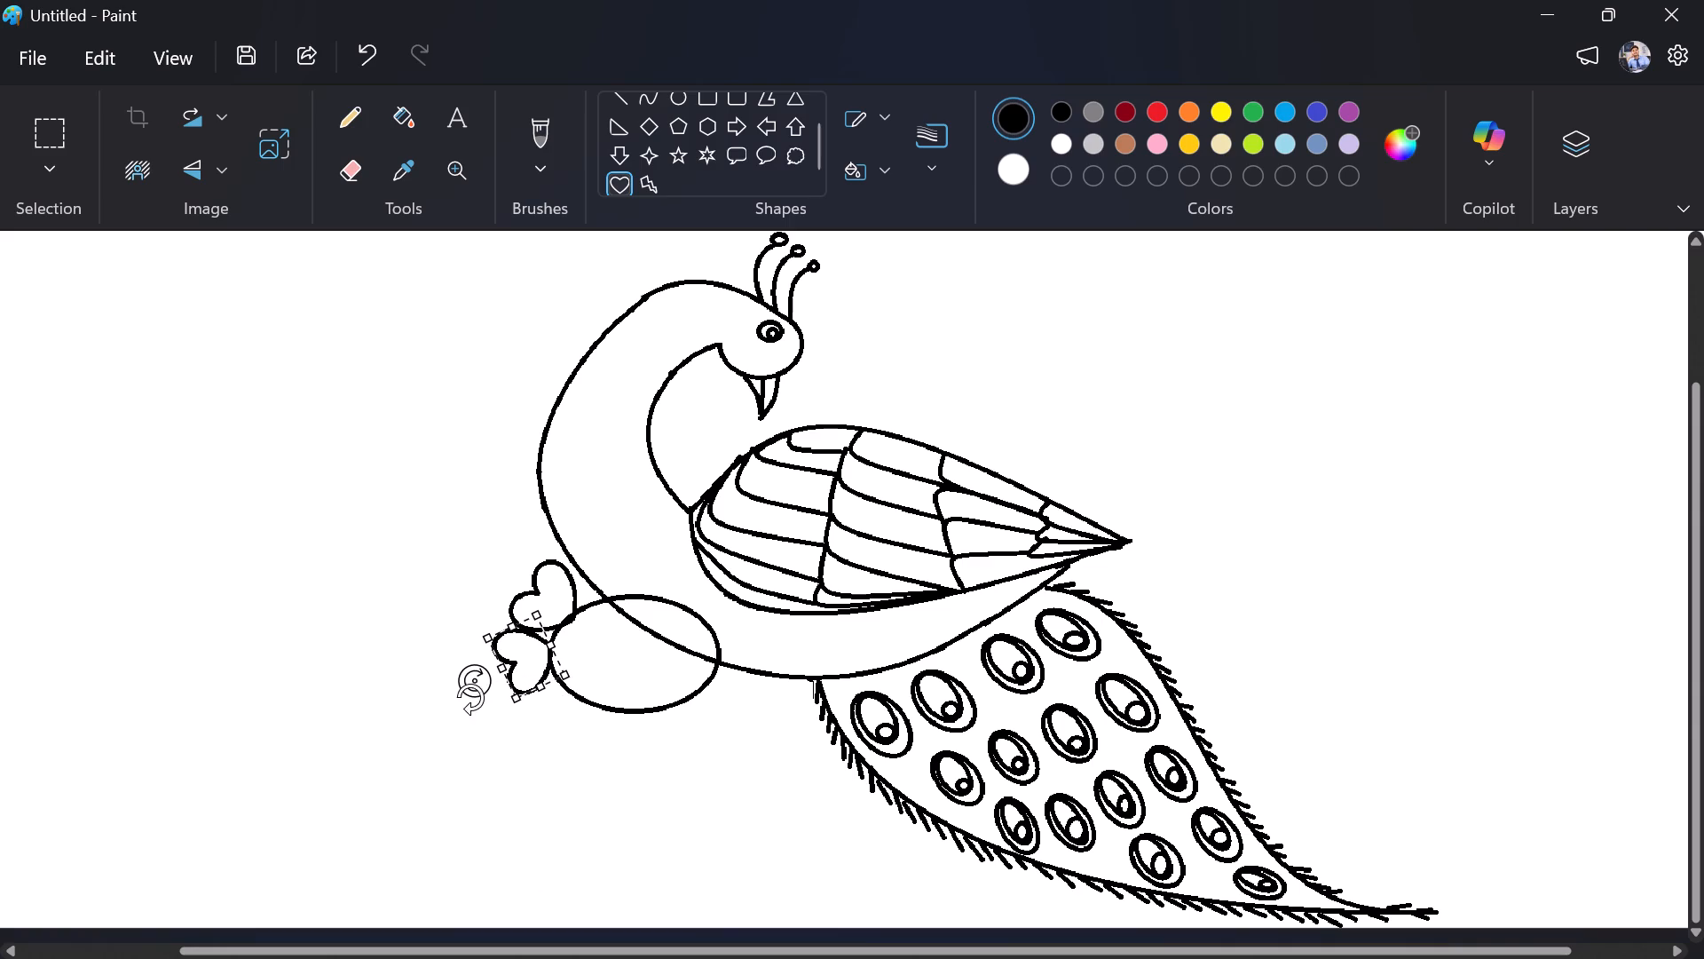
pyautogui.click(444, 701)
# Add a third small heart, rotated nearly upside down, against the oval's lower-left edge below the second heart.
pyautogui.moveTo(418, 589); pyautogui.dragTo(382, 543)
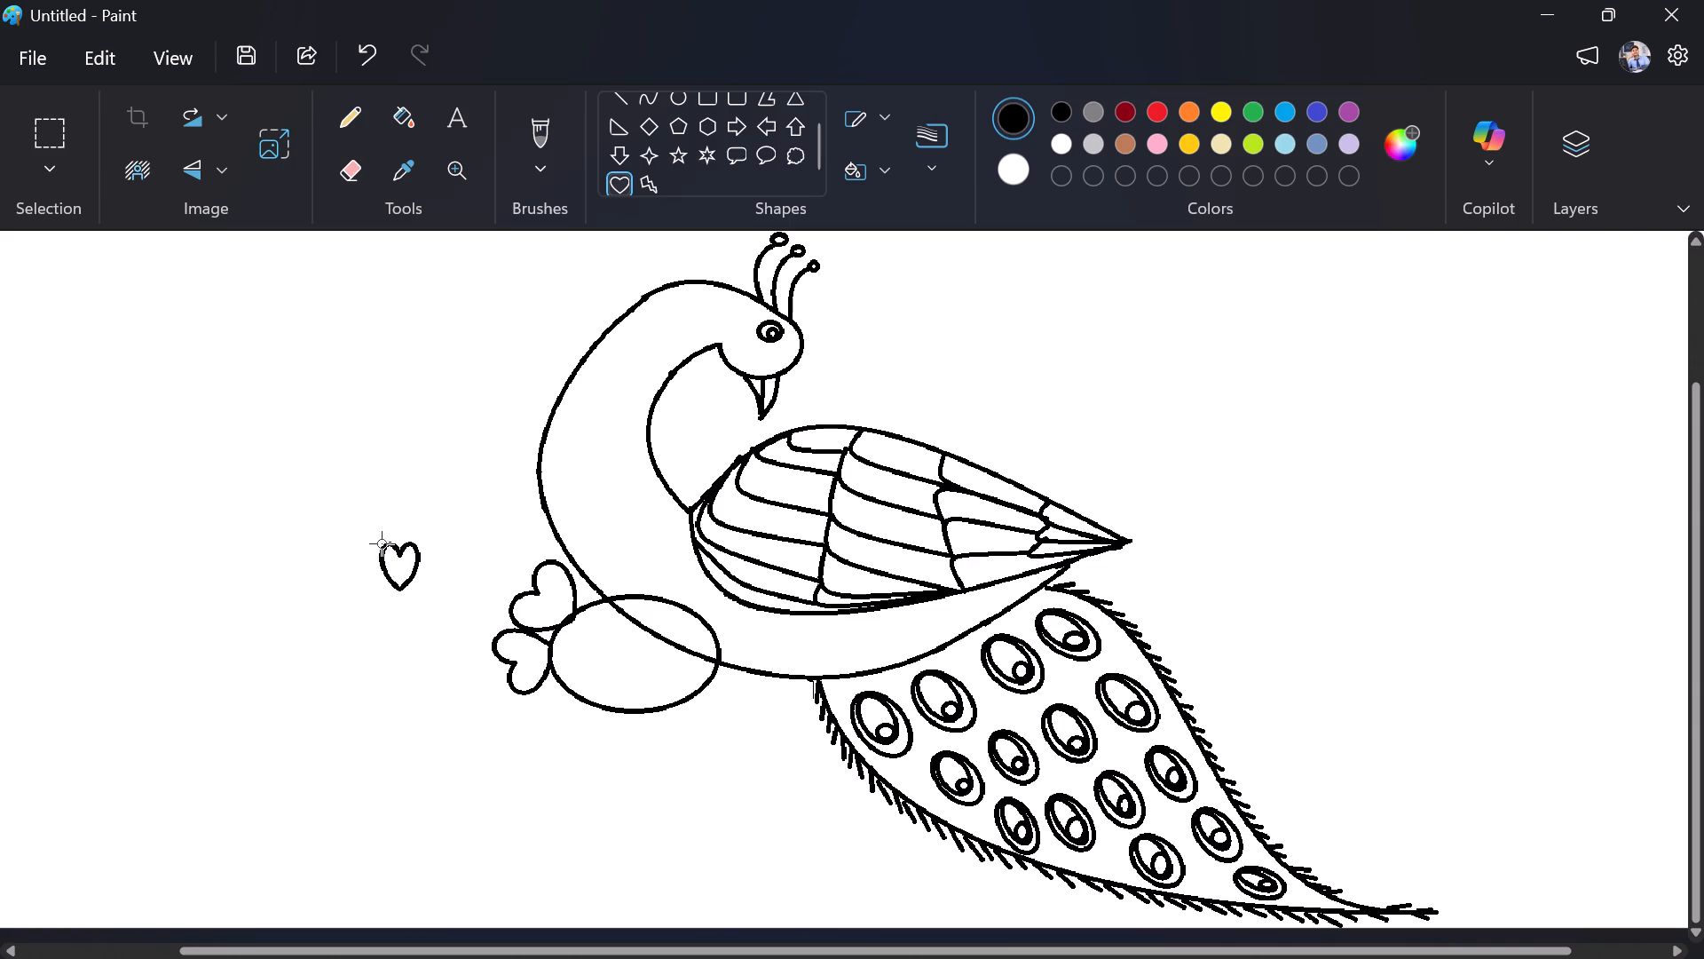
pyautogui.moveTo(382, 543); pyautogui.dragTo(349, 541)
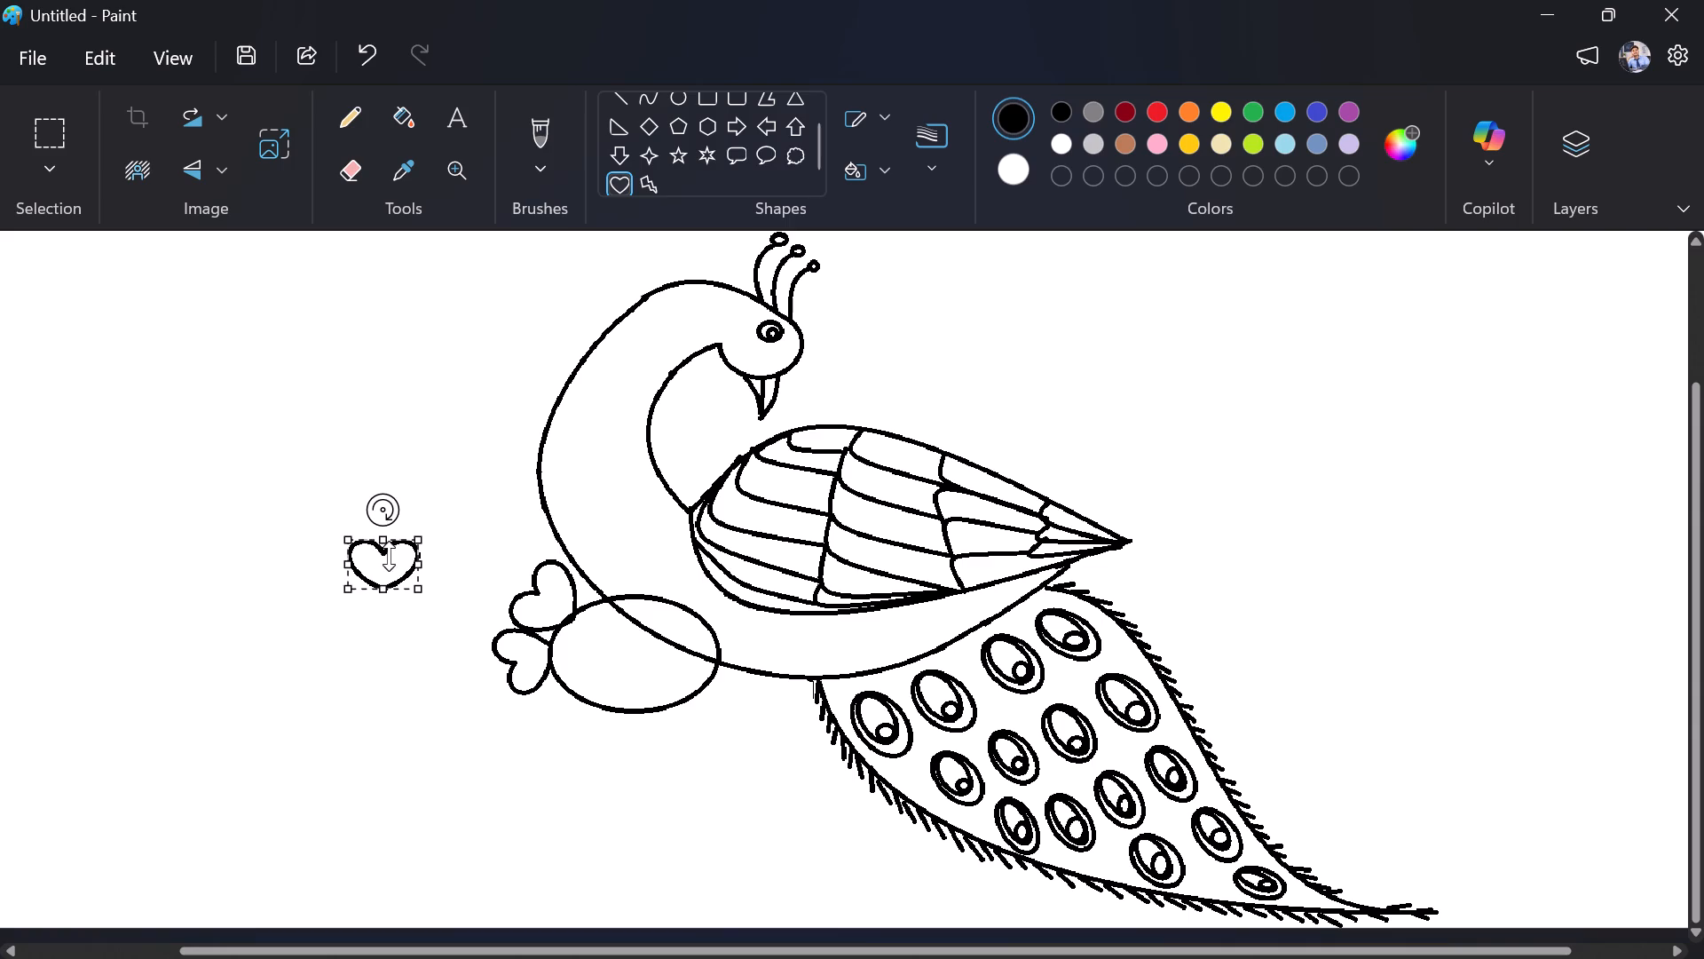
pyautogui.moveTo(379, 564); pyautogui.dragTo(589, 771)
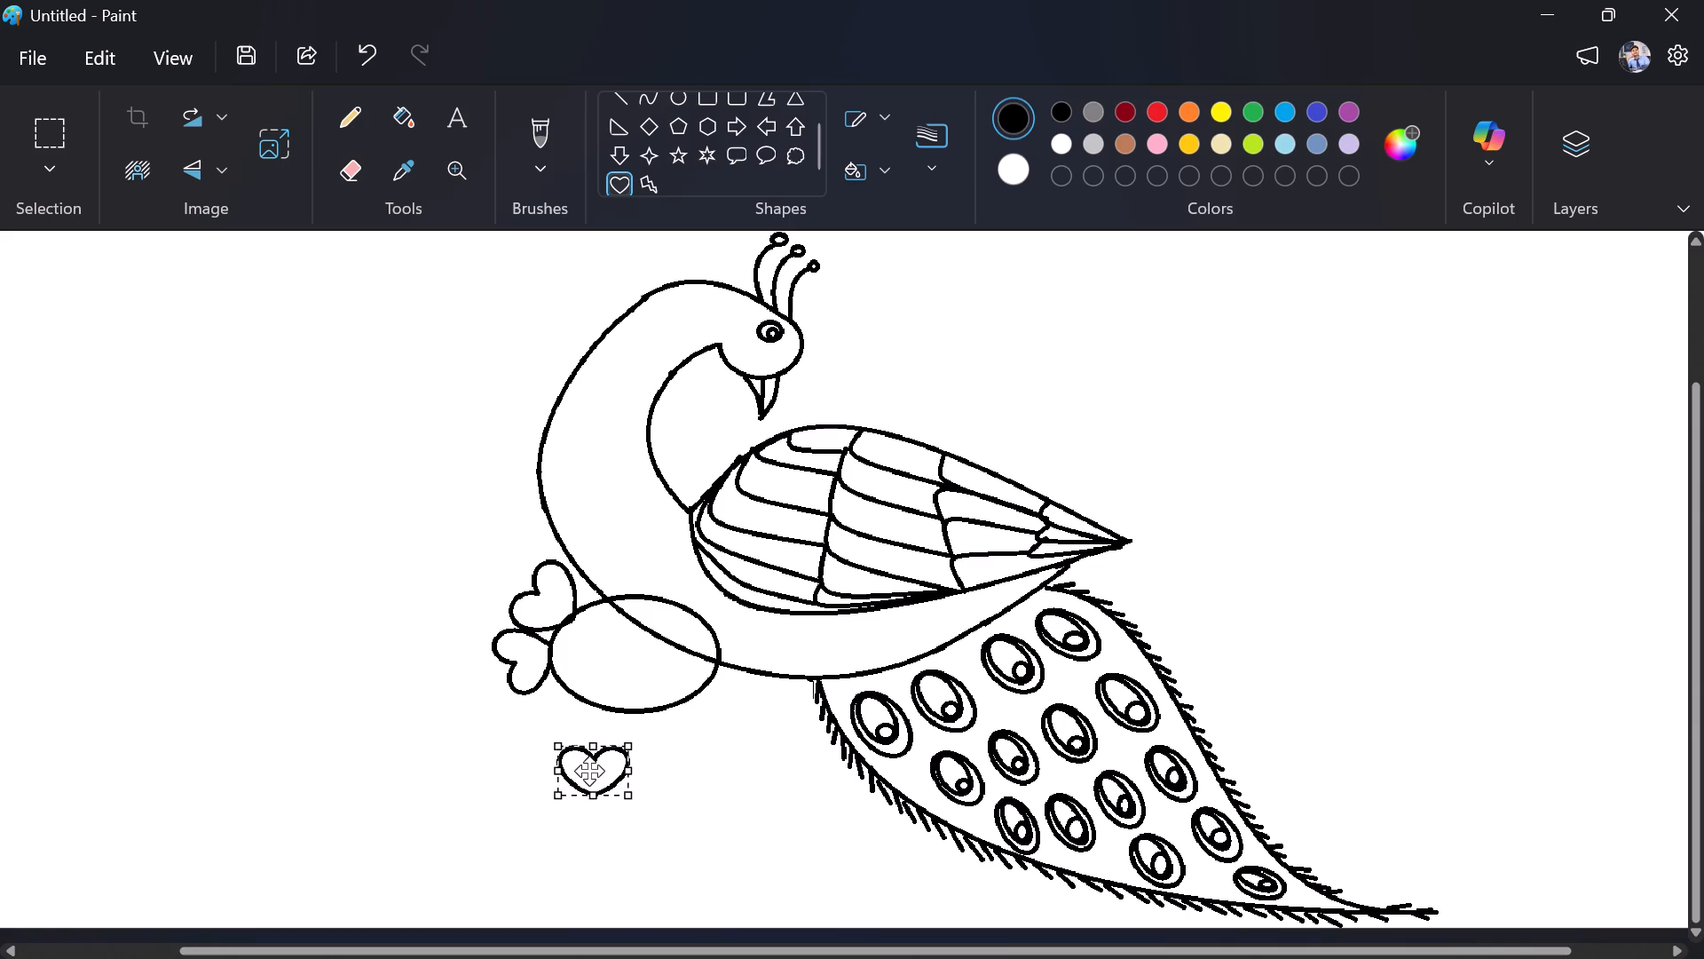
pyautogui.moveTo(589, 771); pyautogui.dragTo(591, 769)
pyautogui.moveTo(596, 718); pyautogui.dragTo(511, 825)
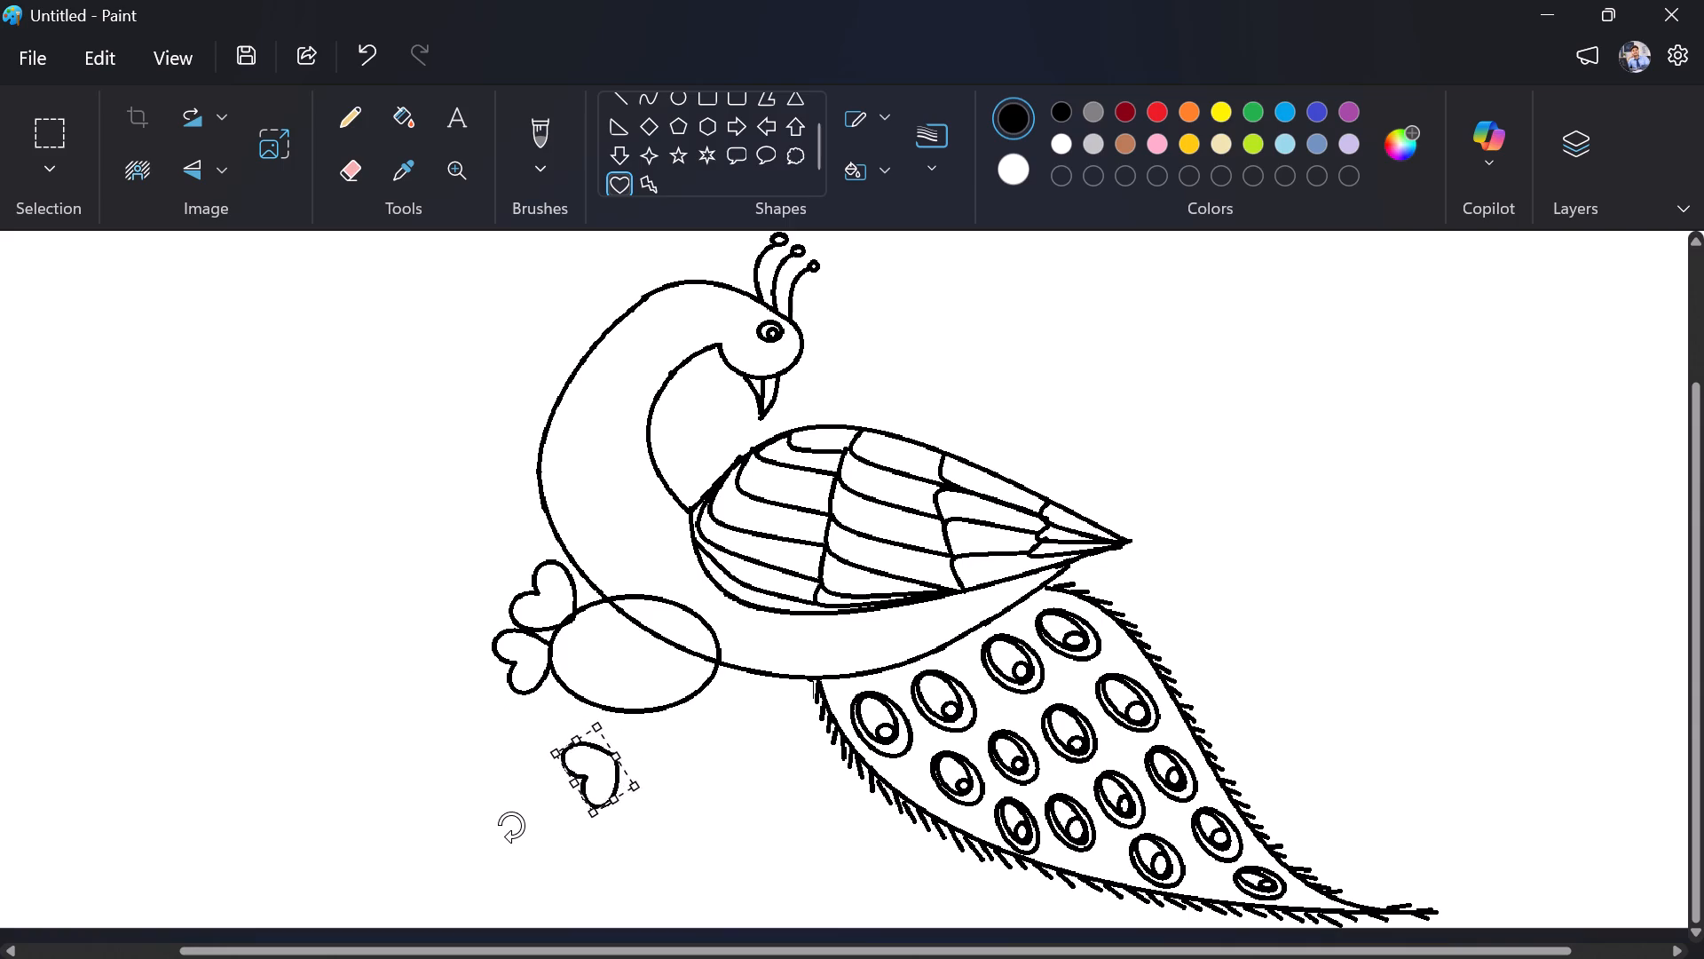
pyautogui.moveTo(511, 825); pyautogui.dragTo(558, 884)
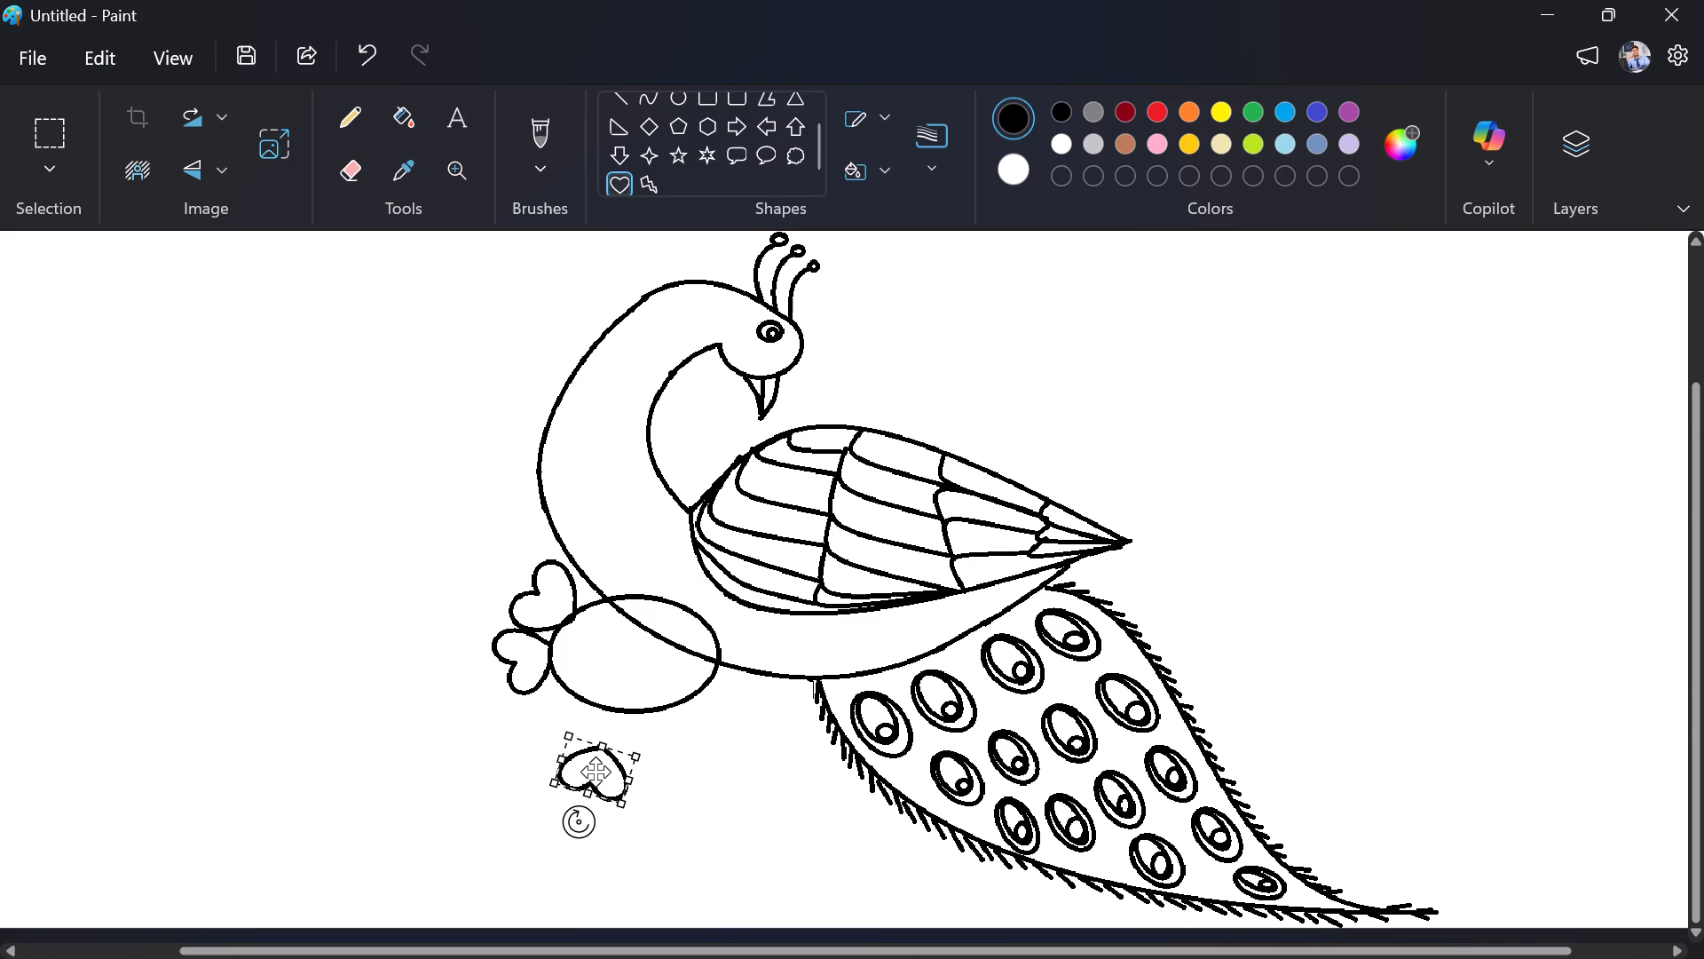
pyautogui.moveTo(596, 772); pyautogui.dragTo(550, 708)
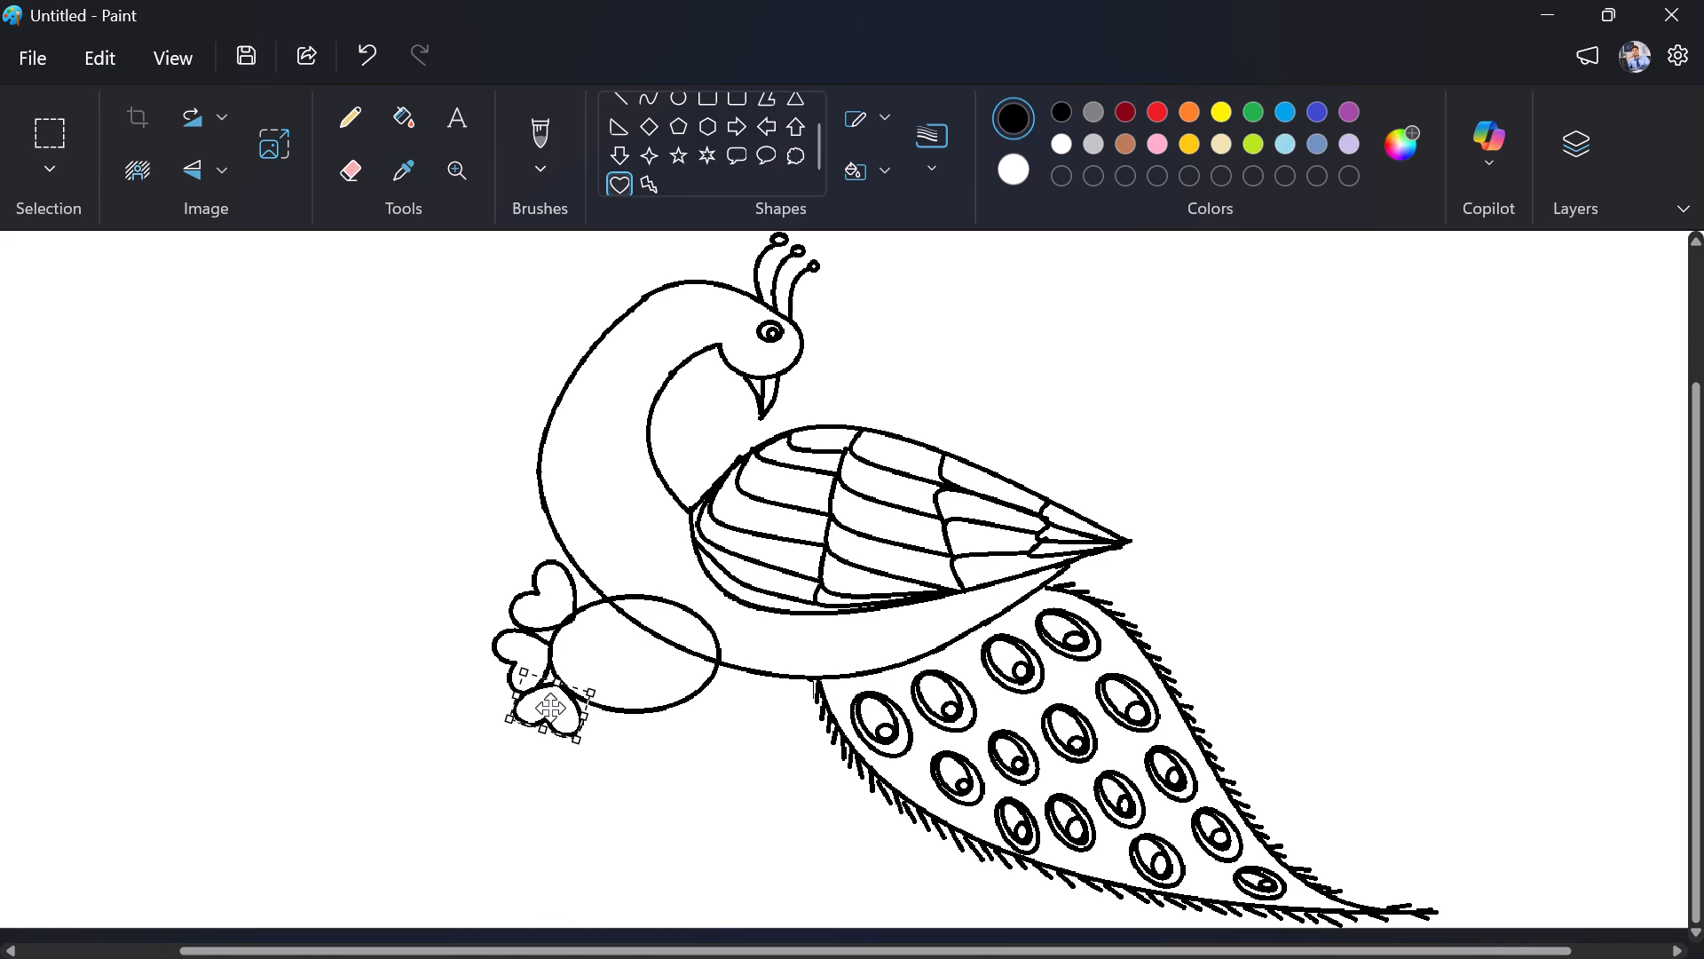
pyautogui.moveTo(550, 708); pyautogui.dragTo(556, 709)
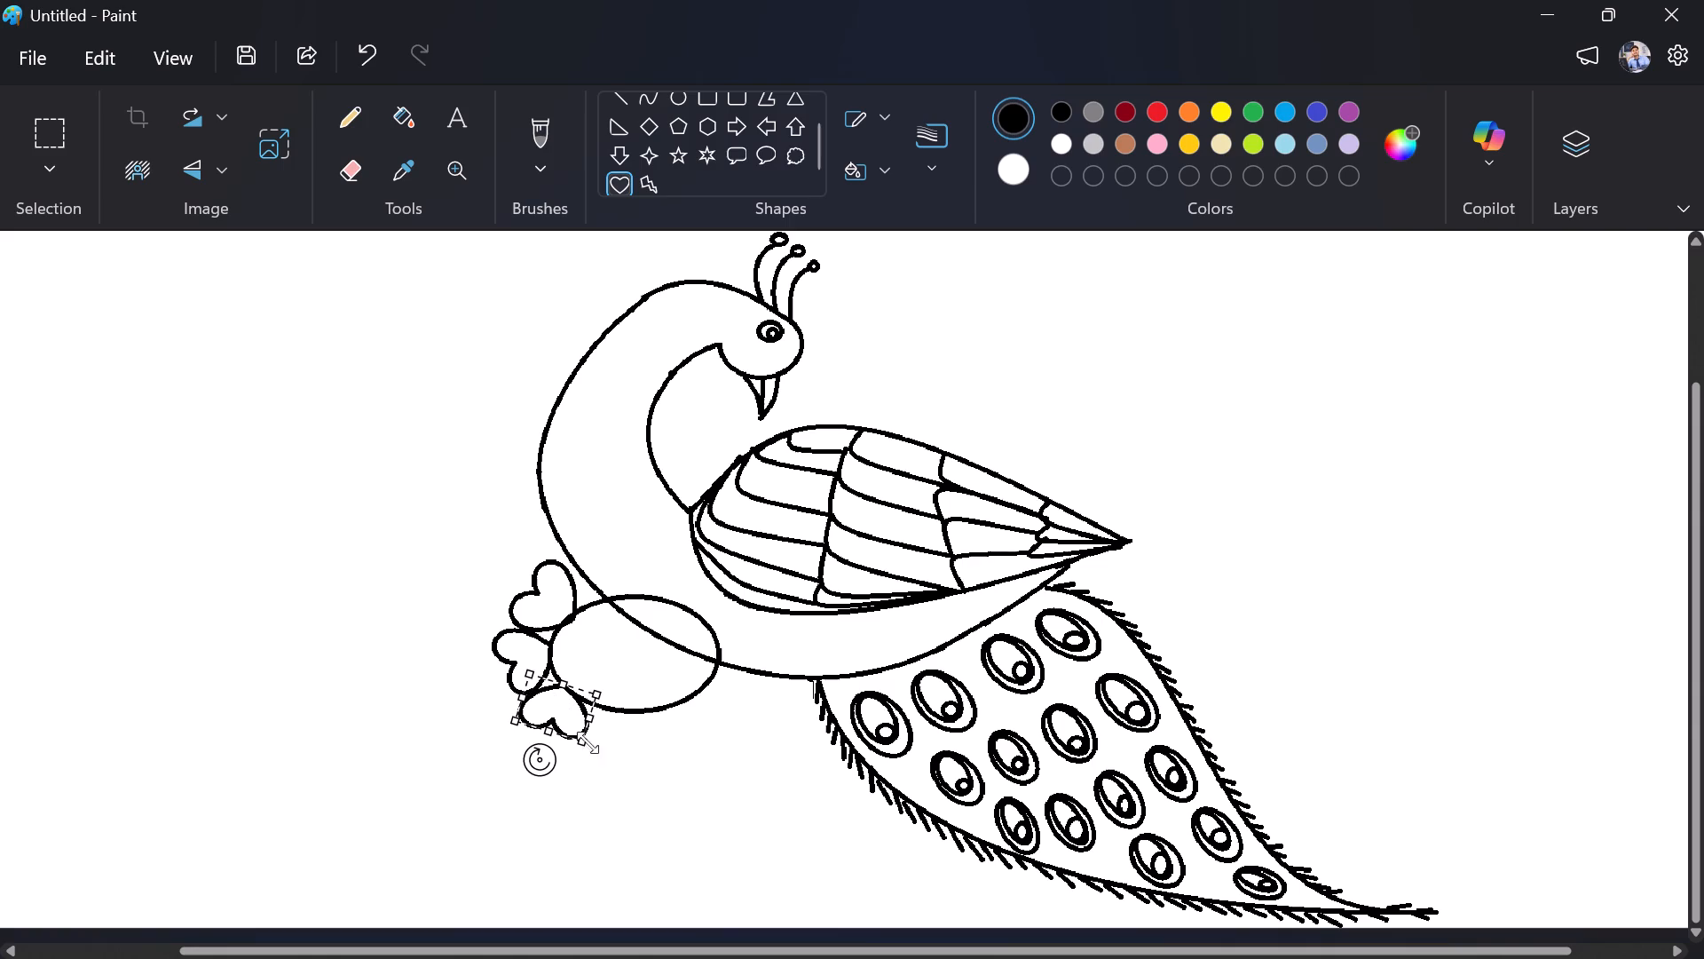
pyautogui.click(606, 798)
# Add a fourth small heart, turned upside down and stretched slightly taller, directly beneath the oval's bottom edge beside the third heart.
pyautogui.moveTo(649, 843); pyautogui.dragTo(677, 811)
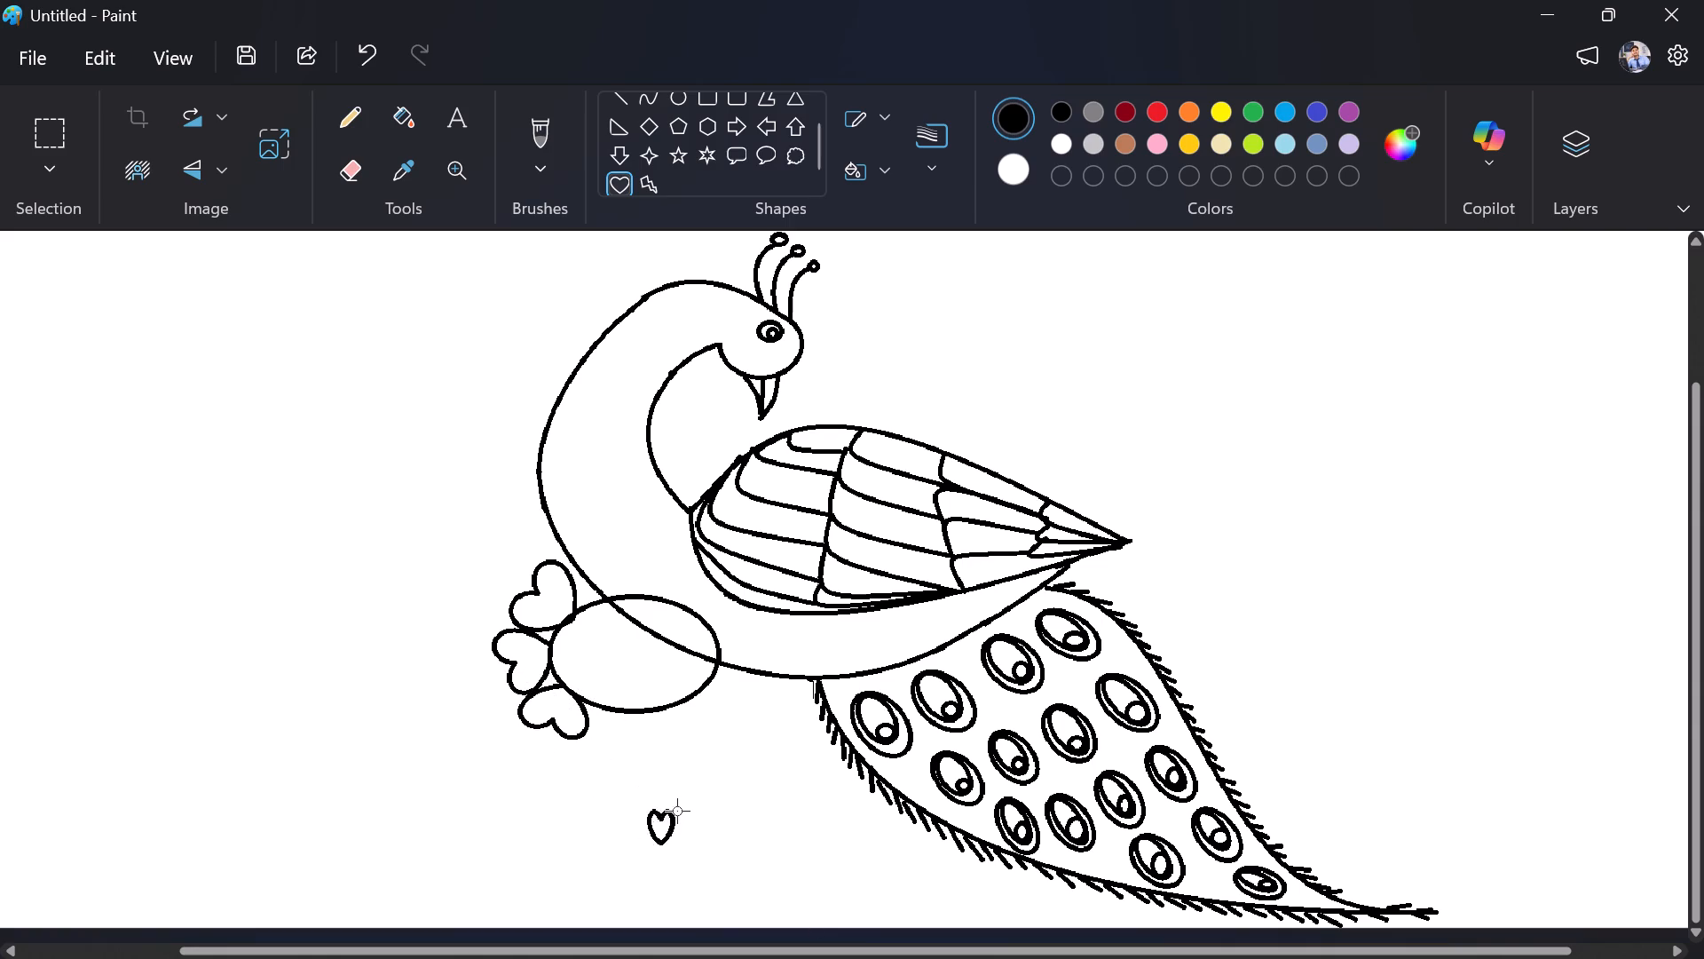
pyautogui.moveTo(677, 811); pyautogui.dragTo(709, 809)
pyautogui.moveTo(667, 773); pyautogui.dragTo(576, 806)
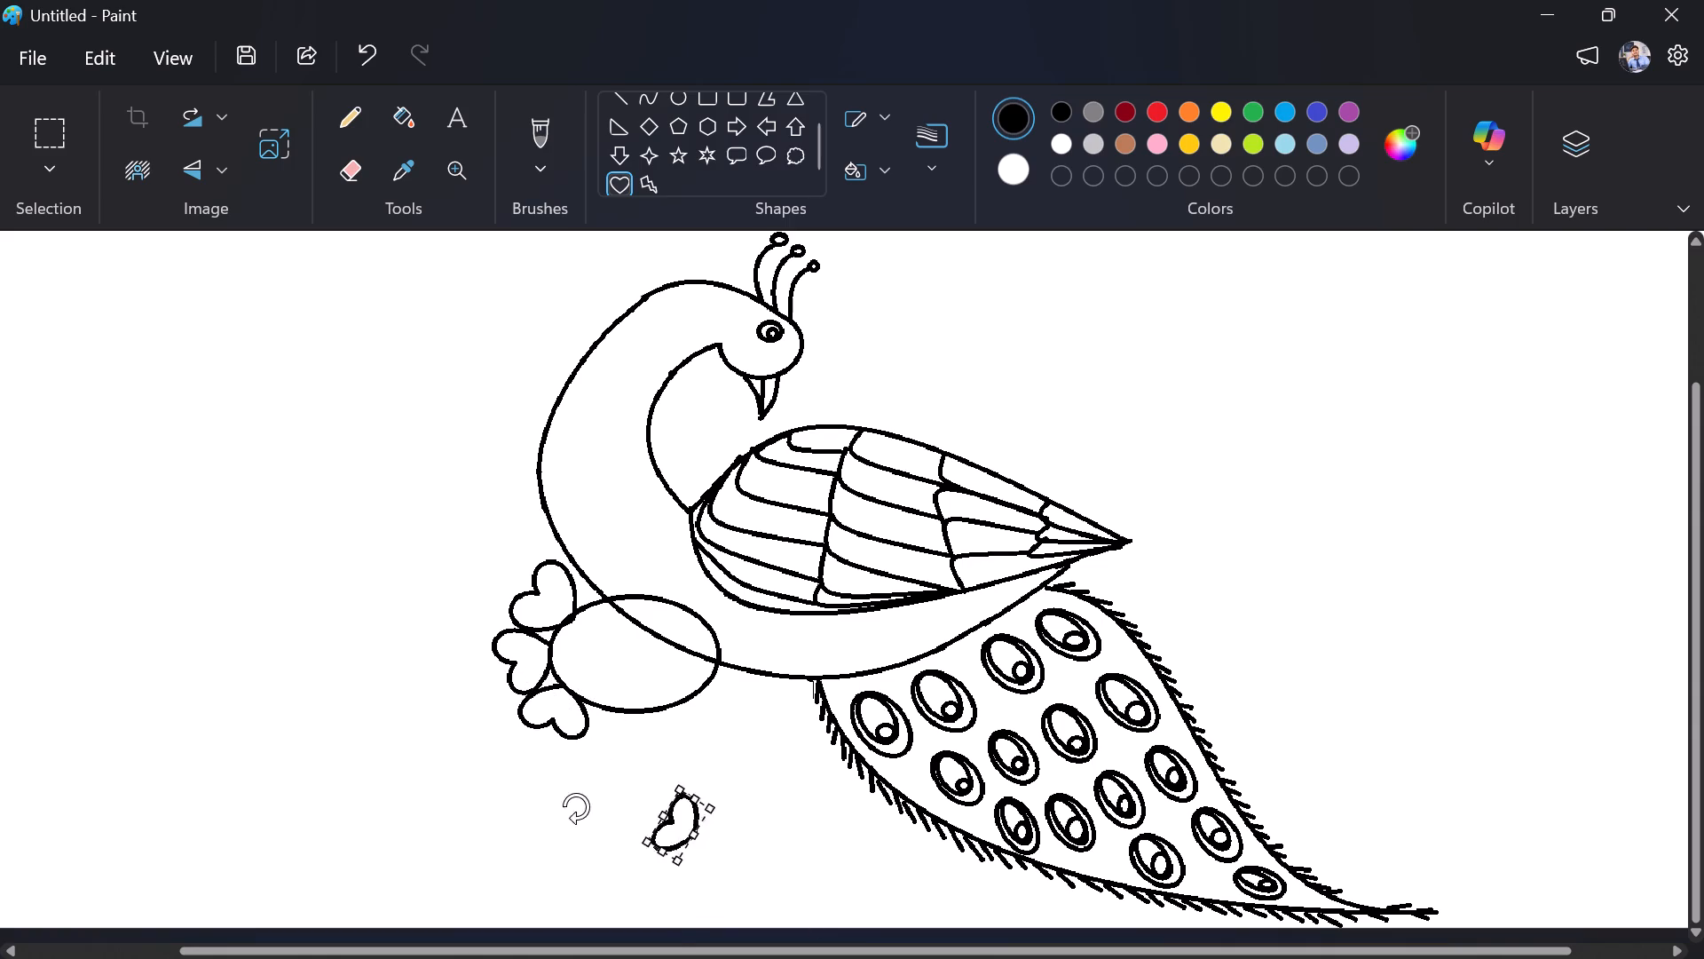
pyautogui.moveTo(576, 806); pyautogui.dragTo(691, 921)
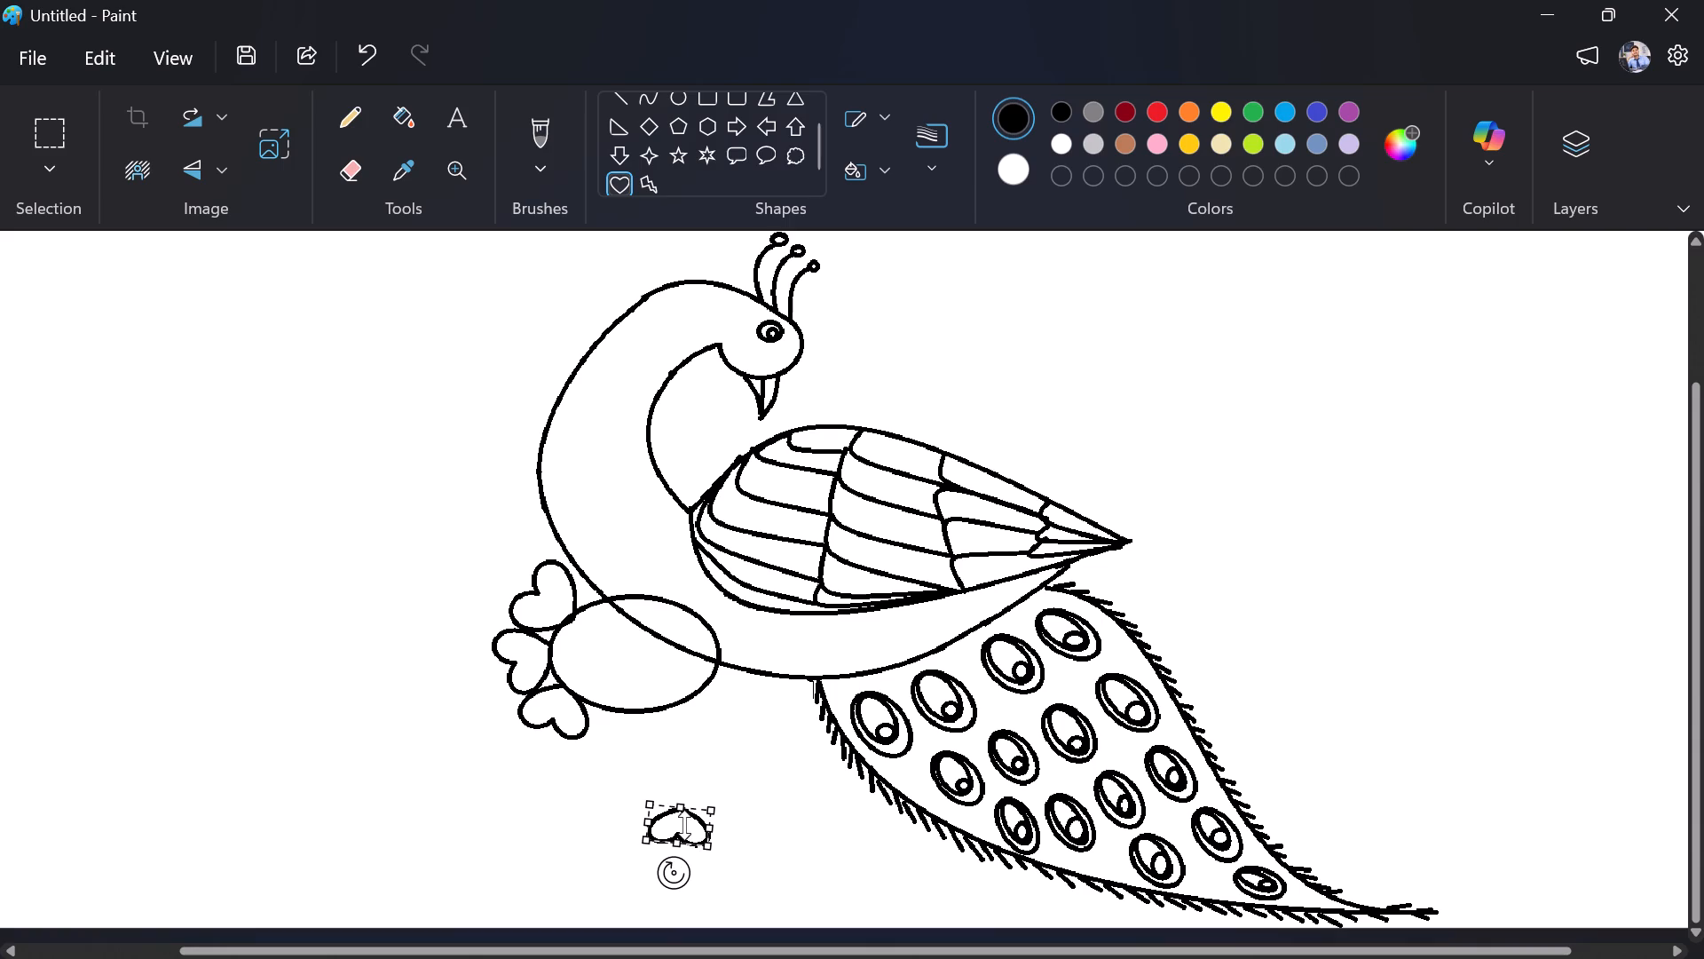
pyautogui.moveTo(680, 813); pyautogui.dragTo(682, 802)
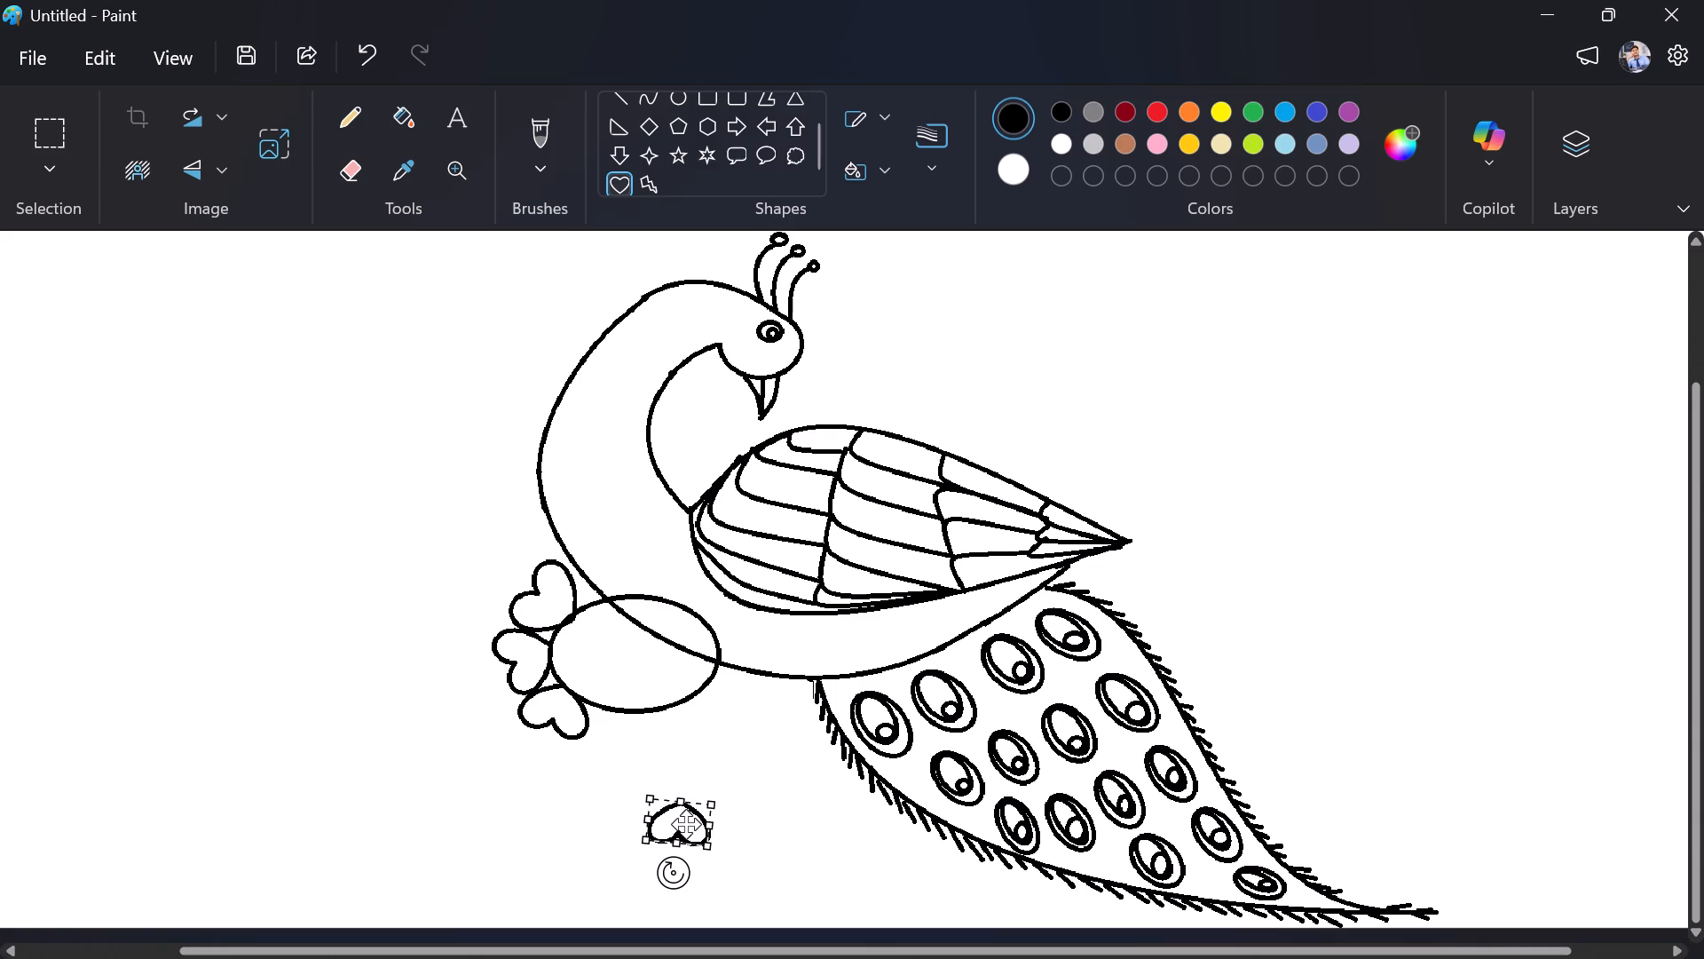
pyautogui.moveTo(686, 824); pyautogui.dragTo(630, 721)
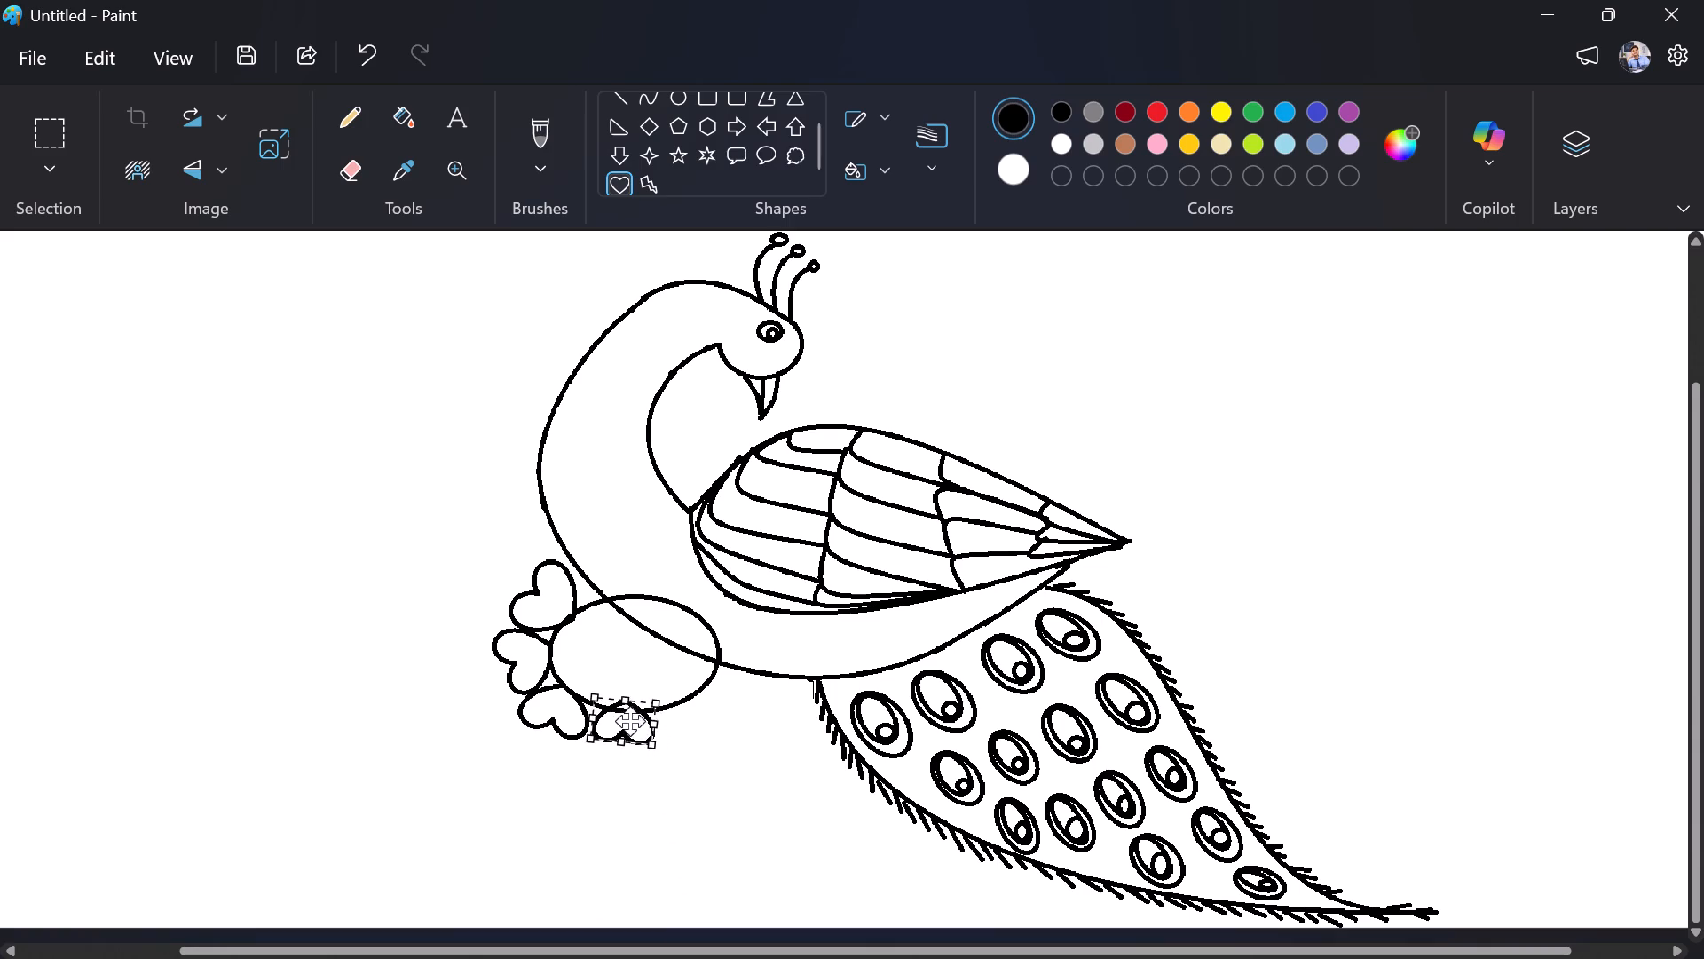
pyautogui.moveTo(630, 721); pyautogui.dragTo(623, 733)
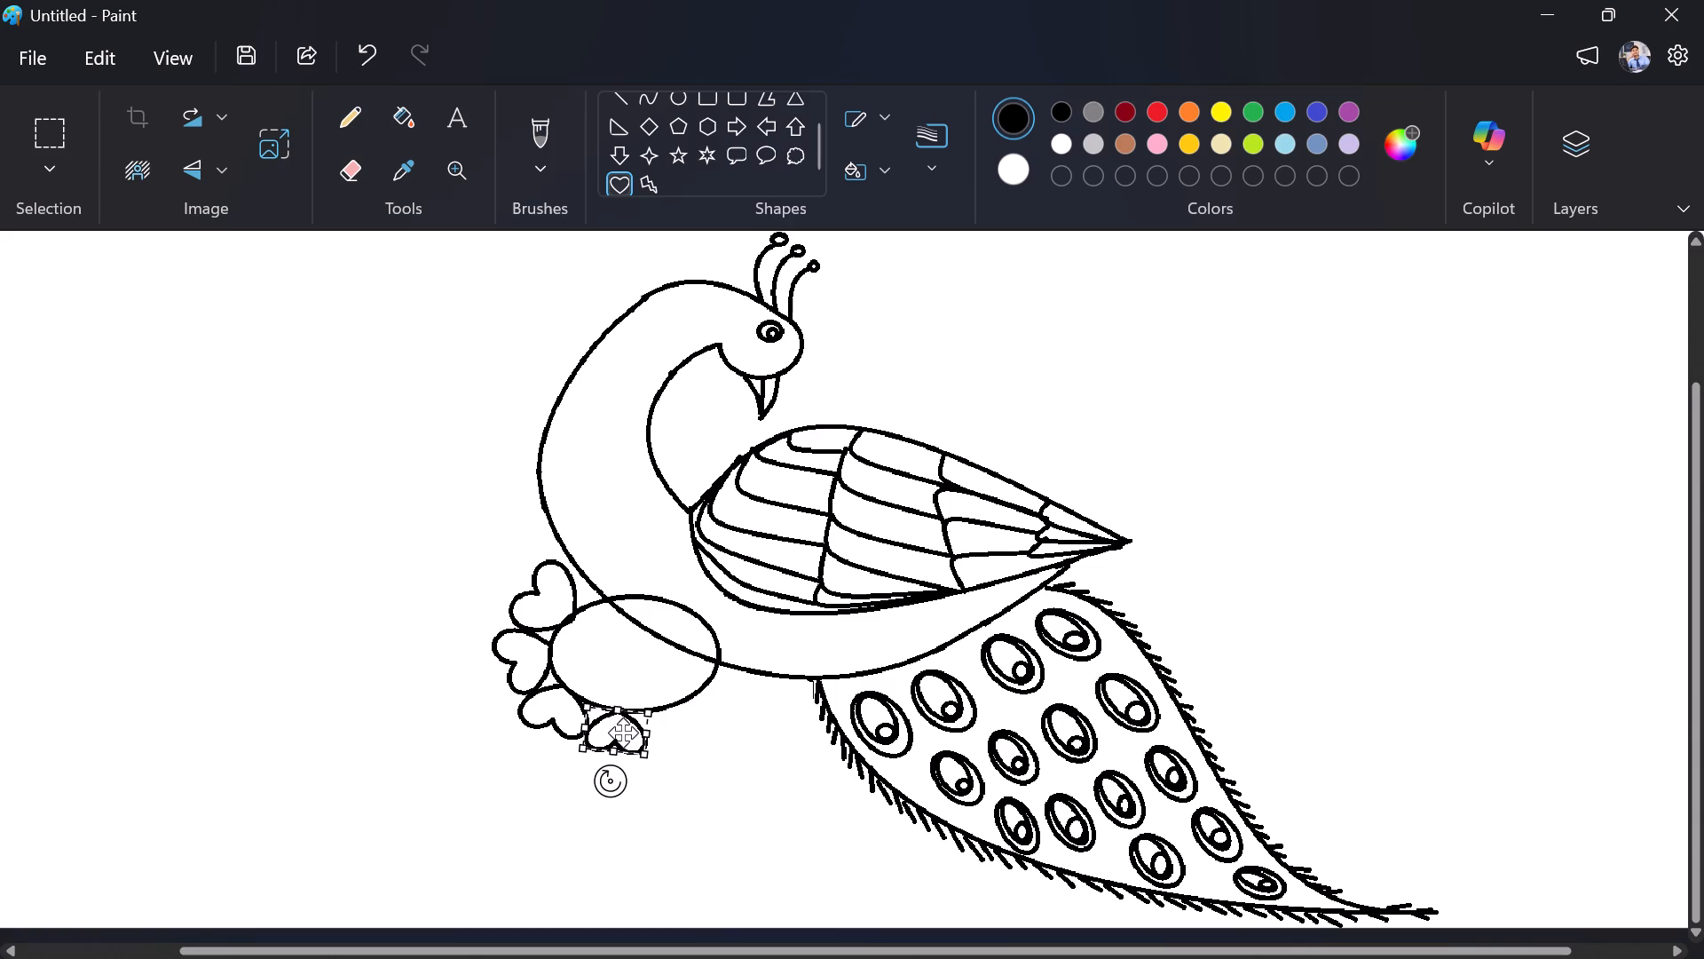
pyautogui.click(667, 767)
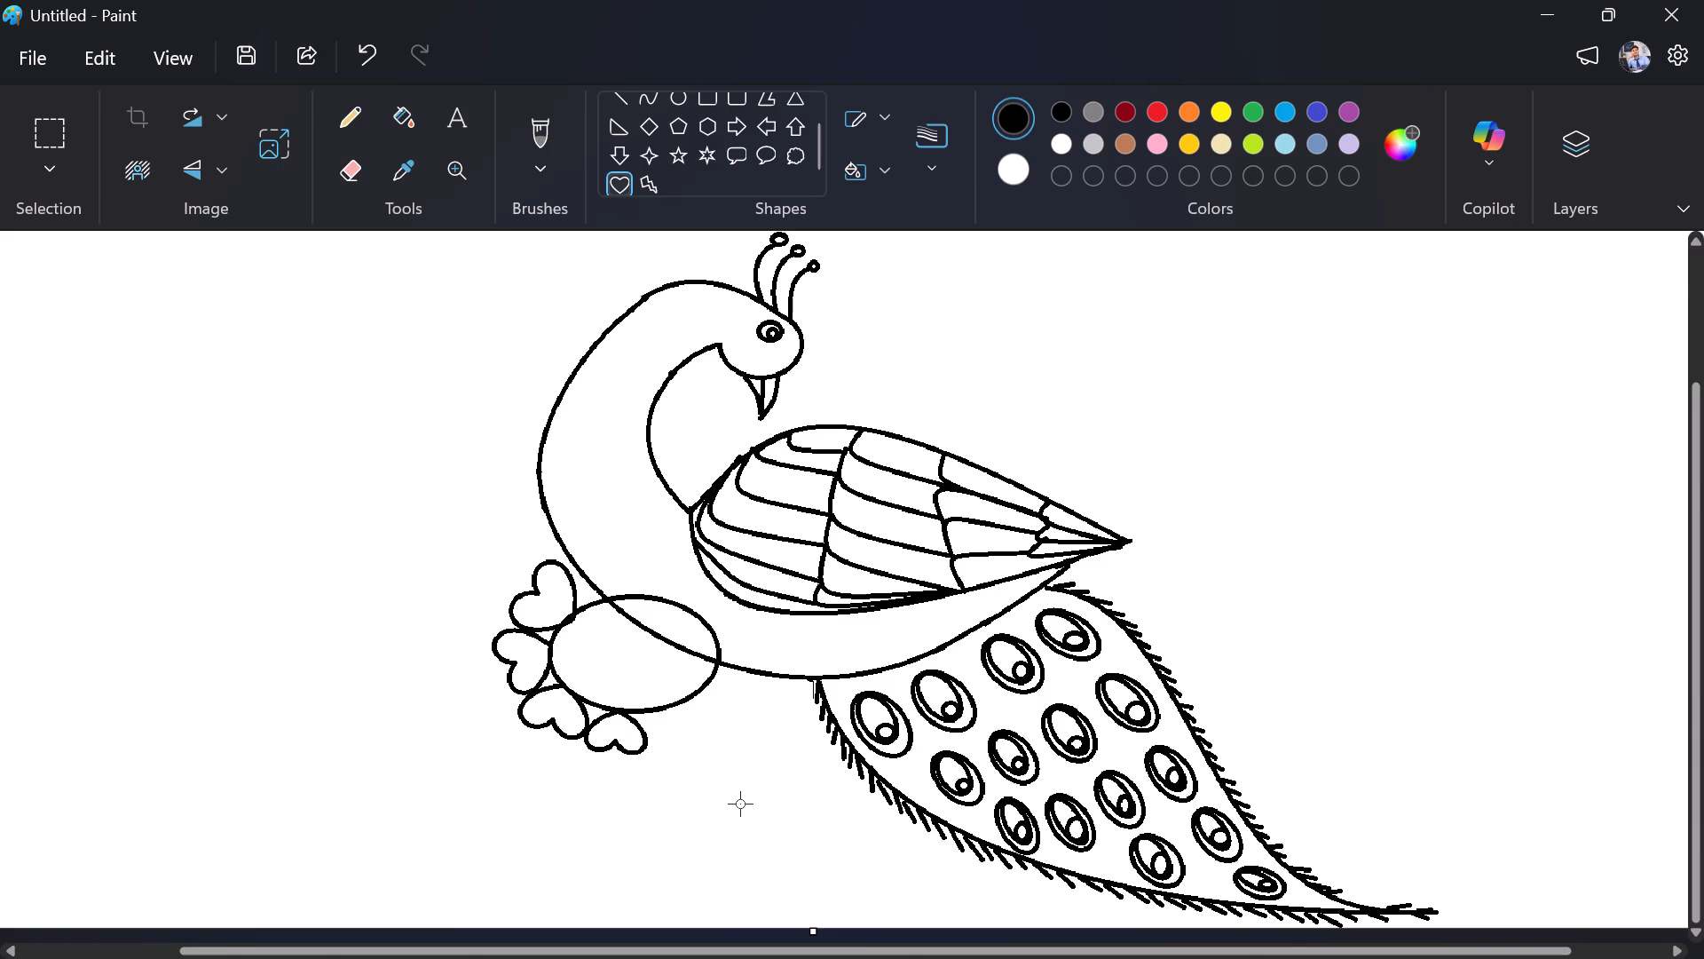
# Add a fifth small upside-down heart under the oval's lower-right edge, just right of the fourth heart.
pyautogui.moveTo(740, 804); pyautogui.dragTo(652, 844)
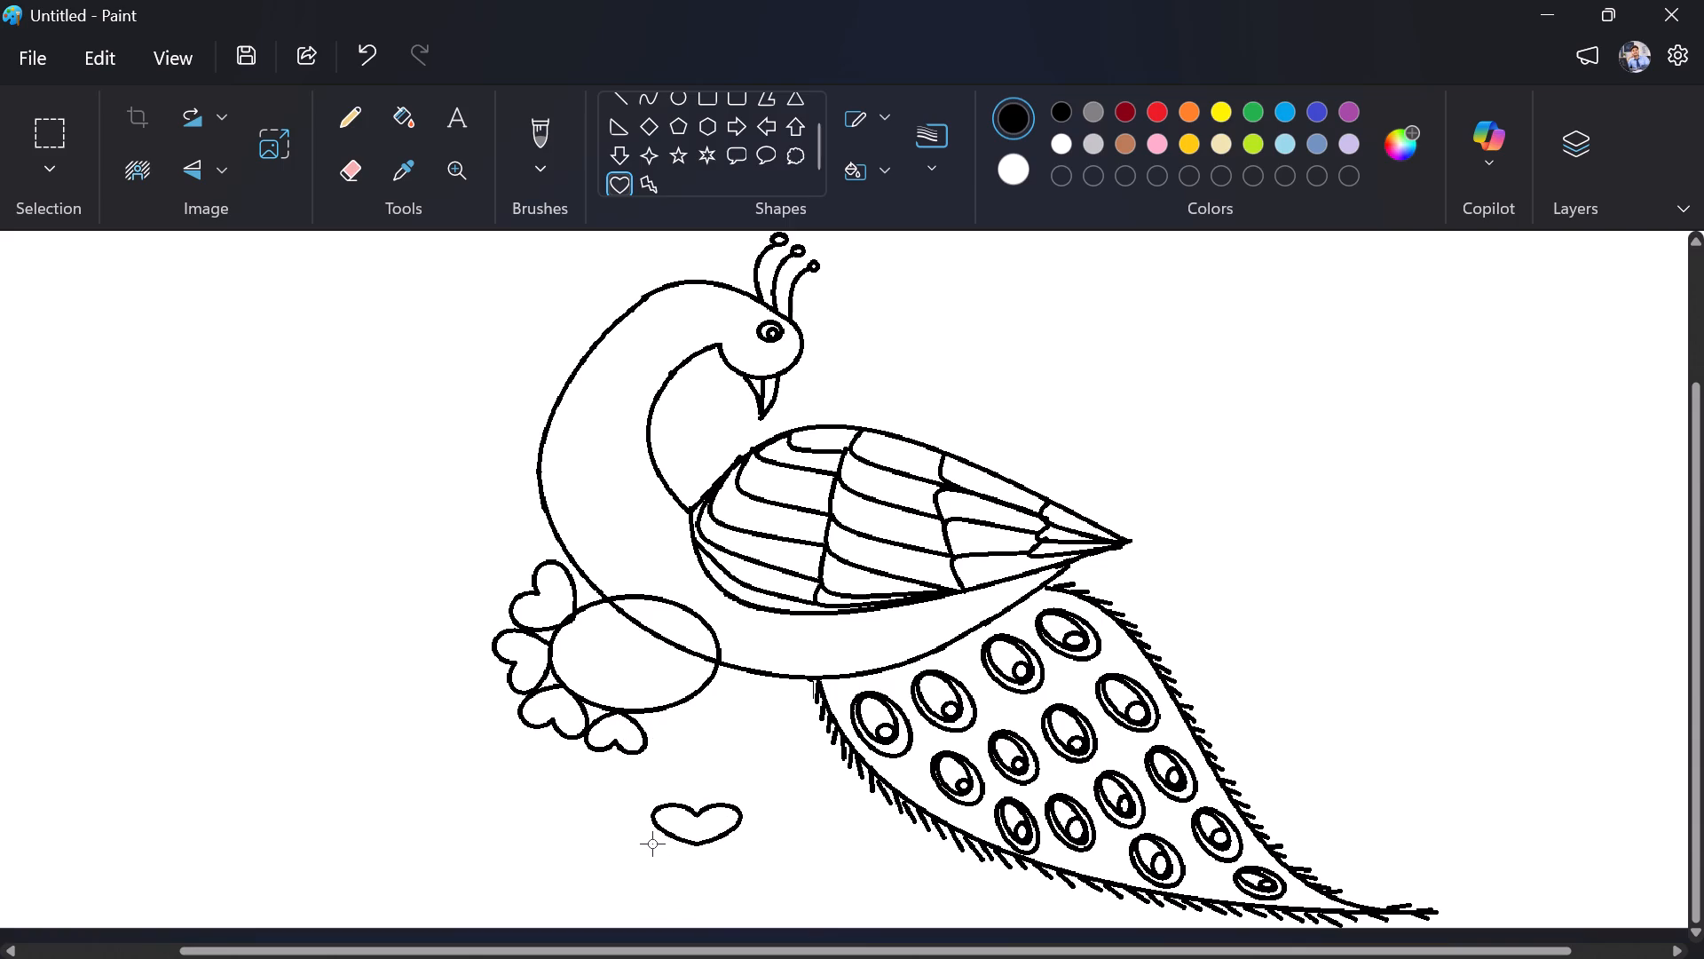
pyautogui.moveTo(652, 844); pyautogui.dragTo(667, 854)
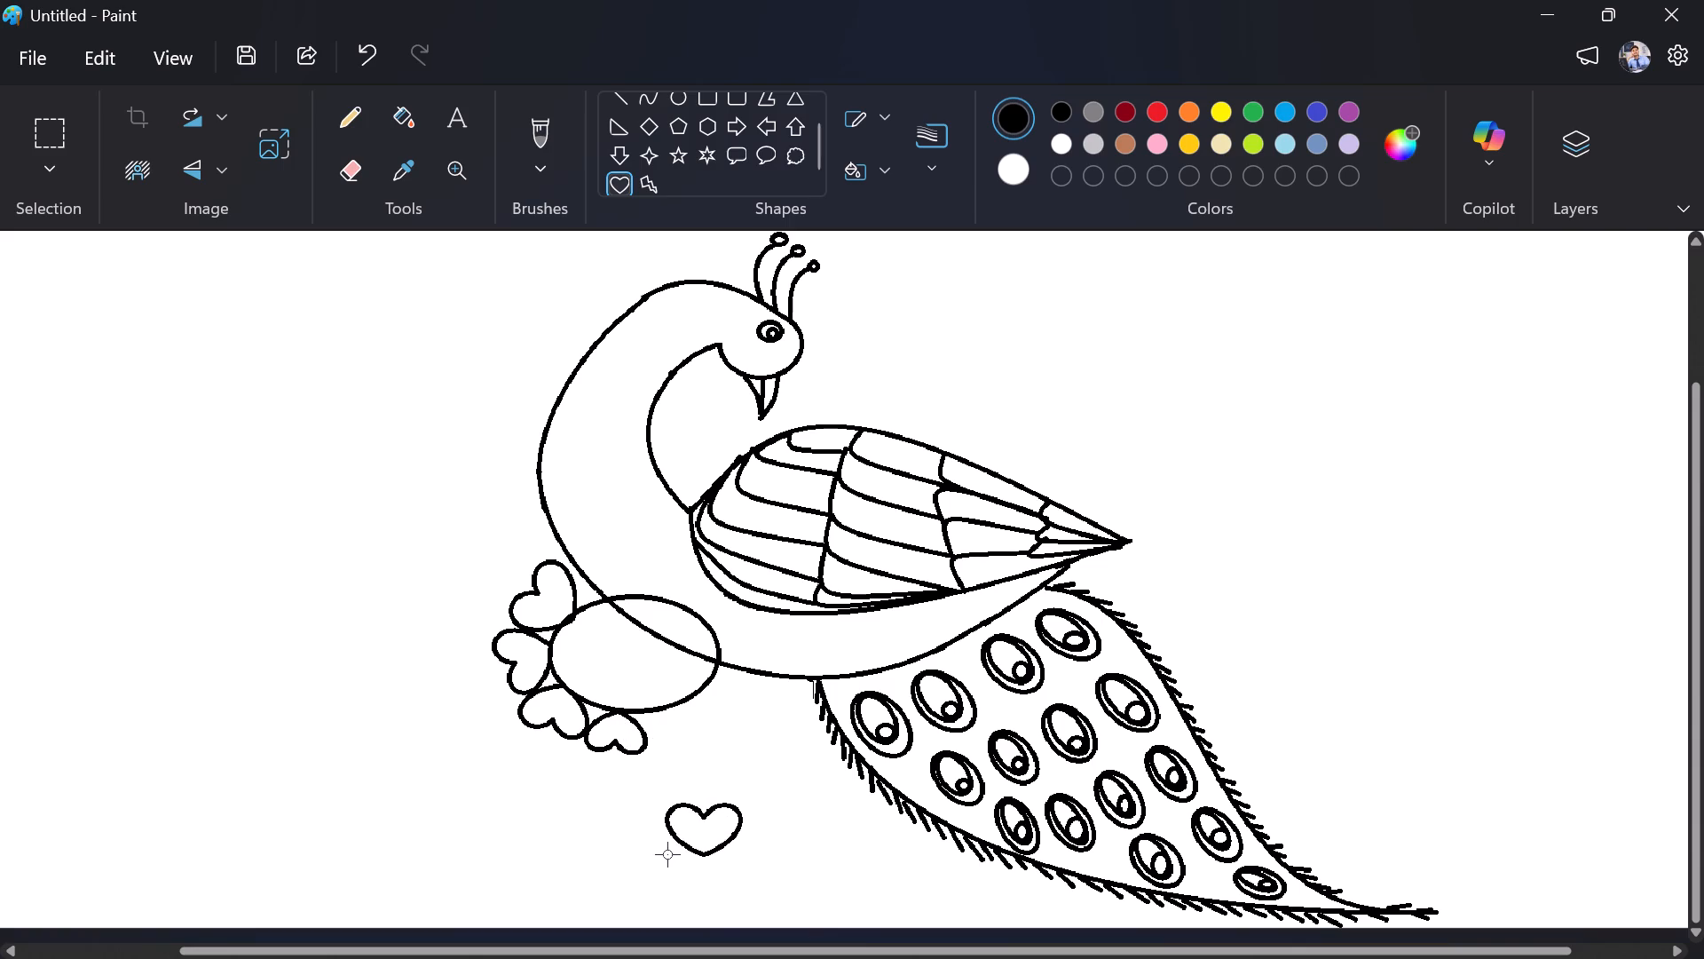
pyautogui.moveTo(667, 854); pyautogui.dragTo(682, 853)
pyautogui.moveTo(710, 771); pyautogui.dragTo(634, 842)
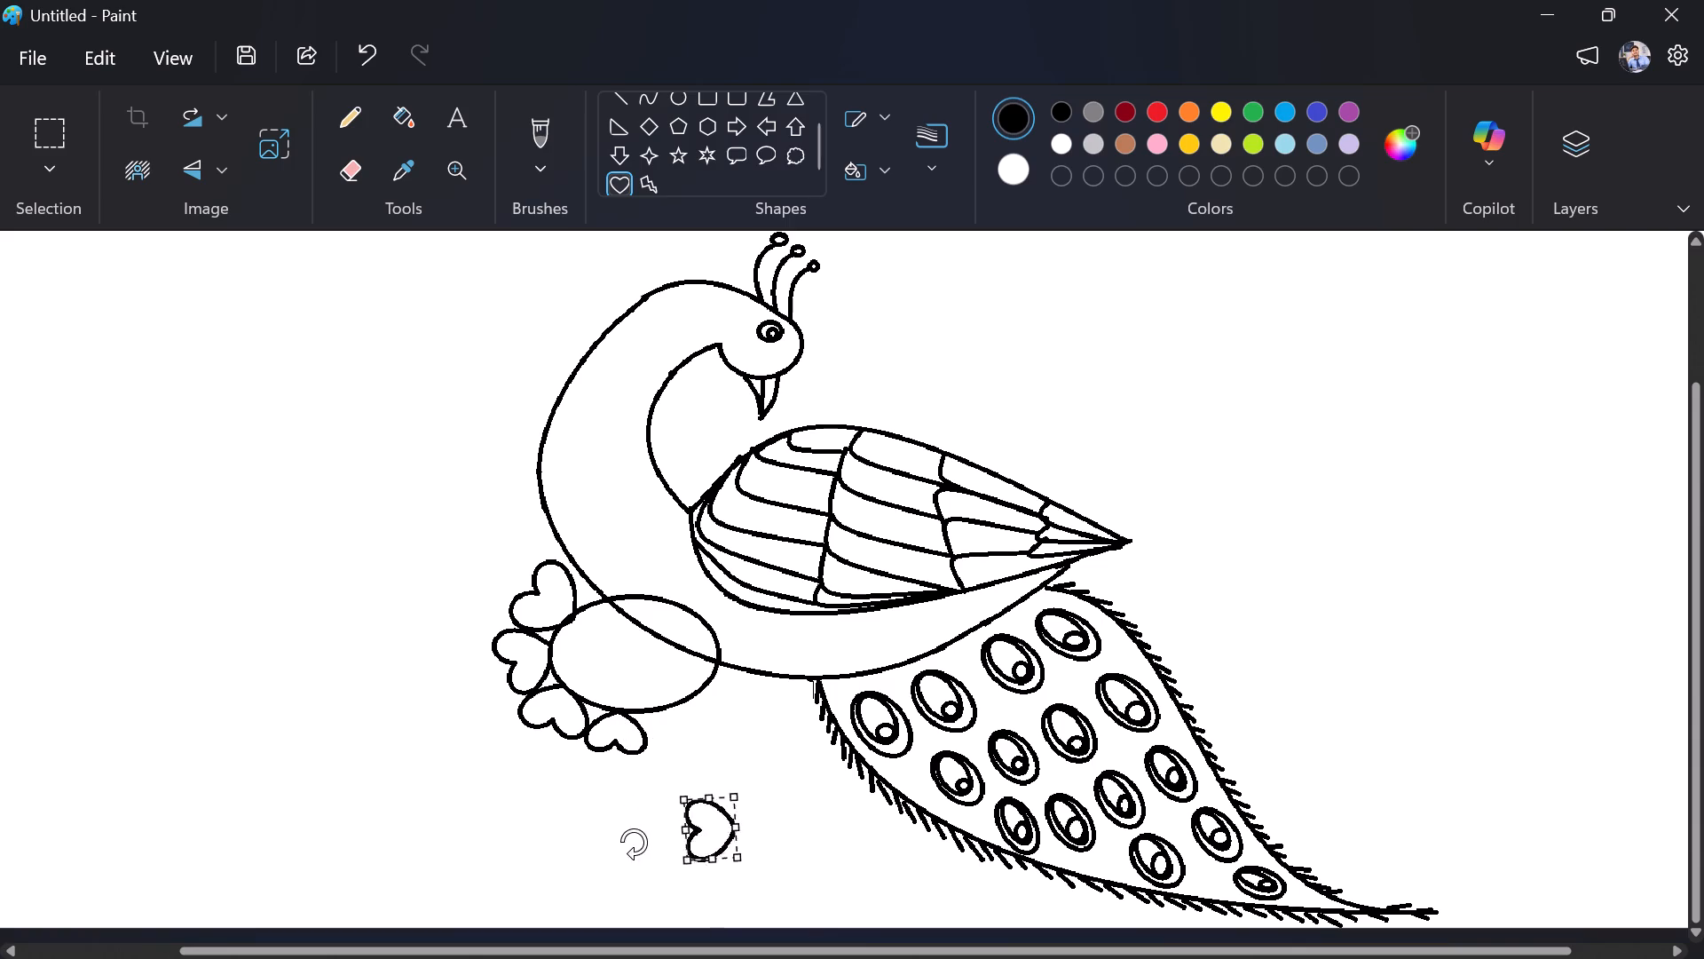
pyautogui.moveTo(634, 842); pyautogui.dragTo(716, 885)
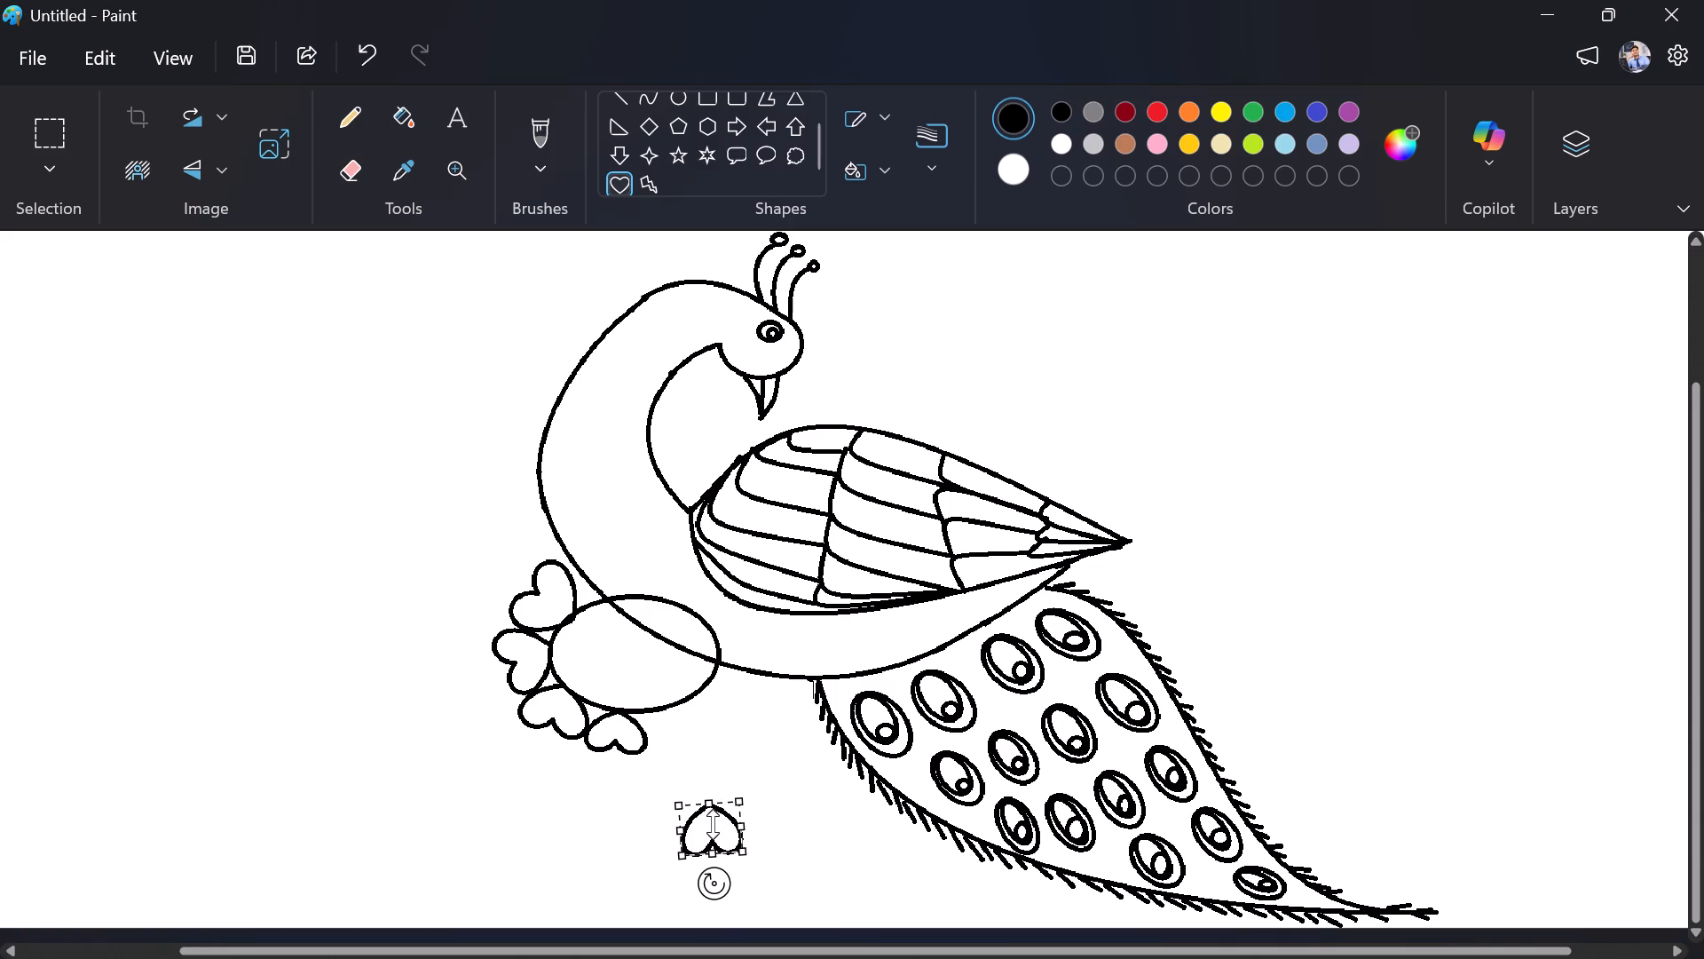
pyautogui.moveTo(718, 827); pyautogui.dragTo(713, 796)
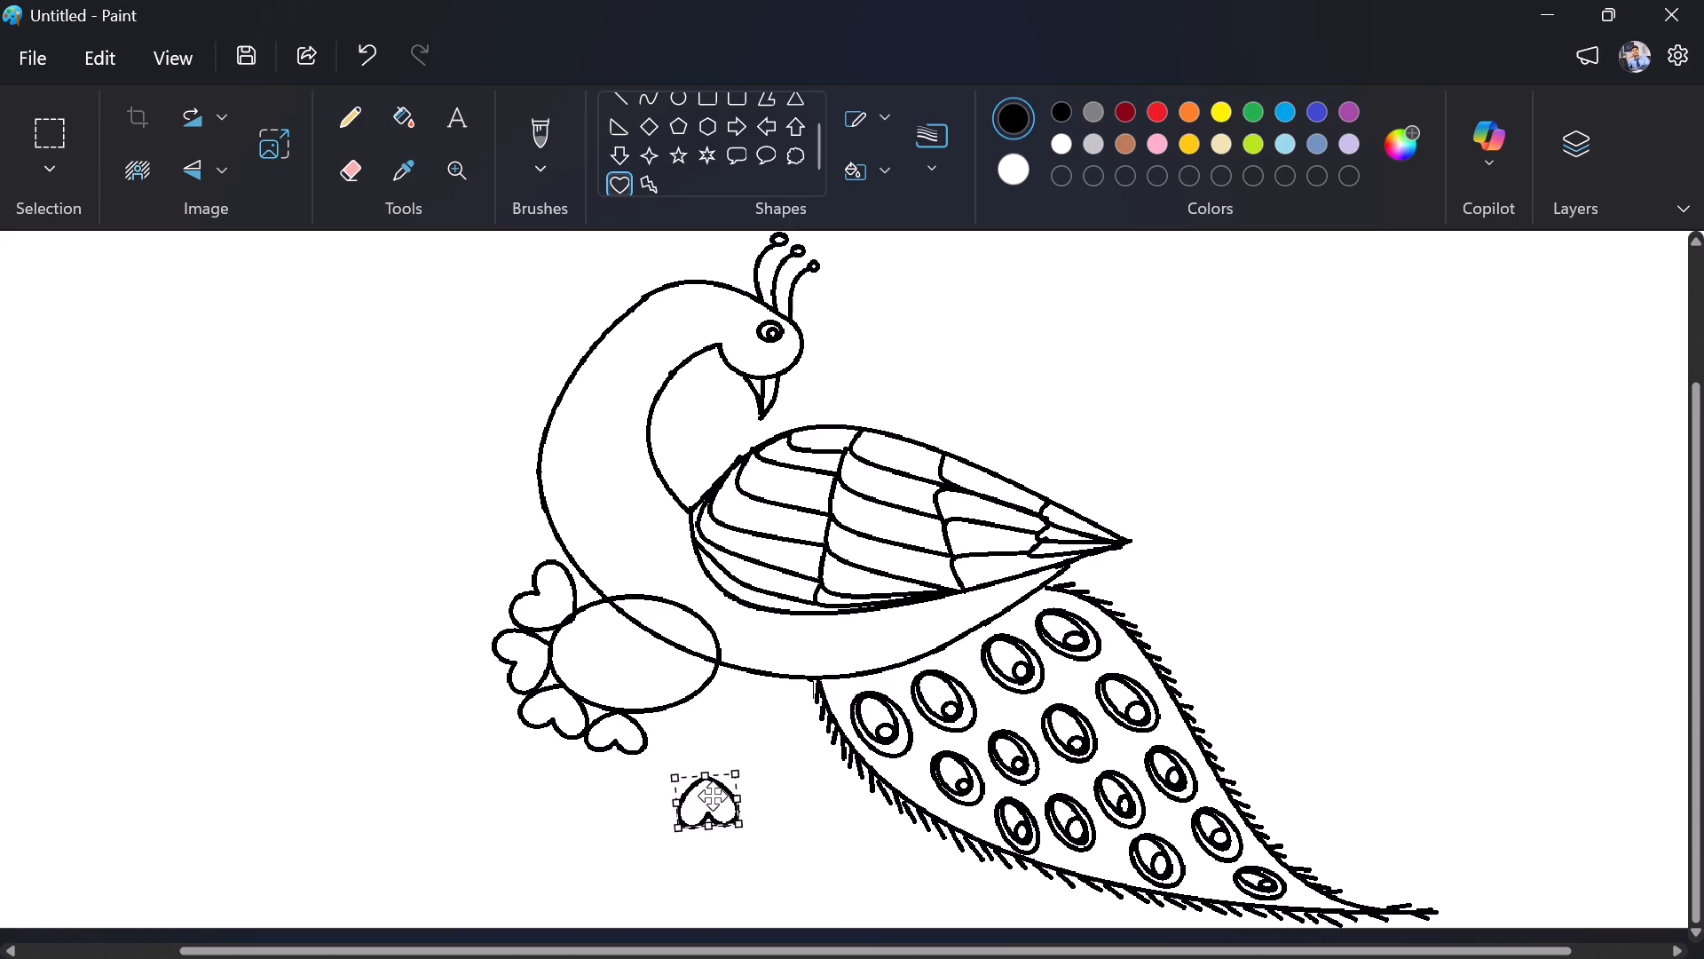
pyautogui.moveTo(713, 796); pyautogui.dragTo(677, 725)
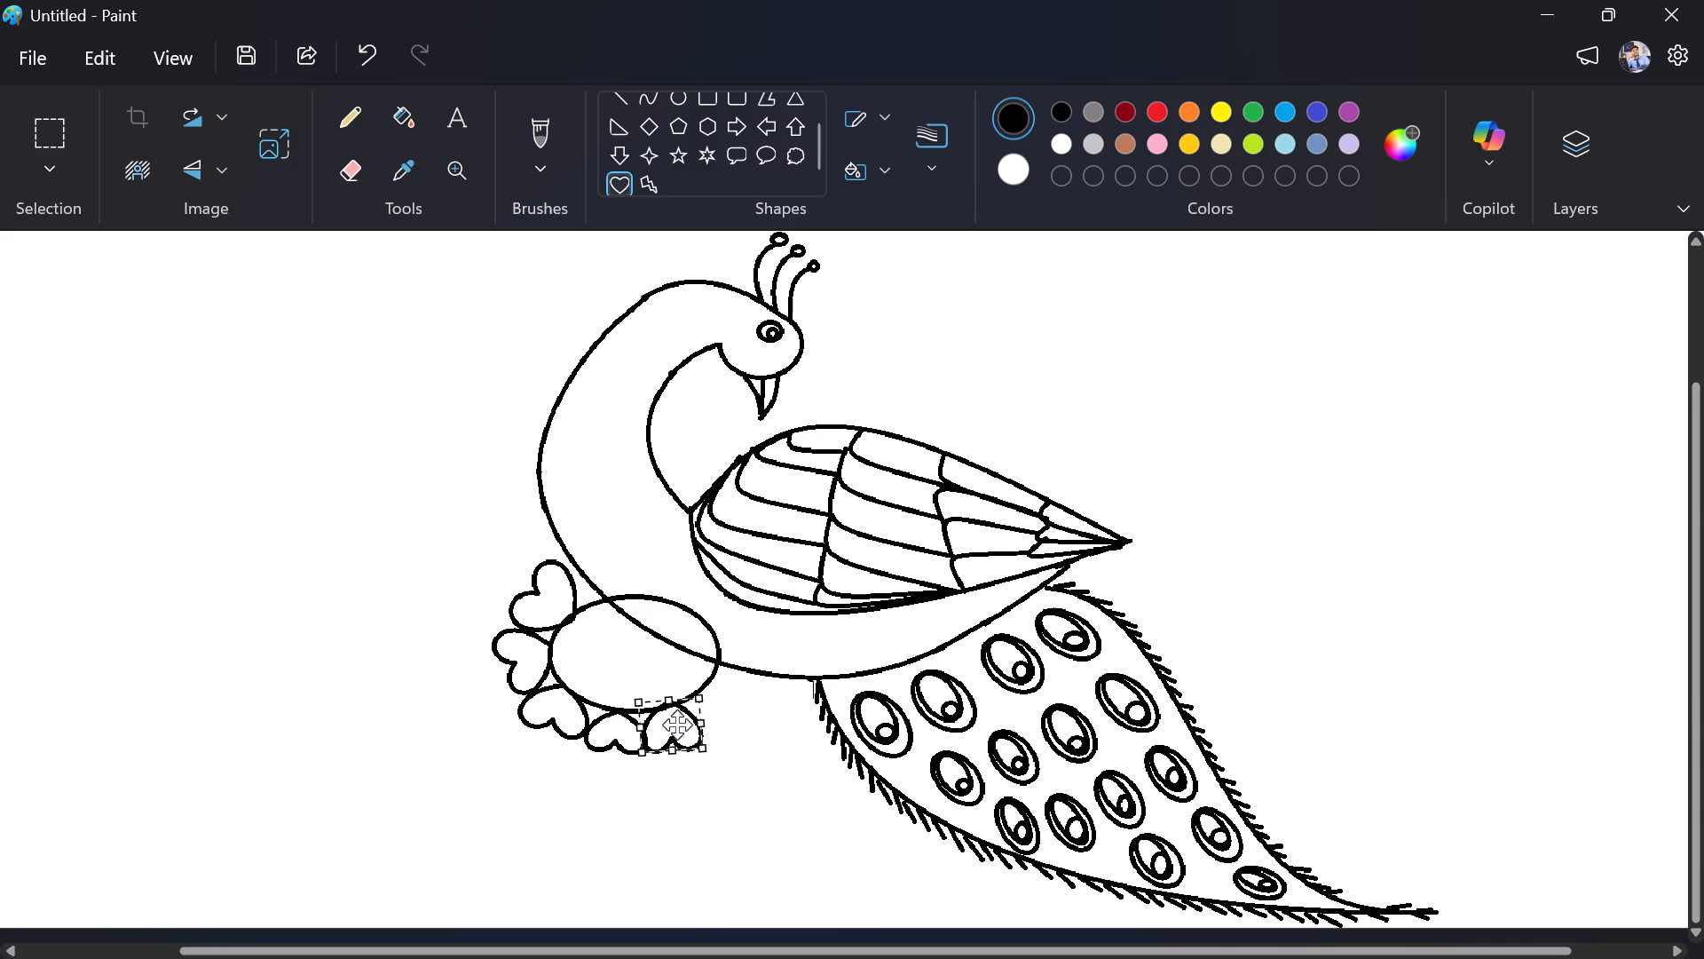
pyautogui.moveTo(677, 725); pyautogui.dragTo(682, 724)
pyautogui.click(708, 818)
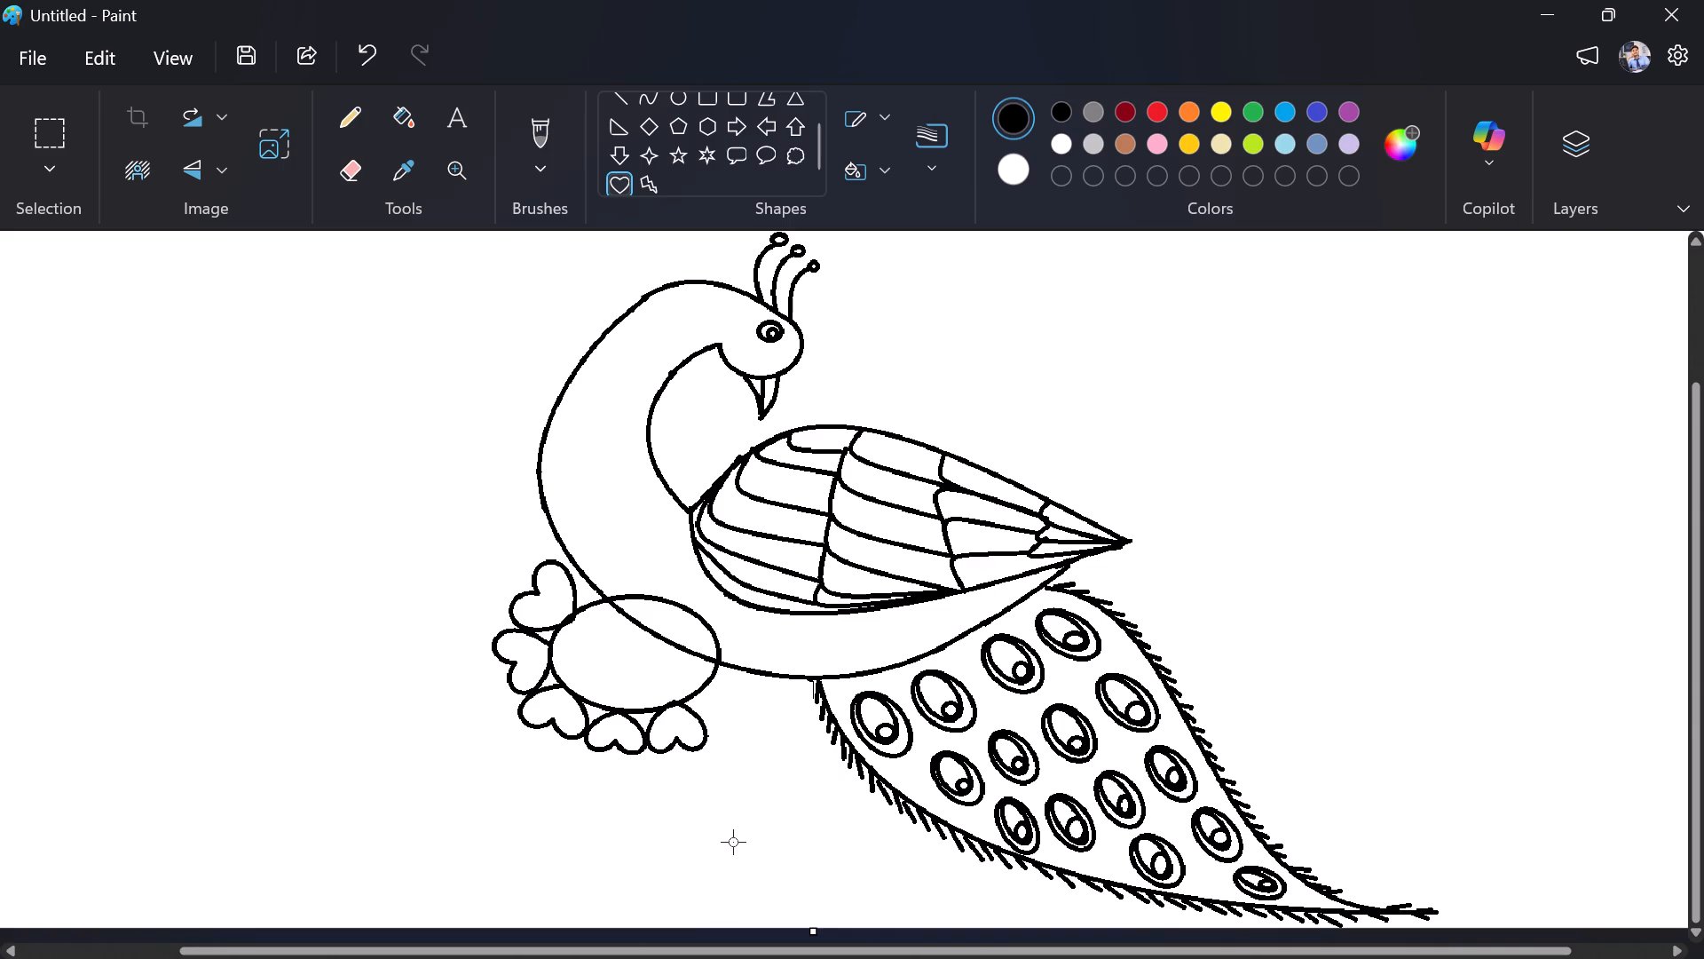
# Add a sixth small heart, tilted with its point toward the oval, against the oval's lower-right edge beside the fifth heart.
pyautogui.moveTo(734, 844); pyautogui.dragTo(653, 846)
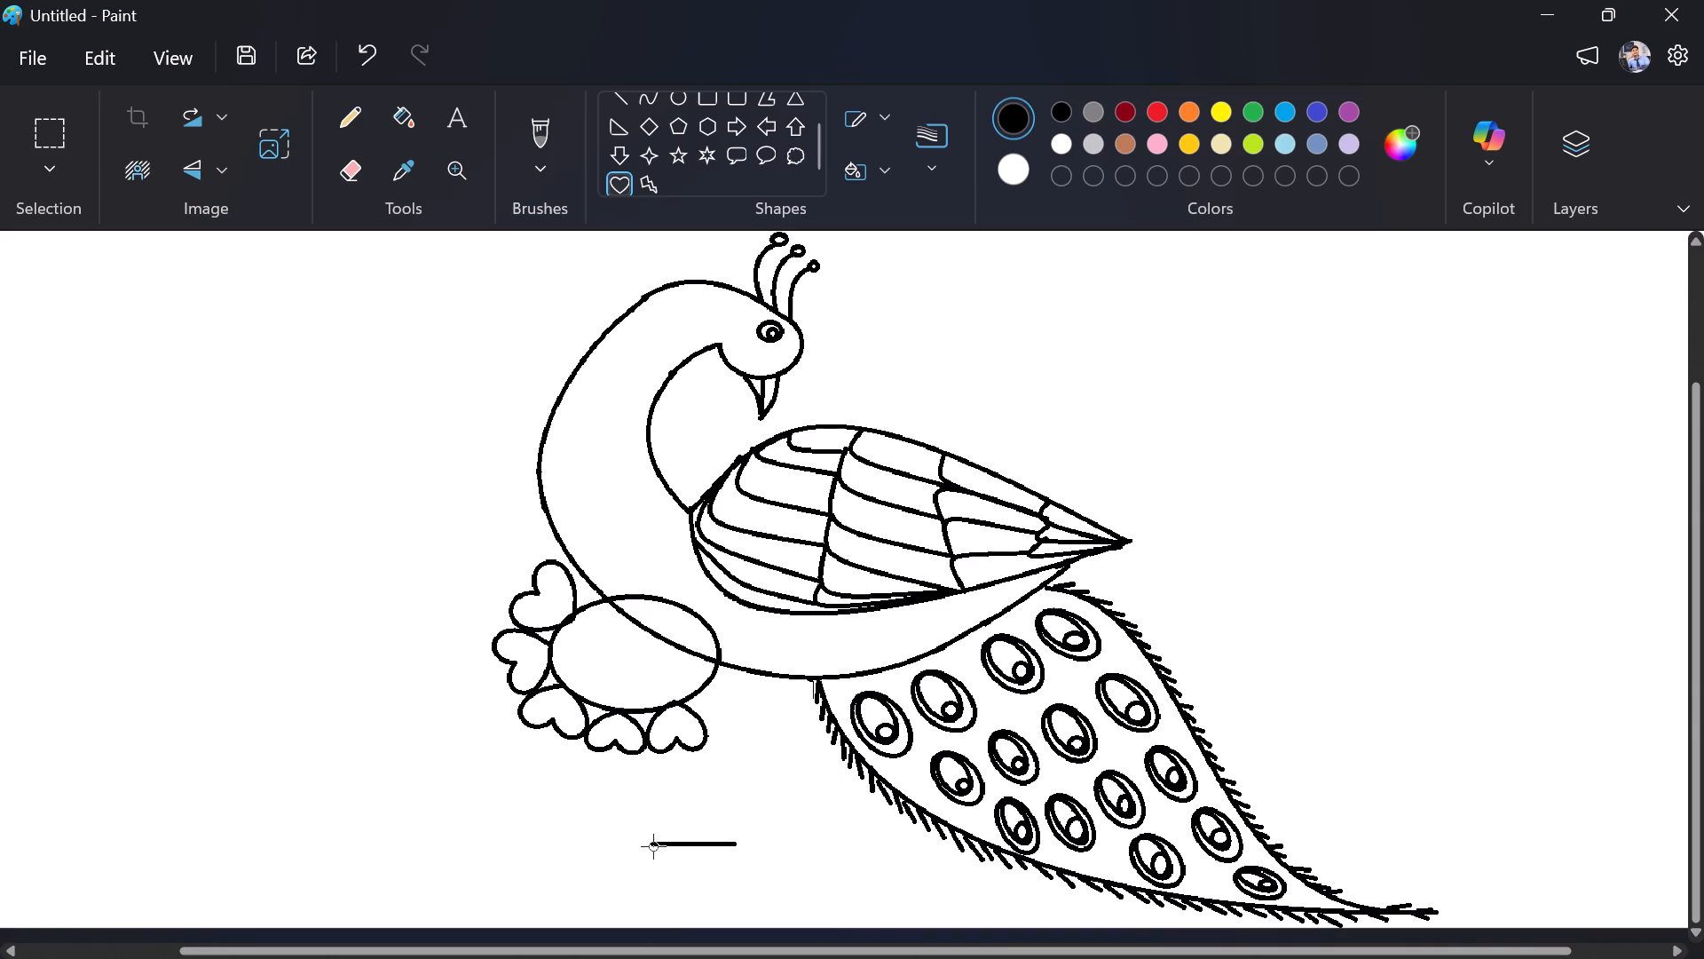
pyautogui.moveTo(653, 846); pyautogui.dragTo(658, 806)
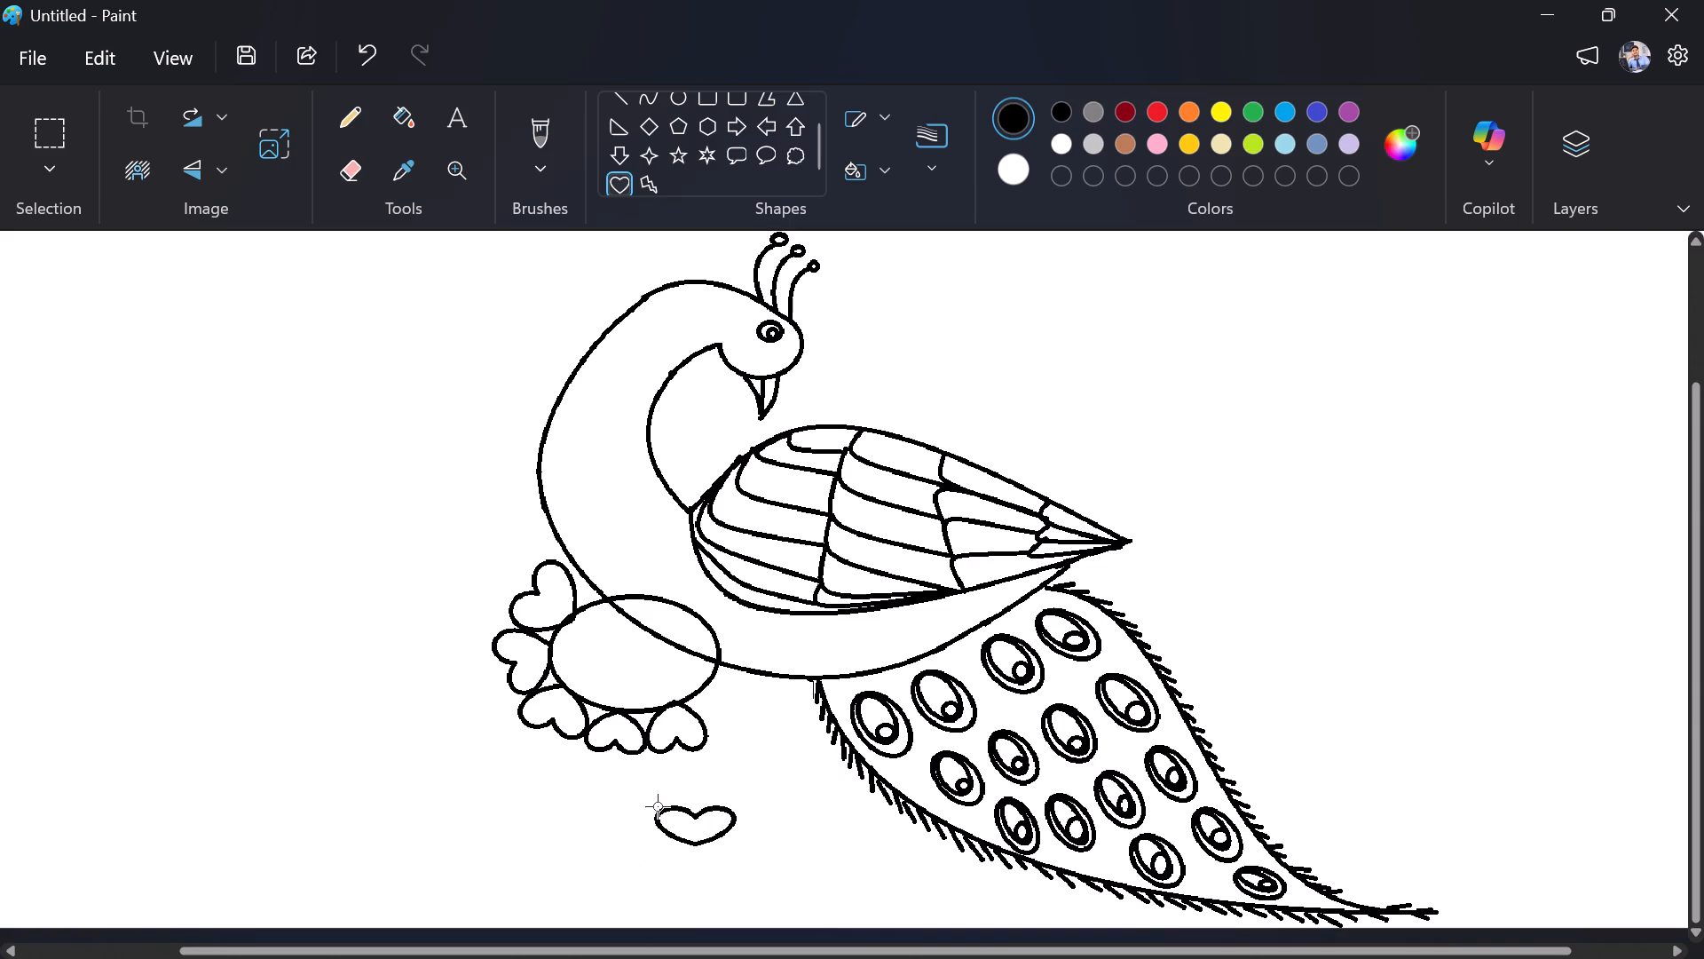
pyautogui.moveTo(658, 806); pyautogui.dragTo(659, 797)
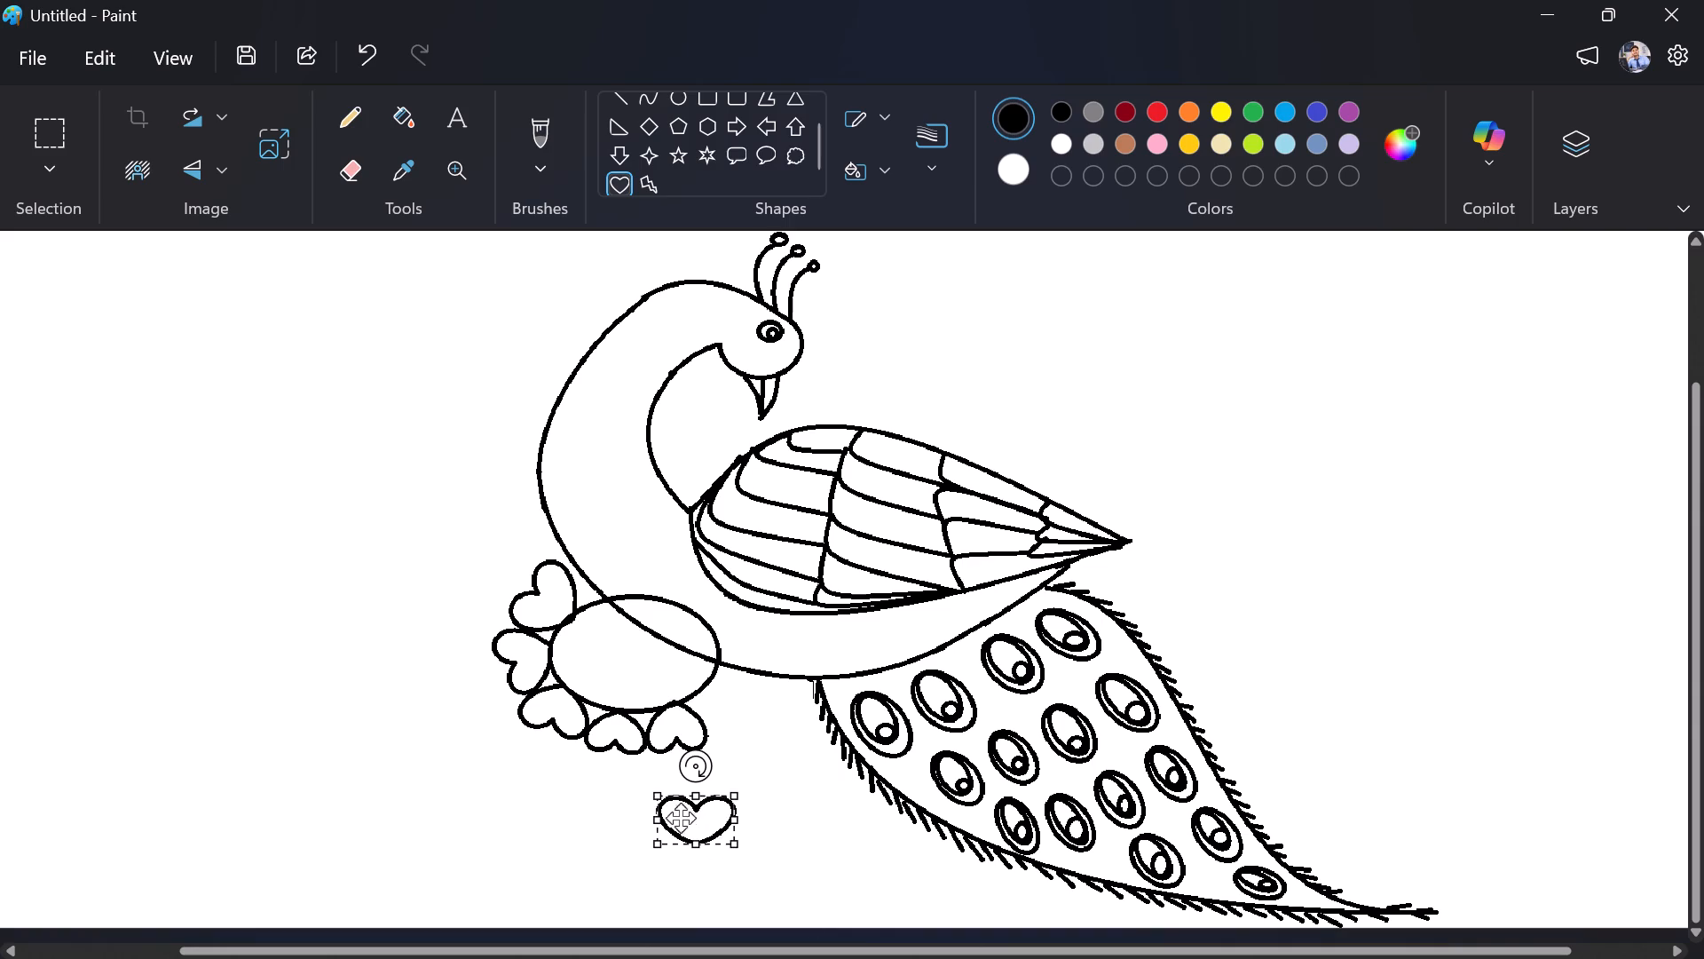
pyautogui.moveTo(691, 826); pyautogui.dragTo(704, 850)
pyautogui.moveTo(703, 771); pyautogui.dragTo(724, 893)
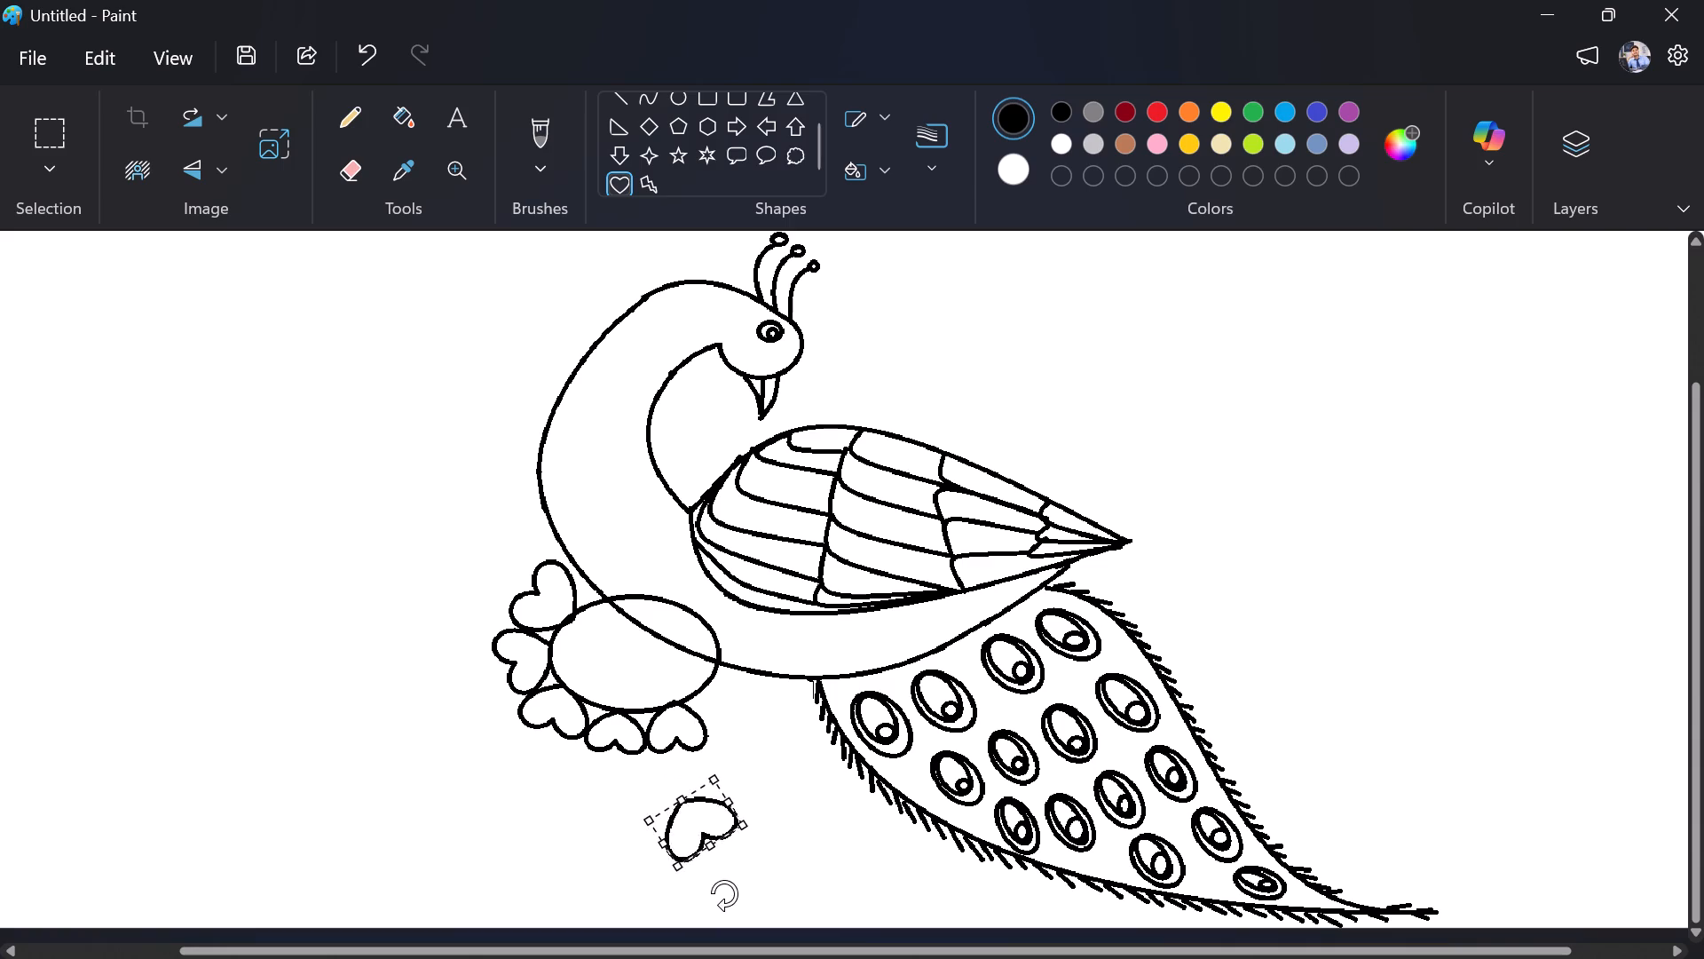
pyautogui.moveTo(724, 893); pyautogui.dragTo(700, 885)
pyautogui.moveTo(741, 845); pyautogui.dragTo(714, 831)
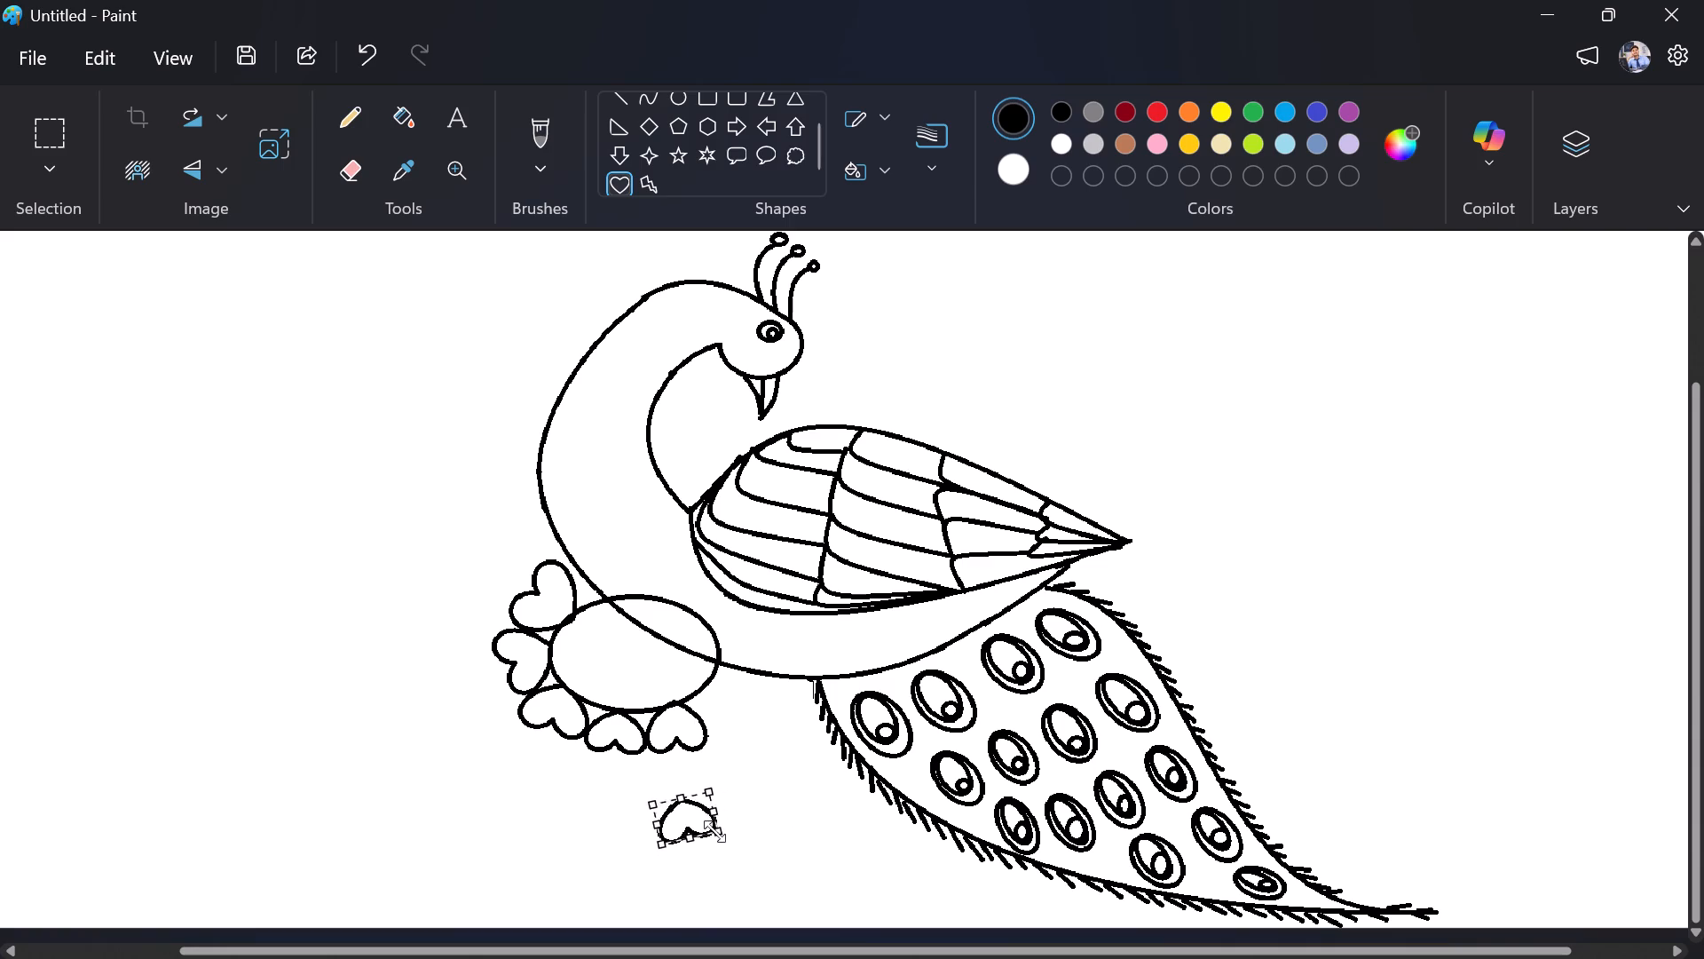
pyautogui.moveTo(714, 831); pyautogui.dragTo(721, 845)
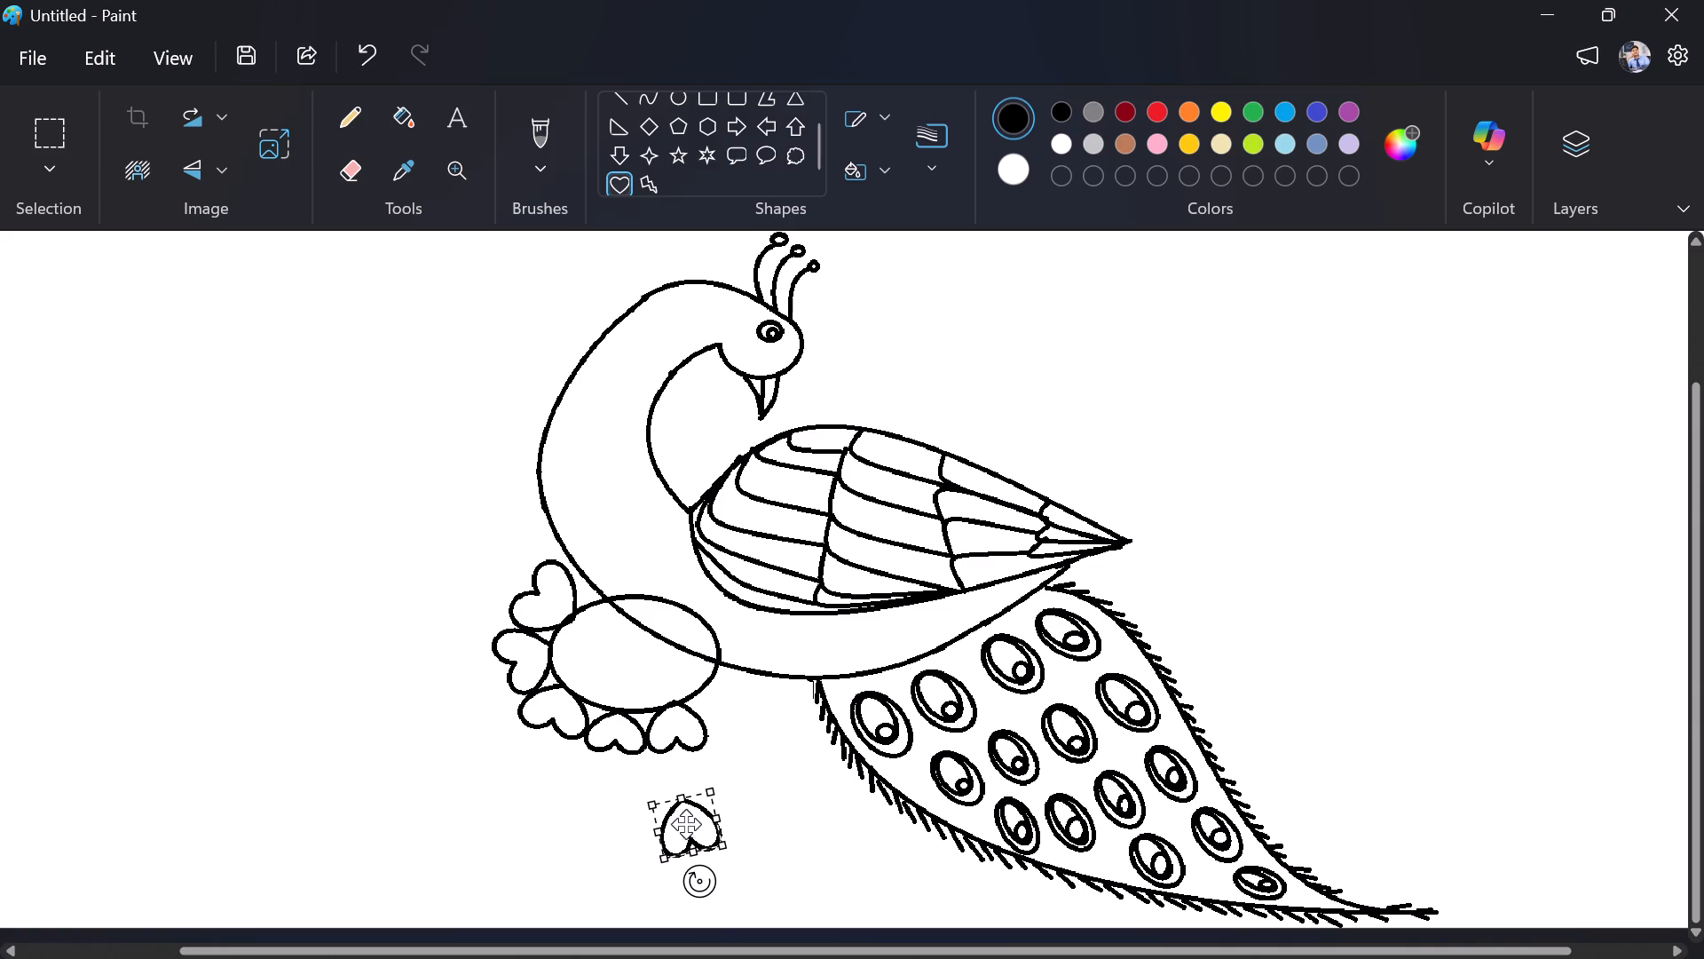
pyautogui.moveTo(686, 824); pyautogui.dragTo(766, 741)
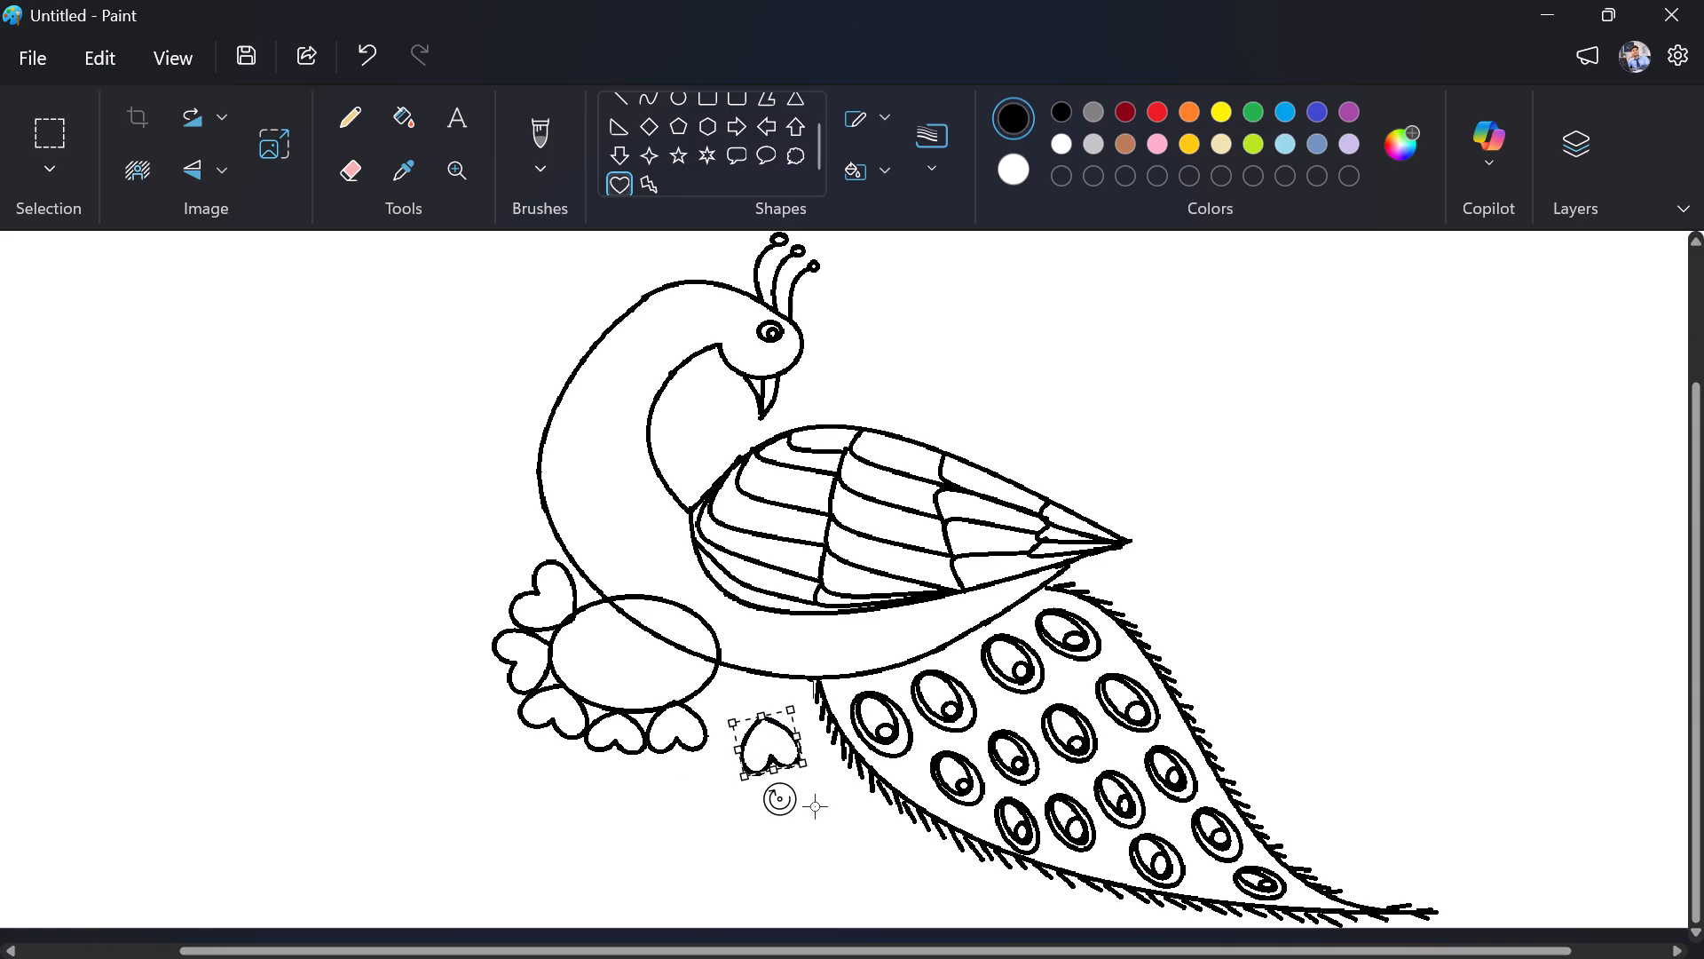
pyautogui.moveTo(786, 805); pyautogui.dragTo(817, 804)
pyautogui.moveTo(769, 742); pyautogui.dragTo(753, 715)
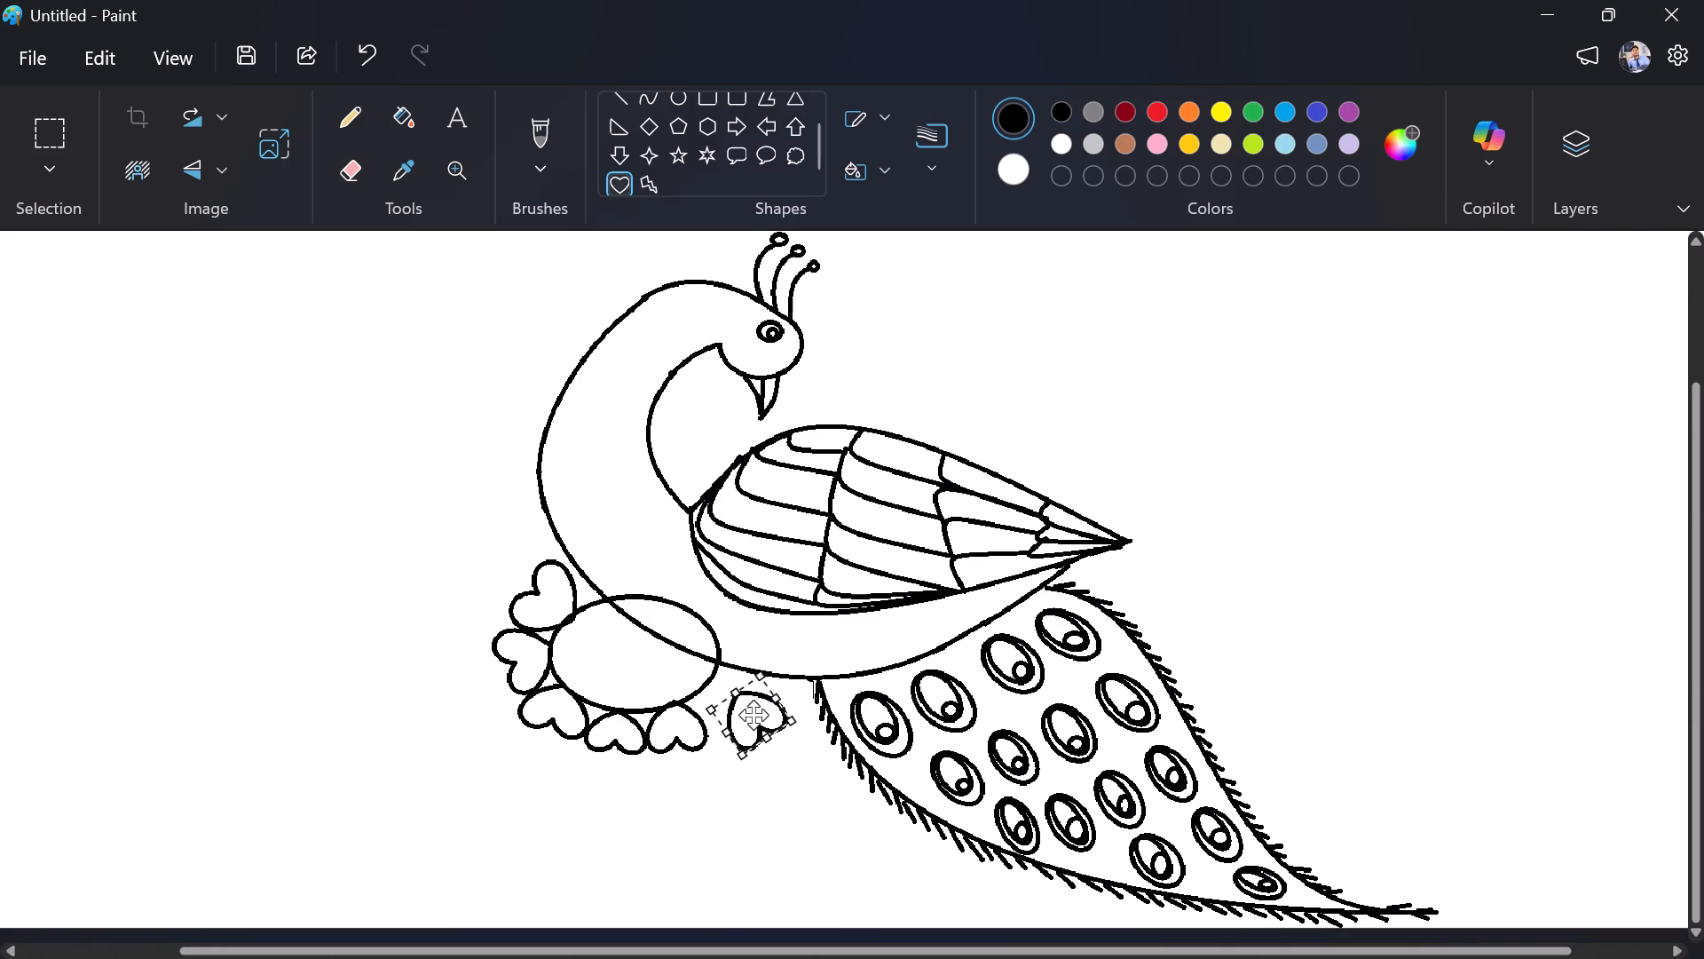
pyautogui.moveTo(753, 715); pyautogui.dragTo(724, 704)
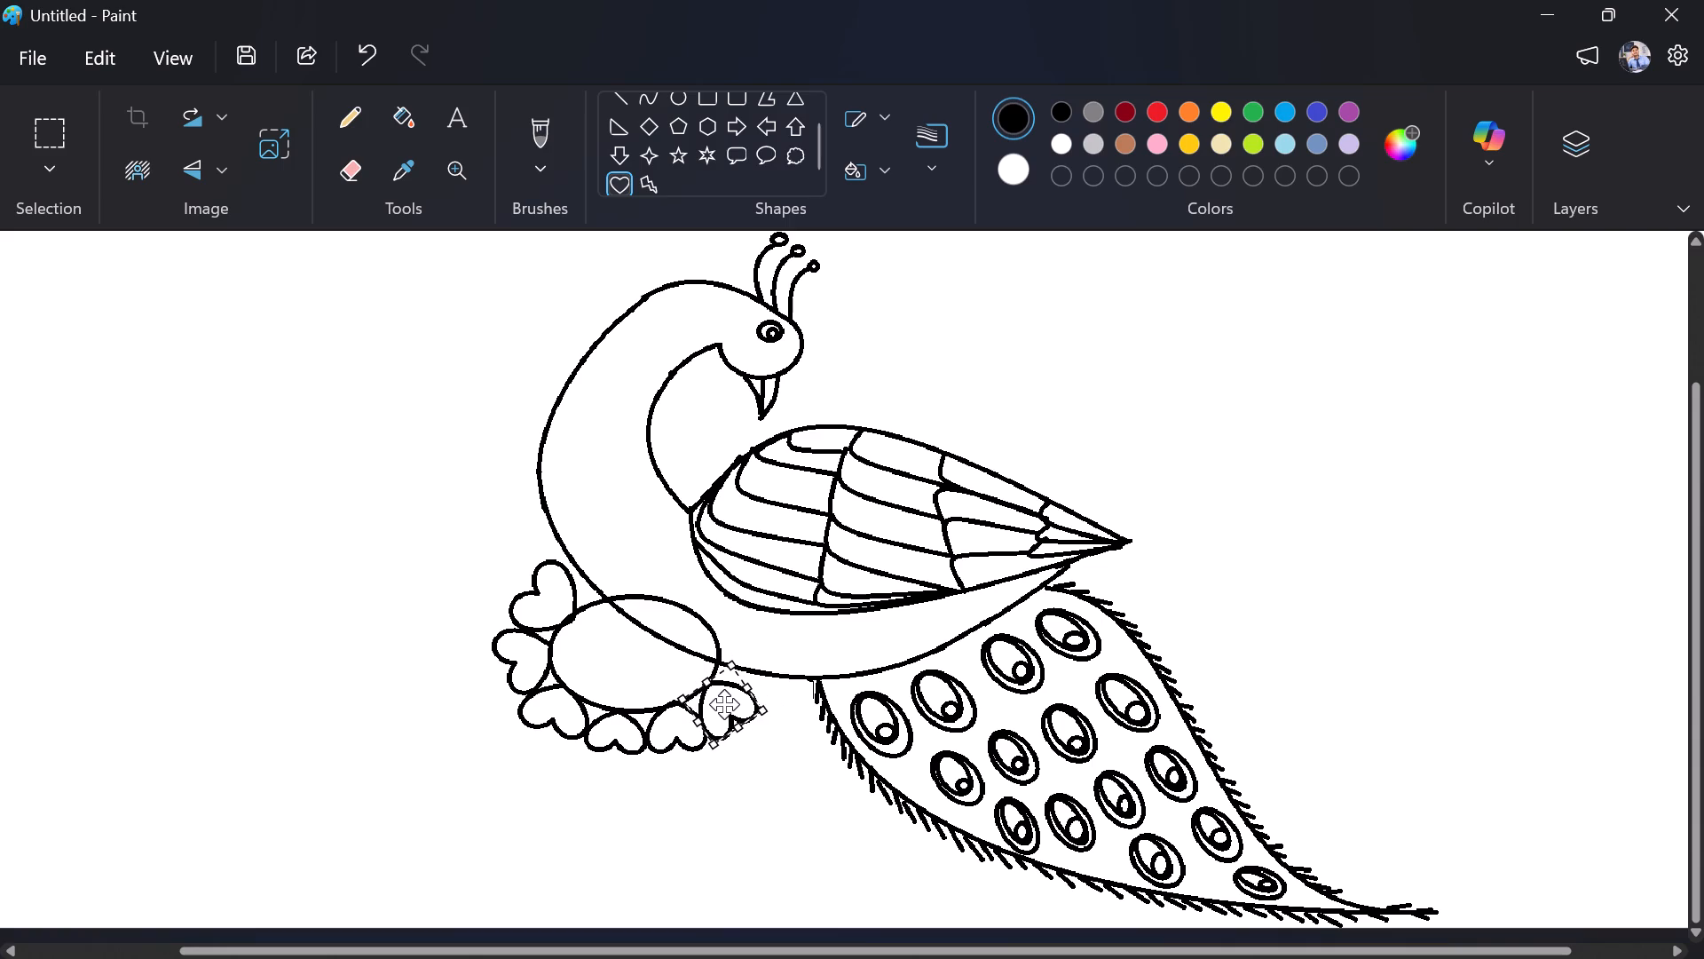
pyautogui.moveTo(724, 704); pyautogui.dragTo(725, 700)
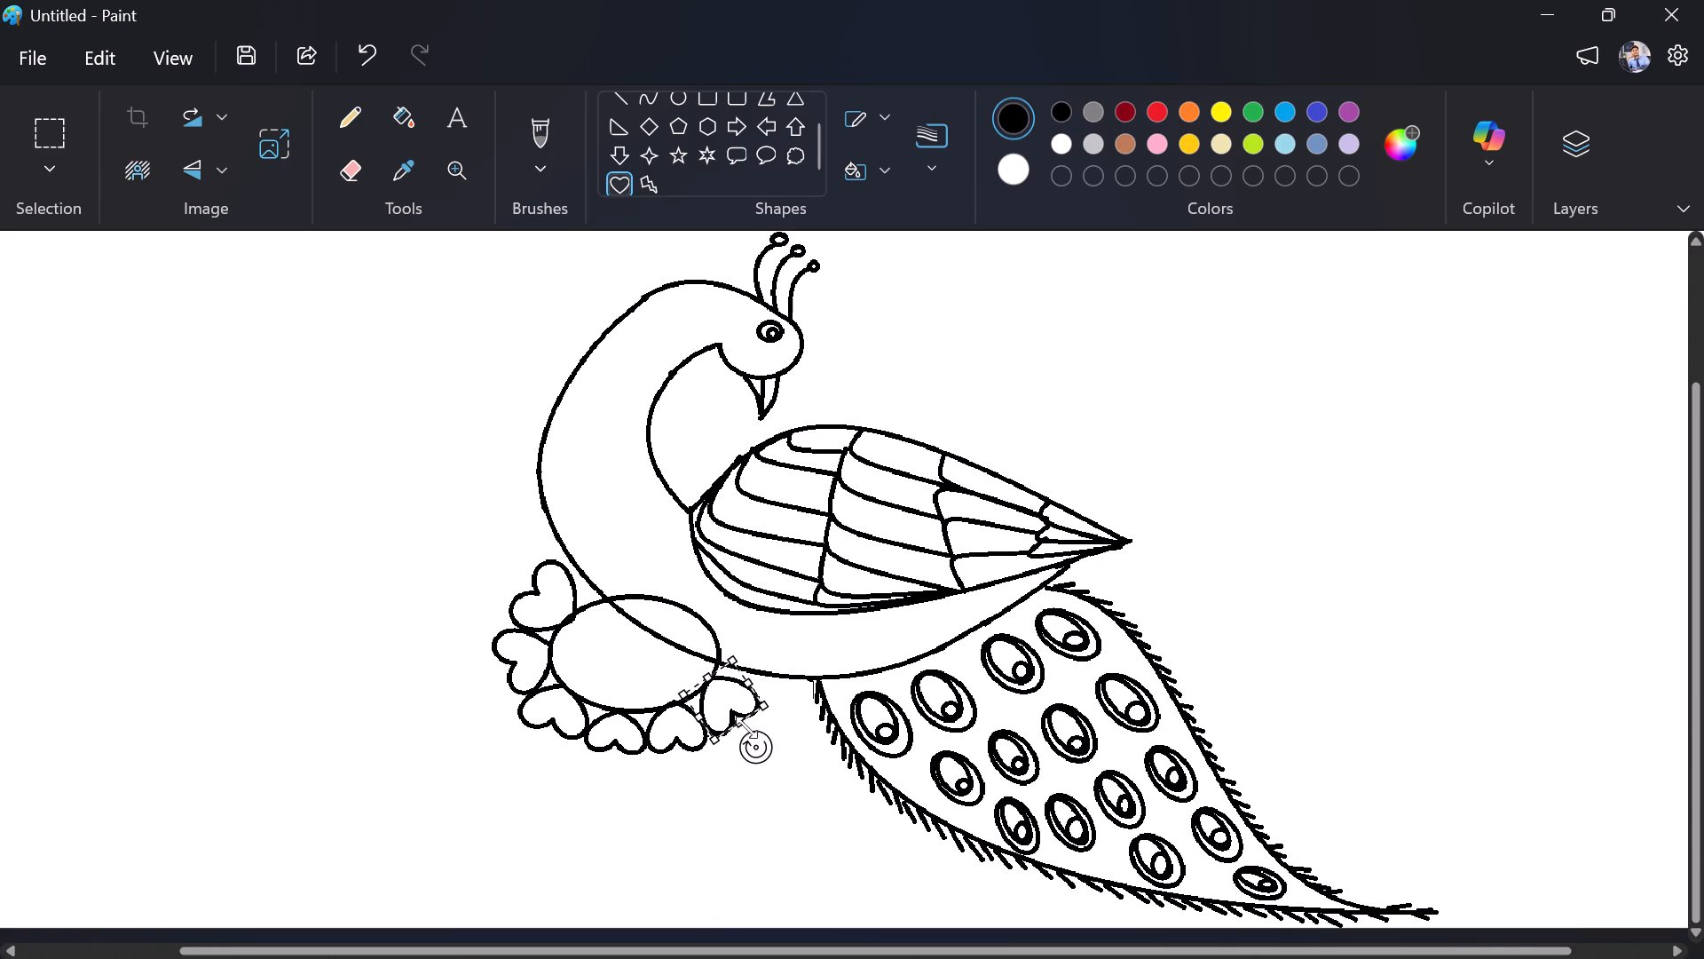
pyautogui.moveTo(757, 749); pyautogui.dragTo(767, 747)
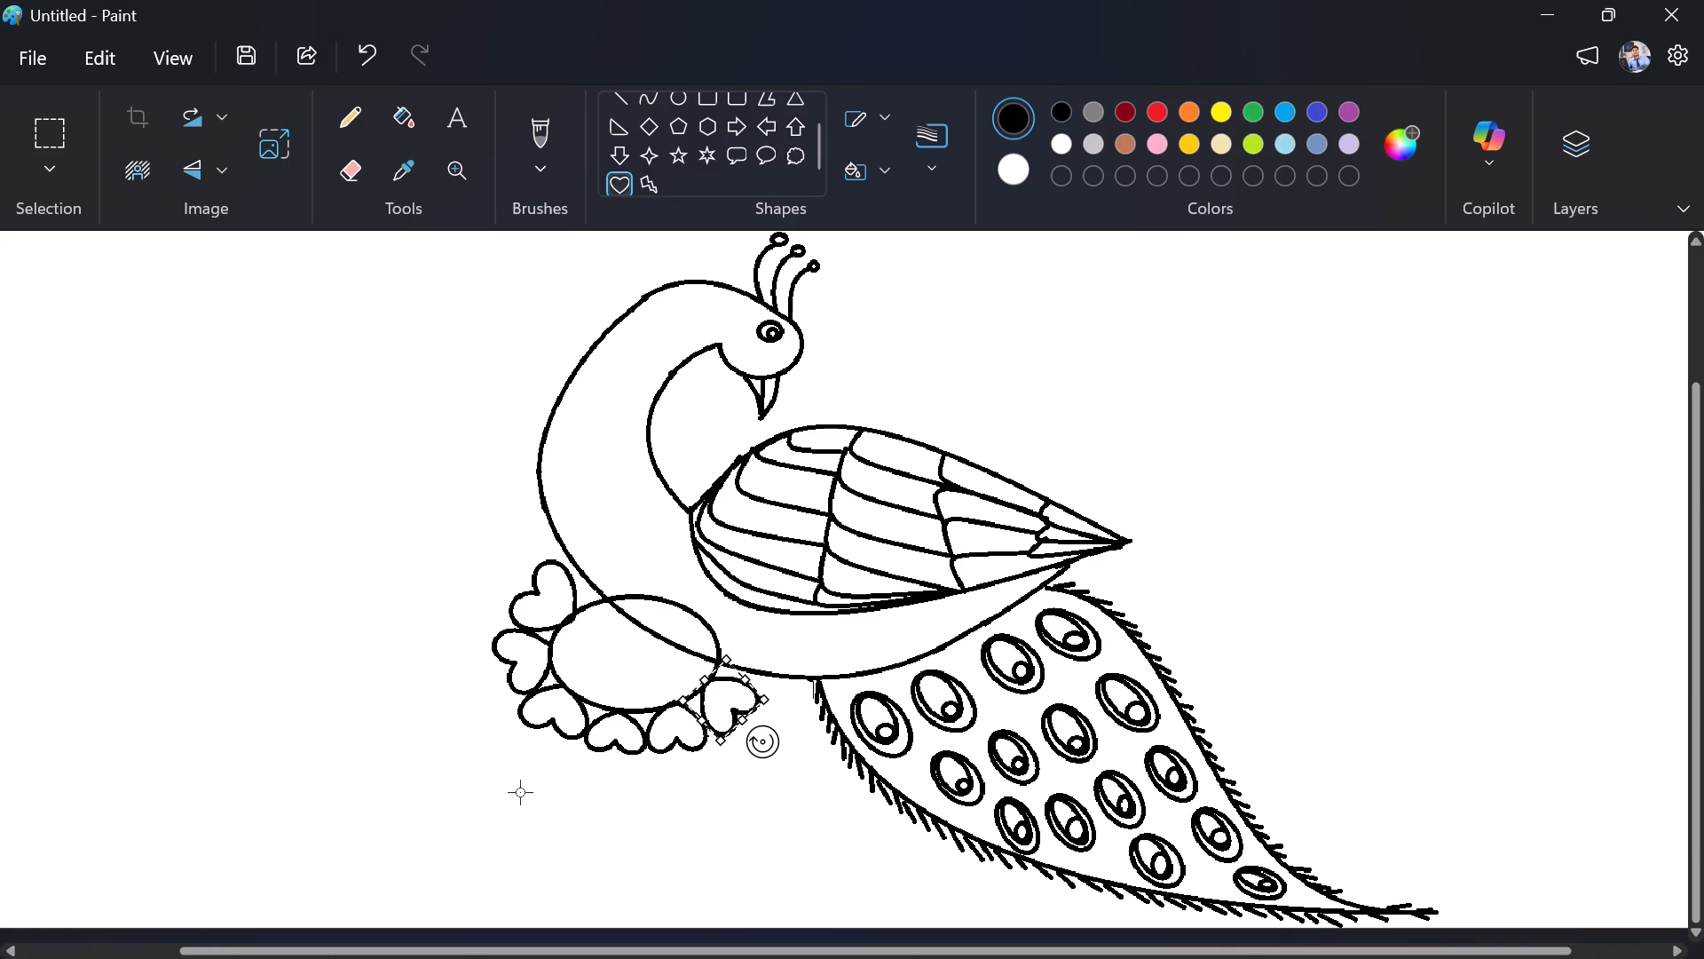
pyautogui.click(516, 792)
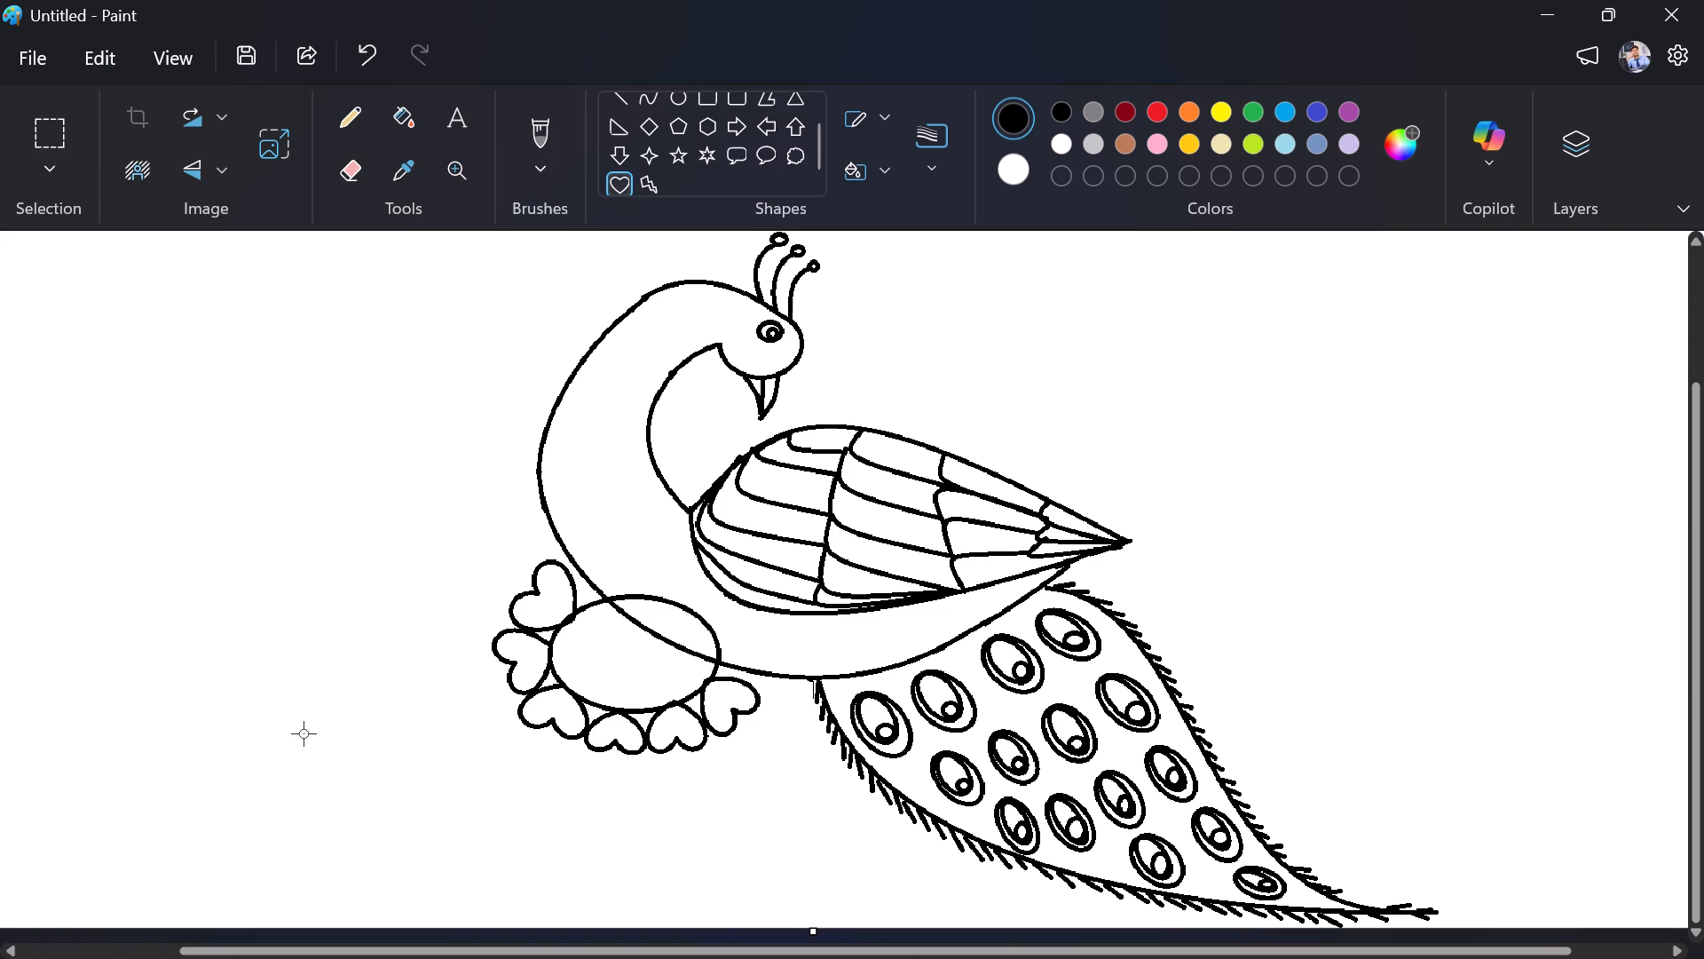
# Add a larger heart, turned sideways with its point toward the oval, outside the gap between the first and second small hearts.
pyautogui.moveTo(280, 578); pyautogui.dragTo(154, 492)
pyautogui.moveTo(223, 525); pyautogui.dragTo(381, 594)
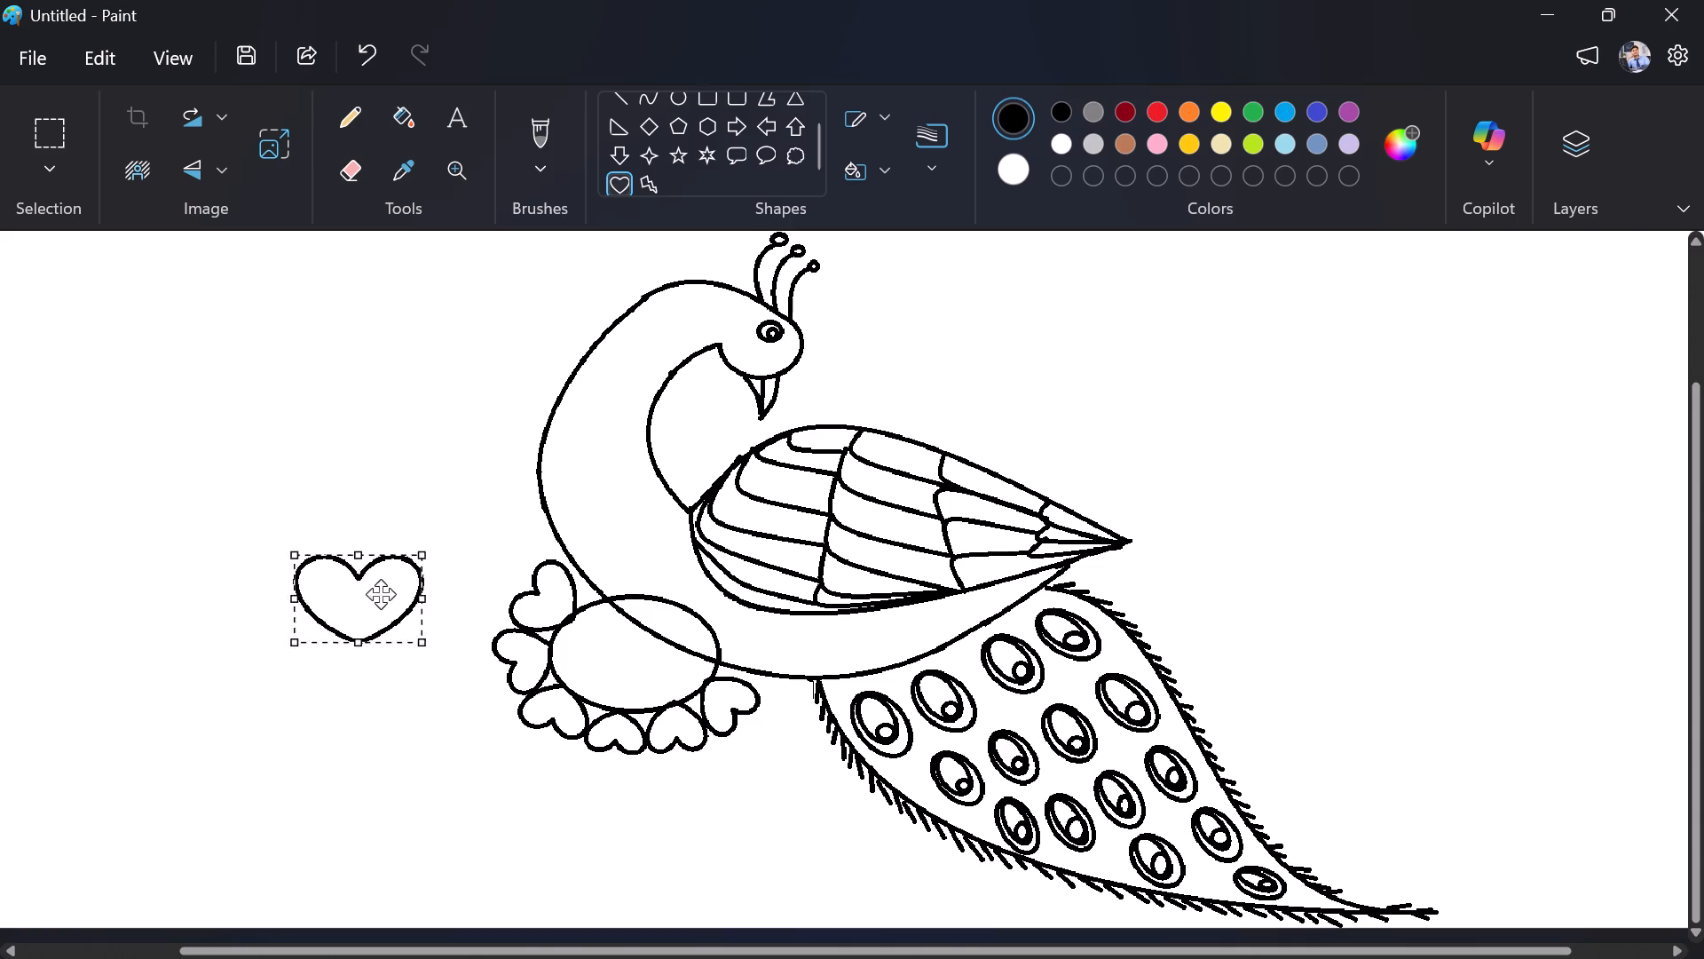
pyautogui.moveTo(381, 594); pyautogui.dragTo(453, 603)
pyautogui.moveTo(446, 539); pyautogui.dragTo(391, 552)
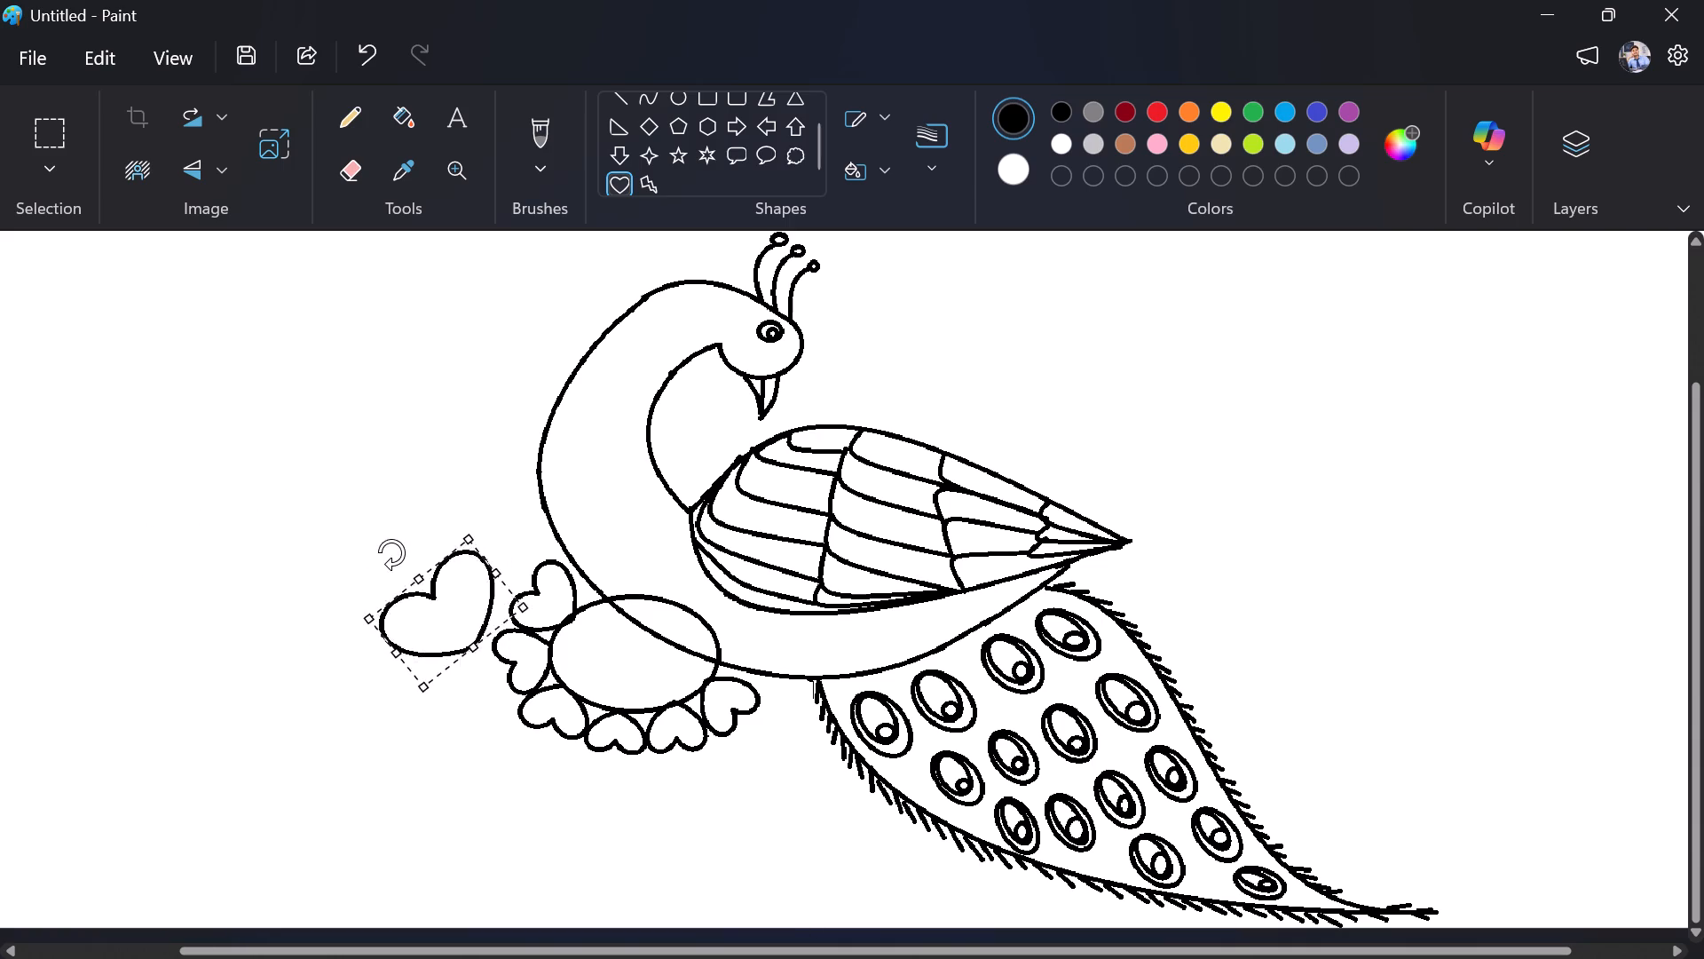
pyautogui.moveTo(391, 552); pyautogui.dragTo(387, 607)
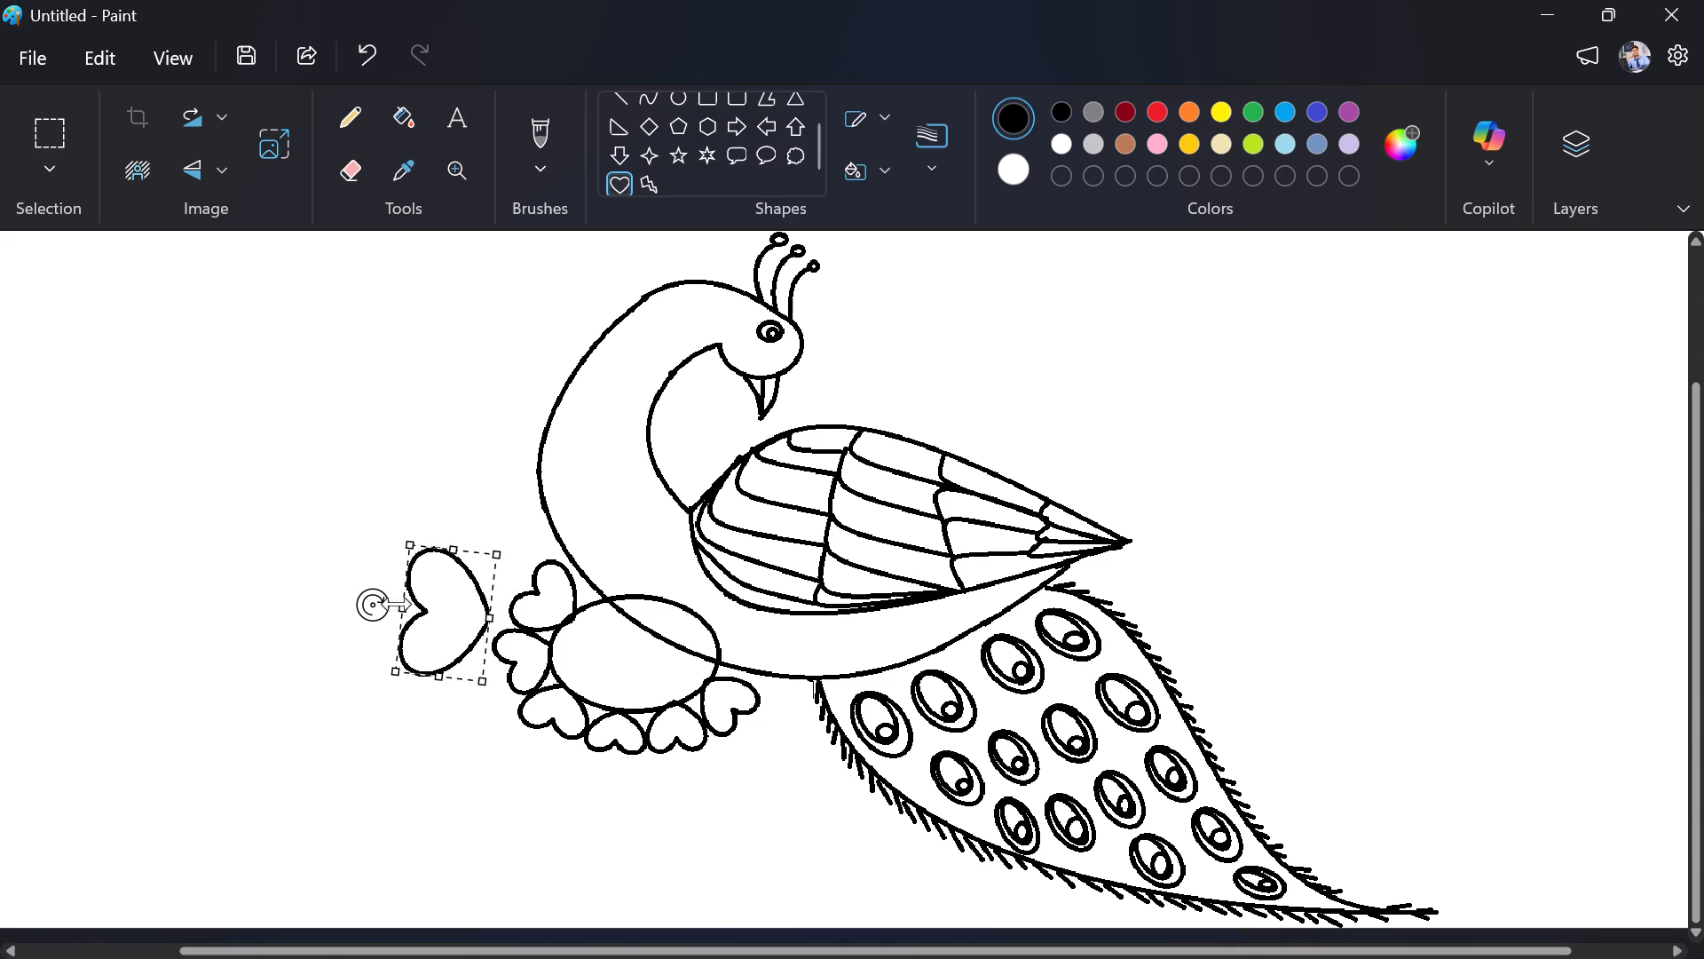
pyautogui.moveTo(446, 611); pyautogui.dragTo(460, 611)
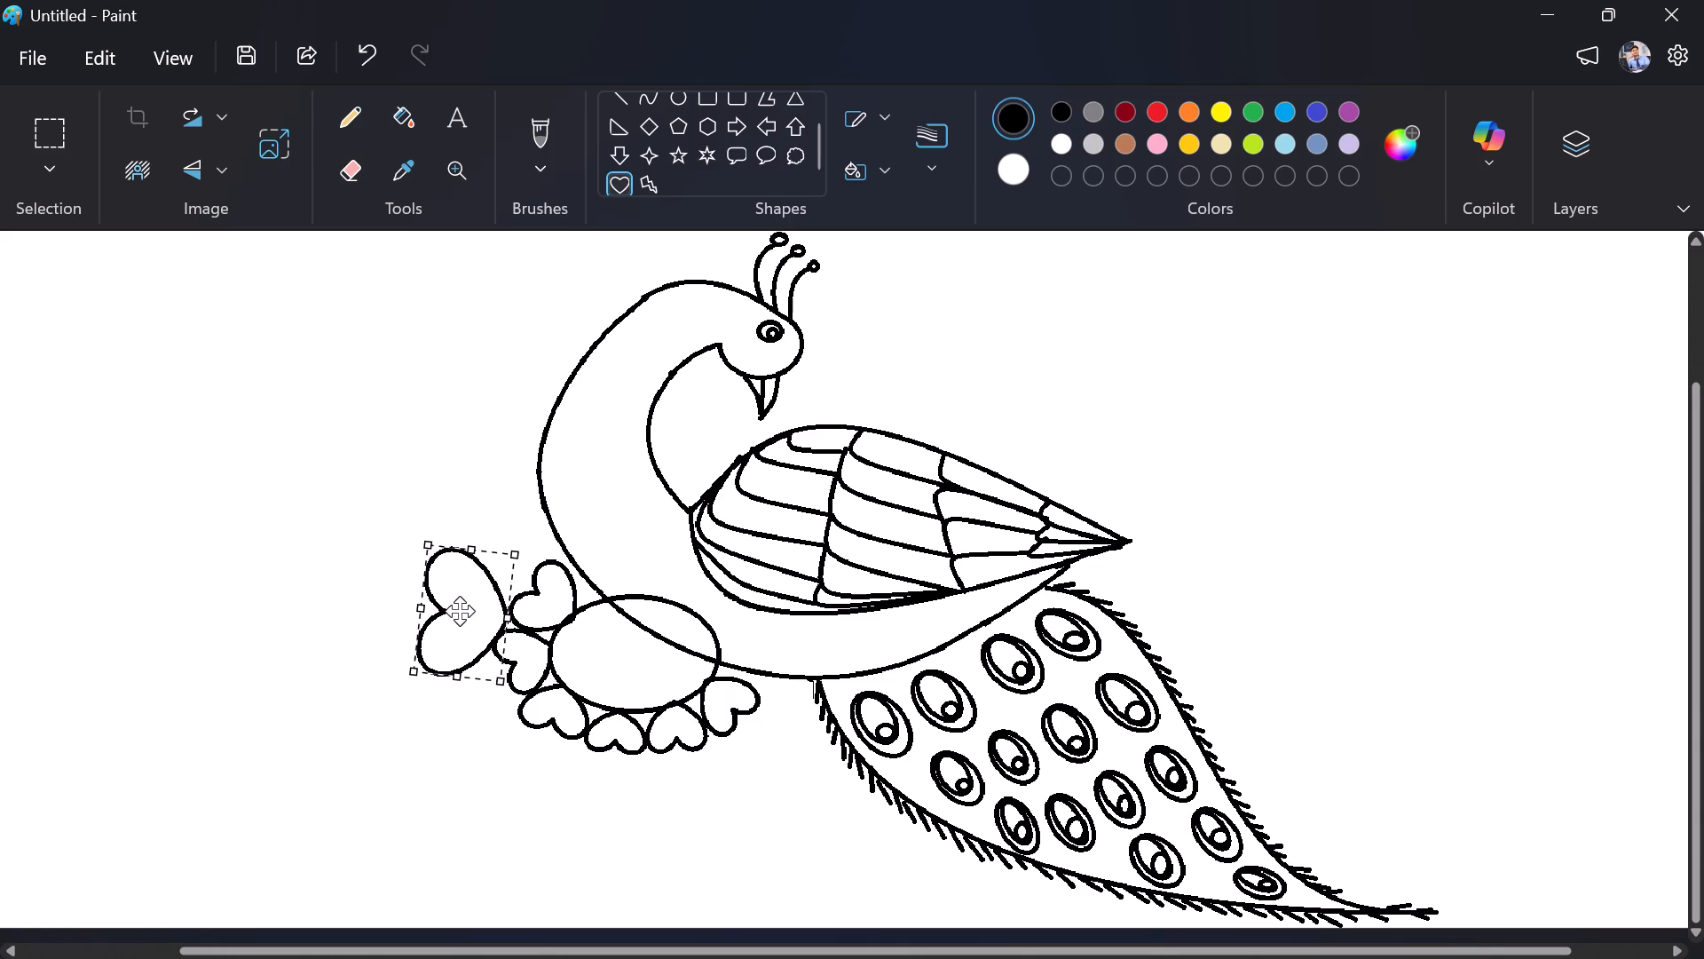
pyautogui.moveTo(460, 611); pyautogui.dragTo(461, 608)
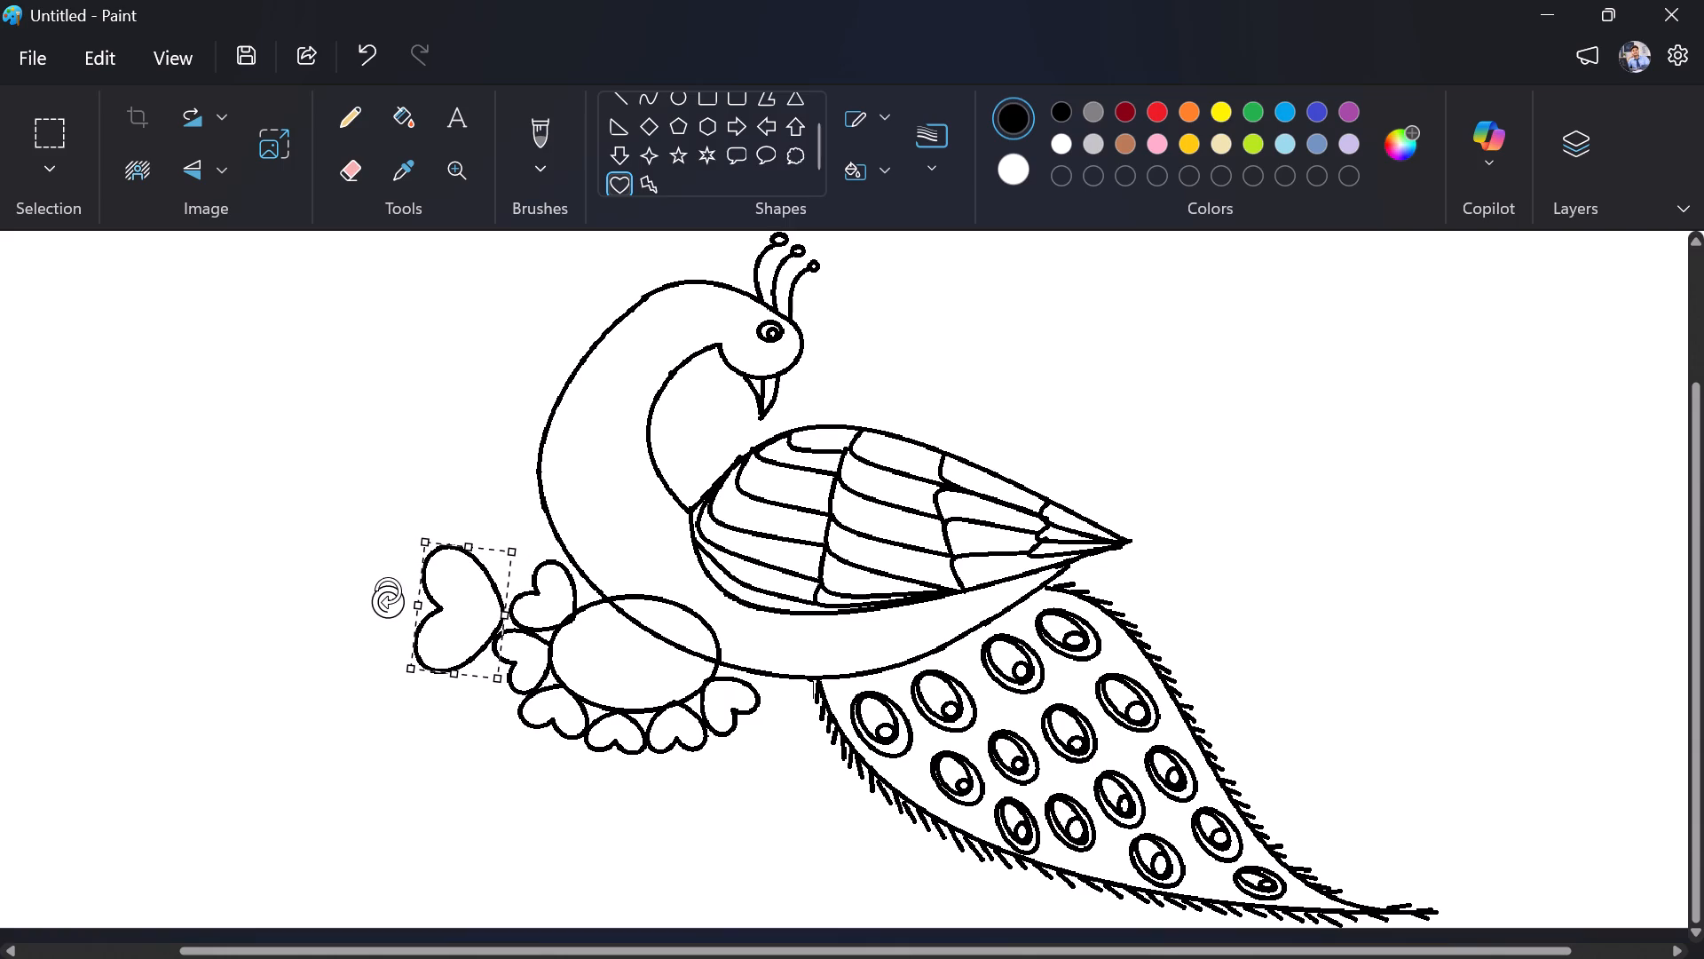
pyautogui.click(385, 593)
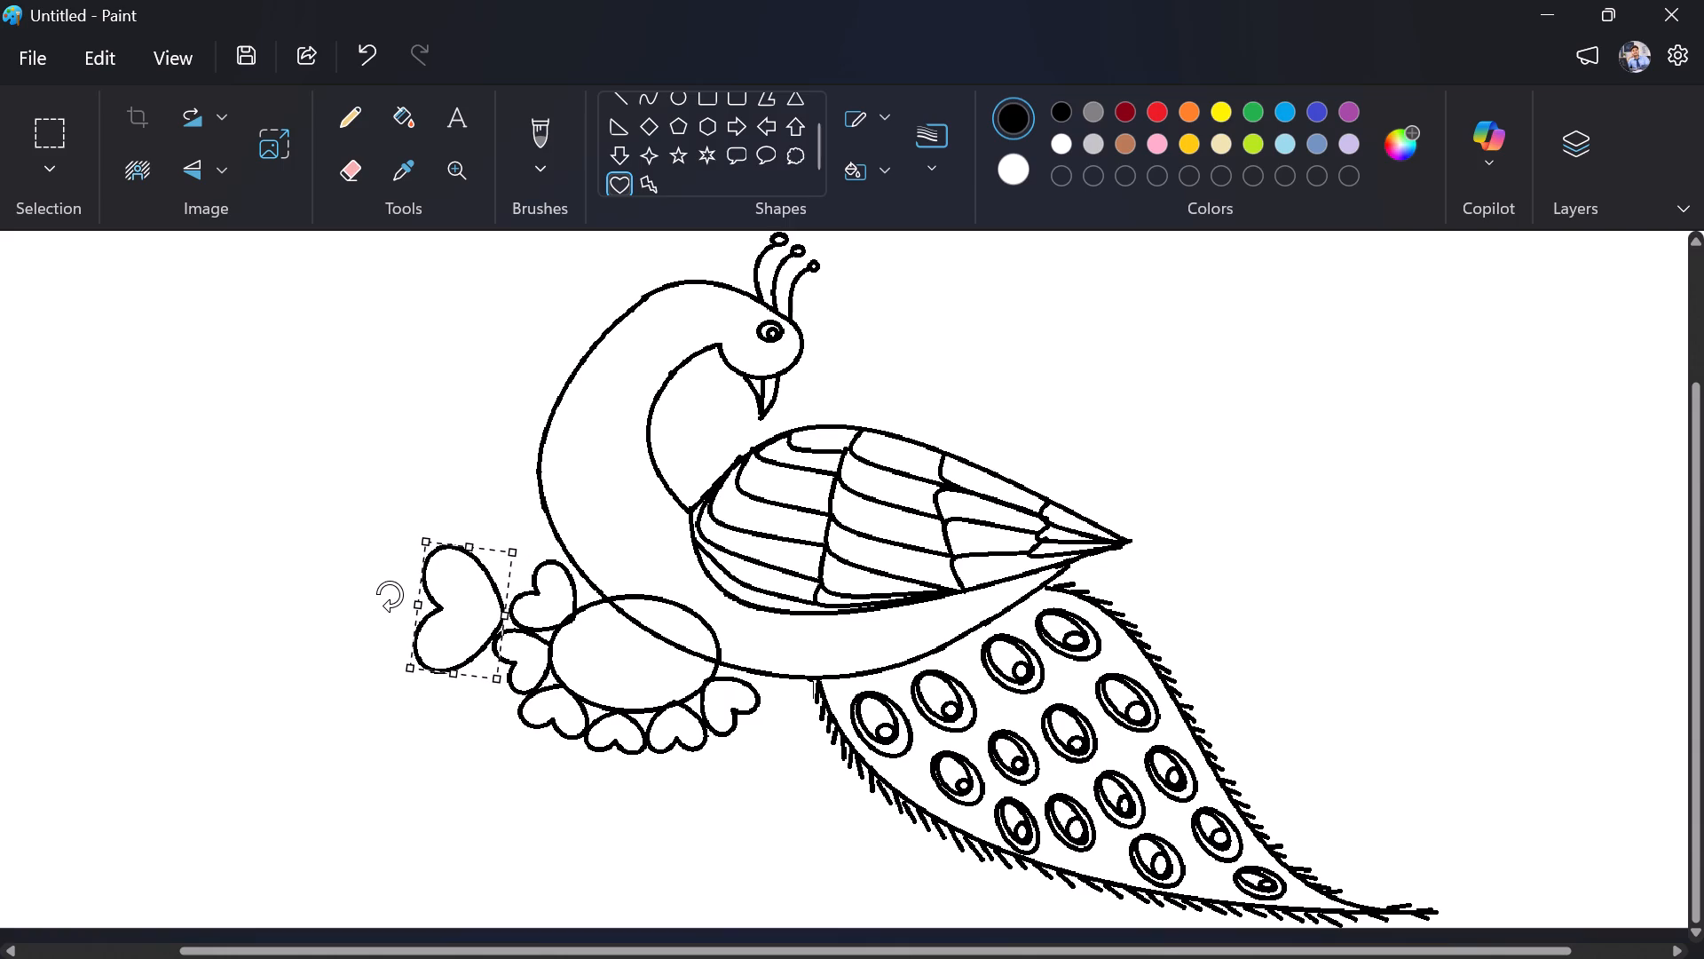
pyautogui.click(466, 599)
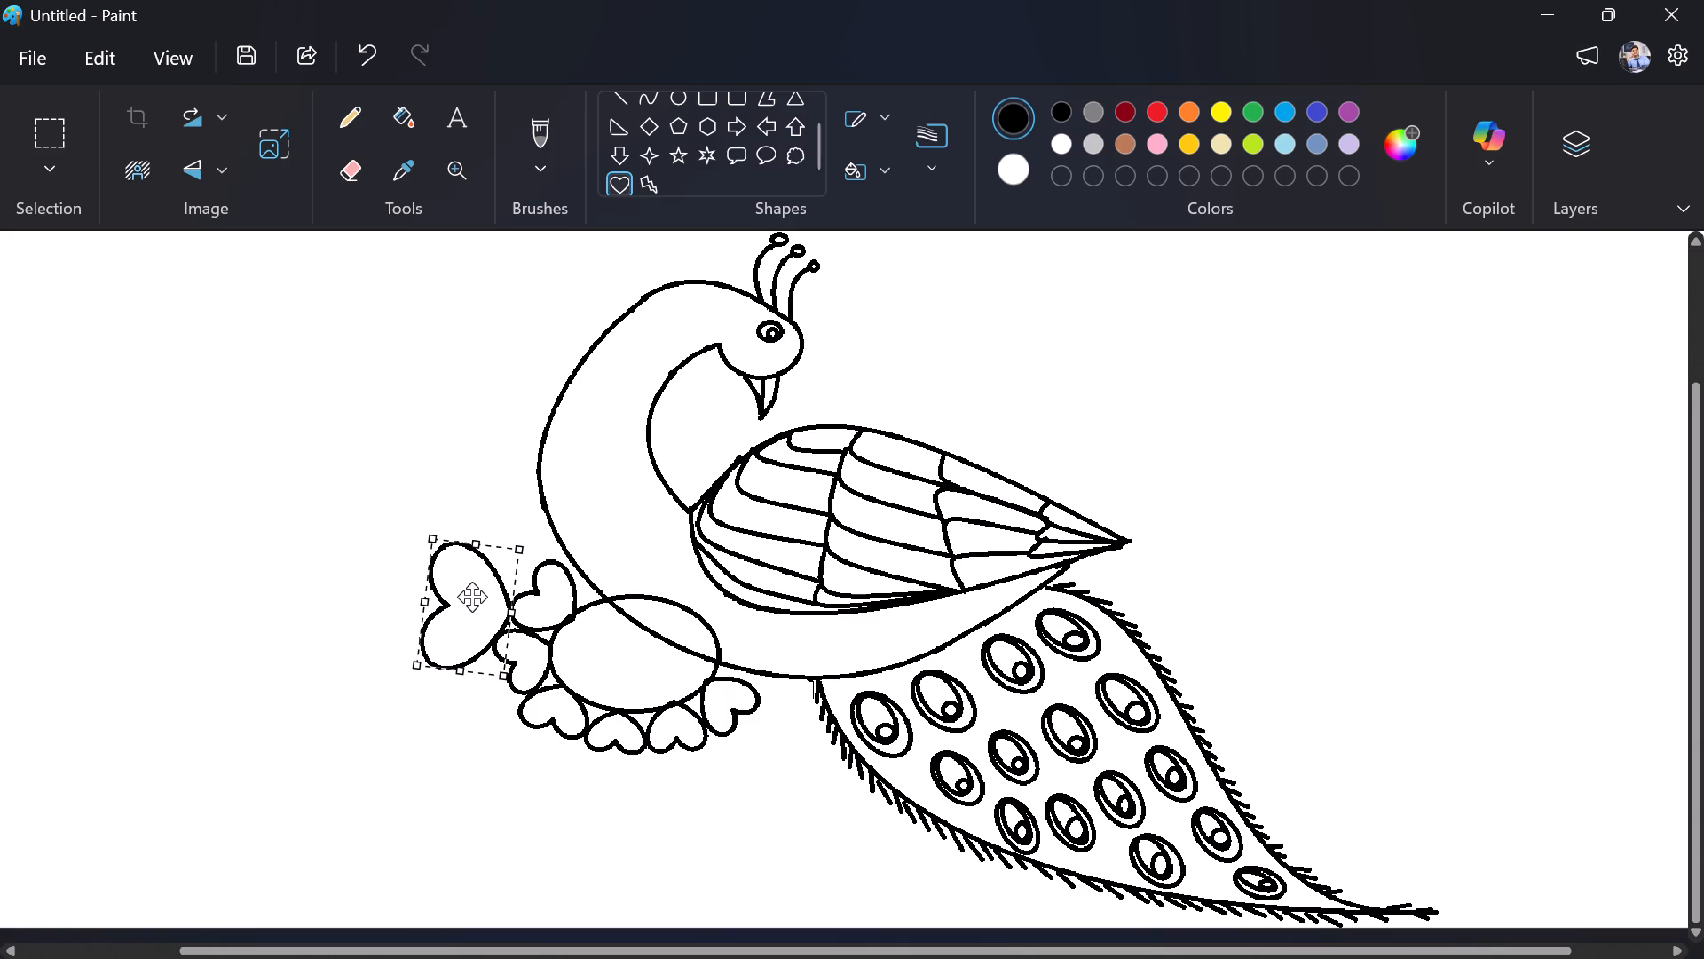
pyautogui.click(310, 704)
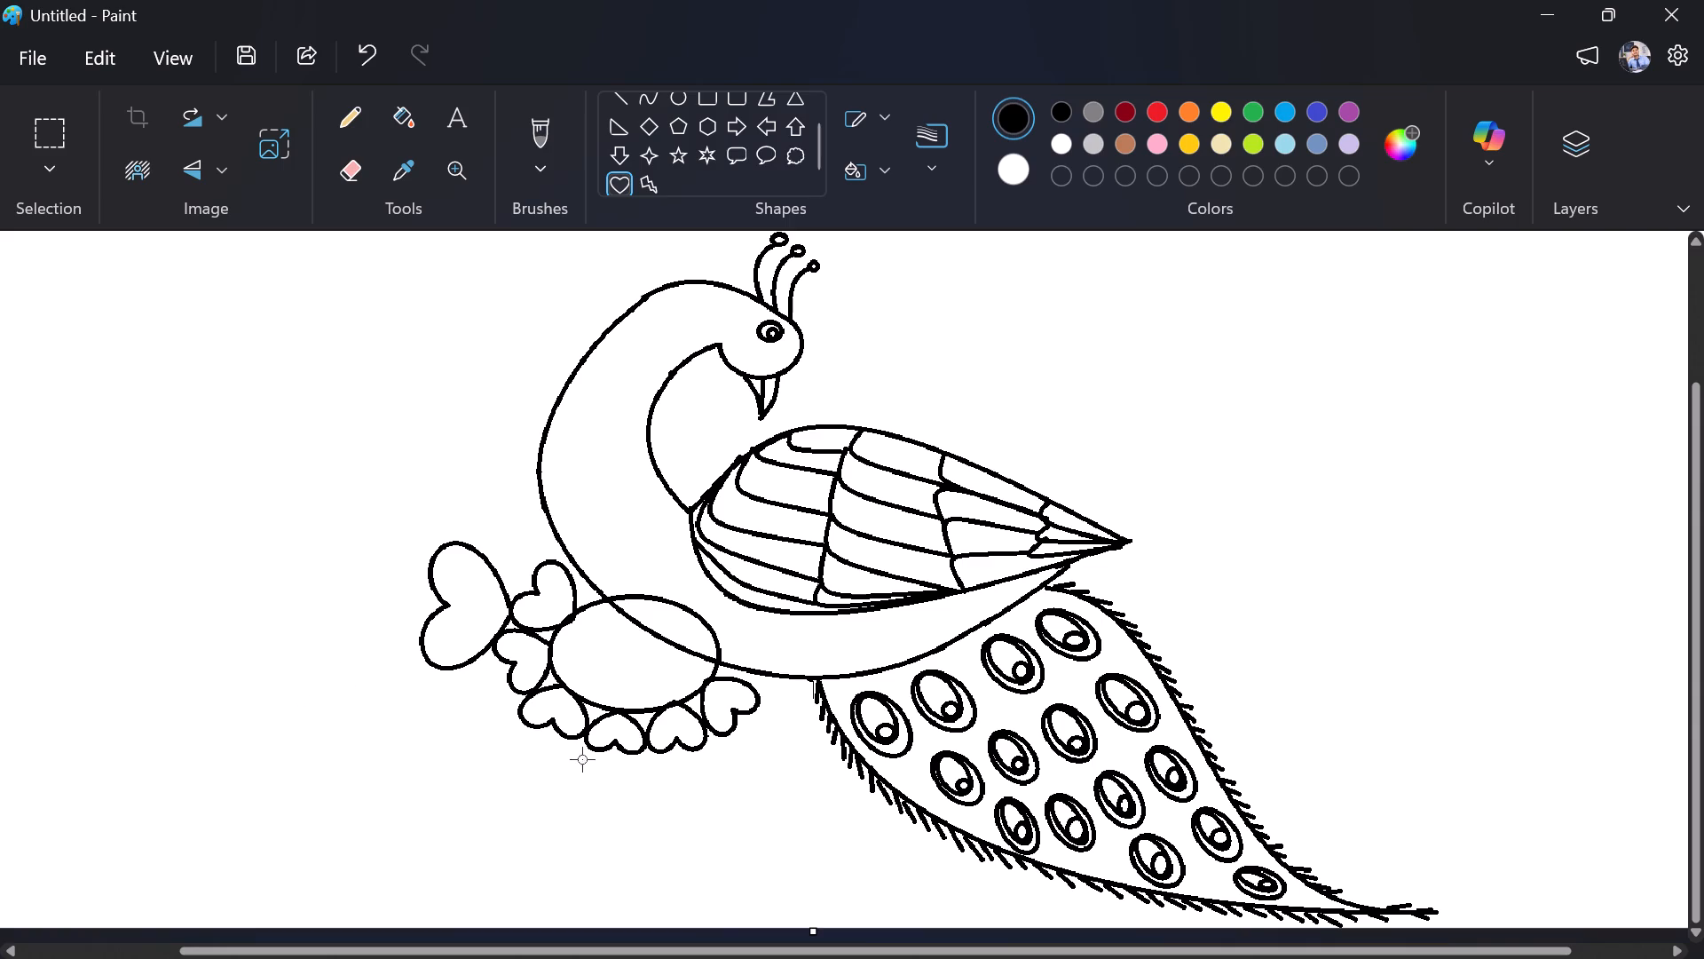
# Add a second large heart, rotated with its point toward the oval, below the first large heart and outside the second and third small hearts.
pyautogui.moveTo(507, 722); pyautogui.dragTo(380, 793)
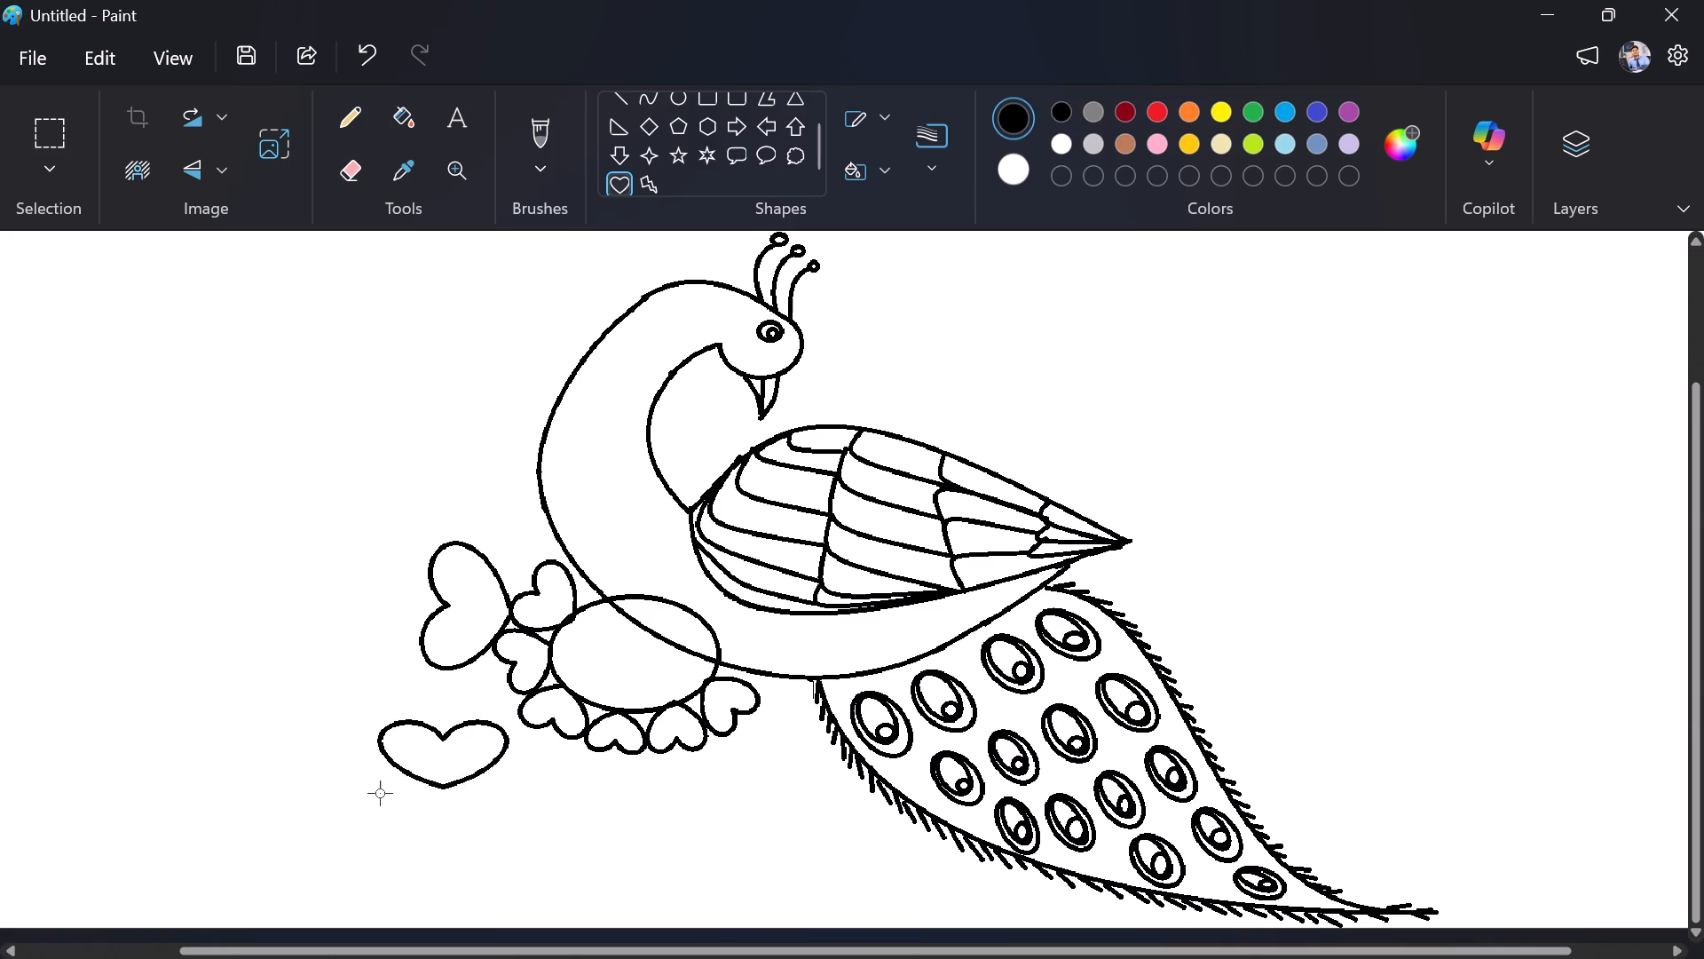
pyautogui.moveTo(380, 793); pyautogui.dragTo(382, 815)
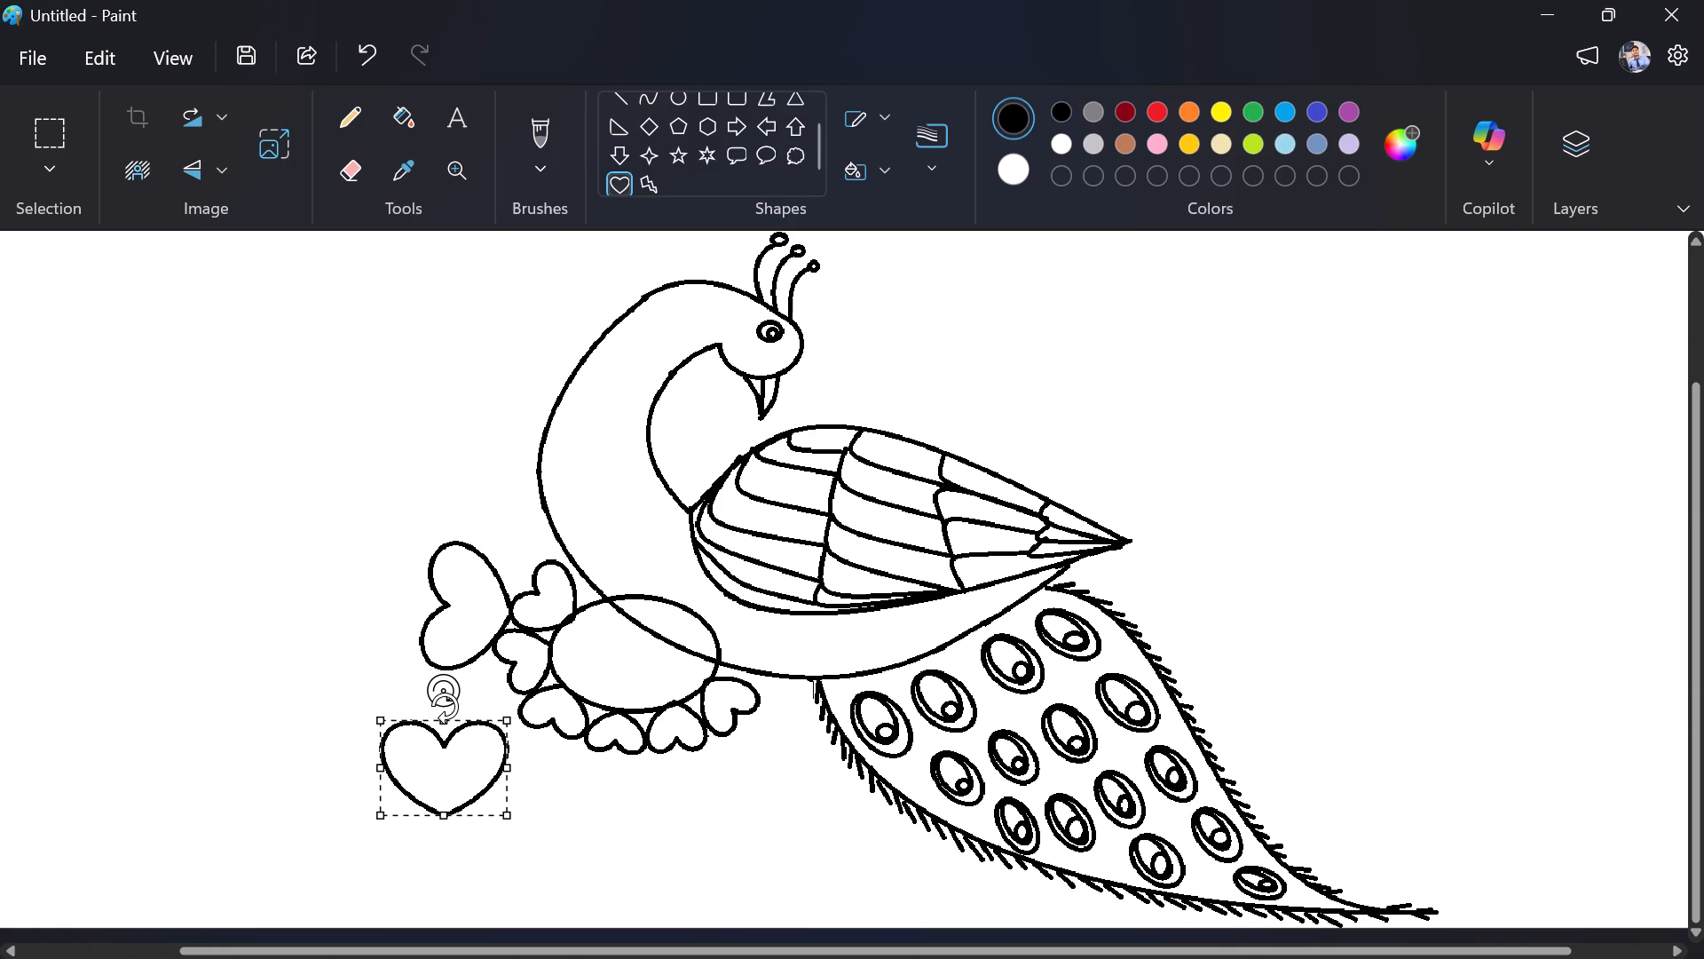
pyautogui.moveTo(446, 694); pyautogui.dragTo(345, 817)
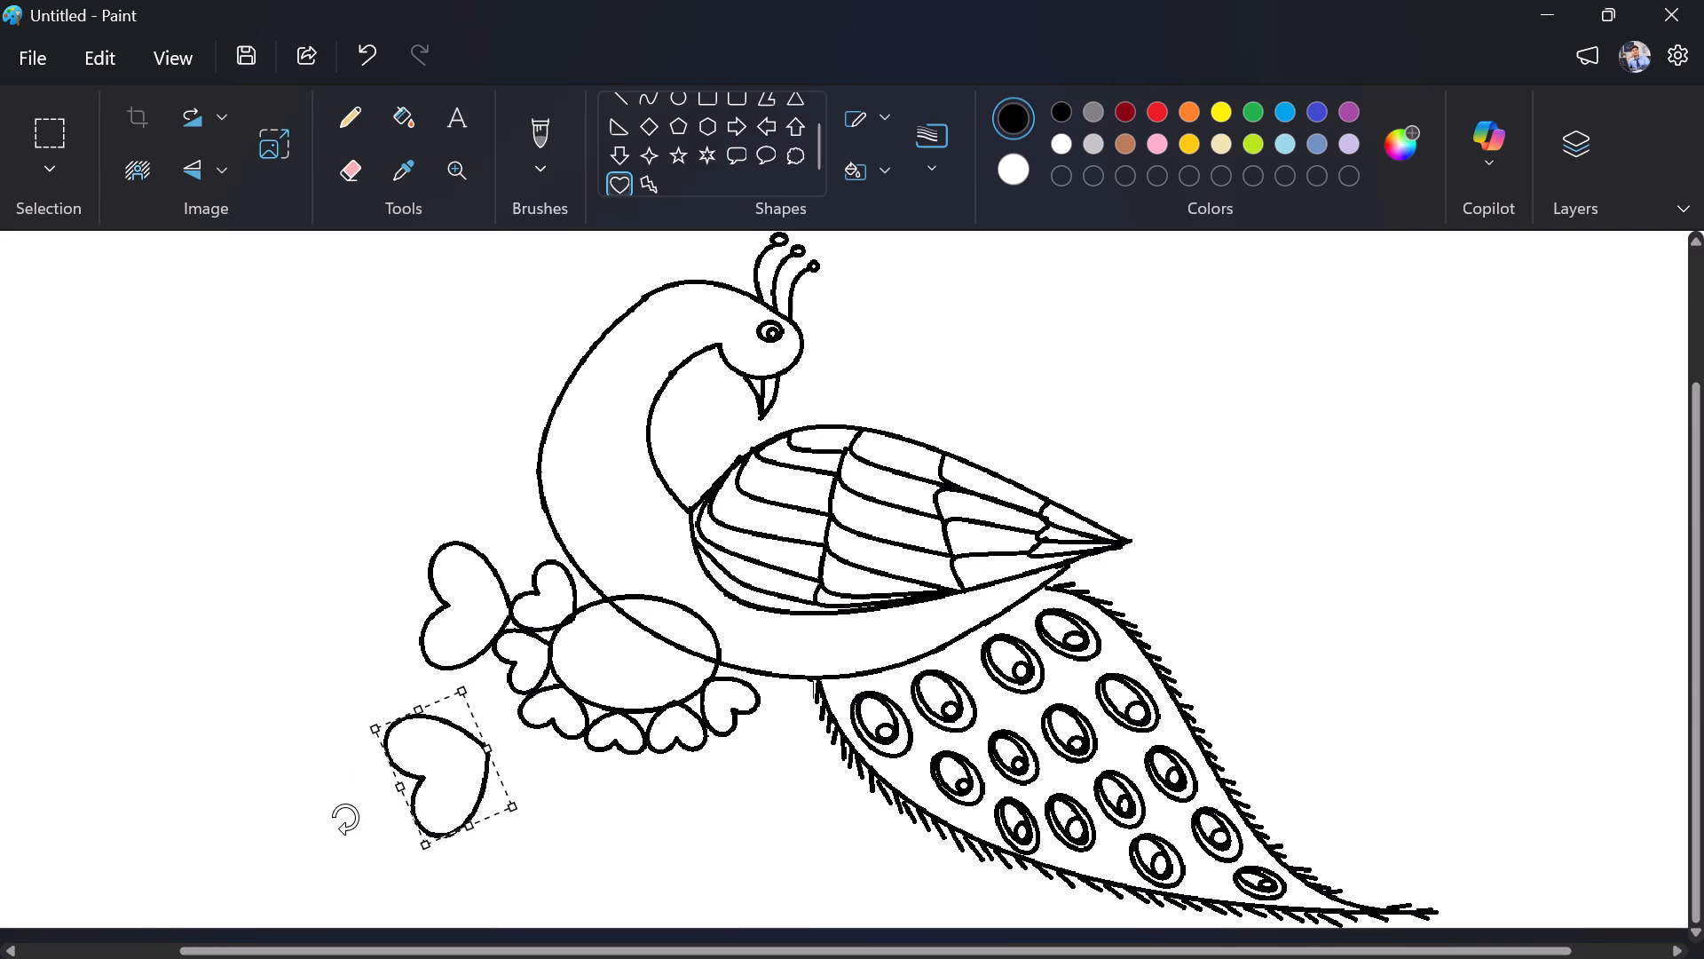
pyautogui.moveTo(345, 817); pyautogui.dragTo(351, 836)
pyautogui.moveTo(445, 765); pyautogui.dragTo(476, 749)
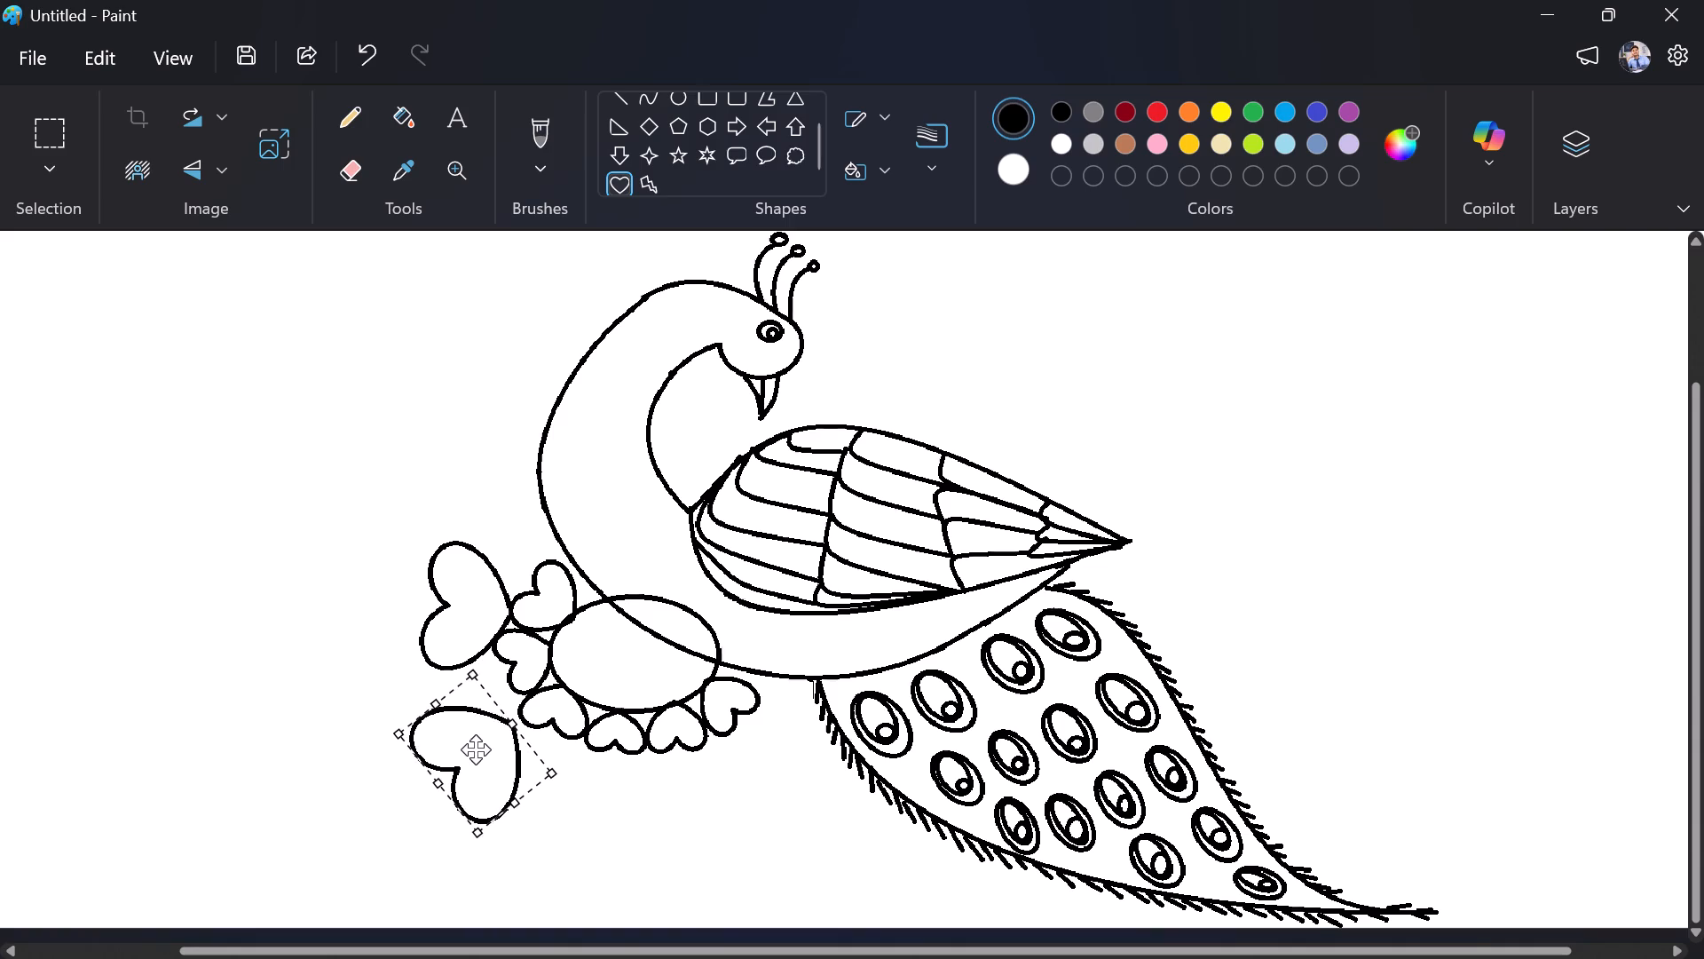
pyautogui.moveTo(476, 749); pyautogui.dragTo(481, 721)
pyautogui.click(297, 804)
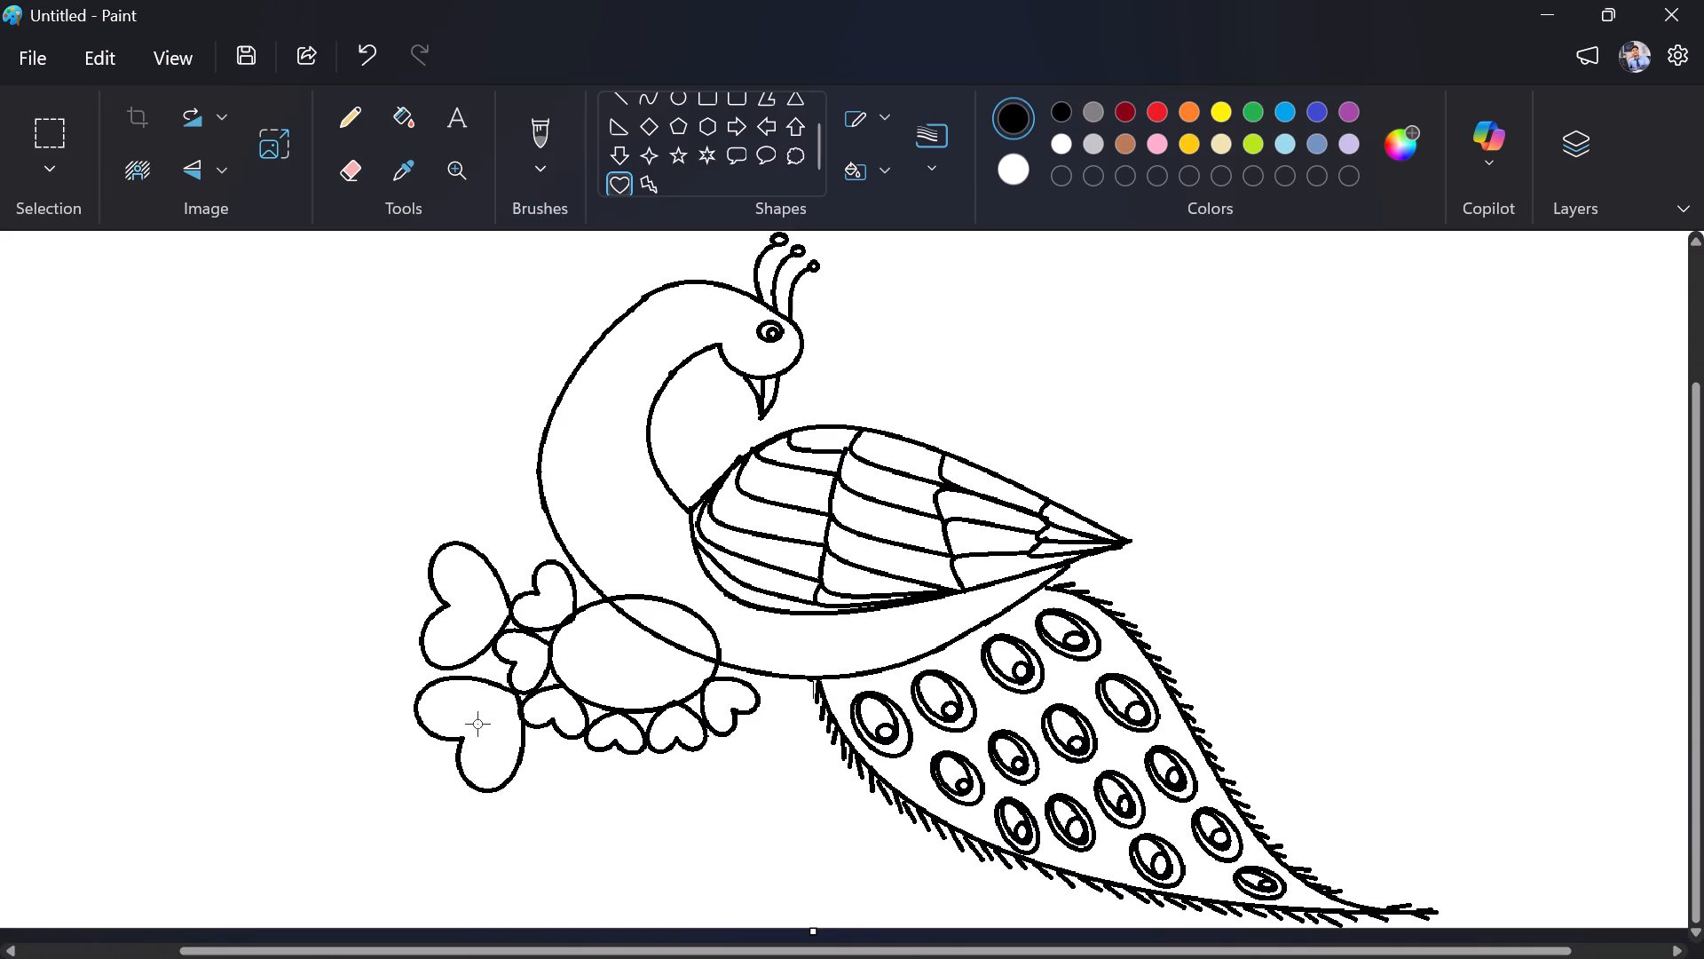
# Add a third large heart, turned nearly upside down, beneath the gap between the third and fourth small hearts.
pyautogui.moveTo(614, 851); pyautogui.dragTo(724, 814)
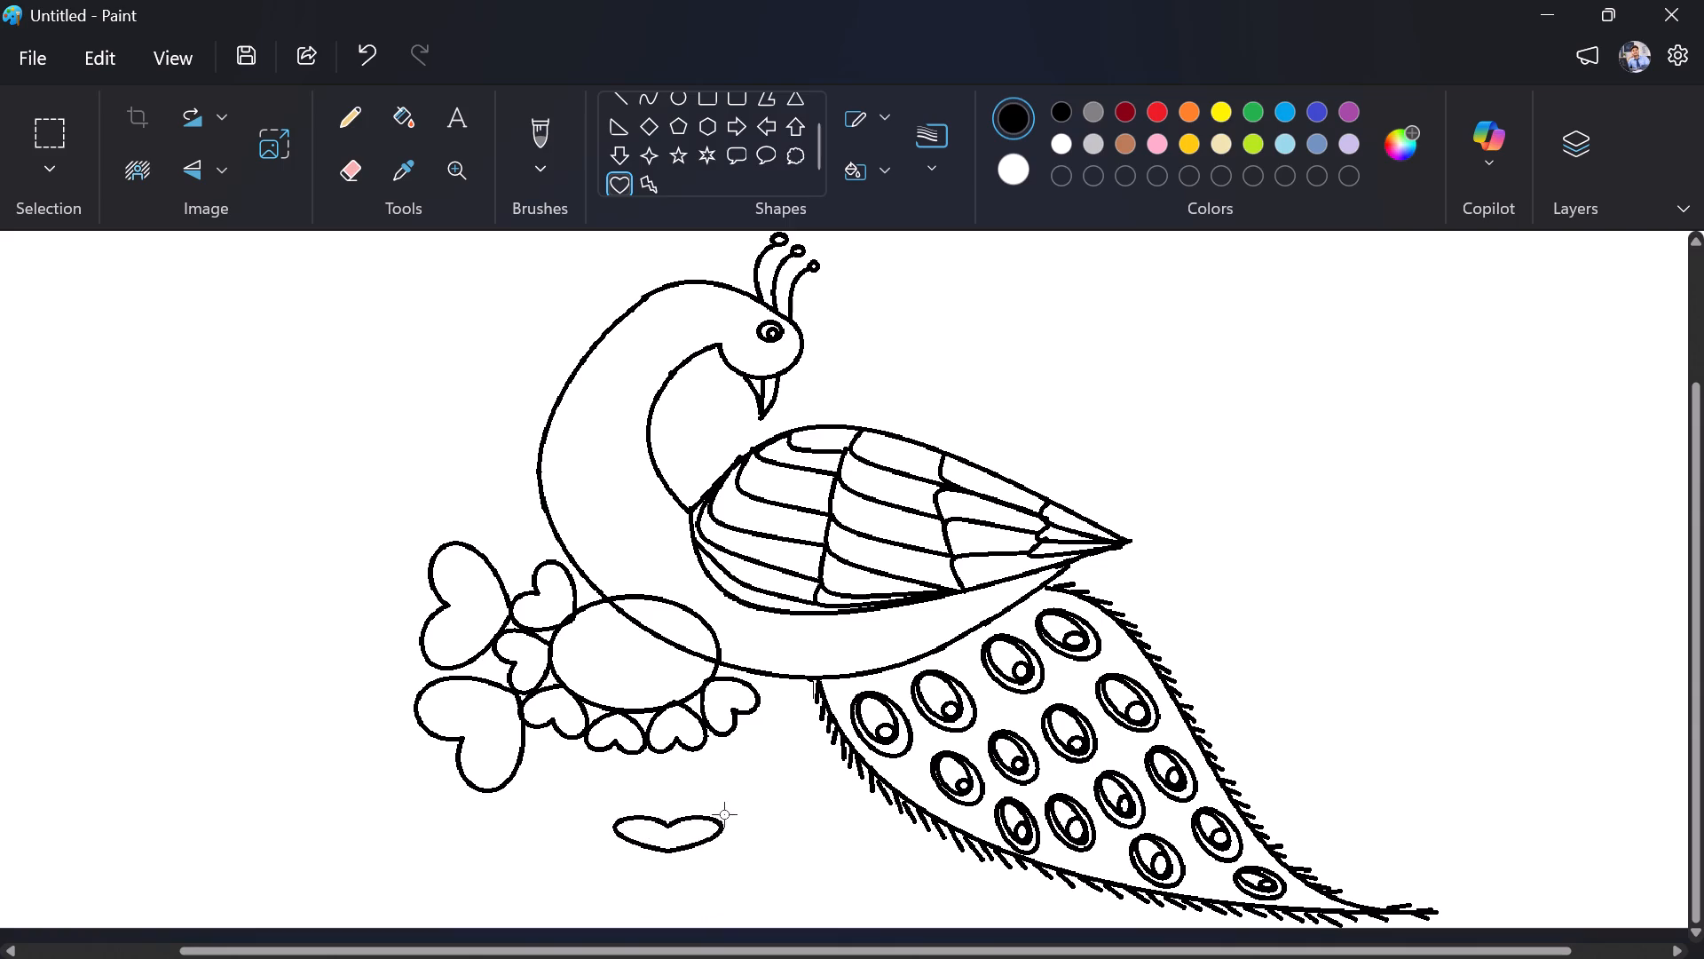
pyautogui.moveTo(724, 814); pyautogui.dragTo(745, 775)
pyautogui.moveTo(682, 745); pyautogui.dragTo(678, 743)
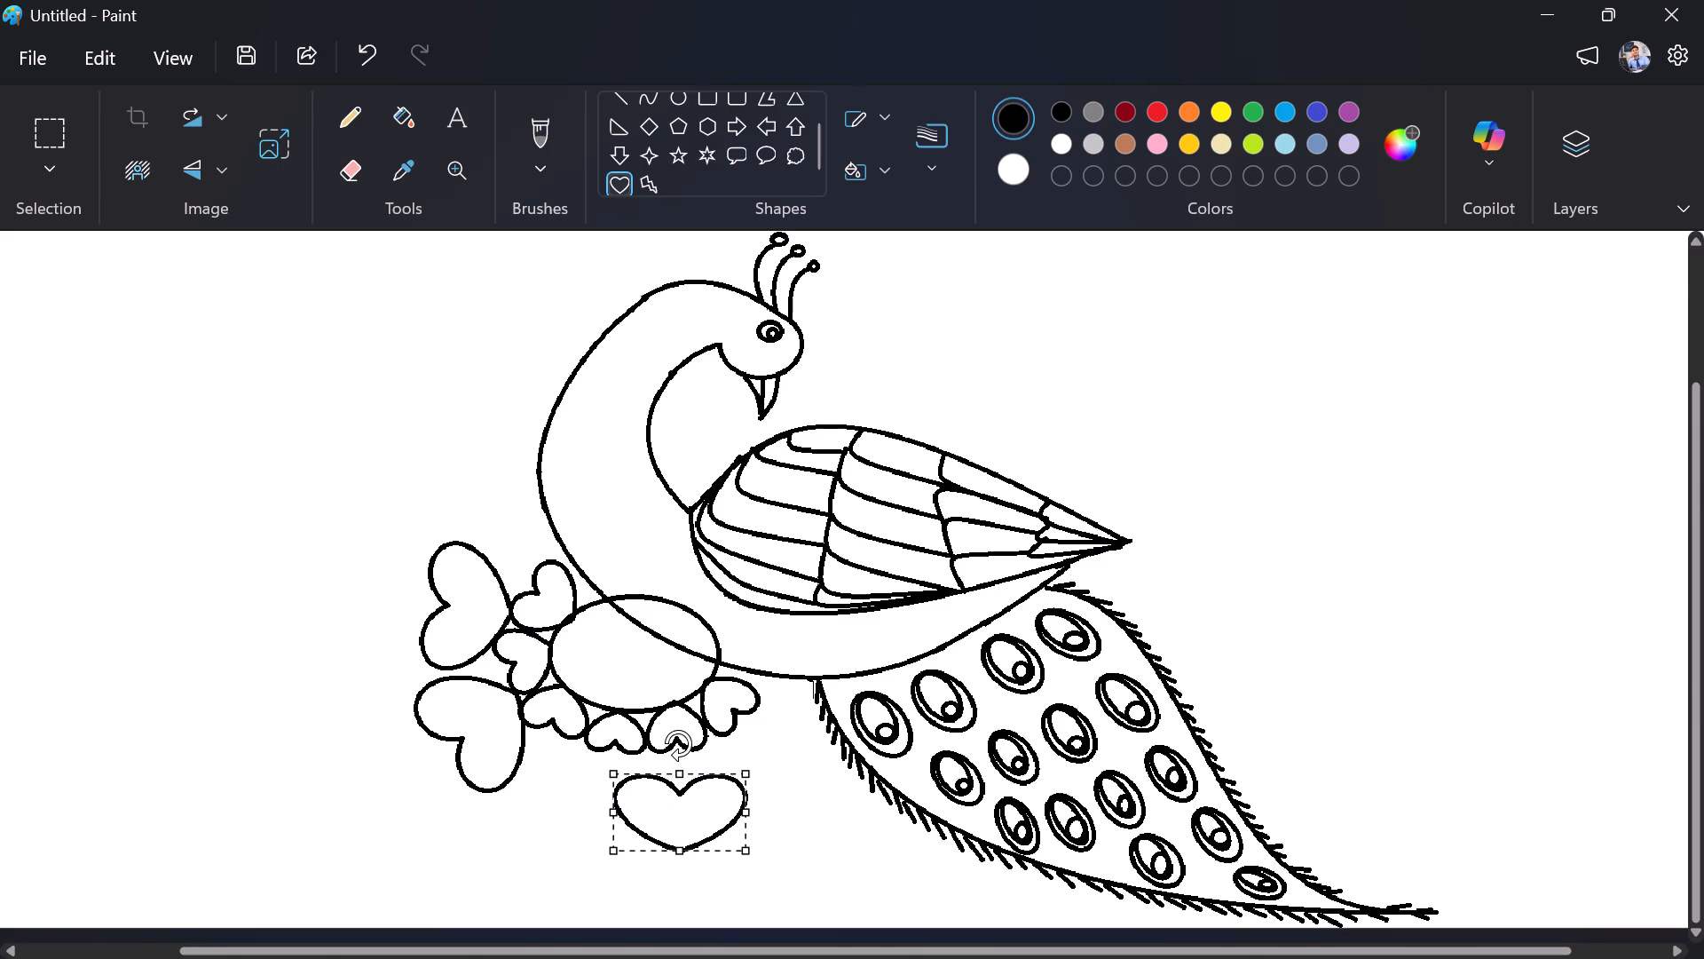
pyautogui.moveTo(678, 743); pyautogui.dragTo(643, 957)
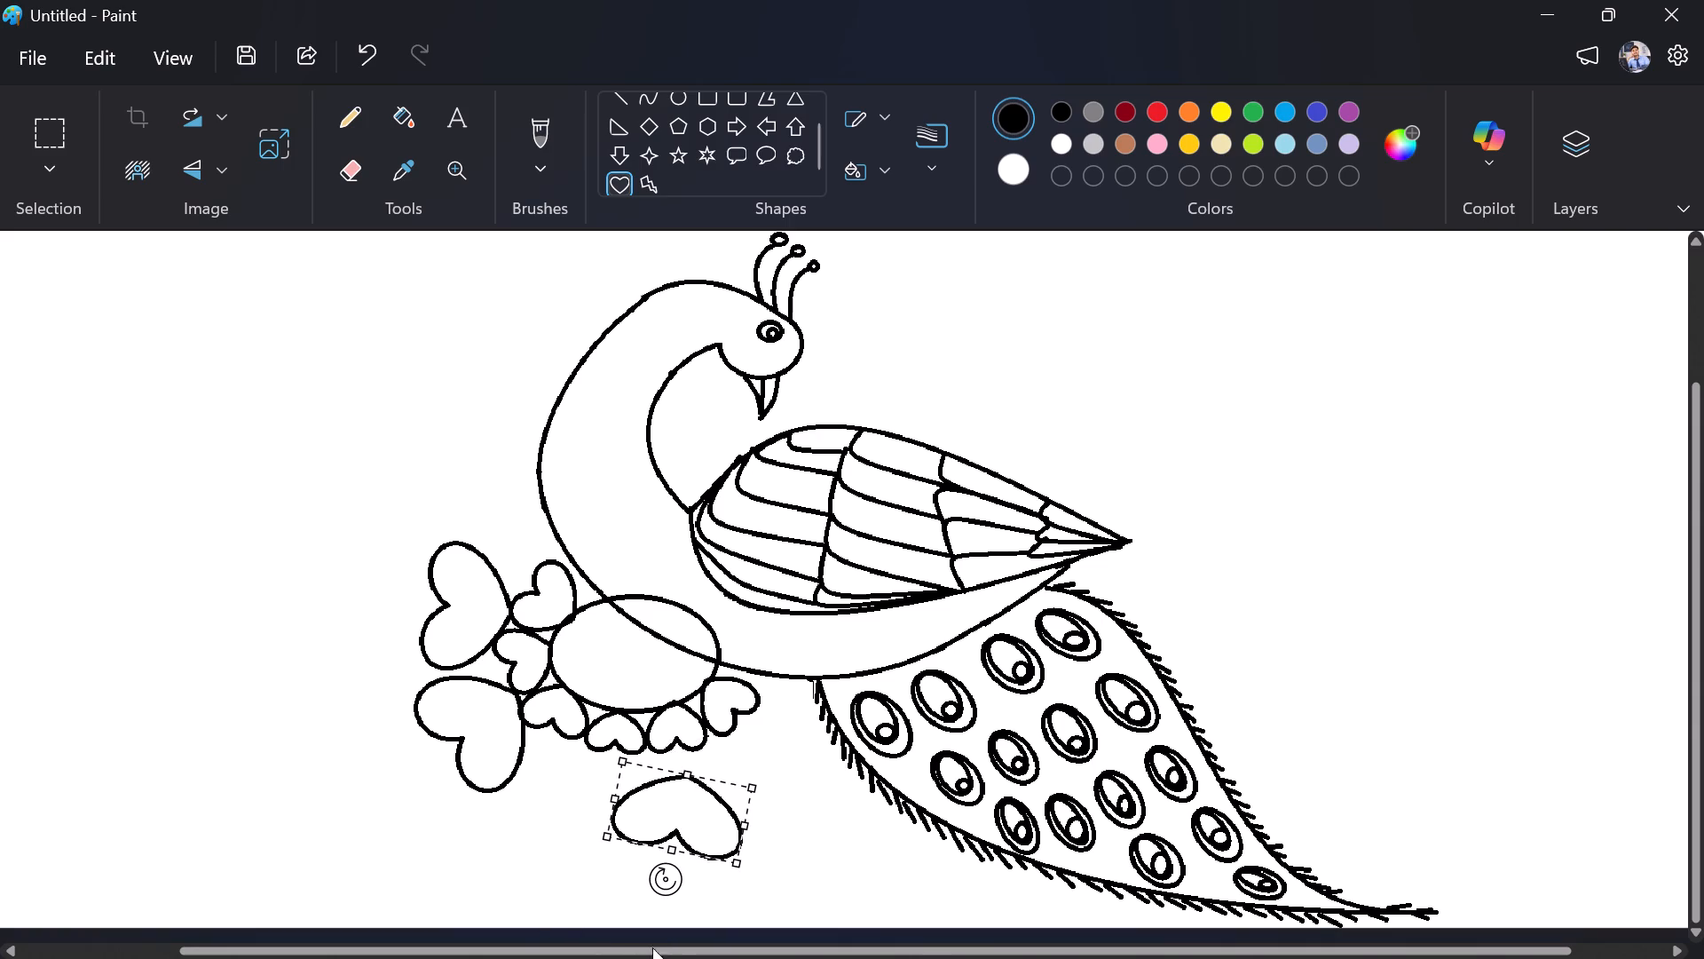
pyautogui.moveTo(677, 809); pyautogui.dragTo(566, 777)
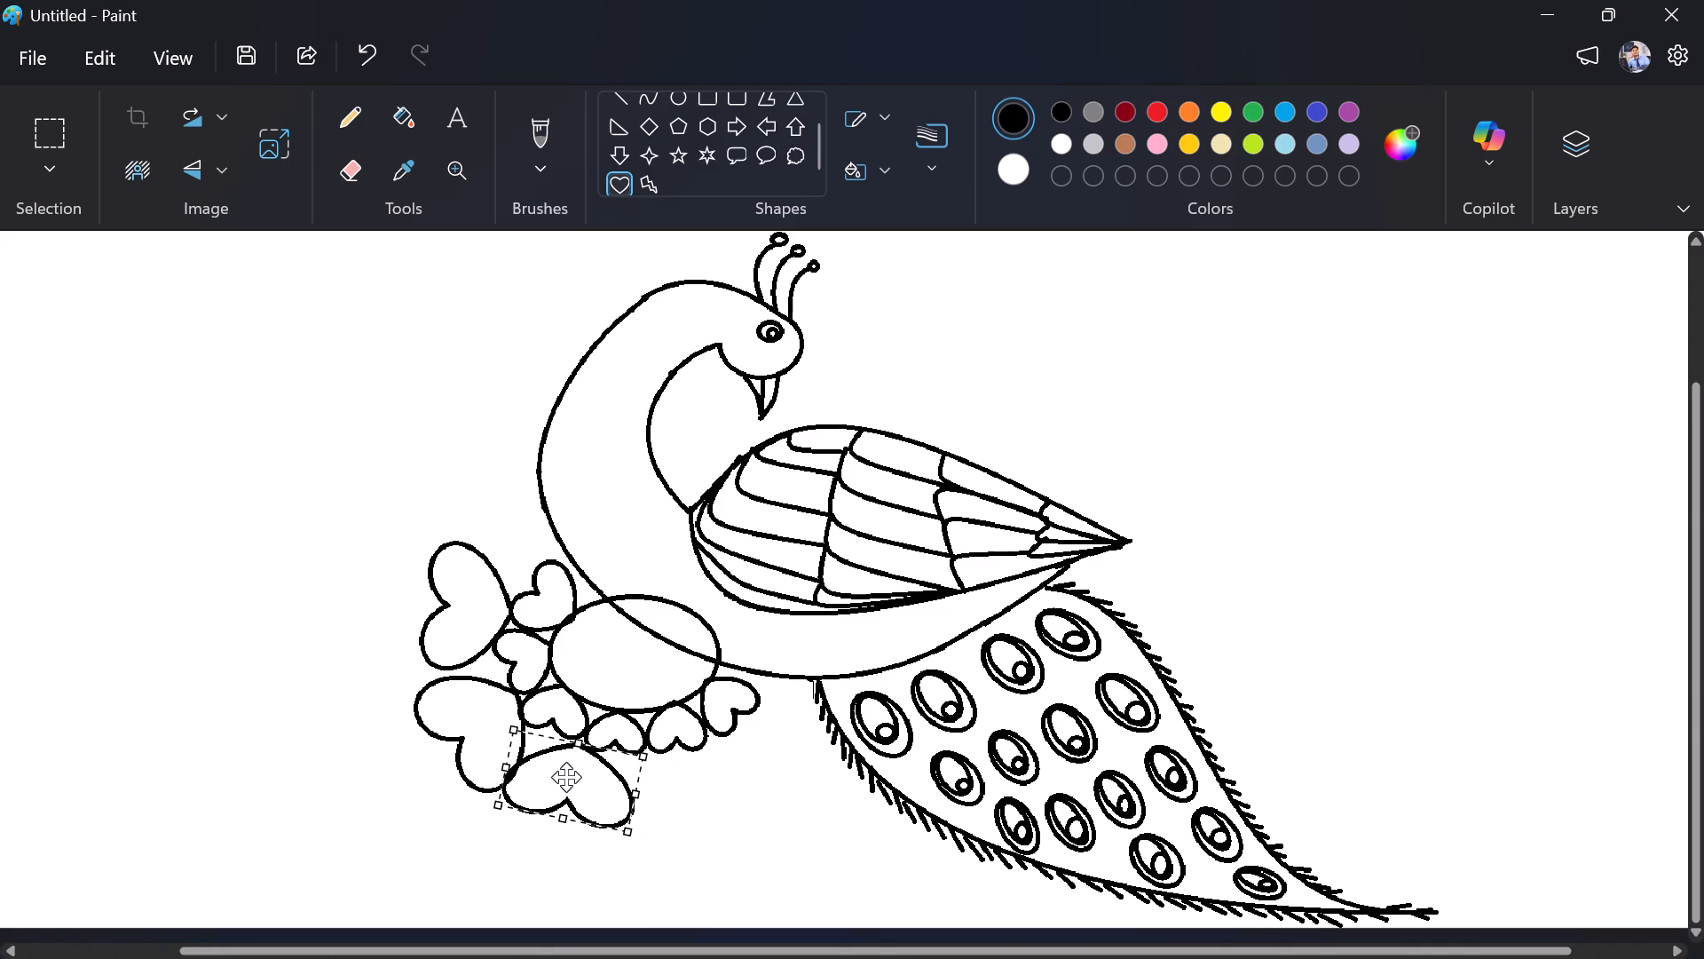
pyautogui.moveTo(566, 777); pyautogui.dragTo(576, 776)
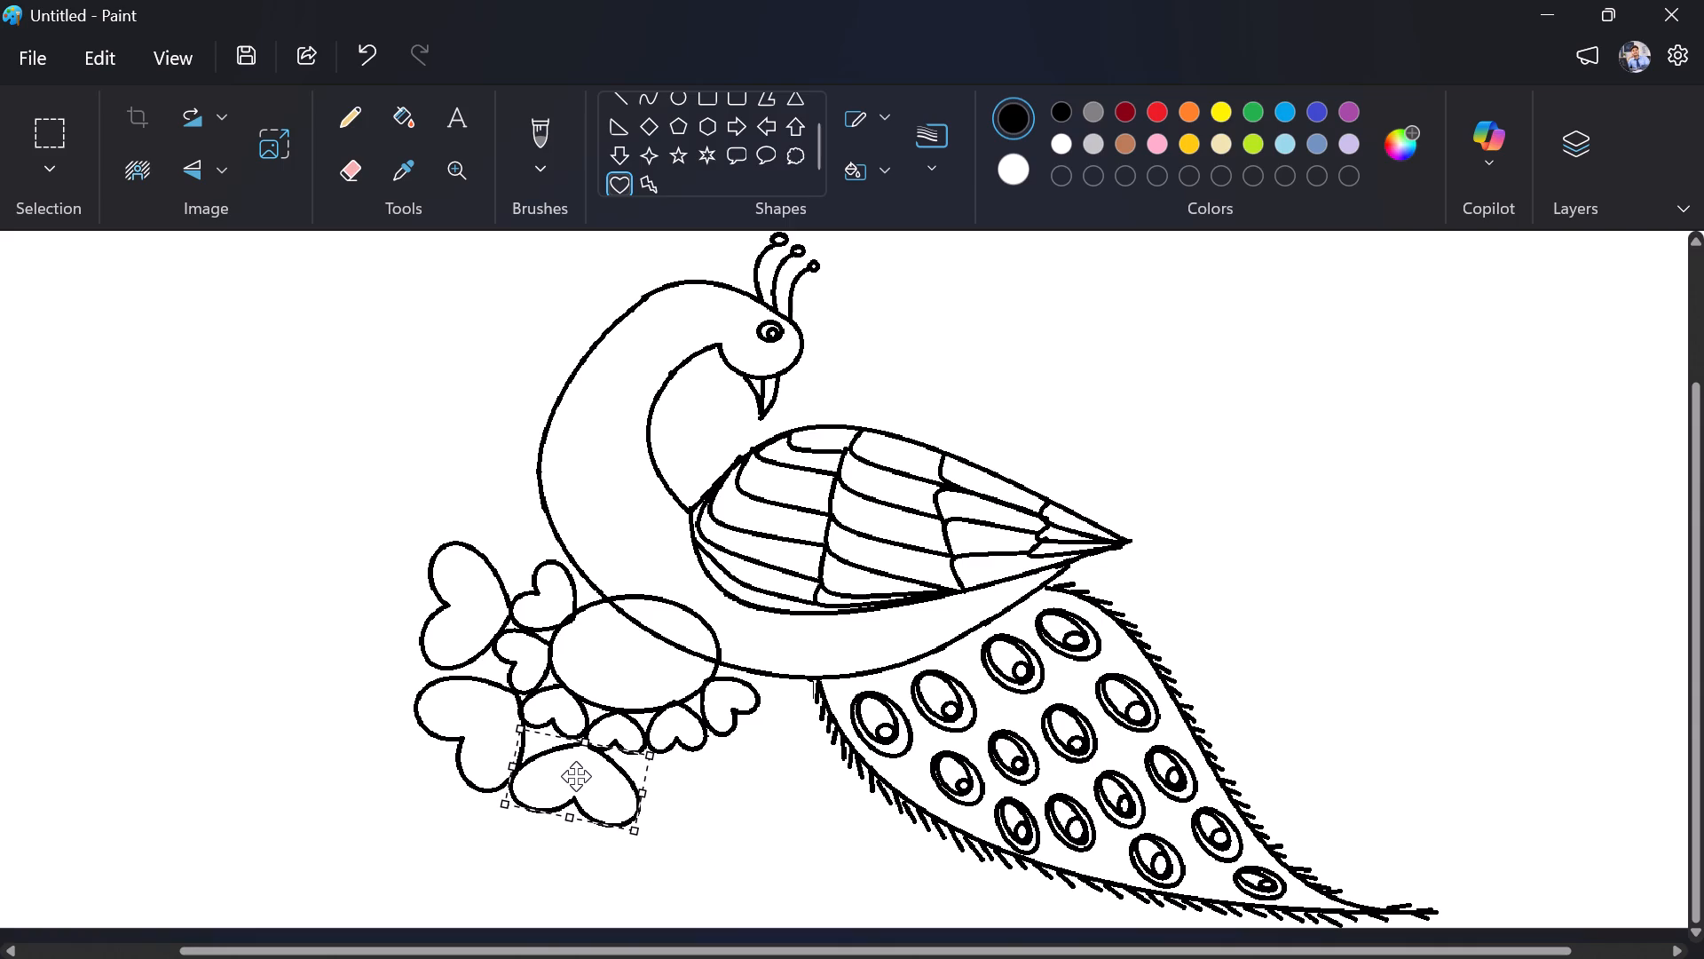
pyautogui.moveTo(576, 776); pyautogui.dragTo(576, 778)
pyautogui.click(765, 867)
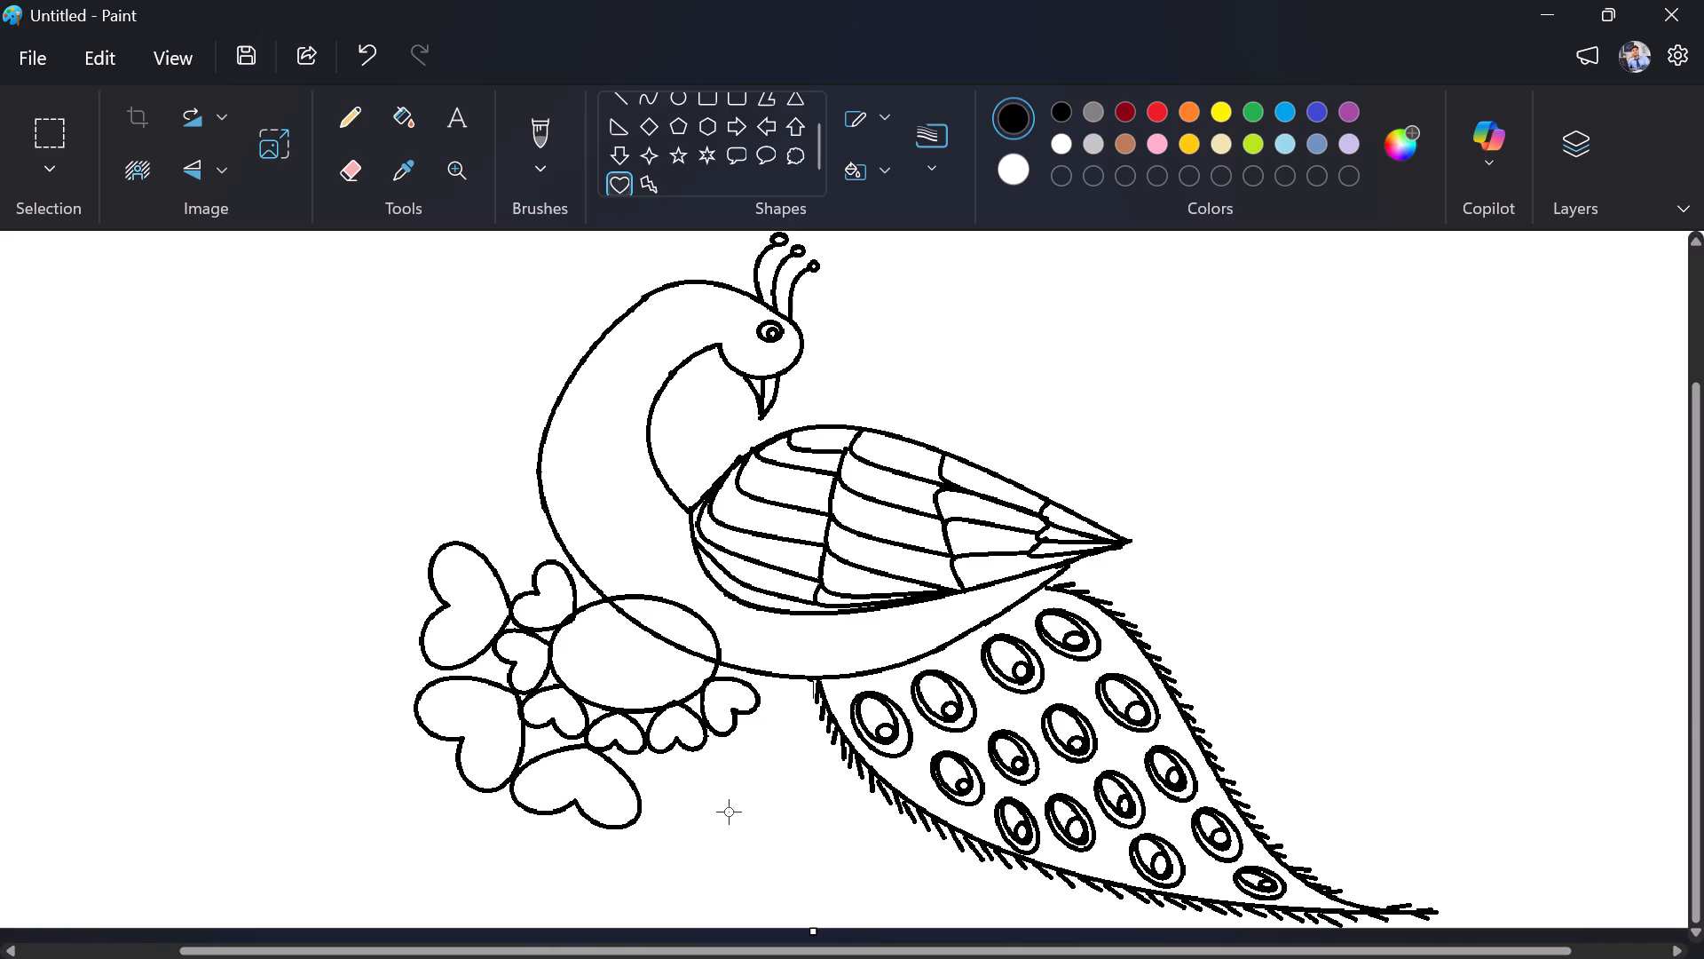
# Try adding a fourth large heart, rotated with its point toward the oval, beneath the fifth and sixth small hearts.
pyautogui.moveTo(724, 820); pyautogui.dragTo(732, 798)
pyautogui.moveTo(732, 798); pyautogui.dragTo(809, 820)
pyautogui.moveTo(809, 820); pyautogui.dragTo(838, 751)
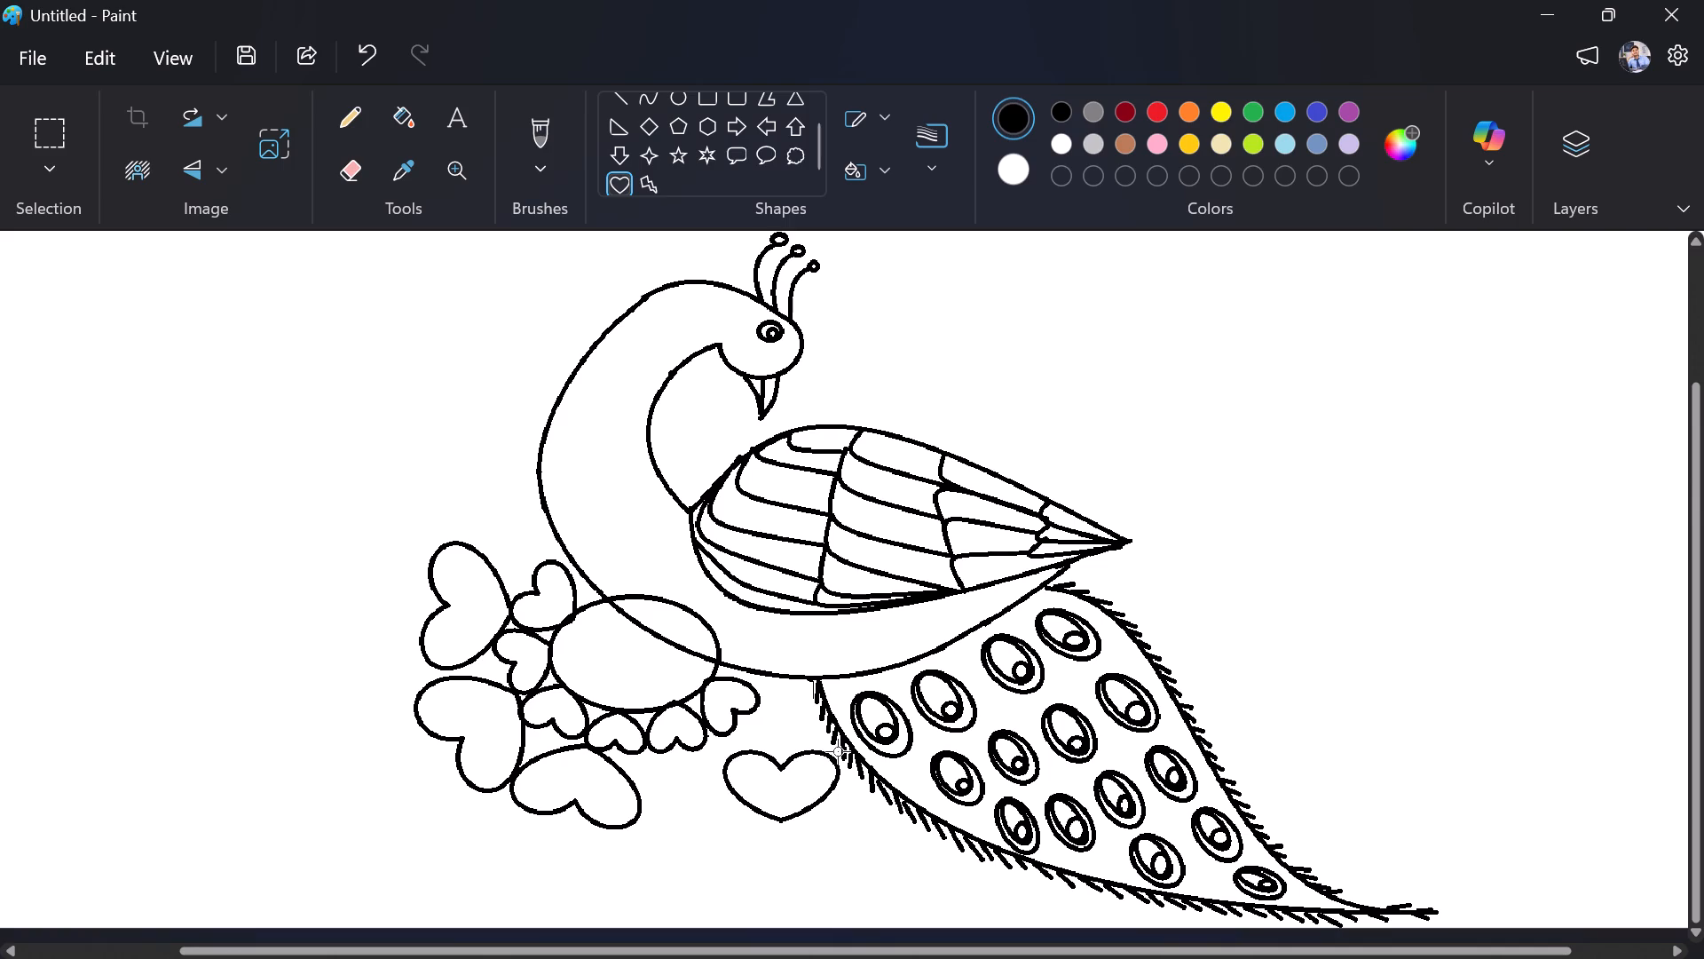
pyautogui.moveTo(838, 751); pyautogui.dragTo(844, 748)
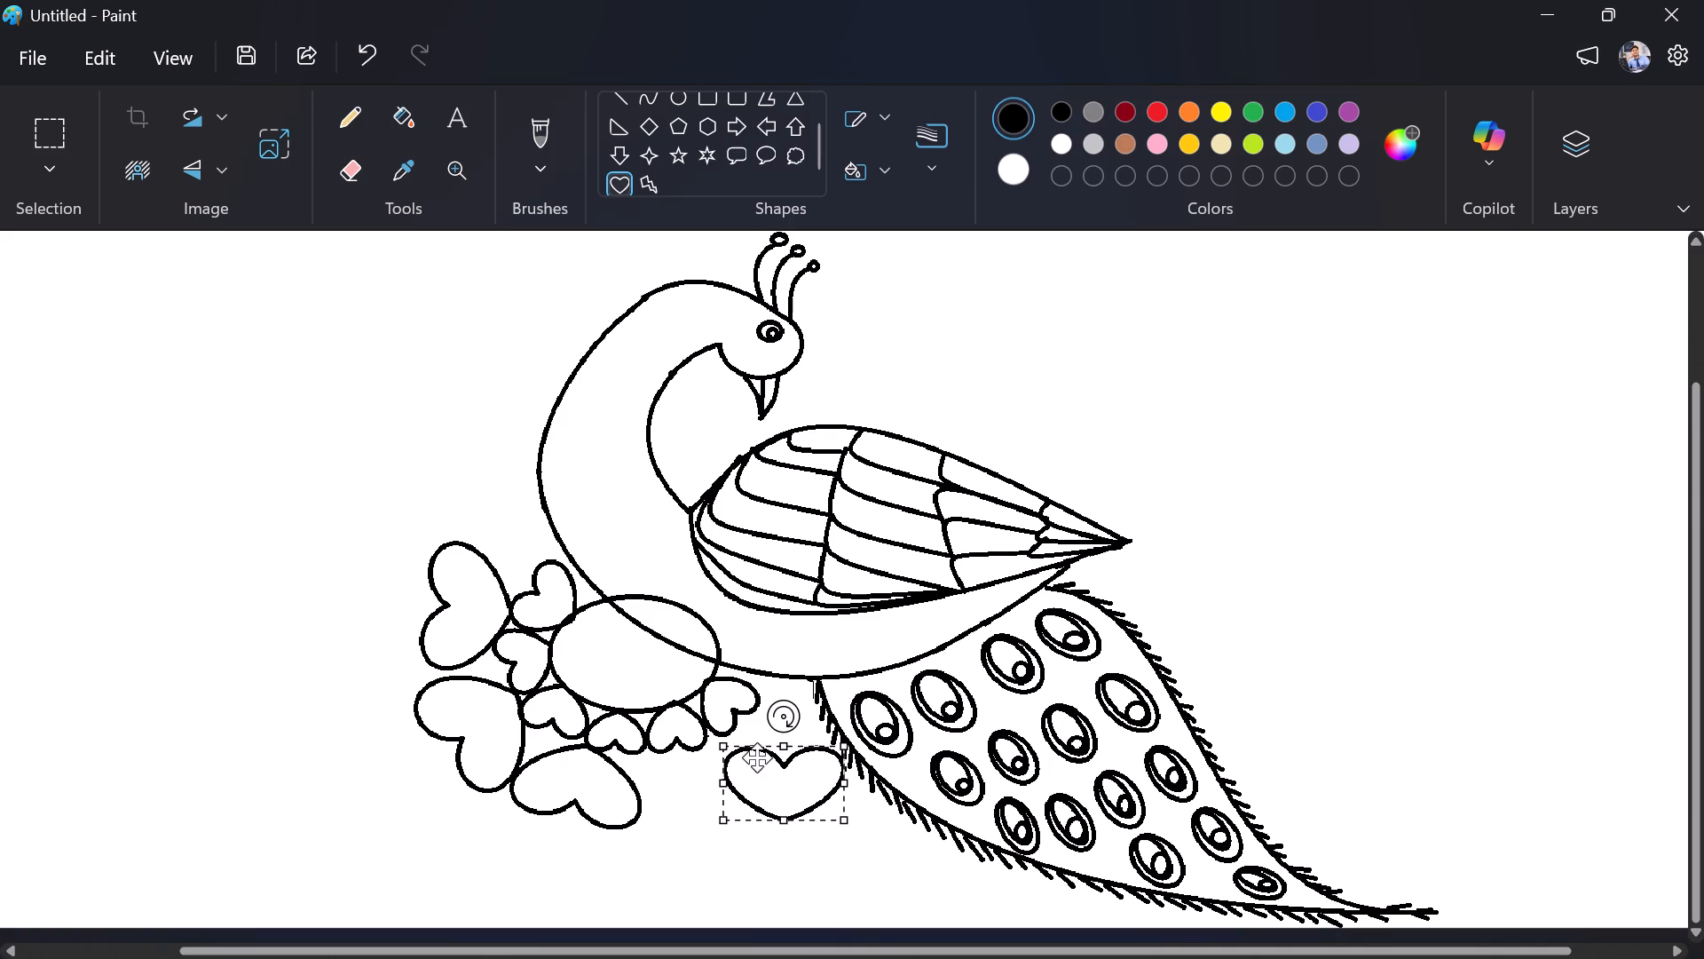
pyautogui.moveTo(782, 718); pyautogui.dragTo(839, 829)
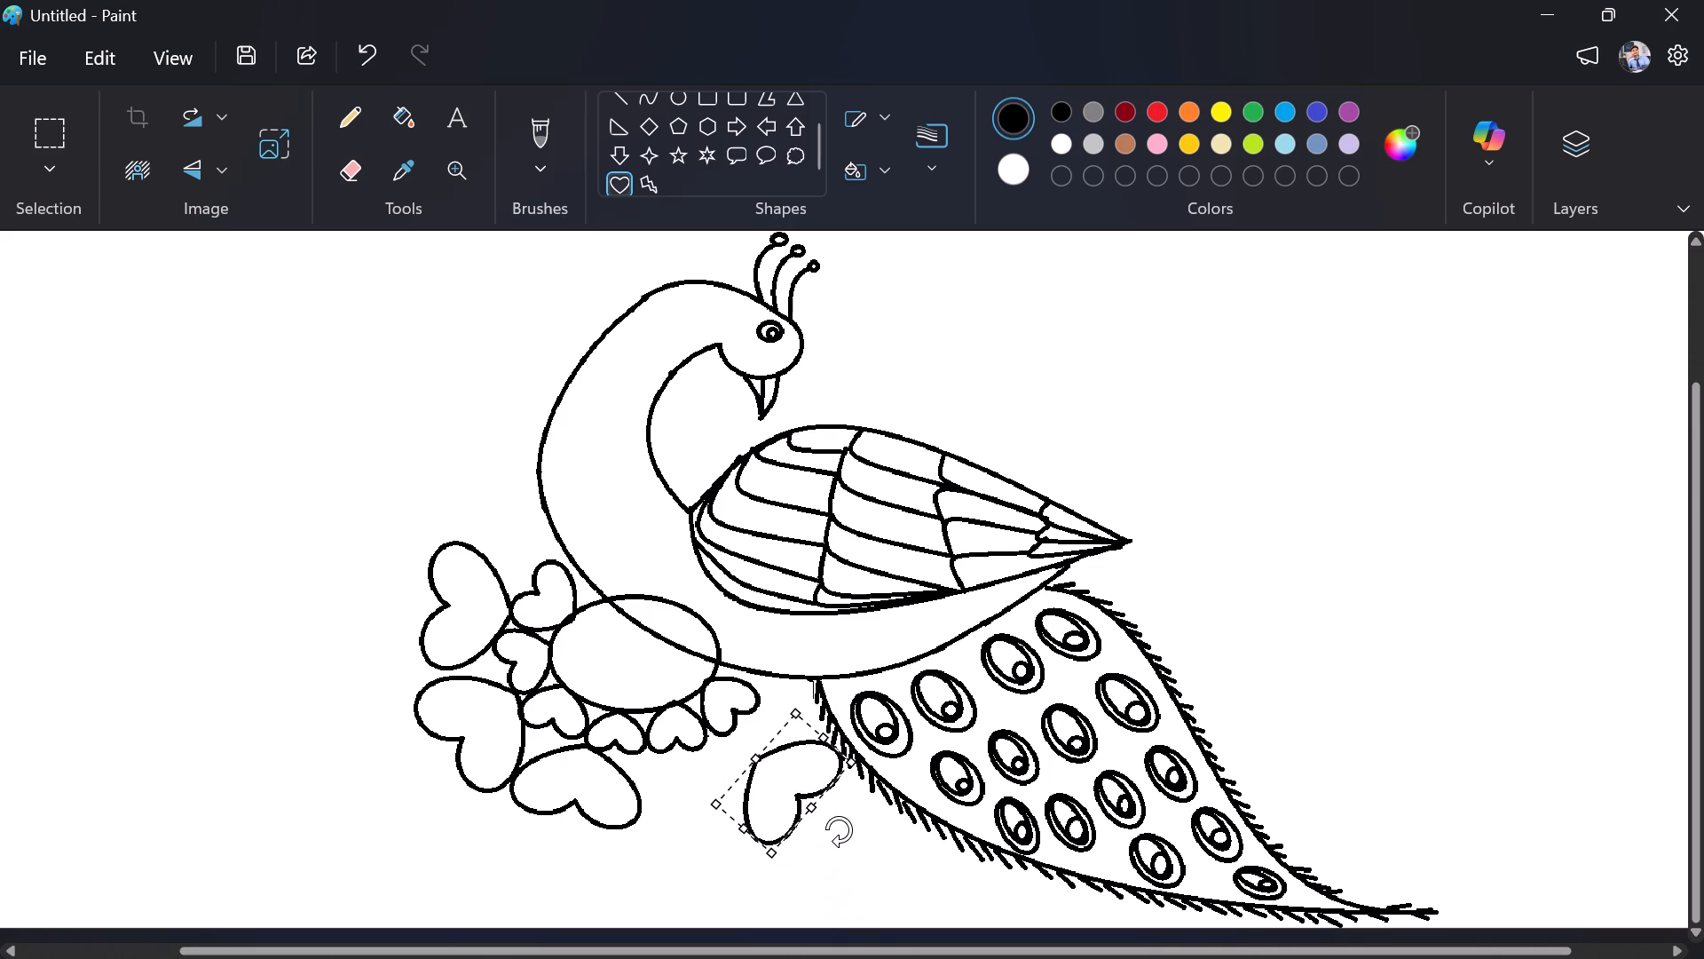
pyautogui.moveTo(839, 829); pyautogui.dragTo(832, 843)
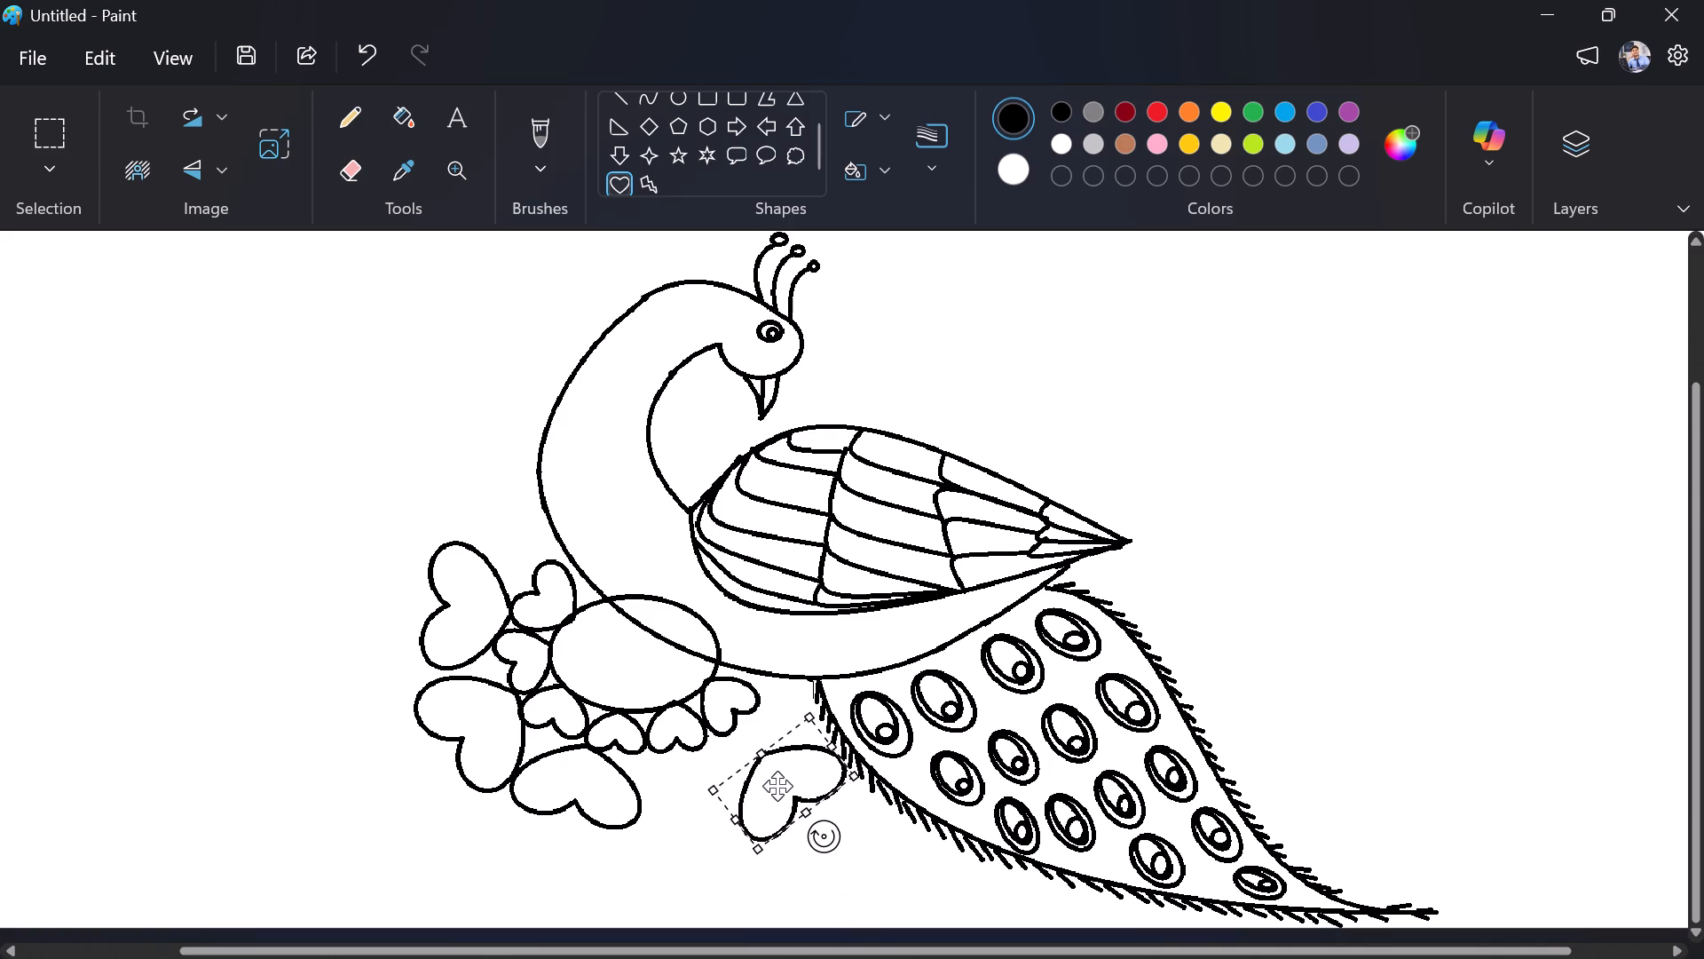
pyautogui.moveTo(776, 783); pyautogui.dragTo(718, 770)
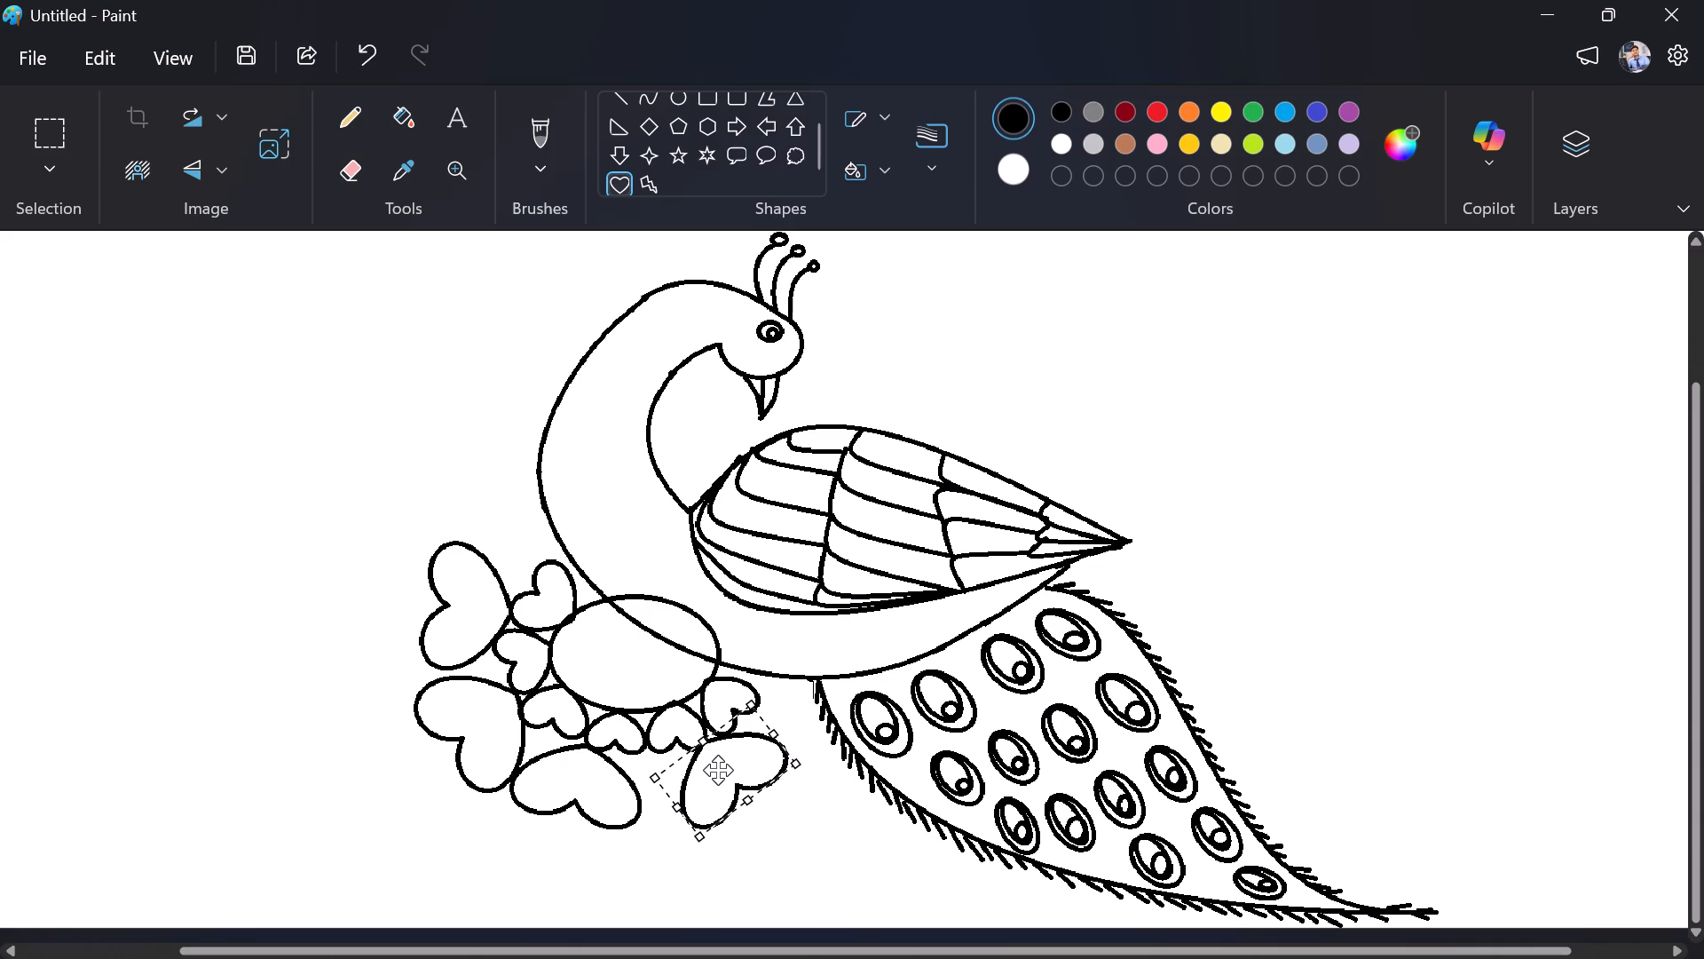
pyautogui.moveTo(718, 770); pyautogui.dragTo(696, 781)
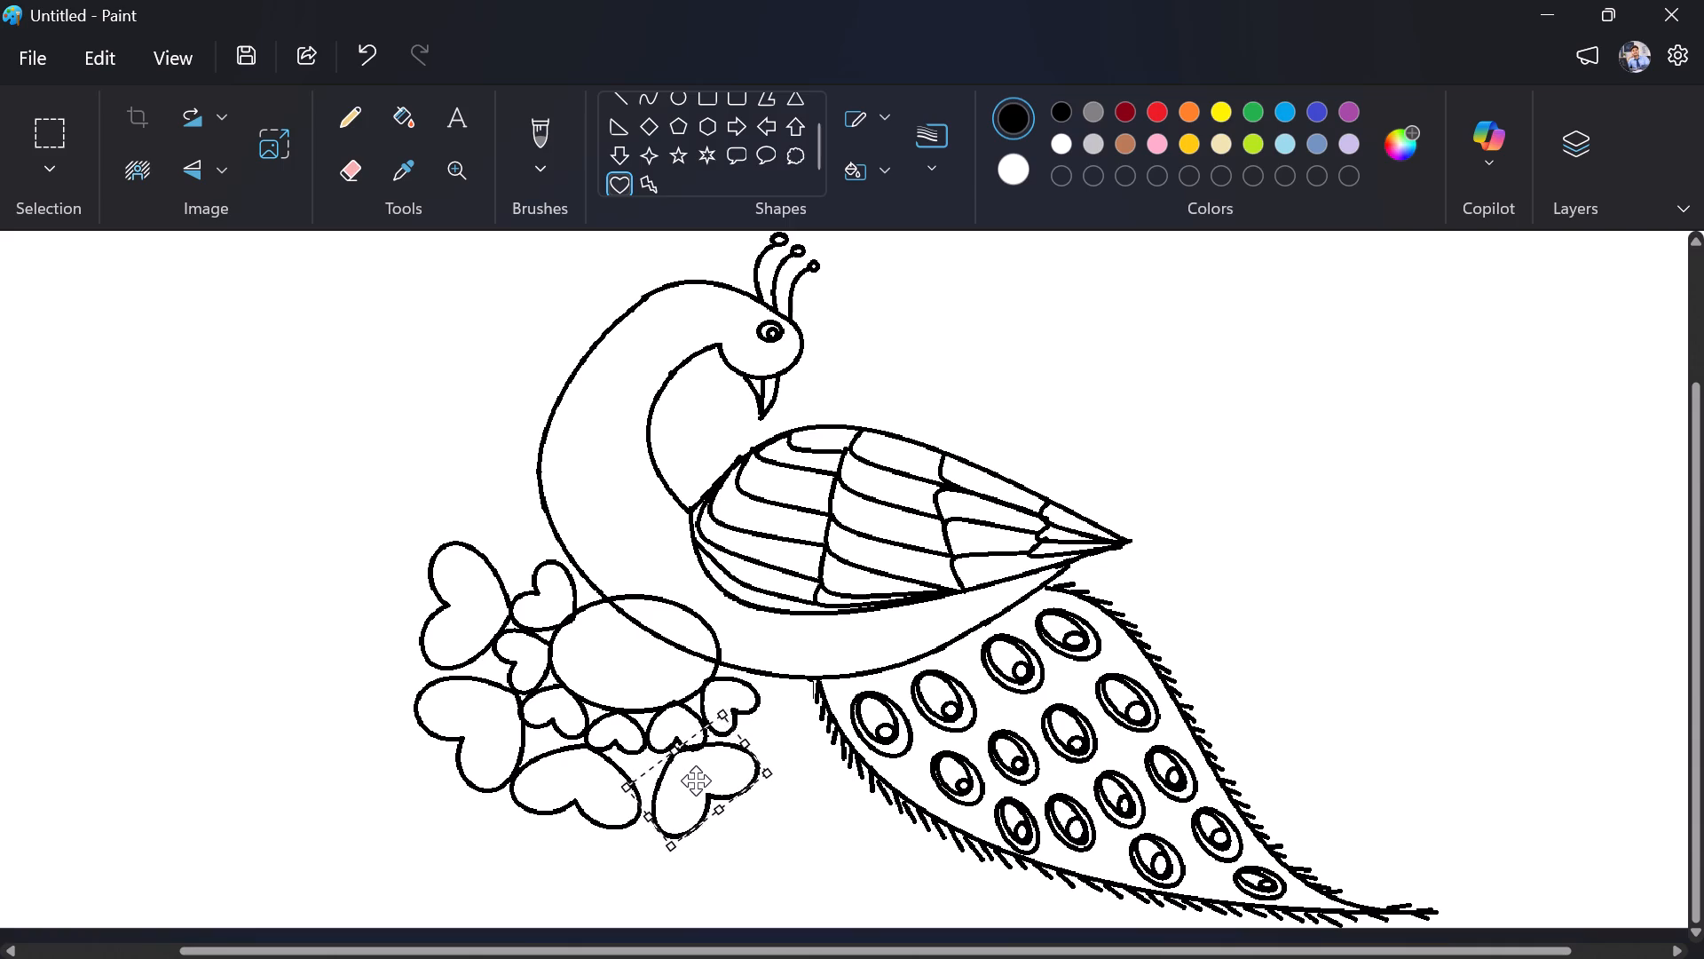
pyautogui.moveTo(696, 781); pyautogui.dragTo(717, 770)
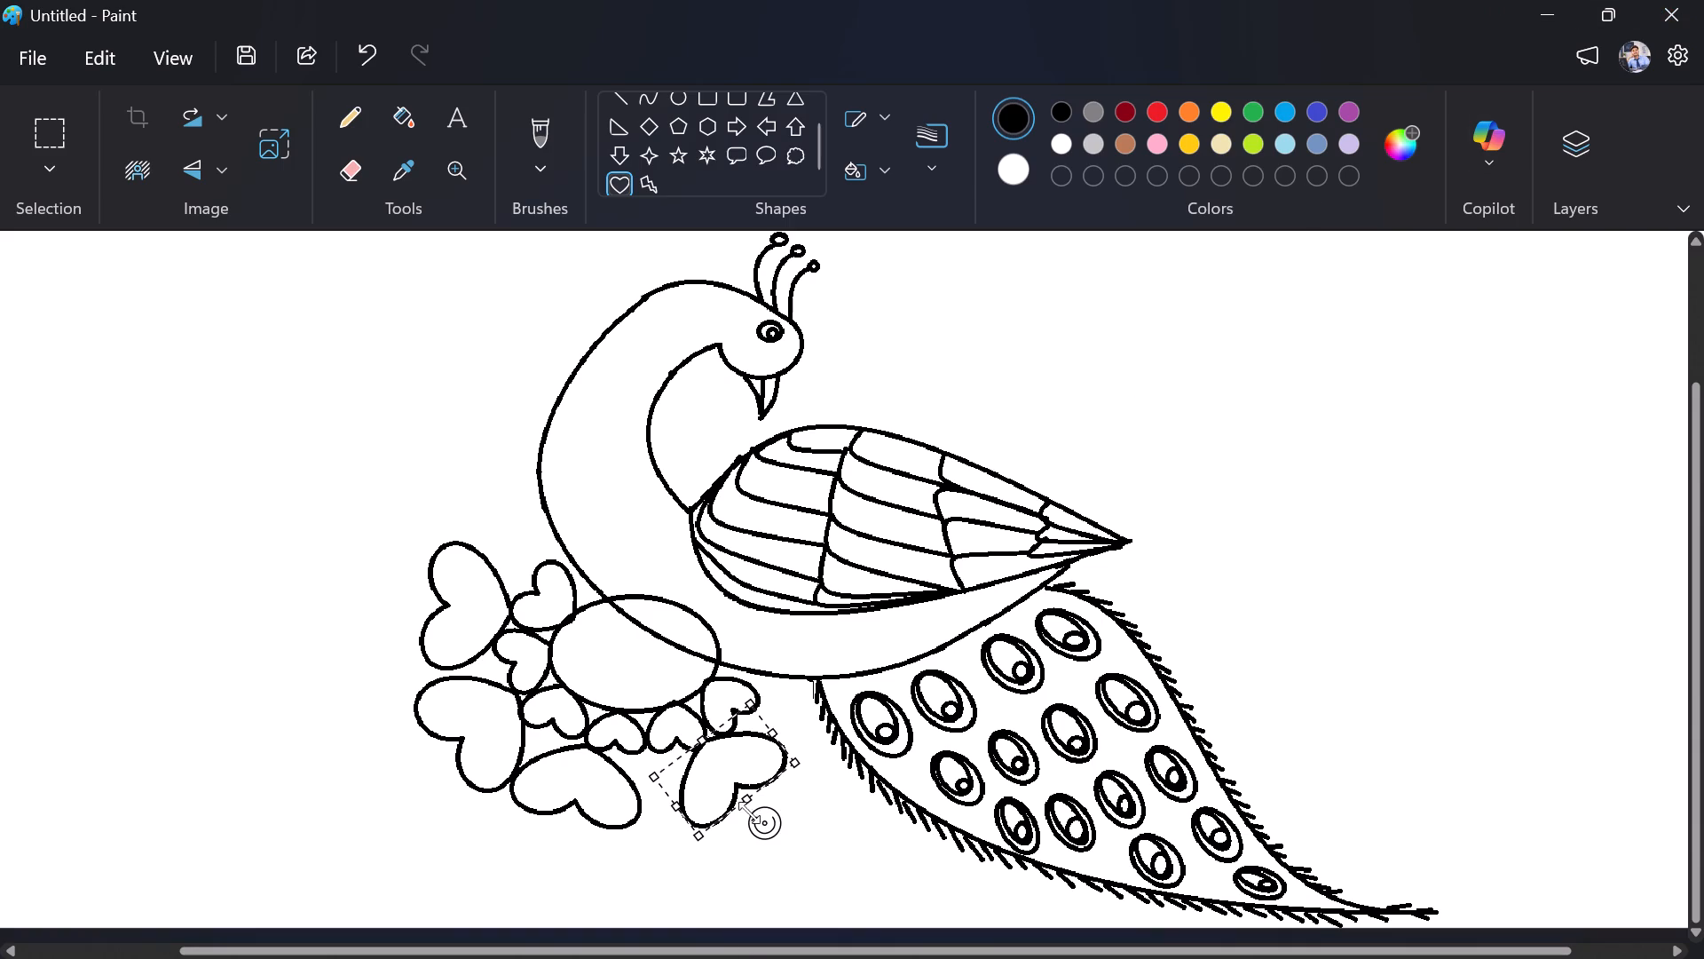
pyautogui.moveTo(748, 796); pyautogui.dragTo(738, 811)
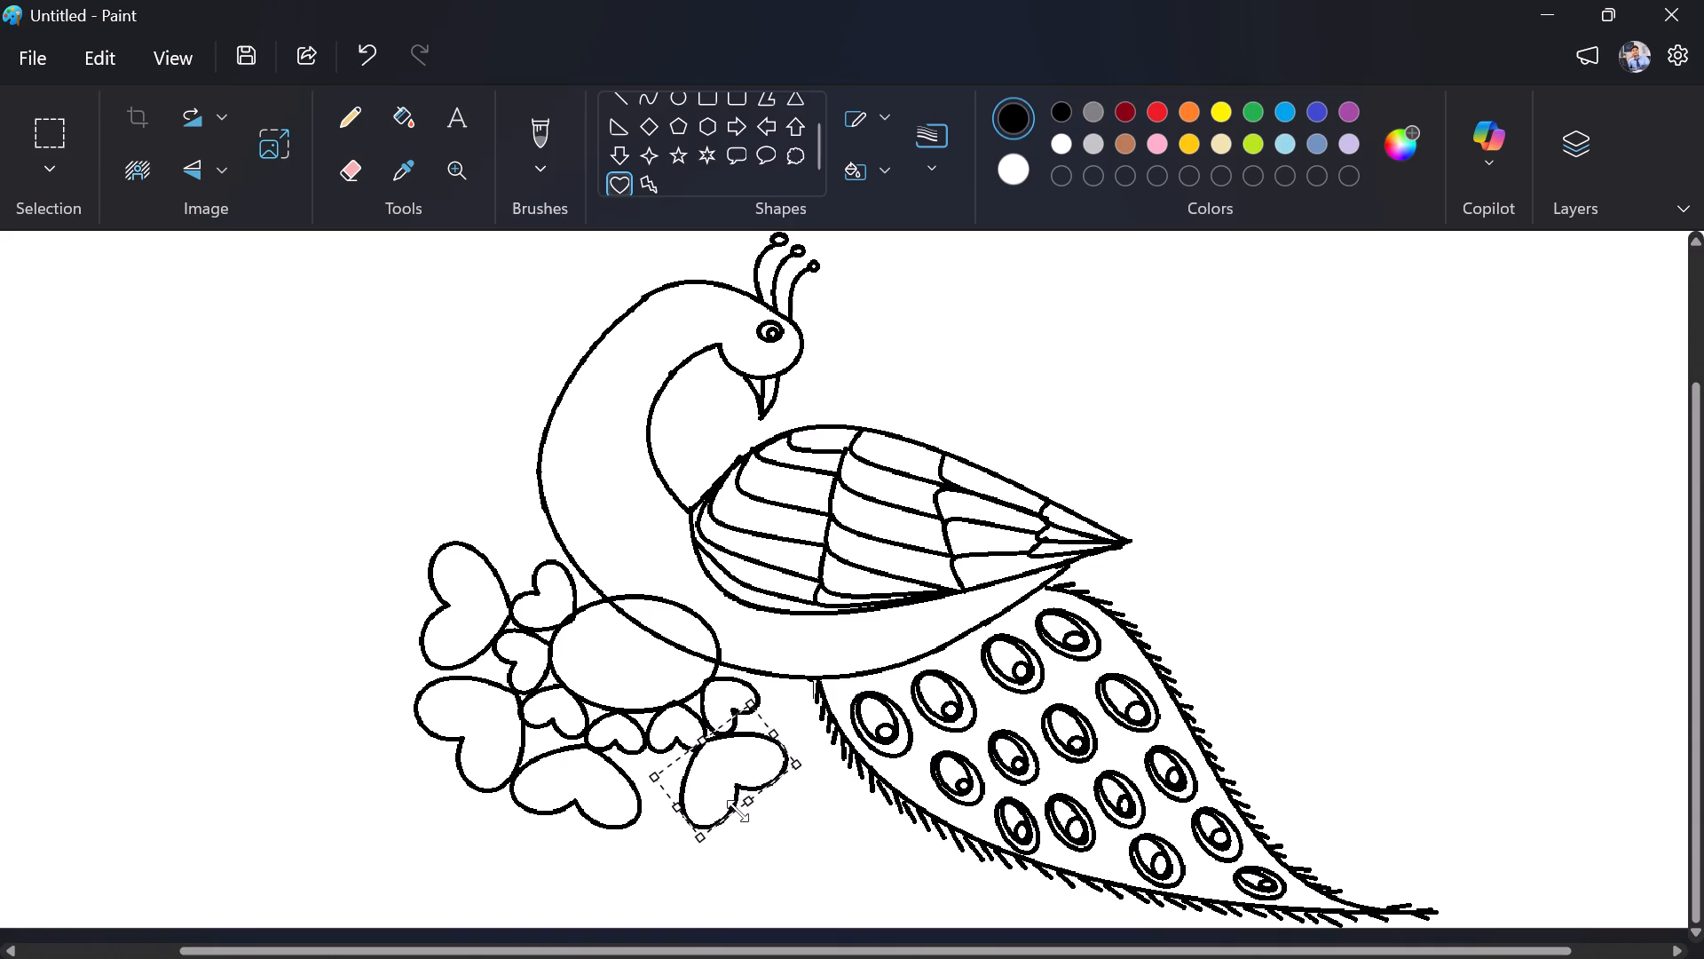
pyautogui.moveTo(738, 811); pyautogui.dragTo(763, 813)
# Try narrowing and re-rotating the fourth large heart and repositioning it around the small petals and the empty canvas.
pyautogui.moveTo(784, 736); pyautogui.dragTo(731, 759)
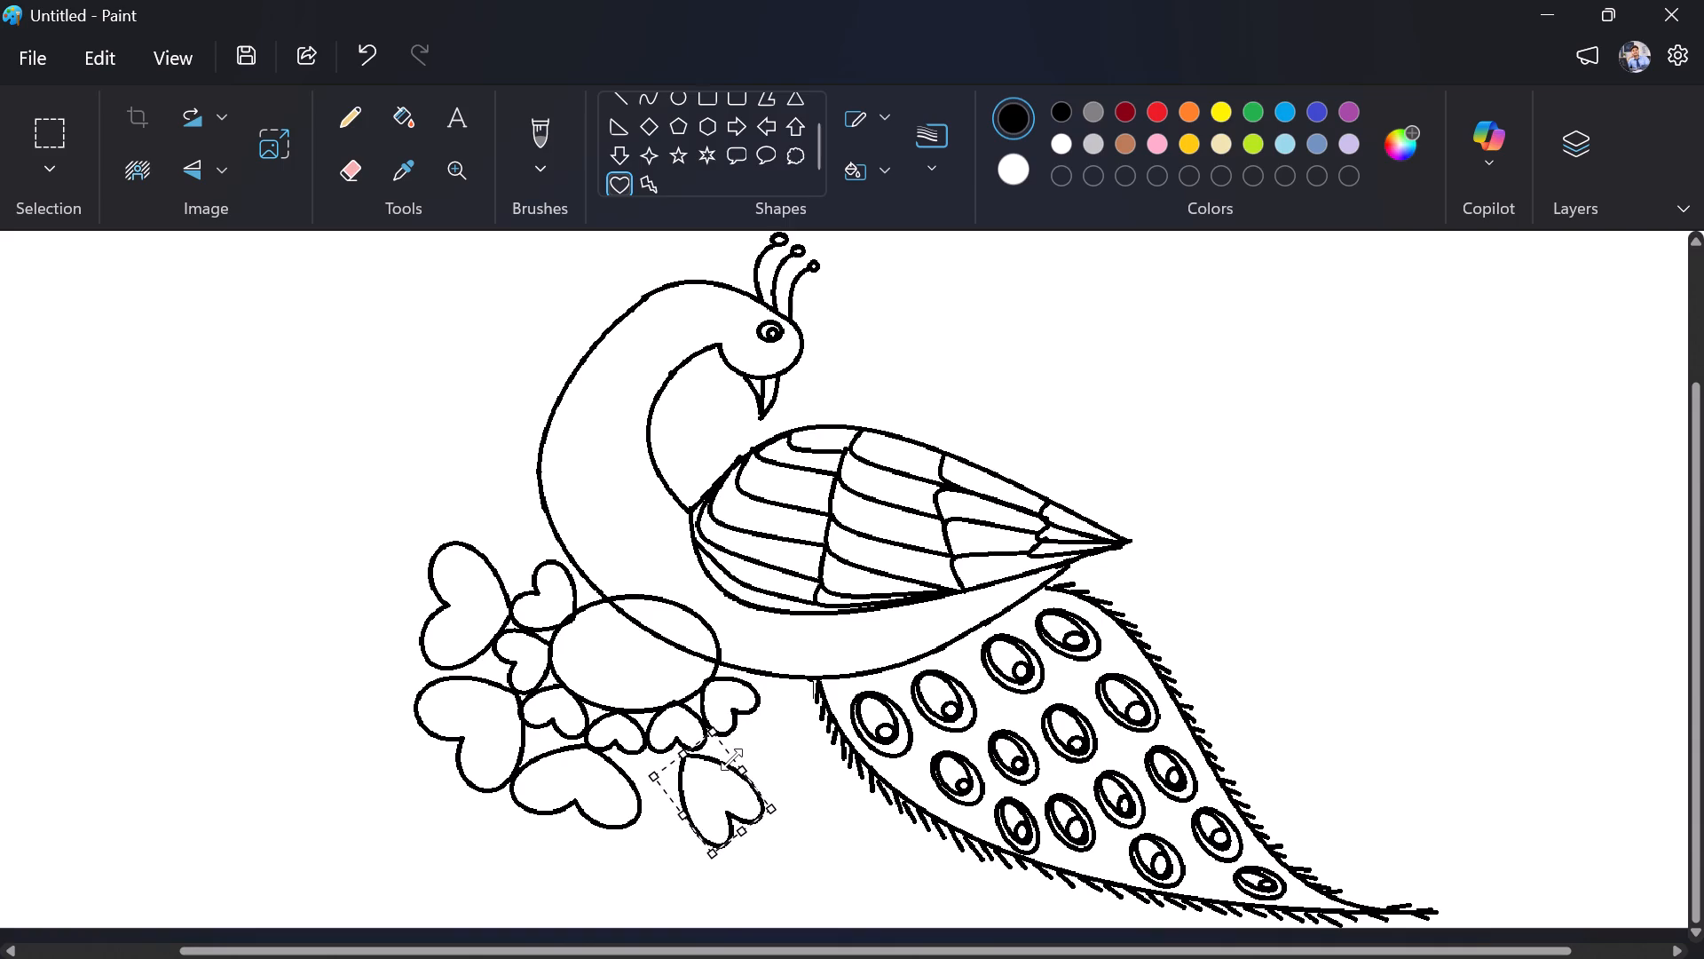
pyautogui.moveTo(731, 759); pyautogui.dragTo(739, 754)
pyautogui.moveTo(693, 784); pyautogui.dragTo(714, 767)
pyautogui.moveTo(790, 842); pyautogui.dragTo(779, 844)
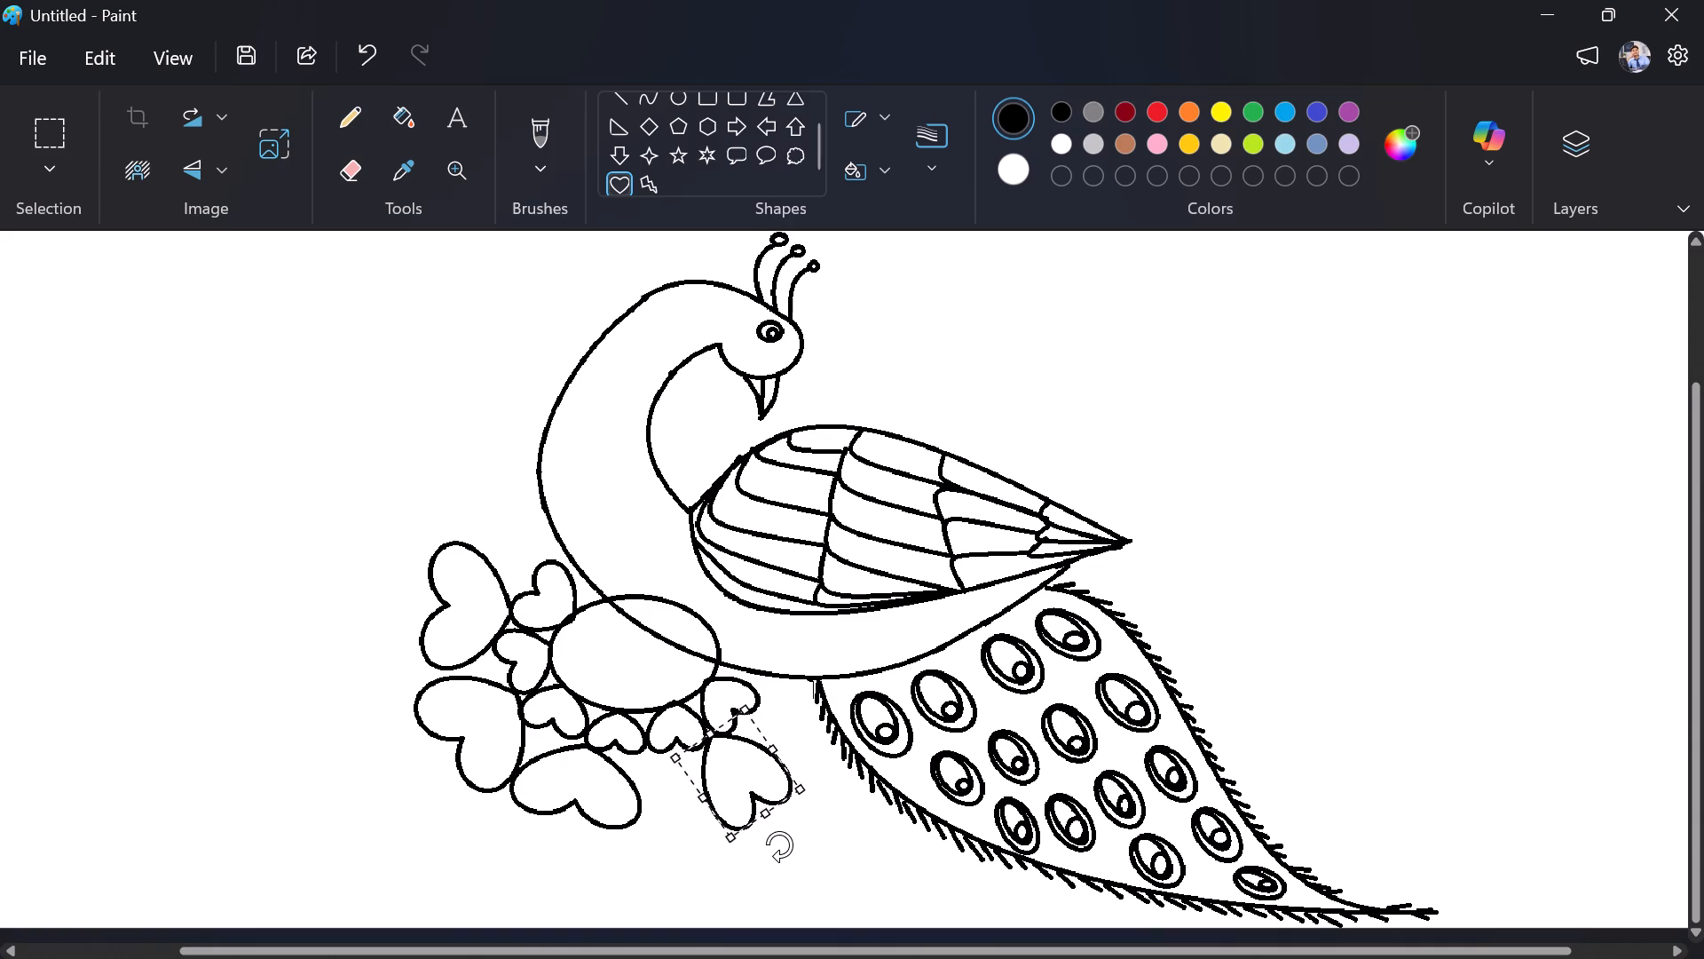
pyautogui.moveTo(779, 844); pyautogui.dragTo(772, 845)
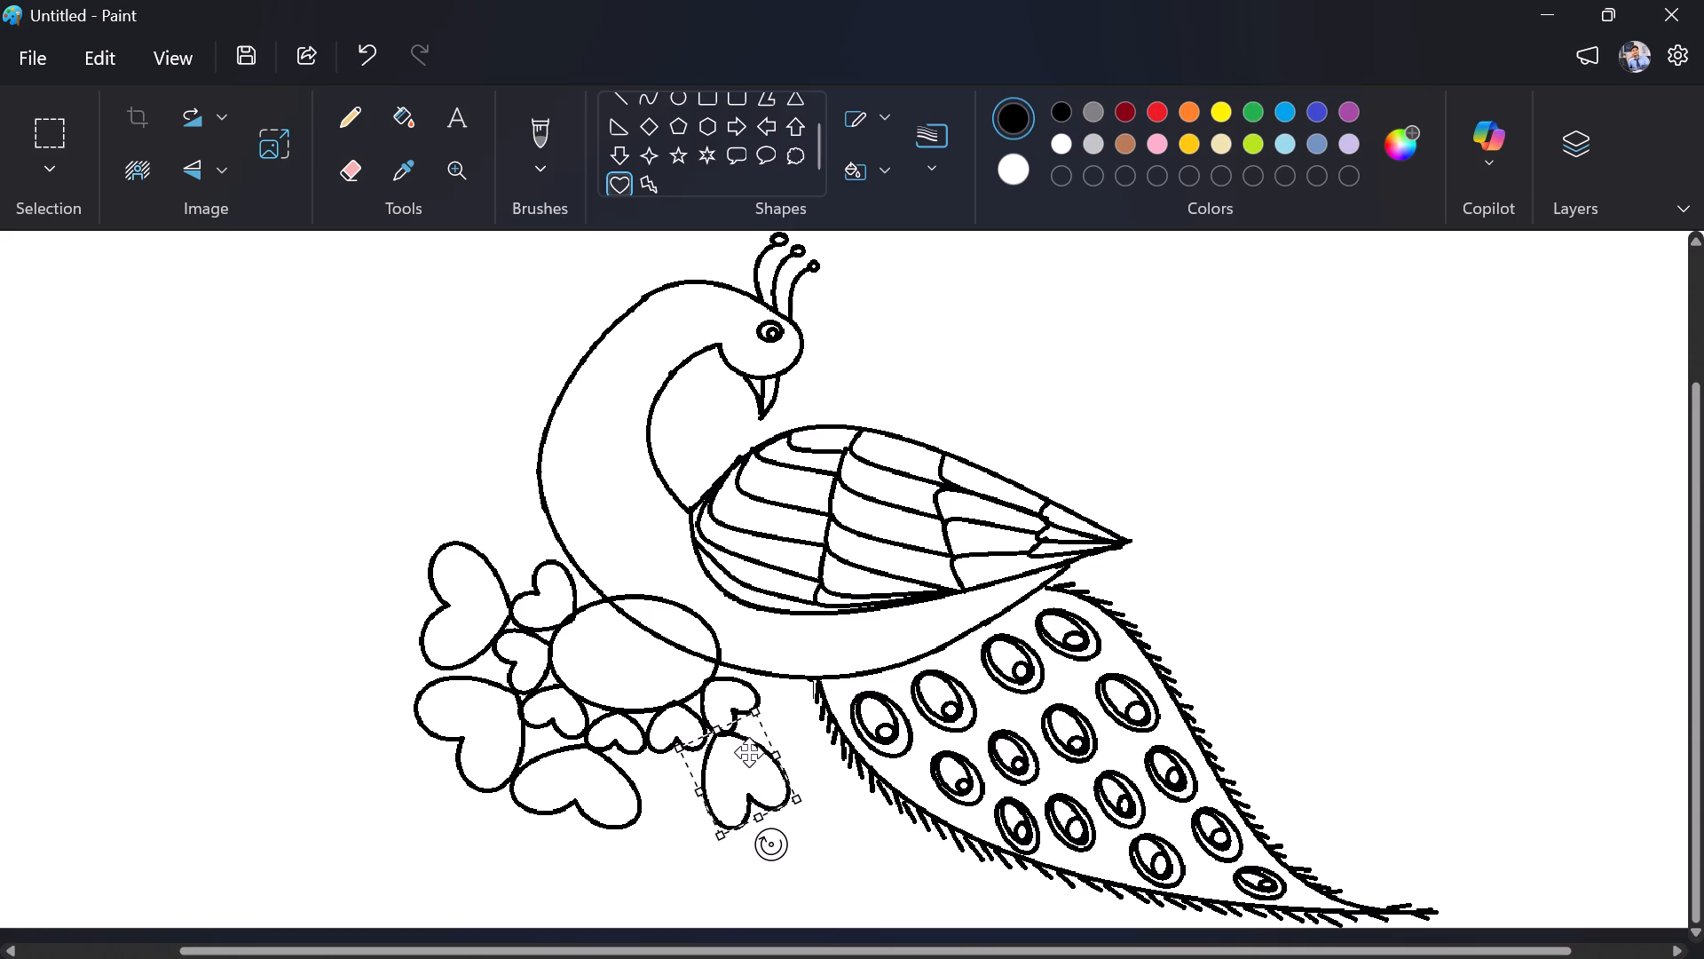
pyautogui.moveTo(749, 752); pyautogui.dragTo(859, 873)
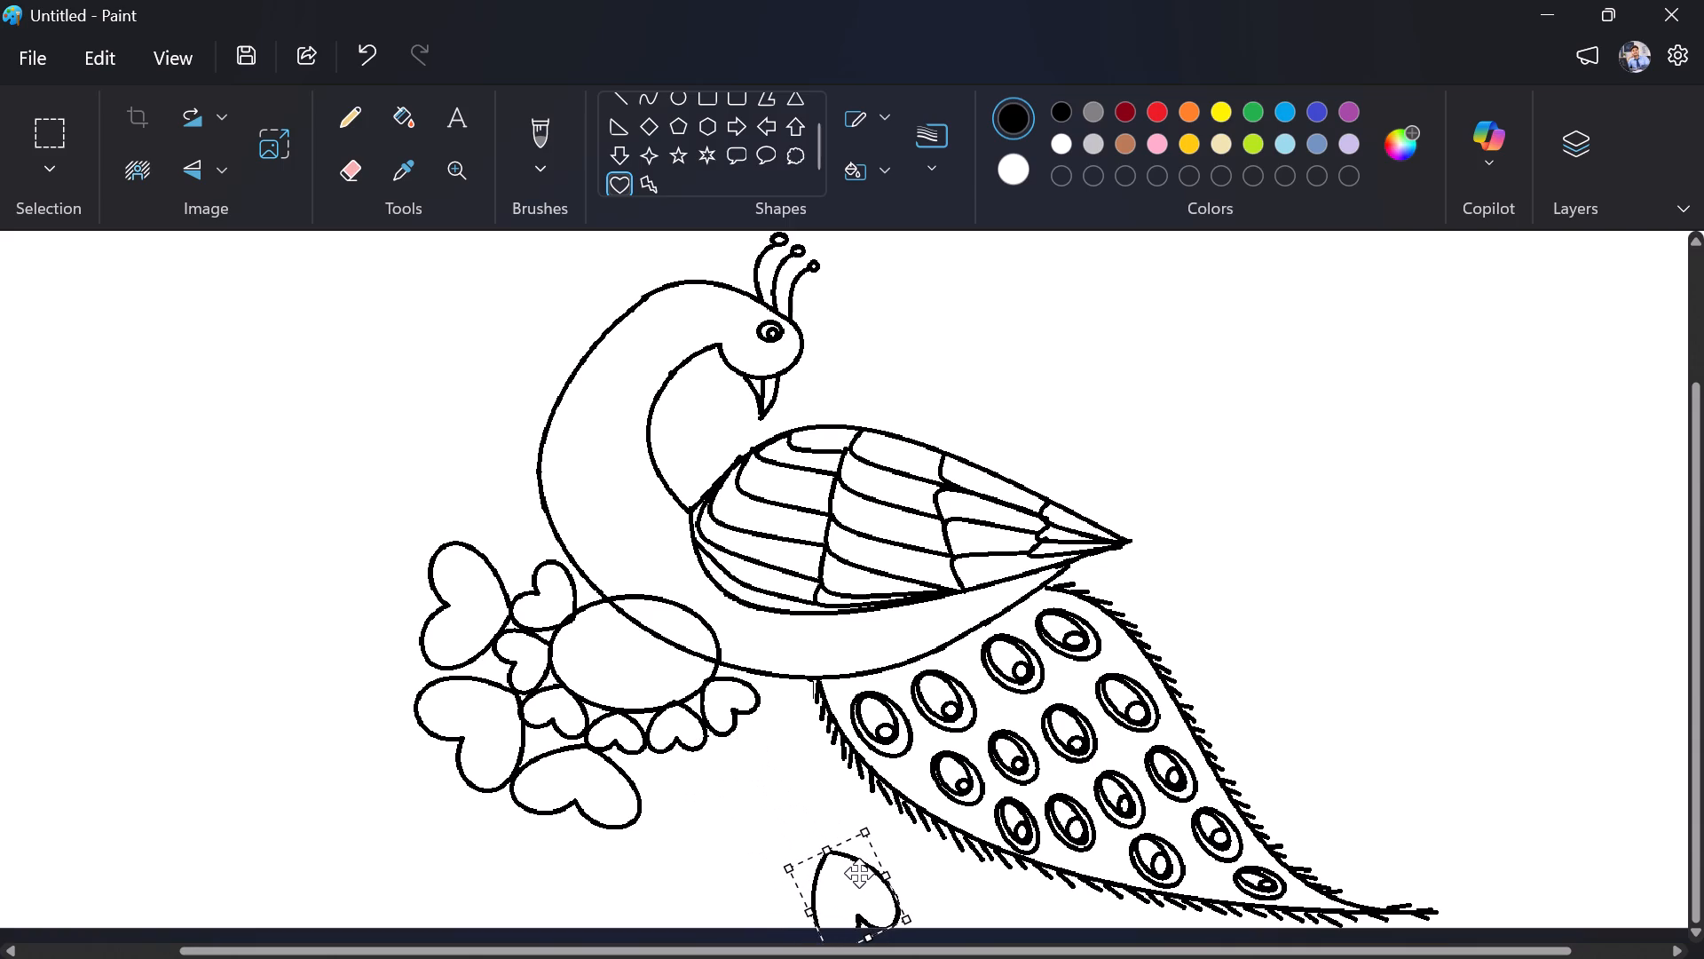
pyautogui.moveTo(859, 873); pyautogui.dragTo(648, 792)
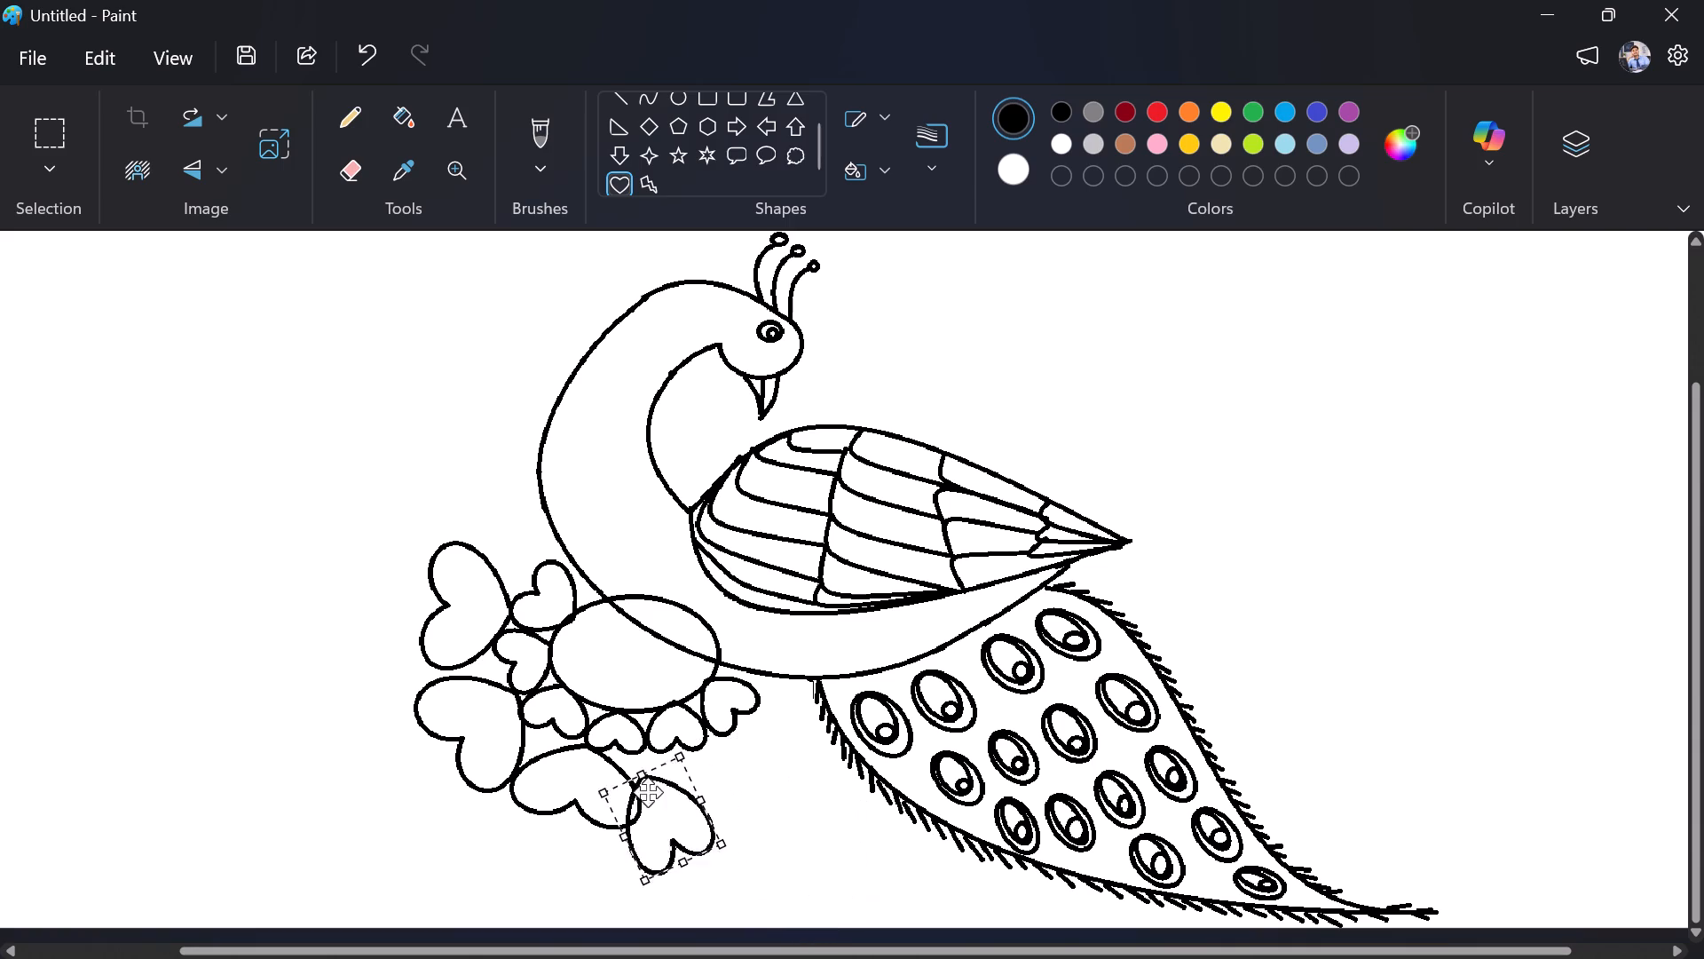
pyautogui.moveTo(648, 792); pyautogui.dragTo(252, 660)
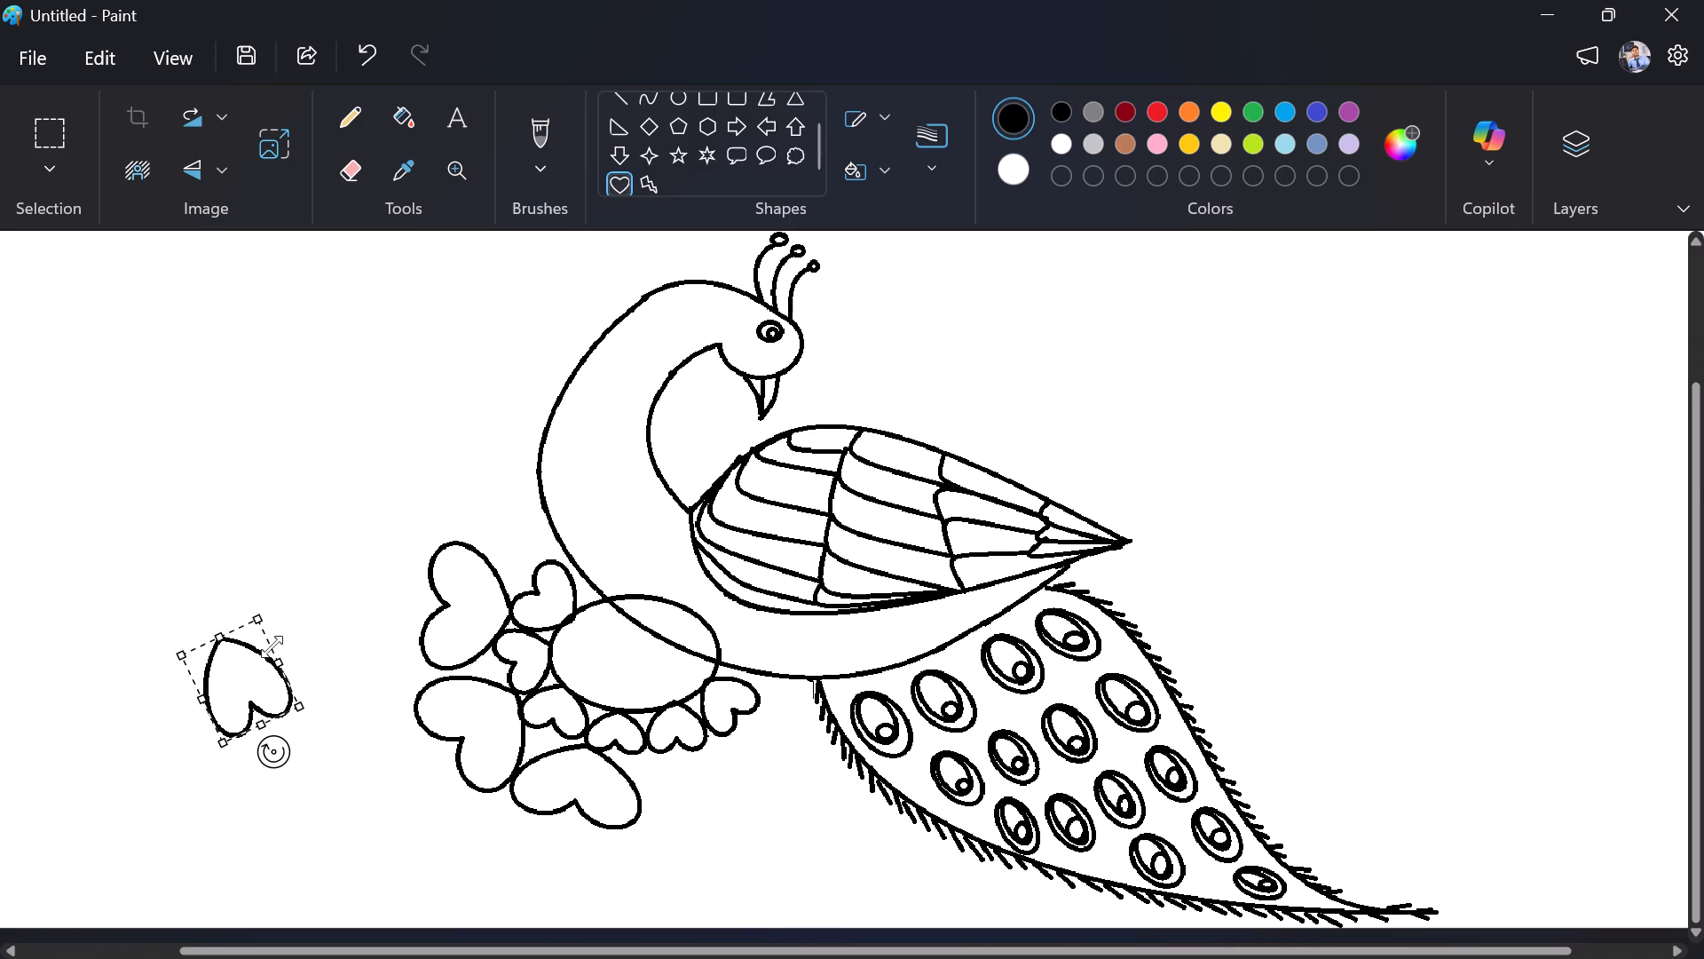
# Undo all the large and small heart petals, back to the plain oval beneath the neck.
pyautogui.hotkey('ctrl', 'z')
pyautogui.hotkey('ctrl', 'z')
pyautogui.hotkey('ctrl', 'z')
pyautogui.hotkey('ctrl', 'z')
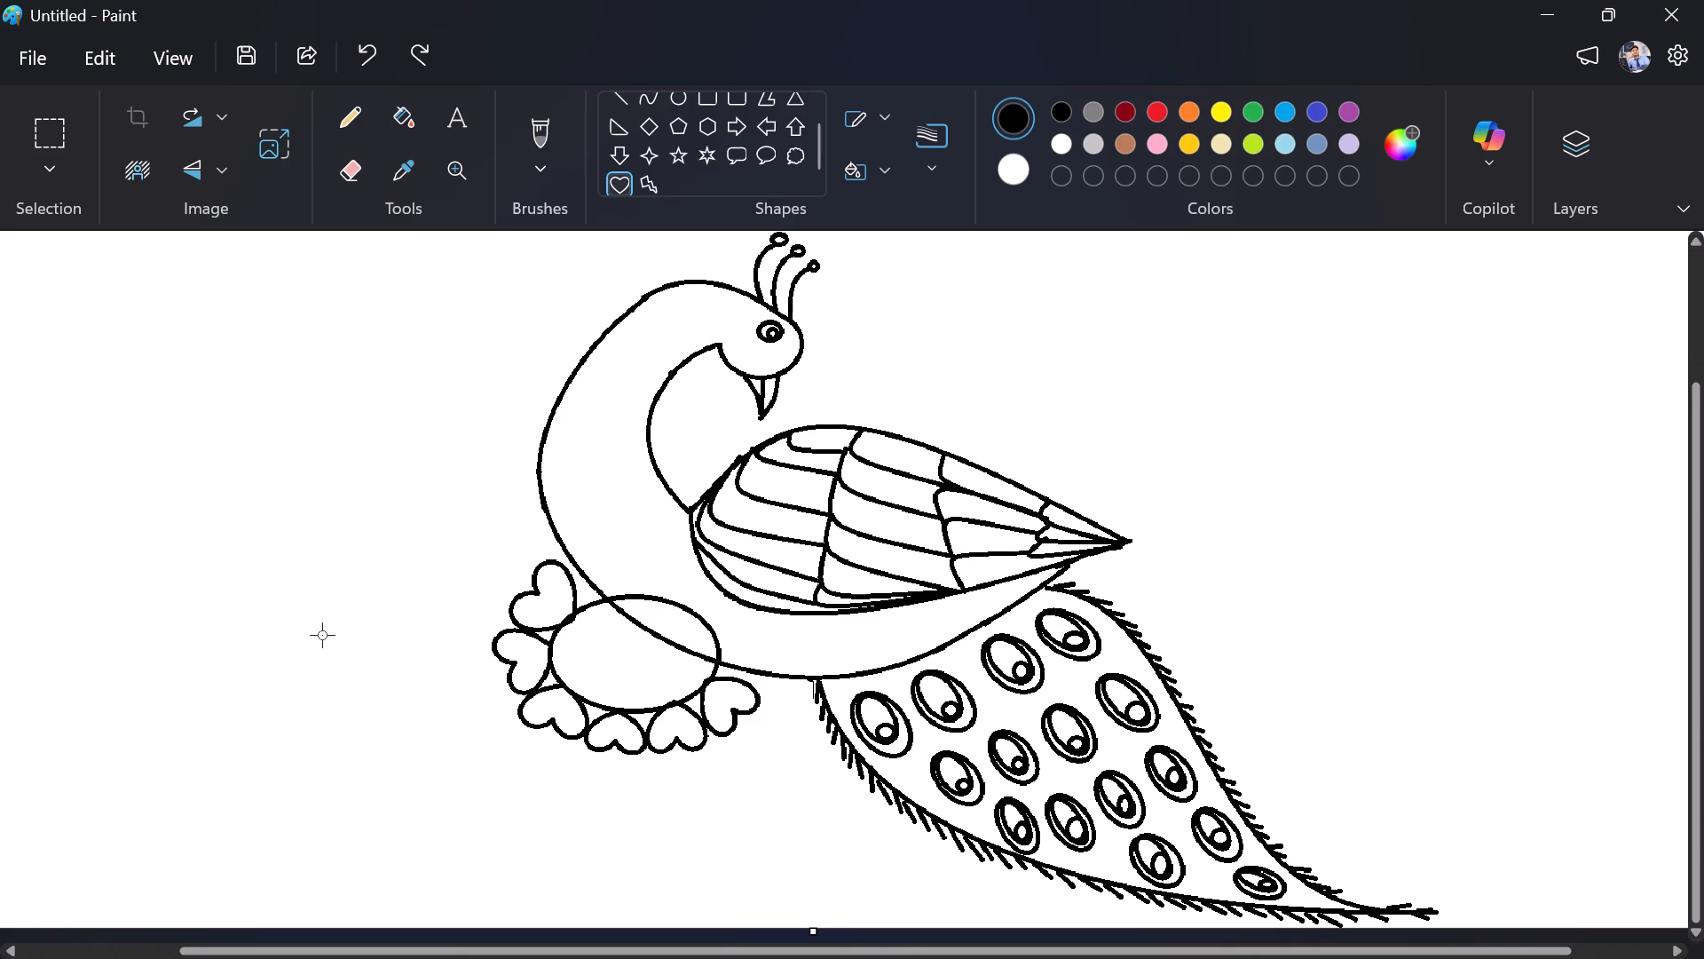
pyautogui.hotkey('ctrl', 'z')
pyautogui.hotkey('ctrl', 'z')
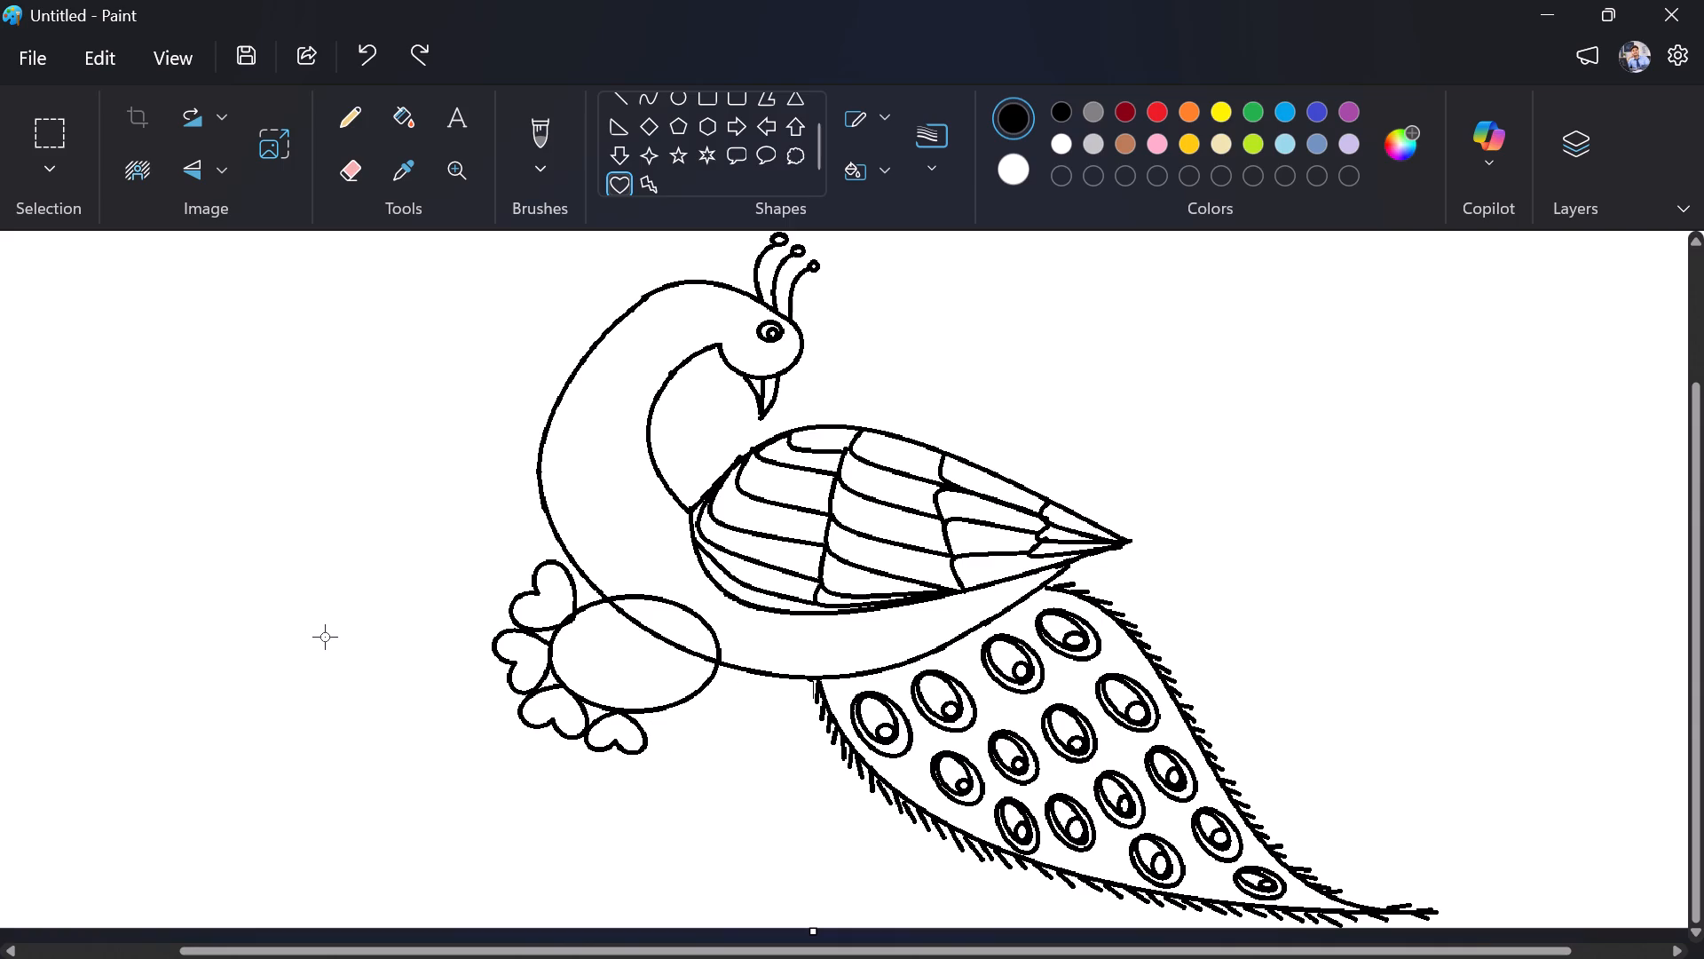
pyautogui.hotkey('ctrl', 'z')
pyautogui.hotkey('ctrl', 'z')
pyautogui.hotkey('ctrl', 'z')
pyautogui.hotkey('ctrl', 'z')
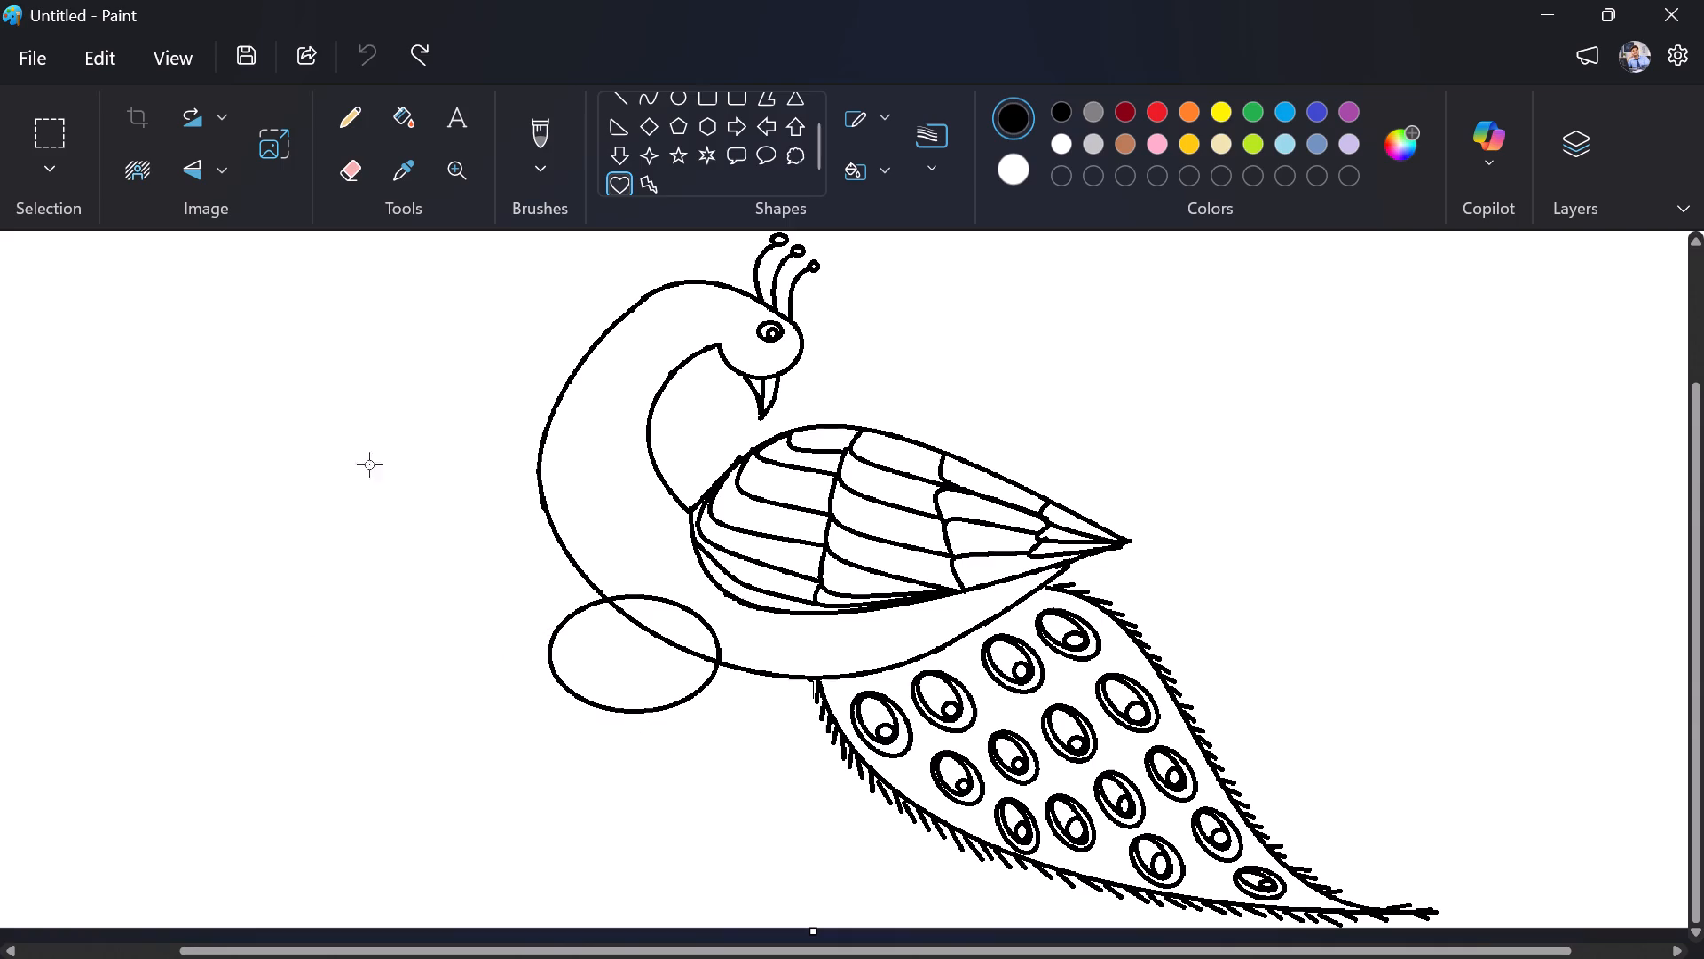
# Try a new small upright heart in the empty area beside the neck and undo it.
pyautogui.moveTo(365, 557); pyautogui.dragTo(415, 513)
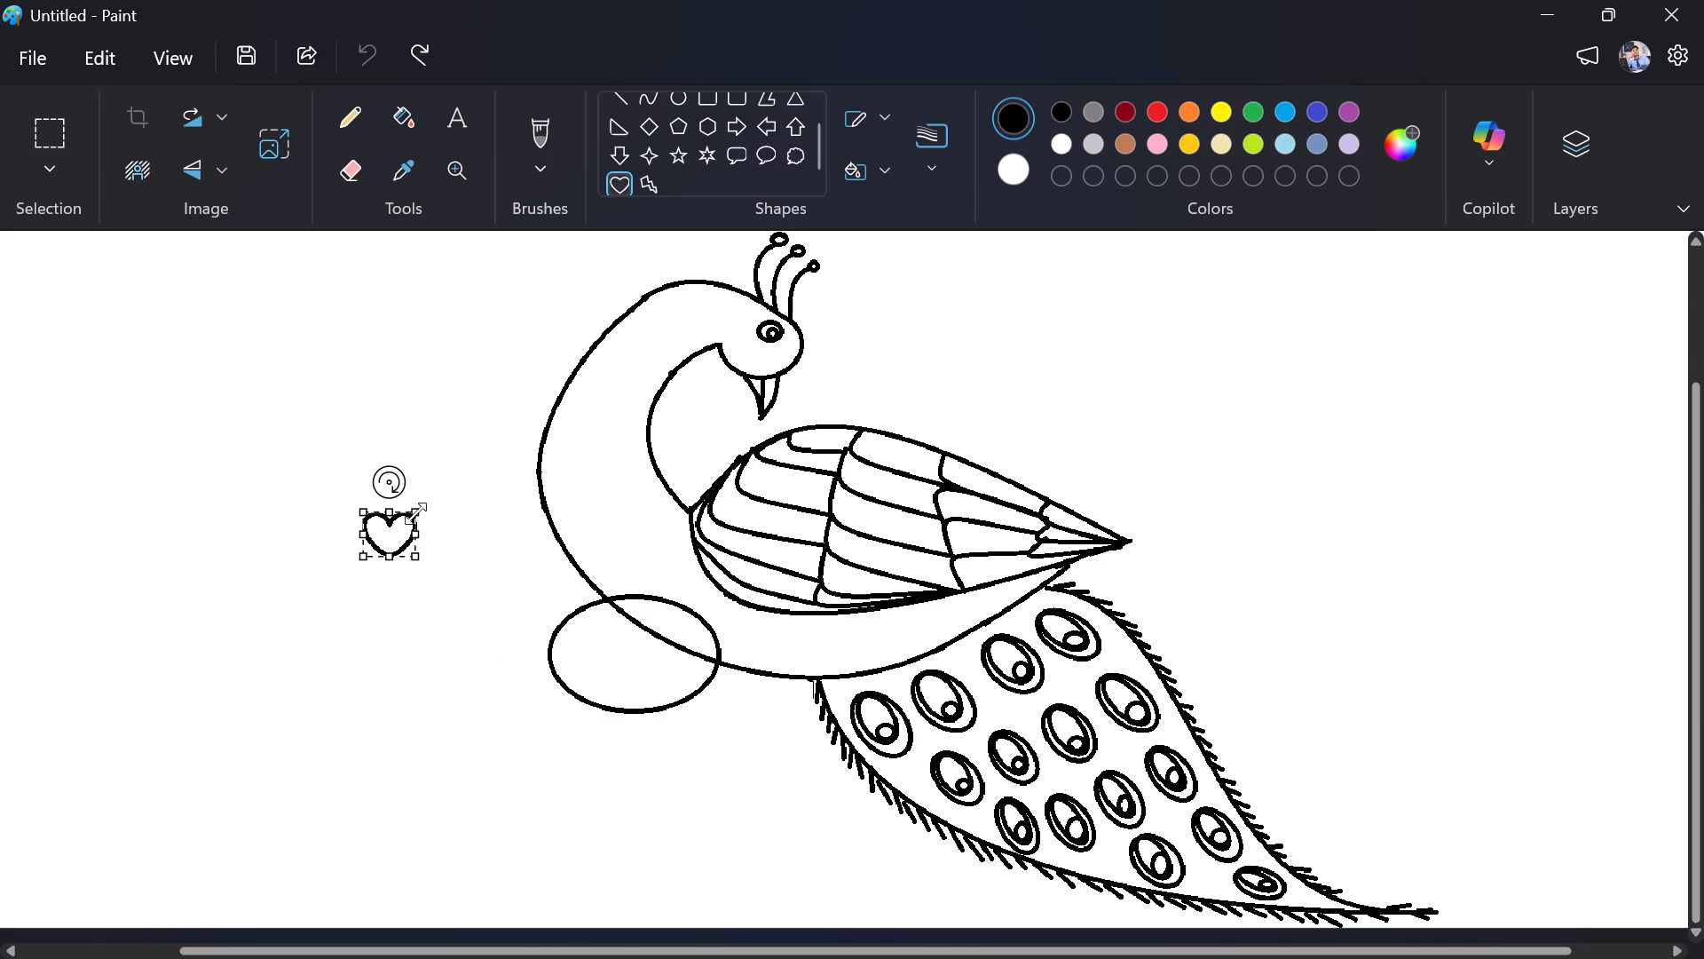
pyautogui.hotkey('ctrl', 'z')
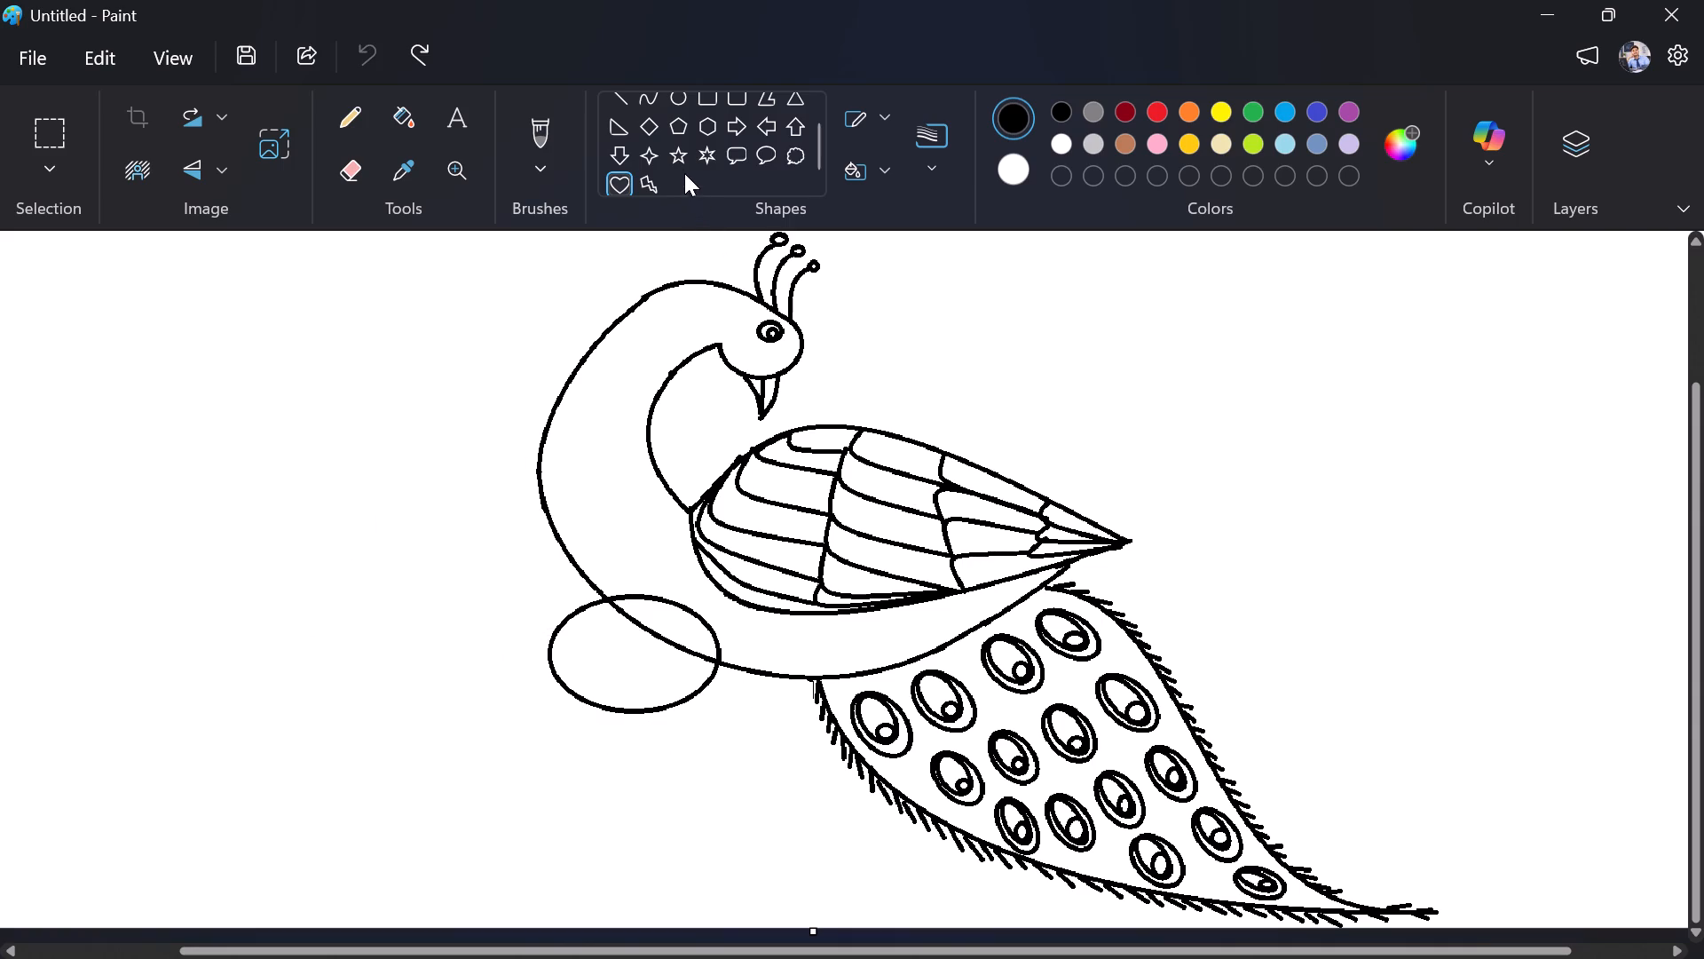
# Add a small oval petal against the upper-left edge of the large oval, touching the peacock's neck outline.
pyautogui.scroll(-1, 681, 158)
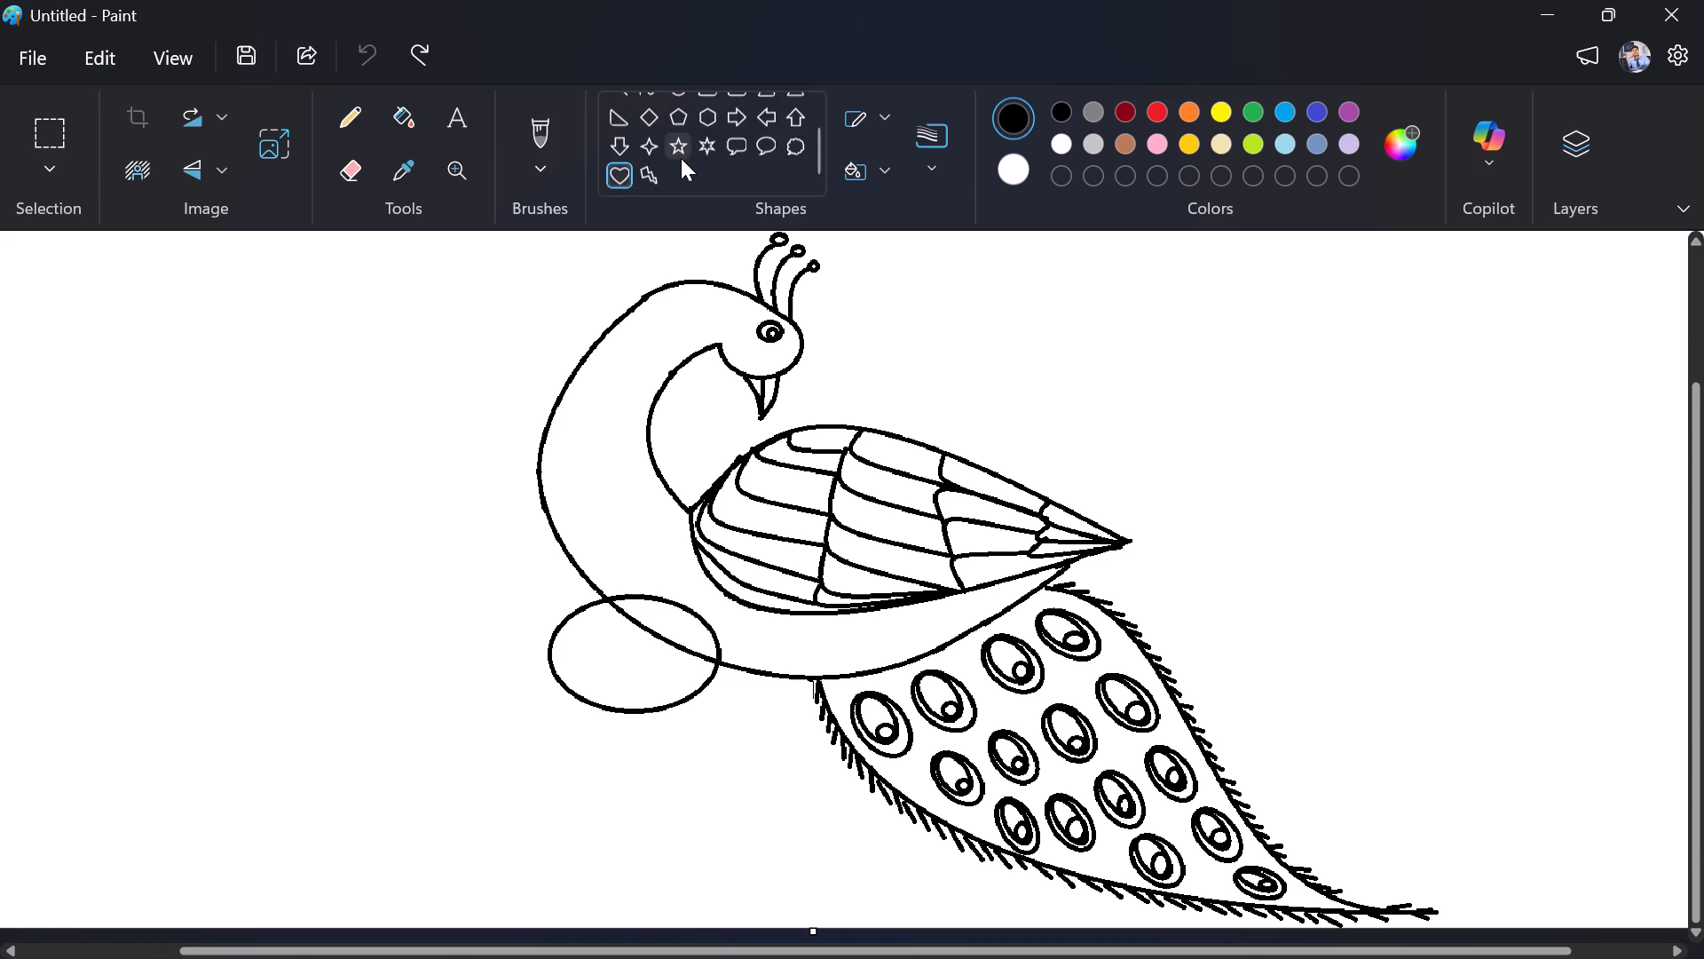
pyautogui.scroll(4, 681, 158)
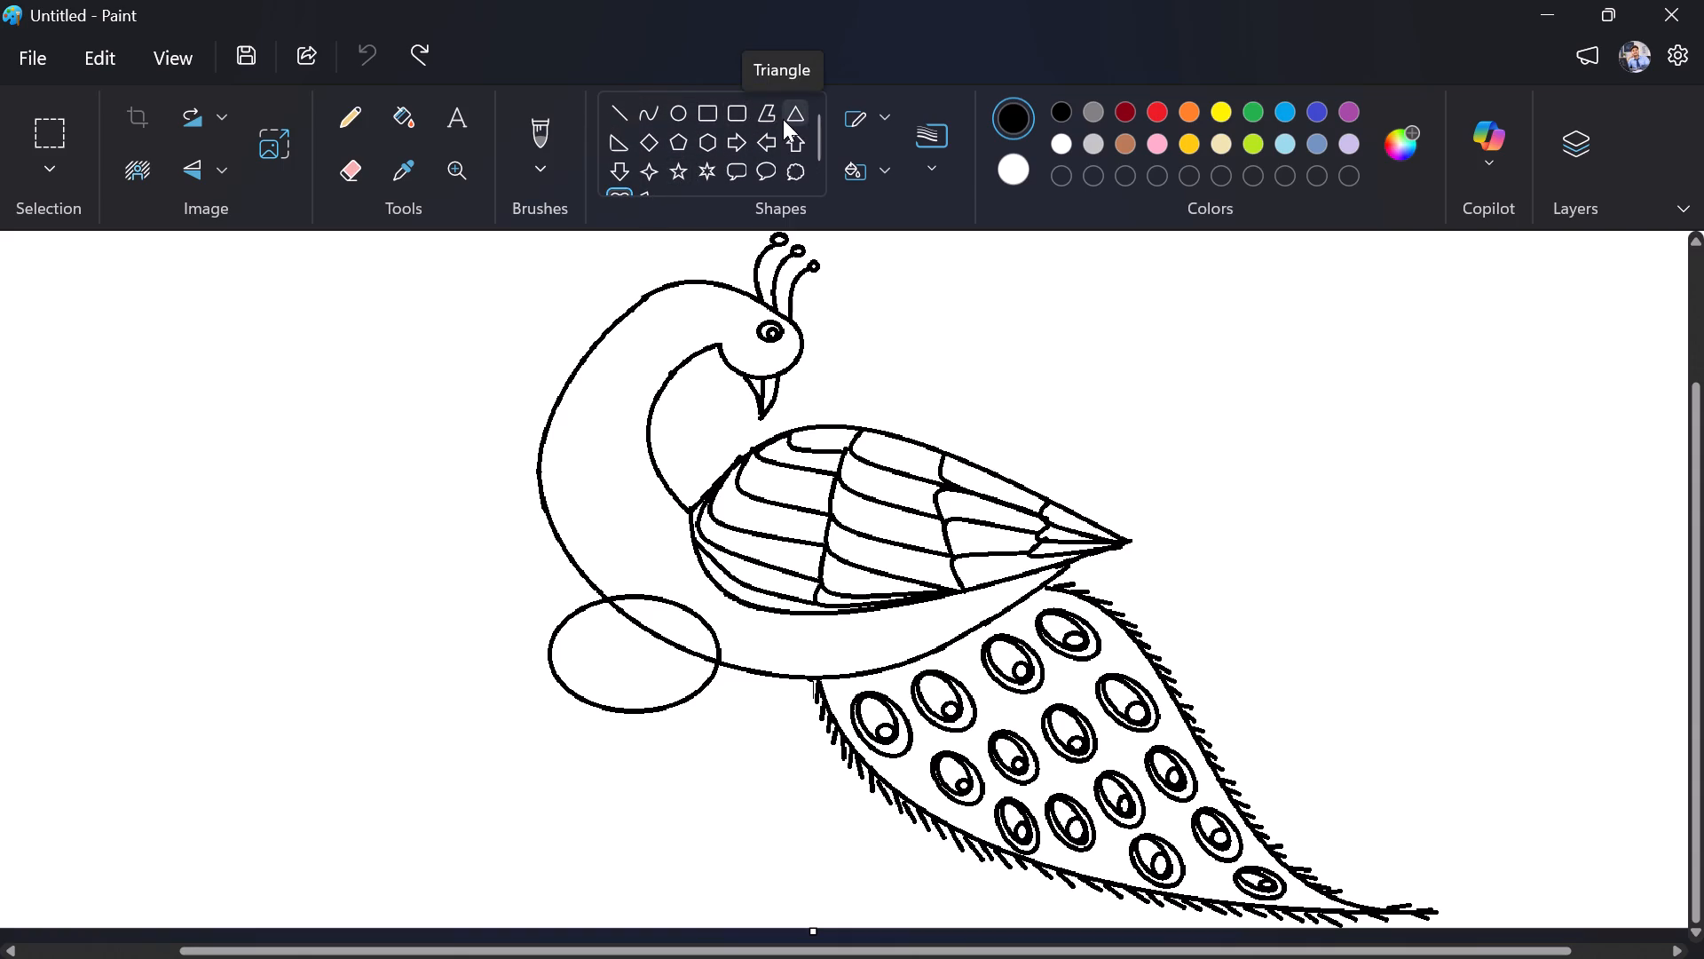
pyautogui.click(686, 117)
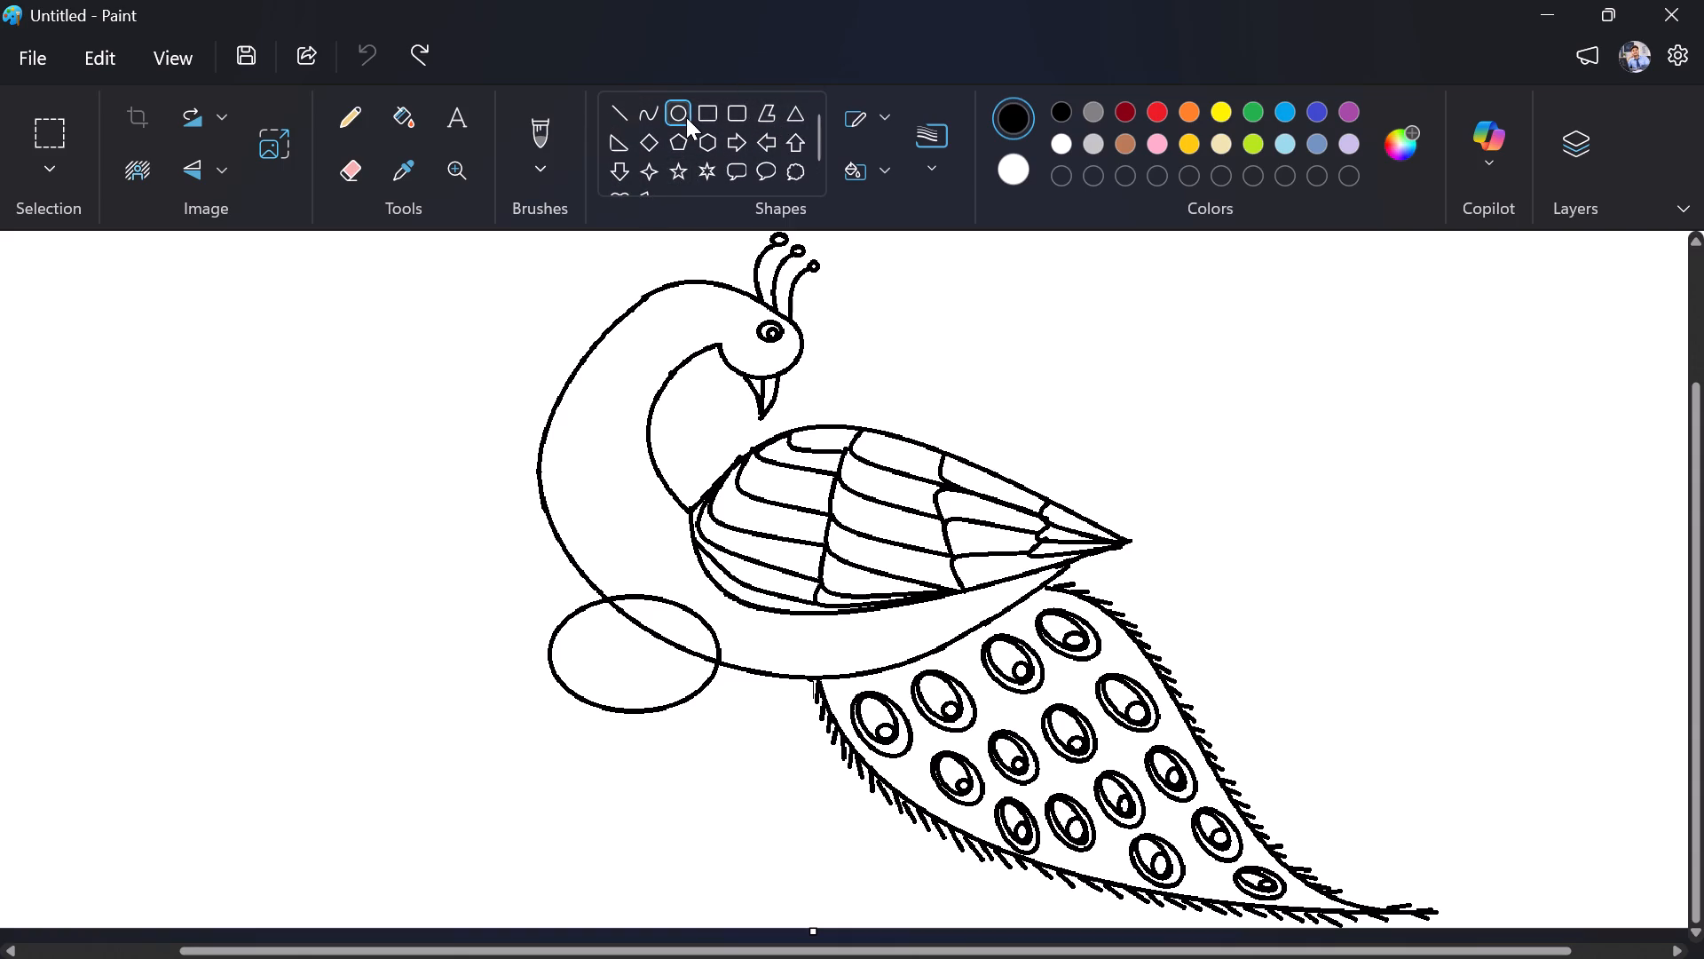
pyautogui.moveTo(265, 567); pyautogui.dragTo(351, 519)
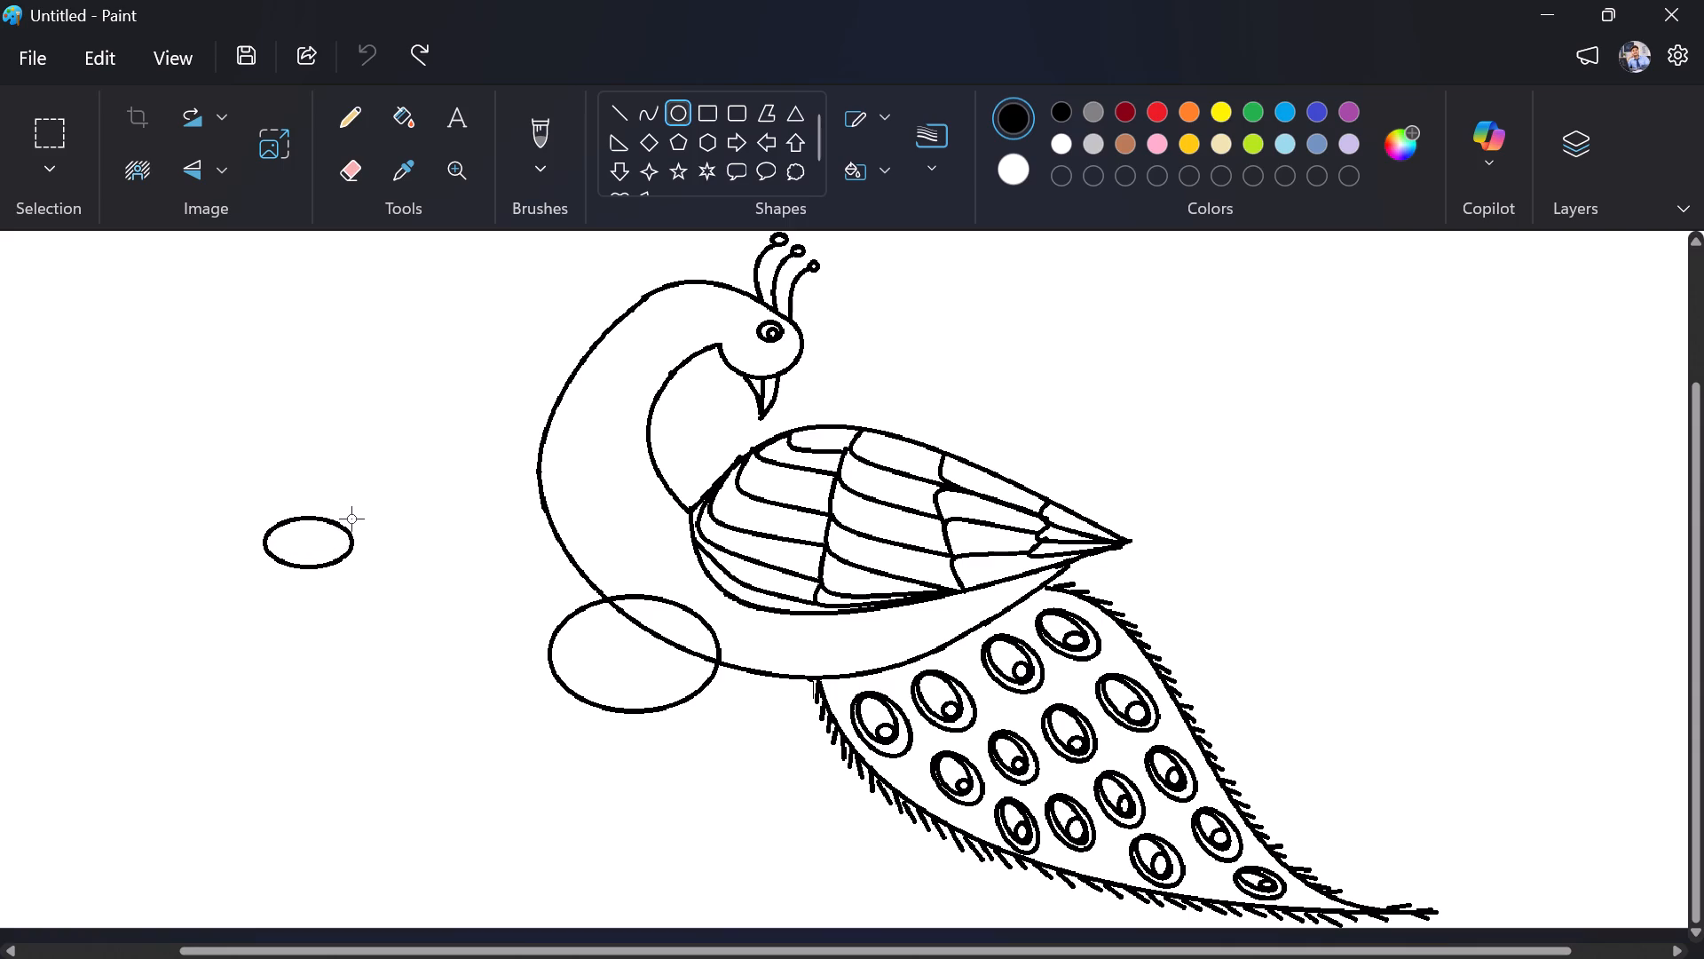
pyautogui.moveTo(351, 519); pyautogui.dragTo(341, 511)
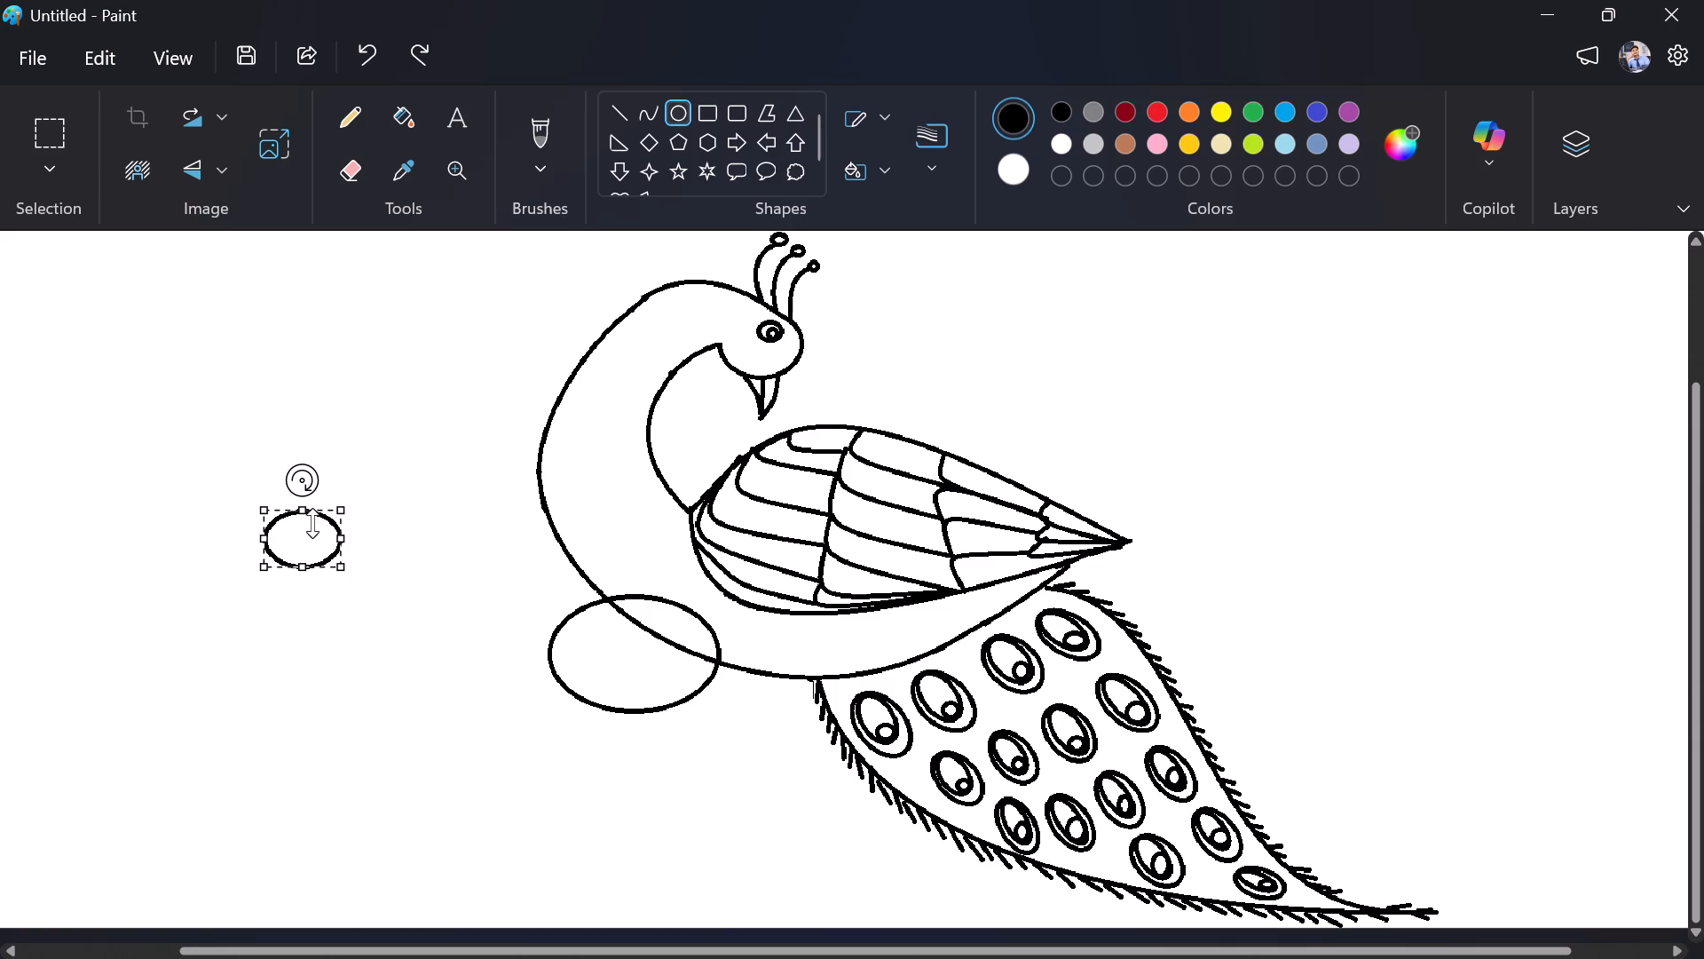
pyautogui.moveTo(302, 538); pyautogui.dragTo(536, 606)
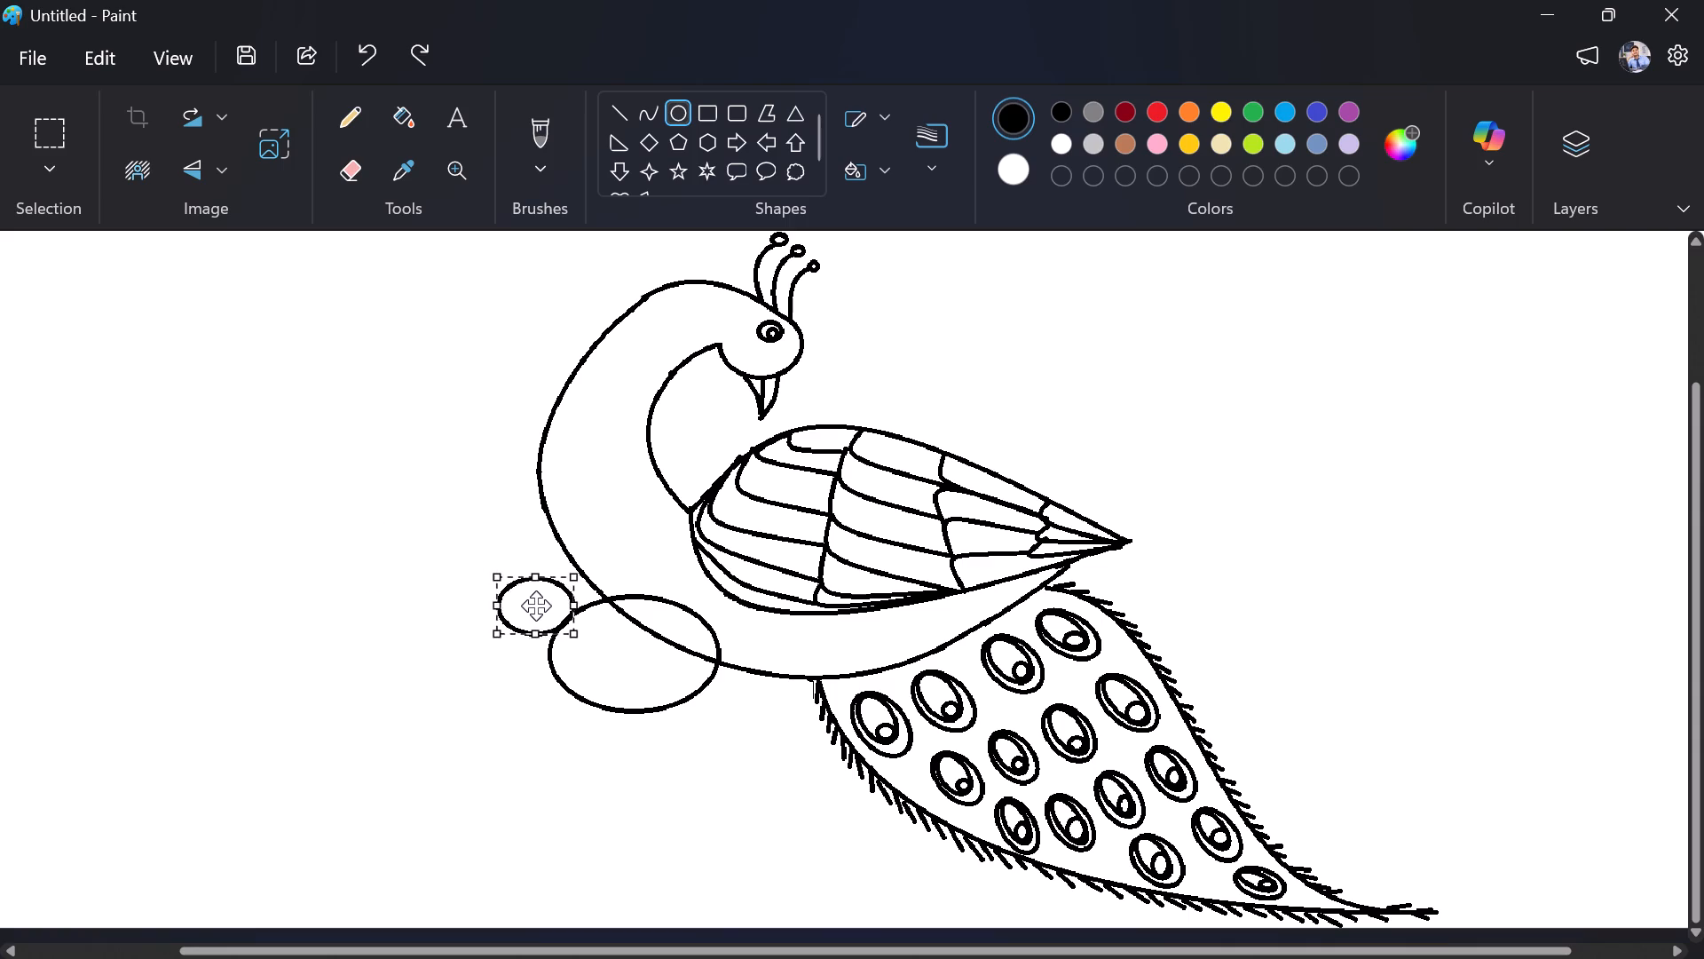
pyautogui.moveTo(536, 606); pyautogui.dragTo(548, 598)
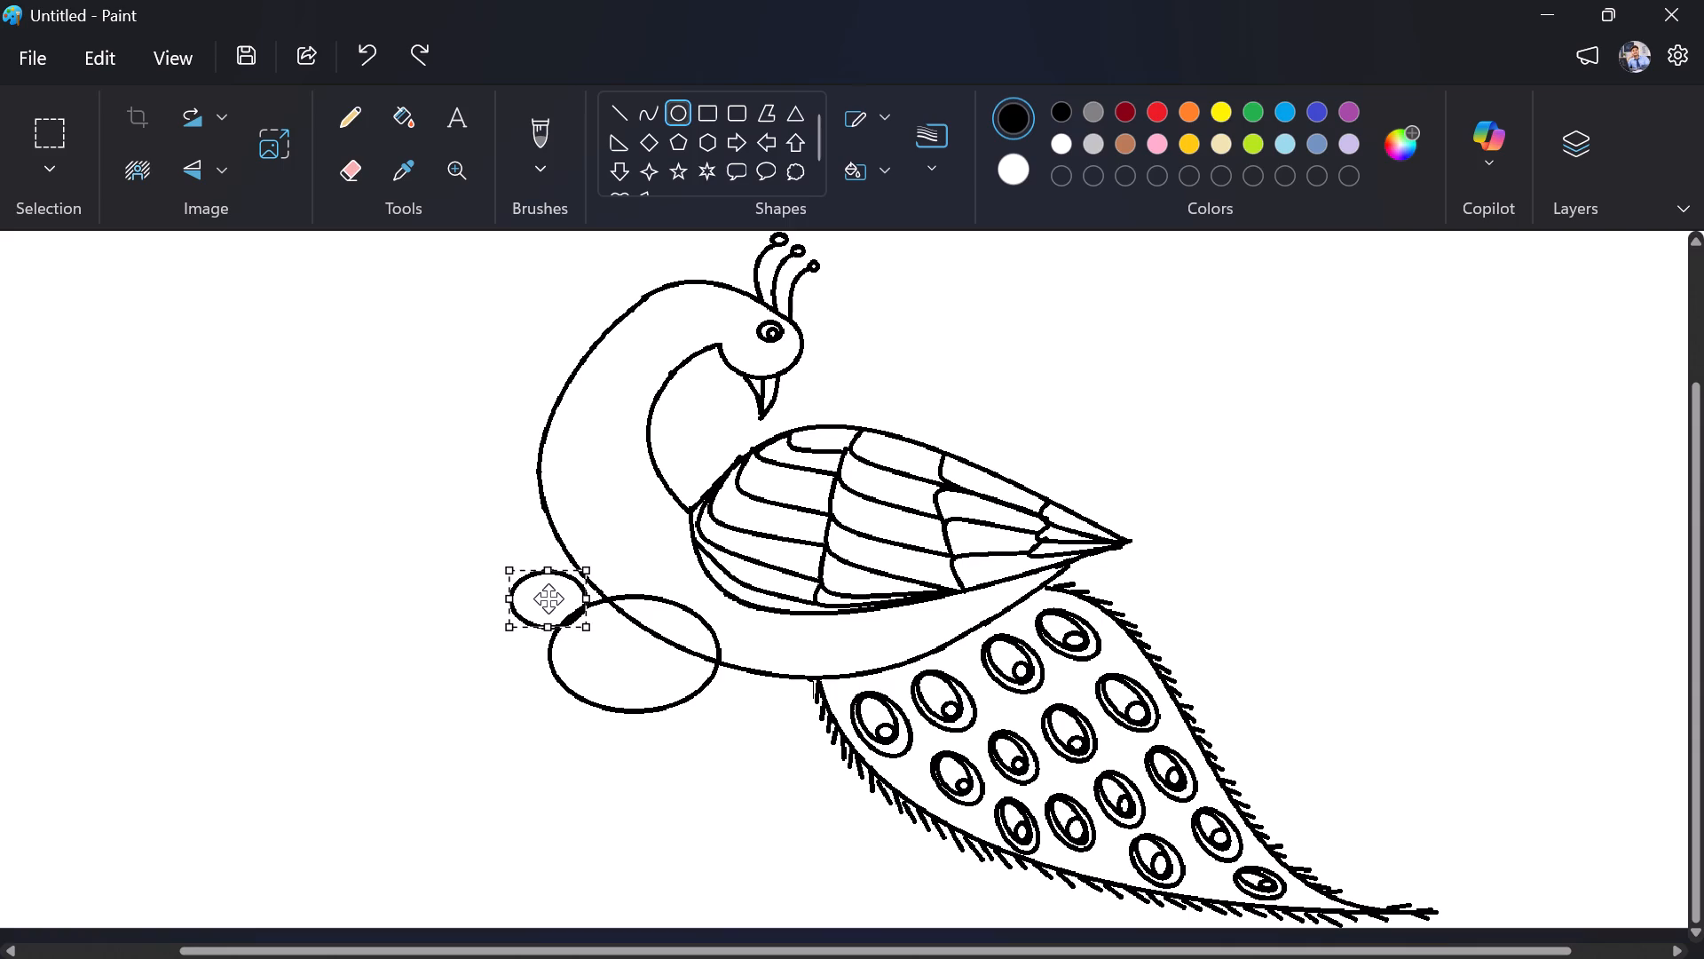
pyautogui.moveTo(548, 598); pyautogui.dragTo(553, 590)
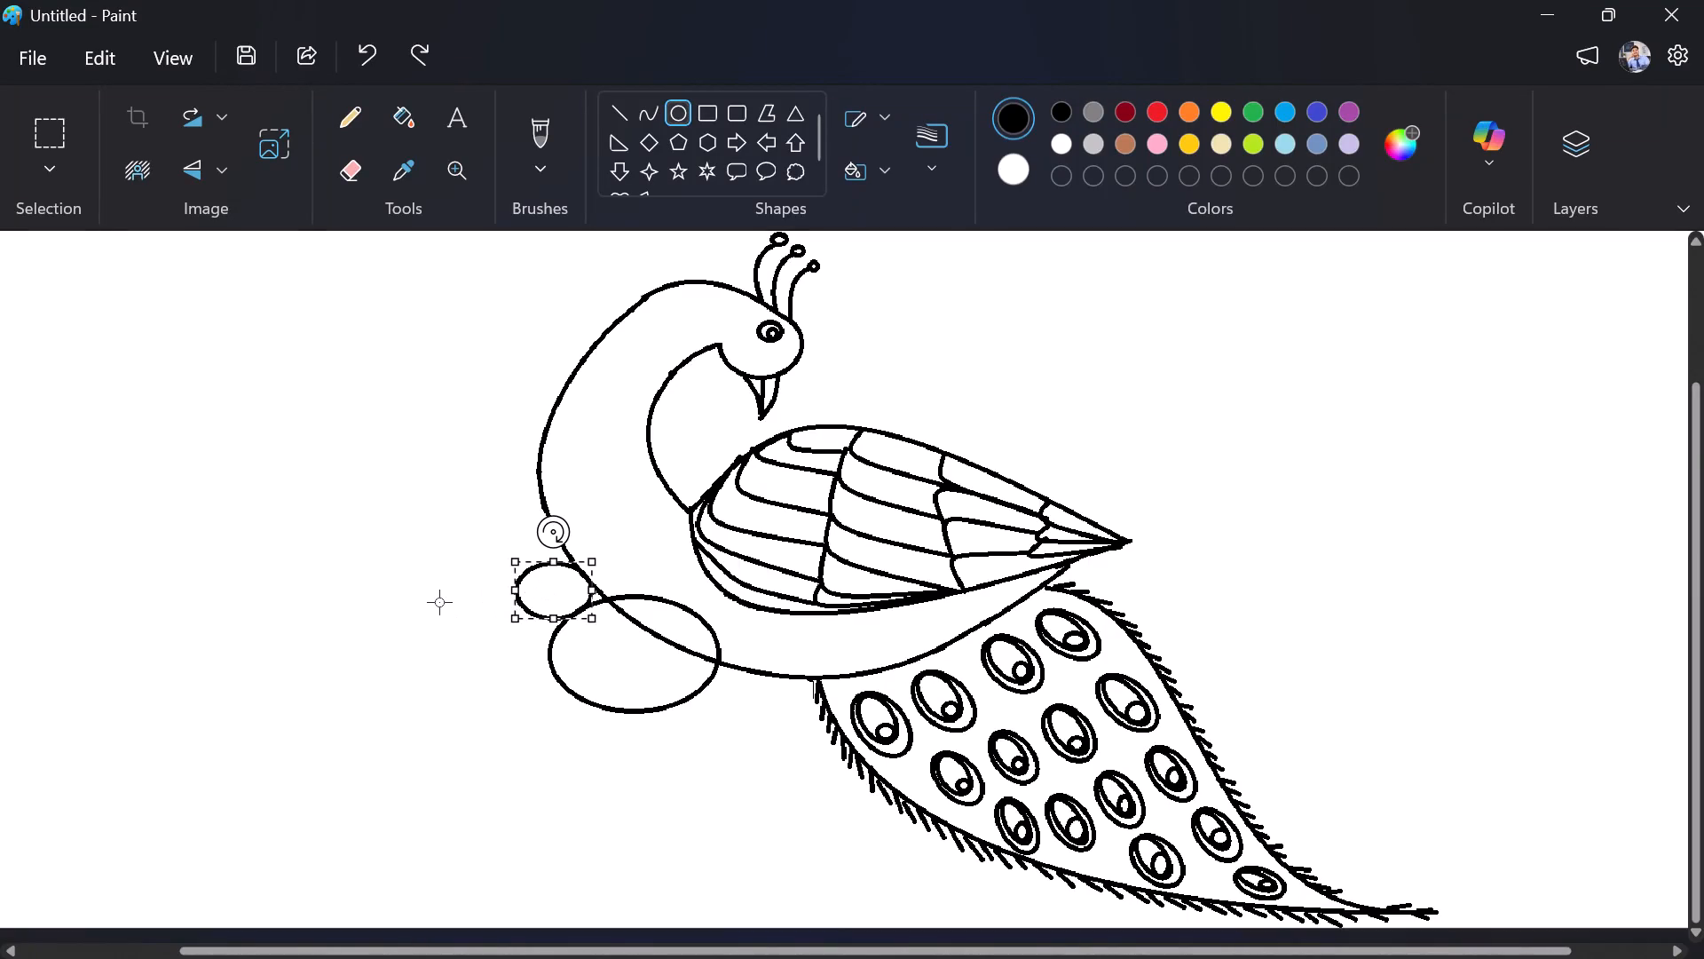
pyautogui.click(439, 602)
# Add a second small, nearly round oval petal against the large oval's left edge, directly below the first petal.
pyautogui.moveTo(279, 472); pyautogui.dragTo(324, 459)
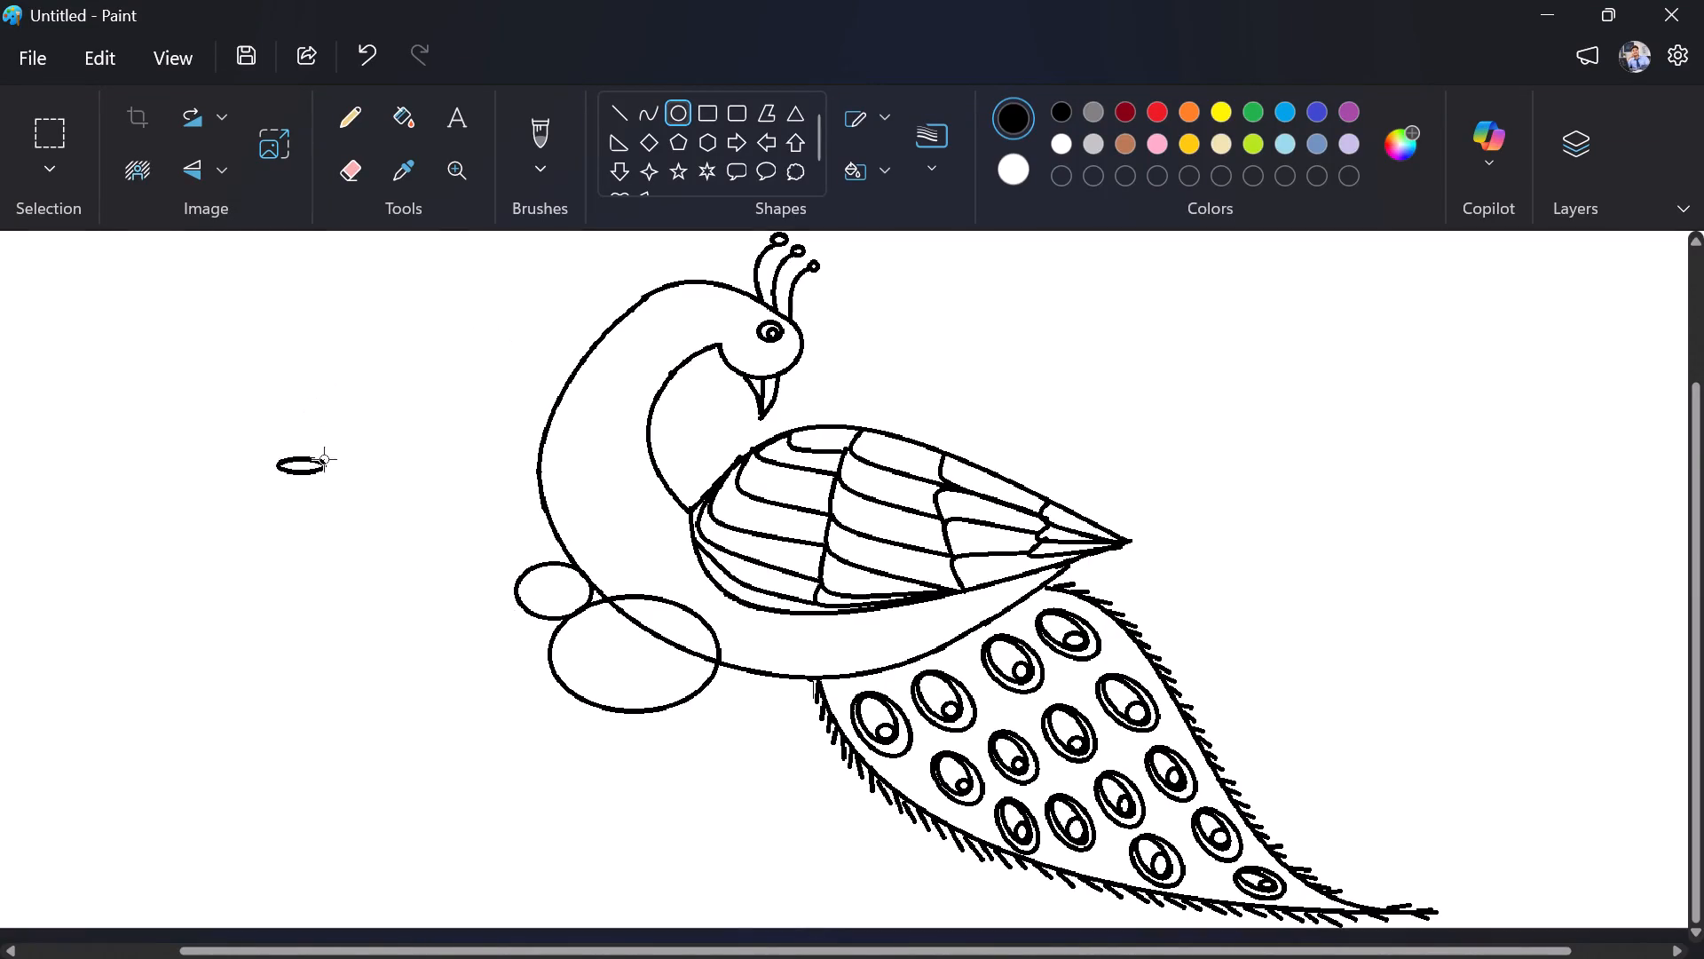
pyautogui.moveTo(324, 459); pyautogui.dragTo(343, 420)
pyautogui.moveTo(350, 441); pyautogui.dragTo(359, 443)
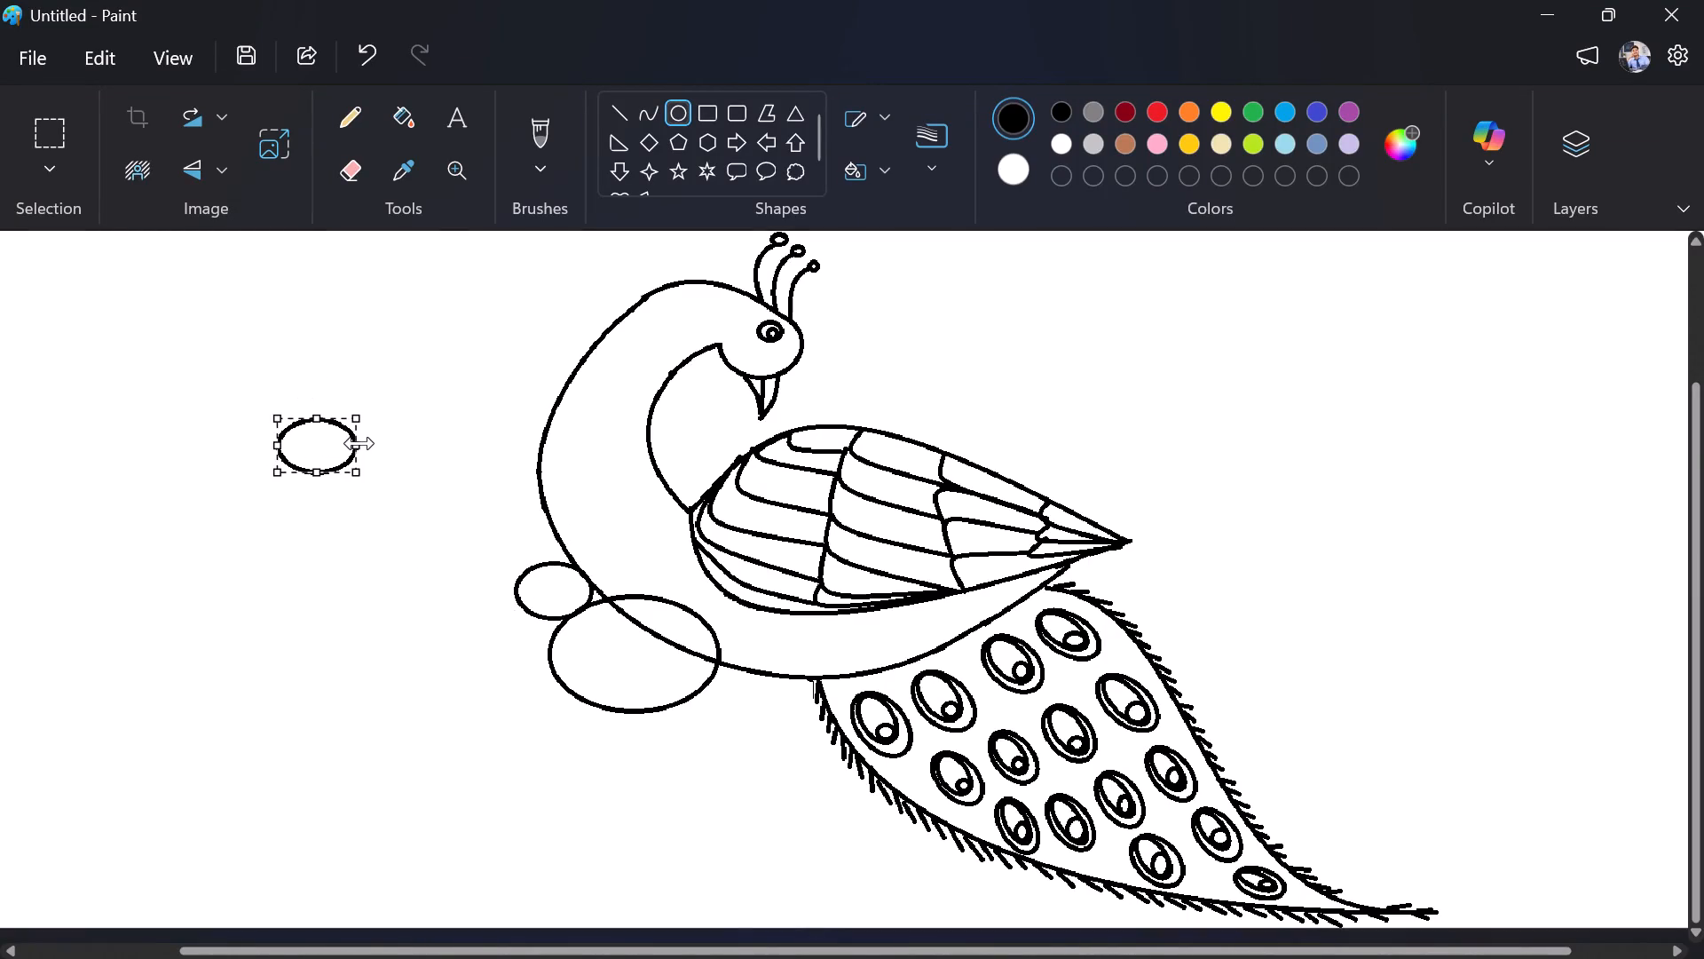
pyautogui.moveTo(359, 443); pyautogui.dragTo(353, 451)
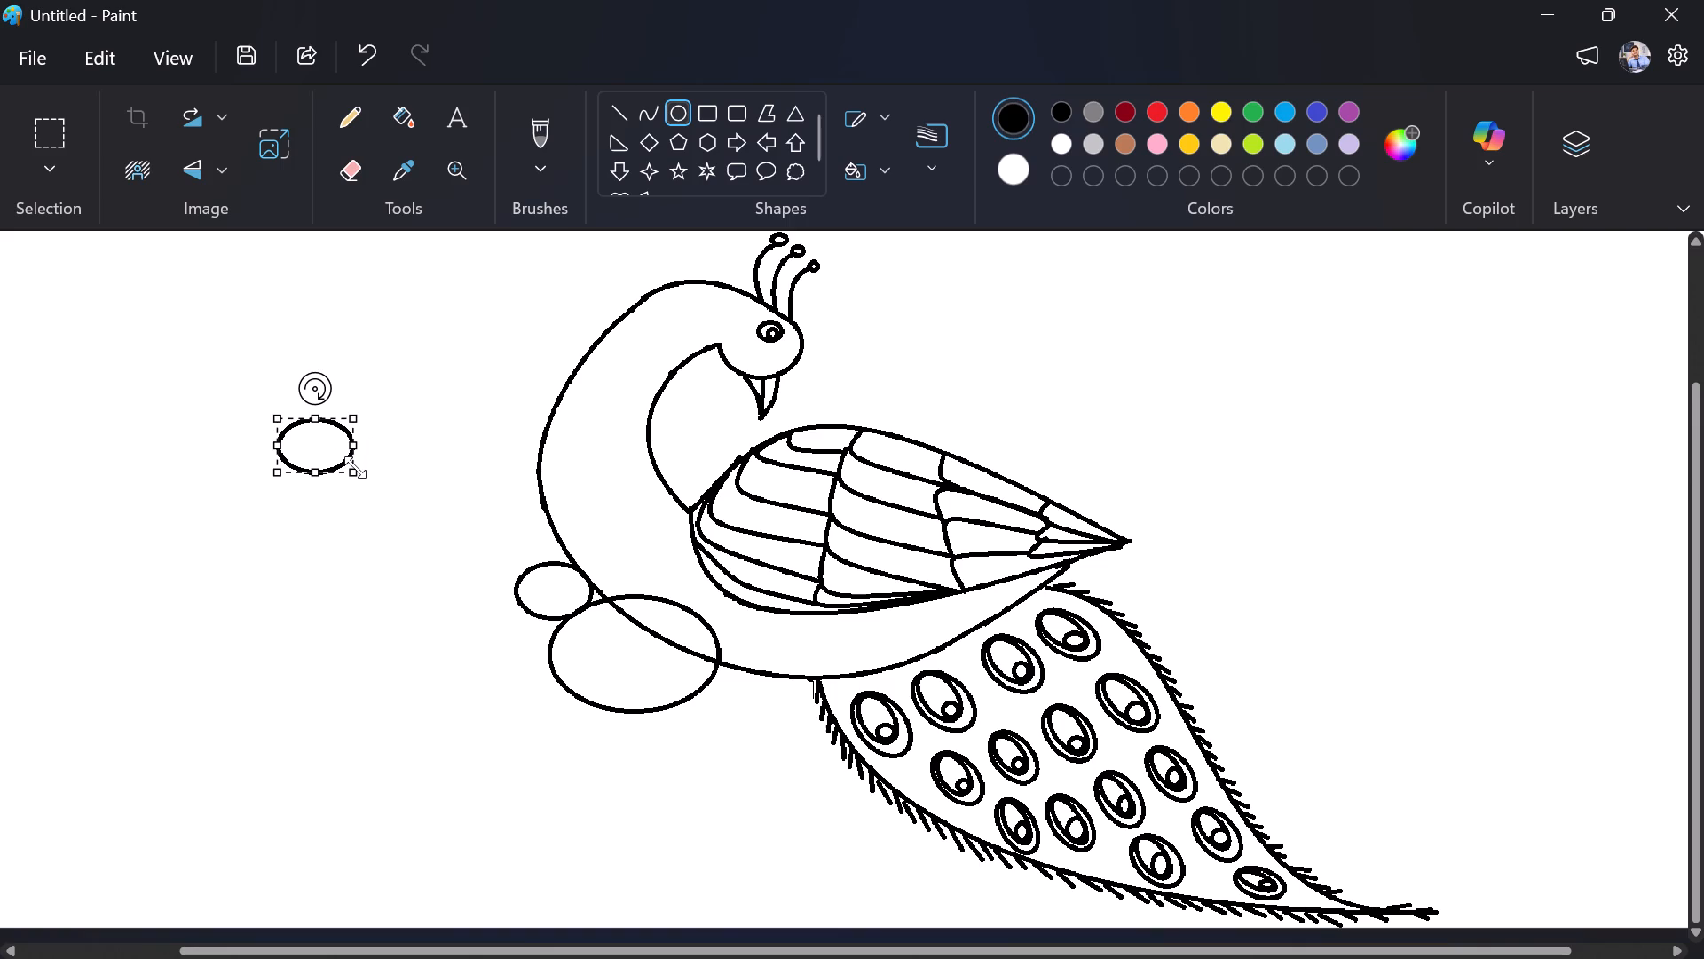
pyautogui.moveTo(355, 467); pyautogui.dragTo(356, 479)
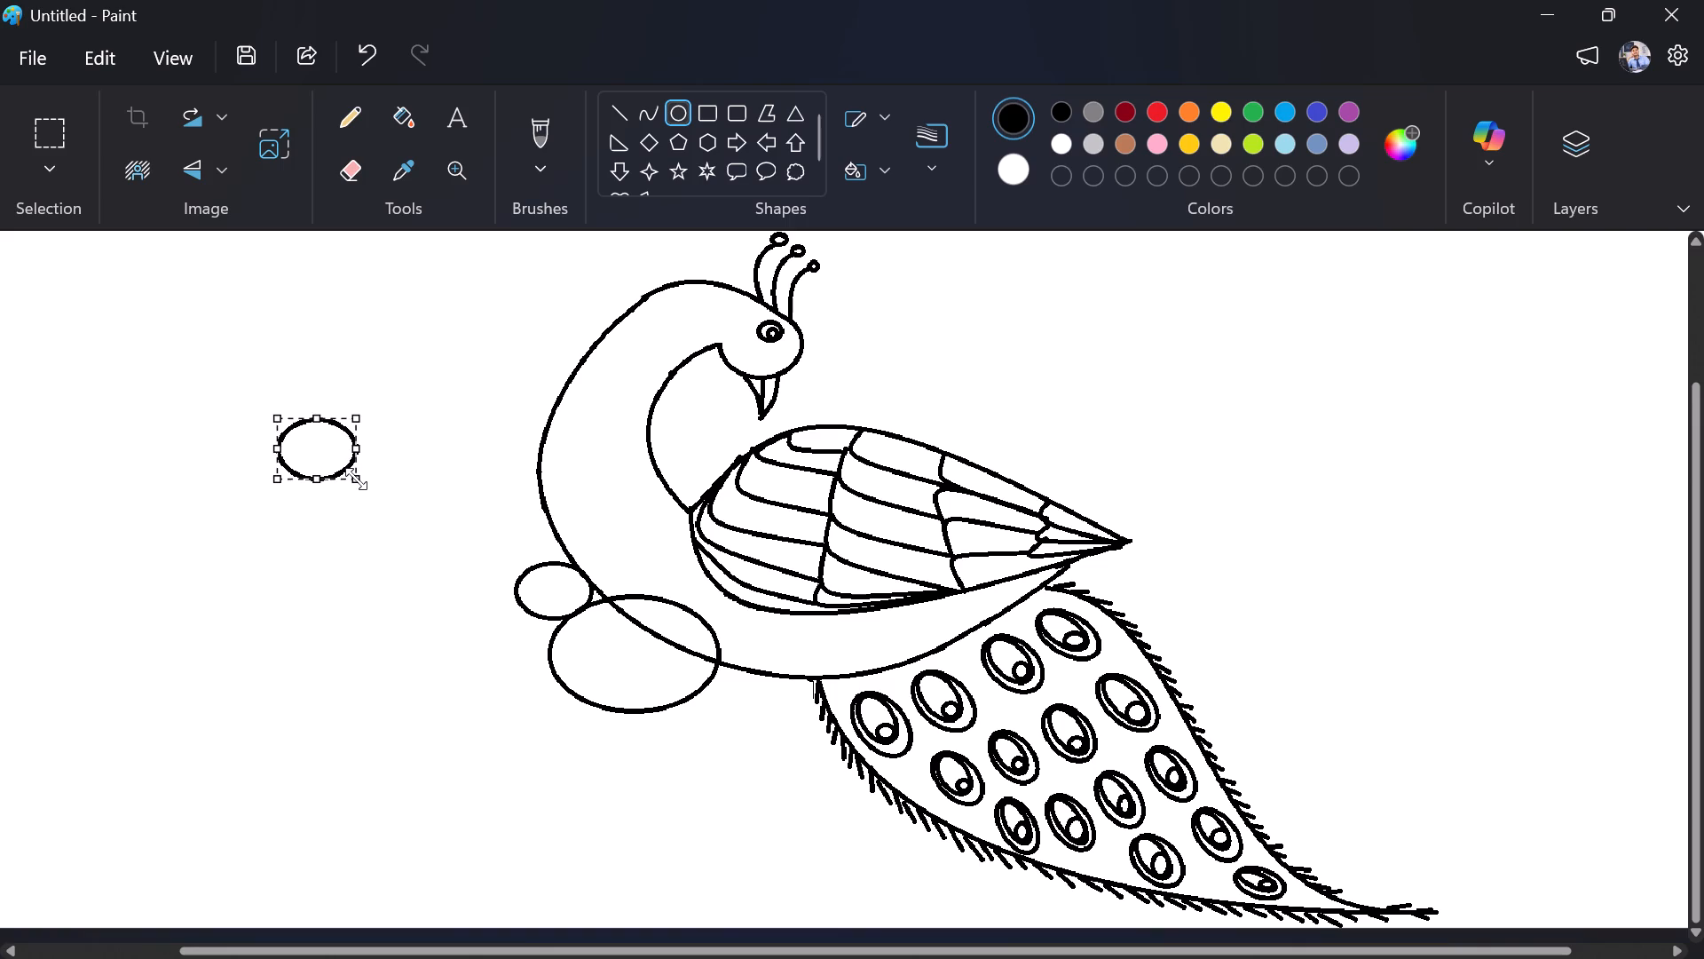
pyautogui.moveTo(356, 479); pyautogui.dragTo(356, 479)
pyautogui.moveTo(317, 454); pyautogui.dragTo(430, 574)
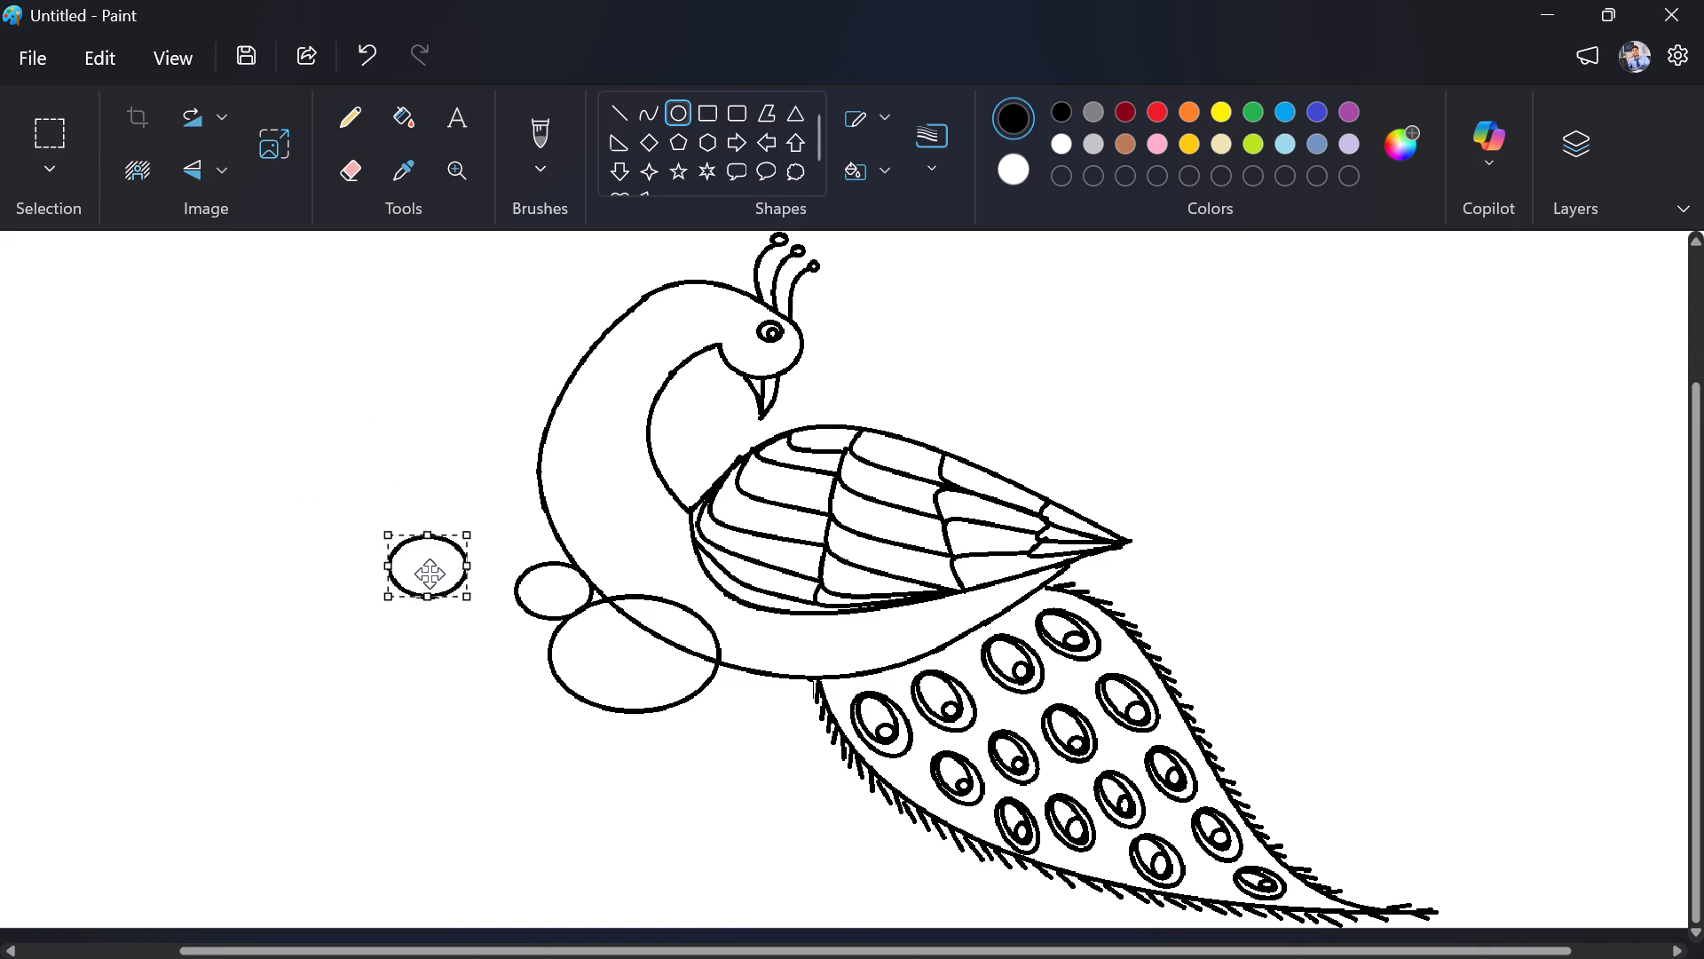
pyautogui.moveTo(430, 574); pyautogui.dragTo(522, 650)
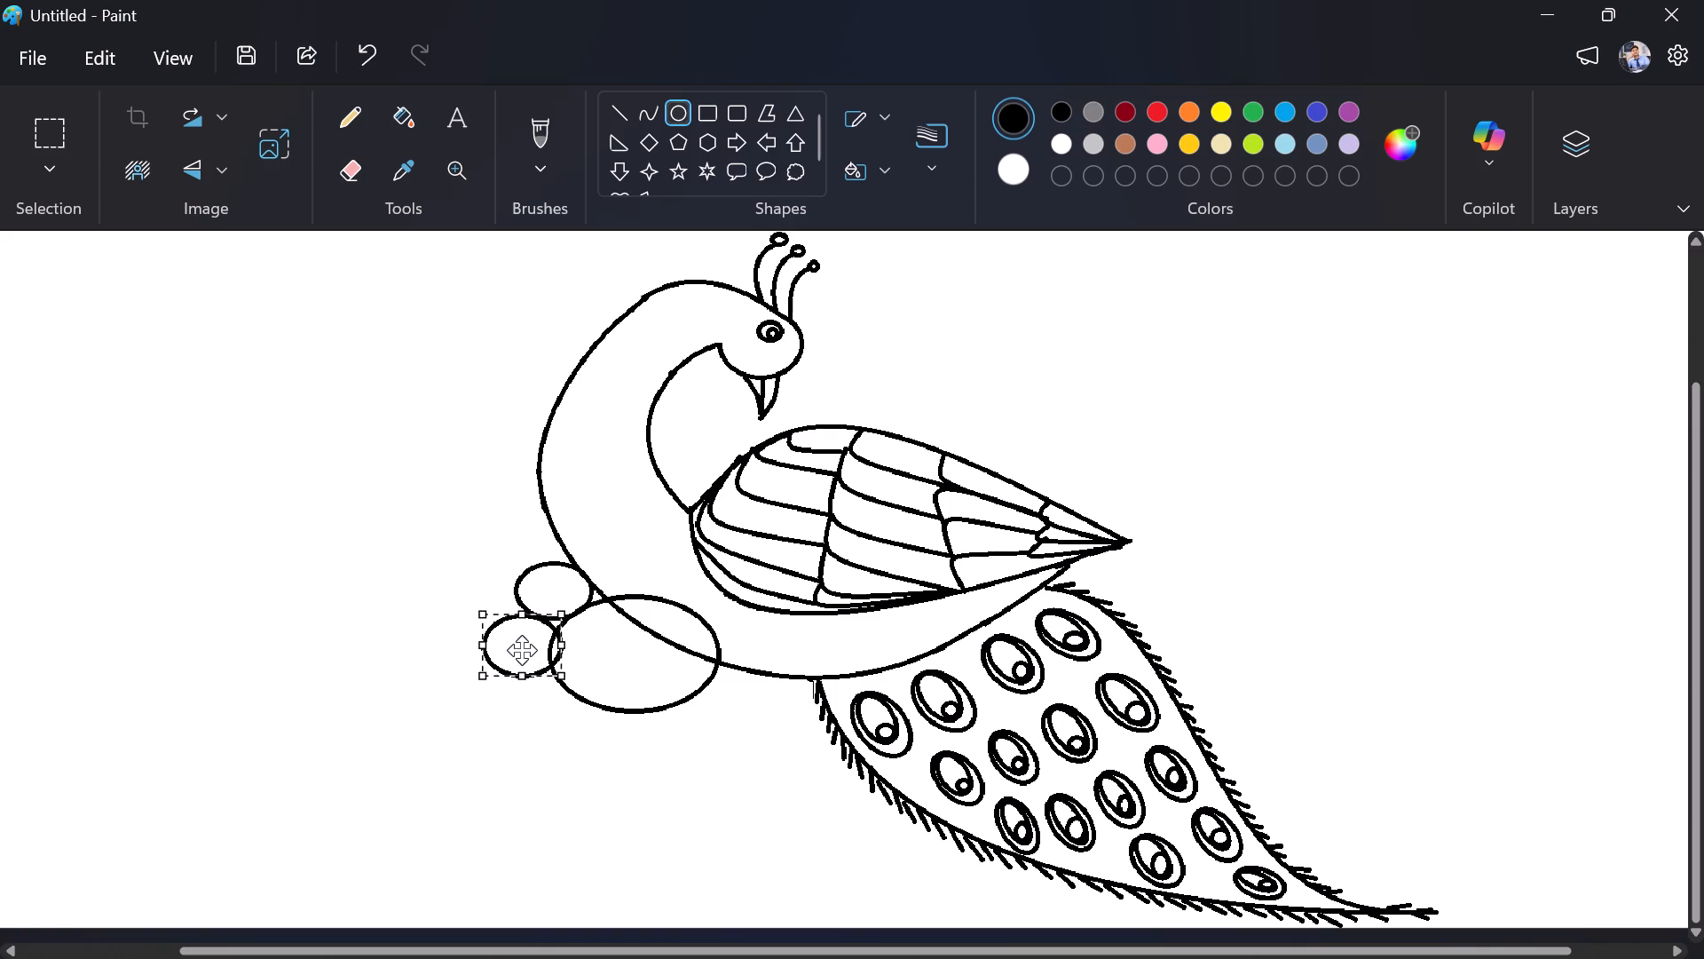
pyautogui.moveTo(522, 650); pyautogui.dragTo(519, 645)
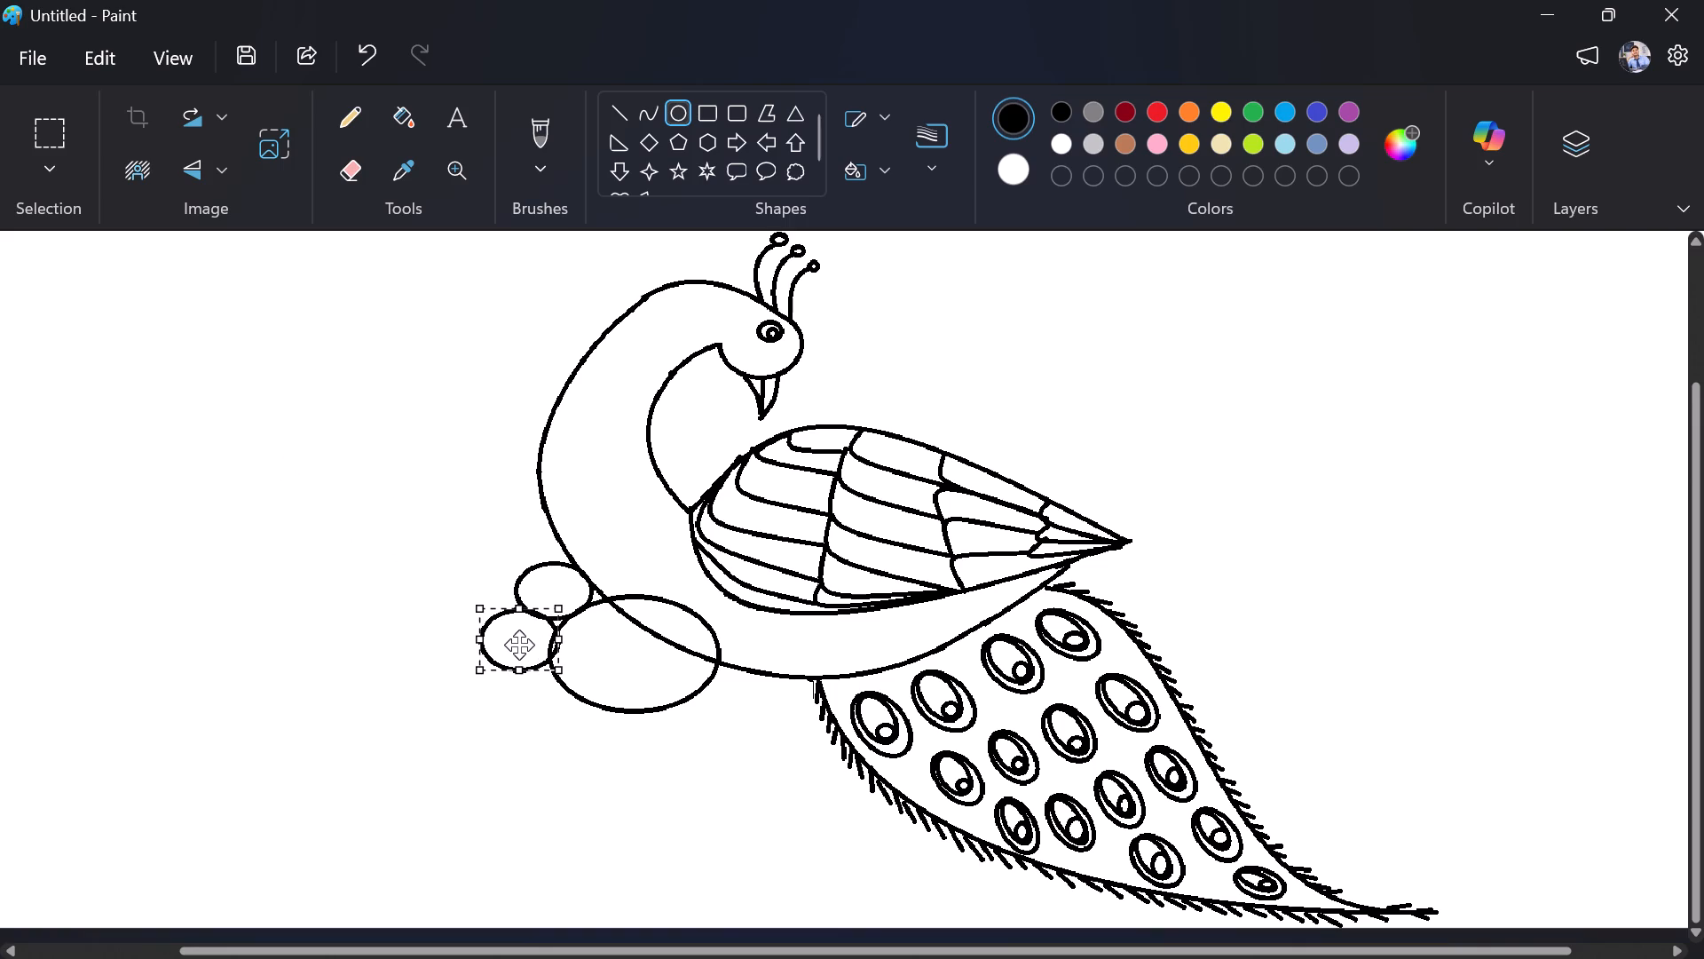
pyautogui.moveTo(519, 645); pyautogui.dragTo(517, 645)
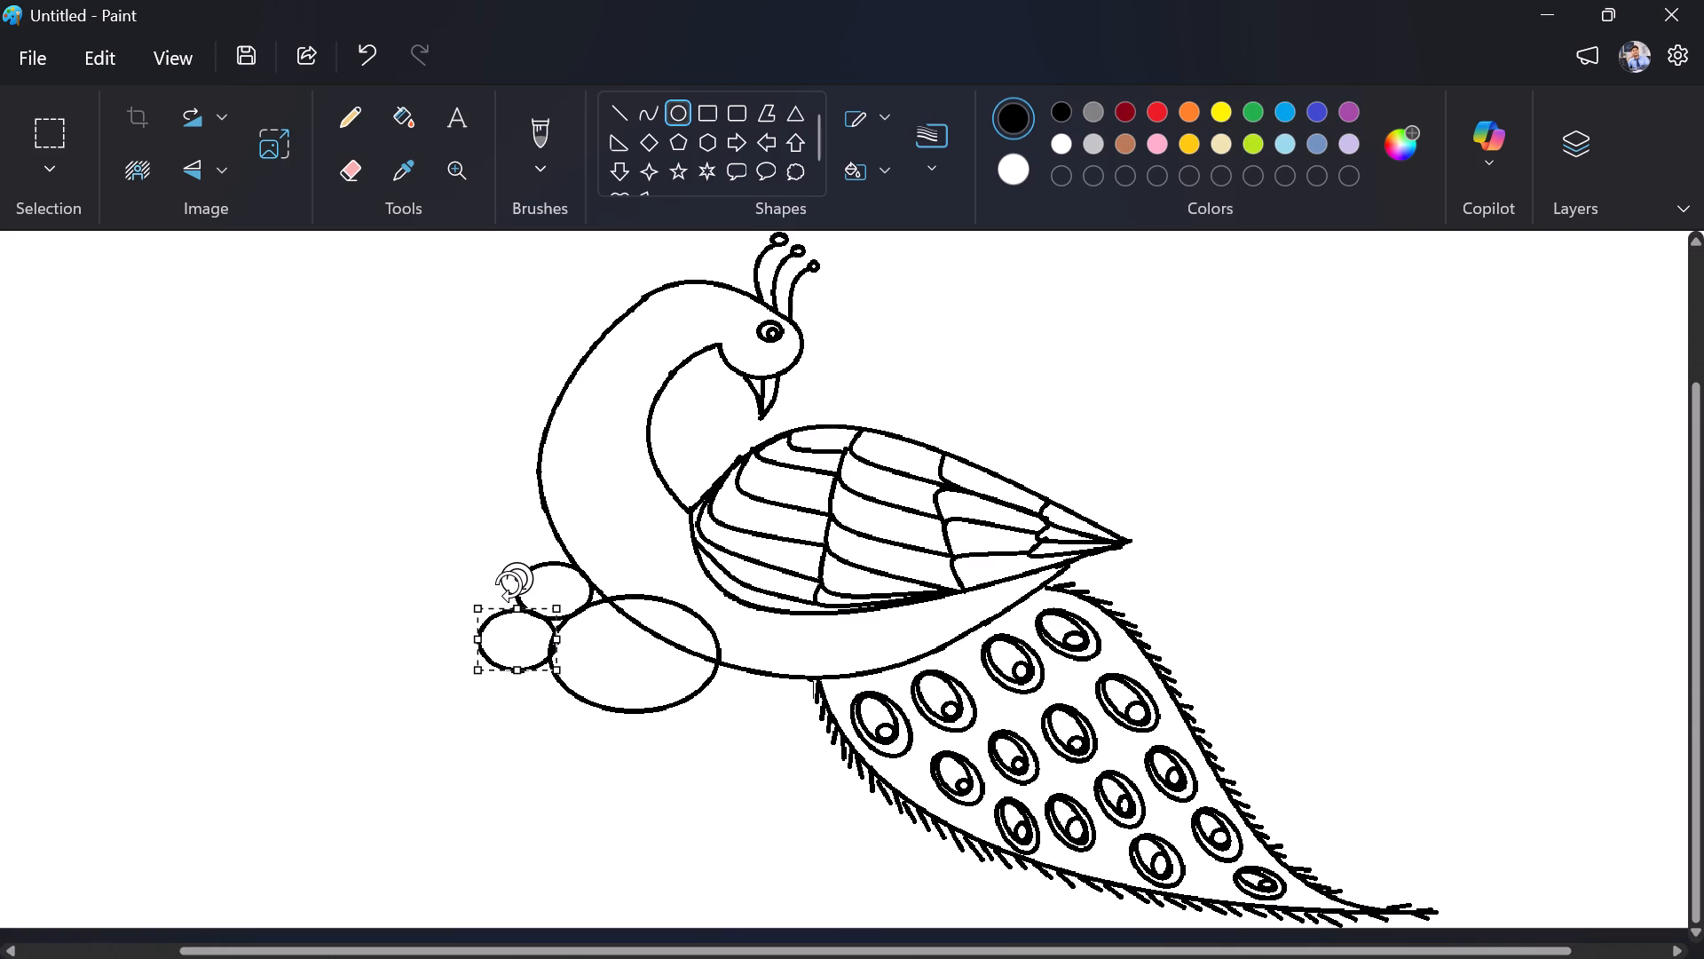
pyautogui.click(509, 584)
pyautogui.moveTo(479, 616); pyautogui.dragTo(487, 614)
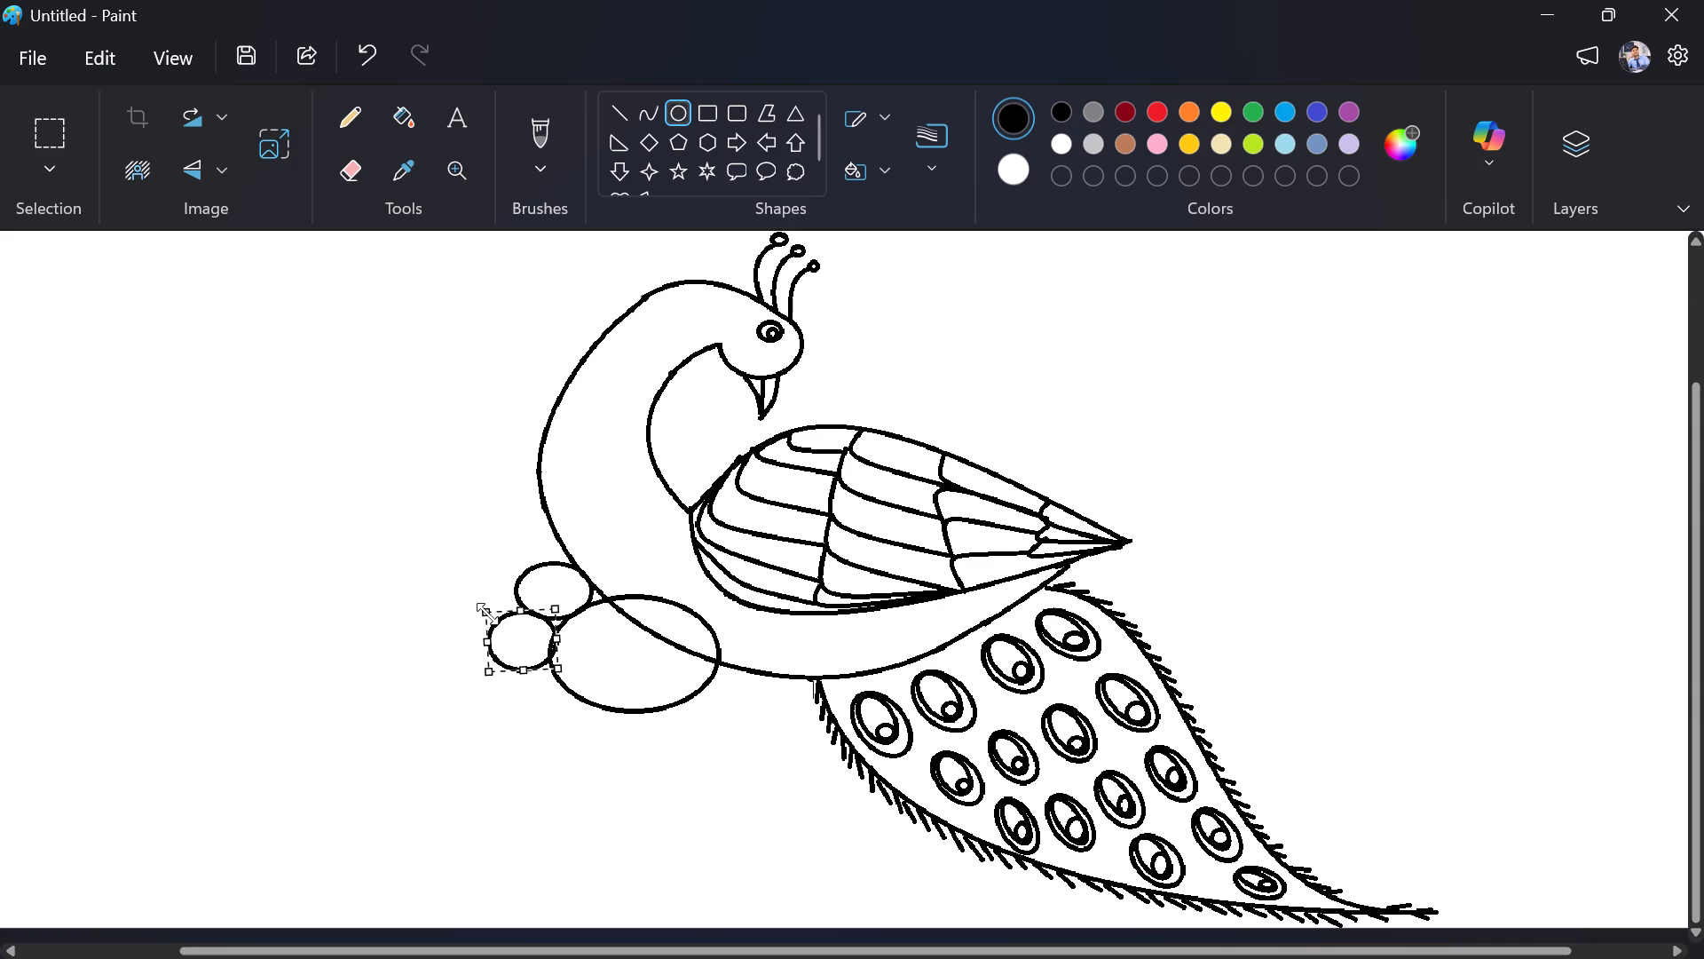
pyautogui.moveTo(487, 614); pyautogui.dragTo(488, 614)
pyautogui.click(414, 620)
# Add a third small oval petal at the large oval's lower-left edge, touching the second petal.
pyautogui.moveTo(547, 670); pyautogui.dragTo(502, 722)
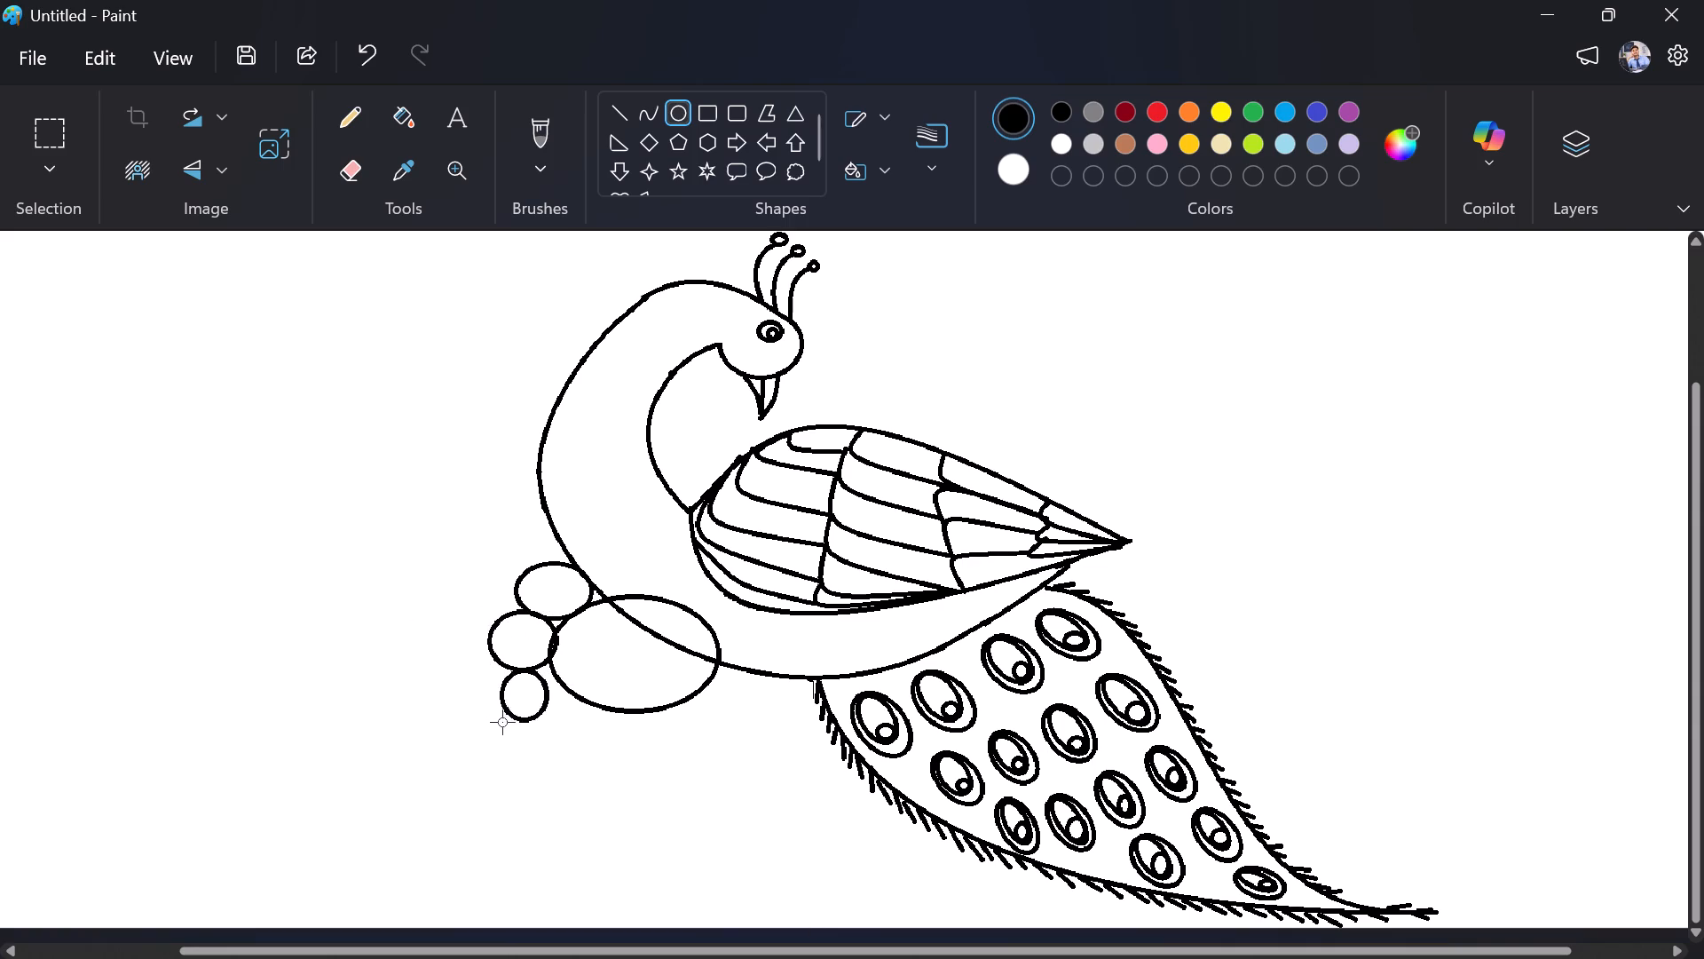
pyautogui.moveTo(502, 722); pyautogui.dragTo(486, 727)
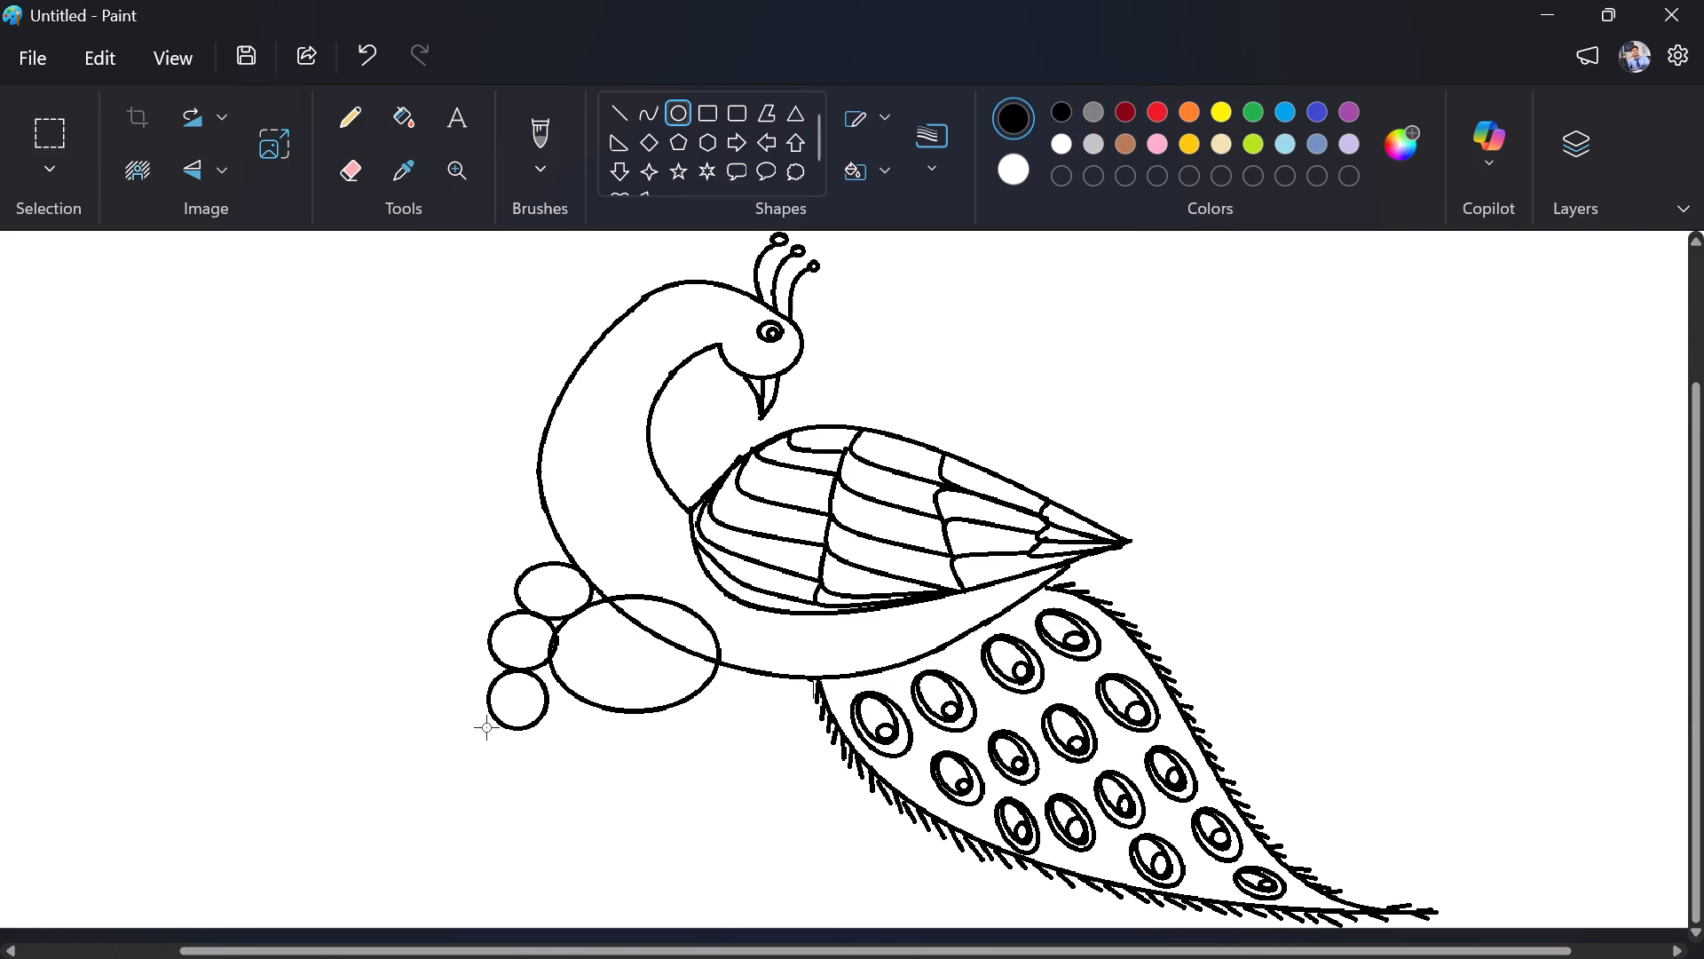
pyautogui.moveTo(486, 727); pyautogui.dragTo(482, 725)
pyautogui.moveTo(506, 701); pyautogui.dragTo(526, 699)
pyautogui.click(604, 758)
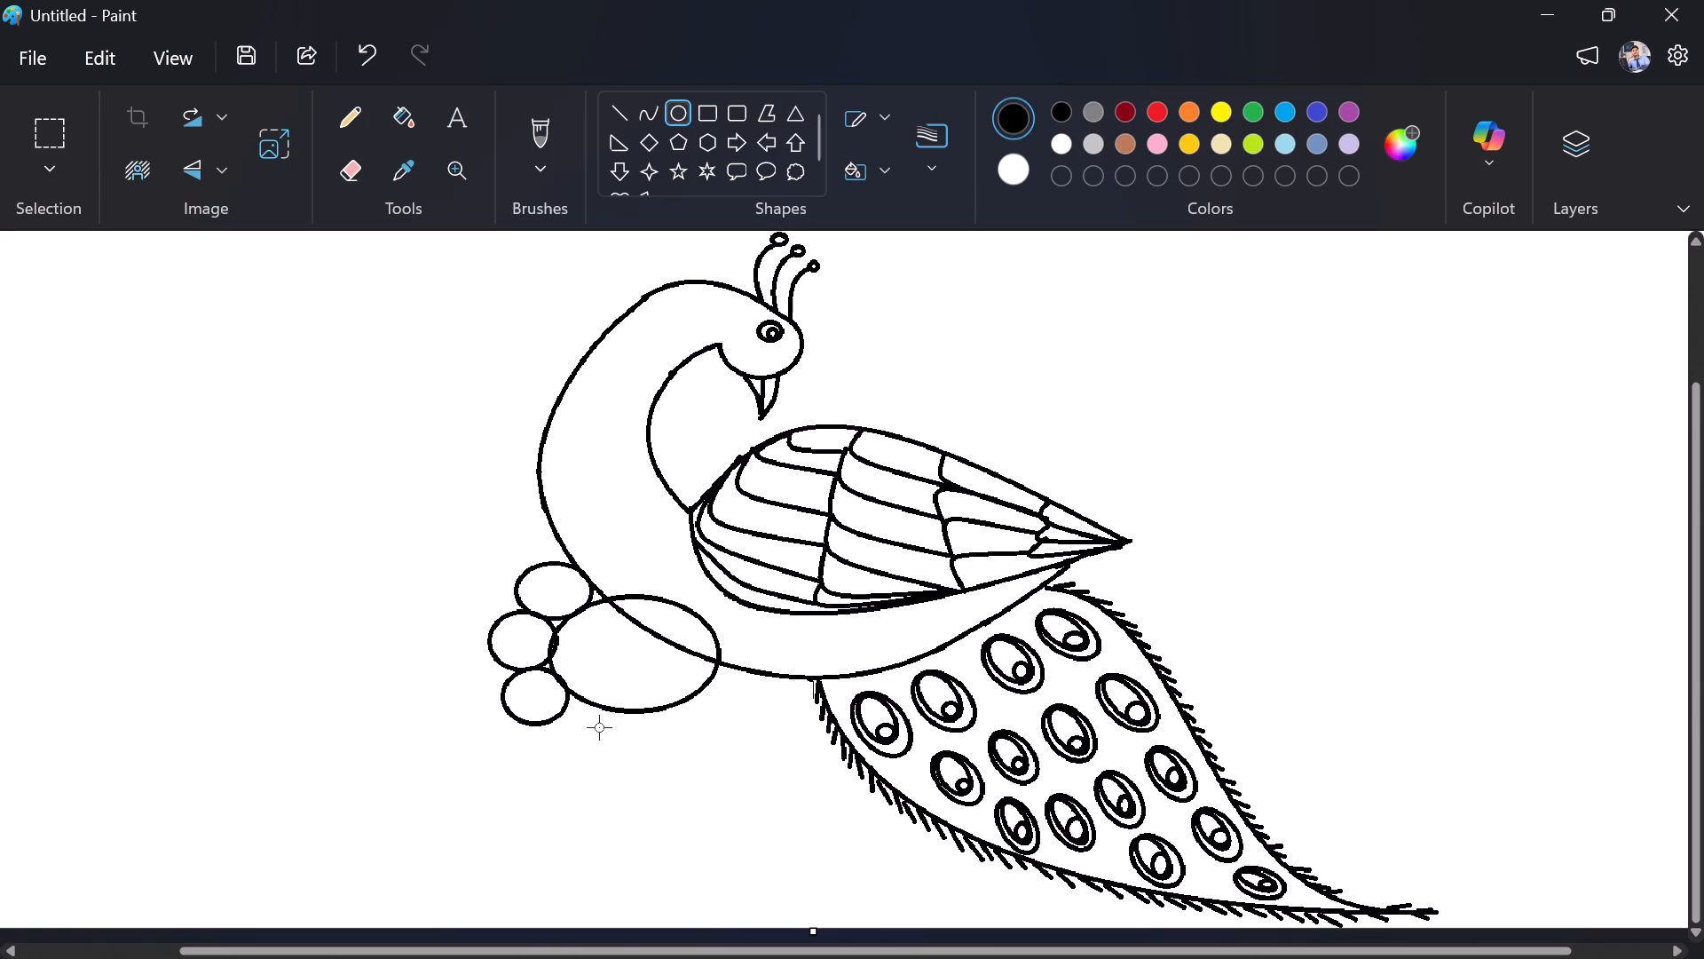
# Add a fourth small round petal beneath the large oval's lower-left side, next to the third petal.
pyautogui.moveTo(580, 716); pyautogui.dragTo(635, 763)
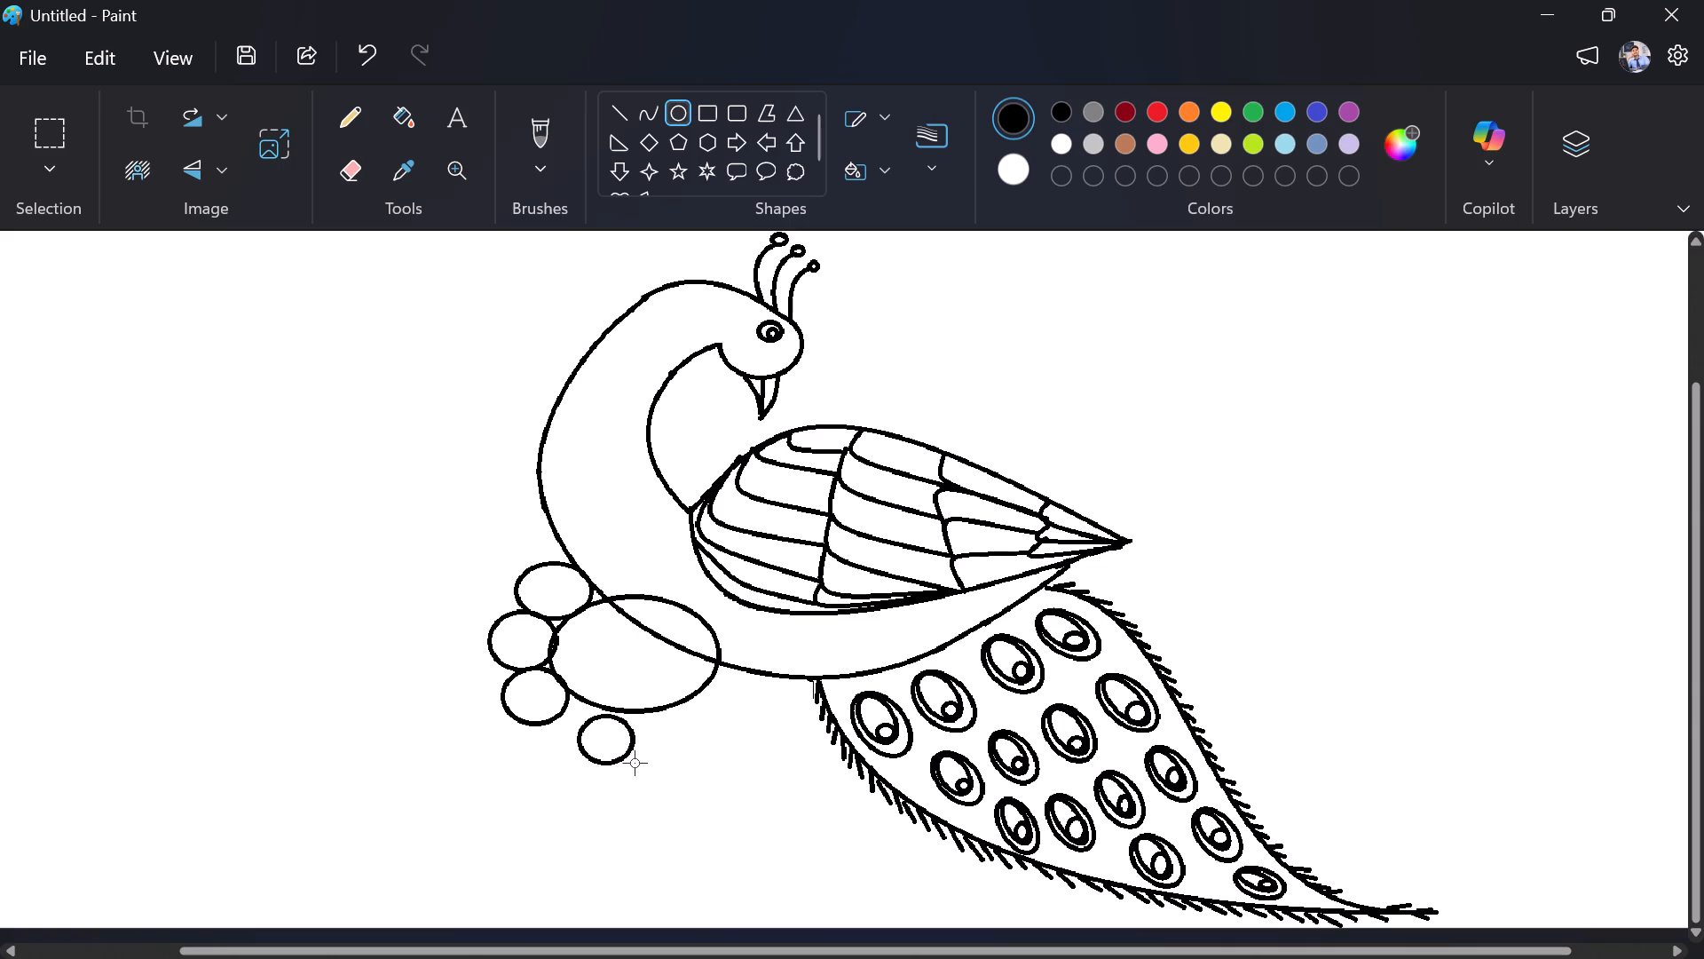
pyautogui.moveTo(635, 763); pyautogui.dragTo(642, 771)
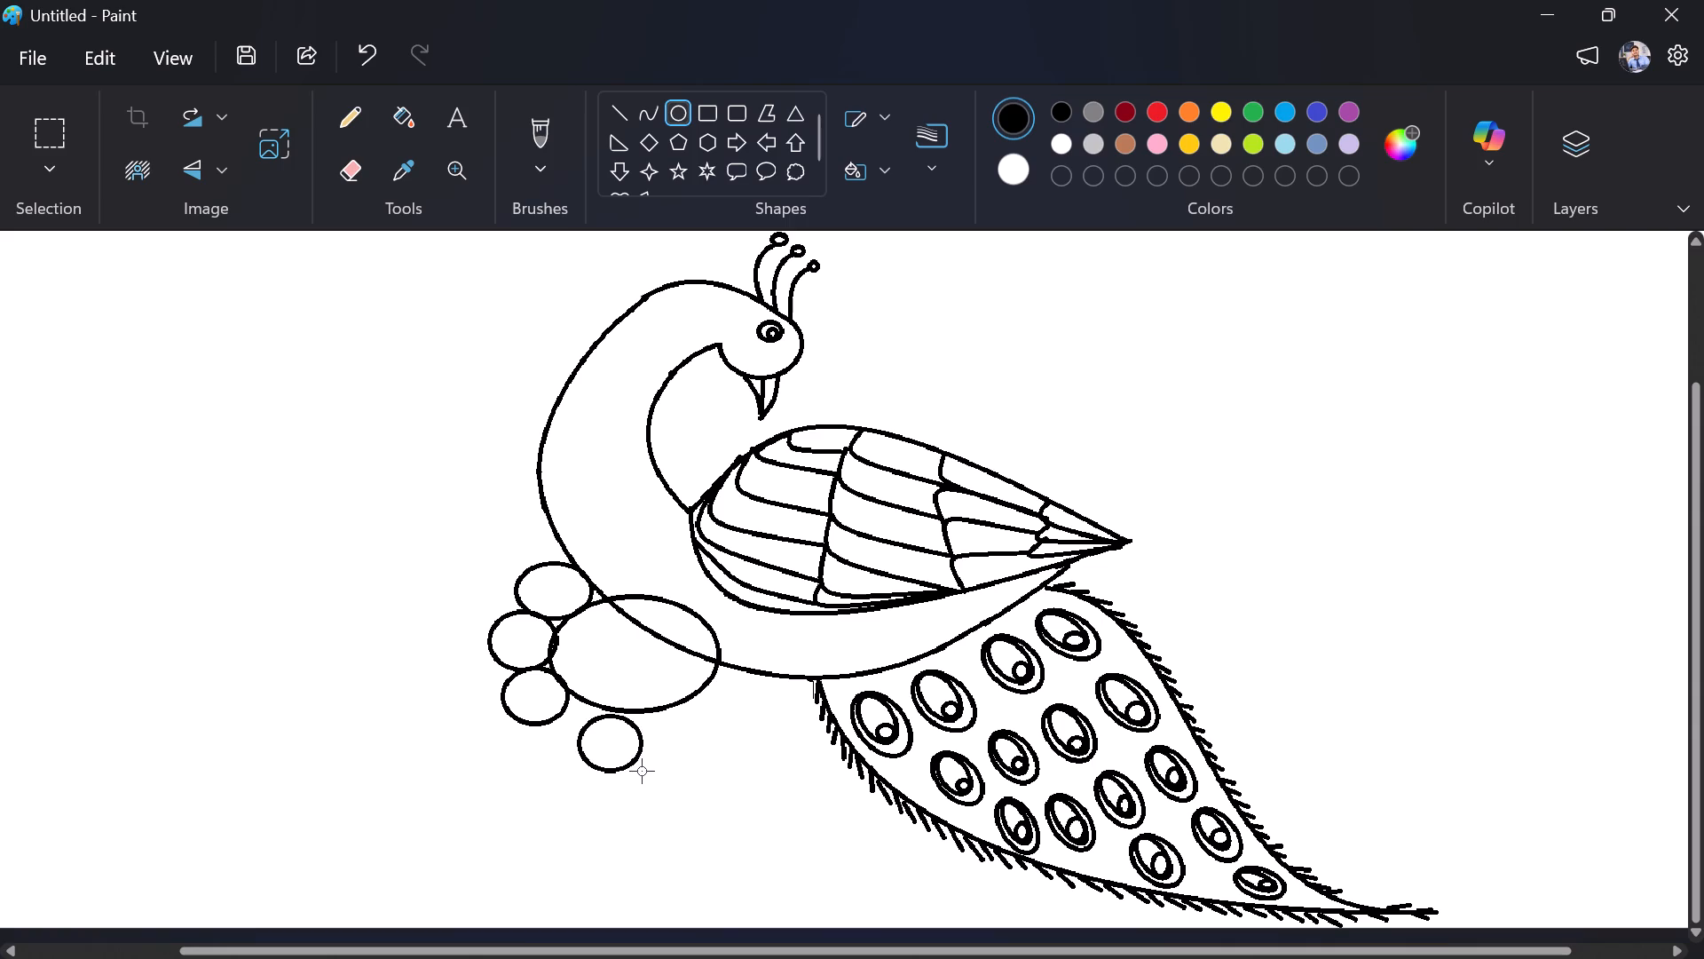
pyautogui.moveTo(642, 771); pyautogui.dragTo(637, 772)
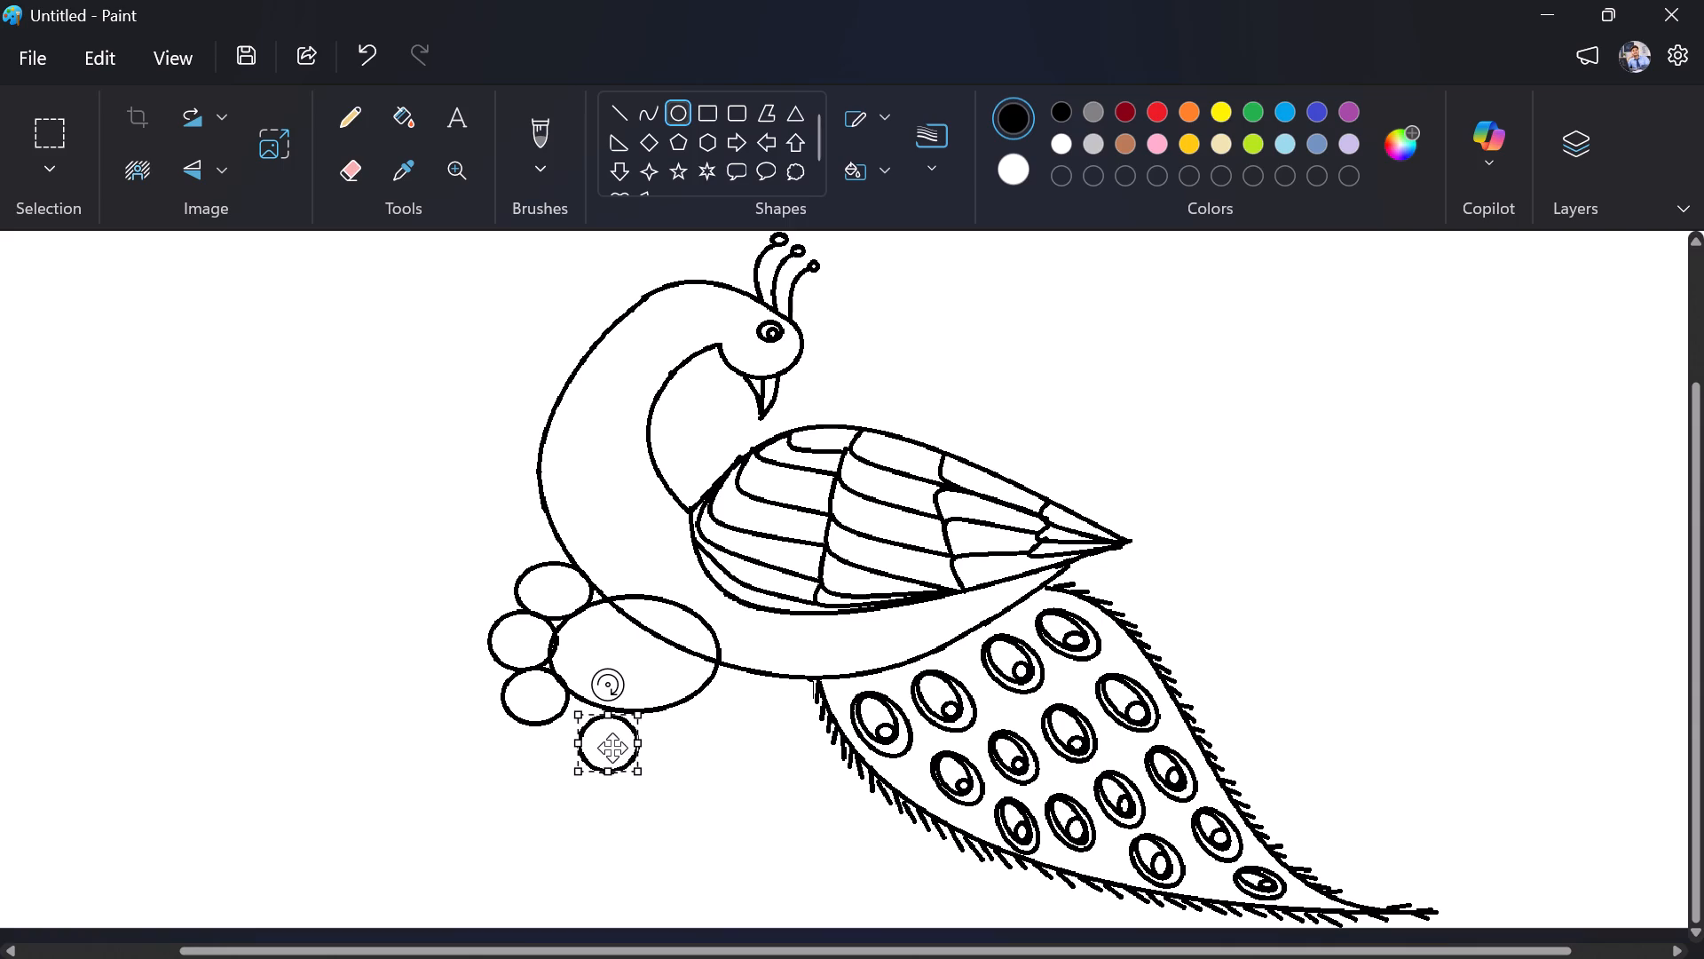
pyautogui.moveTo(611, 748); pyautogui.dragTo(589, 732)
pyautogui.click(713, 752)
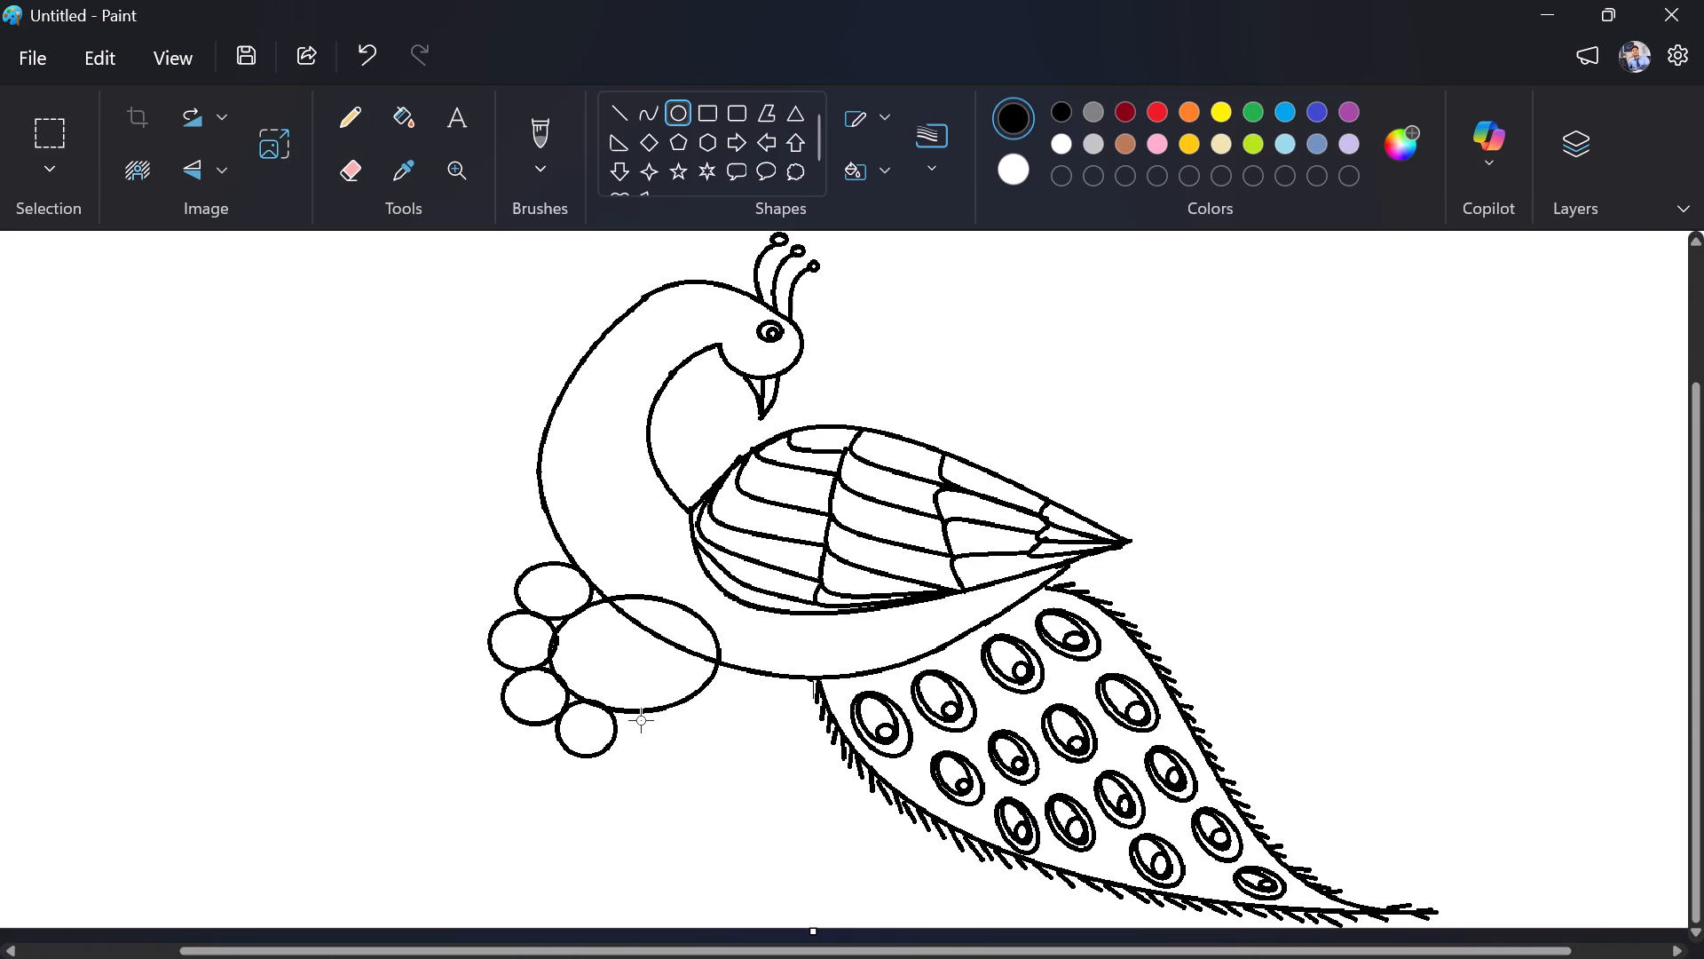
# Add a fifth small oval petal directly under the bottom of the large oval, touching the fourth petal.
pyautogui.moveTo(624, 720); pyautogui.dragTo(669, 764)
pyautogui.moveTo(669, 764); pyautogui.dragTo(687, 774)
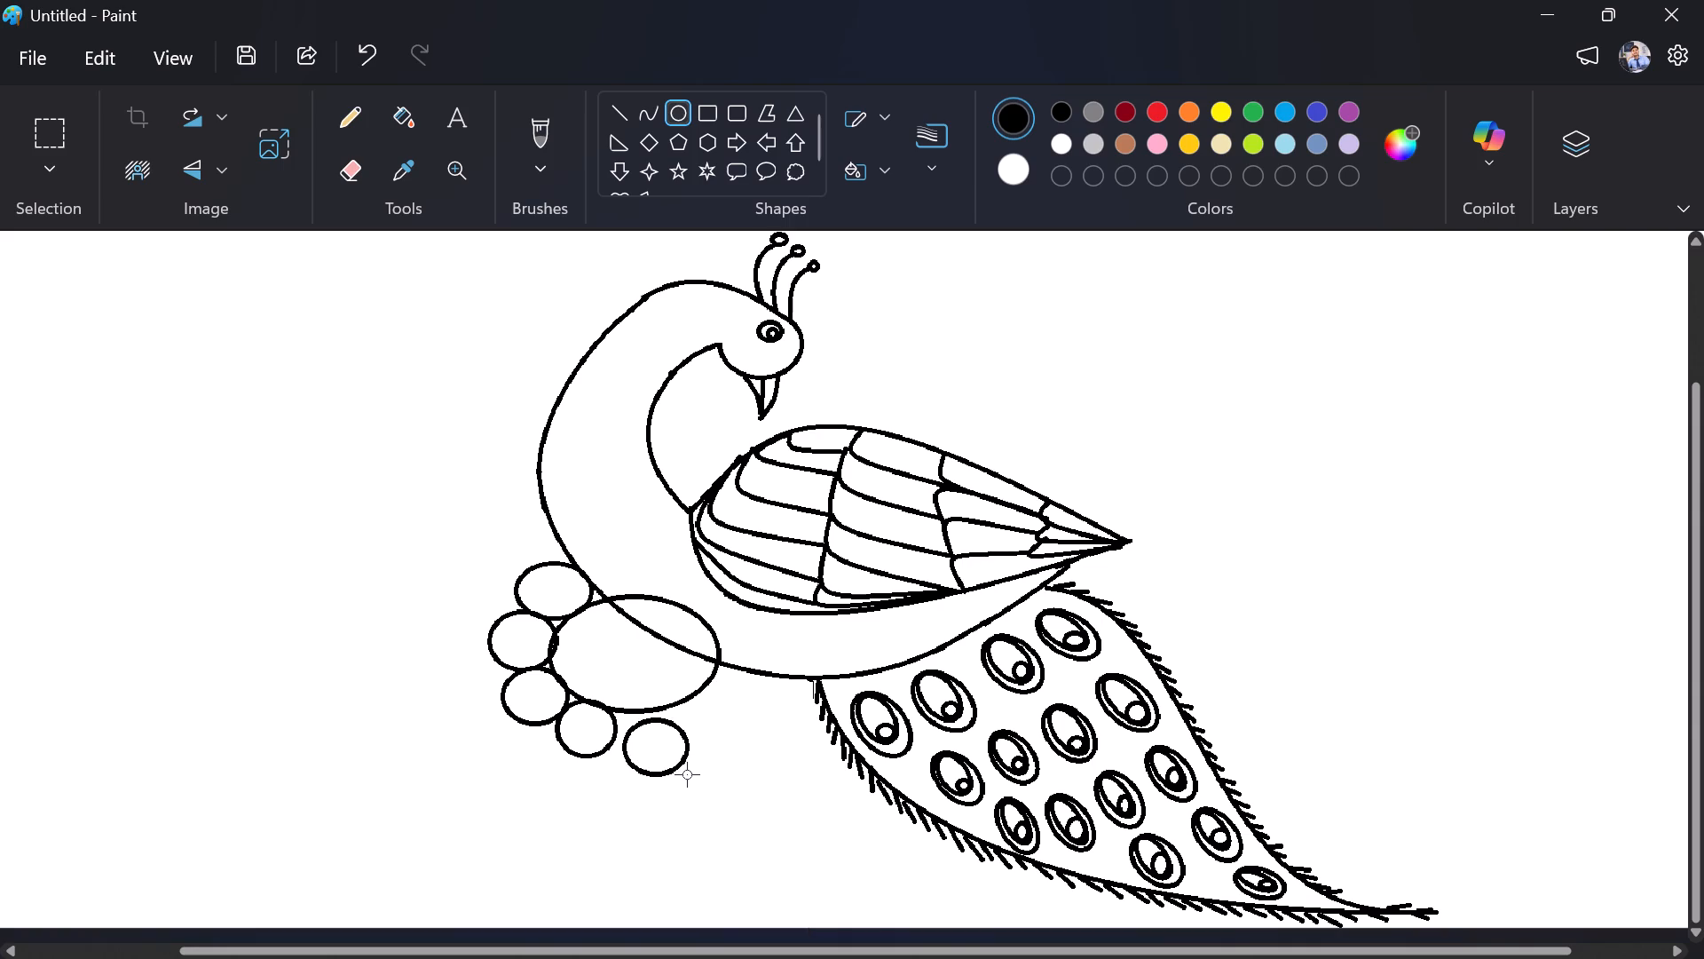
pyautogui.moveTo(687, 774); pyautogui.dragTo(689, 771)
pyautogui.moveTo(653, 750); pyautogui.dragTo(635, 756)
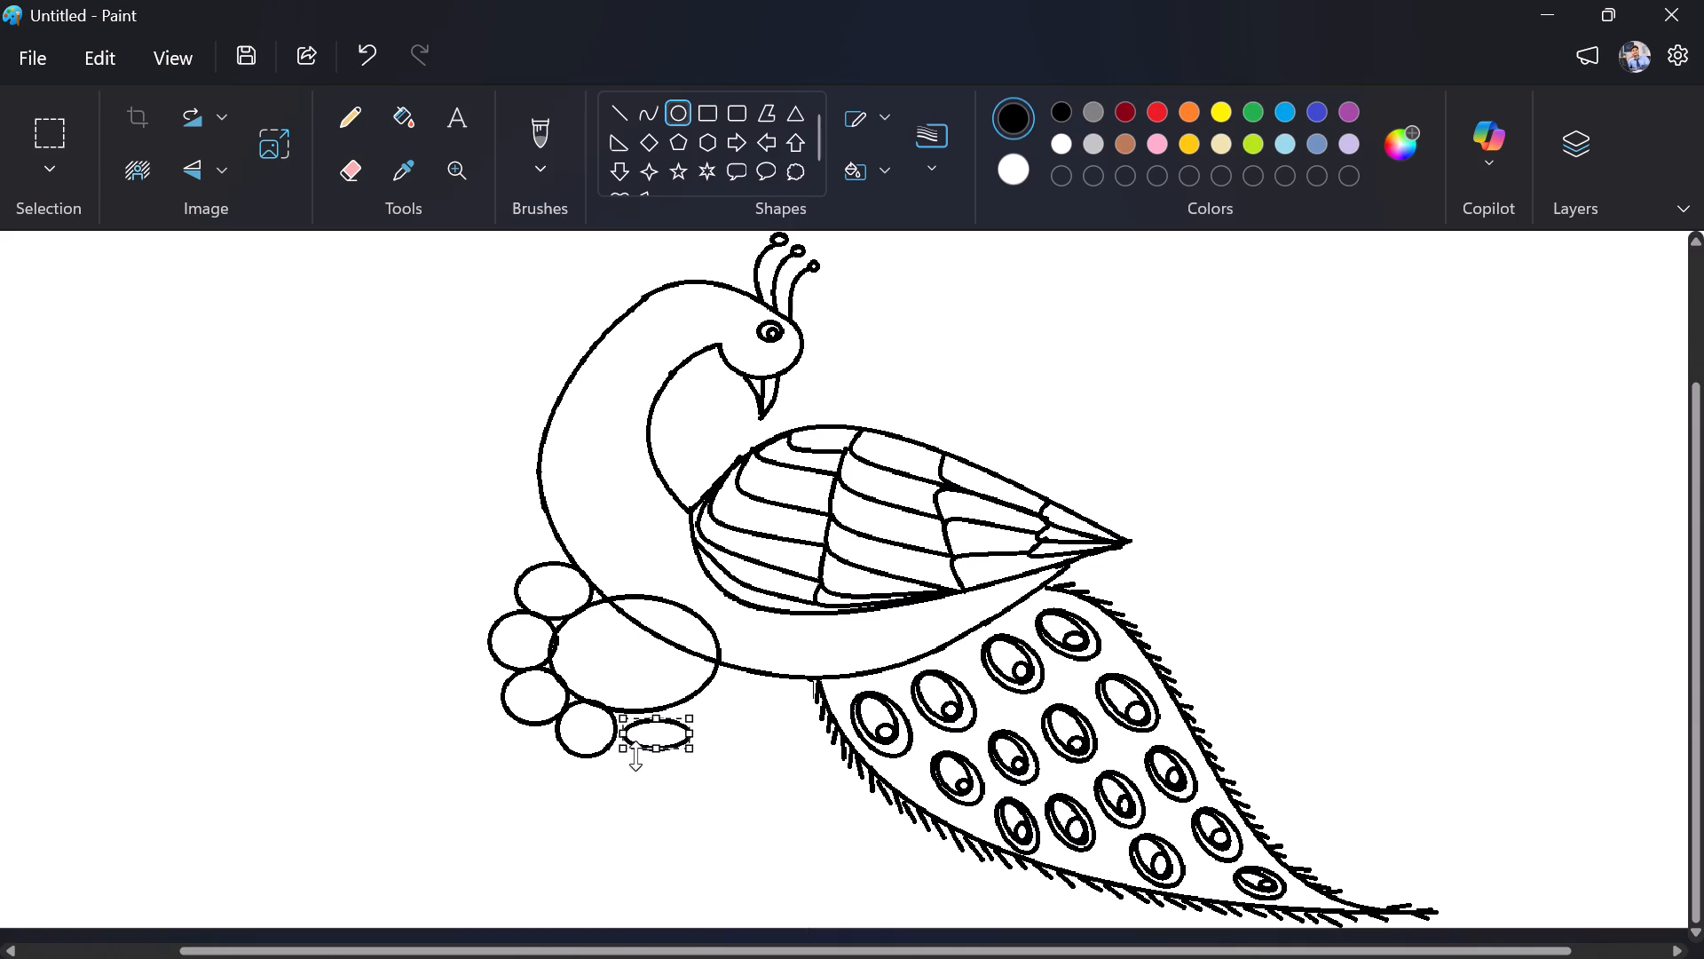
pyautogui.moveTo(635, 756); pyautogui.dragTo(631, 774)
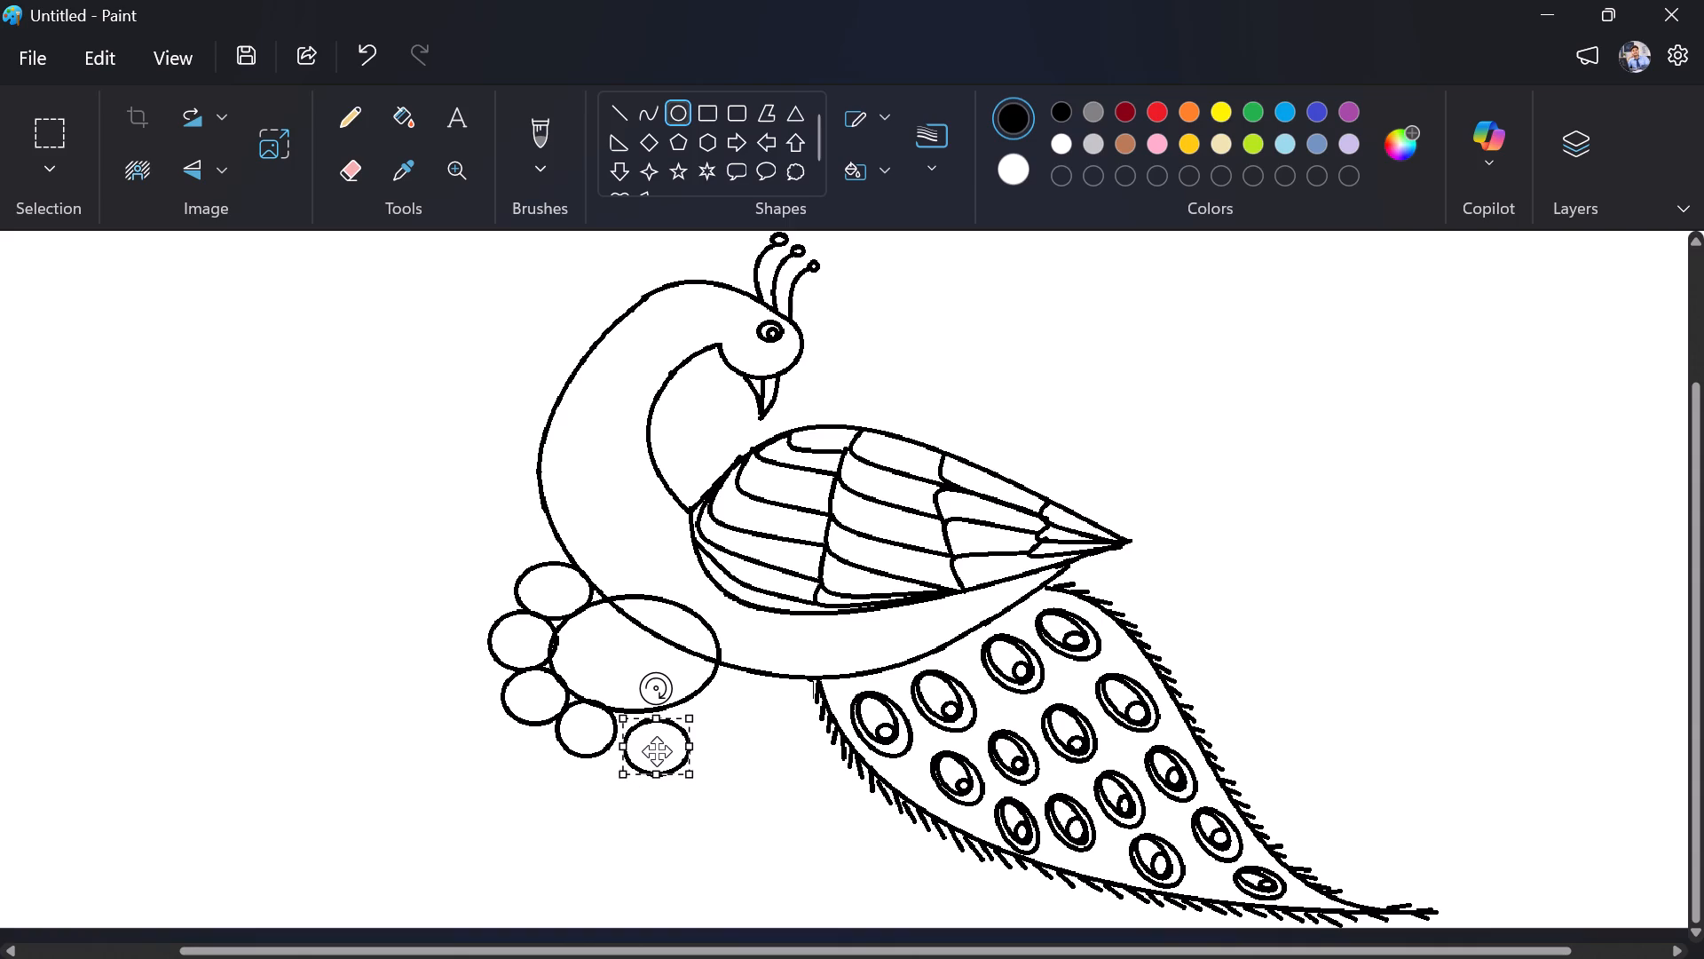
pyautogui.moveTo(657, 751); pyautogui.dragTo(644, 741)
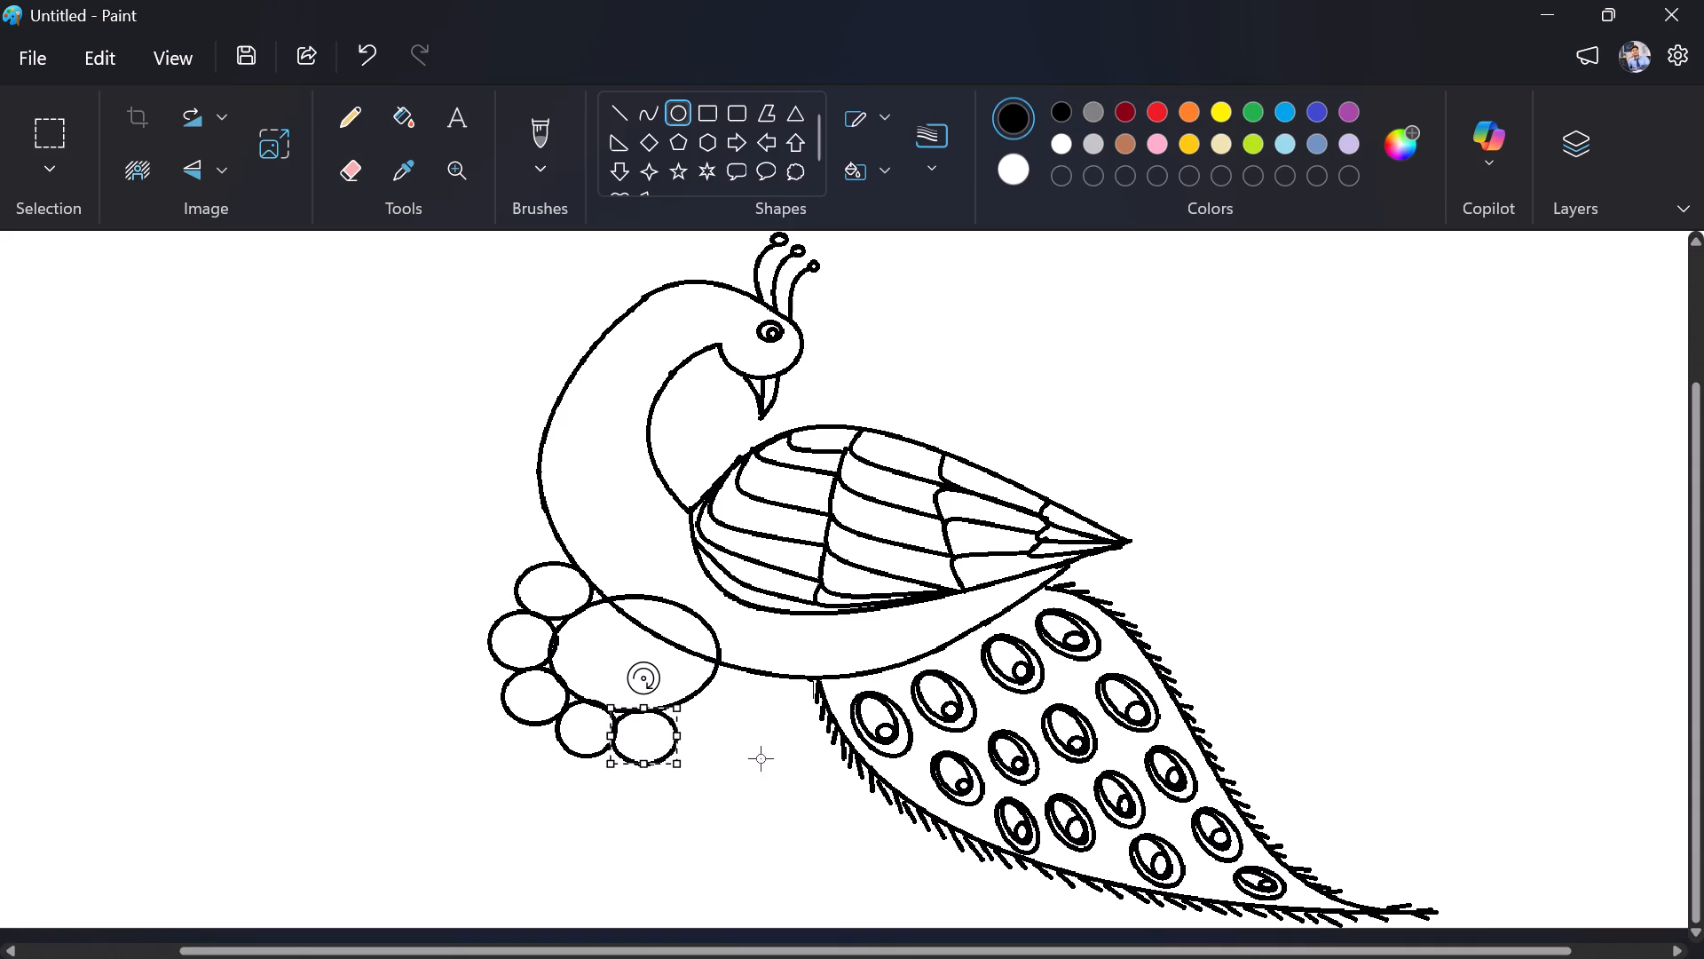
pyautogui.click(781, 767)
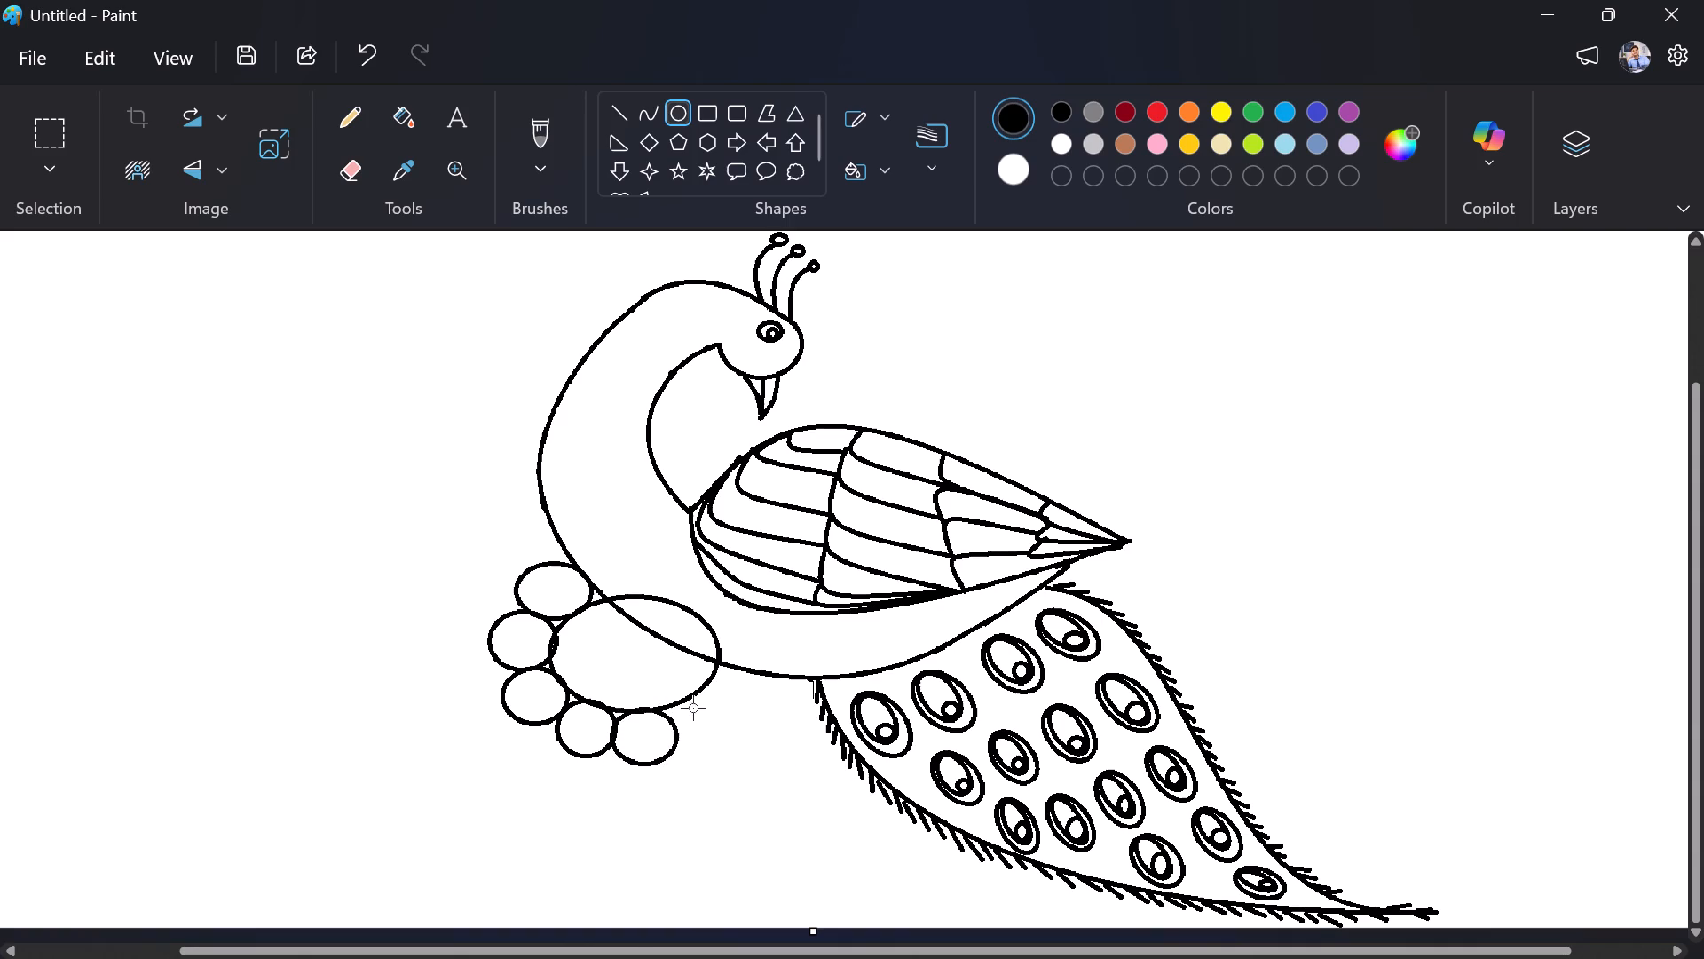
# Add a sixth small round petal at the large oval's lower-right edge, beside the fifth petal.
pyautogui.moveTo(698, 698); pyautogui.dragTo(747, 770)
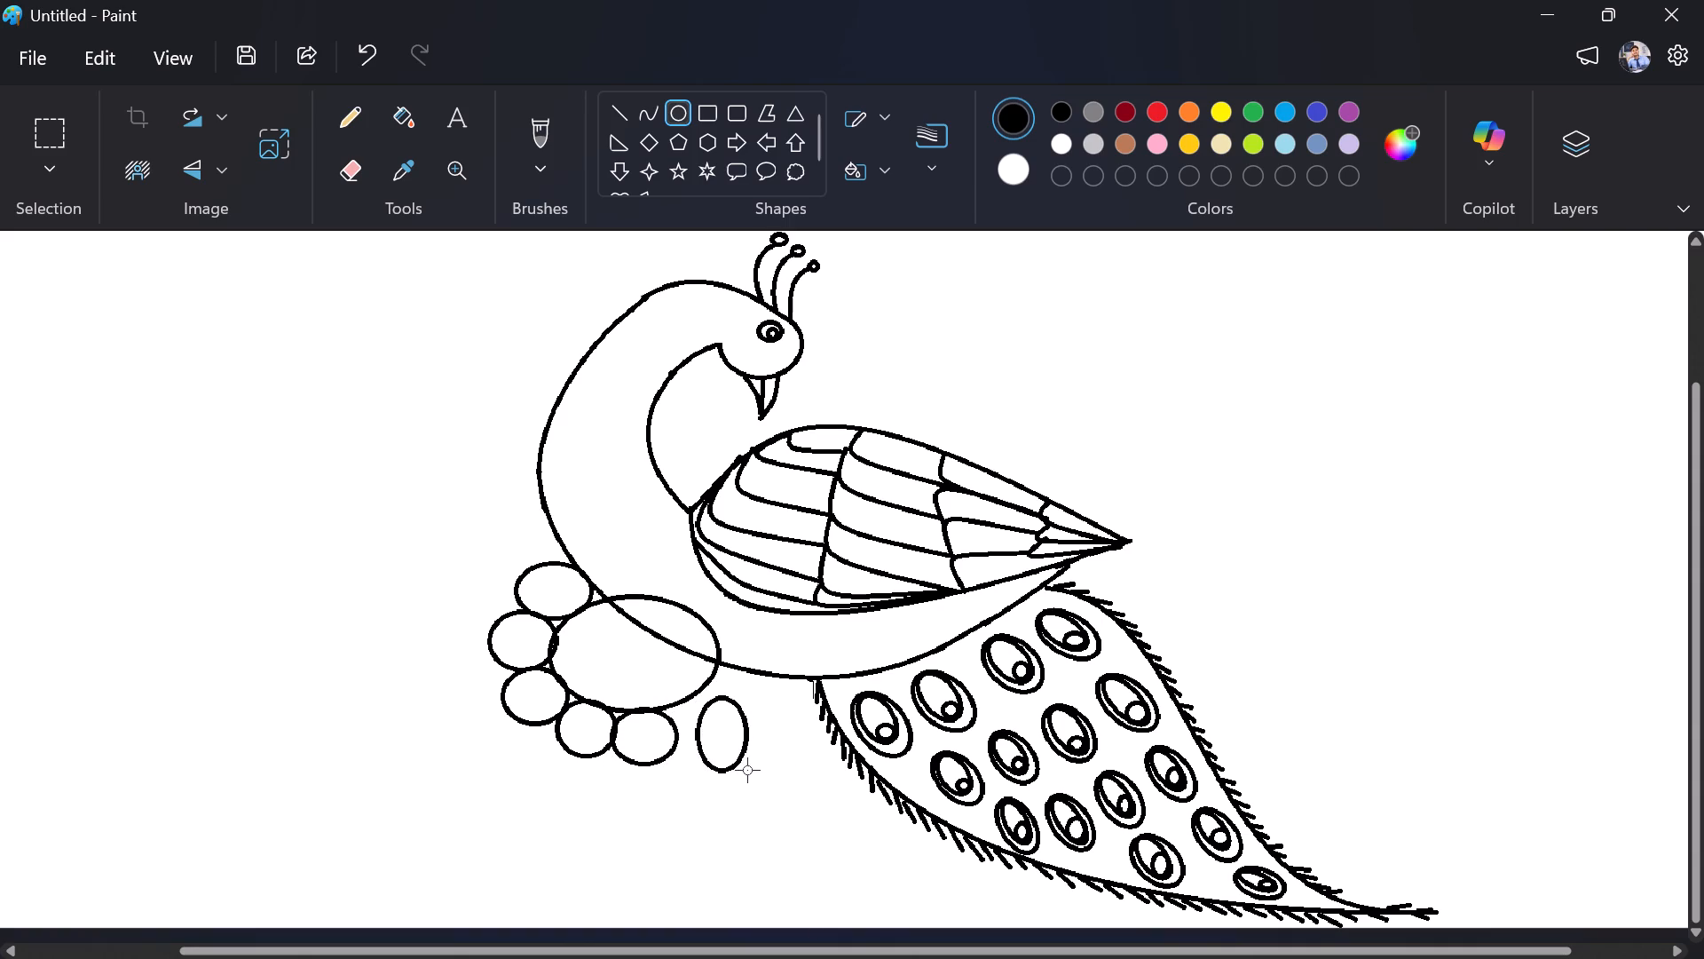
pyautogui.moveTo(747, 770); pyautogui.dragTo(761, 759)
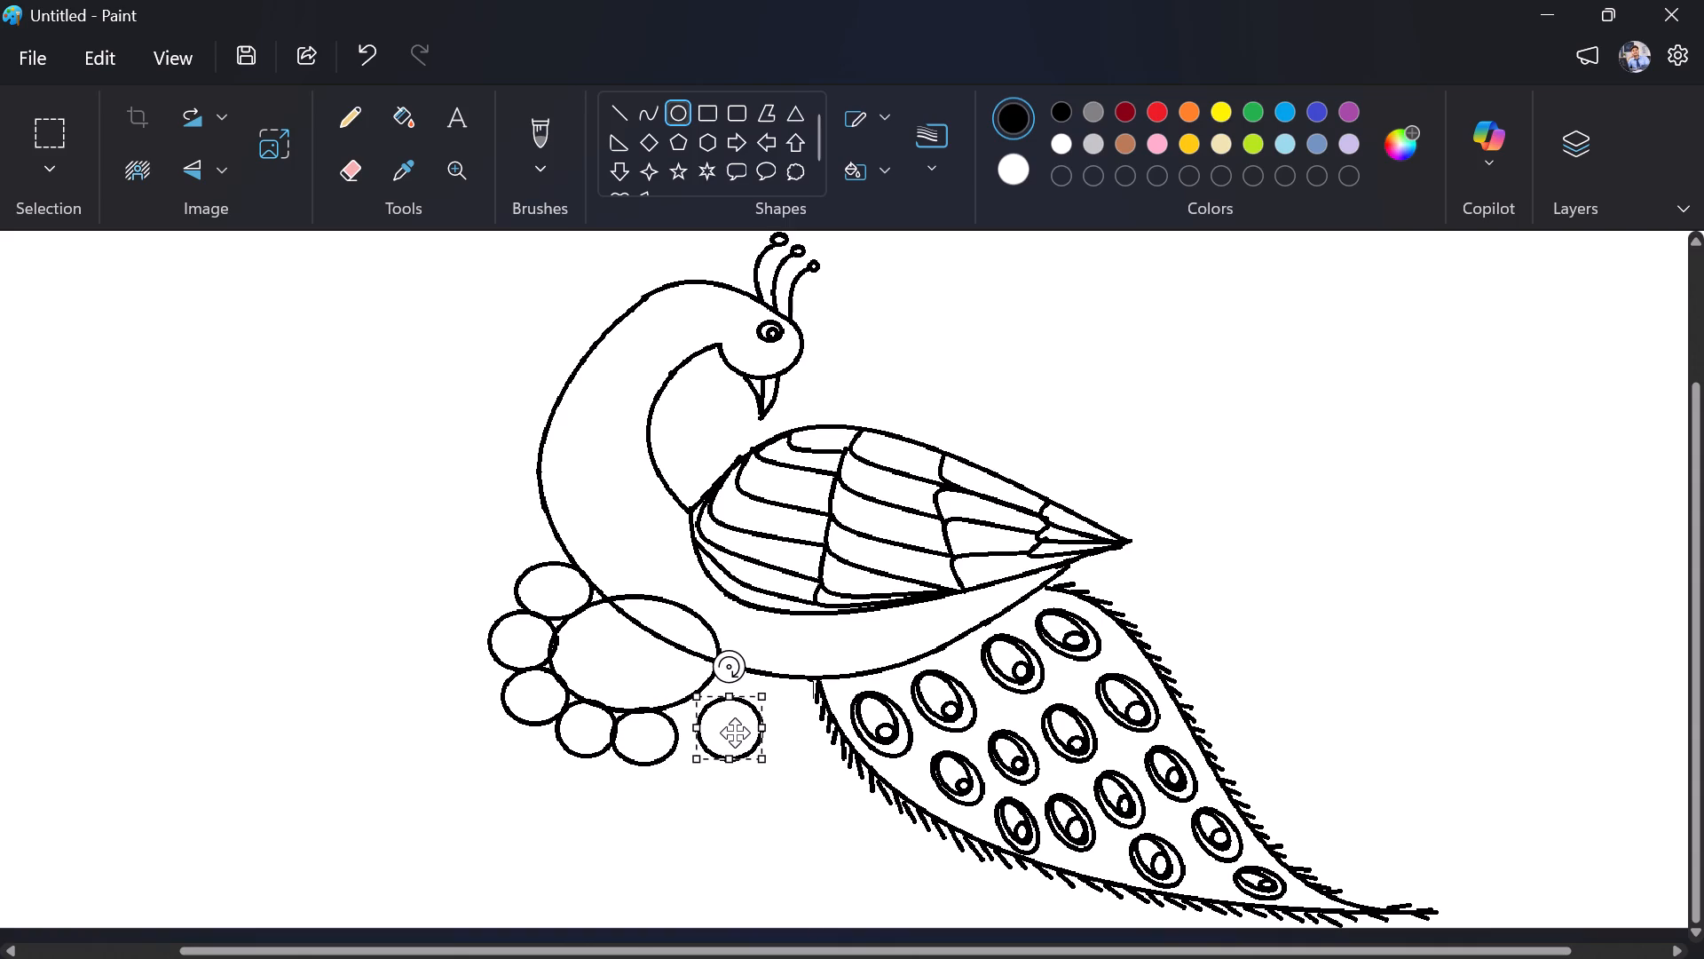
pyautogui.moveTo(730, 732); pyautogui.dragTo(710, 724)
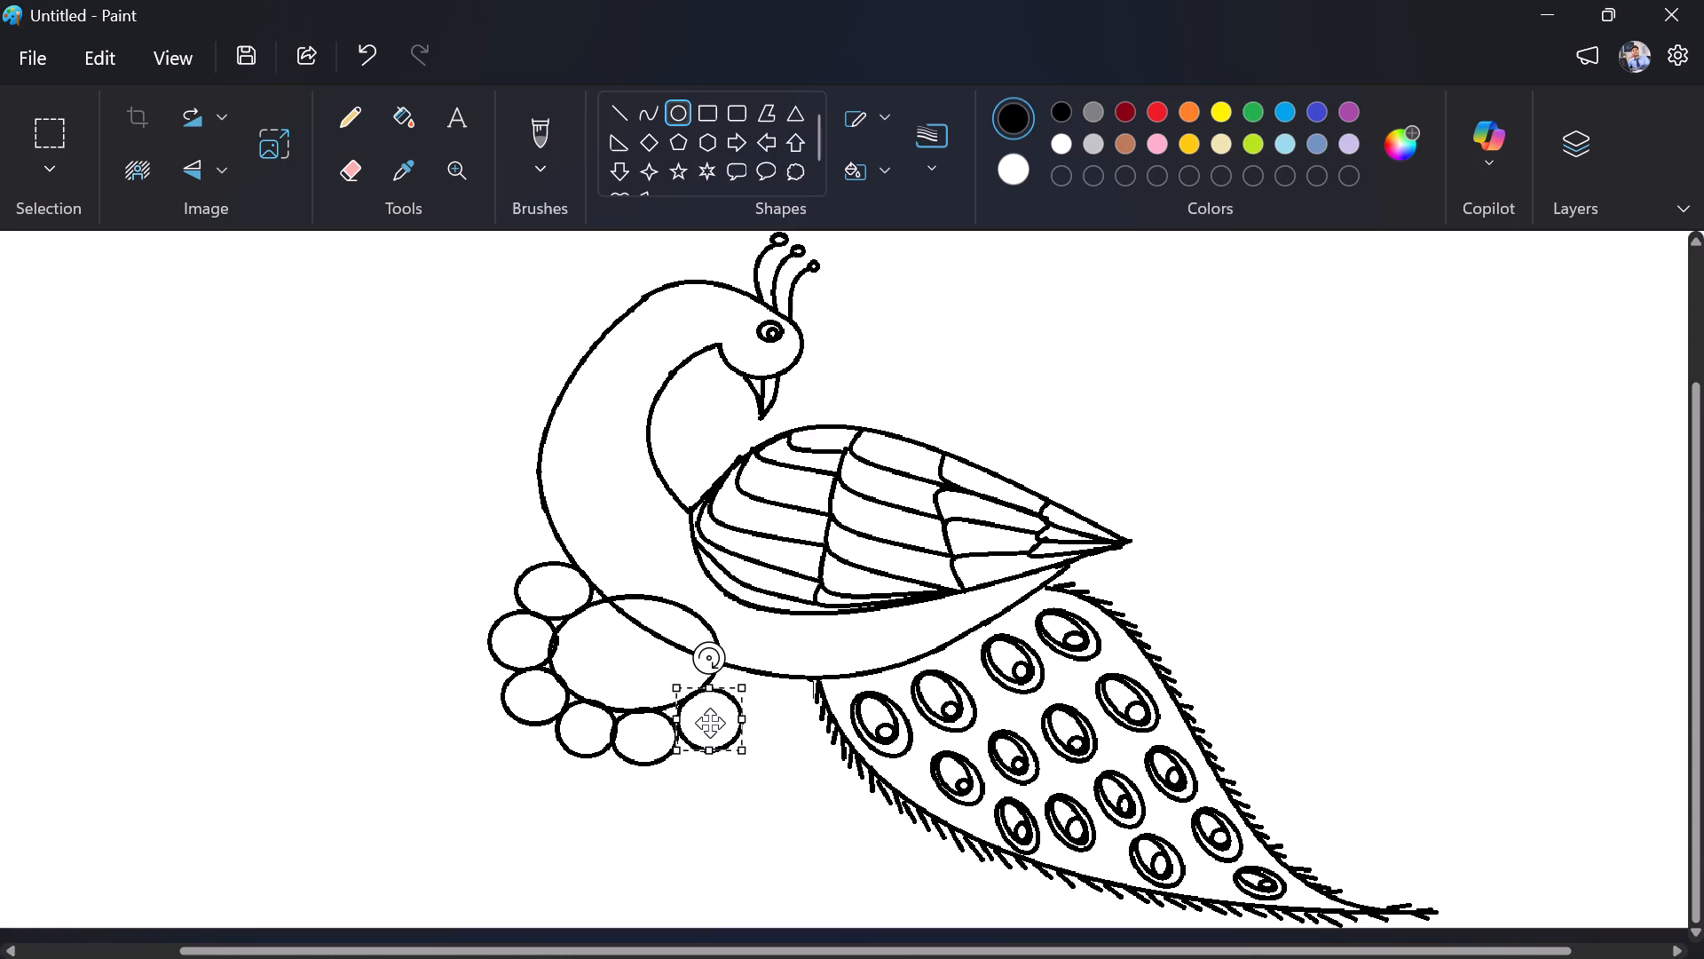
pyautogui.click(682, 809)
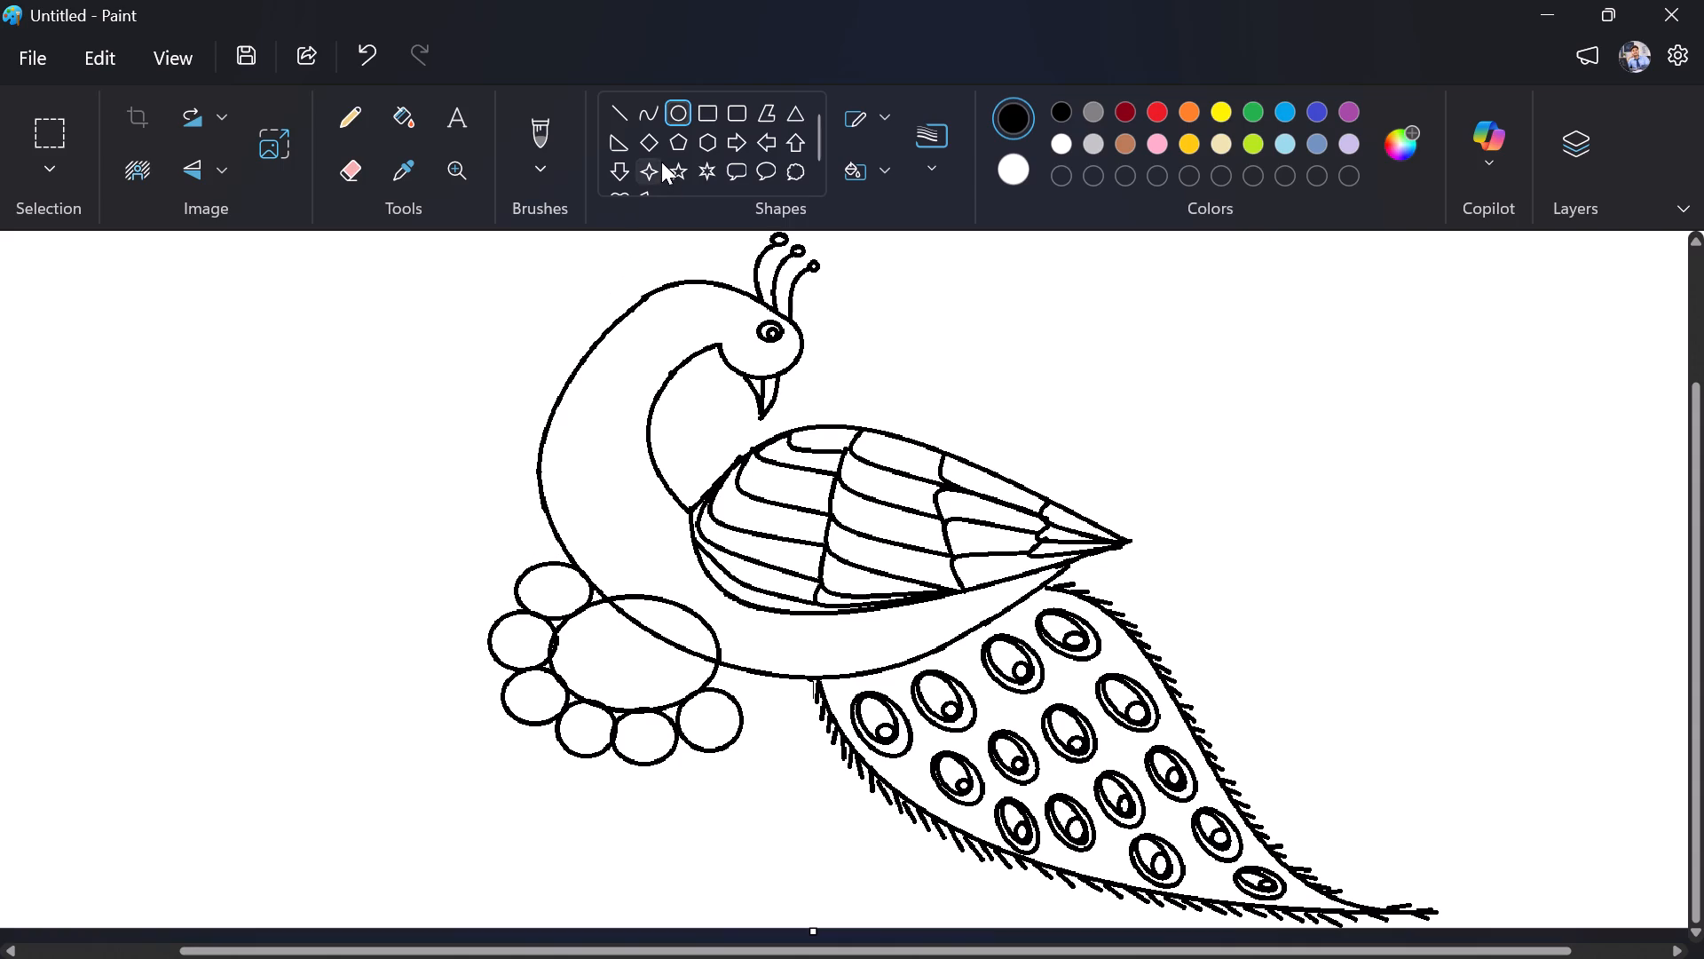
# Draw a small heart, tilt it counterclockwise and place it between the neck and the top petal, with its lobes facing outward.
pyautogui.scroll(-1, 670, 154)
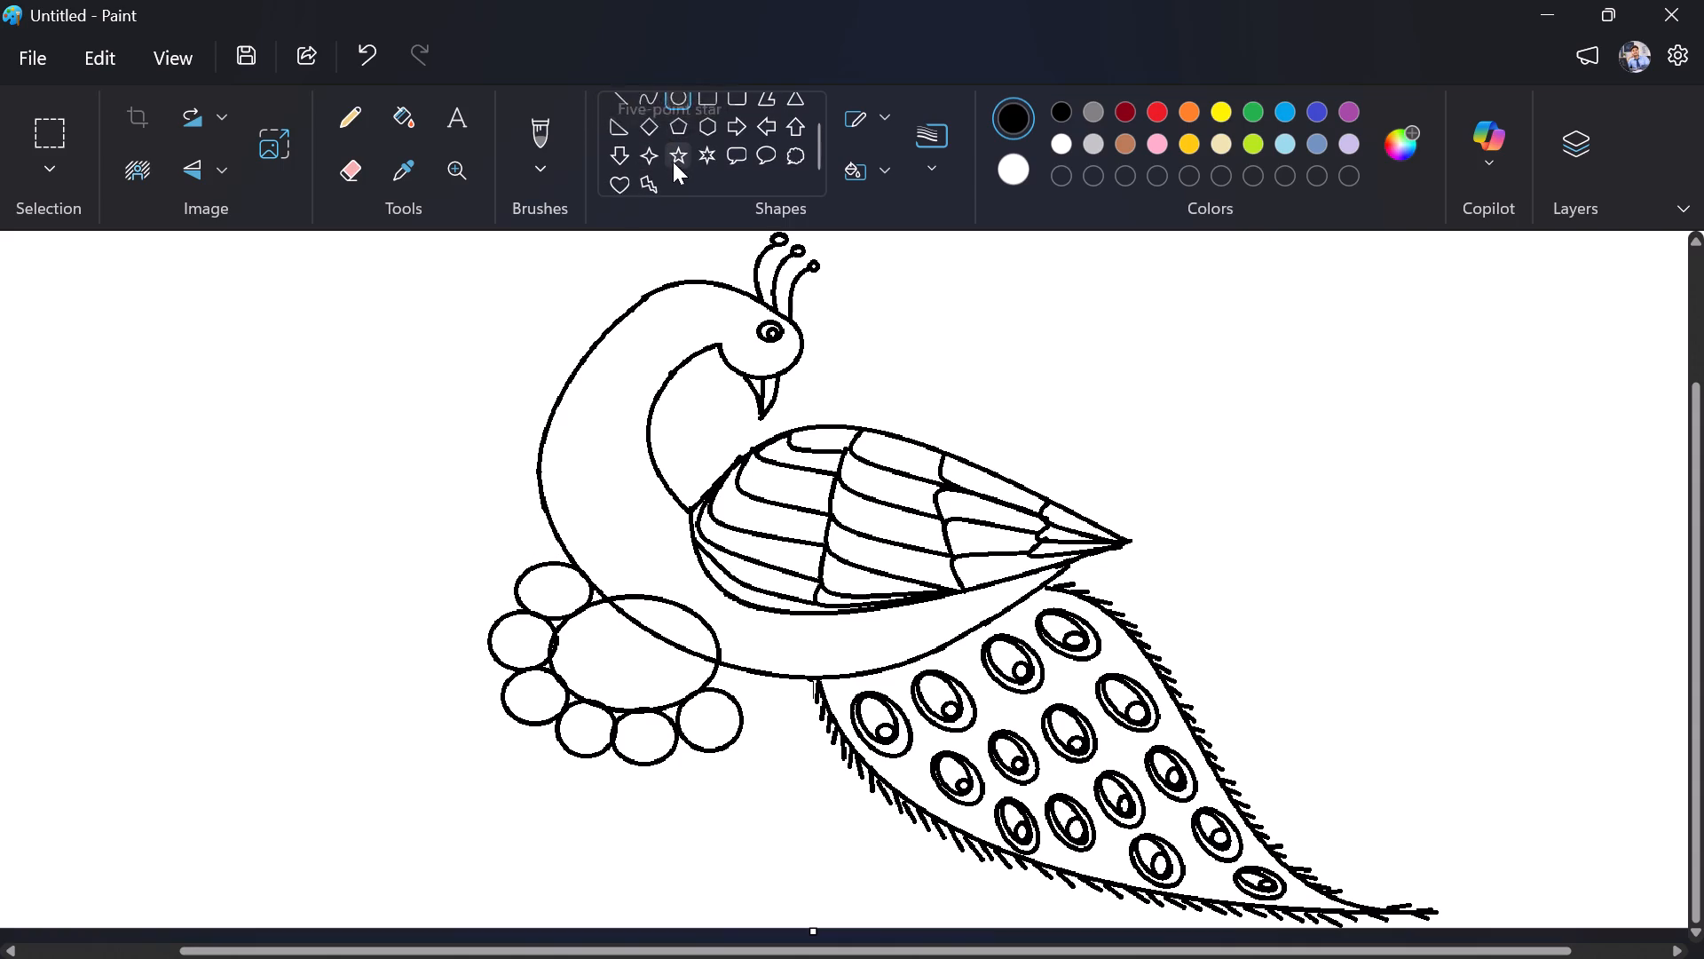
pyautogui.scroll(-1, 675, 167)
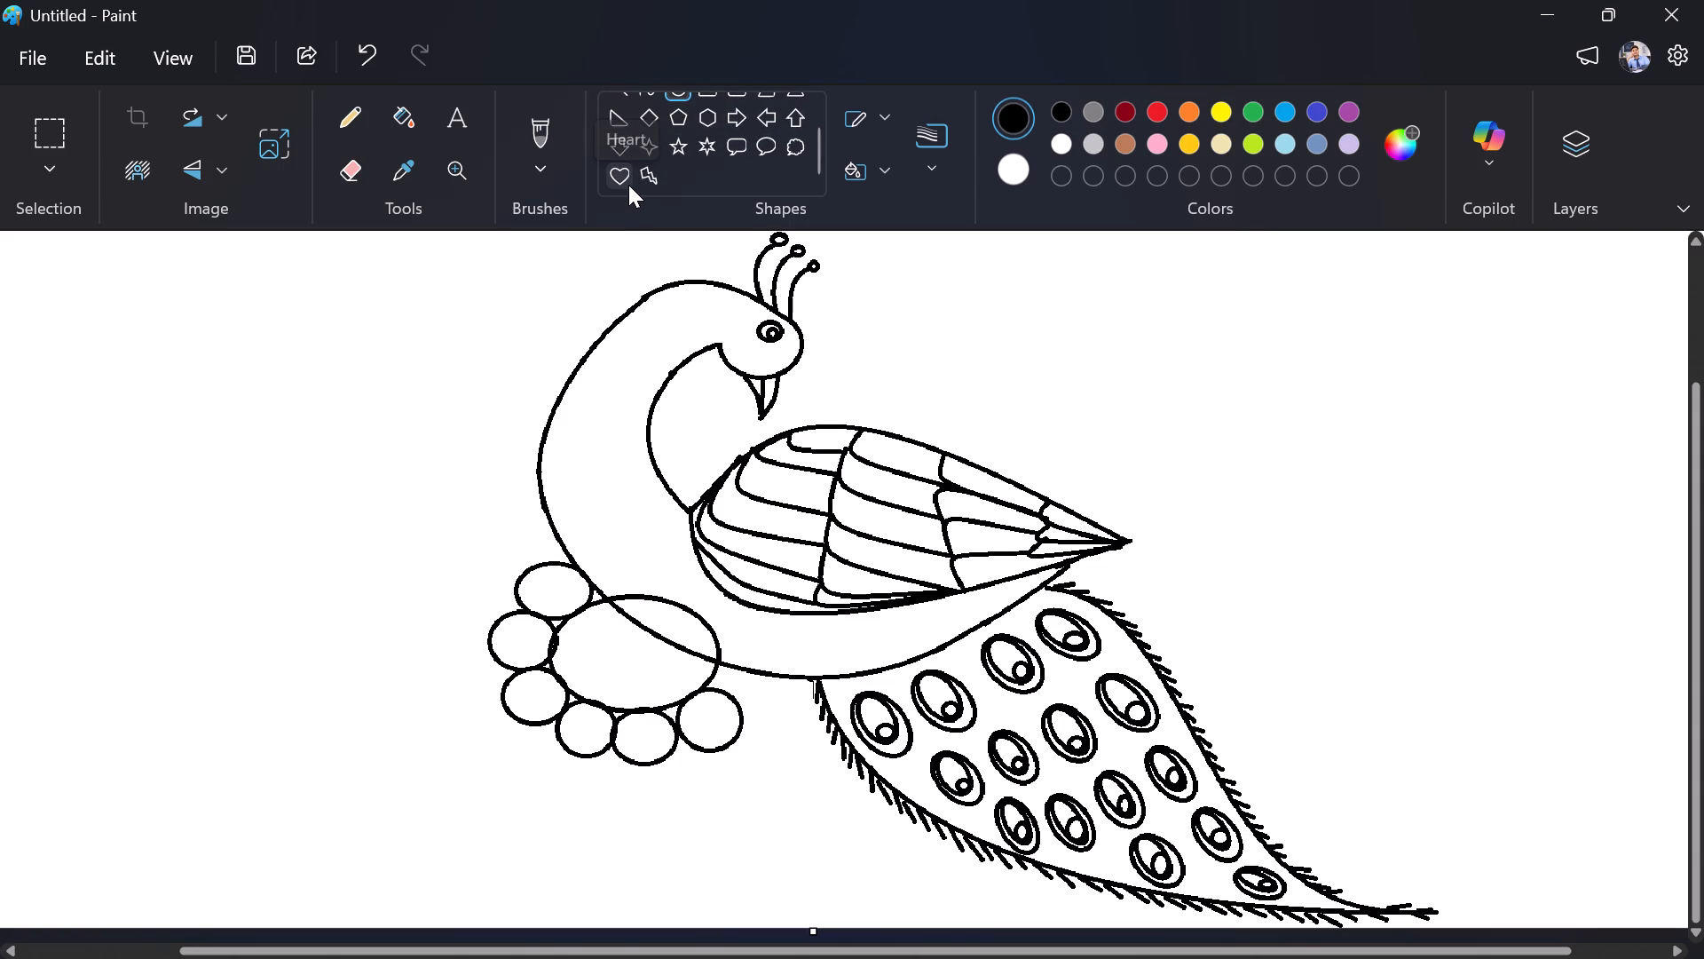
pyautogui.click(619, 163)
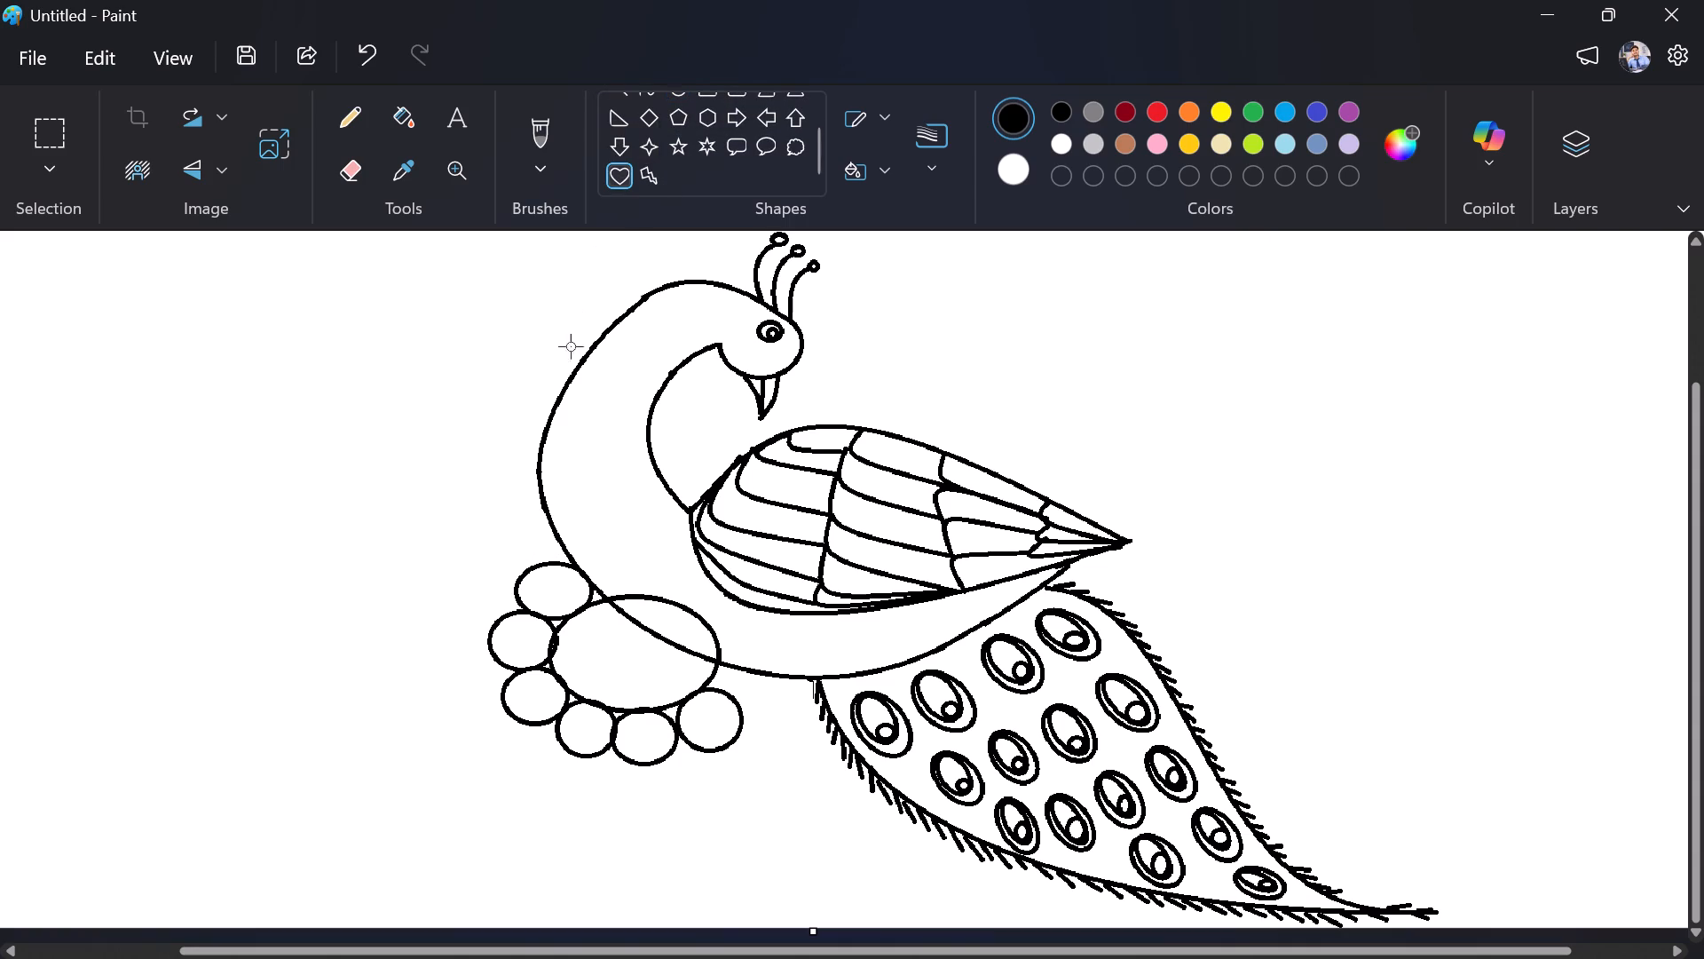
pyautogui.moveTo(452, 537); pyautogui.dragTo(425, 495)
pyautogui.moveTo(425, 495); pyautogui.dragTo(377, 467)
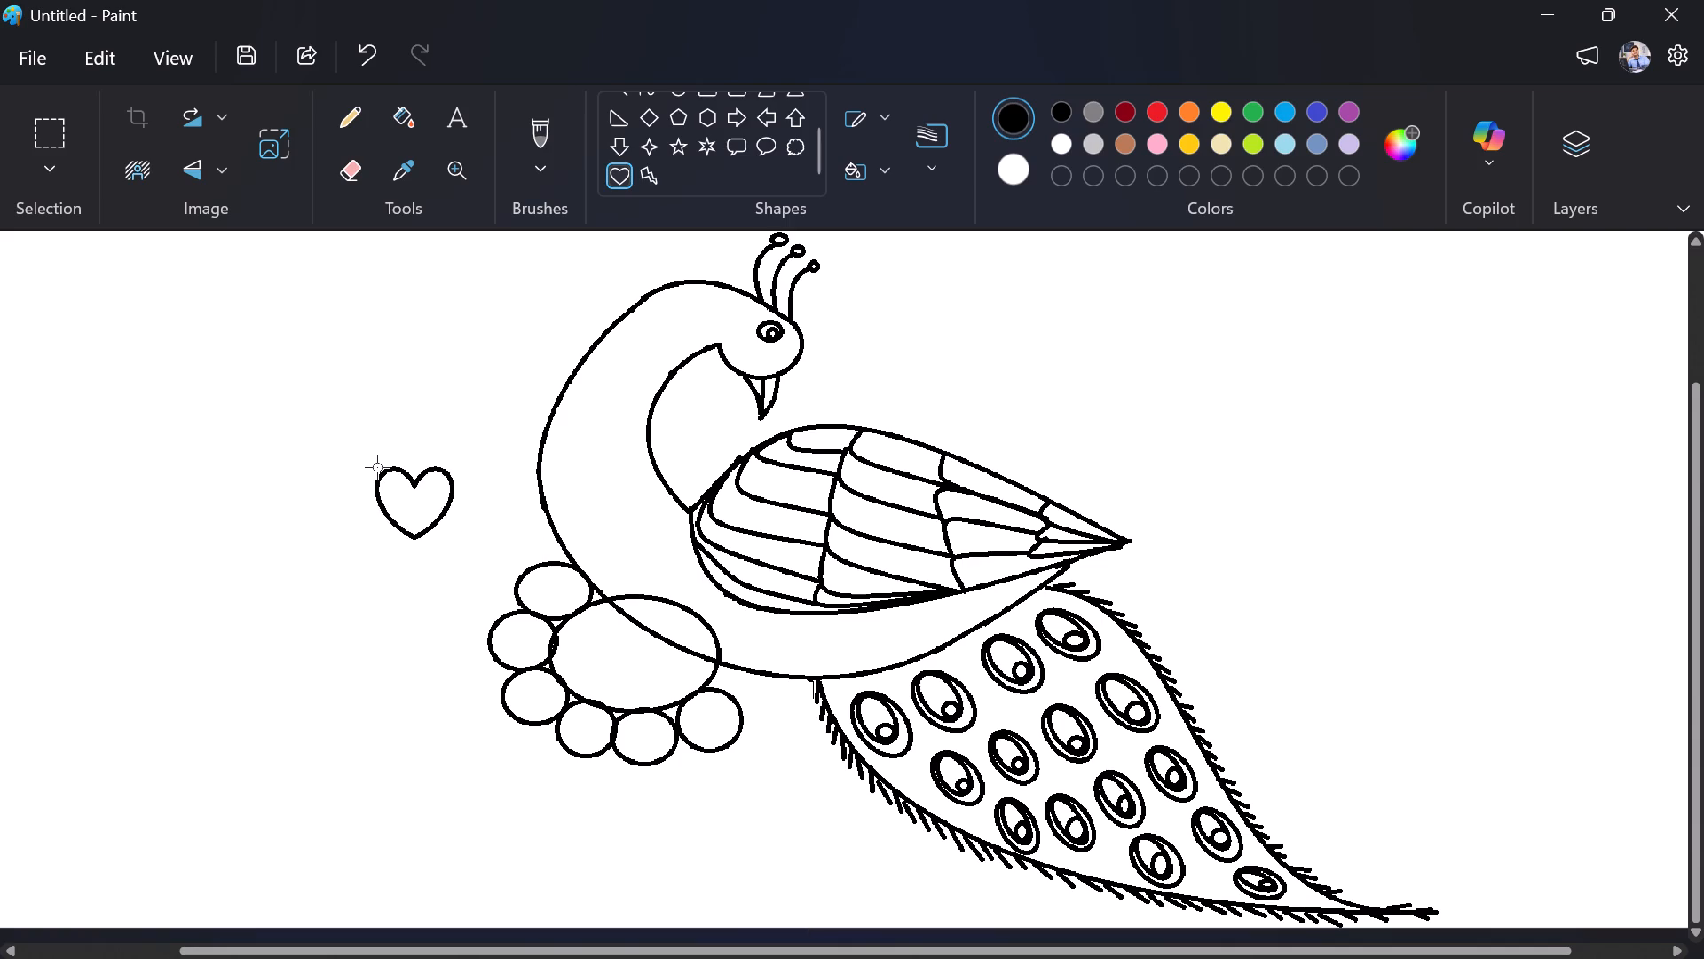
pyautogui.moveTo(377, 467); pyautogui.dragTo(366, 469)
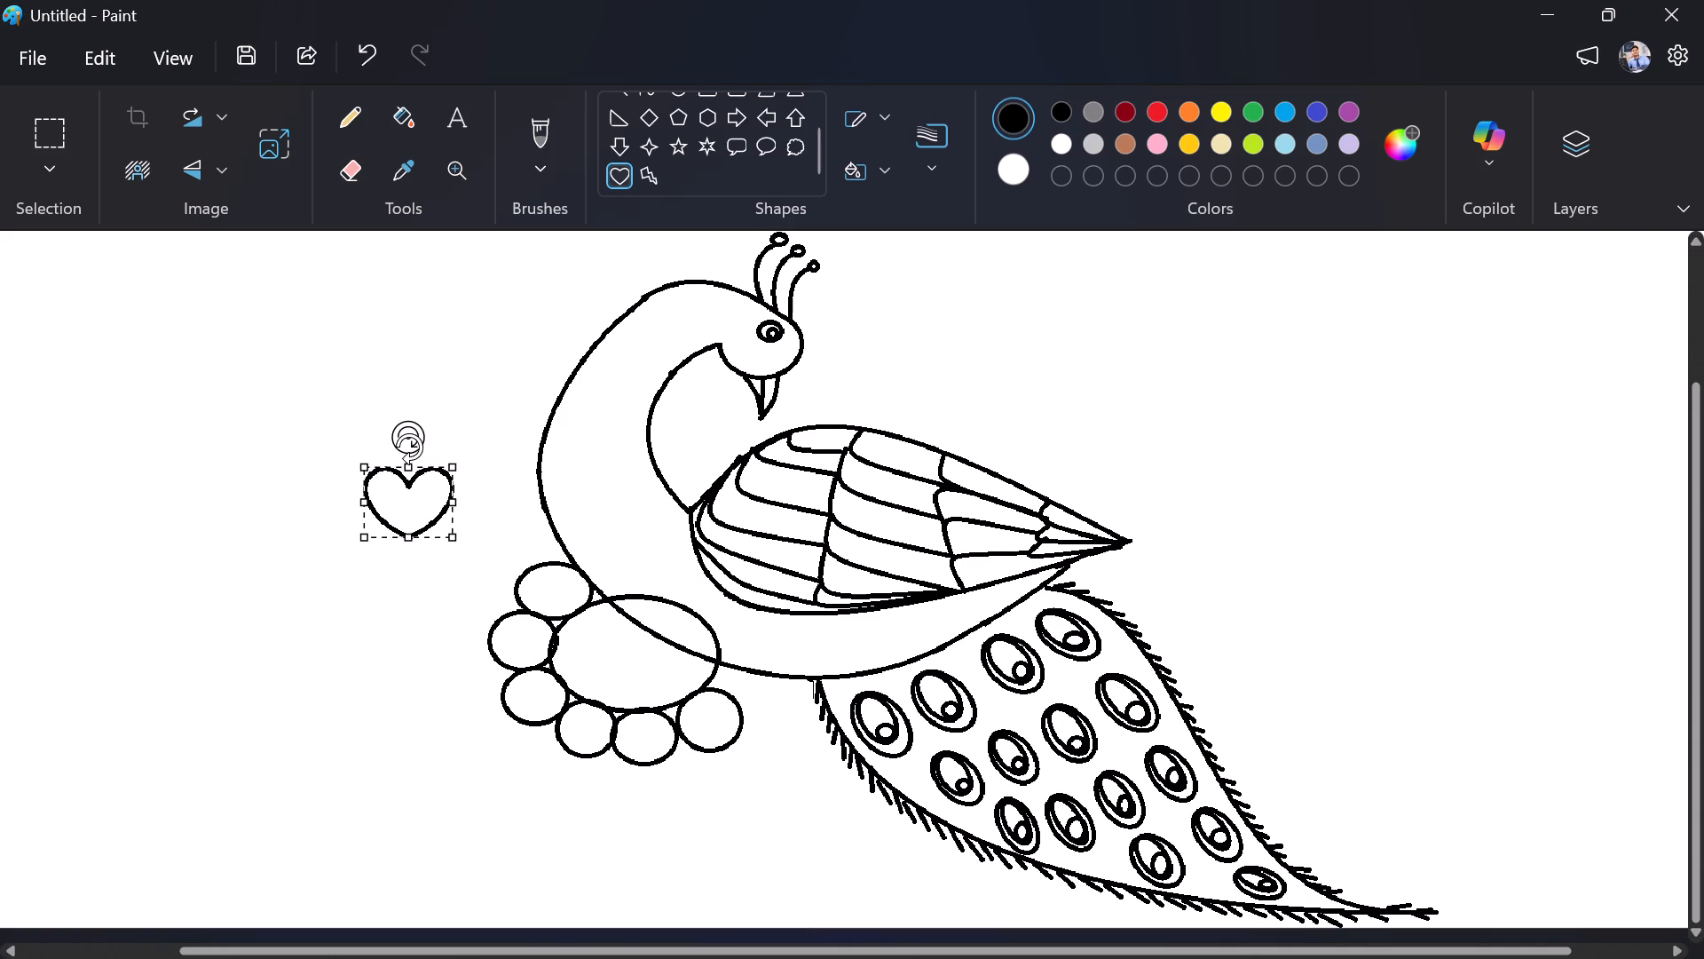
pyautogui.moveTo(409, 444); pyautogui.dragTo(375, 485)
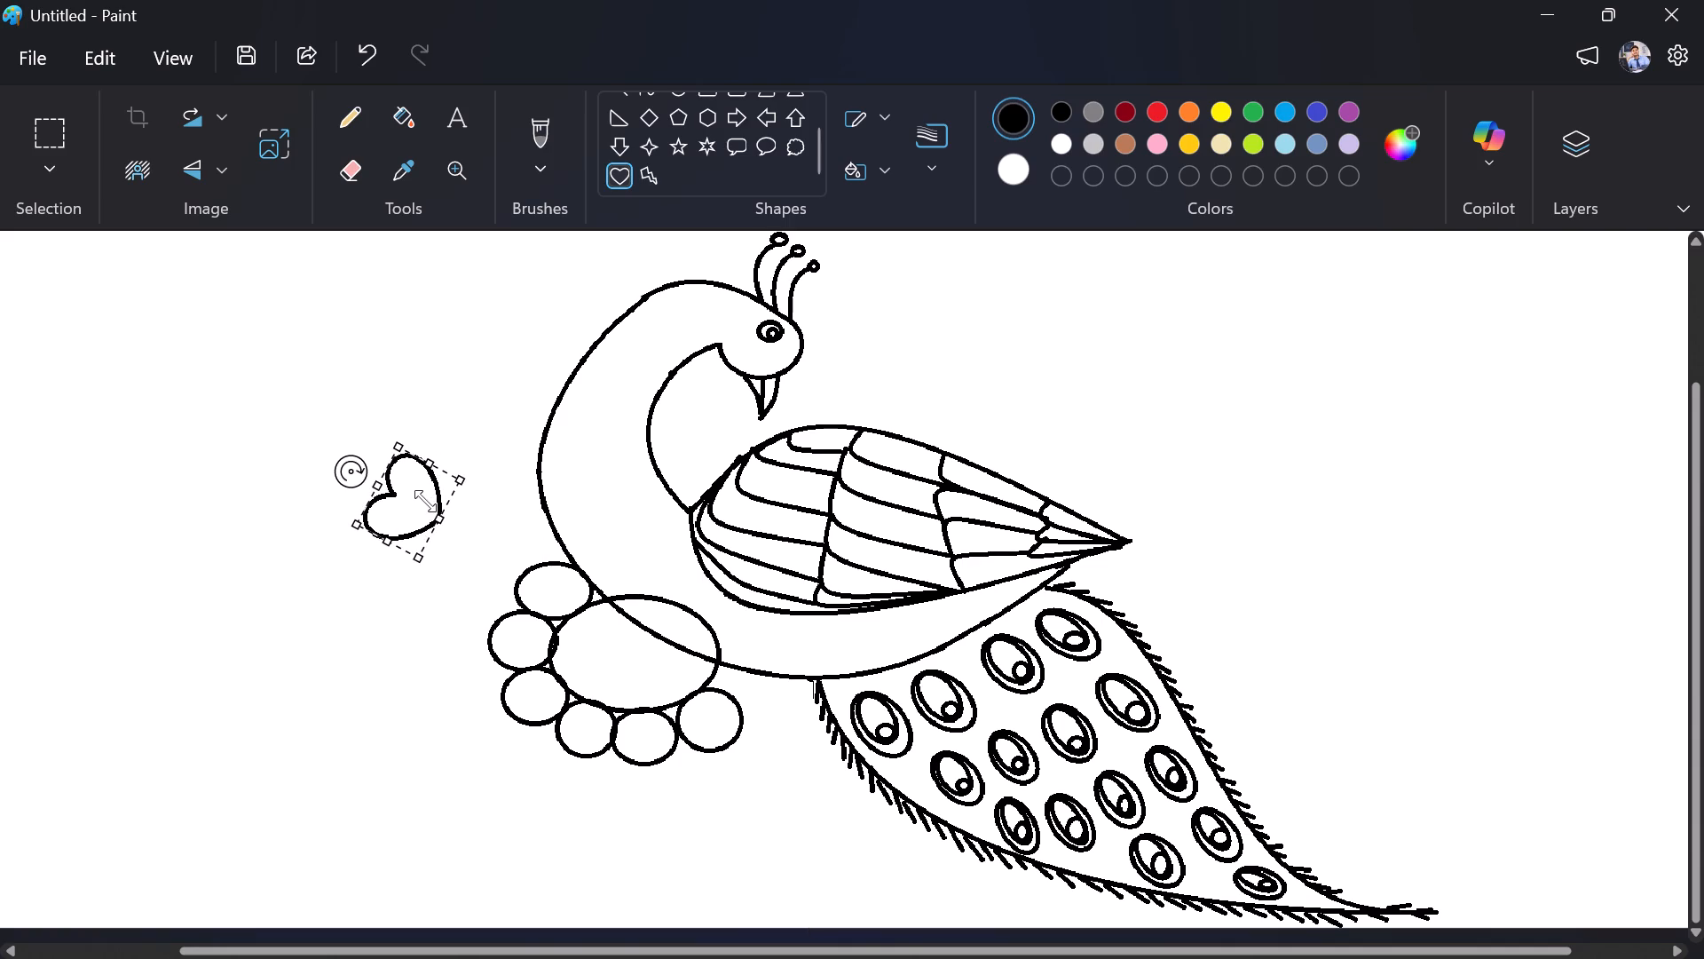
pyautogui.moveTo(425, 501); pyautogui.dragTo(453, 513)
pyautogui.moveTo(419, 506); pyautogui.dragTo(527, 540)
pyautogui.click(355, 535)
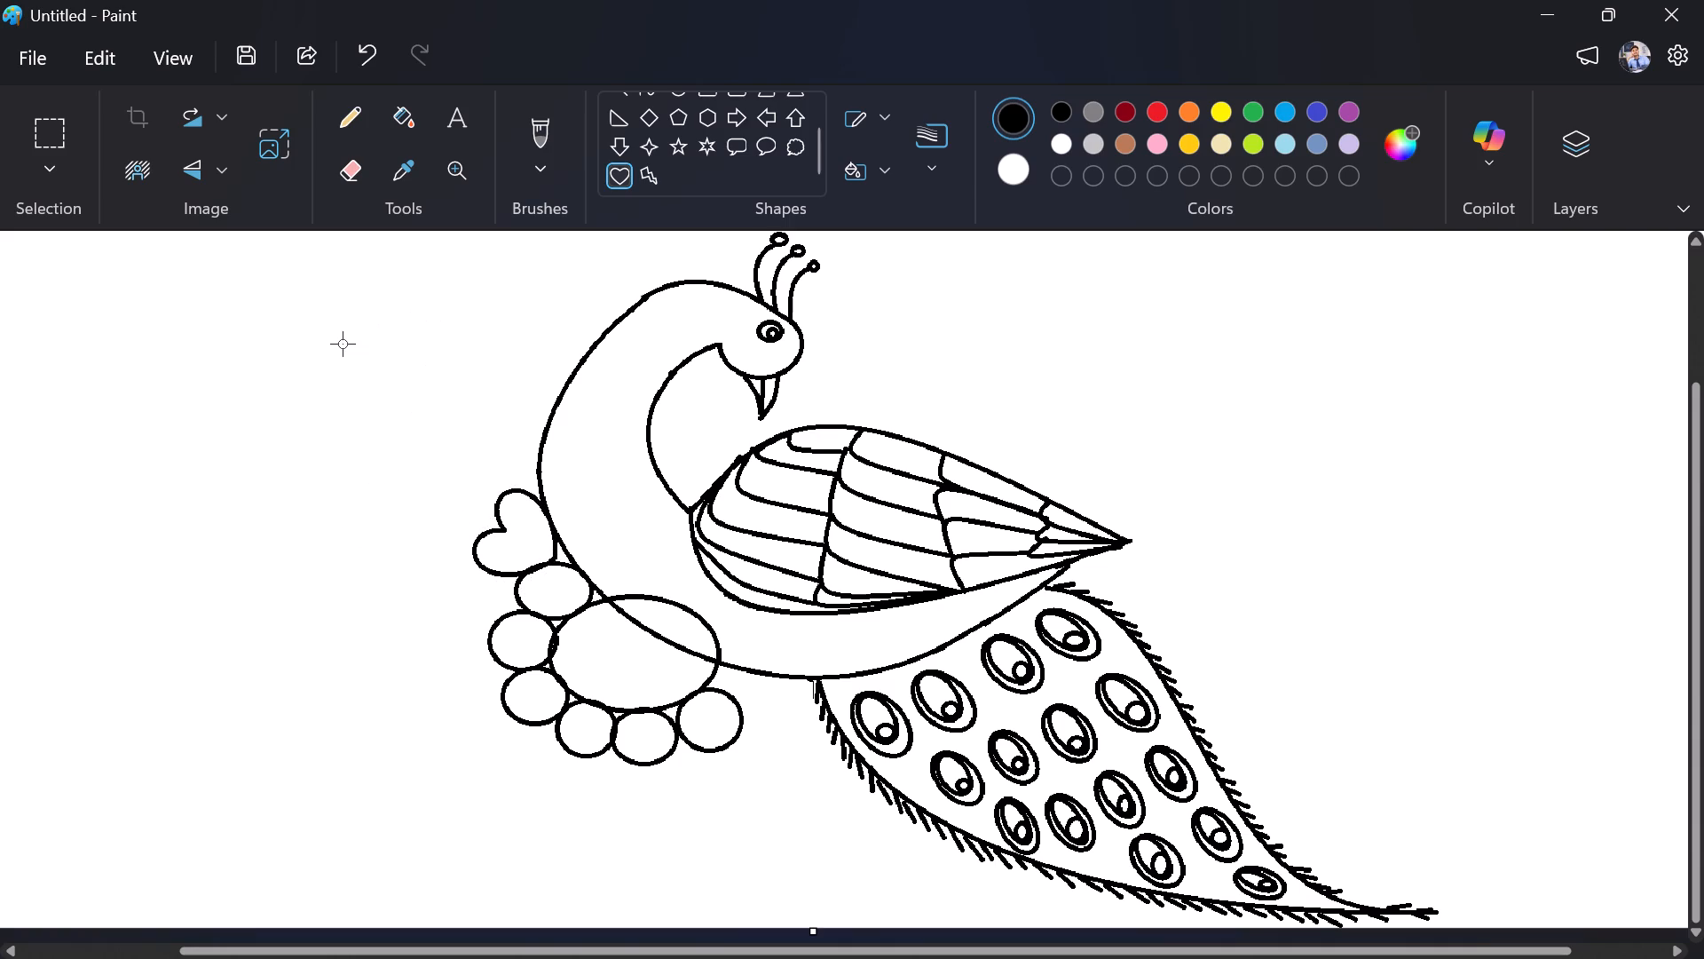
# Add a second small heart, turned sideways and slightly flattened, with its tip fitted between the first and second round petals.
pyautogui.moveTo(343, 344); pyautogui.dragTo(442, 418)
pyautogui.moveTo(400, 385); pyautogui.dragTo(417, 559)
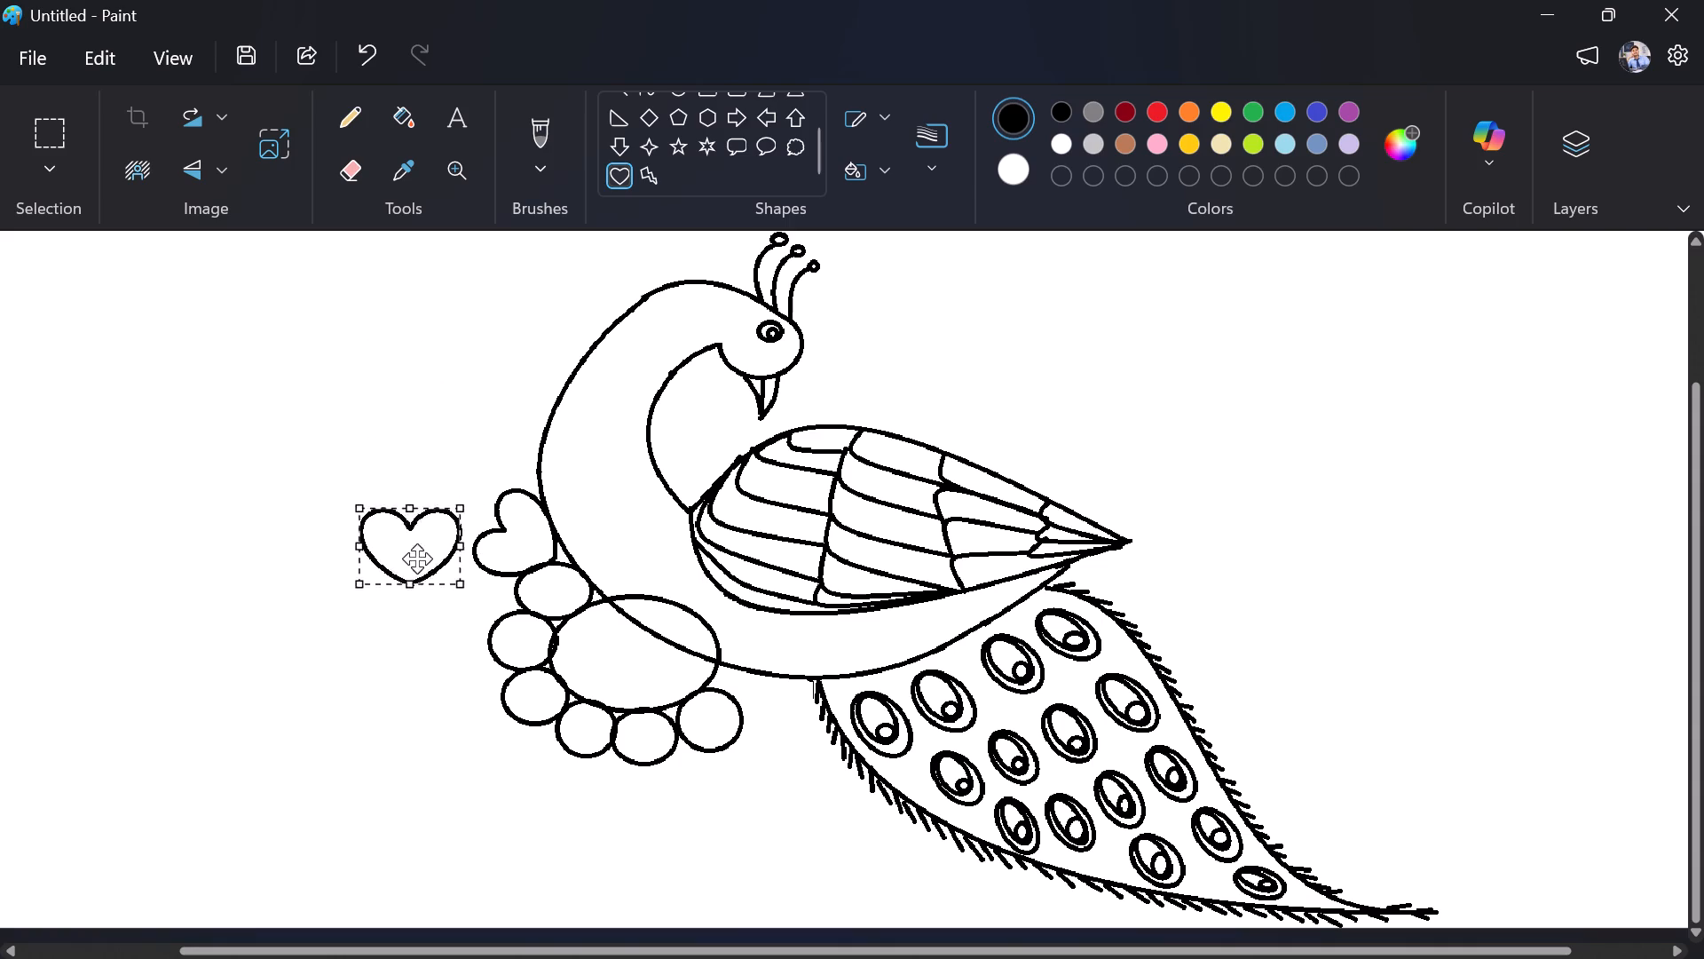
pyautogui.moveTo(417, 559); pyautogui.dragTo(417, 558)
pyautogui.moveTo(400, 481); pyautogui.dragTo(364, 534)
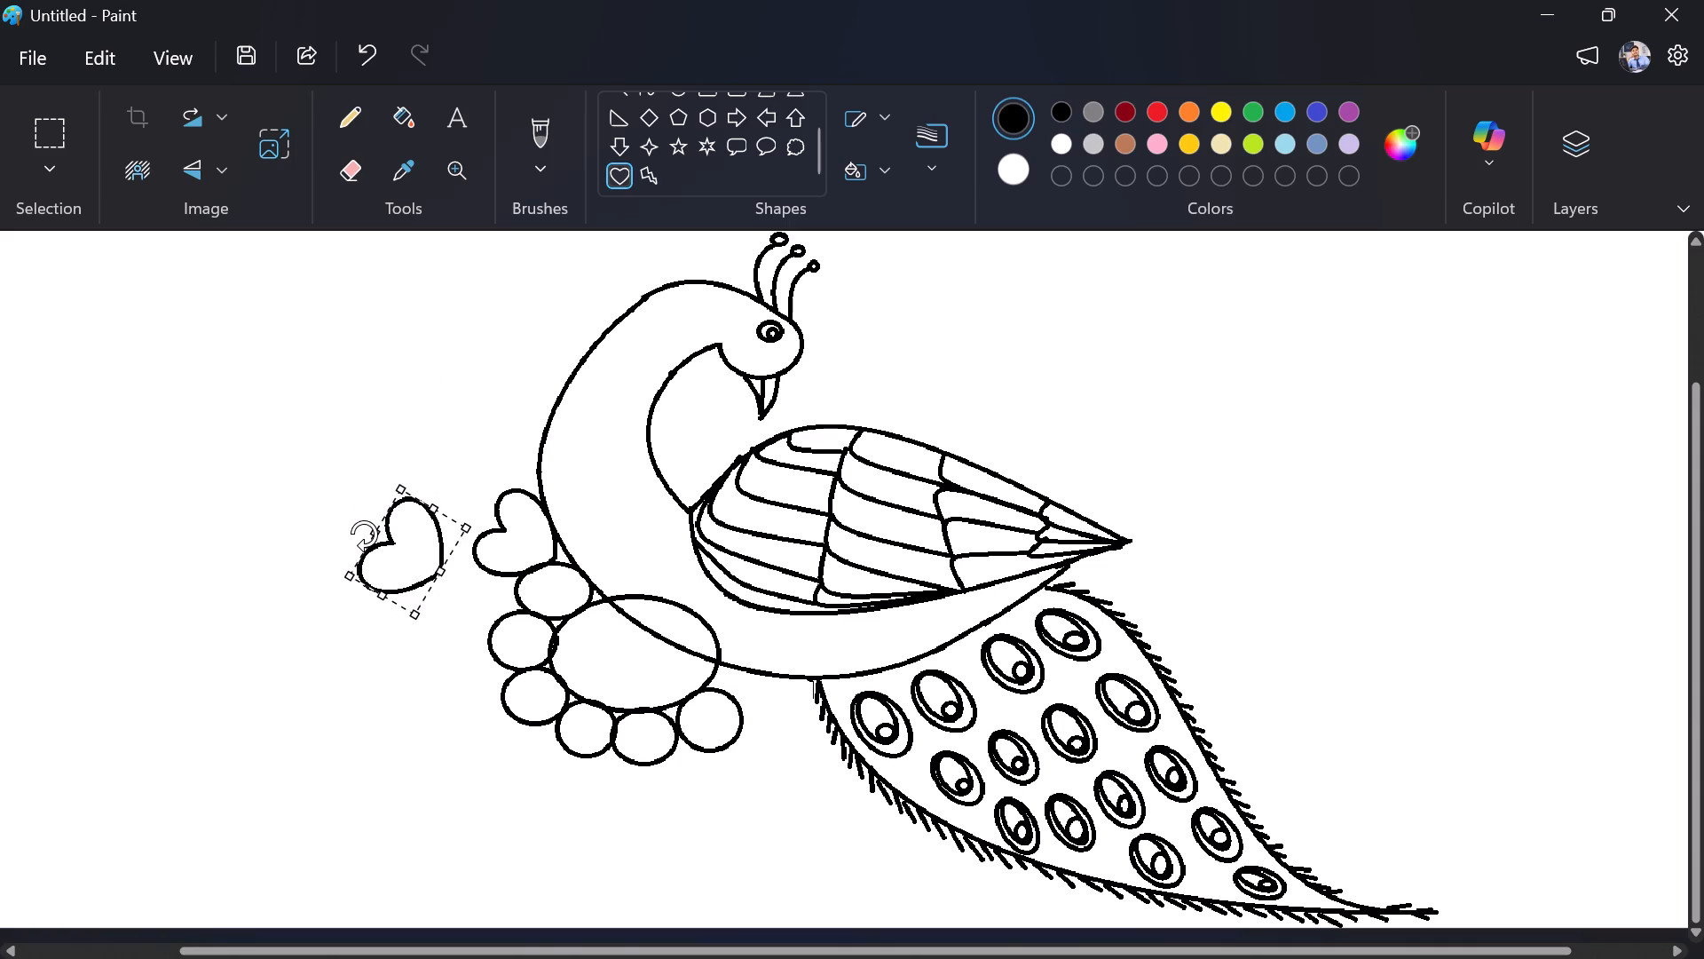
pyautogui.moveTo(364, 534); pyautogui.dragTo(367, 540)
pyautogui.moveTo(405, 550); pyautogui.dragTo(406, 551)
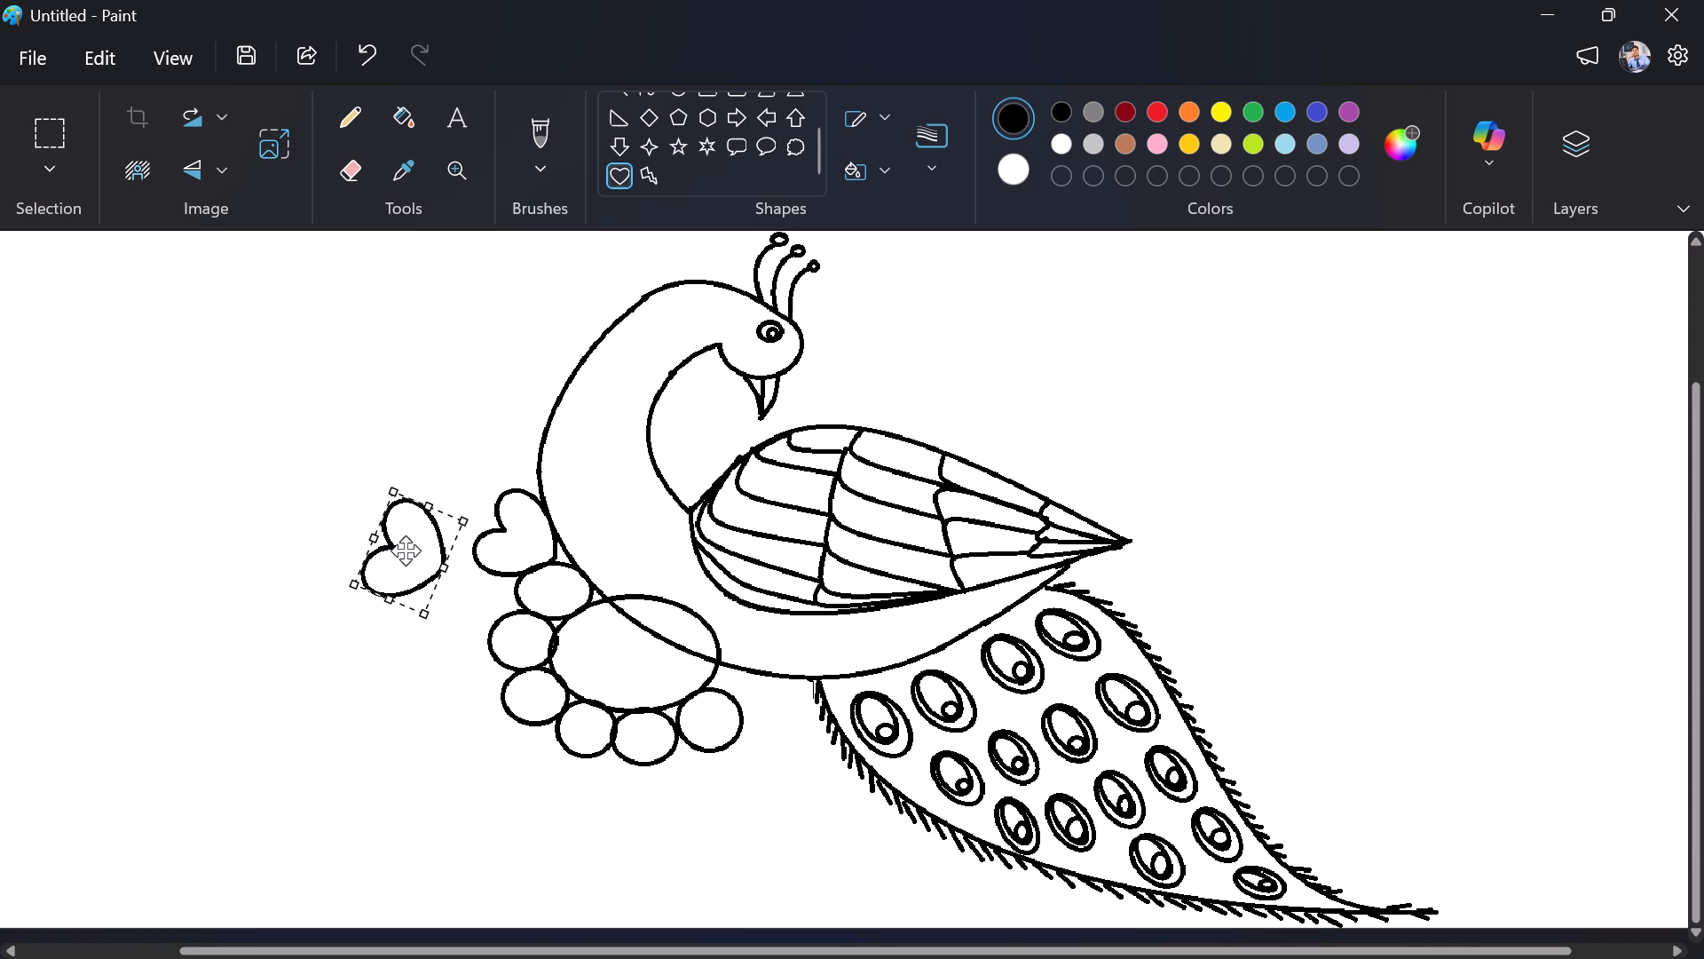
pyautogui.moveTo(406, 551); pyautogui.dragTo(475, 609)
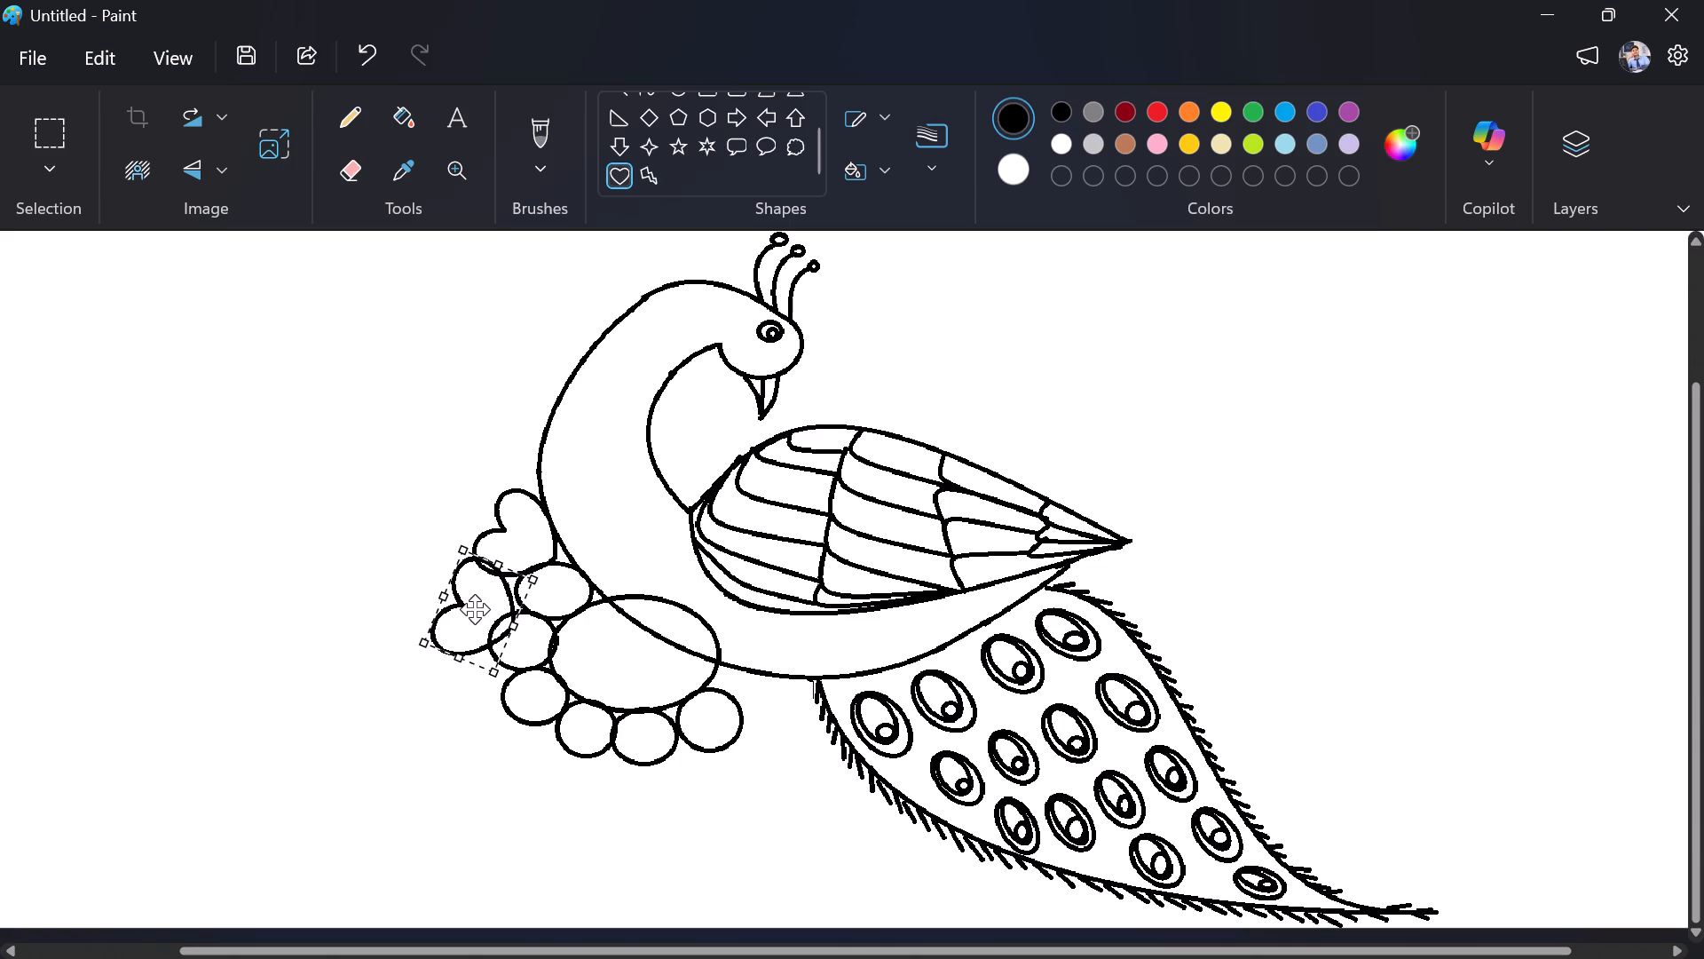
pyautogui.moveTo(475, 609); pyautogui.dragTo(454, 598)
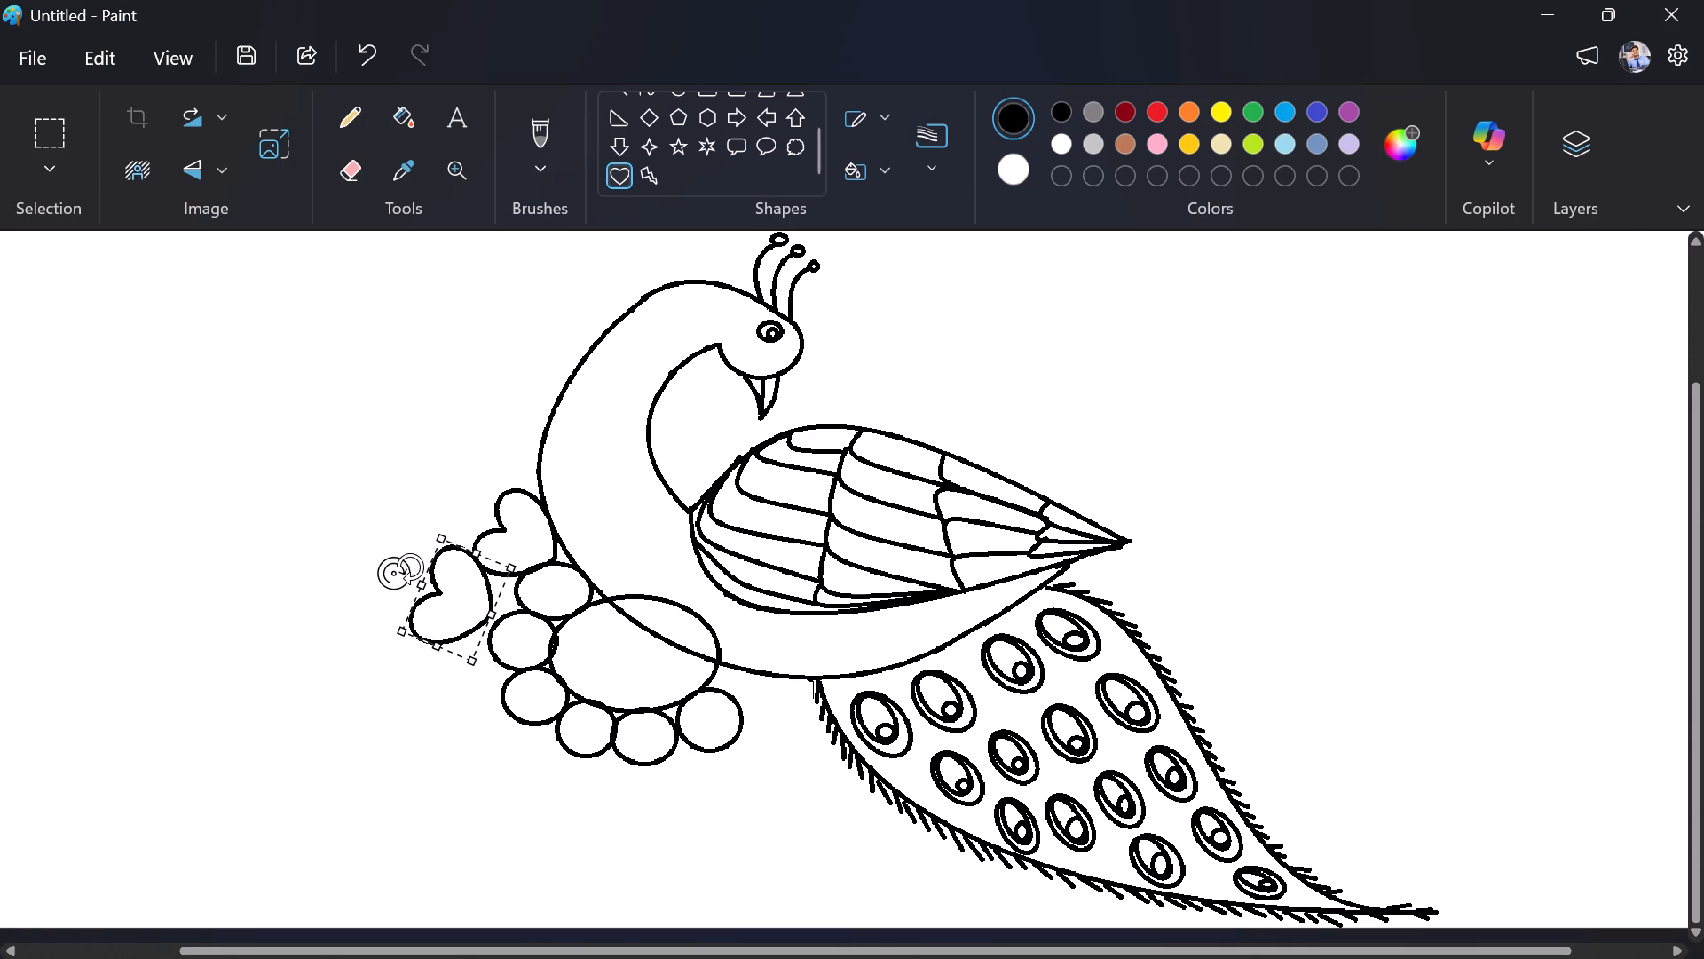
pyautogui.moveTo(399, 569); pyautogui.dragTo(393, 587)
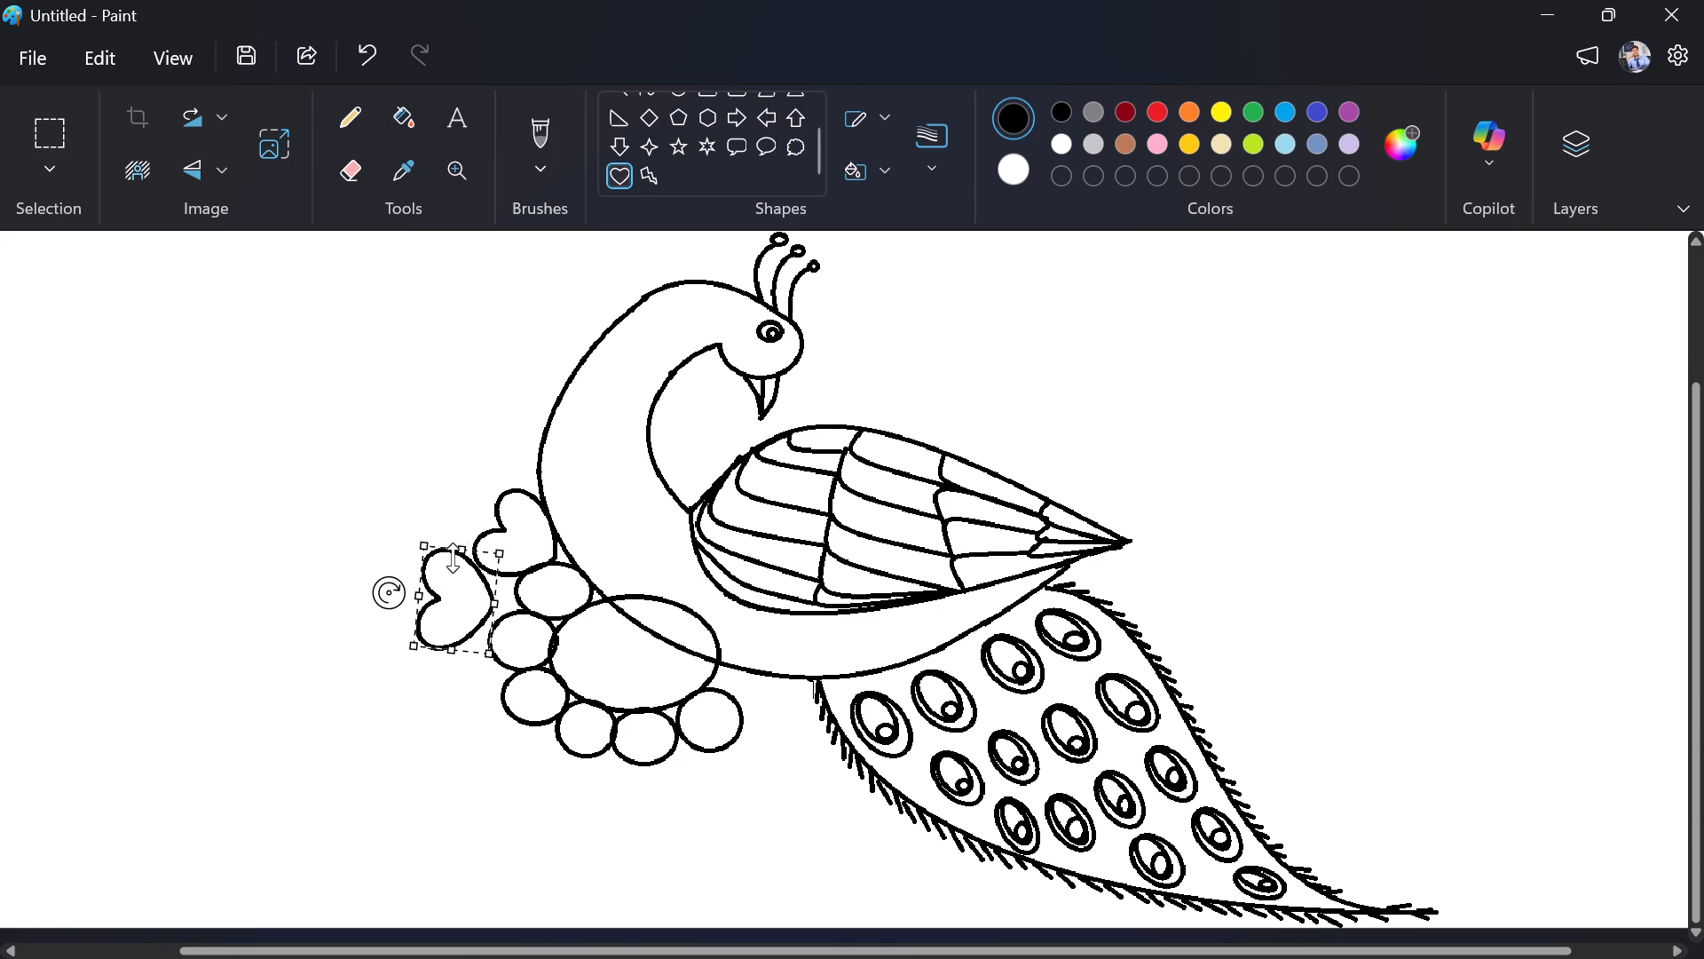
pyautogui.moveTo(456, 550); pyautogui.dragTo(454, 564)
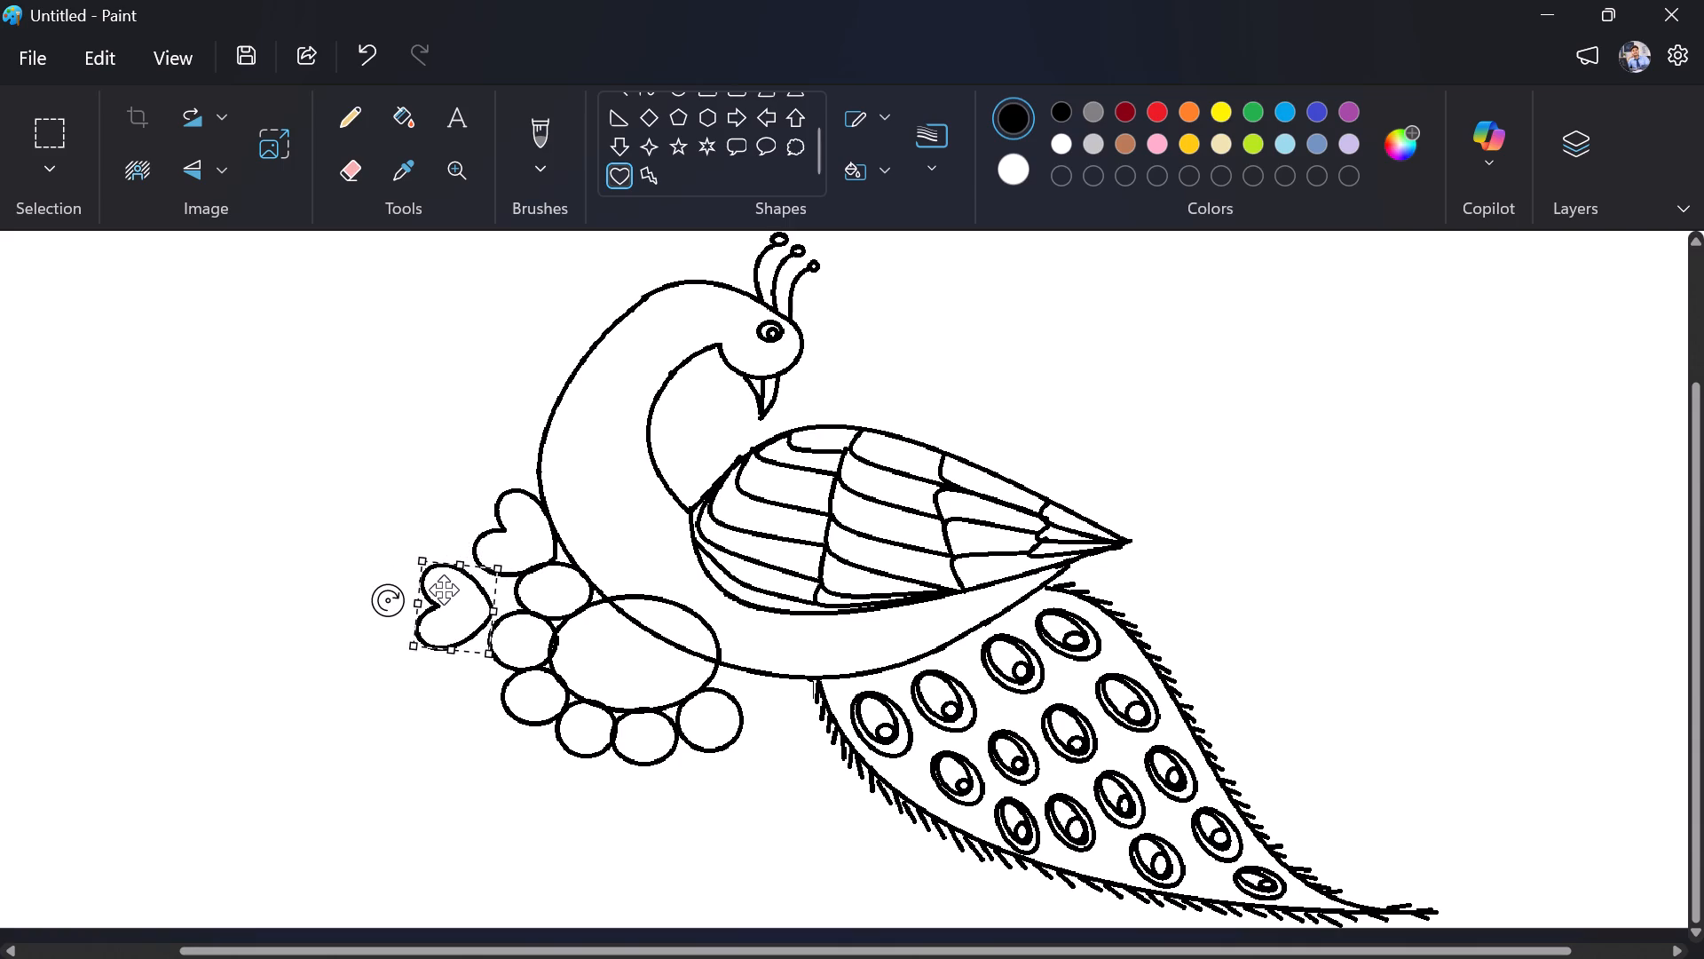
pyautogui.moveTo(443, 590); pyautogui.dragTo(461, 585)
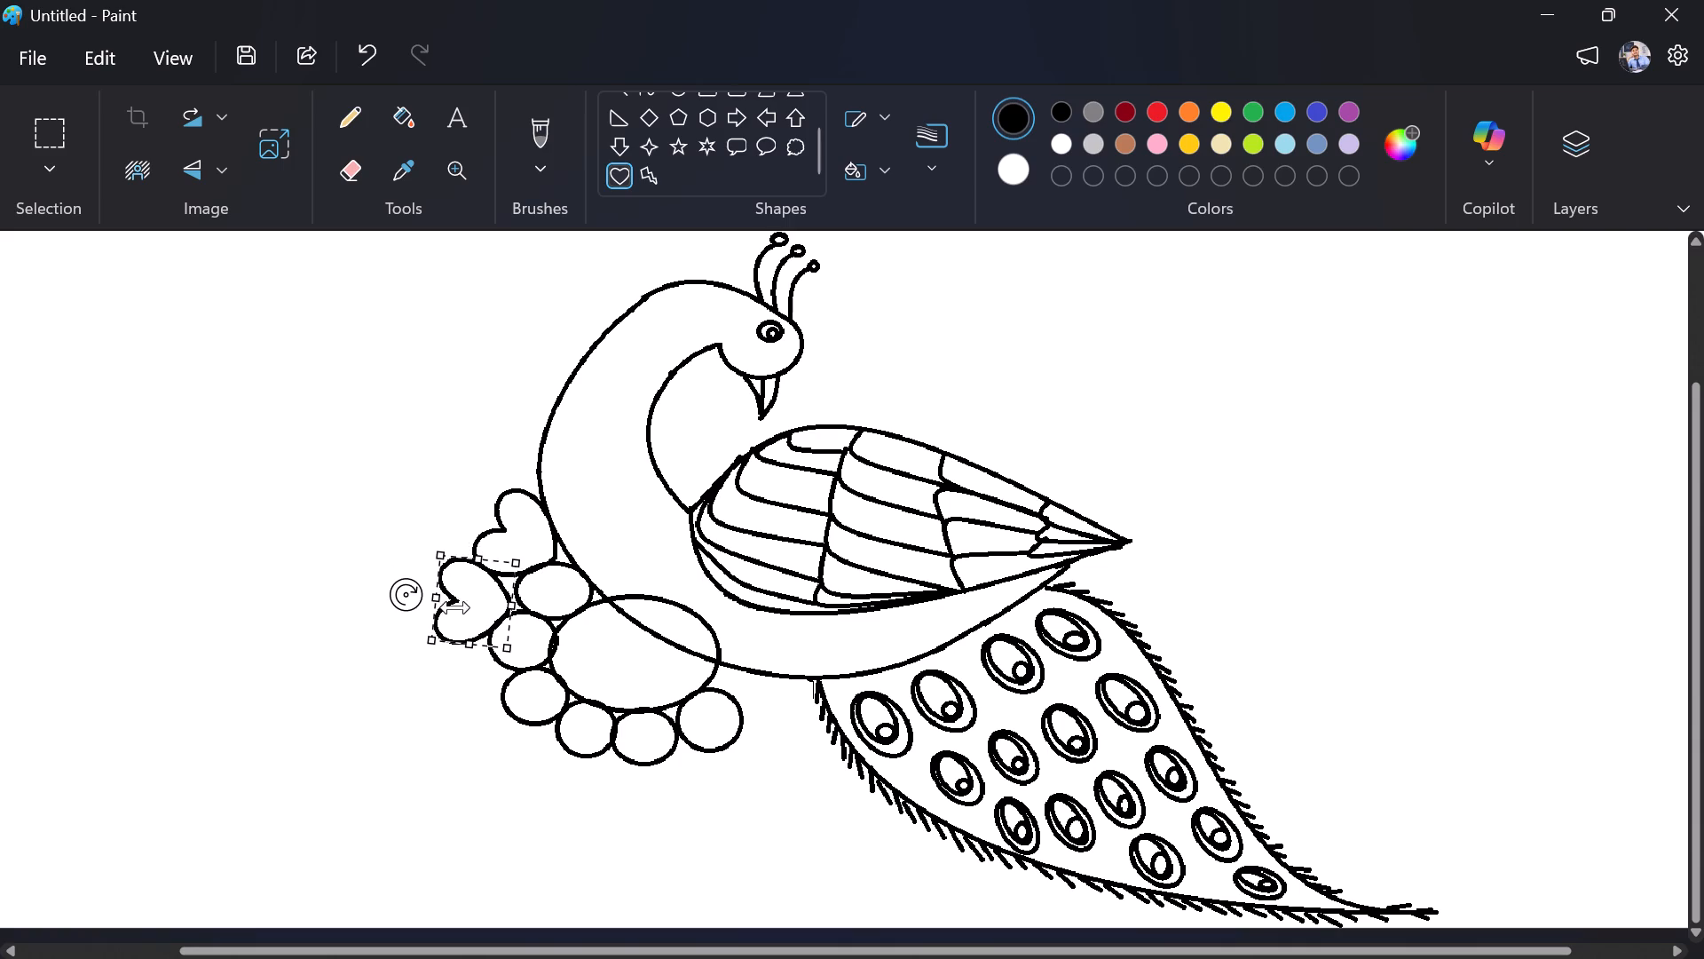
pyautogui.moveTo(465, 643); pyautogui.dragTo(477, 633)
pyautogui.moveTo(444, 590); pyautogui.dragTo(444, 598)
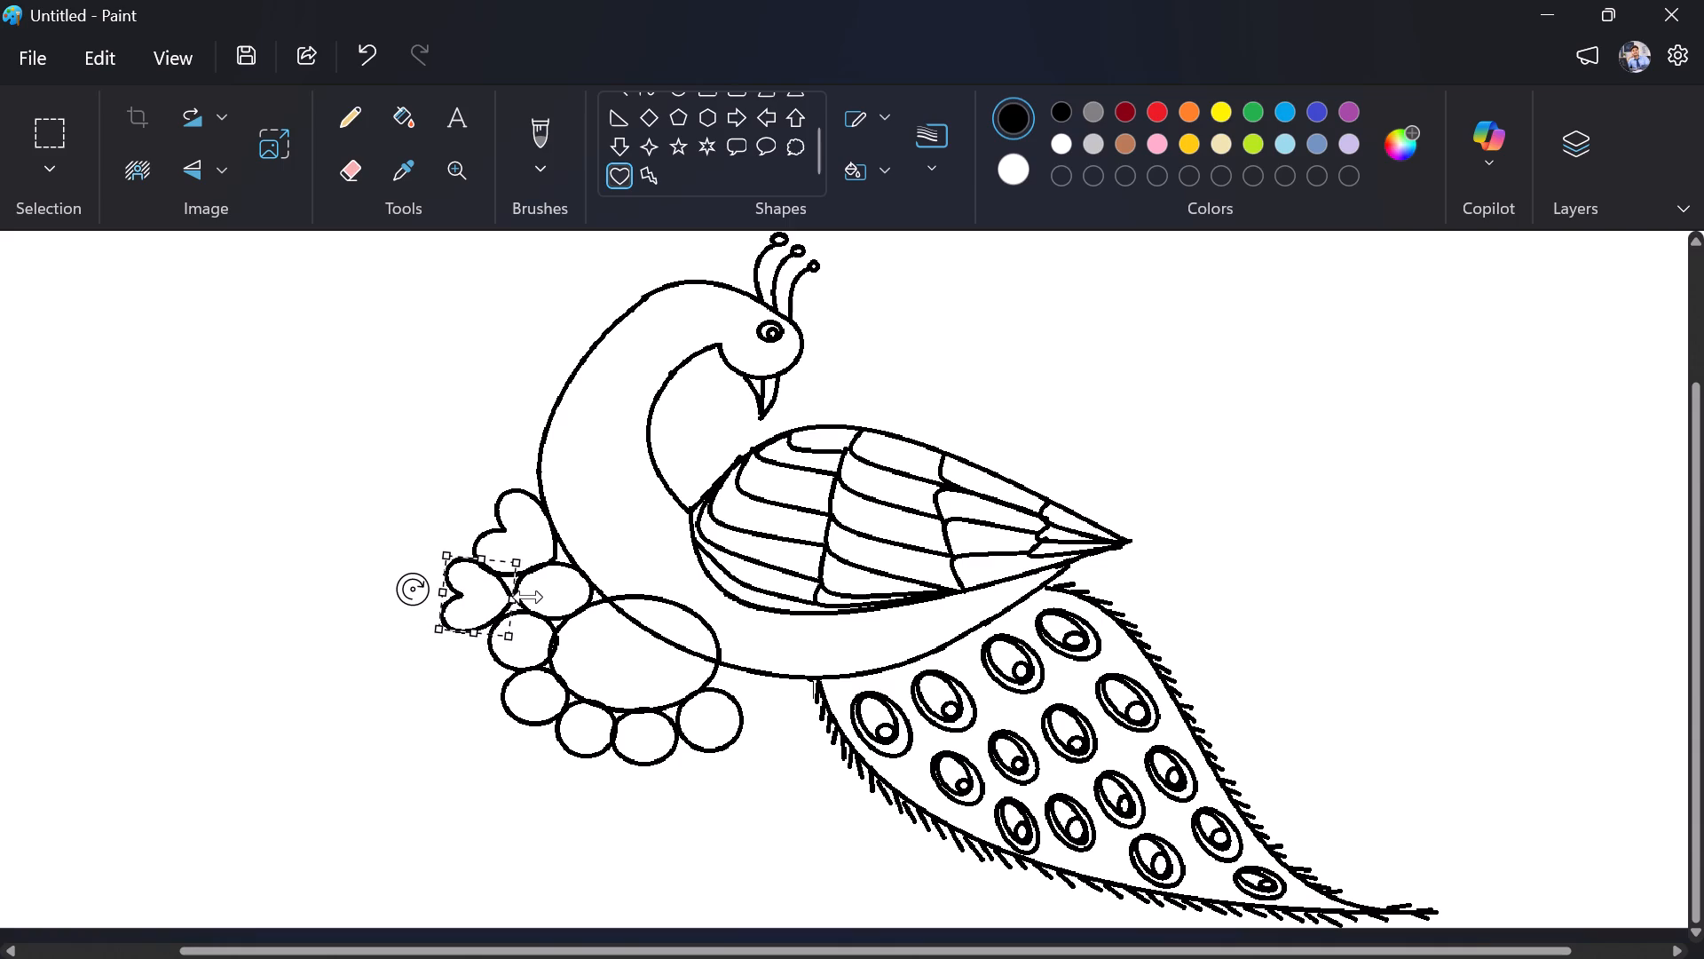
pyautogui.moveTo(509, 601); pyautogui.dragTo(518, 601)
pyautogui.click(479, 592)
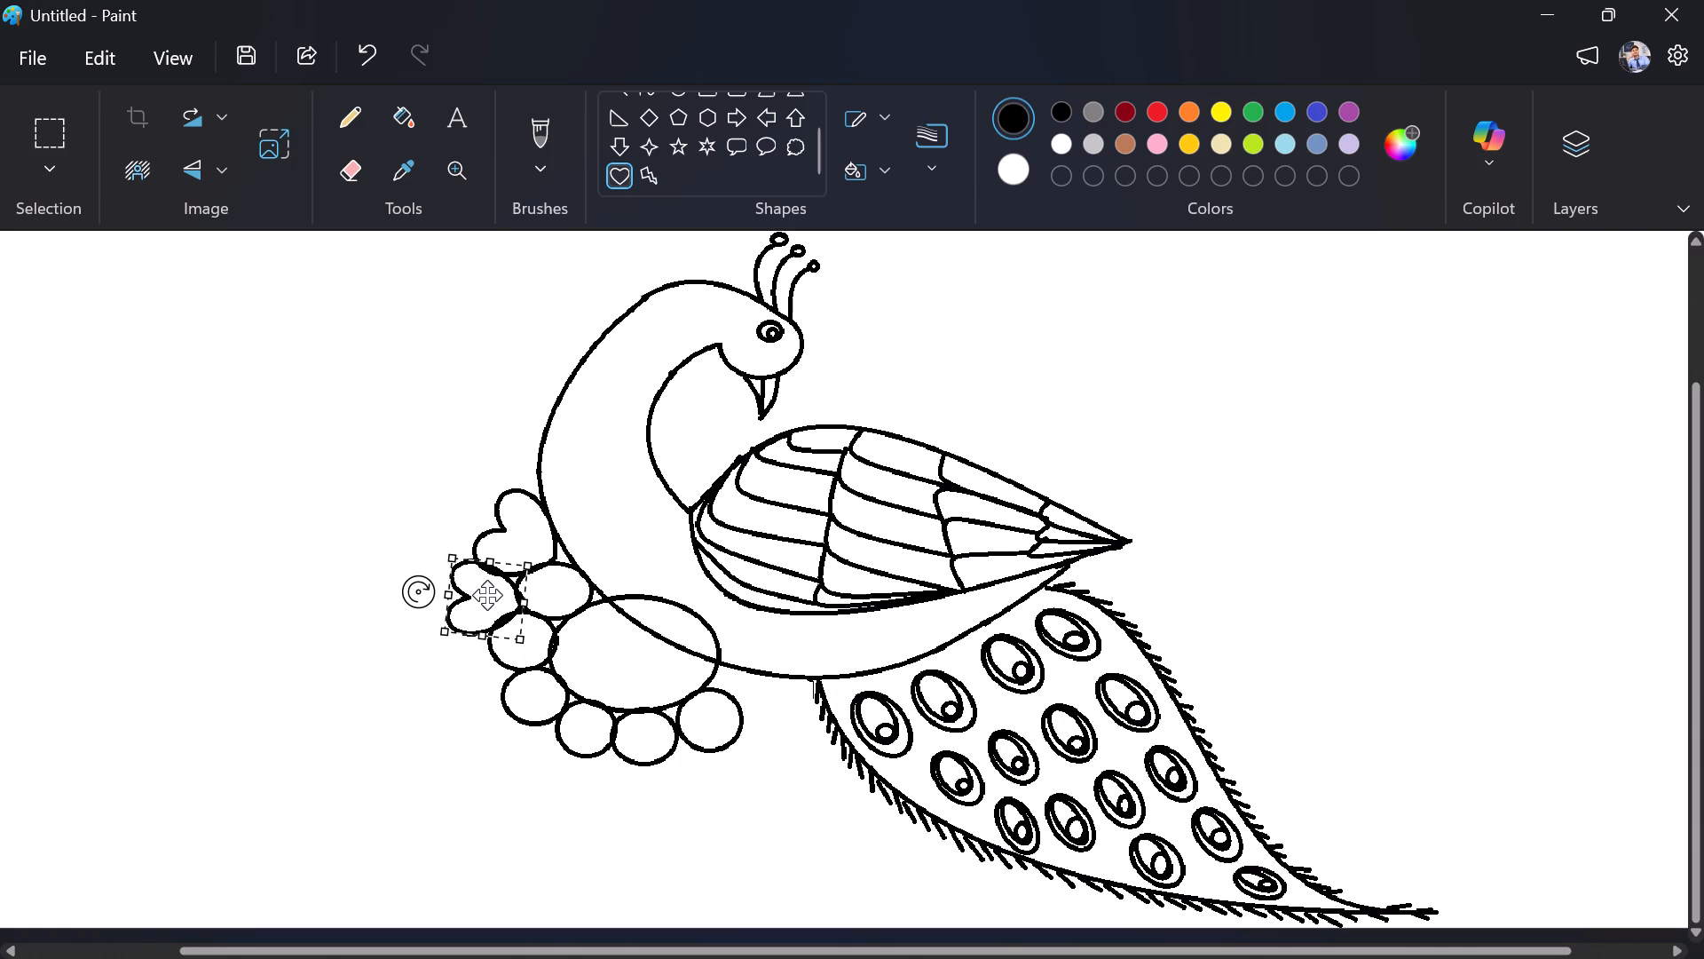
pyautogui.click(373, 595)
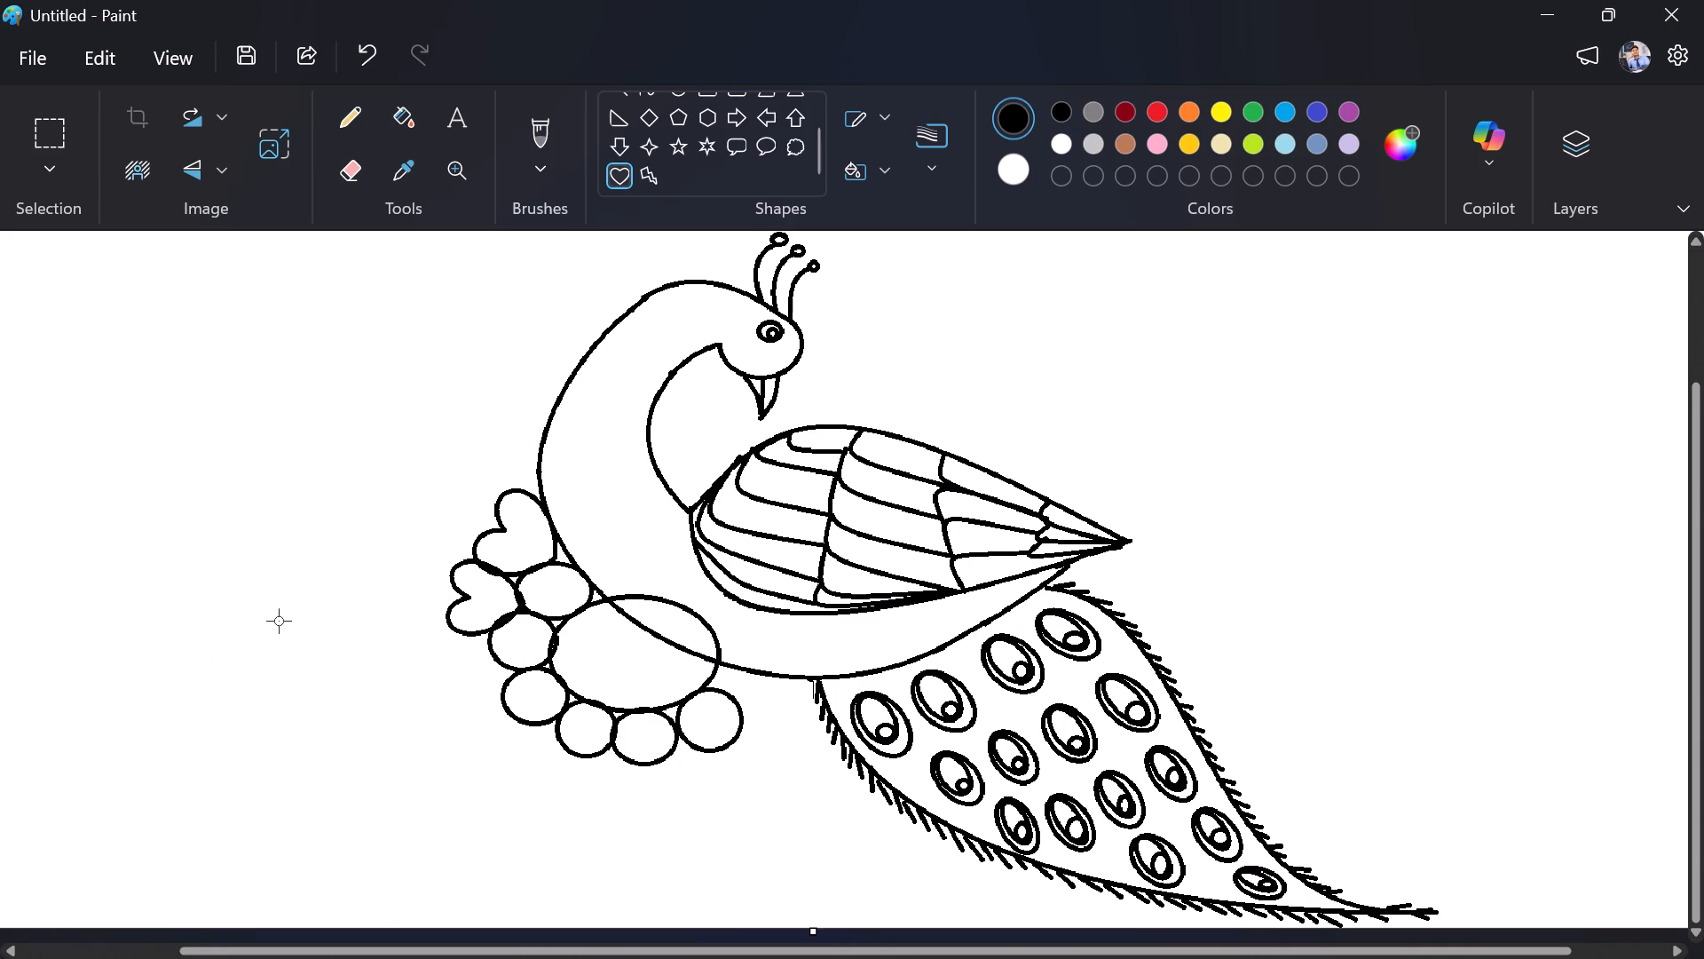
# Add a third small heart outside the second and third round petals, rotated so its lobes face outward and slightly down.
pyautogui.moveTo(213, 554); pyautogui.dragTo(272, 529)
pyautogui.moveTo(272, 529); pyautogui.dragTo(290, 611)
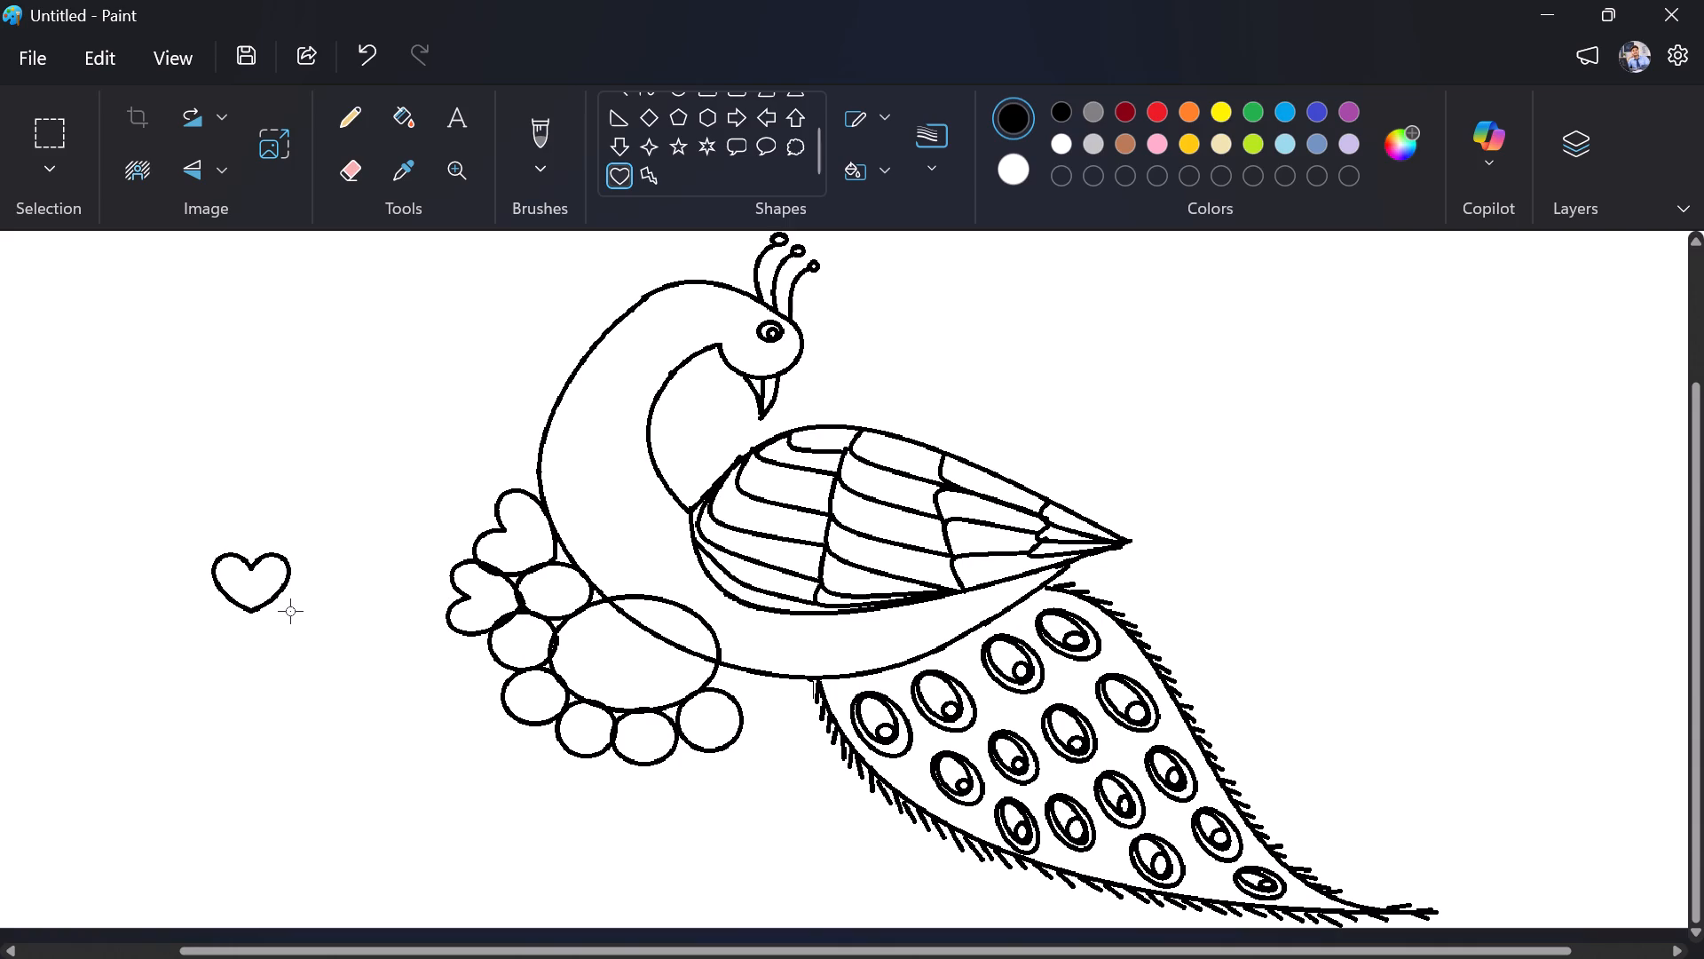
pyautogui.moveTo(290, 611); pyautogui.dragTo(295, 610)
pyautogui.moveTo(247, 584); pyautogui.dragTo(331, 658)
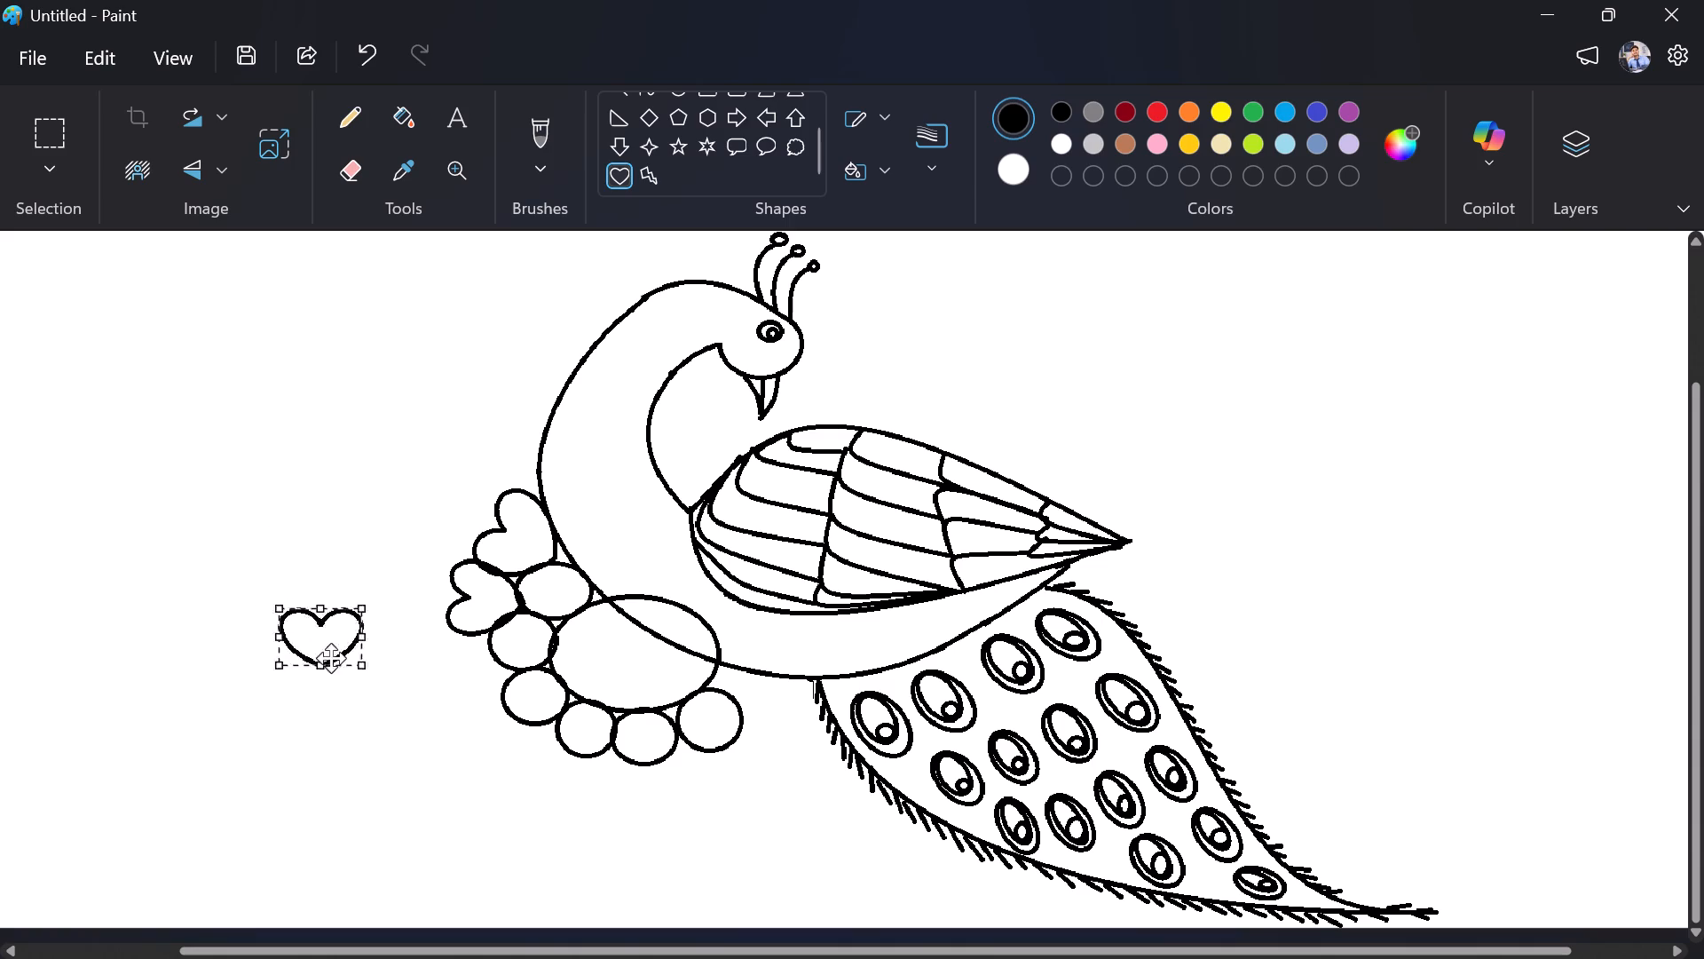
pyautogui.moveTo(331, 658); pyautogui.dragTo(422, 735)
pyautogui.moveTo(436, 674); pyautogui.dragTo(351, 716)
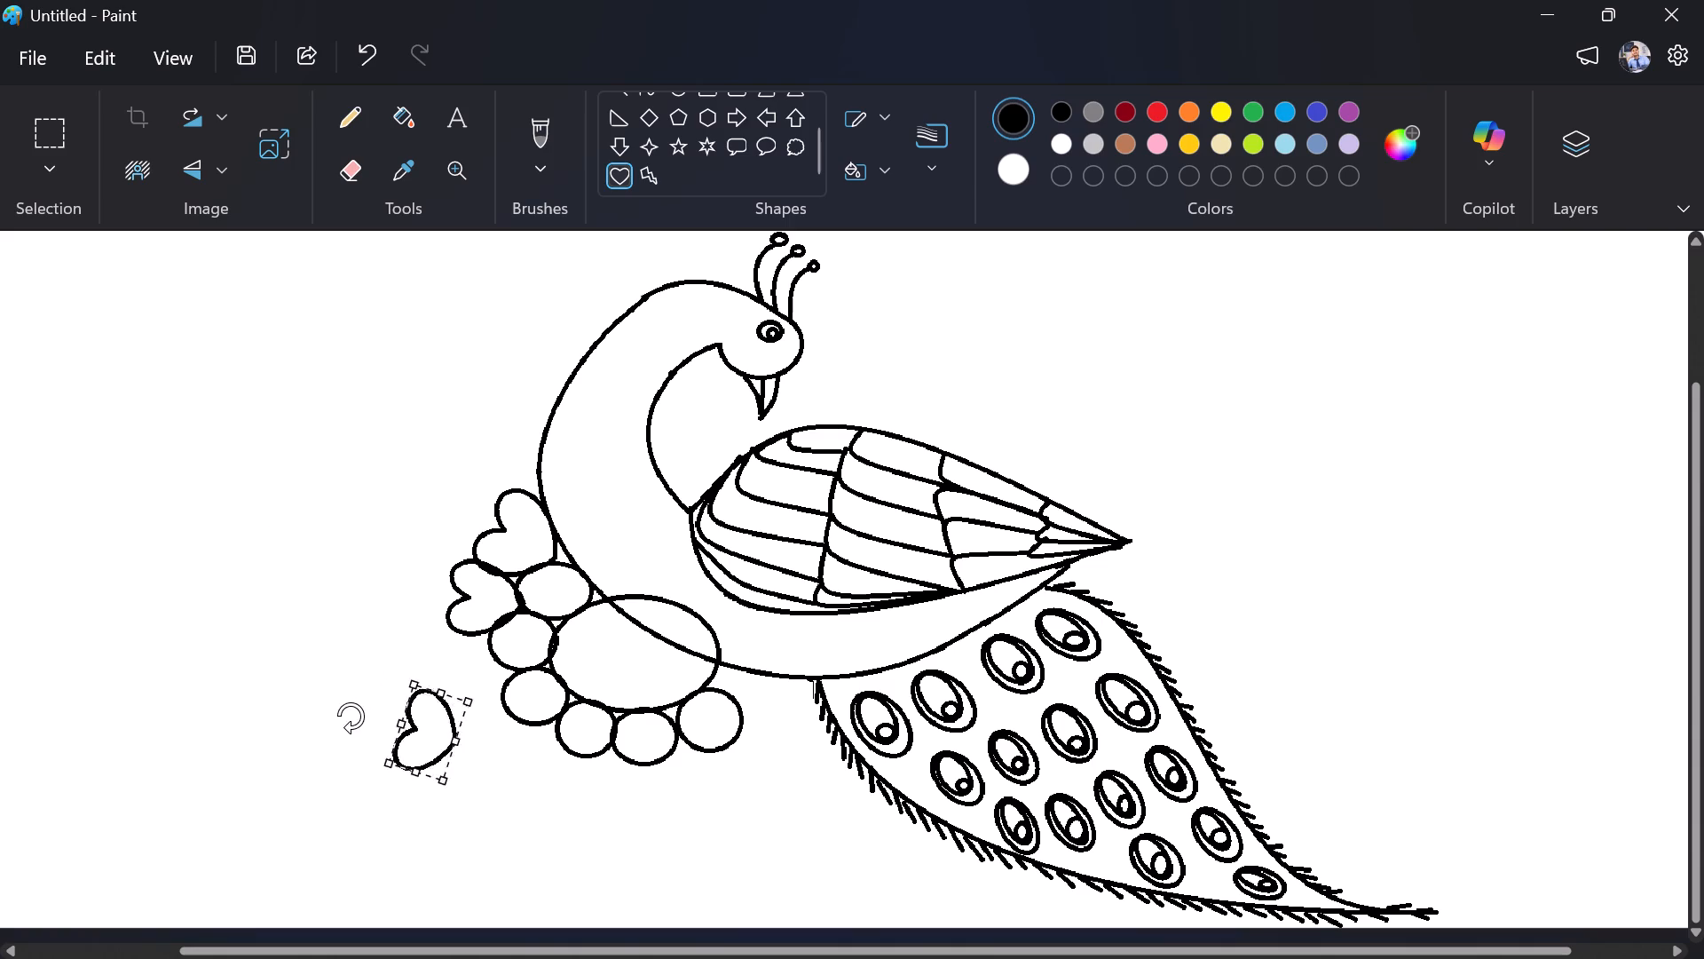
pyautogui.moveTo(351, 716); pyautogui.dragTo(378, 767)
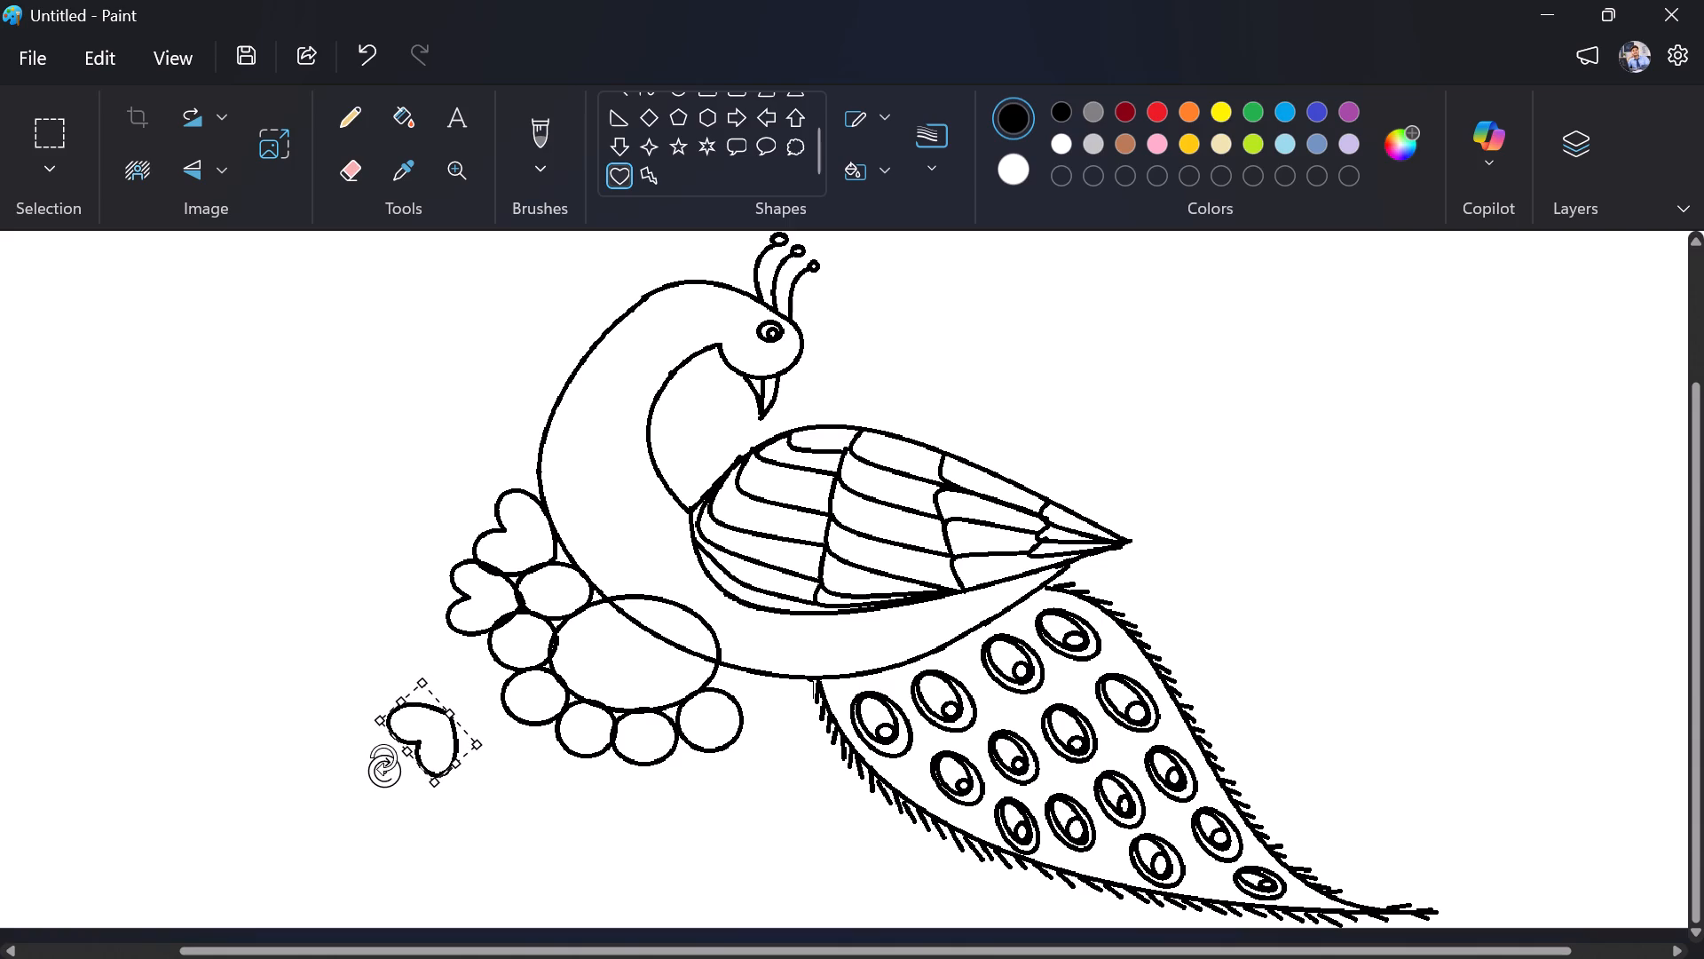
pyautogui.moveTo(435, 736); pyautogui.dragTo(485, 687)
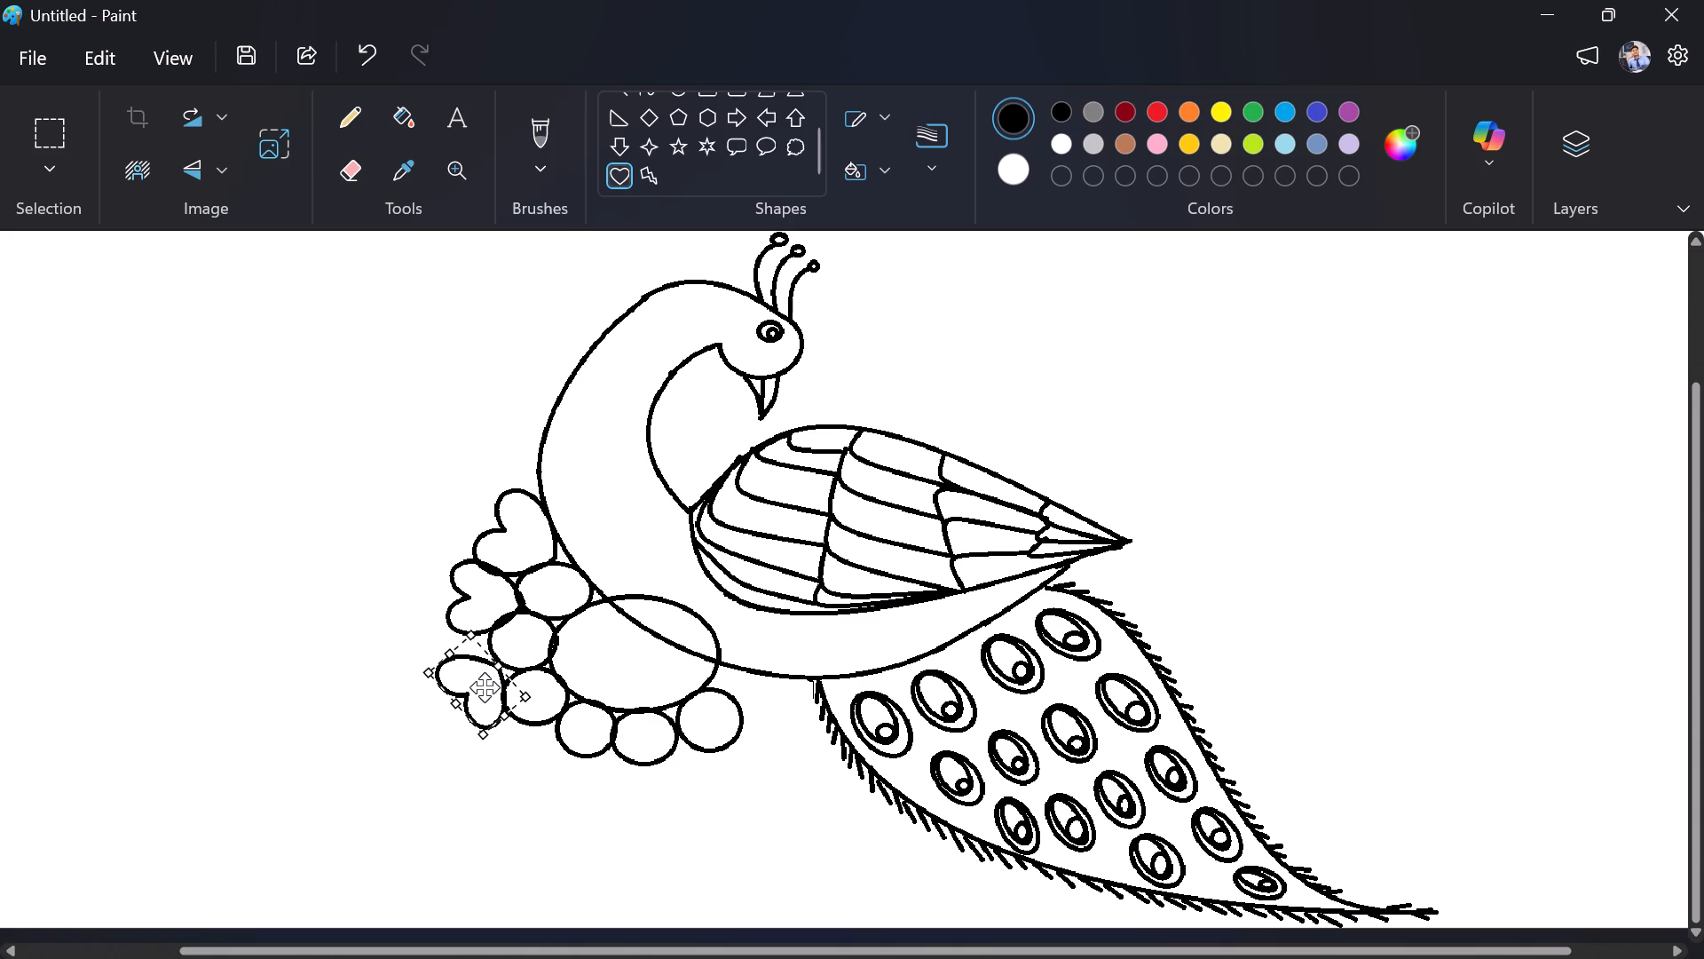
pyautogui.moveTo(485, 687); pyautogui.dragTo(491, 687)
pyautogui.moveTo(432, 723); pyautogui.dragTo(425, 706)
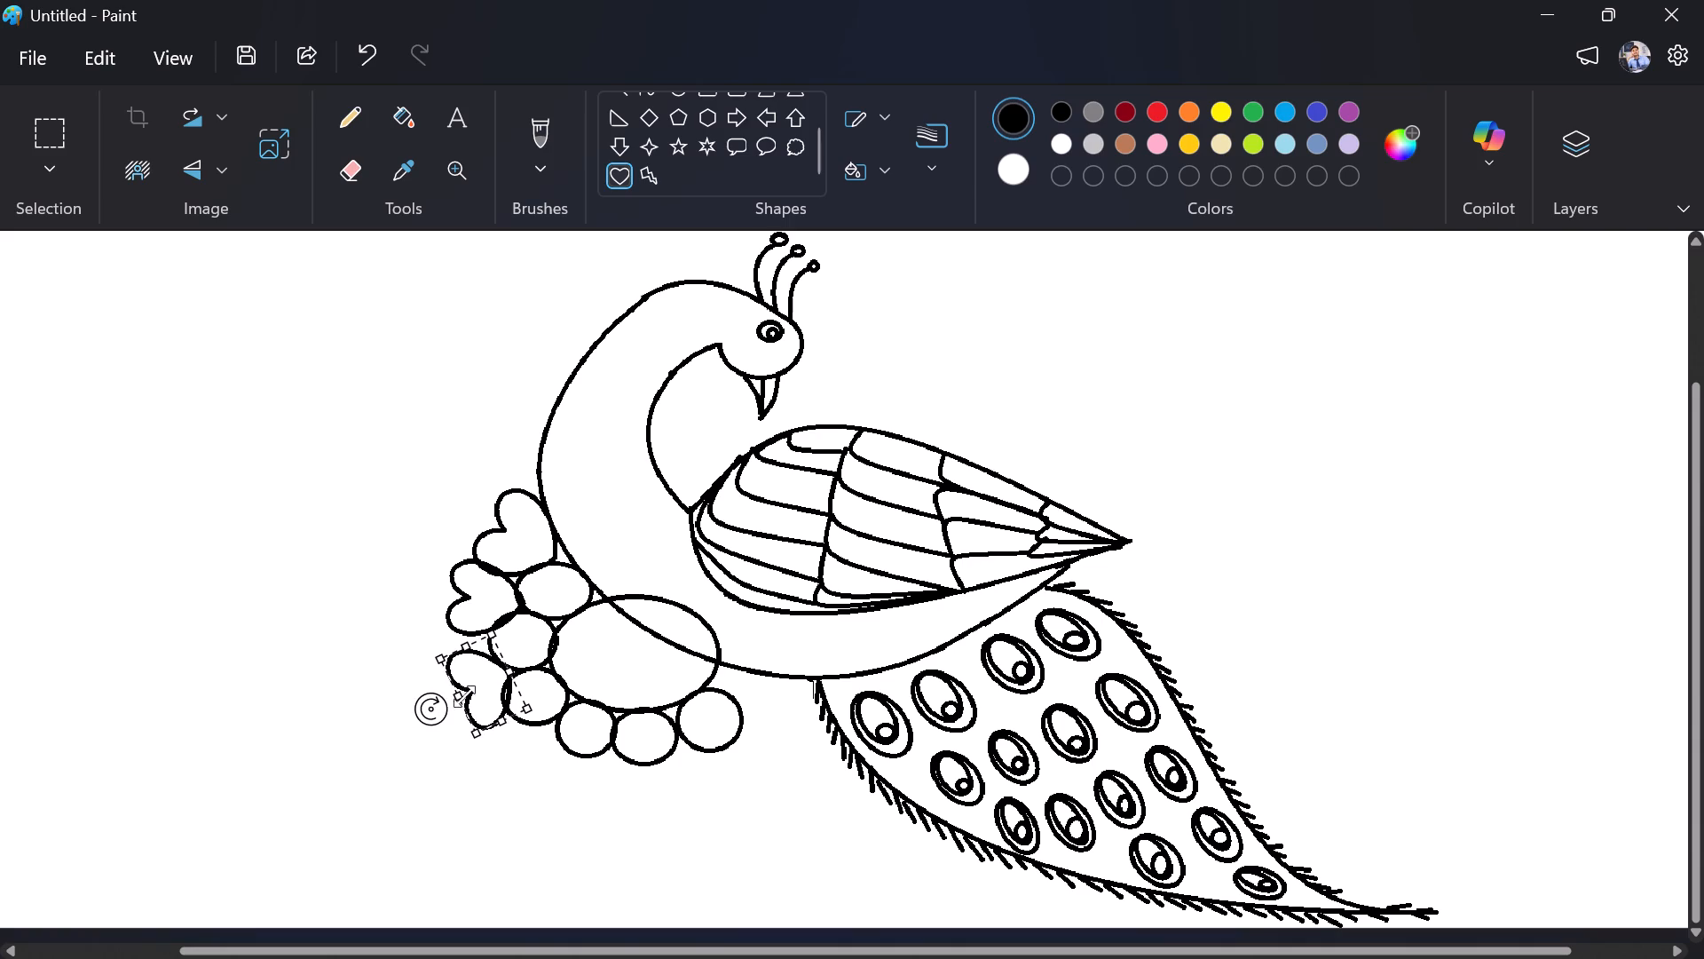
pyautogui.moveTo(485, 691); pyautogui.dragTo(484, 686)
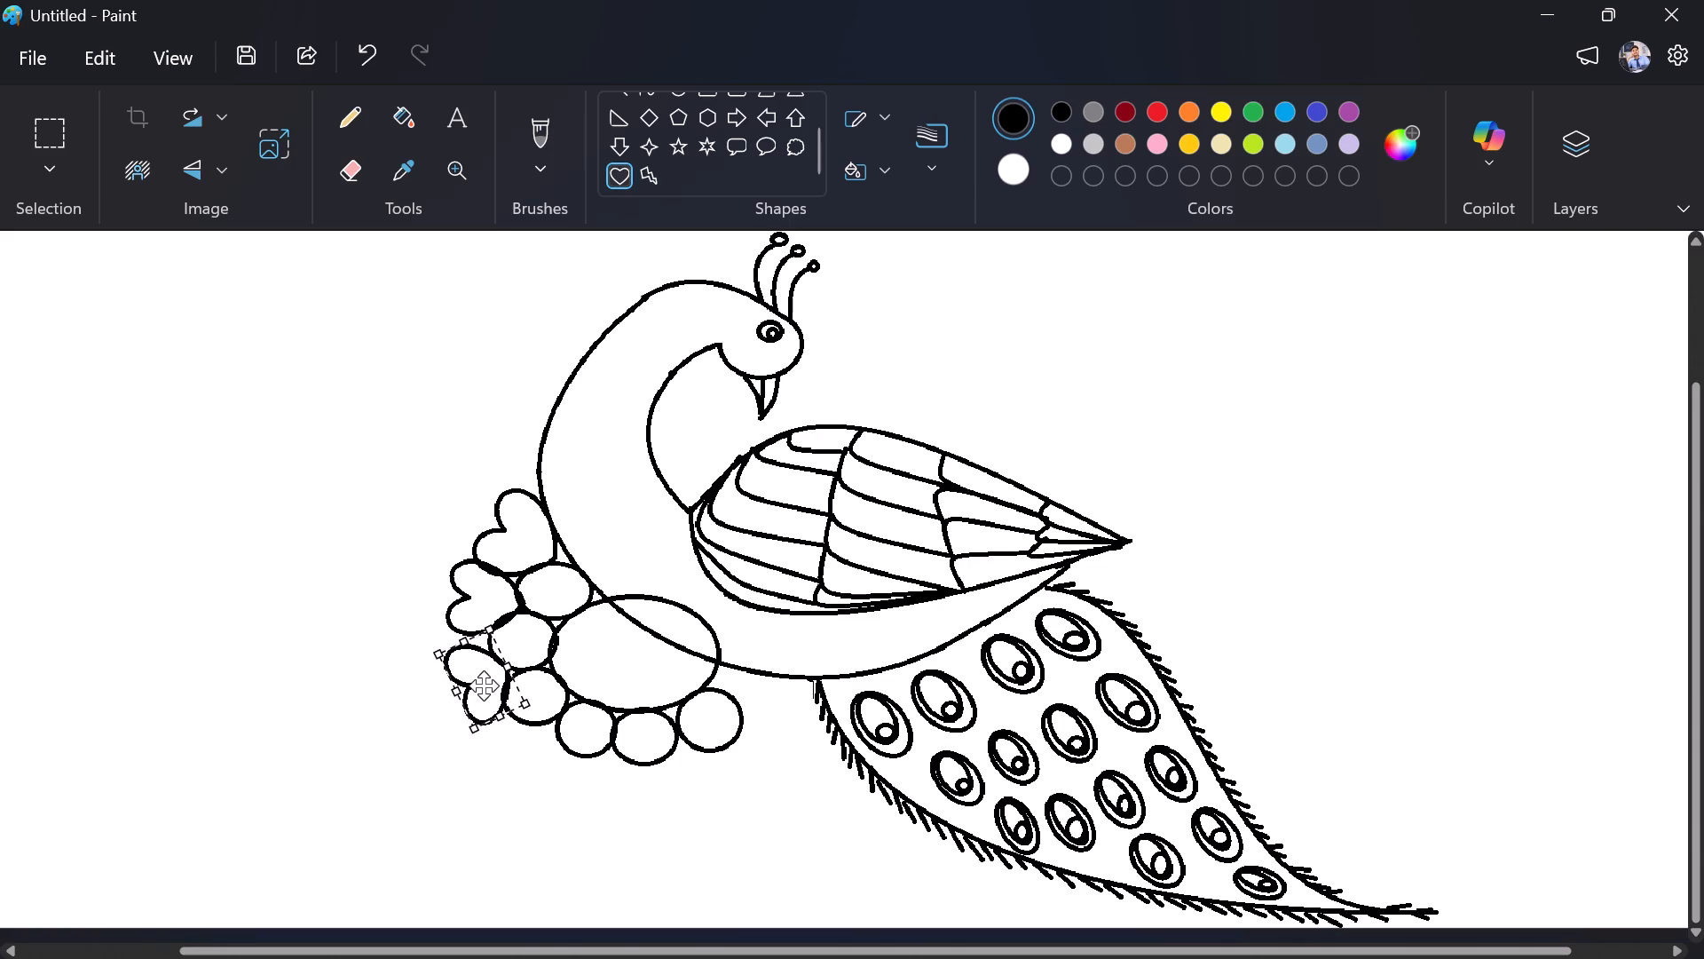
pyautogui.moveTo(484, 686); pyautogui.dragTo(483, 683)
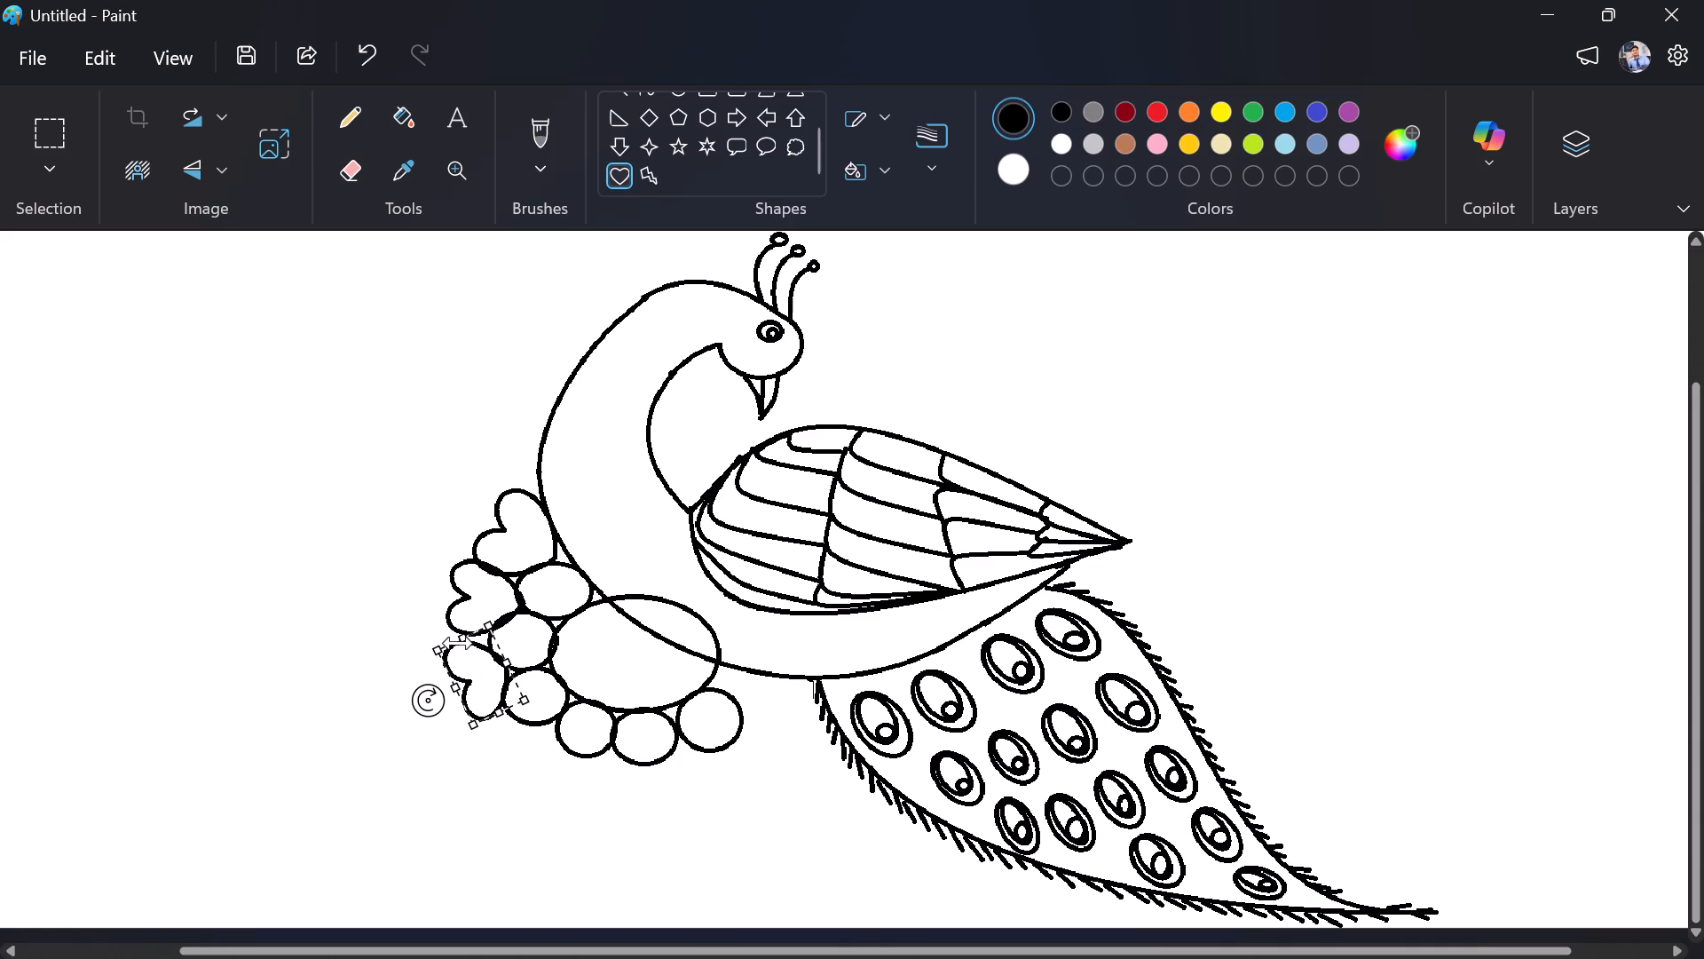
pyautogui.click(460, 638)
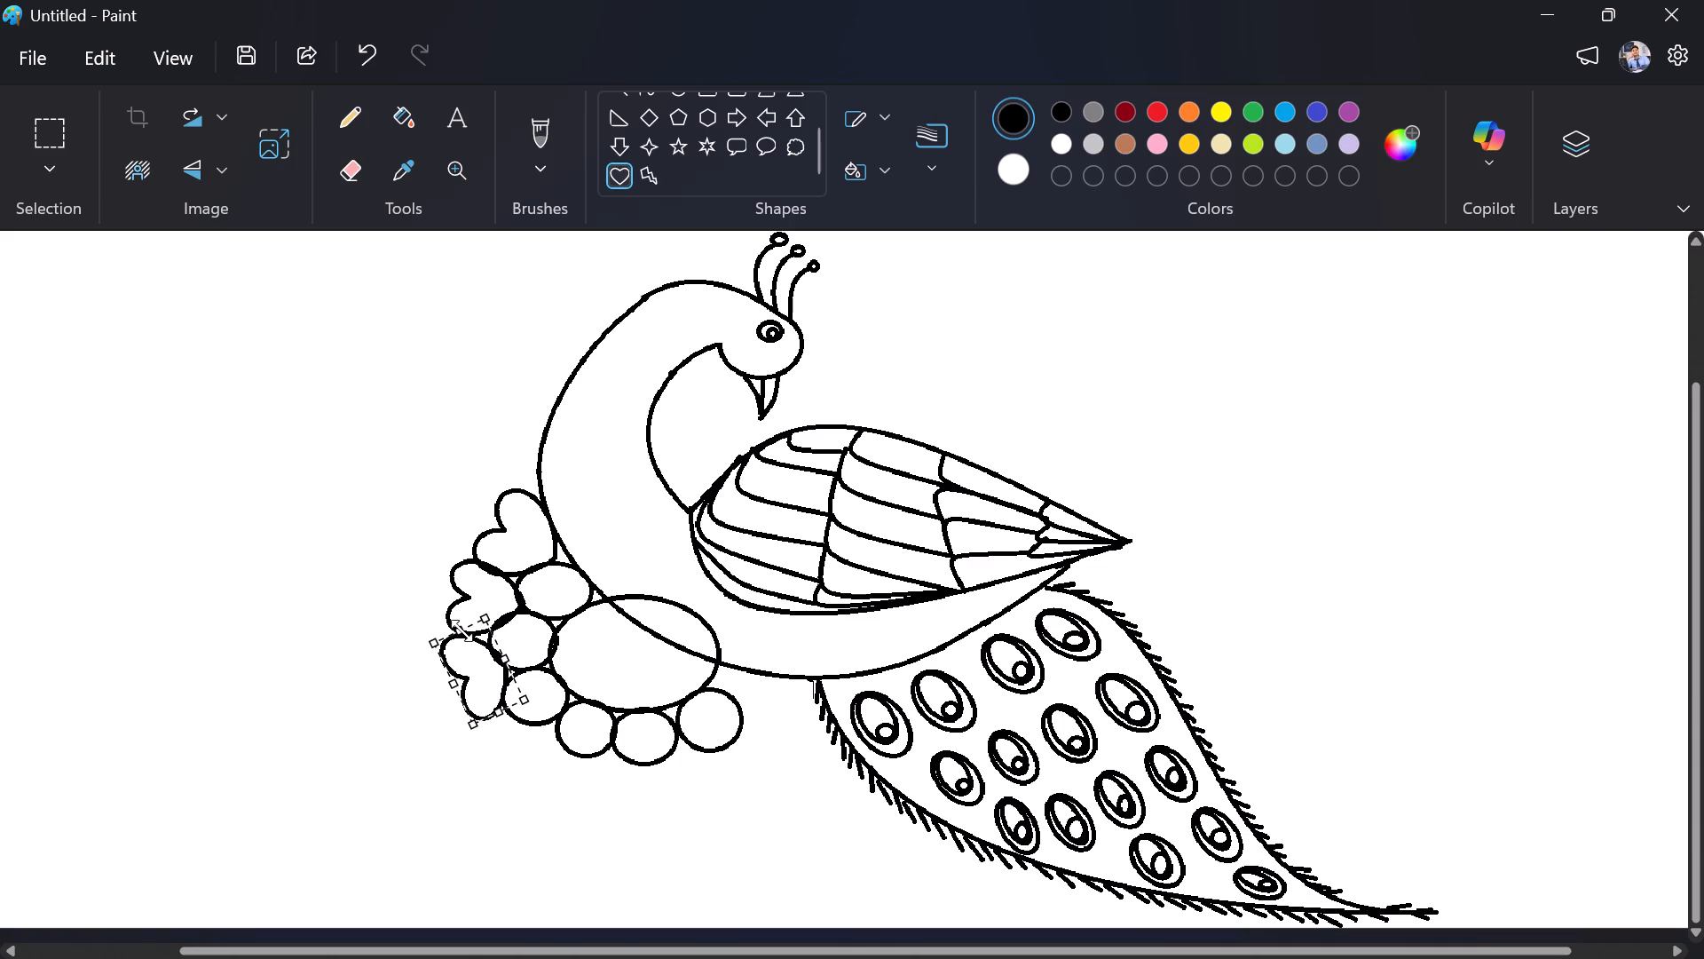
pyautogui.click(362, 710)
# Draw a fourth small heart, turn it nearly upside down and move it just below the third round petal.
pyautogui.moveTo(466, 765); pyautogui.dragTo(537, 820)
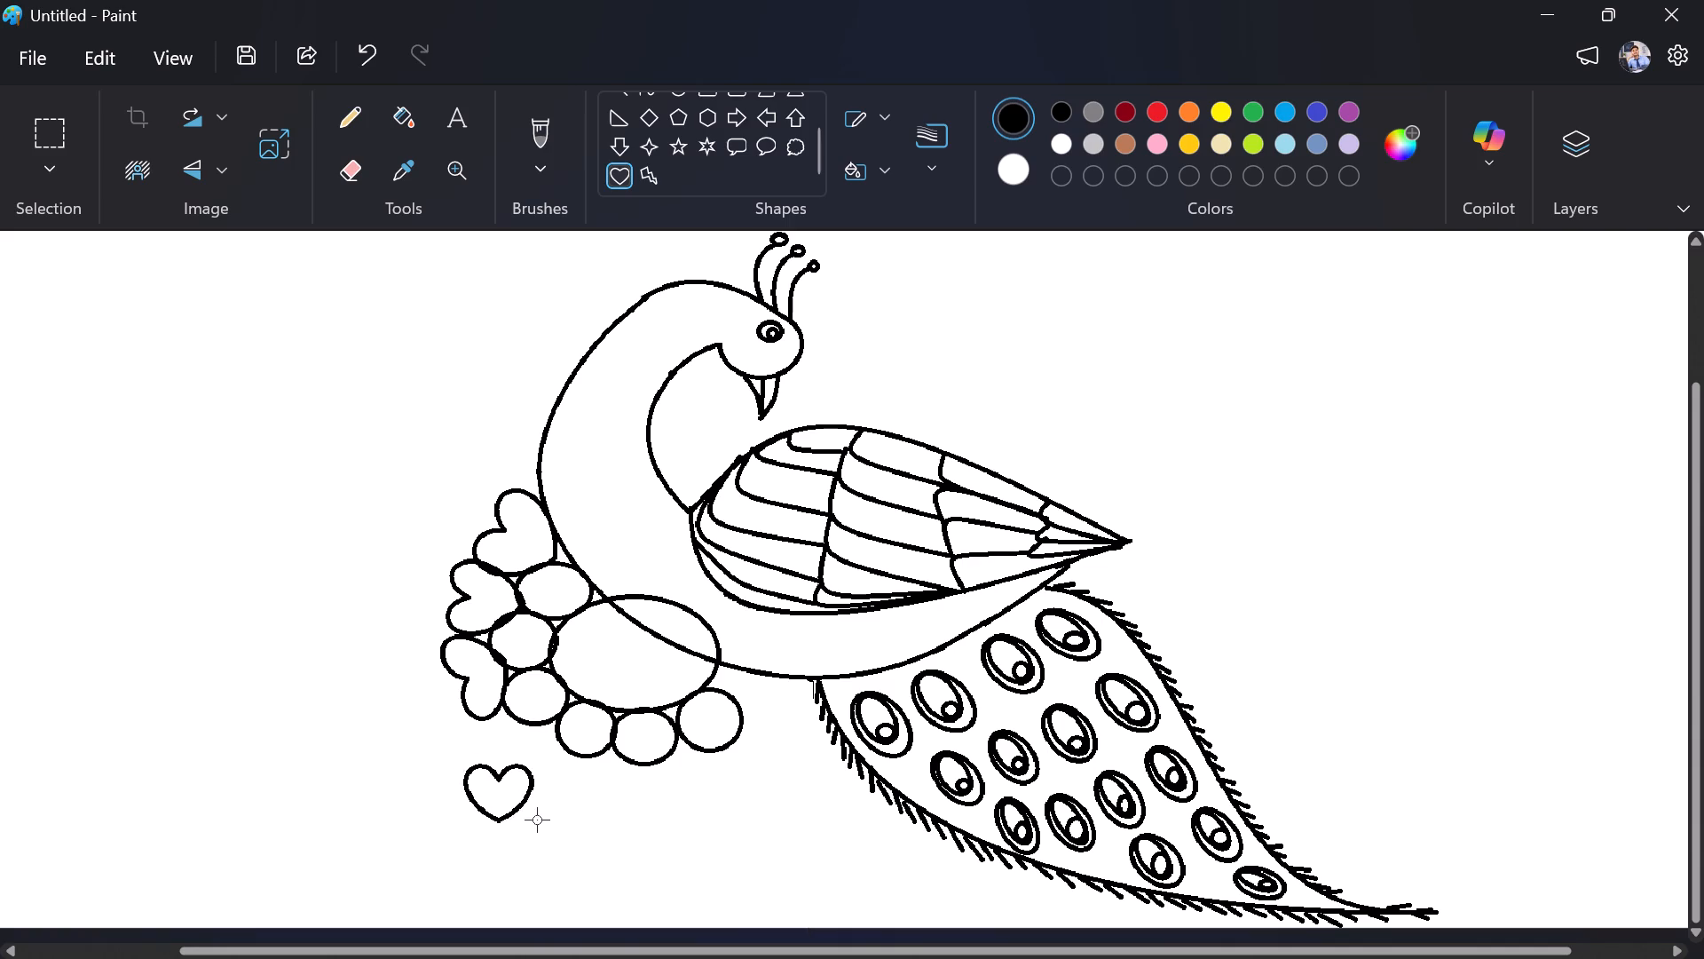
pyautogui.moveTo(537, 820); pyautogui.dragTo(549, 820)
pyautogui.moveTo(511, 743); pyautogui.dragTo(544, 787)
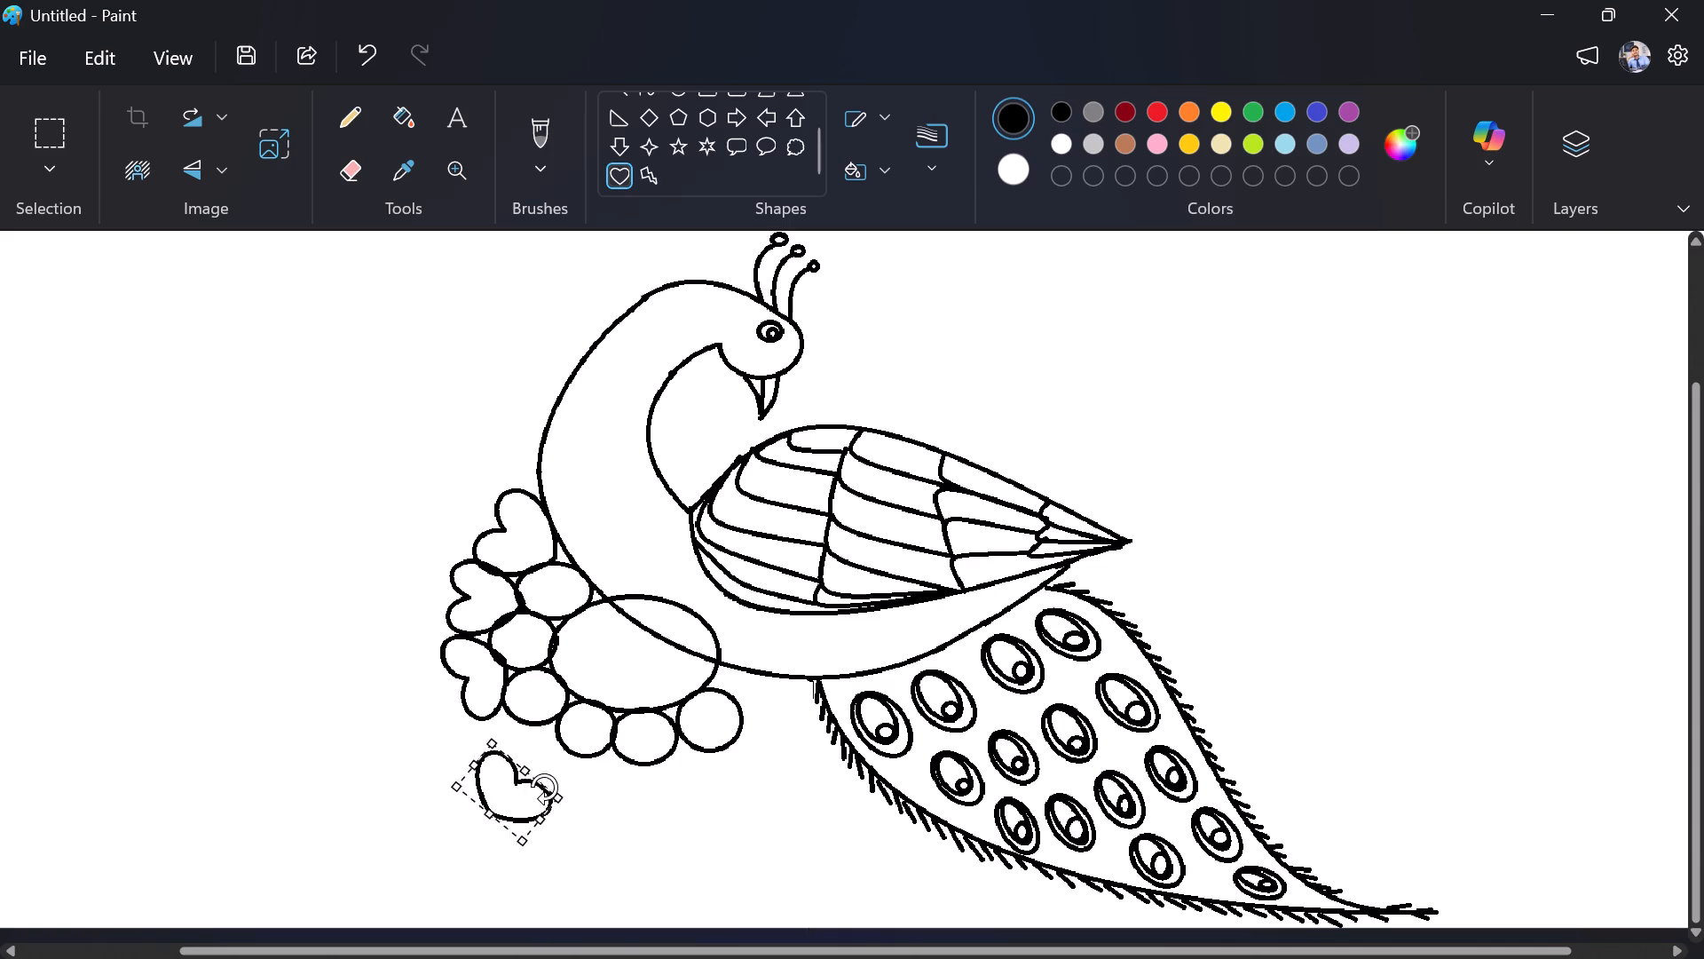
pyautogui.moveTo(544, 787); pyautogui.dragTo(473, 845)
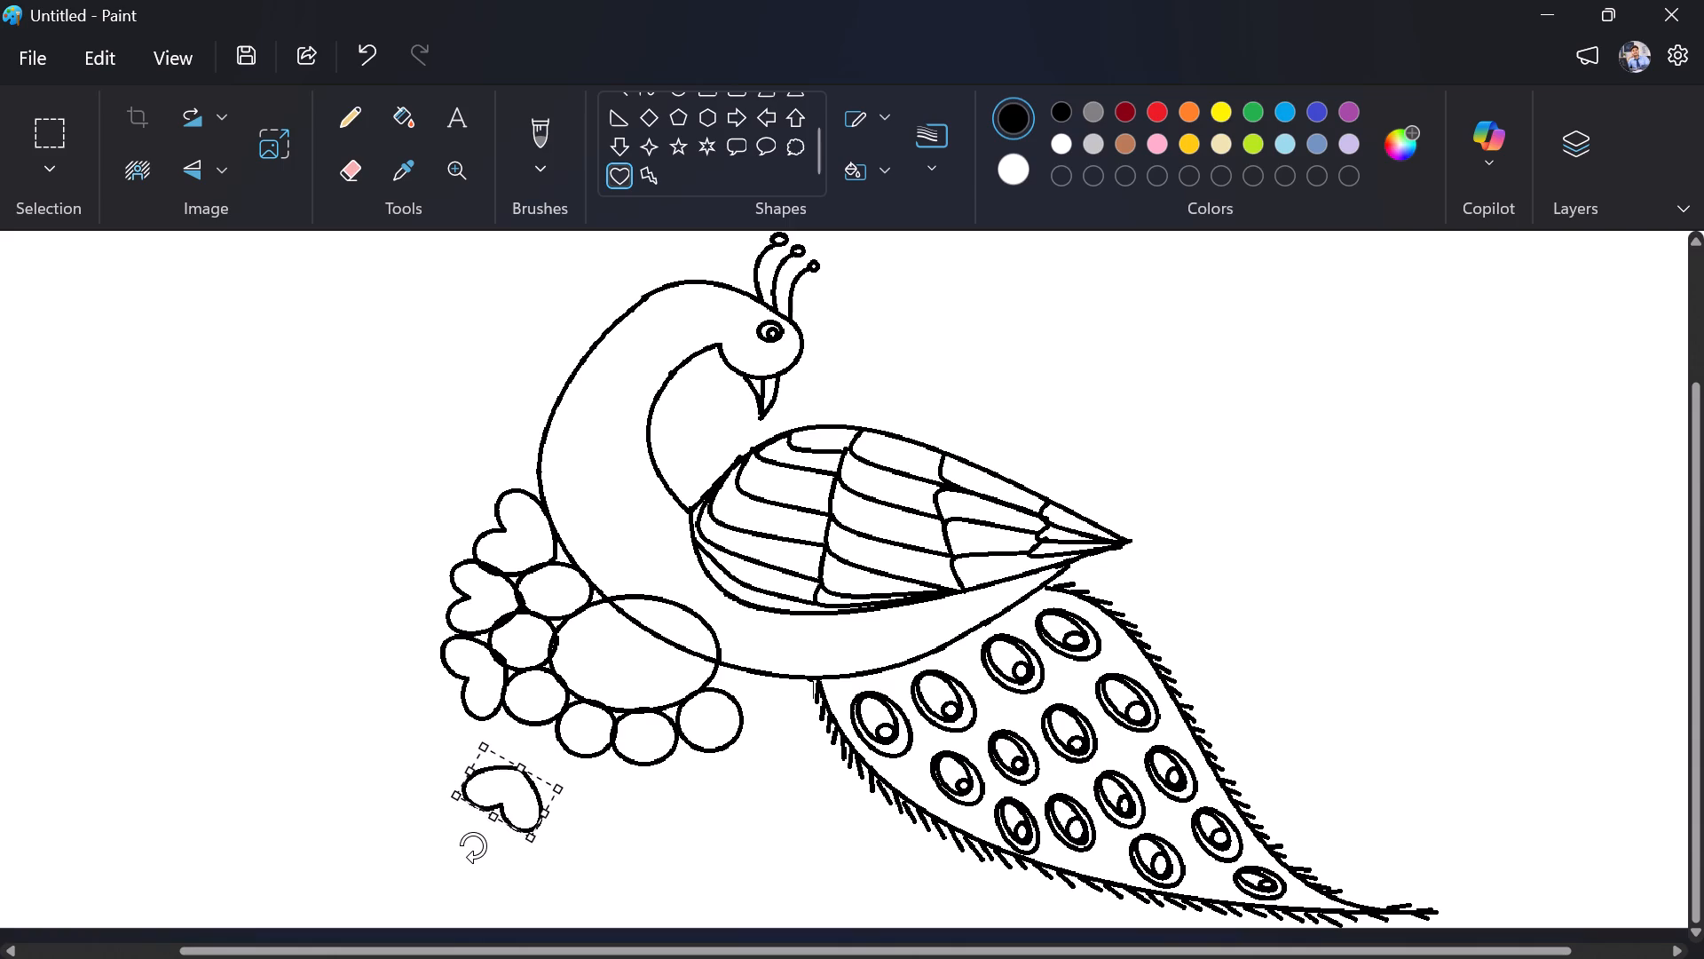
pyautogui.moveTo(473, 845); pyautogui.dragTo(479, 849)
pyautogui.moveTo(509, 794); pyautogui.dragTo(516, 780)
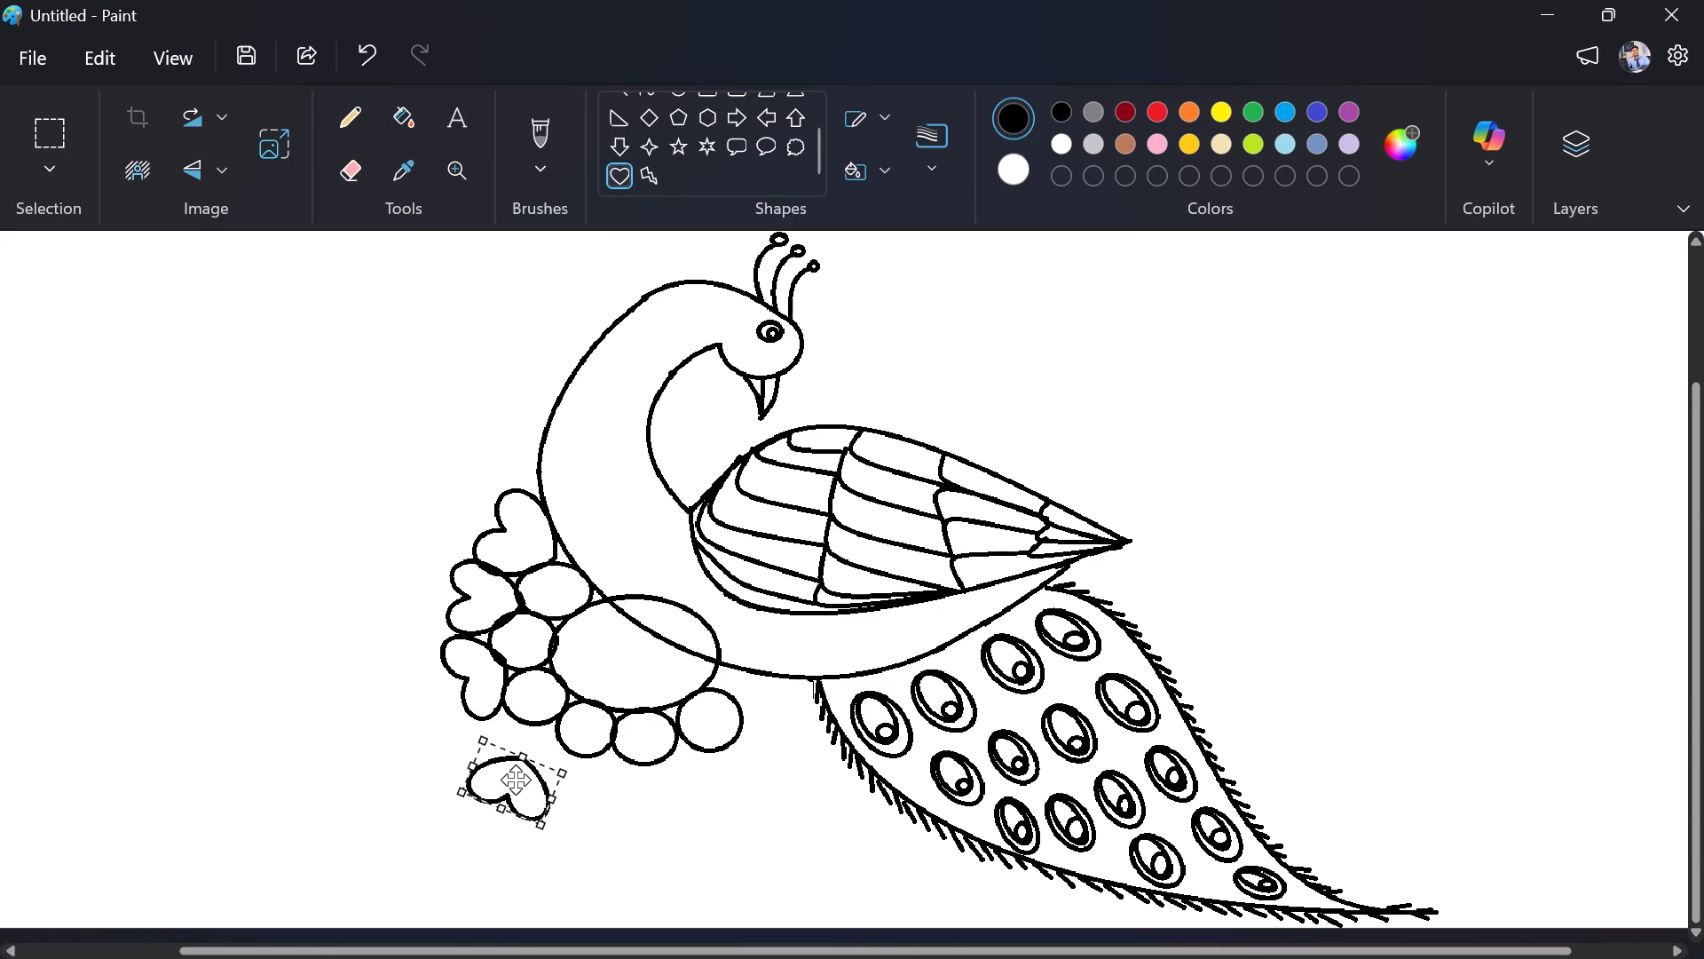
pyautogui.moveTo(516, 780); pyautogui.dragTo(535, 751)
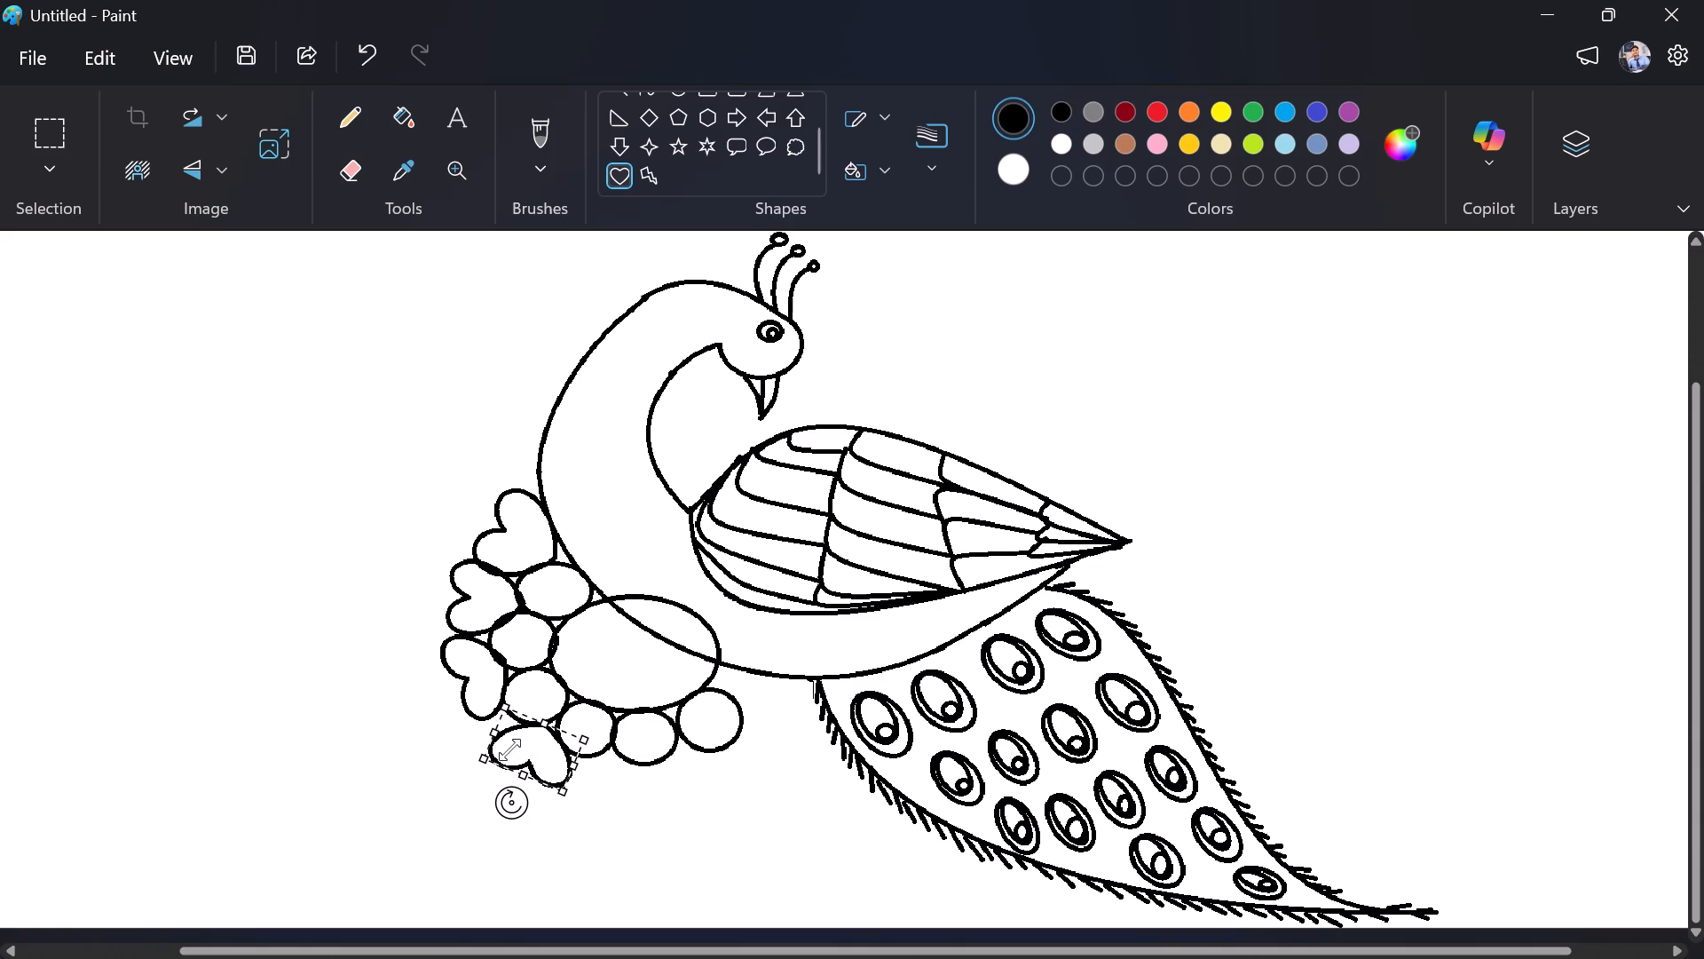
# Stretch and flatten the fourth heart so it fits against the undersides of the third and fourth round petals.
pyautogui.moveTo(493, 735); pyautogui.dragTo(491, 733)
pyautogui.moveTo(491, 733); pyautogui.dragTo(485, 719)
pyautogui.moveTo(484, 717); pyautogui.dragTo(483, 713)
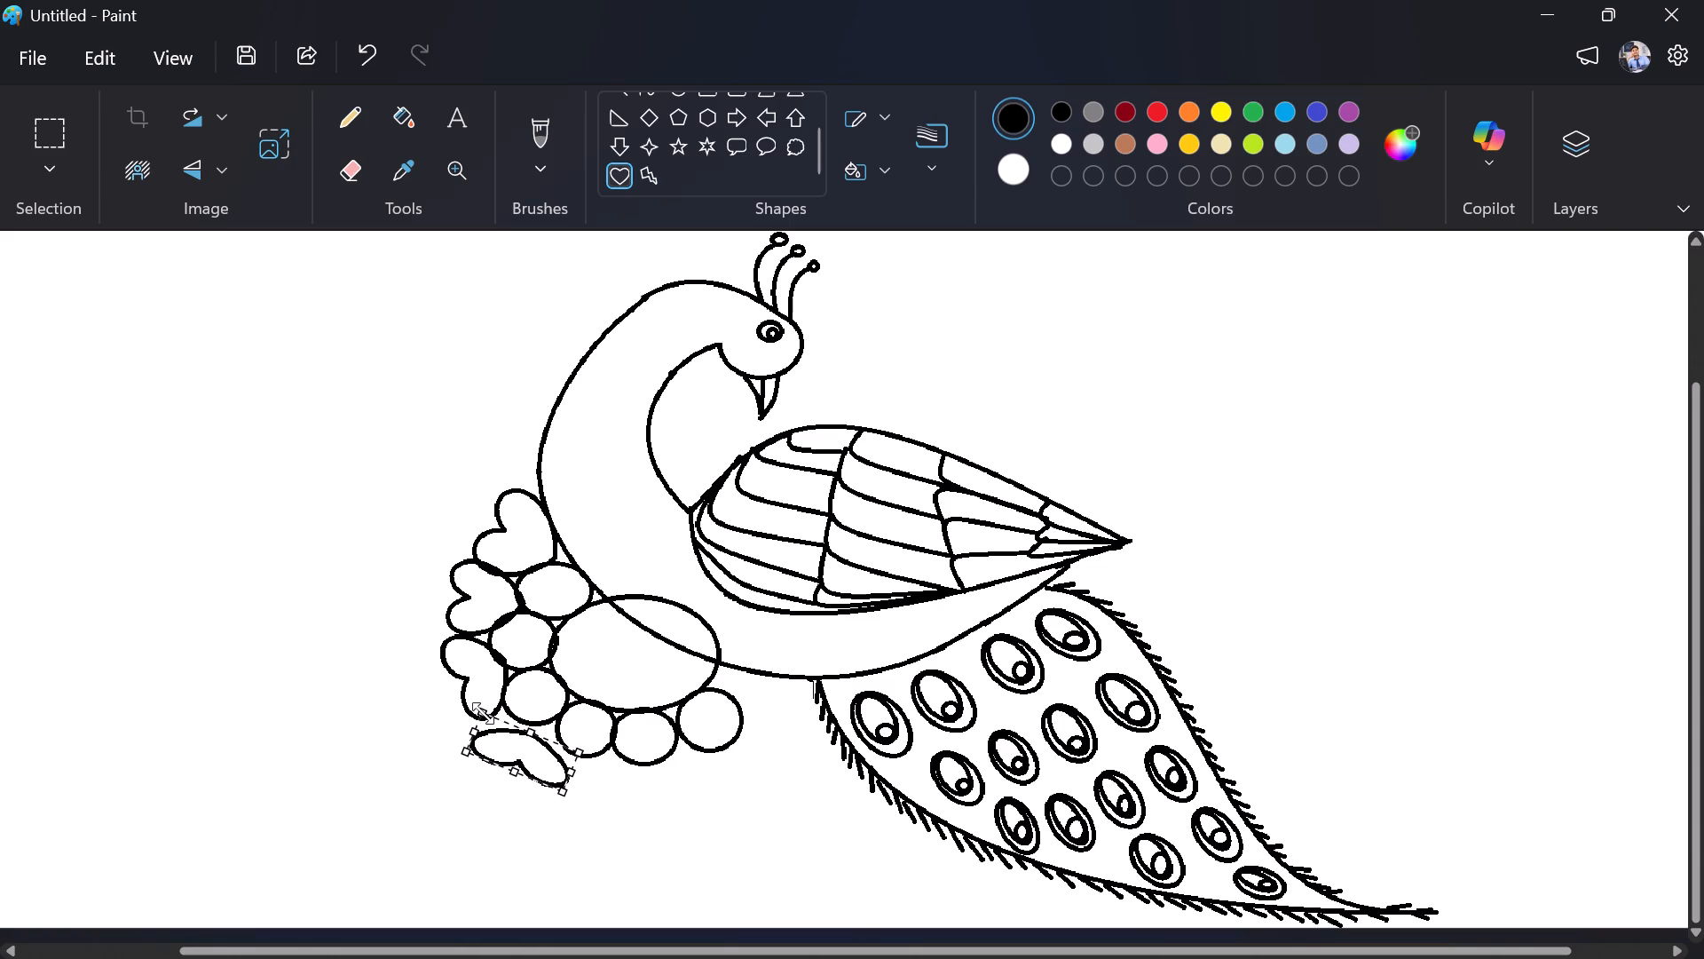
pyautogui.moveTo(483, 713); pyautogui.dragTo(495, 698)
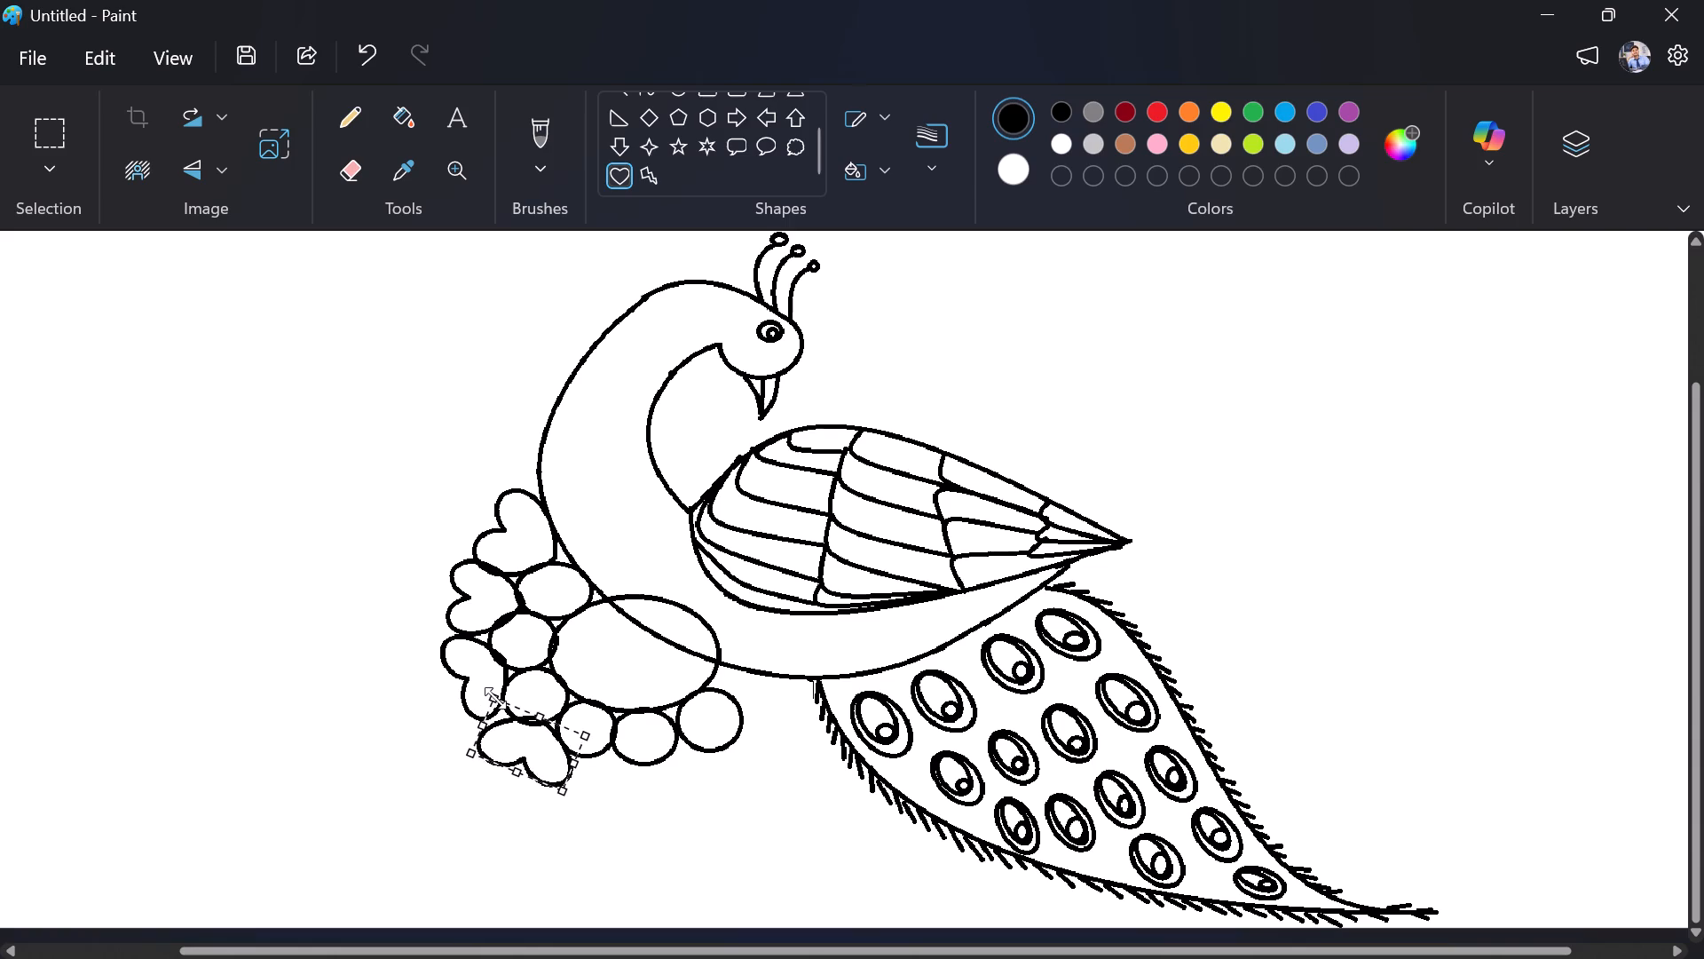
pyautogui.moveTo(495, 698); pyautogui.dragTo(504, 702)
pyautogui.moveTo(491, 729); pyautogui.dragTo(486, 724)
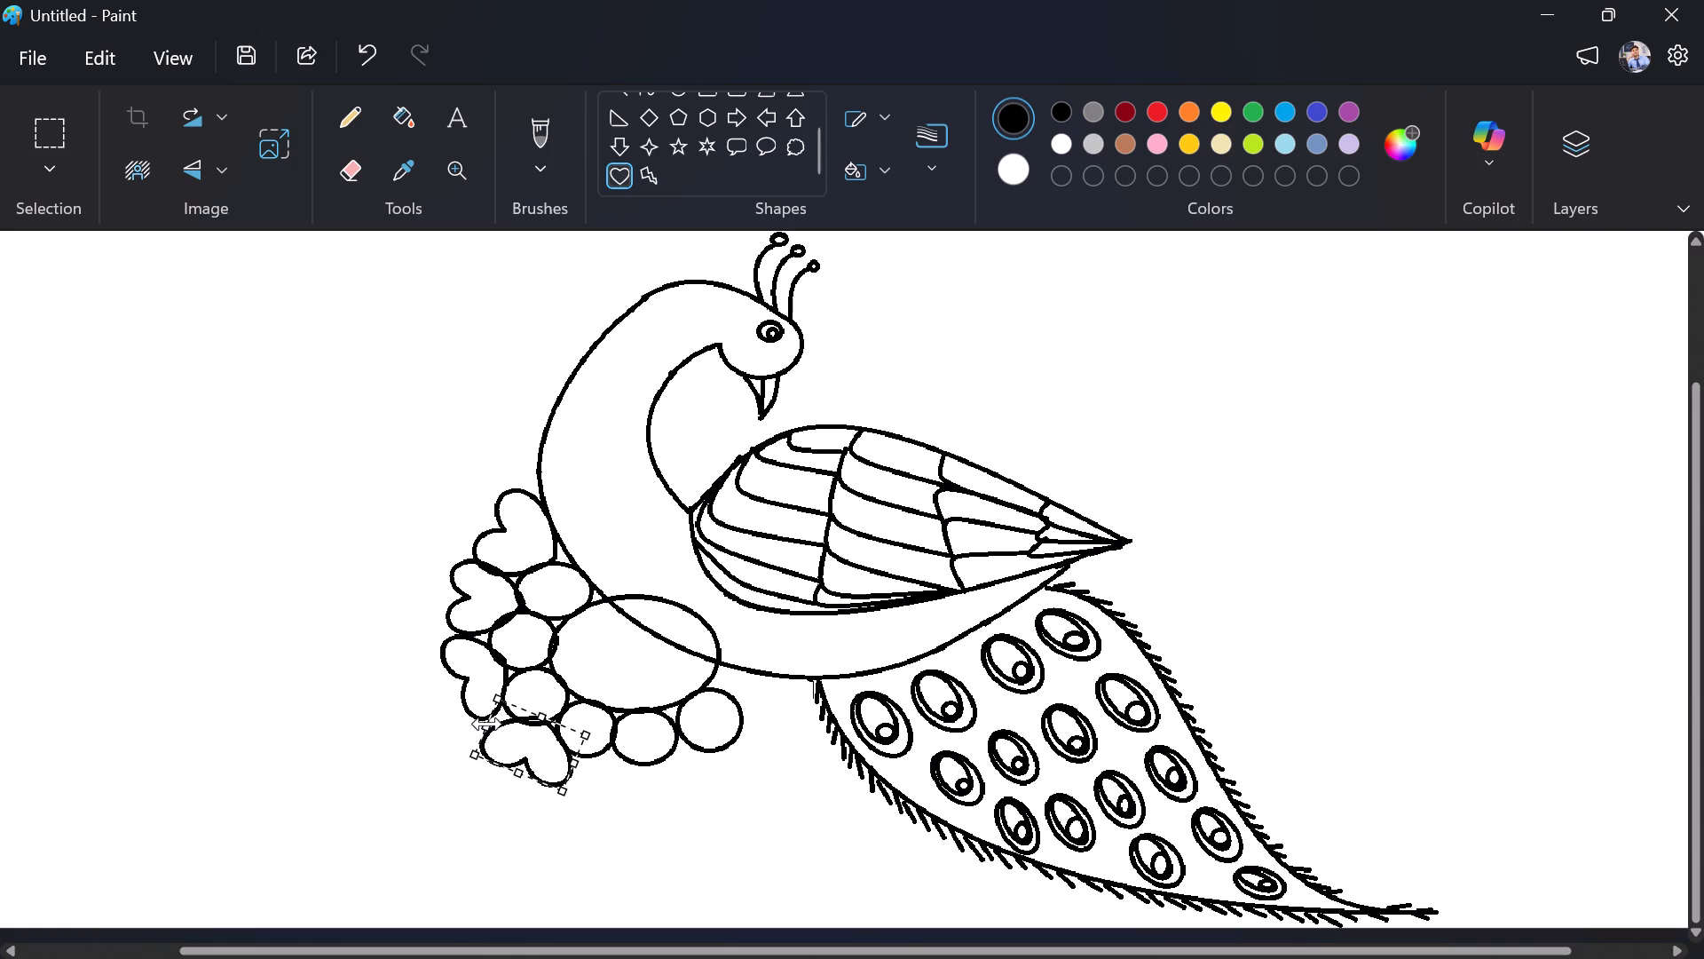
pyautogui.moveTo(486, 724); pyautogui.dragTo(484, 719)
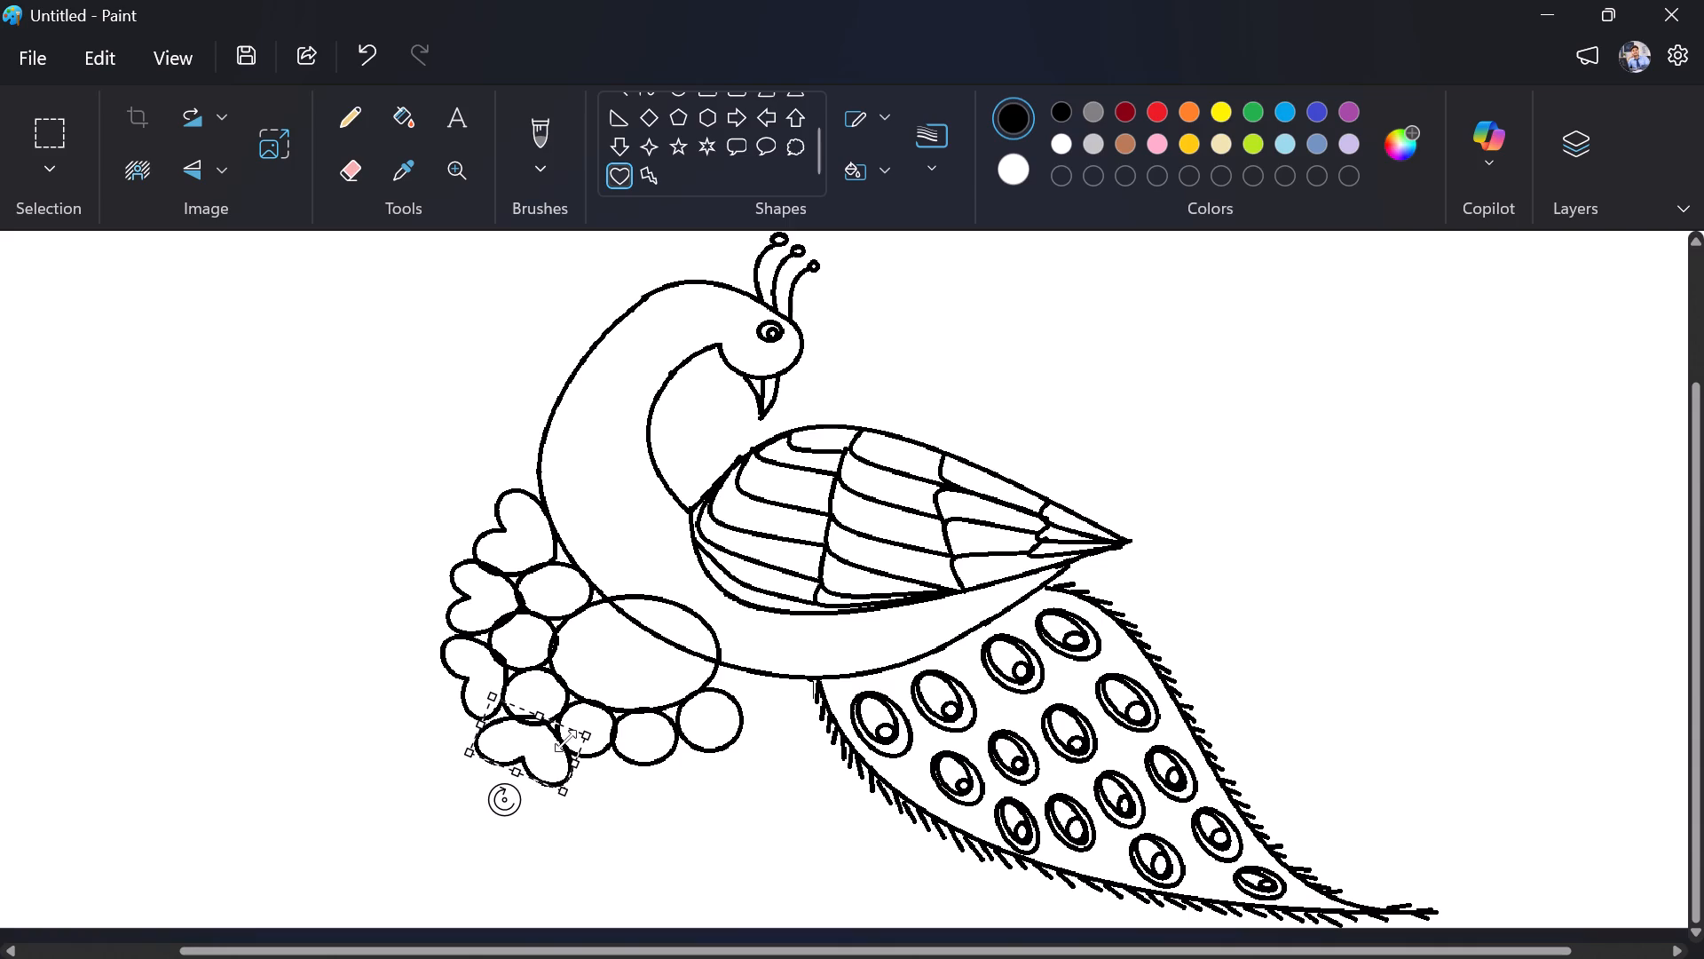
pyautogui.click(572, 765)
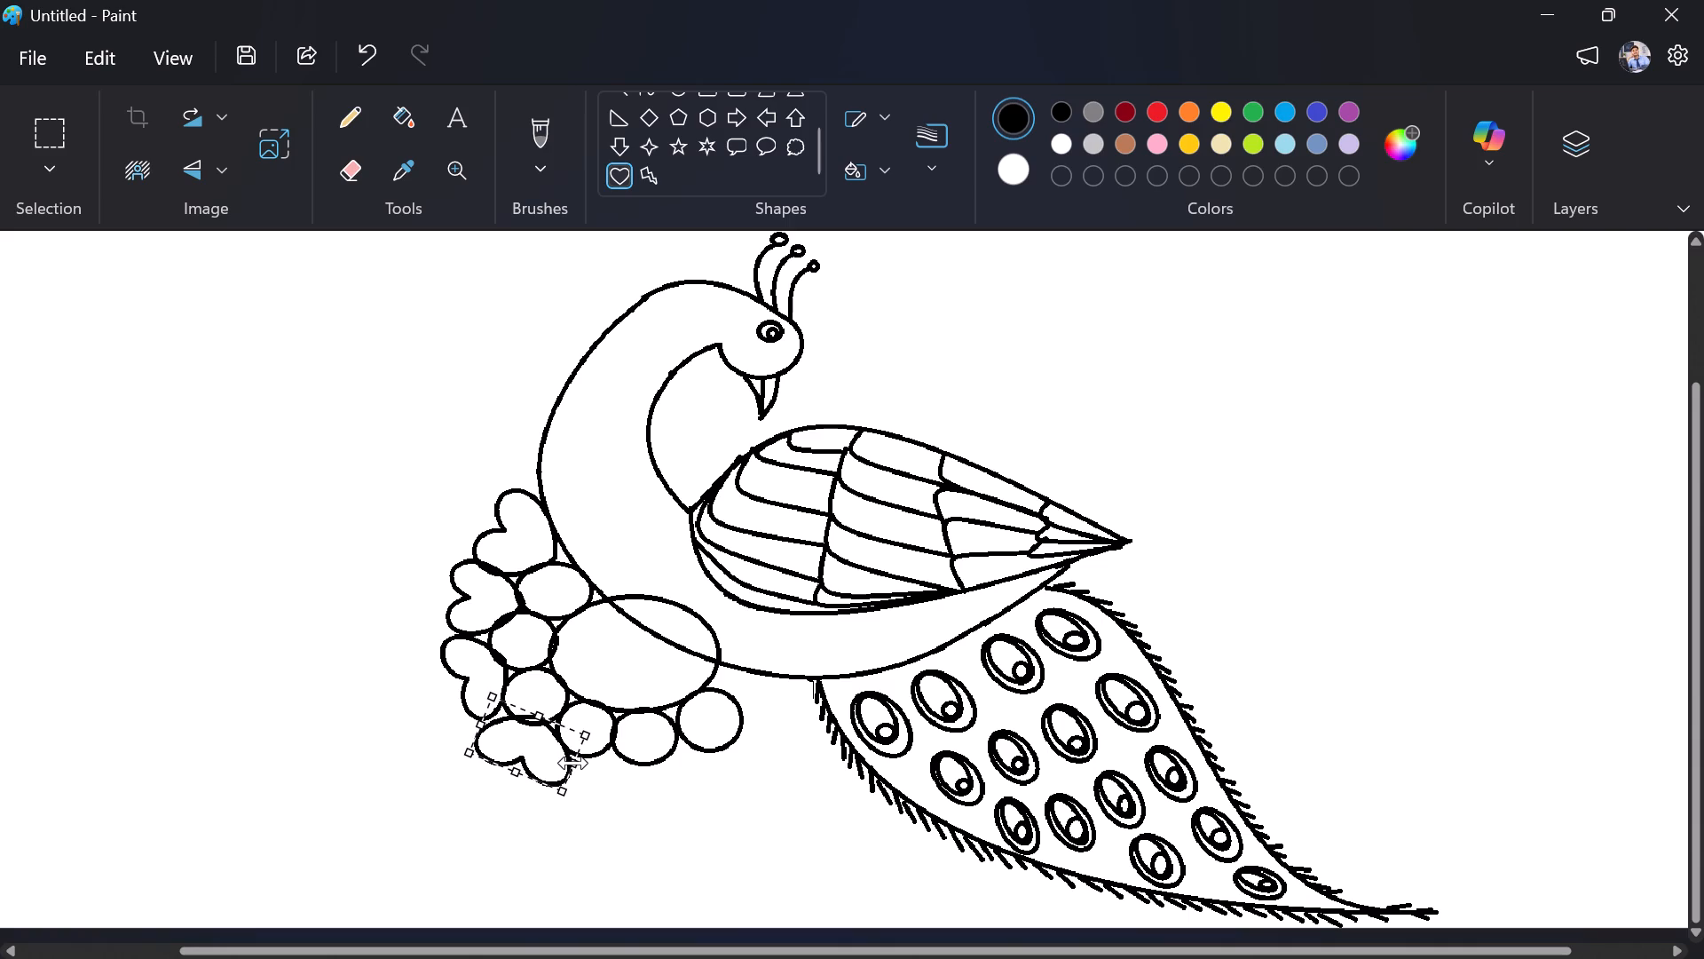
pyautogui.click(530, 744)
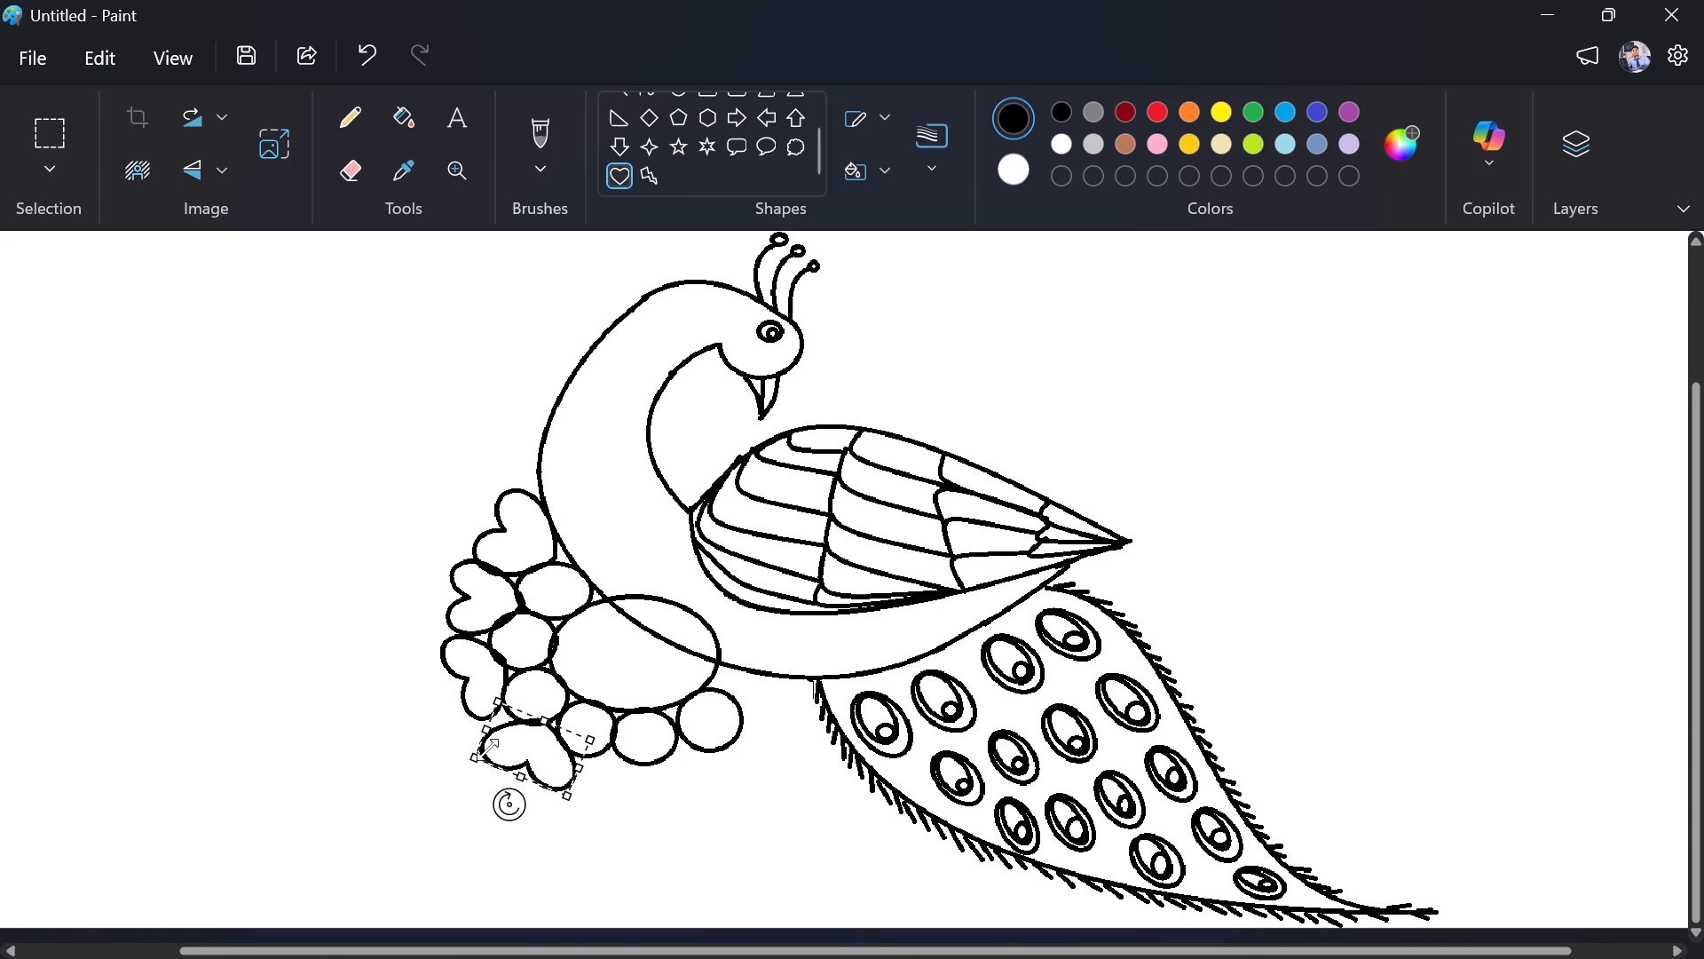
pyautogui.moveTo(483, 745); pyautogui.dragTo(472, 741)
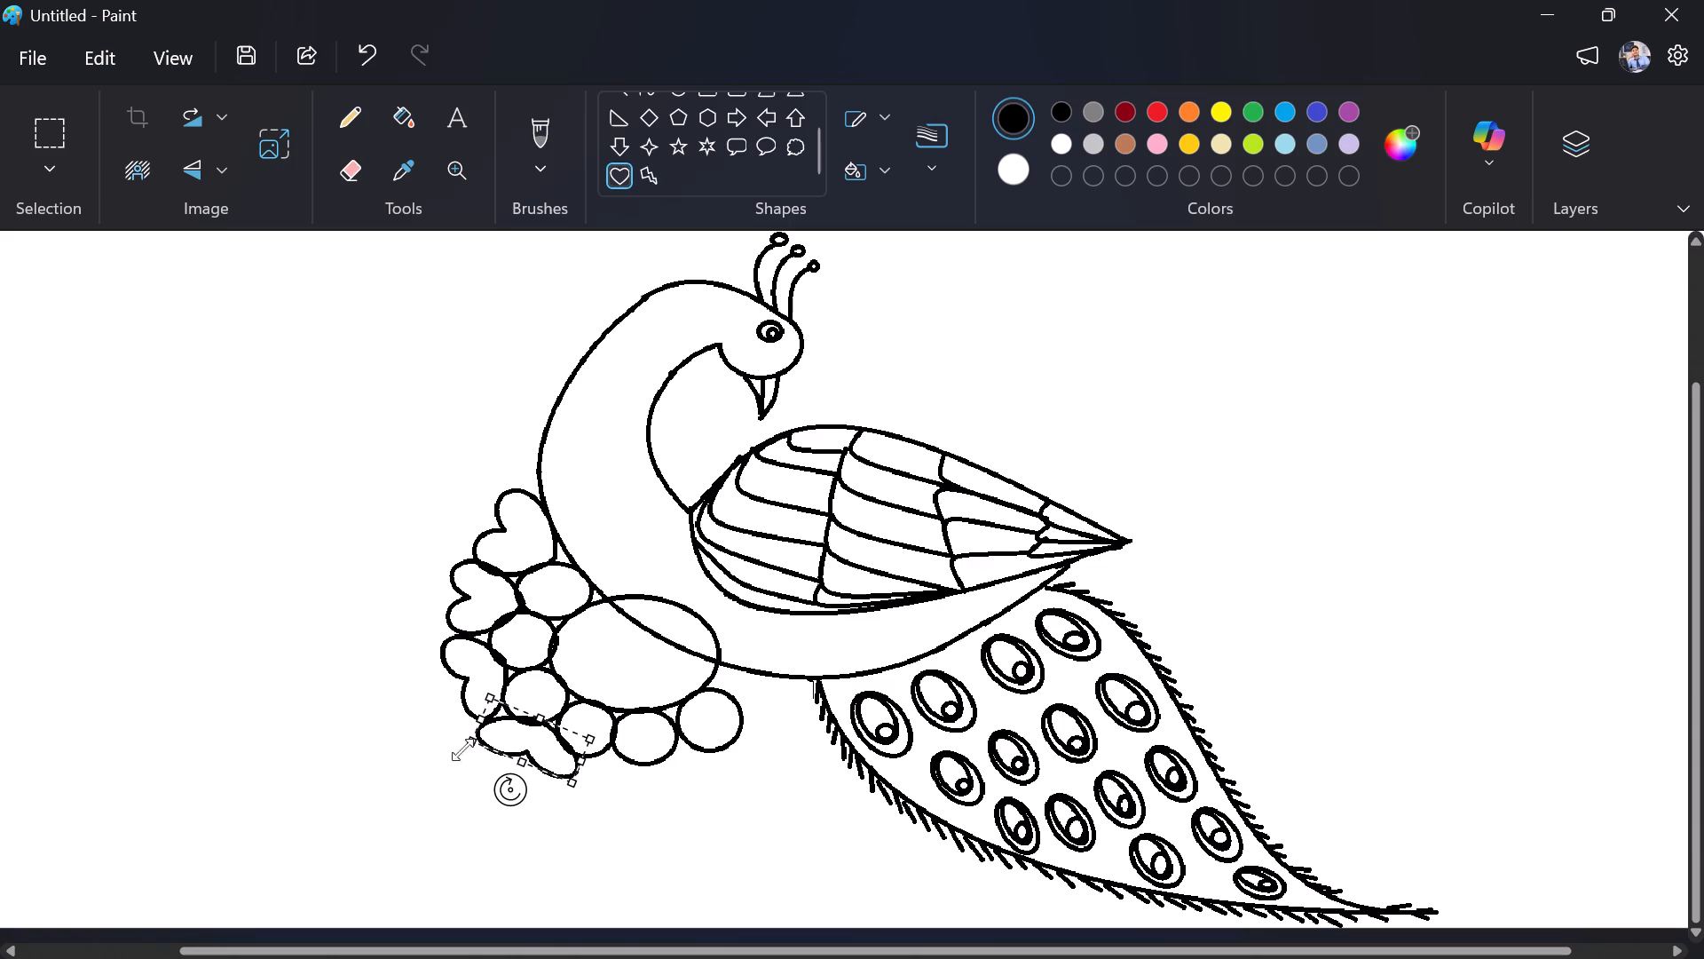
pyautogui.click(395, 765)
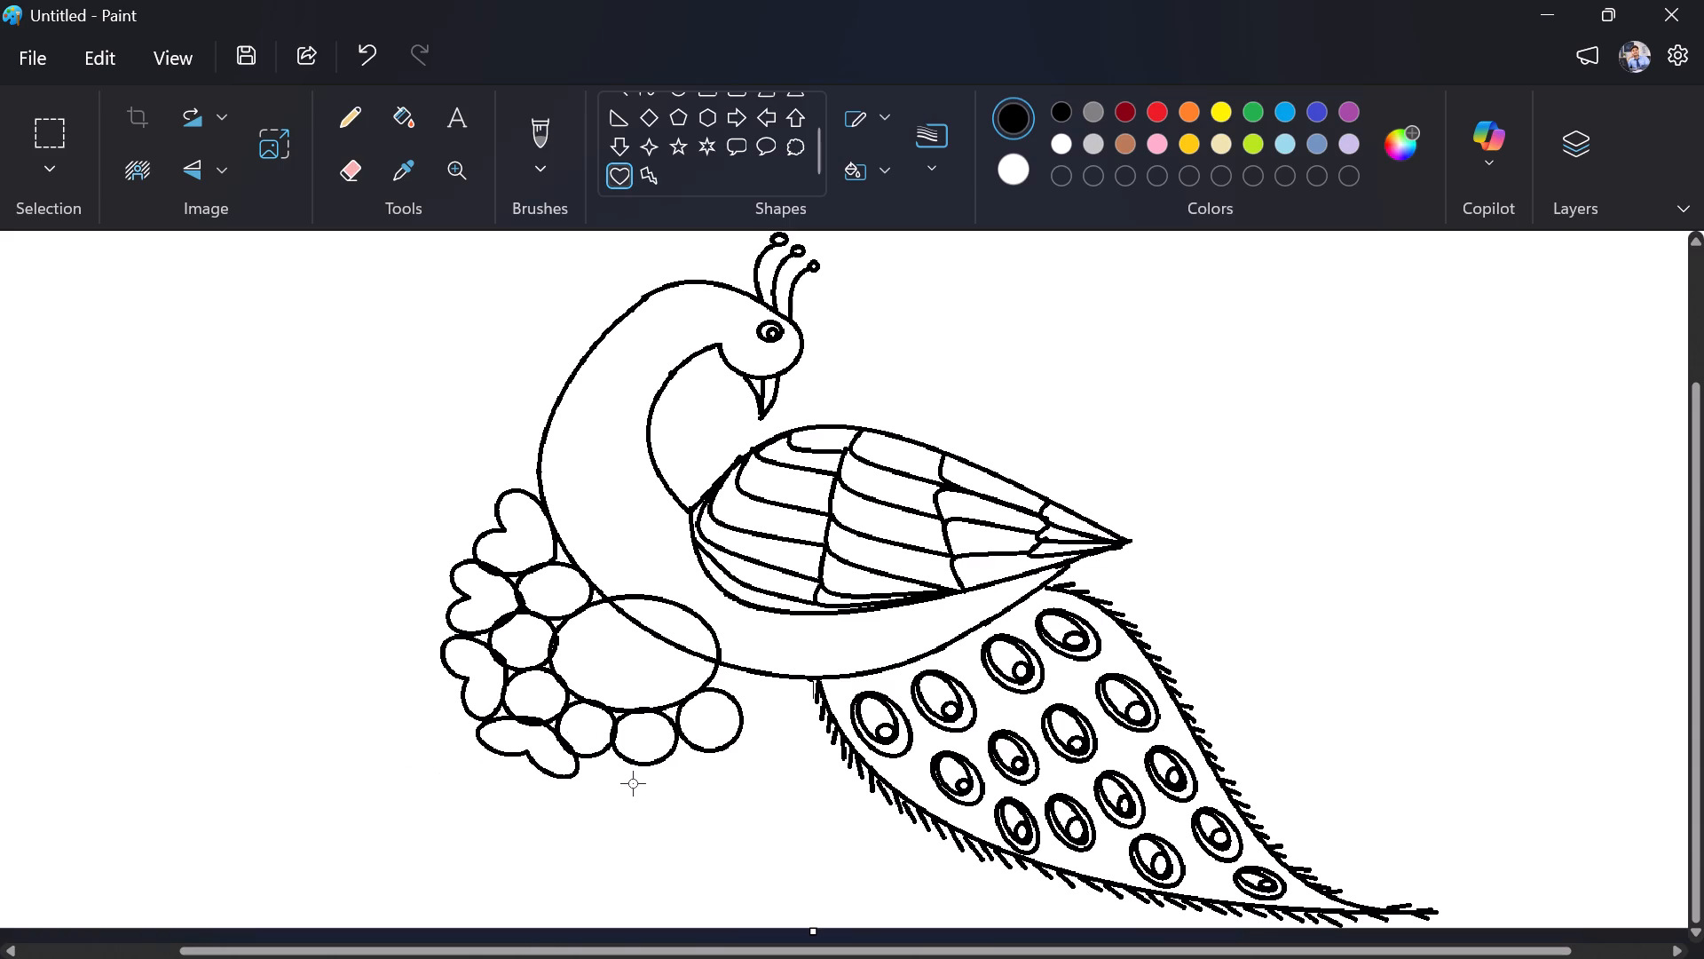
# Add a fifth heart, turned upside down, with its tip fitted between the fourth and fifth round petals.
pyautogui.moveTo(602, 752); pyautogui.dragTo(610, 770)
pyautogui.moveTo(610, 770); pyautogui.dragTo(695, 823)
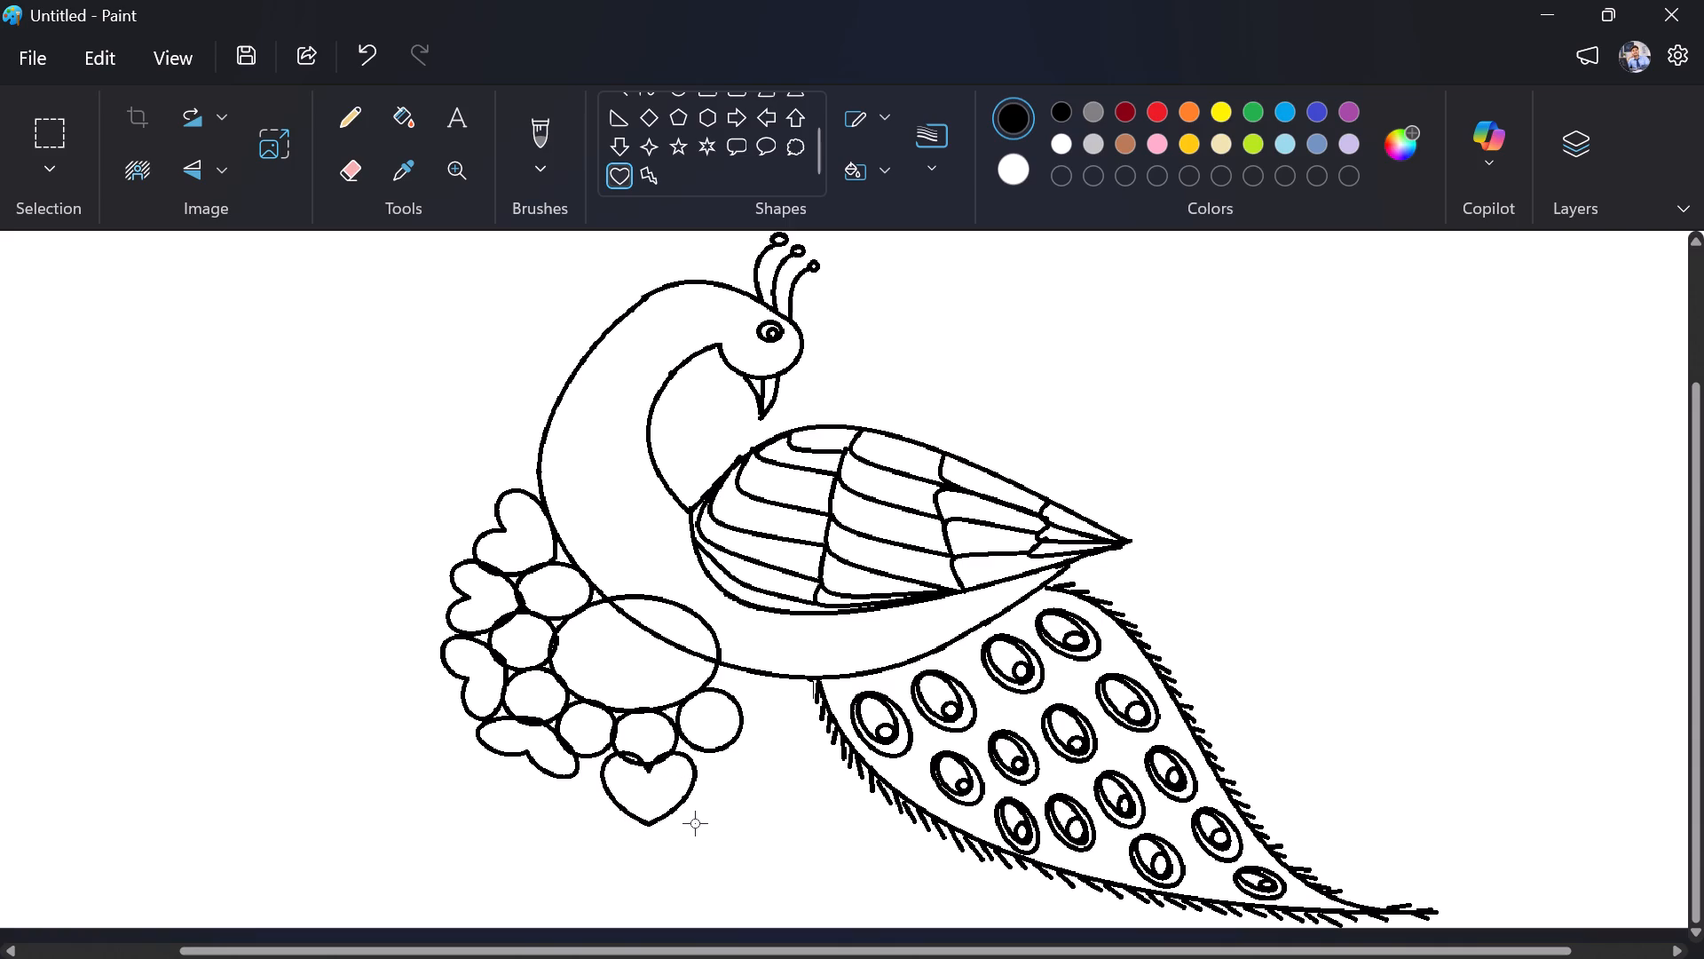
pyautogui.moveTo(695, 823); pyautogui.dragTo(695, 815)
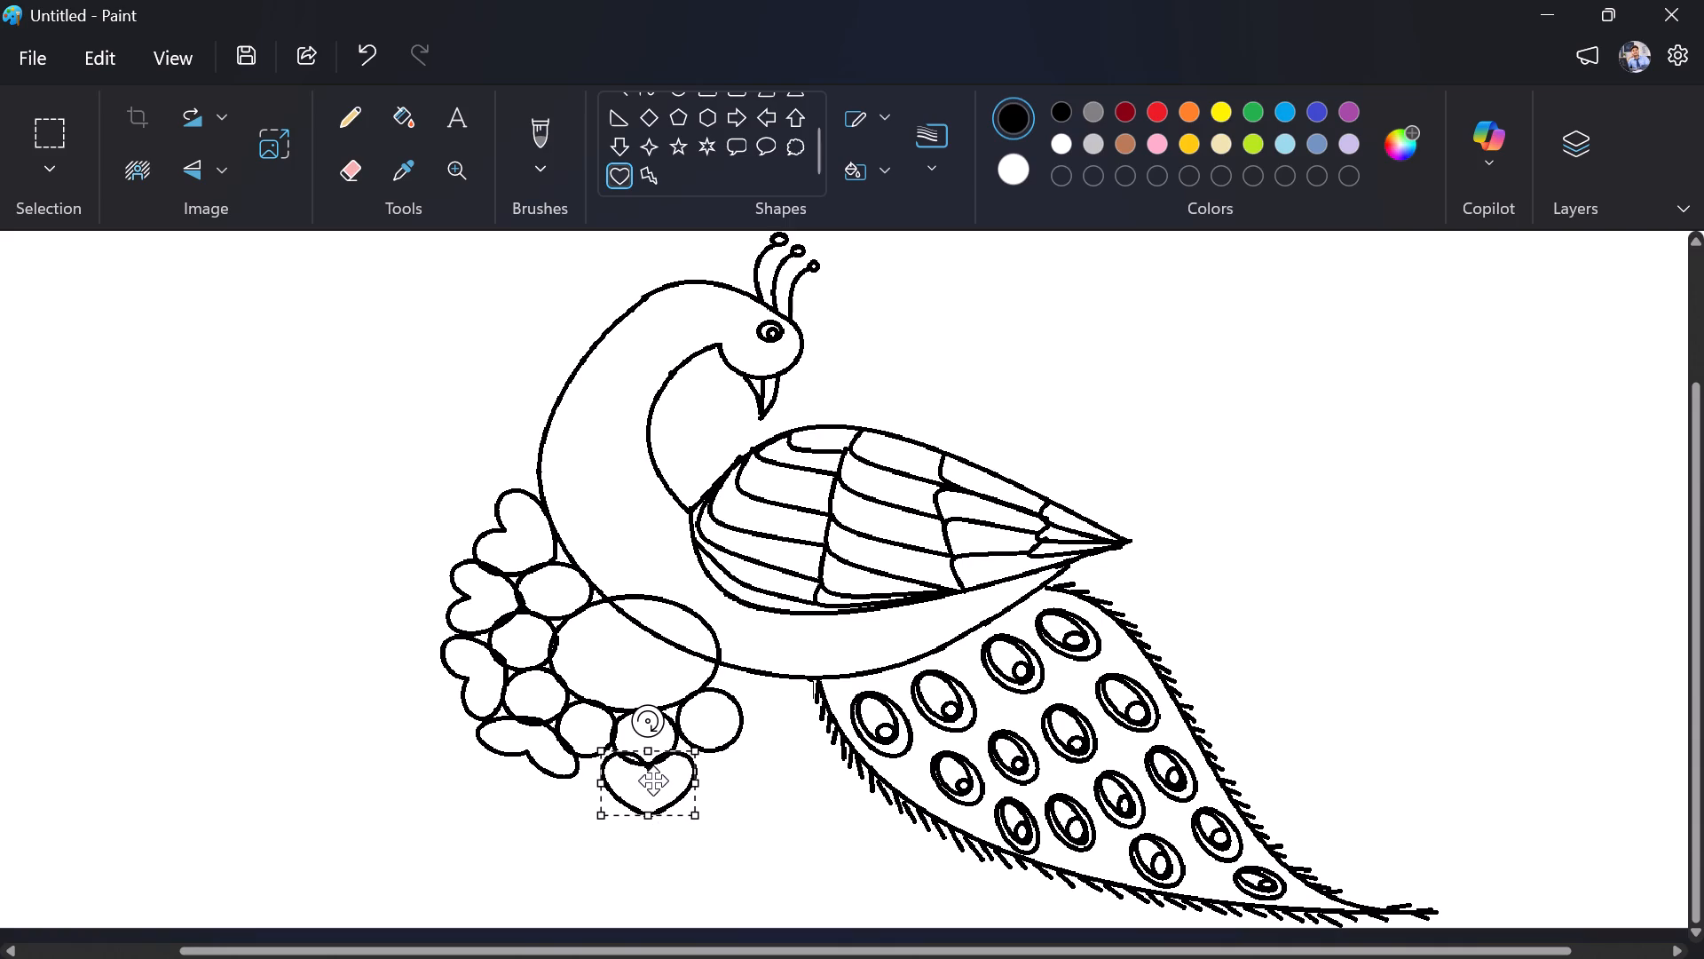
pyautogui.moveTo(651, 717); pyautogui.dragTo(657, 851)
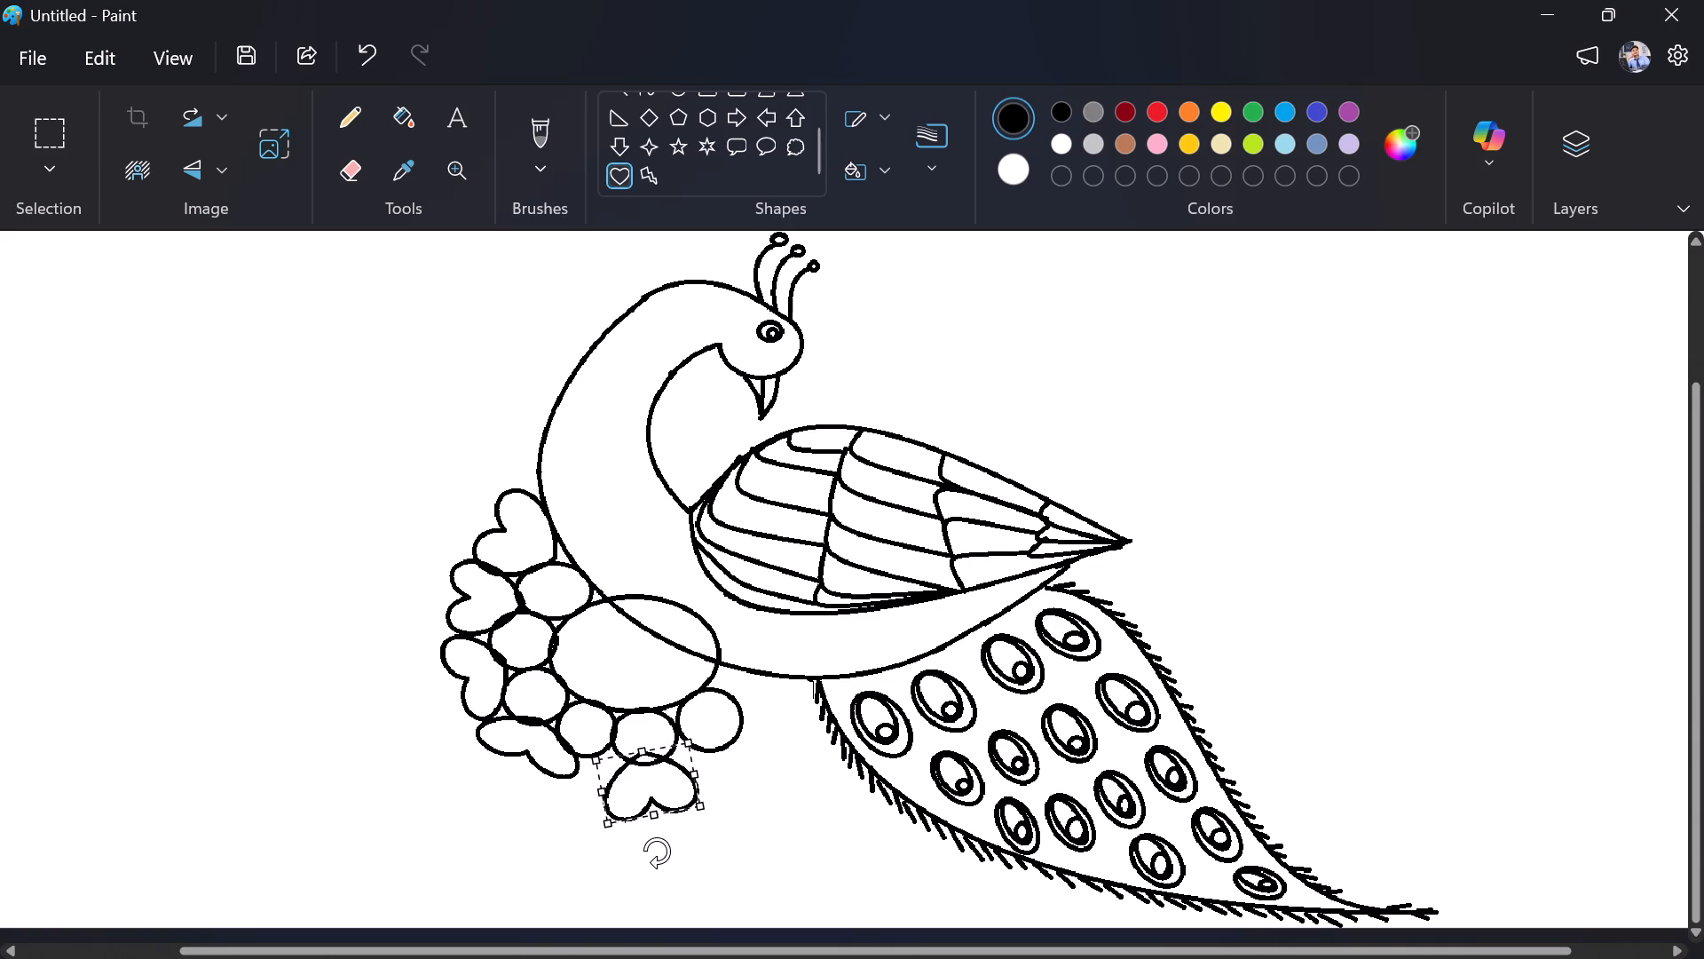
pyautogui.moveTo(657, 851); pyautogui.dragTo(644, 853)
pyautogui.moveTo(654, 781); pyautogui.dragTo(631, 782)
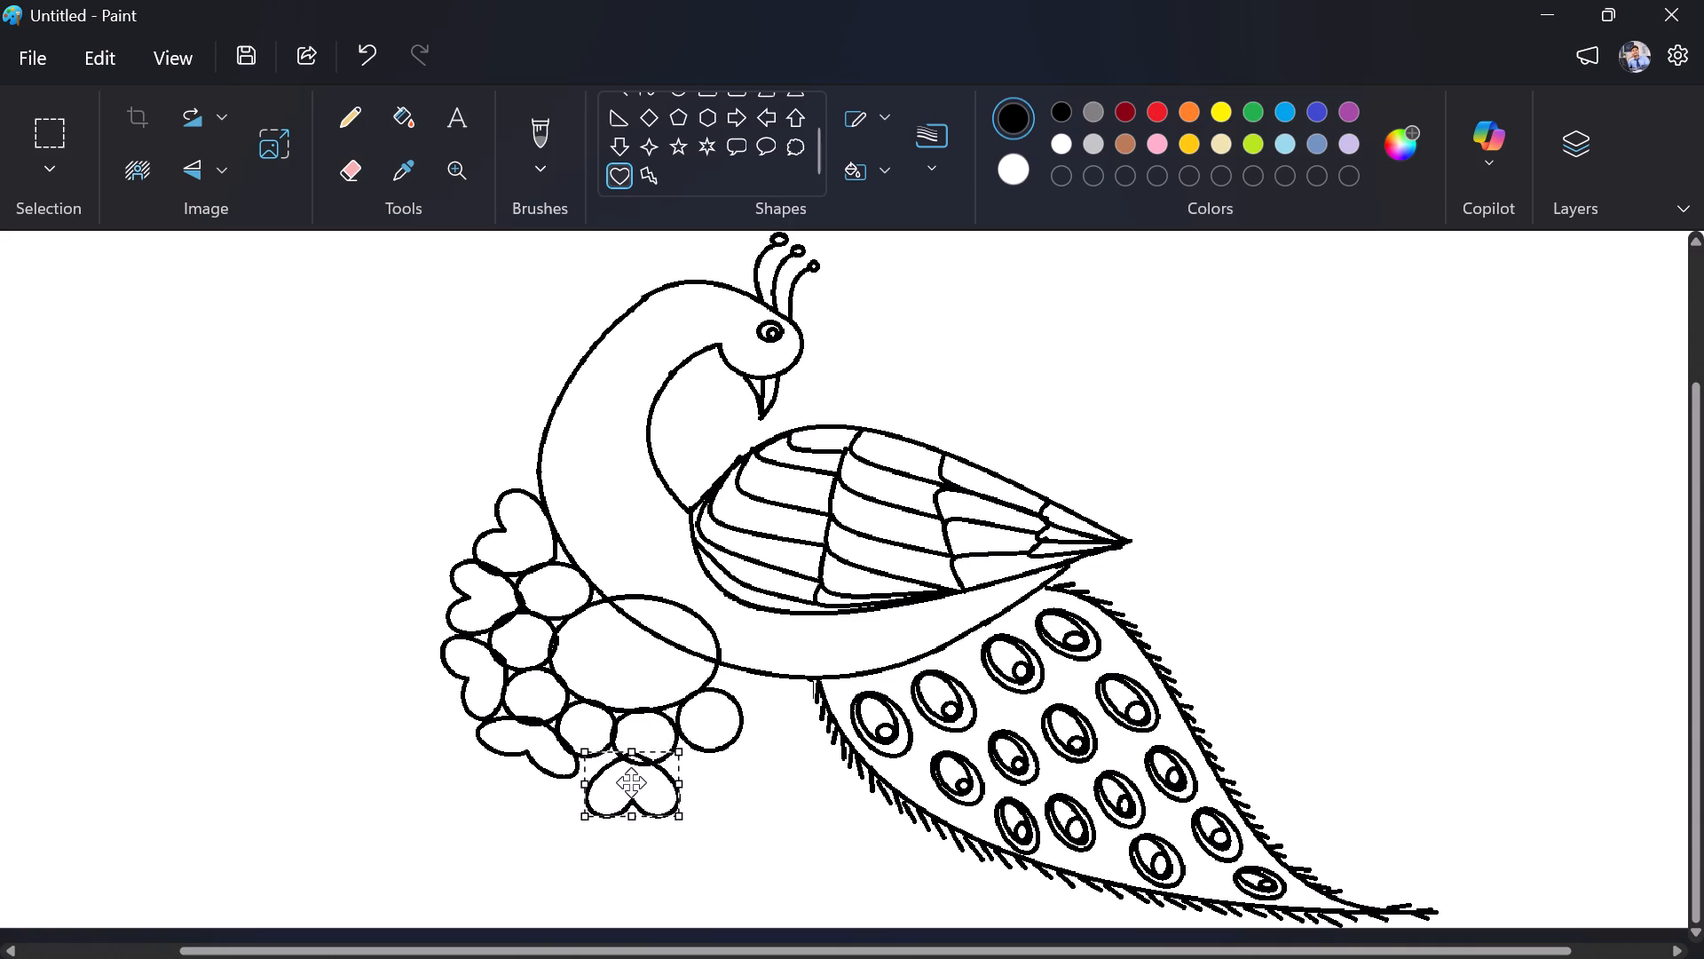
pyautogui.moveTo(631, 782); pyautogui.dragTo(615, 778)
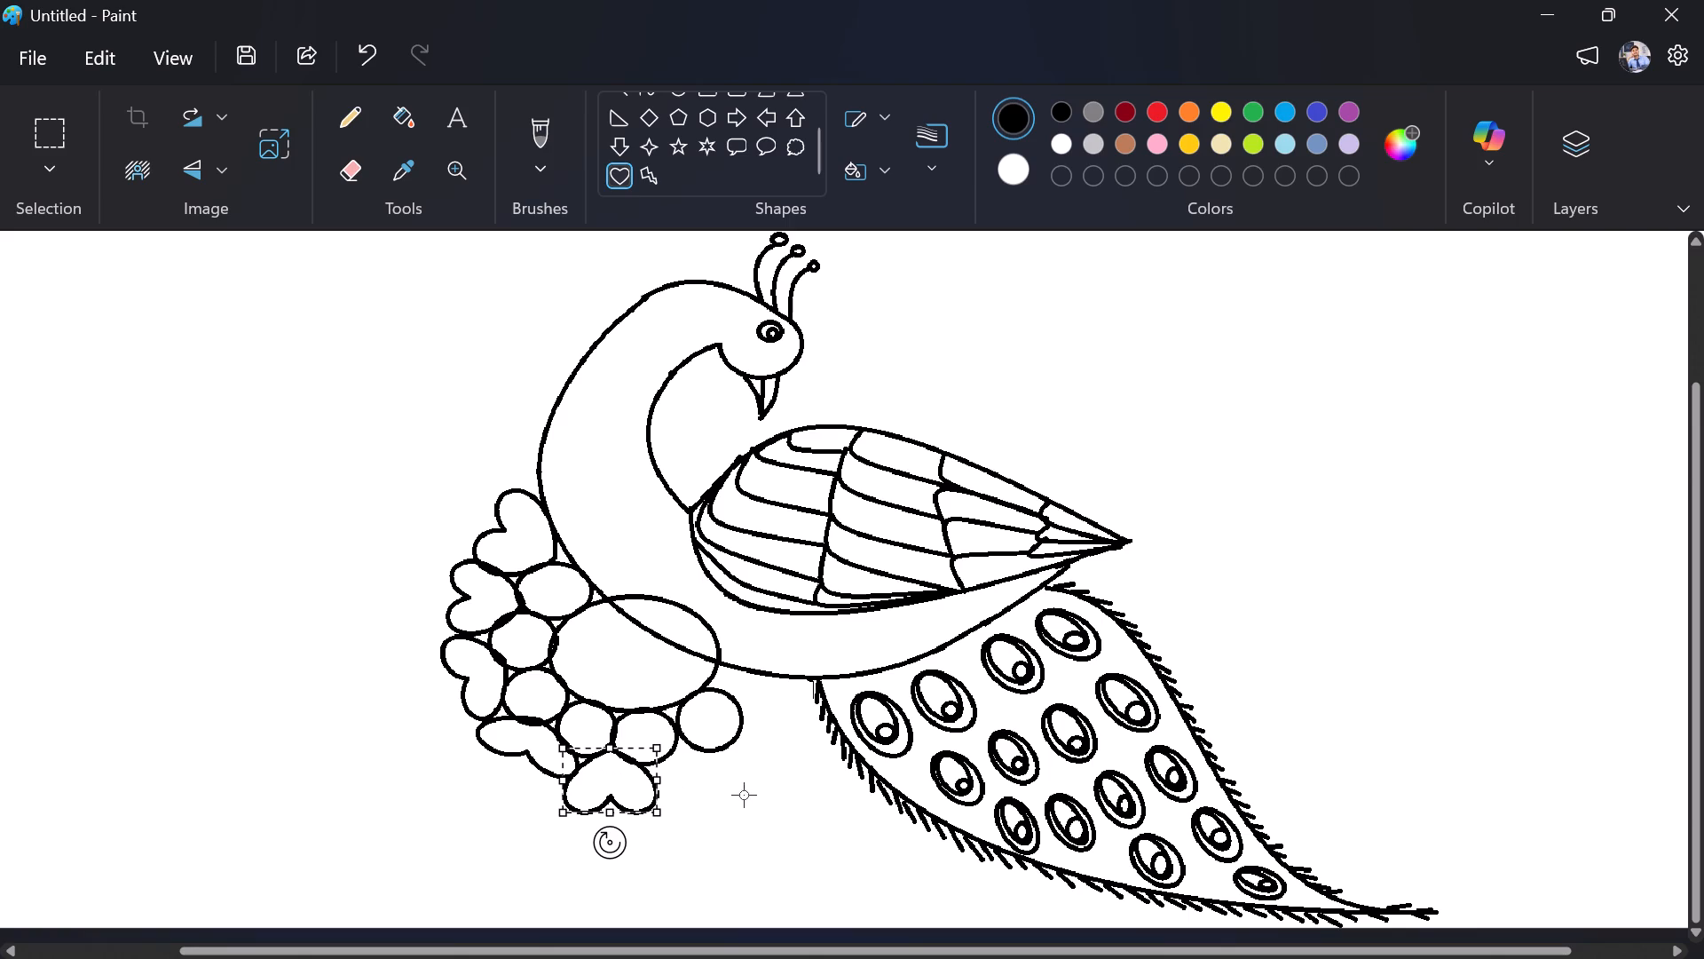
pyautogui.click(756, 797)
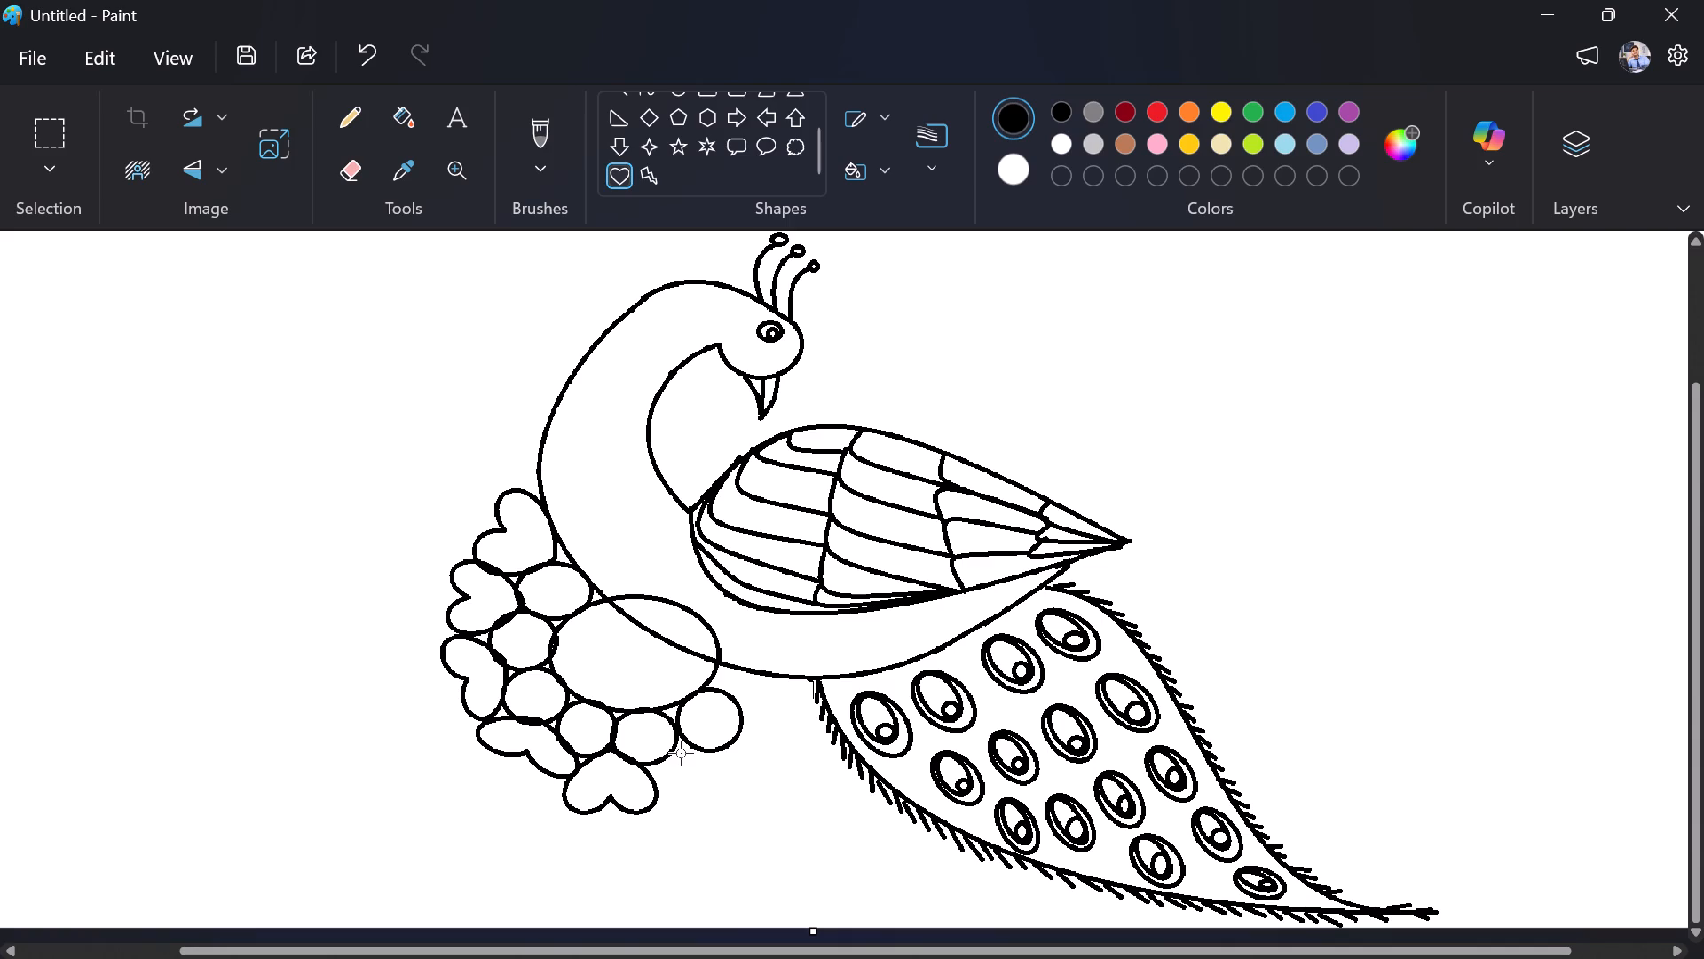
# Undo the ring of hearts and the round petals back to the first petal beside the large oval.
pyautogui.hotkey('alt', 'z')
pyautogui.hotkey('alt', 'z')
pyautogui.hotkey('alt', 'z')
pyautogui.hotkey('ctrl', 'z')
pyautogui.hotkey('ctrl', 'z')
pyautogui.hotkey('ctrl', 'z')
pyautogui.hotkey('ctrl', 'z')
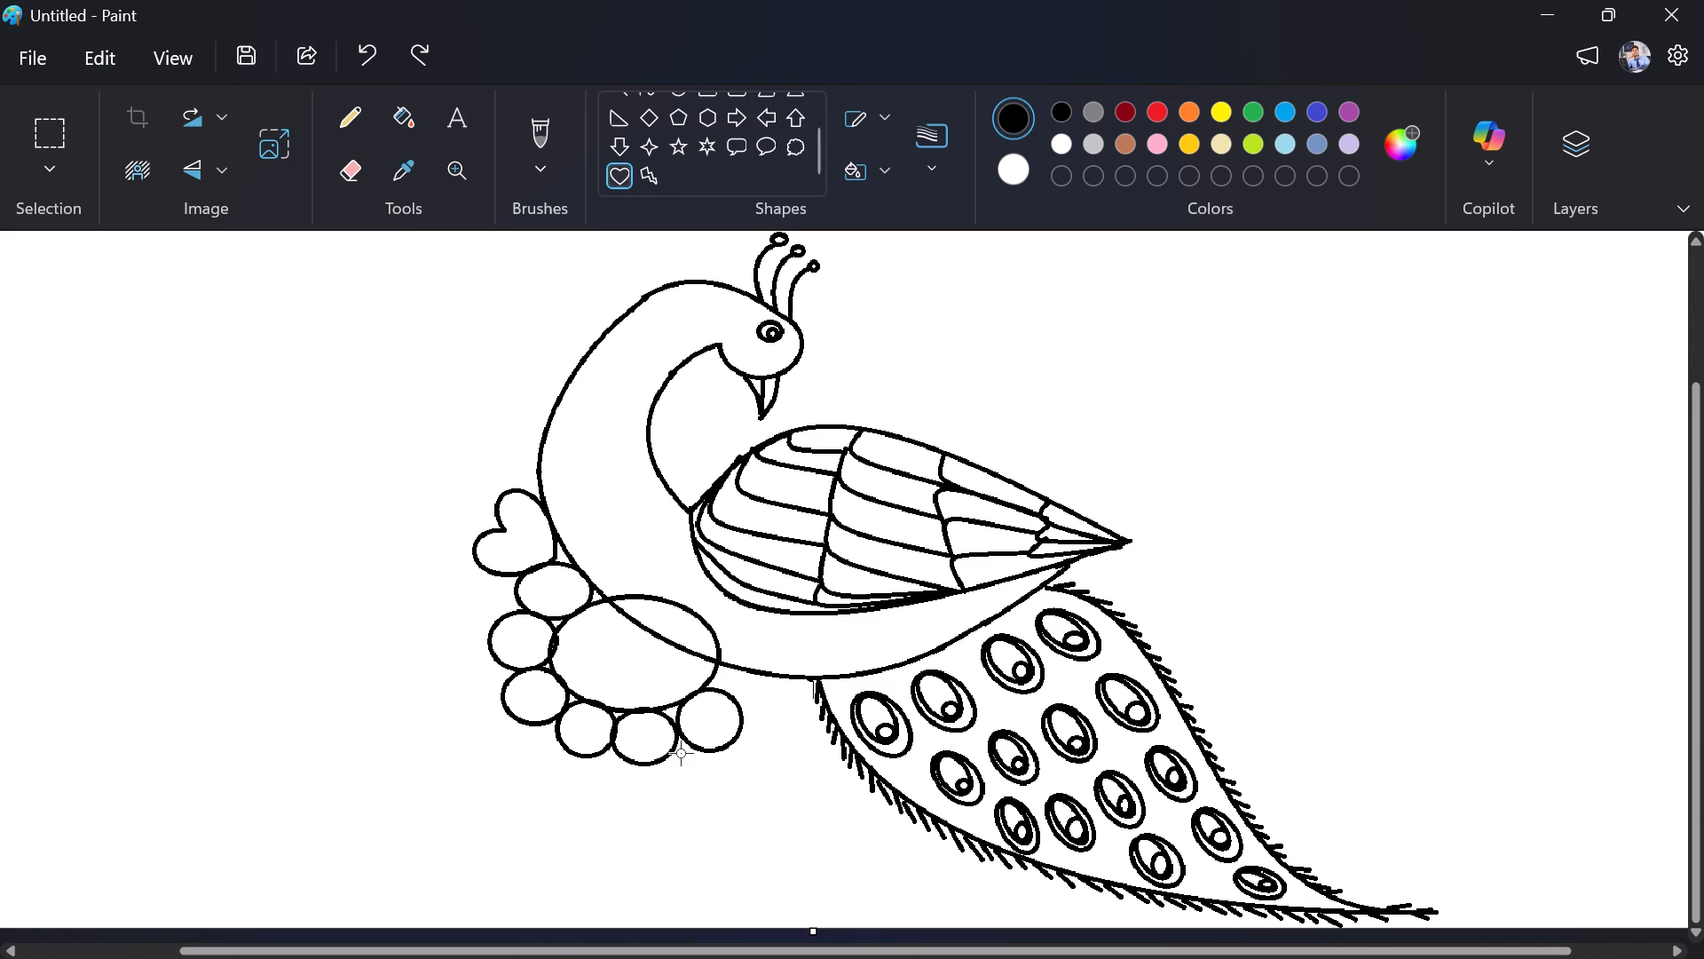
pyautogui.hotkey('ctrl', 'z')
pyautogui.hotkey('ctrl', 'z')
pyautogui.hotkey('ctrl', 'z')
pyautogui.hotkey('ctrl', 'z')
pyautogui.hotkey('ctrl', 'z')
pyautogui.hotkey('ctrl', 'z')
pyautogui.hotkey('ctrl', 'z')
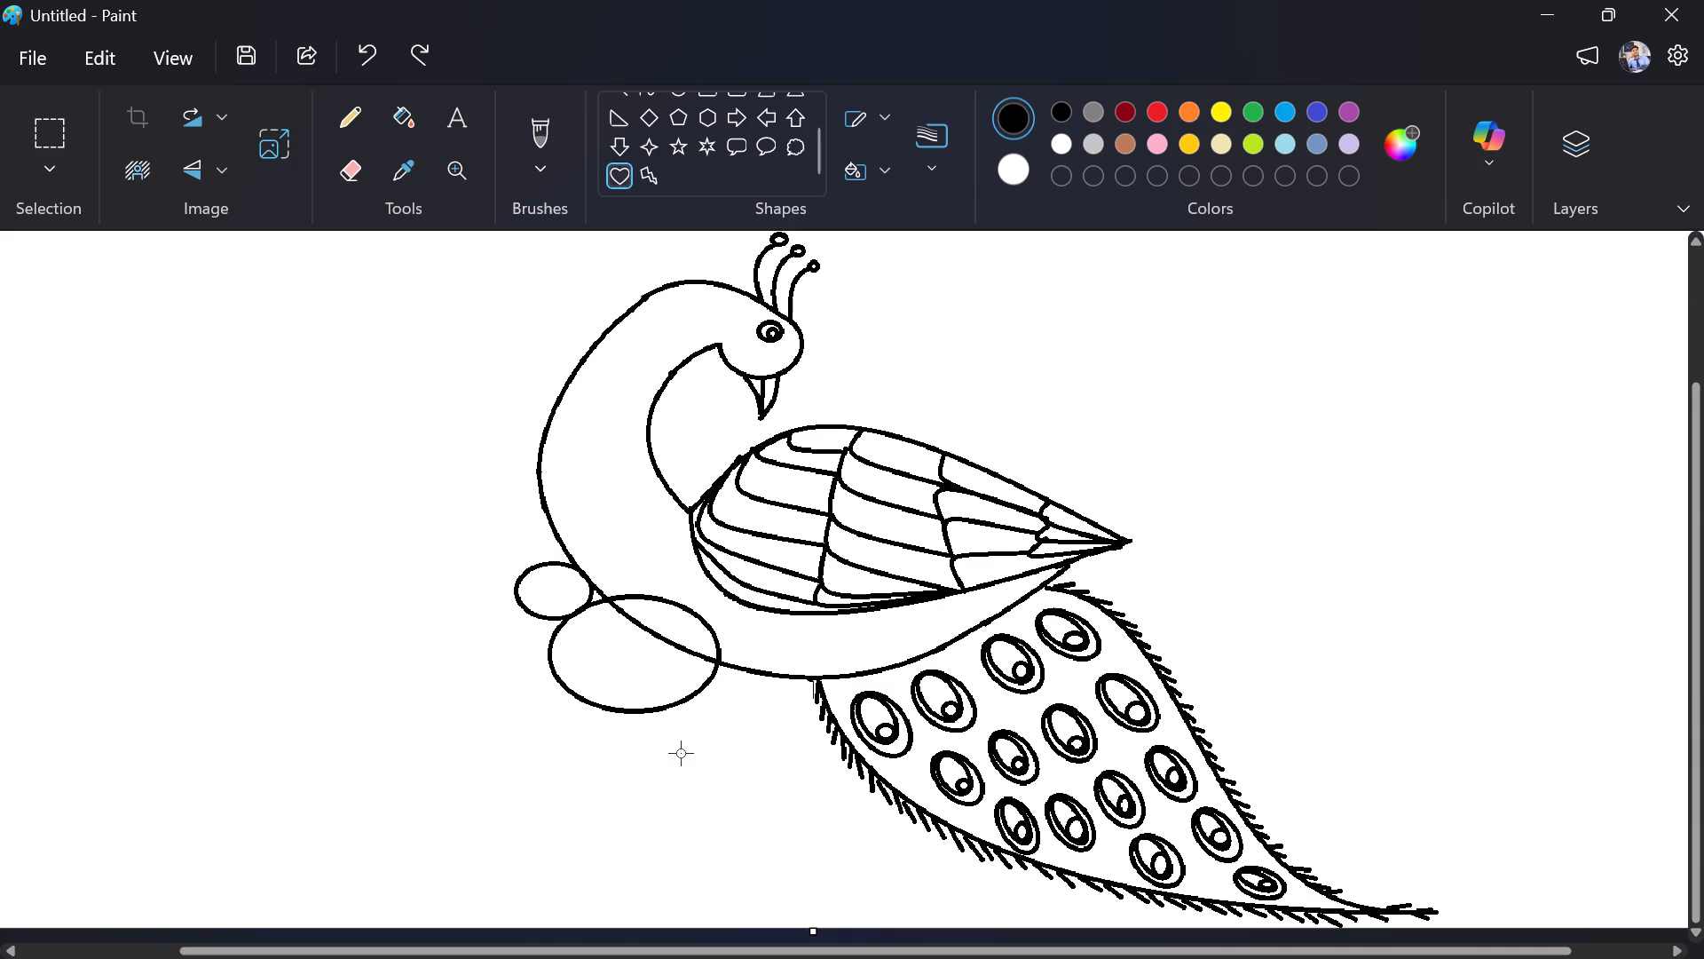
pyautogui.press('z')
pyautogui.press('z')
pyautogui.hotkey('ctrl', 'z')
pyautogui.hotkey('ctrl', 'z')
pyautogui.hotkey('ctrl', 'z')
pyautogui.hotkey('ctrl', 'z')
# Erase the outer part of the small round petal beside the large oval beneath the neck.
pyautogui.click(352, 162)
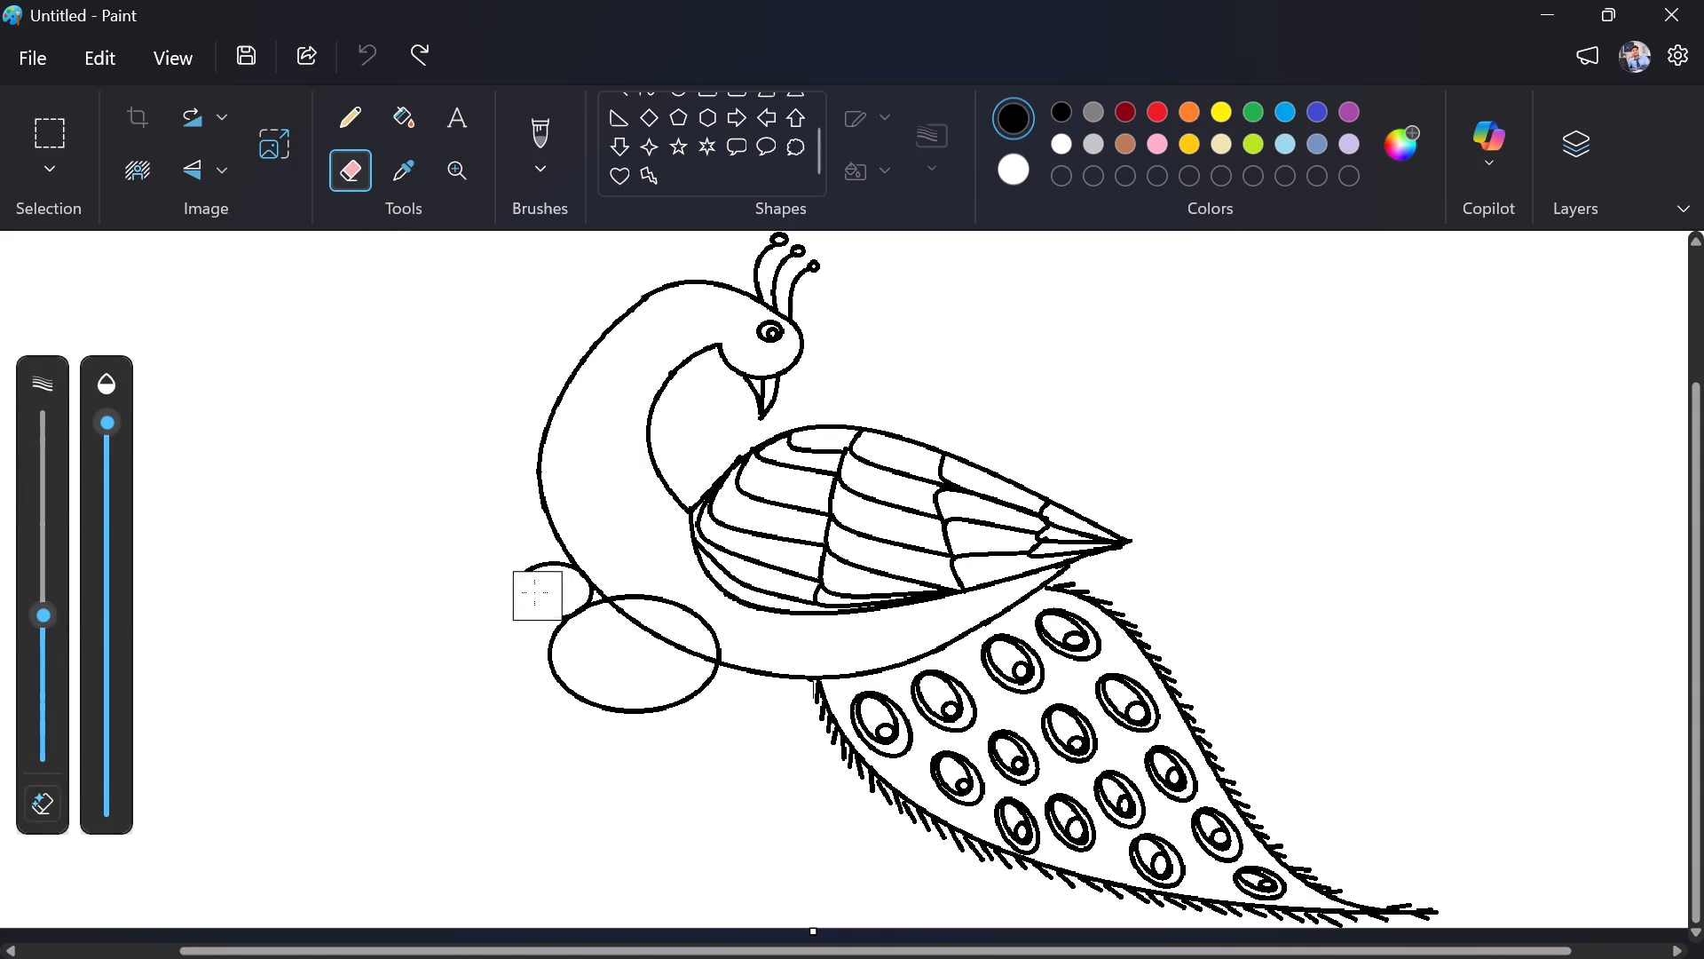
pyautogui.moveTo(501, 566); pyautogui.dragTo(542, 587)
pyautogui.moveTo(542, 587); pyautogui.dragTo(539, 583)
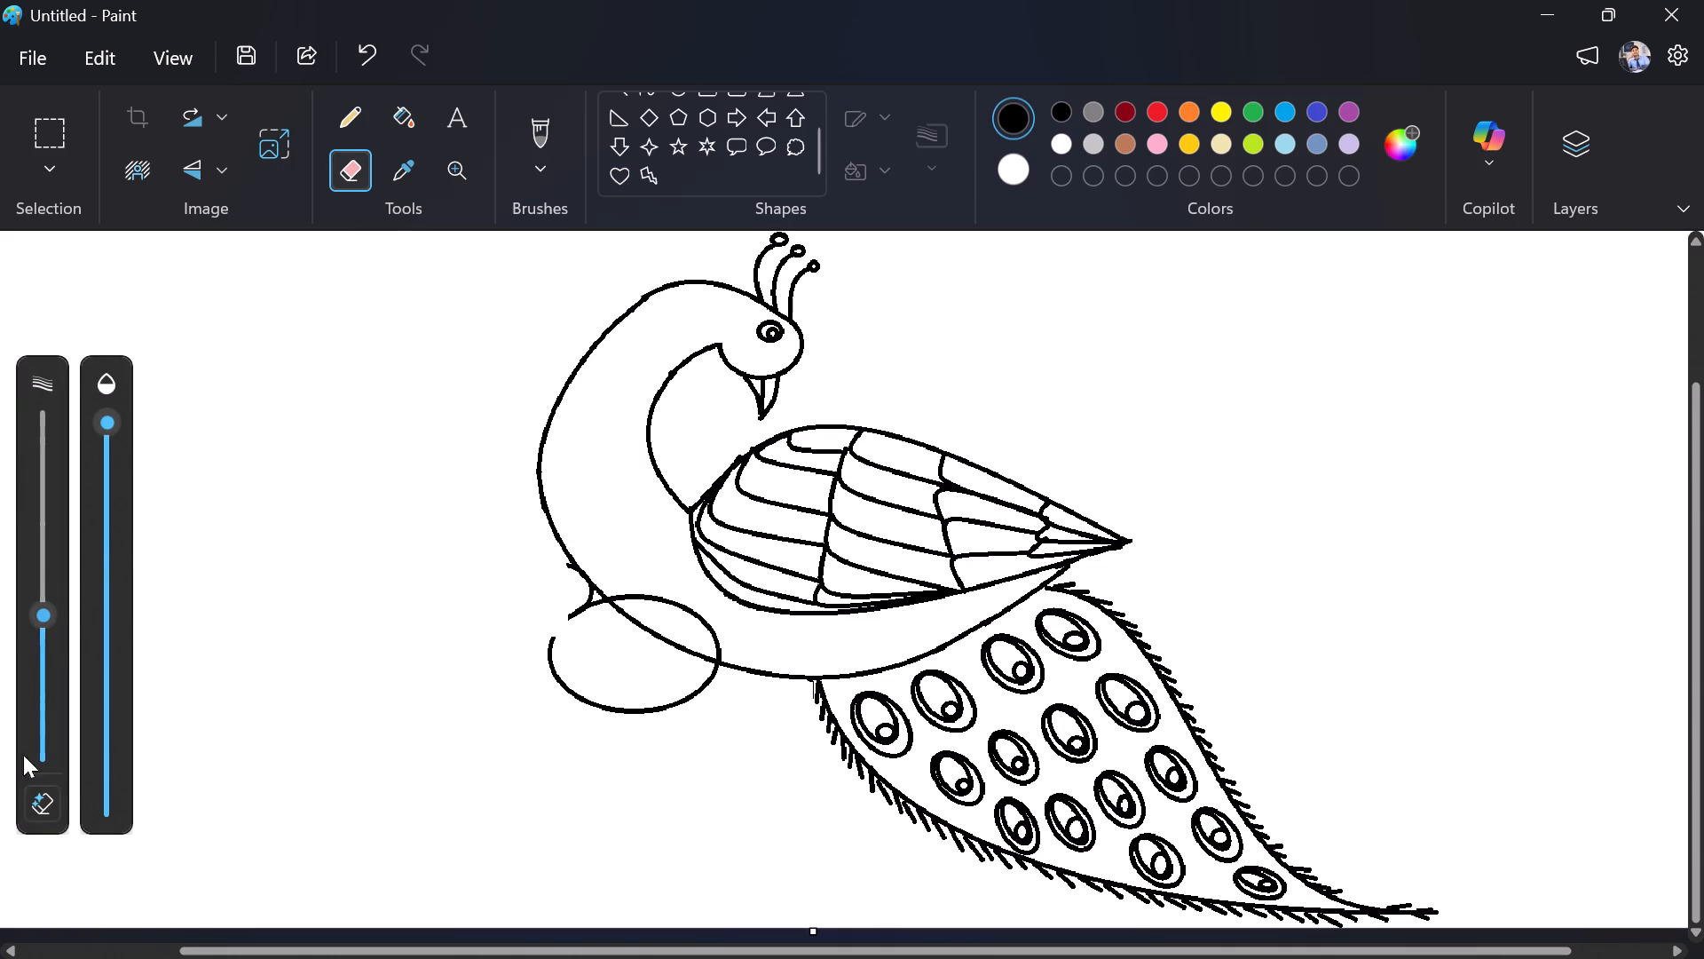
# Reduce the eraser size and erase the petal remnant, the large oval and the body outline running through it.
pyautogui.click(35, 693)
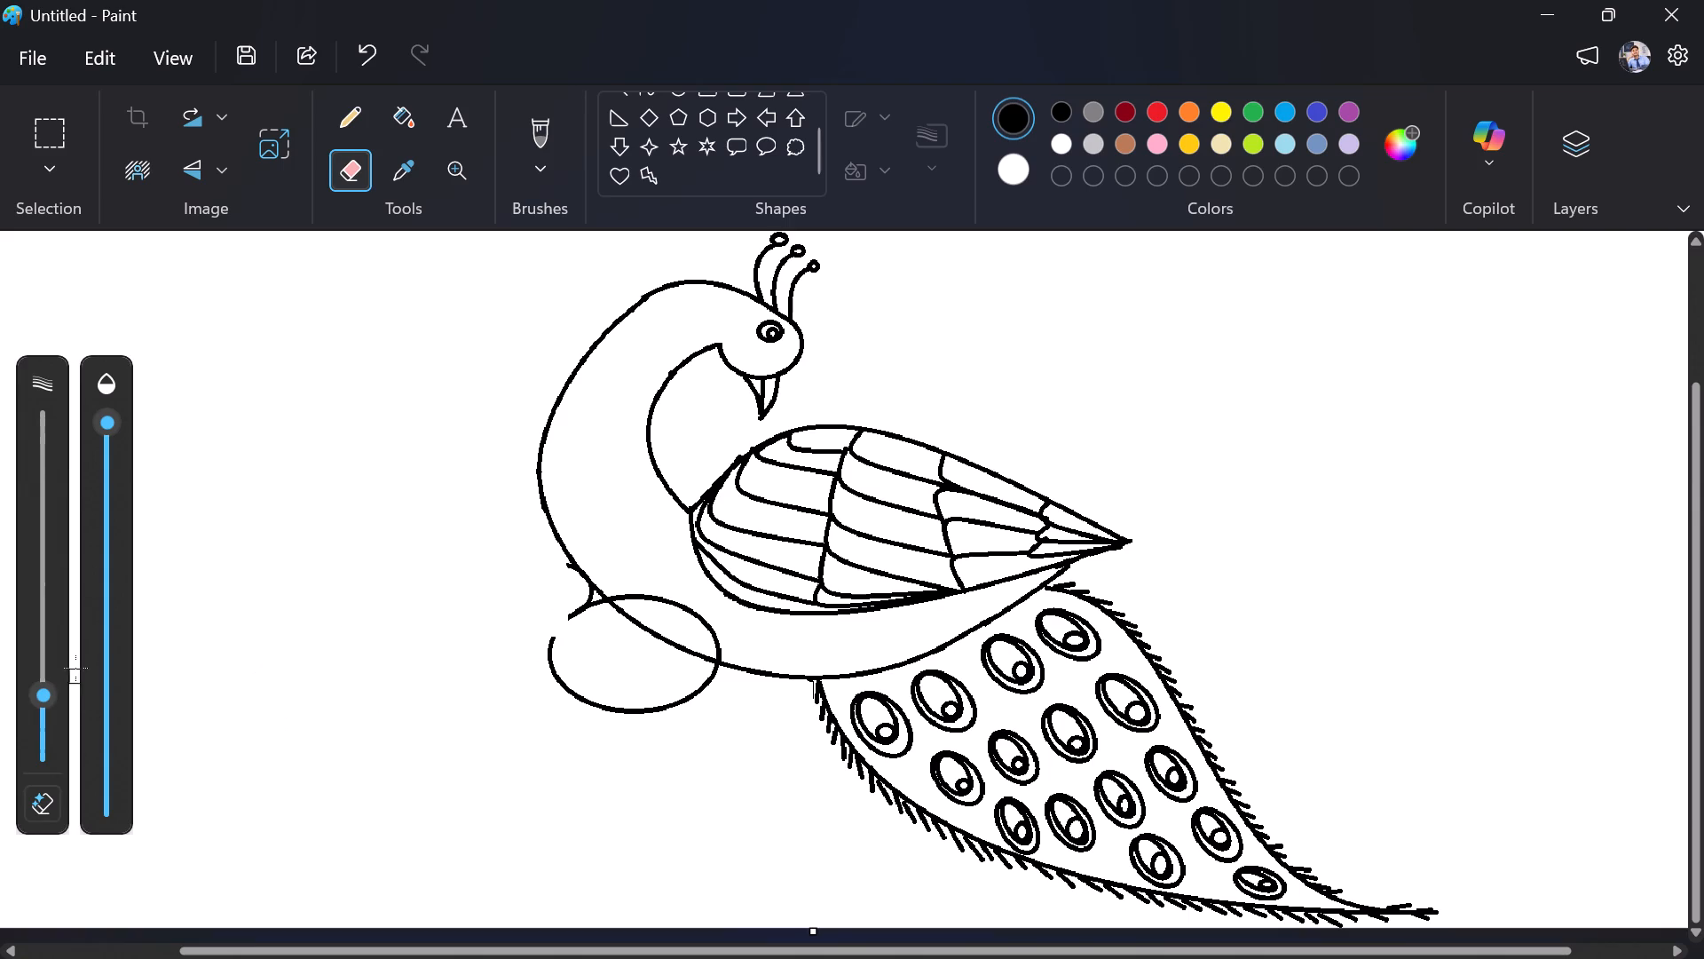
pyautogui.moveTo(485, 597); pyautogui.dragTo(698, 609)
pyautogui.moveTo(698, 609); pyautogui.dragTo(509, 630)
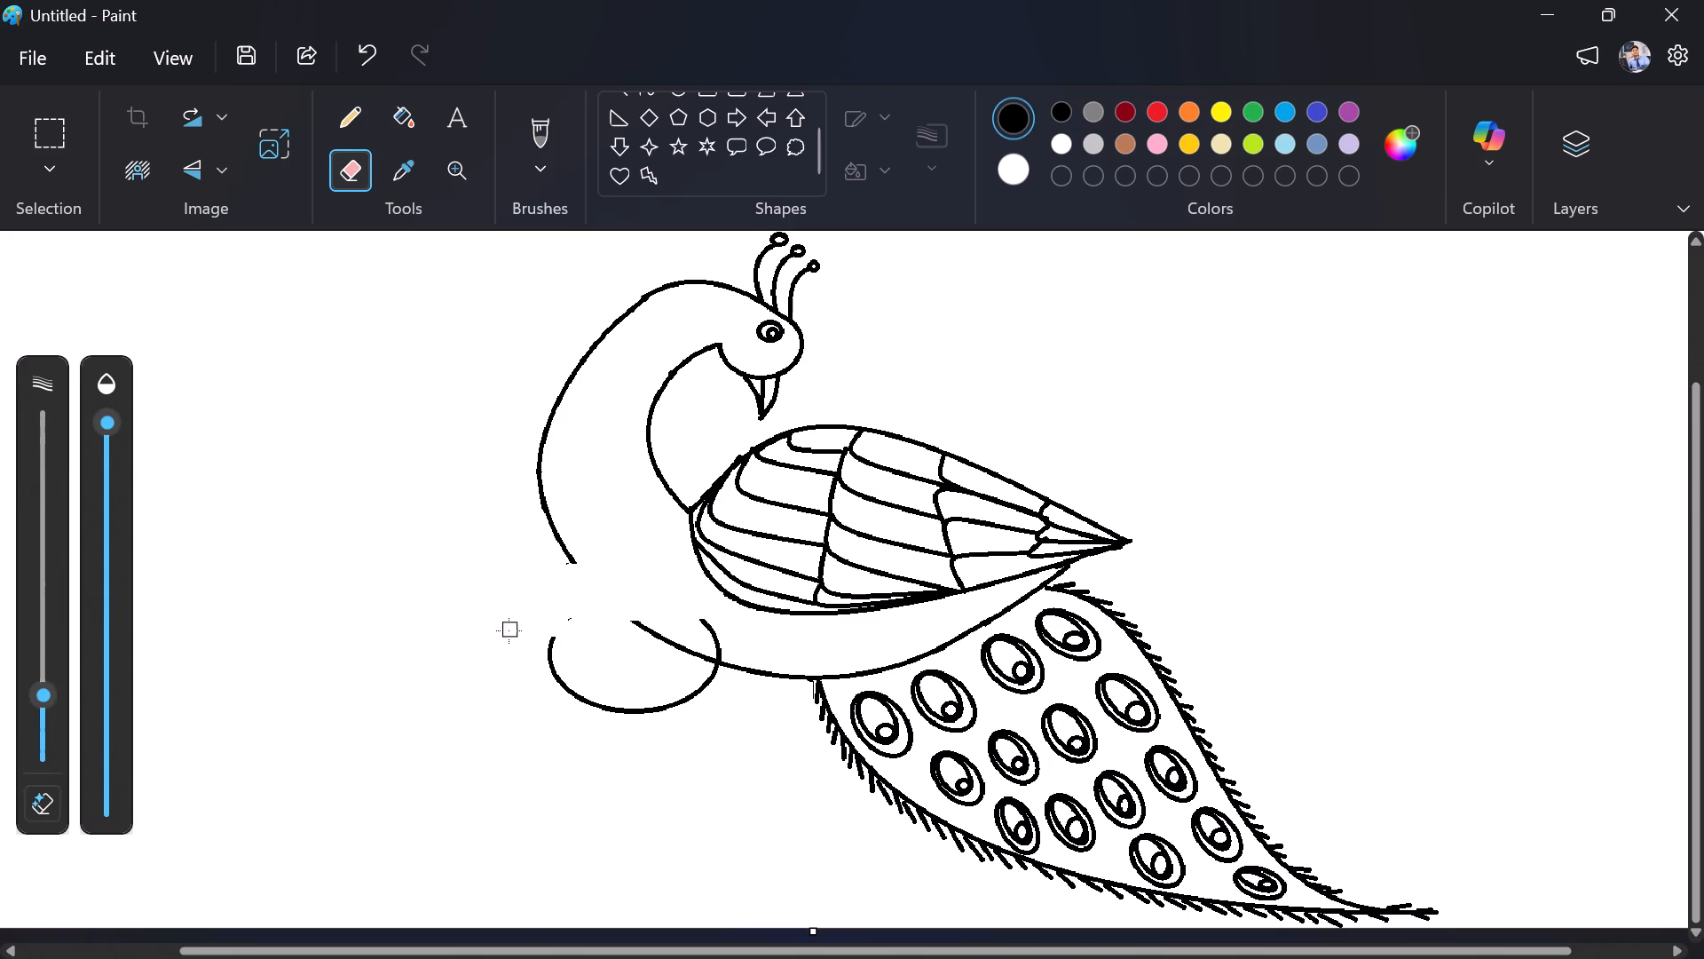
pyautogui.moveTo(509, 630); pyautogui.dragTo(679, 646)
pyautogui.moveTo(679, 646); pyautogui.dragTo(585, 687)
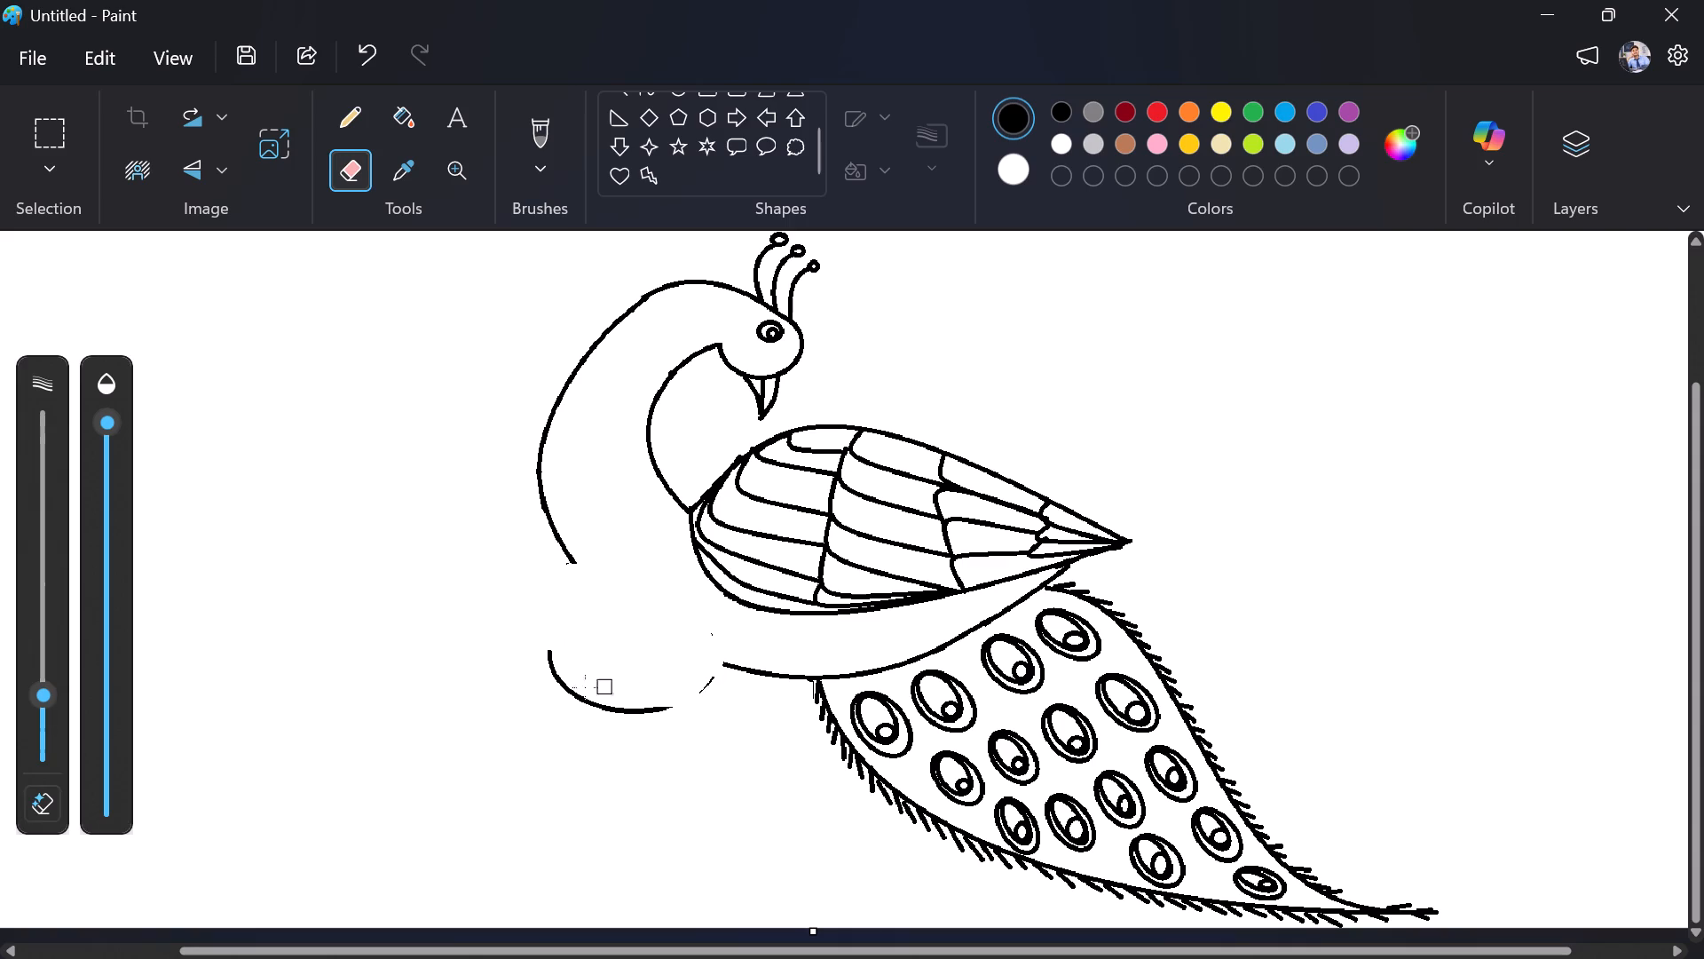
pyautogui.moveTo(585, 687); pyautogui.dragTo(550, 665)
pyautogui.moveTo(548, 654); pyautogui.dragTo(674, 696)
pyautogui.moveTo(674, 696); pyautogui.dragTo(667, 689)
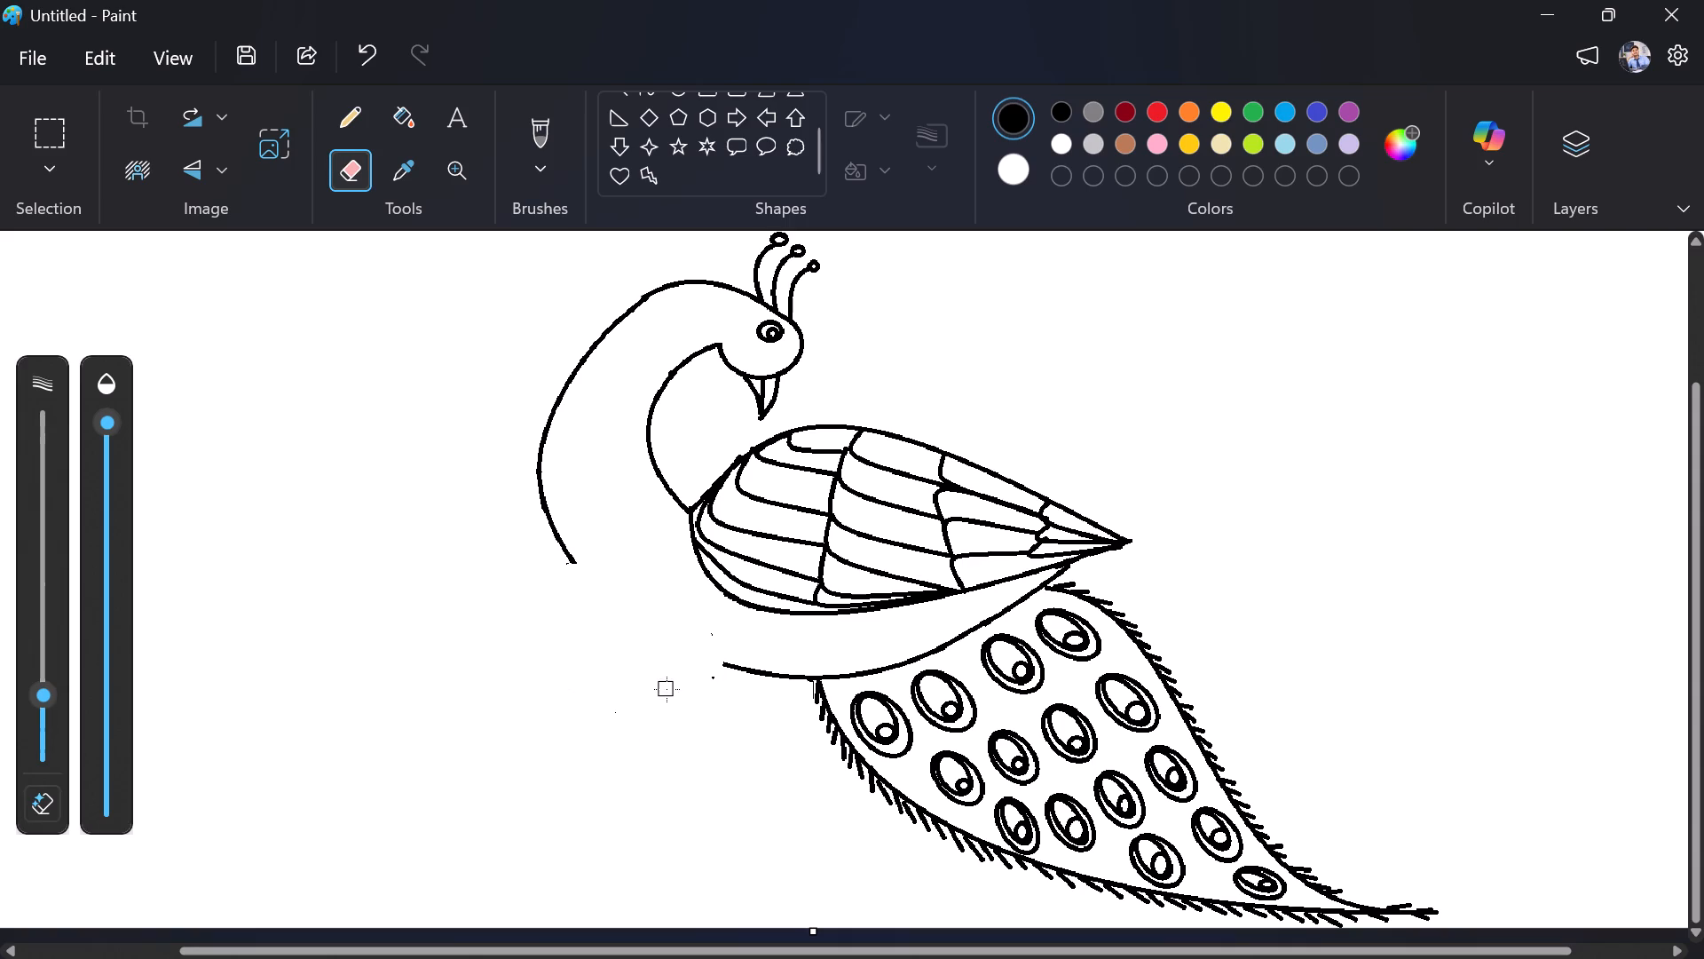
pyautogui.moveTo(667, 689); pyautogui.dragTo(703, 663)
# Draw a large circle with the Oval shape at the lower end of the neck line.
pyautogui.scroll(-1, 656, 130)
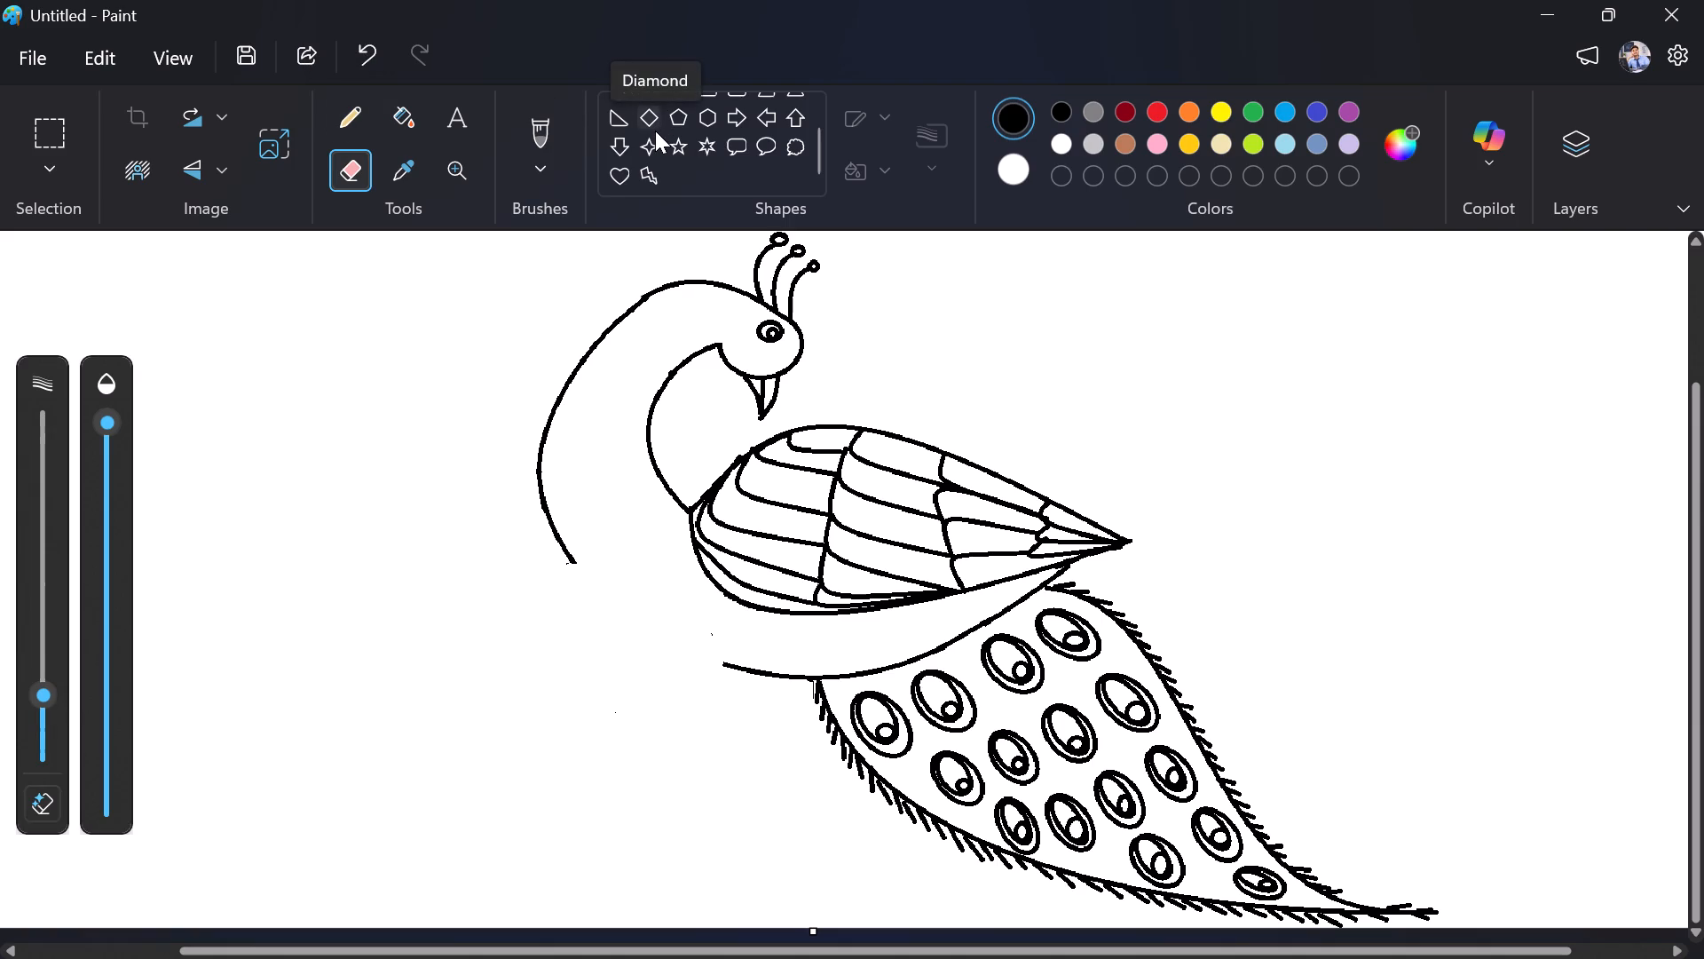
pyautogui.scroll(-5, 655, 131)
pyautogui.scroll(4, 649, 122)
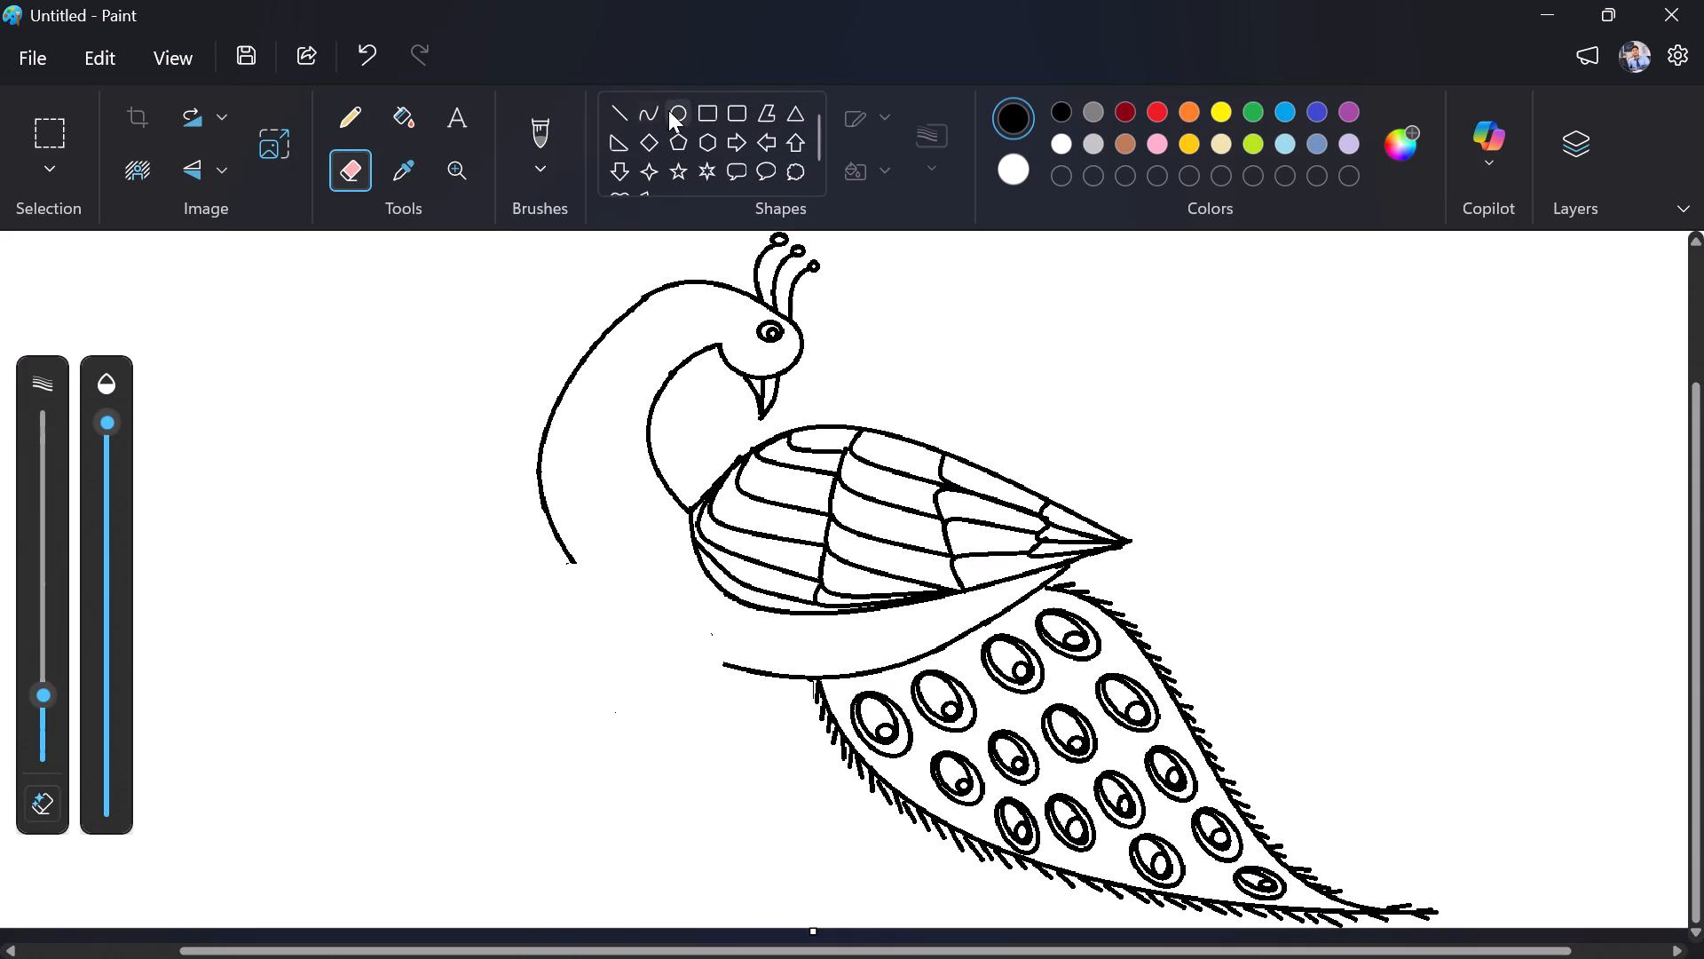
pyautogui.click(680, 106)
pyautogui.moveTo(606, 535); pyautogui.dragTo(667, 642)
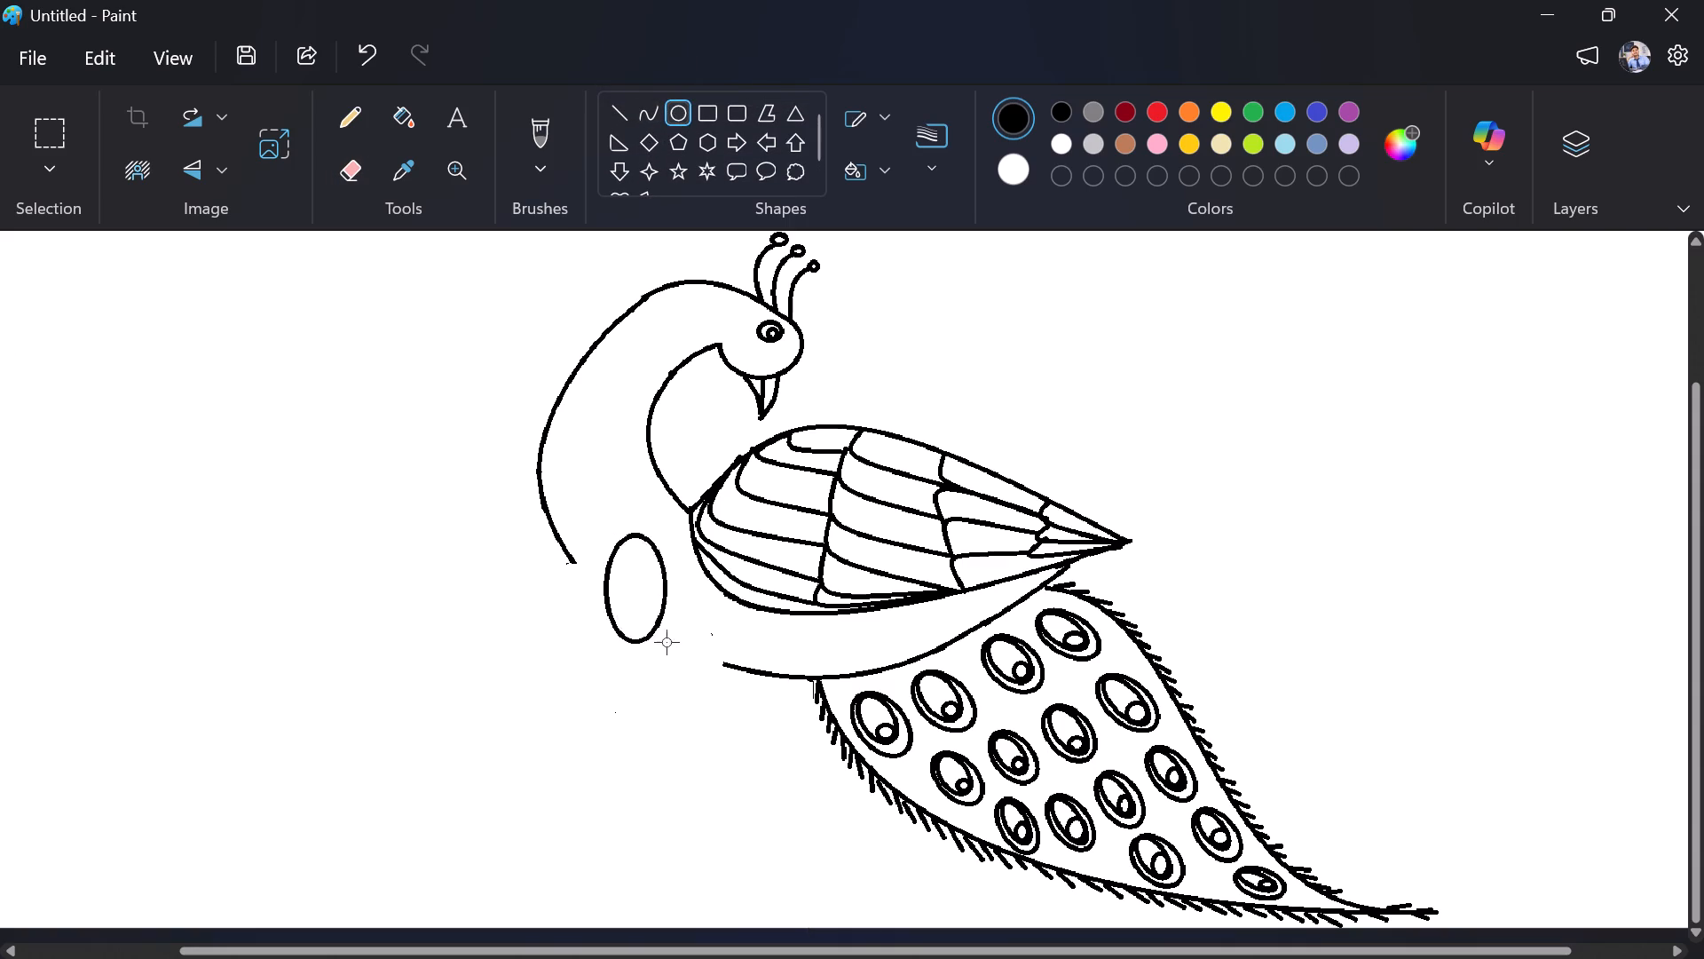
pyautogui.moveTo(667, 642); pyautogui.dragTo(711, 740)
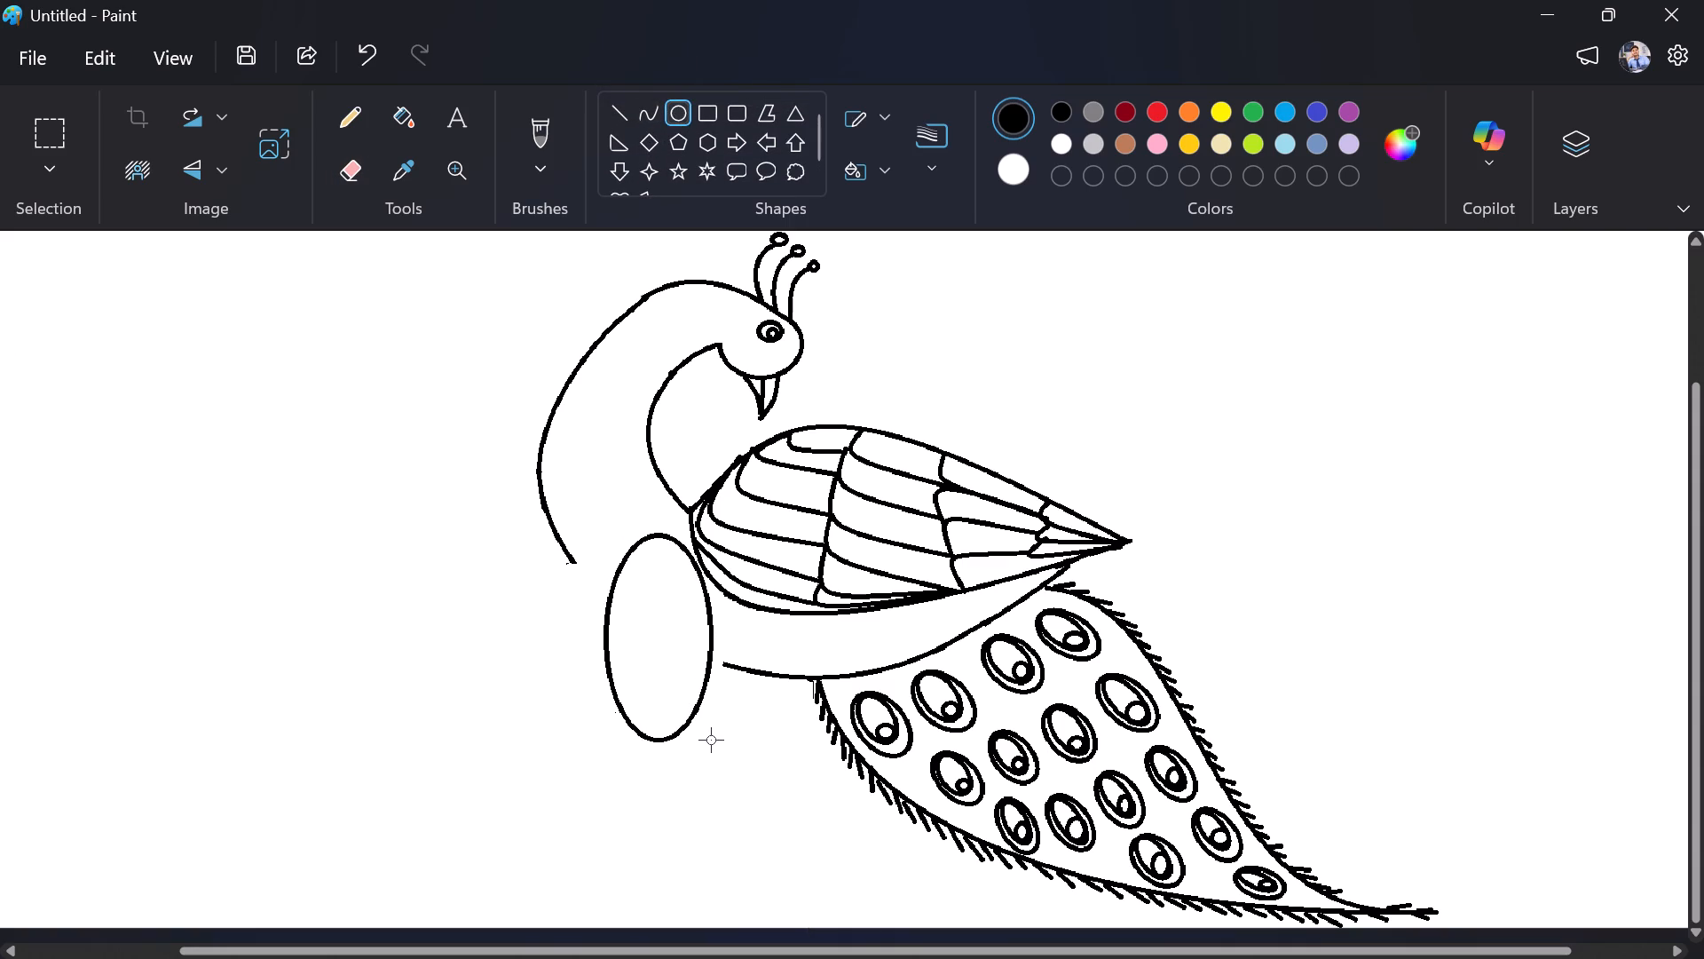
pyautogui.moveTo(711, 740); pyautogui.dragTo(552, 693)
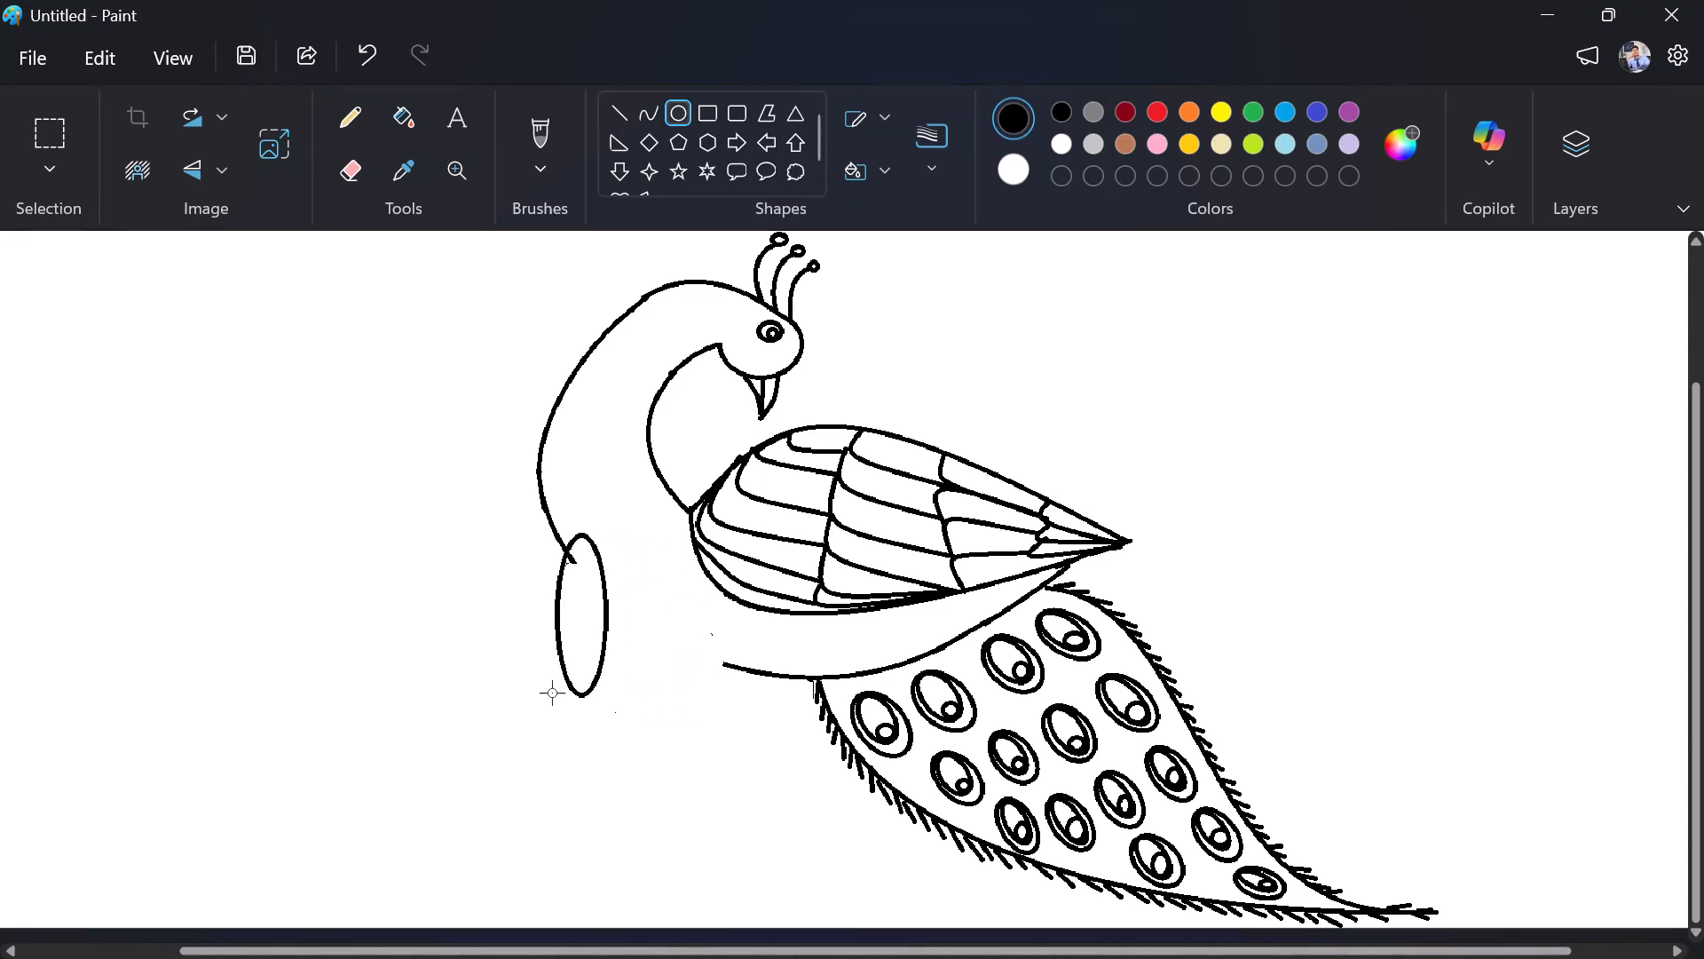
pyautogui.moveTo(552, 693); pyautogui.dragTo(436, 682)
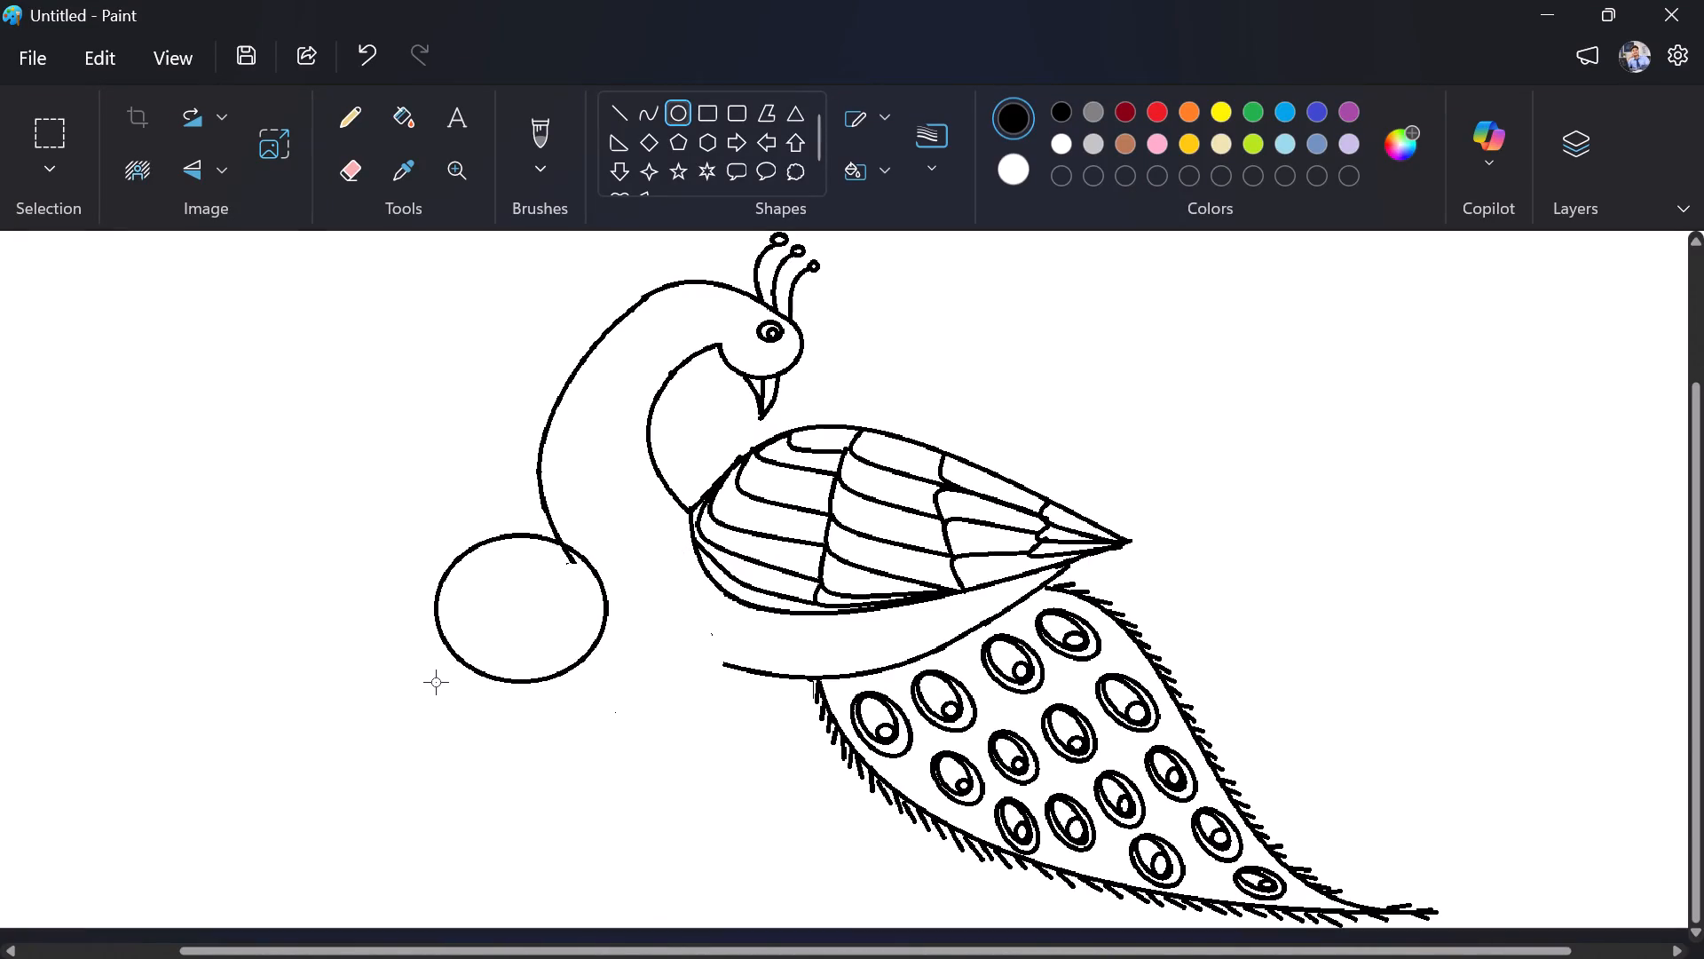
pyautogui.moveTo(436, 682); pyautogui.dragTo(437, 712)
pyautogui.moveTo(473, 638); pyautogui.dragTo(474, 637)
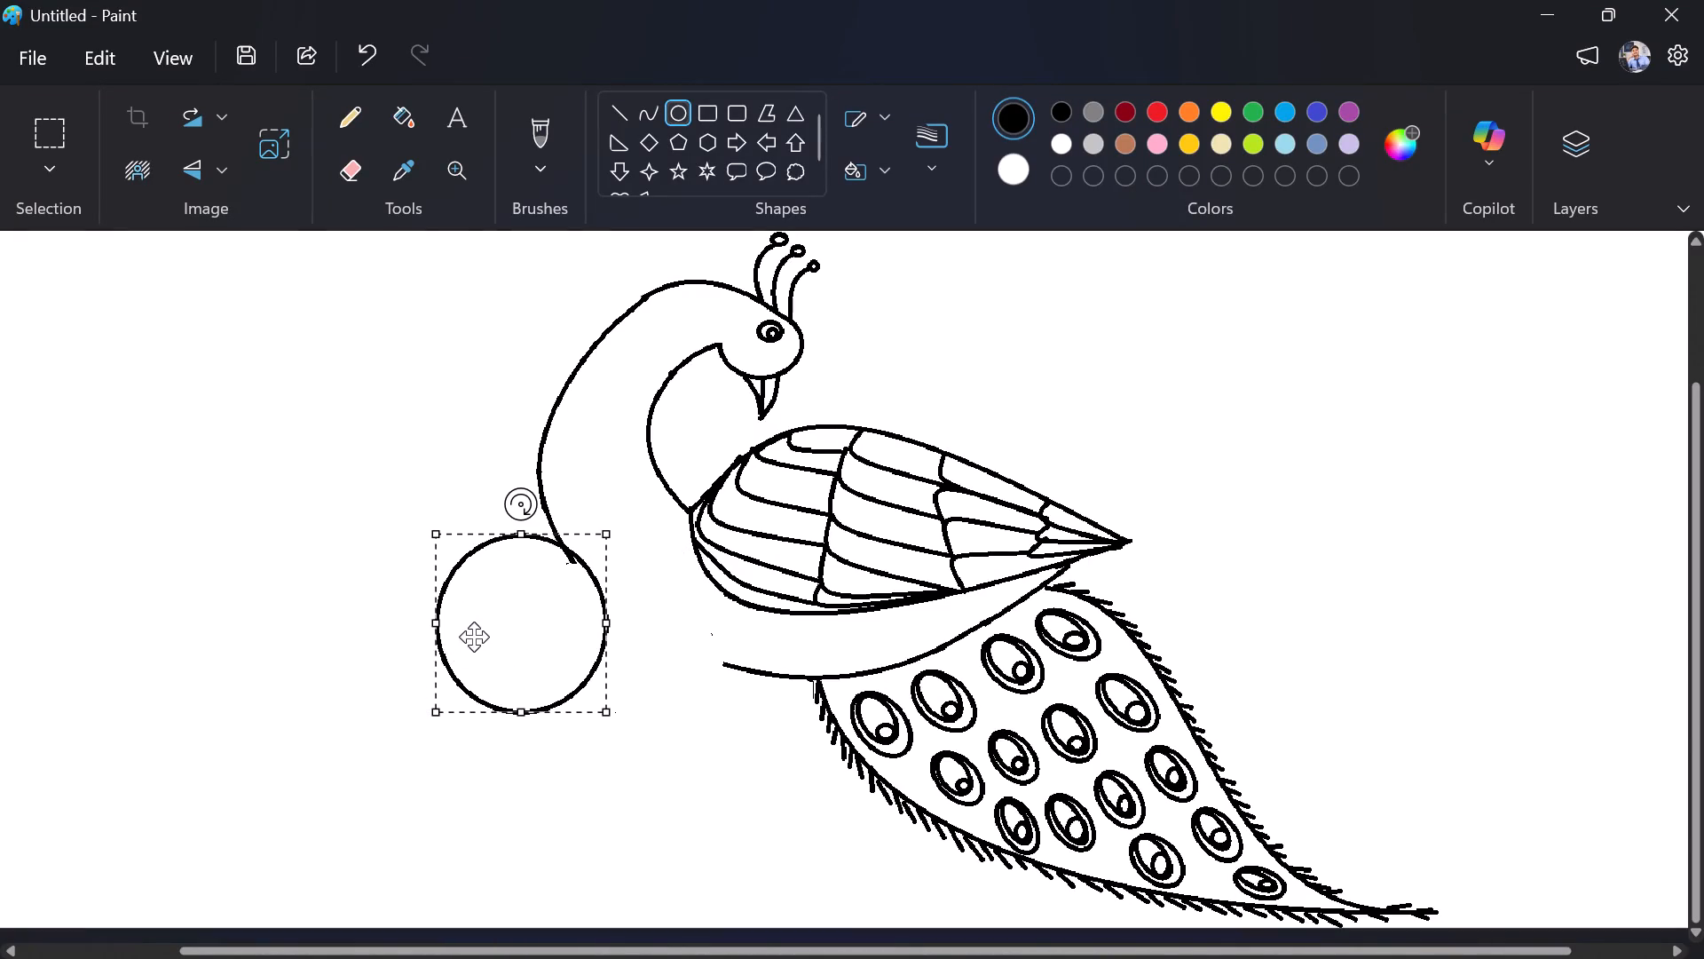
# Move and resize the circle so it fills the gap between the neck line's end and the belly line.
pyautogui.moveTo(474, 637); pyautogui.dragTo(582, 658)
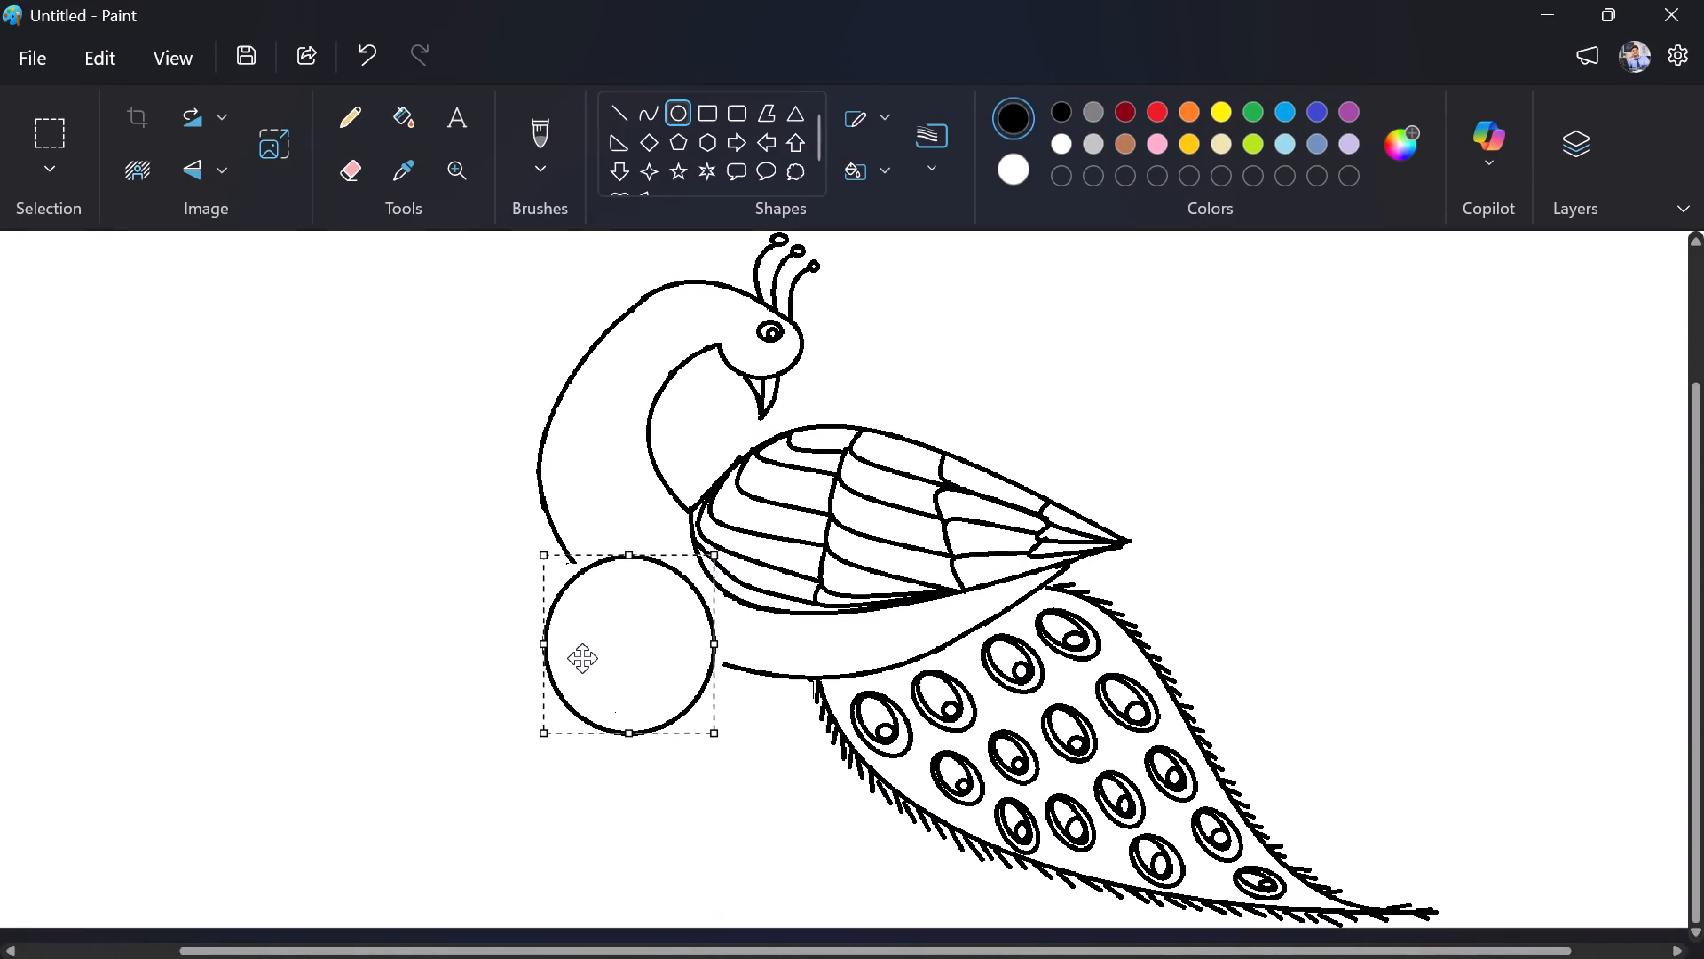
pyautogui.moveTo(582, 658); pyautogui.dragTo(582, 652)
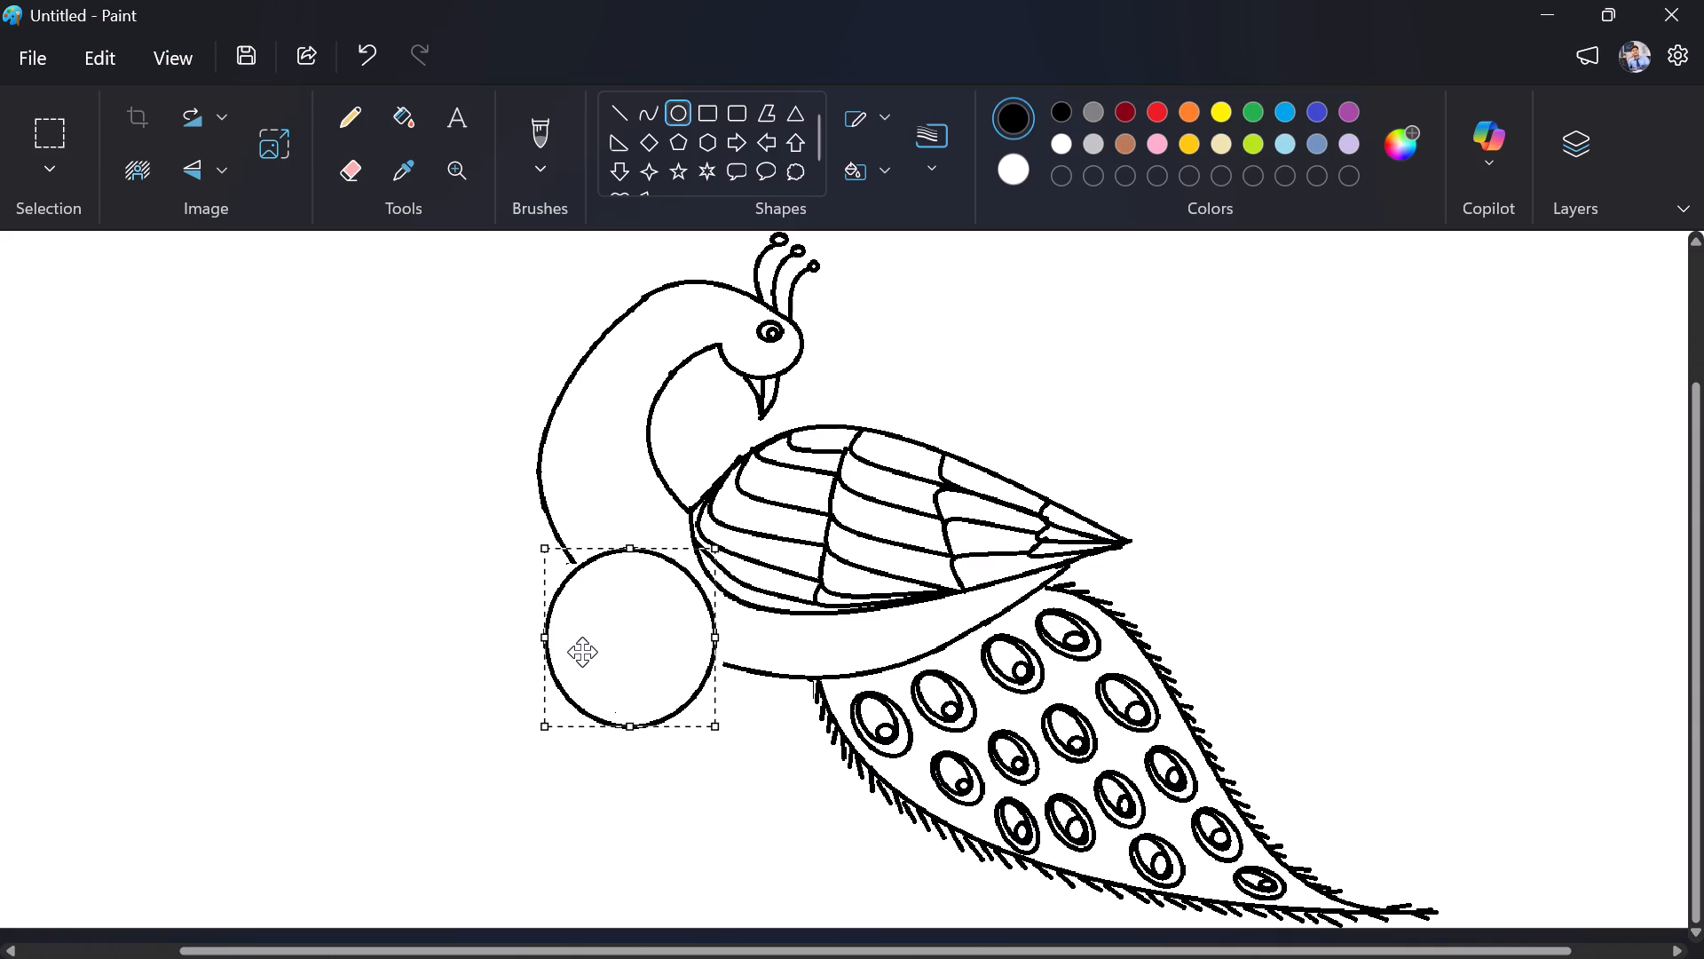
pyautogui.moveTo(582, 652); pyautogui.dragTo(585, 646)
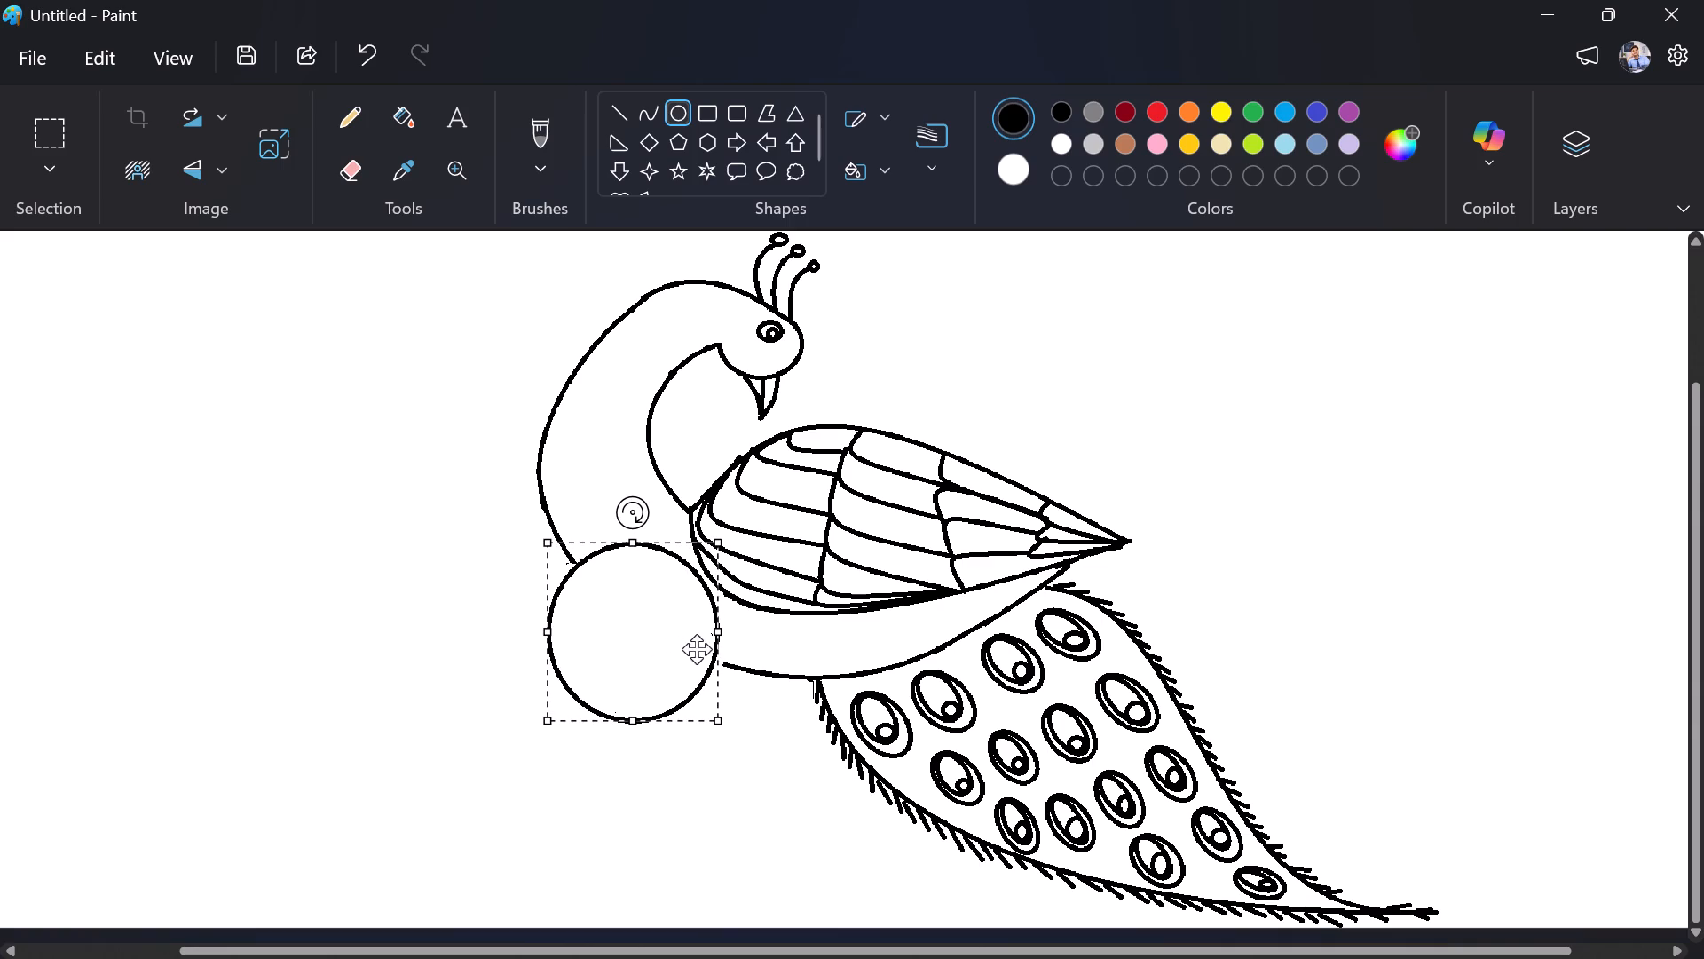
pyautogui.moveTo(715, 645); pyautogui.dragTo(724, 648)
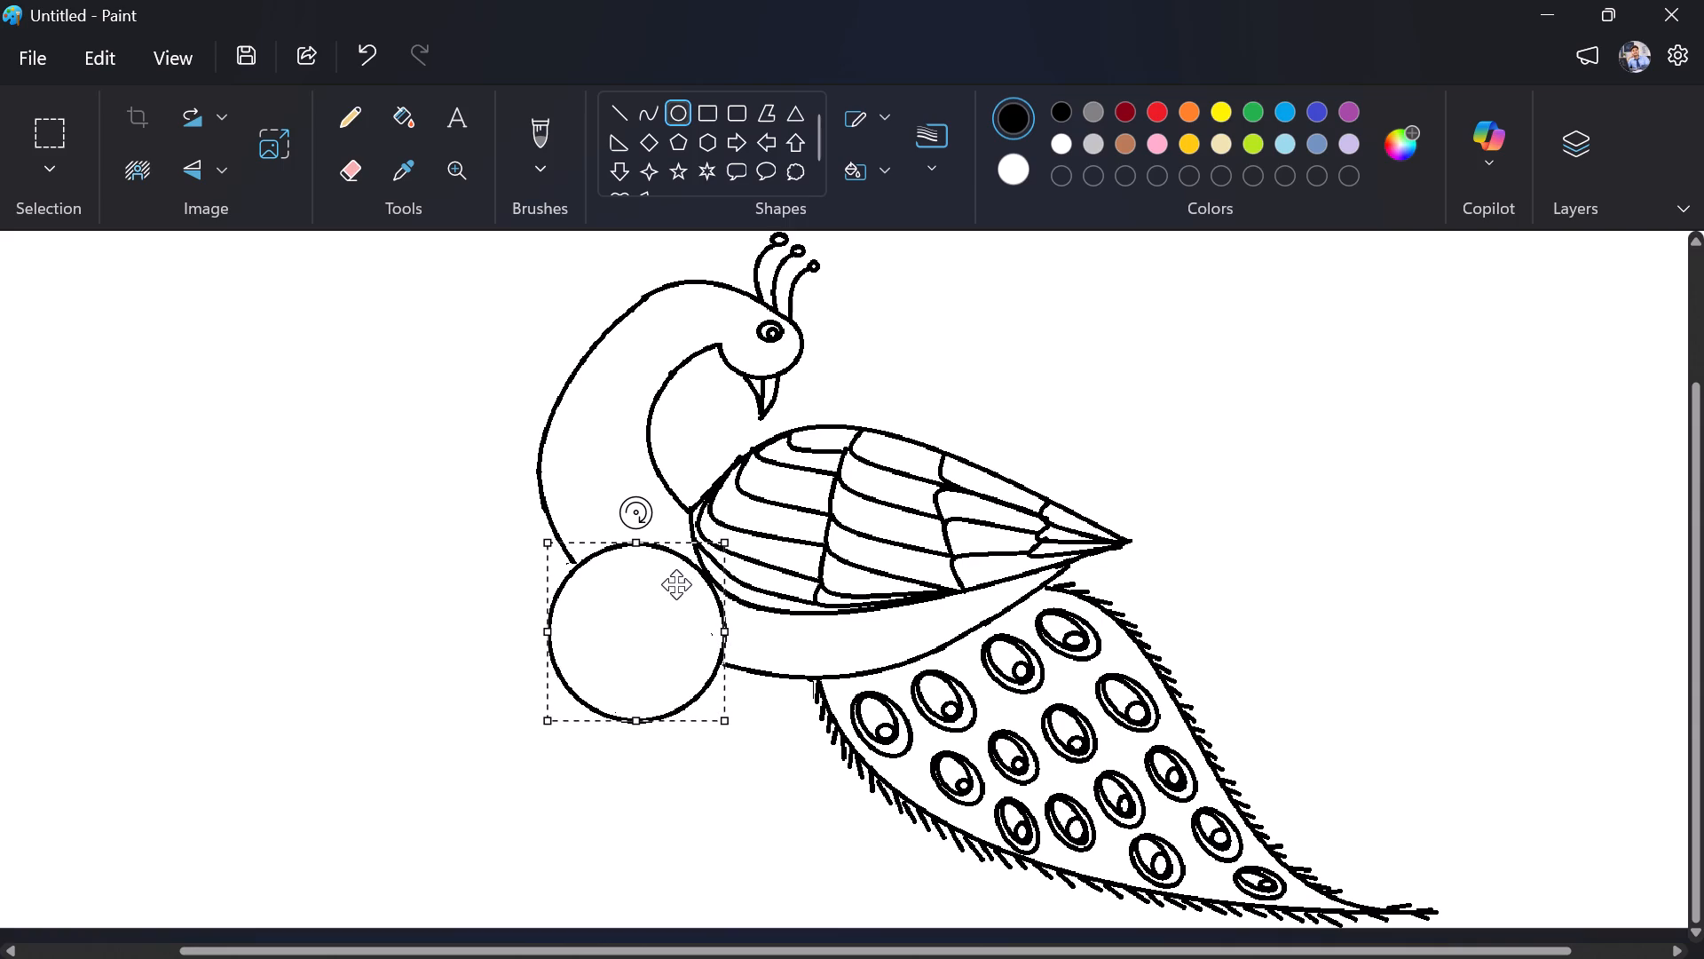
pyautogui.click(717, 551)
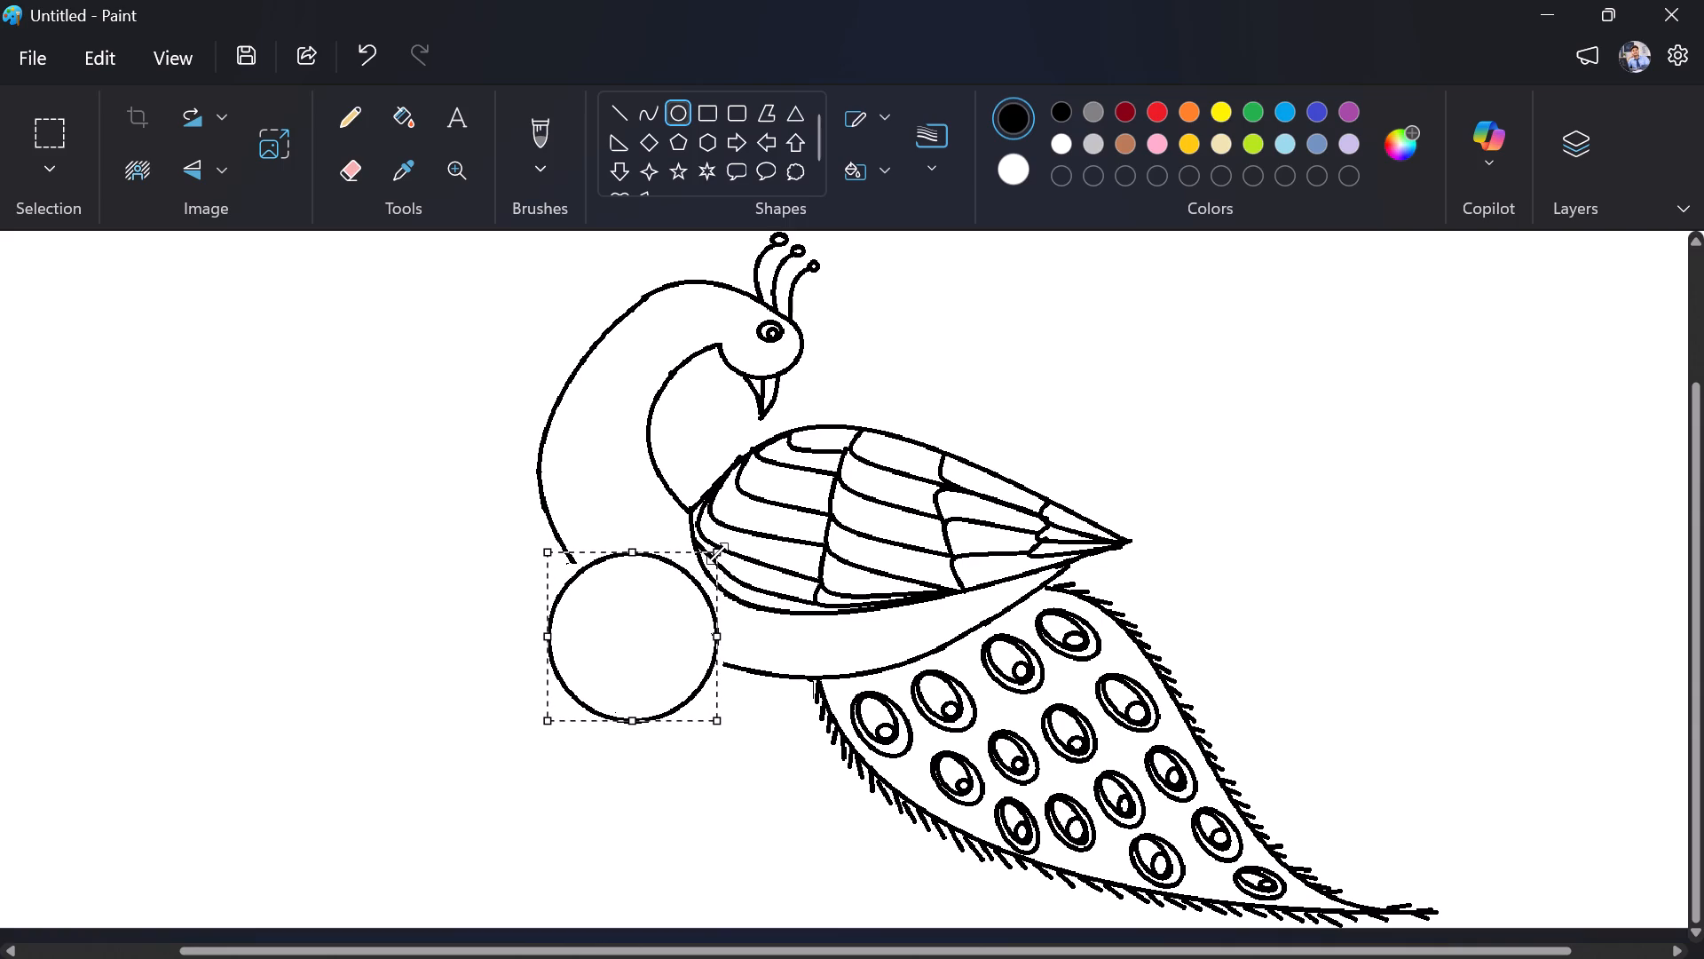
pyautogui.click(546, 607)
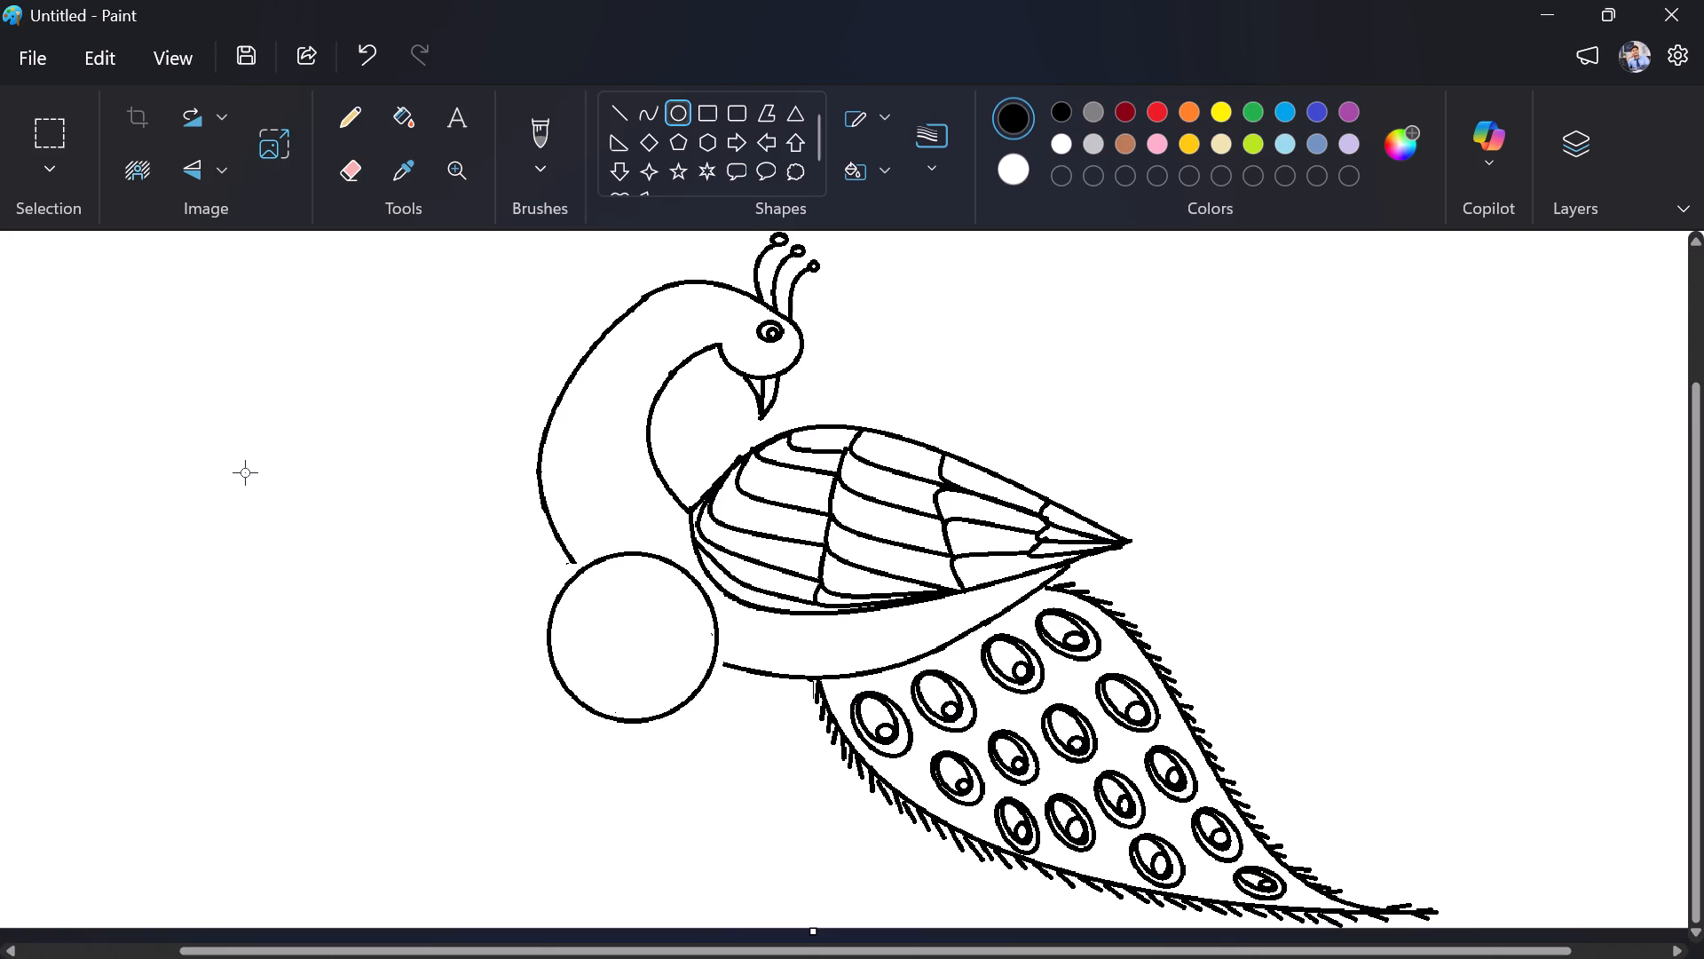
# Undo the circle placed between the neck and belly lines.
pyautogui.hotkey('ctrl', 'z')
# Draw an oval in the gap below the neck and stretch it into a wide one spanning from neck to belly line.
pyautogui.moveTo(552, 634); pyautogui.dragTo(638, 571)
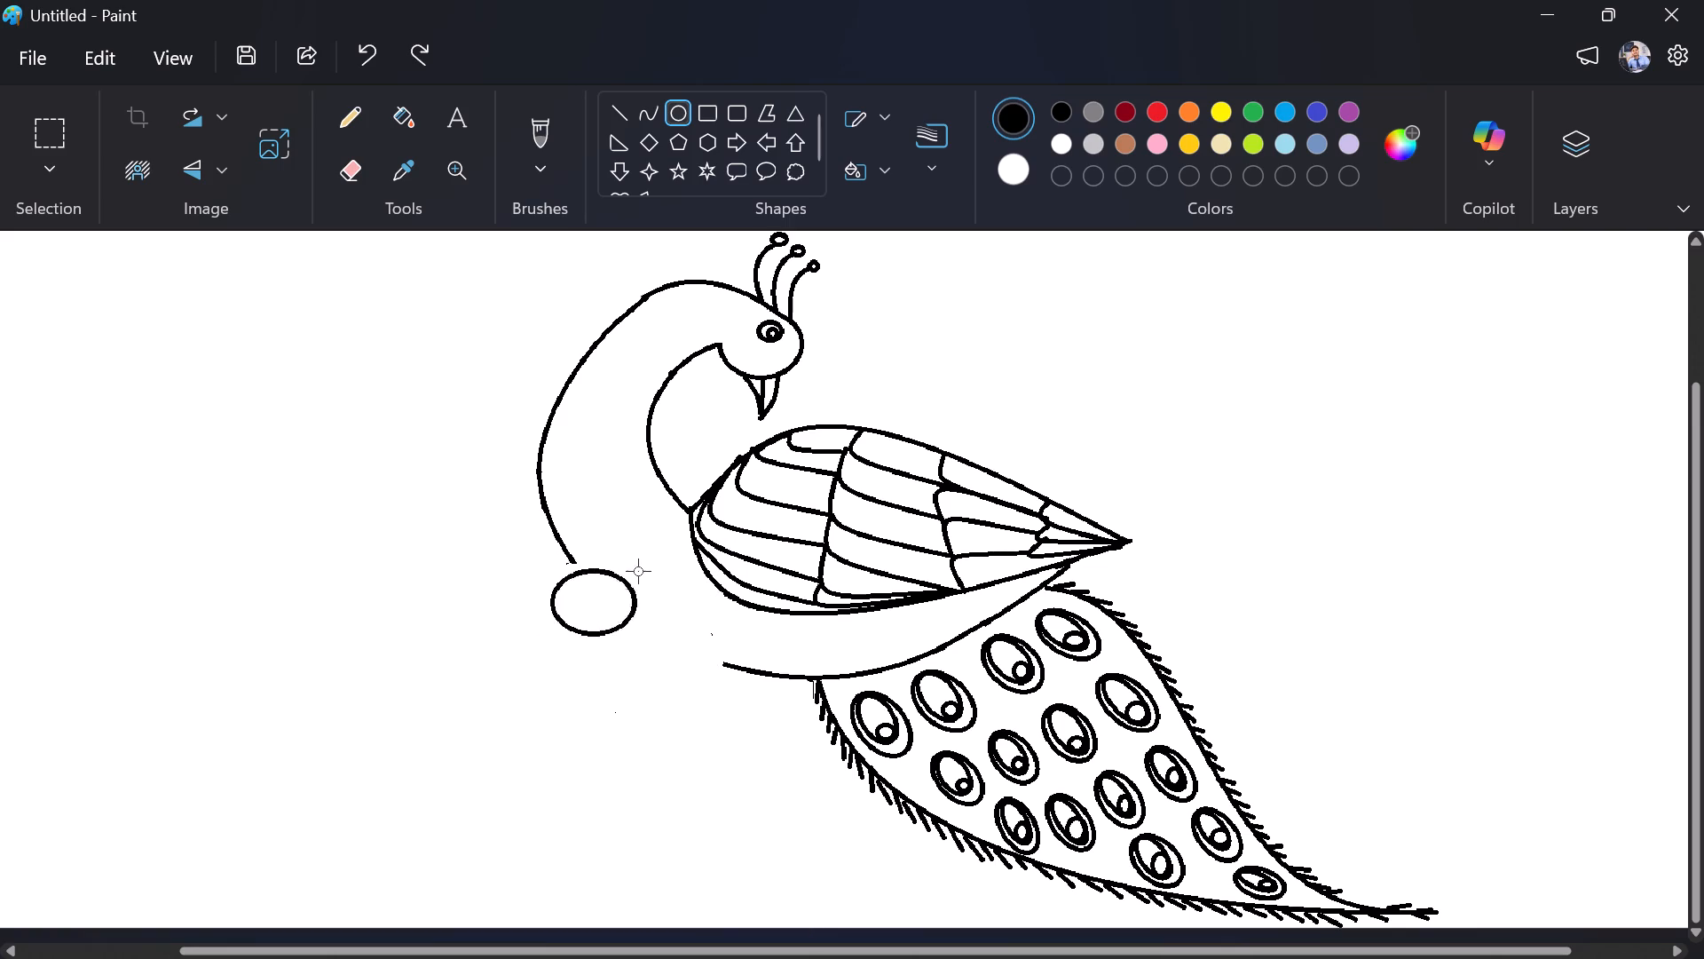
pyautogui.moveTo(638, 571); pyautogui.dragTo(735, 594)
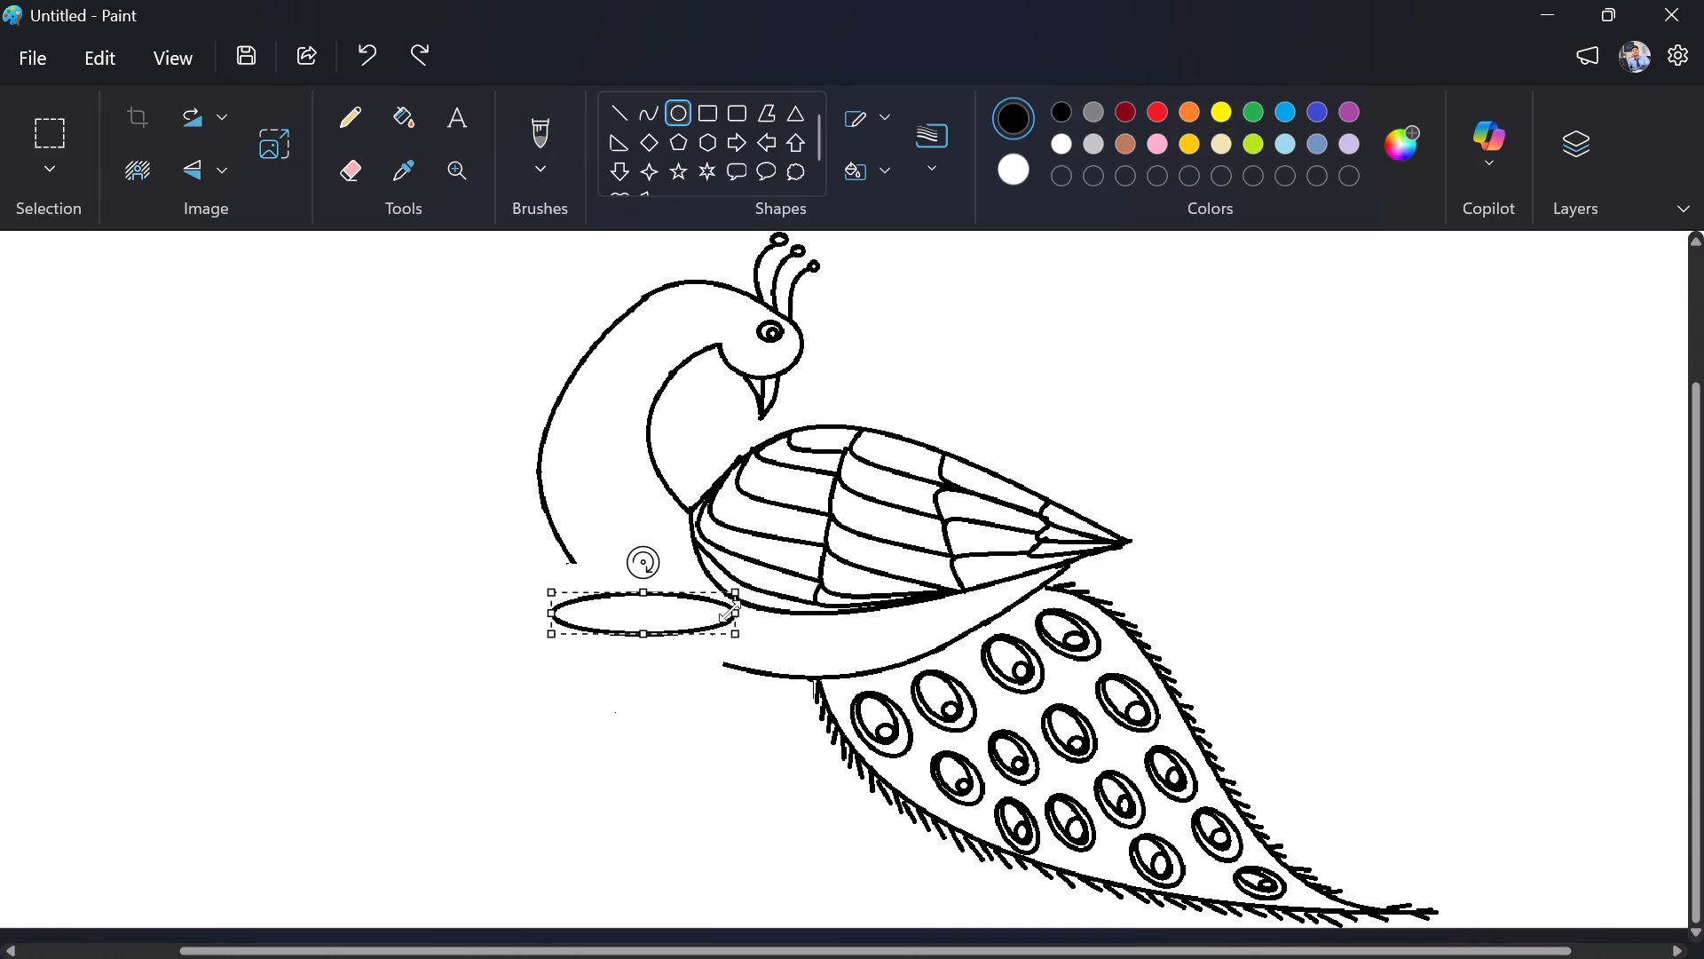
pyautogui.moveTo(647, 638); pyautogui.dragTo(635, 691)
pyautogui.moveTo(630, 598); pyautogui.dragTo(624, 583)
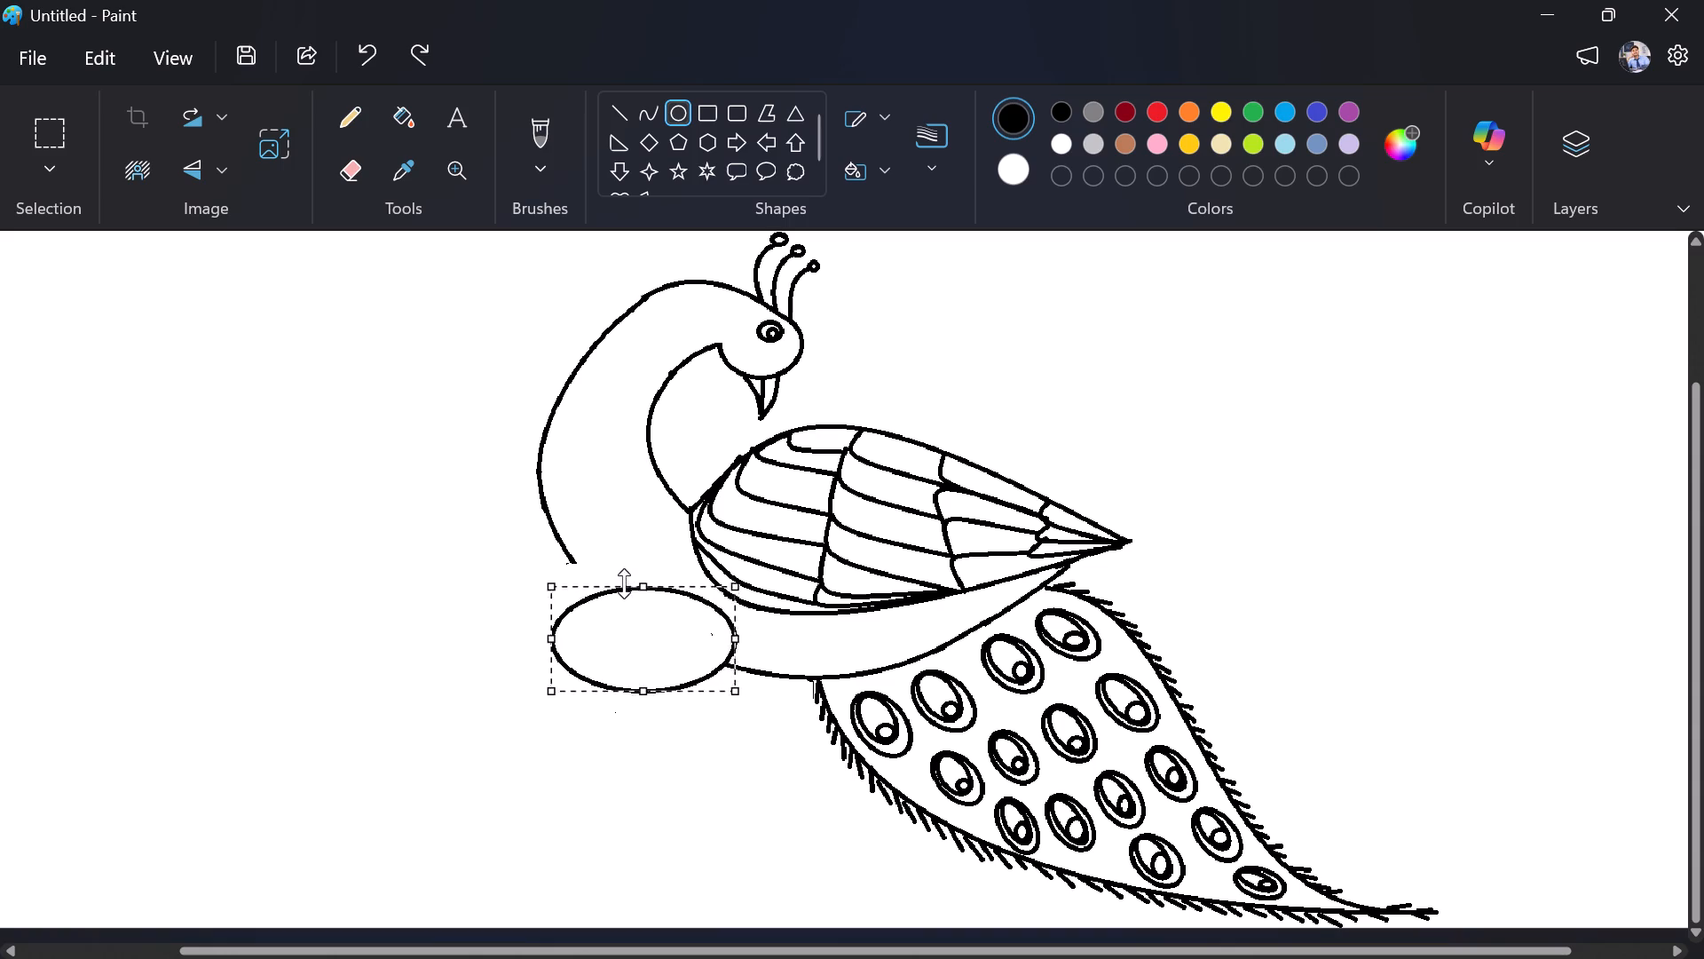
pyautogui.moveTo(624, 583); pyautogui.dragTo(616, 559)
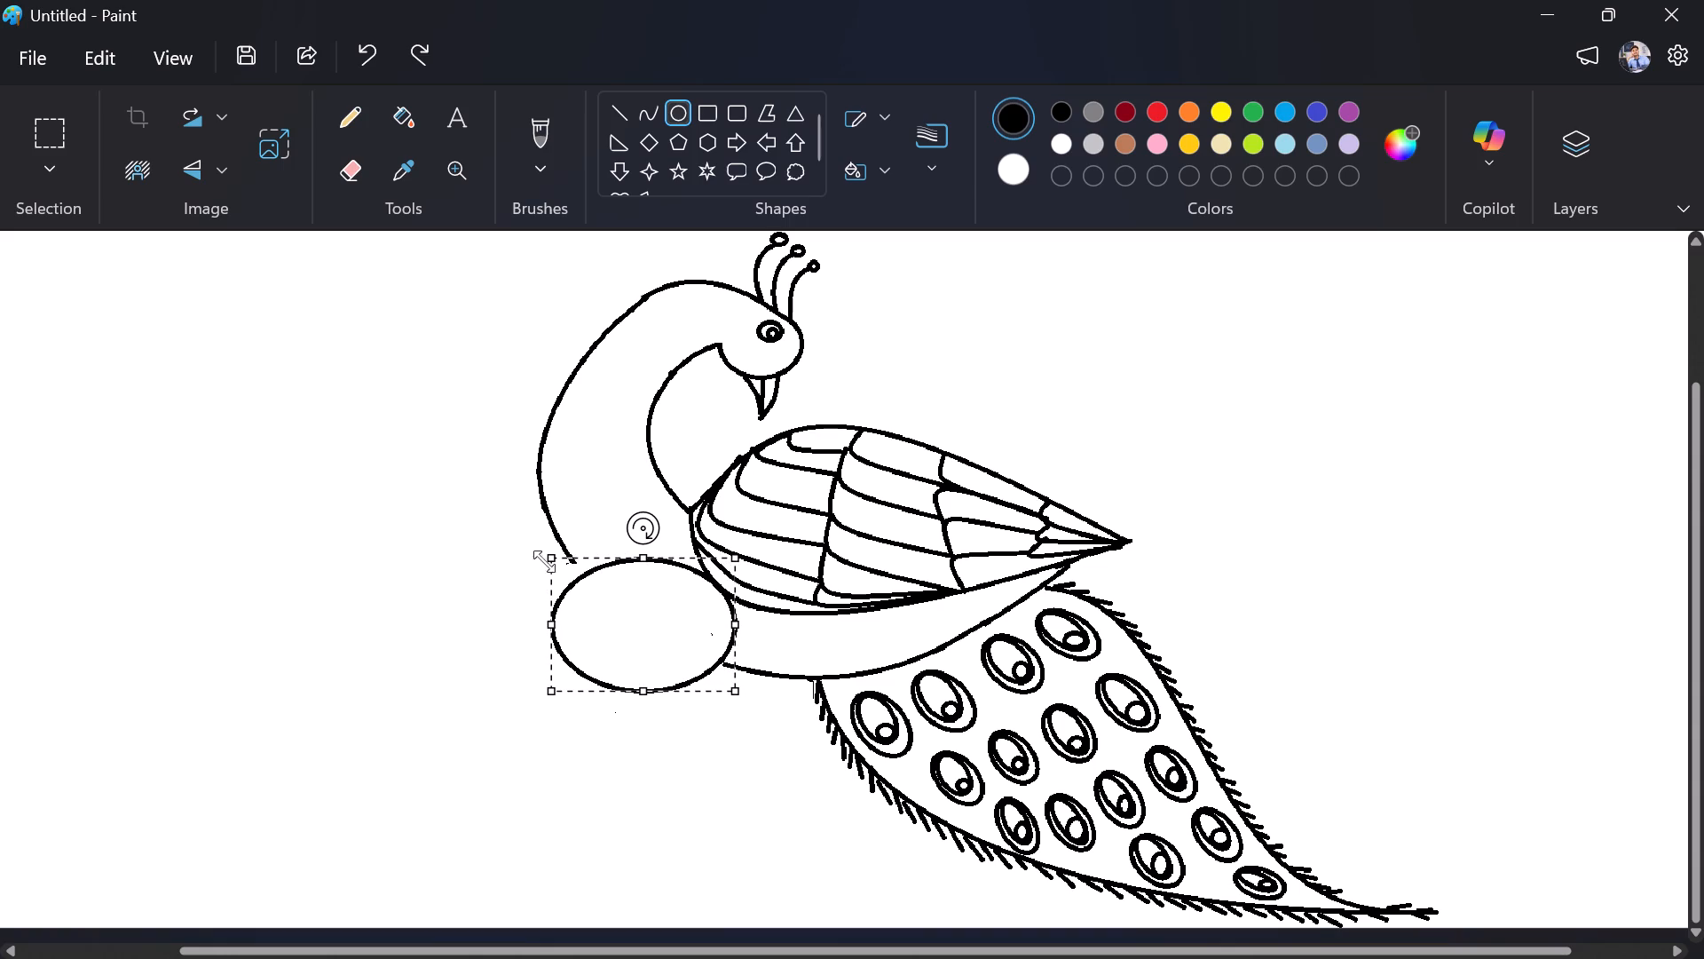
pyautogui.moveTo(553, 565); pyautogui.dragTo(533, 546)
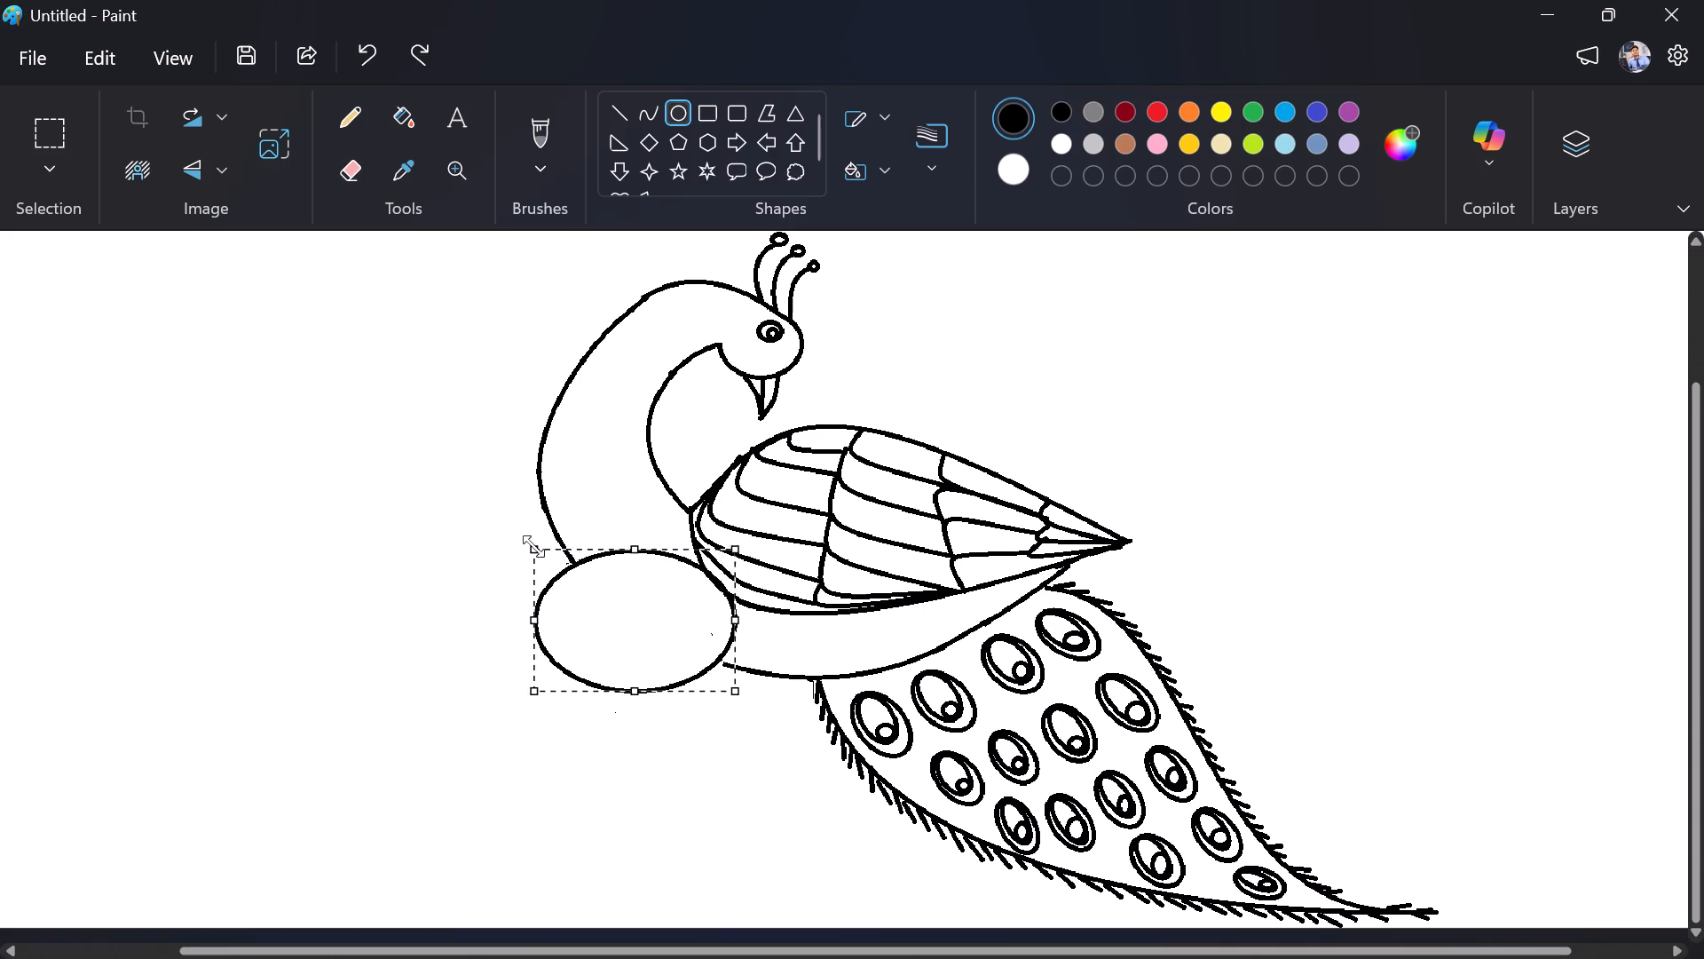
pyautogui.moveTo(533, 546); pyautogui.dragTo(524, 550)
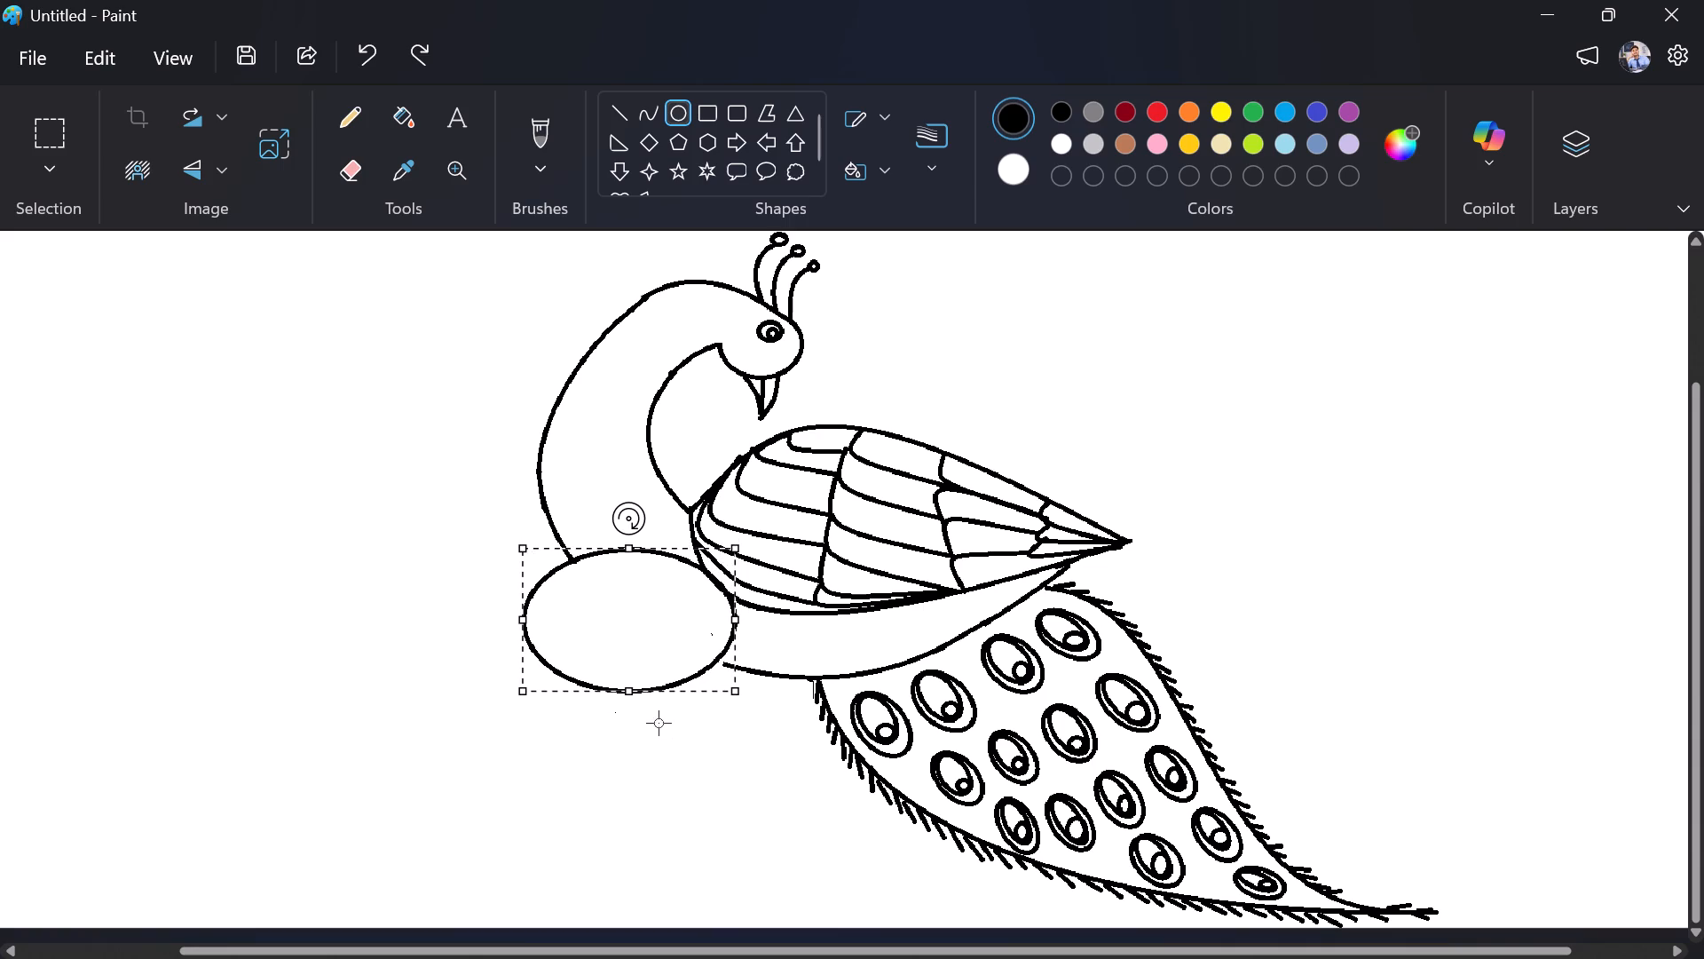
# Fine-tune the oval below the neck, nudging it slightly down and narrowing it so it meets the neck line and stops at the belly line's end.
pyautogui.moveTo(652, 685); pyautogui.dragTo(651, 693)
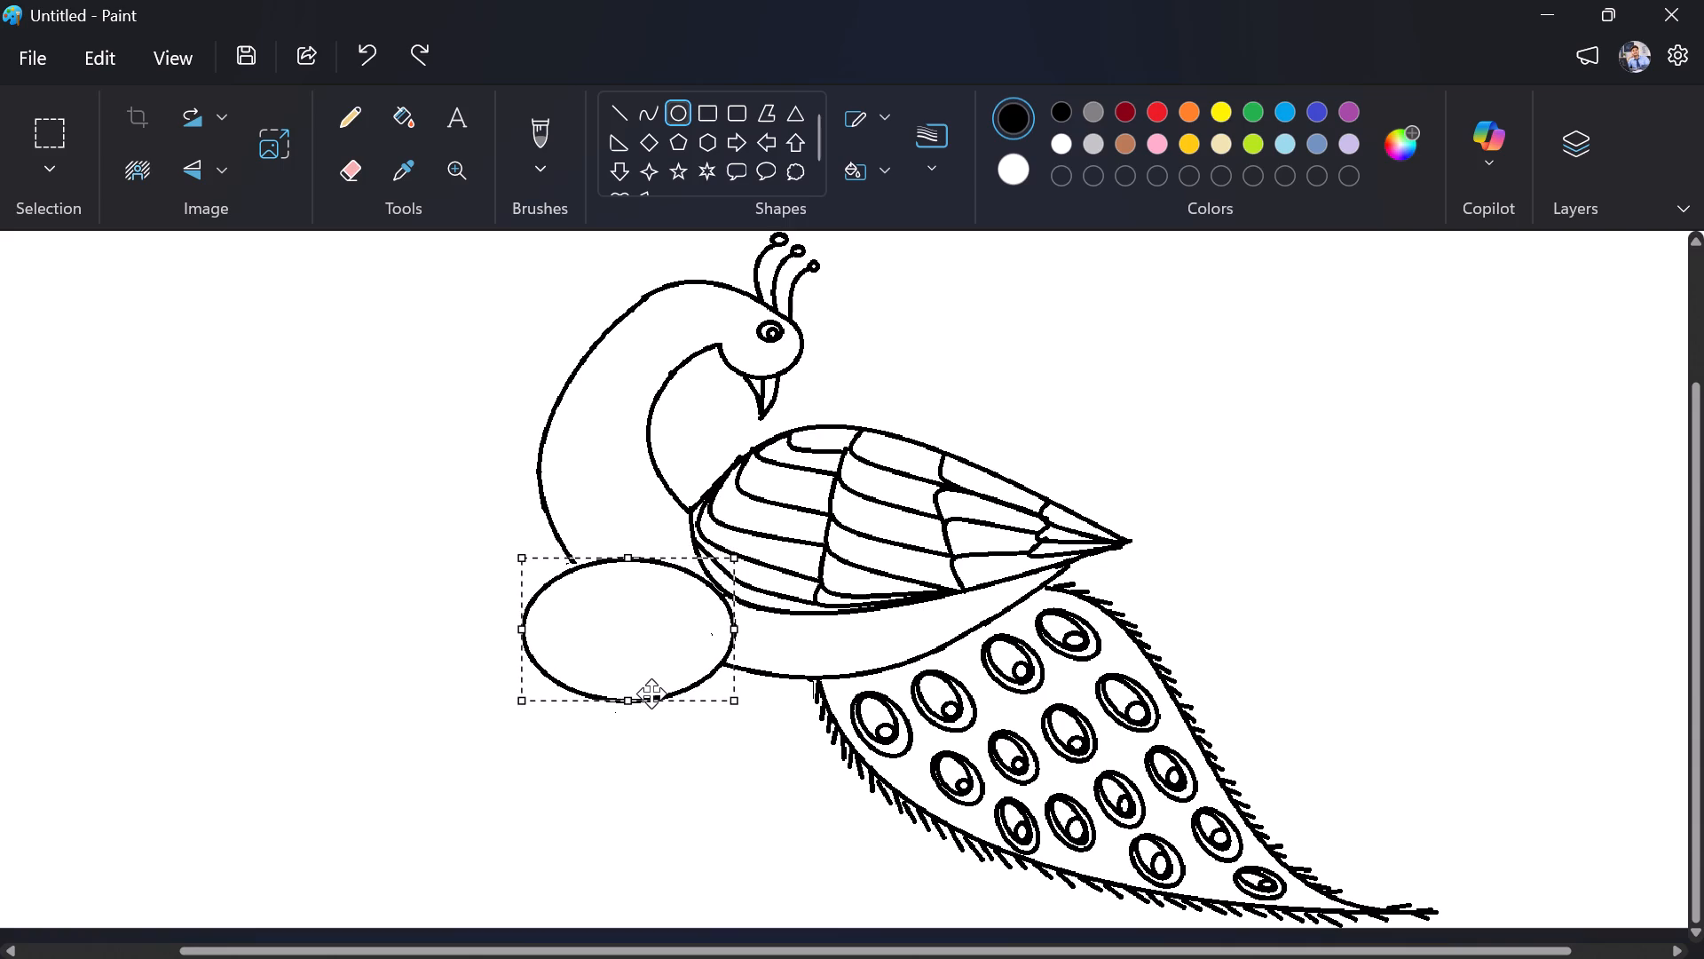
pyautogui.moveTo(651, 693); pyautogui.dragTo(650, 693)
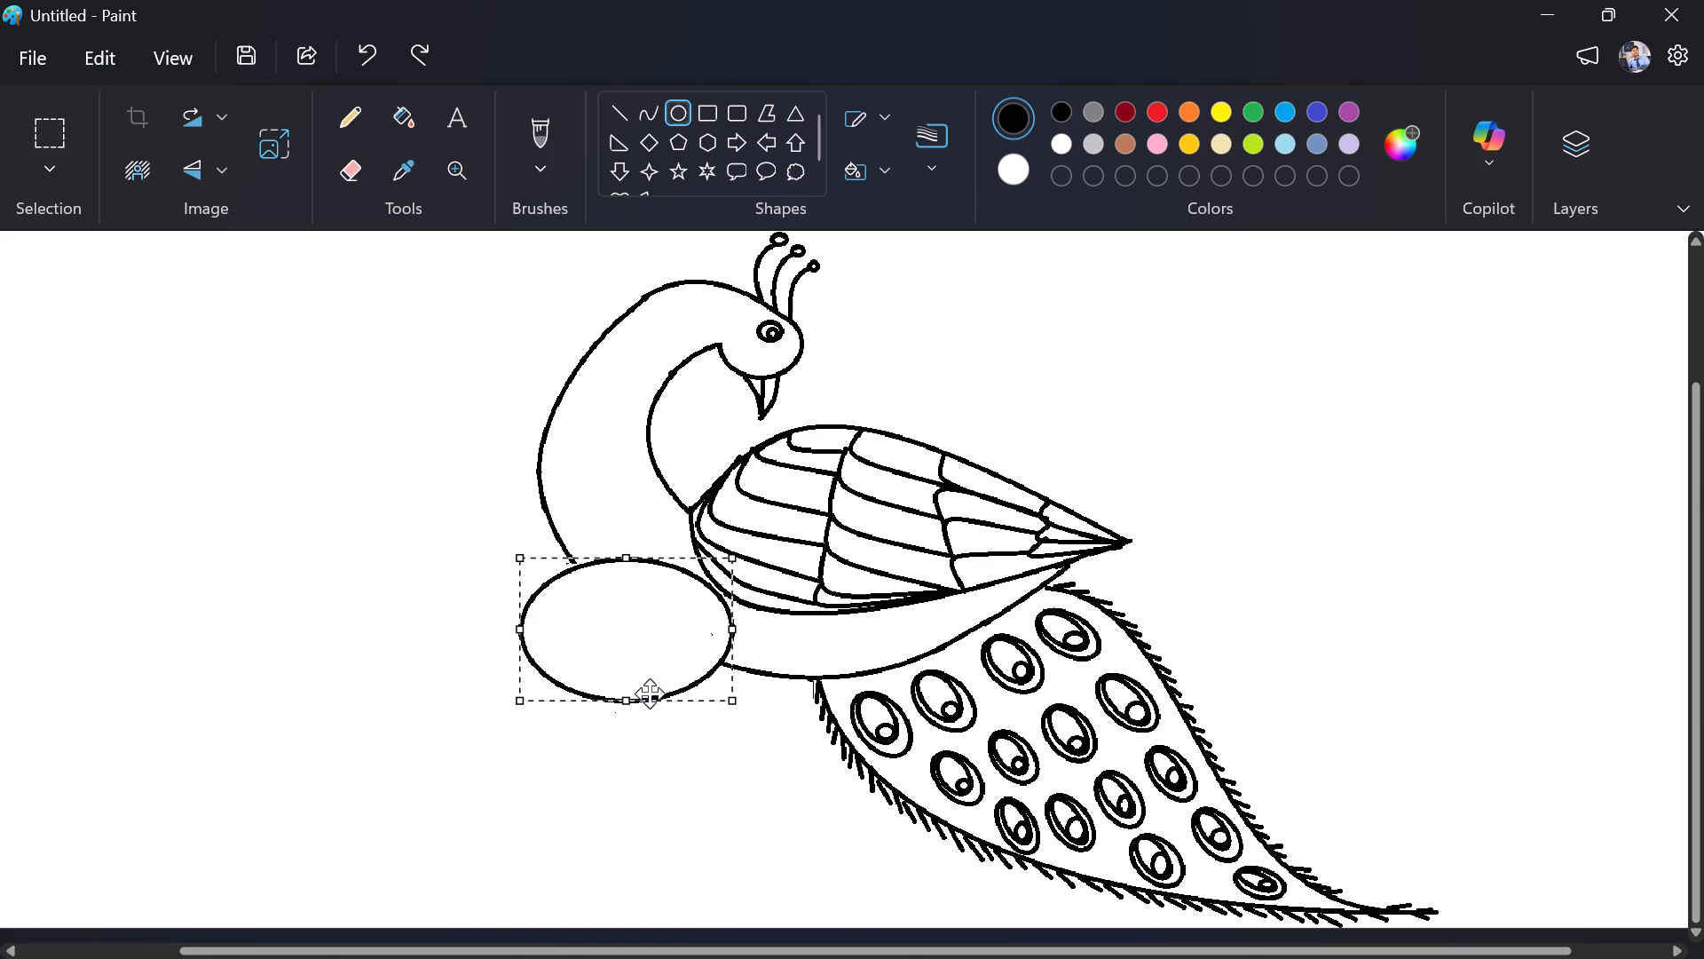
pyautogui.moveTo(650, 693); pyautogui.dragTo(648, 693)
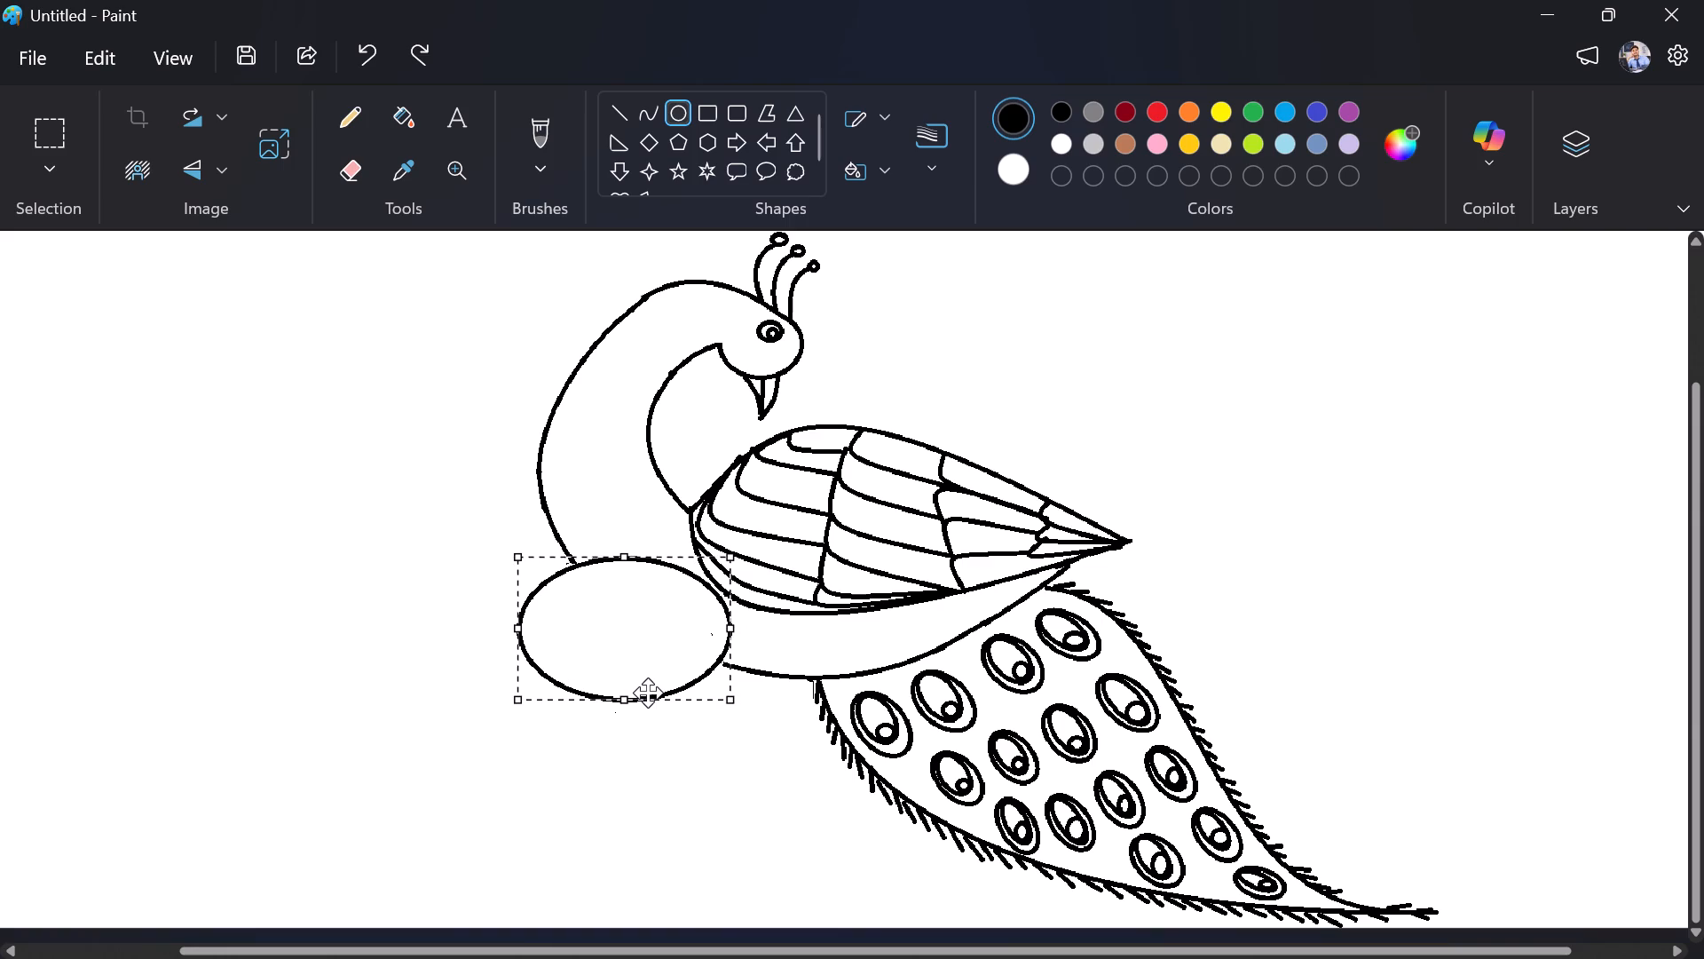
pyautogui.moveTo(648, 693); pyautogui.dragTo(651, 693)
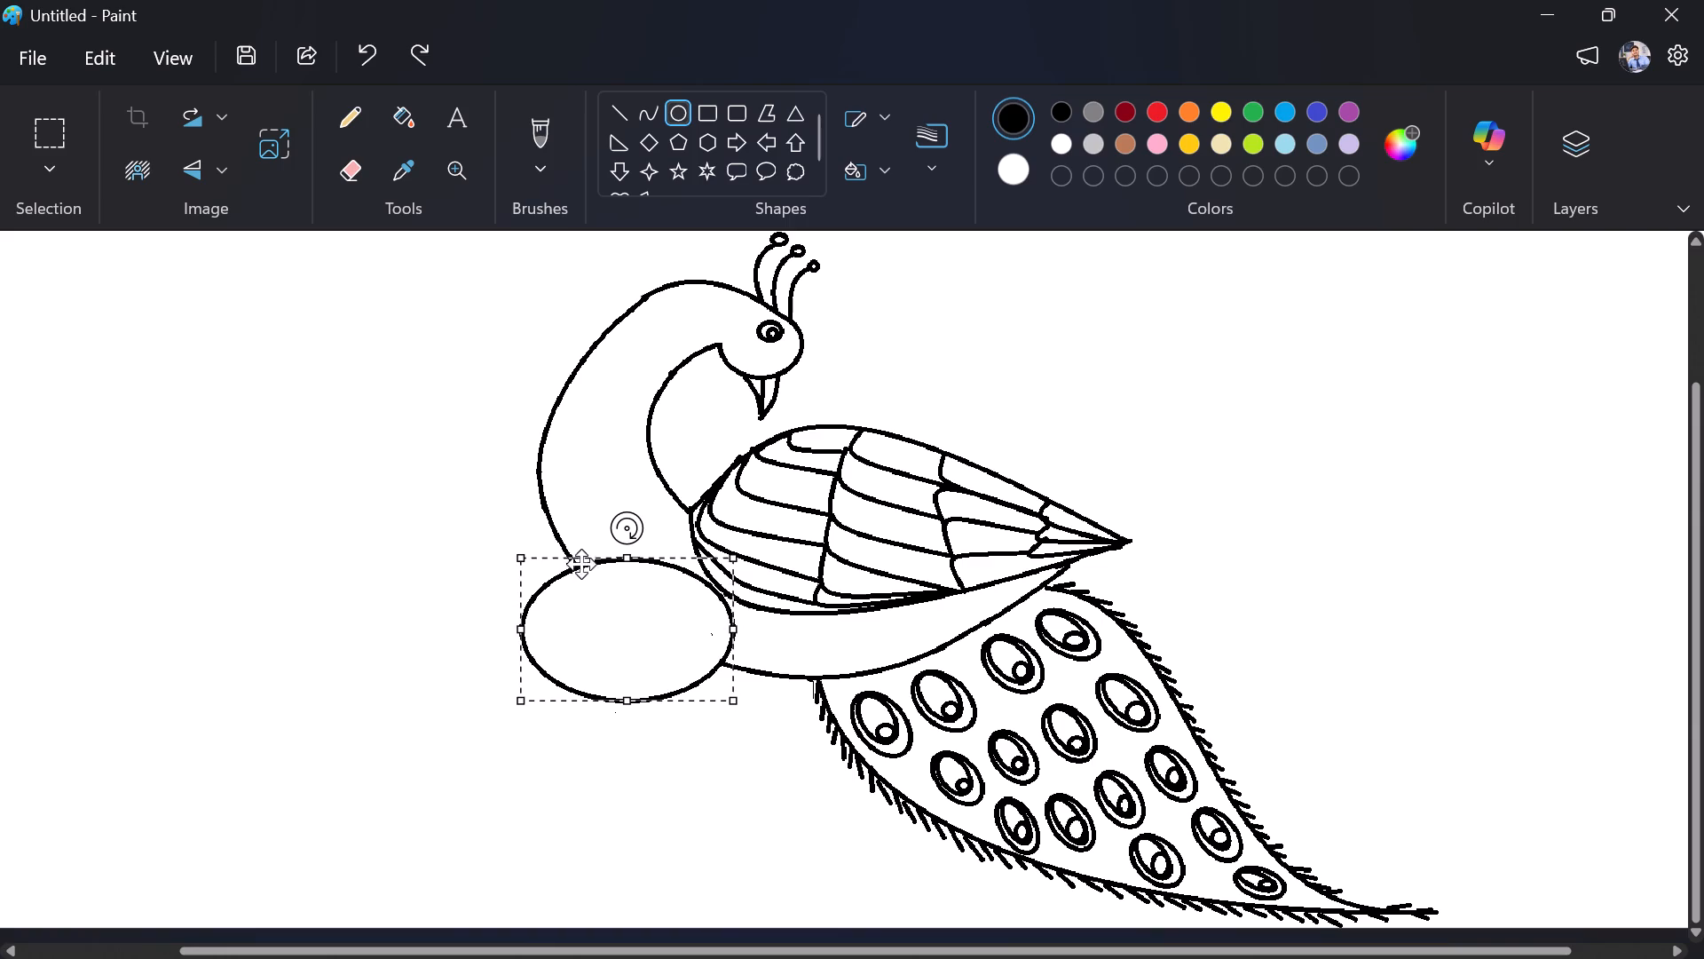
pyautogui.click(619, 559)
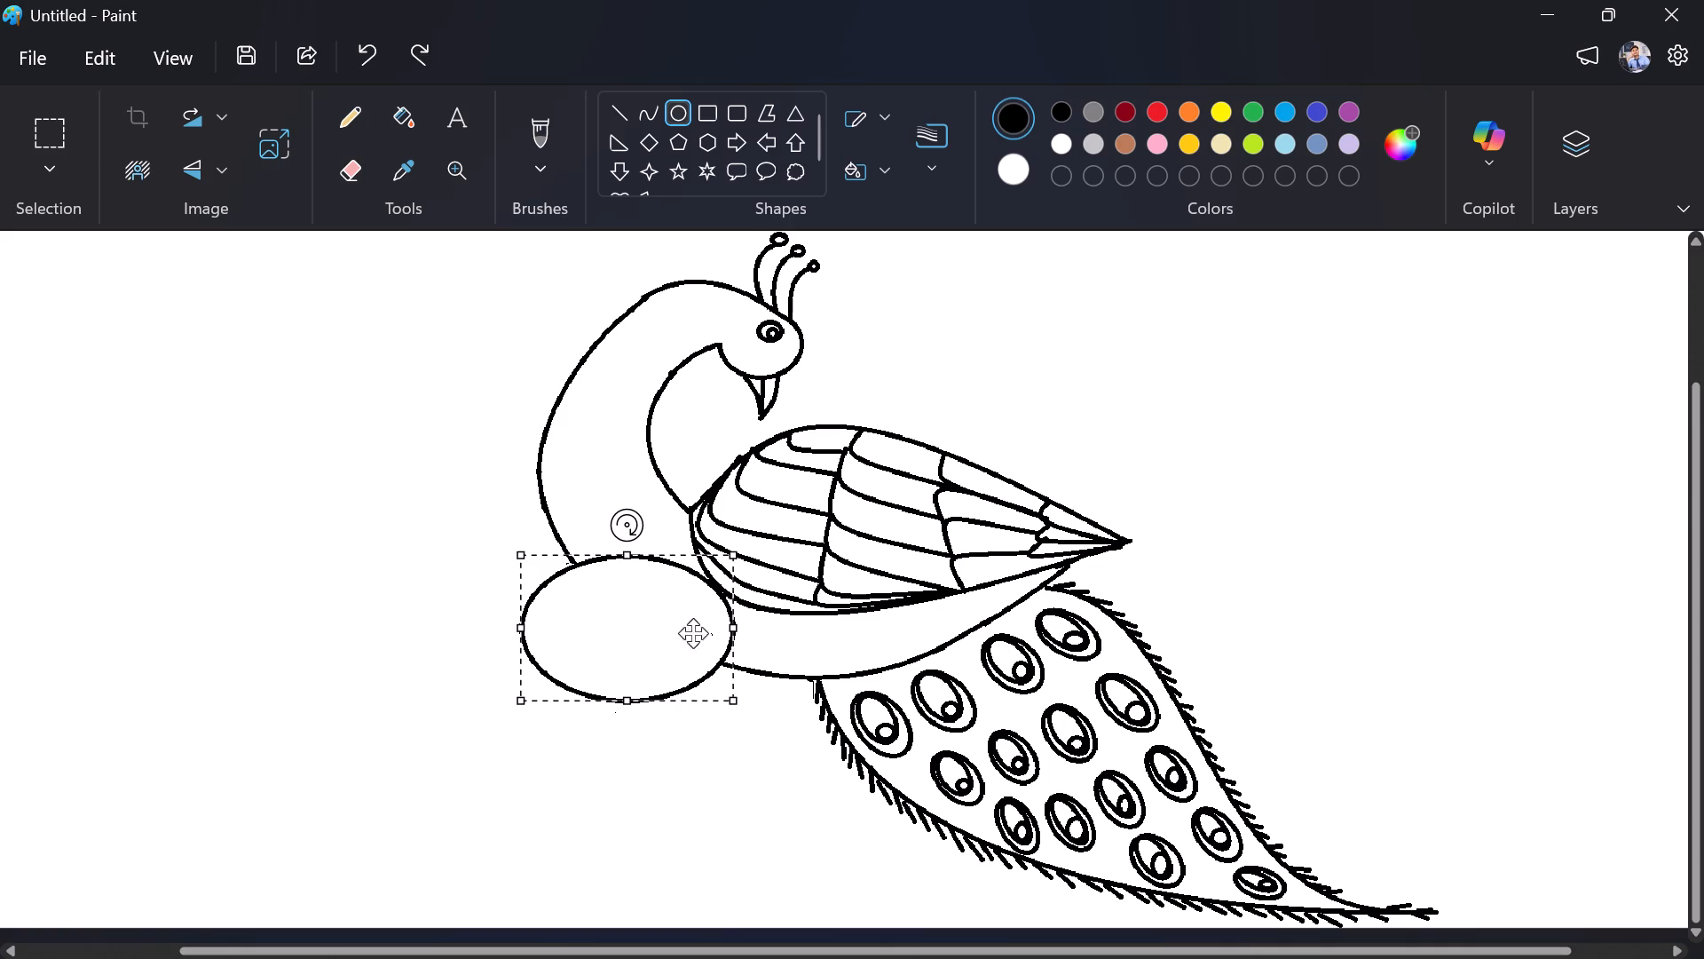
pyautogui.moveTo(732, 635); pyautogui.dragTo(728, 632)
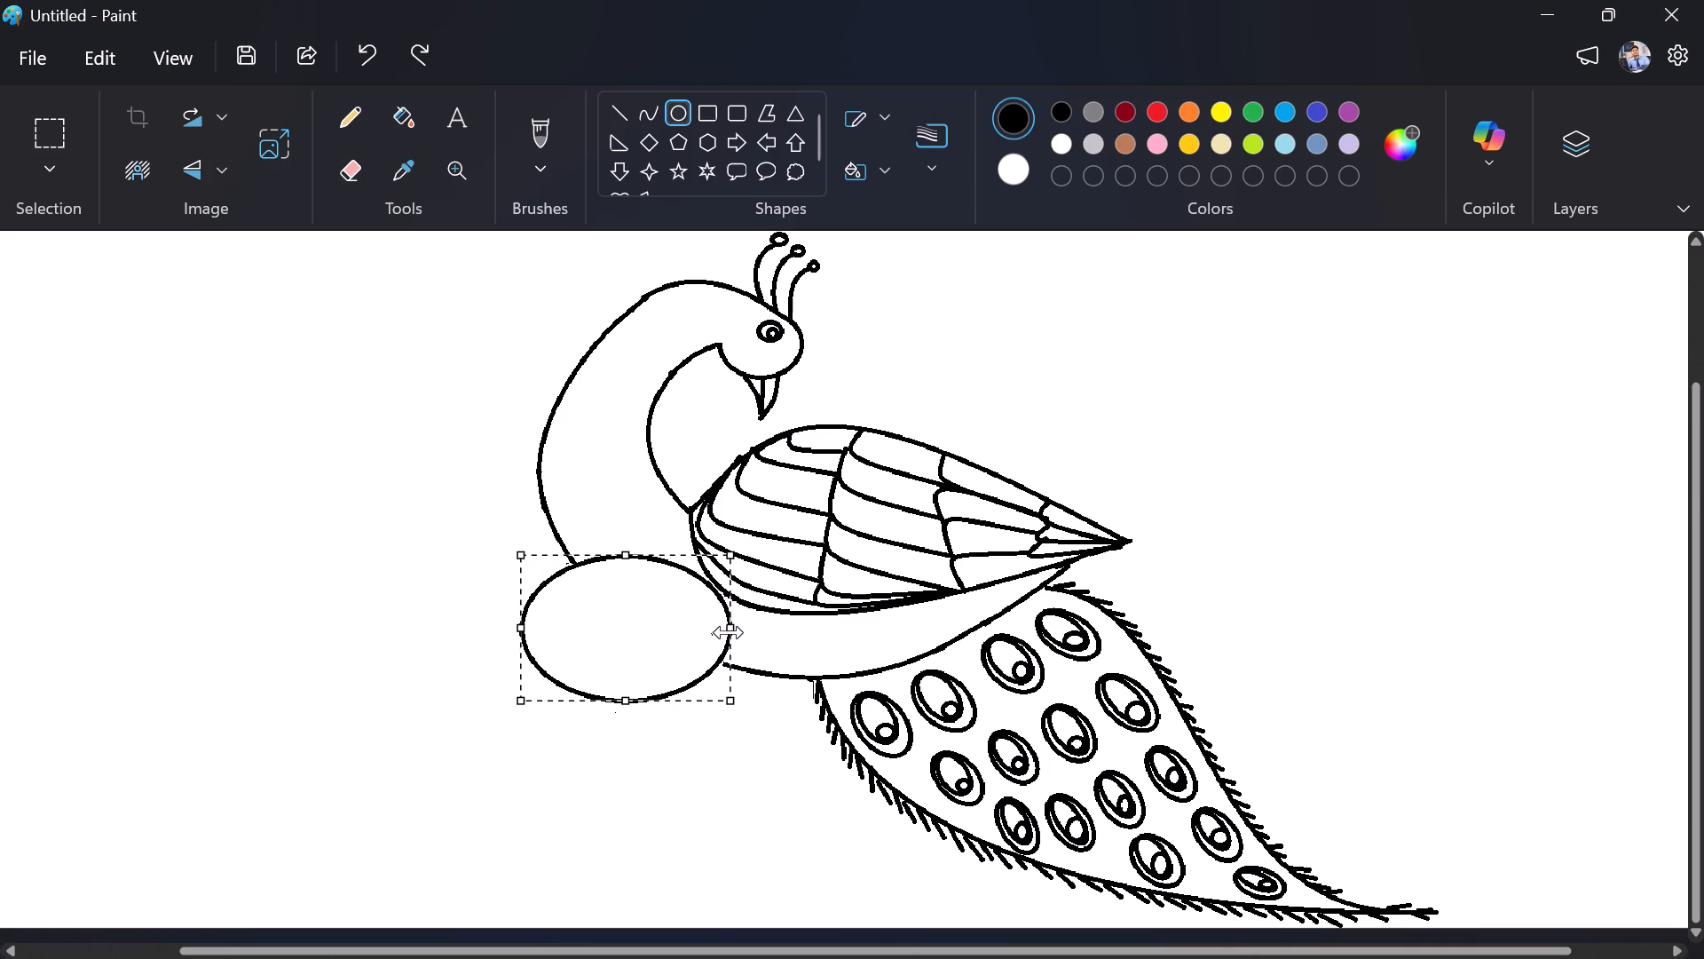
pyautogui.moveTo(728, 632); pyautogui.dragTo(721, 637)
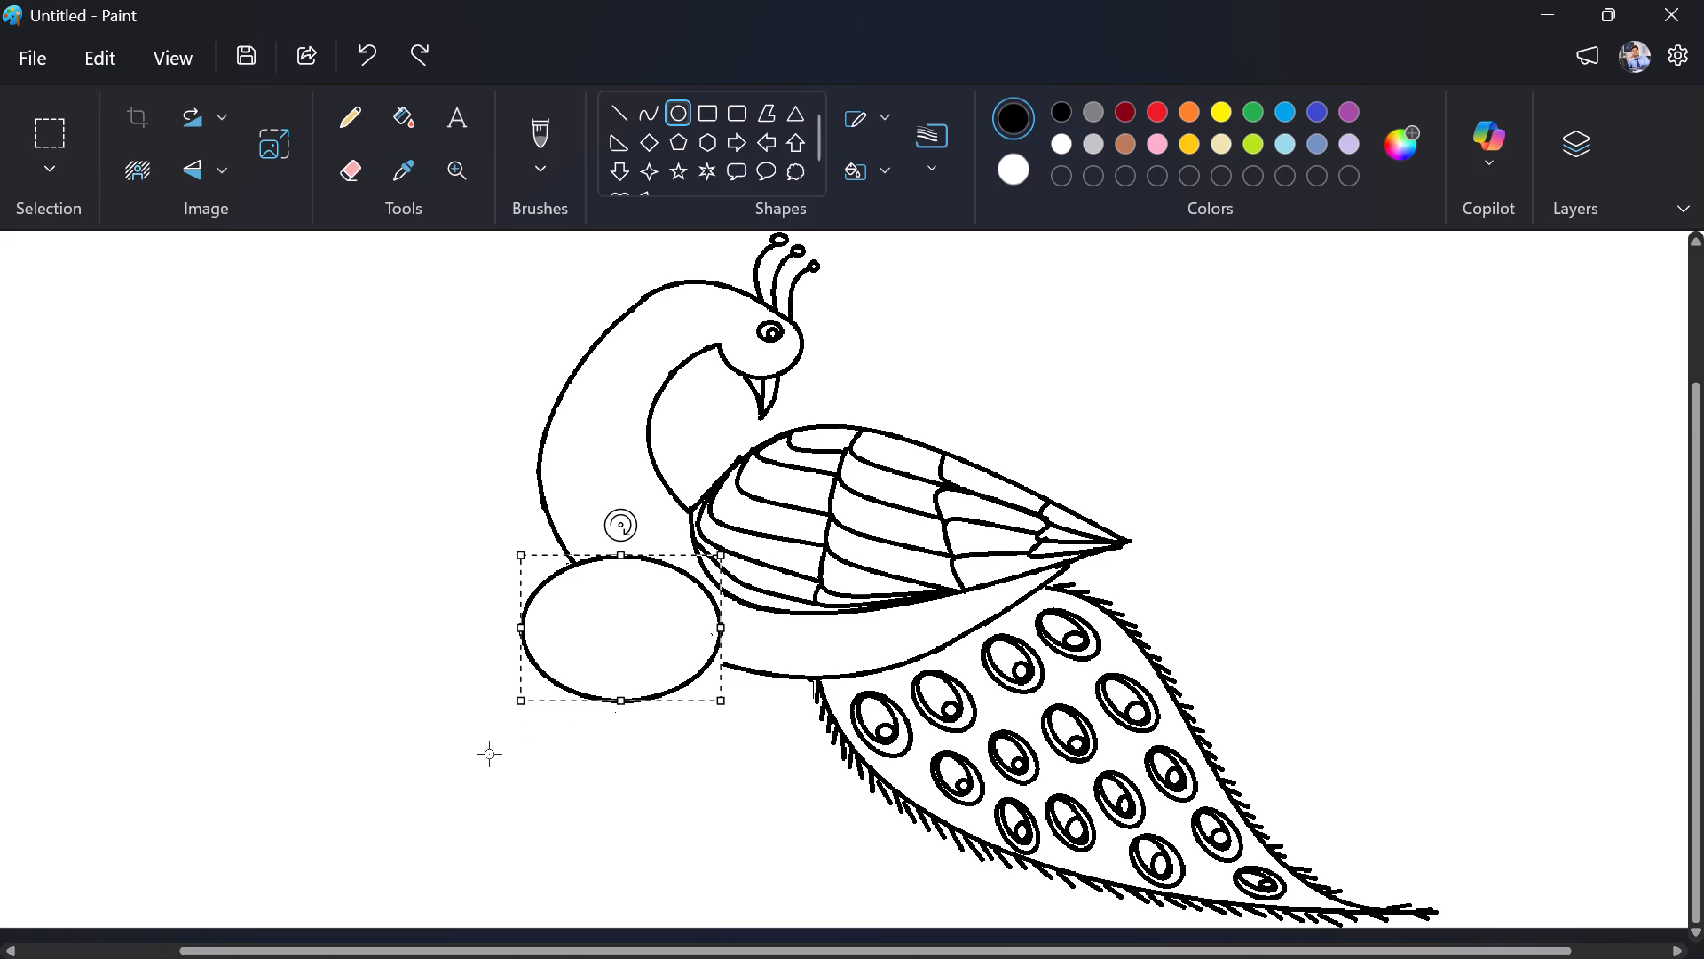
pyautogui.click(489, 754)
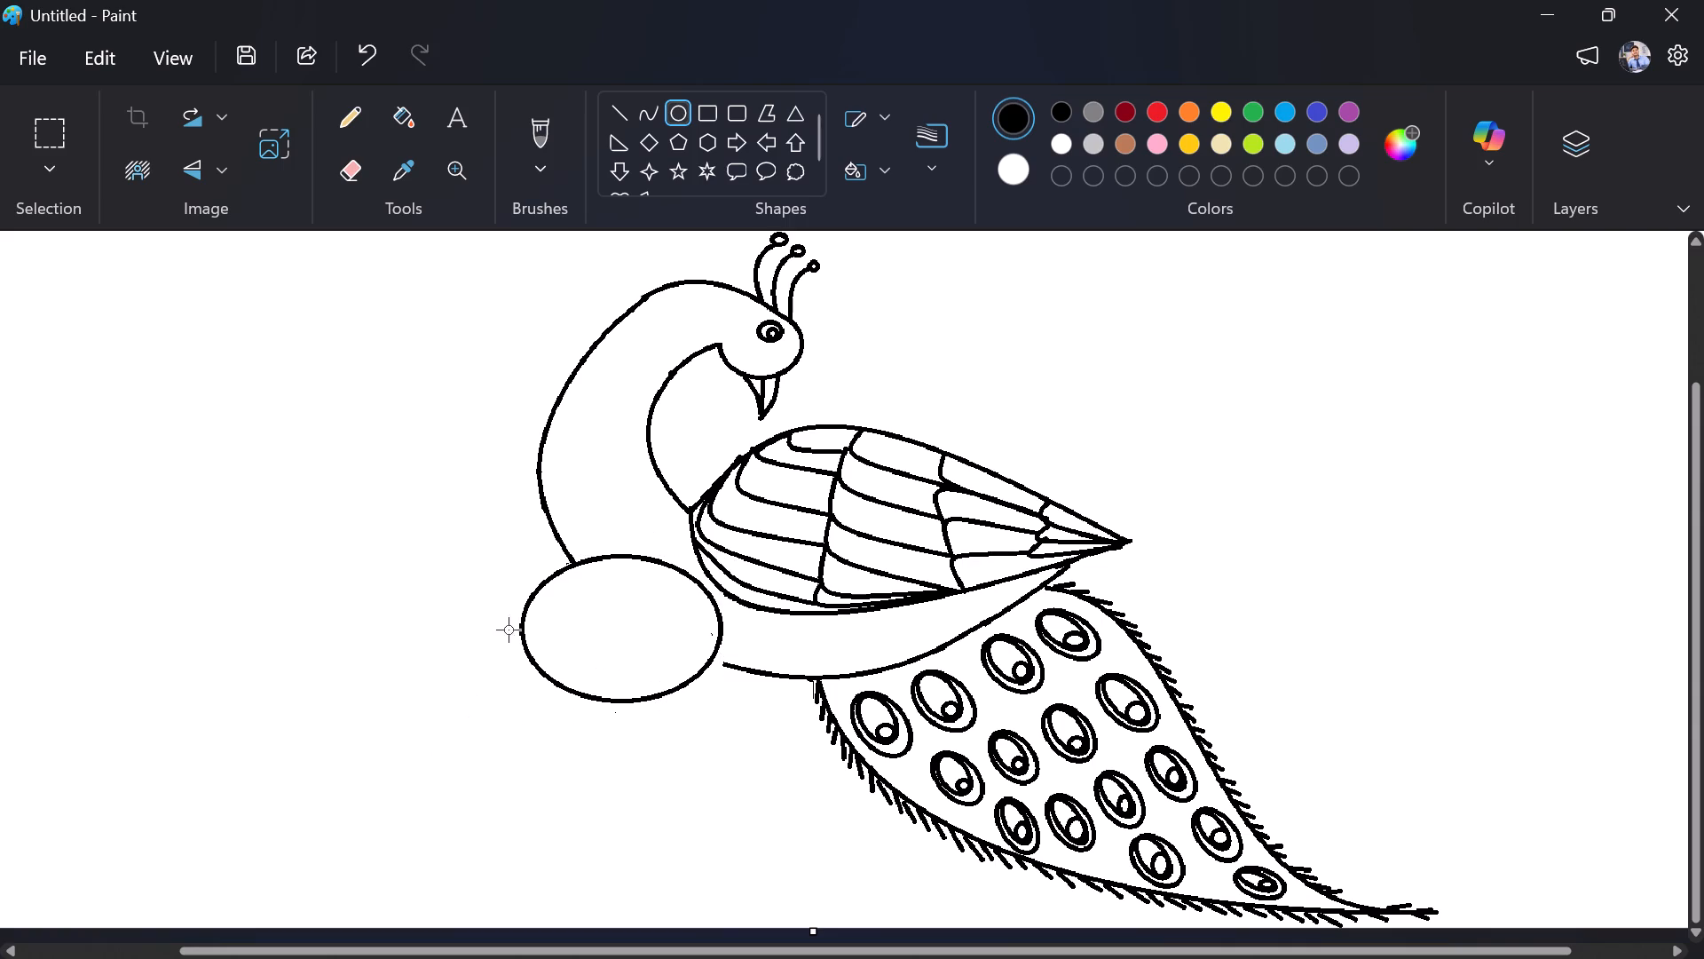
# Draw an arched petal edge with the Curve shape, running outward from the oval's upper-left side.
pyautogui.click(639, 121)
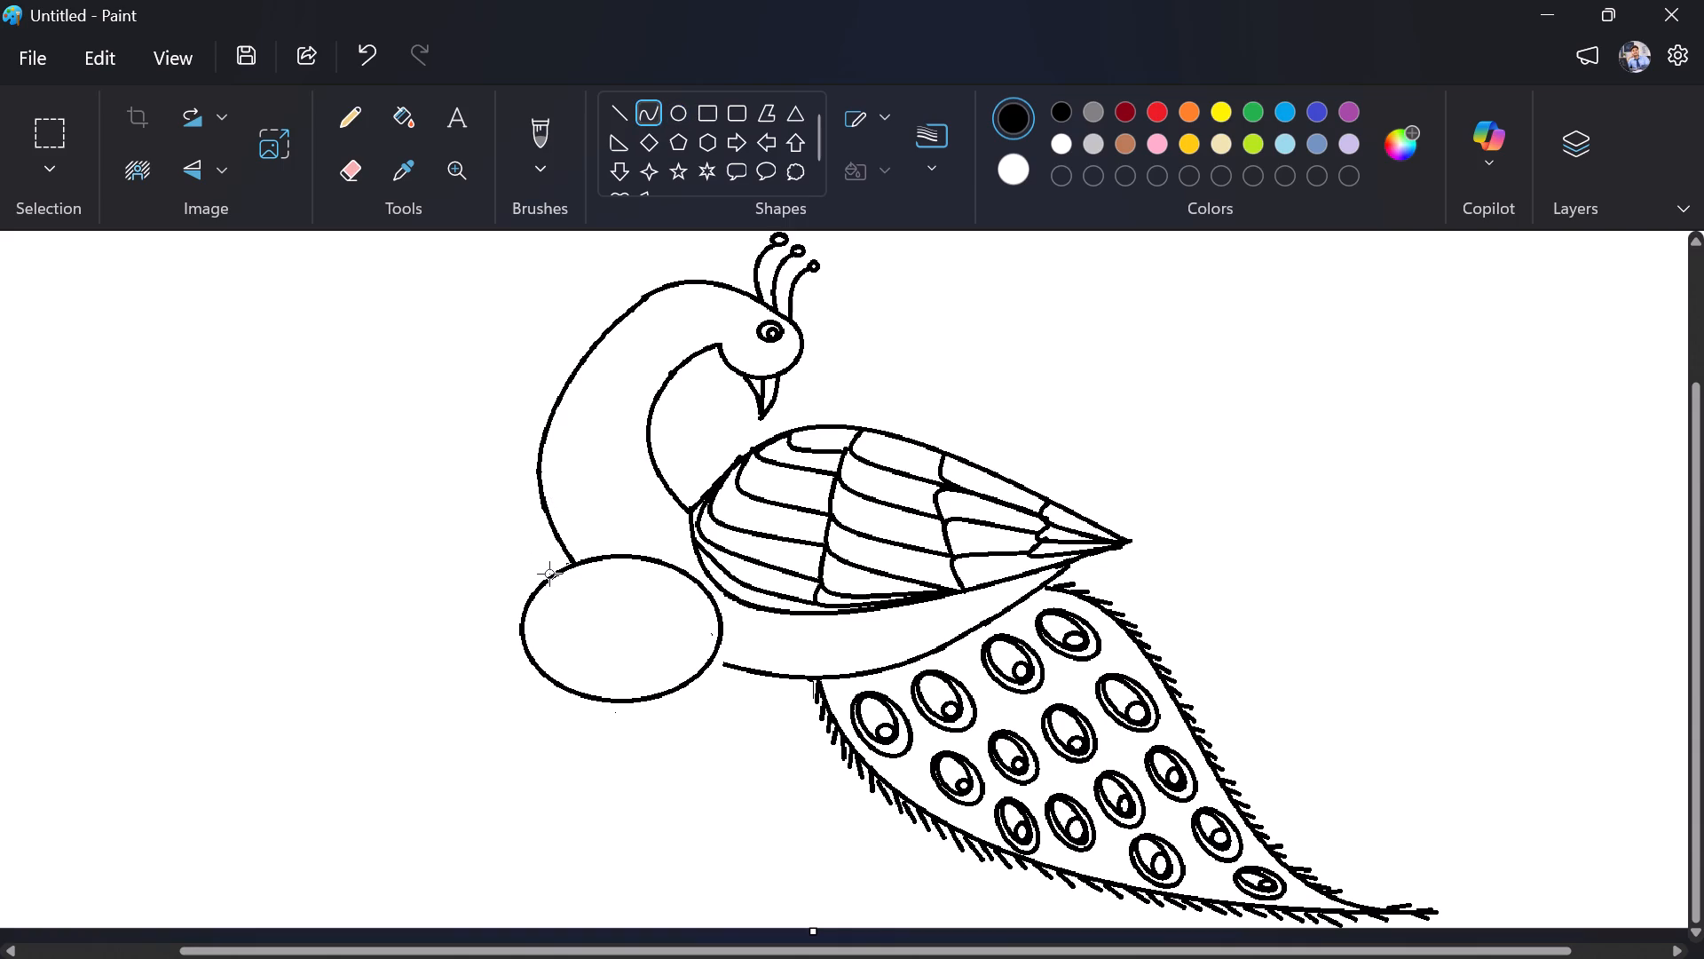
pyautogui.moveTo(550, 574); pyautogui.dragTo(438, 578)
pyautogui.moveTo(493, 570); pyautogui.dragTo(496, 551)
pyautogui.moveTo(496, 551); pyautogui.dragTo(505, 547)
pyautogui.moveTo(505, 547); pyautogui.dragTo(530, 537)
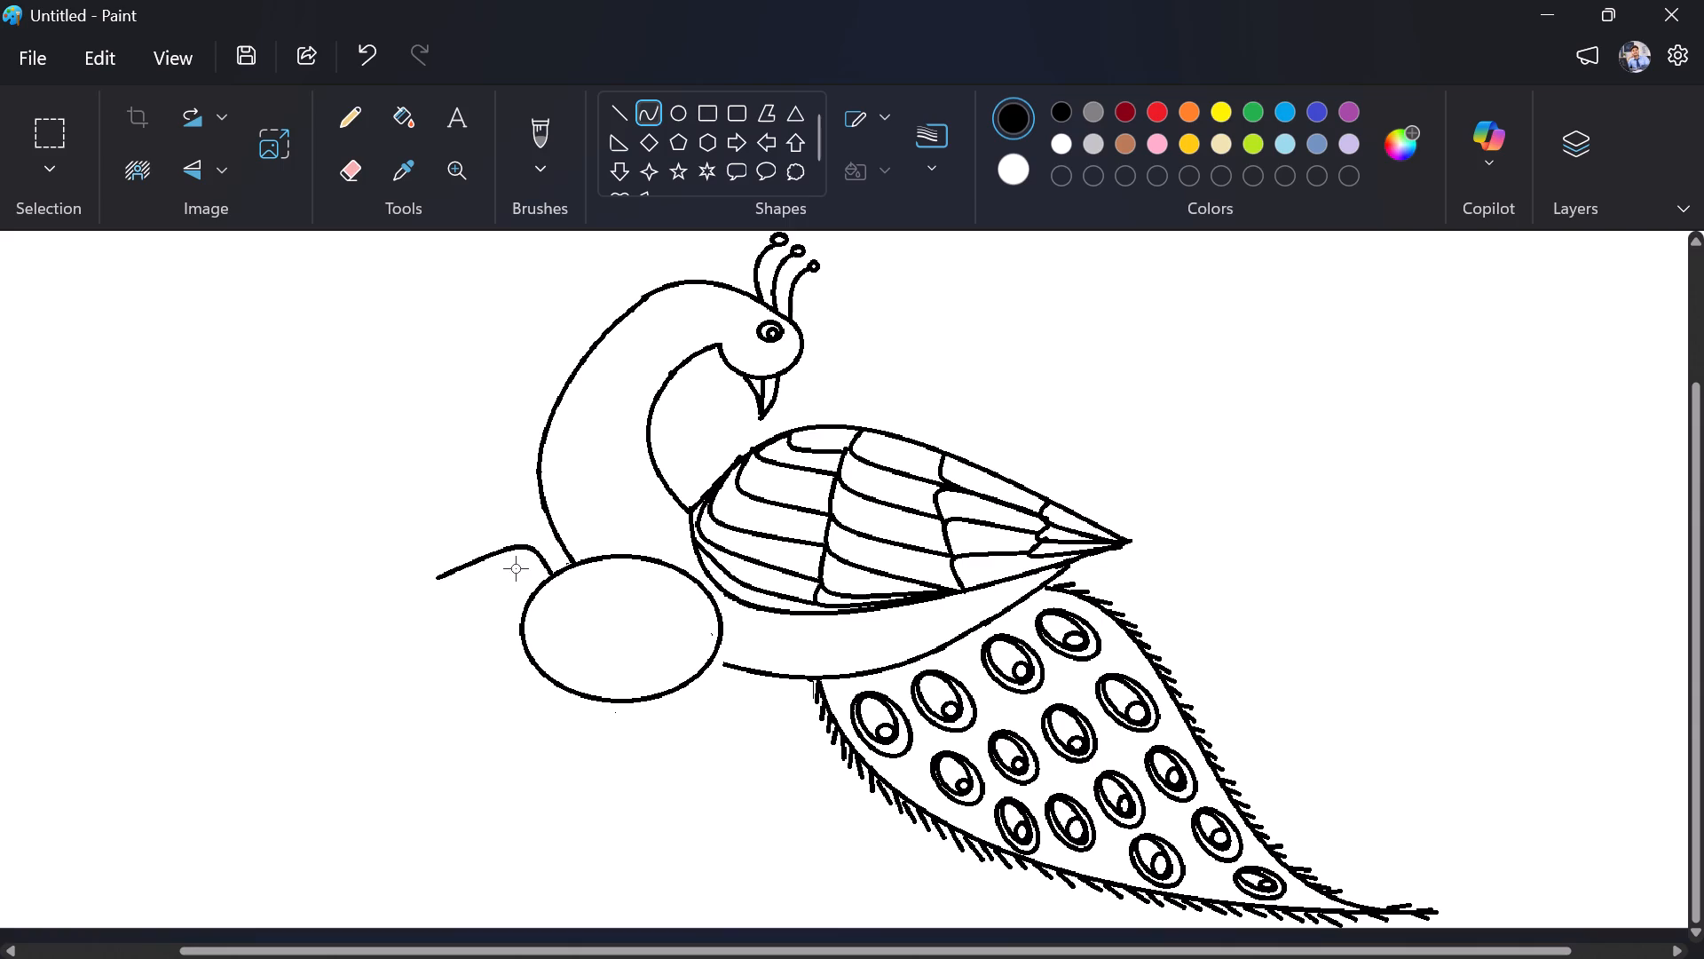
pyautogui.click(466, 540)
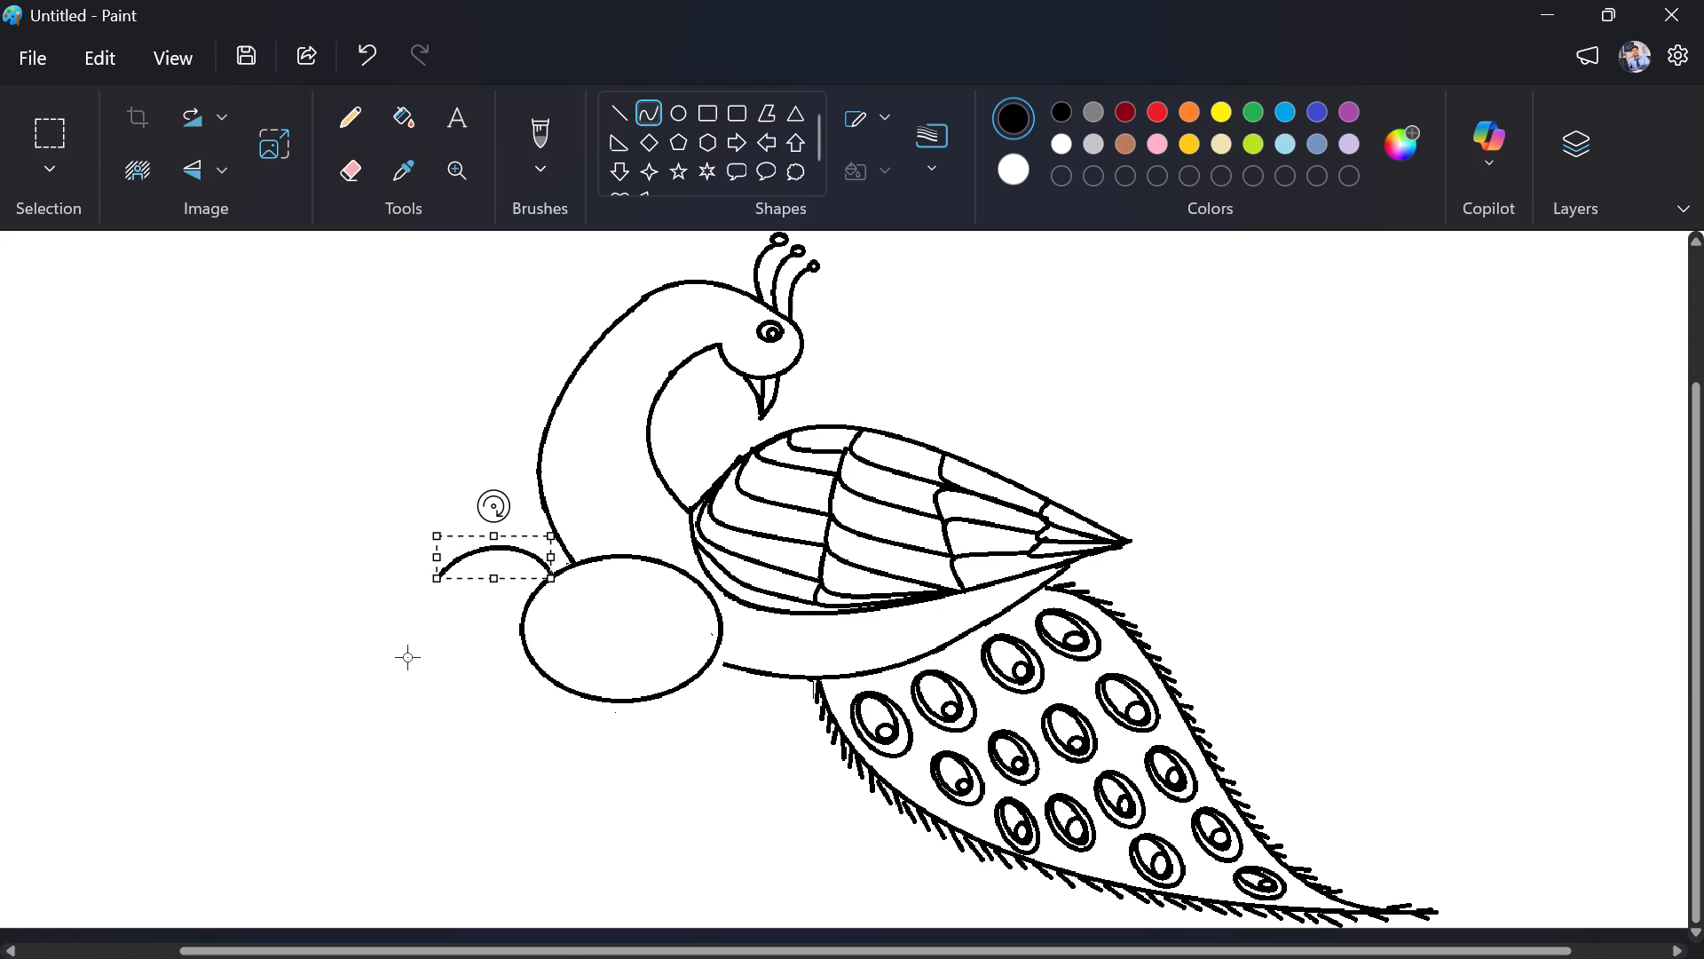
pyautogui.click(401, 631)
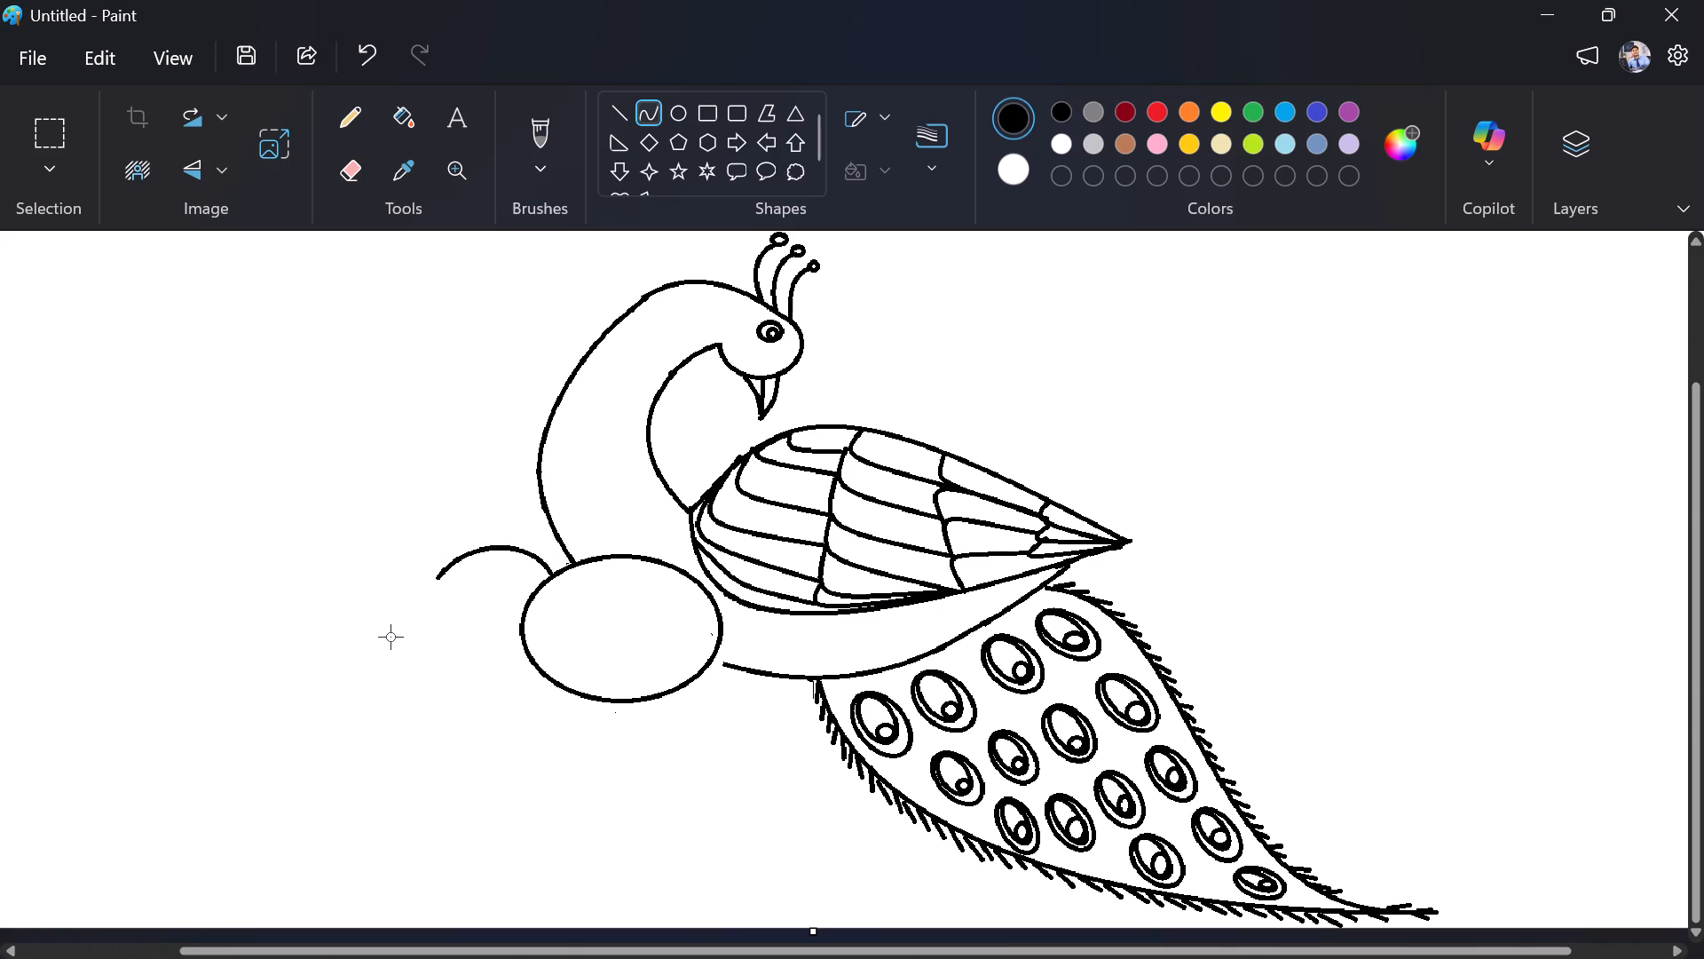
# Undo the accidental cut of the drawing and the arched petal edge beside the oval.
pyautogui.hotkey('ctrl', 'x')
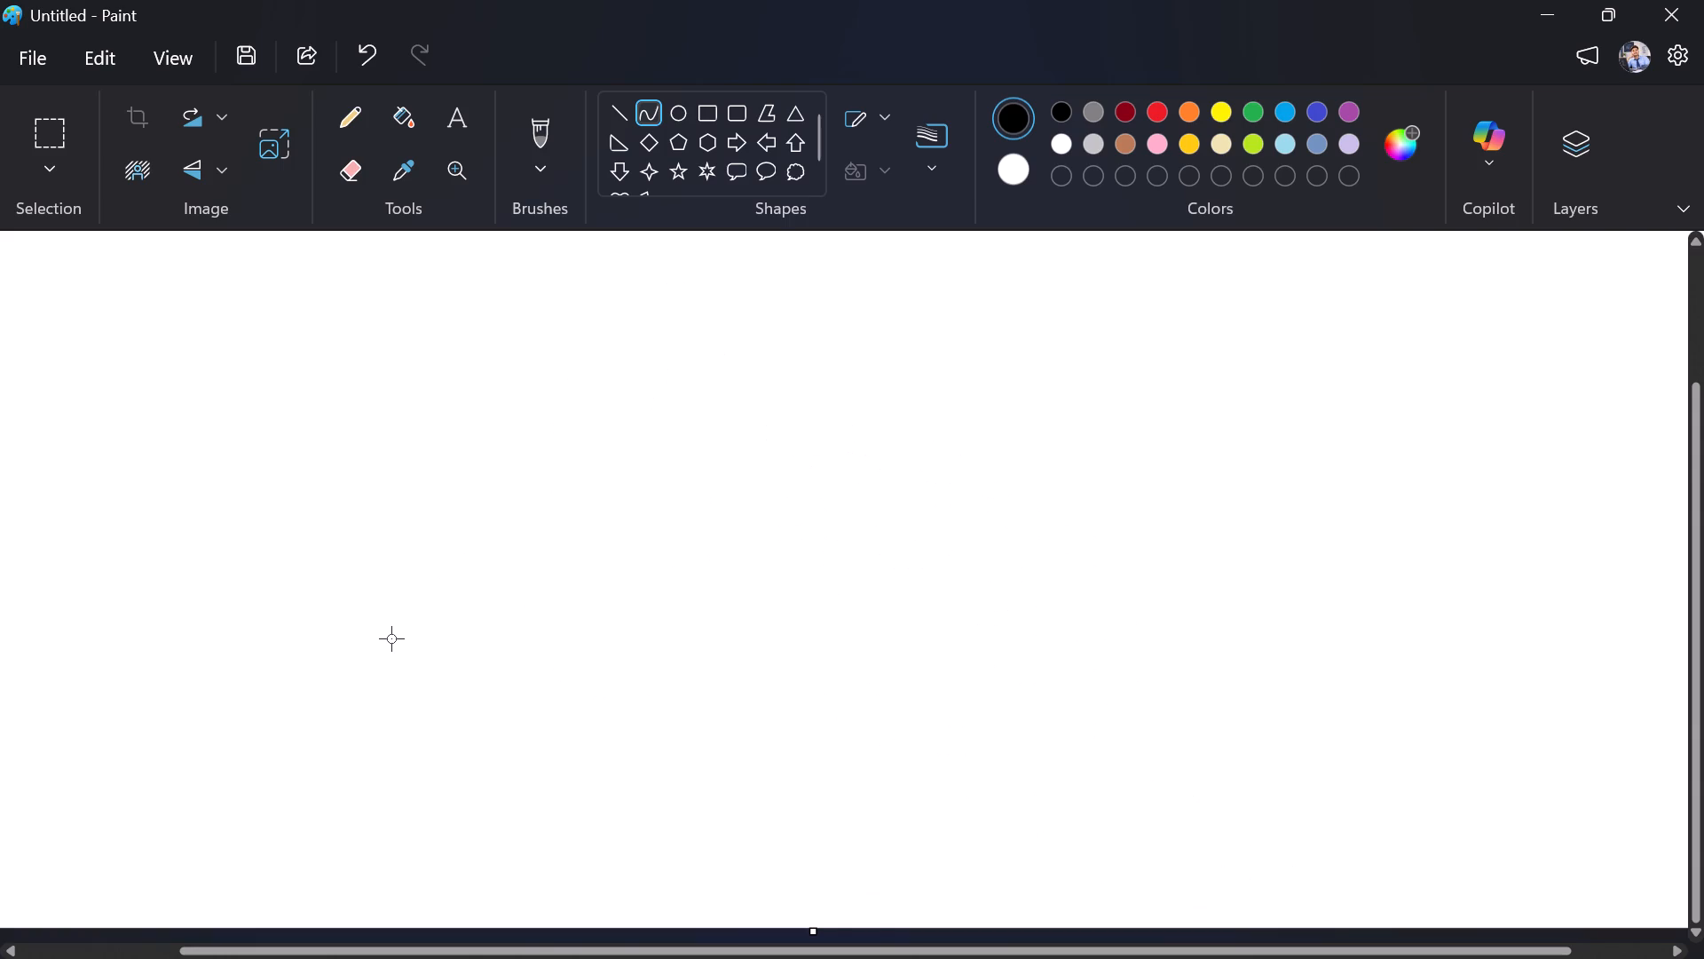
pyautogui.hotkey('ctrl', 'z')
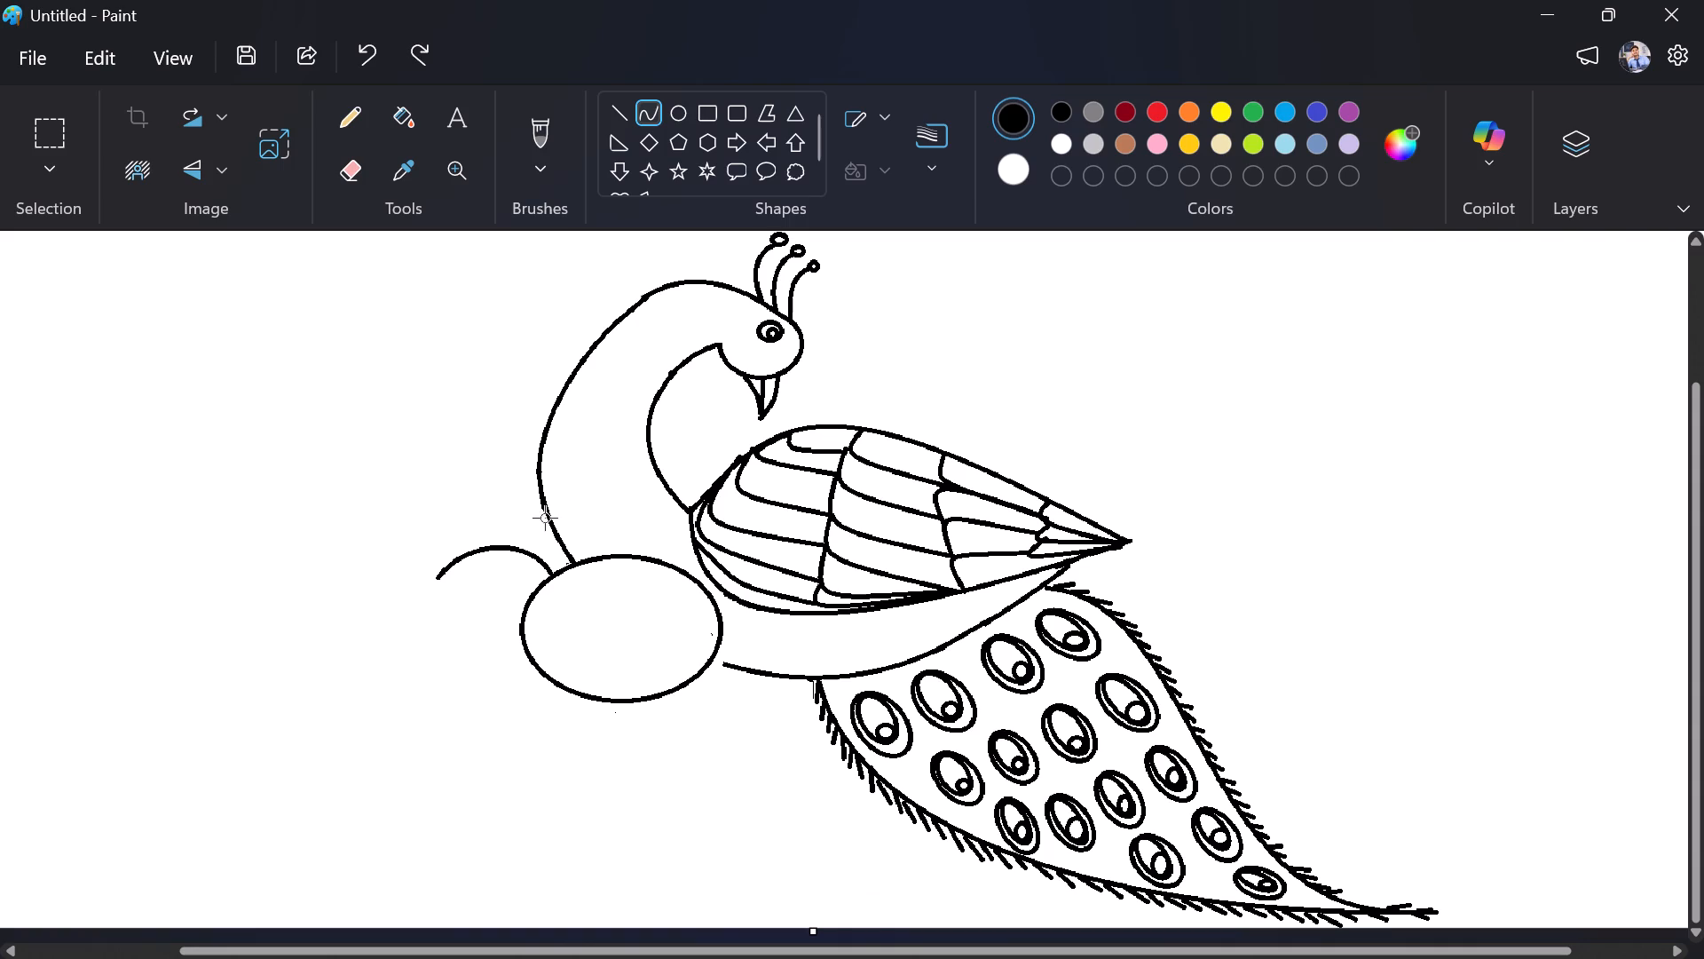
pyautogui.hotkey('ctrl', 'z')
# Draw a pointed petal on the oval's upper-left side from two curves, starting just beside the end of the neck line.
pyautogui.moveTo(563, 572); pyautogui.dragTo(465, 550)
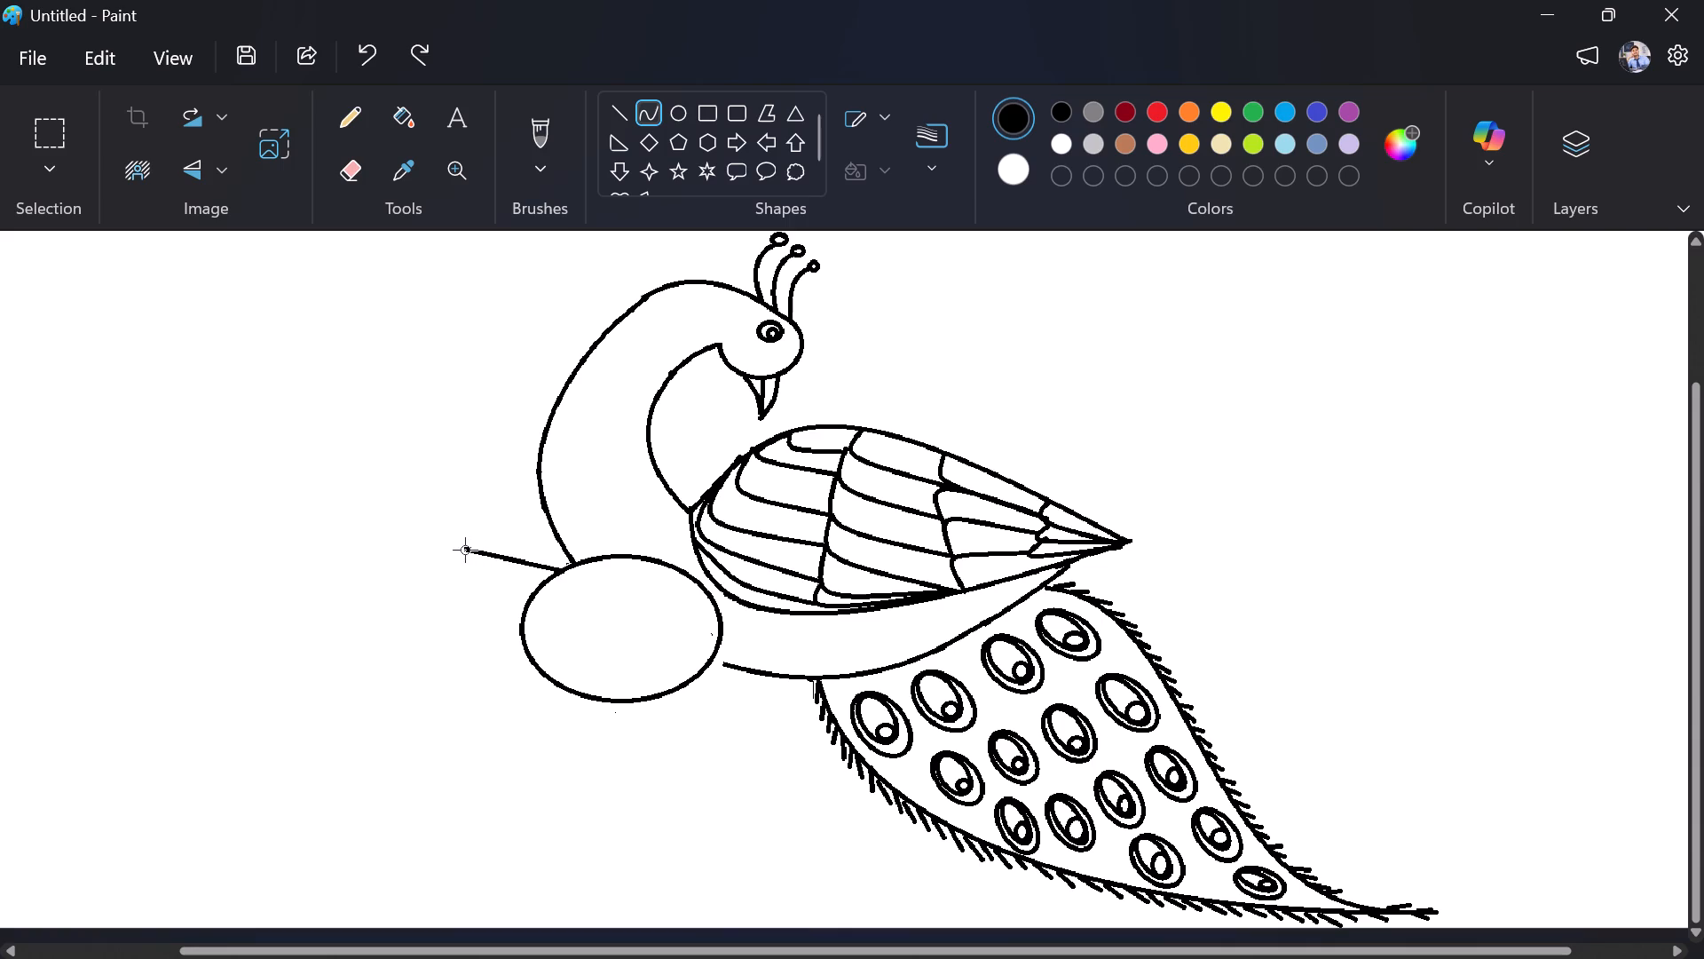
pyautogui.moveTo(465, 550); pyautogui.dragTo(468, 527)
pyautogui.moveTo(509, 545); pyautogui.dragTo(529, 519)
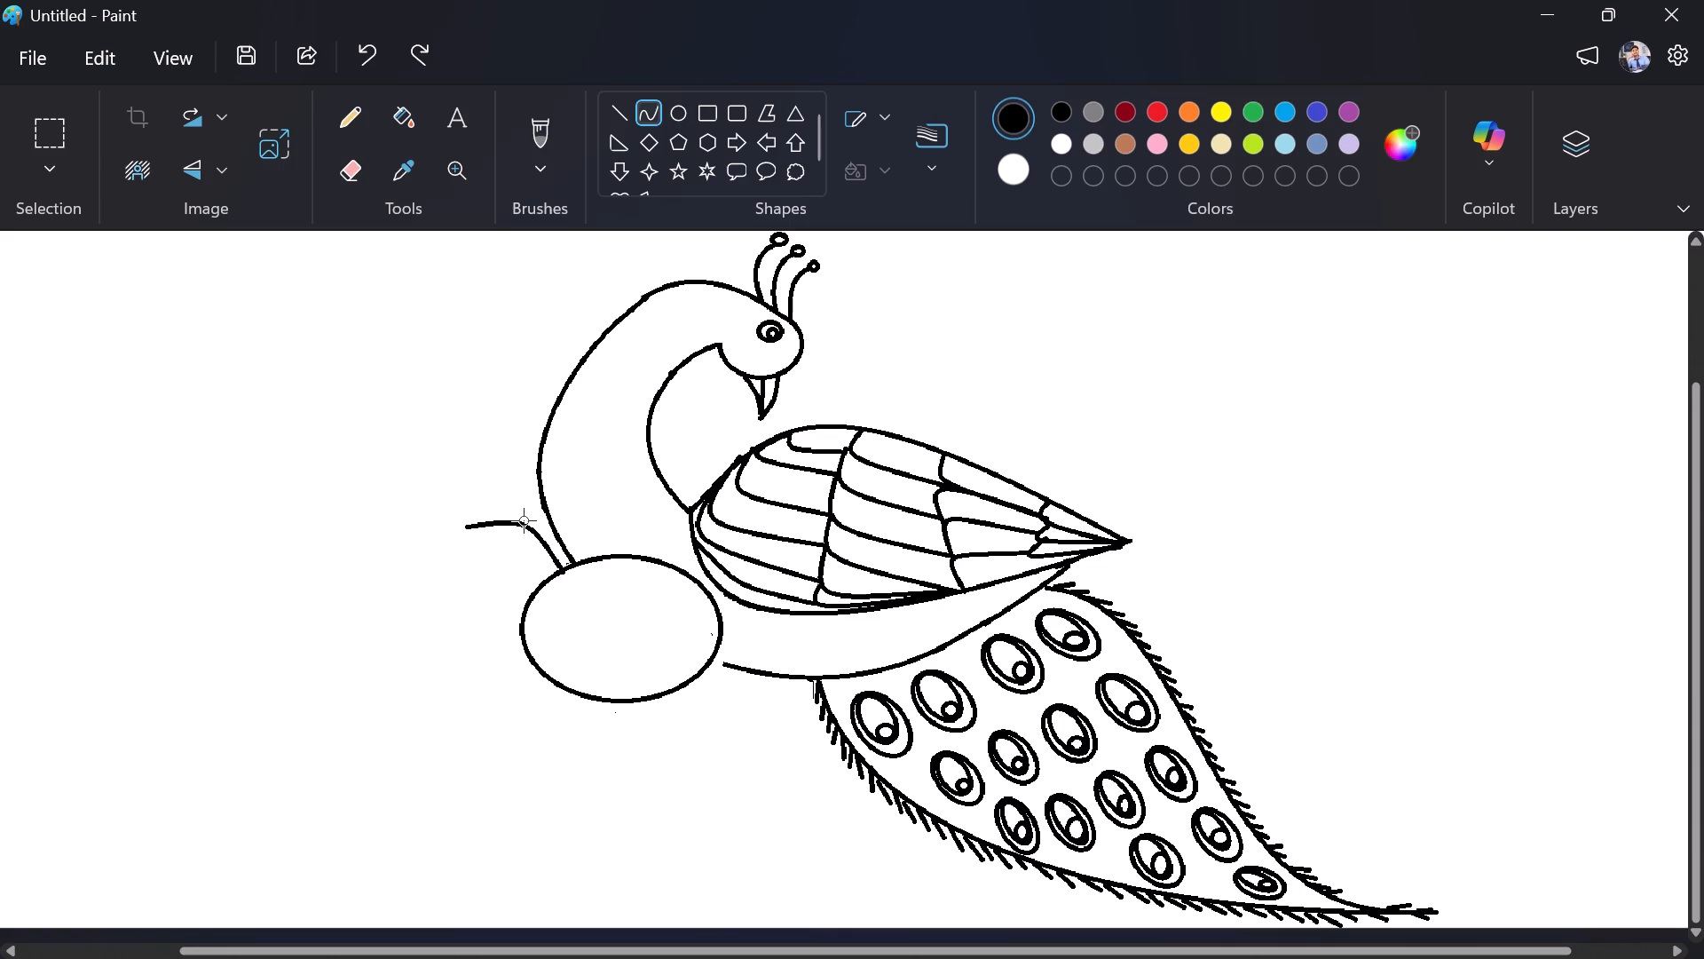
pyautogui.click(524, 520)
pyautogui.click(398, 557)
pyautogui.moveTo(469, 530); pyautogui.dragTo(531, 600)
pyautogui.moveTo(531, 600); pyautogui.dragTo(530, 606)
pyautogui.moveTo(511, 584); pyautogui.dragTo(491, 588)
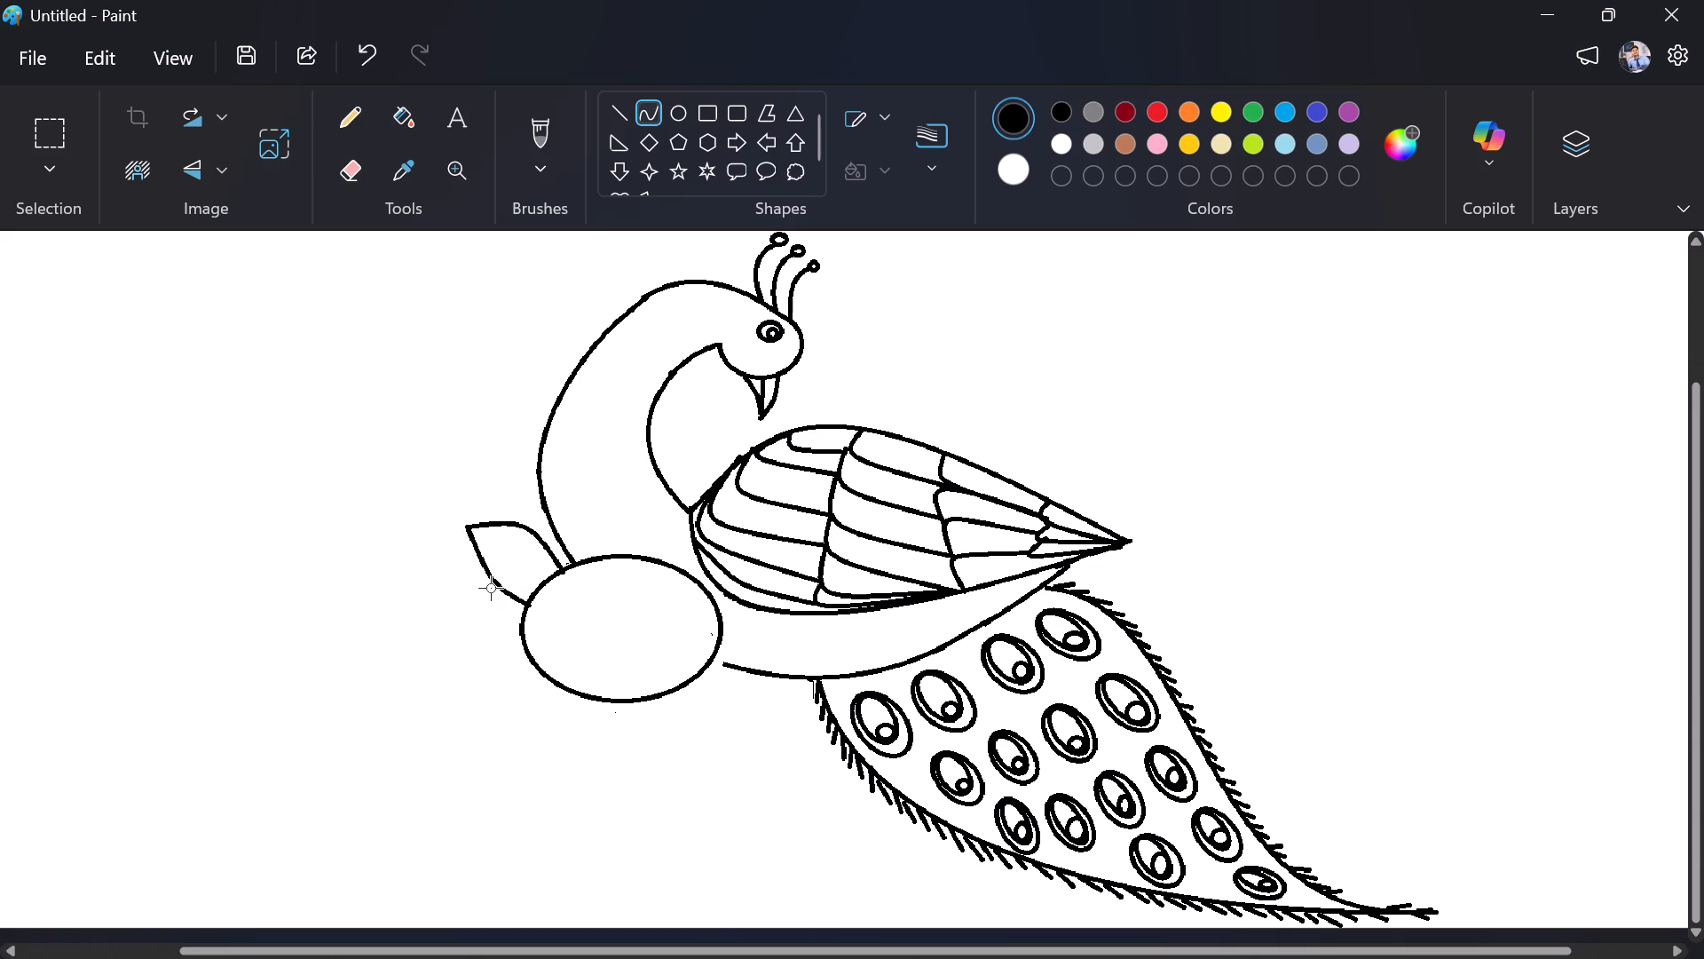
pyautogui.moveTo(491, 588); pyautogui.dragTo(476, 588)
pyautogui.moveTo(476, 588); pyautogui.dragTo(475, 587)
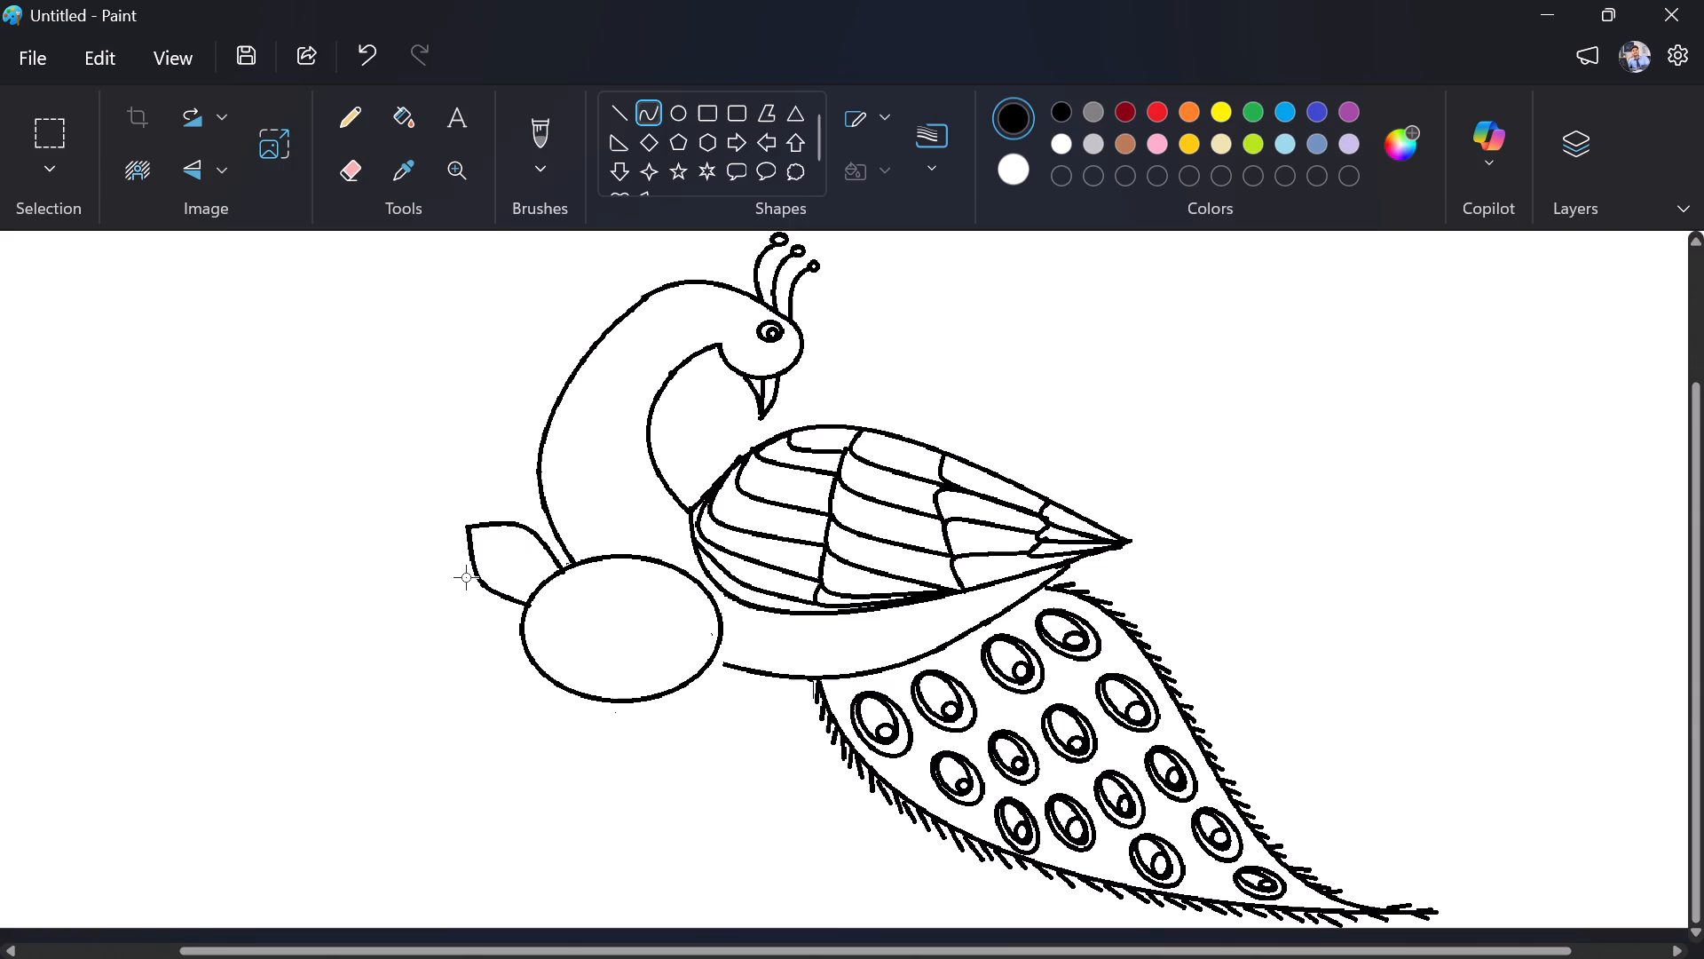
pyautogui.click(467, 576)
pyautogui.click(378, 581)
# Draw a second pointed petal on the oval's left side from two curves, directly below the first petal and sharing its base point.
pyautogui.moveTo(525, 606); pyautogui.dragTo(521, 602)
pyautogui.moveTo(521, 602); pyautogui.dragTo(419, 588)
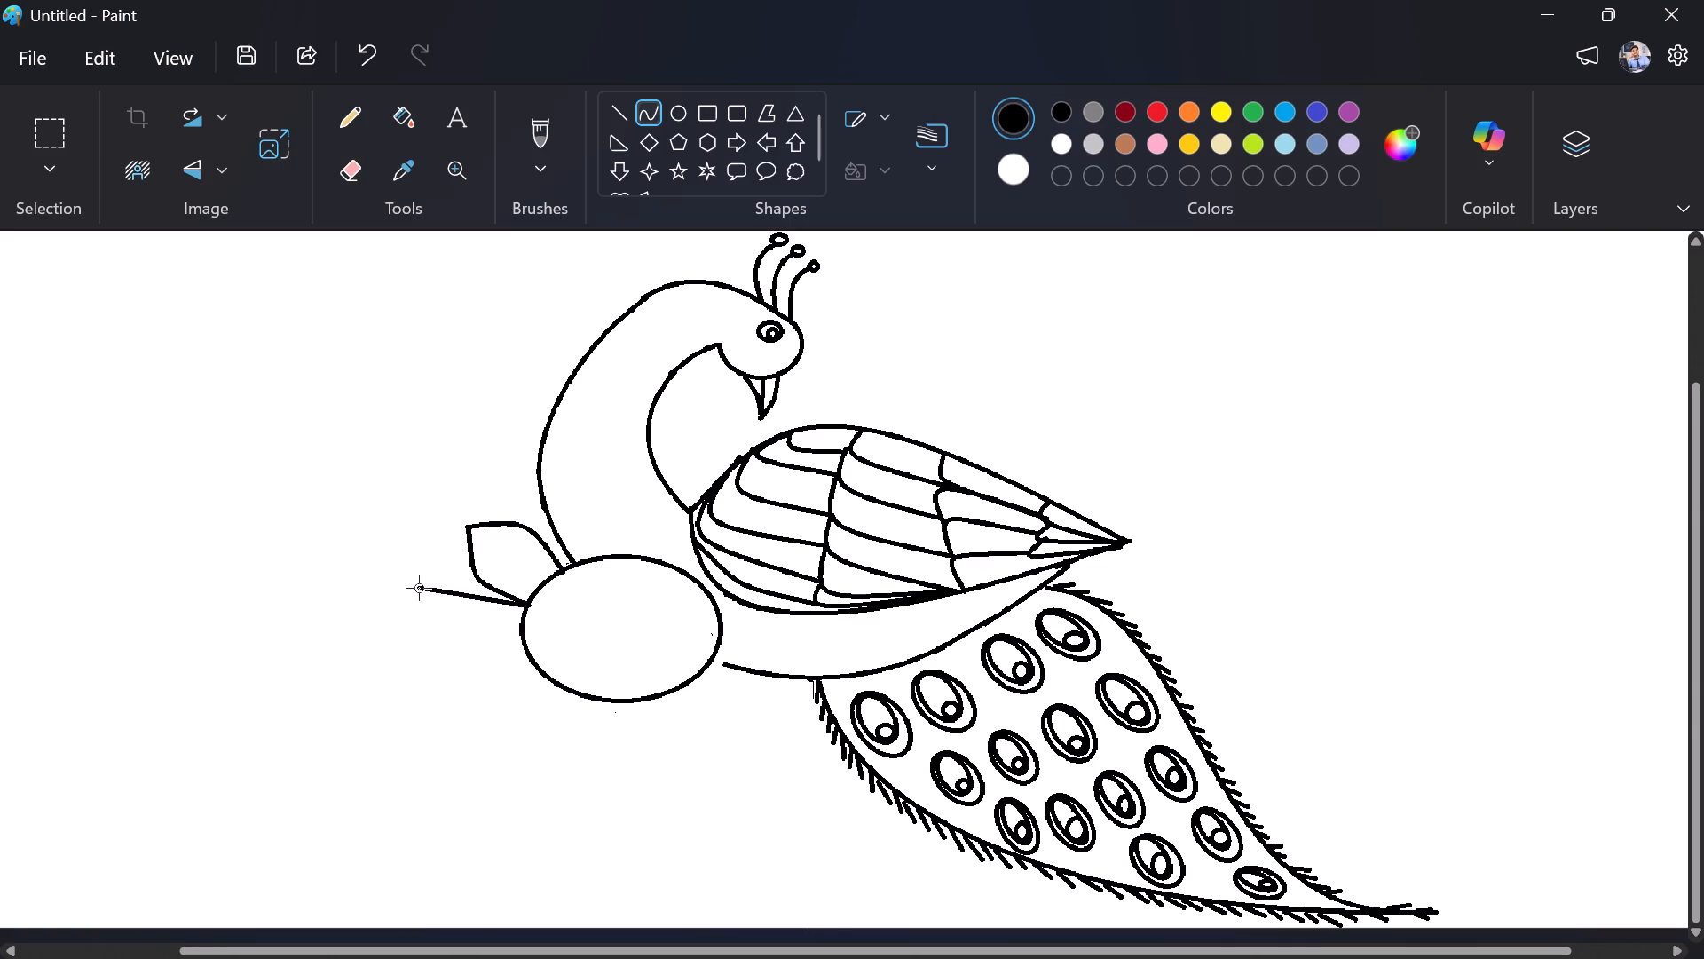
pyautogui.moveTo(419, 588); pyautogui.dragTo(429, 603)
pyautogui.moveTo(485, 607); pyautogui.dragTo(457, 584)
pyautogui.moveTo(457, 584); pyautogui.dragTo(465, 573)
pyautogui.click(482, 584)
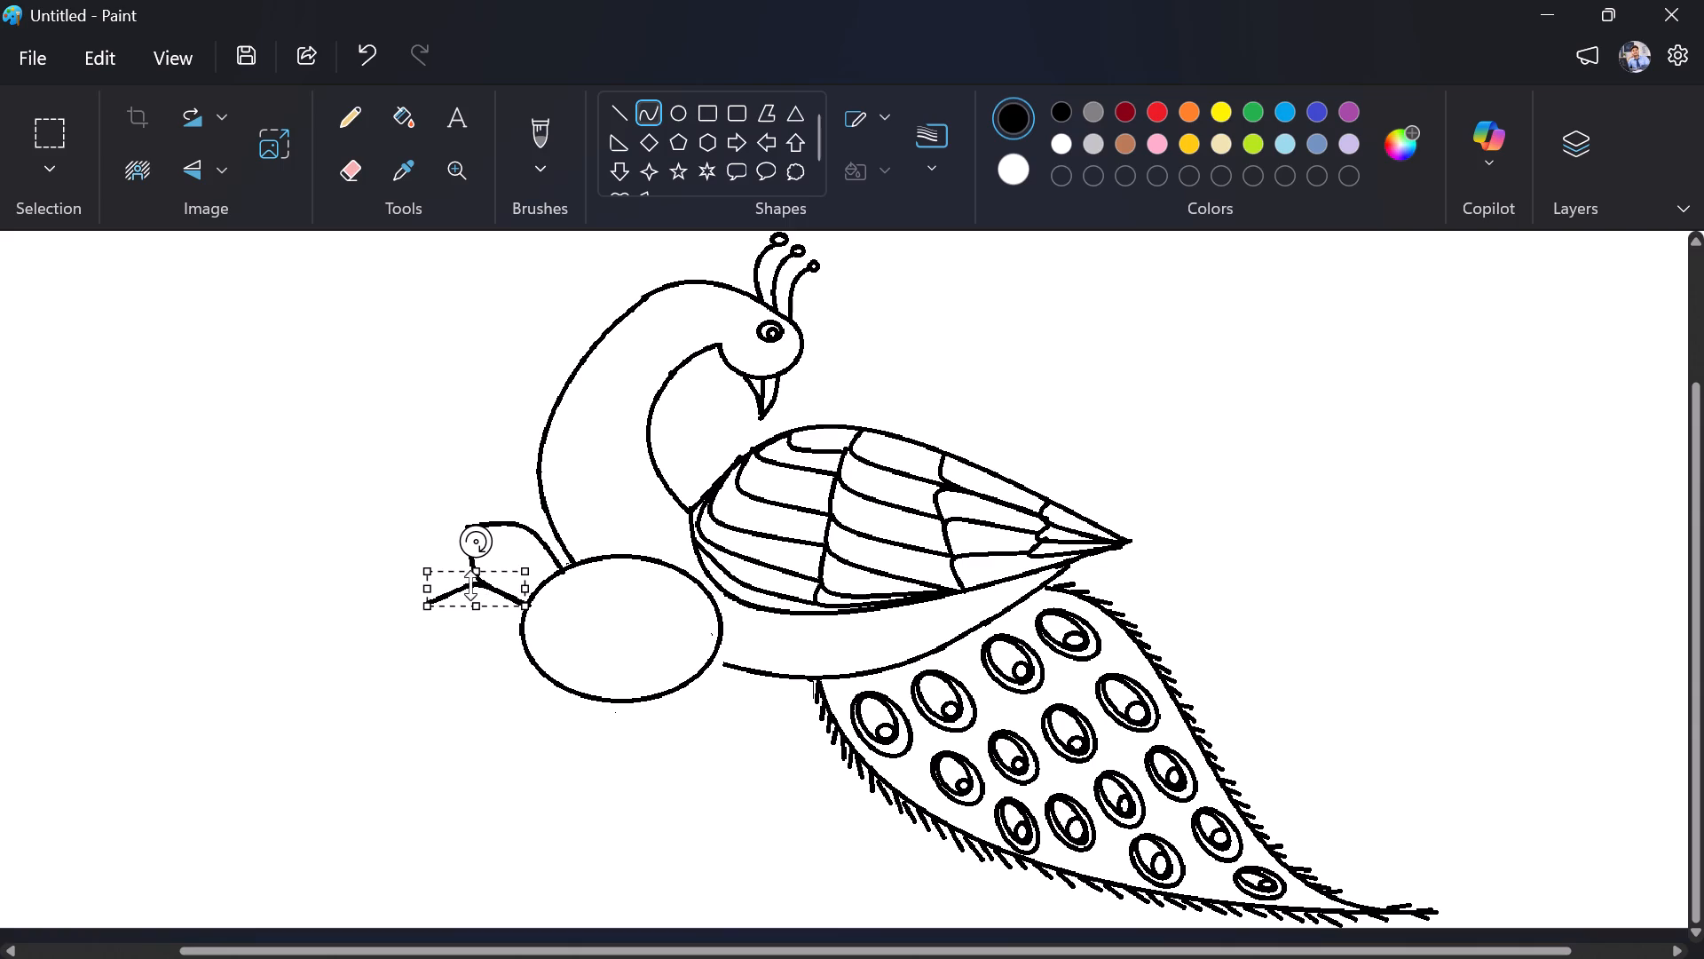
pyautogui.click(412, 641)
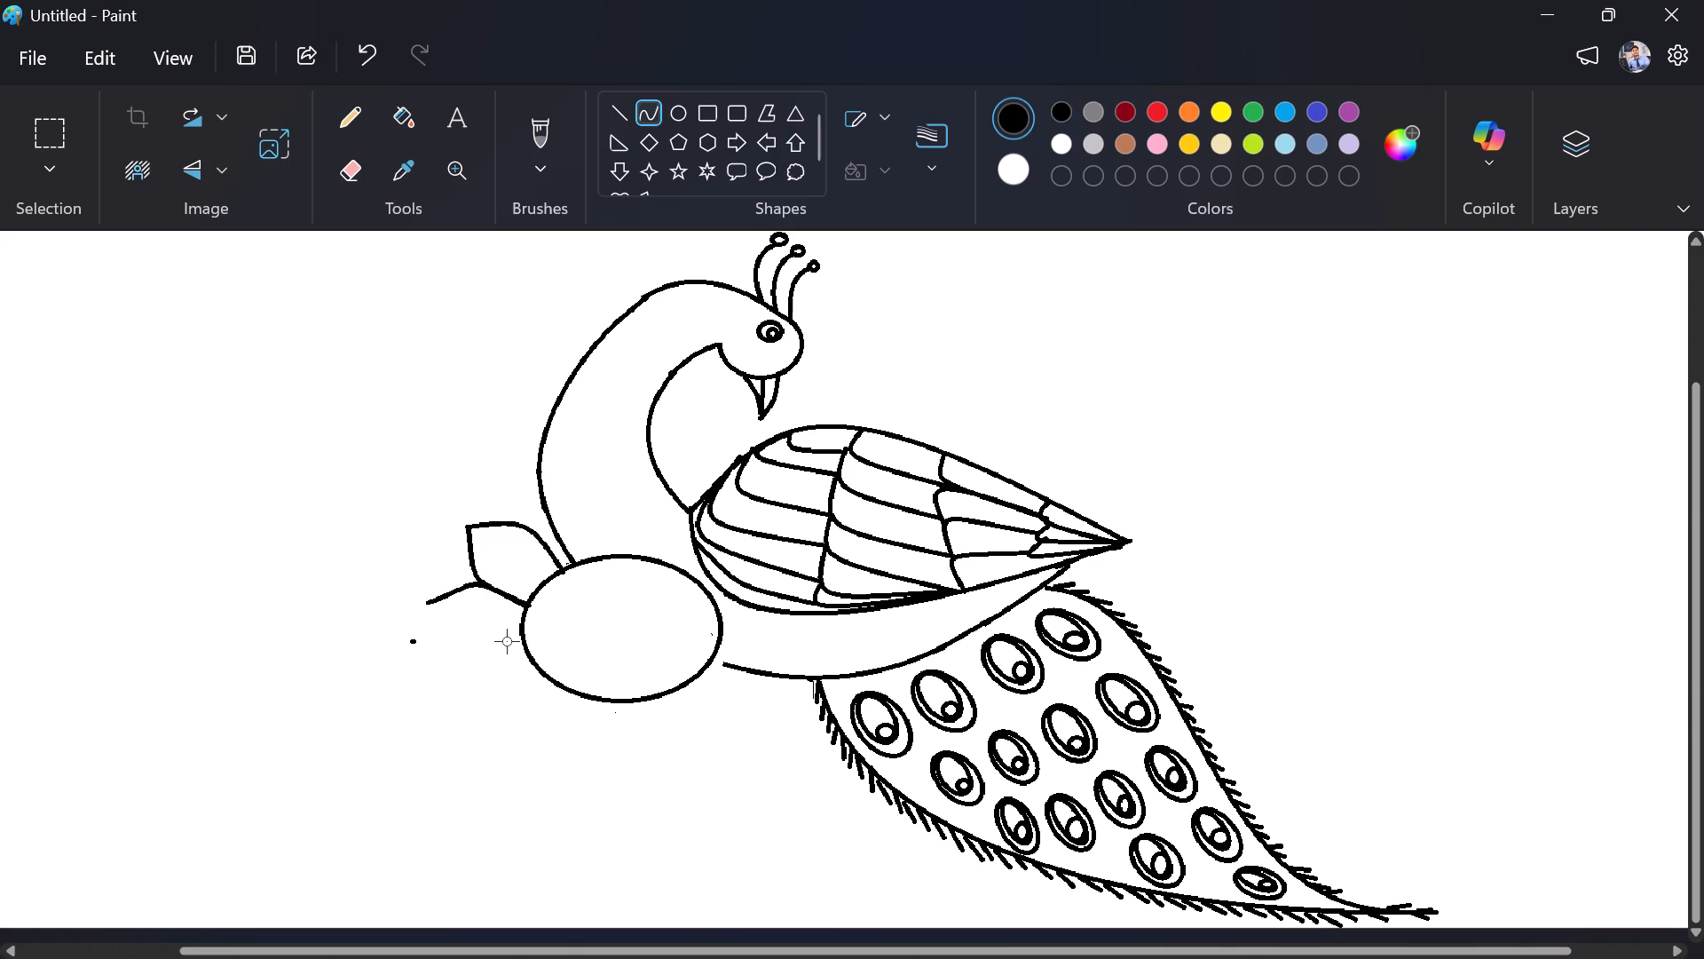
pyautogui.hotkey('ctrl', 'z')
pyautogui.moveTo(525, 648); pyautogui.dragTo(424, 605)
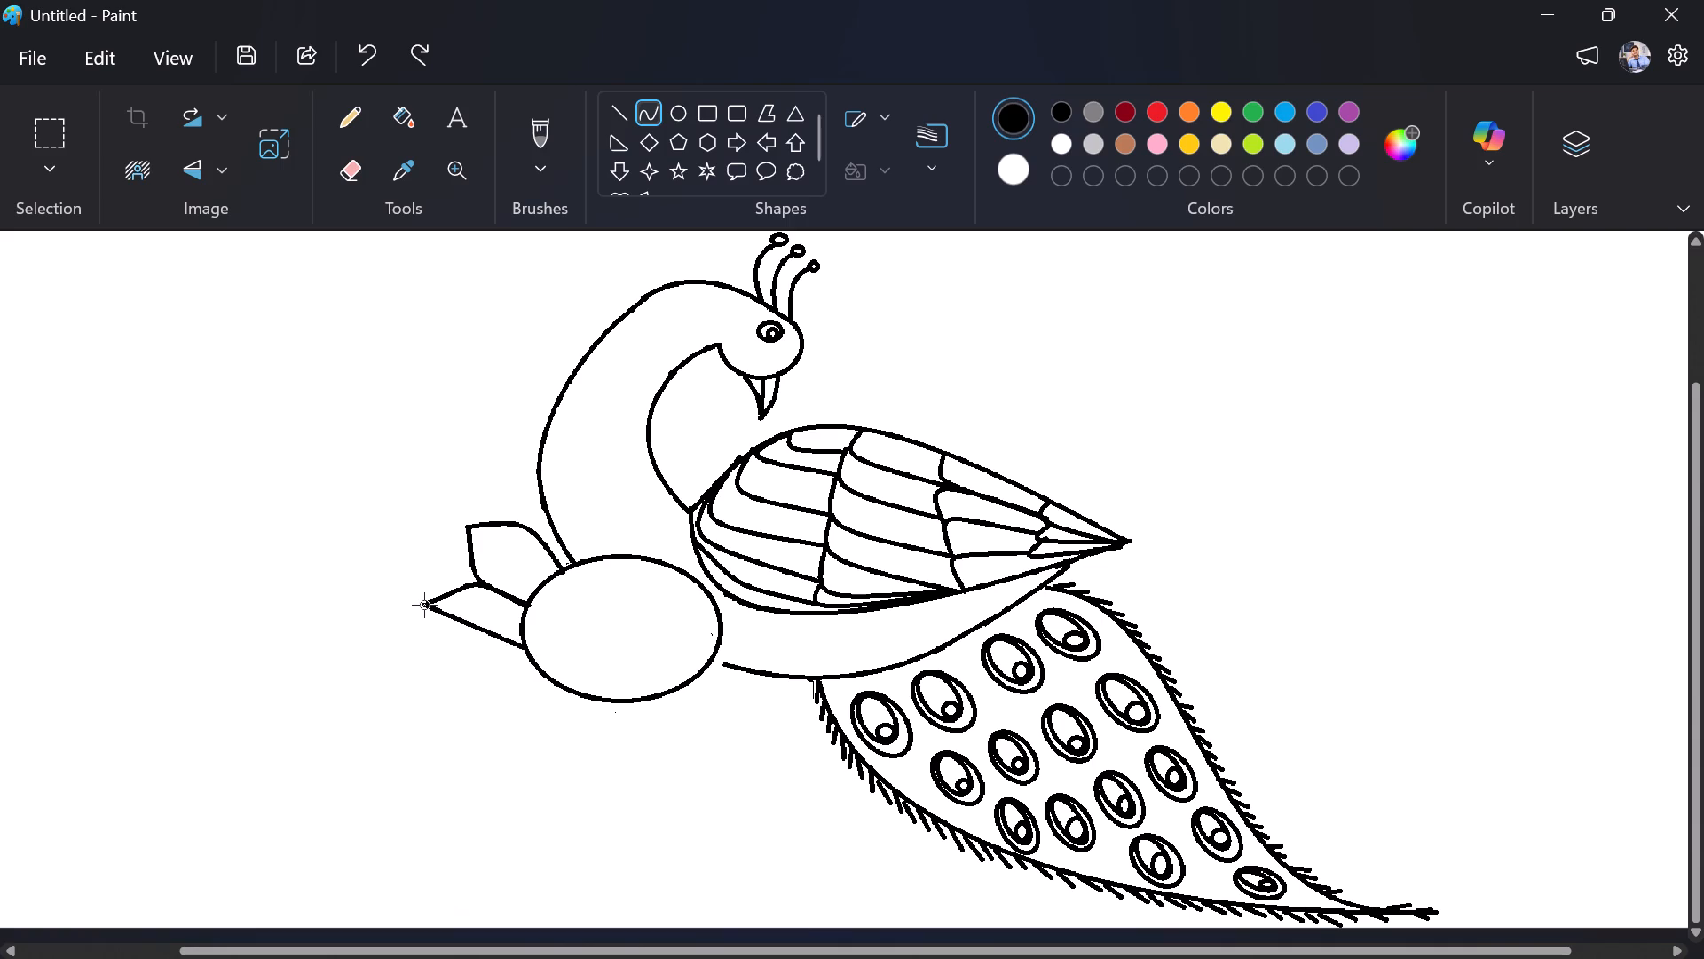
pyautogui.moveTo(464, 626); pyautogui.dragTo(445, 659)
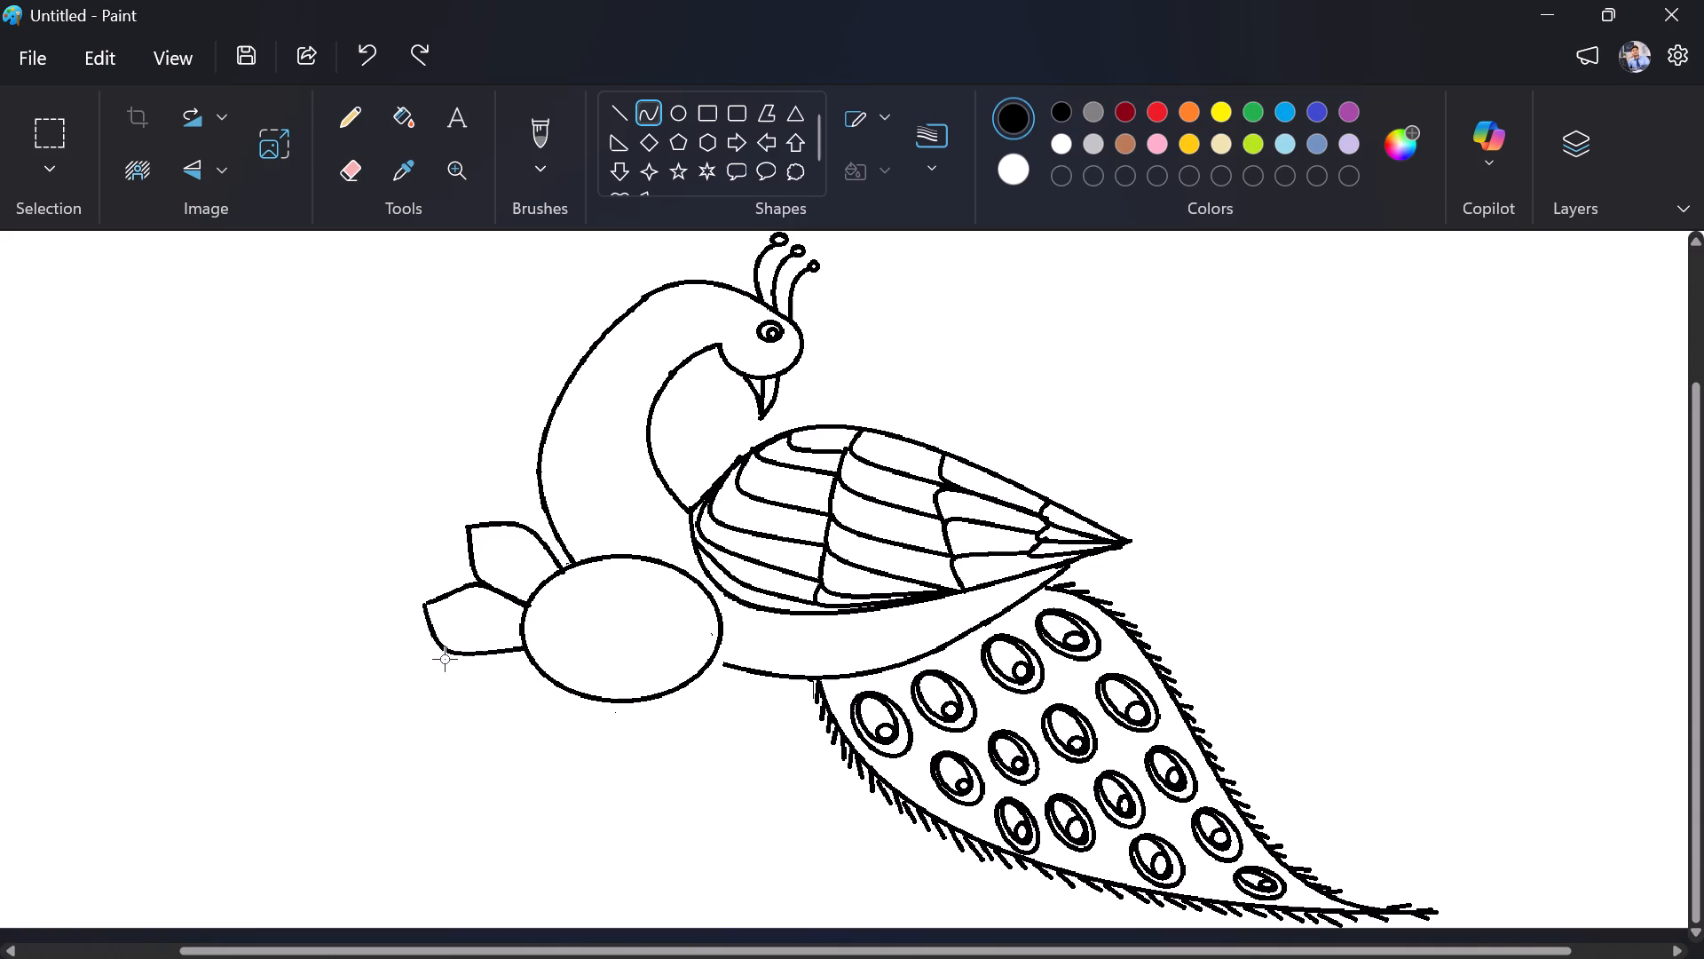
pyautogui.moveTo(445, 659); pyautogui.dragTo(449, 659)
pyautogui.click(450, 659)
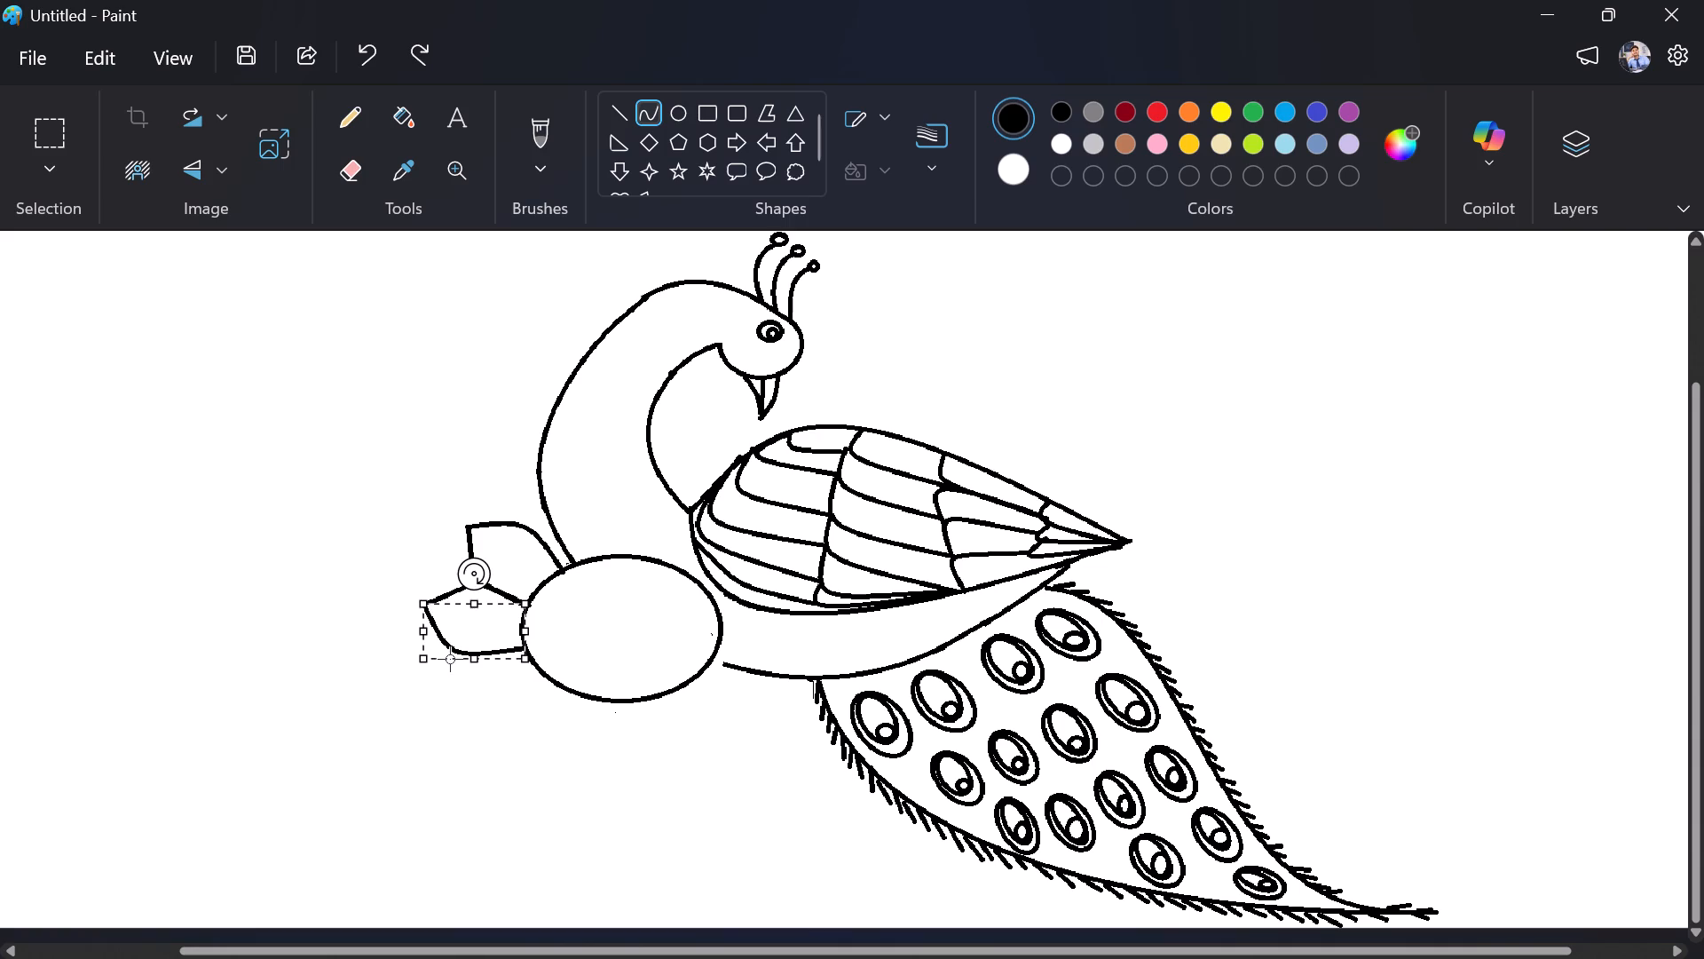
pyautogui.click(398, 672)
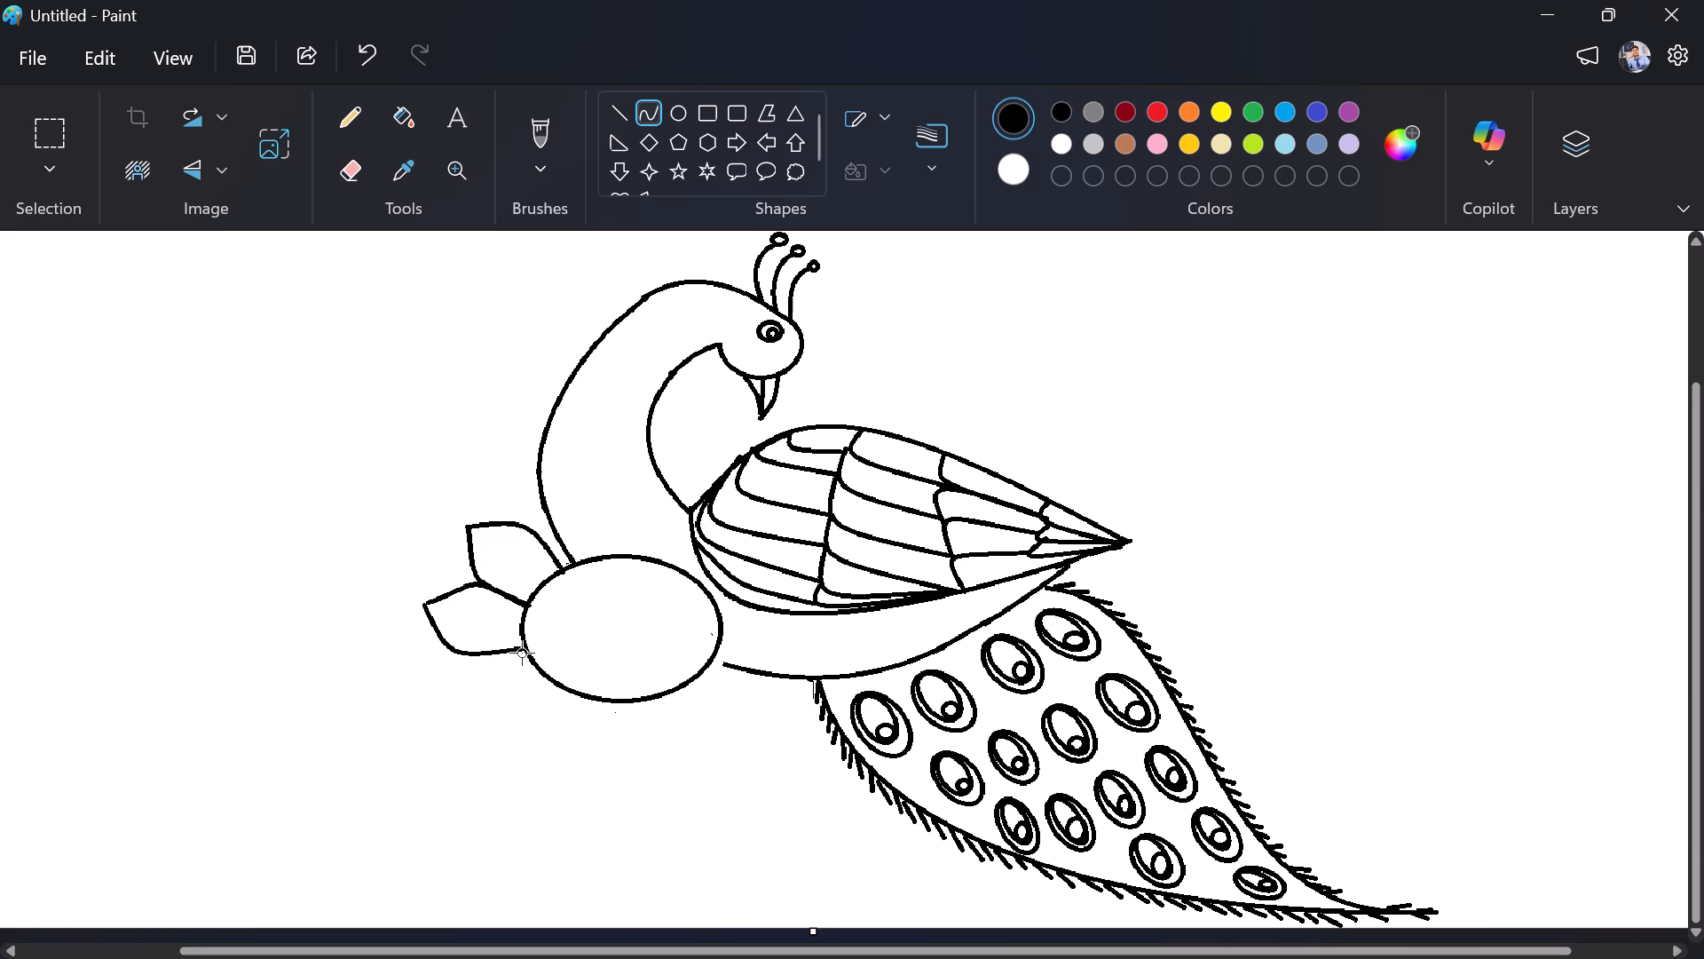
# Draw a third pointed petal on the oval's lower-left side from two curves, starting at the second petal's base and with its tip pointing down-left.
pyautogui.moveTo(522, 653); pyautogui.dragTo(454, 724)
pyautogui.moveTo(454, 724); pyautogui.dragTo(454, 725)
pyautogui.moveTo(483, 695); pyautogui.dragTo(475, 688)
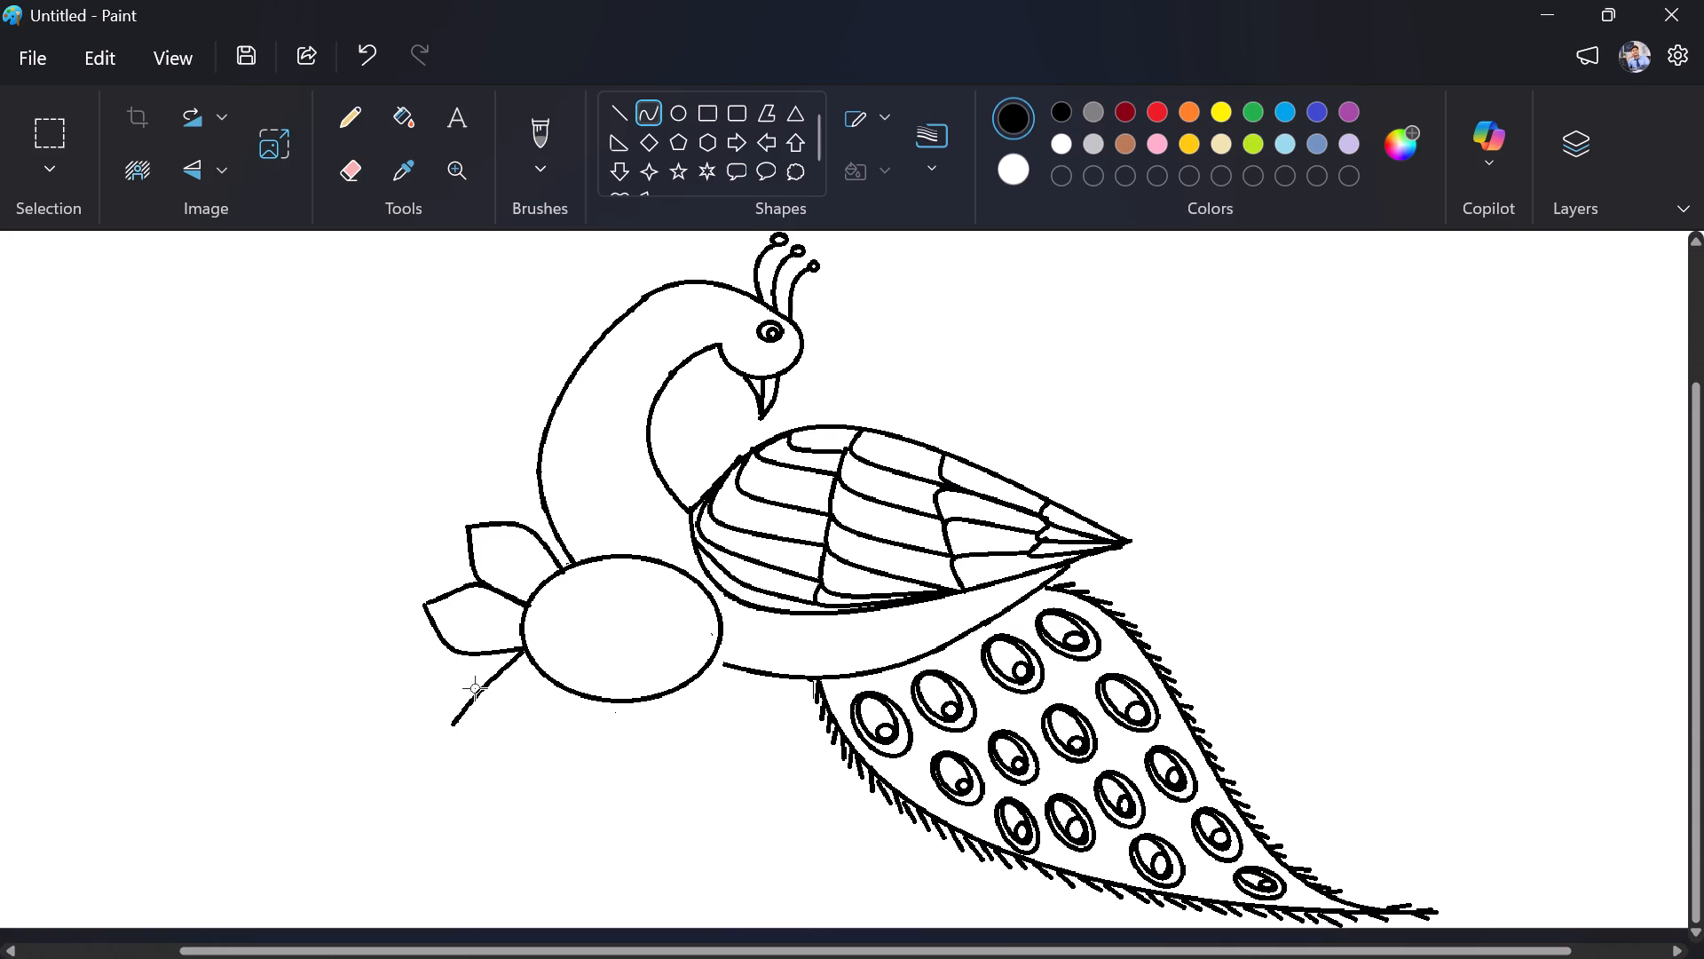
pyautogui.moveTo(475, 688); pyautogui.dragTo(447, 655)
pyautogui.moveTo(447, 655); pyautogui.dragTo(454, 655)
pyautogui.moveTo(454, 655); pyautogui.dragTo(454, 654)
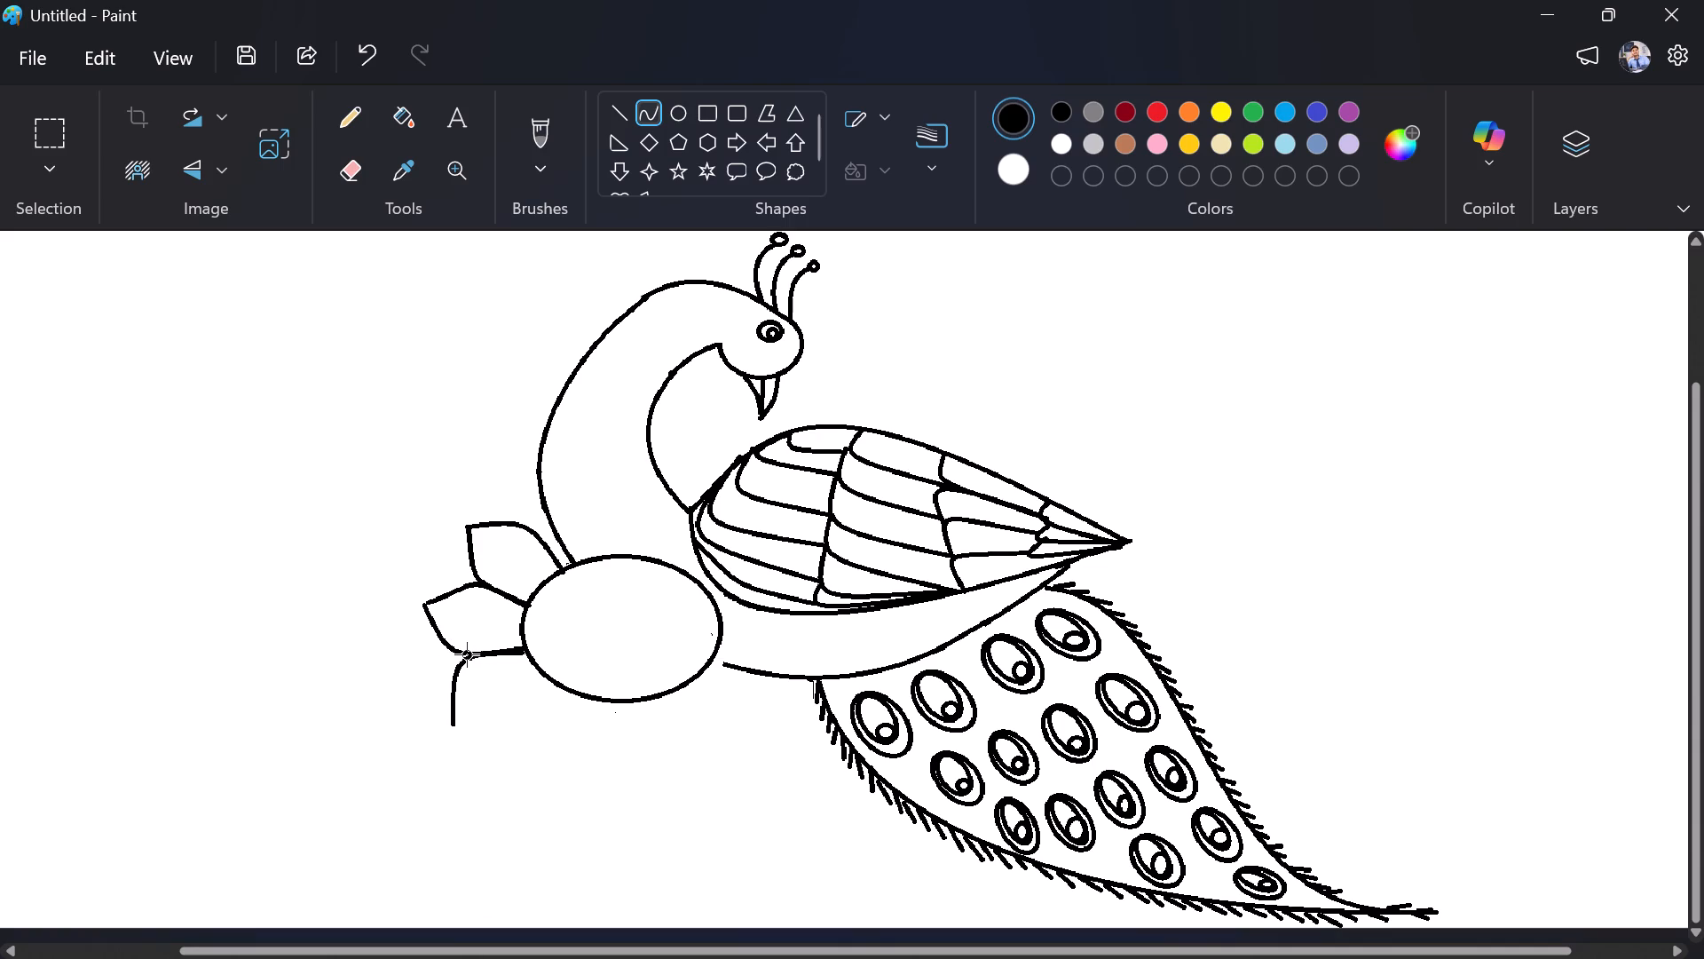
pyautogui.click(463, 654)
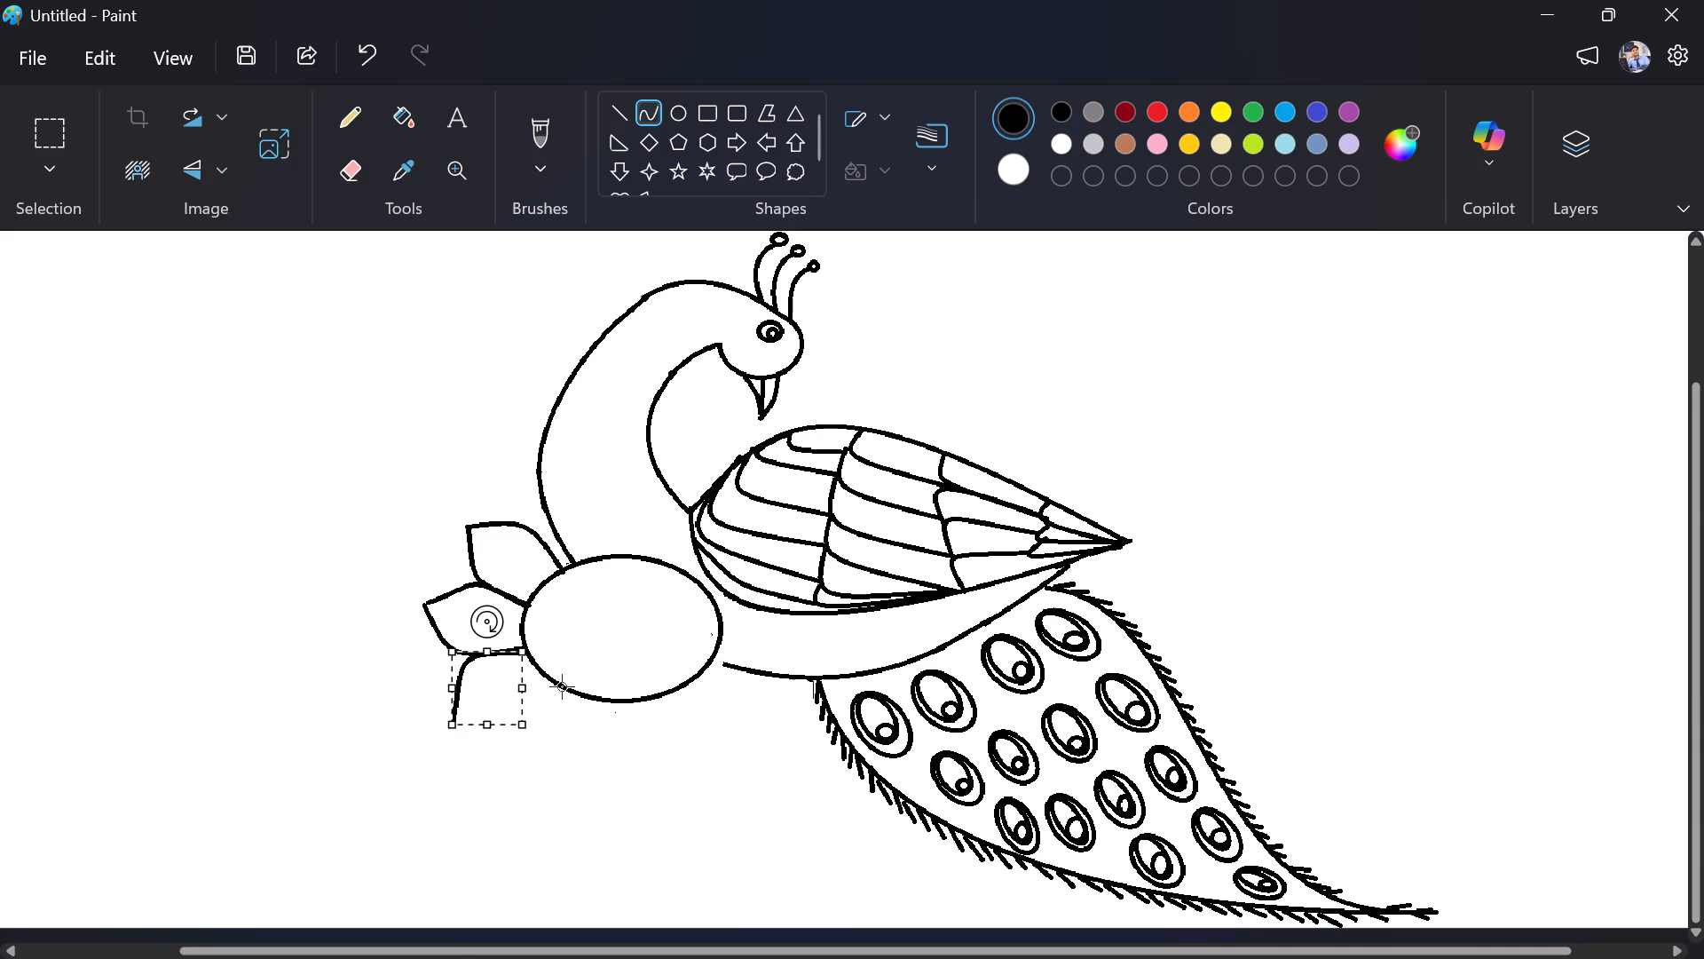
pyautogui.click(561, 686)
pyautogui.moveTo(548, 679); pyautogui.dragTo(453, 726)
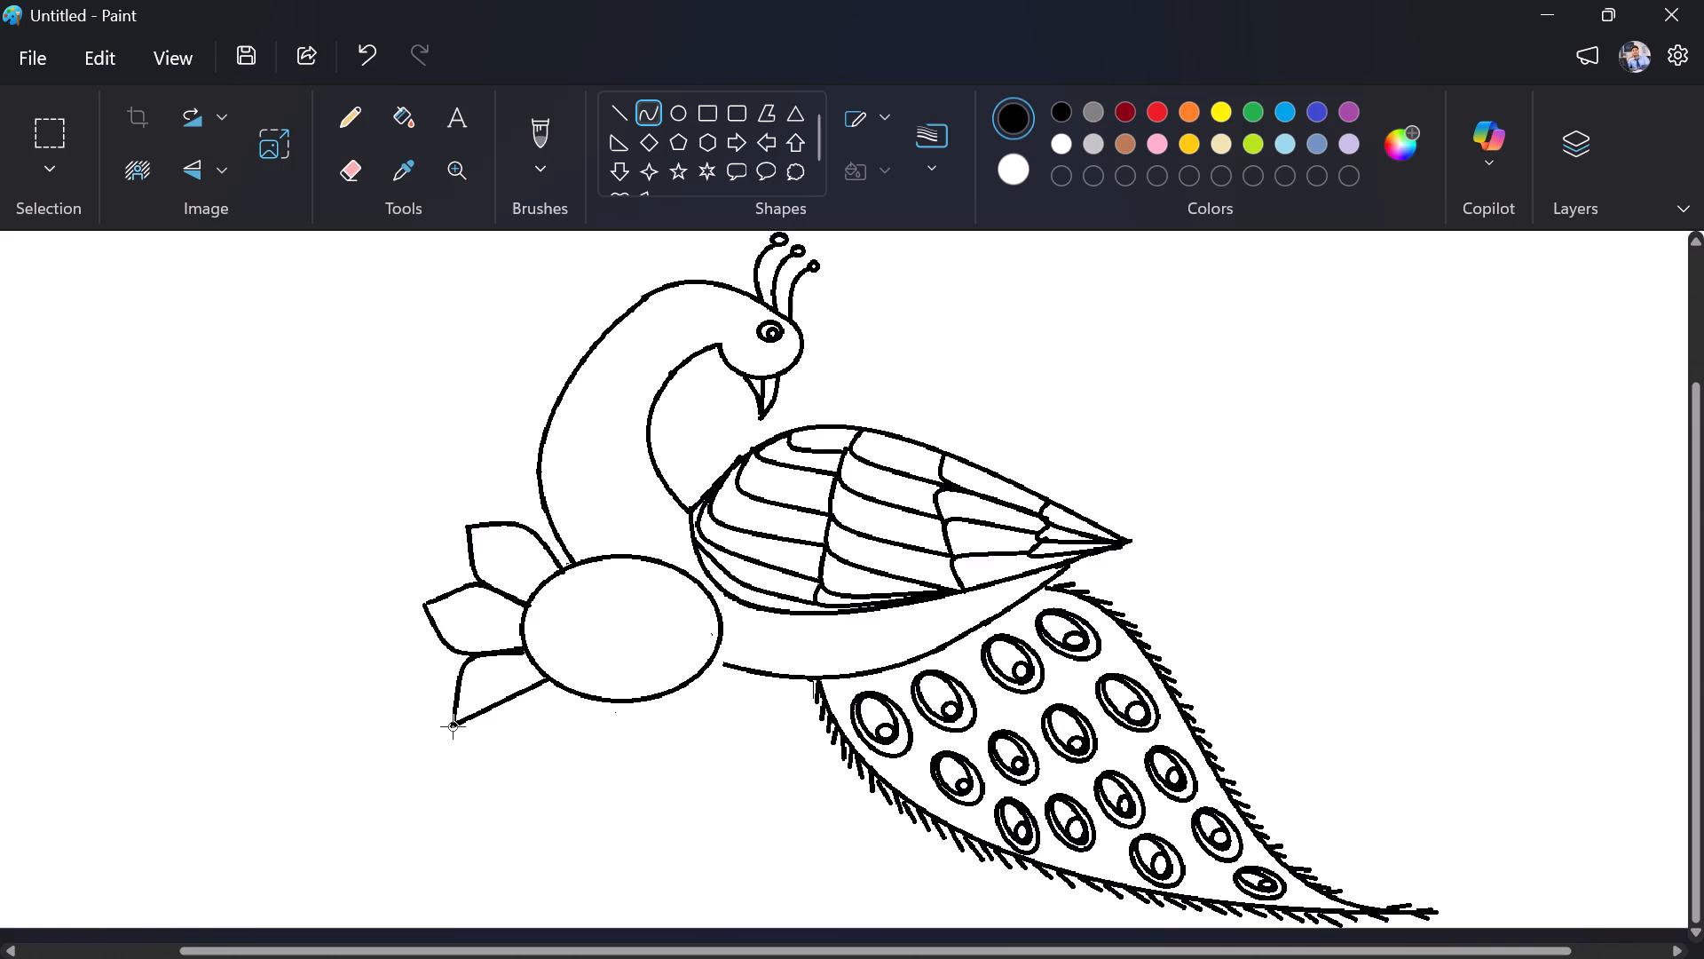
pyautogui.moveTo(453, 726); pyautogui.dragTo(453, 723)
pyautogui.moveTo(512, 696); pyautogui.dragTo(522, 717)
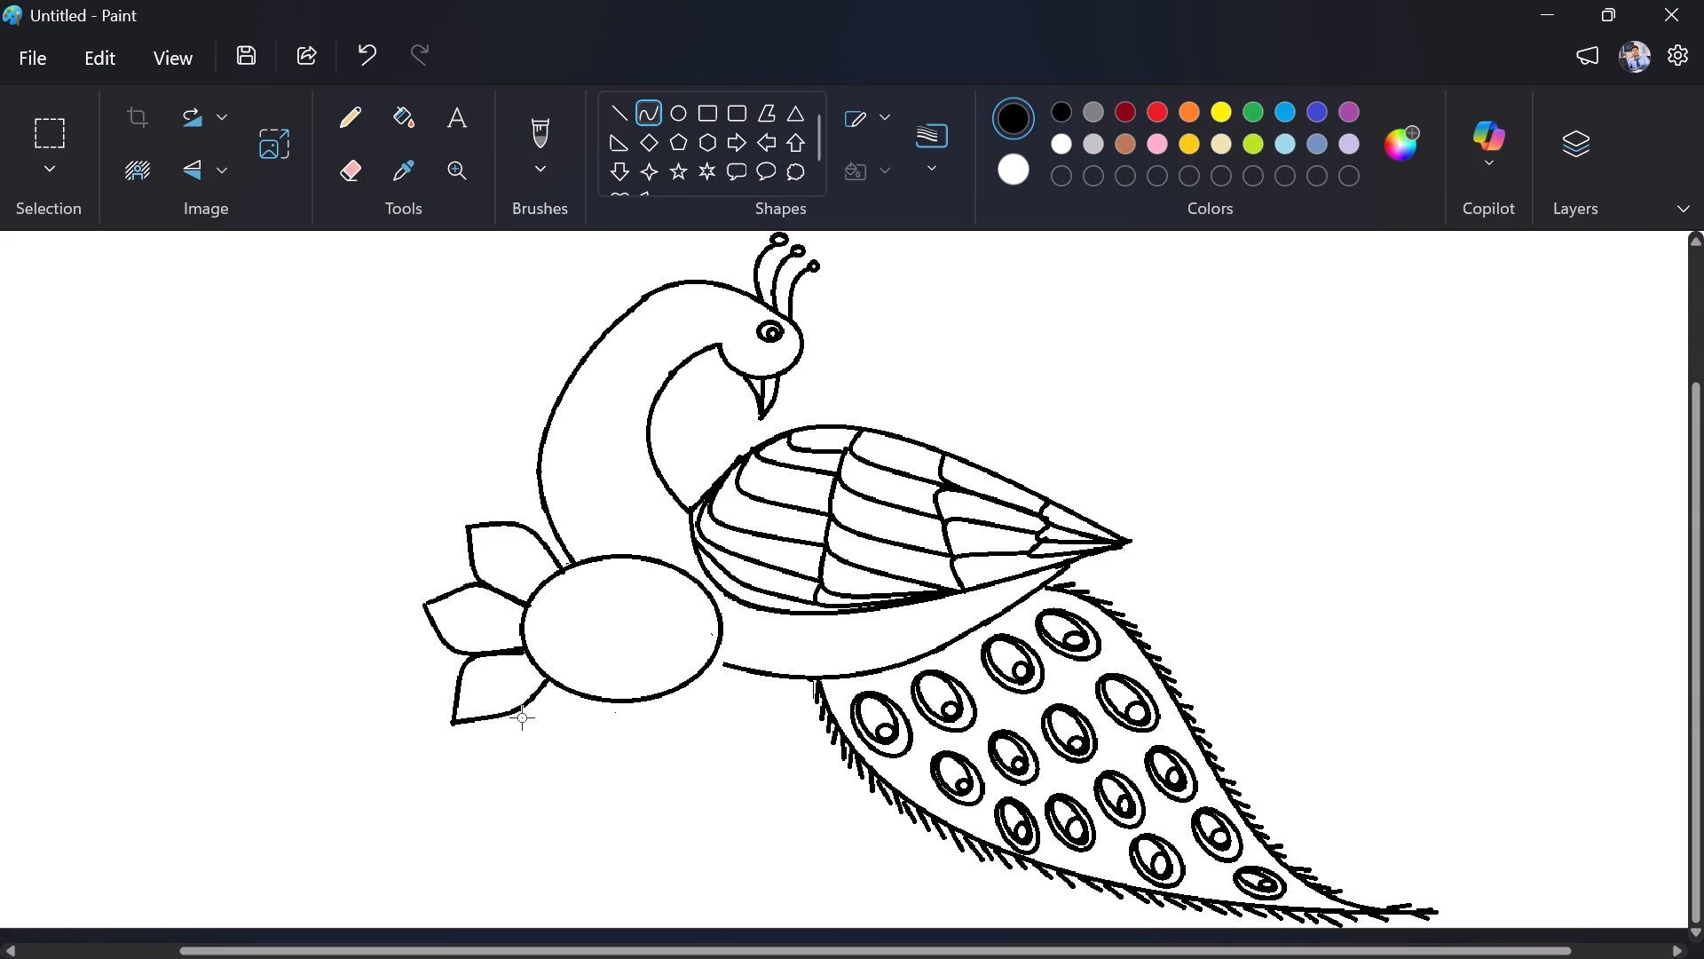
pyautogui.moveTo(522, 717); pyautogui.dragTo(516, 732)
pyautogui.click(514, 722)
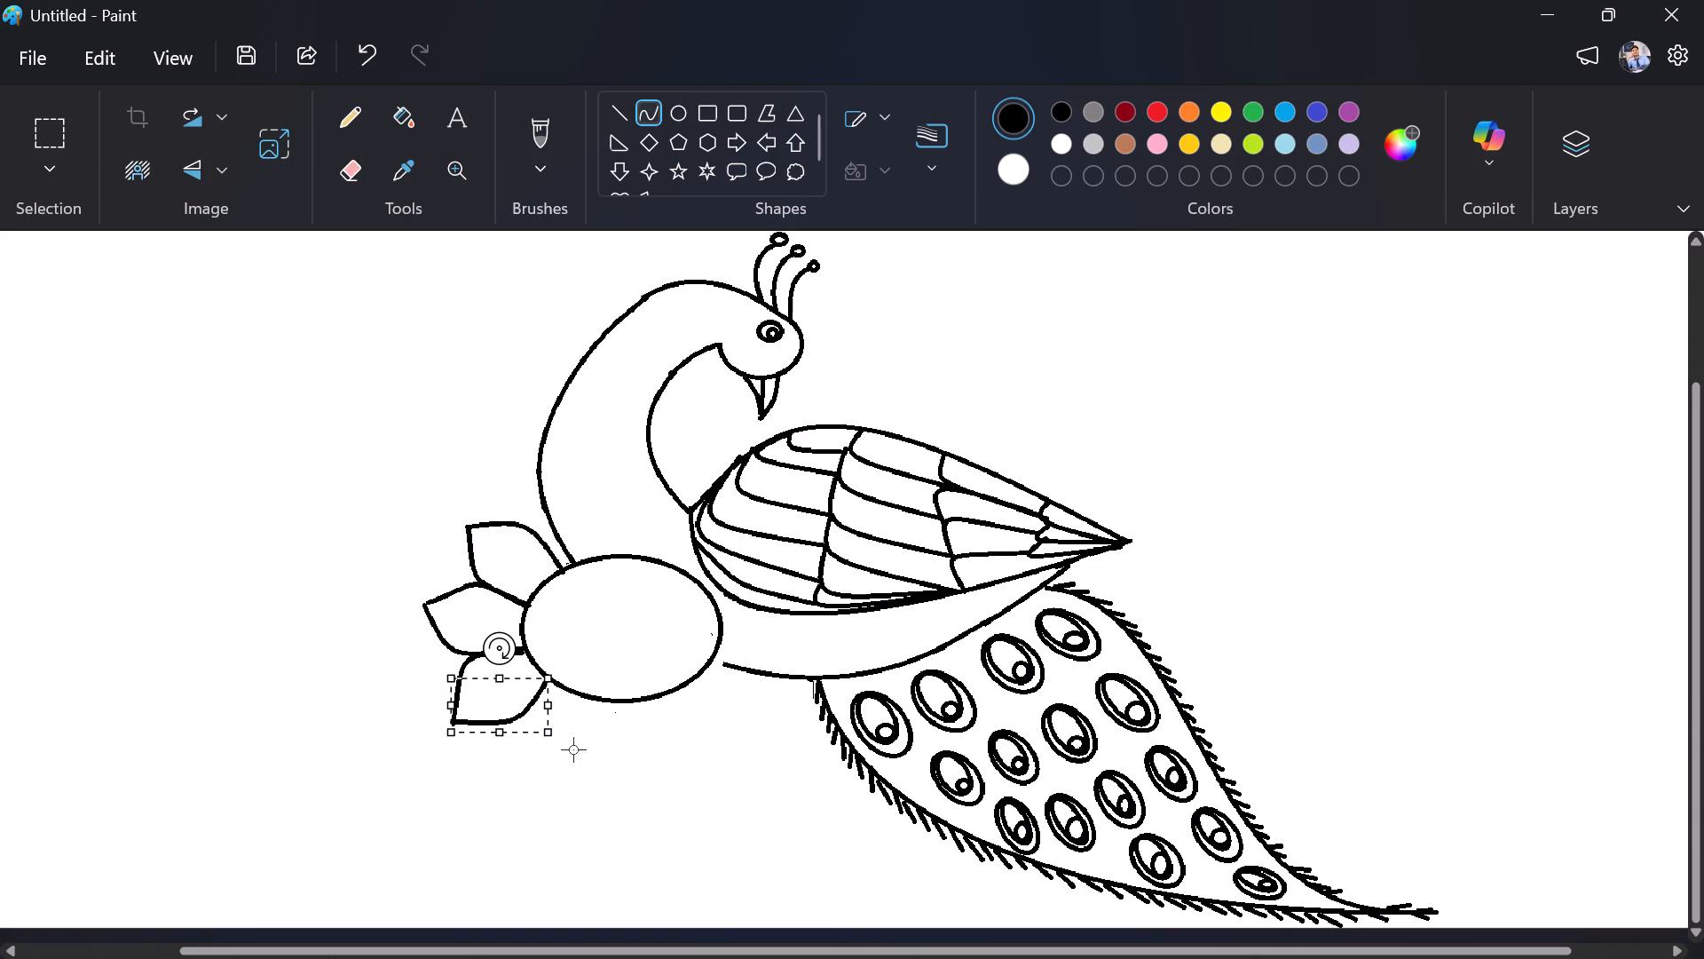
pyautogui.click(580, 759)
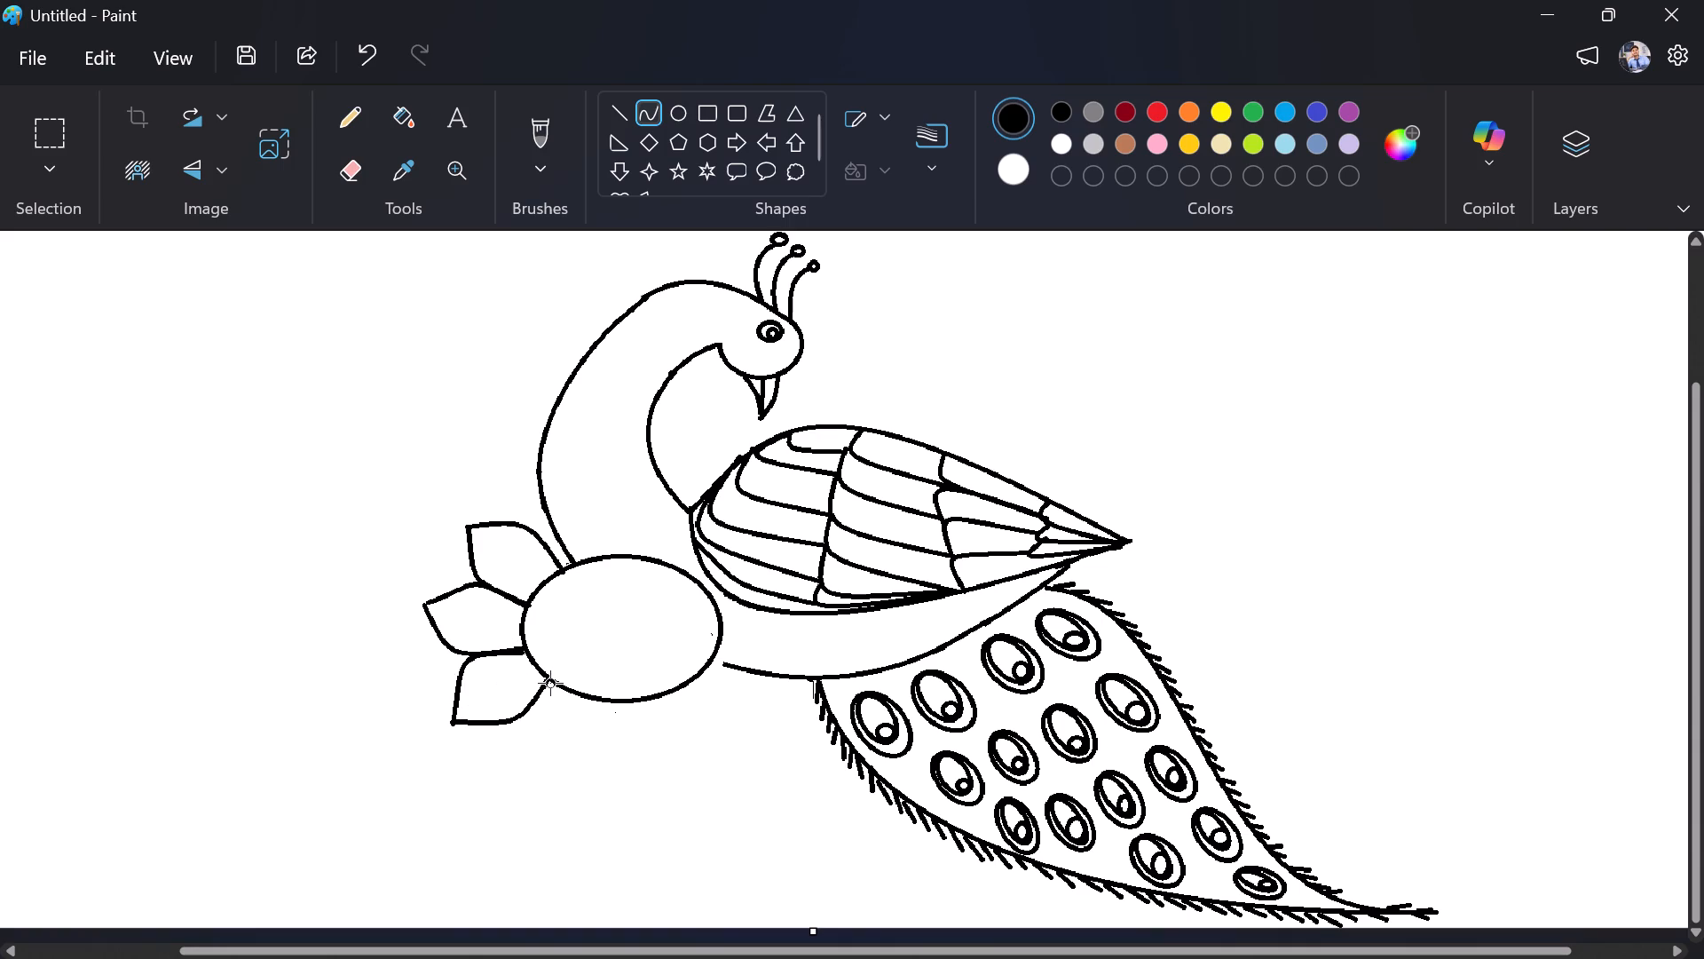
# Draw a fourth pointed petal beneath the oval from two curves, running from the third petal's base to near the oval's bottom centre.
pyautogui.moveTo(550, 682); pyautogui.dragTo(533, 784)
pyautogui.moveTo(533, 784); pyautogui.dragTo(543, 781)
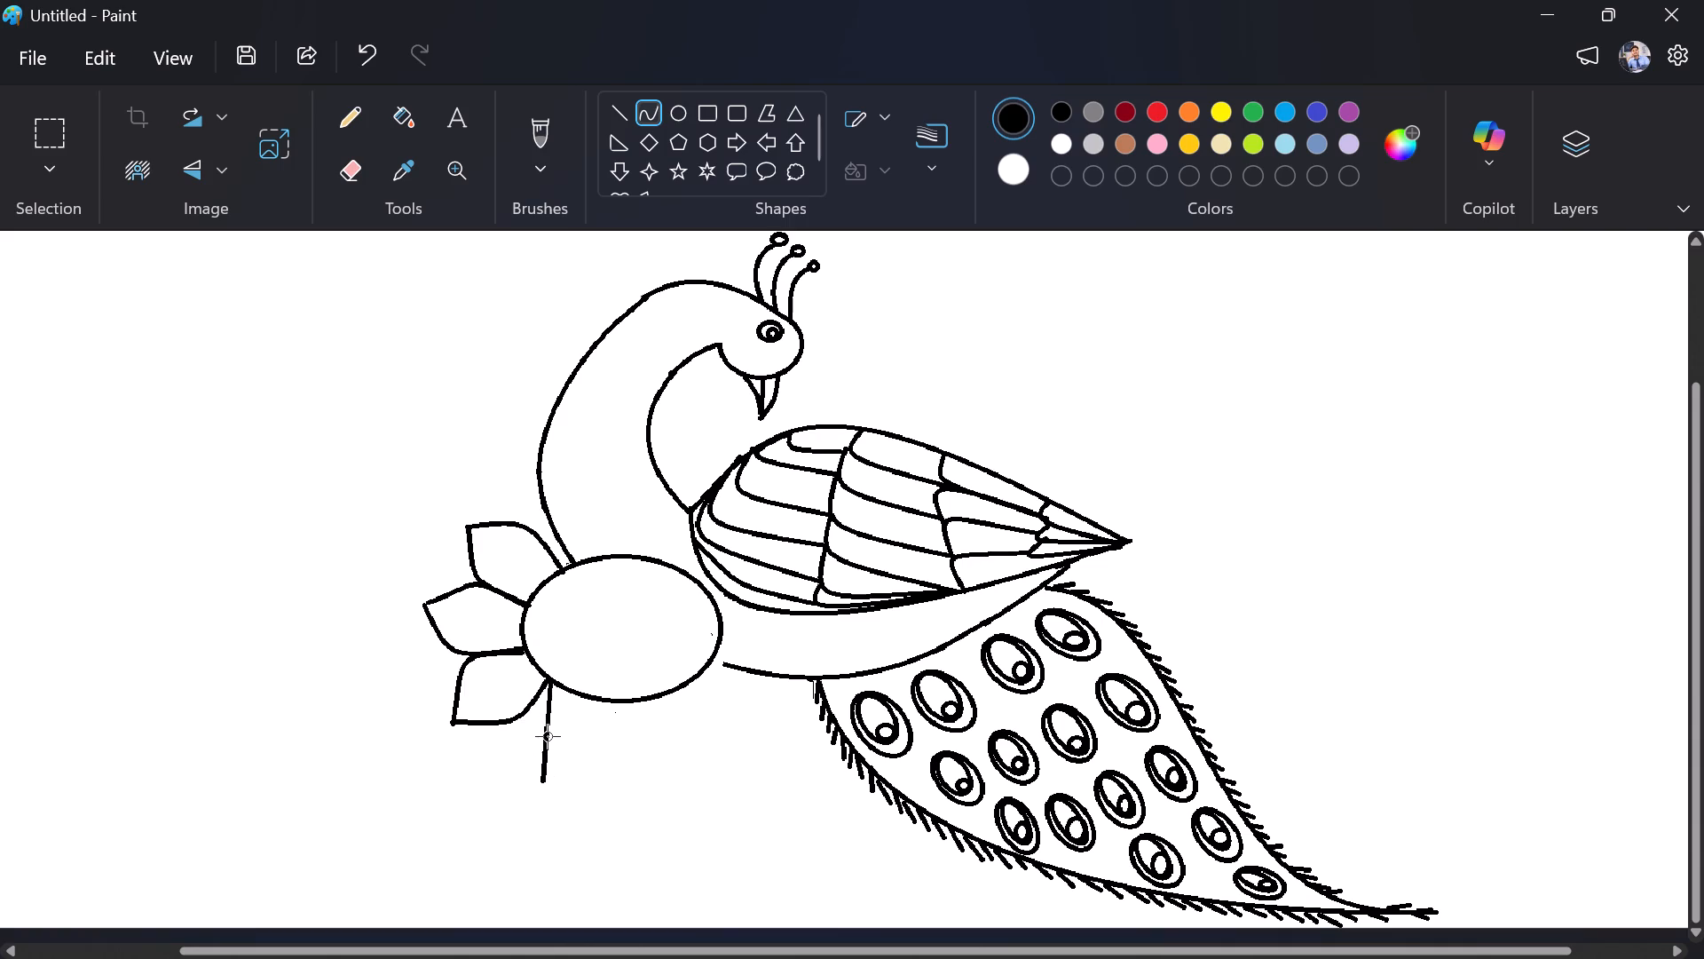
pyautogui.moveTo(539, 741); pyautogui.dragTo(502, 739)
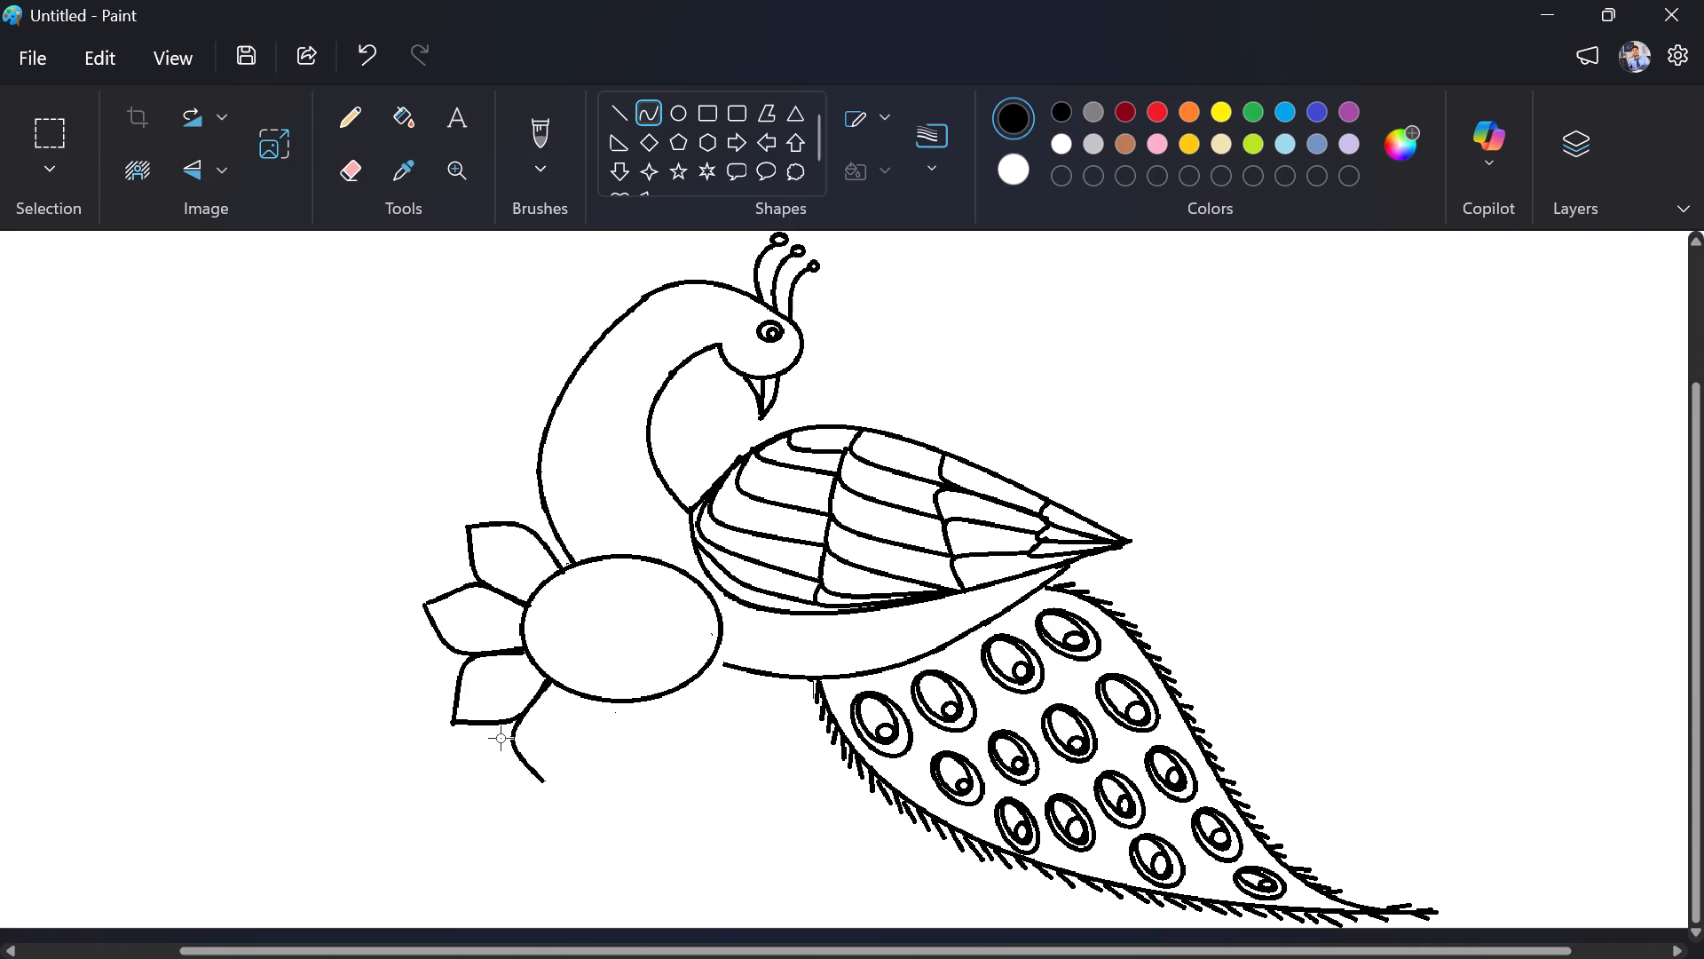
pyautogui.click(501, 738)
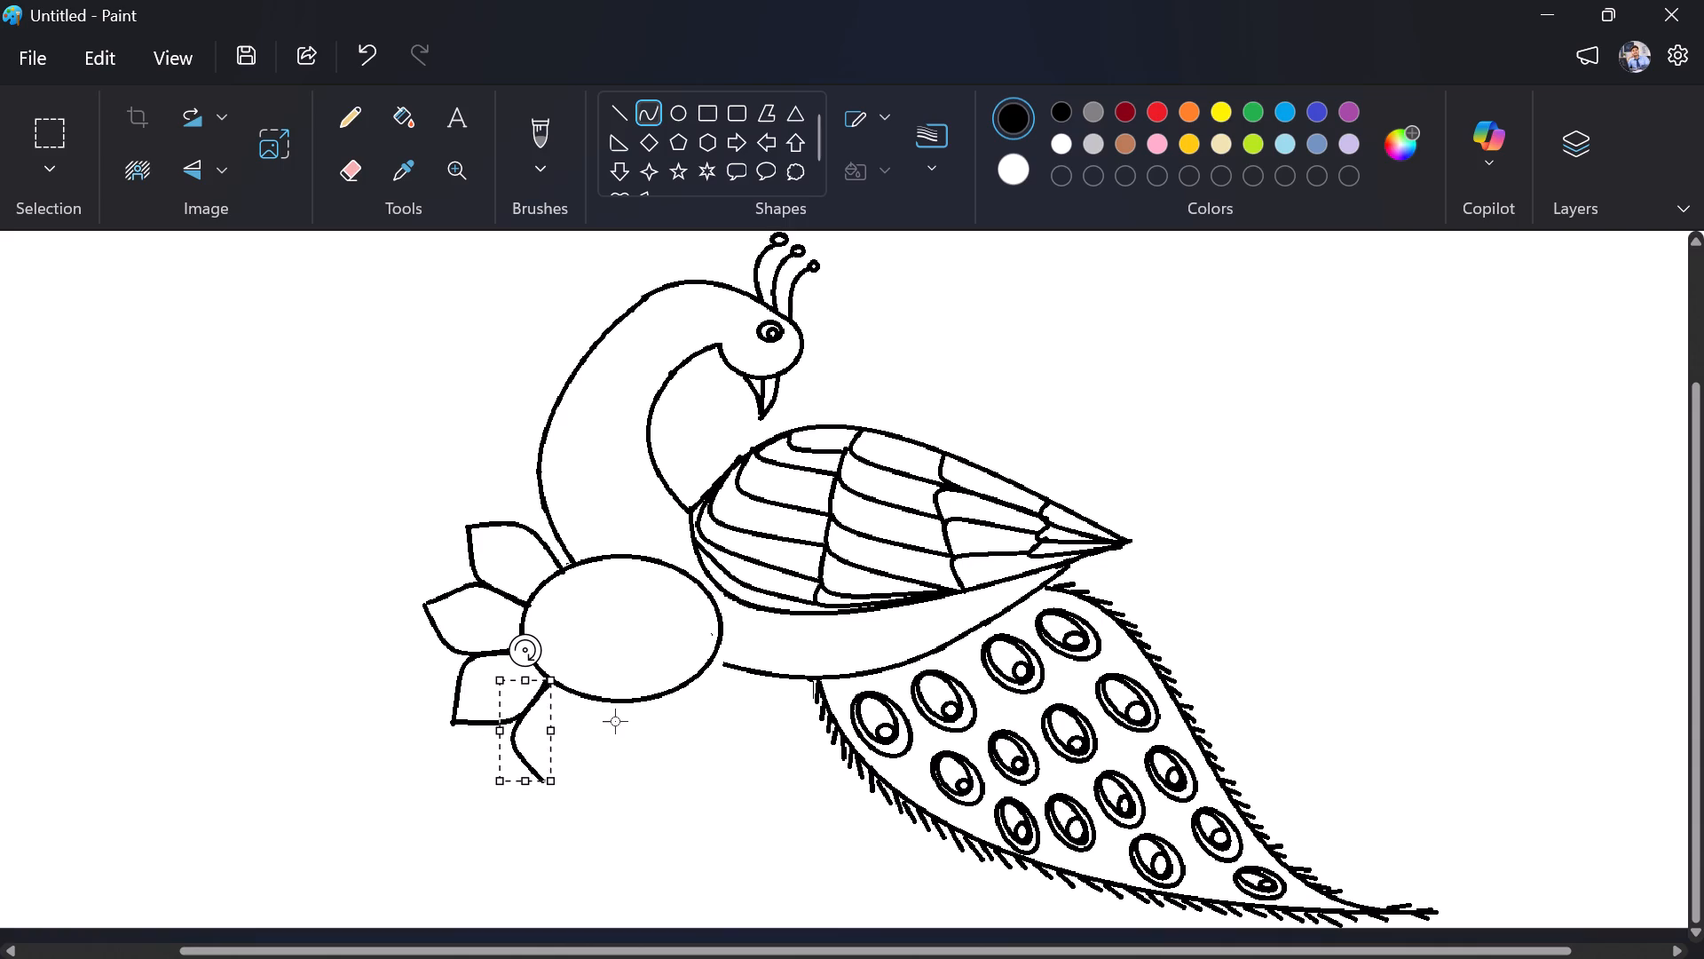
pyautogui.moveTo(601, 699); pyautogui.dragTo(565, 788)
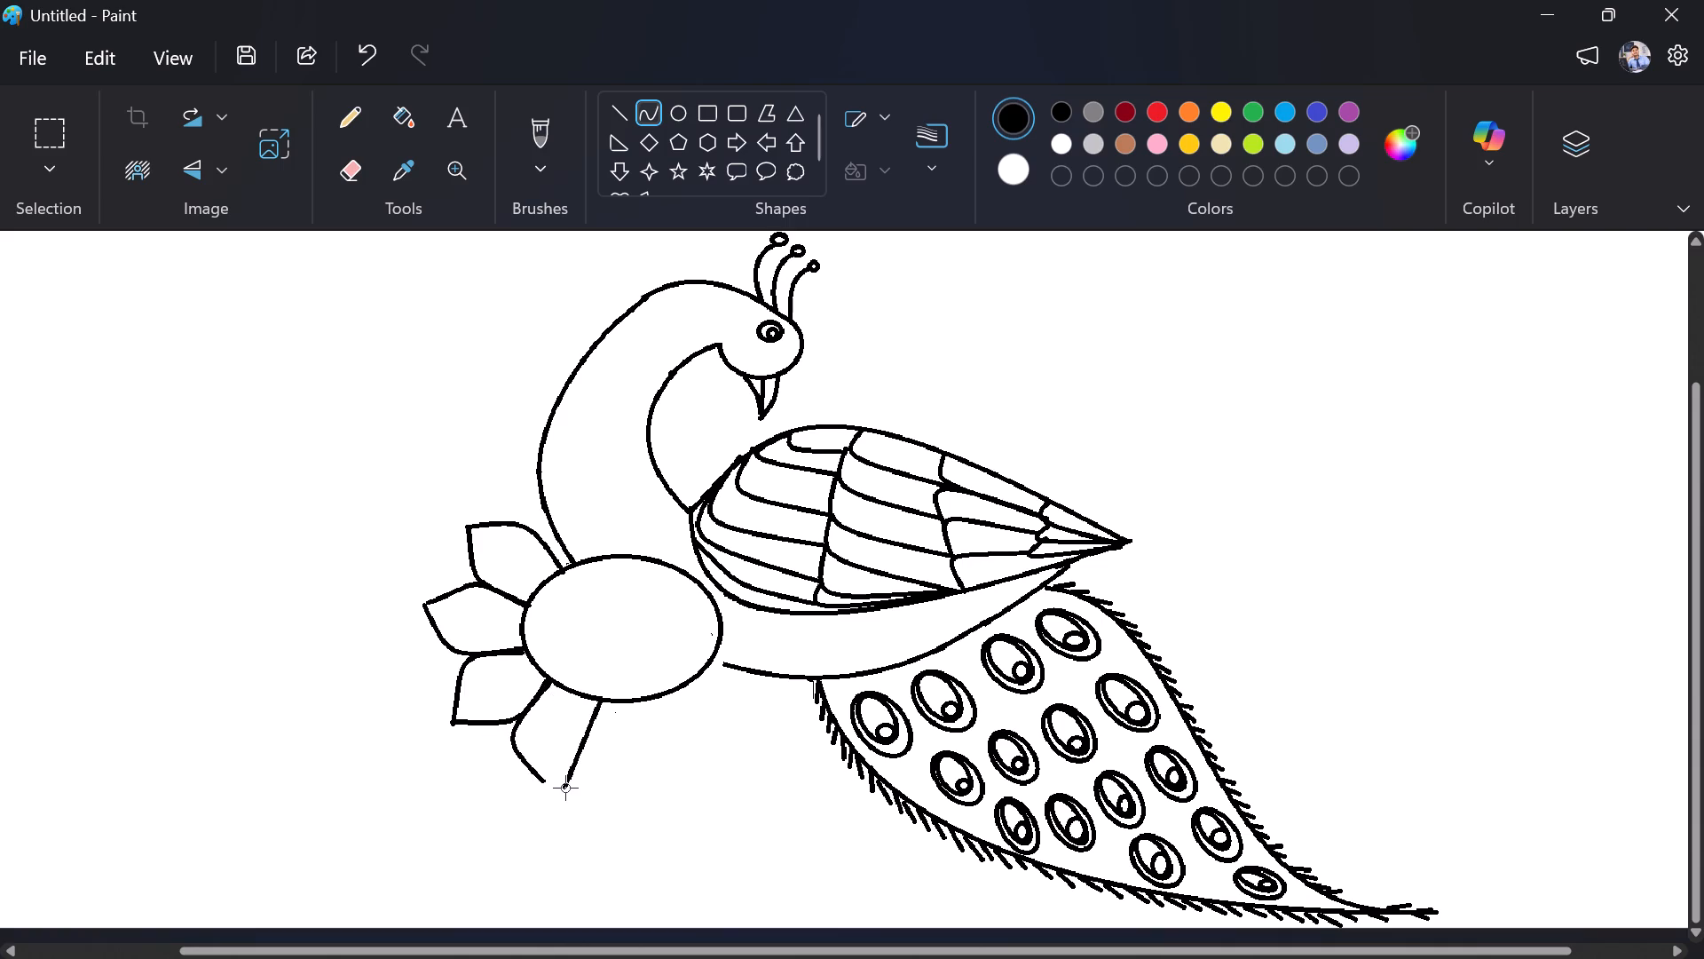
pyautogui.moveTo(565, 788); pyautogui.dragTo(542, 783)
pyautogui.moveTo(572, 741); pyautogui.dragTo(572, 748)
pyautogui.moveTo(572, 748); pyautogui.dragTo(599, 767)
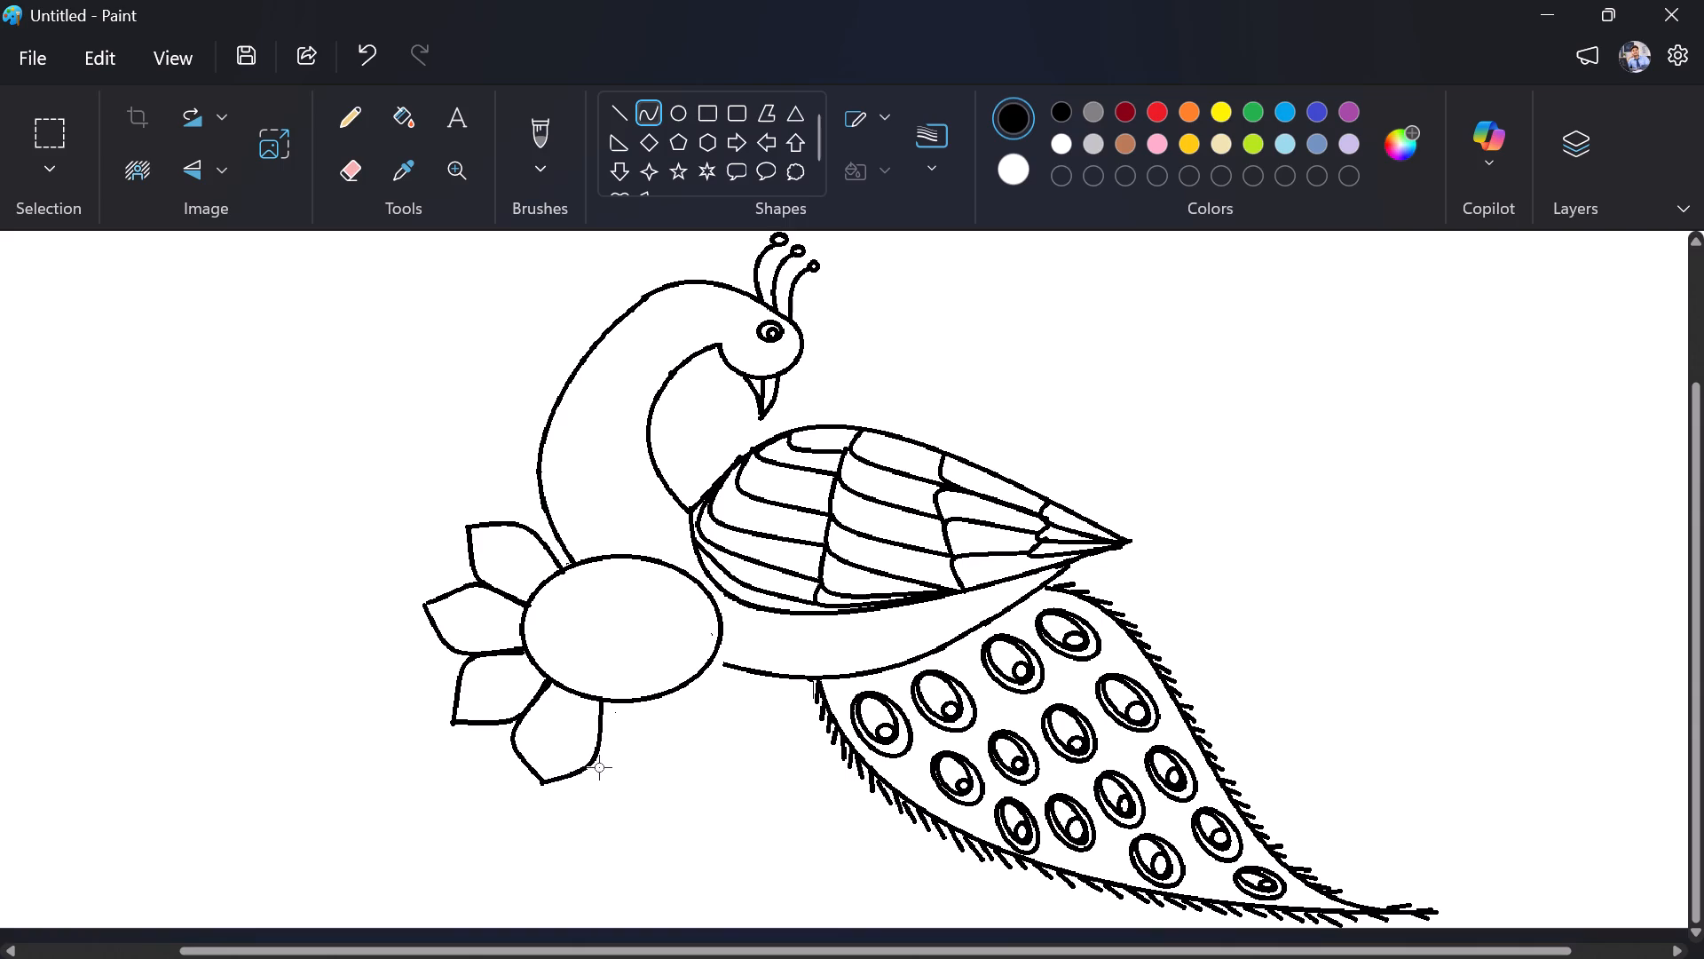
pyautogui.moveTo(599, 767); pyautogui.dragTo(600, 765)
pyautogui.click(600, 765)
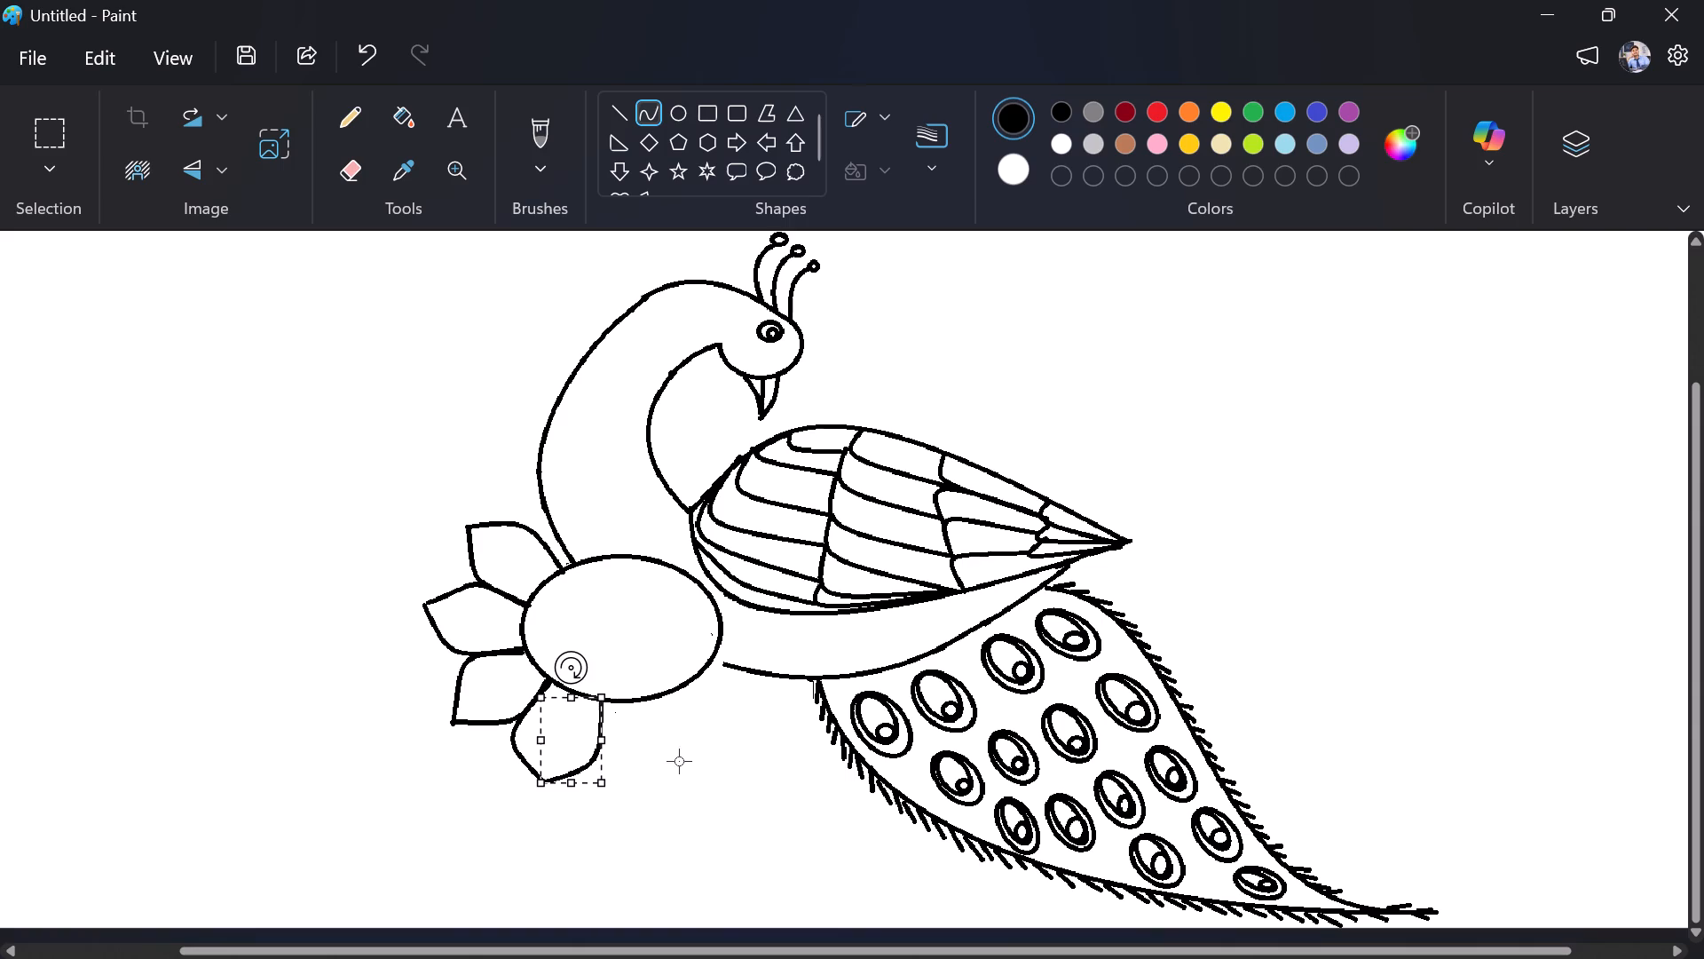
pyautogui.click(687, 758)
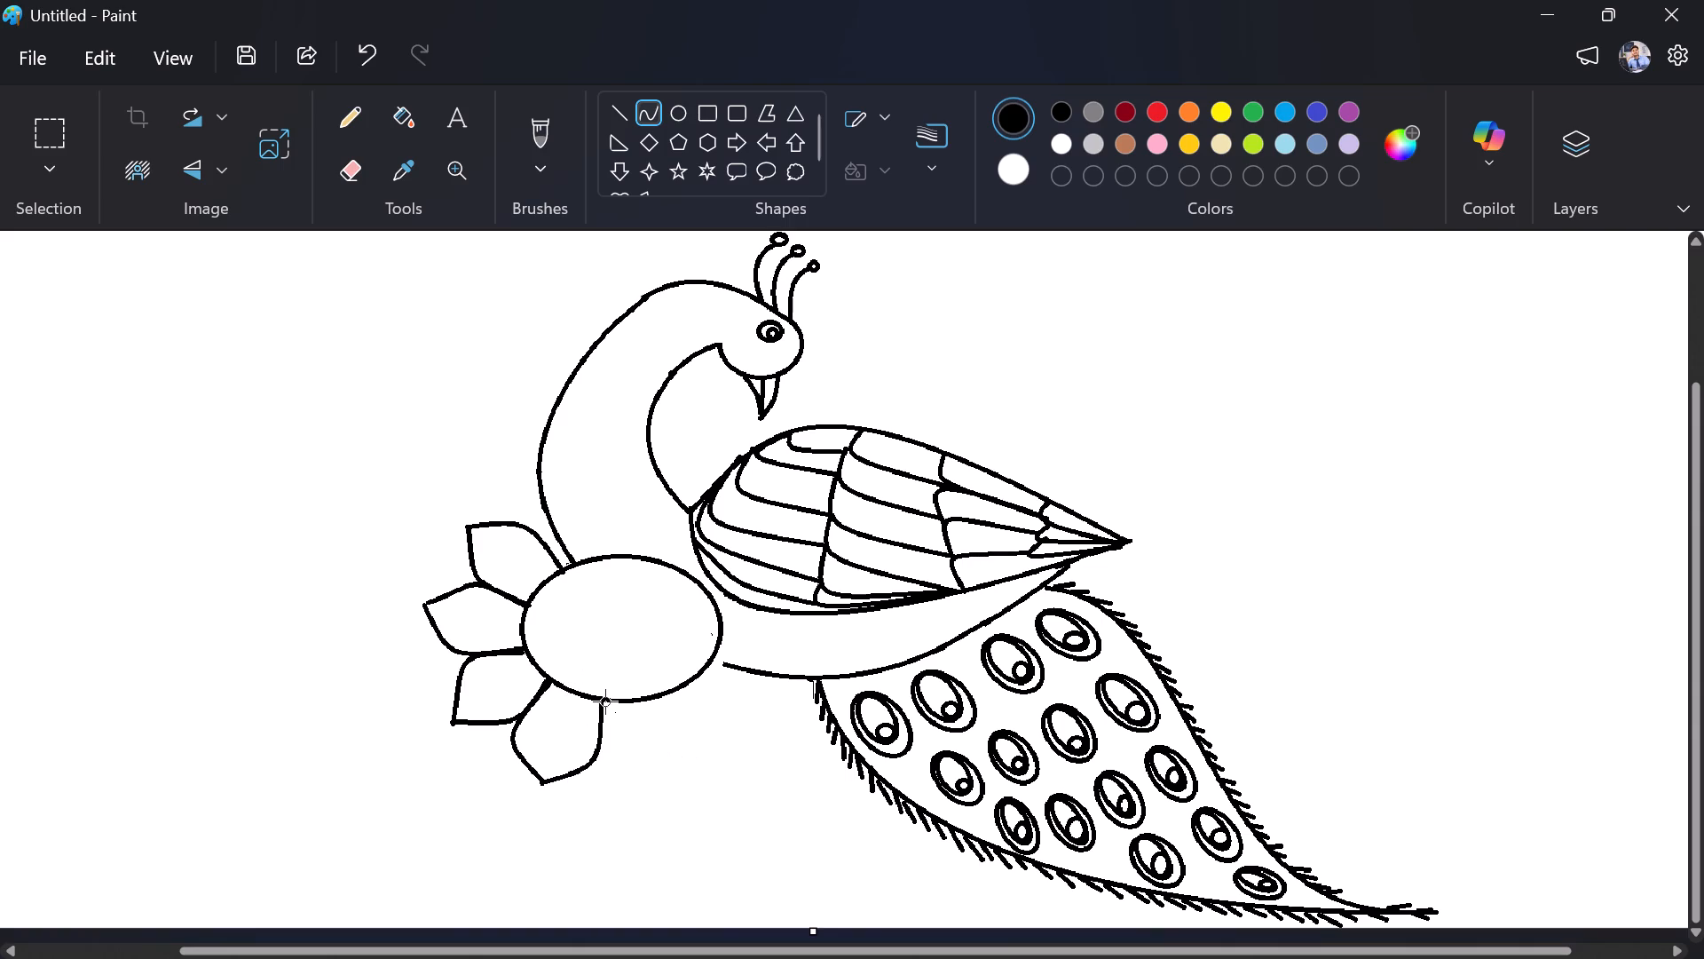
# Draw a fifth pointed petal beneath the oval from two curves, starting at the fourth petal's base and with its tip pointing down-right.
pyautogui.moveTo(605, 701); pyautogui.dragTo(656, 788)
pyautogui.moveTo(656, 788); pyautogui.dragTo(659, 789)
pyautogui.moveTo(637, 757); pyautogui.dragTo(617, 773)
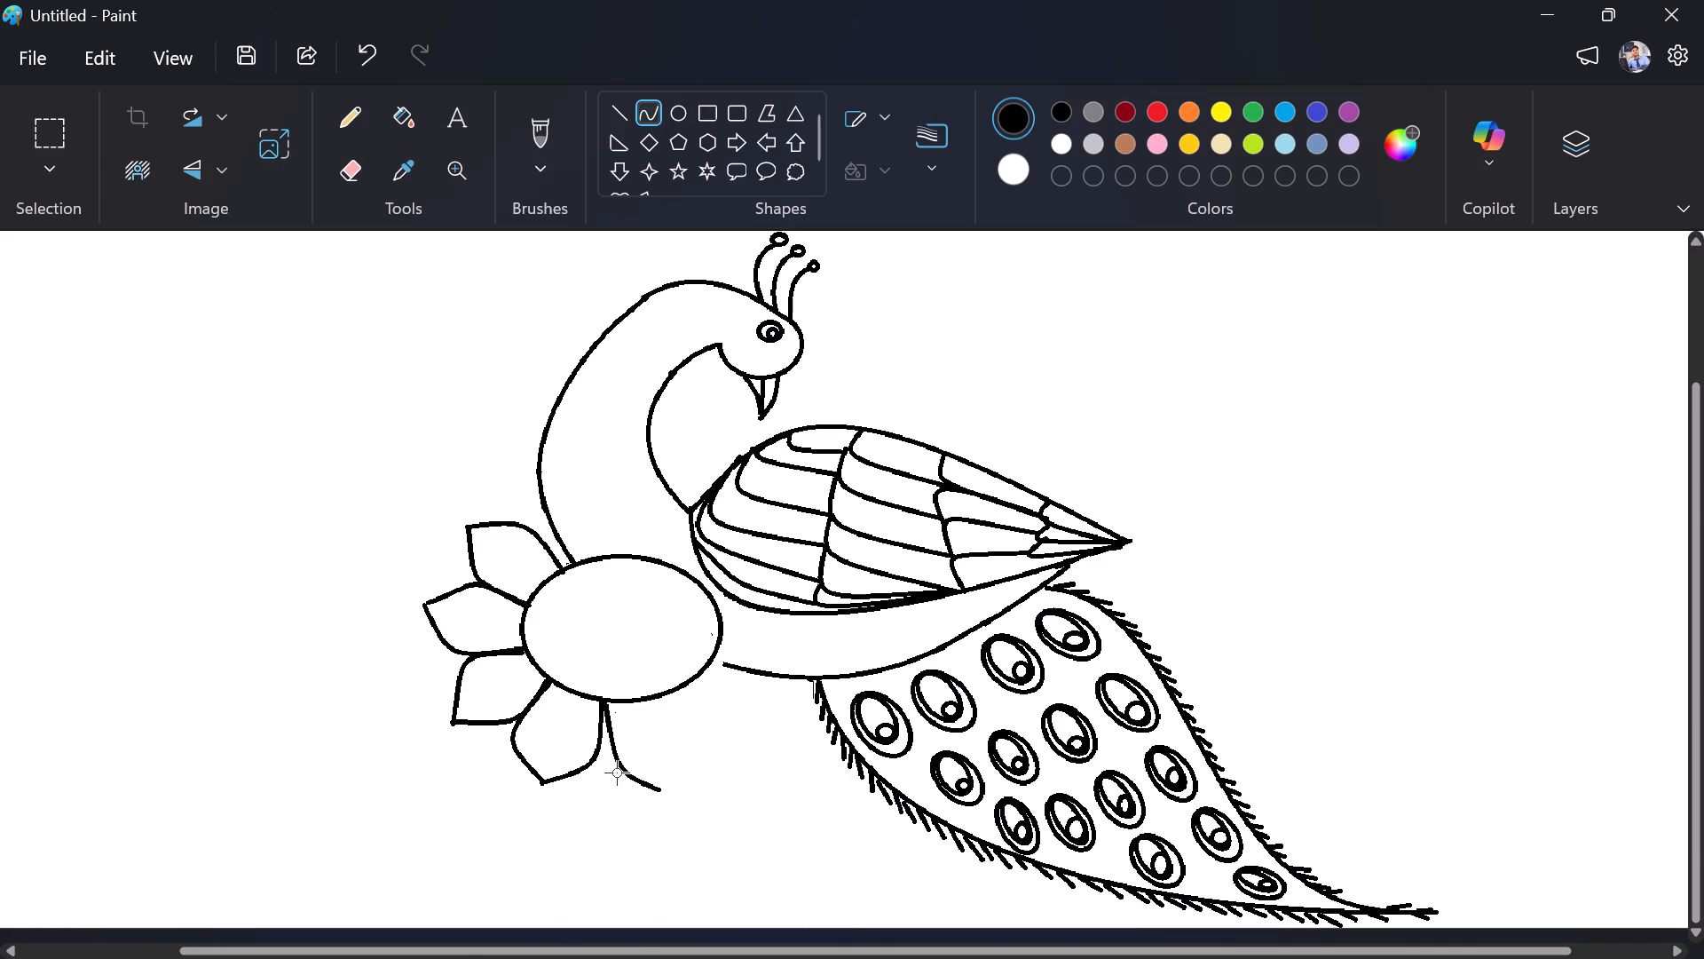
pyautogui.moveTo(617, 773); pyautogui.dragTo(601, 773)
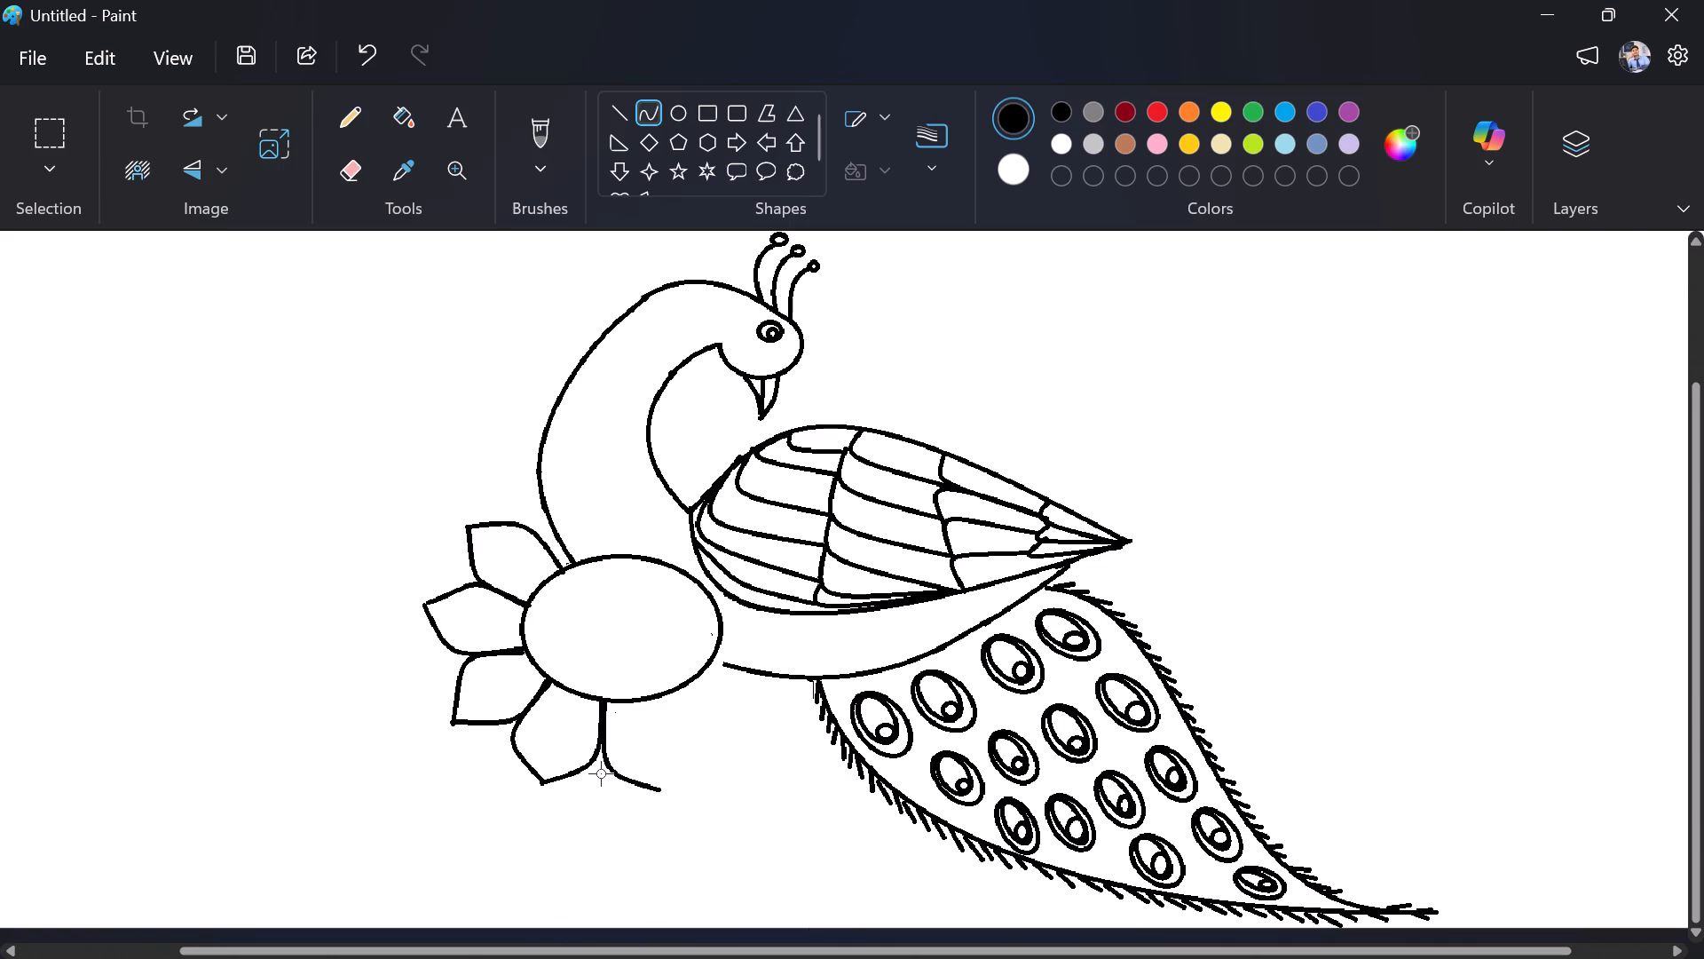
pyautogui.click(601, 773)
pyautogui.click(702, 705)
pyautogui.moveTo(649, 696); pyautogui.dragTo(657, 787)
pyautogui.moveTo(657, 787); pyautogui.dragTo(658, 789)
pyautogui.moveTo(652, 757); pyautogui.dragTo(690, 750)
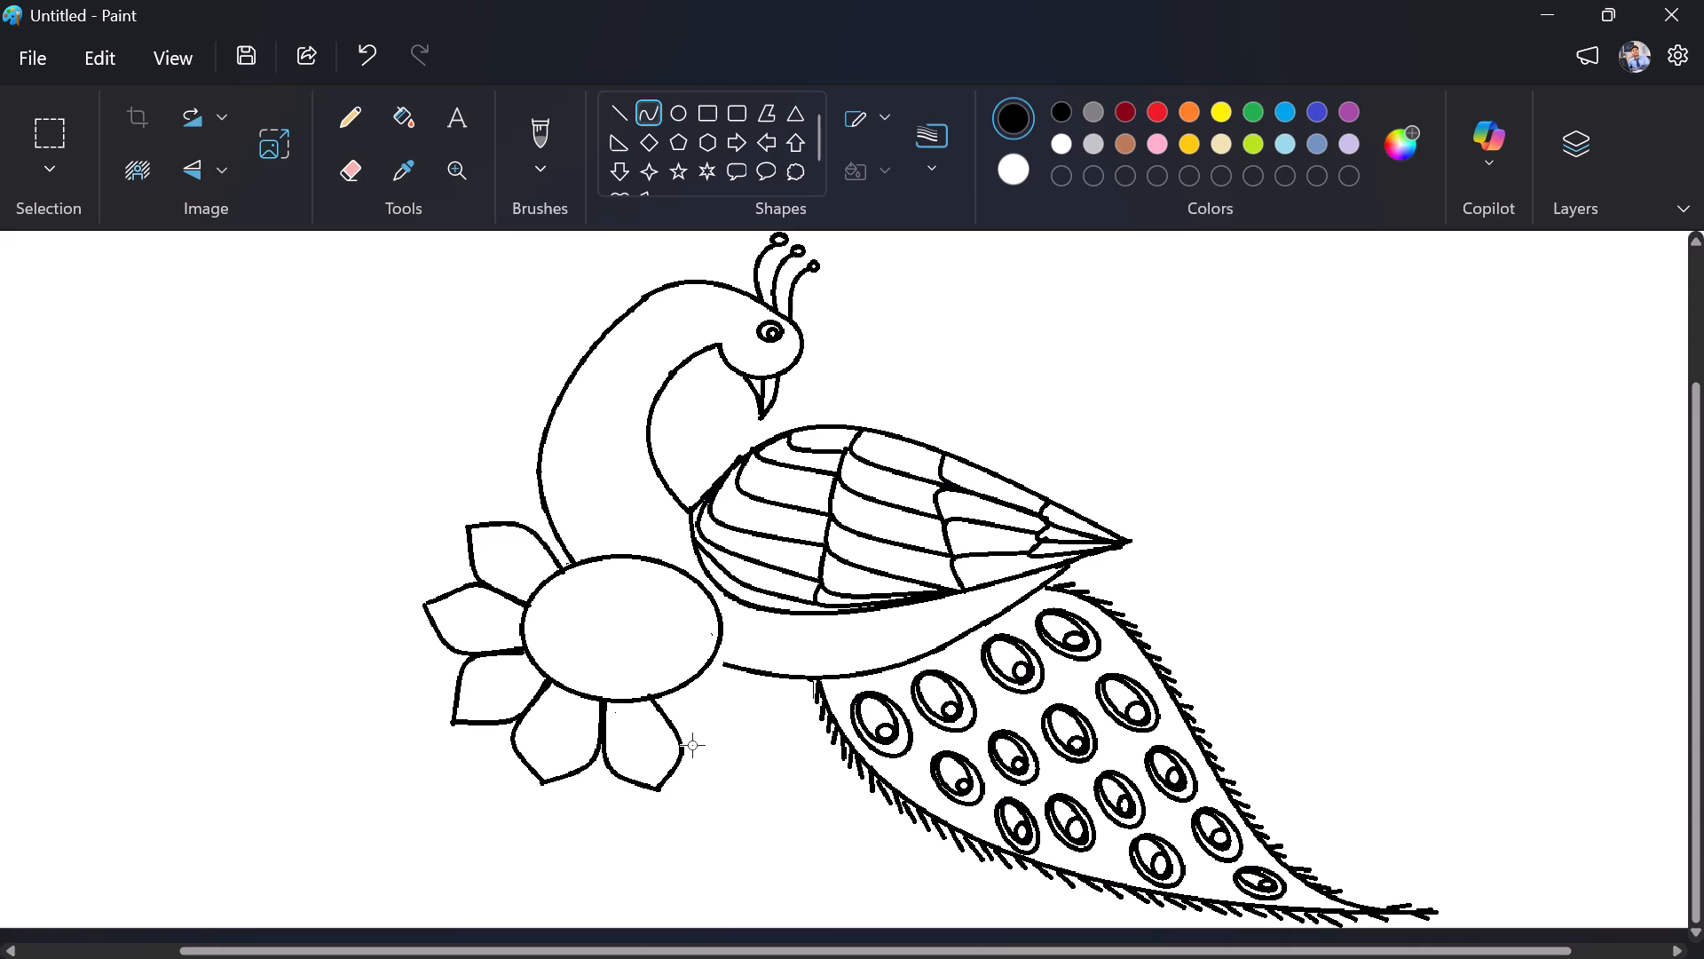
pyautogui.click(692, 745)
pyautogui.click(717, 738)
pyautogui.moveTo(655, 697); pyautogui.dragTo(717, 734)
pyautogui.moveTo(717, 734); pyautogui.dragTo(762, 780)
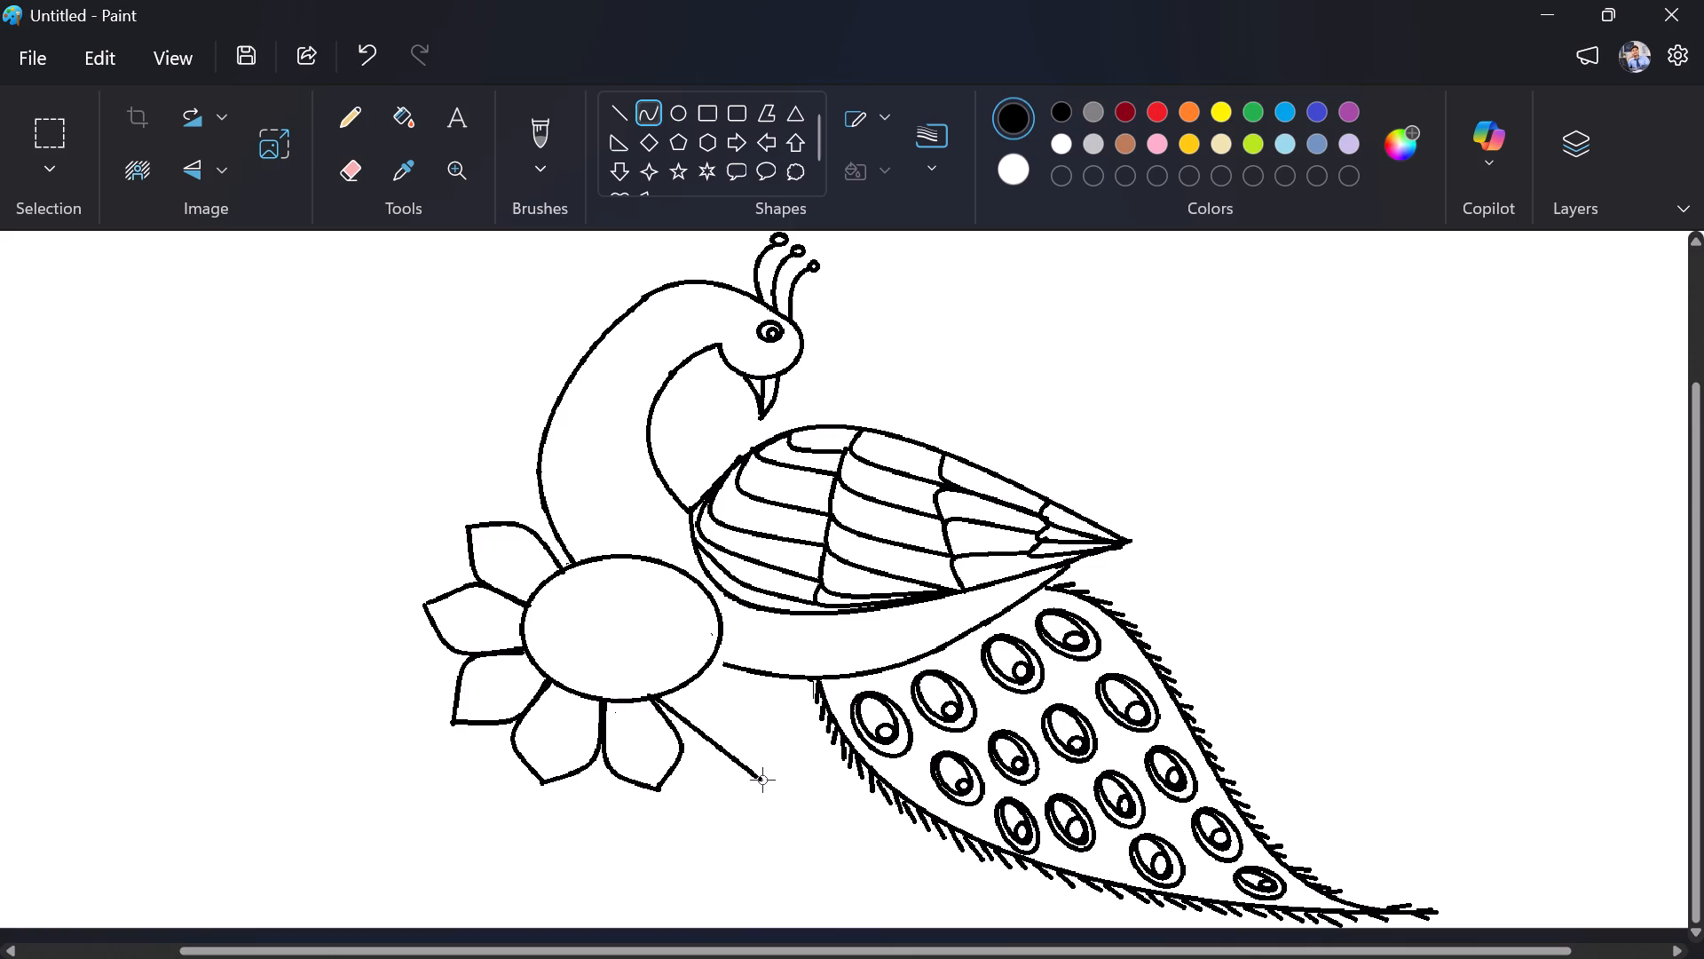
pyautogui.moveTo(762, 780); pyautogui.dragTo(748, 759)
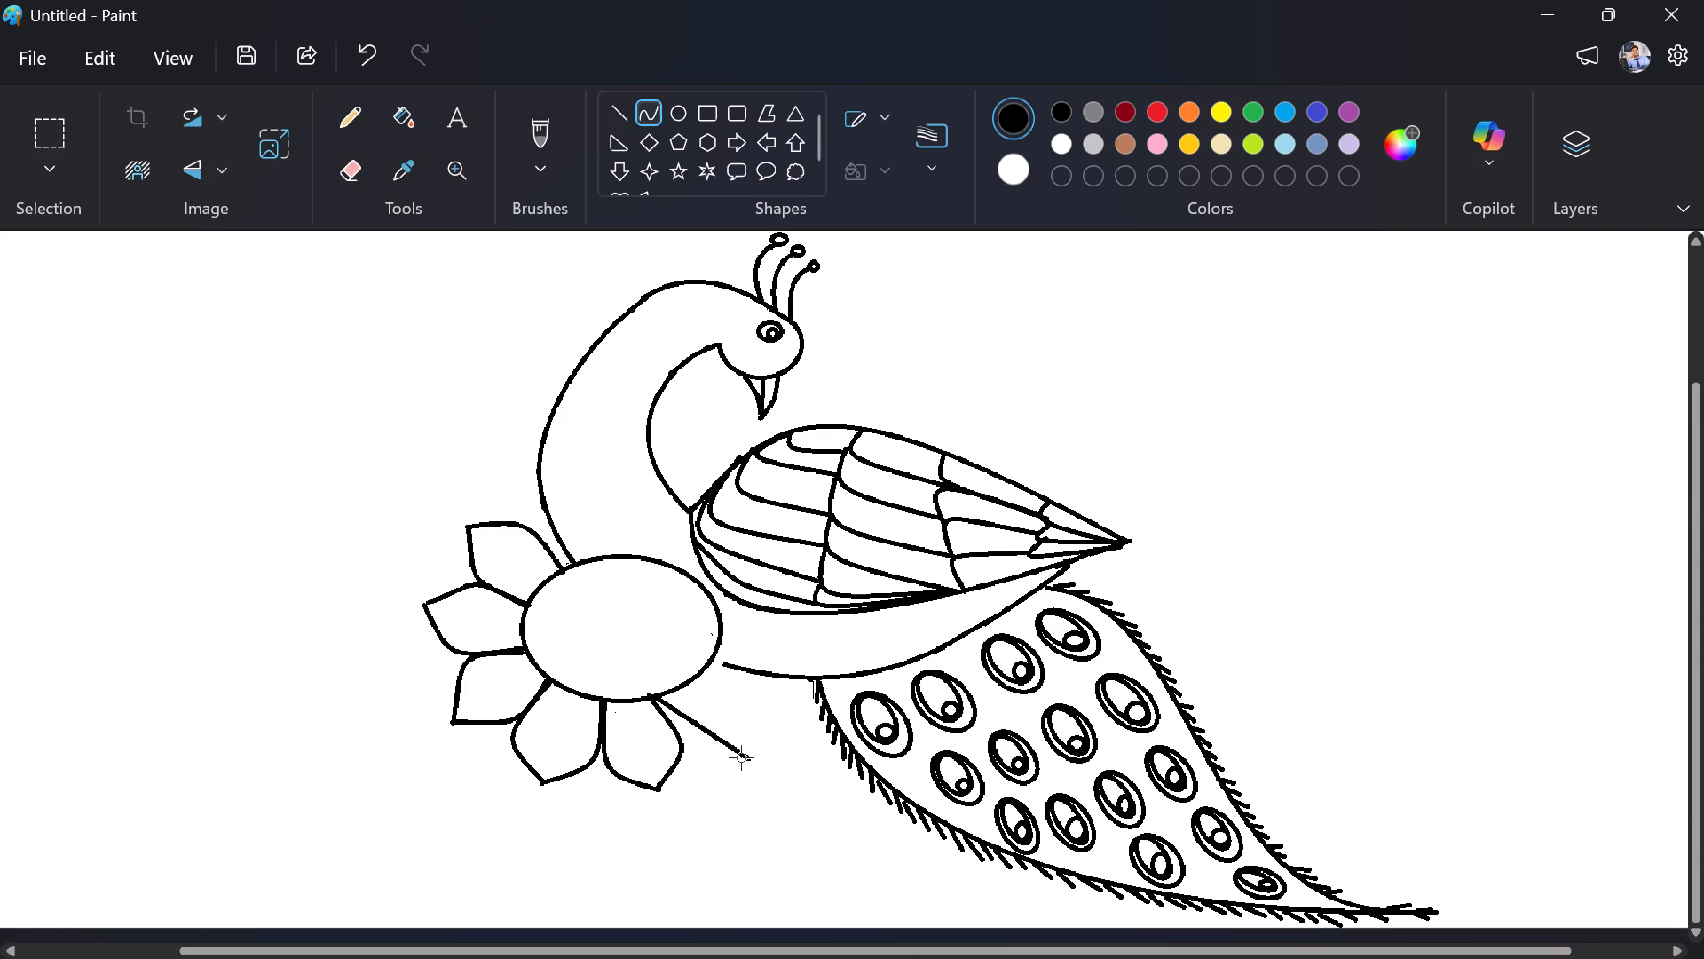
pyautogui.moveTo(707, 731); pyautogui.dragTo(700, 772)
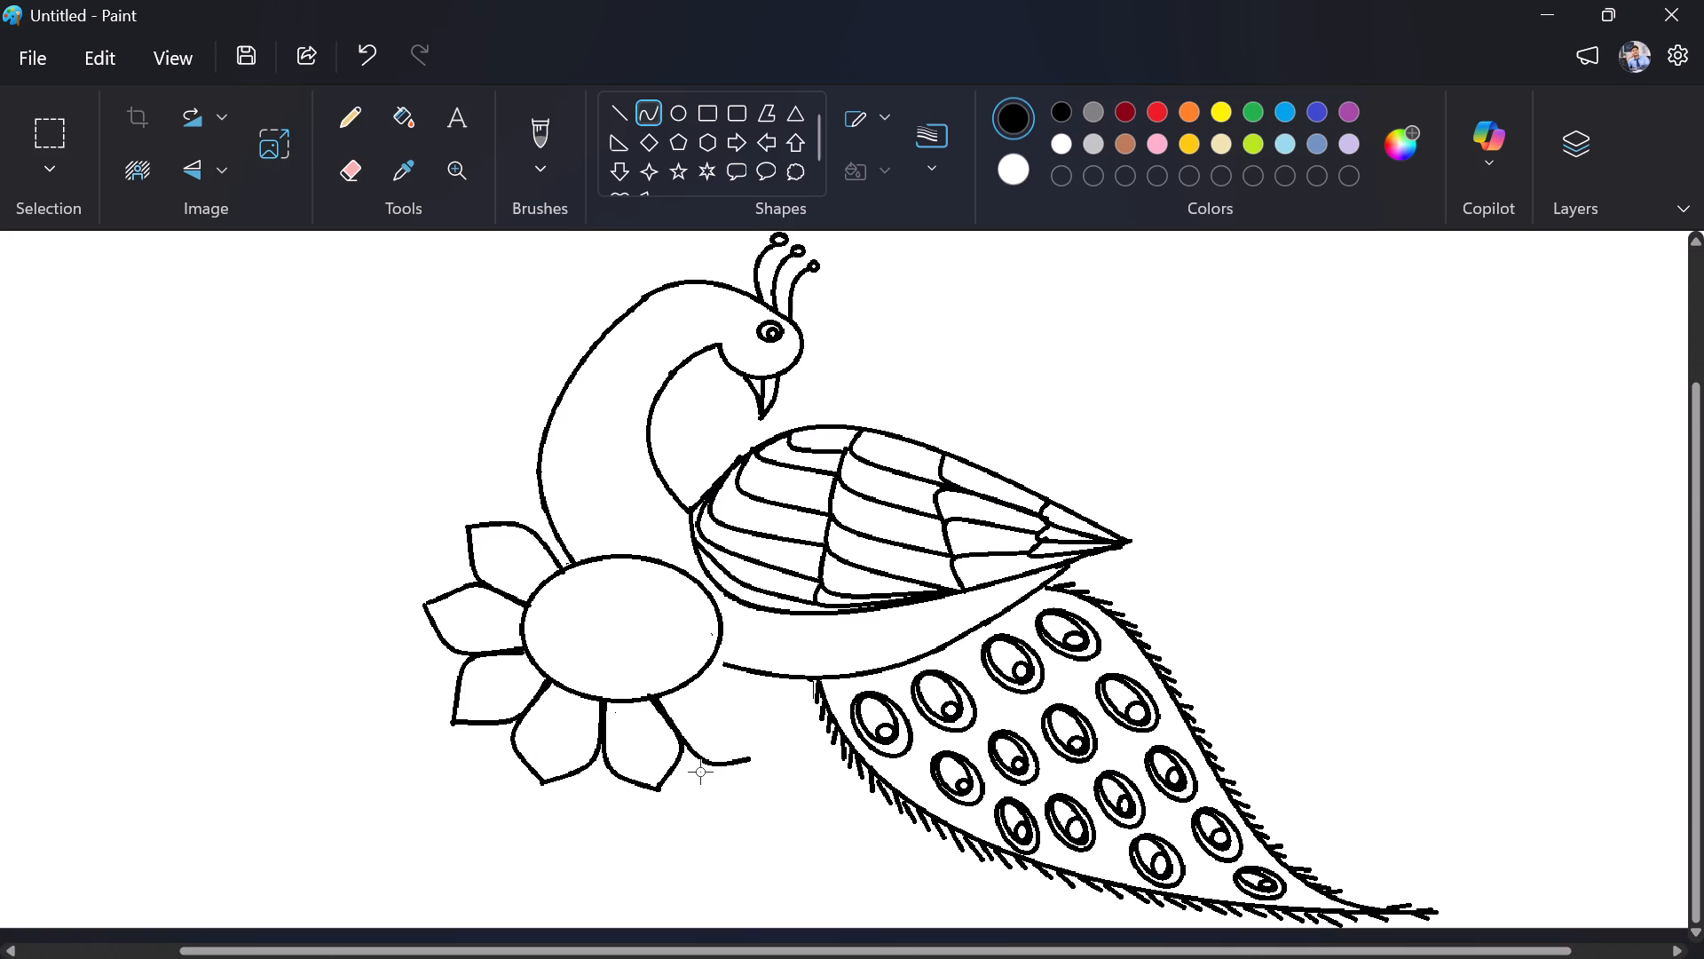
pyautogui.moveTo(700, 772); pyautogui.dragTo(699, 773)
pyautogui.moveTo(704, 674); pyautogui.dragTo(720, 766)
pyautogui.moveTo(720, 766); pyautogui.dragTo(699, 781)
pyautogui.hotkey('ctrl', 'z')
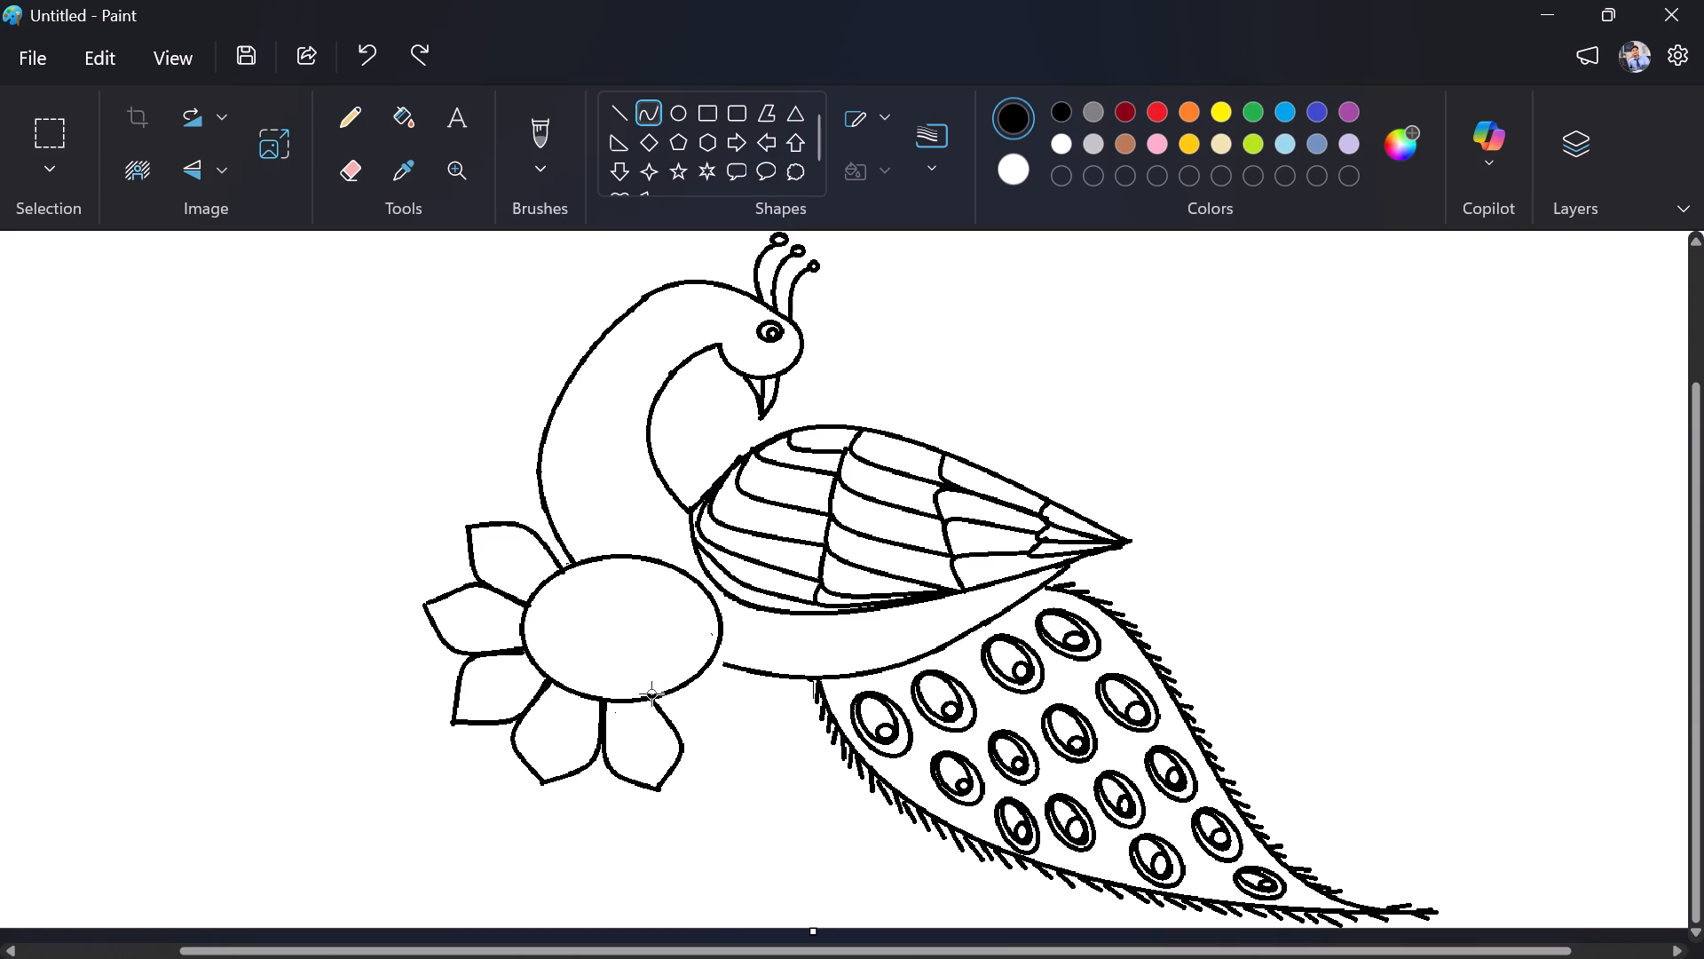
# Draw a sixth pointed petal on the oval's lower-right side from two curves, running from the fifth petal's base to near the belly line.
pyautogui.moveTo(651, 693); pyautogui.dragTo(746, 762)
pyautogui.moveTo(746, 762); pyautogui.dragTo(748, 765)
pyautogui.moveTo(717, 738); pyautogui.dragTo(702, 774)
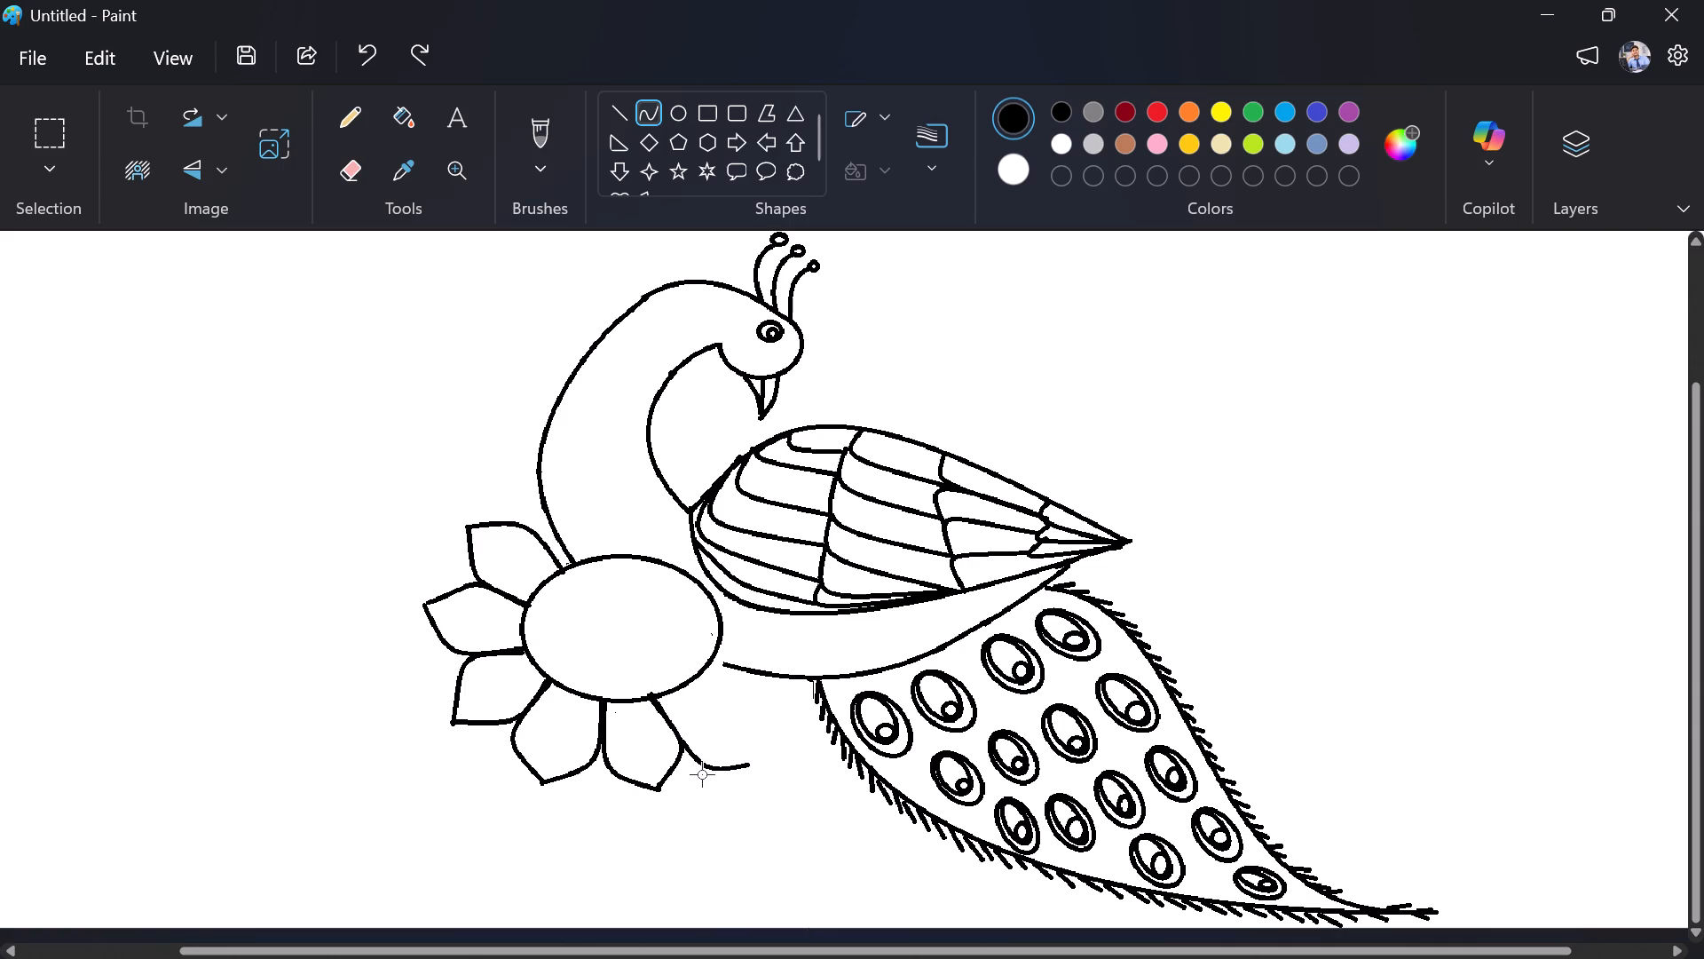
pyautogui.moveTo(702, 774); pyautogui.dragTo(699, 774)
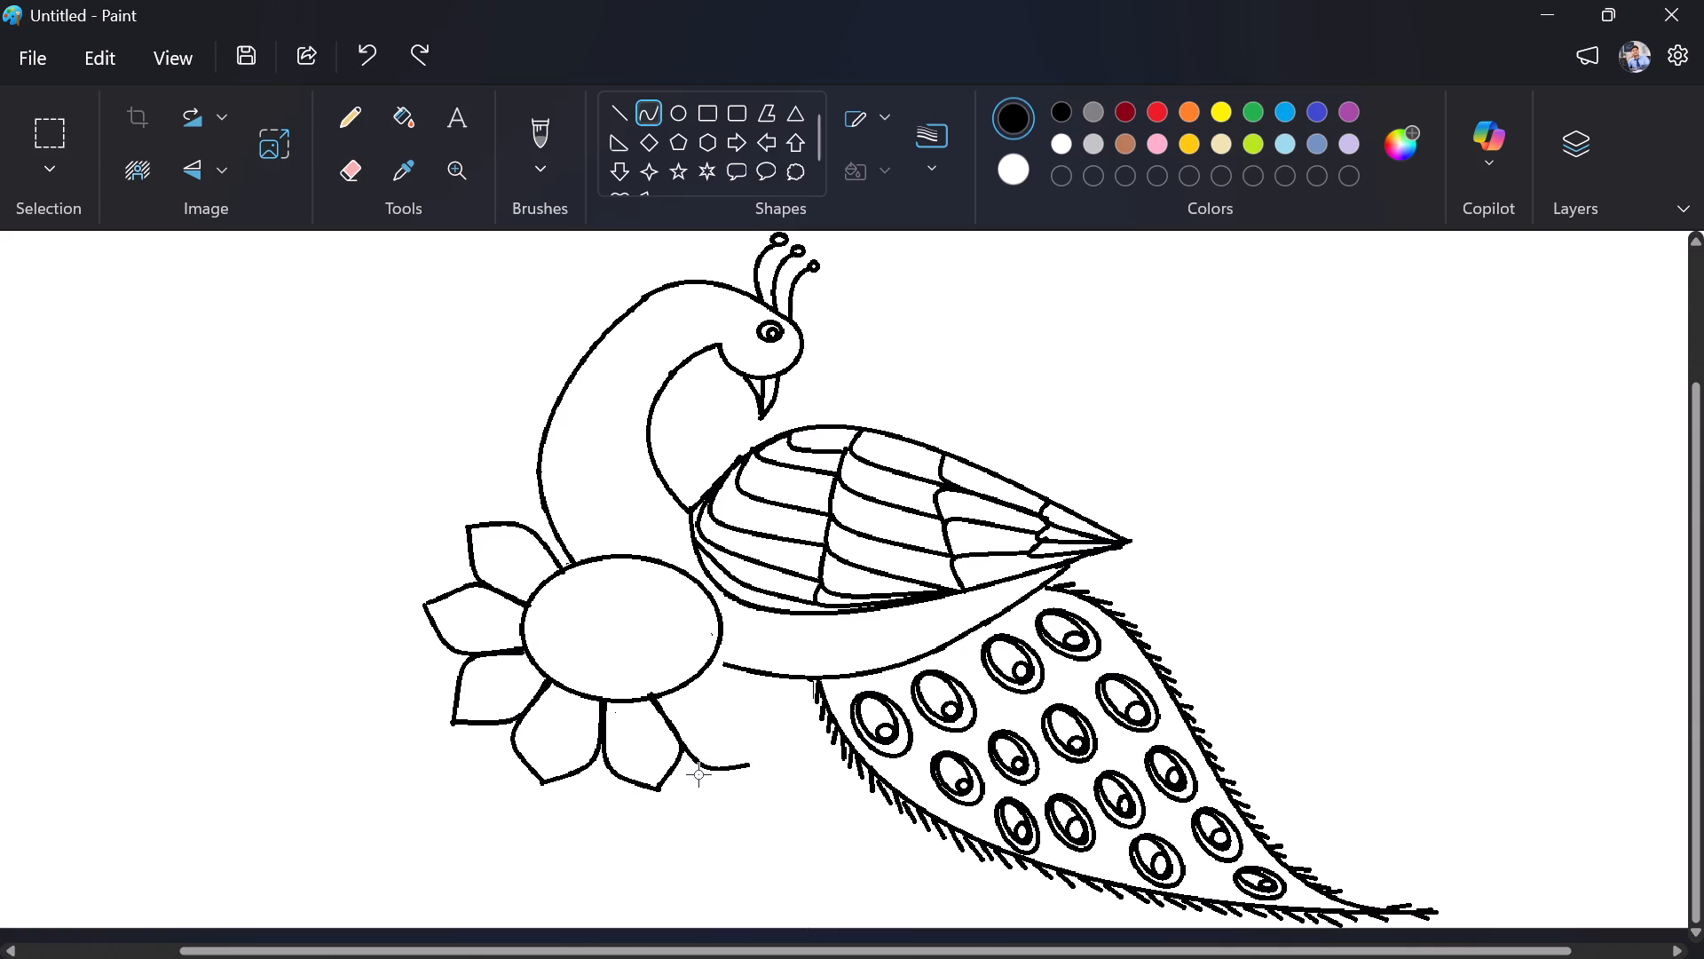
pyautogui.click(698, 774)
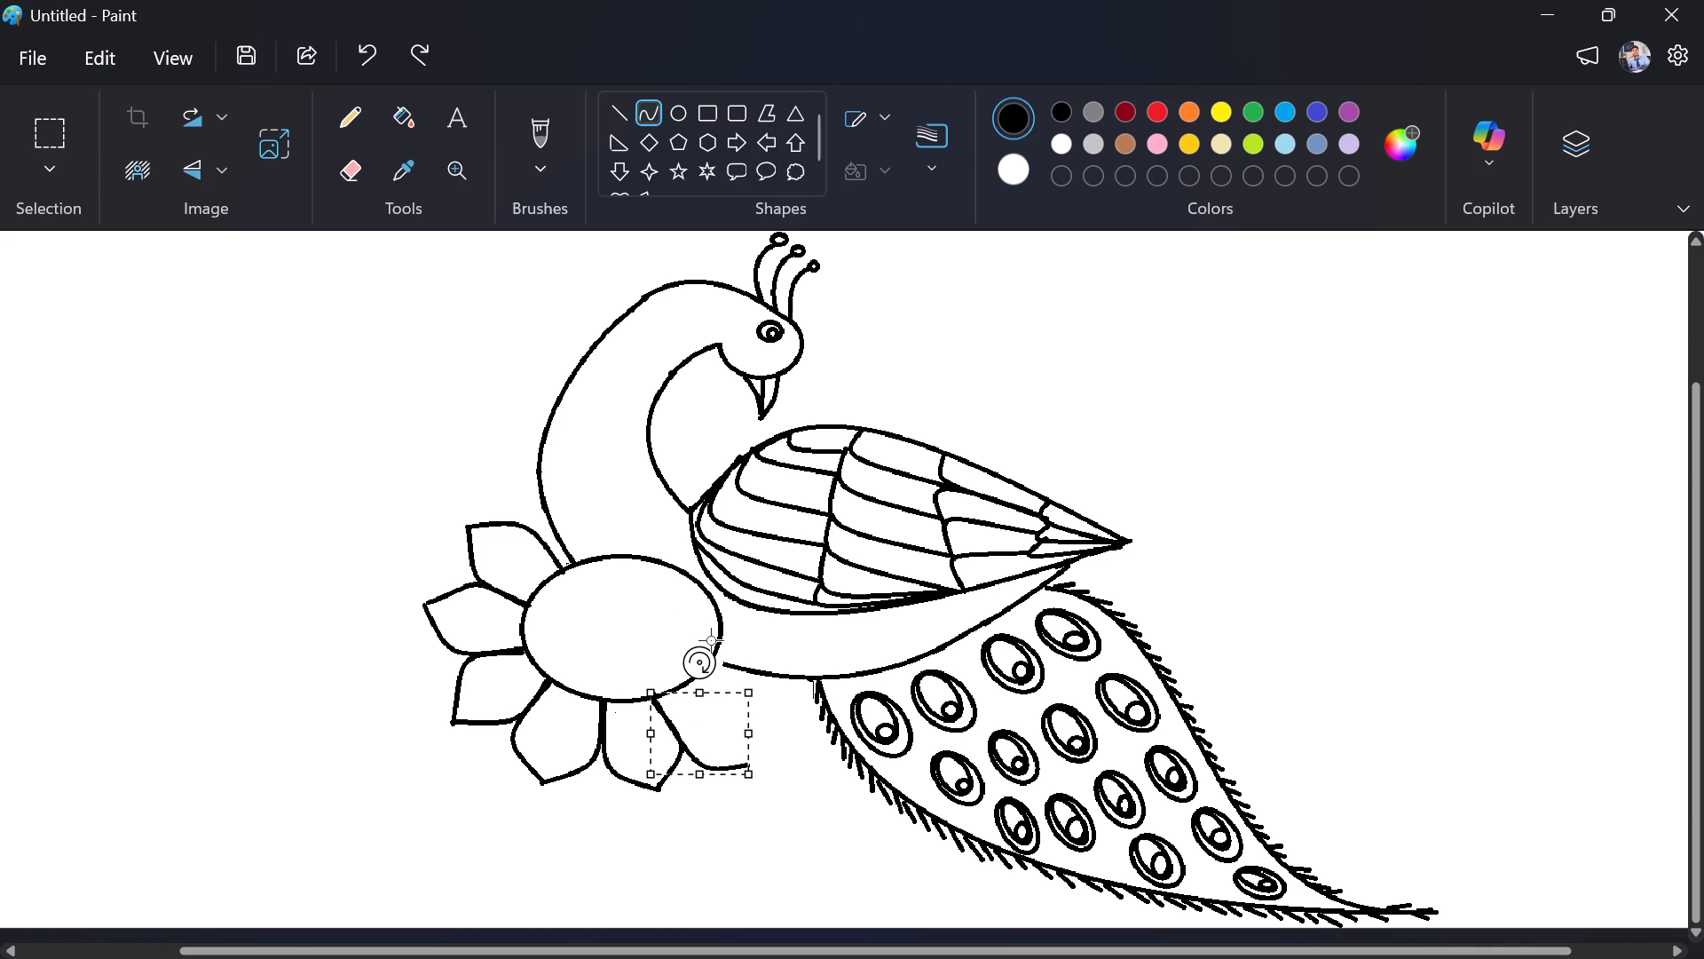
pyautogui.click(689, 627)
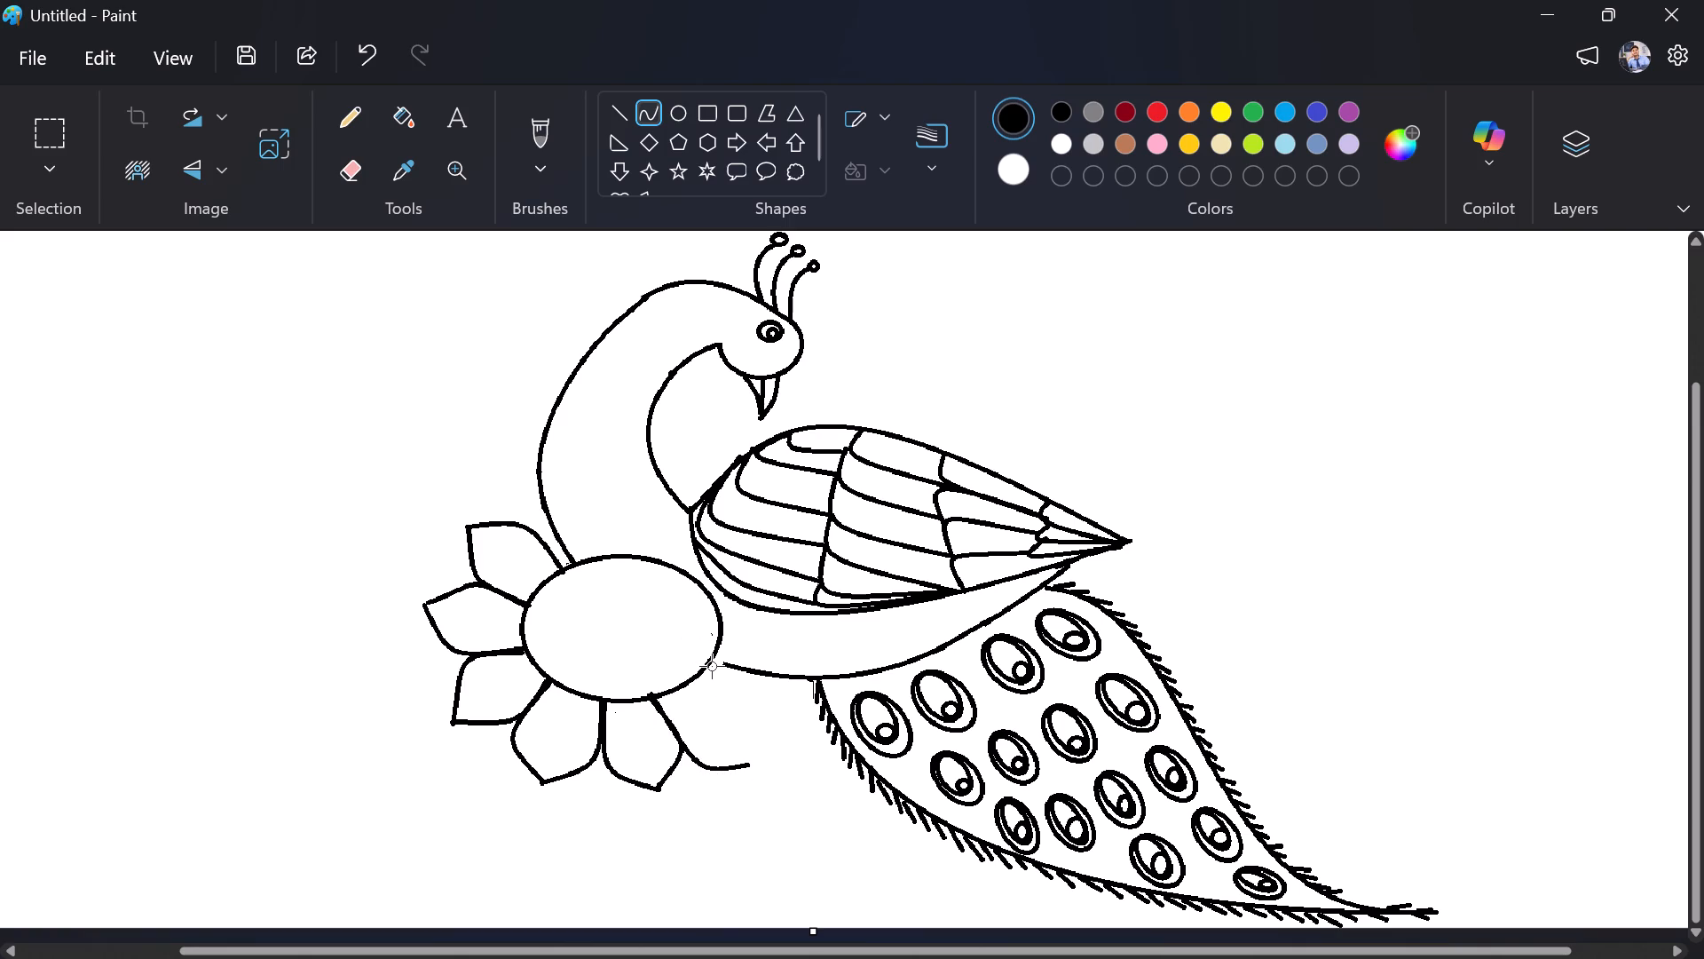
pyautogui.moveTo(702, 674); pyautogui.dragTo(751, 767)
pyautogui.moveTo(726, 708); pyautogui.dragTo(755, 709)
pyautogui.moveTo(755, 709); pyautogui.dragTo(769, 717)
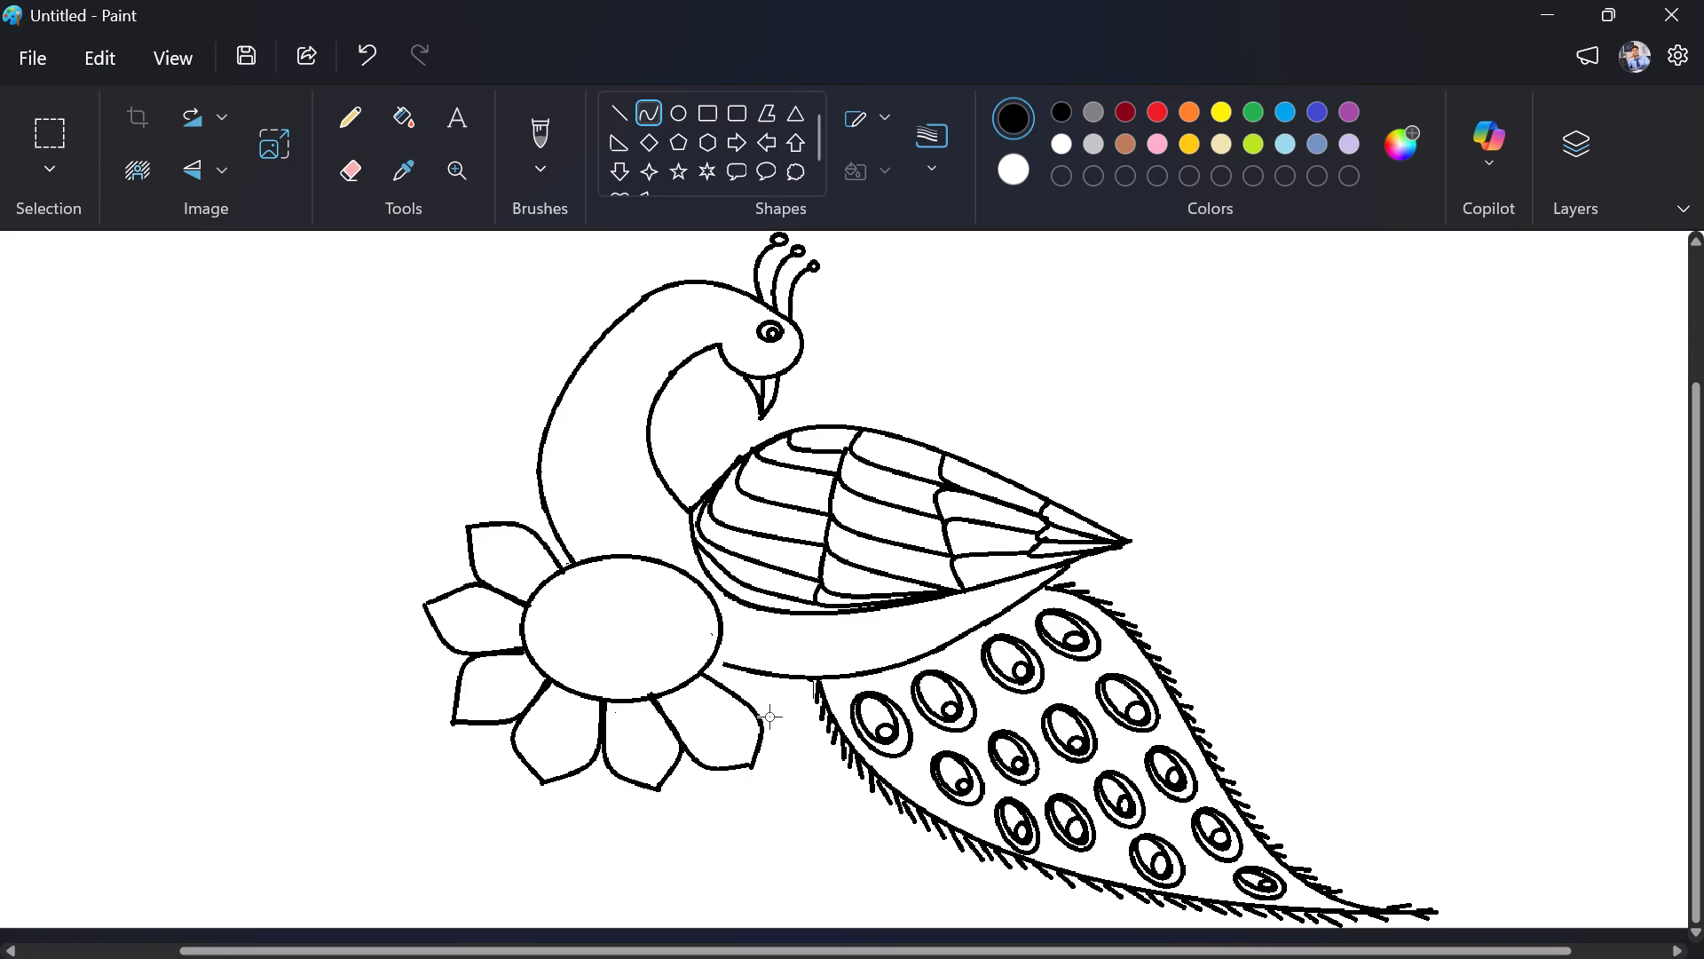
pyautogui.moveTo(769, 717); pyautogui.dragTo(772, 716)
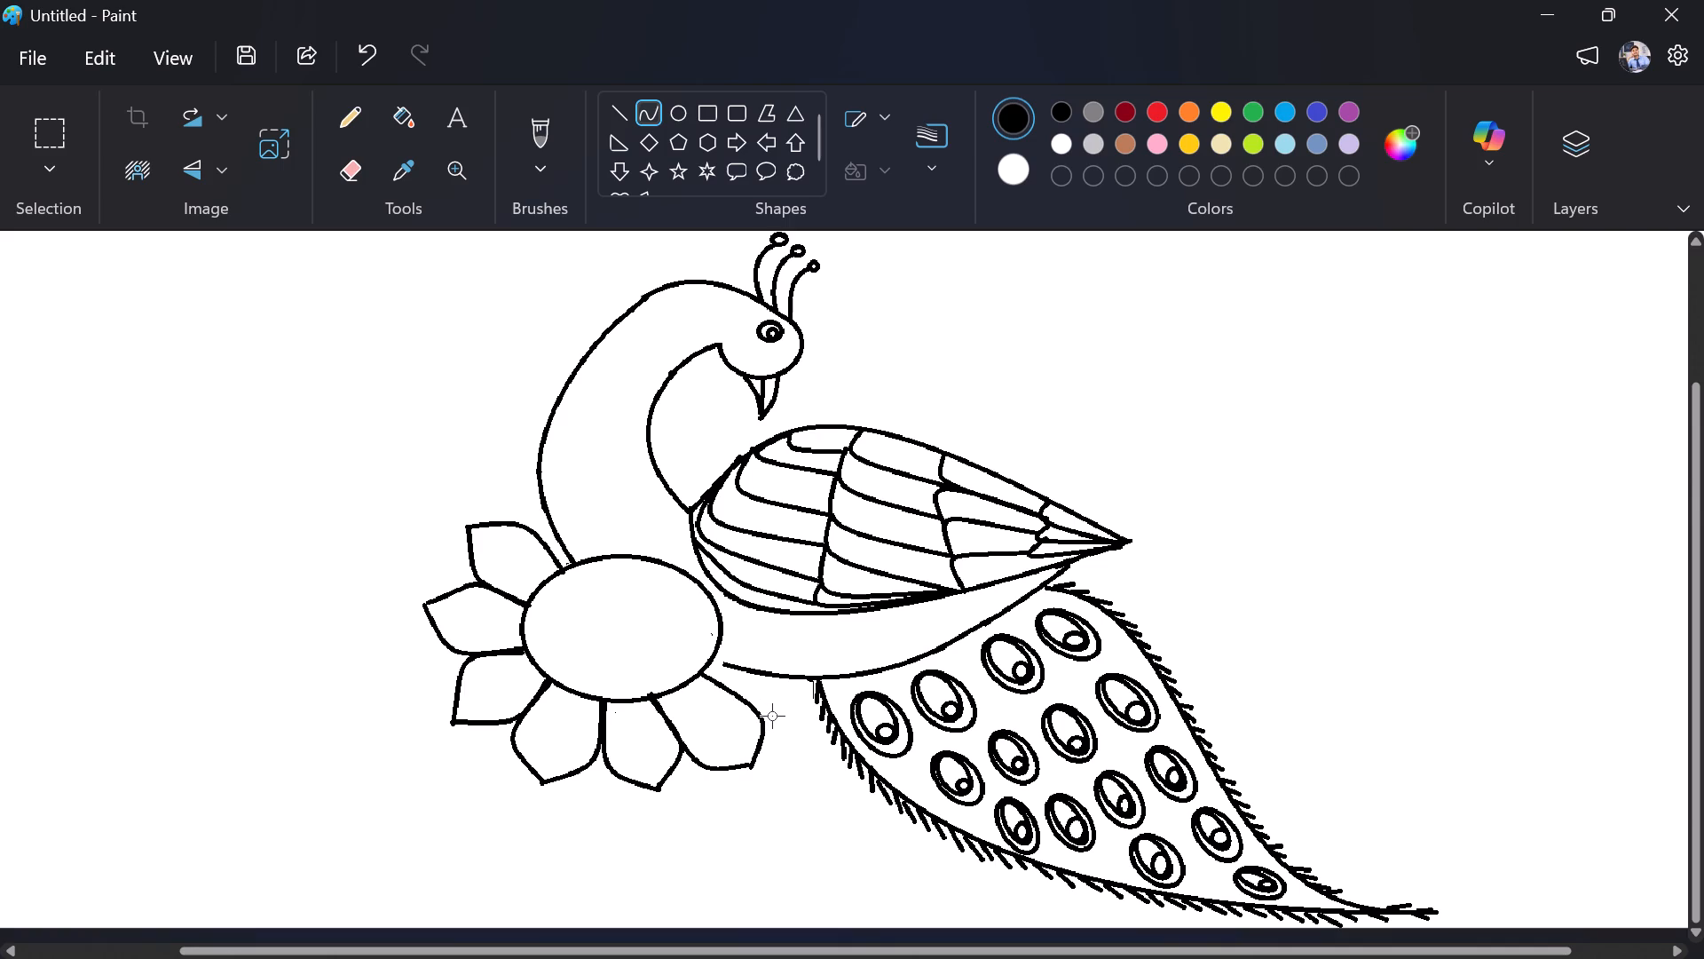
pyautogui.click(772, 716)
pyautogui.click(779, 817)
# Draw an outer-layer pointed petal from two curves in the gap between the first and second petals, with its tip pointing outward left.
pyautogui.moveTo(468, 546); pyautogui.dragTo(390, 542)
pyautogui.moveTo(390, 542); pyautogui.dragTo(390, 540)
pyautogui.moveTo(434, 543); pyautogui.dragTo(438, 519)
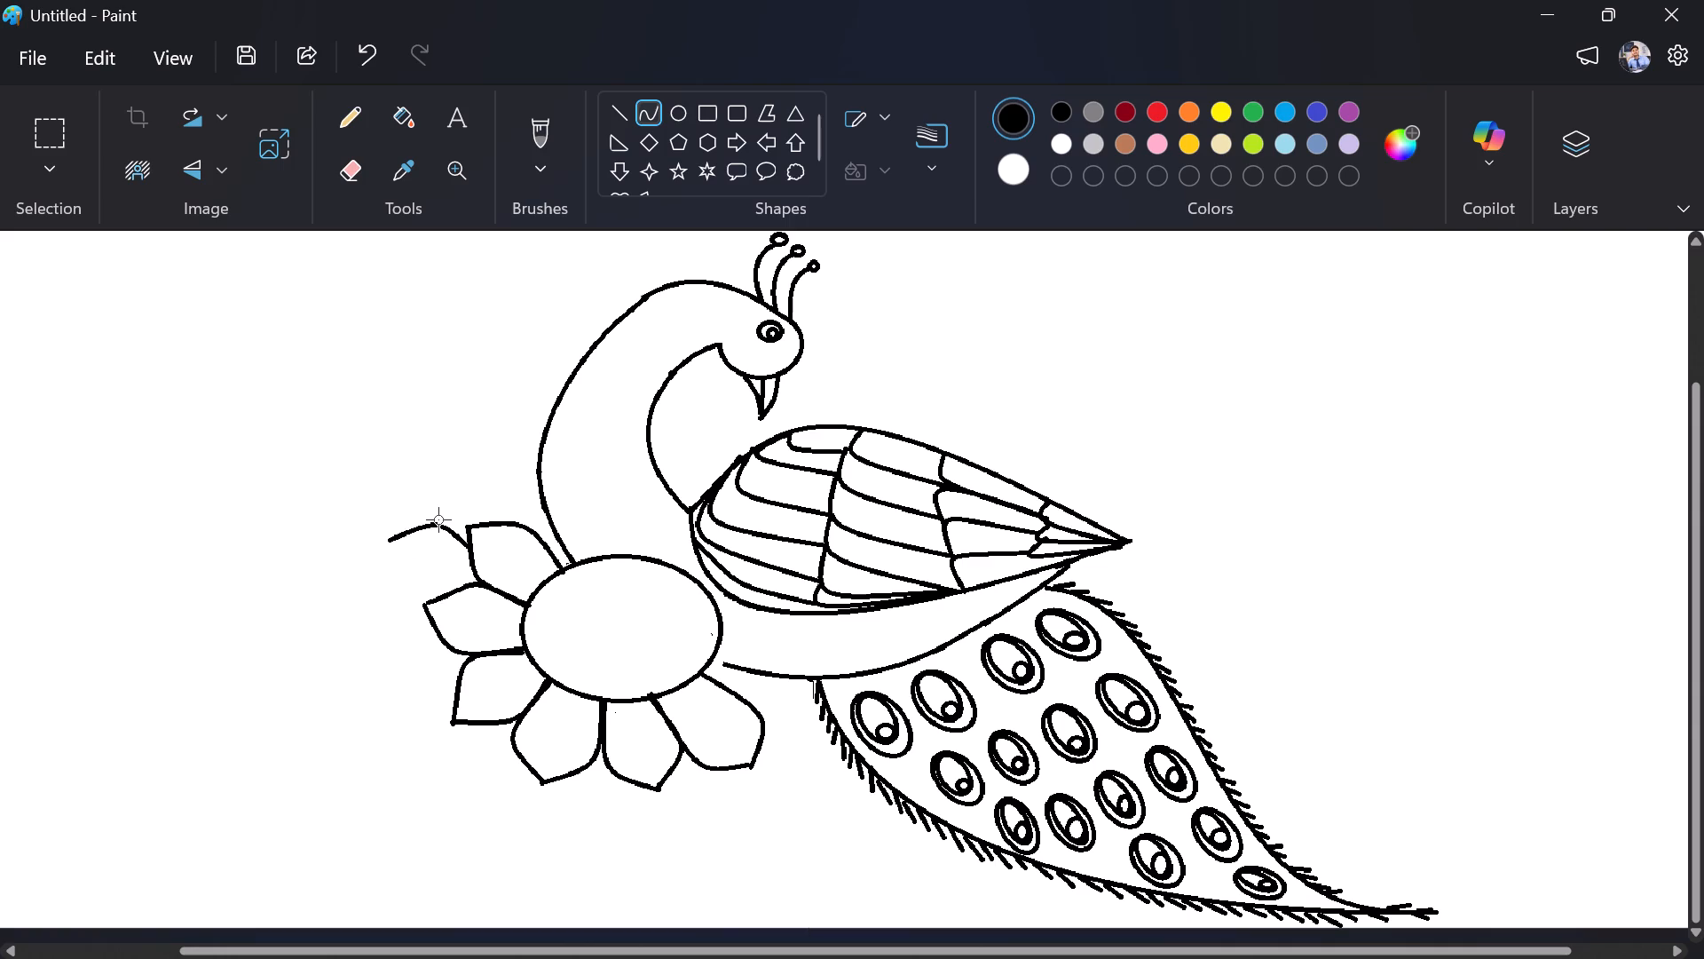
pyautogui.moveTo(438, 519); pyautogui.dragTo(445, 519)
pyautogui.click(446, 521)
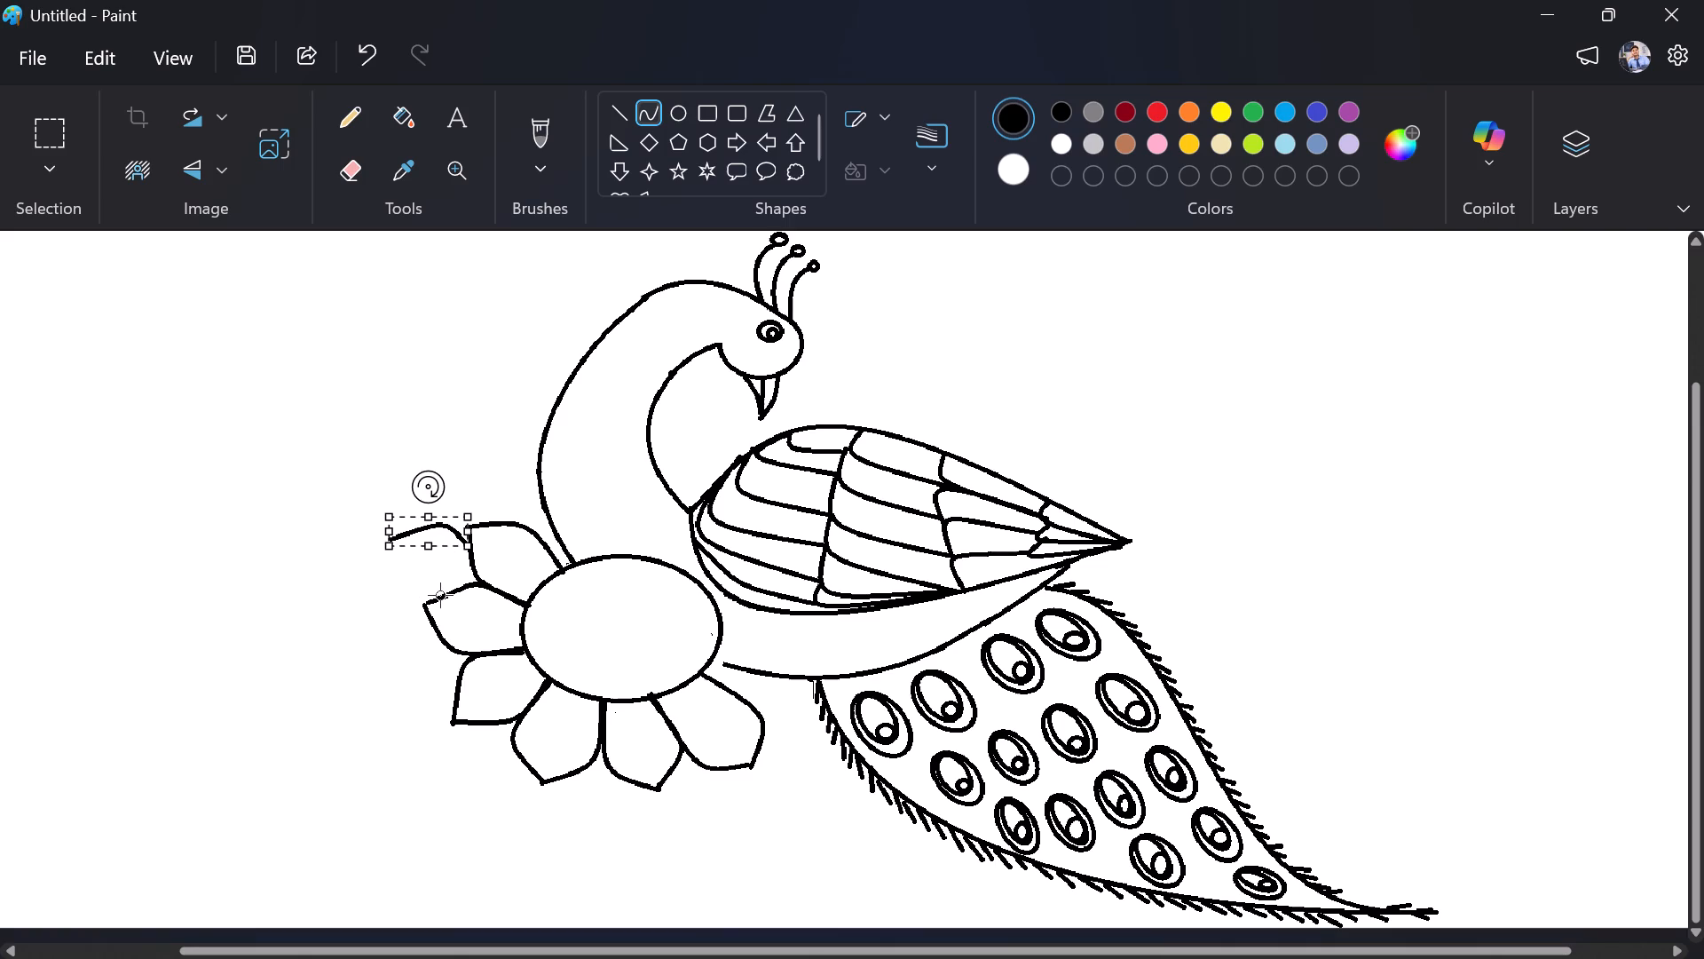
pyautogui.moveTo(438, 596); pyautogui.dragTo(388, 542)
pyautogui.moveTo(409, 567); pyautogui.dragTo(400, 584)
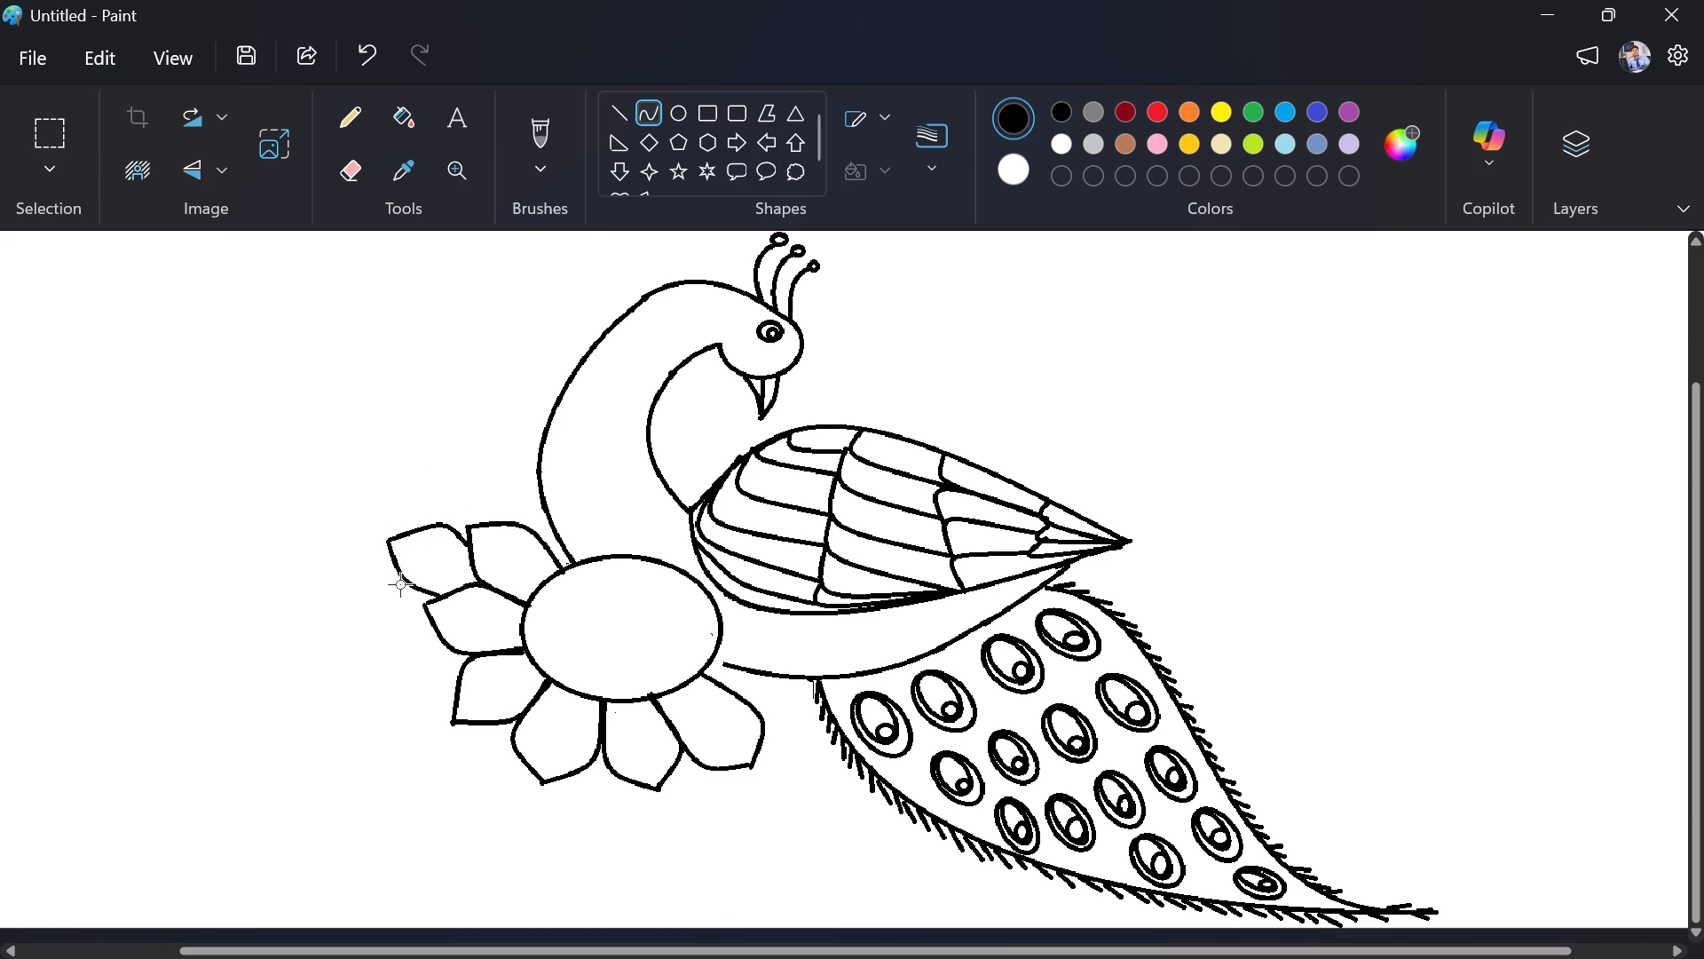
pyautogui.moveTo(400, 584); pyautogui.dragTo(400, 585)
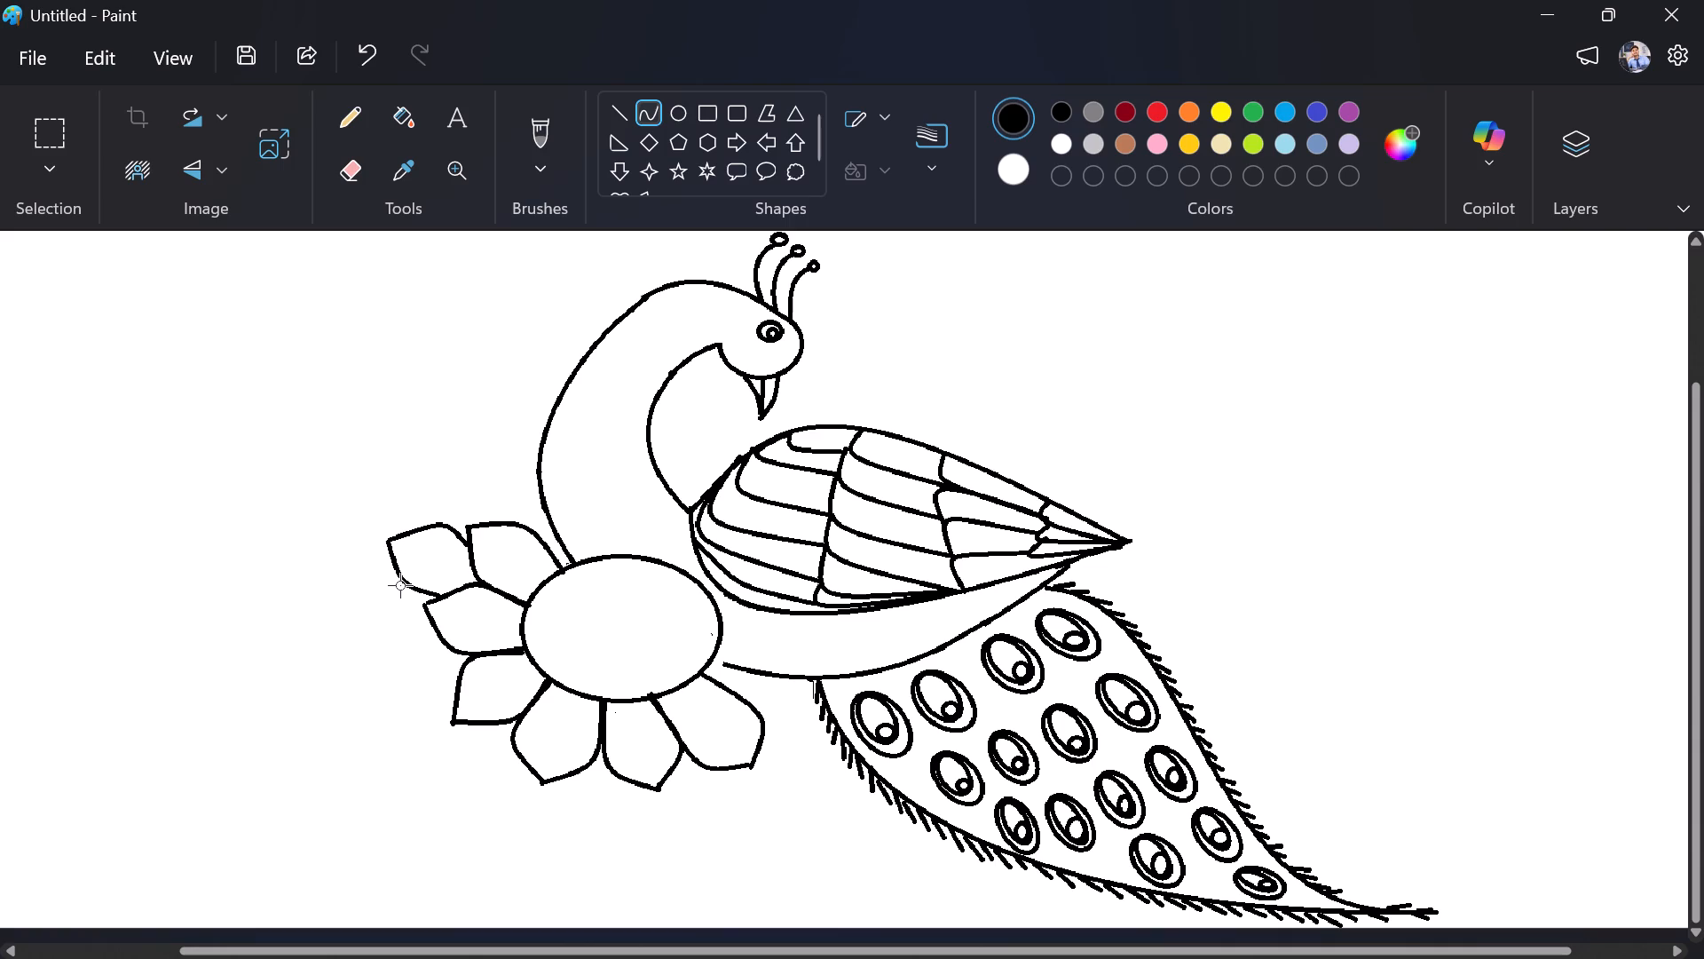
pyautogui.click(400, 586)
pyautogui.click(343, 638)
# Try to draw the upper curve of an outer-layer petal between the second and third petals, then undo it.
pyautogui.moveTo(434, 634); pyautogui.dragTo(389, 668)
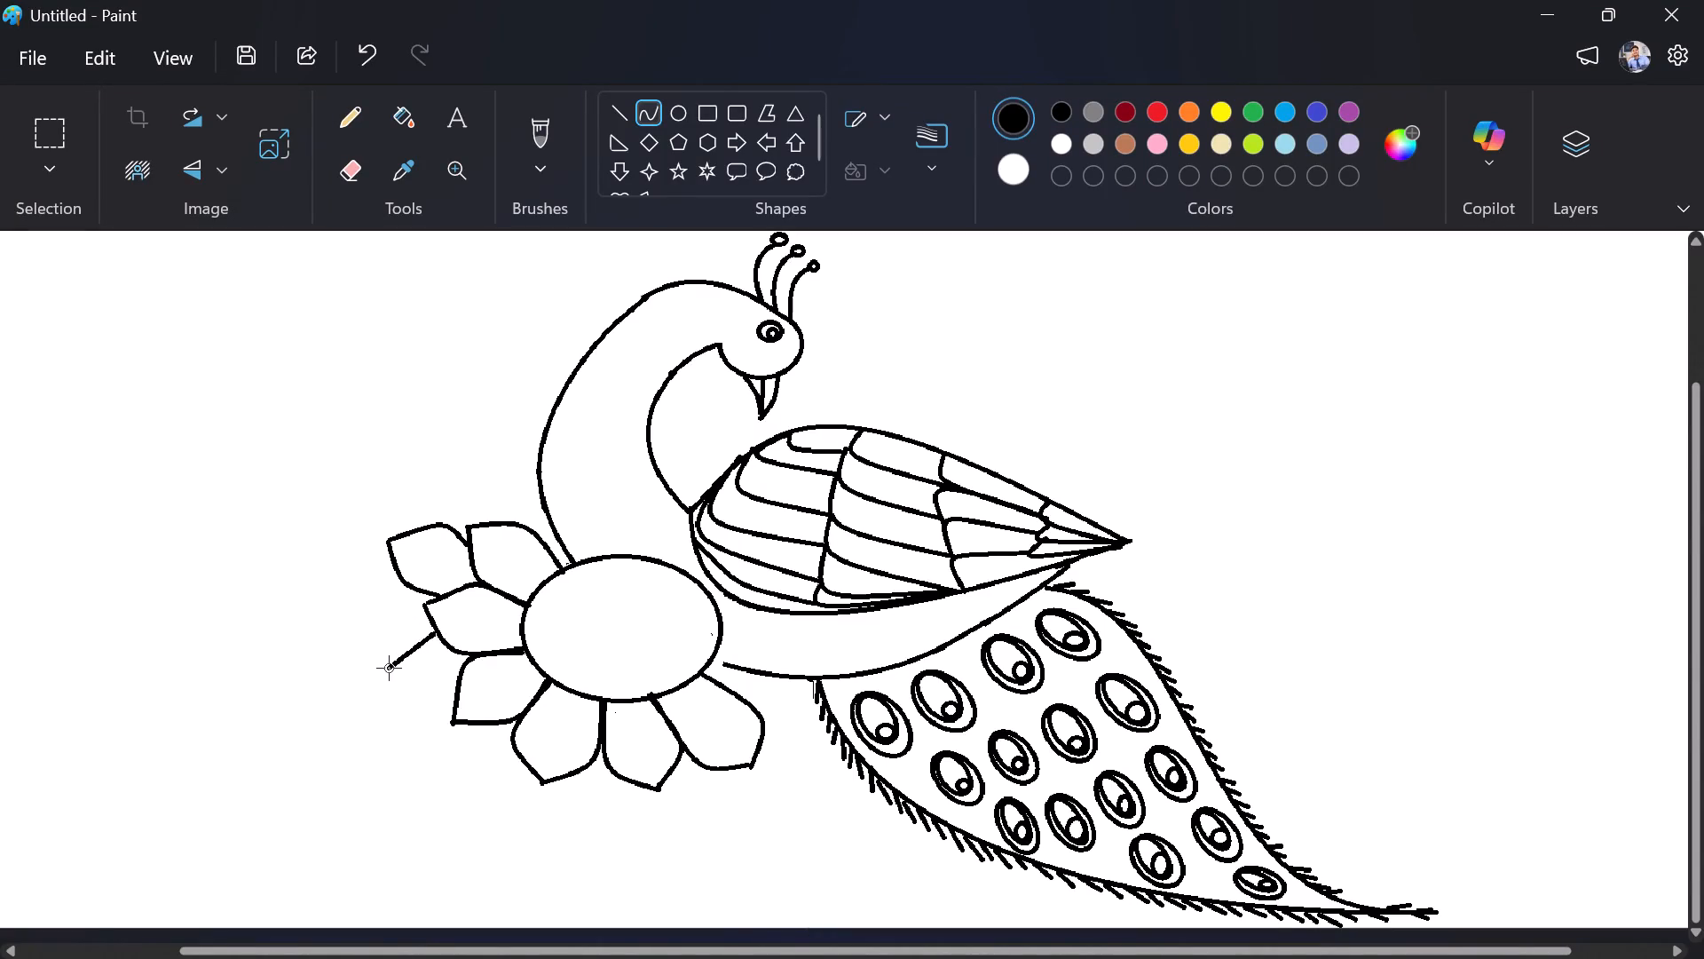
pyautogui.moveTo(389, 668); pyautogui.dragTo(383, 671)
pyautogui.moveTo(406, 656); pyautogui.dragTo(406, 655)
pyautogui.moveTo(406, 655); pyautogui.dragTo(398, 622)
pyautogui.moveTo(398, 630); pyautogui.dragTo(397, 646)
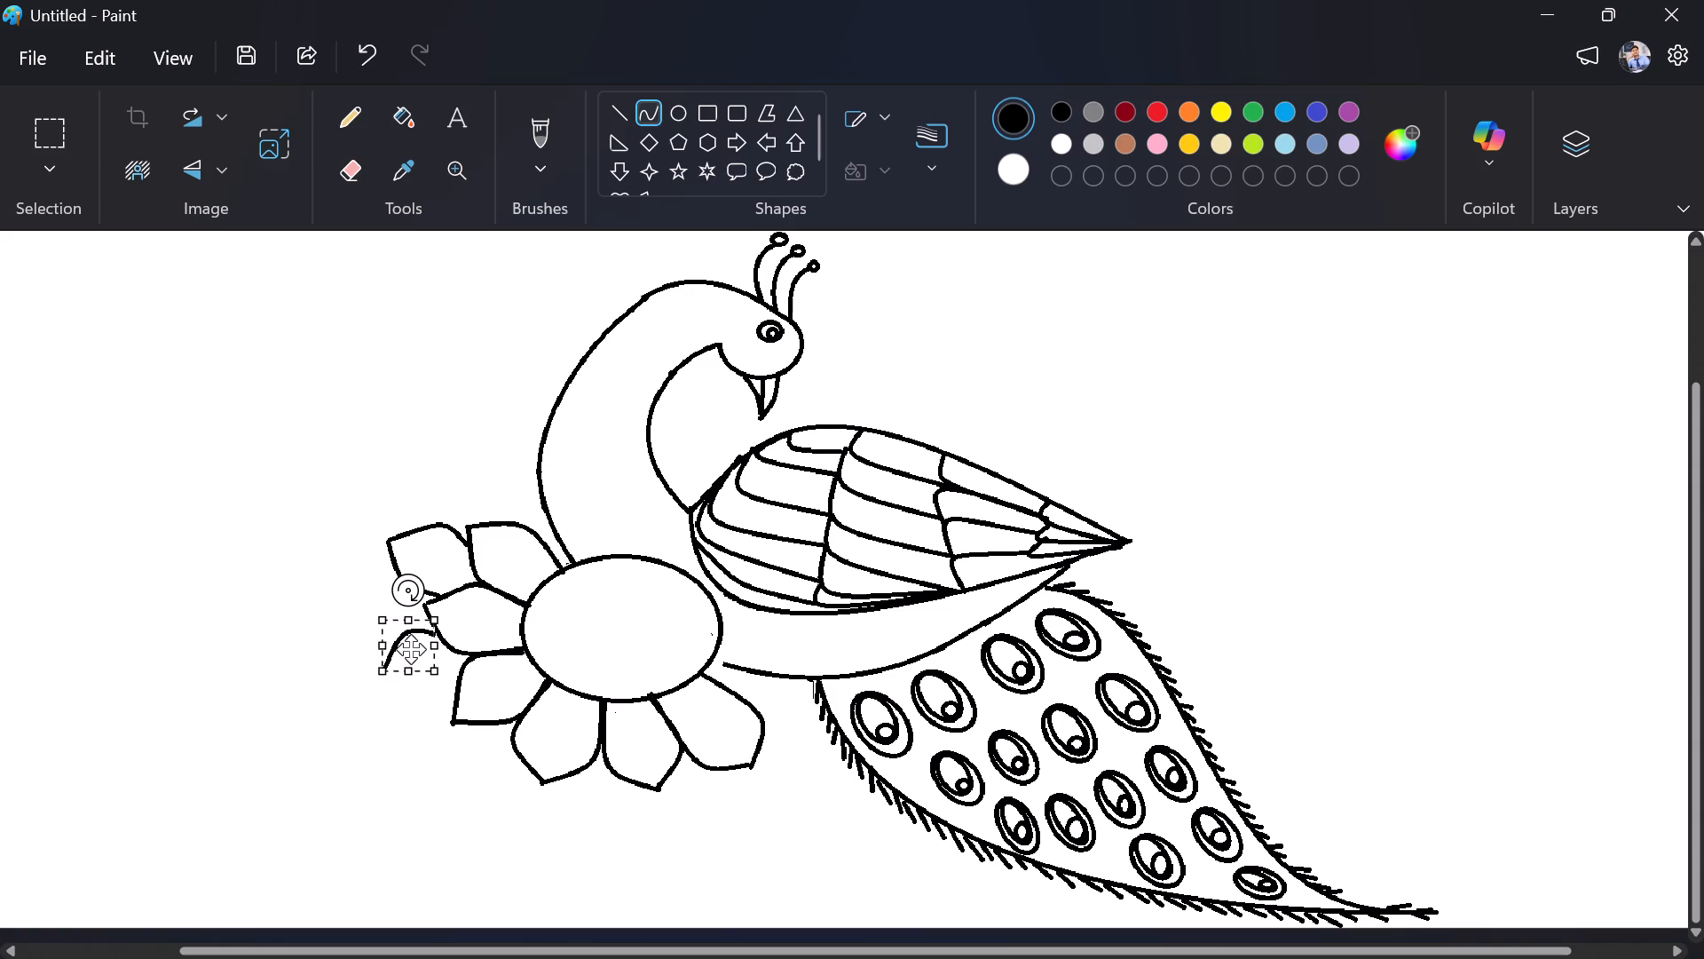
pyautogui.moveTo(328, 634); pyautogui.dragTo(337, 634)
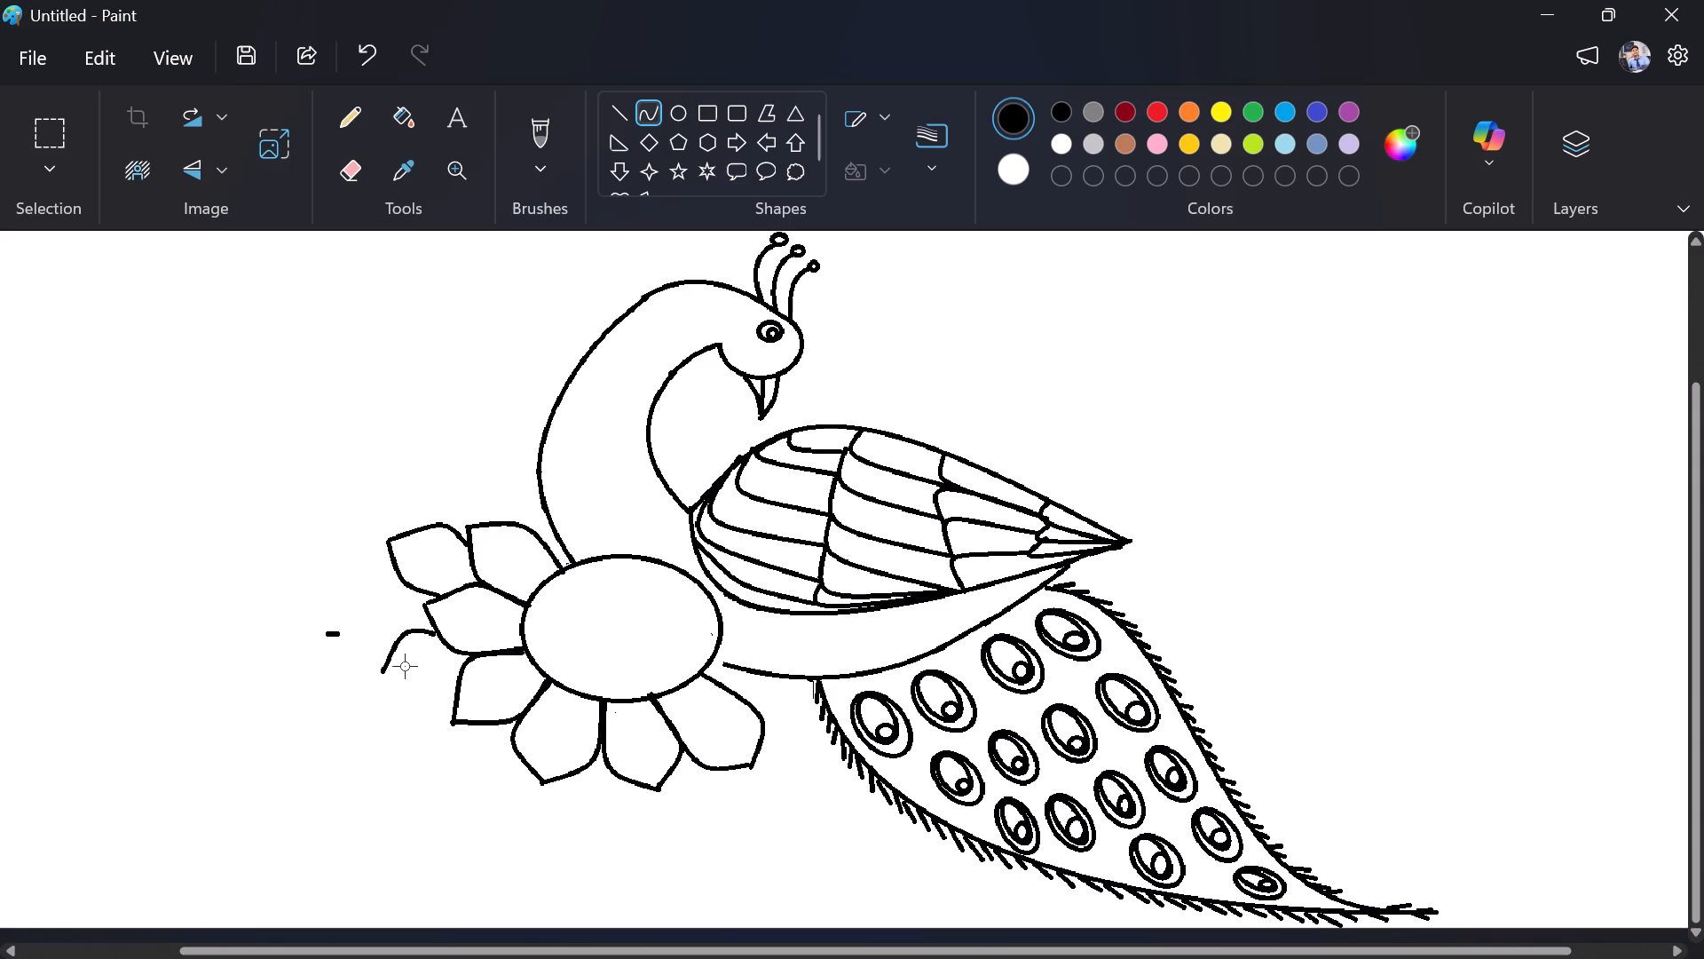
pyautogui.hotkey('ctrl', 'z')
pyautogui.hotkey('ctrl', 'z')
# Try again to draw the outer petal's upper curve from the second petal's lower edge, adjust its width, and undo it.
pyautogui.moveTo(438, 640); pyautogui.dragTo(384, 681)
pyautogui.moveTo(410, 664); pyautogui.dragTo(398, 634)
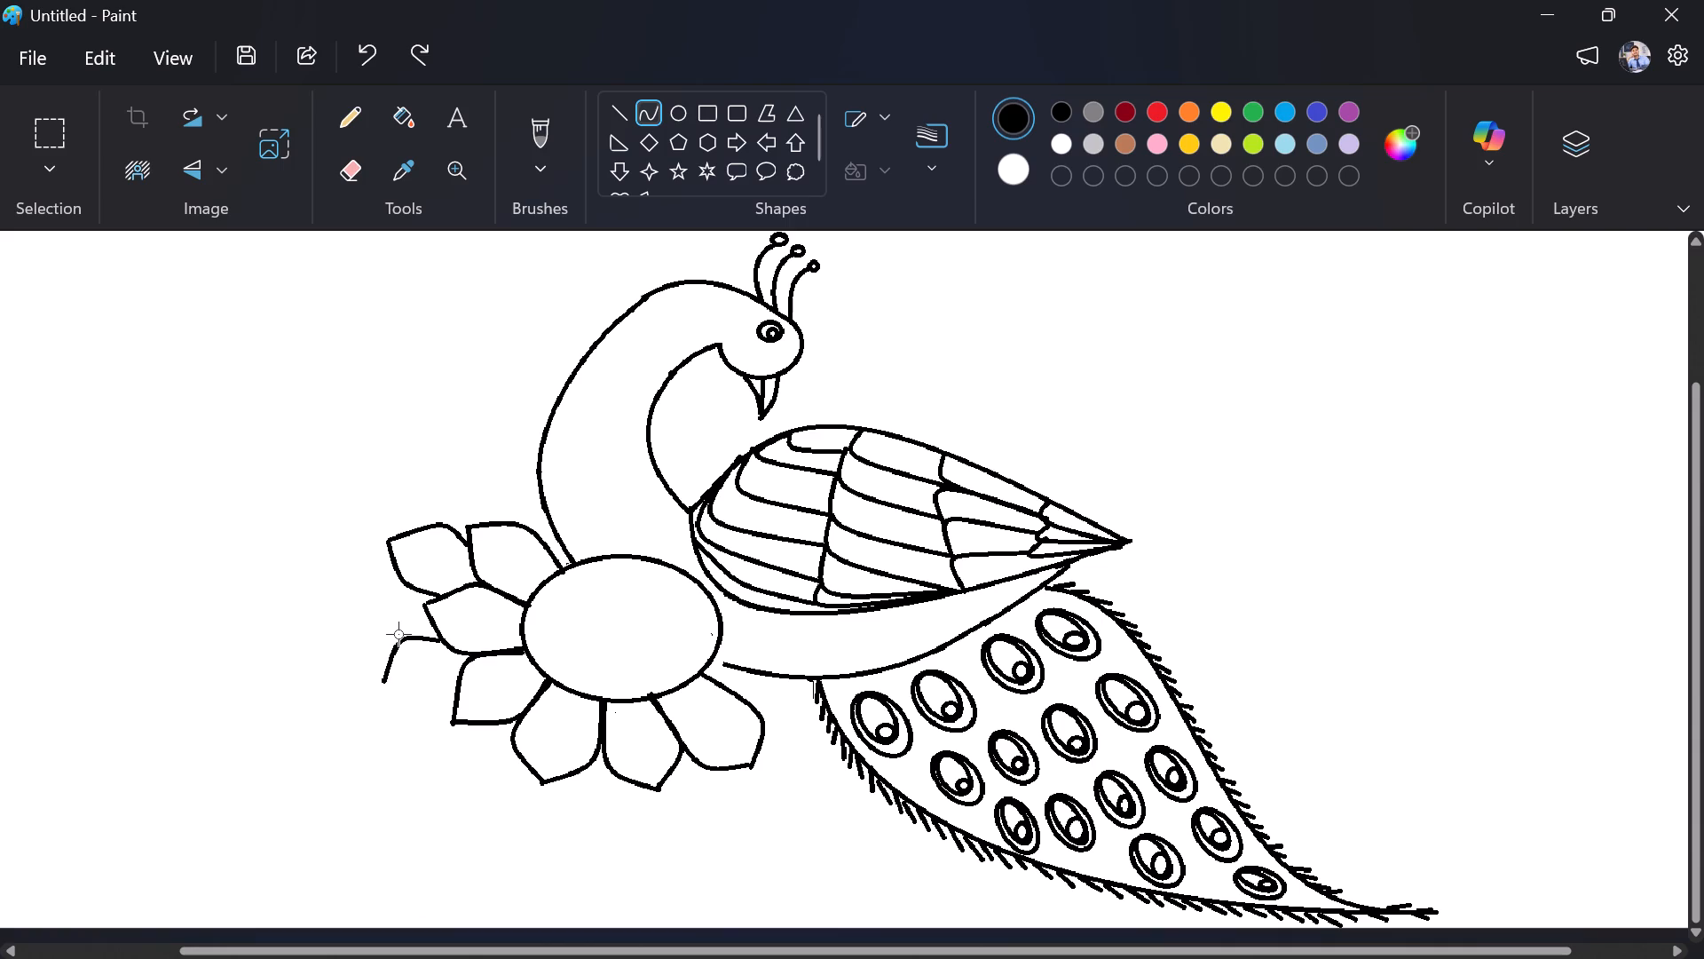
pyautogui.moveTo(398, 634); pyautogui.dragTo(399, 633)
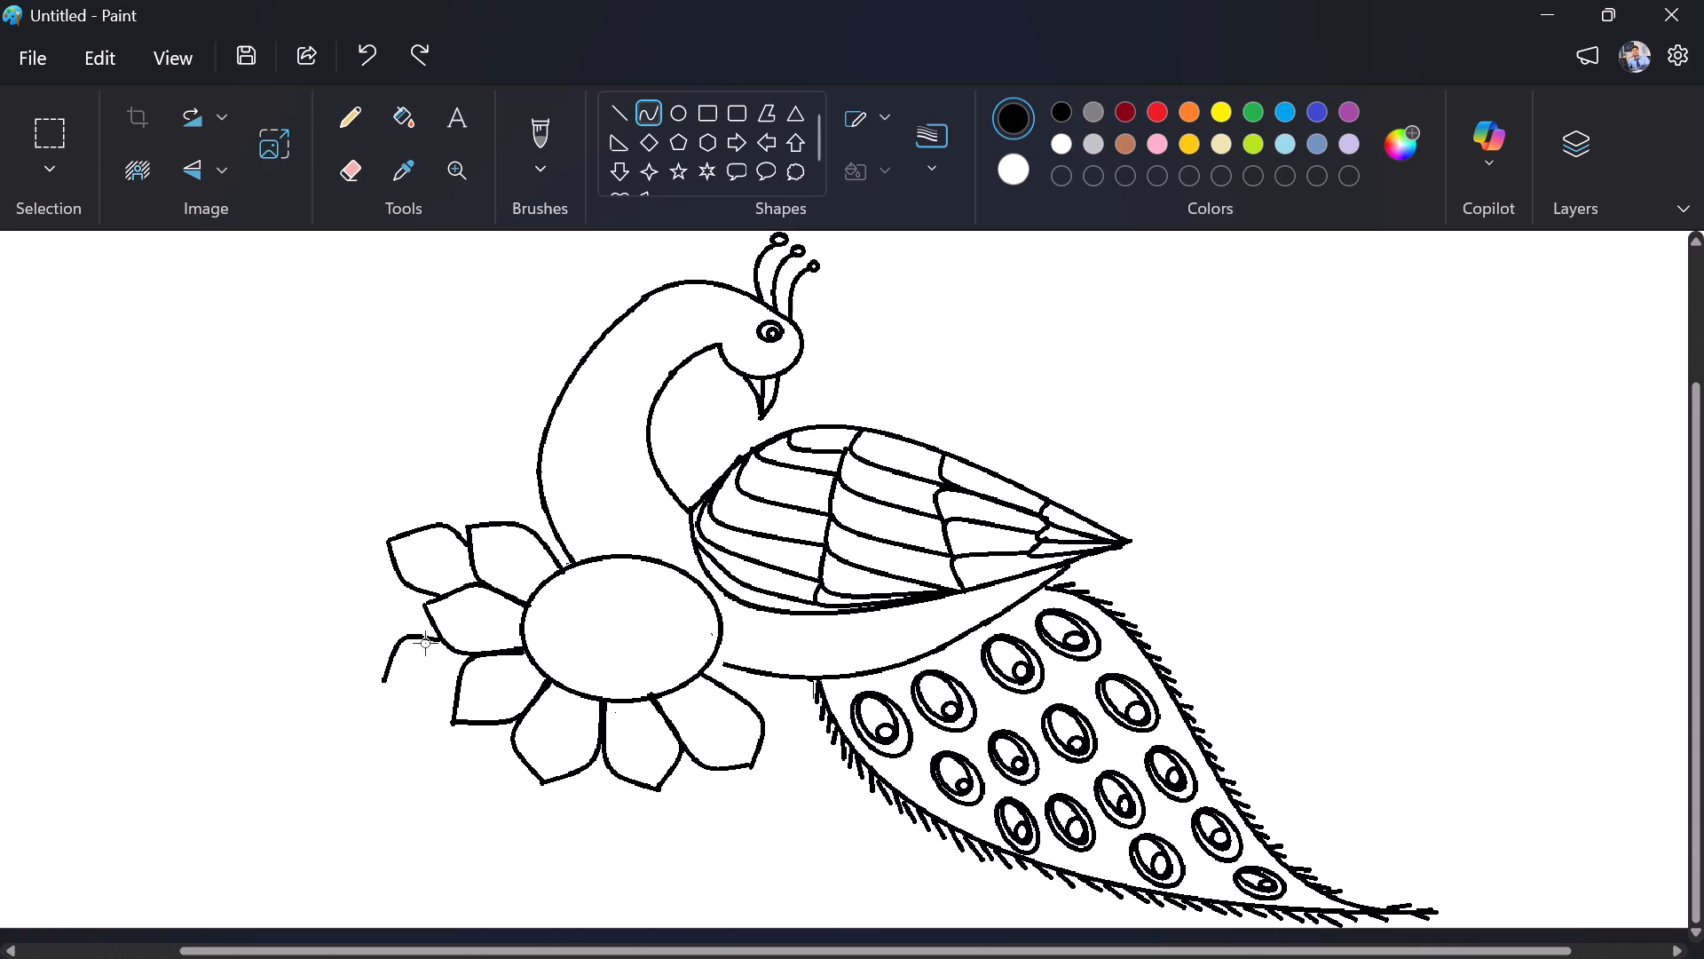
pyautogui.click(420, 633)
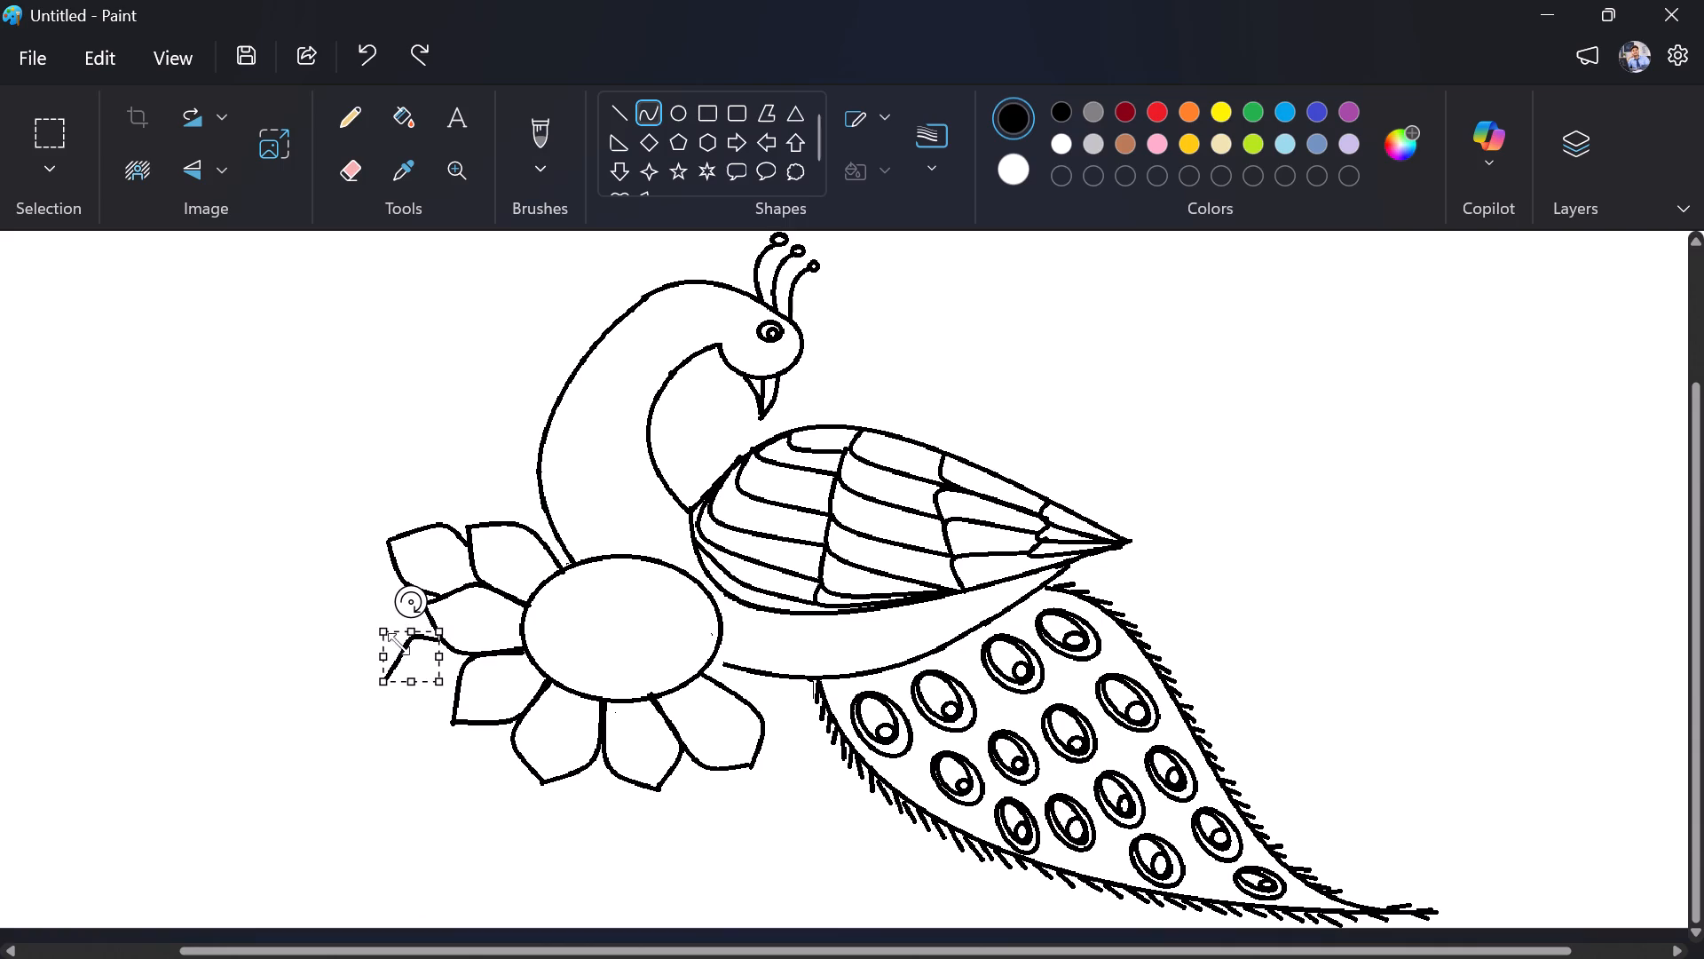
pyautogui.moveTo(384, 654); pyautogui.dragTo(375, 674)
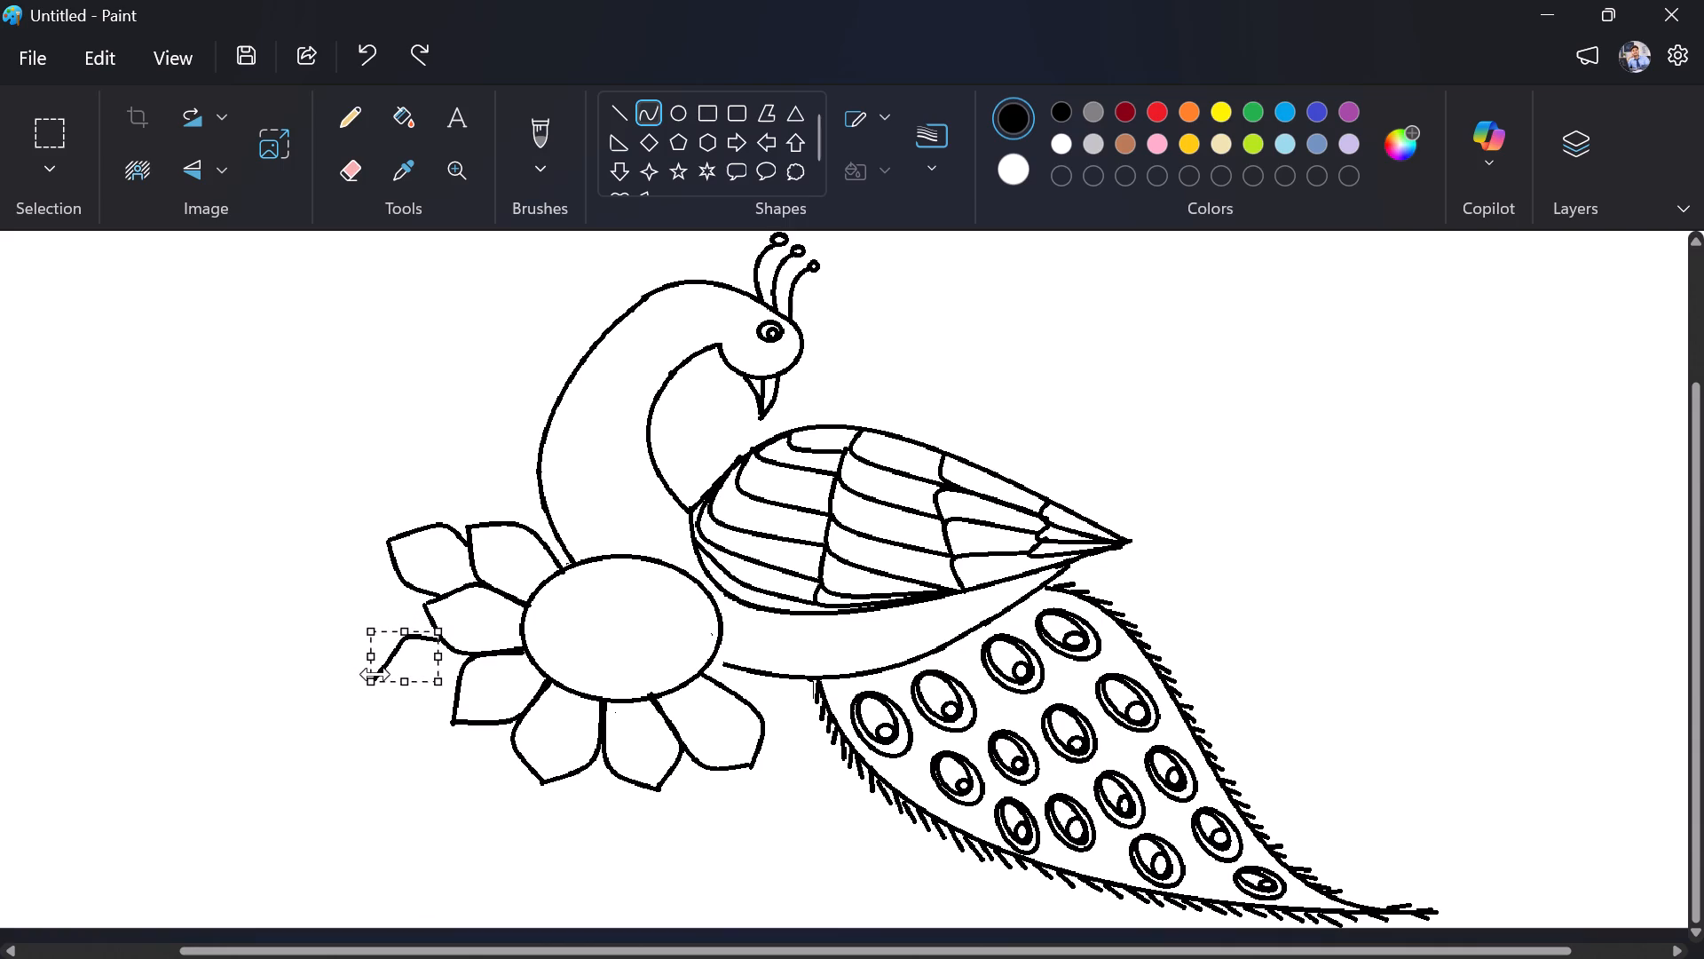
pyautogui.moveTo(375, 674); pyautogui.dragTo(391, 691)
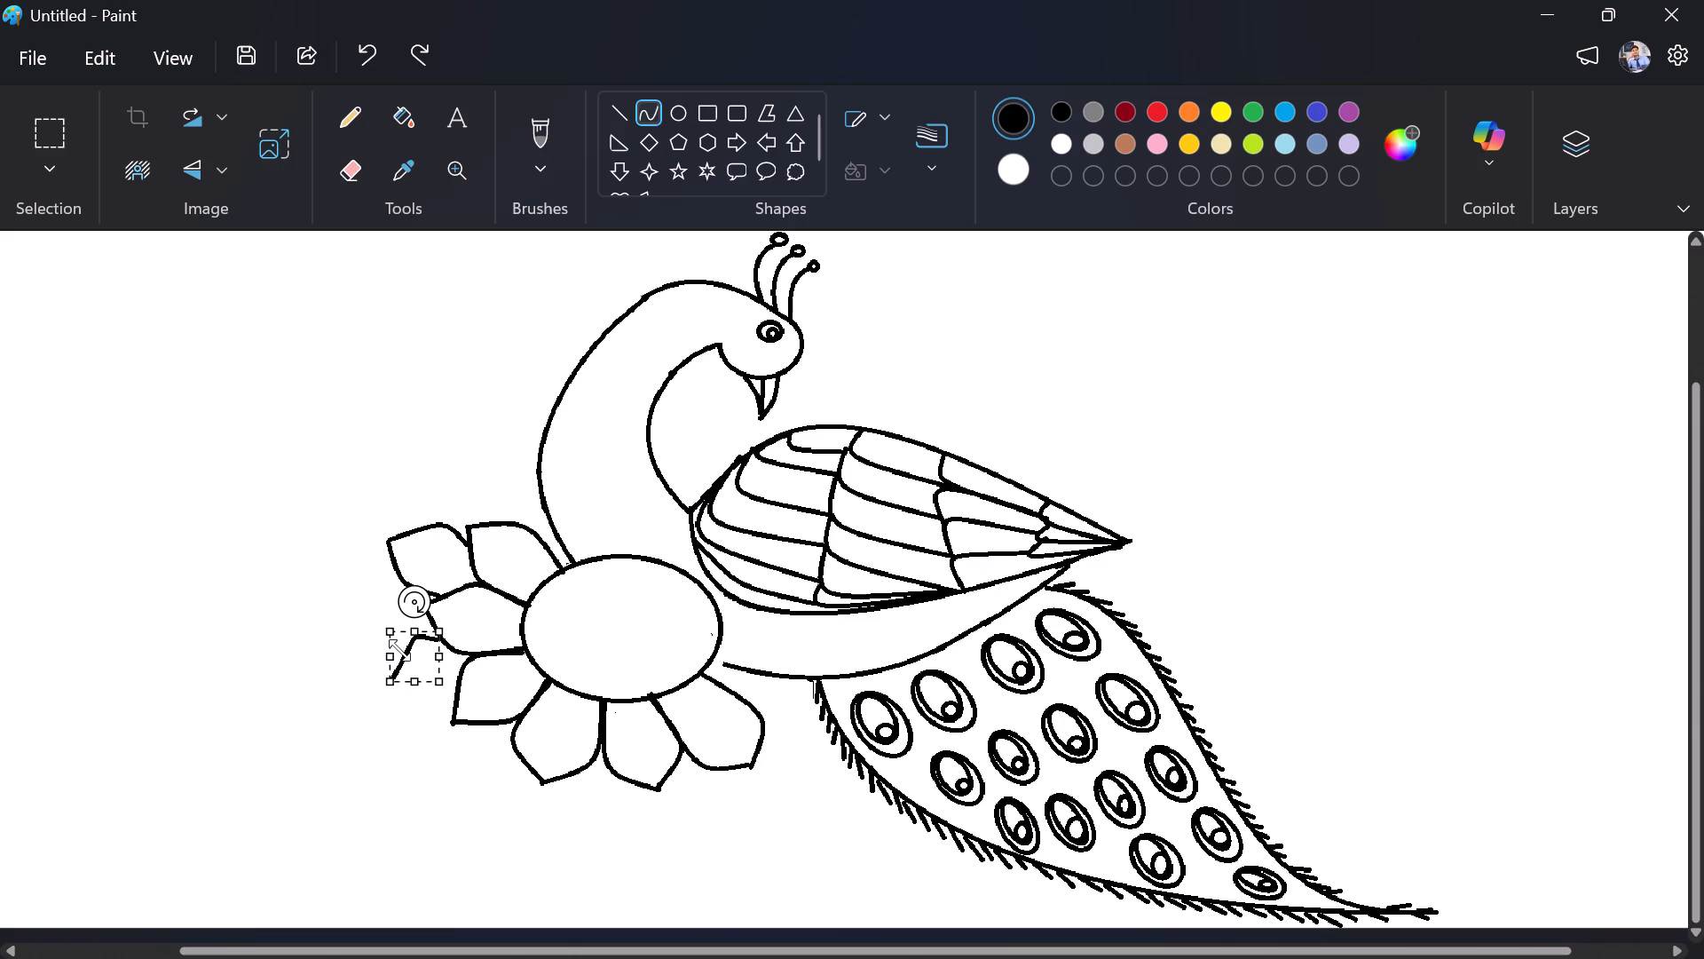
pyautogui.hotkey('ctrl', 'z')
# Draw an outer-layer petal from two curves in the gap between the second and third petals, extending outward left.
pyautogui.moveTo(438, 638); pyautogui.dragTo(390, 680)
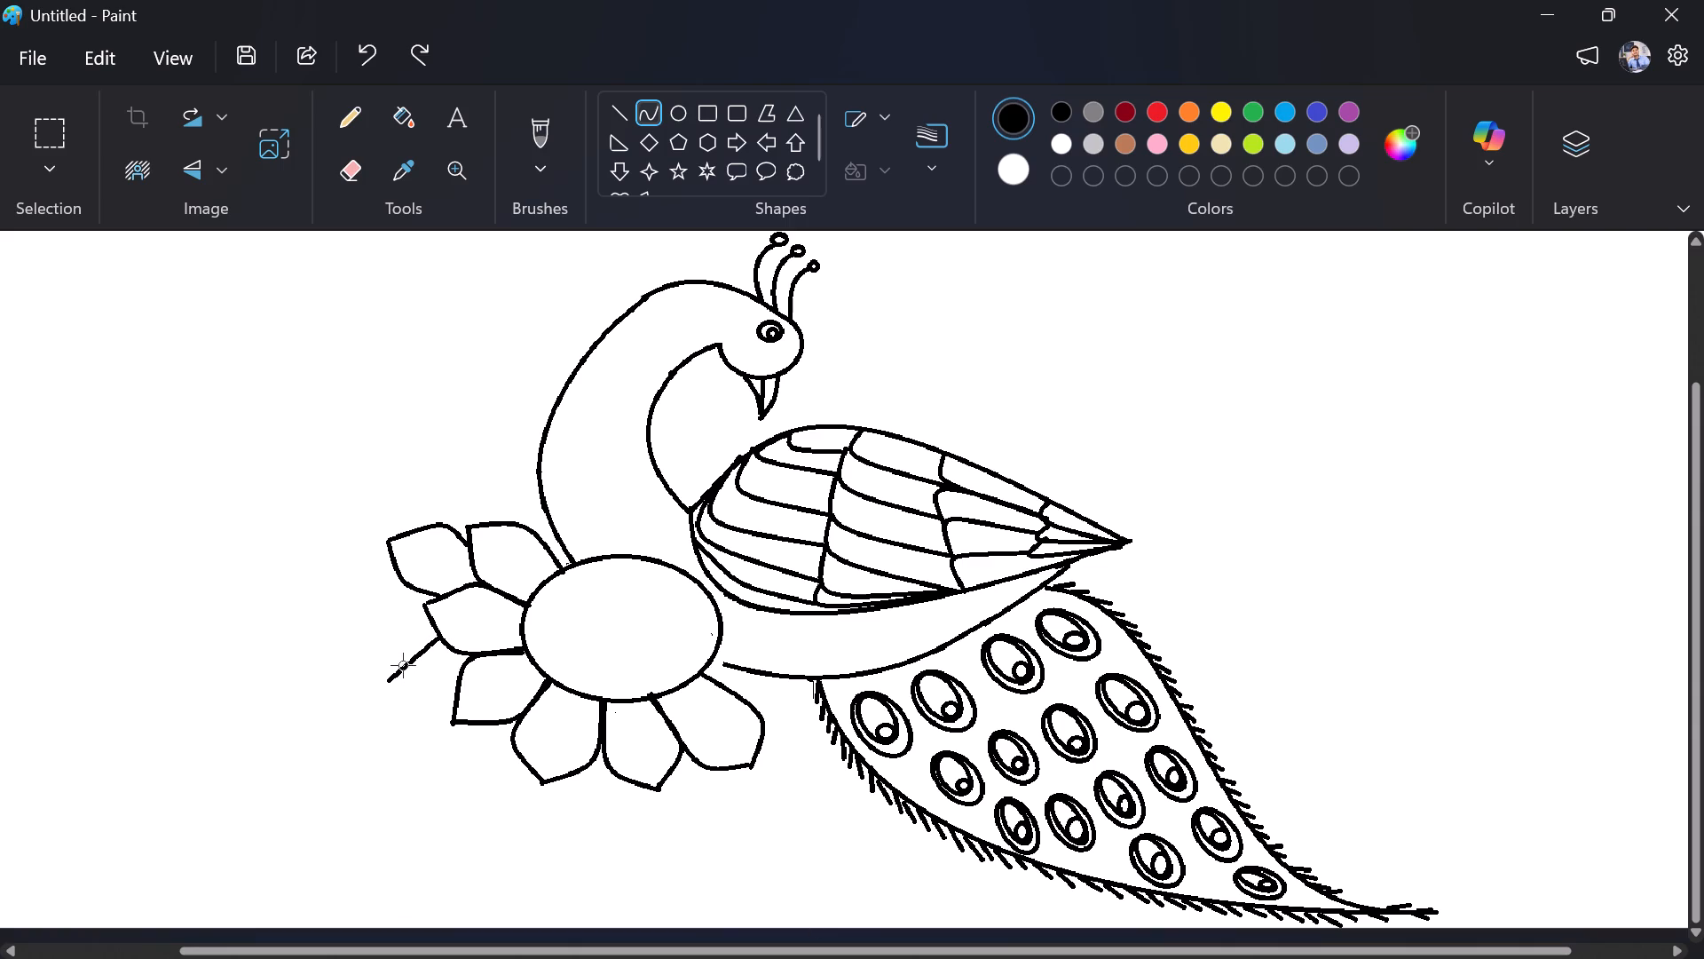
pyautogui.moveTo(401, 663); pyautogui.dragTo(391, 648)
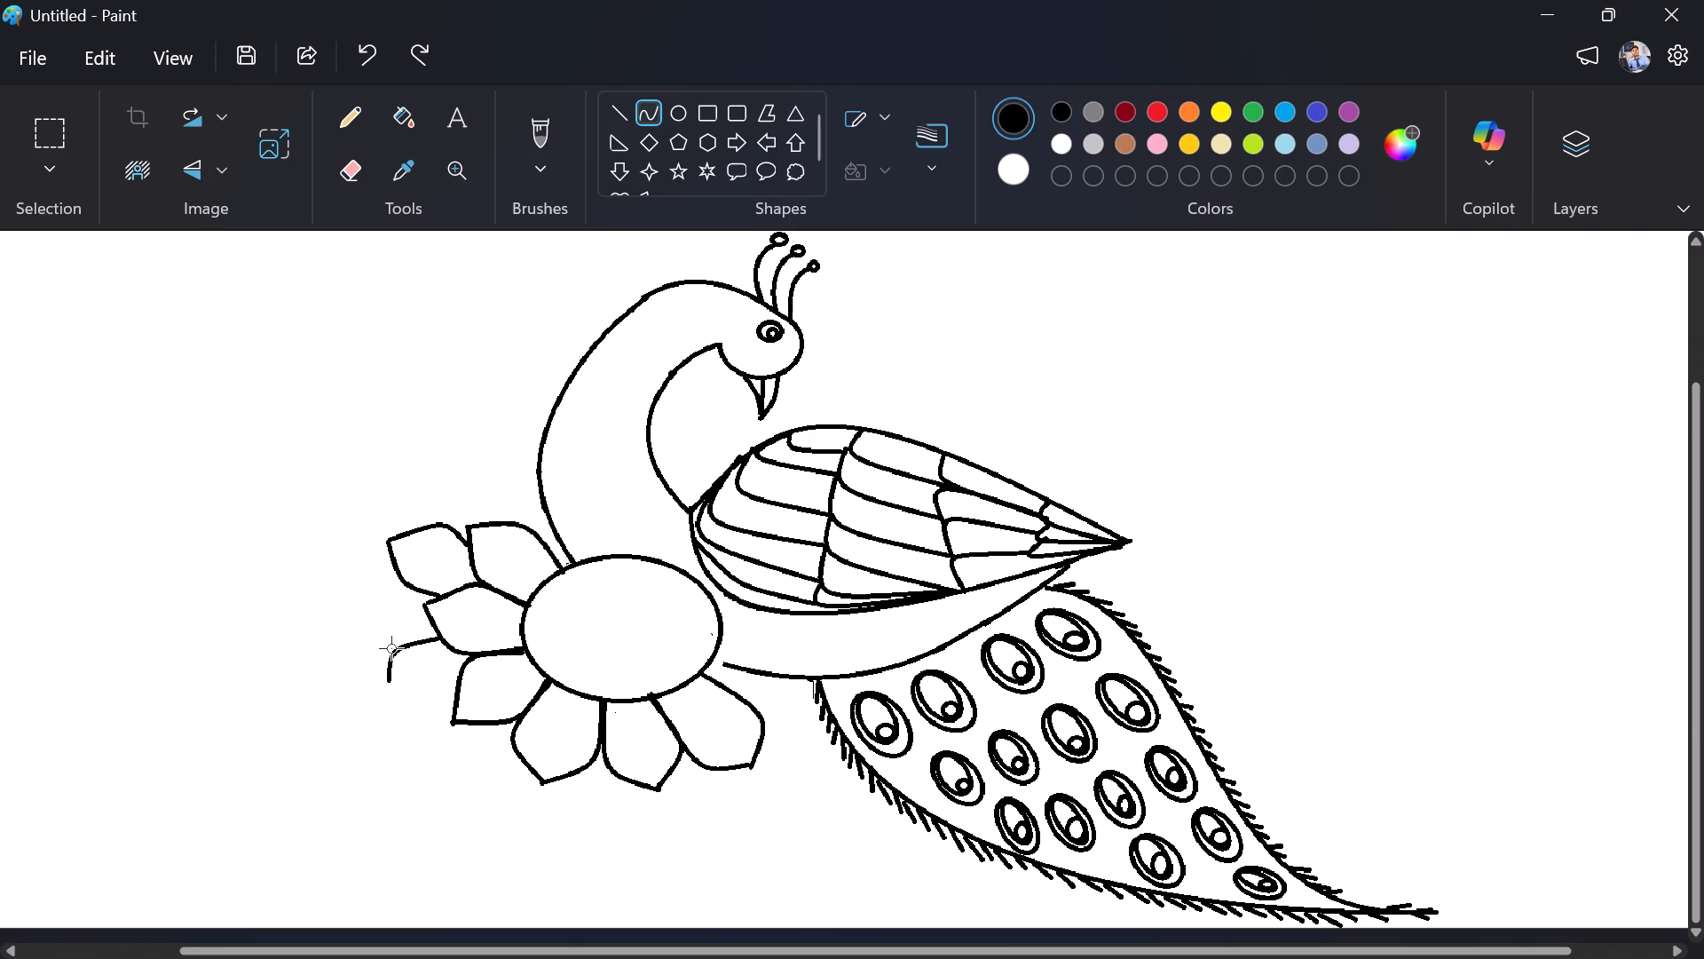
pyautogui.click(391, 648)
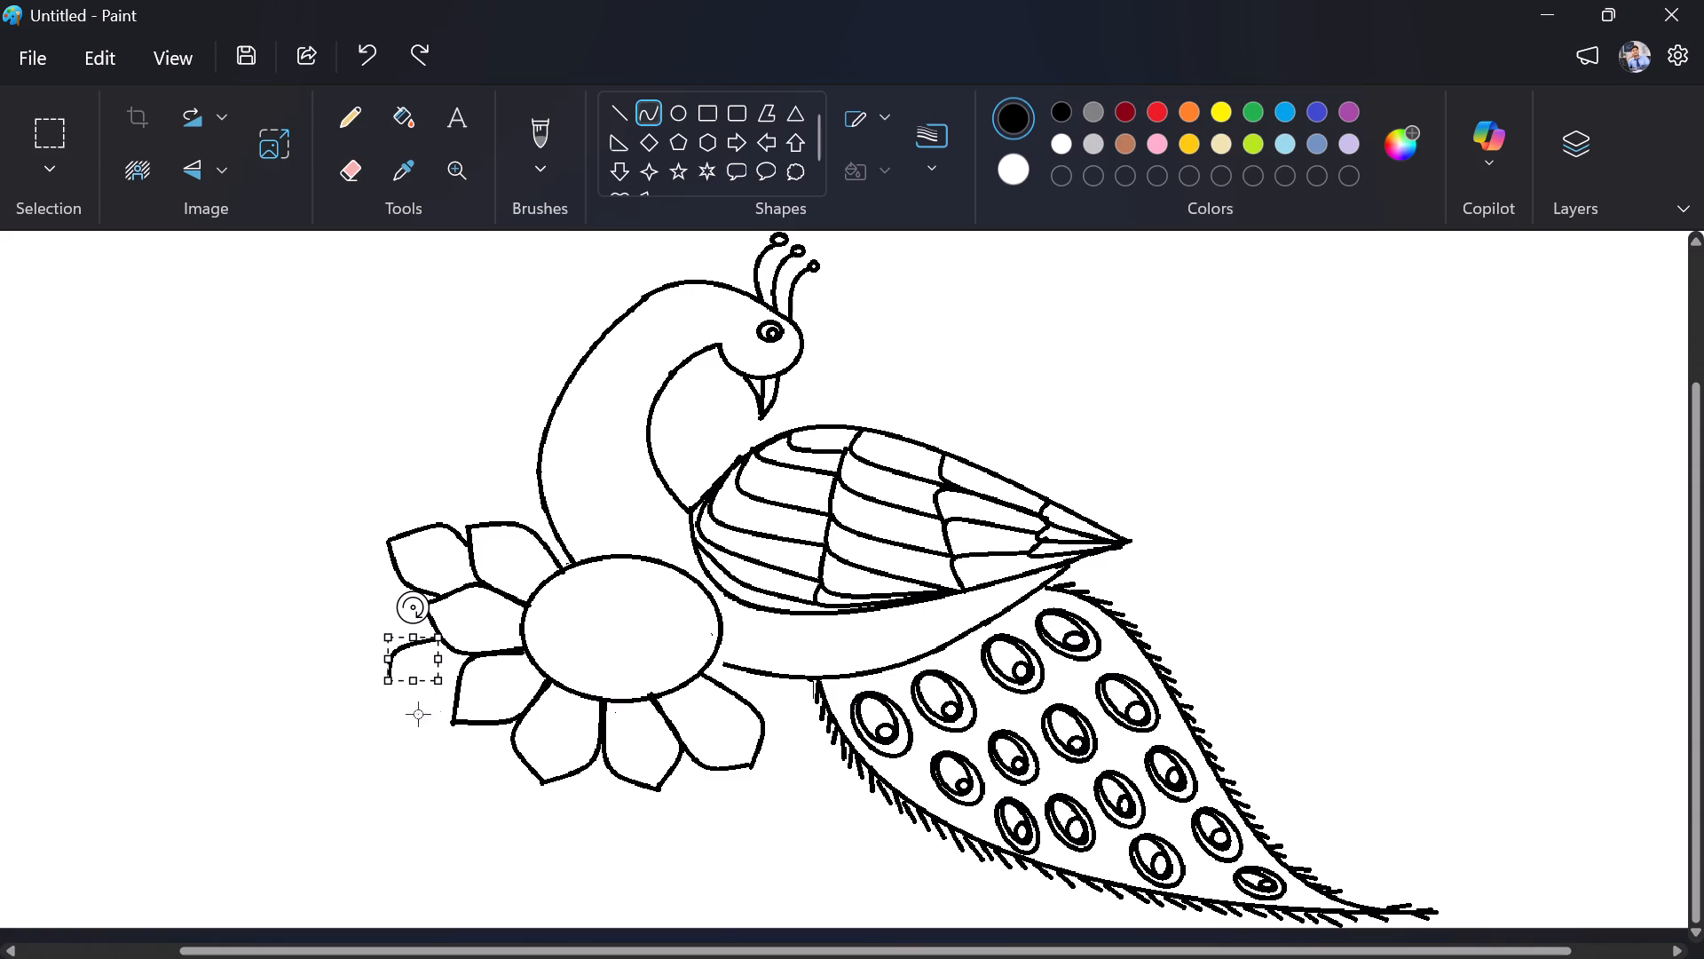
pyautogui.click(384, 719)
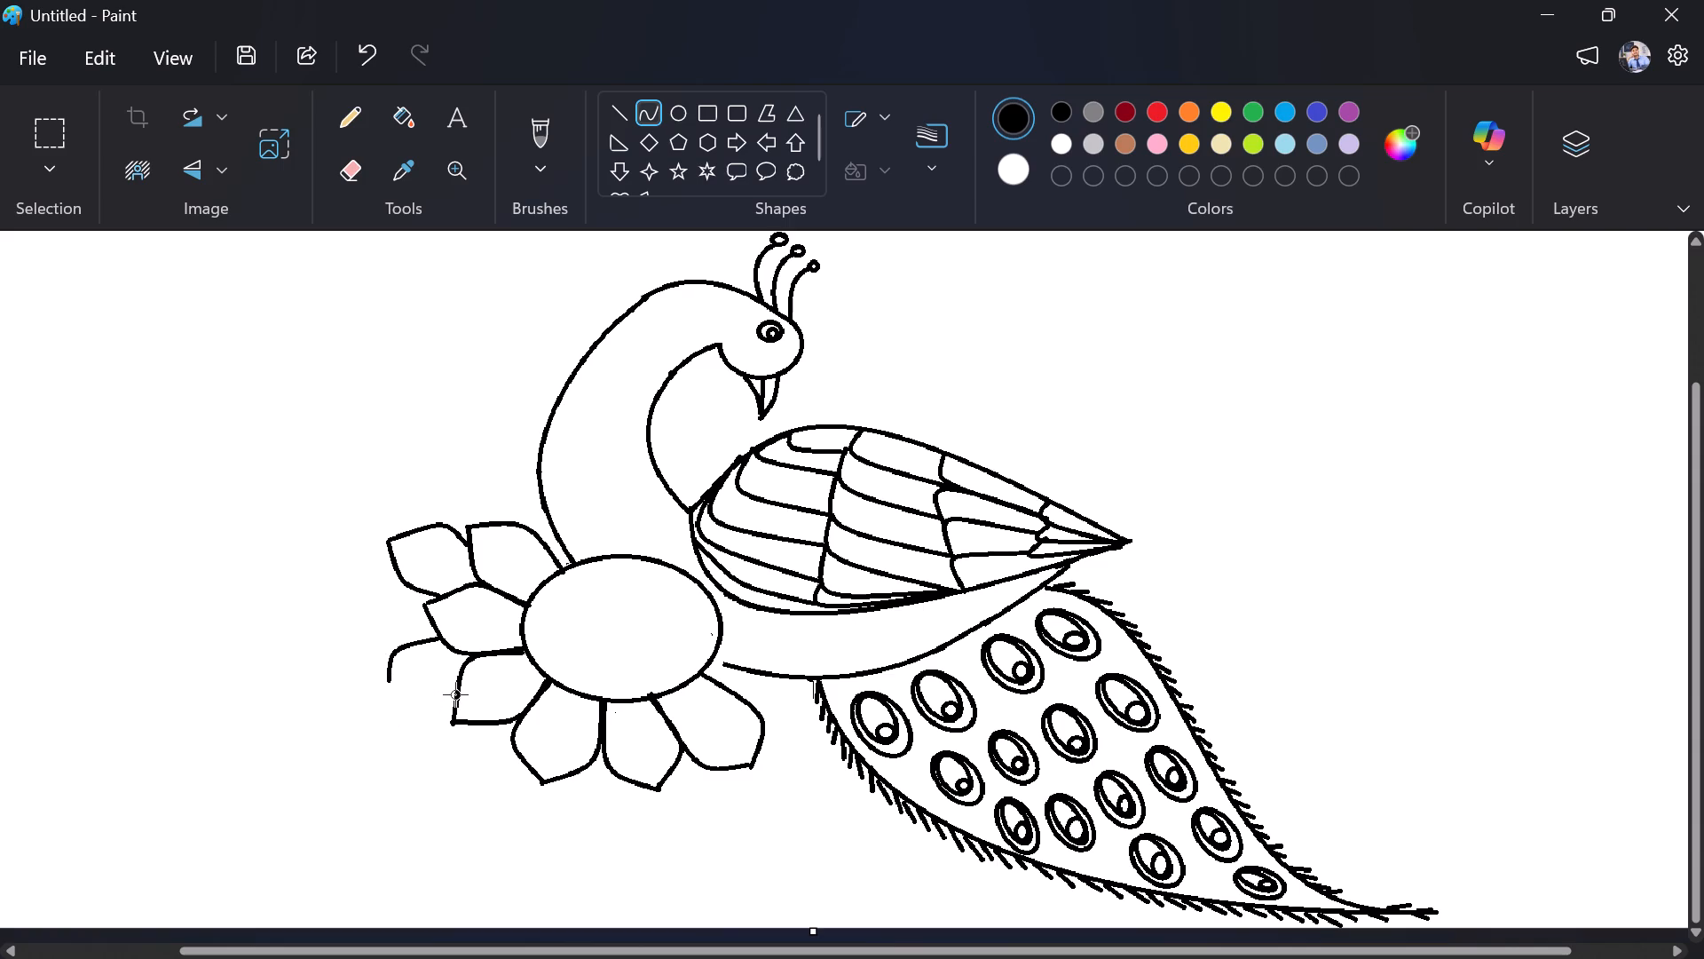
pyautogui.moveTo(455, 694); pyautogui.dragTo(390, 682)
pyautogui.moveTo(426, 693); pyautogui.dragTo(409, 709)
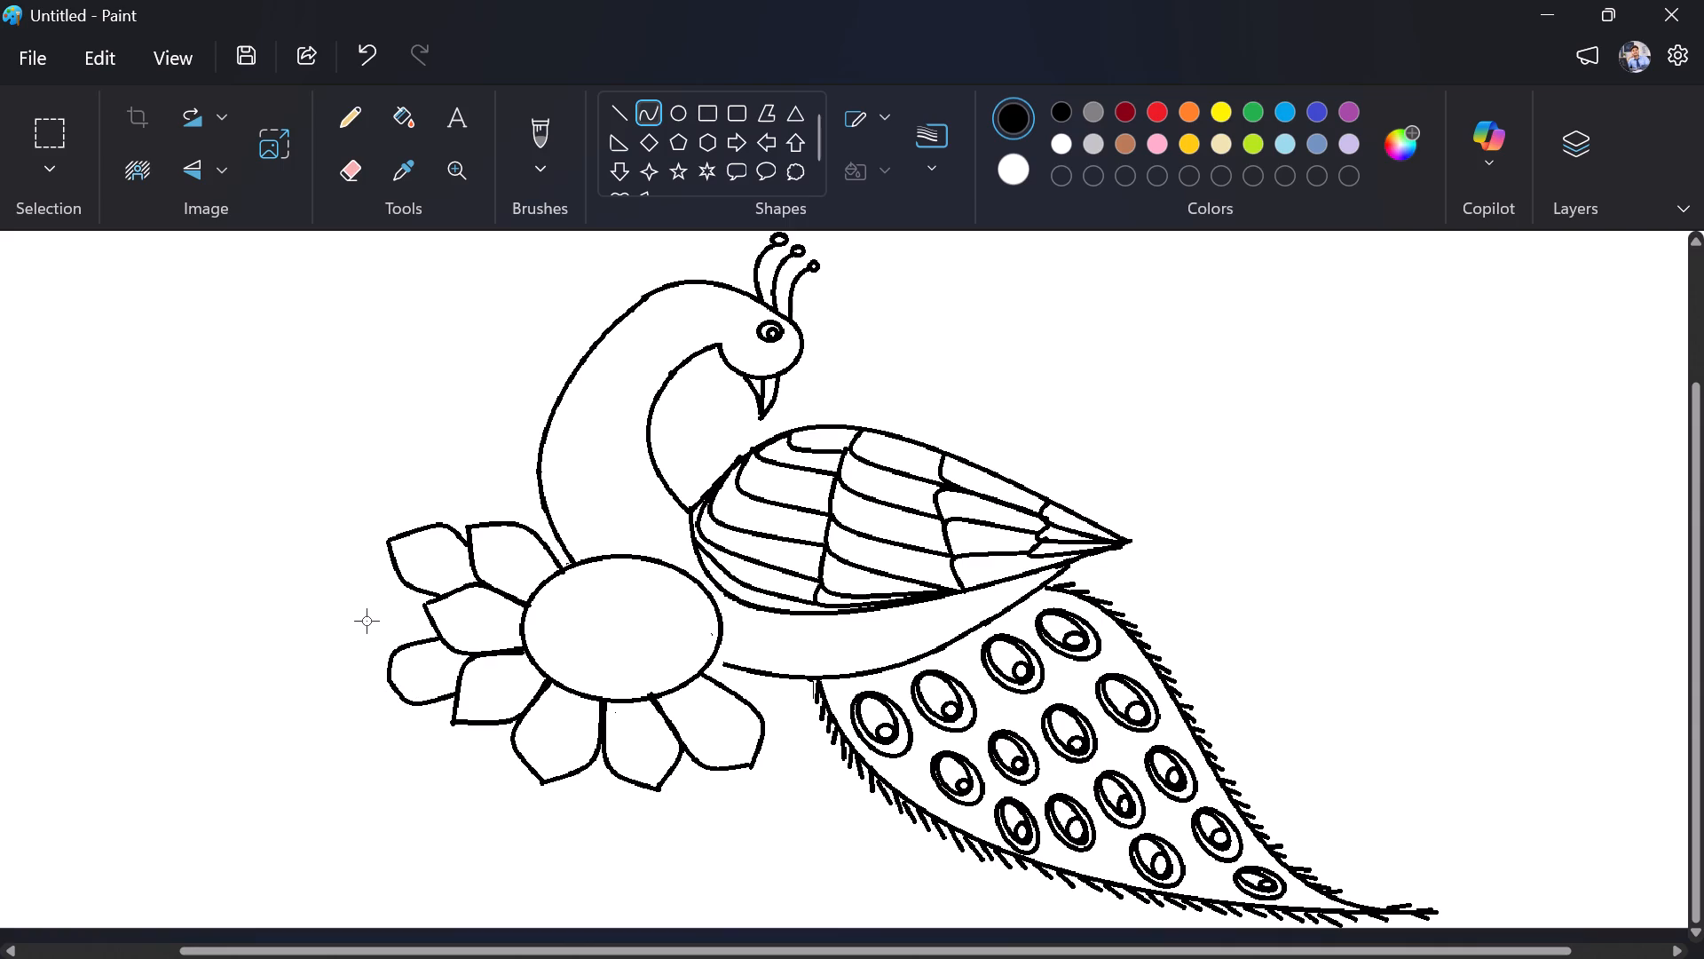
# Undo both outer-layer petals, leaving only the six inner petals around the oval.
pyautogui.hotkey('ctrl', 'z')
pyautogui.hotkey('ctrl', 'z')
pyautogui.hotkey('ctrl', 'z')
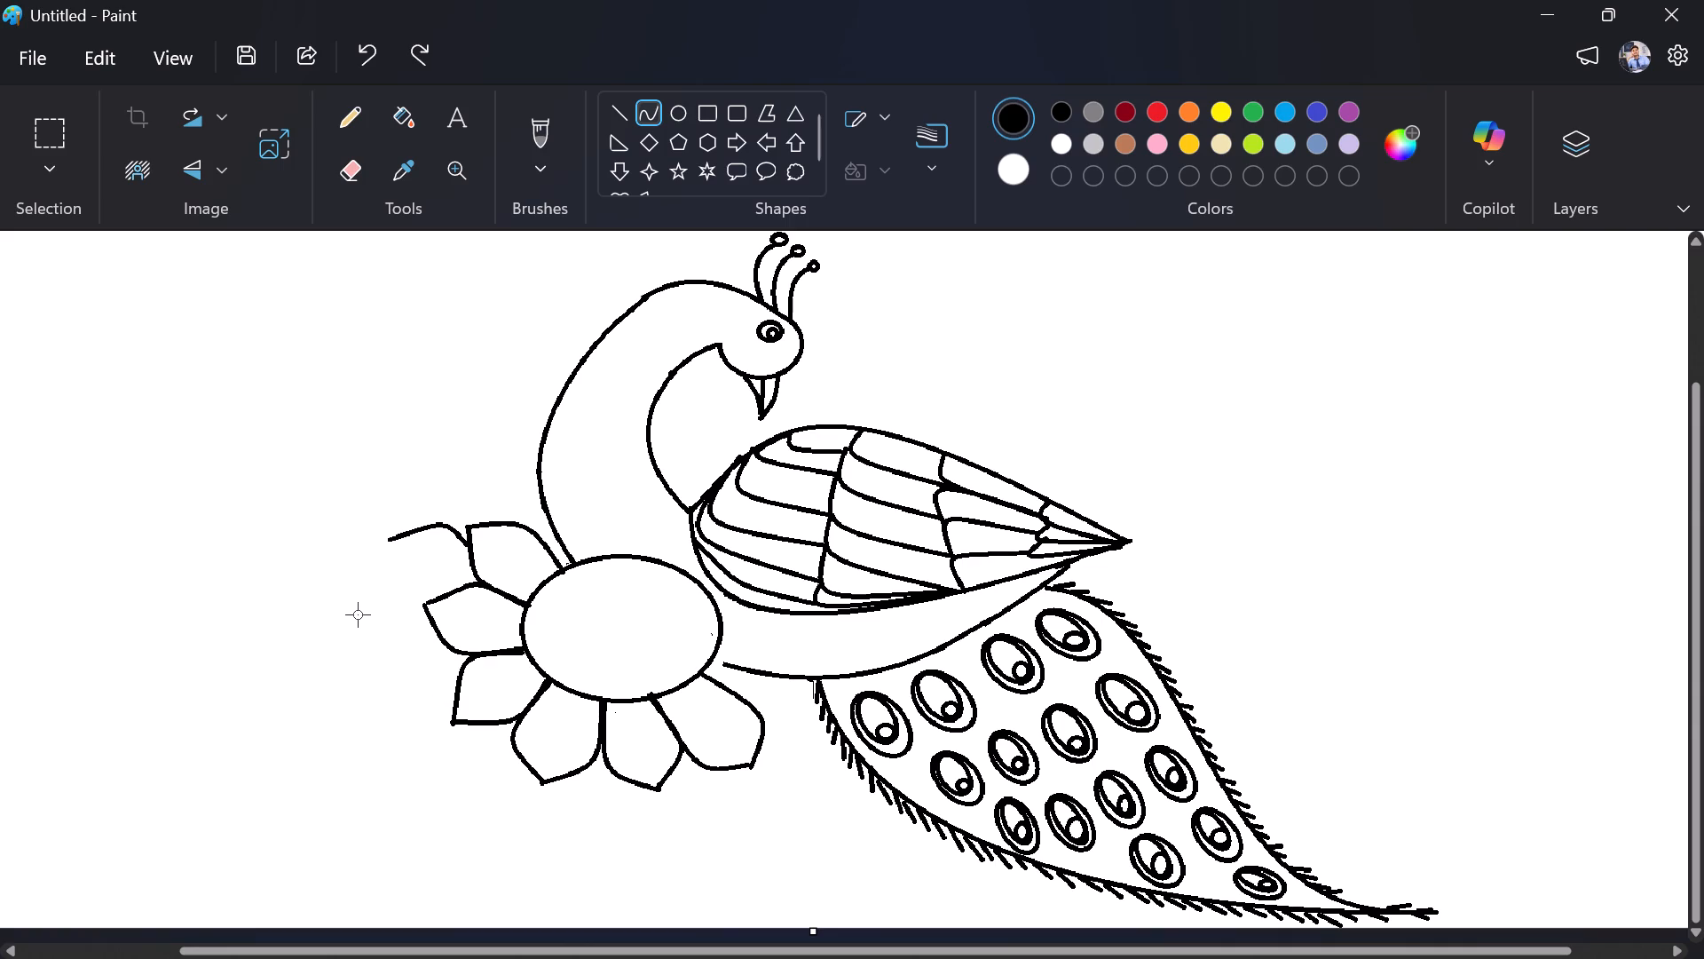
pyautogui.hotkey('ctrl', 'z')
# Draw a short upper curve for a smaller outer-layer petal, running outward left from the first petal's left edge.
pyautogui.moveTo(469, 551); pyautogui.dragTo(450, 566)
pyautogui.moveTo(450, 566); pyautogui.dragTo(433, 567)
pyautogui.moveTo(450, 559); pyautogui.dragTo(450, 546)
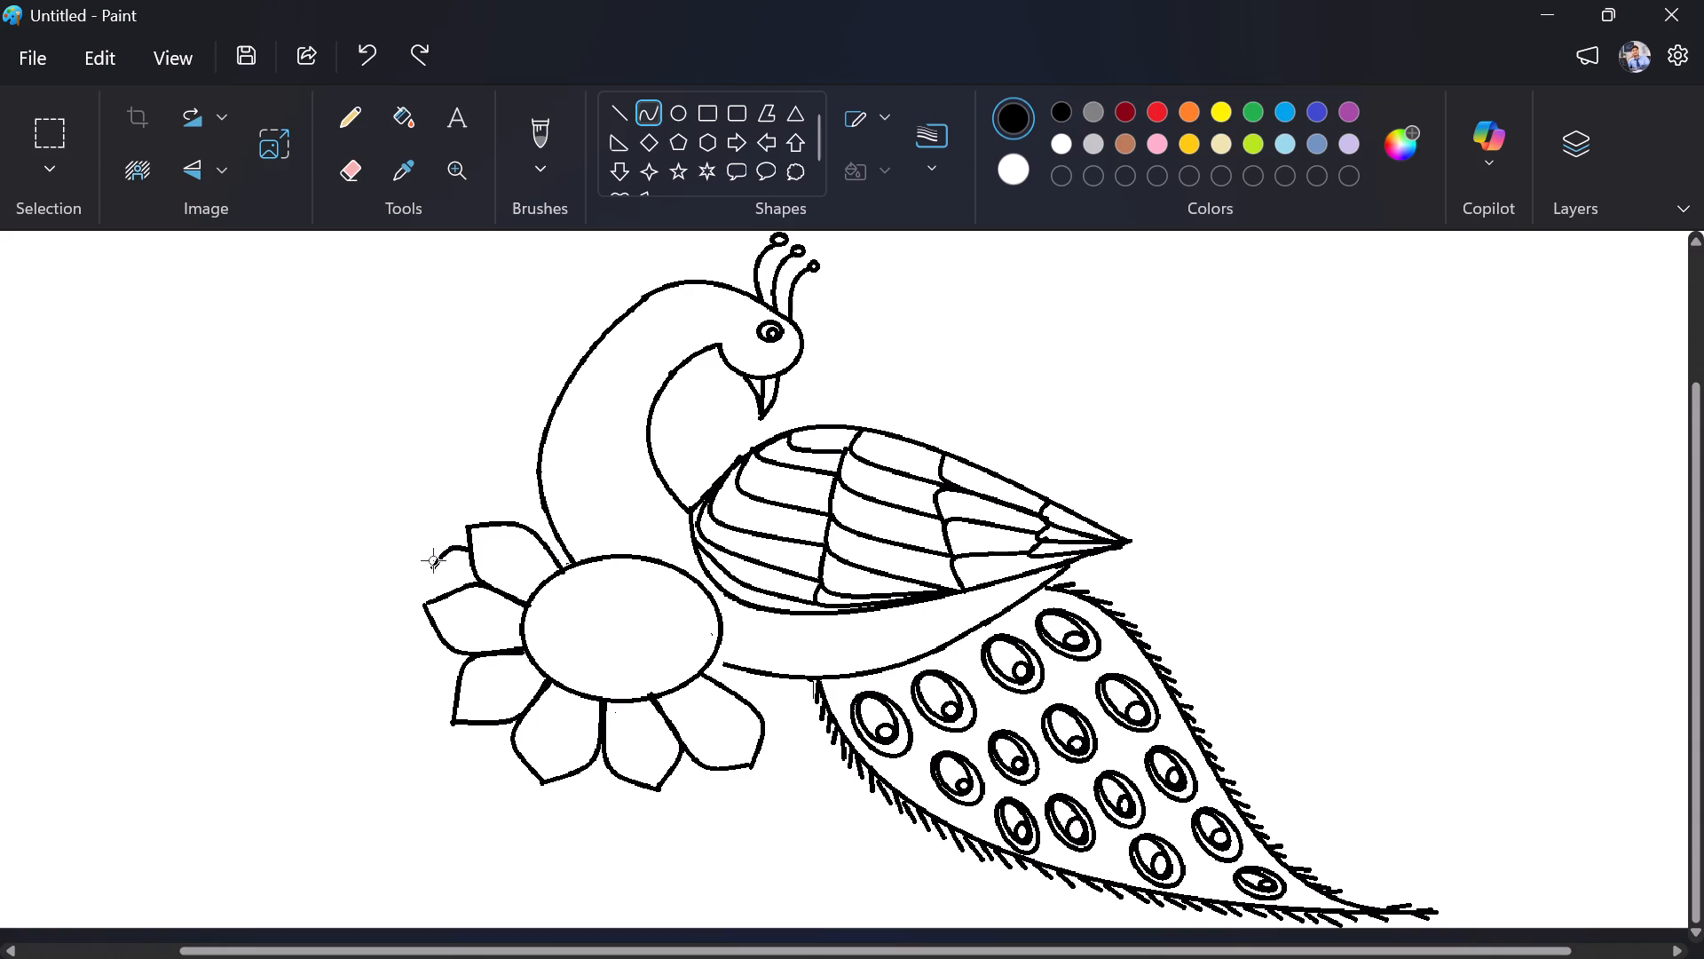
pyautogui.moveTo(438, 564); pyautogui.dragTo(447, 572)
pyautogui.moveTo(447, 572); pyautogui.dragTo(449, 567)
pyautogui.click(393, 585)
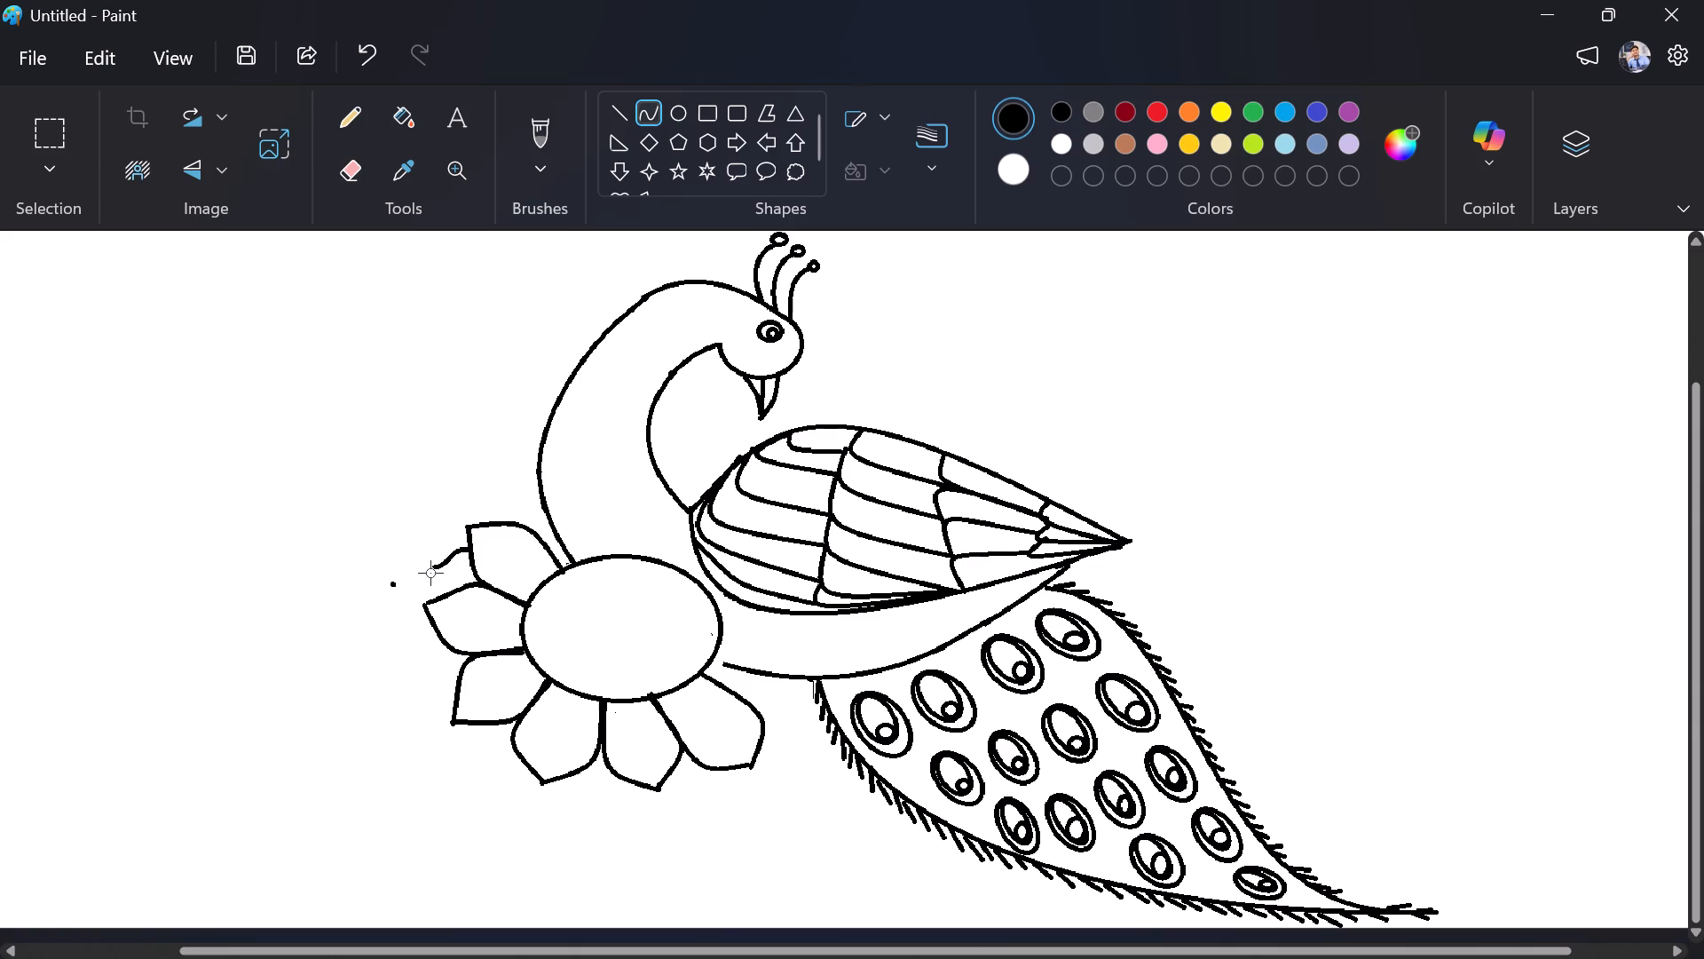
pyautogui.hotkey('ctrl', 'z')
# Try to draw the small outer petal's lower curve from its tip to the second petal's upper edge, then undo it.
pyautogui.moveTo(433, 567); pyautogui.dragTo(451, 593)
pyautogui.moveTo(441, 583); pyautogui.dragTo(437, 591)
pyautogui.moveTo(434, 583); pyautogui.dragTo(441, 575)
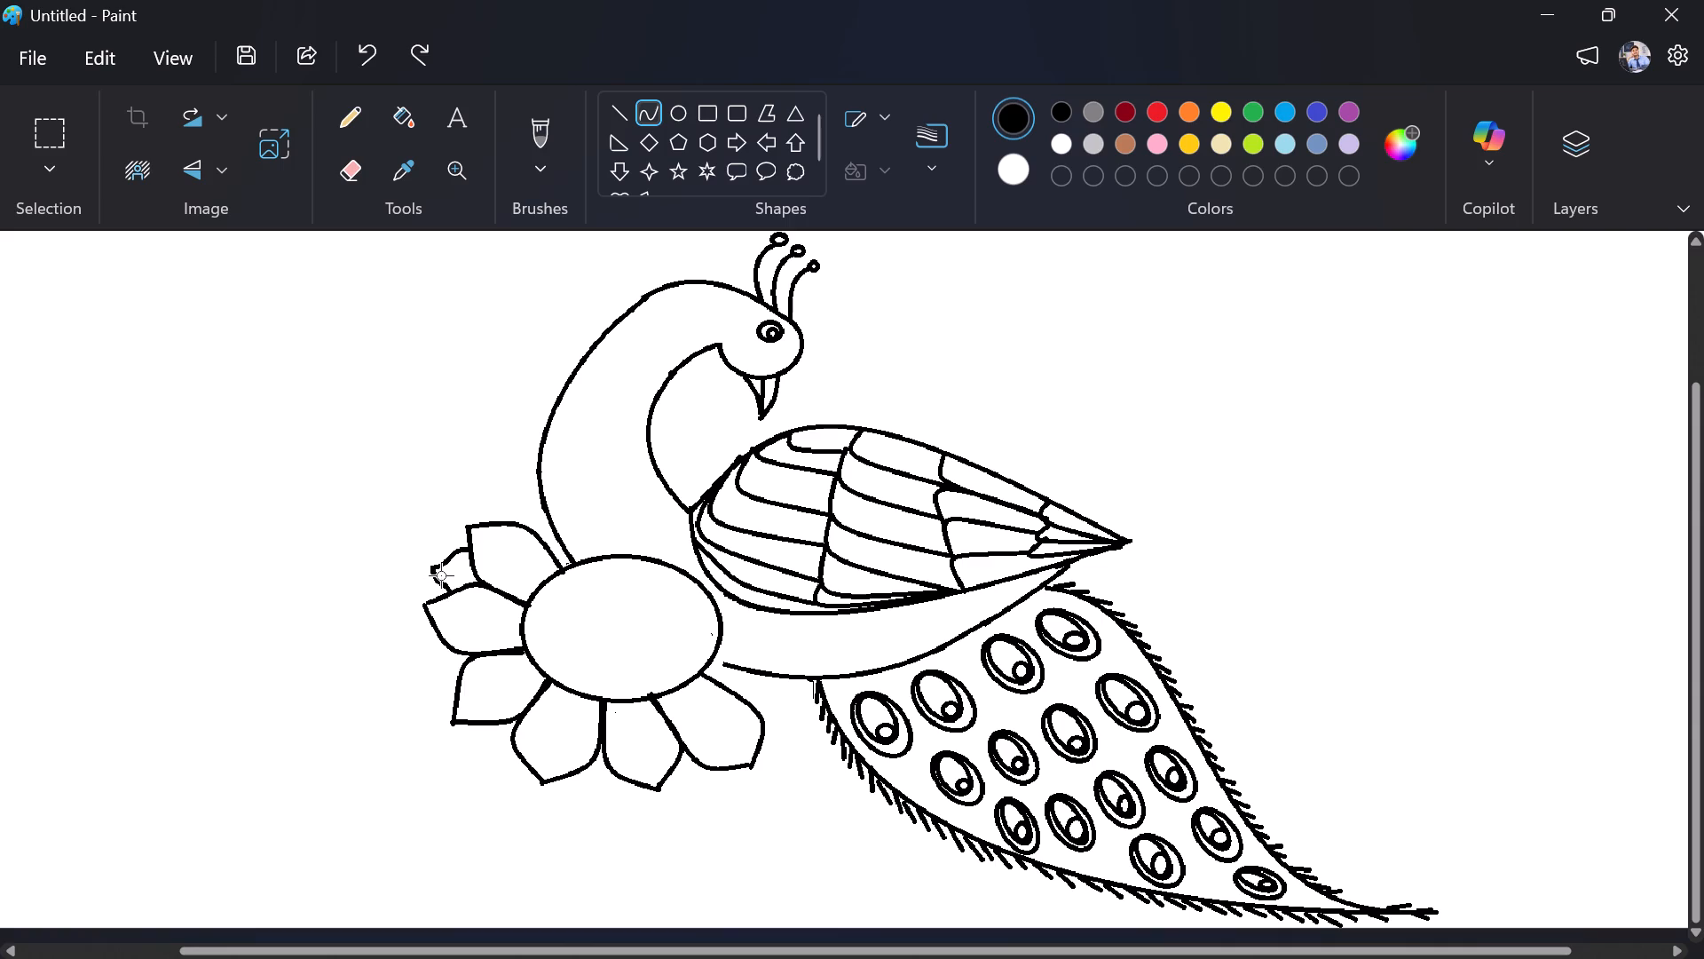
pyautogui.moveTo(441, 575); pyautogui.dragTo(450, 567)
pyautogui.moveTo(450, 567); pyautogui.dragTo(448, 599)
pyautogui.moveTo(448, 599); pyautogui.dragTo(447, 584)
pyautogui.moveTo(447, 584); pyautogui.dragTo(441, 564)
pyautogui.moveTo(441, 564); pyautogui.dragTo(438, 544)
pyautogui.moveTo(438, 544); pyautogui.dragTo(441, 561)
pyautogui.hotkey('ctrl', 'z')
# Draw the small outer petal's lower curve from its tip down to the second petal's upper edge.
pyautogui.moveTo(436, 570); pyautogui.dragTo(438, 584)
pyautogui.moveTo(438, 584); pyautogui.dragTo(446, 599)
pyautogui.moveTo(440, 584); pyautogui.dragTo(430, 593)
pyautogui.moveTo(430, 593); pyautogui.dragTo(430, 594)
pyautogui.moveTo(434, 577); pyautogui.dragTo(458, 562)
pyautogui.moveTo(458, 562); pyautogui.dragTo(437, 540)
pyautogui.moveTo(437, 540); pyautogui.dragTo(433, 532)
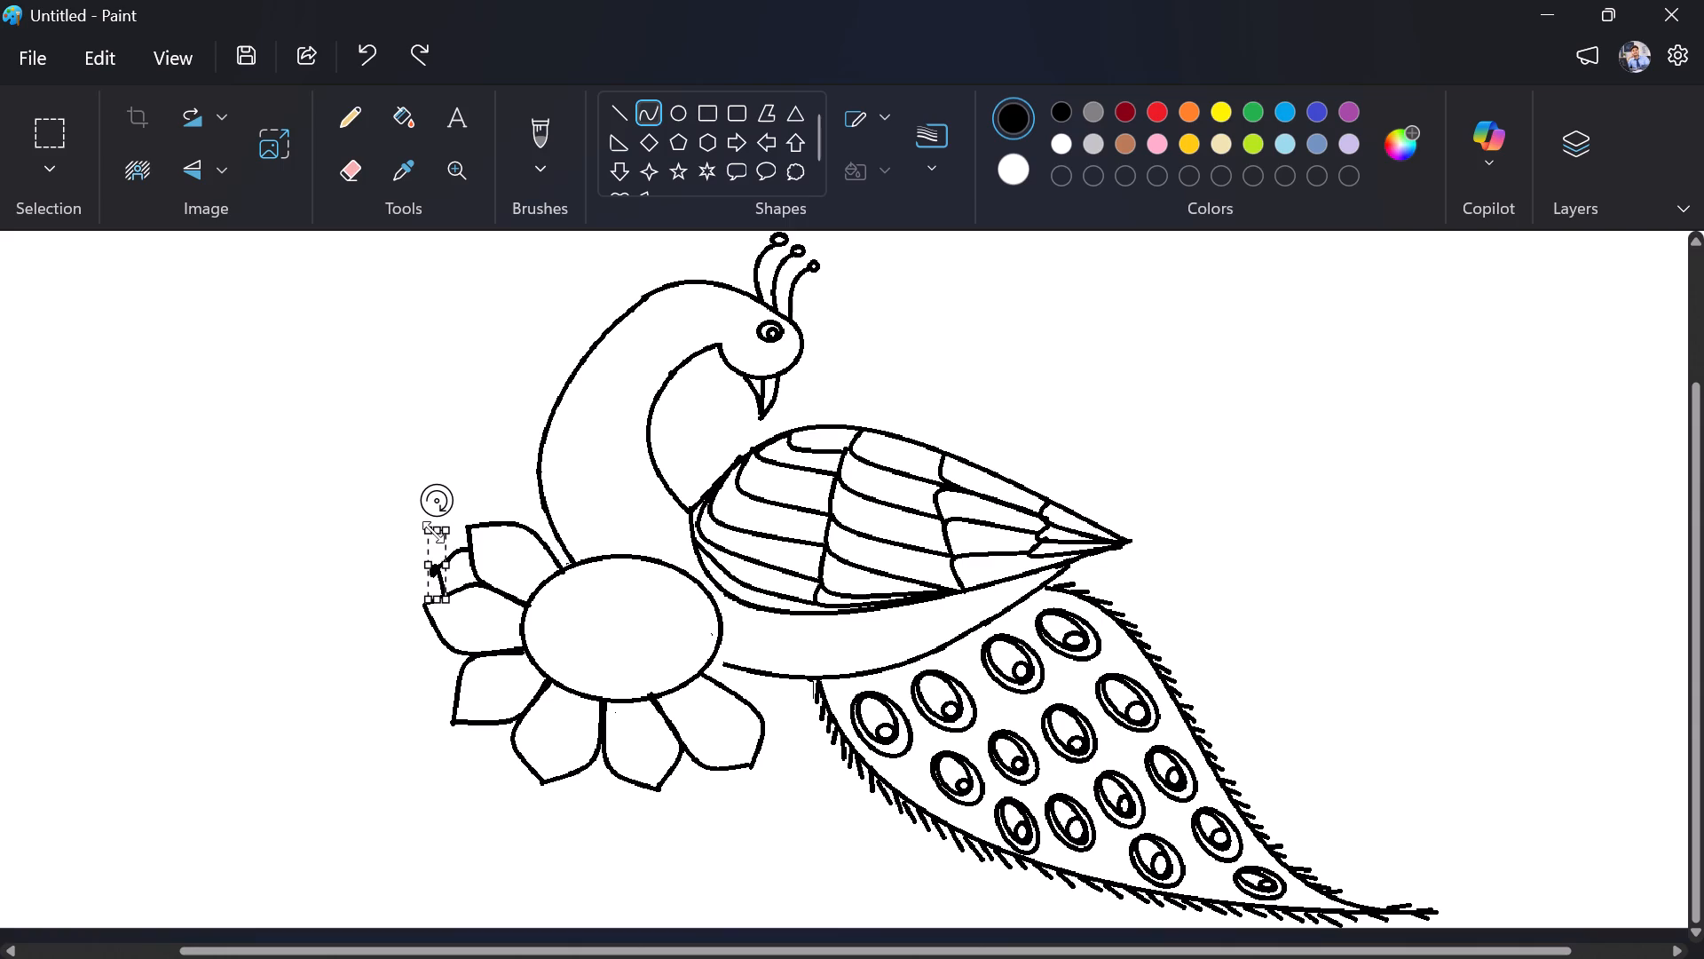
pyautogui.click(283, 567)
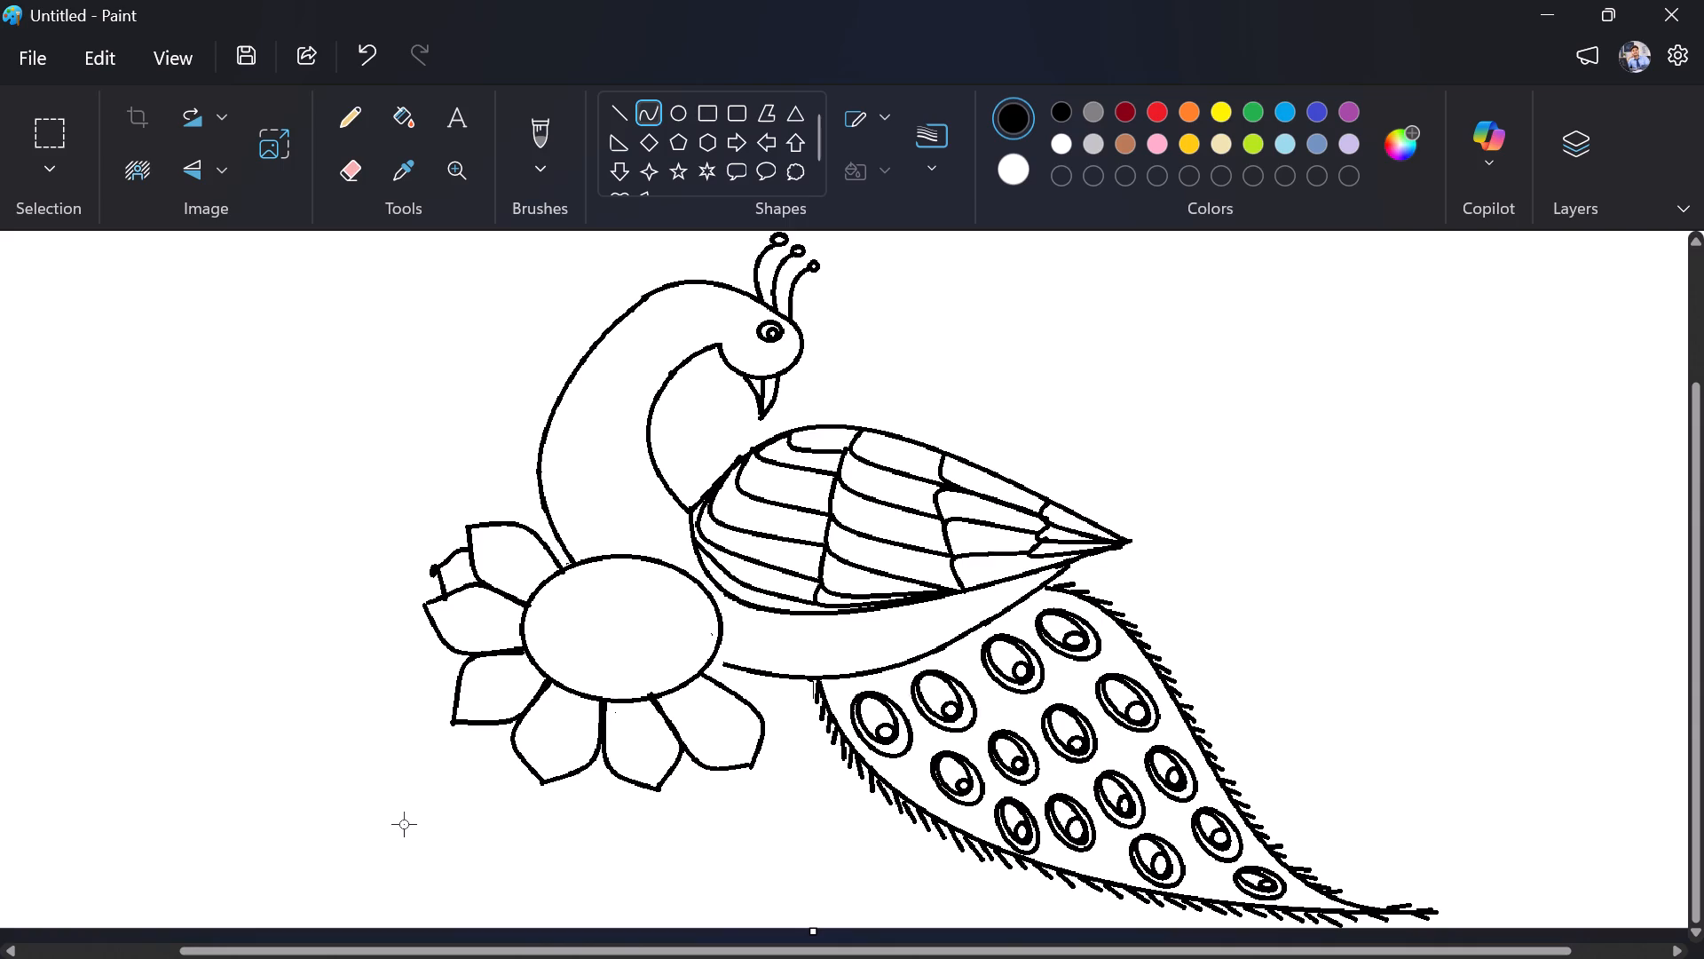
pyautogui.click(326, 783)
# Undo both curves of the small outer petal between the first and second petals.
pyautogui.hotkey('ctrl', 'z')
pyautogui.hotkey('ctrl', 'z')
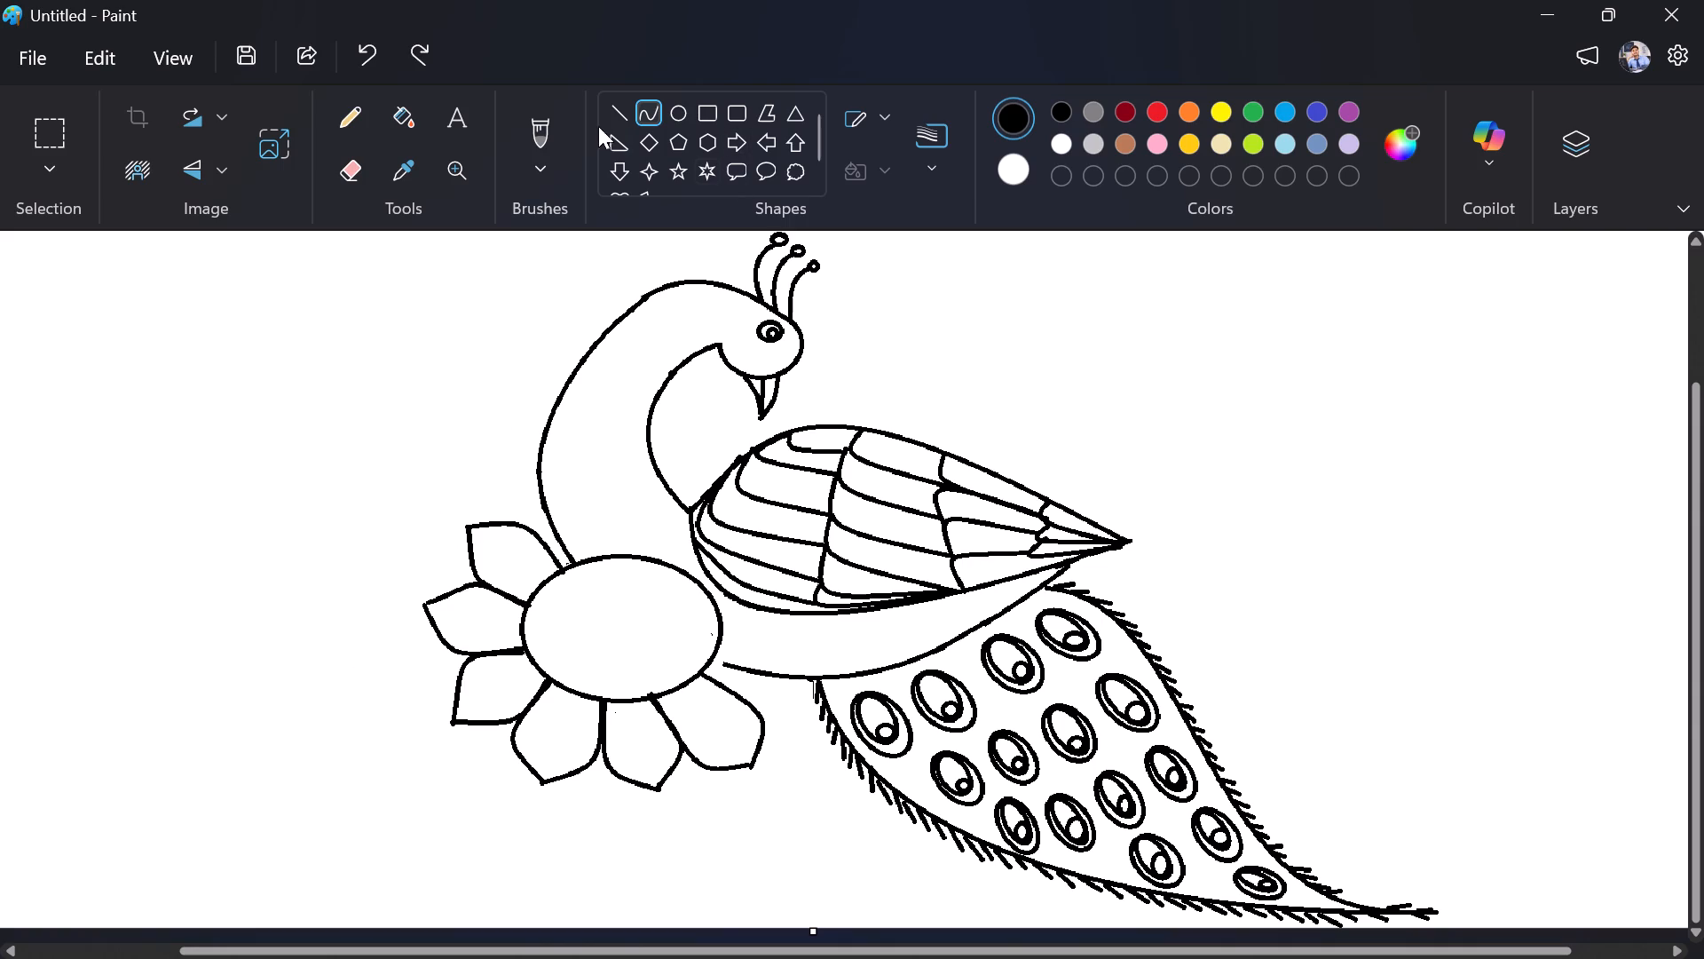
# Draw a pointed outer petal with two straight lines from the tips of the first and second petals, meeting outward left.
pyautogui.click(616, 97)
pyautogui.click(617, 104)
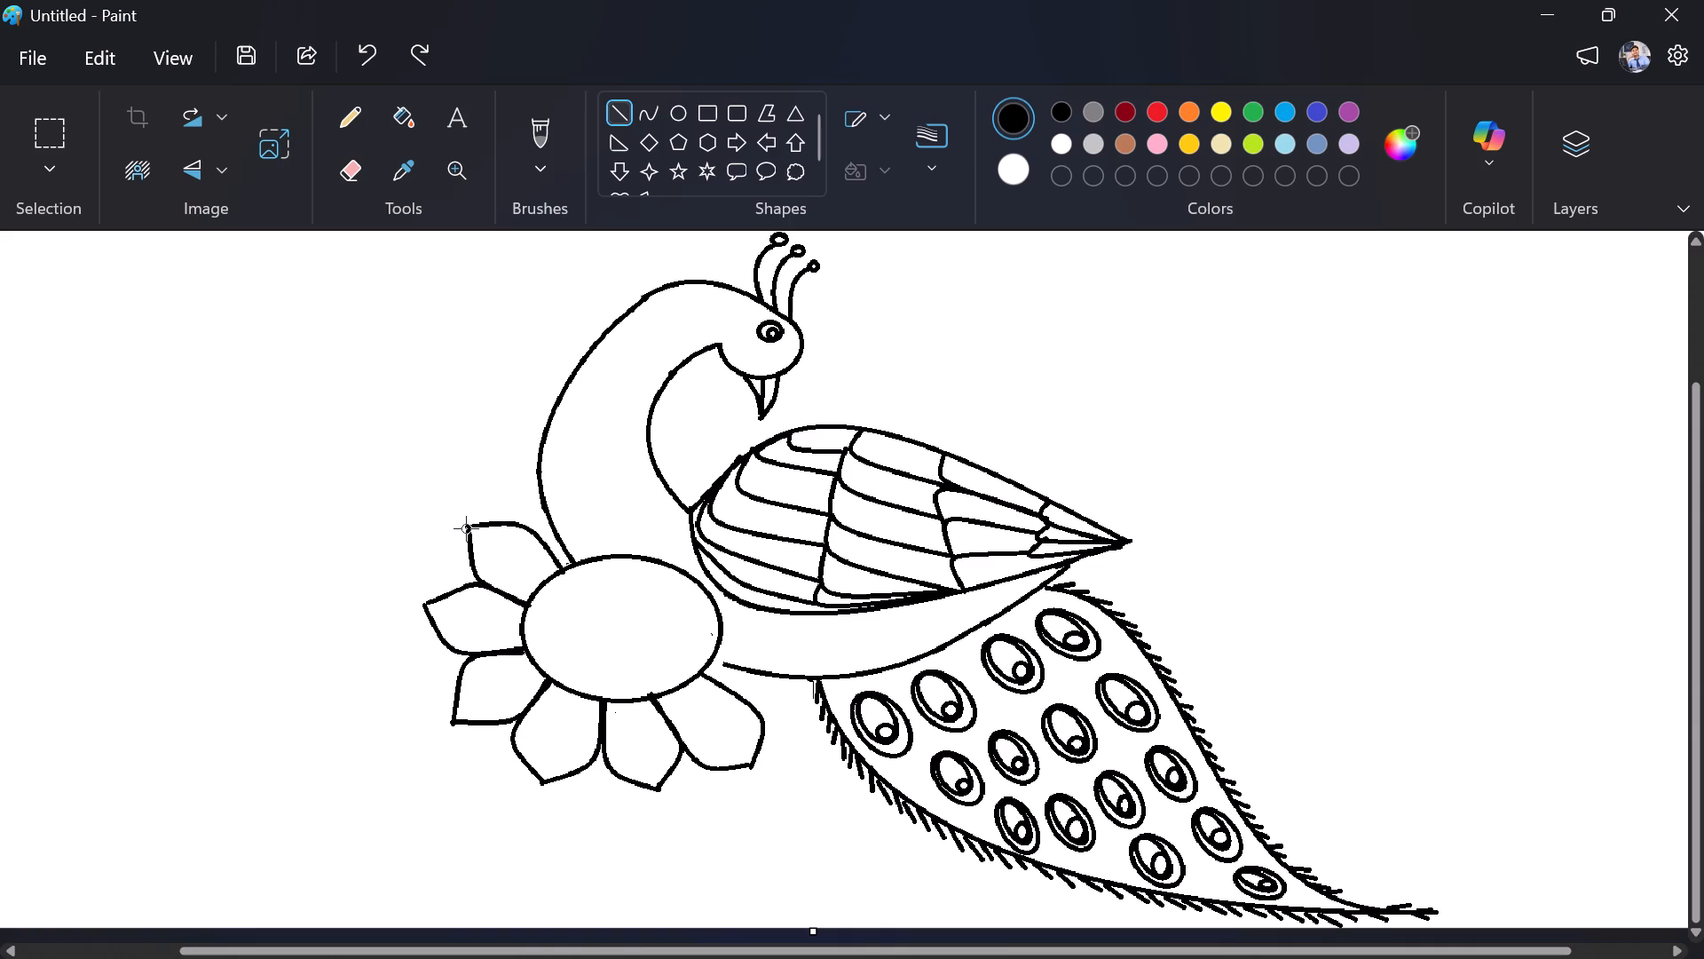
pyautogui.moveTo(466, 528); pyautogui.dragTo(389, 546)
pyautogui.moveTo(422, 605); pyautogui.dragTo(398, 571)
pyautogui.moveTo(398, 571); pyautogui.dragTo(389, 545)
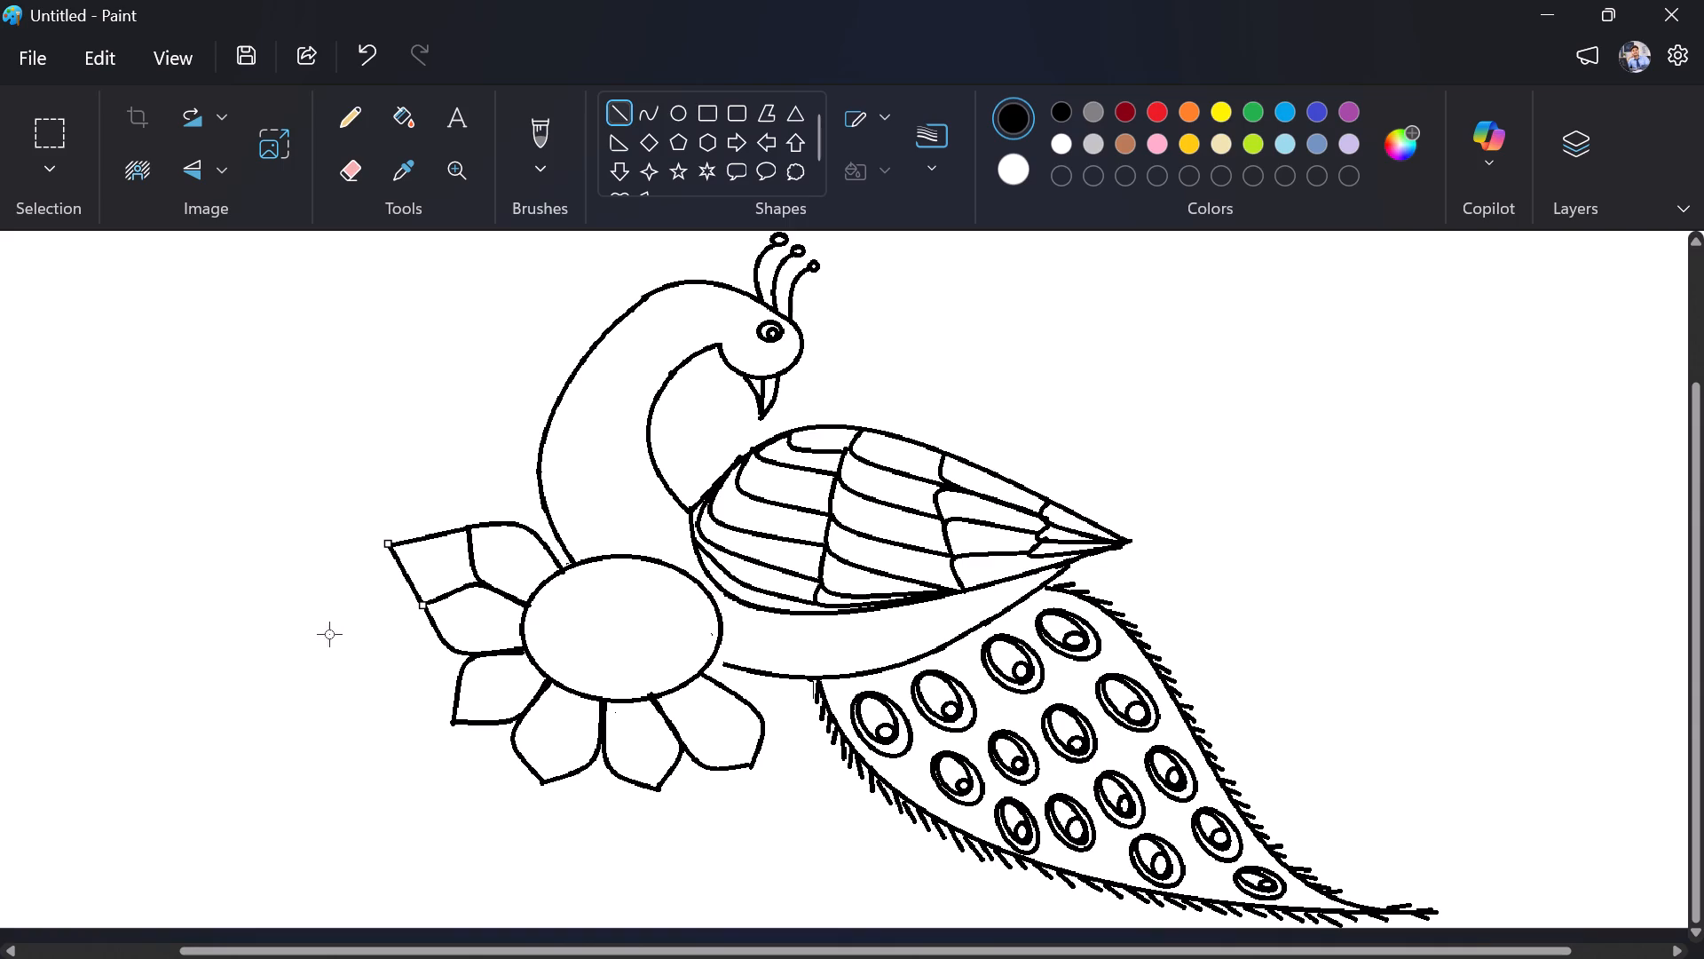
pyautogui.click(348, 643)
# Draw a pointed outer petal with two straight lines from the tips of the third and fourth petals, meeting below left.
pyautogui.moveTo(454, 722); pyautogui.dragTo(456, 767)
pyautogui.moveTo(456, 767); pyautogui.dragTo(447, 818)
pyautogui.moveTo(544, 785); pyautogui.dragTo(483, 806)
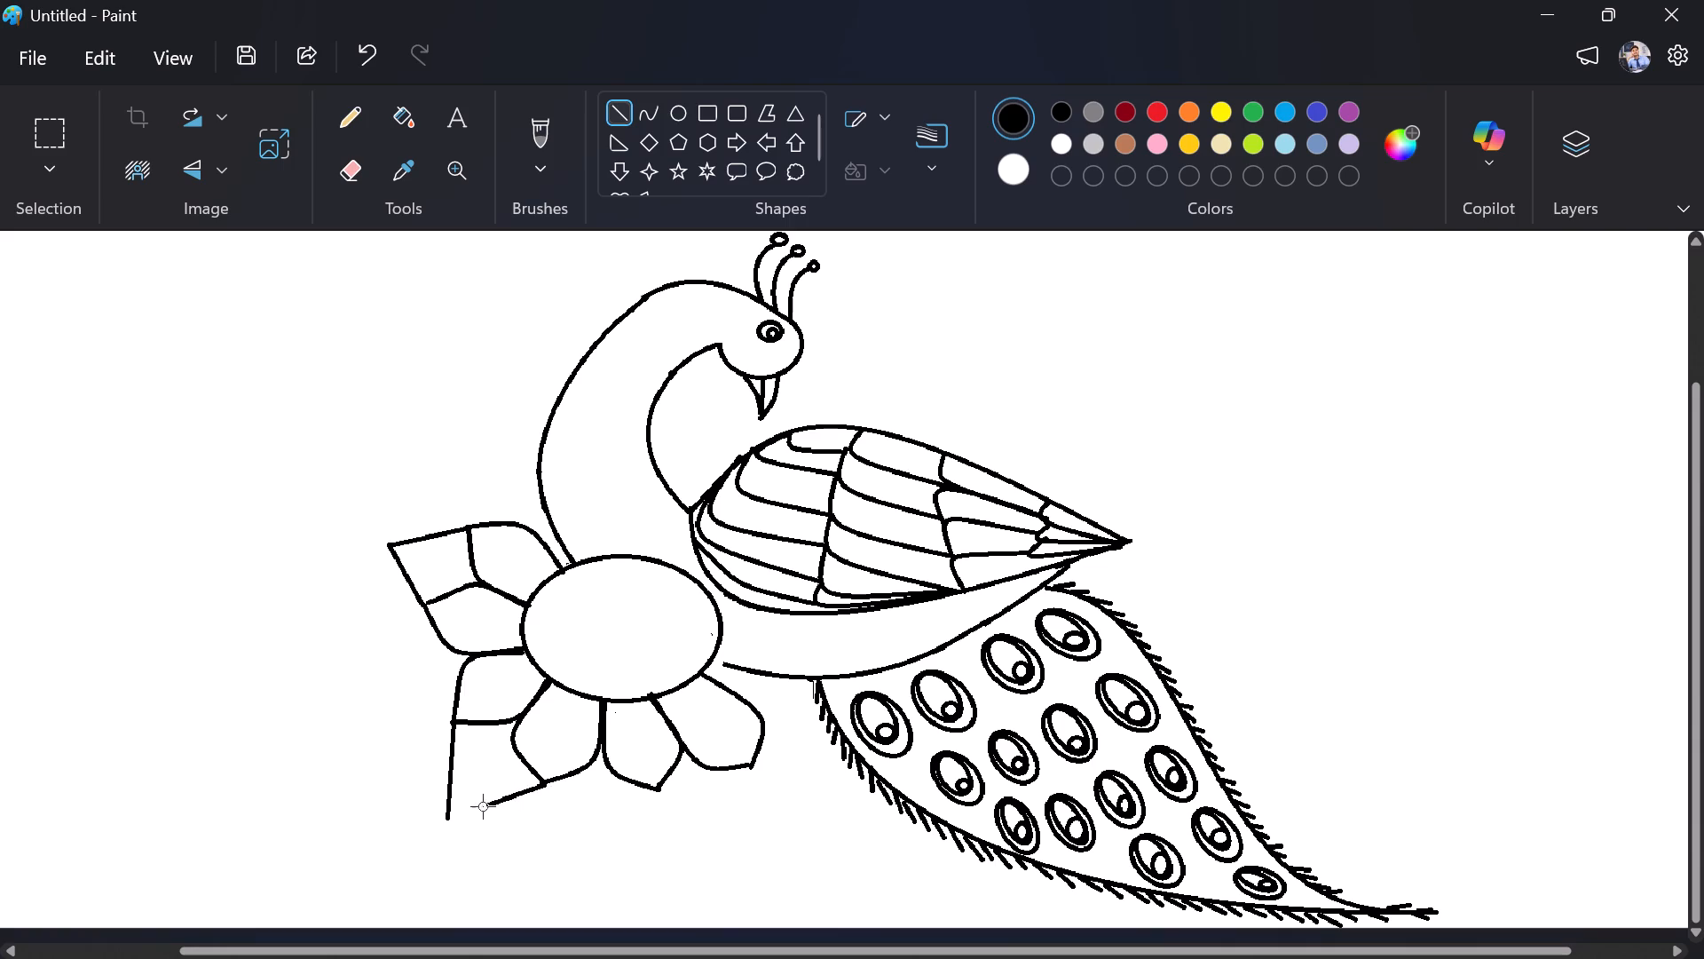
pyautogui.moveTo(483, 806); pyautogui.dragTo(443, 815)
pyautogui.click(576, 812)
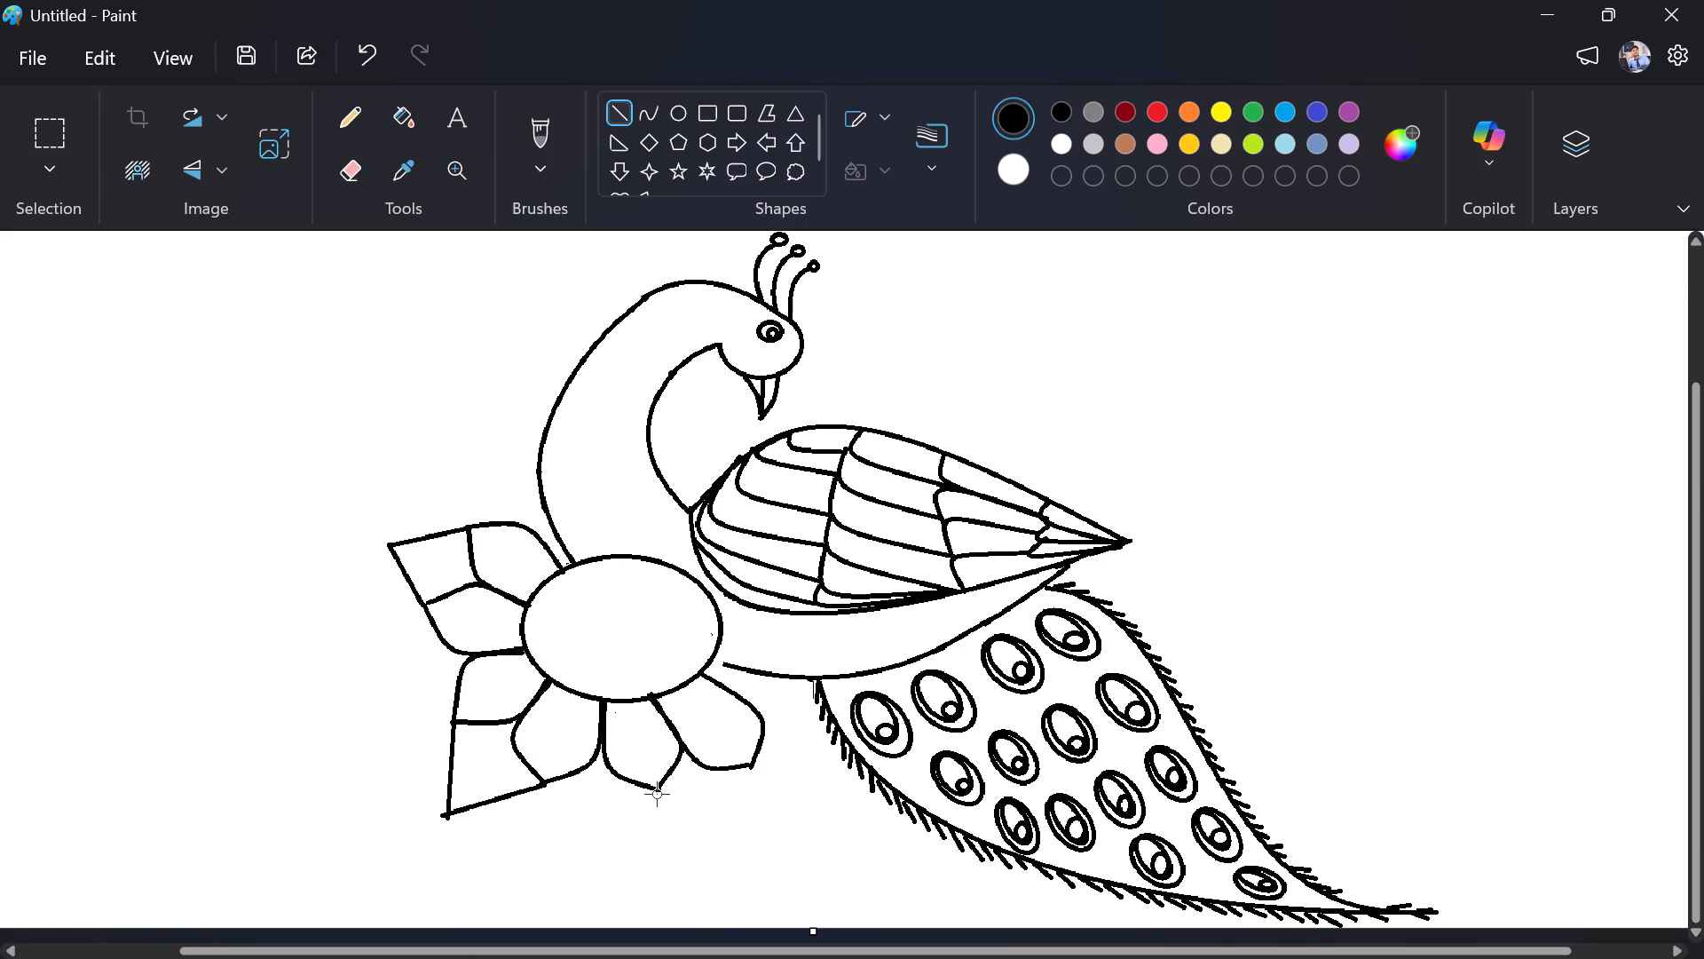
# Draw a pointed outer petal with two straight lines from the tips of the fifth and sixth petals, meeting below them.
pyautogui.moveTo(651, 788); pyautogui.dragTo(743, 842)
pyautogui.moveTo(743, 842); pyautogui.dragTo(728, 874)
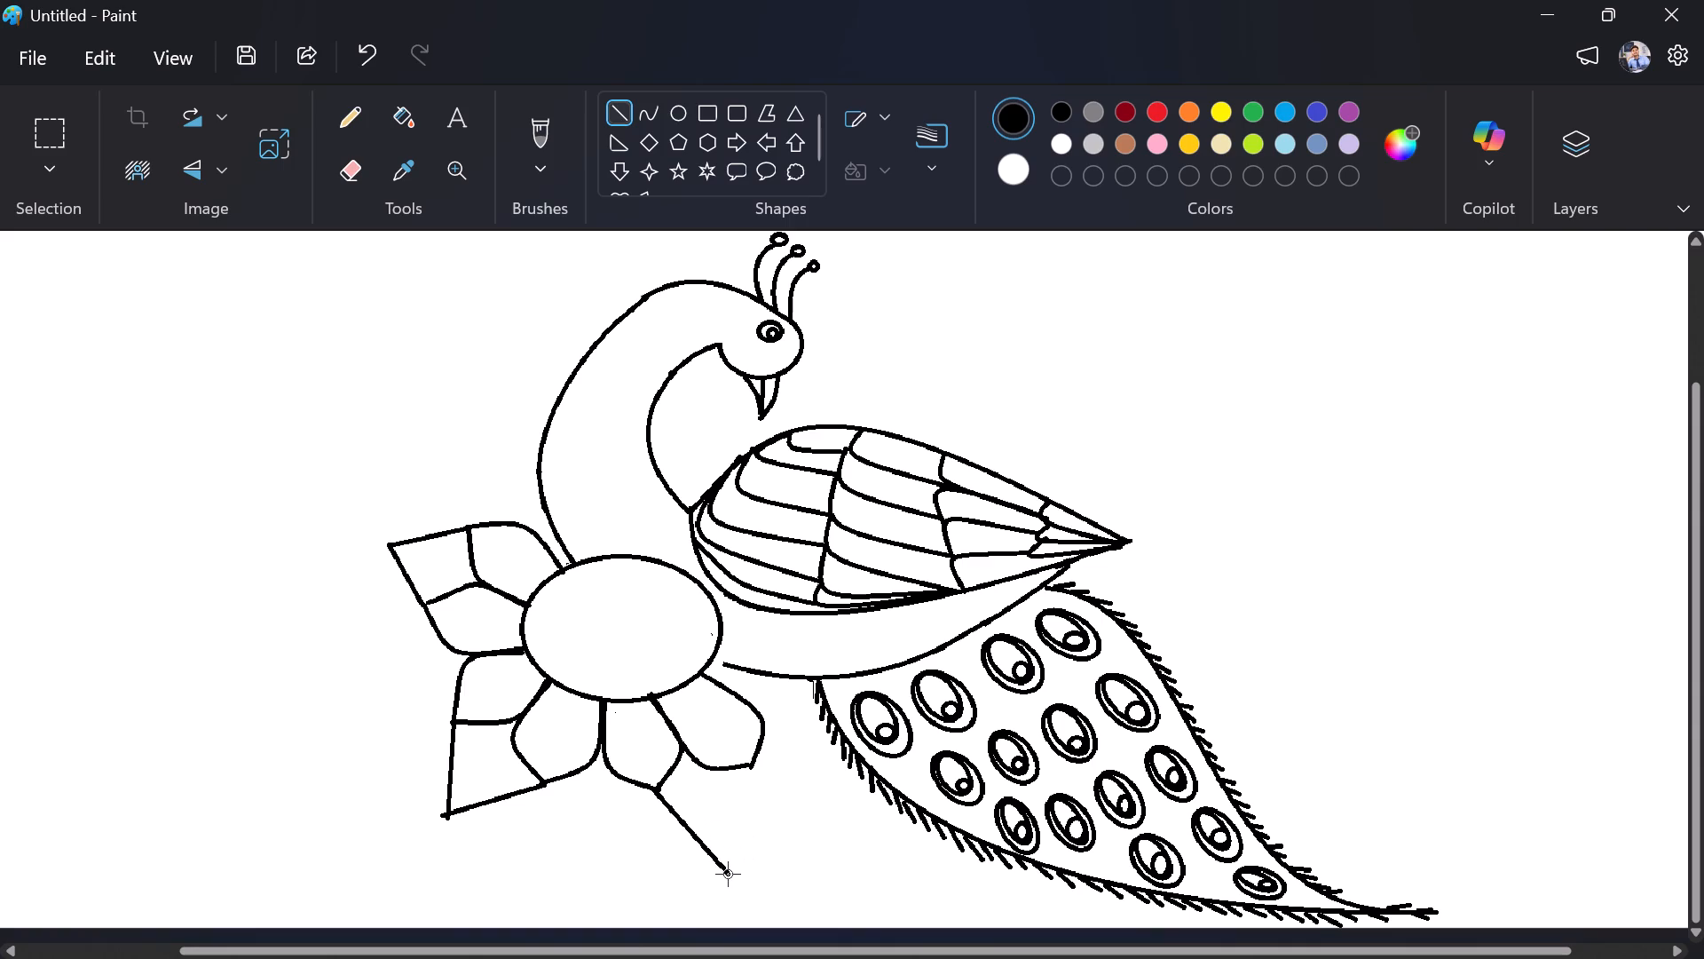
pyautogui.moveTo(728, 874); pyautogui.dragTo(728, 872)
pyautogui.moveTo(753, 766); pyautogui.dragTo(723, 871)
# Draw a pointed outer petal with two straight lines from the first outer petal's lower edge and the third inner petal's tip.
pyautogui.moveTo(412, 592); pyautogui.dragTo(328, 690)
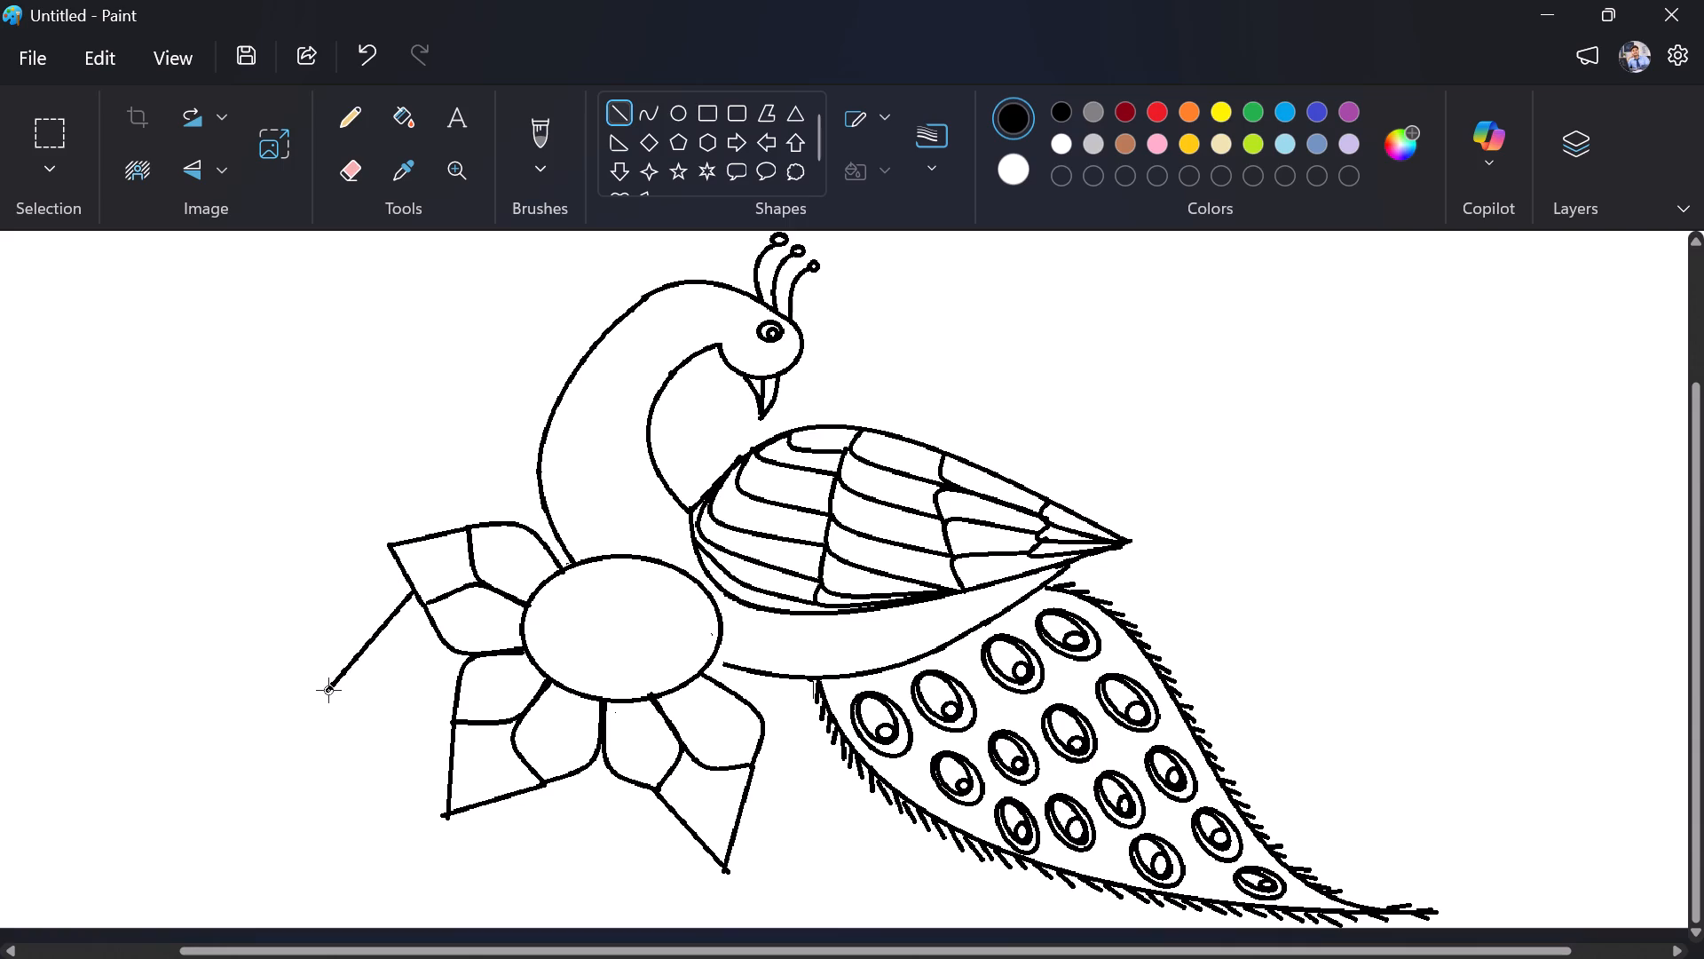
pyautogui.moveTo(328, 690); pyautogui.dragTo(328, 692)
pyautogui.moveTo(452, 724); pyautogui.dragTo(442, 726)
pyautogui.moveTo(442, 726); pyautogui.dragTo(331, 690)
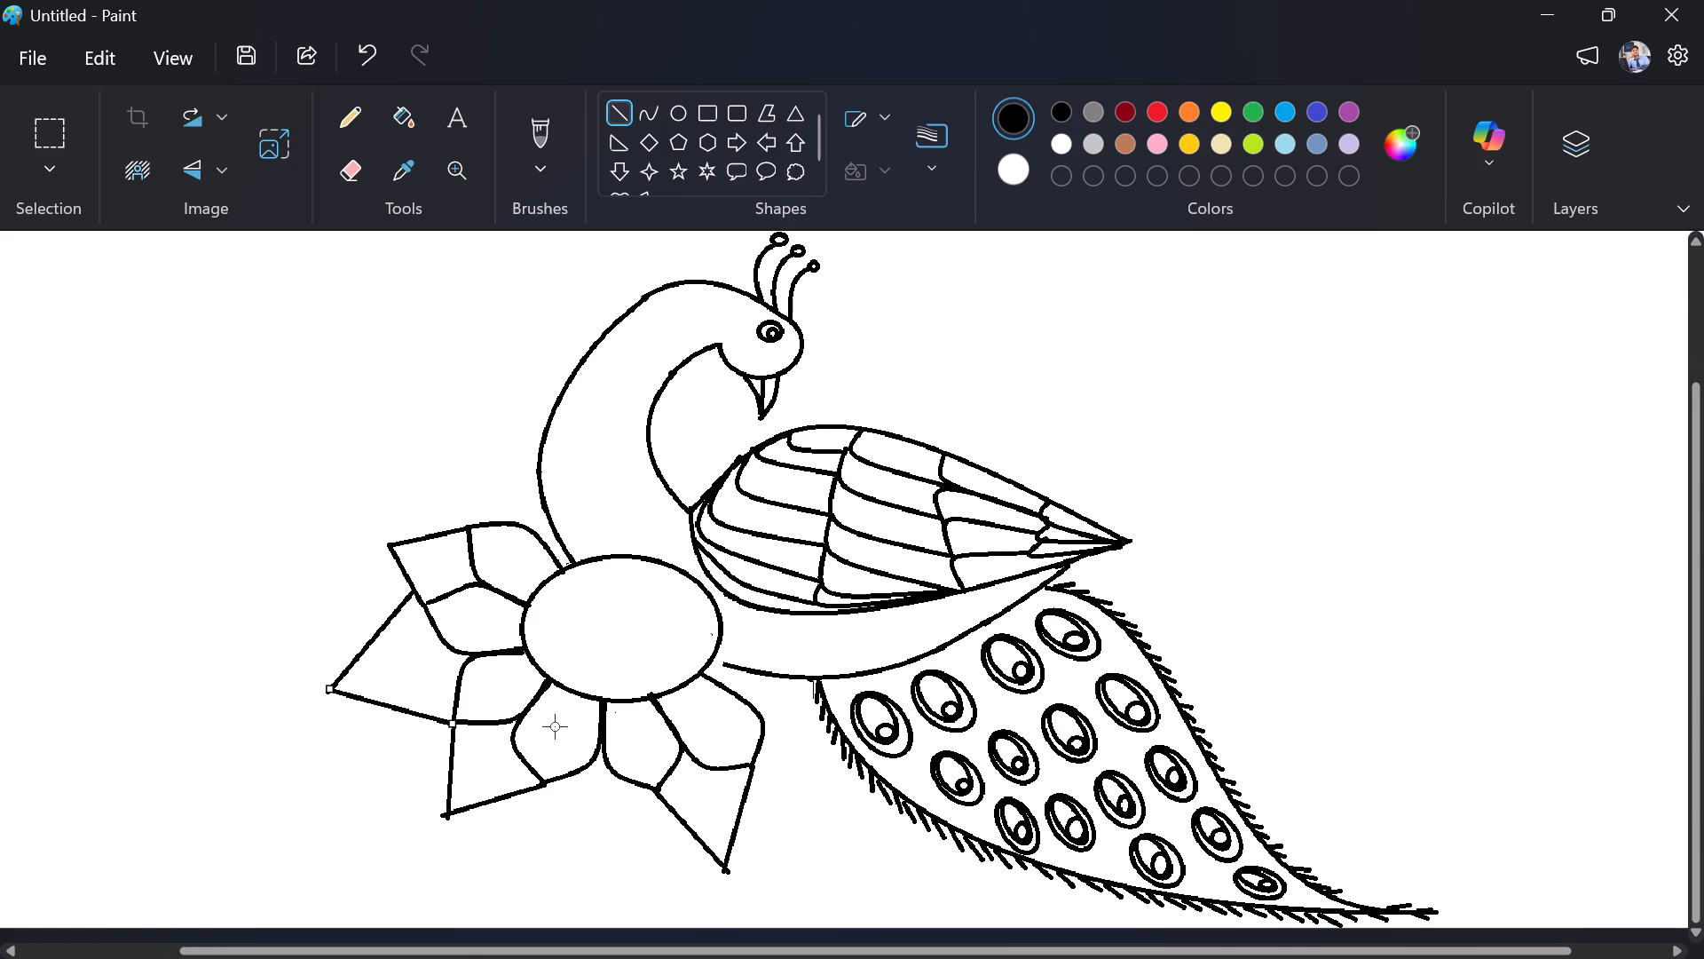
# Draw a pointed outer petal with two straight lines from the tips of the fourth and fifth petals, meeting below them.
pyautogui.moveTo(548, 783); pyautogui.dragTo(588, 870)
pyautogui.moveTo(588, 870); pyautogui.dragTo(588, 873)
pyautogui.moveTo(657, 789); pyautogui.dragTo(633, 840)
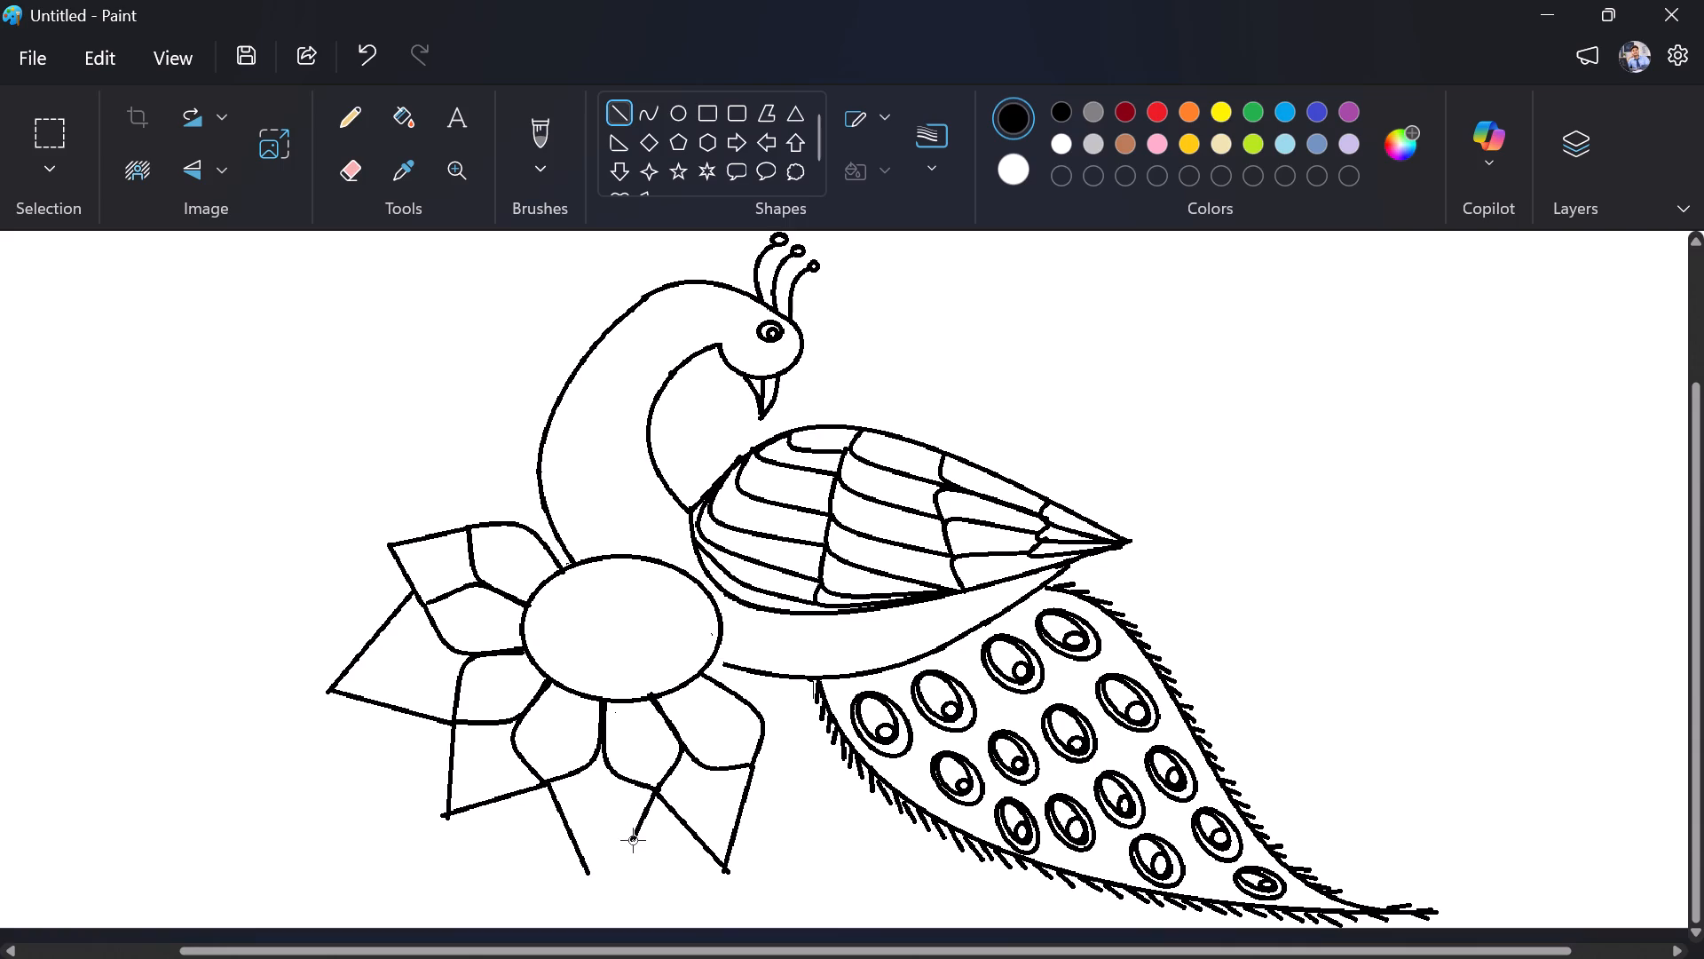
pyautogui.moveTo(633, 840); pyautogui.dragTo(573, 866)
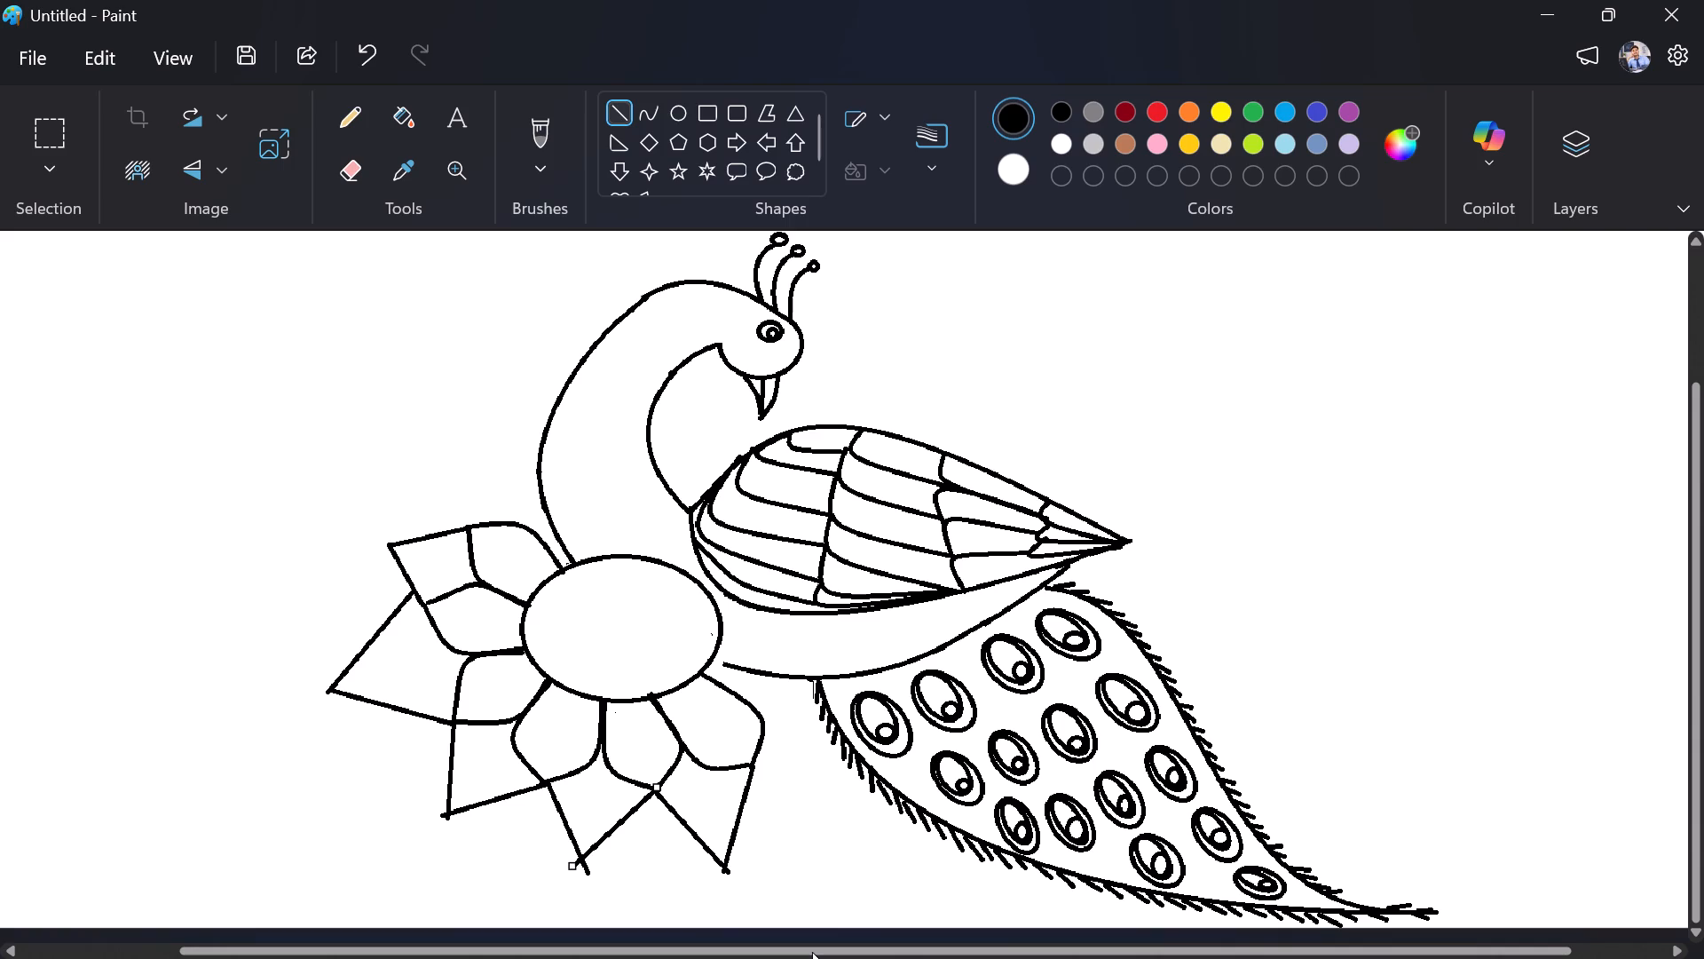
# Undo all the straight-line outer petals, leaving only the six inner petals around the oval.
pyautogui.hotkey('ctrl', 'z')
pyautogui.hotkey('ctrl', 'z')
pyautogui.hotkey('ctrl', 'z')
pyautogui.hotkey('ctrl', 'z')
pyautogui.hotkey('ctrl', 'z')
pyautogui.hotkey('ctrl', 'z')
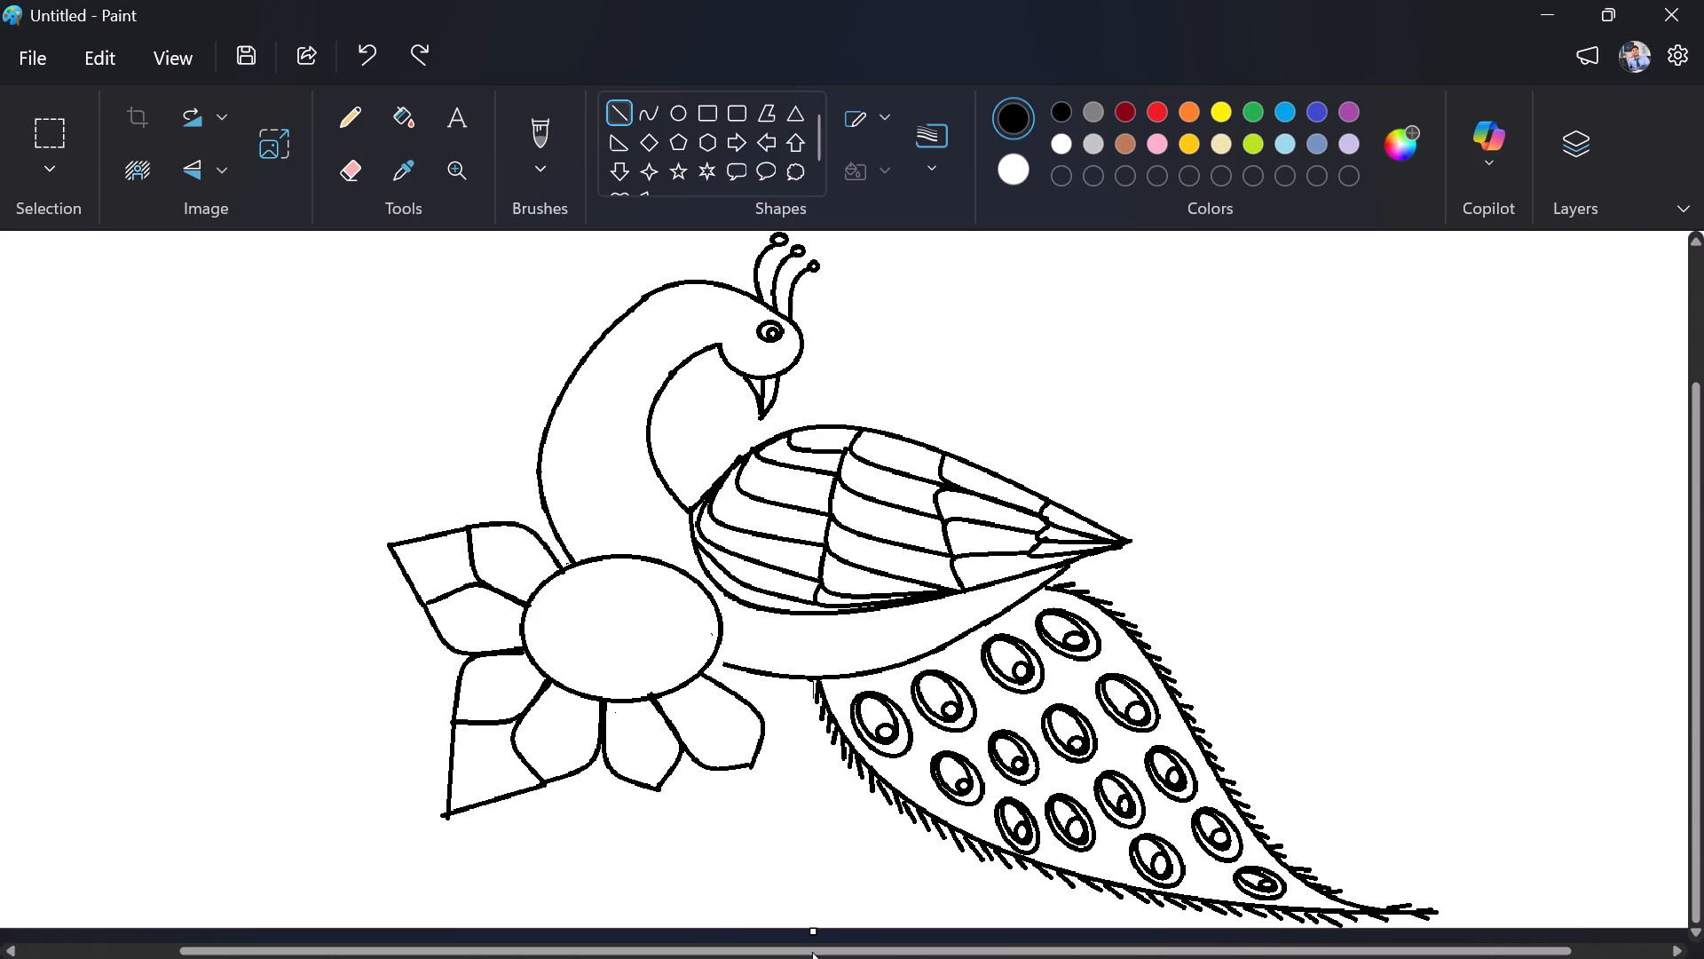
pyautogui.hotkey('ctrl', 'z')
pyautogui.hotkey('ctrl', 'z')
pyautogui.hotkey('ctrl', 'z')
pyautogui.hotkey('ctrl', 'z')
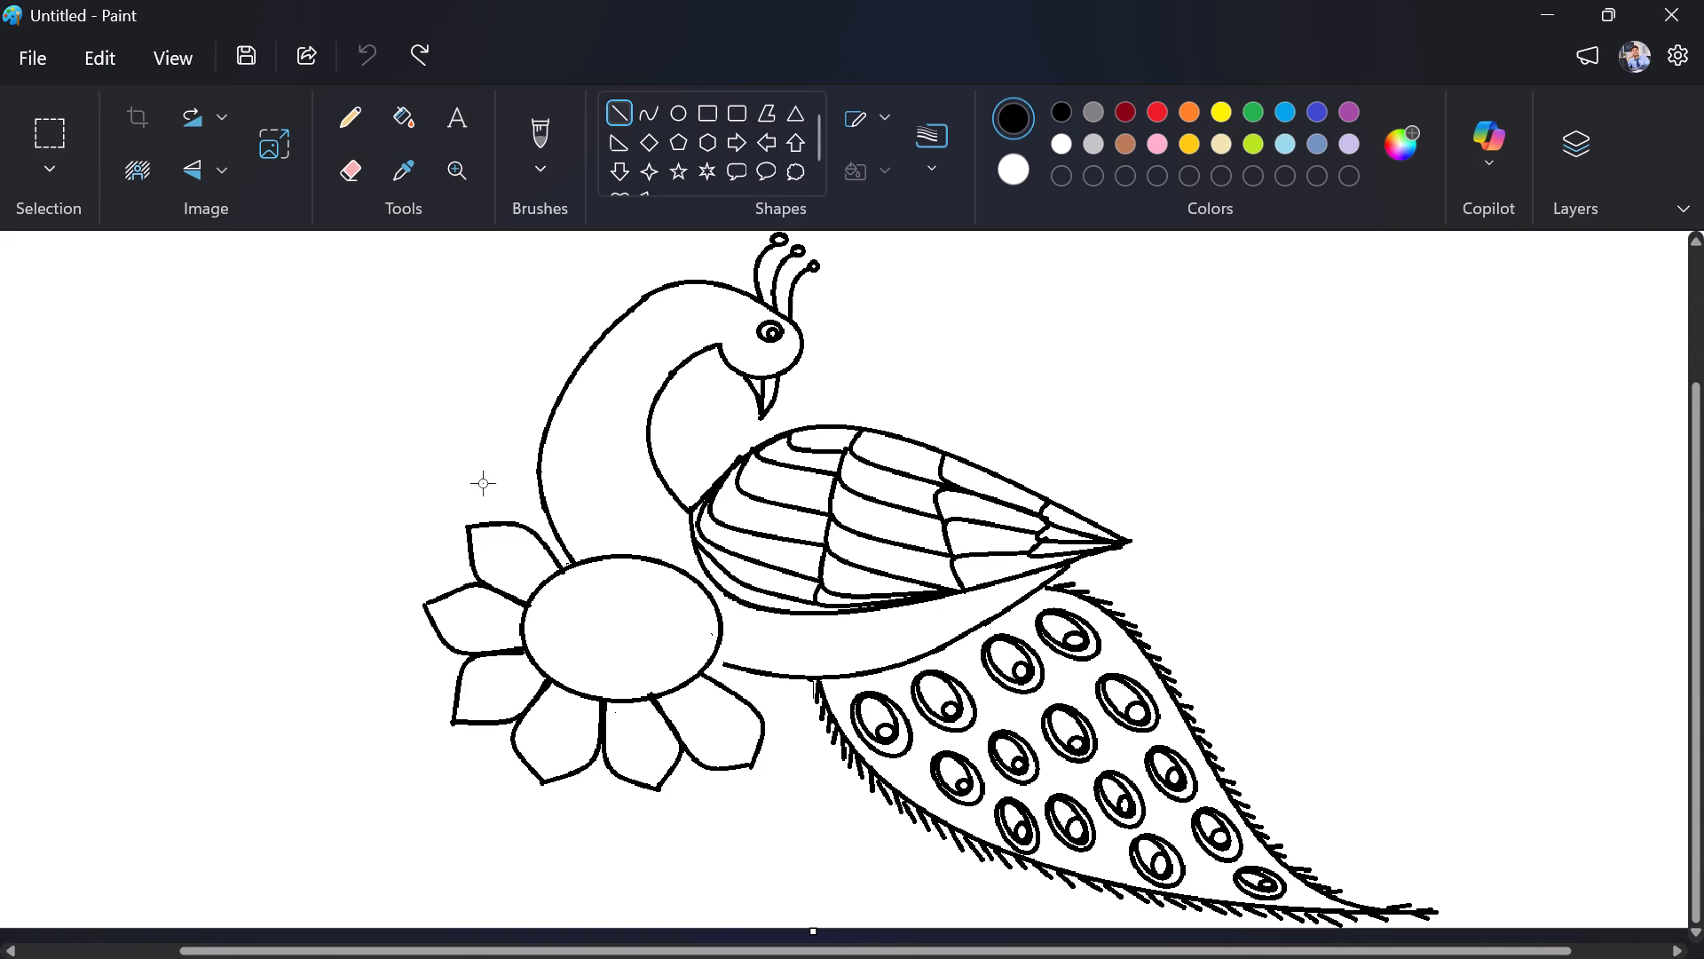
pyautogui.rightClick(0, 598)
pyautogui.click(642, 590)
# Draw a straight line extending outward from the gap between the first and second petals of the flower.
pyautogui.keyDown('ctrl'); pyautogui.scroll(-7, 505, 409); pyautogui.keyUp('ctrl')
pyautogui.keyDown('ctrl'); pyautogui.scroll(5, 505, 409); pyautogui.keyUp('ctrl')
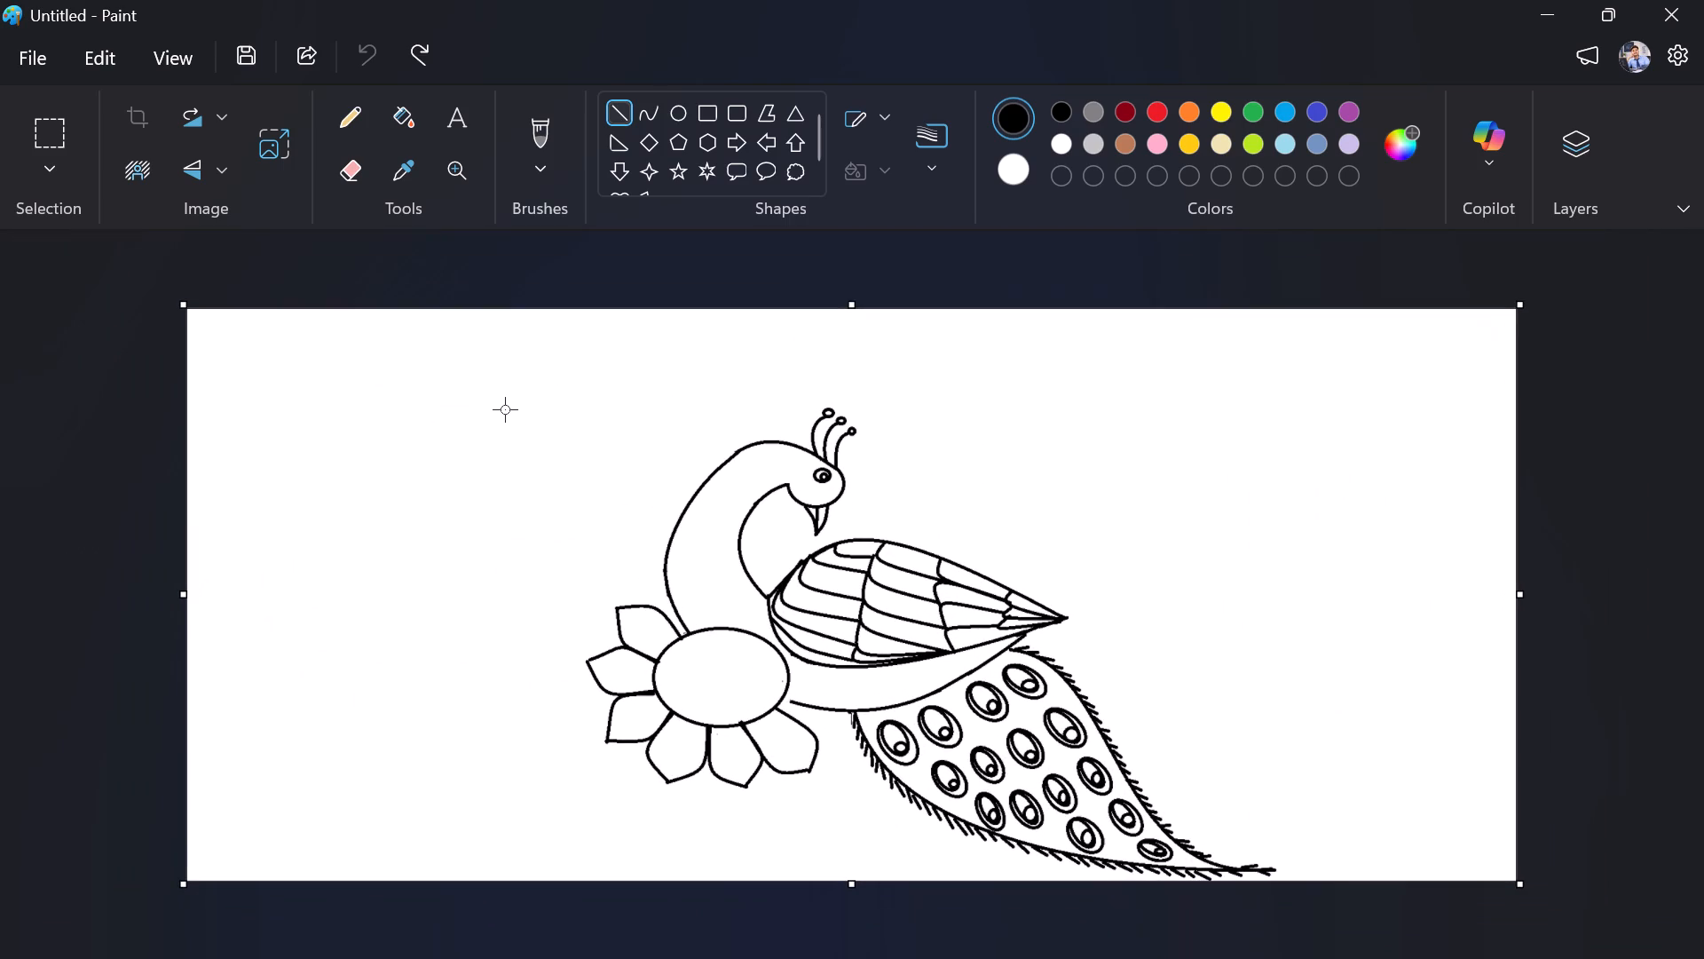
pyautogui.keyDown('ctrl'); pyautogui.scroll(3, 505, 409); pyautogui.keyUp('ctrl')
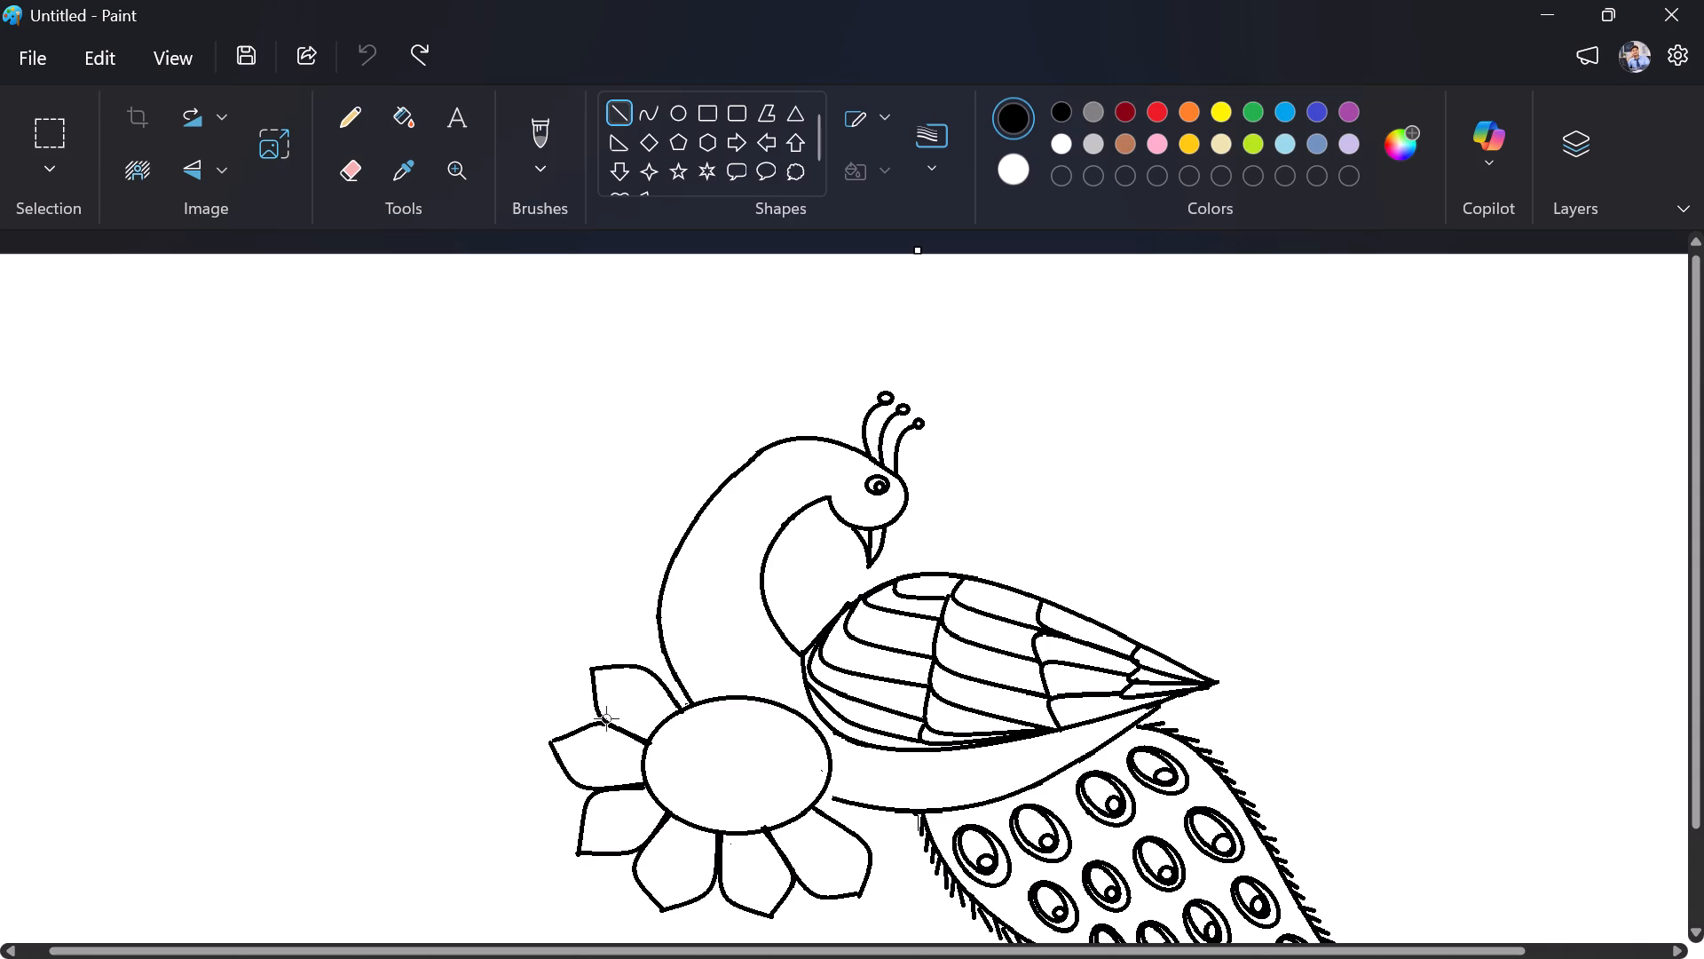
pyautogui.moveTo(604, 724); pyautogui.dragTo(525, 695)
pyautogui.moveTo(525, 695); pyautogui.dragTo(494, 668)
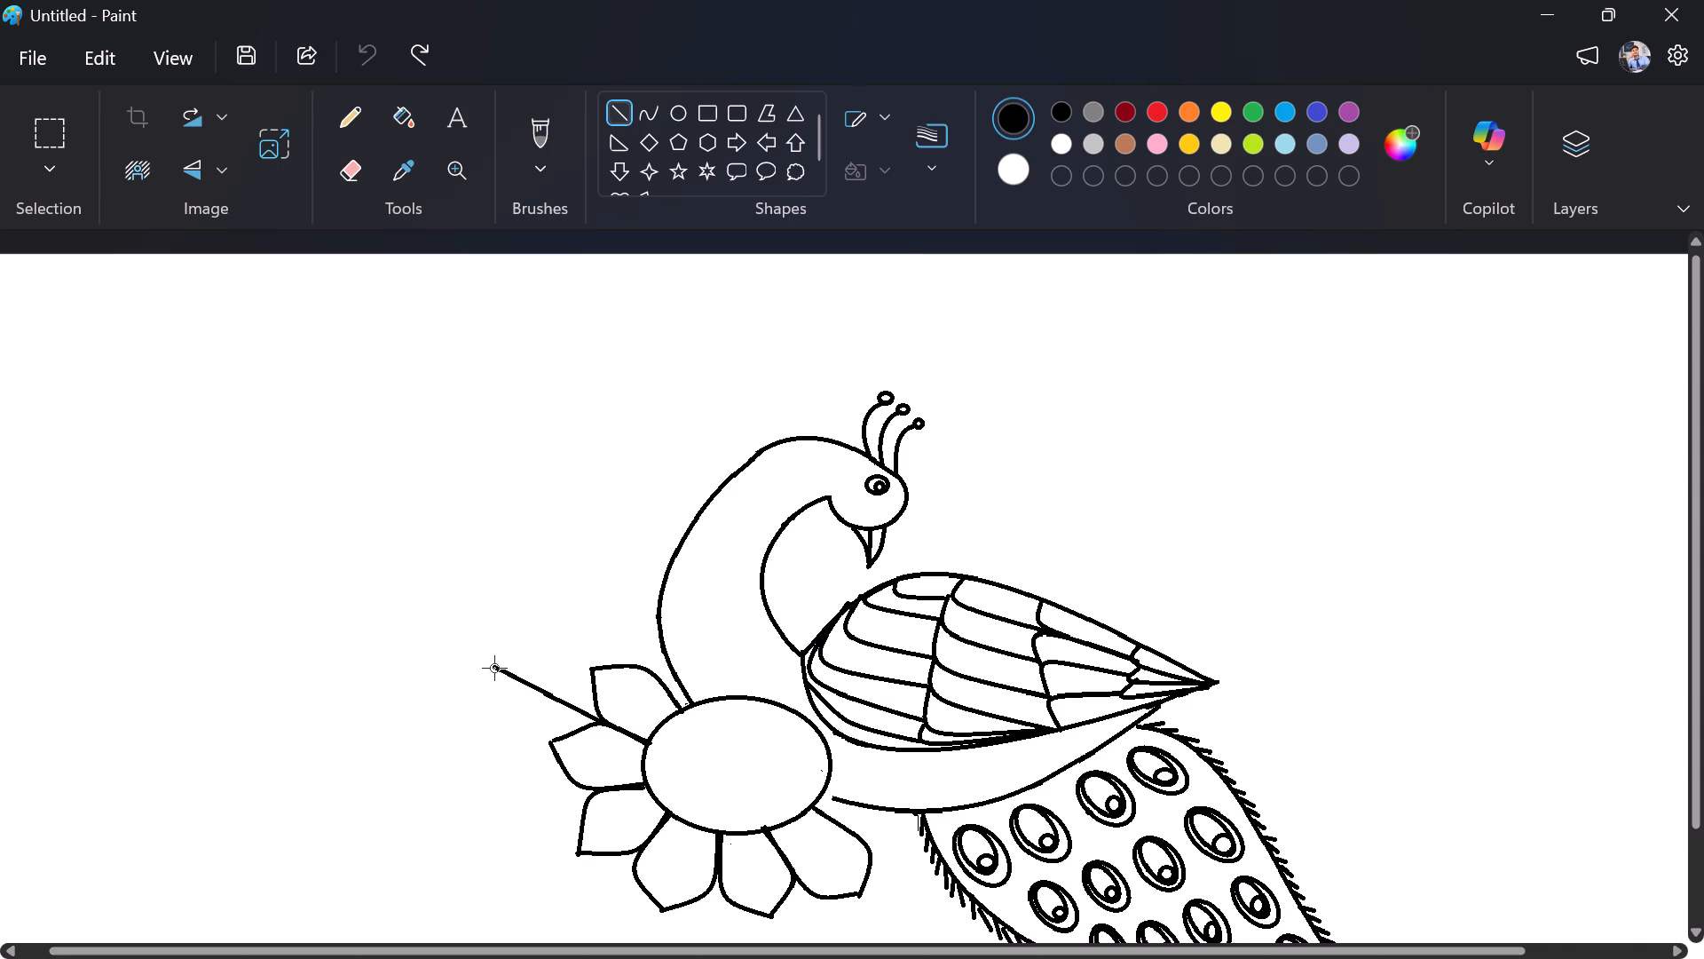
pyautogui.moveTo(494, 668); pyautogui.dragTo(491, 666)
pyautogui.click(441, 681)
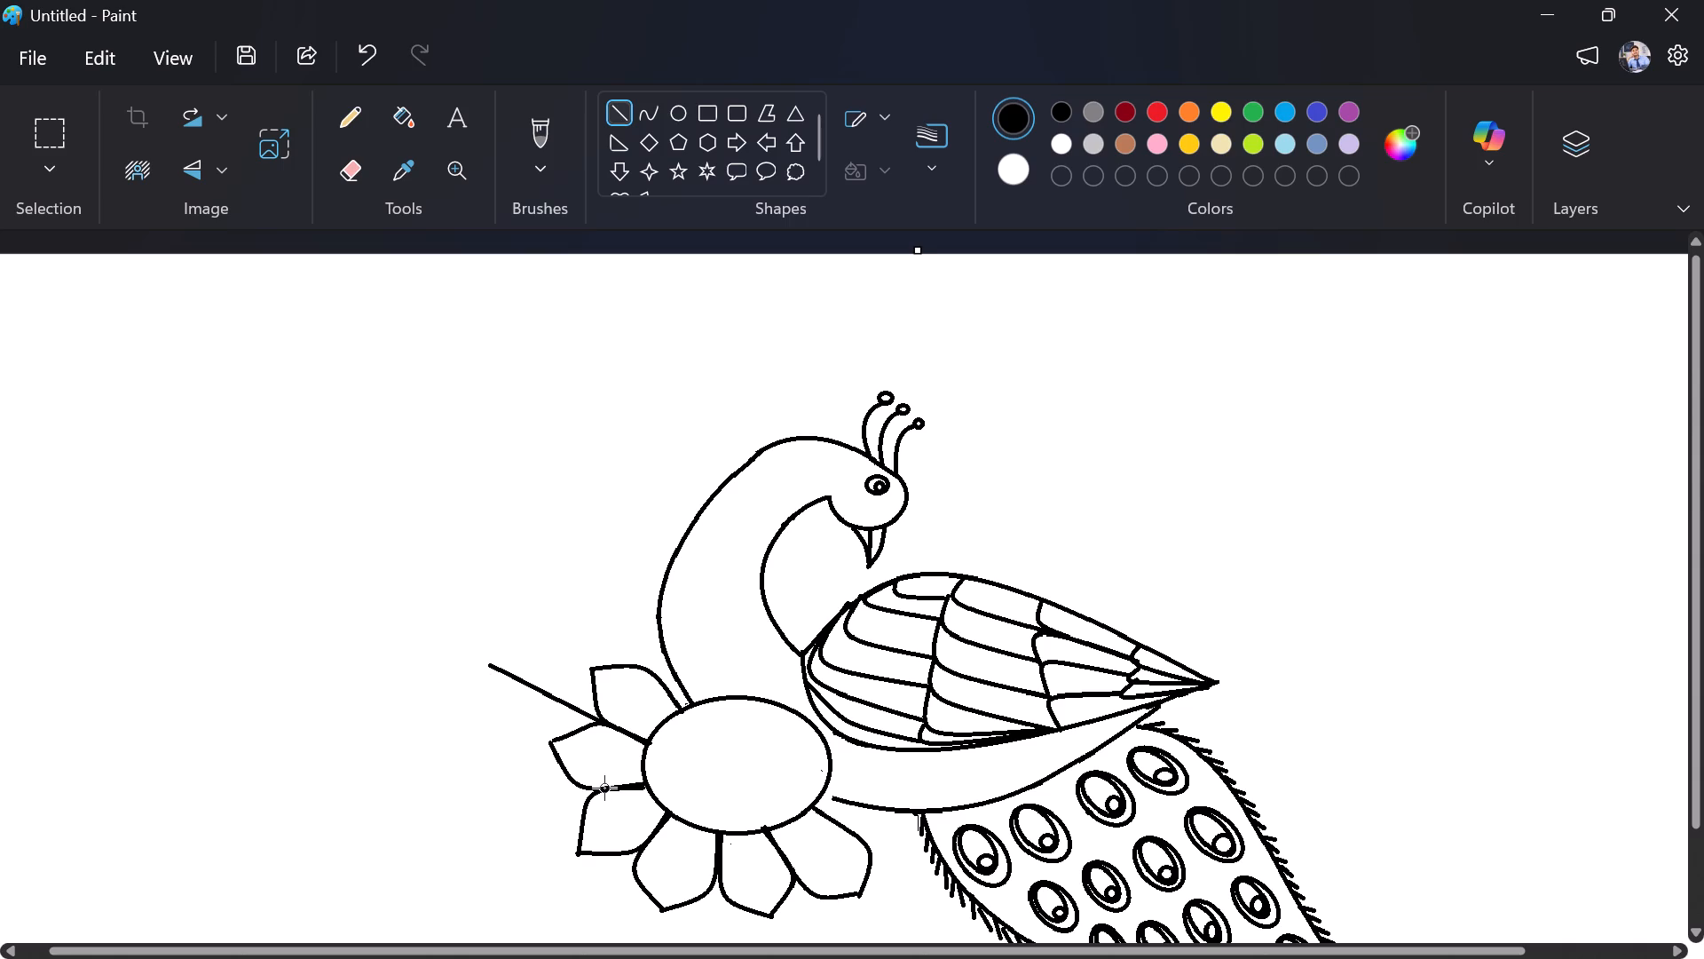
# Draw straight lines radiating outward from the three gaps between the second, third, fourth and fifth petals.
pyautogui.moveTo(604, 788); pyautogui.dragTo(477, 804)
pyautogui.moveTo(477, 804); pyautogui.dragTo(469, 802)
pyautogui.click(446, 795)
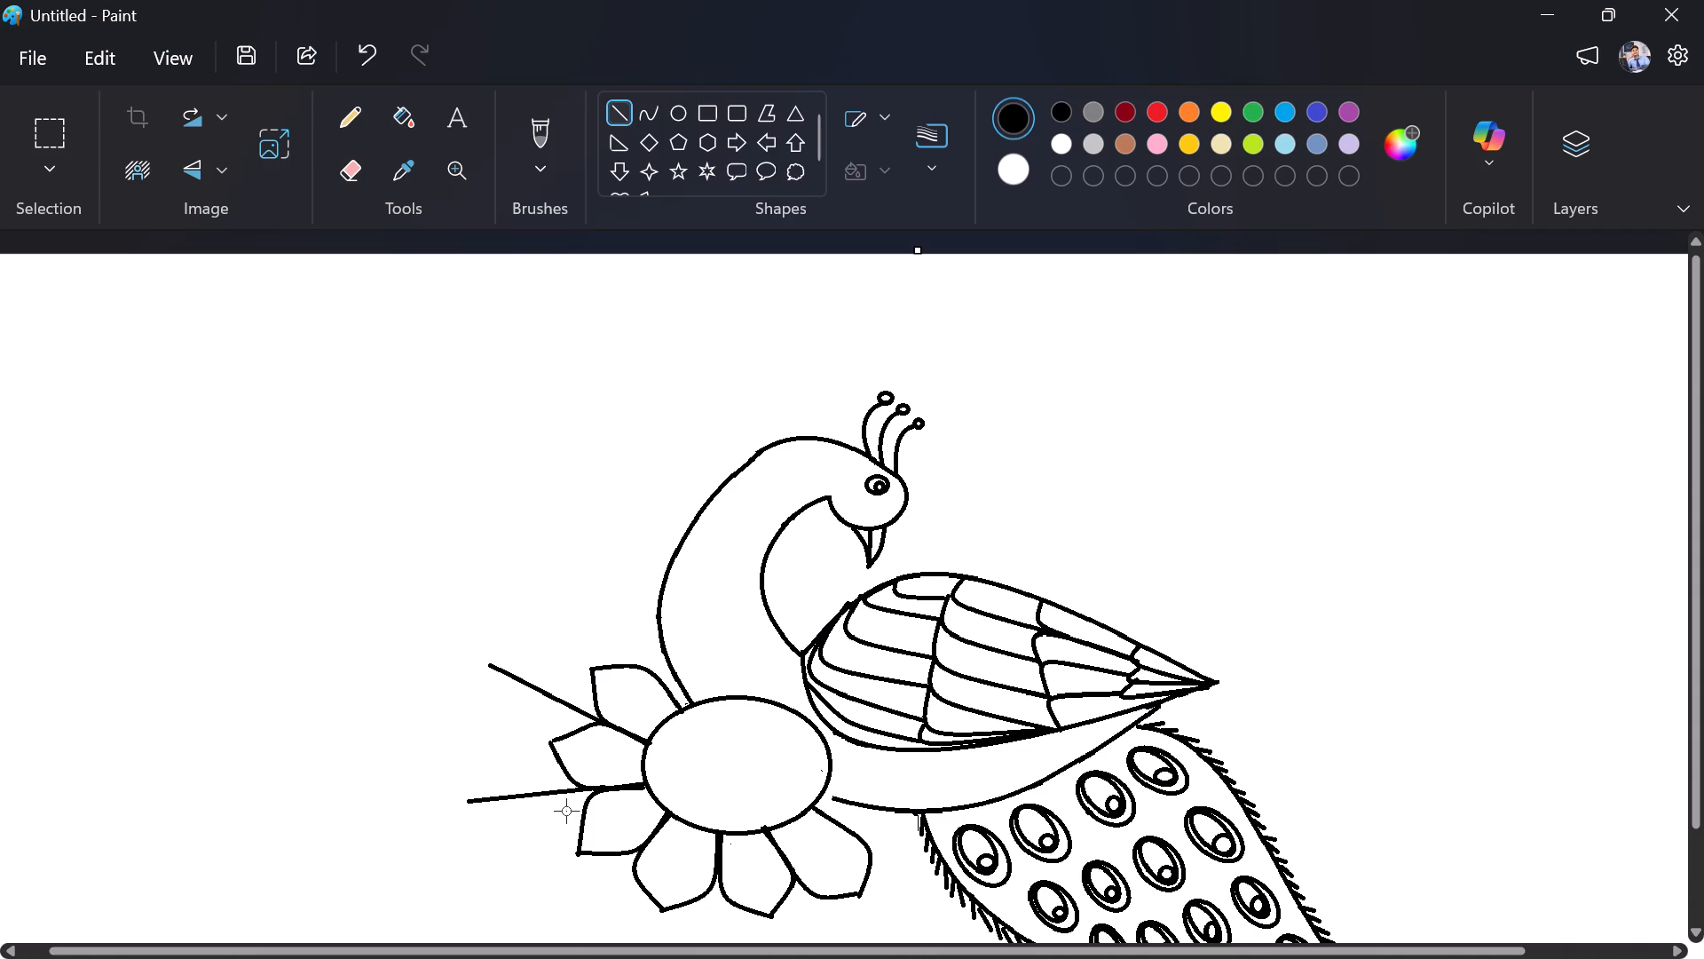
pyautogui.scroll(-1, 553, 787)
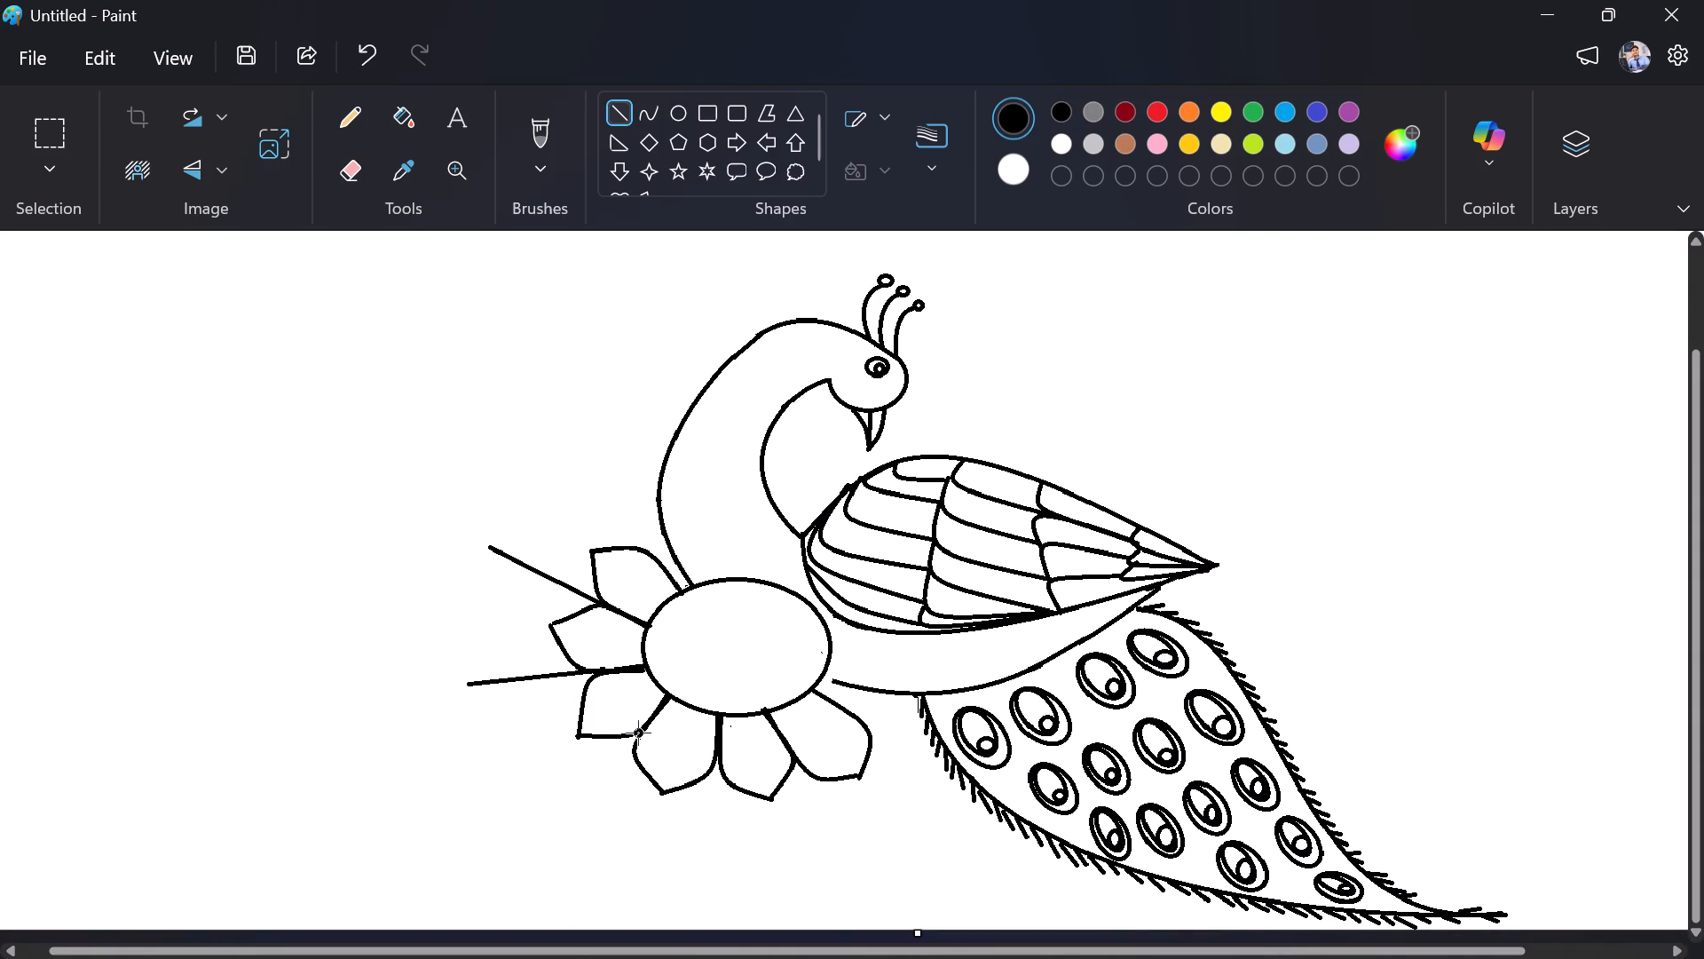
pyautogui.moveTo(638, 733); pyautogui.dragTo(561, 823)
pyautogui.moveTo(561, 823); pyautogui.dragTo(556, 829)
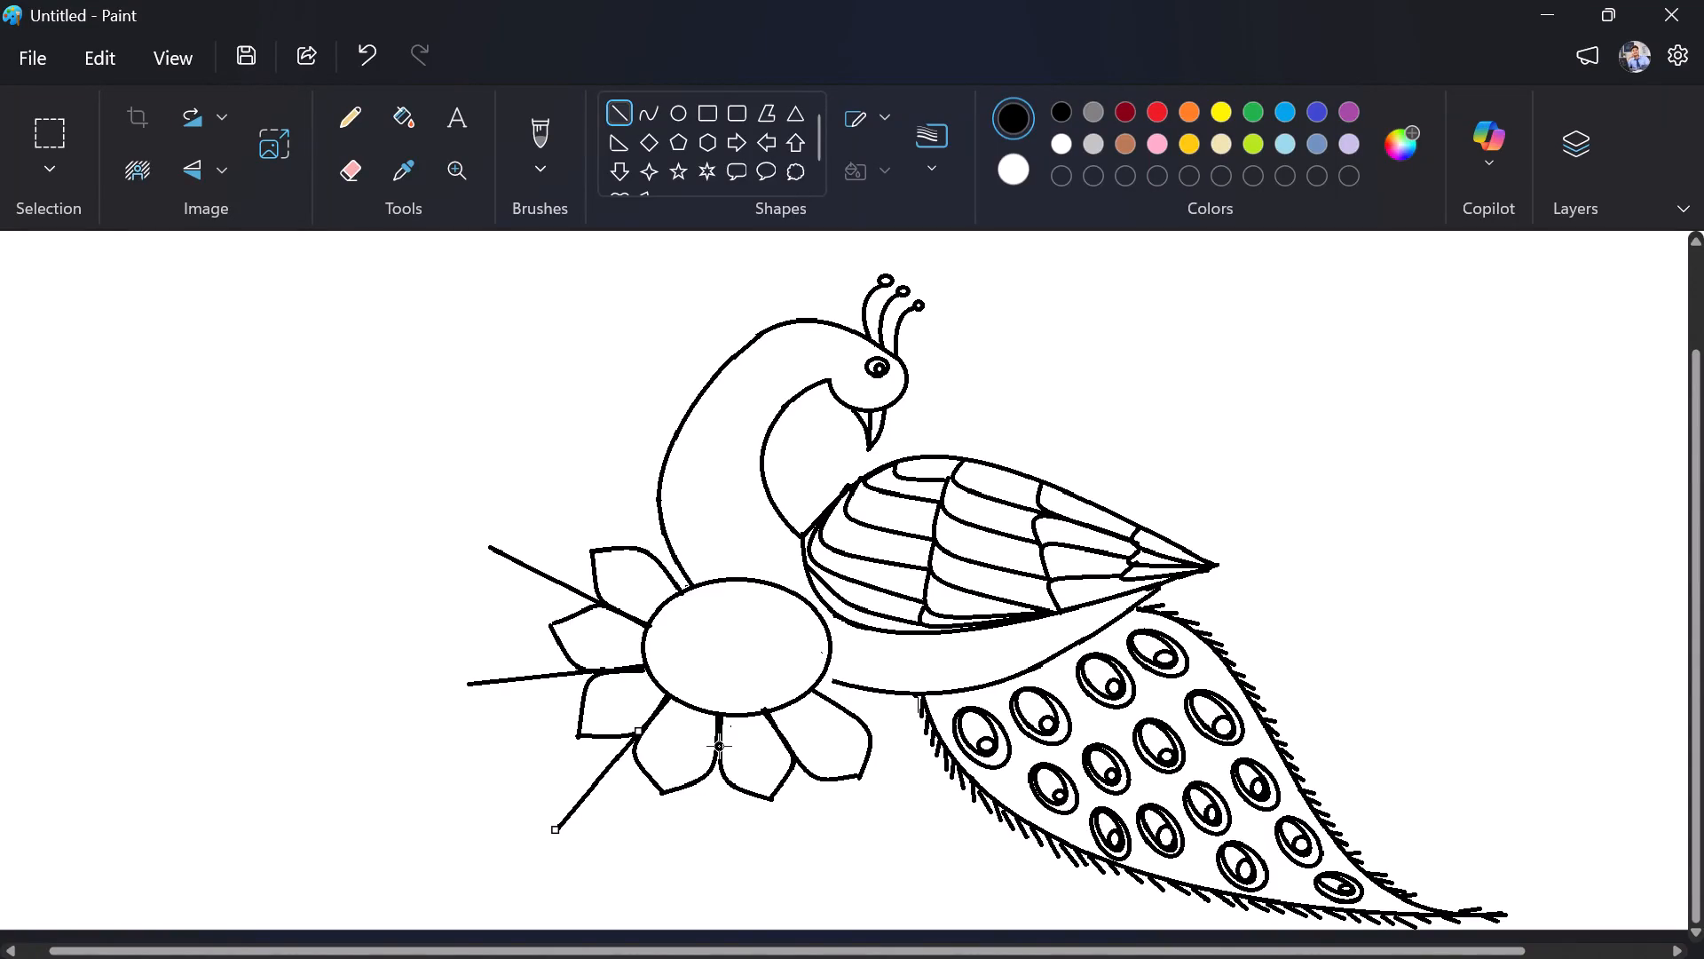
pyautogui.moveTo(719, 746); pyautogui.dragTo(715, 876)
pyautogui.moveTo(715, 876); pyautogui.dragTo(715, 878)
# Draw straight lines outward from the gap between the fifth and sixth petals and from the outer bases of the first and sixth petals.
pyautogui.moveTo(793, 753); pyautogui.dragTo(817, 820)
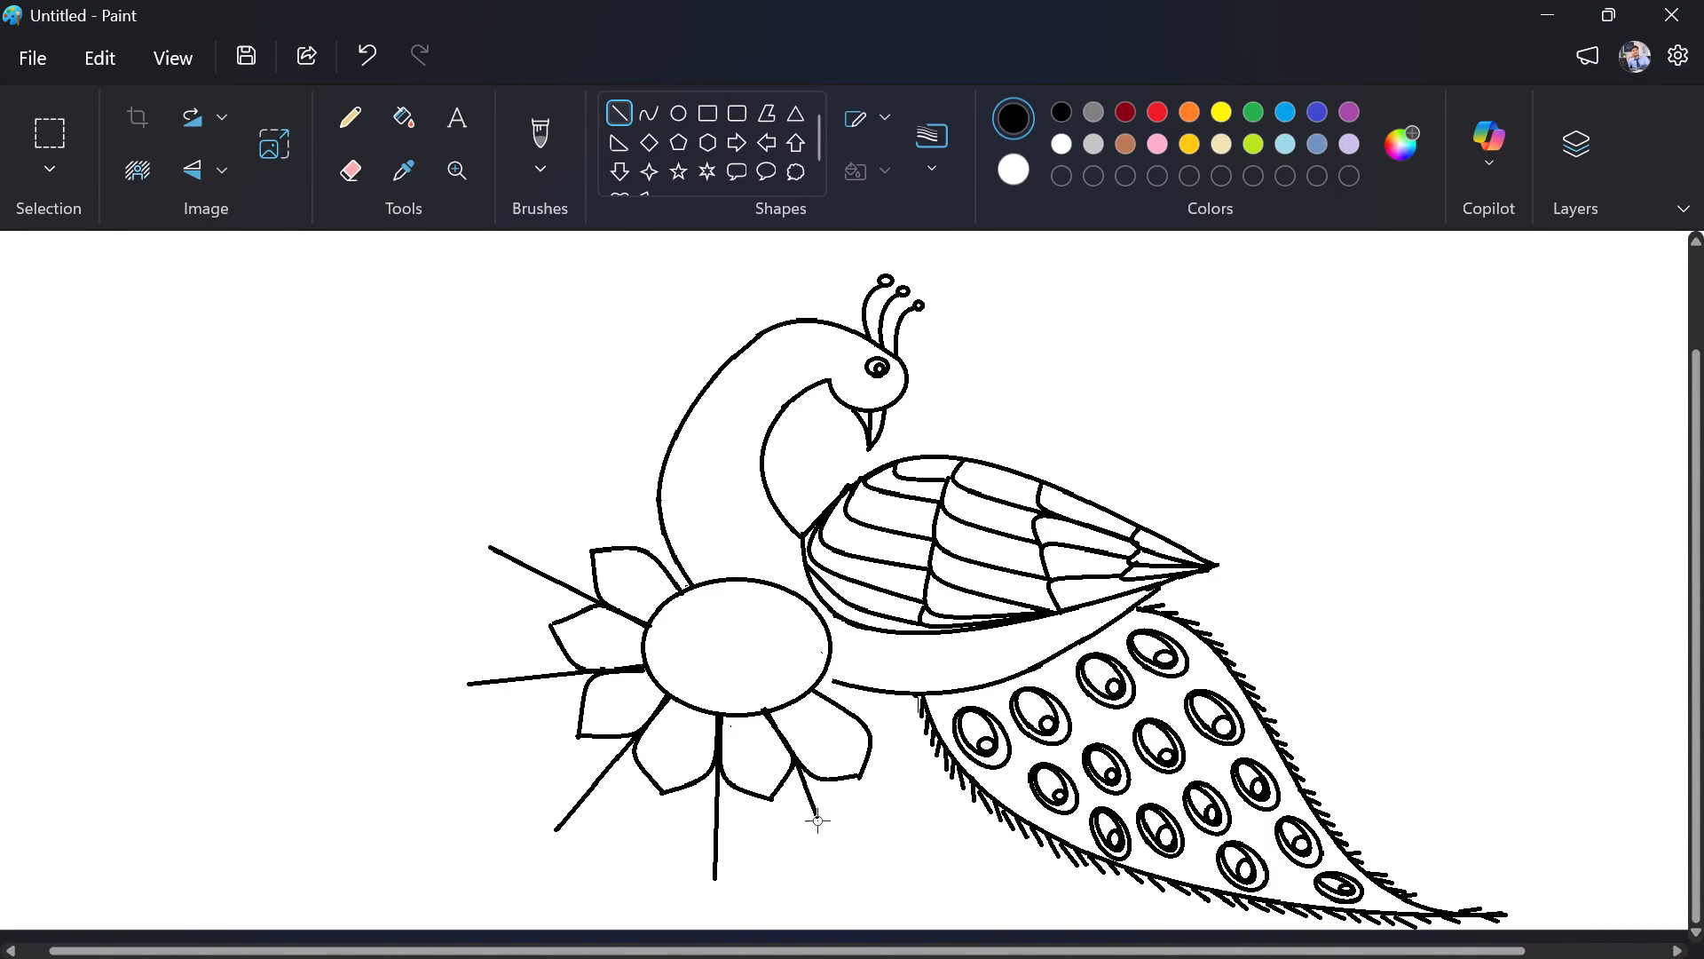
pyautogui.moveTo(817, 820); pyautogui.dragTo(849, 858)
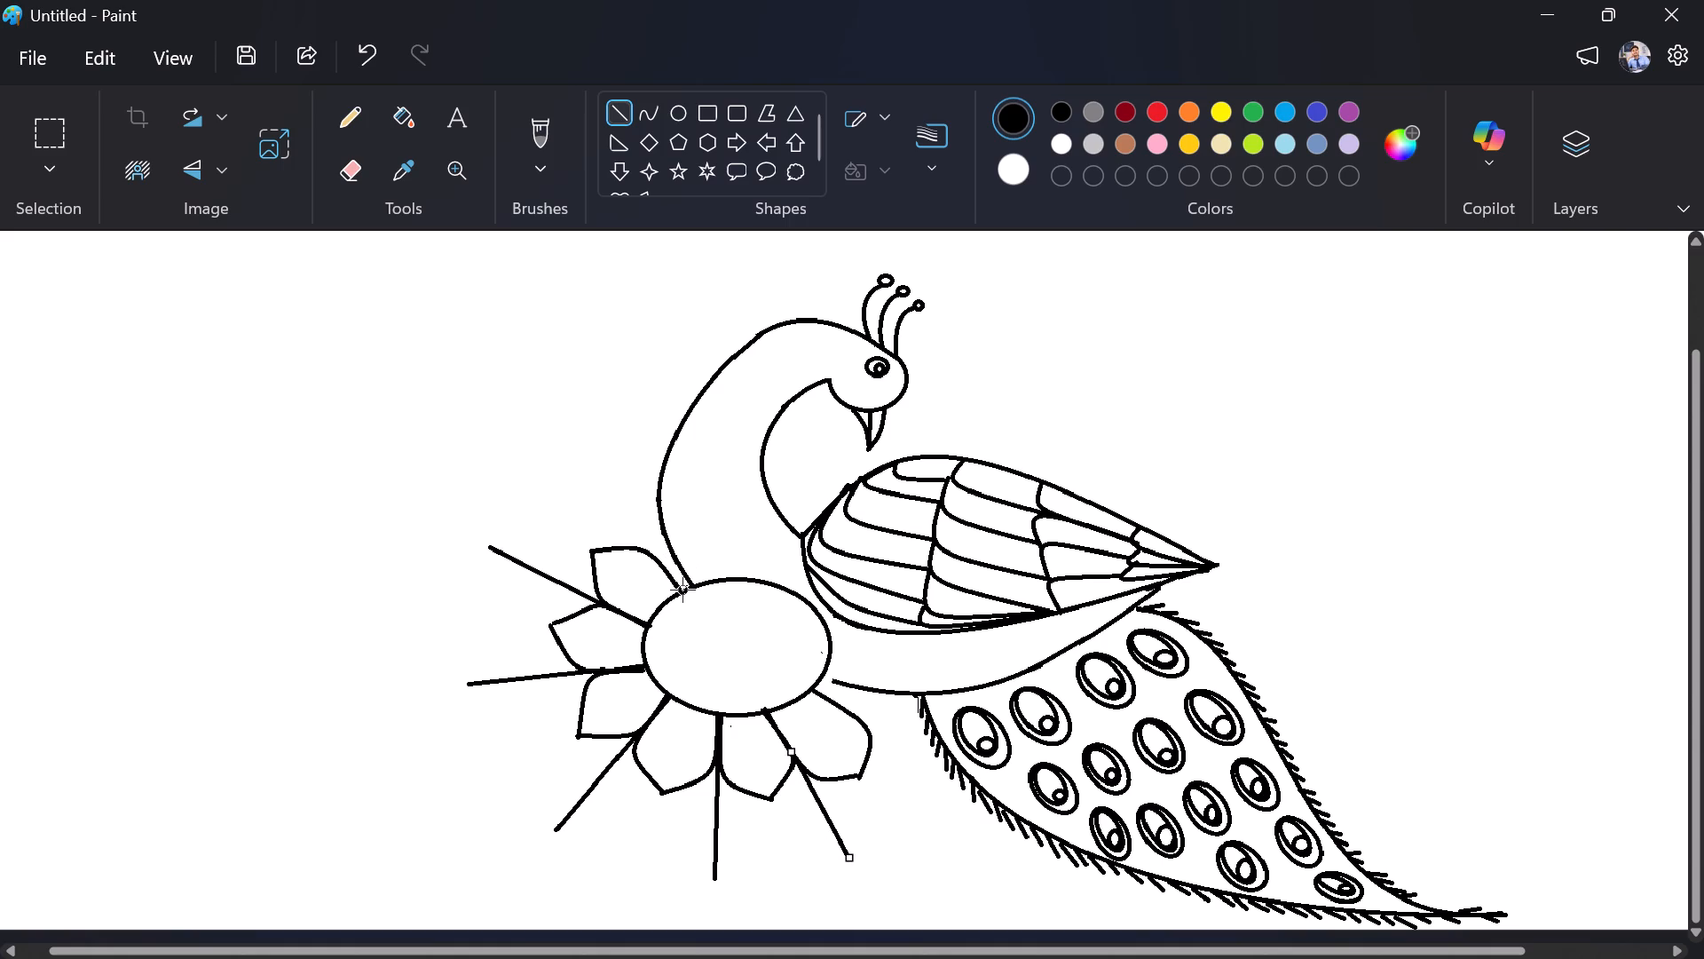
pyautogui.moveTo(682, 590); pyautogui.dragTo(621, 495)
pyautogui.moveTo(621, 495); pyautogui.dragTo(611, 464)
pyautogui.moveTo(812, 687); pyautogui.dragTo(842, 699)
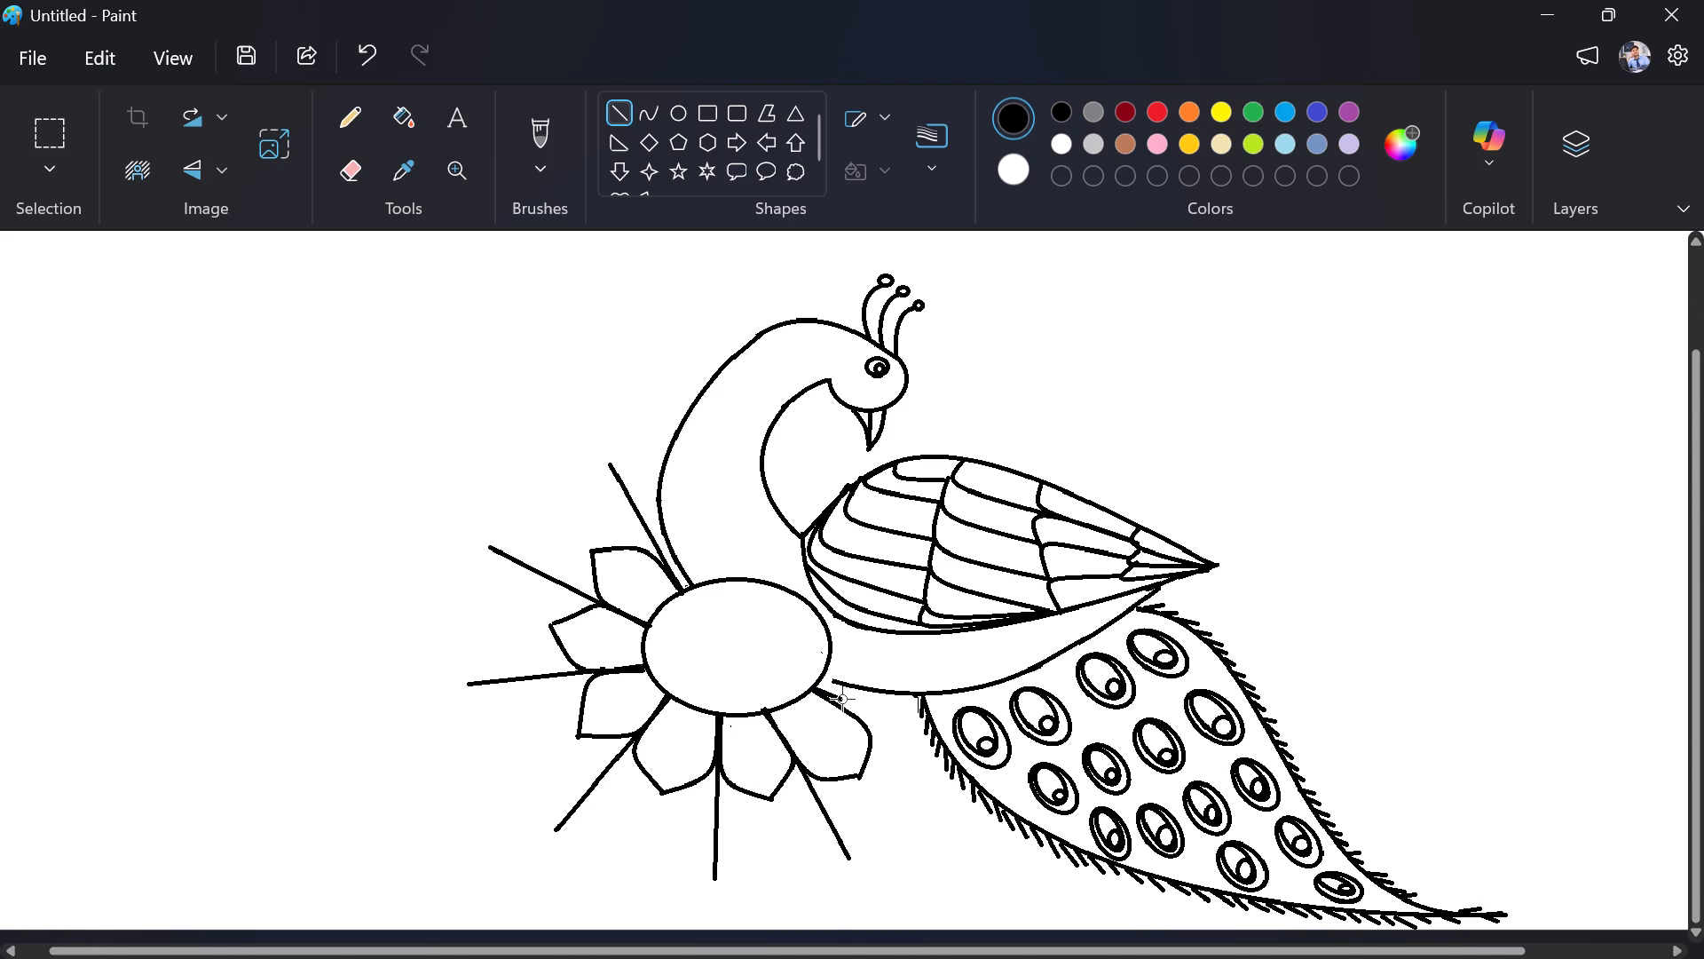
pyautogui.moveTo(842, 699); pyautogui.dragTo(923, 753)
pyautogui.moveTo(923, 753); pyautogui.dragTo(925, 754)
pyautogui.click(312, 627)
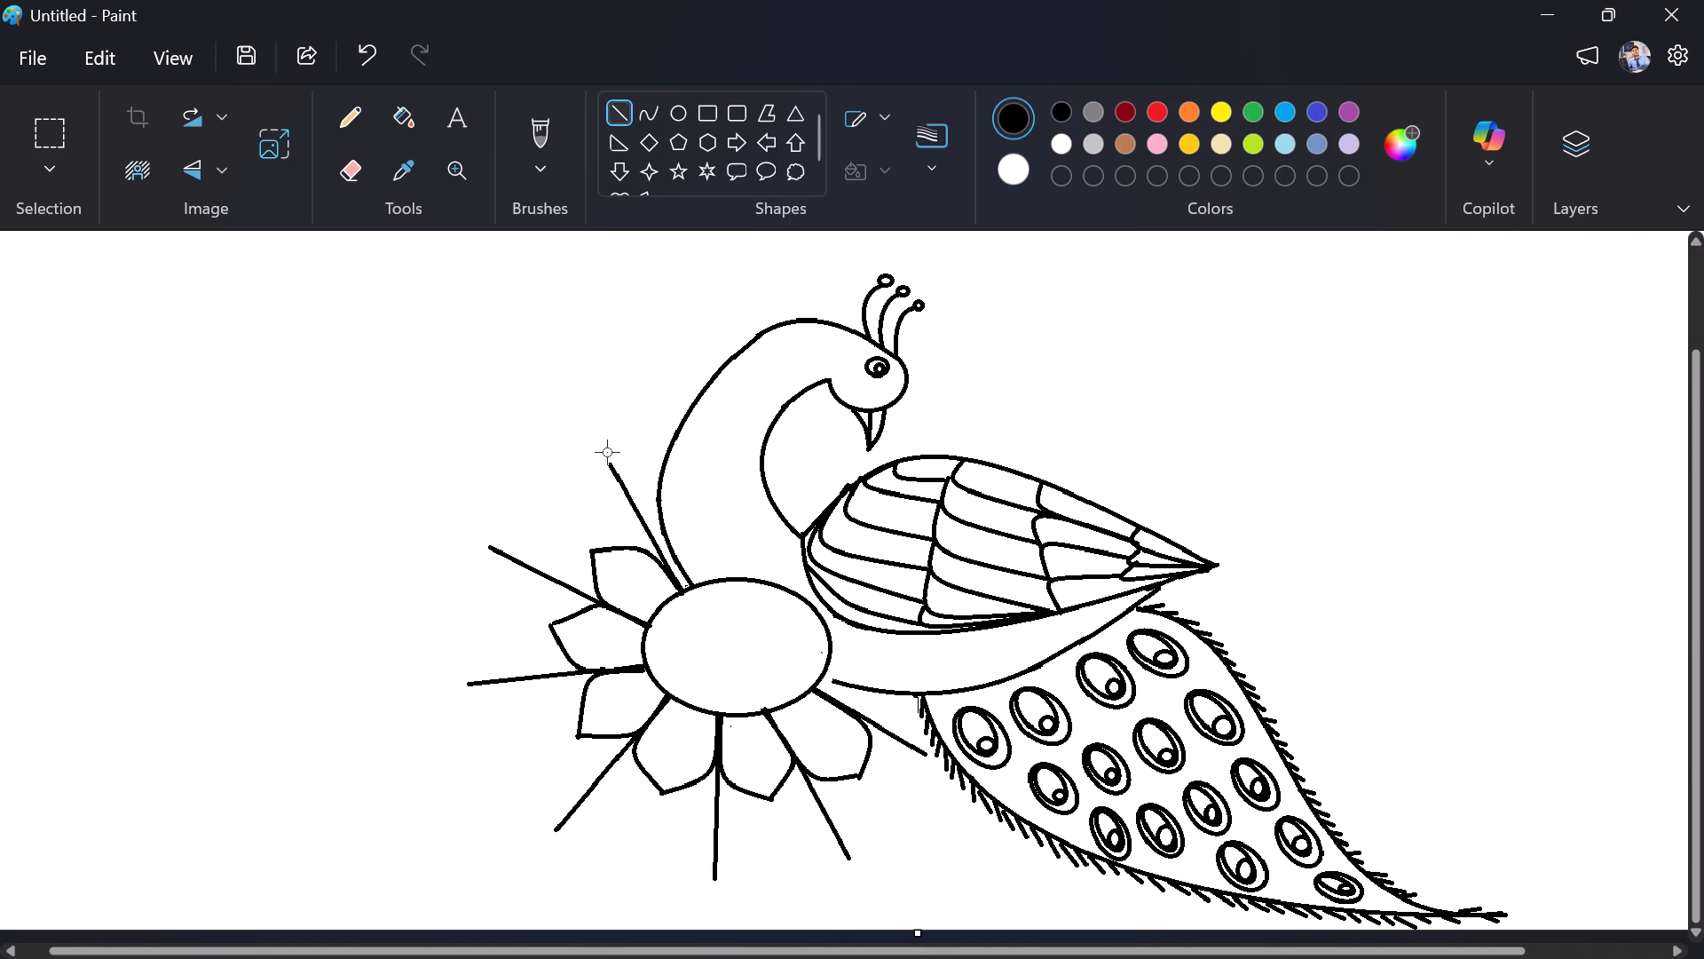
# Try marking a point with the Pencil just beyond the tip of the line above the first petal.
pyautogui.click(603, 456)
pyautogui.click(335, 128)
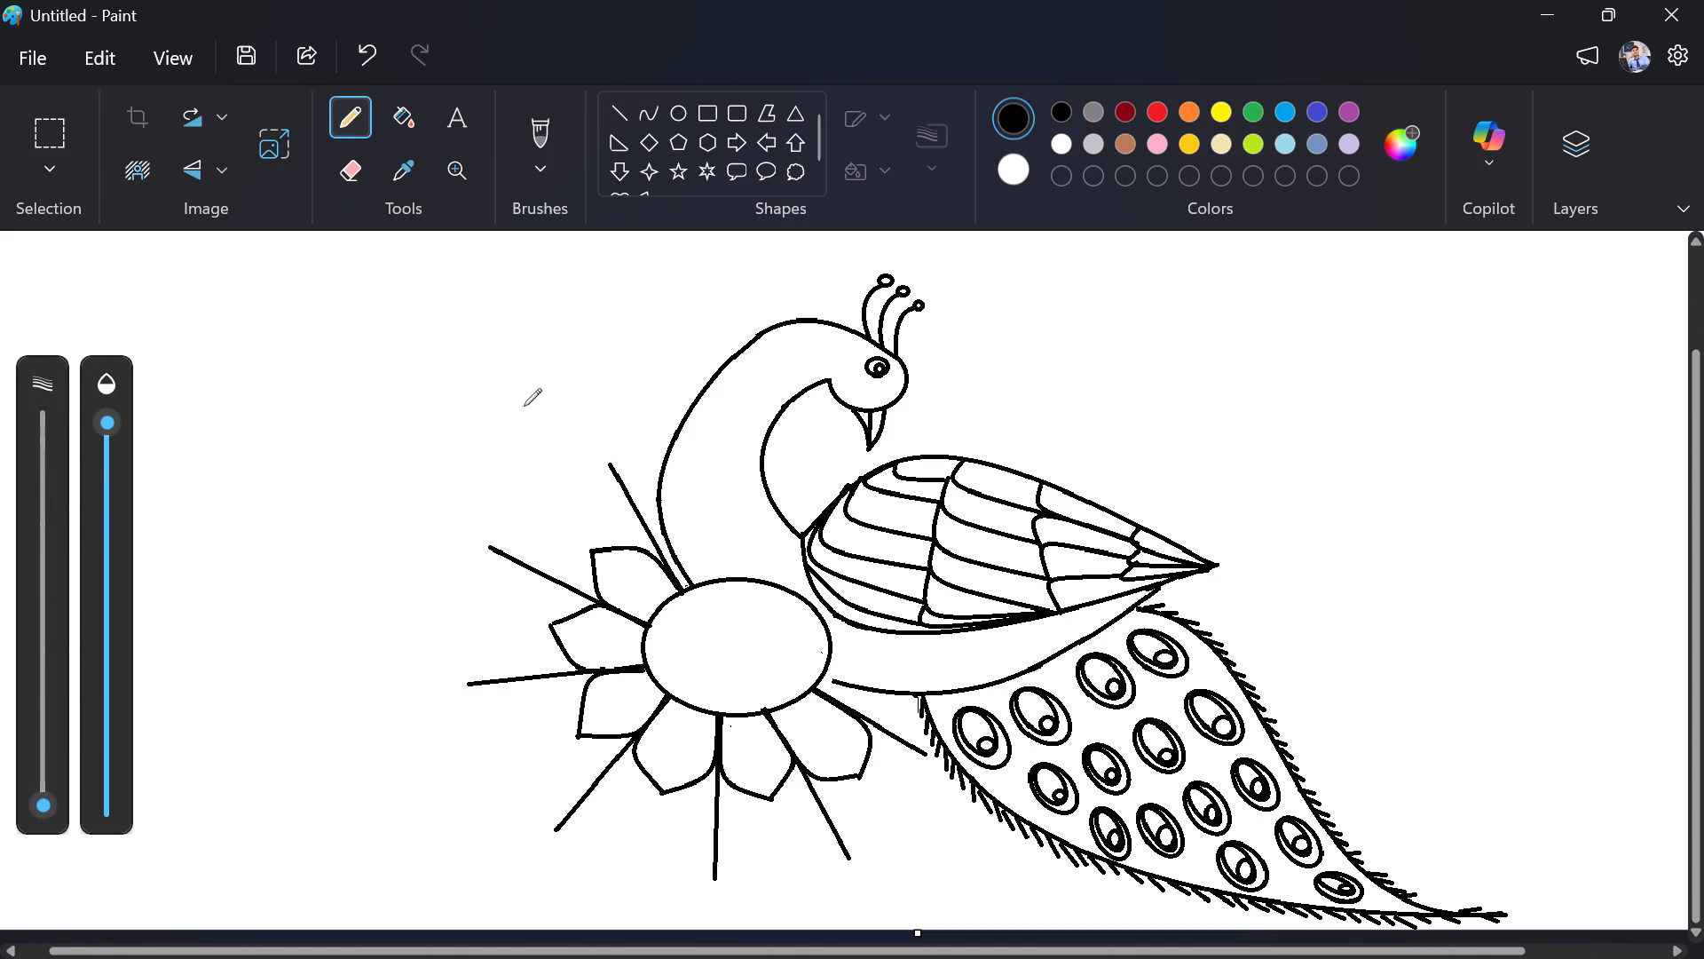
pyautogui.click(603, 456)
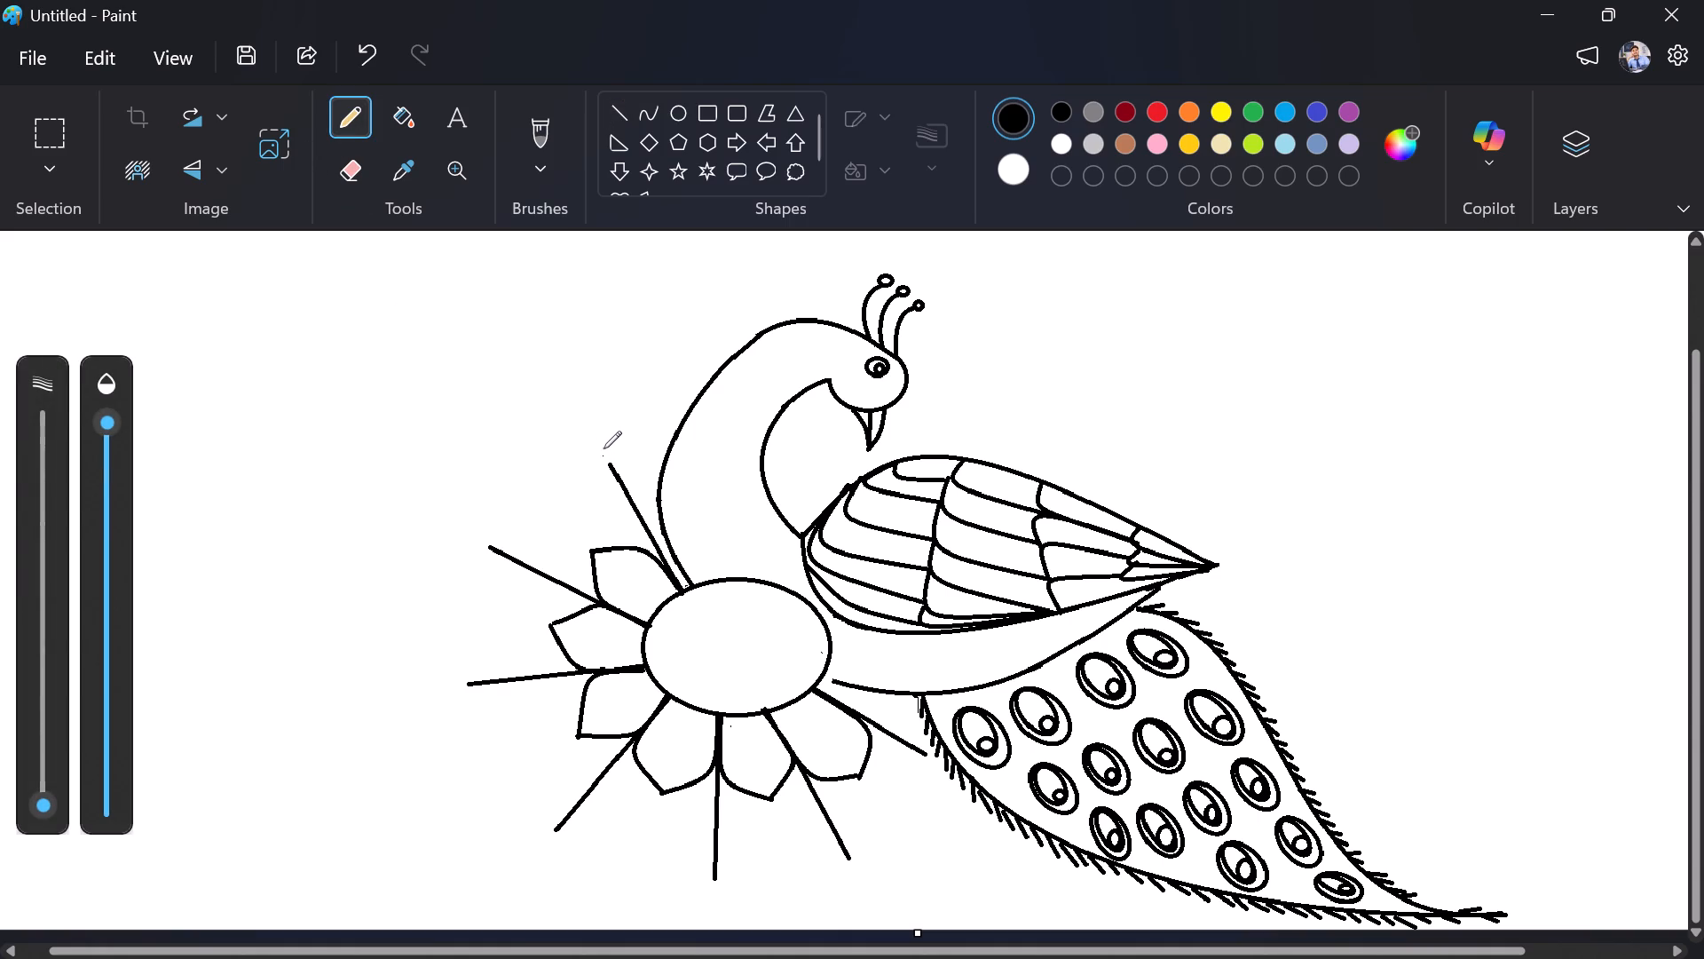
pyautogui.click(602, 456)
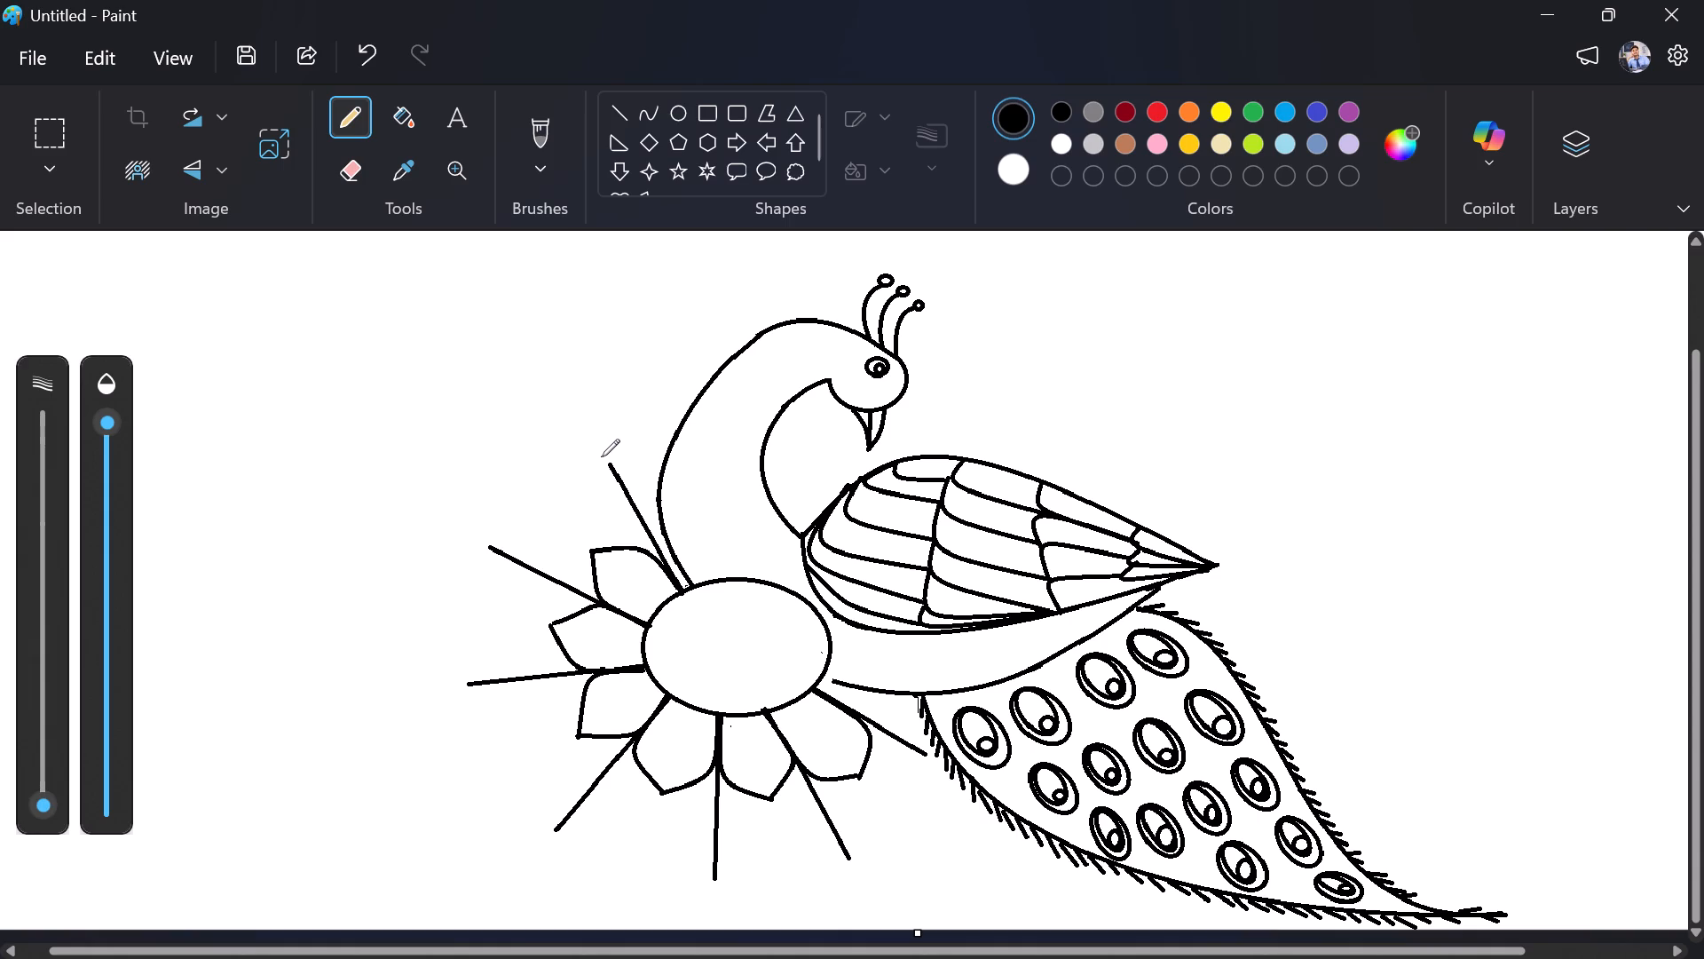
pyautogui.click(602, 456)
# Set the Pencil size to 8 px and undo the trial dots.
pyautogui.moveTo(37, 764); pyautogui.dragTo(38, 776)
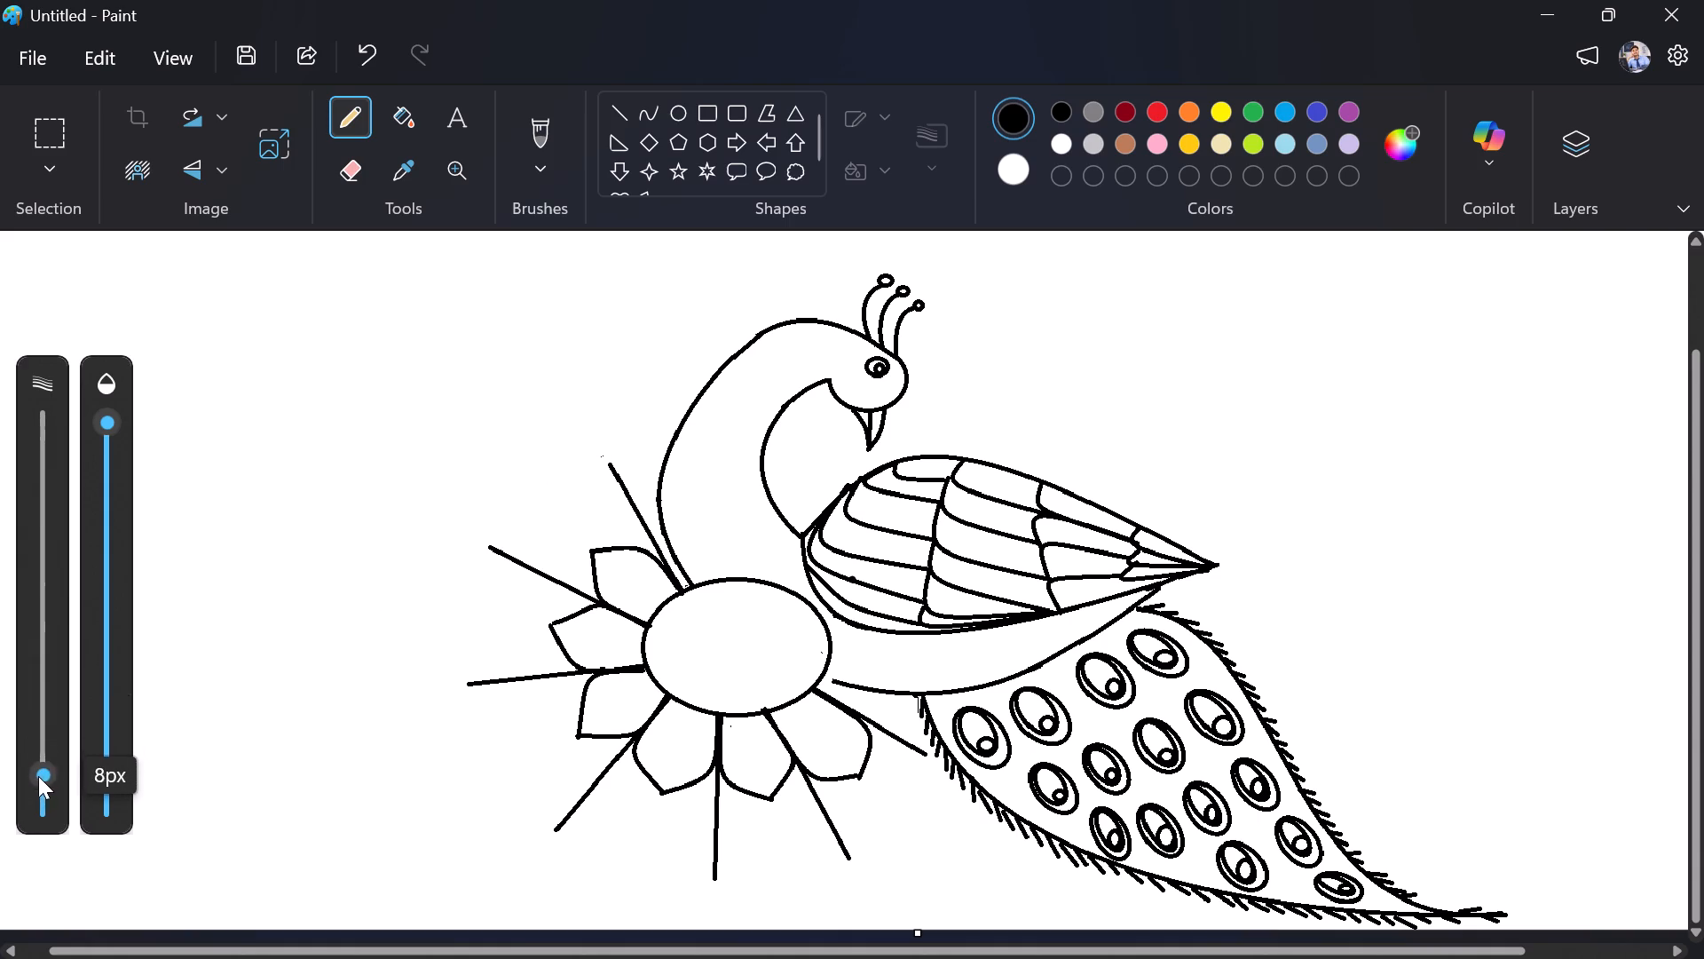
pyautogui.click(194, 695)
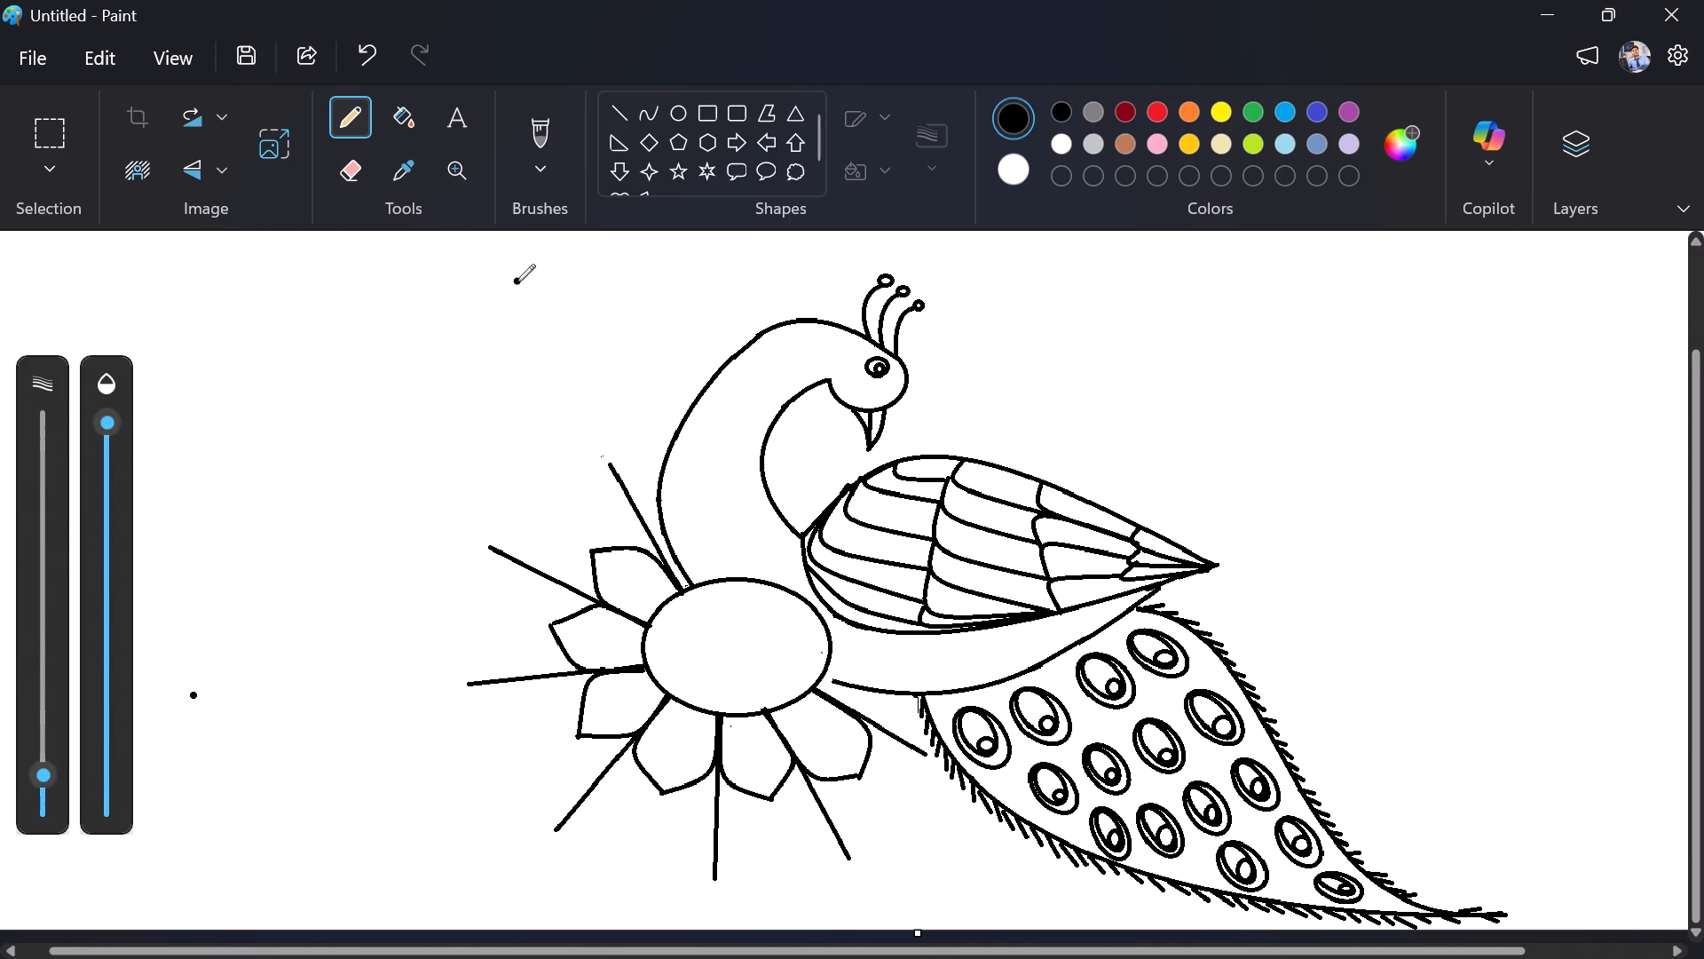
pyautogui.hotkey('ctrl', 'z')
pyautogui.hotkey('ctrl', 'z')
pyautogui.hotkey('ctrl', 'z')
pyautogui.hotkey('ctrl', 'z')
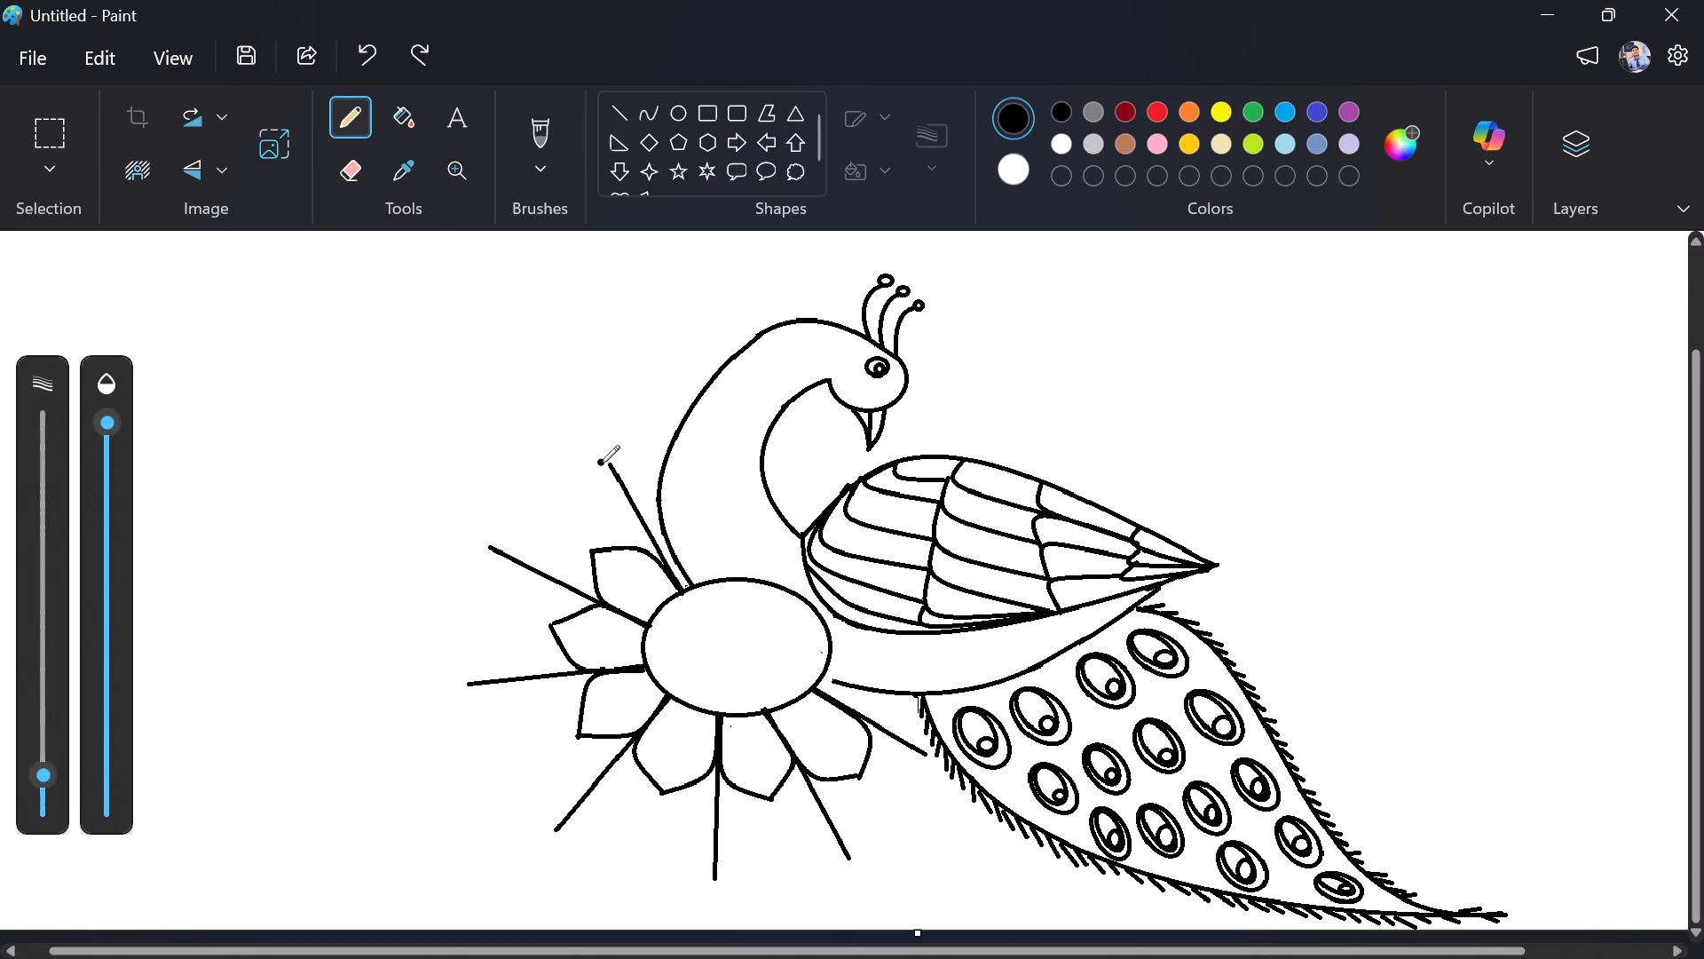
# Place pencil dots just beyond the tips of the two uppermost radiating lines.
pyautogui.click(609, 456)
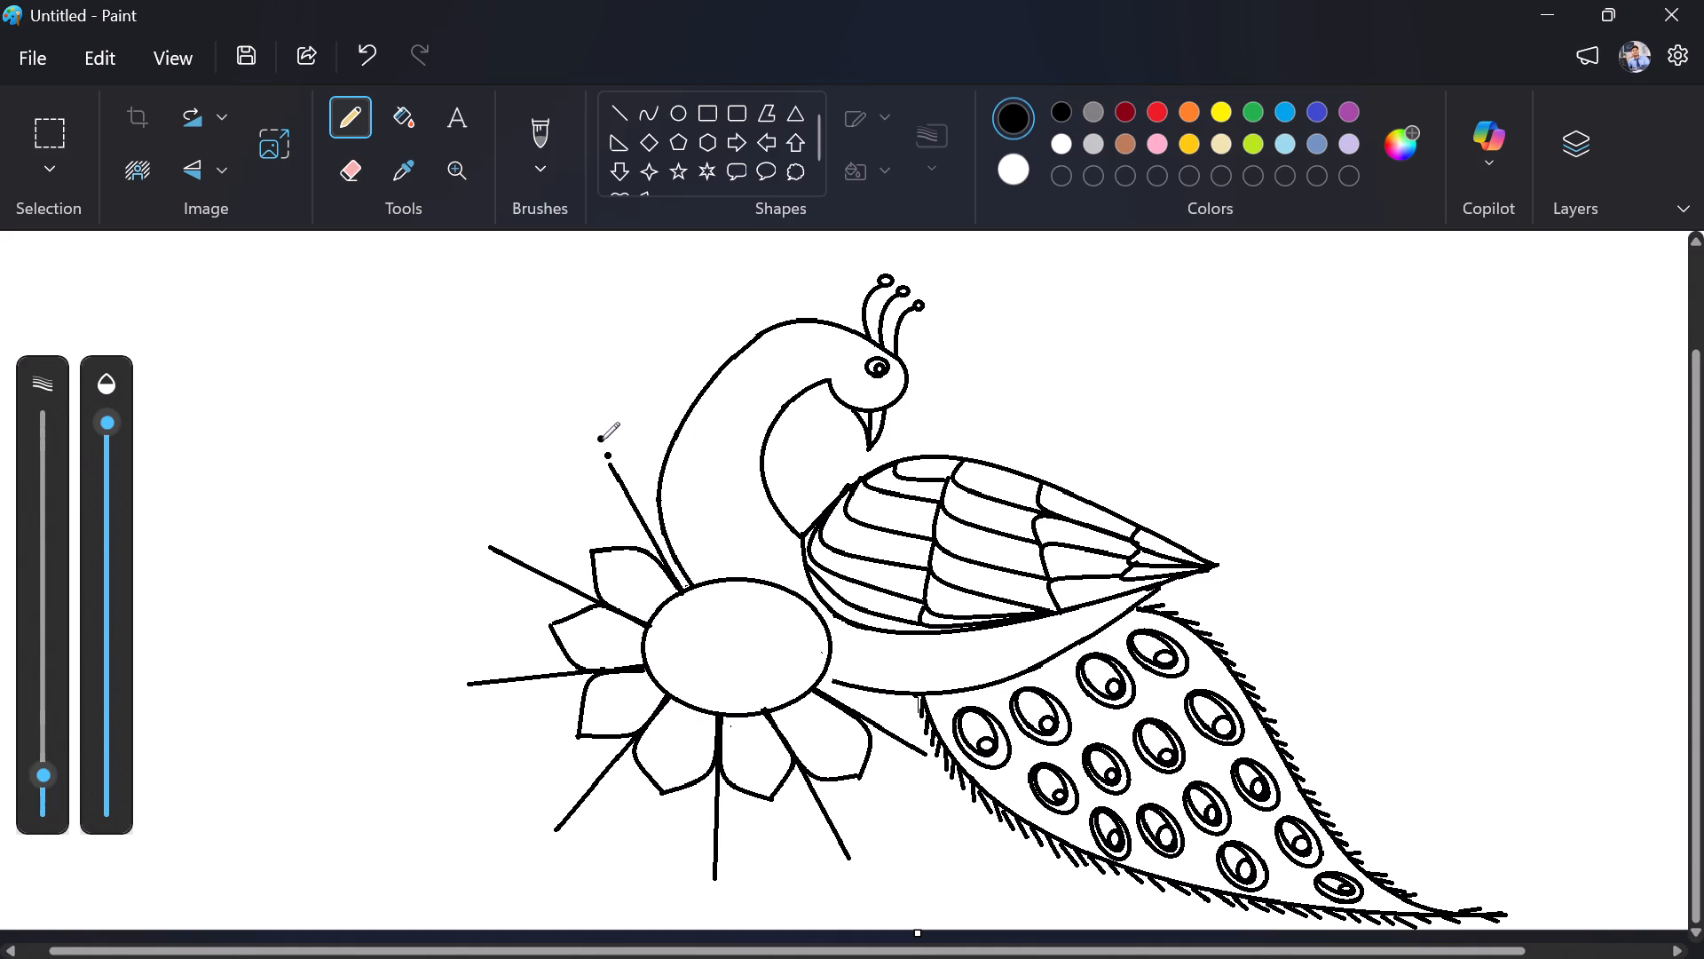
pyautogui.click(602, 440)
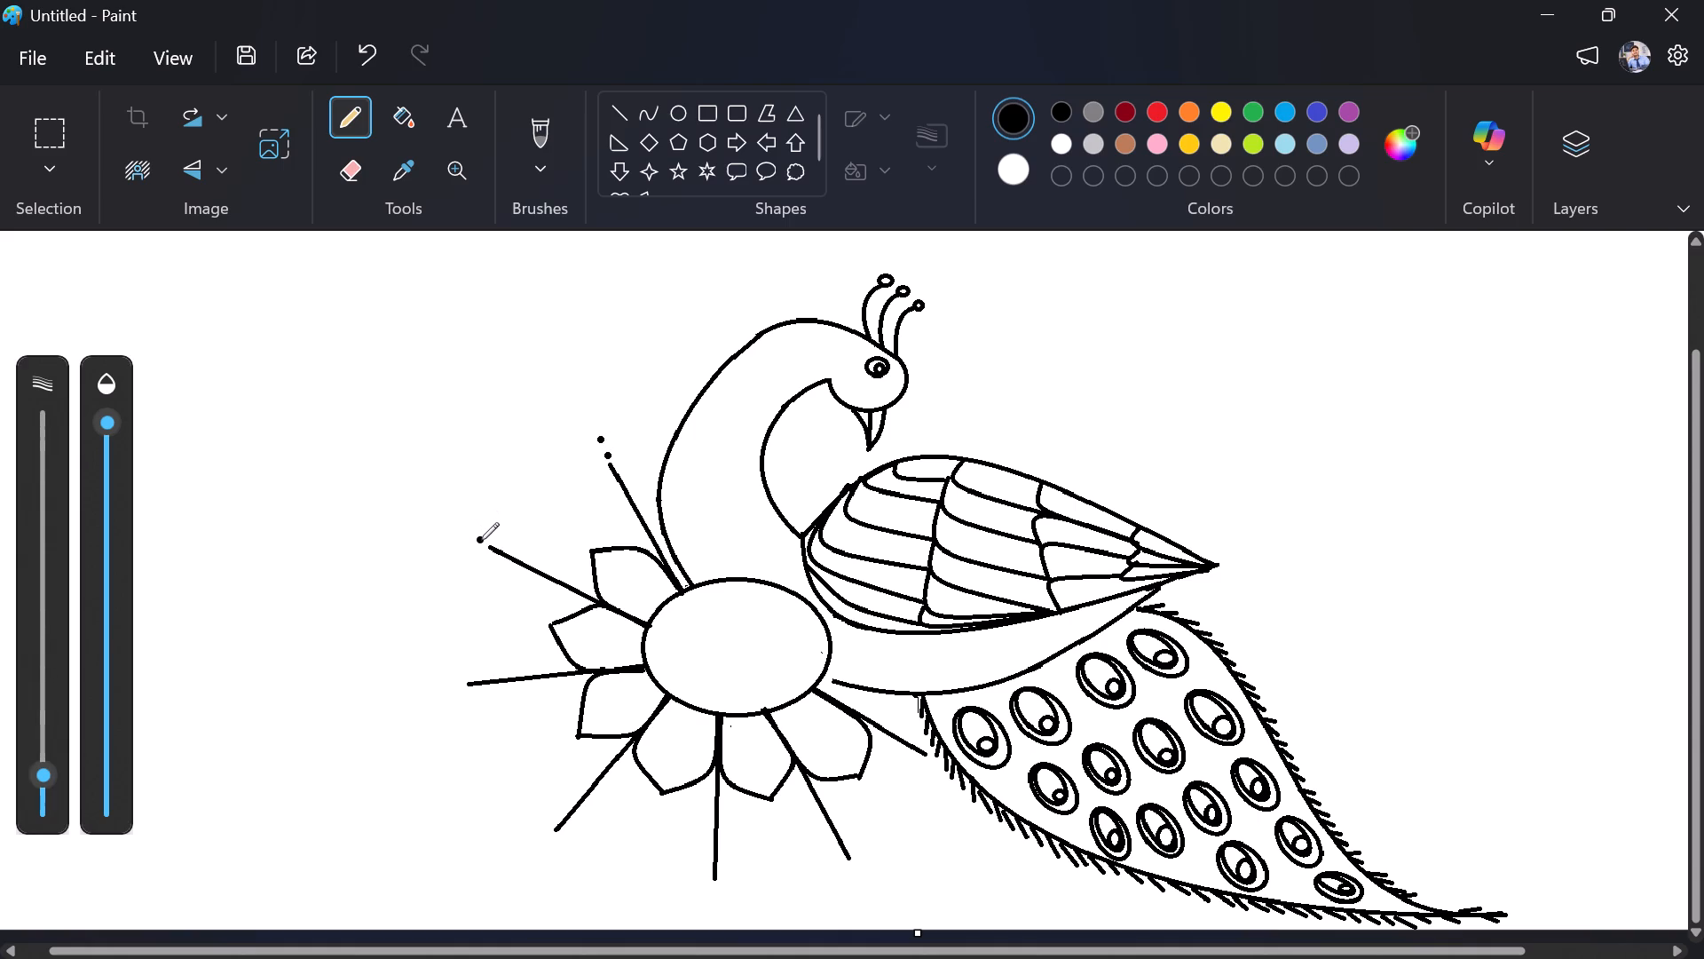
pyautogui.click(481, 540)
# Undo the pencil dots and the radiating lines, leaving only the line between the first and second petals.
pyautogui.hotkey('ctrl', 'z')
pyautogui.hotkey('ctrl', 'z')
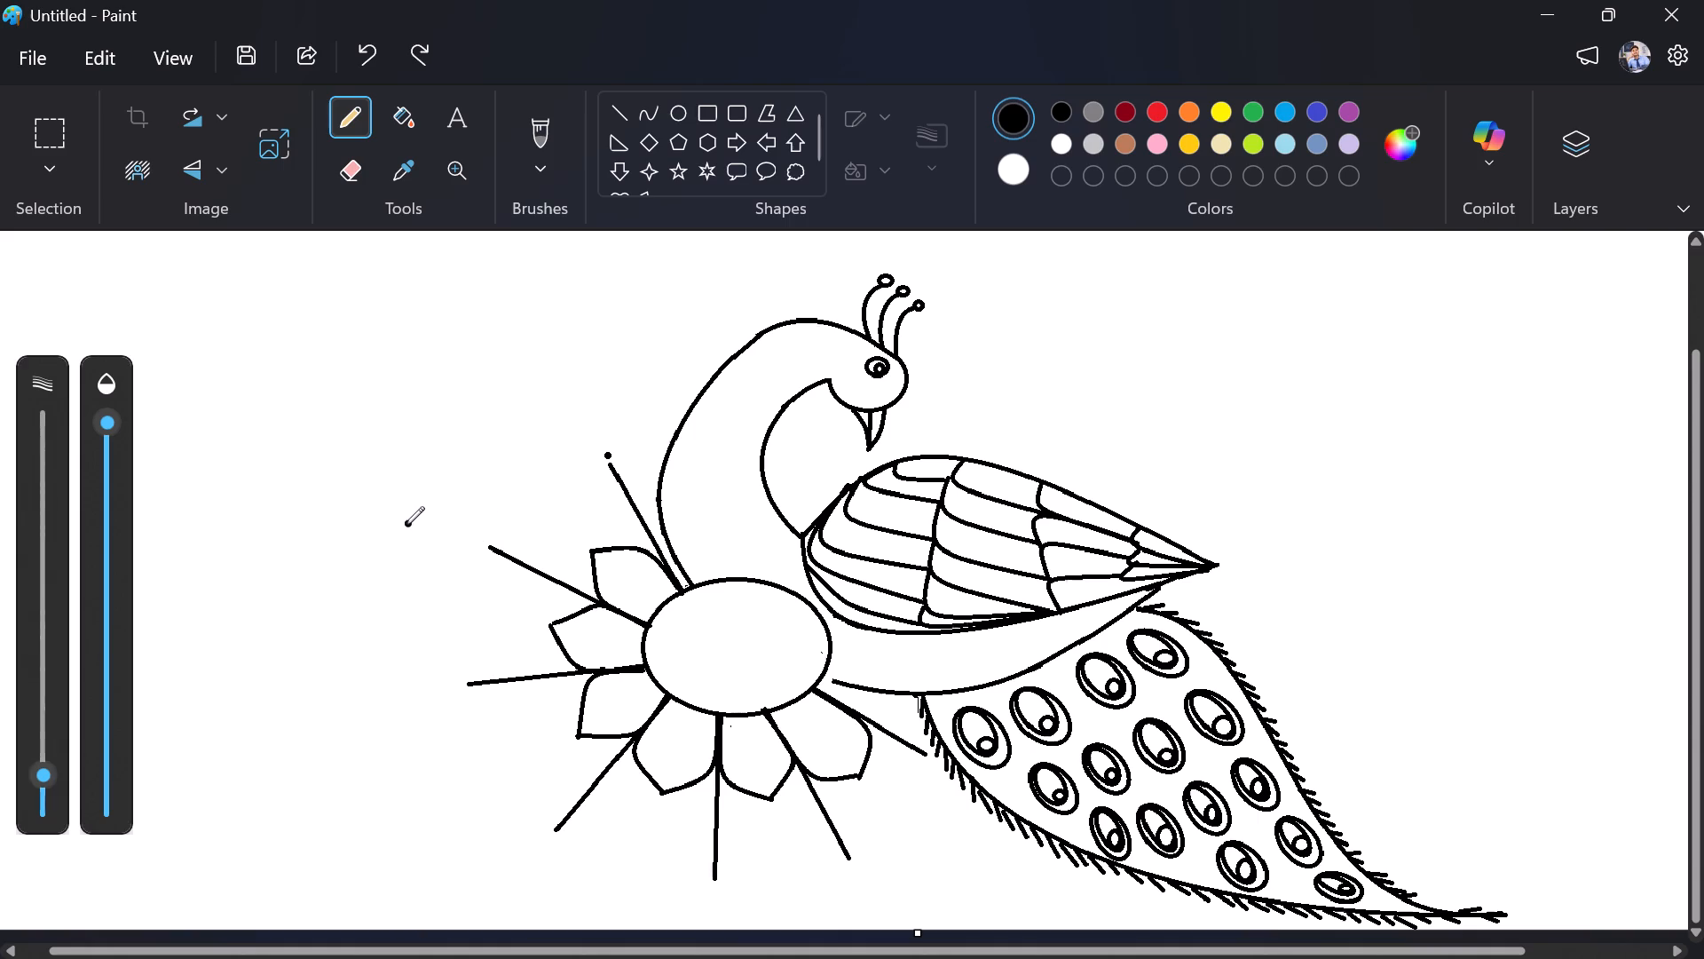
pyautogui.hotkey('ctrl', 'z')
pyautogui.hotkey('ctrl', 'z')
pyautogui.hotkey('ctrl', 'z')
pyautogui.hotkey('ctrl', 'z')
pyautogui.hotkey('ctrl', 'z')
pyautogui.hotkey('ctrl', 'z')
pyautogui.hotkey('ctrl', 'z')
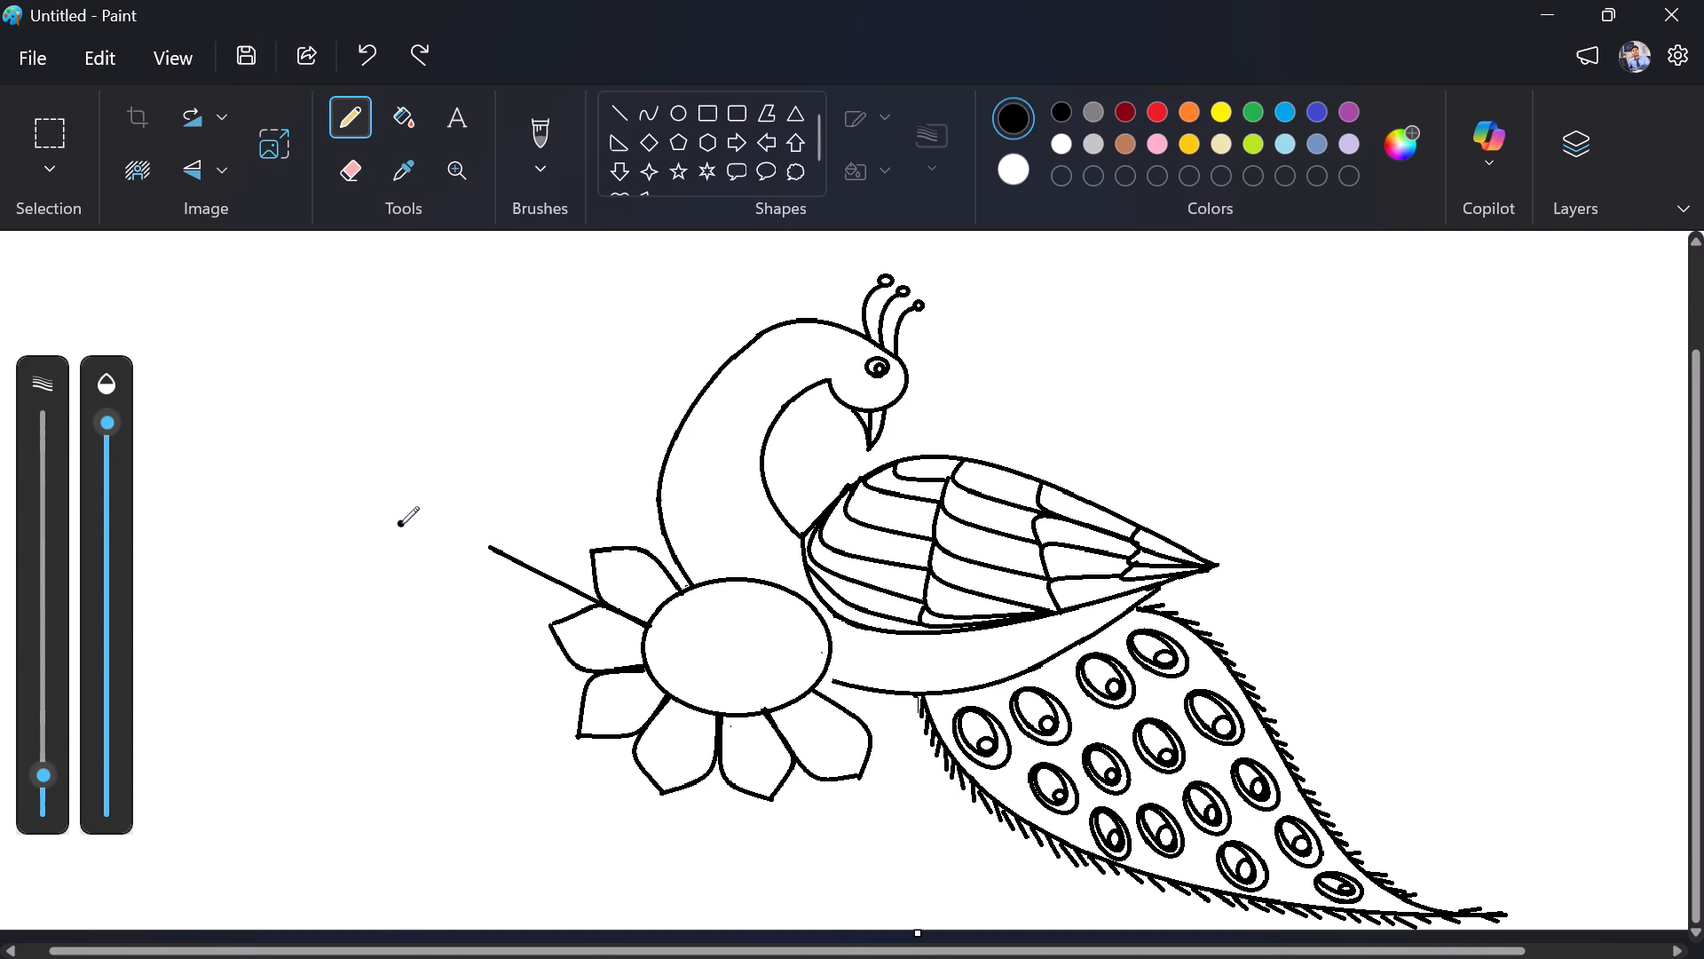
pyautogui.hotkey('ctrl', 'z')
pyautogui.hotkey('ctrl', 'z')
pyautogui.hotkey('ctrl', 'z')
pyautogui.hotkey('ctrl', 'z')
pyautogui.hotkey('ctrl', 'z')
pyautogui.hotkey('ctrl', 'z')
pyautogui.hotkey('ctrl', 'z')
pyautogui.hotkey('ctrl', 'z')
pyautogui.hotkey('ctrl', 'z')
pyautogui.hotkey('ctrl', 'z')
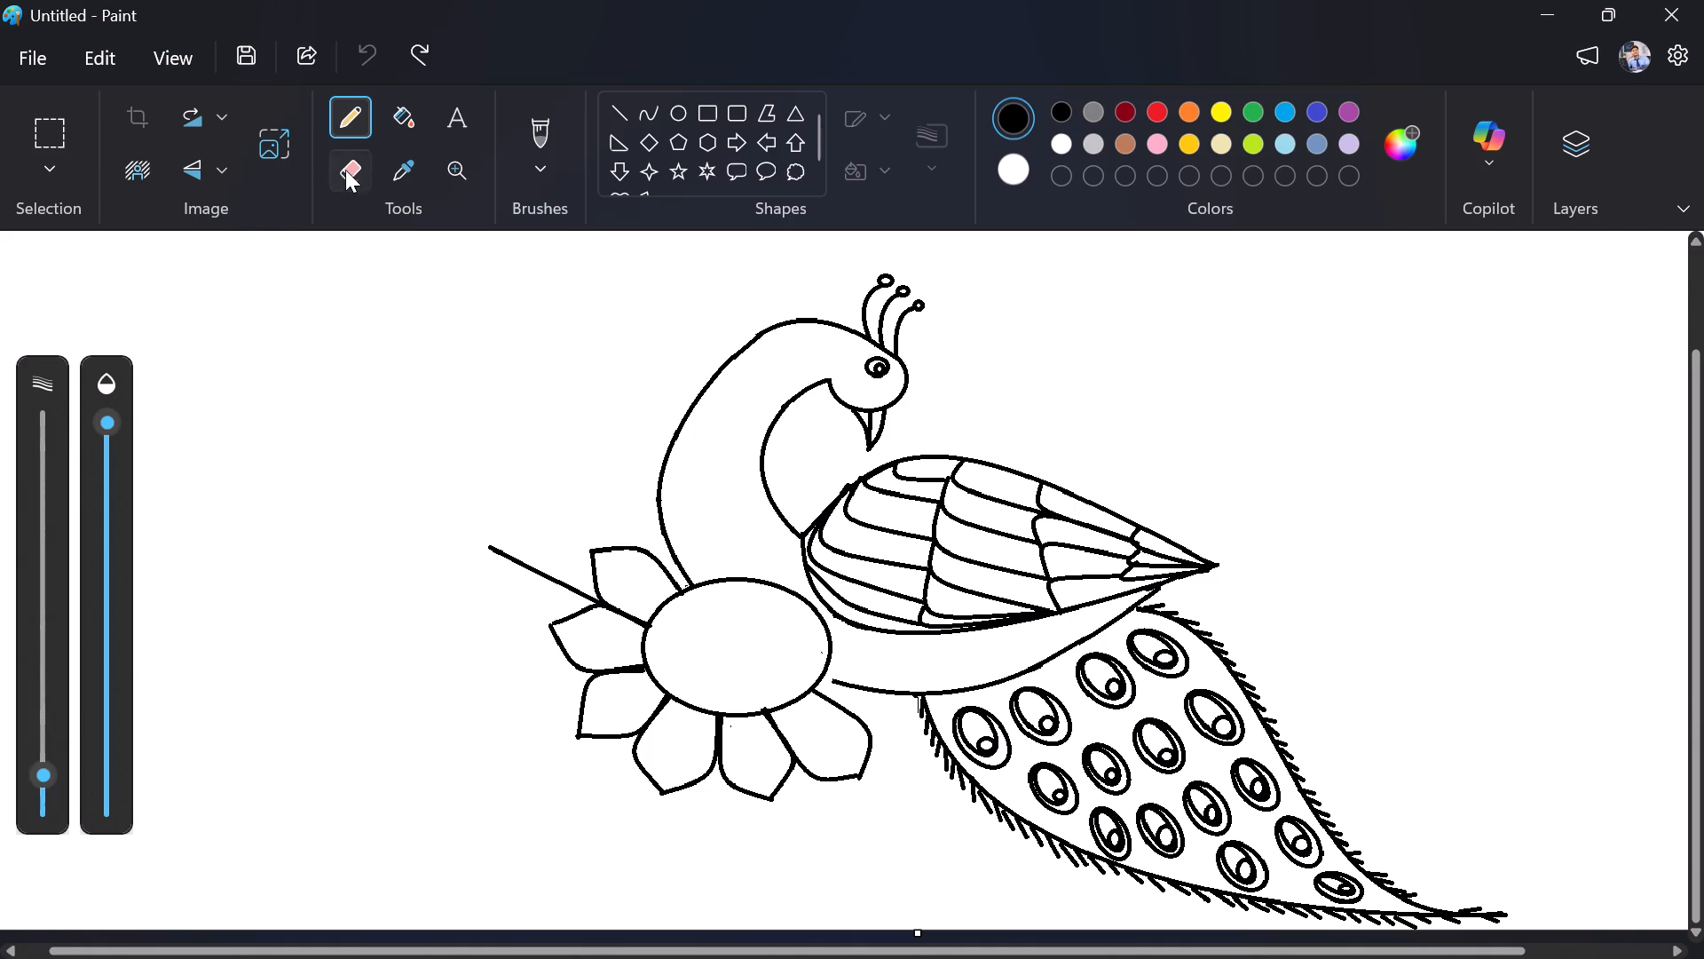
# Erase the part of the long line between the first and second petals that extends outward beyond the flower.
pyautogui.click(346, 169)
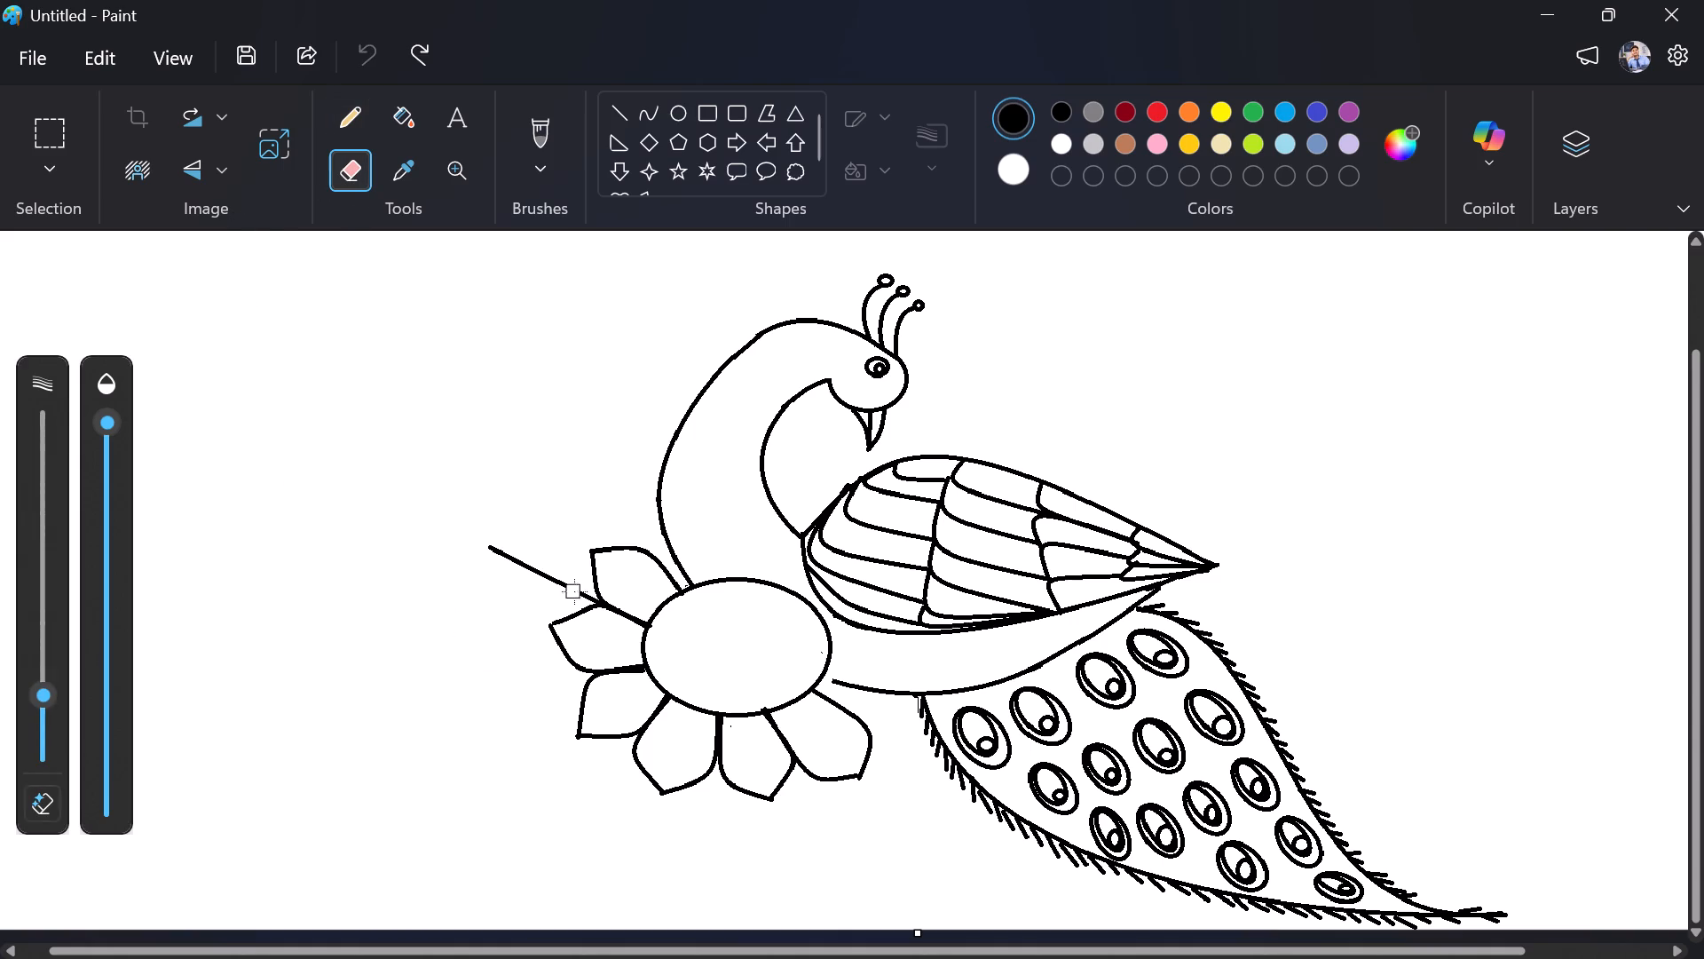
pyautogui.moveTo(577, 590); pyautogui.dragTo(517, 573)
pyautogui.moveTo(517, 573); pyautogui.dragTo(507, 557)
pyautogui.moveTo(507, 557); pyautogui.dragTo(550, 575)
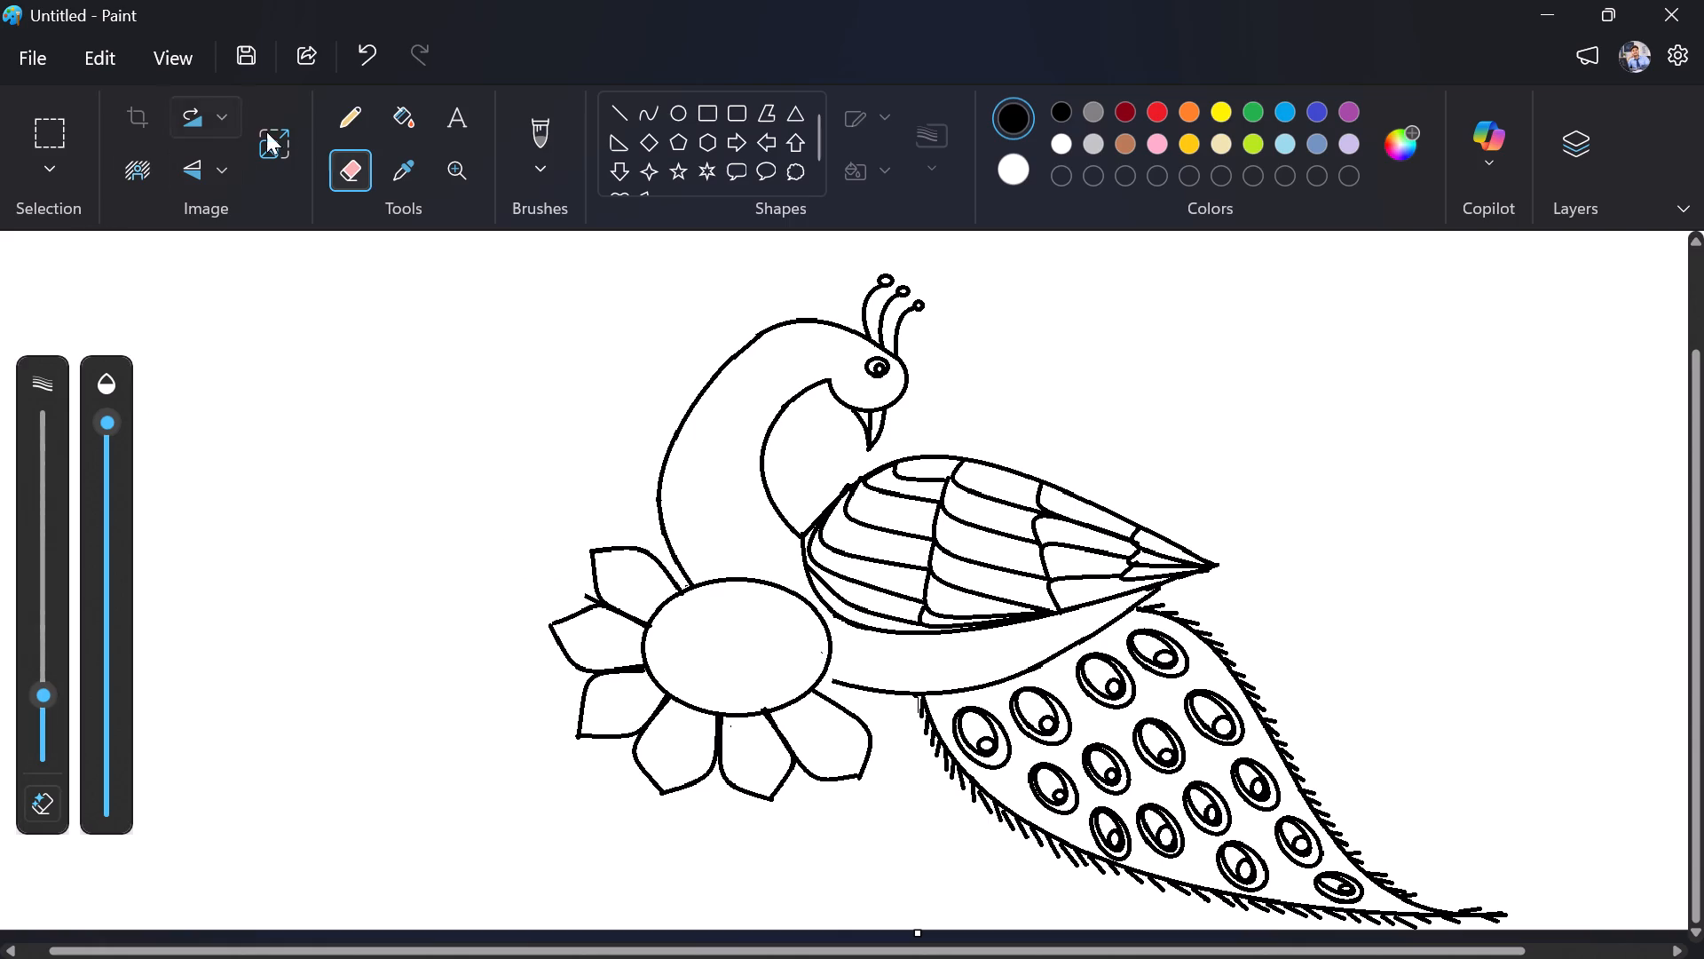
# Draw four short straight lines radiating from the flower's oval centre, above the first petal and in the gaps between the first four petals.
pyautogui.click(622, 107)
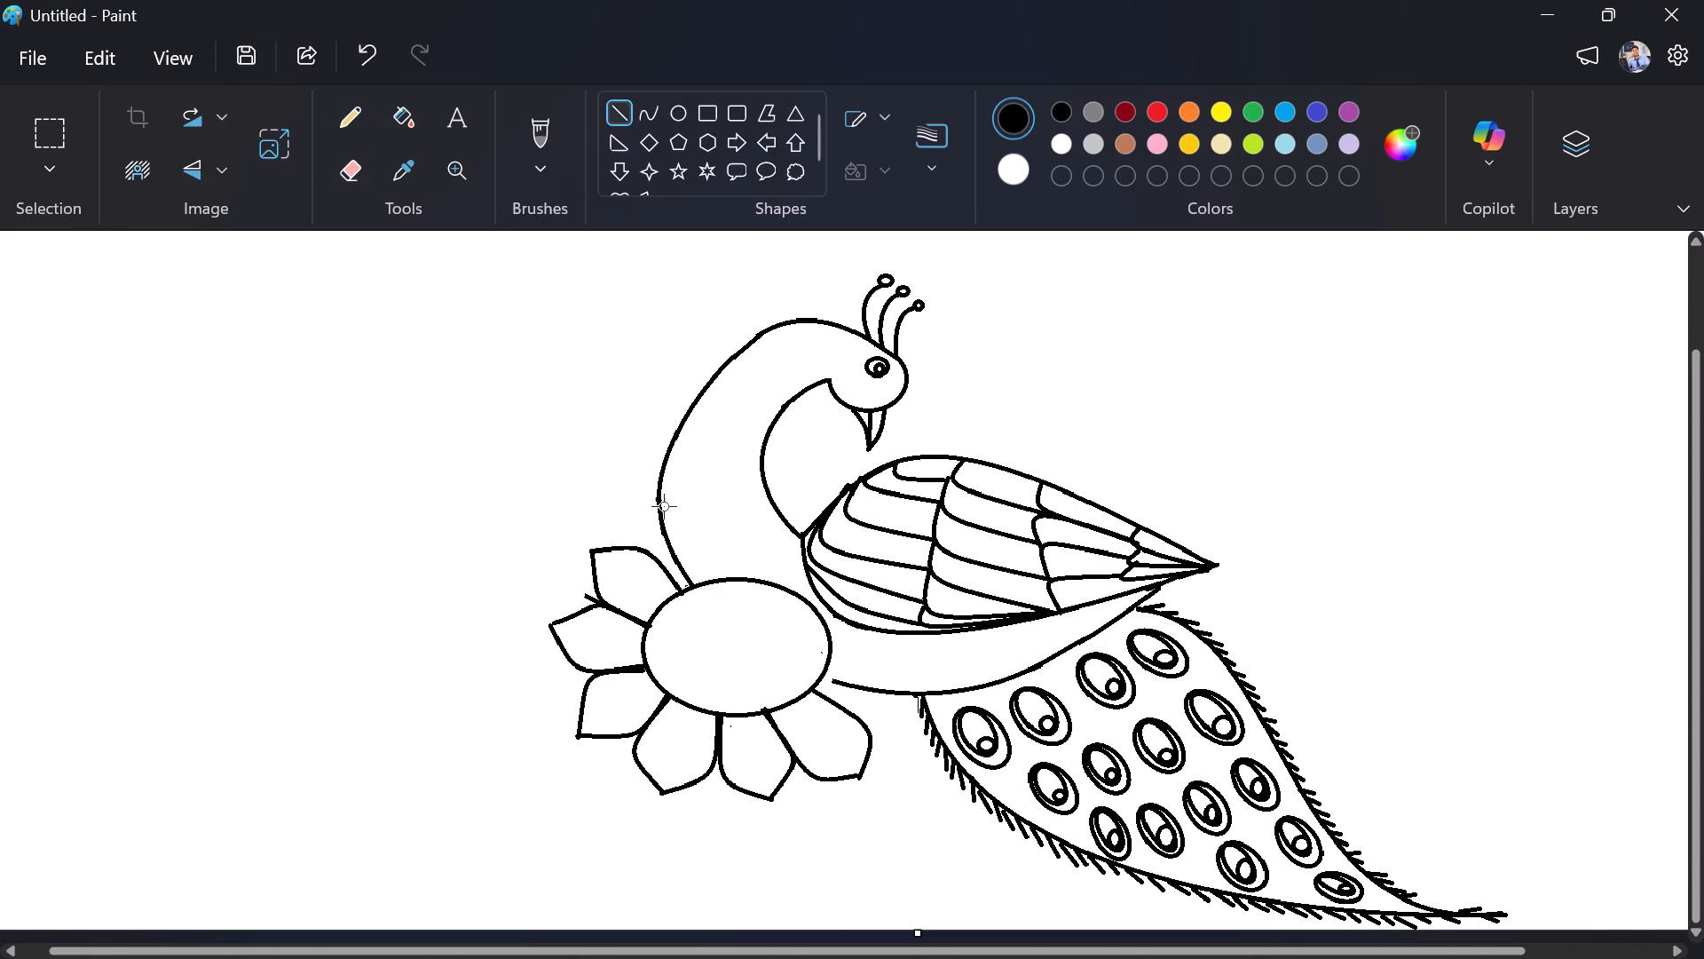
pyautogui.moveTo(682, 589); pyautogui.dragTo(636, 528)
pyautogui.moveTo(636, 528); pyautogui.dragTo(636, 527)
pyautogui.moveTo(643, 623); pyautogui.dragTo(577, 601)
pyautogui.moveTo(577, 601); pyautogui.dragTo(564, 583)
pyautogui.click(534, 585)
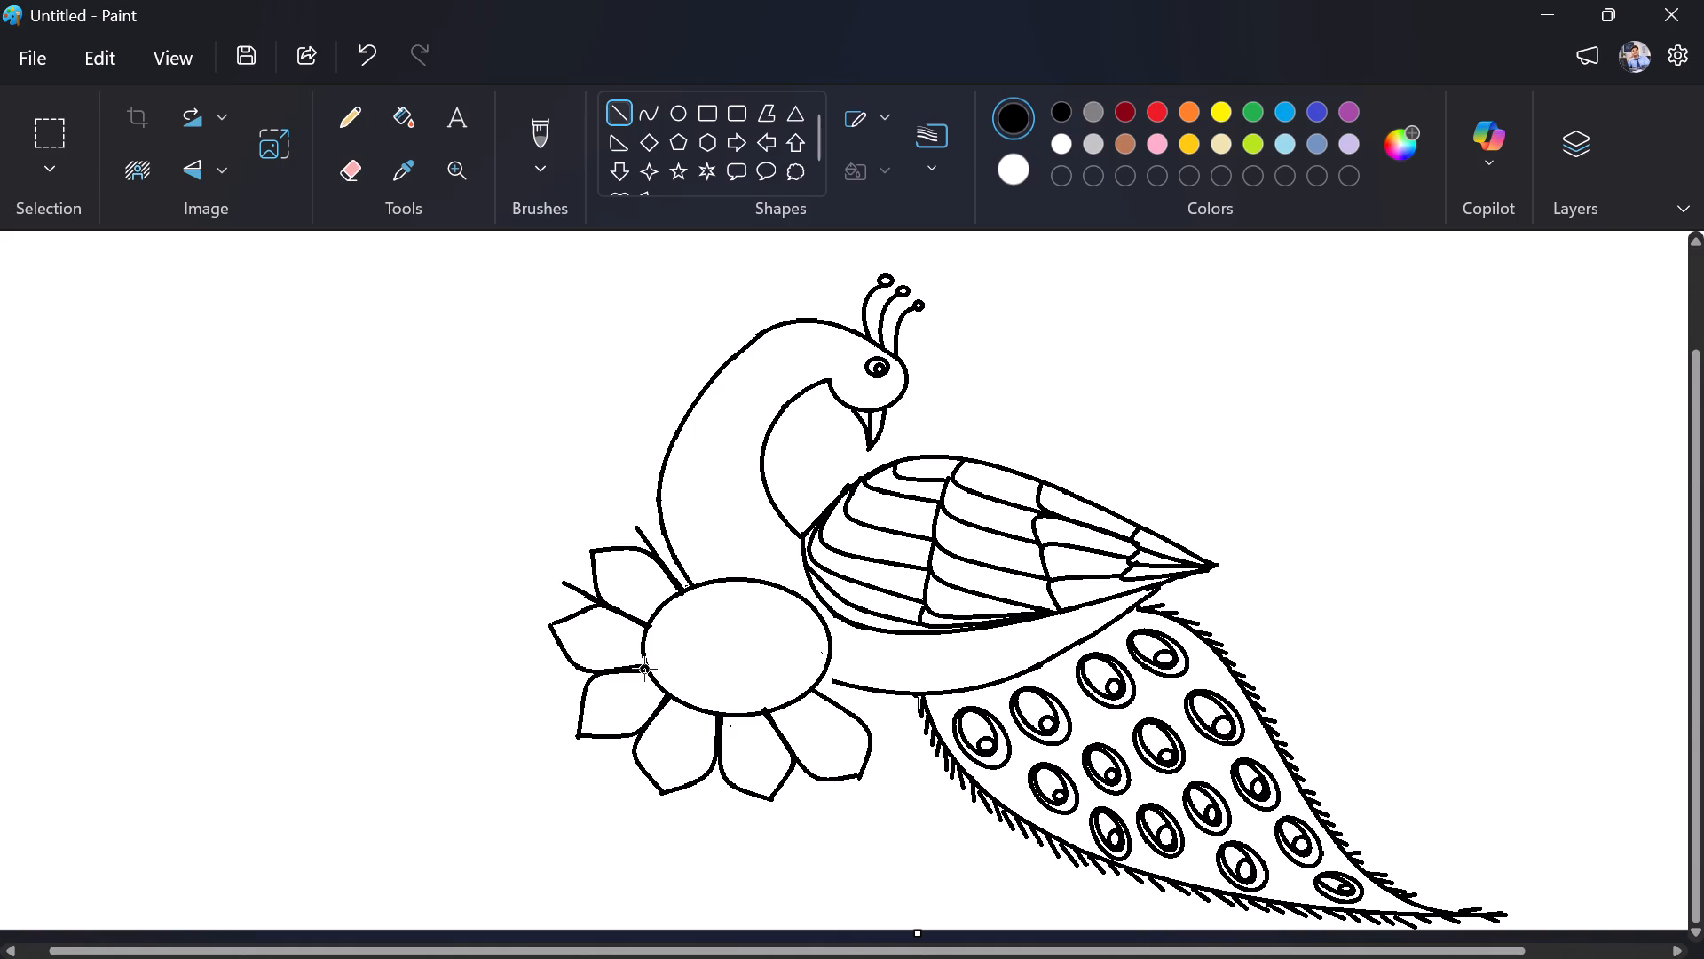
pyautogui.moveTo(644, 669); pyautogui.dragTo(562, 679)
pyautogui.moveTo(562, 679); pyautogui.dragTo(546, 676)
pyautogui.moveTo(665, 696); pyautogui.dragTo(626, 758)
pyautogui.moveTo(626, 758); pyautogui.dragTo(603, 778)
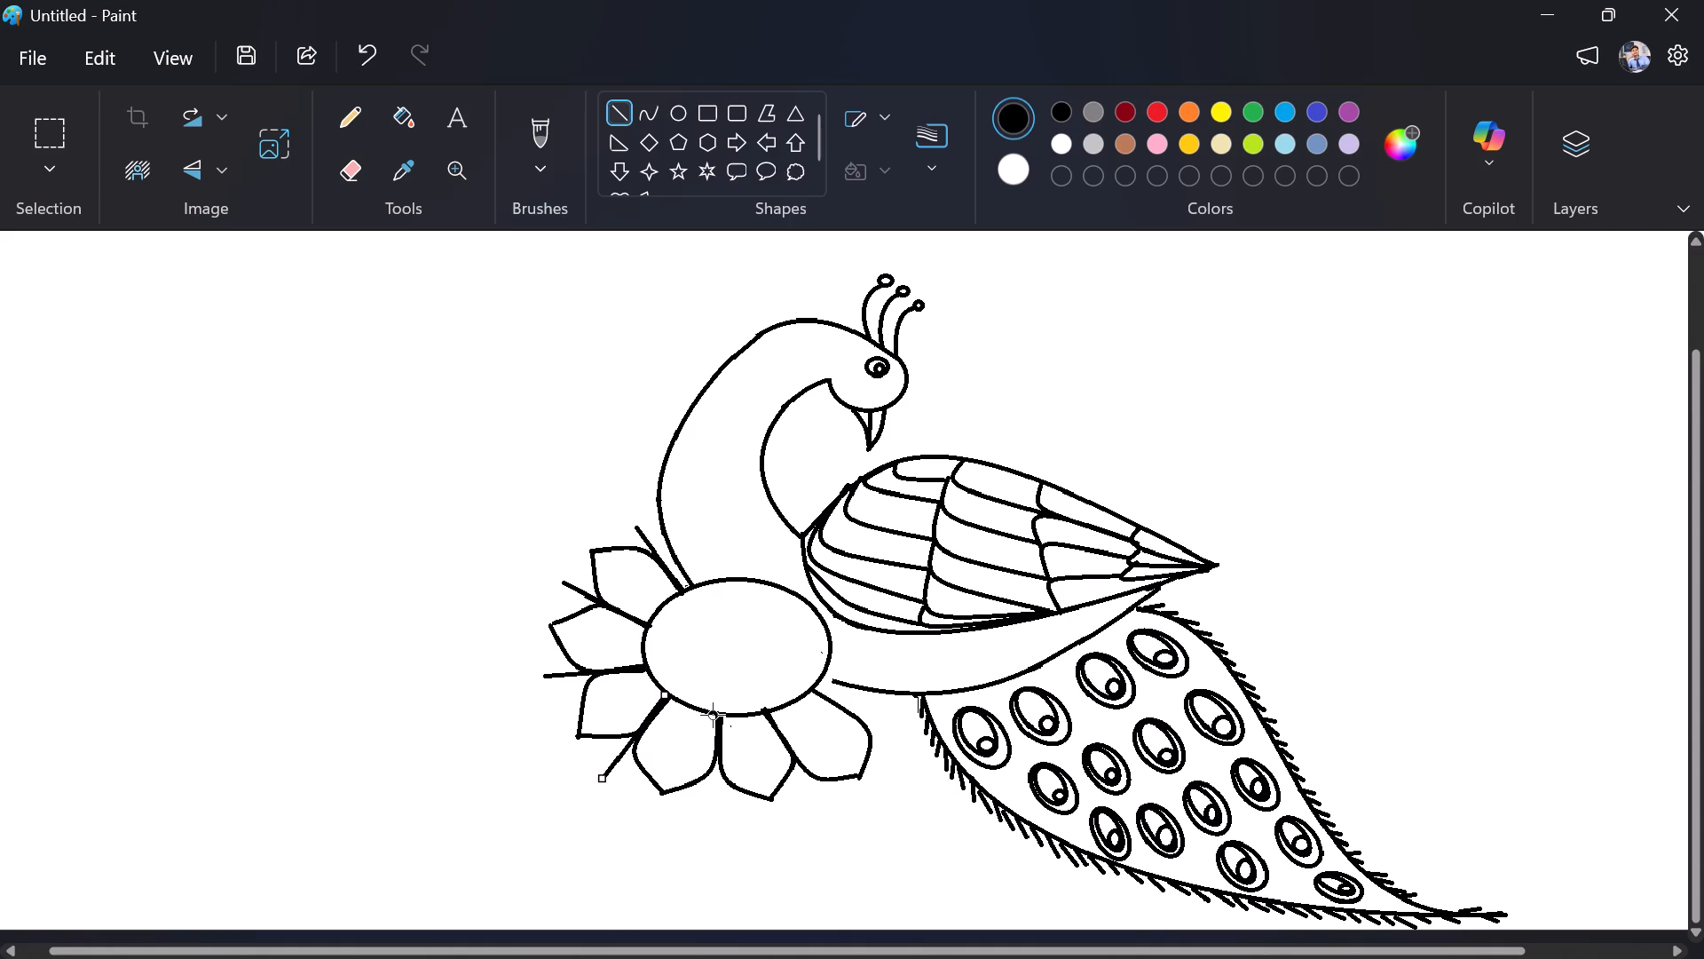
# Draw three more short radiating lines, between the fourth and fifth petals, between the fifth and sixth, and just past the sixth petal.
pyautogui.moveTo(720, 715); pyautogui.dragTo(713, 813)
pyautogui.moveTo(713, 813); pyautogui.dragTo(713, 815)
pyautogui.moveTo(767, 713); pyautogui.dragTo(815, 801)
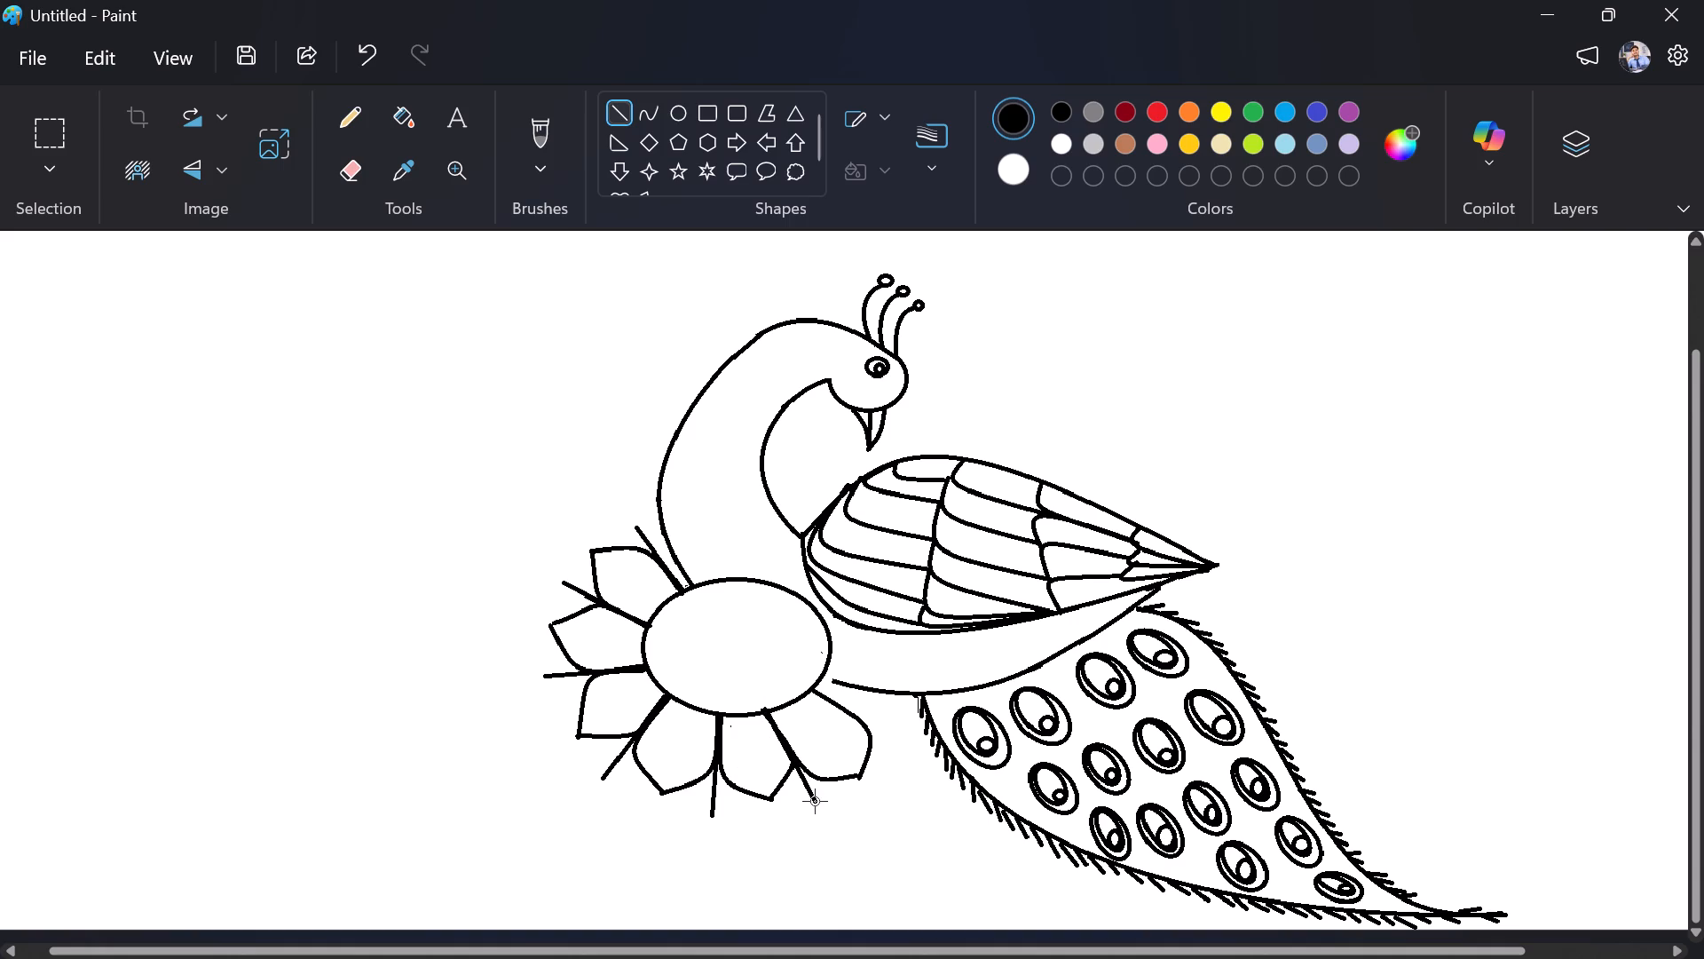
pyautogui.moveTo(815, 801); pyautogui.dragTo(819, 803)
pyautogui.moveTo(812, 691); pyautogui.dragTo(864, 706)
pyautogui.moveTo(864, 706); pyautogui.dragTo(896, 739)
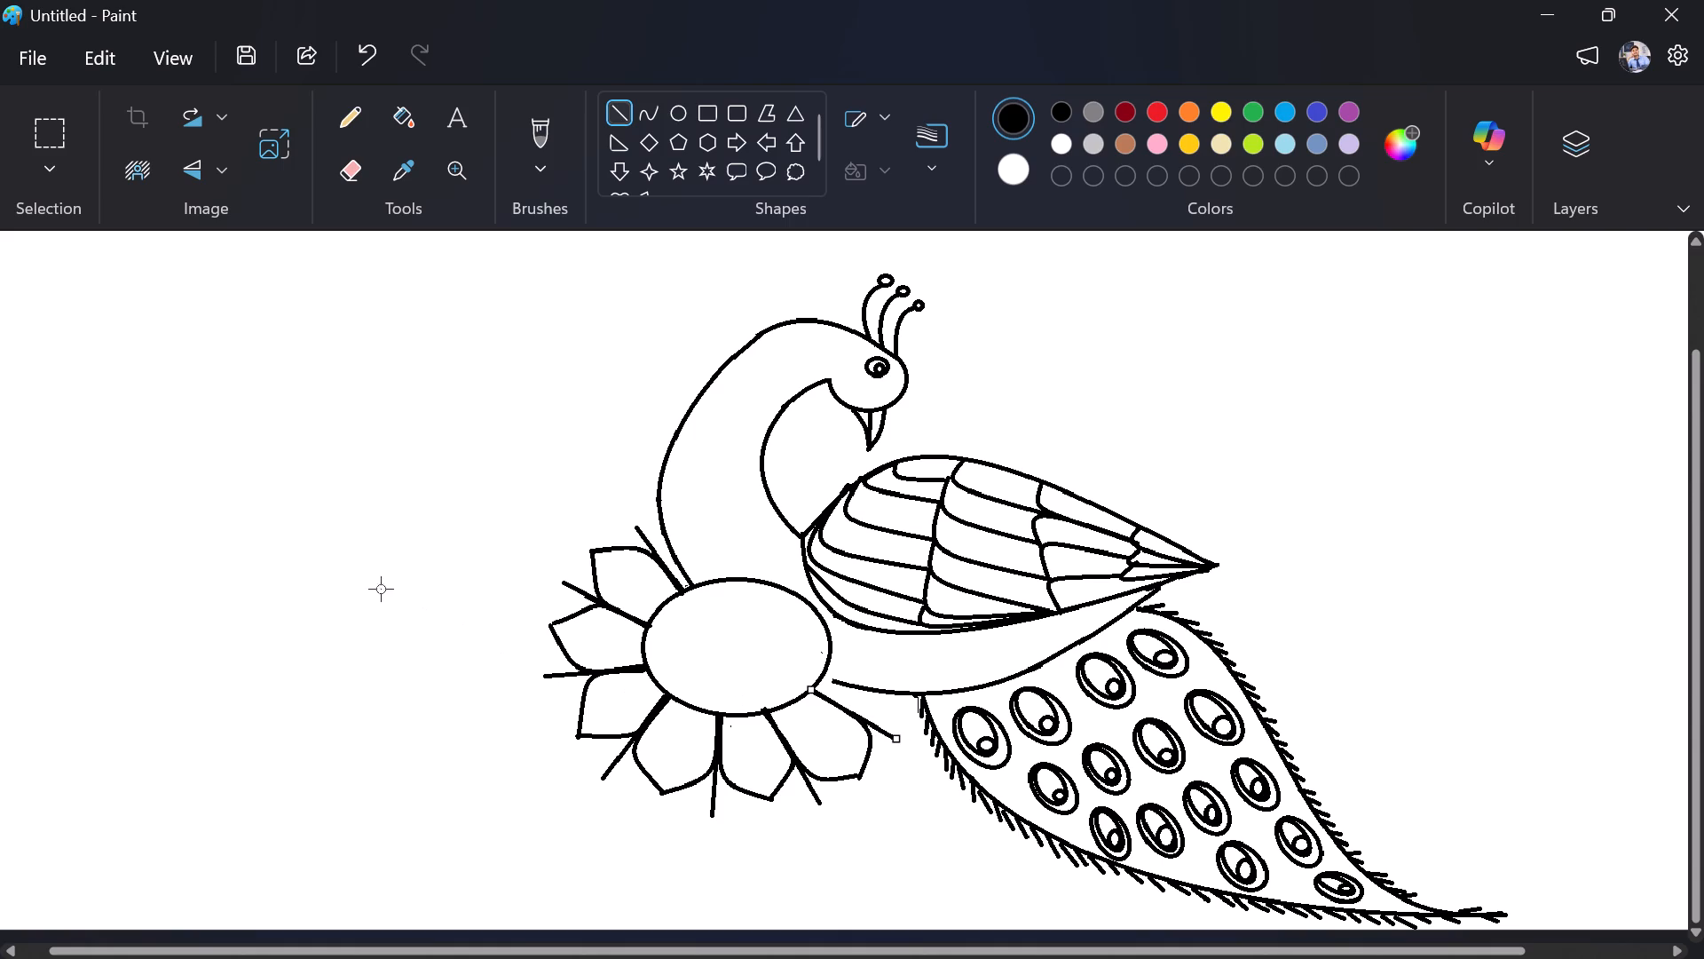
pyautogui.click(325, 574)
pyautogui.hotkey('ctrl', 'z')
# Place two pencil dots in a row beyond the tip of each of the first four radiating lines, starting above the first petal.
pyautogui.click(335, 116)
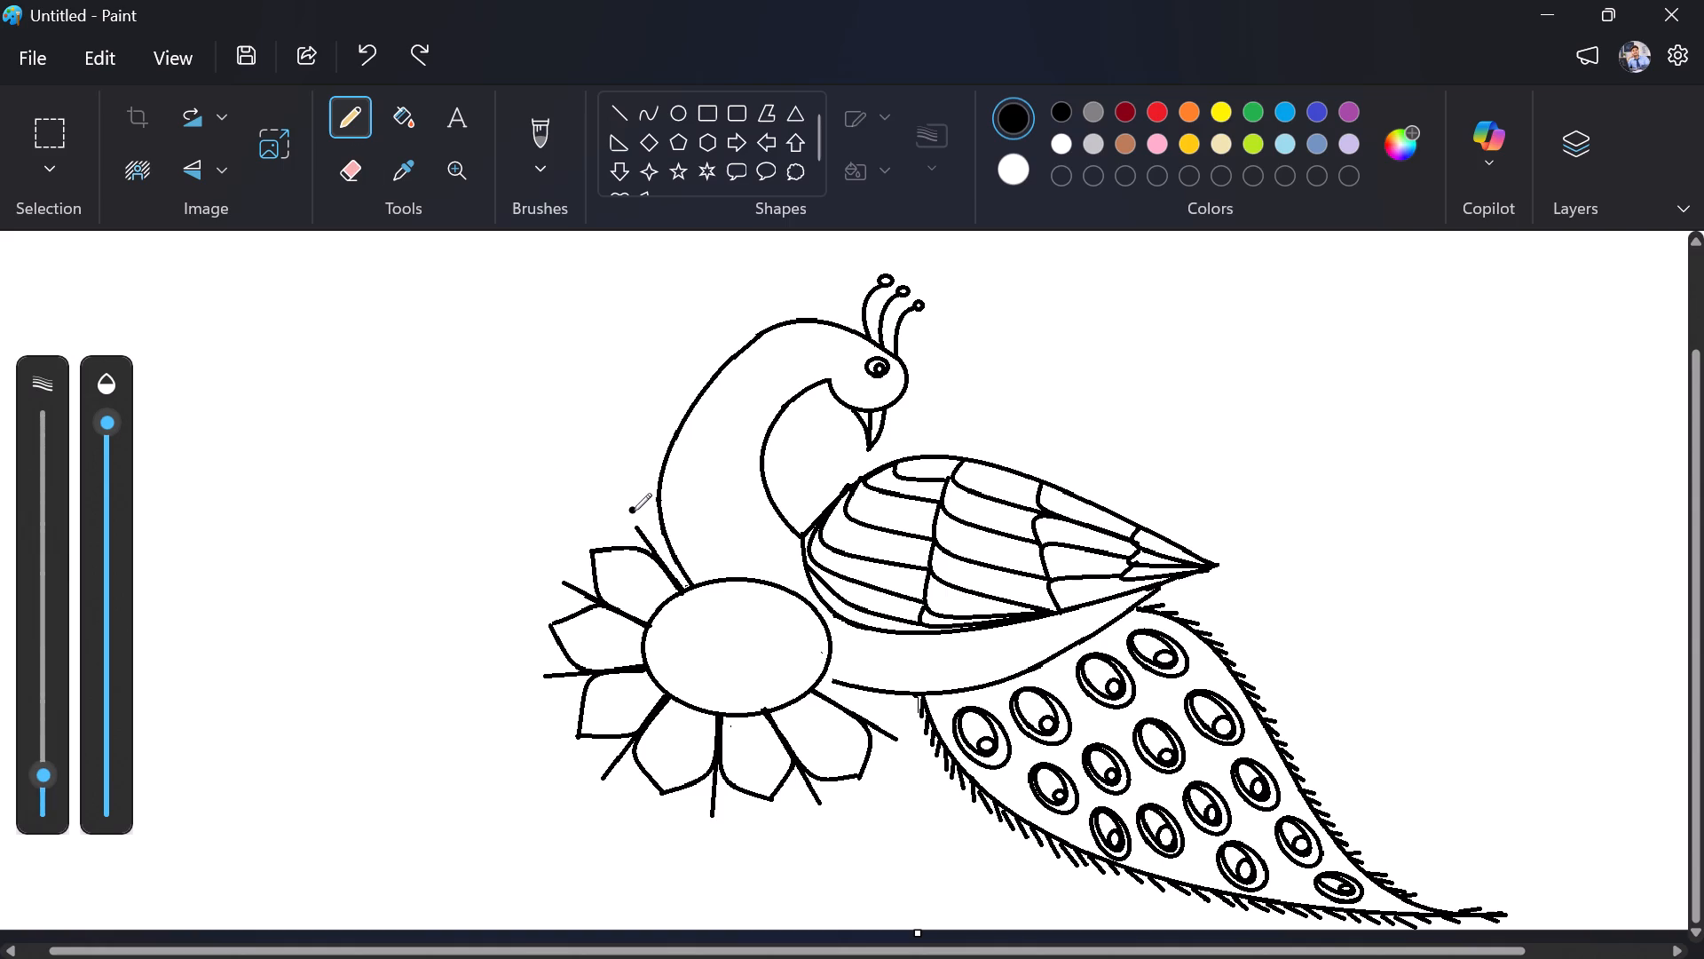
pyautogui.click(631, 520)
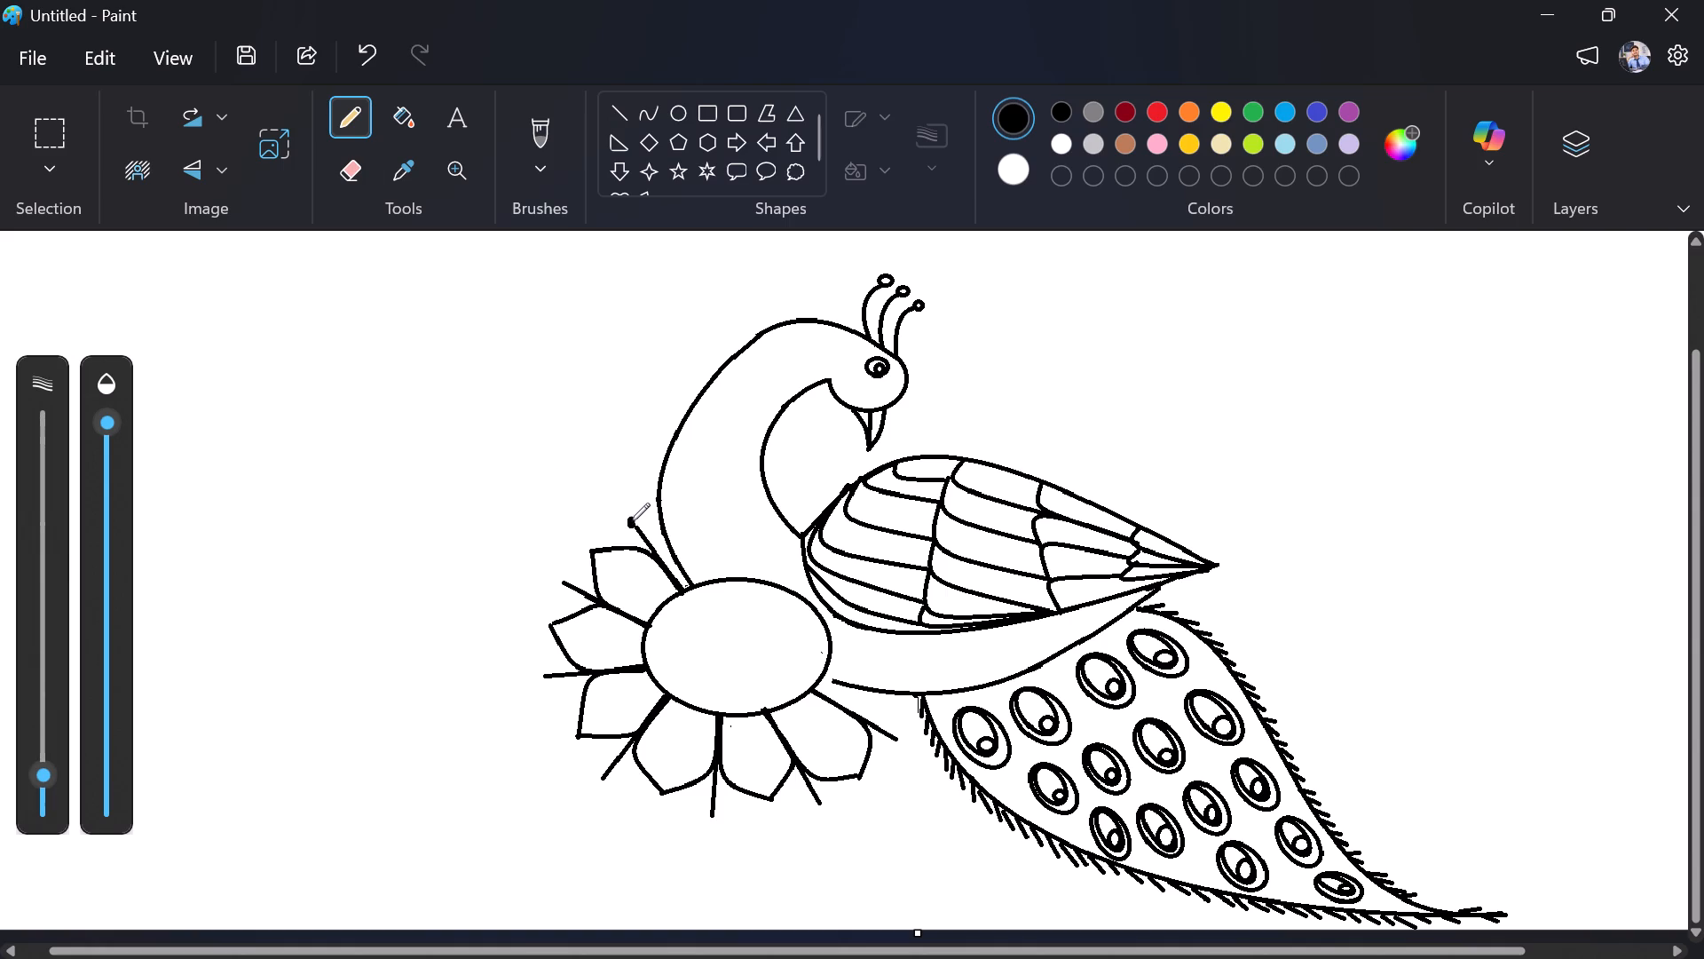
pyautogui.hotkey('ctrl', 'z')
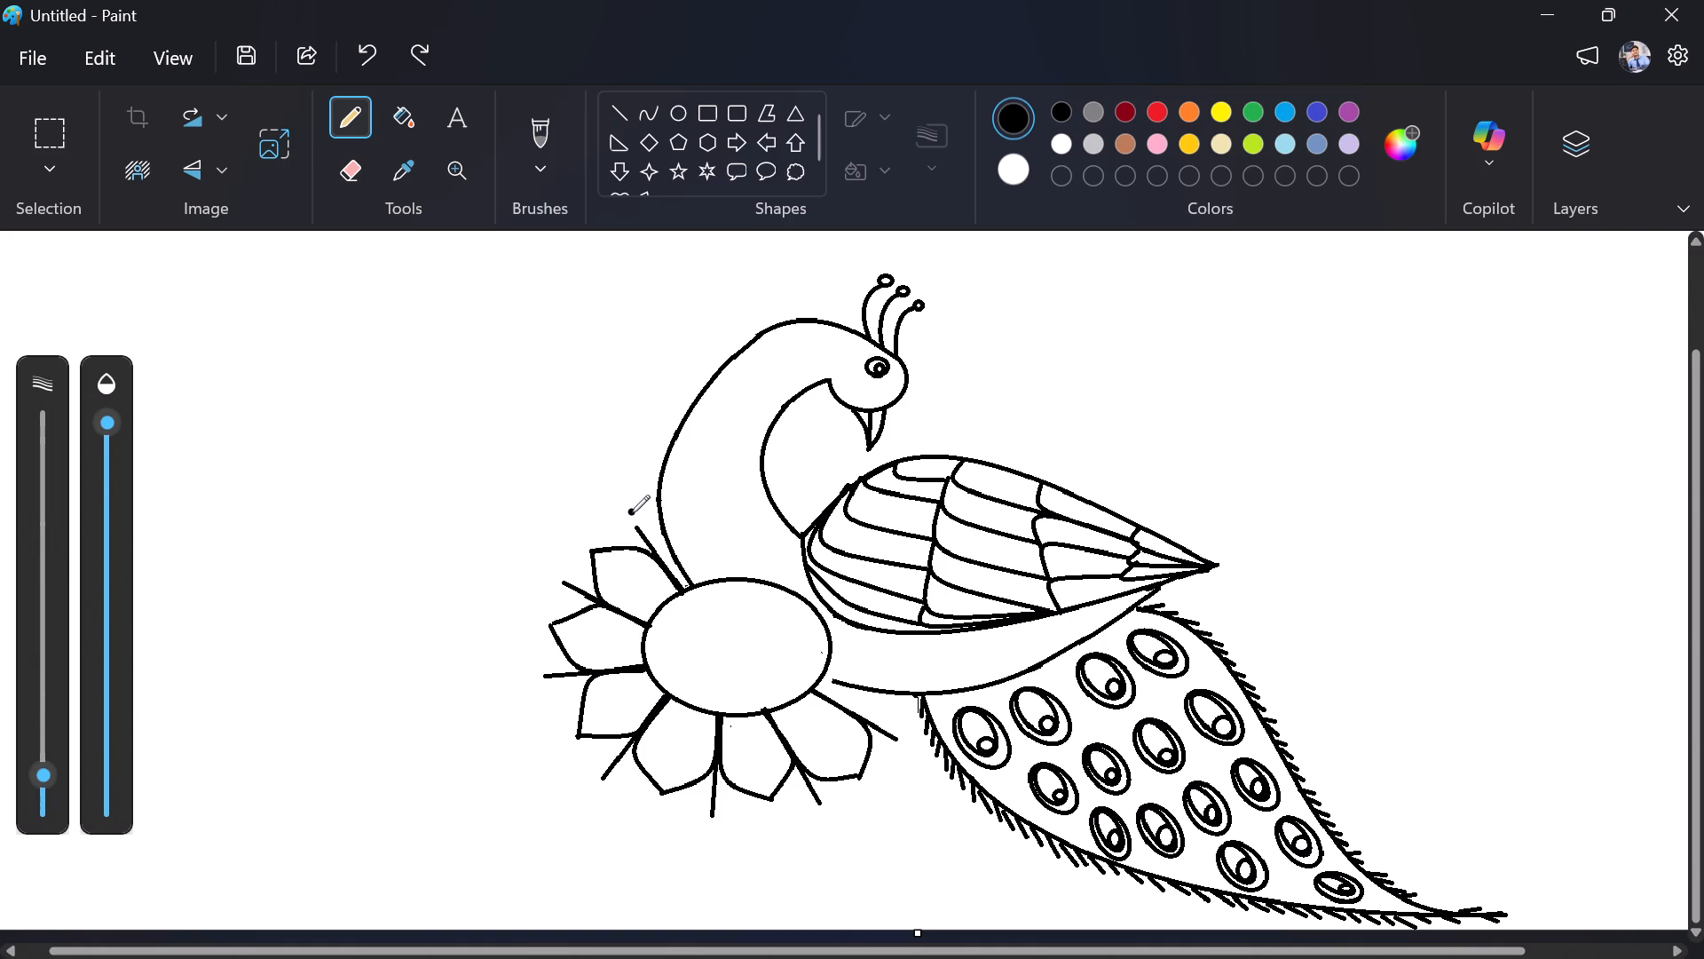
pyautogui.click(628, 519)
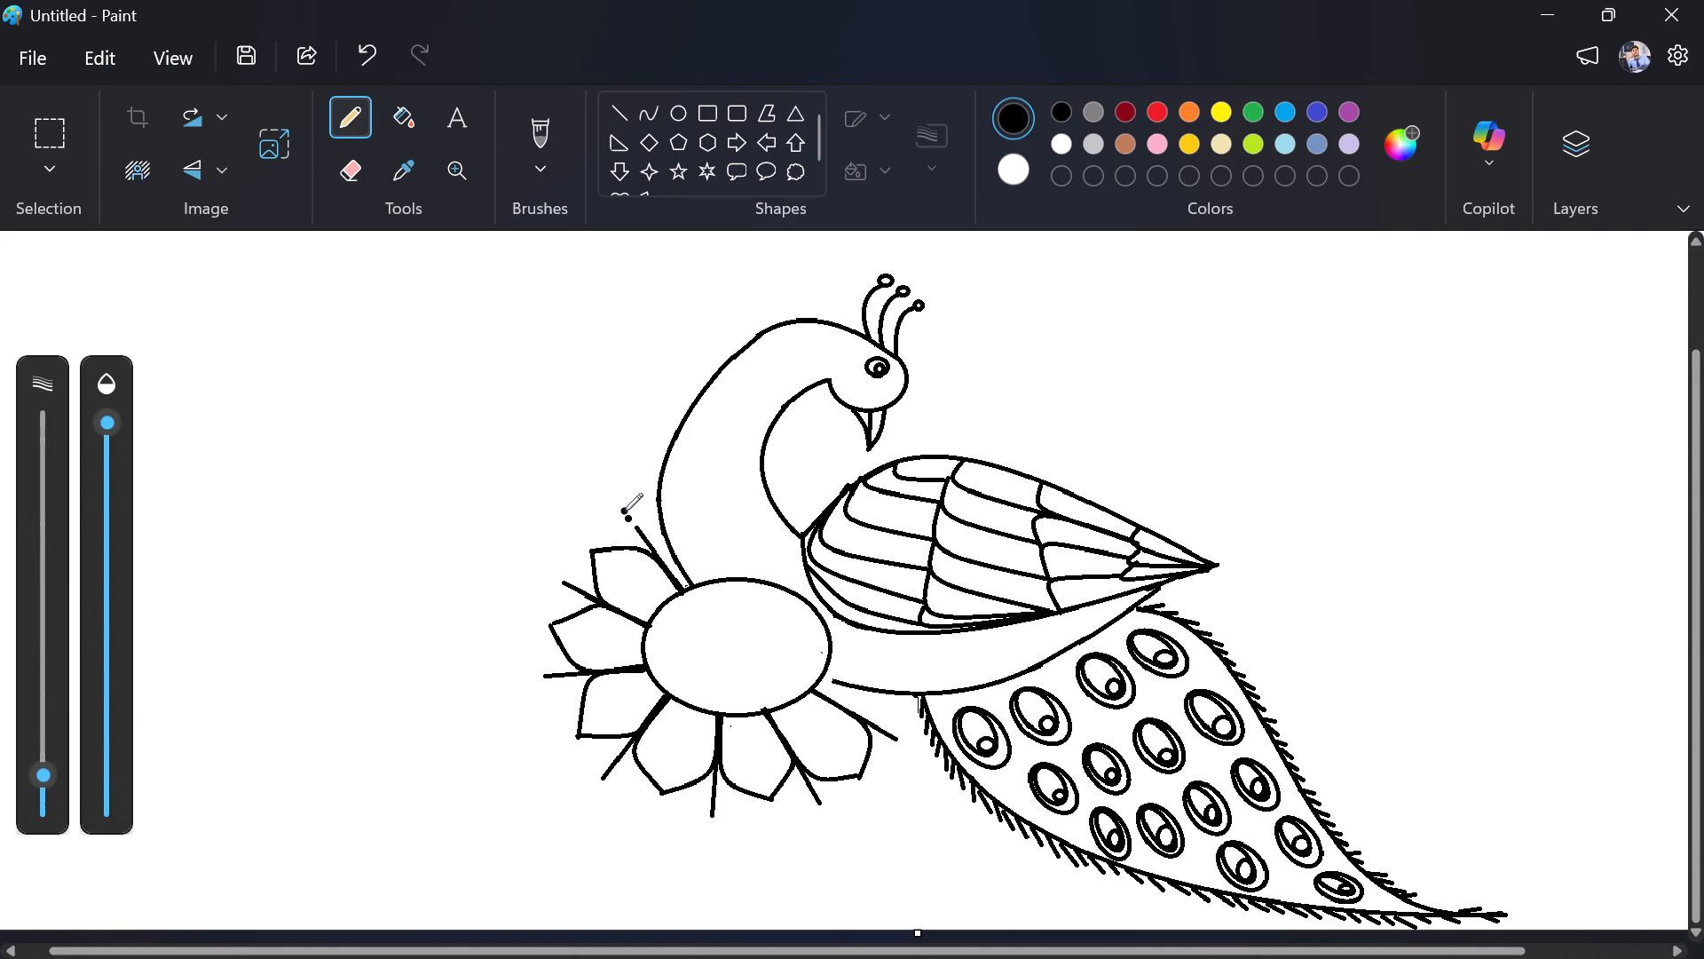
pyautogui.click(623, 508)
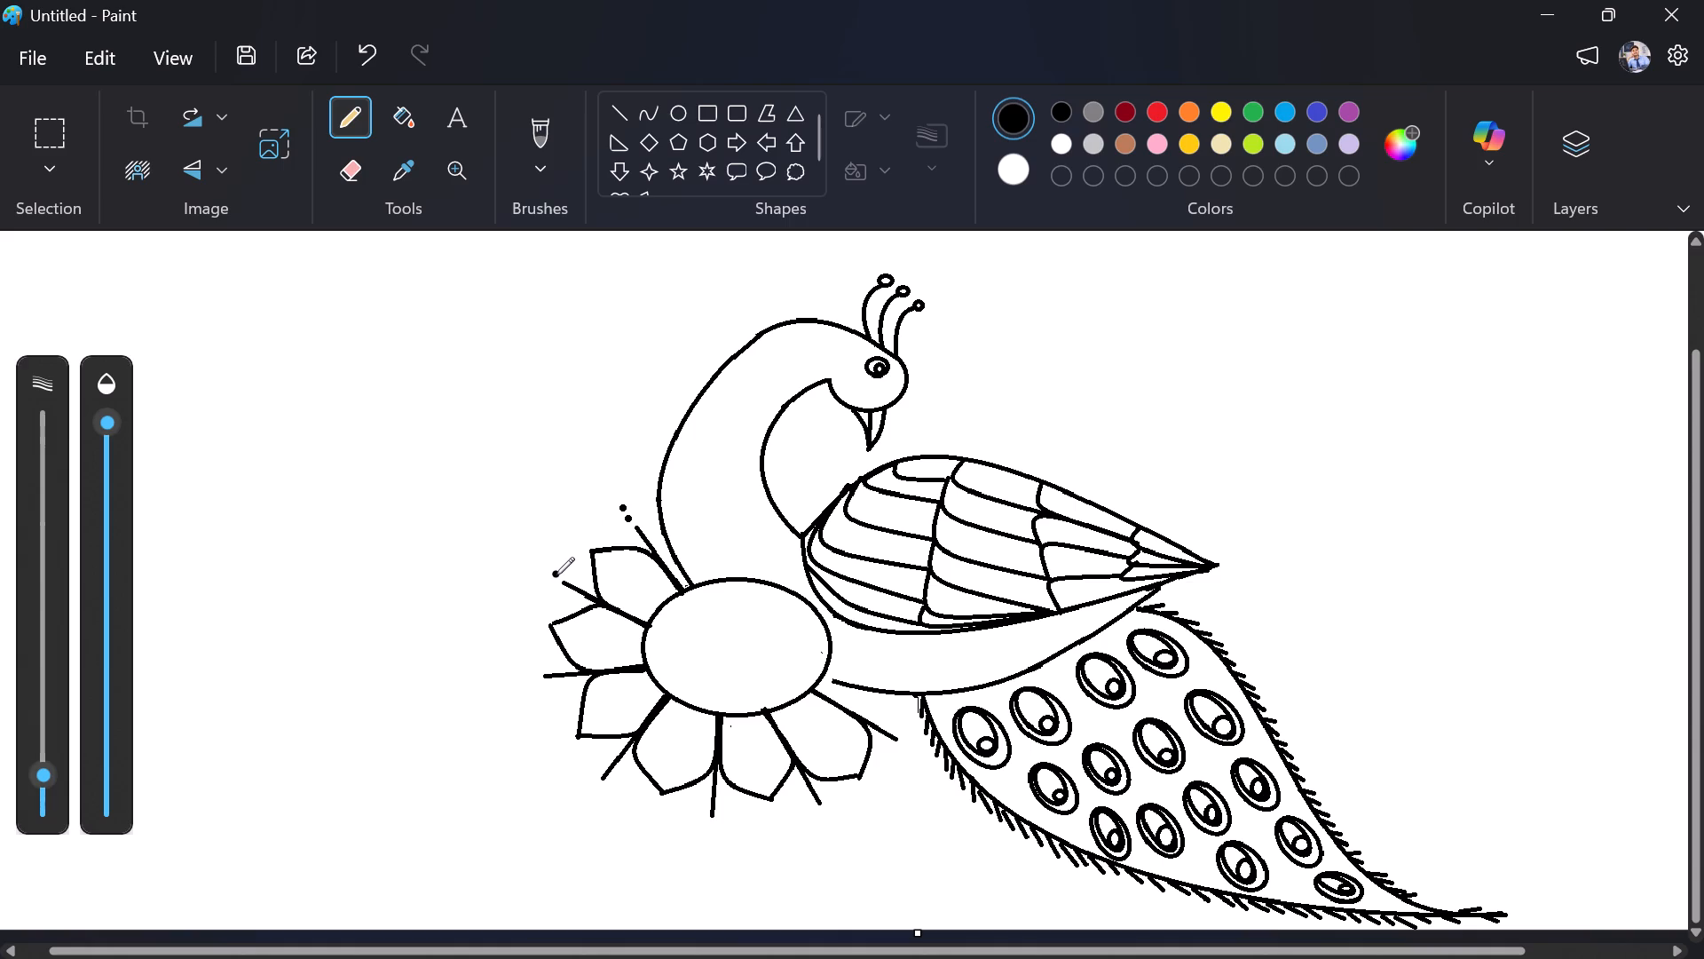
pyautogui.click(556, 575)
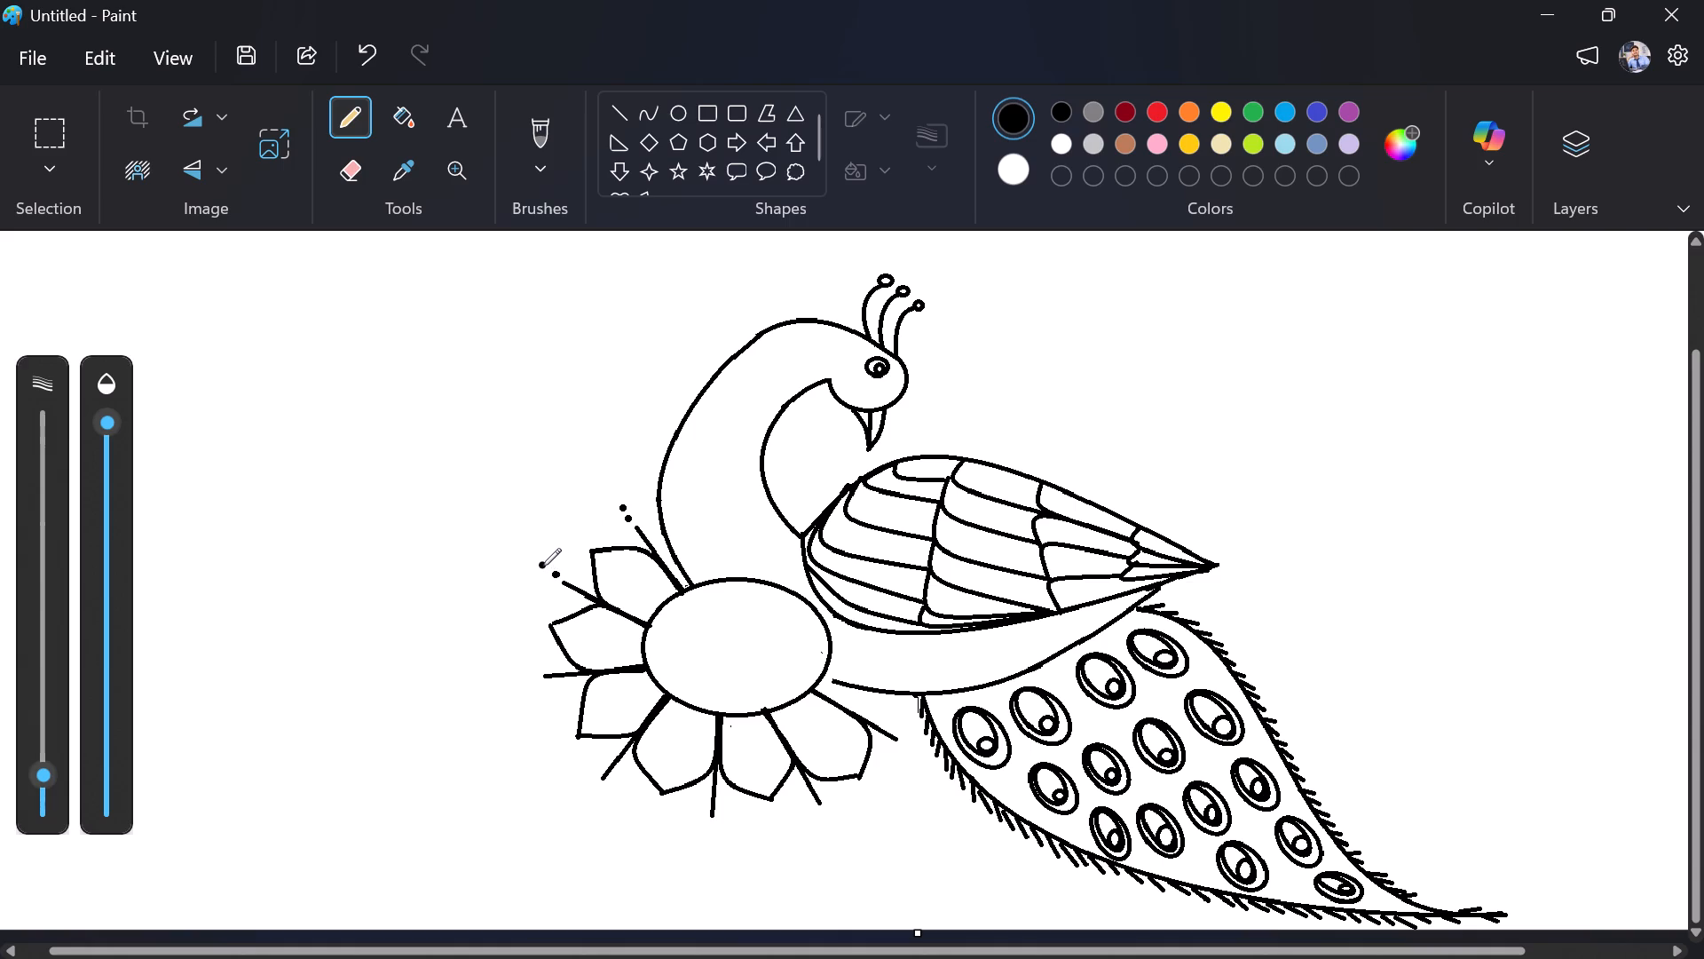
pyautogui.click(543, 566)
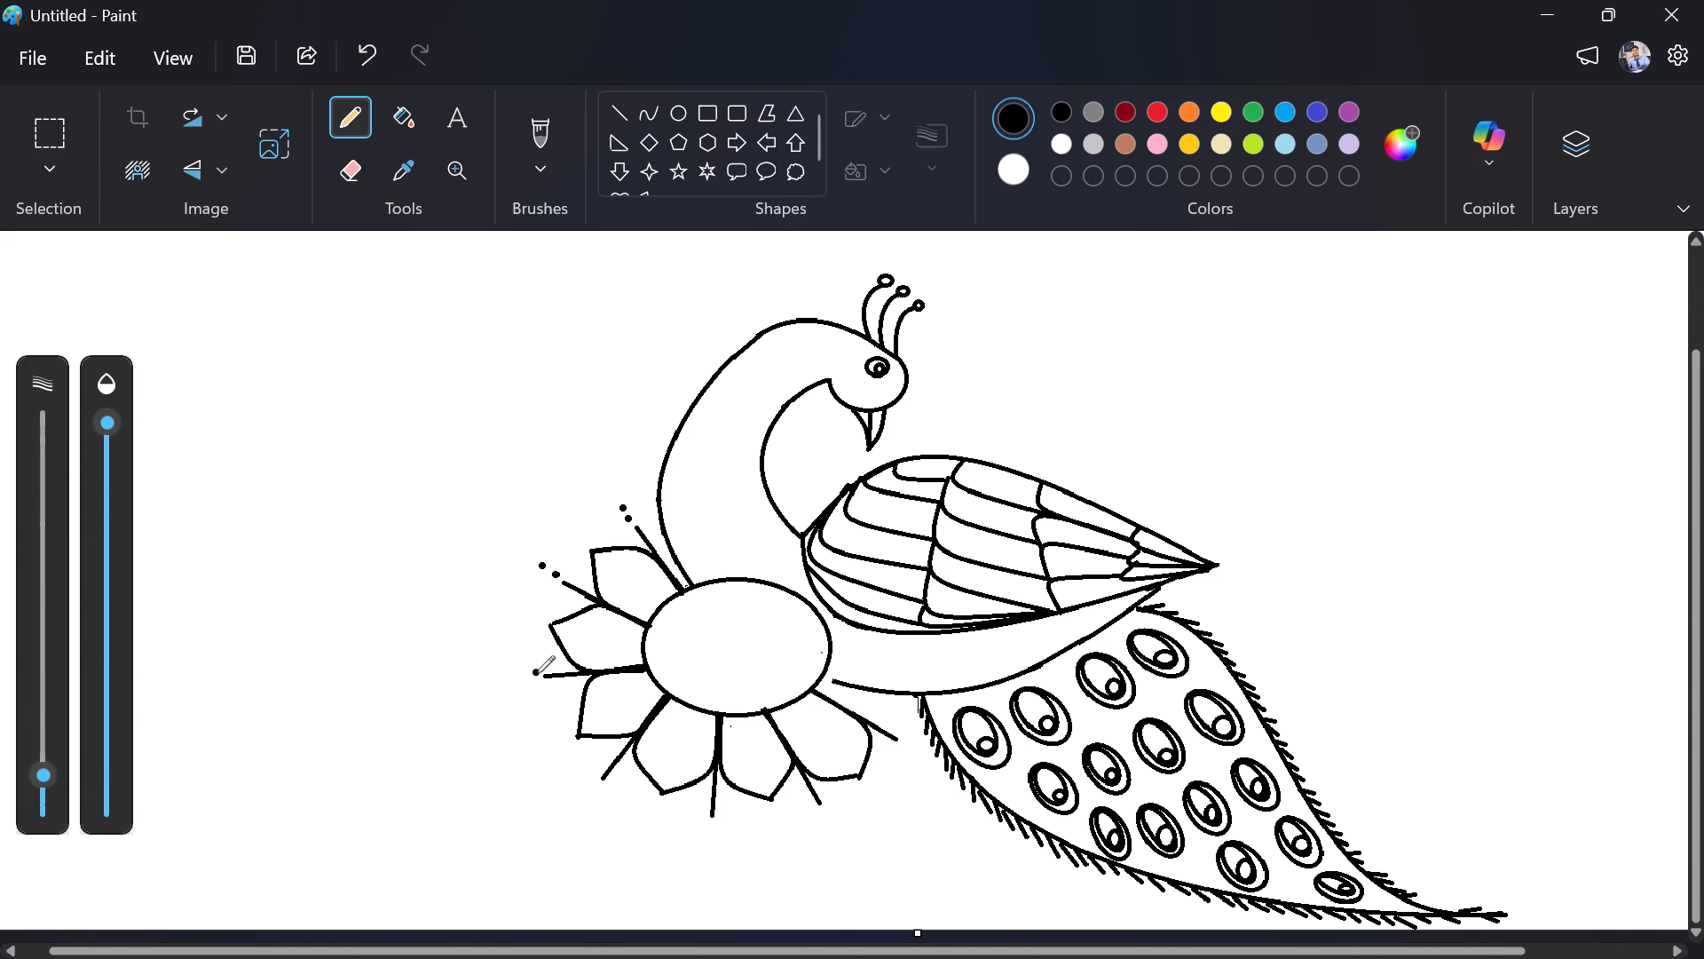
pyautogui.click(537, 675)
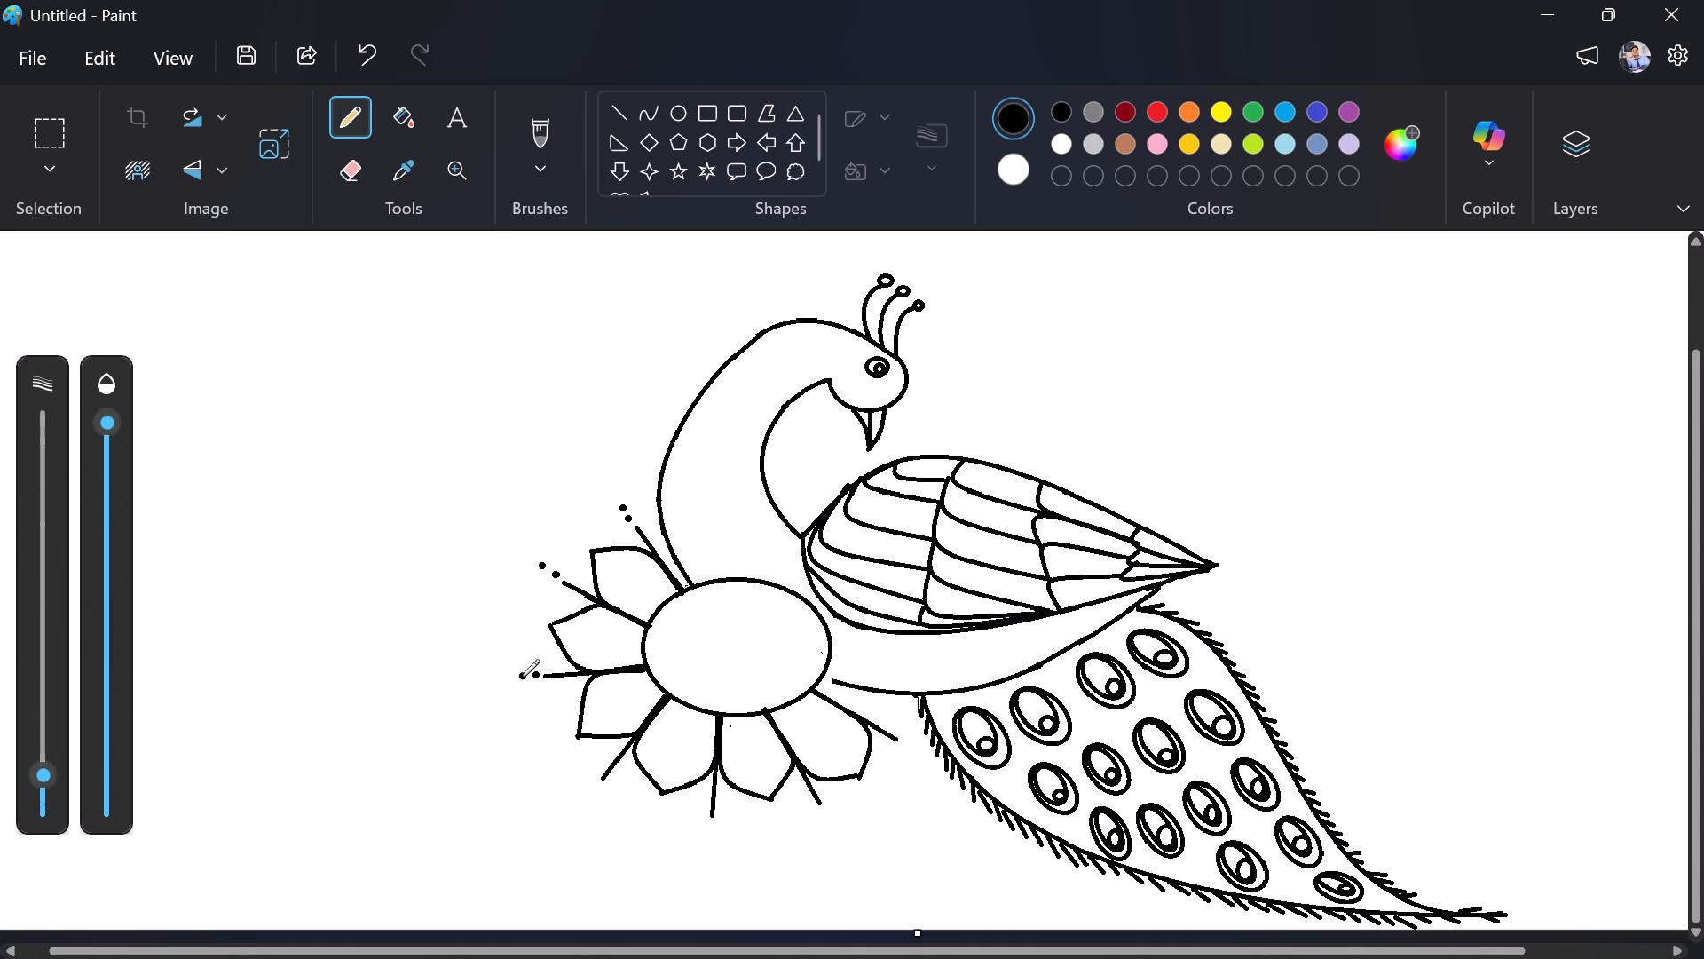
pyautogui.click(522, 677)
pyautogui.click(596, 789)
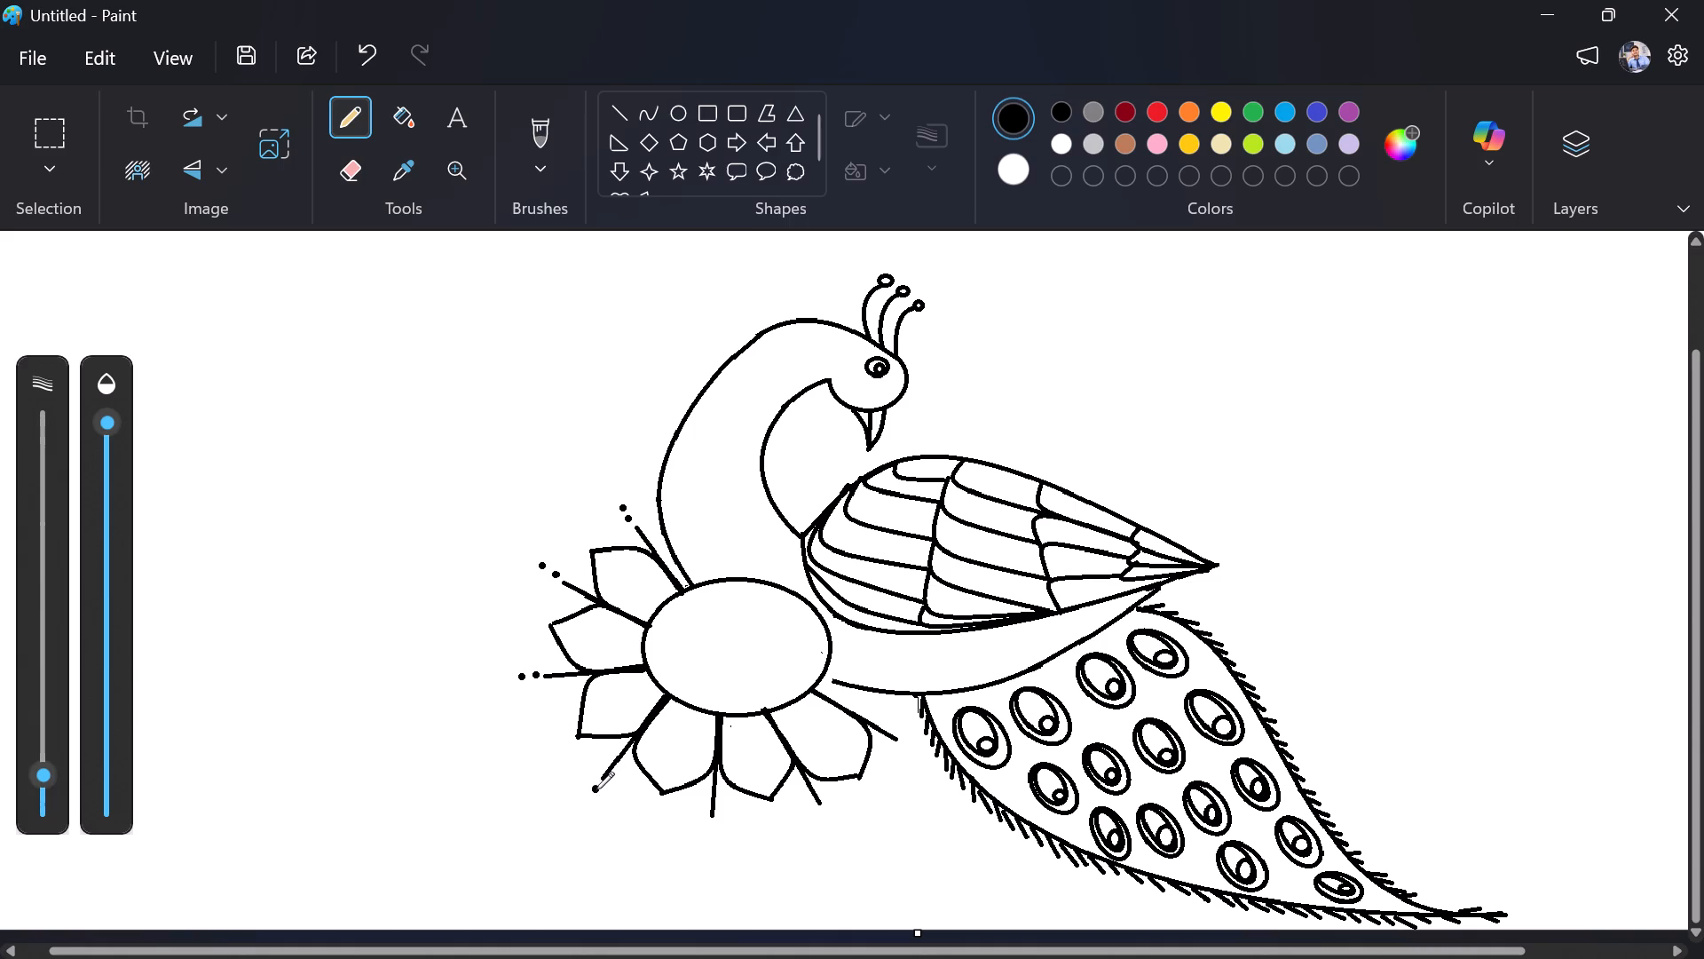
pyautogui.click(589, 800)
# Place two pencil dots in a row beyond the tip of each of the last three radiating lines, around the fifth and sixth petals.
pyautogui.click(714, 830)
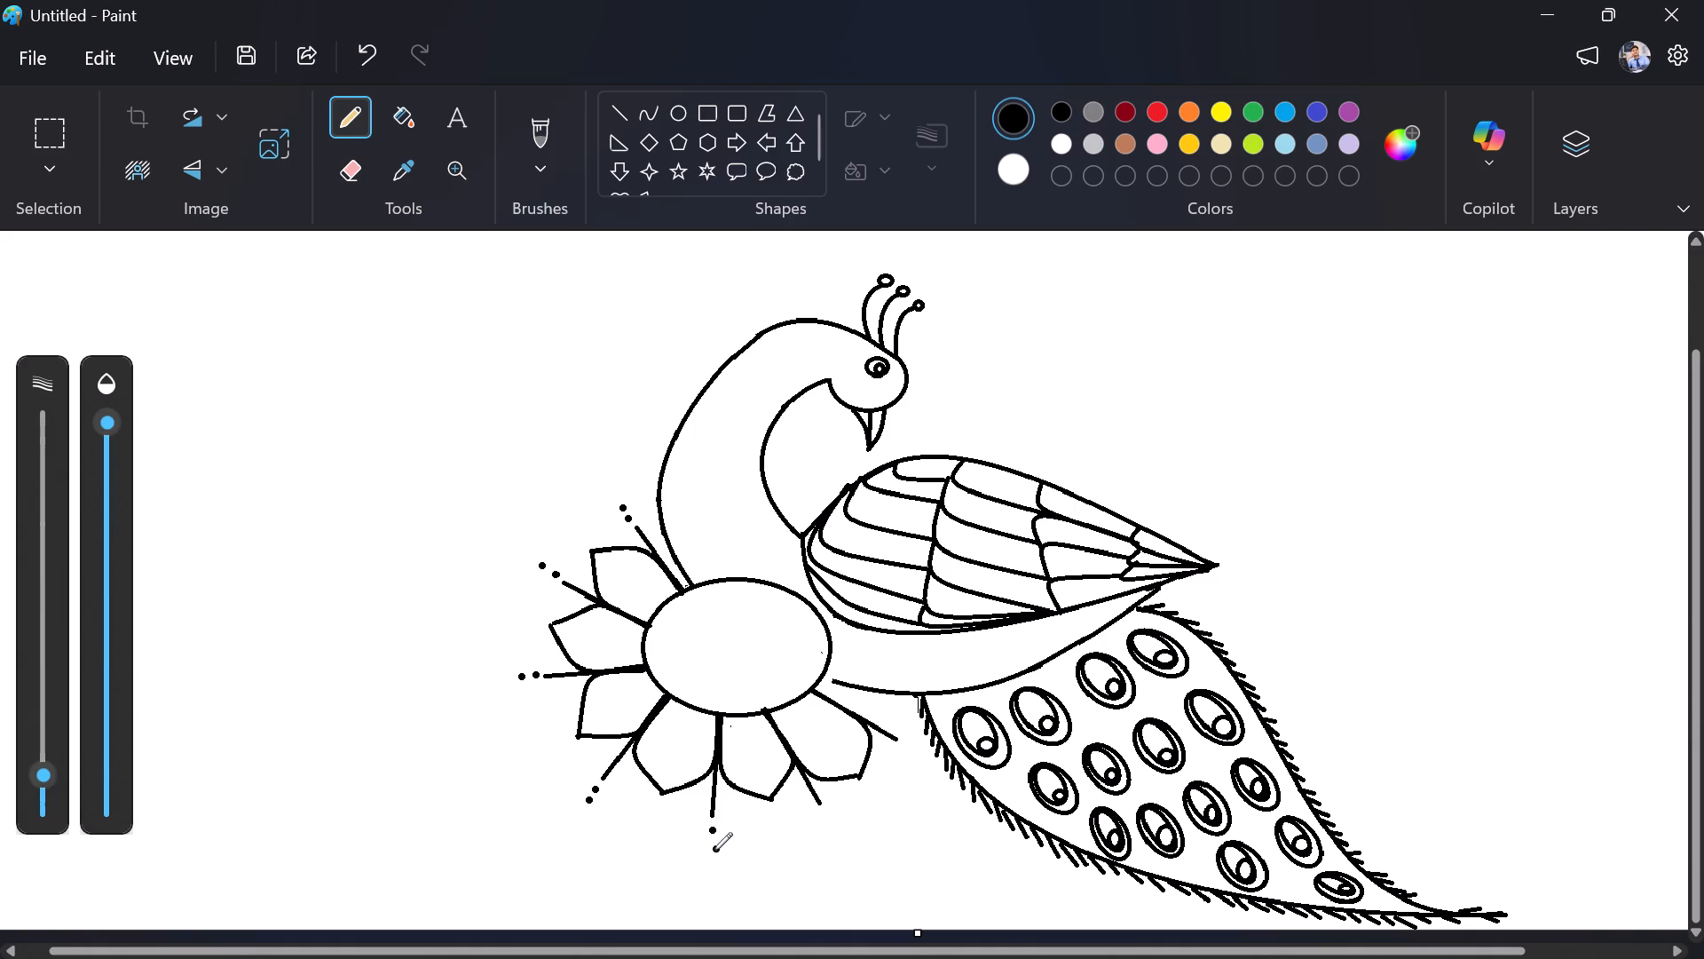
pyautogui.click(714, 850)
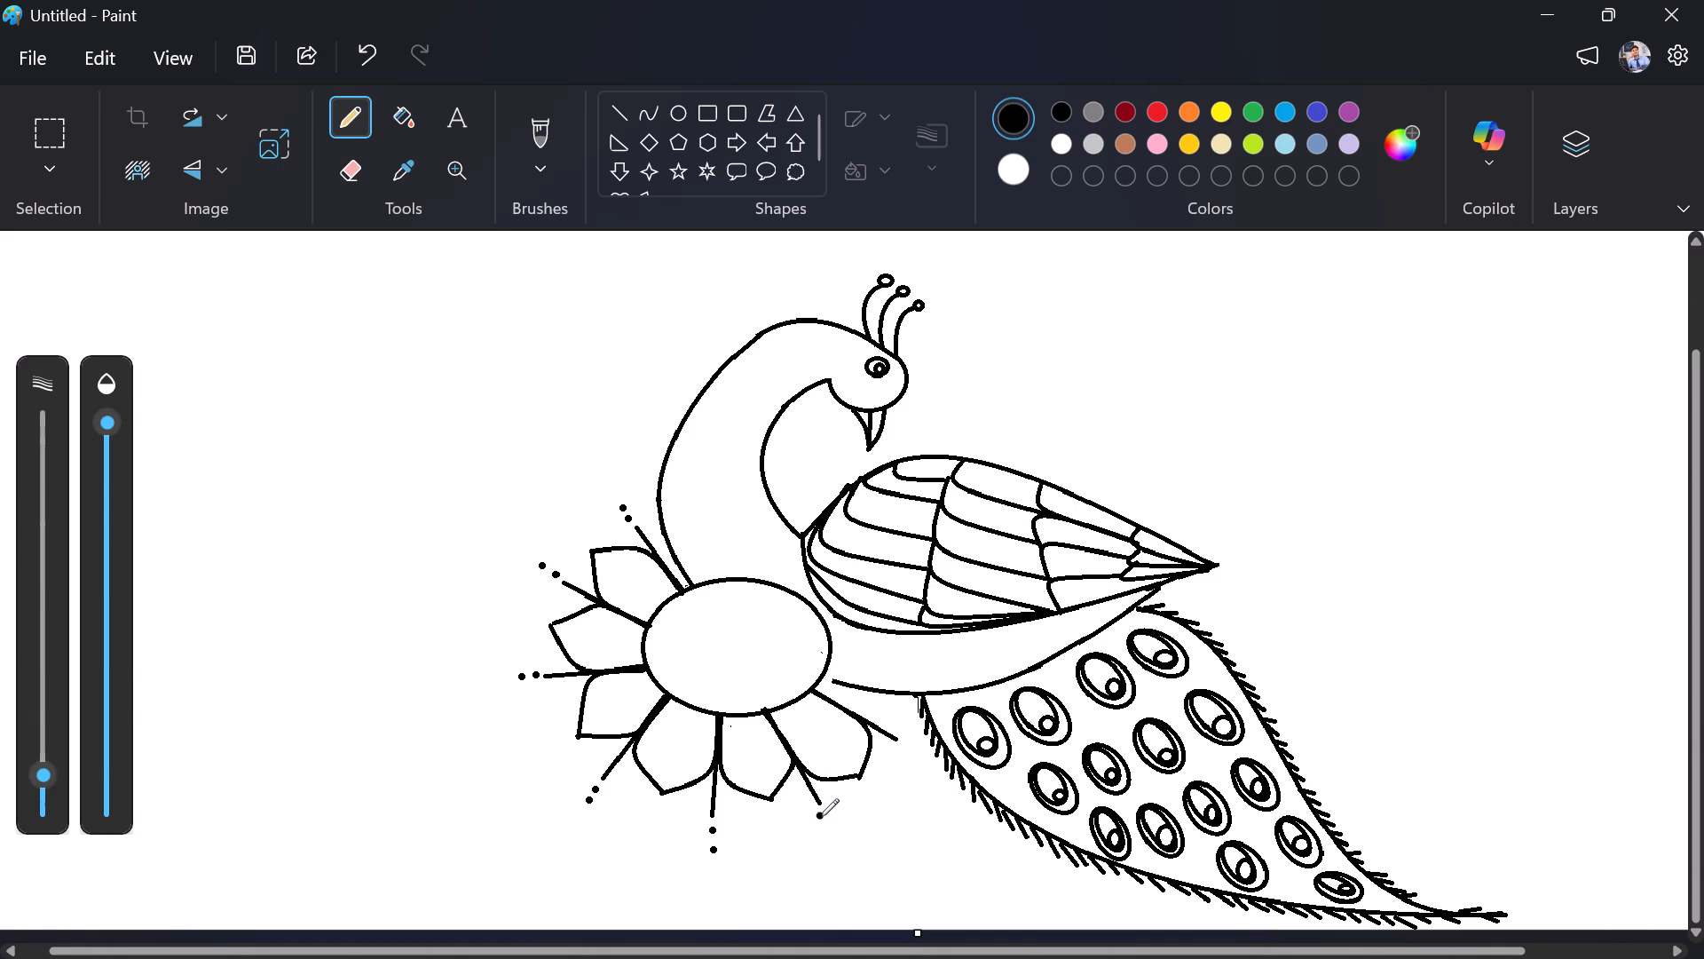
pyautogui.click(827, 816)
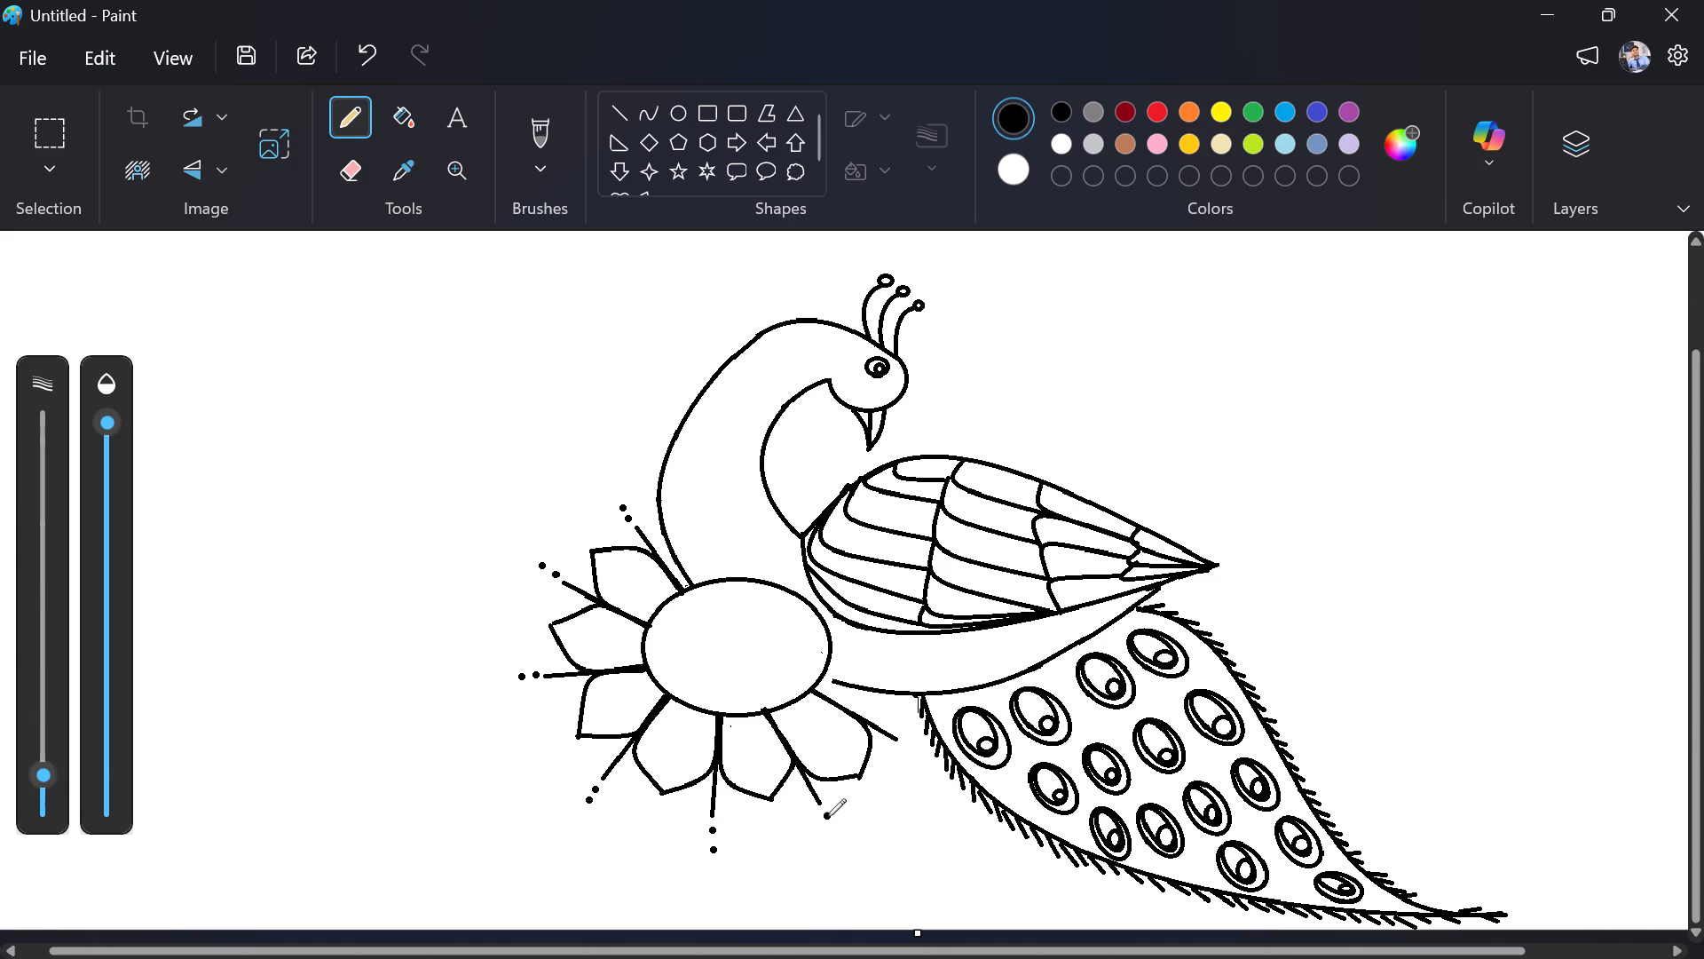
pyautogui.click(840, 832)
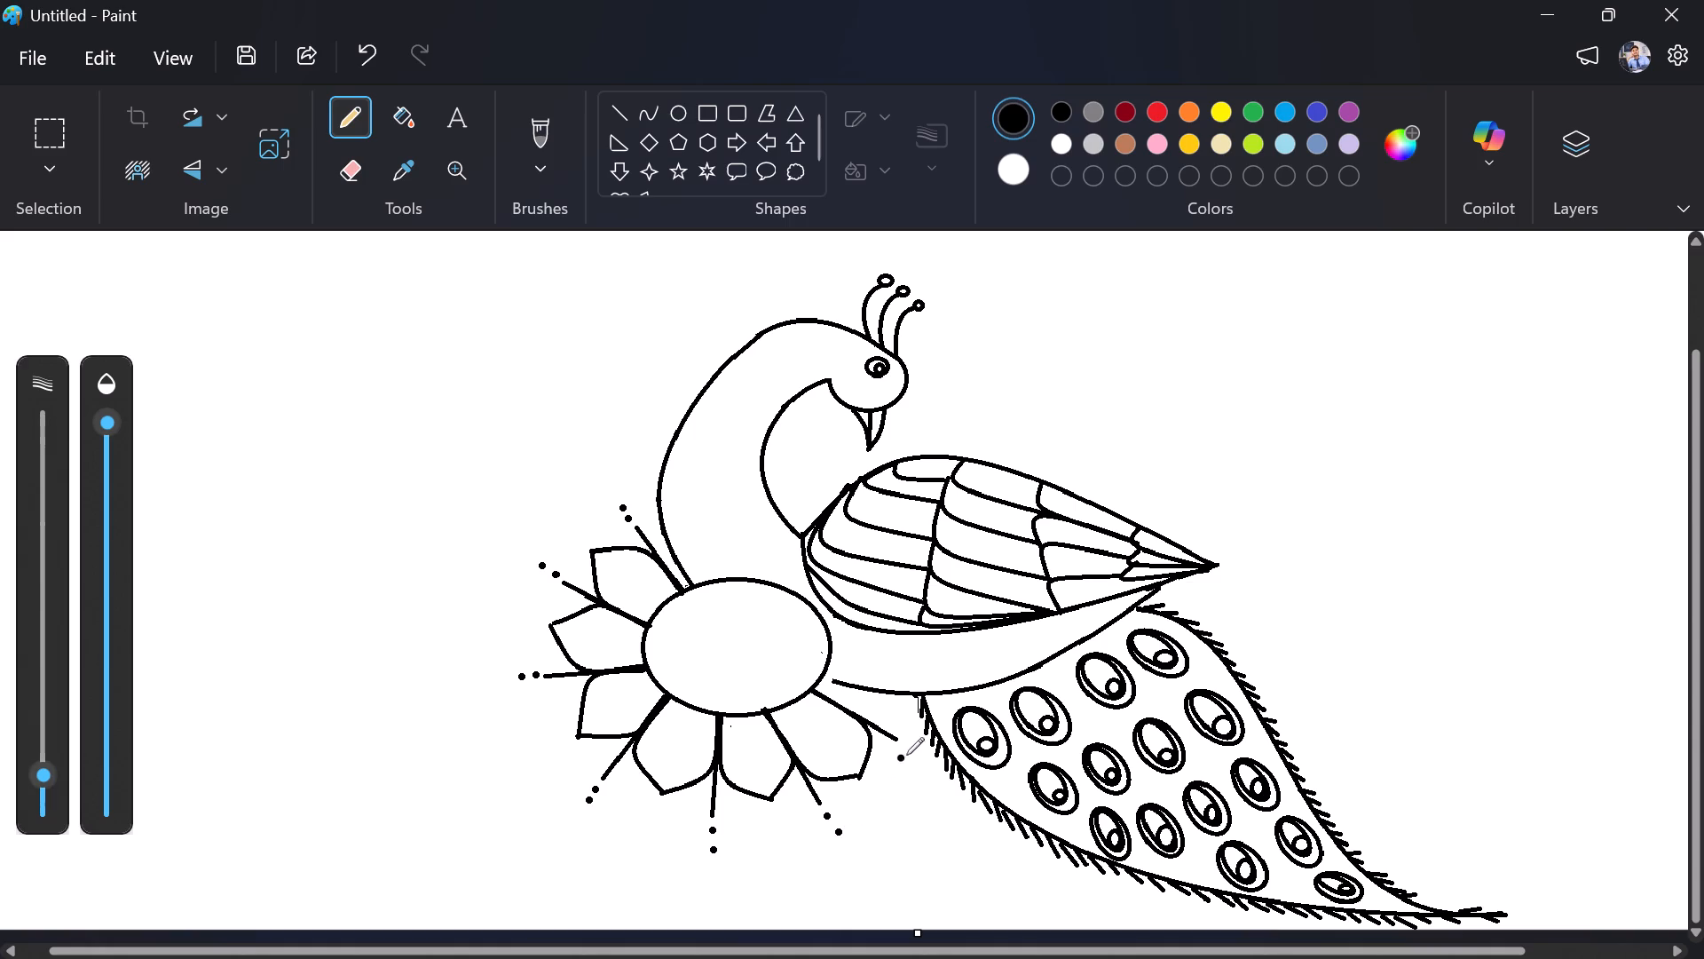
pyautogui.click(907, 746)
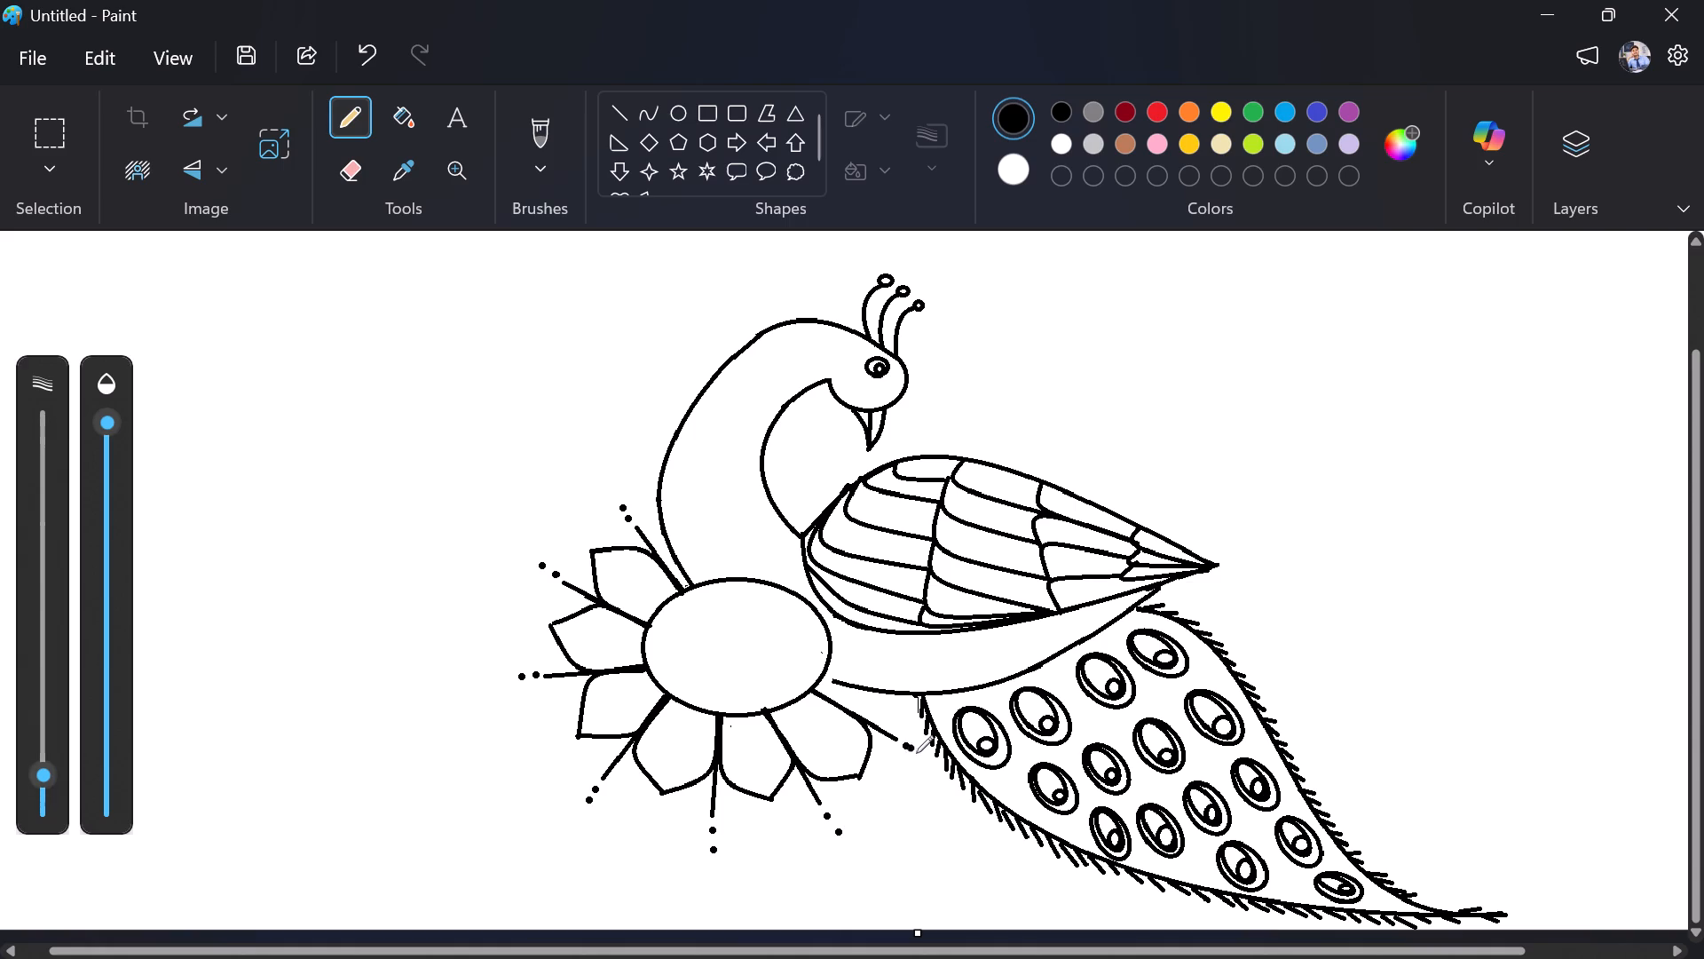
pyautogui.click(919, 754)
# Draw a curve inside the first petal, following its upper edge from the flower's oval centre to just short of the tip.
pyautogui.click(649, 111)
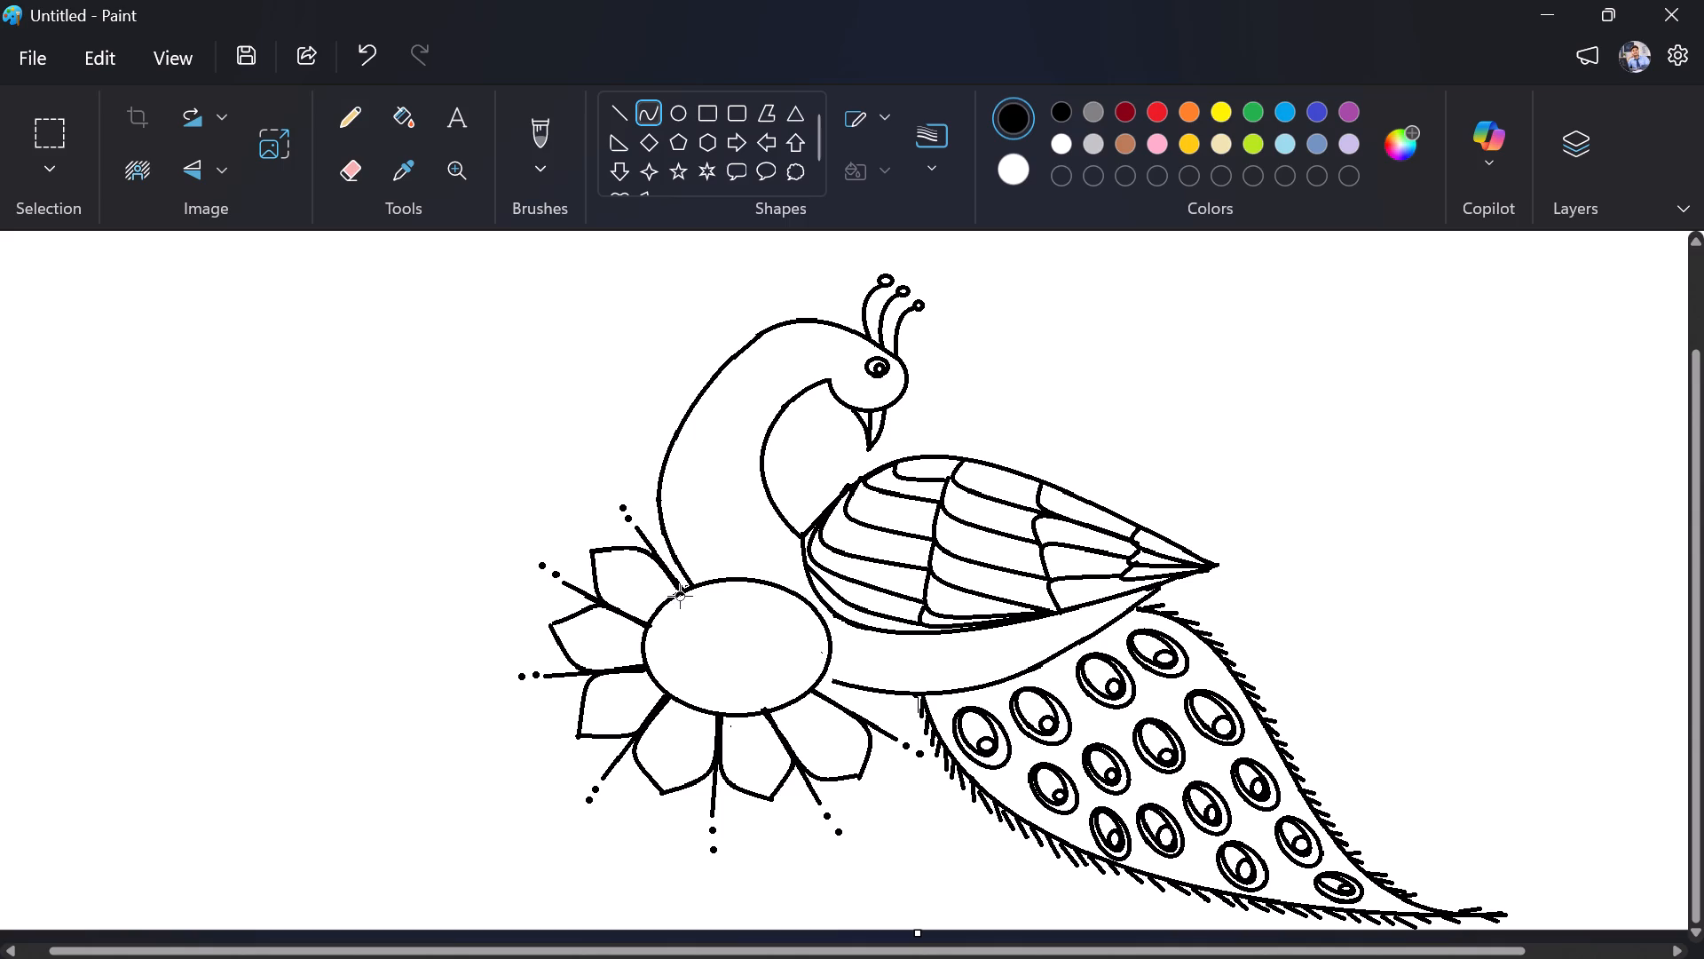
pyautogui.moveTo(679, 590); pyautogui.dragTo(610, 572)
pyautogui.moveTo(610, 572); pyautogui.dragTo(617, 565)
pyautogui.moveTo(617, 565); pyautogui.dragTo(607, 561)
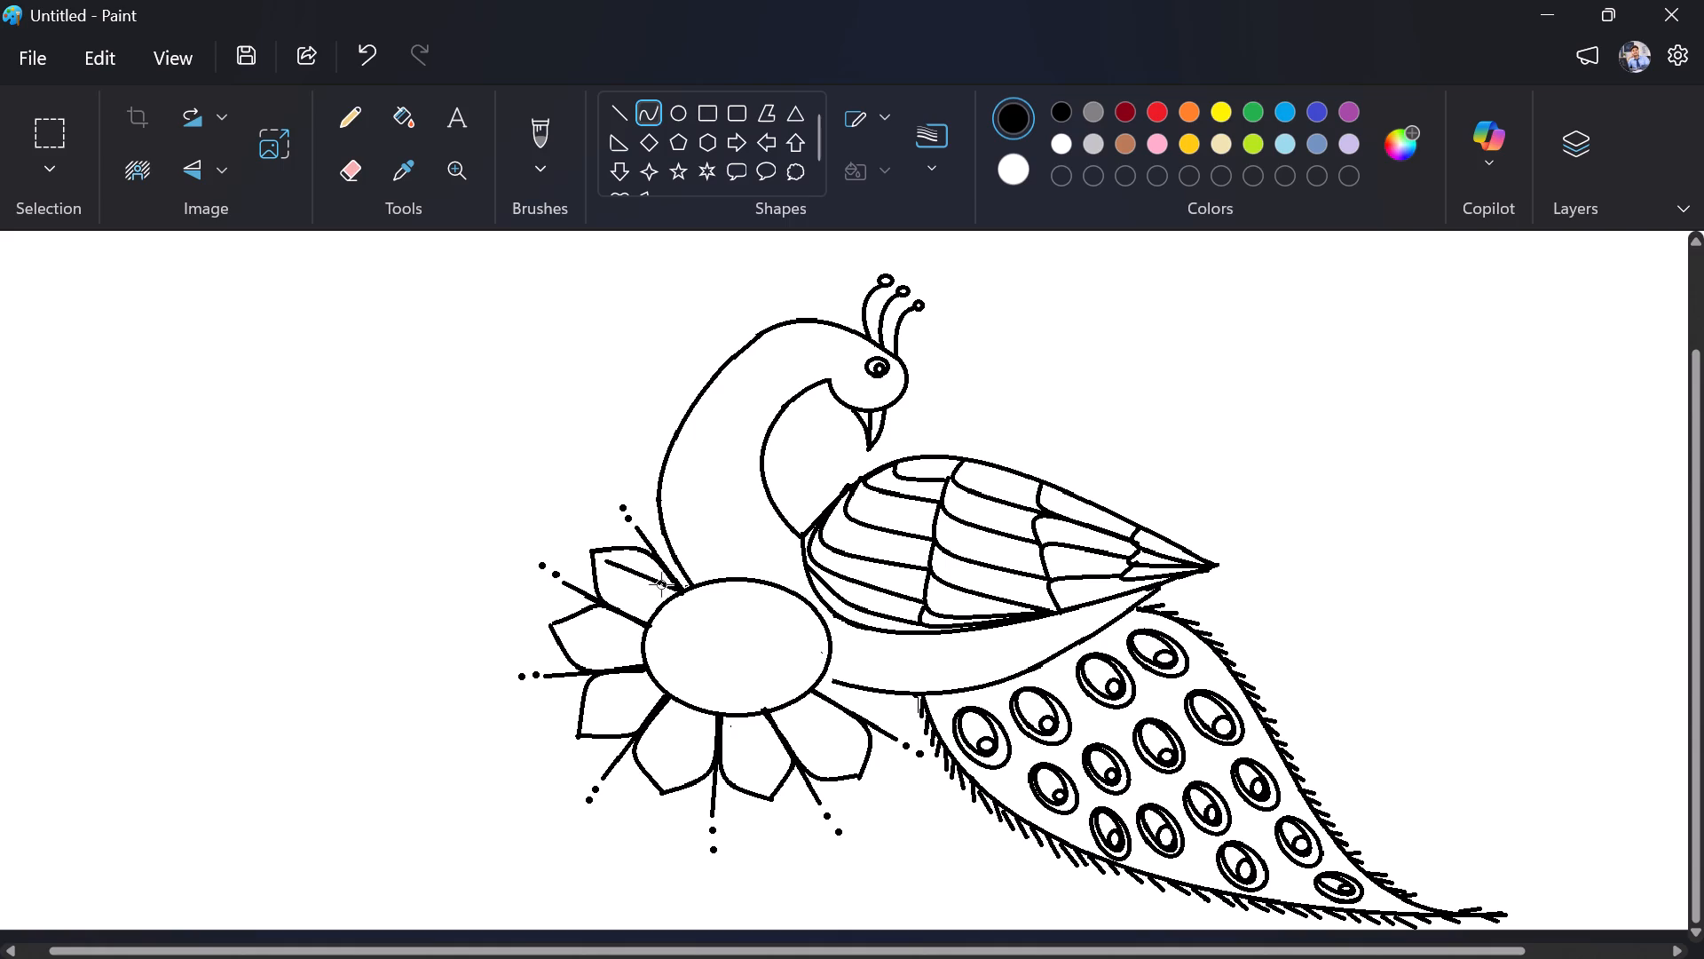
pyautogui.moveTo(645, 574); pyautogui.dragTo(637, 562)
pyautogui.moveTo(637, 562); pyautogui.dragTo(637, 556)
pyautogui.click(638, 559)
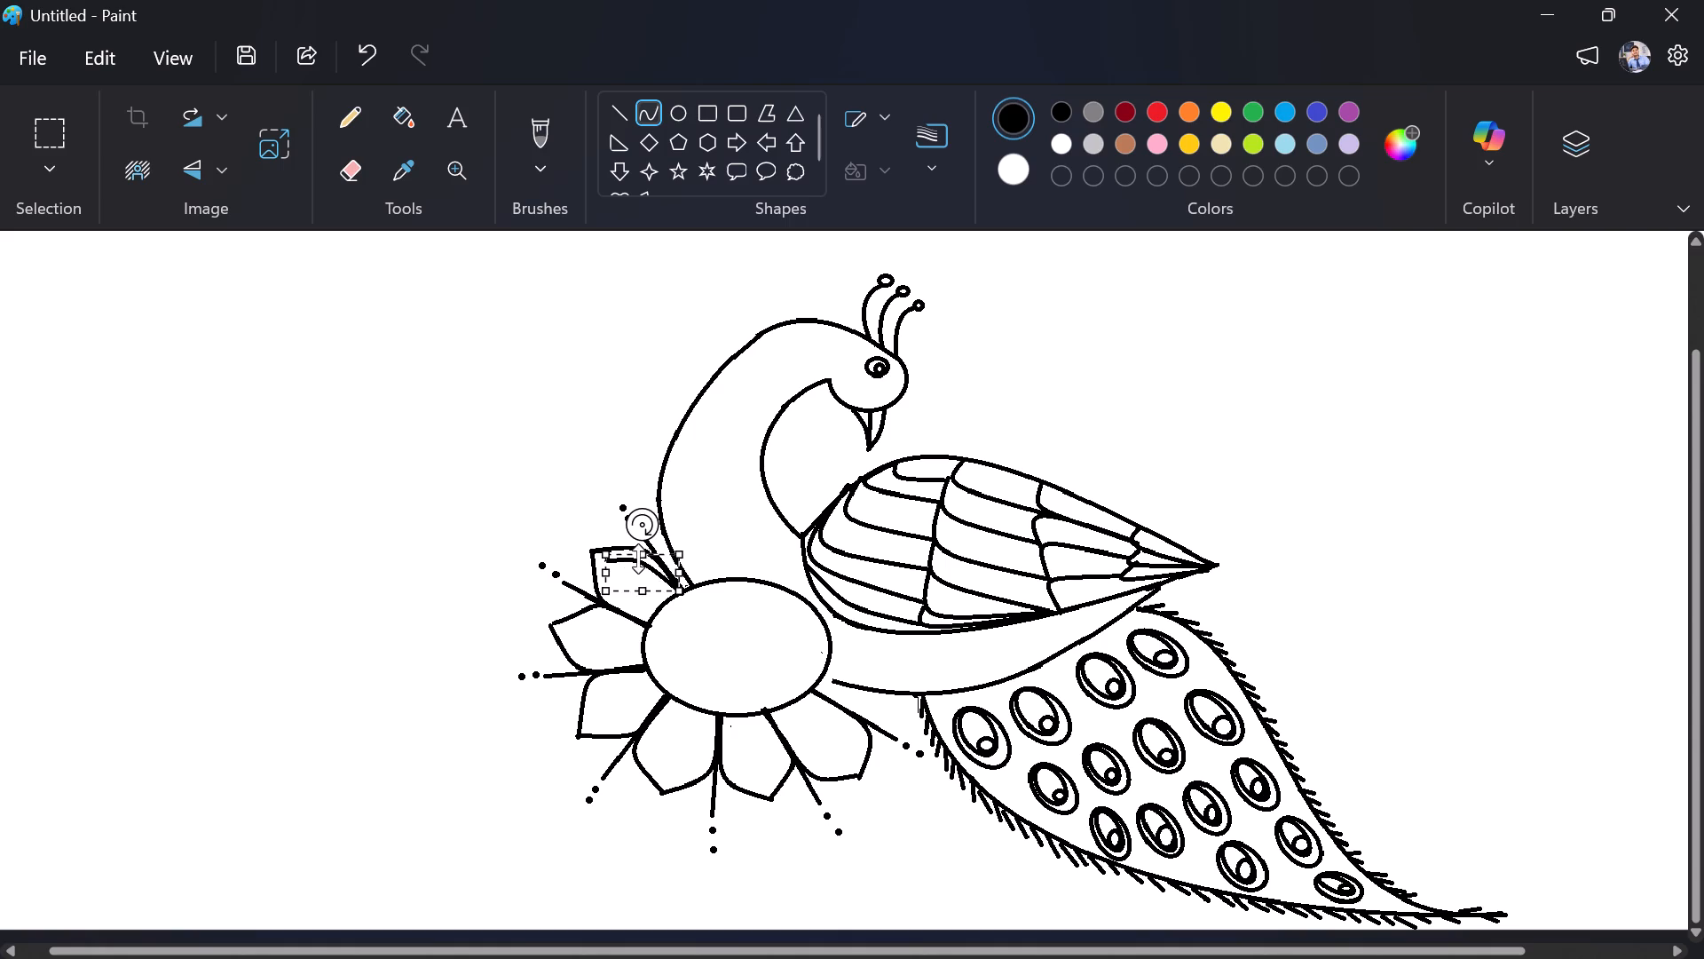
pyautogui.click(501, 569)
# Draw a second curve along the first petal's lower edge from the inner tip to the oval, completing its inner outline.
pyautogui.moveTo(607, 562); pyautogui.dragTo(644, 598)
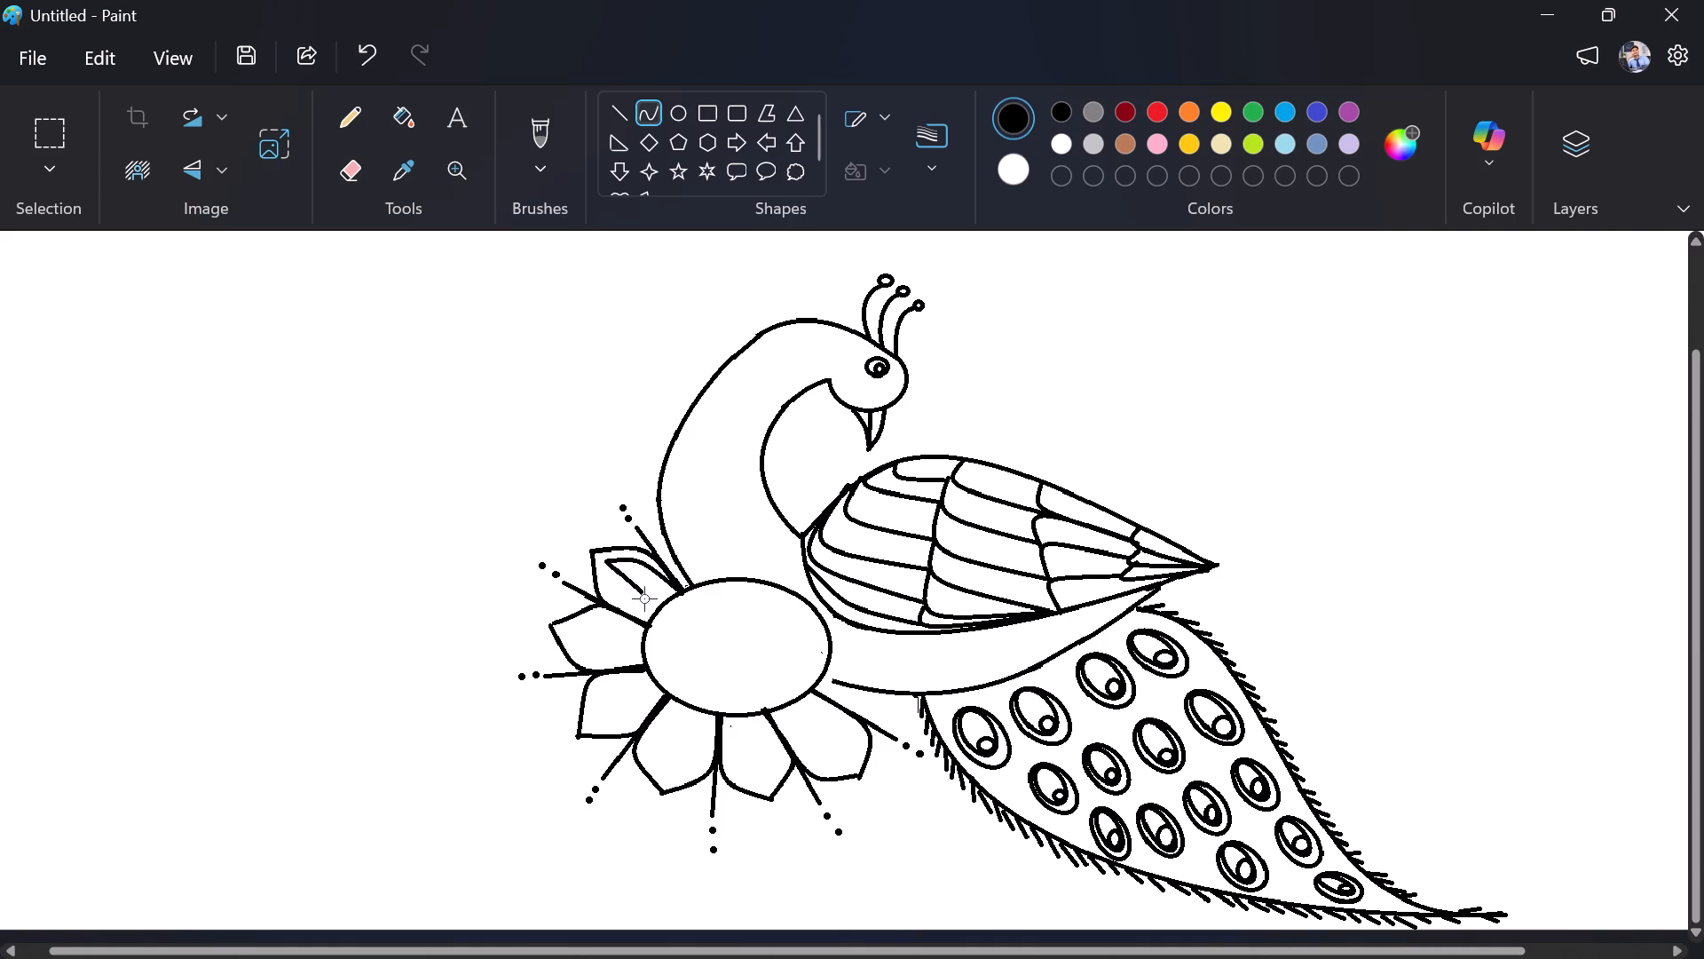
pyautogui.moveTo(644, 598); pyautogui.dragTo(650, 624)
pyautogui.moveTo(623, 581); pyautogui.dragTo(603, 585)
pyautogui.moveTo(603, 585); pyautogui.dragTo(612, 589)
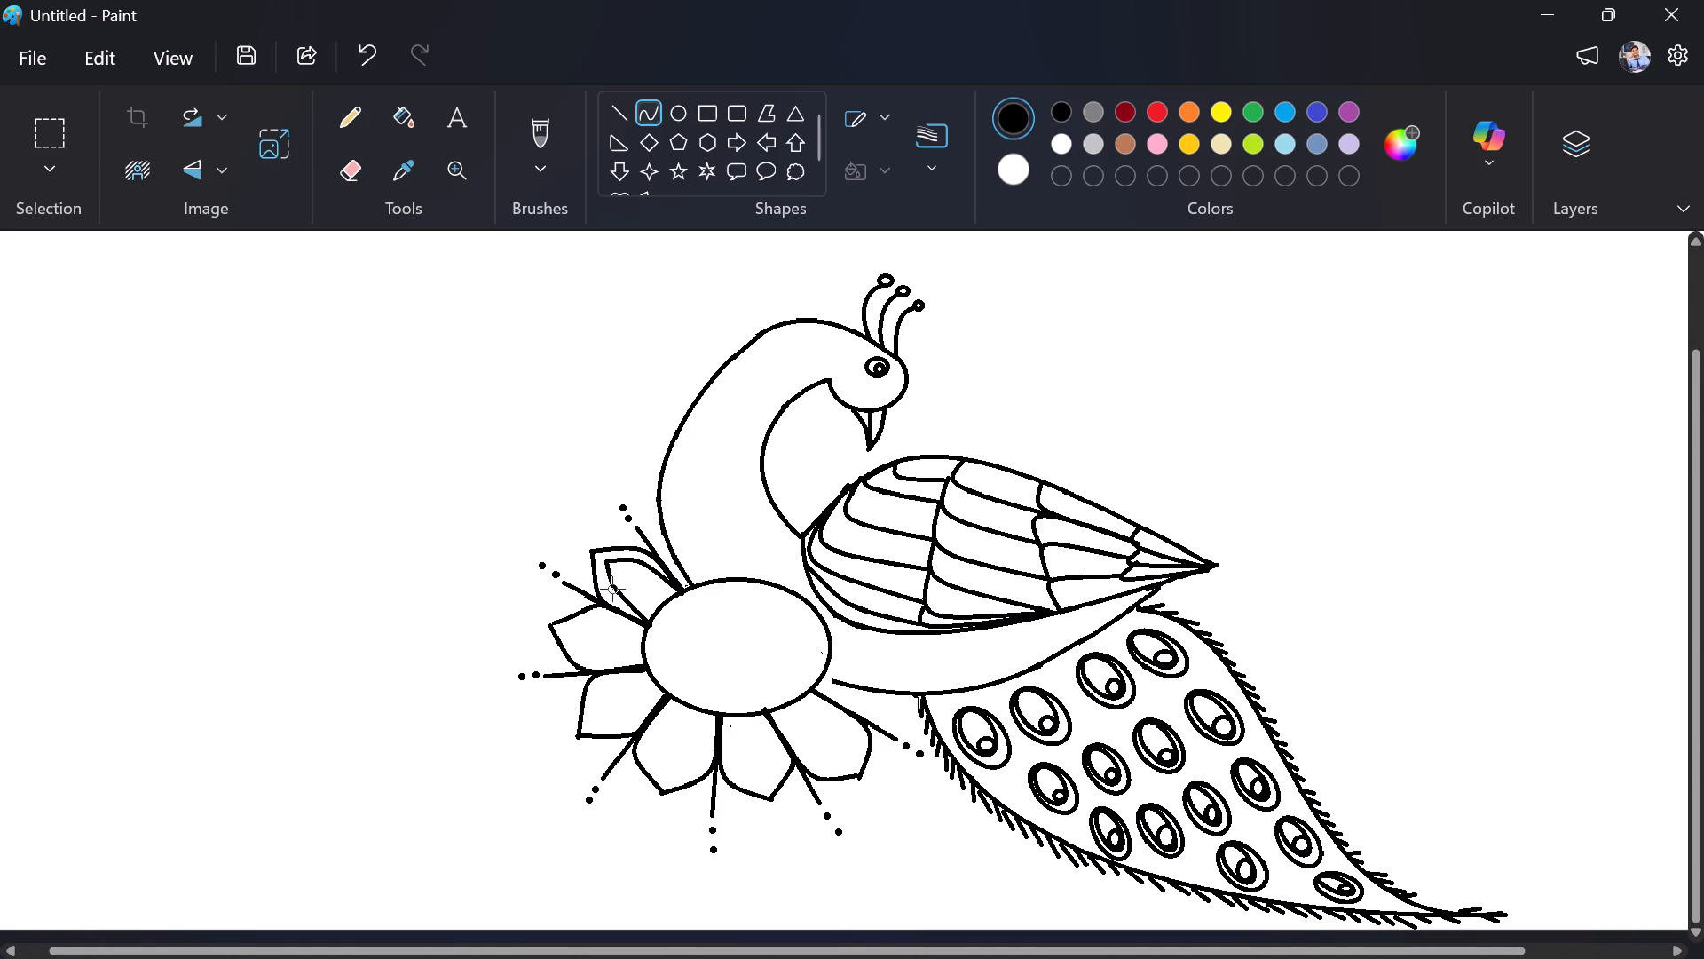
pyautogui.moveTo(612, 589); pyautogui.dragTo(606, 594)
pyautogui.moveTo(606, 594); pyautogui.dragTo(609, 593)
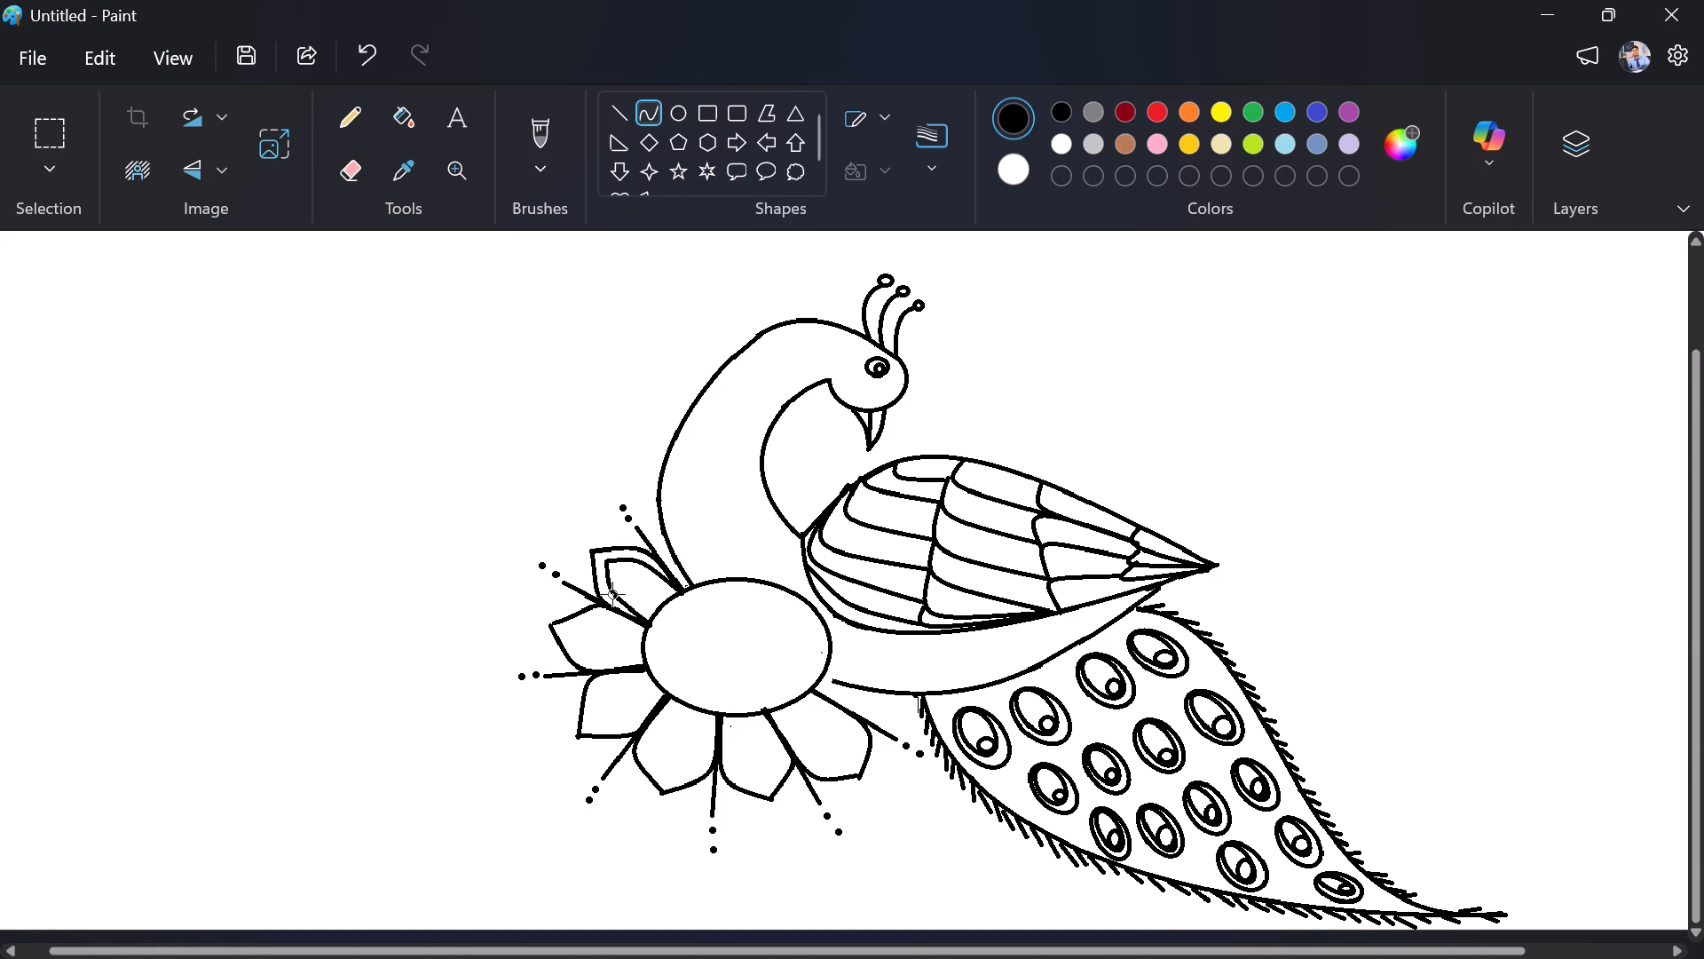
pyautogui.click(611, 595)
pyautogui.click(462, 589)
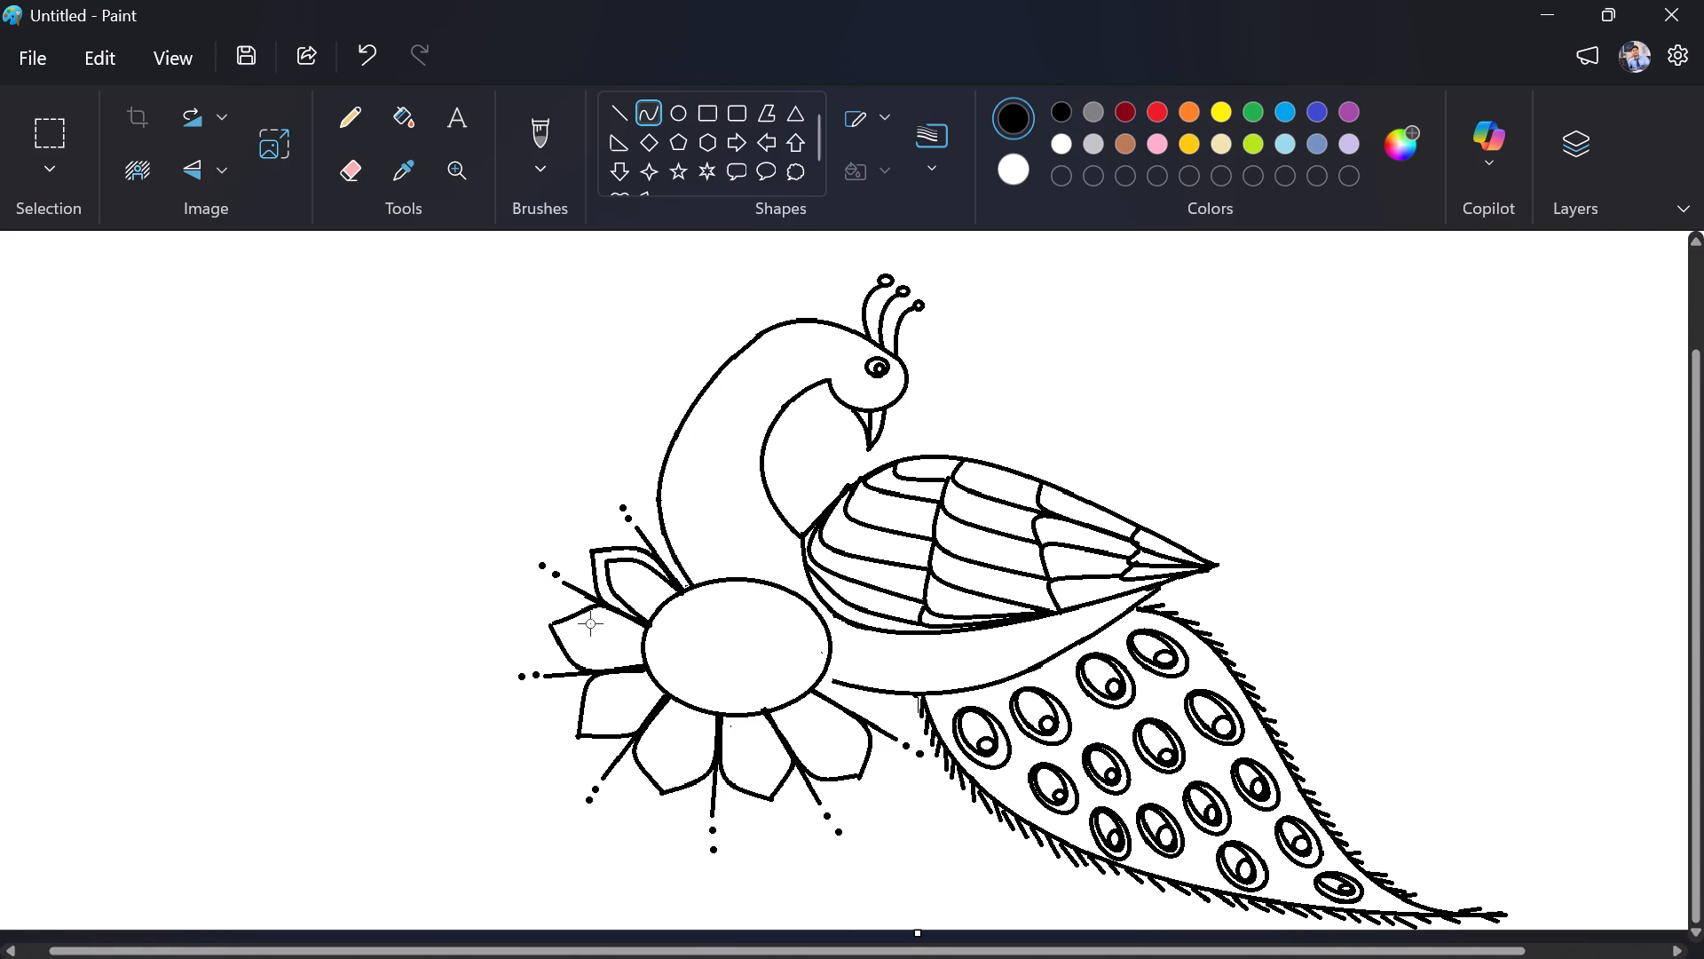
# Draw a curve inside the second petal, following its upper edge from the oval centre to near the tip, leaving no stray marks.
pyautogui.moveTo(645, 624); pyautogui.dragTo(622, 625)
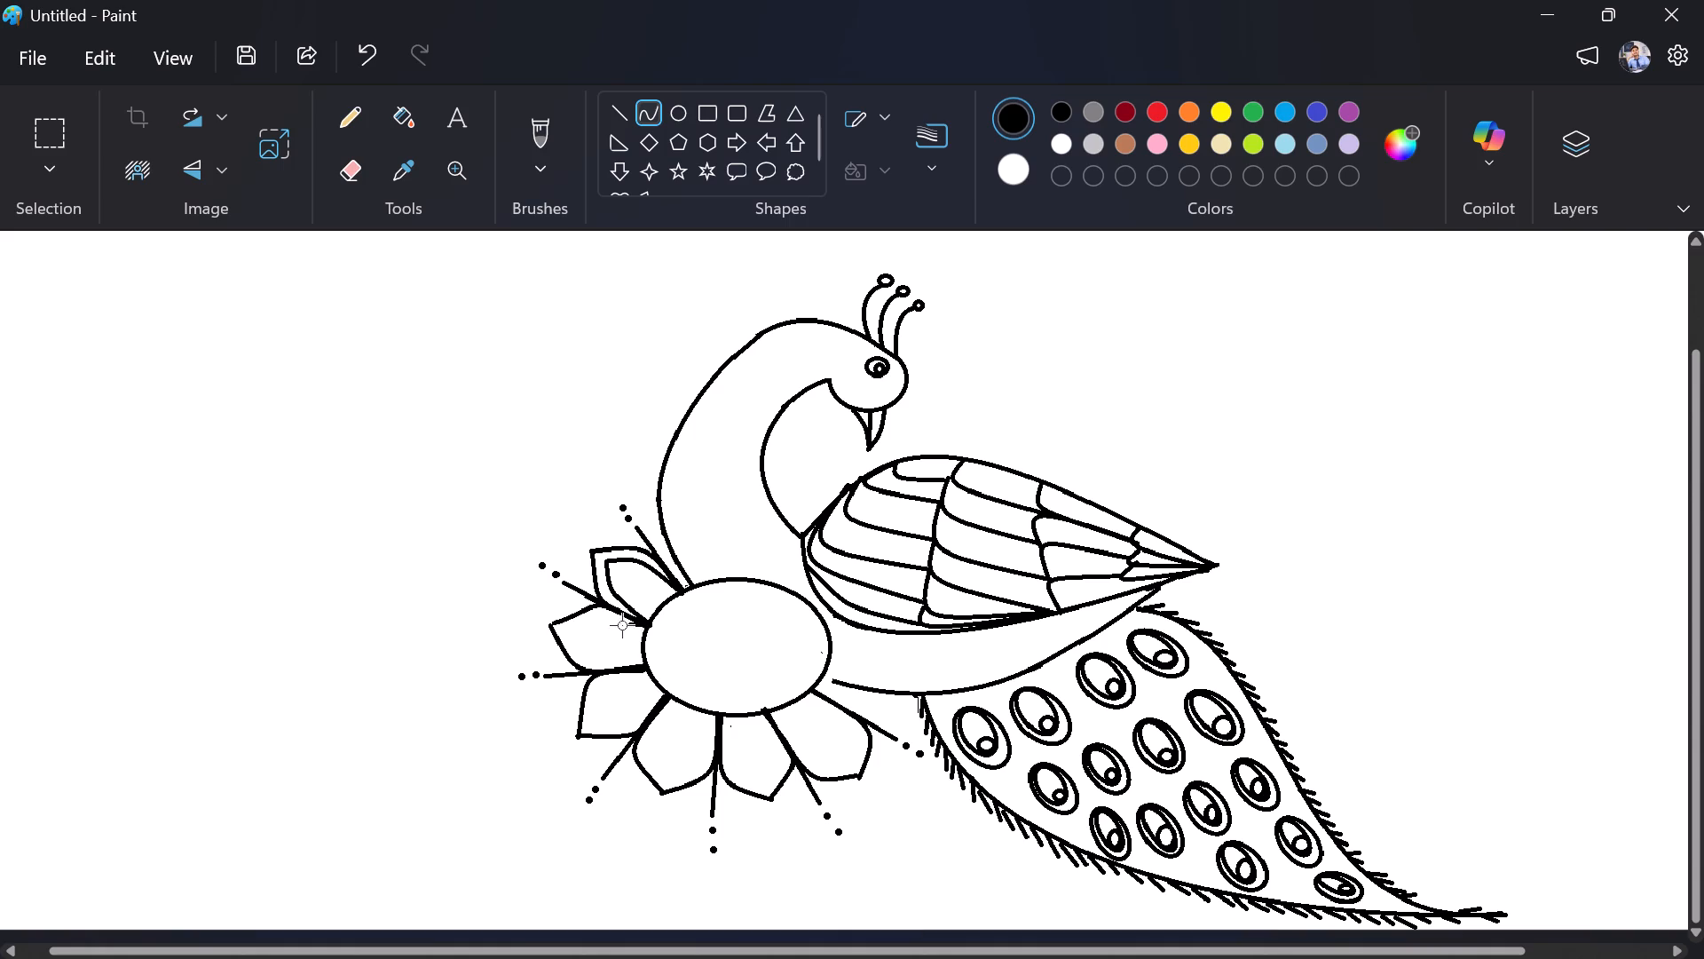
pyautogui.moveTo(622, 625); pyautogui.dragTo(552, 629)
pyautogui.moveTo(552, 629); pyautogui.dragTo(565, 630)
pyautogui.moveTo(565, 630); pyautogui.dragTo(565, 633)
pyautogui.moveTo(594, 625); pyautogui.dragTo(584, 615)
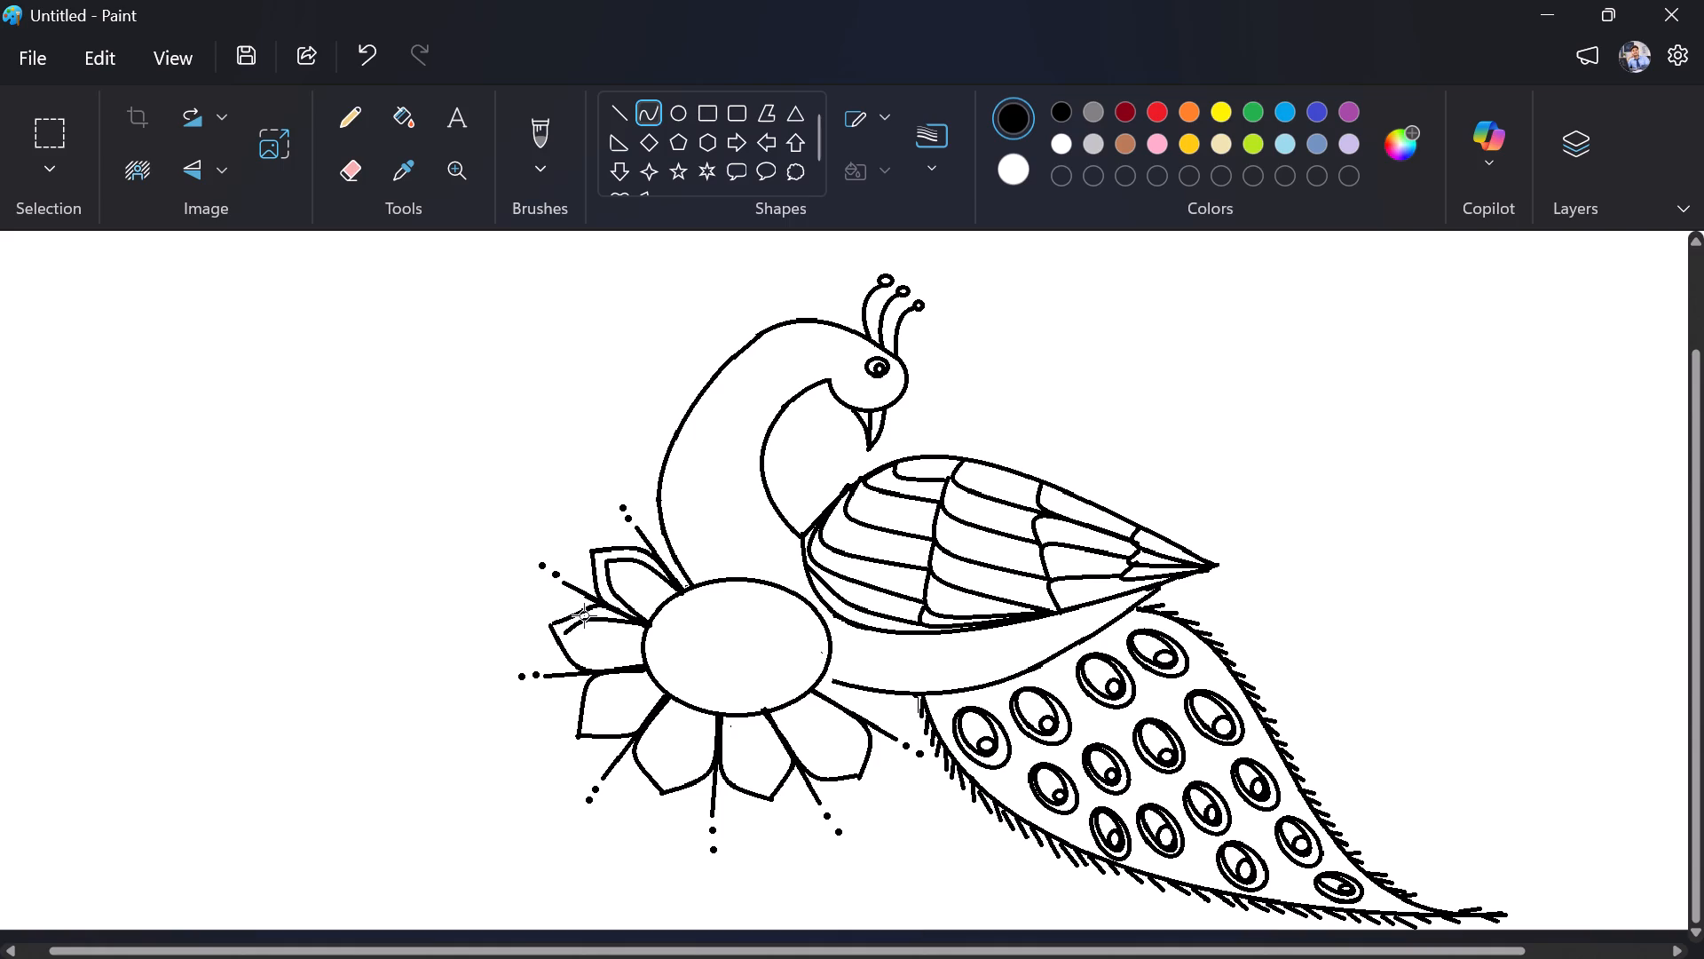
pyautogui.moveTo(584, 615); pyautogui.dragTo(594, 614)
pyautogui.click(598, 618)
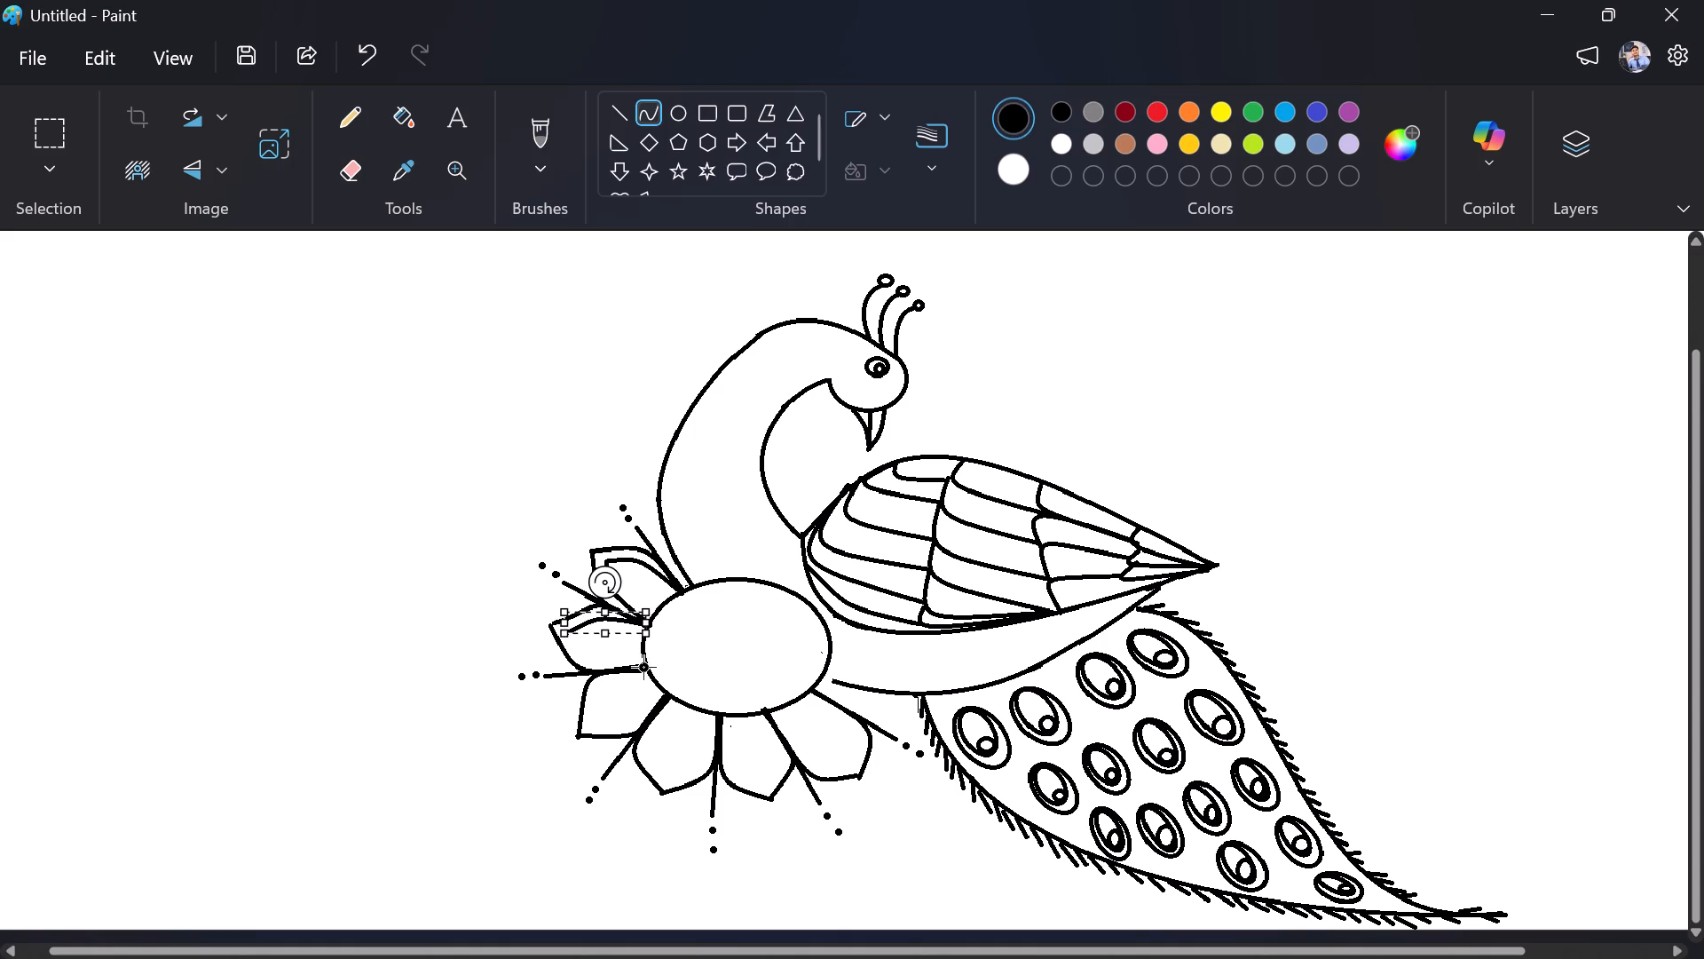
pyautogui.moveTo(355, 712); pyautogui.dragTo(364, 710)
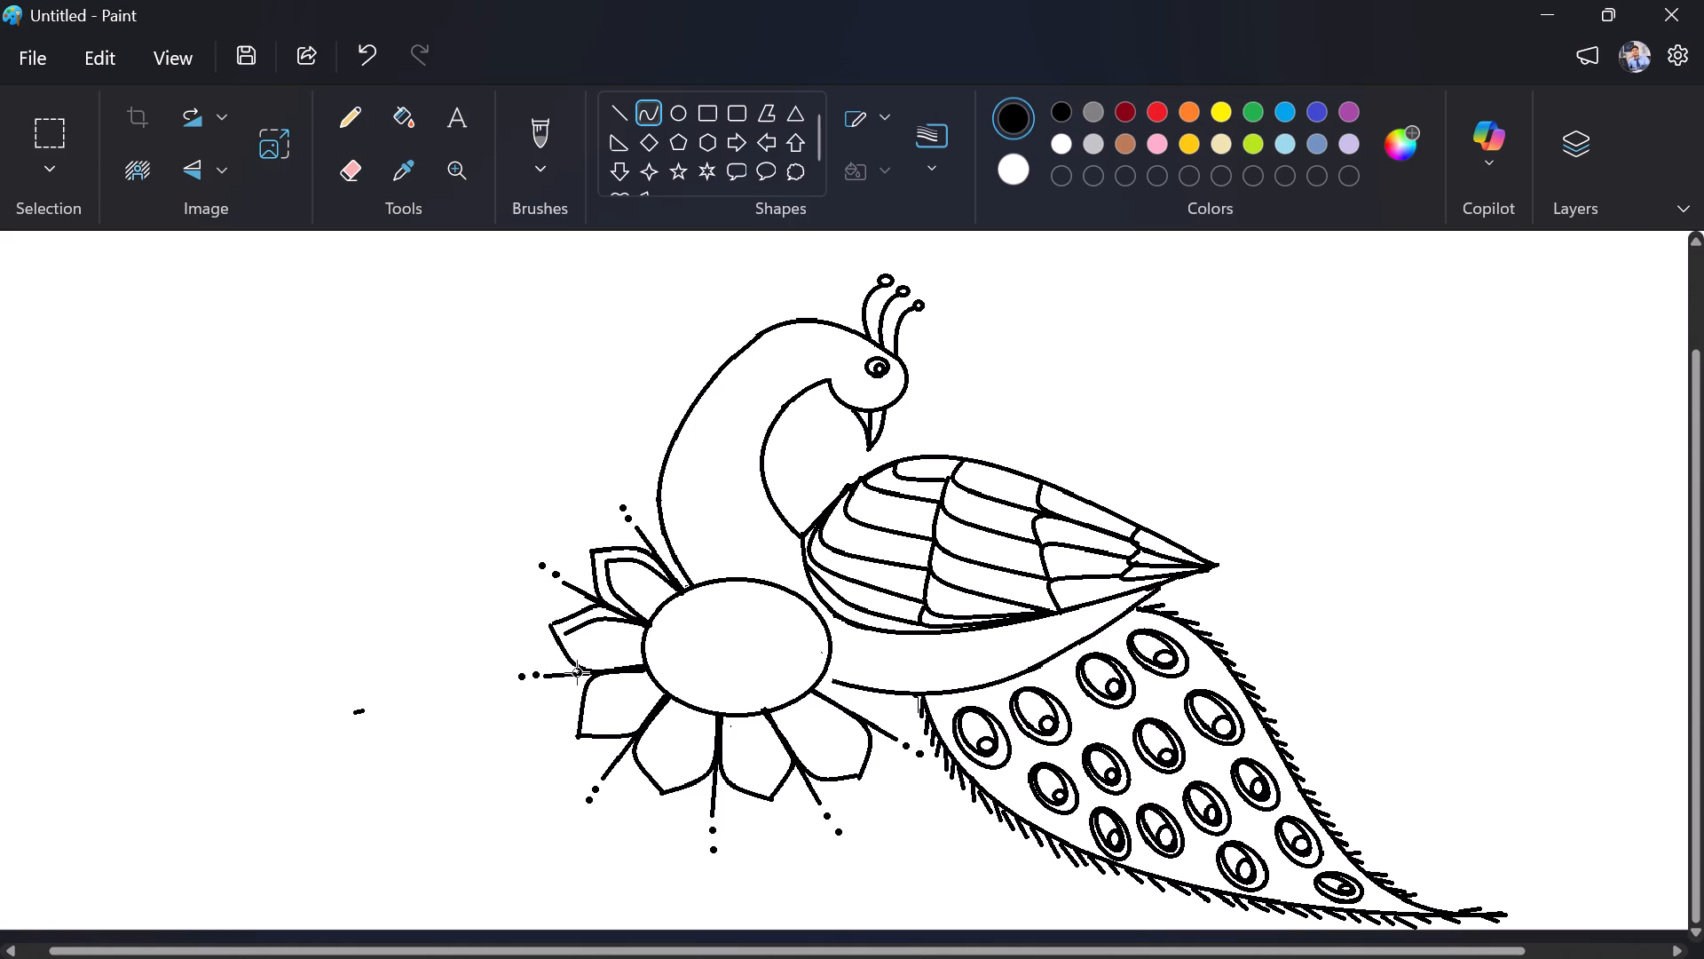
pyautogui.hotkey('ctrl', 'z')
# Draw a second curve along the second petal's lower edge from the oval to the inner tip, completing its inner outline.
pyautogui.moveTo(646, 667); pyautogui.dragTo(637, 667)
pyautogui.moveTo(637, 667); pyautogui.dragTo(564, 636)
pyautogui.moveTo(596, 648); pyautogui.dragTo(578, 660)
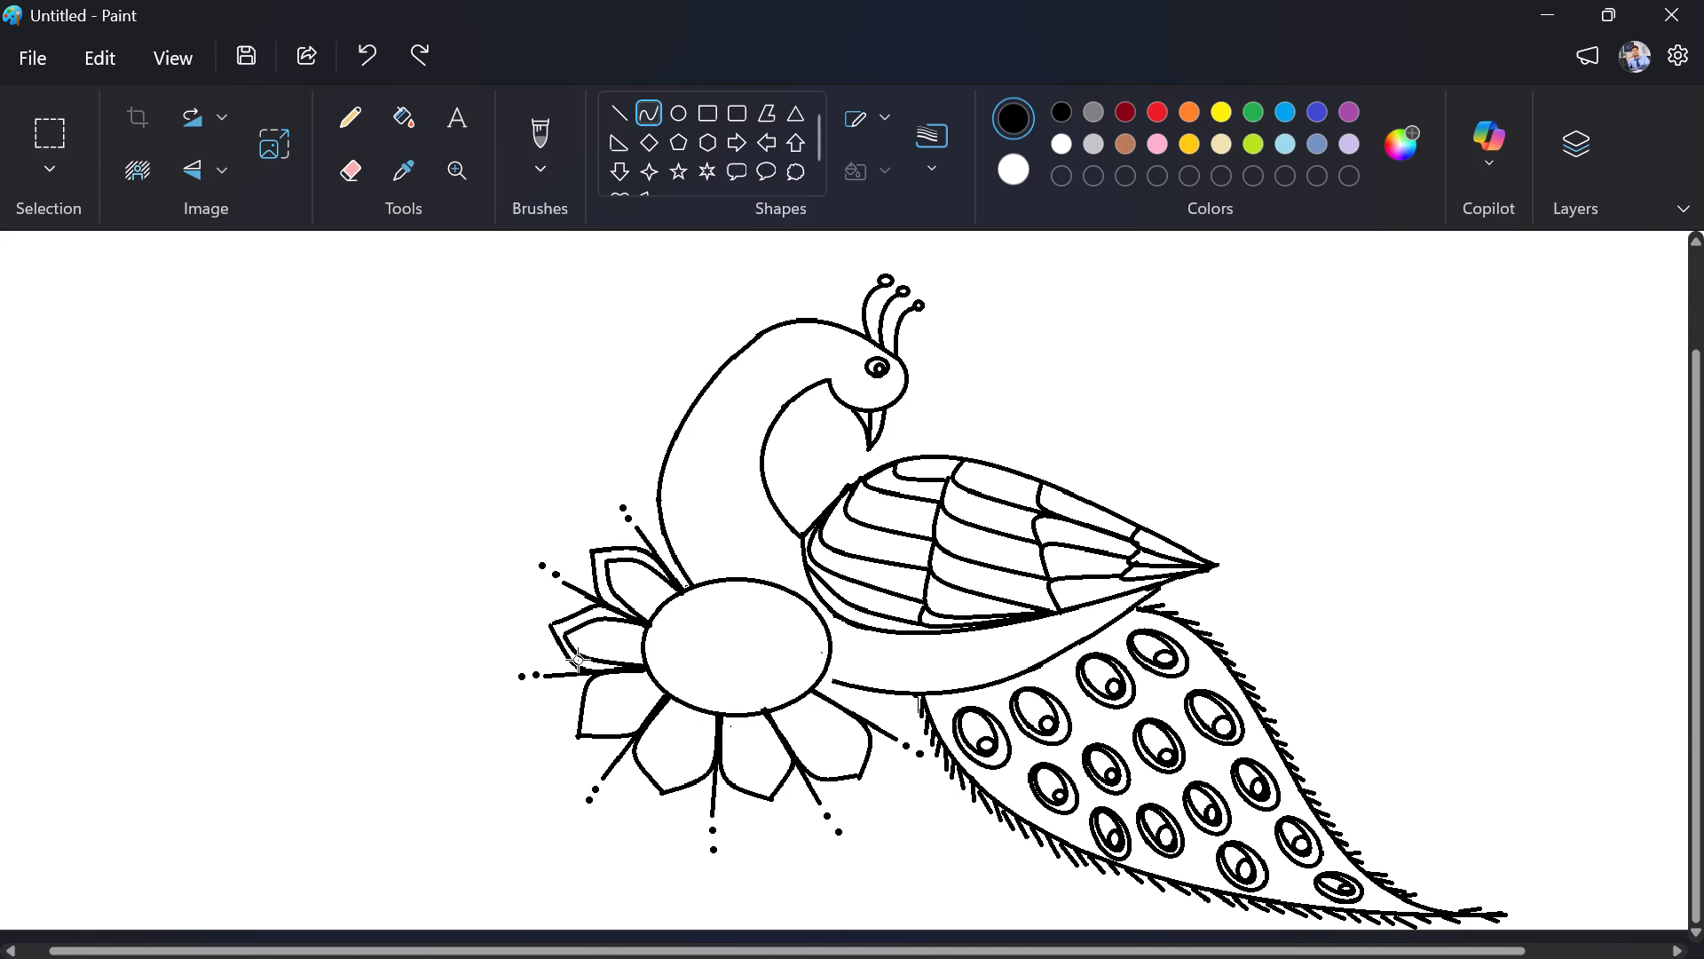
pyautogui.moveTo(578, 660); pyautogui.dragTo(590, 664)
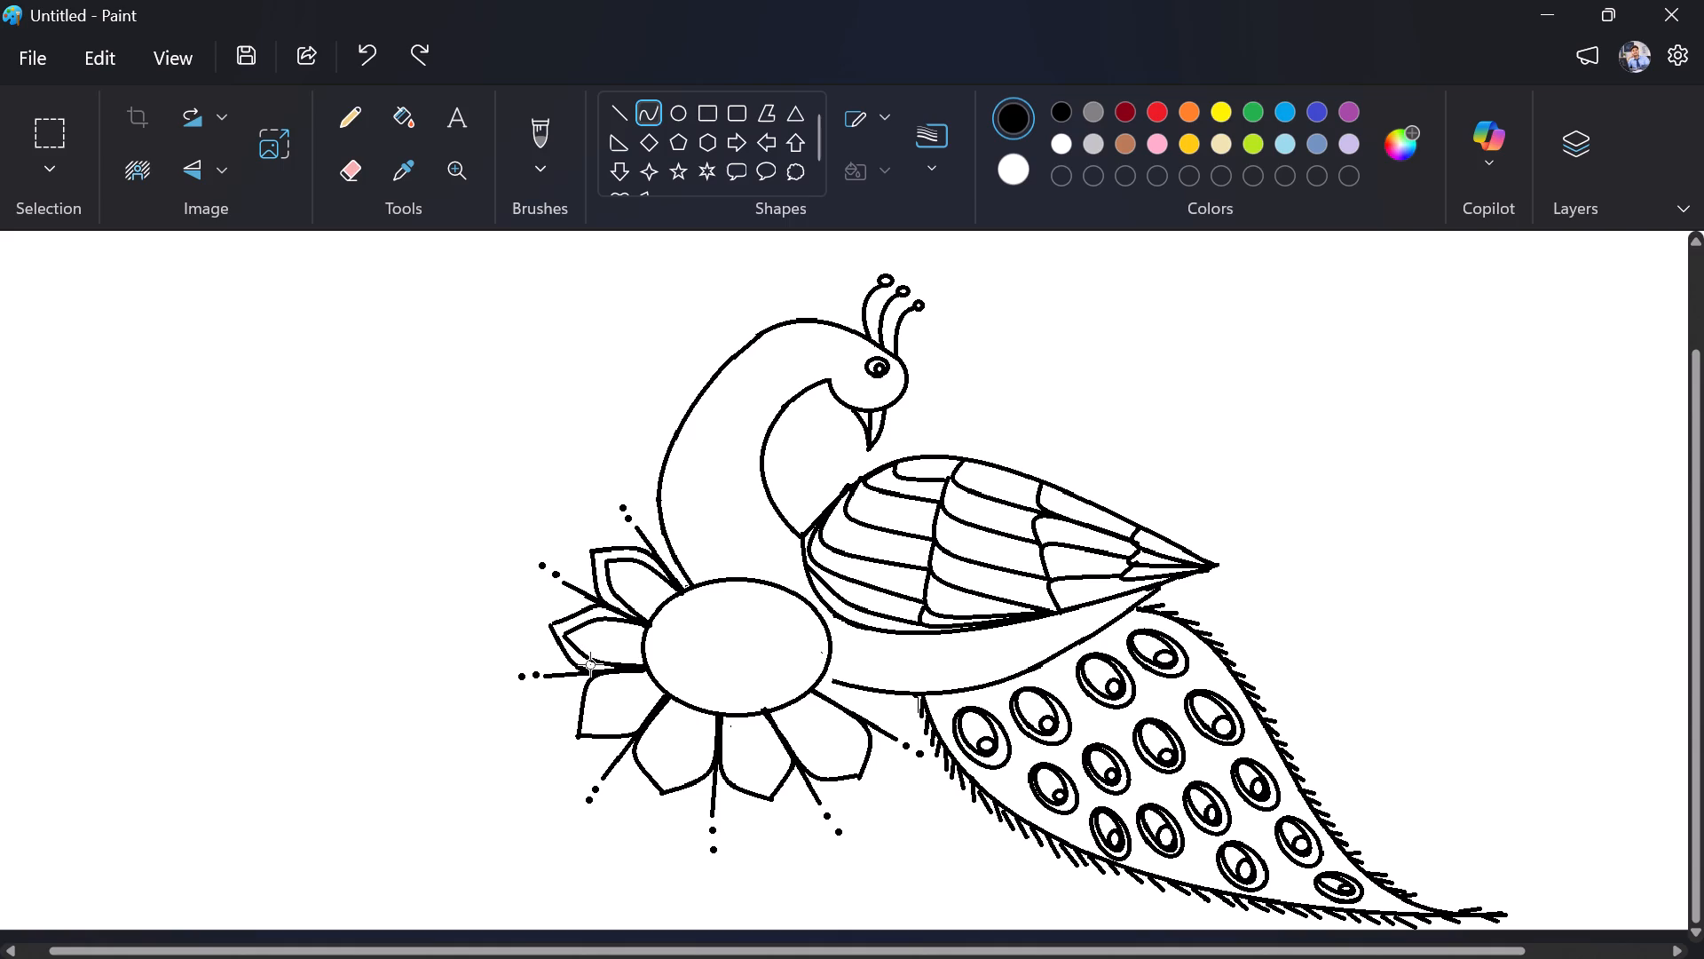
pyautogui.click(594, 663)
pyautogui.click(467, 679)
# Draw a curve inside the third petal, following its upper edge from the oval centre to just short of the tip.
pyautogui.moveTo(647, 671); pyautogui.dragTo(592, 719)
pyautogui.moveTo(592, 719); pyautogui.dragTo(589, 722)
pyautogui.moveTo(611, 693); pyautogui.dragTo(611, 692)
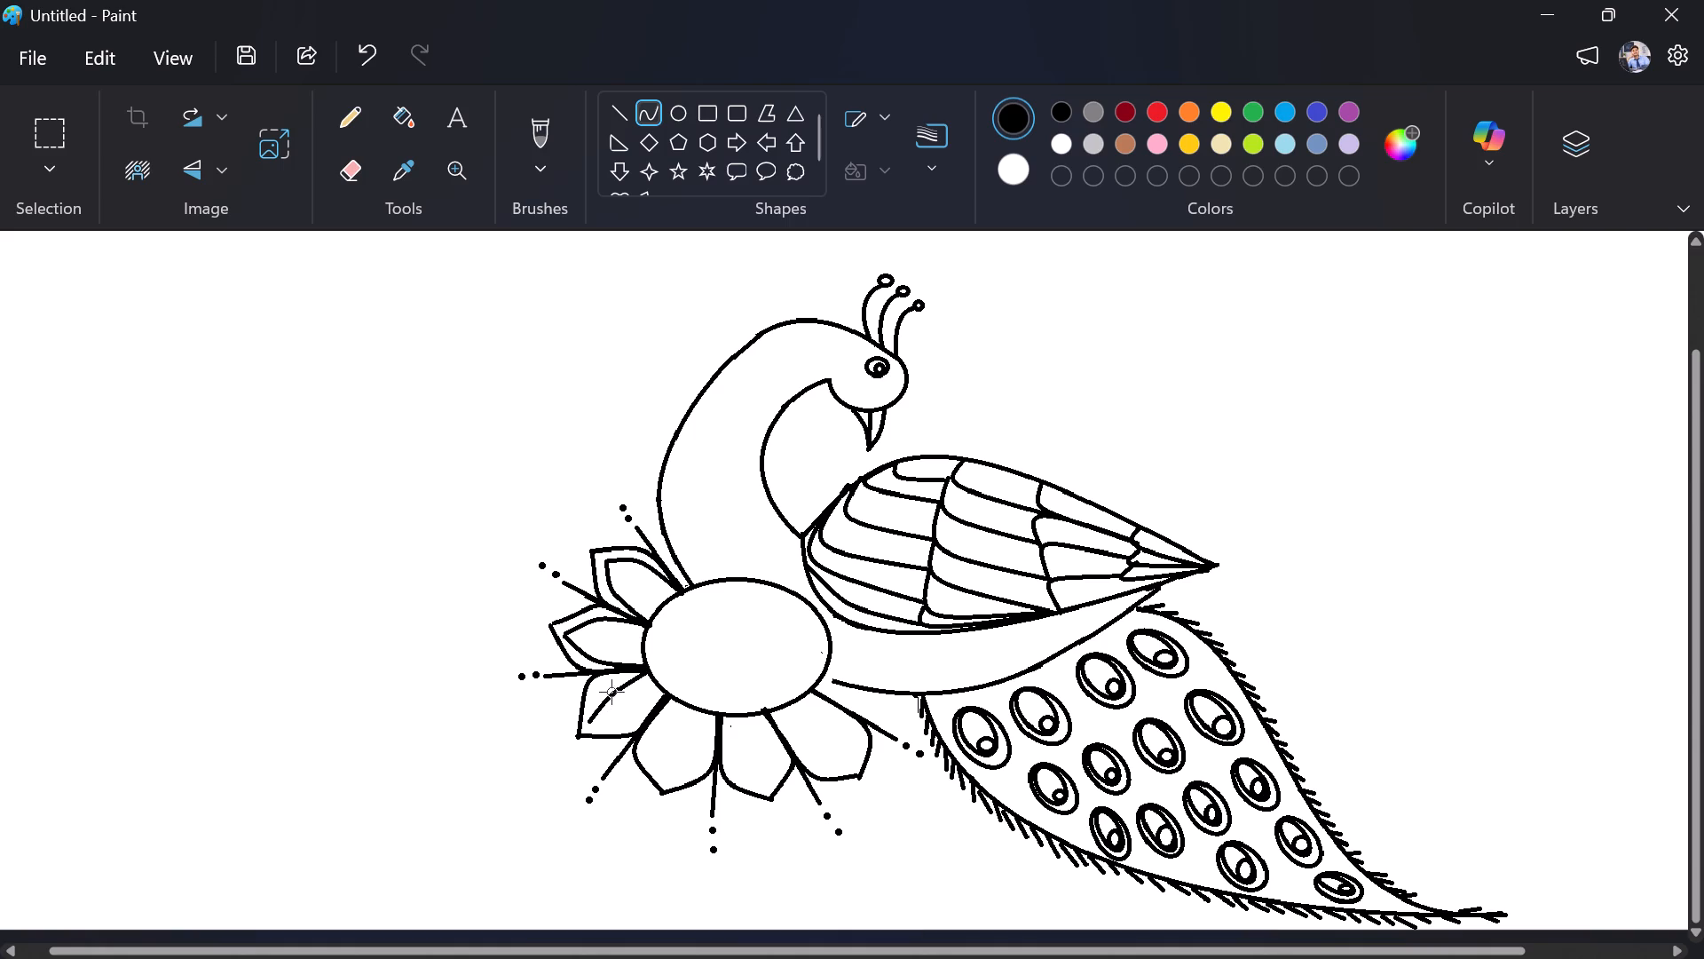
pyautogui.moveTo(611, 692); pyautogui.dragTo(595, 684)
pyautogui.click(596, 685)
pyautogui.click(491, 708)
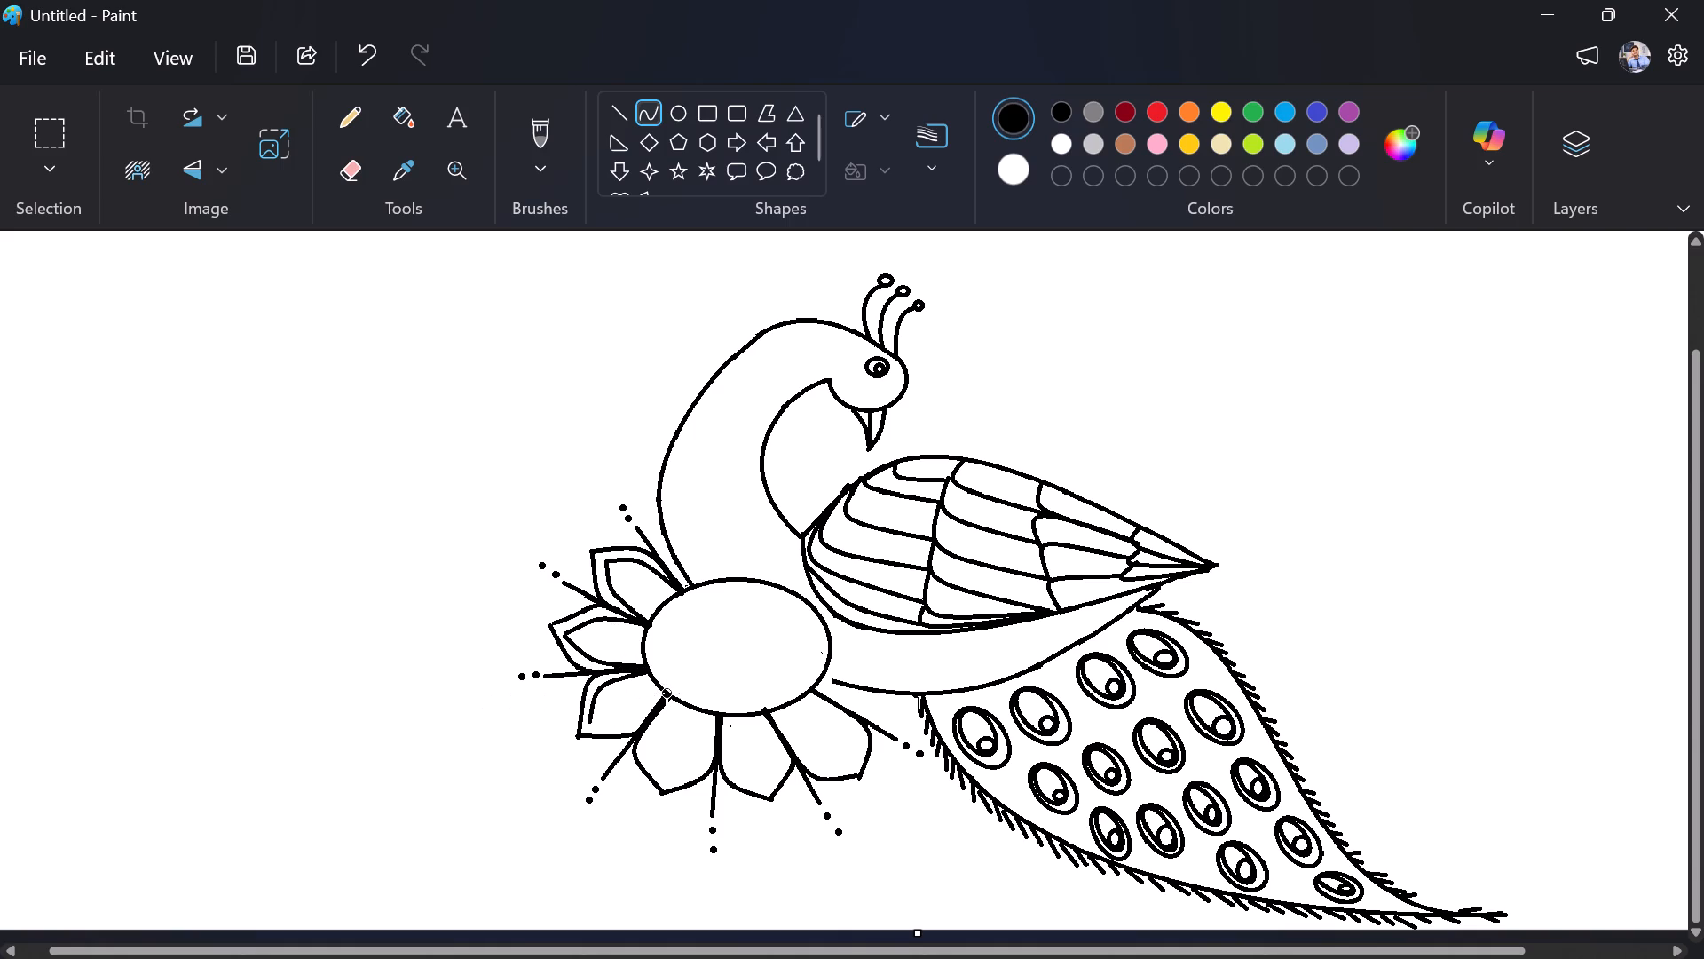
# Draw a second curve along the third petal's lower edge from the oval to the inner tip, completing its inner outline.
pyautogui.moveTo(667, 693); pyautogui.dragTo(590, 725)
pyautogui.moveTo(629, 708); pyautogui.dragTo(627, 720)
pyautogui.moveTo(627, 720); pyautogui.dragTo(627, 730)
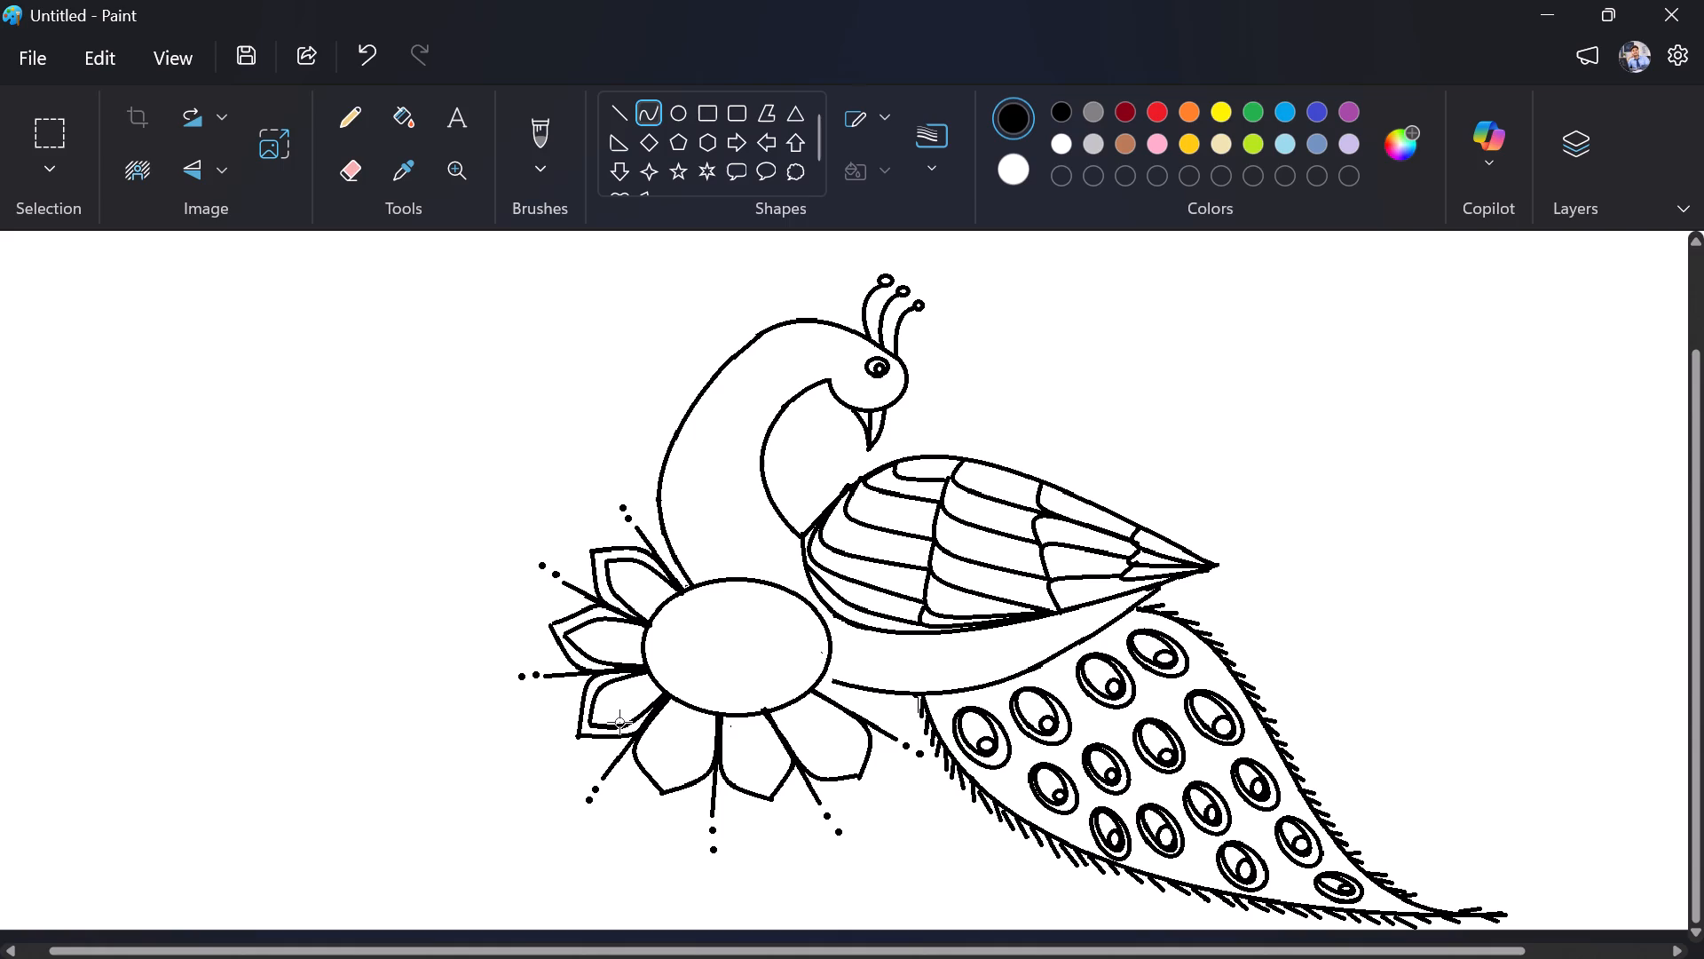
pyautogui.click(620, 724)
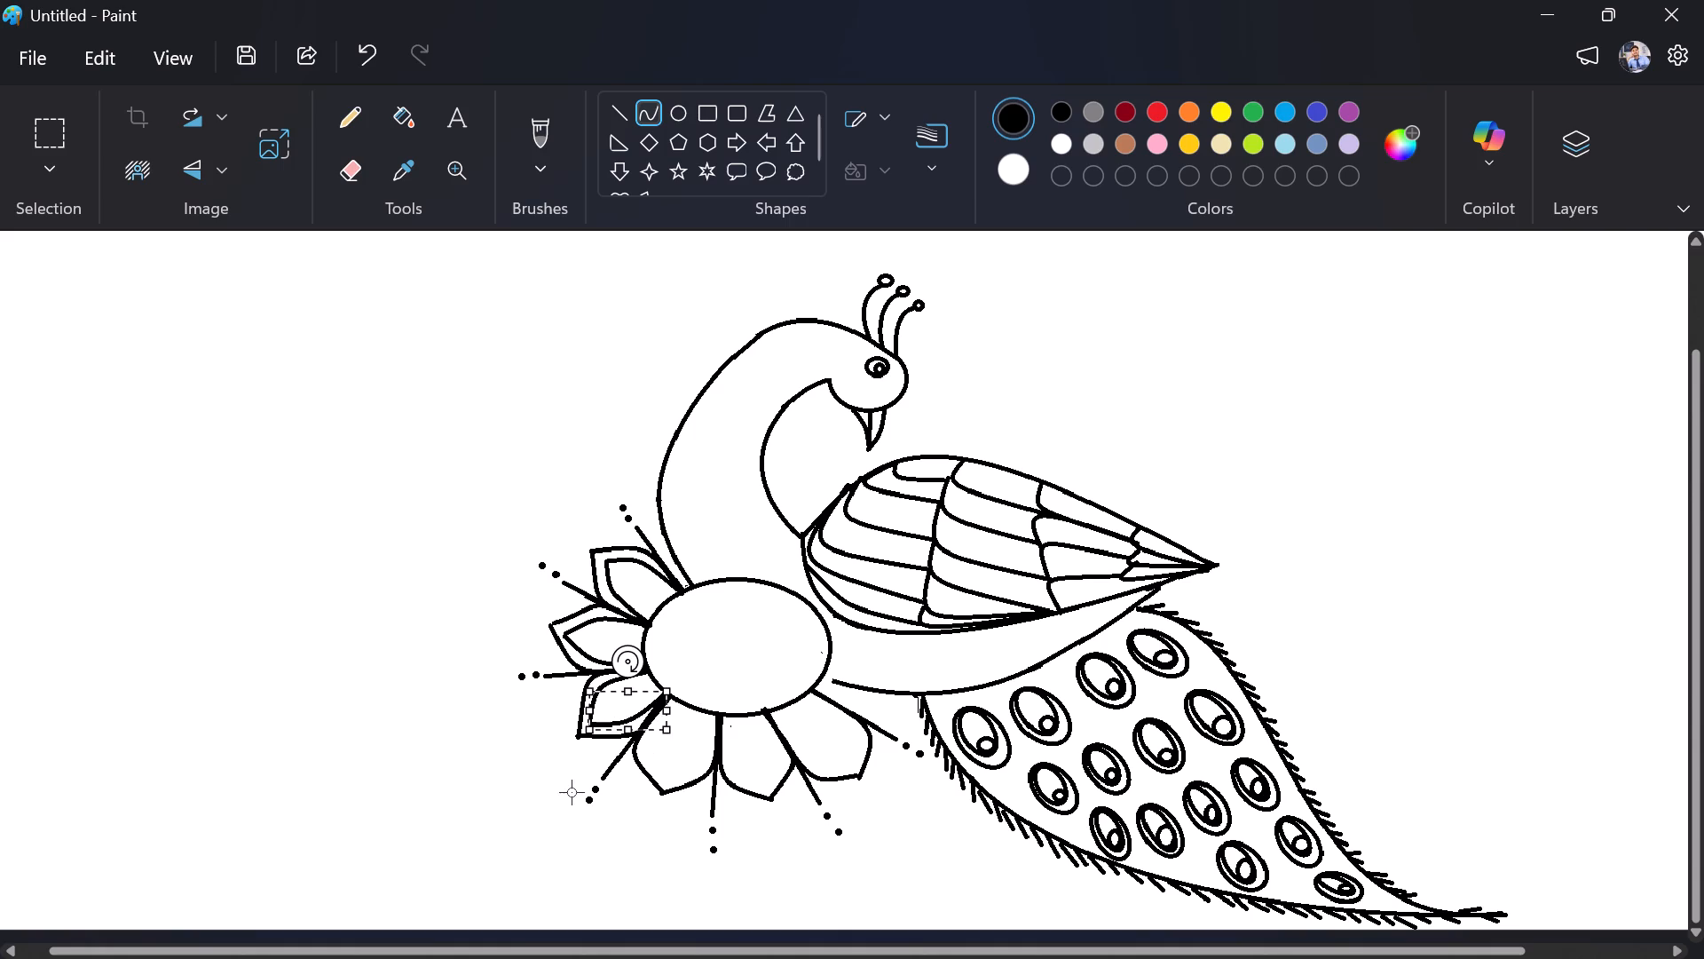
pyautogui.click(572, 792)
# Draw a curve inside the fourth petal, following its left edge from the oval to just short of the tip.
pyautogui.moveTo(671, 697); pyautogui.dragTo(660, 775)
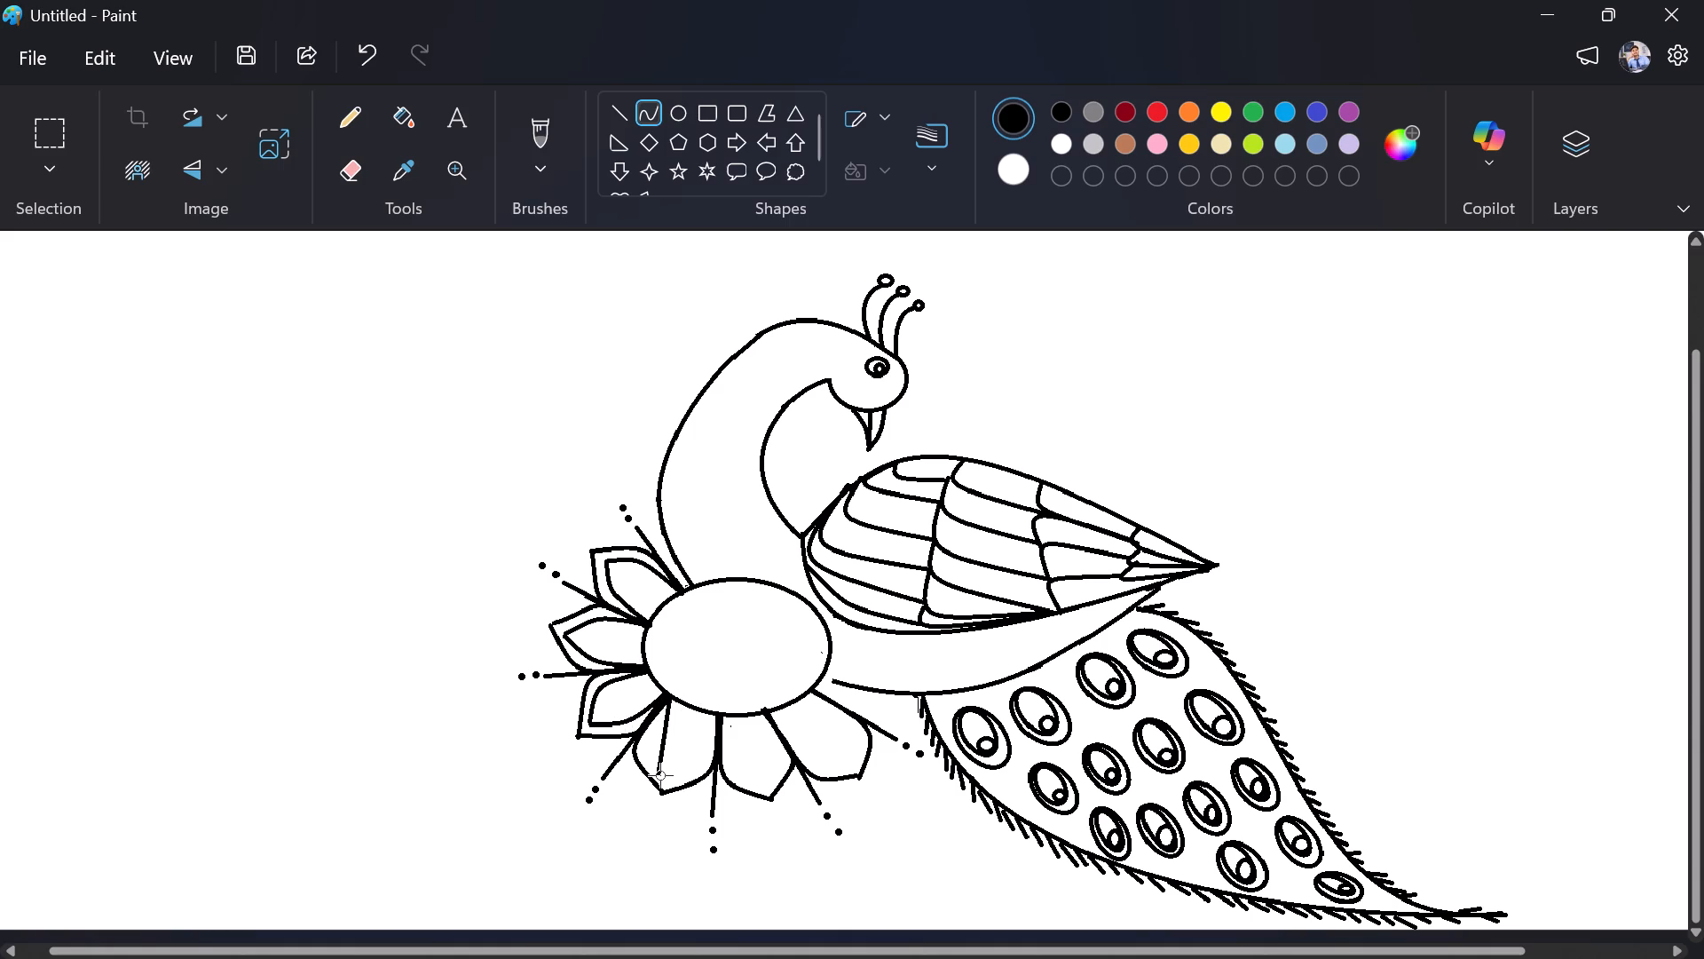
pyautogui.moveTo(660, 775); pyautogui.dragTo(664, 776)
pyautogui.moveTo(666, 725); pyautogui.dragTo(648, 755)
pyautogui.moveTo(648, 755); pyautogui.dragTo(643, 755)
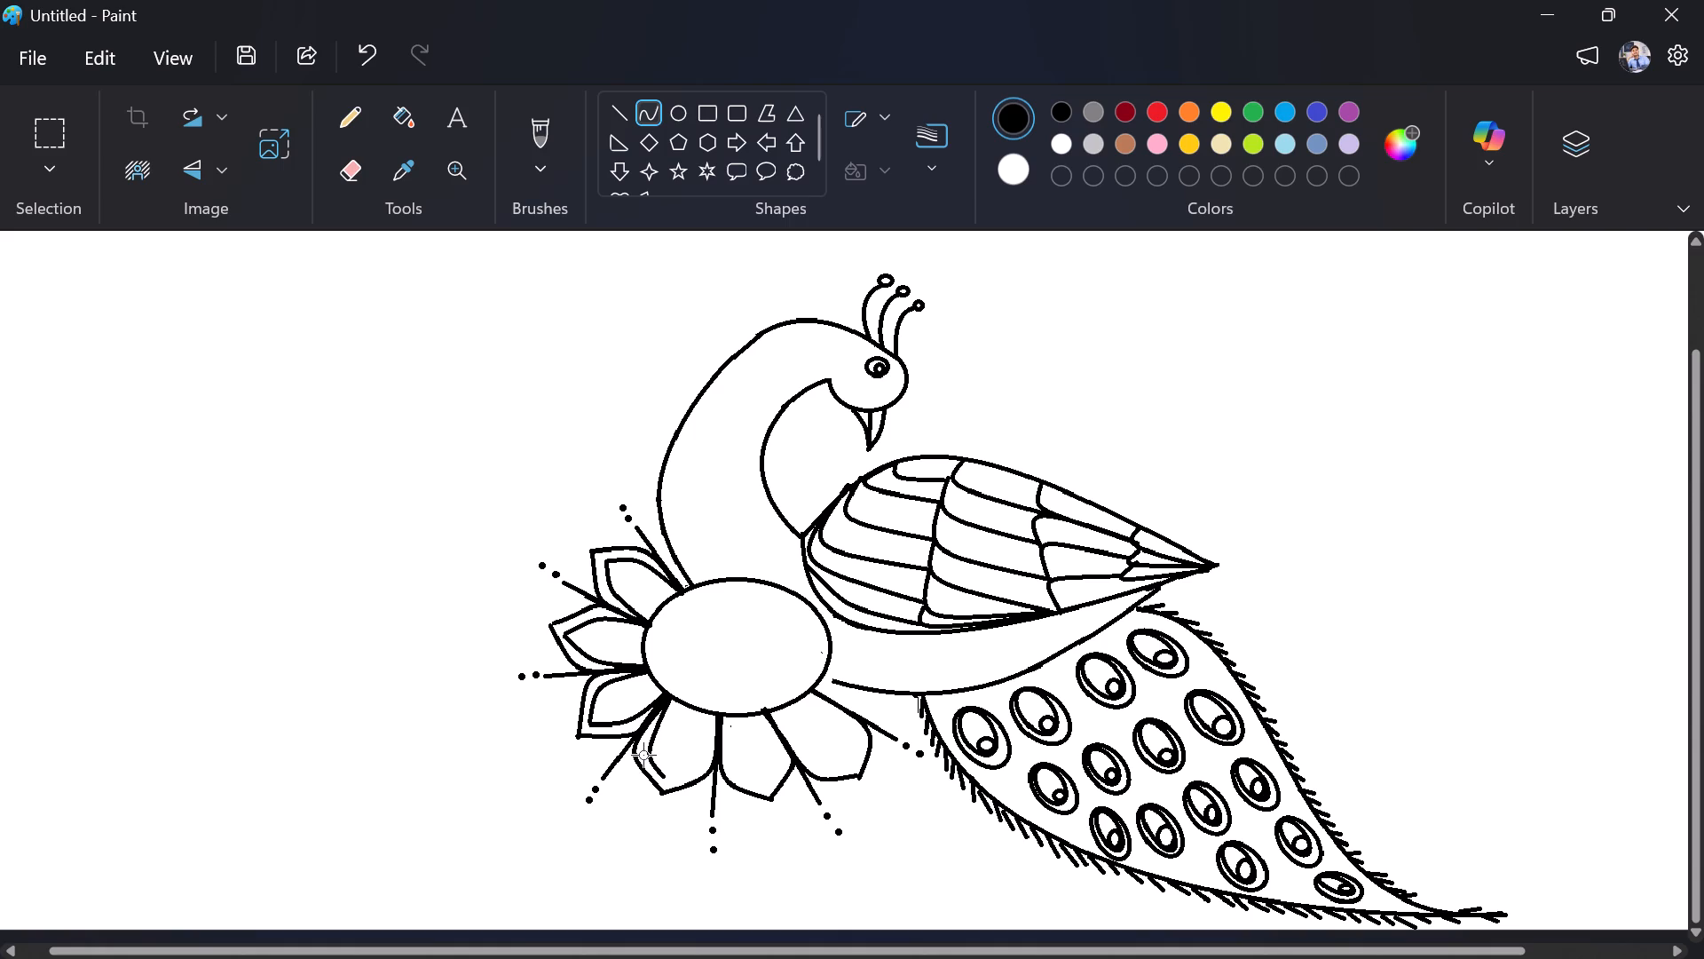
pyautogui.click(643, 755)
# Draw a second curve along the fourth petal's right edge from the oval to the inner tip, completing its inner outline.
pyautogui.moveTo(715, 715); pyautogui.dragTo(676, 781)
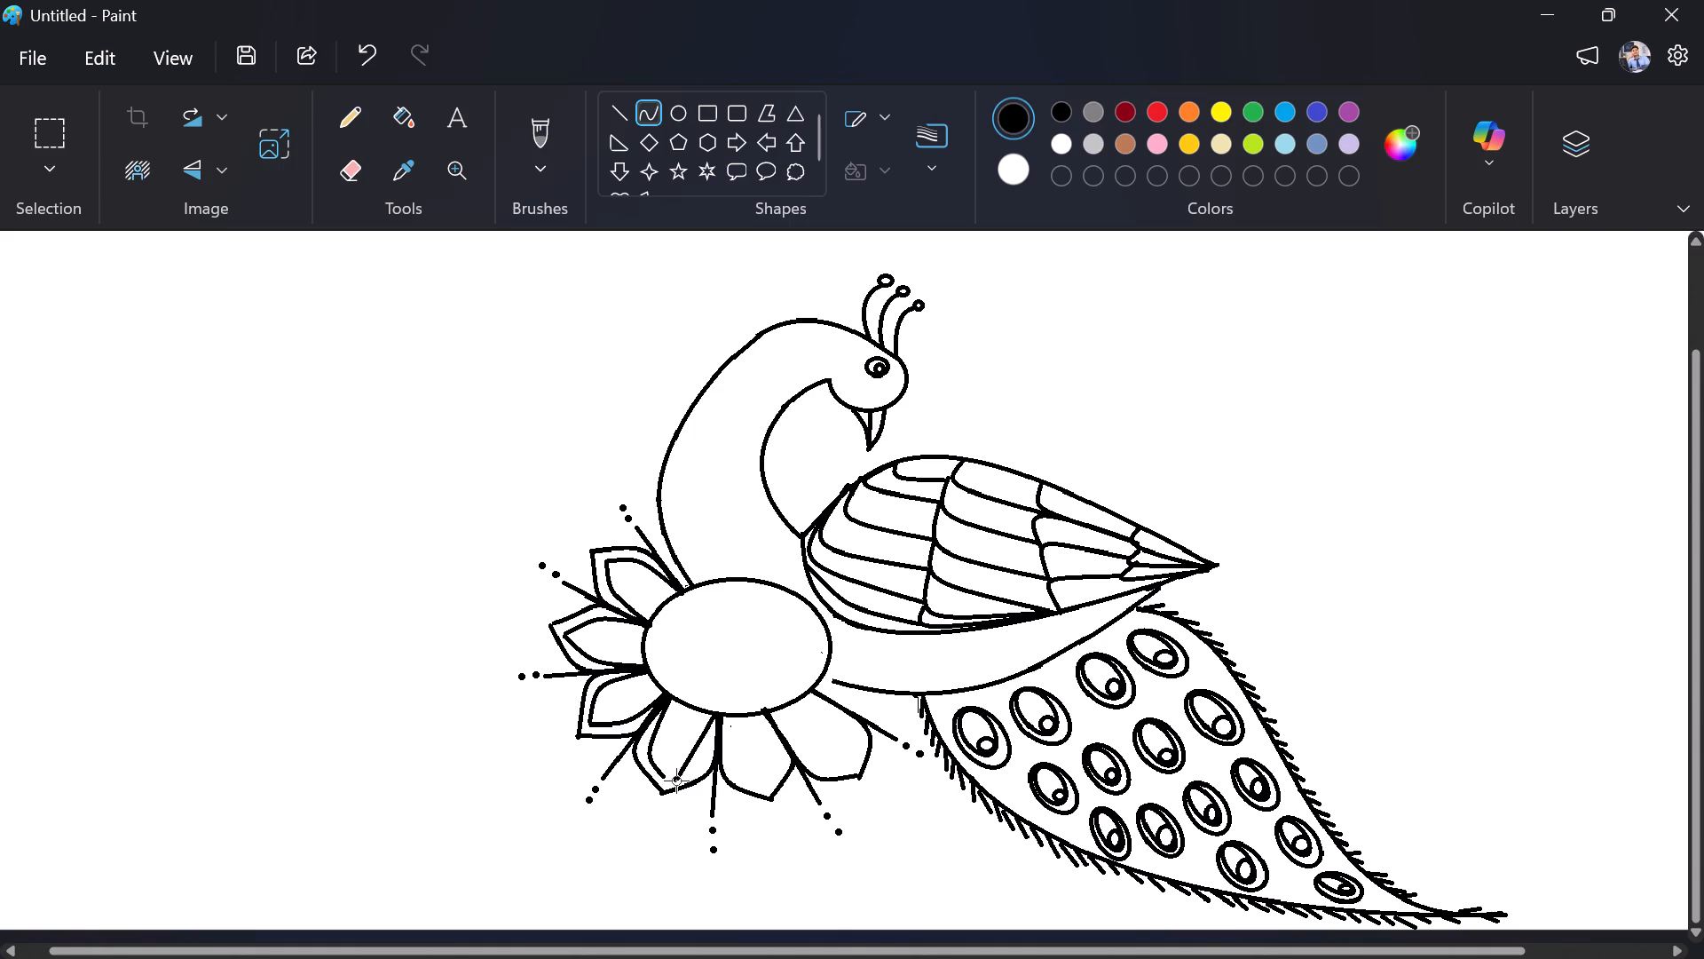
pyautogui.moveTo(676, 781); pyautogui.dragTo(666, 781)
pyautogui.moveTo(693, 742); pyautogui.dragTo(706, 764)
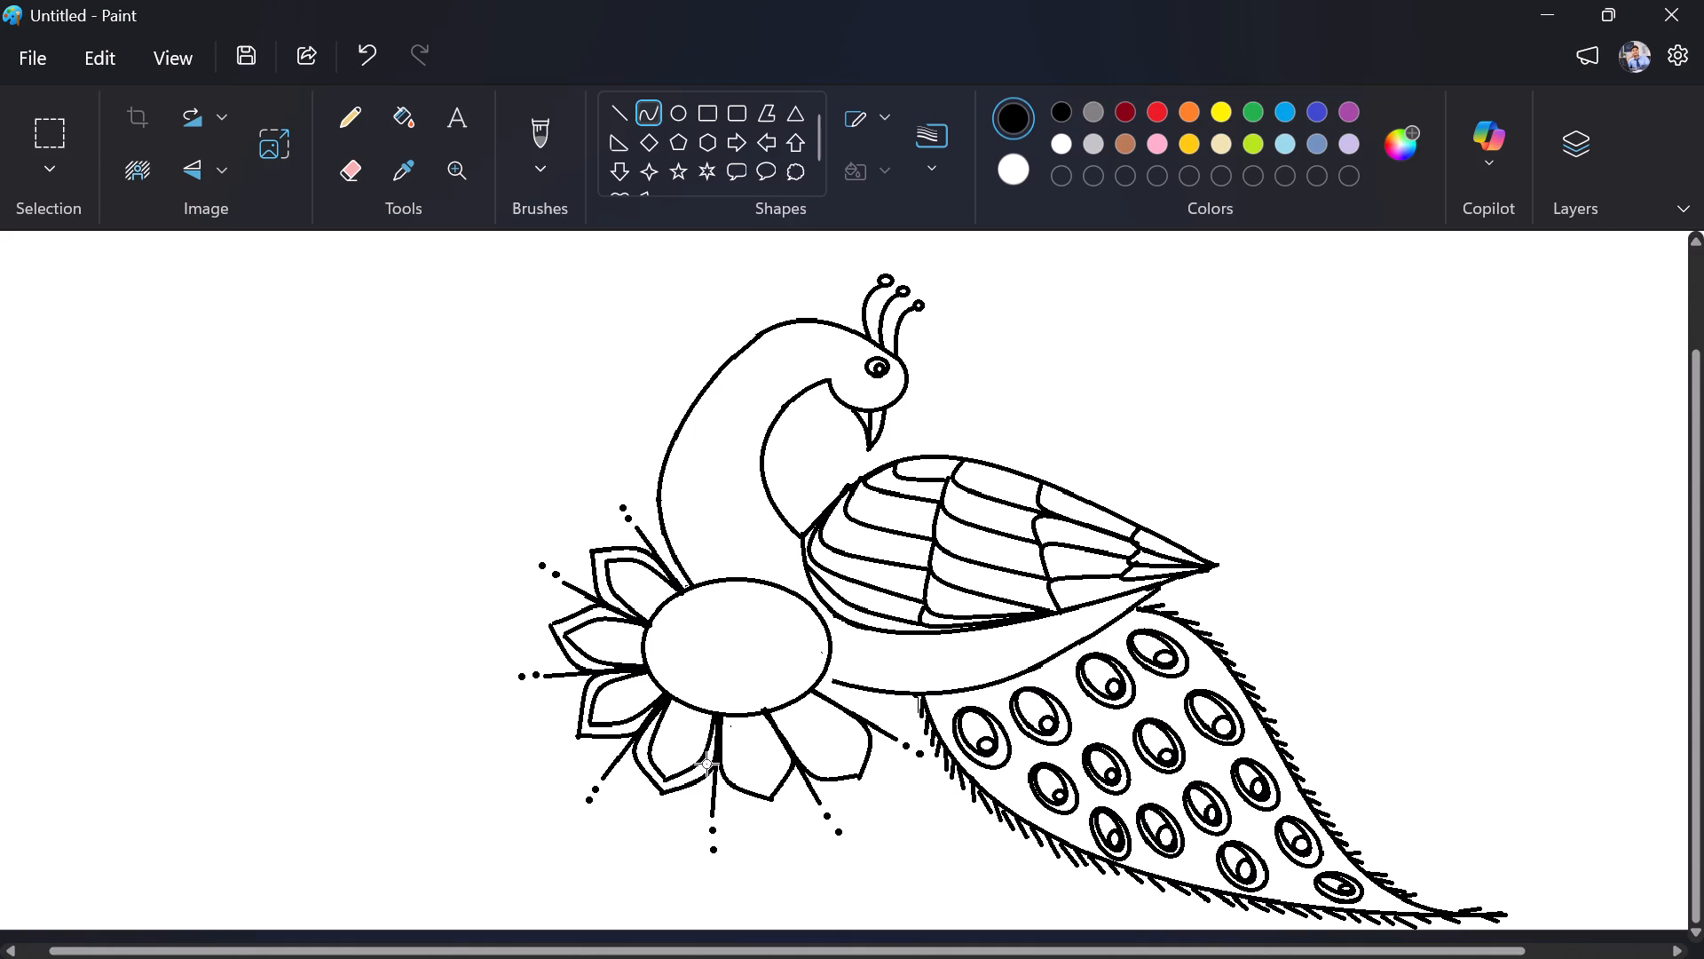
pyautogui.moveTo(706, 764); pyautogui.dragTo(706, 765)
pyautogui.click(700, 765)
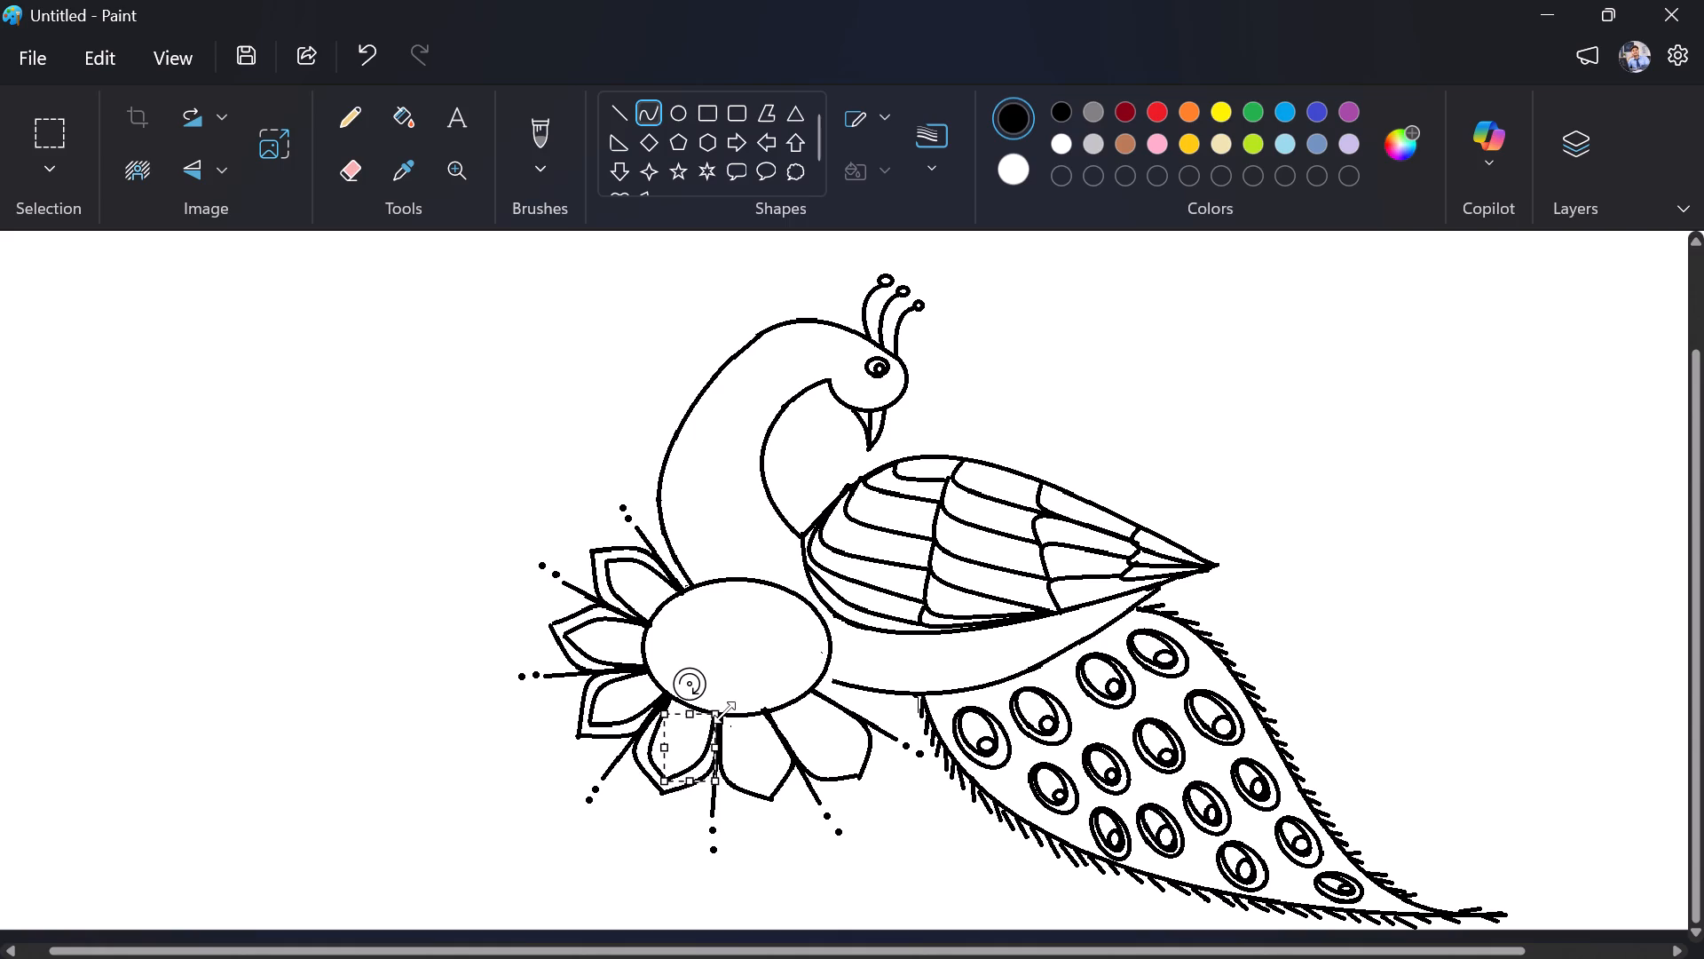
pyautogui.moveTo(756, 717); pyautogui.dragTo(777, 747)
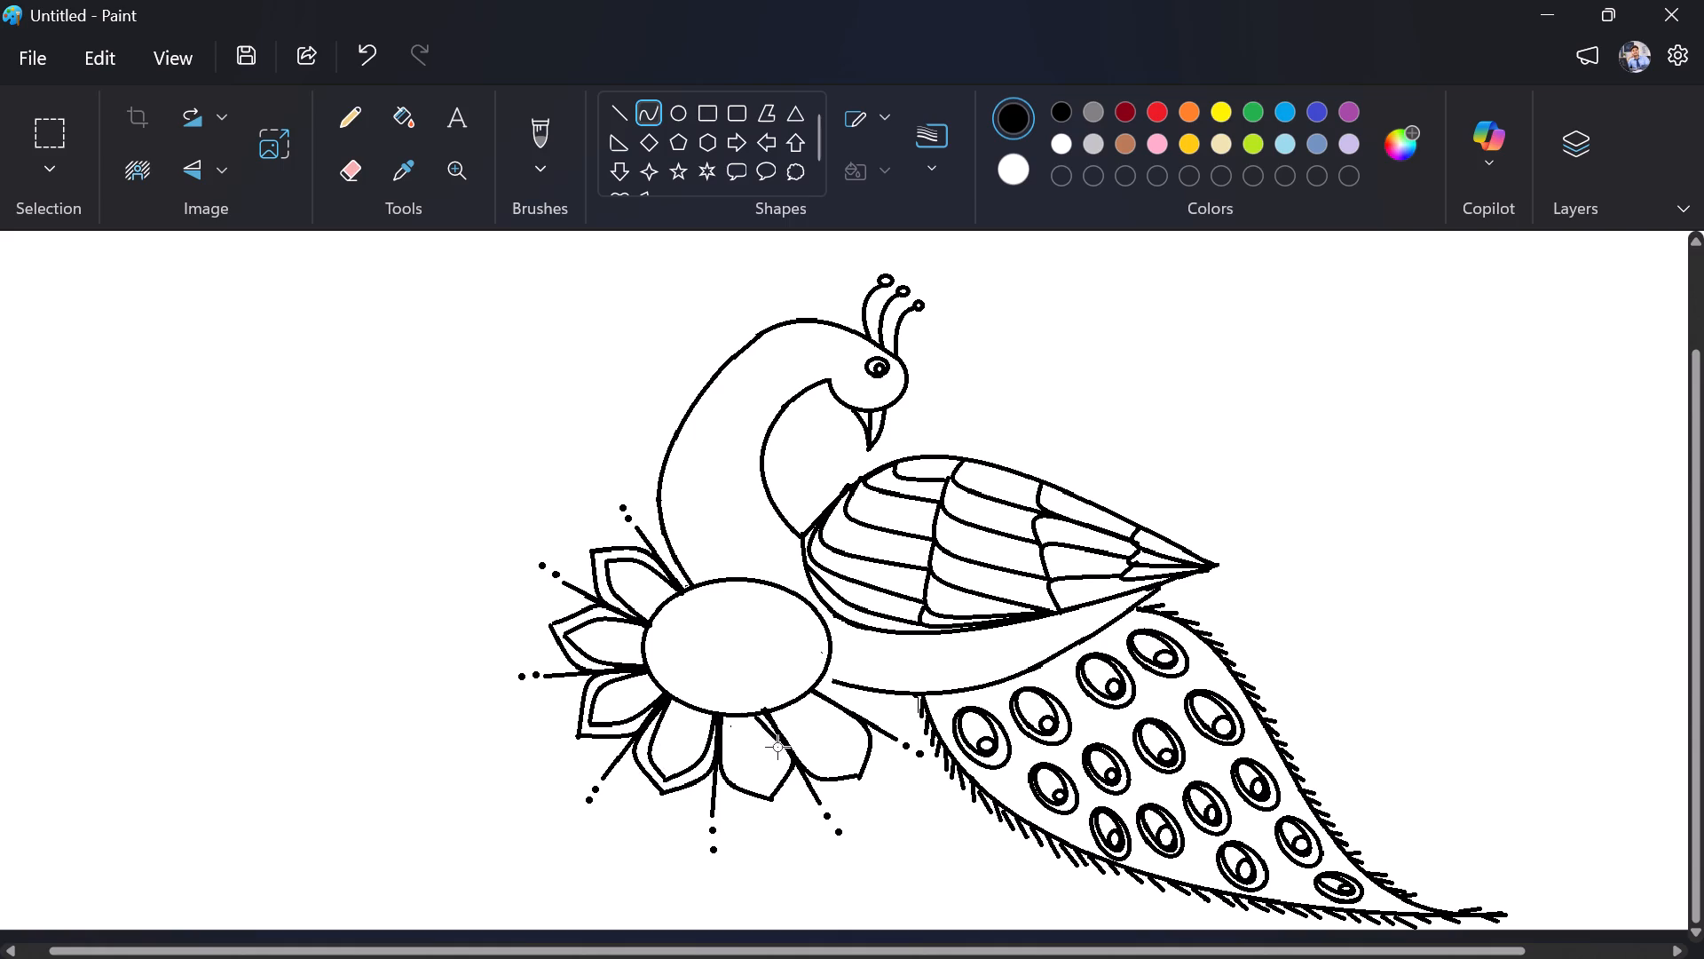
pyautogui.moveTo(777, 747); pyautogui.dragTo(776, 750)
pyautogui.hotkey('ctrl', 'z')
# Draw a curve inside the sixth petal, following its lower edge from the oval to just short of the tip.
pyautogui.moveTo(773, 711); pyautogui.dragTo(850, 768)
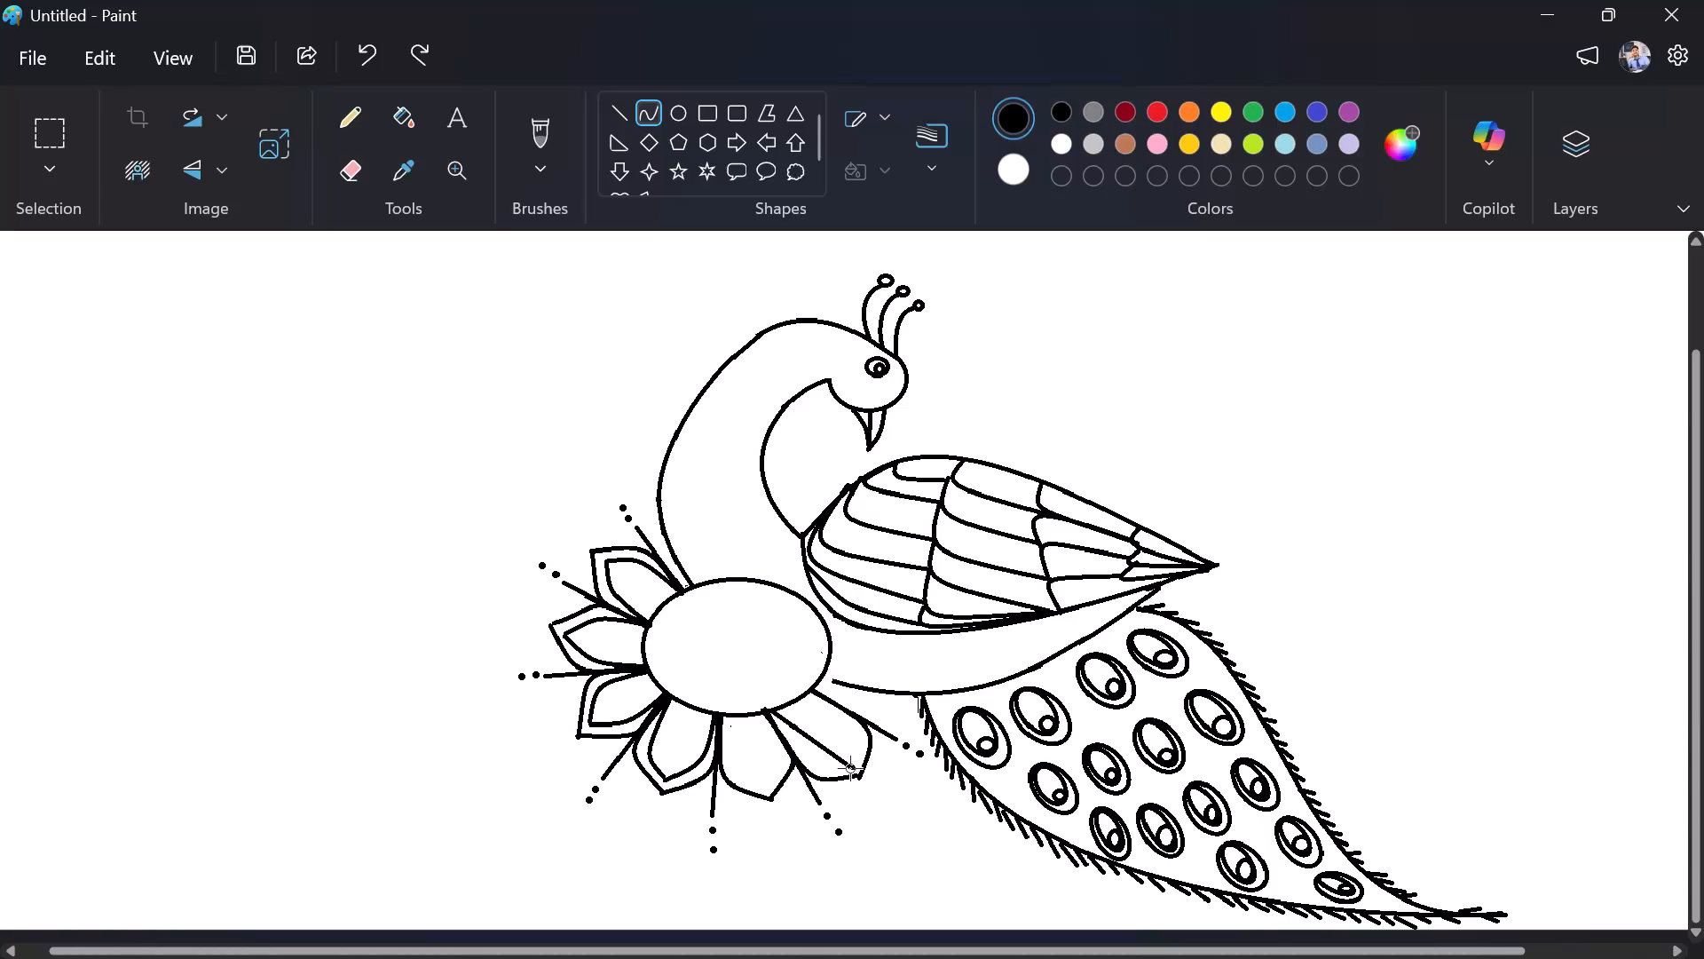
pyautogui.moveTo(850, 768); pyautogui.dragTo(849, 768)
pyautogui.moveTo(822, 749); pyautogui.dragTo(814, 761)
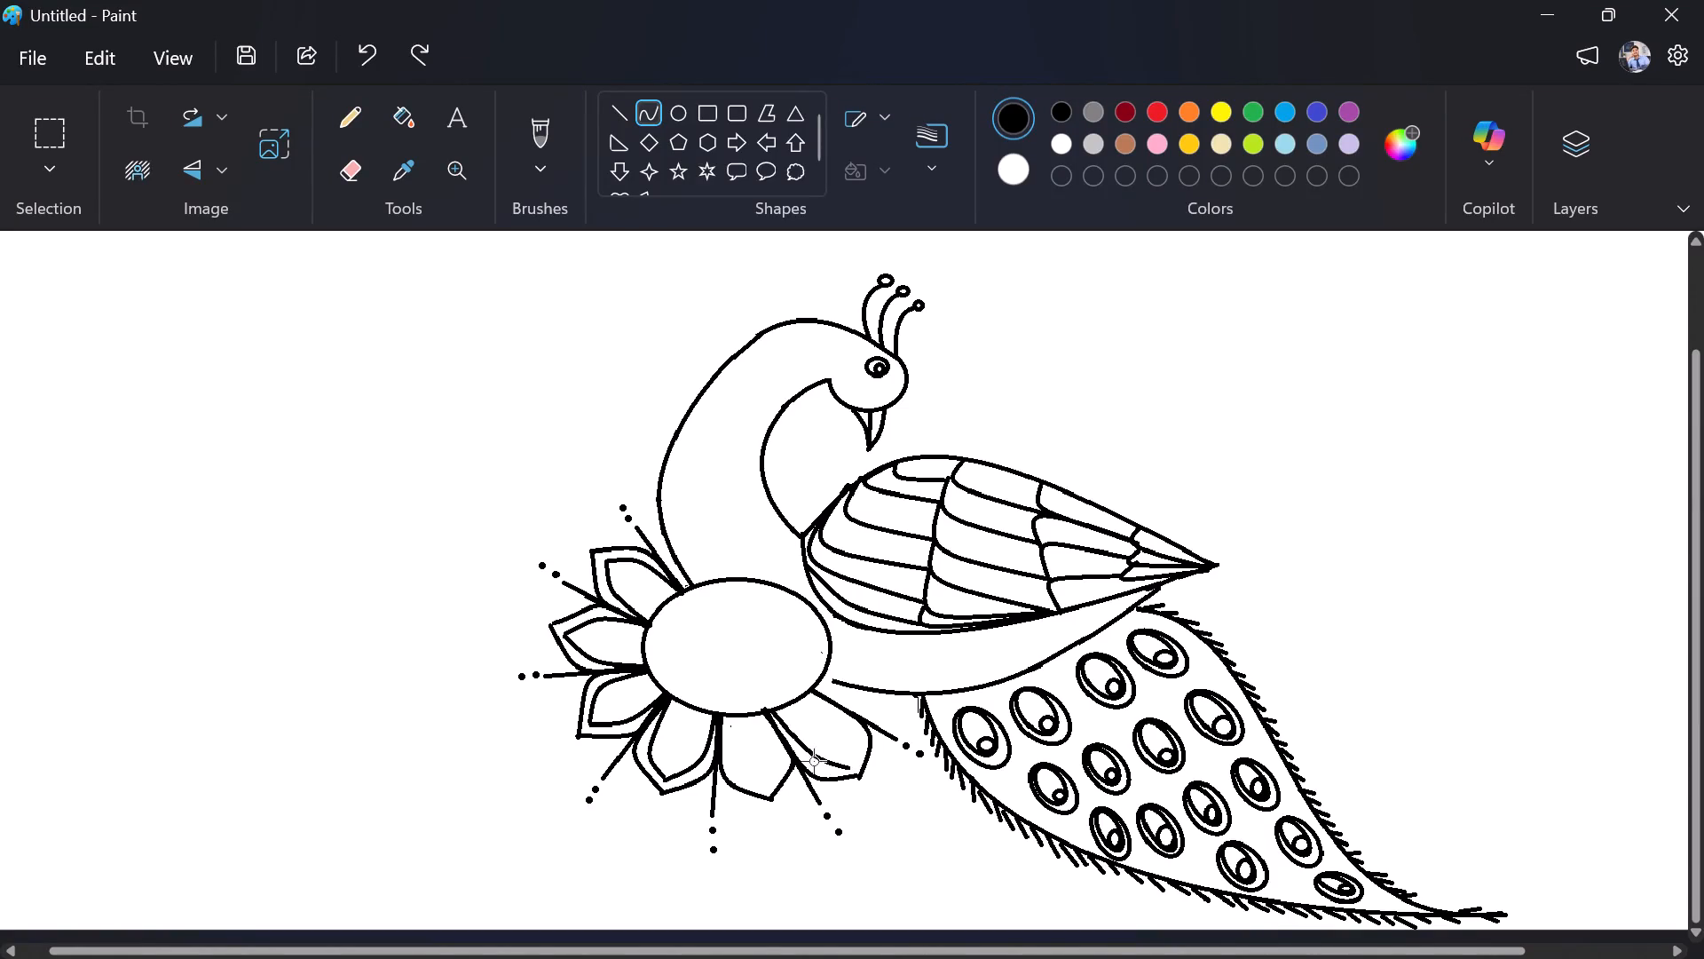
pyautogui.moveTo(814, 761); pyautogui.dragTo(814, 766)
pyautogui.click(816, 757)
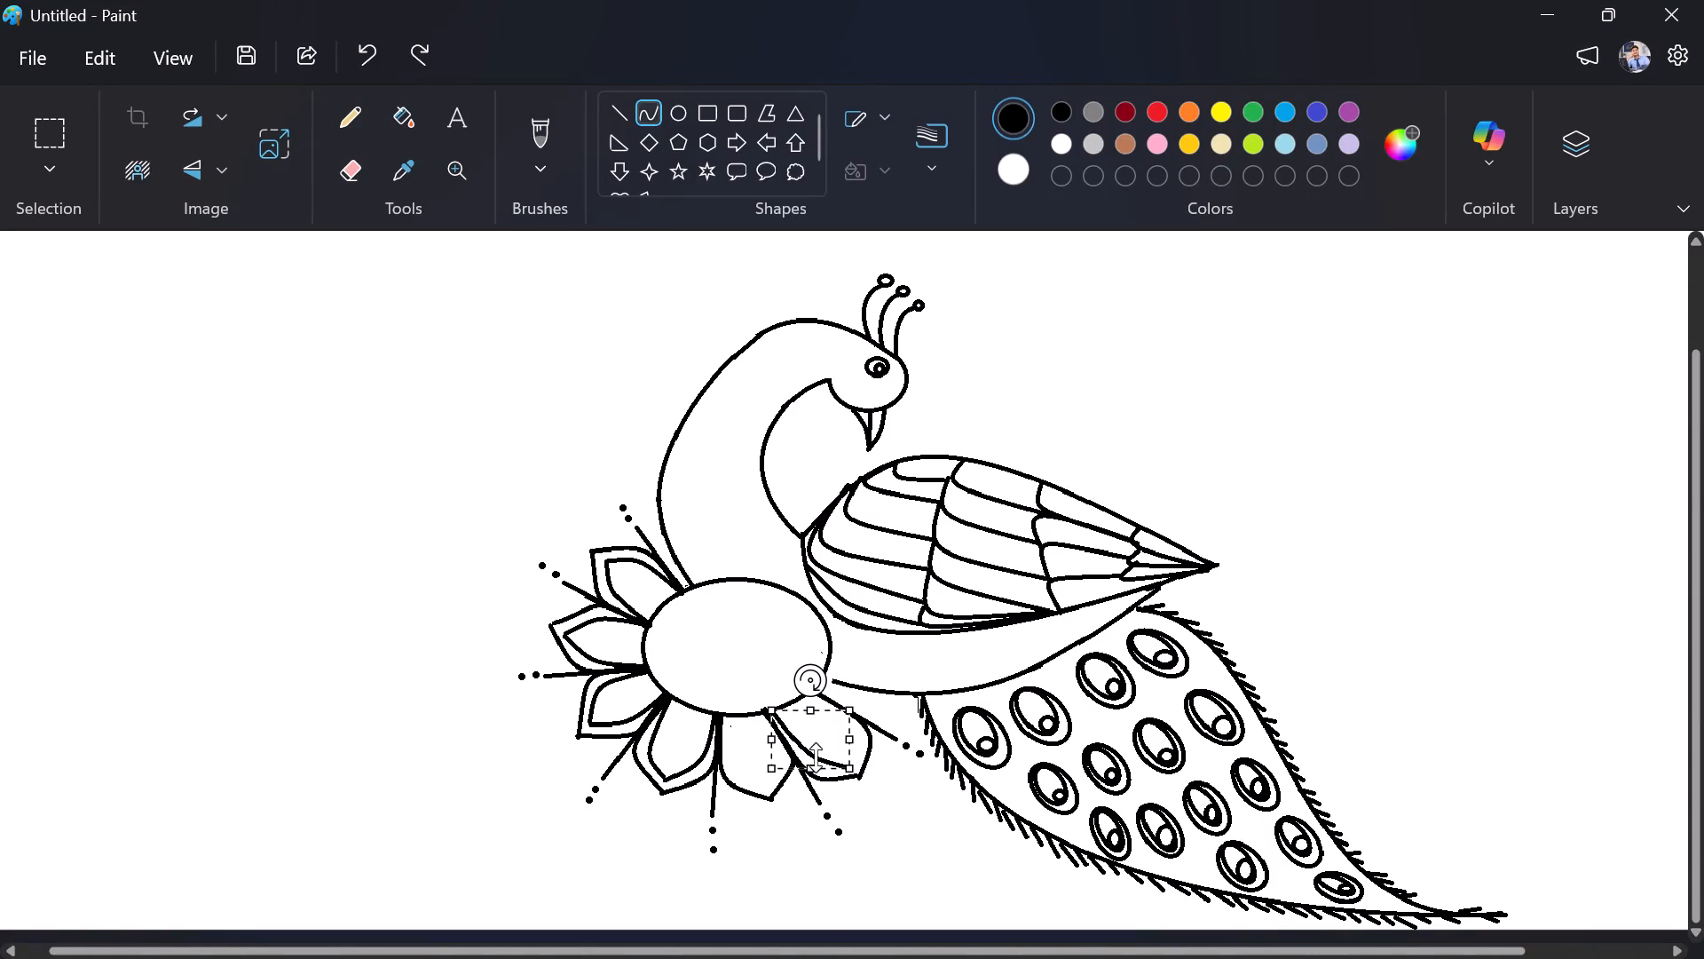
pyautogui.click(755, 644)
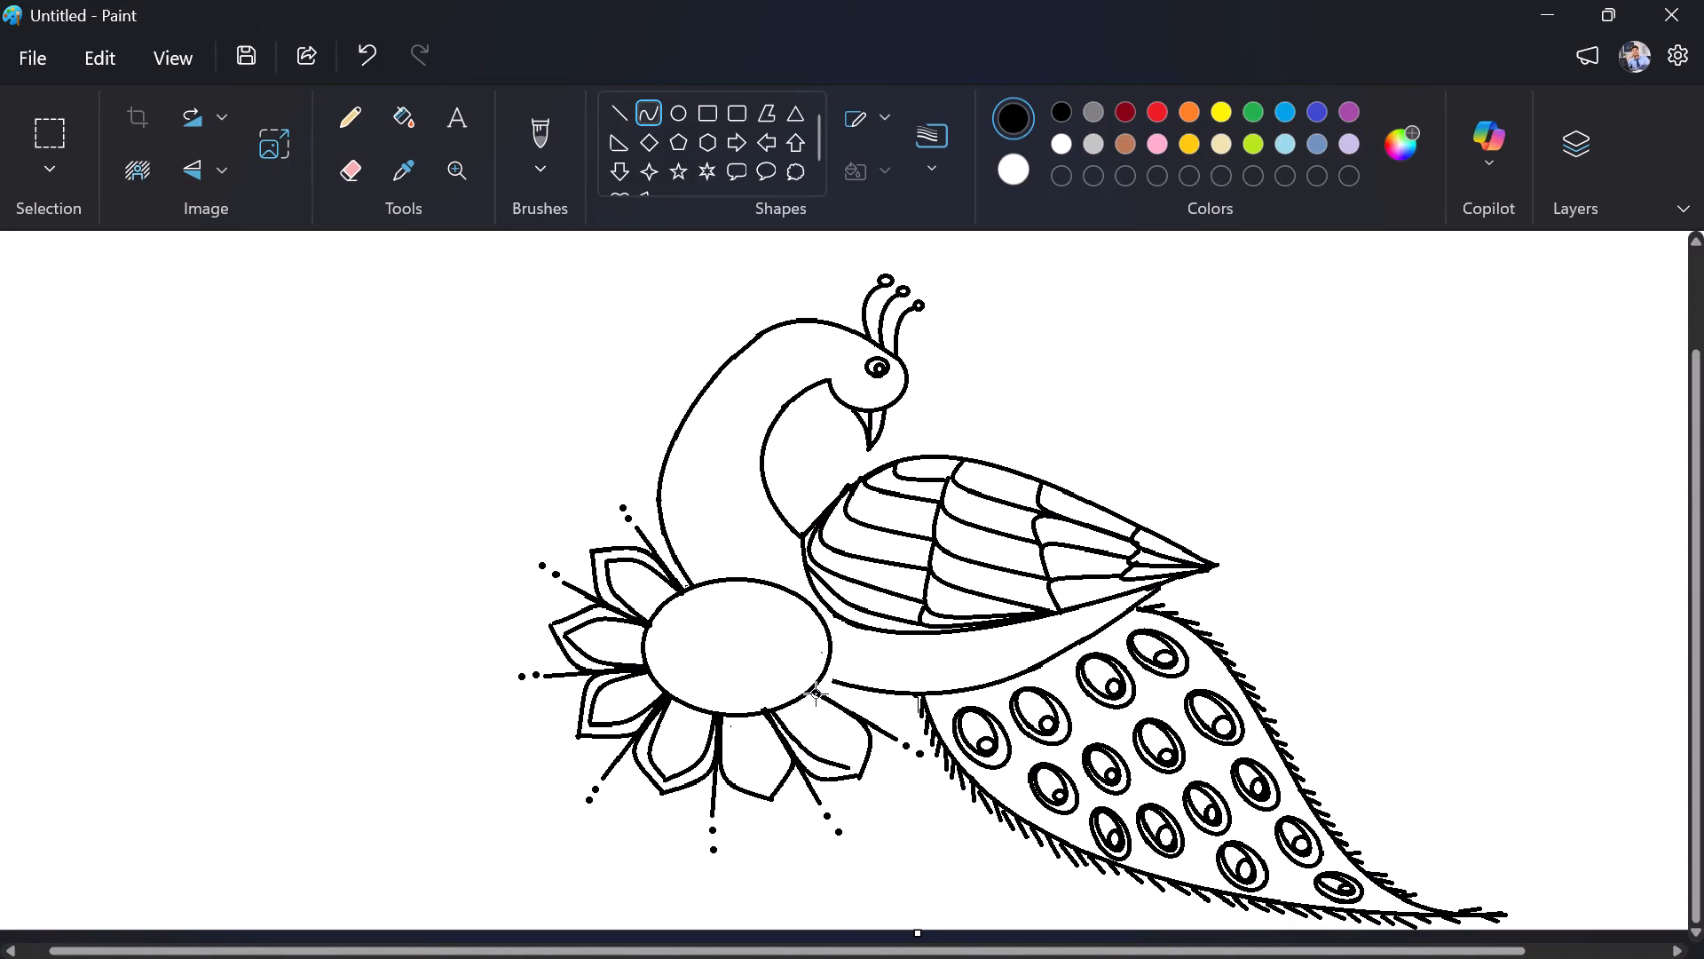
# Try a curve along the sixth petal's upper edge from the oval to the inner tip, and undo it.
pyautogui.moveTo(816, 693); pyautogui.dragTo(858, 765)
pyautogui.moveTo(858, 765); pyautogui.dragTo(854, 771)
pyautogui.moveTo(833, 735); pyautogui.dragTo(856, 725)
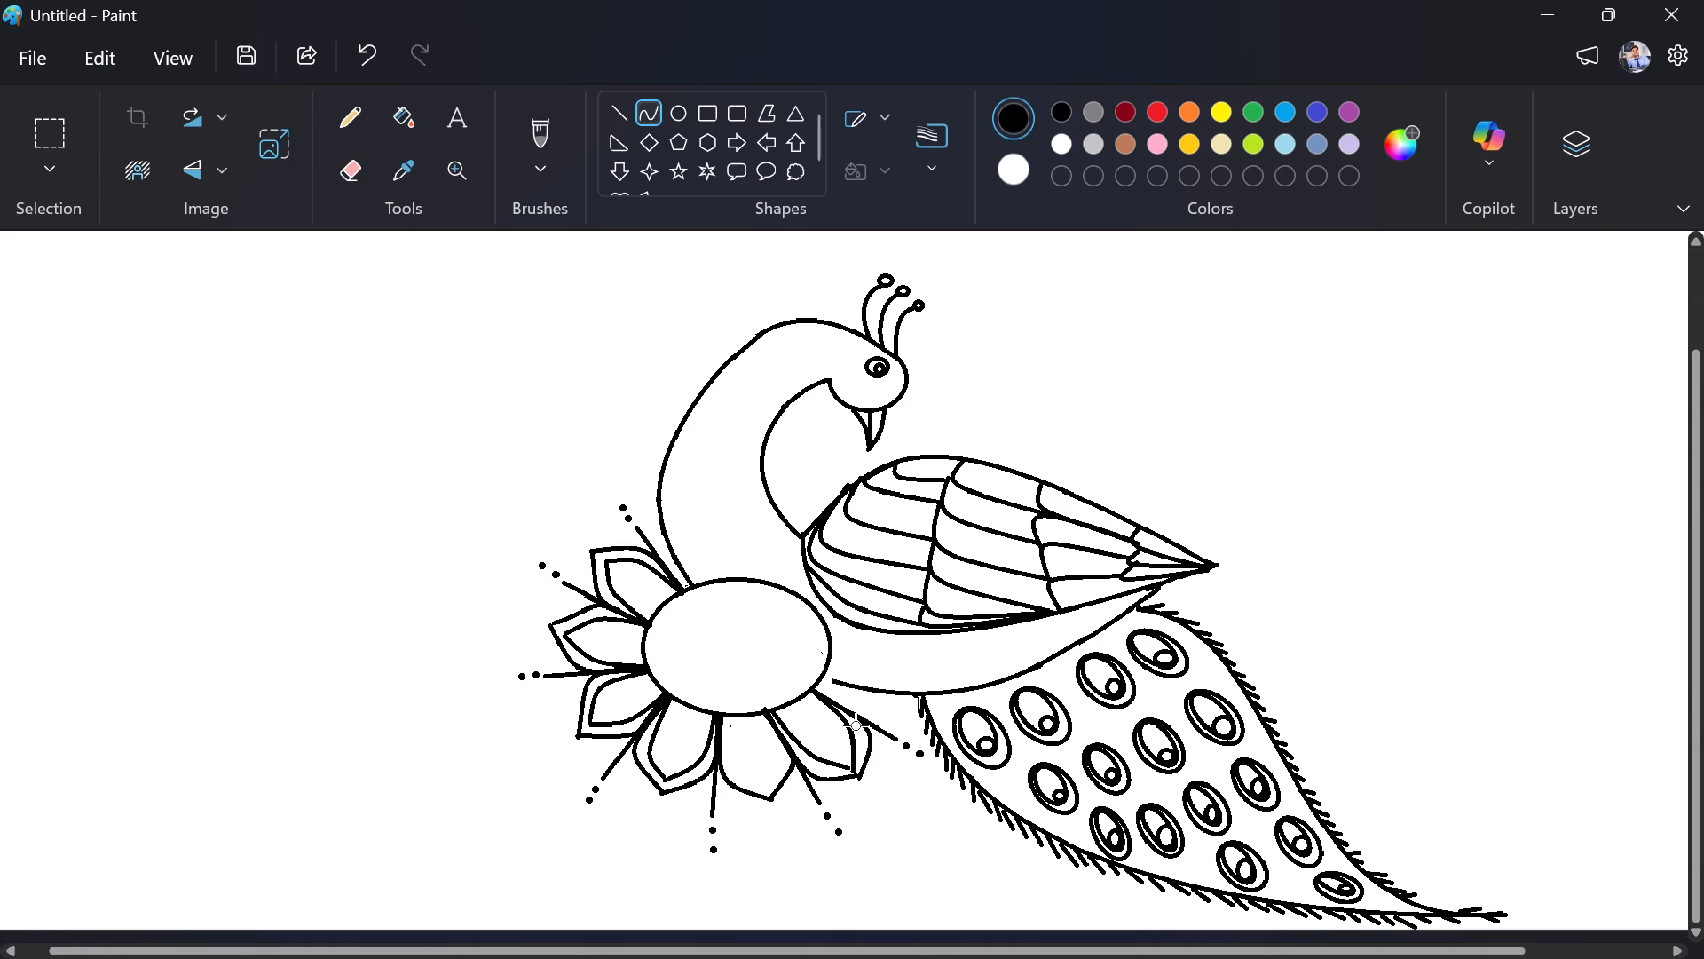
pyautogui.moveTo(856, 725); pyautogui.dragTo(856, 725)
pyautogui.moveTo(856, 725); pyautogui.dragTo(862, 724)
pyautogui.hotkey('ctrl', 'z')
# Draw a curve along the sixth petal's upper edge from the oval to the end of its lower inner curve, completing the inner outline.
pyautogui.moveTo(810, 690); pyautogui.dragTo(851, 767)
pyautogui.moveTo(834, 738); pyautogui.dragTo(846, 732)
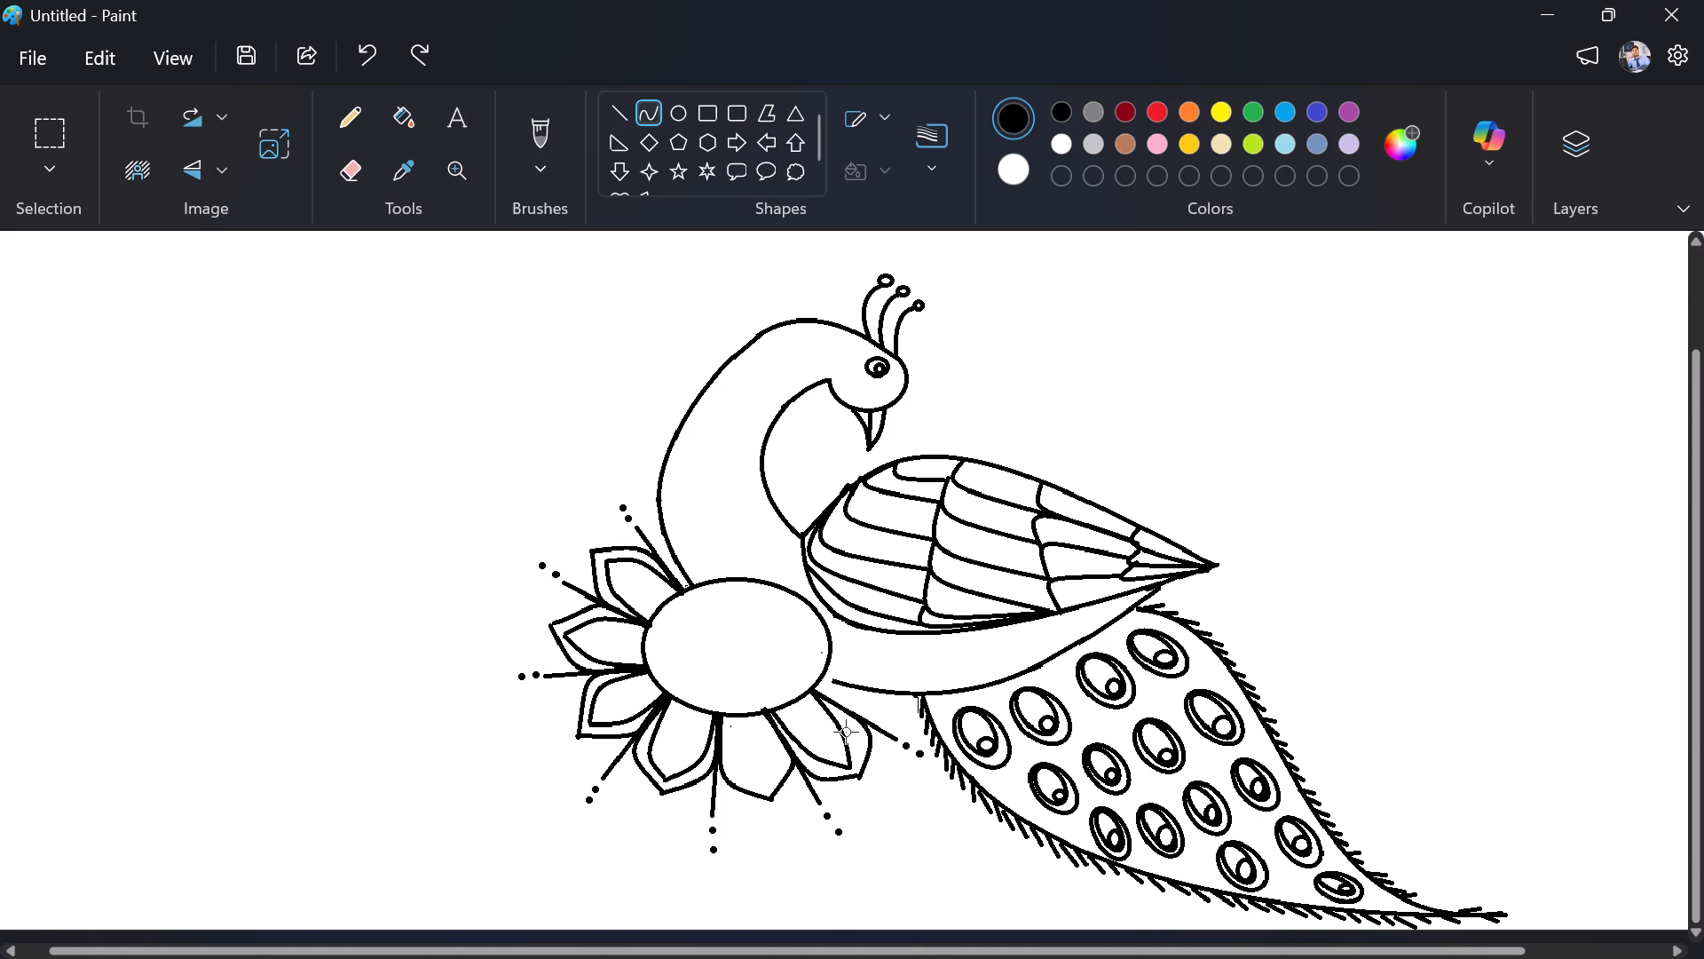
pyautogui.moveTo(846, 732); pyautogui.dragTo(864, 739)
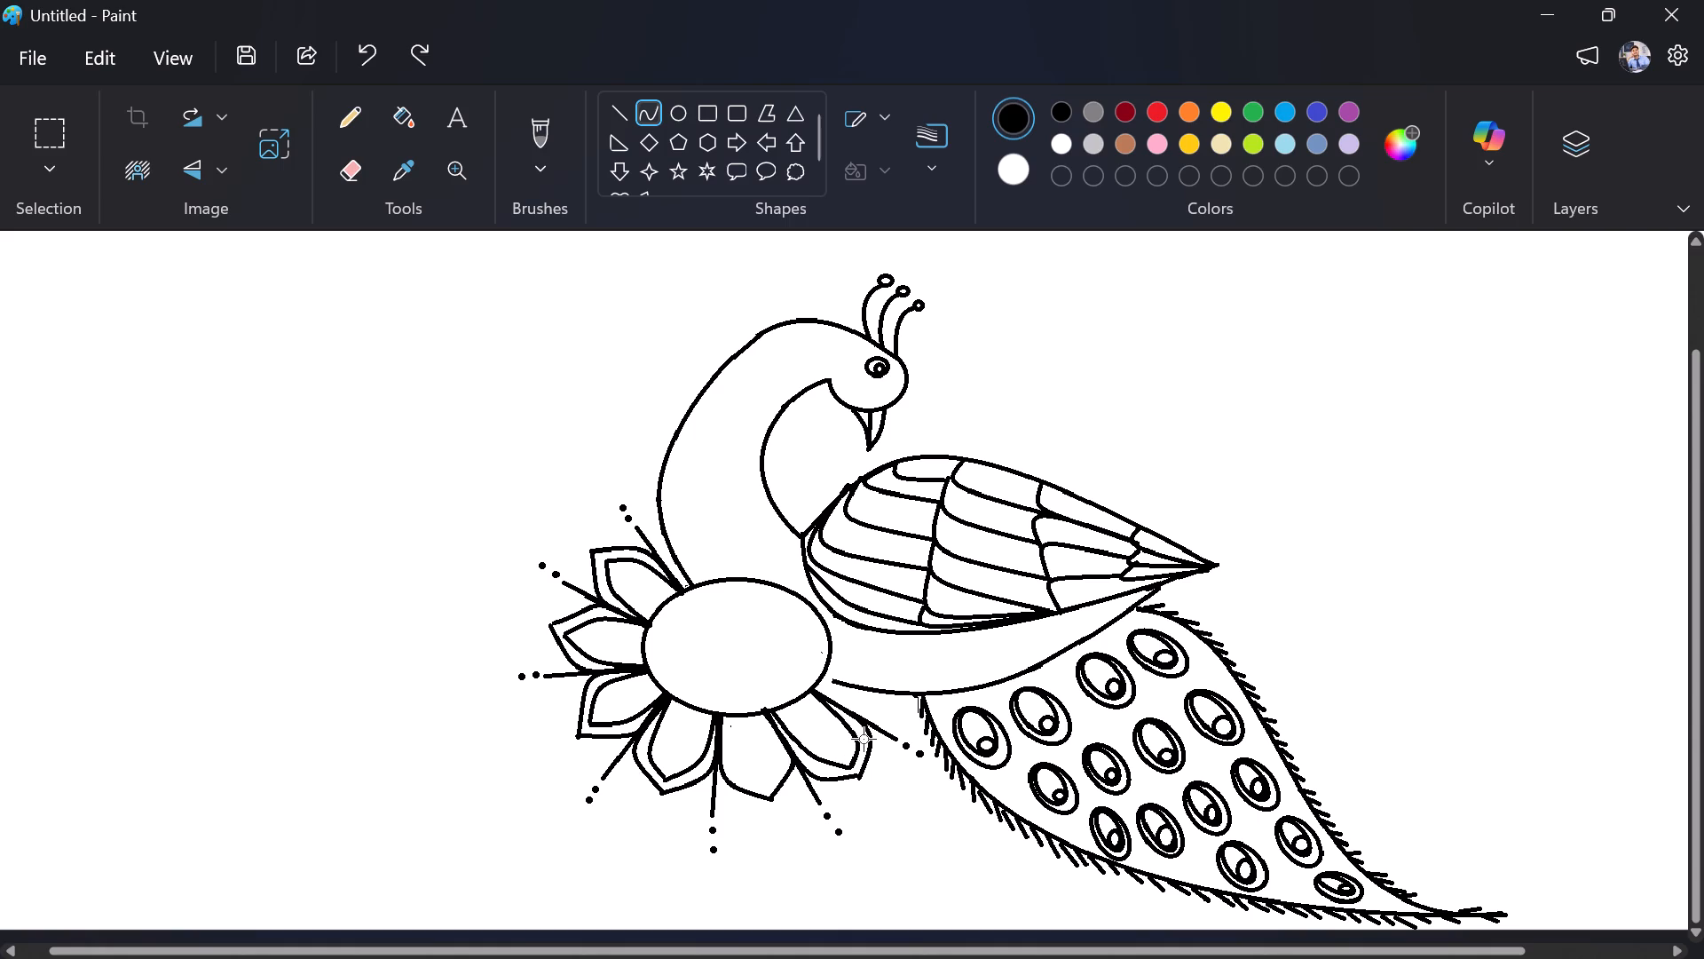
pyautogui.click(864, 739)
pyautogui.click(367, 717)
# Draw a curve inside the fifth petal, following its left edge from the oval to just short of the tip.
pyautogui.moveTo(725, 713); pyautogui.dragTo(757, 785)
pyautogui.moveTo(757, 785); pyautogui.dragTo(762, 785)
pyautogui.moveTo(745, 757); pyautogui.dragTo(743, 765)
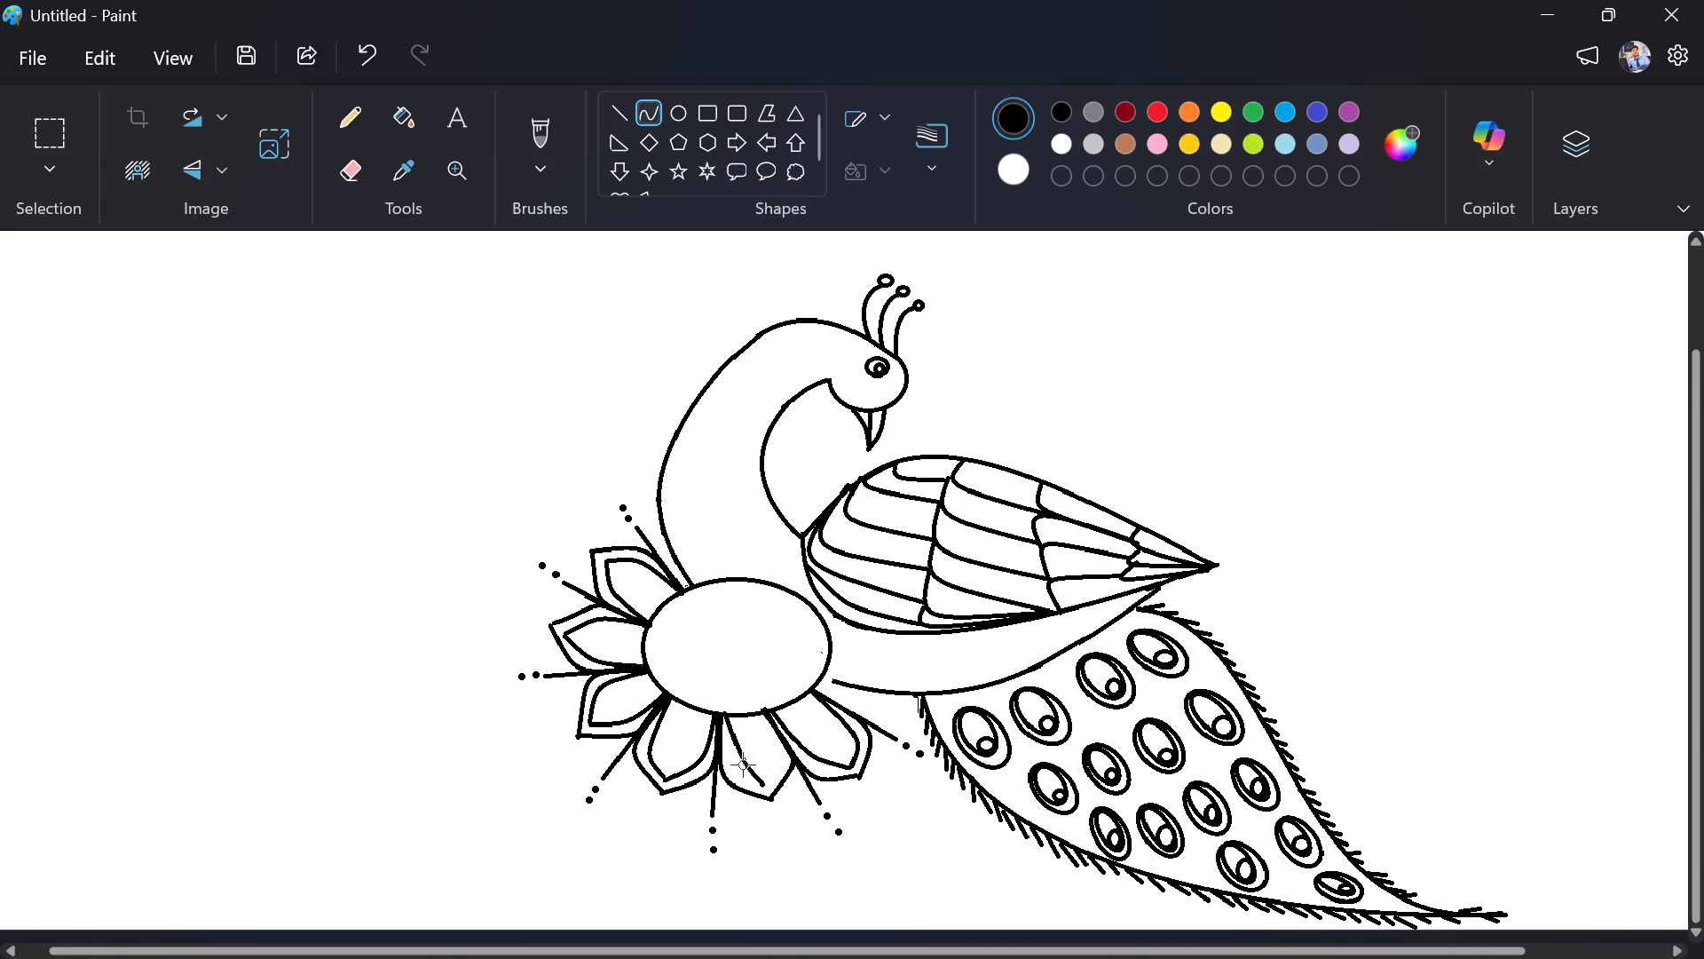
pyautogui.moveTo(743, 765); pyautogui.dragTo(737, 776)
pyautogui.click(737, 776)
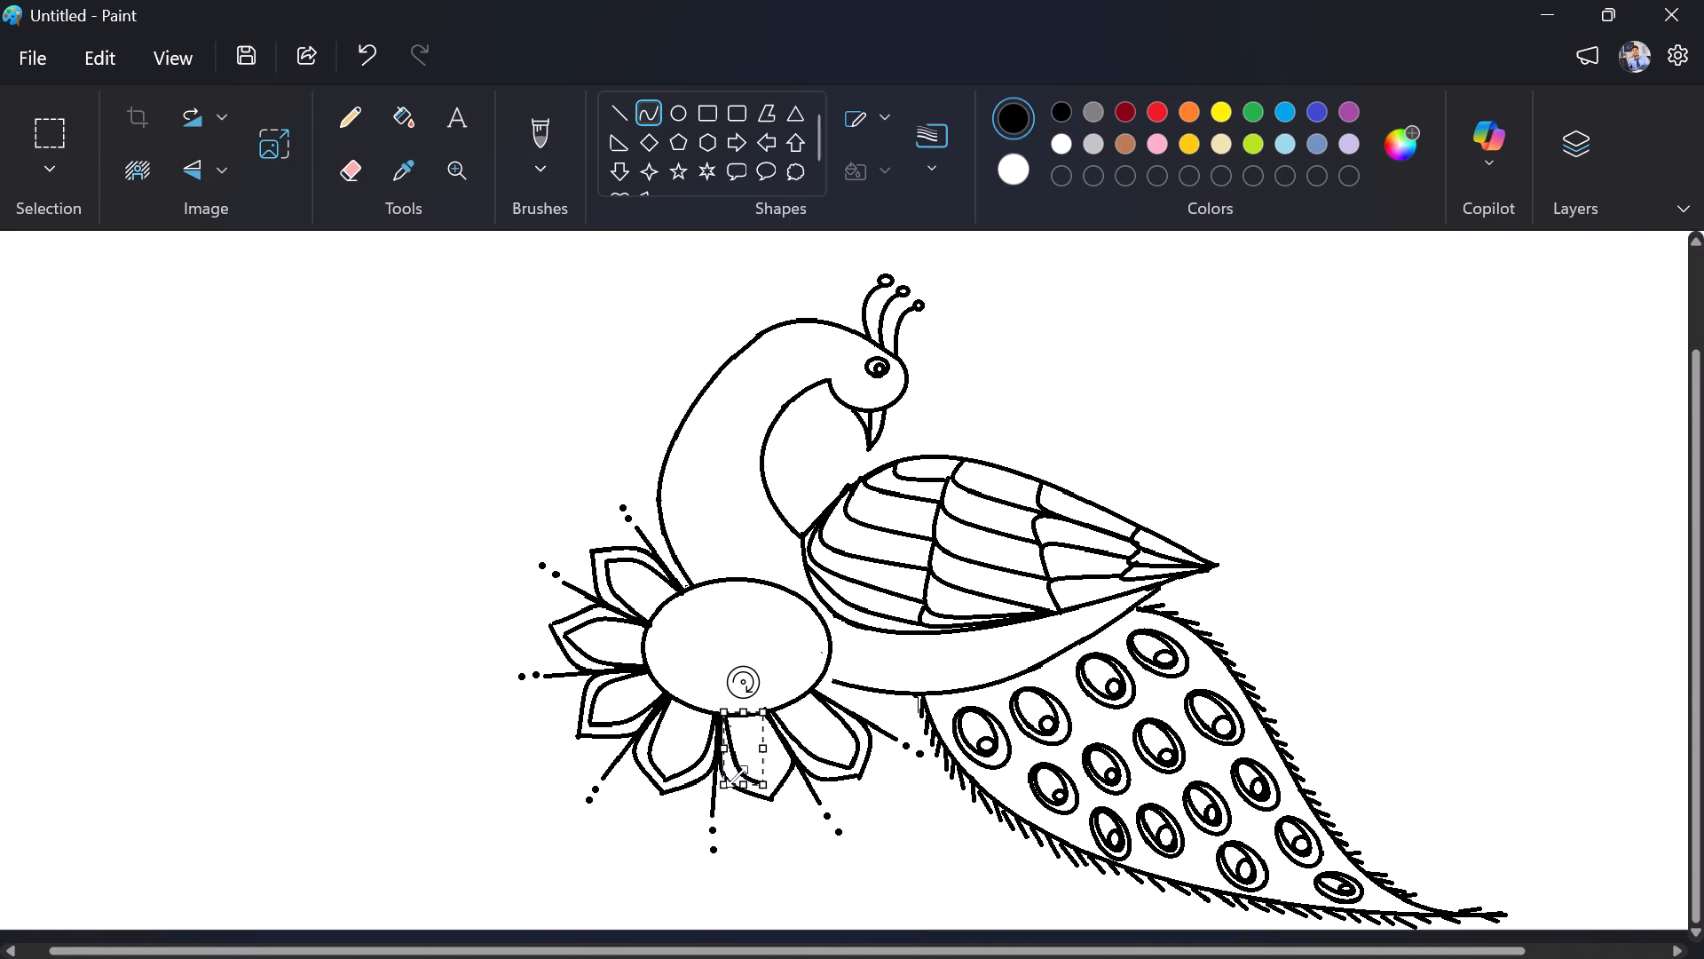
pyautogui.click(896, 847)
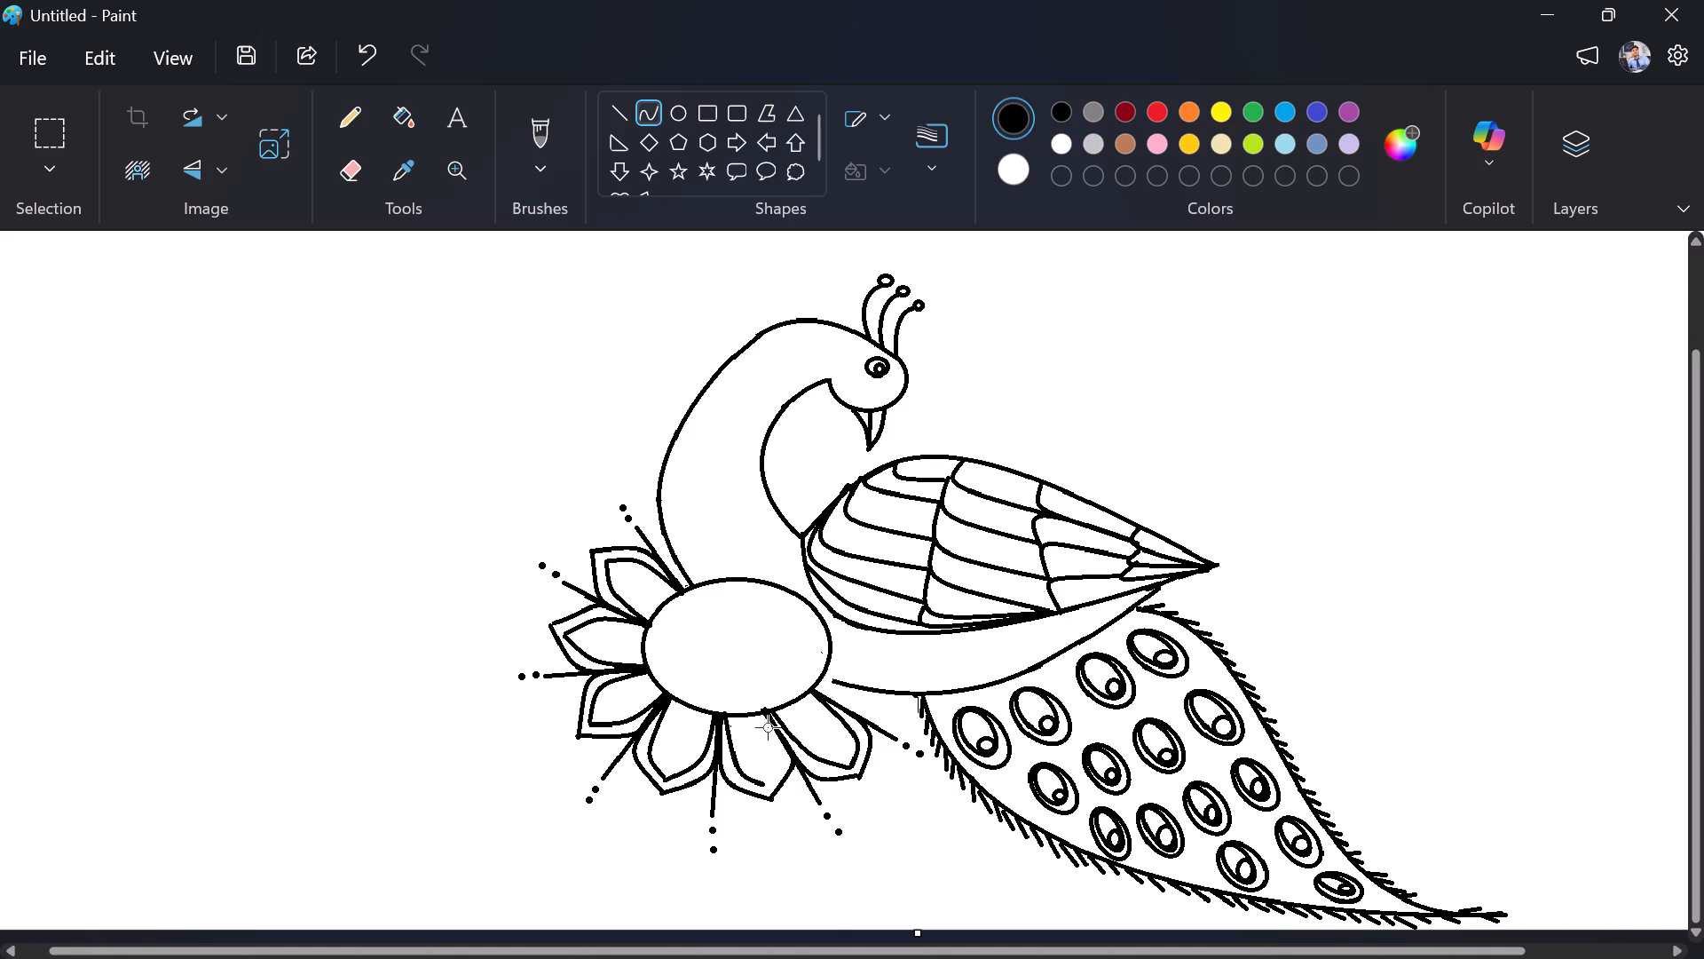
# Draw a curve inside the fifth petal, following its right edge from the oval to the end of its left inner curve.
pyautogui.moveTo(765, 714); pyautogui.dragTo(777, 780)
pyautogui.moveTo(777, 780); pyautogui.dragTo(765, 788)
pyautogui.moveTo(765, 759); pyautogui.dragTo(785, 769)
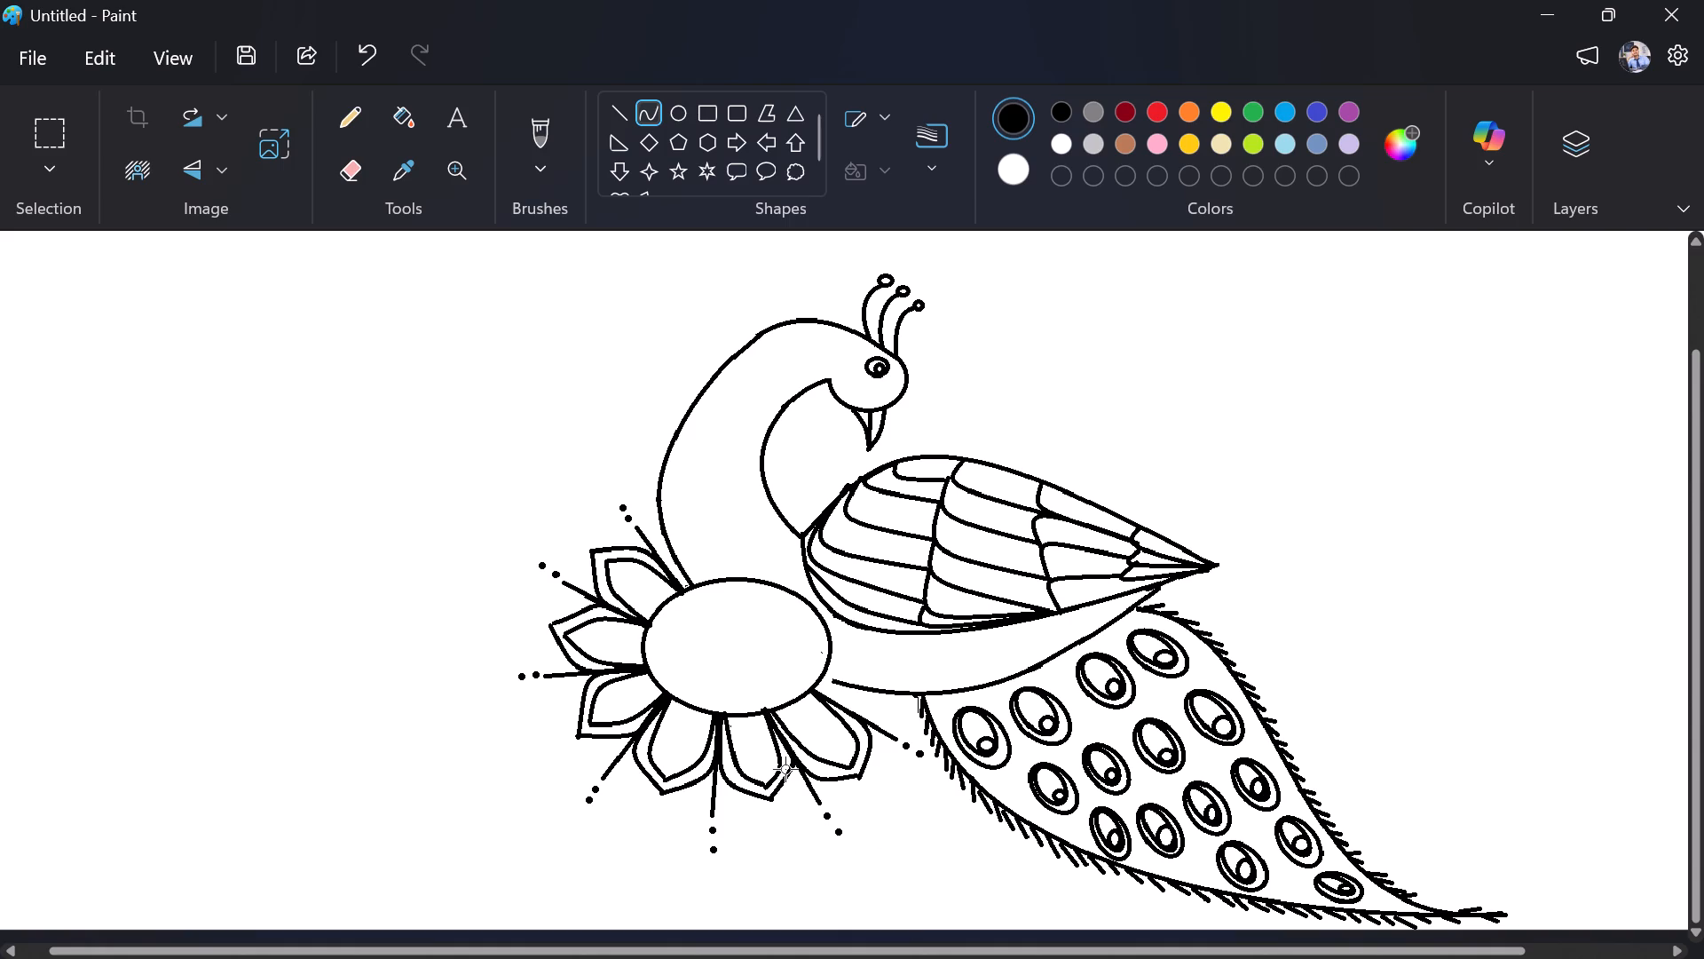
pyautogui.moveTo(785, 769); pyautogui.dragTo(783, 769)
pyautogui.click(783, 769)
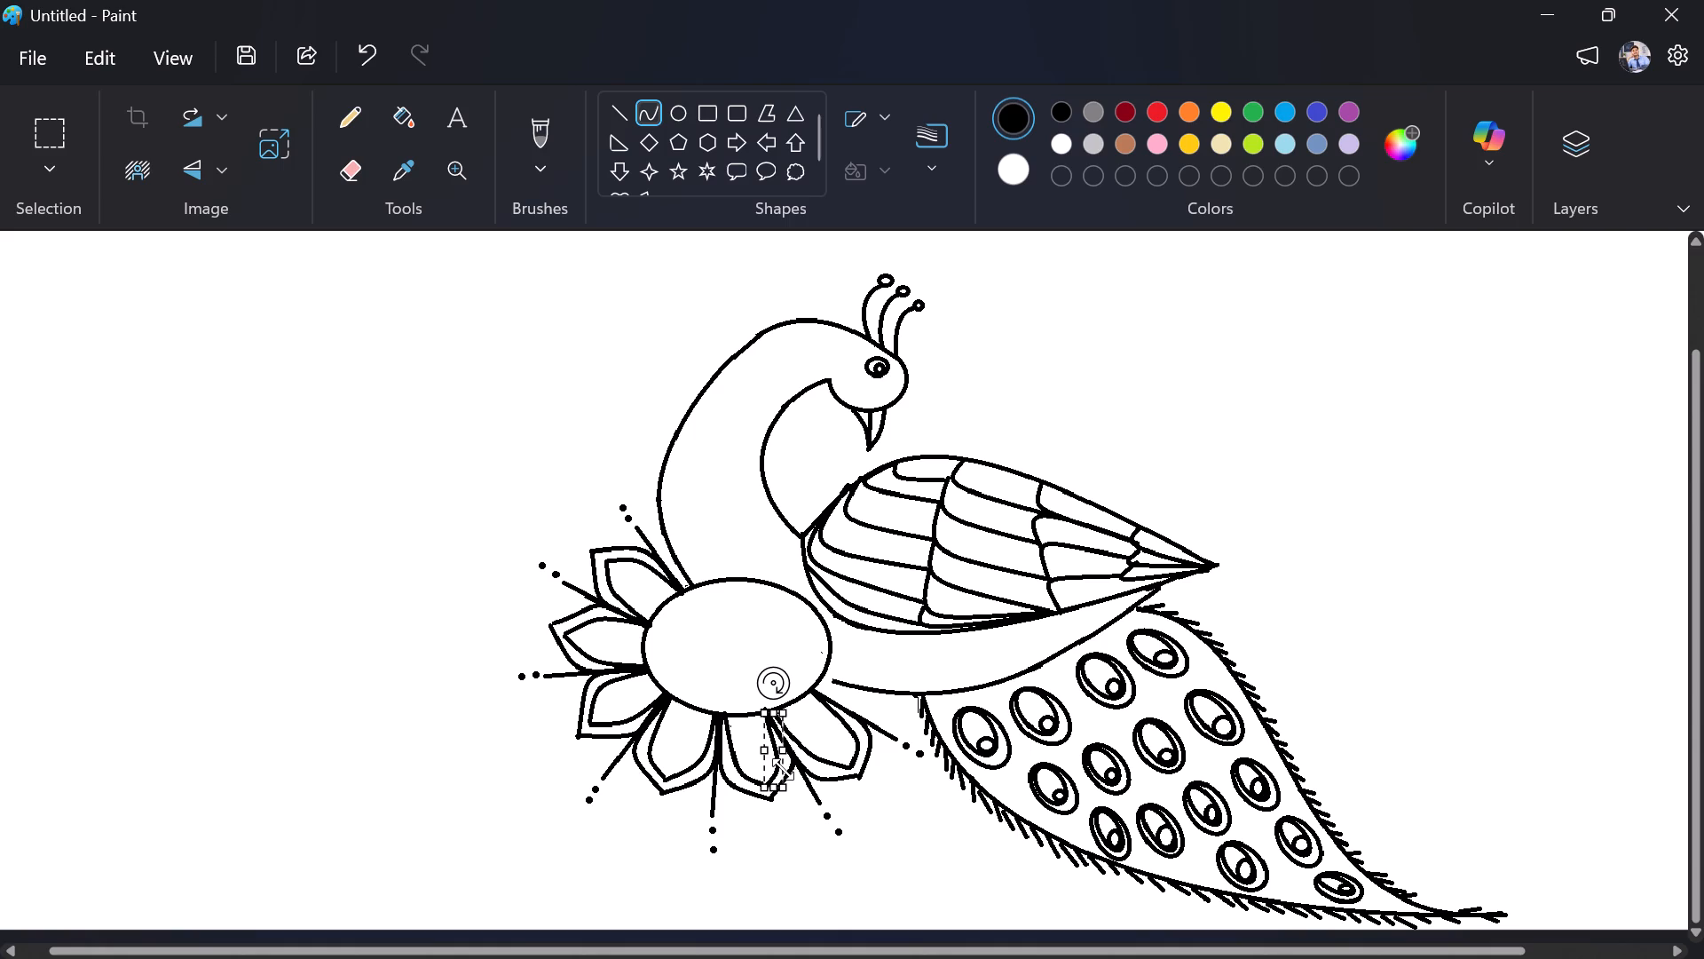
pyautogui.click(670, 900)
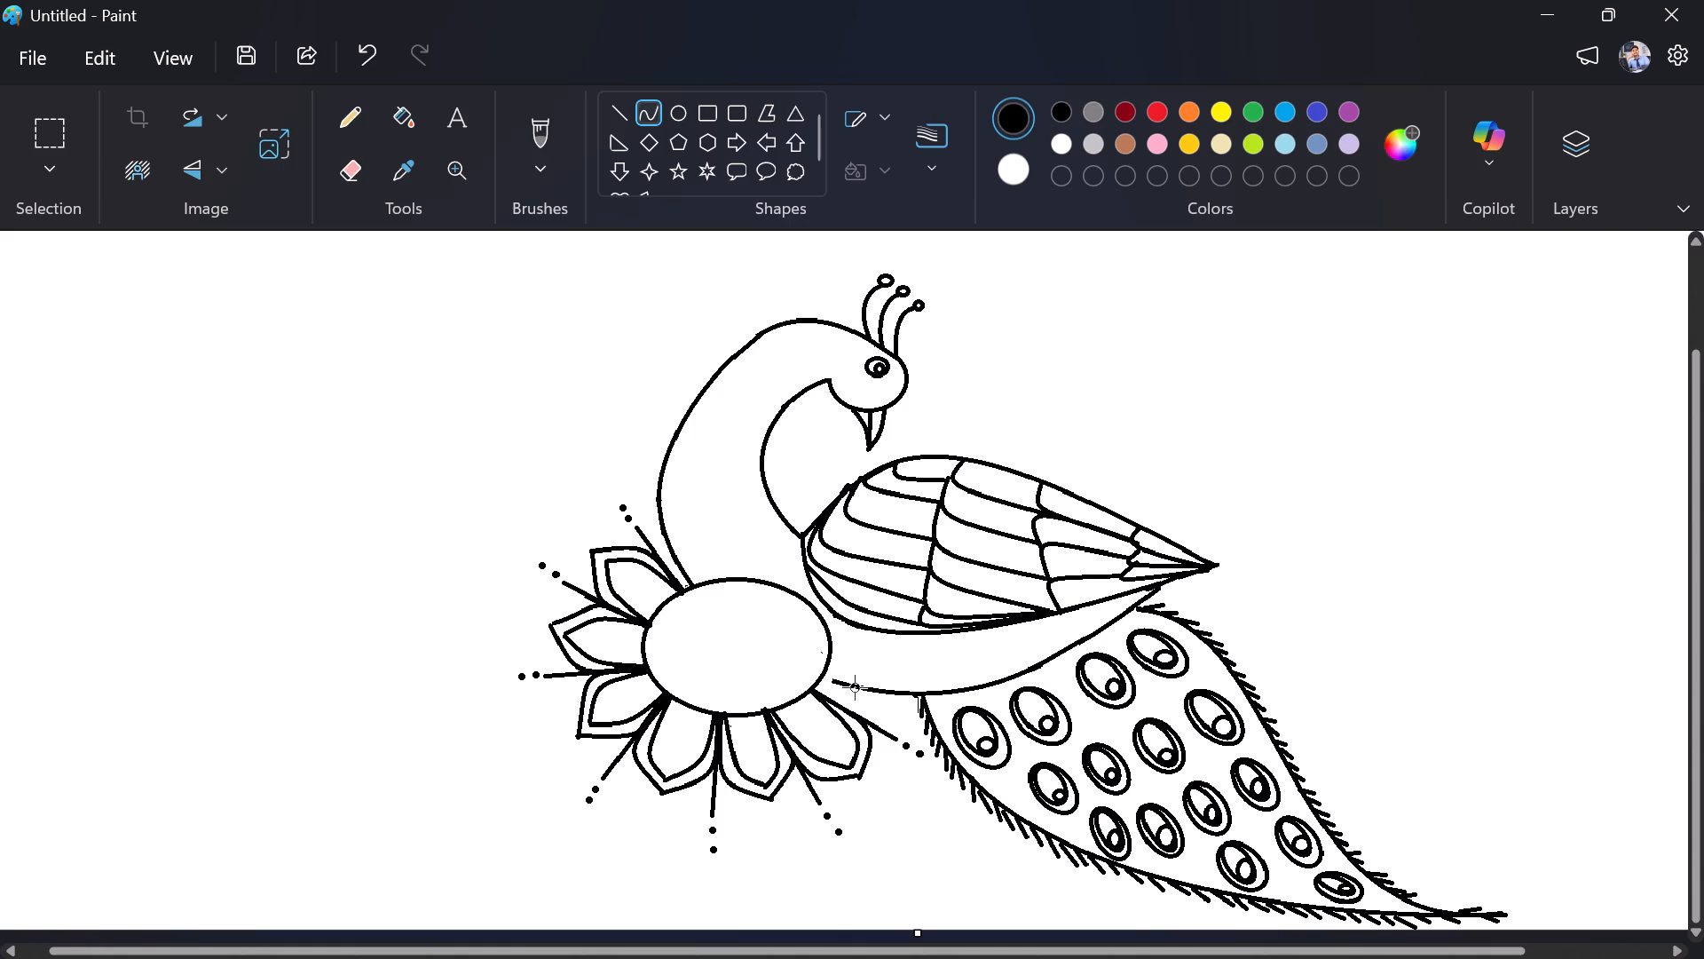
# Draw a short straight line joining the peacock's belly line to the flower's central oval, and undo the stray mark beside the flower.
pyautogui.click(608, 106)
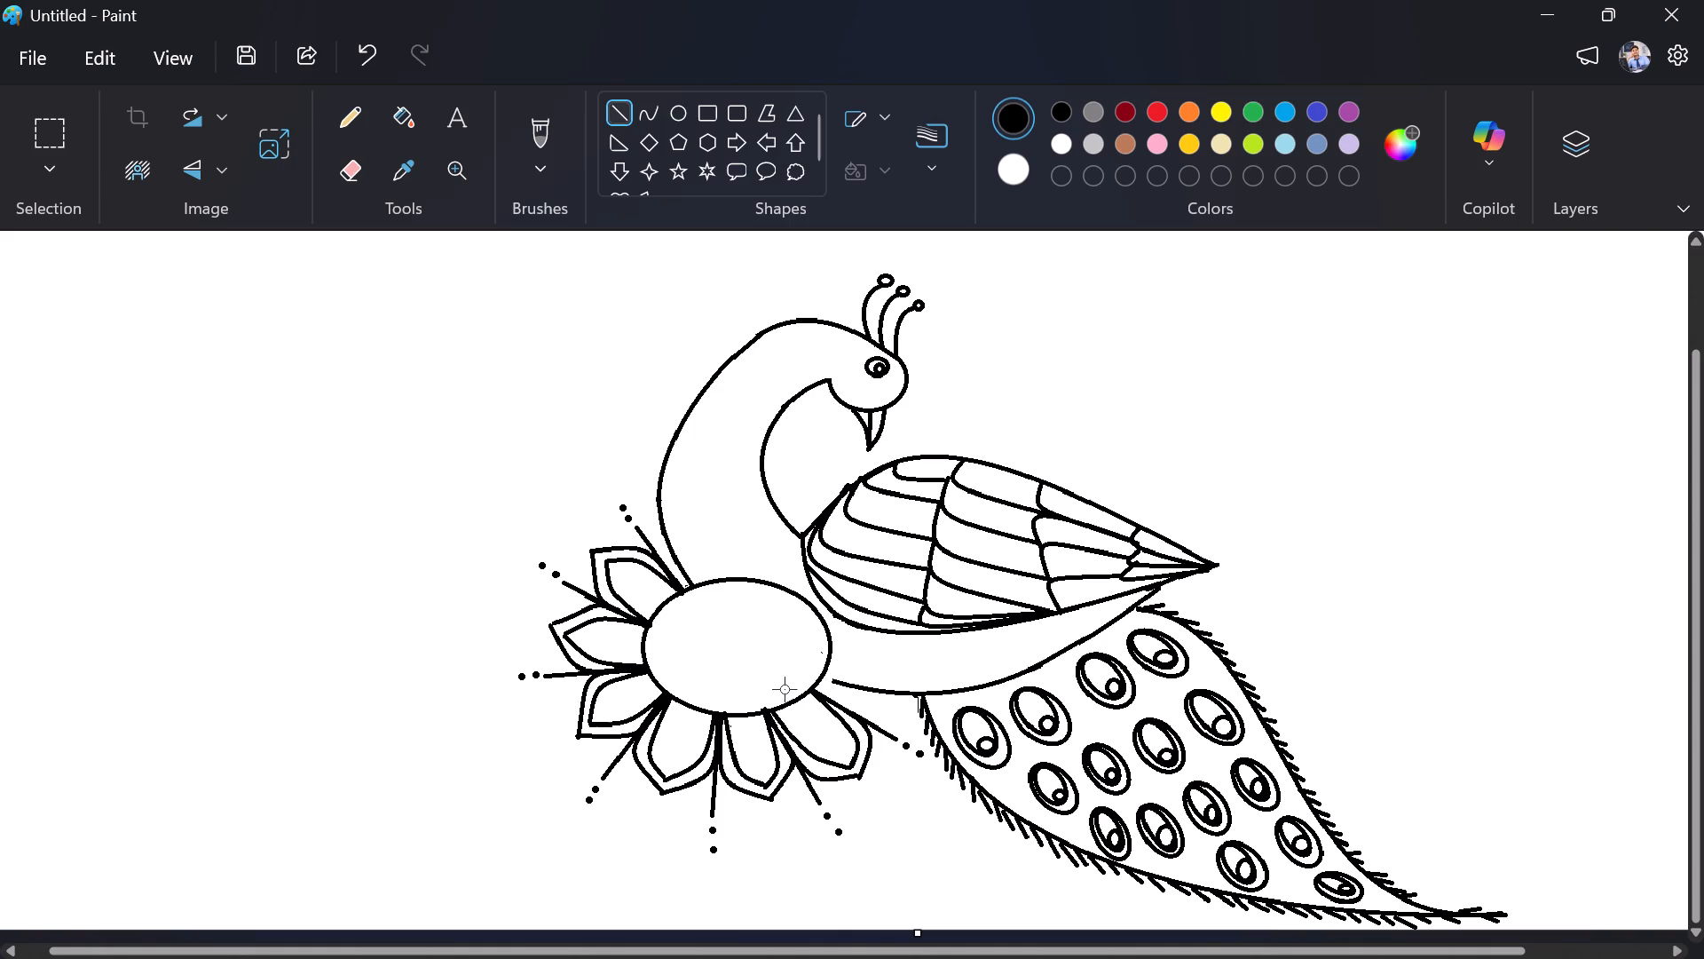
pyautogui.moveTo(840, 685); pyautogui.dragTo(841, 683)
pyautogui.moveTo(841, 683); pyautogui.dragTo(823, 681)
pyautogui.moveTo(823, 681); pyautogui.dragTo(823, 677)
pyautogui.moveTo(432, 729); pyautogui.dragTo(433, 737)
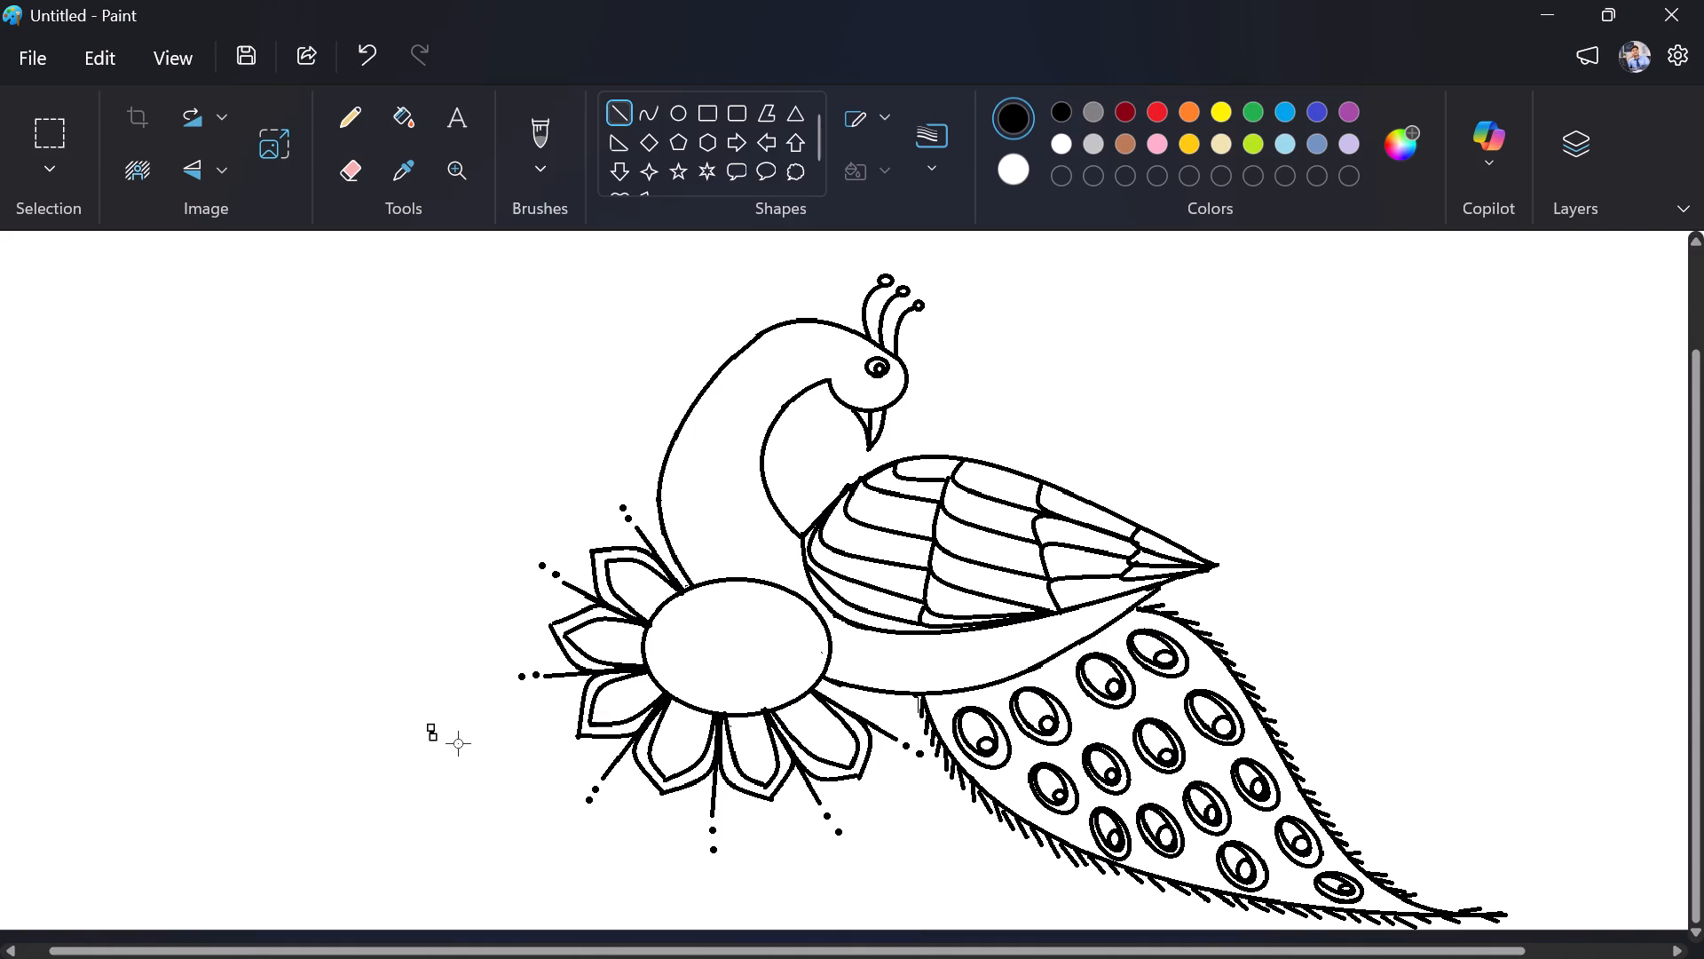
pyautogui.hotkey('ctrl', 'z')
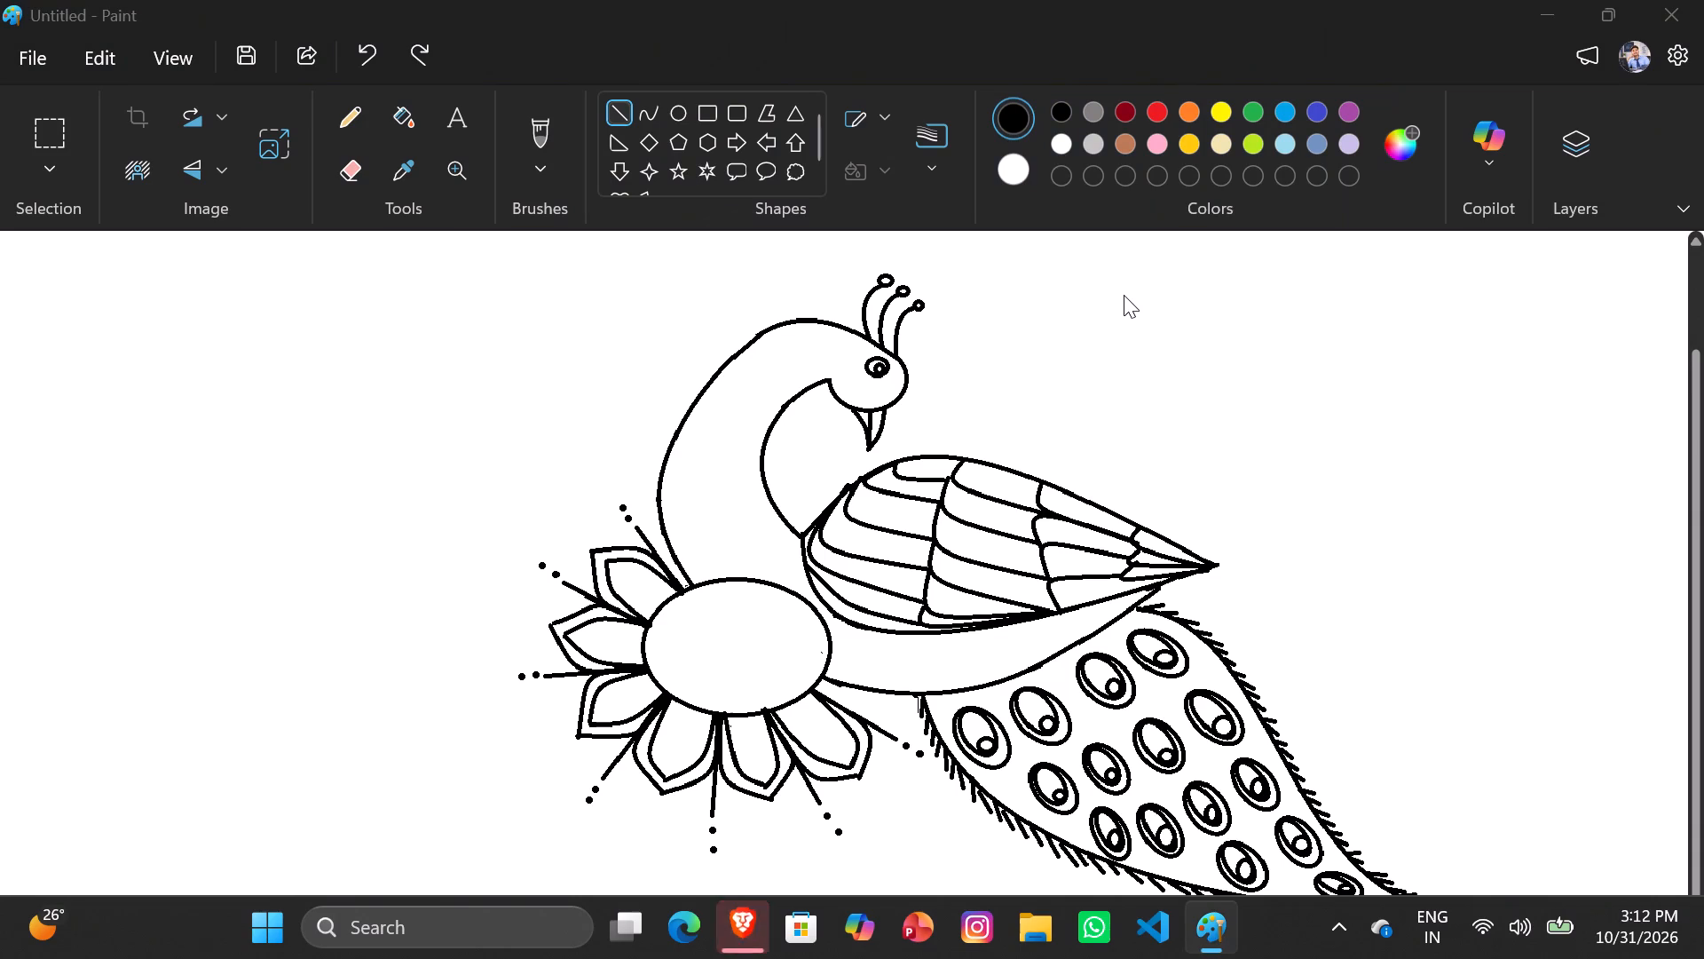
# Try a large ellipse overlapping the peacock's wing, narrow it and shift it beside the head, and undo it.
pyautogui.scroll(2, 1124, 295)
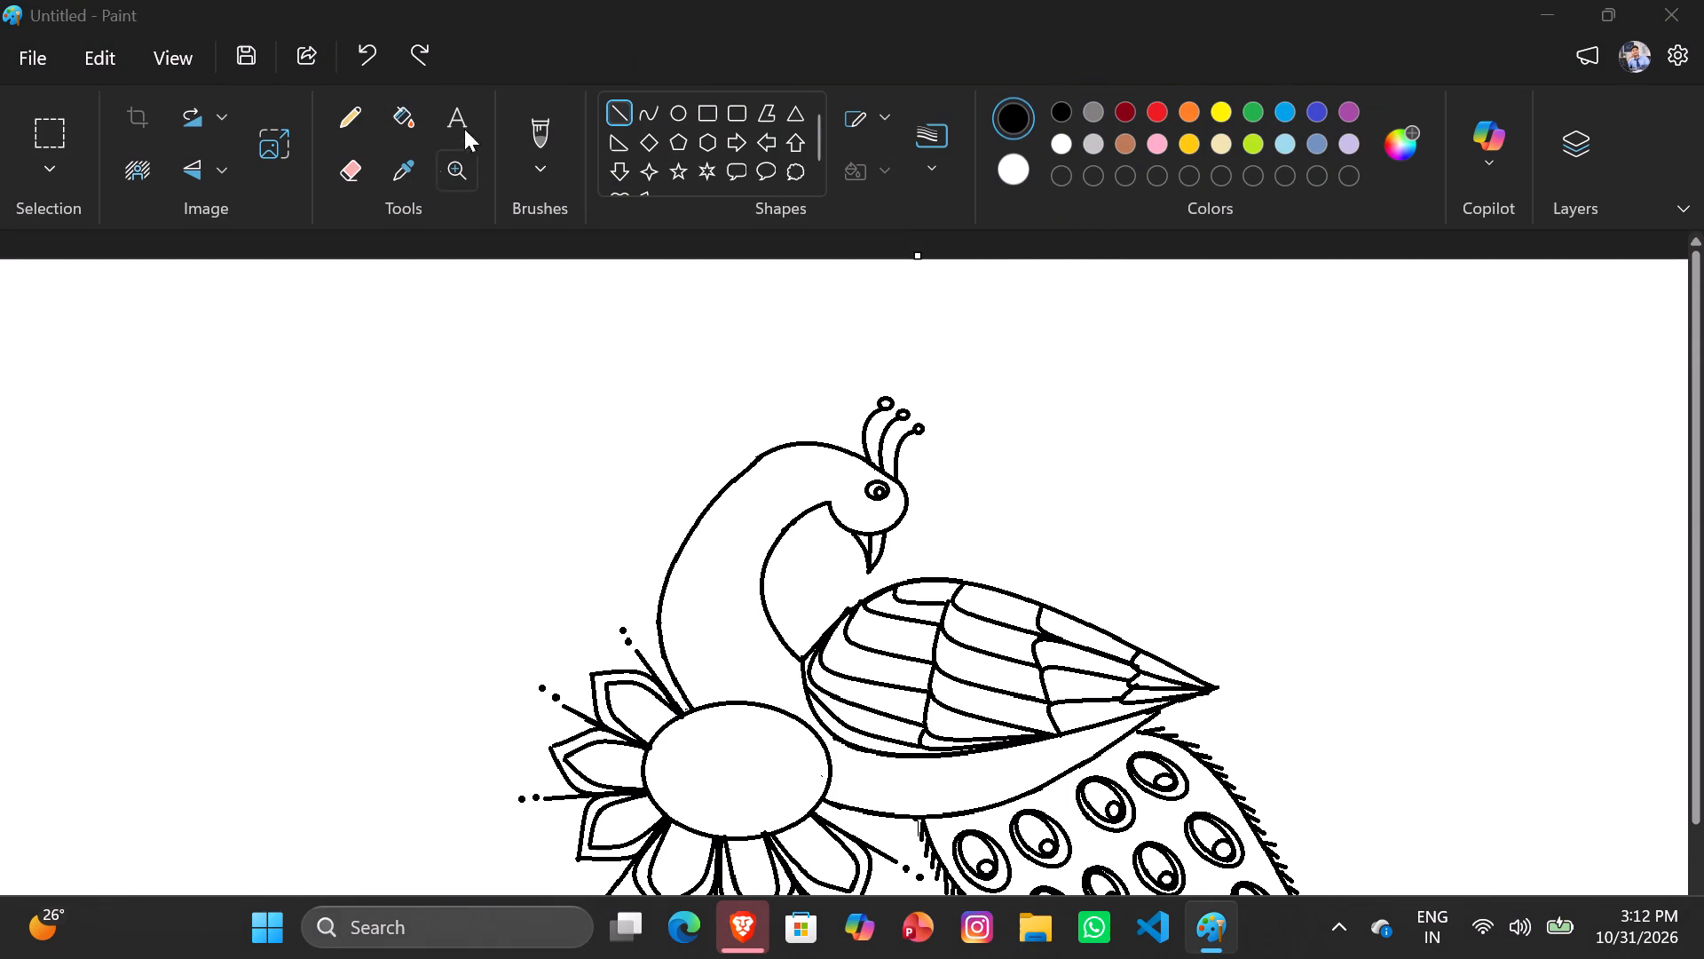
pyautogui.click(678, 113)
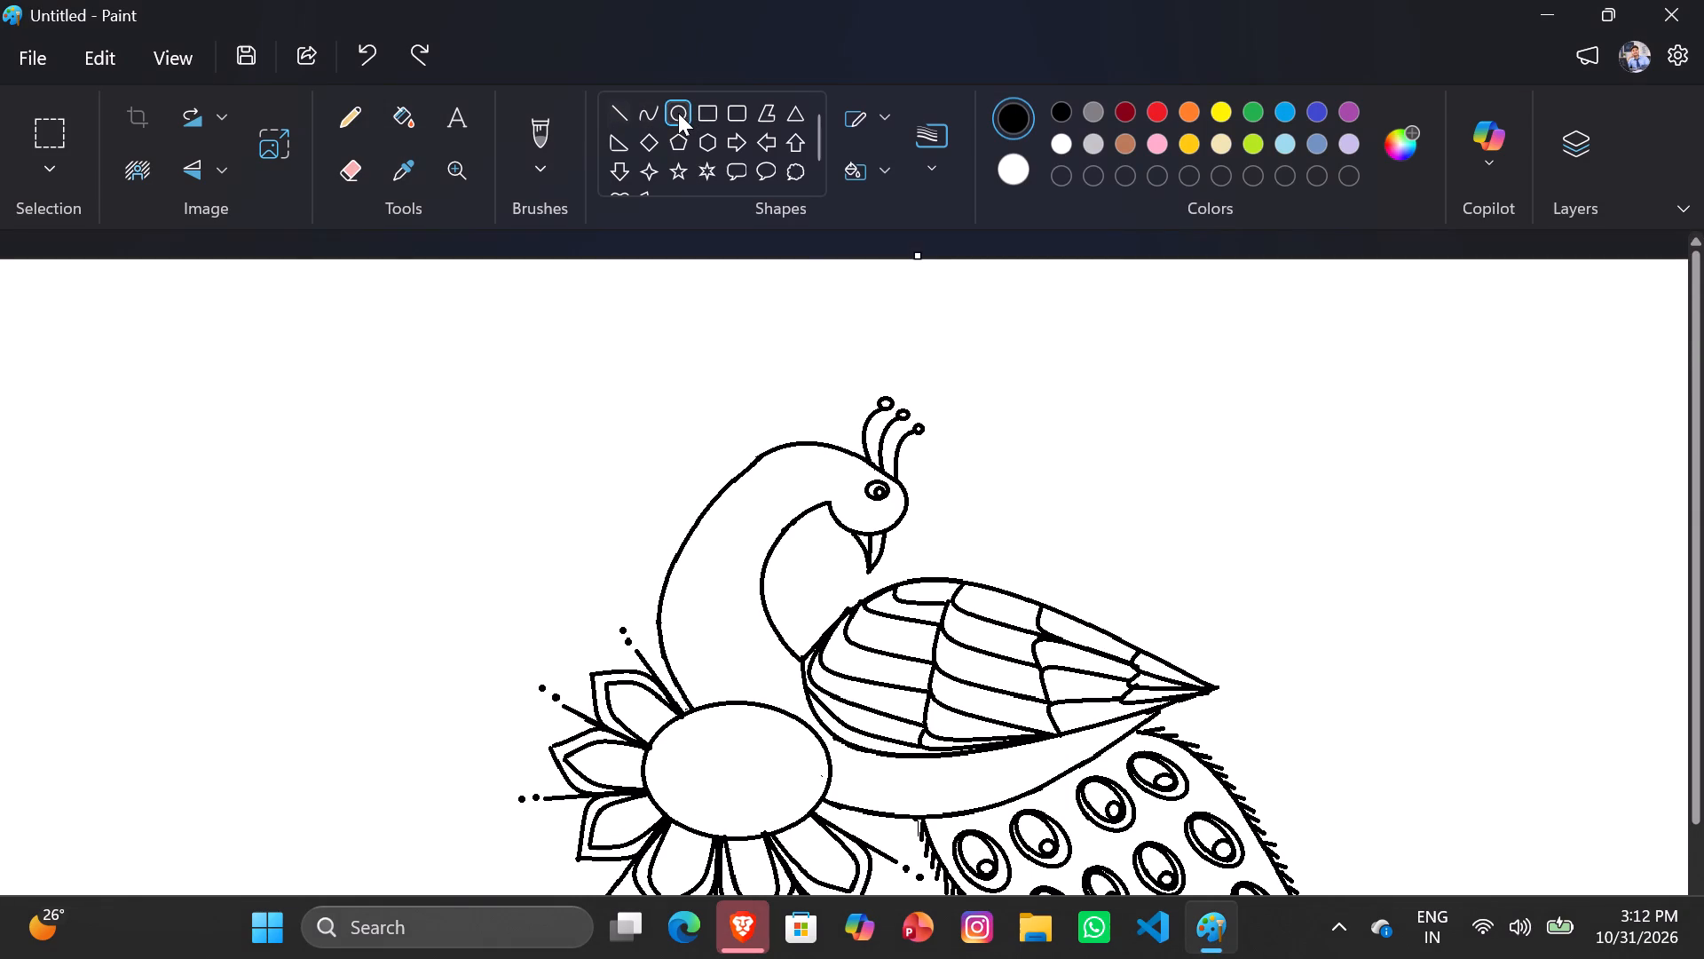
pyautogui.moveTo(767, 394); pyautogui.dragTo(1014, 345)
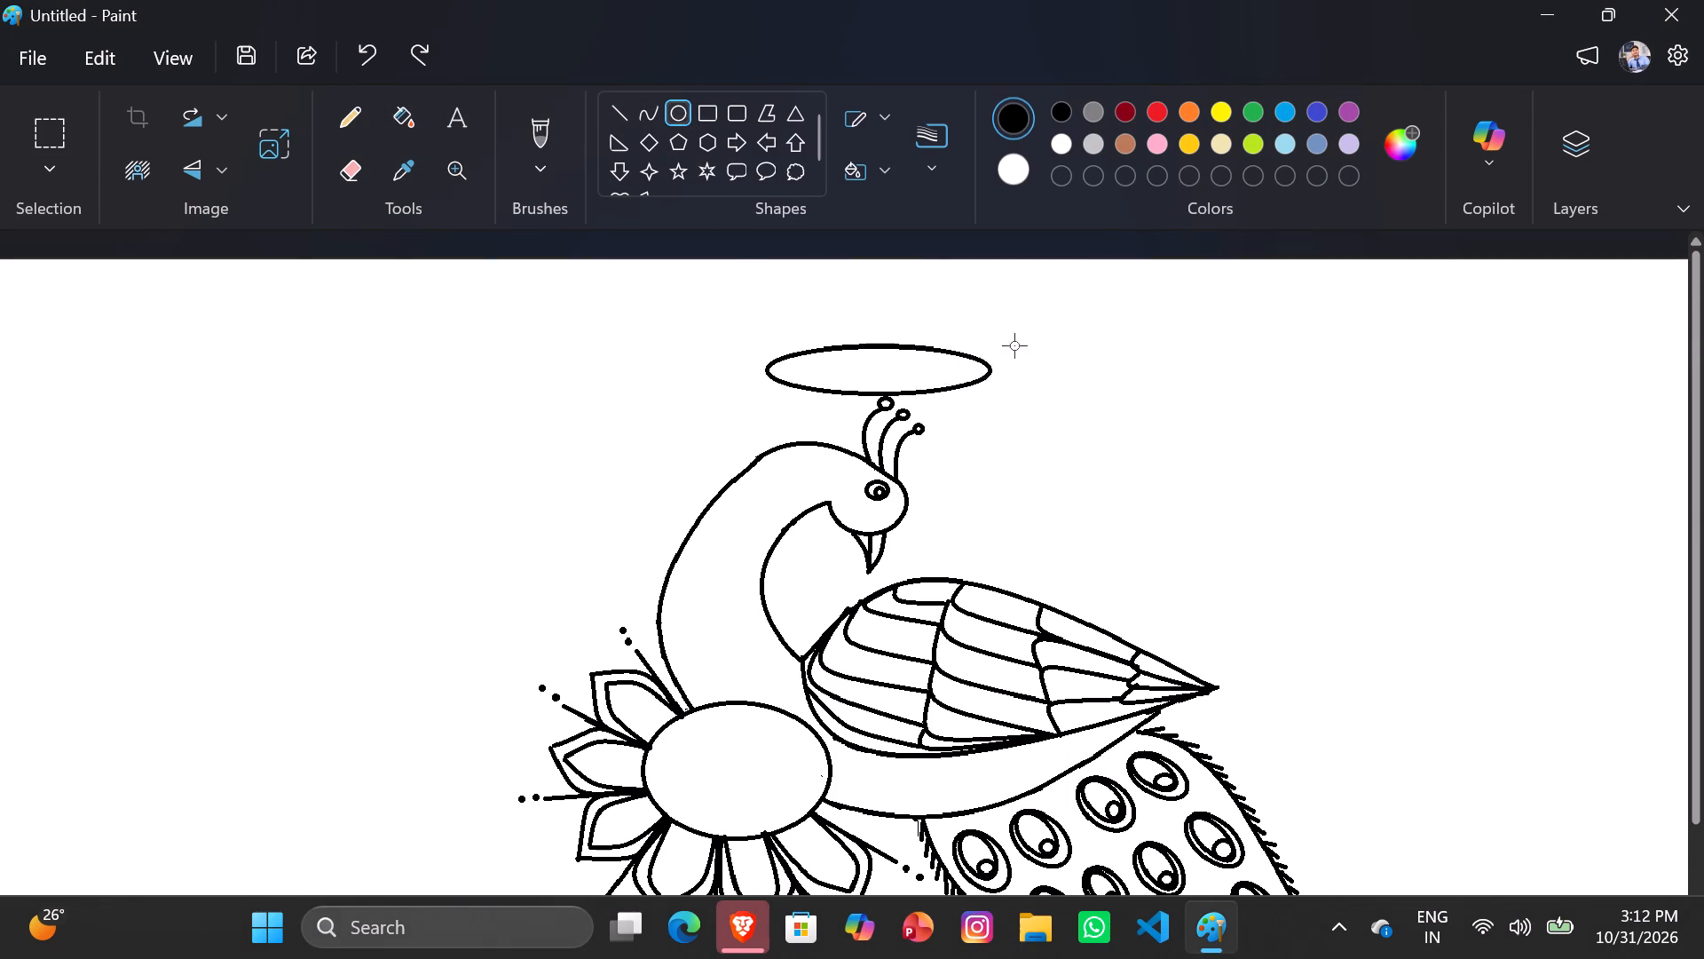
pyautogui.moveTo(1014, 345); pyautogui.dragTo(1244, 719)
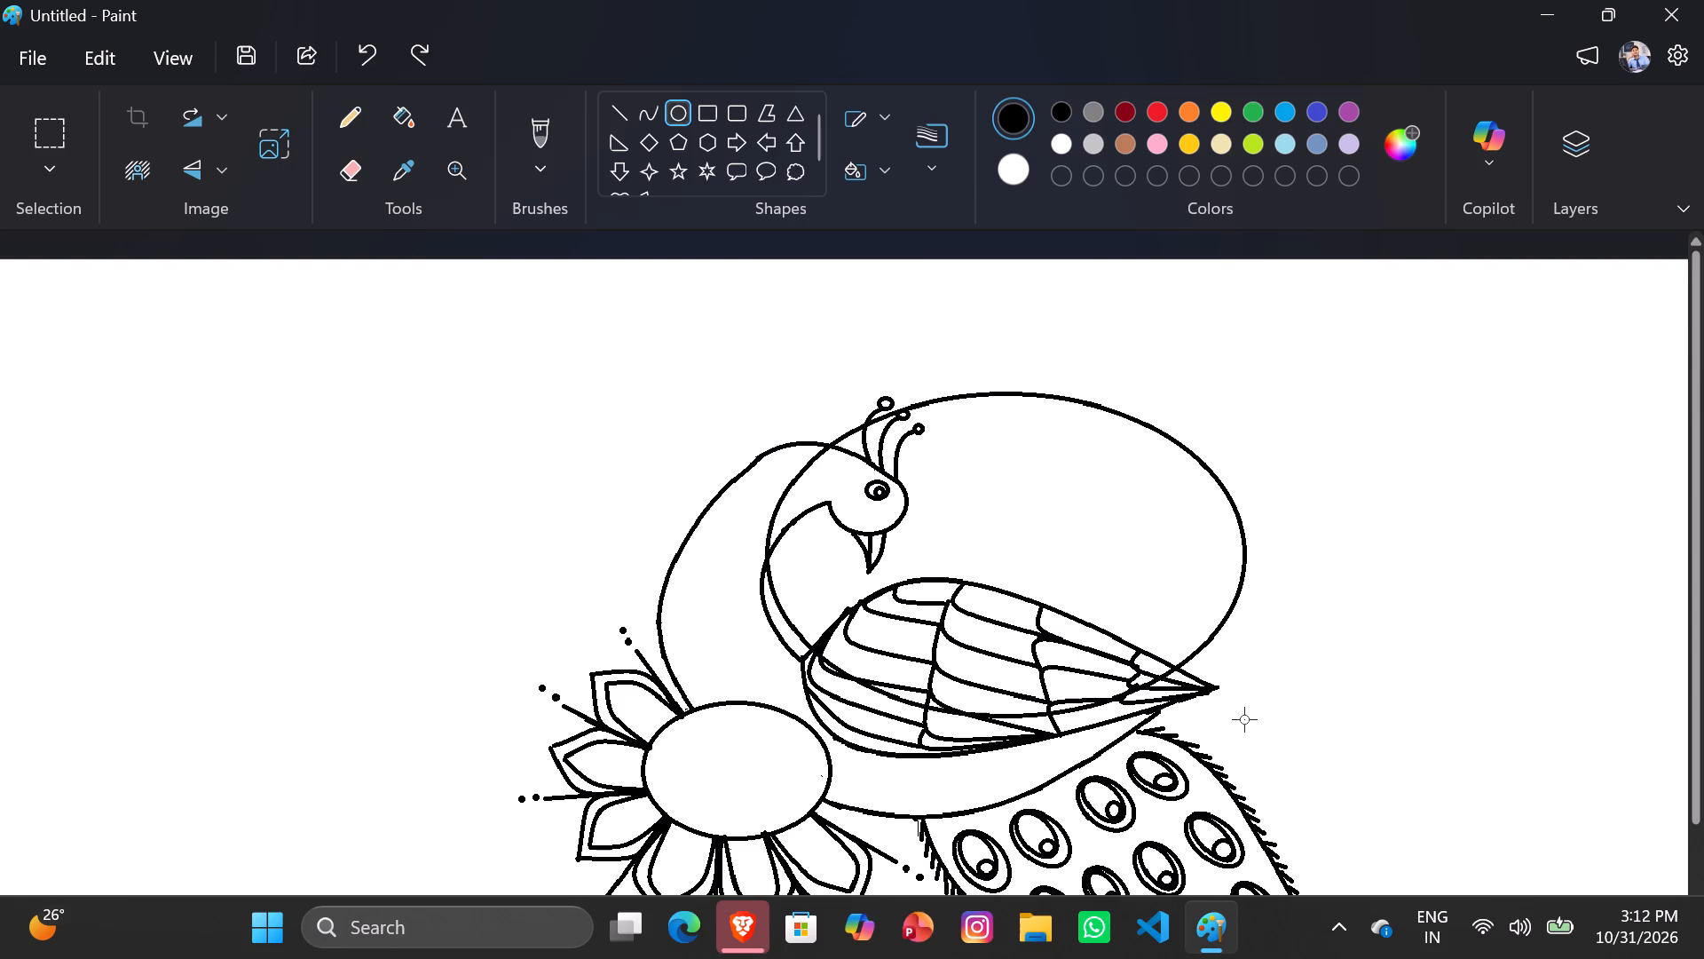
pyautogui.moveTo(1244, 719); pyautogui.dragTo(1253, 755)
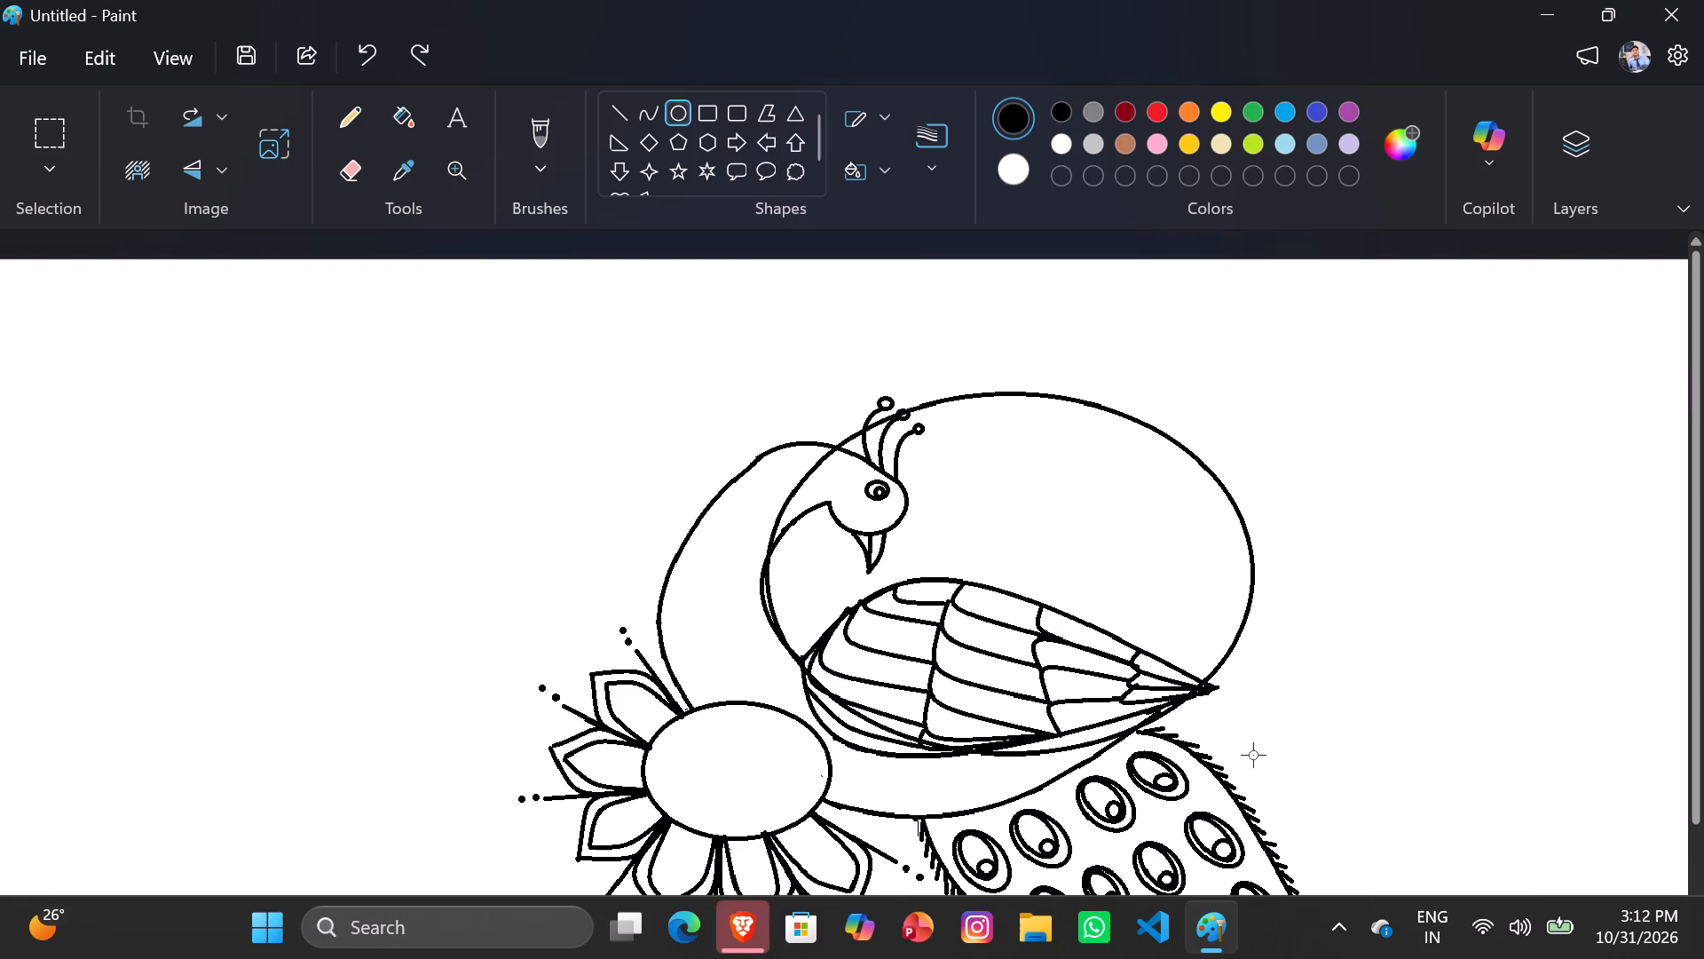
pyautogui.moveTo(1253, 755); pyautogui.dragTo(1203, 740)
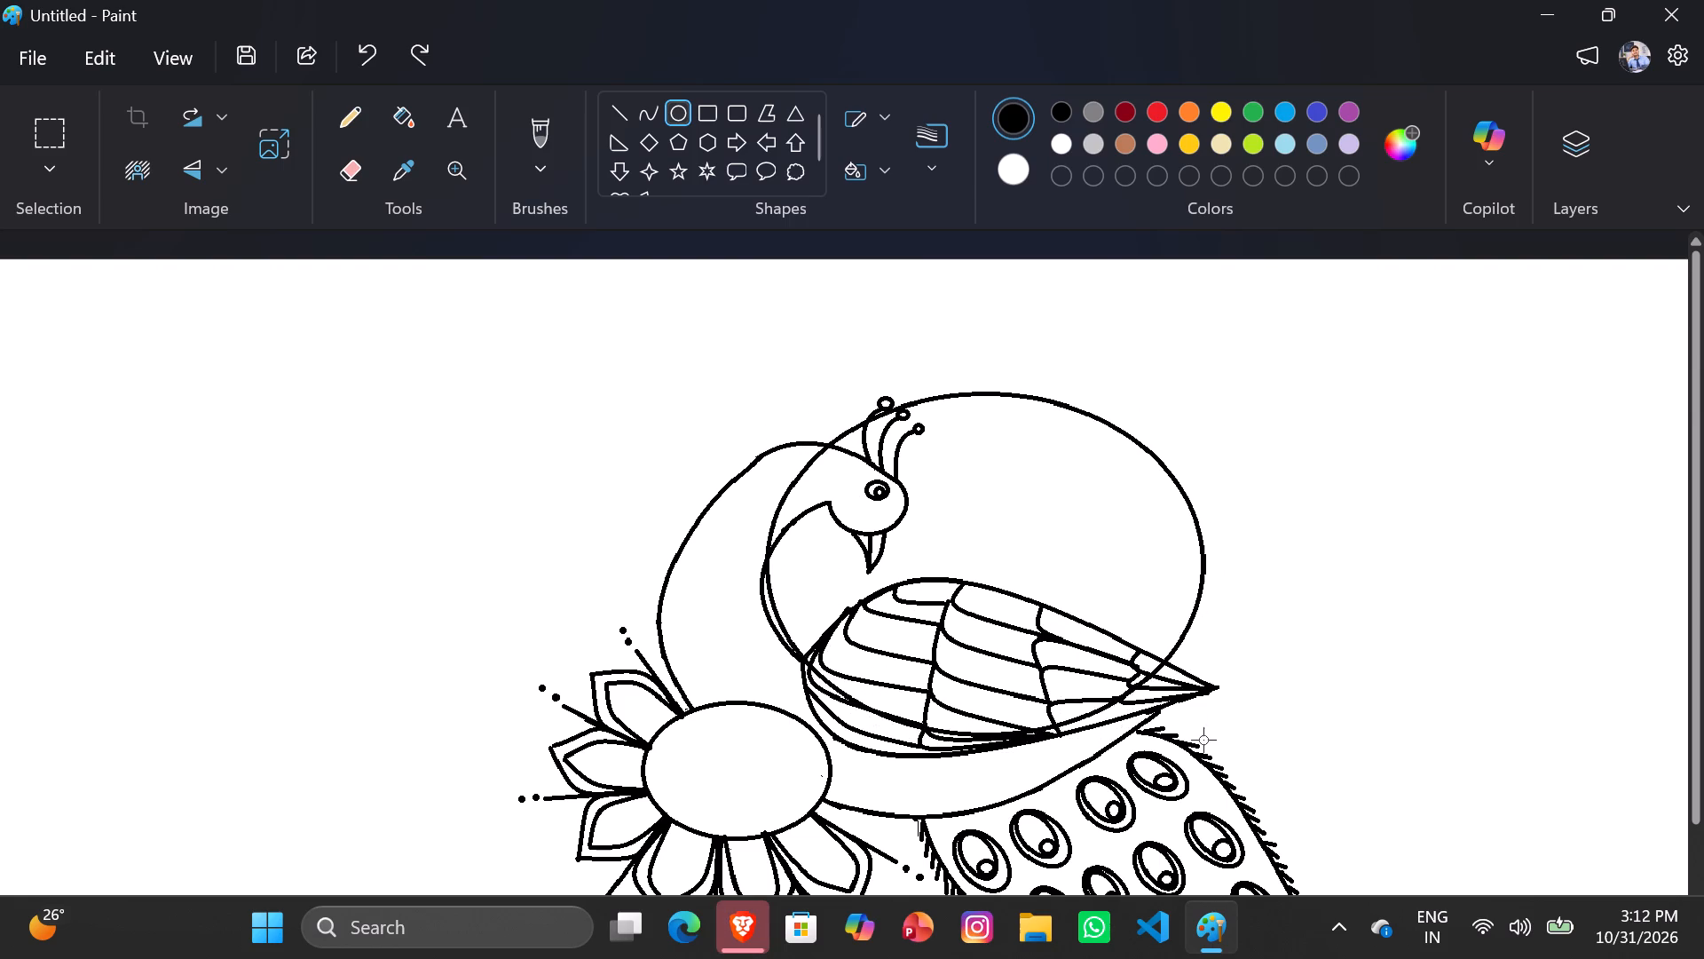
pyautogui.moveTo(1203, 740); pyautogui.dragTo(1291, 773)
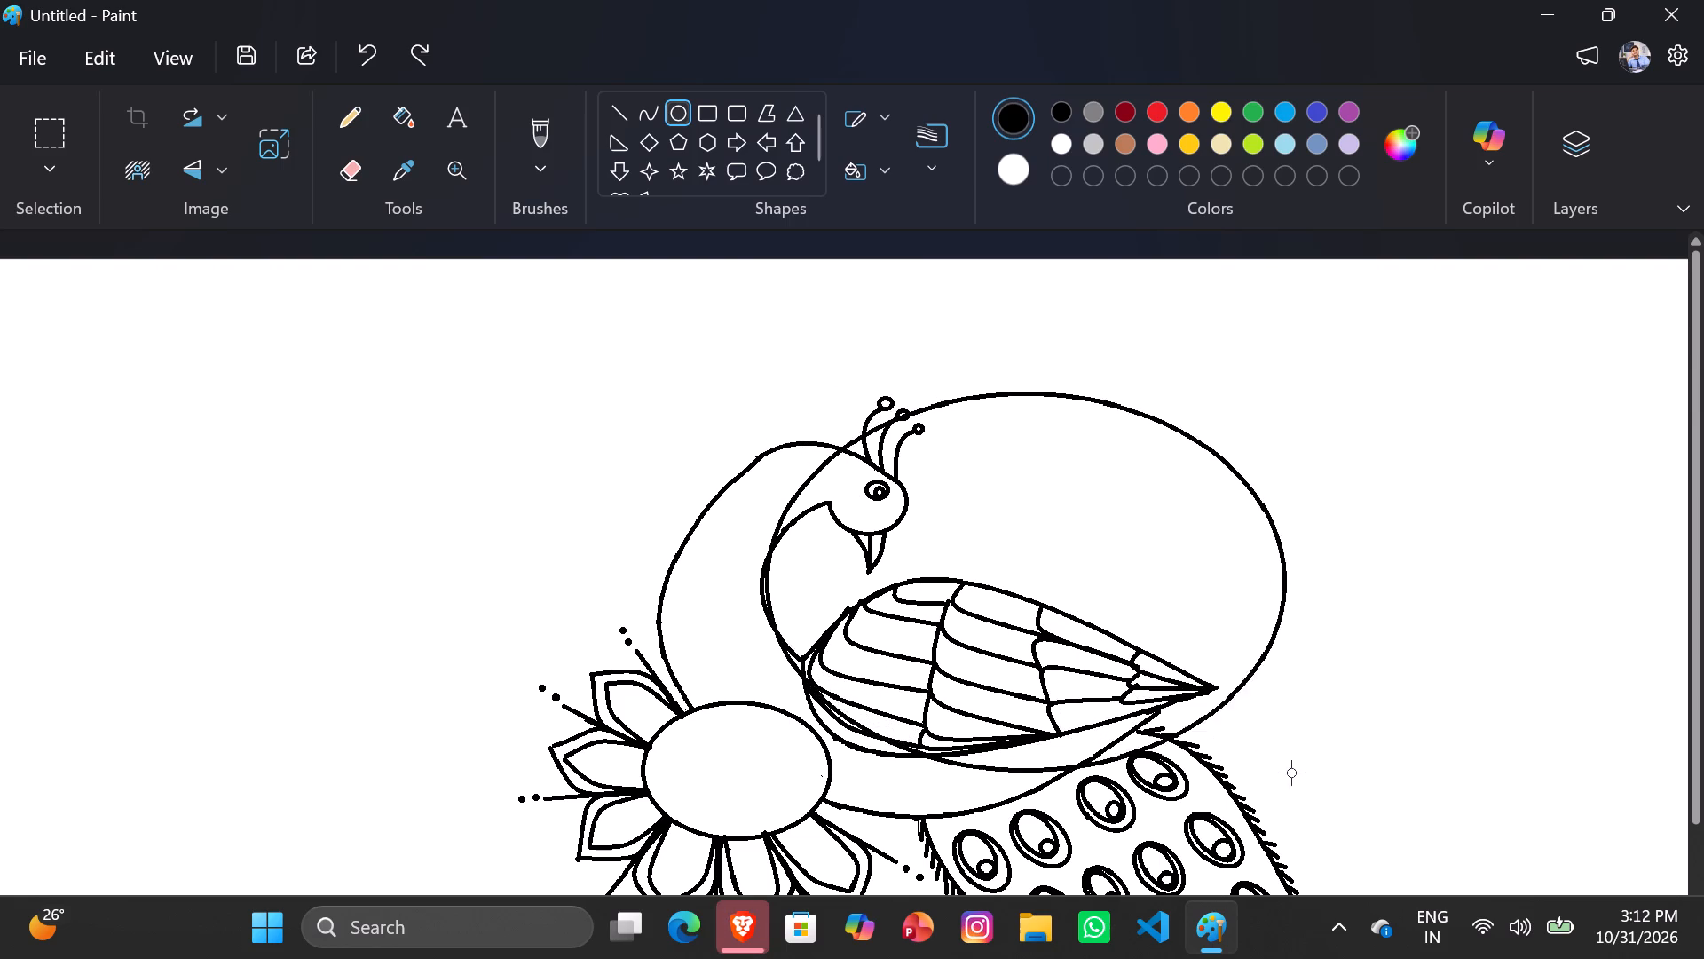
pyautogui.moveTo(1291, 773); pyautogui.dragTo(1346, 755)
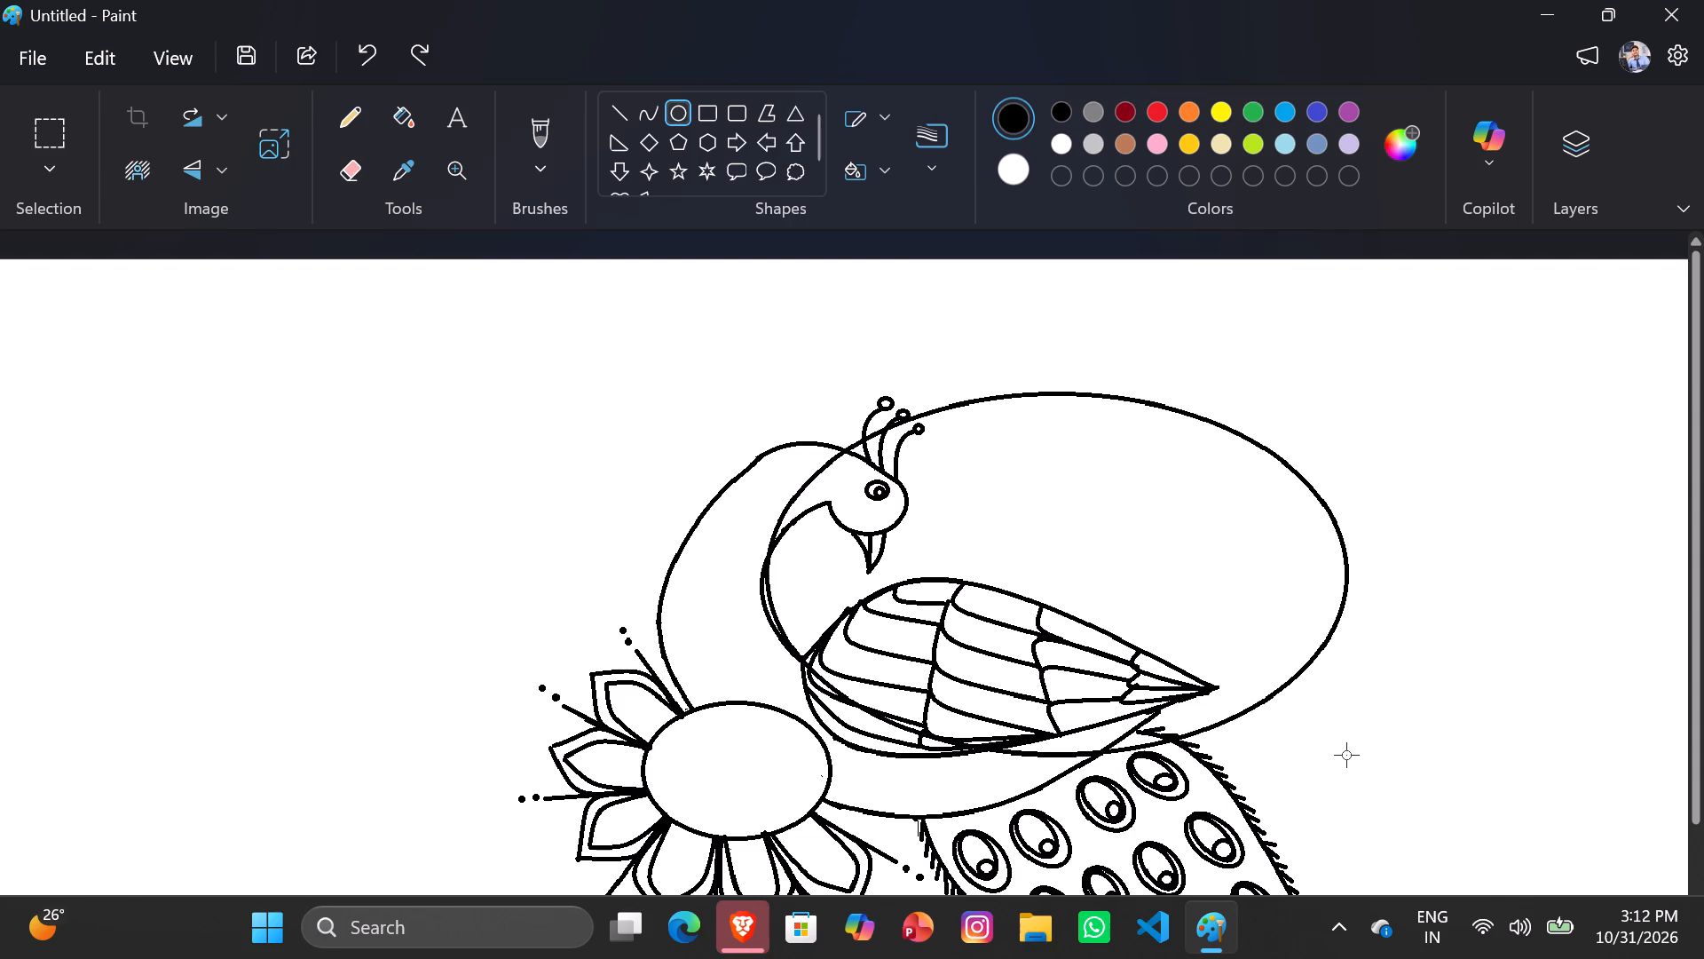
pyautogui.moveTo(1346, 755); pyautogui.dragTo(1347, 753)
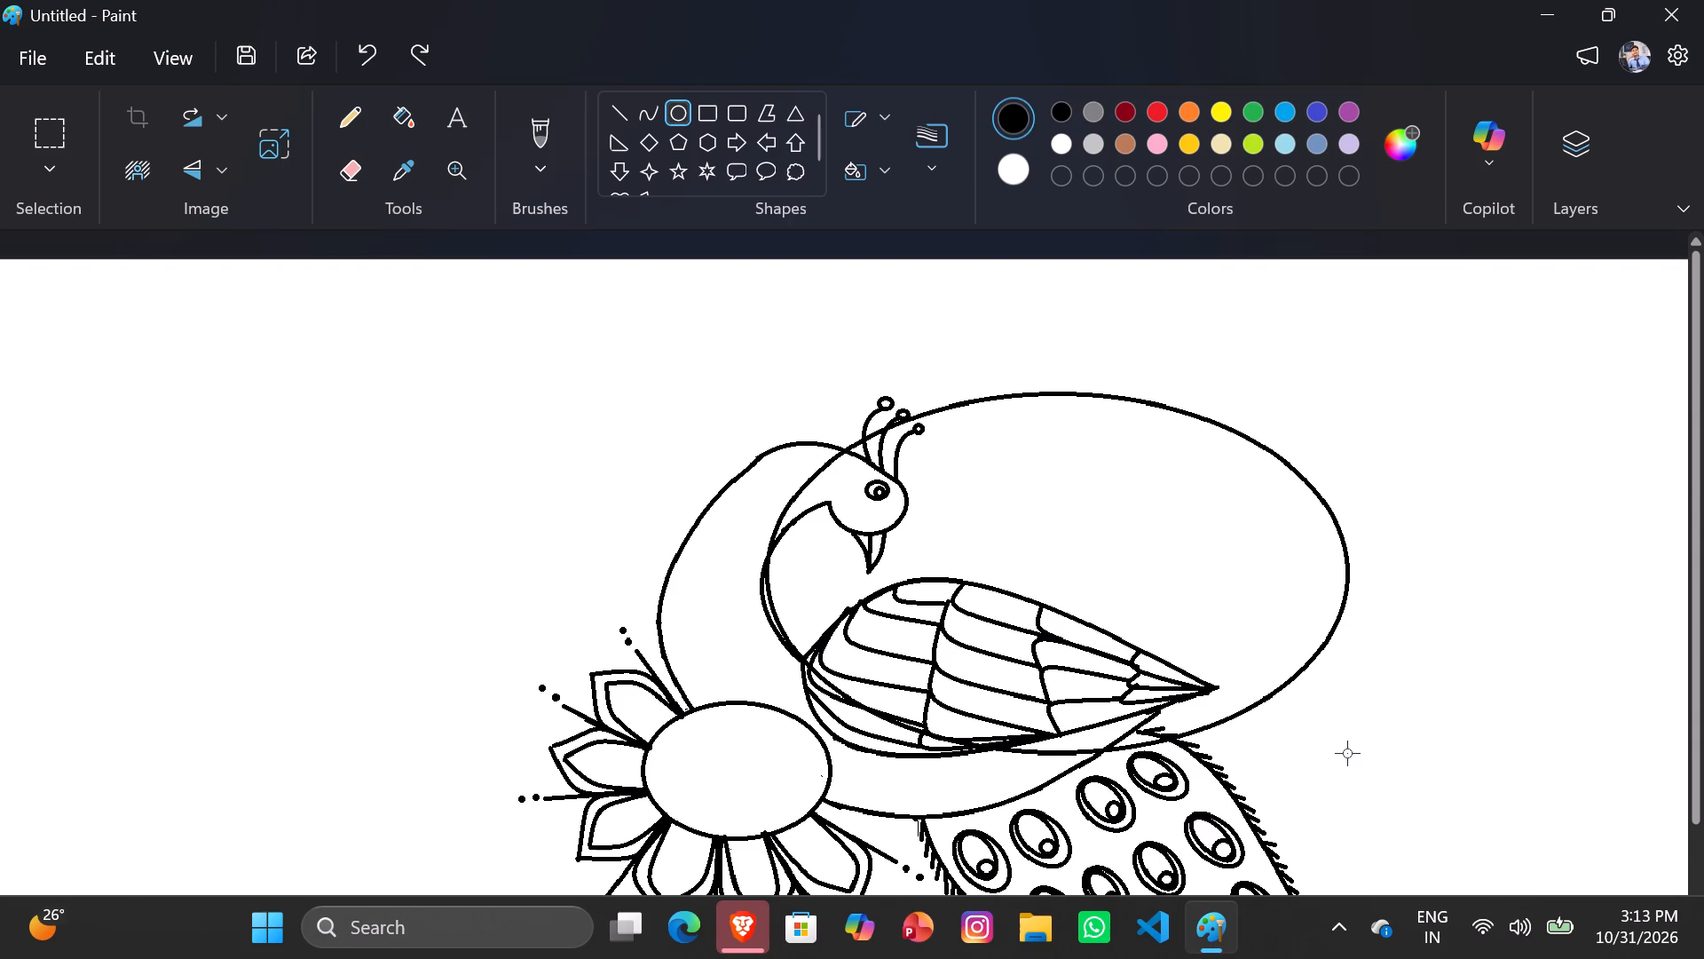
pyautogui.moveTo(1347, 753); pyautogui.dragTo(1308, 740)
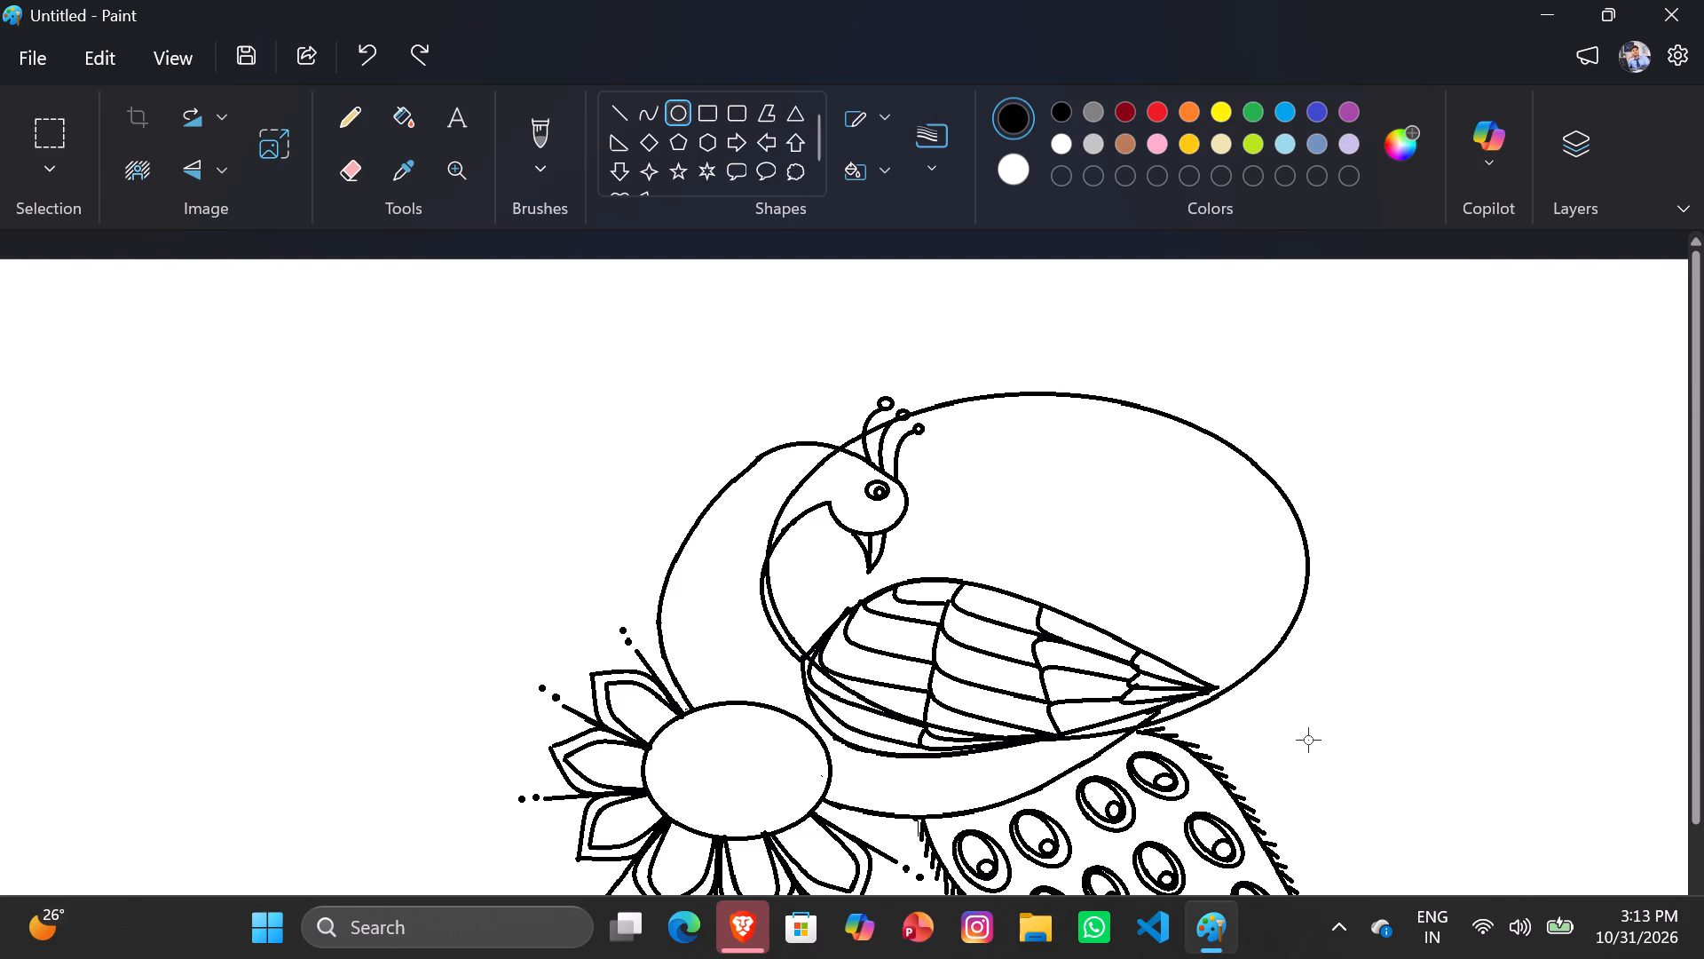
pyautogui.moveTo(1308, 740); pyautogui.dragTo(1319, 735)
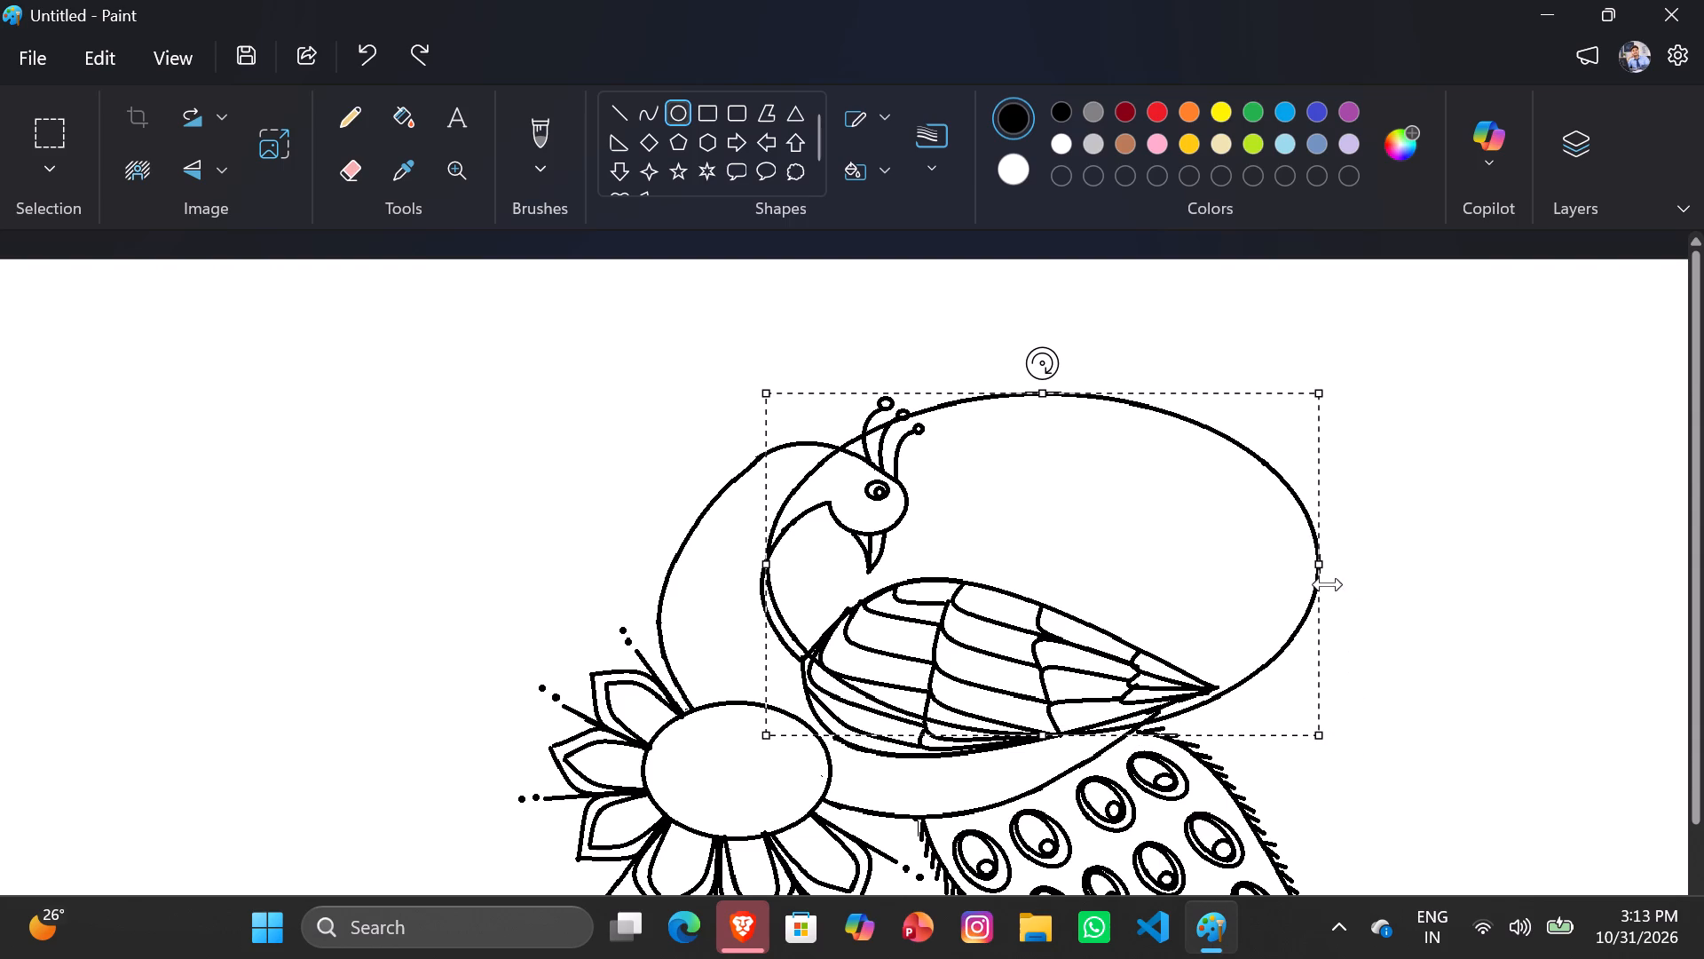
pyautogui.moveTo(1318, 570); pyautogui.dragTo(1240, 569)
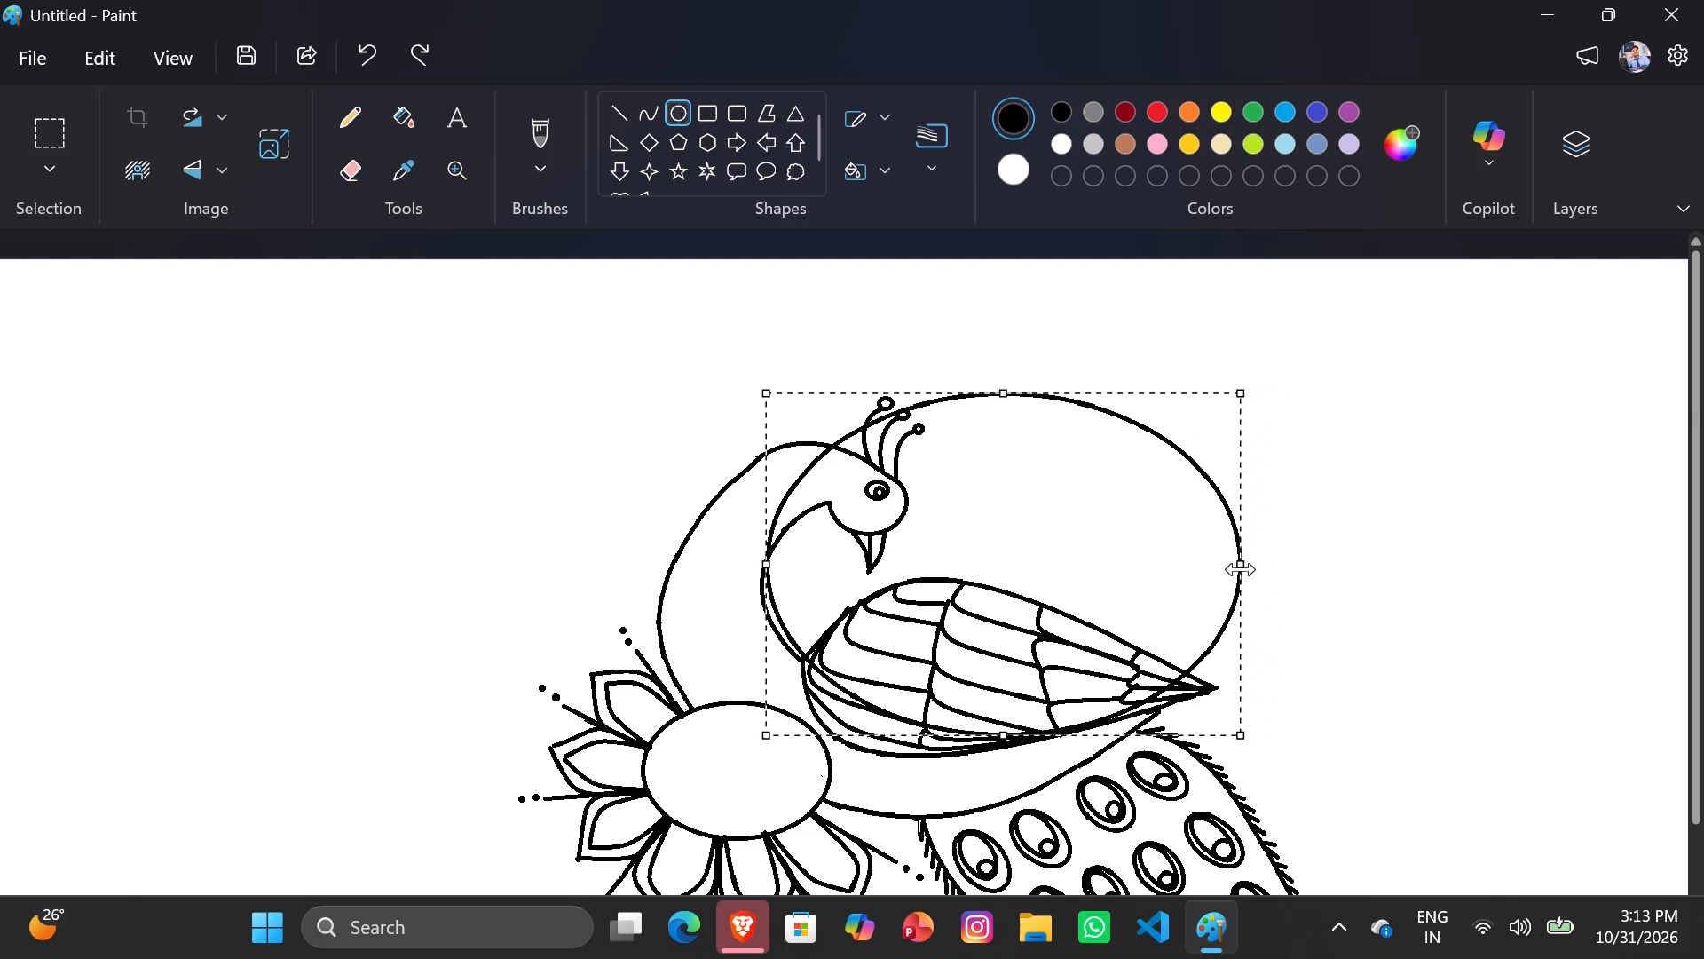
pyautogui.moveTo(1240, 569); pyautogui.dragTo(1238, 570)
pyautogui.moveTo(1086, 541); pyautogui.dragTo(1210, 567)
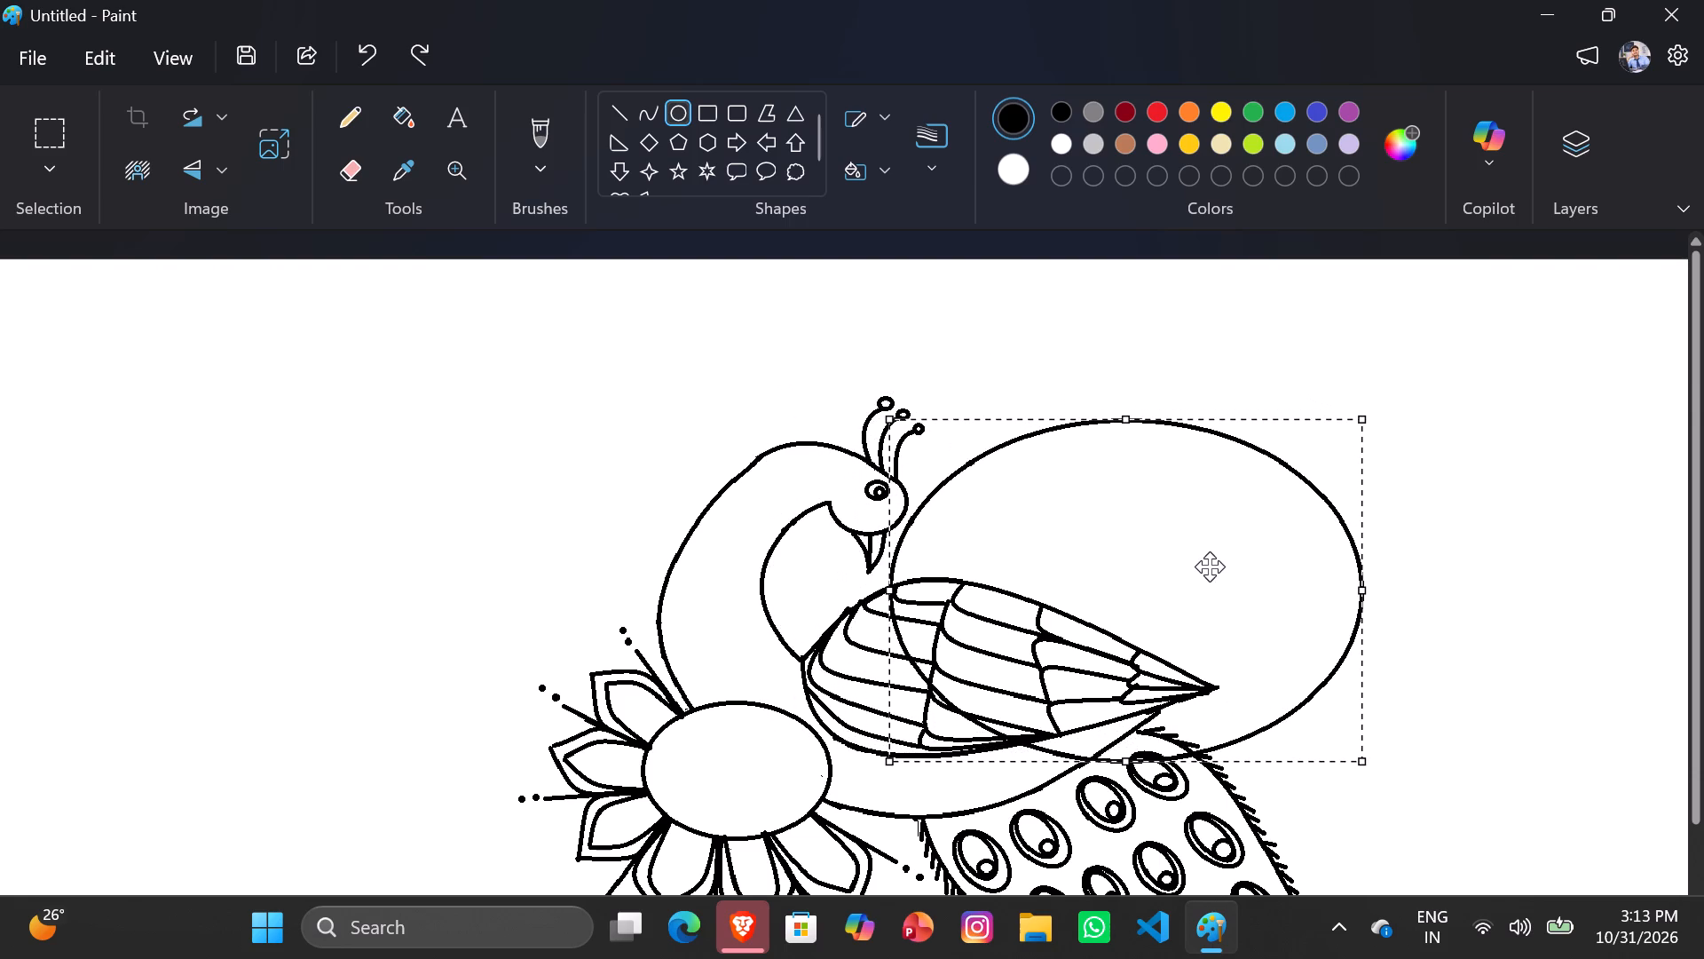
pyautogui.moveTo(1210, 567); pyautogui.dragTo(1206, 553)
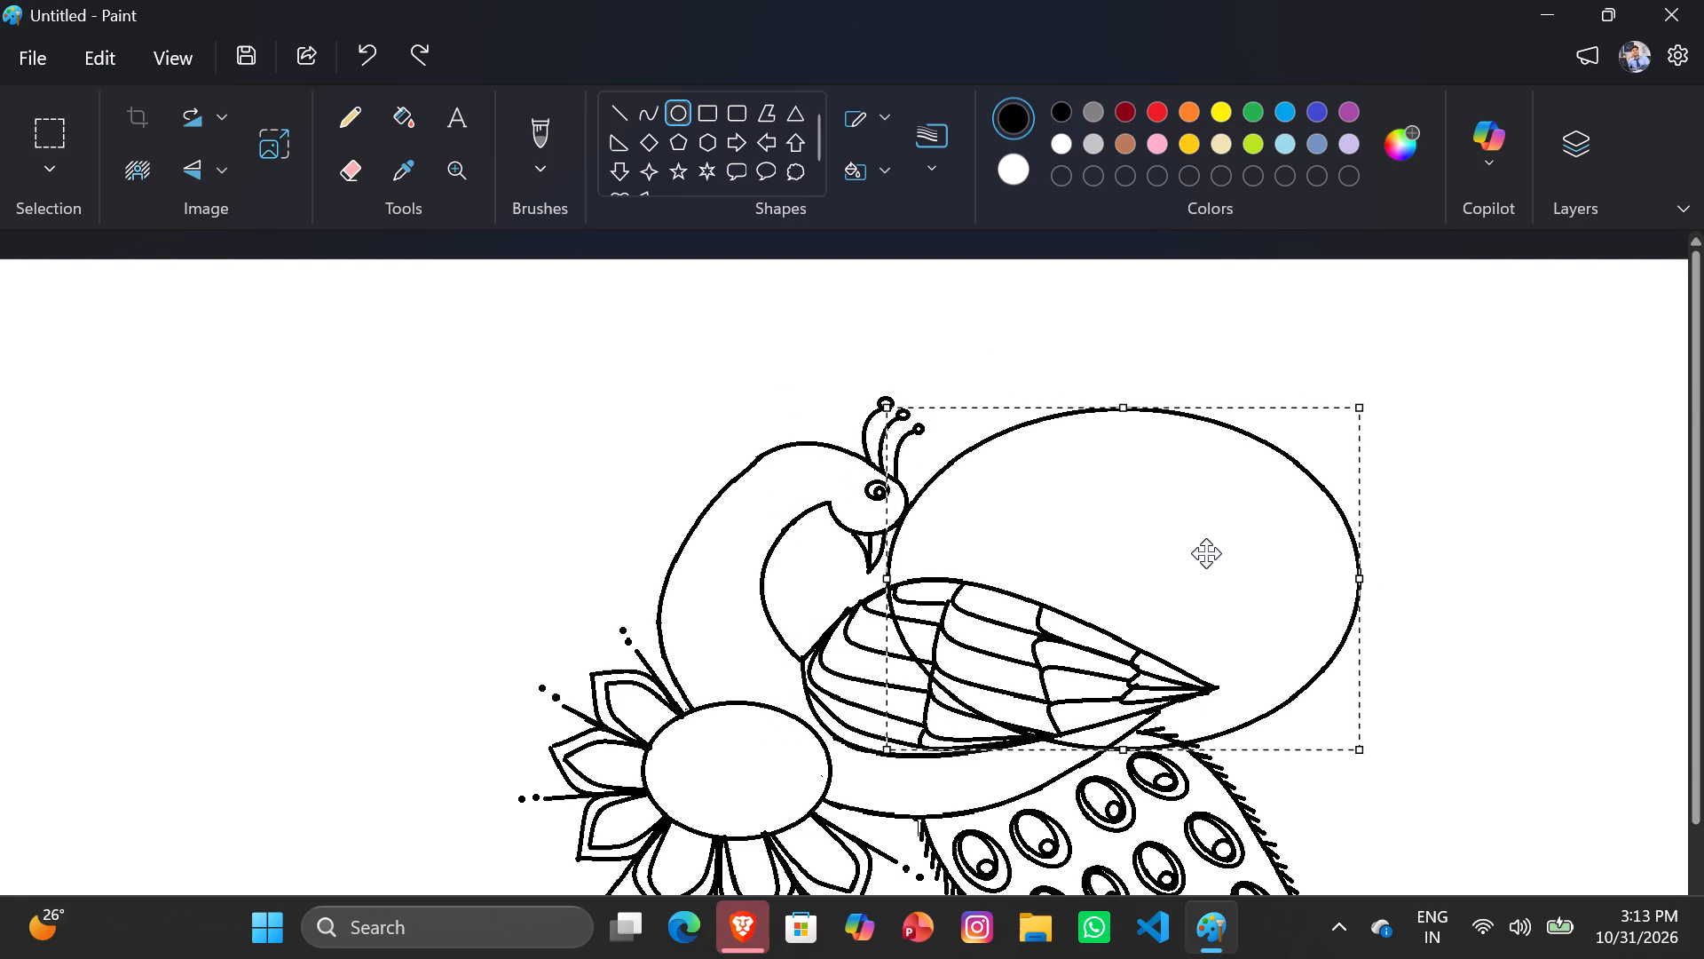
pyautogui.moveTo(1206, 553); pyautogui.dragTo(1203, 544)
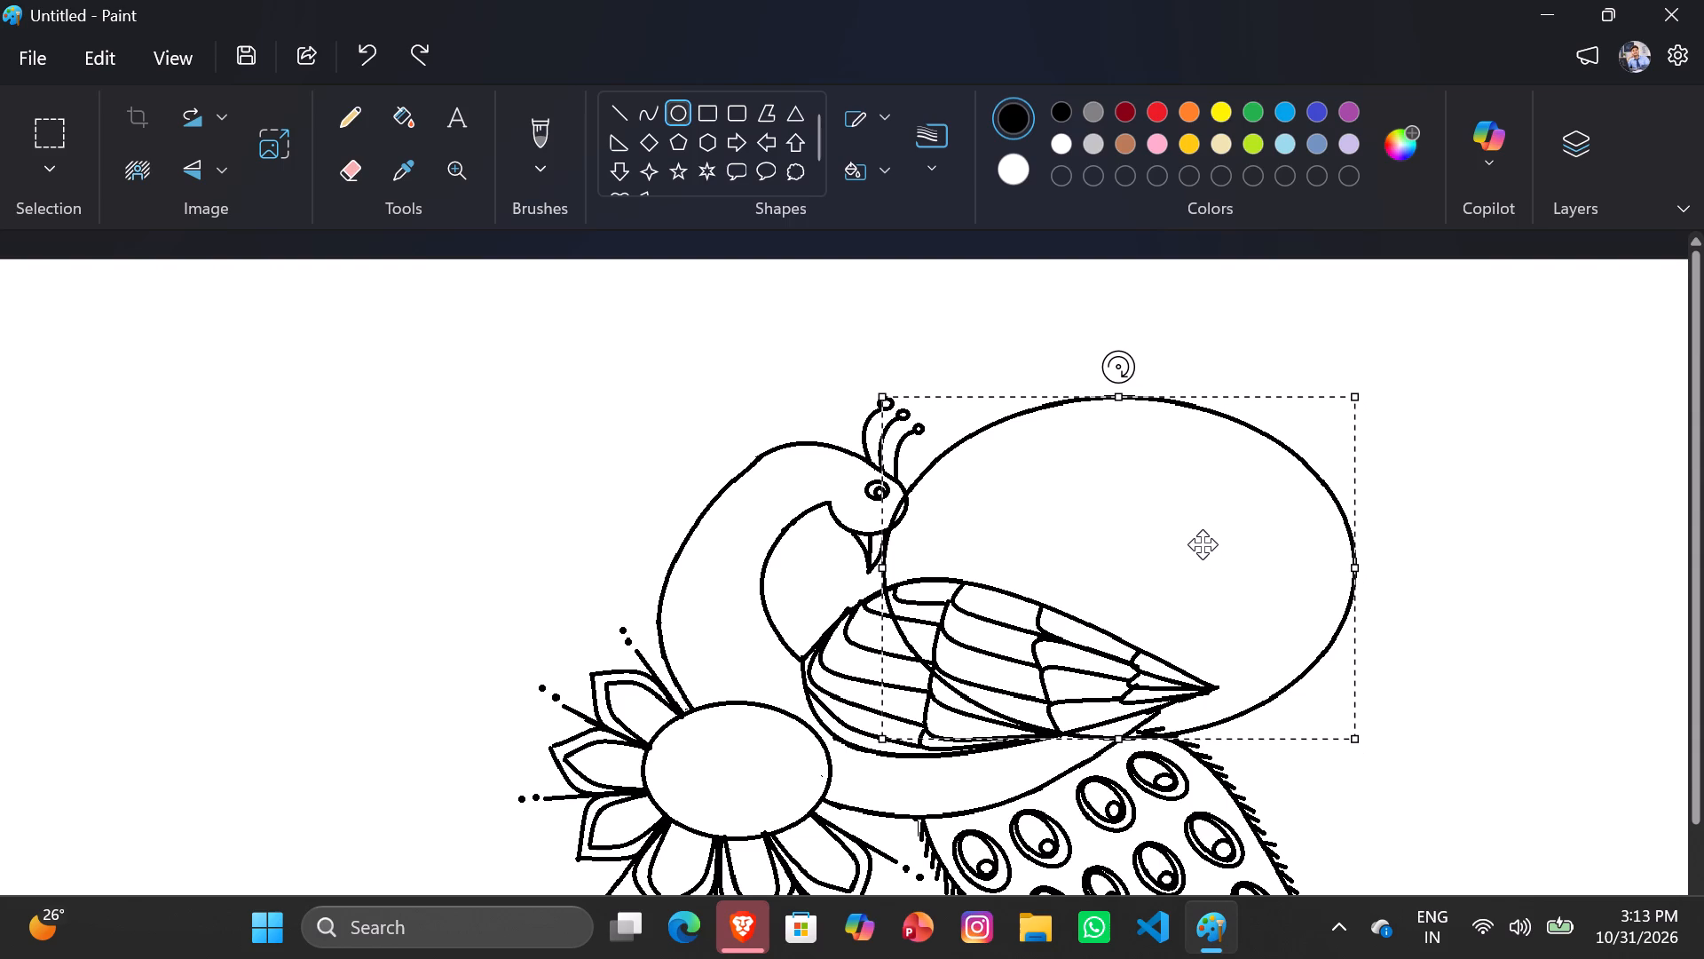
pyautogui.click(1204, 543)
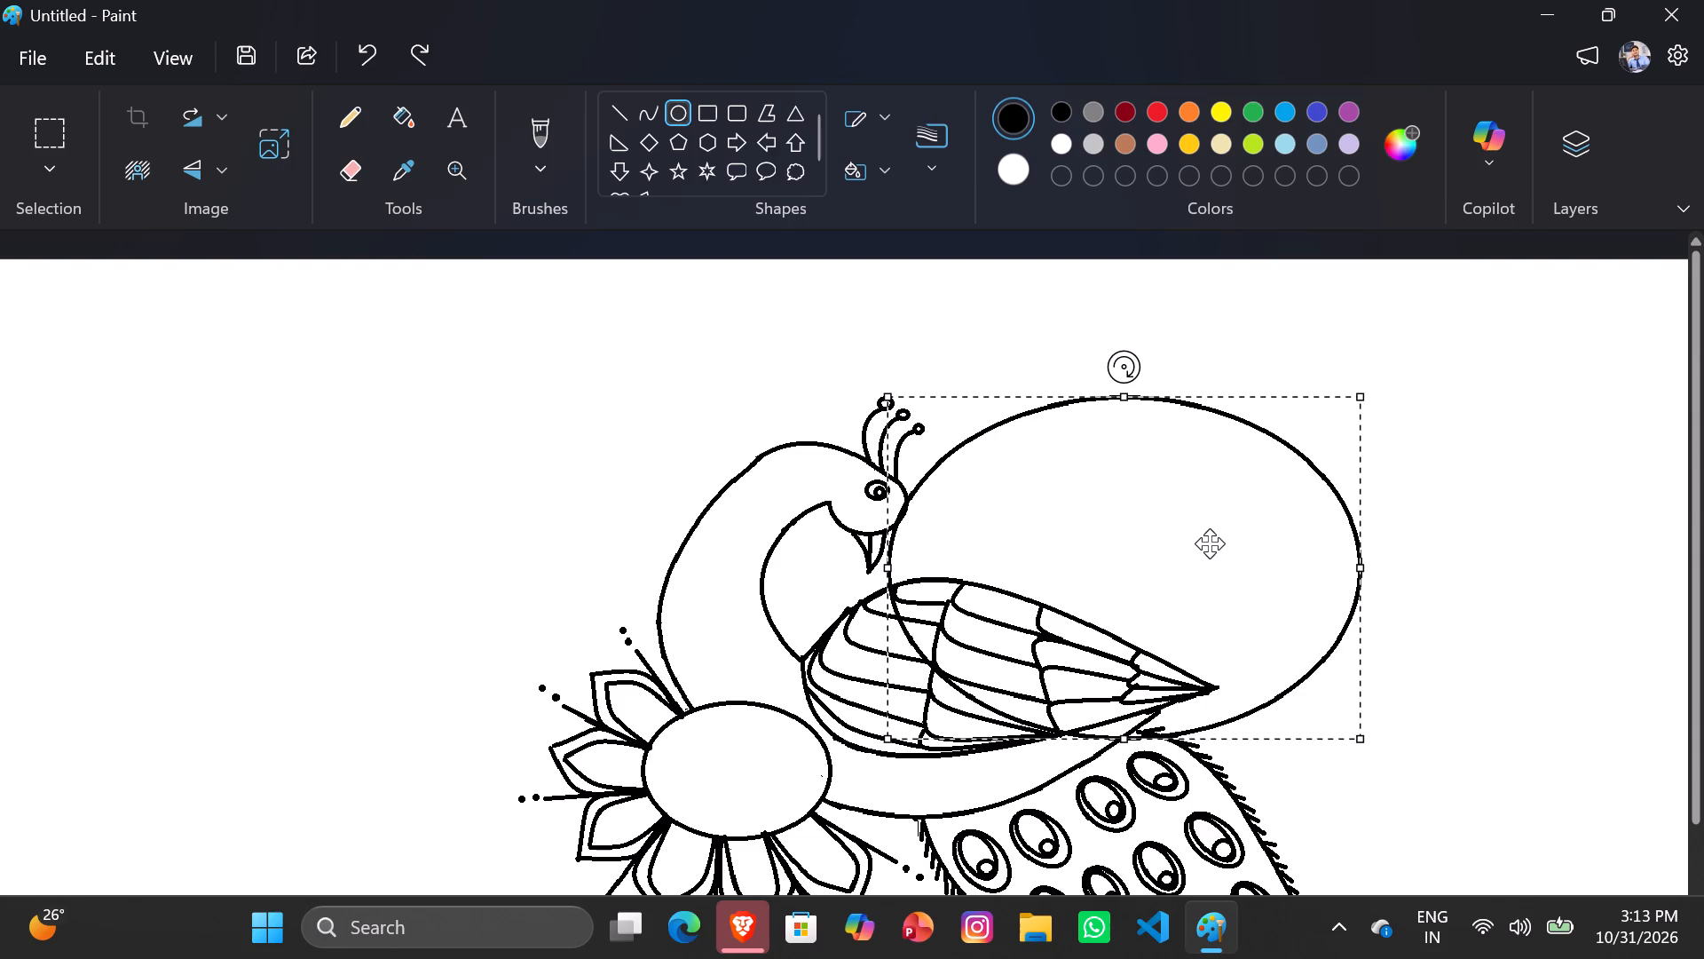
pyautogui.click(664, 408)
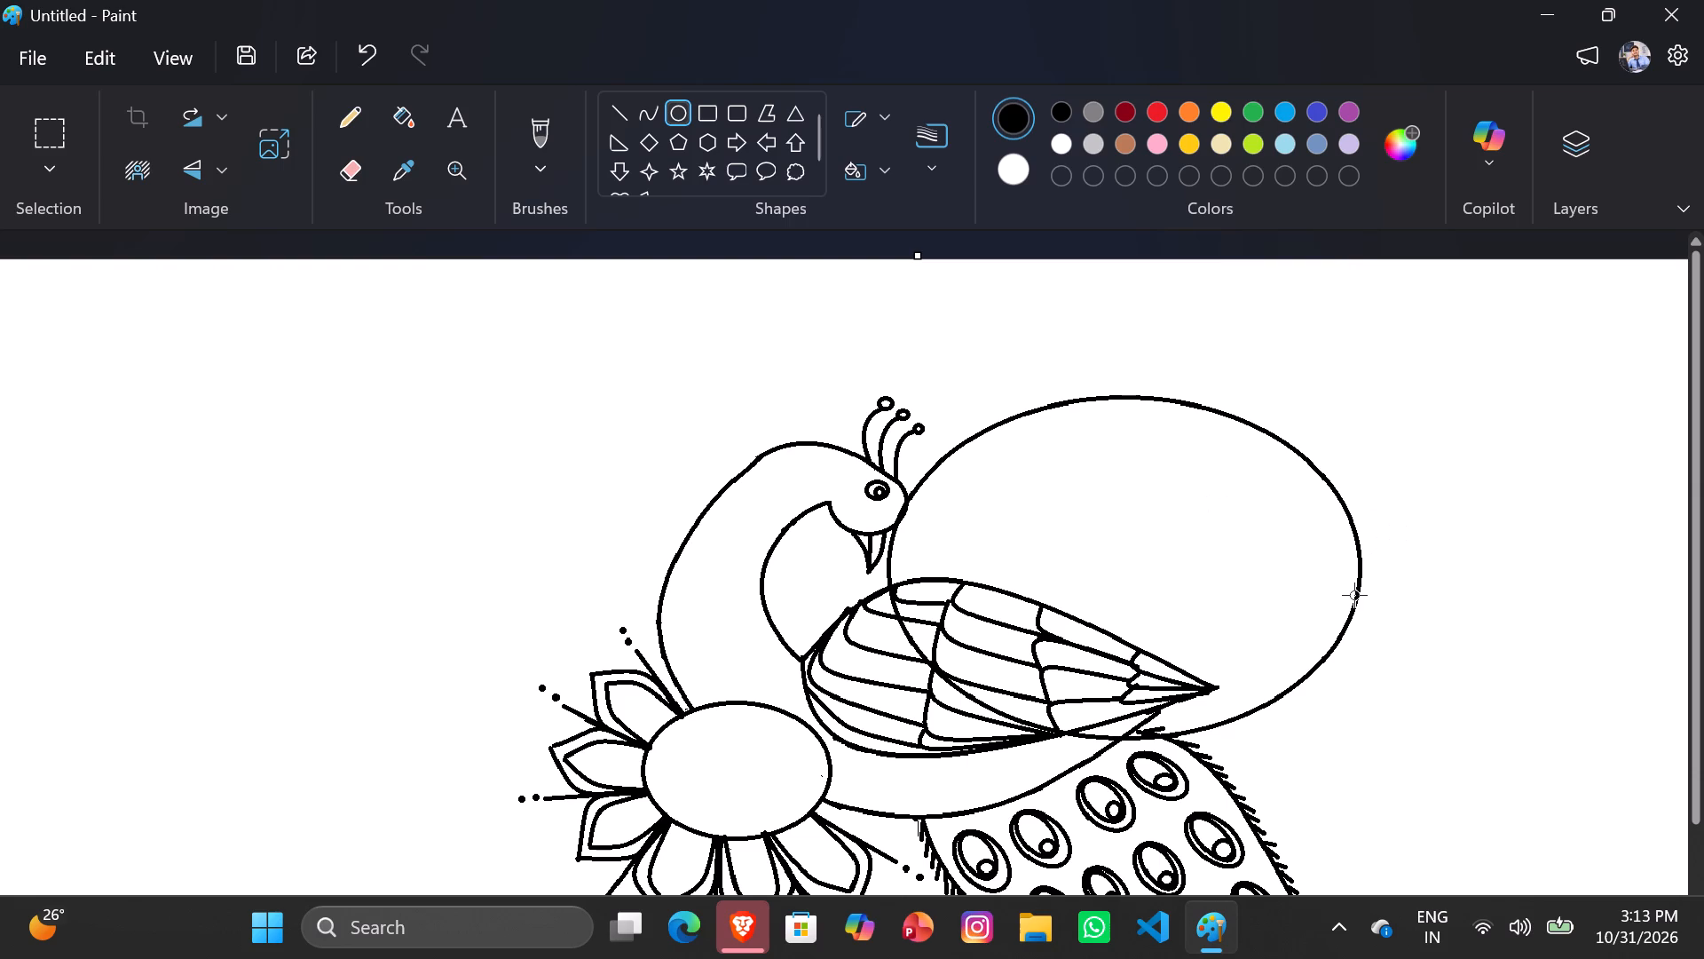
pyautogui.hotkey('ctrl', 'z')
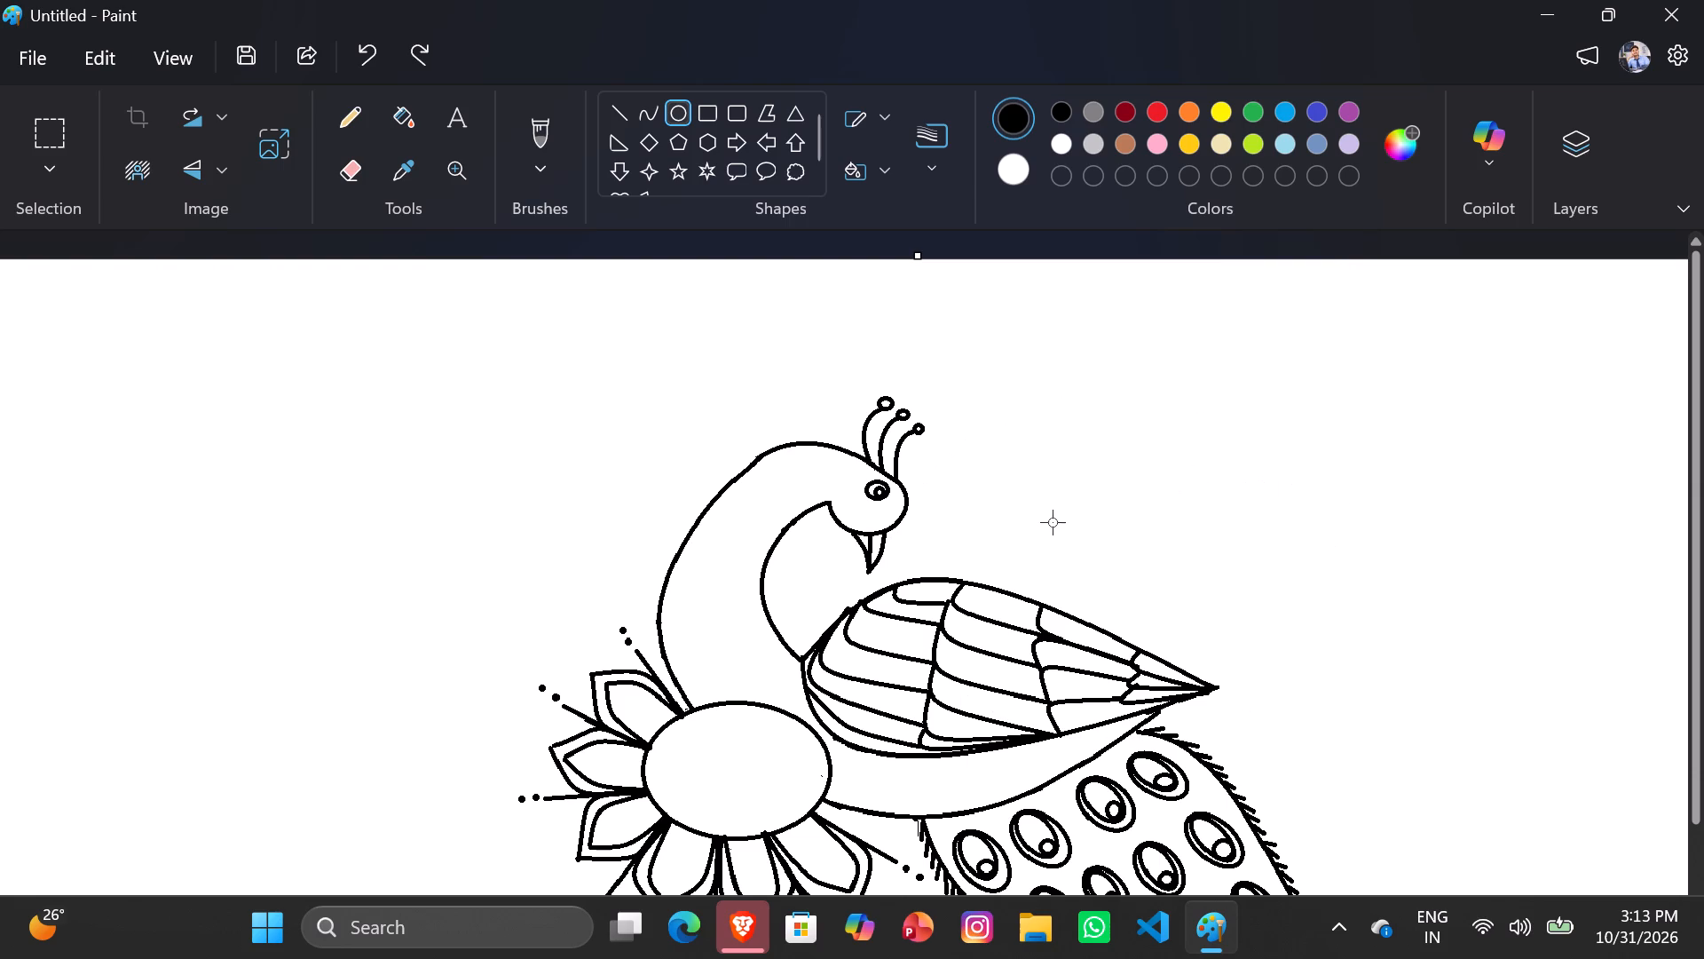
# Draw a circle in the space above the wing, move it to meet the wing's upper edge, and undo the stray mark beside it.
pyautogui.moveTo(1010, 568); pyautogui.dragTo(1215, 409)
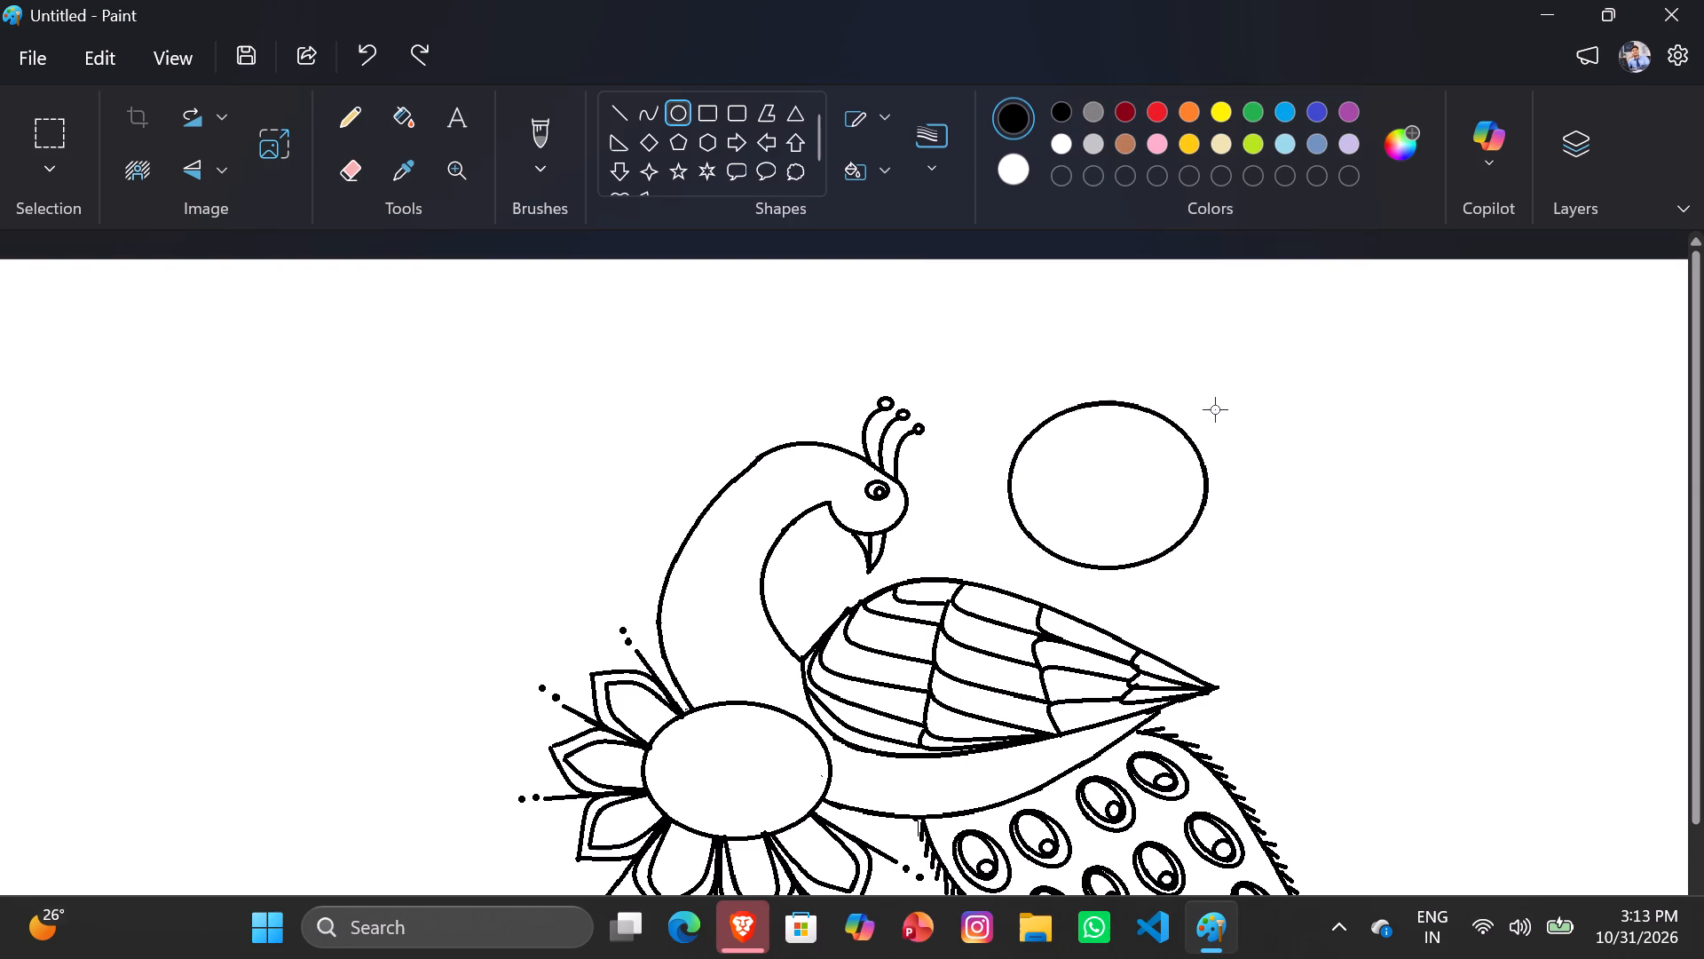
pyautogui.moveTo(1215, 409); pyautogui.dragTo(1265, 326)
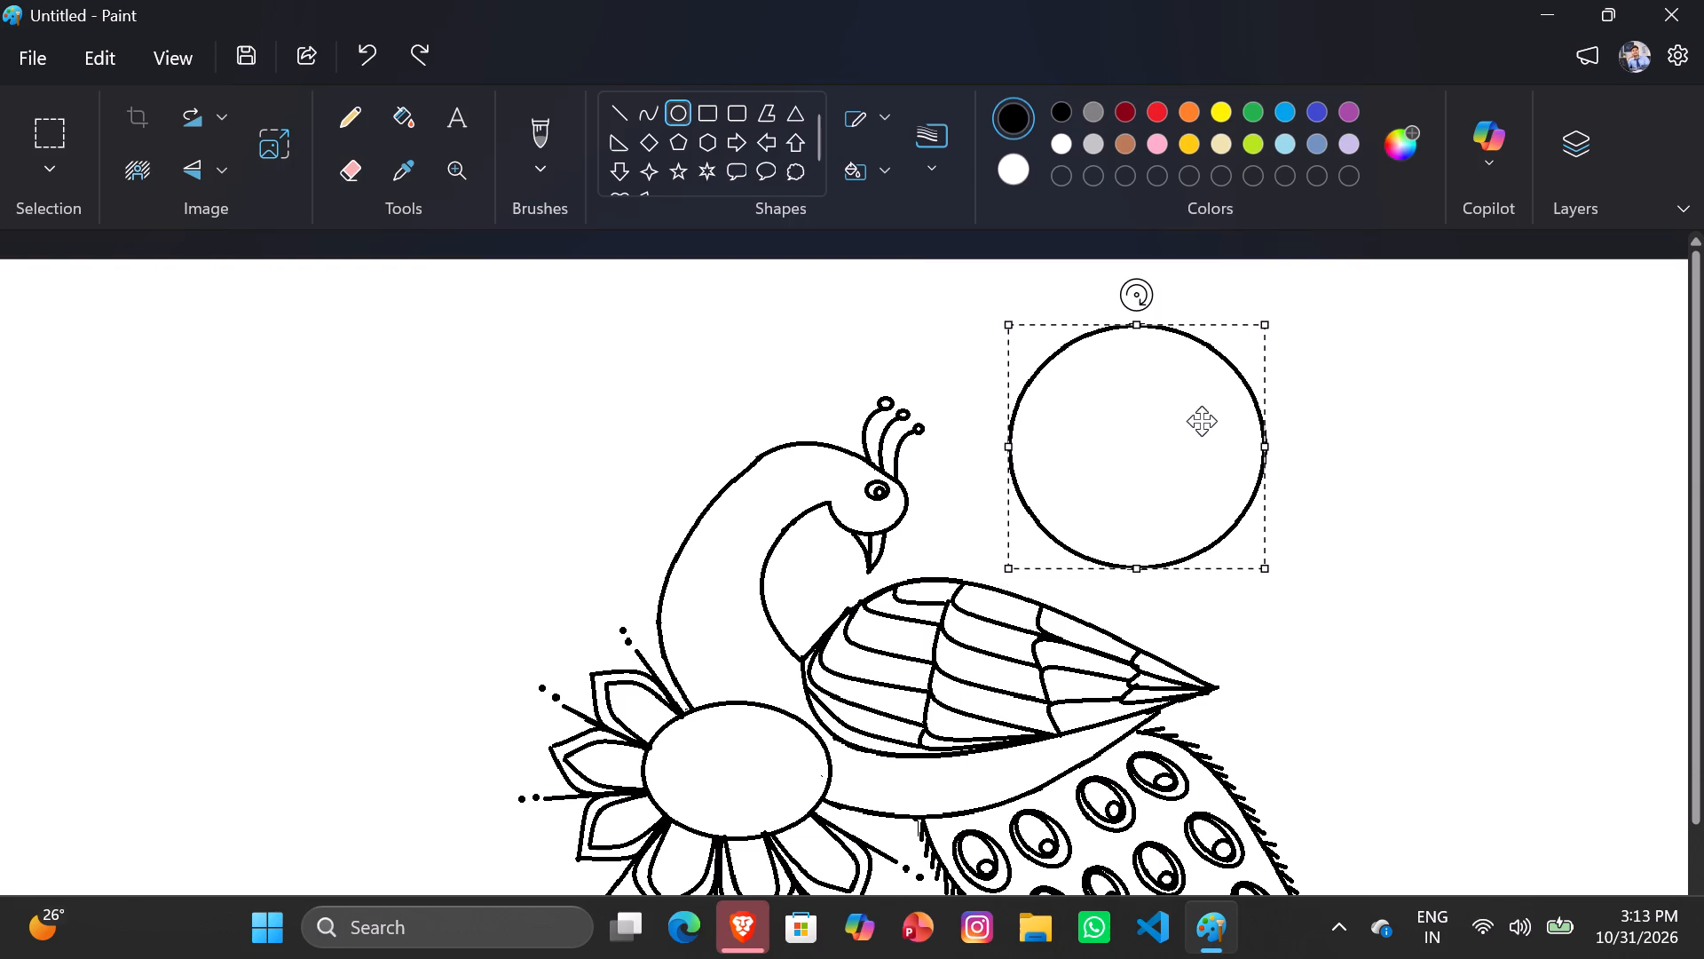
pyautogui.moveTo(1193, 427); pyautogui.dragTo(1139, 472)
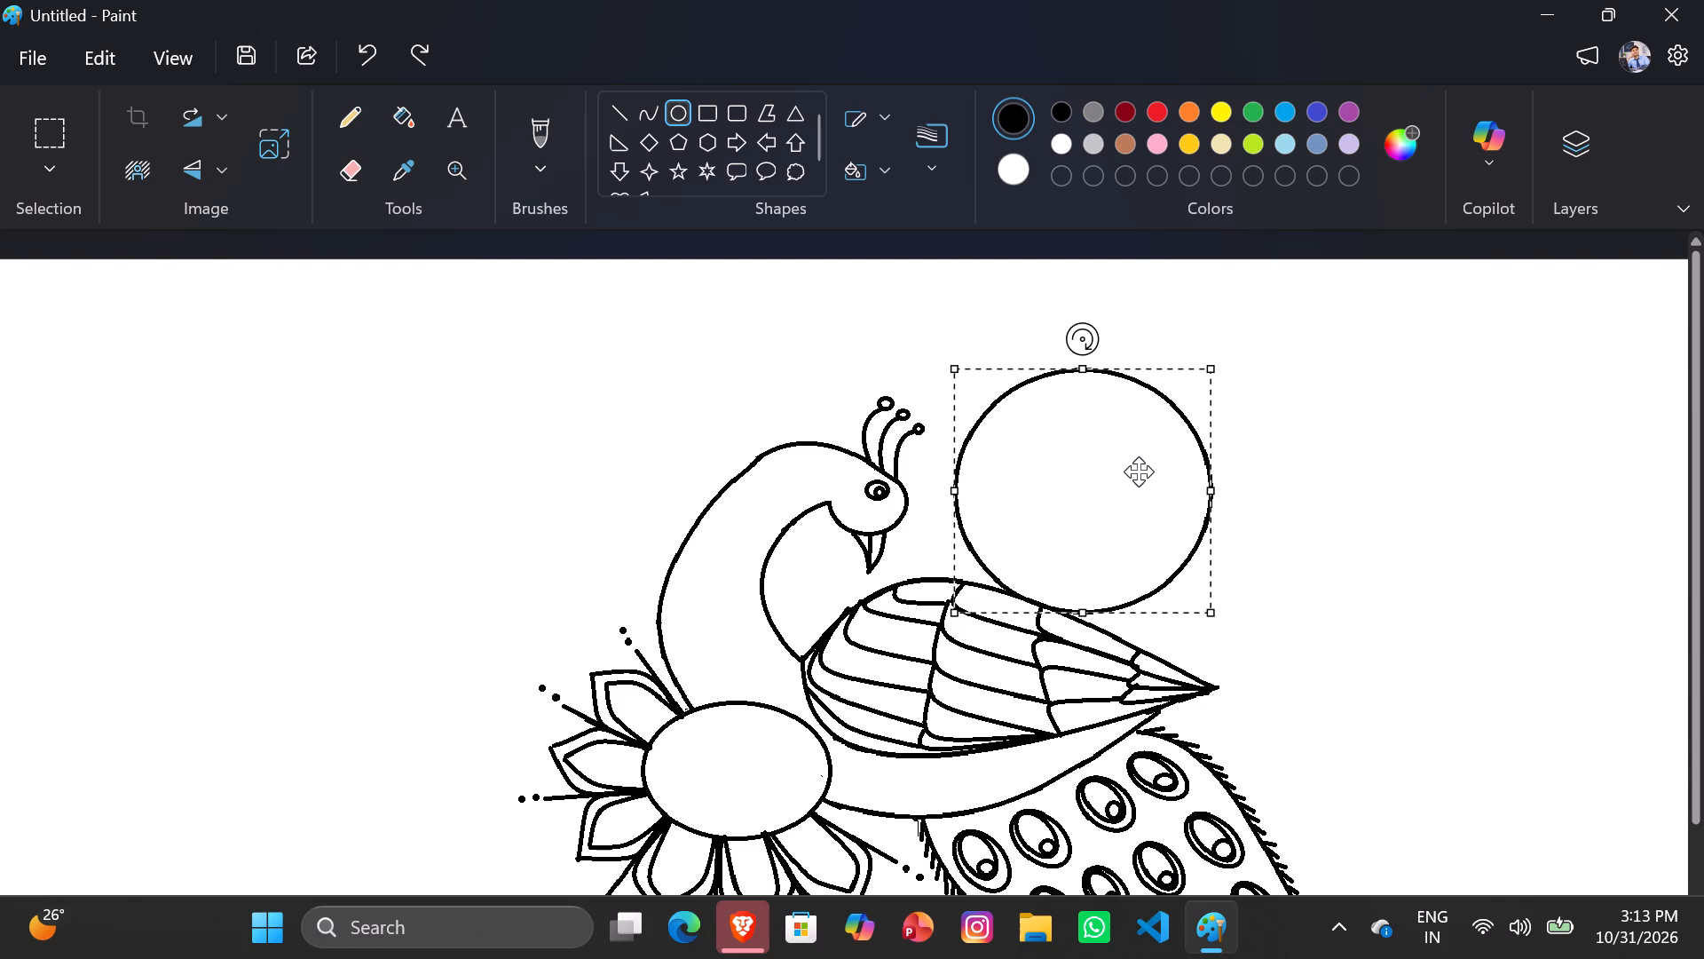
pyautogui.moveTo(1221, 454); pyautogui.dragTo(1217, 464)
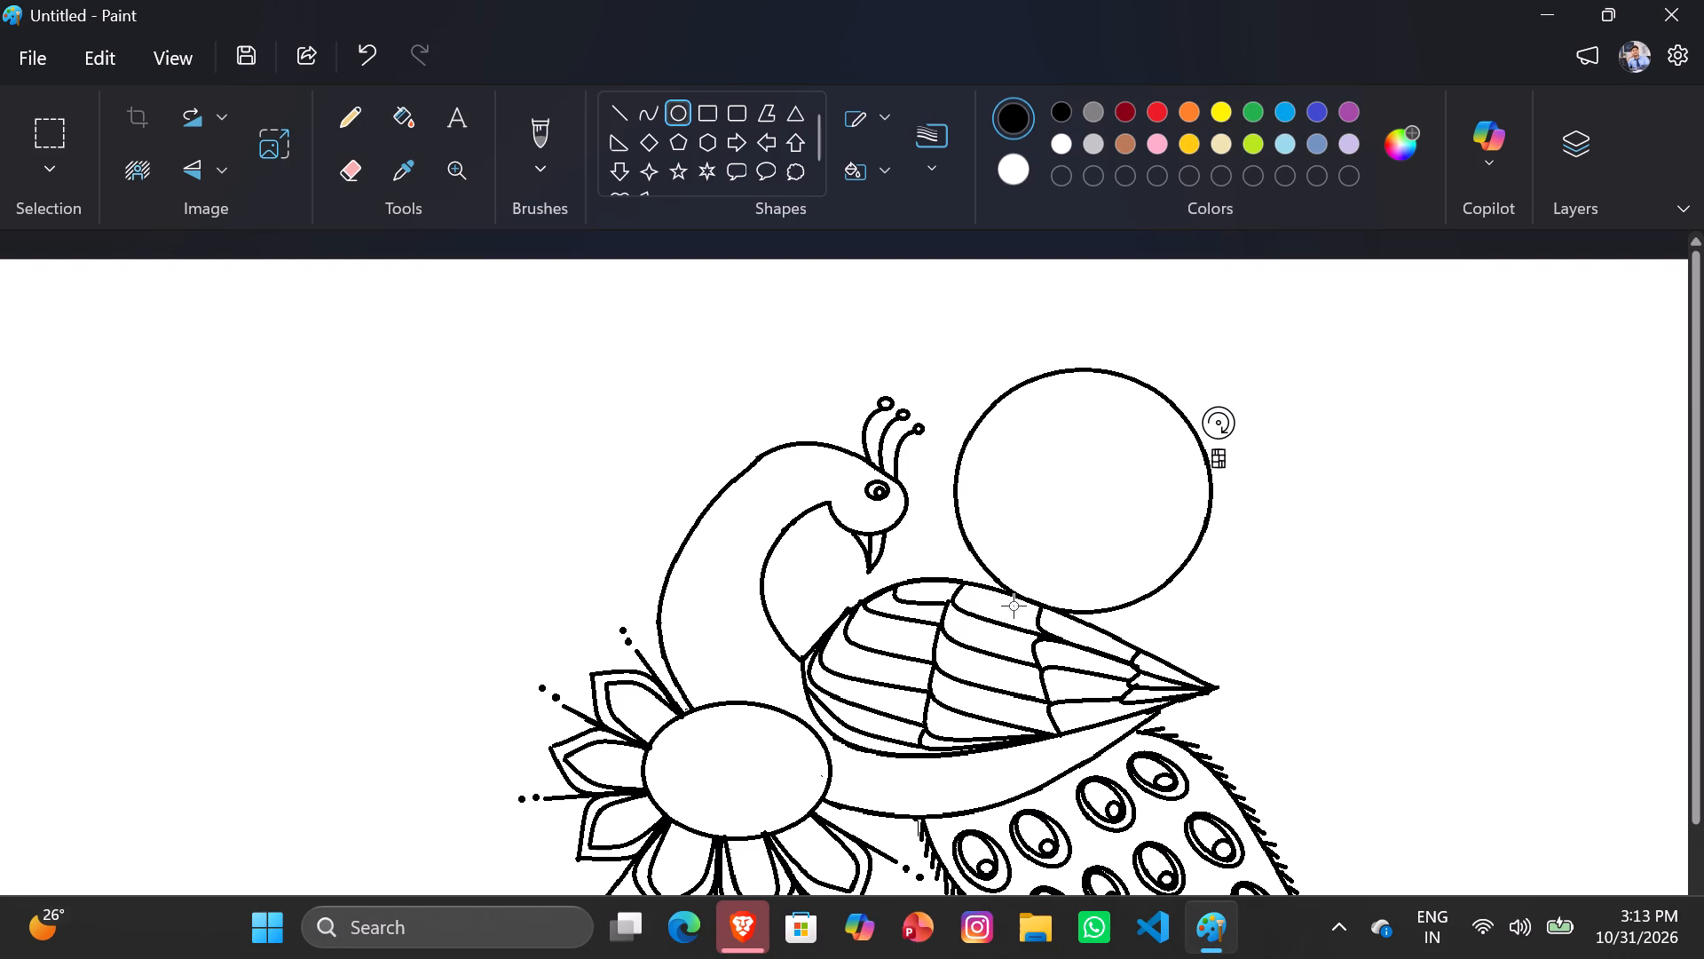
pyautogui.hotkey('ctrl', 'z')
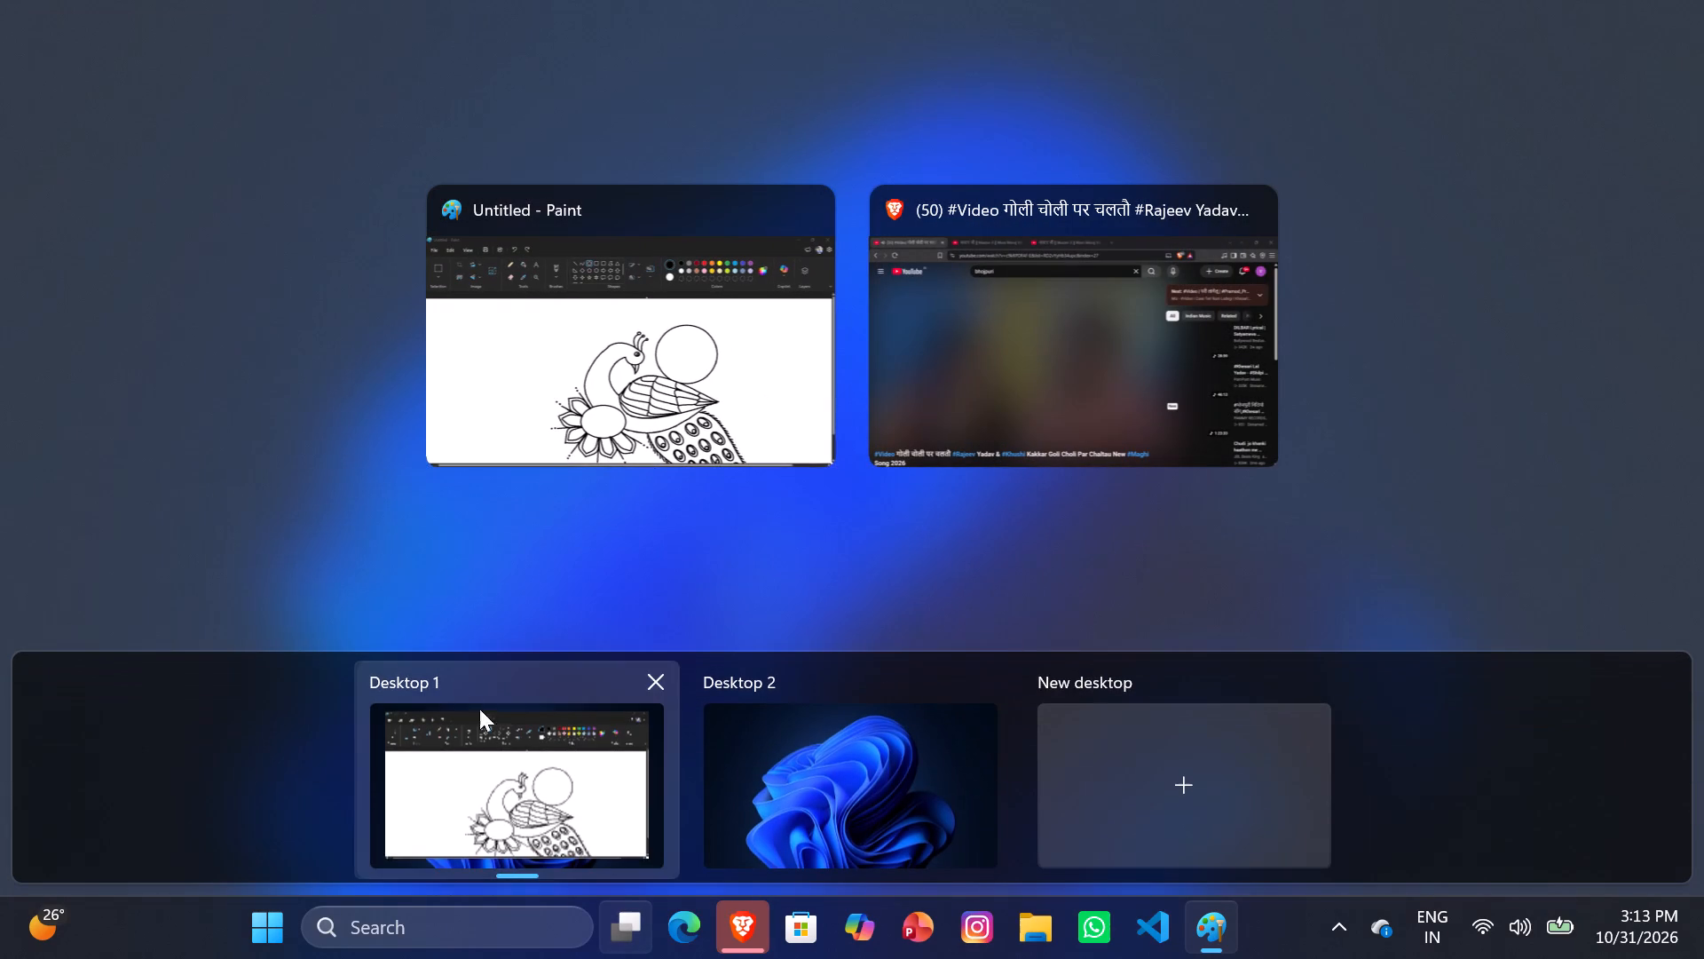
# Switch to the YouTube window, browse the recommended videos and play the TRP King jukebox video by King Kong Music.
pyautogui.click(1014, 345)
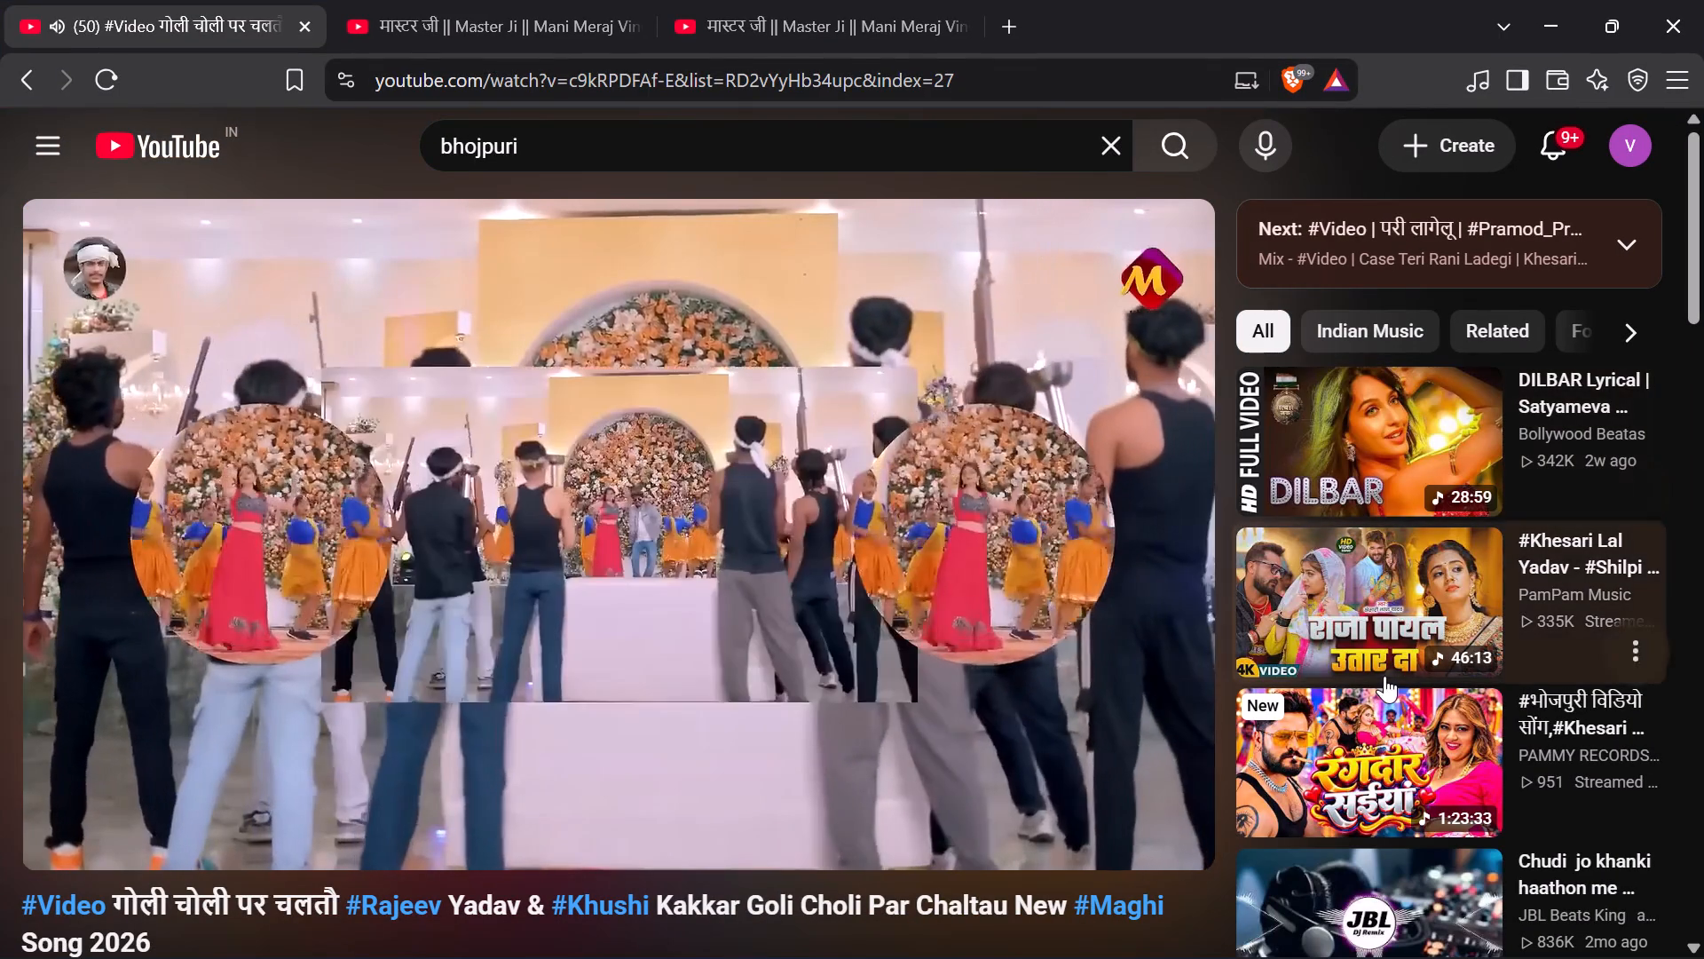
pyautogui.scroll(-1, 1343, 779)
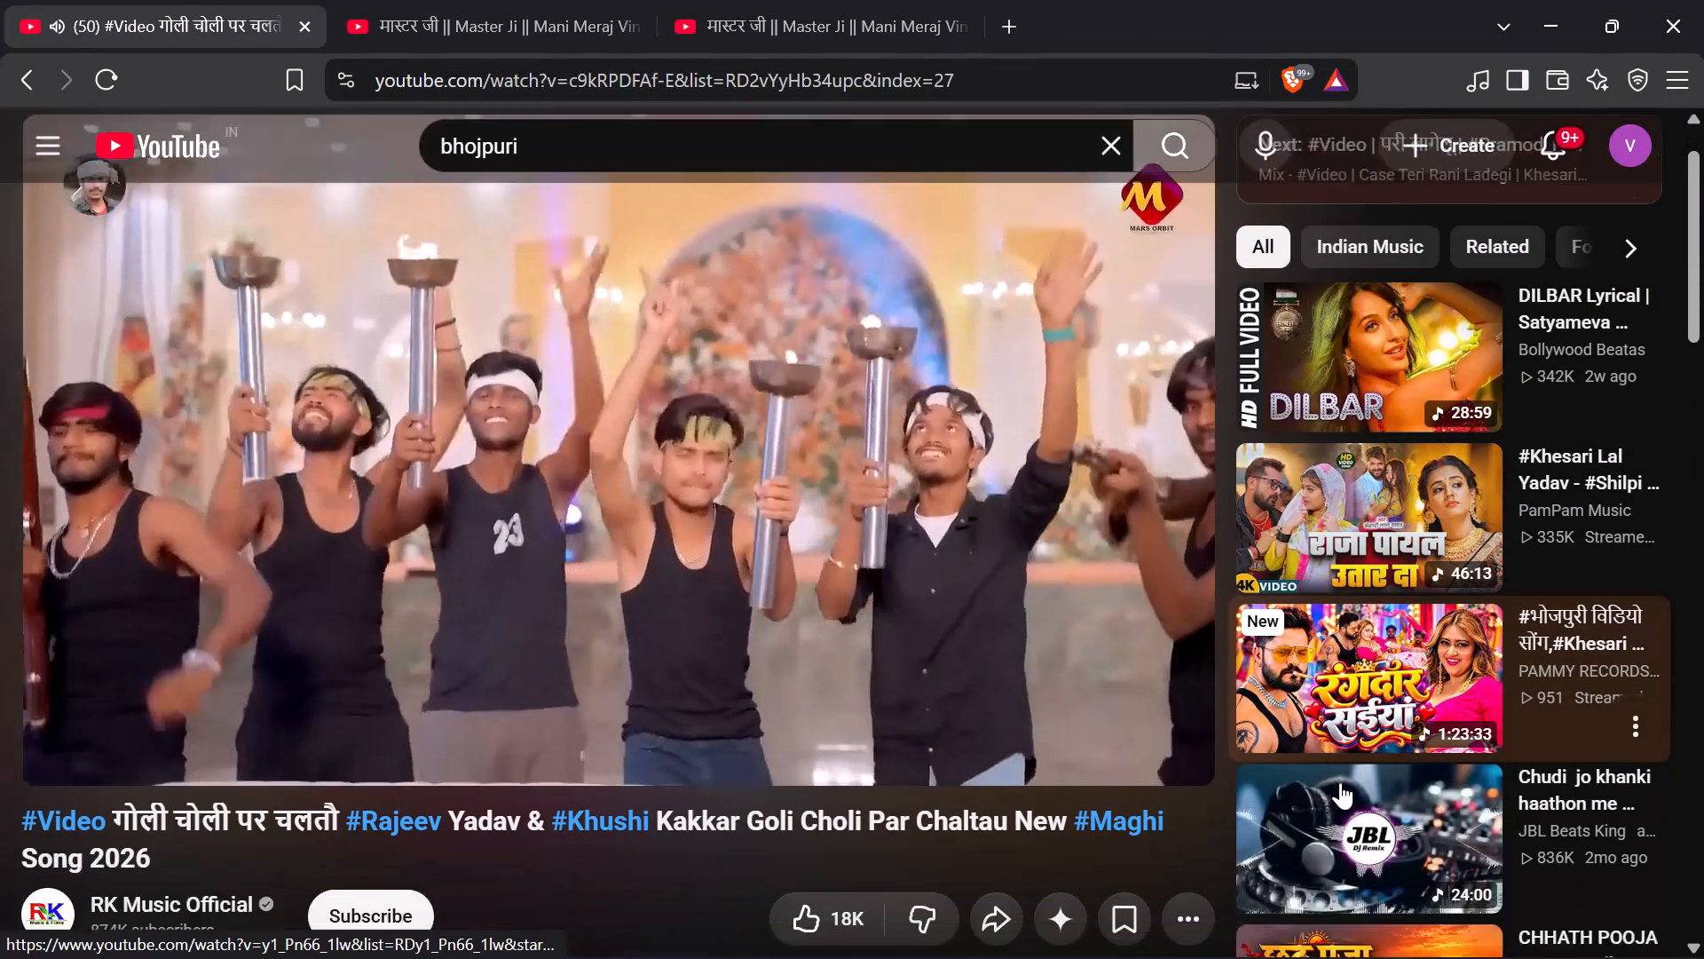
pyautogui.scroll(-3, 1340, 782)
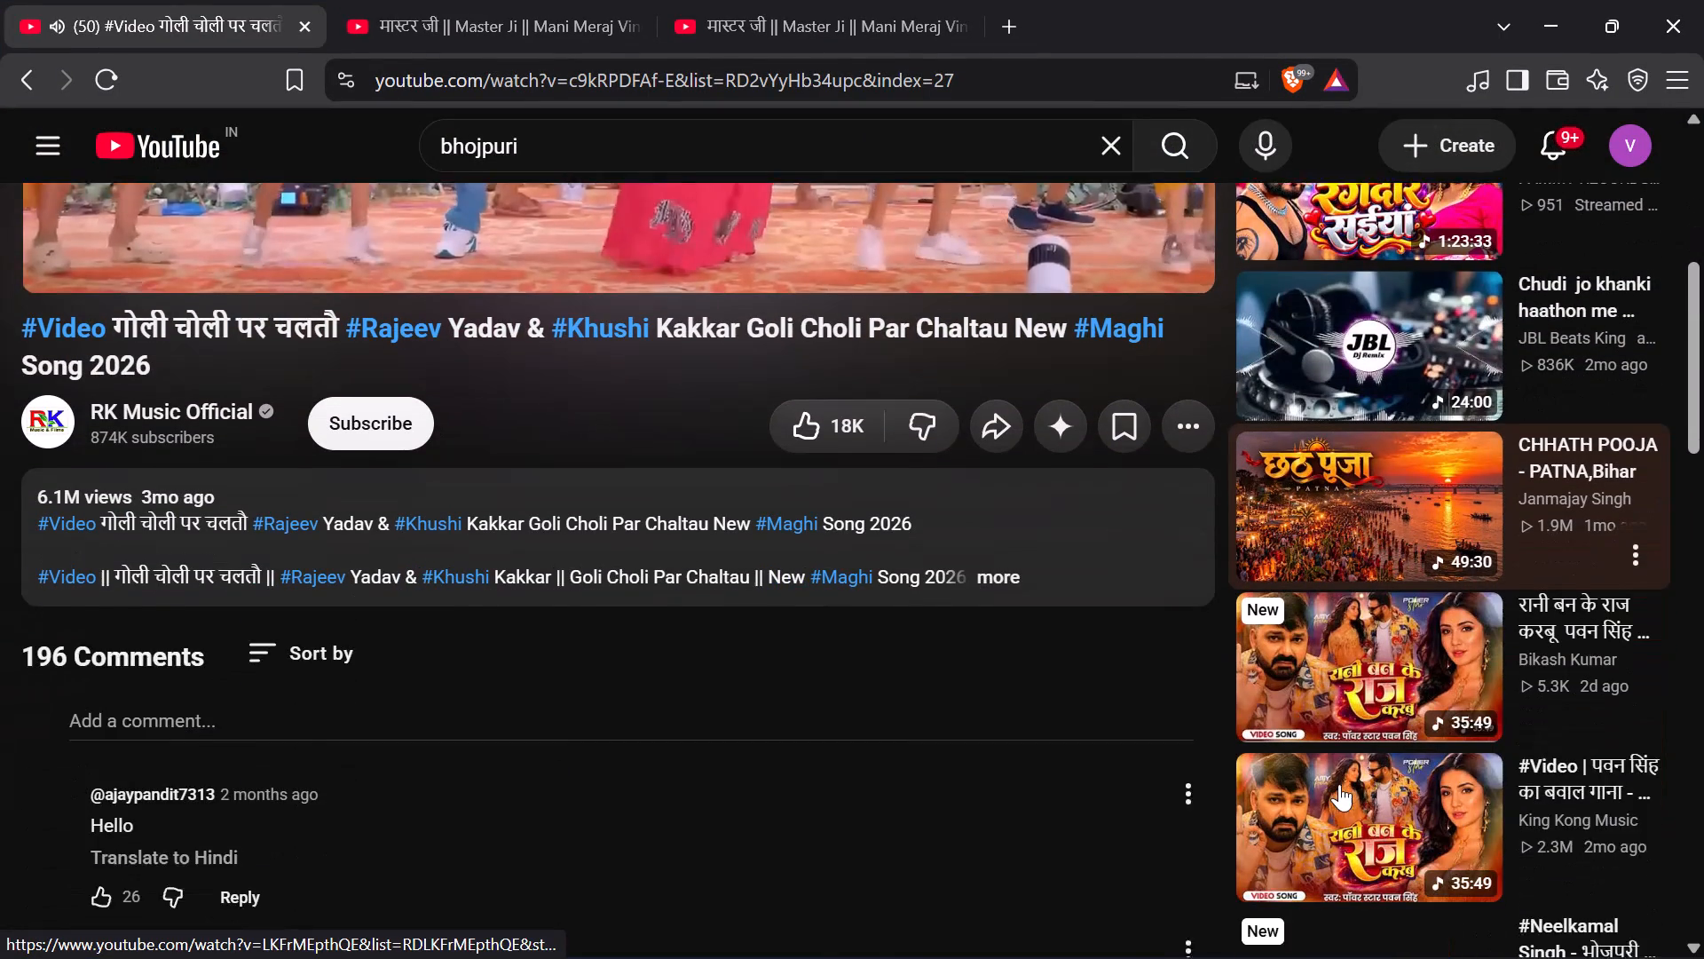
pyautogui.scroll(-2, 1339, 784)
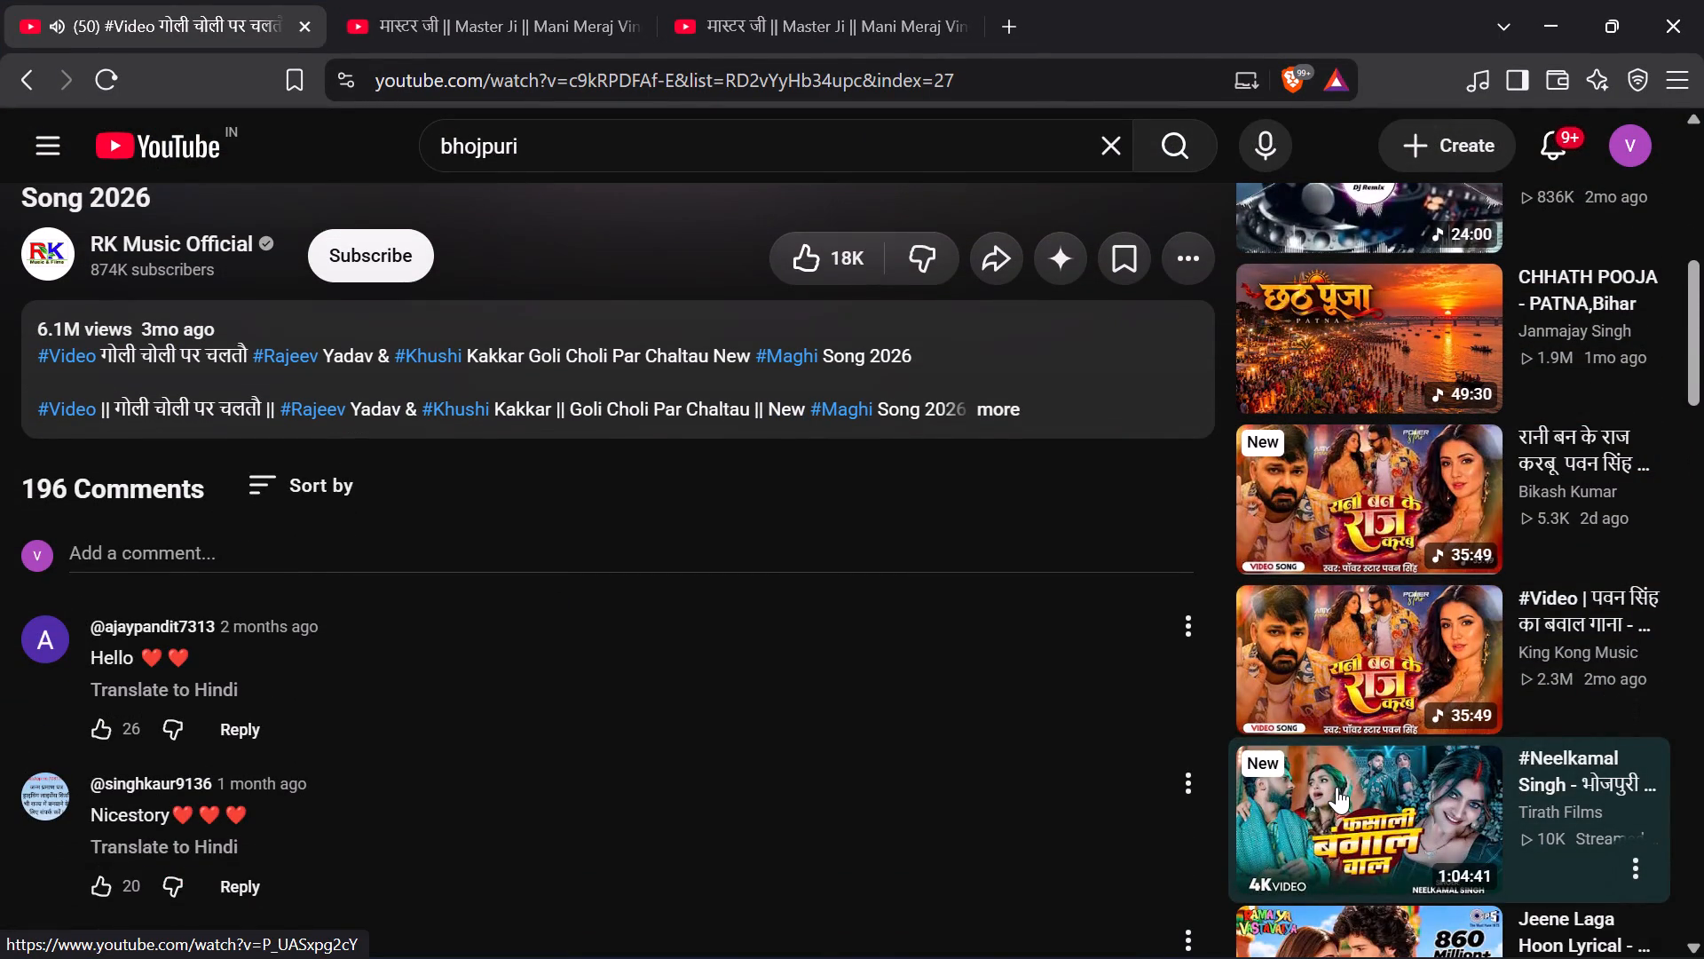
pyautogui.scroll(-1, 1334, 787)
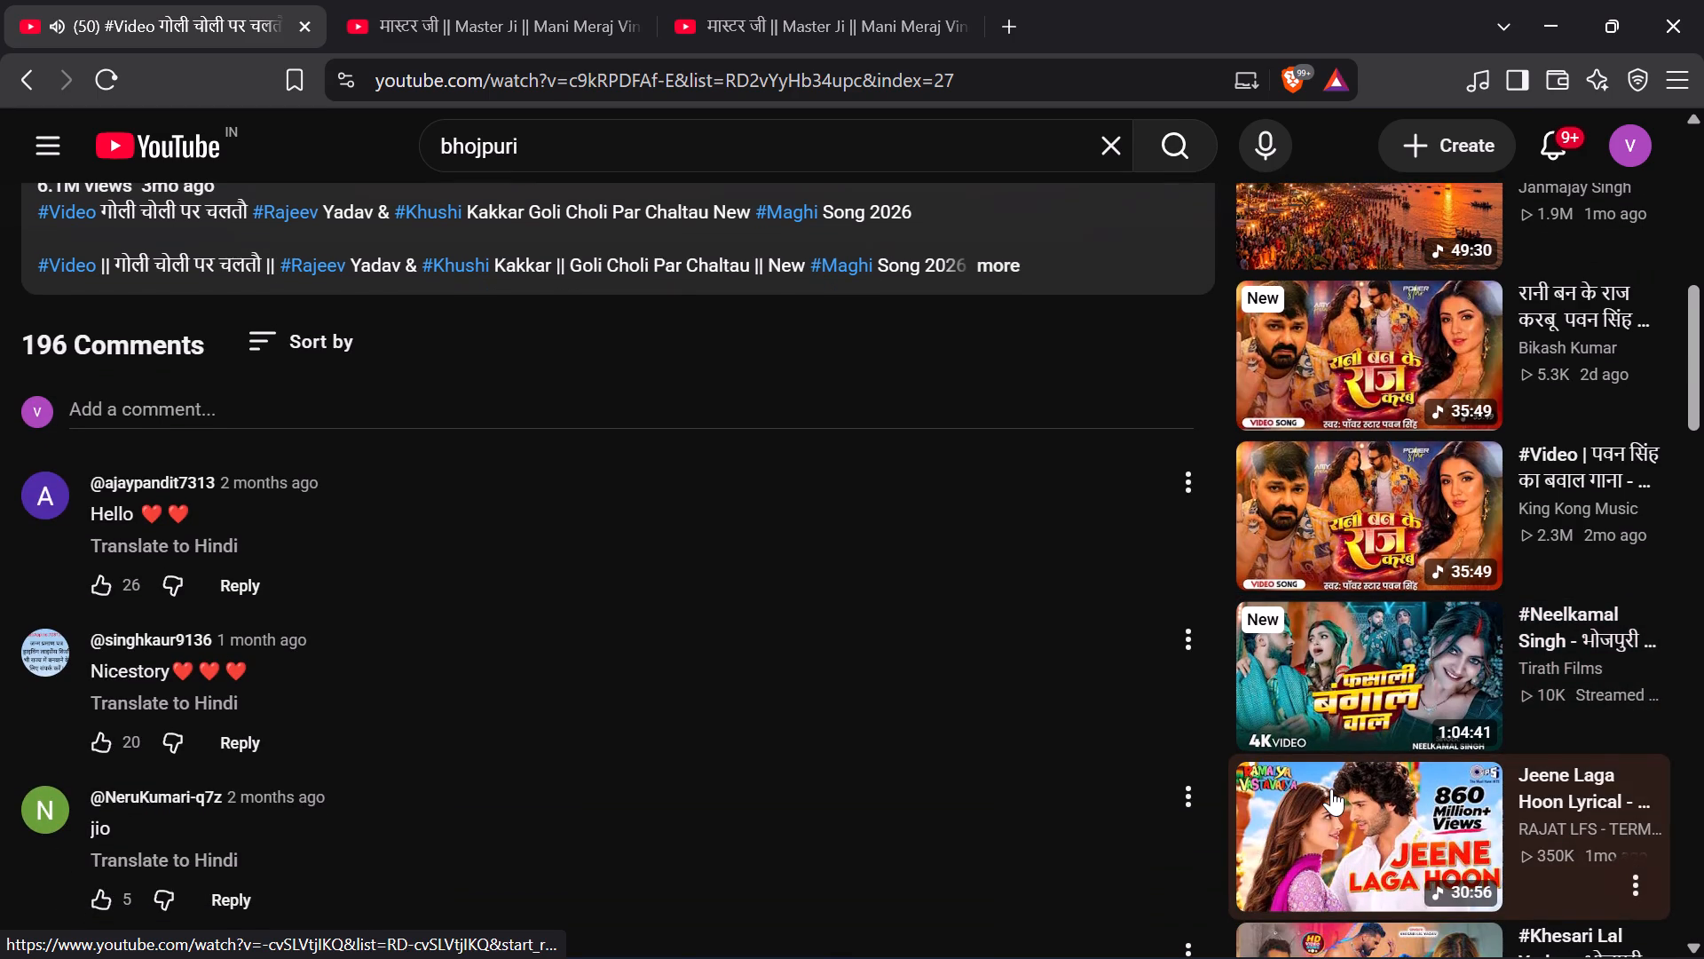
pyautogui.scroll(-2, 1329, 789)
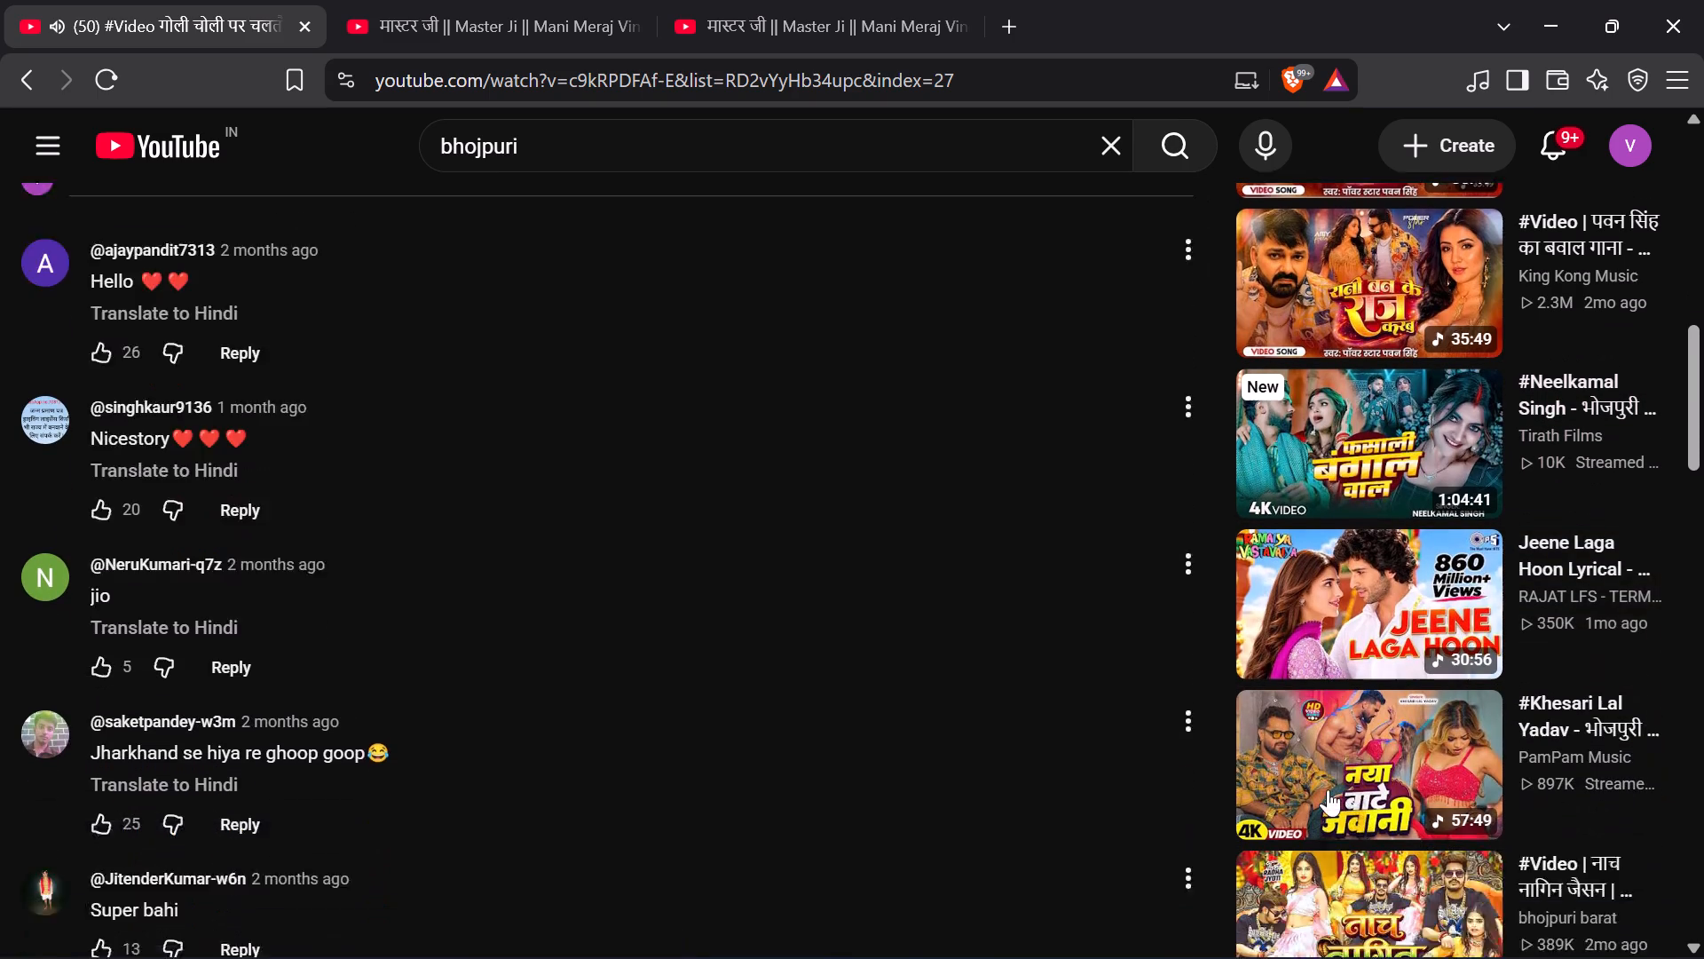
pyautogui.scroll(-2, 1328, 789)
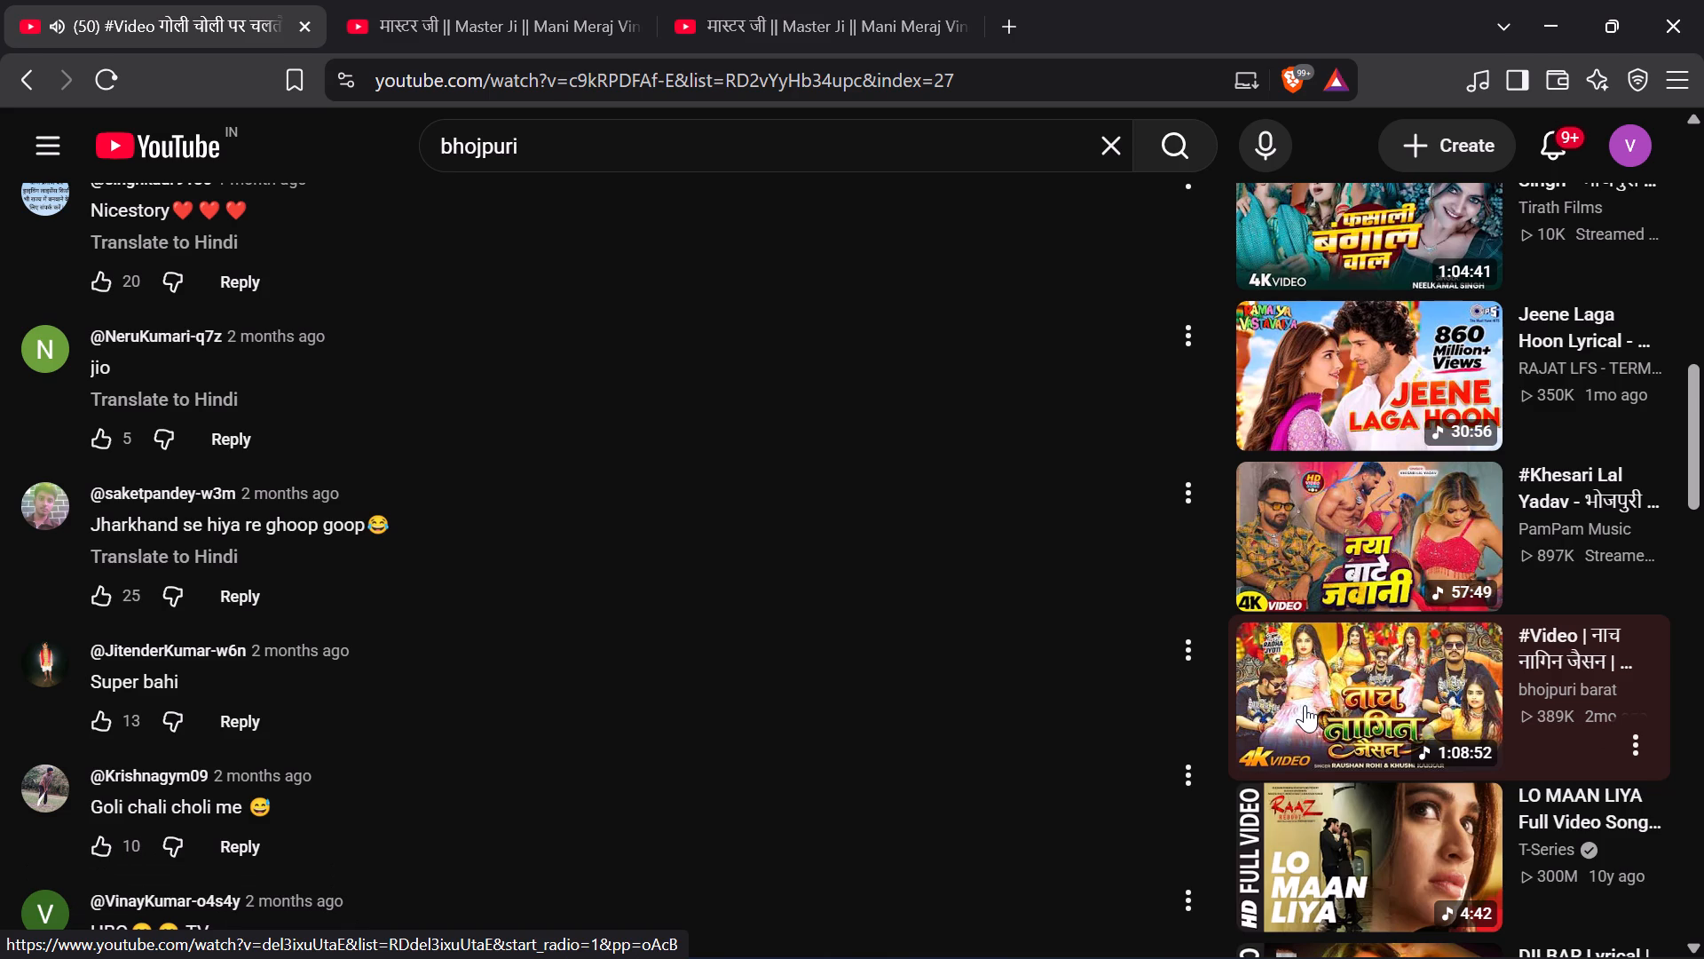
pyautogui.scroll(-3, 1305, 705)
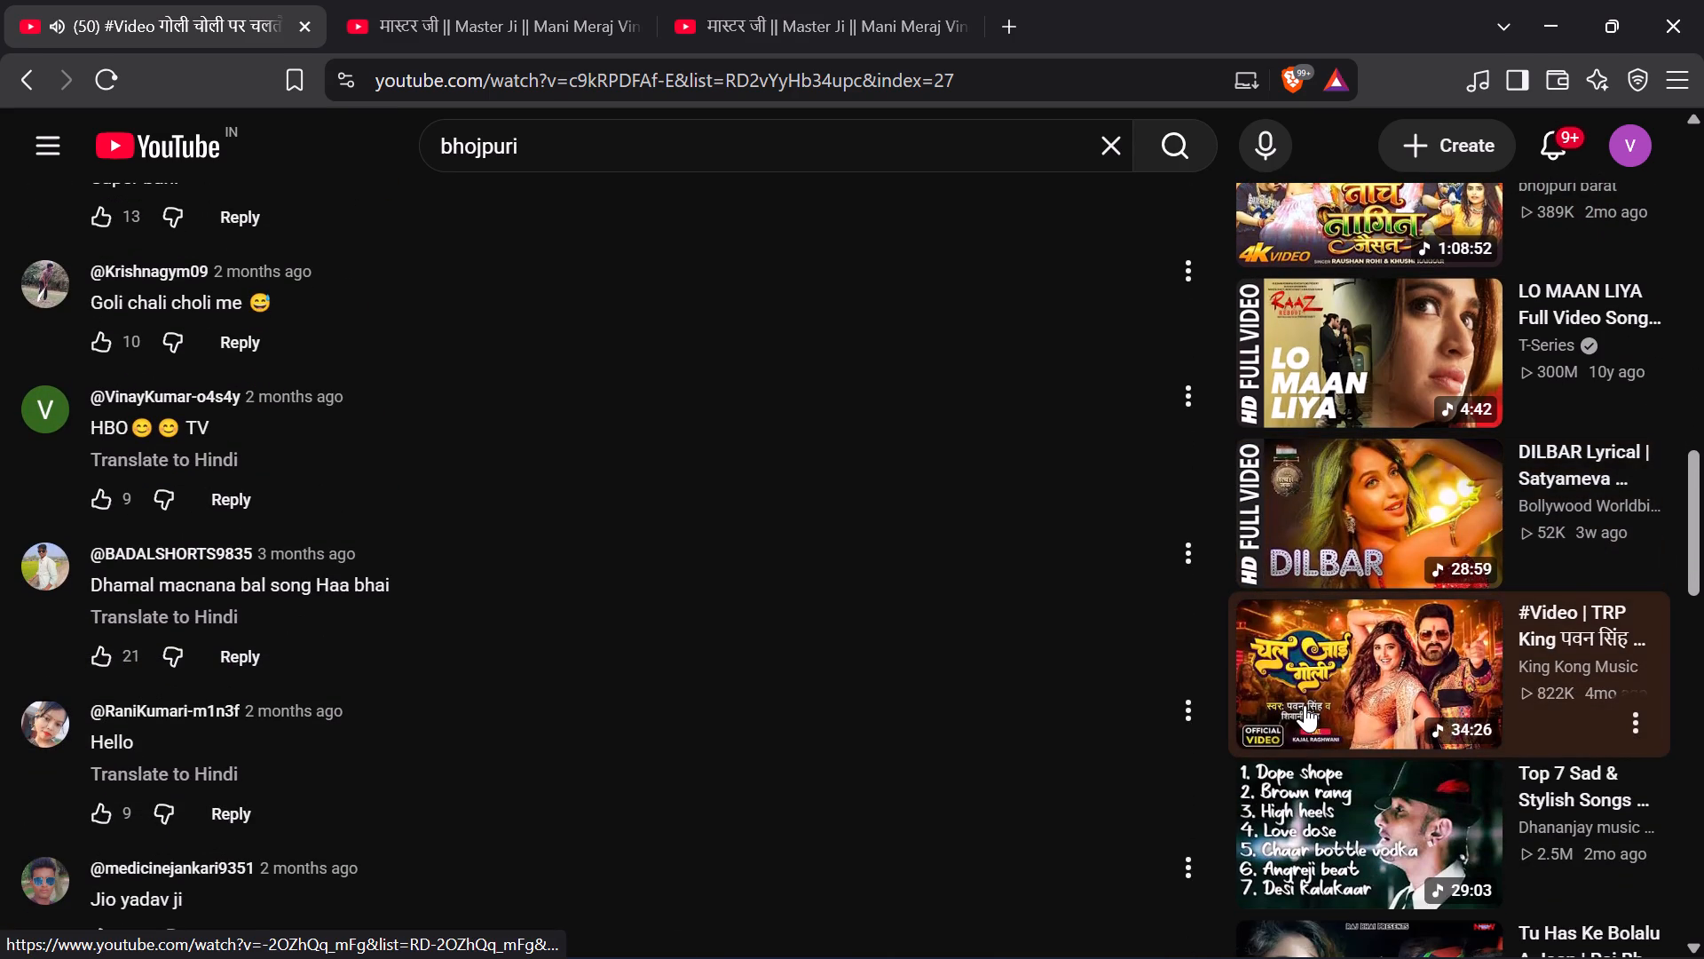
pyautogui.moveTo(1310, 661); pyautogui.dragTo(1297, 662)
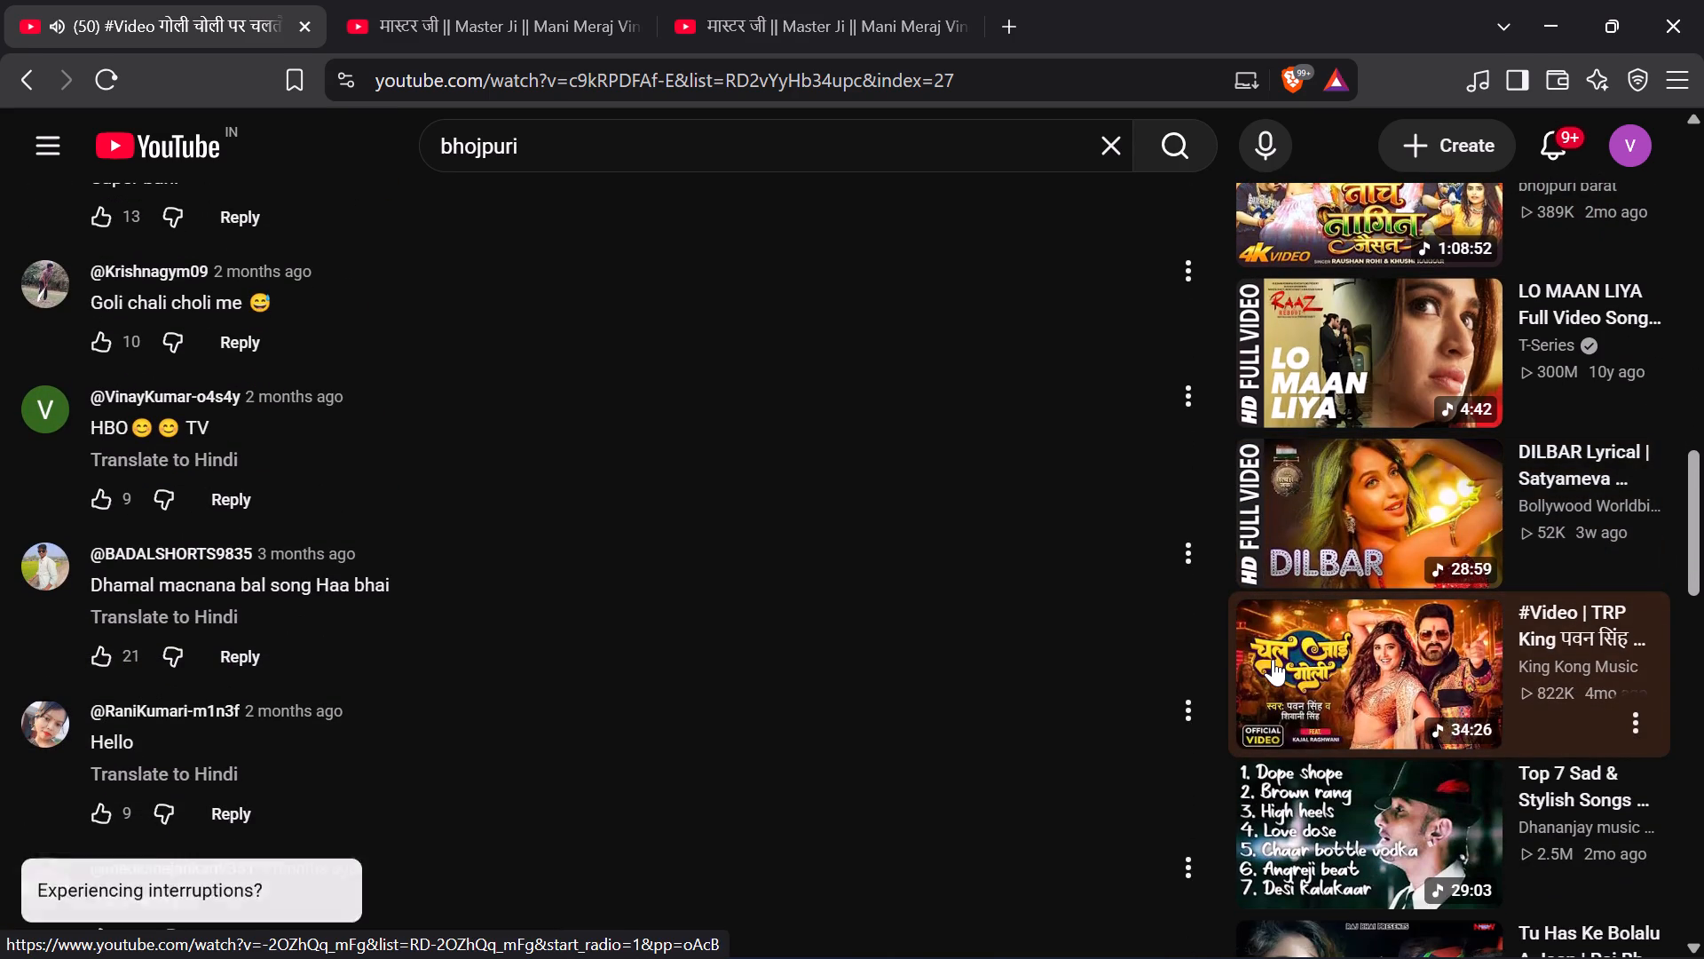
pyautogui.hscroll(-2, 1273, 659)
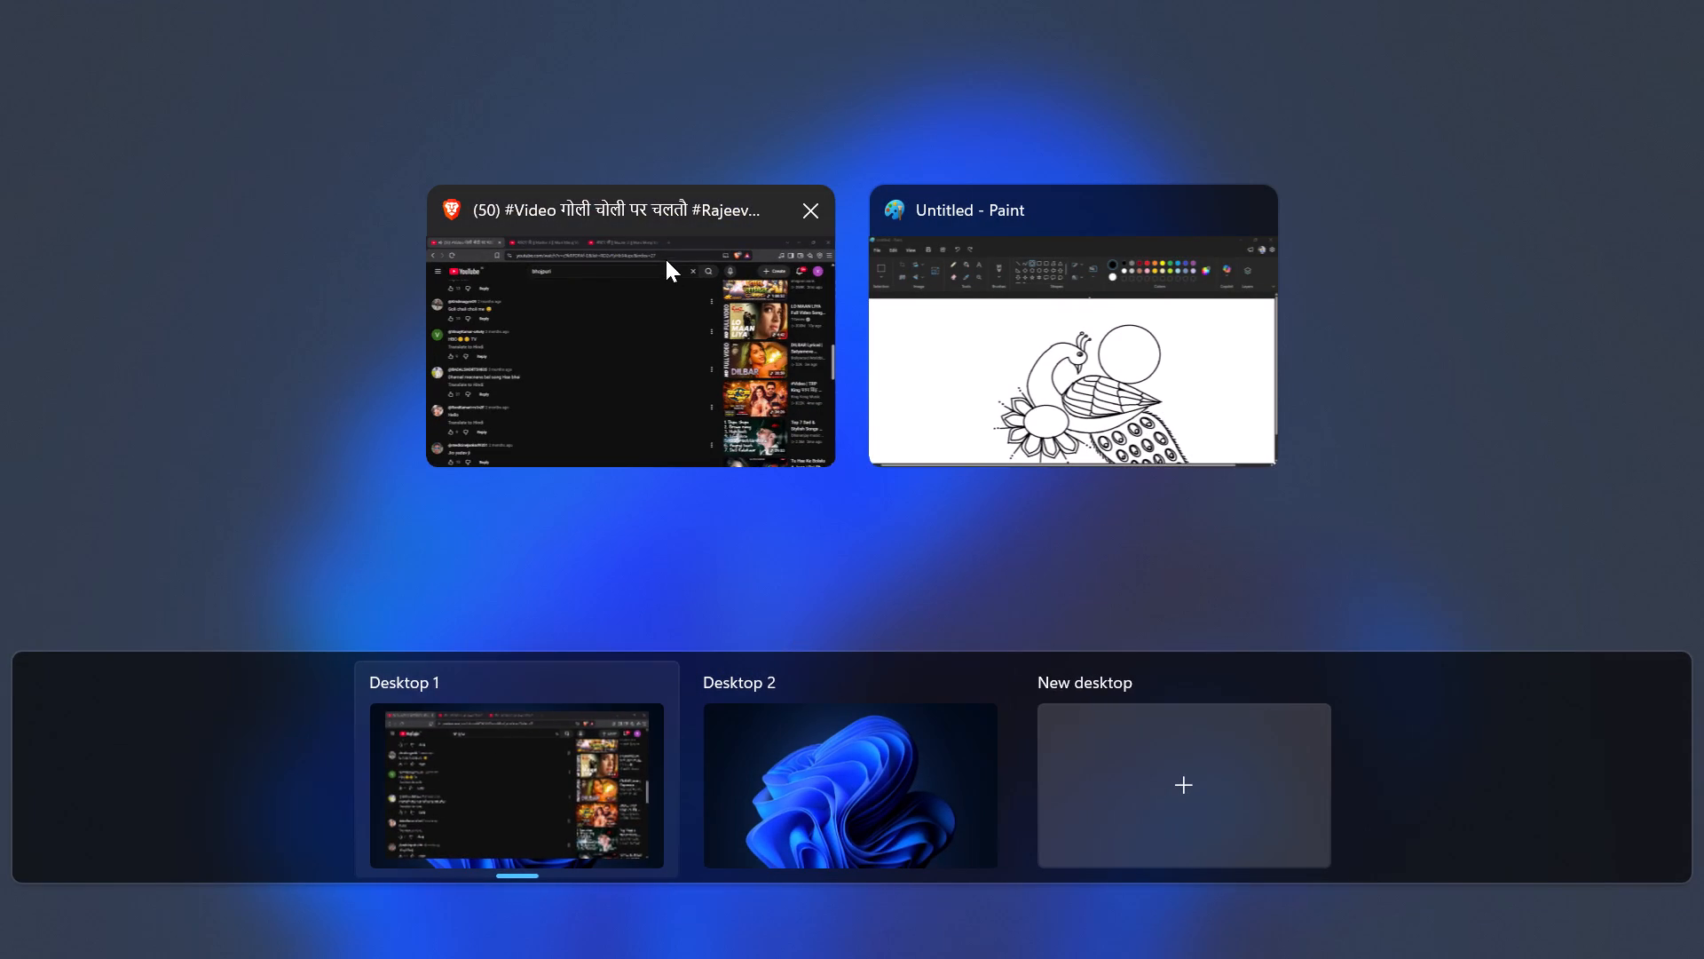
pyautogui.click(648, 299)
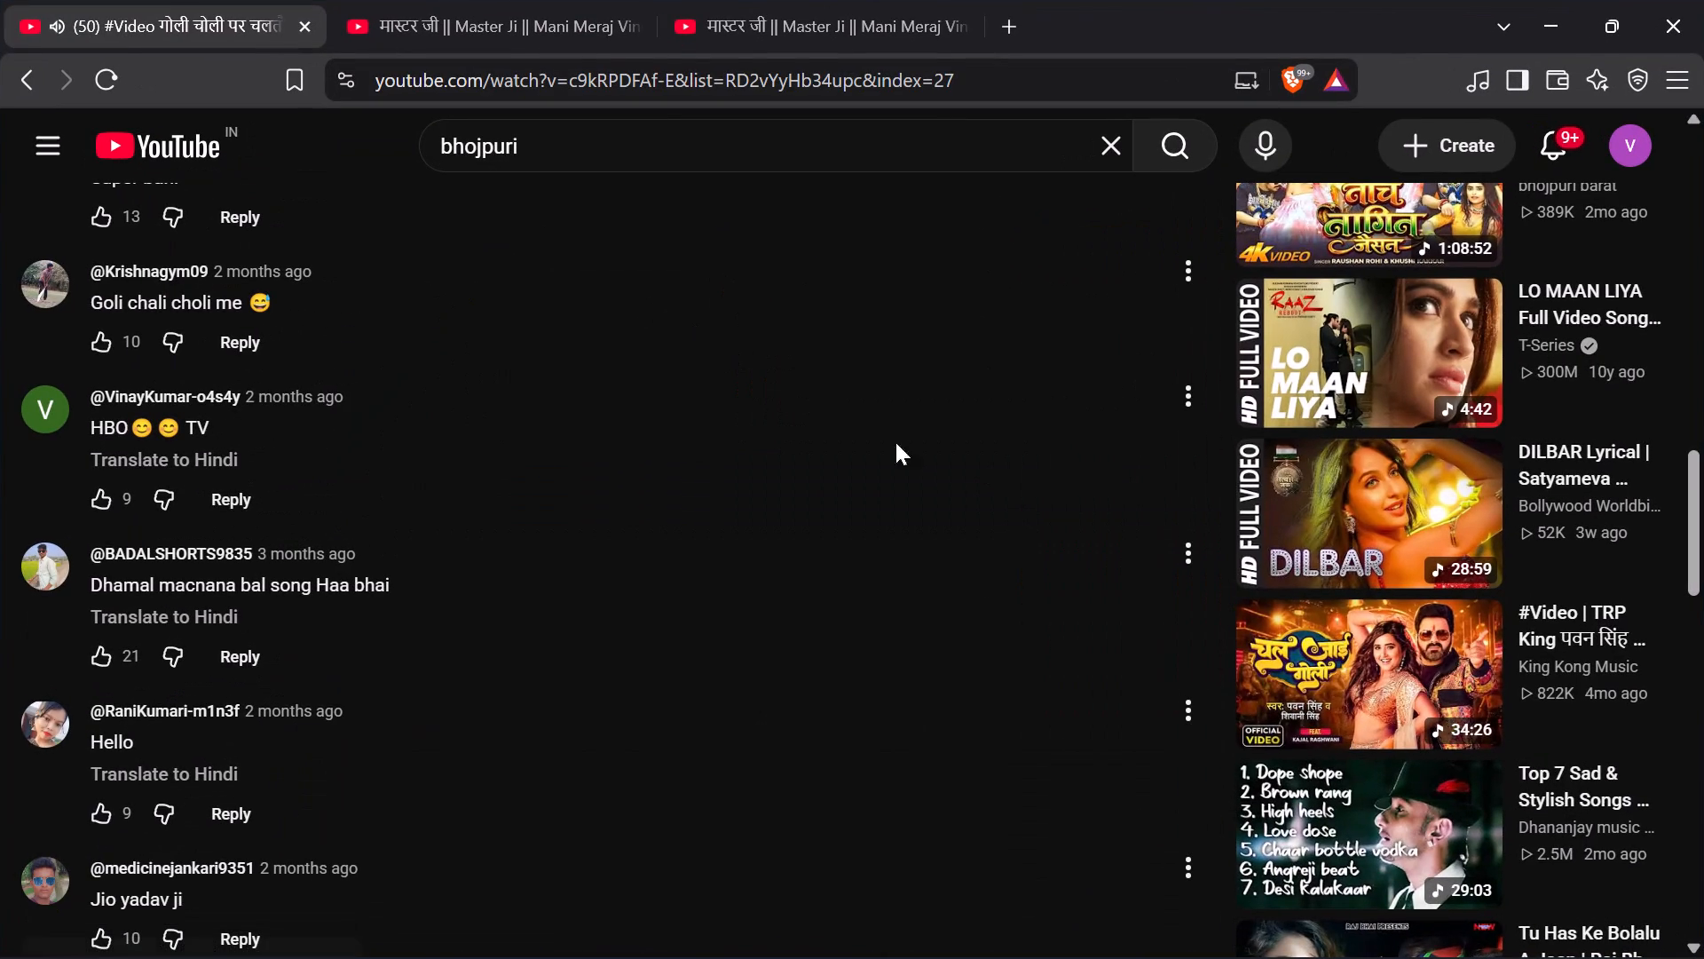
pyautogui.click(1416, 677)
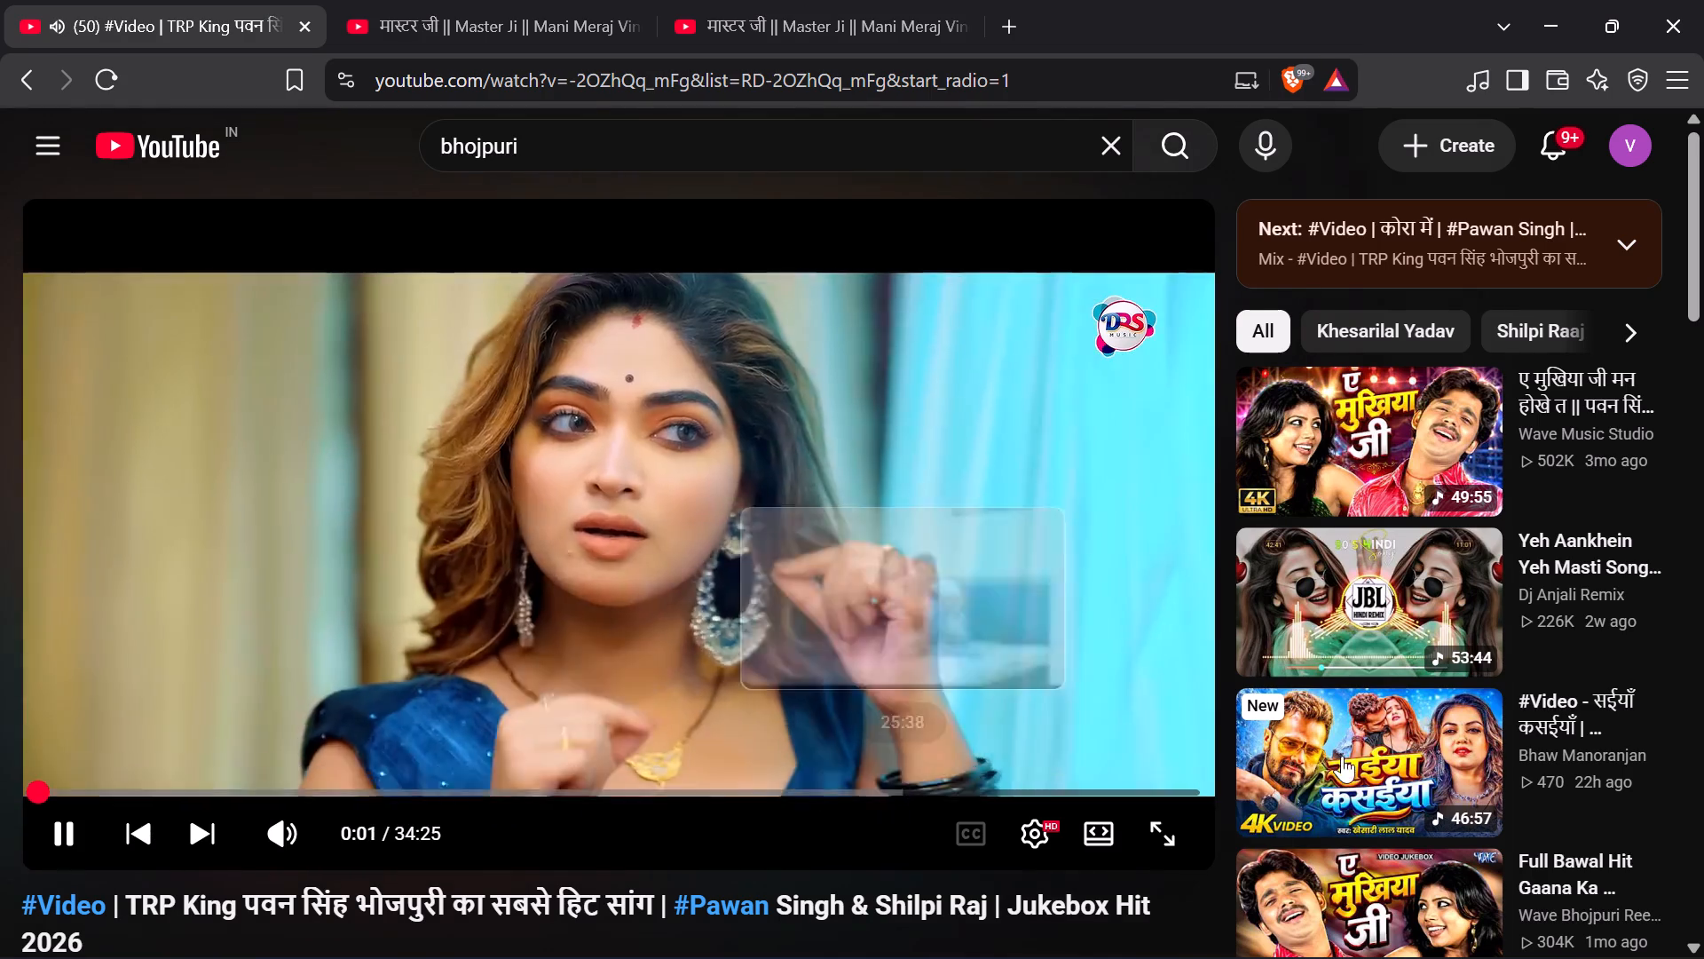
# Play the recommended video "Full Bawal Hit Gaana Ka JukeBox".
pyautogui.scroll(-2, 1364, 764)
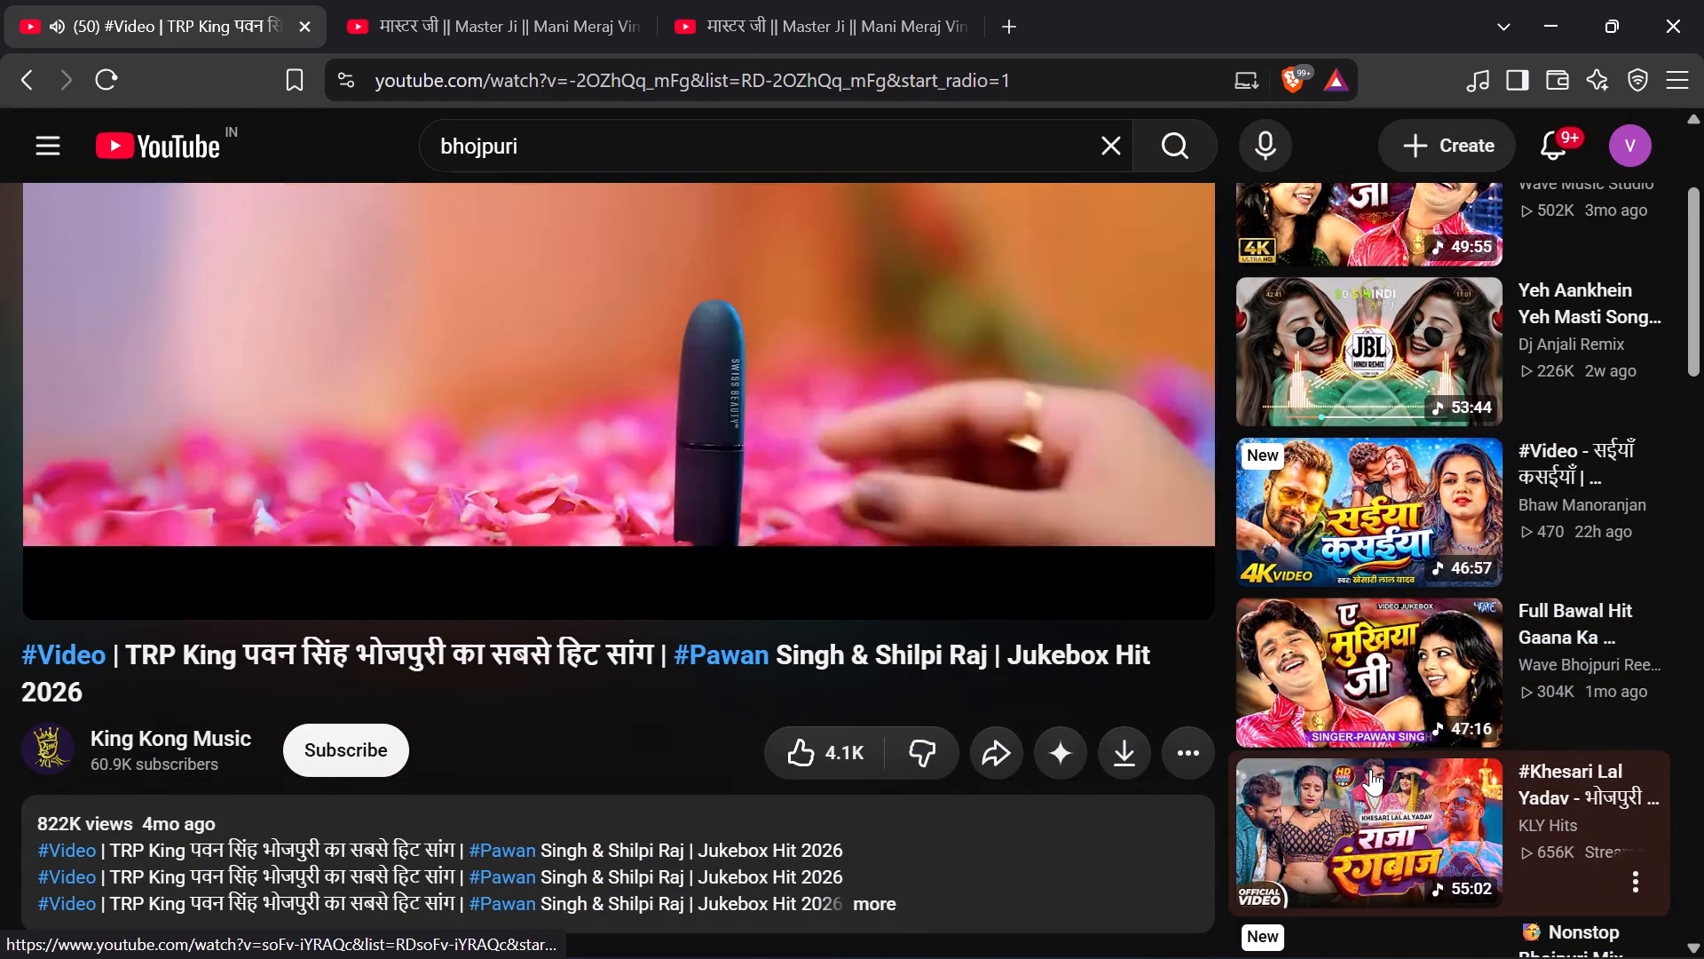
pyautogui.click(1327, 662)
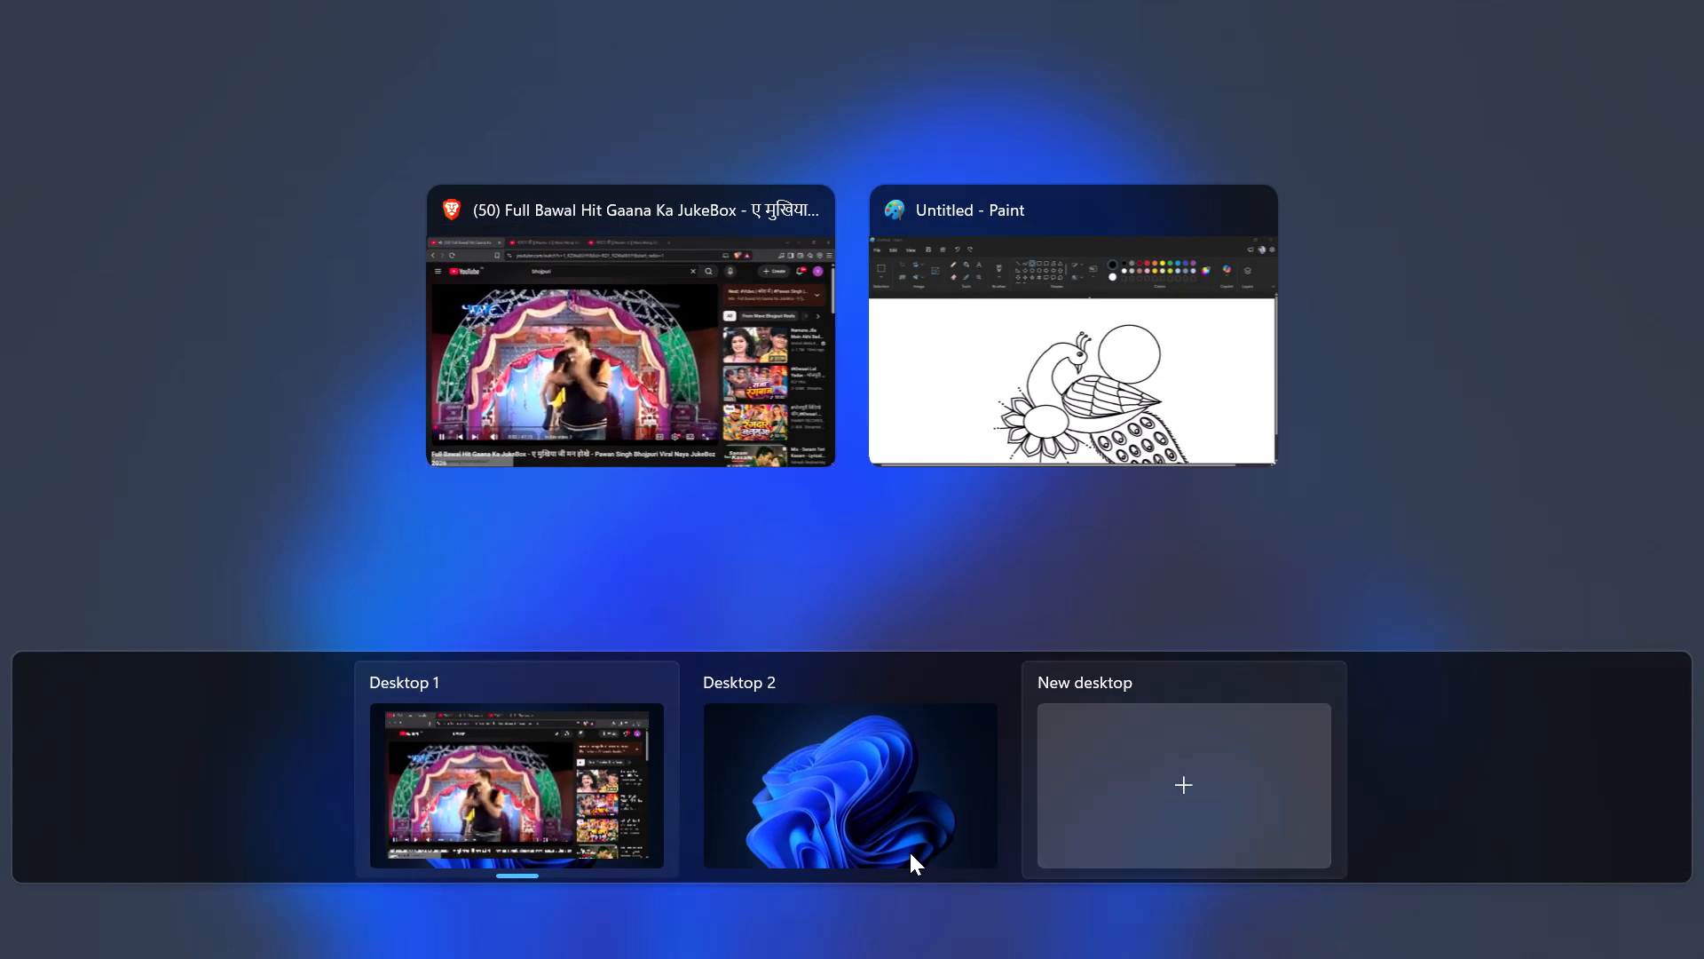
# Switch to Paint, view the peacock drawing in full screen and return to the editing view.
pyautogui.click(1144, 413)
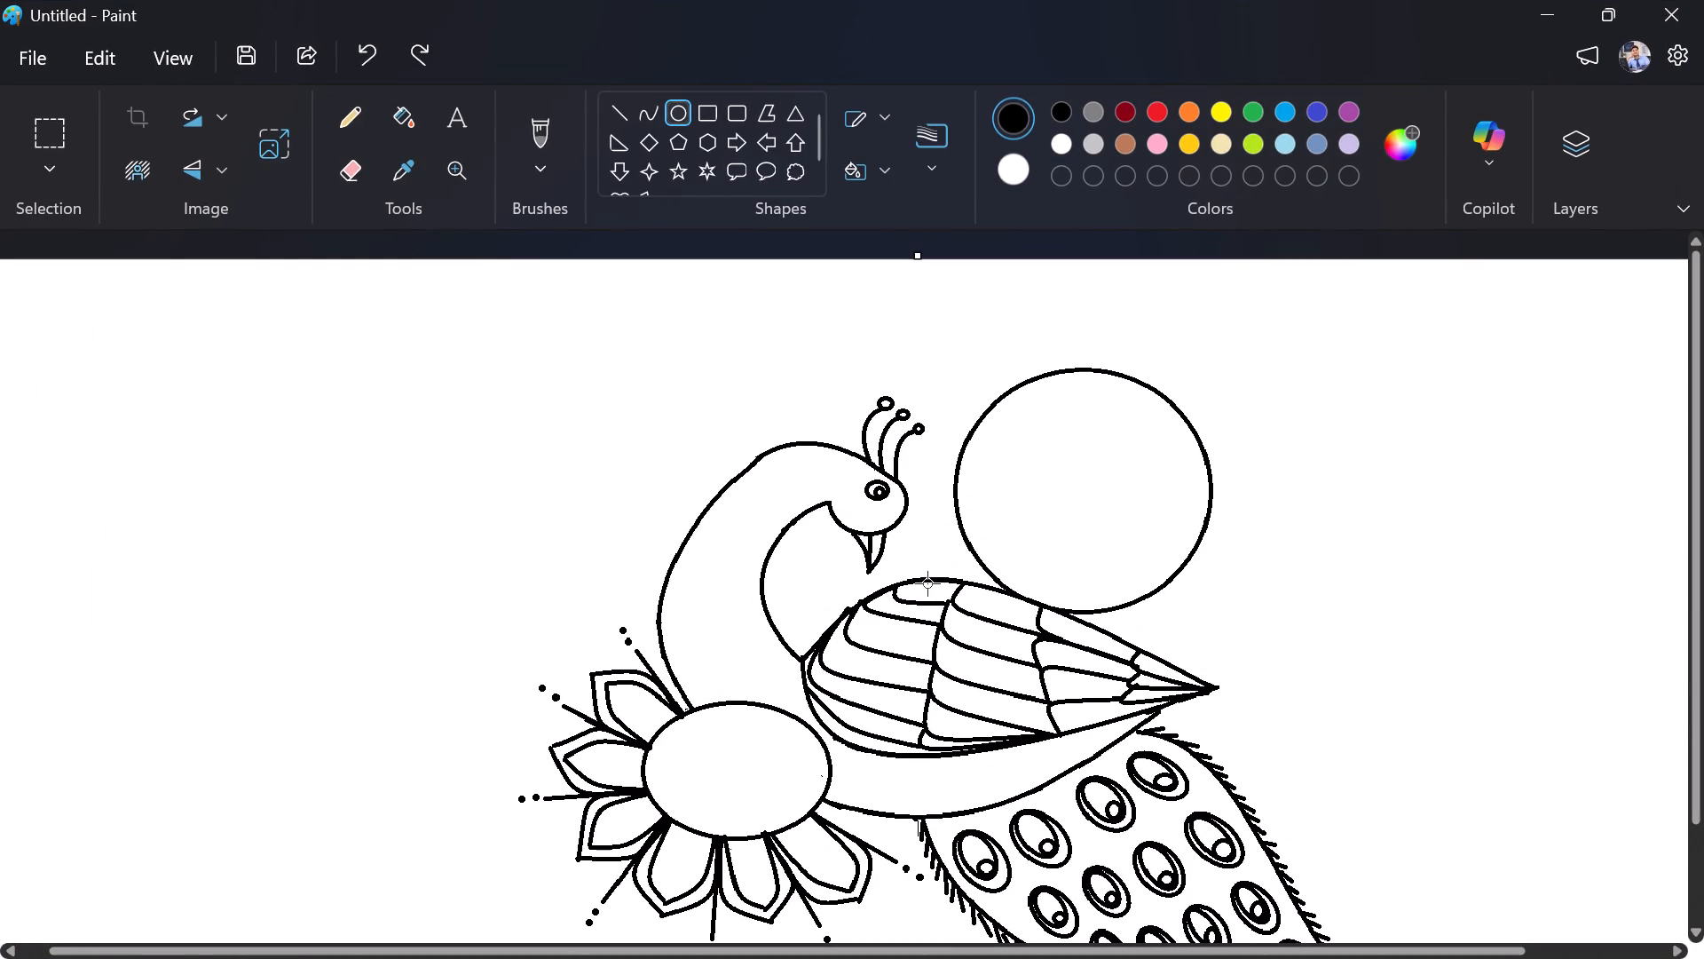
pyautogui.click(182, 59)
pyautogui.click(173, 347)
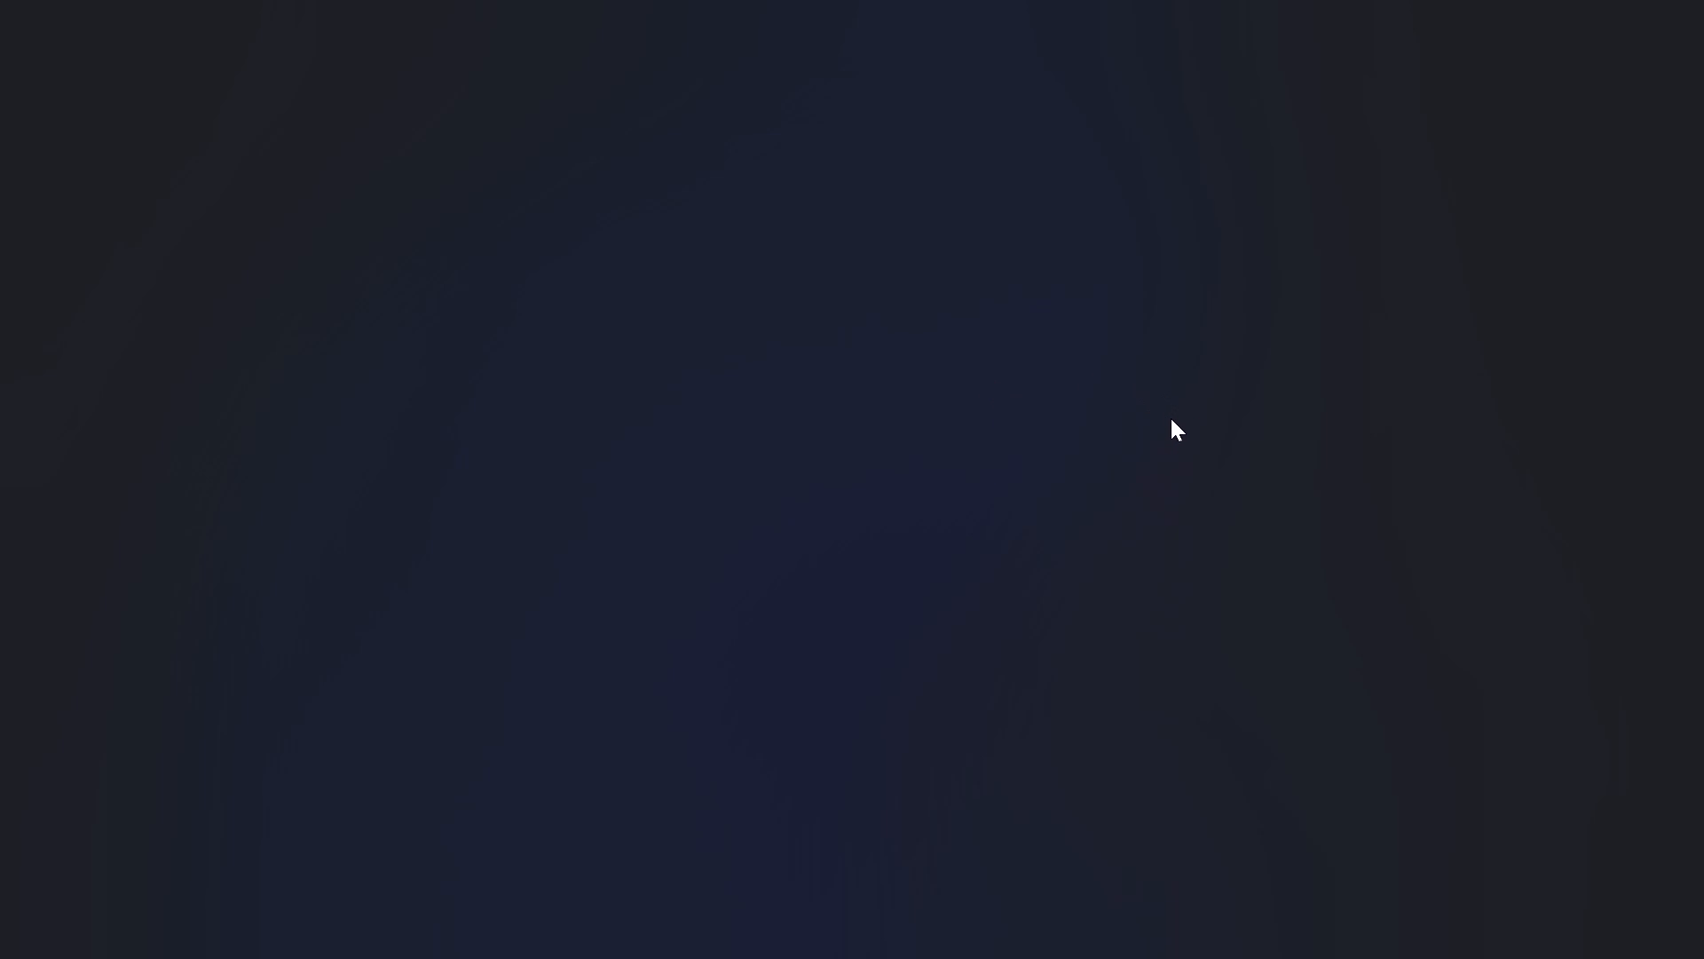
pyautogui.click(1213, 392)
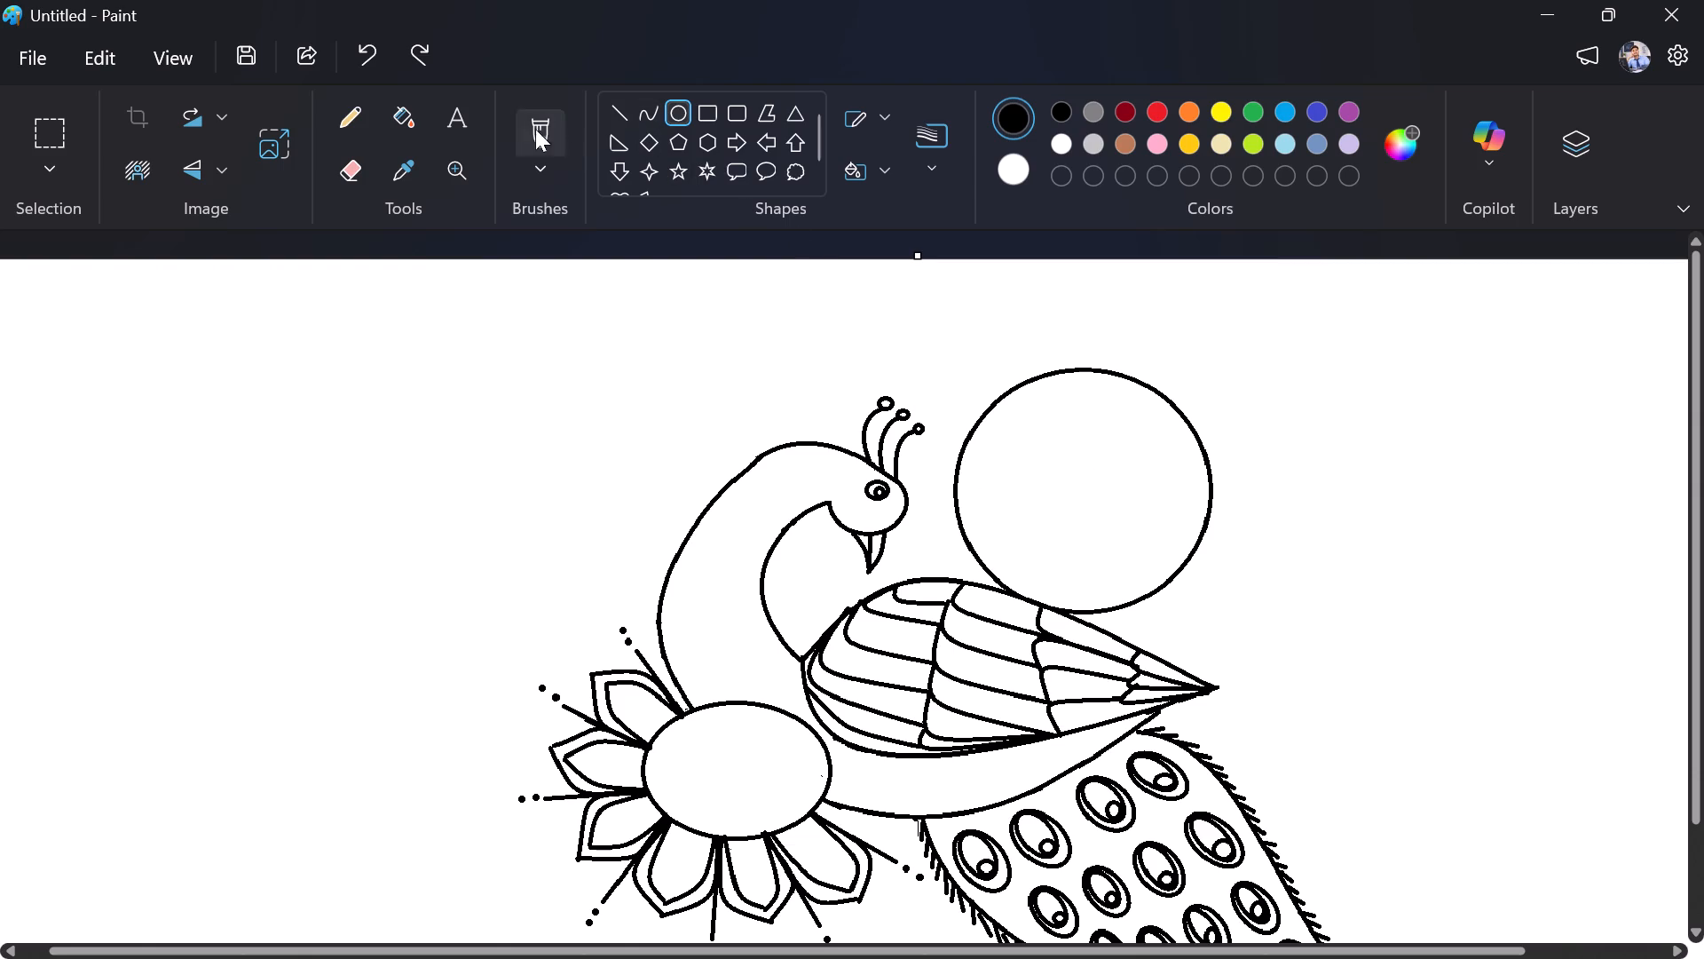
# Undo the large circle above the peacock's wing.
pyautogui.click(381, 43)
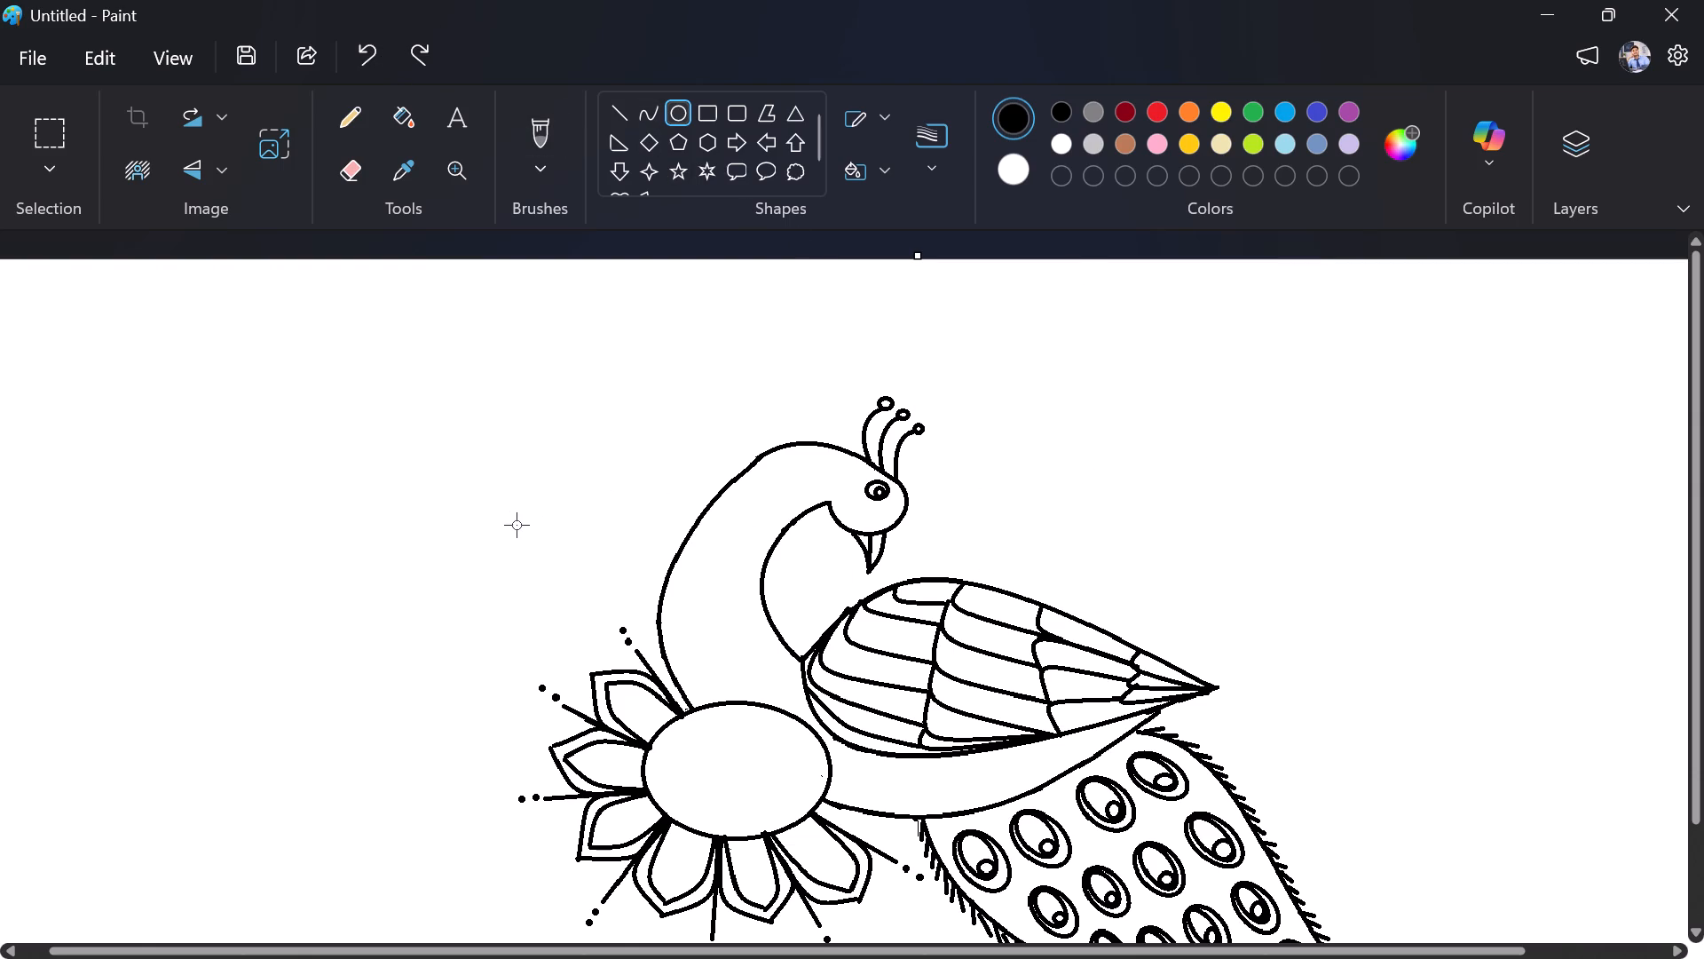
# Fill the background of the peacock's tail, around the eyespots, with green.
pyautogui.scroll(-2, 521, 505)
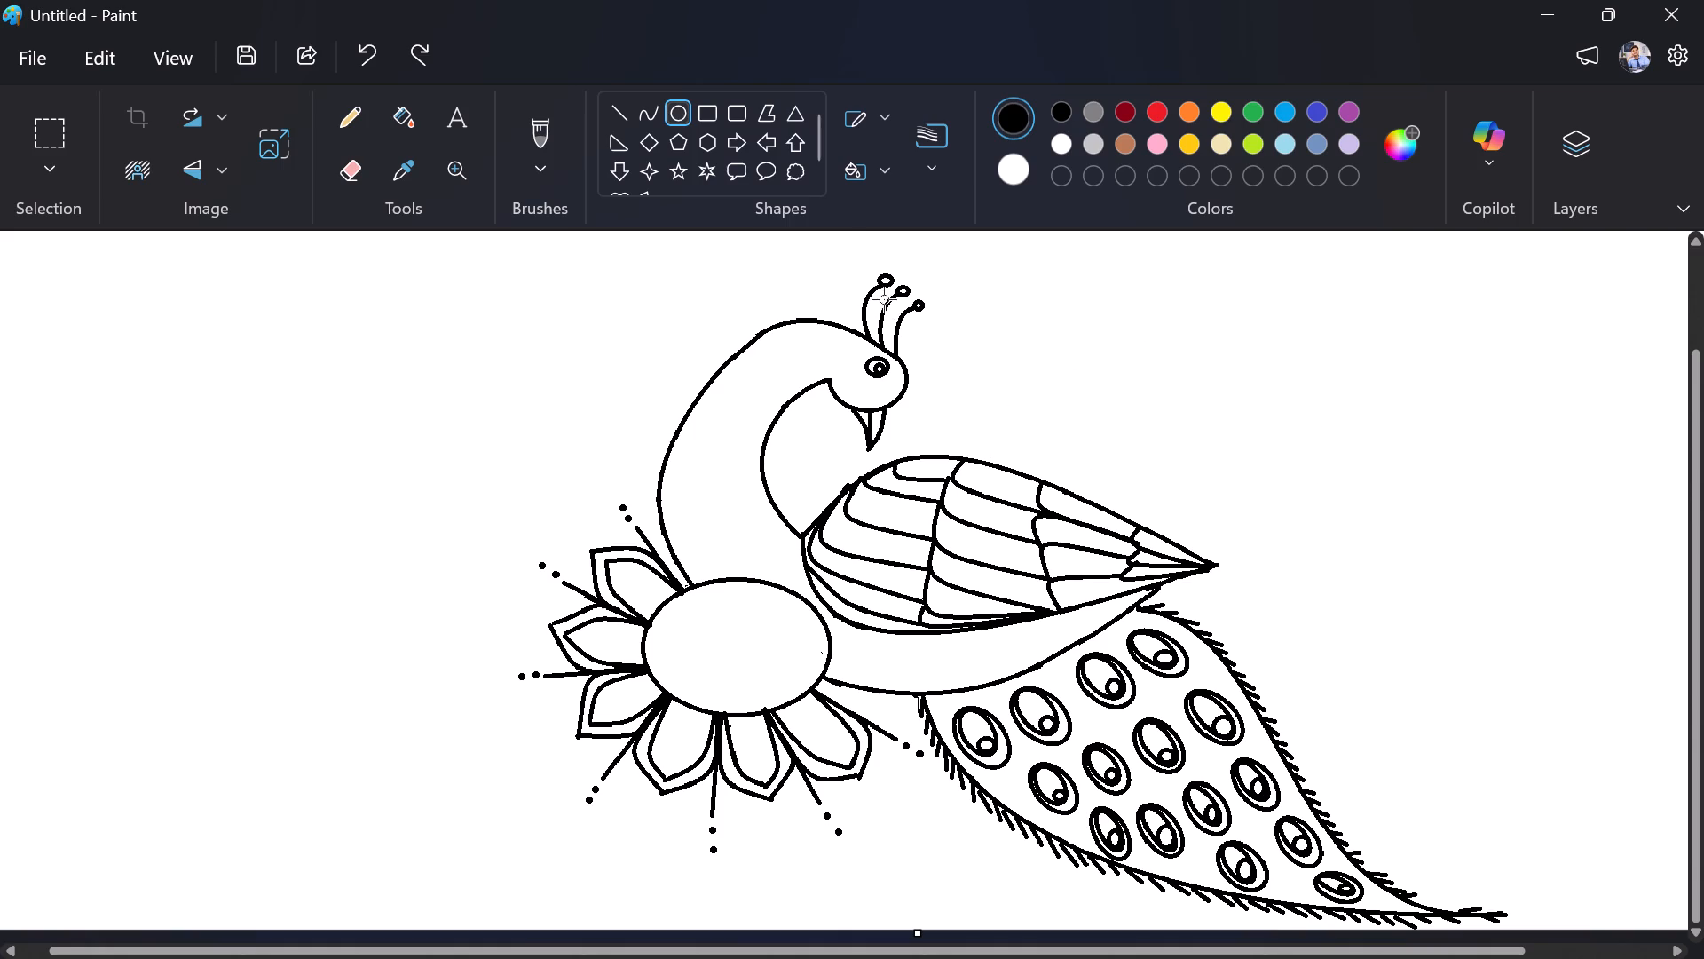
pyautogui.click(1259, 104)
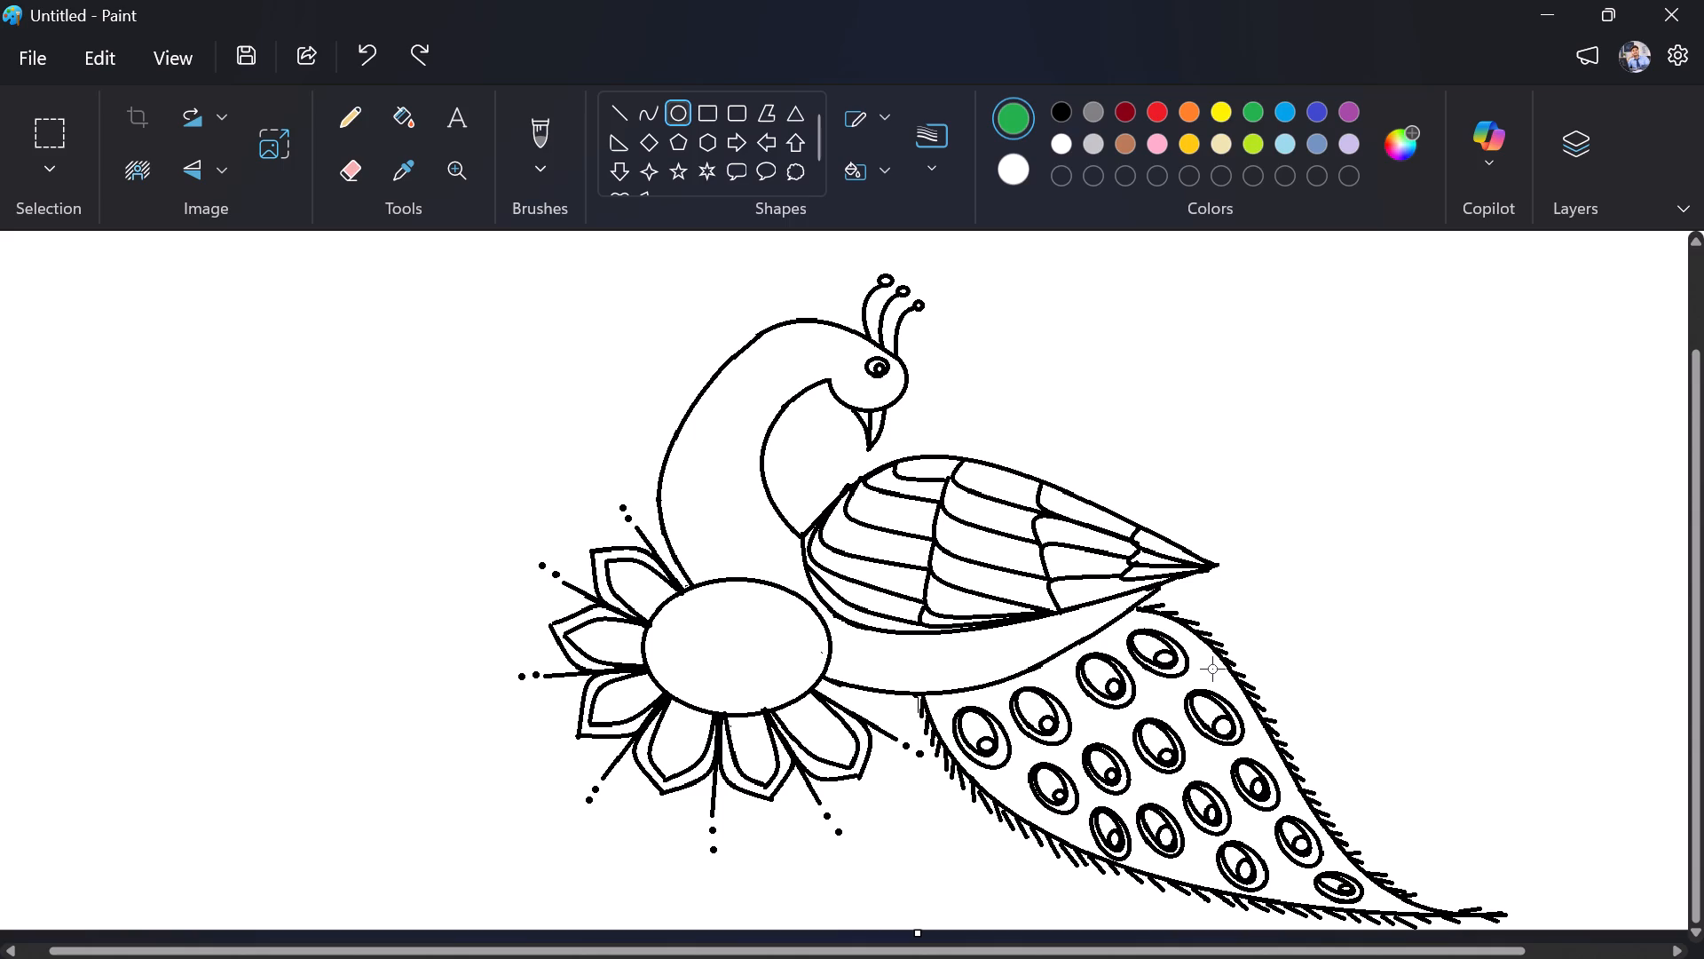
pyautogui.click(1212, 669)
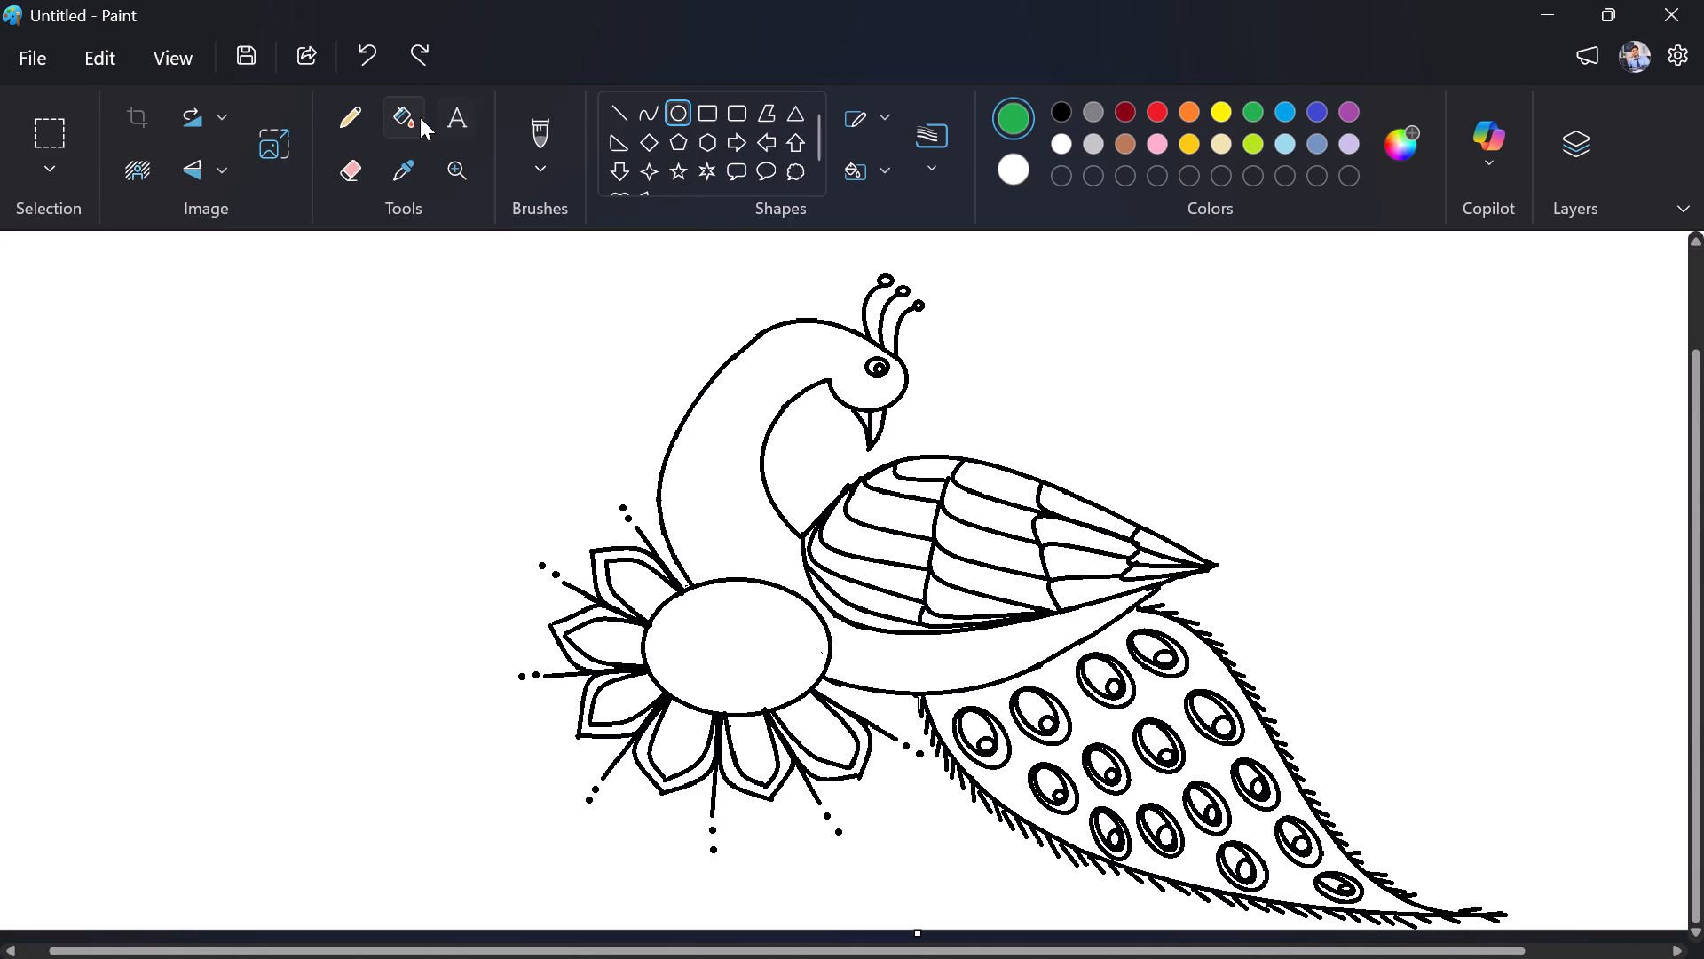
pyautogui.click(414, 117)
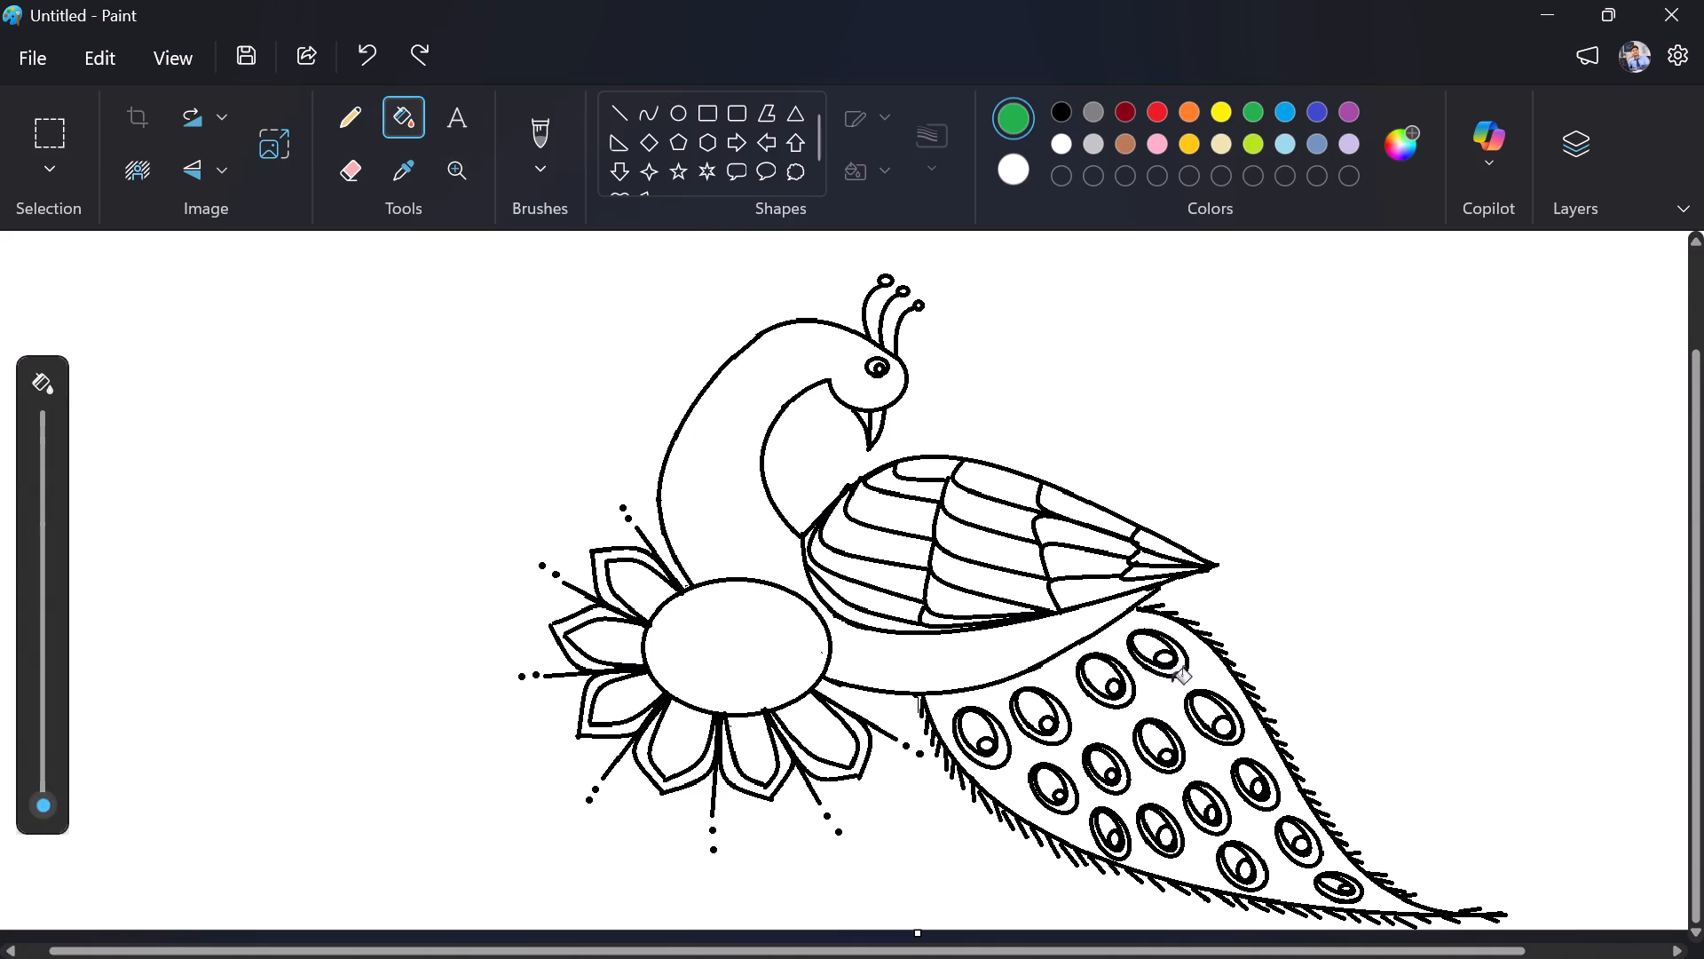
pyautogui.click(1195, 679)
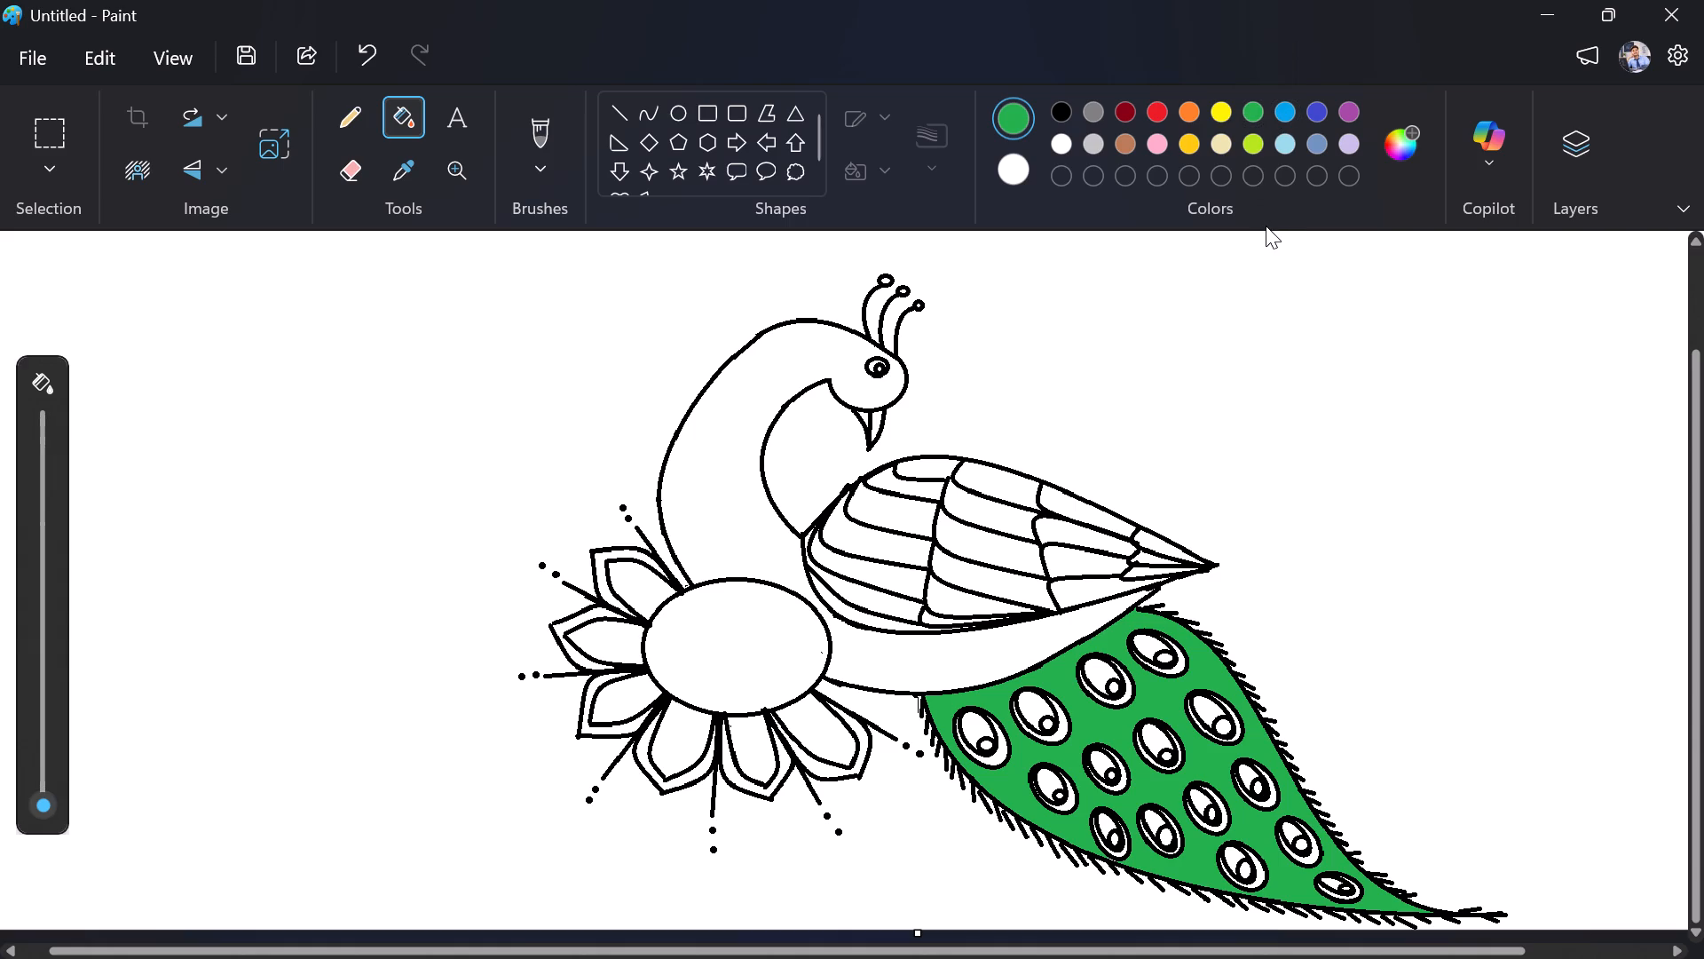
# Fill the background of the peacock's tail, around the eyespots, with indigo blue.
pyautogui.click(1313, 111)
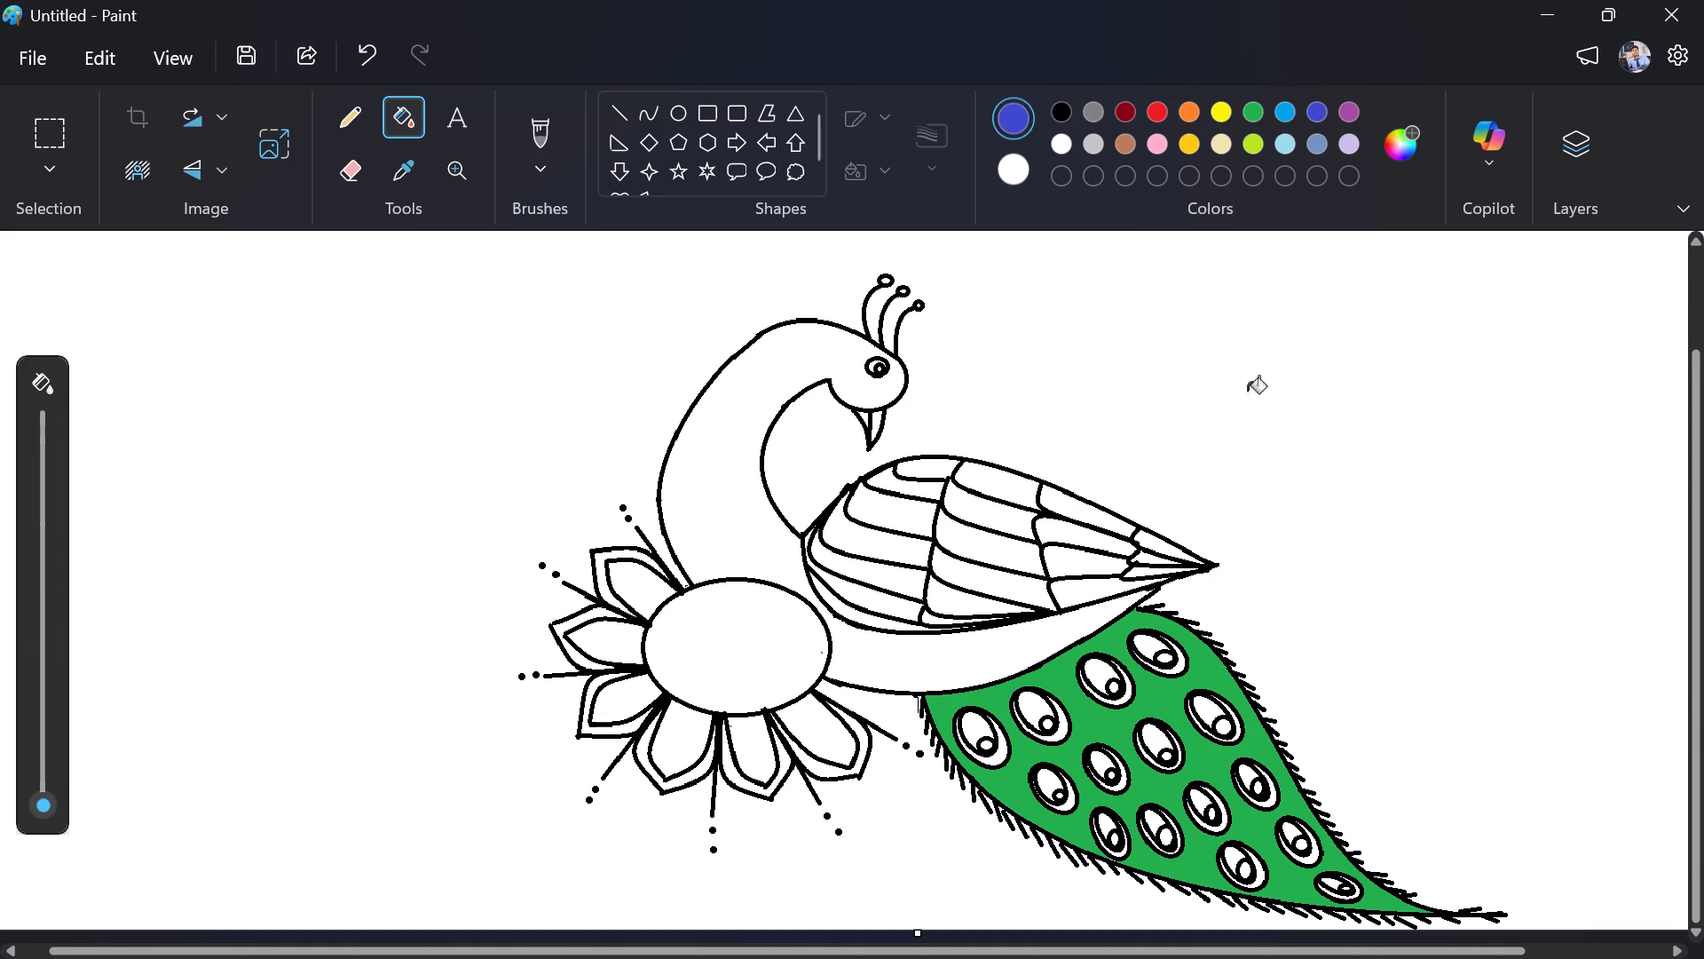
pyautogui.click(1205, 662)
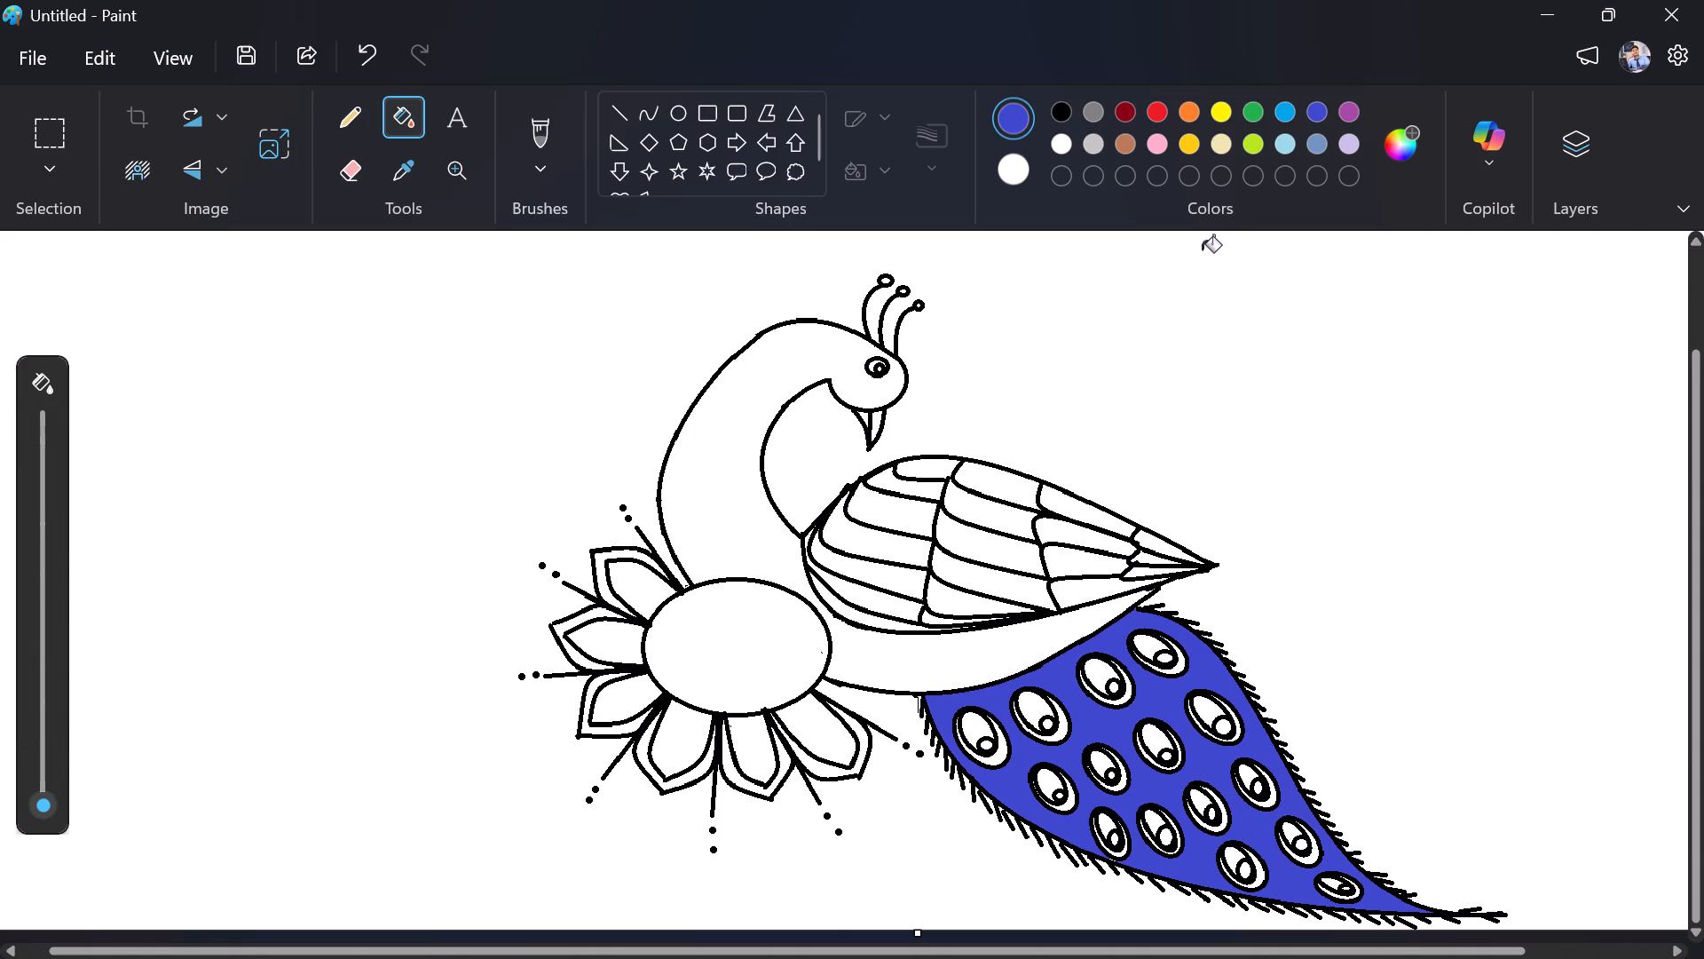
# Fill the outer rings of ten tail eyespots with green: the upper row, those along the outer edge to the tip, and two inner ones.
pyautogui.click(1250, 116)
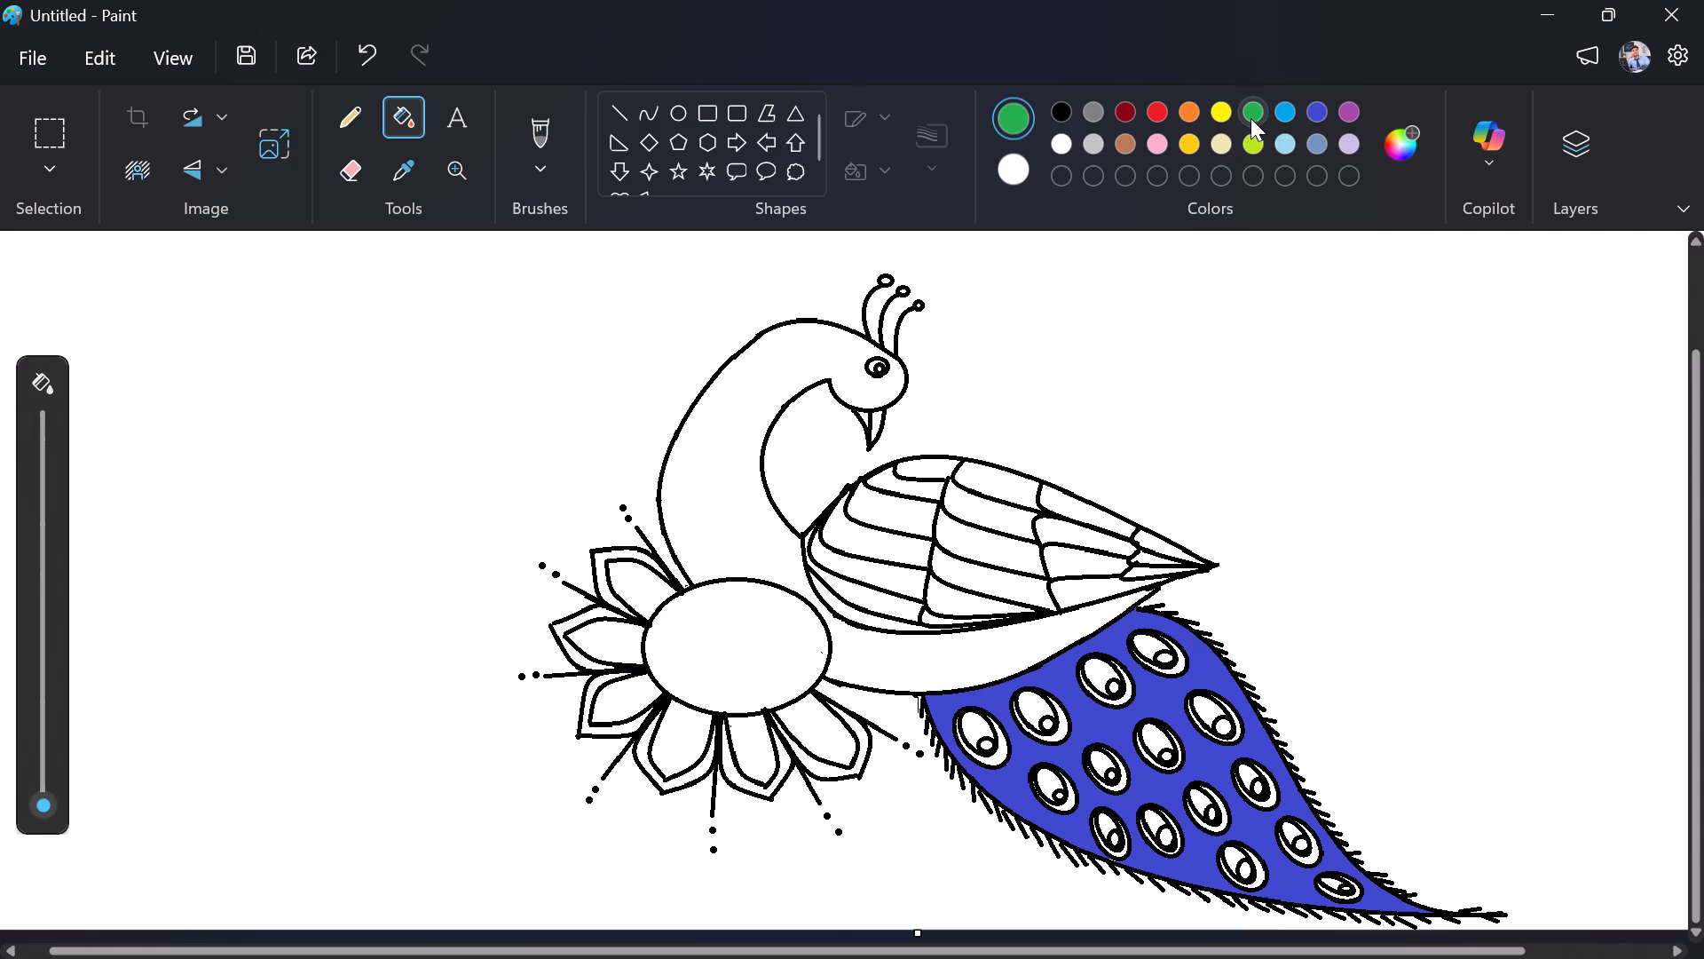
pyautogui.click(1179, 668)
pyautogui.click(1127, 694)
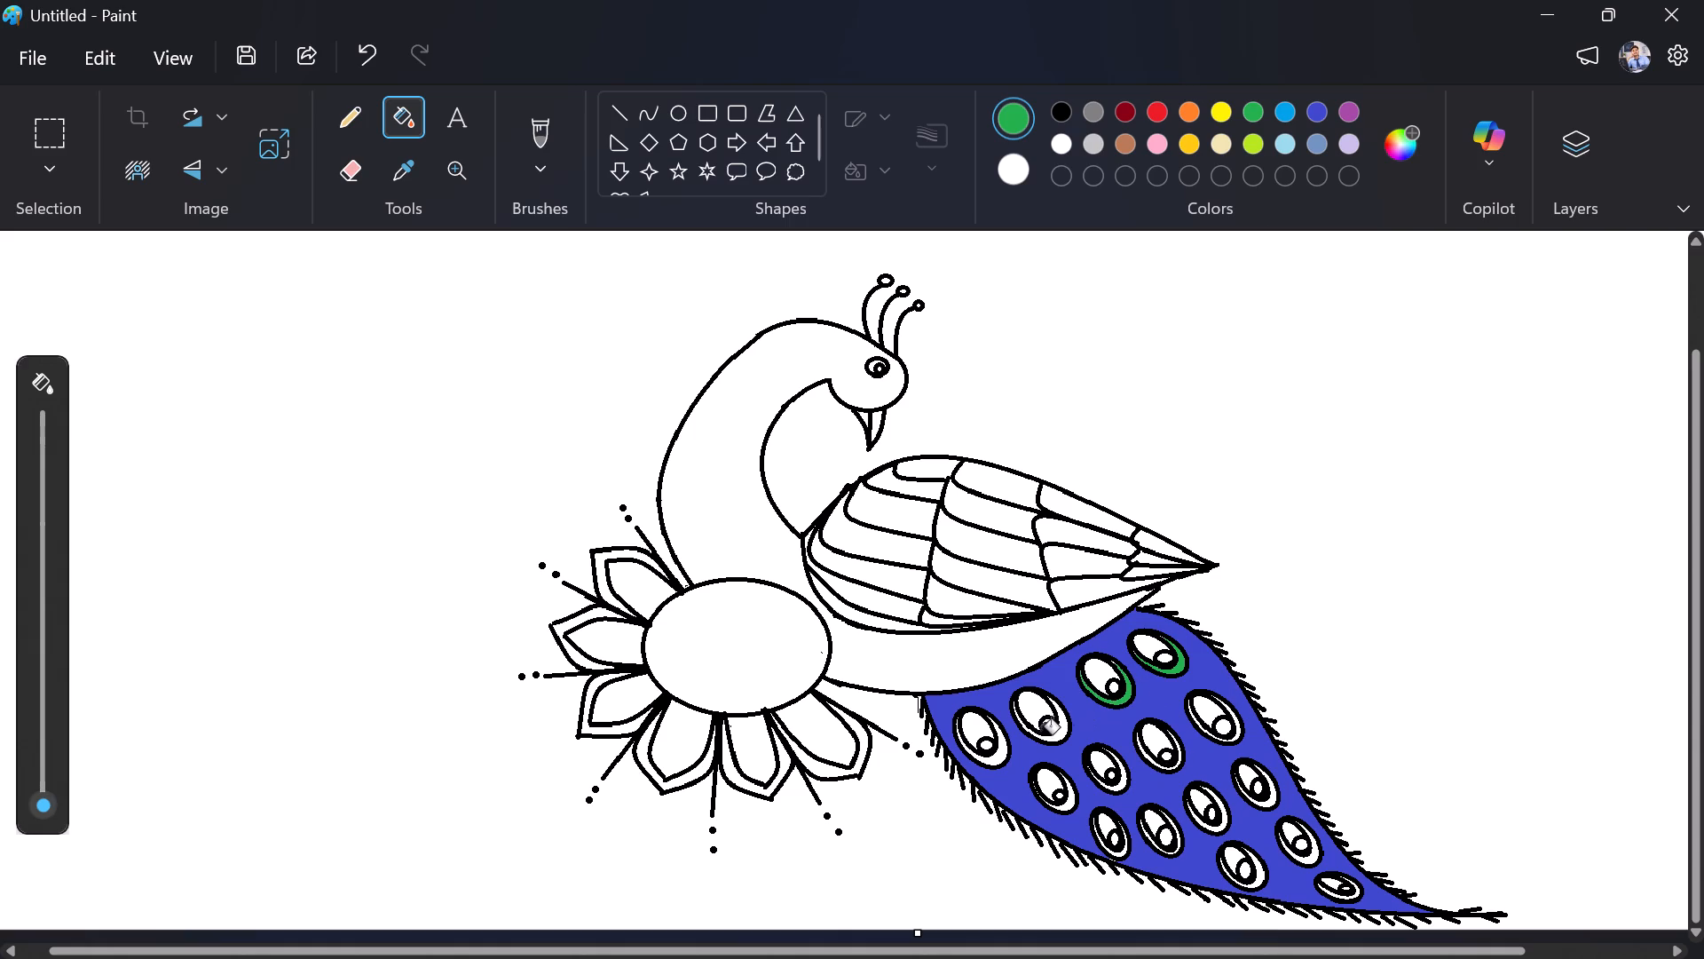
pyautogui.click(1062, 730)
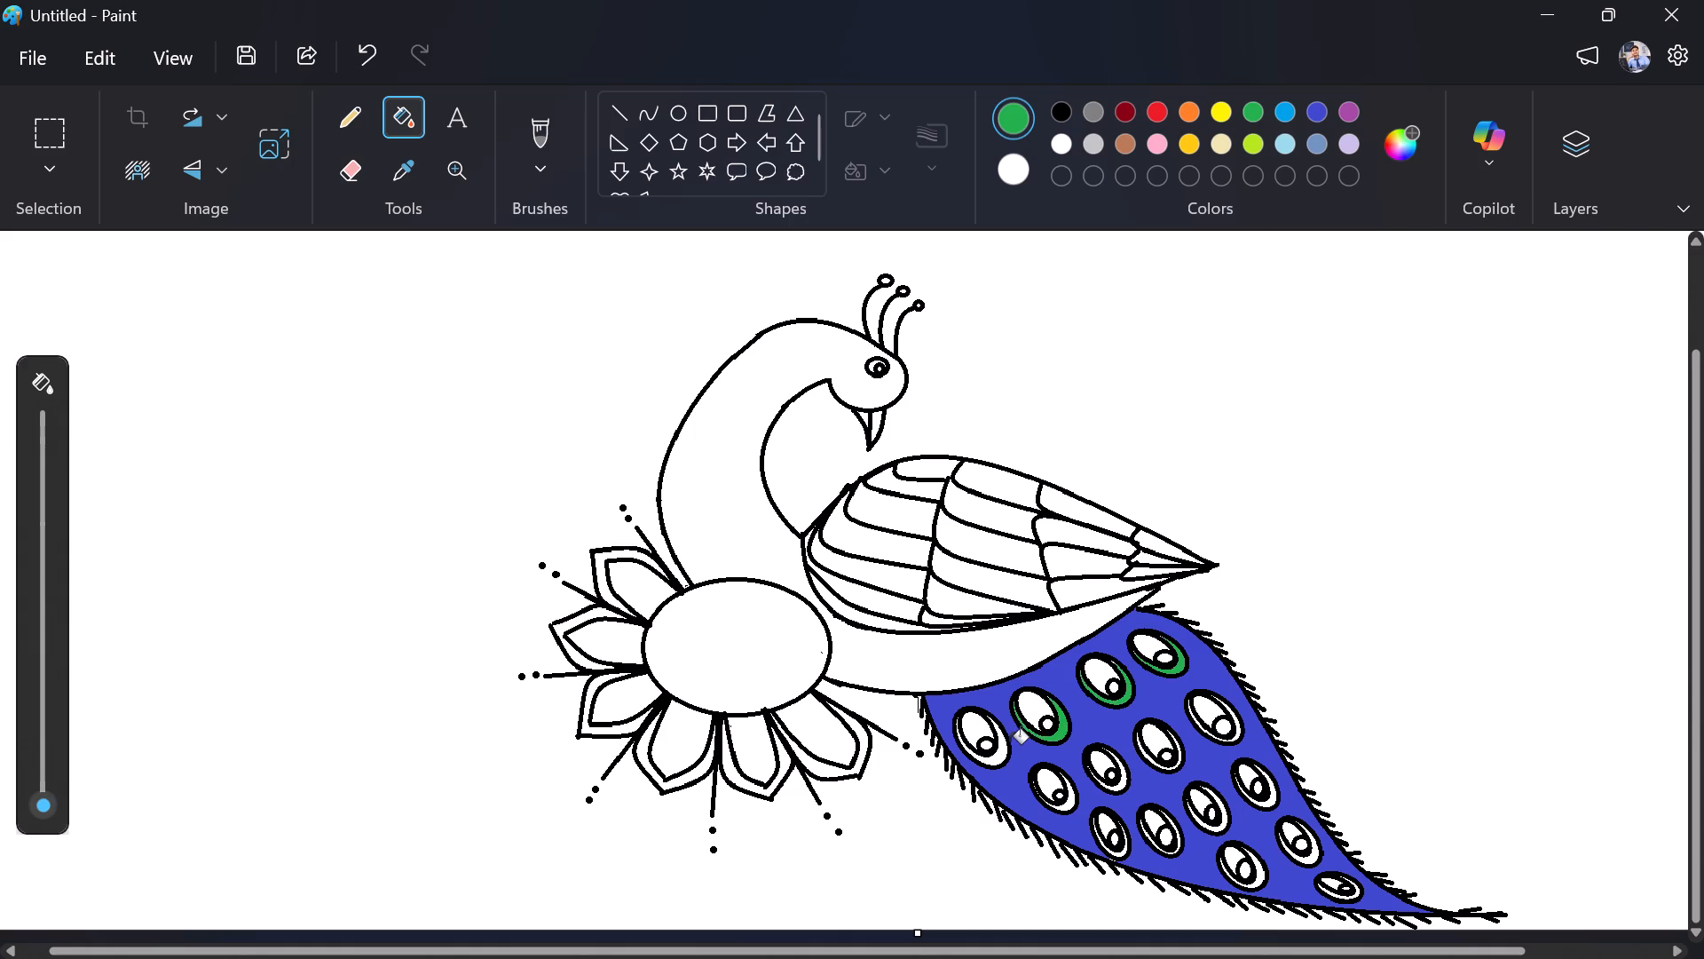
pyautogui.click(1001, 747)
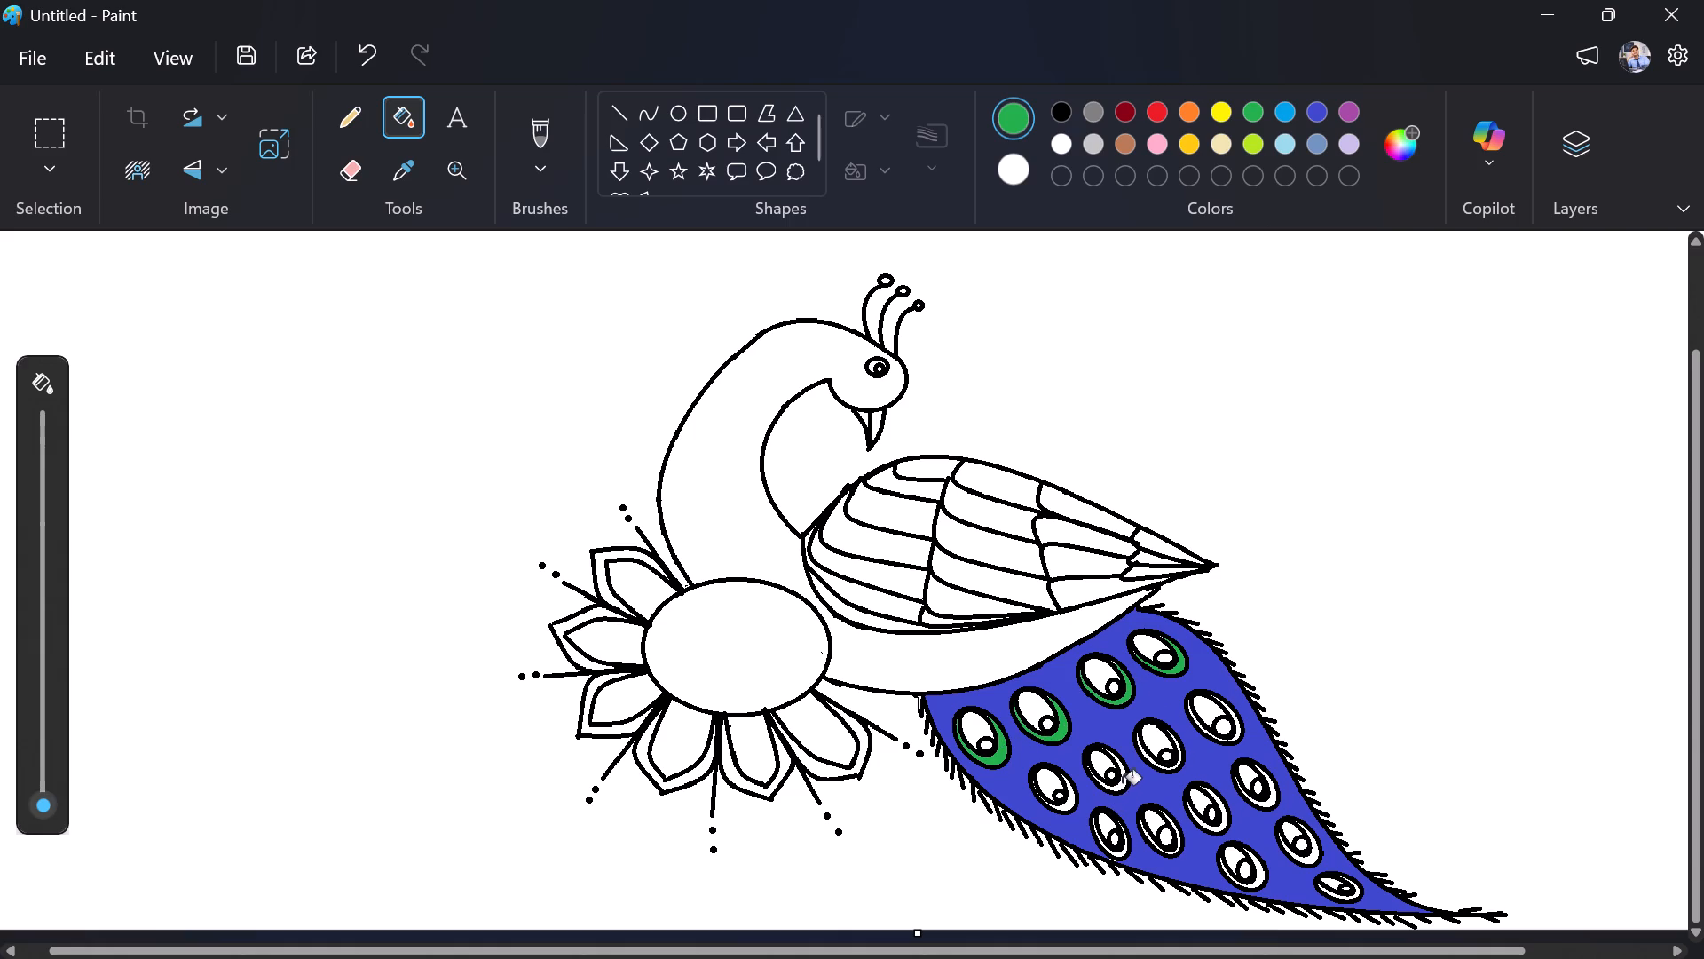
pyautogui.click(1122, 782)
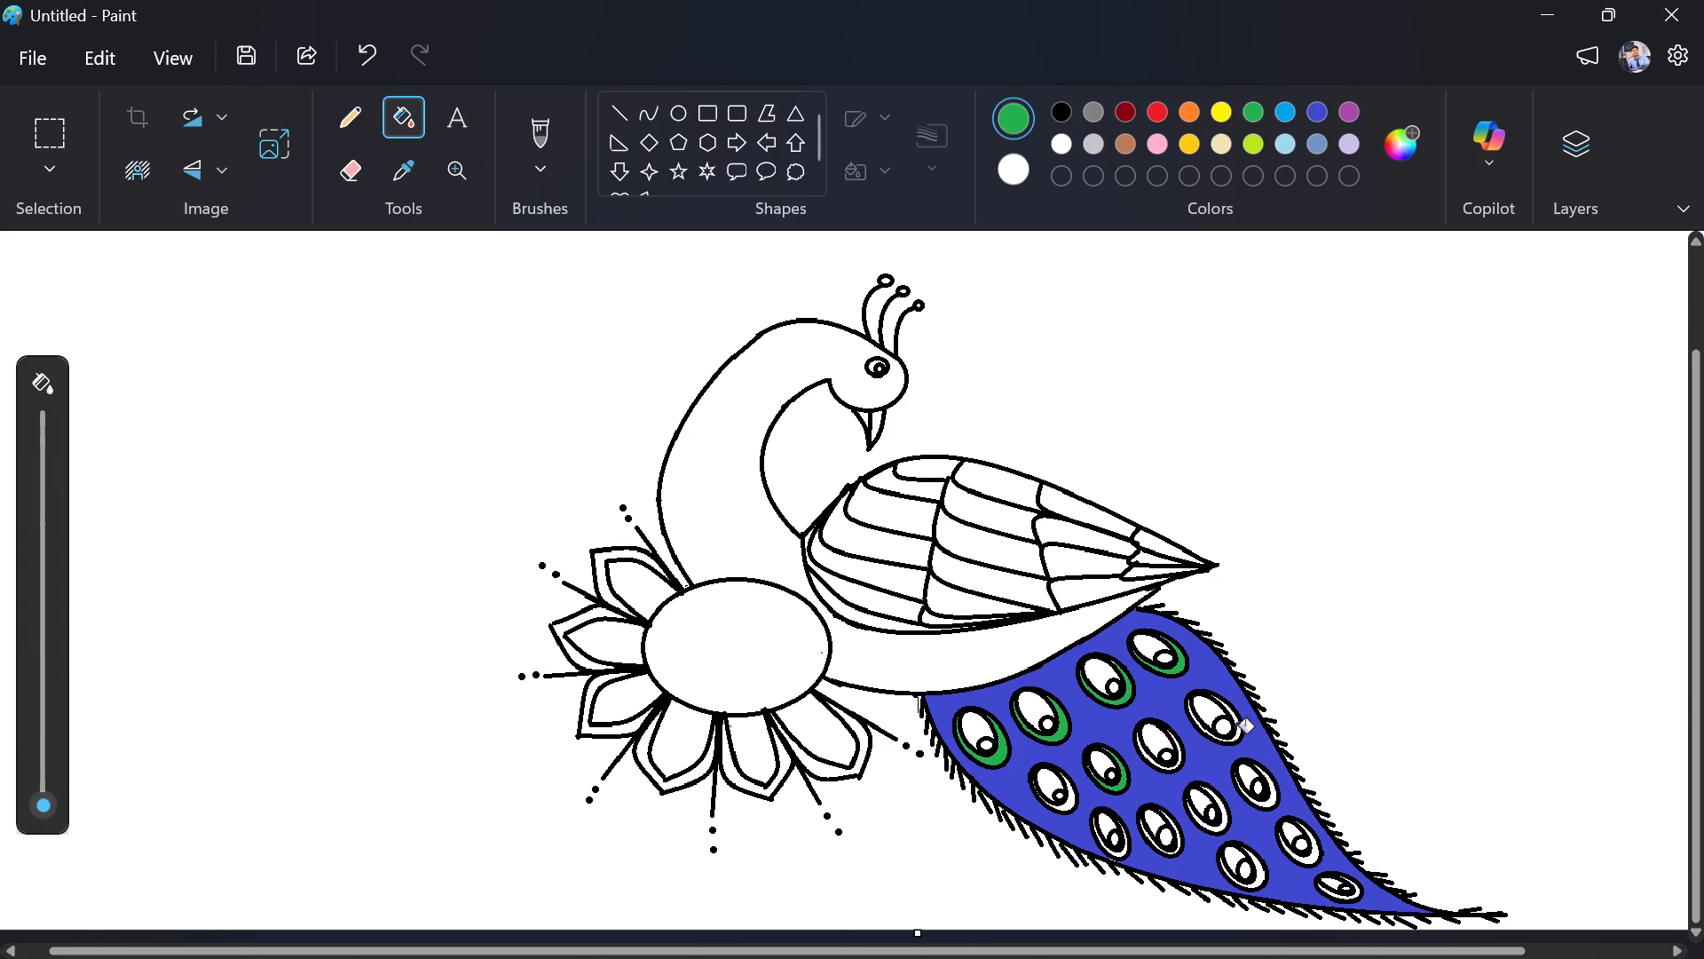
pyautogui.click(1237, 732)
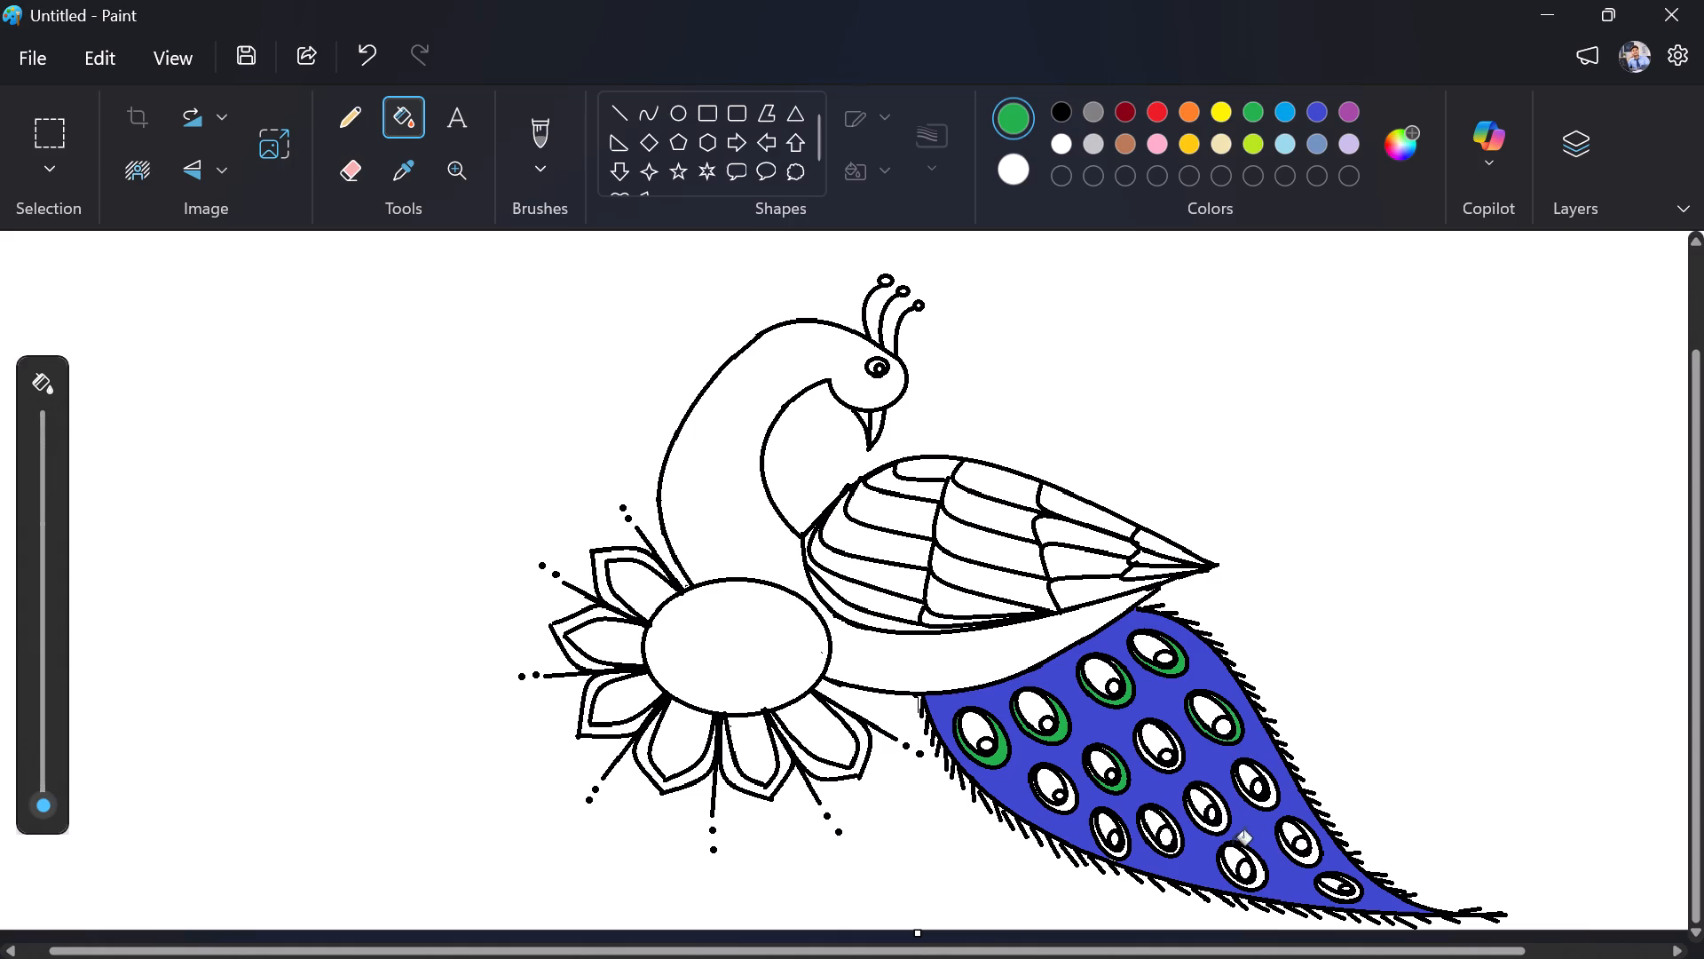
pyautogui.click(1272, 799)
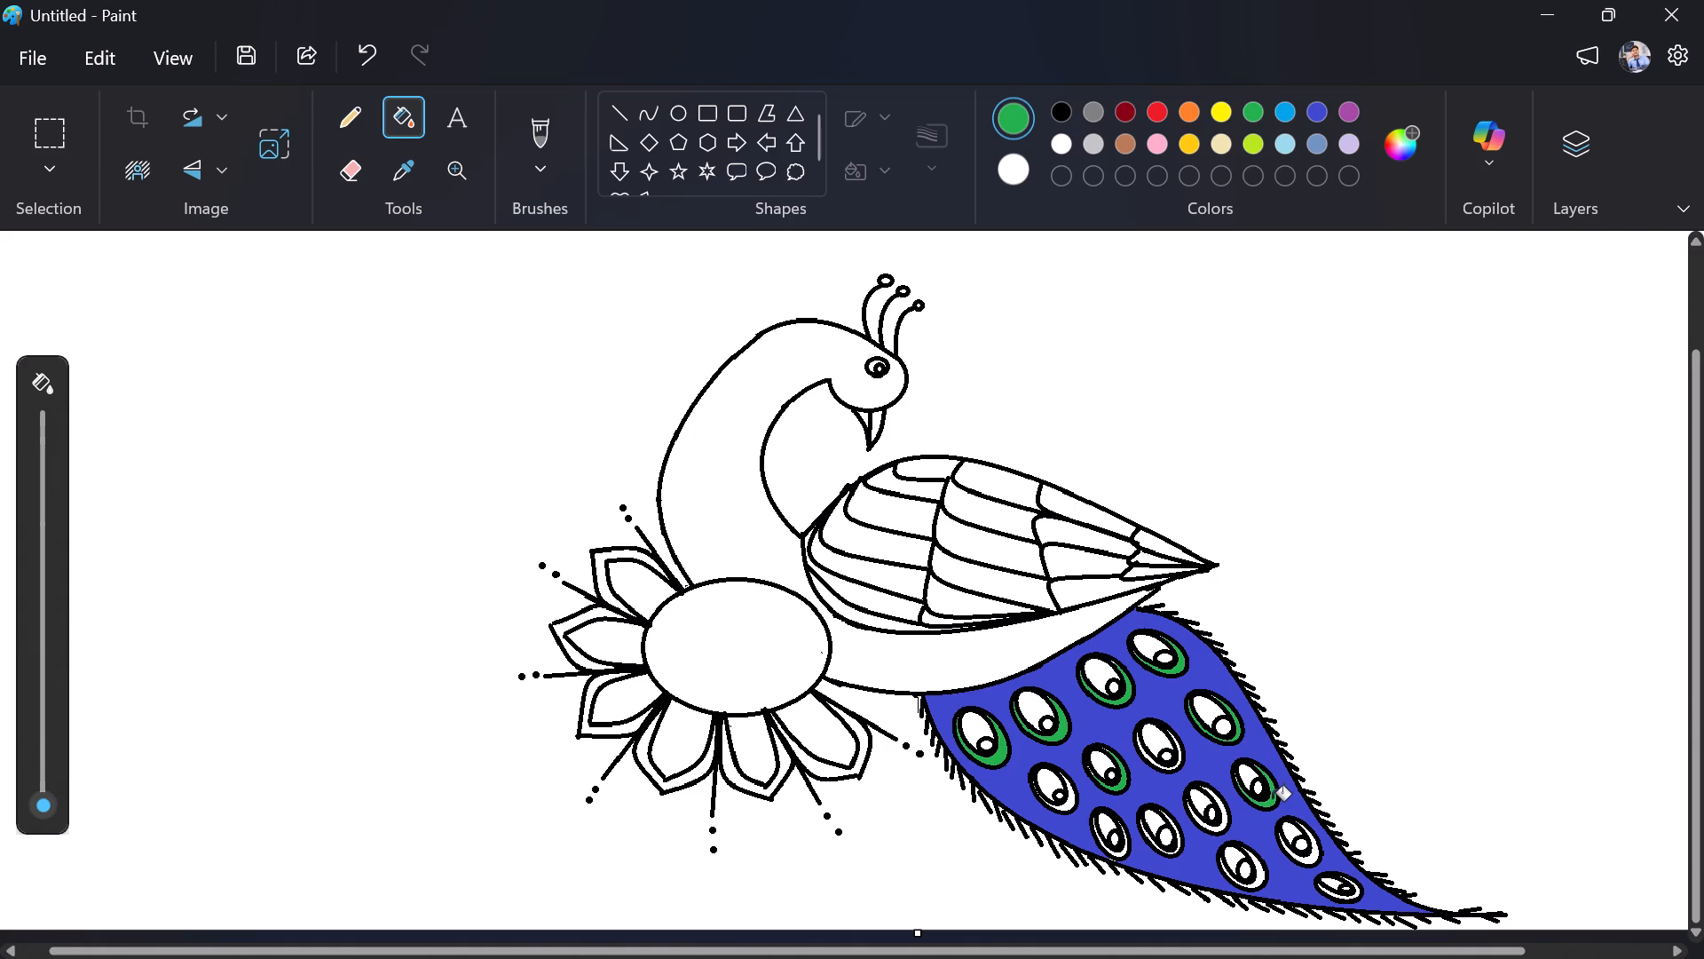
pyautogui.click(1312, 858)
pyautogui.click(1356, 894)
pyautogui.click(1258, 869)
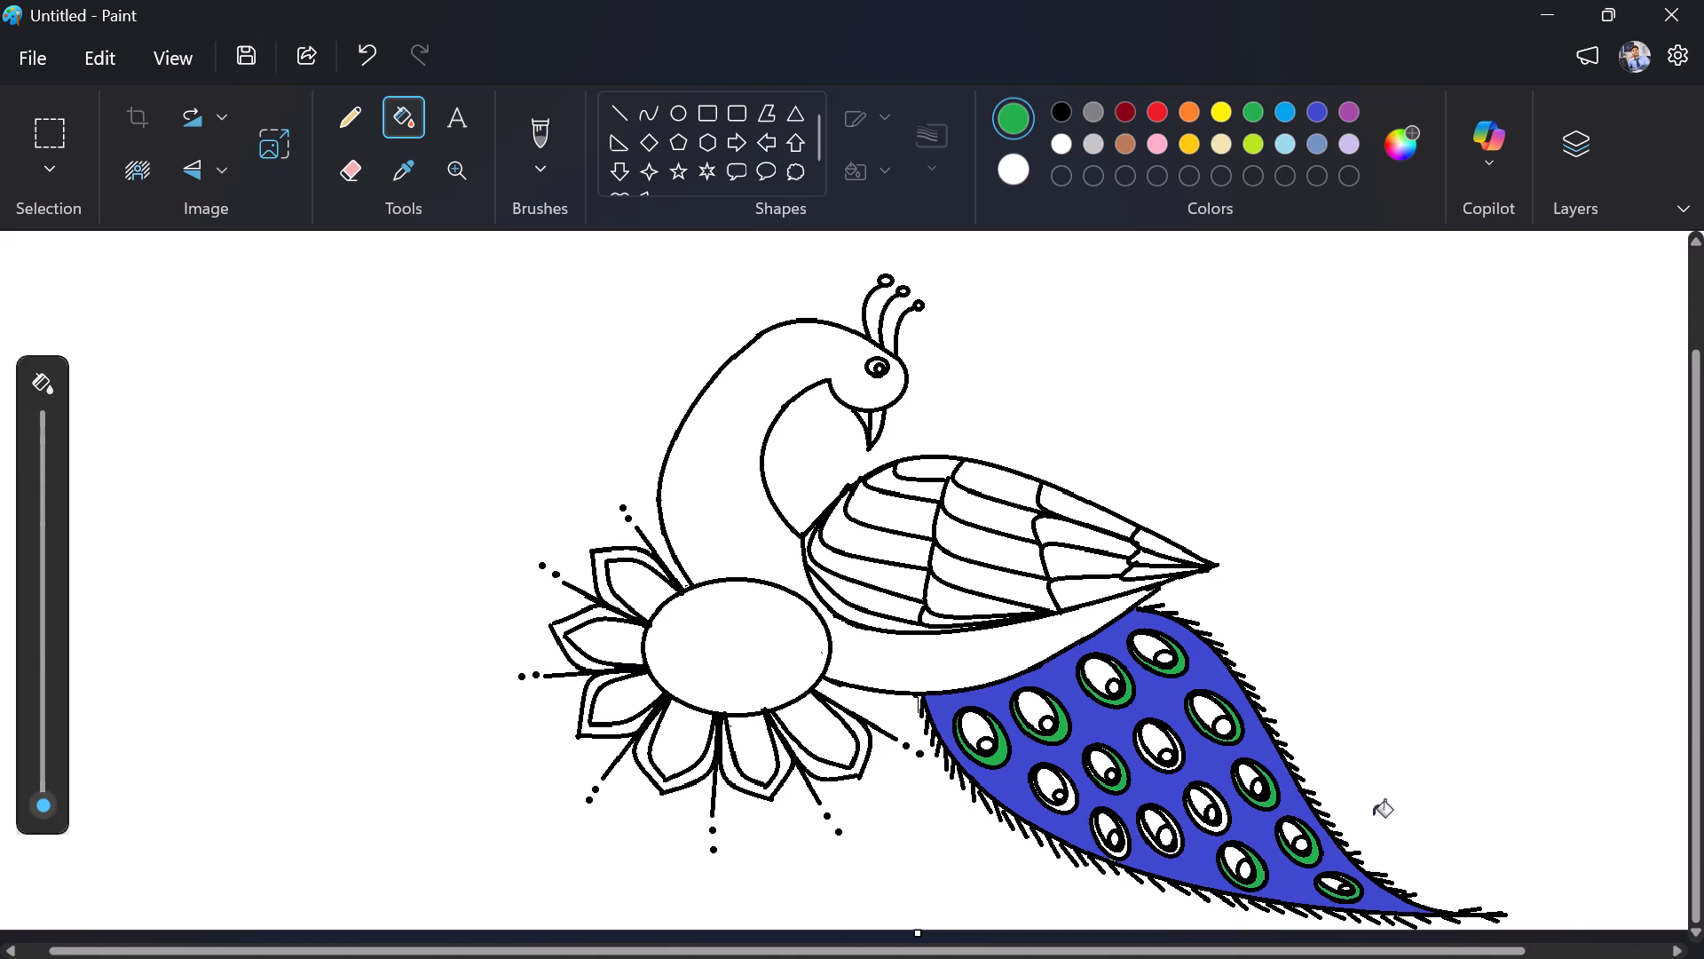
# Fill the thin outer rings of three more inner tail eyespots with green.
pyautogui.keyDown('ctrl'); pyautogui.scroll(5, 1356, 821); pyautogui.keyUp('ctrl')
pyautogui.scroll(-1, 1355, 820)
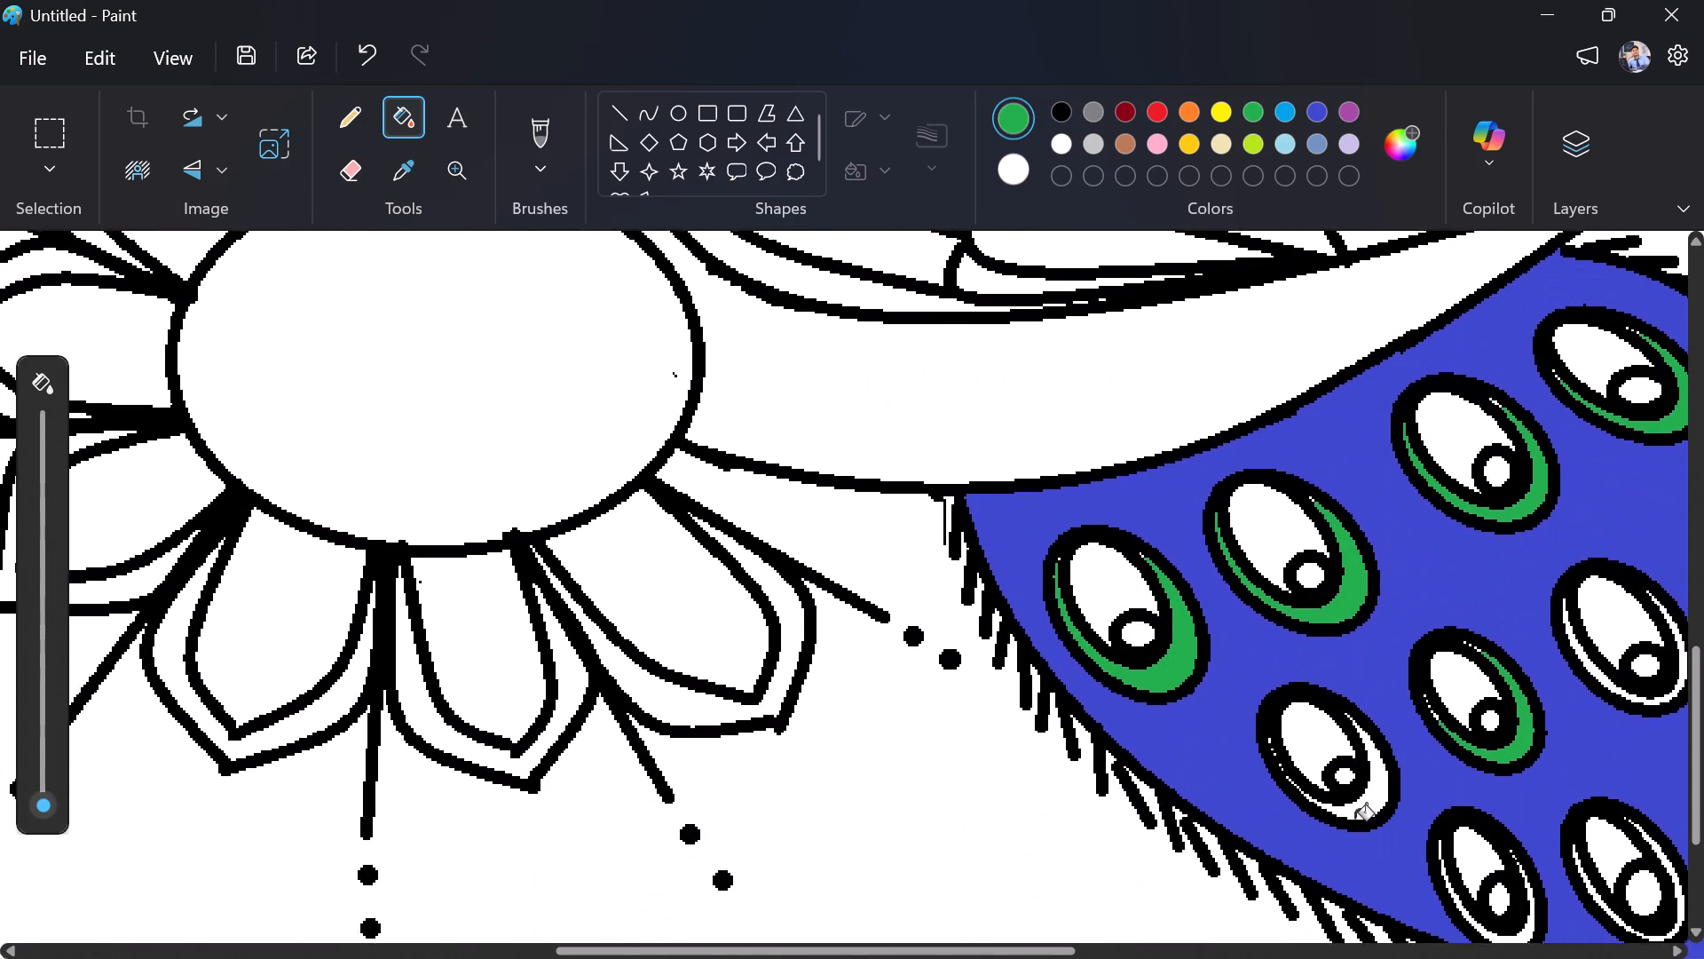
pyautogui.click(1371, 796)
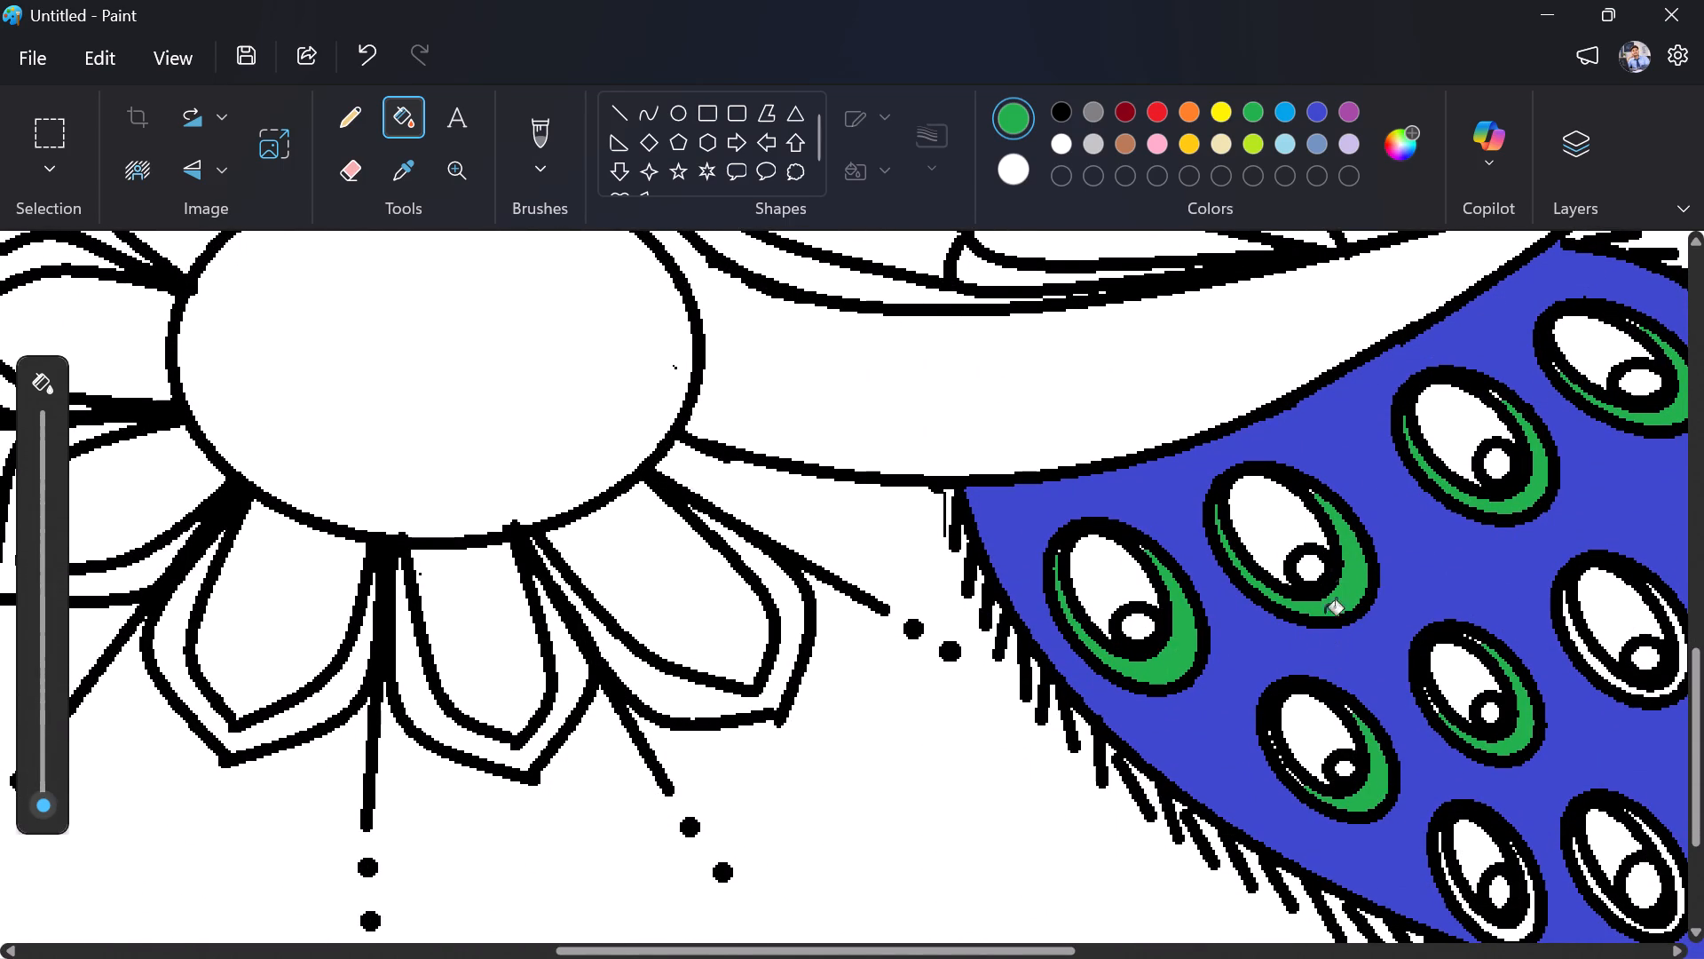
pyautogui.click(1684, 663)
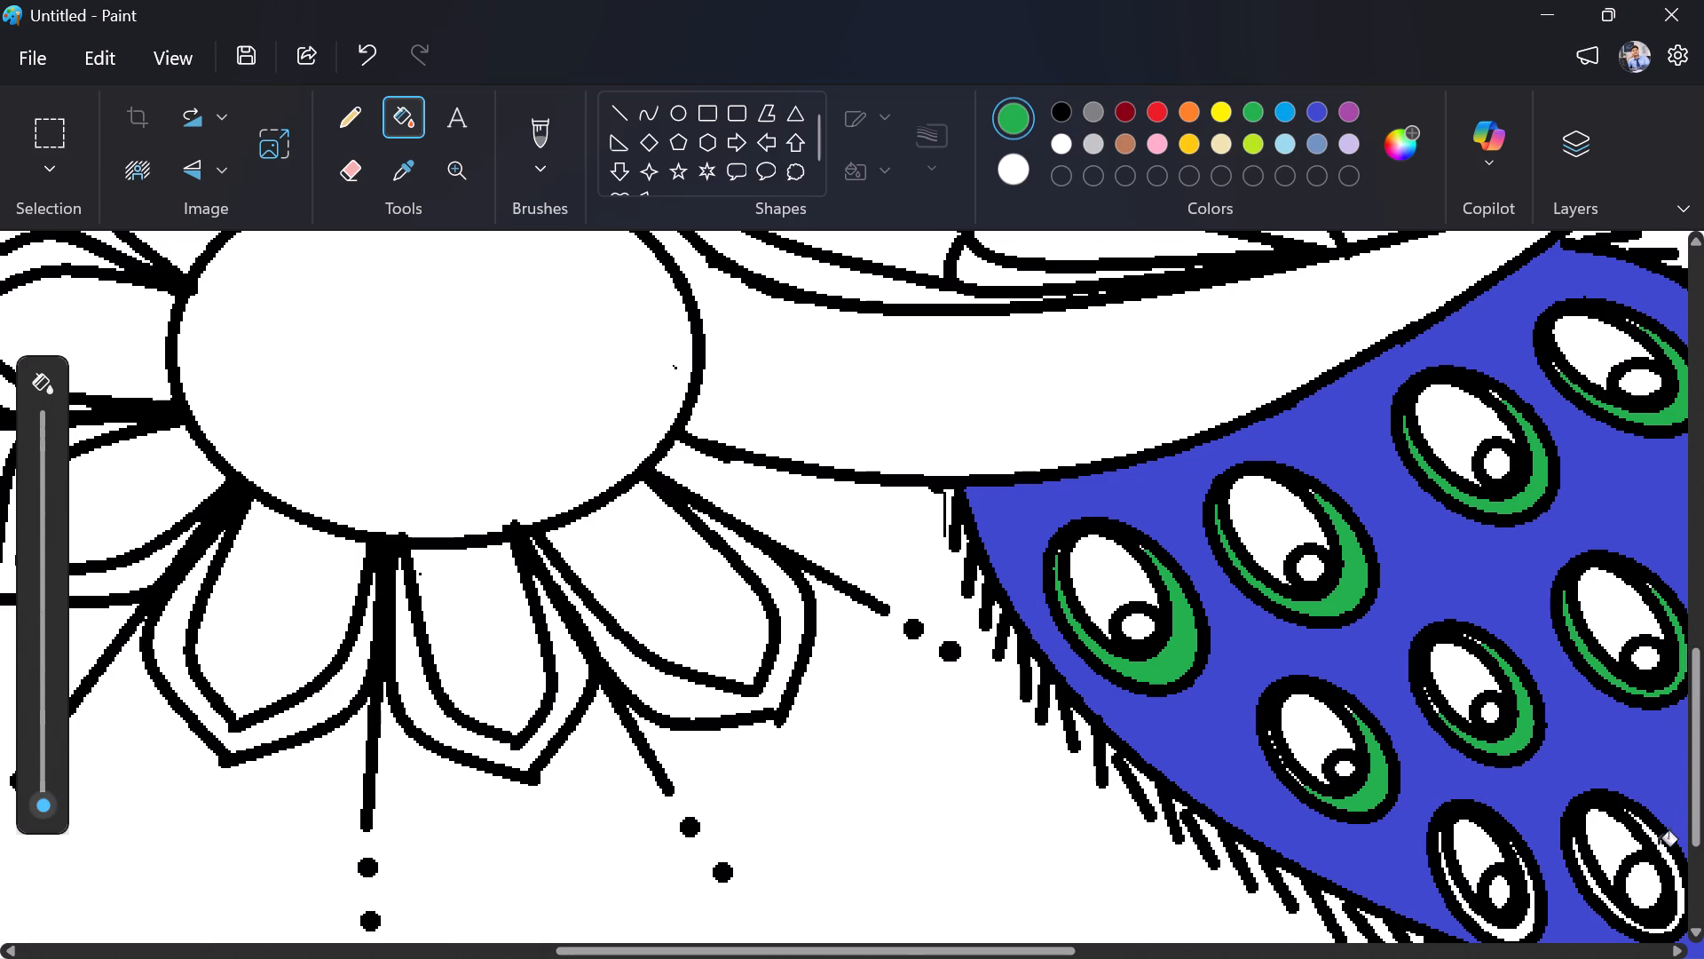
pyautogui.click(1658, 848)
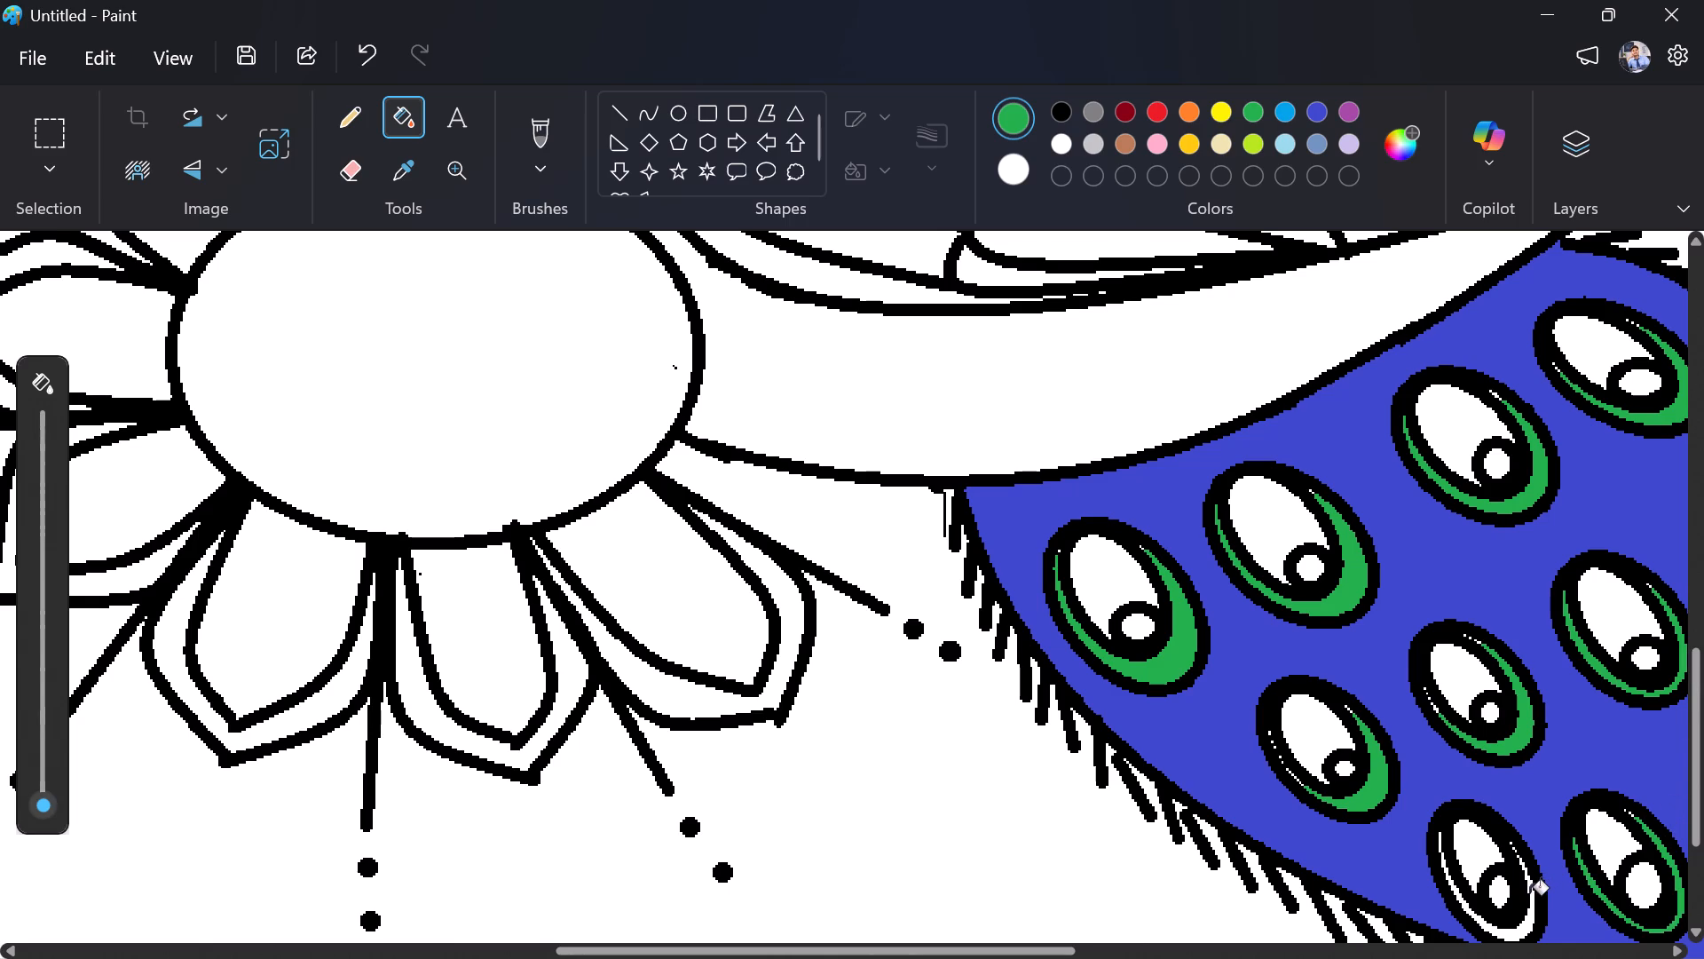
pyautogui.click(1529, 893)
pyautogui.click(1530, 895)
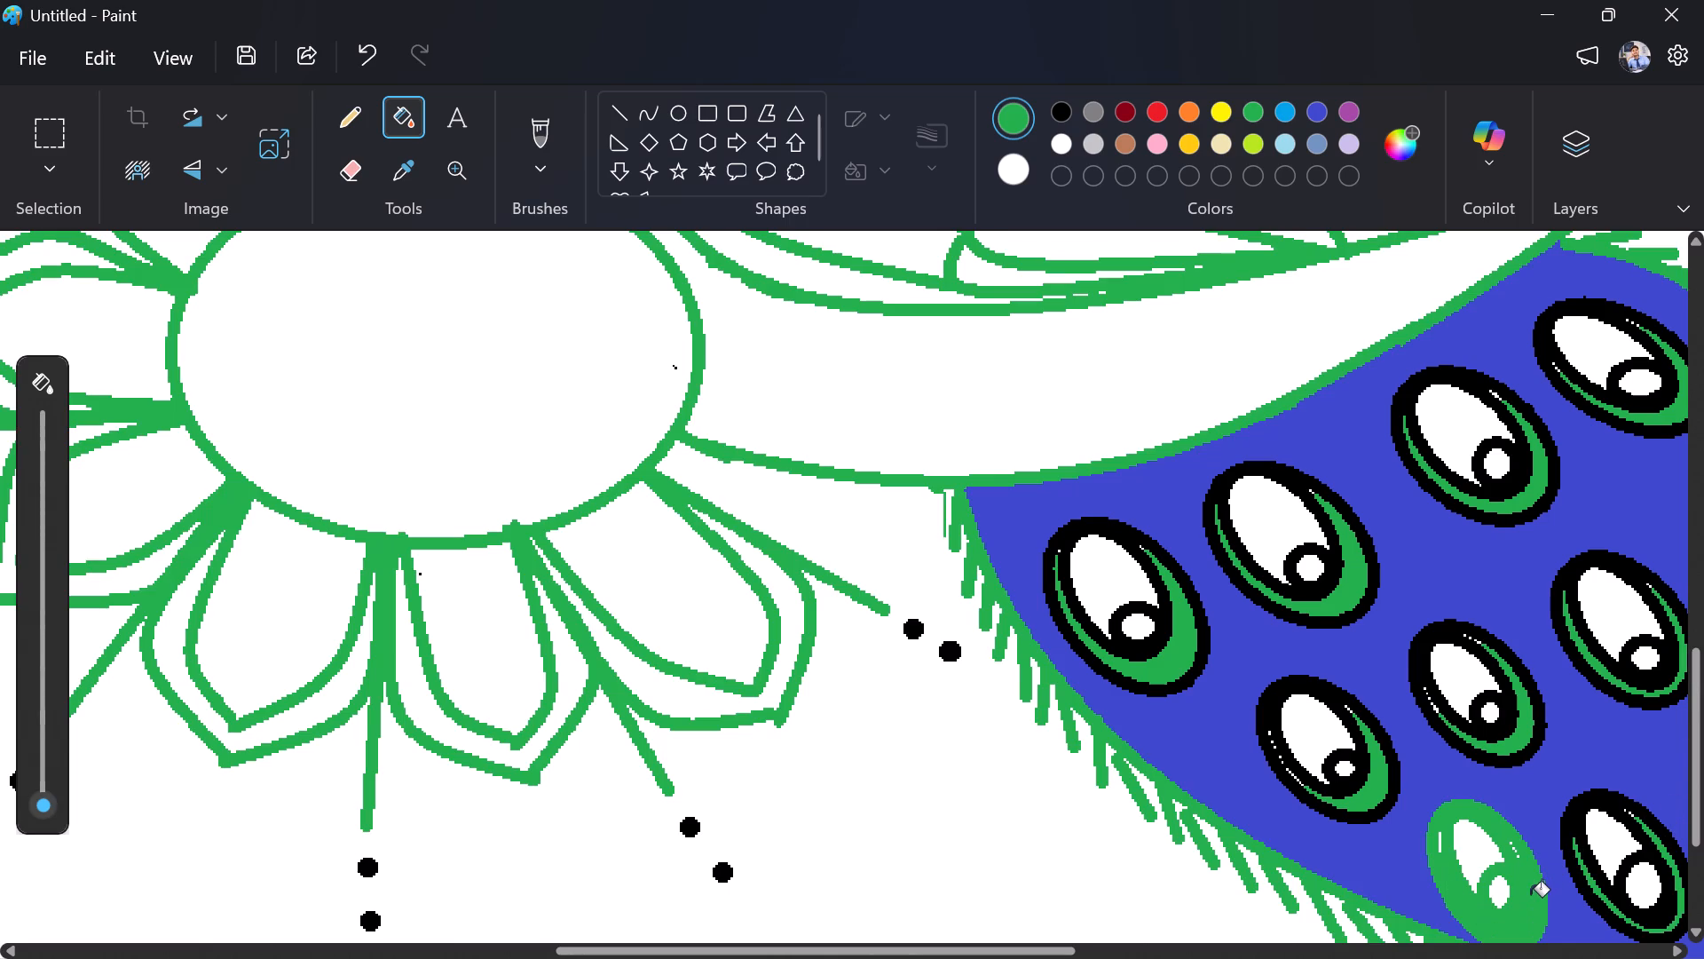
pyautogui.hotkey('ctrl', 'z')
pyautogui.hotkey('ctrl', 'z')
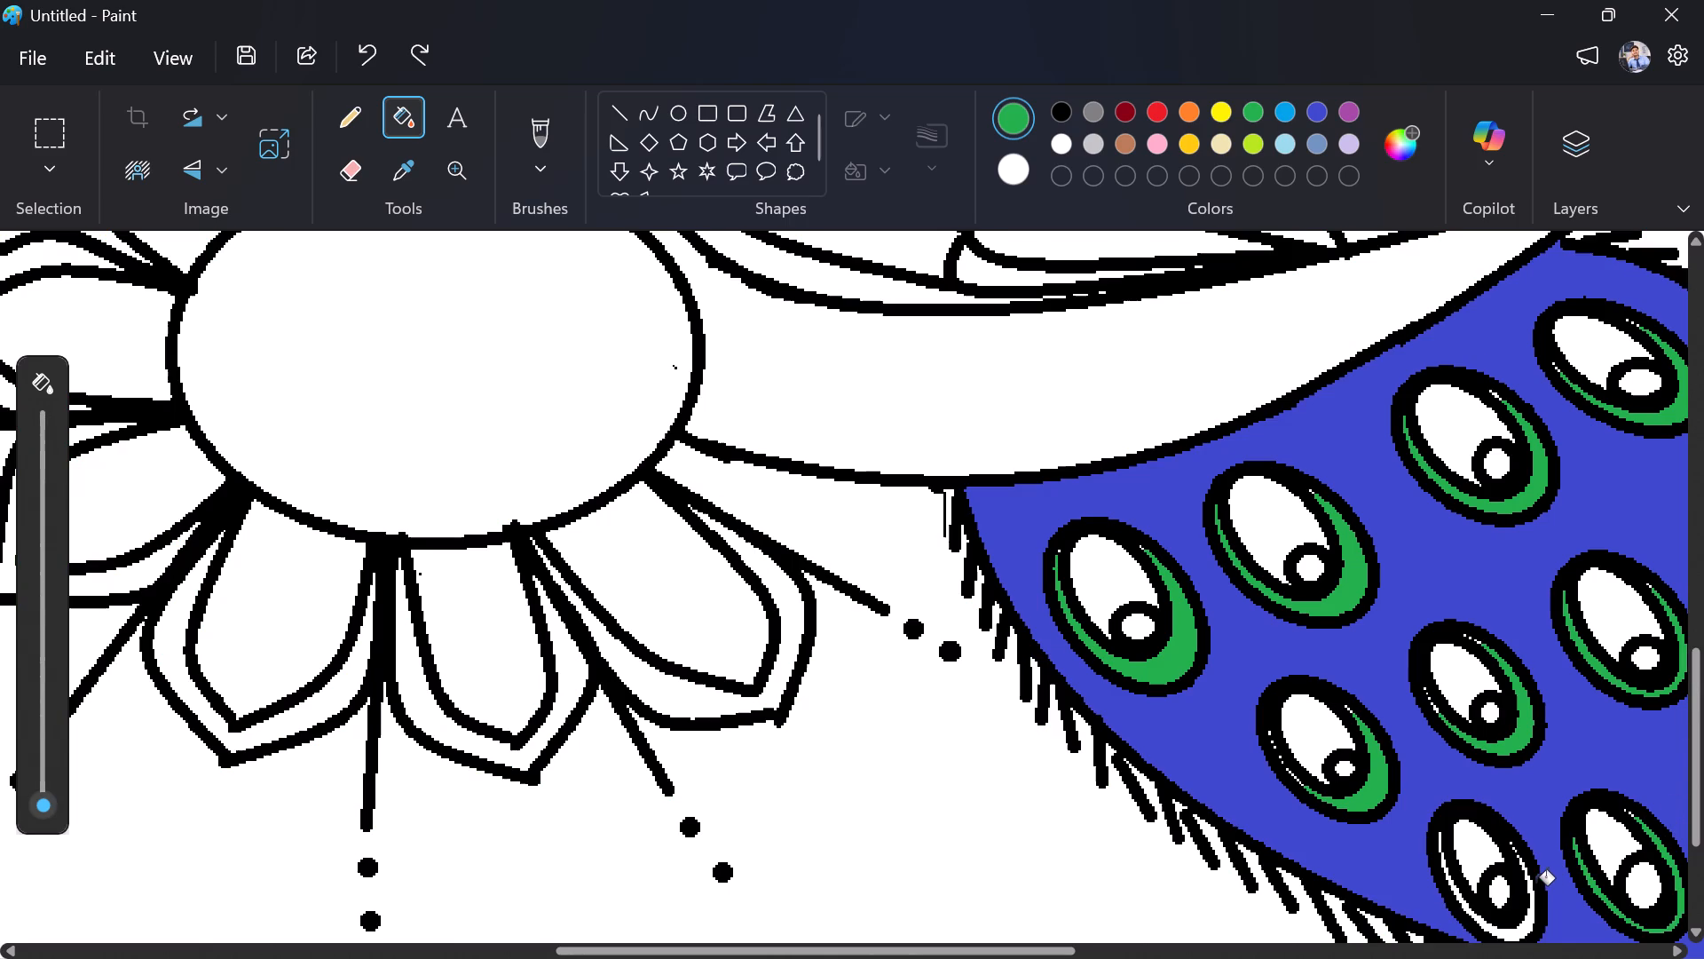
# Fill the outer ring of the leftmost eyespot along the tail's lower edge, in the third row, with green.
pyautogui.click(1529, 925)
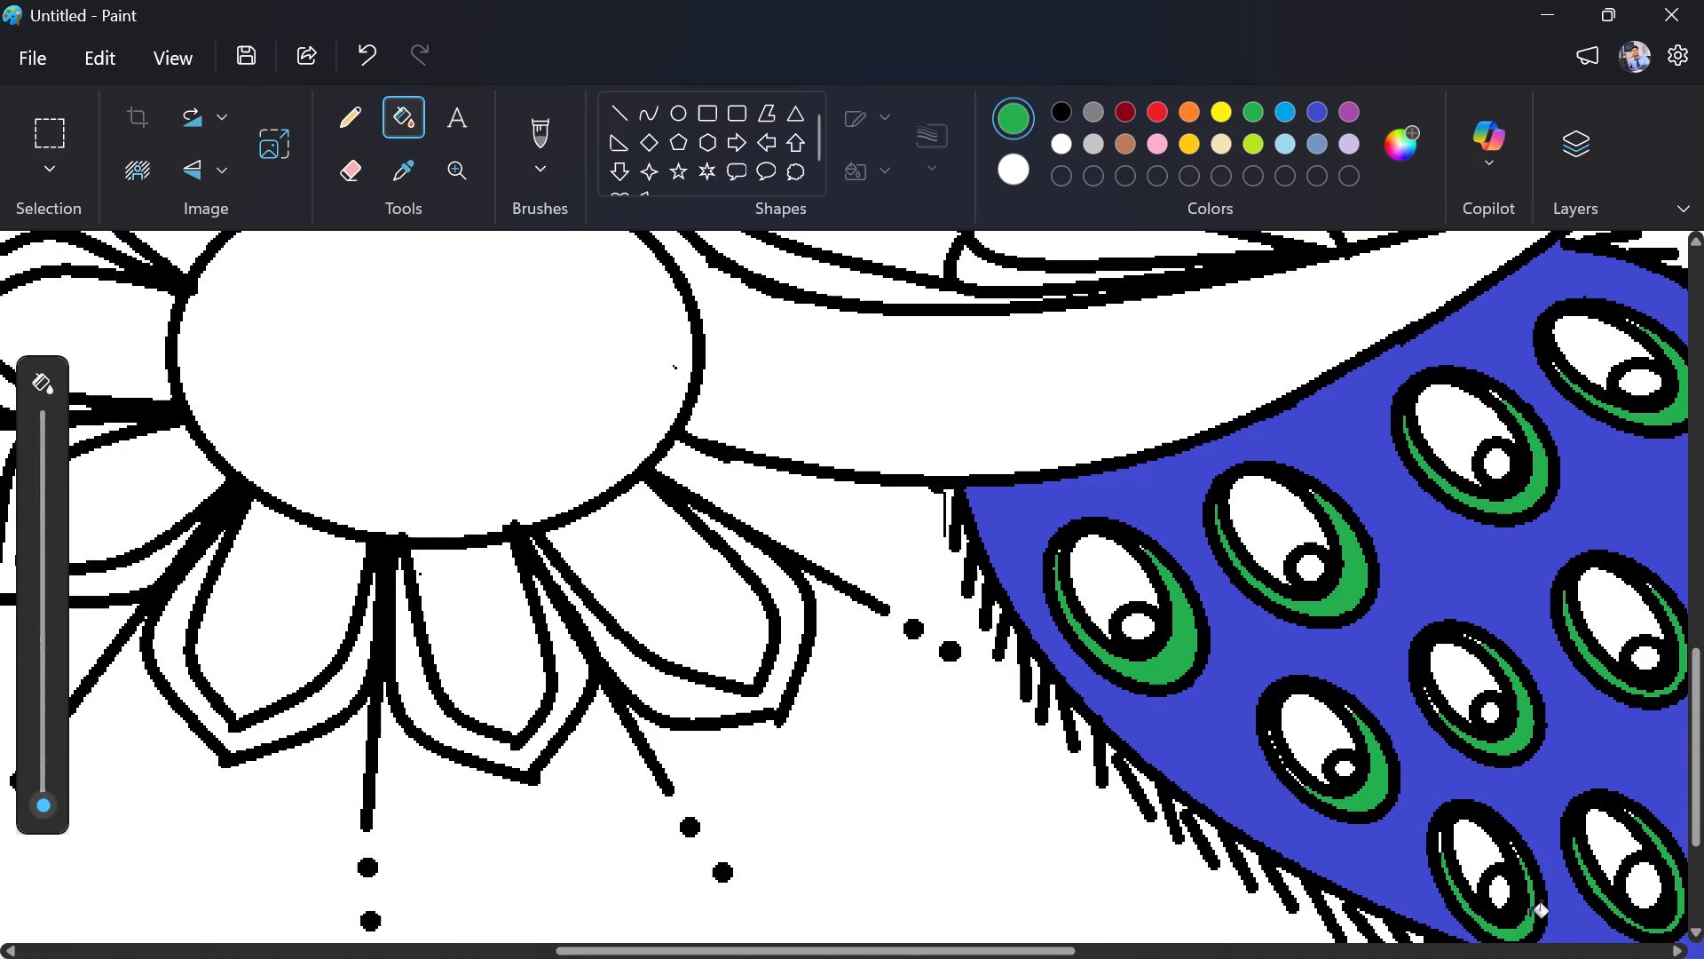
pyautogui.click(1530, 913)
# Fill the leftover white specks above the green ring of the second row's leftmost eyespot with black.
pyautogui.scroll(-1, 1530, 913)
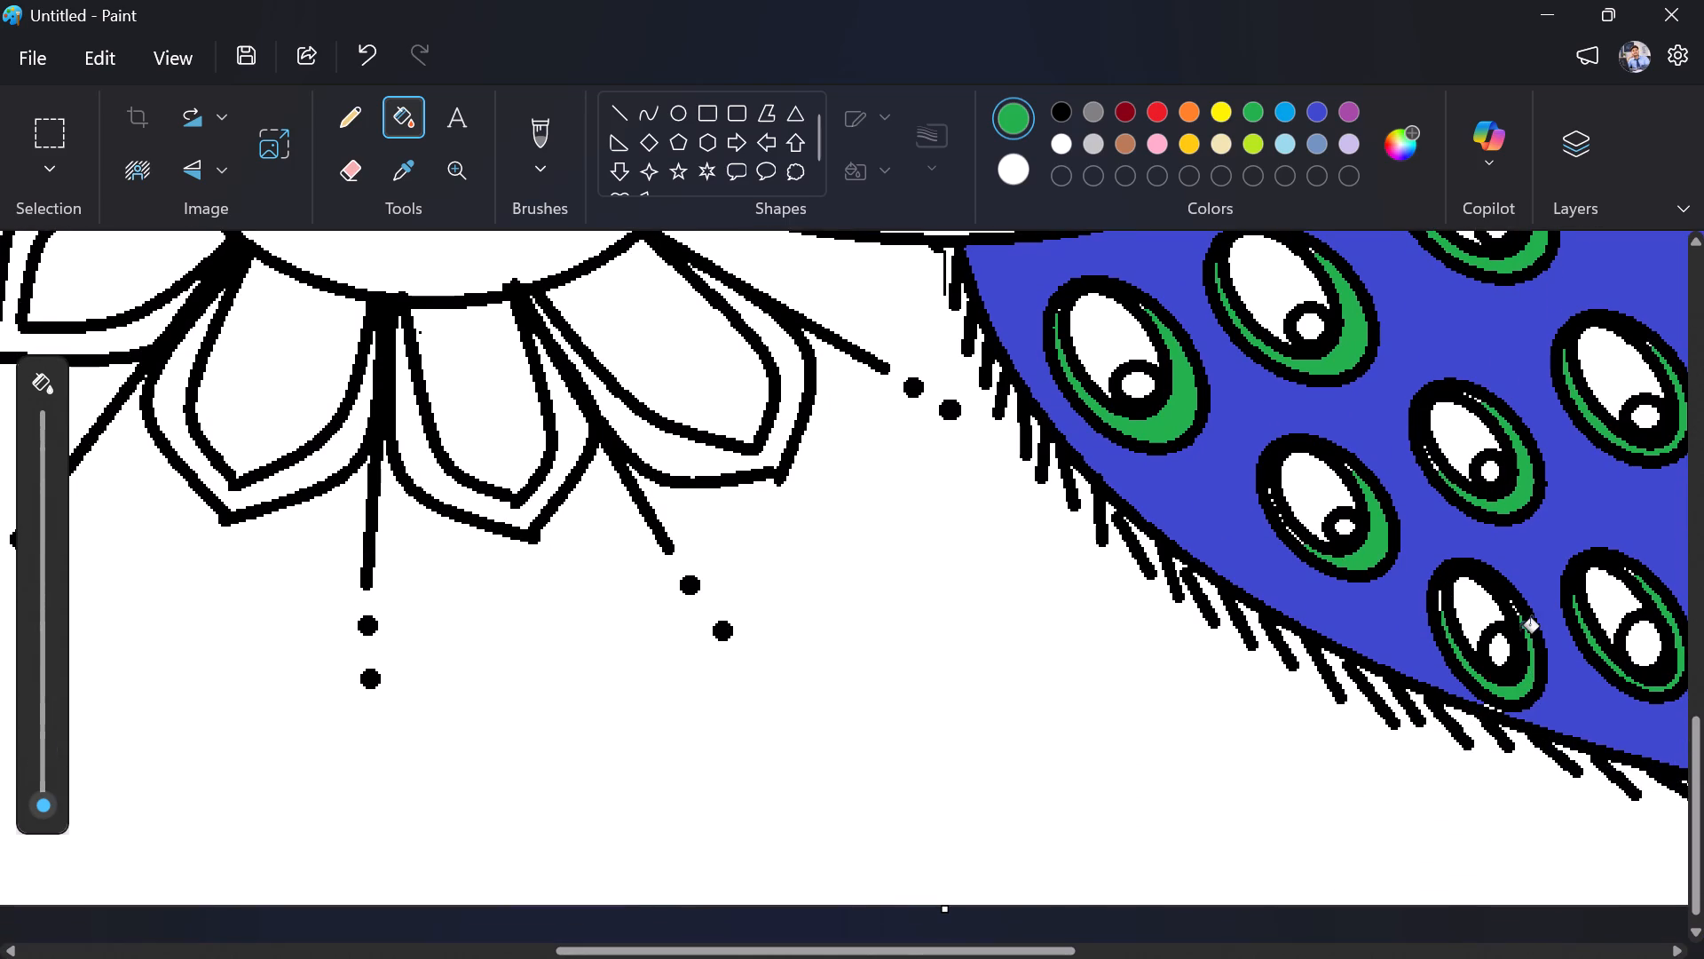
pyautogui.keyDown('ctrl'); pyautogui.scroll(4, 1521, 640); pyautogui.keyUp('ctrl')
pyautogui.hscroll(-1, 1522, 636)
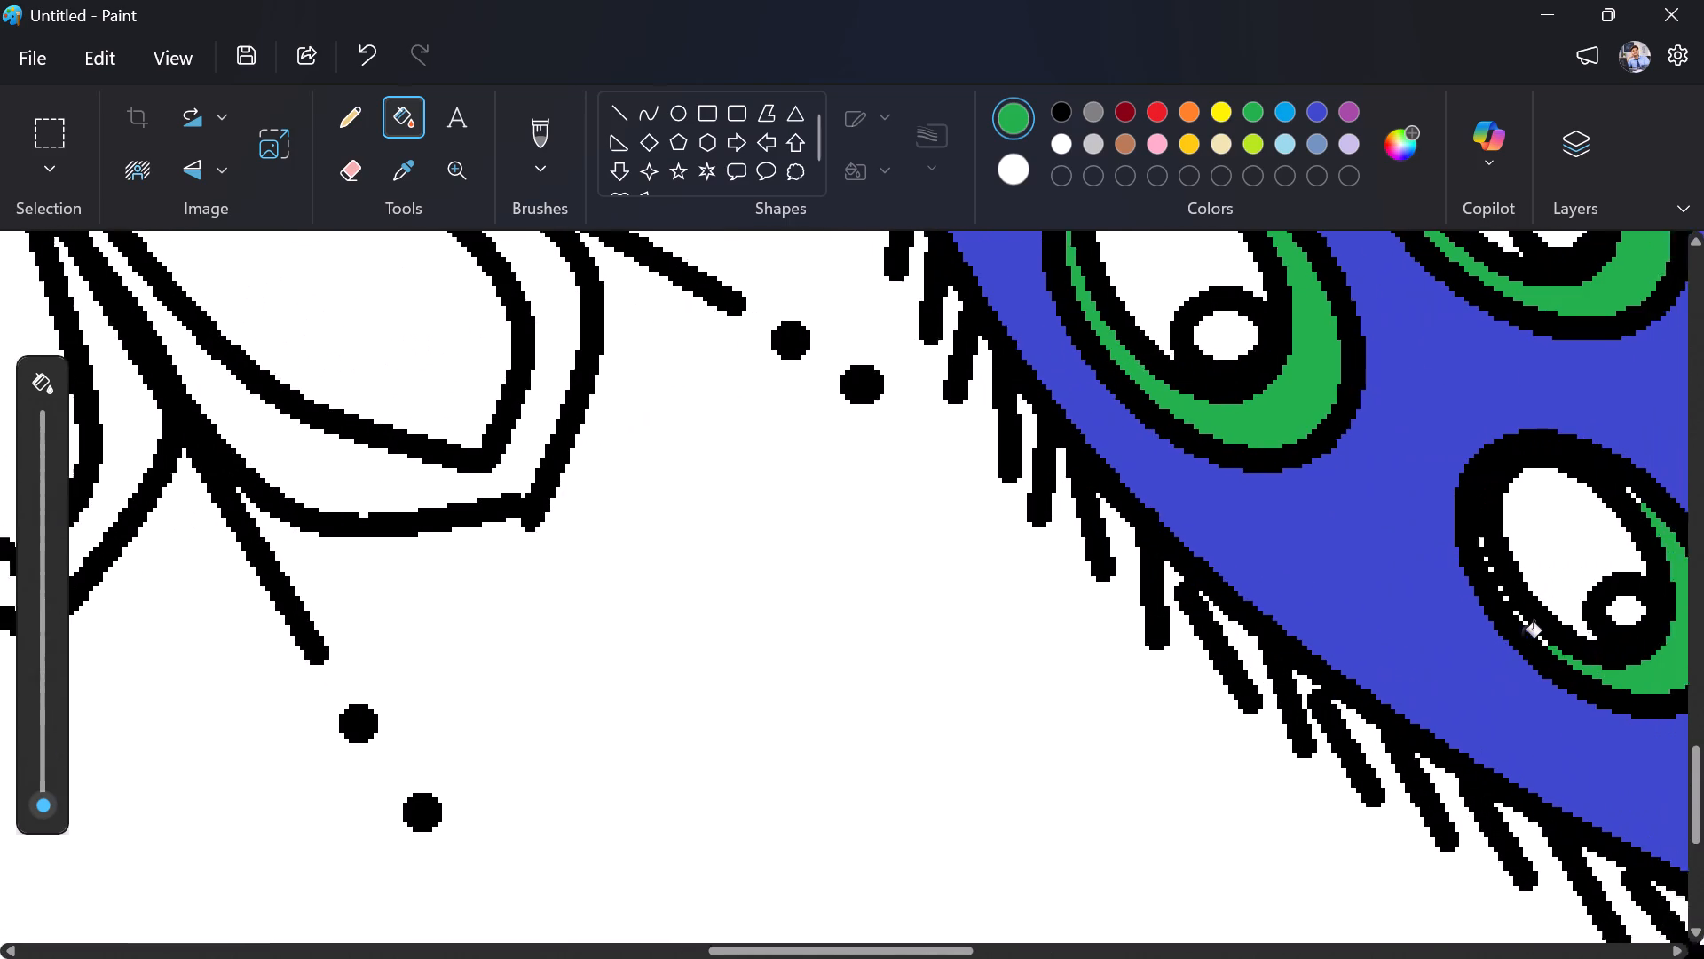
pyautogui.hscroll(-1, 1522, 636)
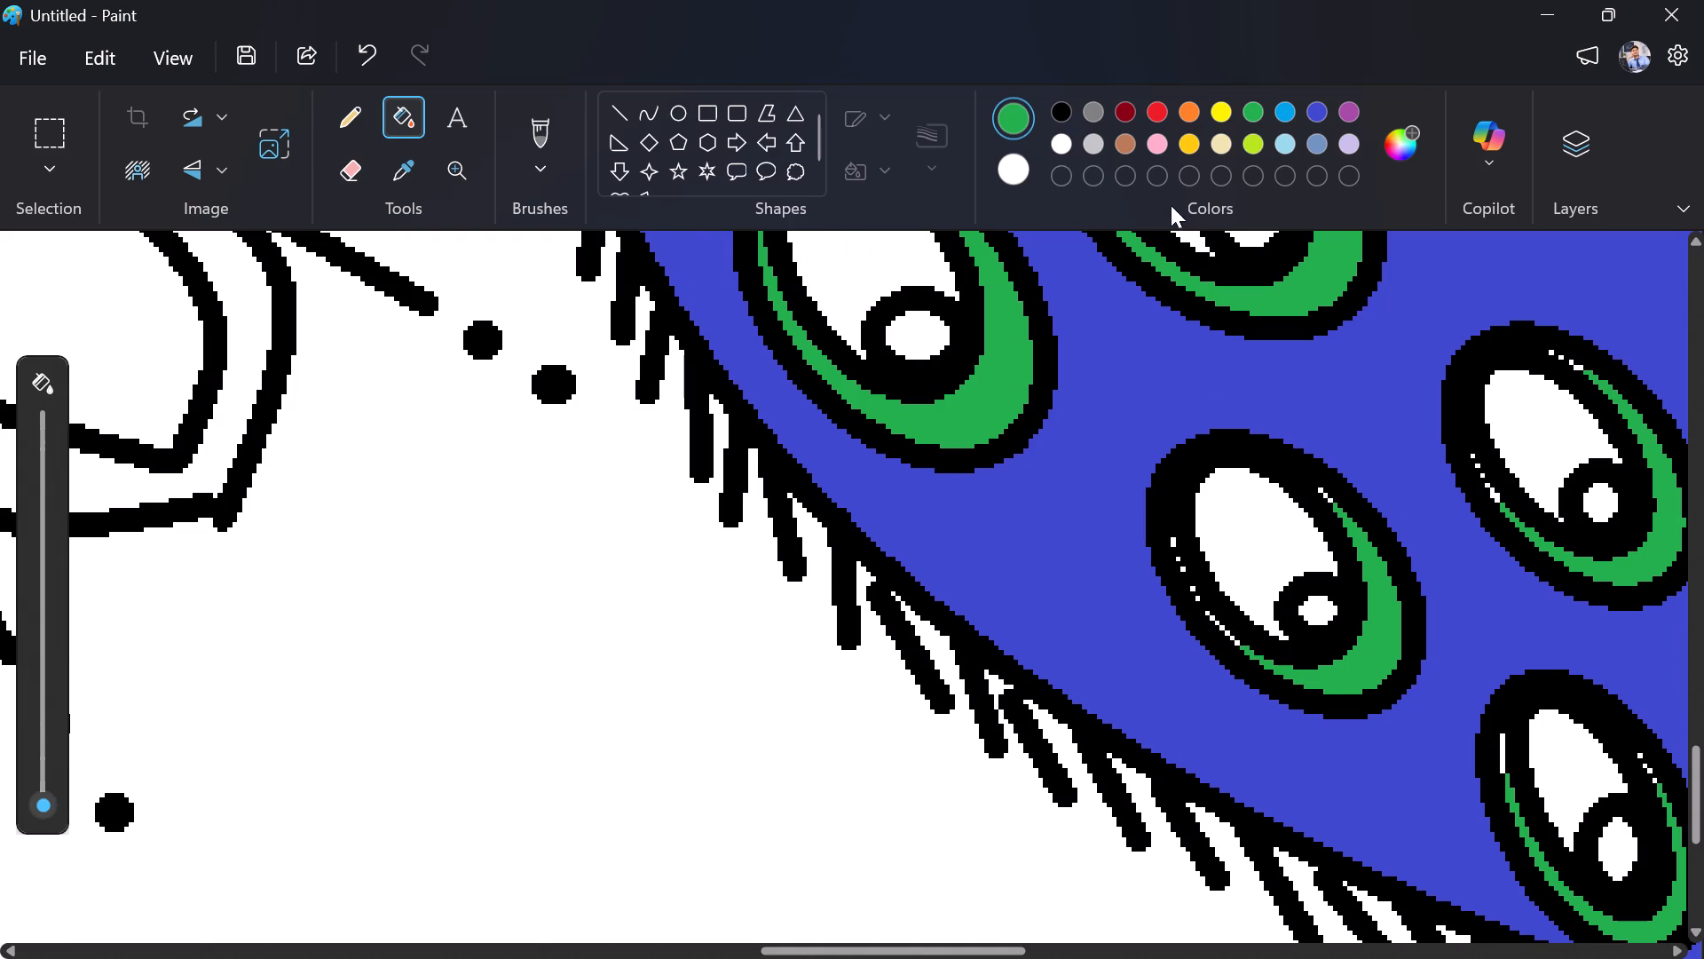
pyautogui.click(1062, 111)
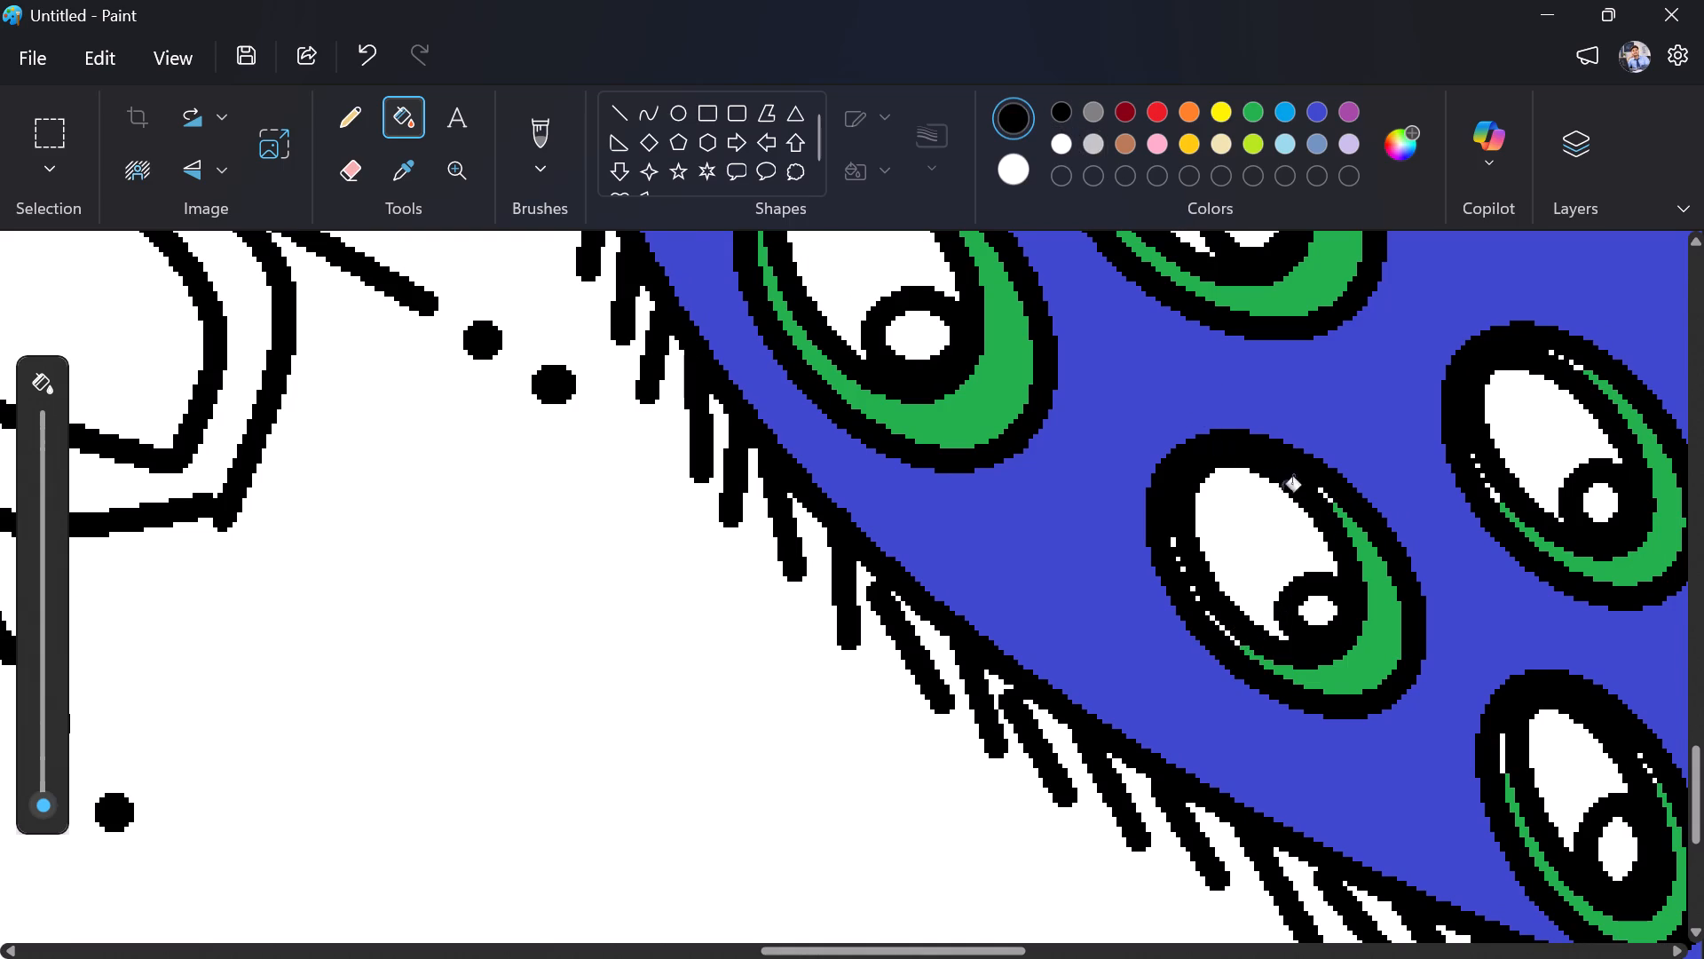
pyautogui.click(1326, 490)
pyautogui.click(1322, 493)
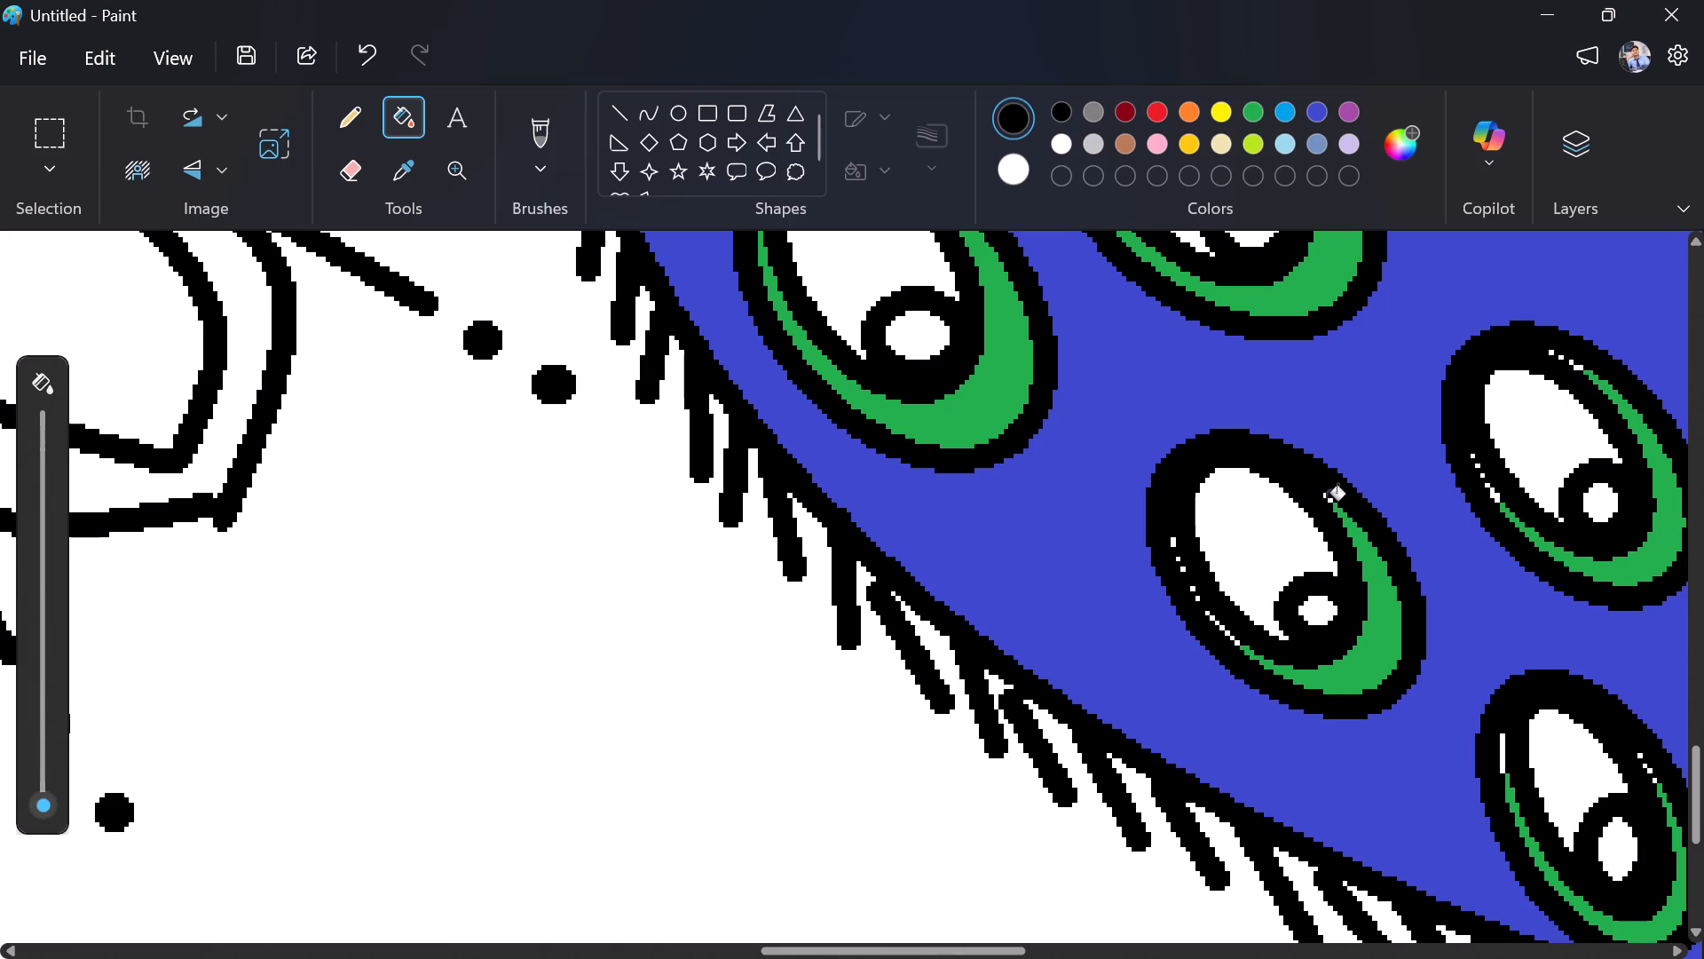
pyautogui.click(1326, 499)
pyautogui.click(1325, 499)
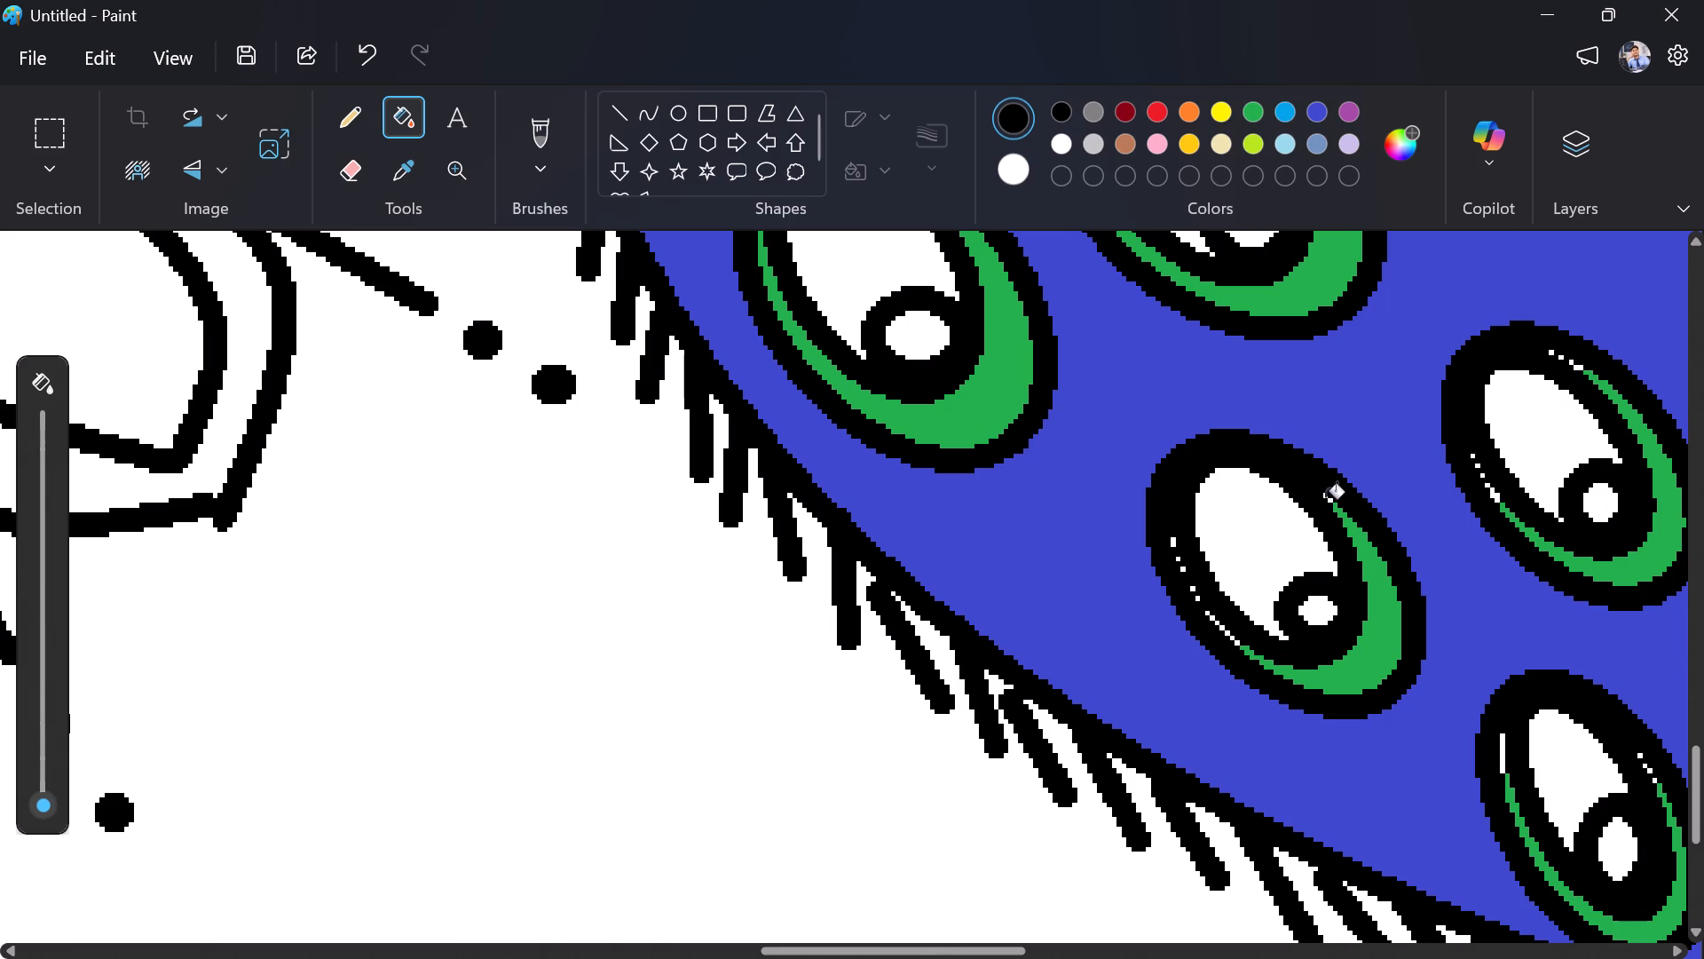
pyautogui.click(1327, 502)
pyautogui.click(1326, 496)
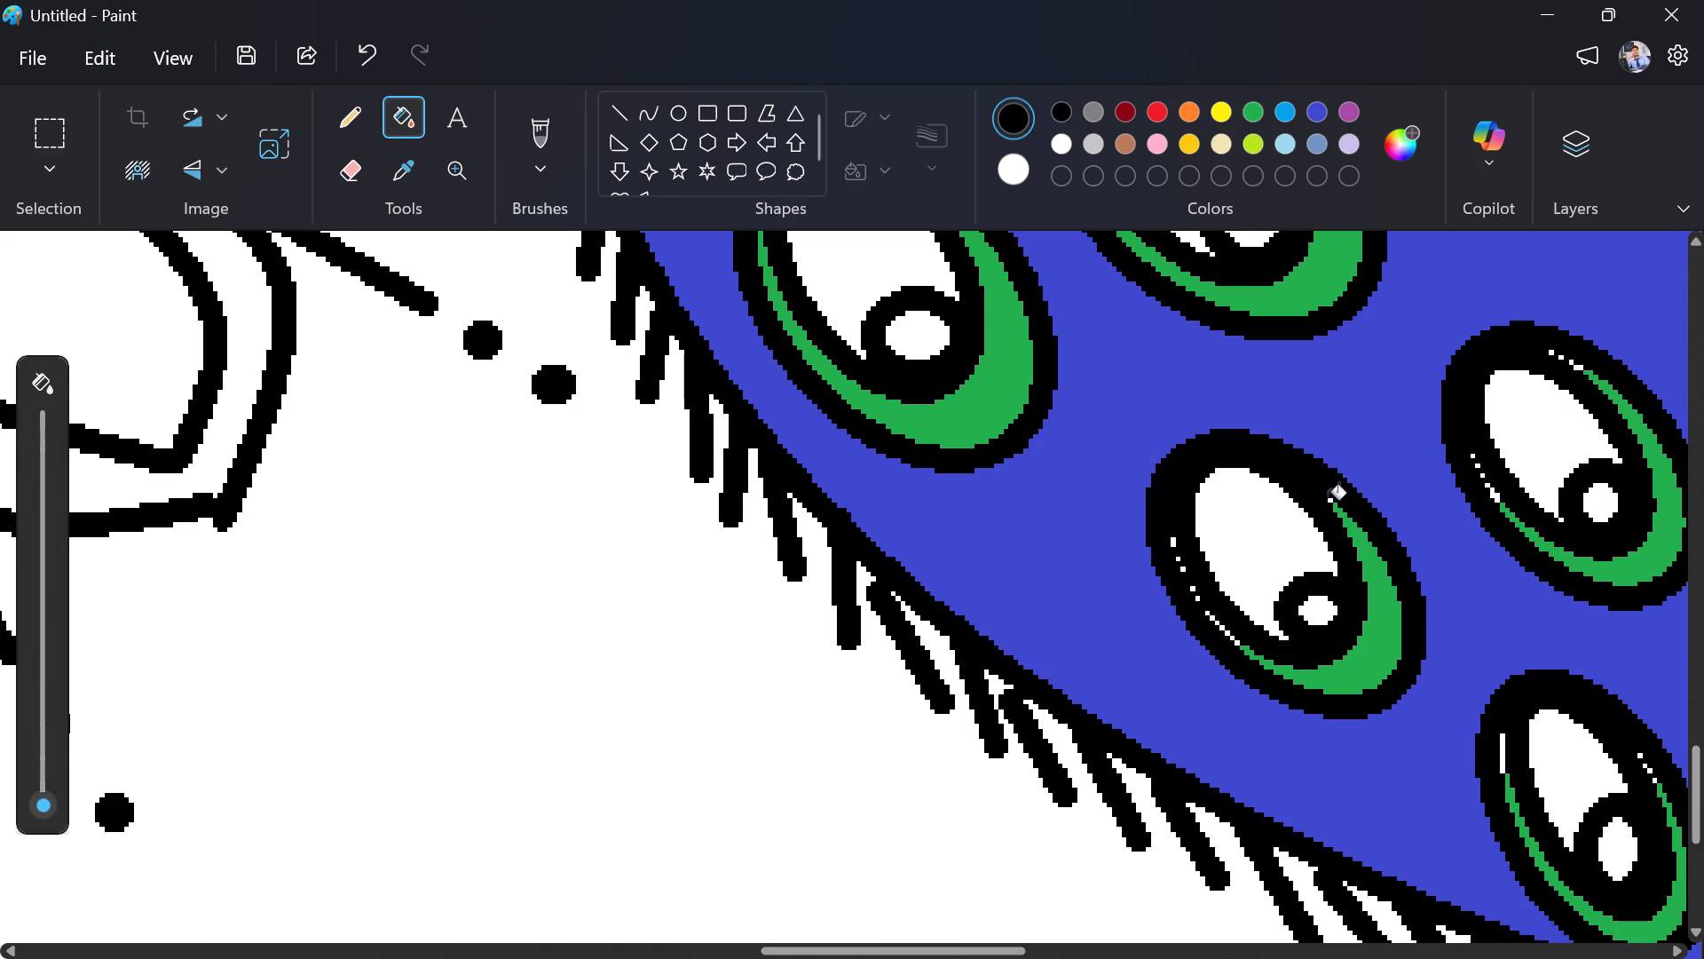
pyautogui.click(1329, 500)
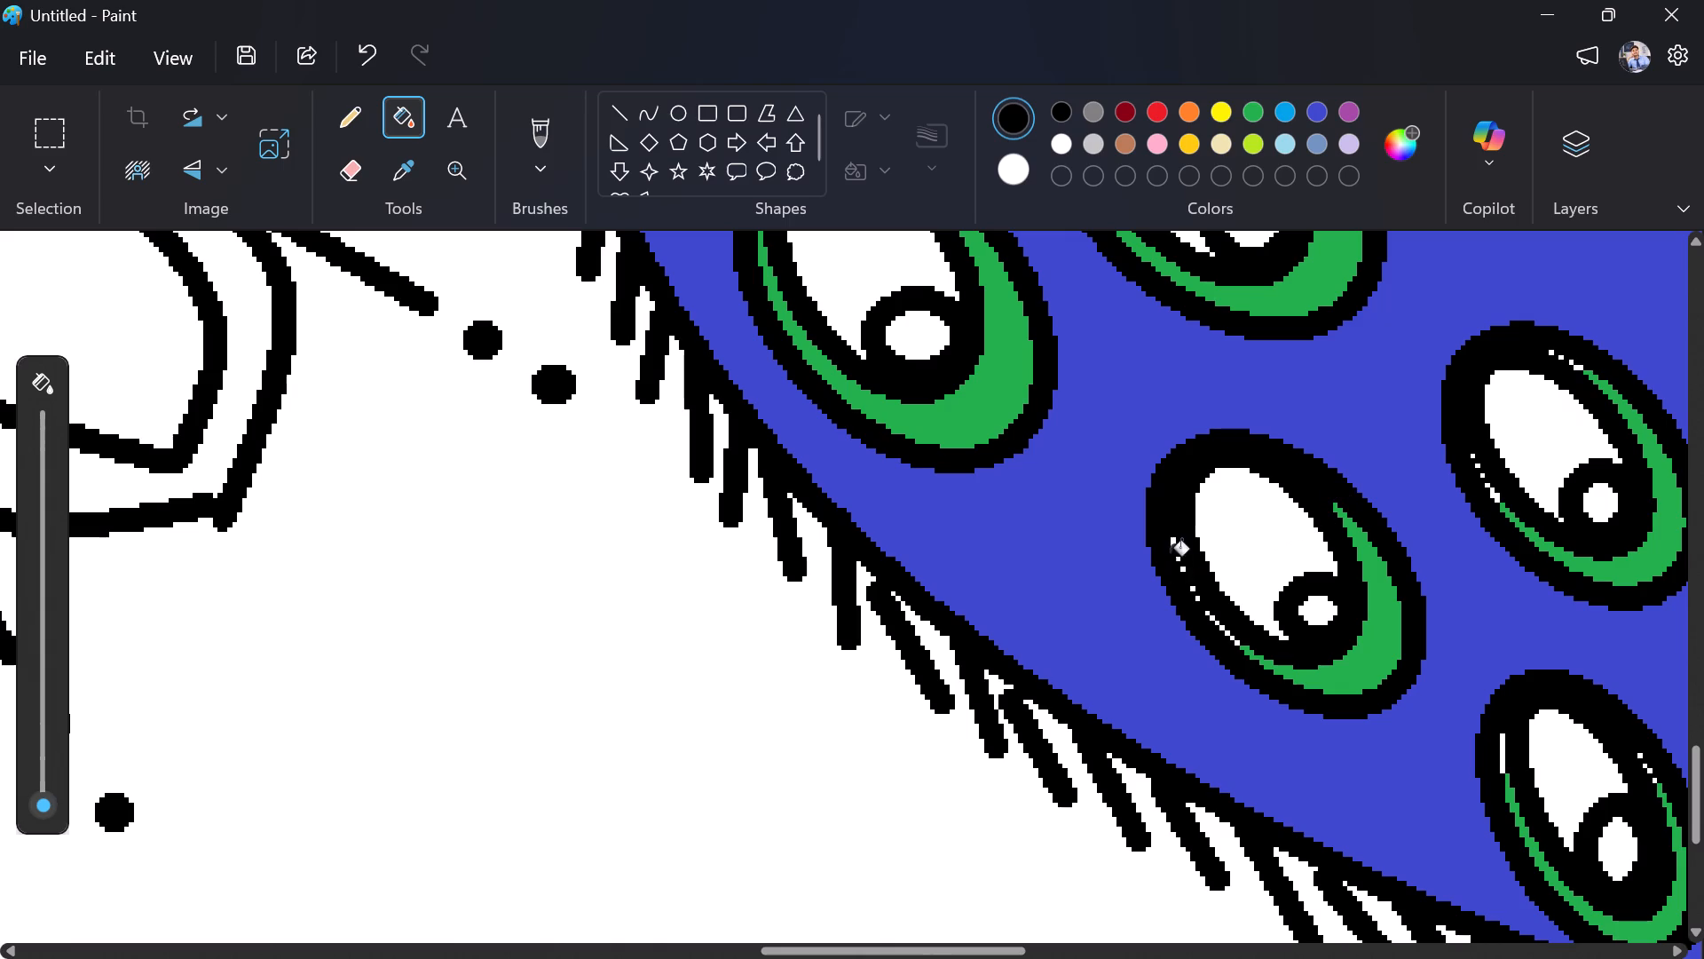
# Fill the upper white specks along the outer-left outline of the second row's leftmost tail eyespot with black.
pyautogui.click(1171, 545)
pyautogui.click(1178, 559)
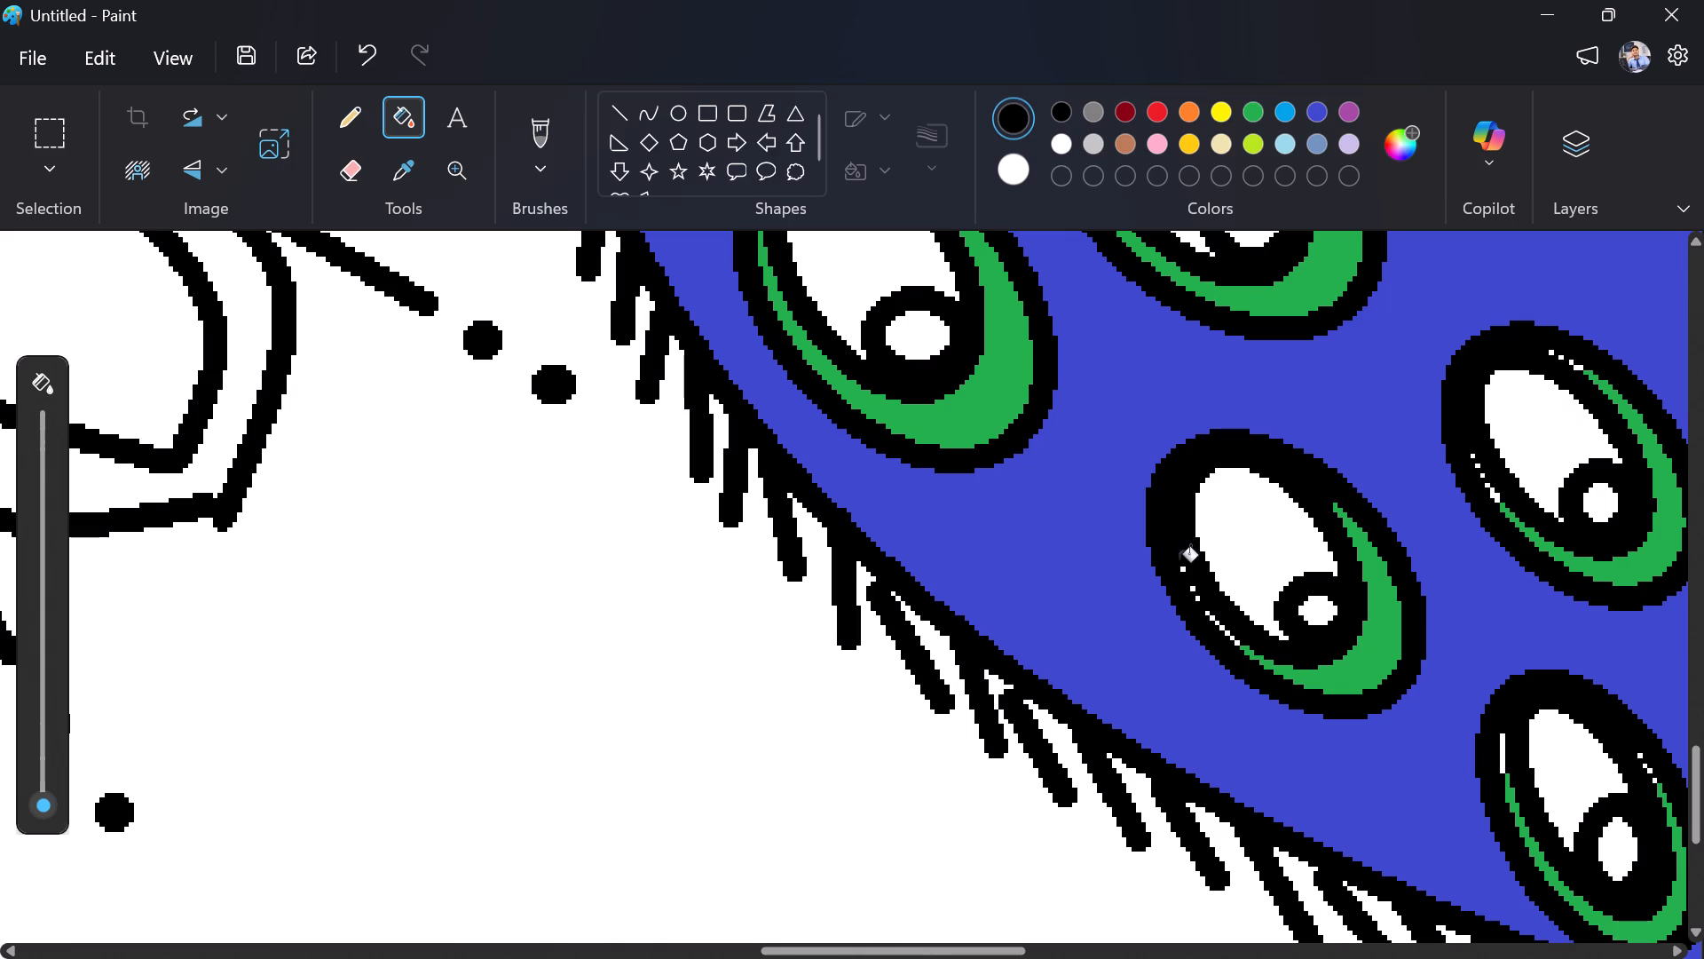
pyautogui.click(1182, 569)
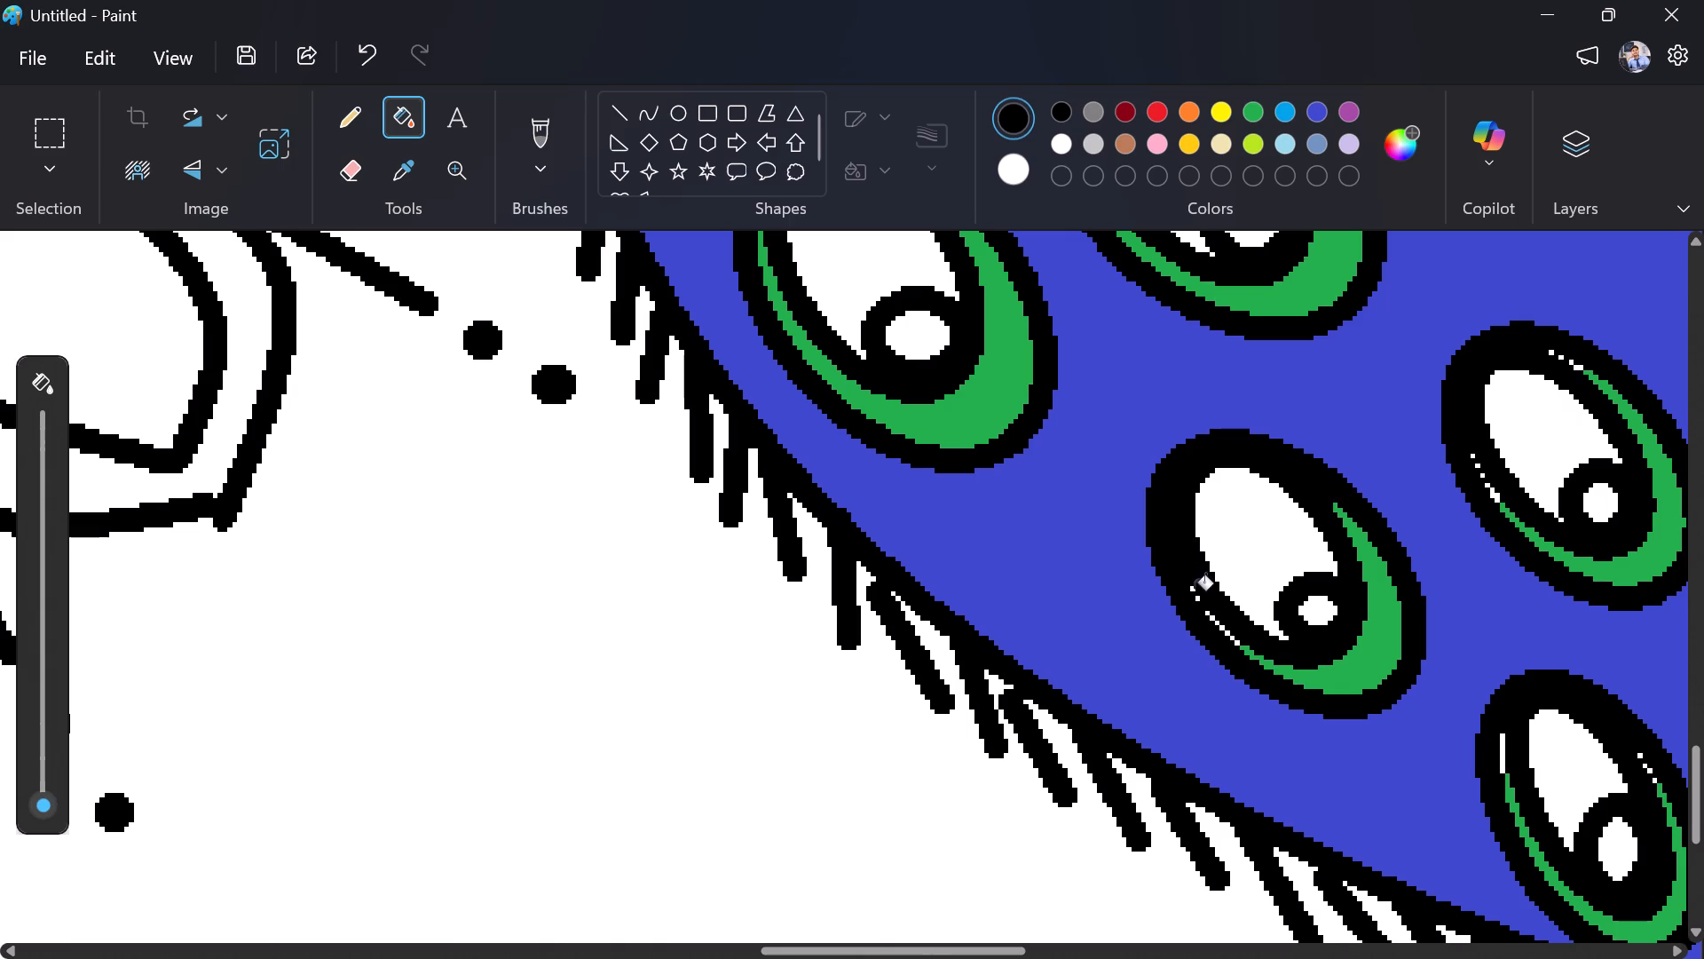
pyautogui.click(1194, 589)
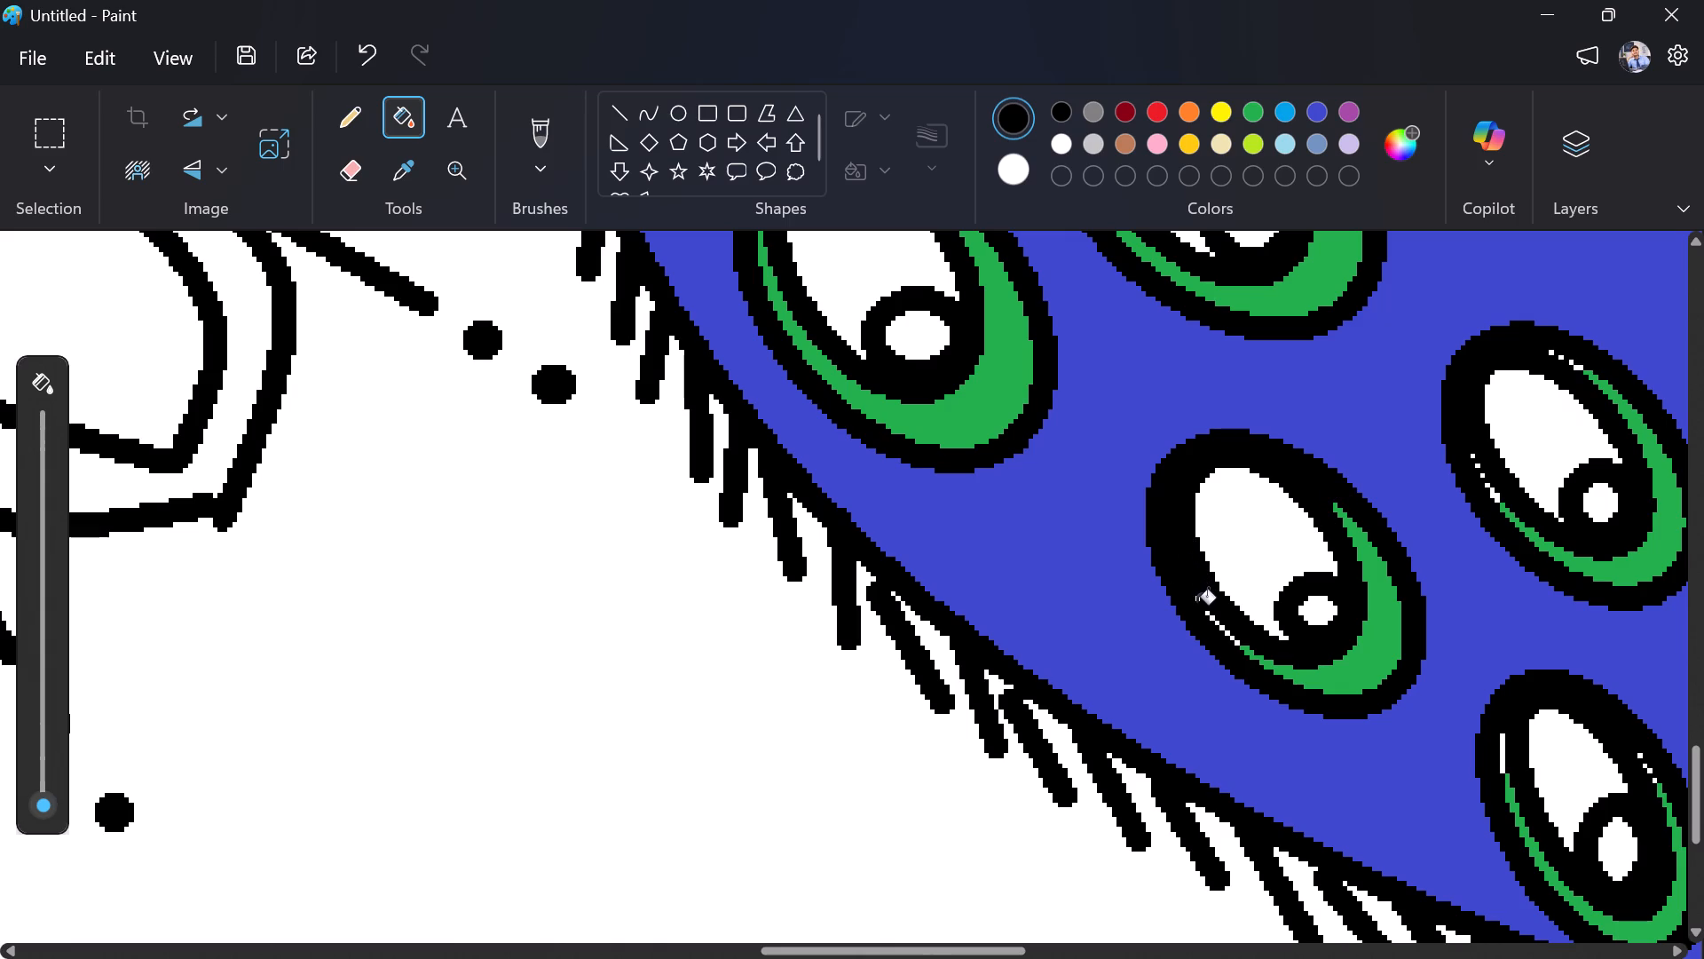
pyautogui.click(1196, 603)
pyautogui.click(1196, 602)
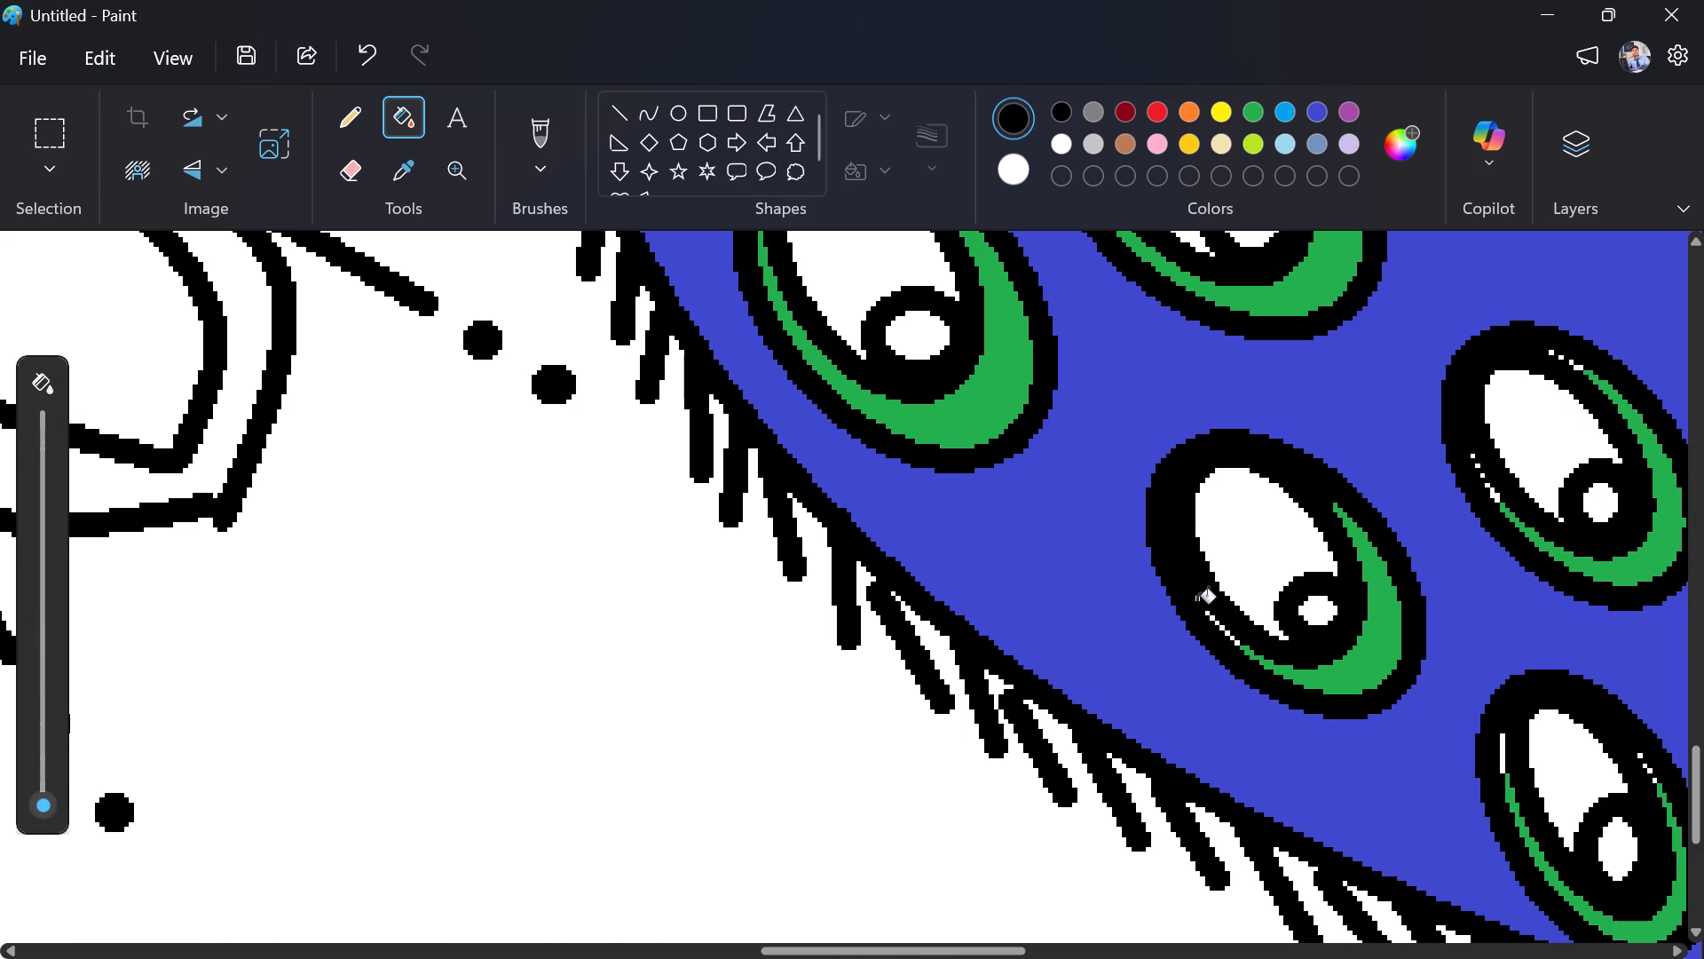
pyautogui.click(1196, 602)
# Fill the remaining trail of white specks down to the green ring's lower tip on the same eyespot with black.
pyautogui.keyDown('ctrl'); pyautogui.scroll(3, 1201, 596); pyautogui.keyUp('ctrl')
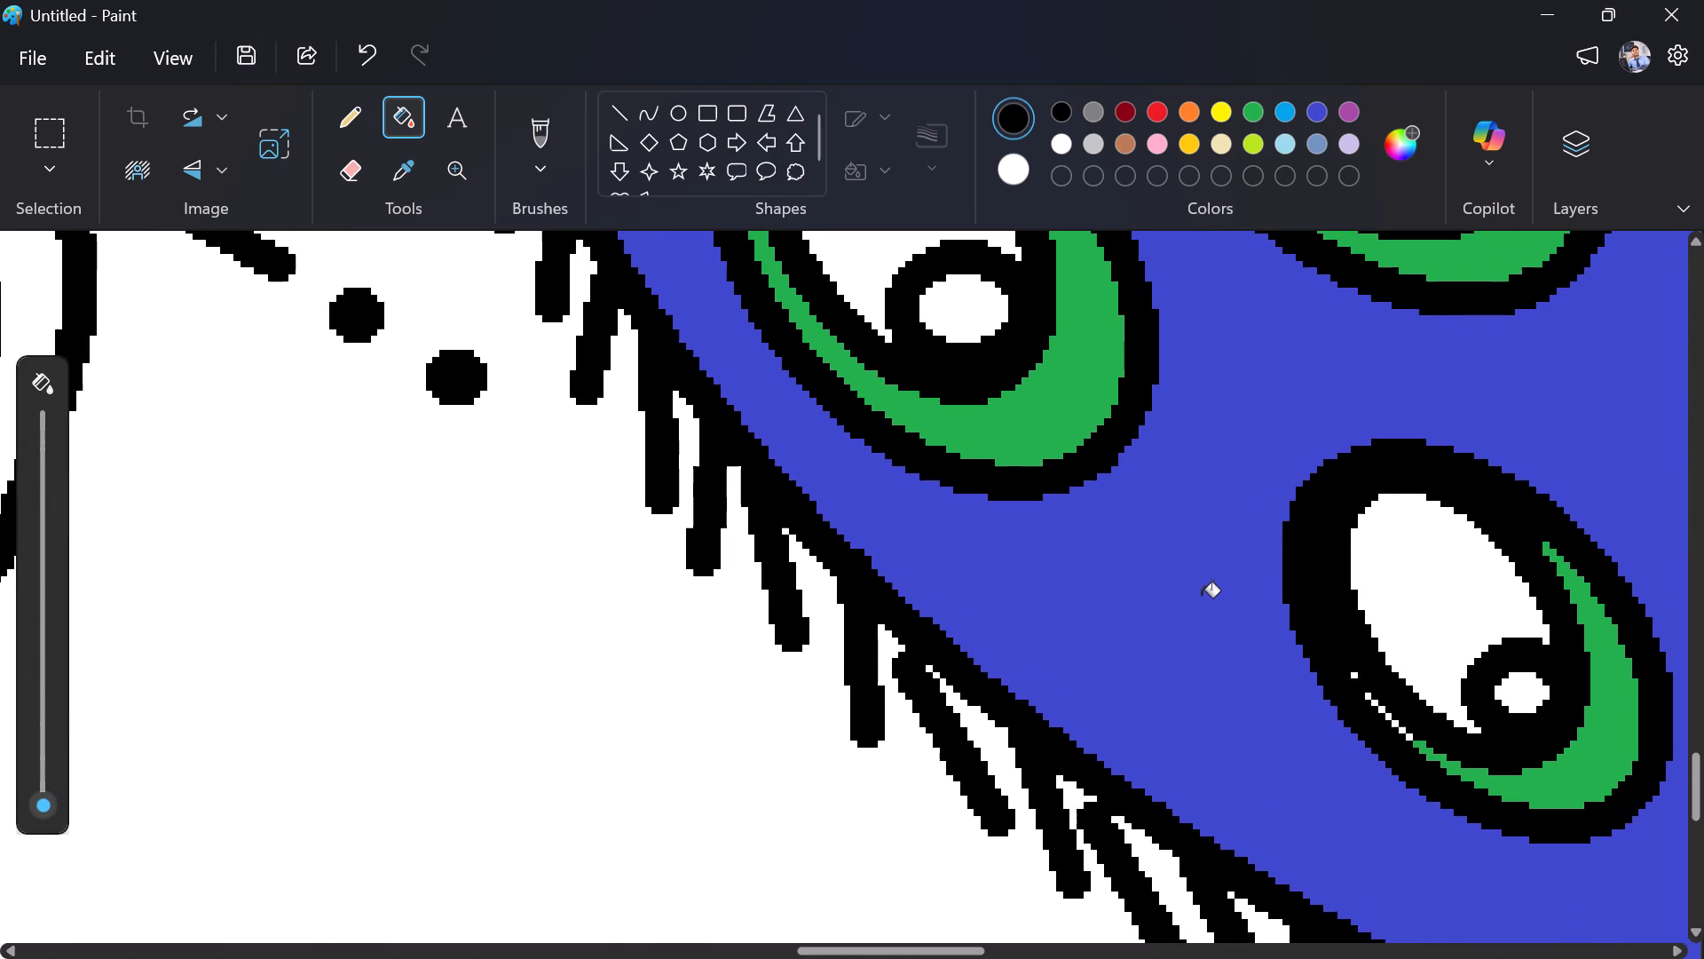
pyautogui.scroll(-1, 1201, 596)
pyautogui.keyDown('ctrl'); pyautogui.scroll(4, 1201, 592); pyautogui.keyUp('ctrl')
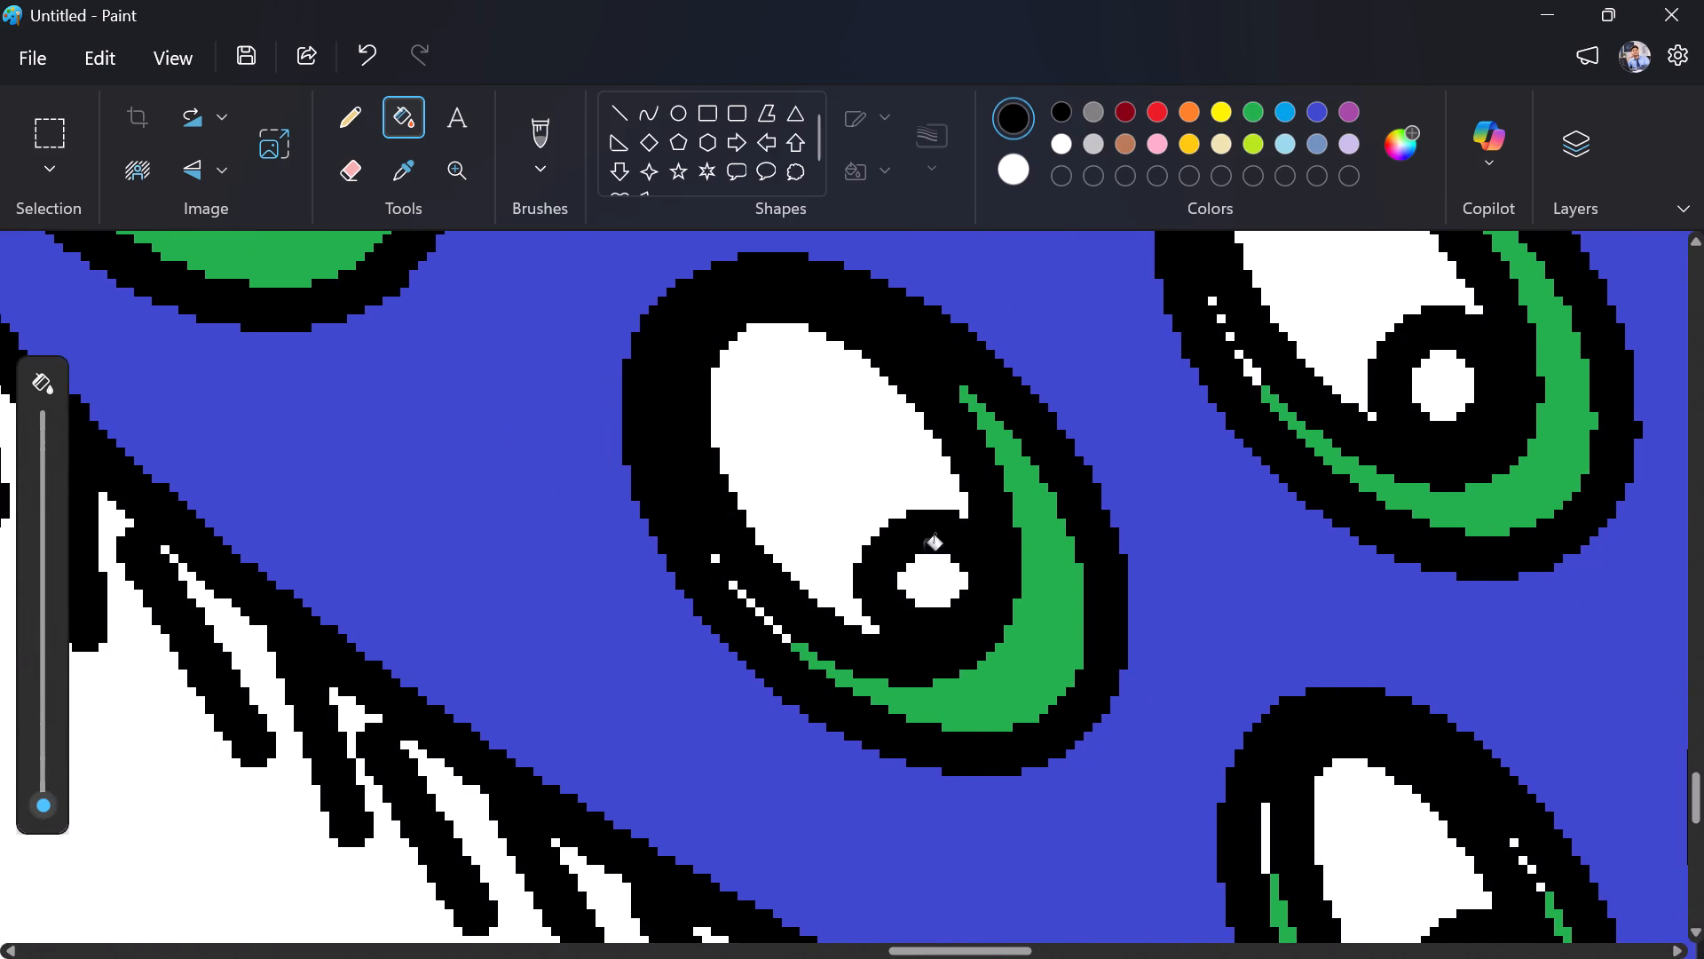
pyautogui.click(716, 561)
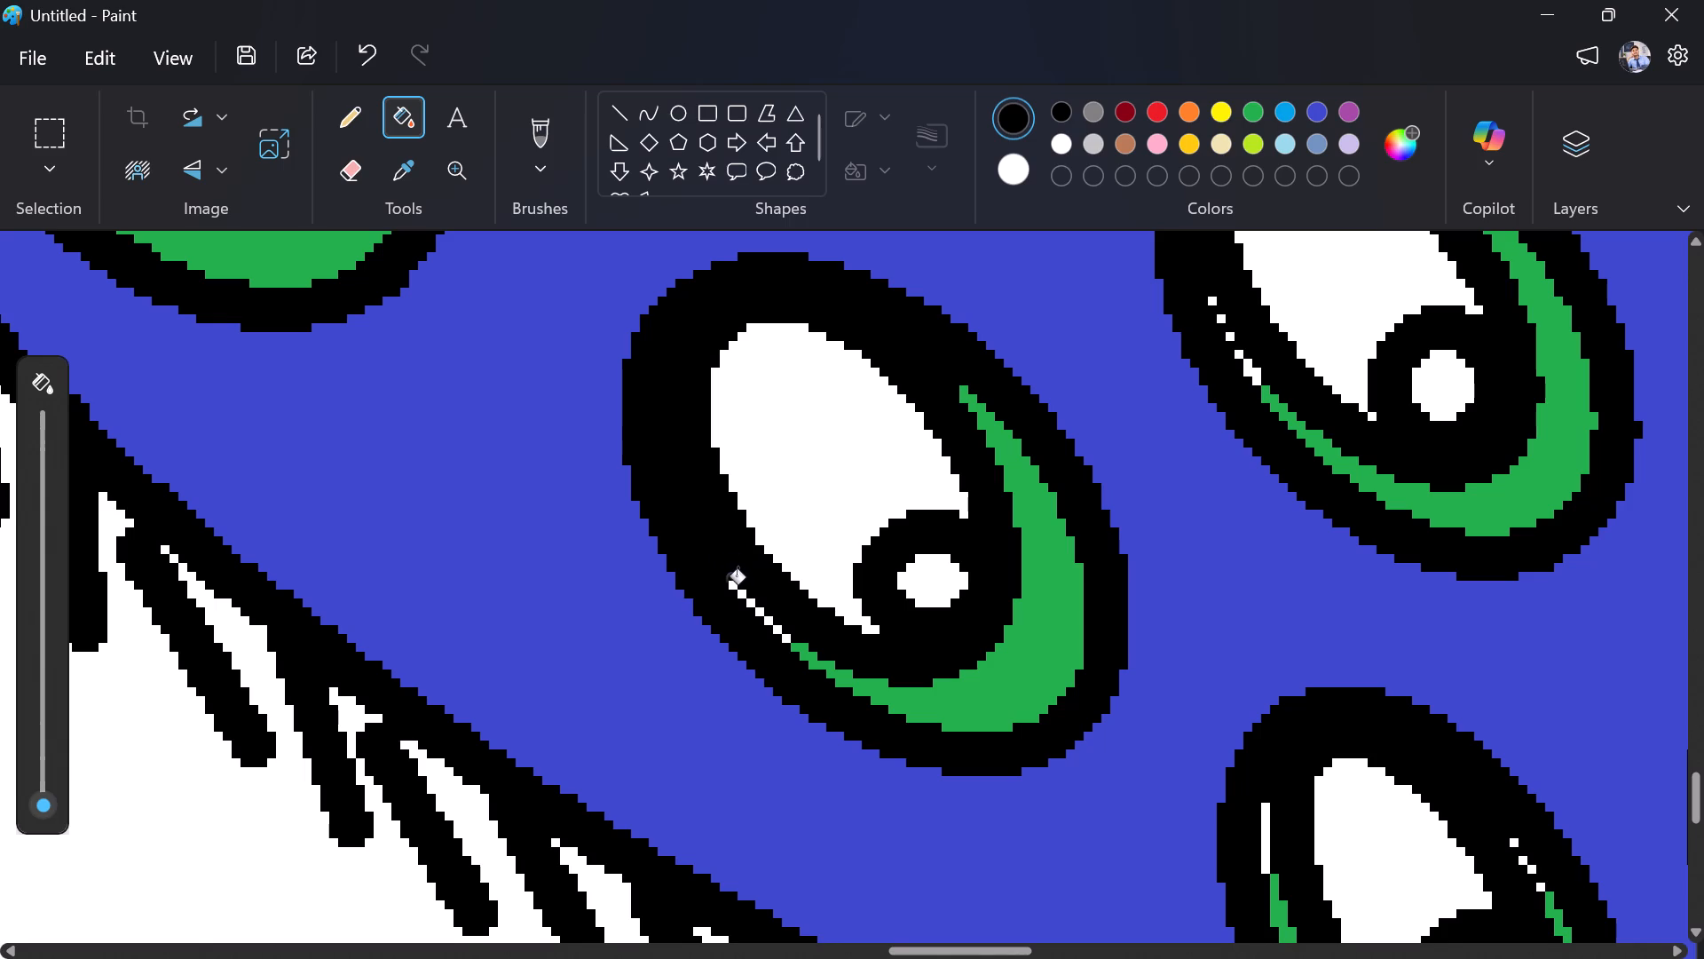
pyautogui.click(732, 593)
pyautogui.click(732, 589)
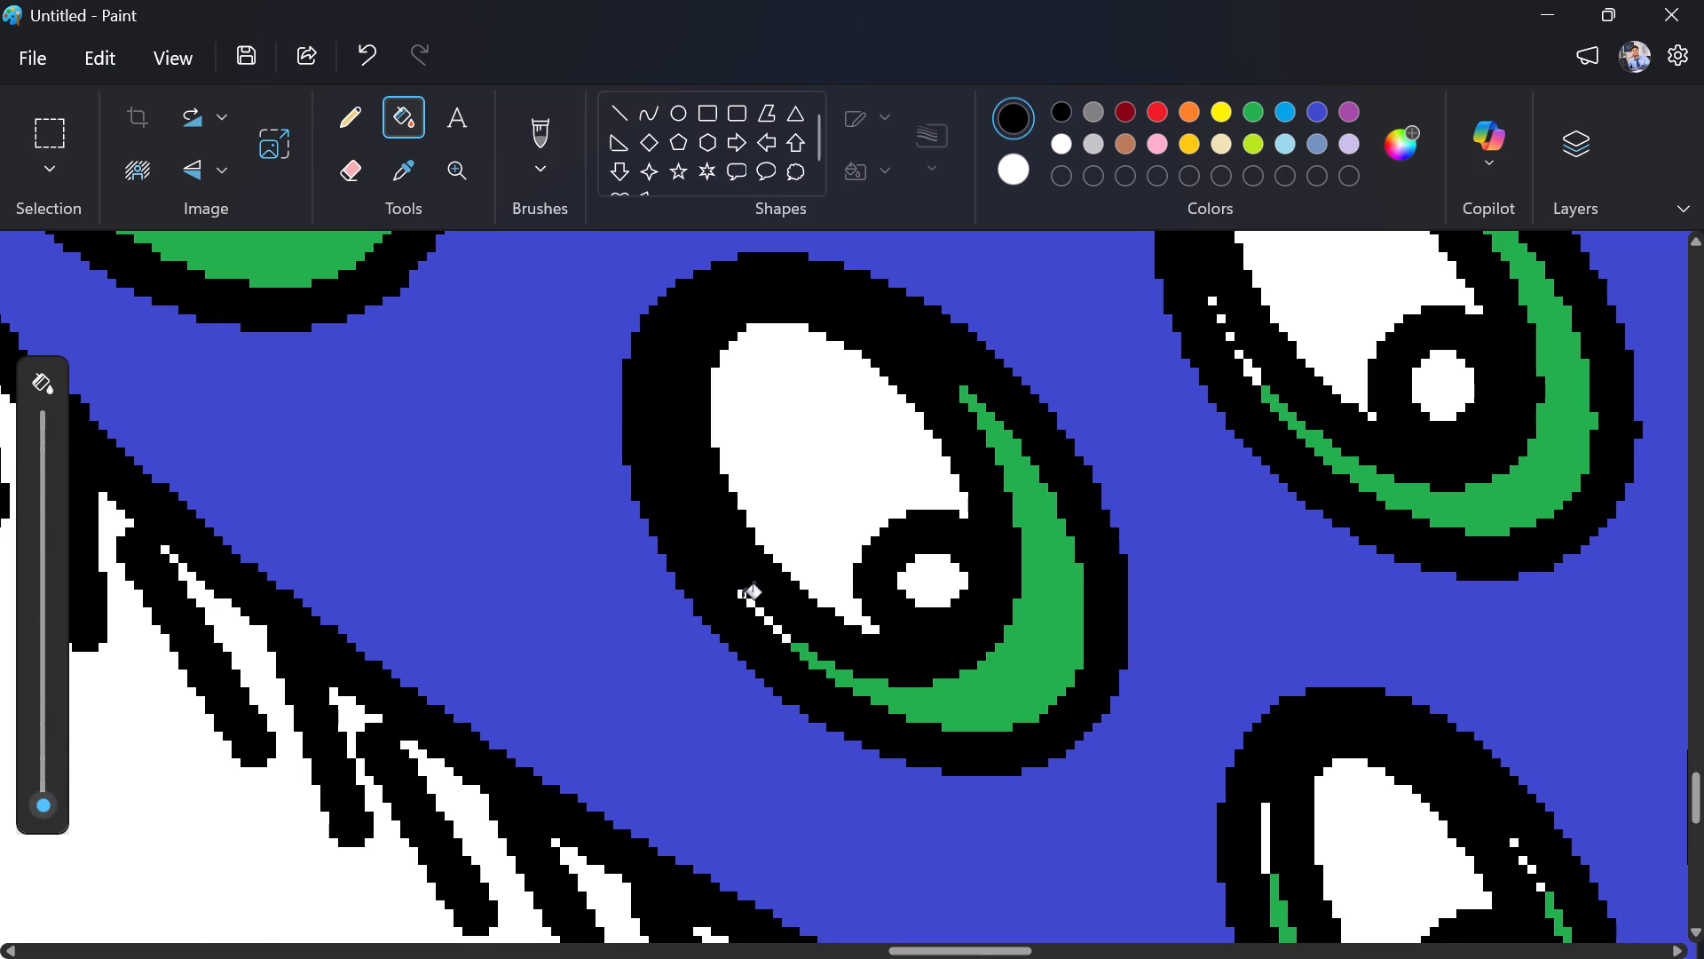
pyautogui.click(742, 598)
pyautogui.click(750, 608)
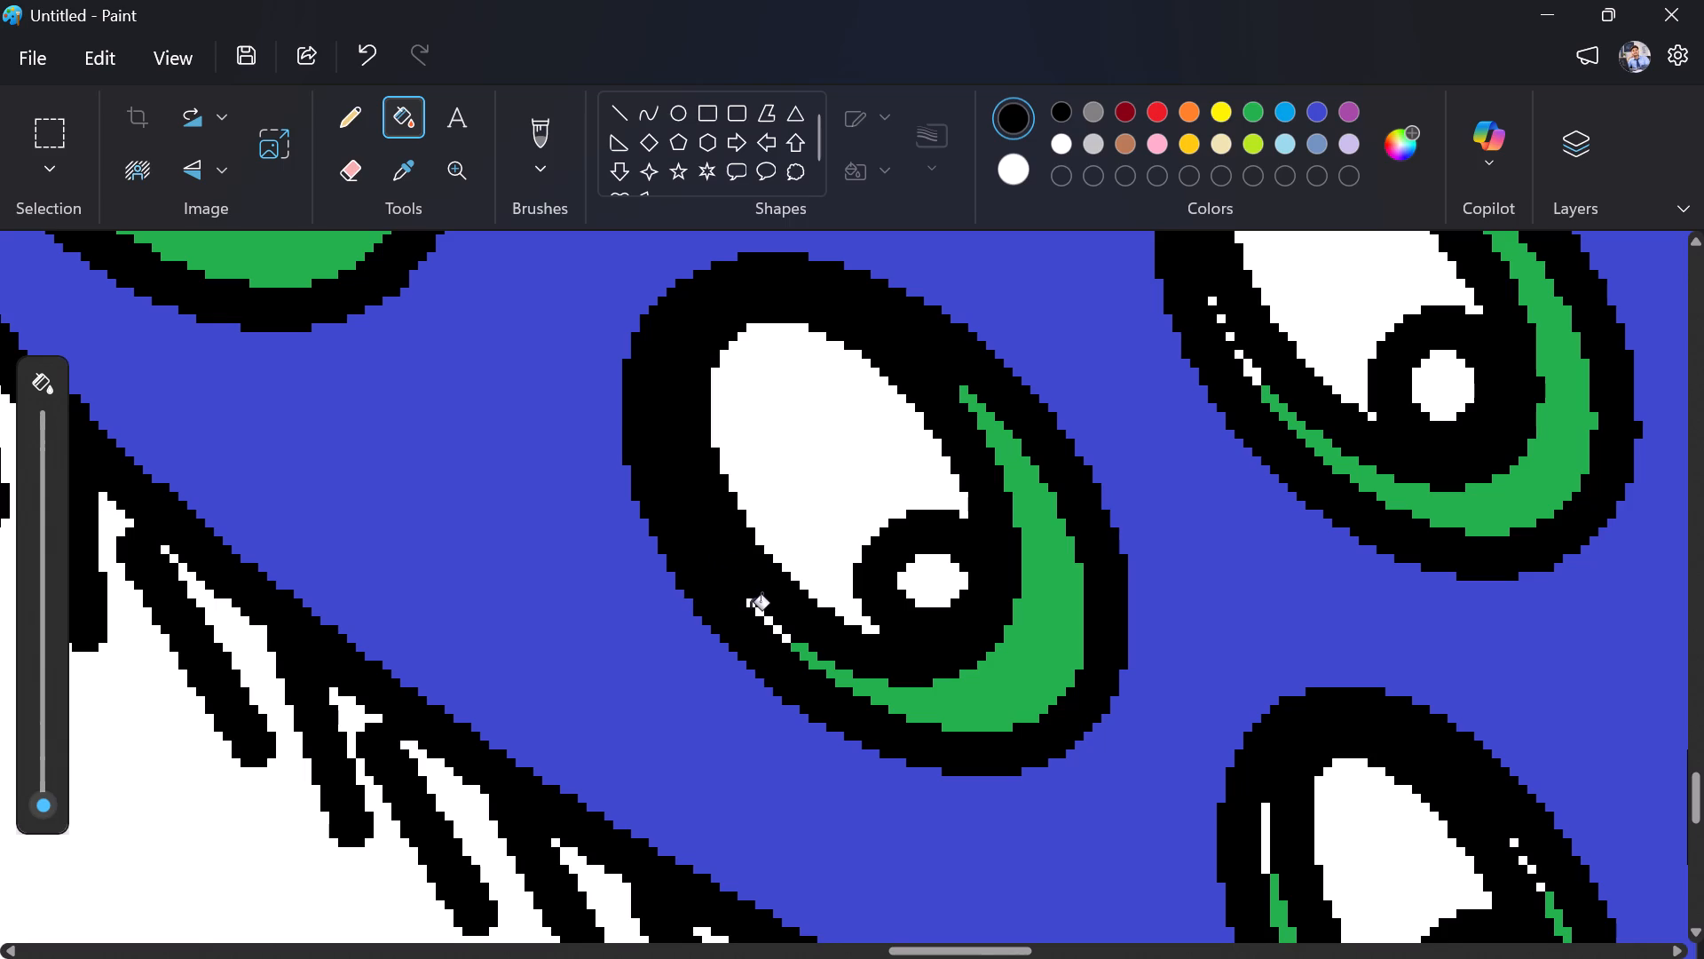
pyautogui.click(750, 608)
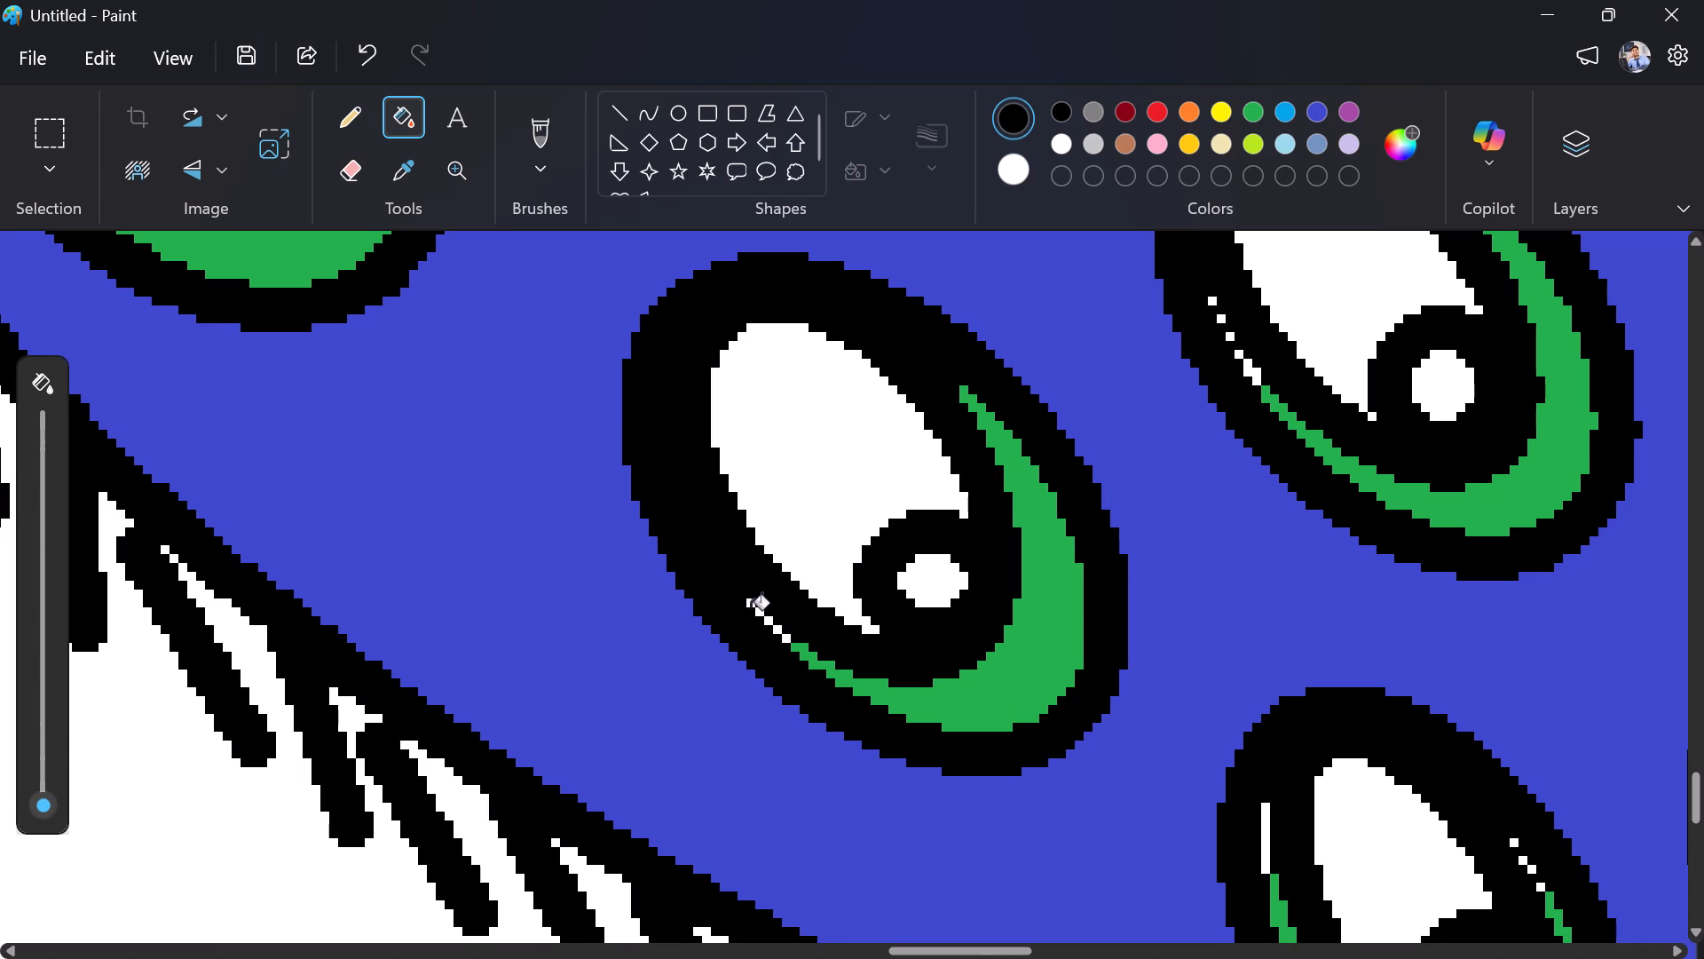
pyautogui.click(750, 606)
pyautogui.click(757, 614)
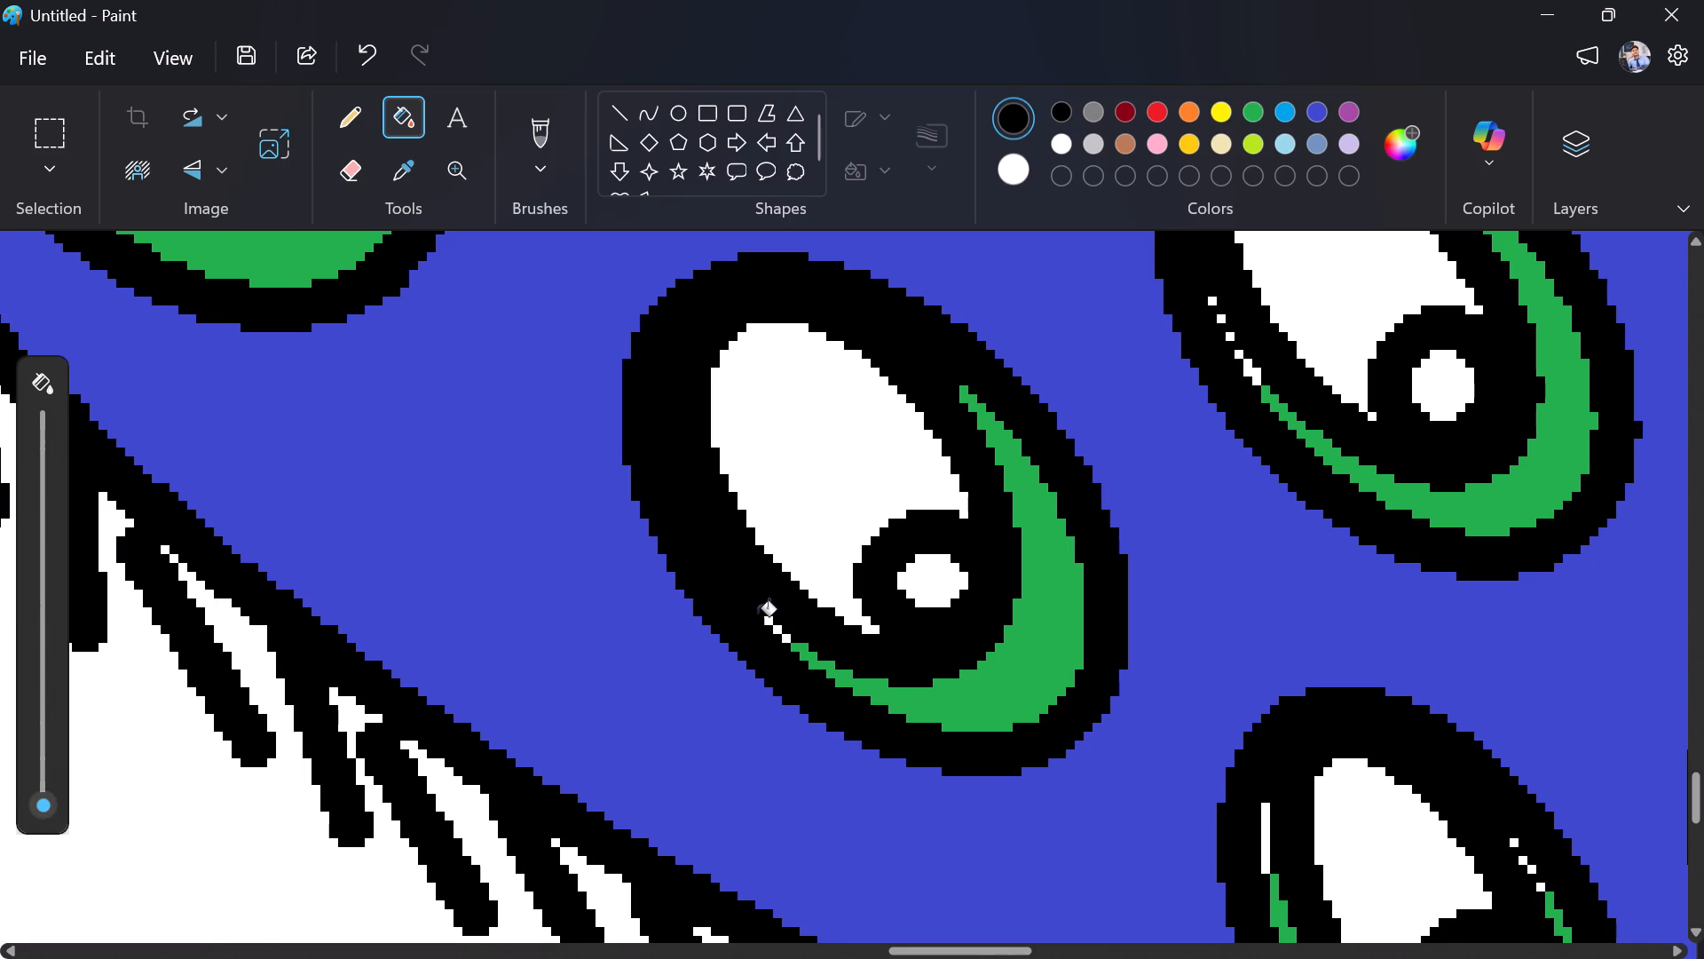
pyautogui.click(768, 622)
pyautogui.click(774, 631)
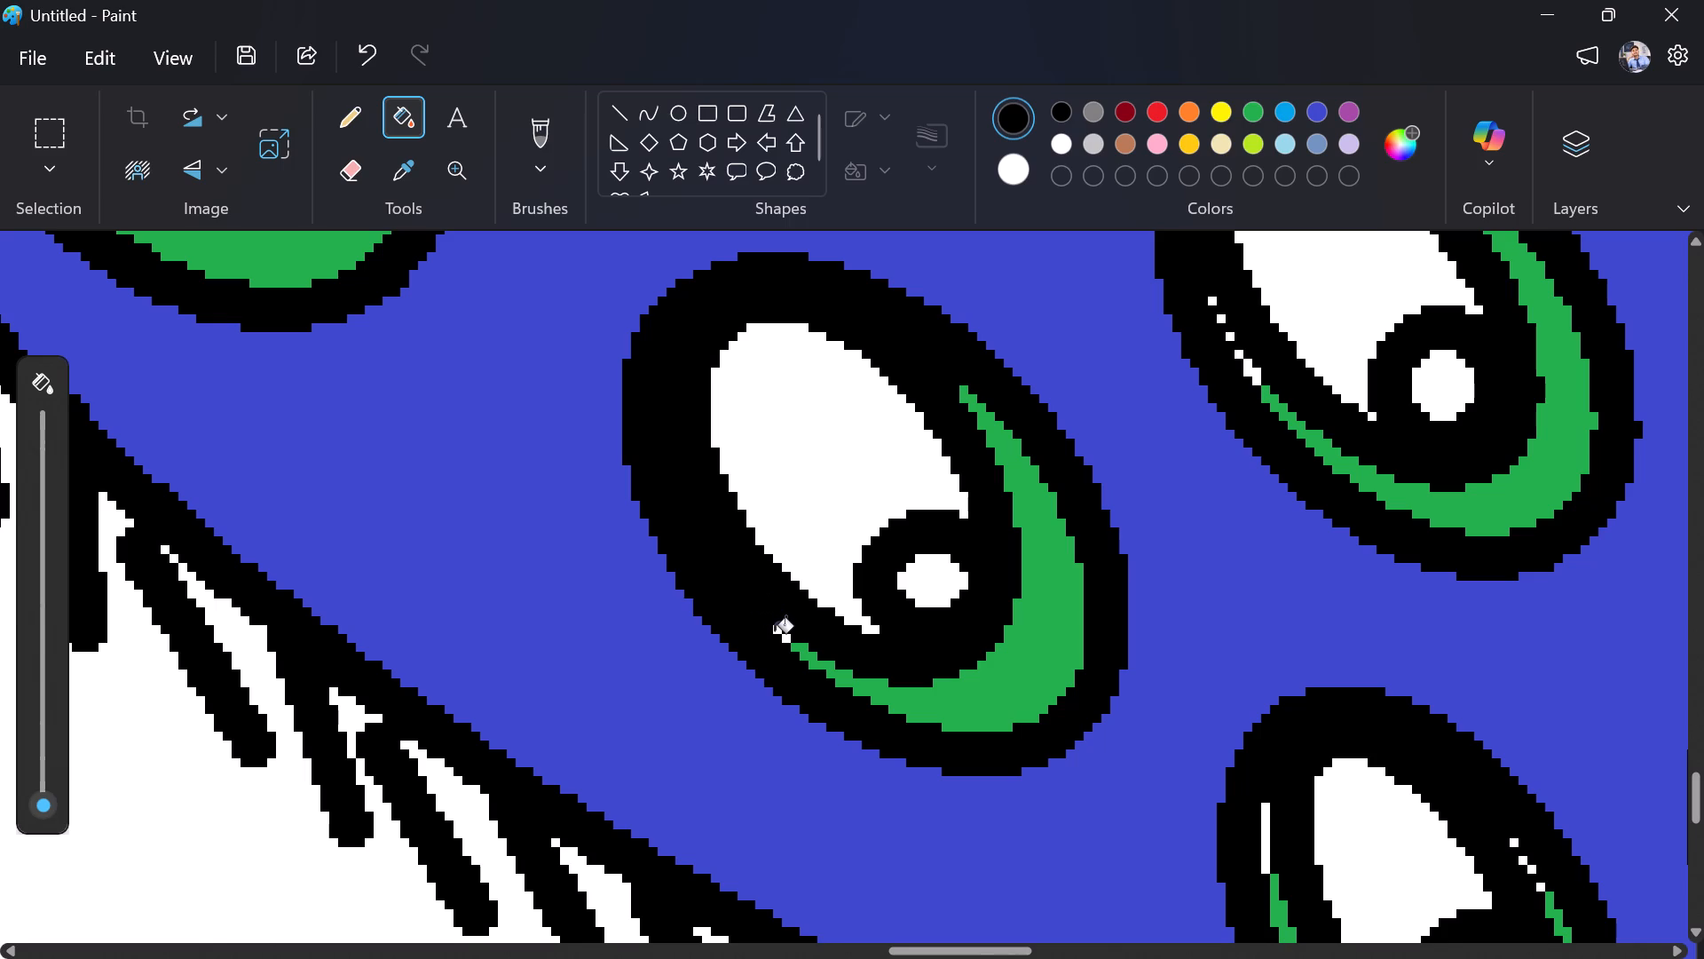
pyautogui.click(784, 640)
# Fill the white specks above the right-hand green tip of the third row's leftmost eyespot with black.
pyautogui.click(1515, 844)
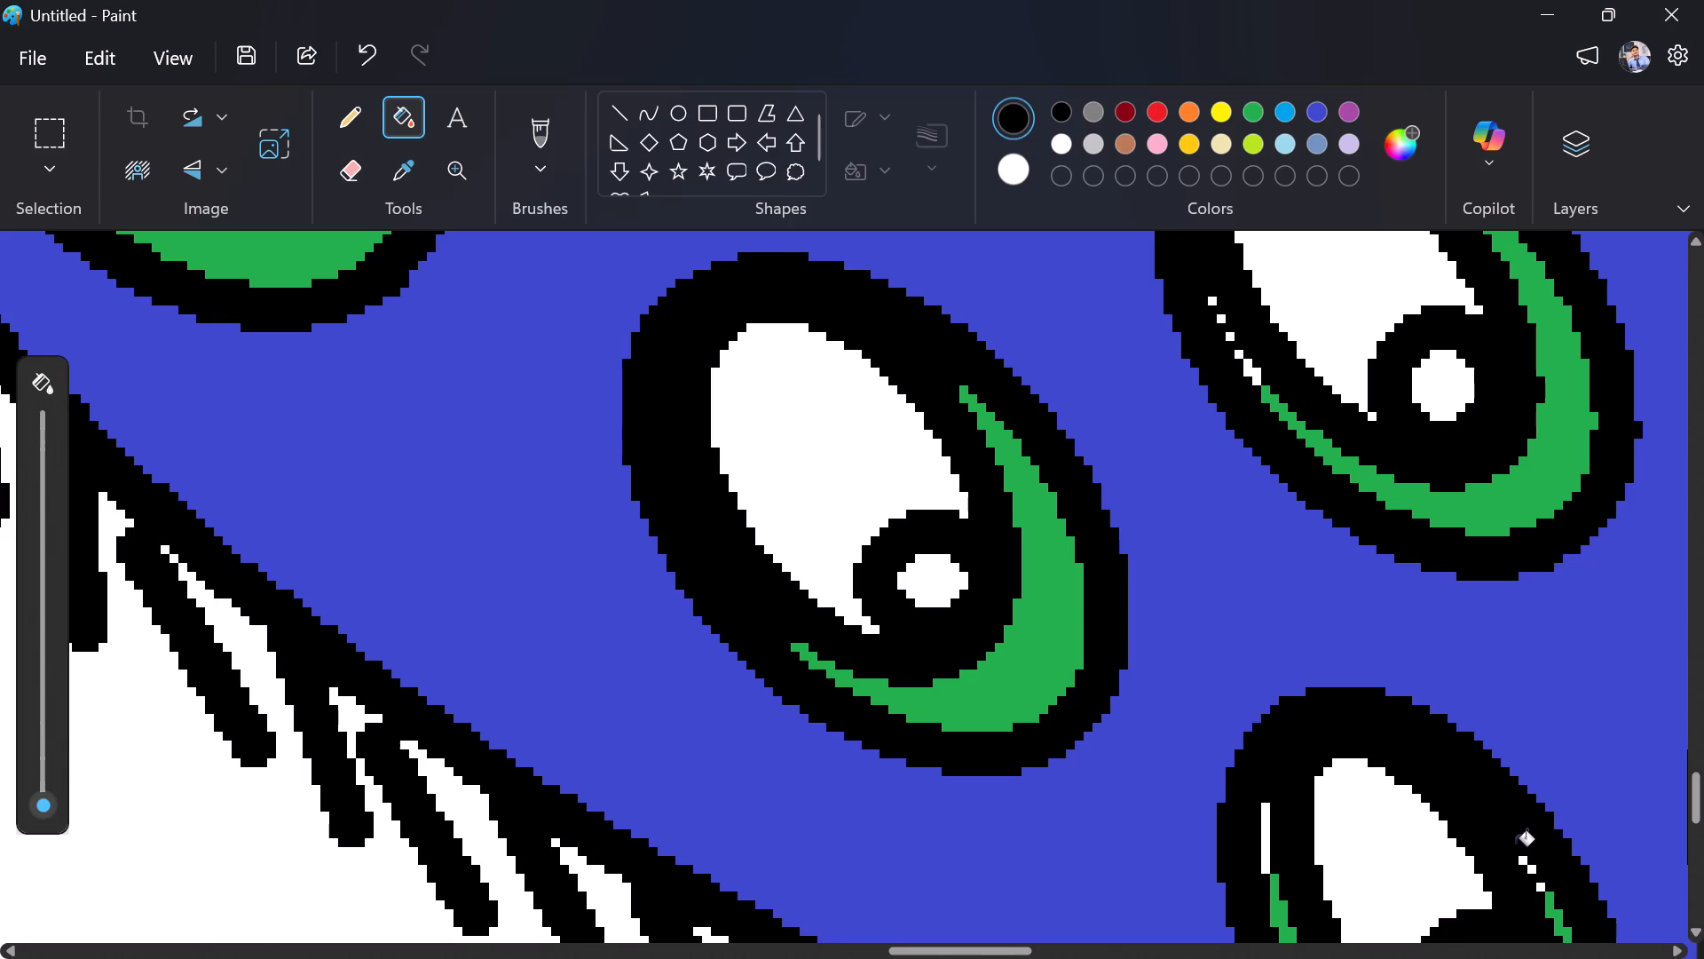
pyautogui.click(1520, 865)
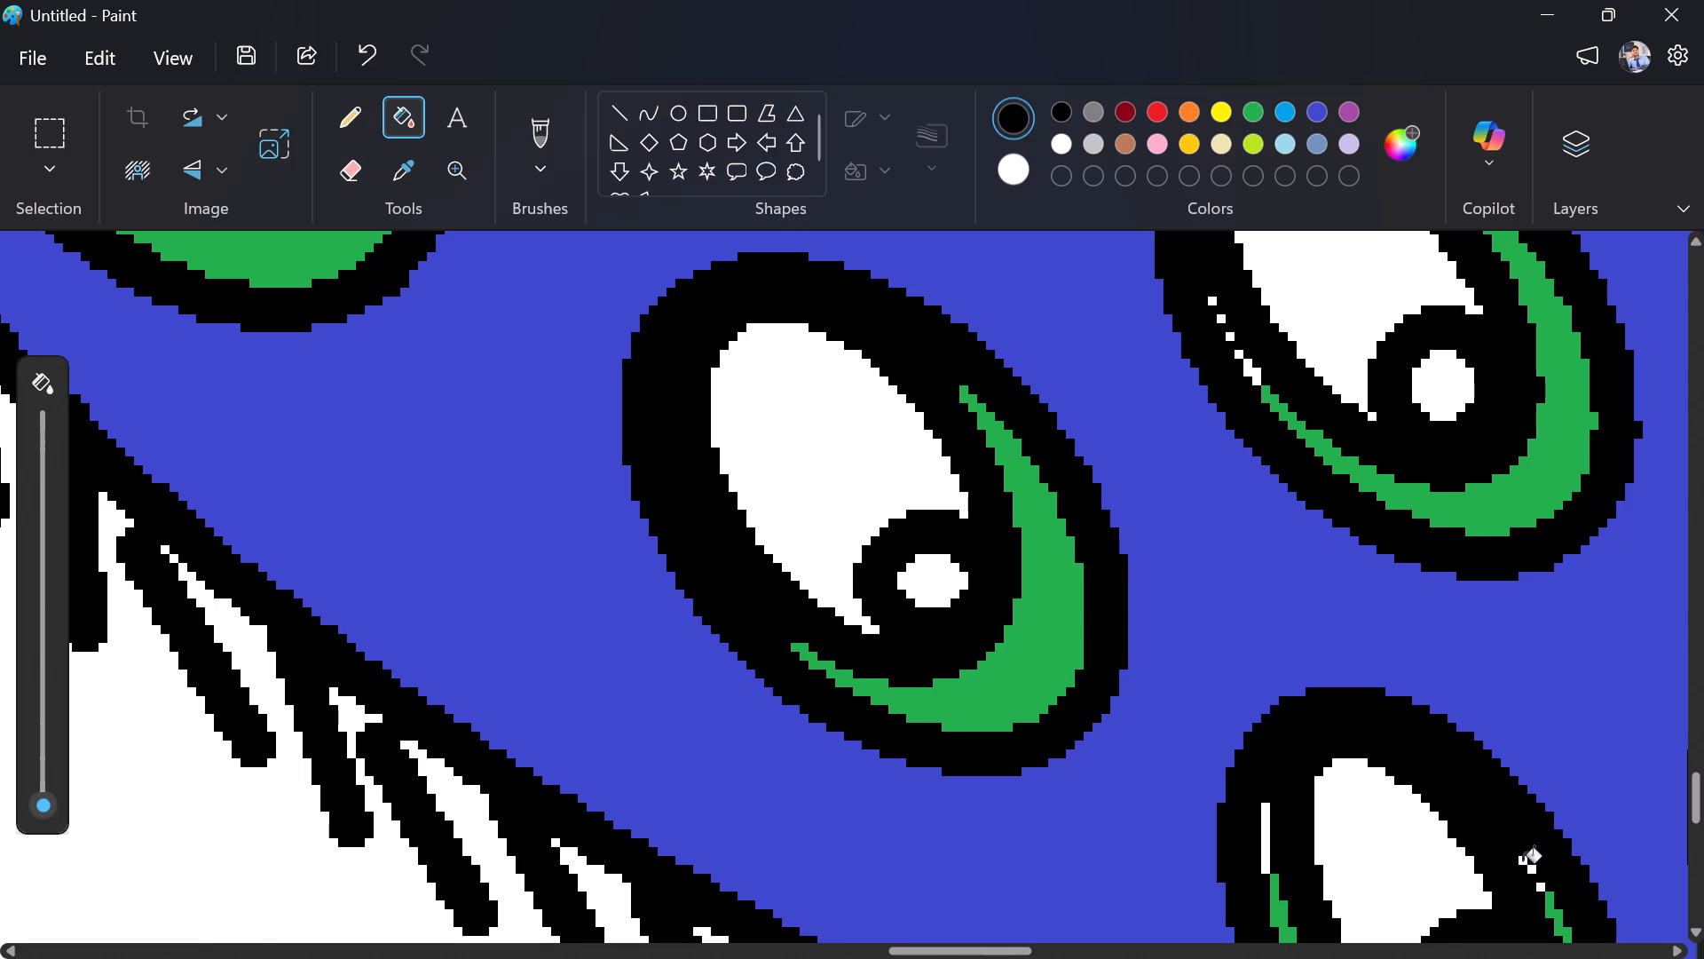
pyautogui.click(1522, 861)
pyautogui.click(1531, 872)
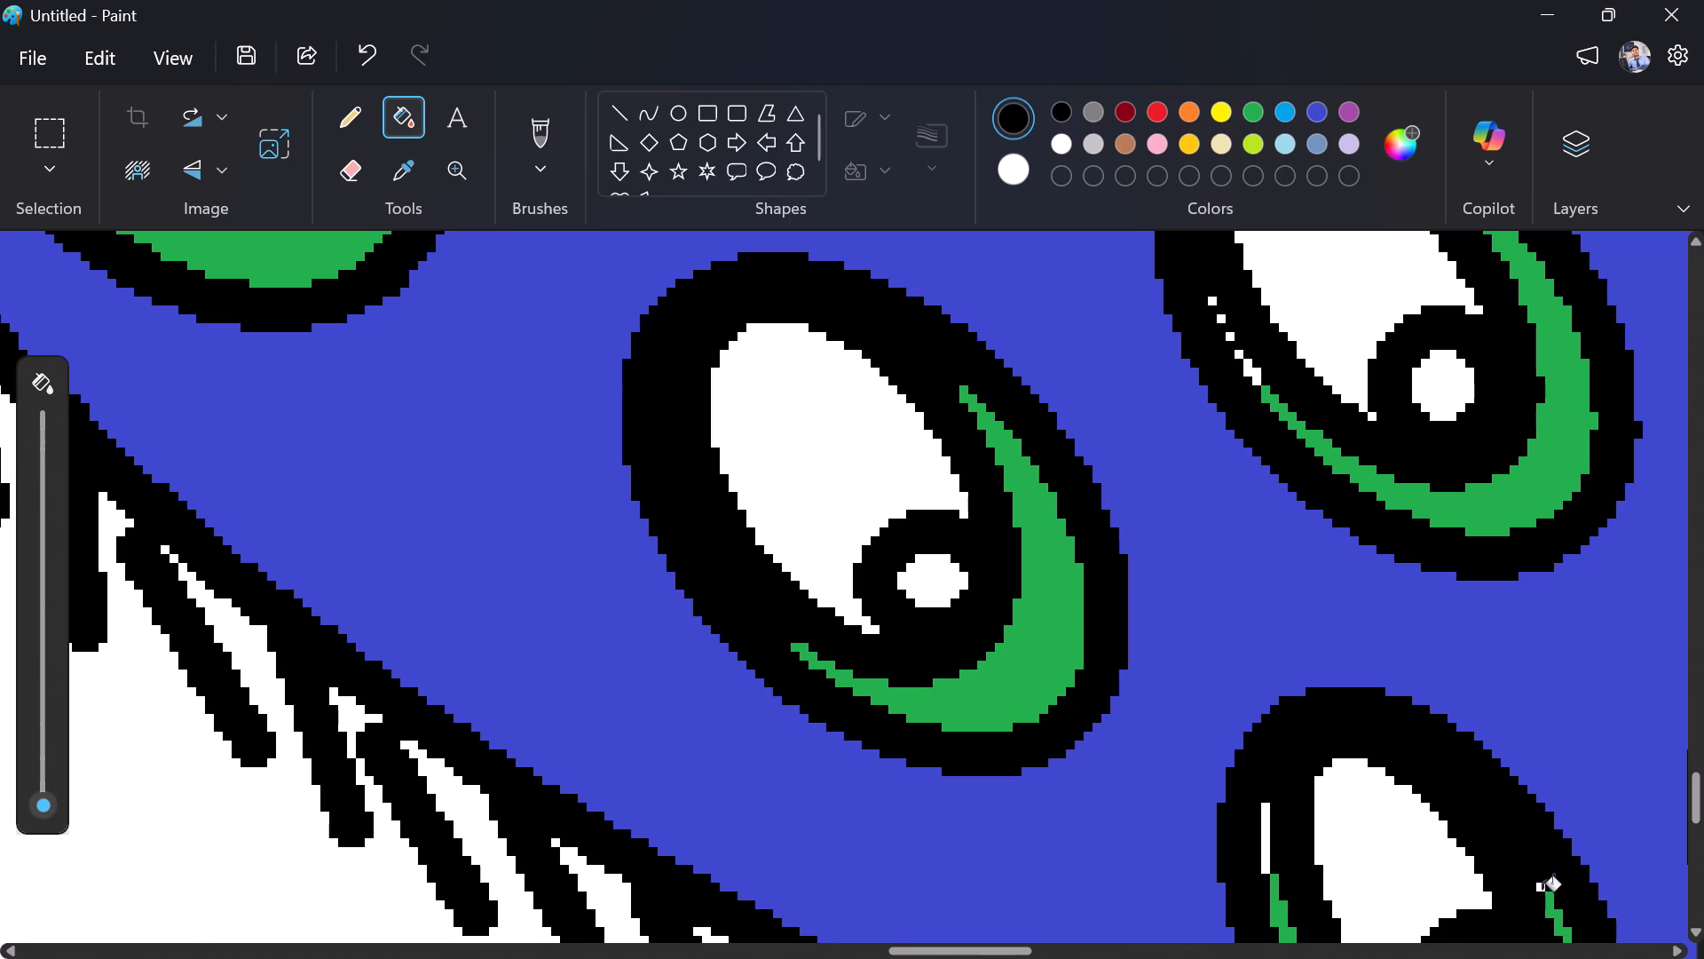
pyautogui.click(1542, 889)
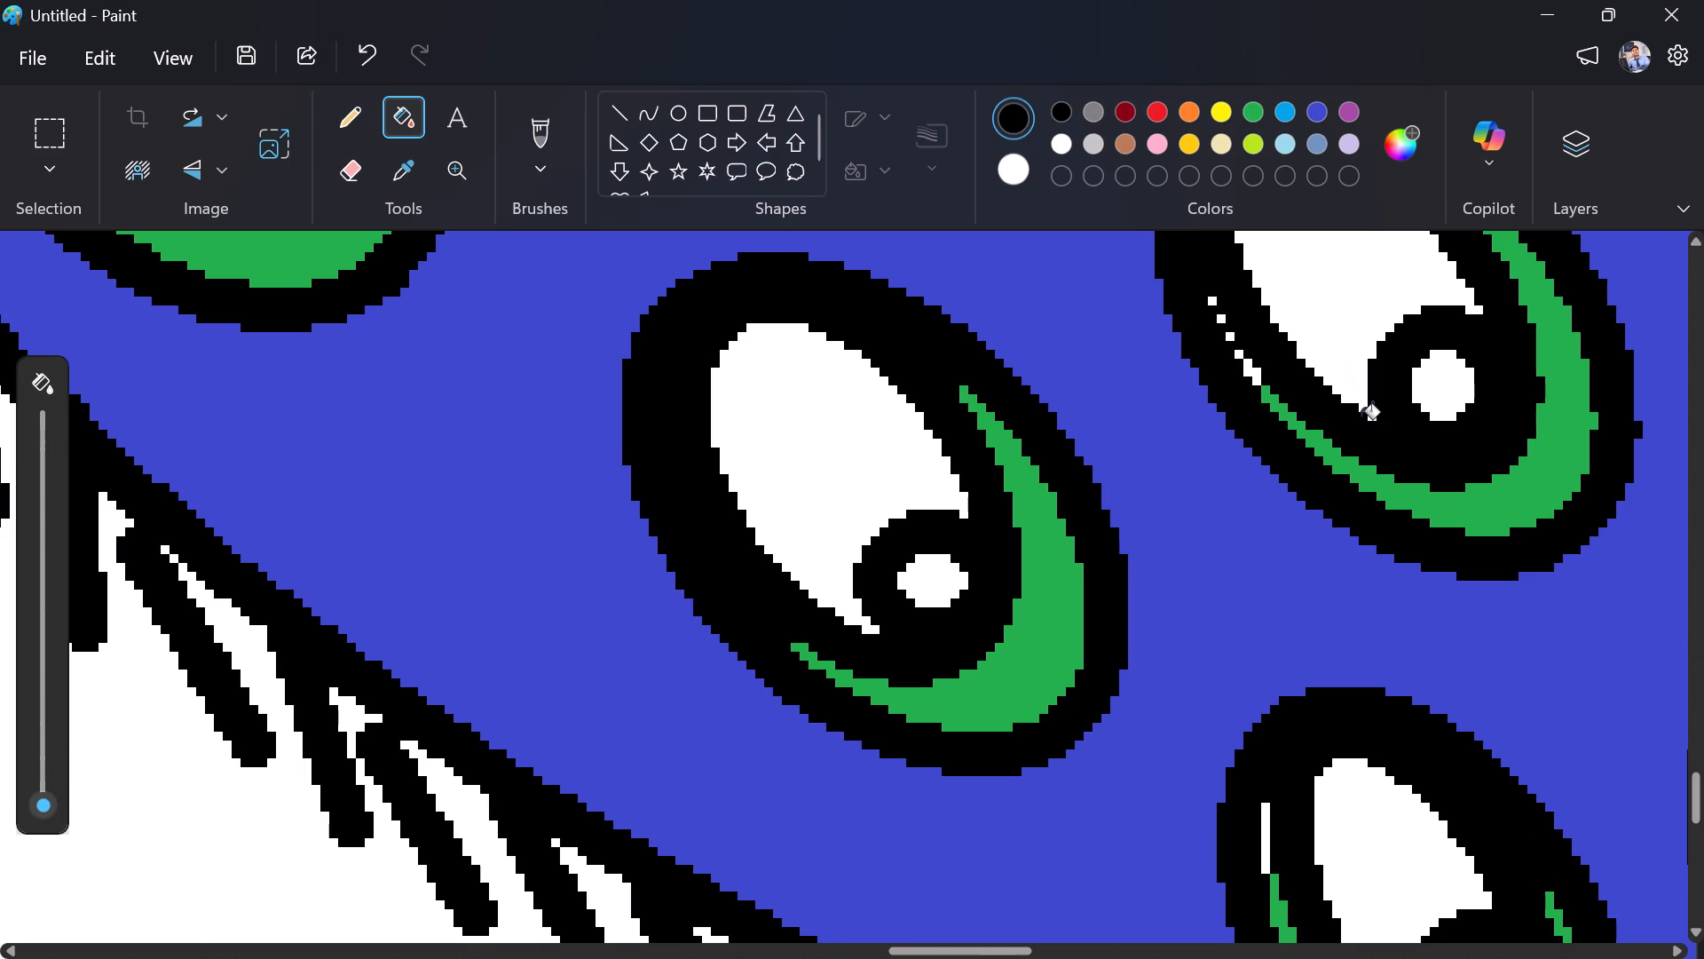
# Fill the white speck beside the pupil ring and those above the left green tip of the second row's second eyespot with black.
pyautogui.click(1369, 423)
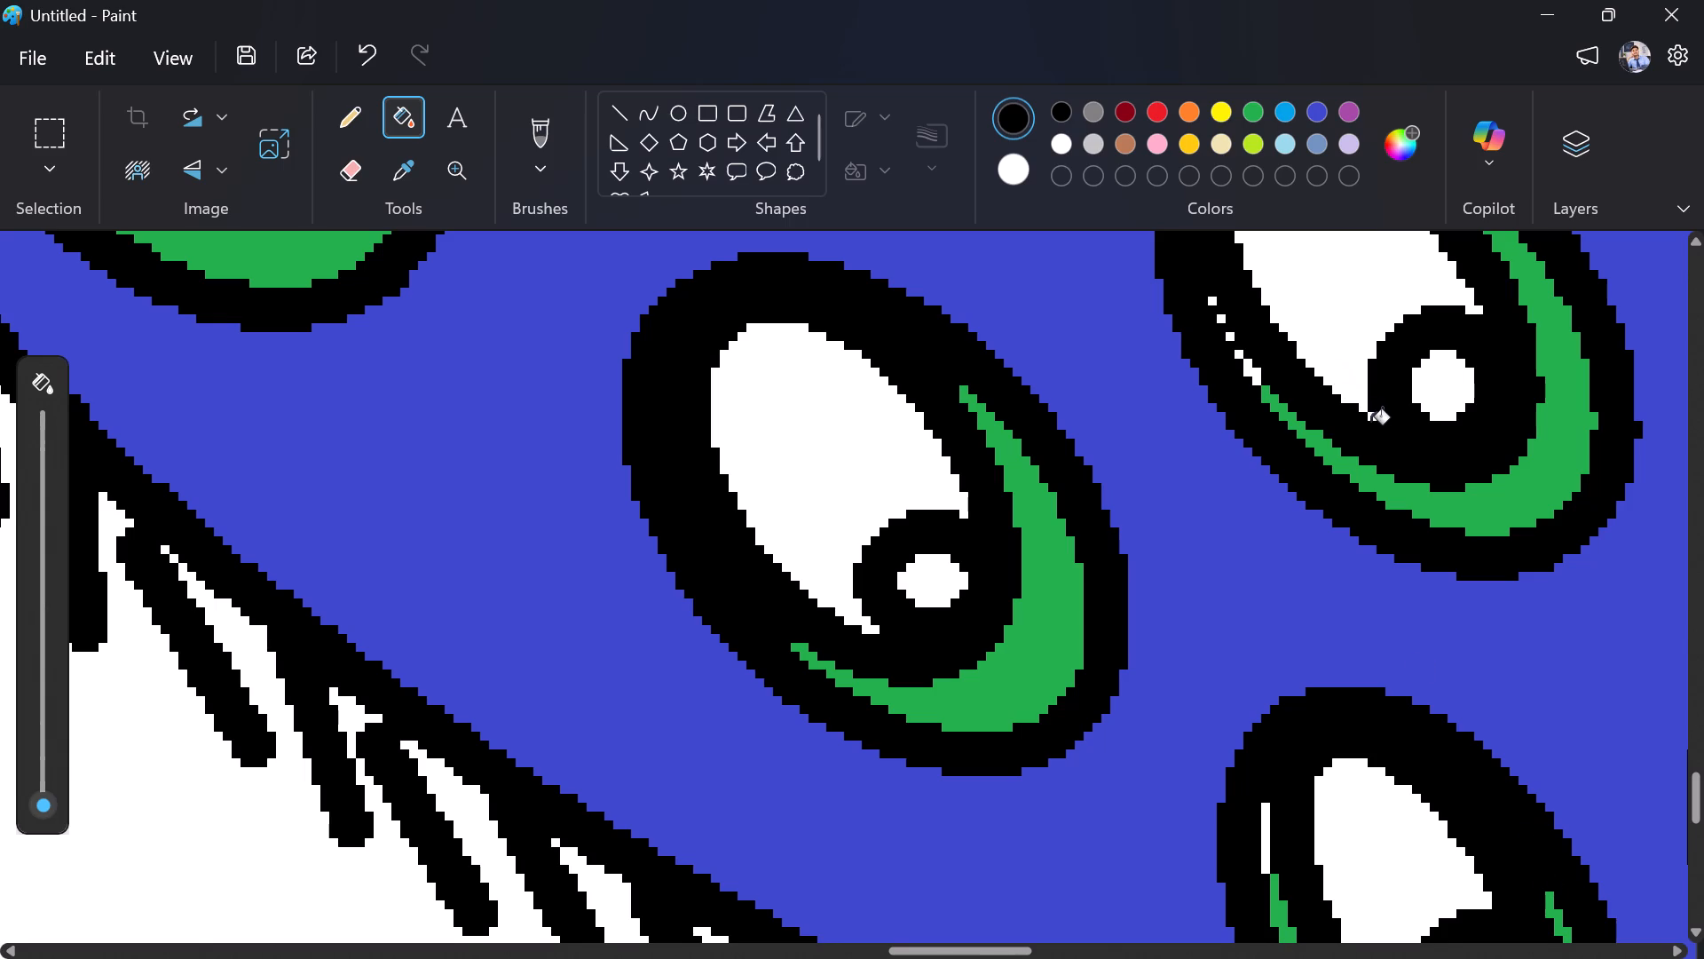
pyautogui.click(1371, 423)
pyautogui.click(1372, 420)
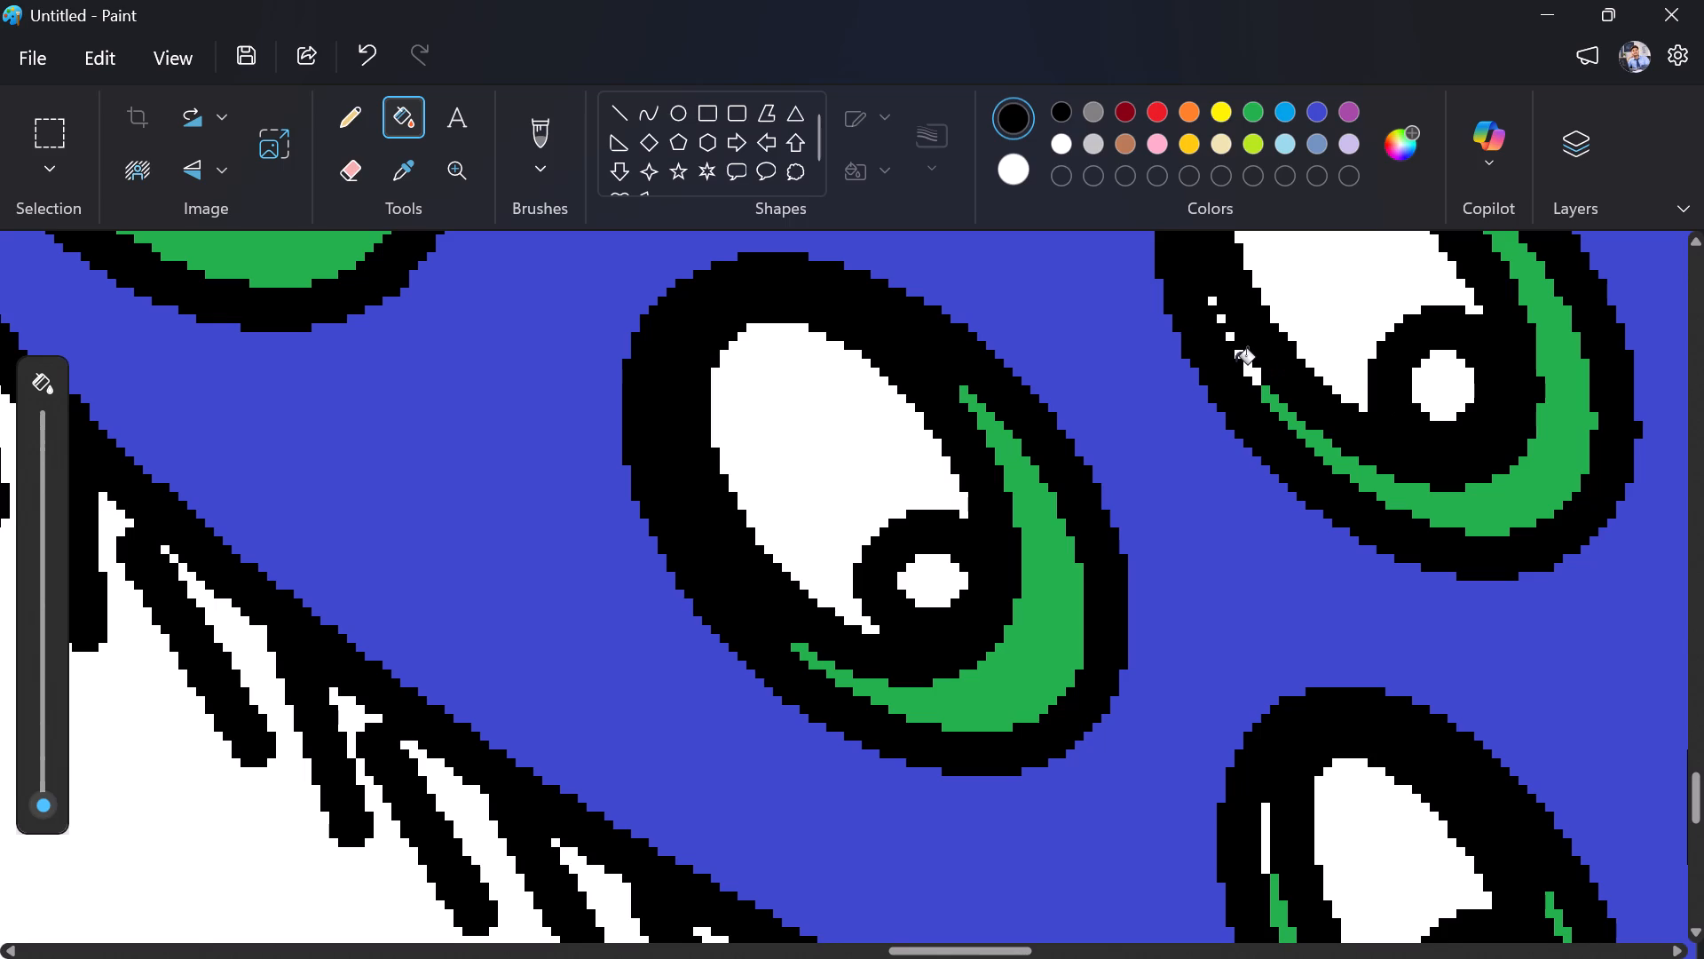
pyautogui.click(1250, 369)
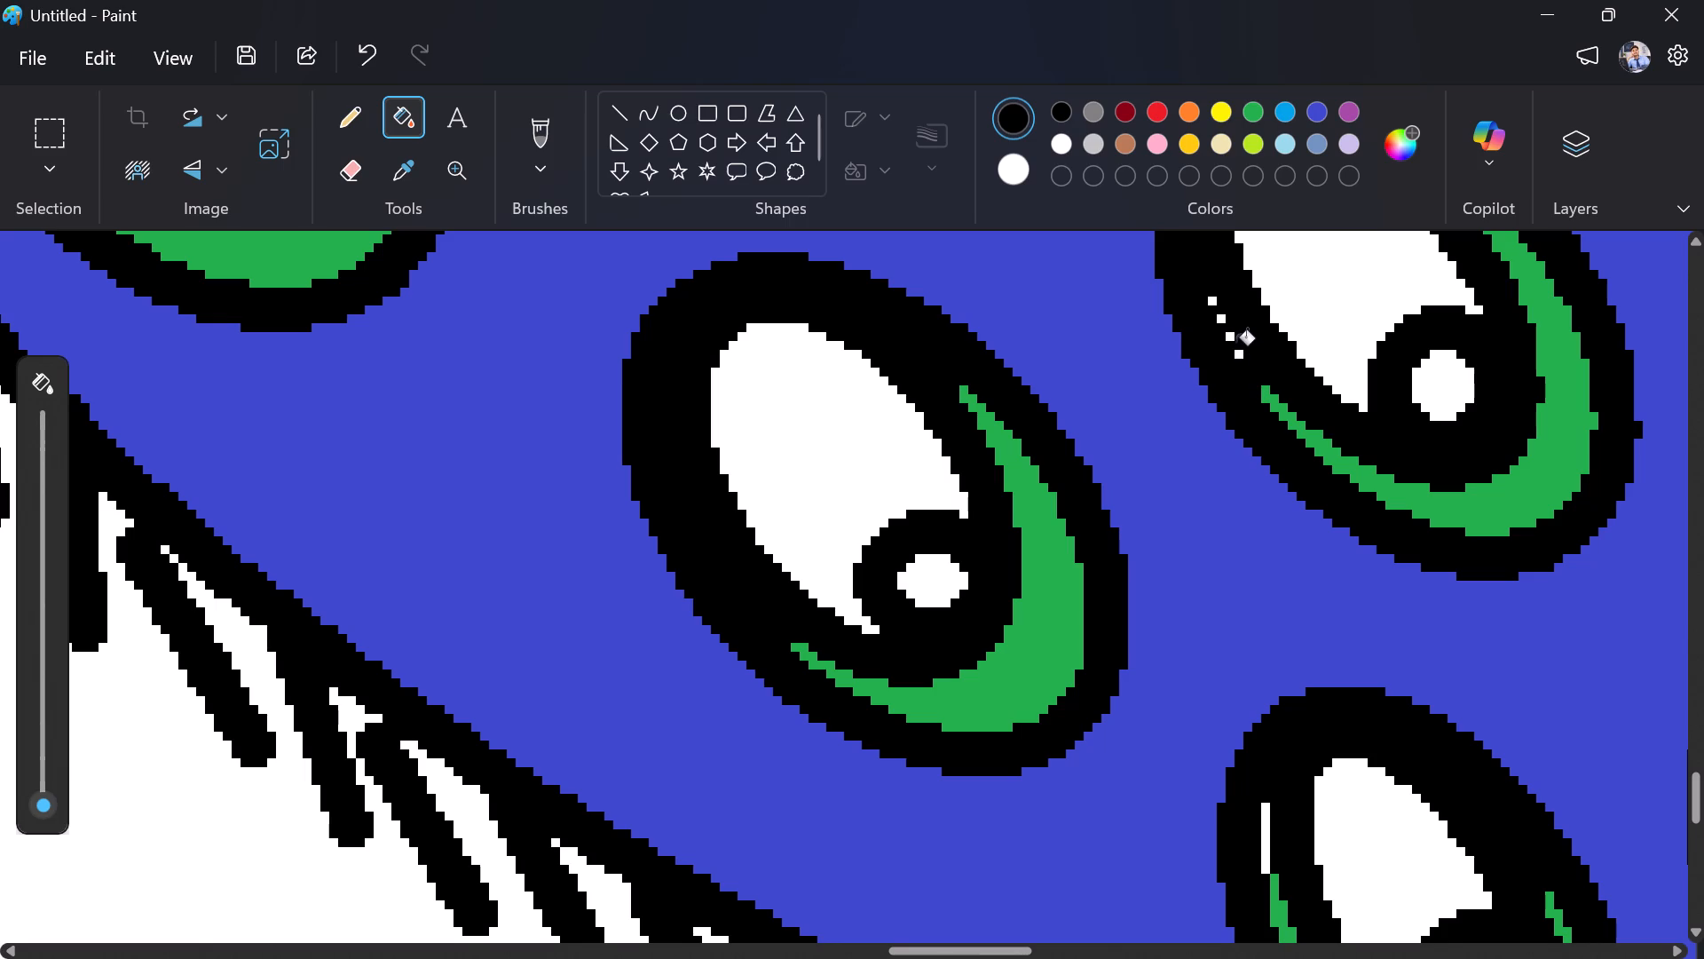
pyautogui.click(1227, 339)
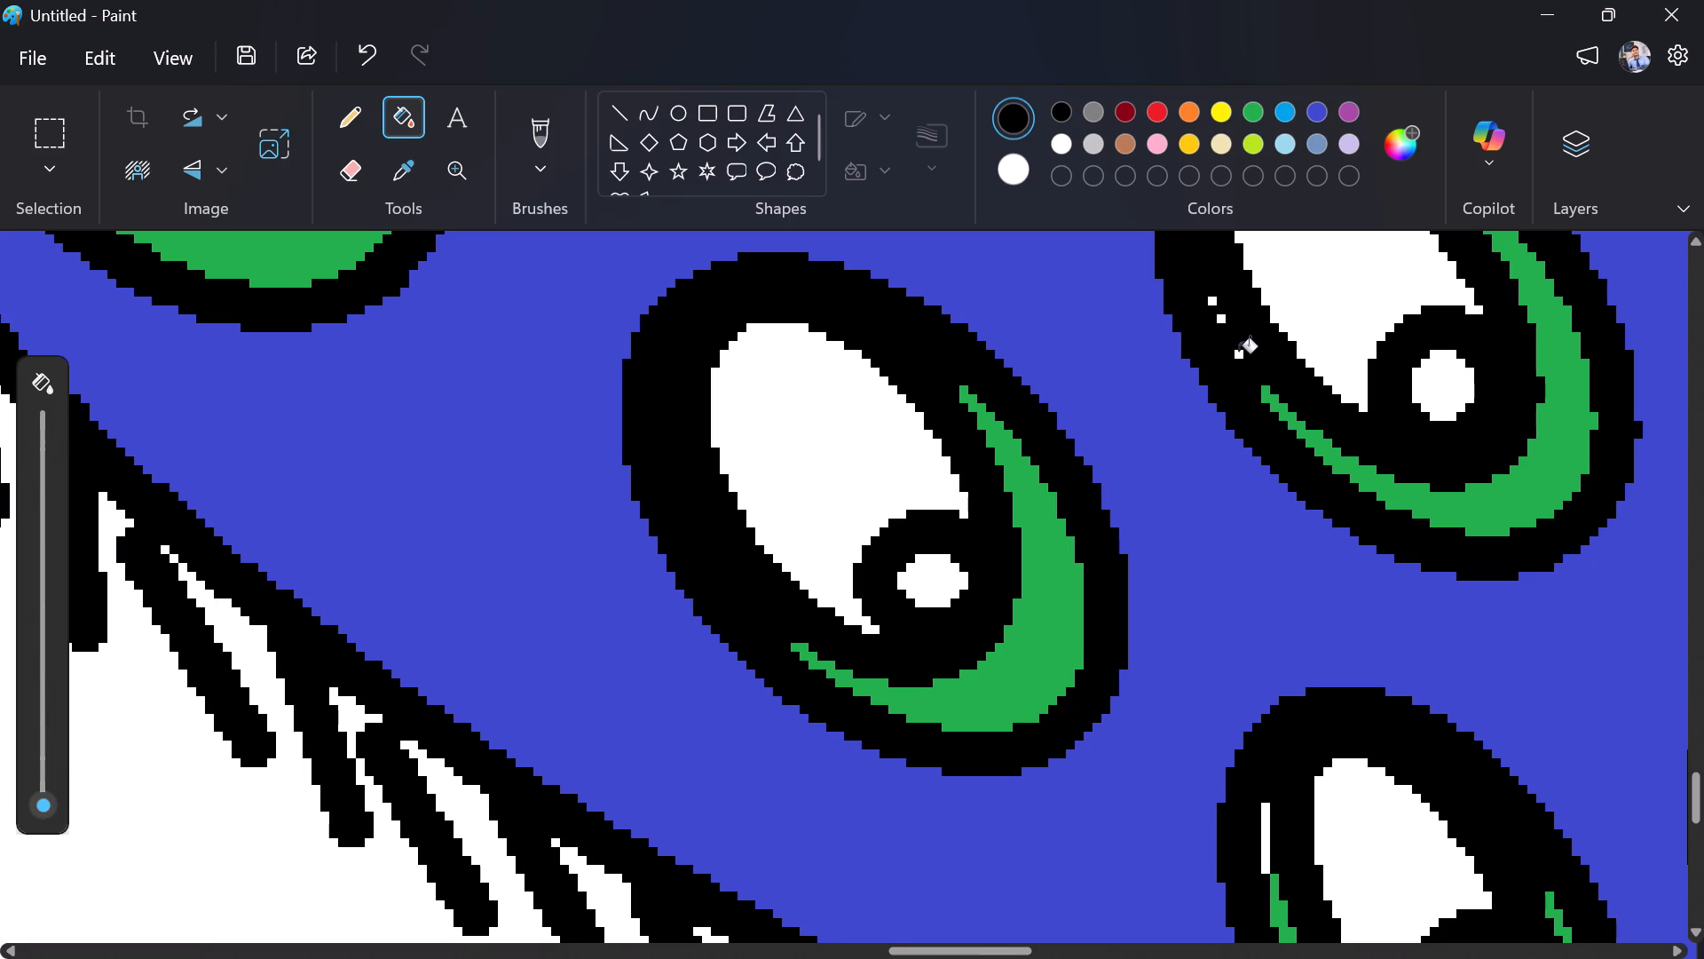
pyautogui.click(1238, 352)
pyautogui.click(1221, 319)
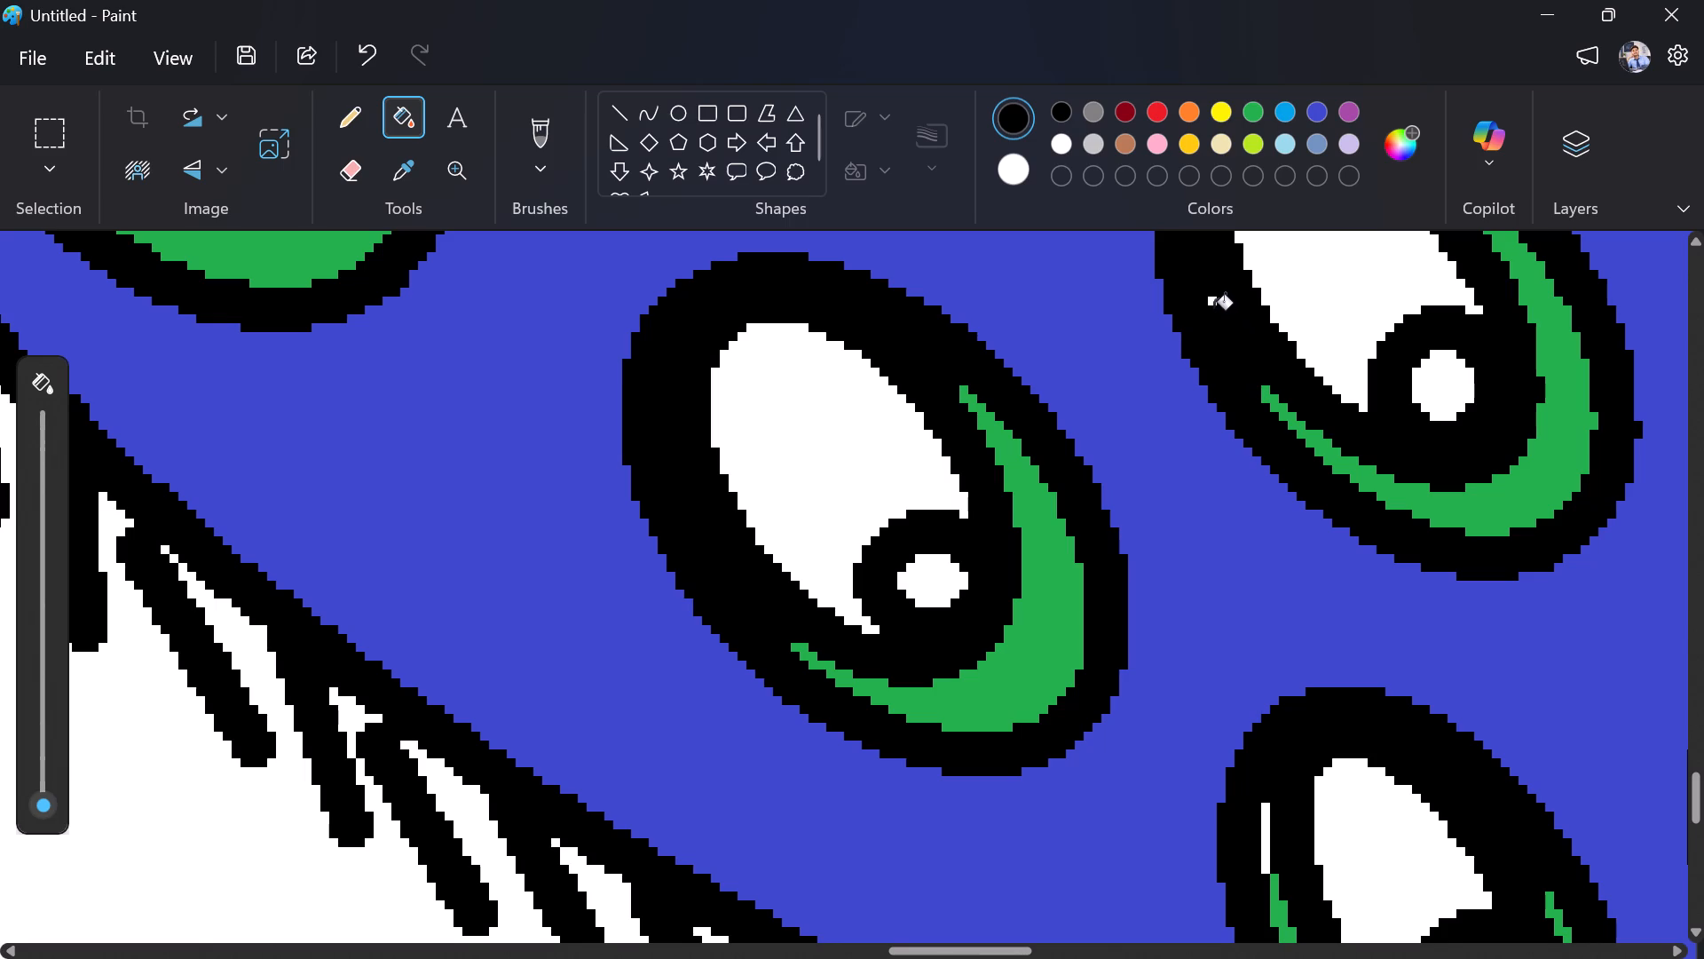
pyautogui.click(1212, 304)
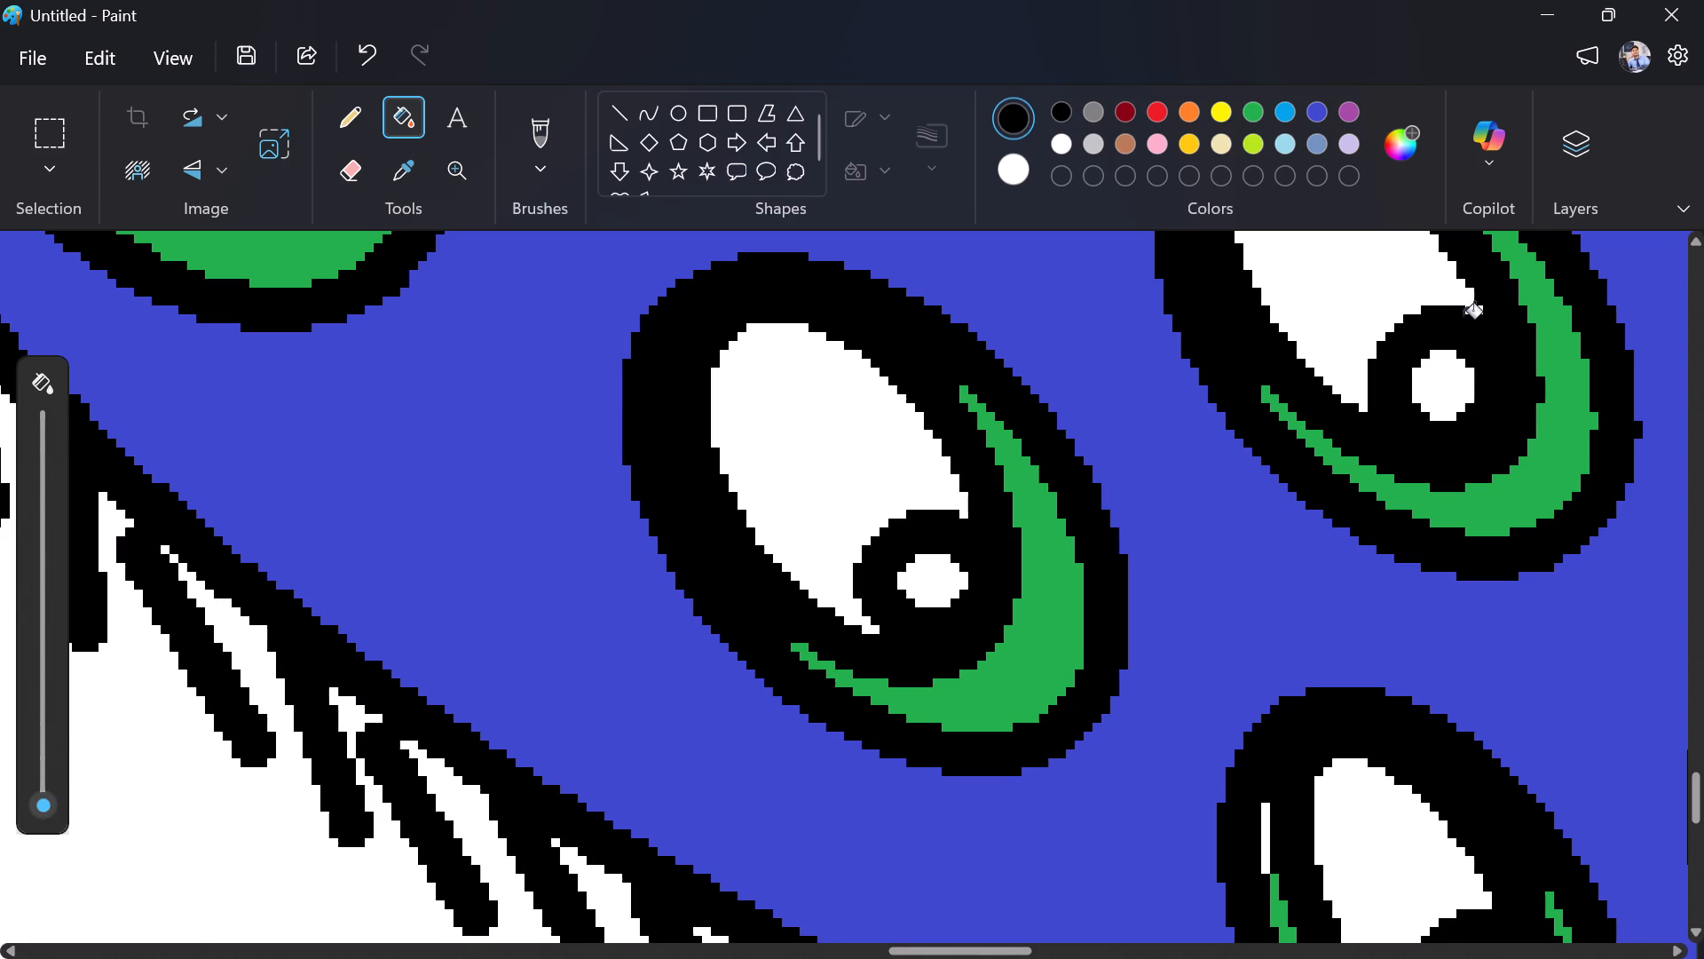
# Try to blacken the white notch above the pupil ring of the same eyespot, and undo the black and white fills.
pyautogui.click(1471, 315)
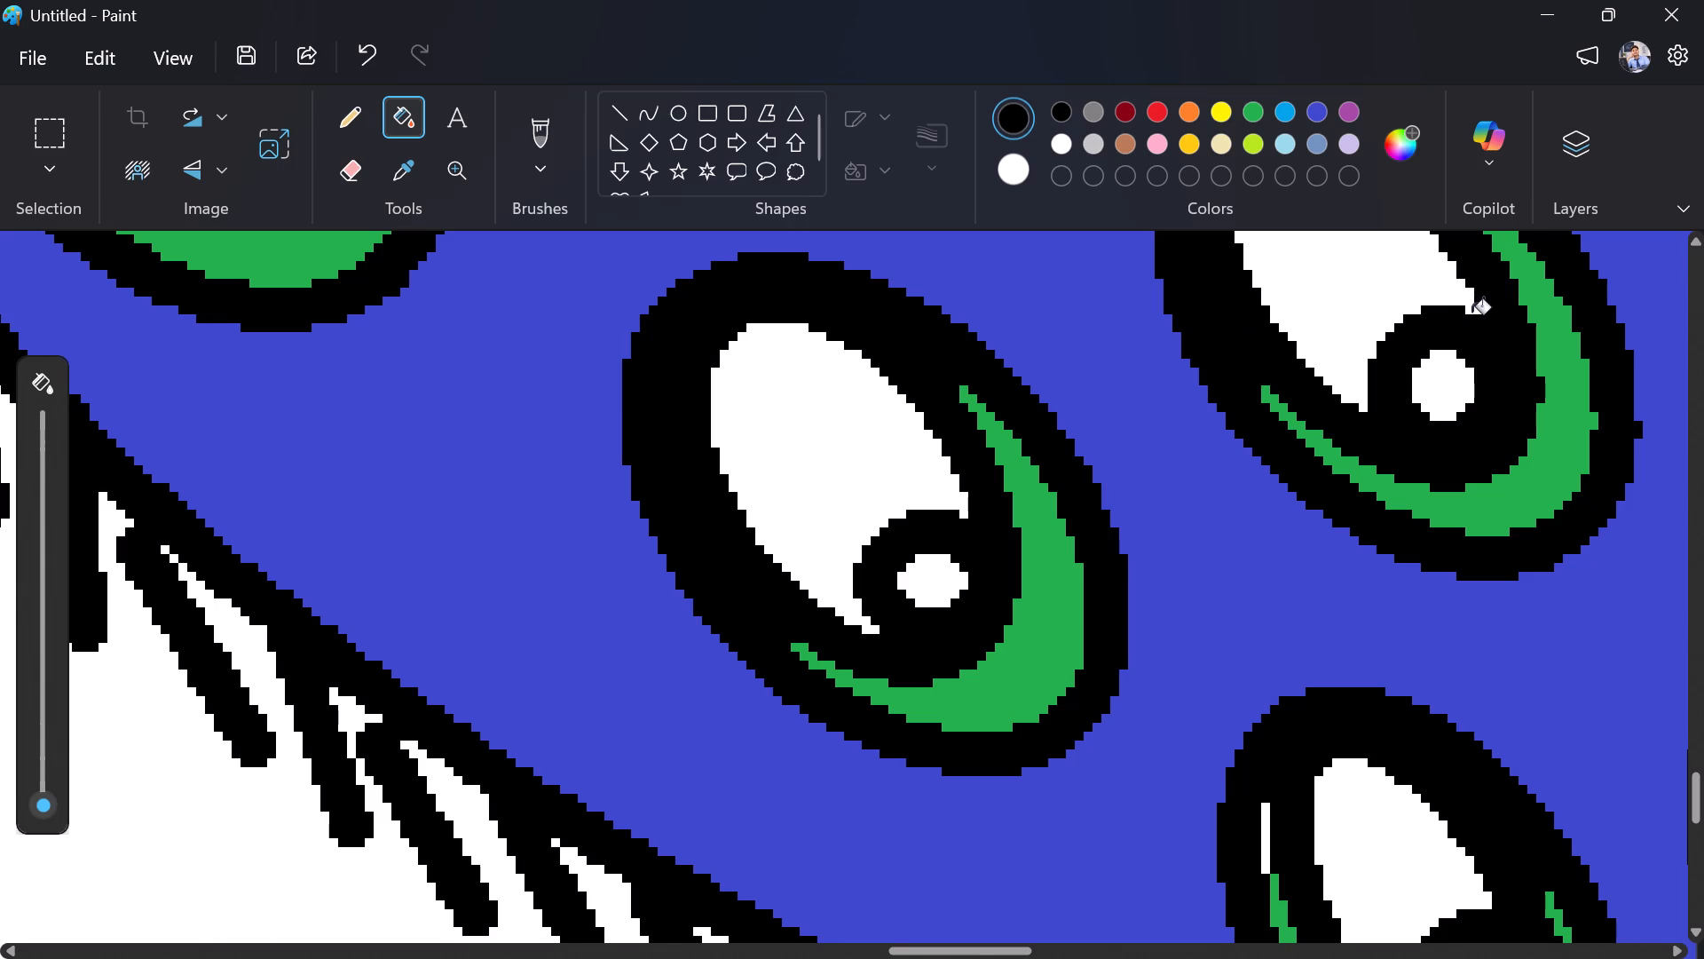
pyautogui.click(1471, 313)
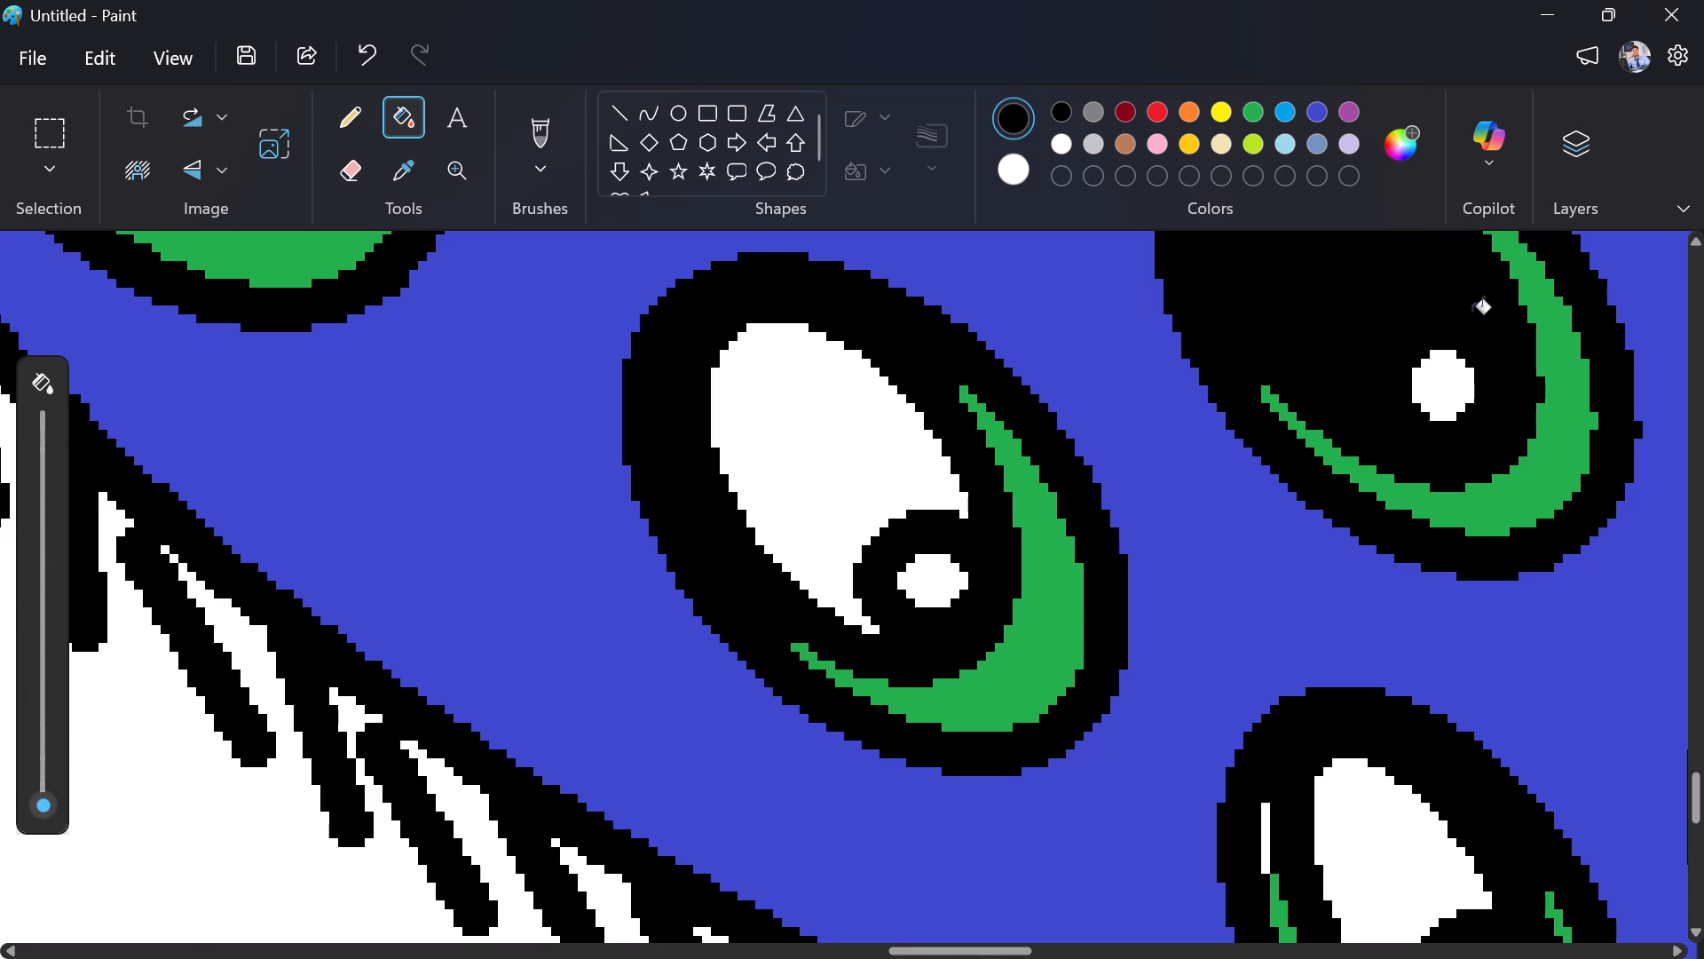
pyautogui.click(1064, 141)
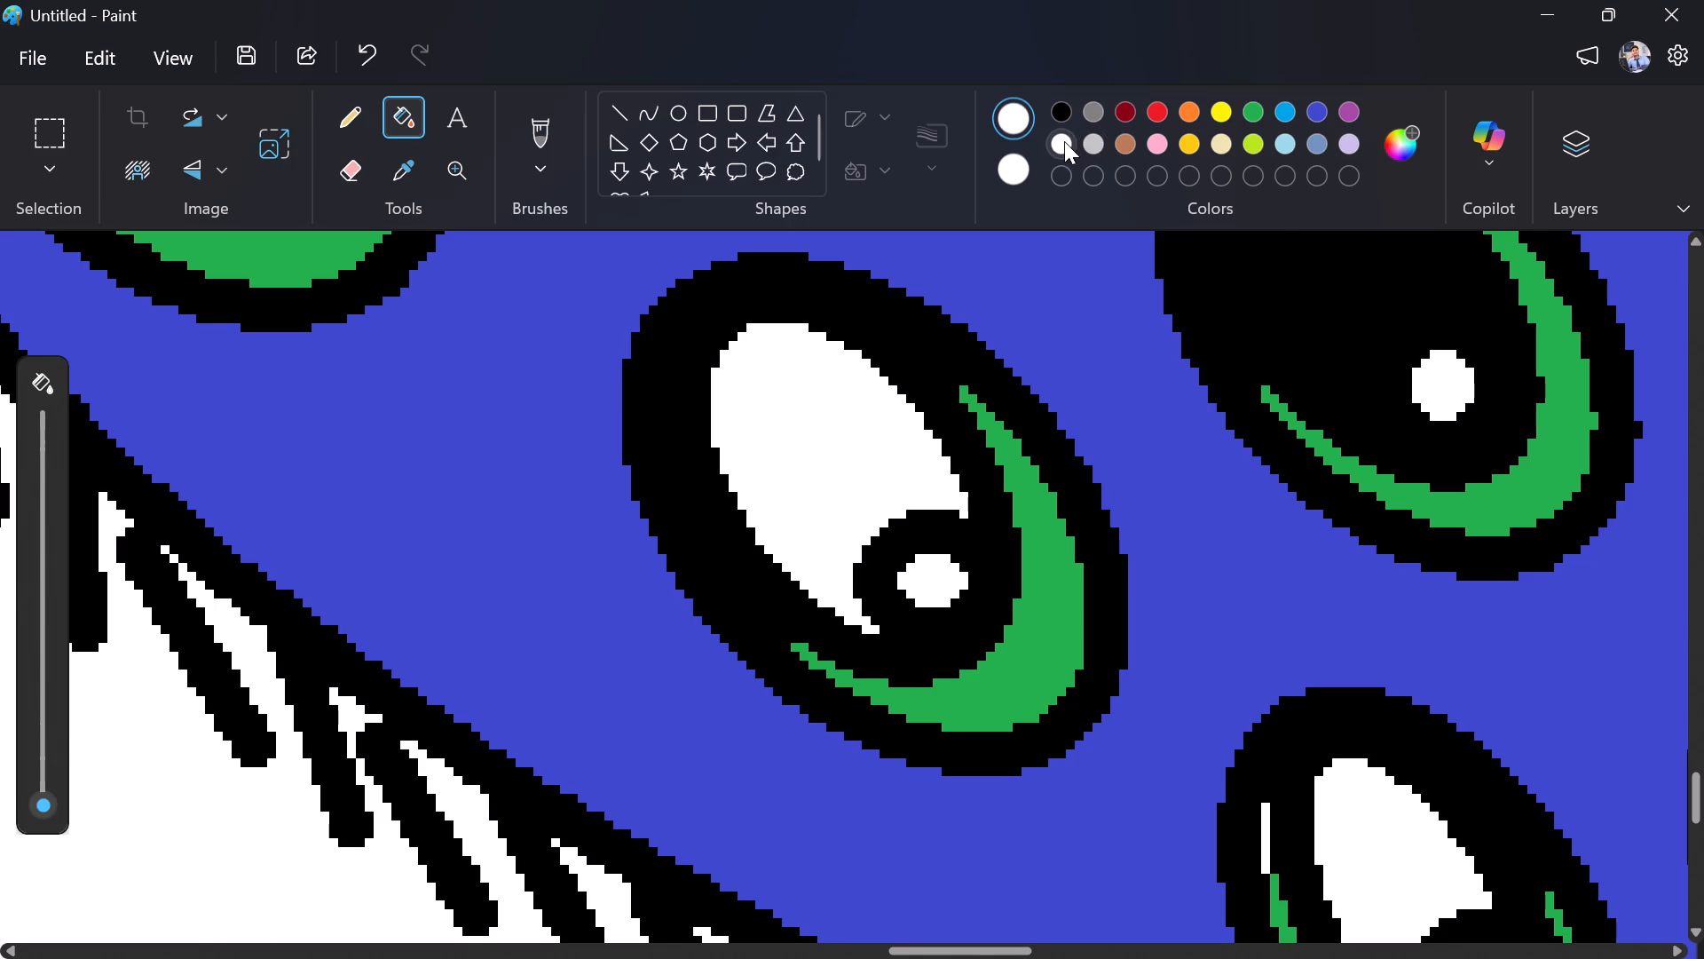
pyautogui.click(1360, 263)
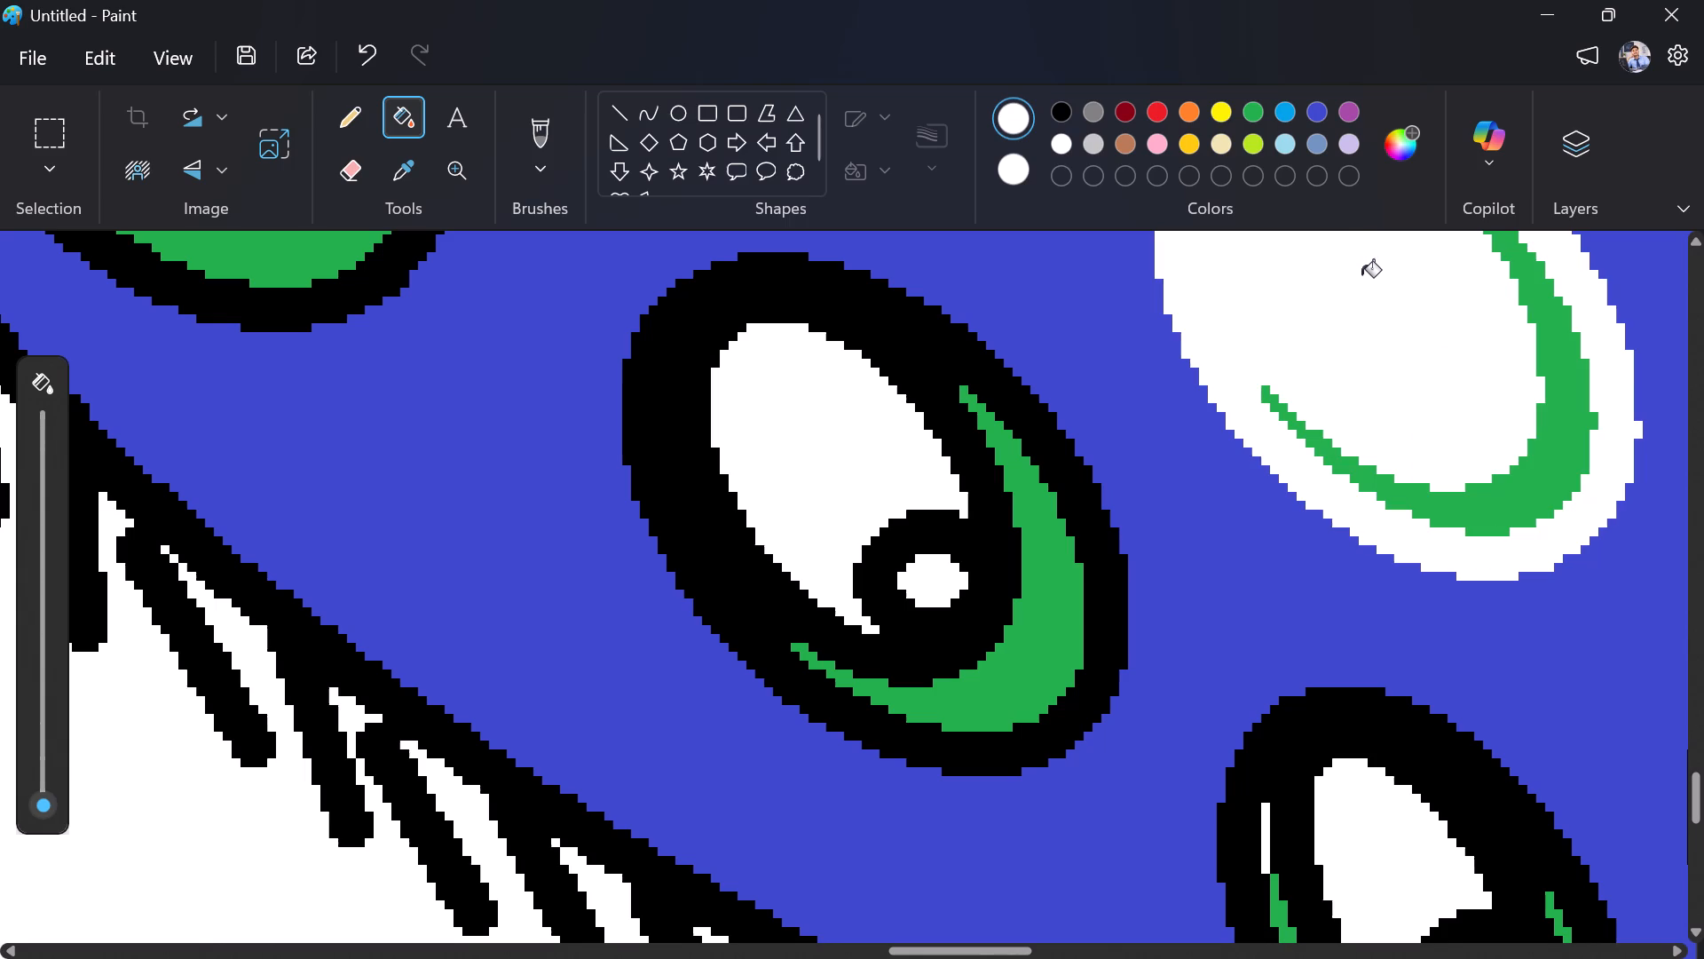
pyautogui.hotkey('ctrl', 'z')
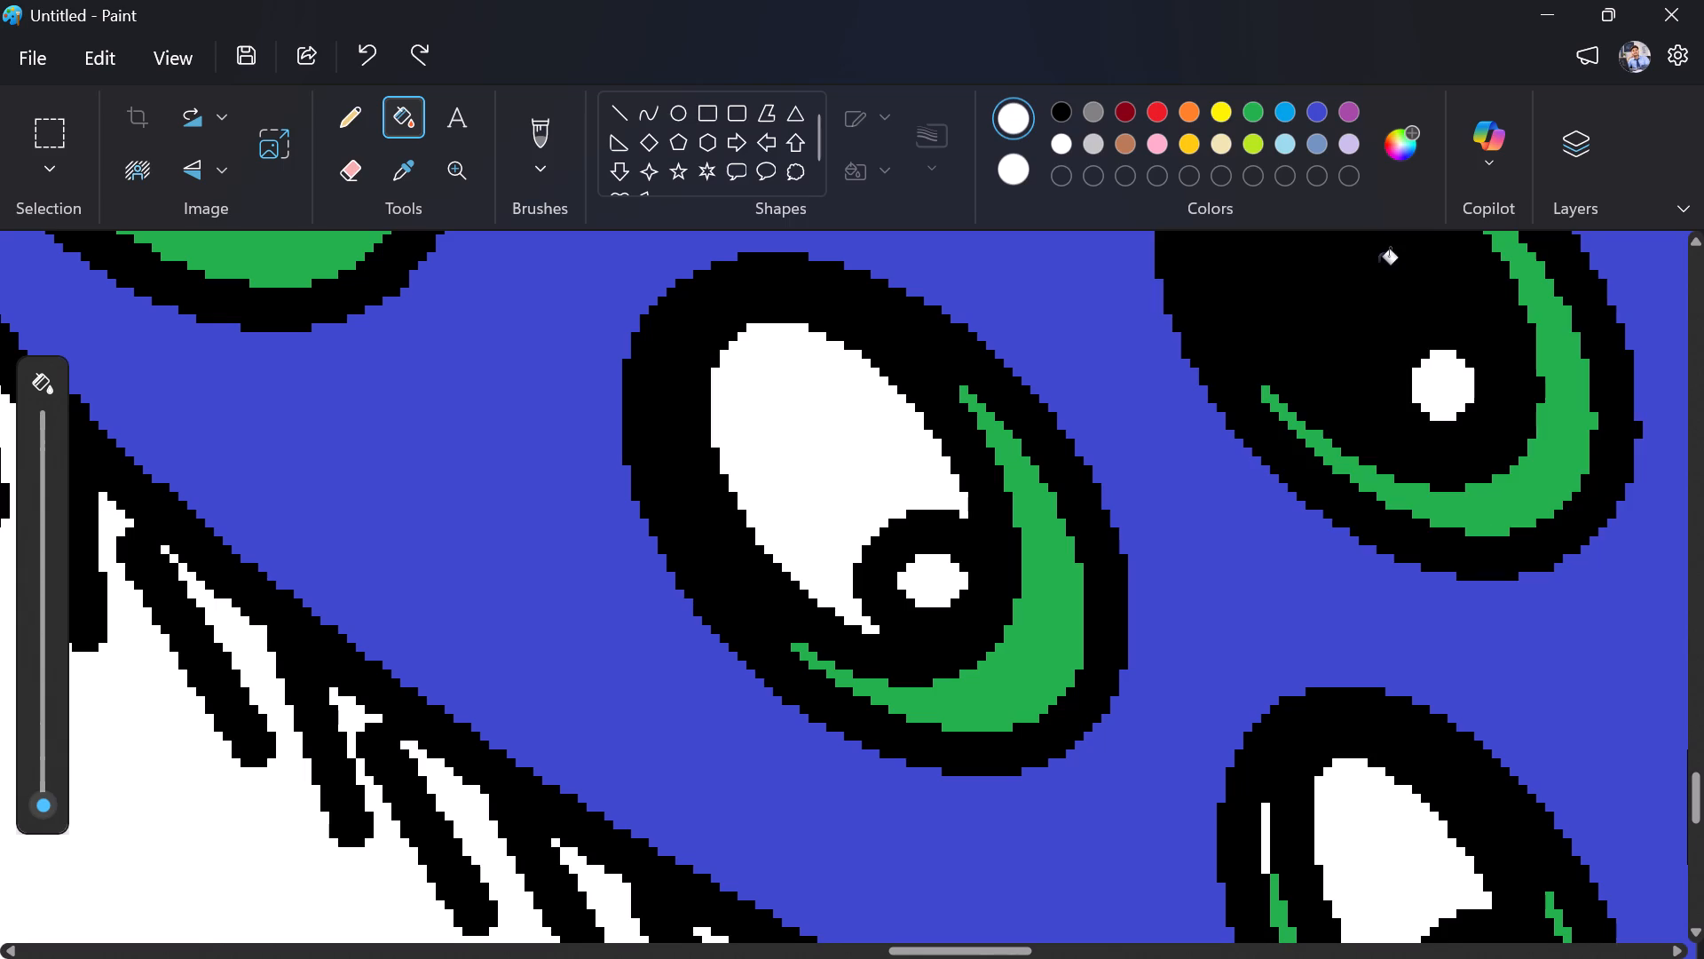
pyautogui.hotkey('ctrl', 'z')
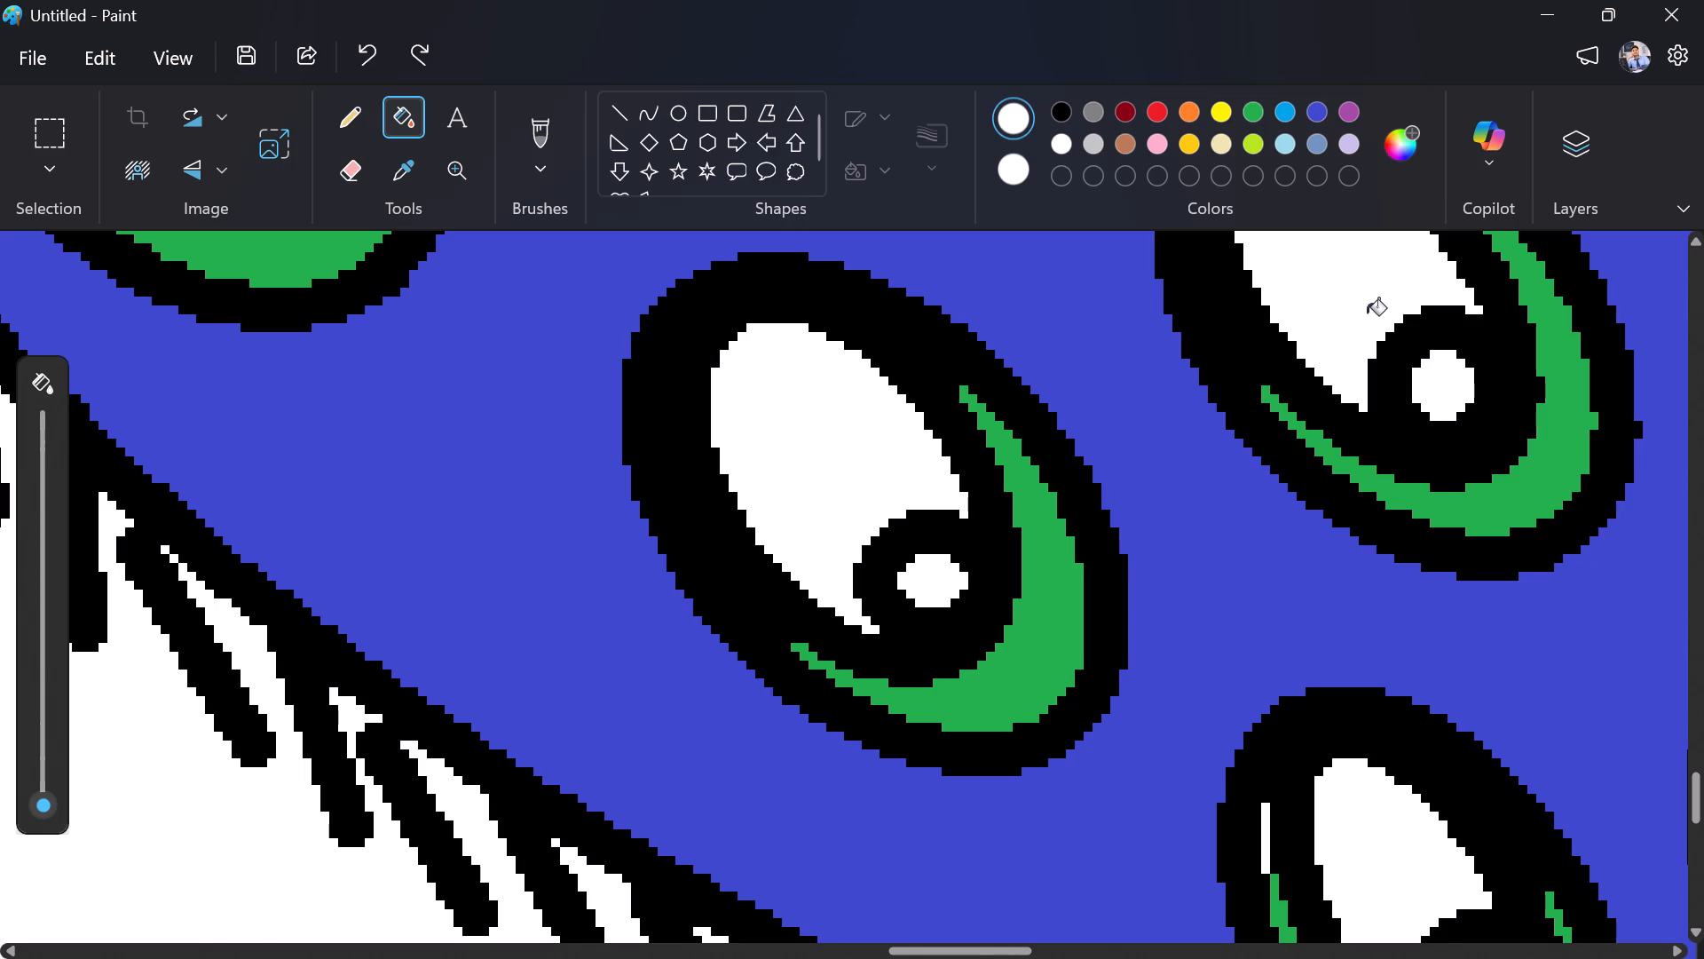
# Fill the white specks above the right-hand green tip of the third row's second eyespot from the left with black.
pyautogui.scroll(1, 1369, 313)
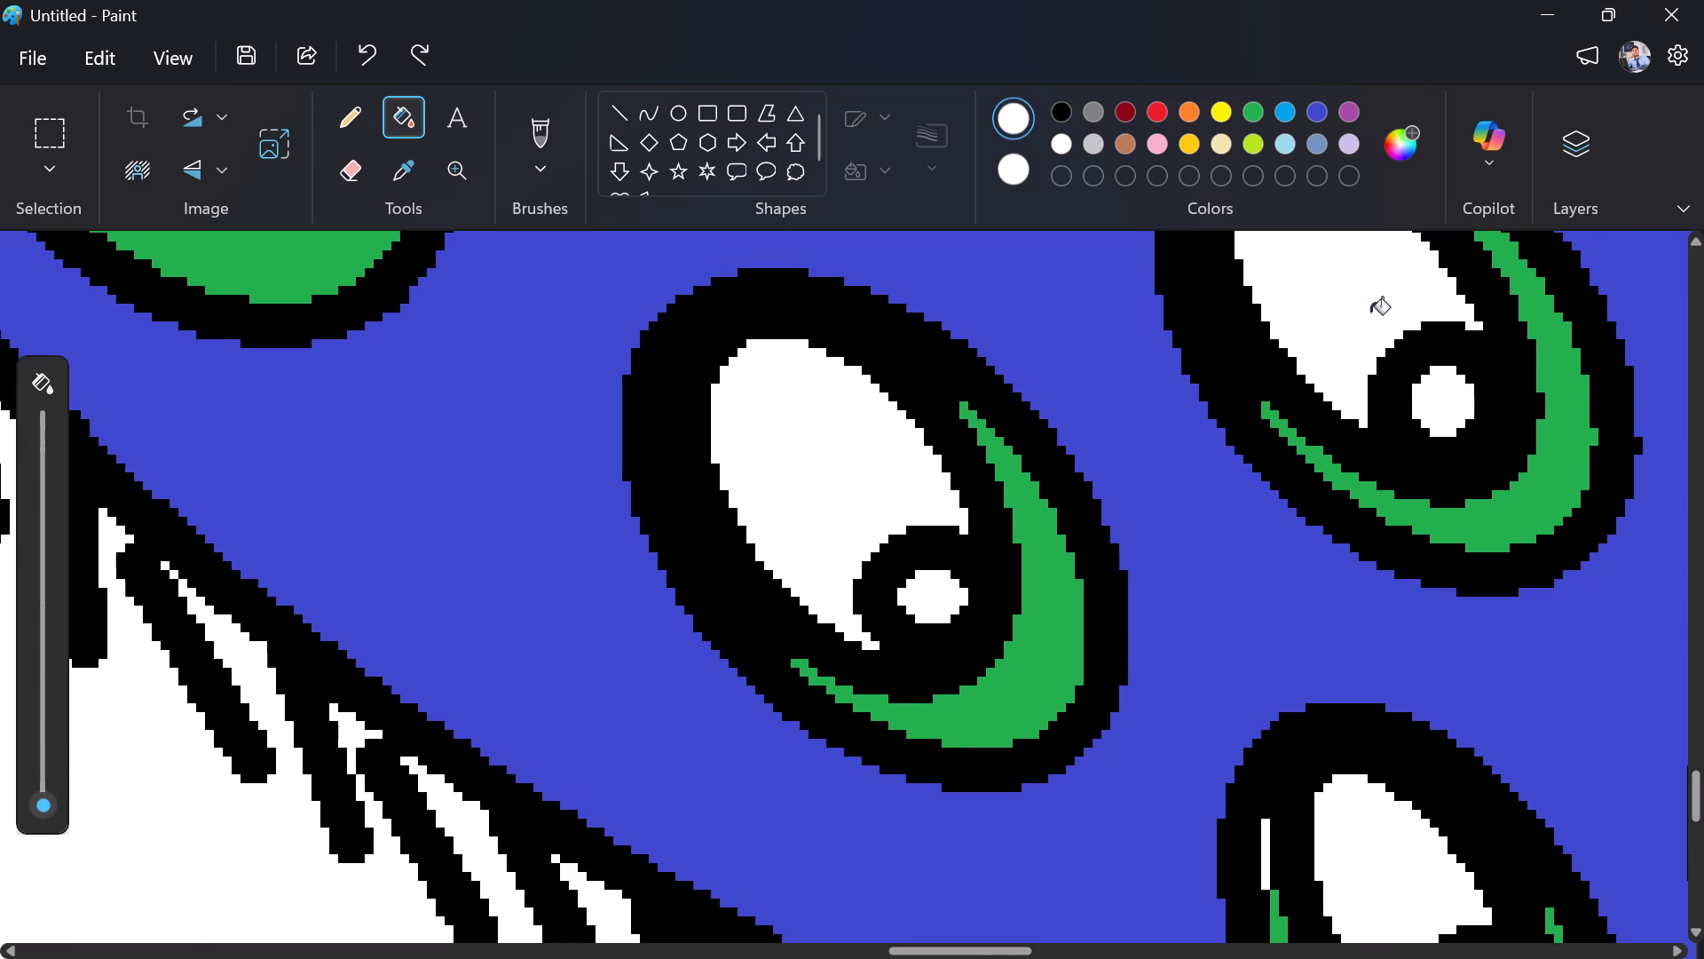
pyautogui.keyDown('ctrl'); pyautogui.scroll(-4, 1370, 313); pyautogui.keyUp('ctrl')
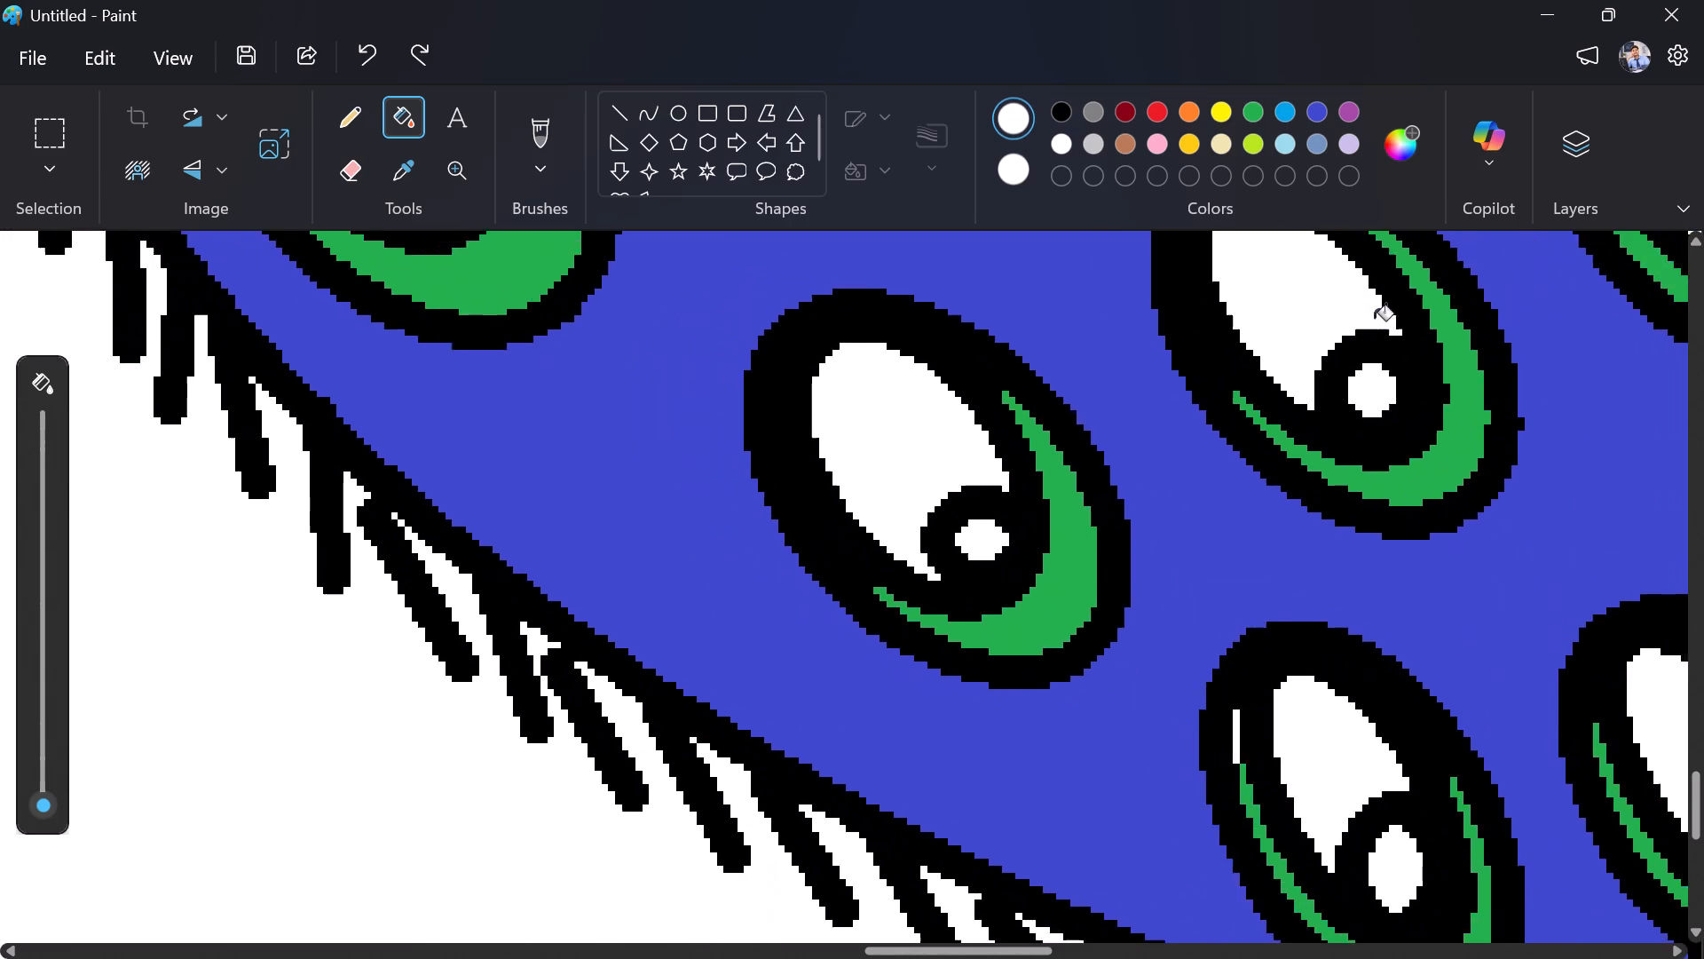
pyautogui.keyDown('ctrl'); pyautogui.scroll(-3, 1374, 319); pyautogui.keyUp('ctrl')
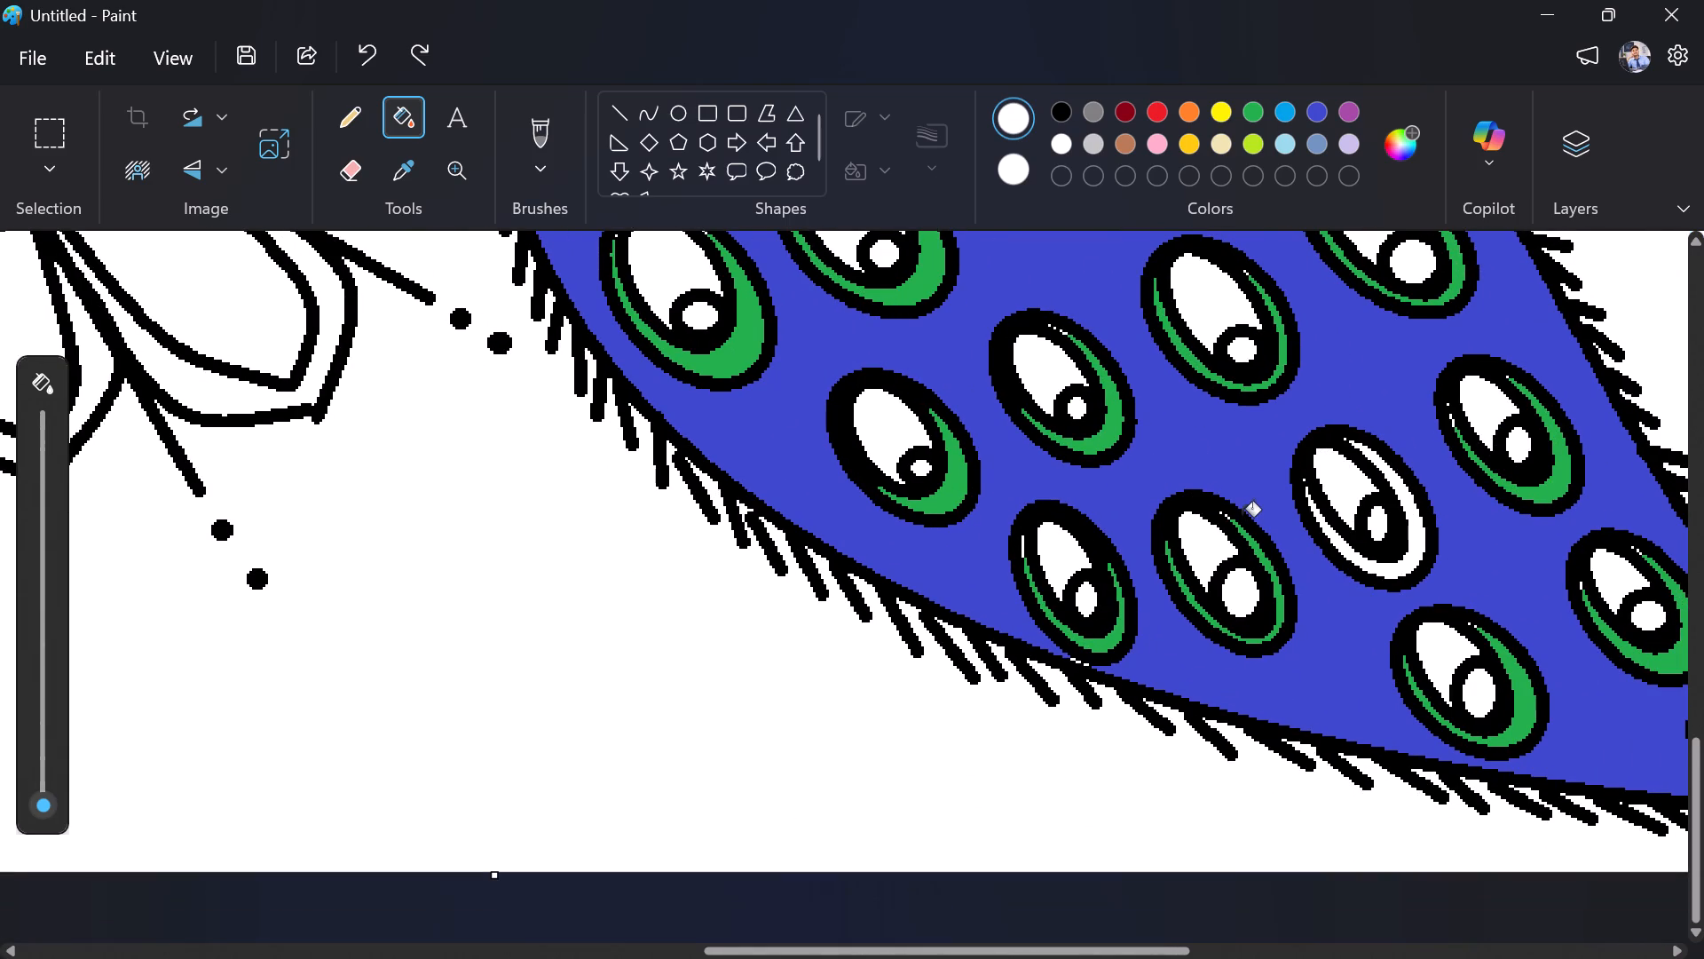
pyautogui.keyDown('ctrl'); pyautogui.scroll(2, 1241, 514); pyautogui.keyUp('ctrl')
pyautogui.click(1063, 106)
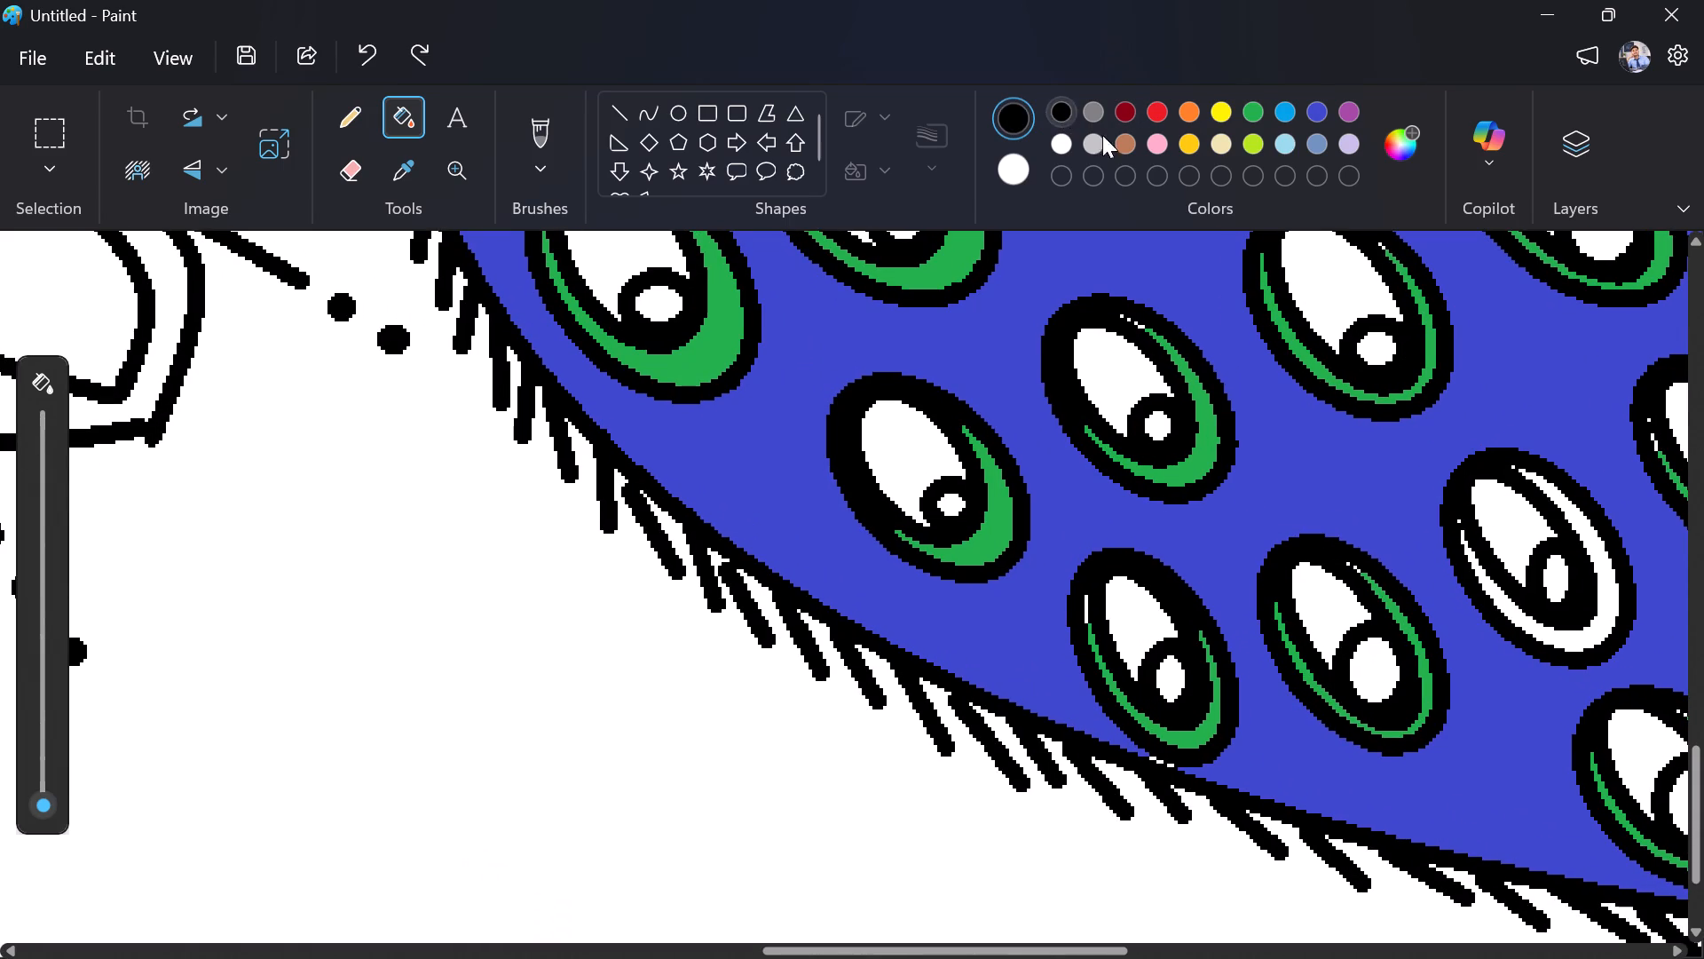
pyautogui.keyDown('ctrl'); pyautogui.scroll(9, 1273, 200); pyautogui.keyUp('ctrl')
pyautogui.keyDown('ctrl'); pyautogui.scroll(2, 1293, 348); pyautogui.keyUp('ctrl')
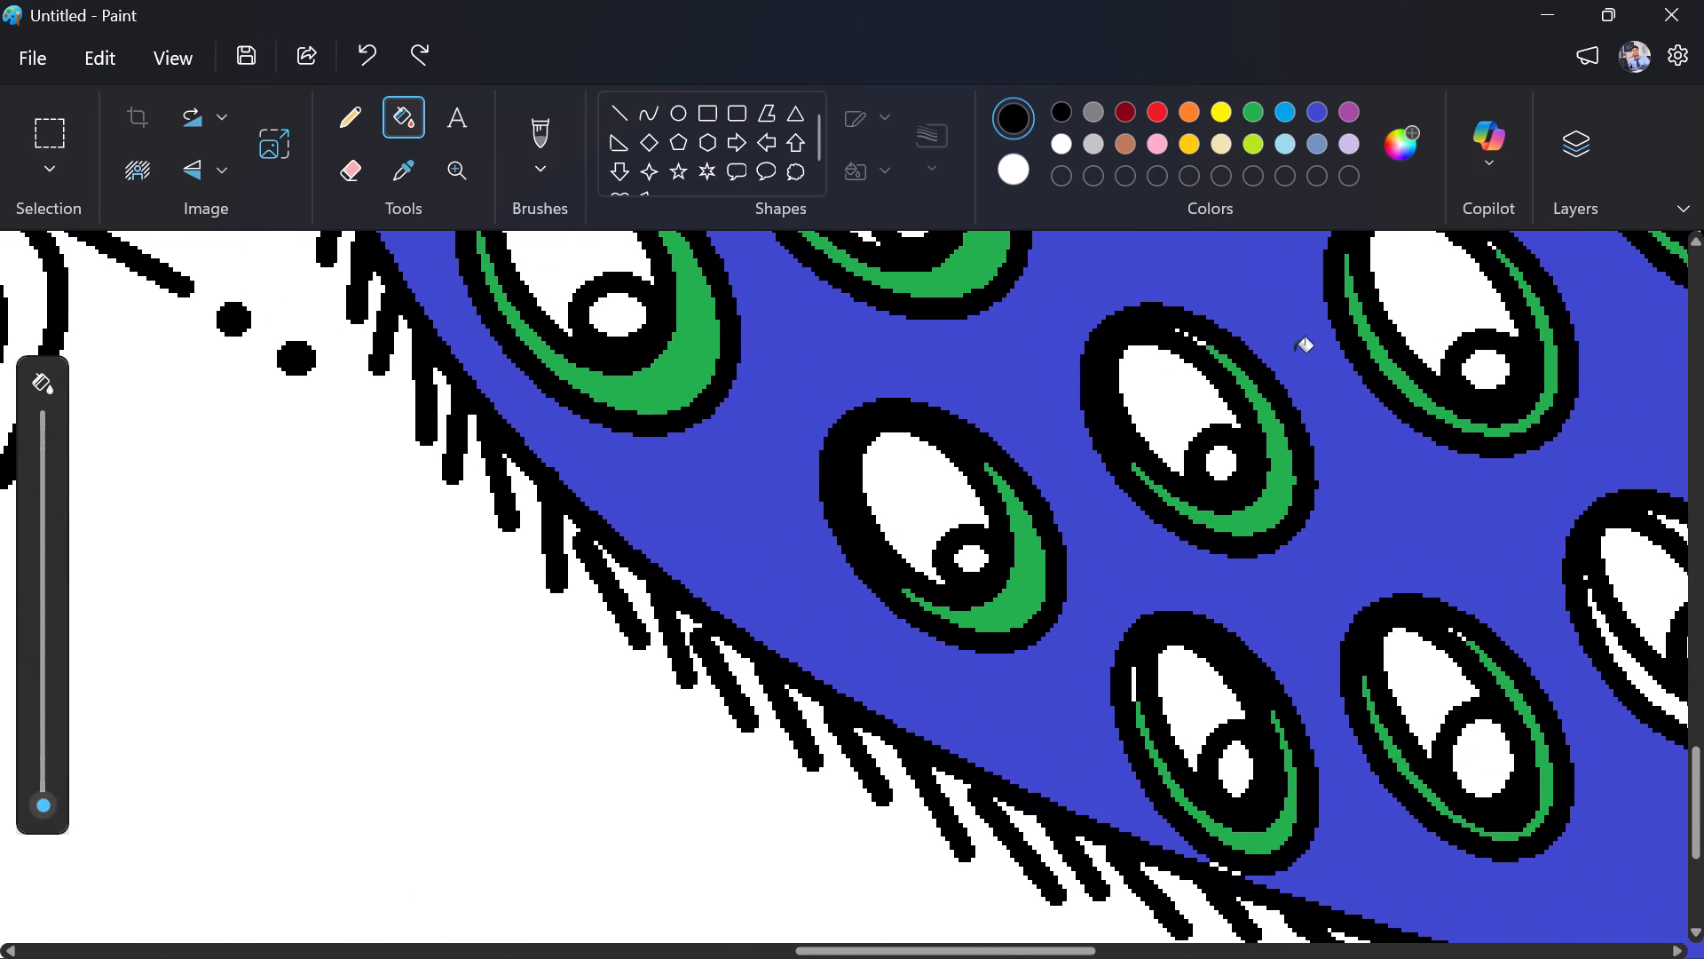
pyautogui.click(1460, 635)
pyautogui.click(1463, 639)
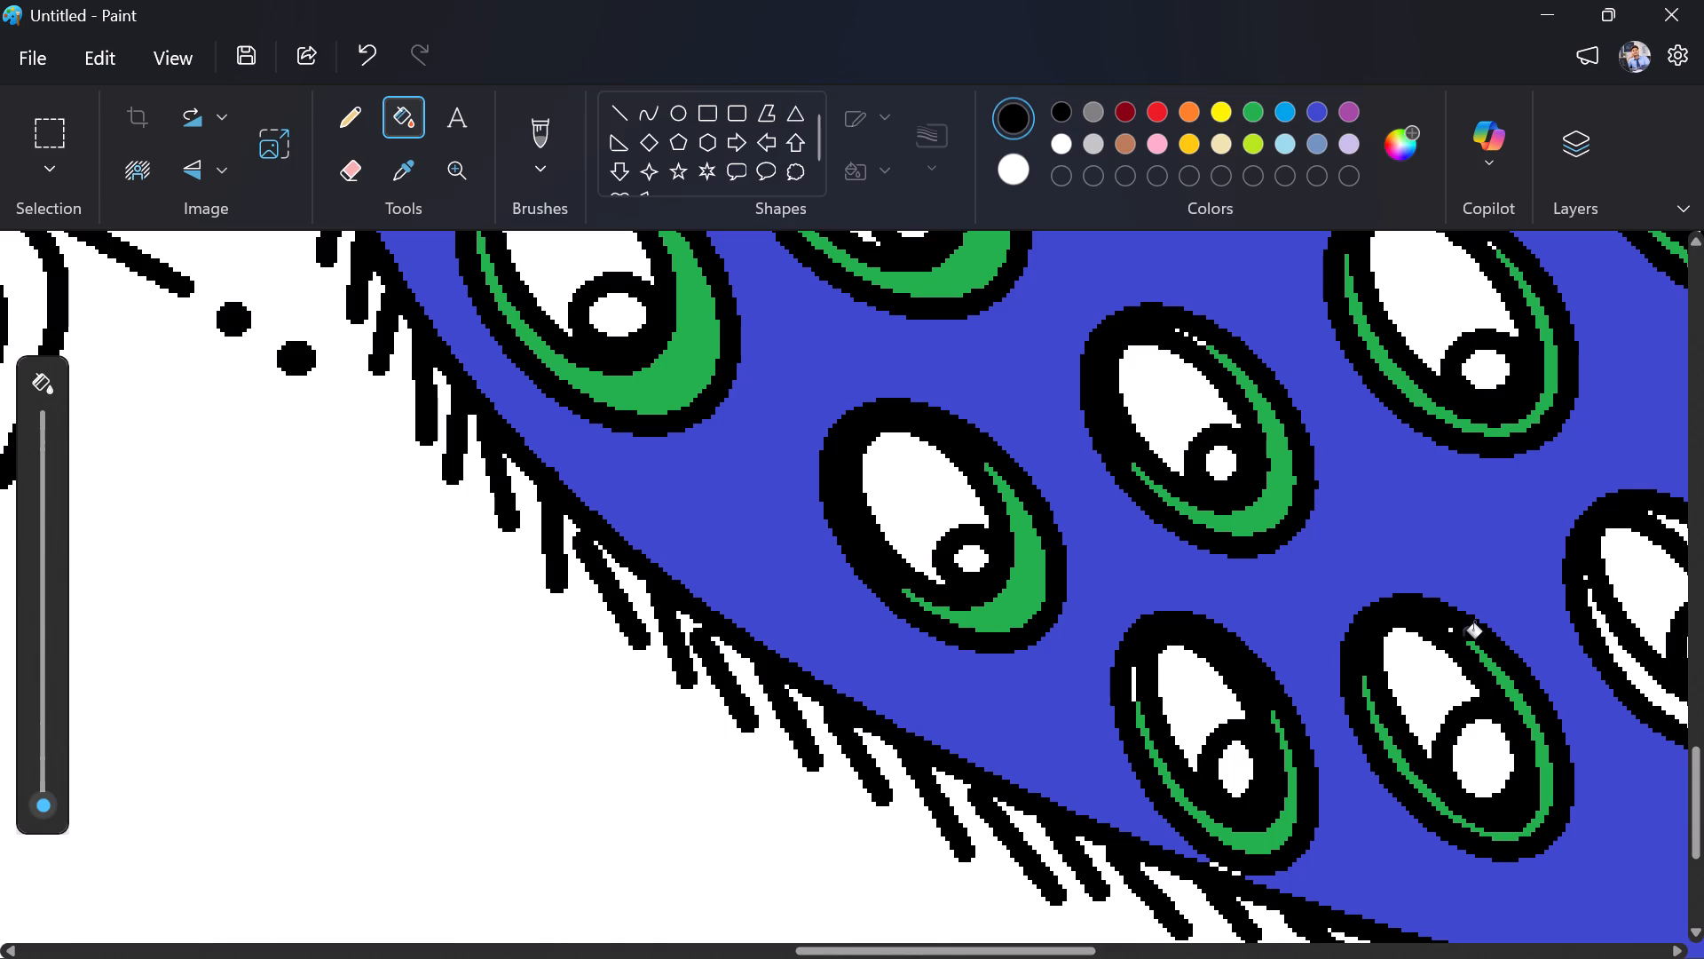
pyautogui.click(1450, 630)
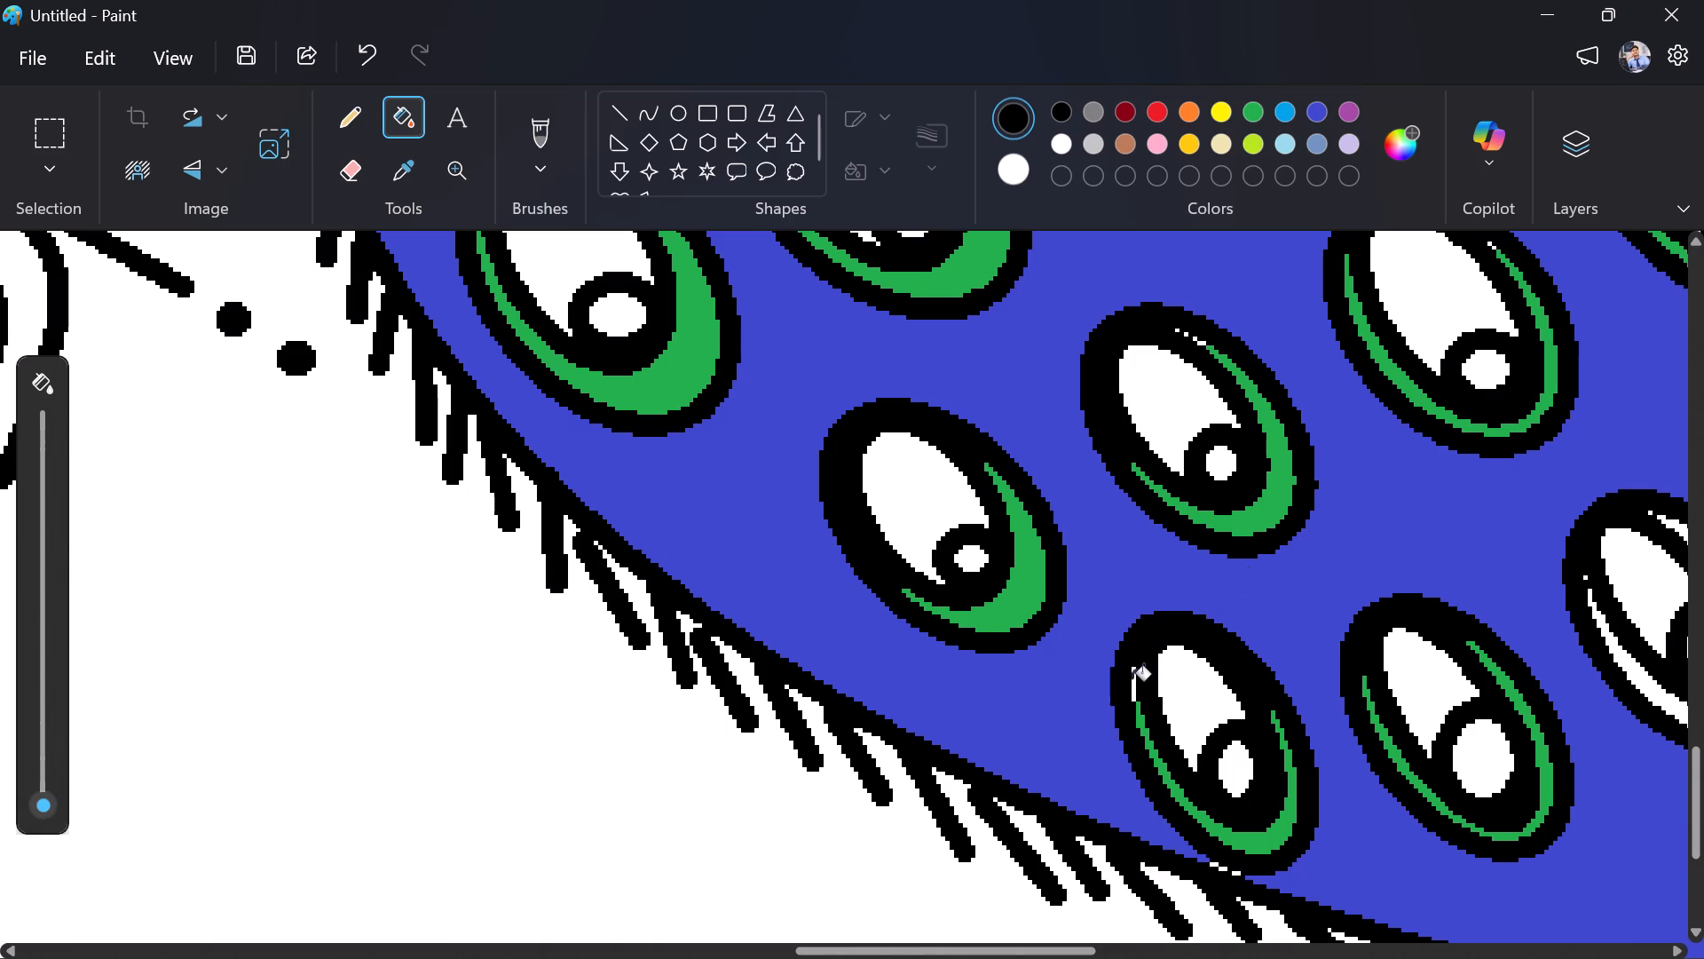
# Fill the white sliver above the left green tip of the third row's leftmost eyespot with black.
pyautogui.click(1132, 679)
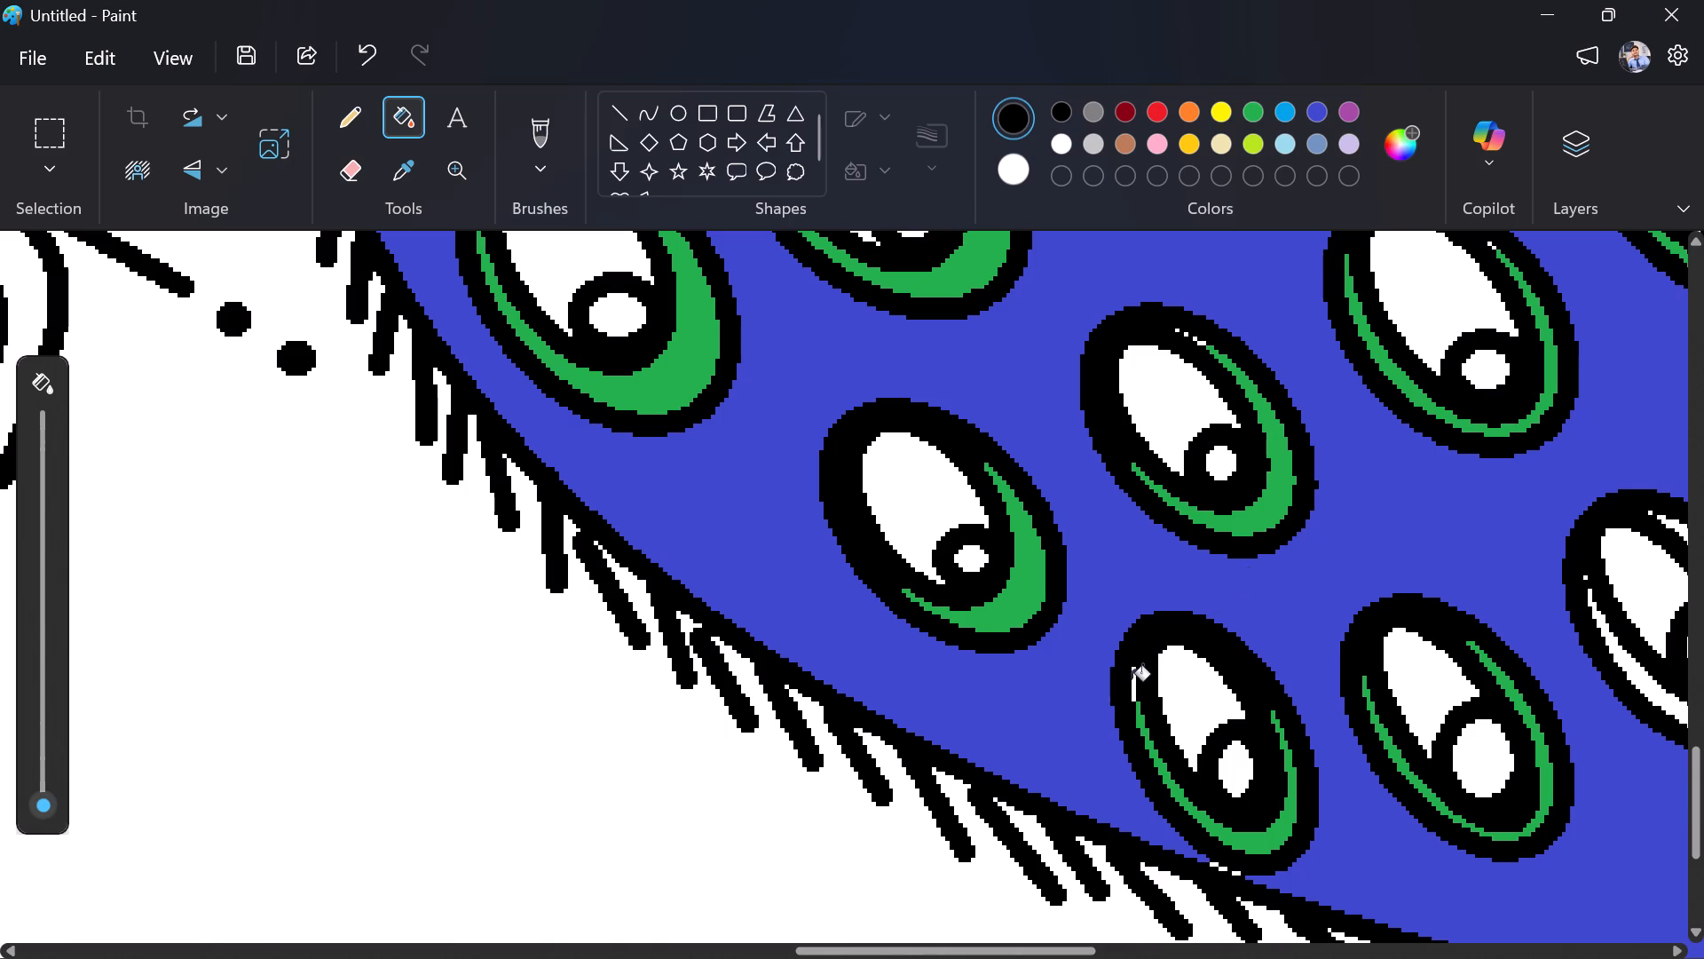
pyautogui.click(1132, 679)
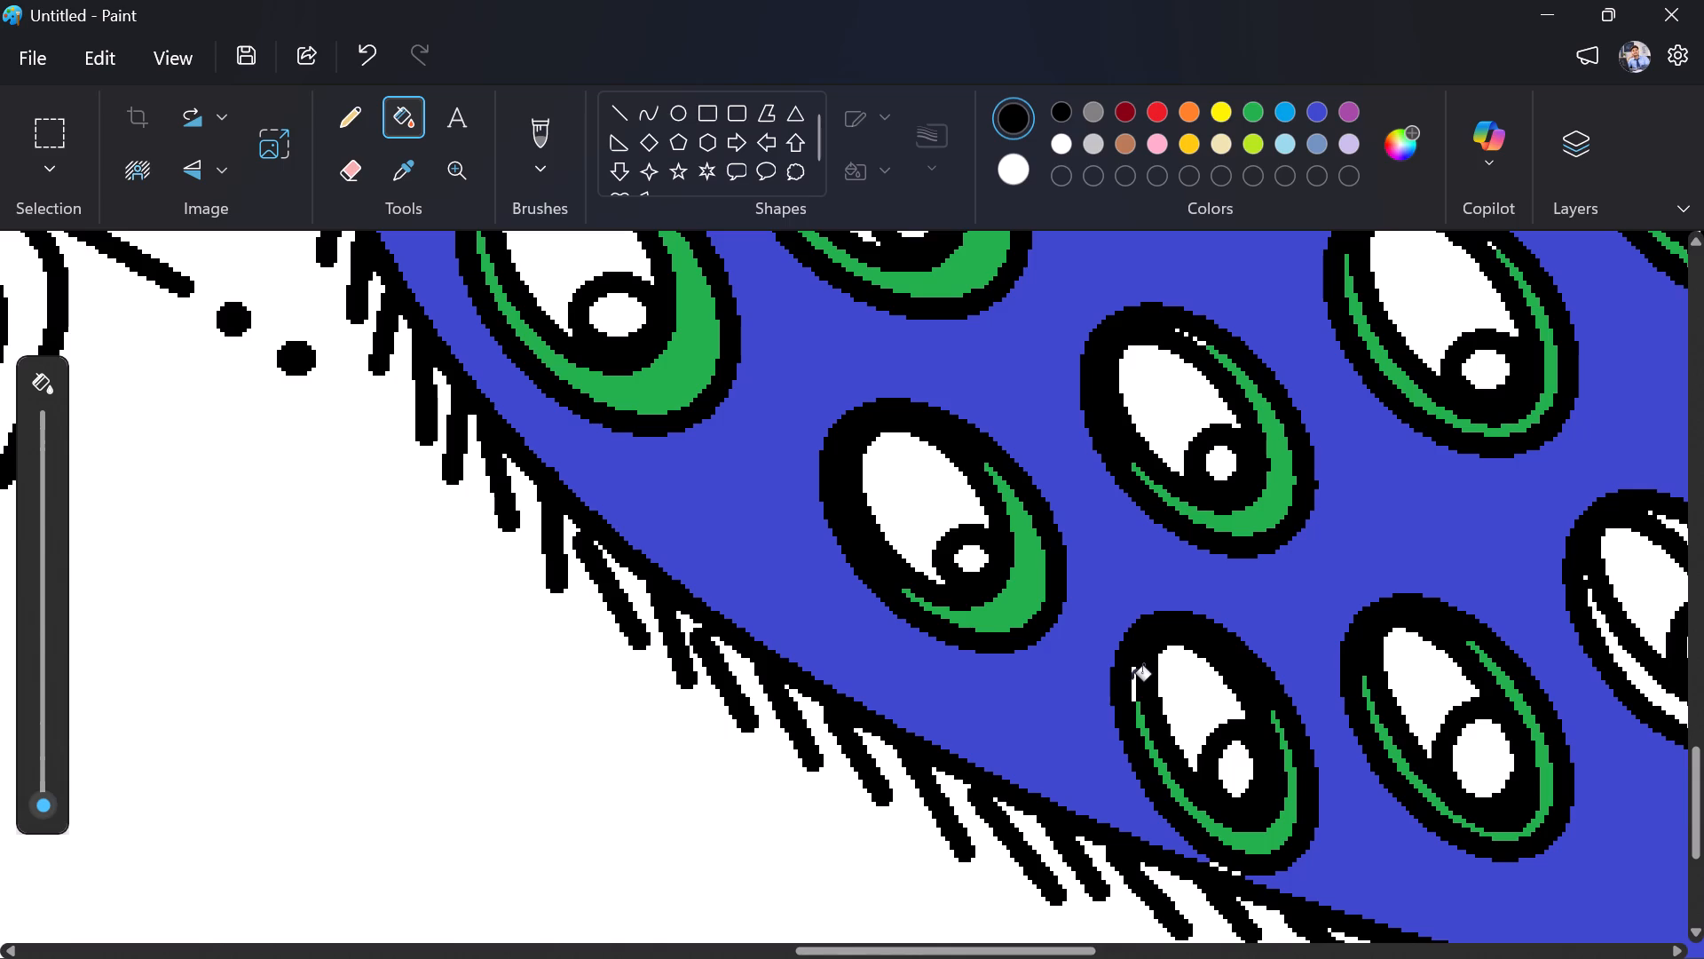
pyautogui.click(1133, 679)
# Fill the trail of white specks above the right-hand green tip of the second row's second eyespot from the left with black.
pyautogui.click(1201, 345)
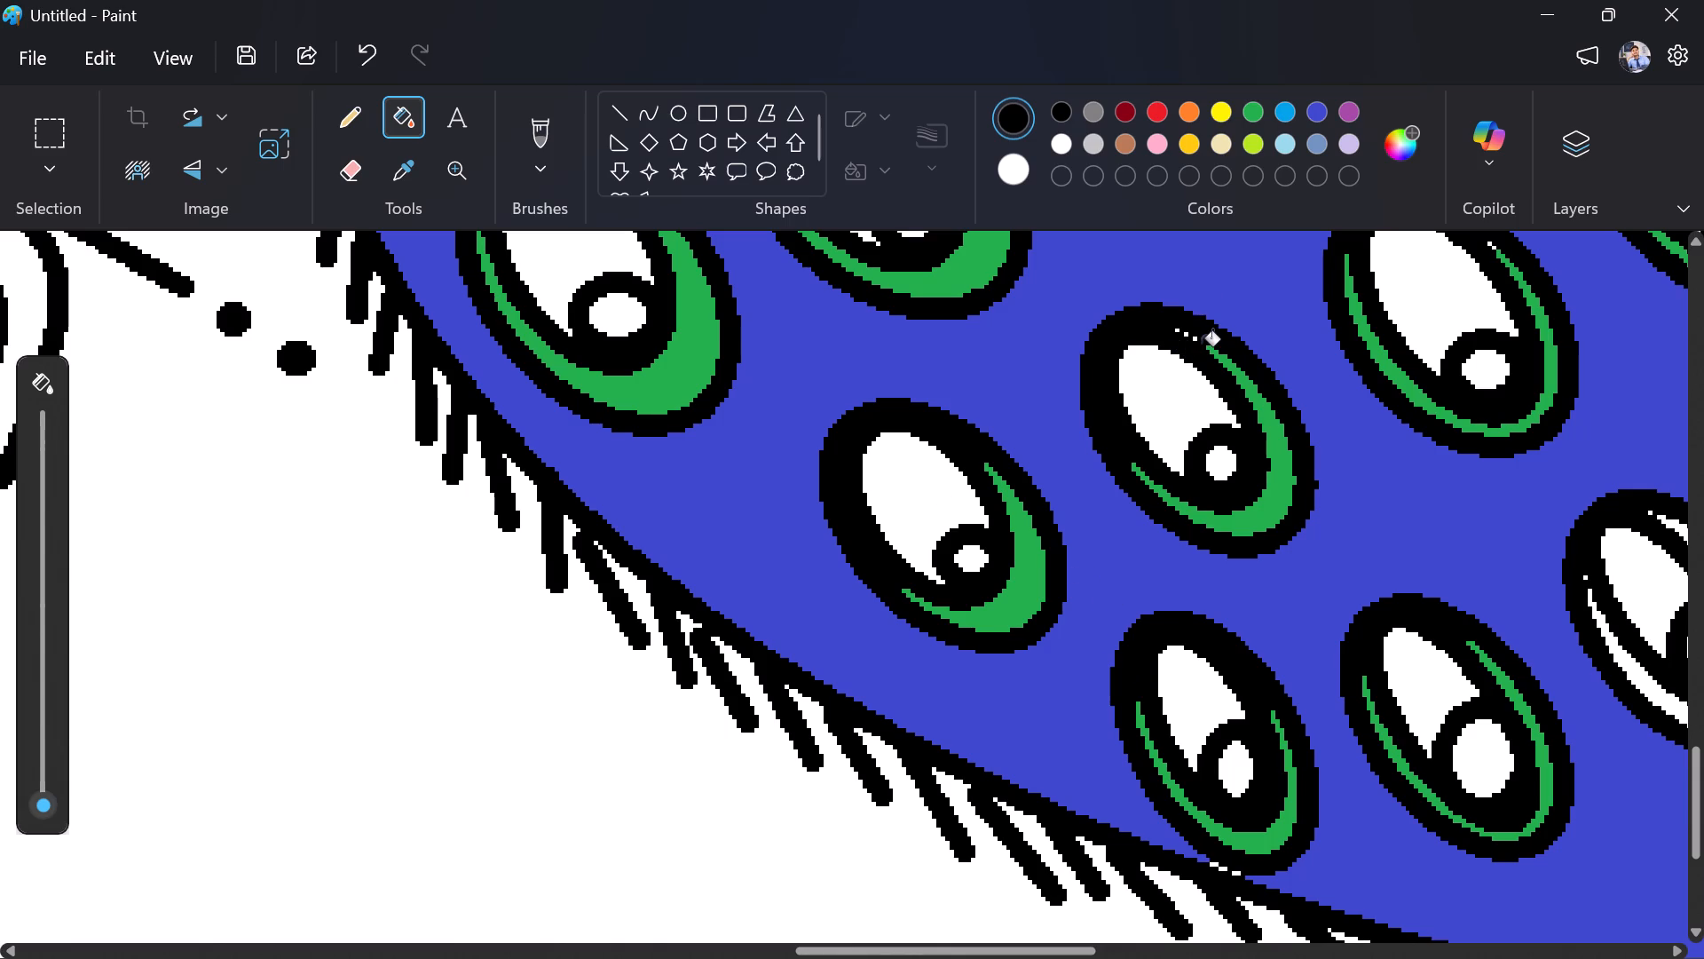
pyautogui.click(1195, 341)
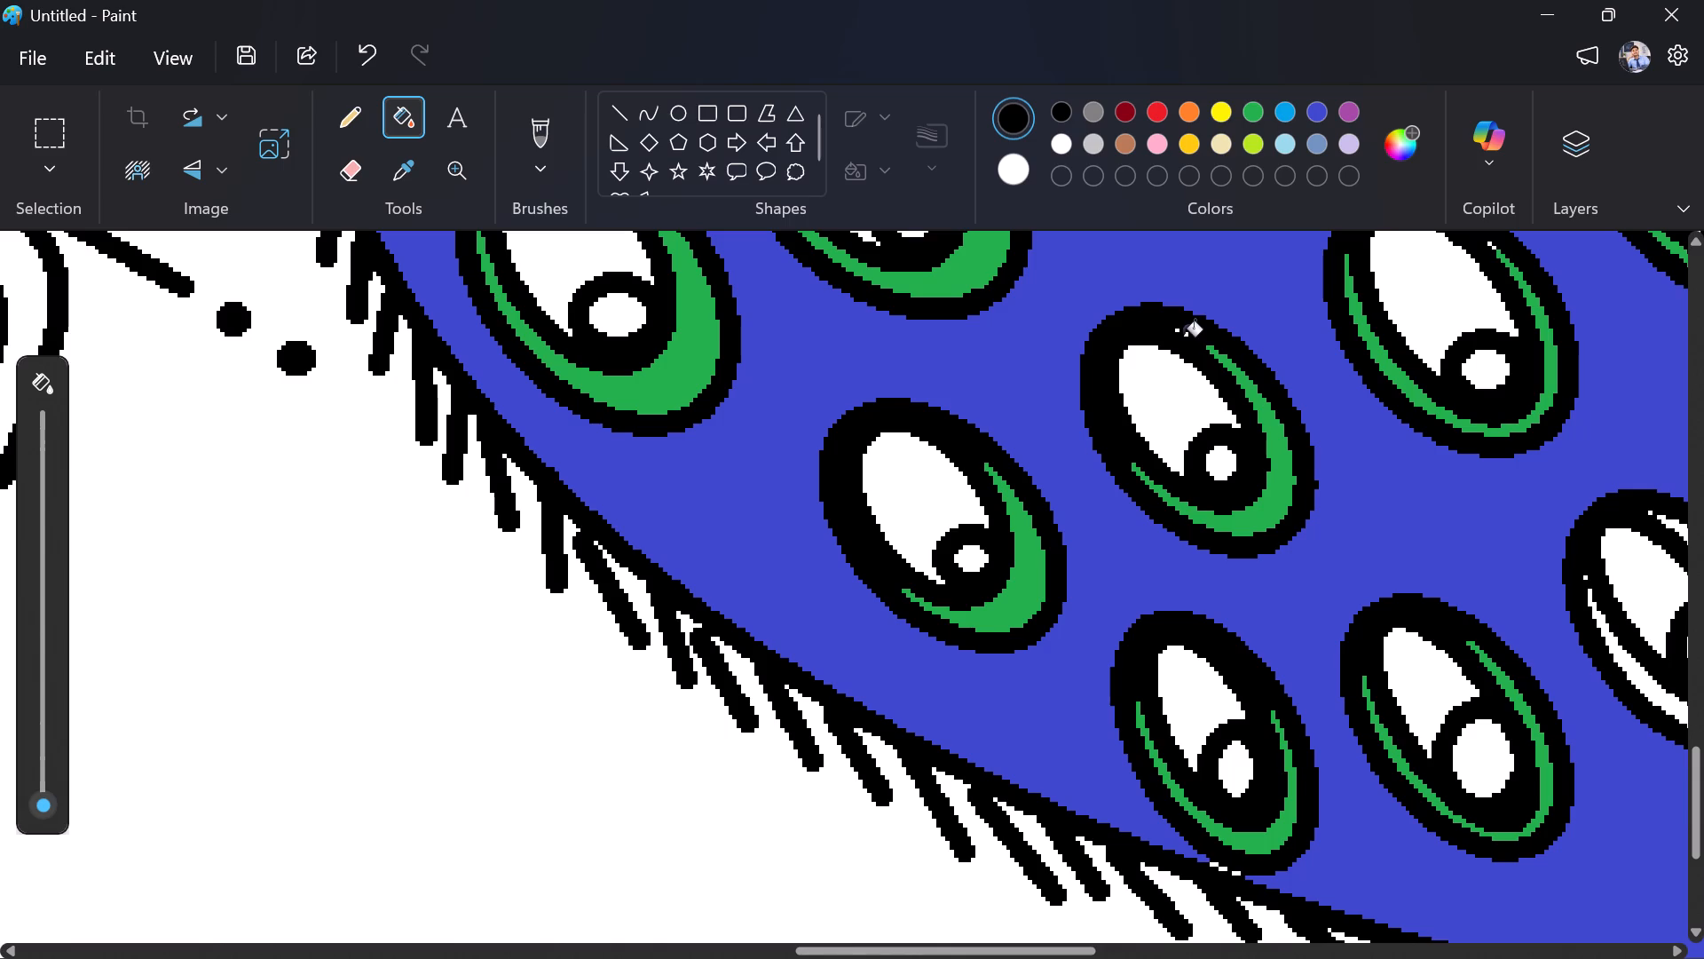
pyautogui.click(1186, 334)
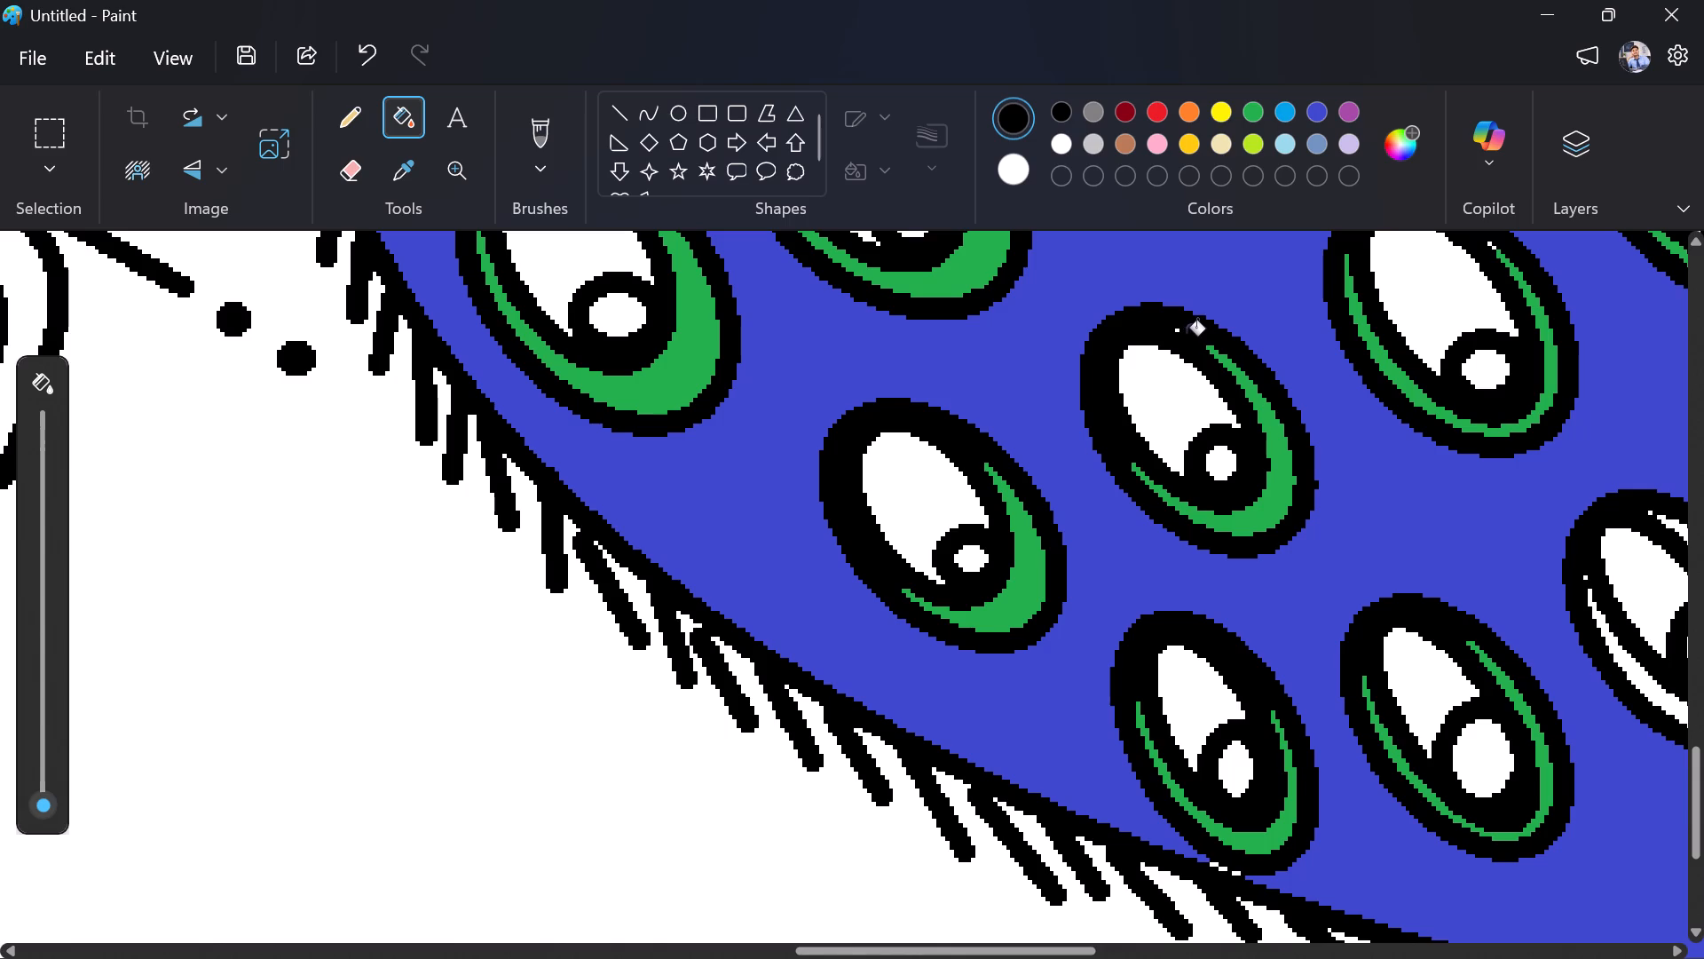
pyautogui.click(1179, 329)
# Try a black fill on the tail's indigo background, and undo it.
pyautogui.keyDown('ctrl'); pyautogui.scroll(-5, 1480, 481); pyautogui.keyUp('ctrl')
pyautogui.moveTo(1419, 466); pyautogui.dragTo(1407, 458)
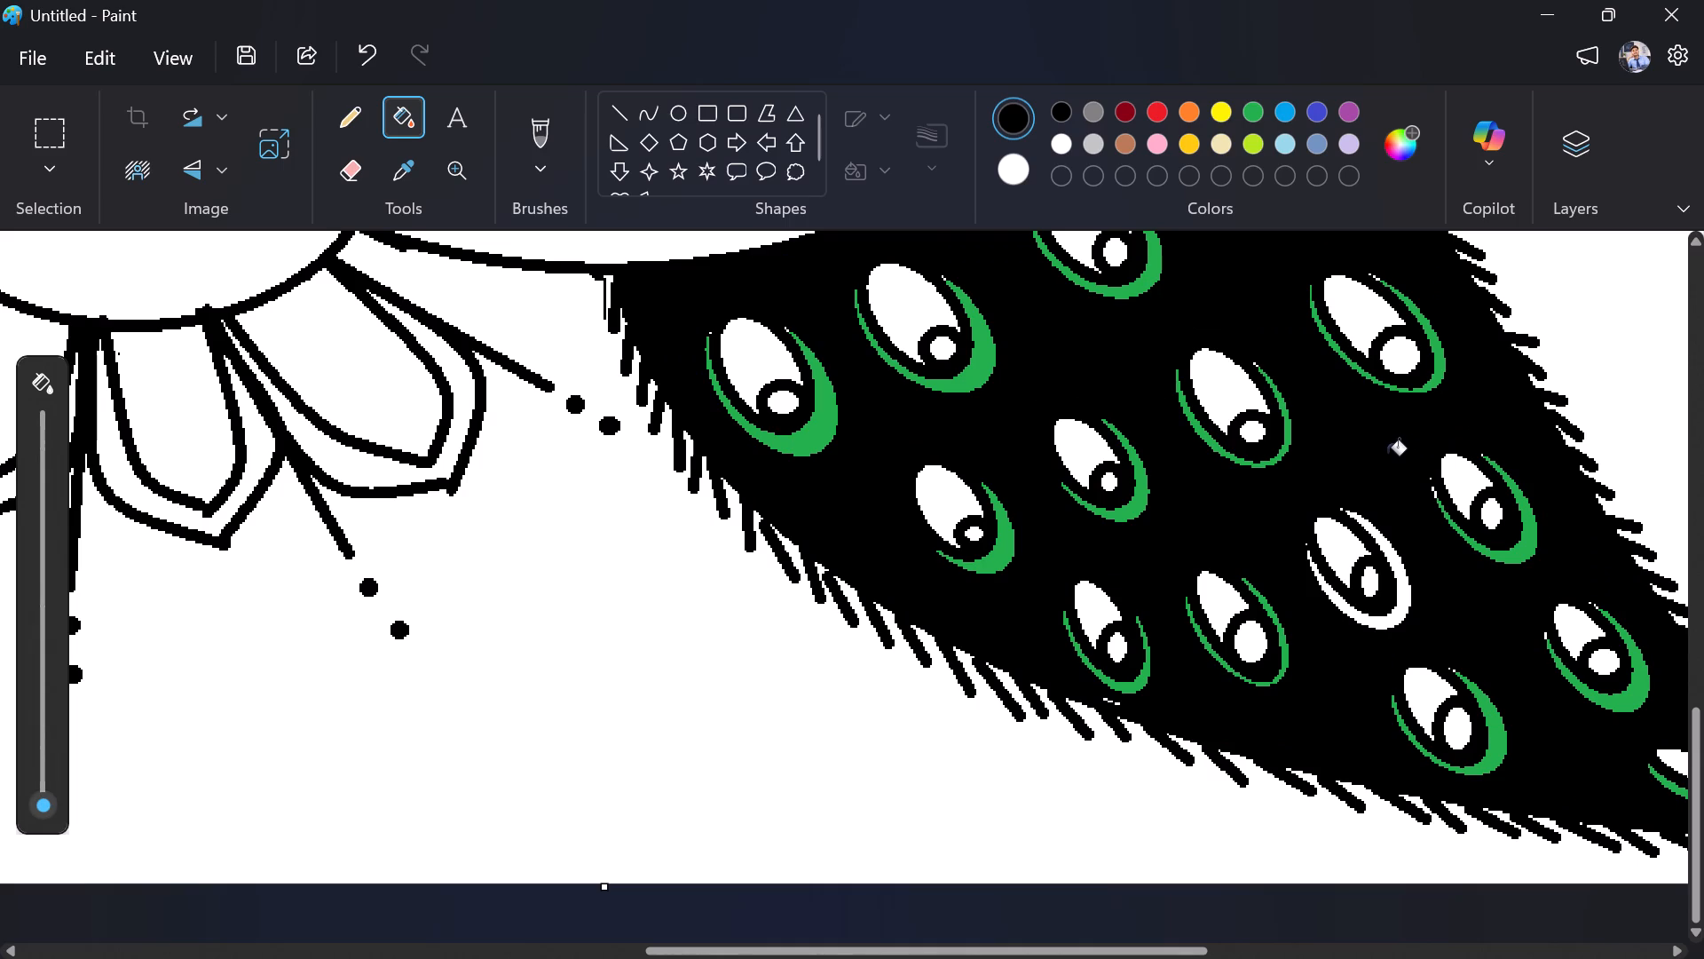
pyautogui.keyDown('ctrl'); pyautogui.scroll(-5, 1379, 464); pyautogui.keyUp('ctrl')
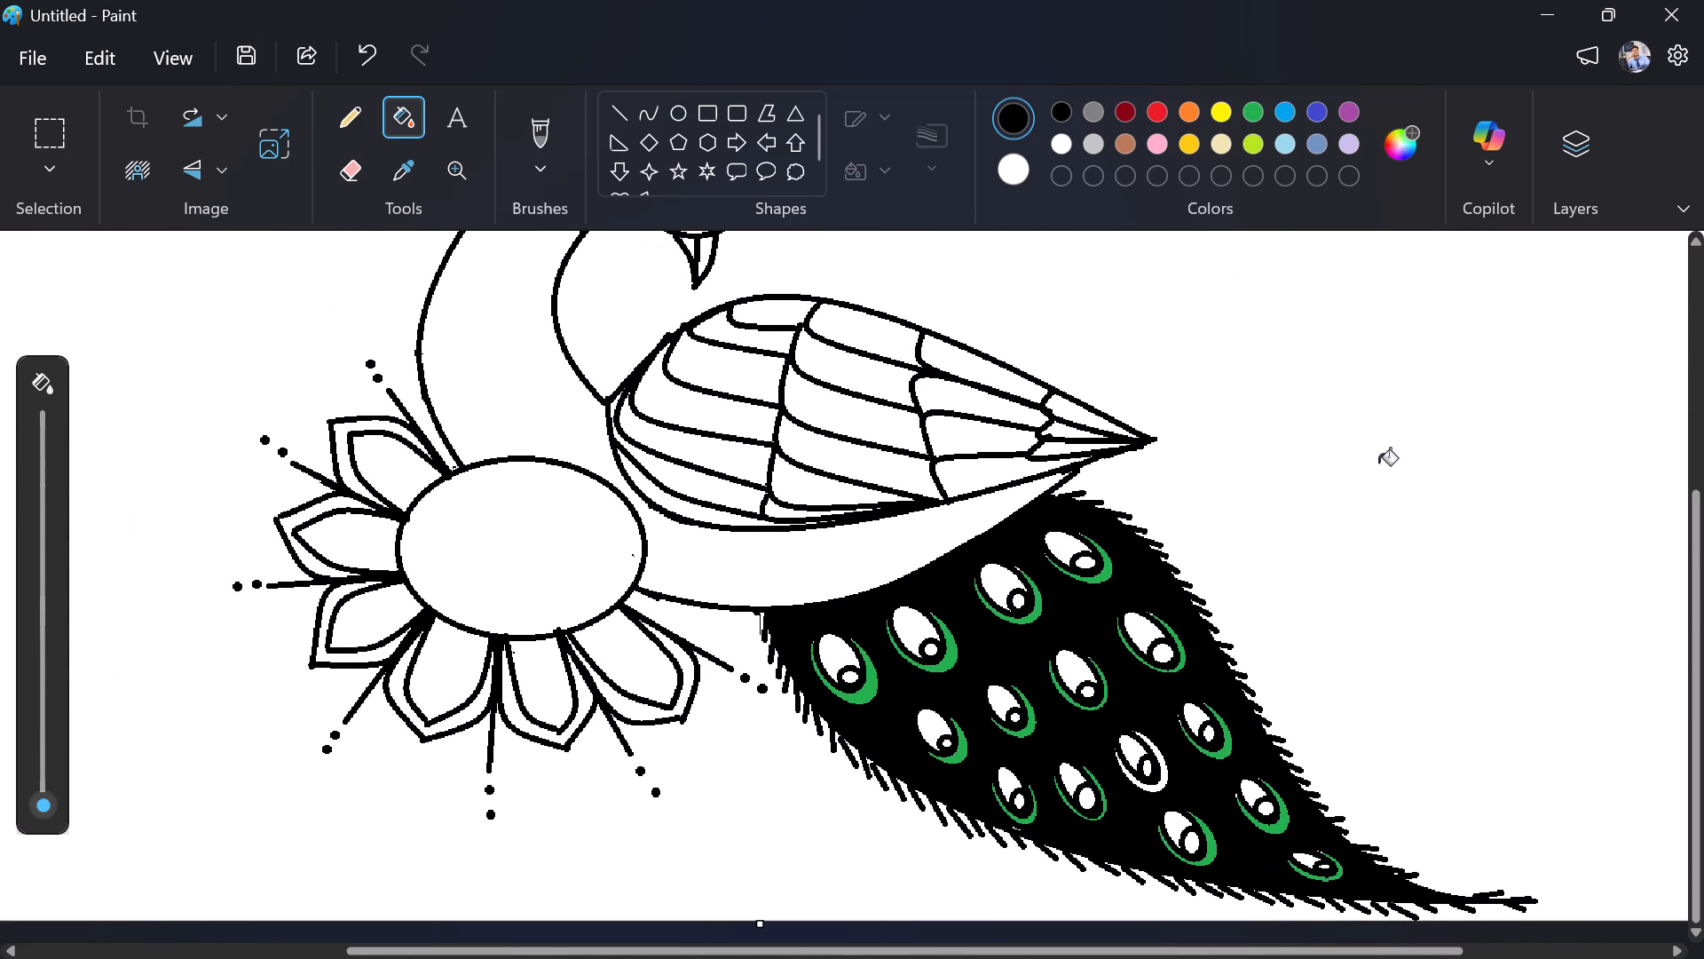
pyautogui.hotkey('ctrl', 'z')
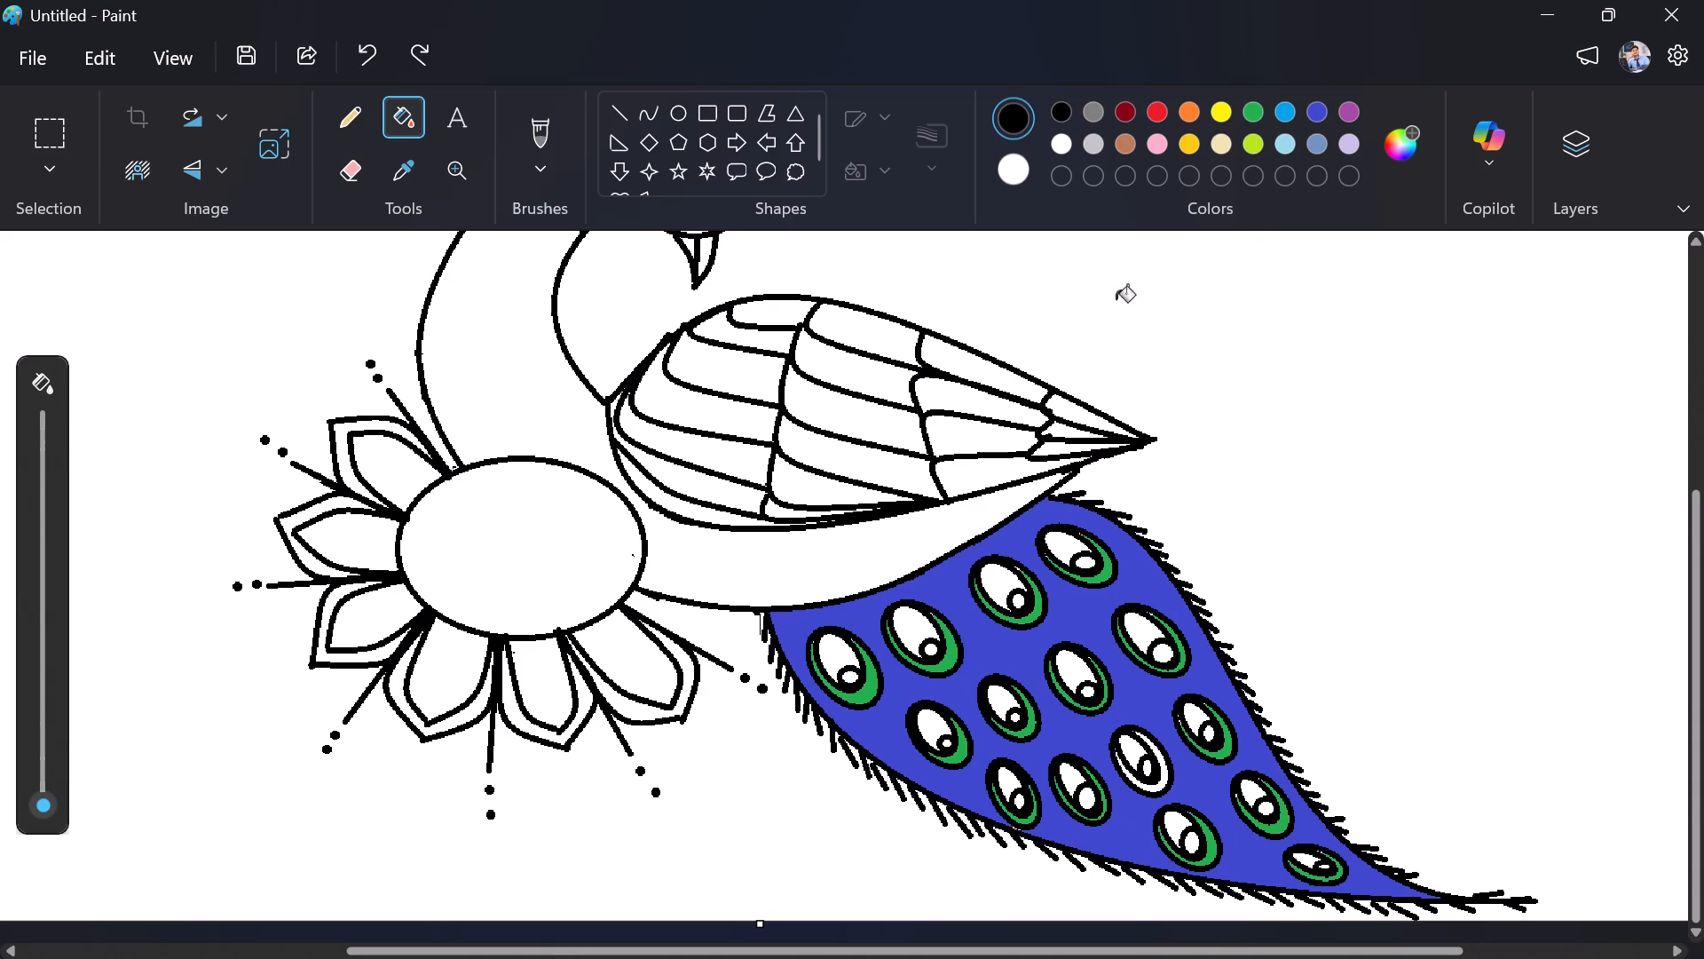
# Fill the large inner ovals of the top row's four eyespots with red, leaving the pupils white.
pyautogui.click(1148, 116)
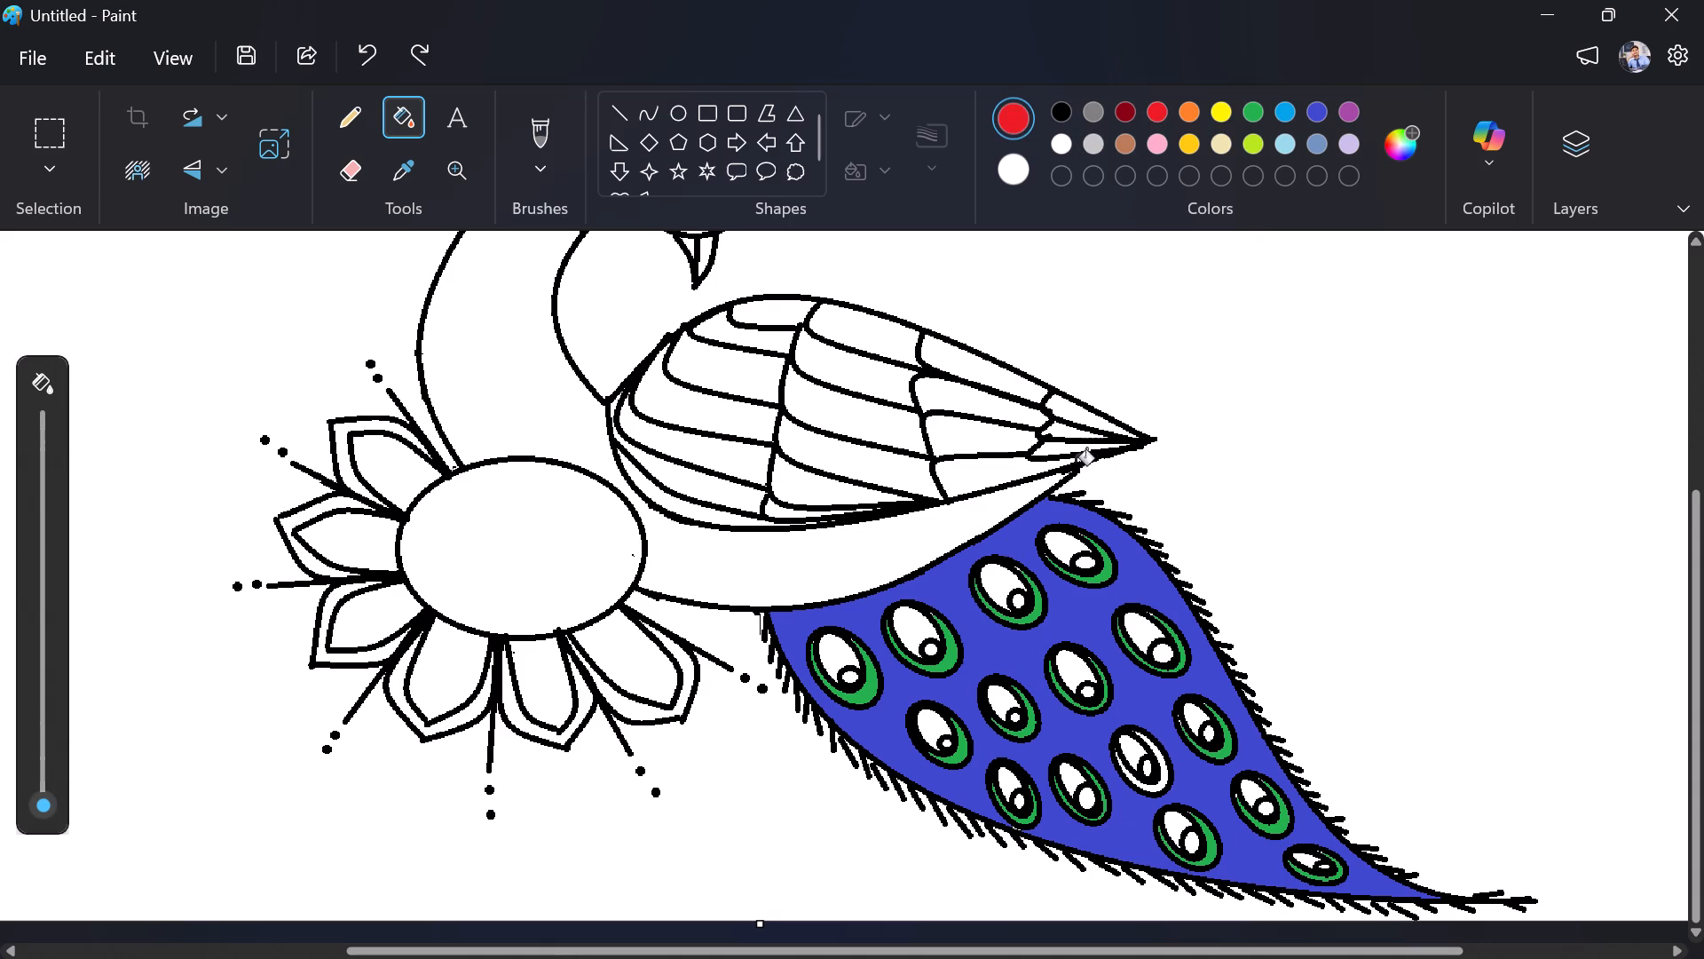
pyautogui.click(1057, 543)
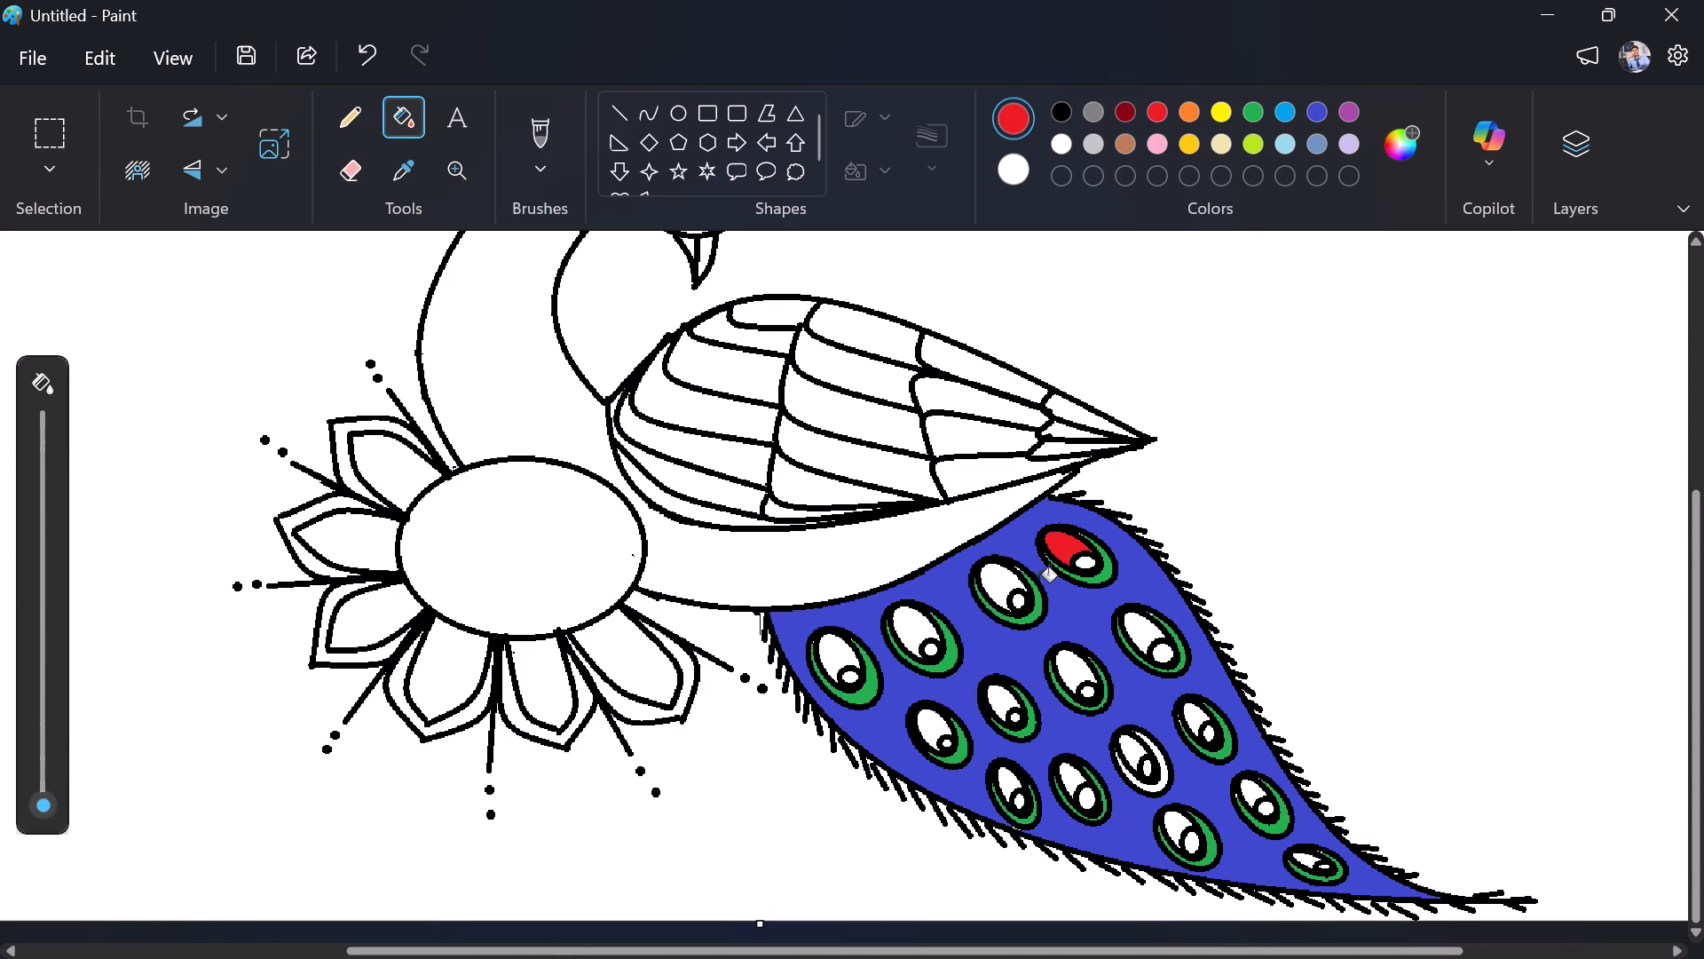
pyautogui.click(1004, 582)
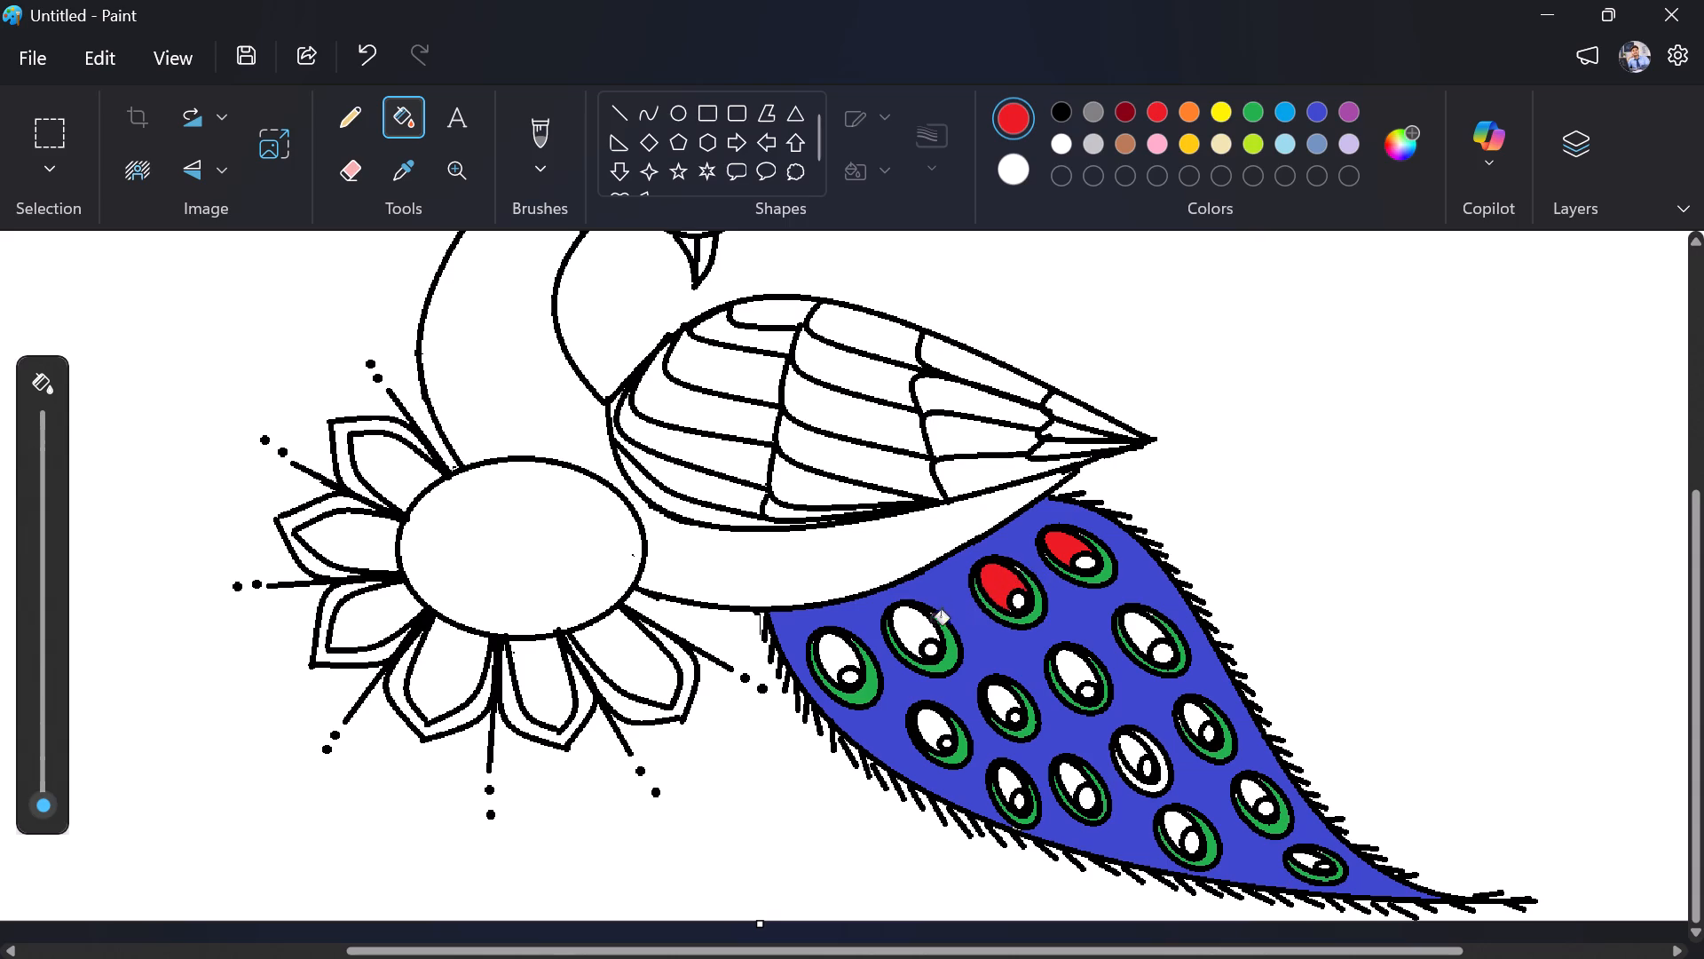
pyautogui.click(912, 628)
pyautogui.click(840, 654)
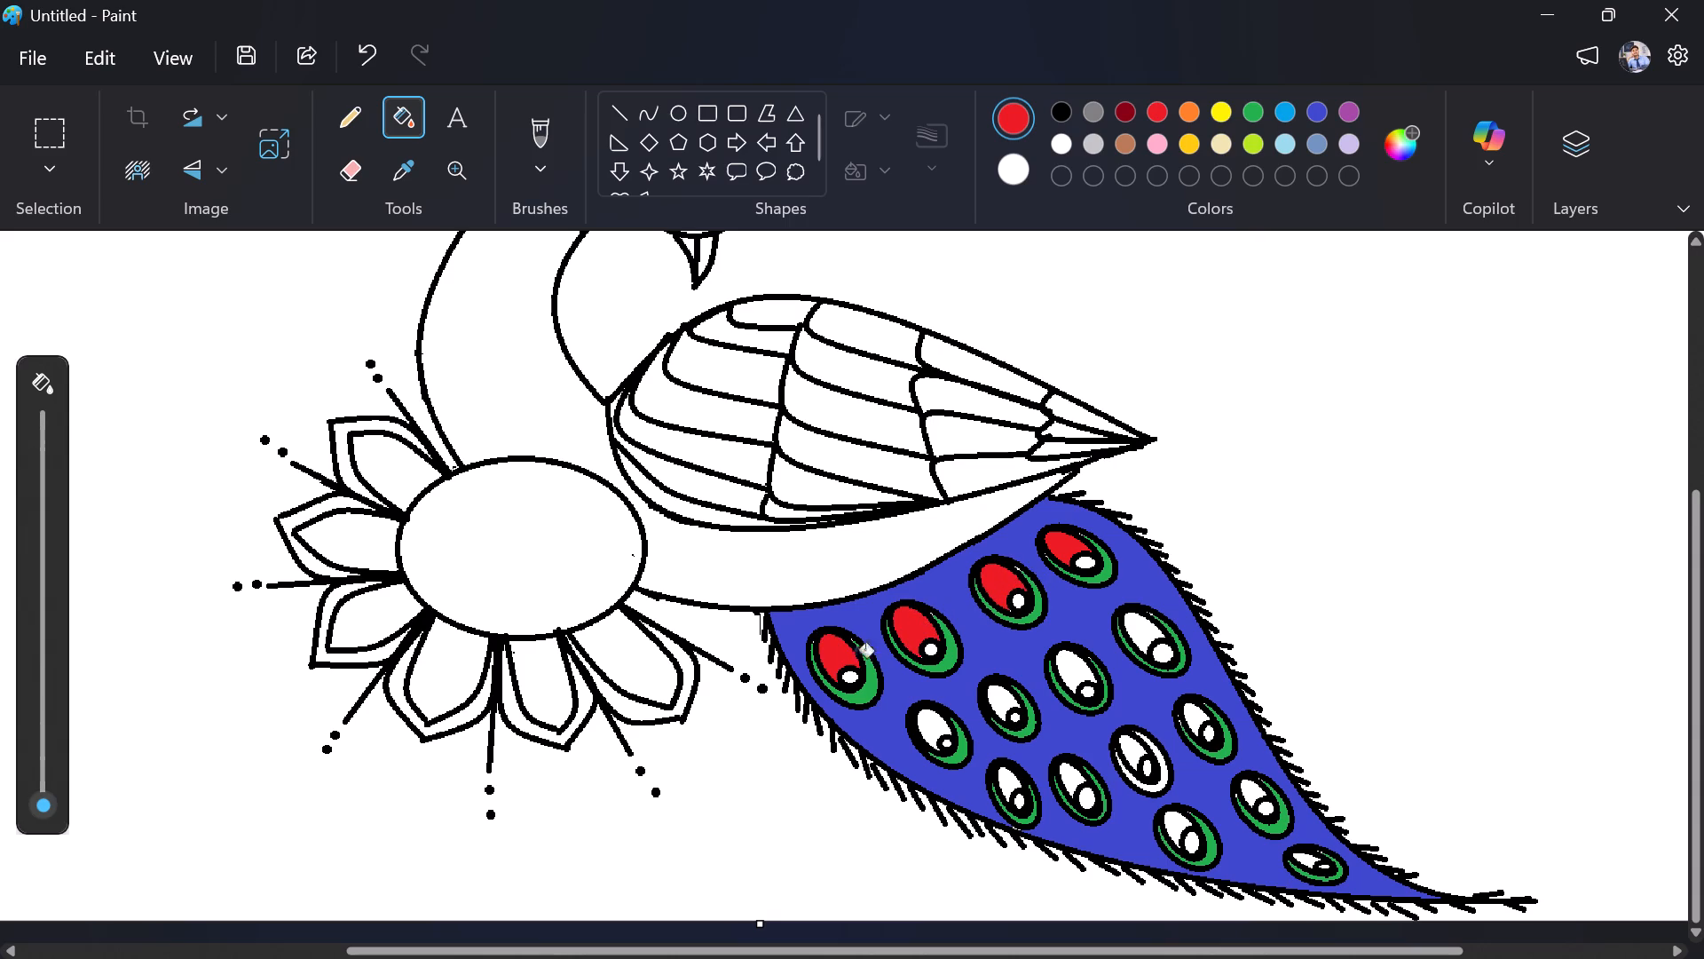
# Fill the large inner ovals of the second, third and fourth rows' eyespots with red, leaving the pupils and the tail tip's eyespot white.
pyautogui.click(1065, 670)
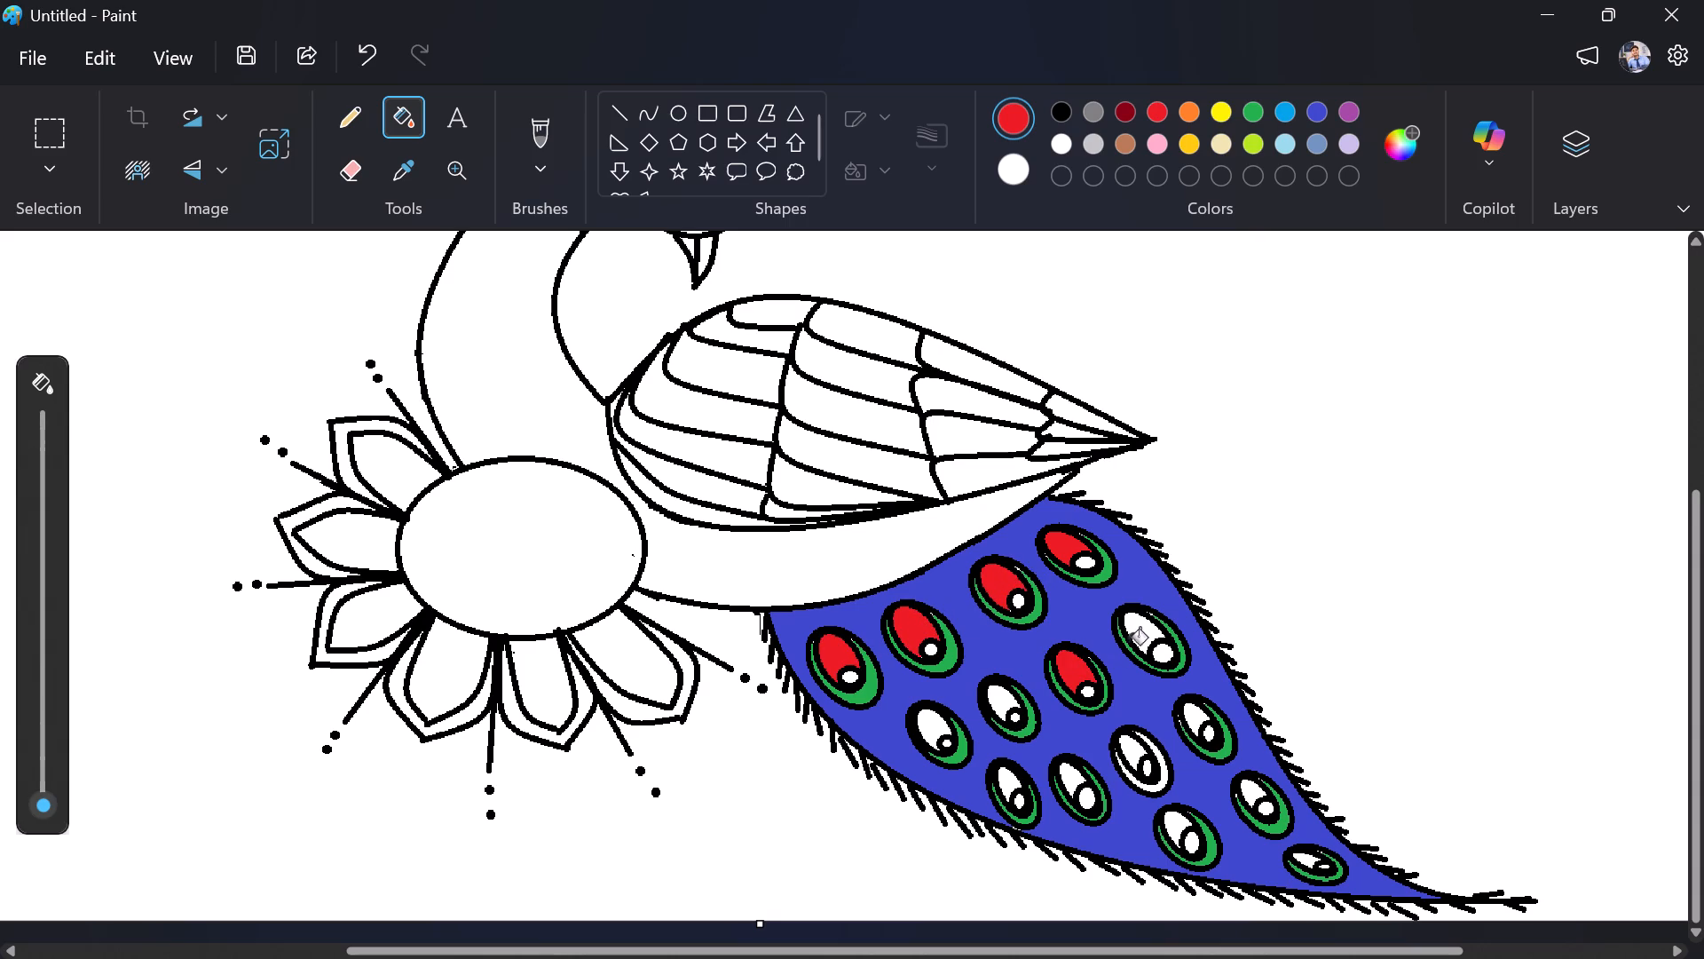
pyautogui.click(1135, 633)
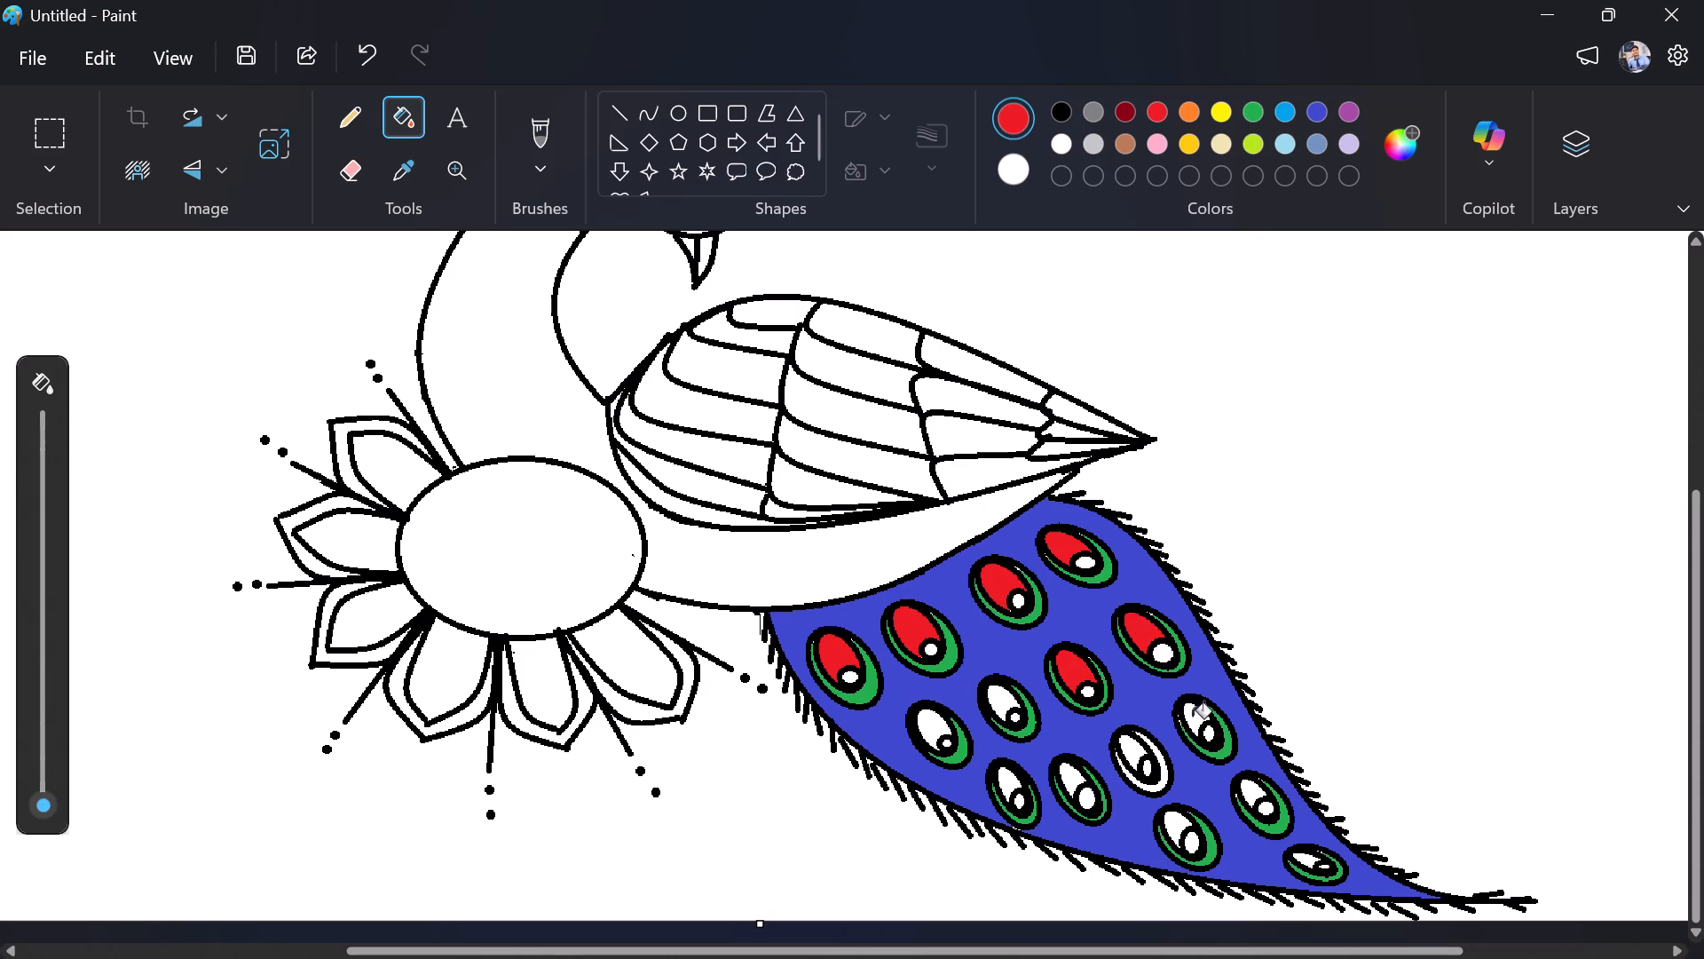
pyautogui.click(1192, 717)
pyautogui.click(1132, 744)
pyautogui.click(1068, 776)
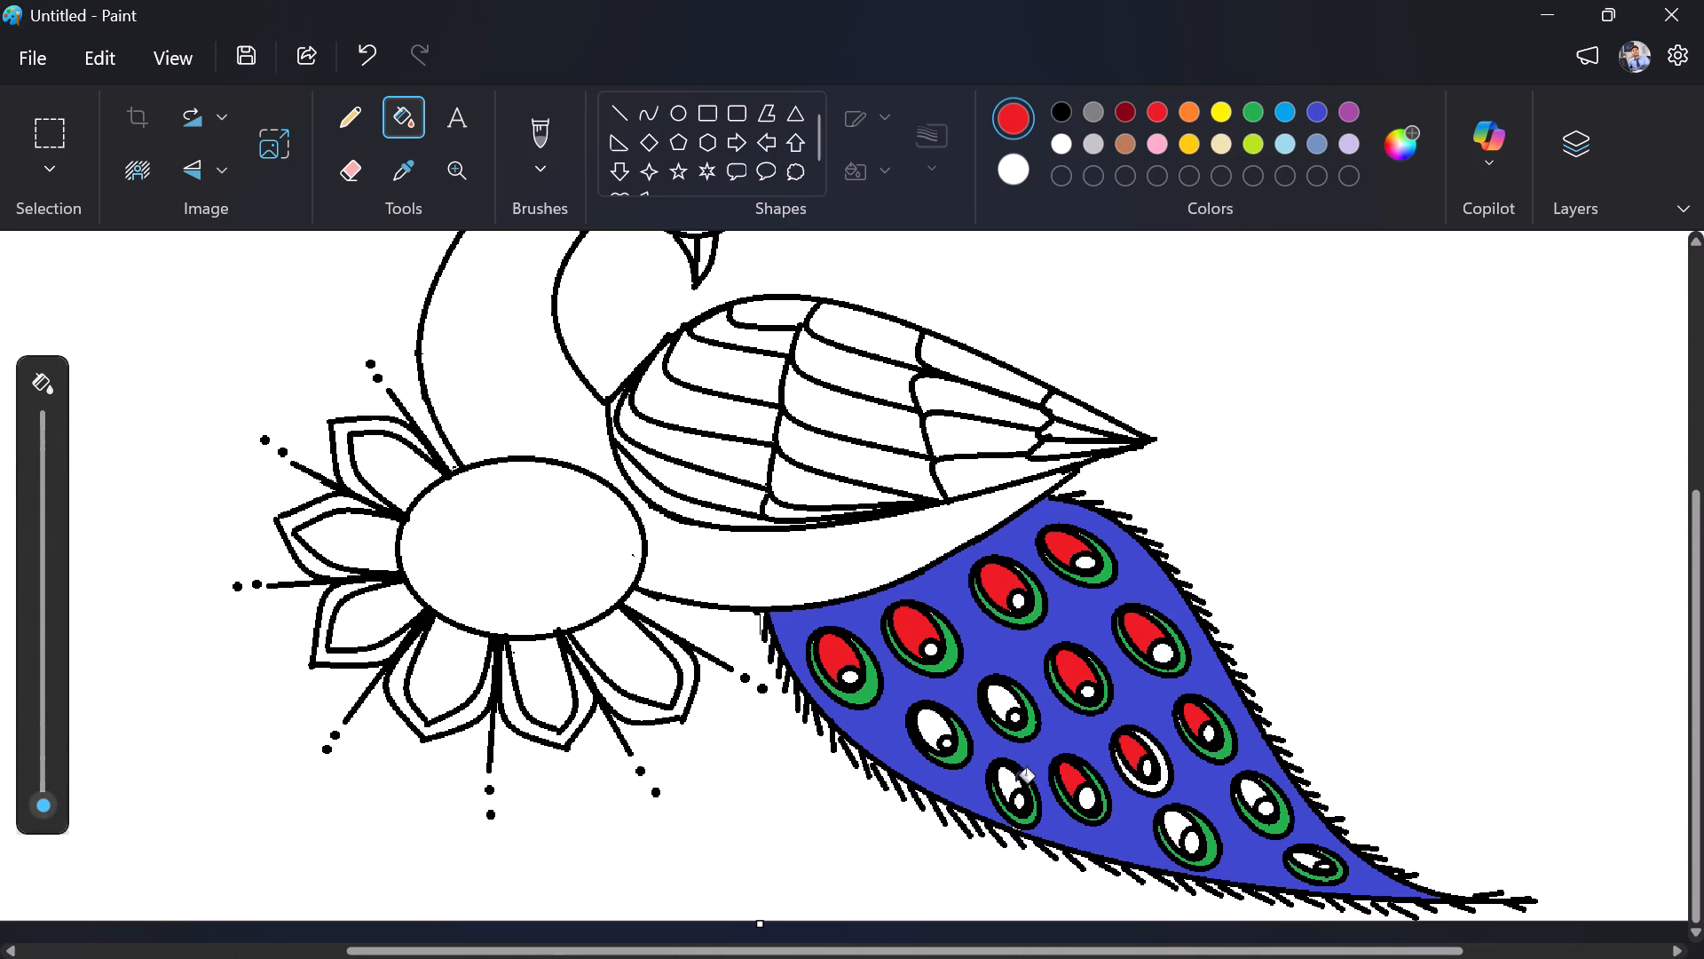
pyautogui.click(1008, 781)
pyautogui.click(1171, 824)
pyautogui.click(1250, 792)
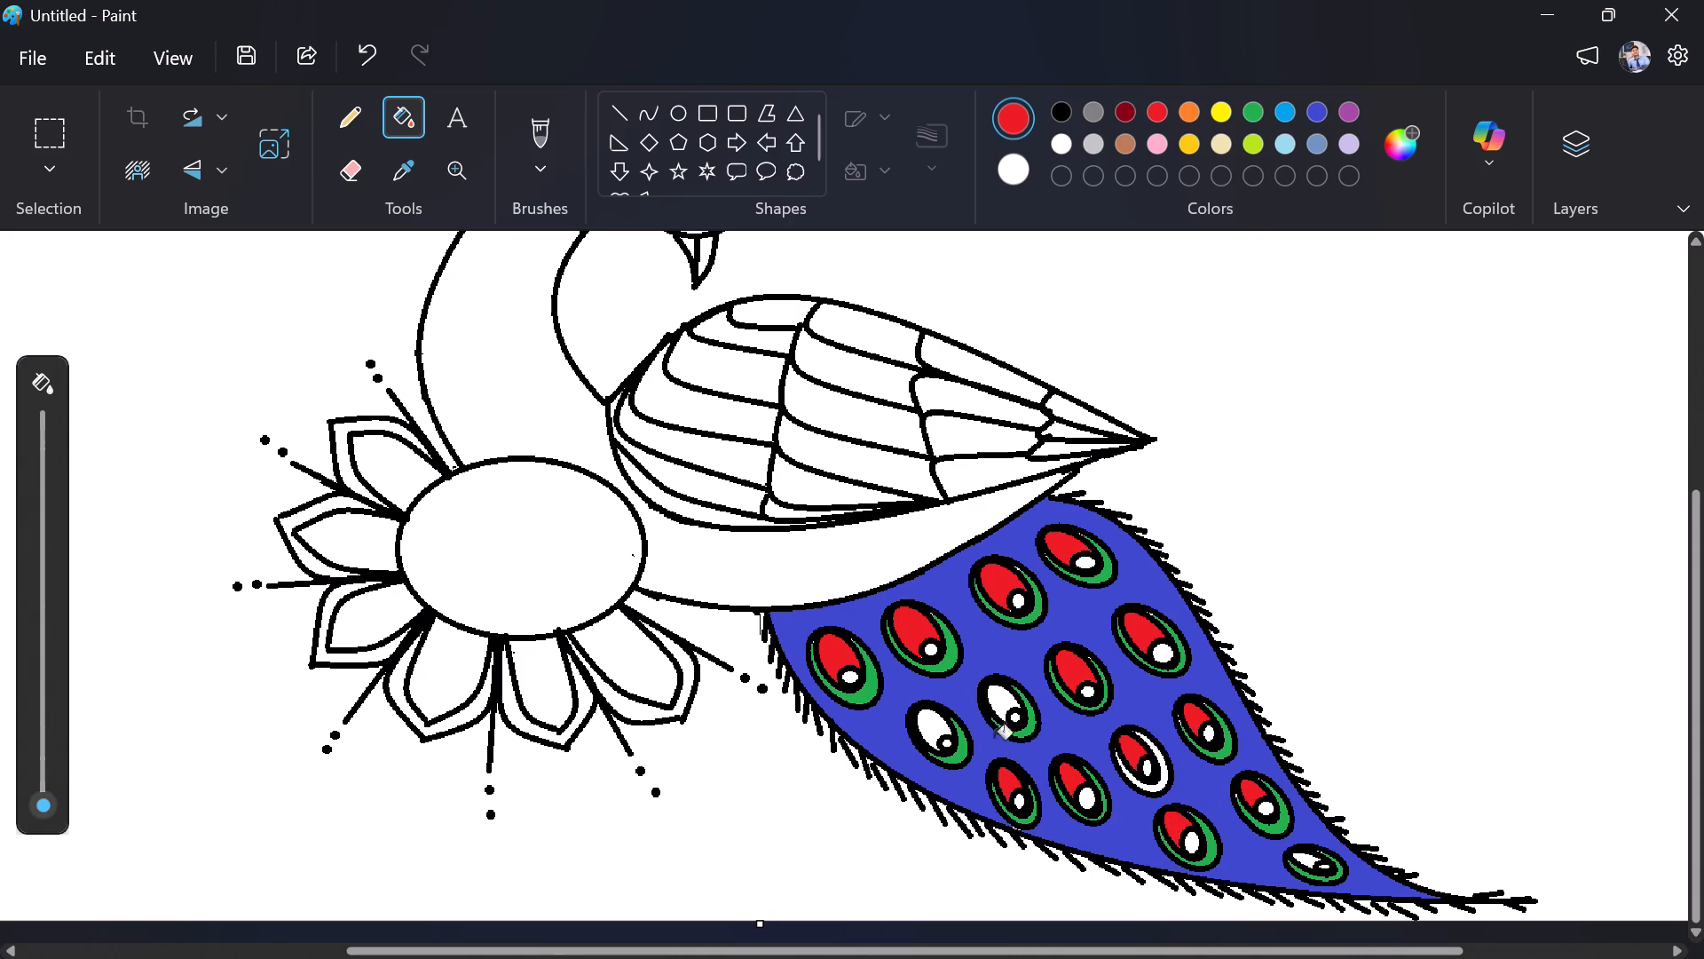
pyautogui.click(934, 728)
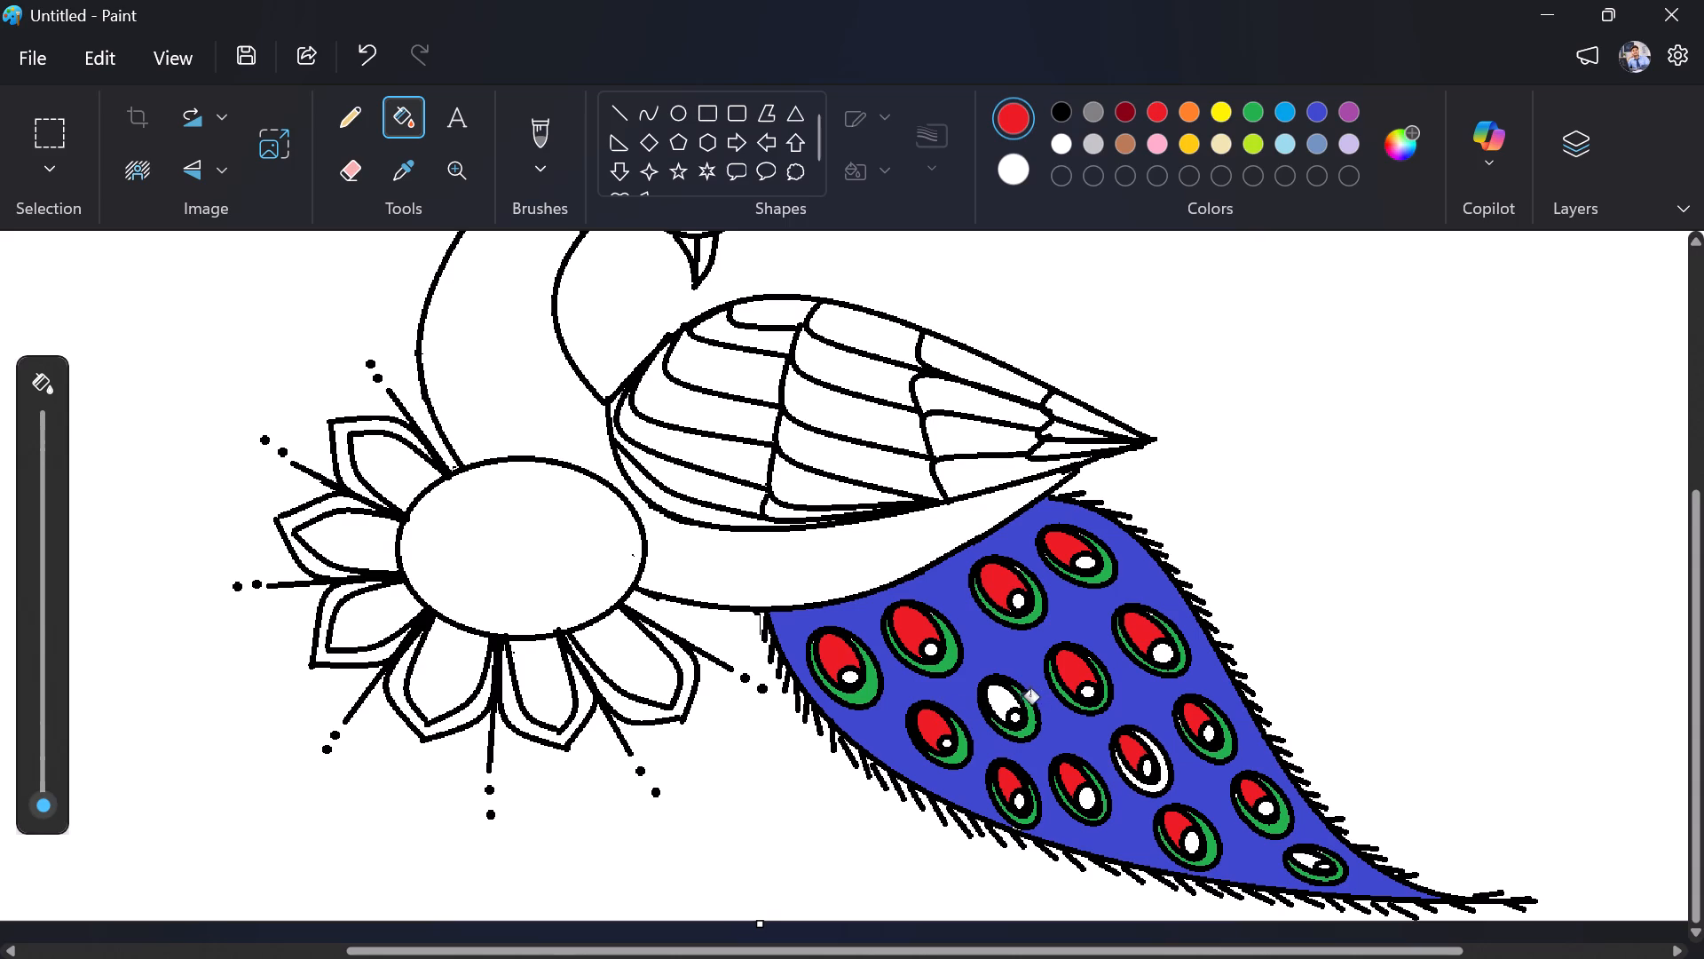
pyautogui.click(997, 701)
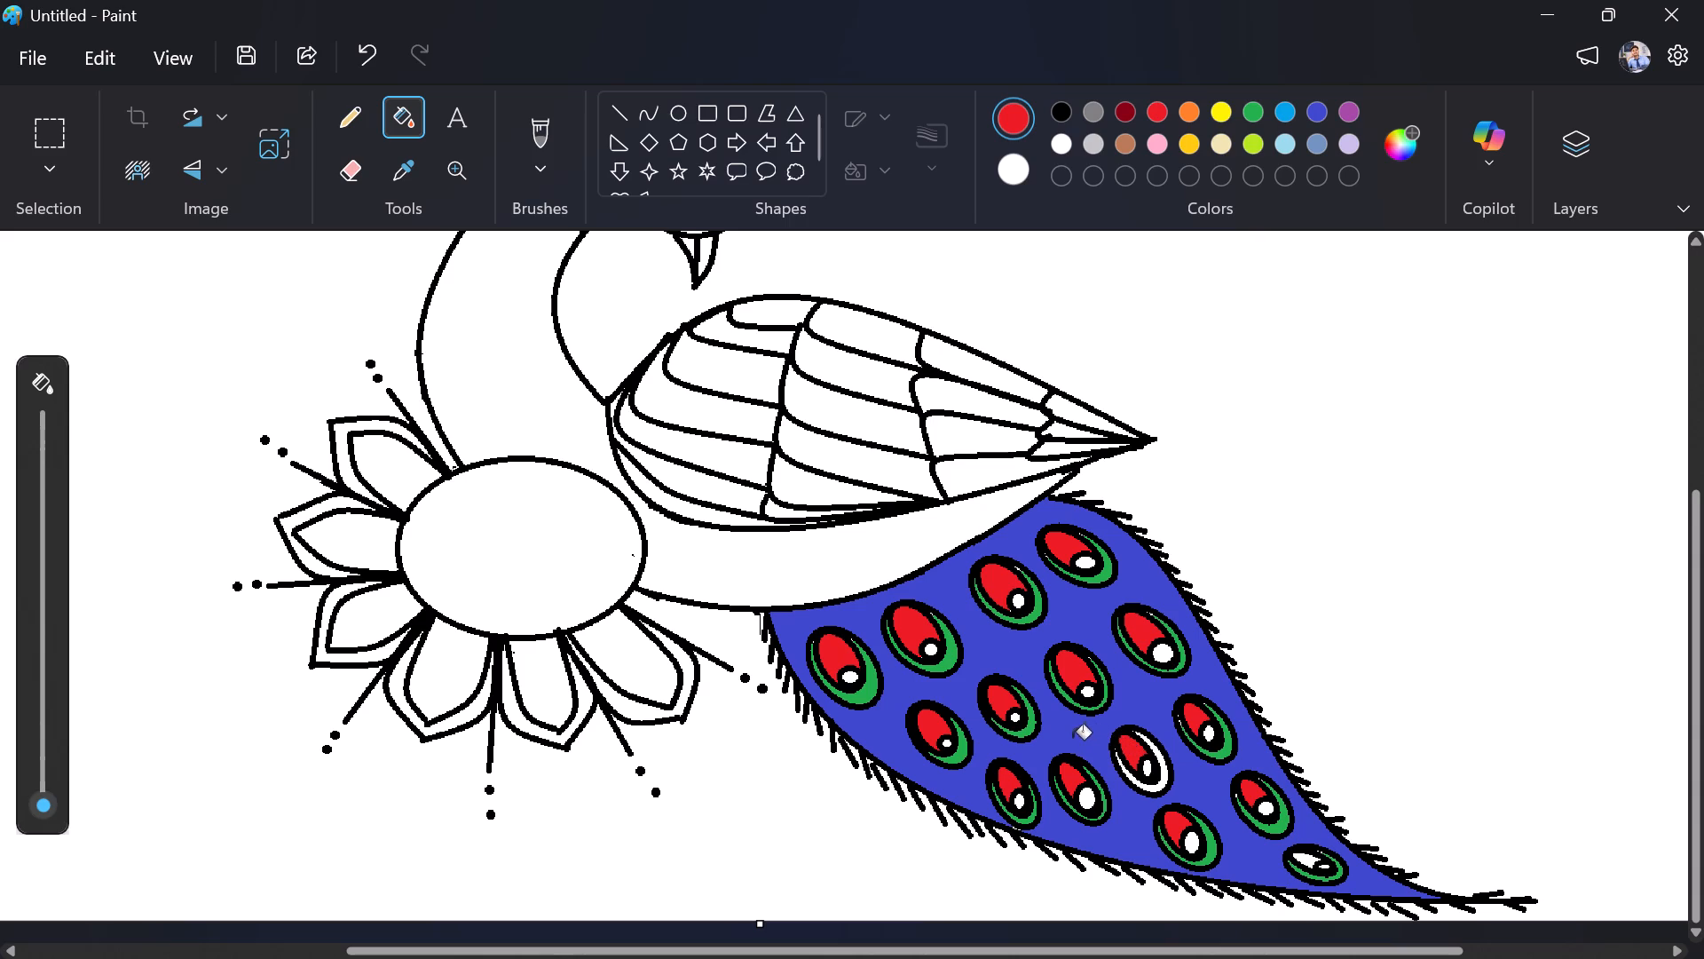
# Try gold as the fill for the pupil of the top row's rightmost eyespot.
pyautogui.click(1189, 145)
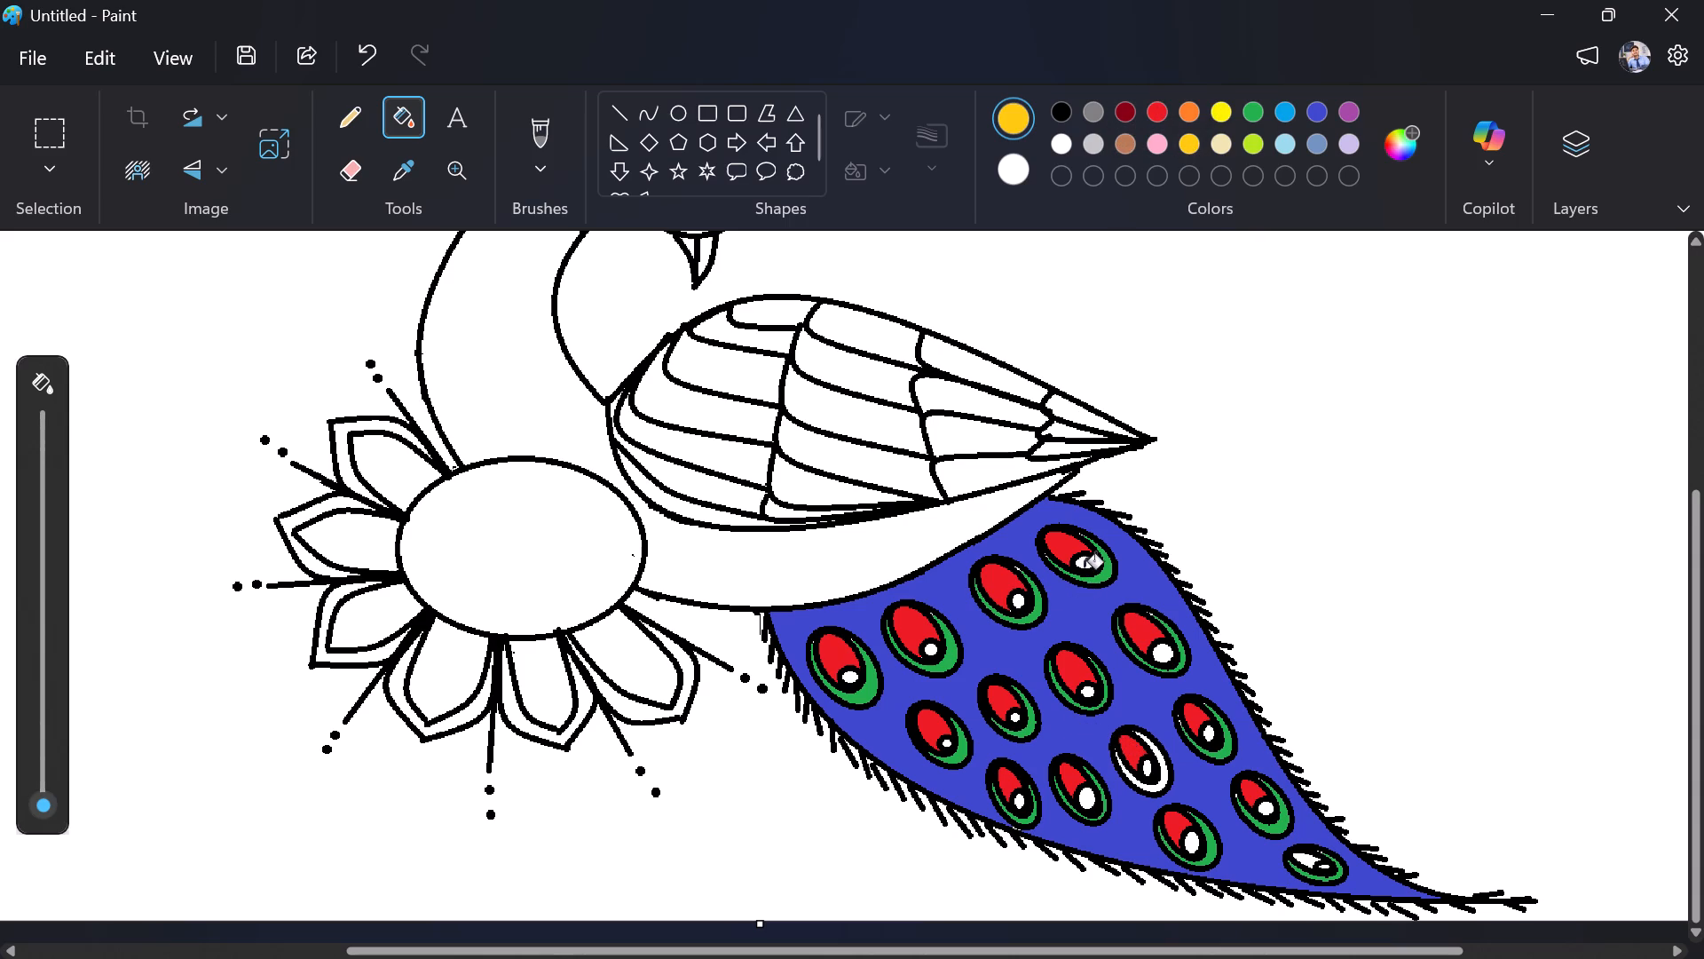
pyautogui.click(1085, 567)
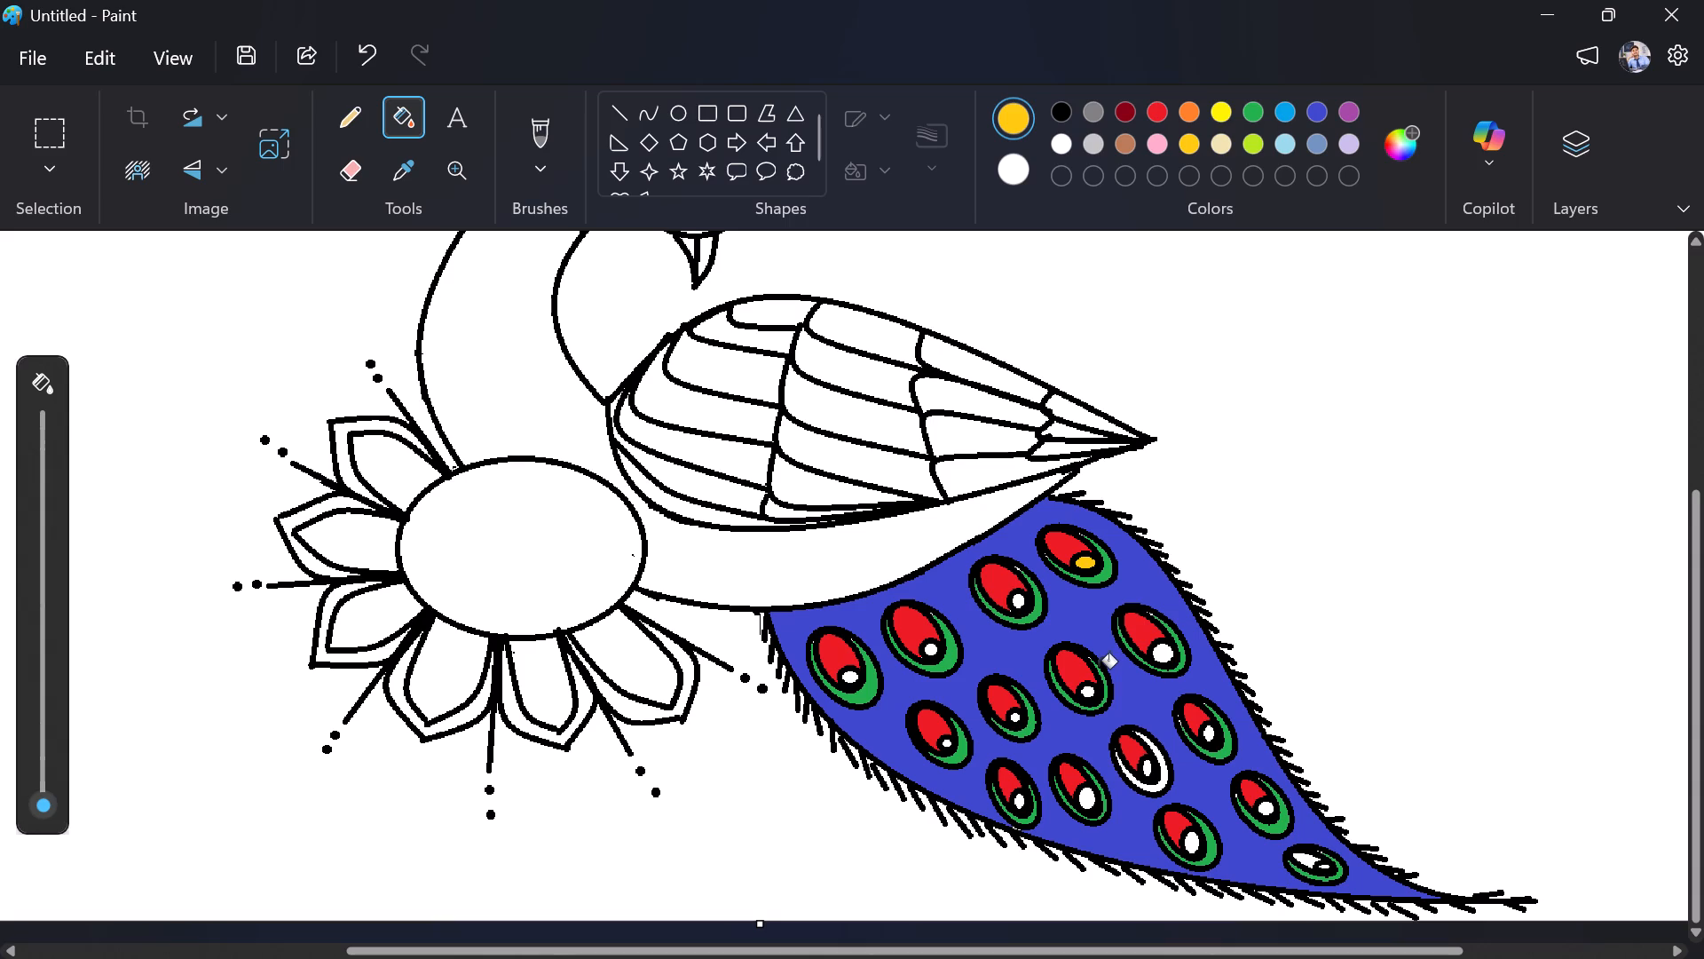
# Fill the pupil of the top row's rightmost eyespot with lime.
pyautogui.click(1245, 145)
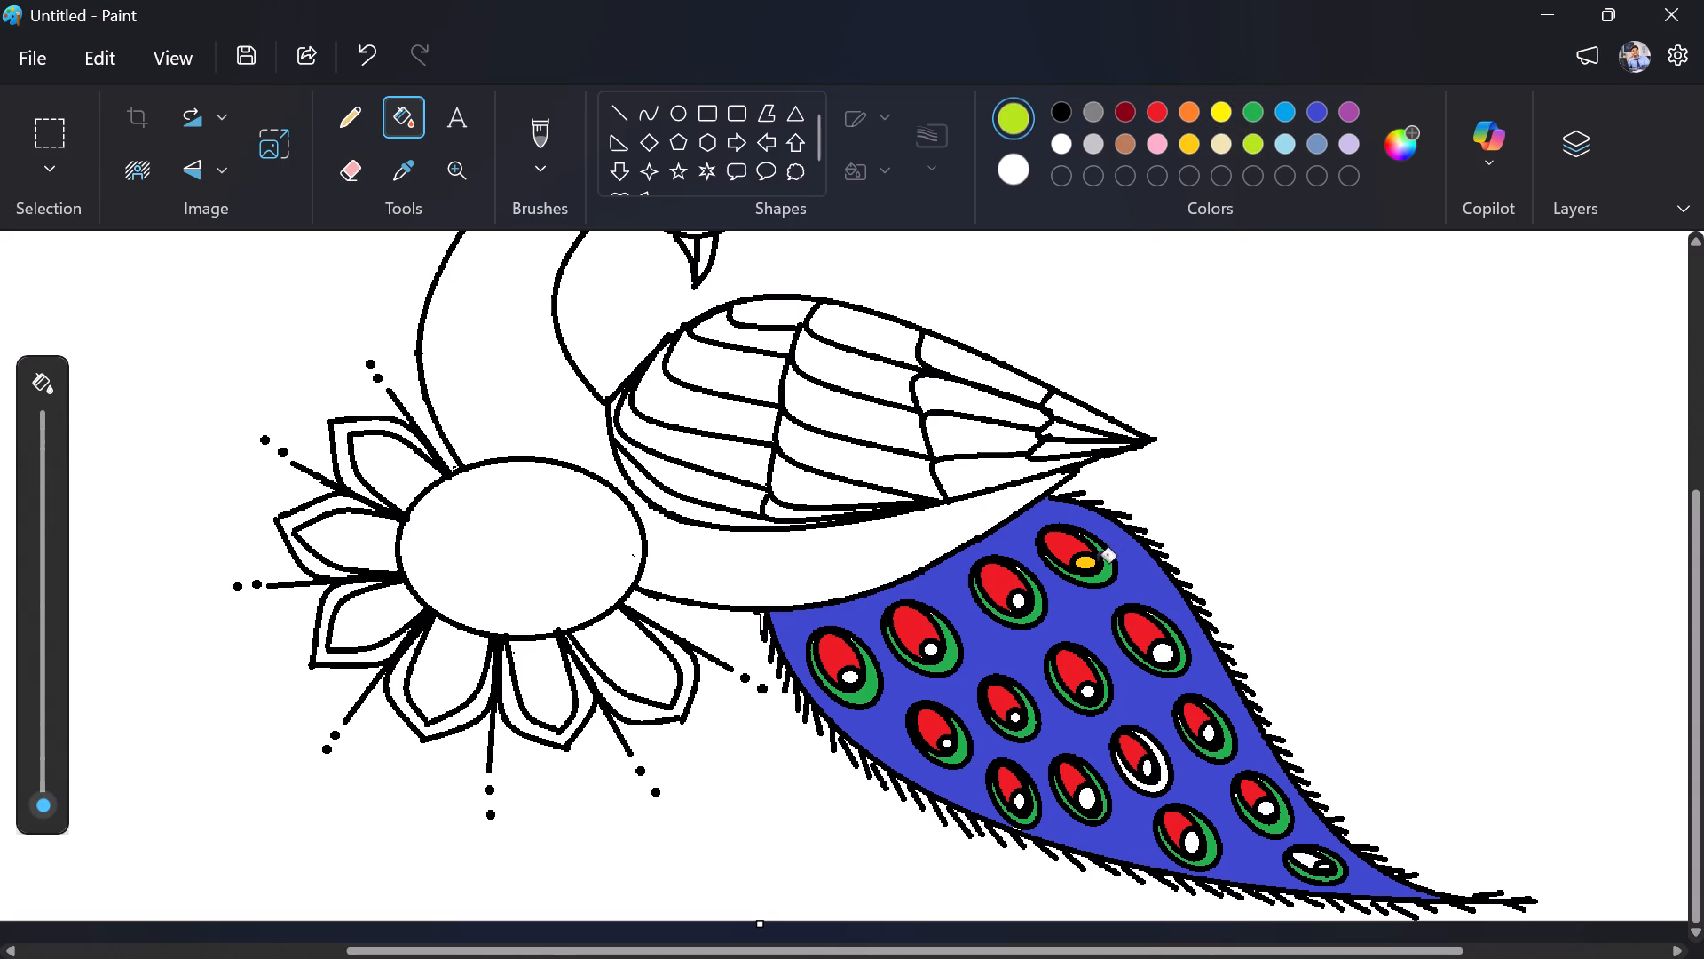
pyautogui.click(1087, 566)
# Fill the pupil and the large inner oval of the top row's rightmost eyespot with yellow.
pyautogui.click(1227, 104)
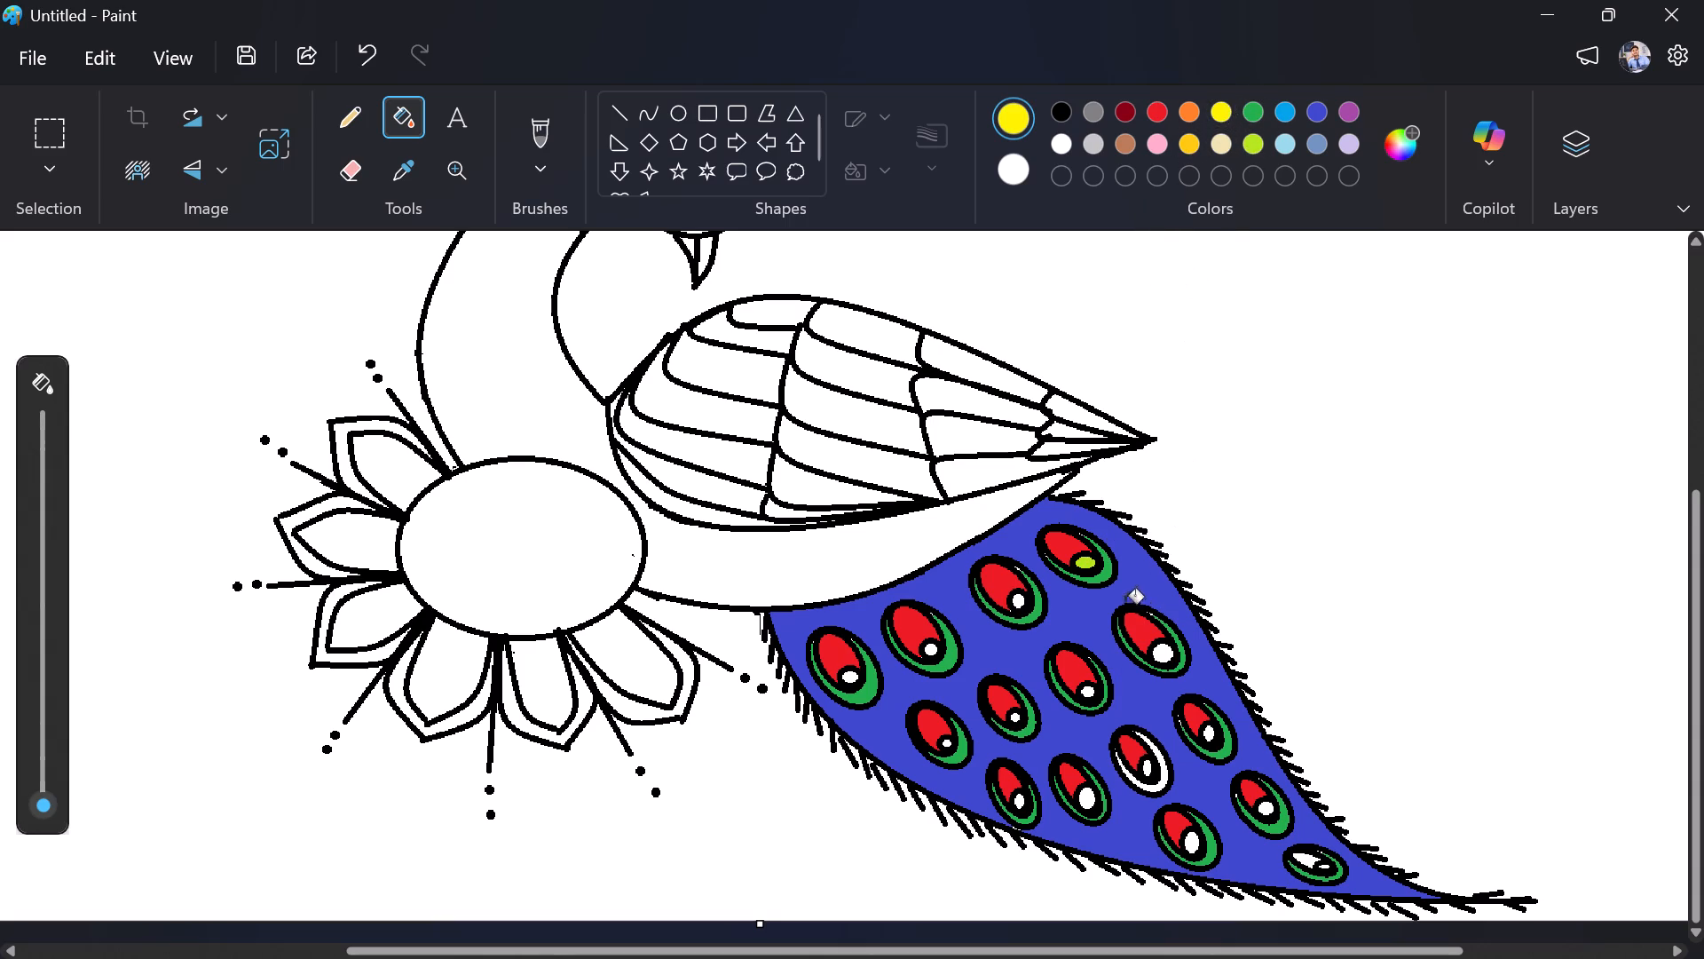
pyautogui.click(1084, 561)
pyautogui.click(1061, 544)
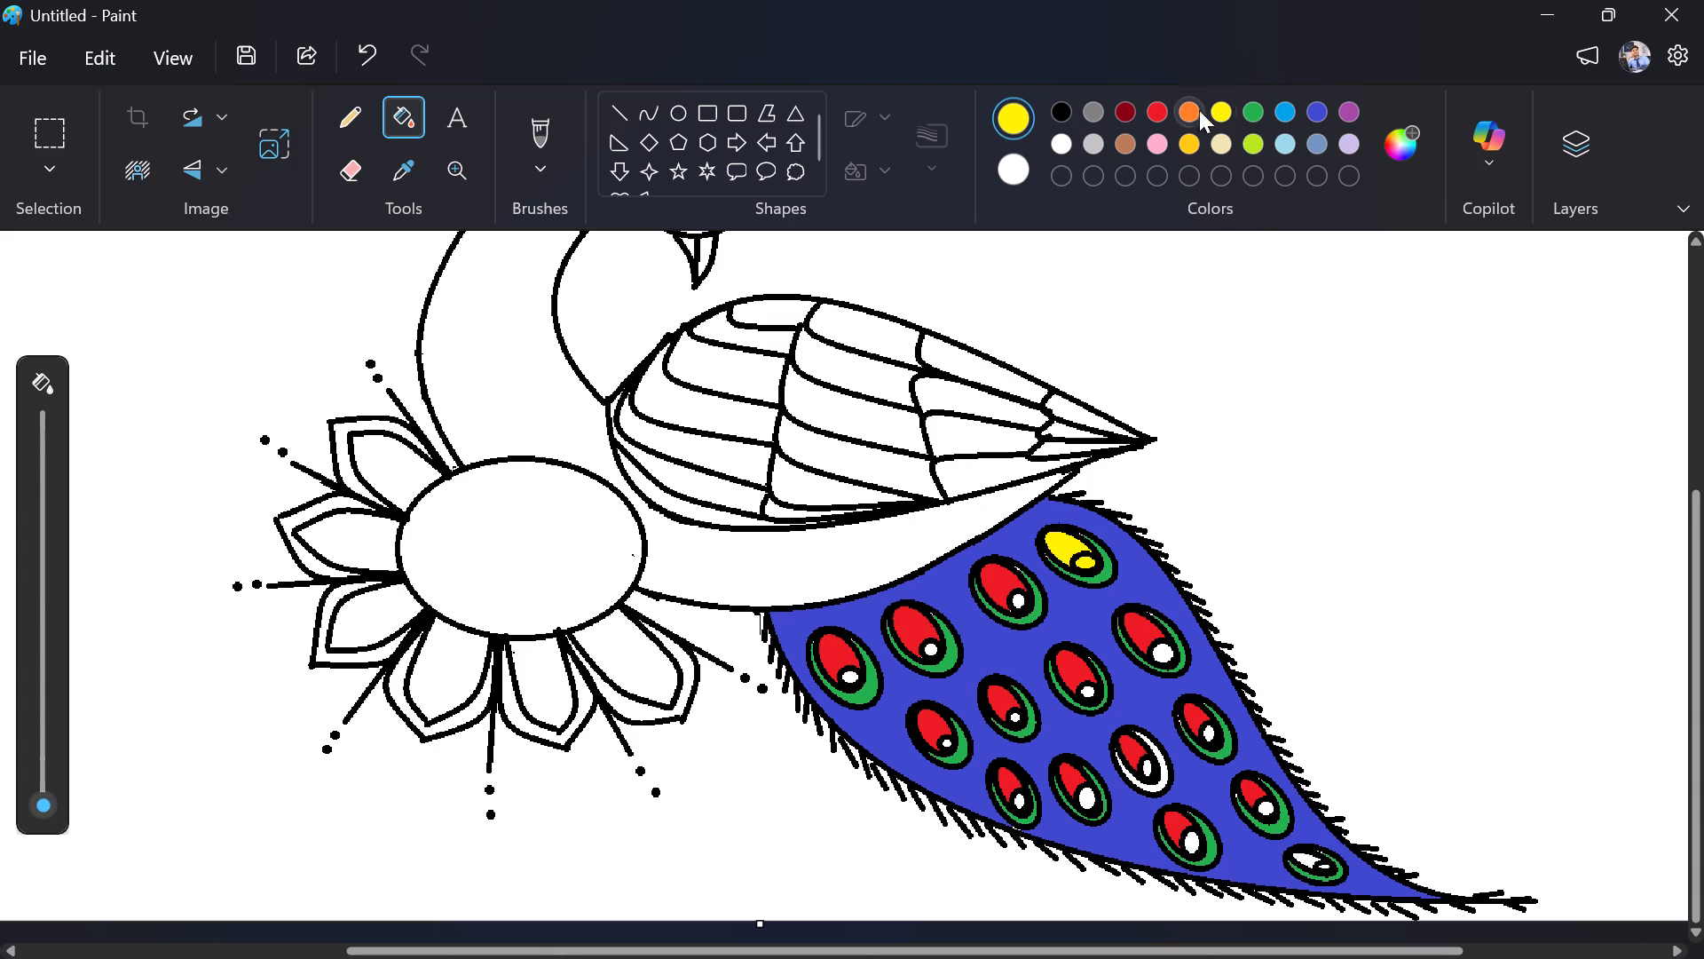
# Fill with red the pupils of the top row's two rightmost eyespots and of the two leftmost eyespots in the second and third rows.
pyautogui.click(1169, 110)
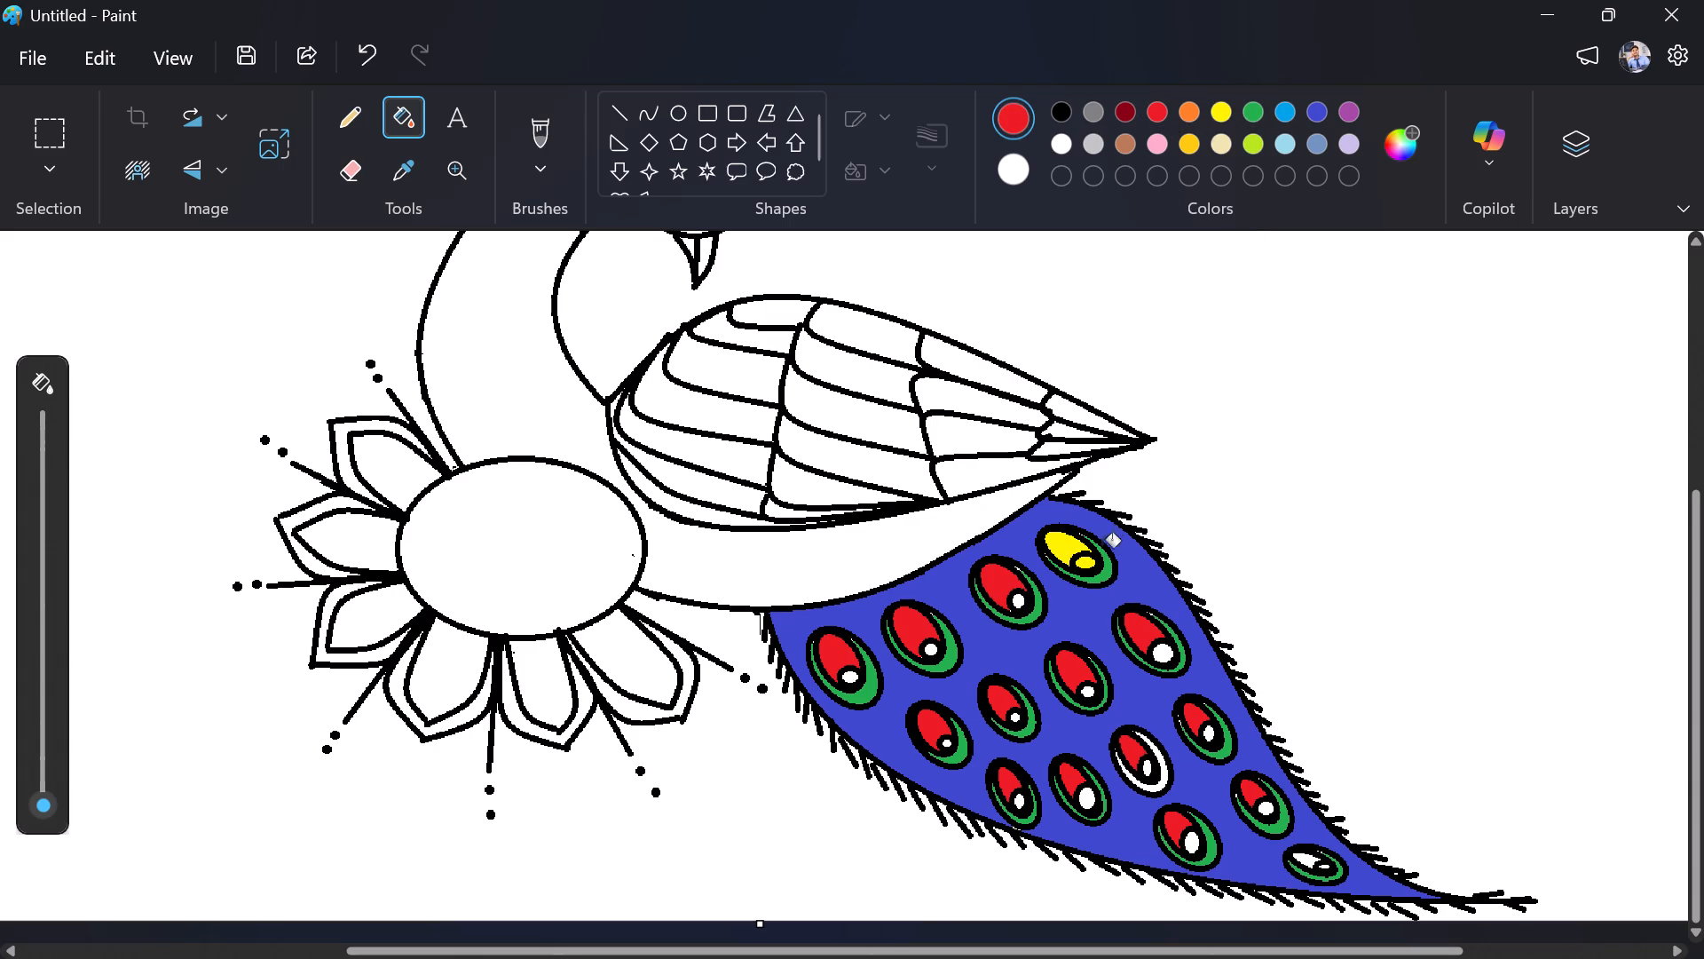
pyautogui.click(1090, 563)
pyautogui.click(1017, 606)
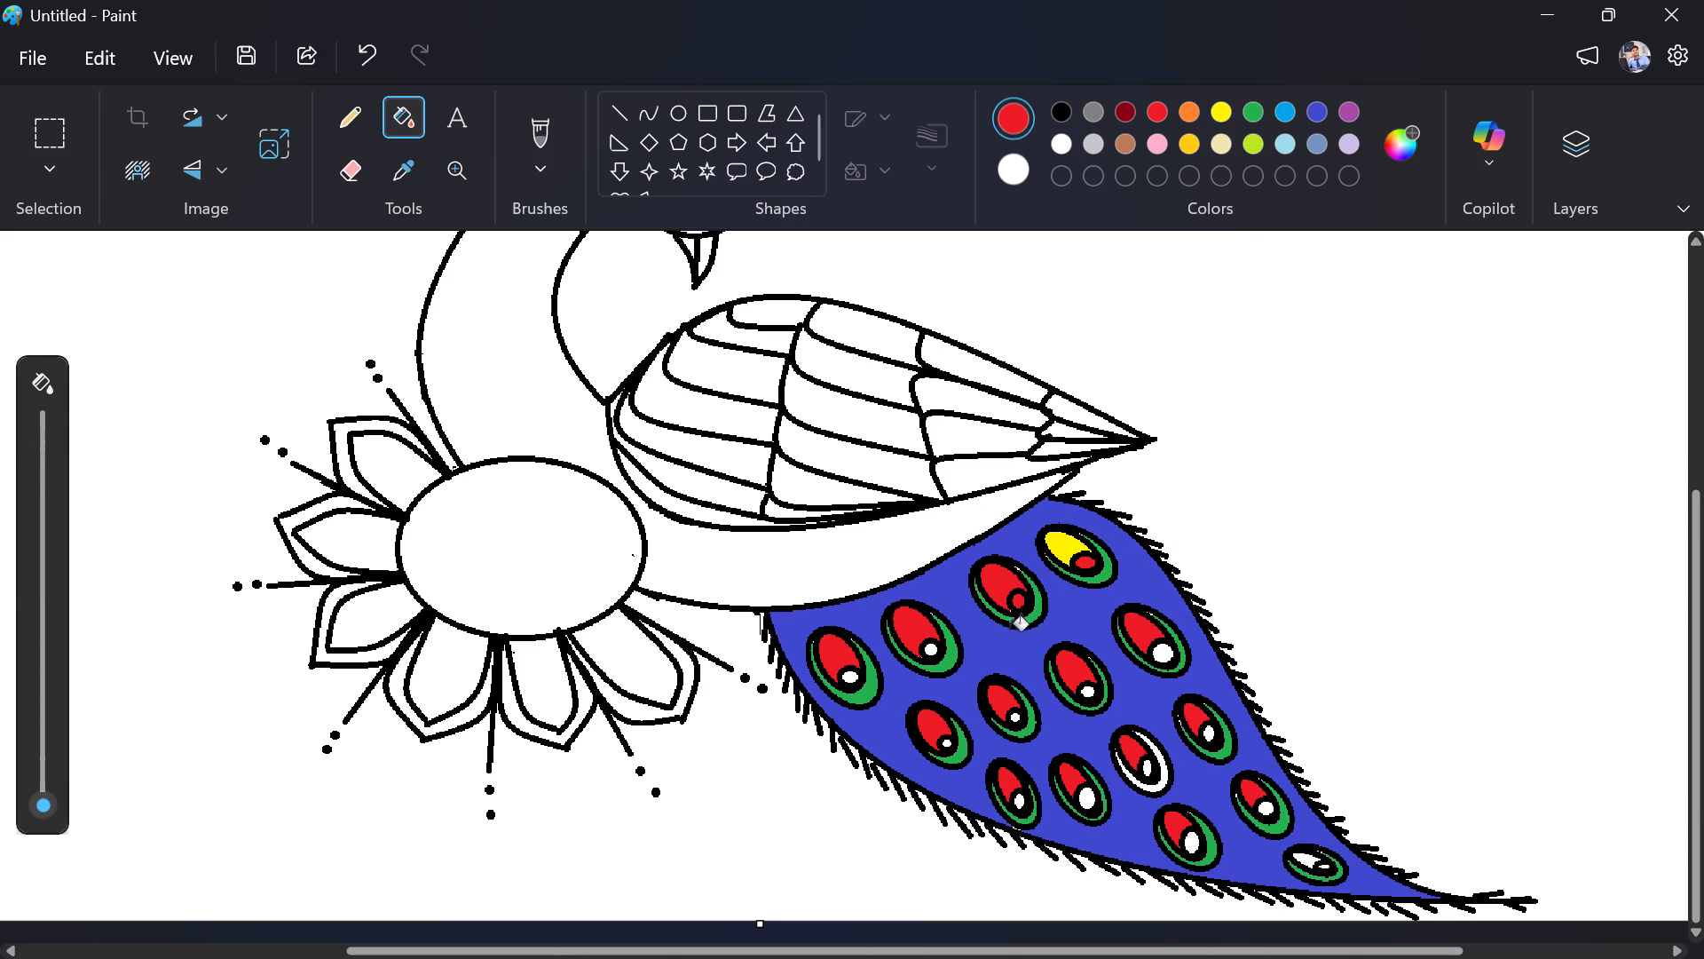
pyautogui.click(1014, 718)
pyautogui.click(945, 743)
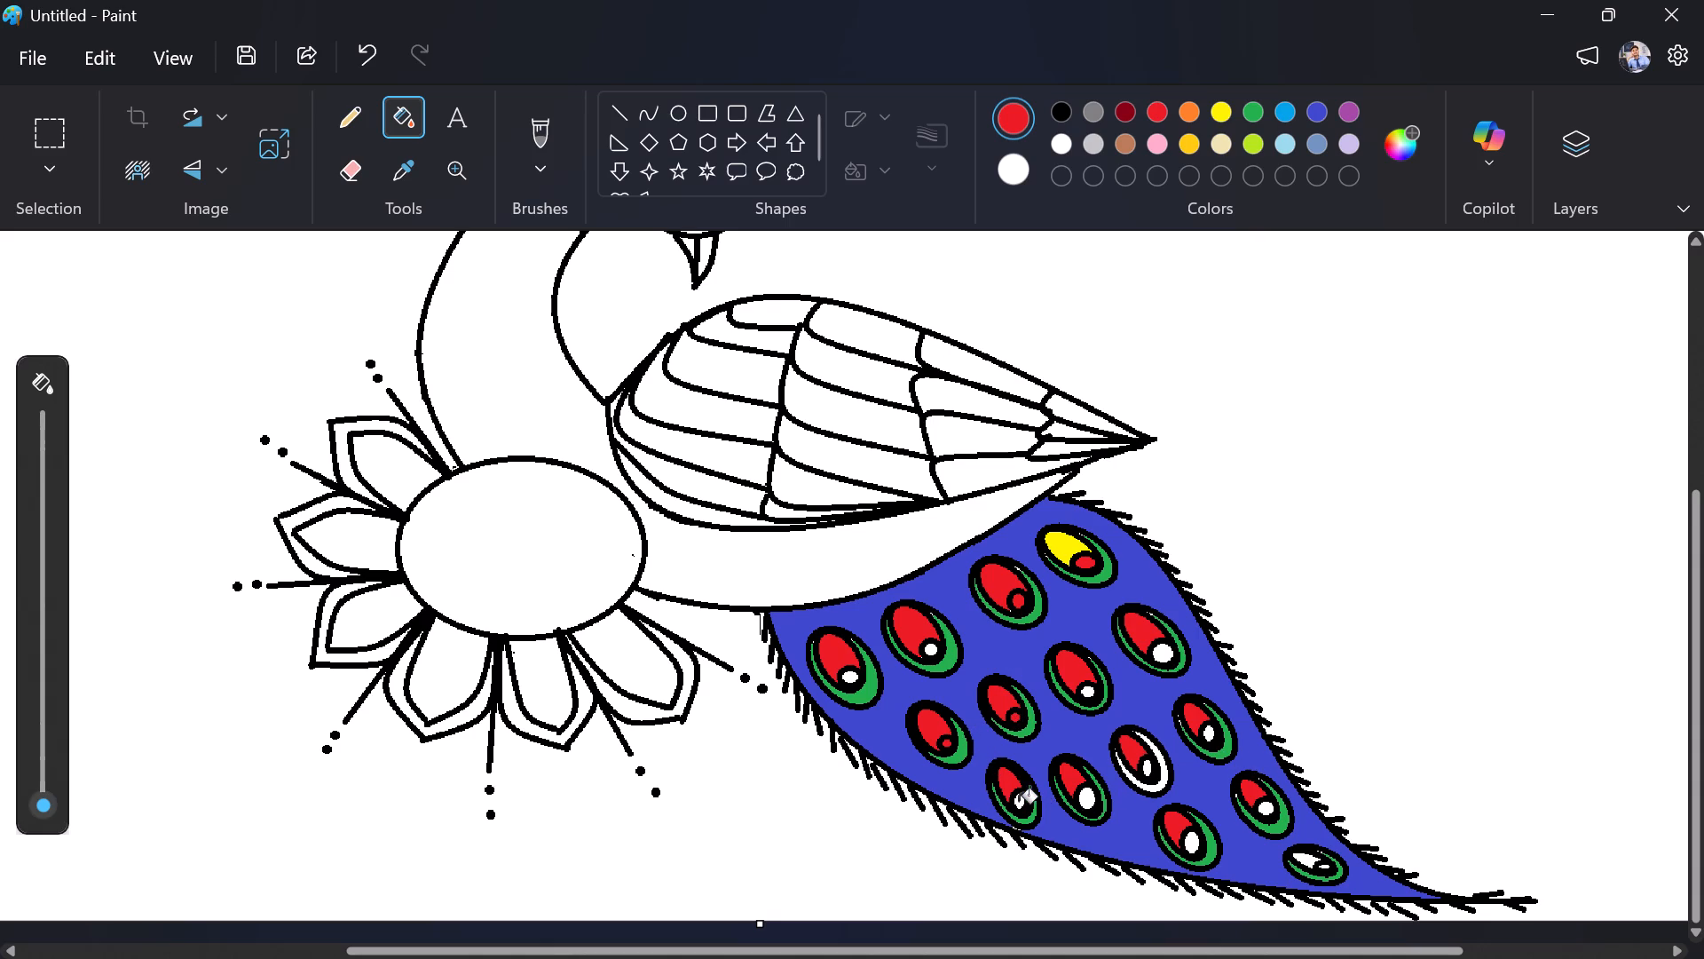
pyautogui.click(1018, 802)
pyautogui.click(1087, 797)
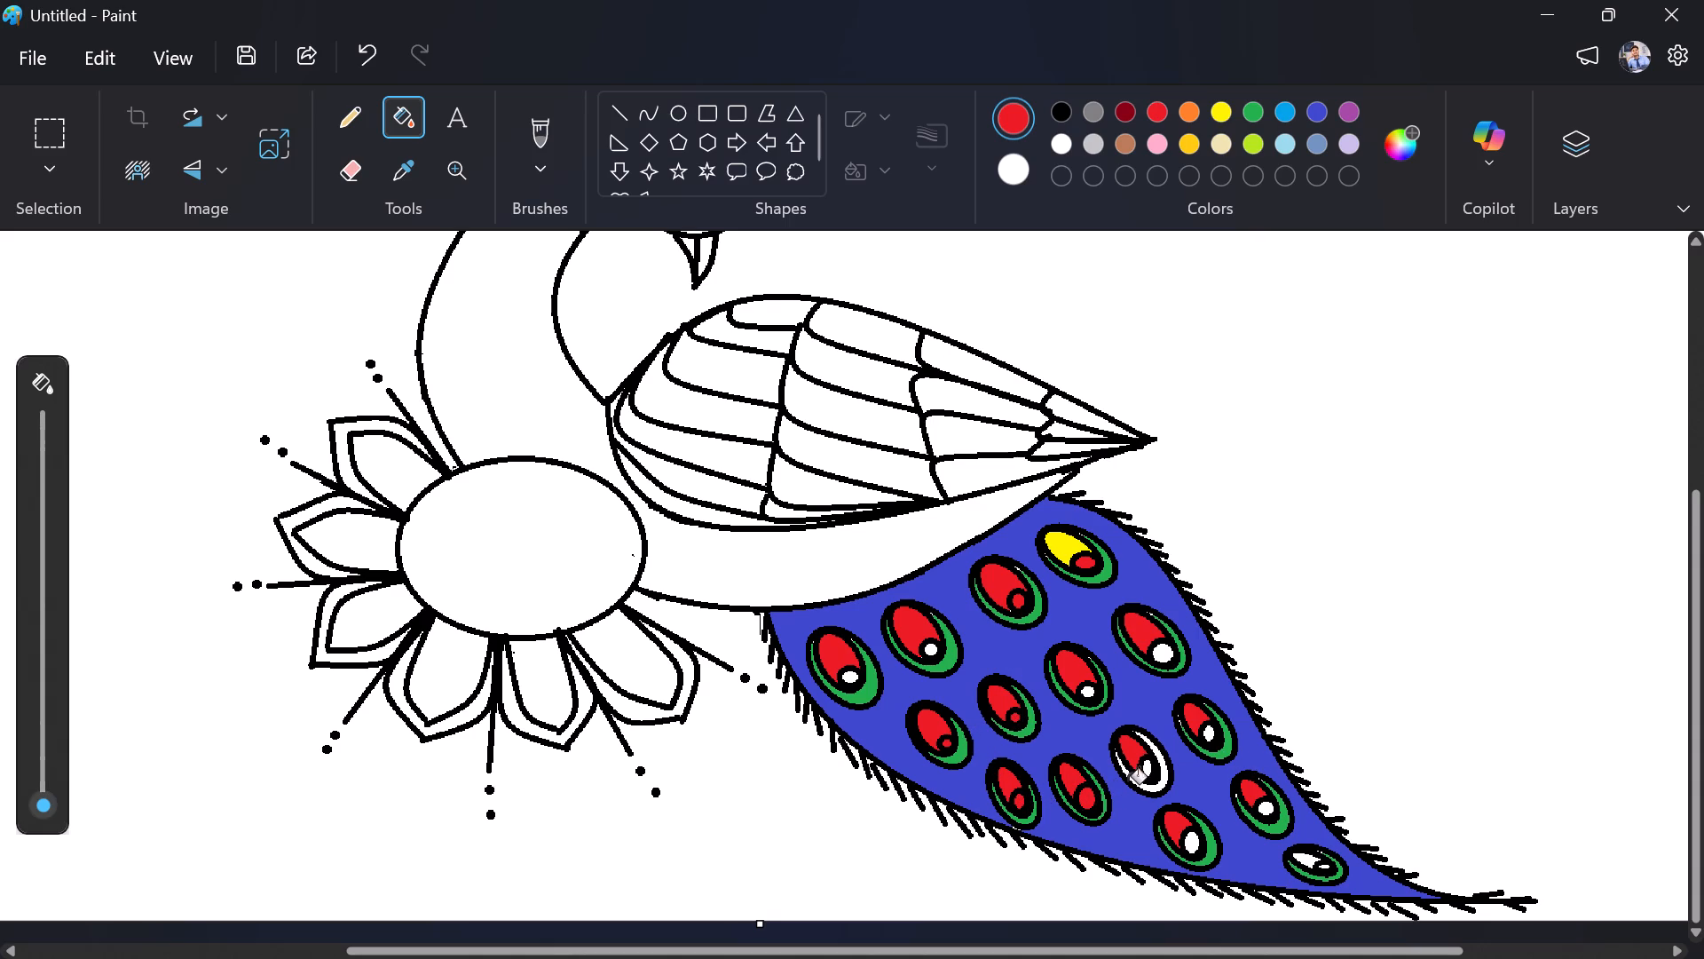
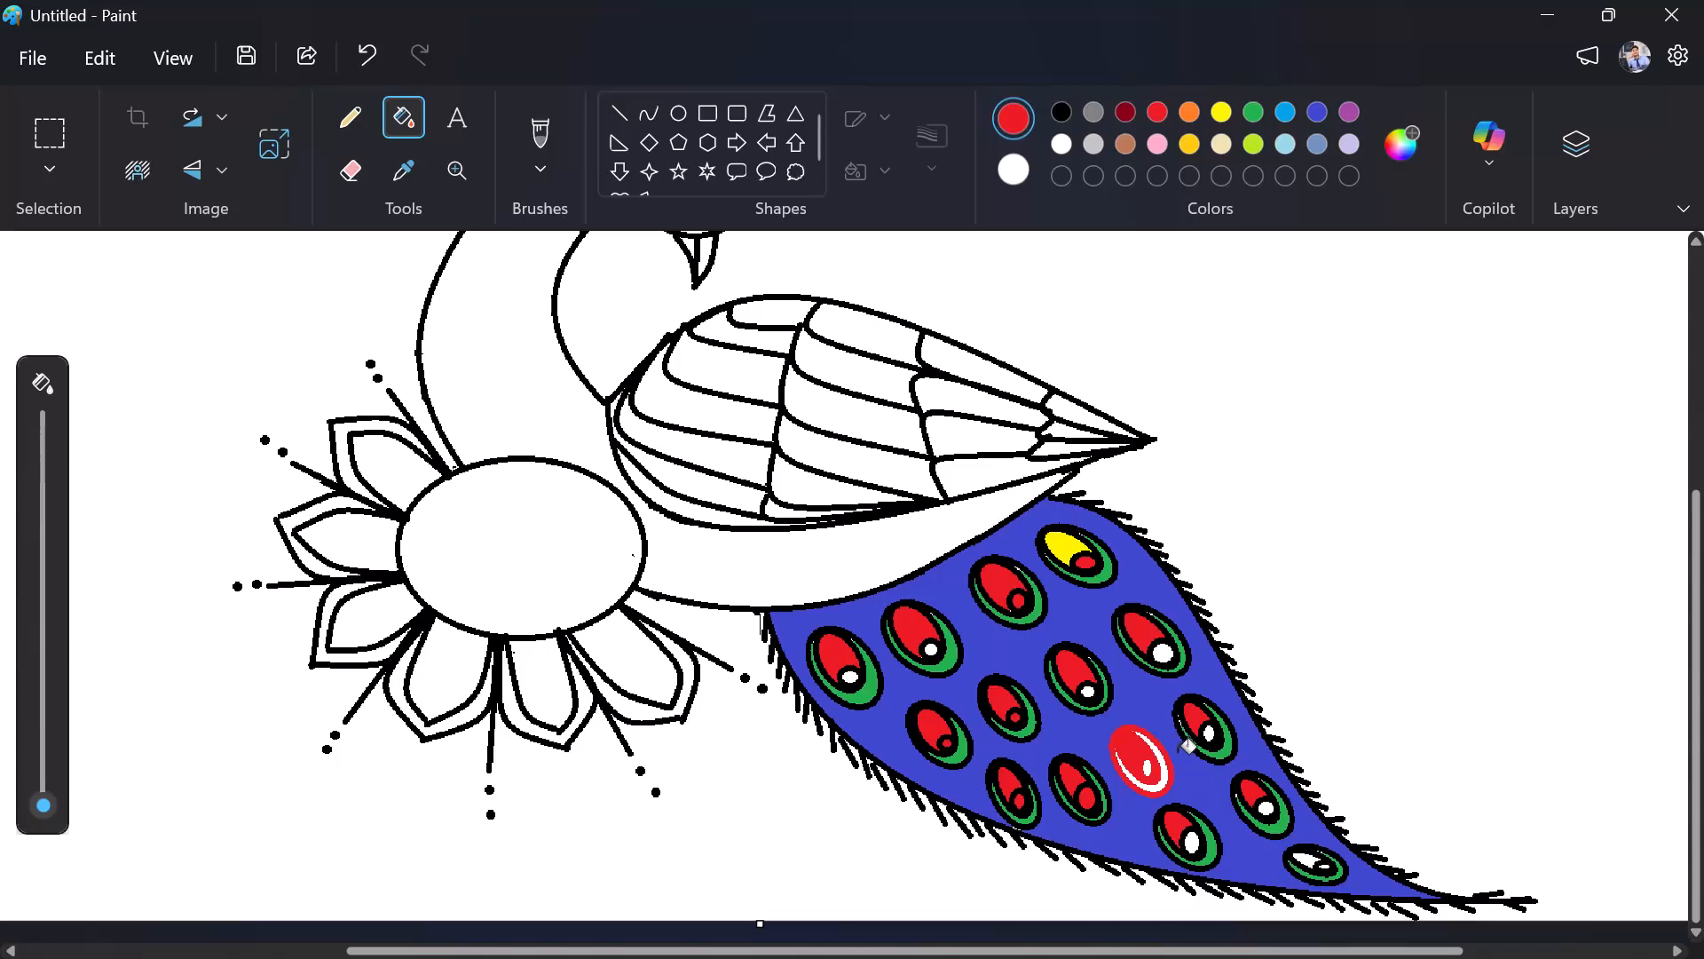
# Undo the misplaced red fill and fill with red the pupils of the white-ringed eyespot and the three red eyespots between it and the tail-tip eyespot.
pyautogui.hotkey('ctrl', 'z')
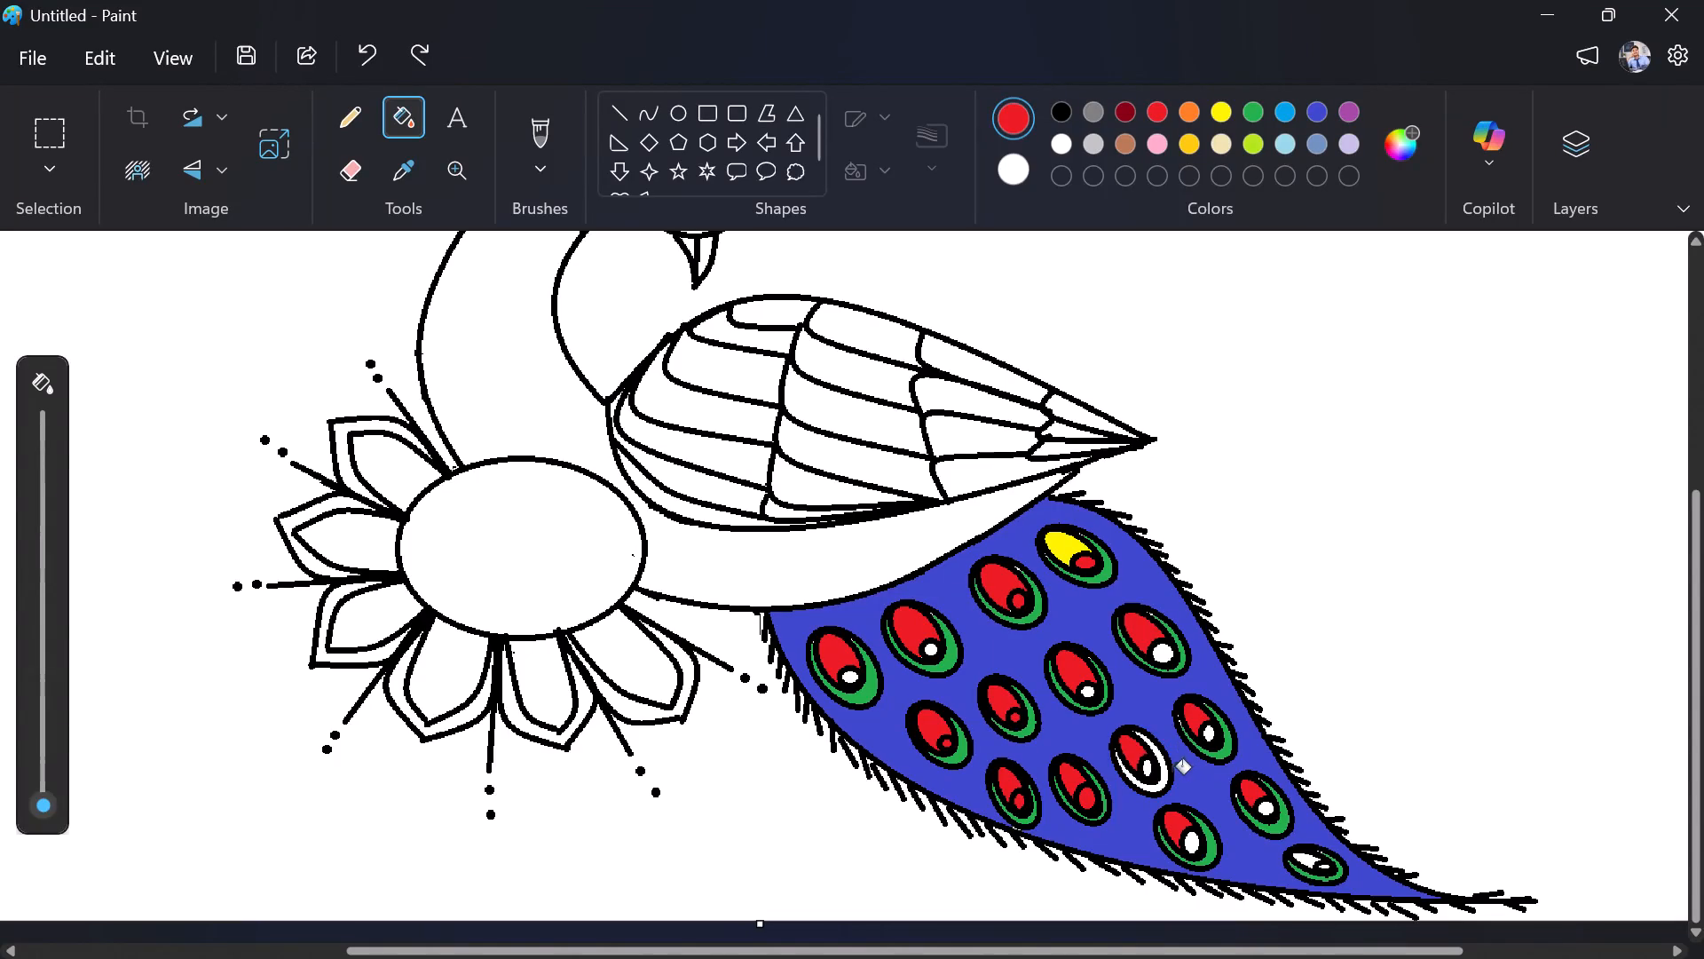
pyautogui.click(1147, 765)
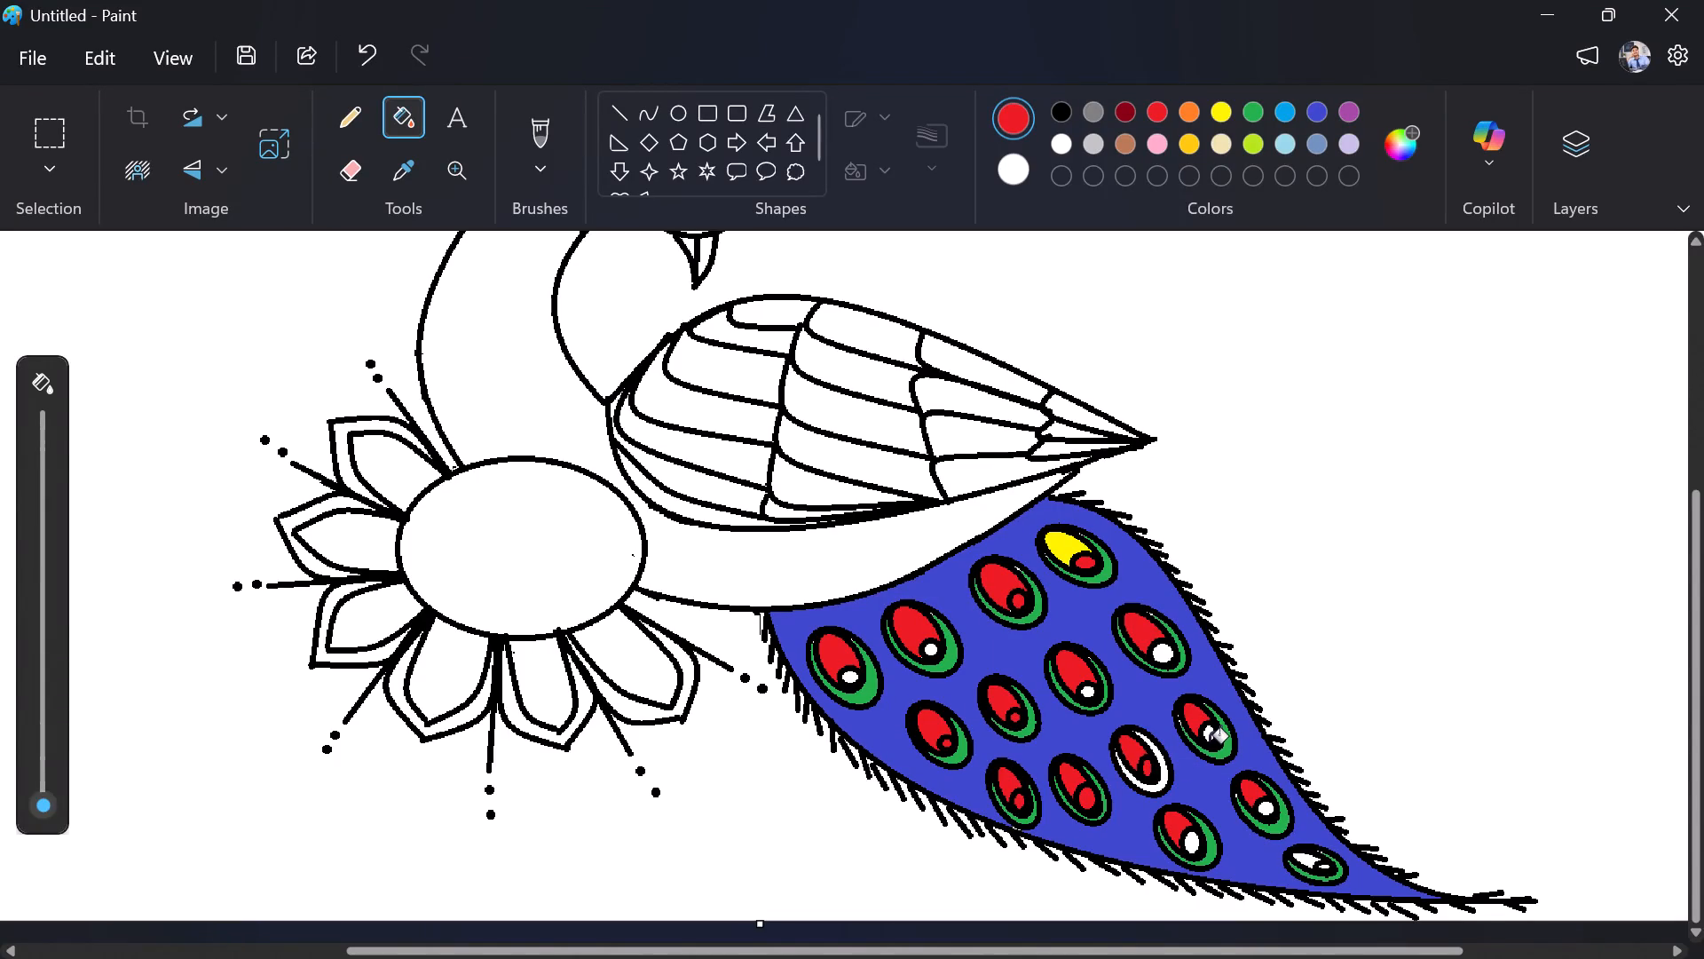
pyautogui.click(1209, 737)
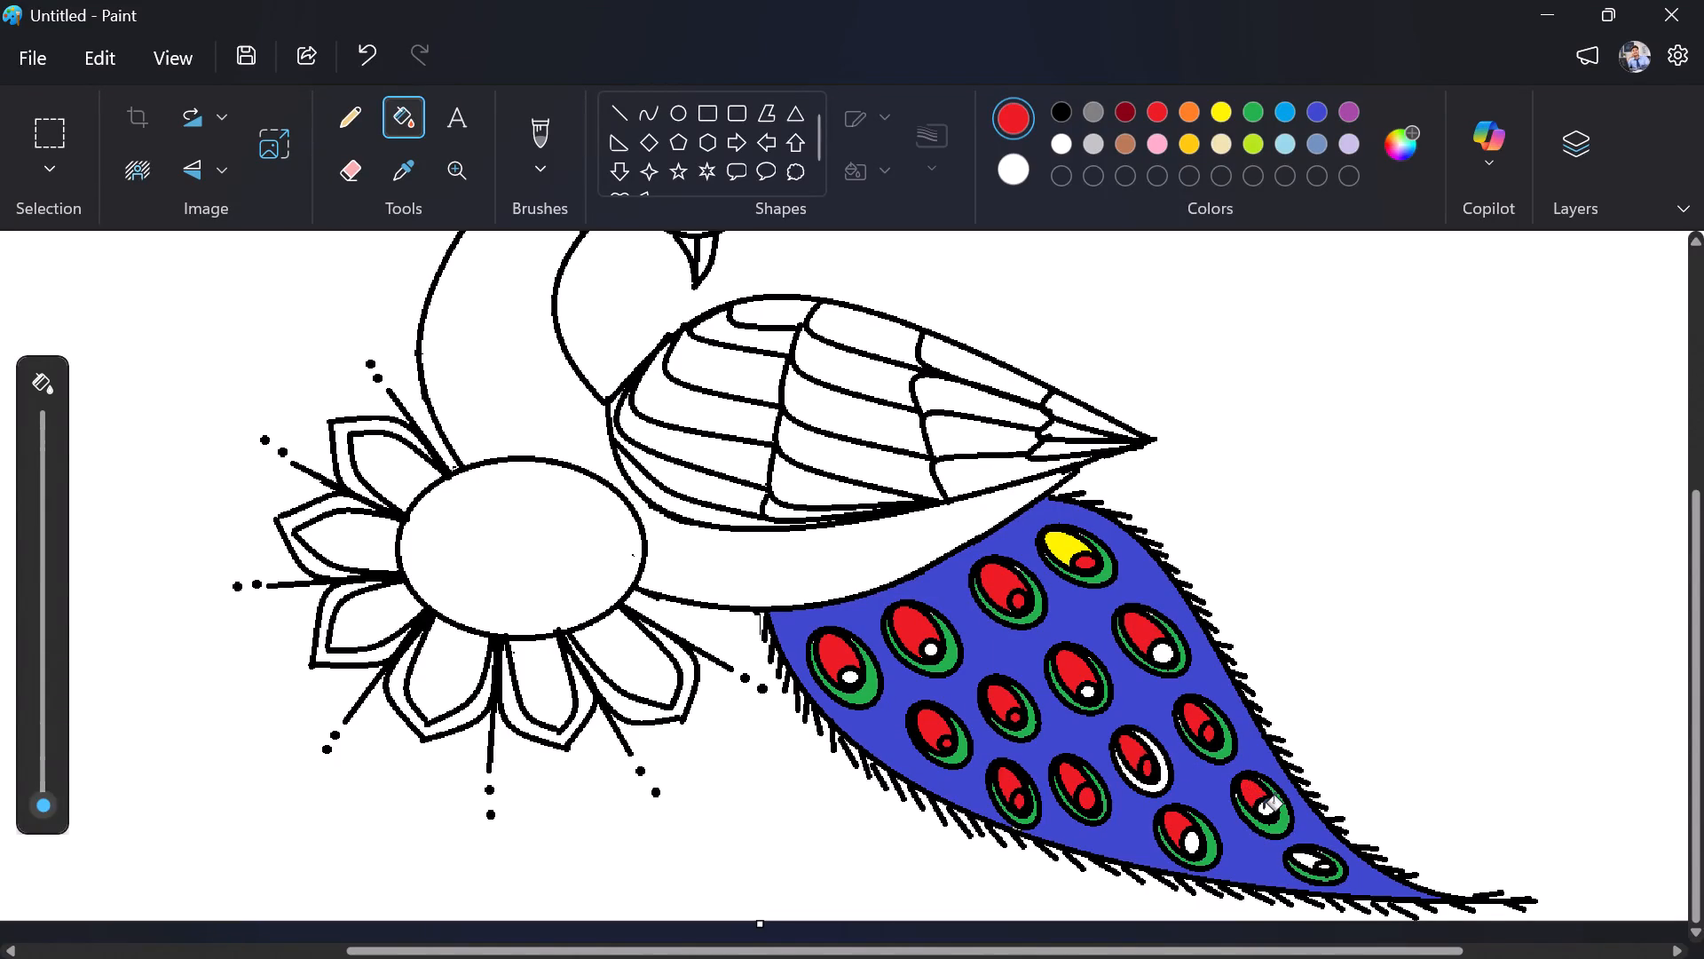
pyautogui.click(1265, 810)
pyautogui.click(1190, 844)
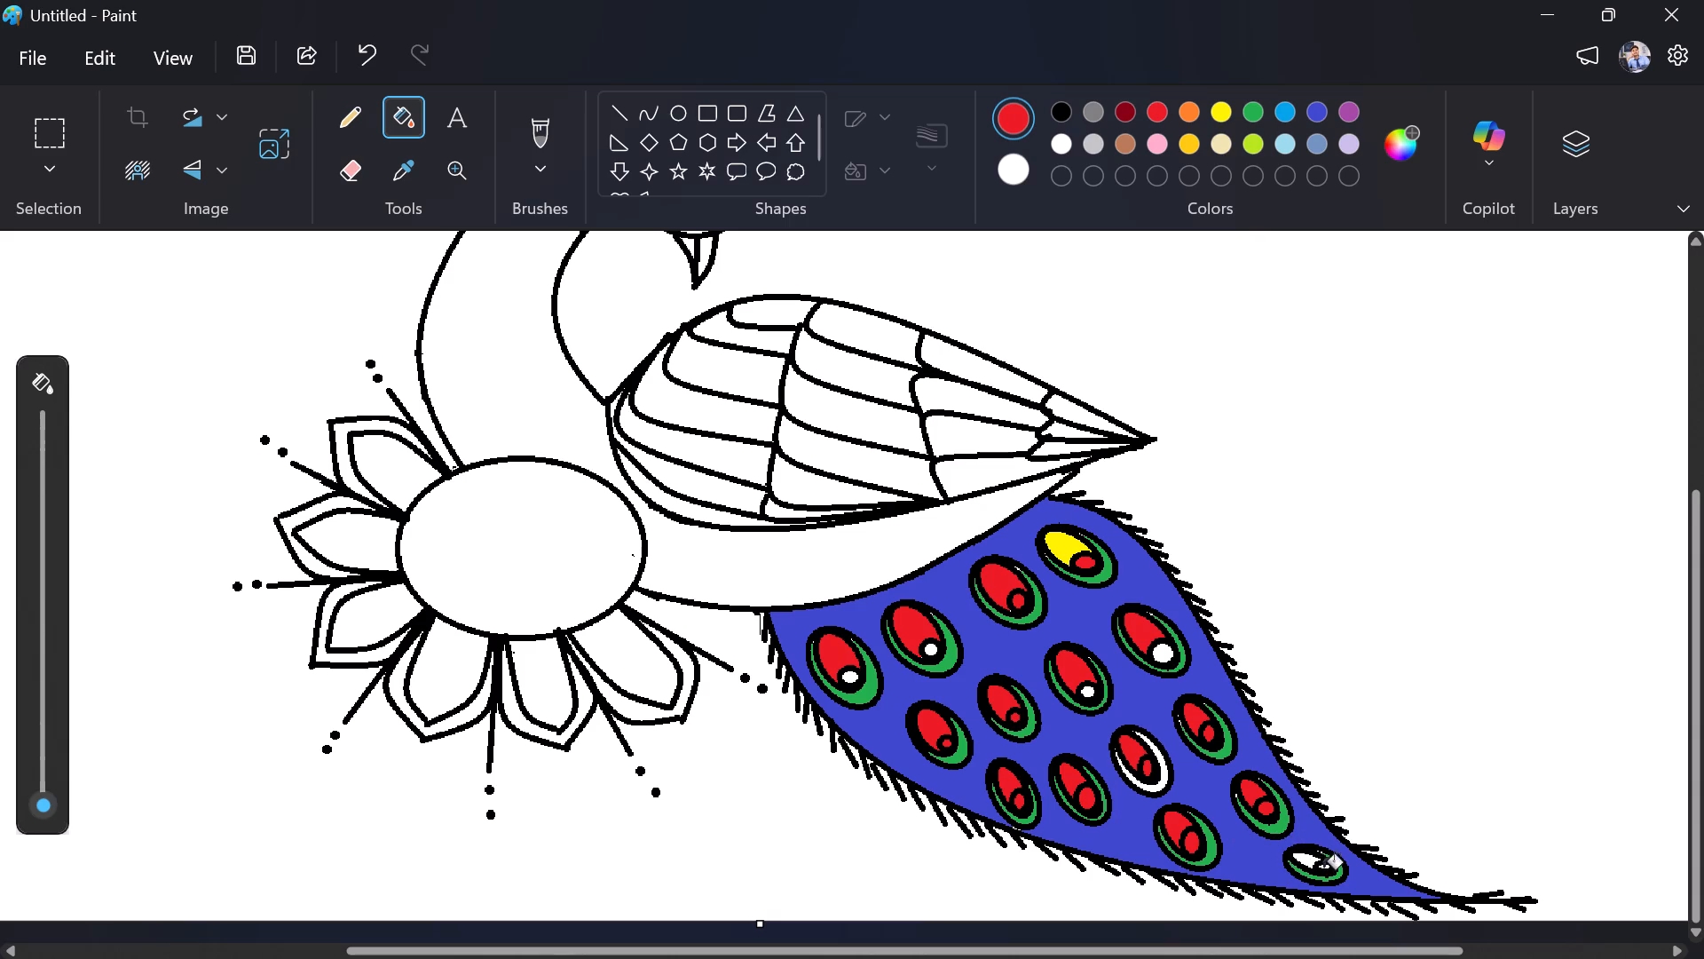
# Fill the smallest eyespot at the tail's tip with a red pupil and a yellow inner oval.
pyautogui.keyDown('ctrl'); pyautogui.scroll(2, 1475, 802); pyautogui.keyUp('ctrl')
pyautogui.hscroll(1, 1475, 802)
pyautogui.keyDown('ctrl'); pyautogui.scroll(2, 1475, 802); pyautogui.keyUp('ctrl')
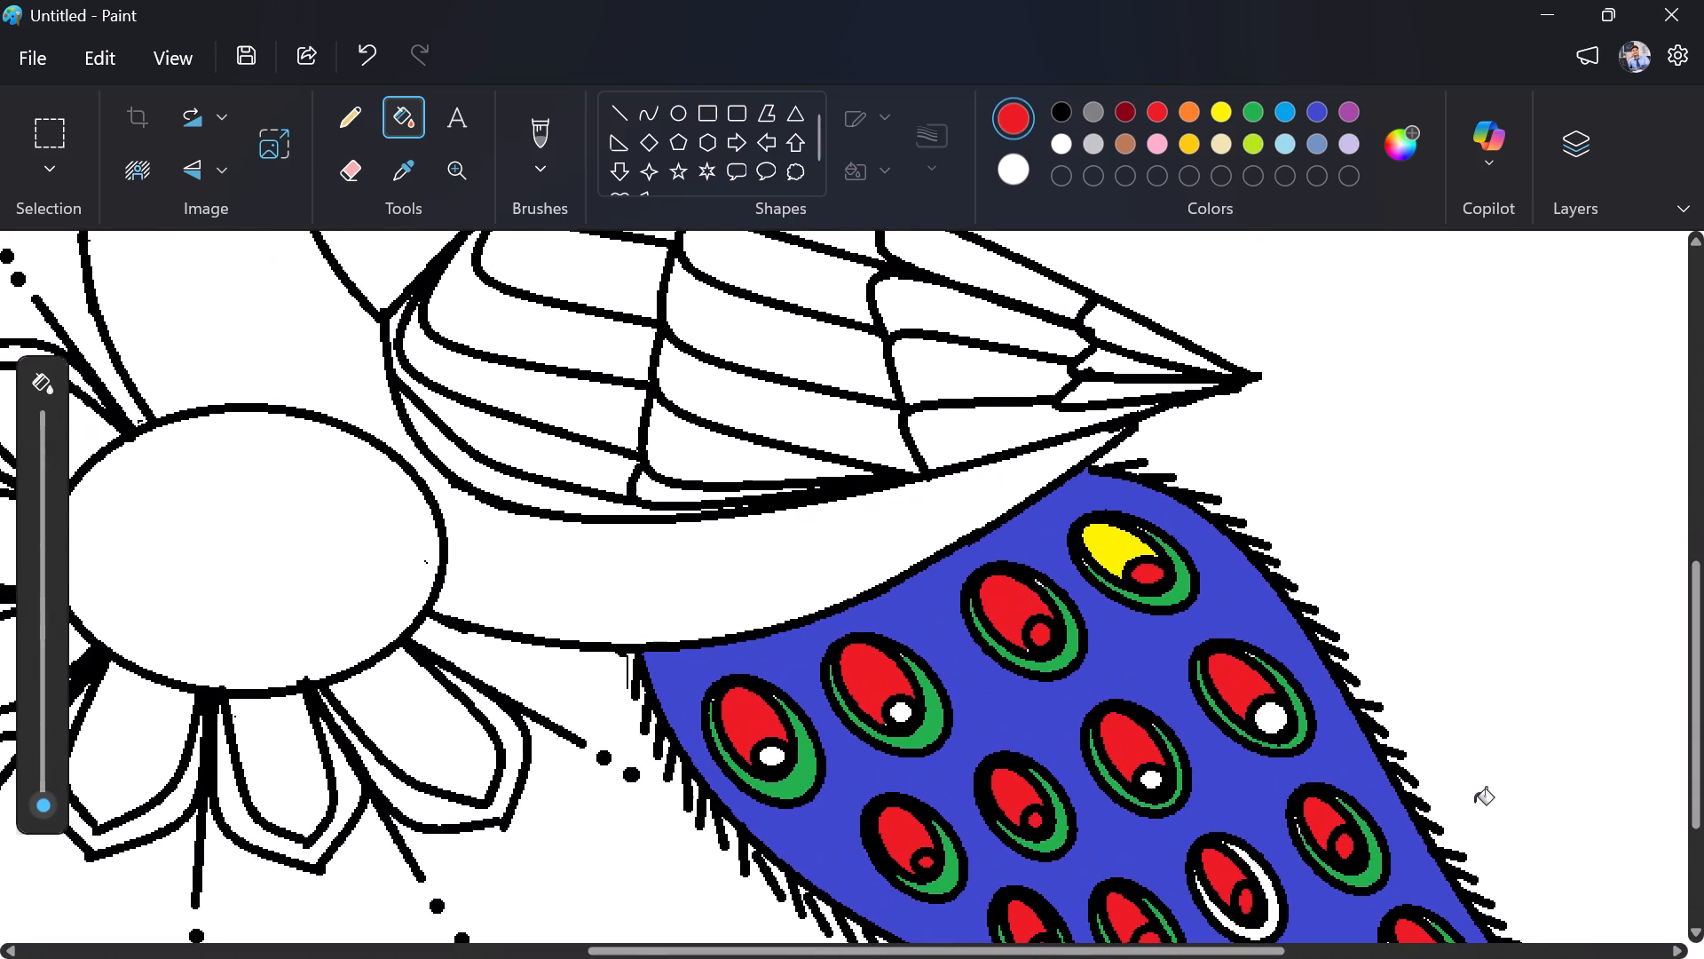
pyautogui.scroll(-2, 1474, 804)
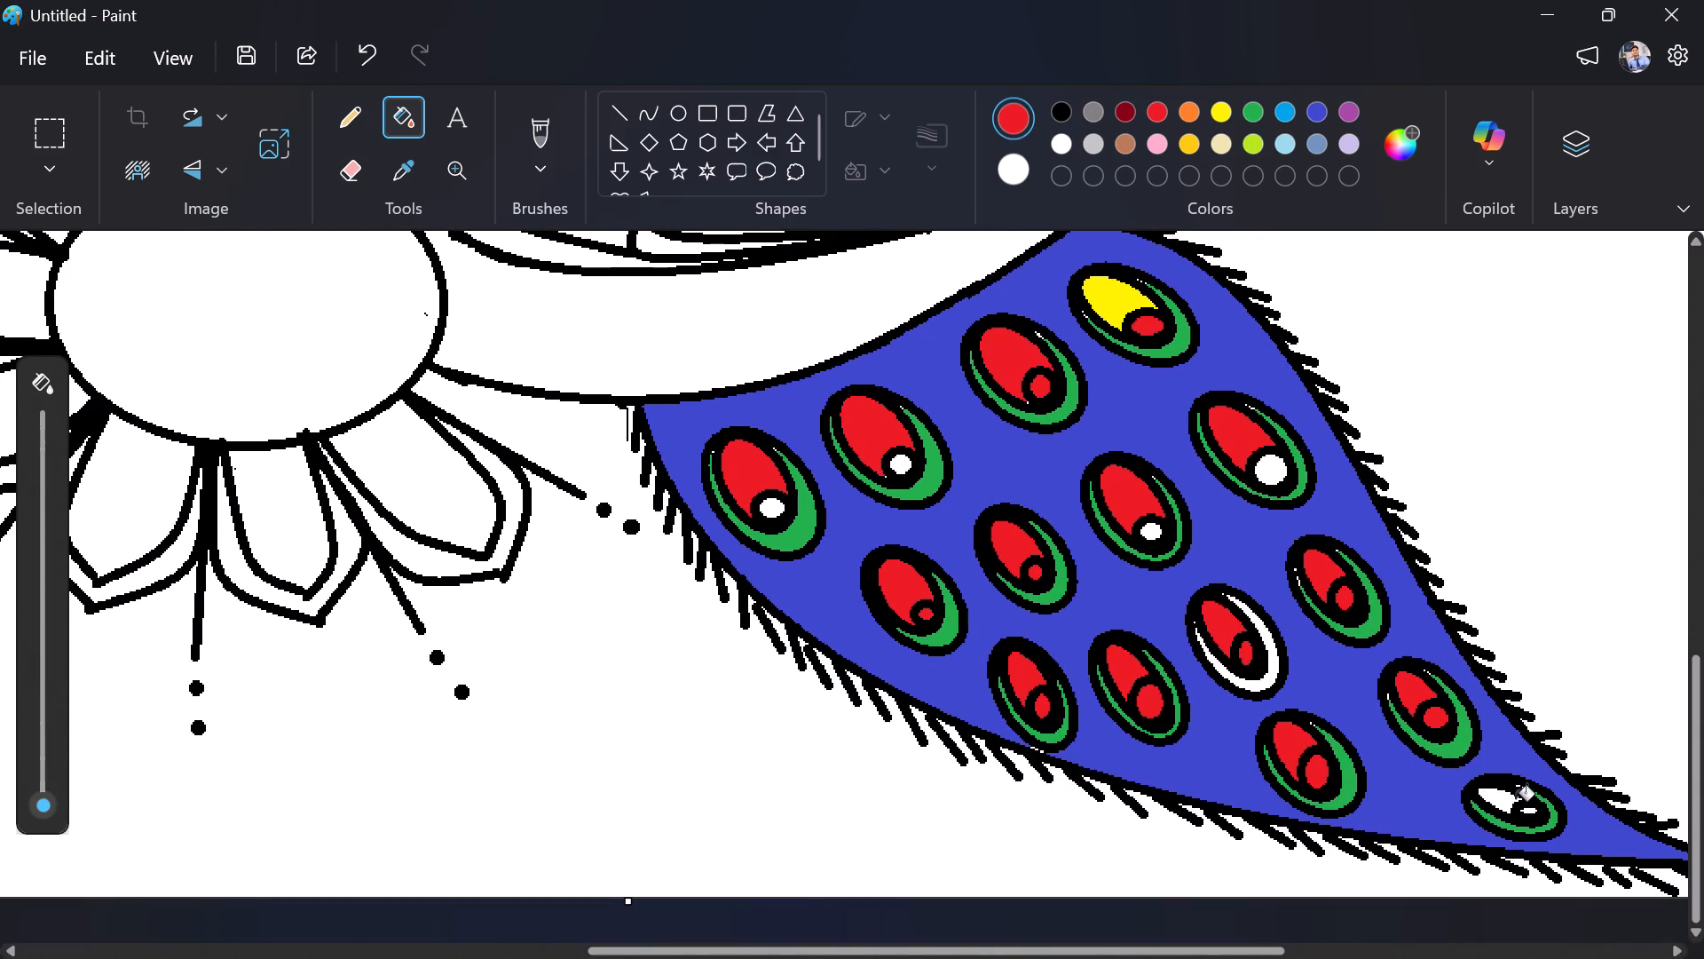
pyautogui.hscroll(-1, 1515, 799)
pyautogui.hscroll(1, 1443, 807)
pyautogui.keyDown('ctrl'); pyautogui.scroll(1, 1443, 807); pyautogui.keyUp('ctrl')
pyautogui.keyDown('ctrl'); pyautogui.hscroll(1, 1443, 807); pyautogui.keyUp('ctrl')
pyautogui.keyDown('ctrl'); pyautogui.scroll(4, 1443, 807); pyautogui.keyUp('ctrl')
pyautogui.hscroll(-2, 1443, 807)
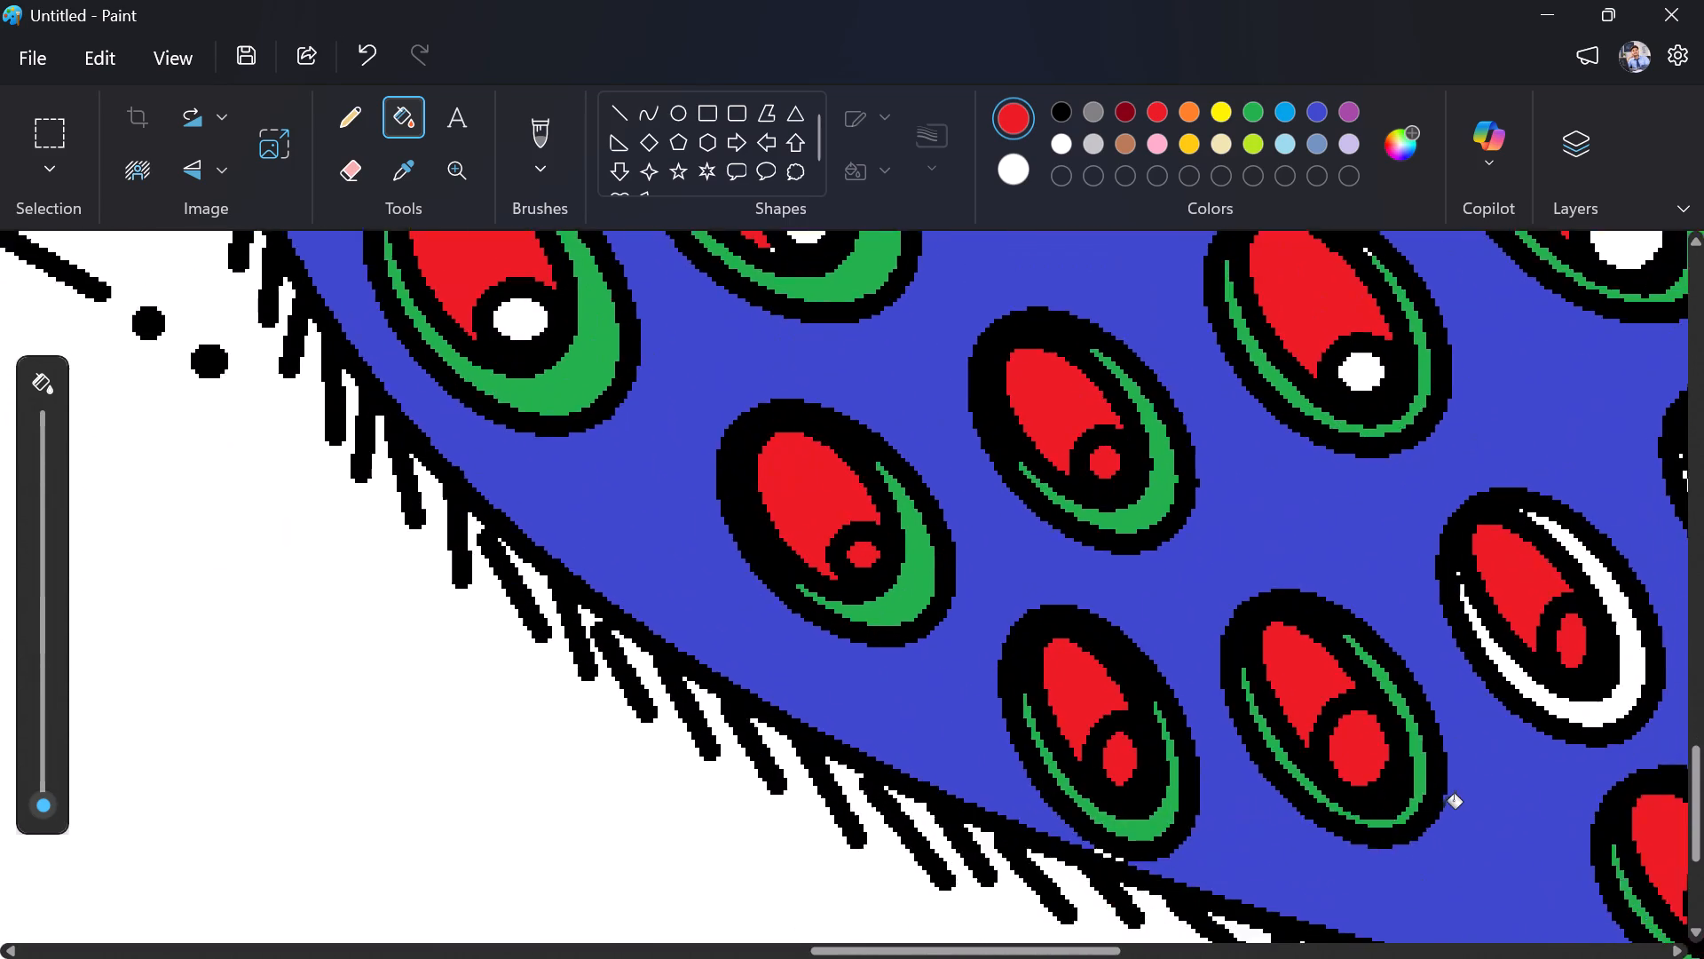
pyautogui.hscroll(-5, 1443, 807)
pyautogui.scroll(-1, 1439, 807)
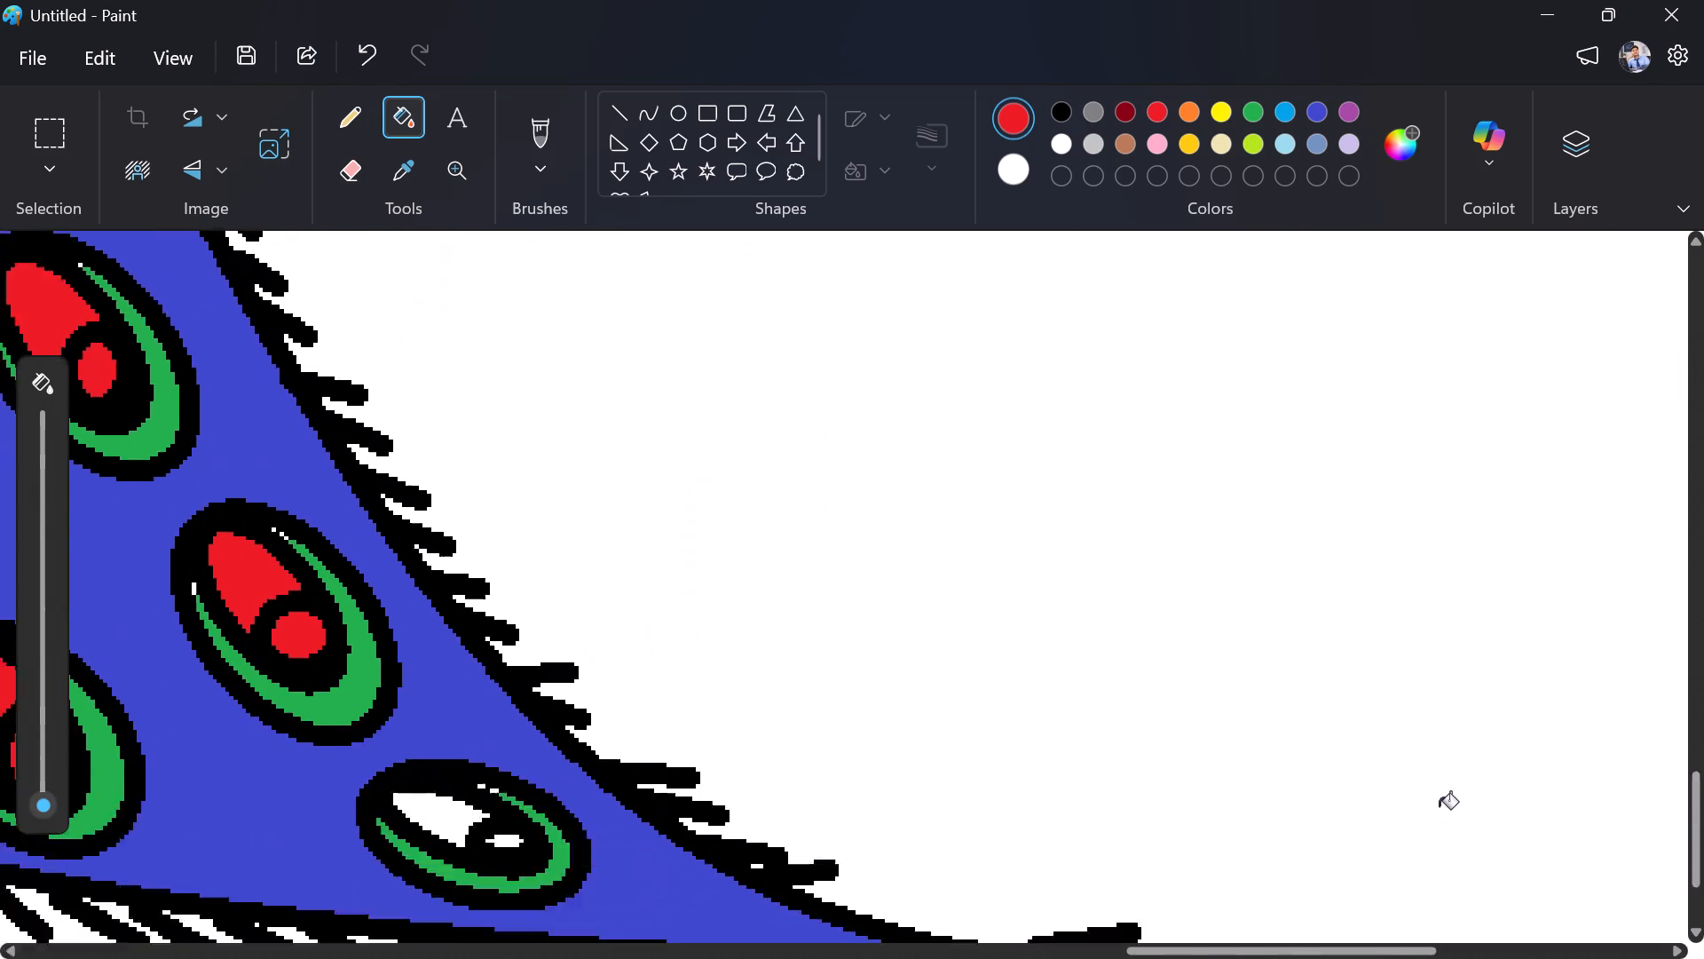
pyautogui.scroll(-1, 1439, 807)
pyautogui.click(511, 633)
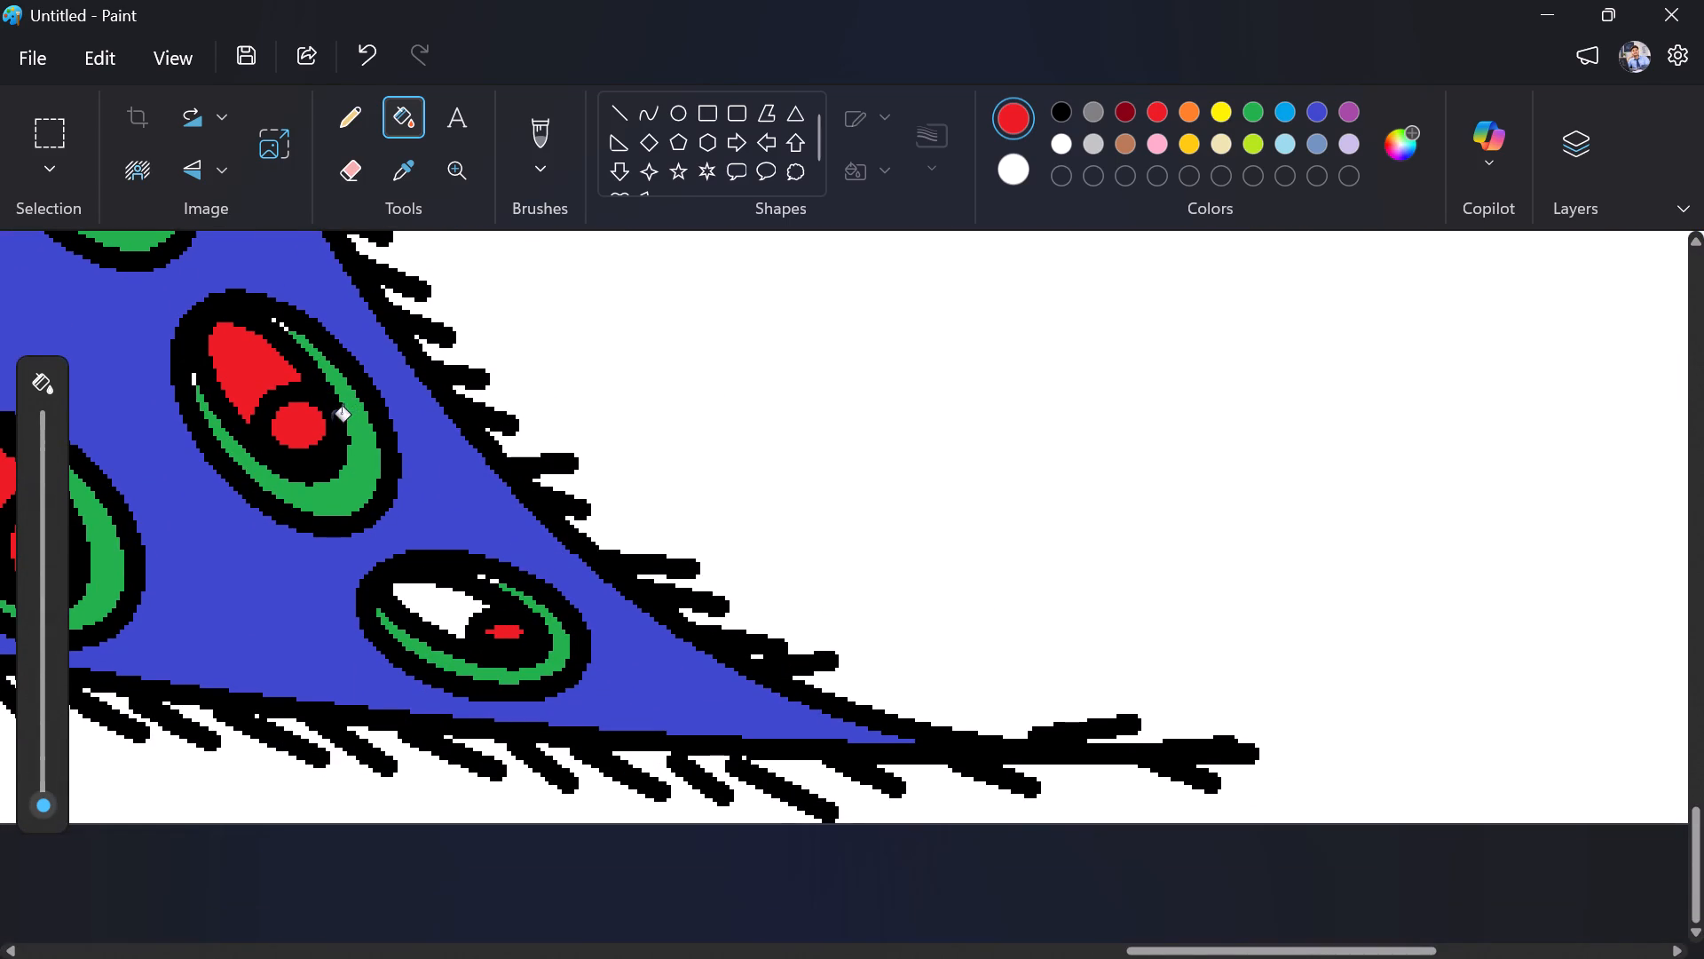
pyautogui.click(1213, 104)
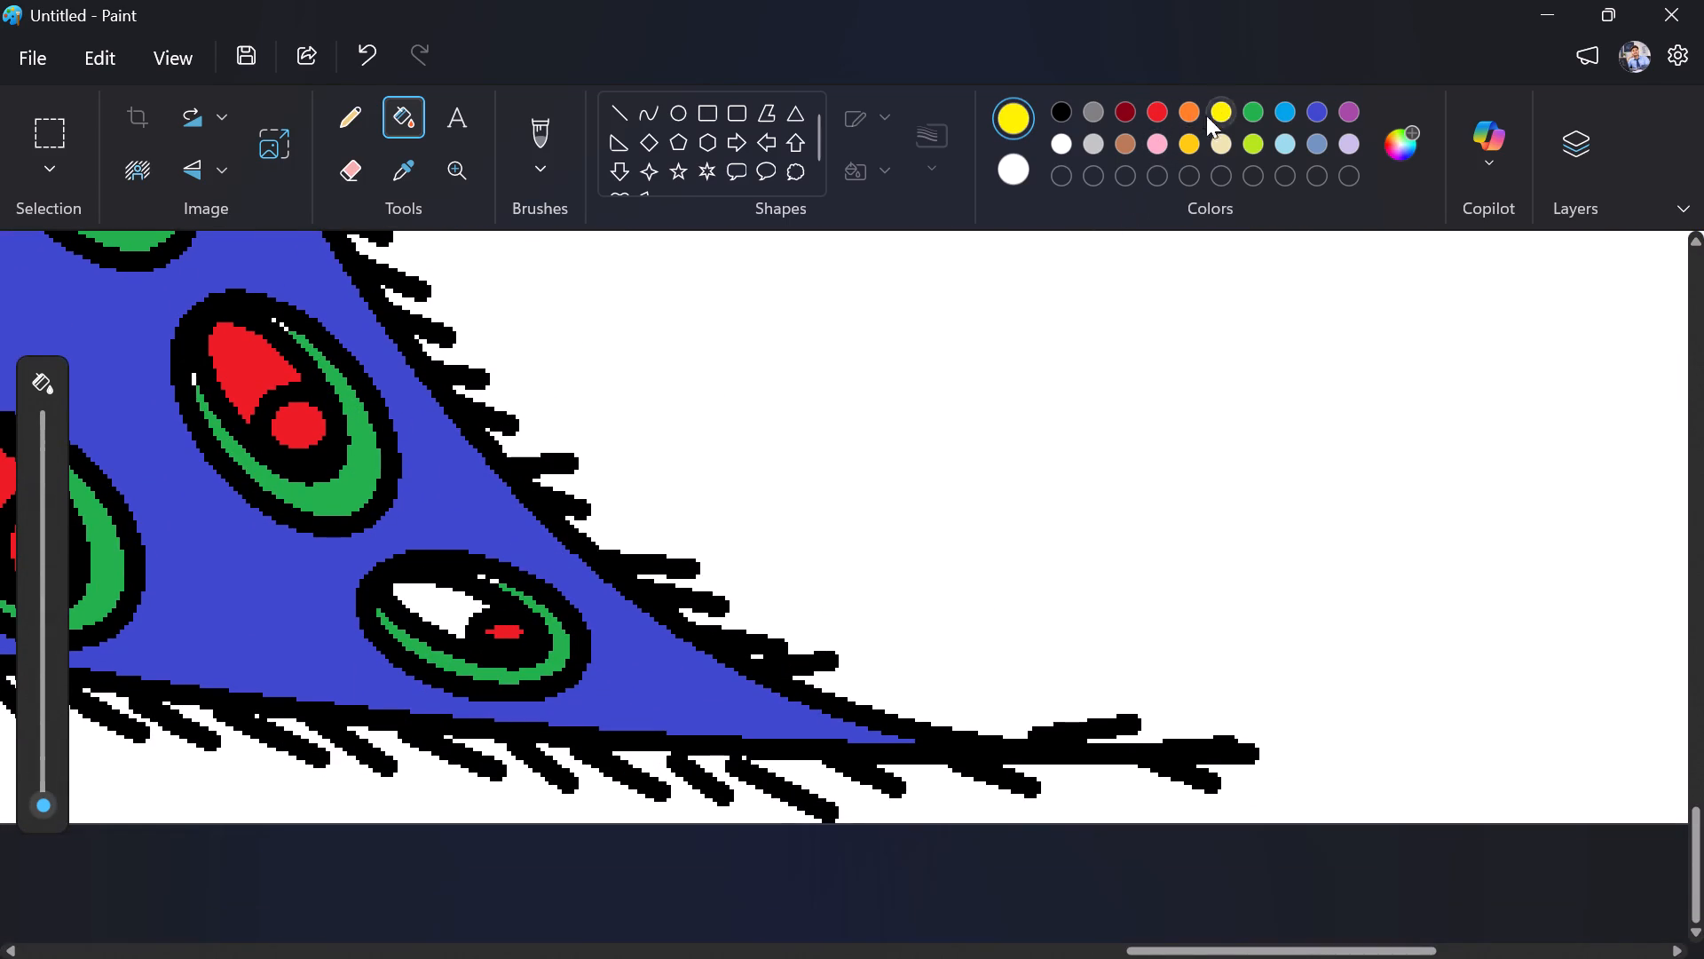
pyautogui.click(450, 607)
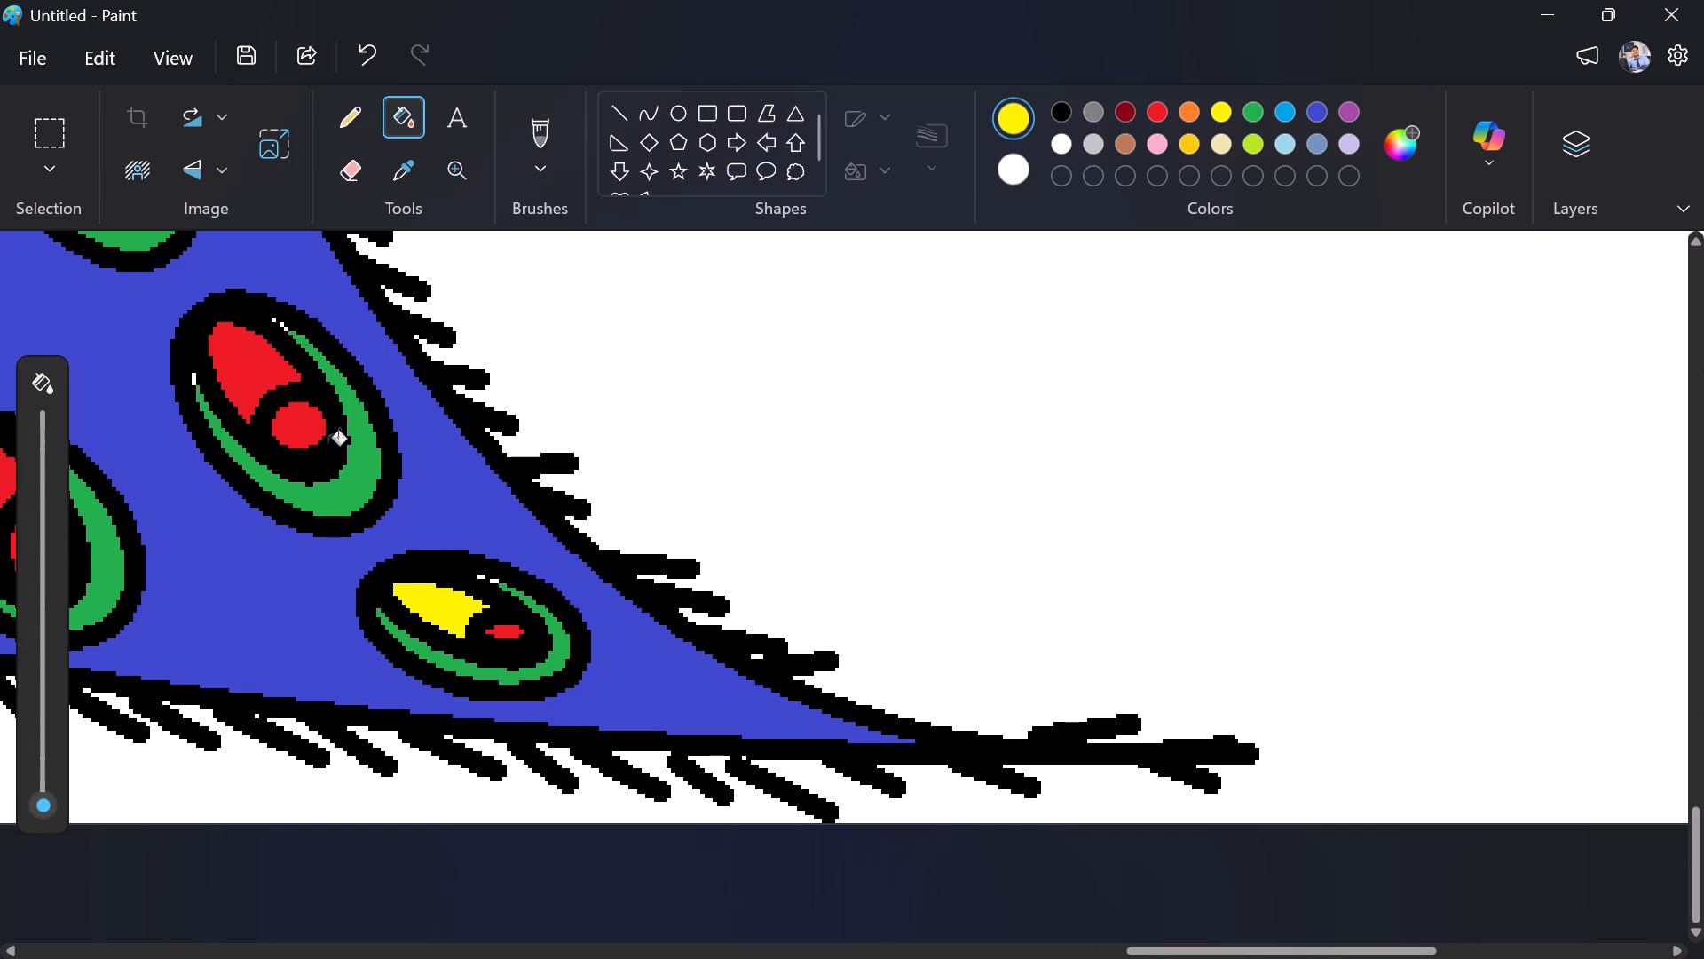
# Fill with black the stray white specks in the outlines of the two eyespots nearest the tail's tip.
pyautogui.click(1058, 114)
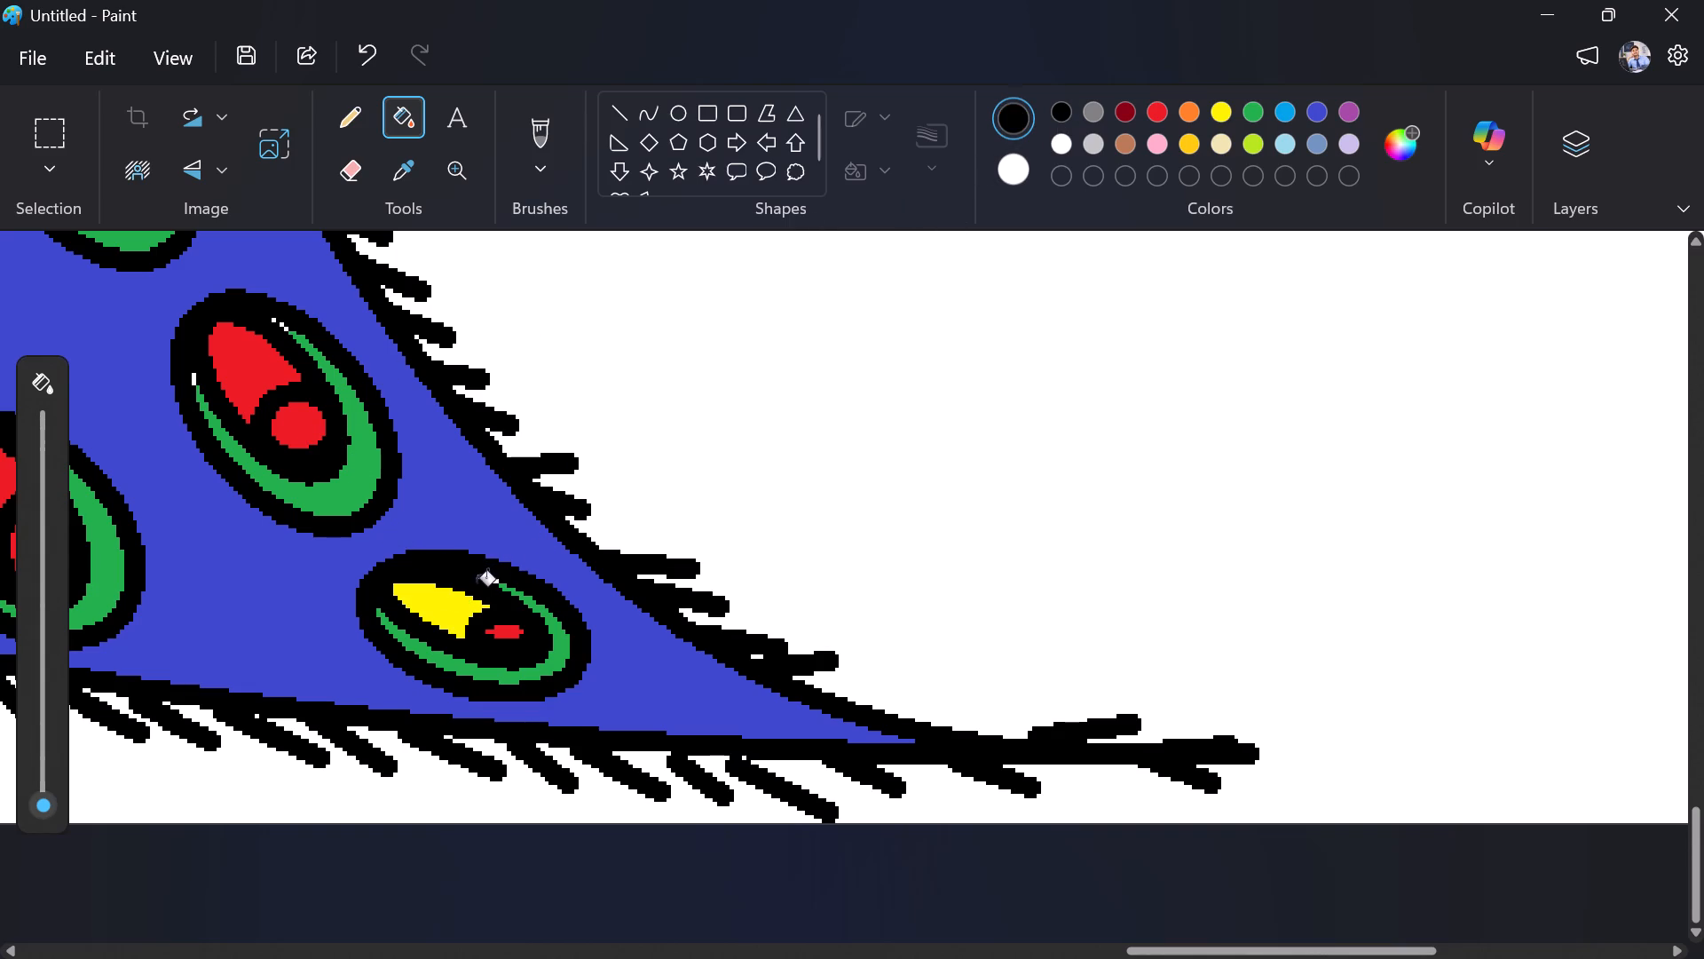
pyautogui.click(482, 577)
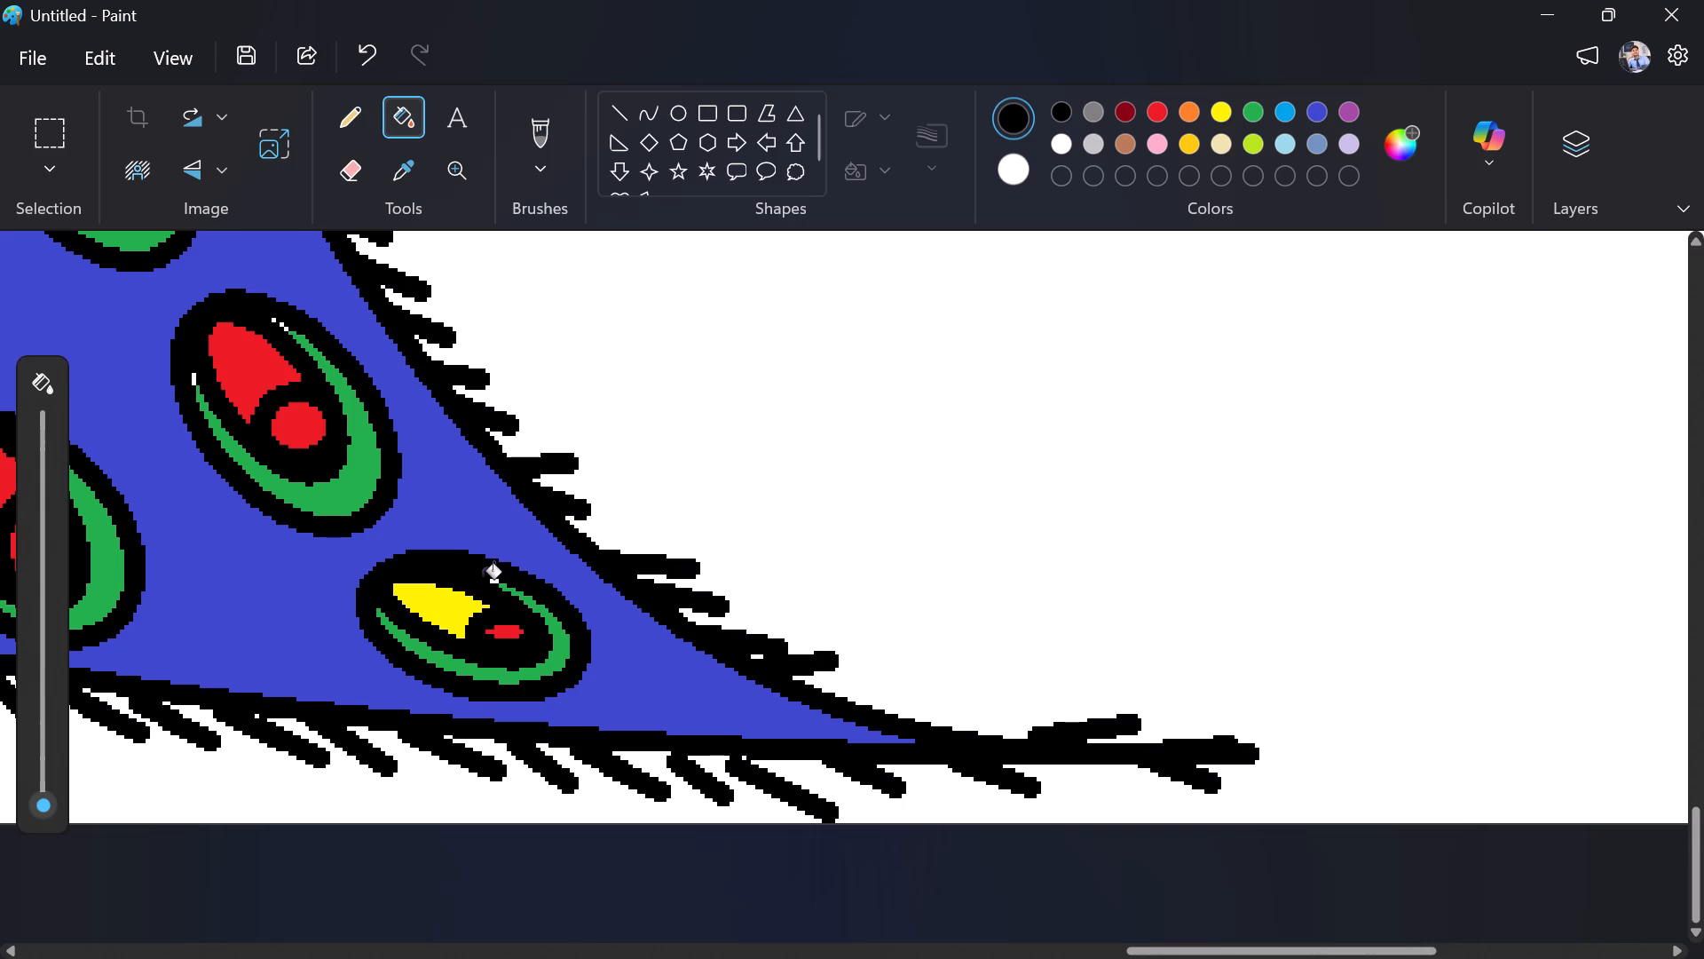
pyautogui.click(495, 585)
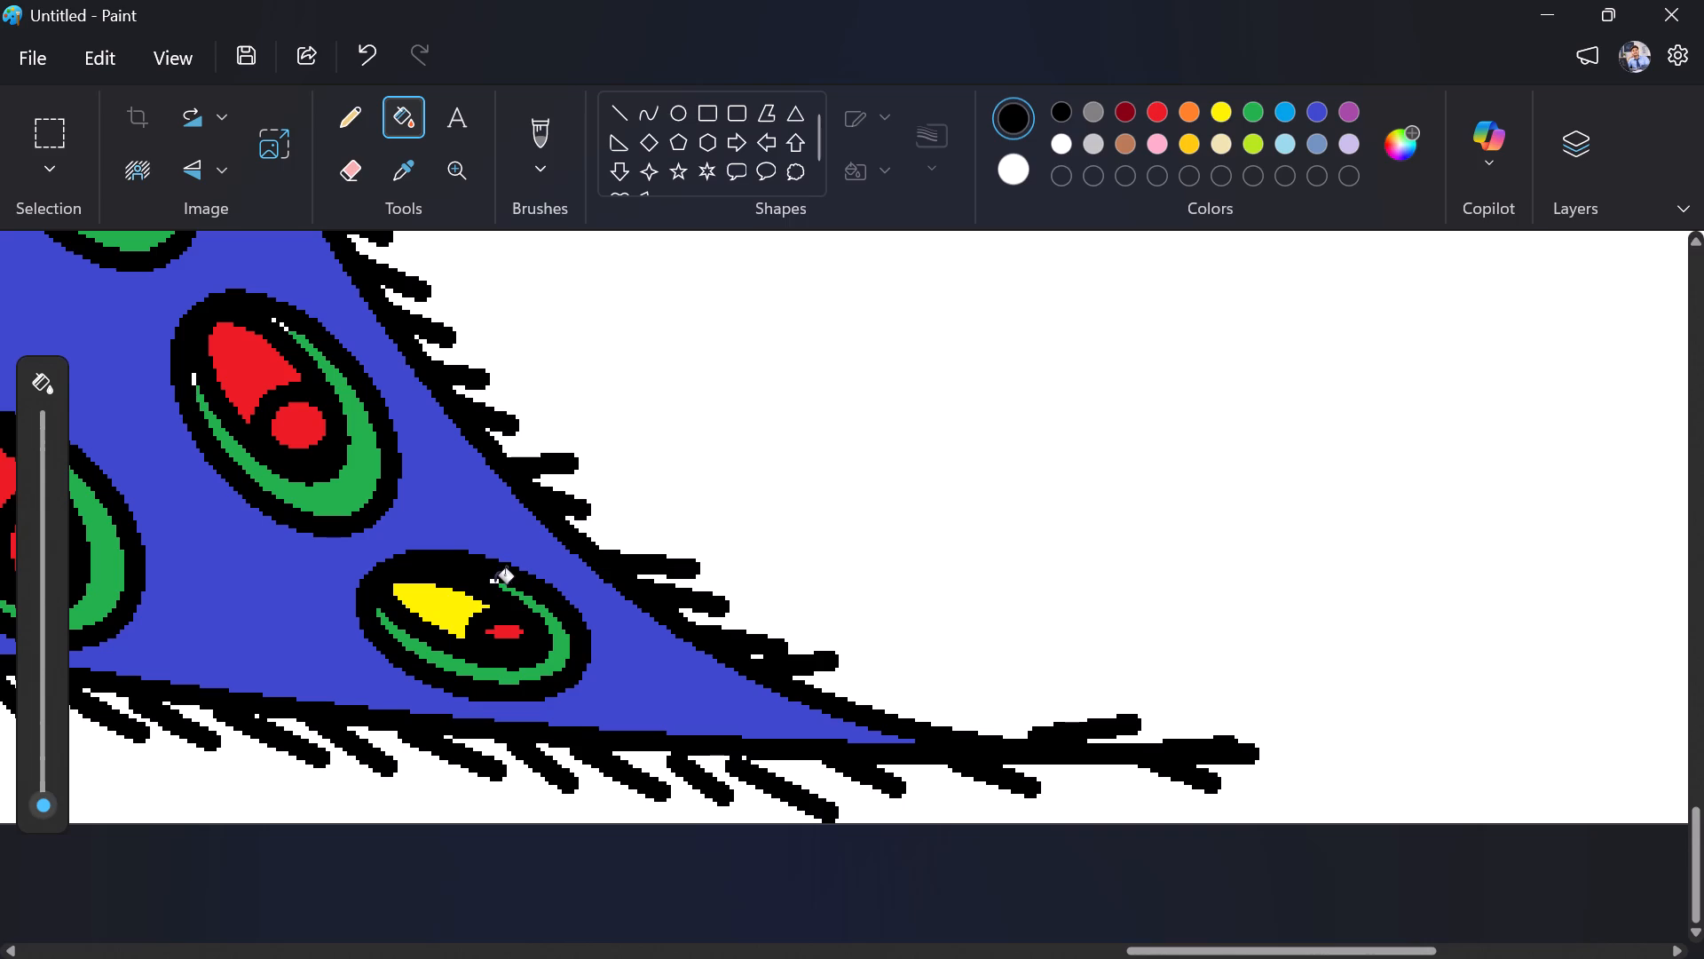
pyautogui.click(491, 582)
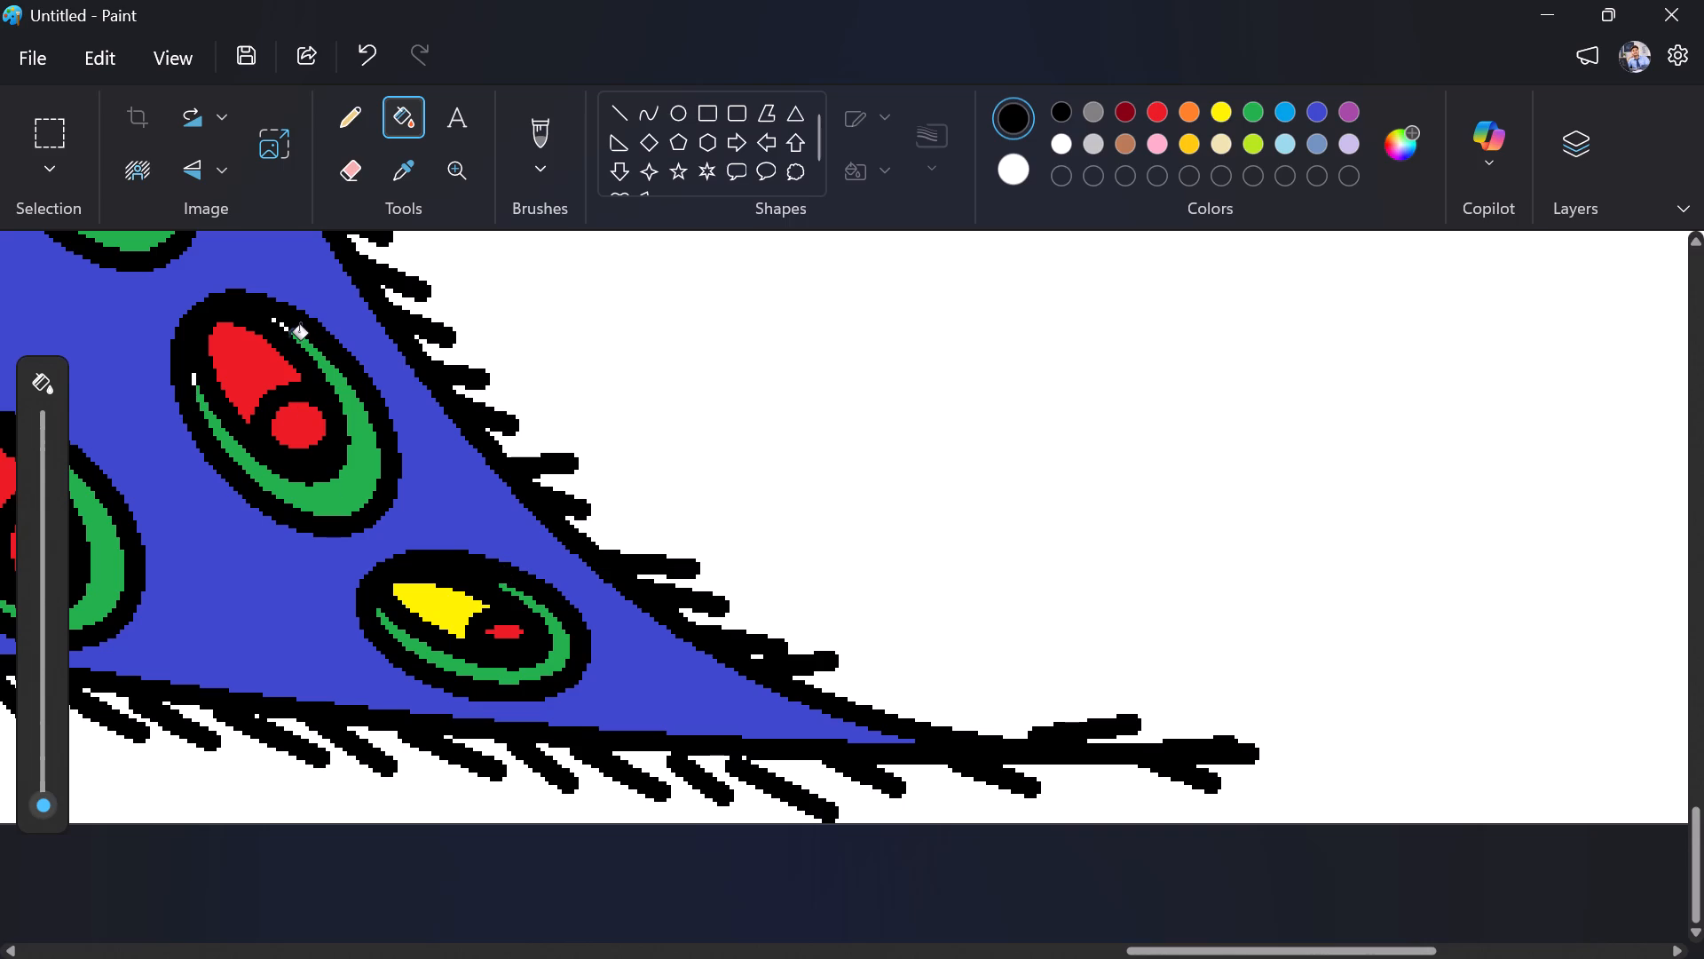
pyautogui.click(287, 337)
pyautogui.click(284, 333)
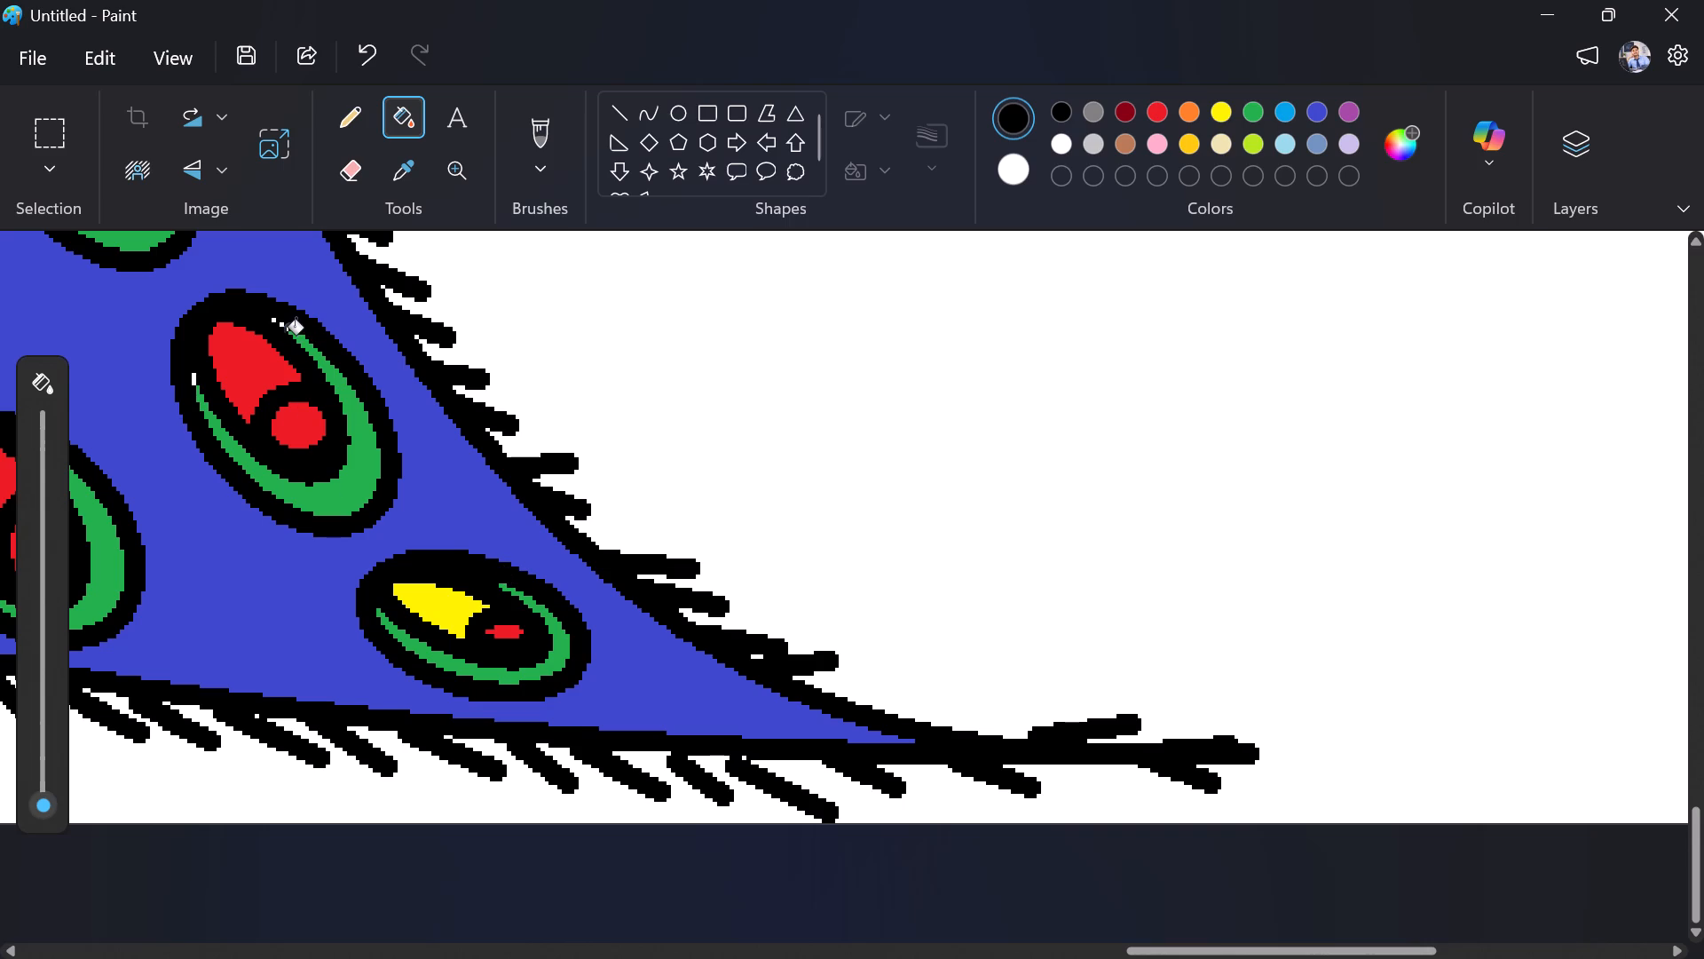
pyautogui.click(288, 329)
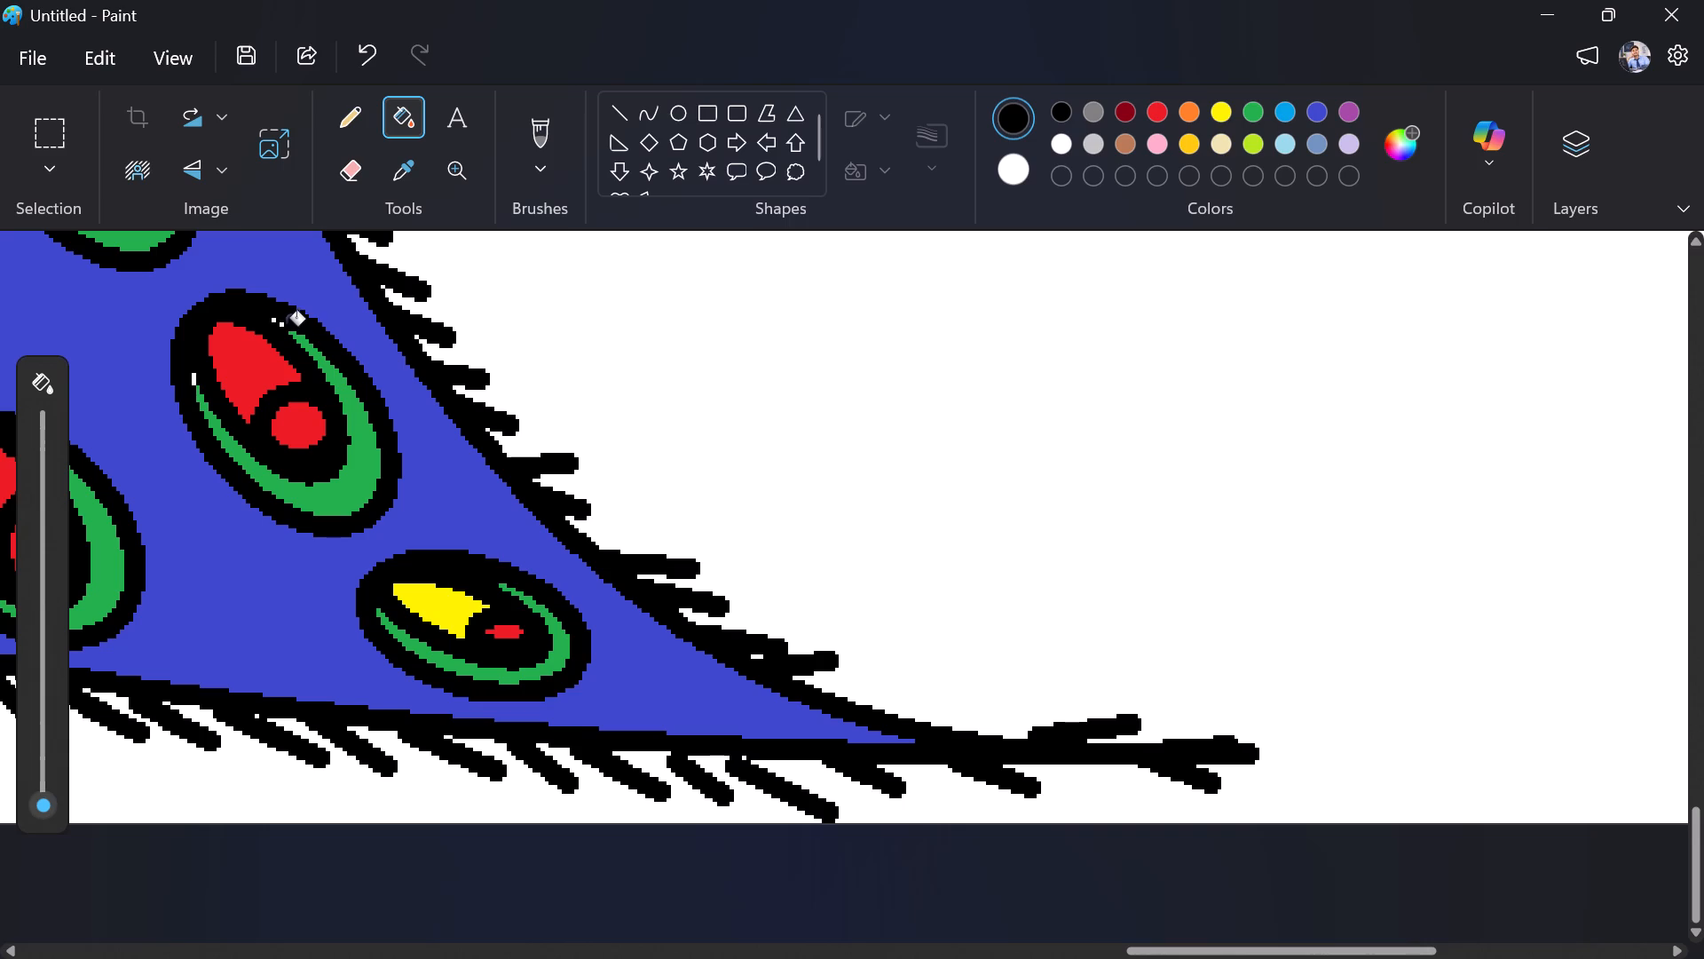
pyautogui.click(280, 327)
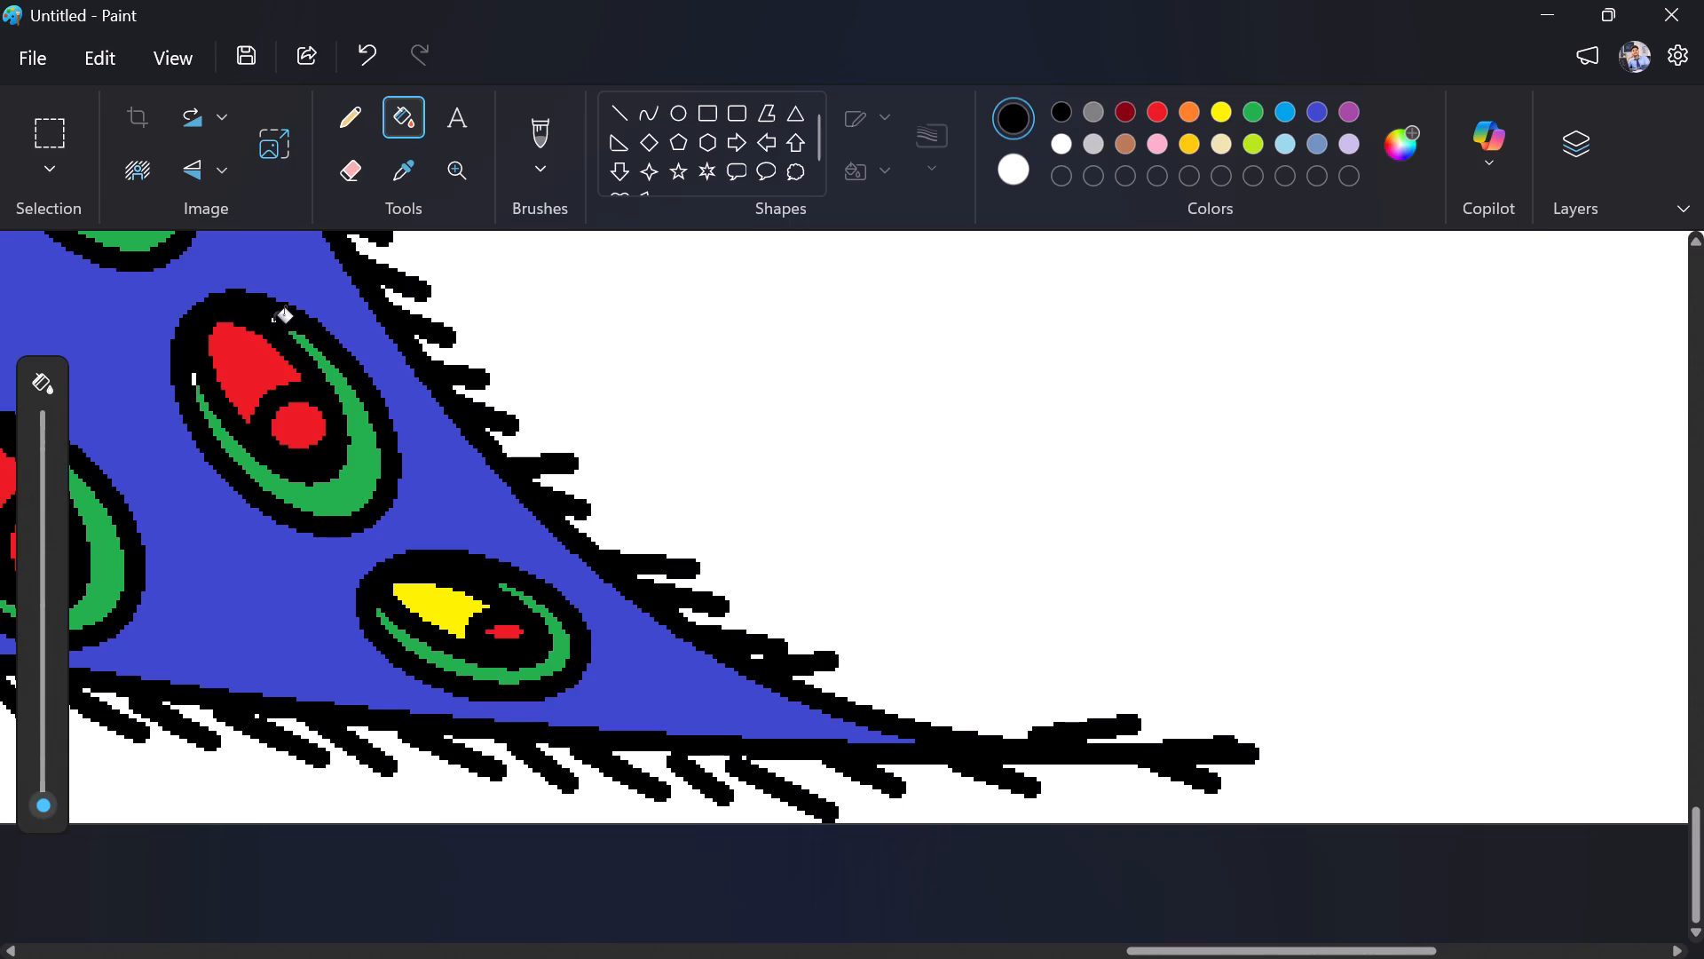
pyautogui.click(273, 321)
pyautogui.click(193, 380)
# Fill with green the outer ring of the remaining white-ringed eyespot and the white speck at its top.
pyautogui.keyDown('ctrl'); pyautogui.scroll(-3, 753, 376); pyautogui.keyUp('ctrl')
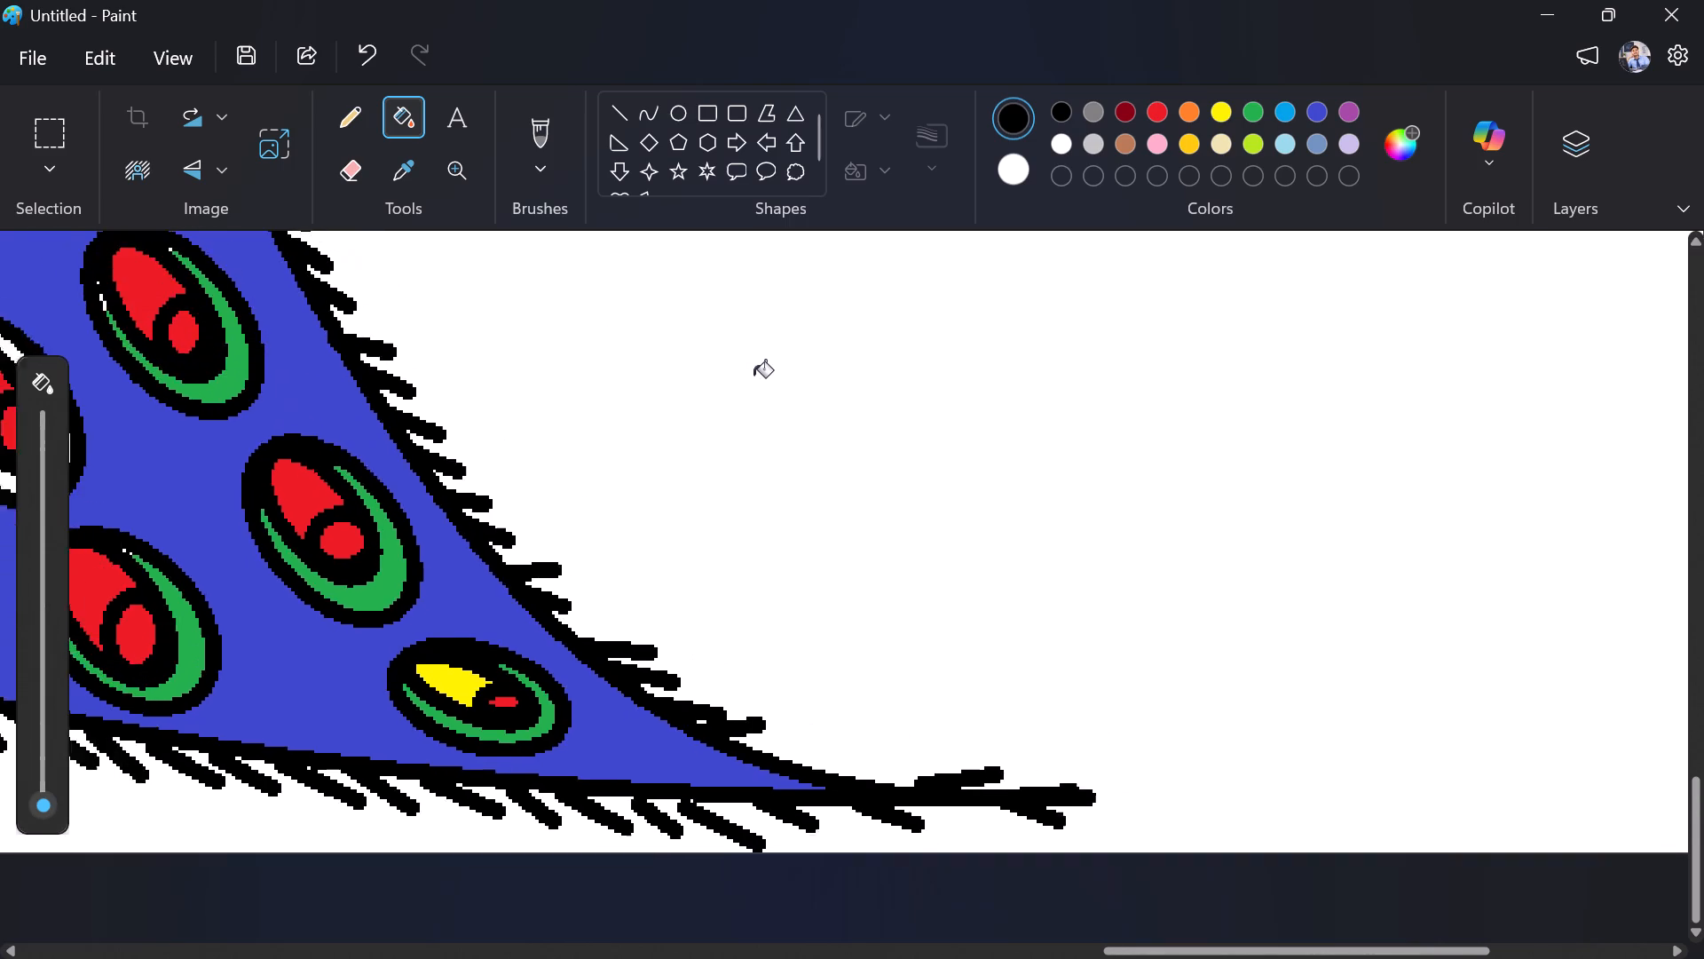
pyautogui.keyDown('ctrl'); pyautogui.scroll(1, 753, 376); pyautogui.keyUp('ctrl')
pyautogui.hscroll(1, 753, 376)
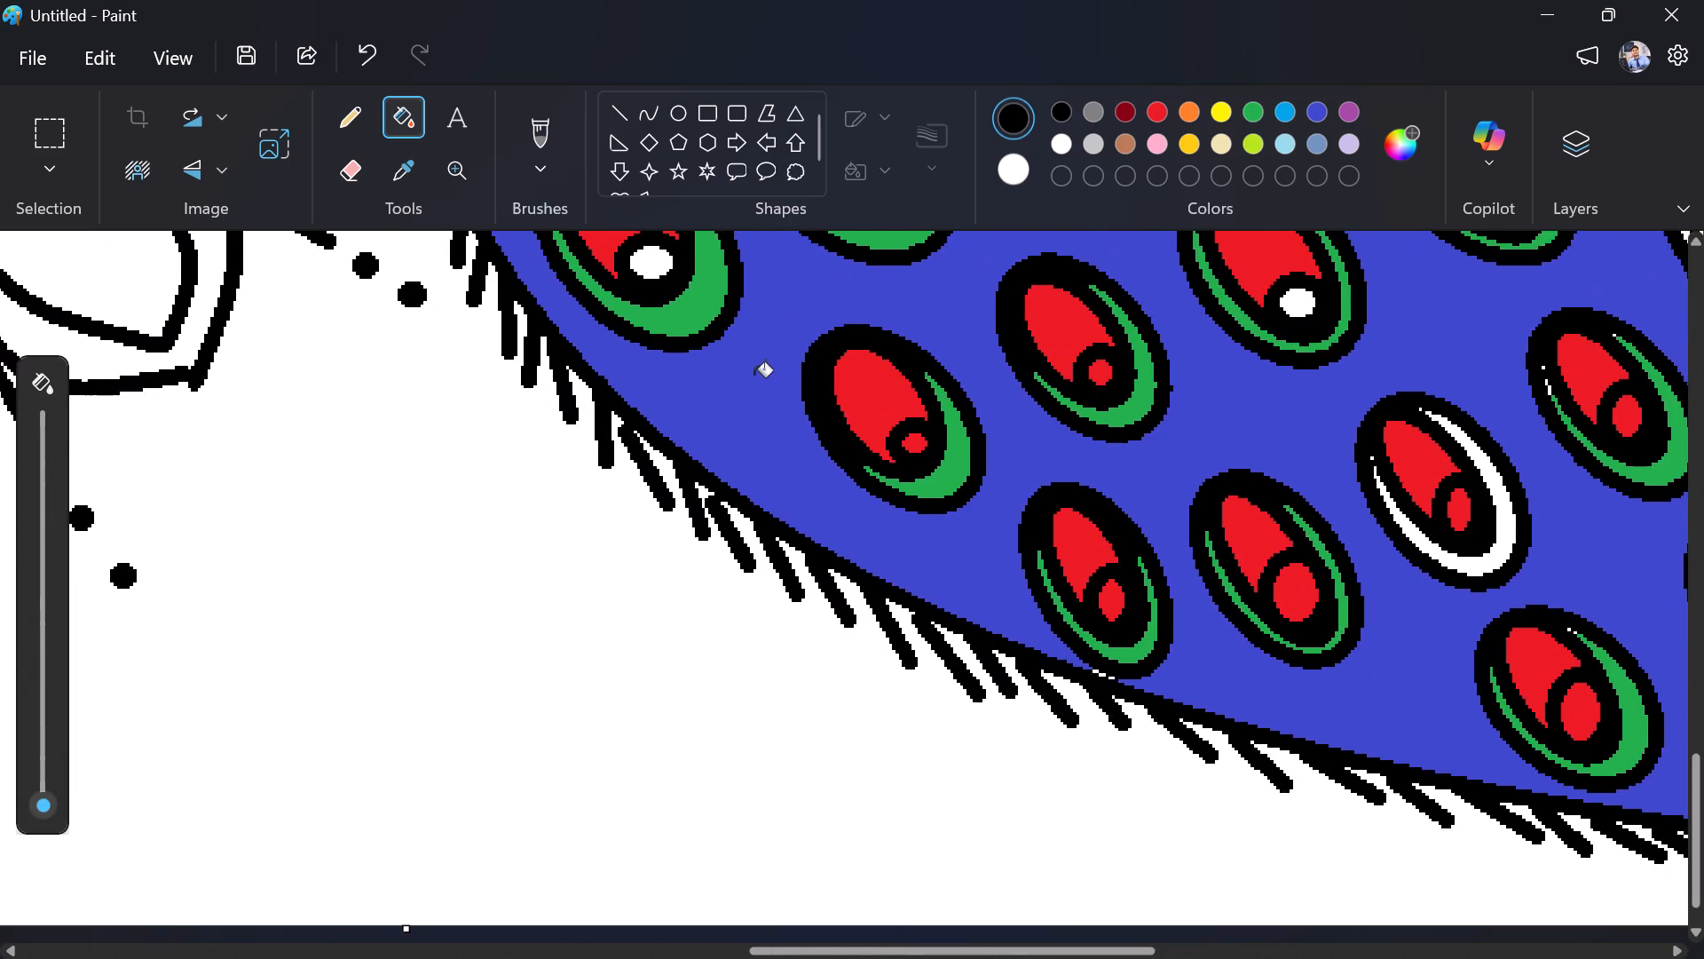
pyautogui.hscroll(1, 753, 376)
pyautogui.scroll(1, 753, 376)
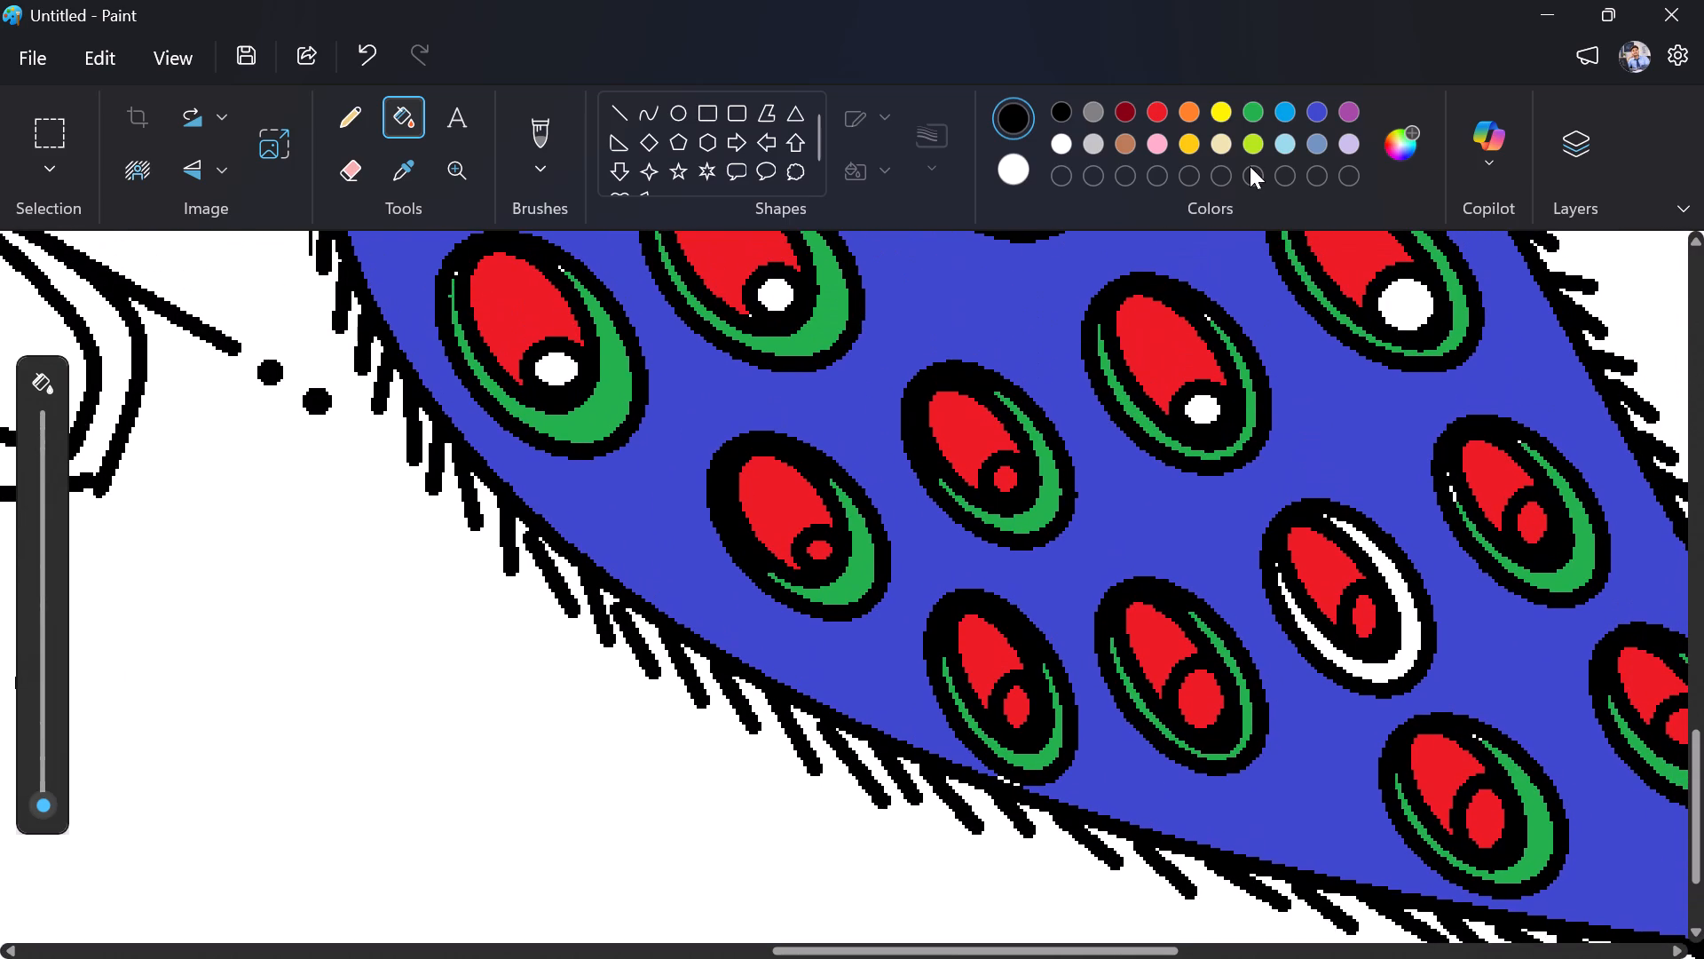
pyautogui.click(1250, 109)
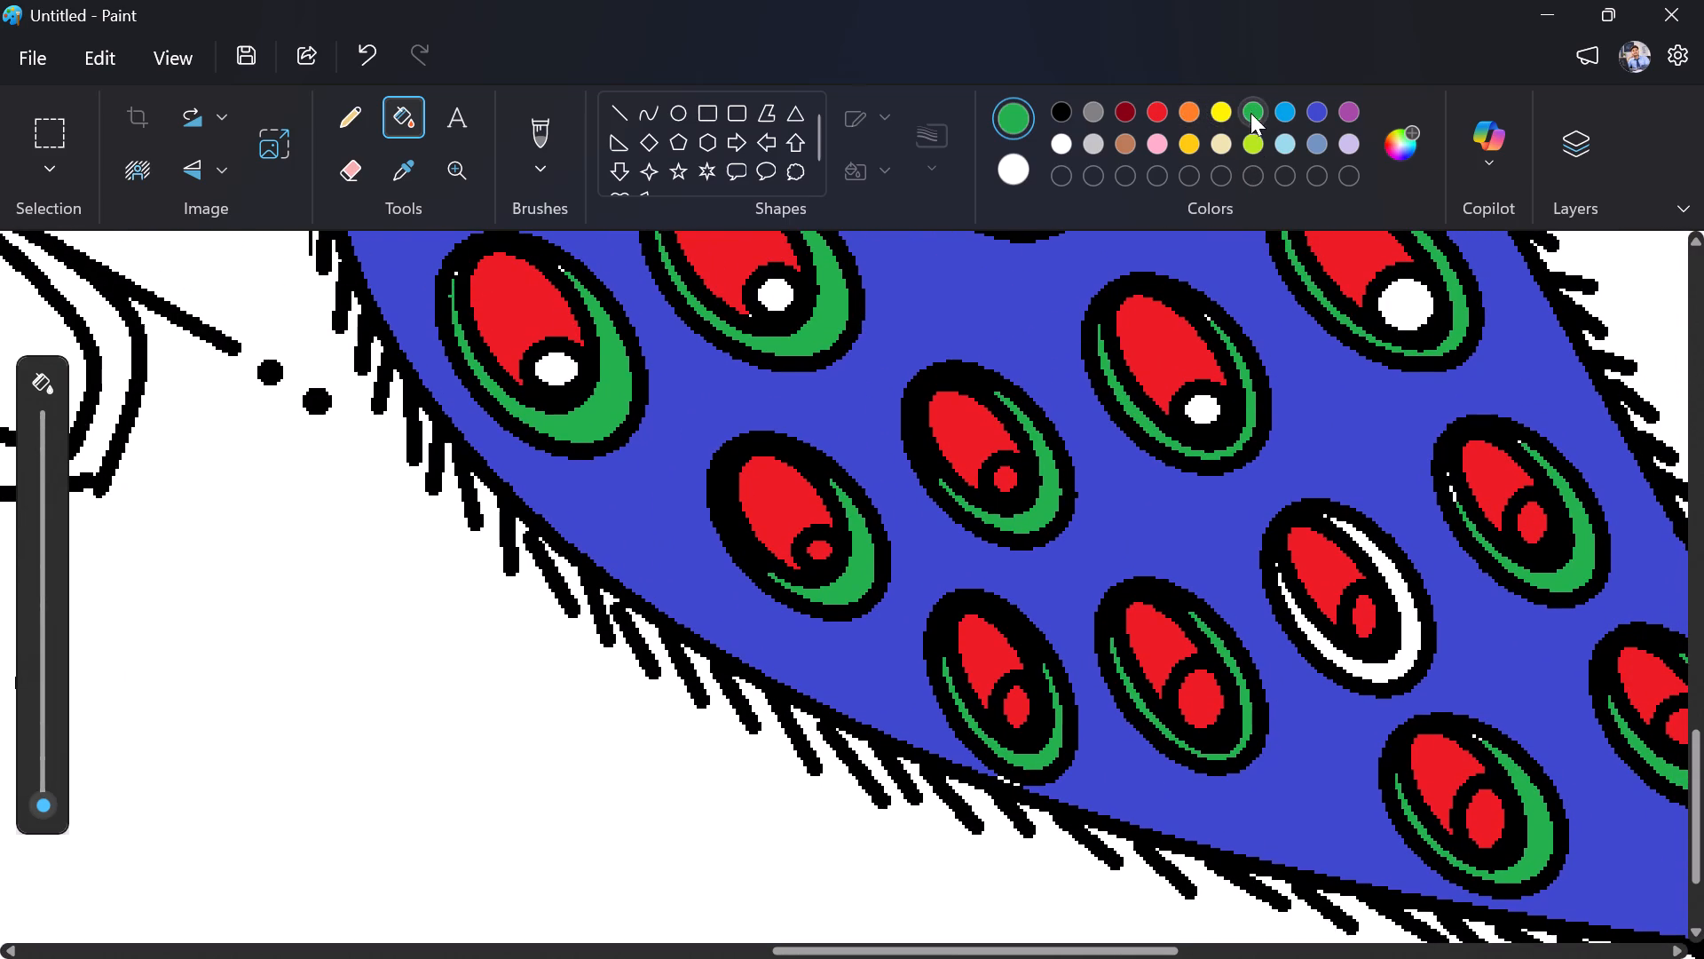
pyautogui.click(1366, 543)
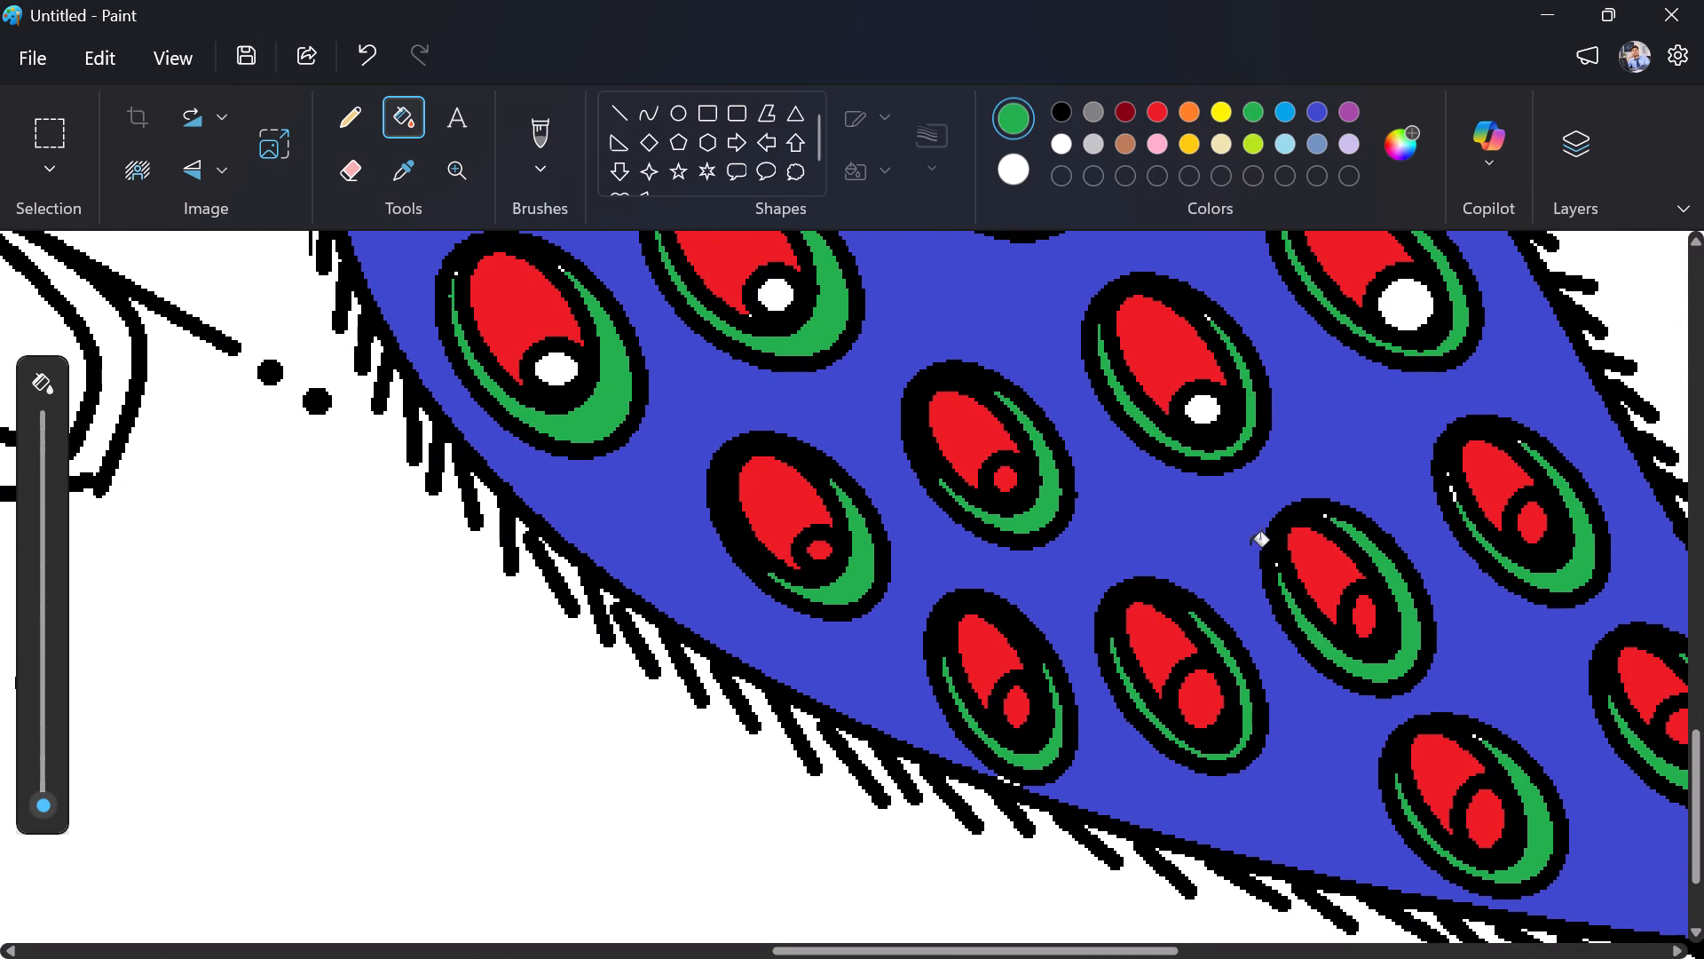
pyautogui.click(1325, 516)
# Fill with green the white specks atop the lowest large eyespot's ring and beside the ring of the newly green eyespot above it.
pyautogui.keyDown('ctrl'); pyautogui.scroll(6, 1248, 585); pyautogui.keyUp('ctrl')
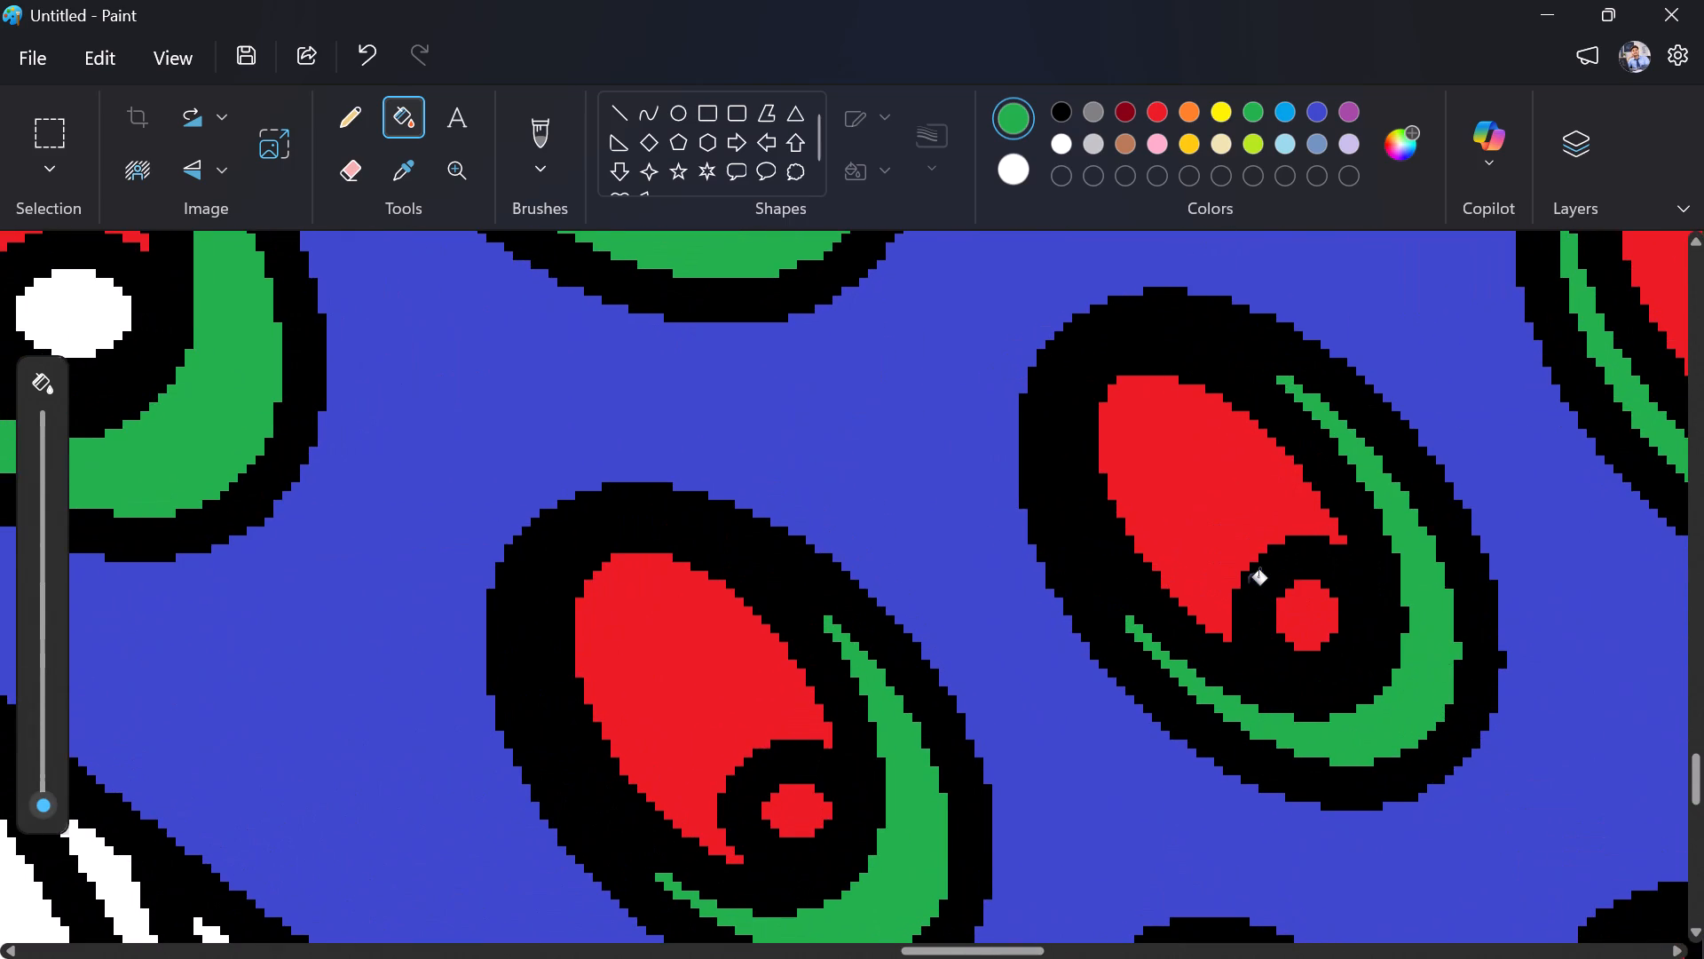
pyautogui.hscroll(-3, 1248, 583)
pyautogui.hscroll(-1, 1365, 586)
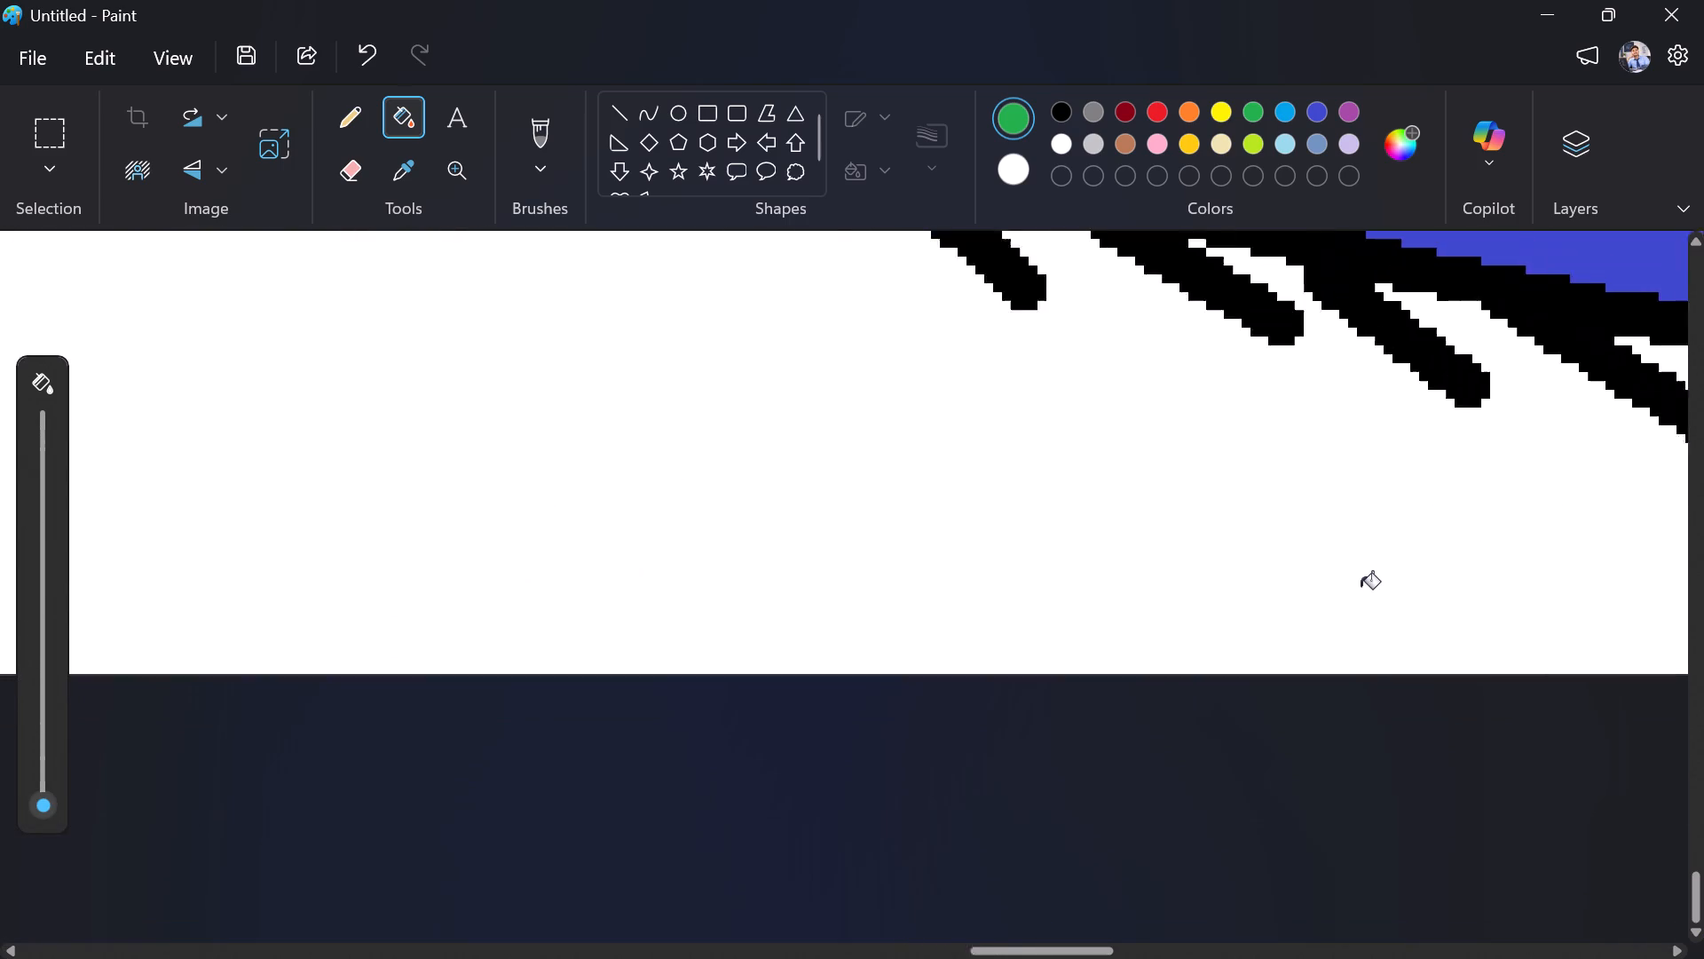
pyautogui.hscroll(-1, 1361, 587)
pyautogui.scroll(2, 1358, 588)
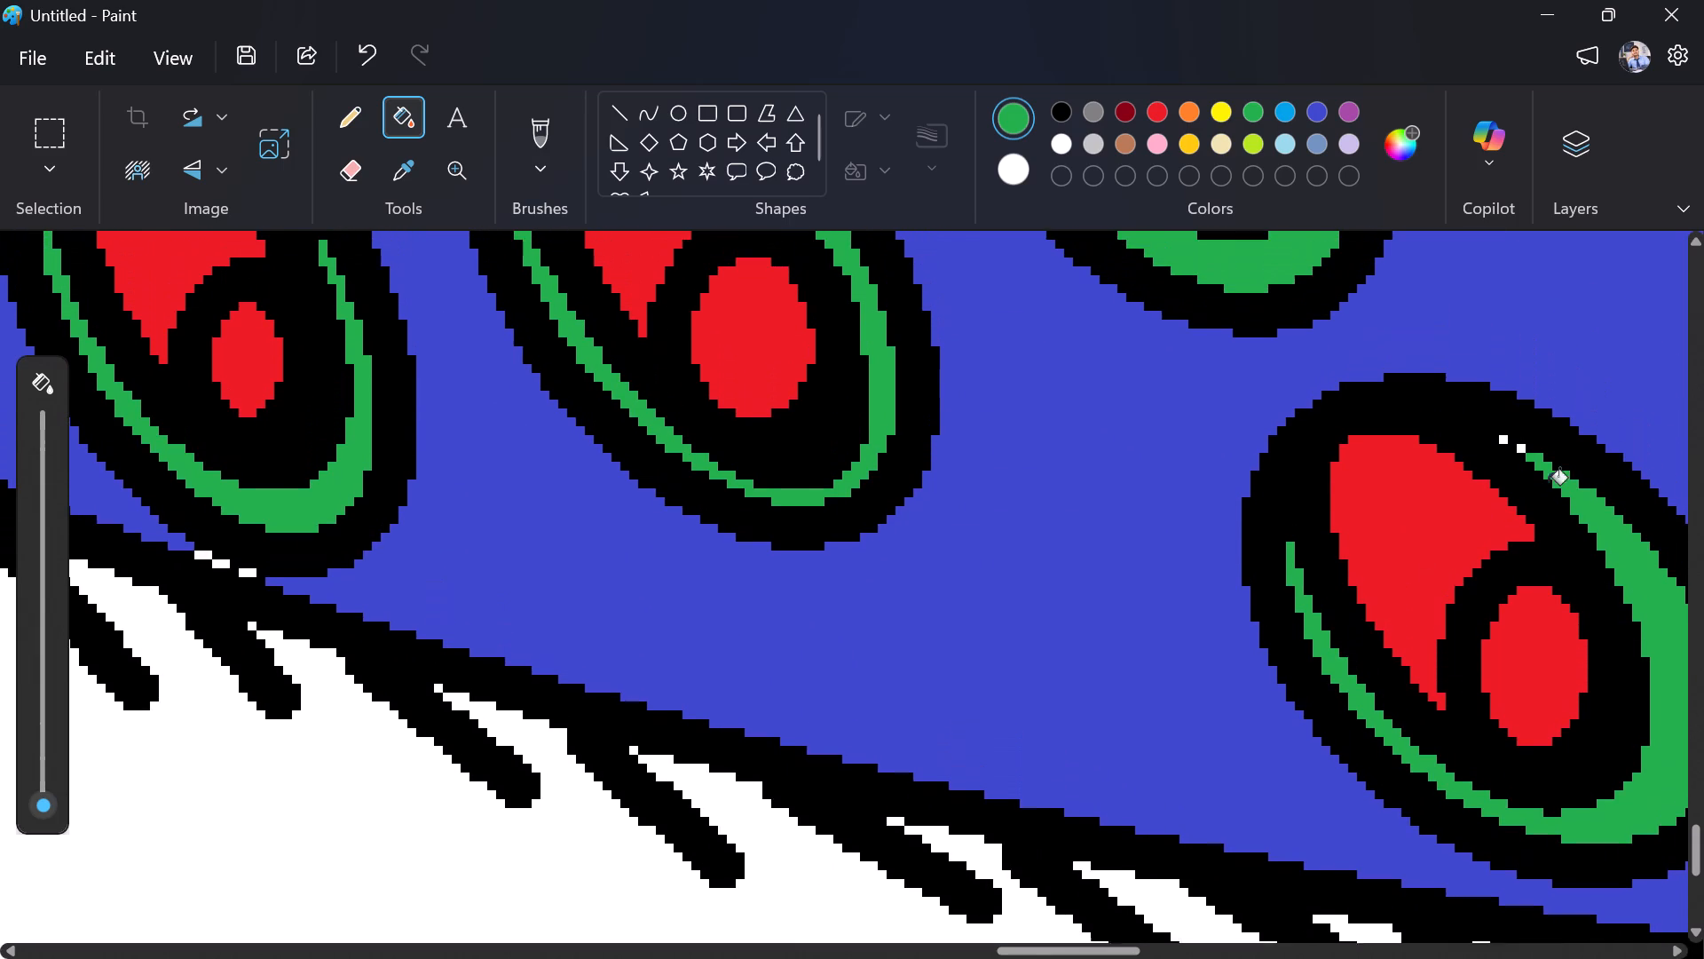
pyautogui.scroll(1, 1548, 483)
pyautogui.click(1522, 451)
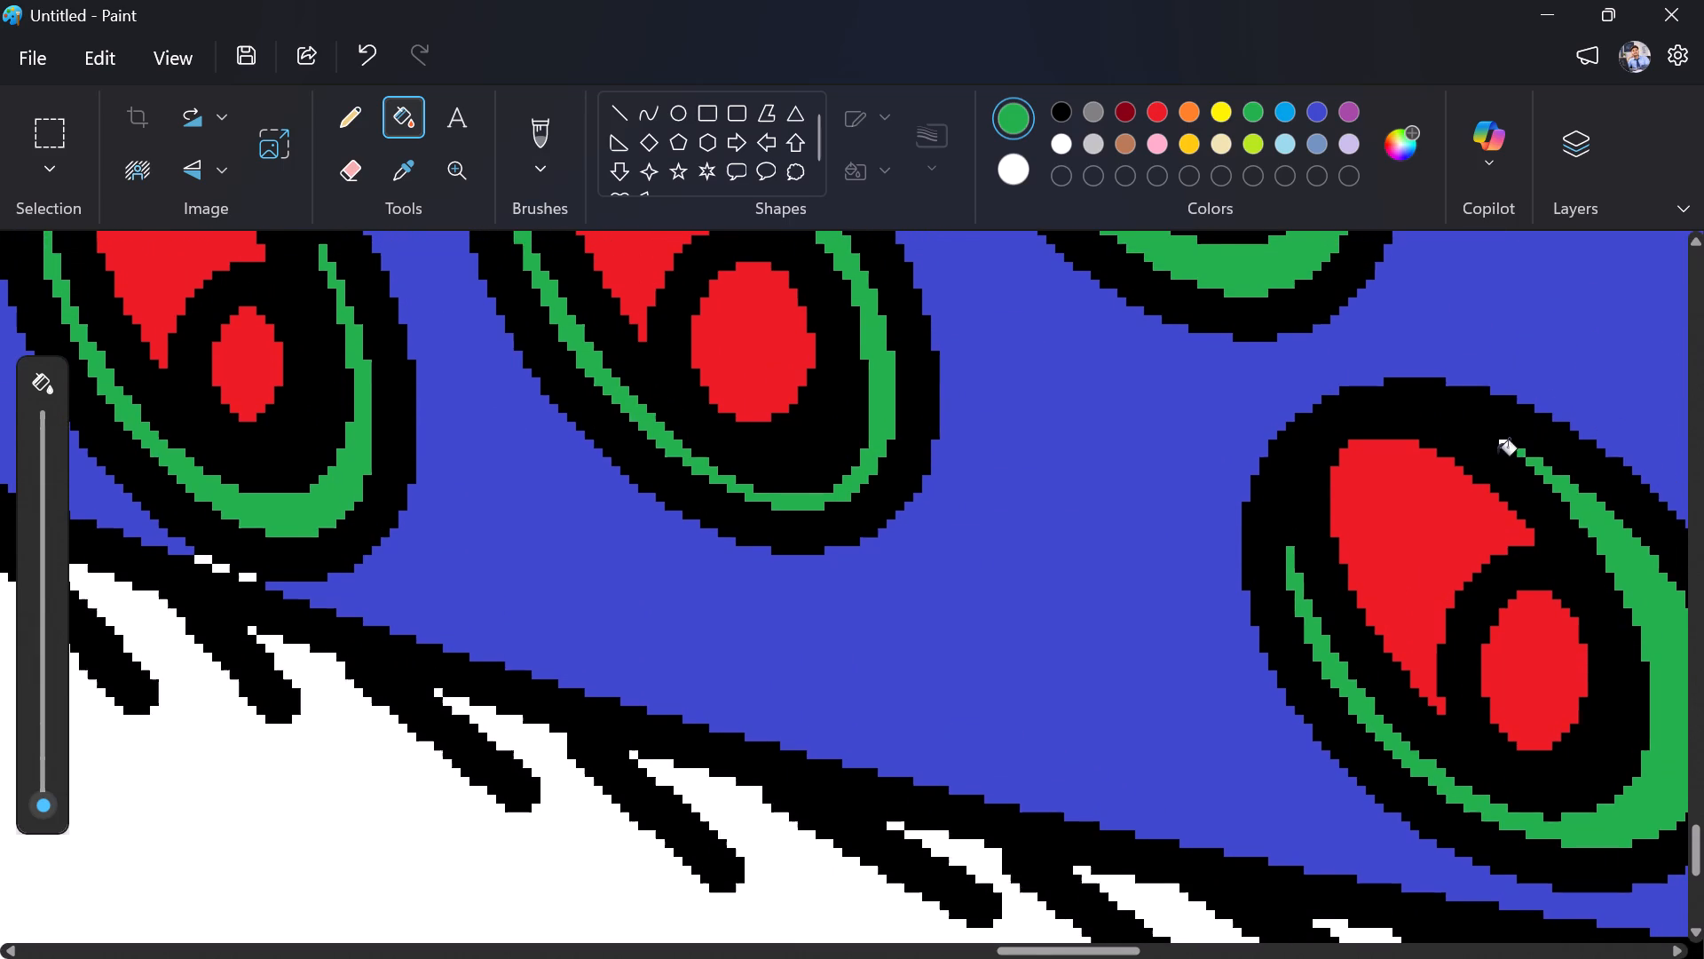
pyautogui.click(1502, 448)
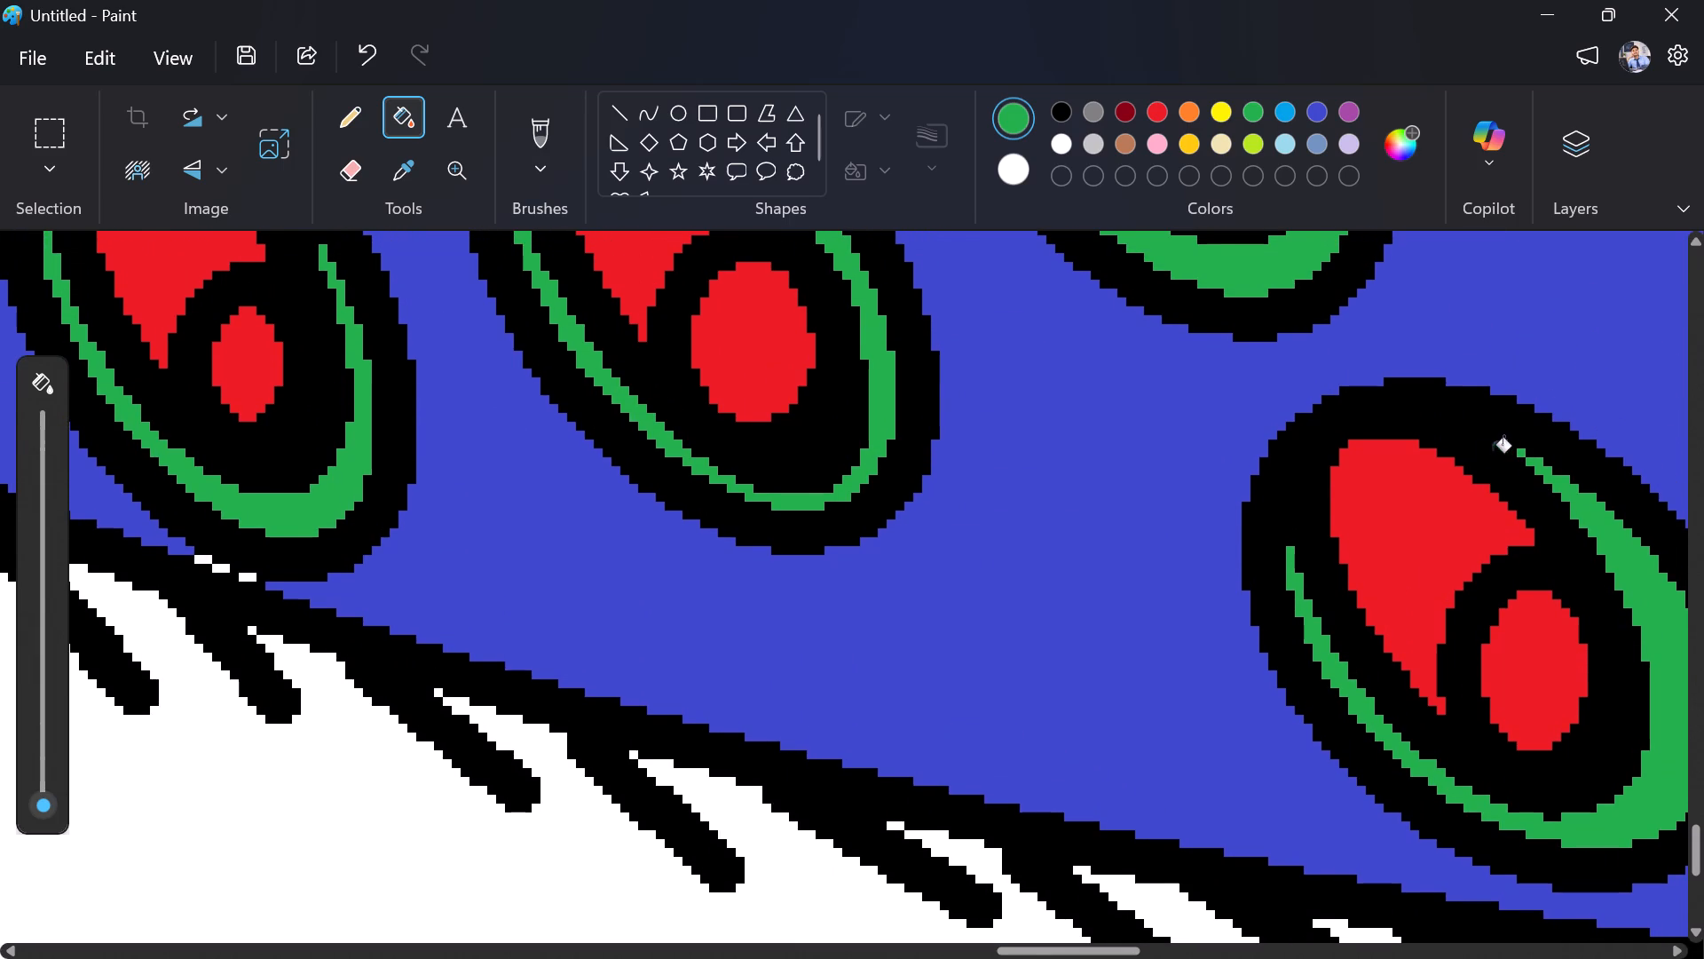
pyautogui.scroll(1, 1239, 441)
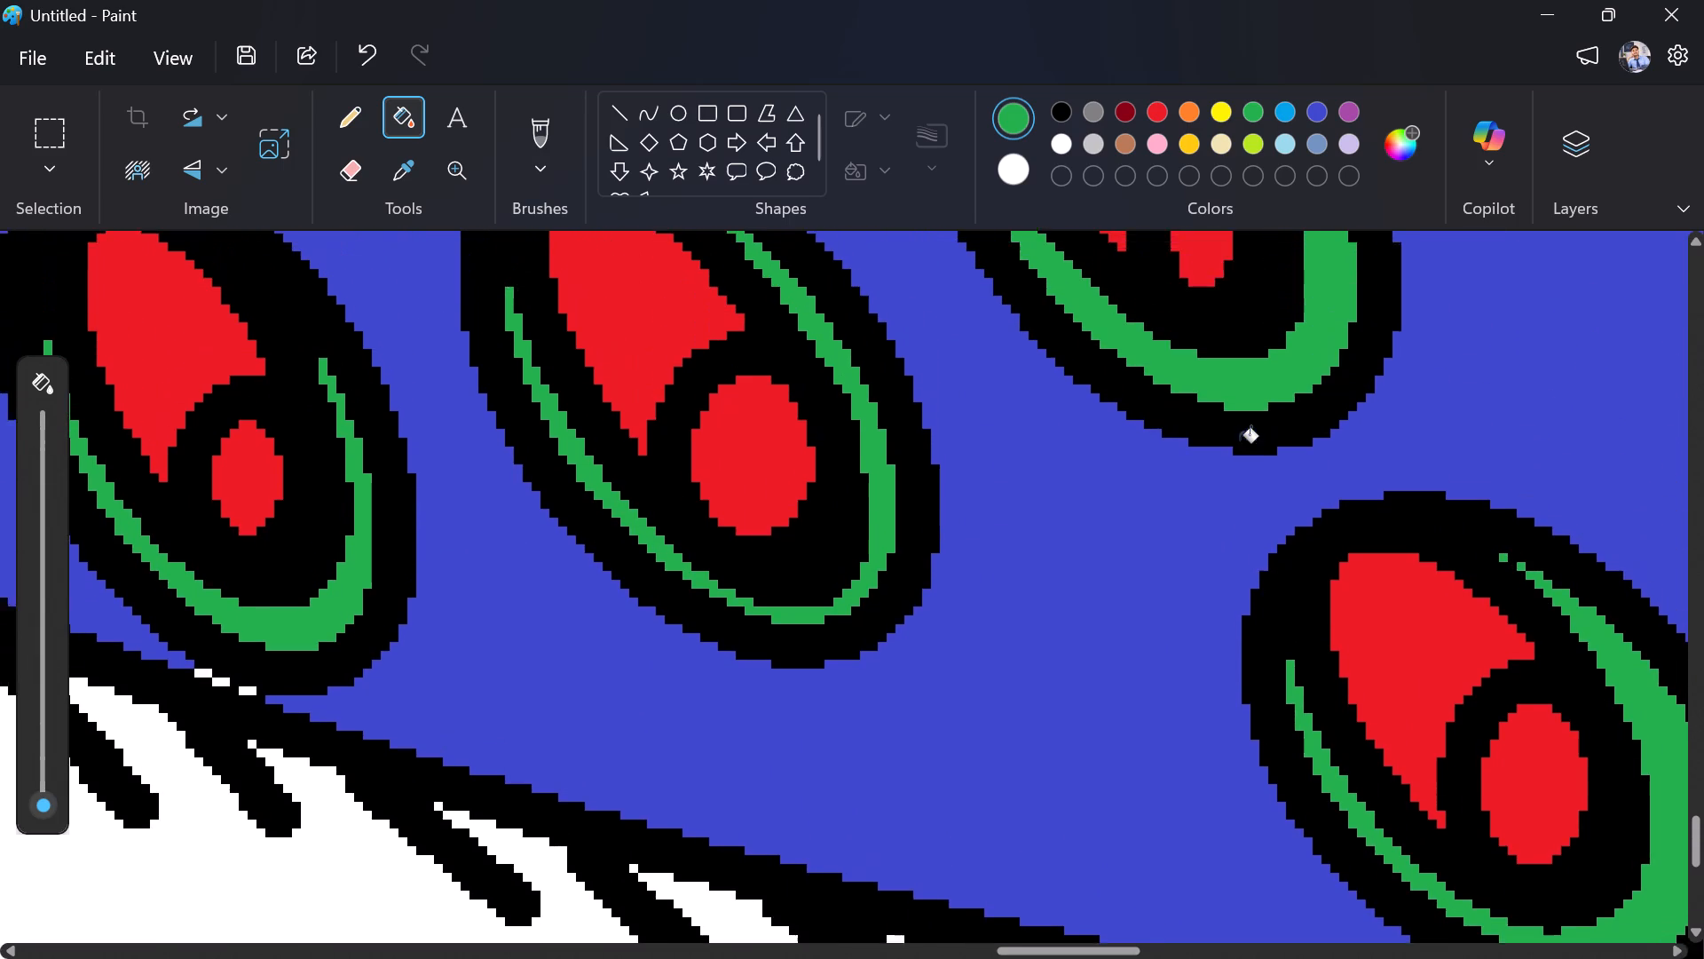
pyautogui.scroll(2, 1239, 441)
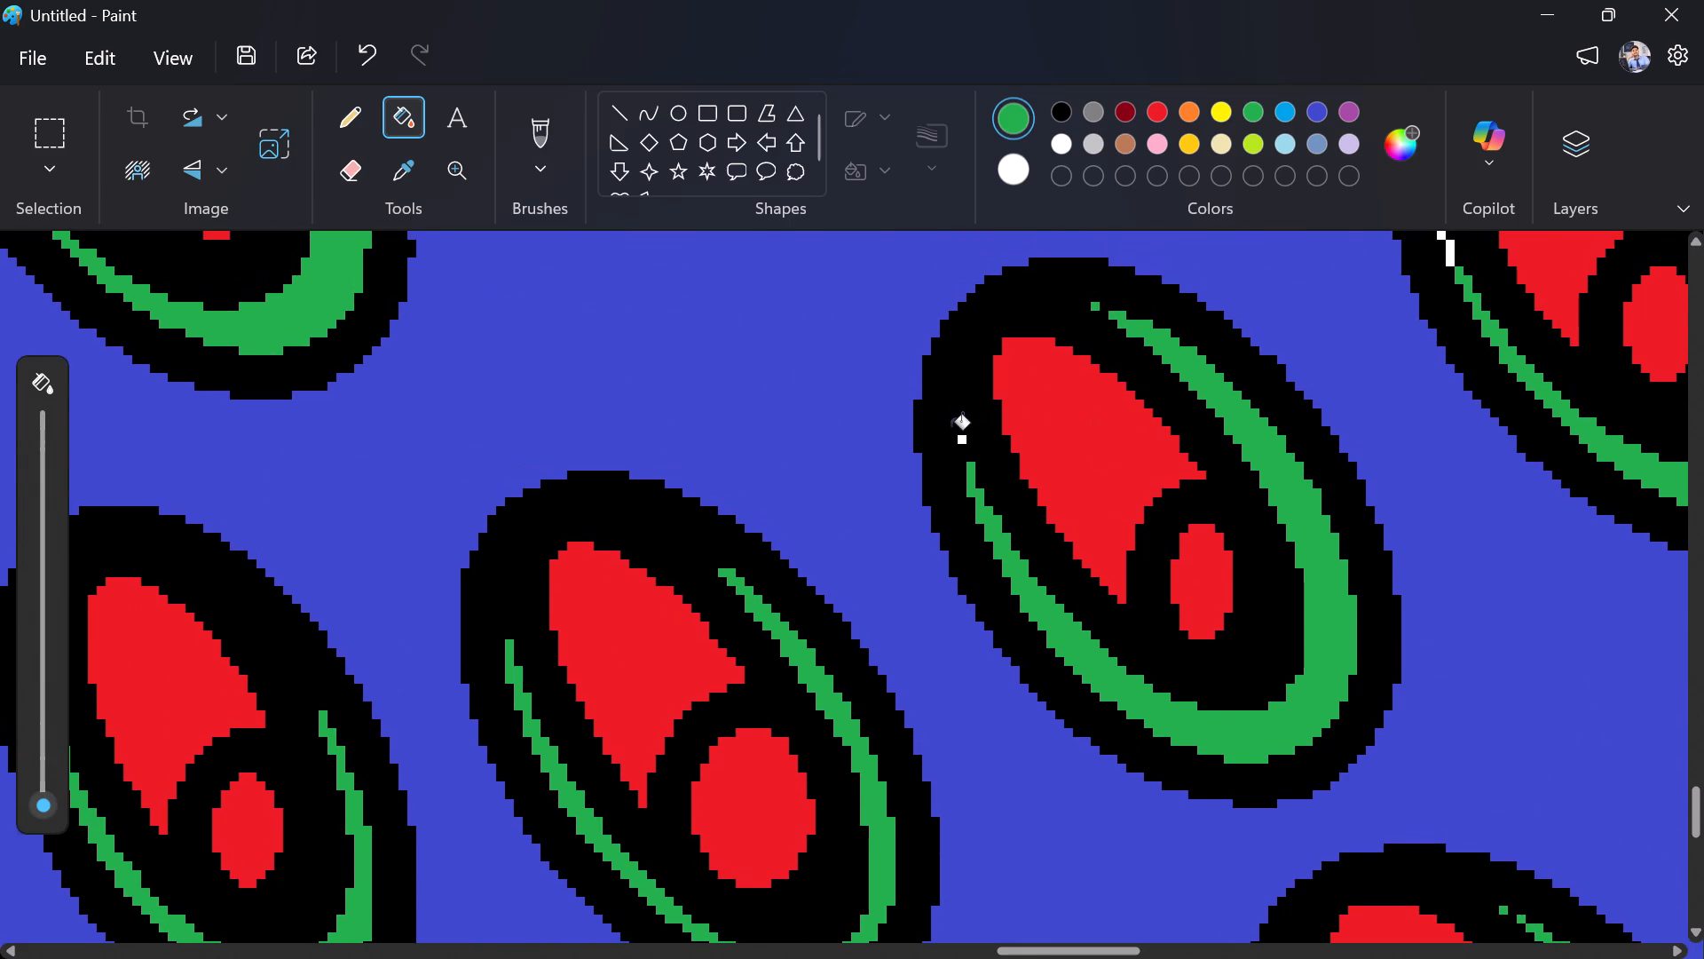
pyautogui.click(963, 440)
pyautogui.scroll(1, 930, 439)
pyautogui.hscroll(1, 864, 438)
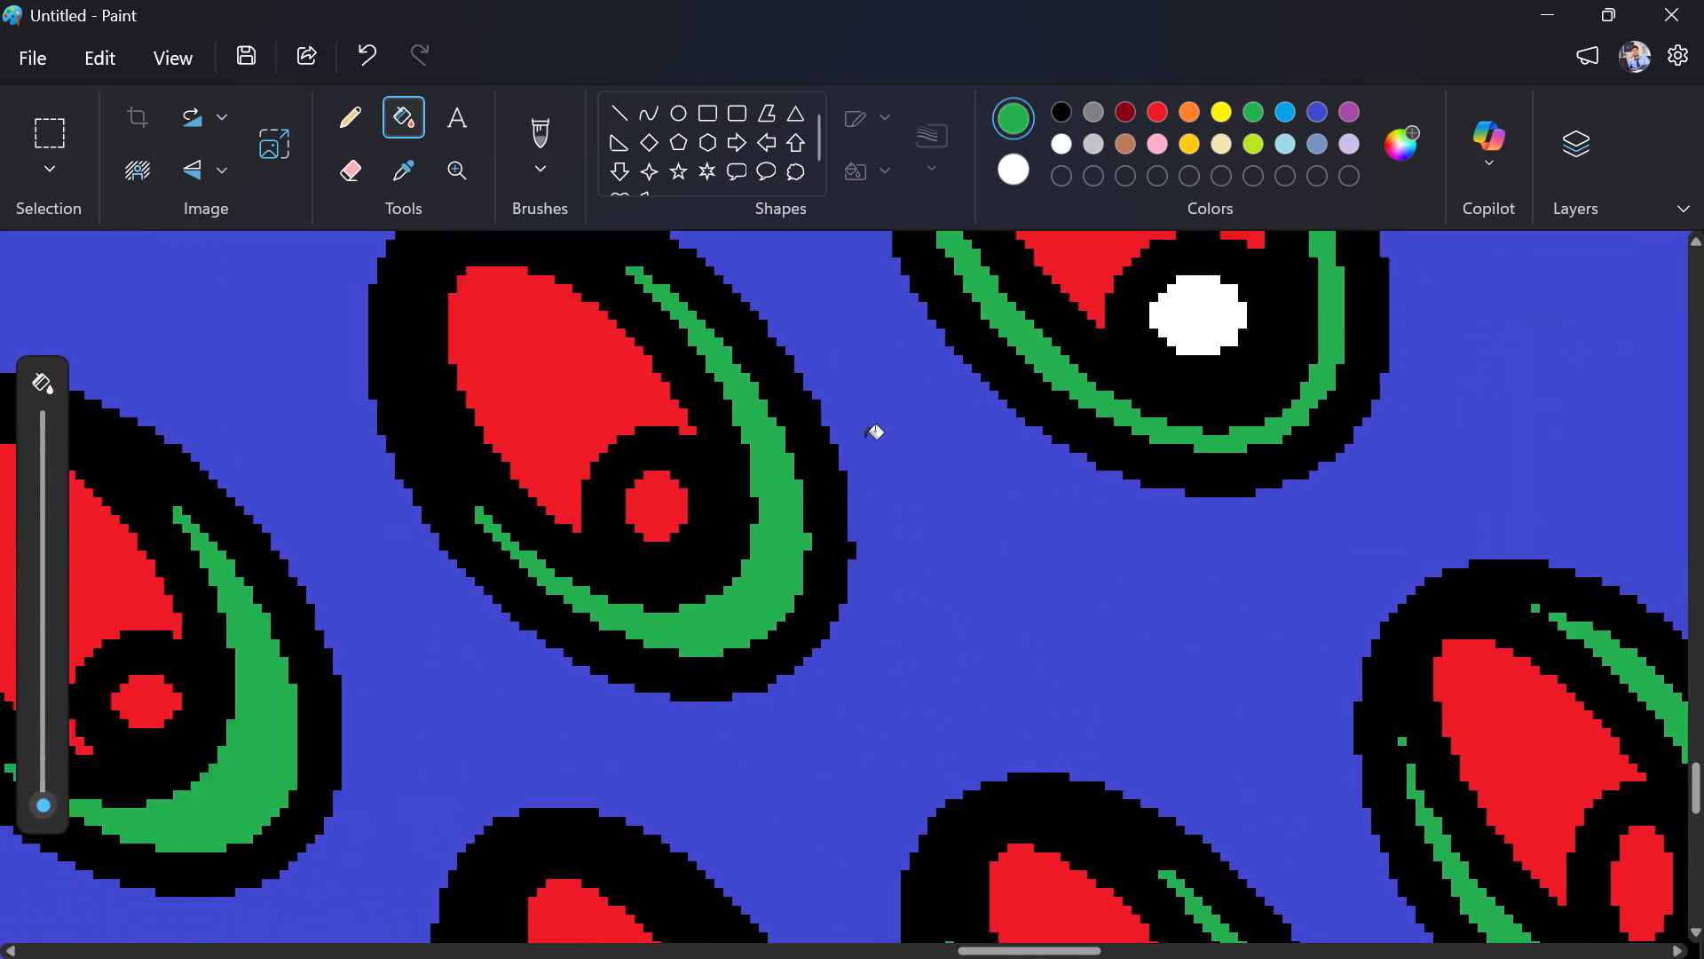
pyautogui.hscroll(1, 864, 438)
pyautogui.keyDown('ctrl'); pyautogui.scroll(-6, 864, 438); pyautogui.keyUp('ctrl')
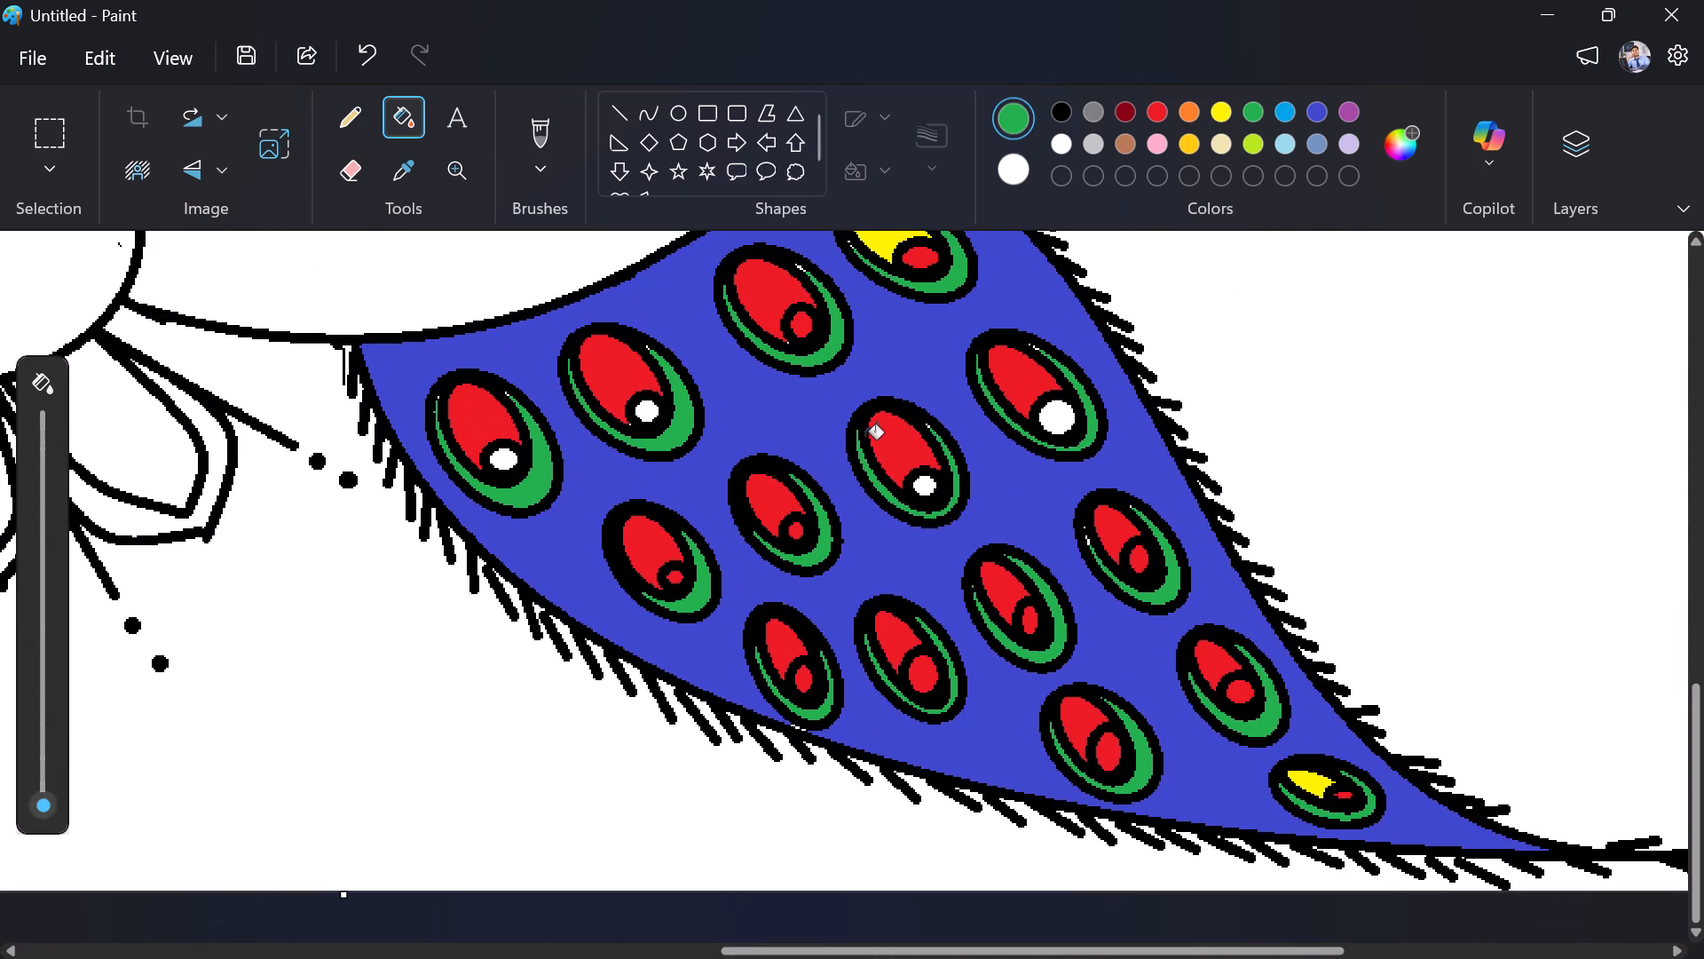
# Fill with green the white specks at the top of the ring of the red-centred eyespot beside the uppermost yellow one.
pyautogui.moveTo(864, 438); pyautogui.dragTo(877, 433, button='right')
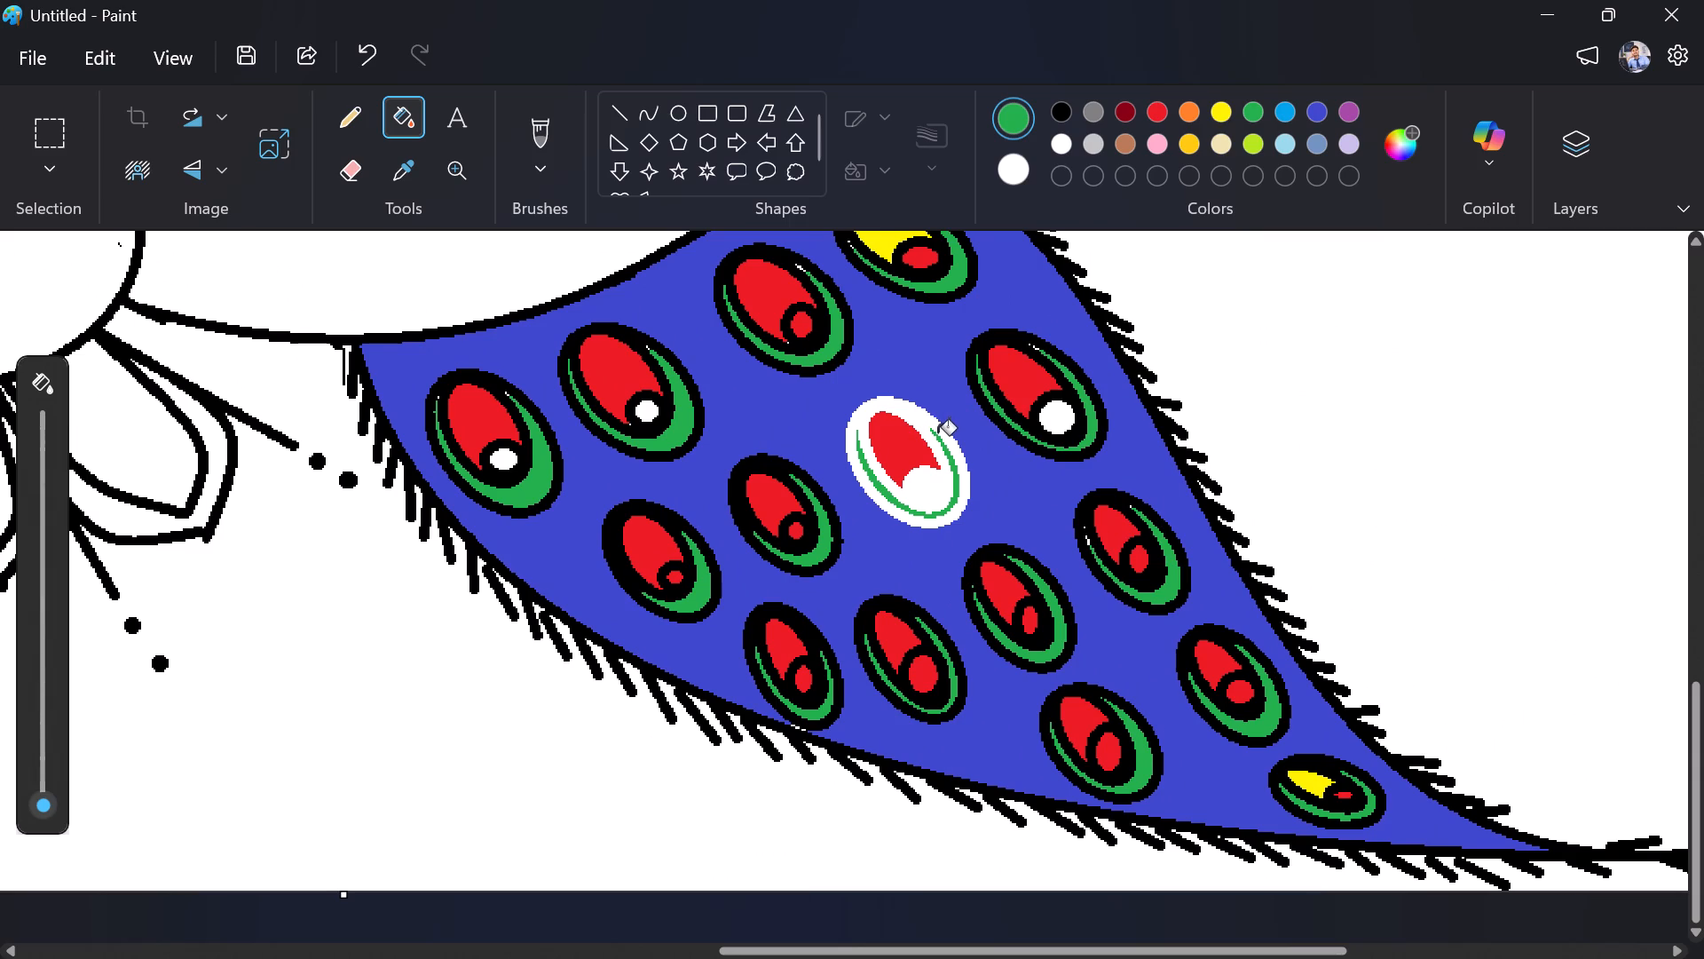
pyautogui.hotkey('ctrl', 'z')
pyautogui.keyDown('ctrl'); pyautogui.scroll(3, 932, 435); pyautogui.keyUp('ctrl')
pyautogui.scroll(1, 954, 436)
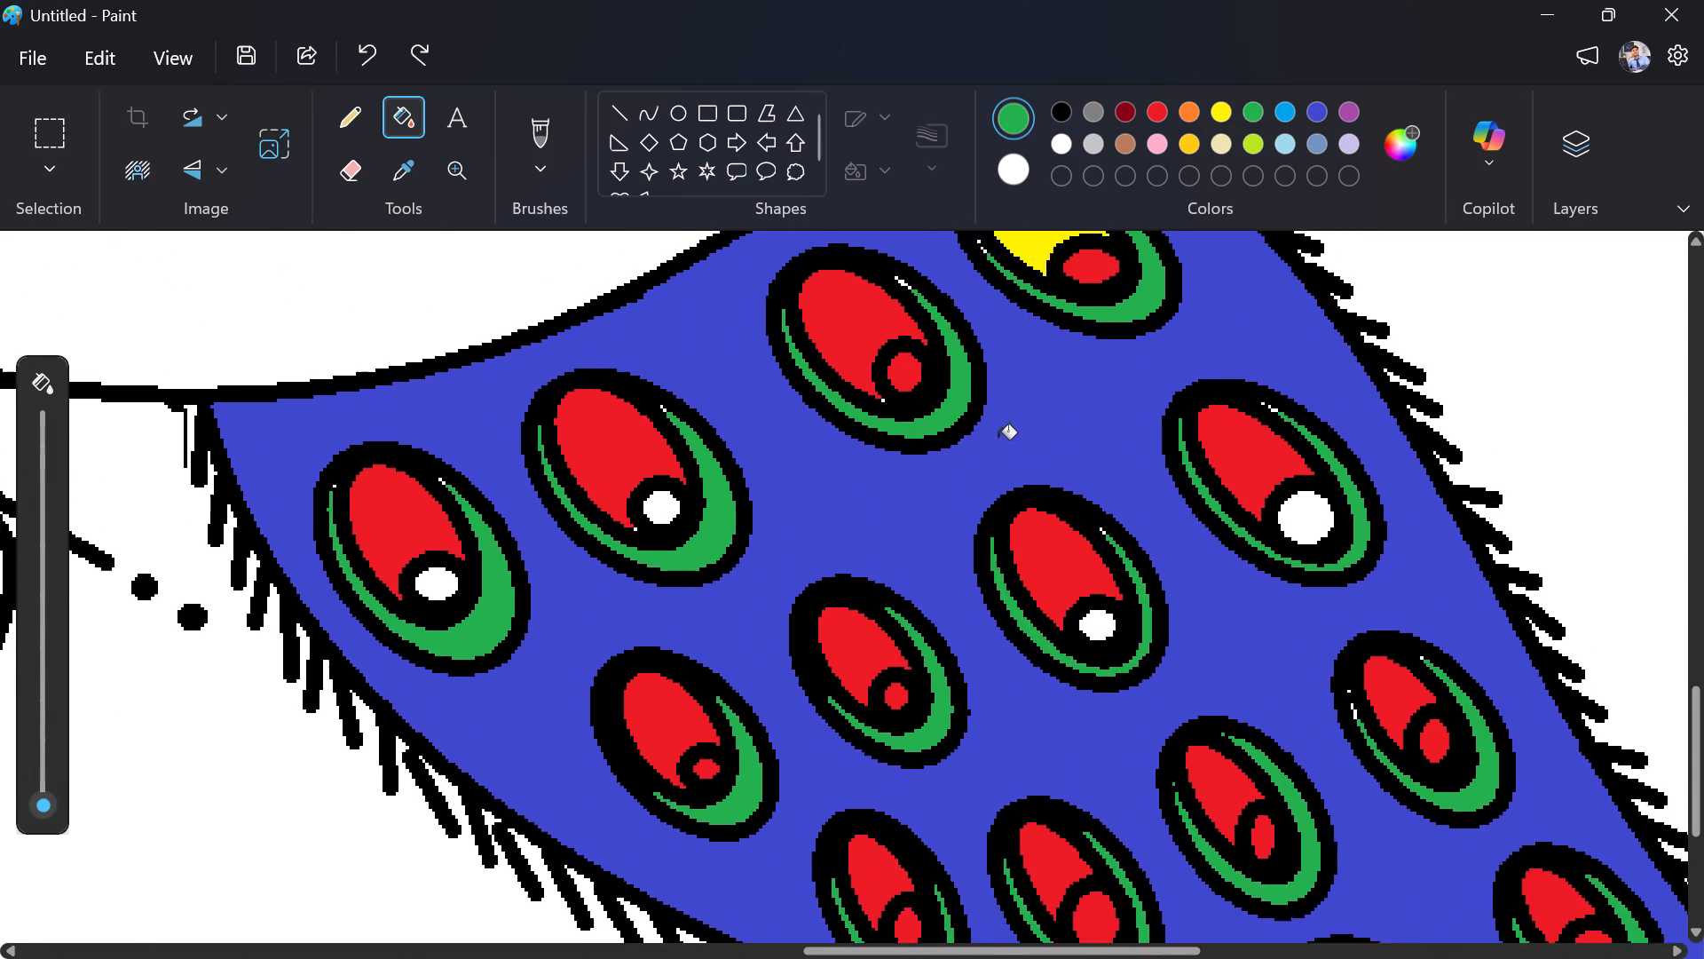
pyautogui.scroll(1, 998, 438)
pyautogui.keyDown('ctrl'); pyautogui.scroll(6, 998, 438); pyautogui.keyUp('ctrl')
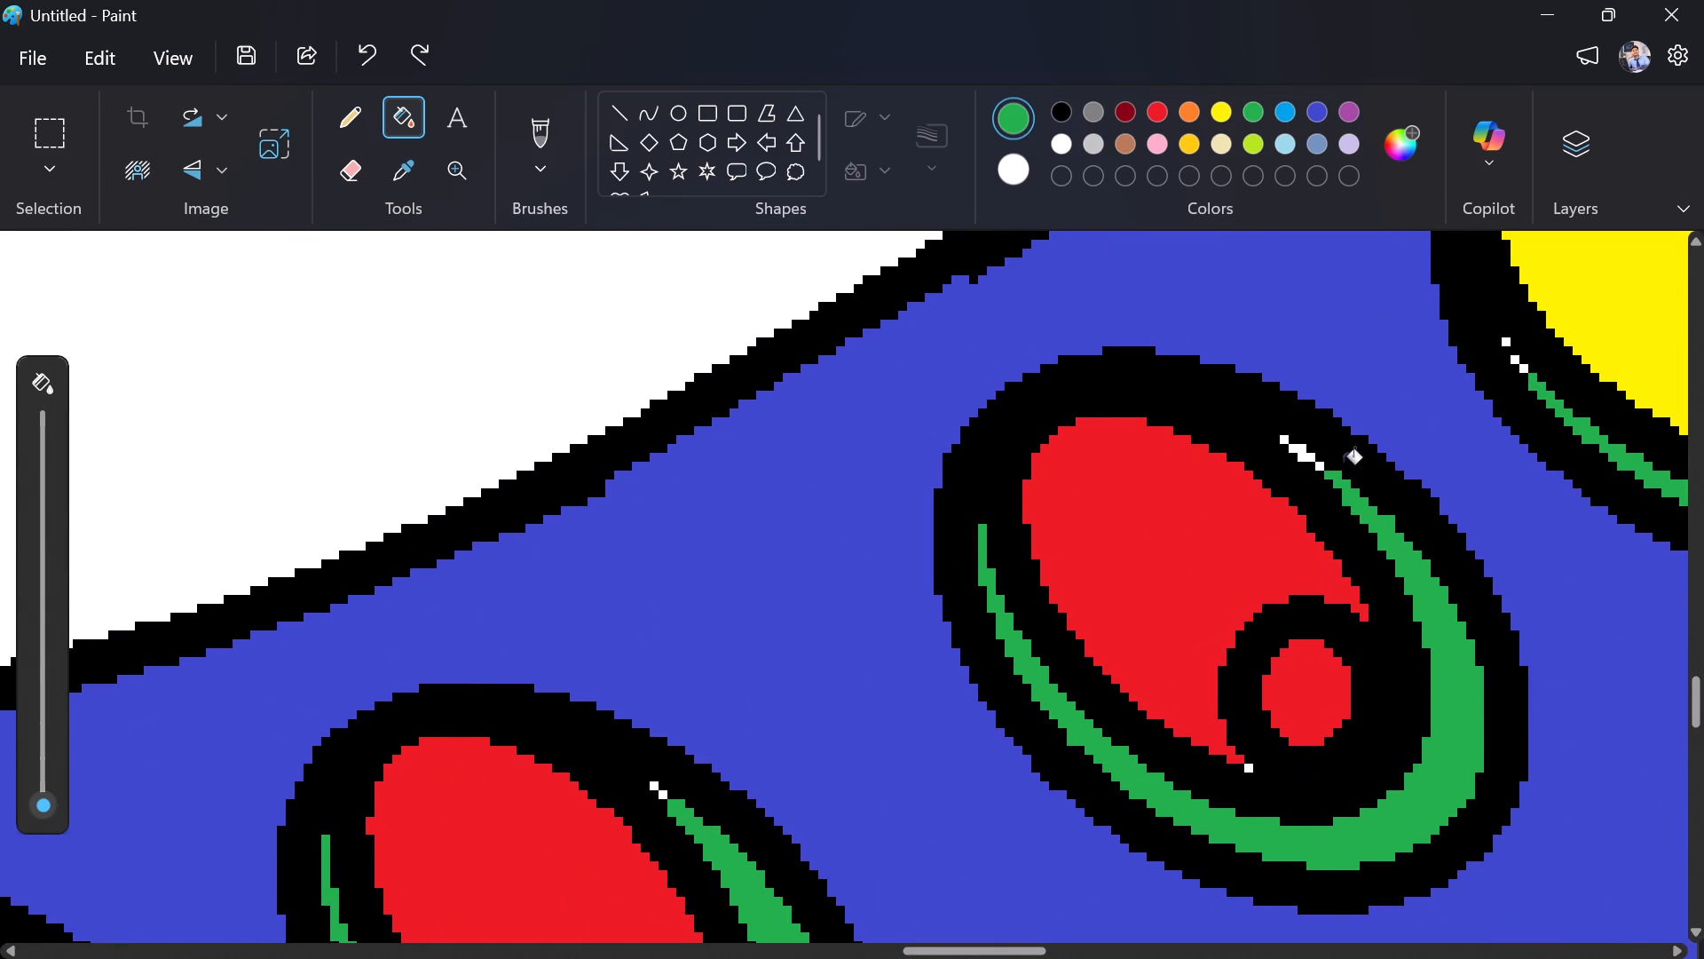
pyautogui.click(1318, 468)
pyautogui.click(1307, 461)
pyautogui.click(1281, 444)
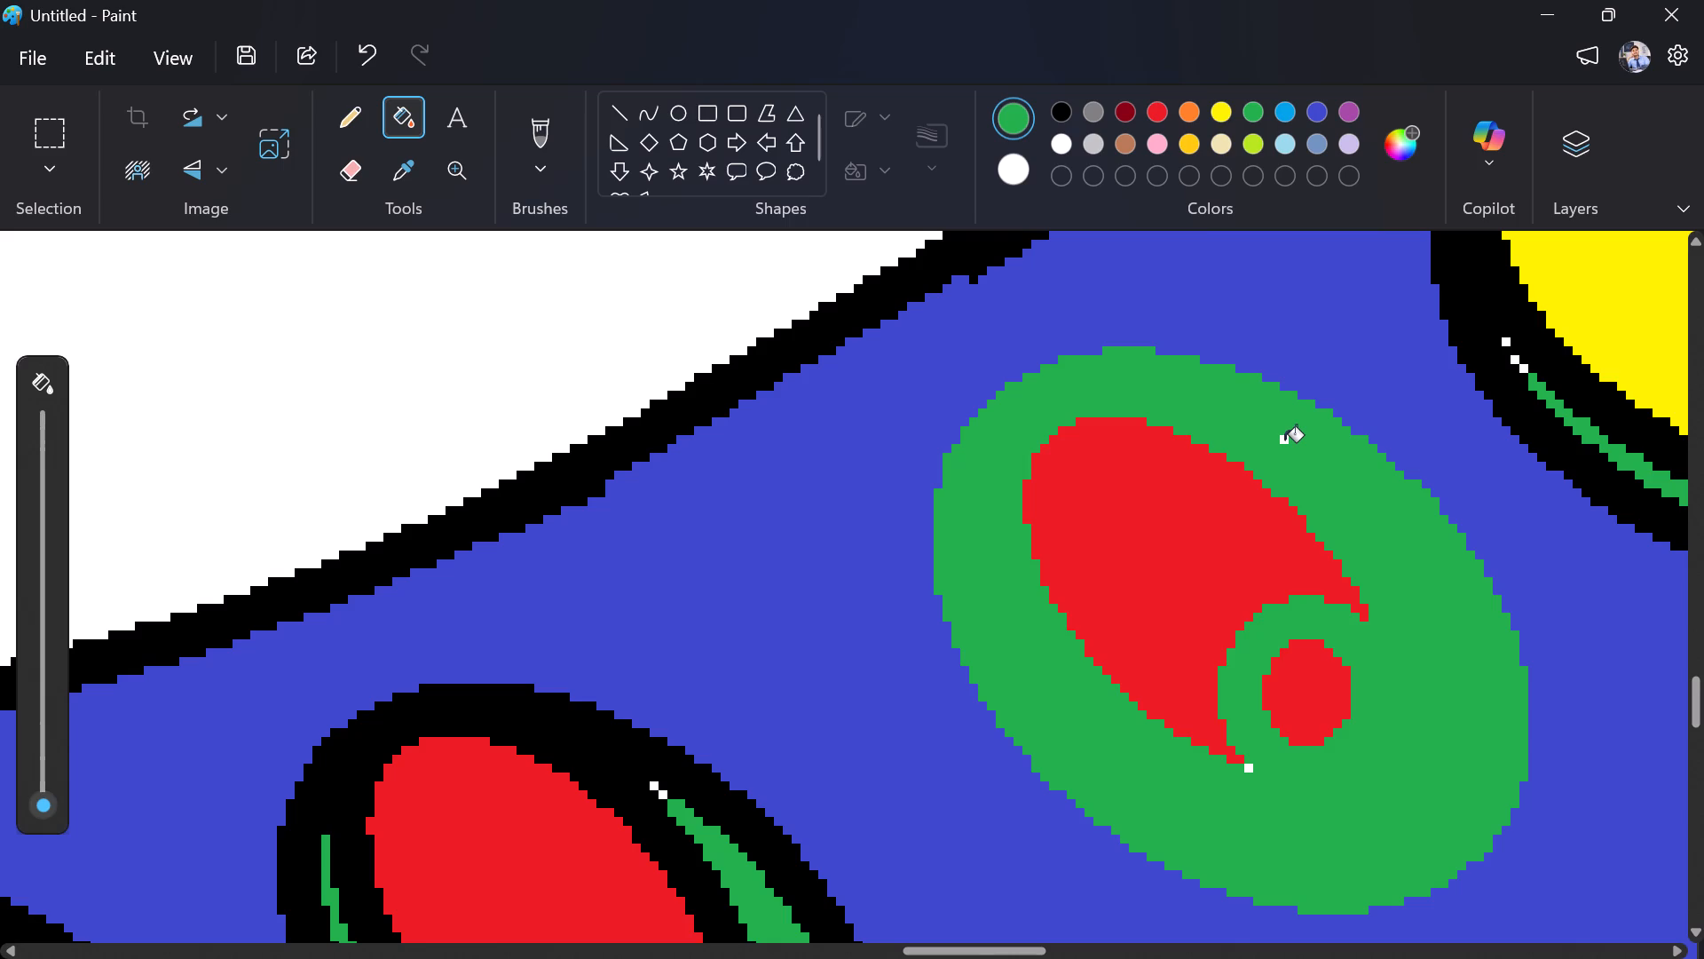
pyautogui.hotkey('ctrl', 'z')
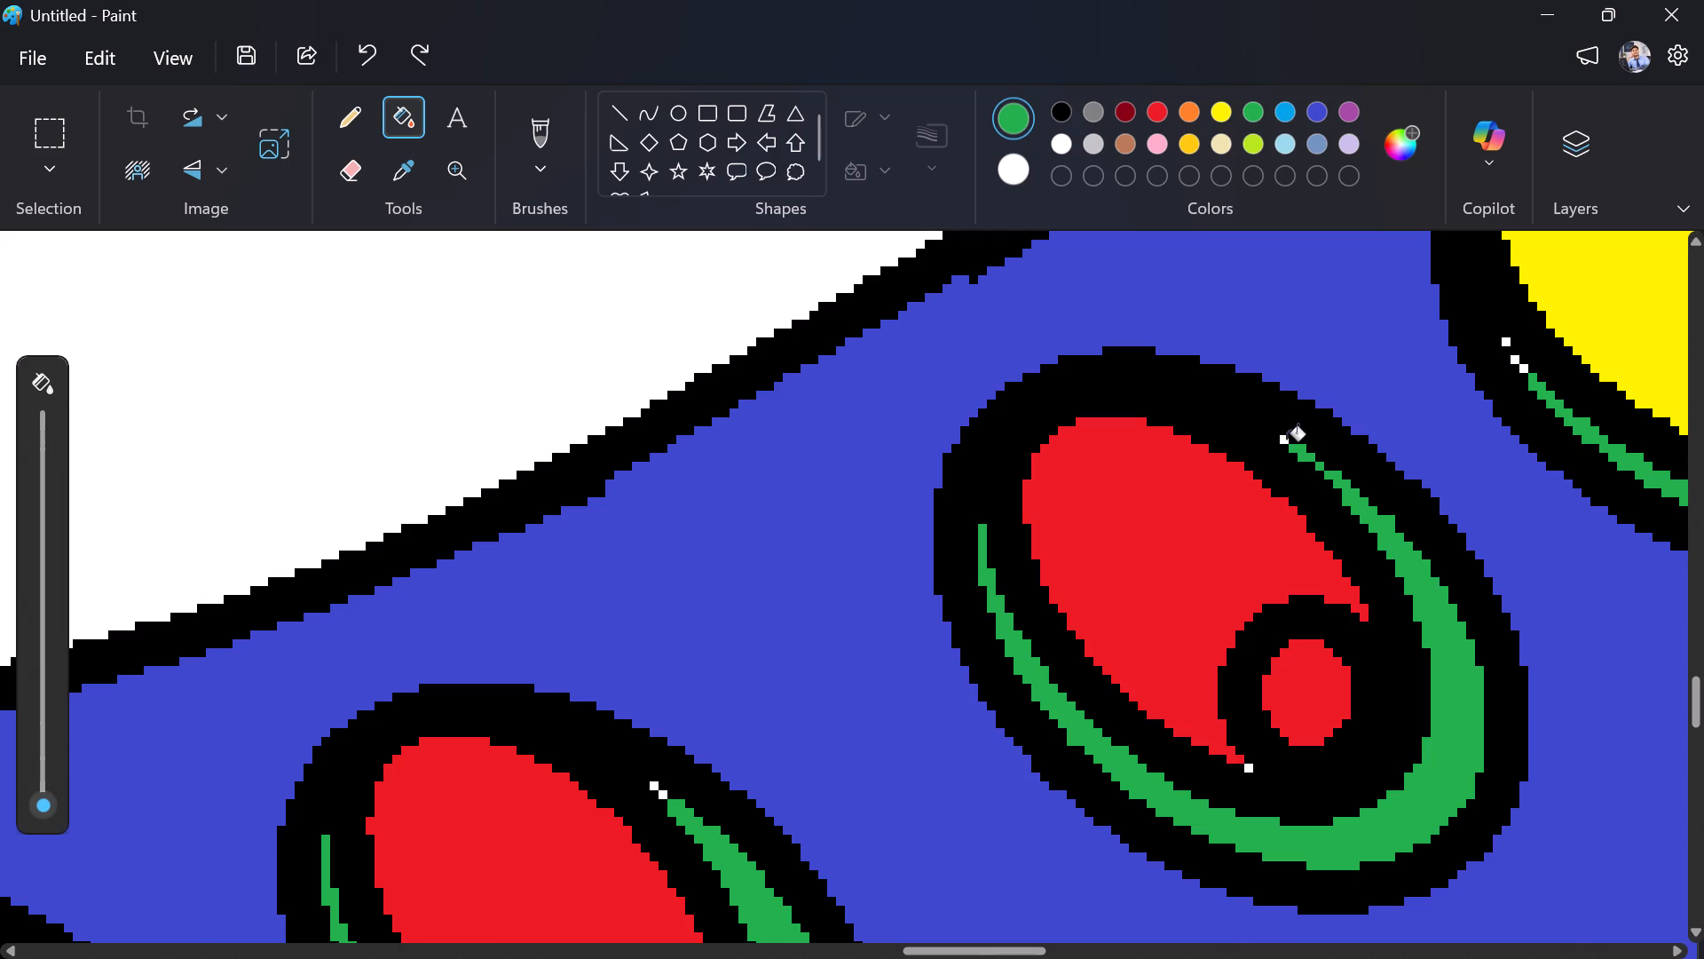
pyautogui.click(1286, 440)
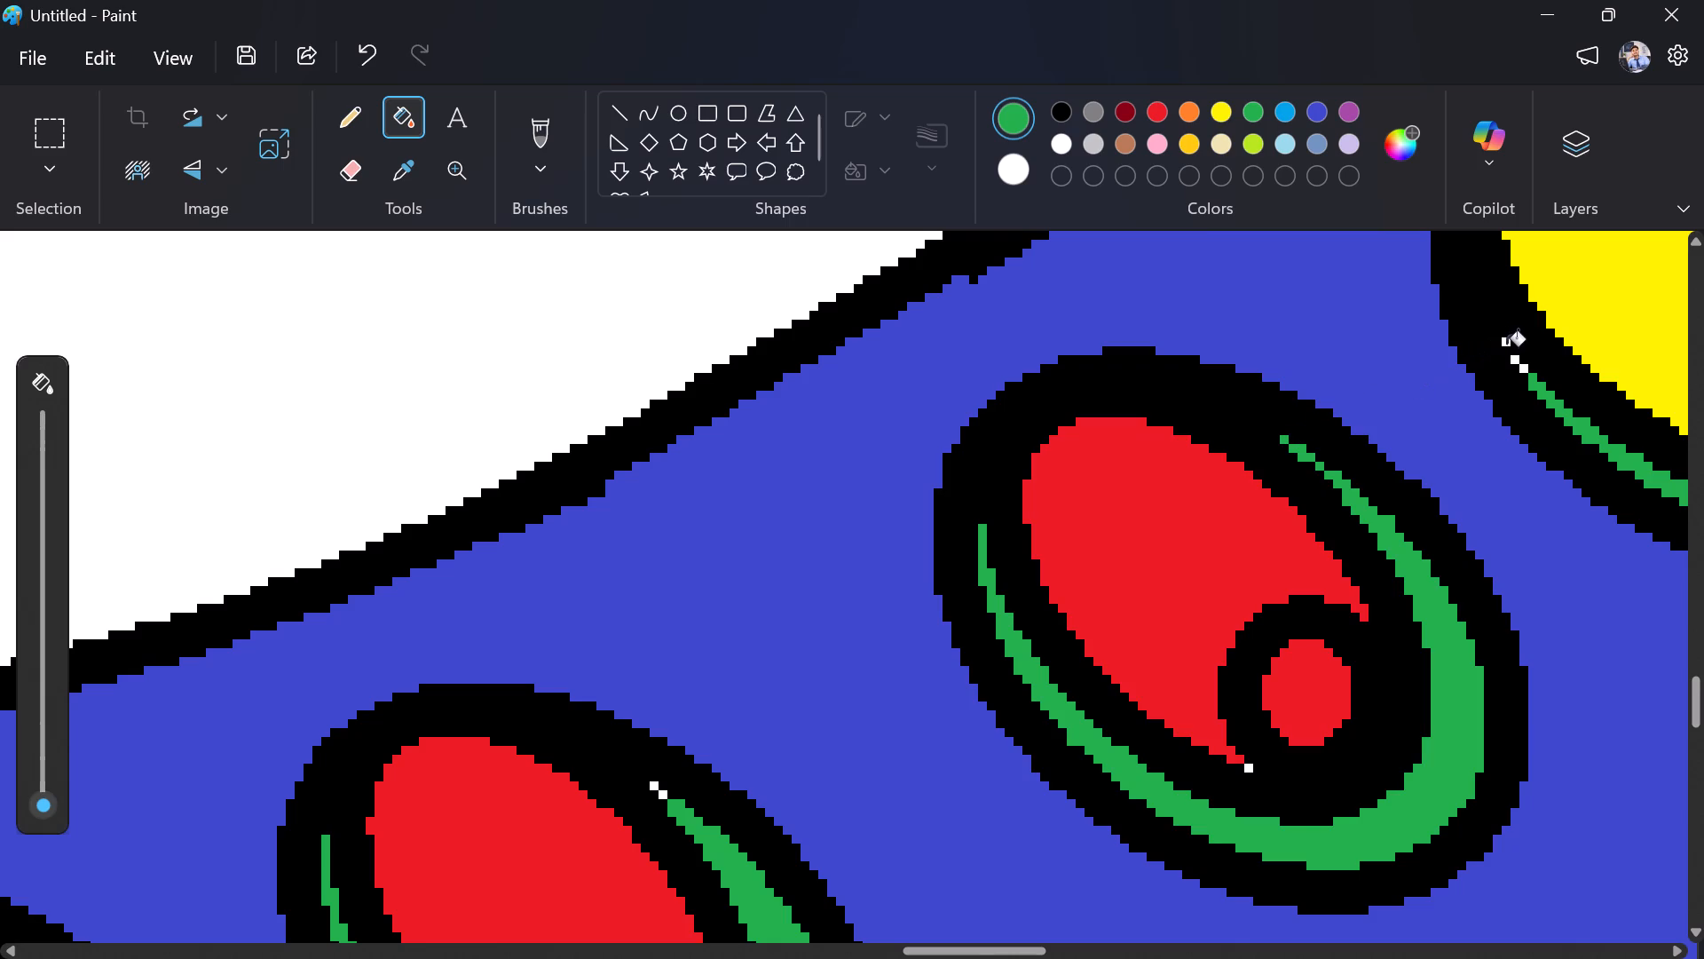
# Fill with green the three white specks at the thin upper end of the uppermost yellow eyespot's ring.
pyautogui.click(1506, 345)
pyautogui.click(1514, 362)
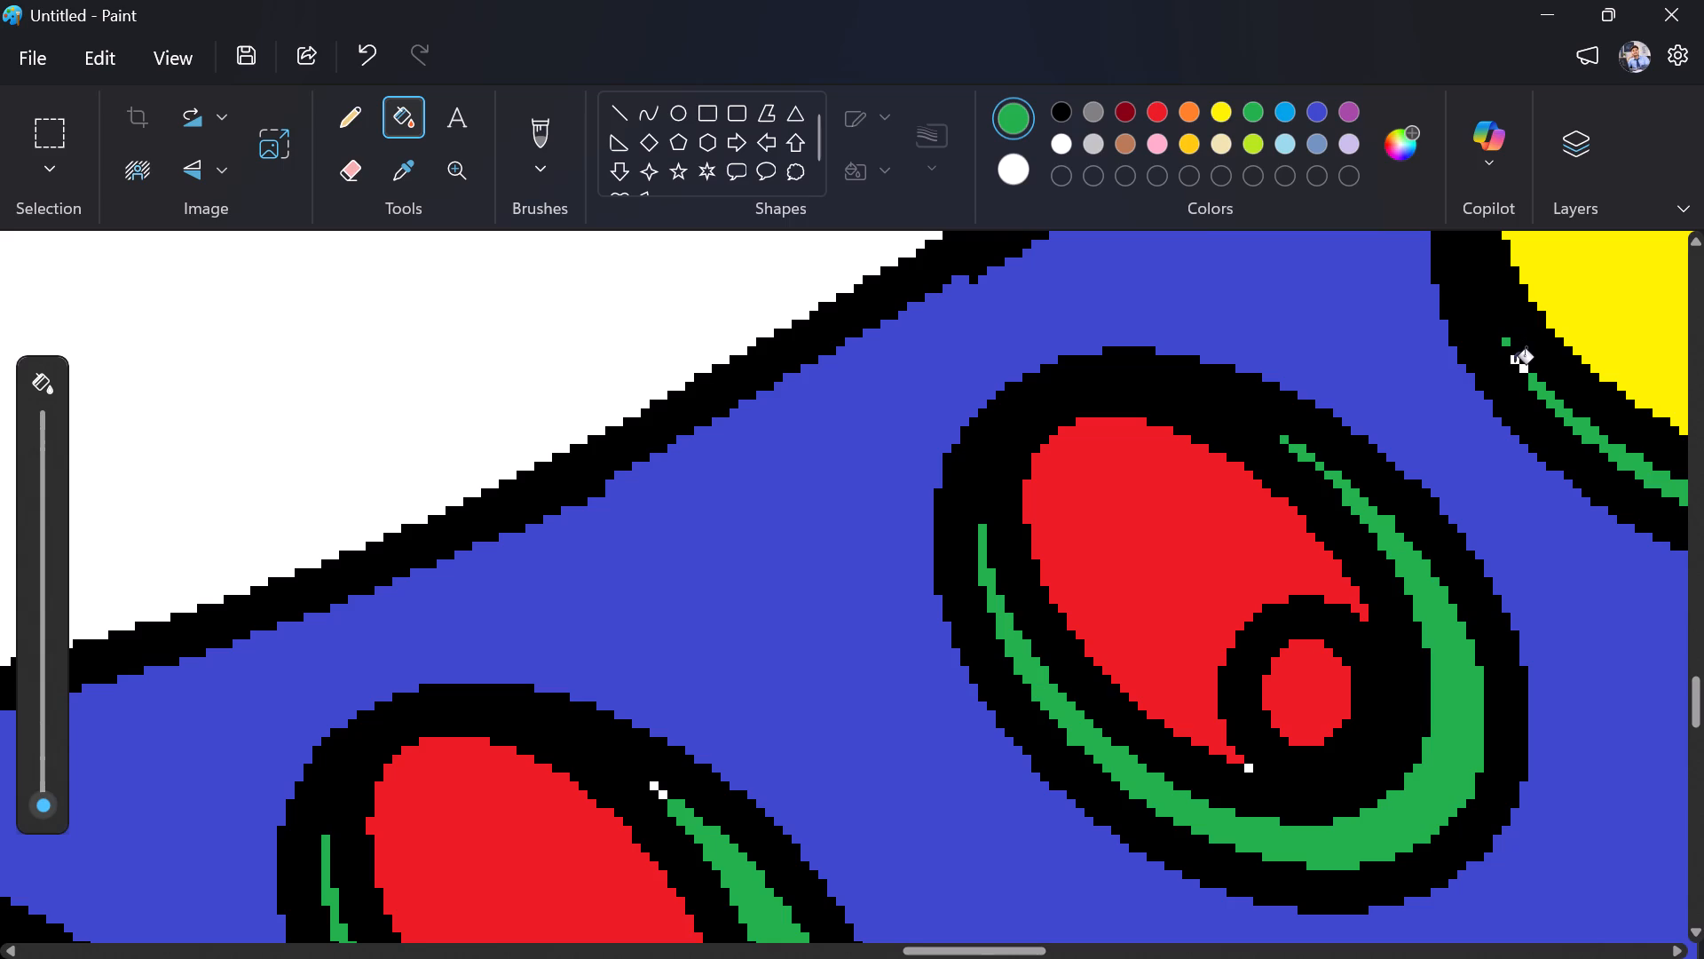
pyautogui.click(1525, 373)
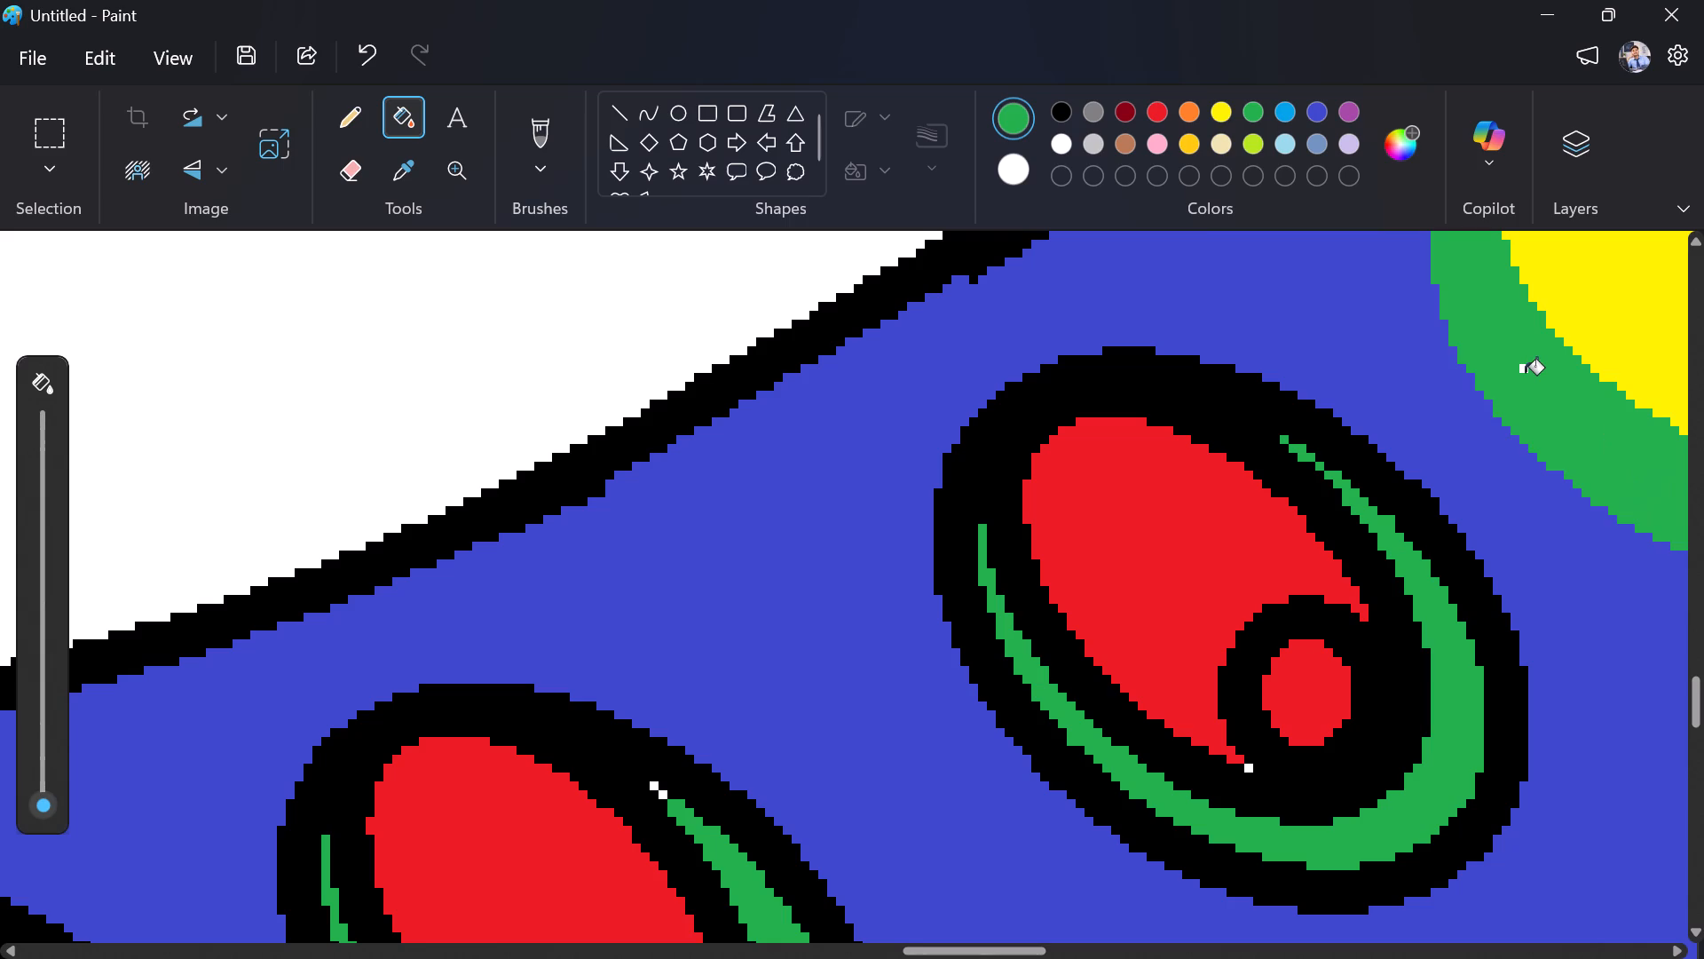
pyautogui.hotkey('ctrl', 'z')
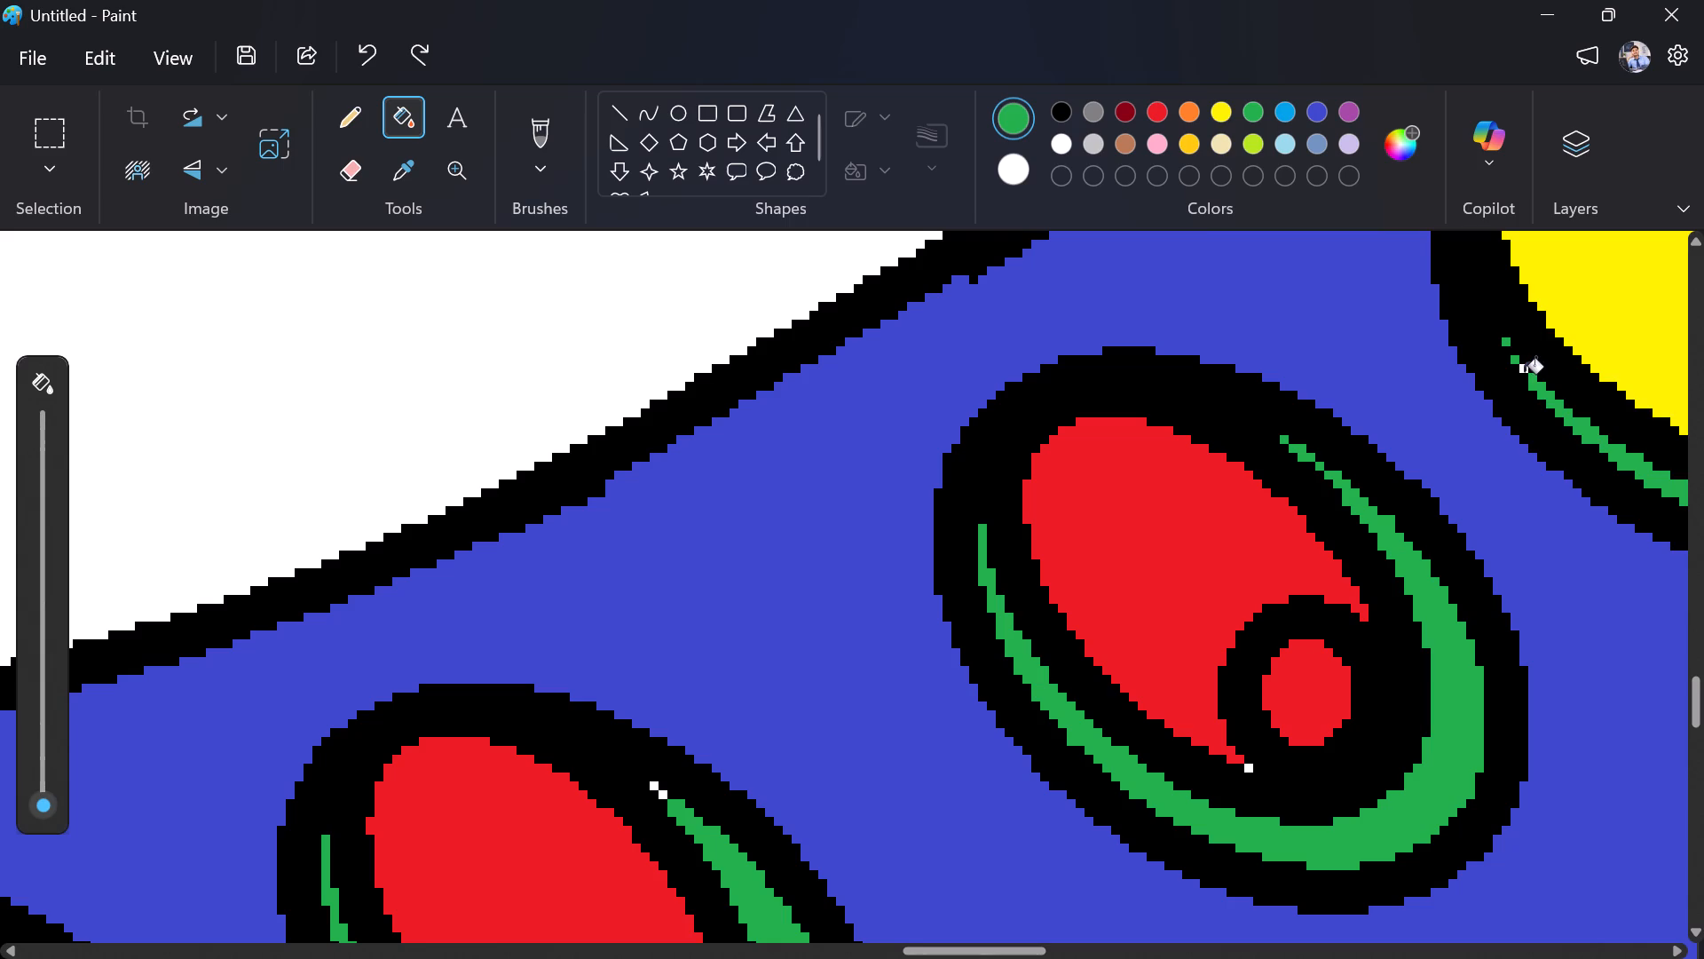
pyautogui.click(1524, 372)
# Recolour the red inner ovals of the six upper tail eyespots below the yellow one with gold.
pyautogui.keyDown('ctrl'); pyautogui.scroll(-4, 1509, 506); pyautogui.keyUp('ctrl')
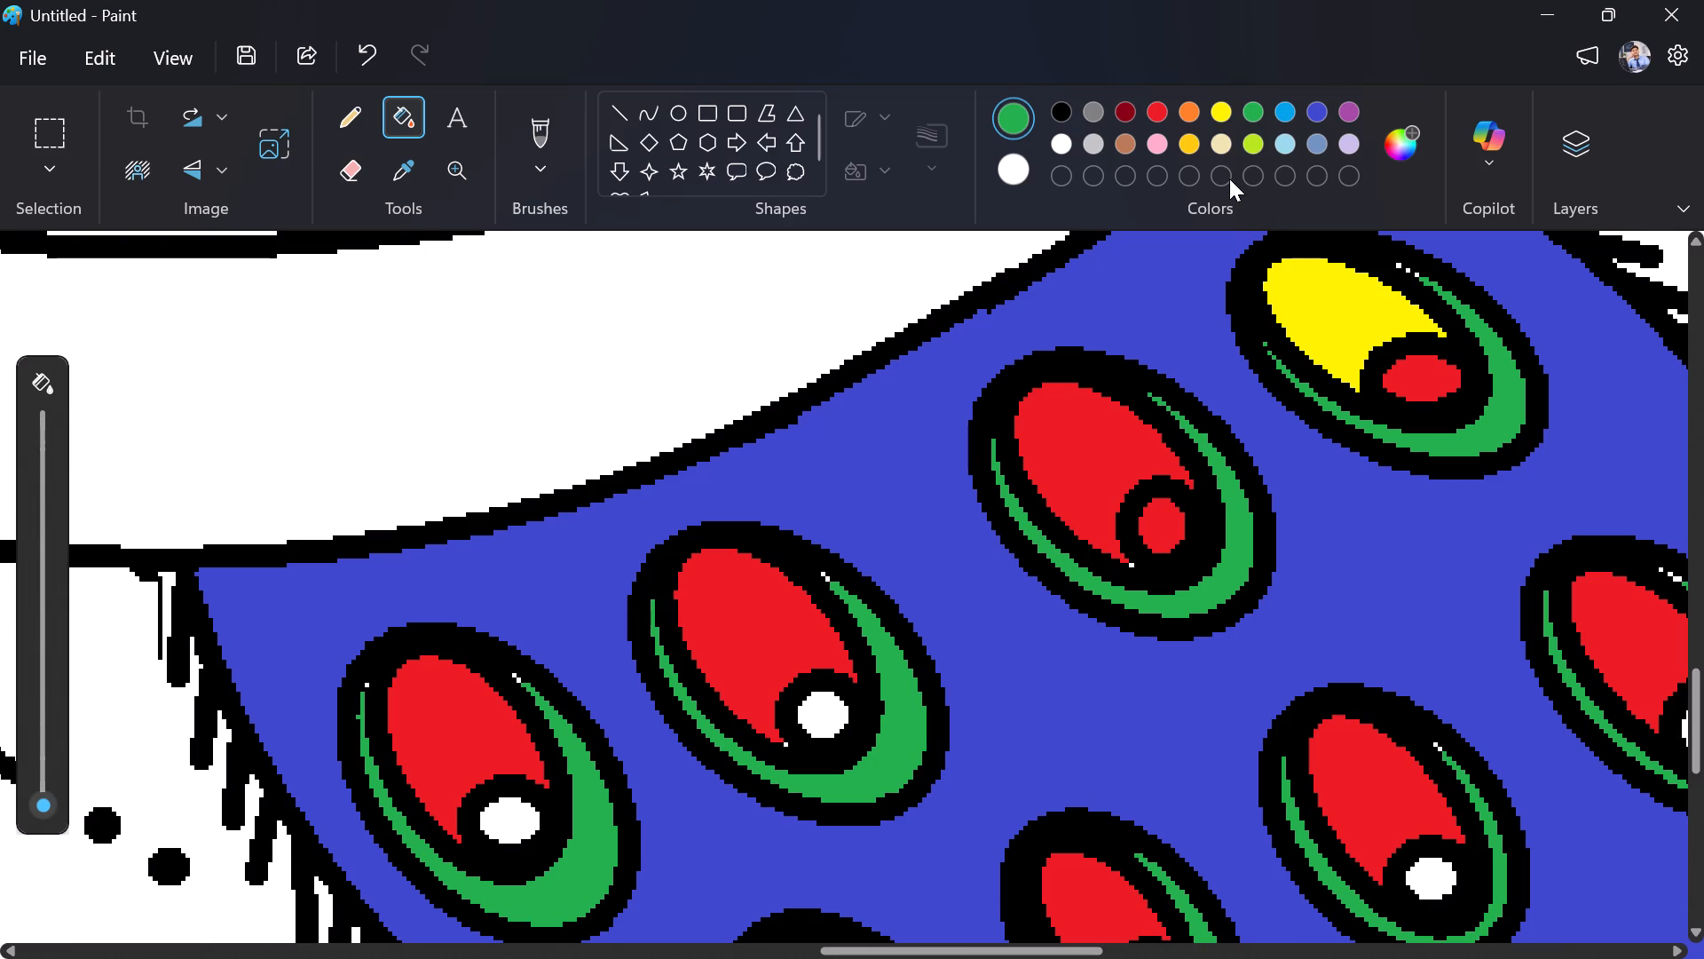
pyautogui.click(1187, 143)
pyautogui.click(1117, 472)
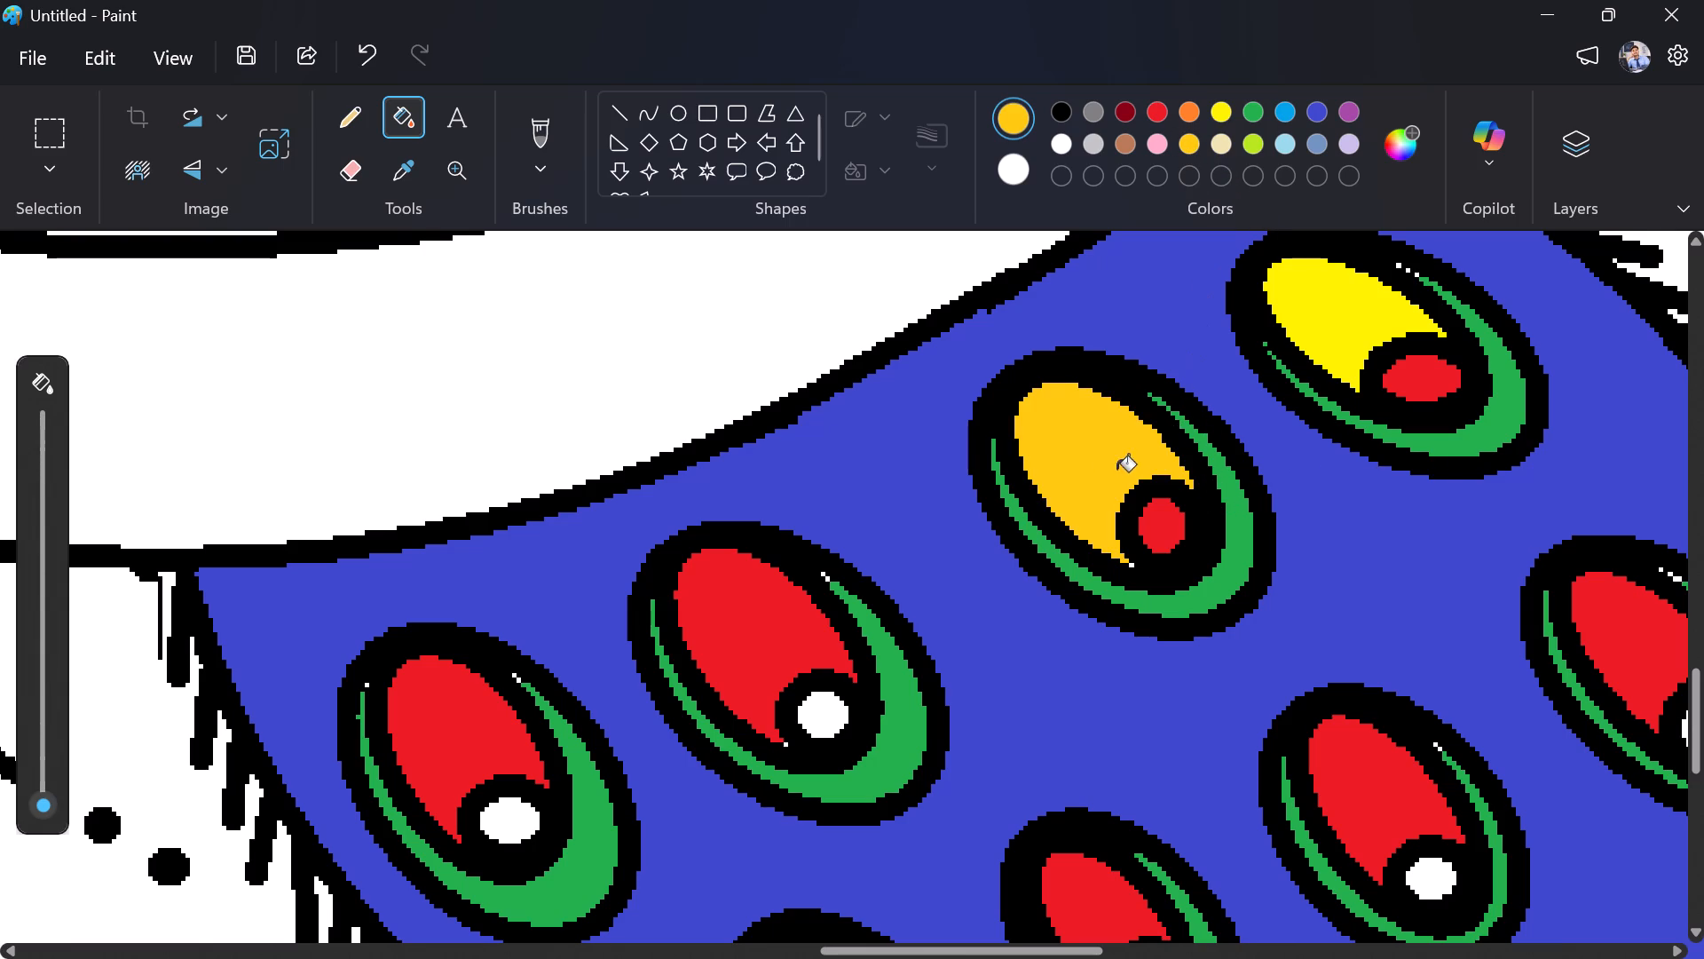
pyautogui.click(734, 646)
pyautogui.click(428, 715)
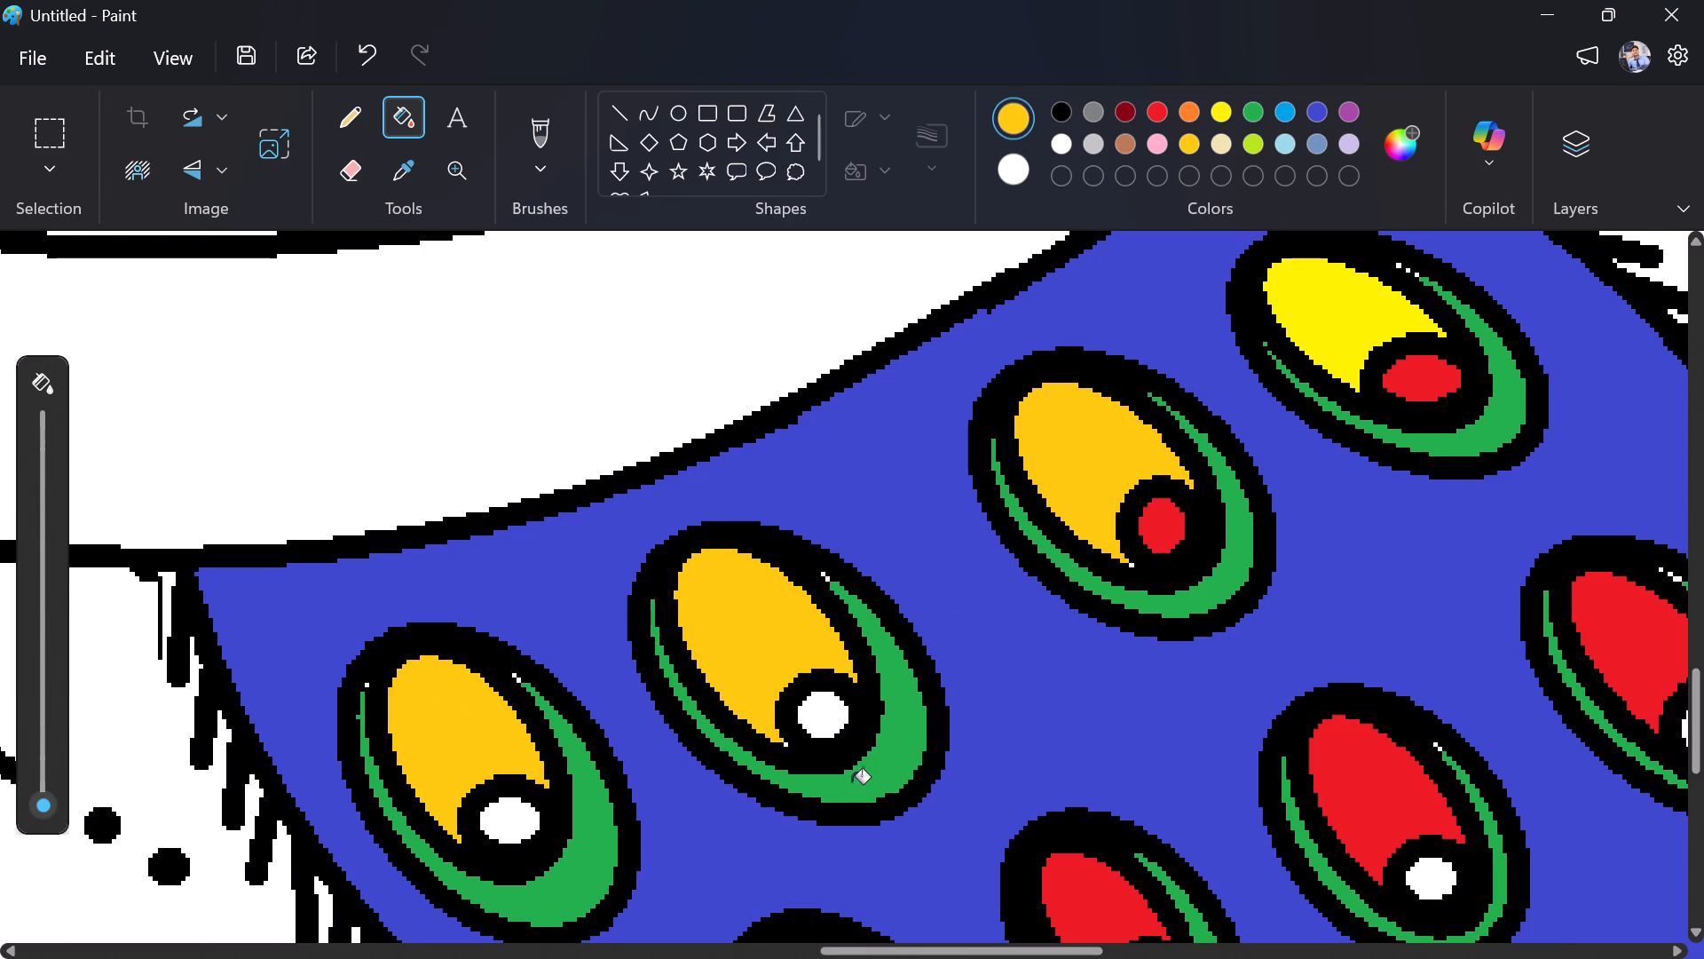
pyautogui.click(1124, 908)
pyautogui.click(1355, 783)
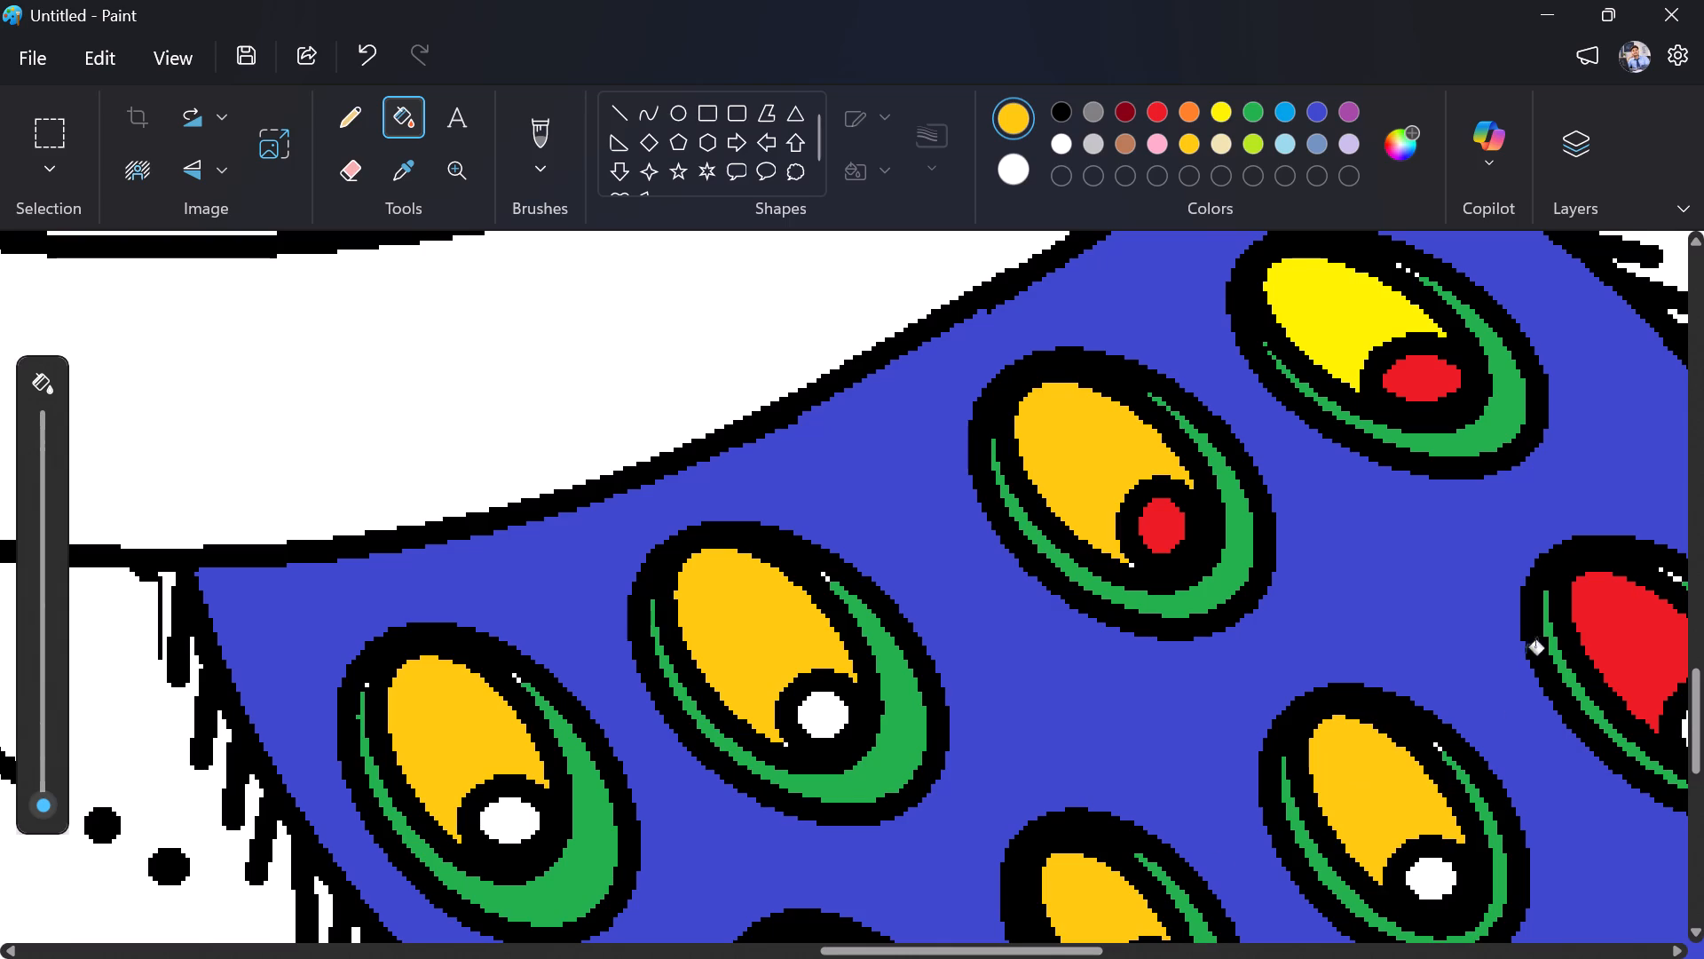
pyautogui.click(1614, 623)
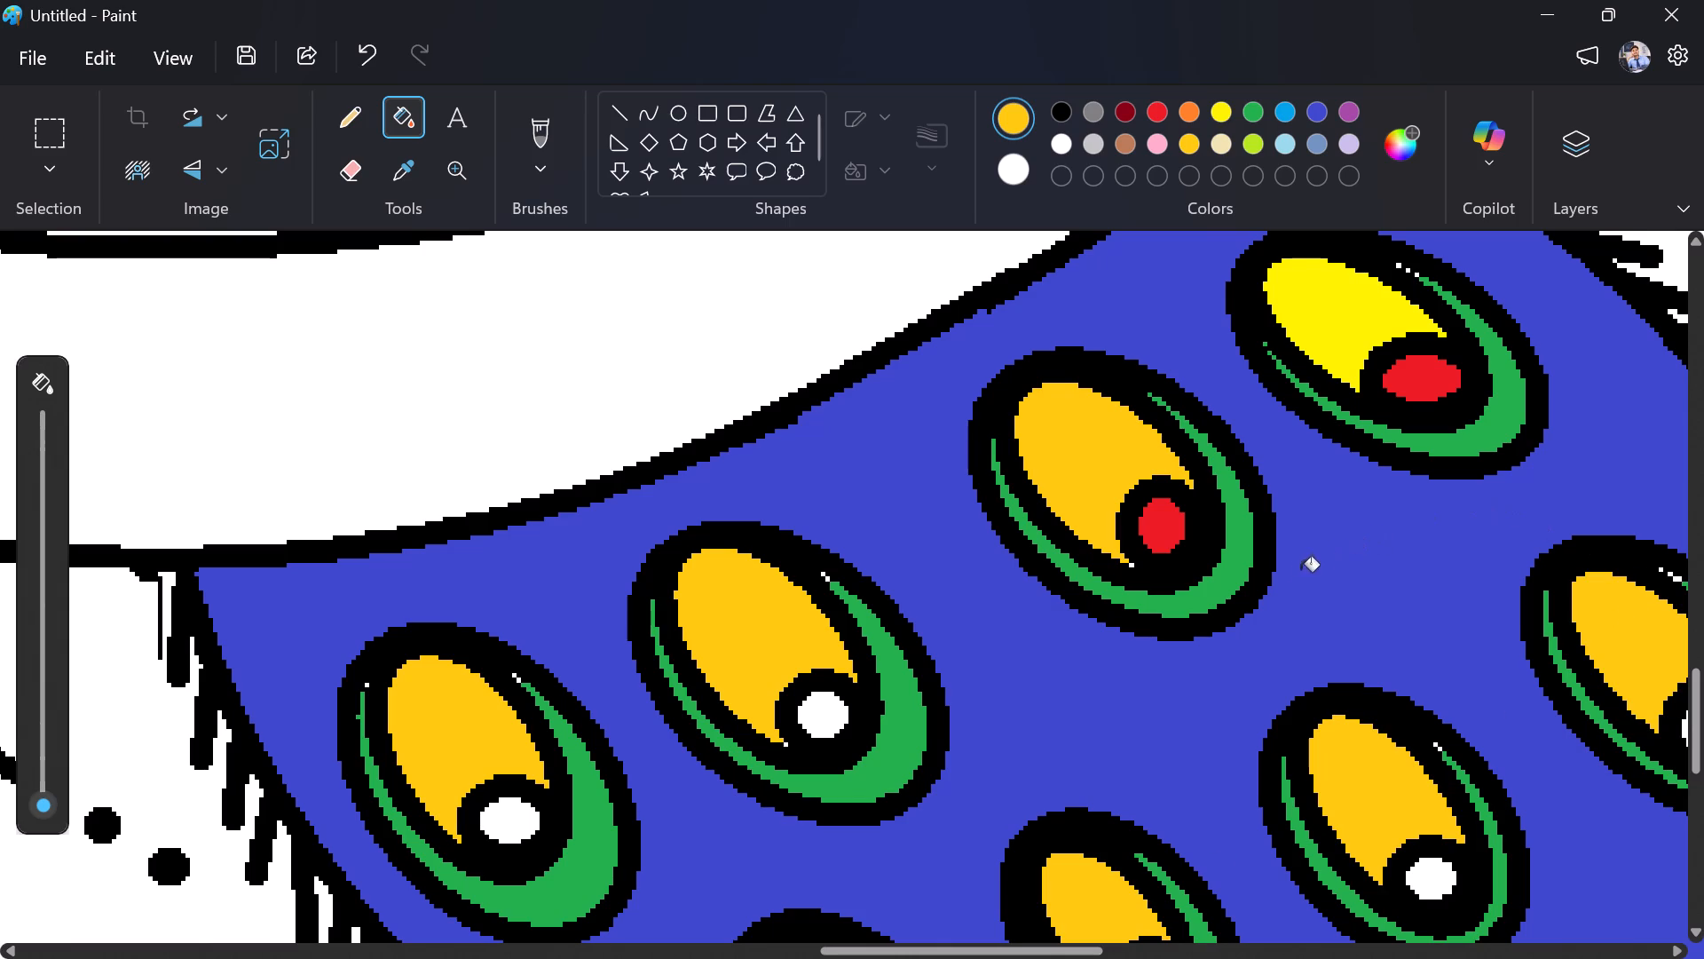
# Fill with red the white pupils of the four gold-centred eyespots that still have them.
pyautogui.click(1167, 108)
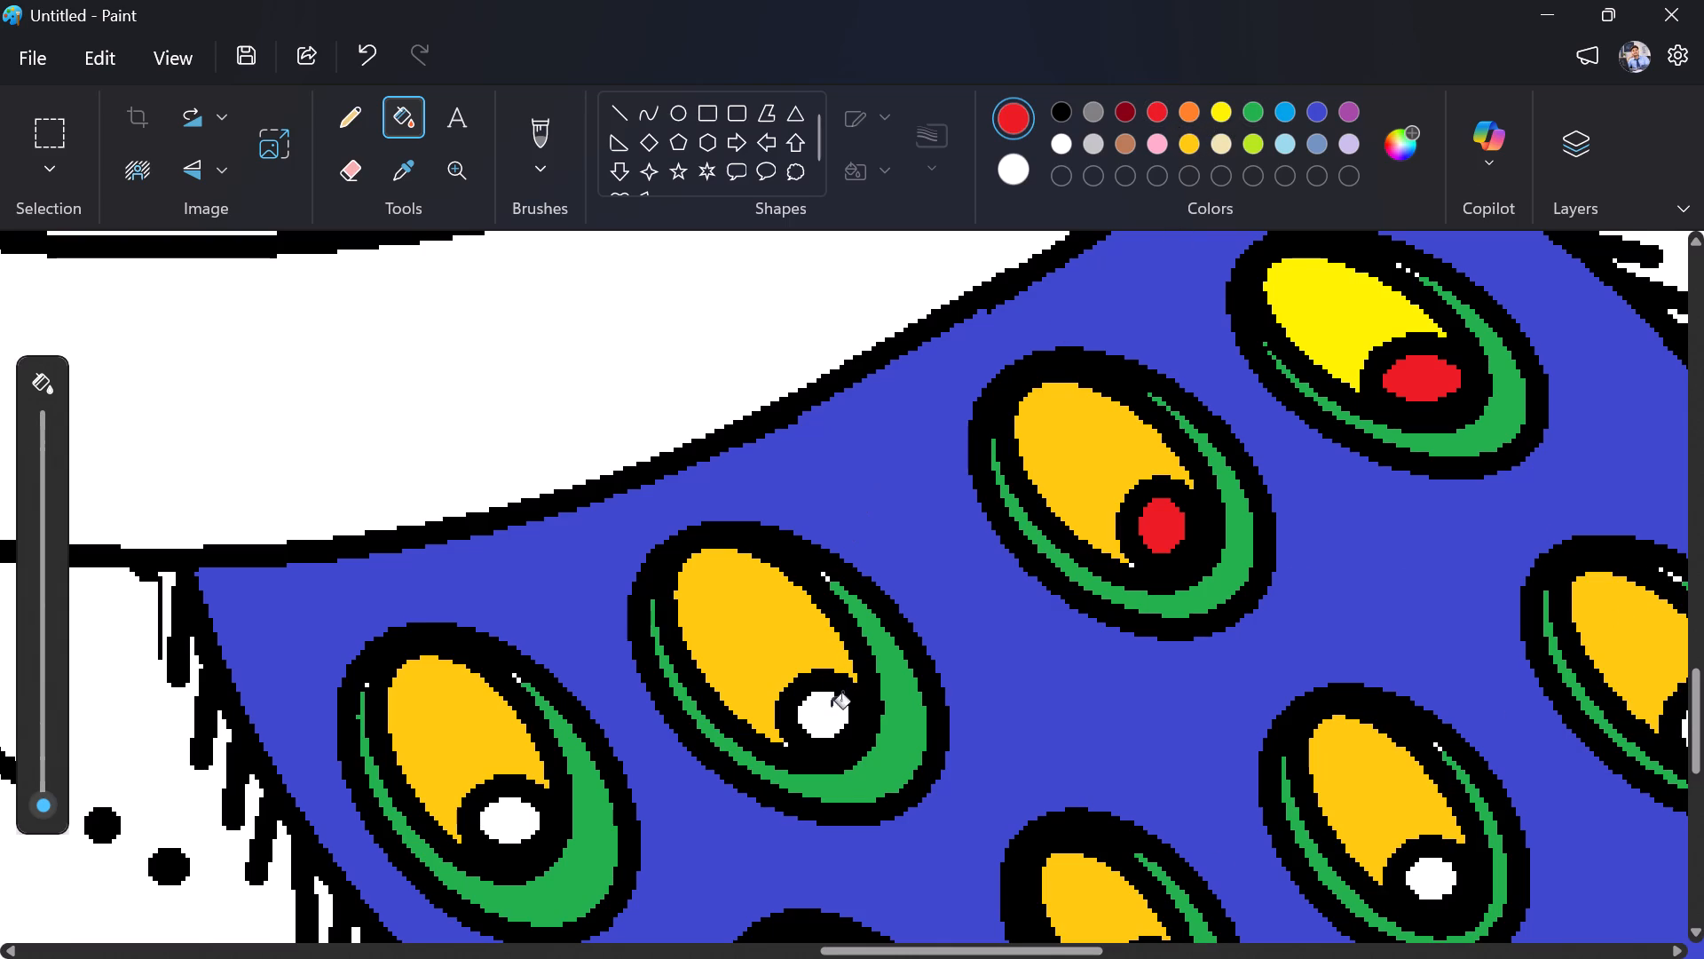
pyautogui.click(831, 707)
pyautogui.click(512, 815)
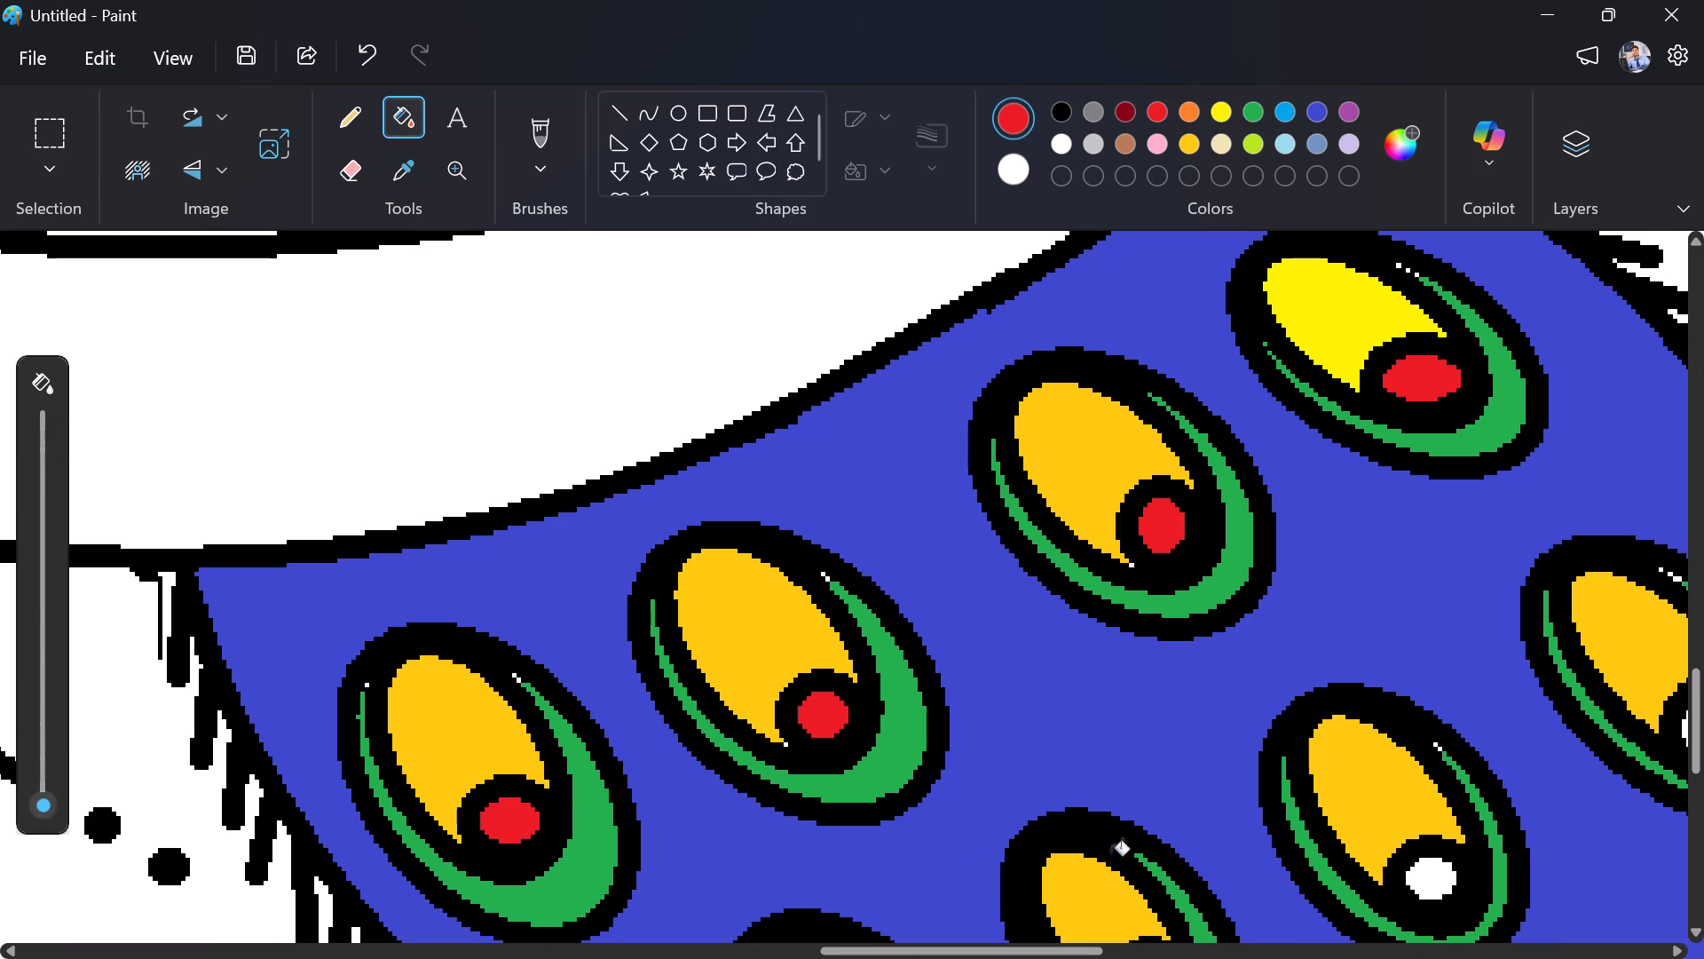
pyautogui.click(1417, 872)
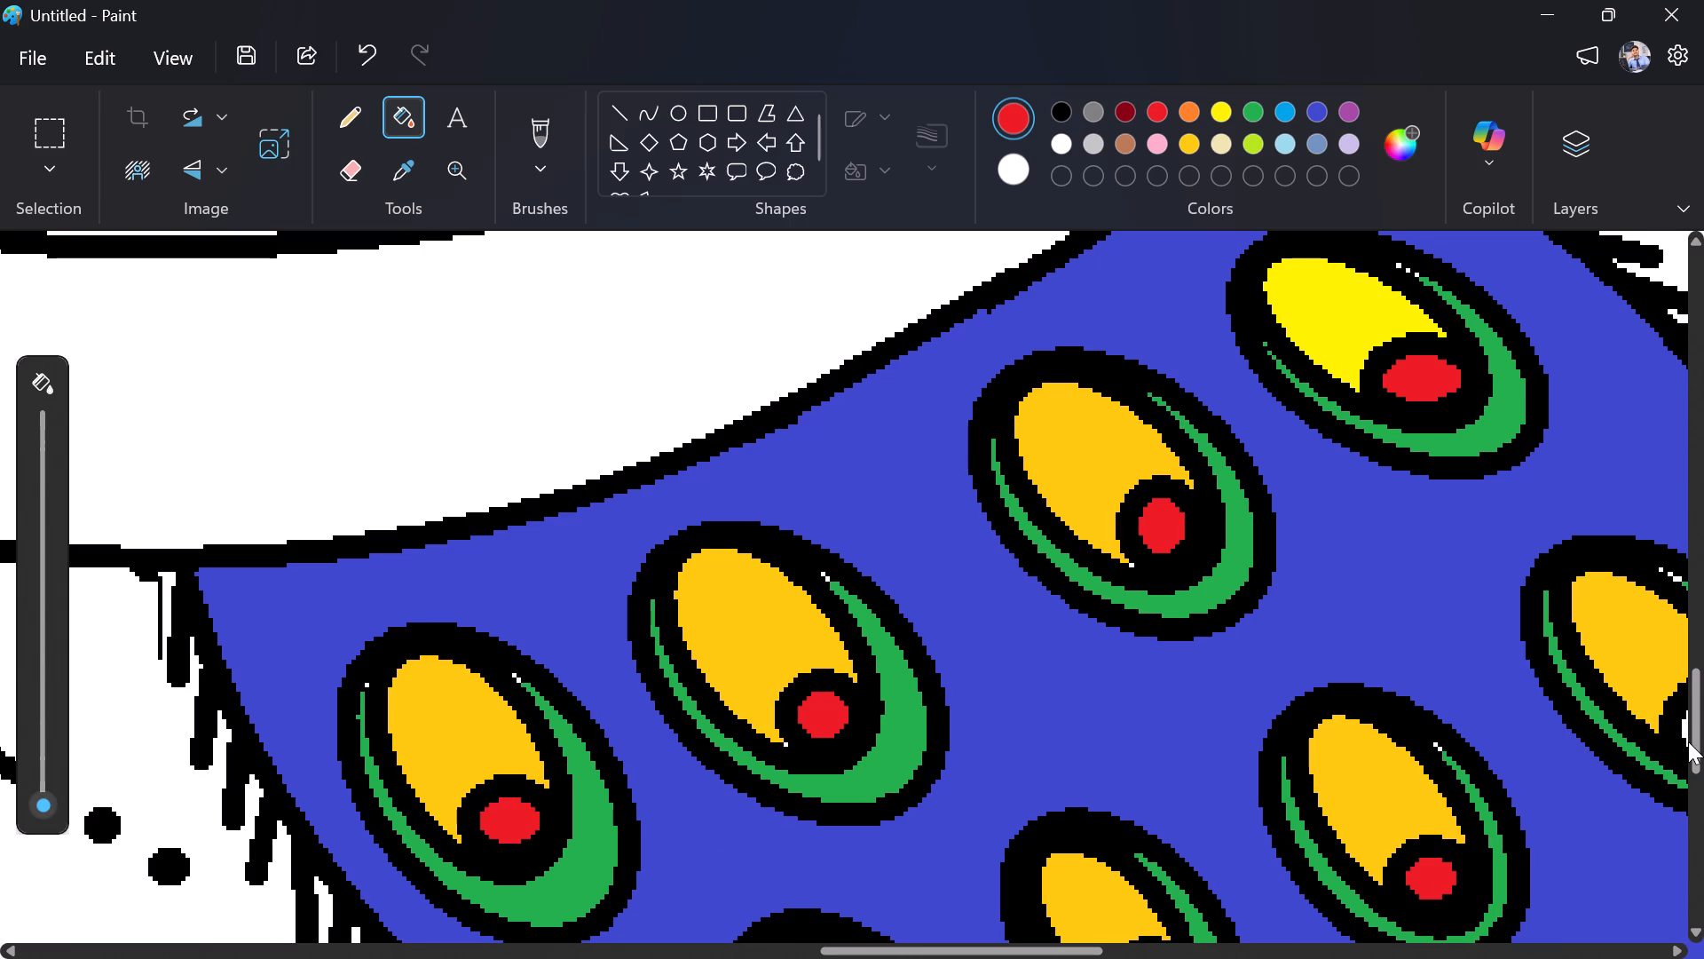
pyautogui.click(1684, 728)
# Fill with black the white specks above the green ring's tip in the uppermost yellow eyespot.
pyautogui.click(1070, 109)
pyautogui.keyDown('ctrl'); pyautogui.scroll(-1, 1306, 139); pyautogui.keyUp('ctrl')
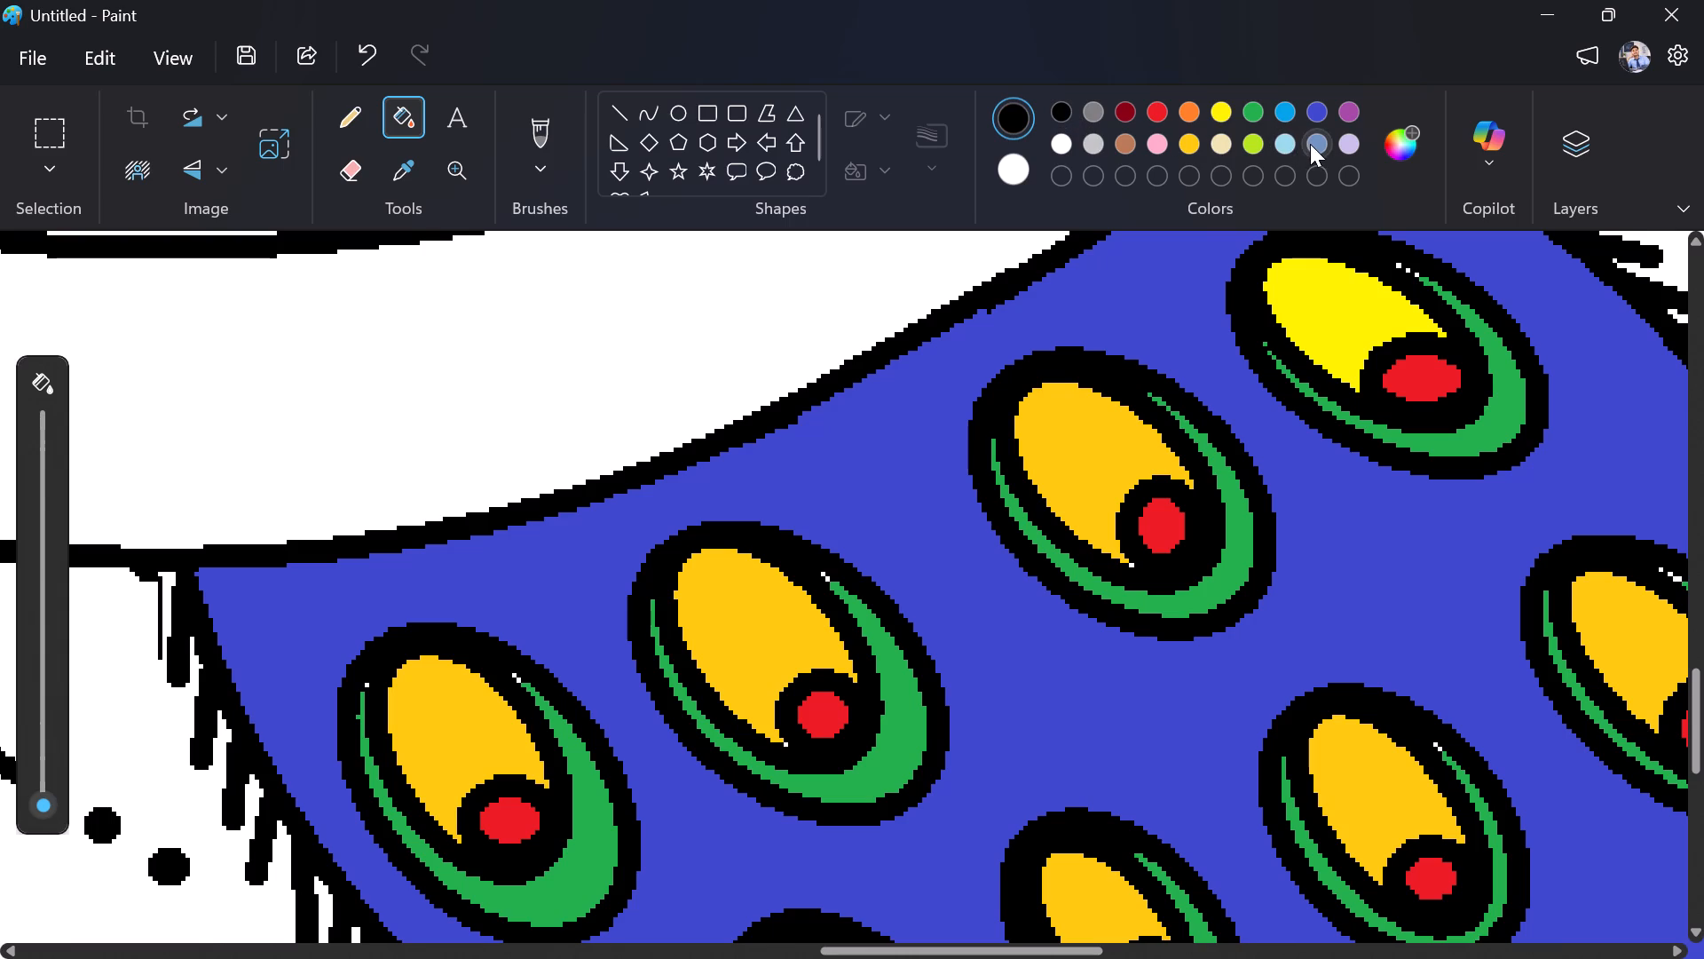
pyautogui.keyDown('ctrl'); pyautogui.scroll(5, 1308, 168); pyautogui.keyUp('ctrl')
pyautogui.keyDown('ctrl'); pyautogui.scroll(3, 1427, 306); pyautogui.keyUp('ctrl')
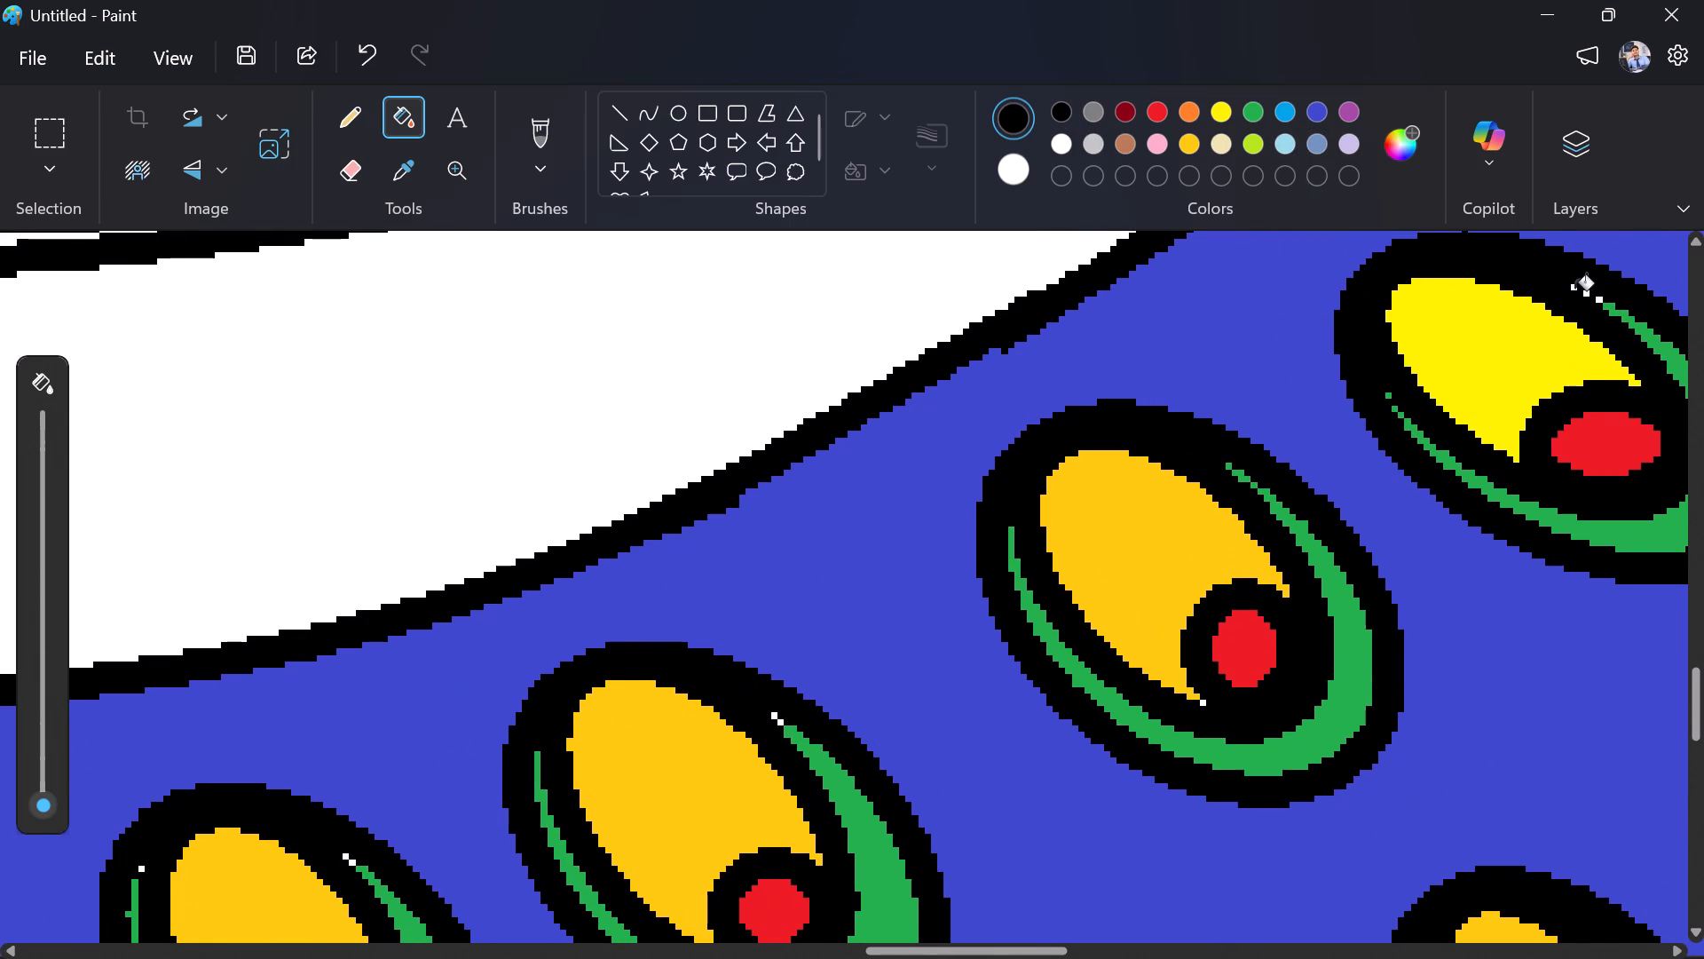
pyautogui.click(1574, 289)
pyautogui.click(1586, 295)
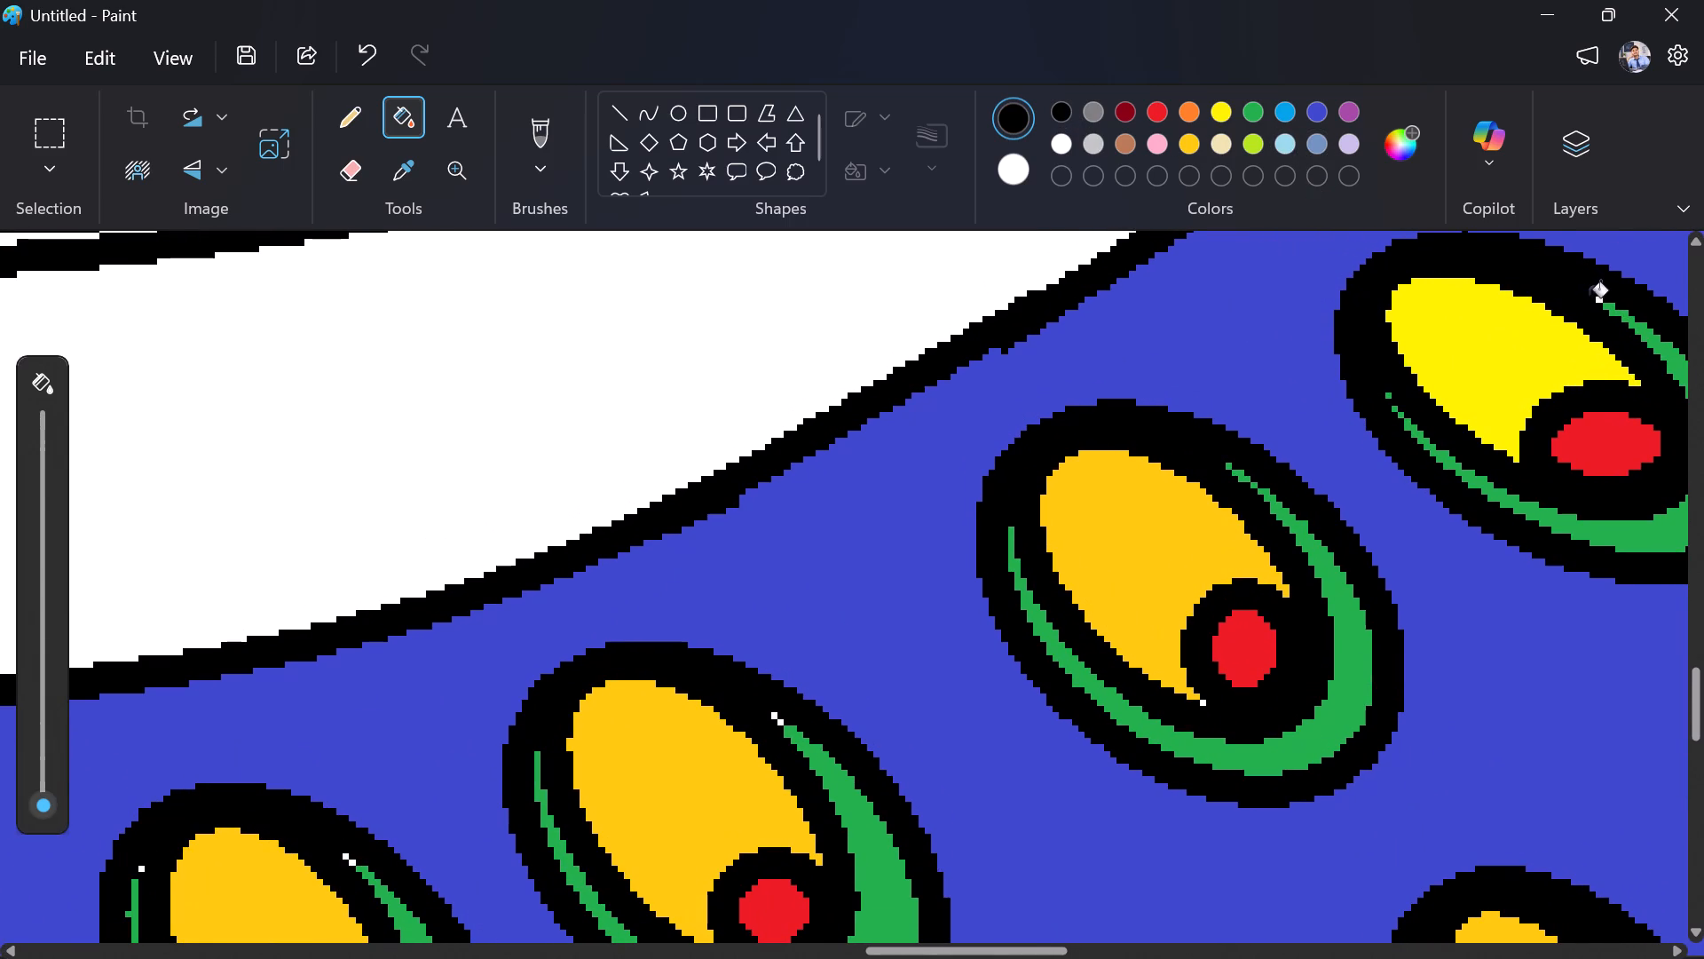
pyautogui.click(1598, 304)
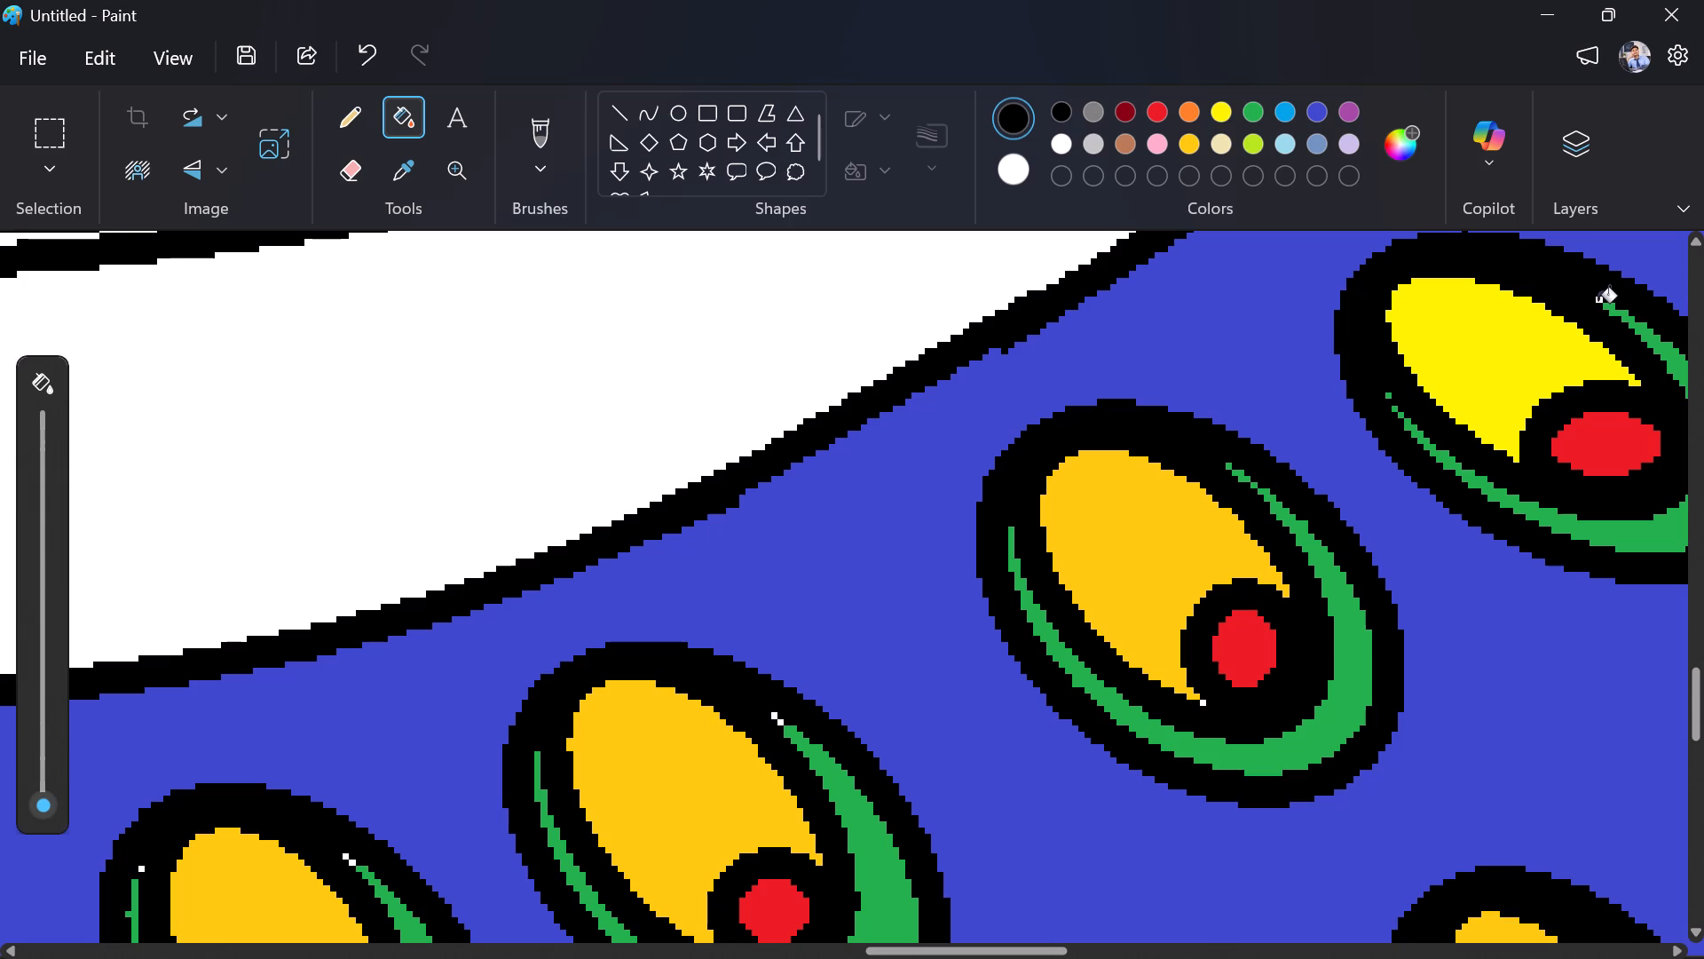
pyautogui.click(1597, 301)
# Fill with black the stray white specks in the outlines of the three gold eyespots along the tail's upper edge.
pyautogui.click(1203, 703)
pyautogui.click(776, 718)
pyautogui.click(779, 726)
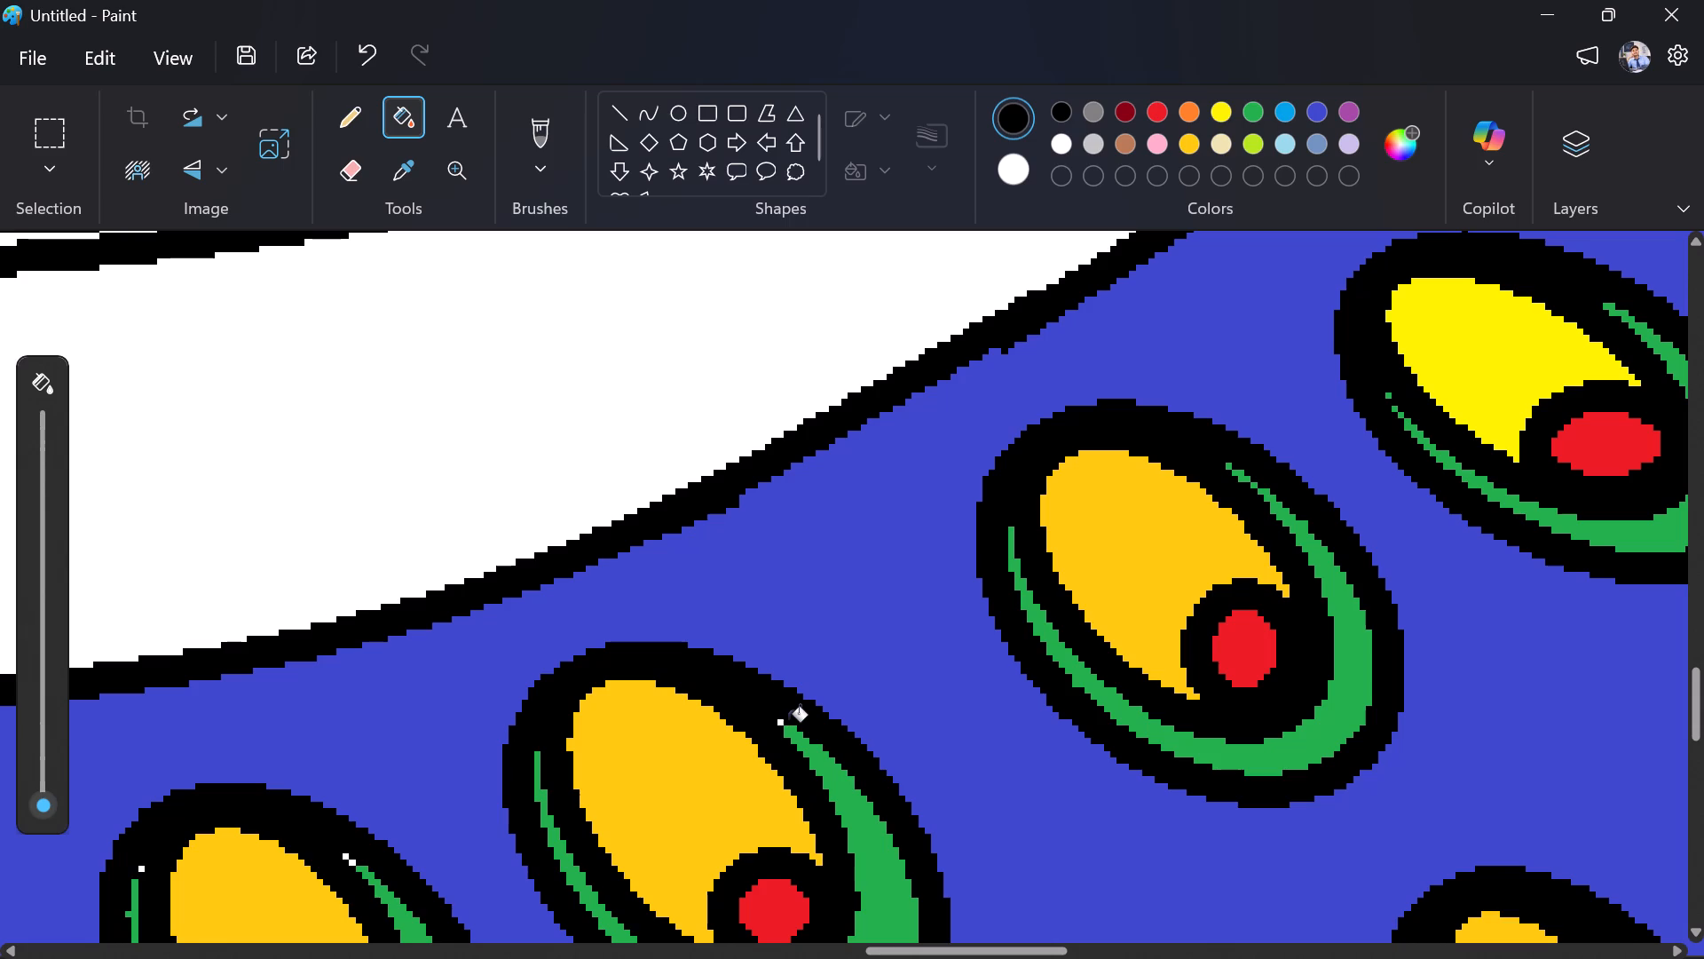
pyautogui.click(779, 725)
pyautogui.click(346, 857)
pyautogui.click(351, 861)
pyautogui.click(142, 868)
# Fill with black the white speck beside the red pupil of the second gold eyespot along the tail's upper edge.
pyautogui.keyDown('ctrl'); pyautogui.scroll(-7, 451, 732); pyautogui.keyUp('ctrl')
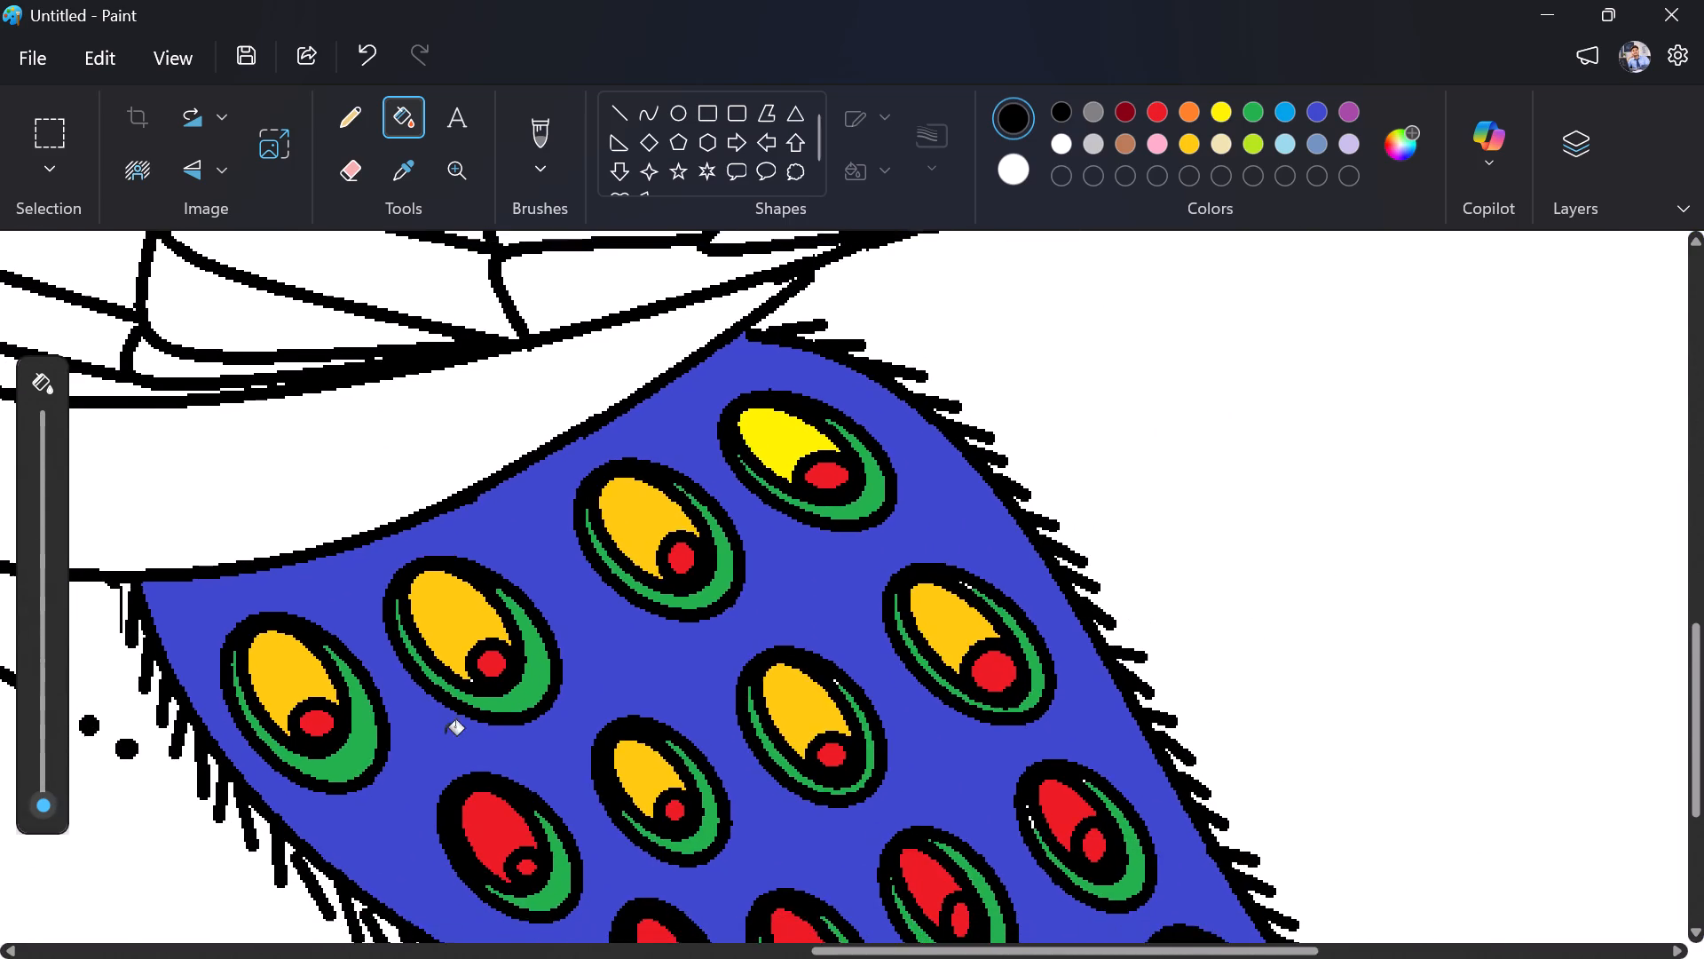
pyautogui.keyDown('ctrl'); pyautogui.scroll(-1, 453, 728); pyautogui.keyUp('ctrl')
pyautogui.scroll(2, 459, 692)
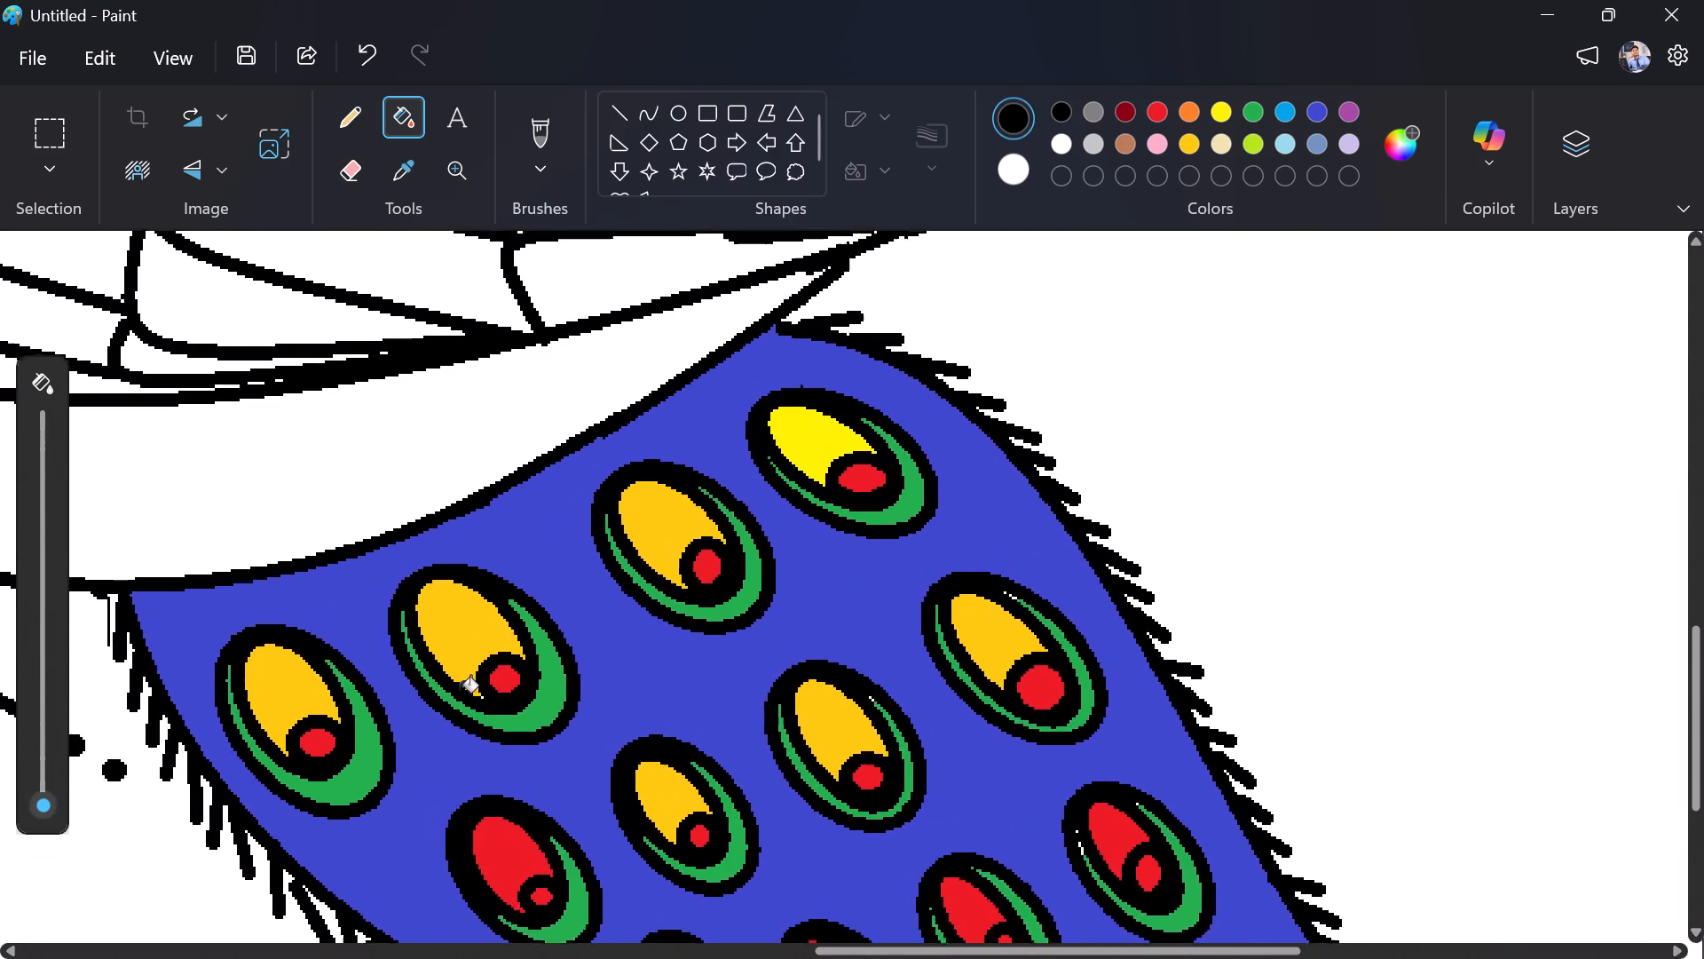
pyautogui.hscroll(1, 453, 691)
pyautogui.keyDown('ctrl'); pyautogui.scroll(1, 452, 690); pyautogui.keyUp('ctrl')
pyautogui.keyDown('ctrl'); pyautogui.hscroll(1, 452, 690); pyautogui.keyUp('ctrl')
pyautogui.hscroll(1, 452, 690)
pyautogui.keyDown('ctrl'); pyautogui.scroll(4, 452, 690); pyautogui.keyUp('ctrl')
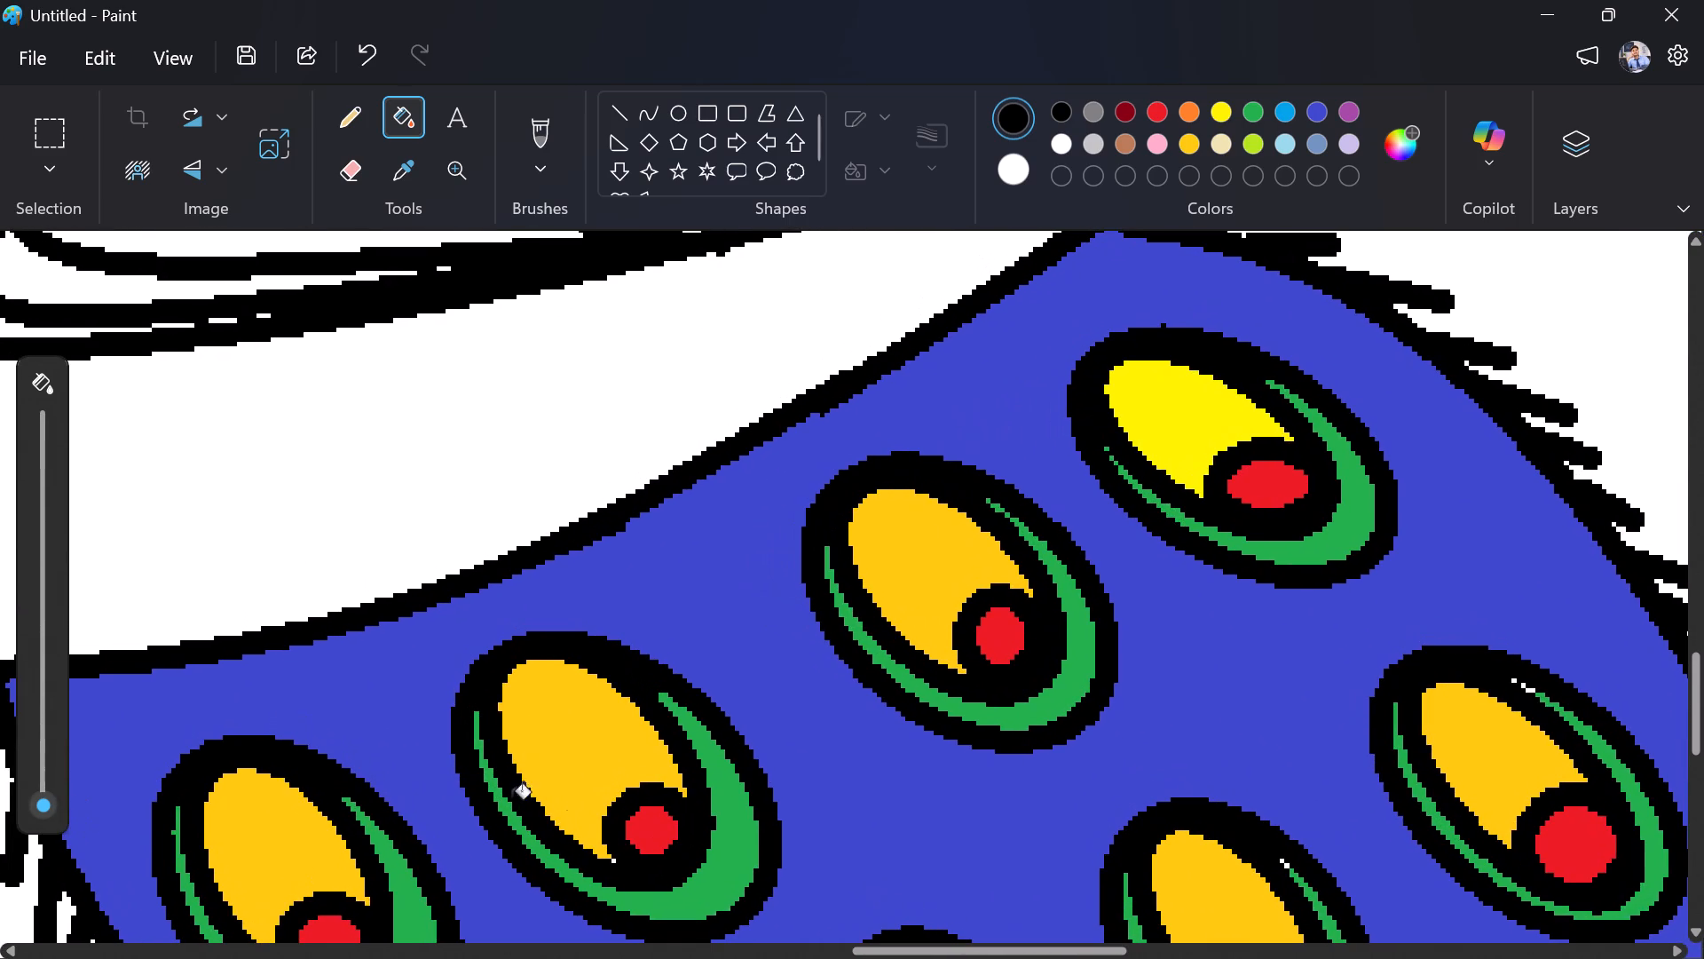
pyautogui.click(611, 861)
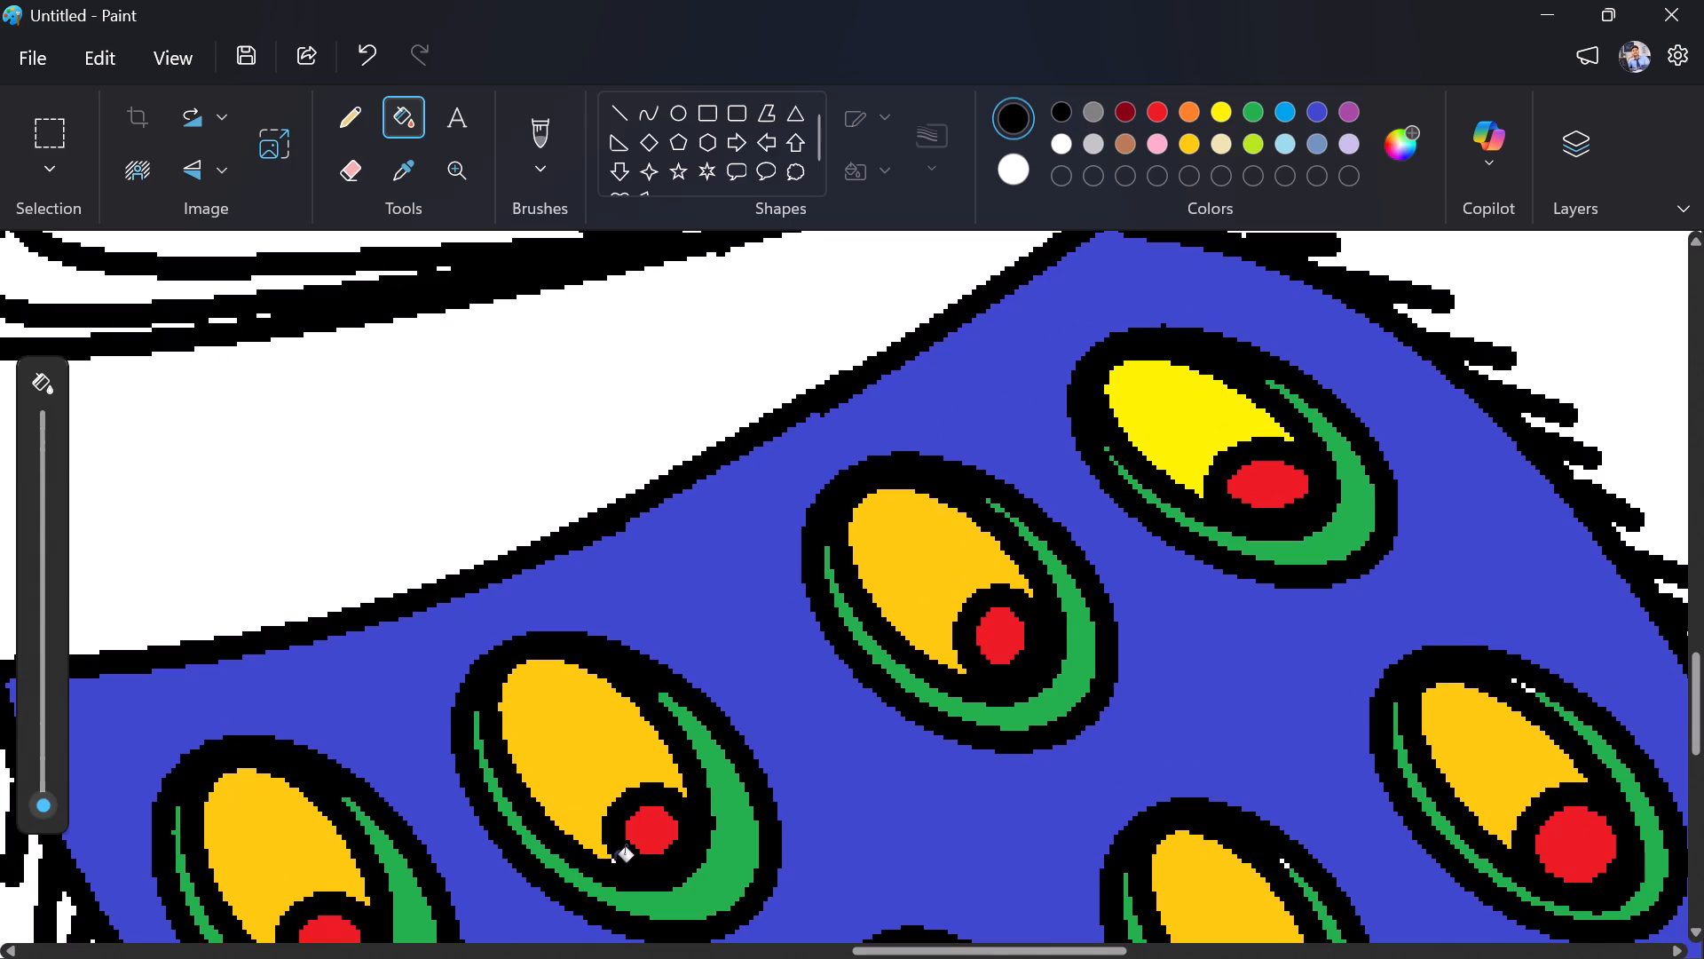
pyautogui.click(614, 860)
# Fill with black the white specks at the green rings' tips in the gold eyespot by the tail's outer edge and its inner neighbour.
pyautogui.keyDown('ctrl'); pyautogui.scroll(-3, 972, 630); pyautogui.keyUp('ctrl')
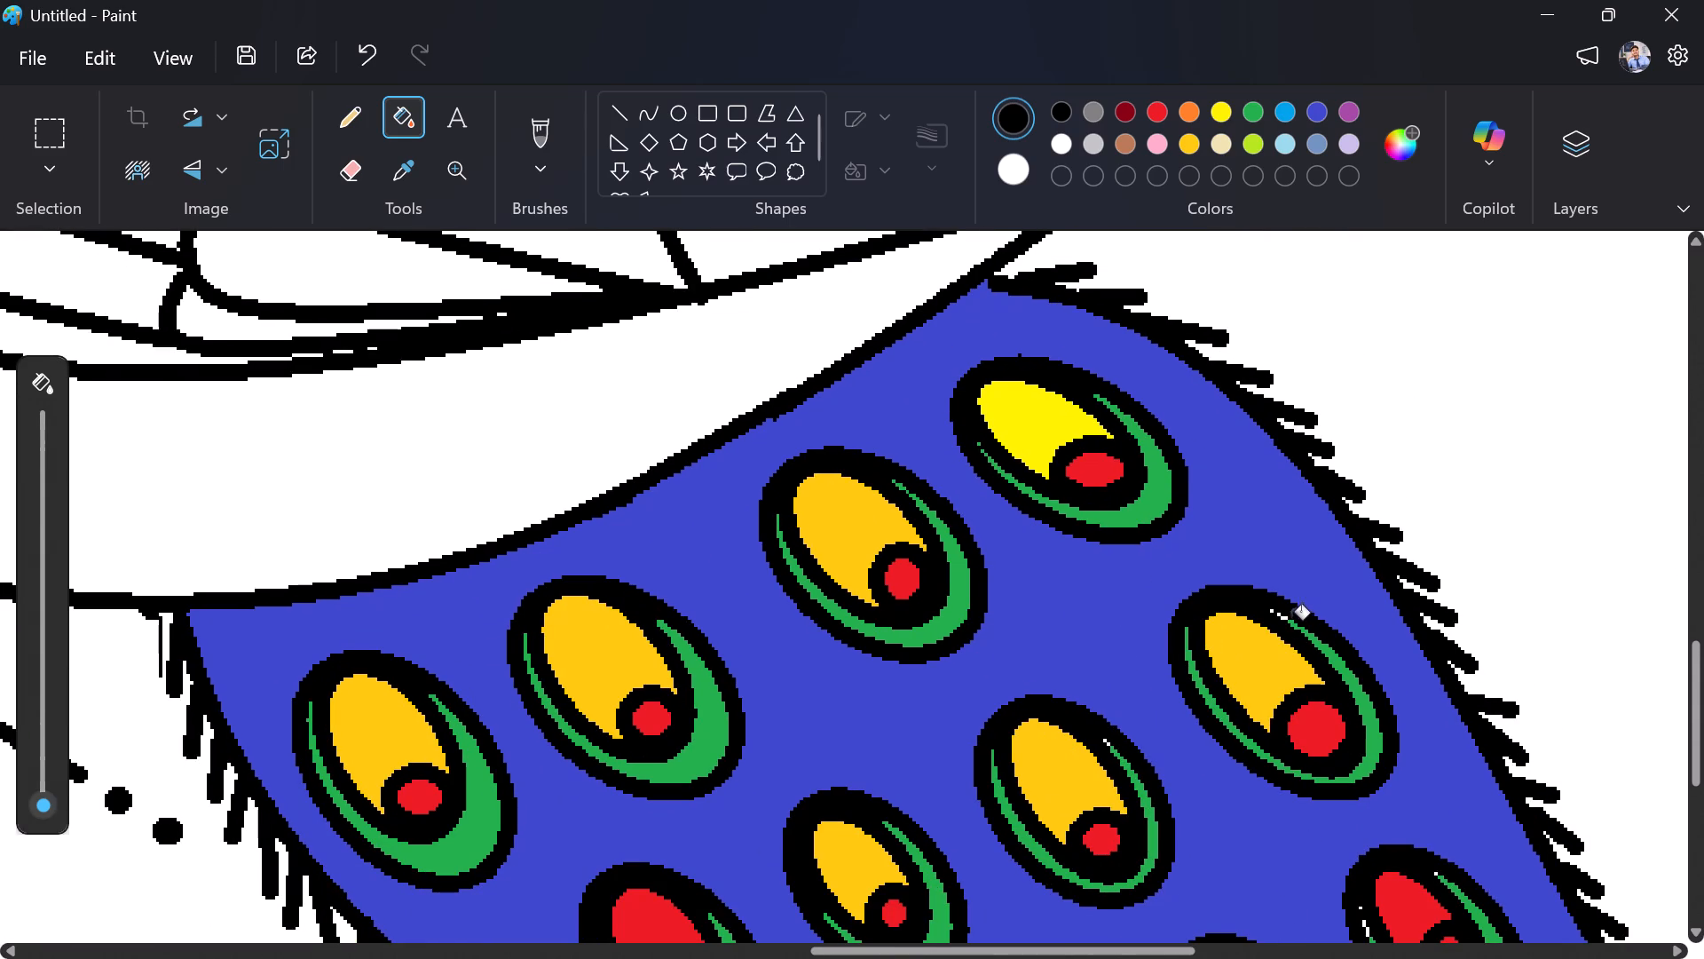
pyautogui.click(1285, 618)
pyautogui.click(1280, 619)
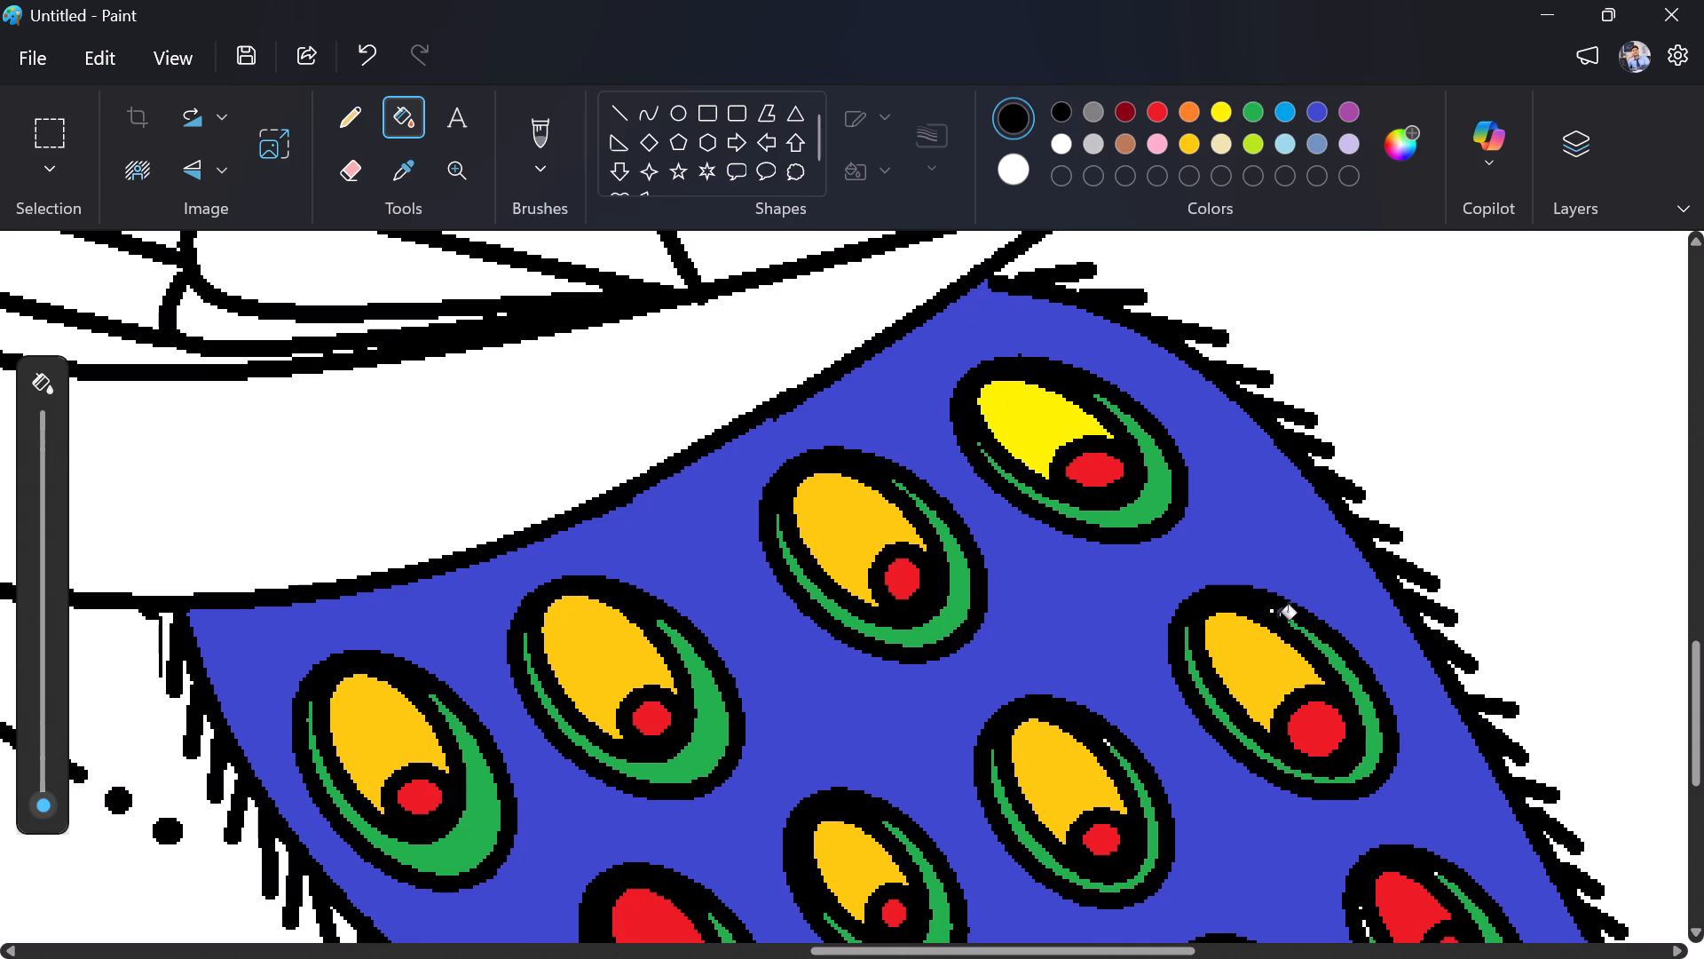
pyautogui.click(1279, 614)
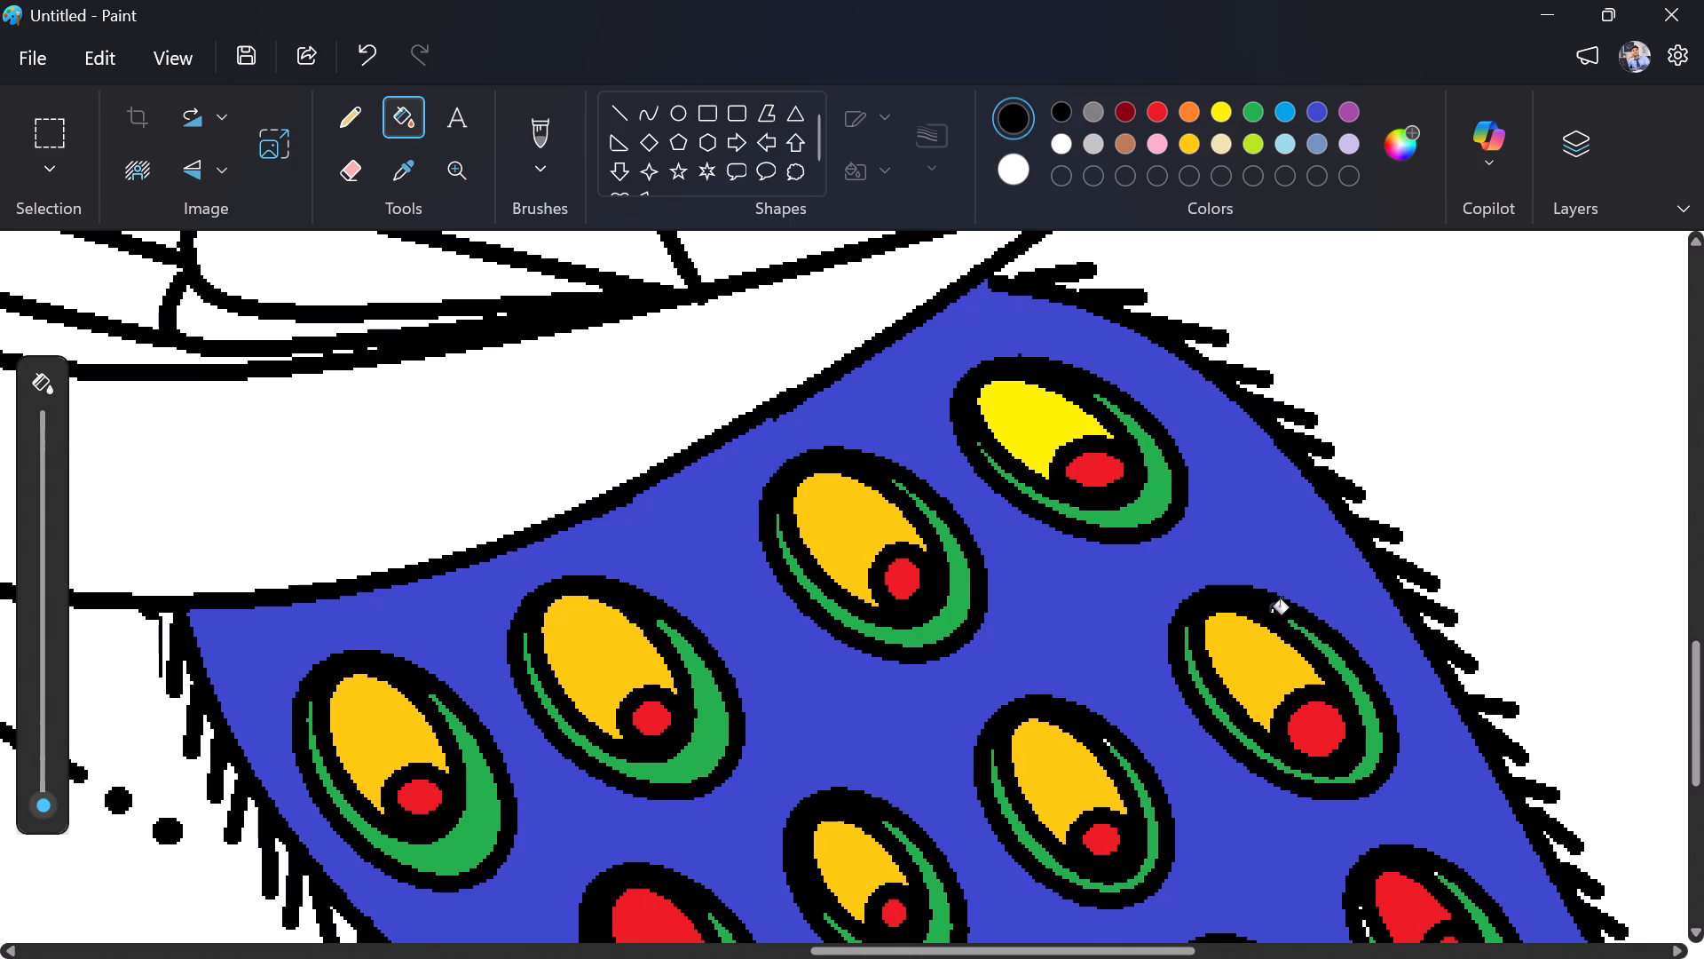
pyautogui.click(1270, 613)
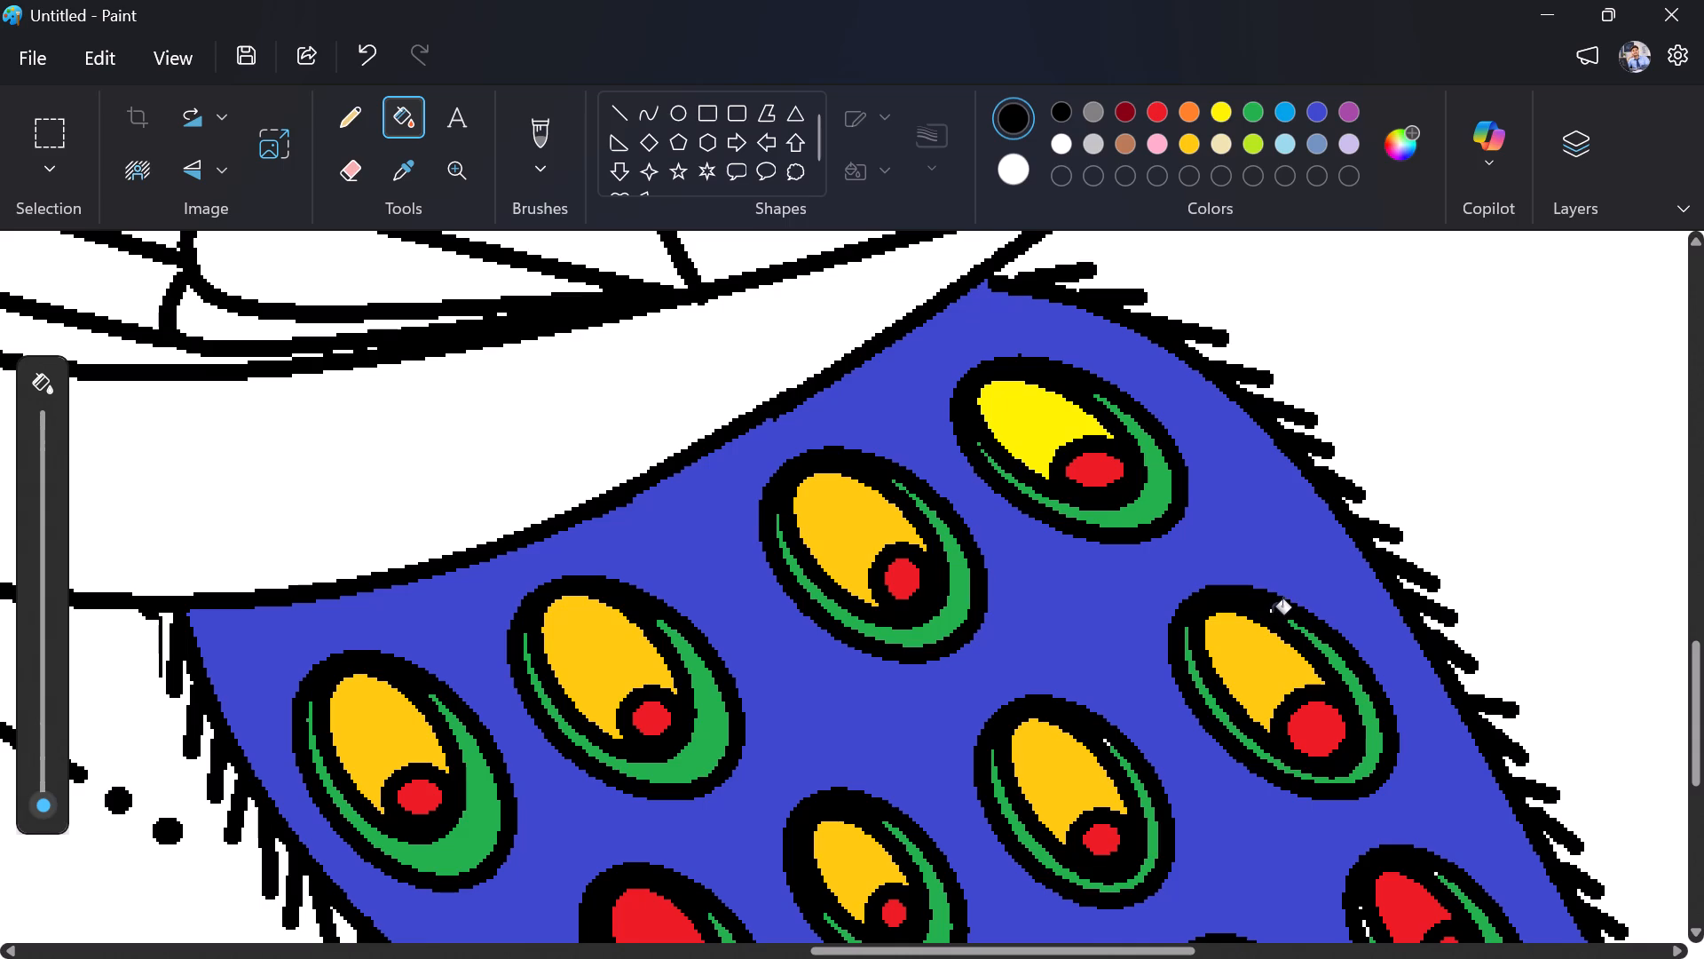
pyautogui.click(1272, 613)
pyautogui.click(1273, 610)
pyautogui.click(1106, 741)
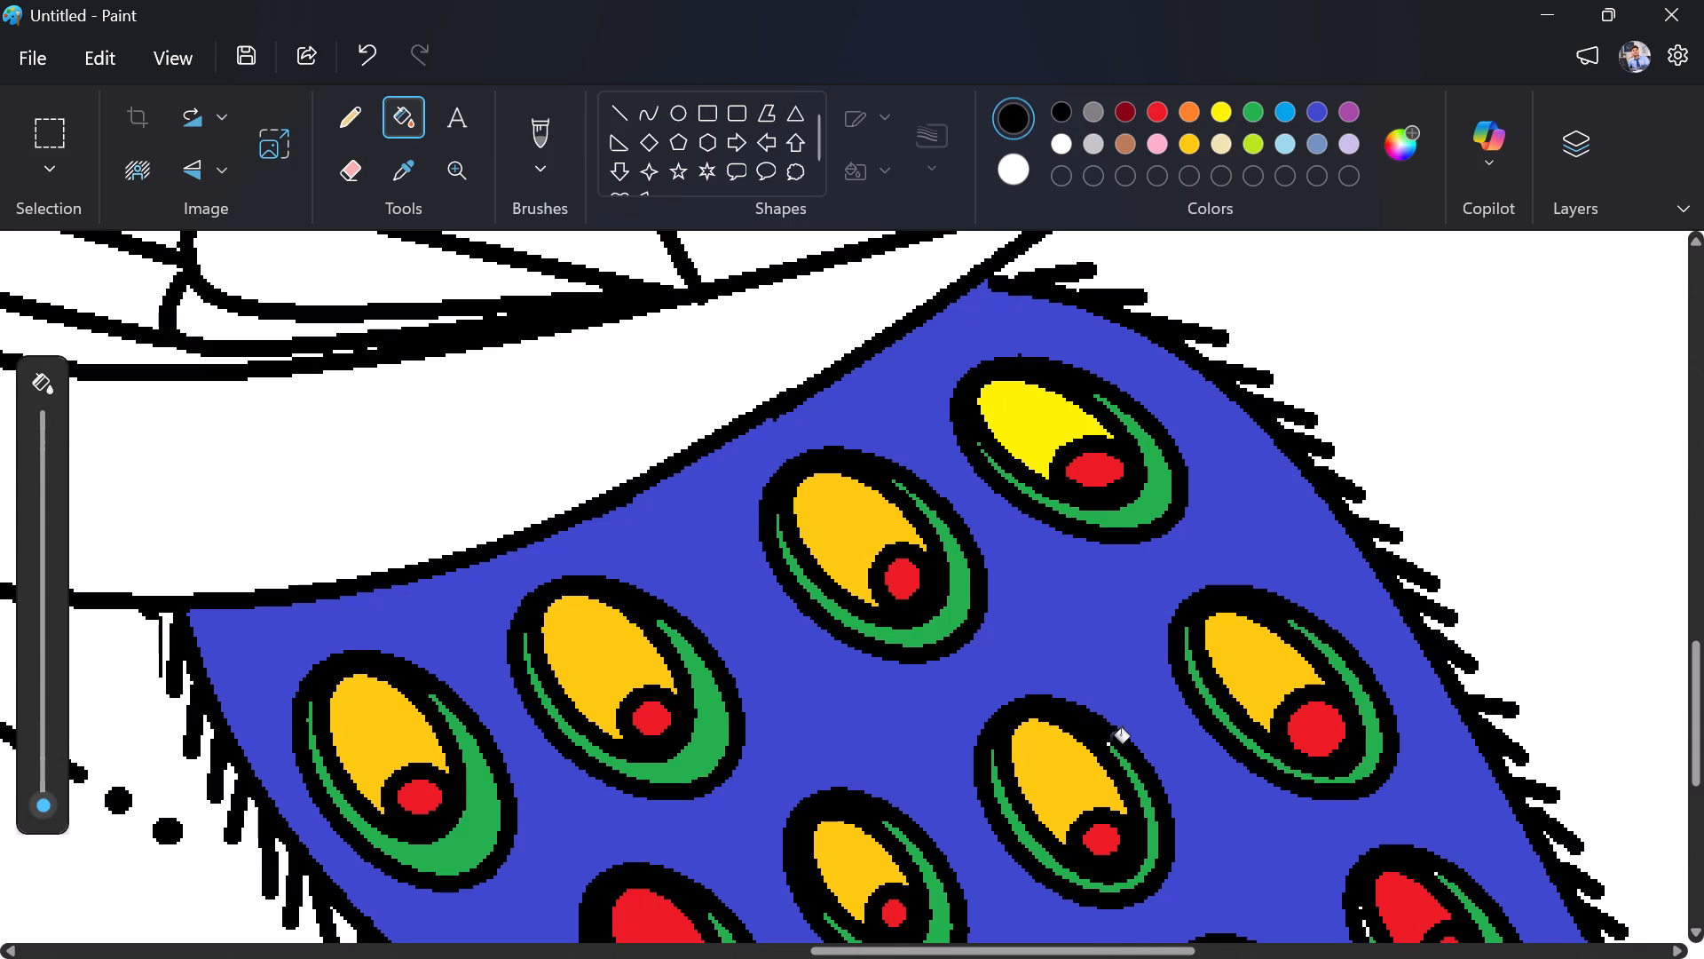
pyautogui.click(1108, 743)
# Fill with black the white specks beside the thin green arc of the uppermost red-centred eyespot along the tail's outer edge.
pyautogui.keyDown('ctrl'); pyautogui.scroll(-2, 1097, 656); pyautogui.keyUp('ctrl')
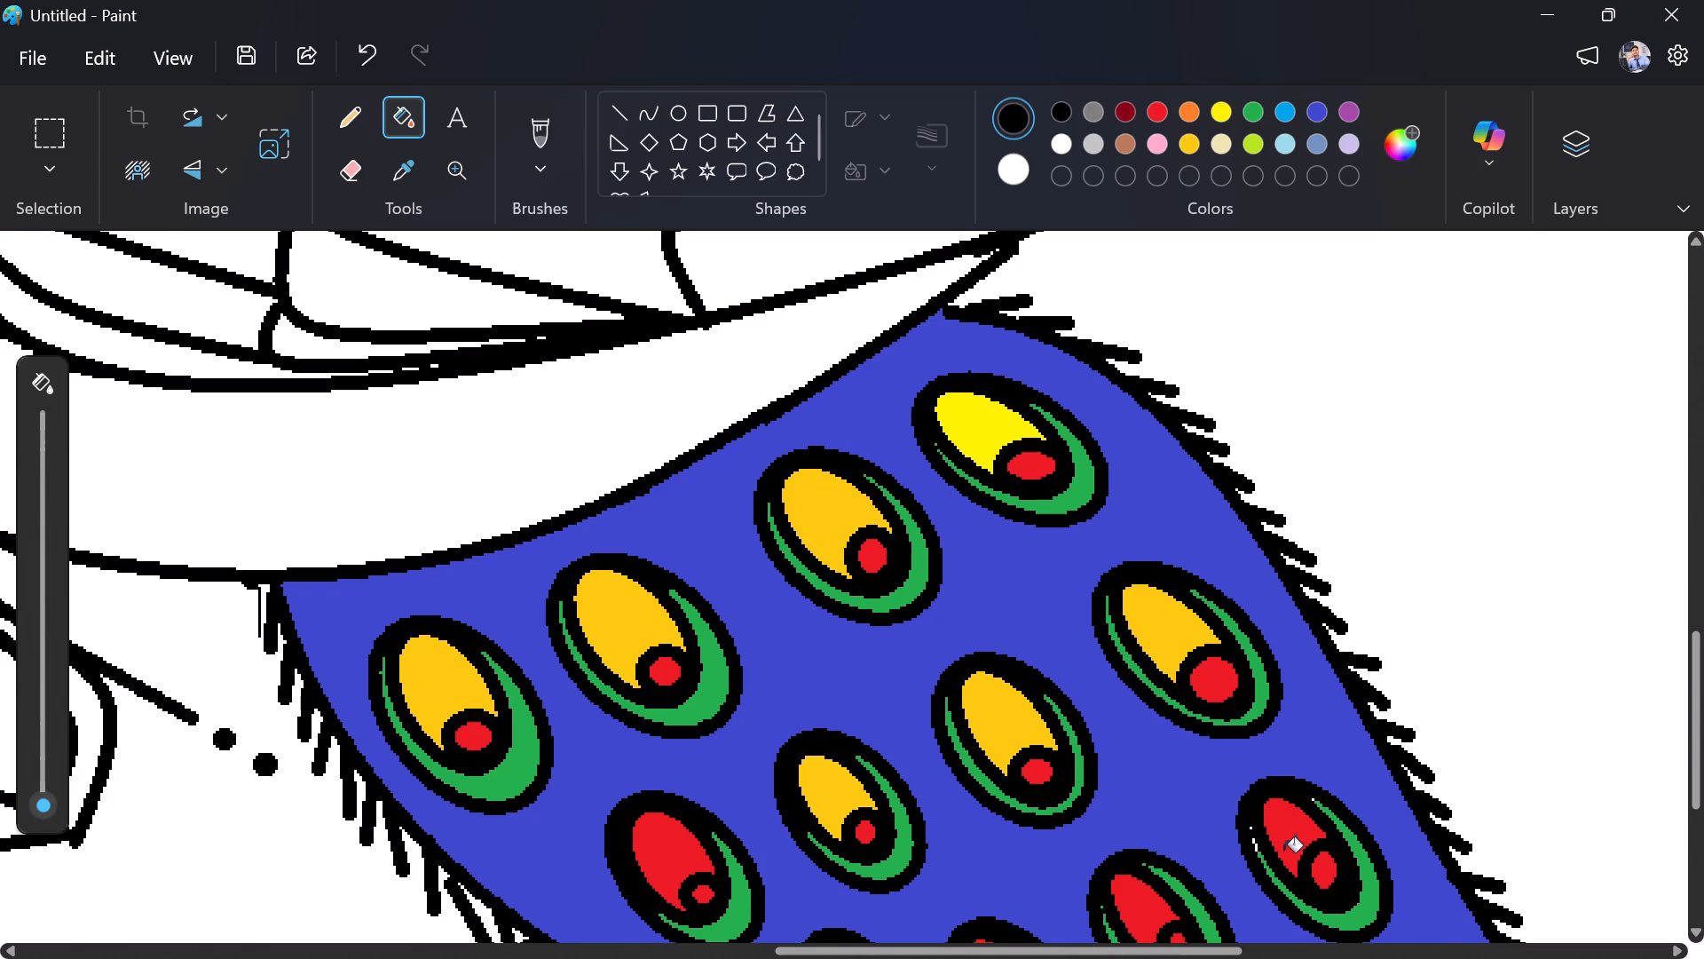
pyautogui.scroll(-1, 1268, 850)
pyautogui.keyDown('ctrl'); pyautogui.scroll(1, 1267, 850); pyautogui.keyUp('ctrl')
pyautogui.keyDown('ctrl'); pyautogui.scroll(-1, 1267, 850); pyautogui.keyUp('ctrl')
pyautogui.scroll(-2, 1268, 850)
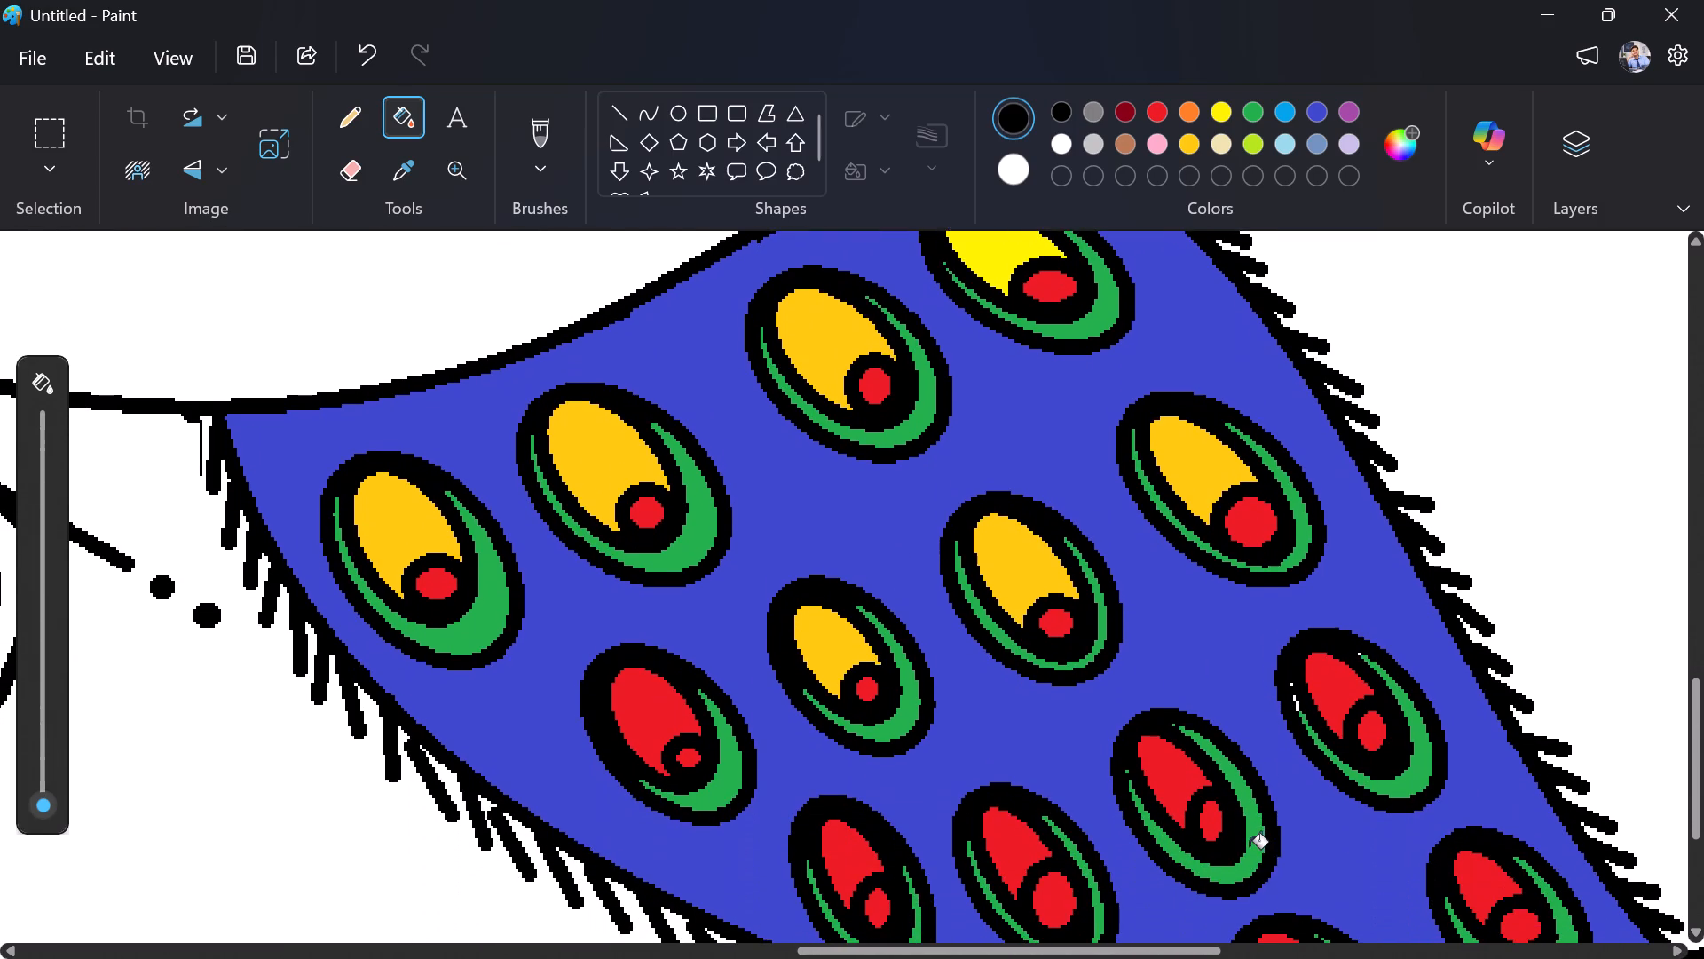
pyautogui.scroll(-1, 1249, 846)
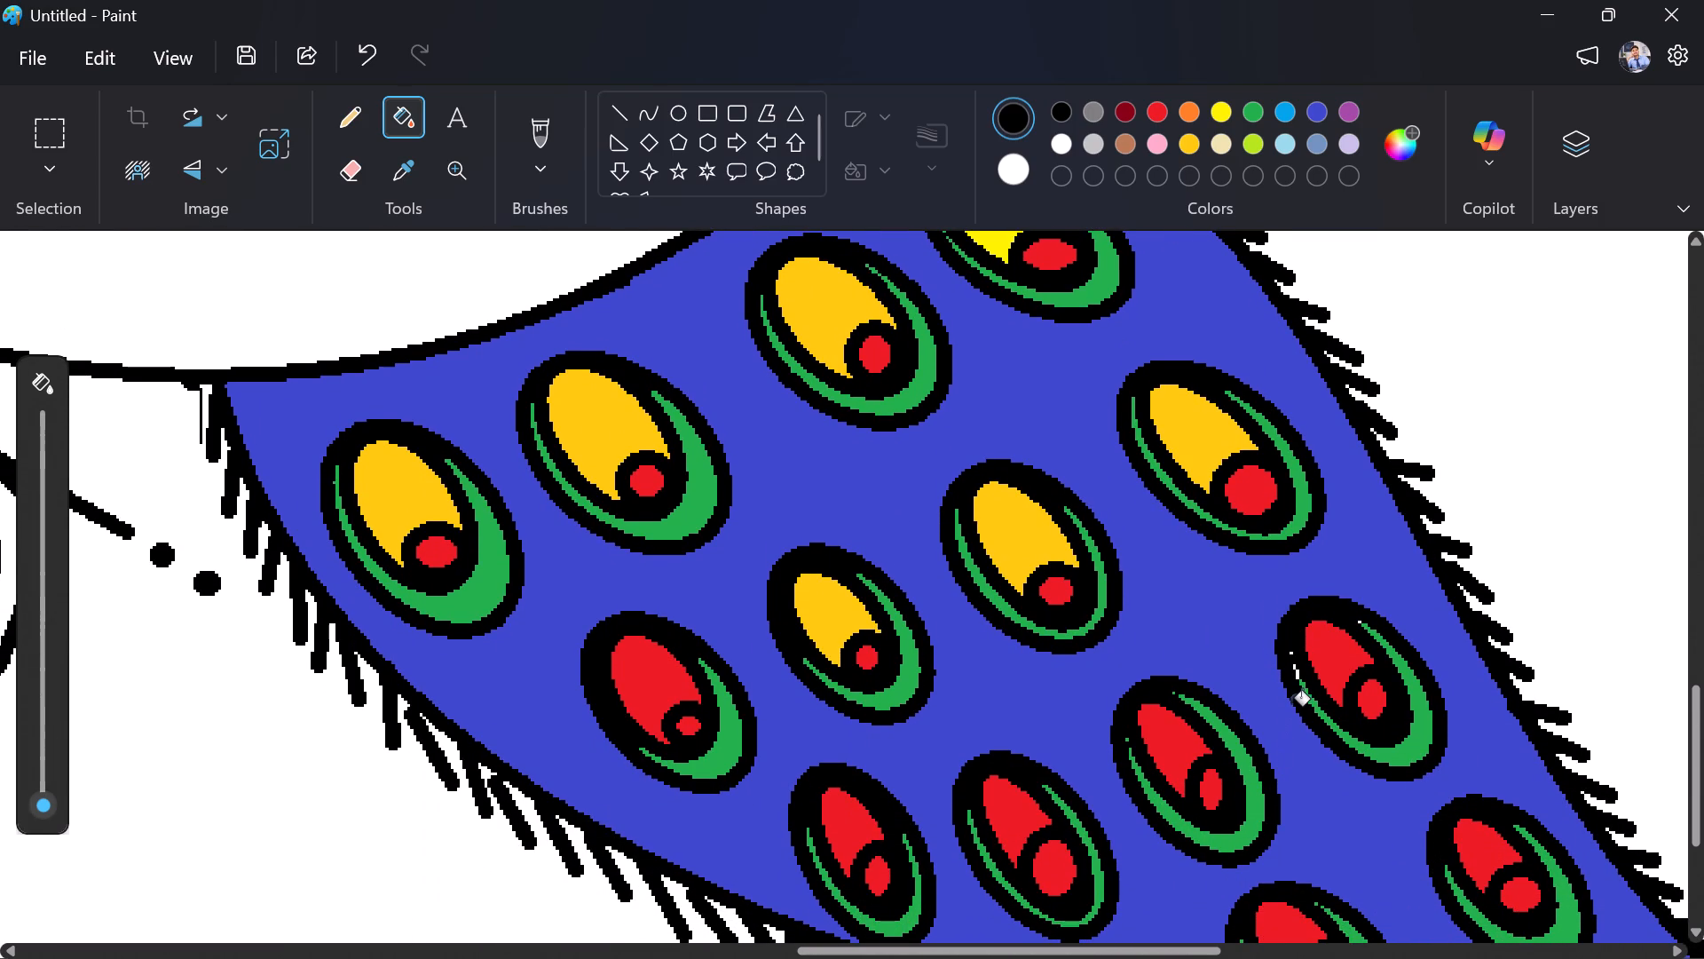
pyautogui.keyDown('ctrl'); pyautogui.scroll(3, 1290, 704); pyautogui.keyUp('ctrl')
pyautogui.hscroll(-1, 1290, 704)
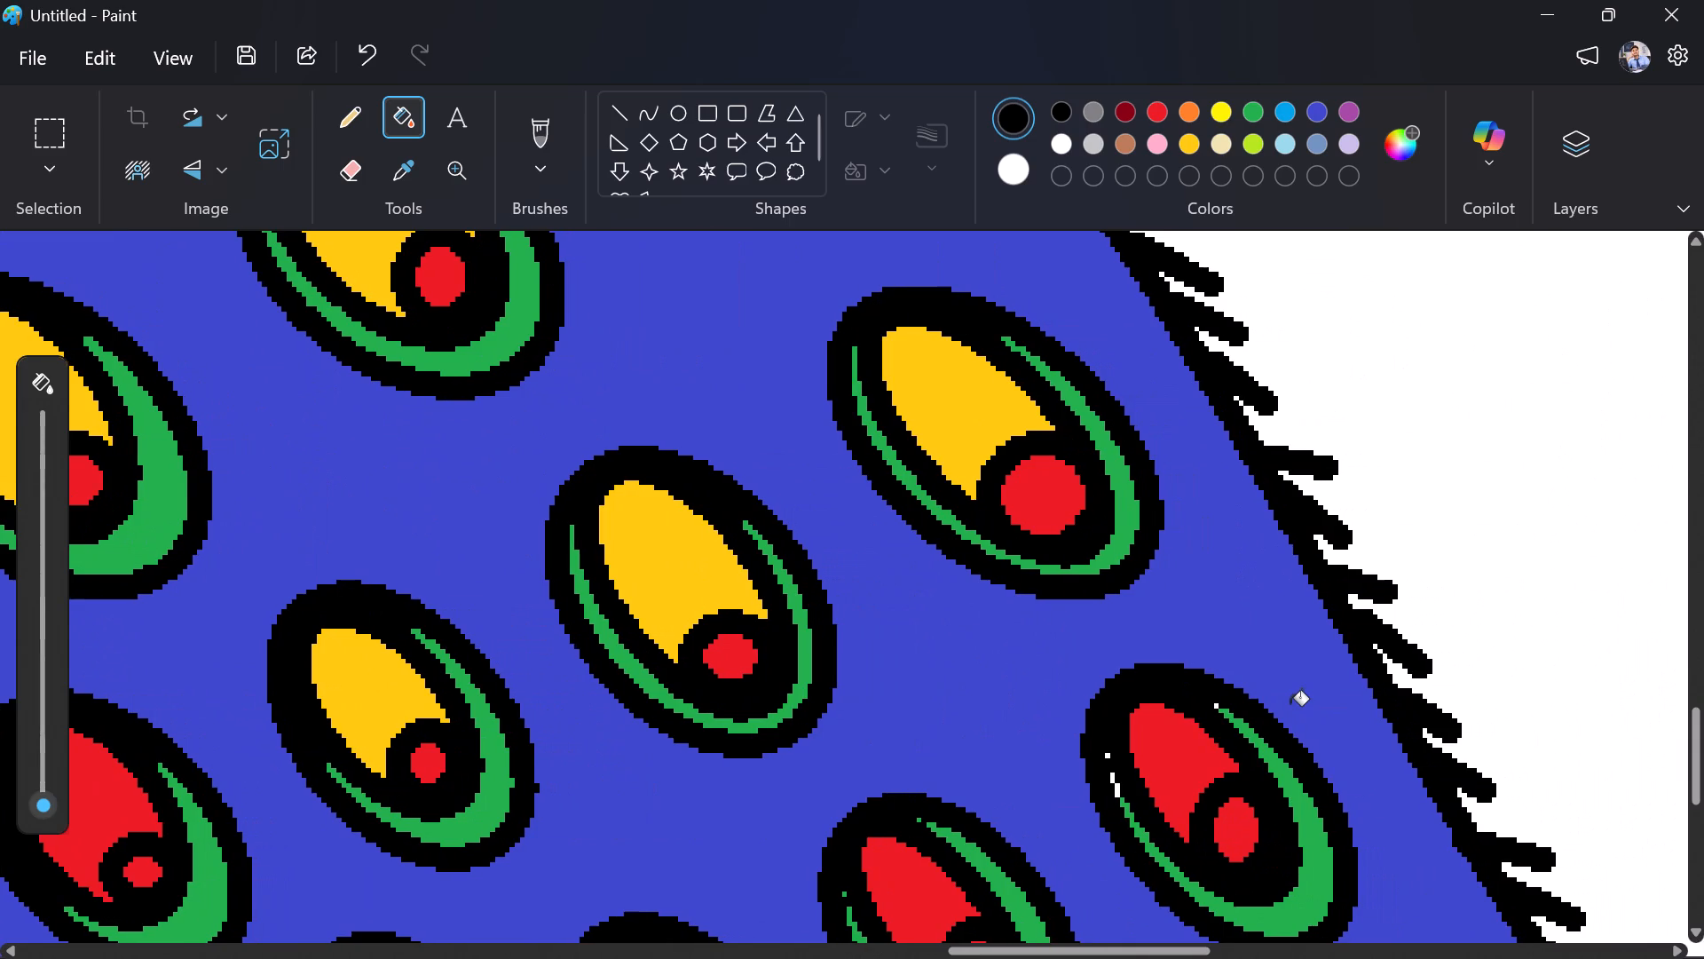
pyautogui.click(1108, 757)
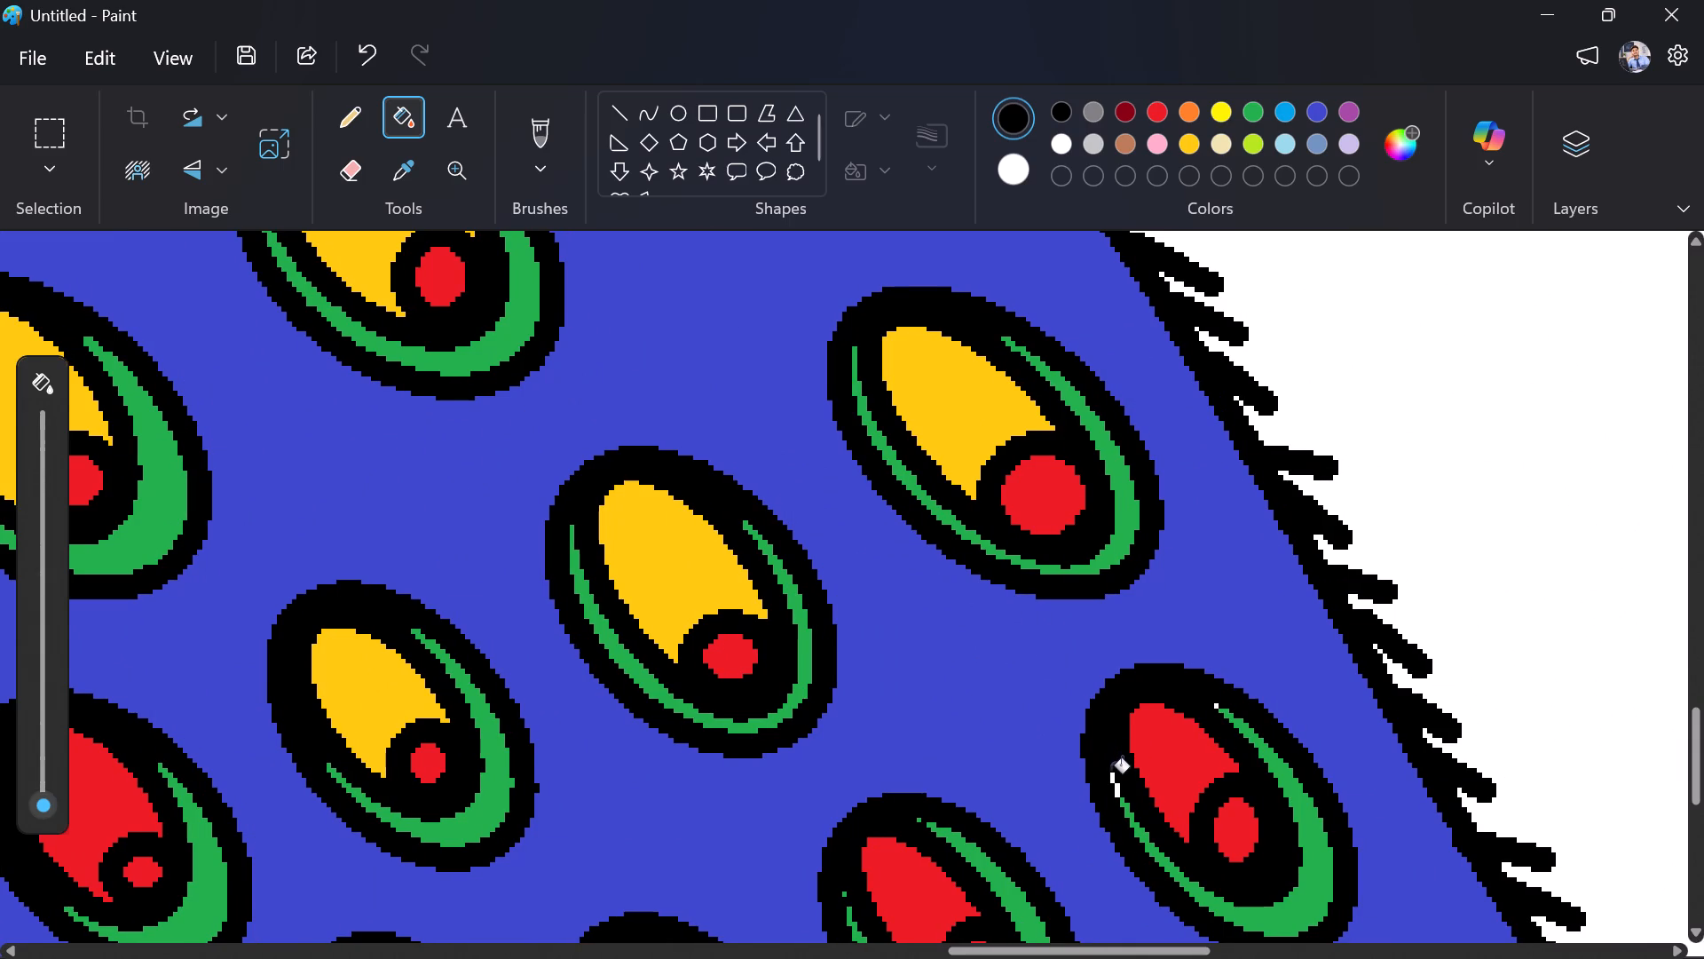
pyautogui.click(1110, 777)
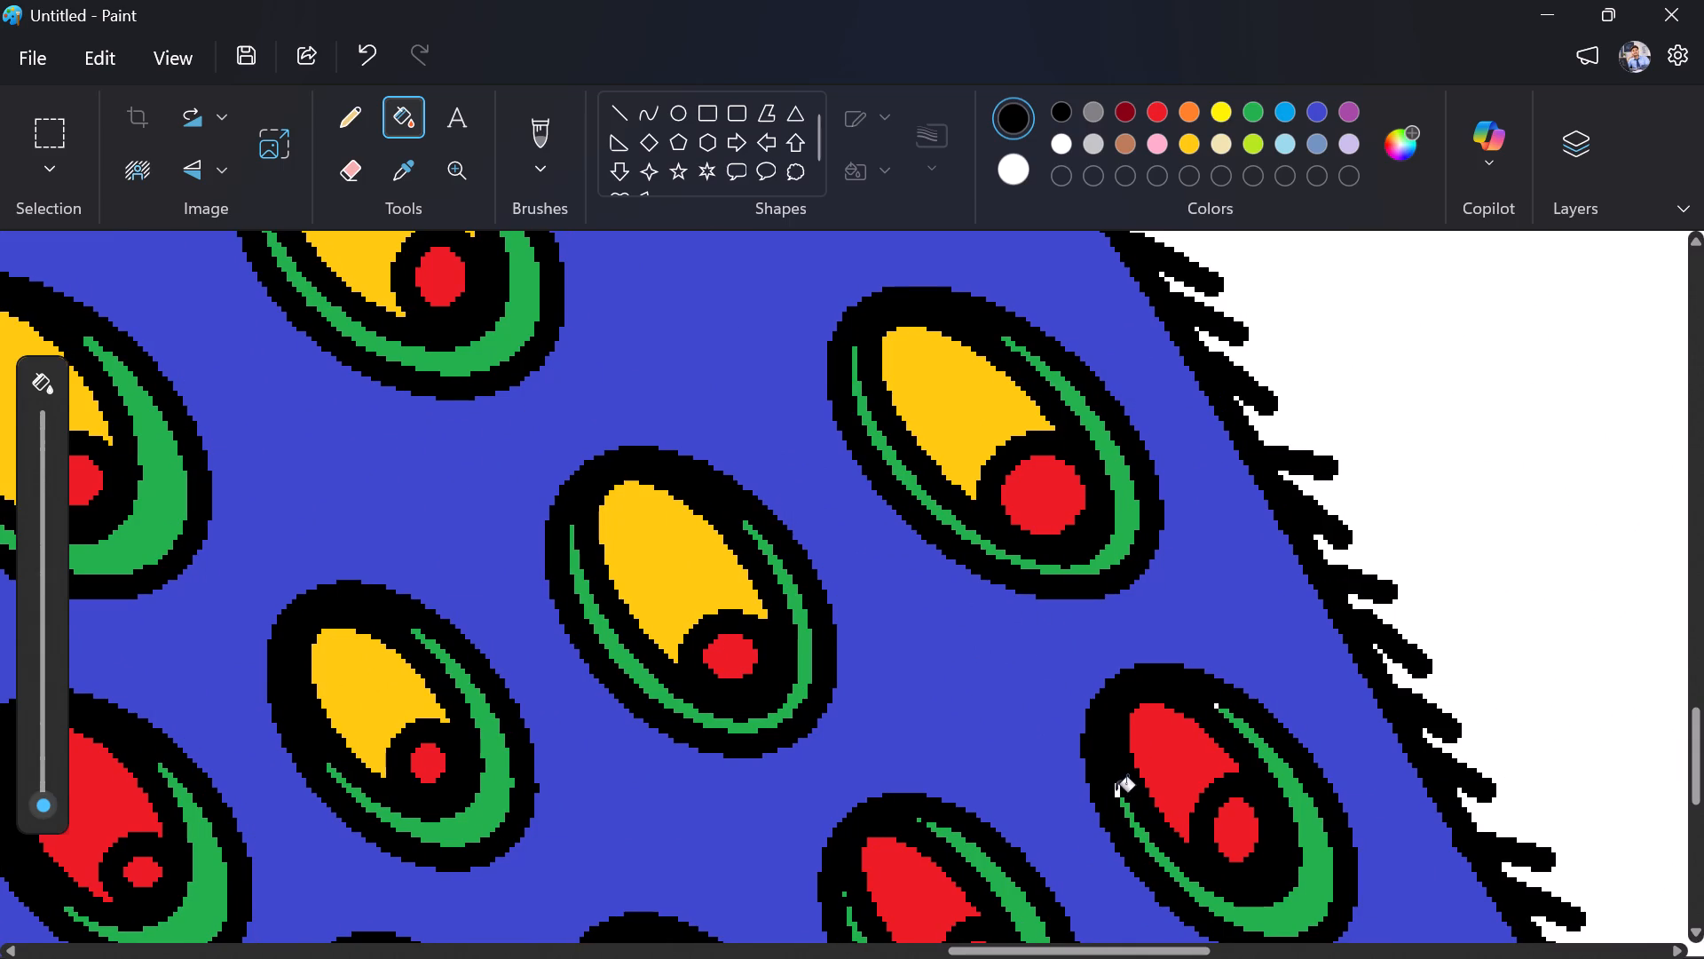
pyautogui.click(1116, 790)
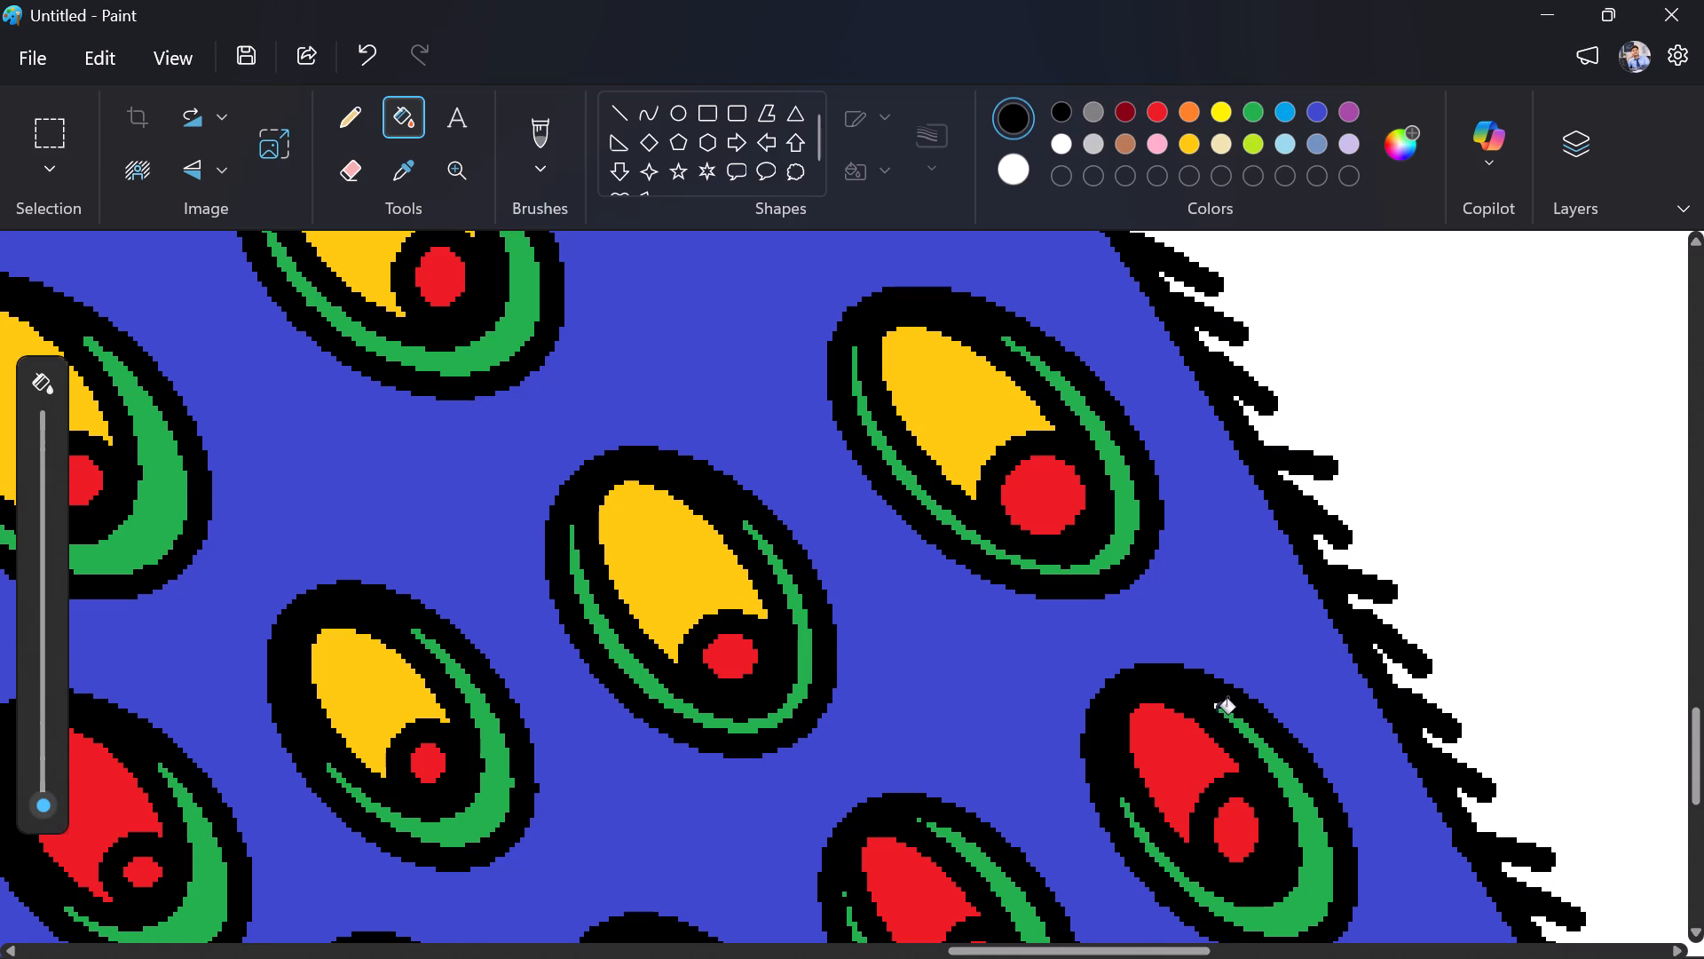
# Fill with black the white specks at the upper tip of the green ring in the same red-centred eyespot.
pyautogui.click(1216, 712)
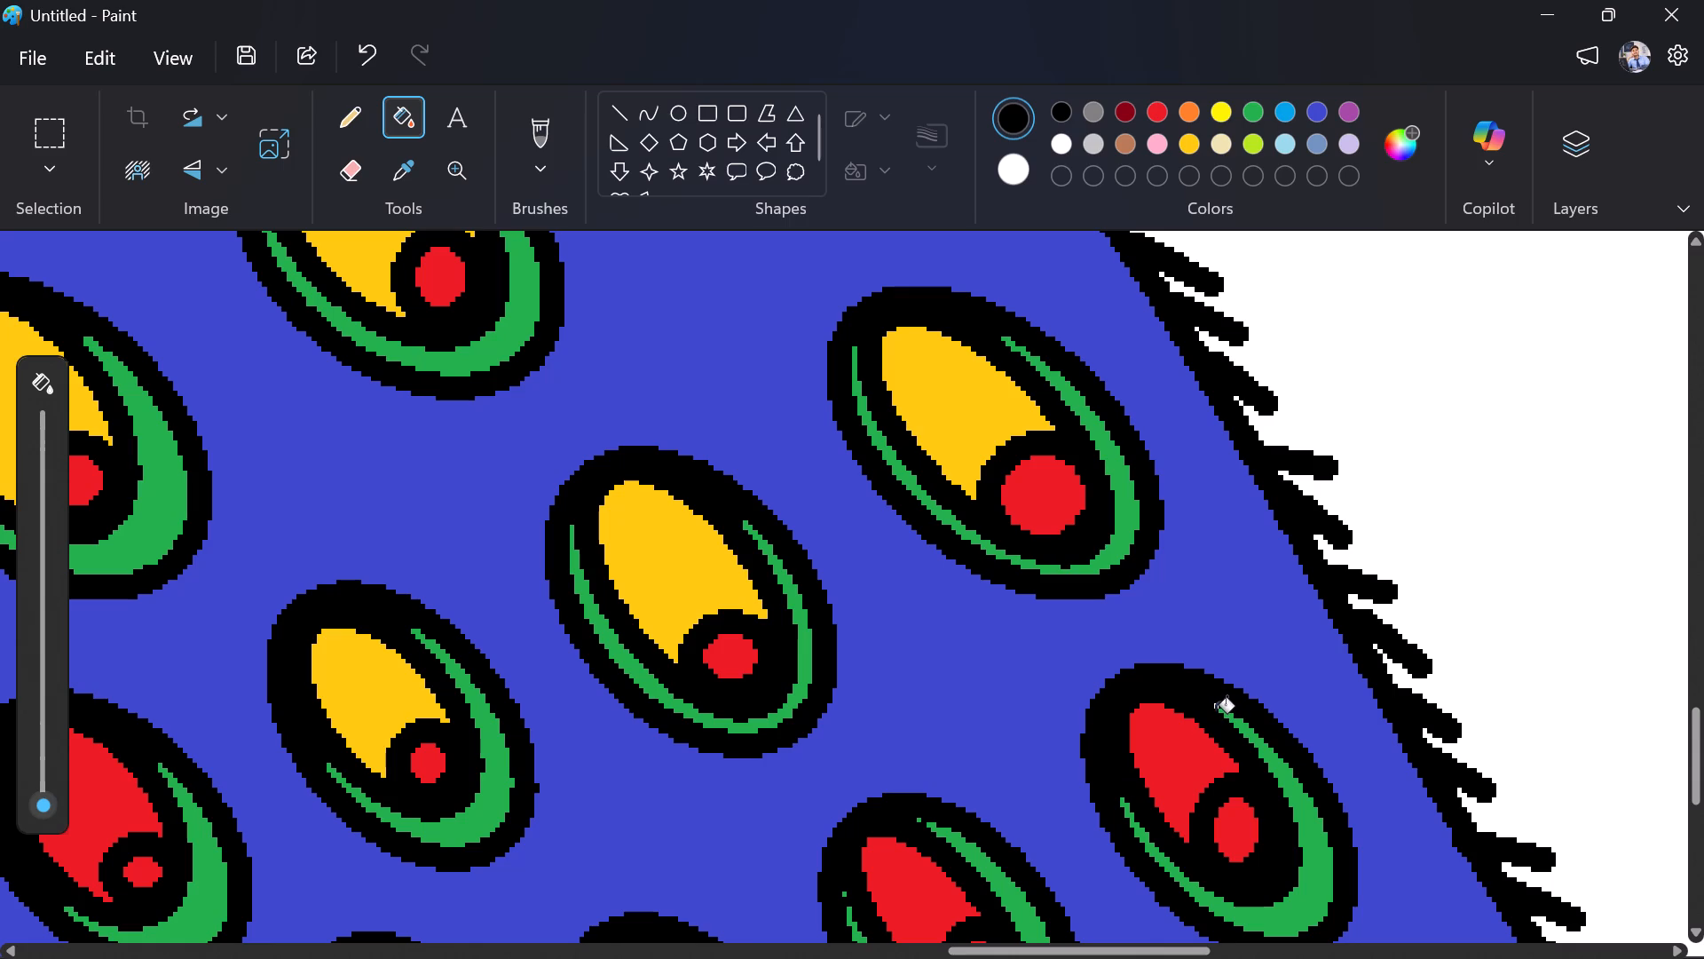
pyautogui.click(1215, 711)
pyautogui.tripleClick(1215, 711)
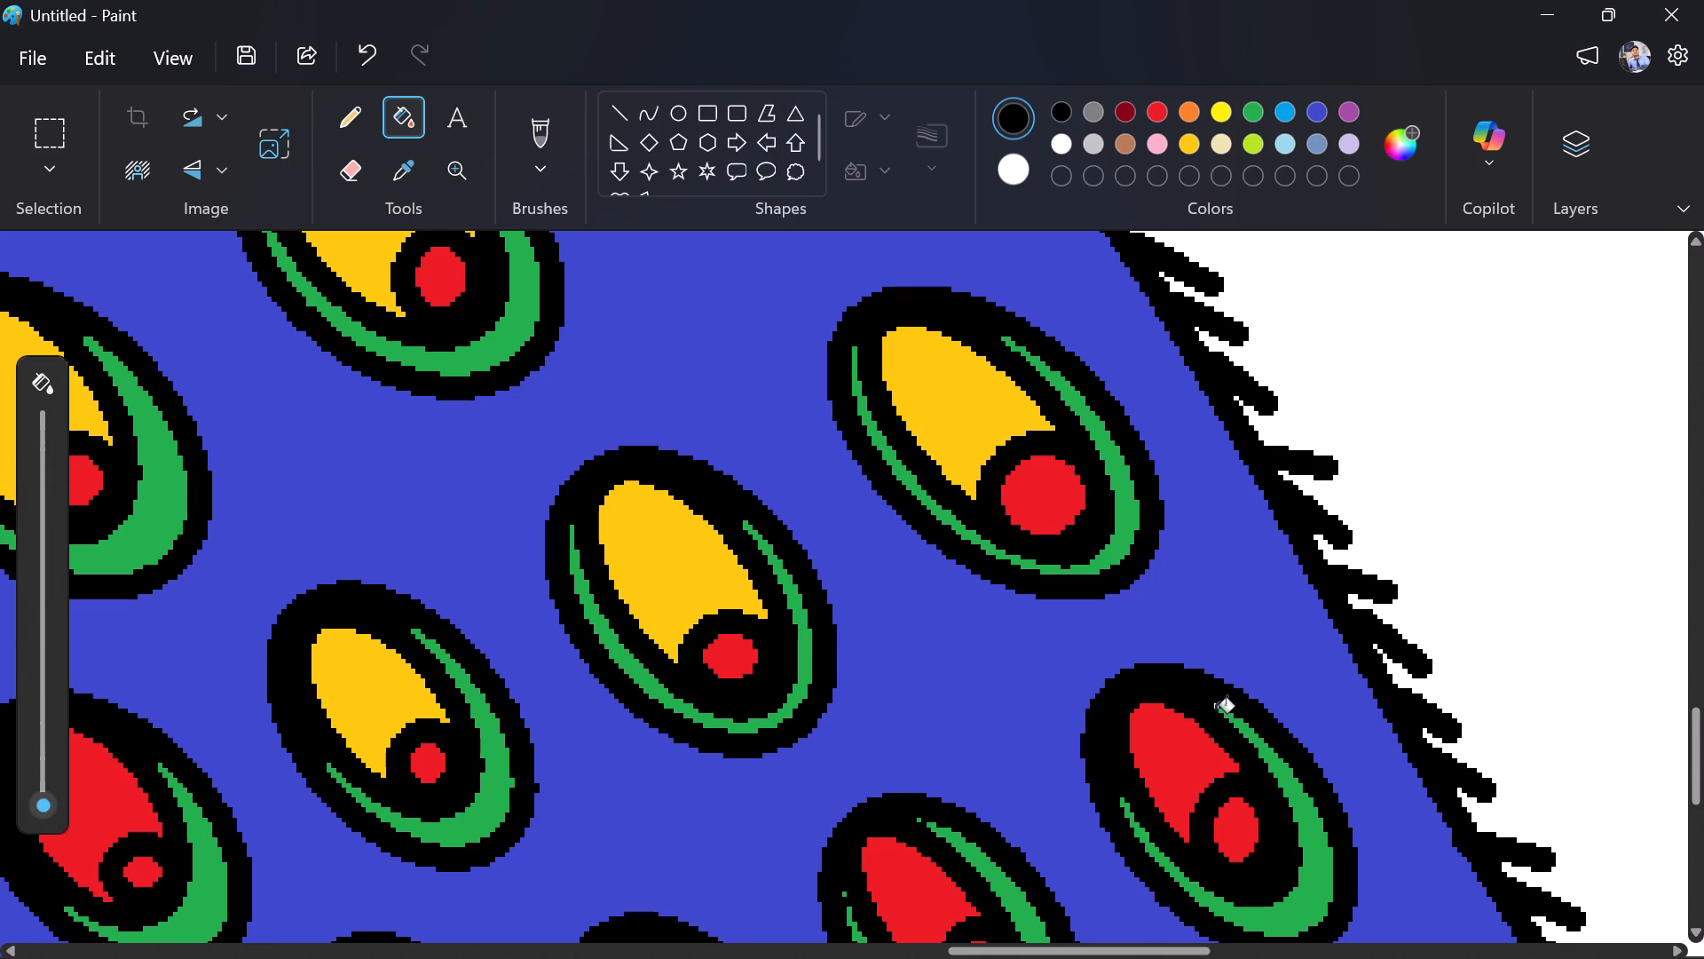
pyautogui.tripleClick(1215, 710)
pyautogui.click(1217, 710)
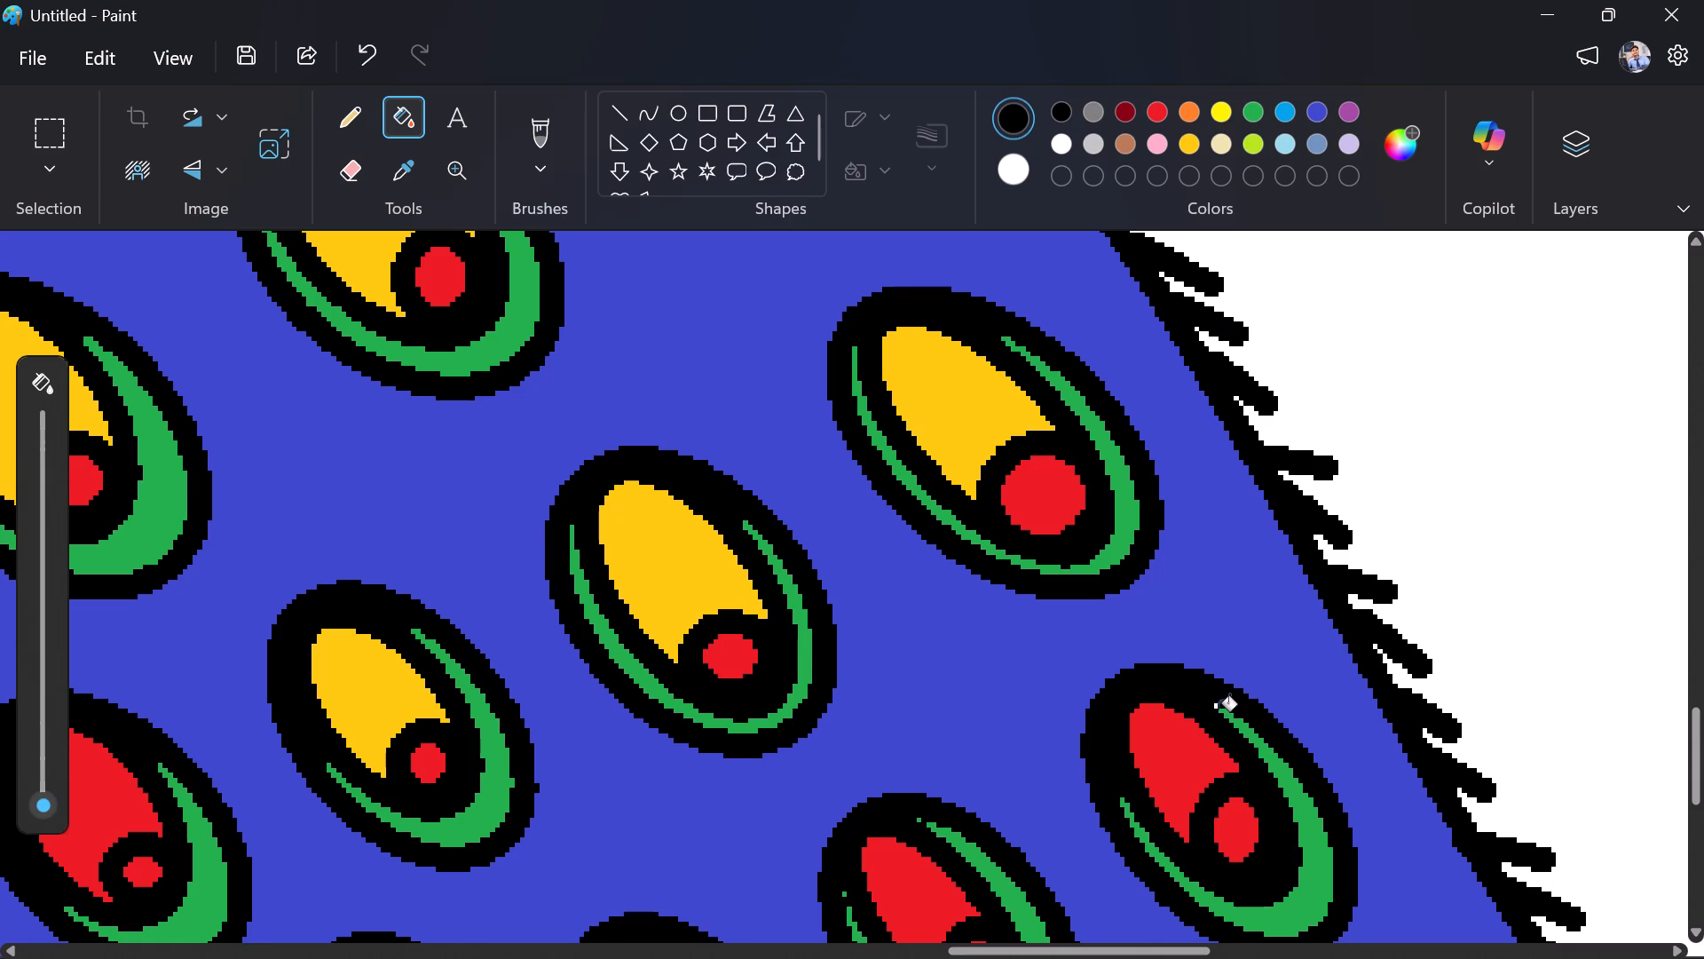
pyautogui.doubleClick(1216, 709)
pyautogui.keyDown('ctrl'); pyautogui.scroll(5, 1224, 714); pyautogui.keyUp('ctrl')
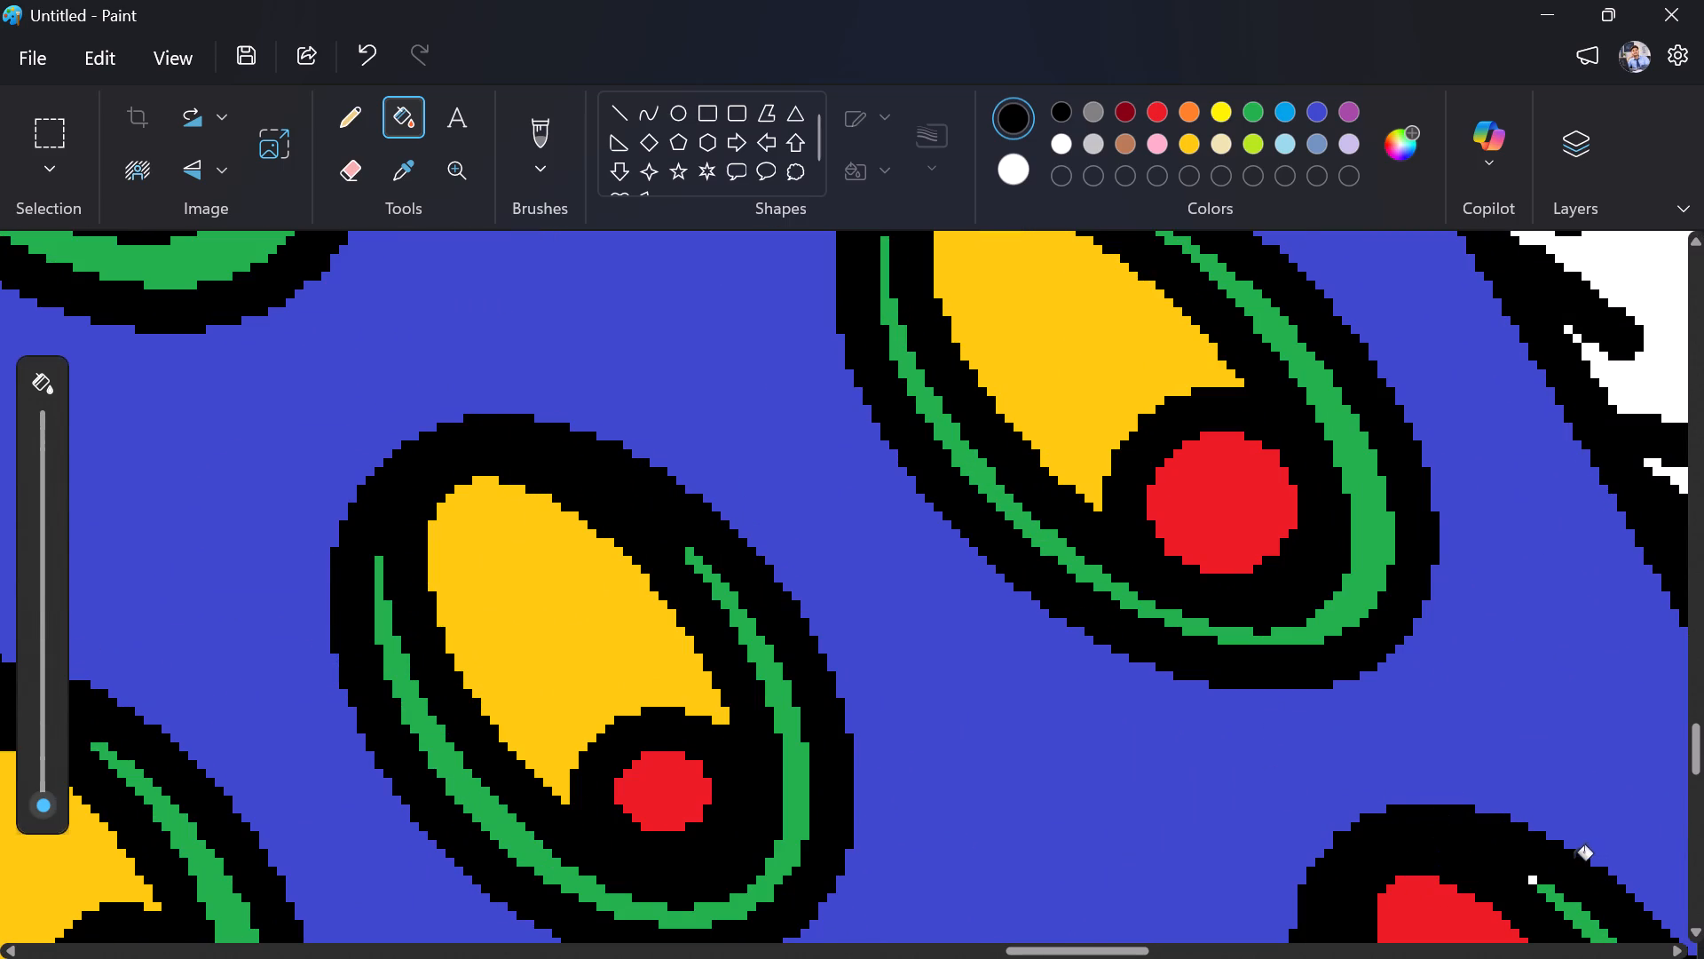
pyautogui.click(1535, 880)
# Fill with yellow the red inner ovals of the four eyespots in the row crossing the lower tail from outer to lower edge.
pyautogui.keyDown('ctrl'); pyautogui.scroll(-5, 1455, 760); pyautogui.keyUp('ctrl')
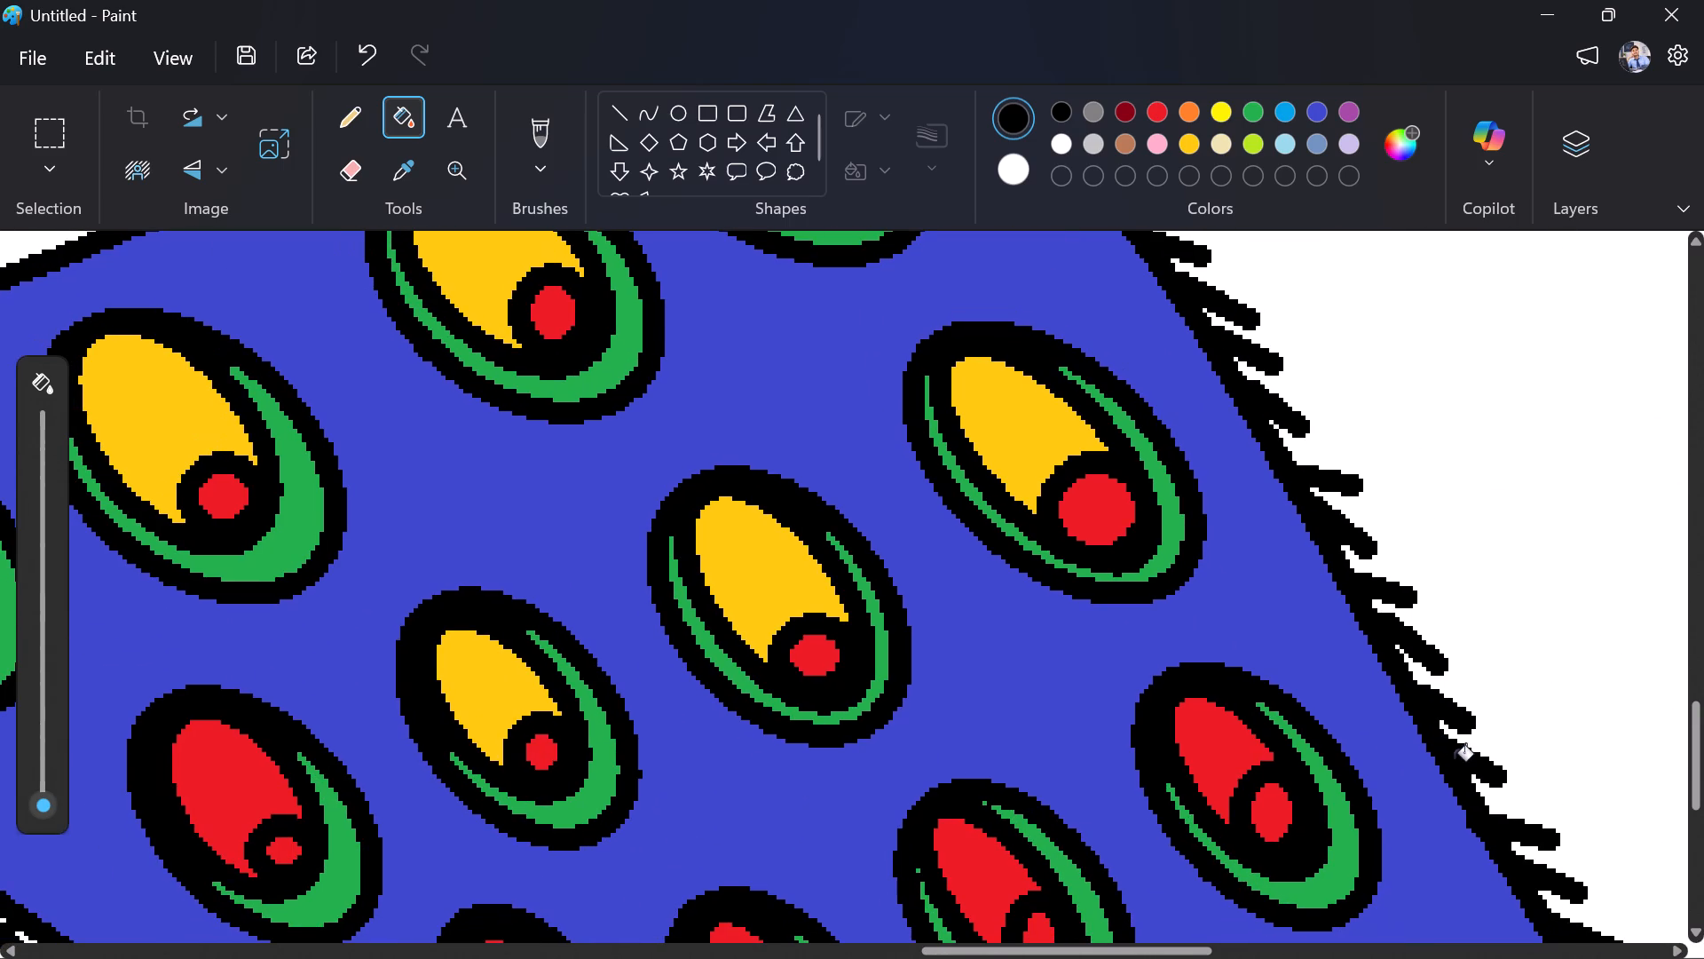
pyautogui.scroll(-1, 1265, 759)
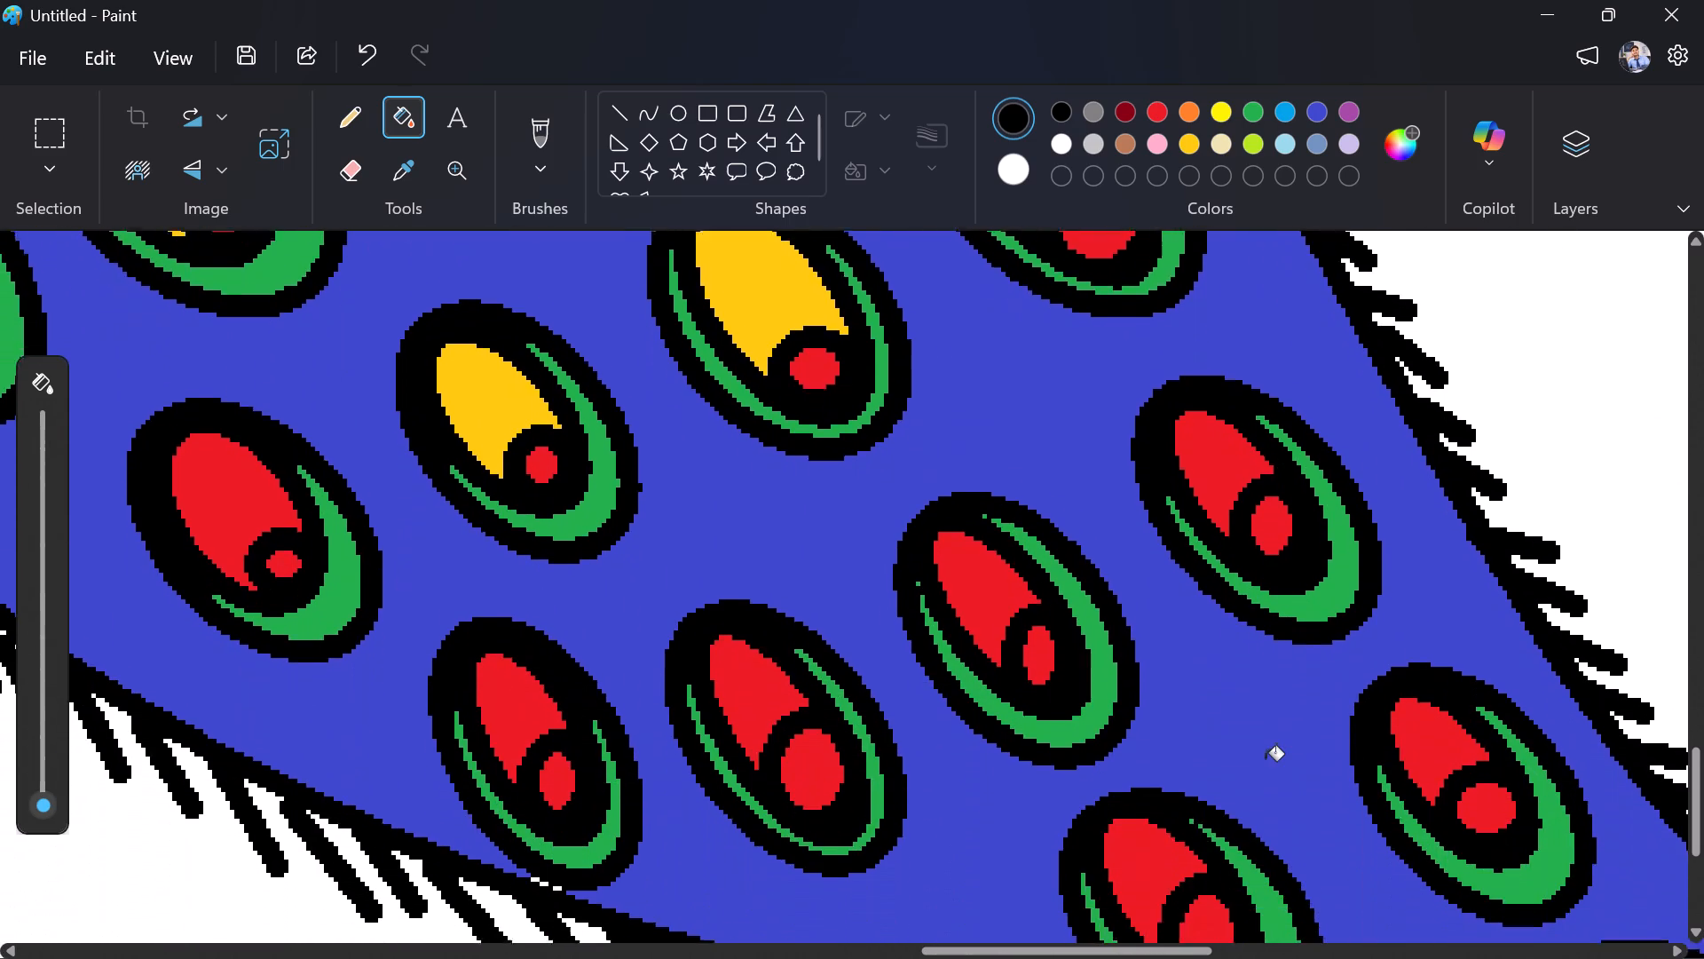
pyautogui.scroll(-1, 1265, 759)
pyautogui.keyDown('ctrl'); pyautogui.scroll(-4, 1256, 761); pyautogui.keyUp('ctrl')
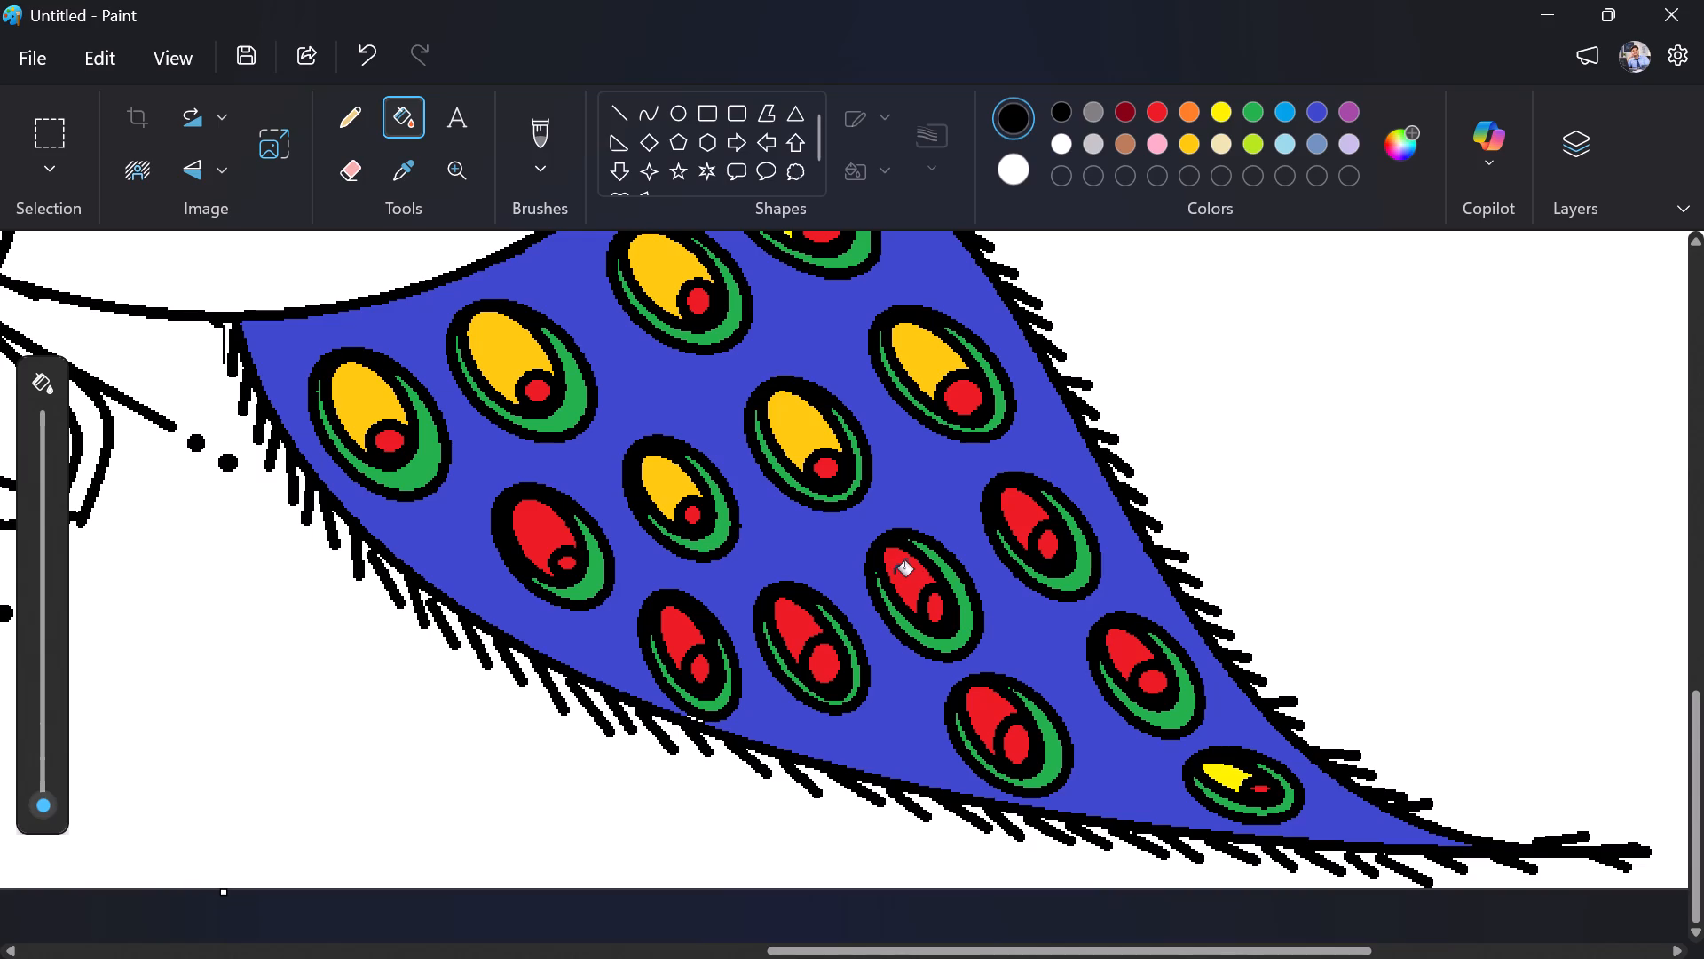
pyautogui.keyDown('ctrl'); pyautogui.scroll(-4, 894, 575); pyautogui.keyUp('ctrl')
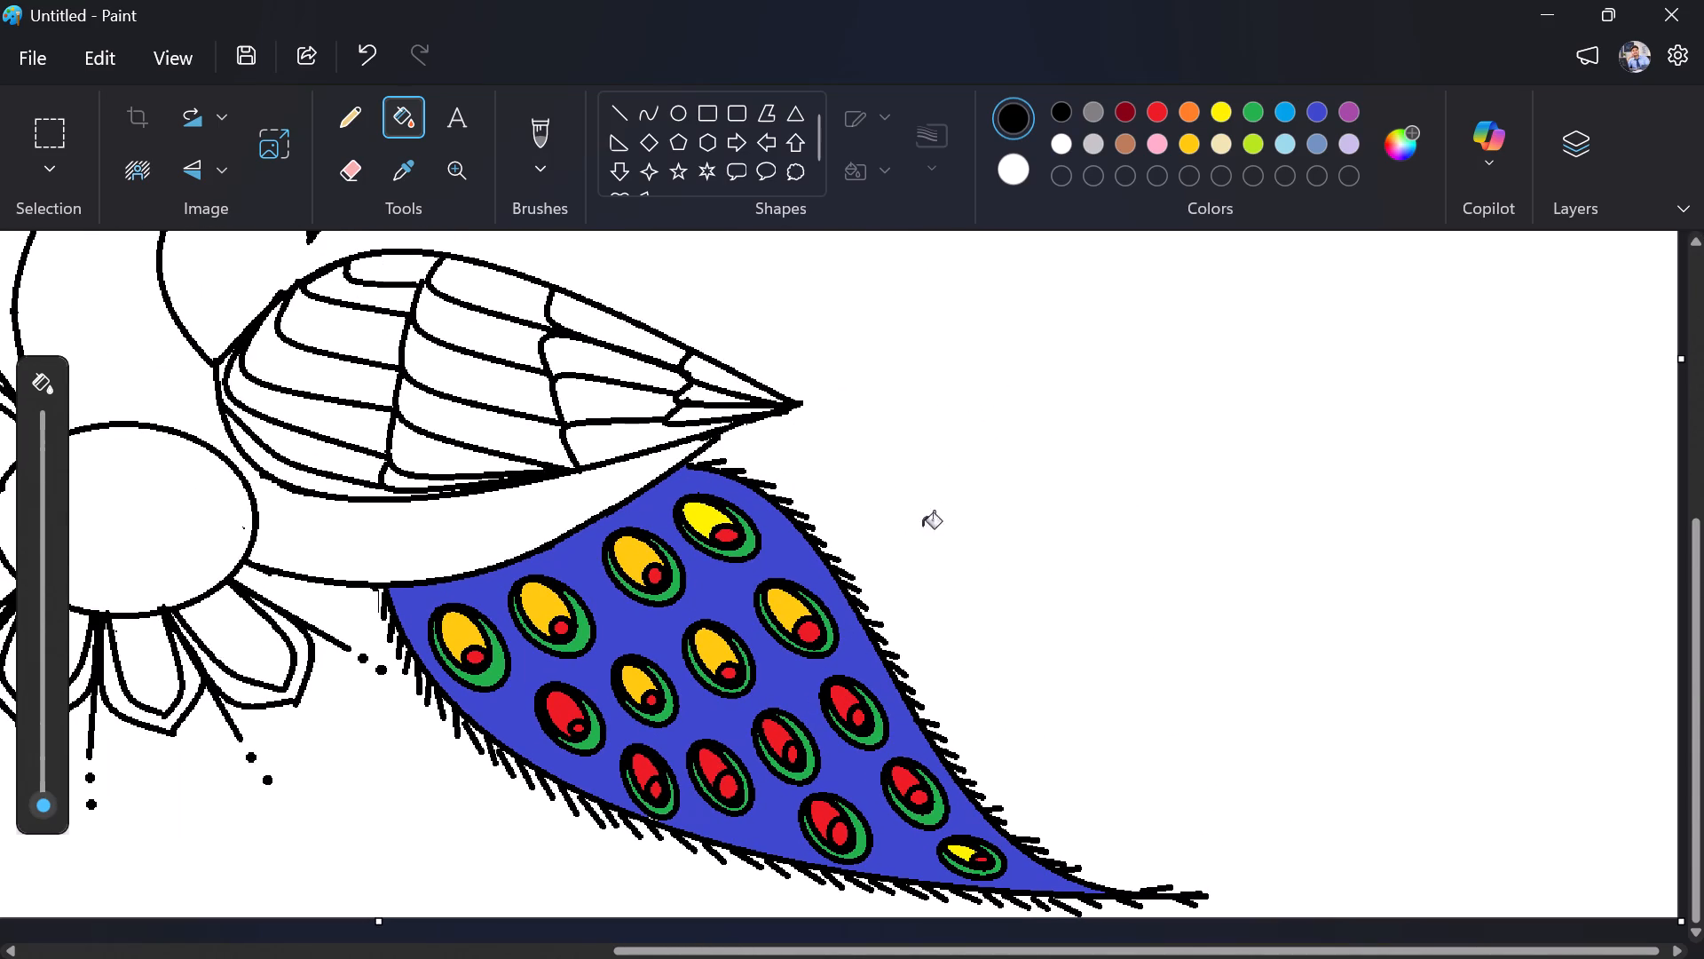
pyautogui.click(1148, 102)
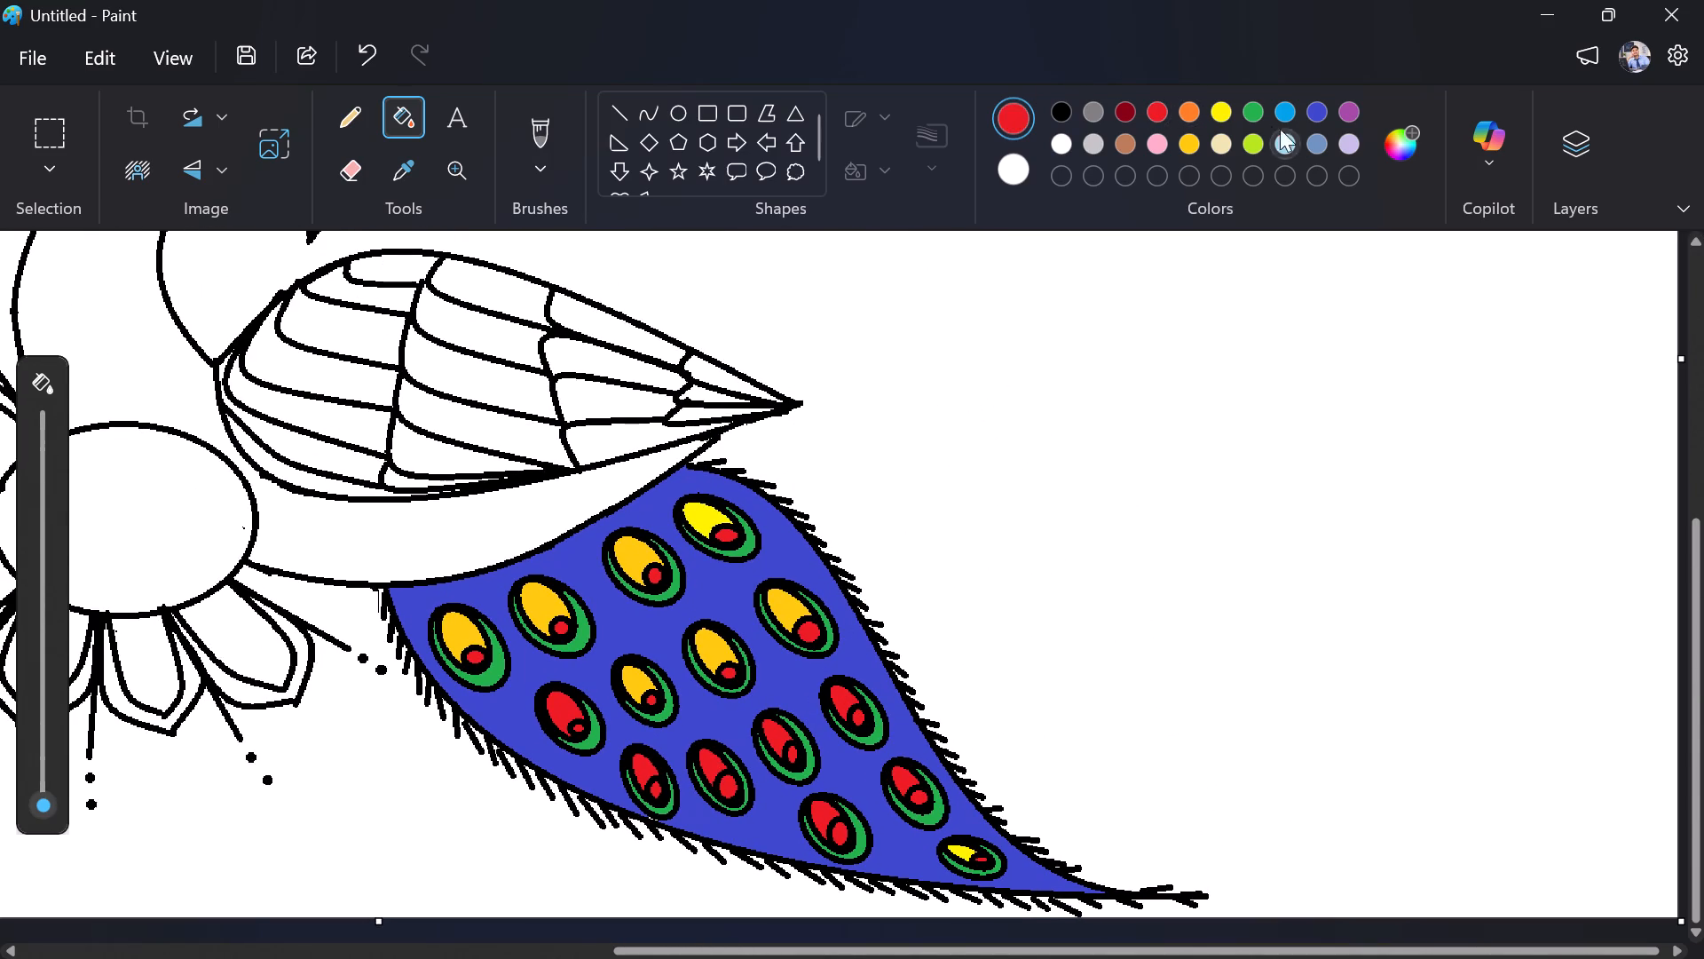
pyautogui.click(1220, 121)
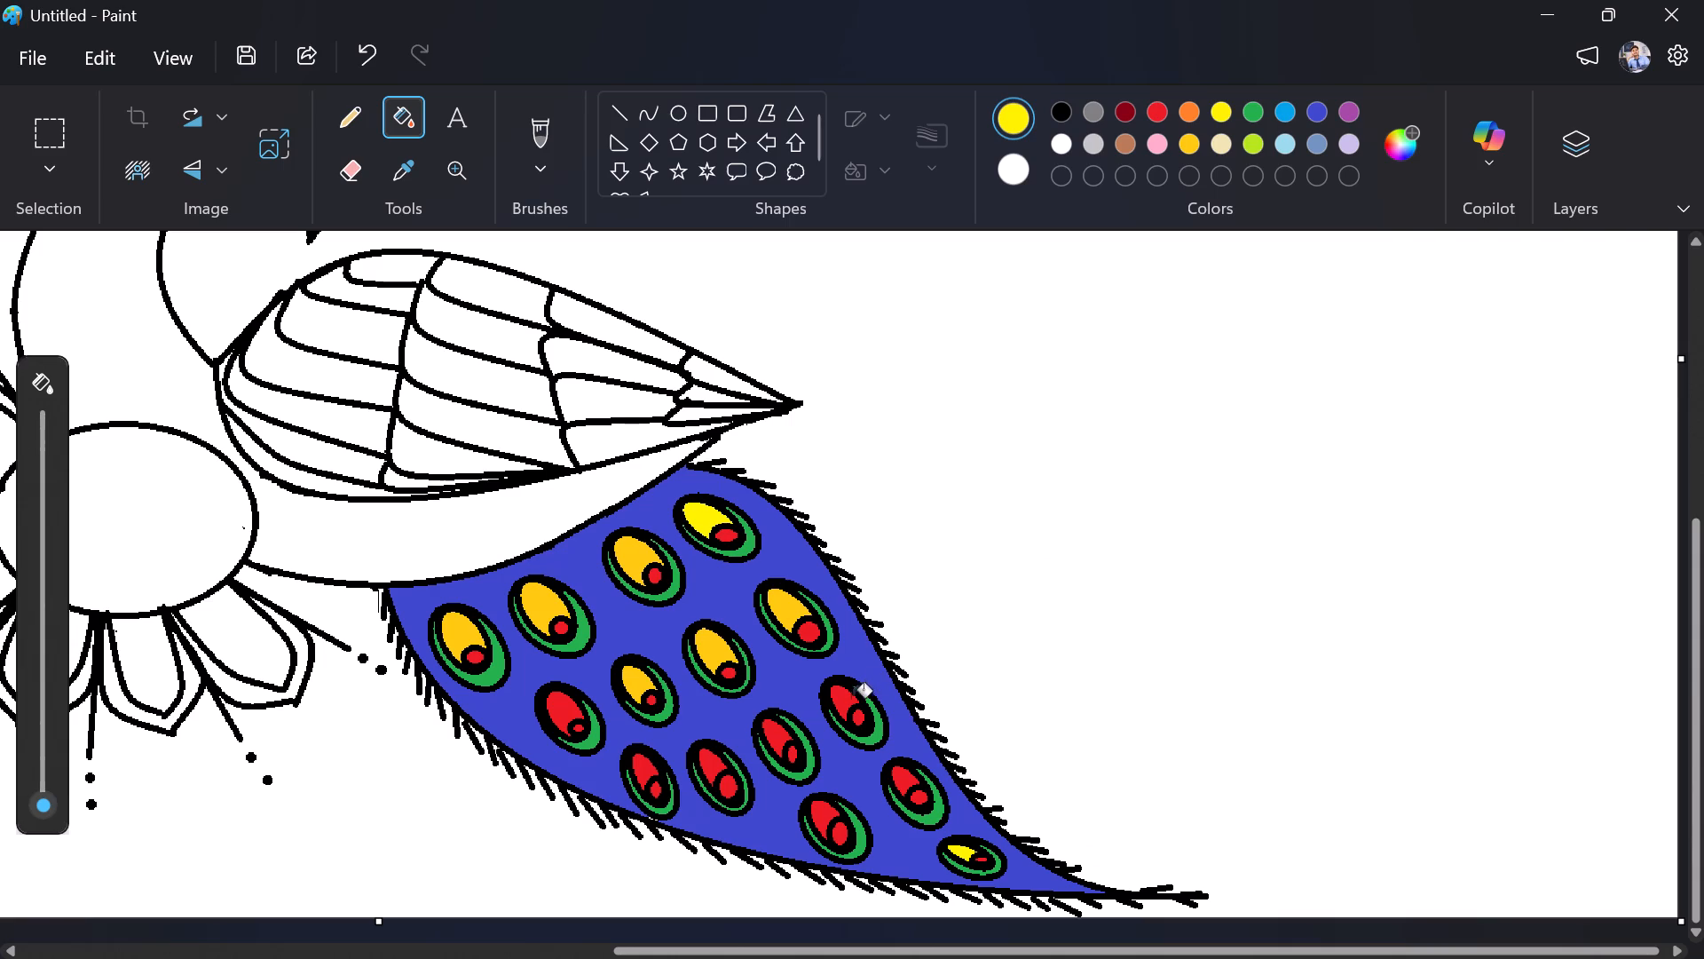
pyautogui.click(848, 703)
pyautogui.click(777, 742)
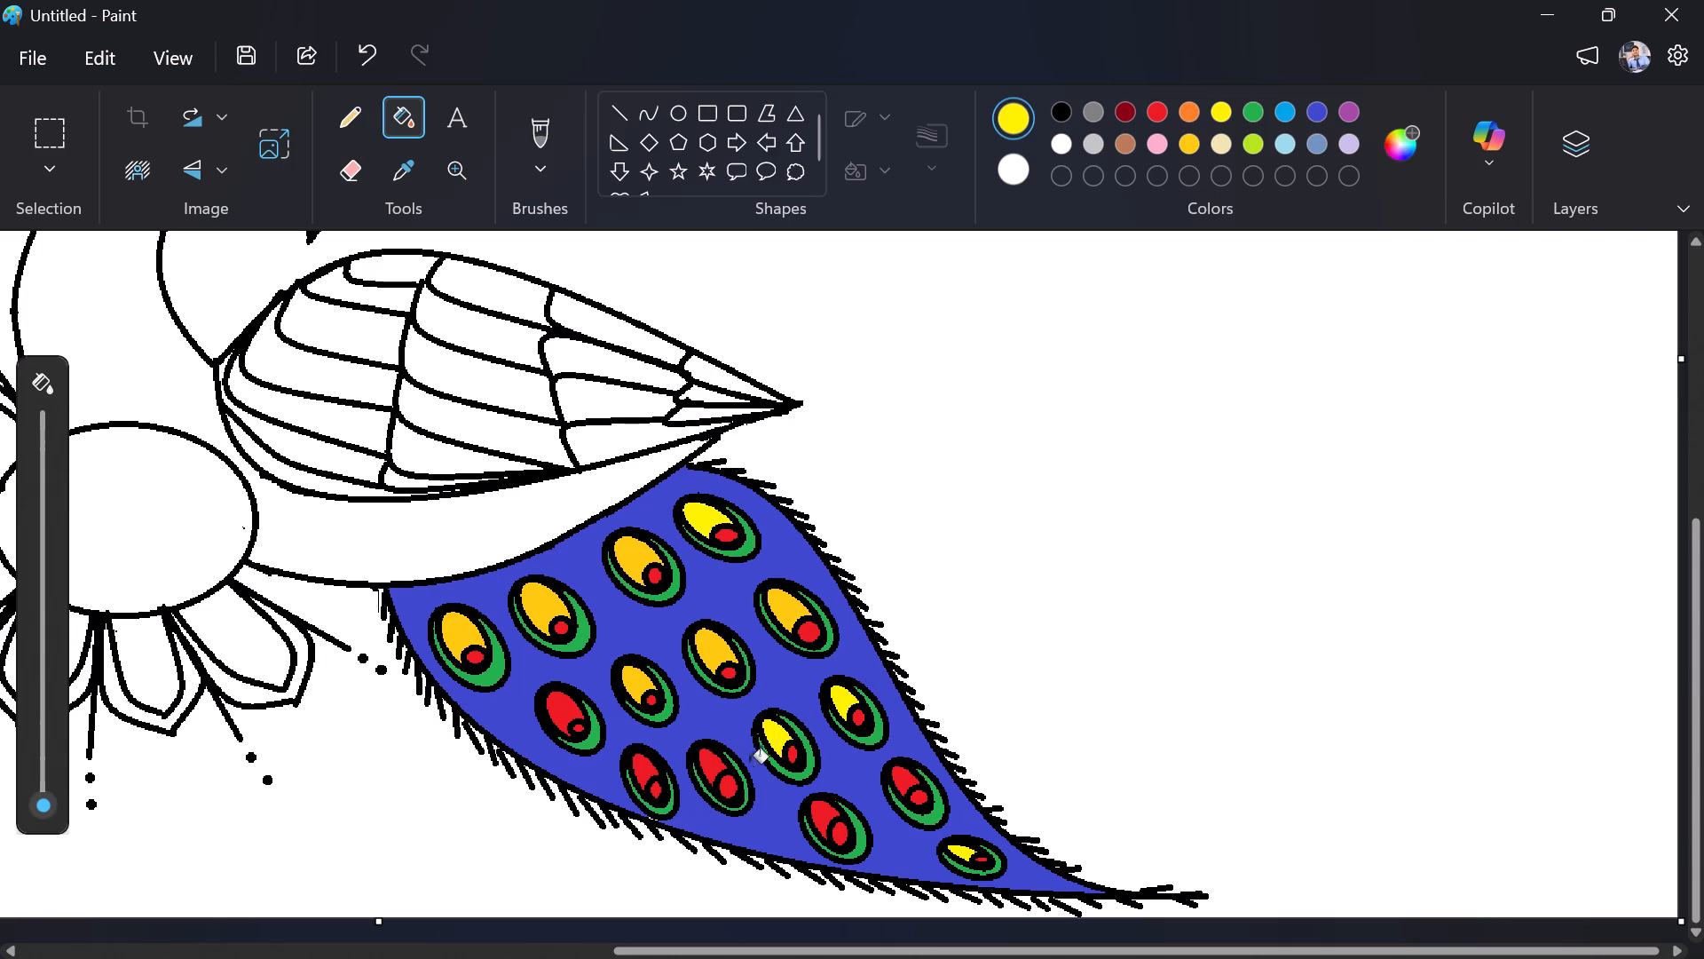
pyautogui.click(706, 770)
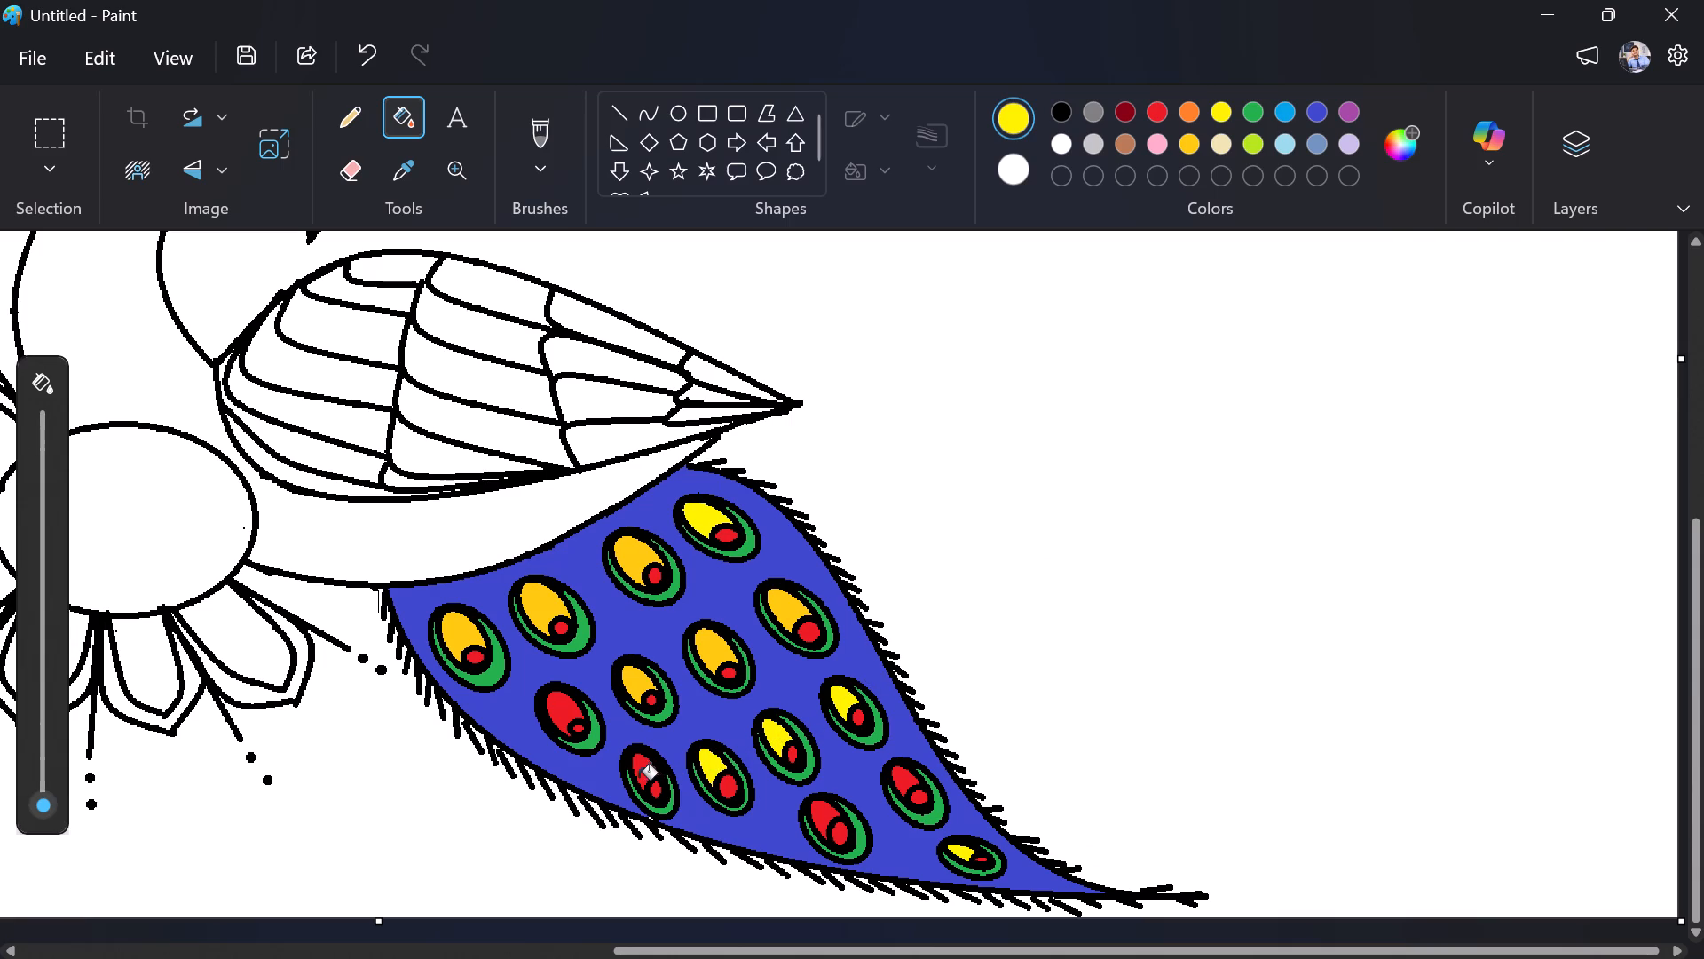
pyautogui.click(638, 778)
# Fill with yellow the remaining red inner ovals of the two eyespots near the tail tip and the one in the lower inner area.
pyautogui.click(809, 819)
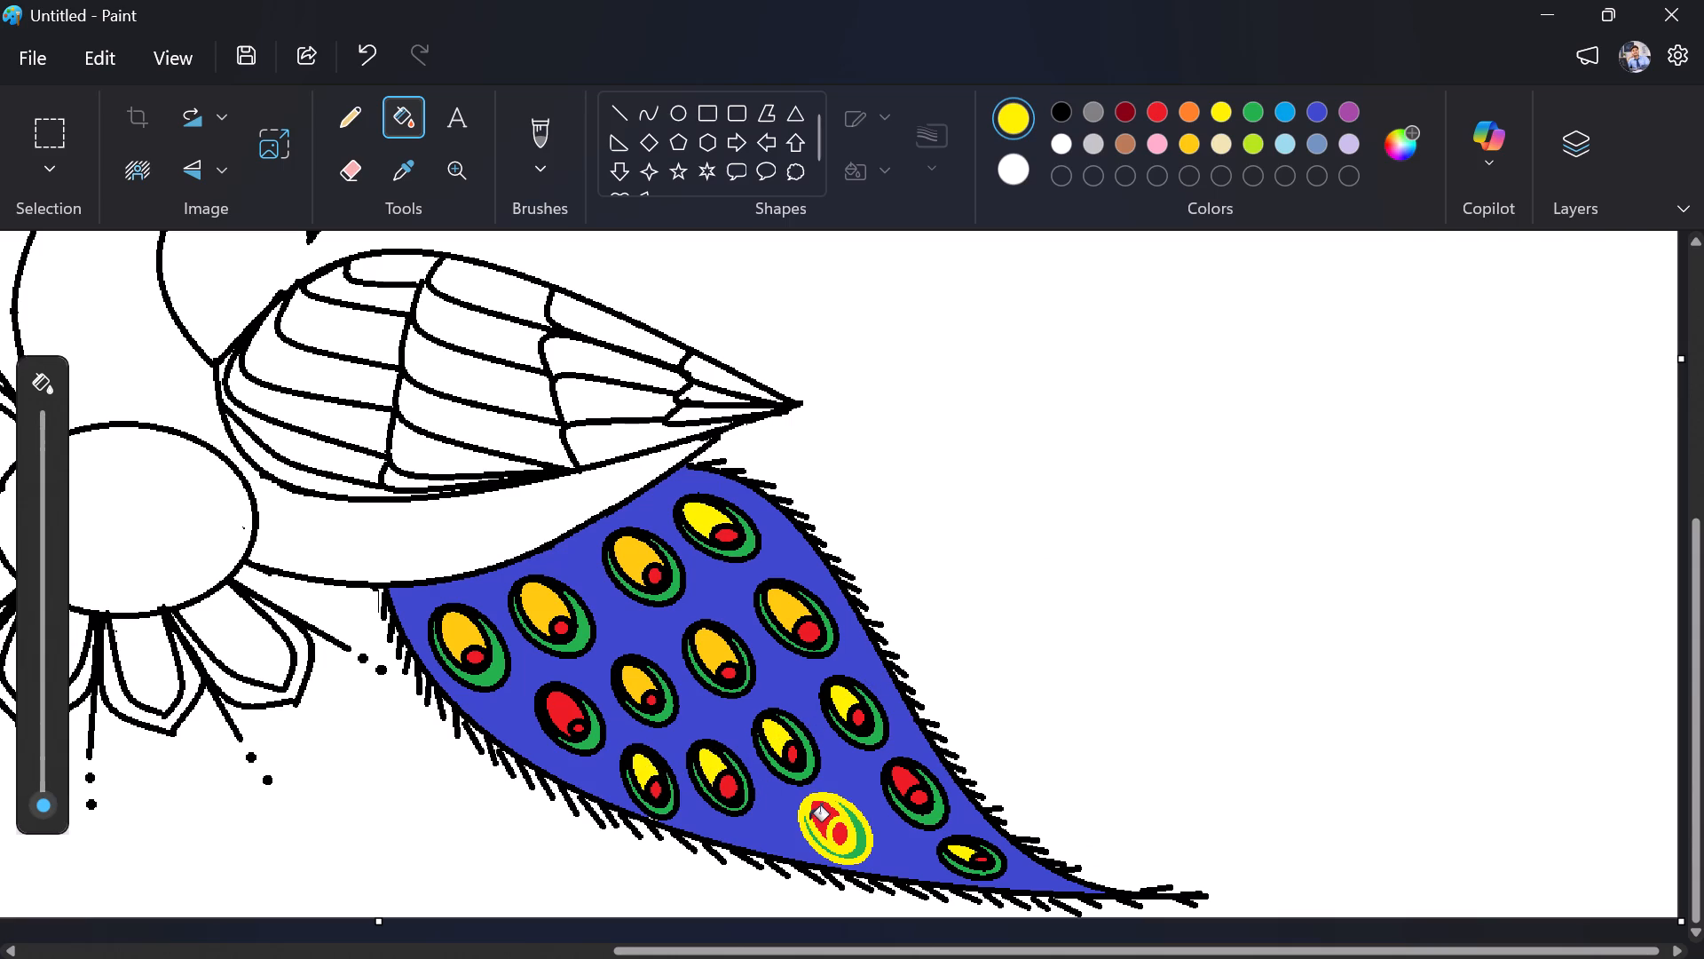
pyautogui.hotkey('ctrl', 'z')
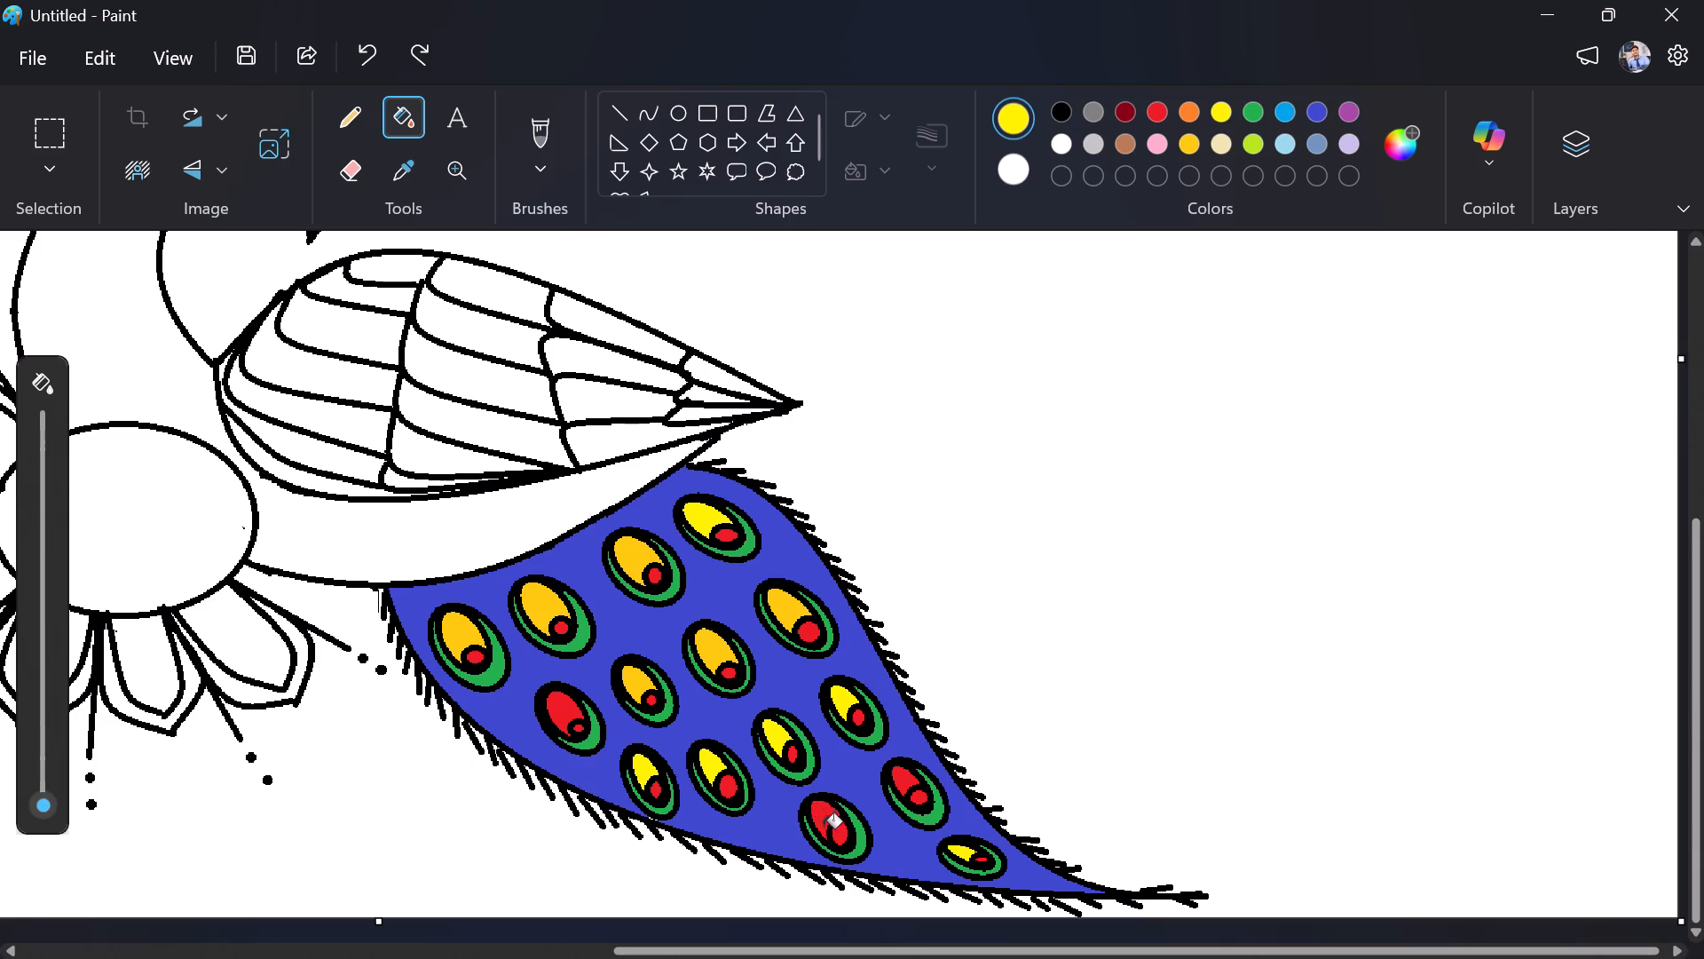
pyautogui.click(824, 815)
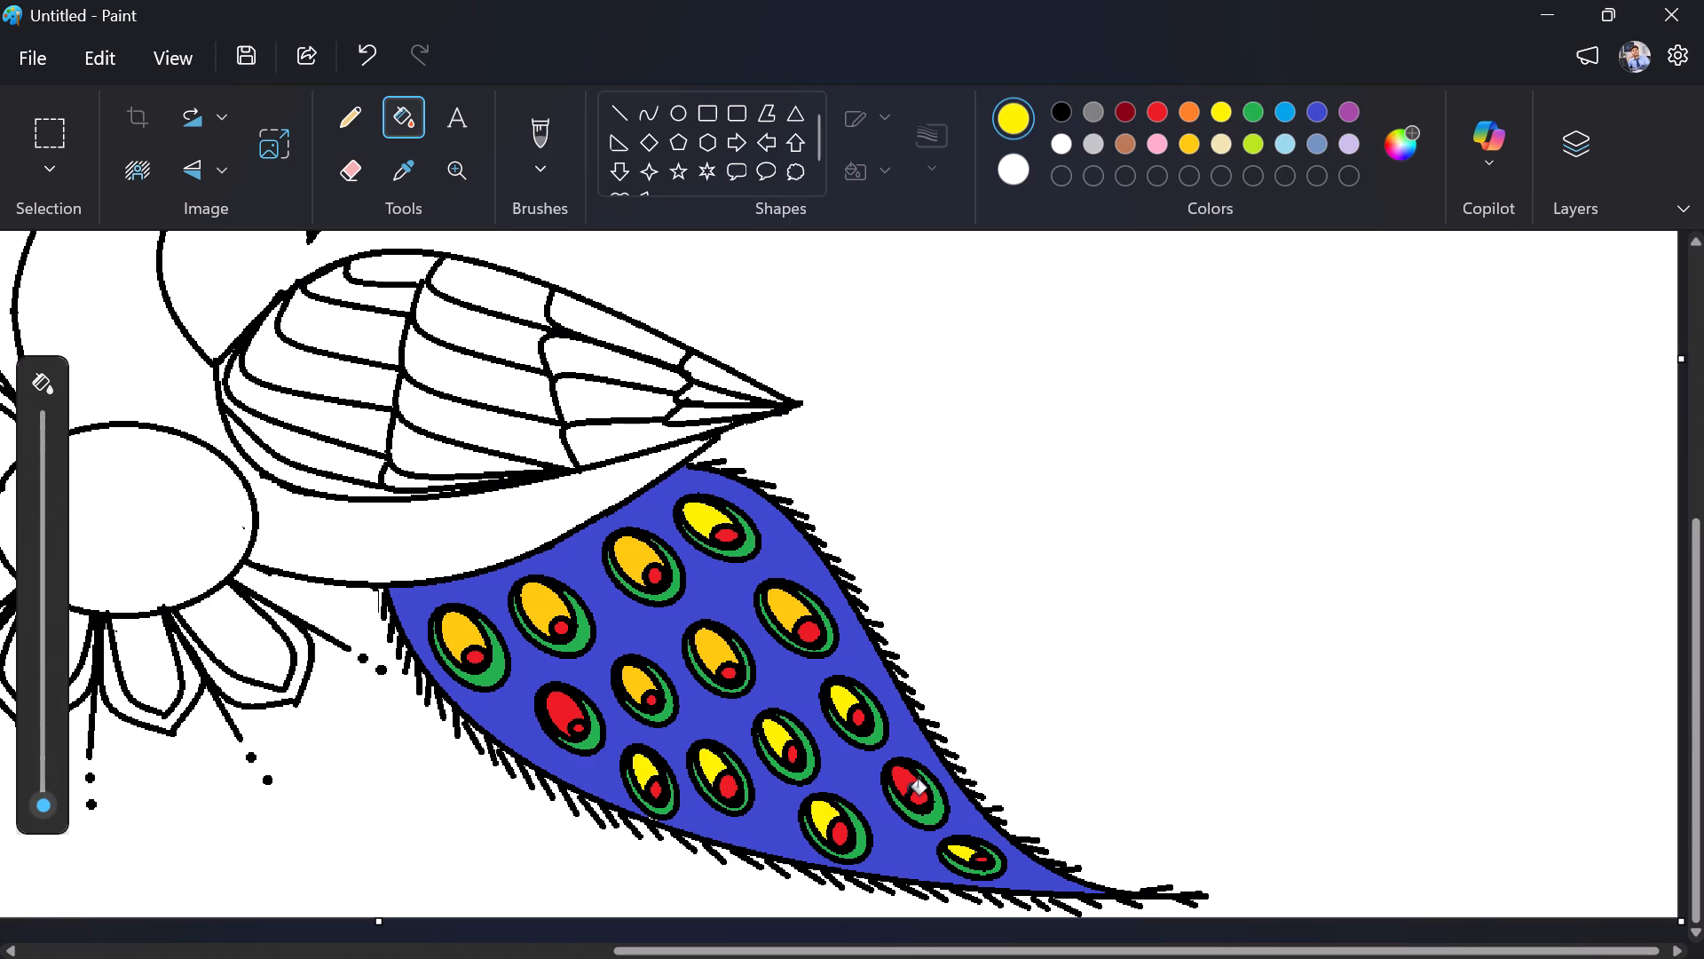
pyautogui.click(903, 786)
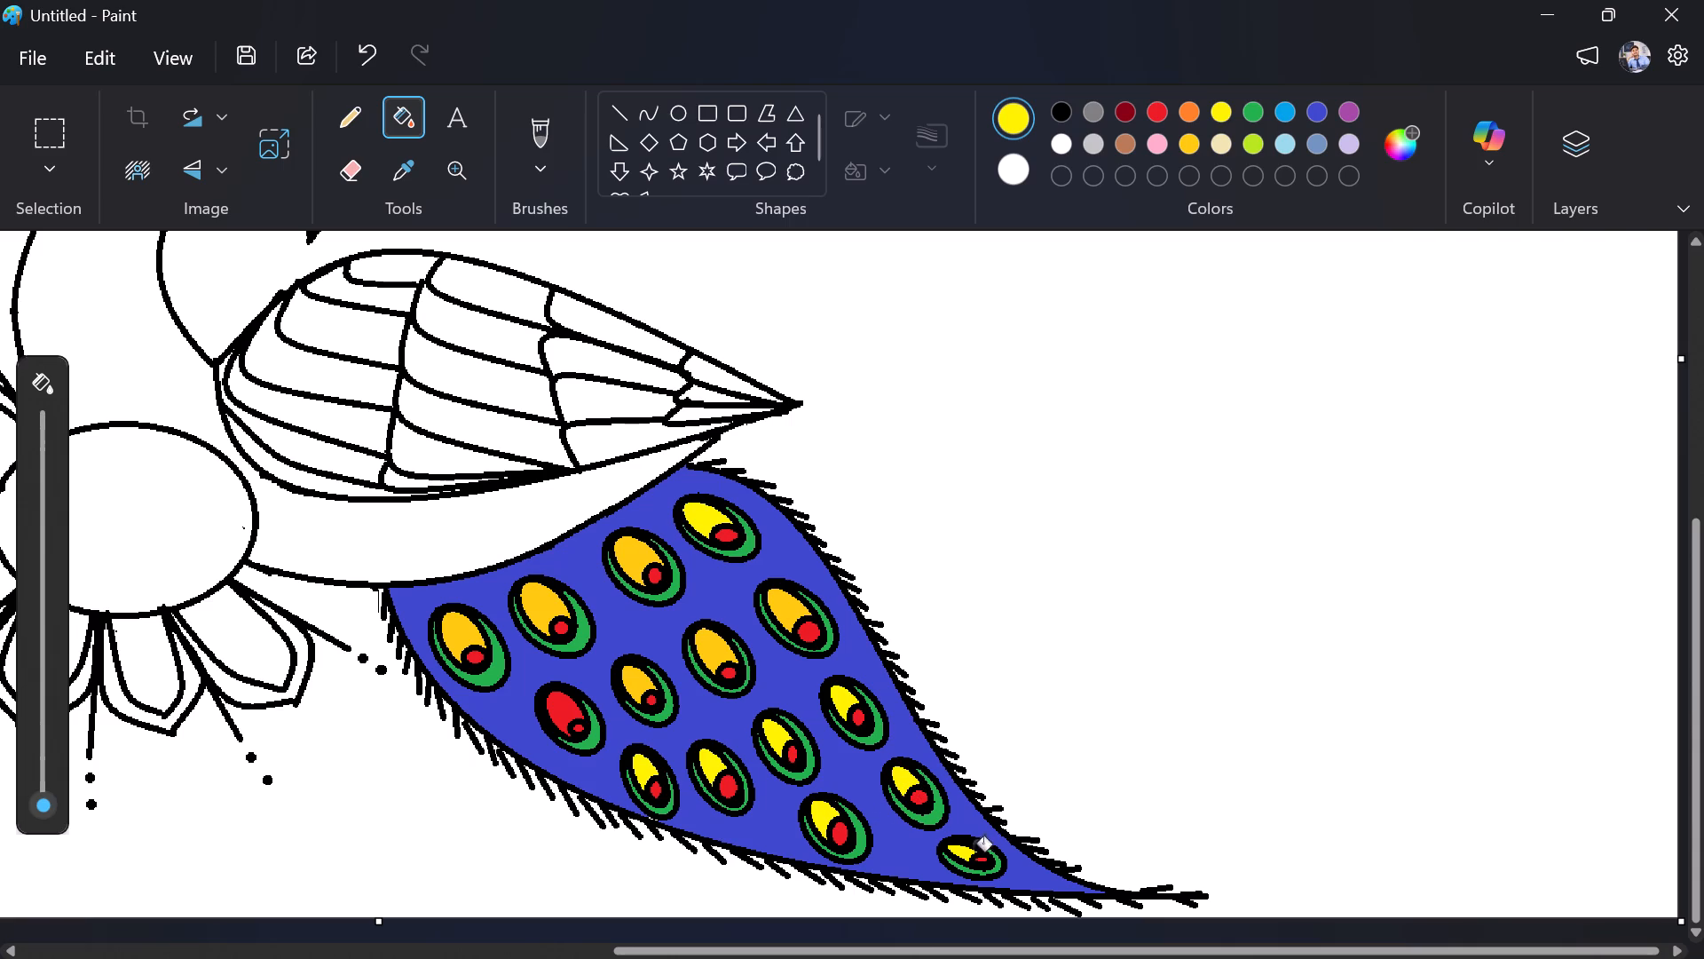
pyautogui.click(963, 856)
pyautogui.click(963, 856)
pyautogui.click(559, 711)
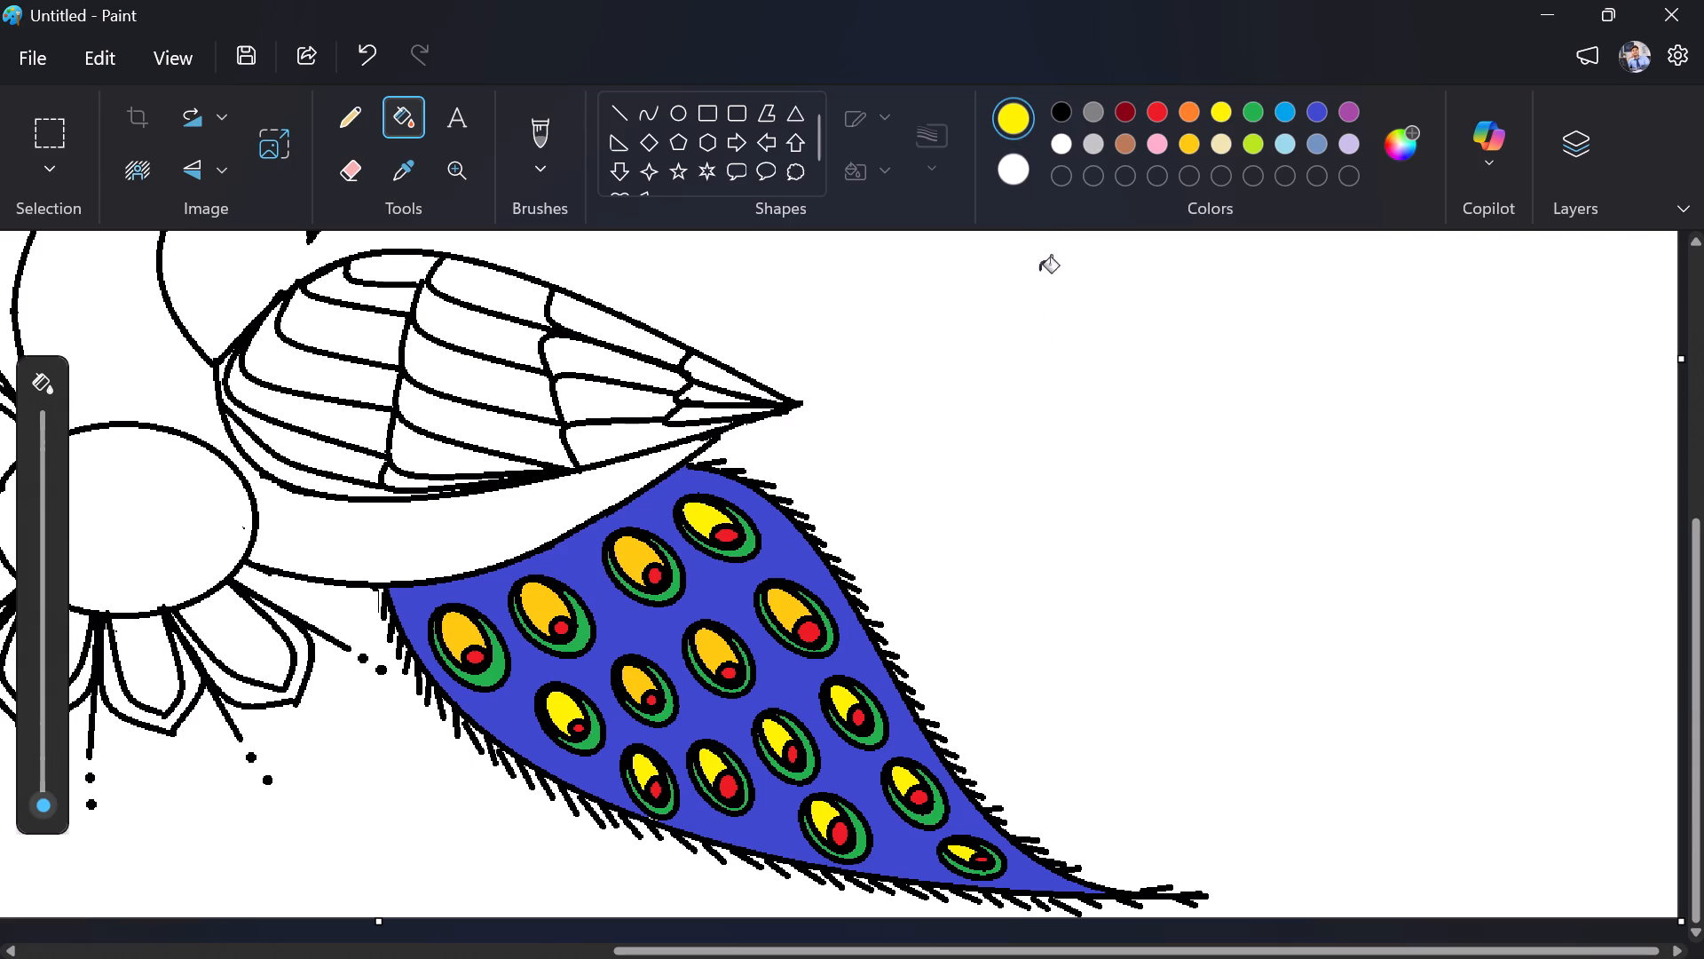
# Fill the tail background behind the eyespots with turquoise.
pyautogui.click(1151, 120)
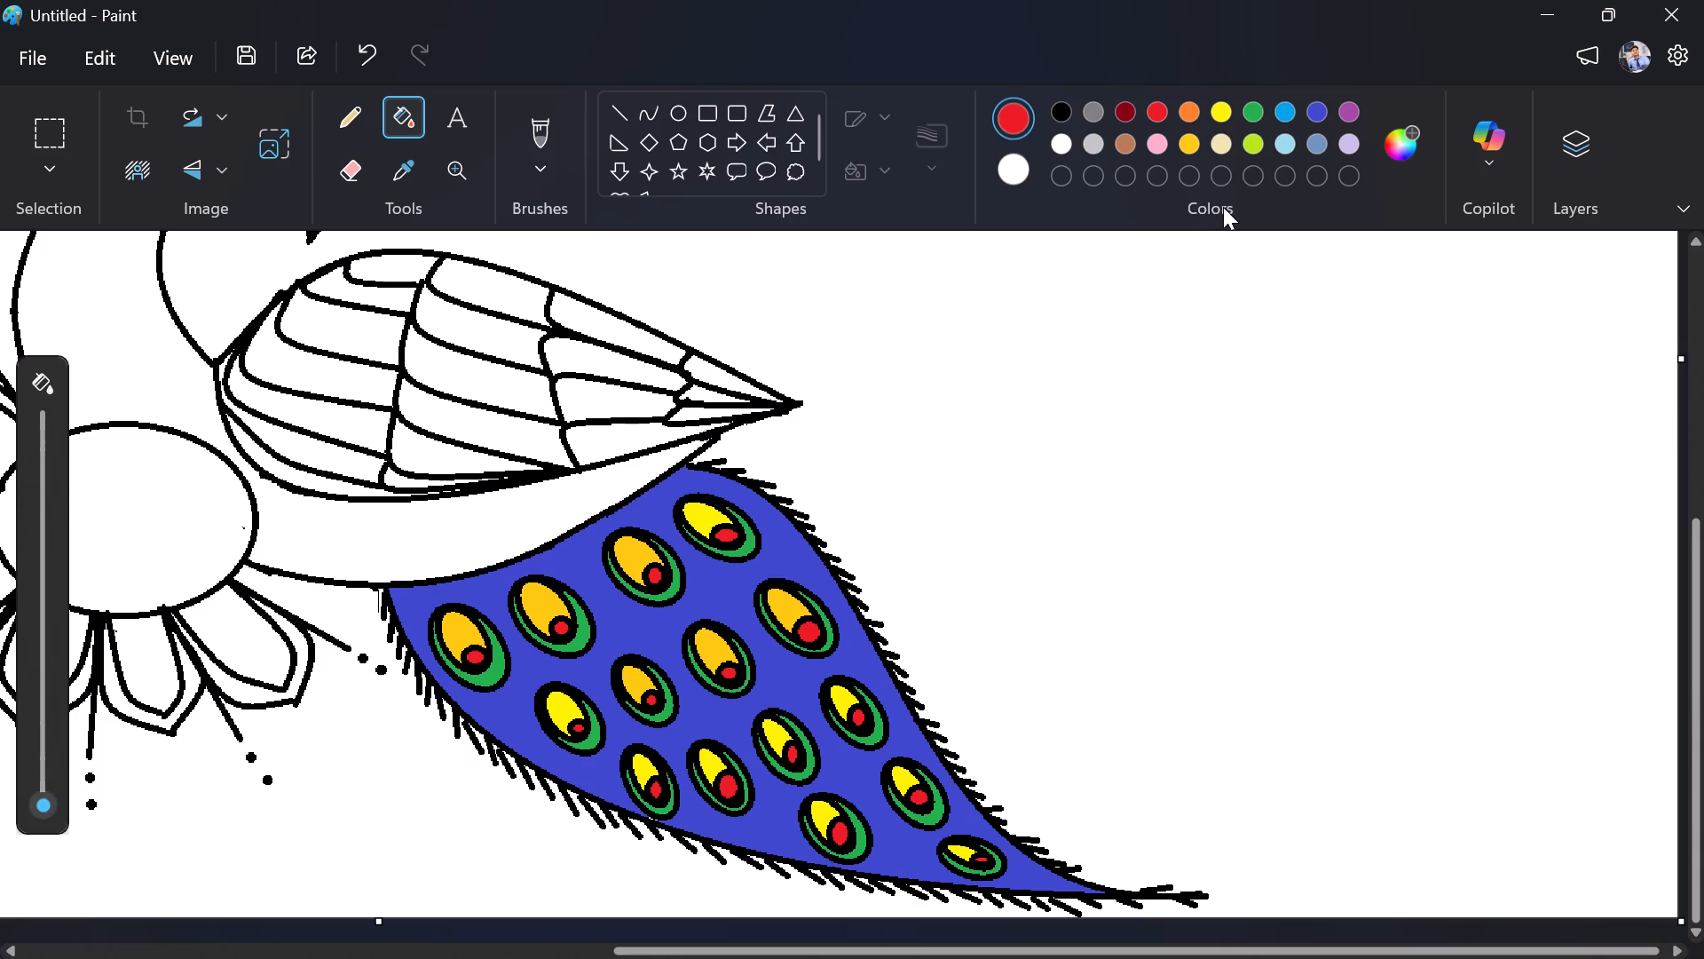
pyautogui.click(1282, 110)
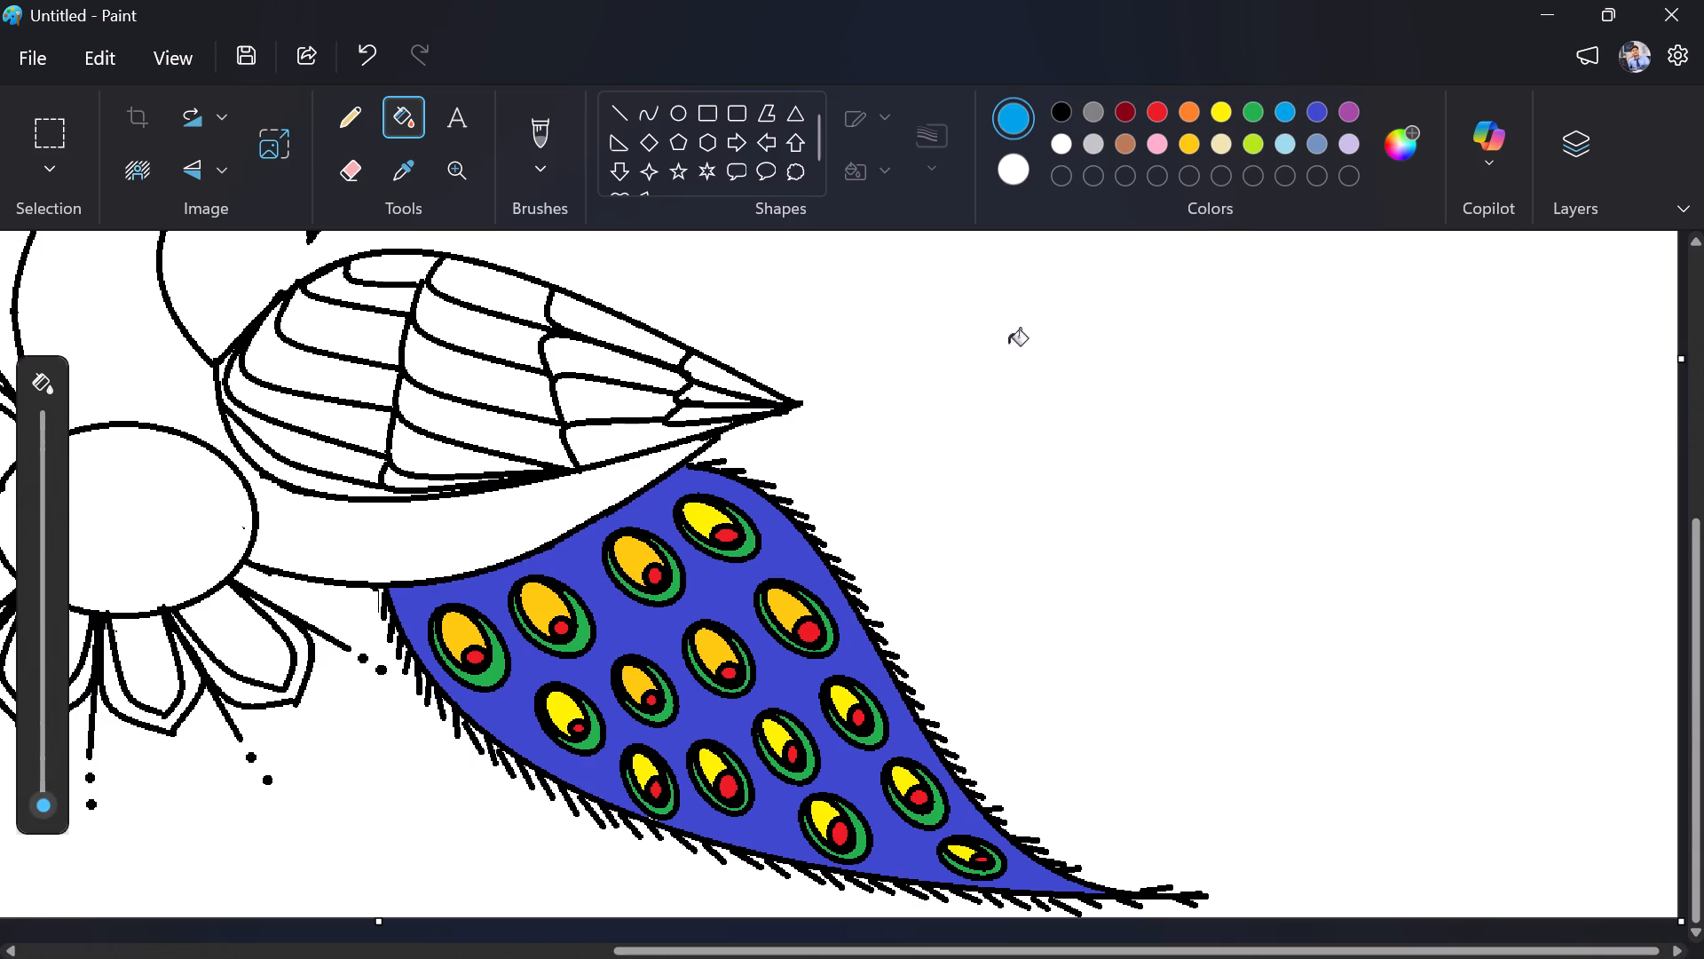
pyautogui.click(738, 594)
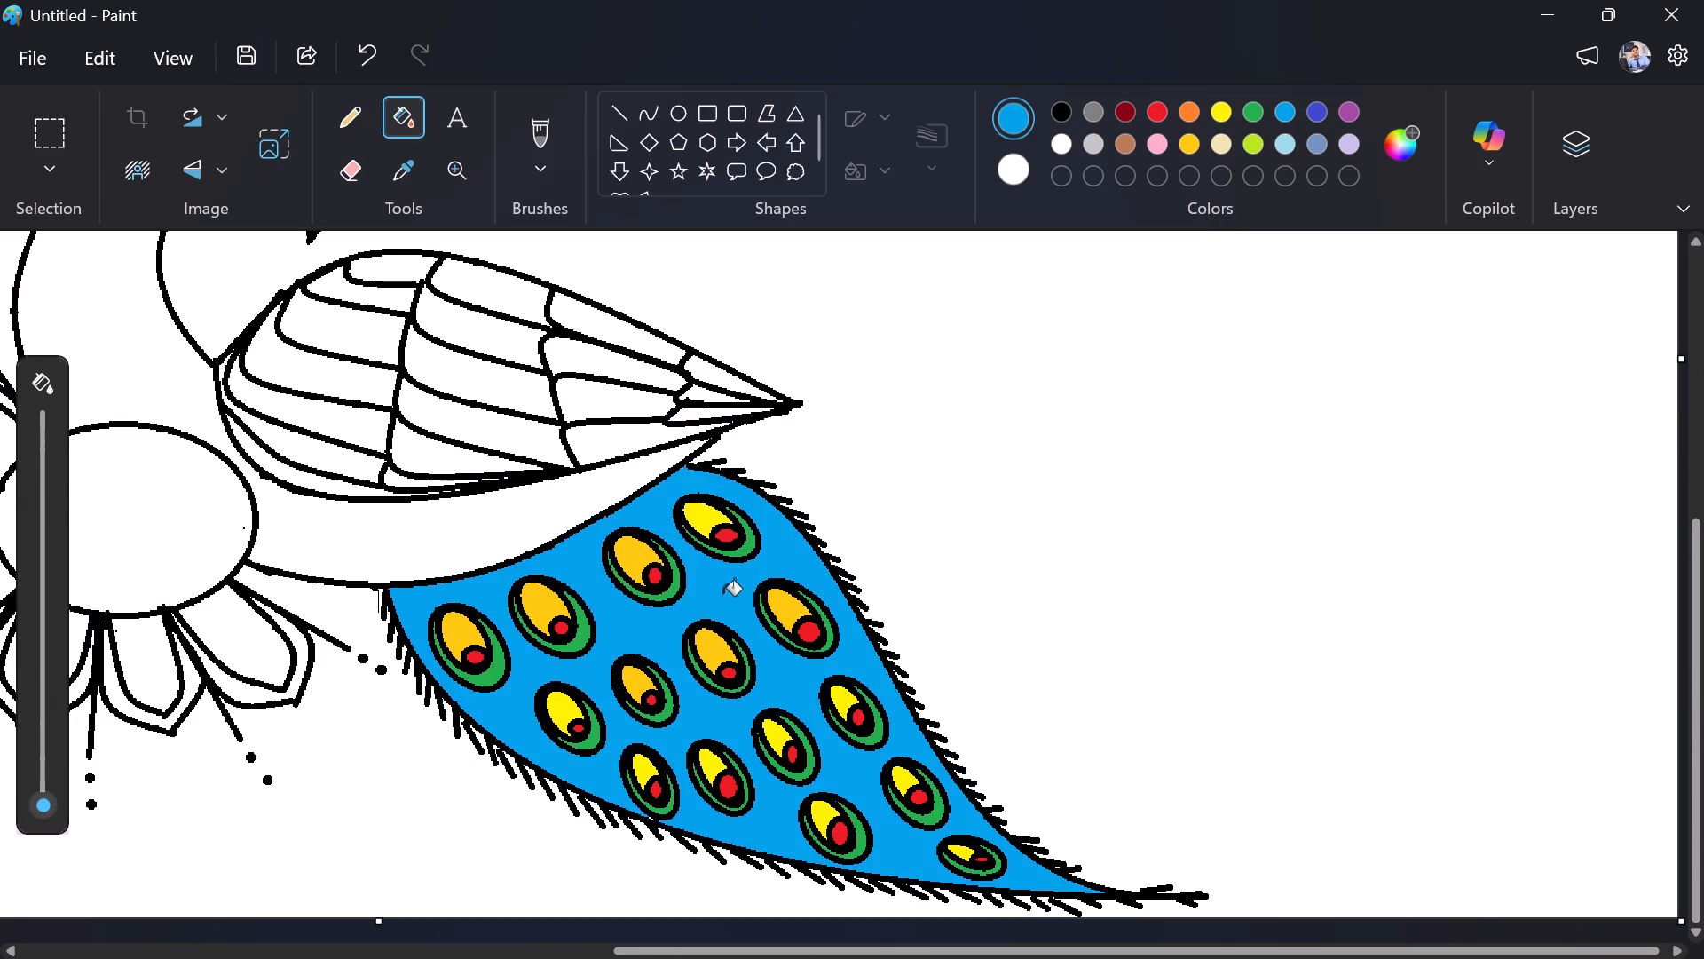
# Mix the custom green #1CE854 and fill the tail background behind the eyespots with it.
pyautogui.keyDown('ctrl'); pyautogui.scroll(-6, 1162, 458); pyautogui.keyUp('ctrl')
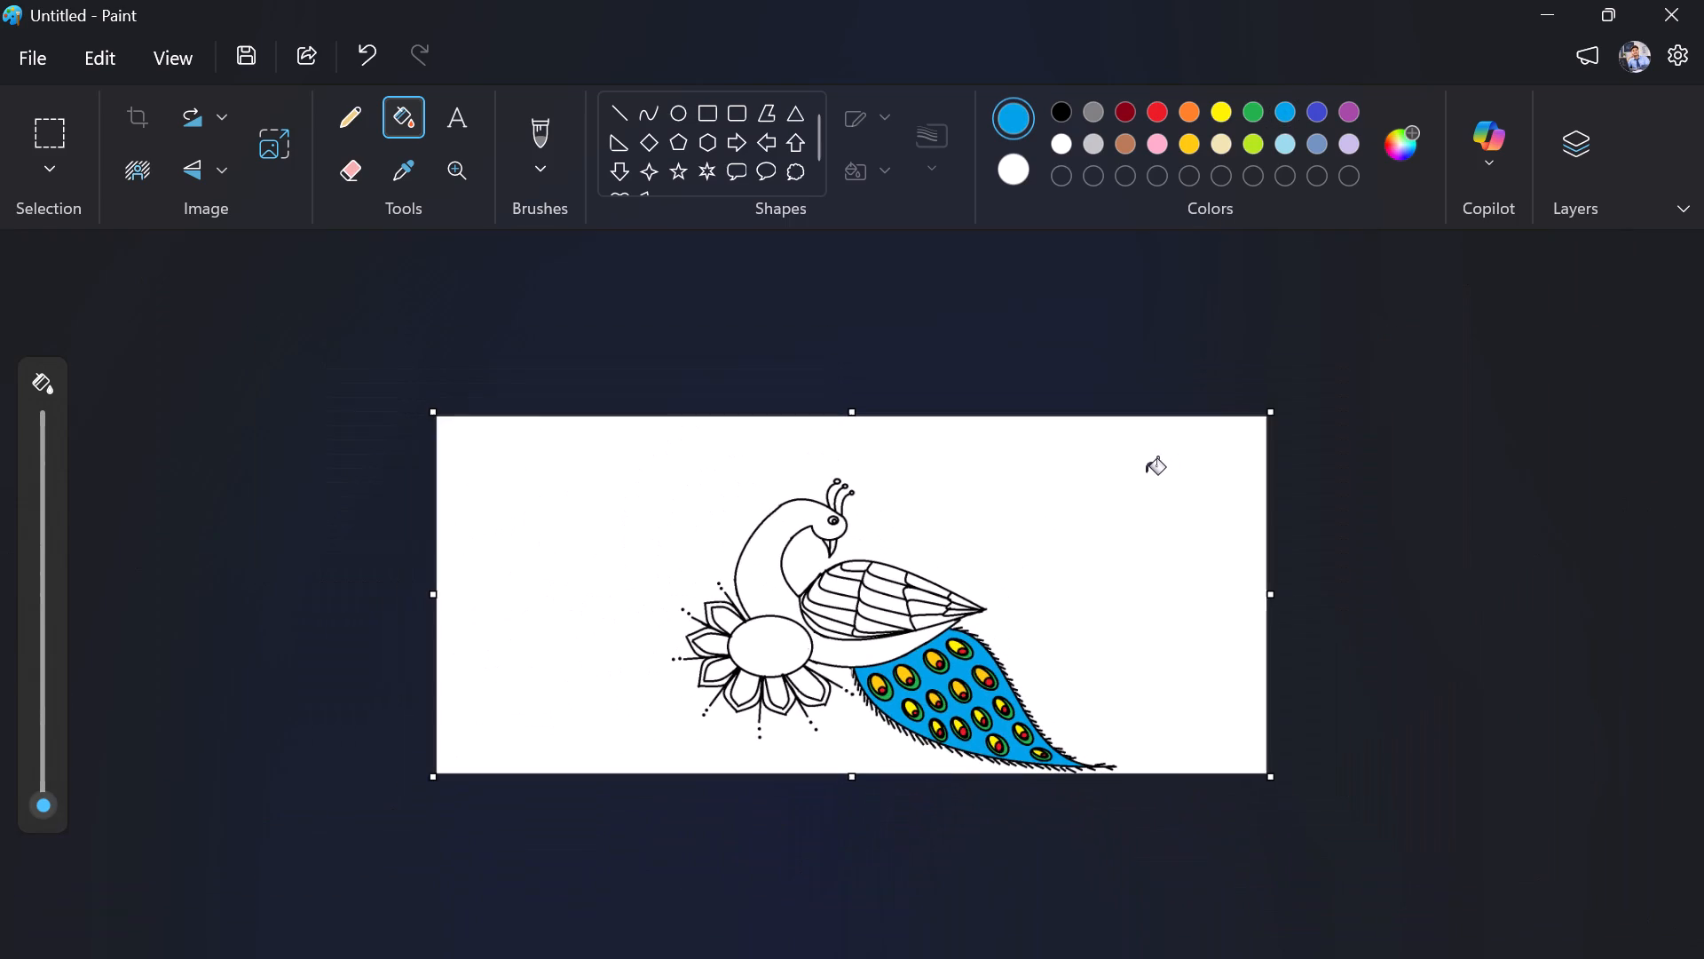
pyautogui.keyDown('ctrl'); pyautogui.scroll(3, 1144, 479); pyautogui.keyUp('ctrl')
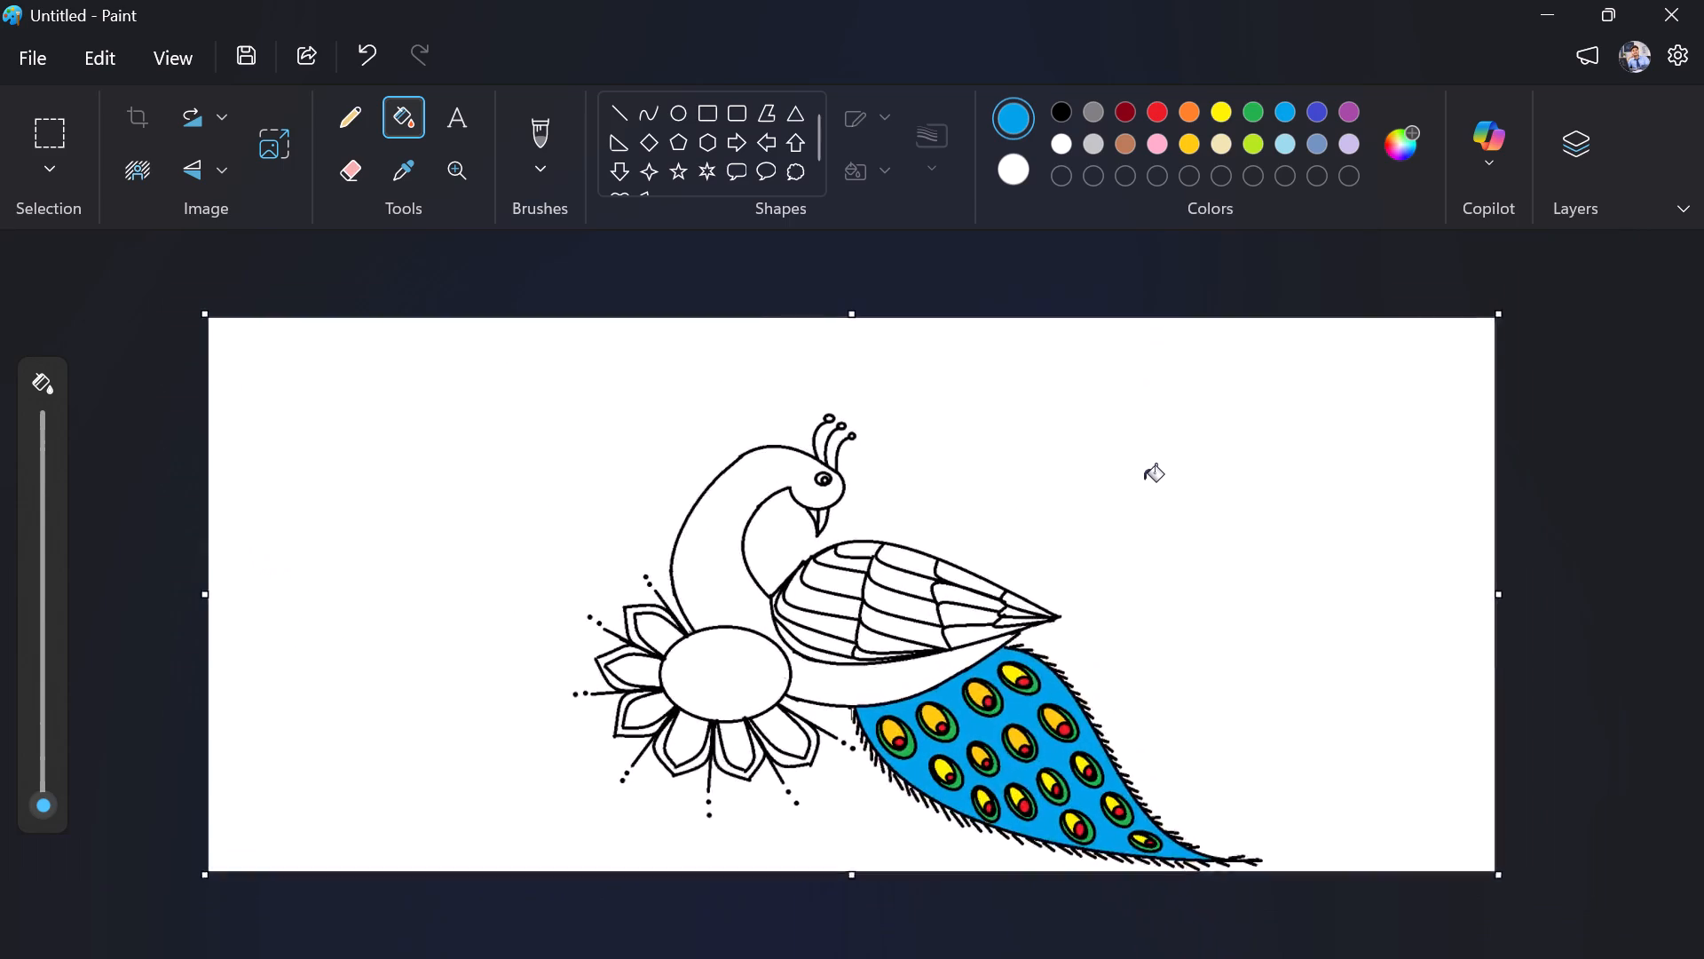
pyautogui.keyDown('ctrl'); pyautogui.scroll(2, 1144, 479); pyautogui.keyUp('ctrl')
pyautogui.scroll(-2, 1144, 479)
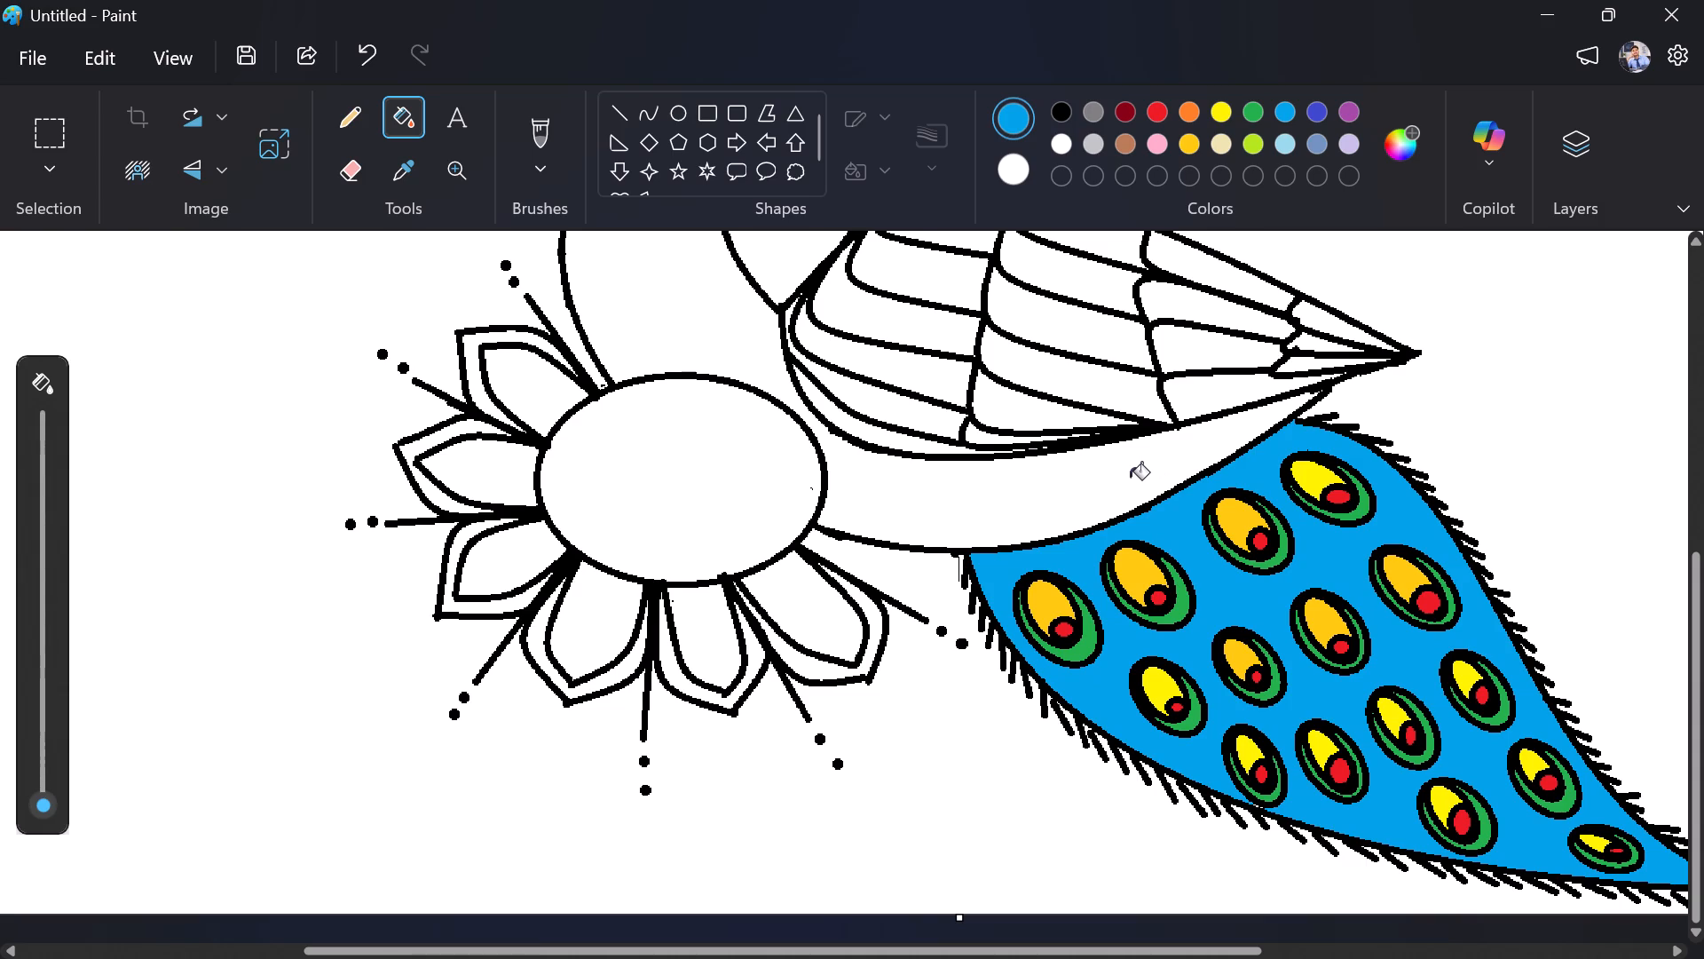
pyautogui.click(1409, 134)
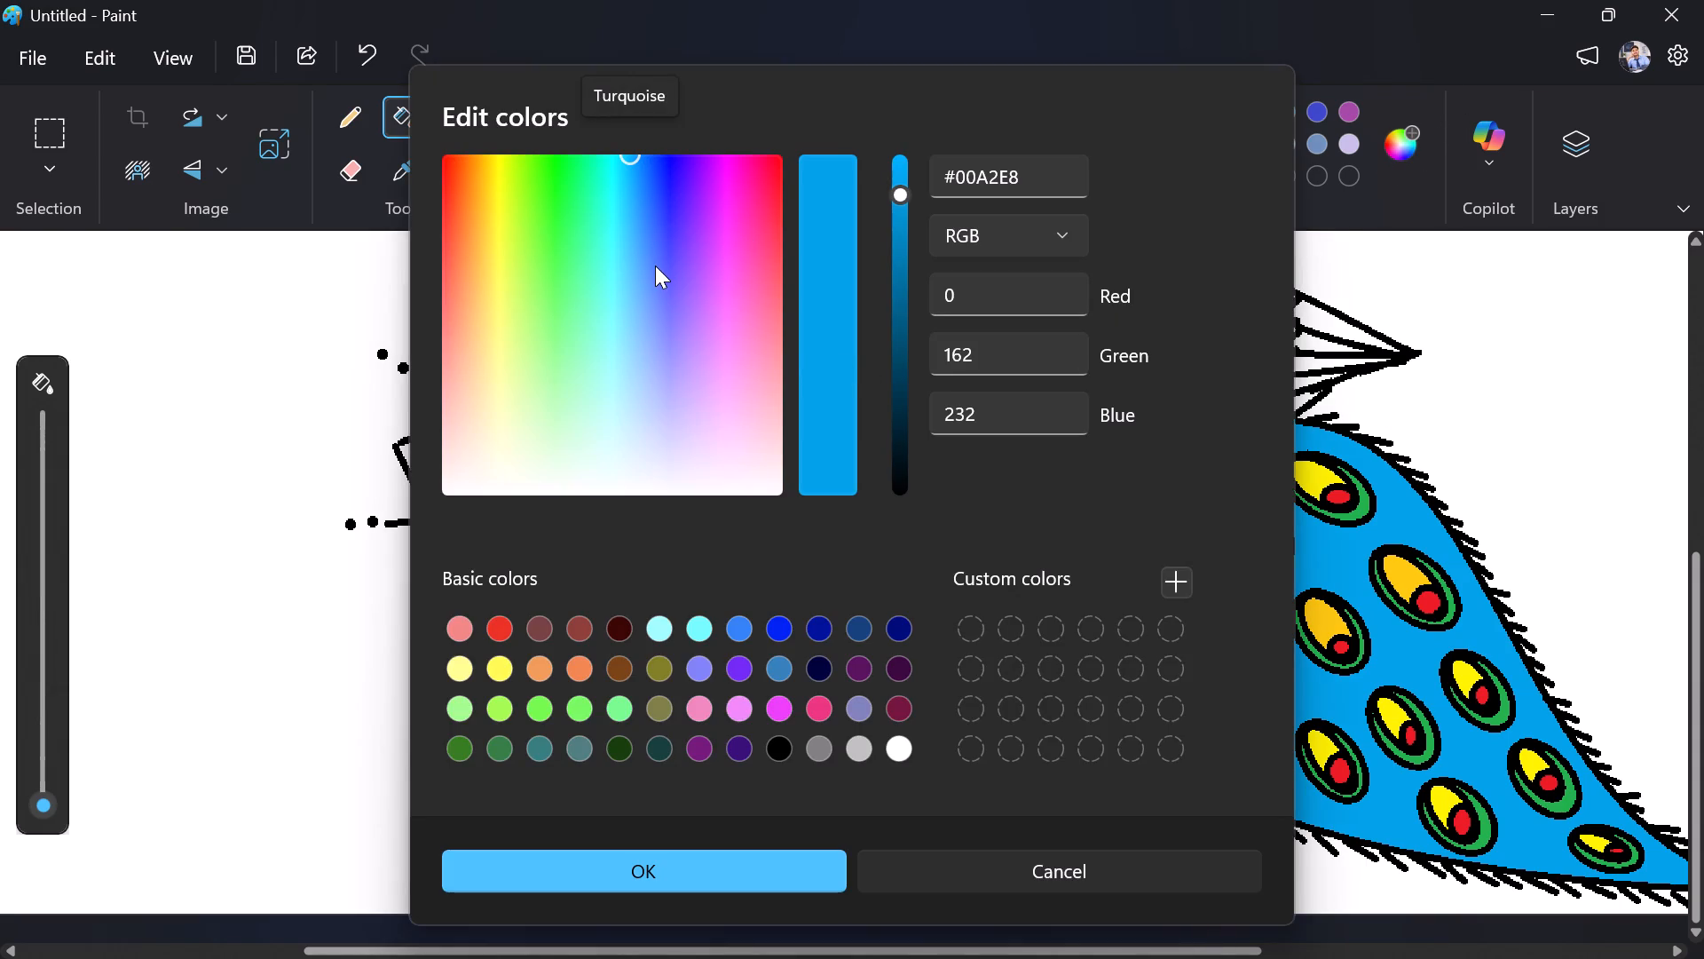
pyautogui.click(600, 200)
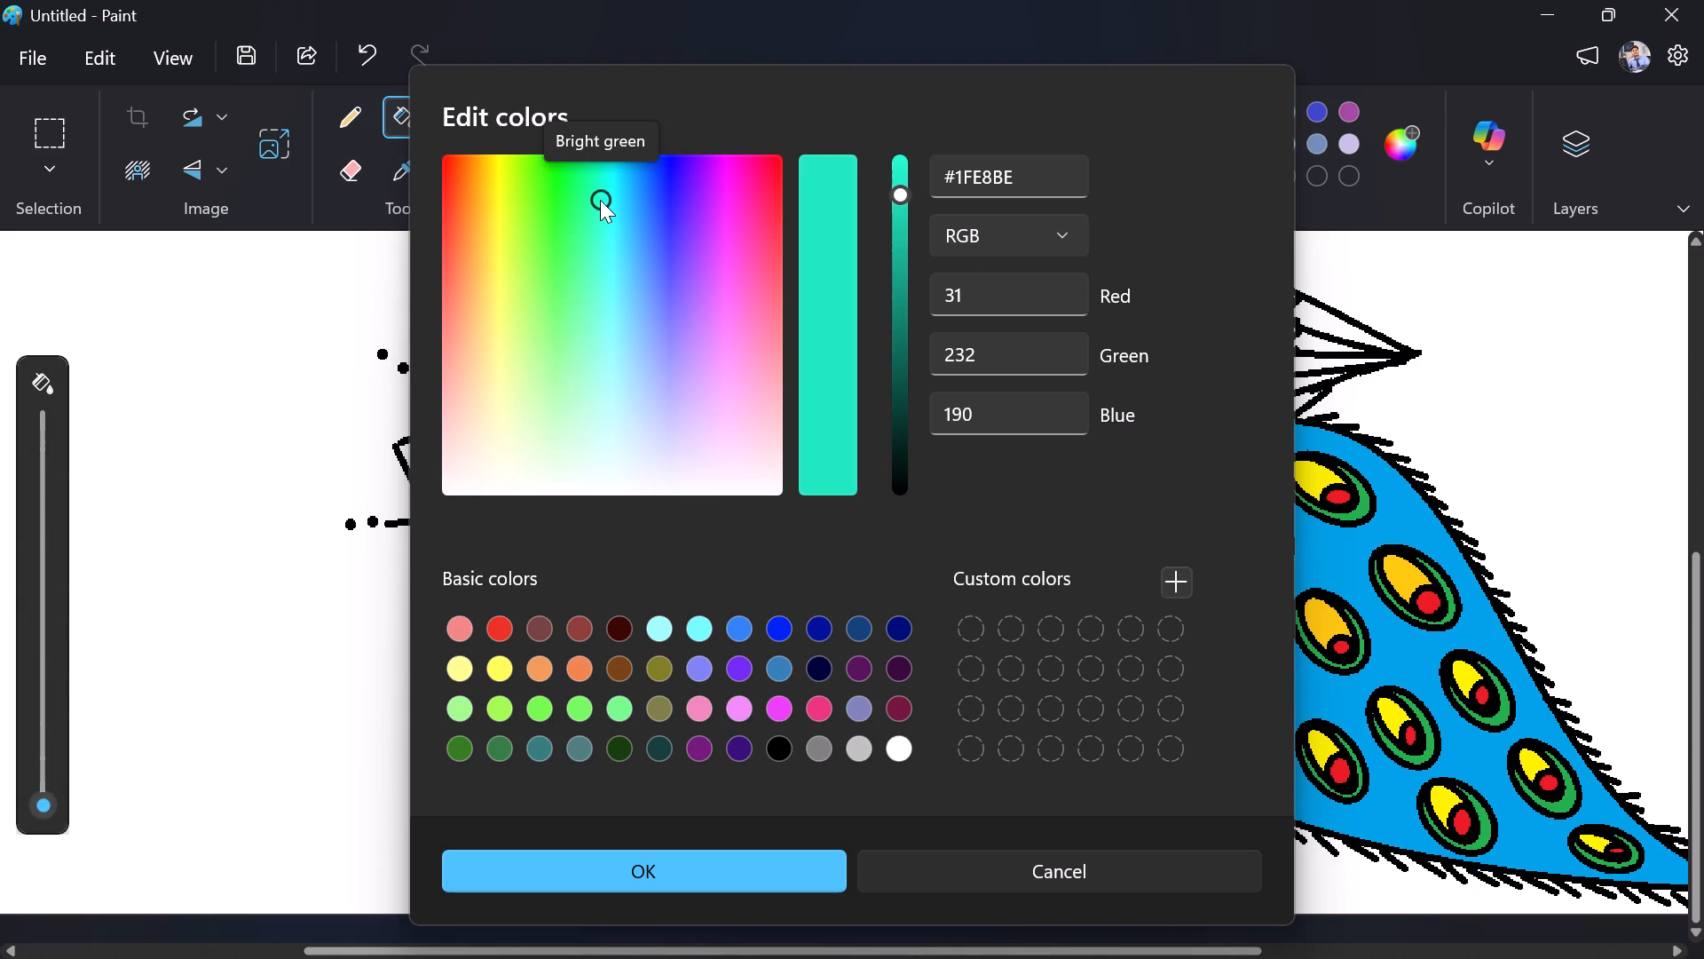
pyautogui.click(597, 226)
pyautogui.click(590, 229)
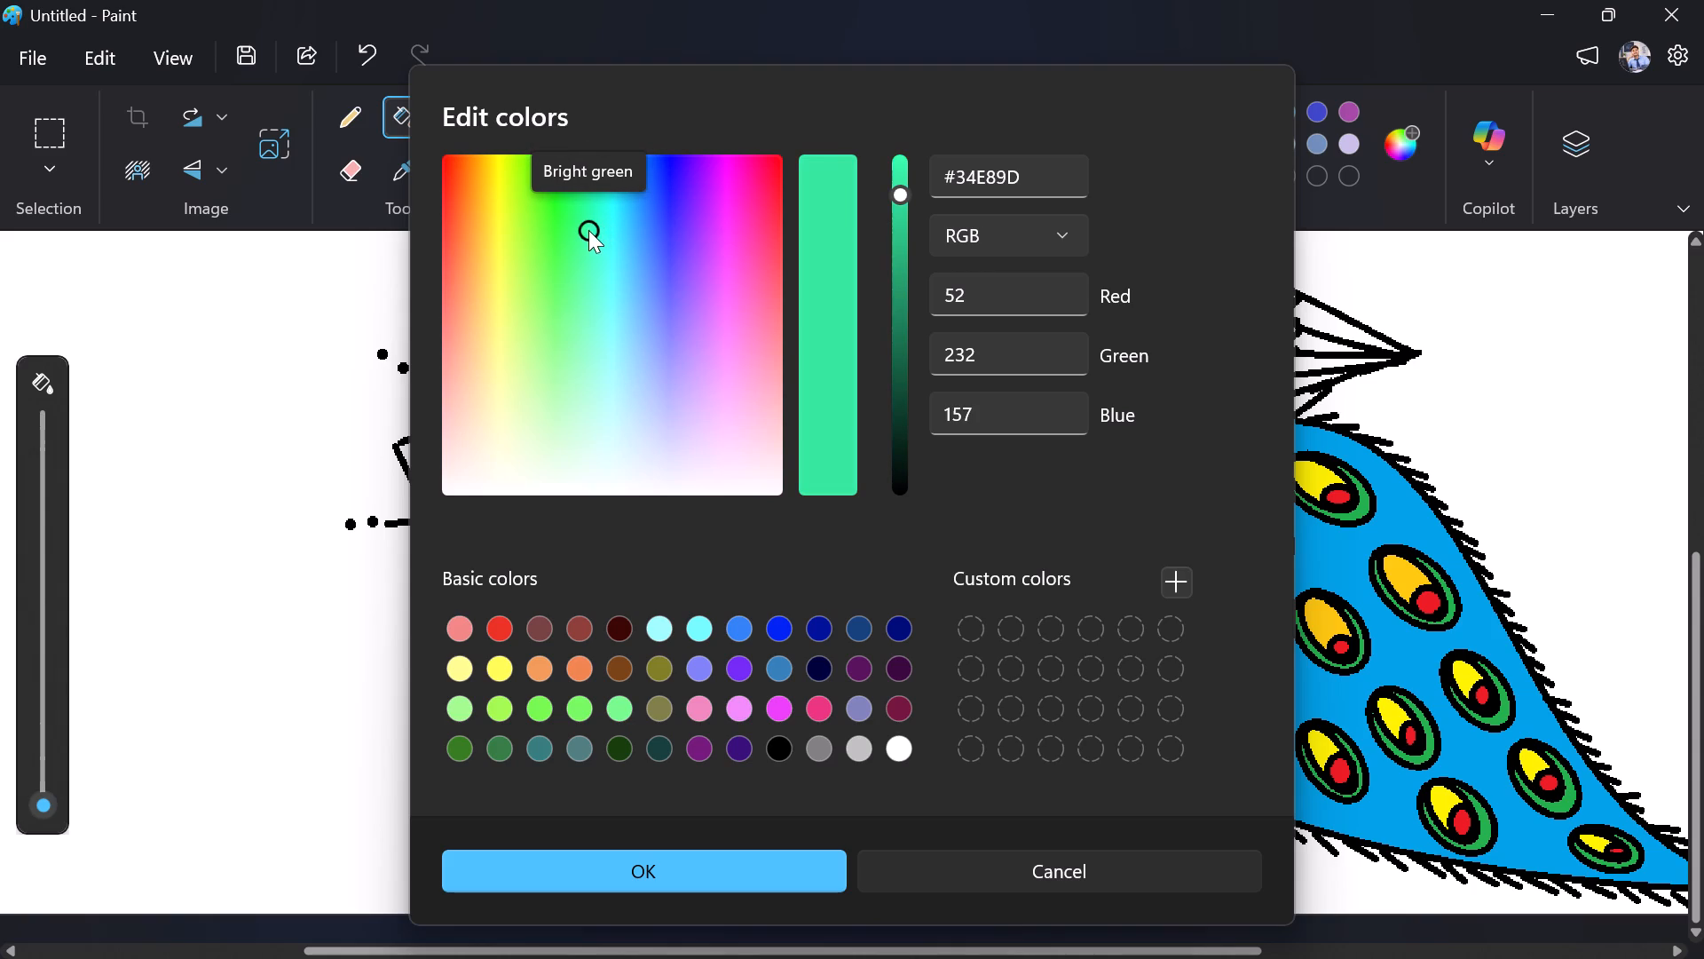
pyautogui.click(584, 228)
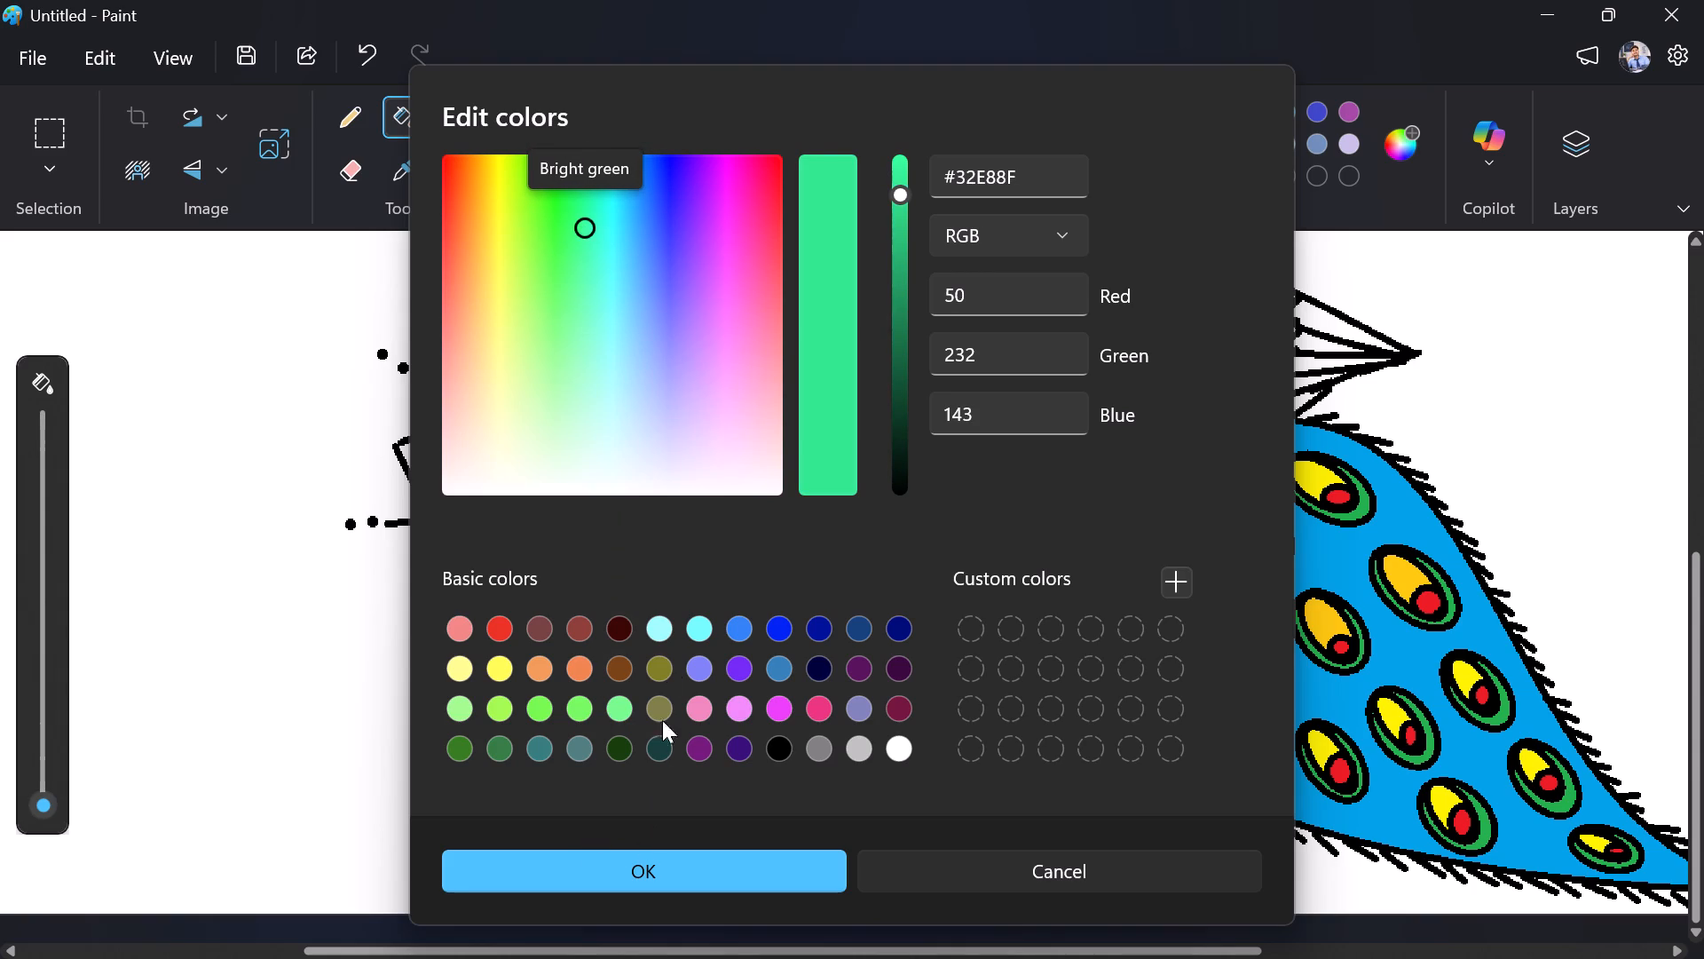
pyautogui.click(581, 188)
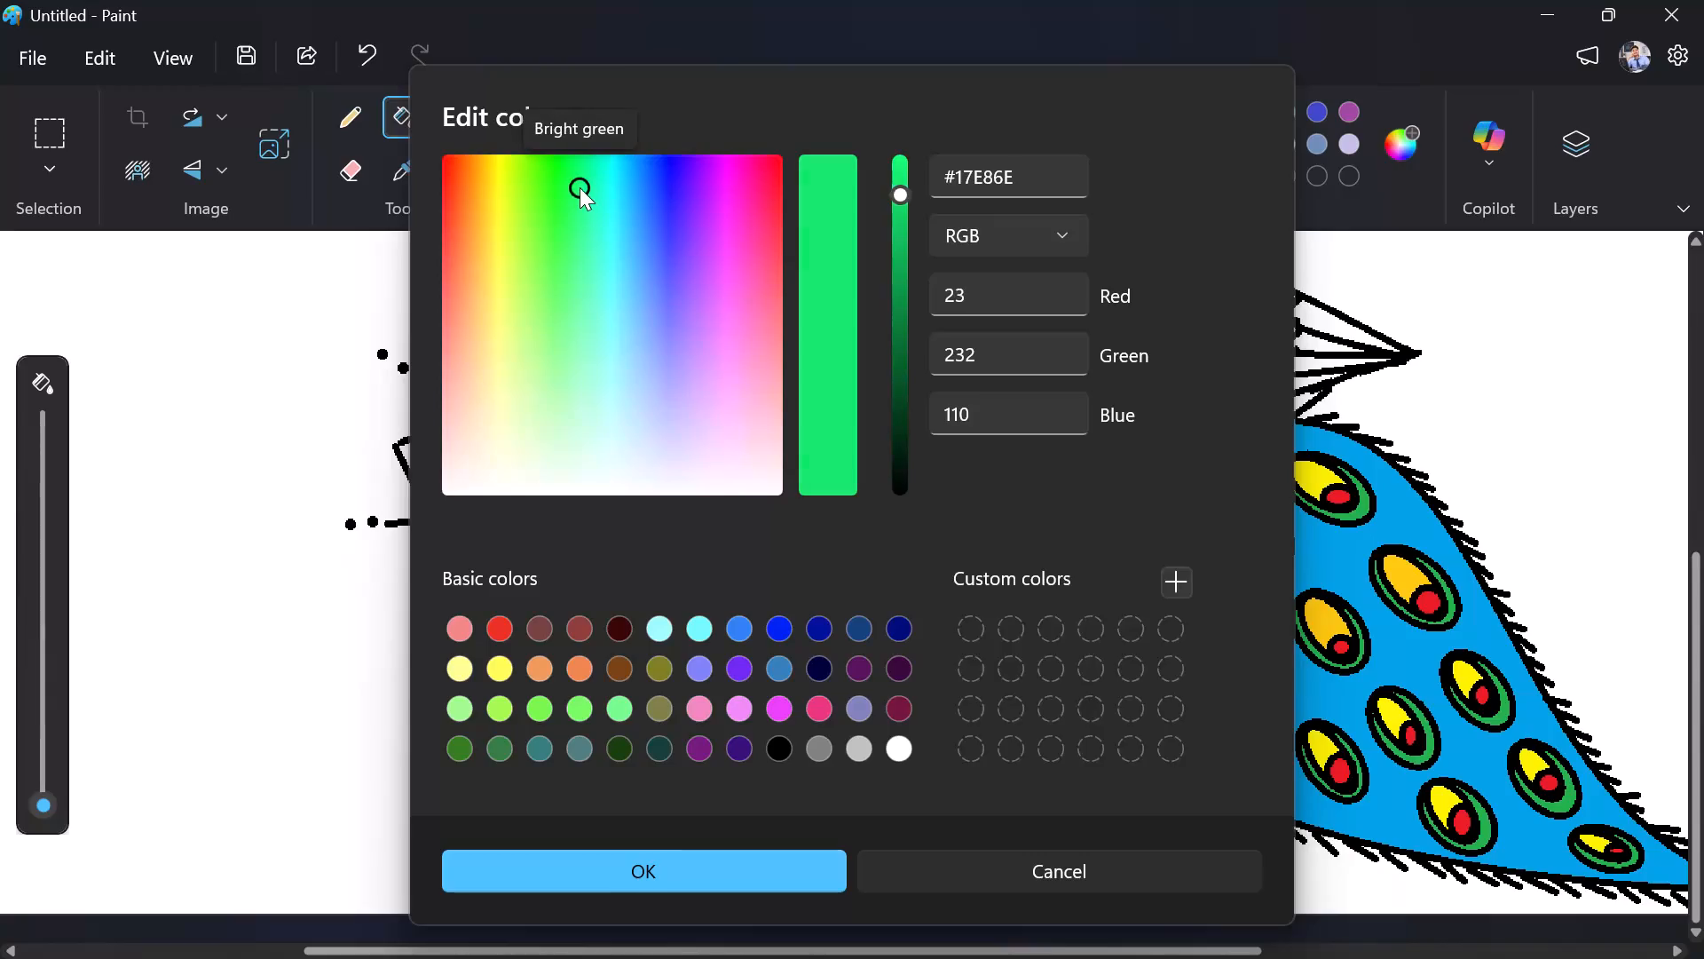
pyautogui.click(571, 184)
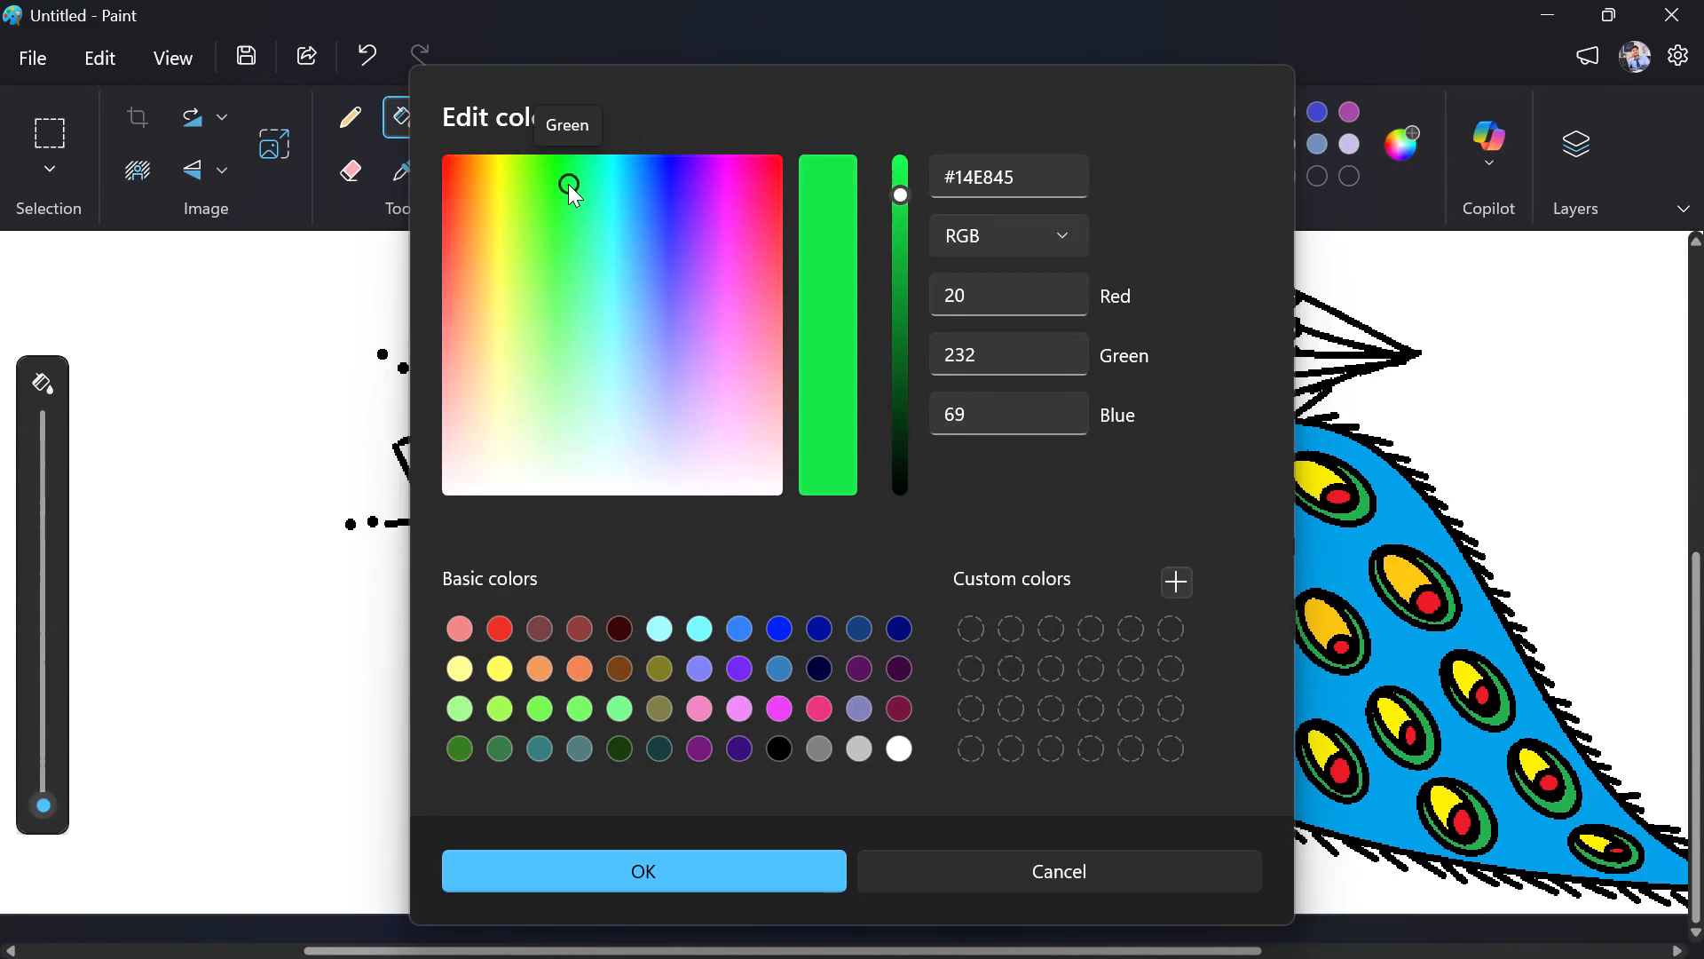
pyautogui.click(569, 194)
pyautogui.click(571, 196)
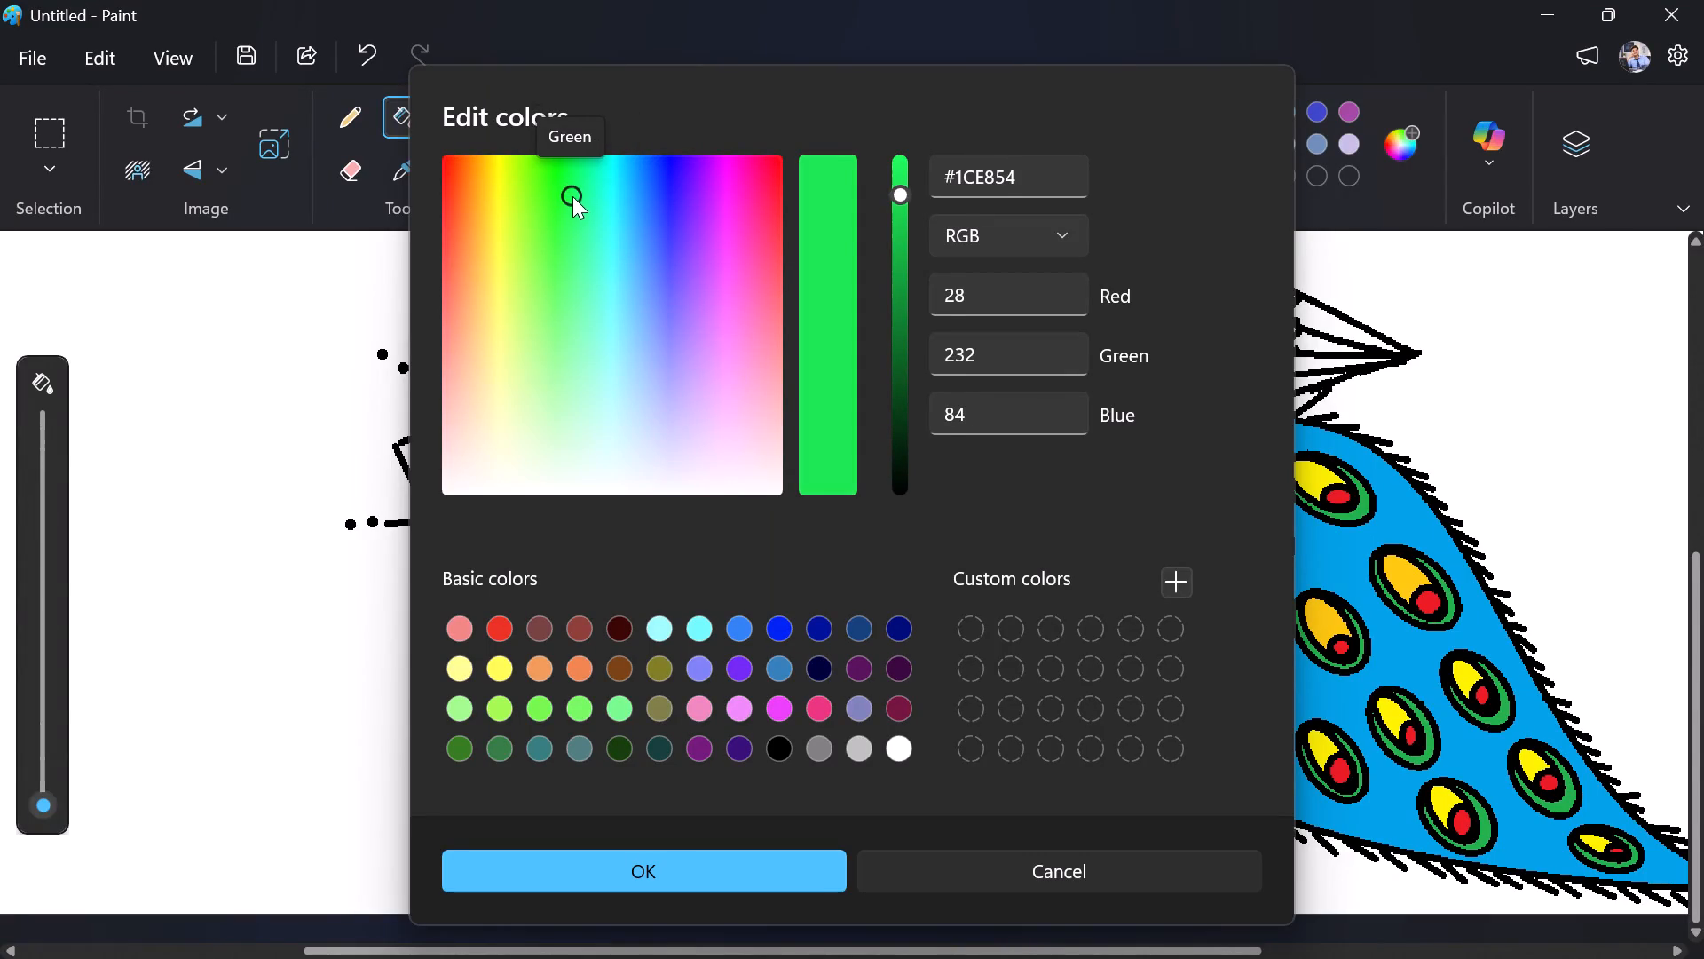
pyautogui.click(580, 854)
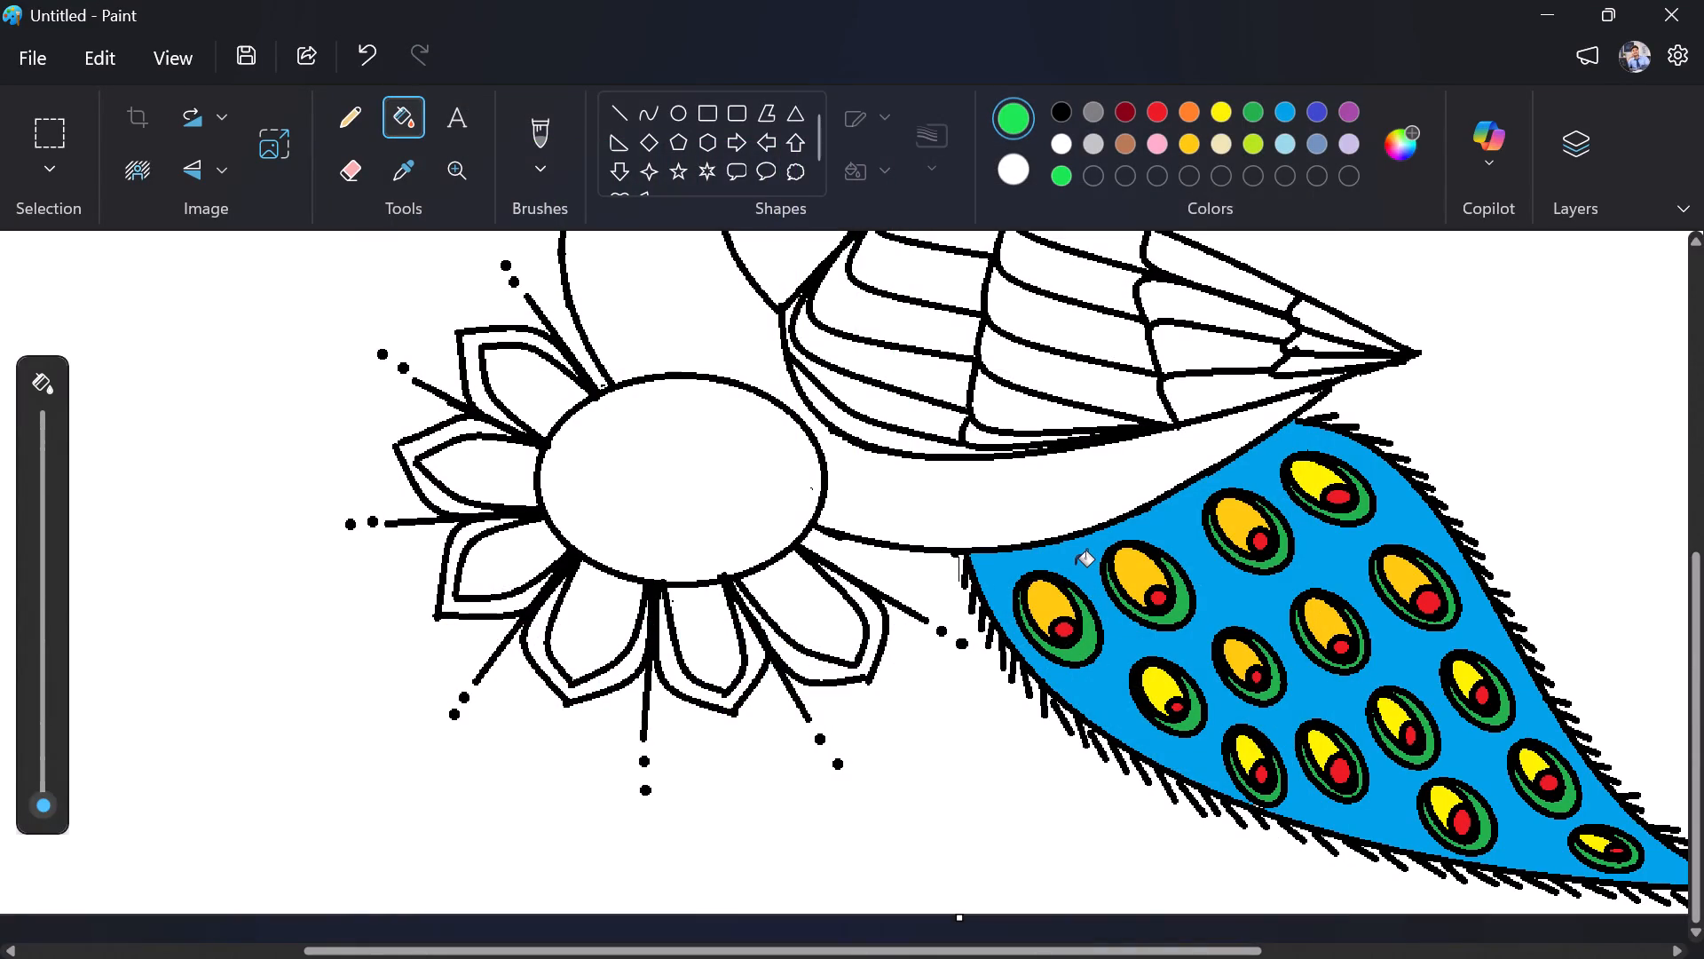
pyautogui.click(1075, 565)
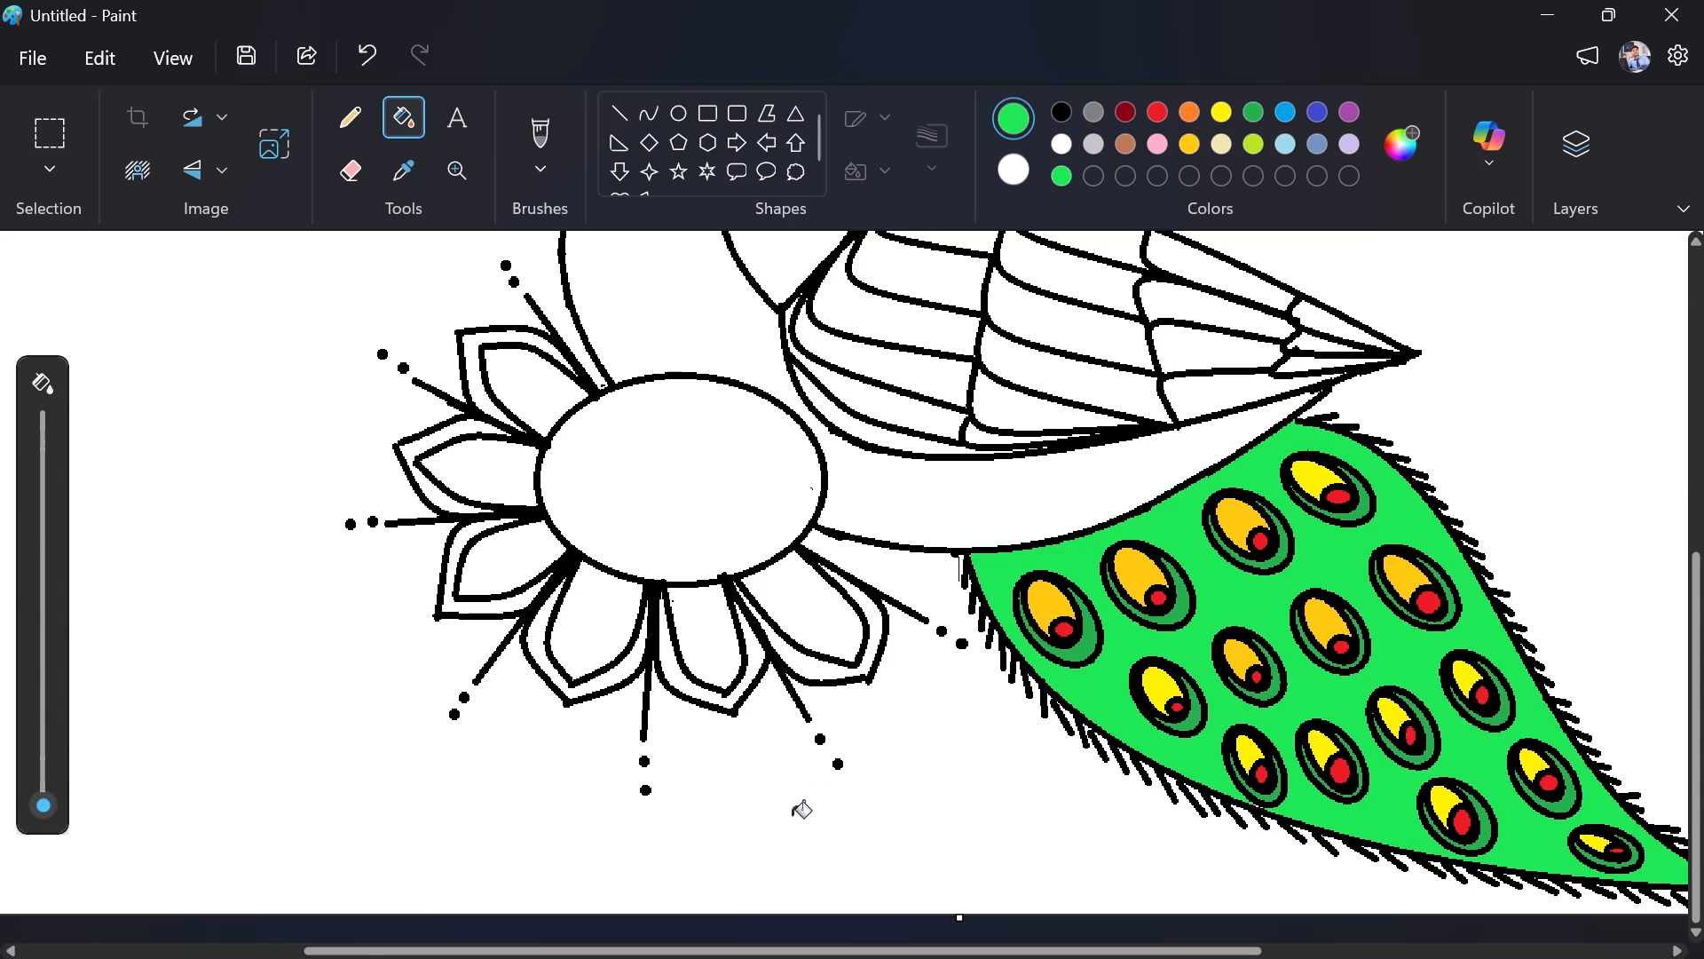
# Fill with dark red the wing's middle row of feathers and the two upper feathers of the next row towards the wing tip.
pyautogui.keyDown('ctrl'); pyautogui.scroll(-5, 766, 814); pyautogui.keyUp('ctrl')
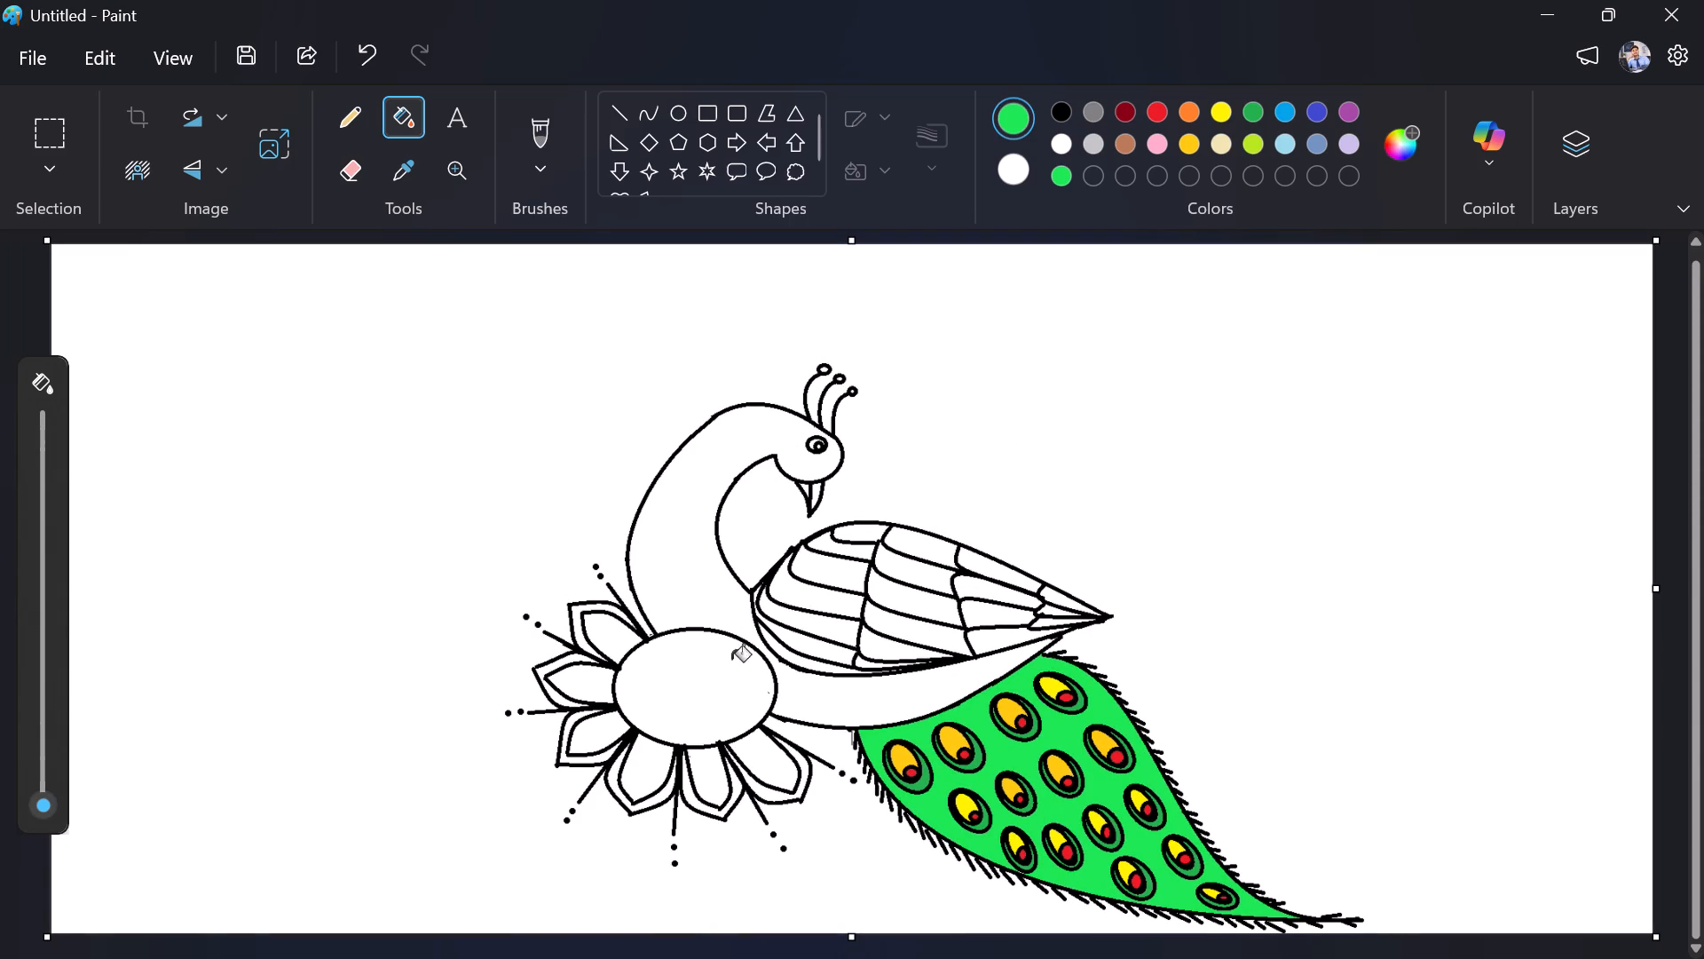
pyautogui.click(1132, 110)
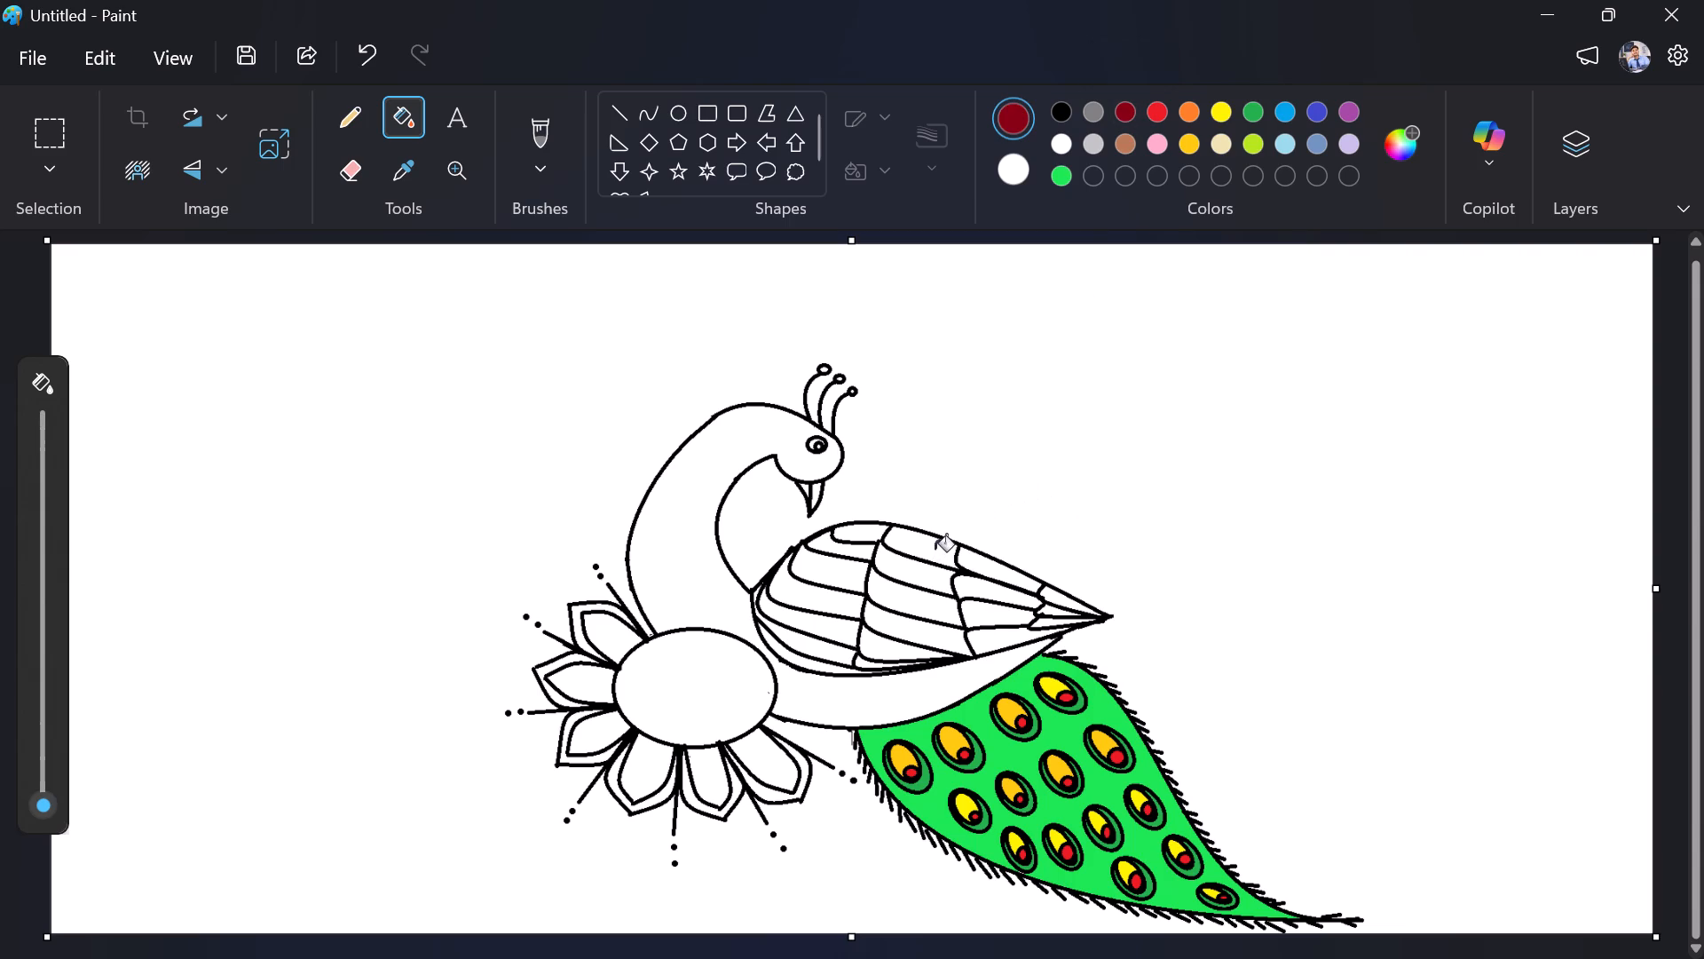
pyautogui.click(935, 550)
pyautogui.click(972, 565)
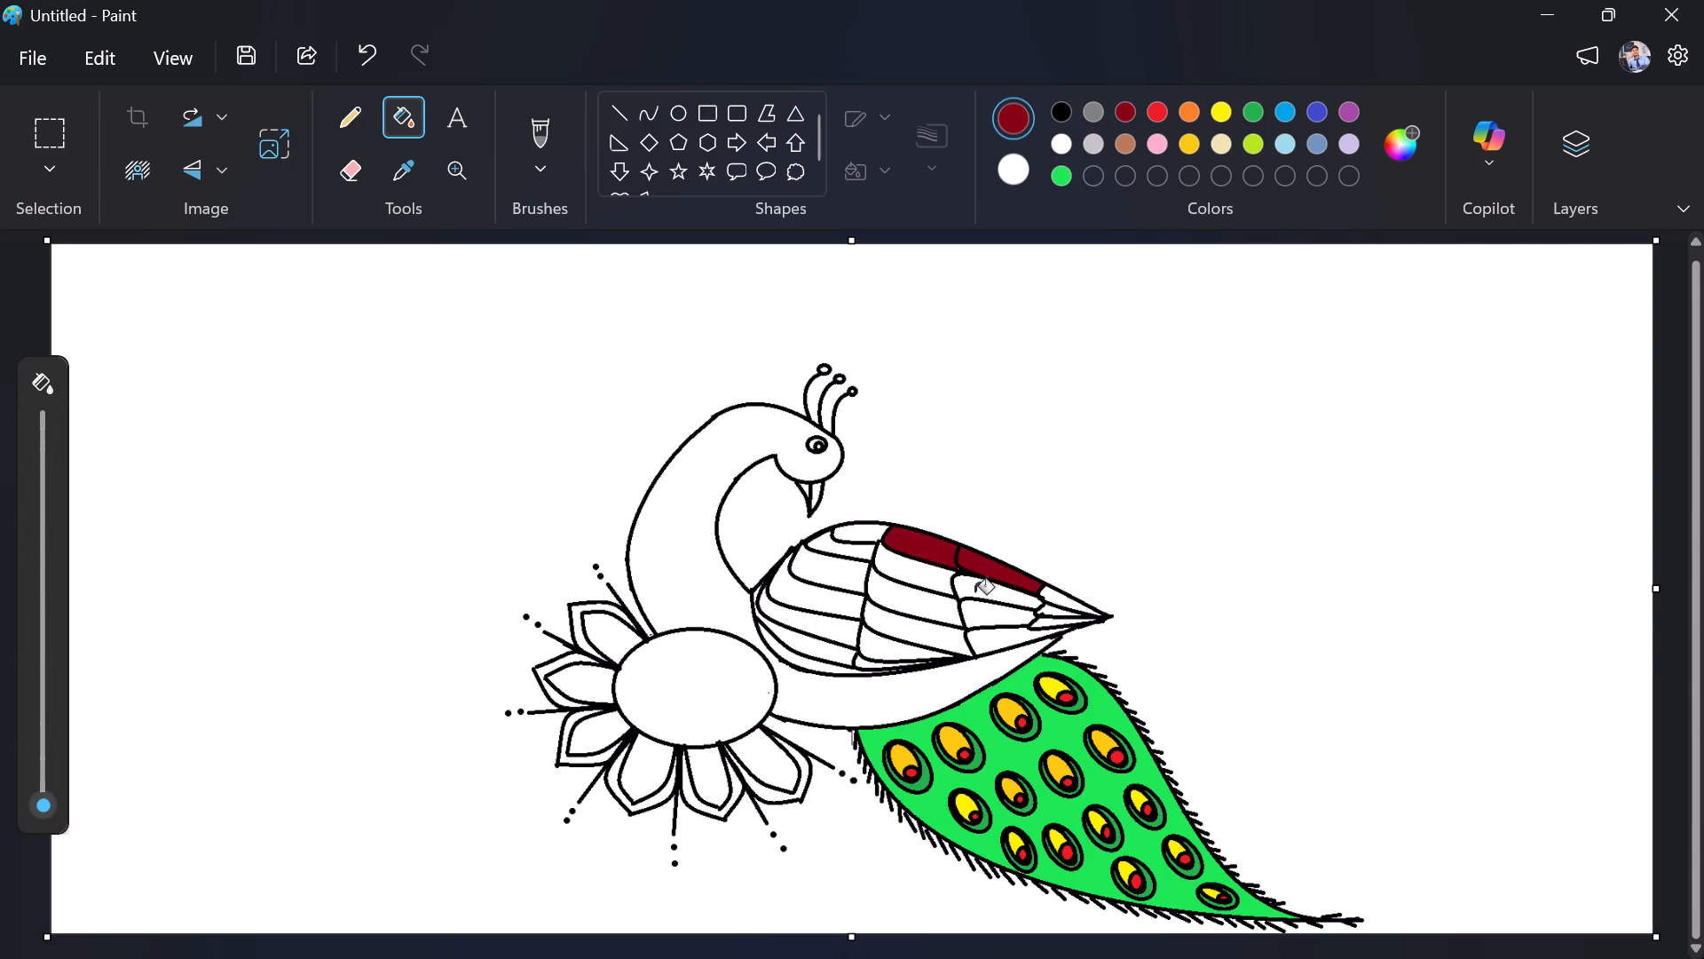
pyautogui.click(974, 597)
pyautogui.click(928, 575)
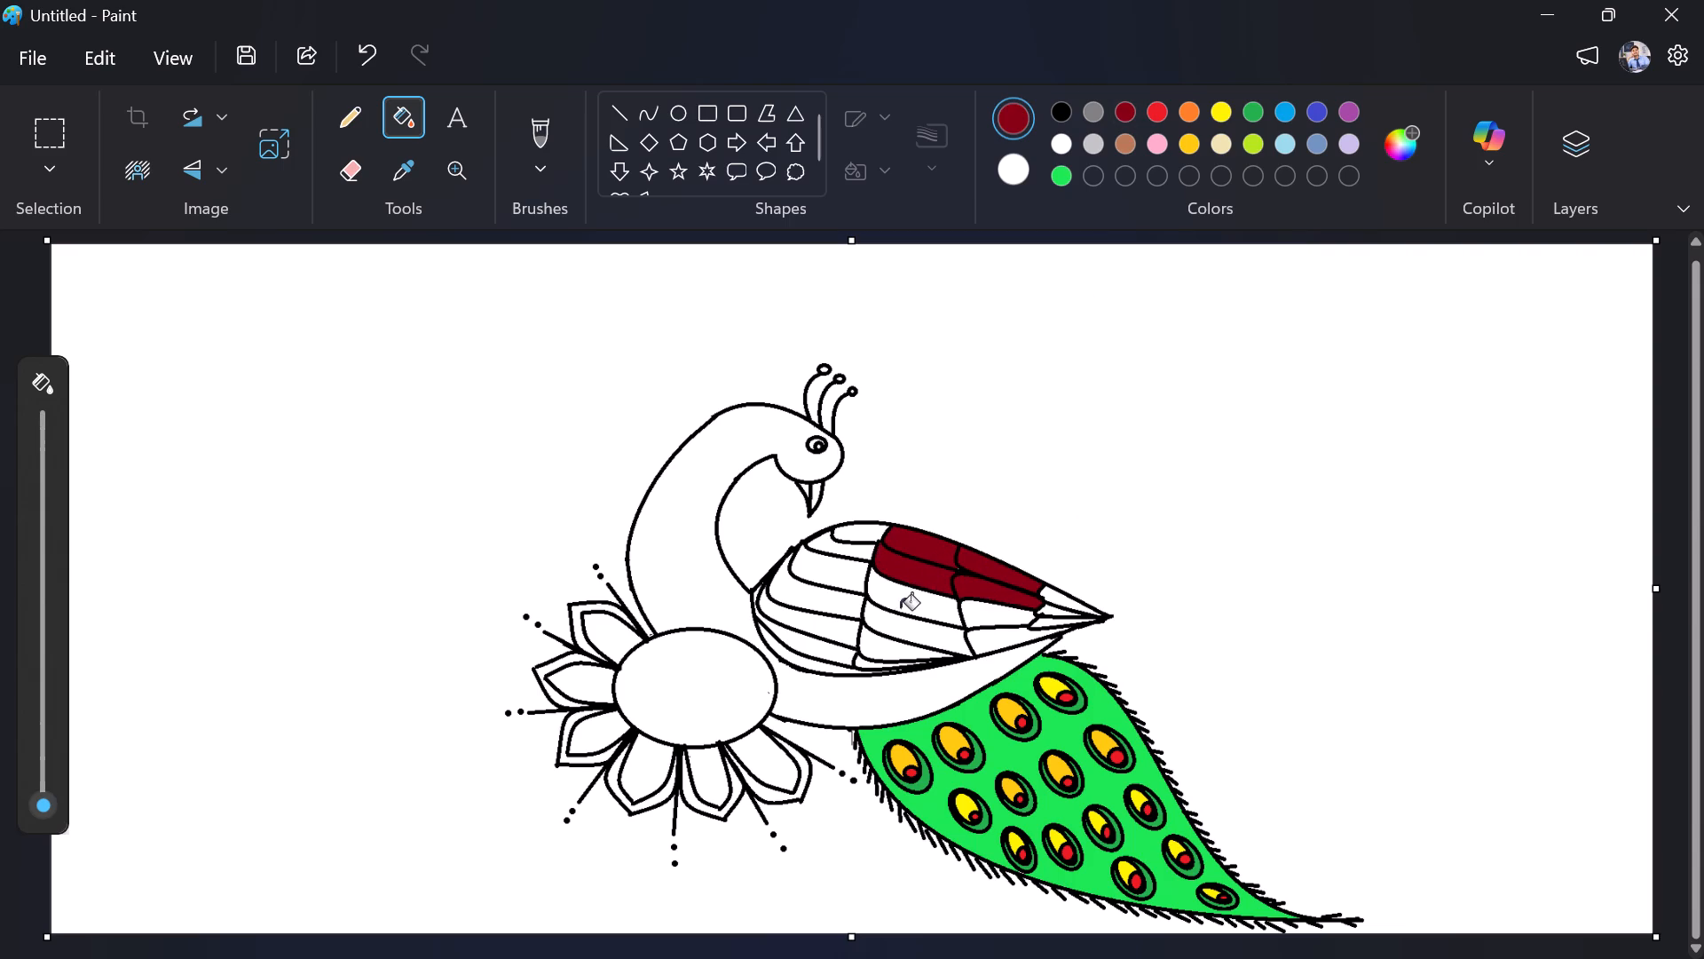
pyautogui.click(900, 608)
pyautogui.click(886, 627)
pyautogui.click(878, 648)
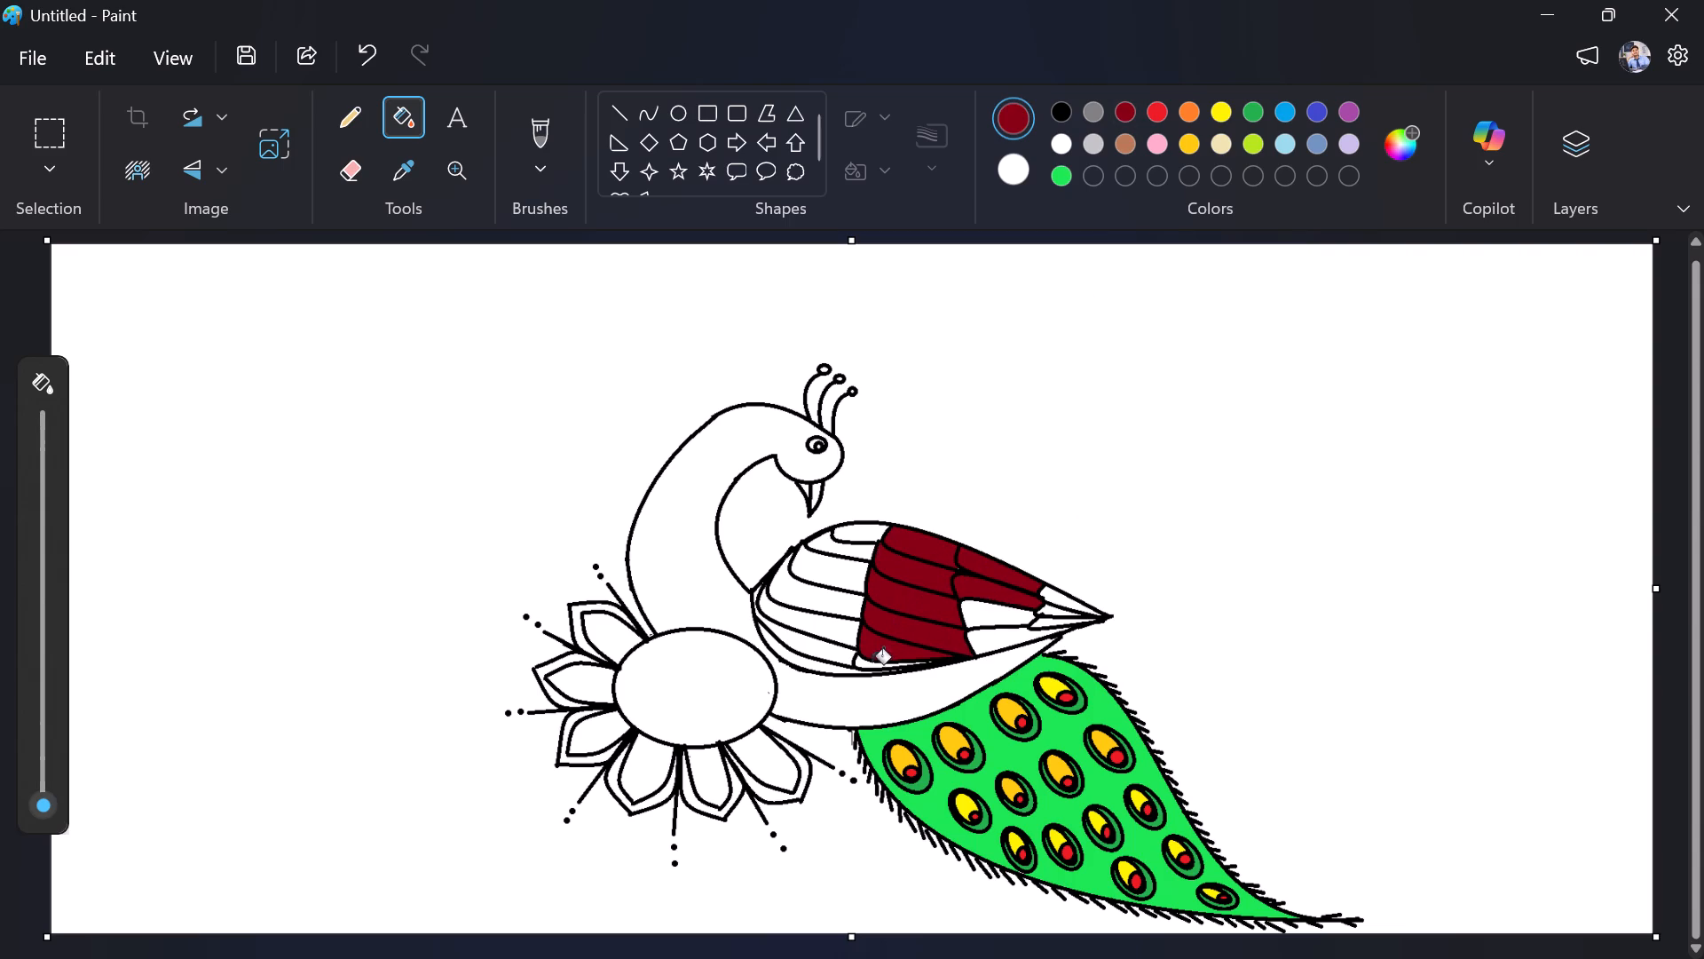
pyautogui.click(861, 662)
# Fill with dark red the wing's front feathers nearest the neck, including the narrow bands along the wing's front and lower edge.
pyautogui.click(844, 634)
pyautogui.click(835, 605)
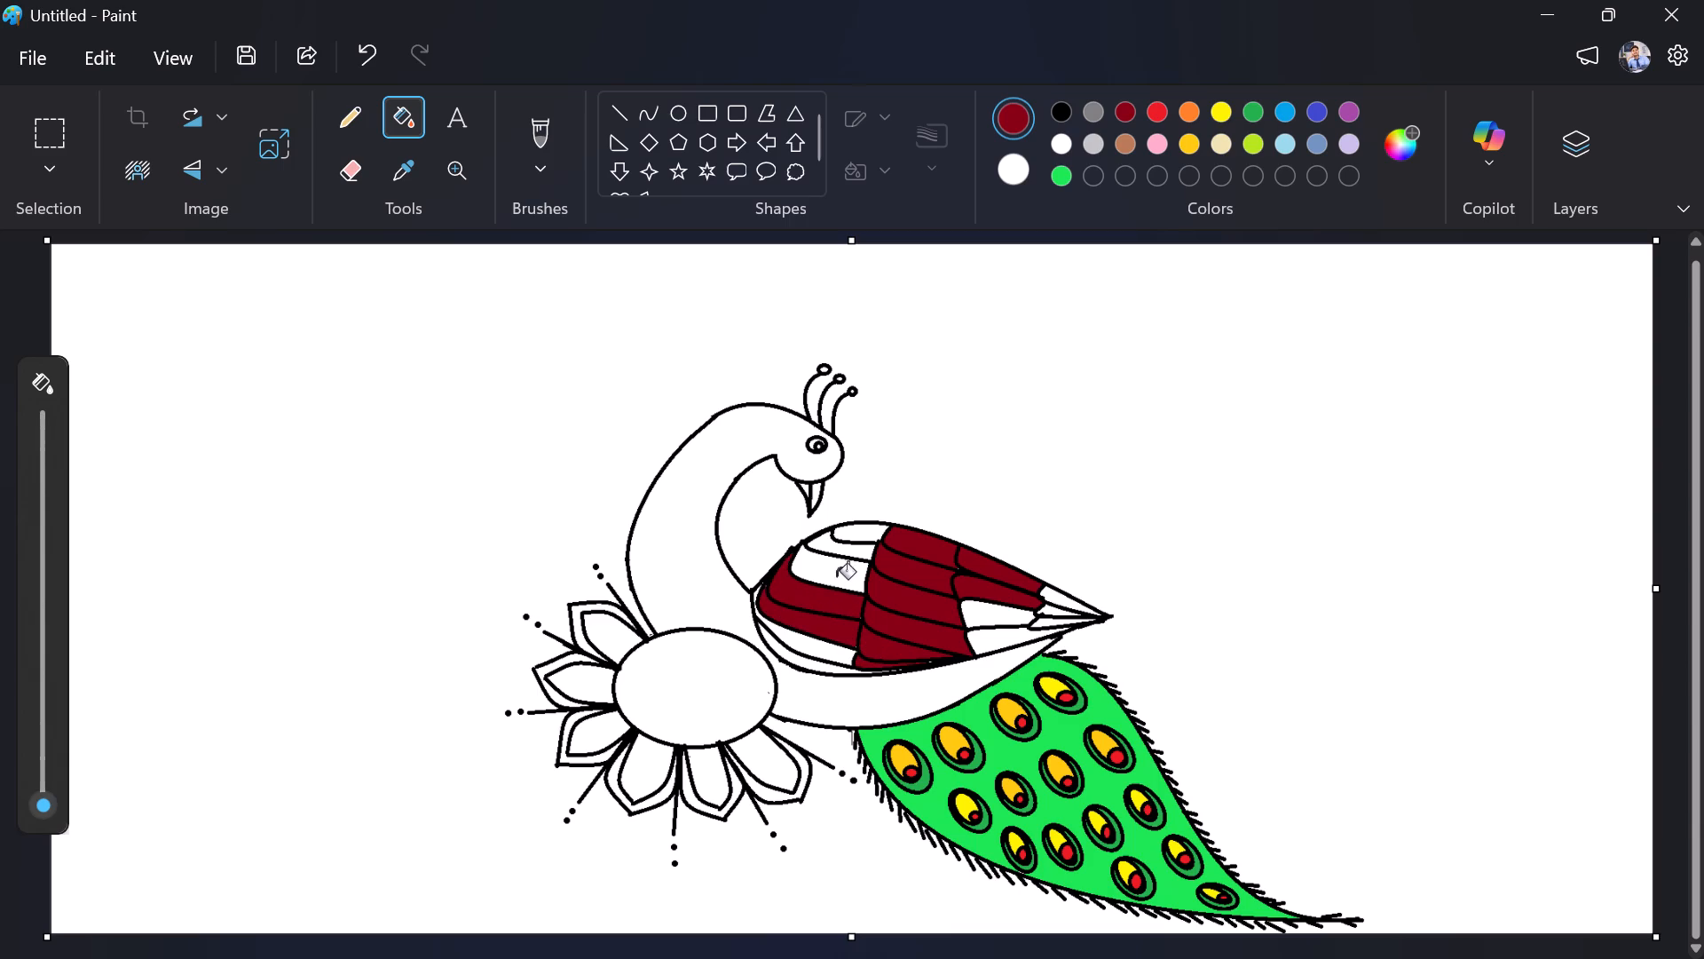
pyautogui.click(836, 571)
pyautogui.click(845, 551)
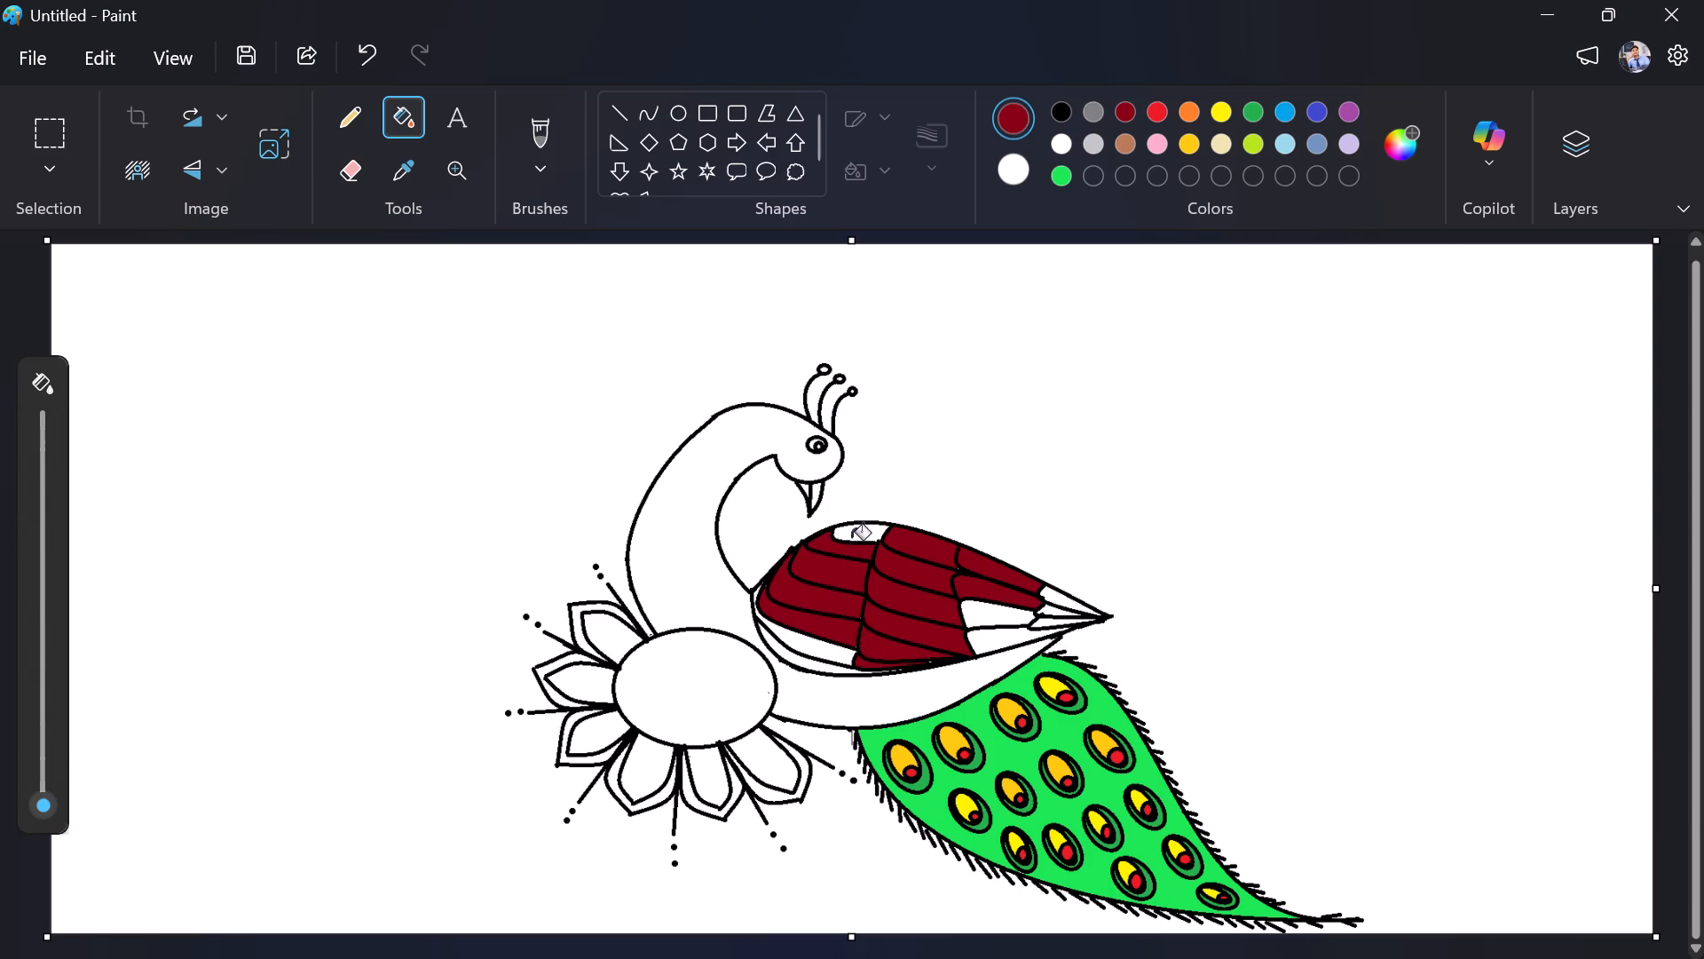
pyautogui.click(851, 537)
pyautogui.click(794, 640)
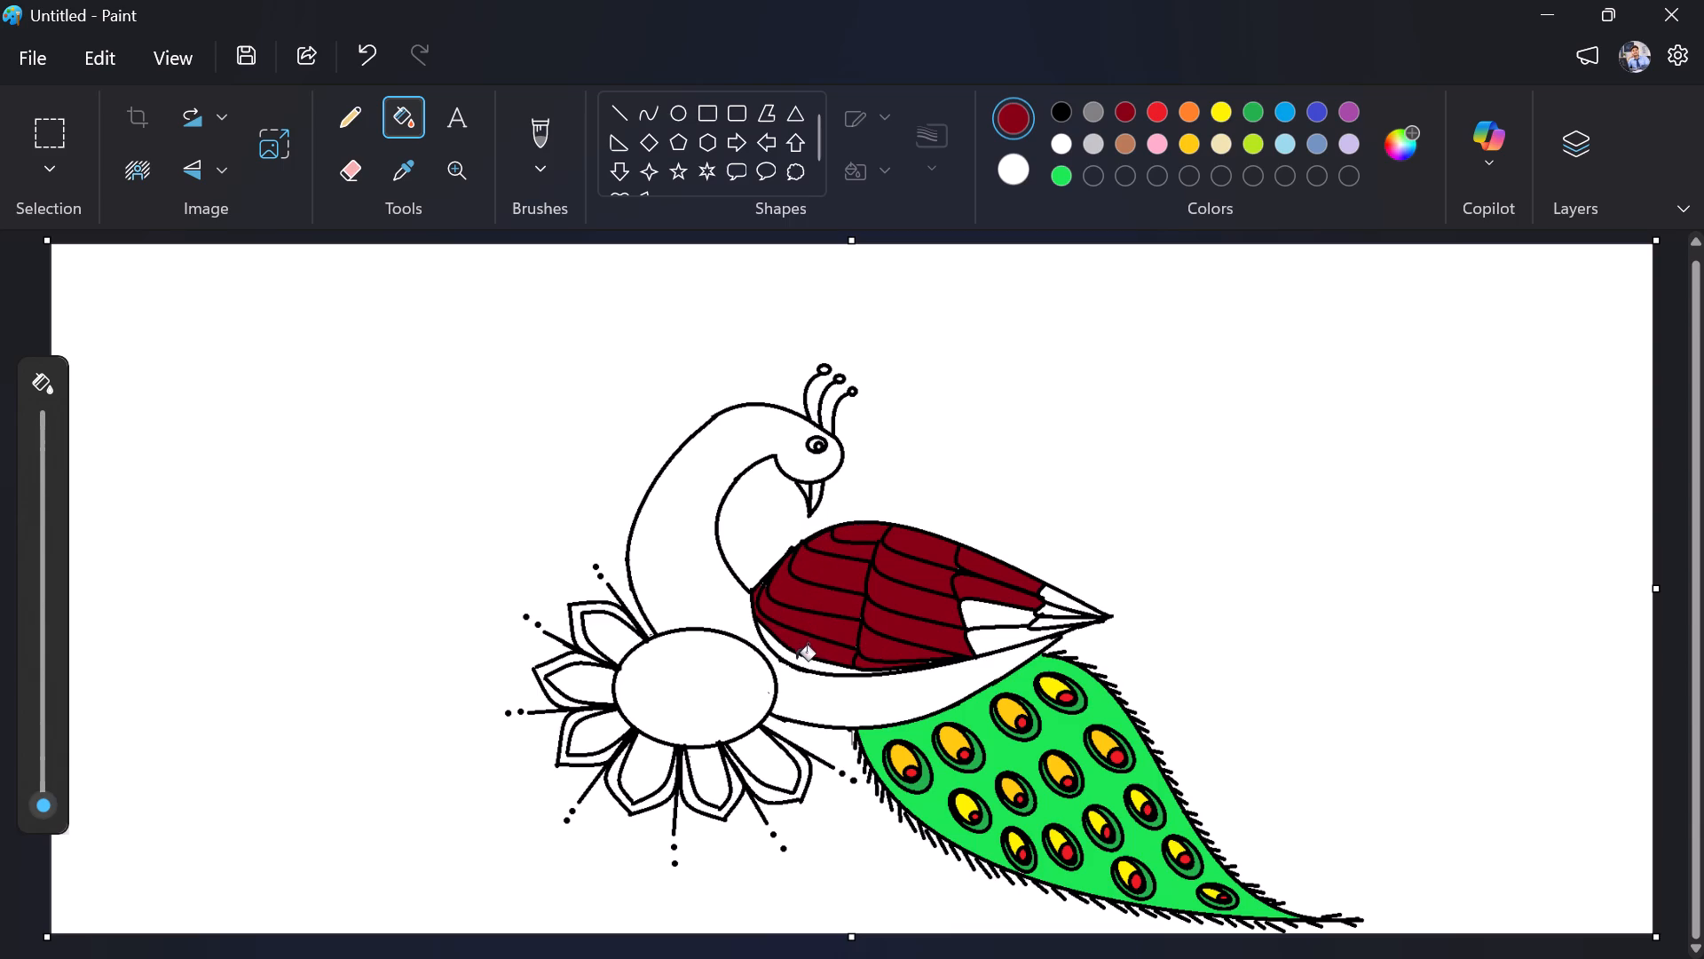
pyautogui.click(794, 662)
# Fill with dark red the remaining white feathers towards the wing's pointed tip.
pyautogui.click(977, 619)
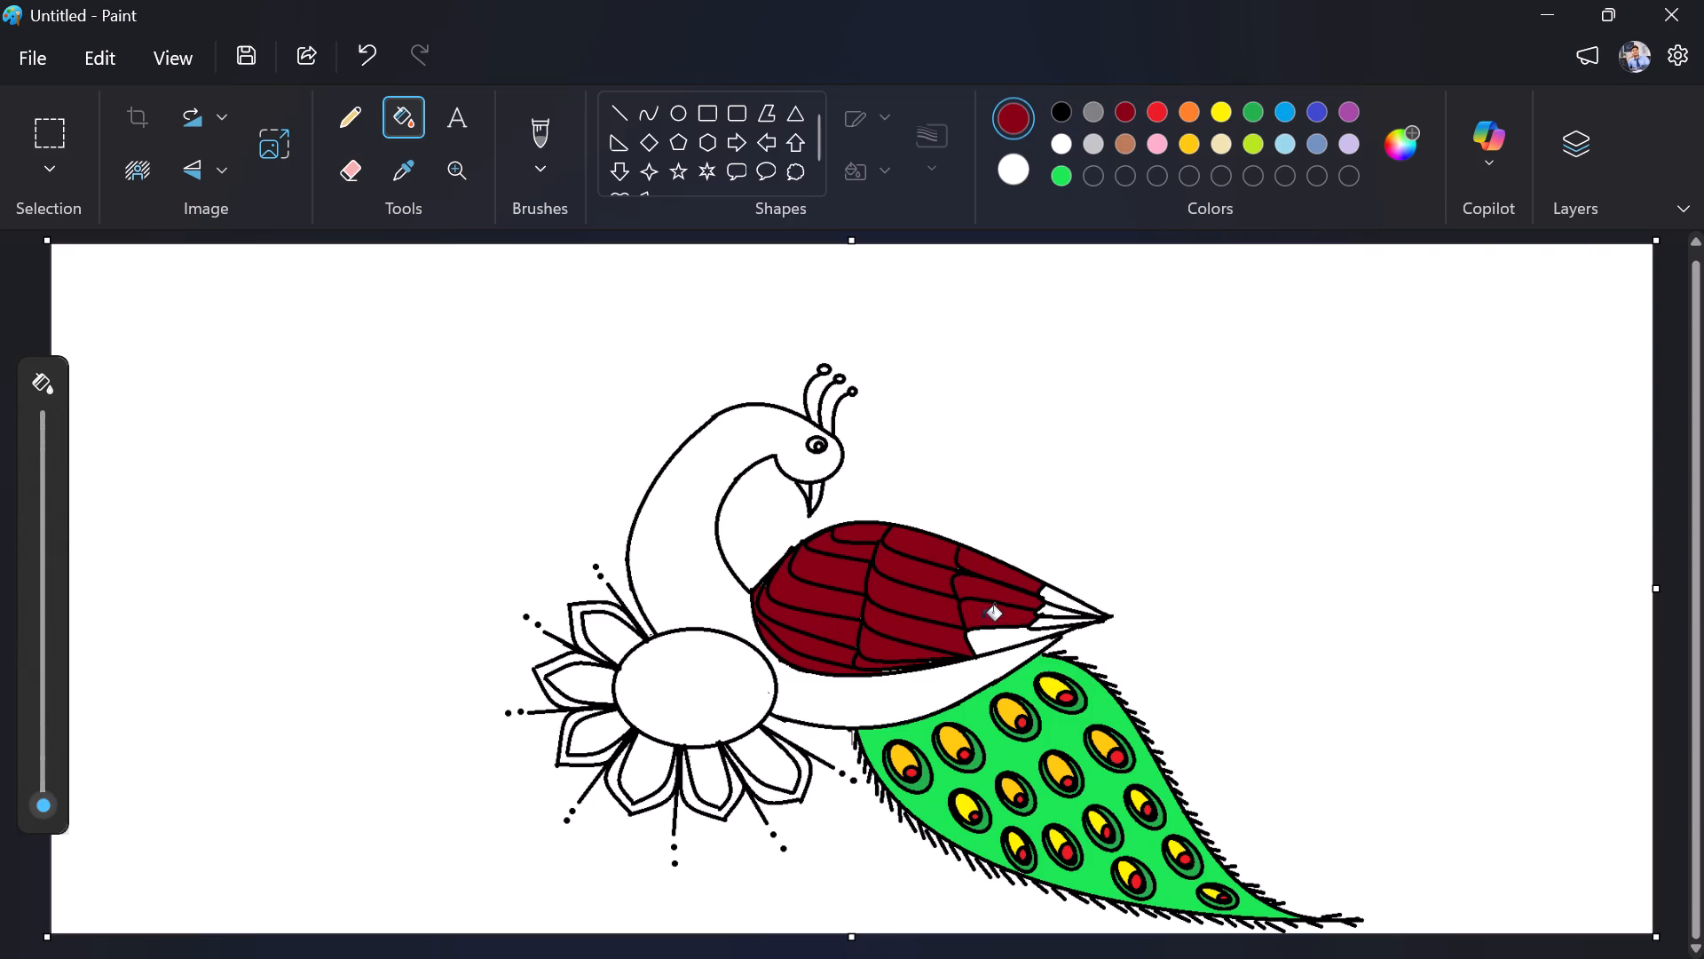
pyautogui.click(990, 638)
pyautogui.click(1045, 624)
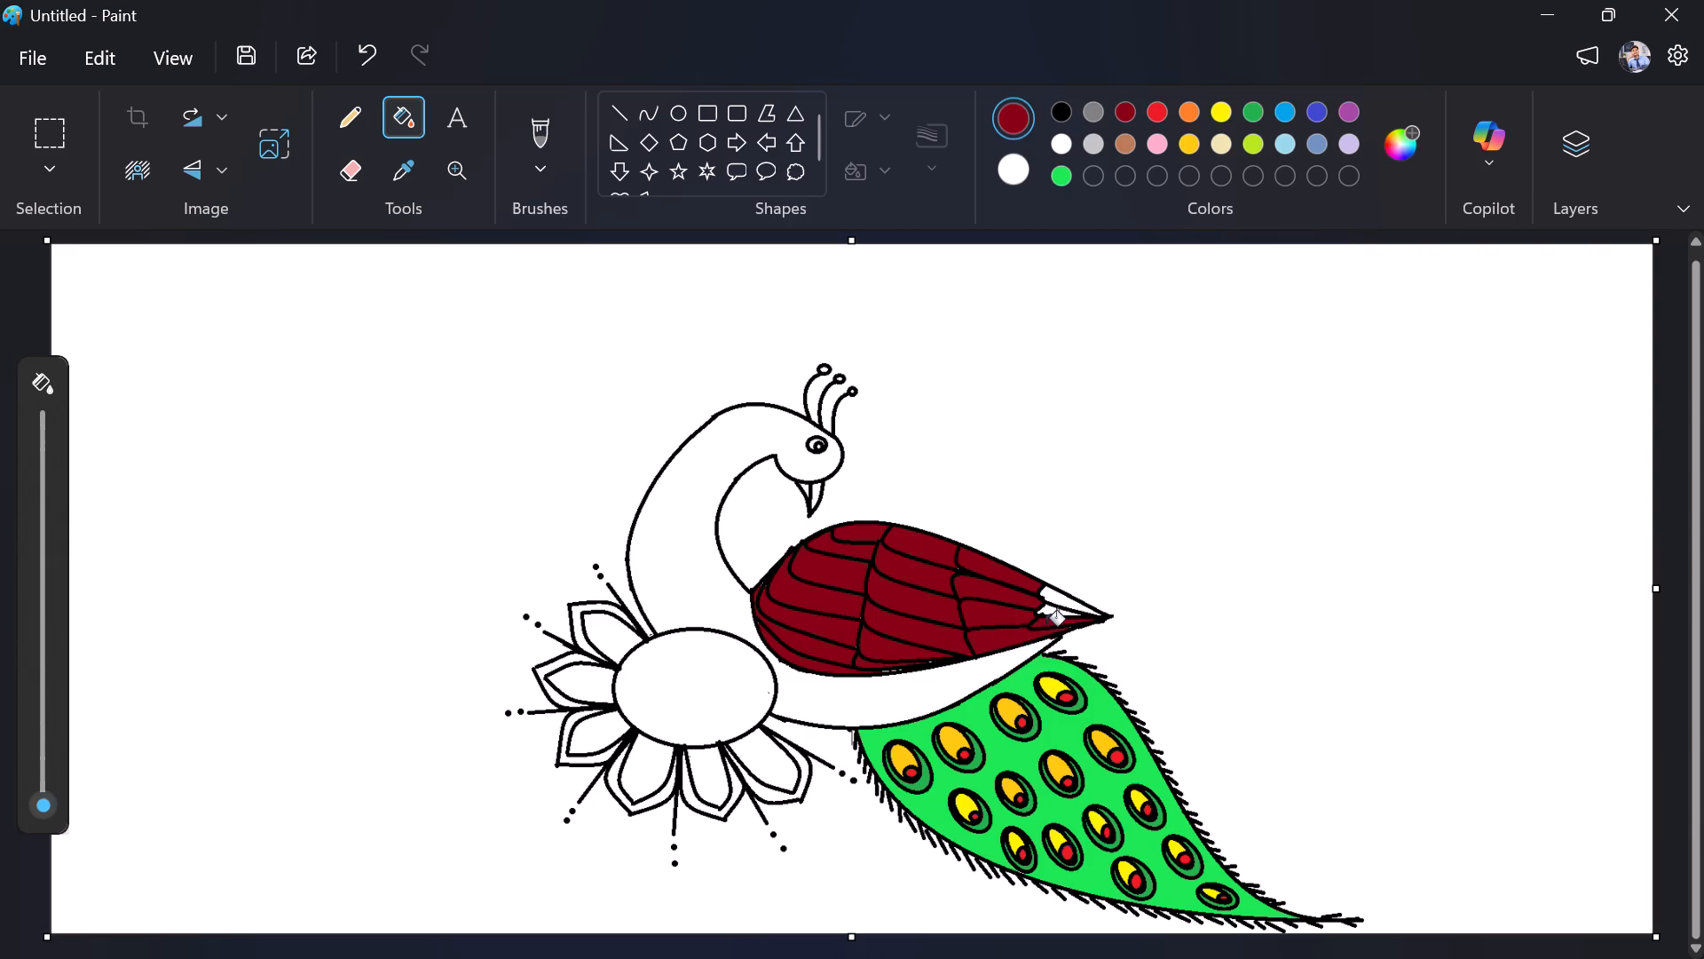
pyautogui.click(1047, 613)
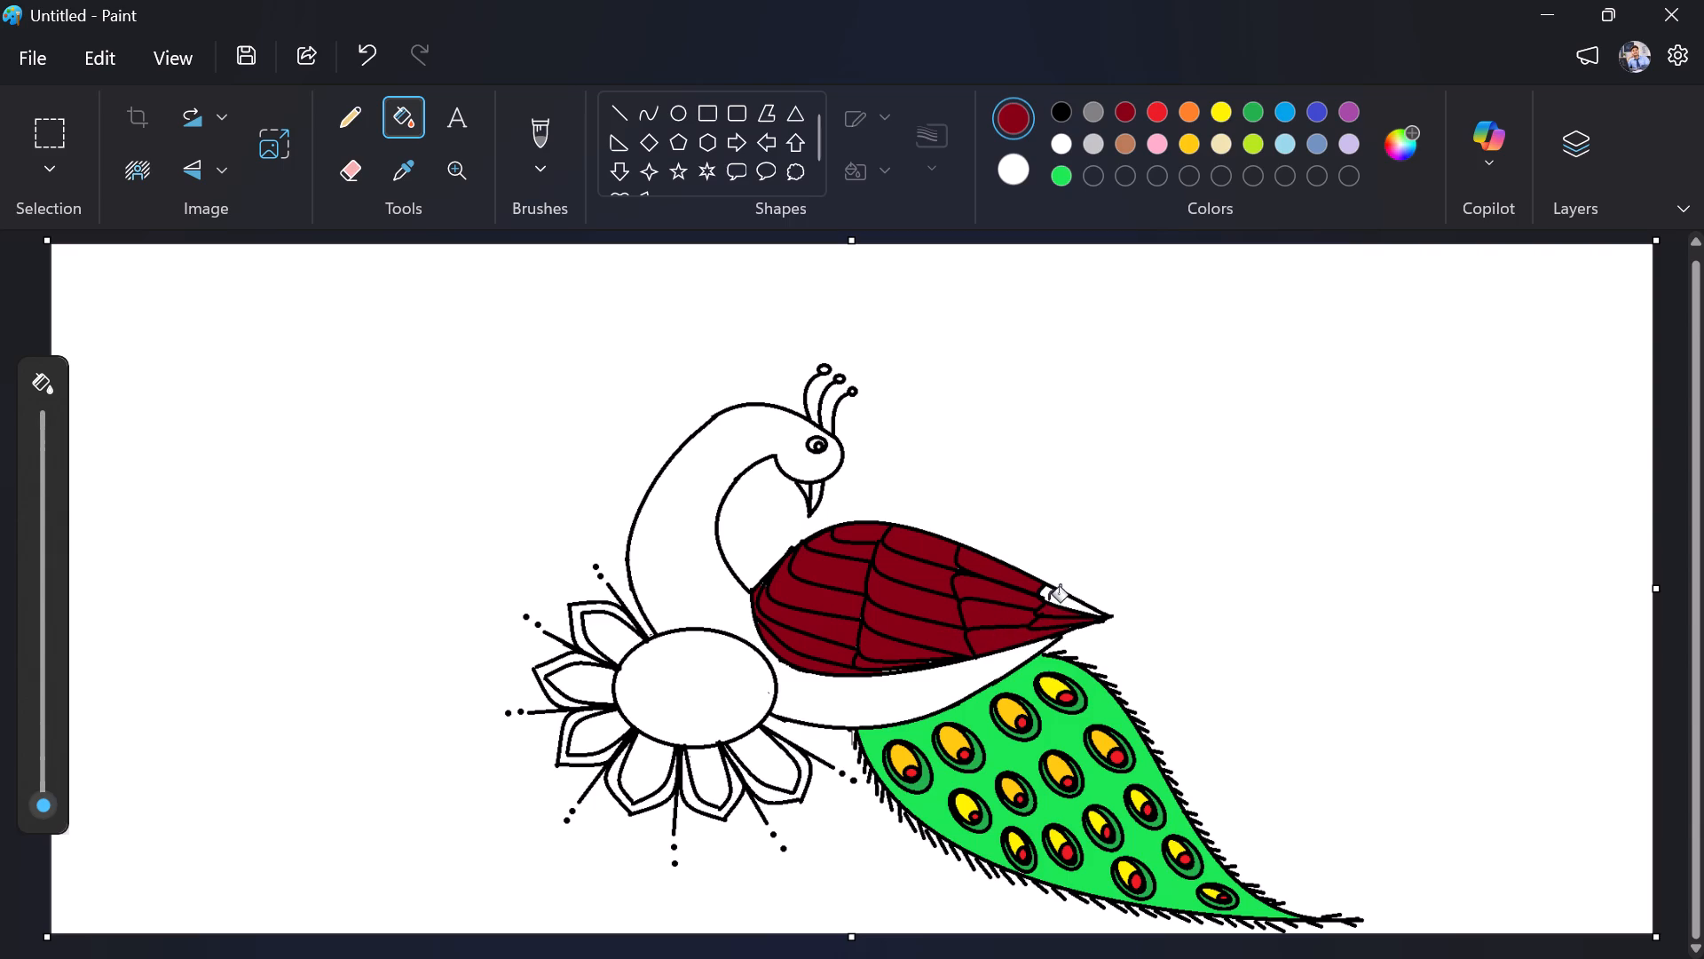
pyautogui.click(1048, 600)
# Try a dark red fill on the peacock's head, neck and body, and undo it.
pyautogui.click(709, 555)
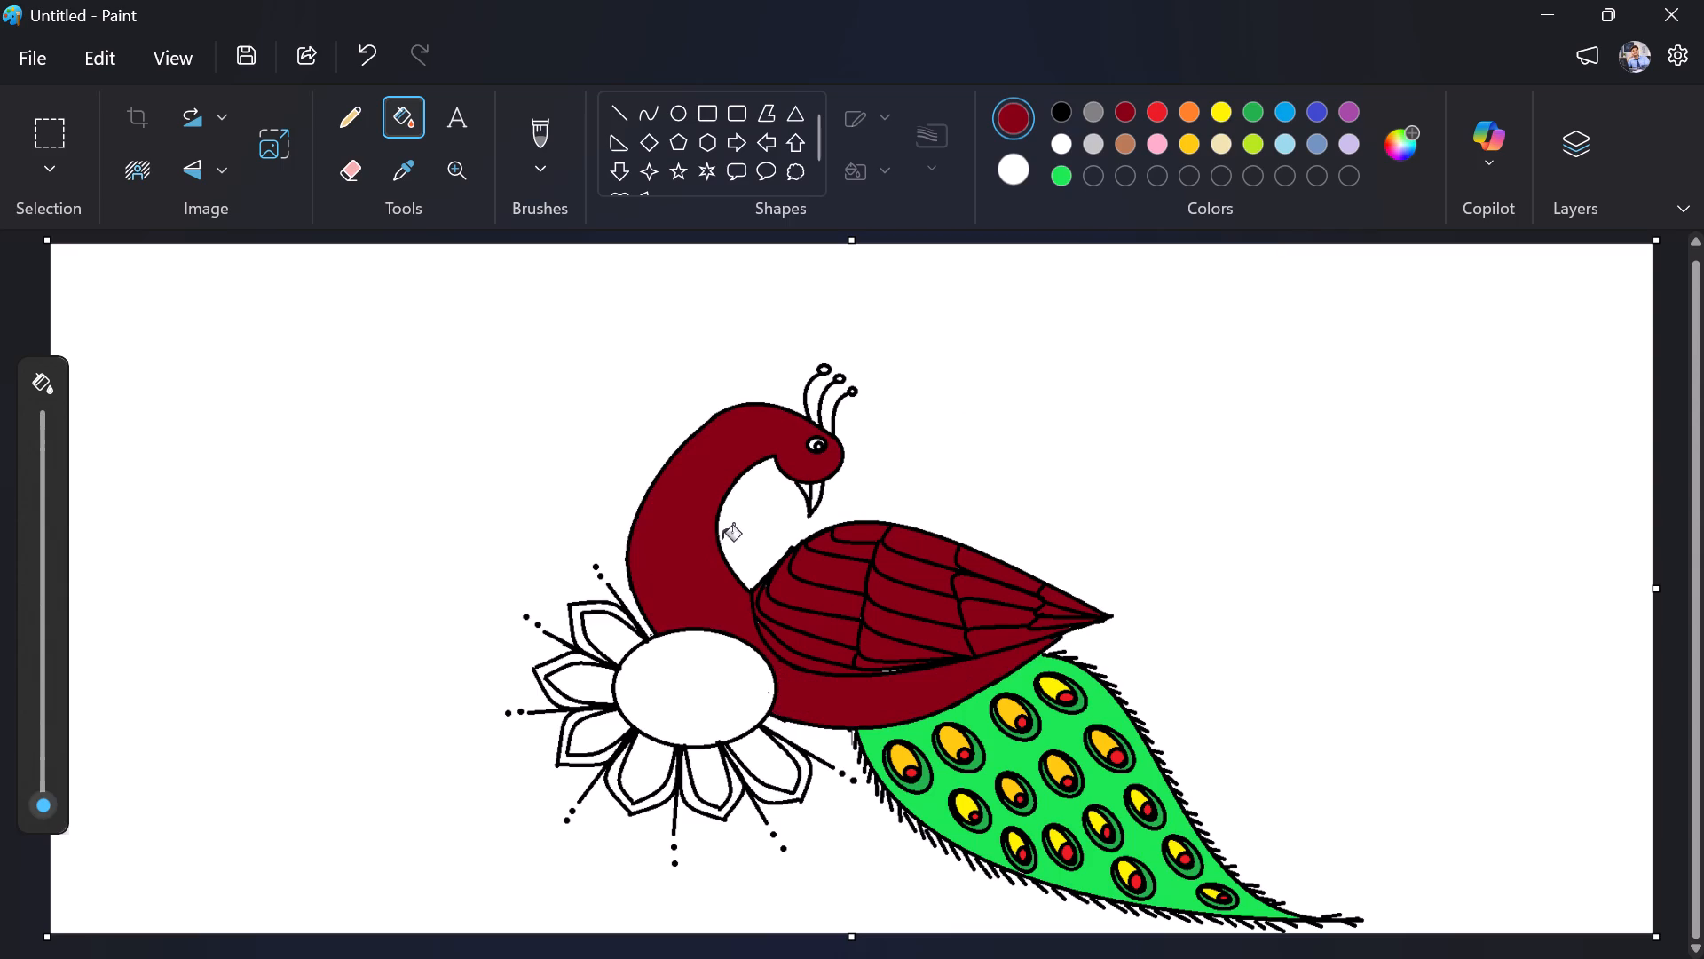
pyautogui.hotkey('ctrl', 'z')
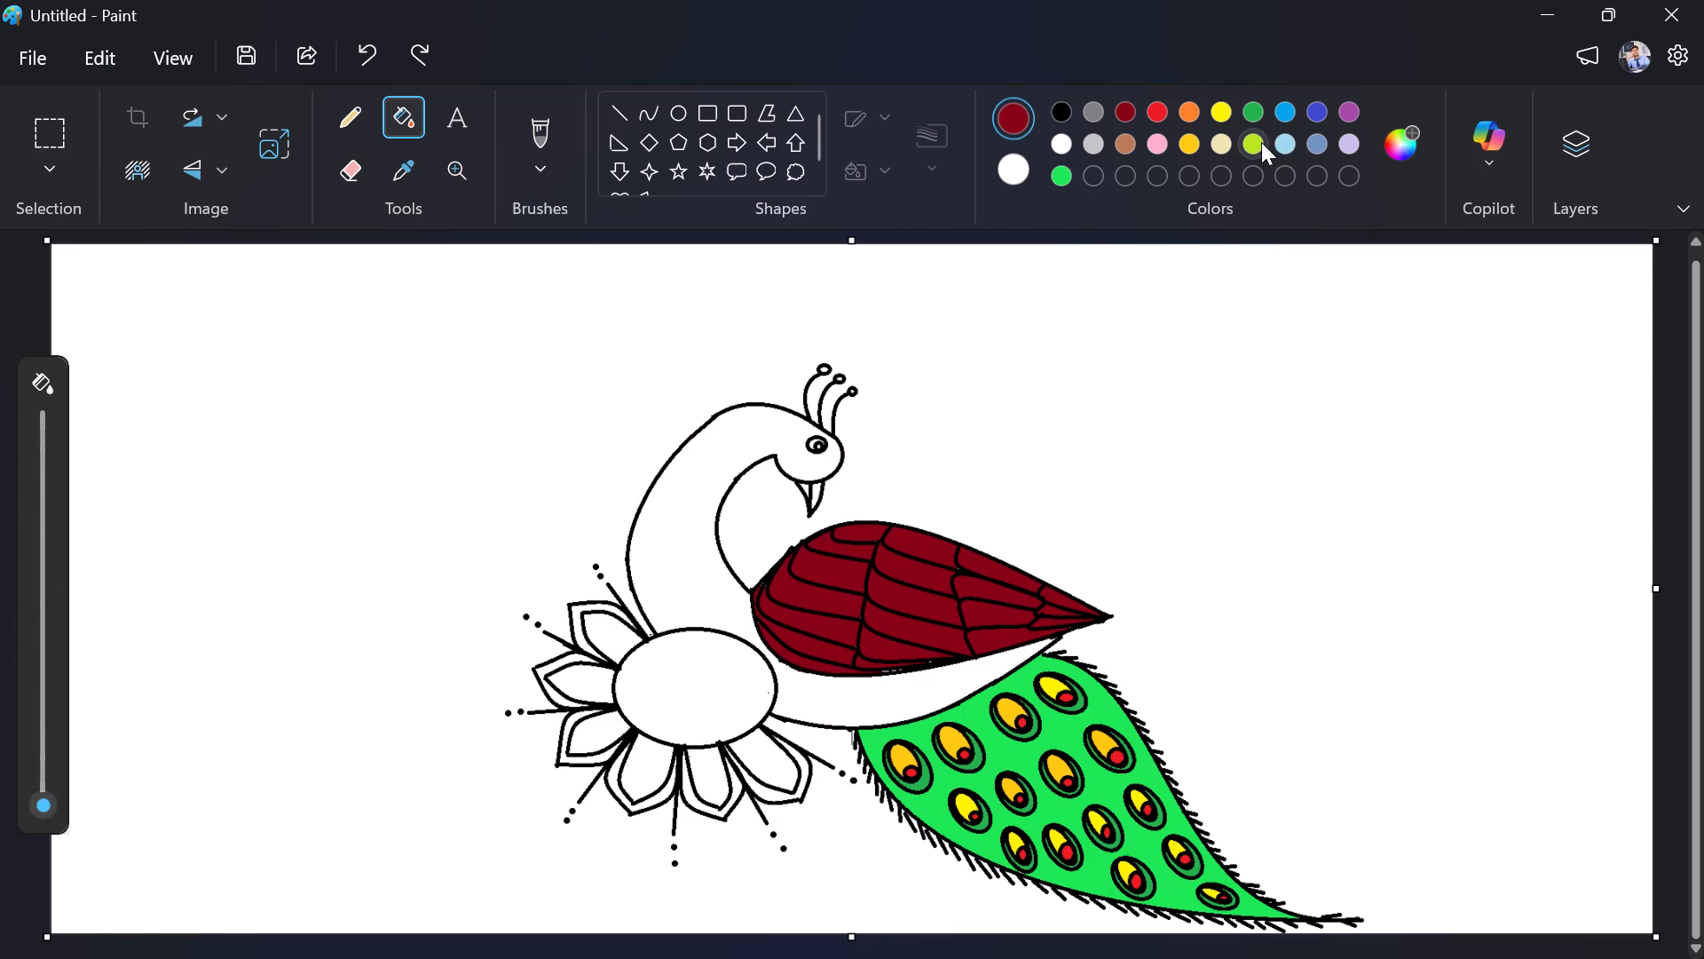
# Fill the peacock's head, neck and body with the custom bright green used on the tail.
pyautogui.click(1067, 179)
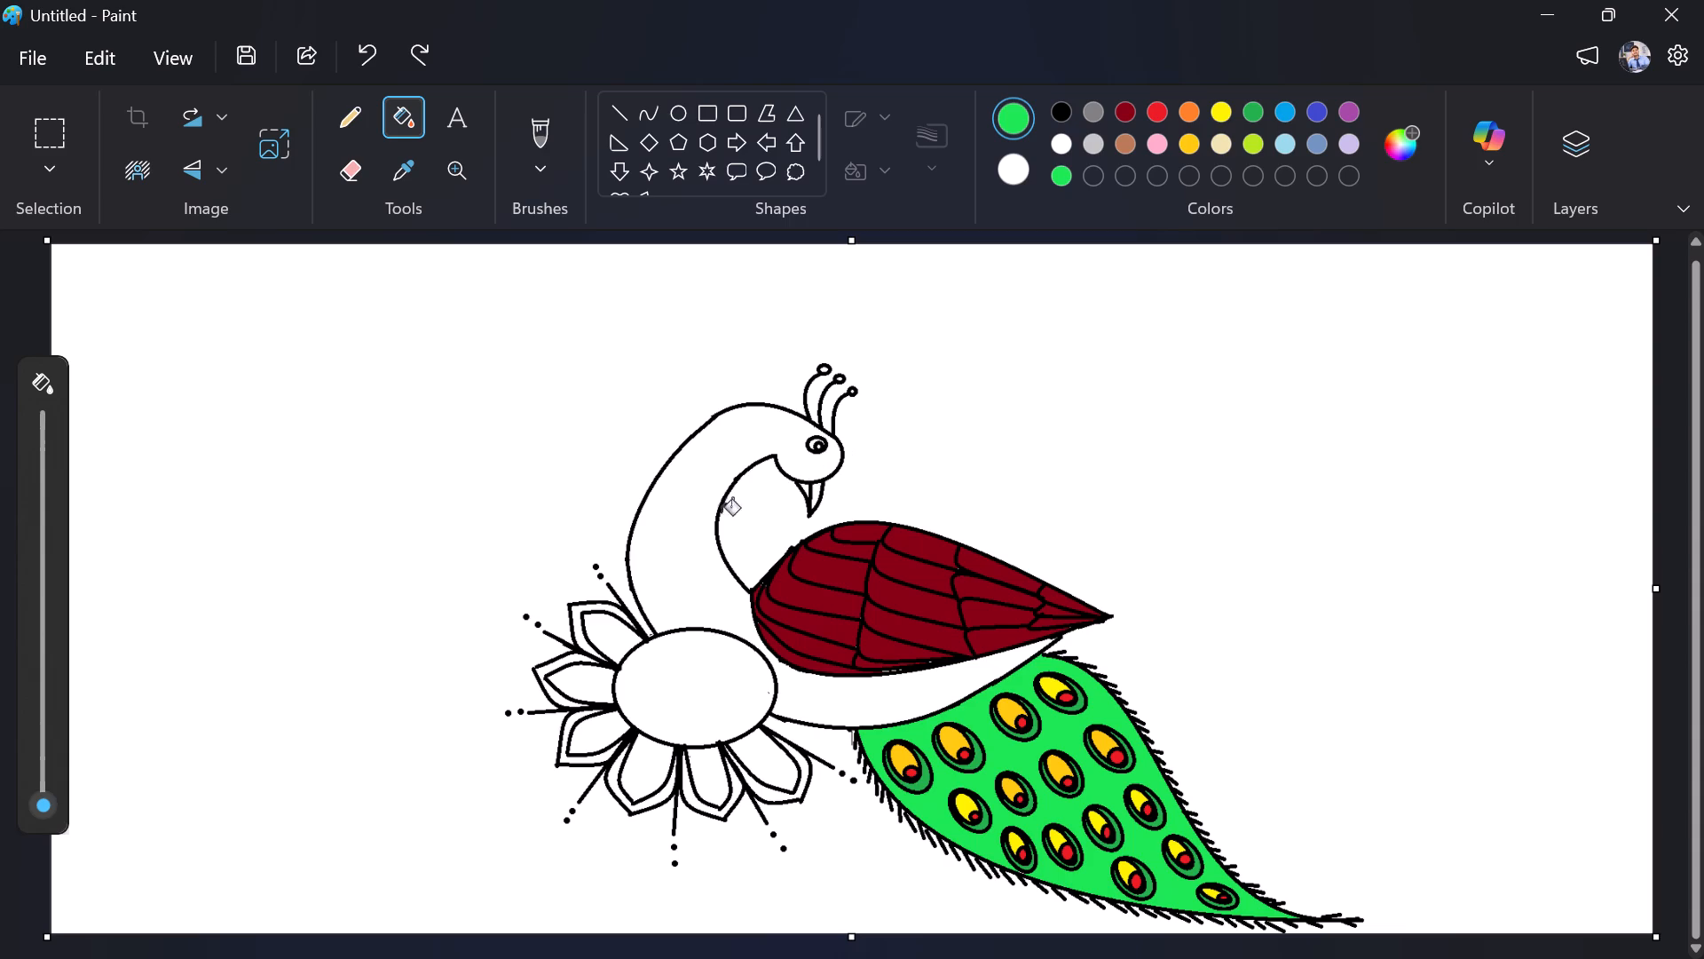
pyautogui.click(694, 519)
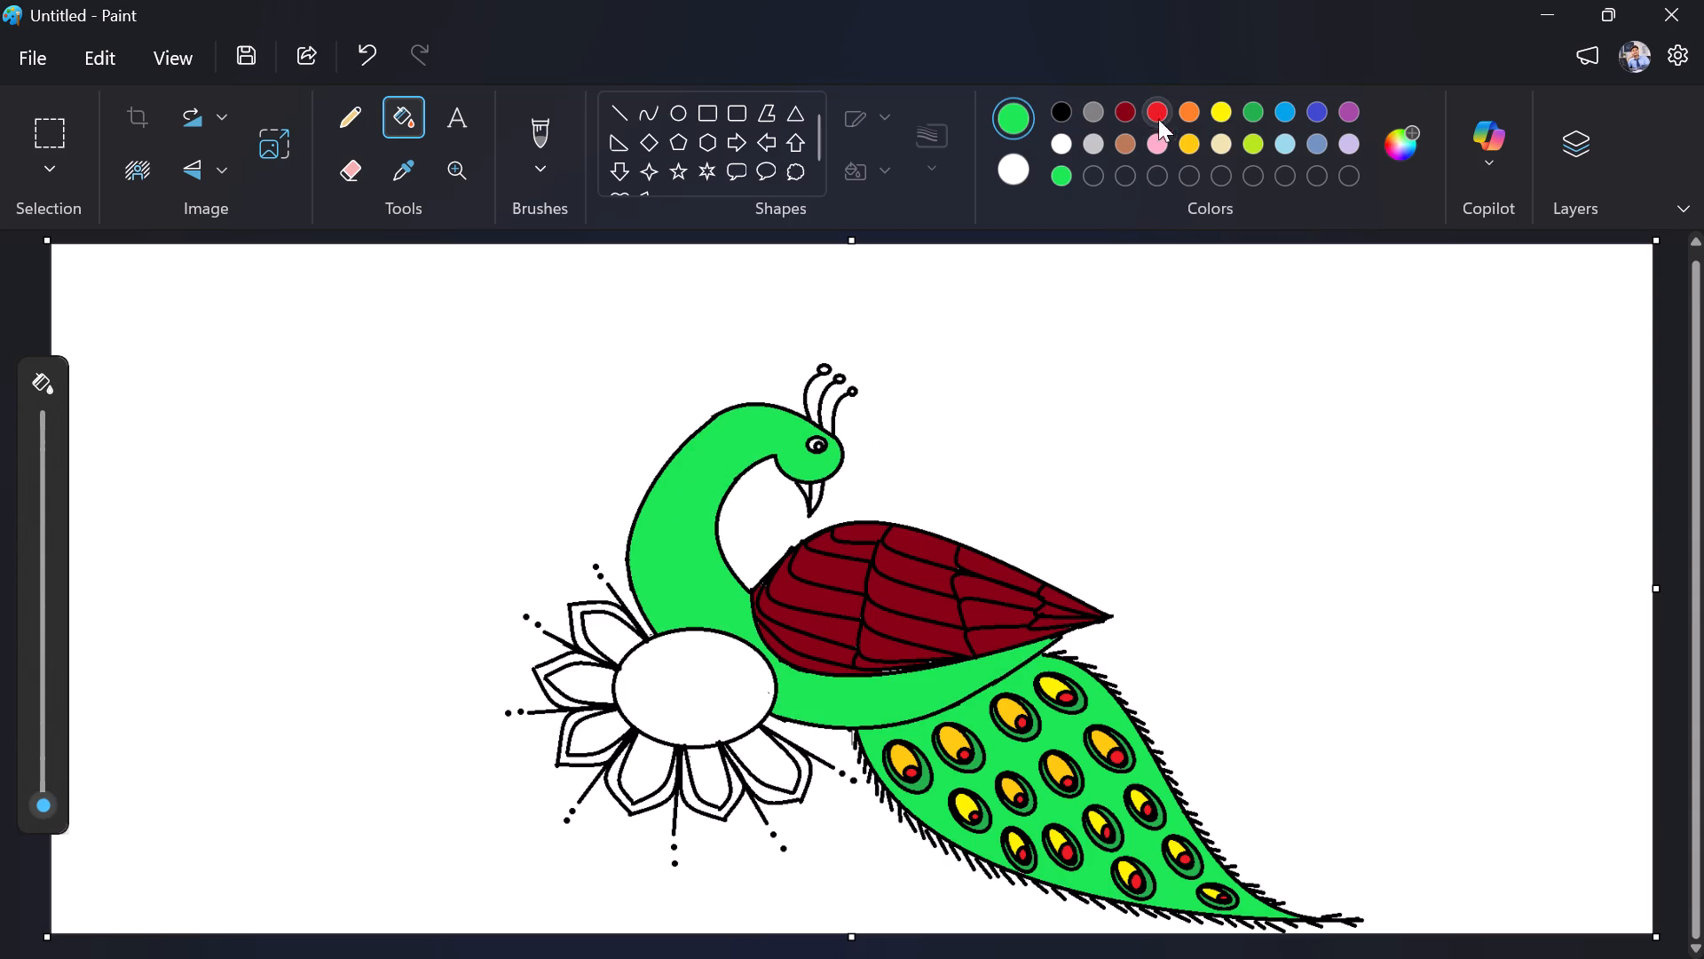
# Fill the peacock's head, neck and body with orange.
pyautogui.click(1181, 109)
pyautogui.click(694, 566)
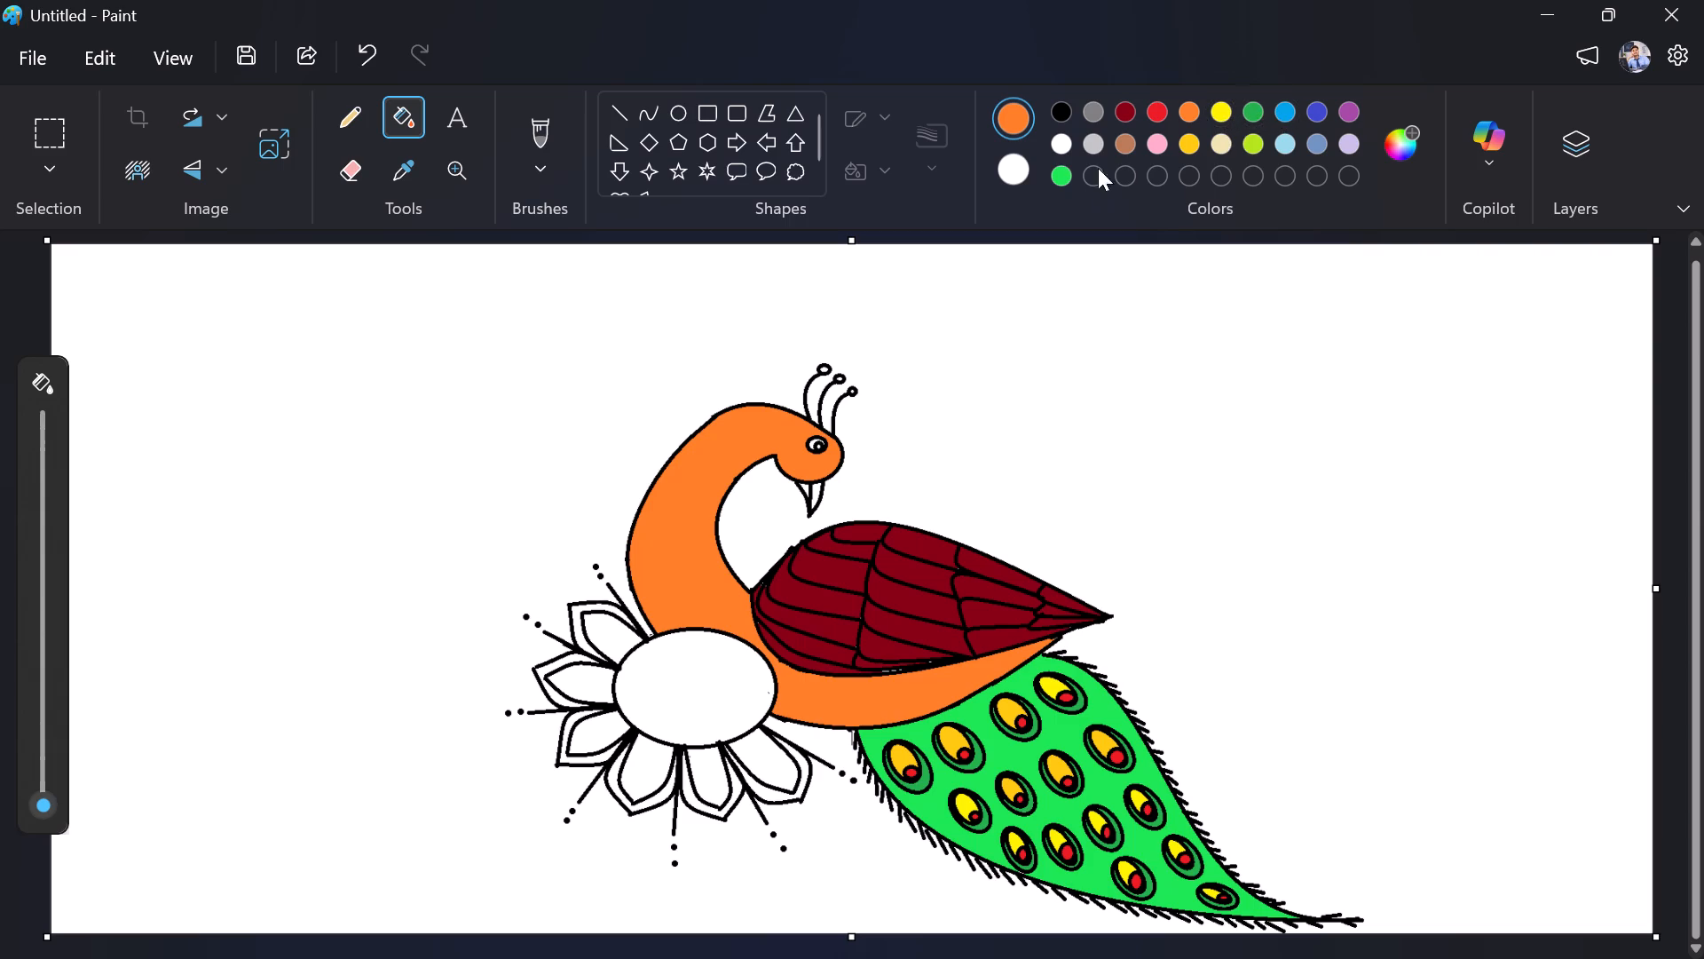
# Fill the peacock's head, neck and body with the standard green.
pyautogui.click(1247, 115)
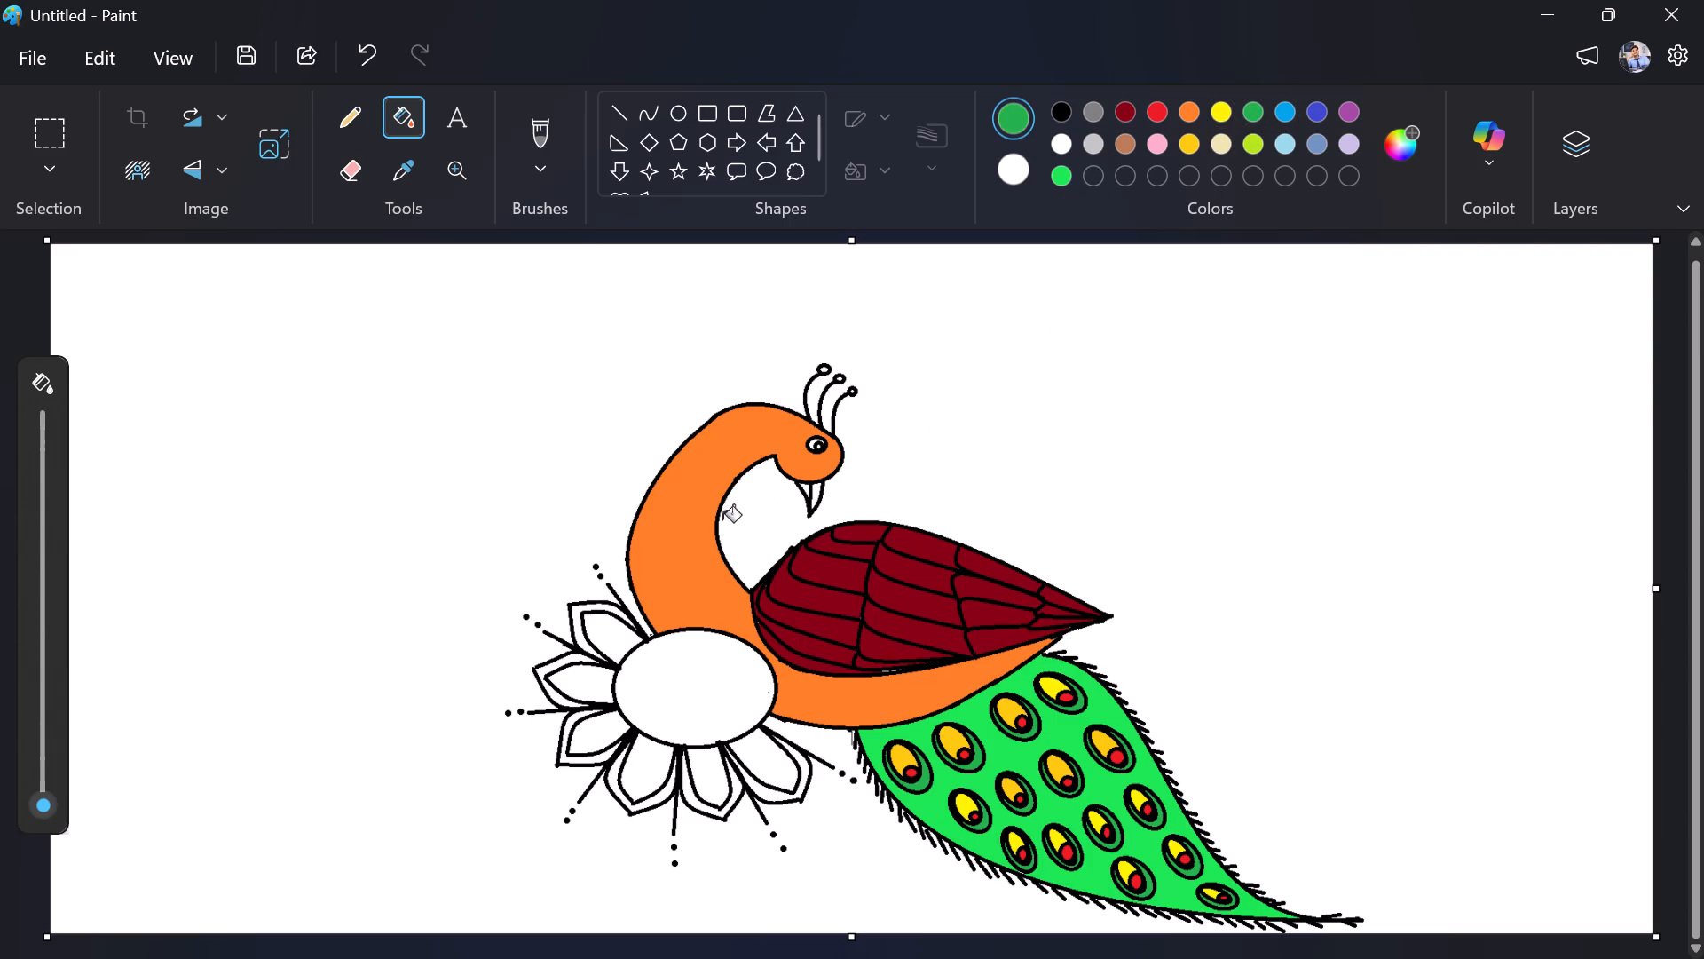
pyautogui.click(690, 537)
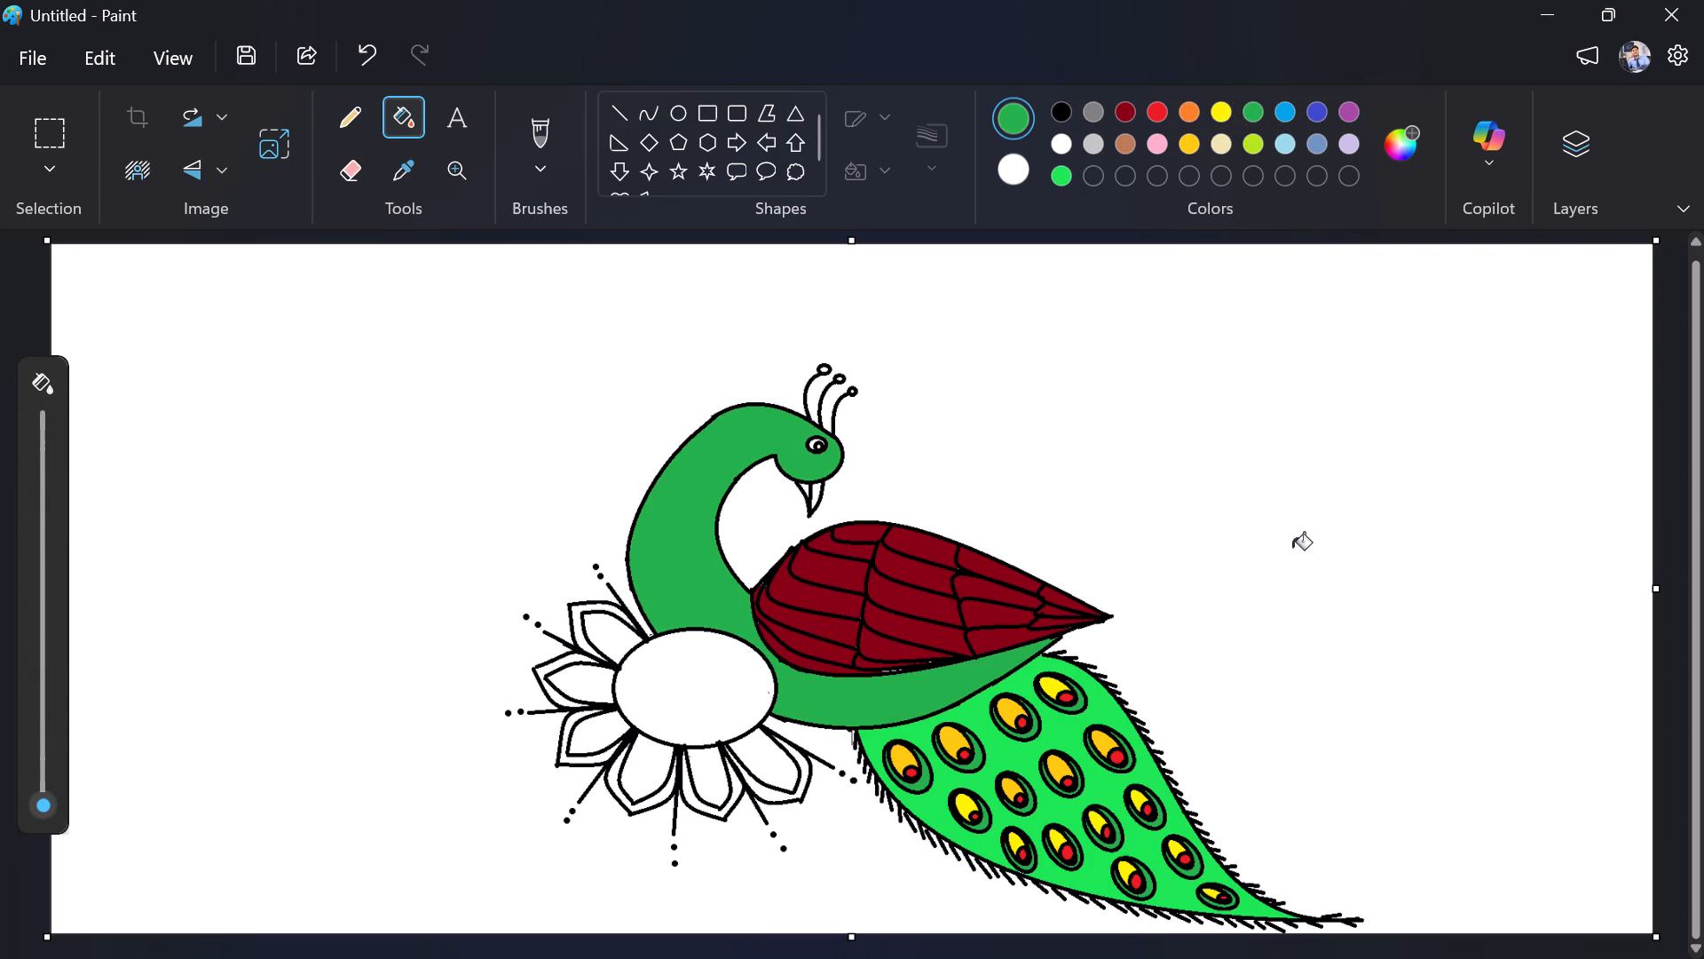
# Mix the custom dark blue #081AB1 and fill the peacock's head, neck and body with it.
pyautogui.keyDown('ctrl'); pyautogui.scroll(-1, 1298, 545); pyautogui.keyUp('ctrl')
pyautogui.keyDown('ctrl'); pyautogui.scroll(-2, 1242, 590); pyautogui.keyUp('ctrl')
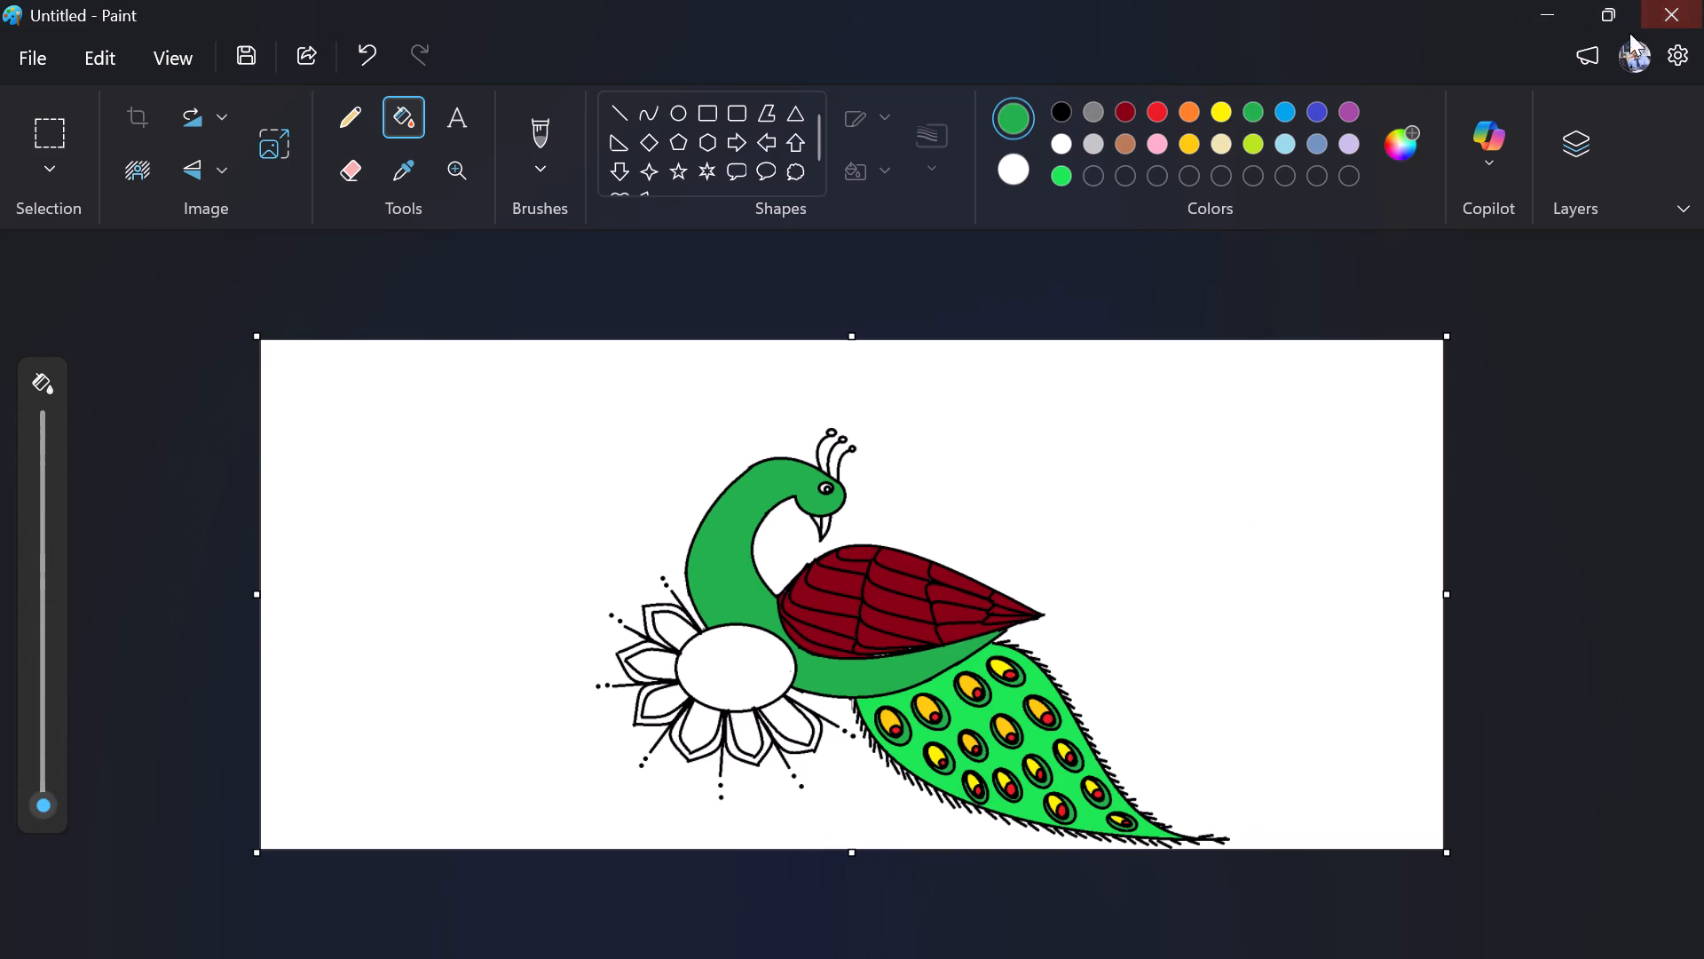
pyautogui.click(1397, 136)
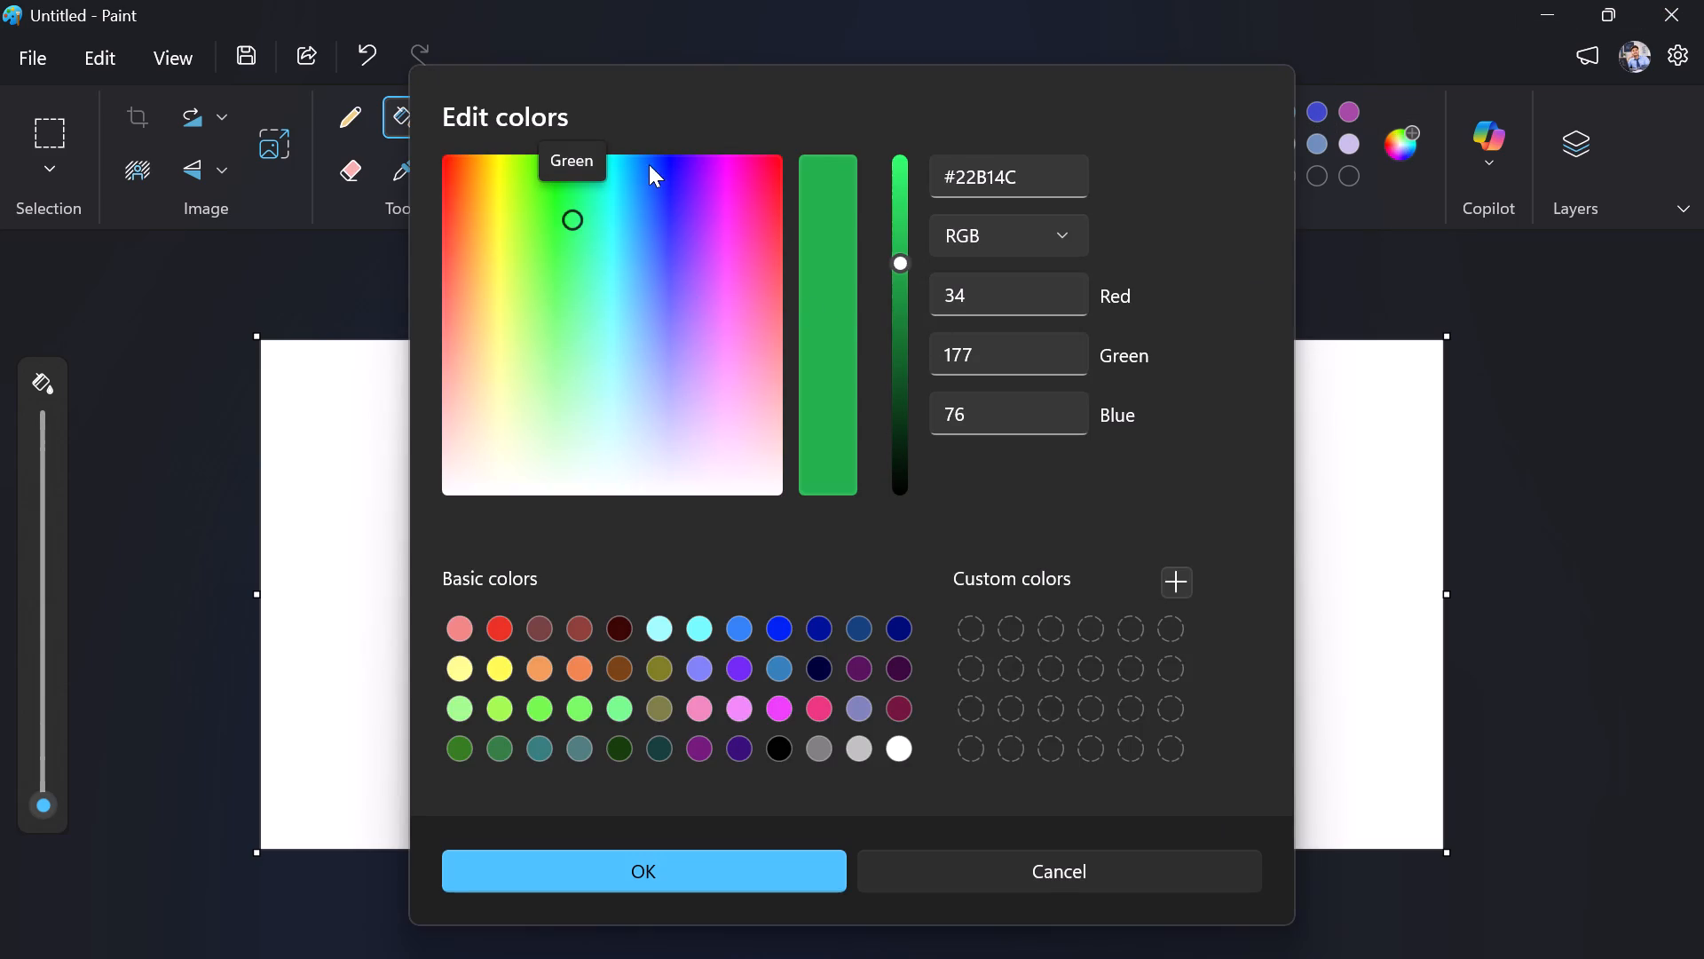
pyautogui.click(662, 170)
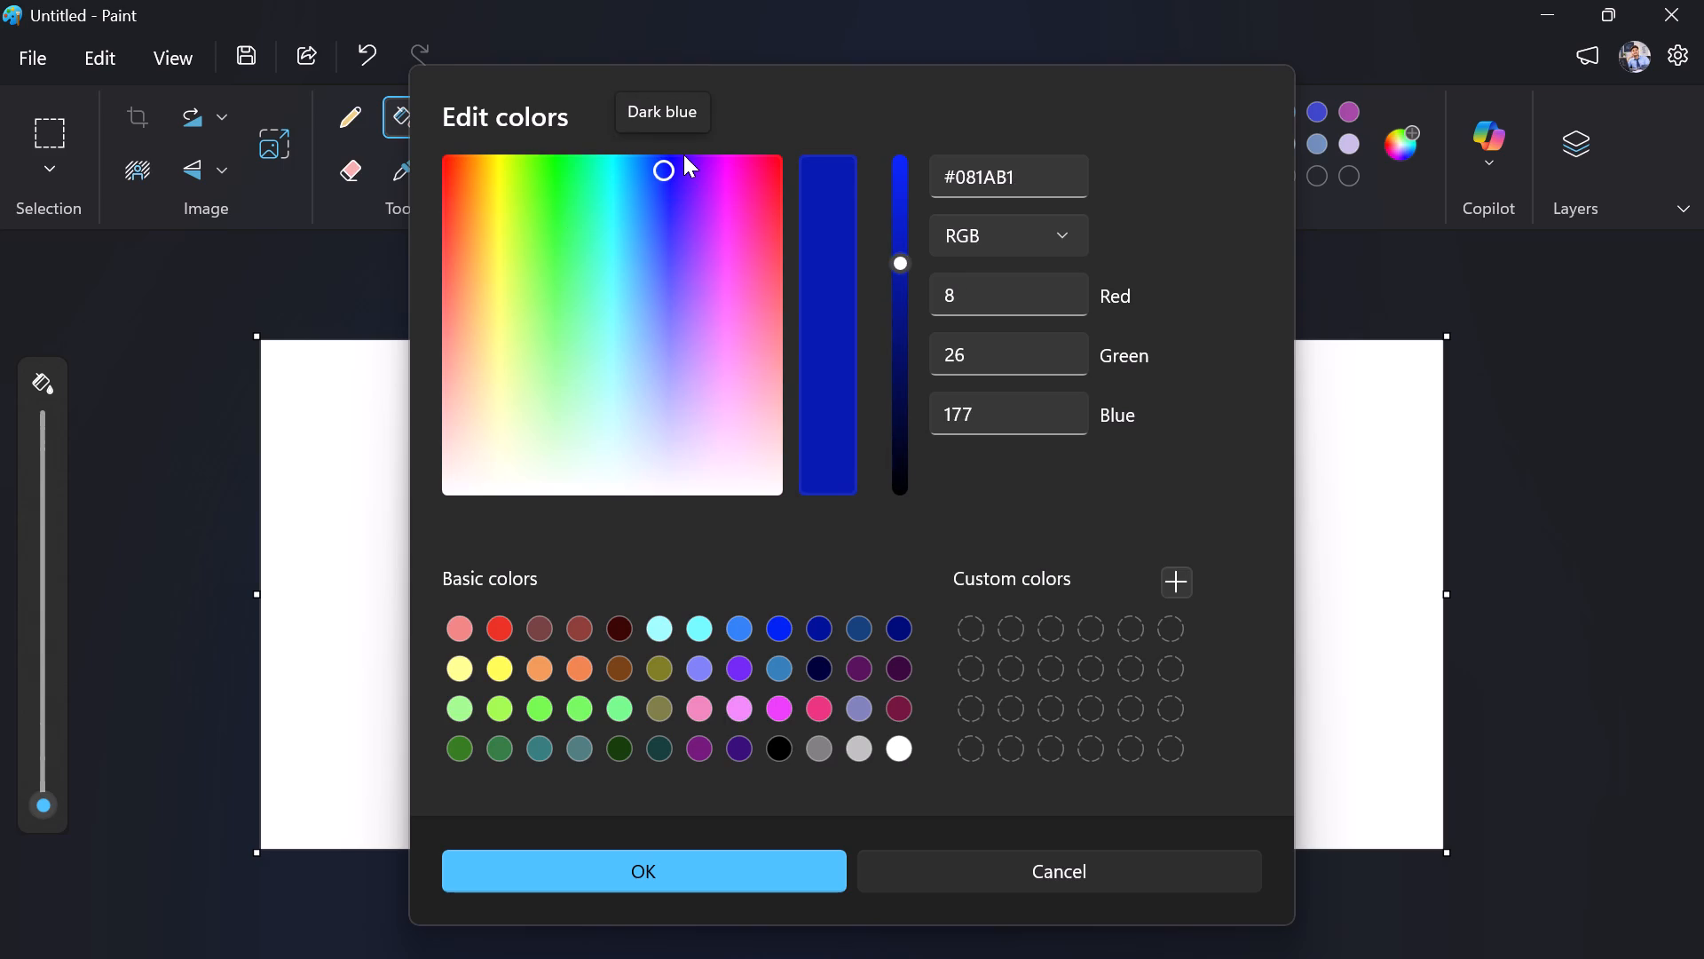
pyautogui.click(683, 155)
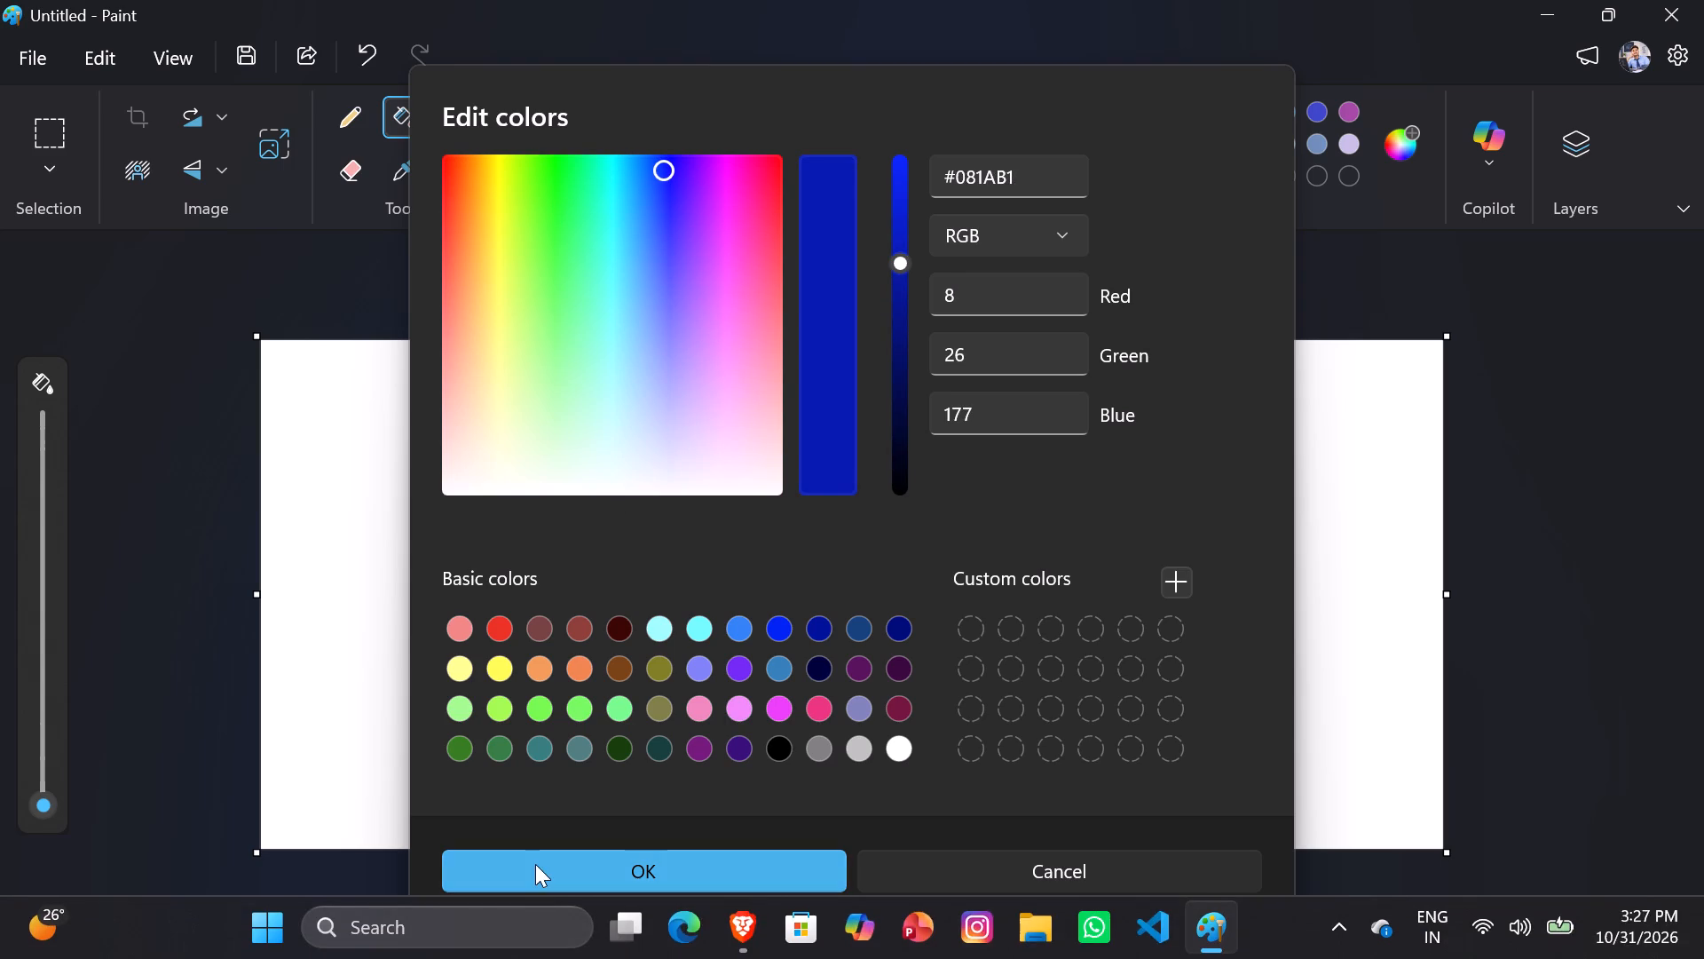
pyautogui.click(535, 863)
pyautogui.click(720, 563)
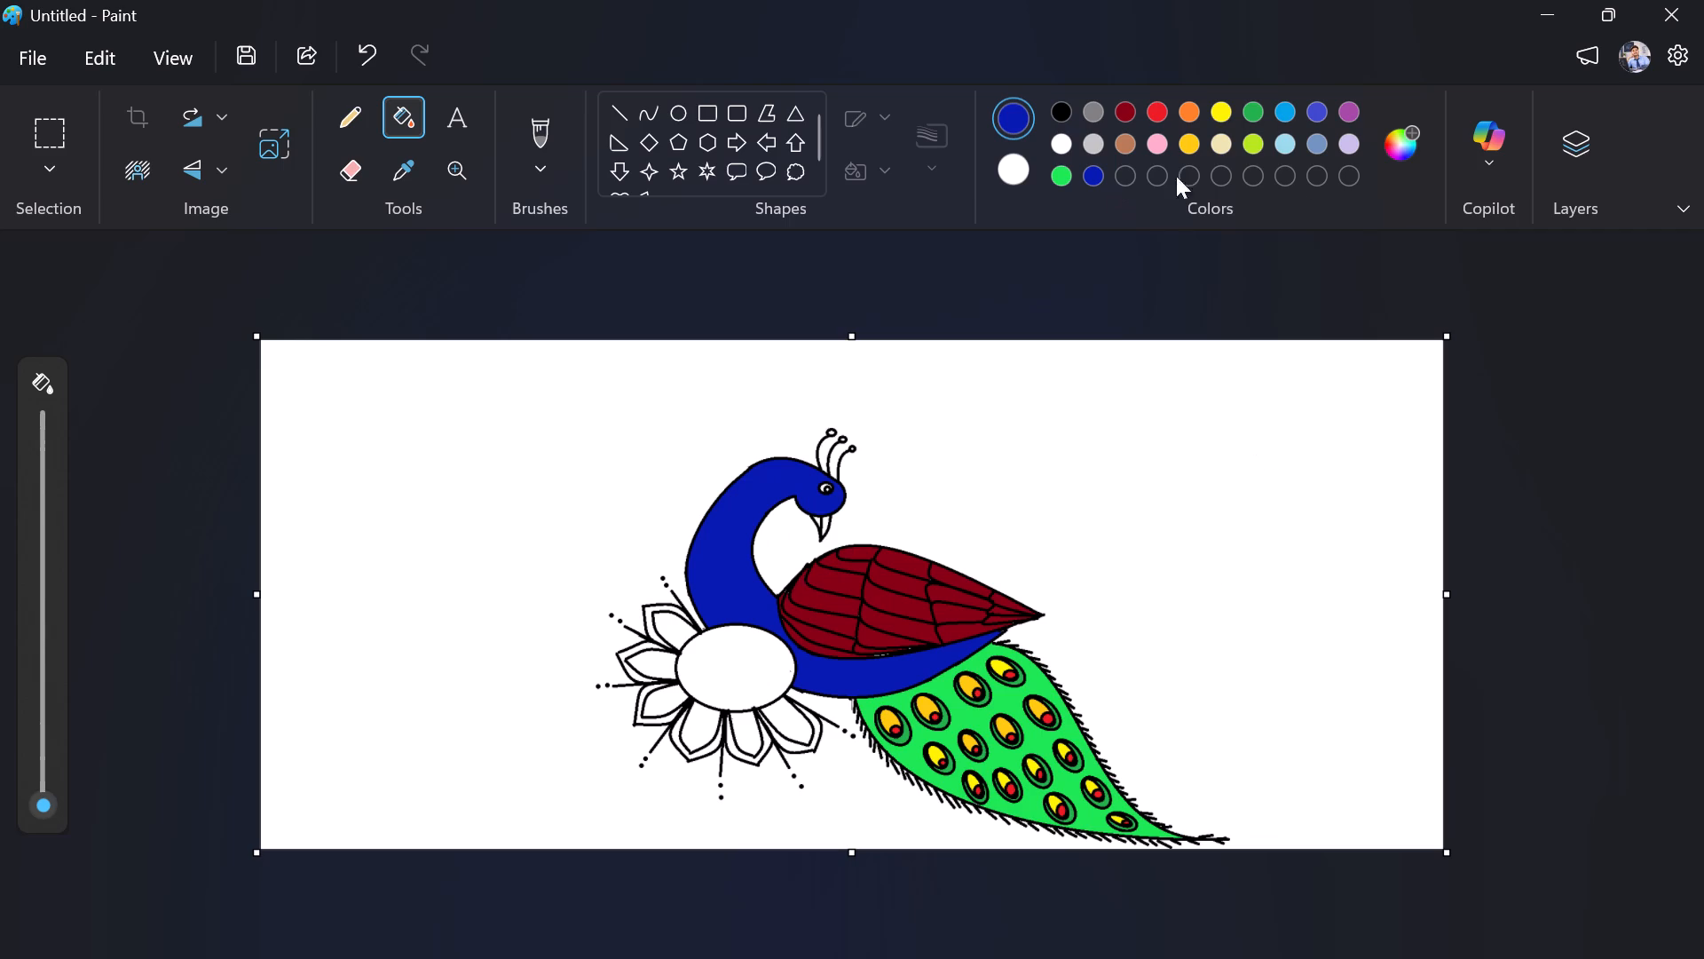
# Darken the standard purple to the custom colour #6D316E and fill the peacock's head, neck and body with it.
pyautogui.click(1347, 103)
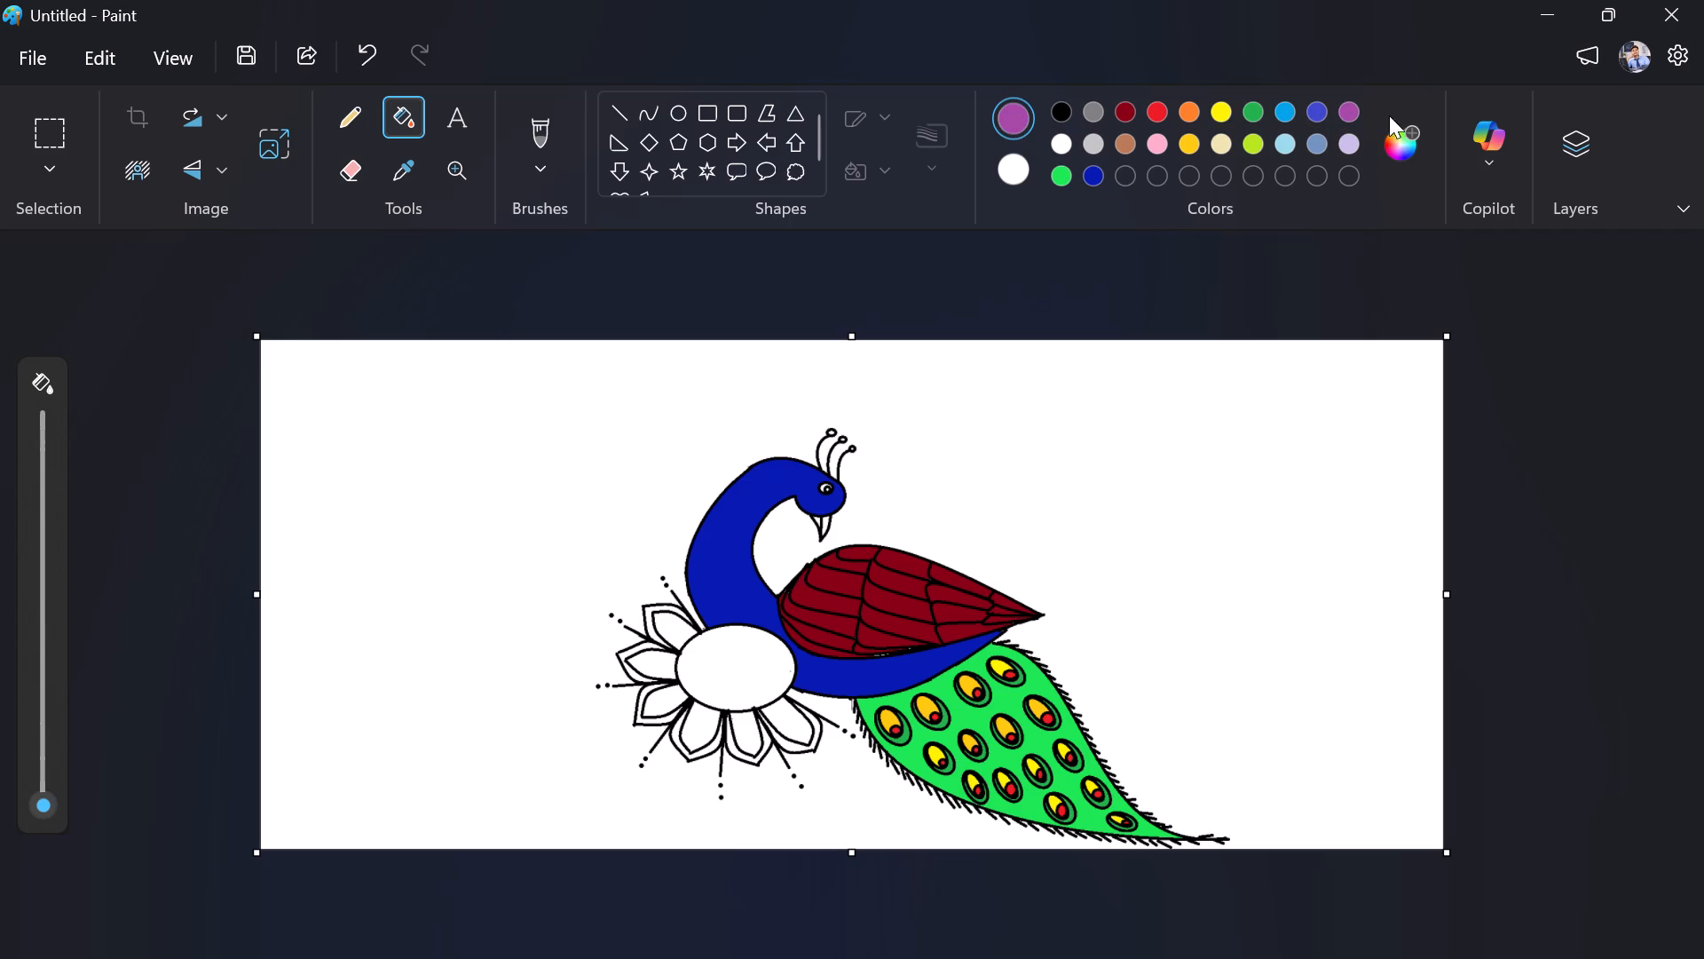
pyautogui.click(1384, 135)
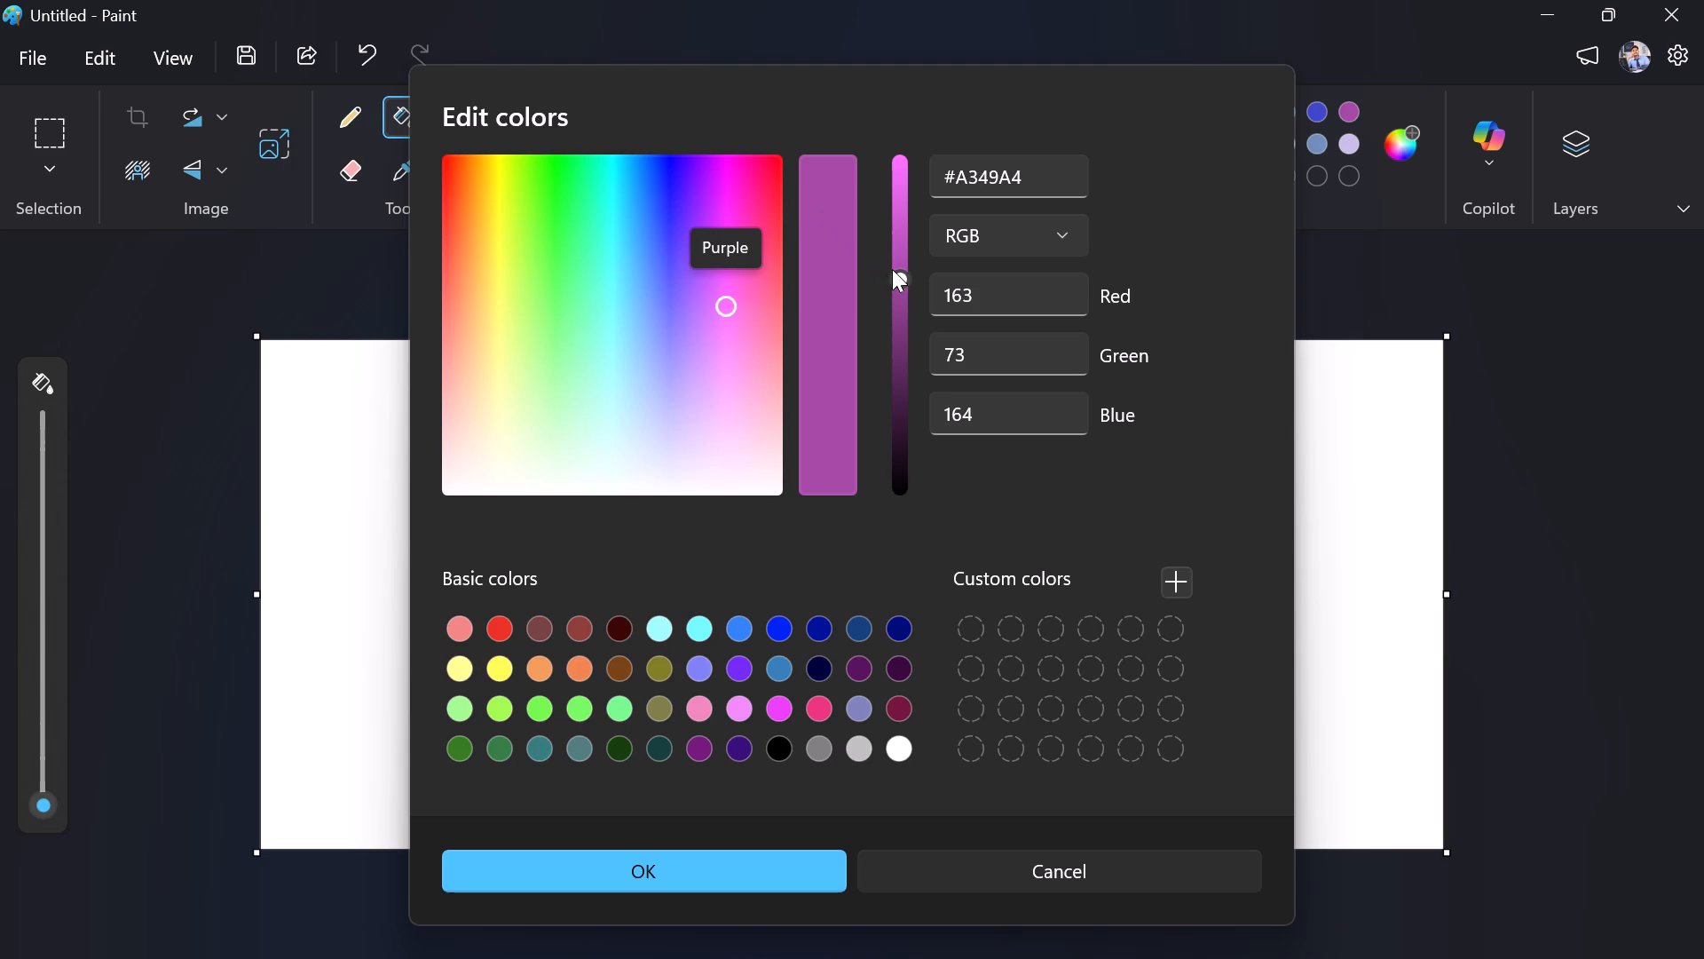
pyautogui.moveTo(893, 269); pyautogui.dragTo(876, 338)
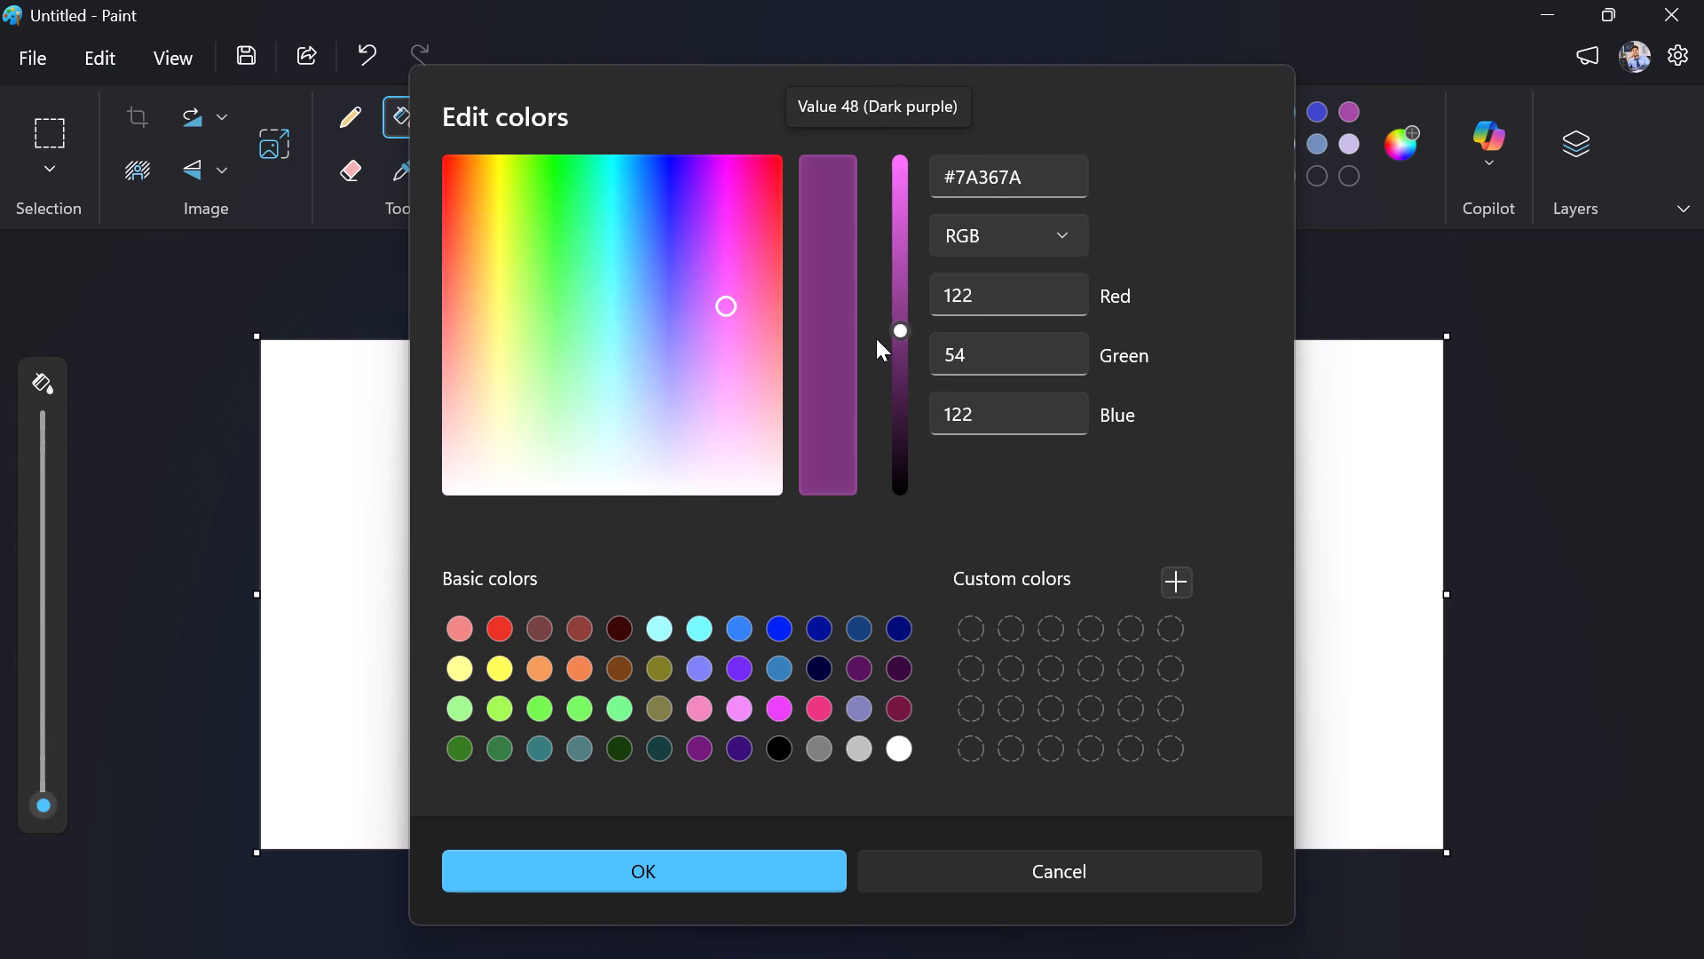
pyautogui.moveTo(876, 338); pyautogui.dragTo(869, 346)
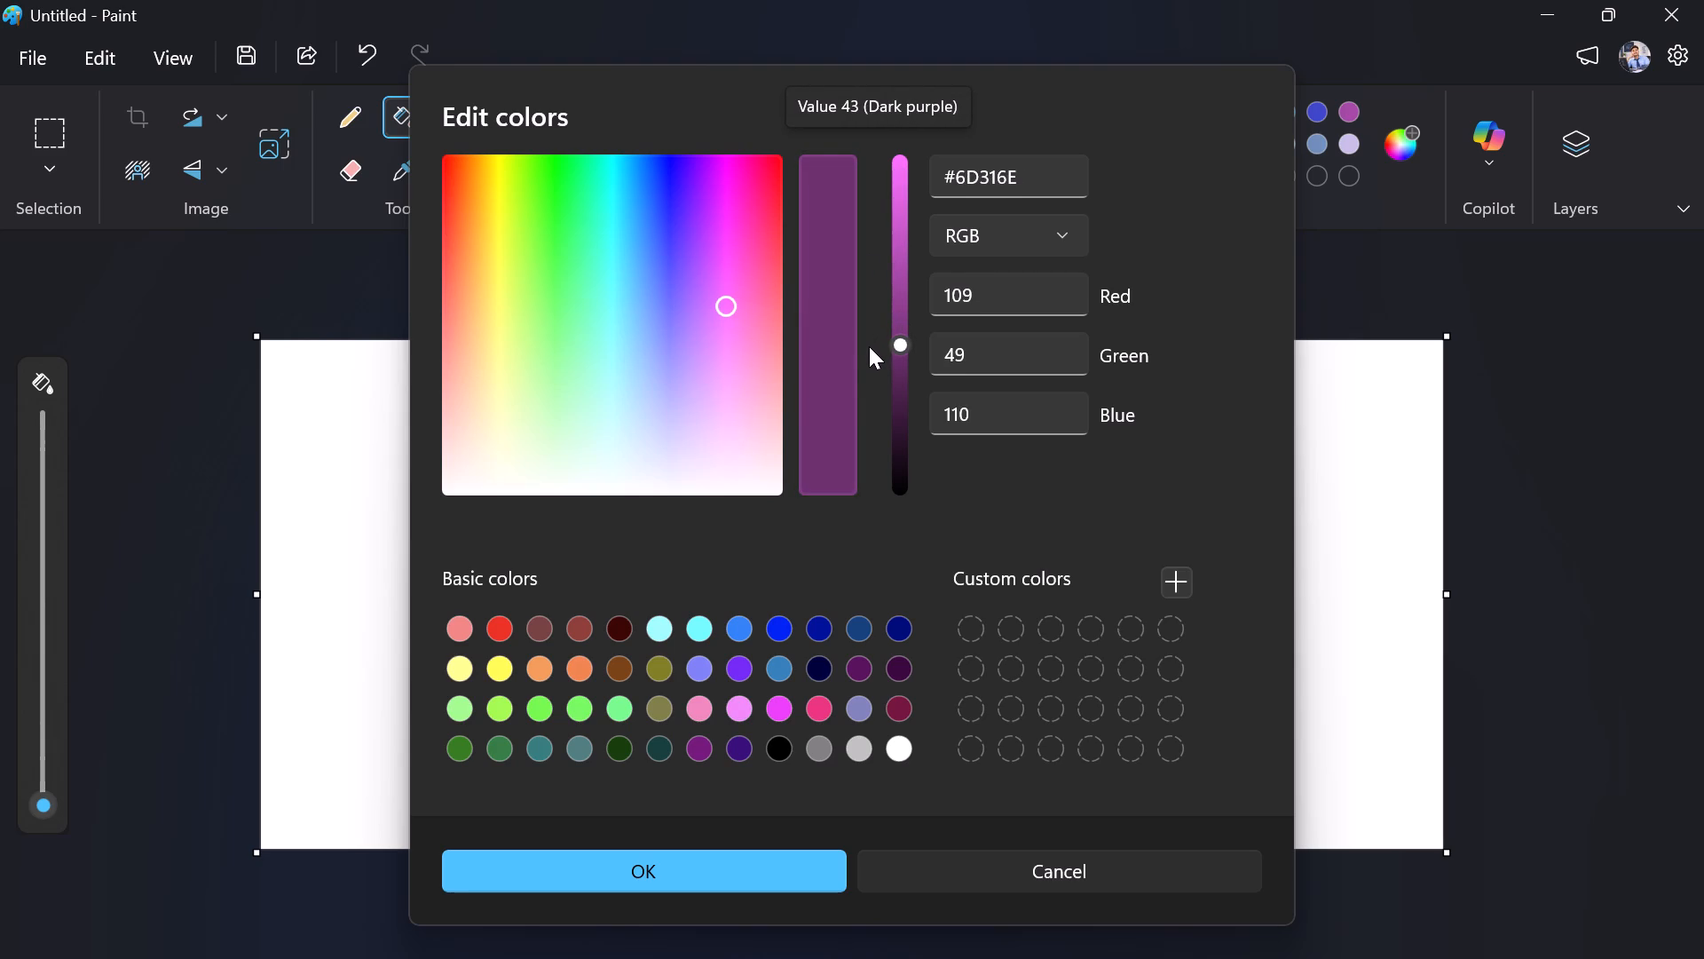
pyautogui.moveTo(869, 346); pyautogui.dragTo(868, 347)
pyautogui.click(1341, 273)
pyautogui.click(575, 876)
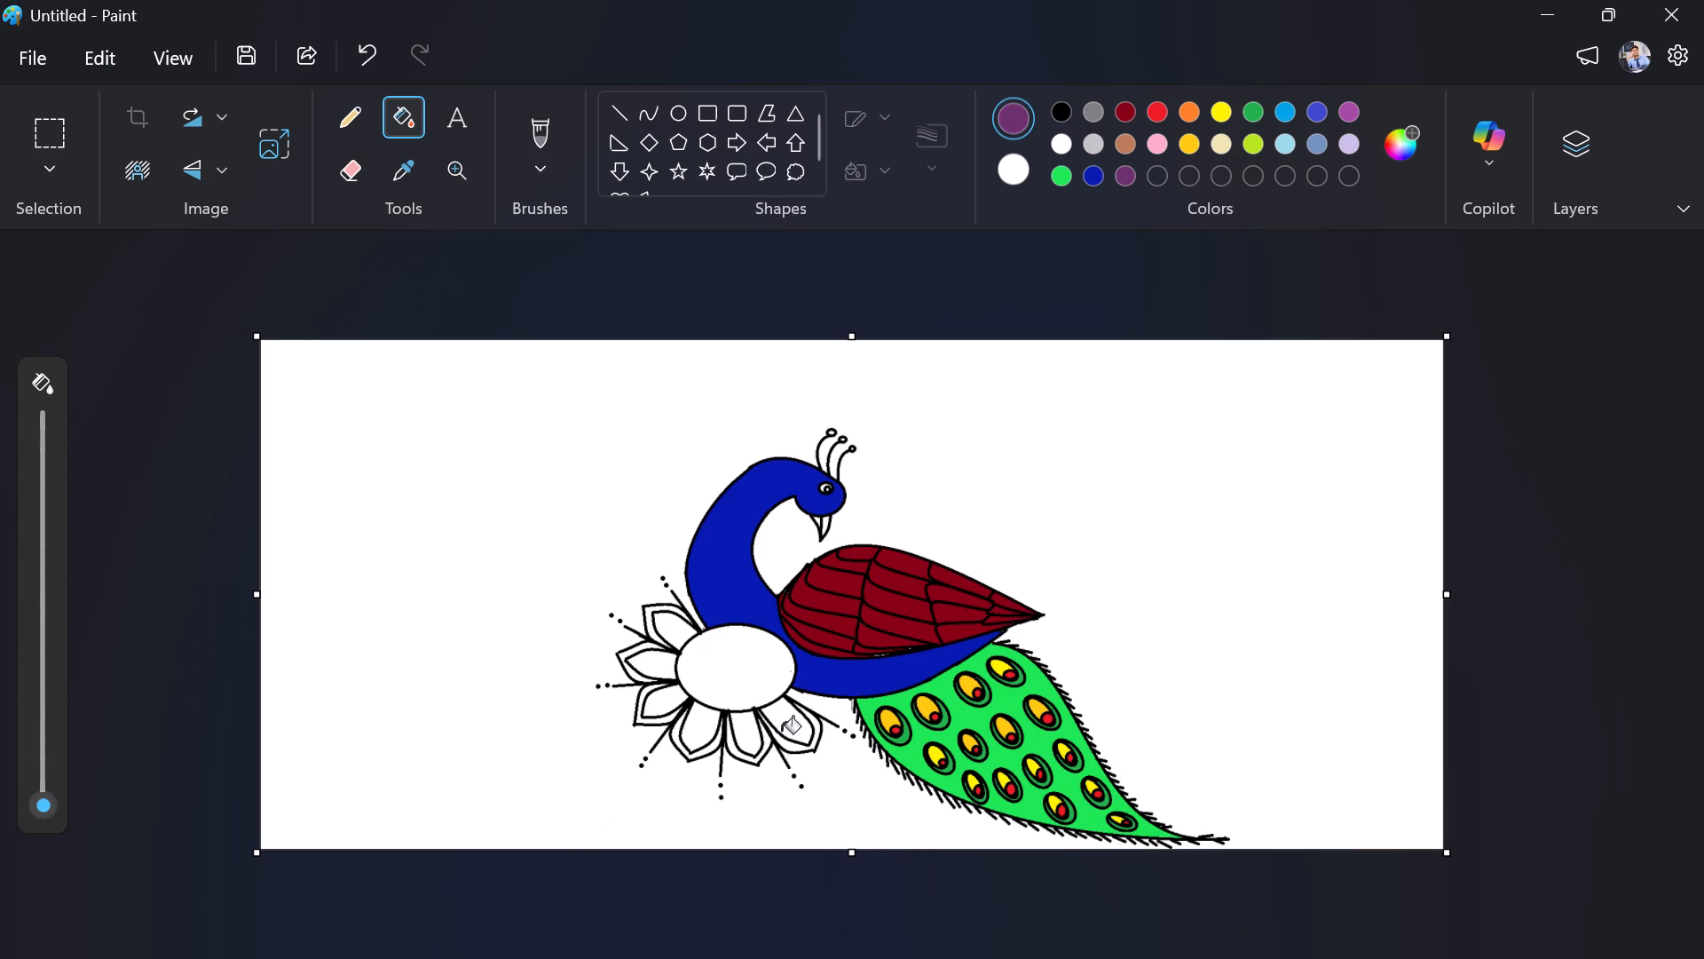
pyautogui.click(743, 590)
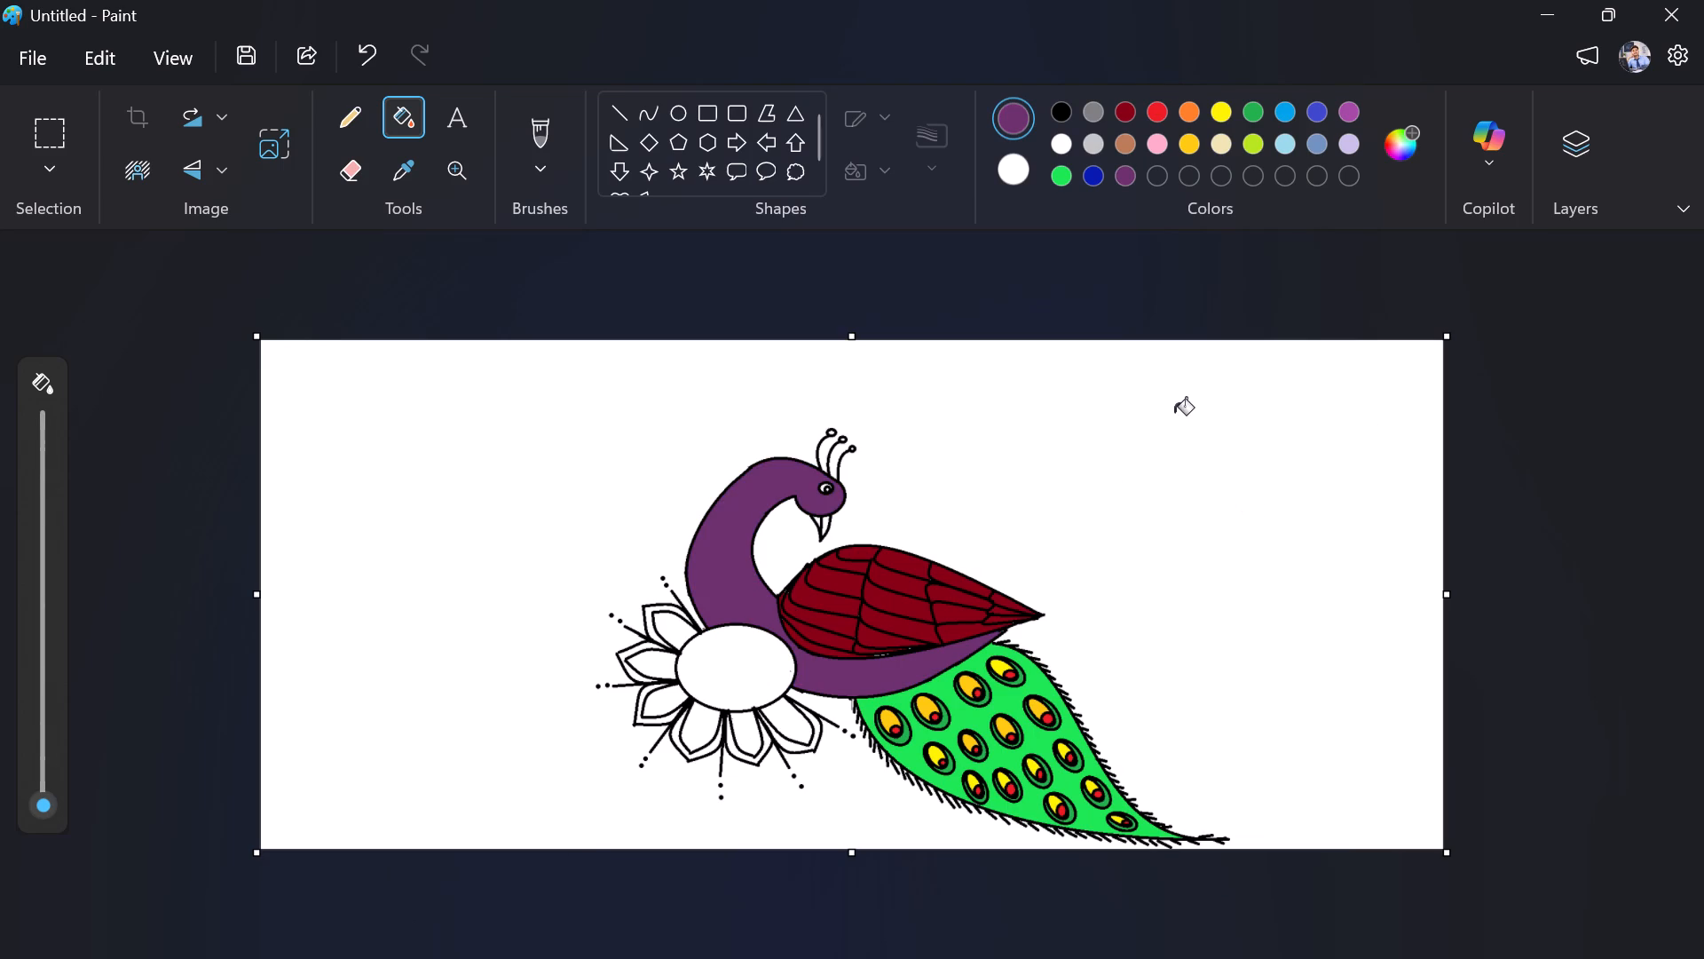
# Lighten the purple to the custom lavender #DC63DE and fill the peacock's head, neck and body with it.
pyautogui.click(1387, 141)
pyautogui.click(896, 208)
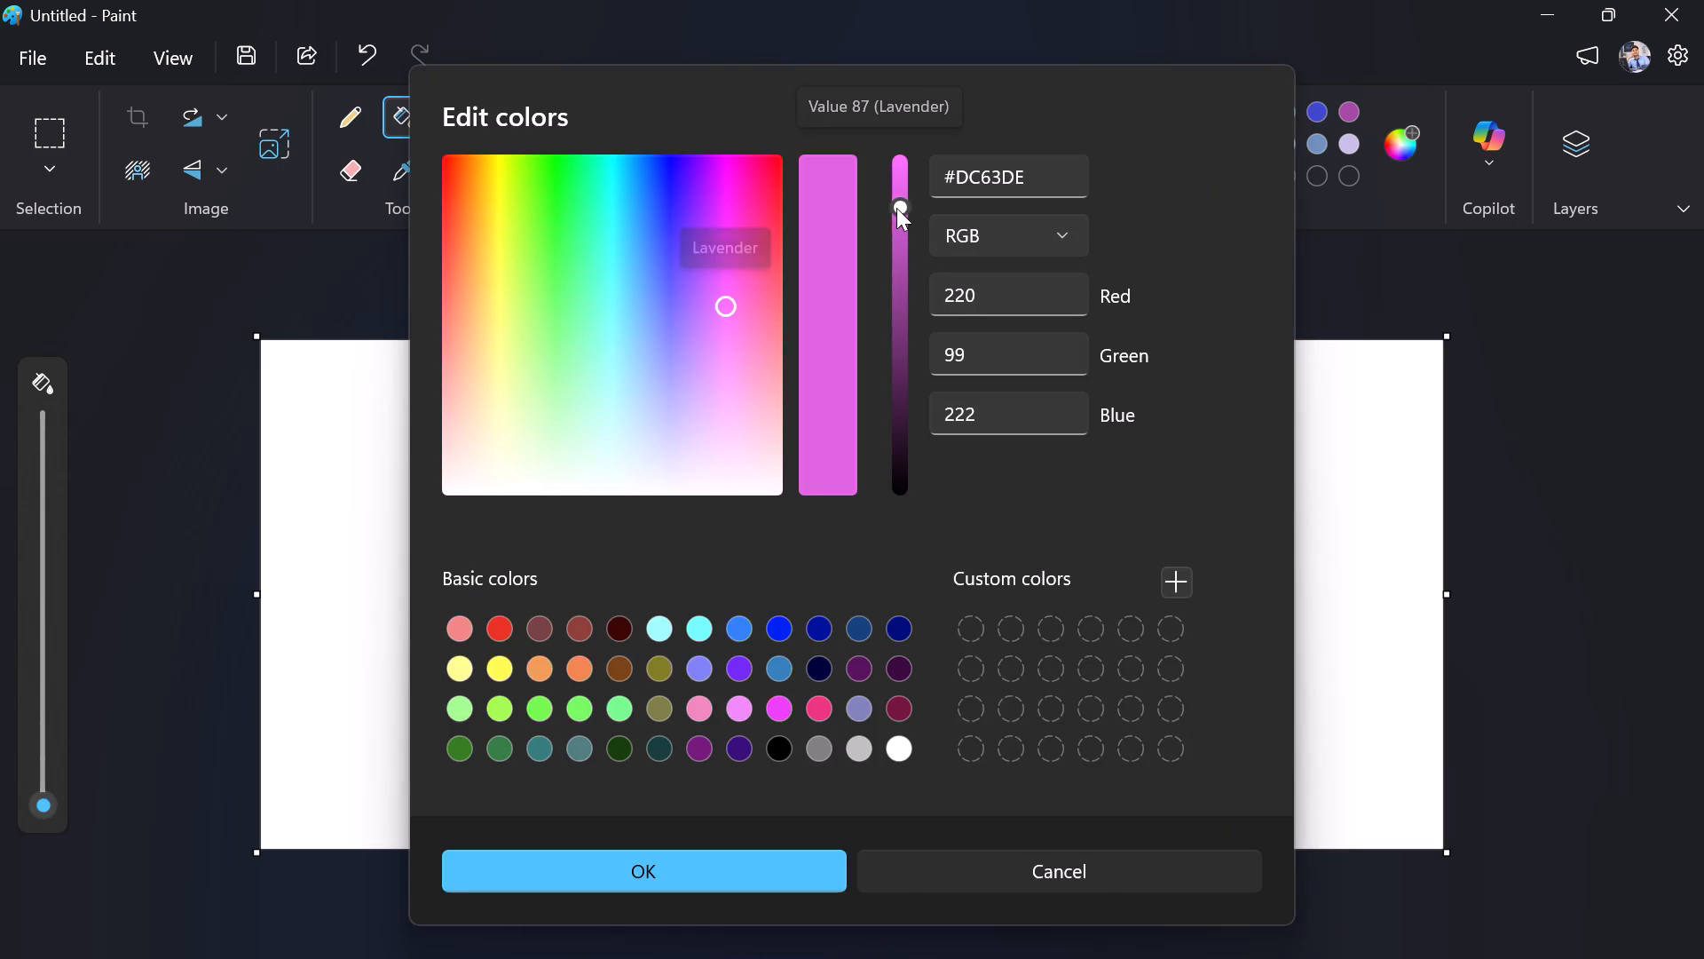
pyautogui.click(635, 856)
pyautogui.click(761, 502)
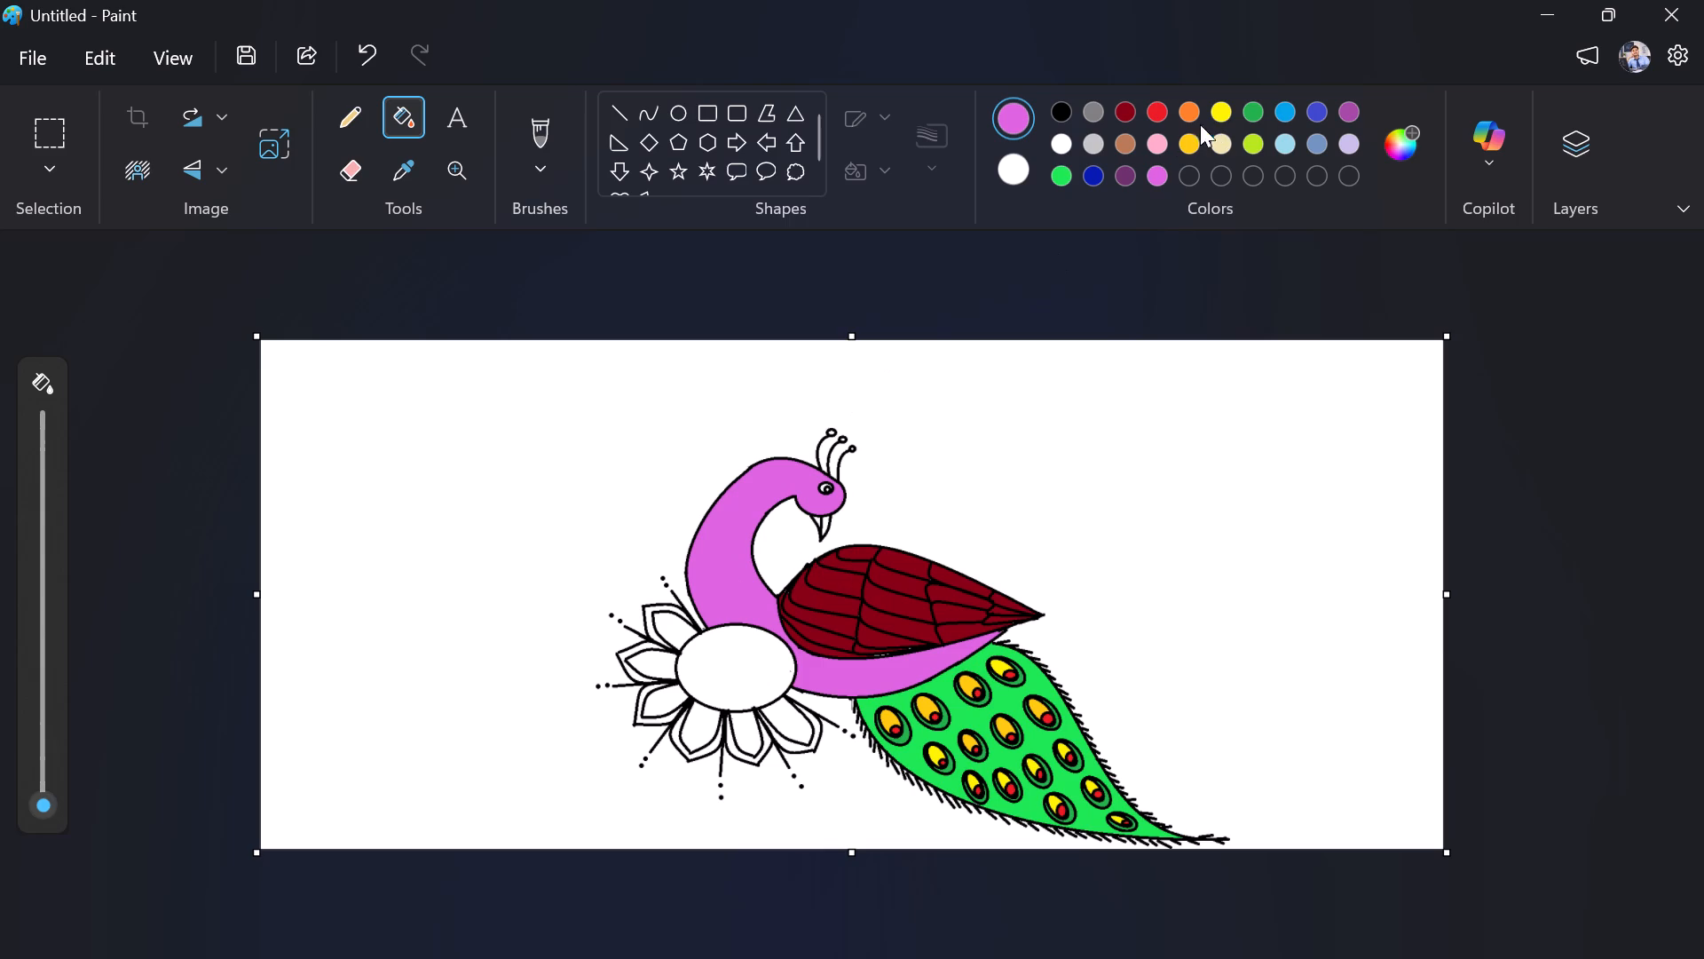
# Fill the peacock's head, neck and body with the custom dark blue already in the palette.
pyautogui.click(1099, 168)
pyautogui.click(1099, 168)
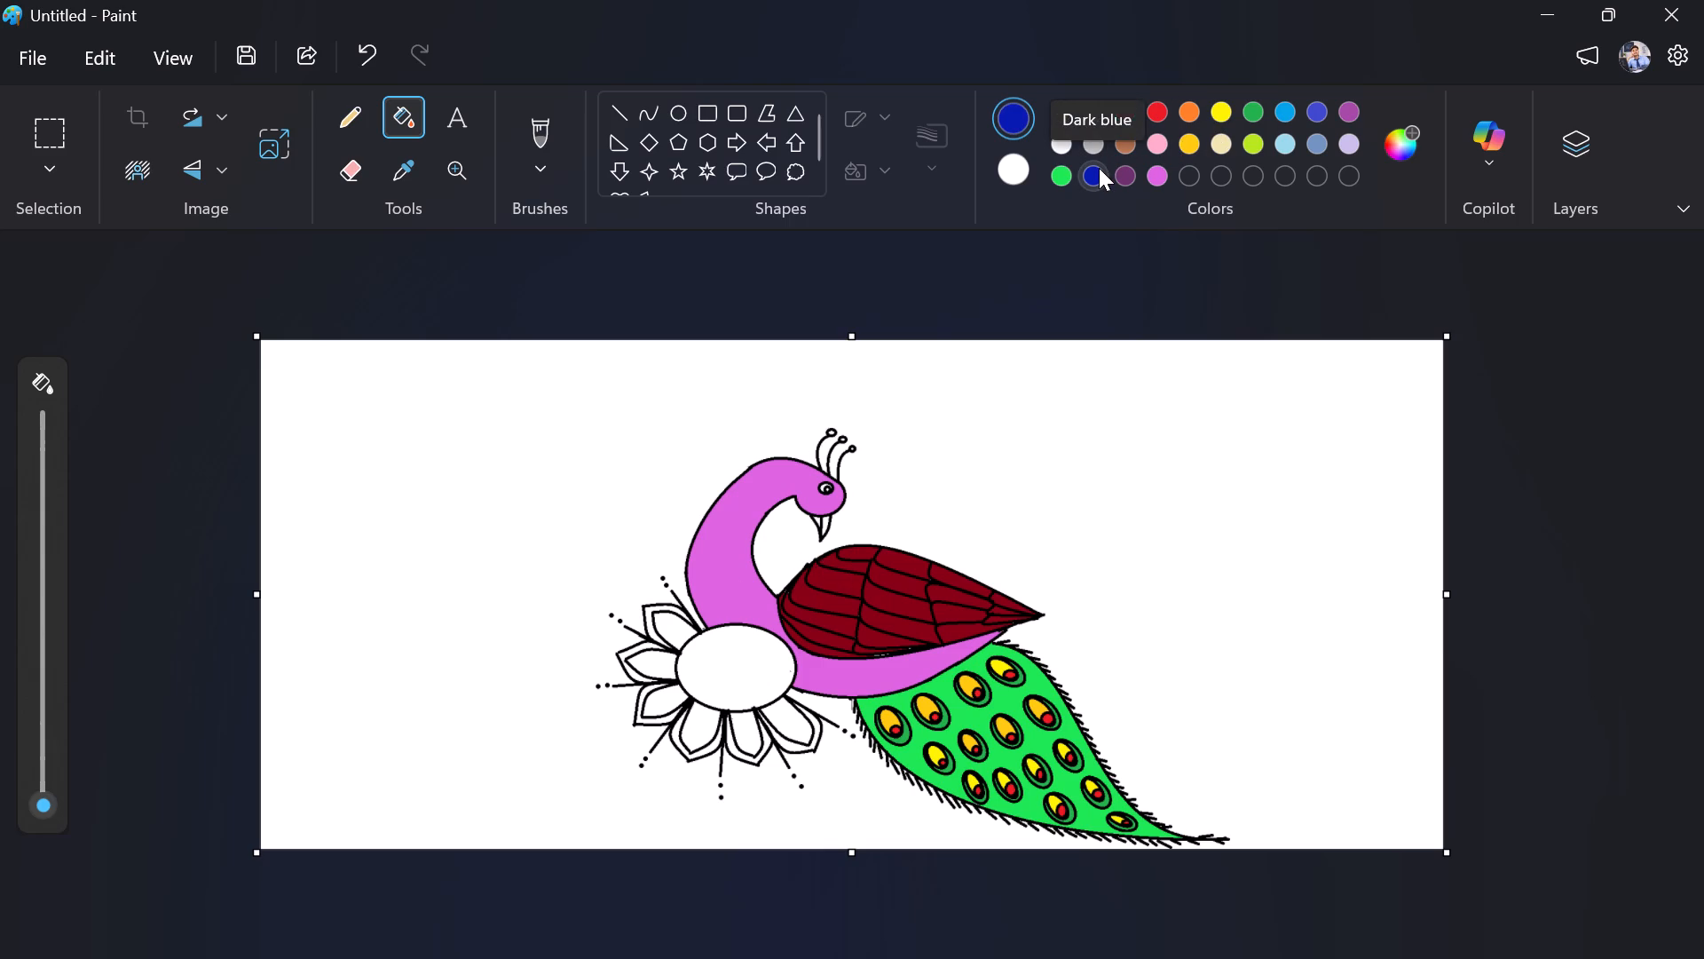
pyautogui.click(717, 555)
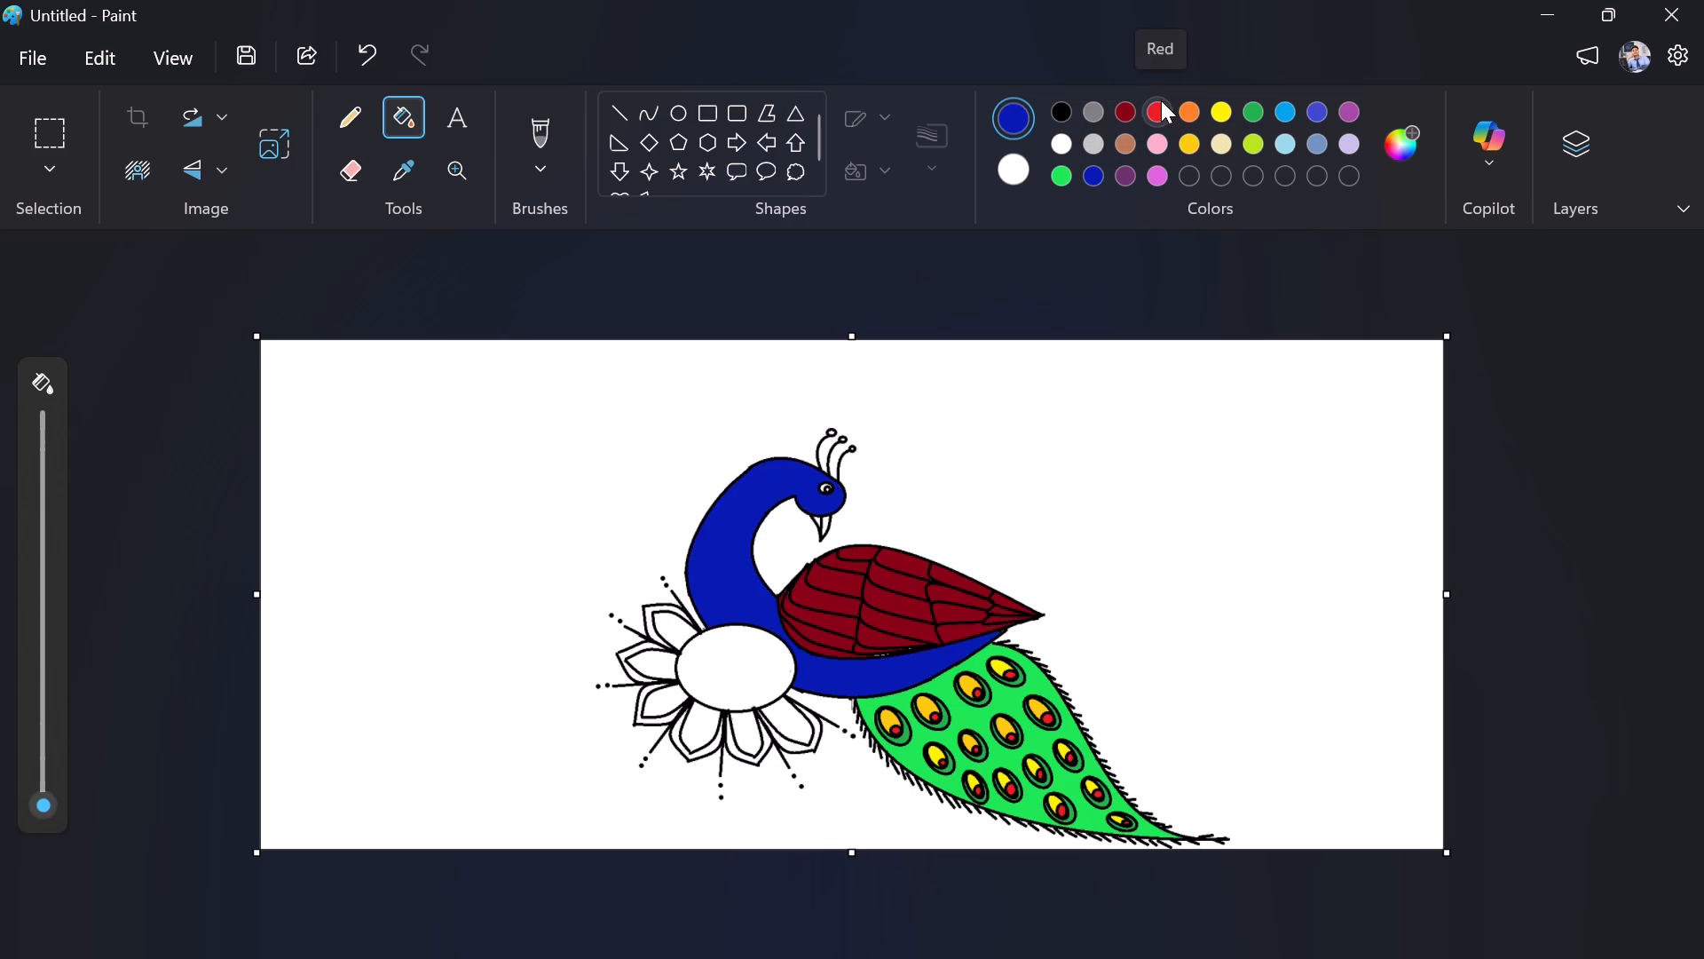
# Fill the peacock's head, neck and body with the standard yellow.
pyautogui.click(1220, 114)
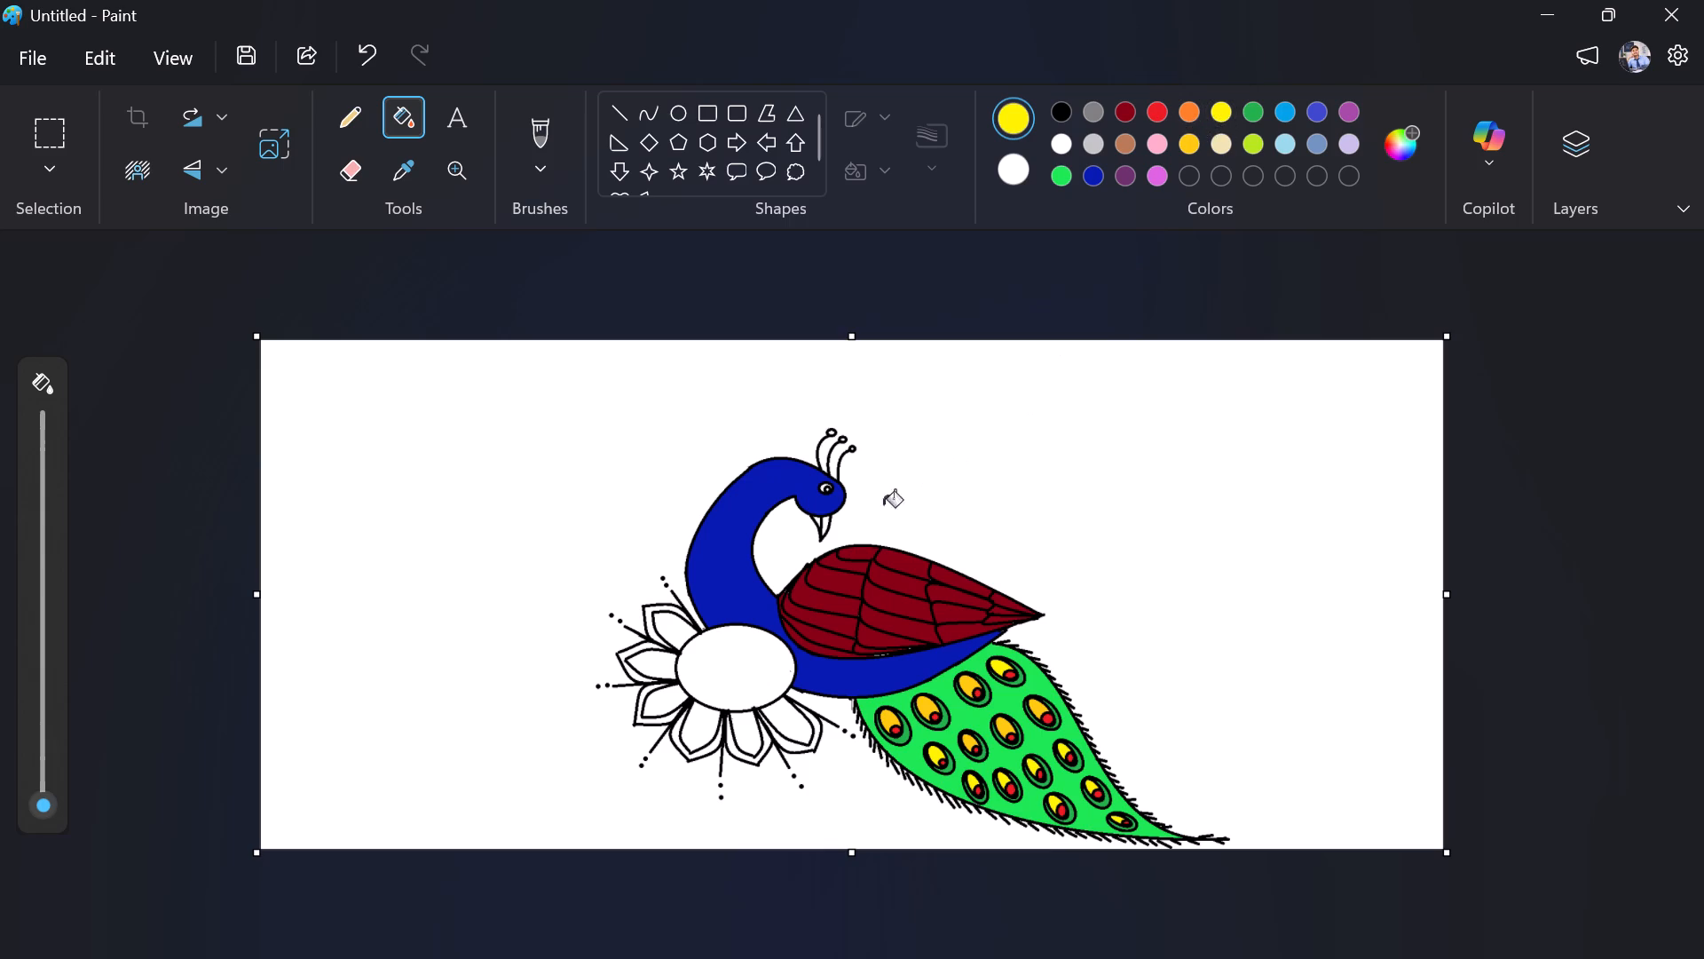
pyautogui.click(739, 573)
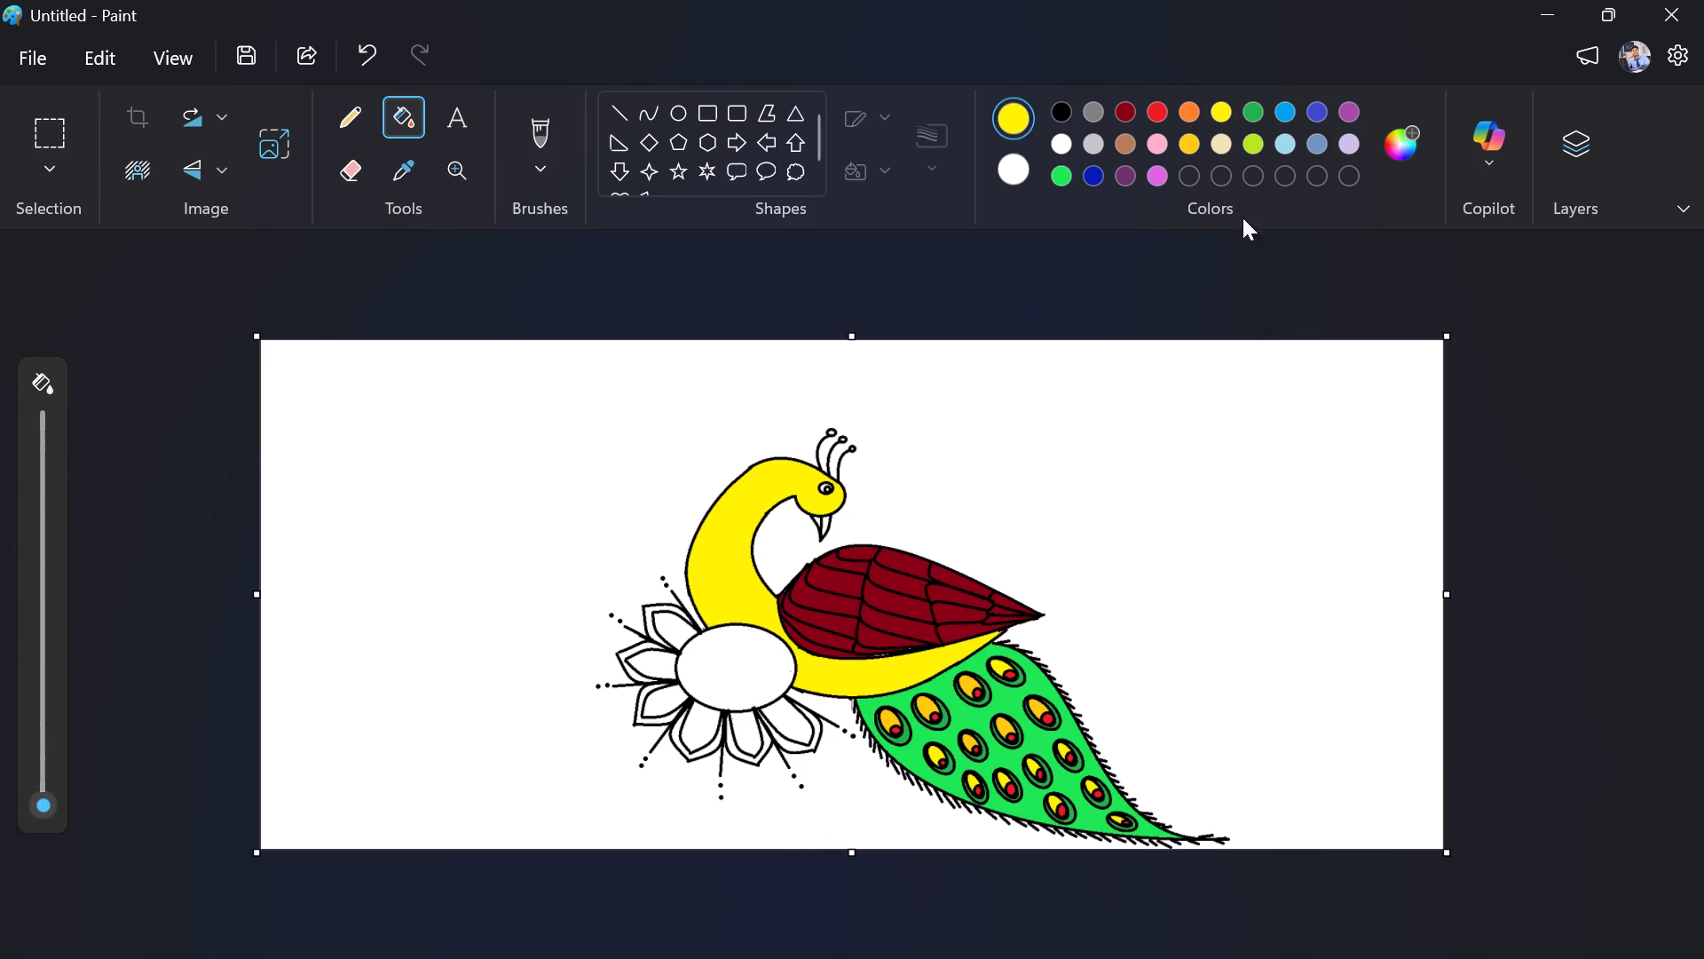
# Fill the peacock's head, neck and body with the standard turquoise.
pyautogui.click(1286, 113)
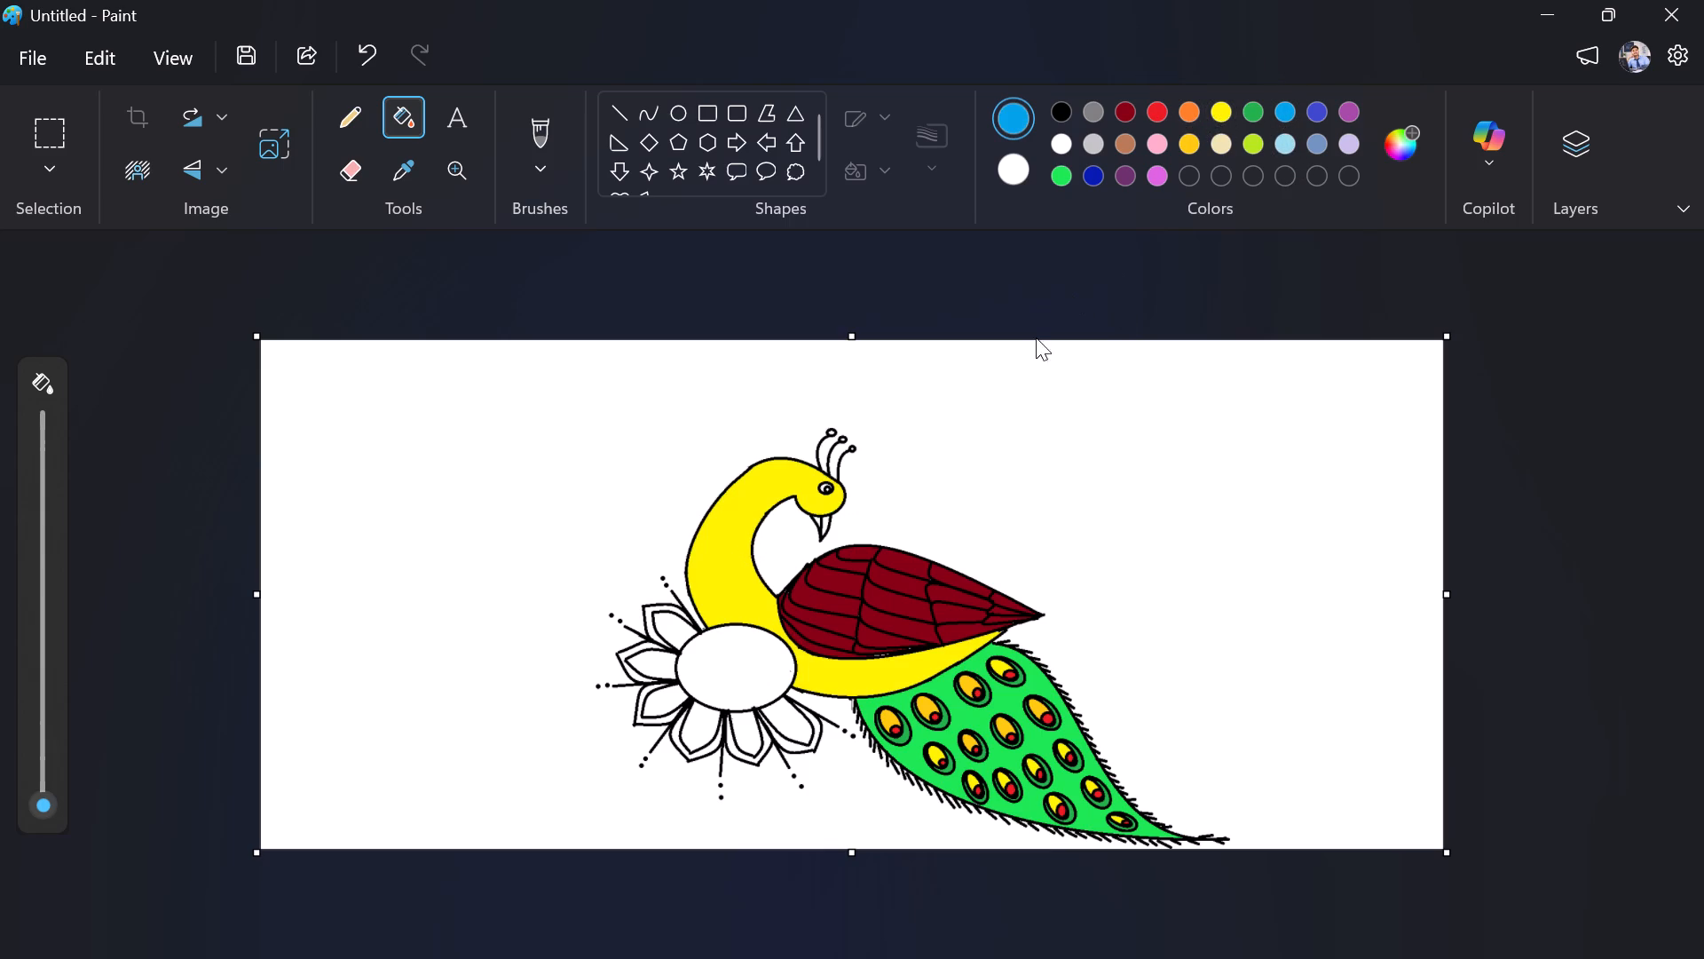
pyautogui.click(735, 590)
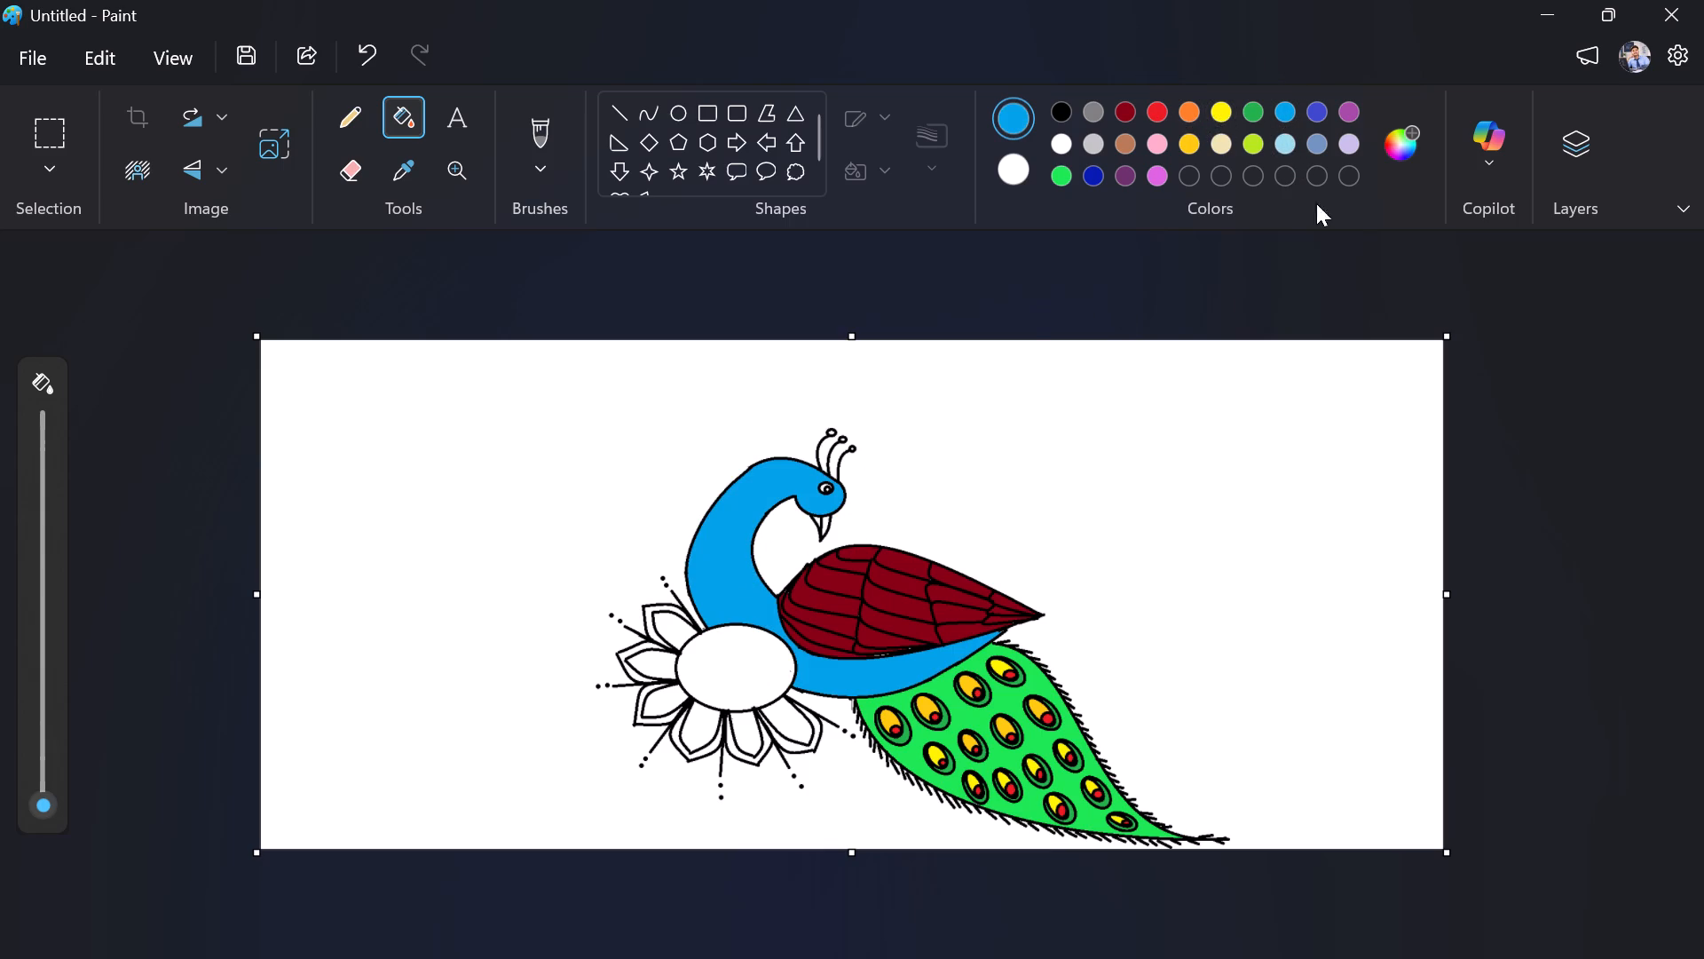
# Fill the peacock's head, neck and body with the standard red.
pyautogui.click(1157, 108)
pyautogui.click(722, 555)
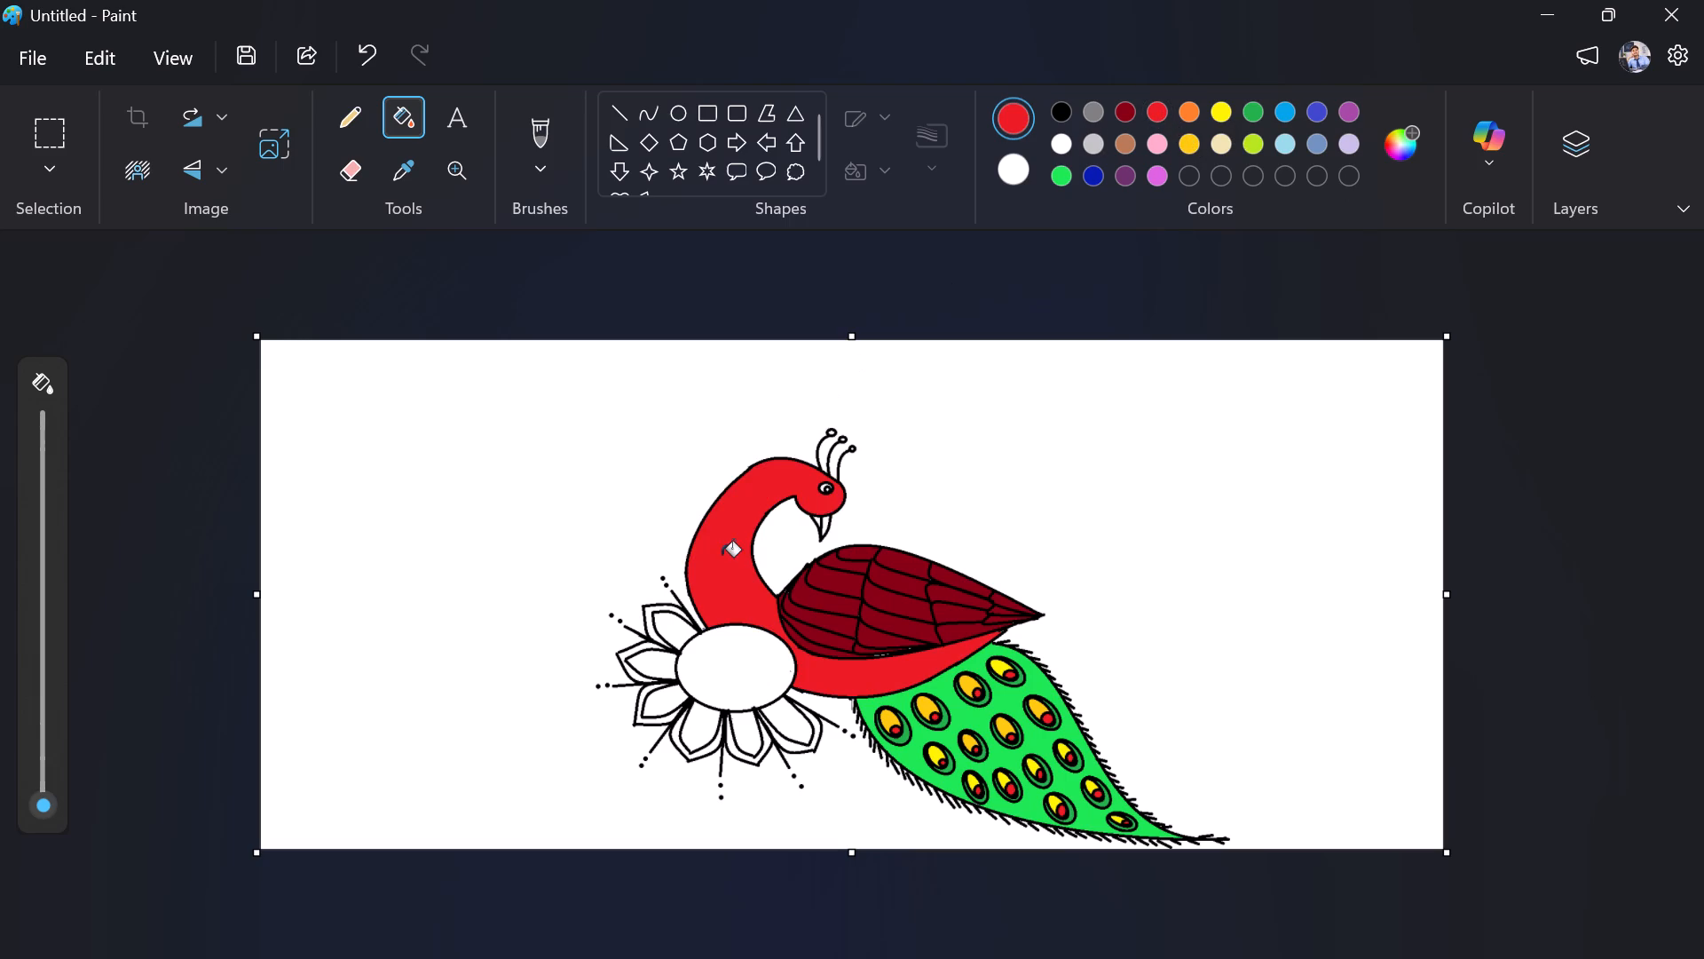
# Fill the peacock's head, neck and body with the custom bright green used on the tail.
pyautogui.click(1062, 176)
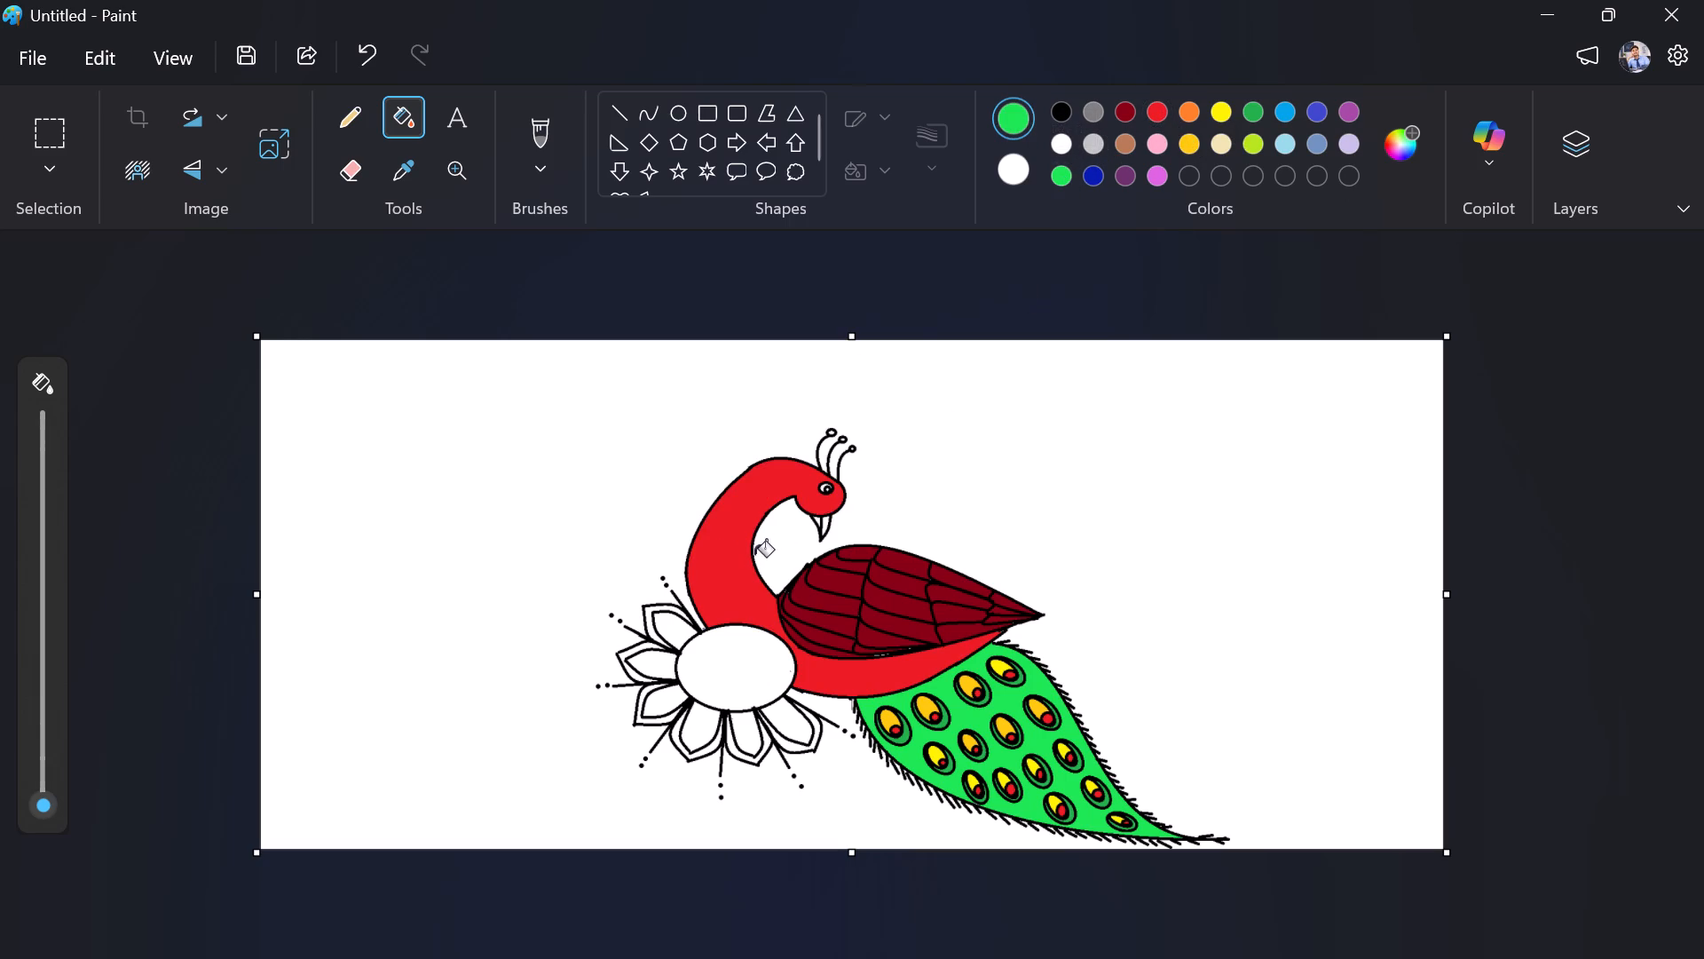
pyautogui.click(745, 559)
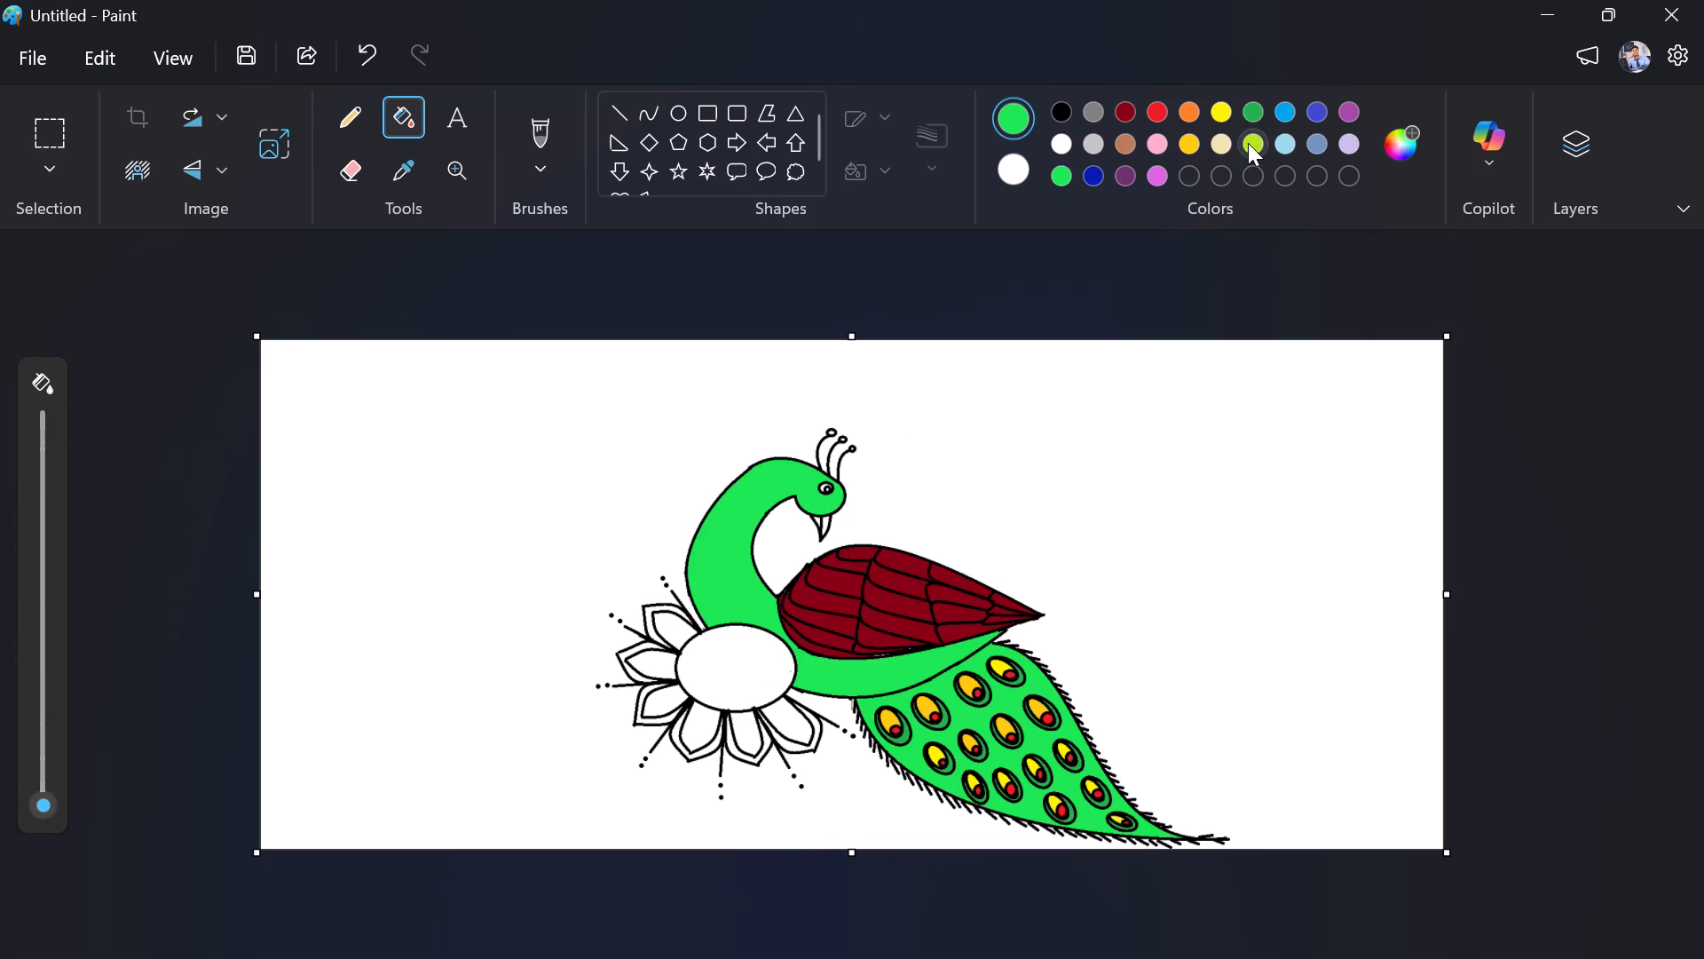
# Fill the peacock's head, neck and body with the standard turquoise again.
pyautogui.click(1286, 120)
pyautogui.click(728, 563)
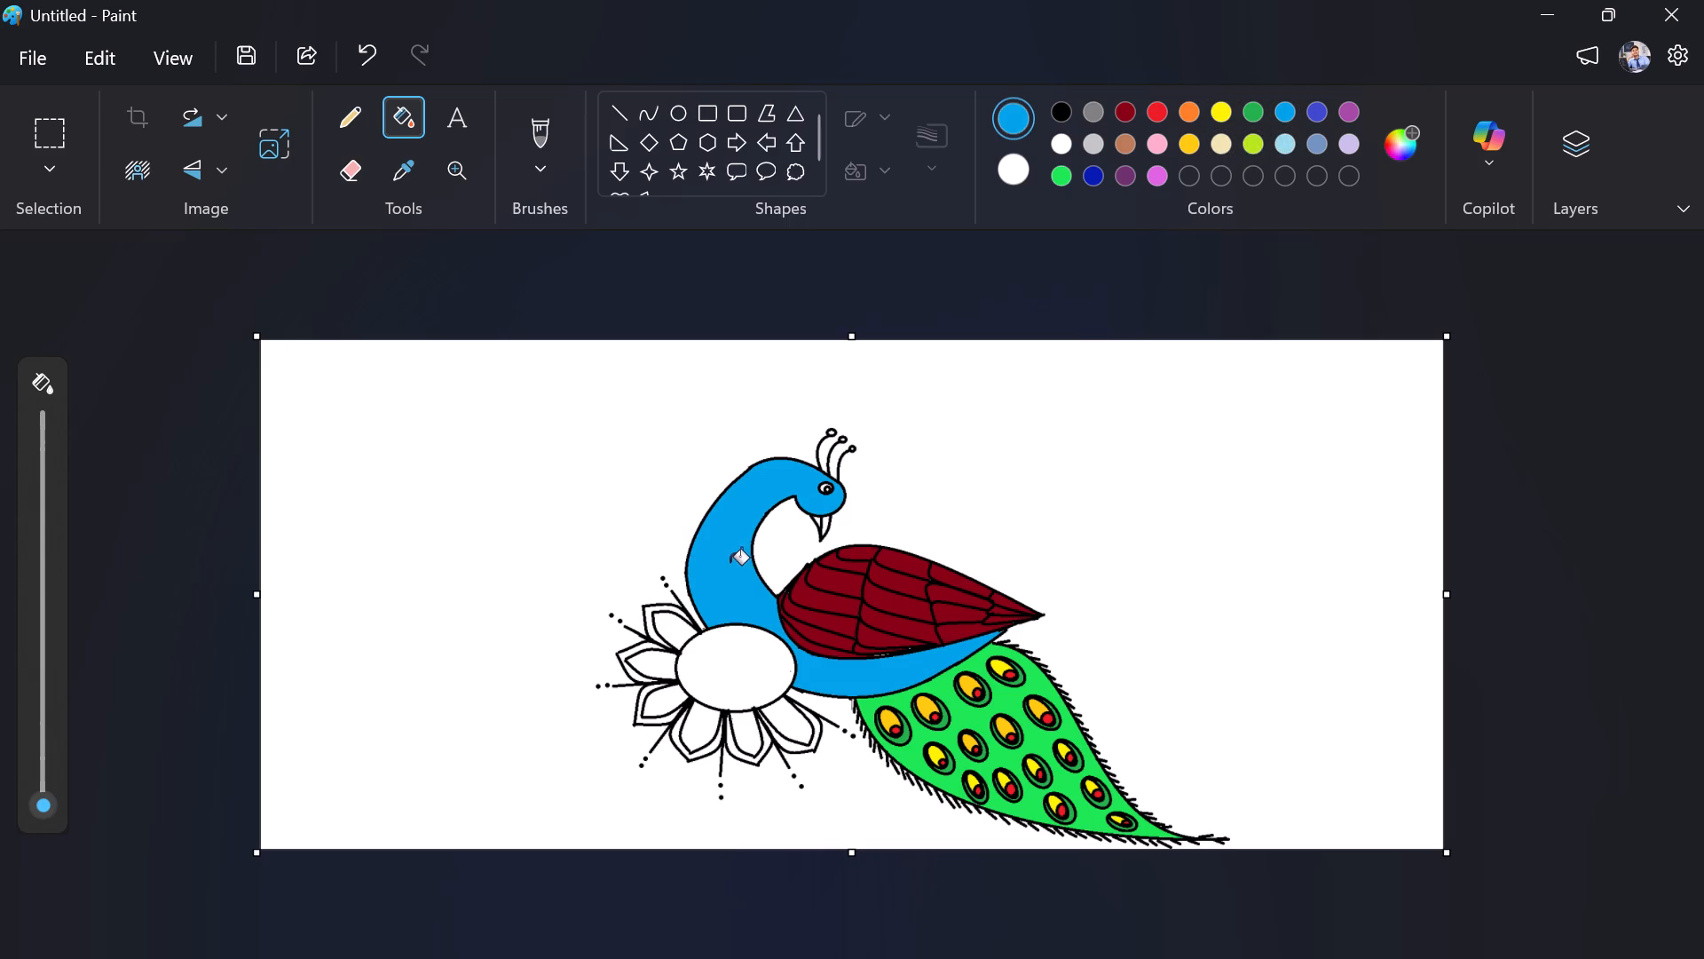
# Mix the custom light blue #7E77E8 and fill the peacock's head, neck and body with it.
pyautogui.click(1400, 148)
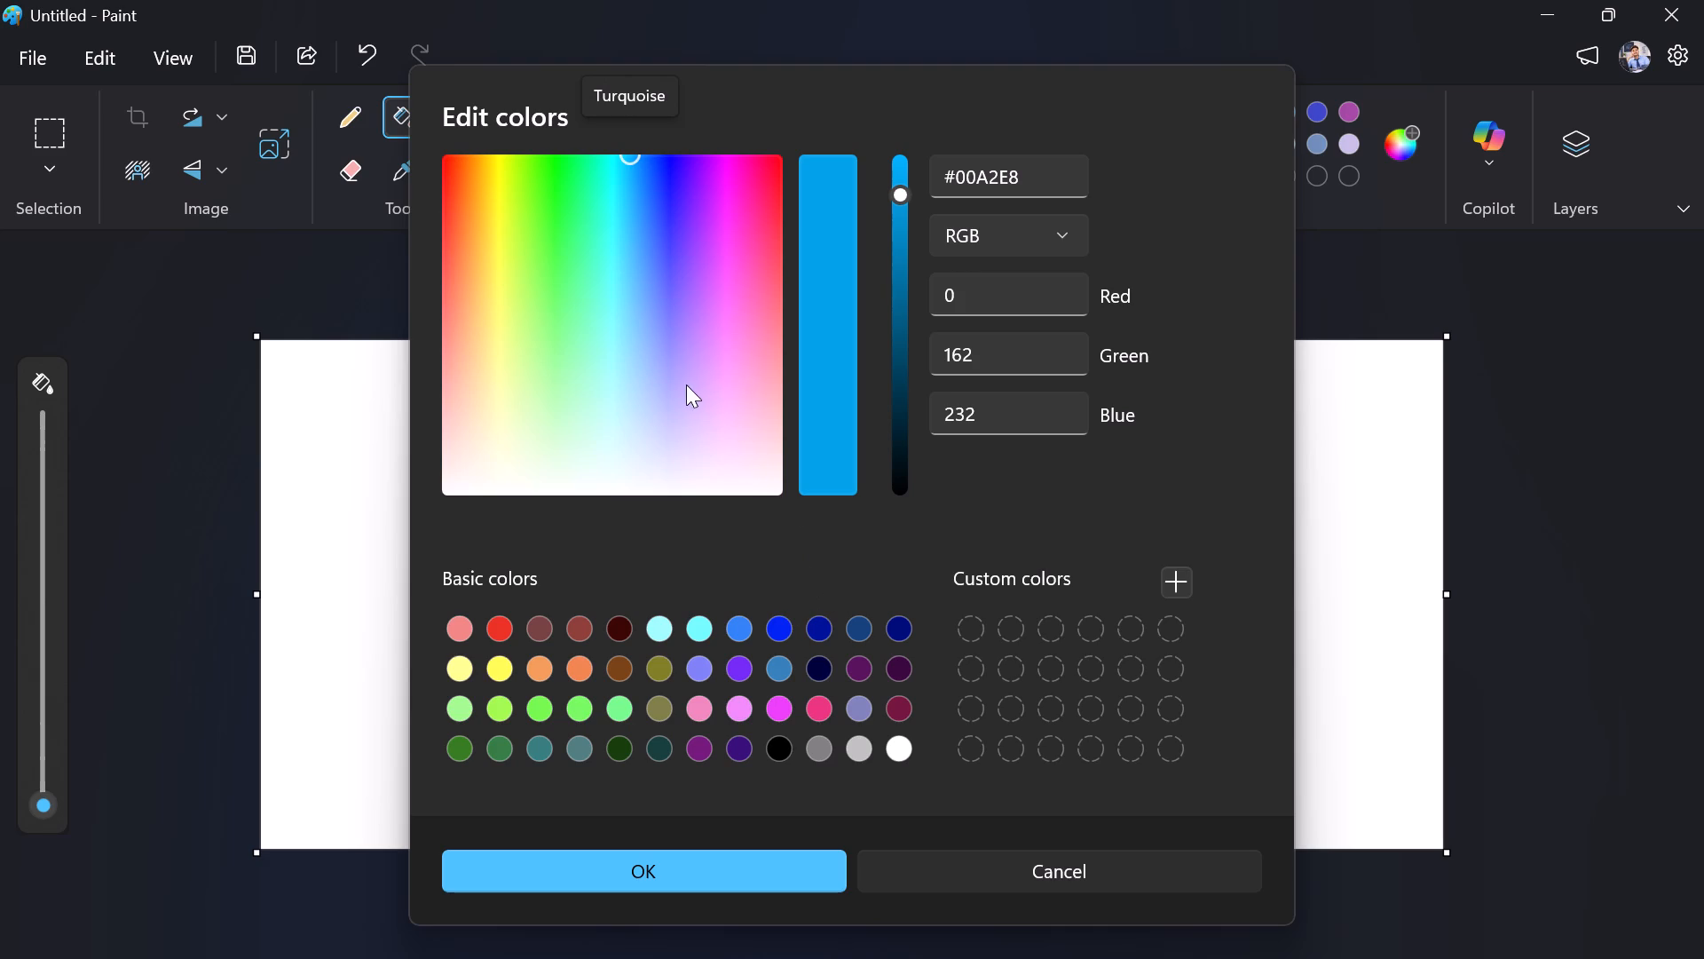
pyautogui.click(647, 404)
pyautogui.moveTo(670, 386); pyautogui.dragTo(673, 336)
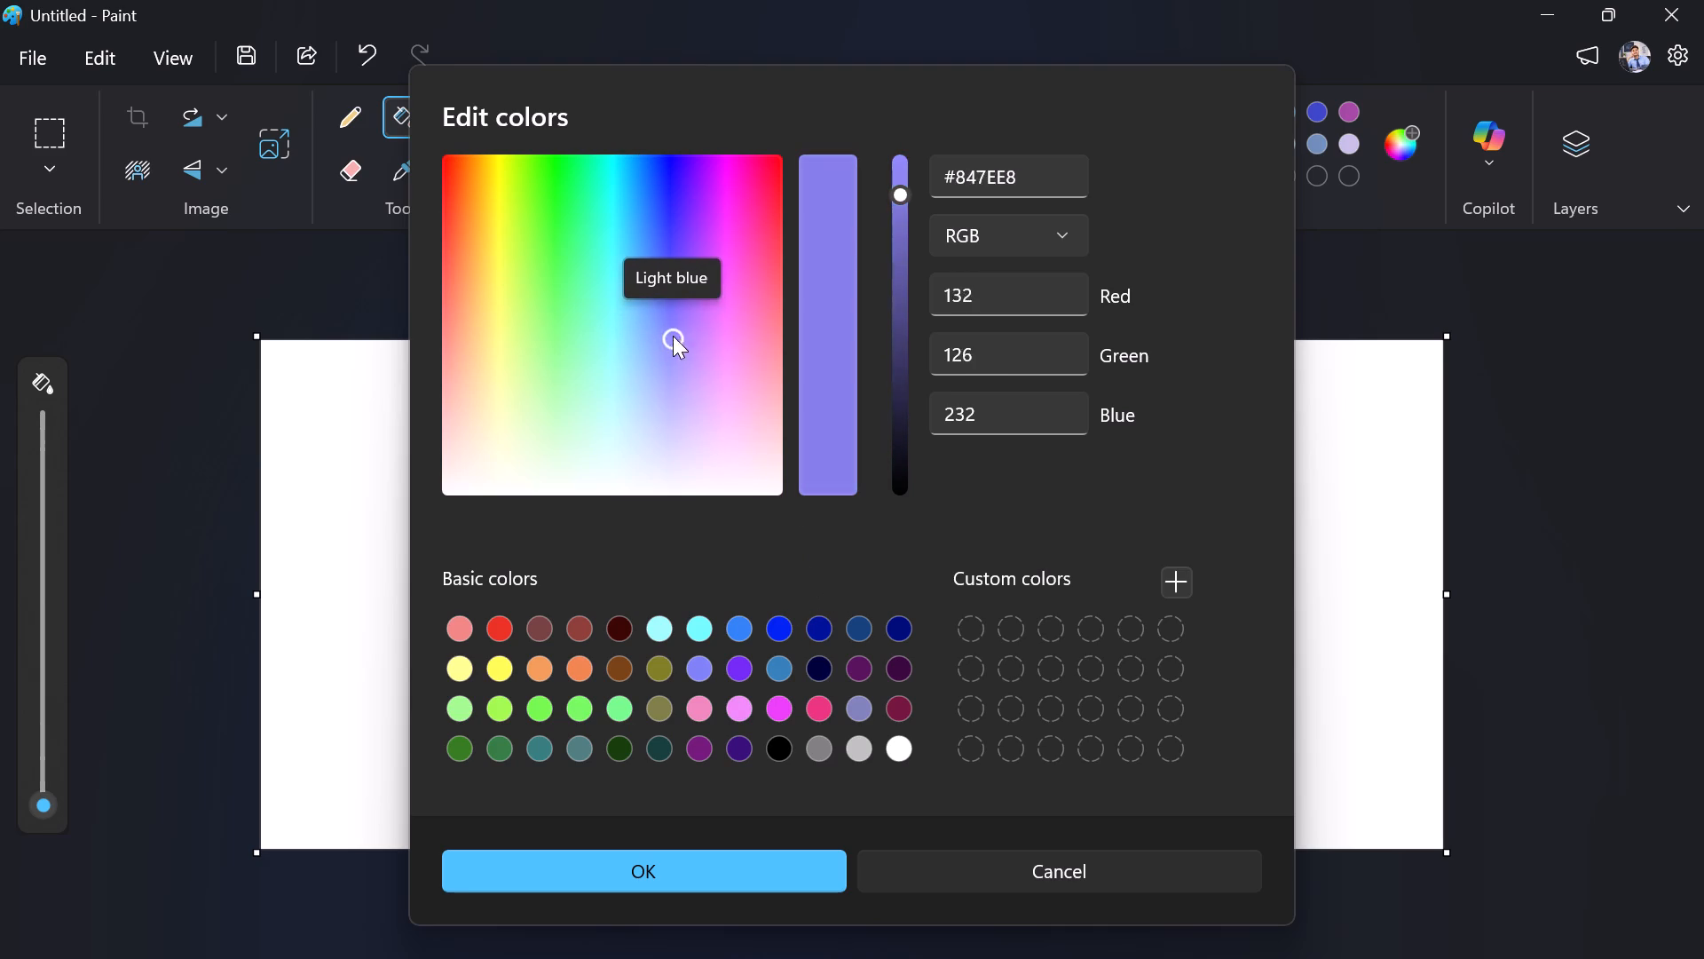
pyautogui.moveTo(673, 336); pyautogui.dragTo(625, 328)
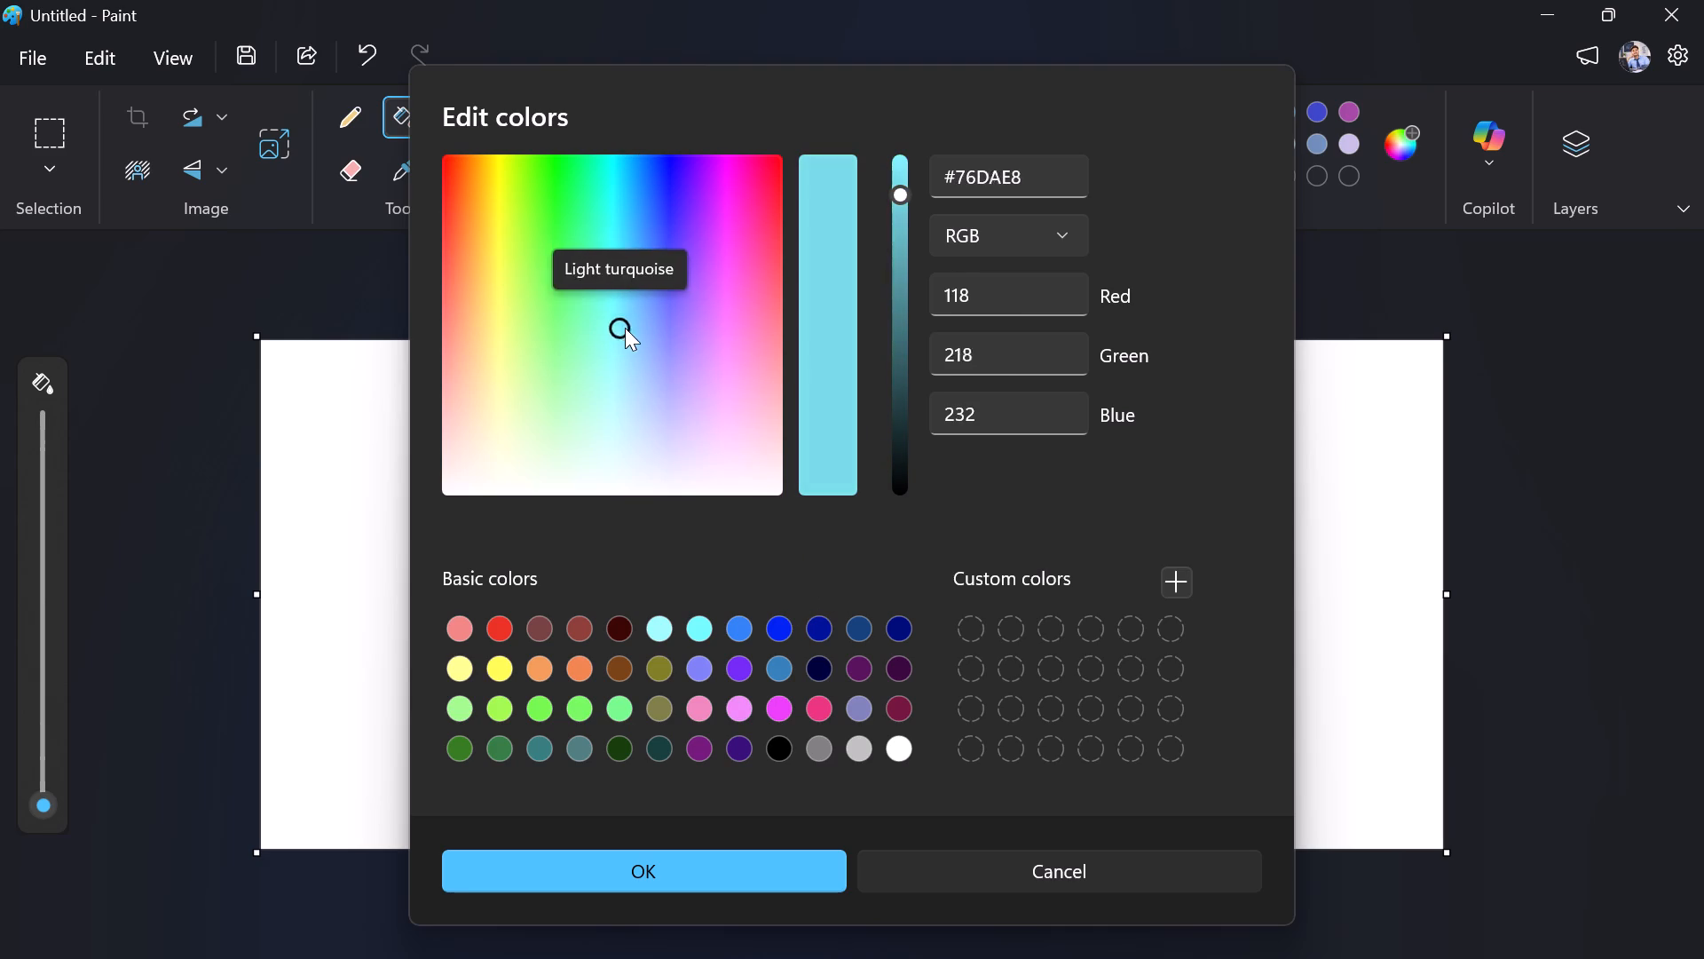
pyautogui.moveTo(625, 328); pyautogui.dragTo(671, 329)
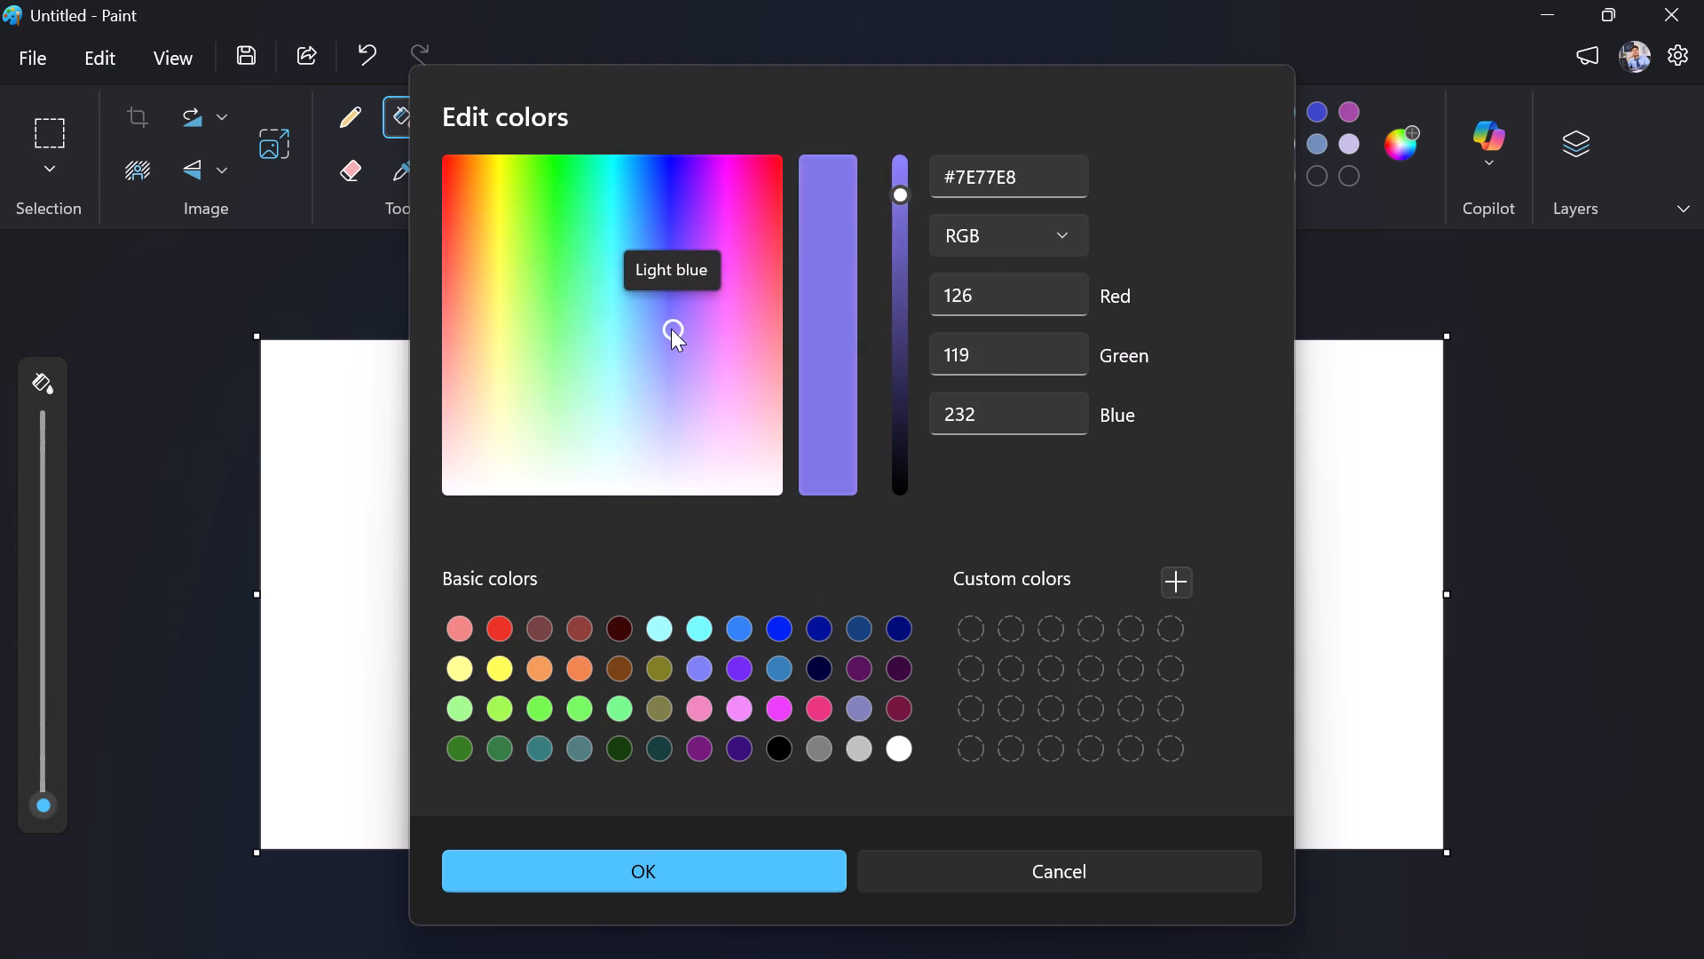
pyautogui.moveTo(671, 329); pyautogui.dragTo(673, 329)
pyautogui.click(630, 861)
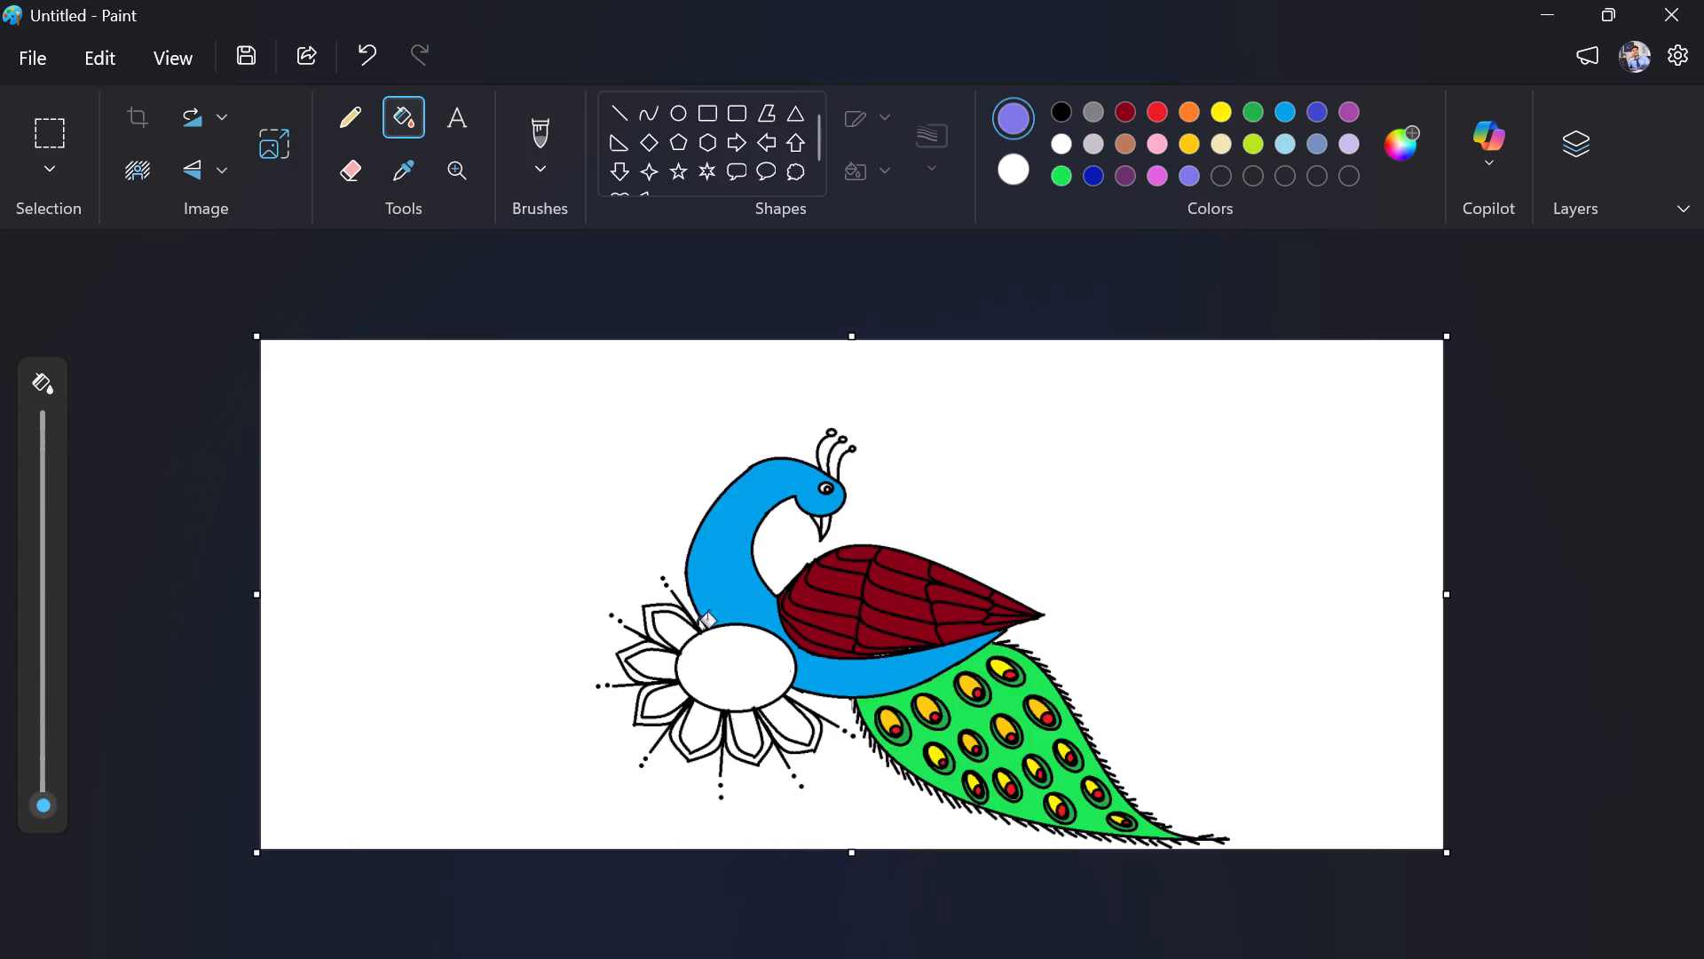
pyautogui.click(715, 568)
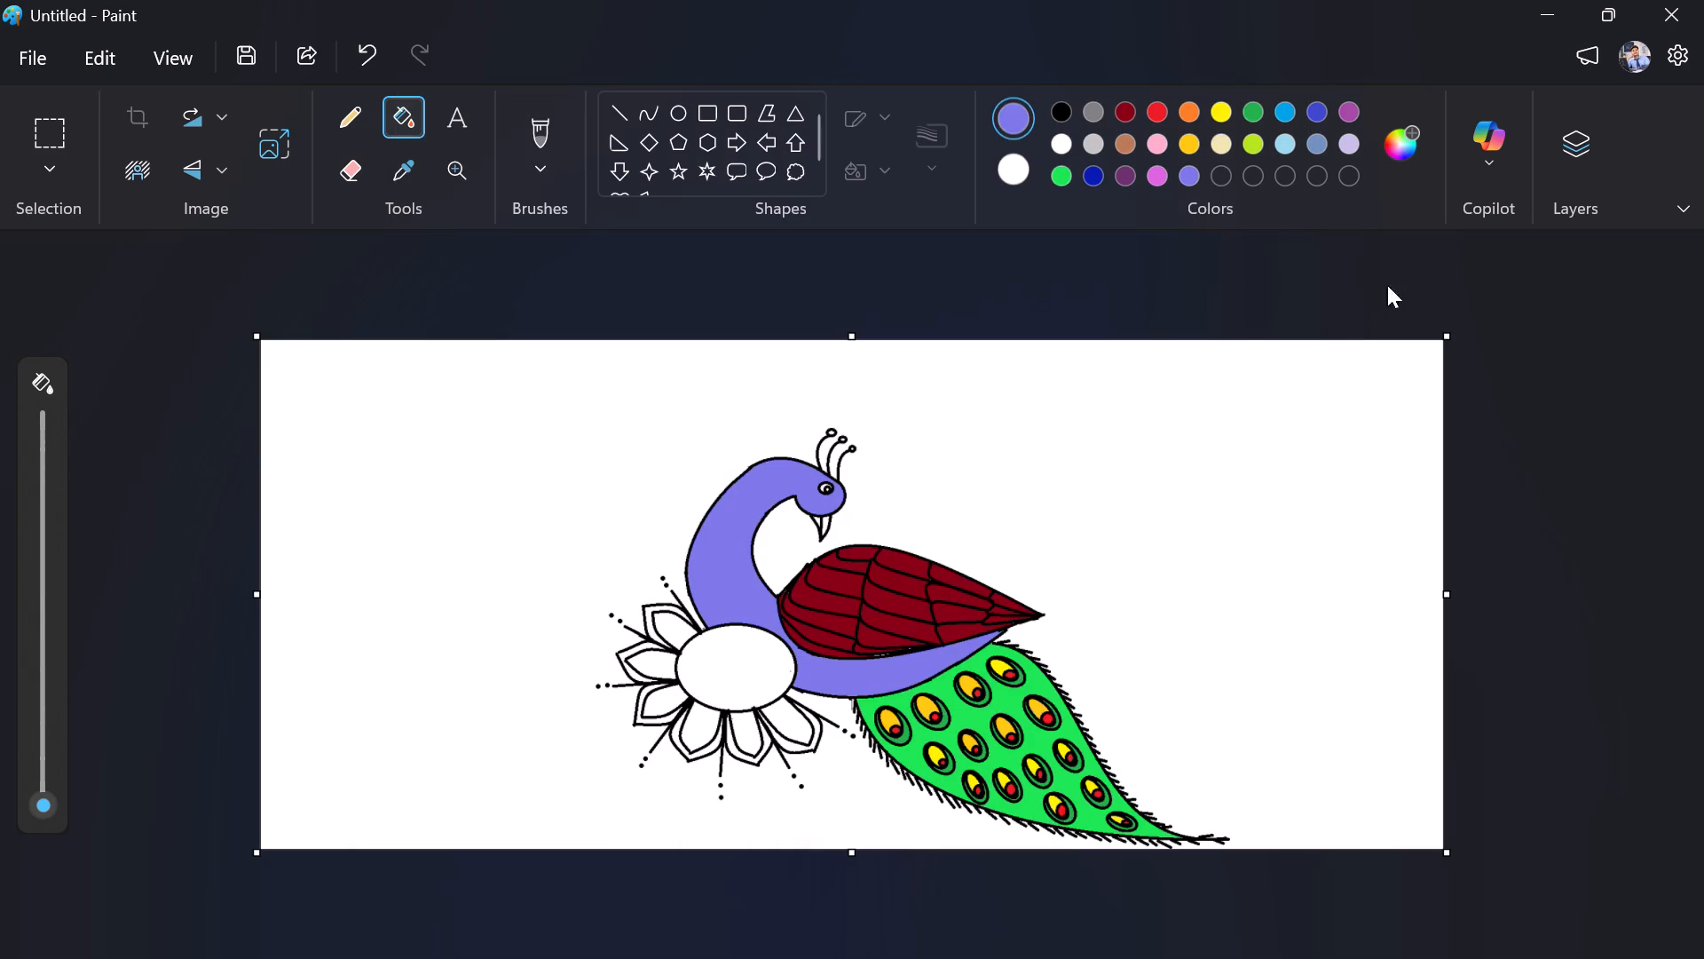
# Choose the basic dark green #377D22 and fill the peacock's head, neck, body and tail background with it.
pyautogui.click(1396, 139)
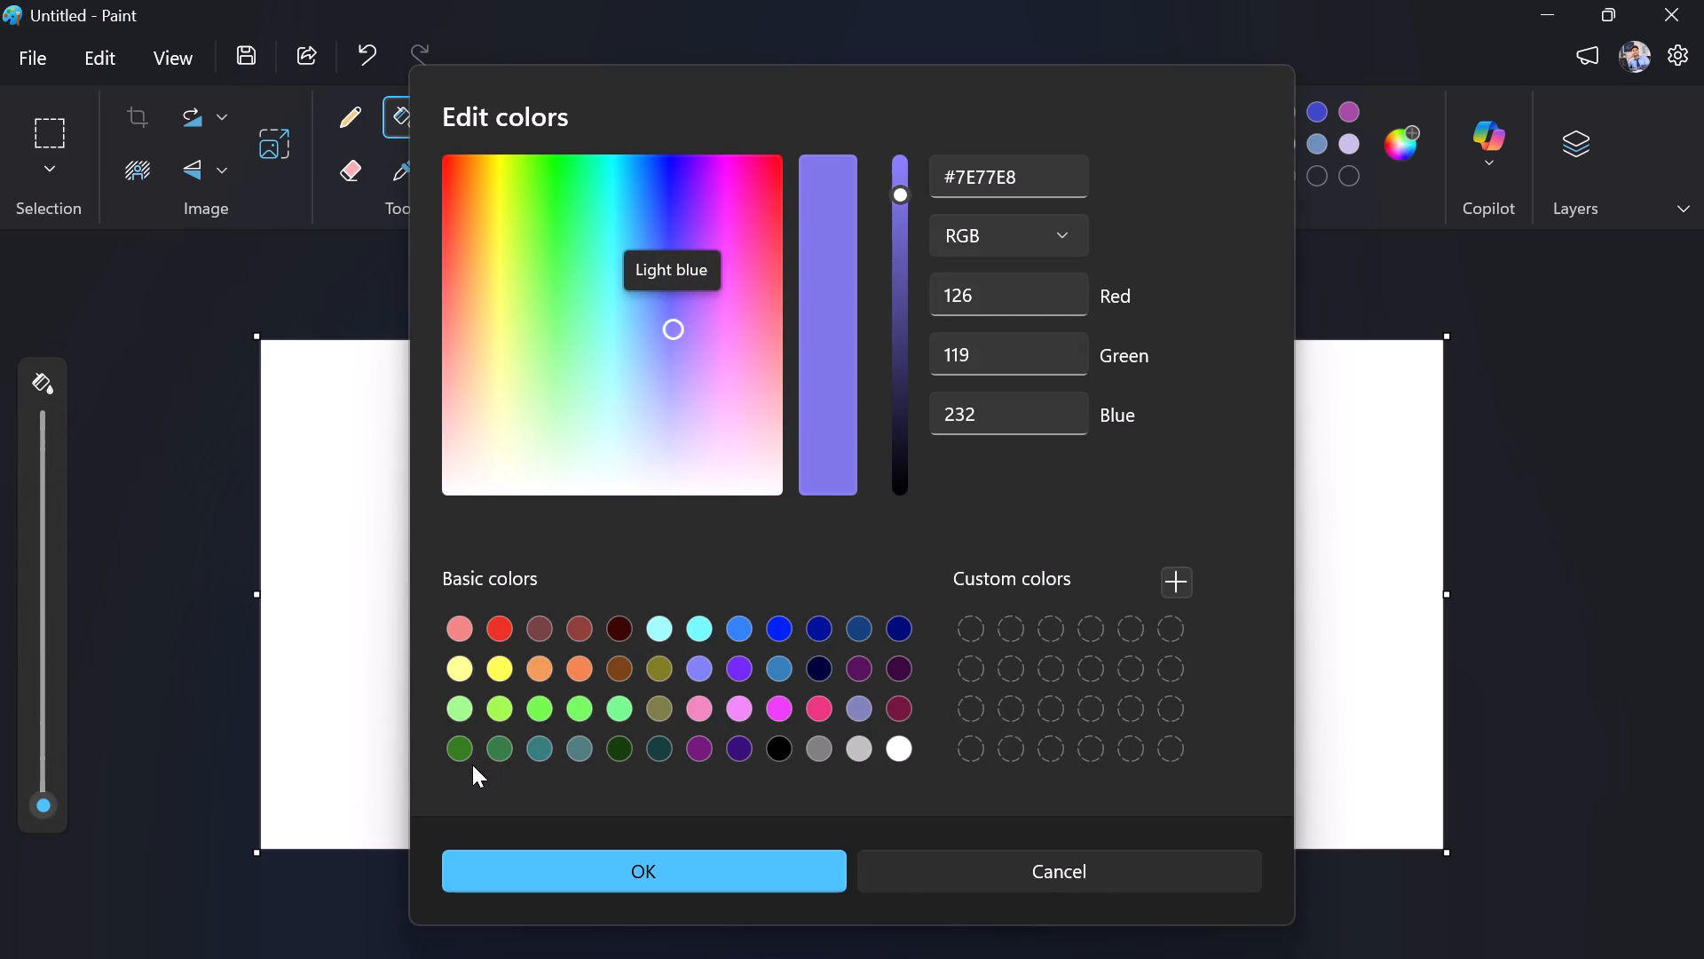
pyautogui.click(461, 743)
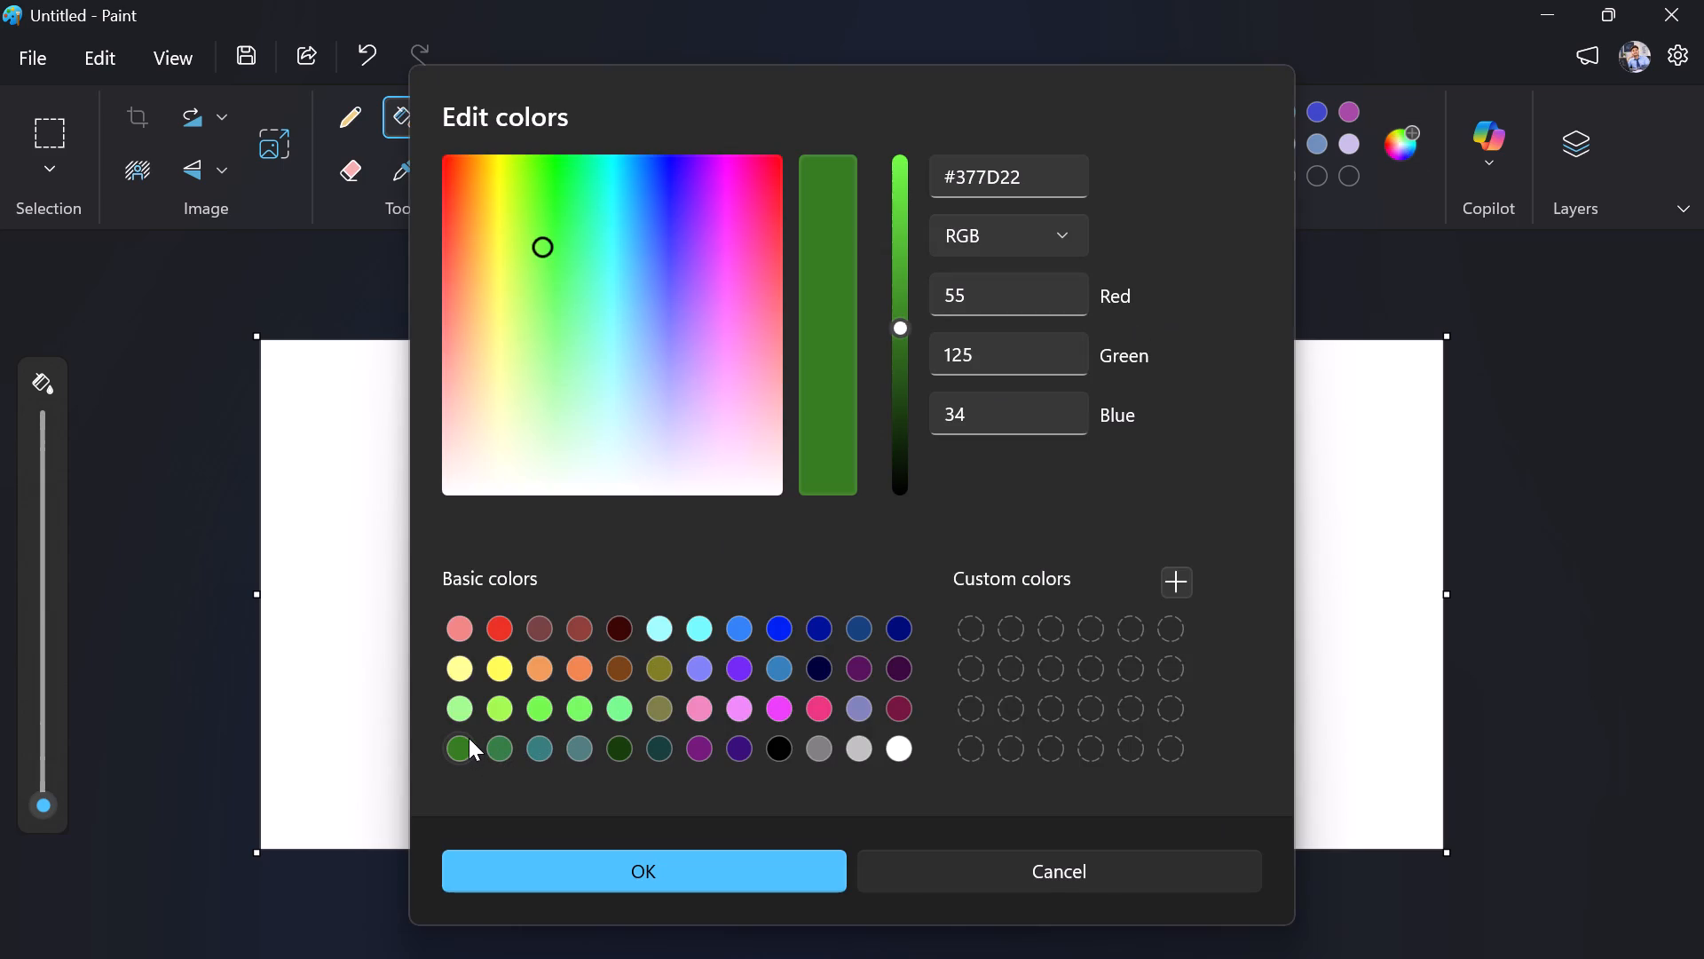
pyautogui.click(1605, 584)
pyautogui.click(697, 875)
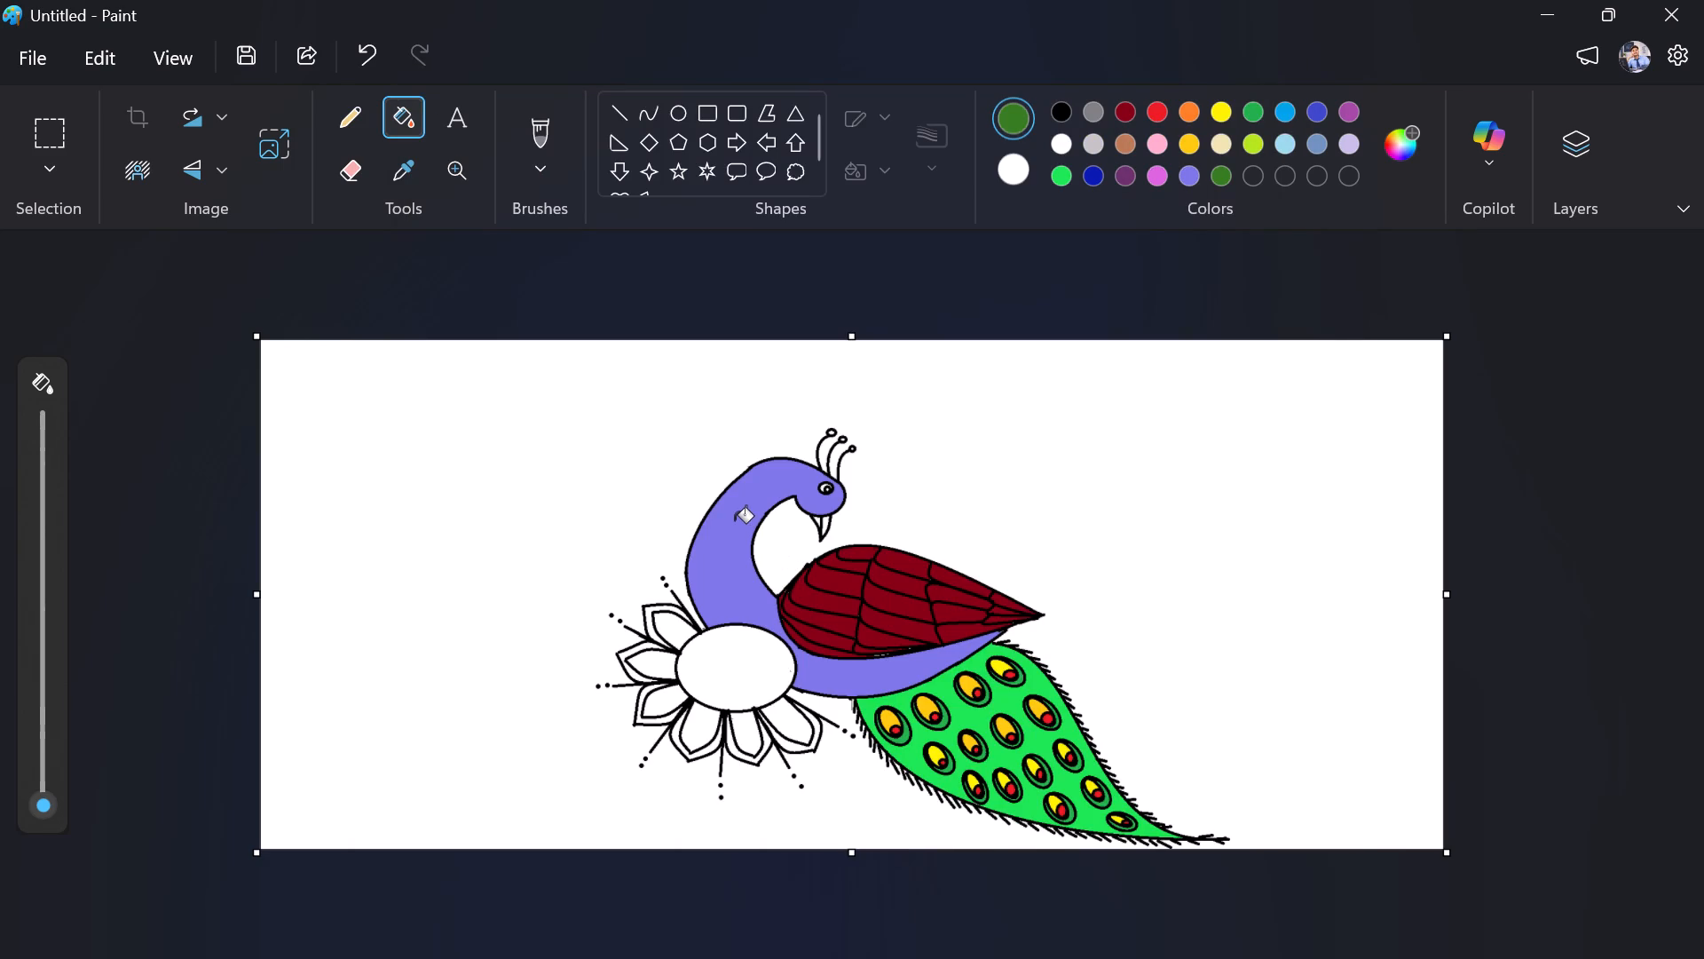
pyautogui.click(734, 521)
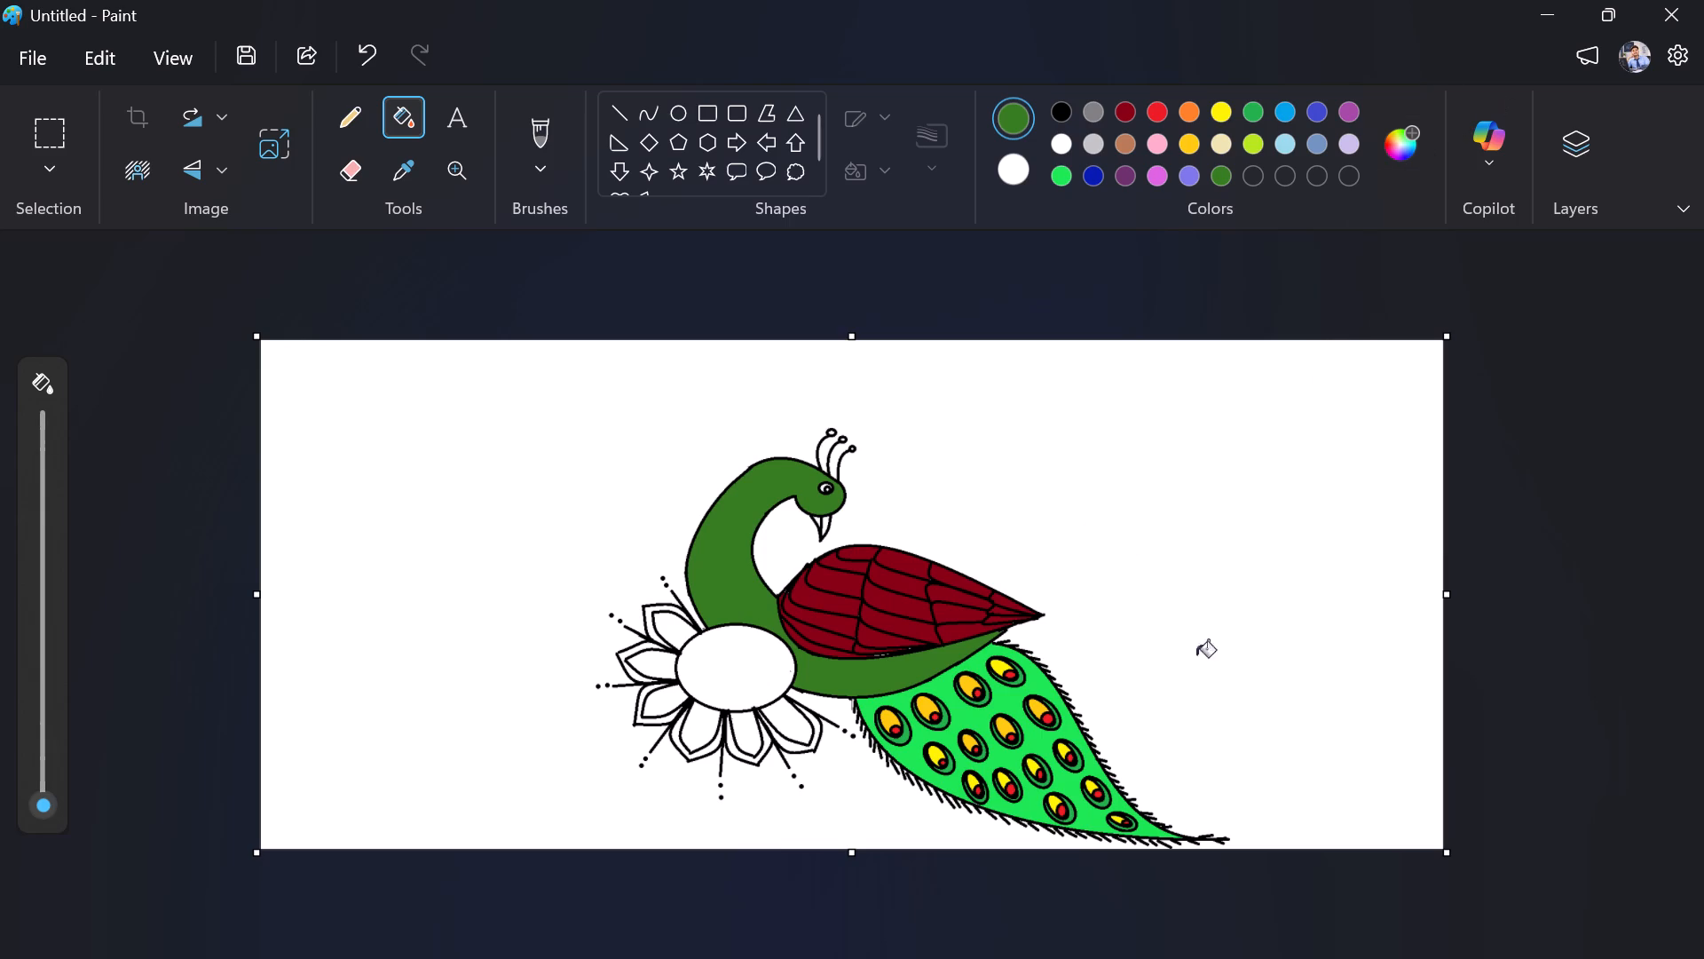
pyautogui.click(1035, 678)
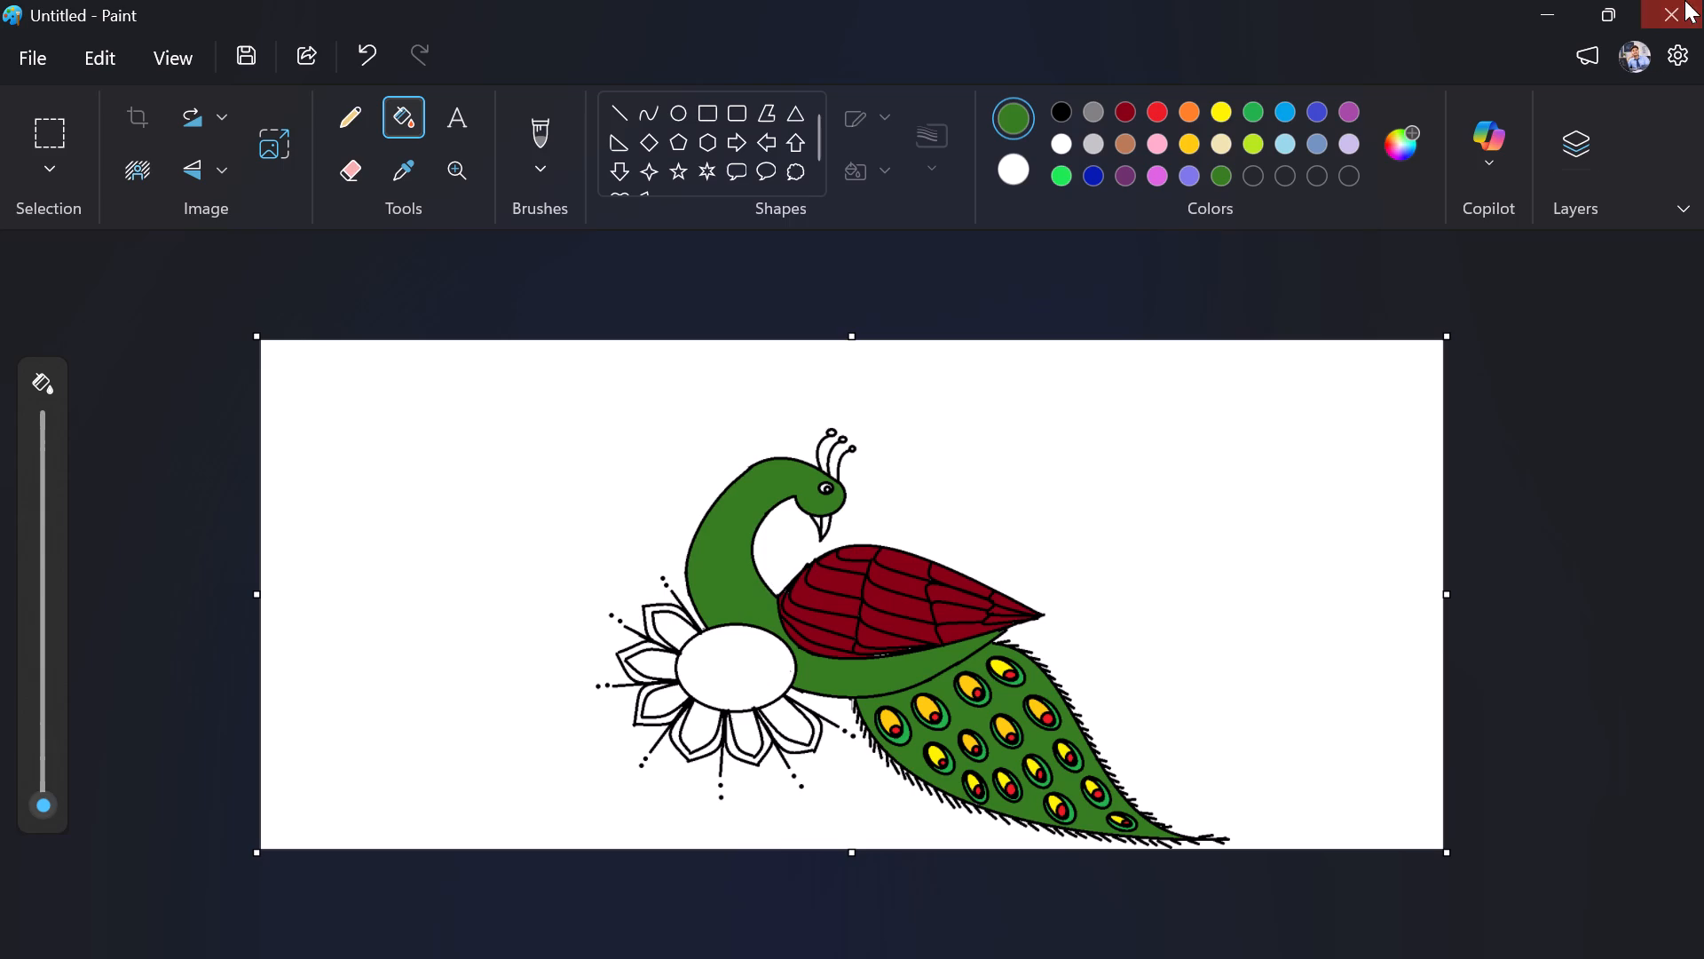
# Fill the inner part of all six flower petals with the standard yellow.
pyautogui.click(1227, 108)
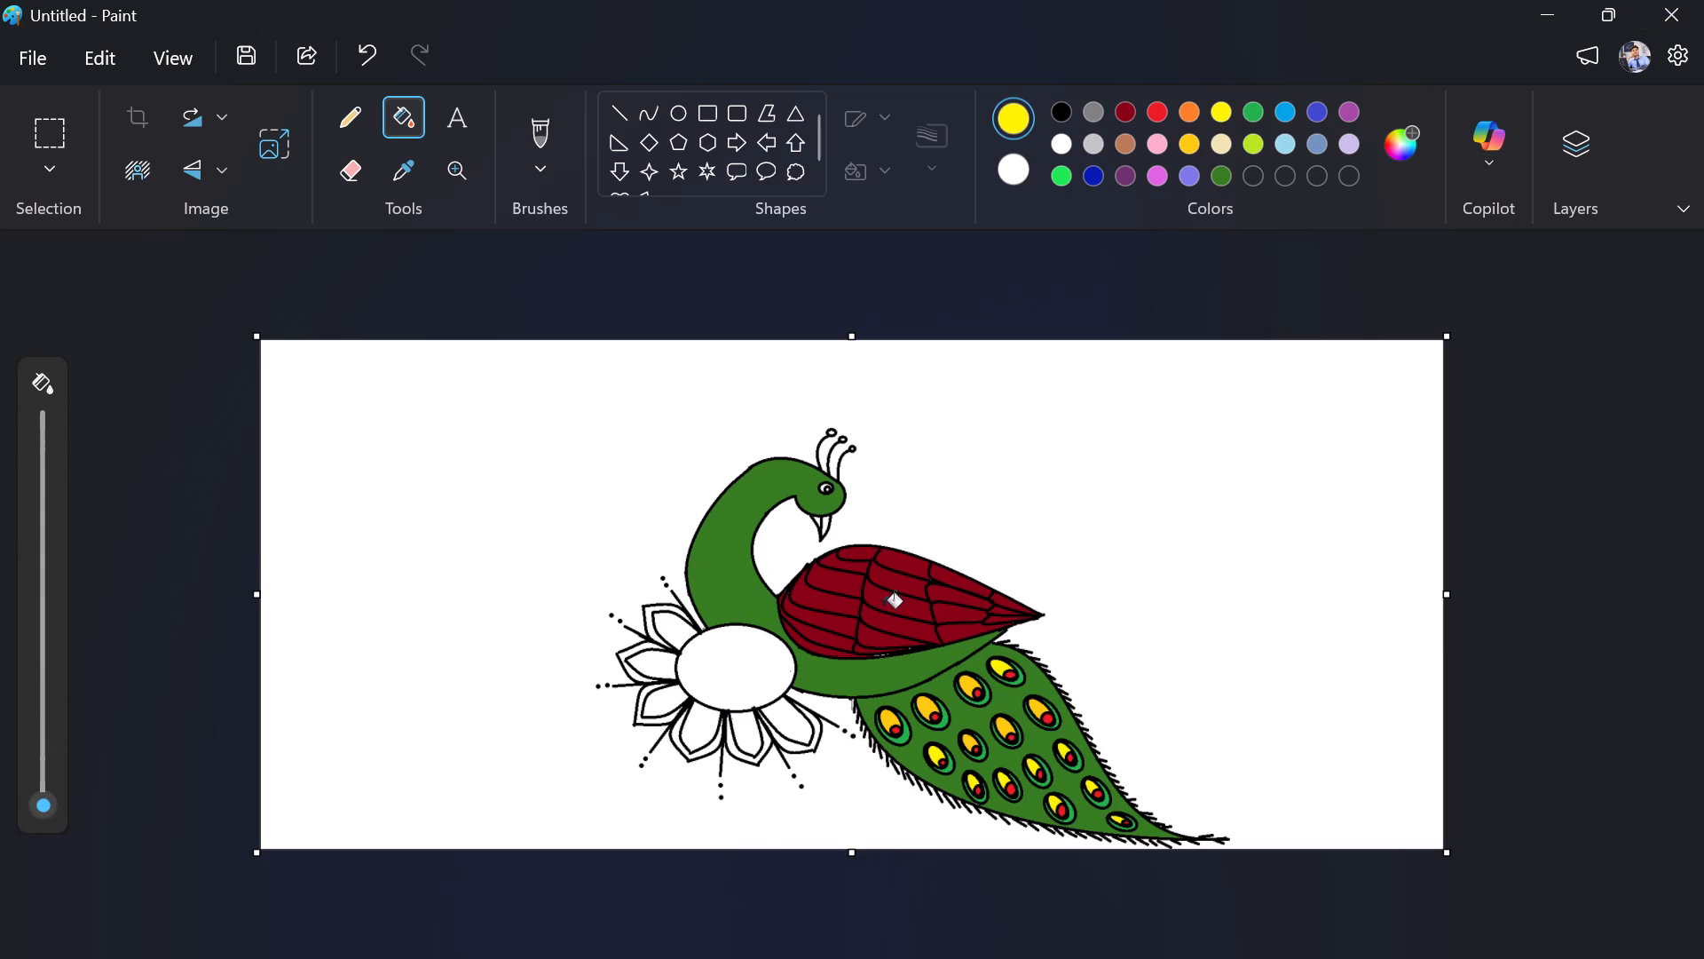
pyautogui.click(671, 637)
pyautogui.click(656, 662)
pyautogui.click(653, 706)
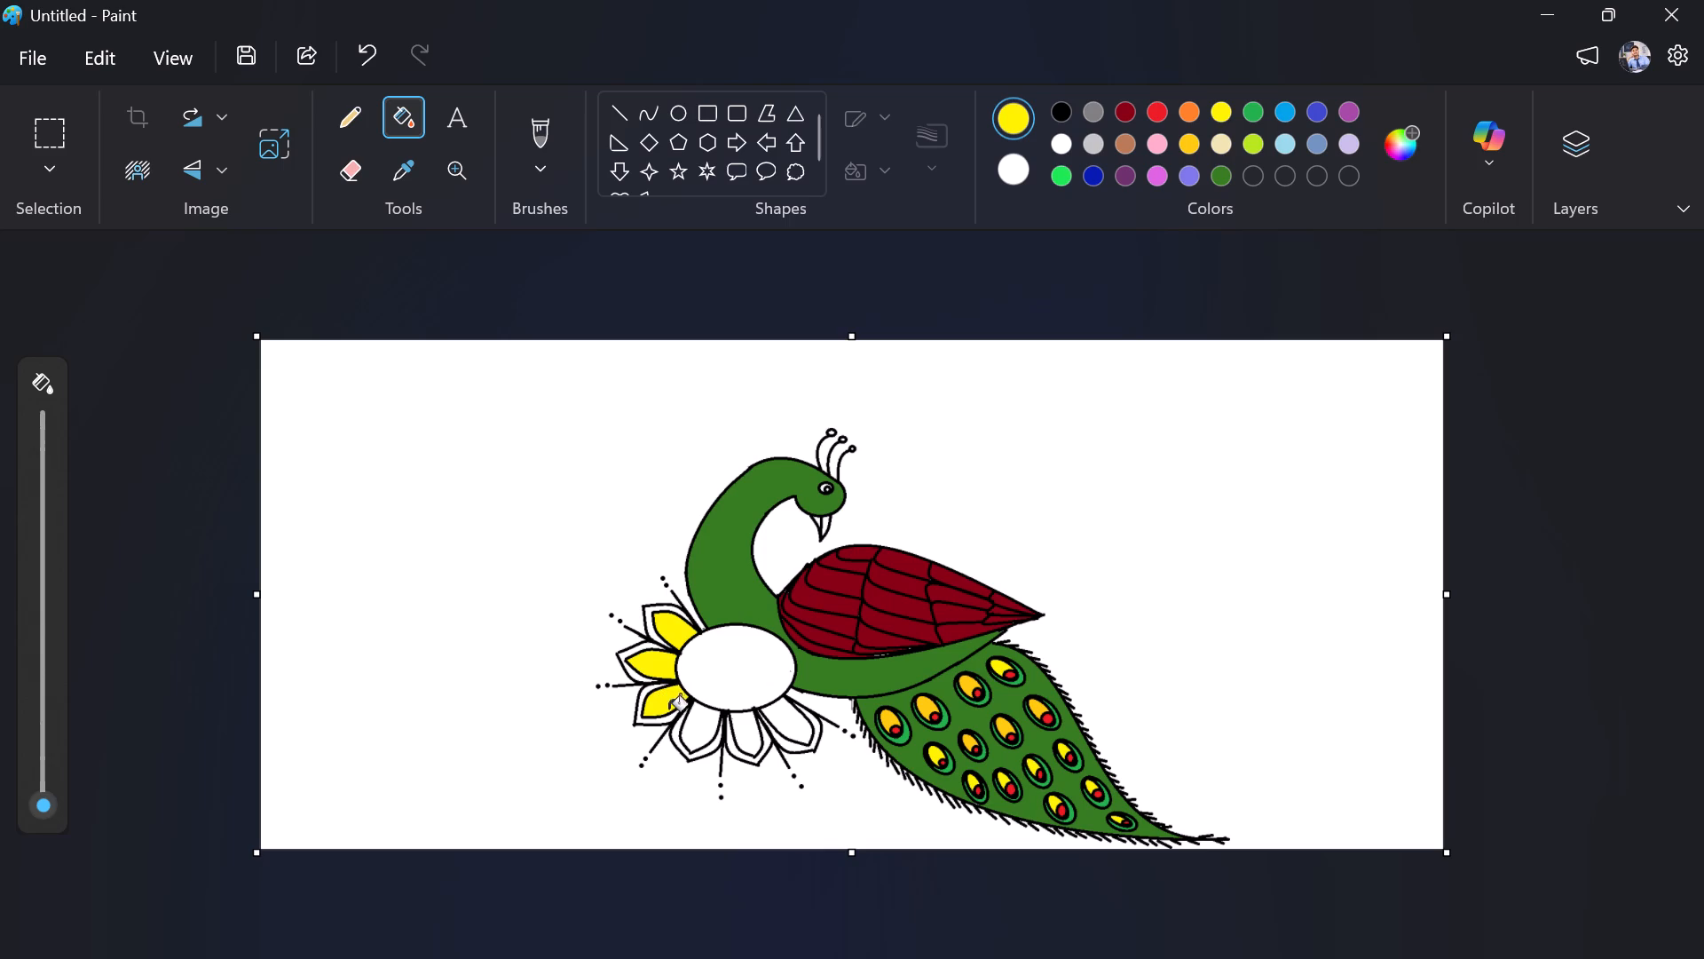
pyautogui.click(691, 724)
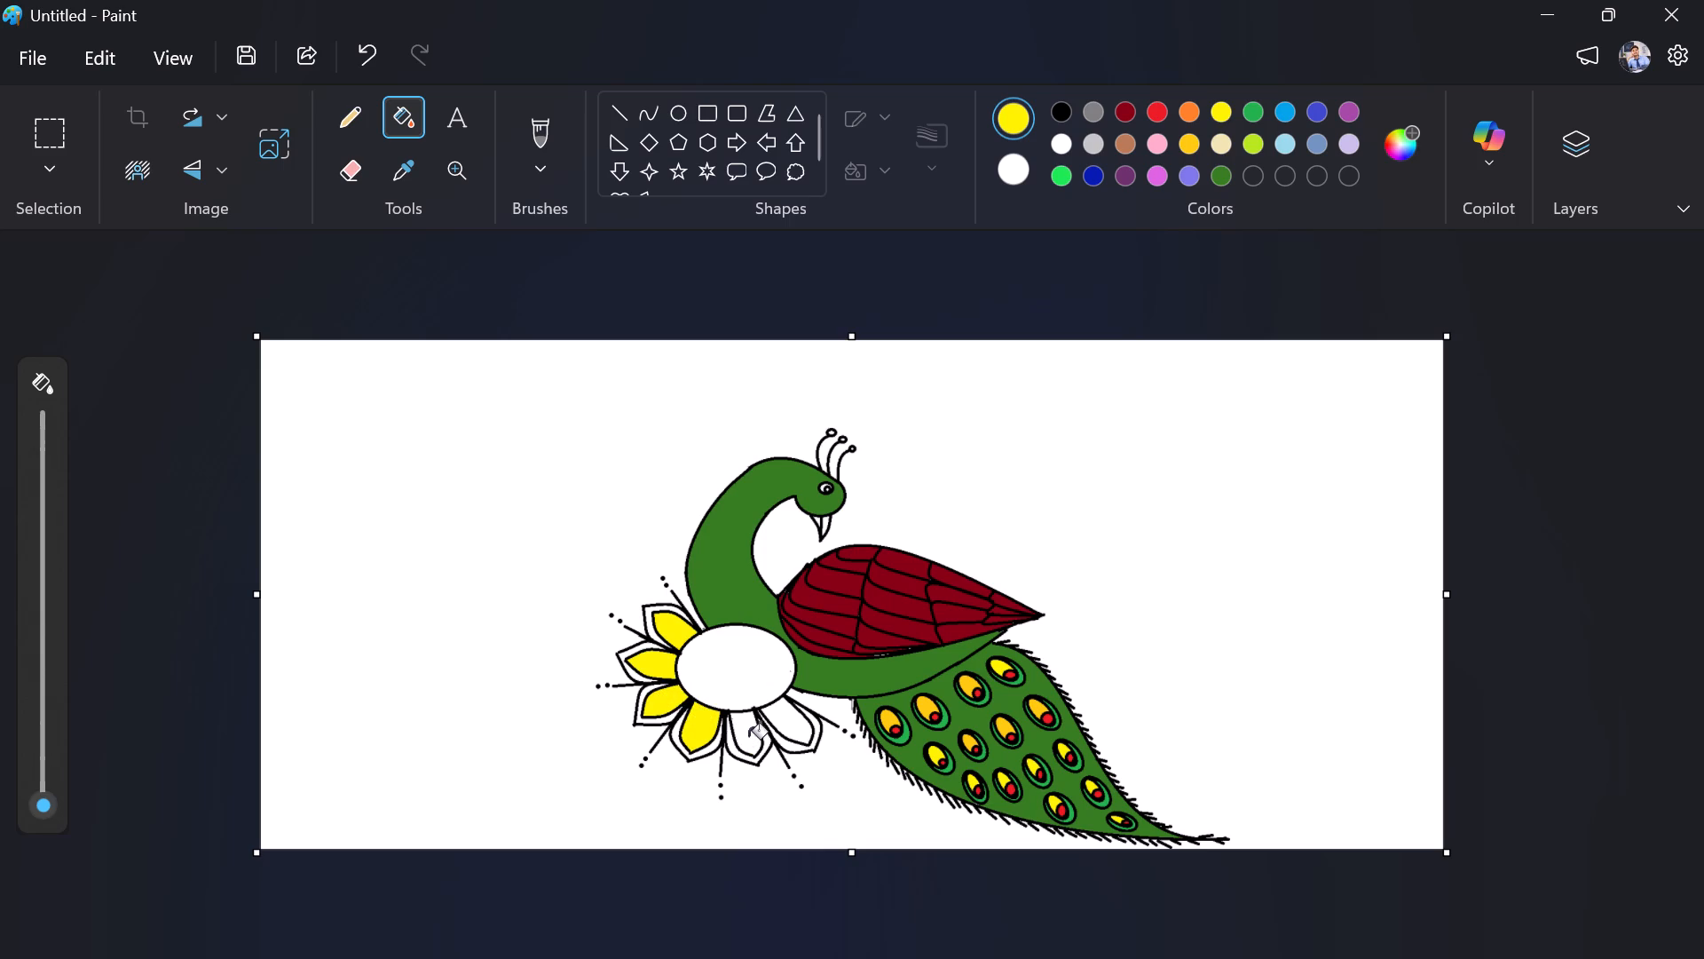
pyautogui.click(748, 737)
pyautogui.click(793, 725)
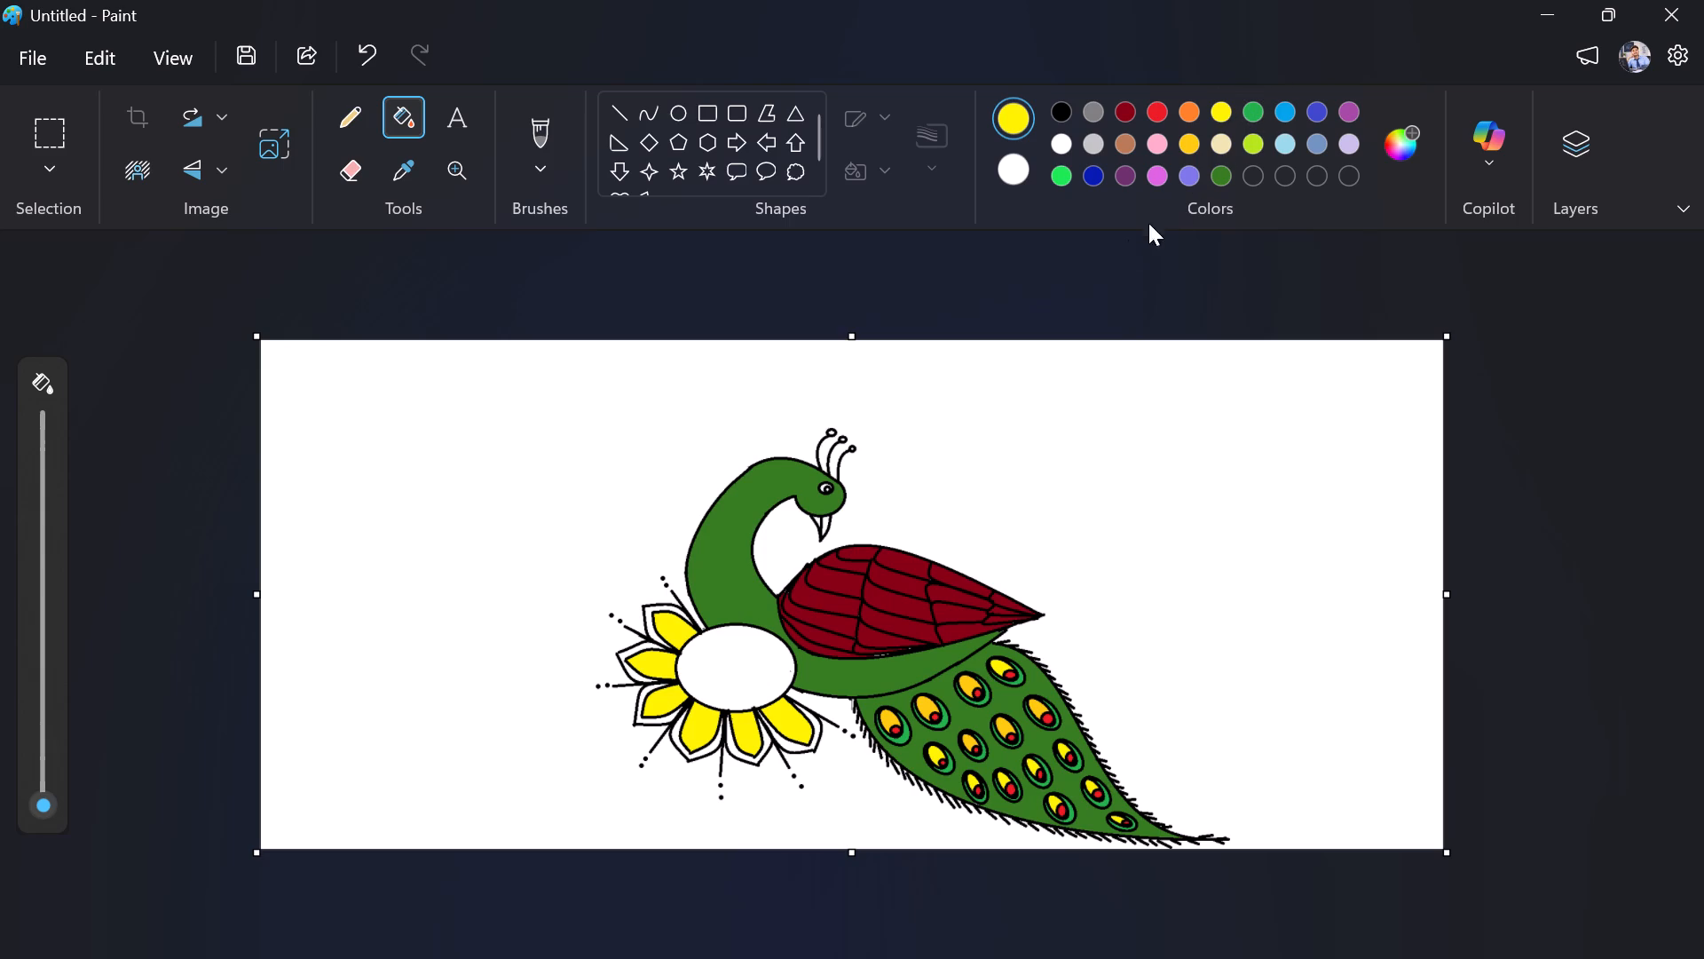
# Fill the peacock's head, neck and body with the secondary colour, white.
pyautogui.click(1011, 173)
pyautogui.click(725, 547)
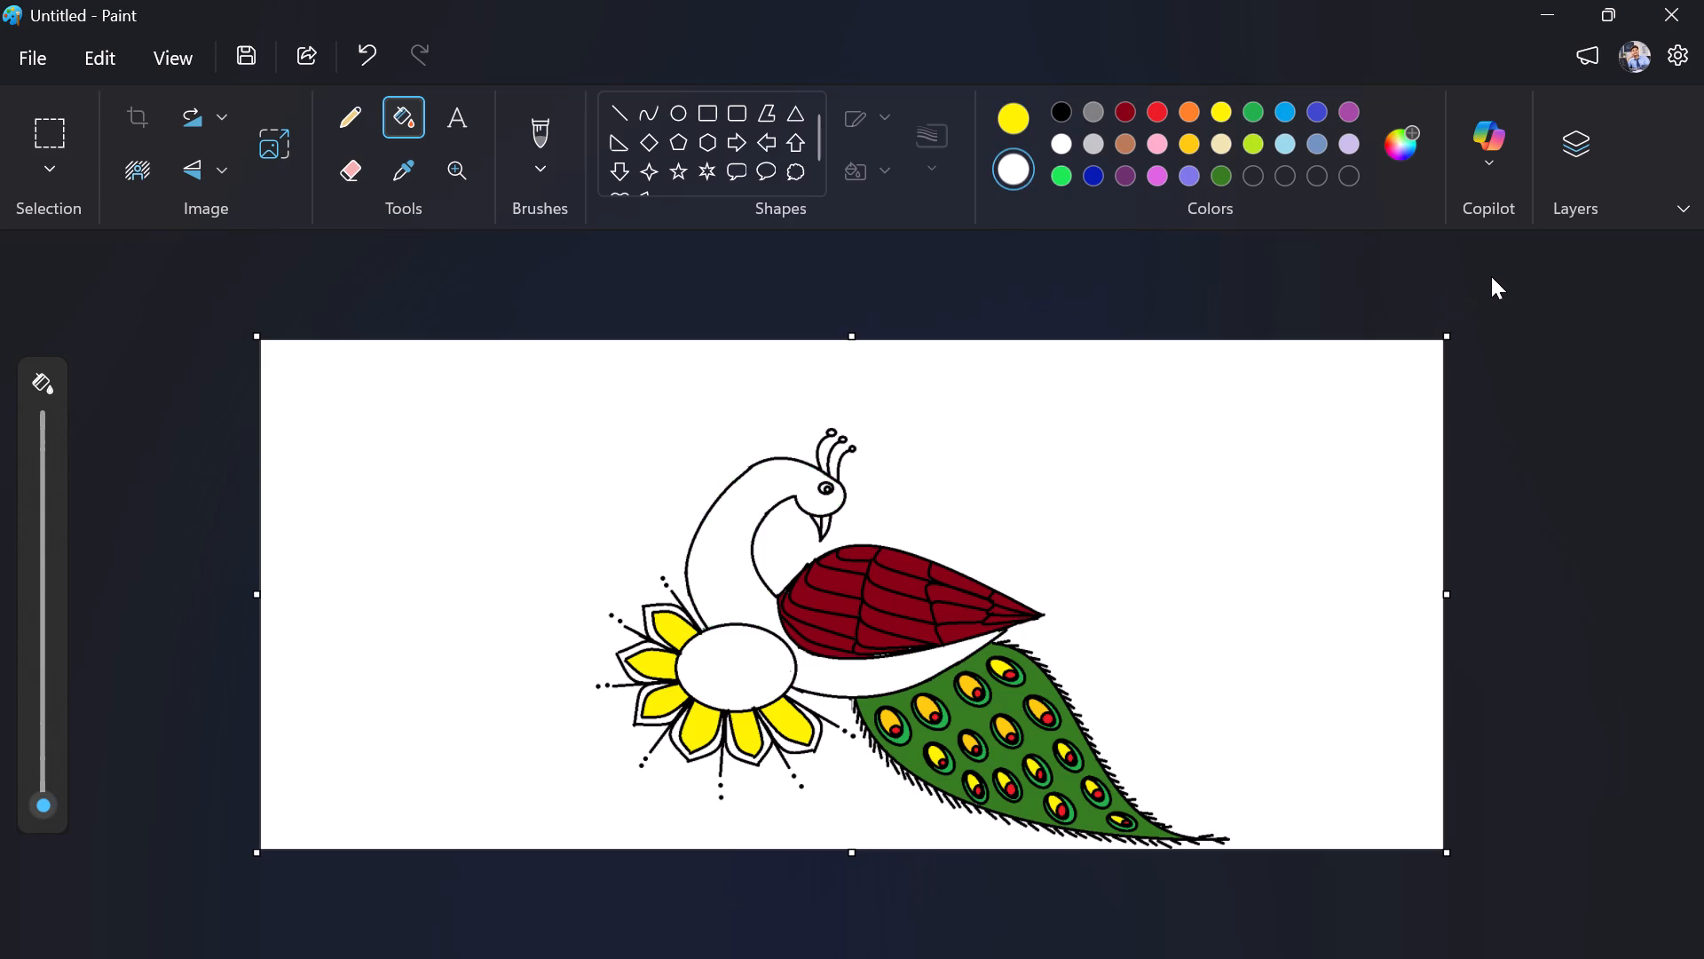
# Set the secondary colour to black and erase the top section of the peacock's outer neck outline, behind the crest.
pyautogui.hscroll(1, 1491, 276)
pyautogui.keyDown('ctrl'); pyautogui.scroll(2, 1077, 584); pyautogui.keyUp('ctrl')
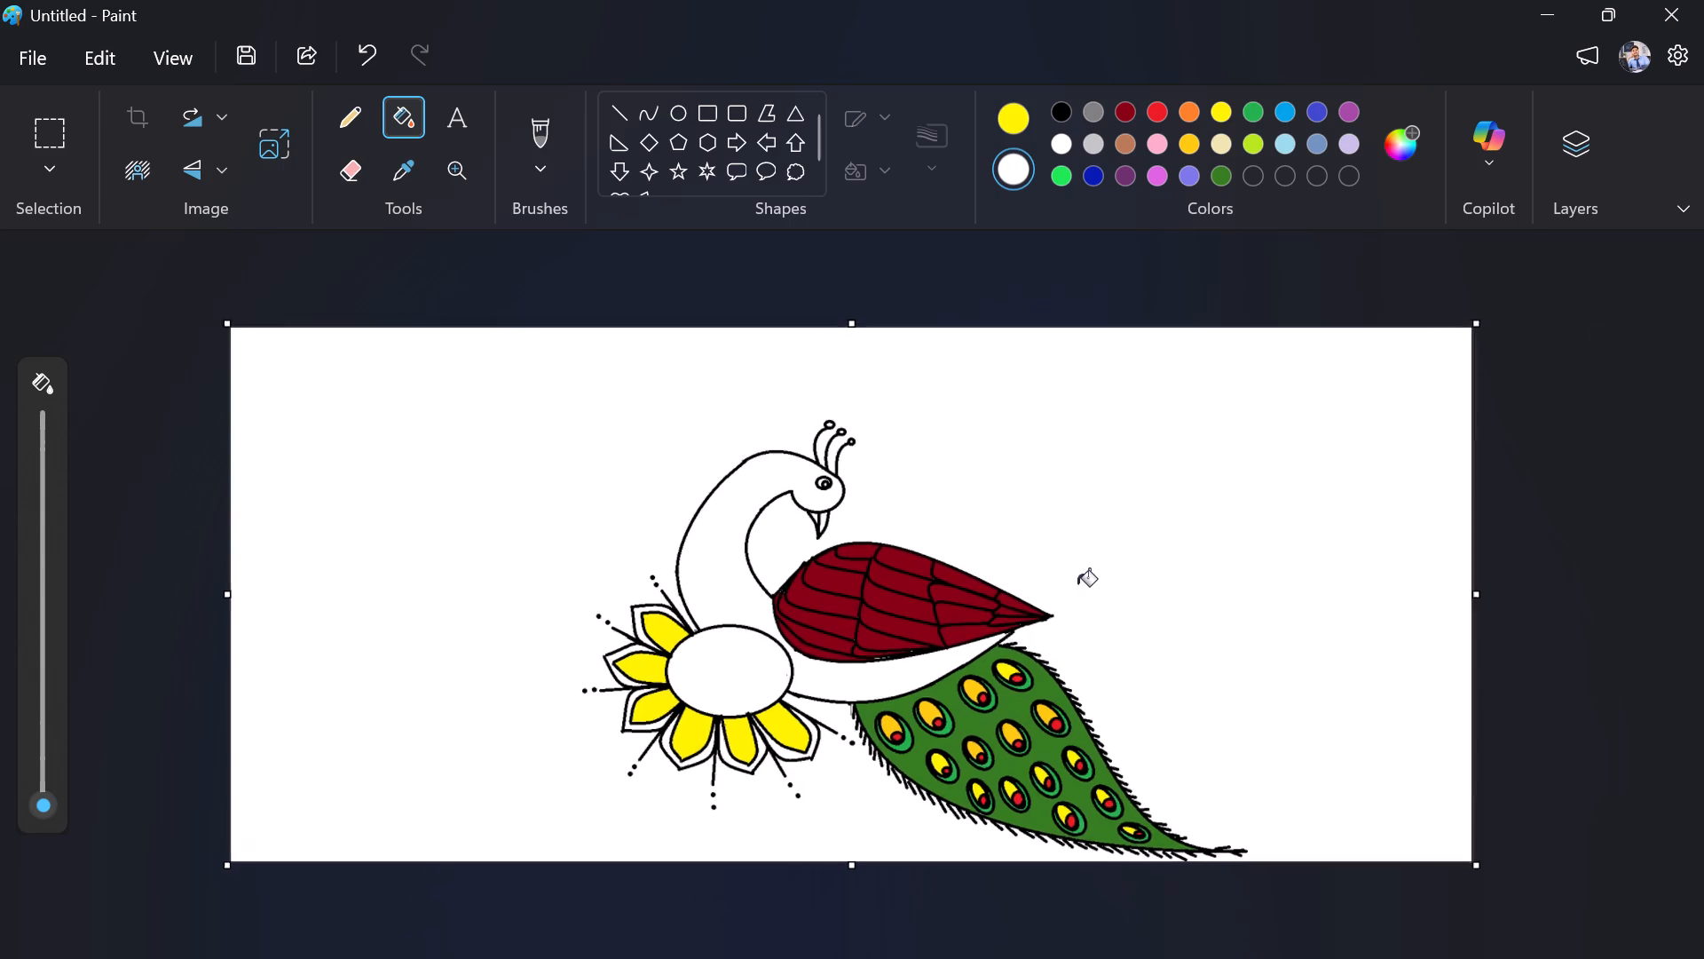
pyautogui.keyDown('ctrl'); pyautogui.scroll(5, 1077, 584); pyautogui.keyUp('ctrl')
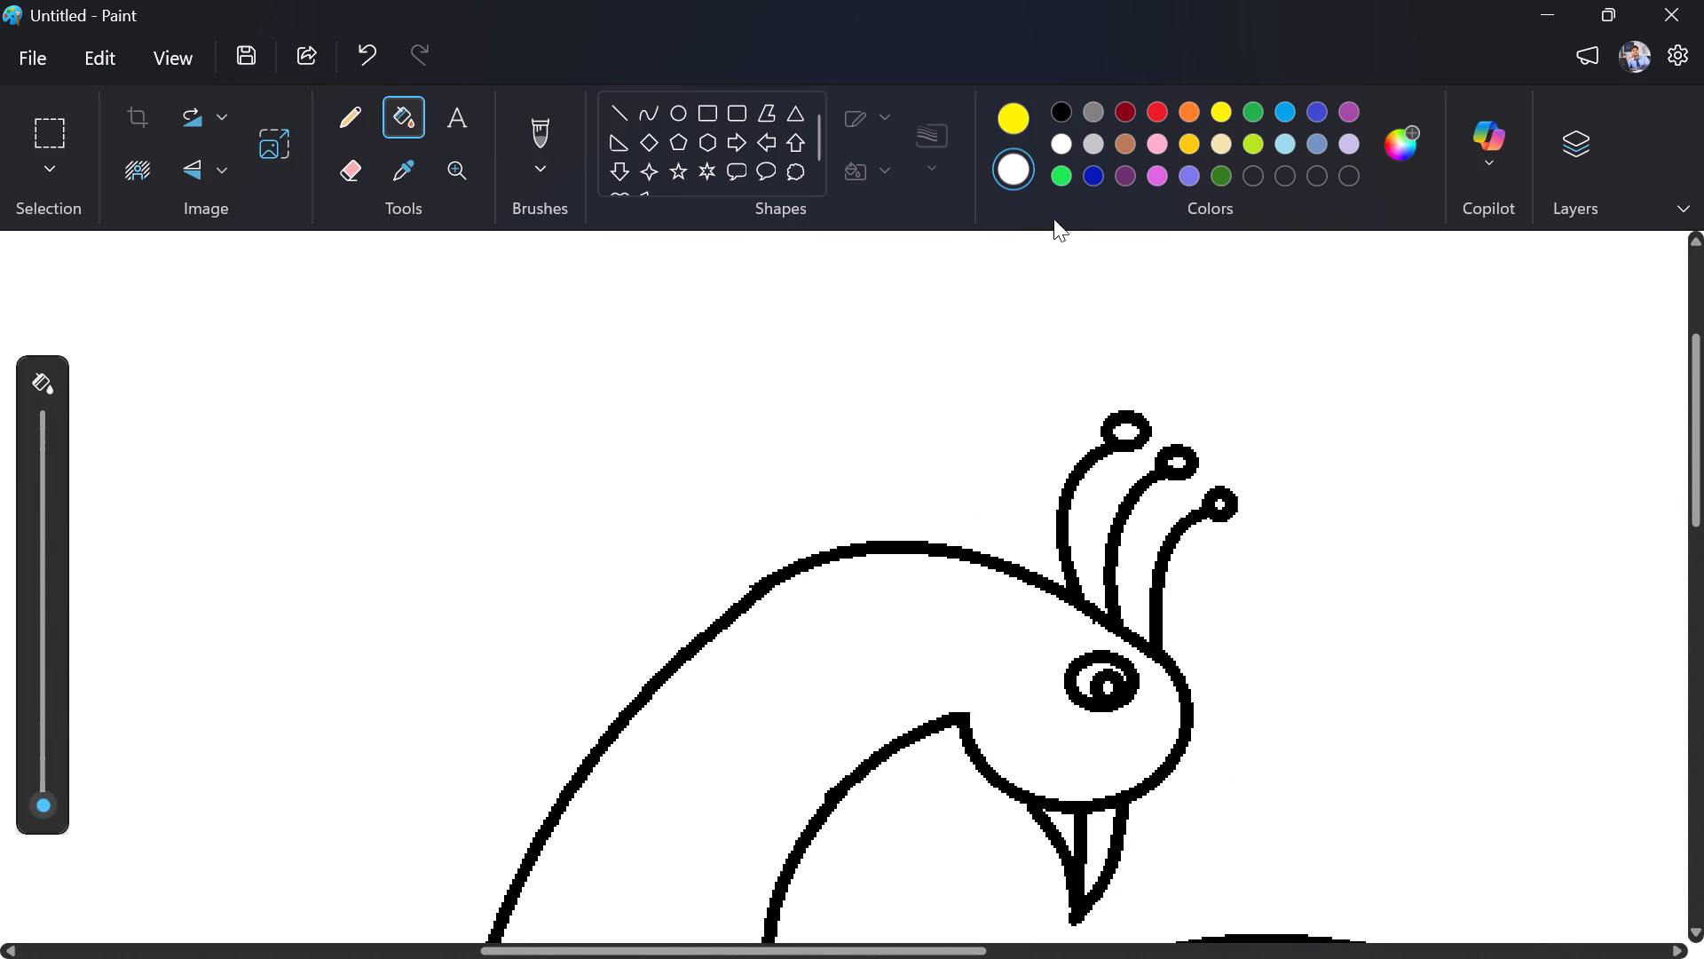
pyautogui.click(1069, 114)
pyautogui.click(355, 174)
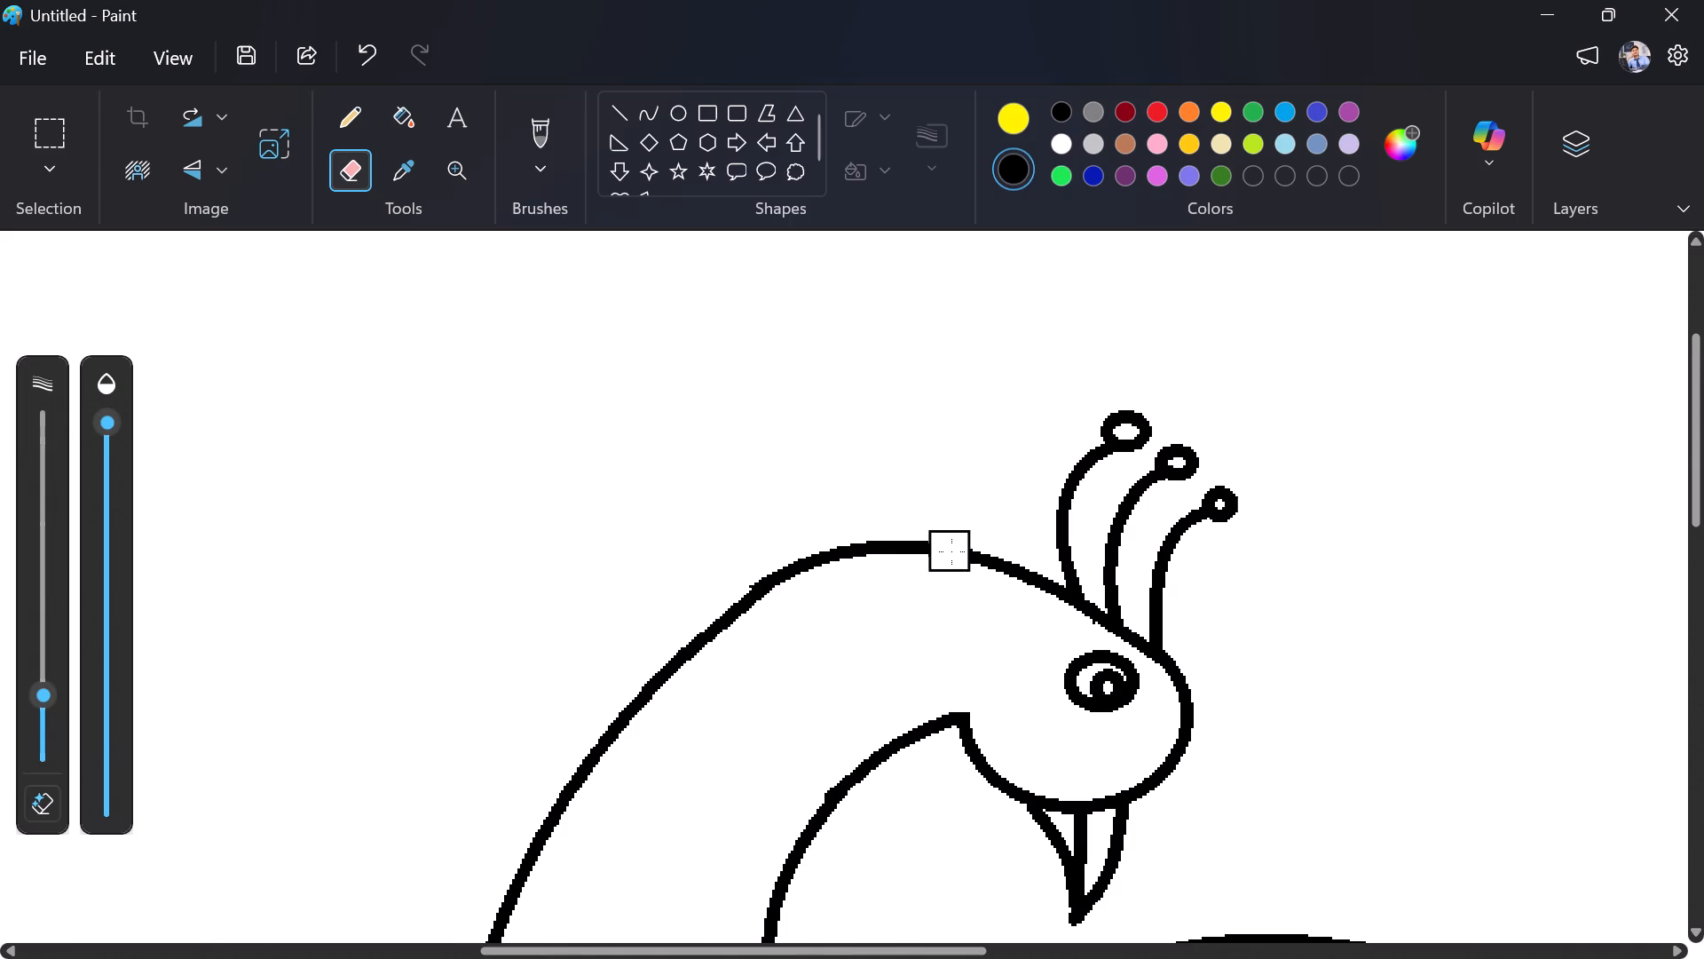
pyautogui.moveTo(954, 551); pyautogui.dragTo(847, 570)
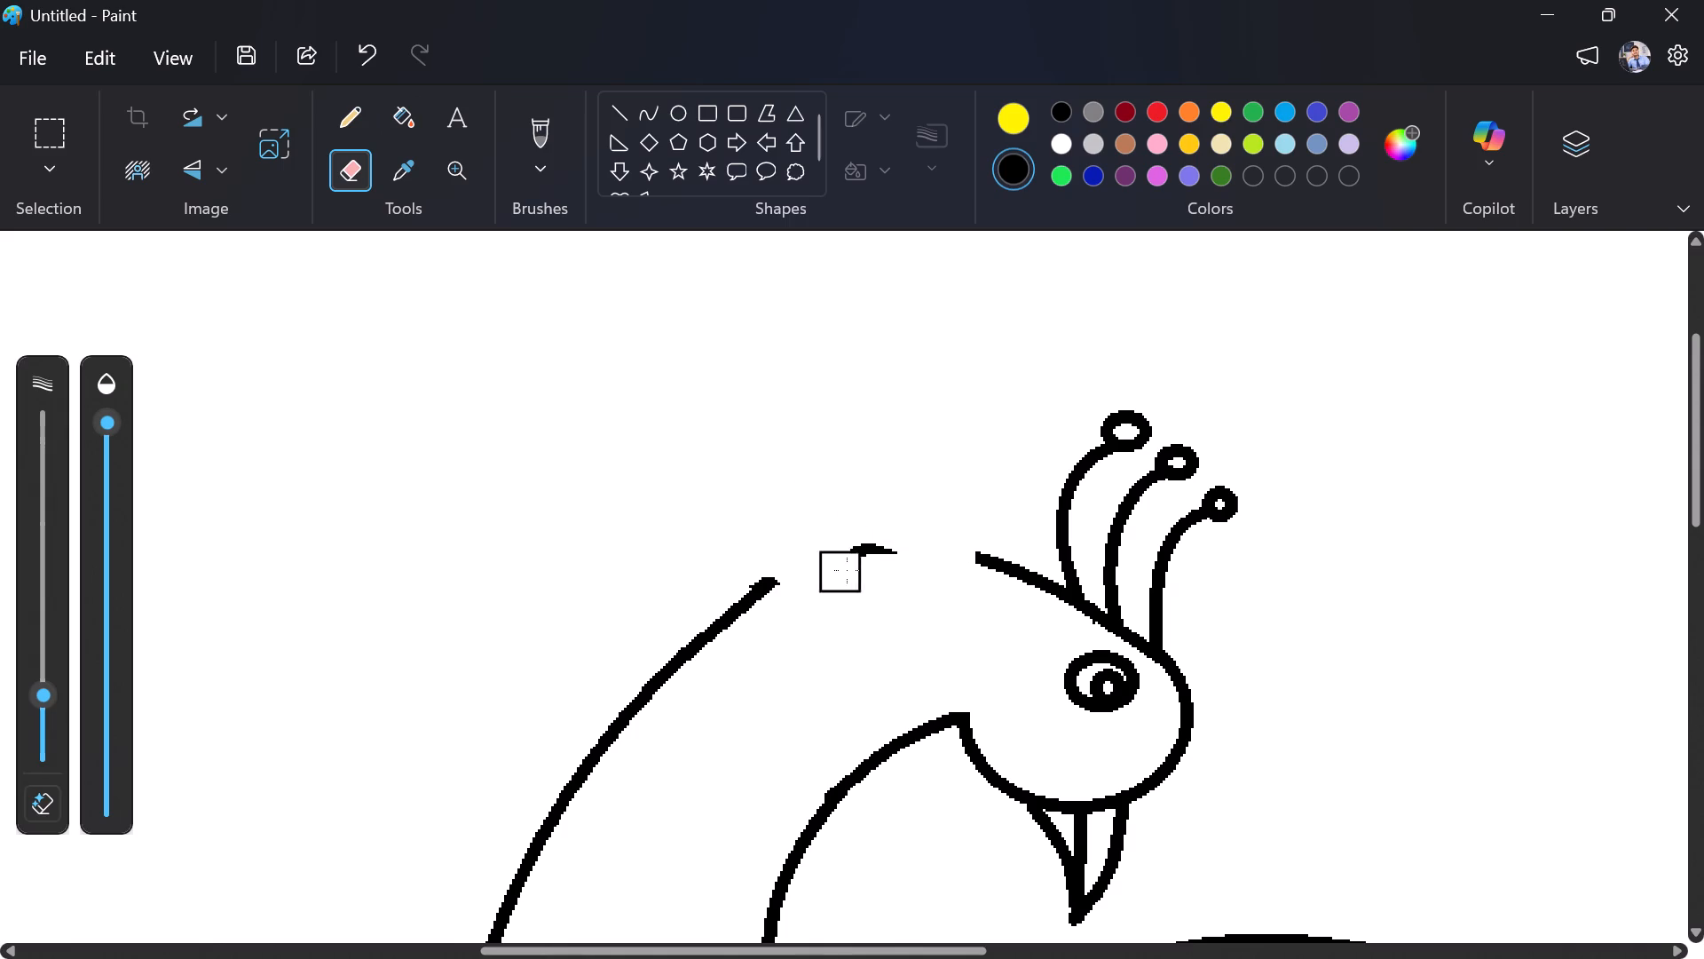
pyautogui.moveTo(847, 570); pyautogui.dragTo(708, 606)
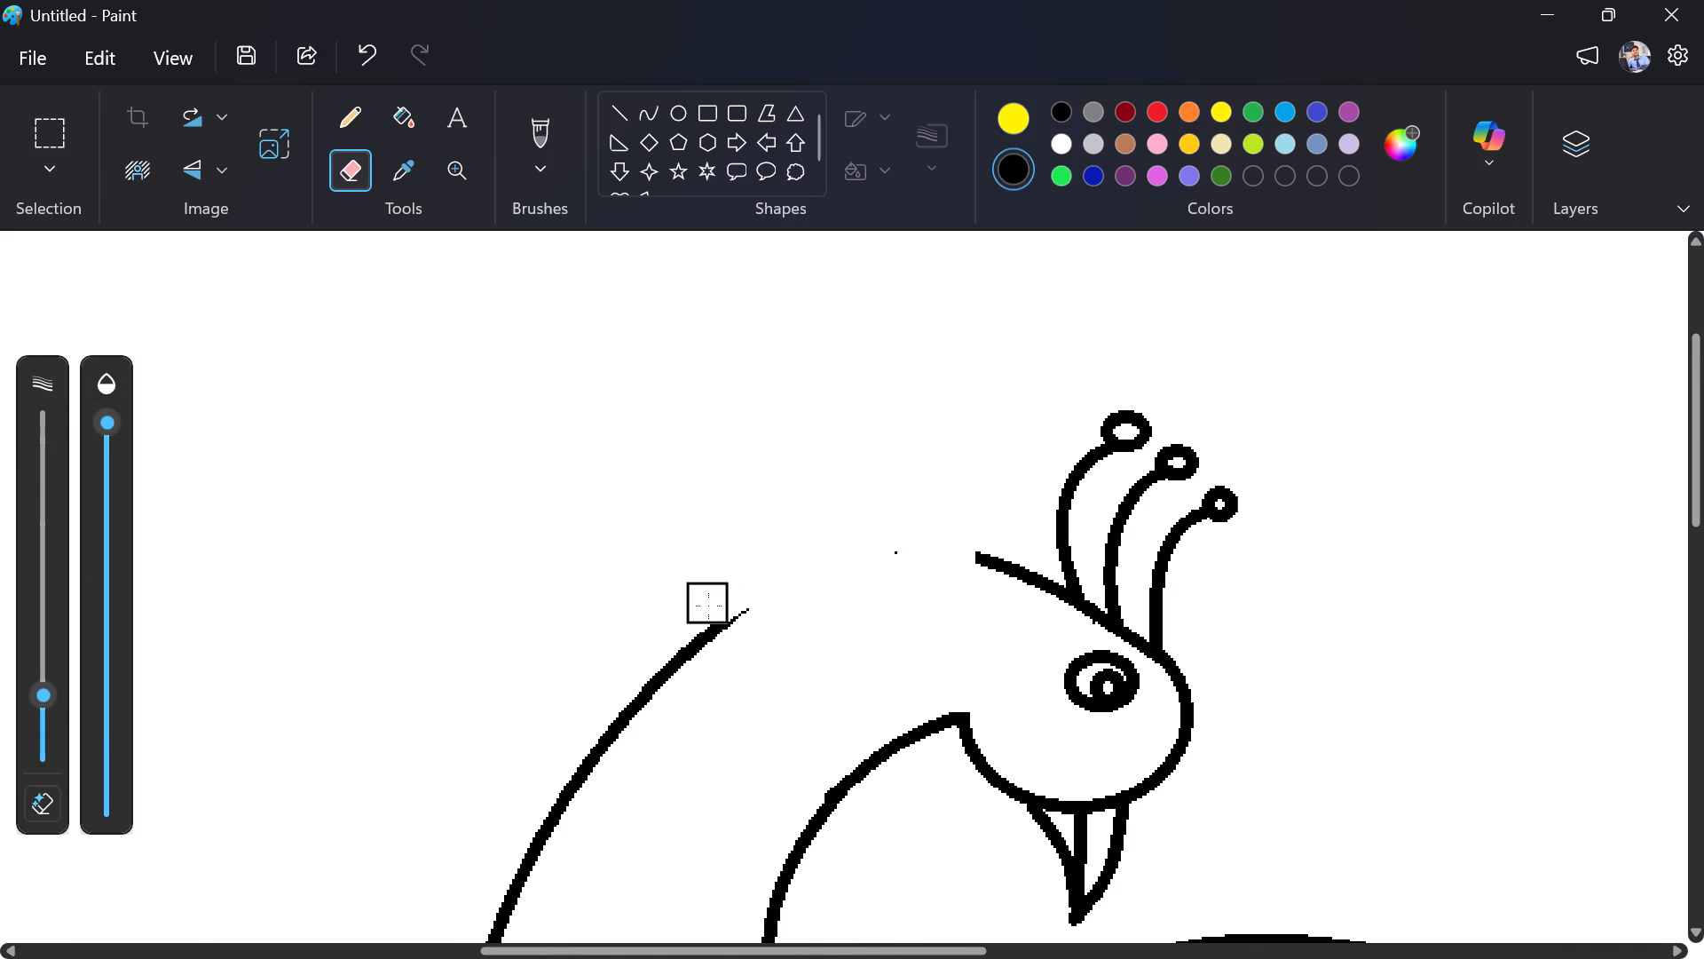
pyautogui.moveTo(708, 606); pyautogui.dragTo(989, 578)
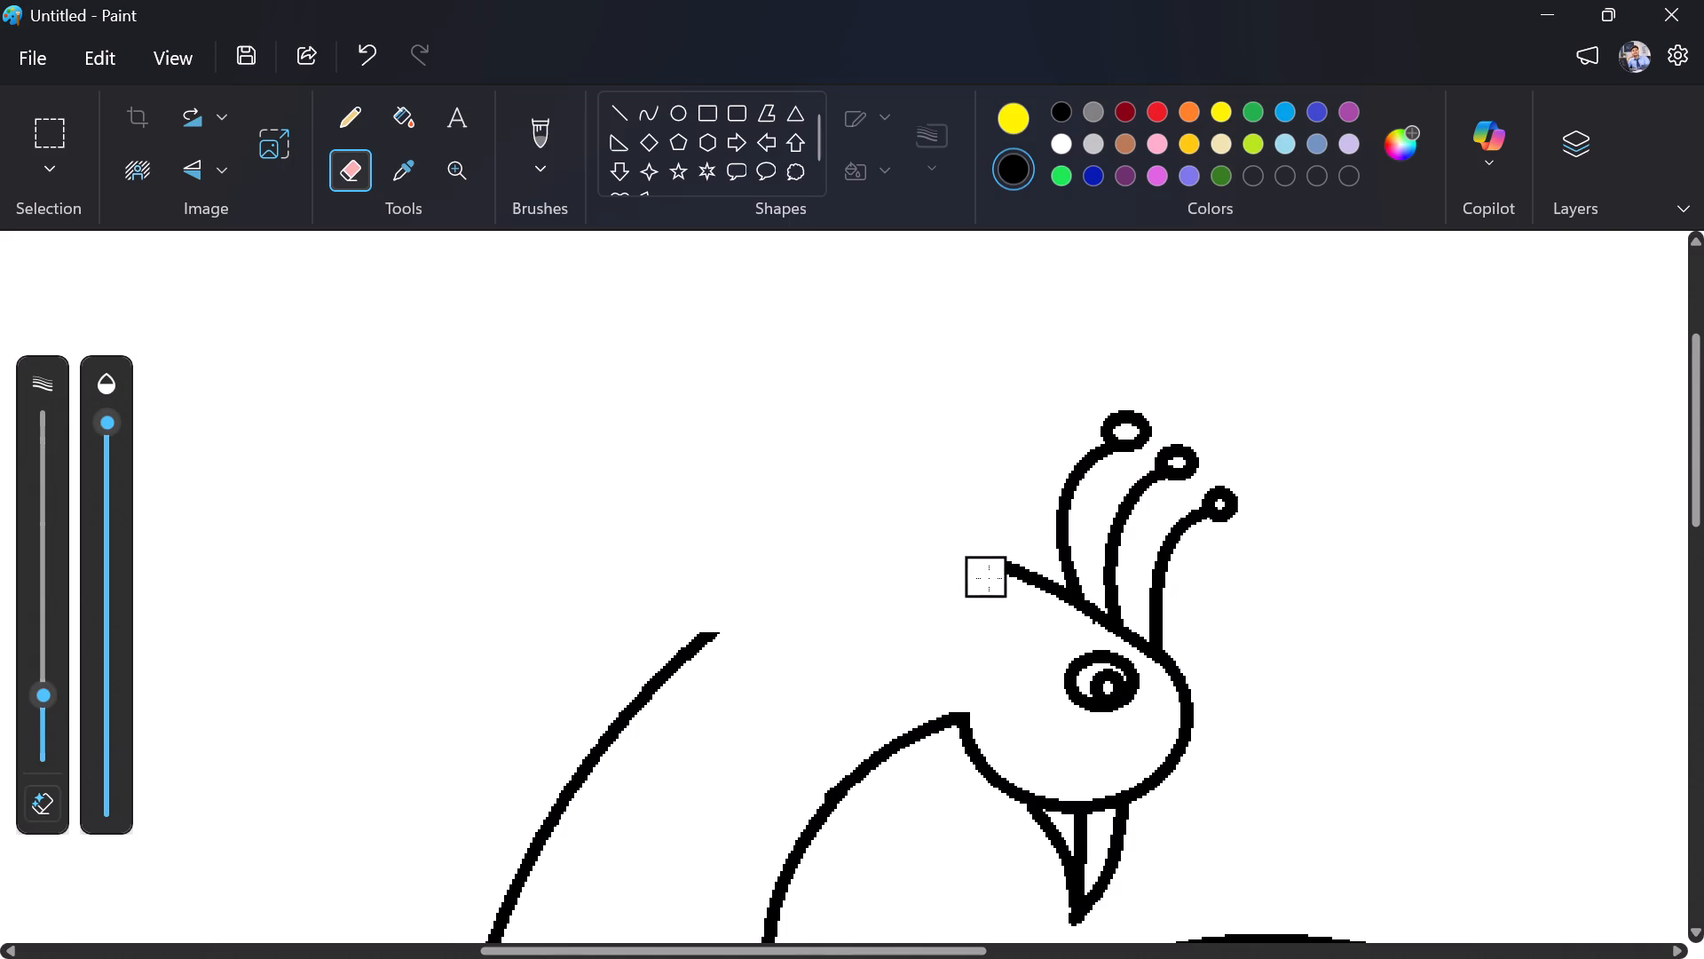
pyautogui.moveTo(989, 578); pyautogui.dragTo(927, 576)
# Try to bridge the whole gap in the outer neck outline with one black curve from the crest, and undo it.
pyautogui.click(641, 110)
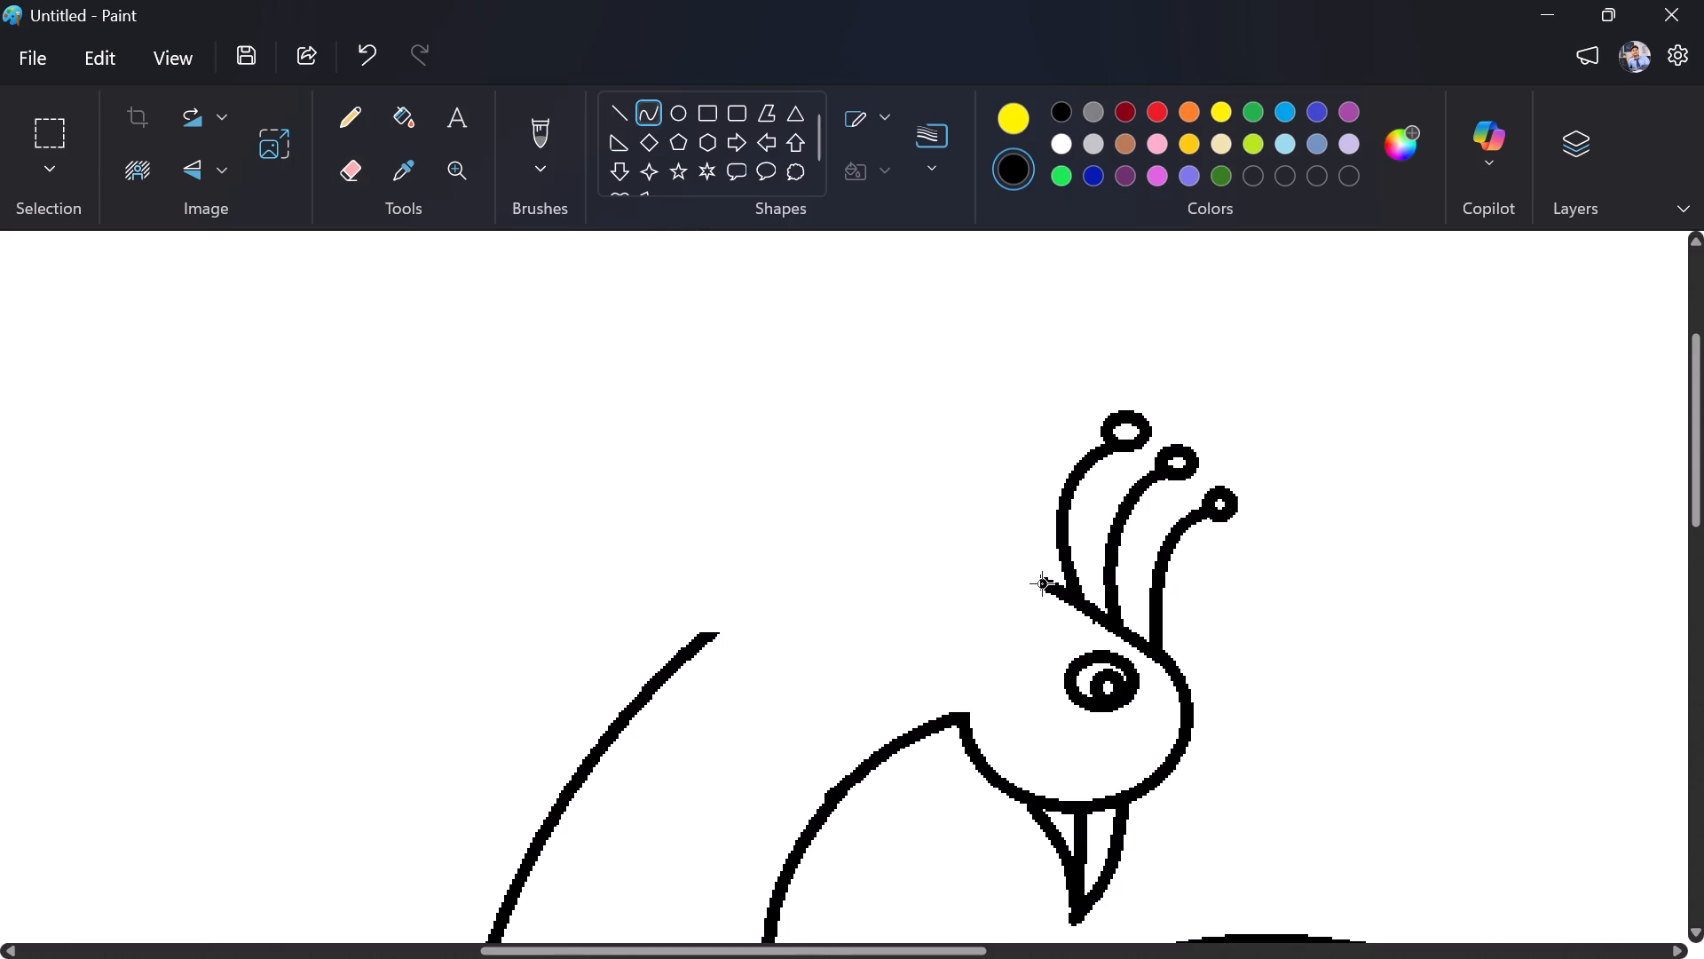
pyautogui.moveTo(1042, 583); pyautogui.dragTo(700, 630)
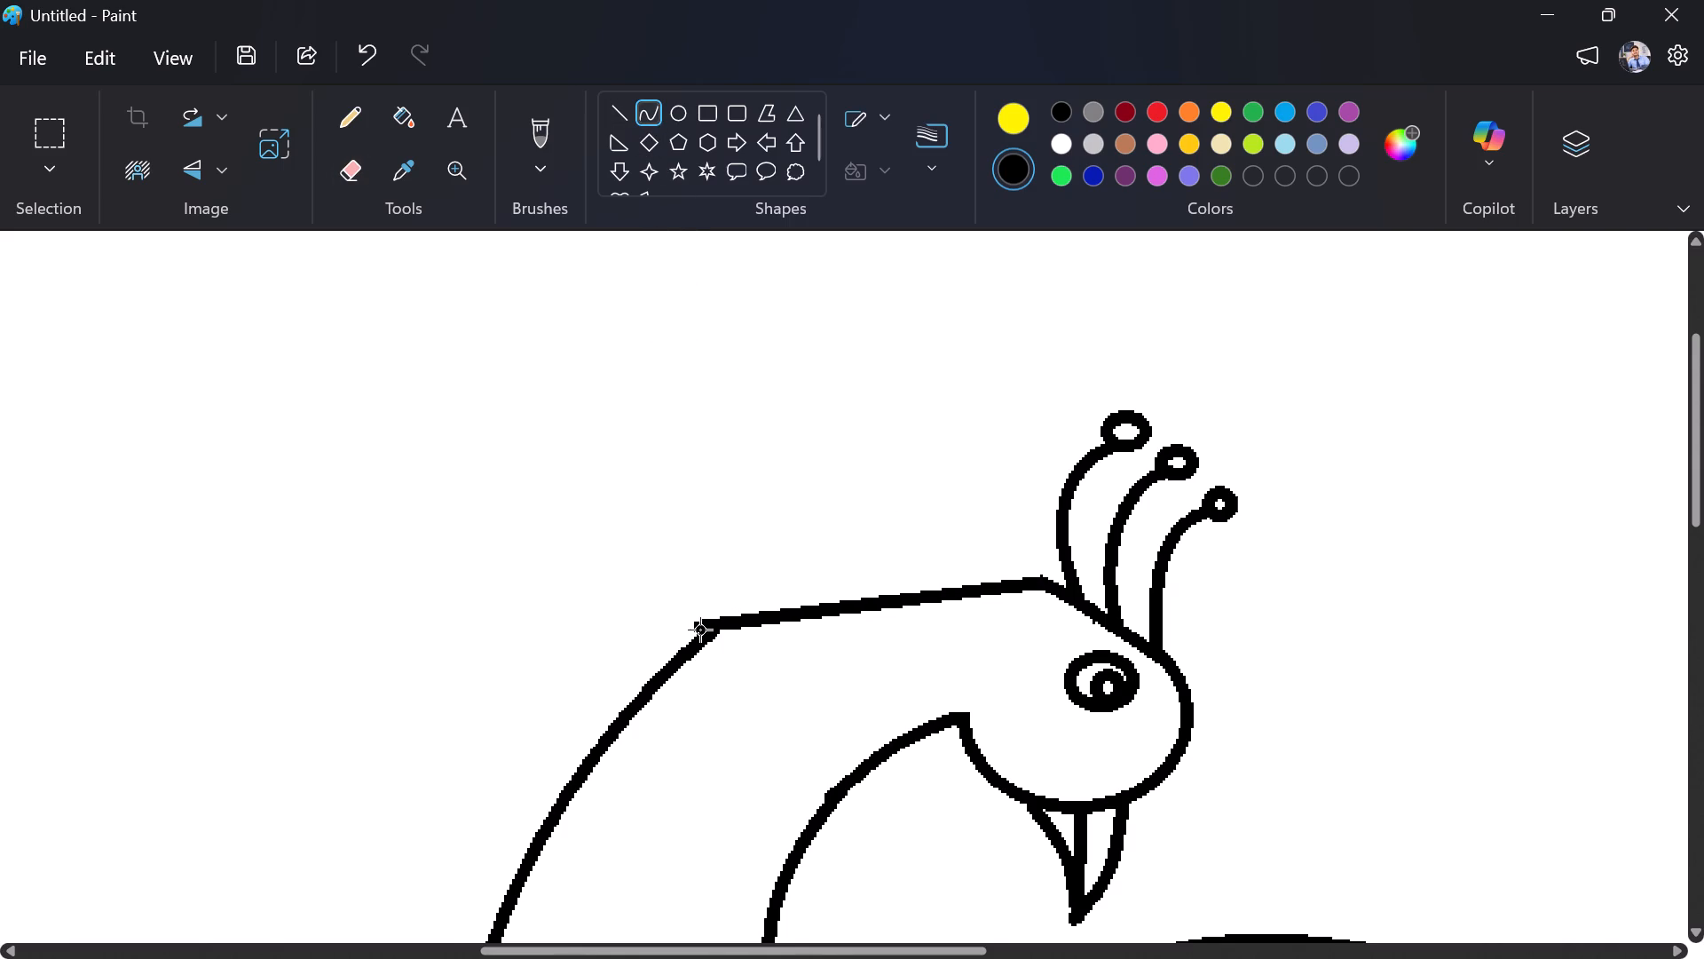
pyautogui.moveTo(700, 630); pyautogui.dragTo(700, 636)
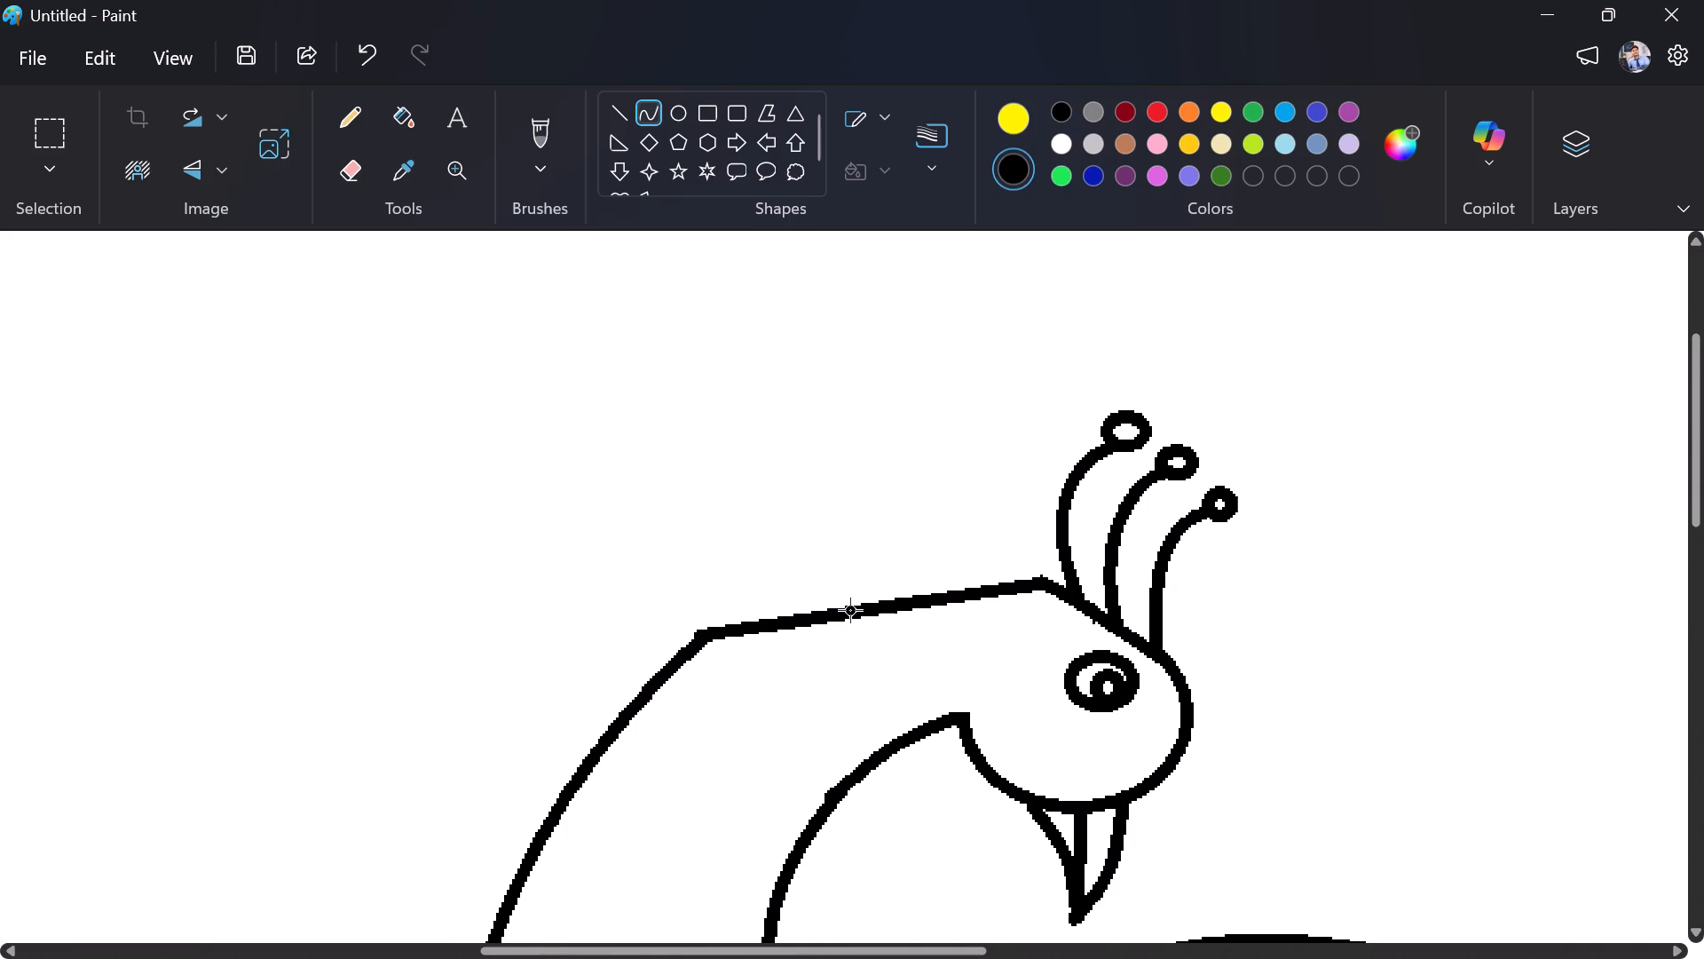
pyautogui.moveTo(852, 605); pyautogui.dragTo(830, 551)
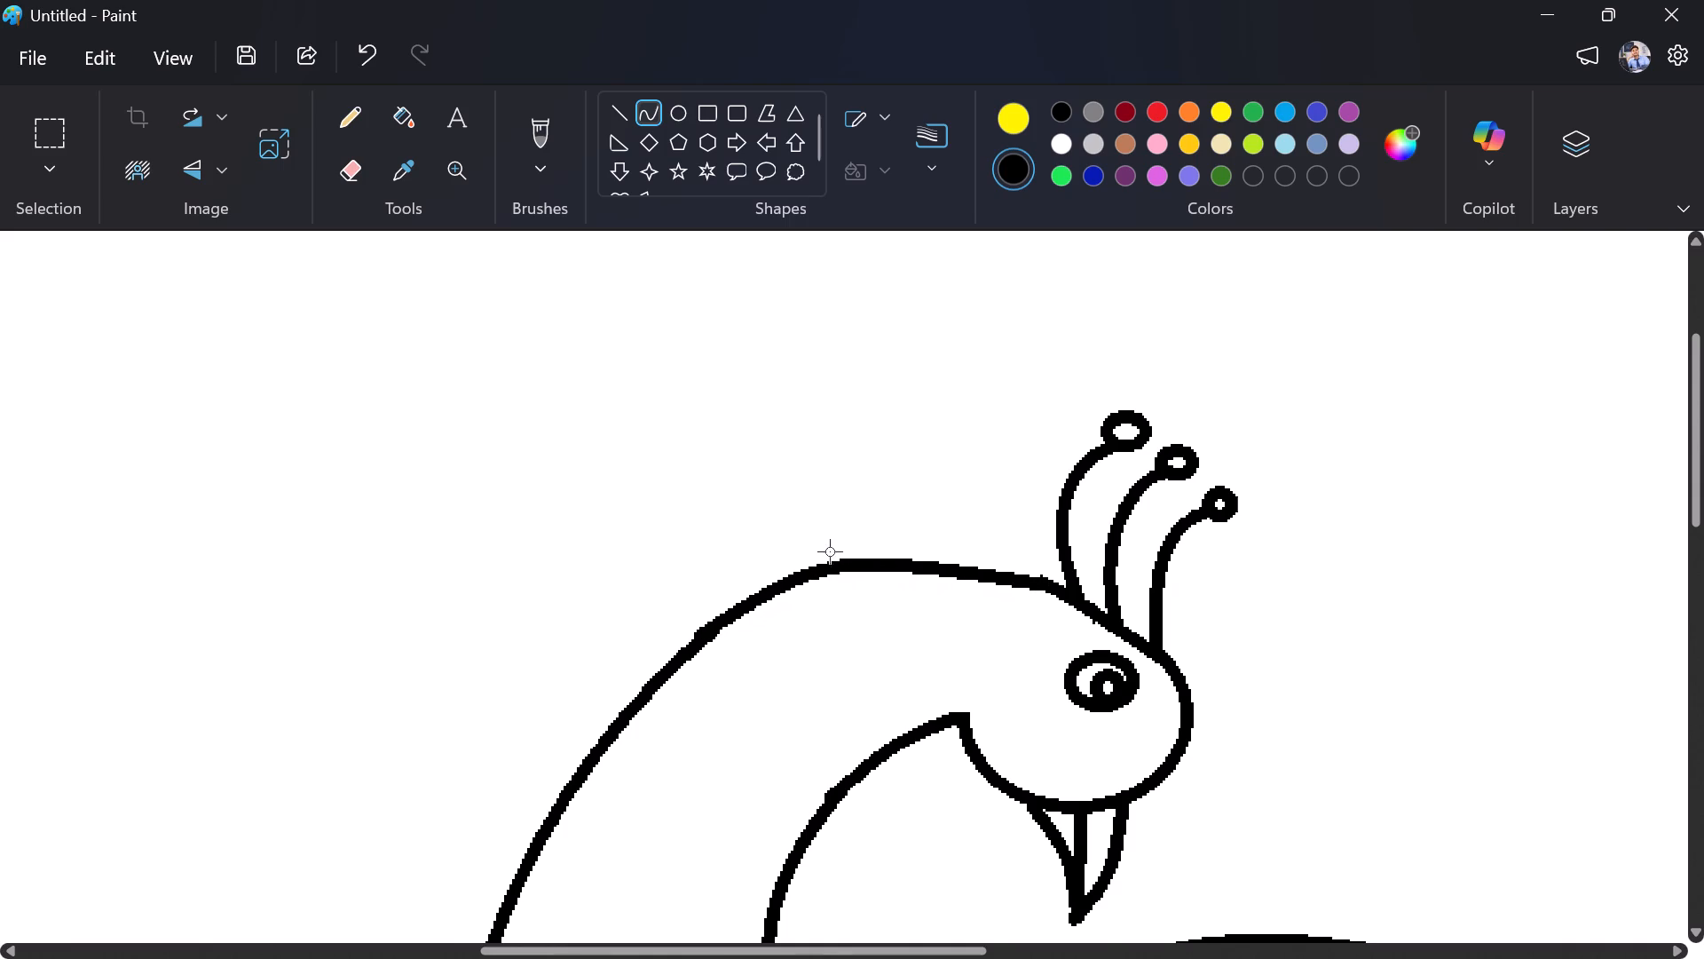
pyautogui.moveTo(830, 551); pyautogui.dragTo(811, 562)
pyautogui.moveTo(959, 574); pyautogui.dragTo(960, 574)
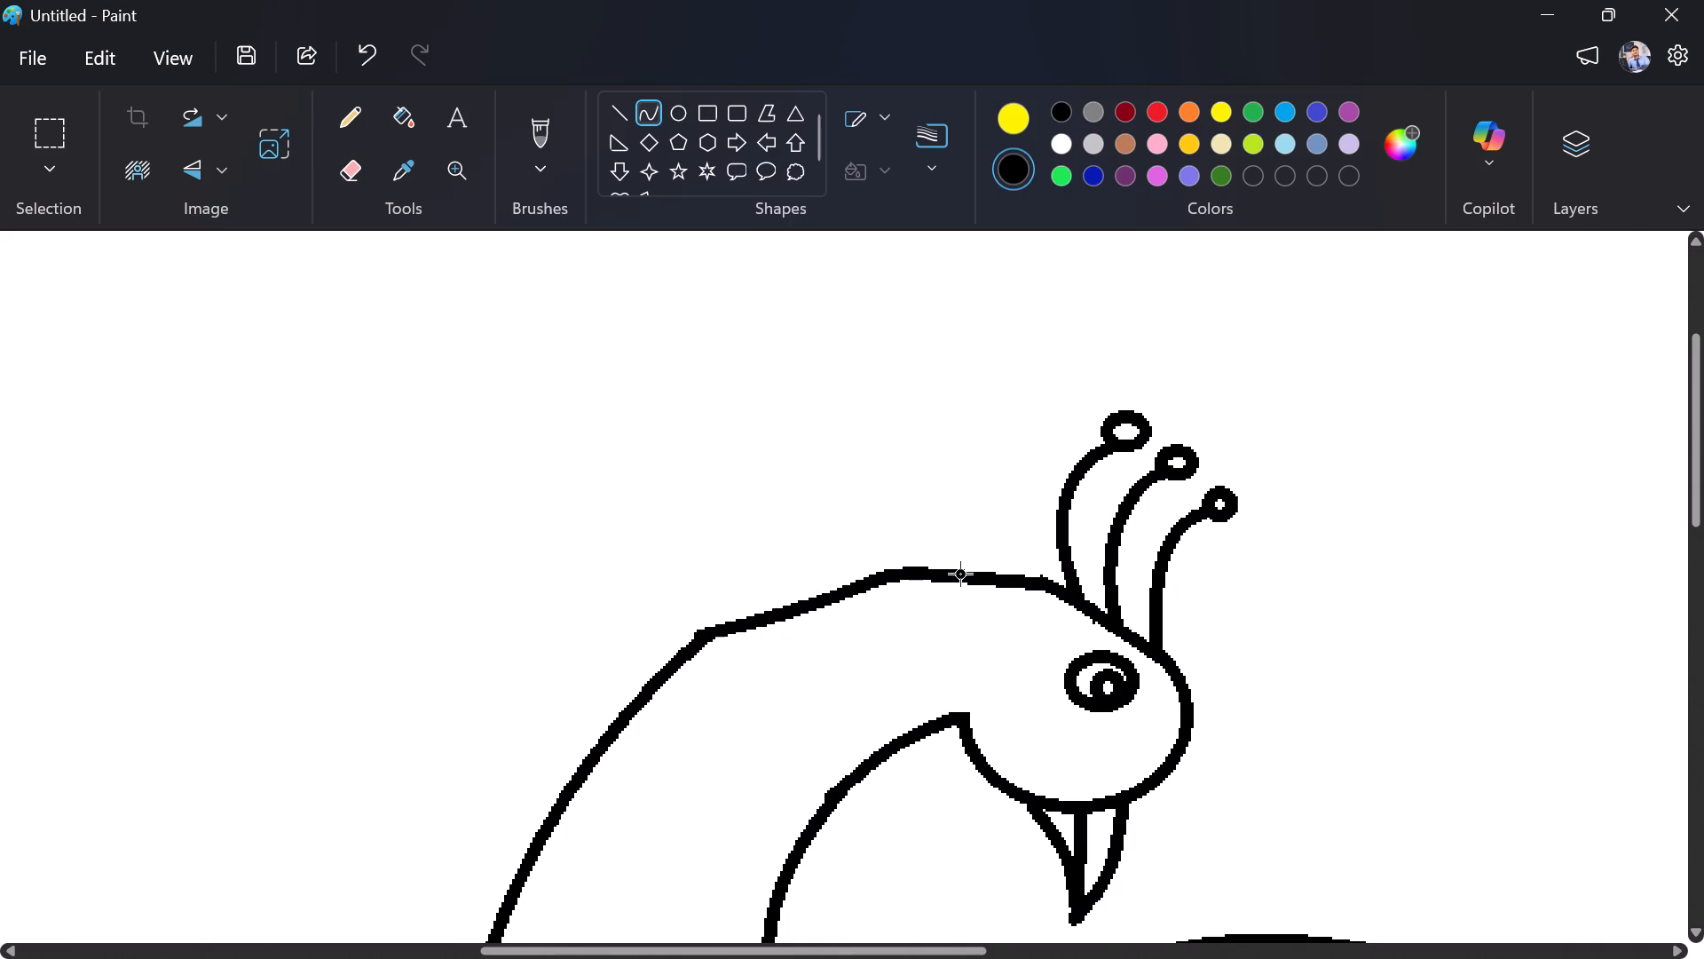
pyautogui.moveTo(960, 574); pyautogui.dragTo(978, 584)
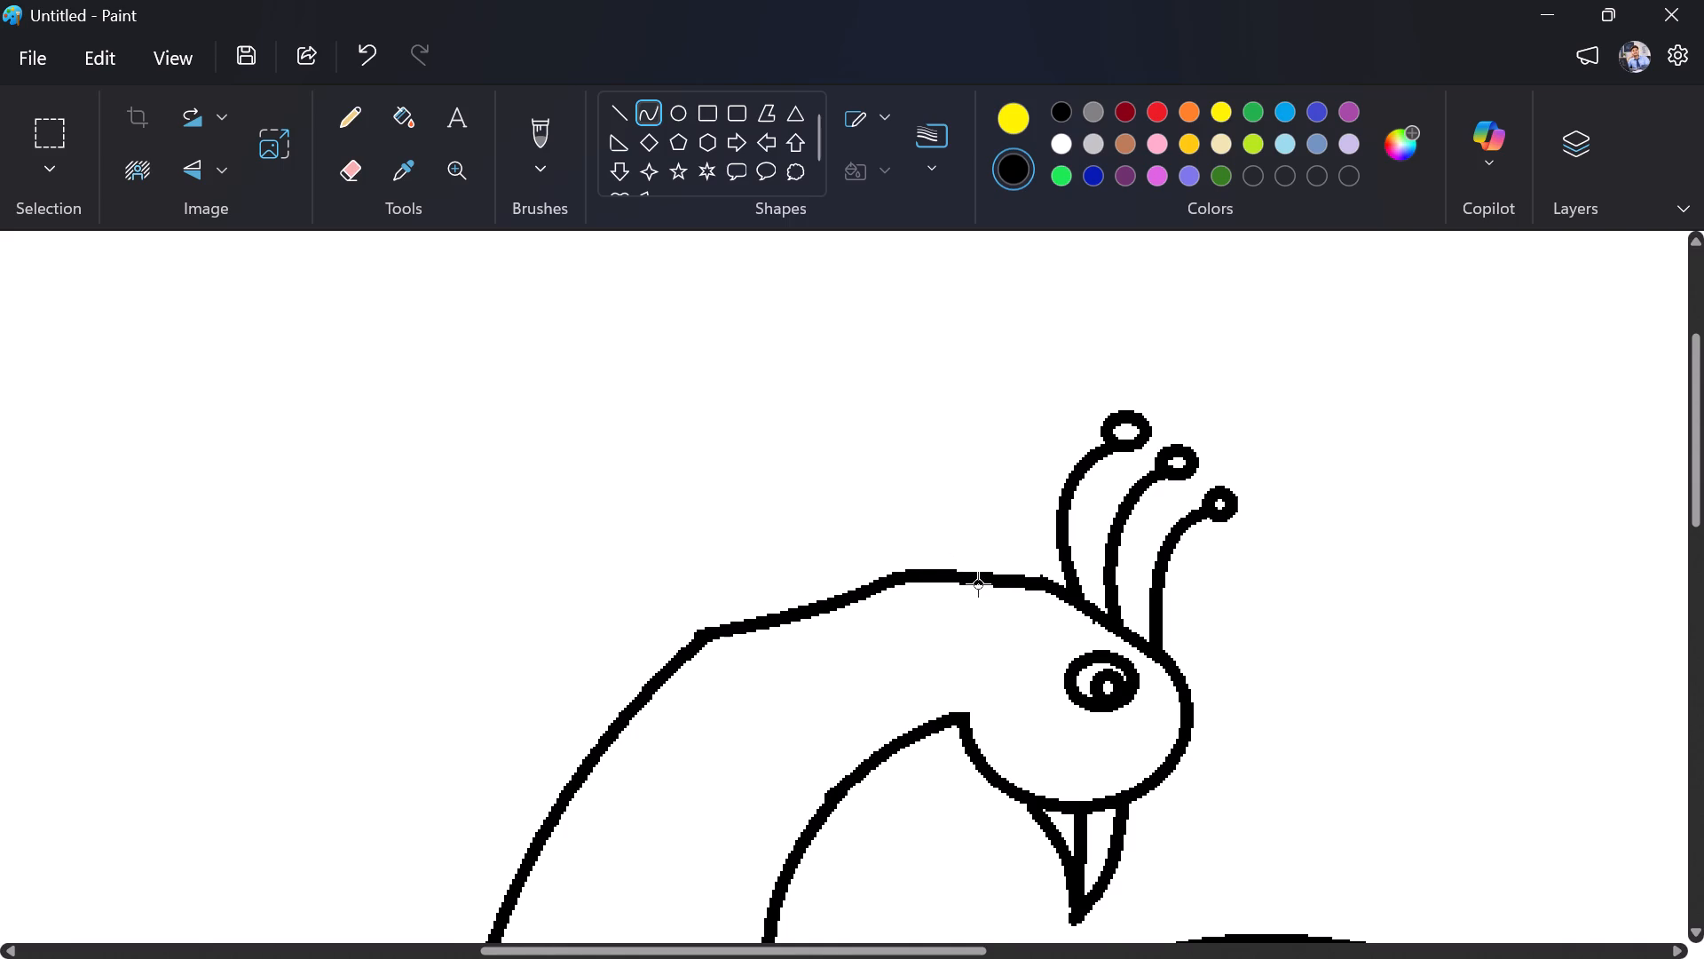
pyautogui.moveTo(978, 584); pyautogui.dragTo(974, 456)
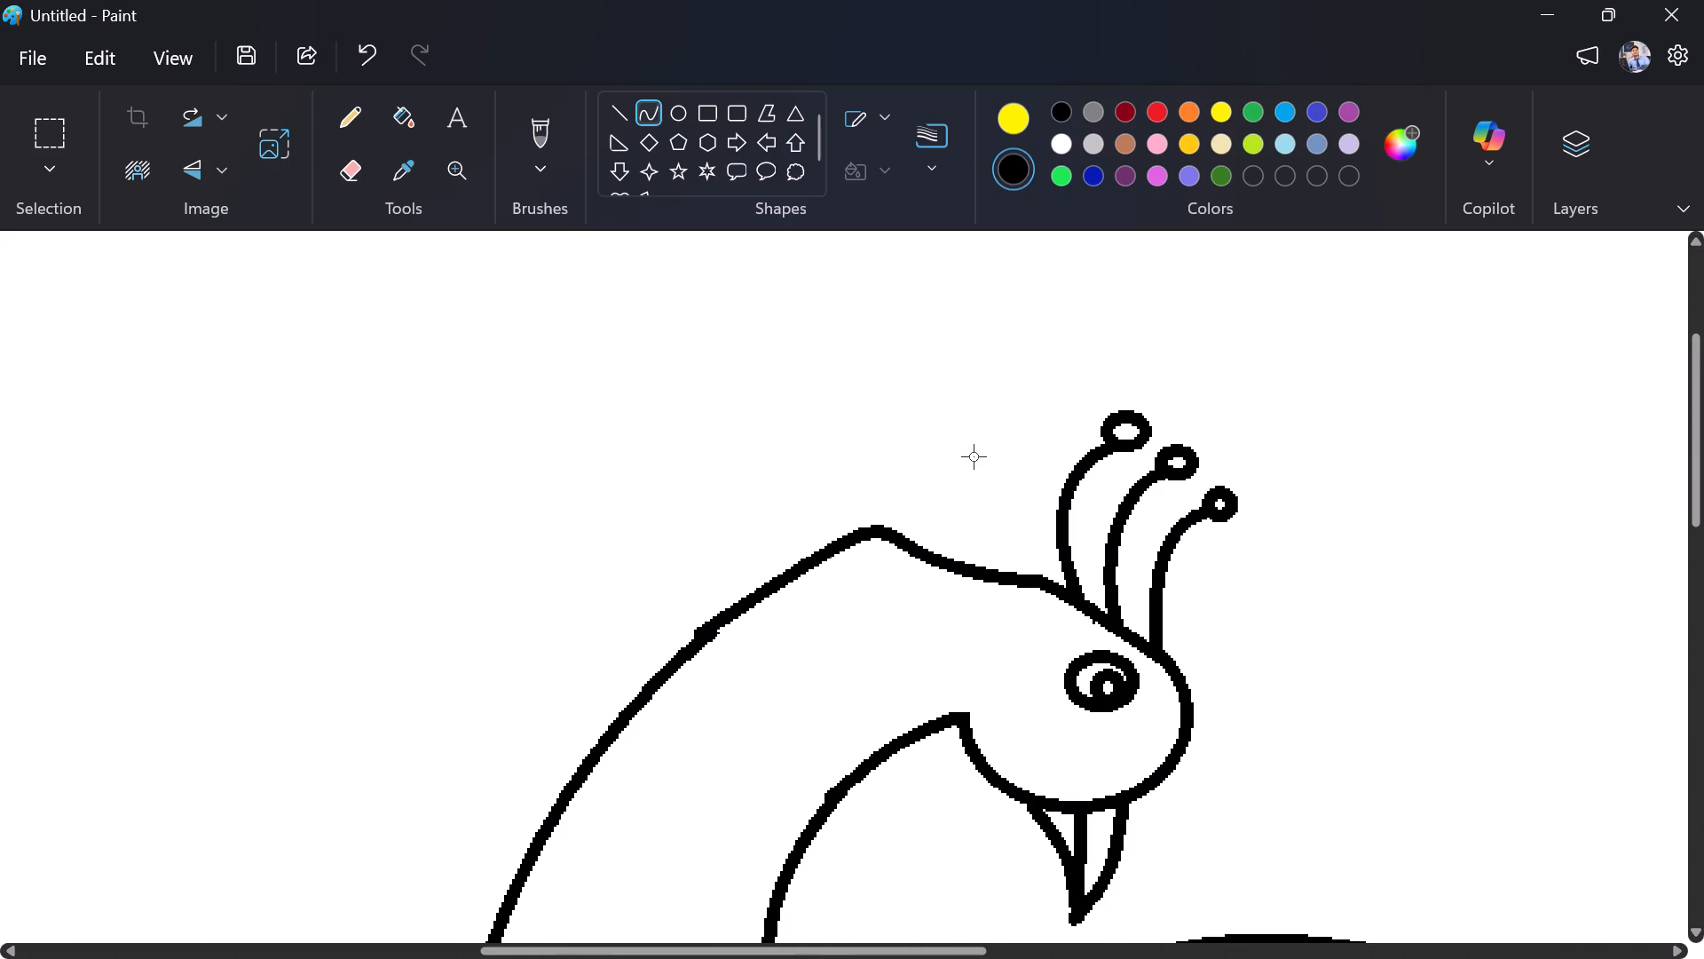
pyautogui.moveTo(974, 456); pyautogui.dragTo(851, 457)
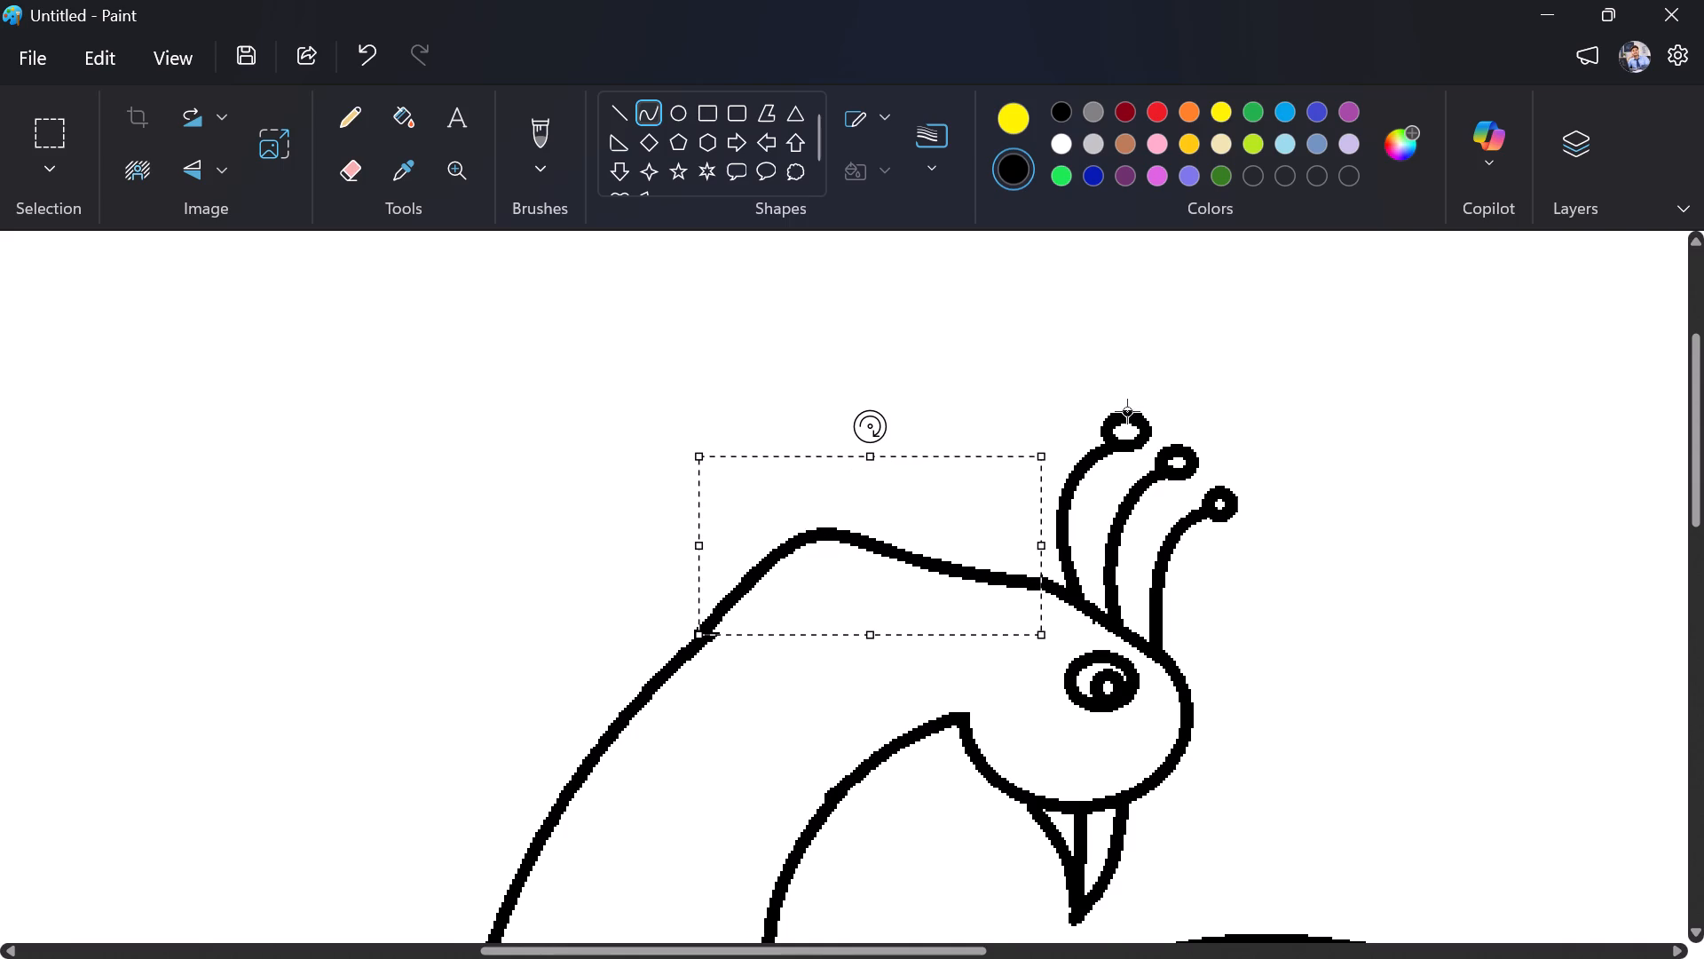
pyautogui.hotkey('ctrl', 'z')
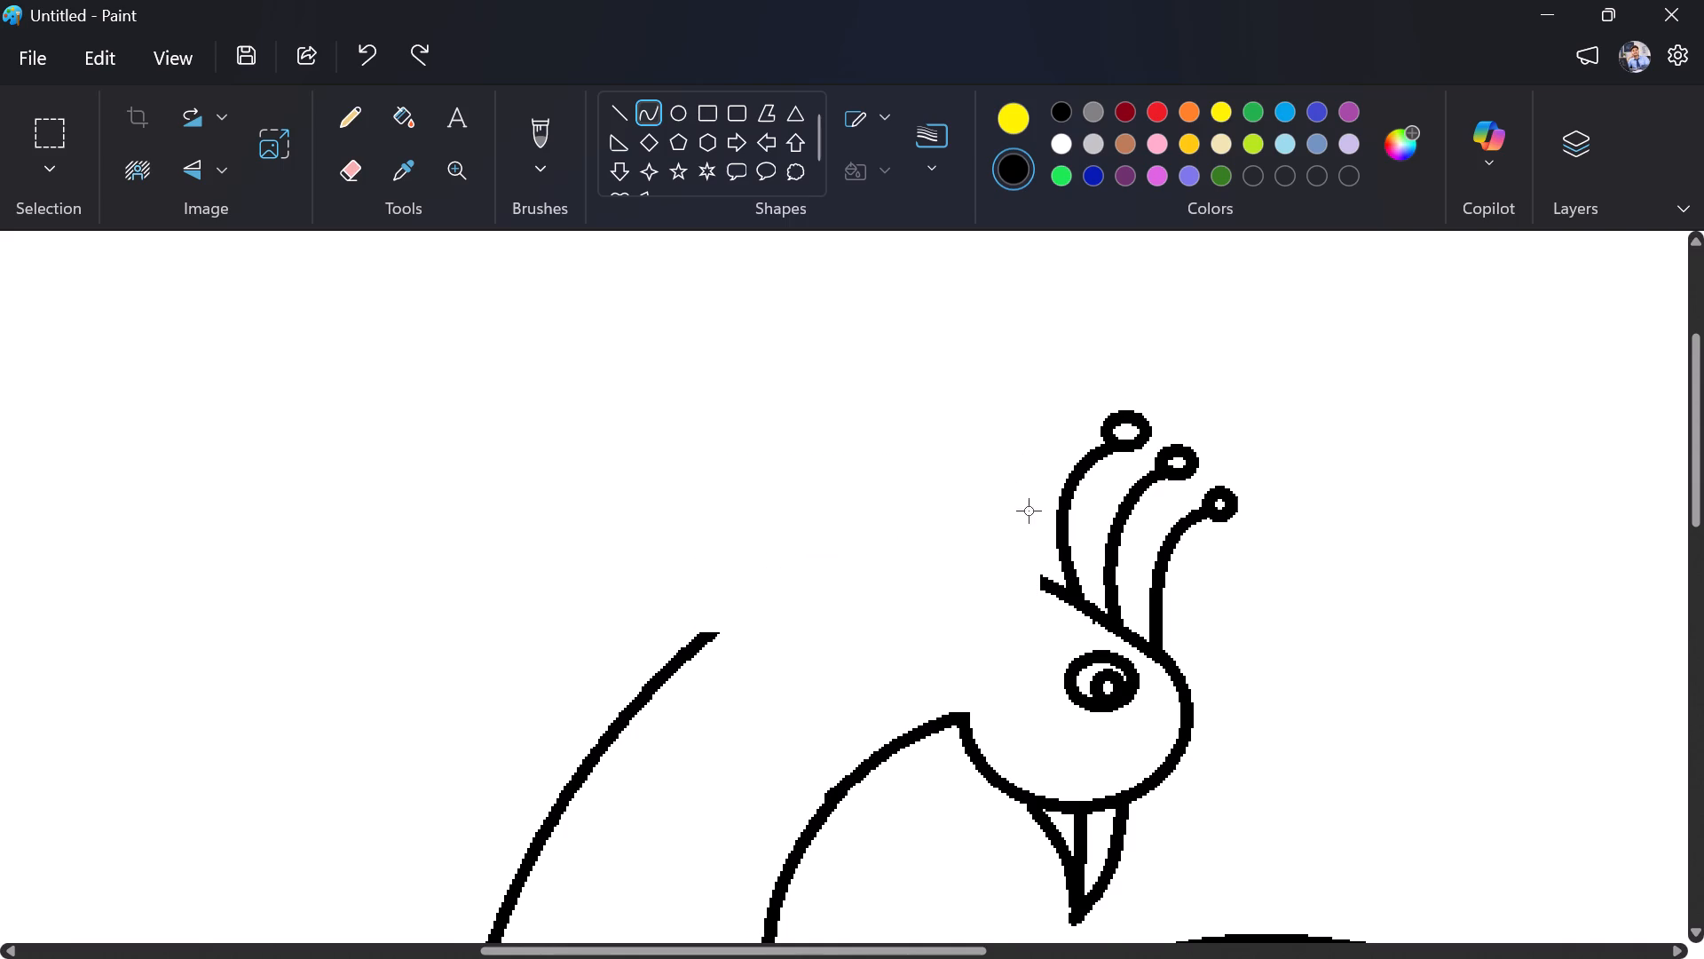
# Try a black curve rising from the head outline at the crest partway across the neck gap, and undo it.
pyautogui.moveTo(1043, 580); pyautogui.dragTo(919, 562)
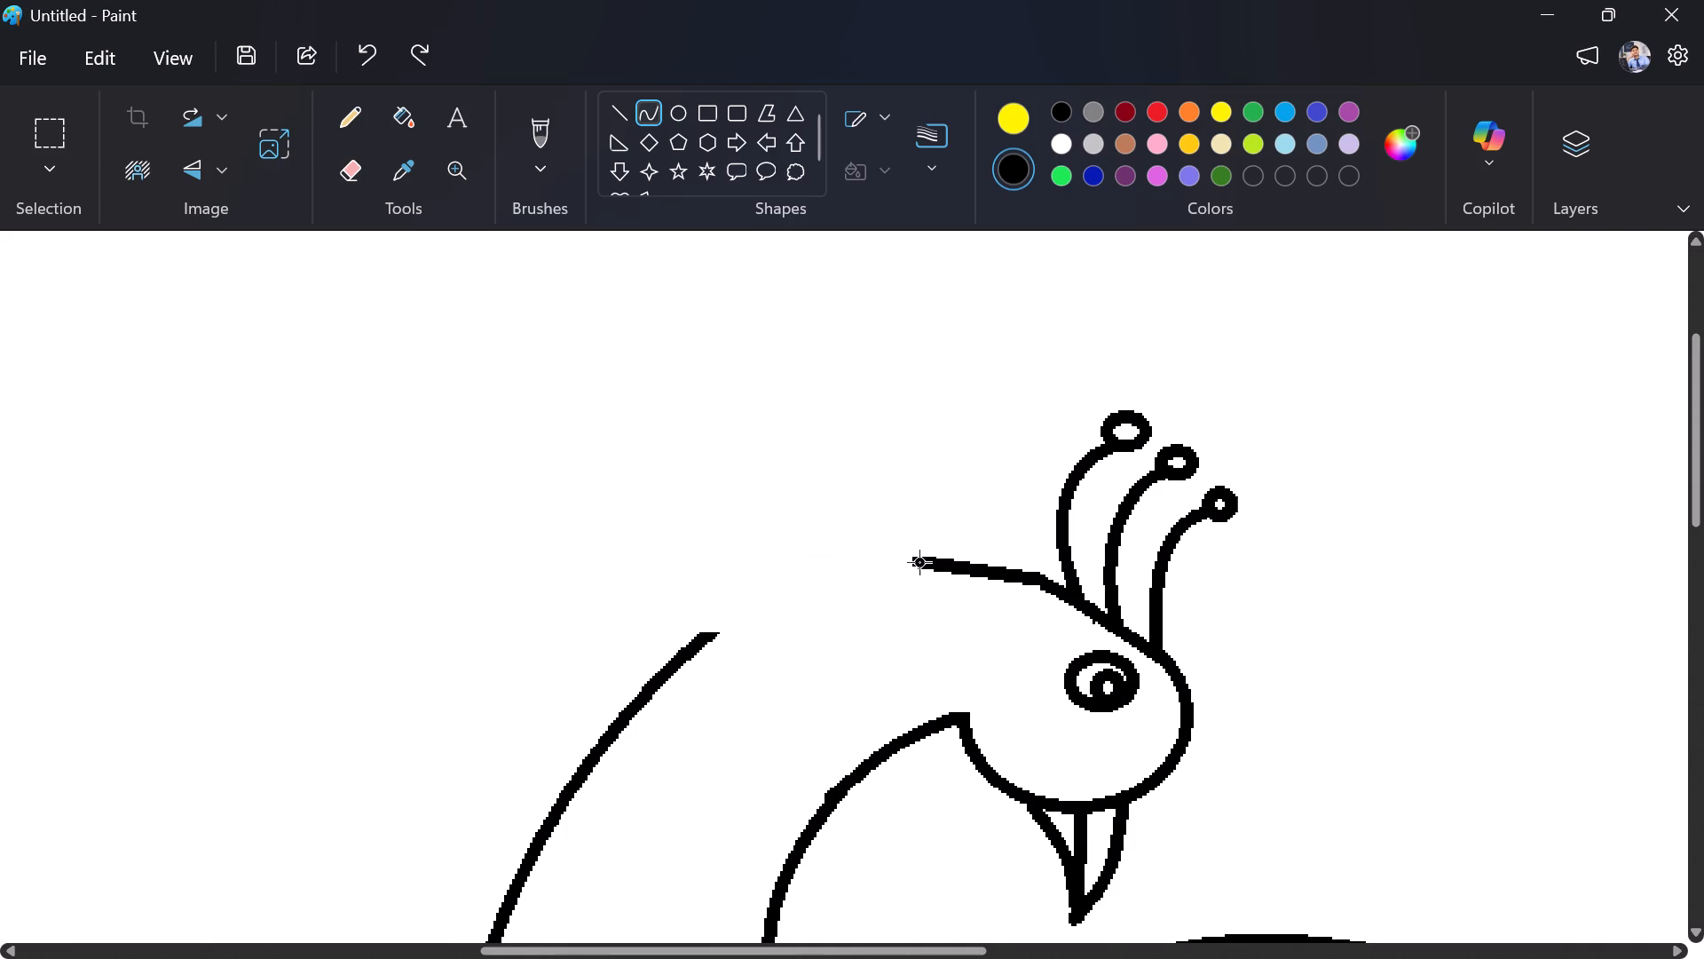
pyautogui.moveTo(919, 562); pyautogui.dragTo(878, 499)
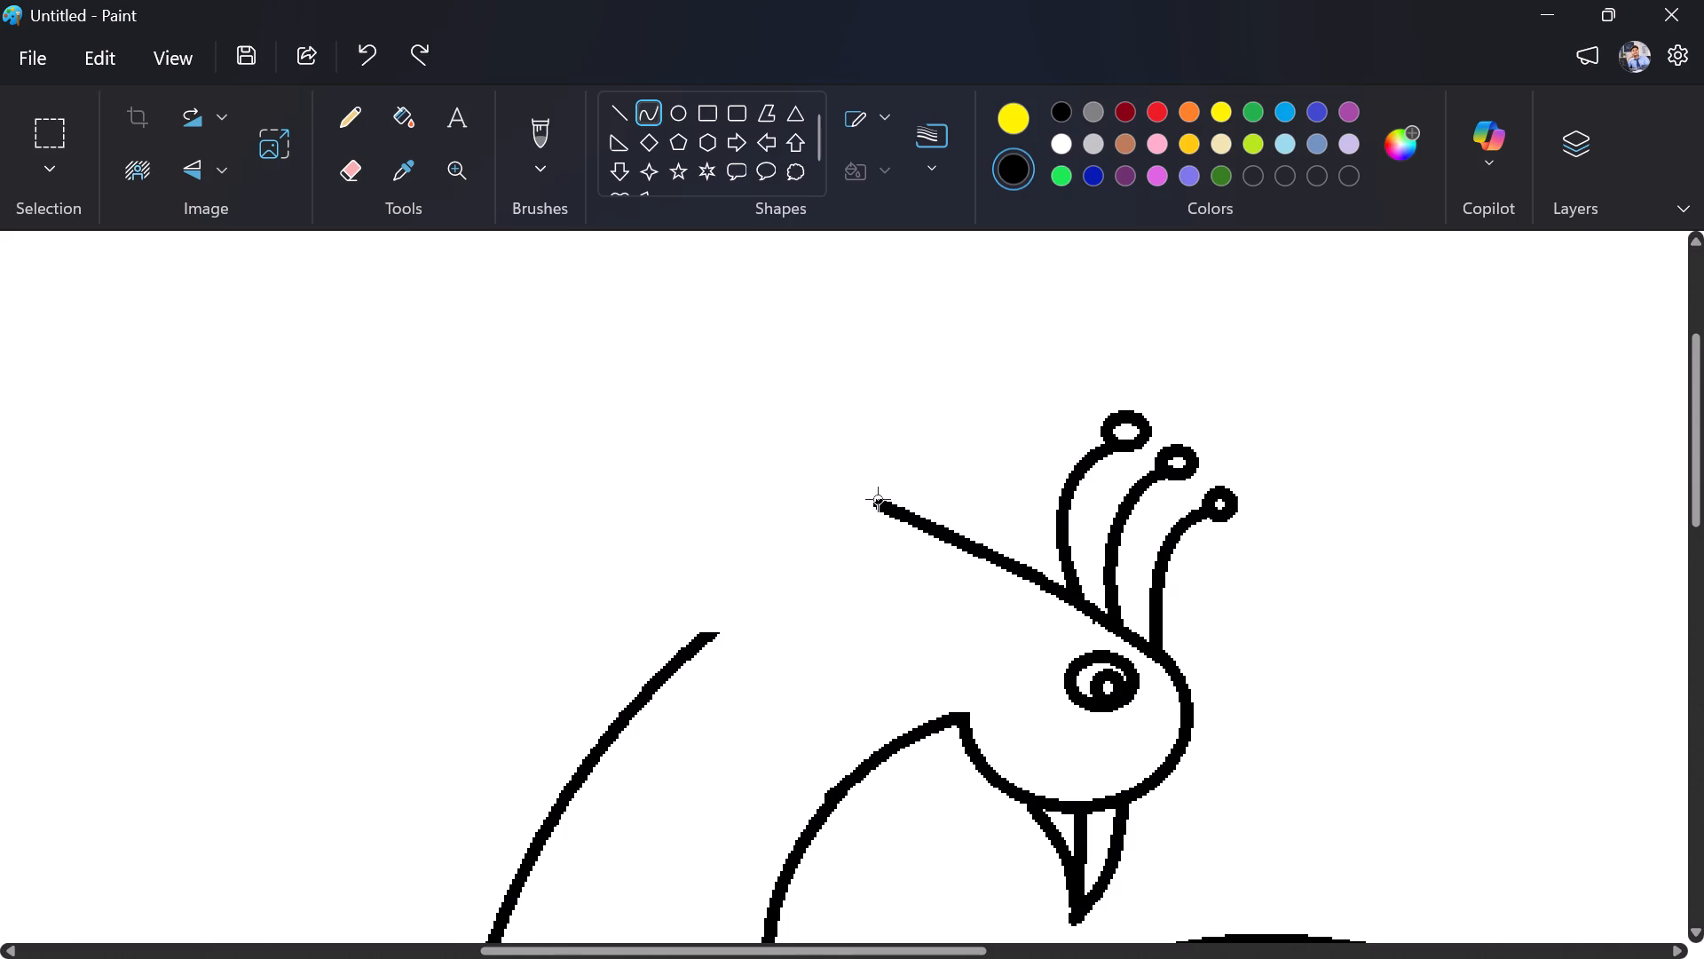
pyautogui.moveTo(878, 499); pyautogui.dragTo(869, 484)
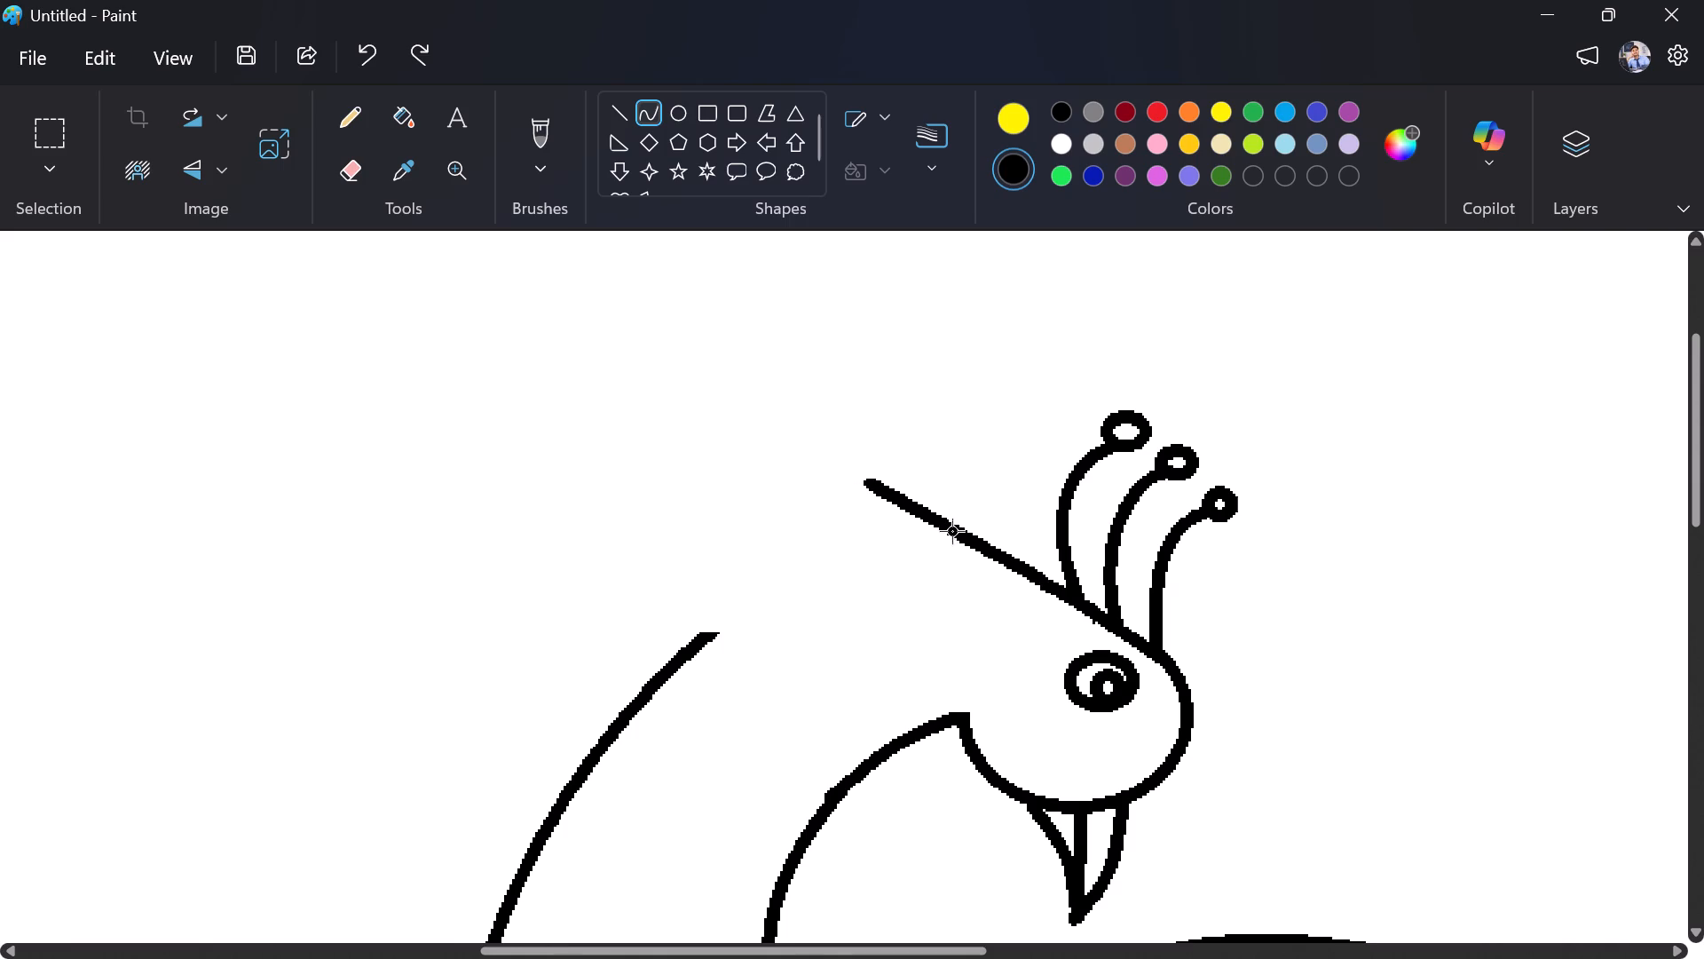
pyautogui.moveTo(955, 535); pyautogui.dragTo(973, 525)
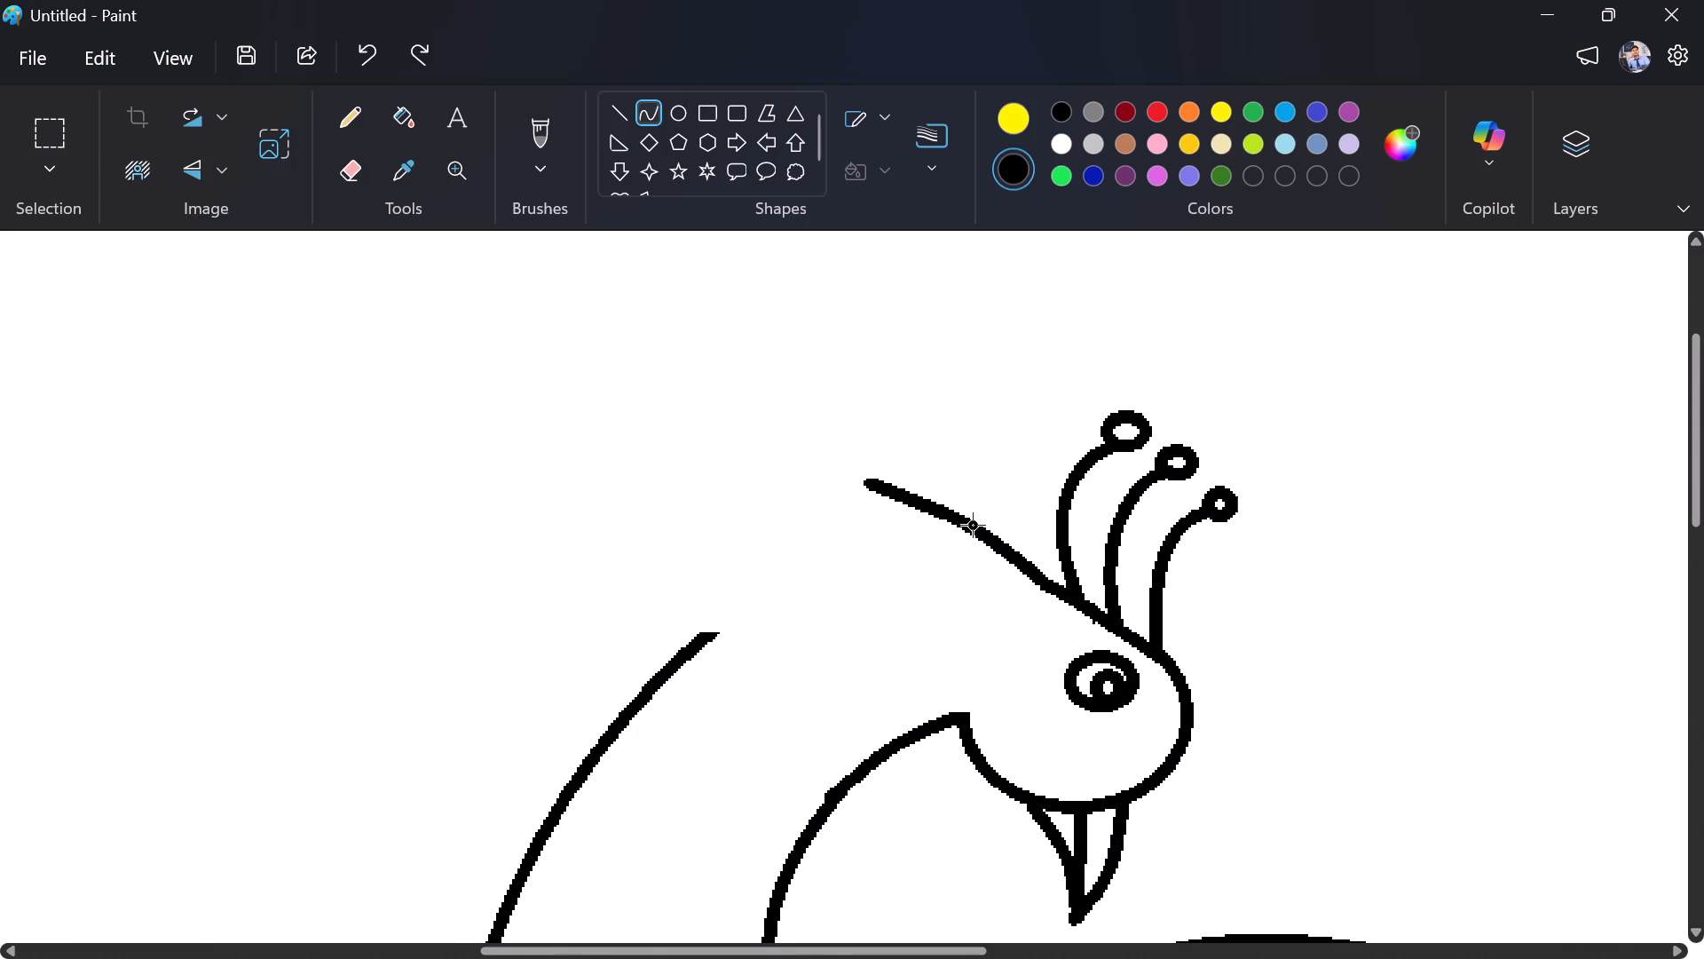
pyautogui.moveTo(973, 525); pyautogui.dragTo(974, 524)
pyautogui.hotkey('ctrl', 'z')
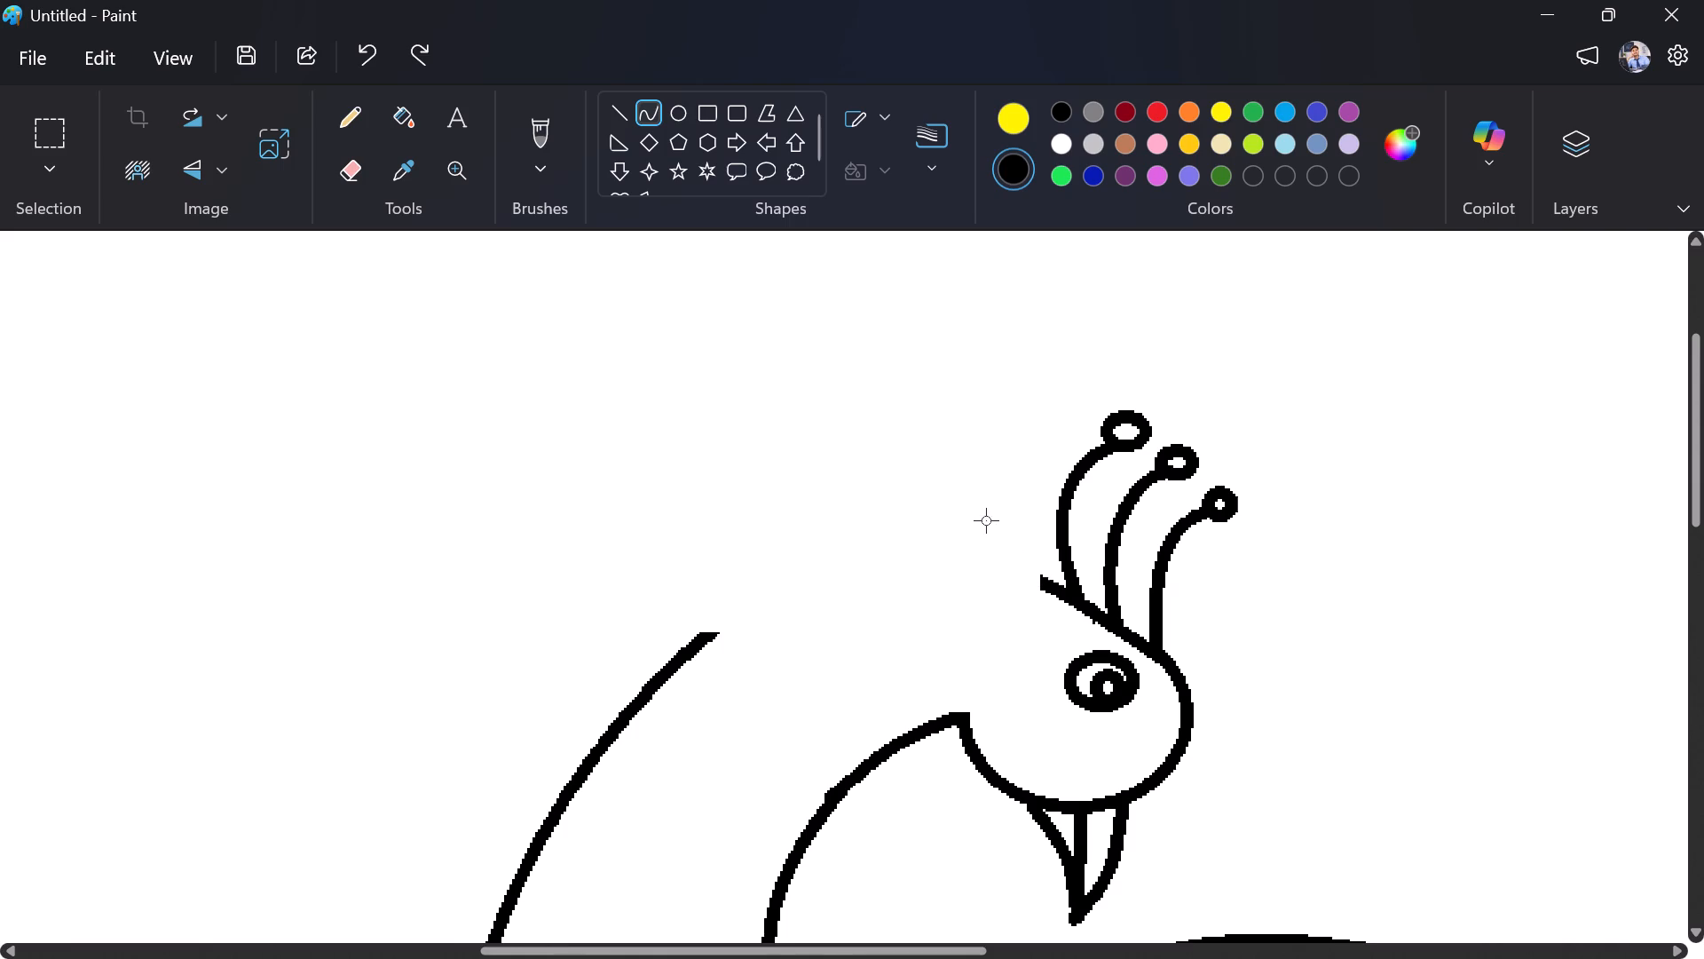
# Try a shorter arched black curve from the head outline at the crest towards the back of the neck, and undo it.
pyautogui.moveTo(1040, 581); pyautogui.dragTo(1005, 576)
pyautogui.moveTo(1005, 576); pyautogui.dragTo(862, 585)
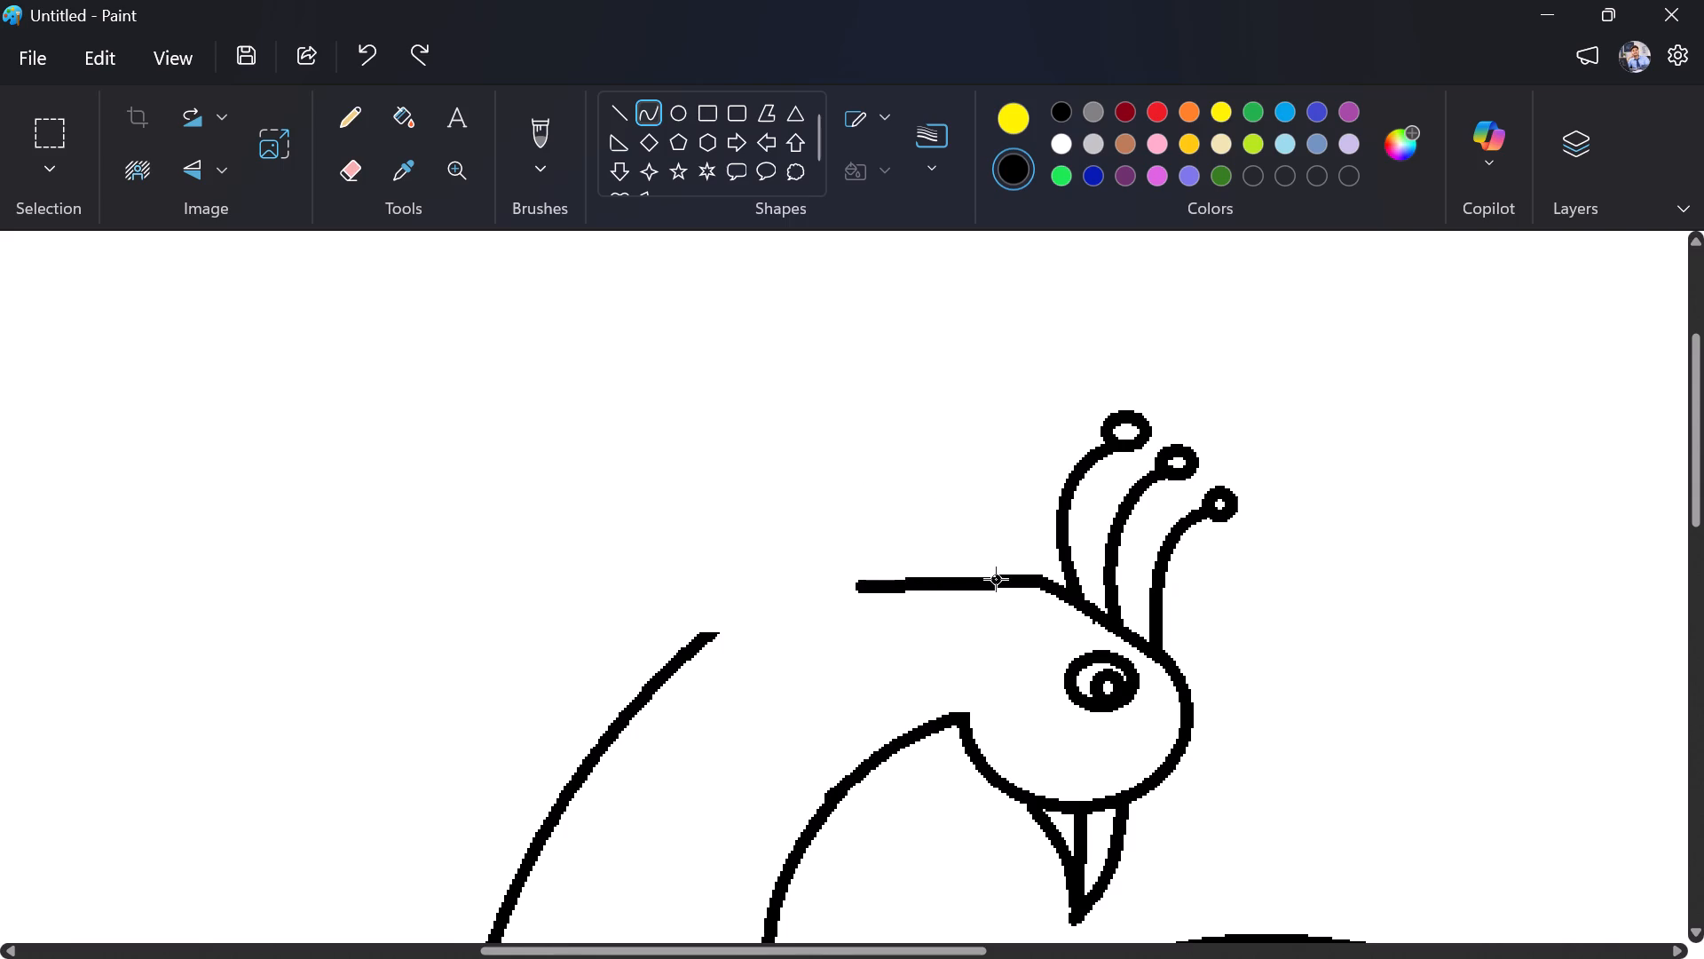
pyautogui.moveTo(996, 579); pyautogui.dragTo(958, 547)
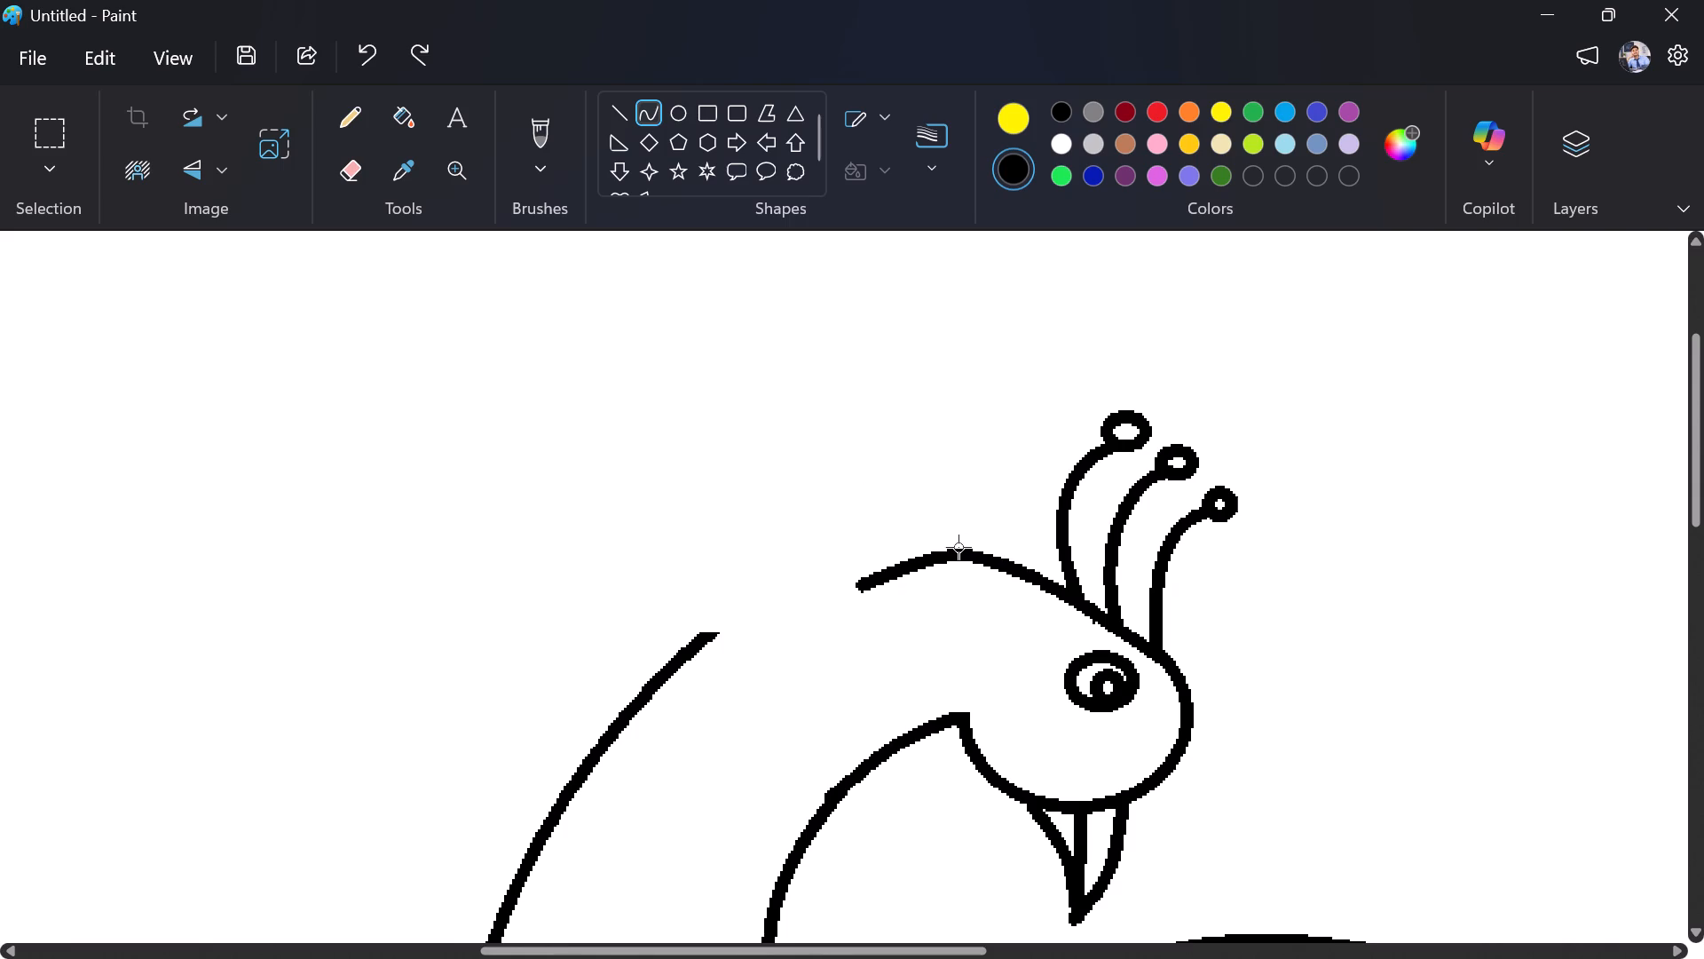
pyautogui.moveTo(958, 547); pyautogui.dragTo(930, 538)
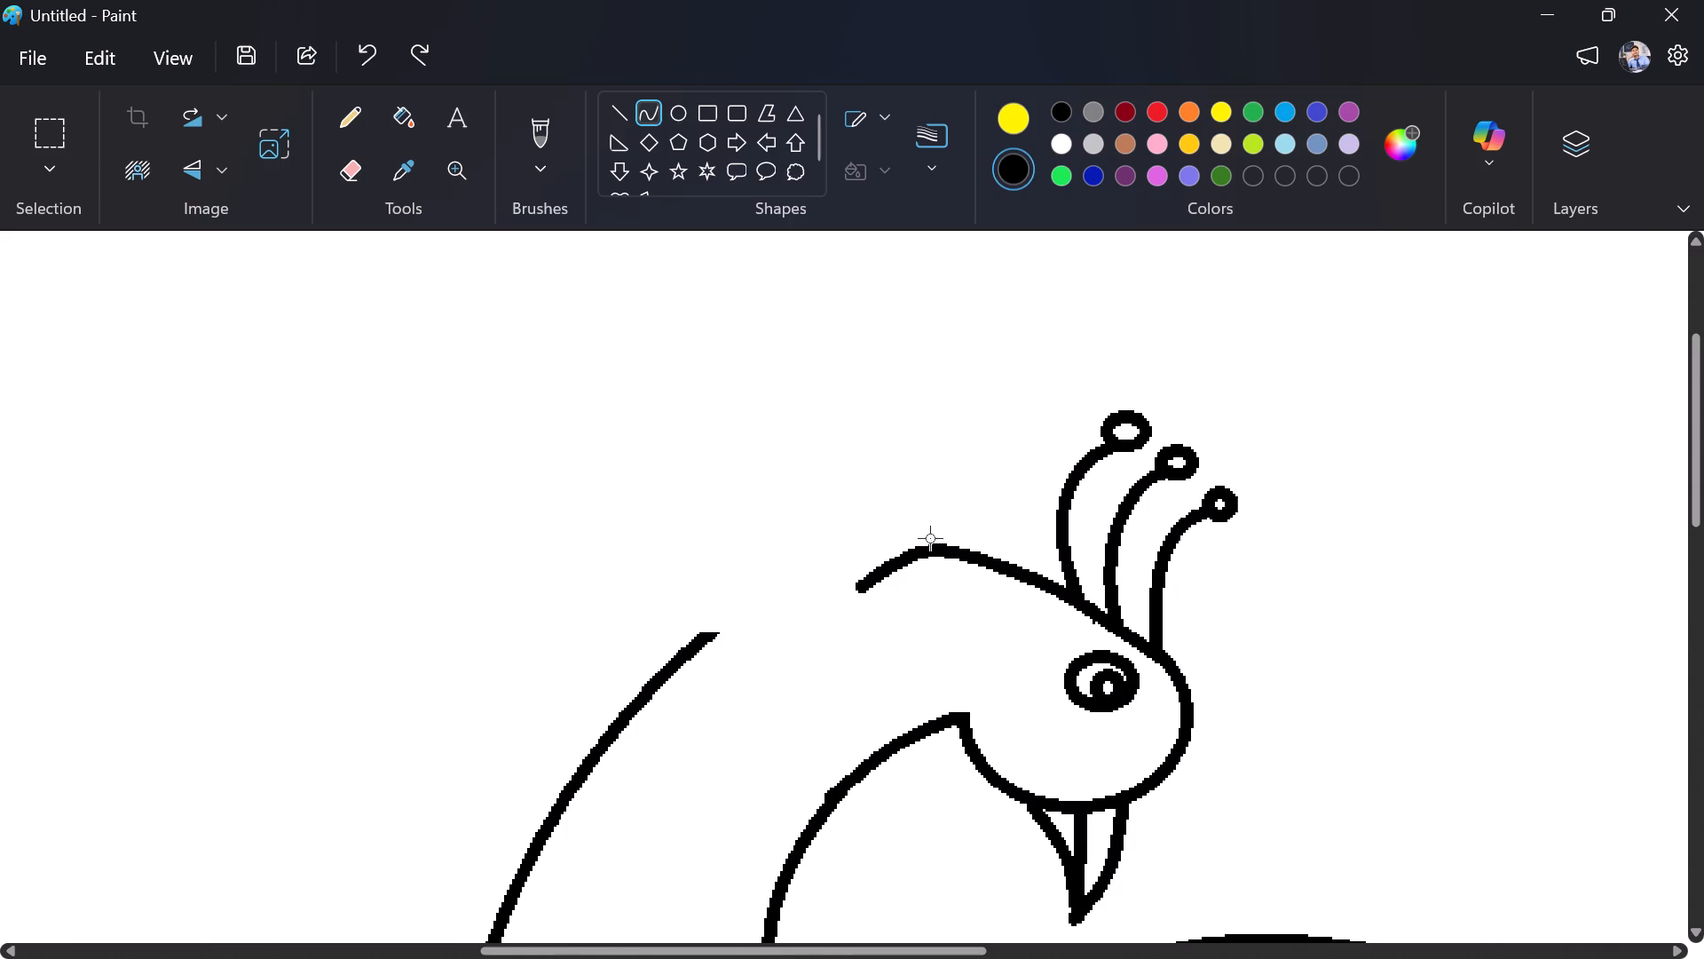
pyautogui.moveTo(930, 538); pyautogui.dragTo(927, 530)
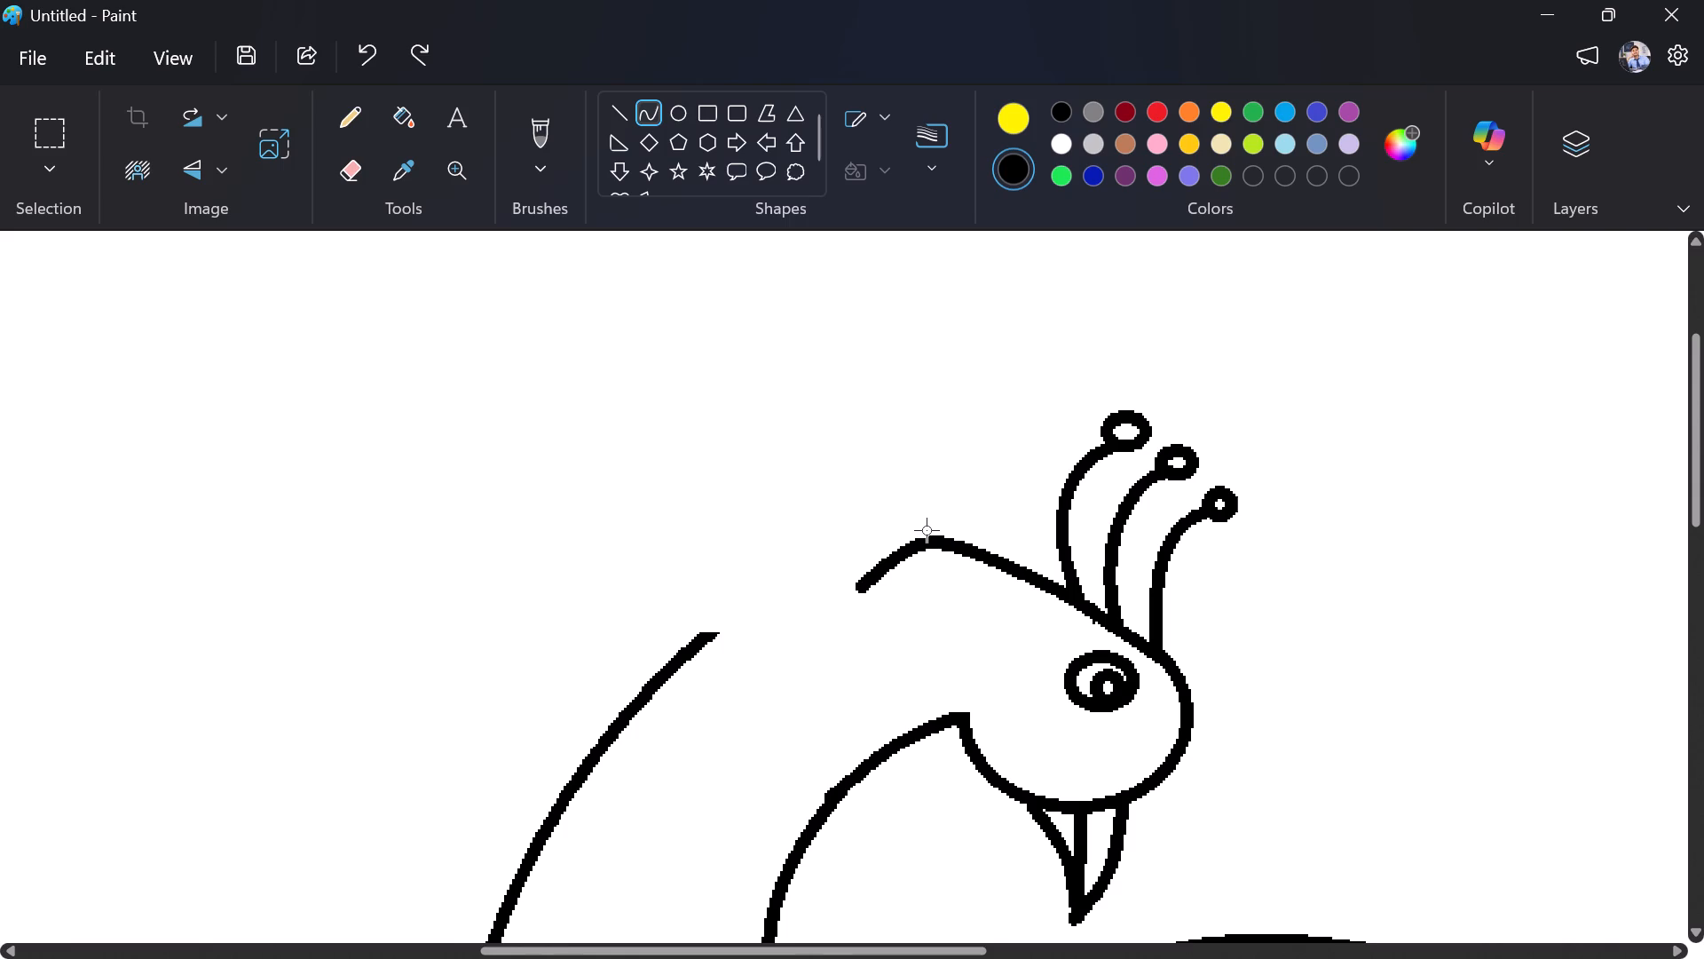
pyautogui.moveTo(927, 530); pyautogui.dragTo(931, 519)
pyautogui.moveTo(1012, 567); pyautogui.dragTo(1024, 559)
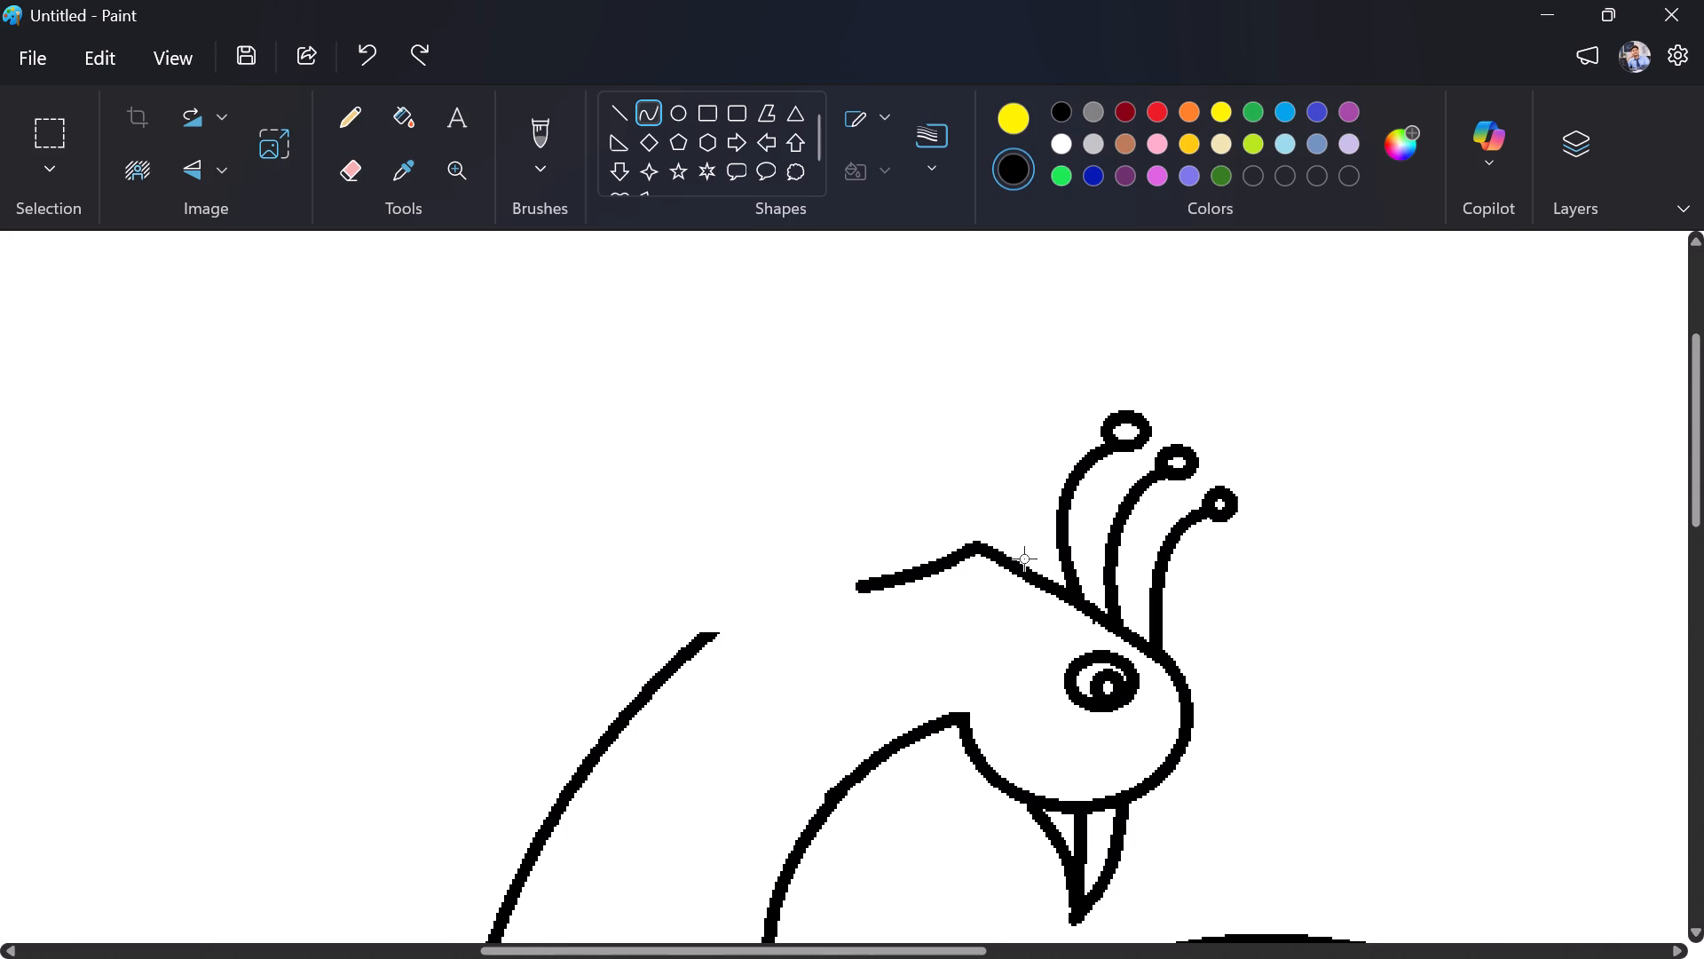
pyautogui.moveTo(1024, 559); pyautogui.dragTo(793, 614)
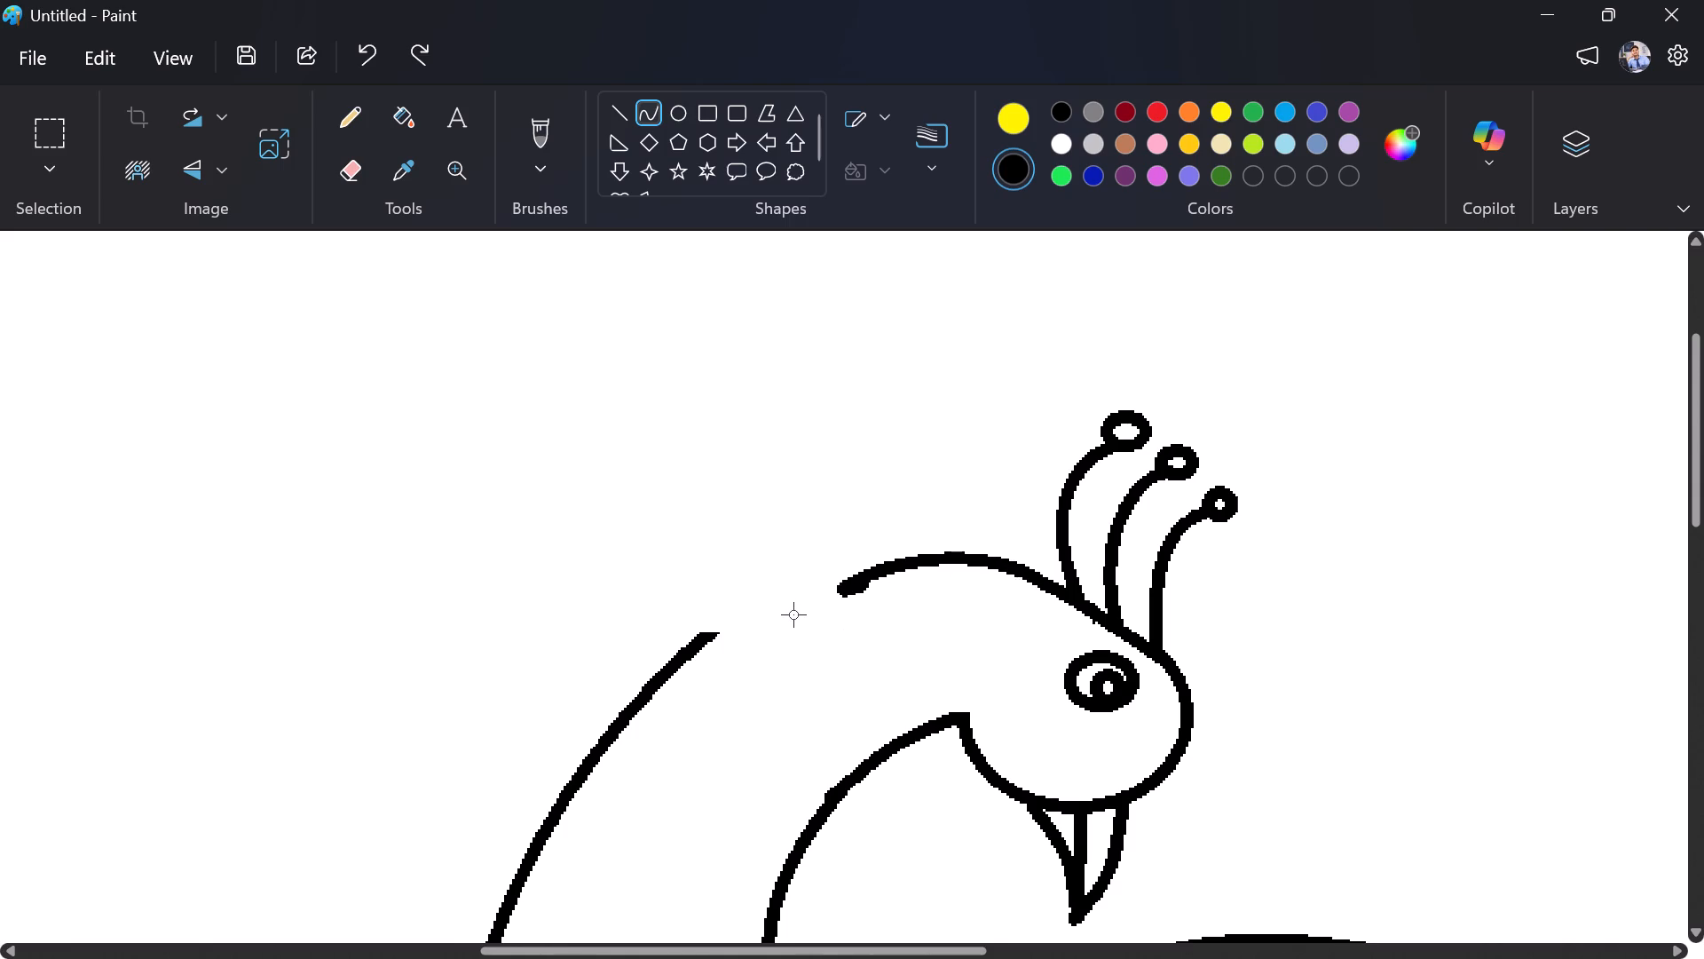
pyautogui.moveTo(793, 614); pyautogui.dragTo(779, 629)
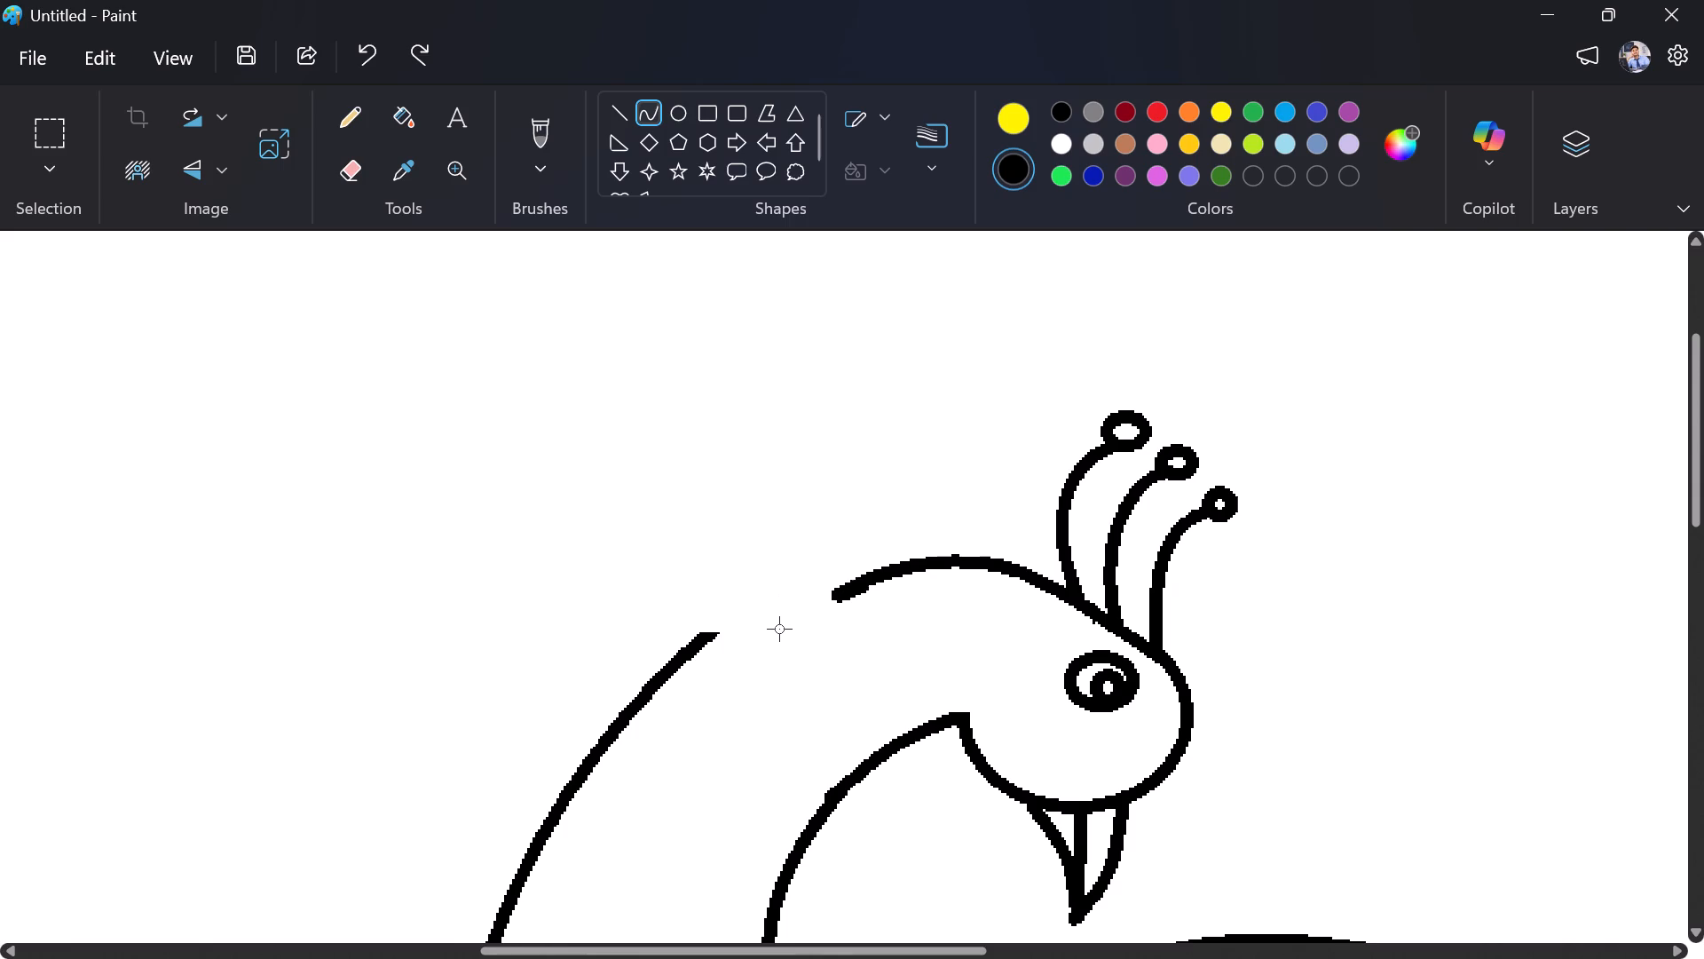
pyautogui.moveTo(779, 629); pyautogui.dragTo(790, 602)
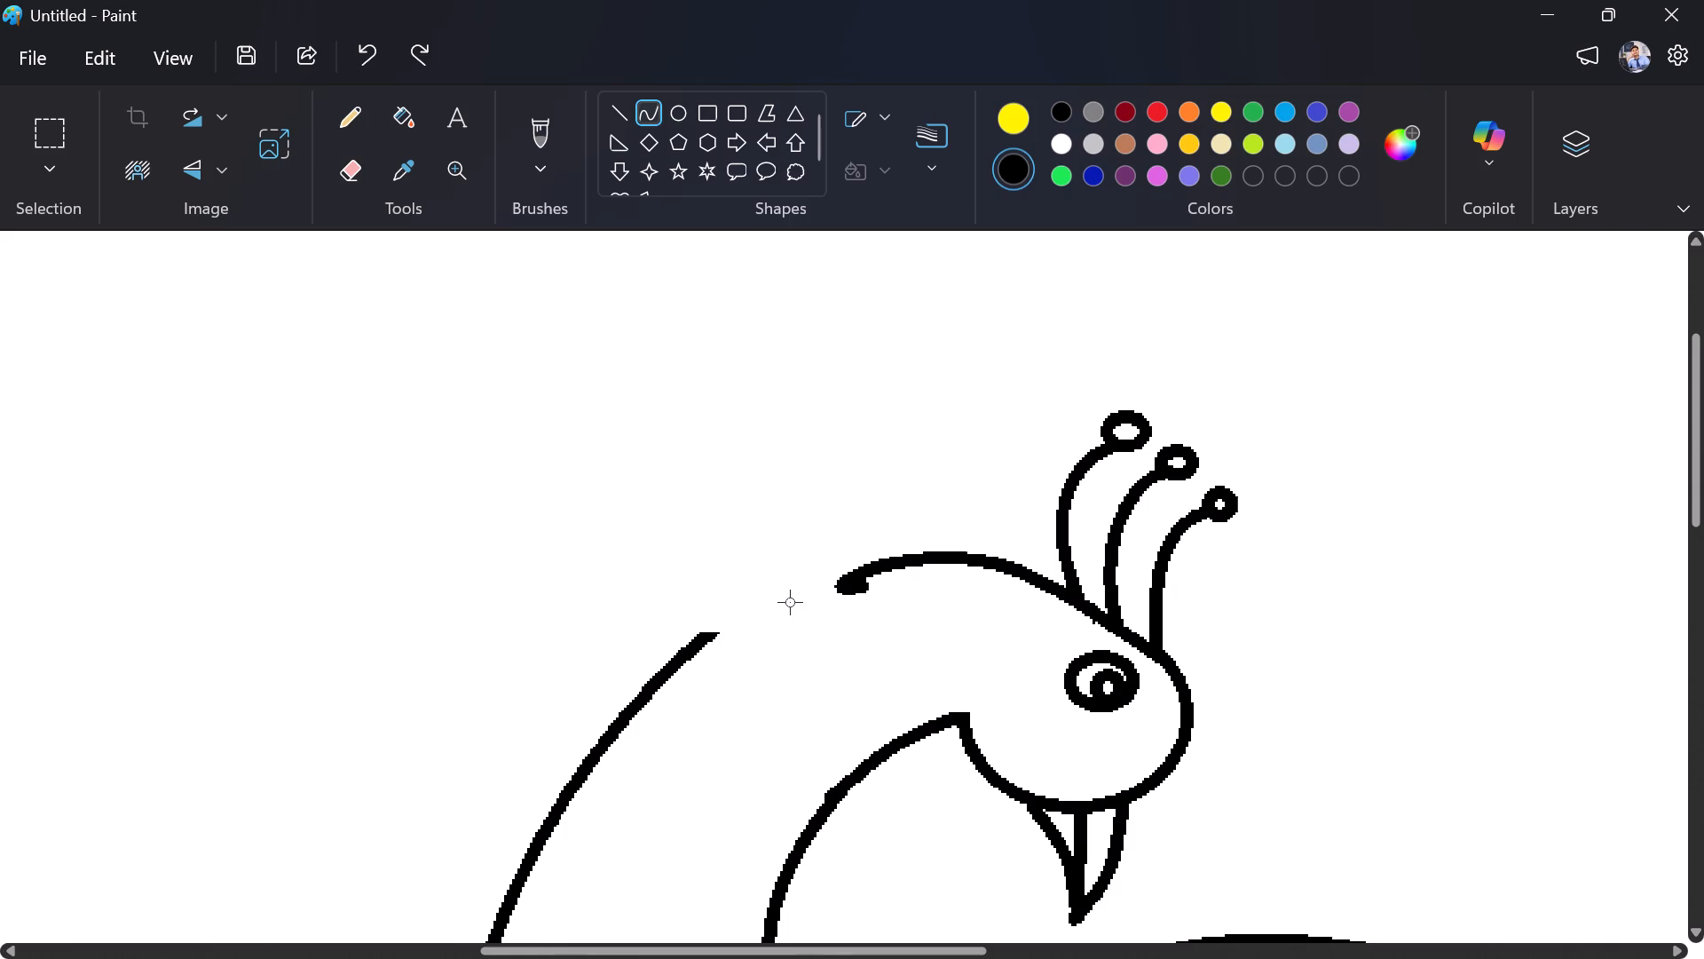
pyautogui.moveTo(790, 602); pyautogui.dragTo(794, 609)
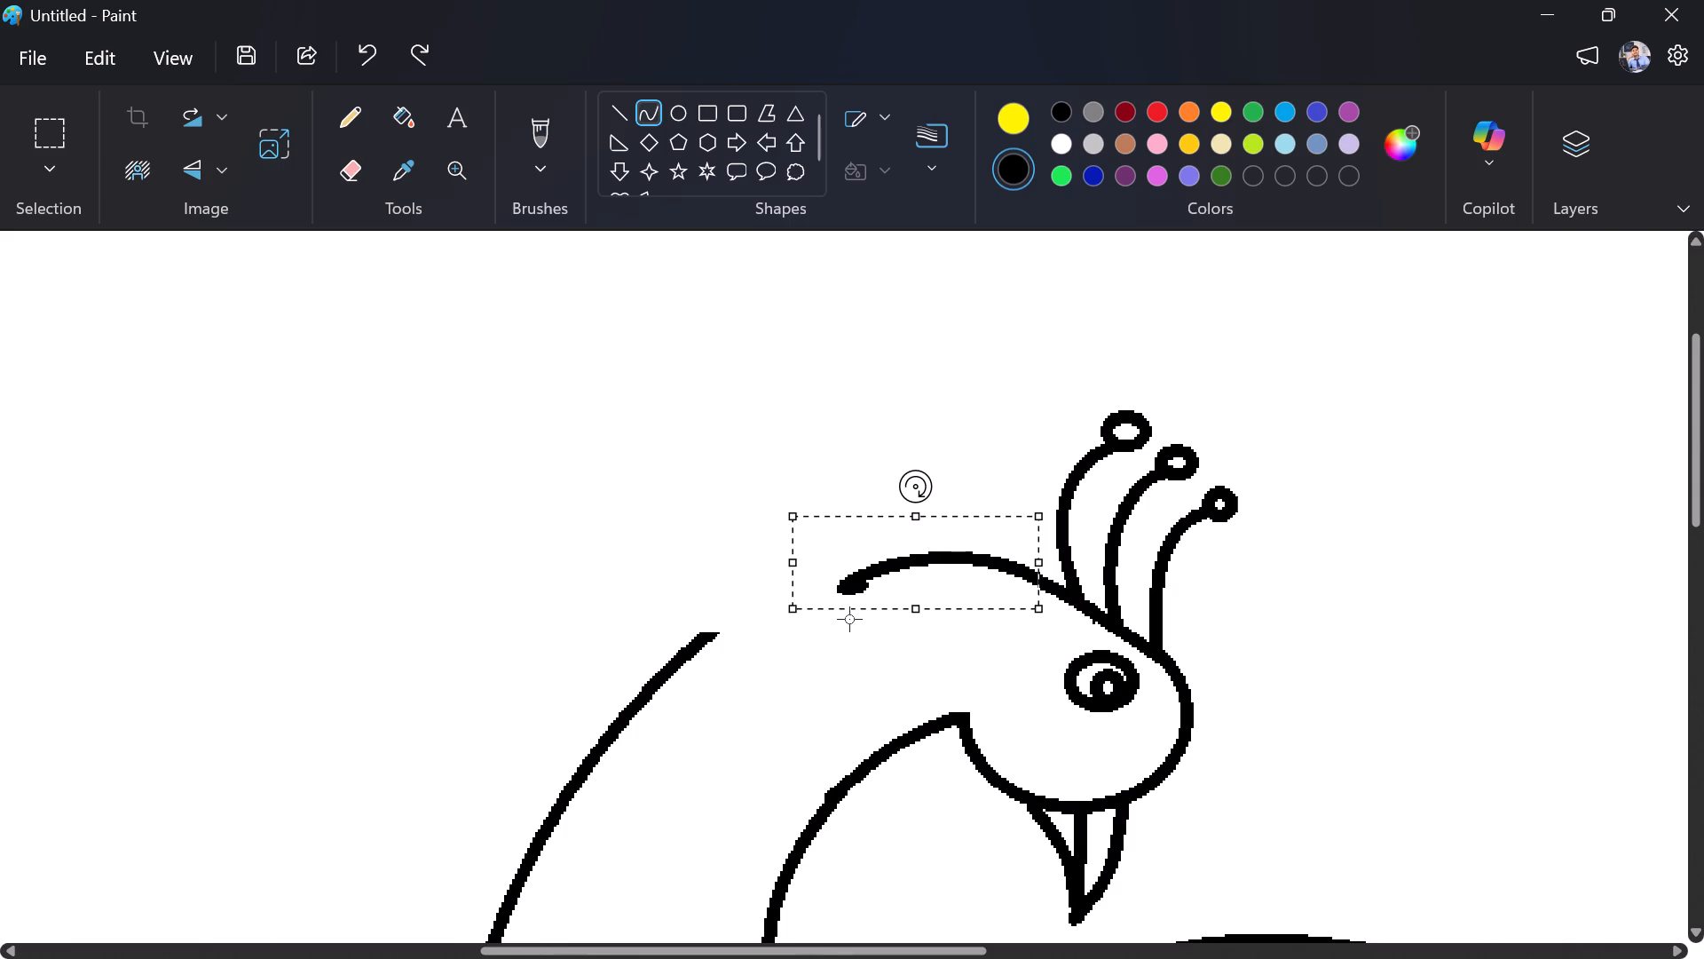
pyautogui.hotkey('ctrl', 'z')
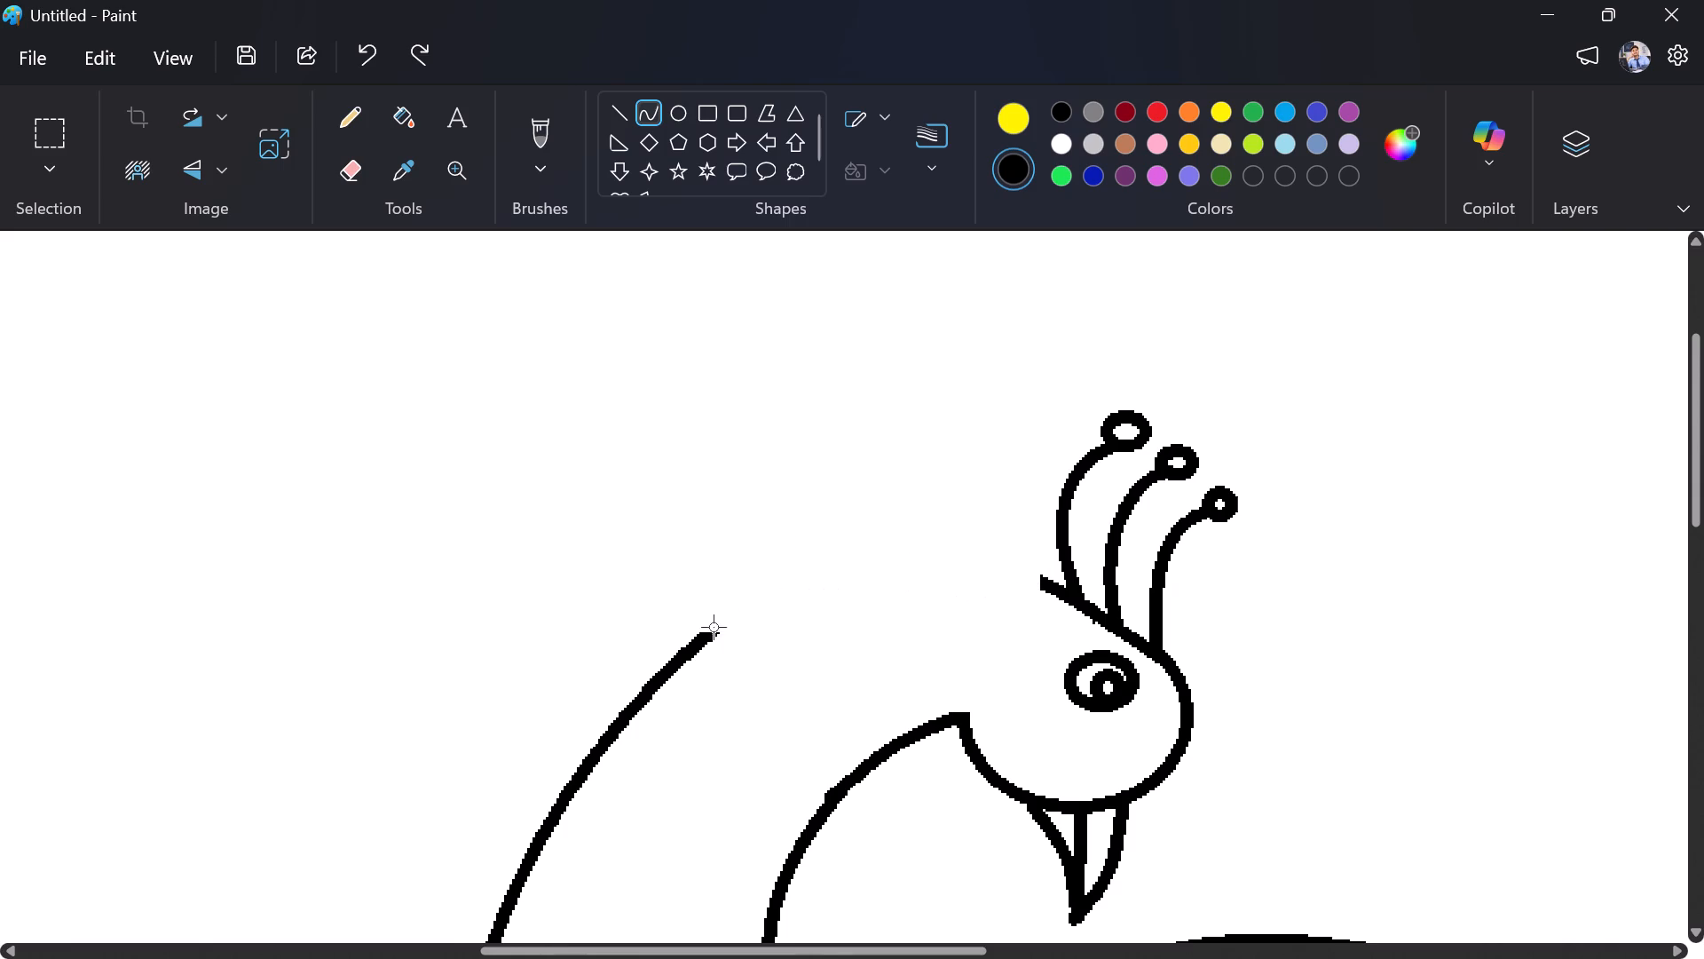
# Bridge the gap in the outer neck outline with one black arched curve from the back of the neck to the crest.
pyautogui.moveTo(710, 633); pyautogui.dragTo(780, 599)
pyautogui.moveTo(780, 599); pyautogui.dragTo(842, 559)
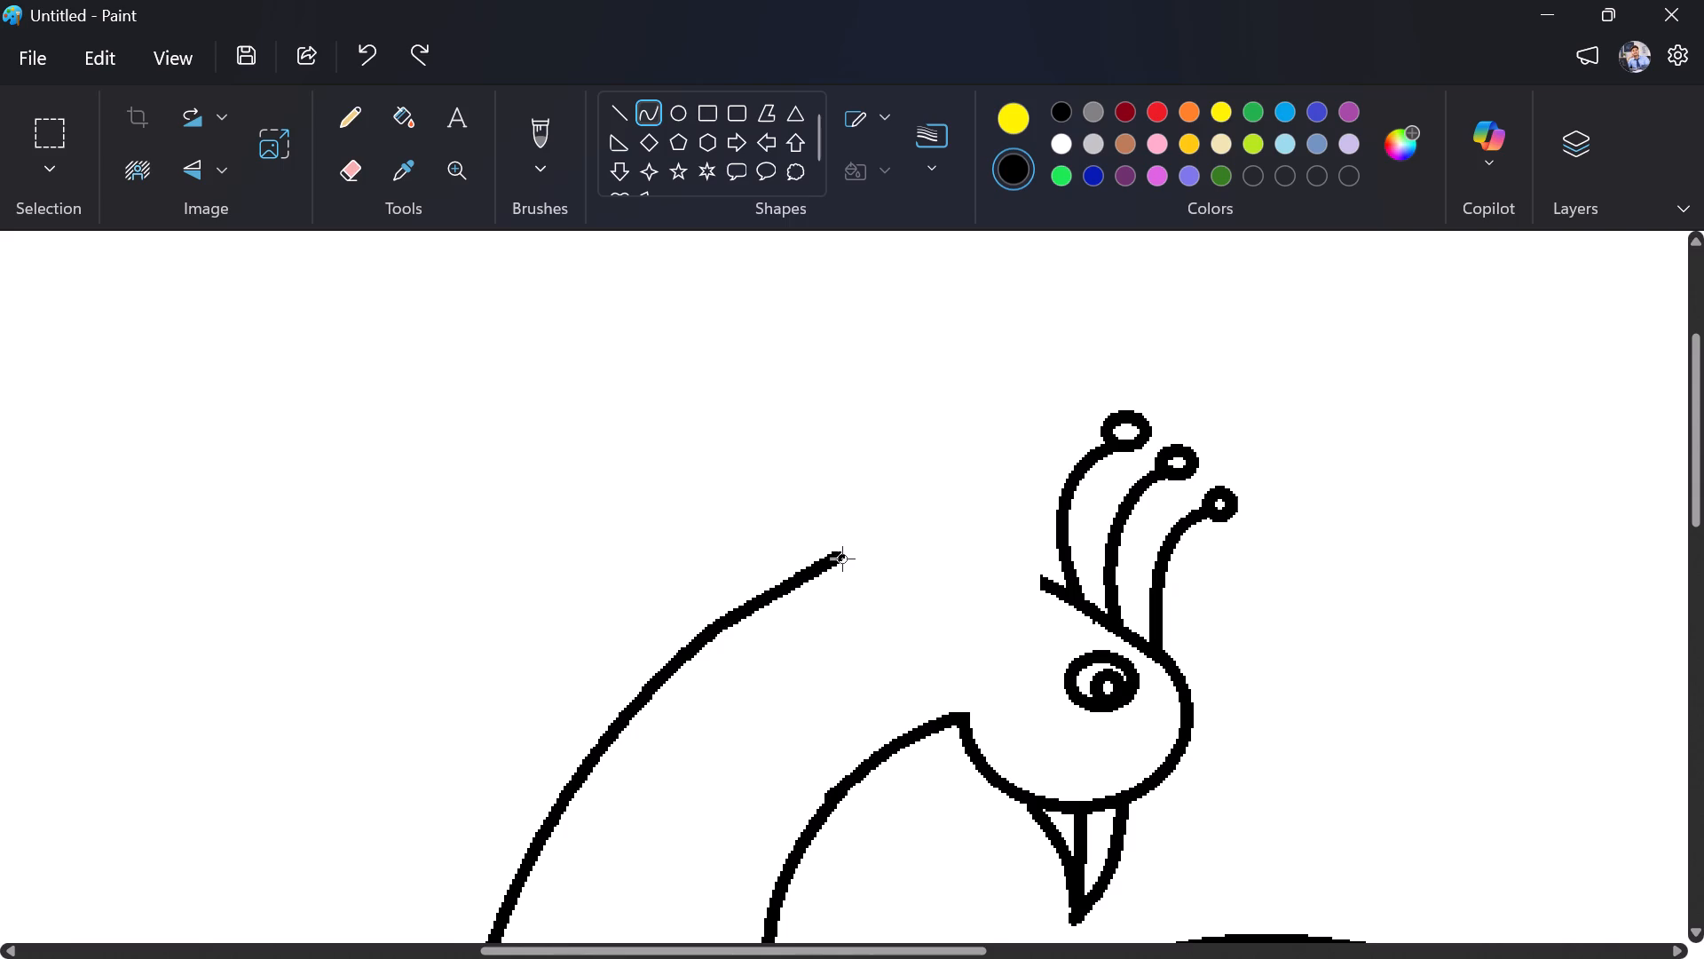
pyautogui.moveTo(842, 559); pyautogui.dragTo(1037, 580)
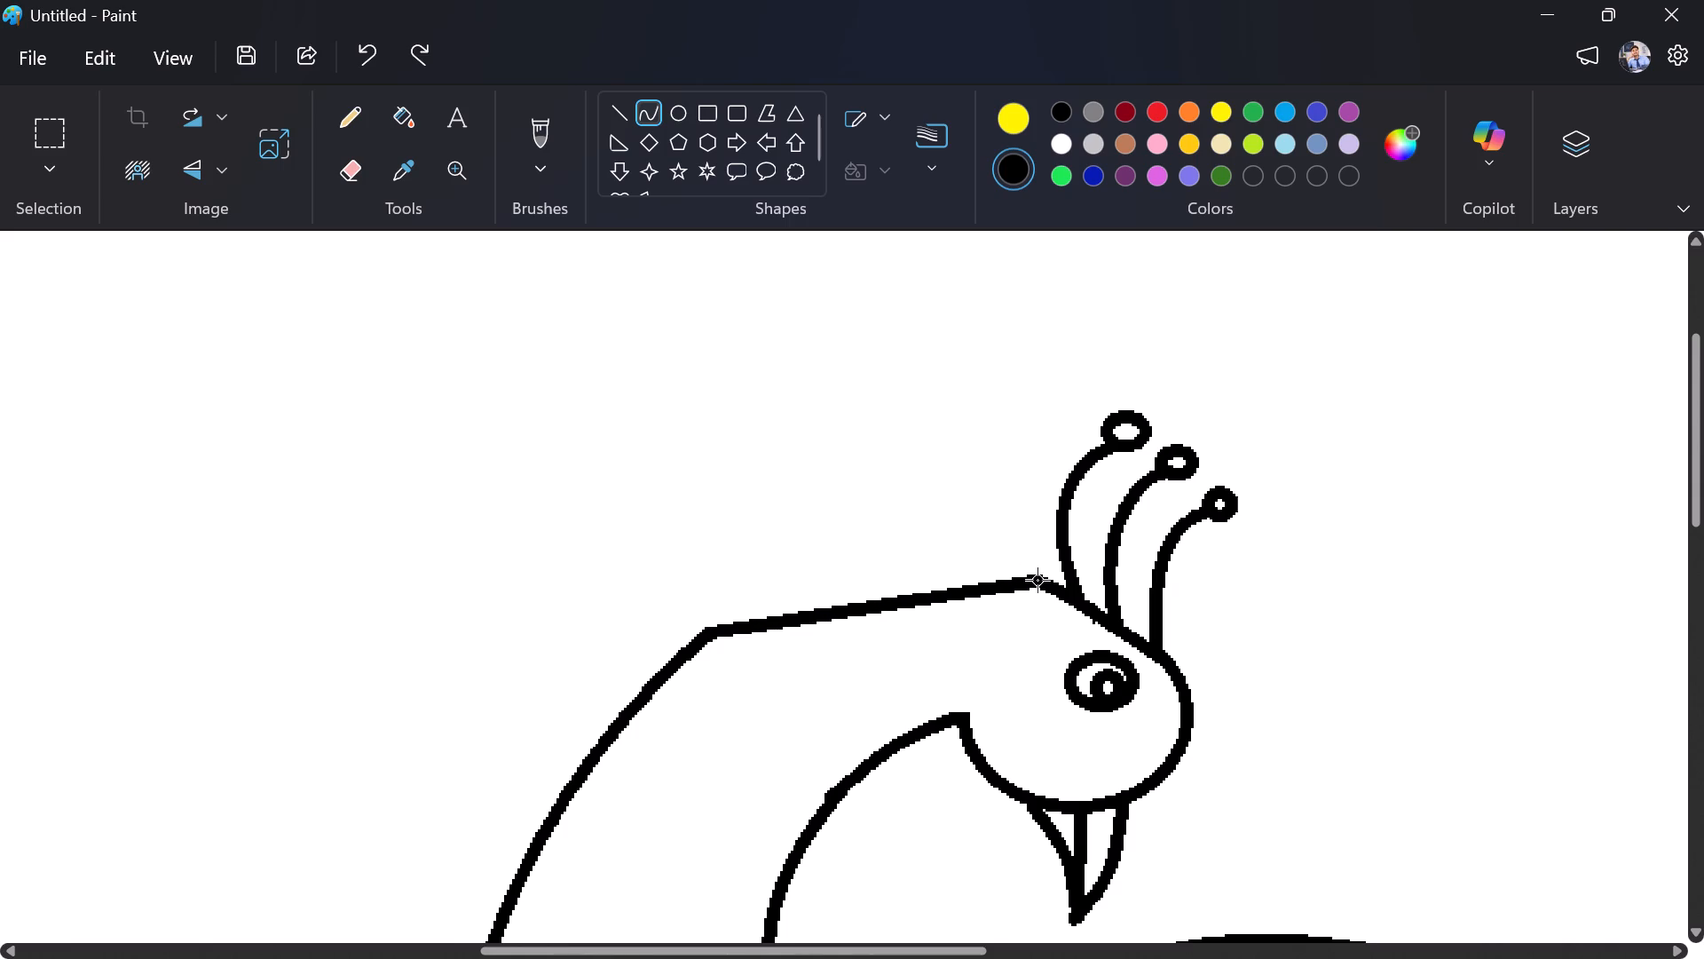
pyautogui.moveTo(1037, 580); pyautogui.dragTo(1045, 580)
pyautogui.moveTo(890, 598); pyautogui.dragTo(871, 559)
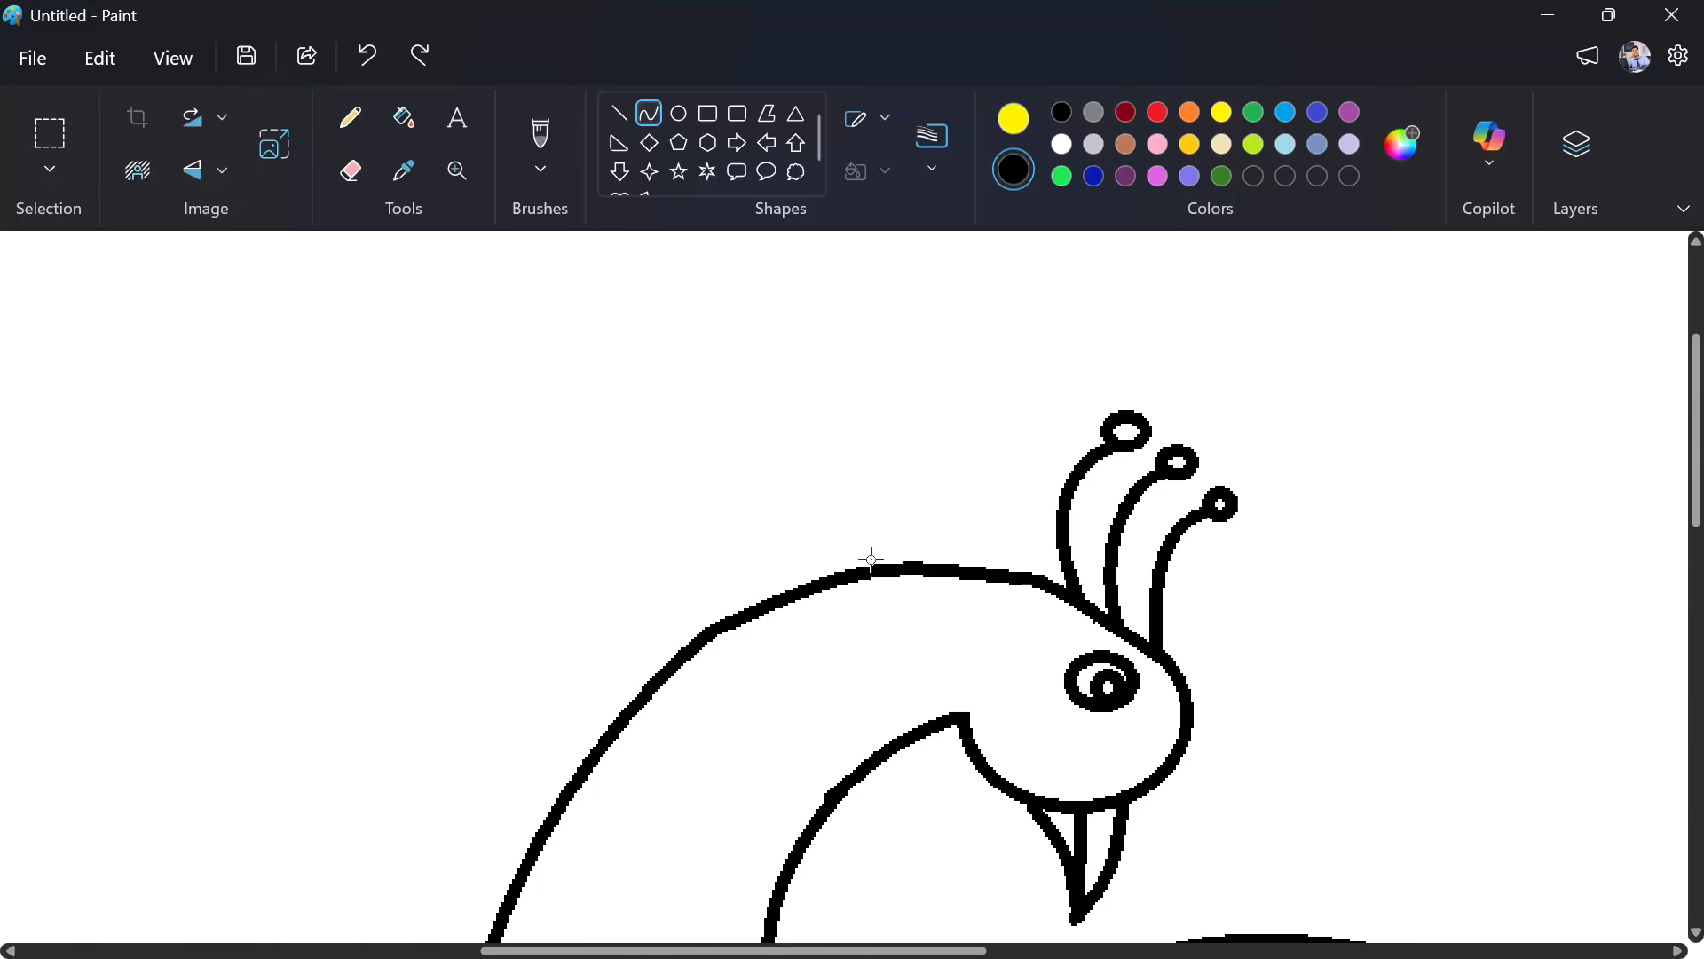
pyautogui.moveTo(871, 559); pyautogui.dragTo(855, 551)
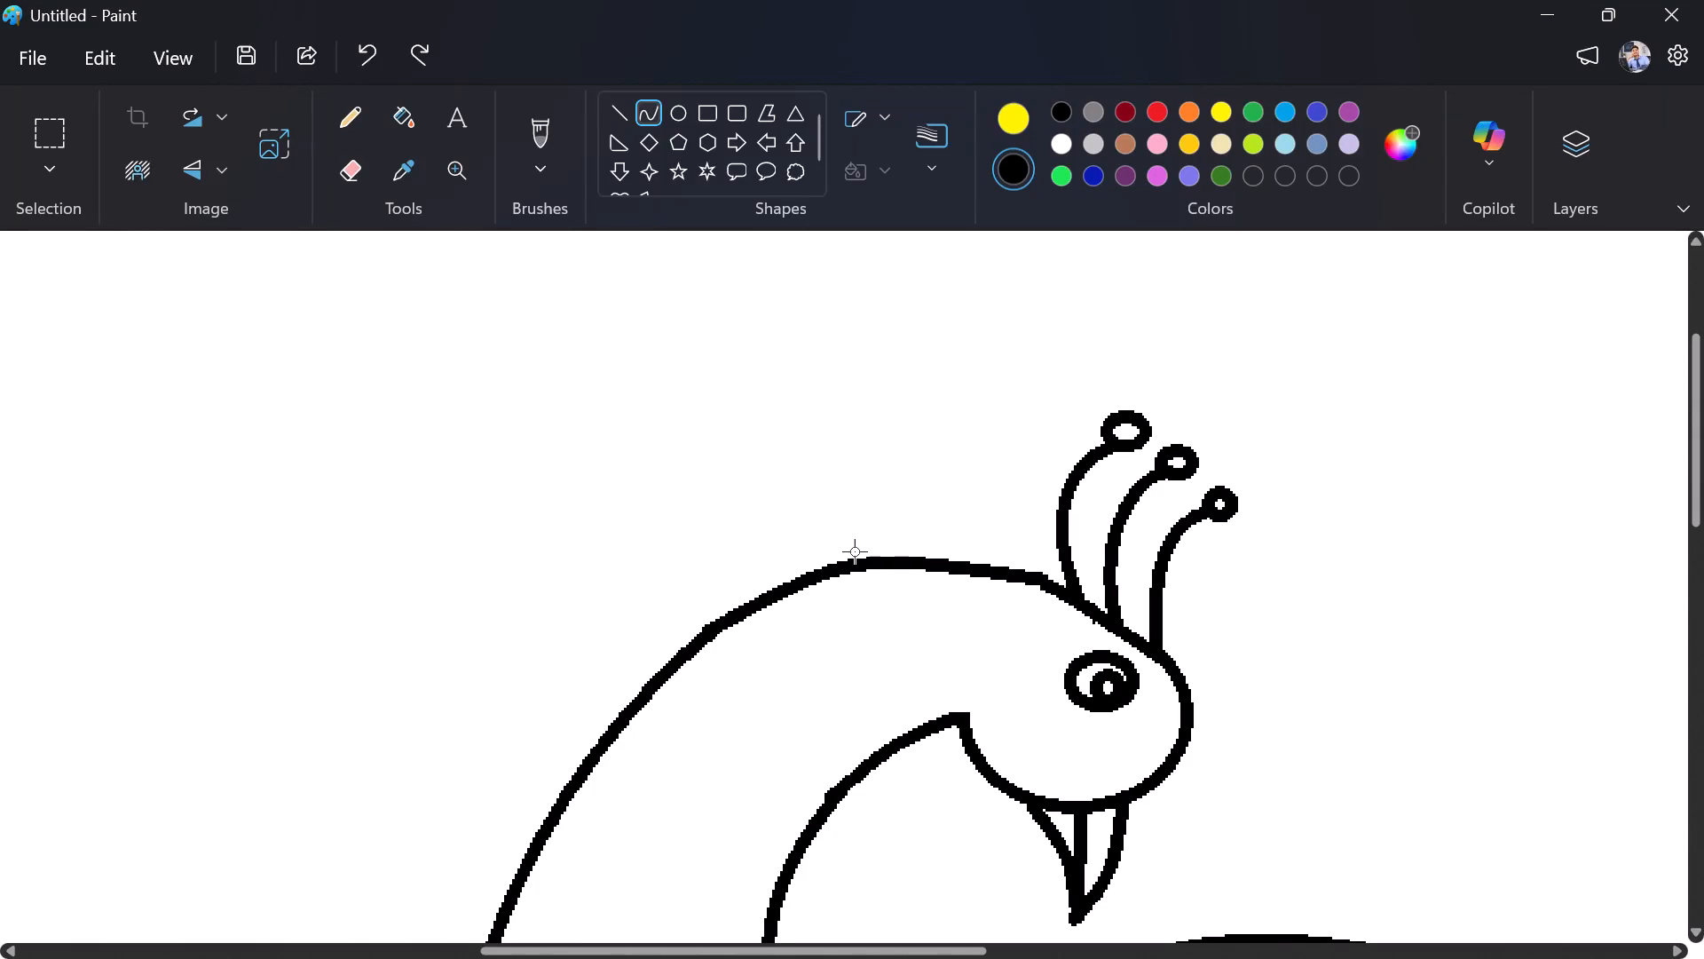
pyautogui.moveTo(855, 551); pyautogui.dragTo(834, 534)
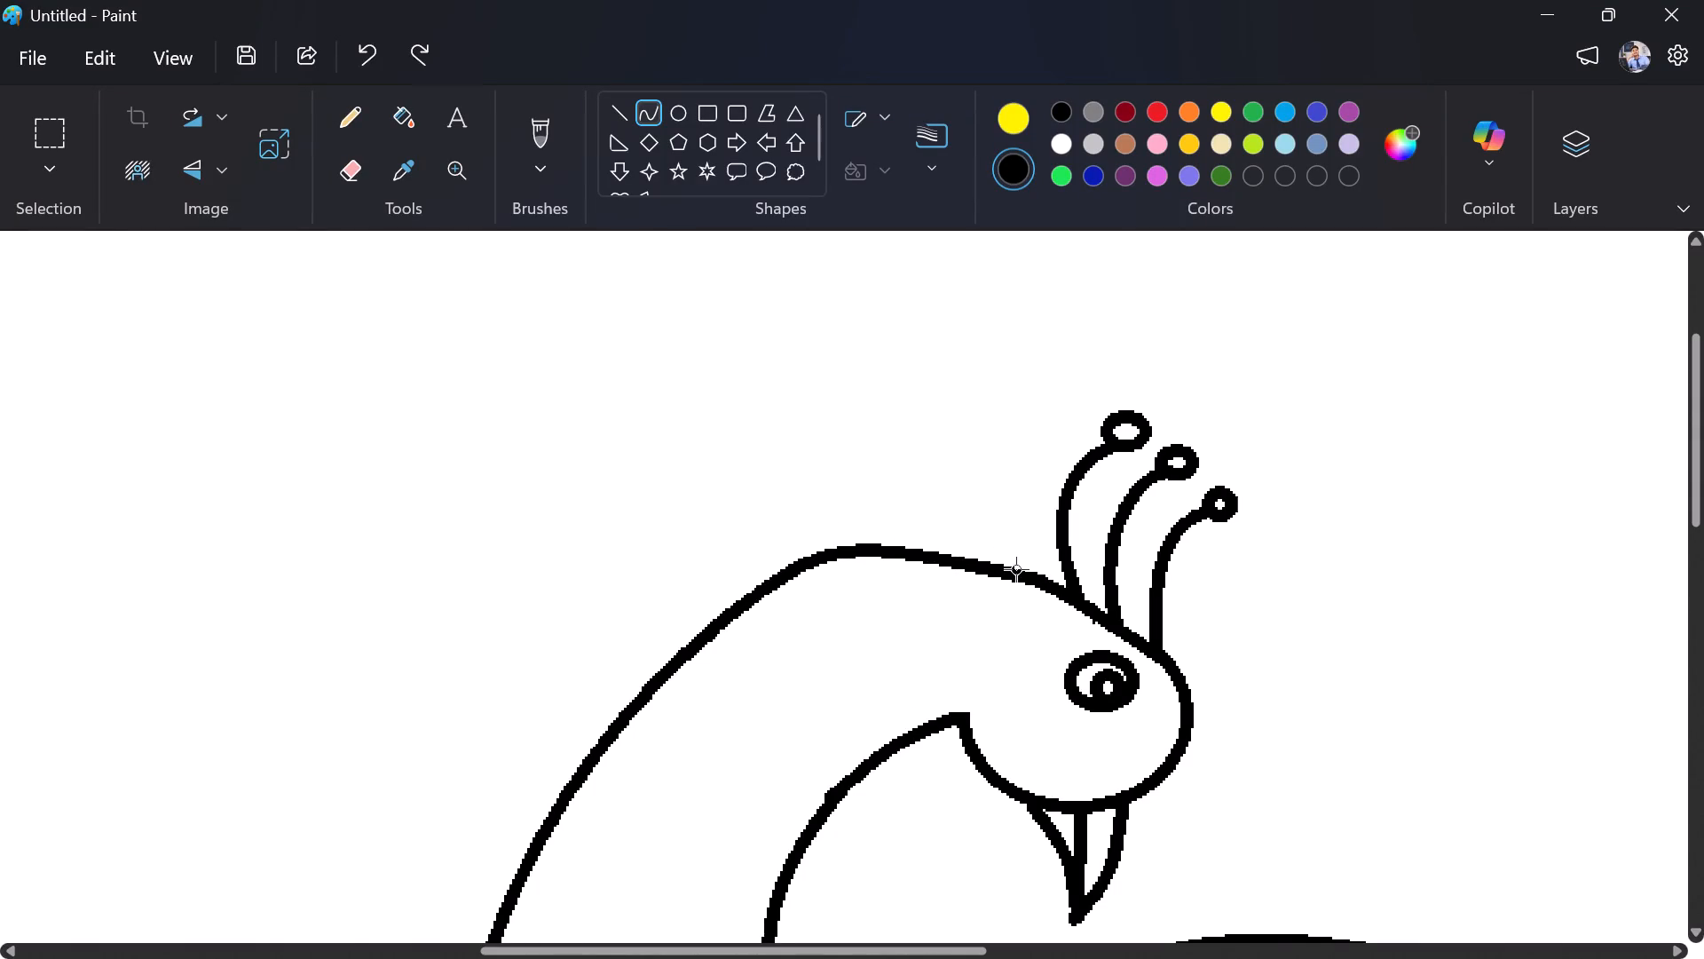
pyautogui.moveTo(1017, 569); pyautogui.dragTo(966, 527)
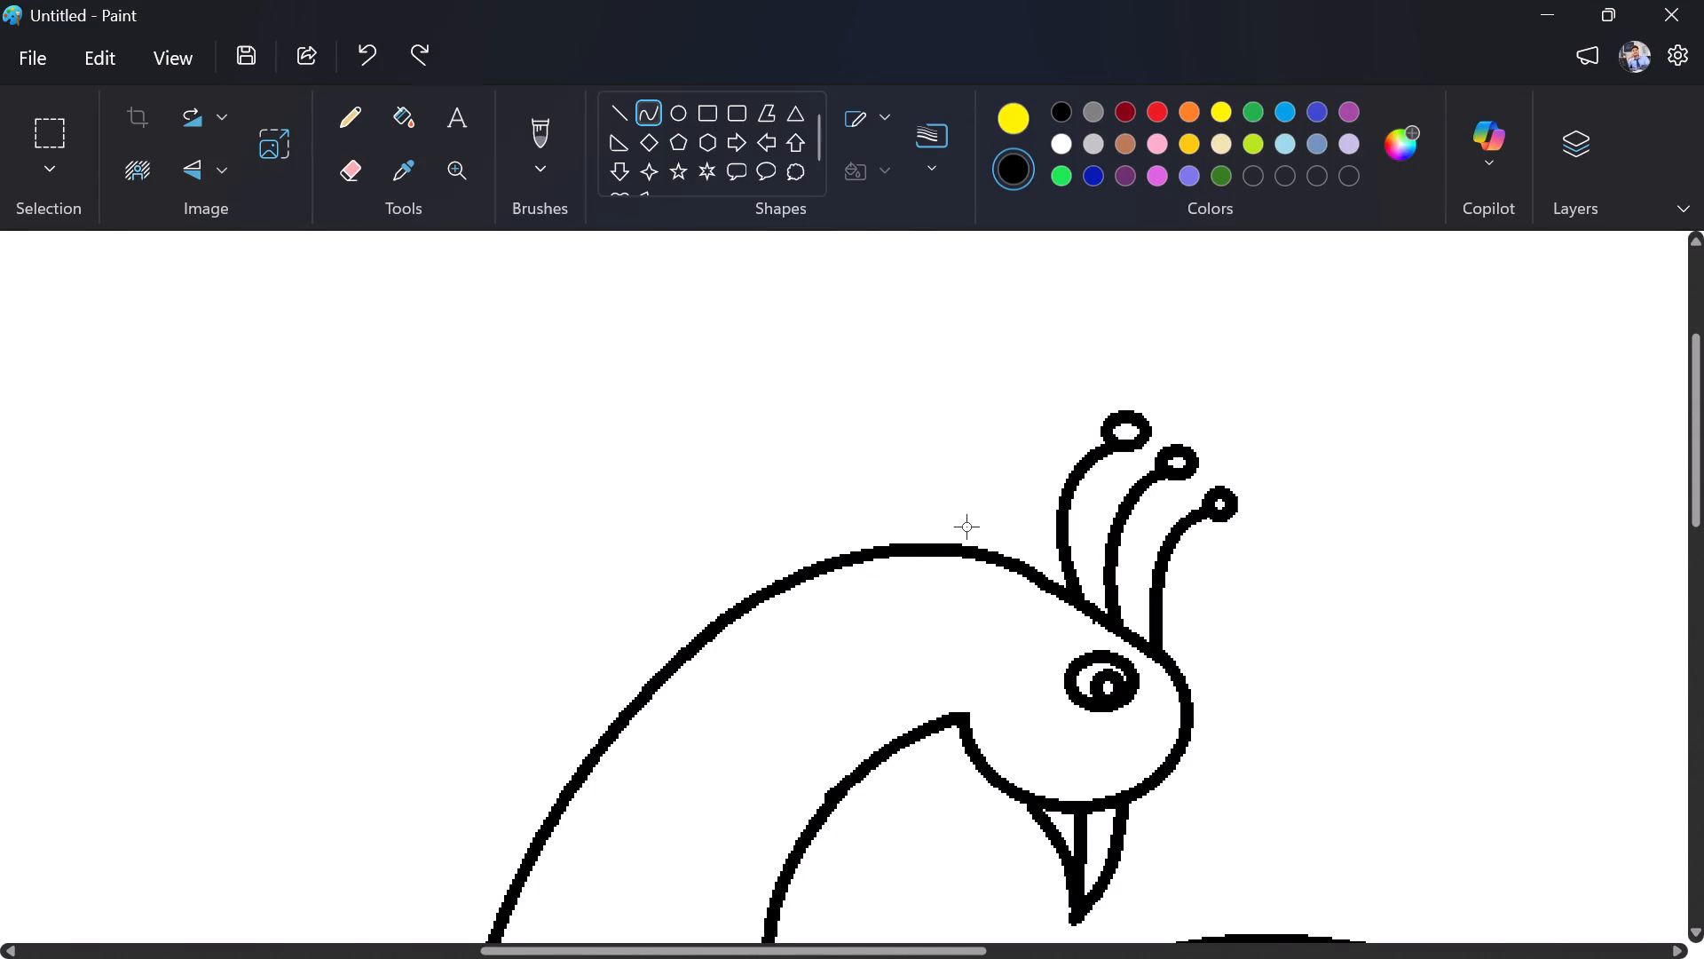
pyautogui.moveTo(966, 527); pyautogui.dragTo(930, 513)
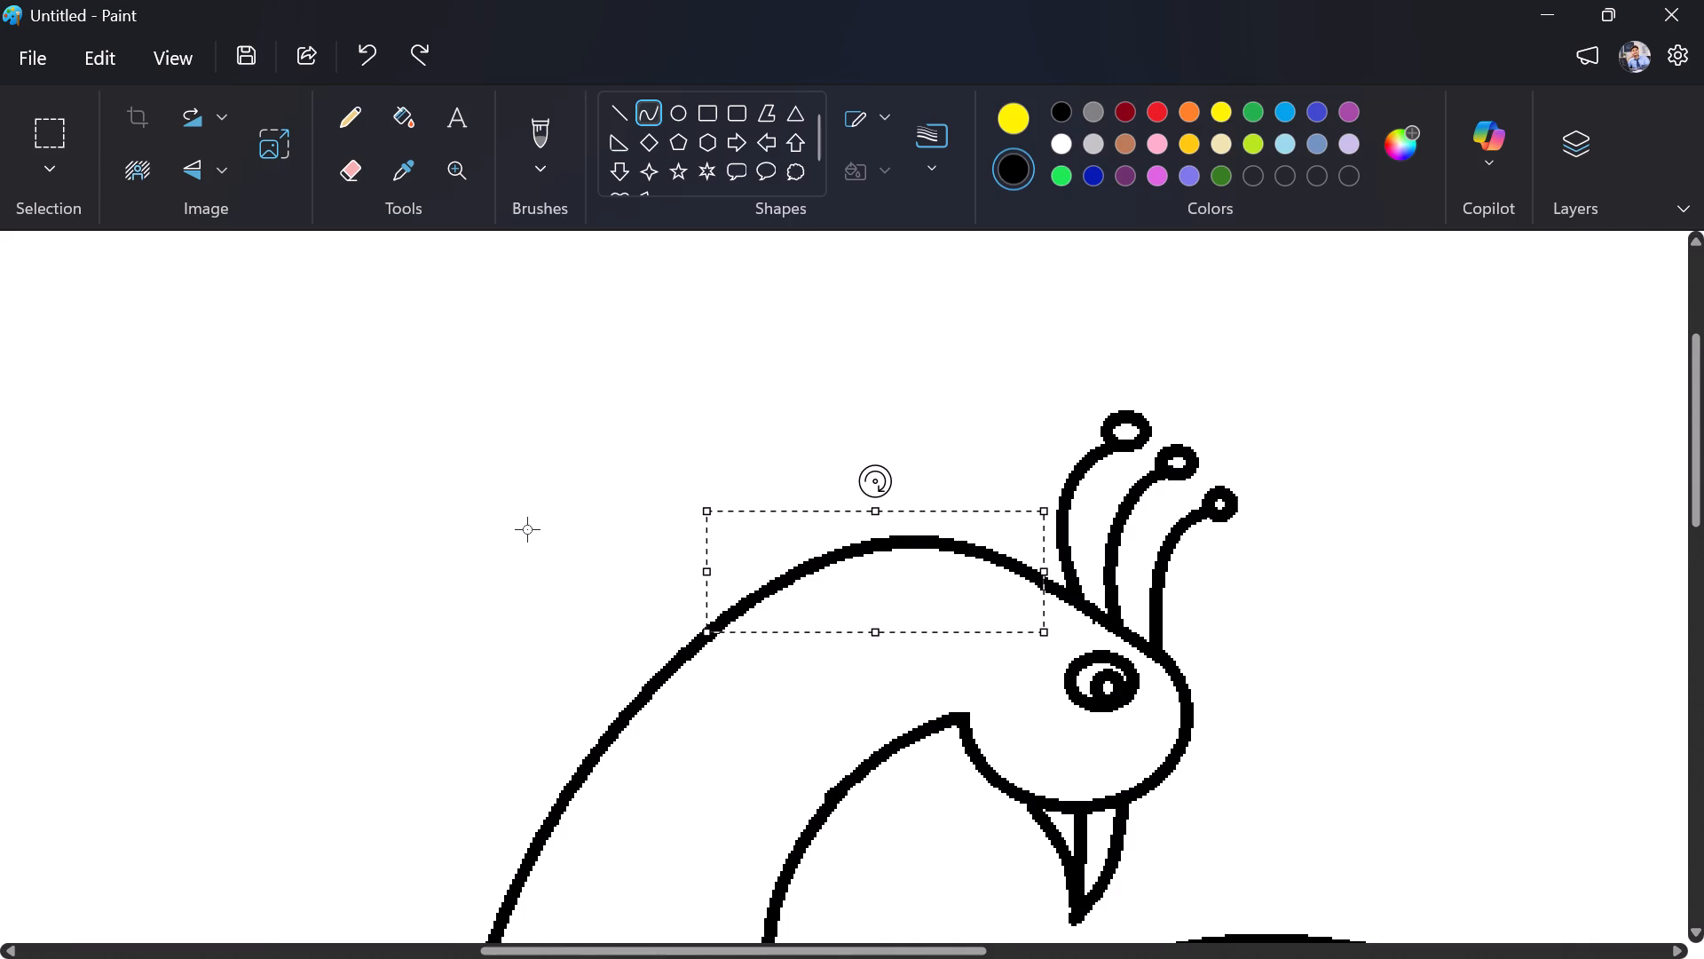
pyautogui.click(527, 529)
# Erase the upper outer neck outline from the crest down to about halfway along the back of the neck.
pyautogui.keyDown('ctrl'); pyautogui.scroll(-5, 598, 538); pyautogui.keyUp('ctrl')
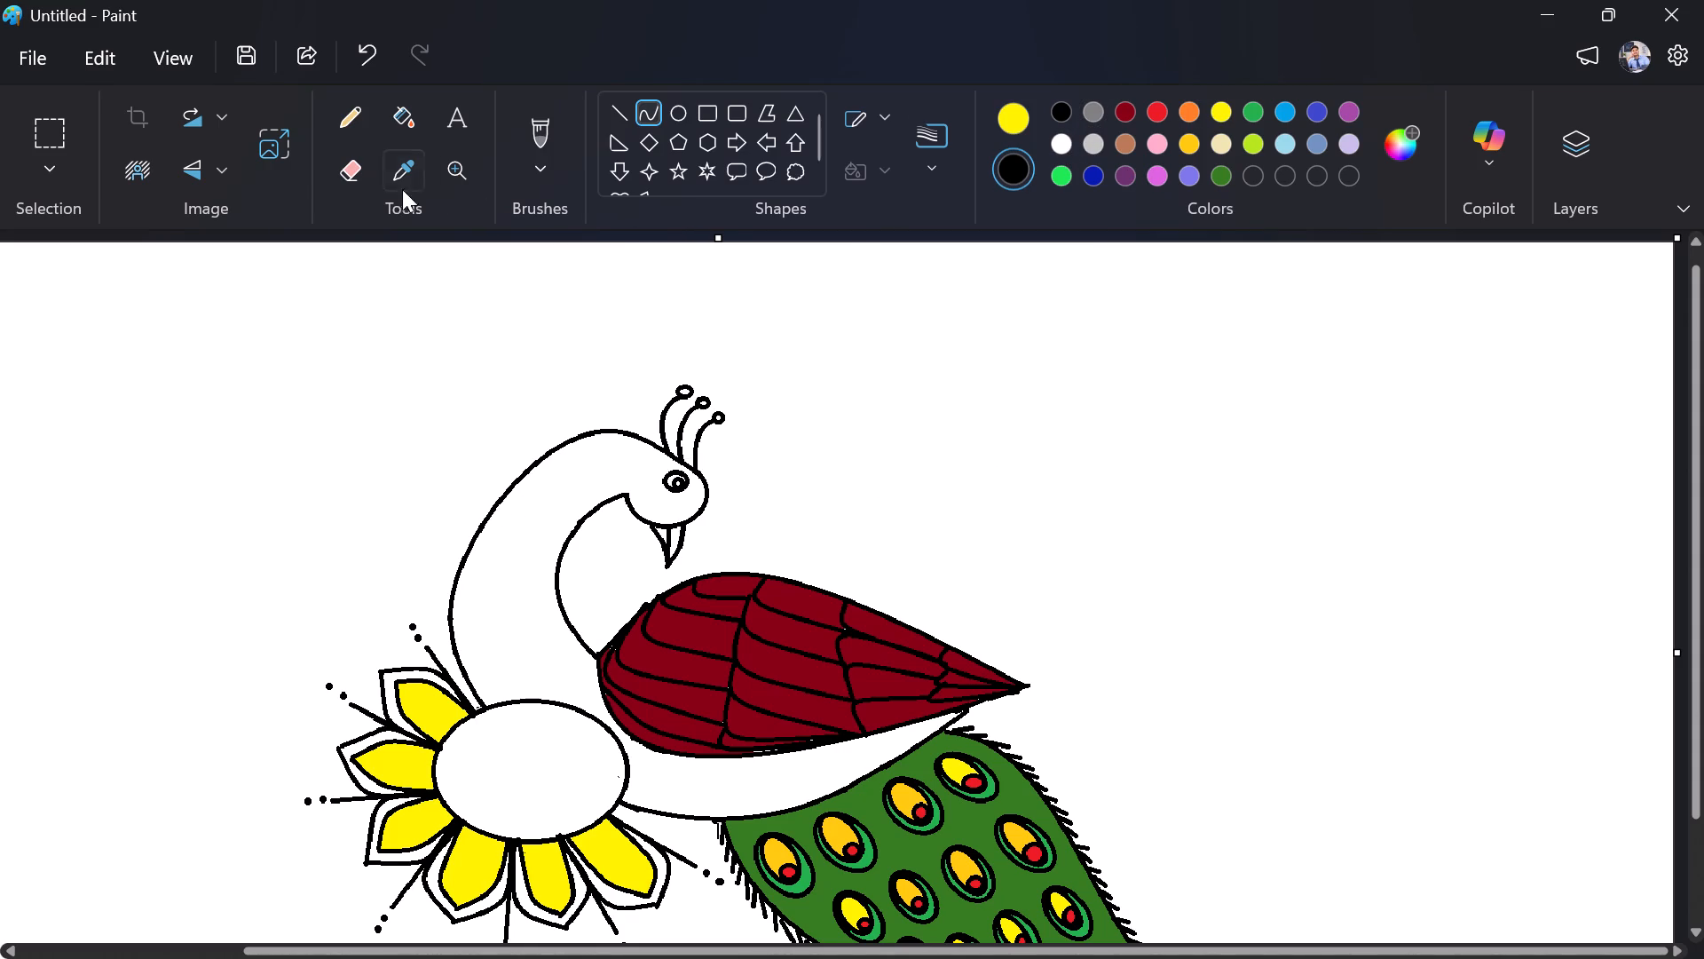
pyautogui.click(335, 173)
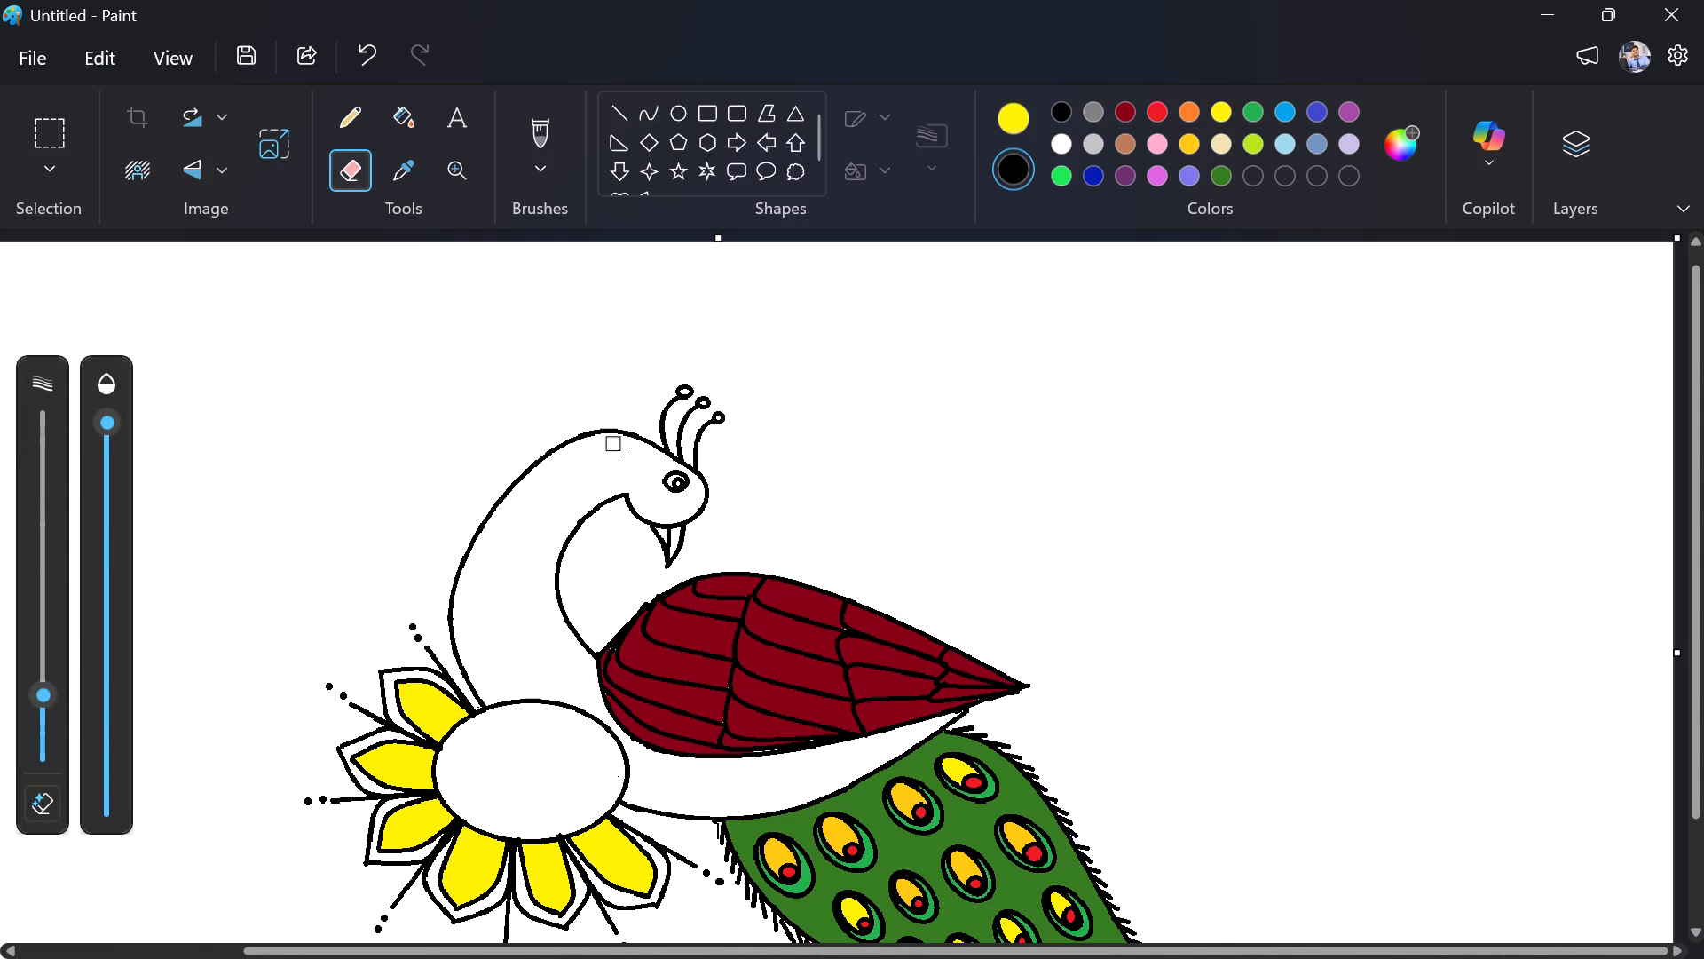
pyautogui.moveTo(640, 439); pyautogui.dragTo(572, 438)
pyautogui.moveTo(572, 438); pyautogui.dragTo(493, 503)
pyautogui.moveTo(493, 503); pyautogui.dragTo(501, 443)
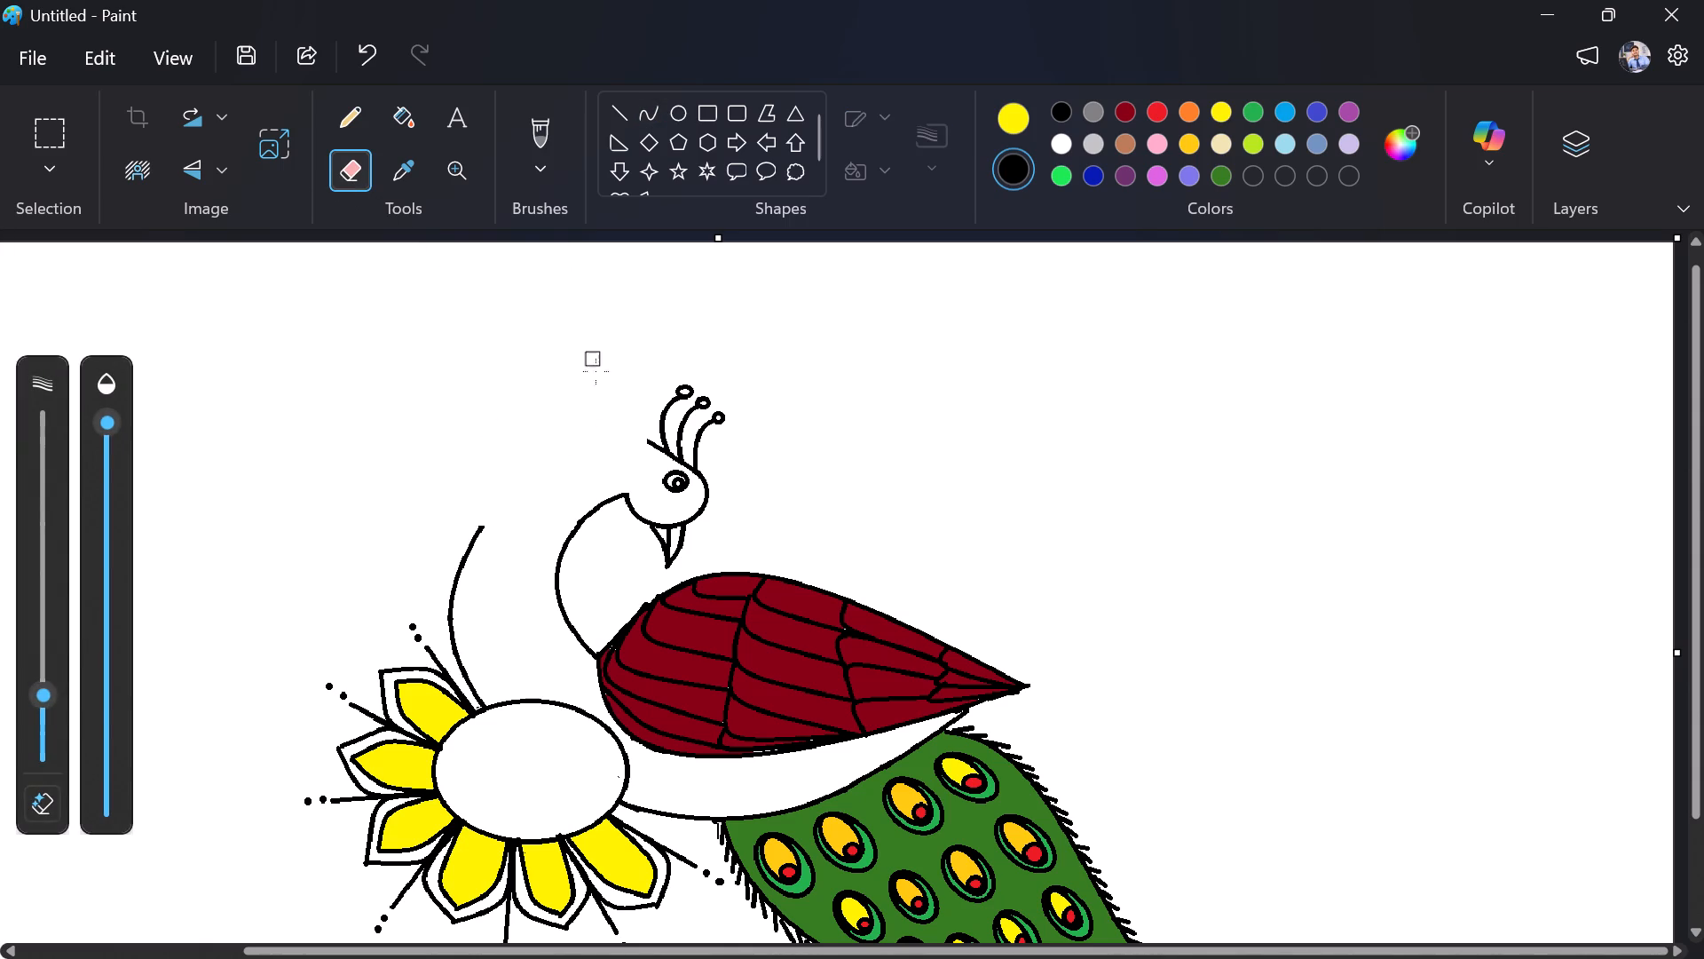
pyautogui.moveTo(652, 449); pyautogui.dragTo(640, 448)
# Draw a black curve from the head outline at the crest to the neck's cut end, bending it upward.
pyautogui.click(645, 113)
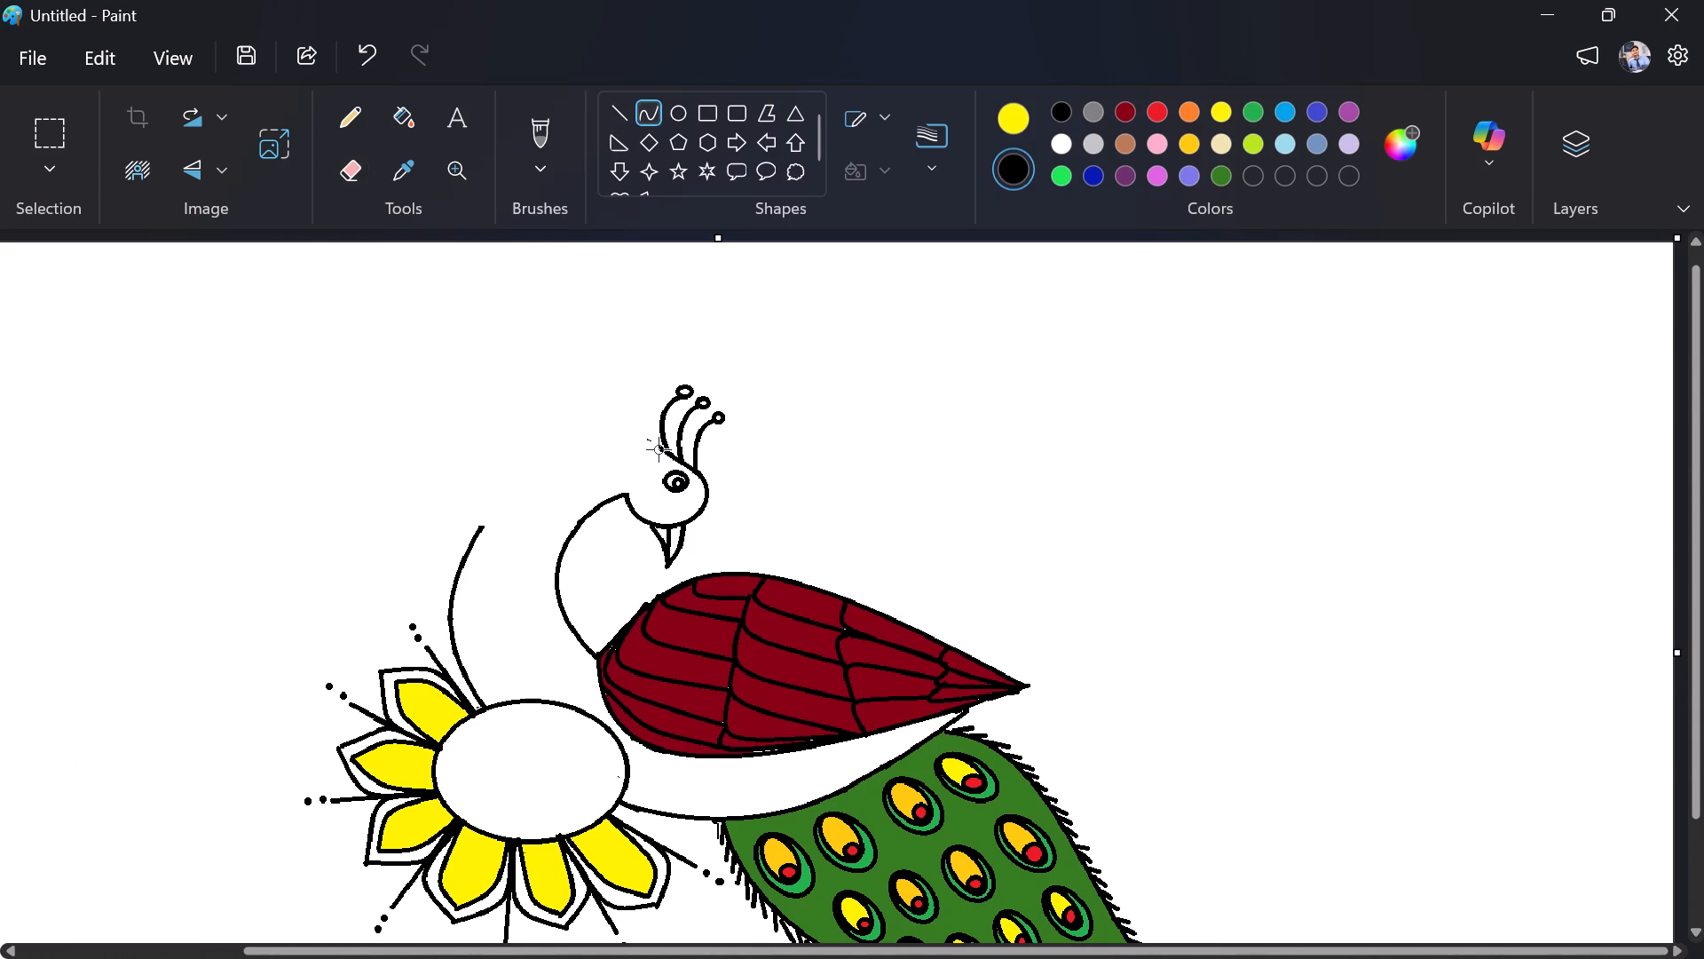
pyautogui.moveTo(659, 447); pyautogui.dragTo(585, 421)
pyautogui.moveTo(585, 421); pyautogui.dragTo(495, 478)
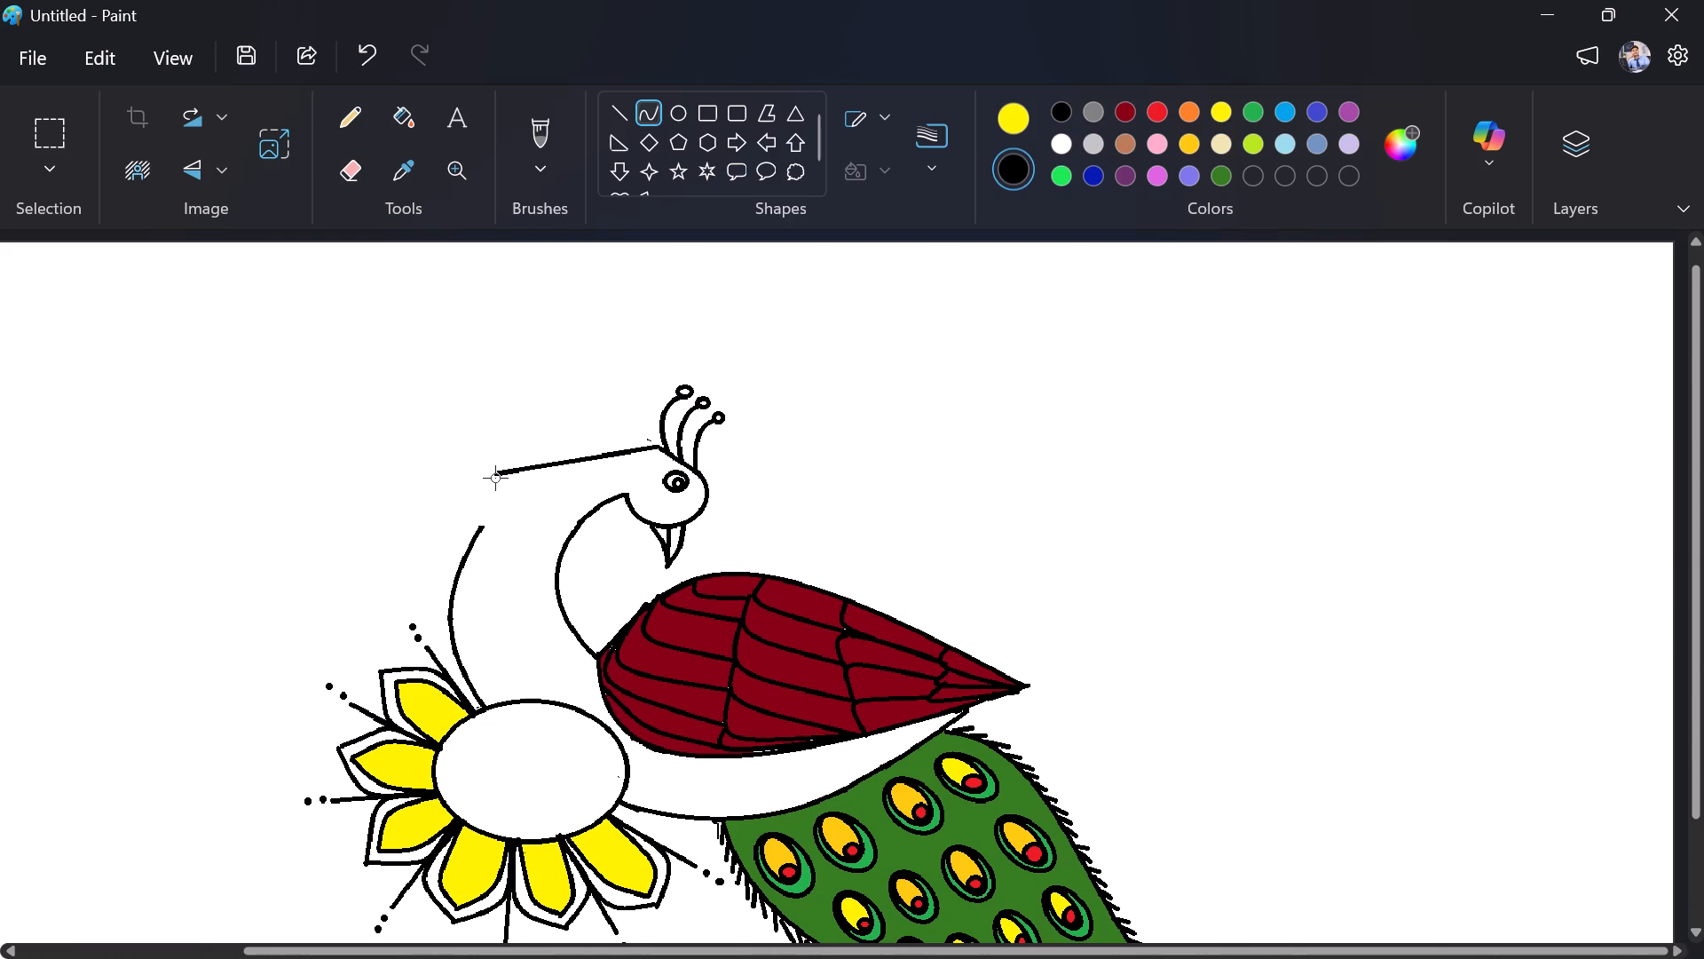
pyautogui.moveTo(495, 478); pyautogui.dragTo(478, 529)
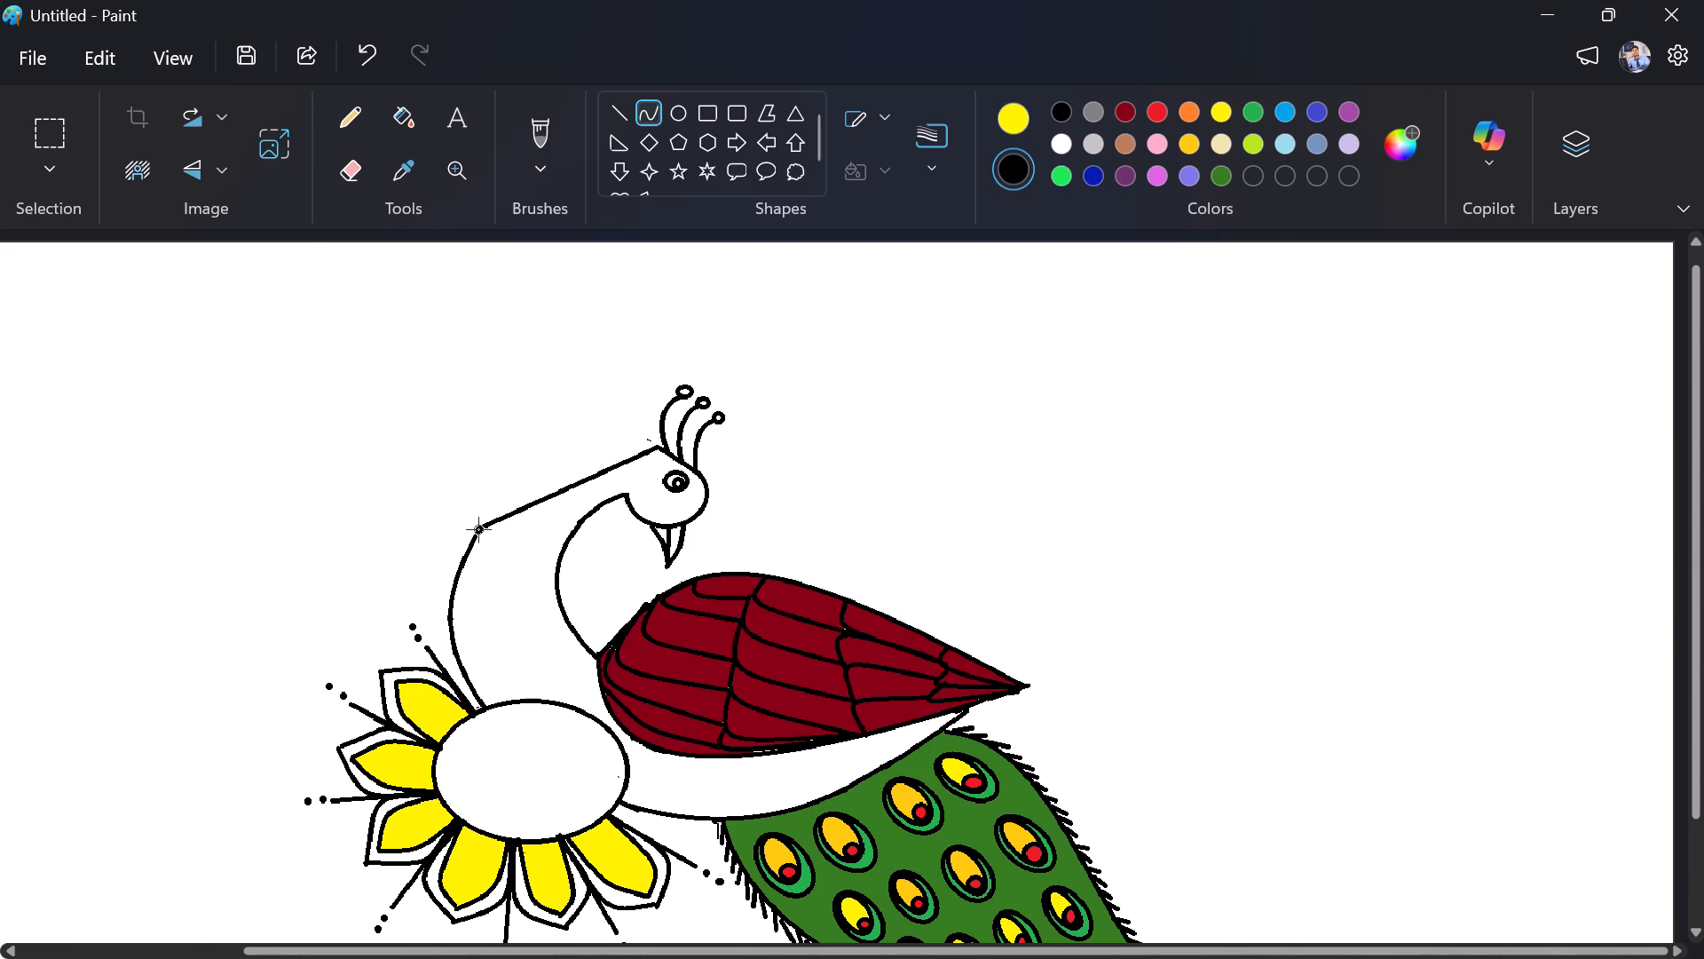
pyautogui.moveTo(478, 529); pyautogui.dragTo(478, 530)
pyautogui.moveTo(522, 510); pyautogui.dragTo(498, 483)
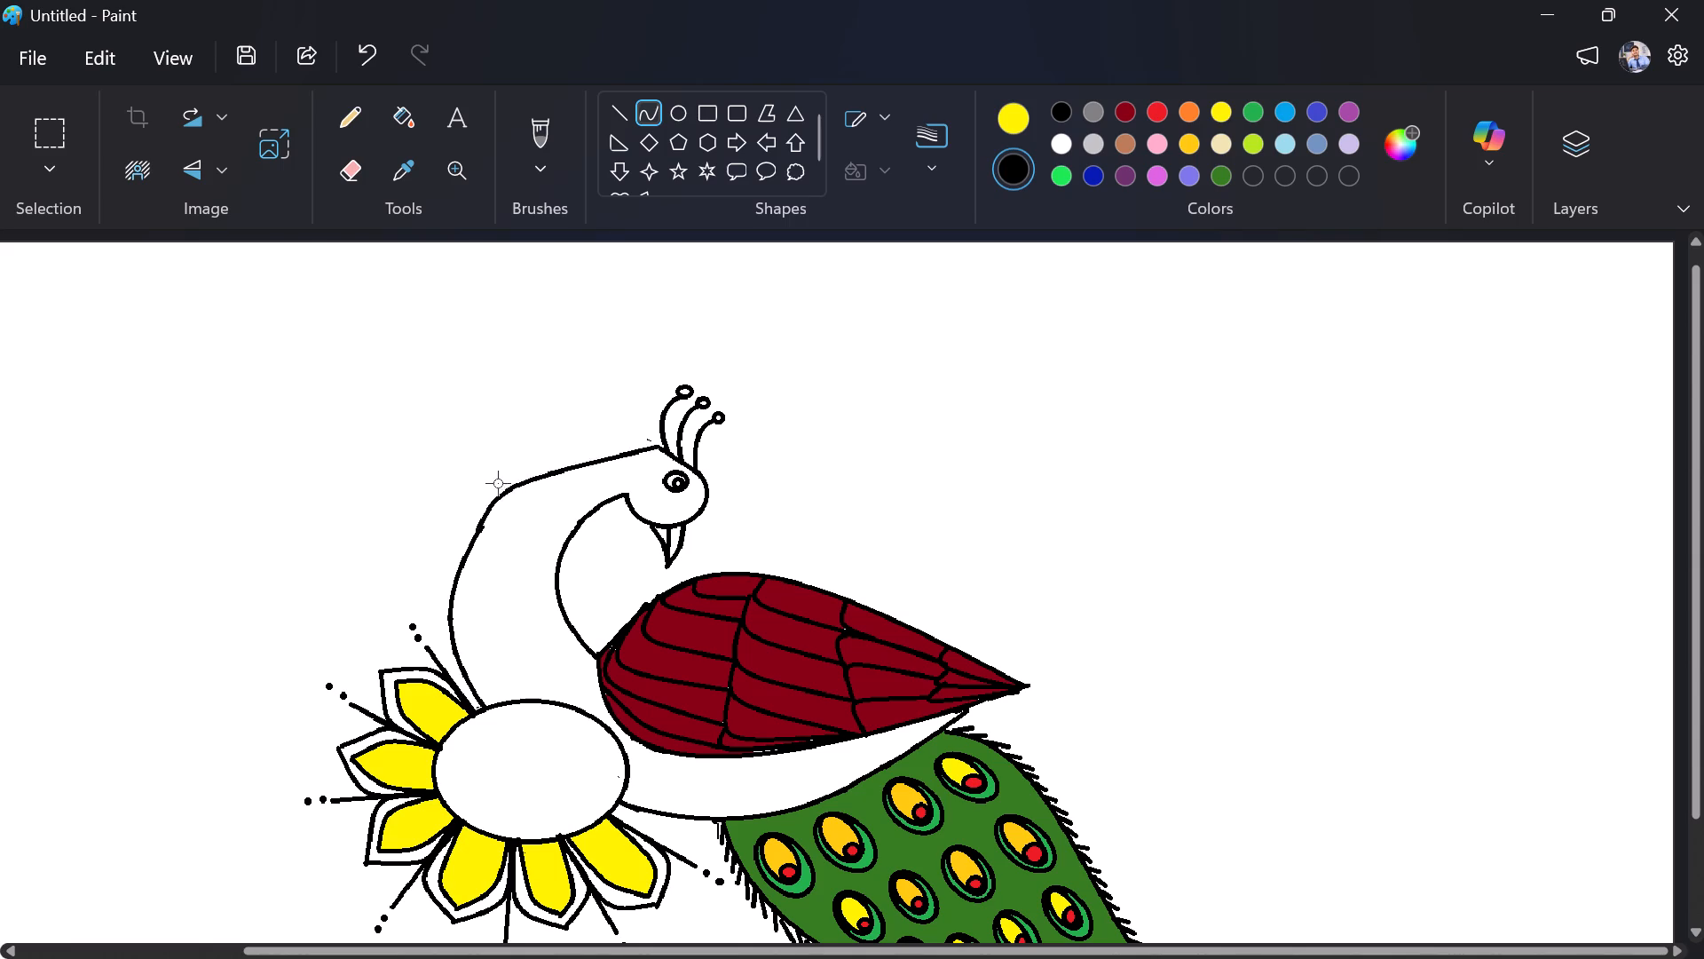
pyautogui.moveTo(498, 483); pyautogui.dragTo(509, 490)
pyautogui.moveTo(509, 490); pyautogui.dragTo(518, 488)
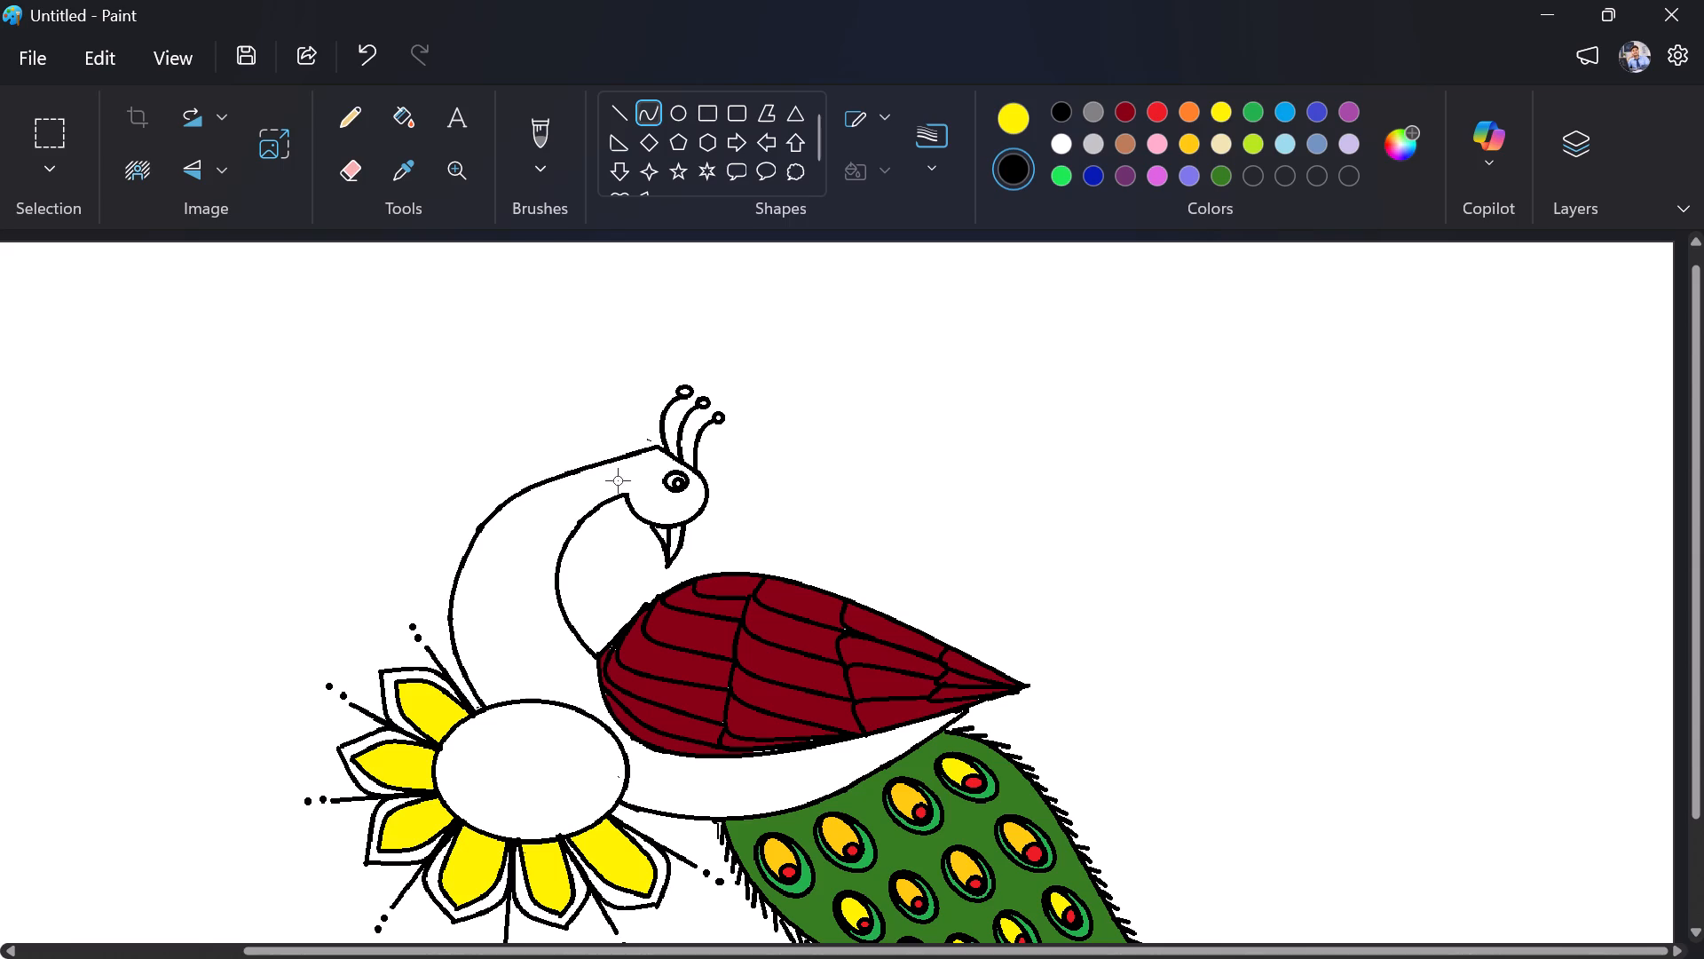
pyautogui.moveTo(624, 452); pyautogui.dragTo(580, 417)
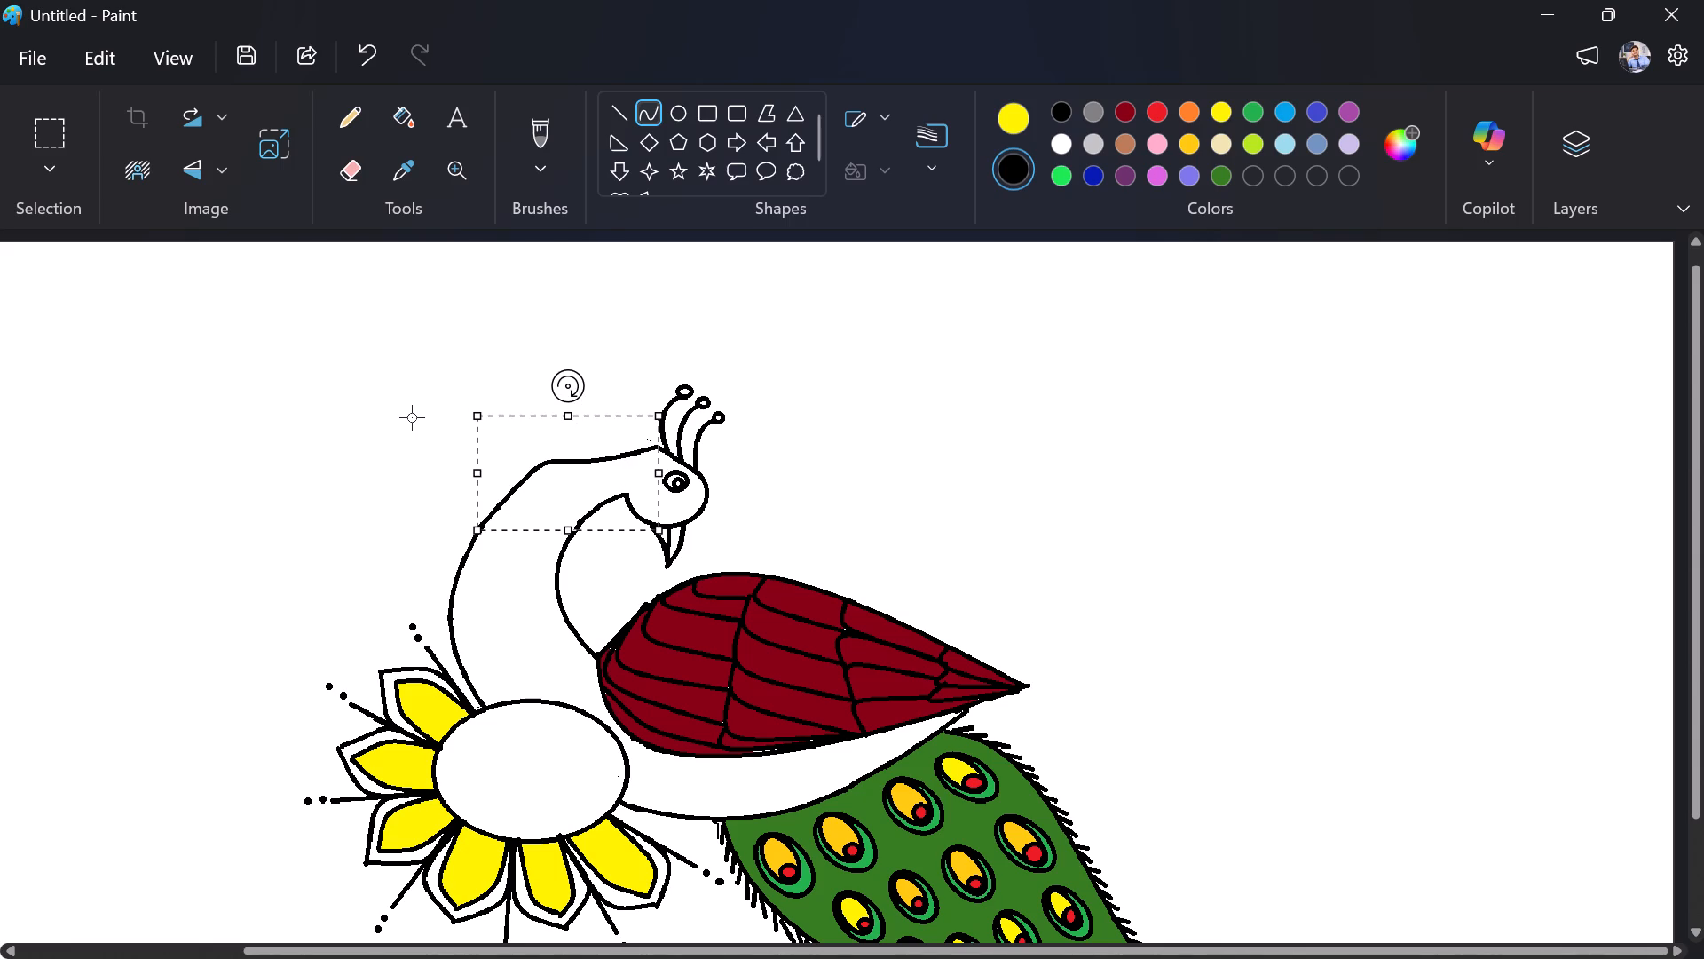
pyautogui.click(412, 417)
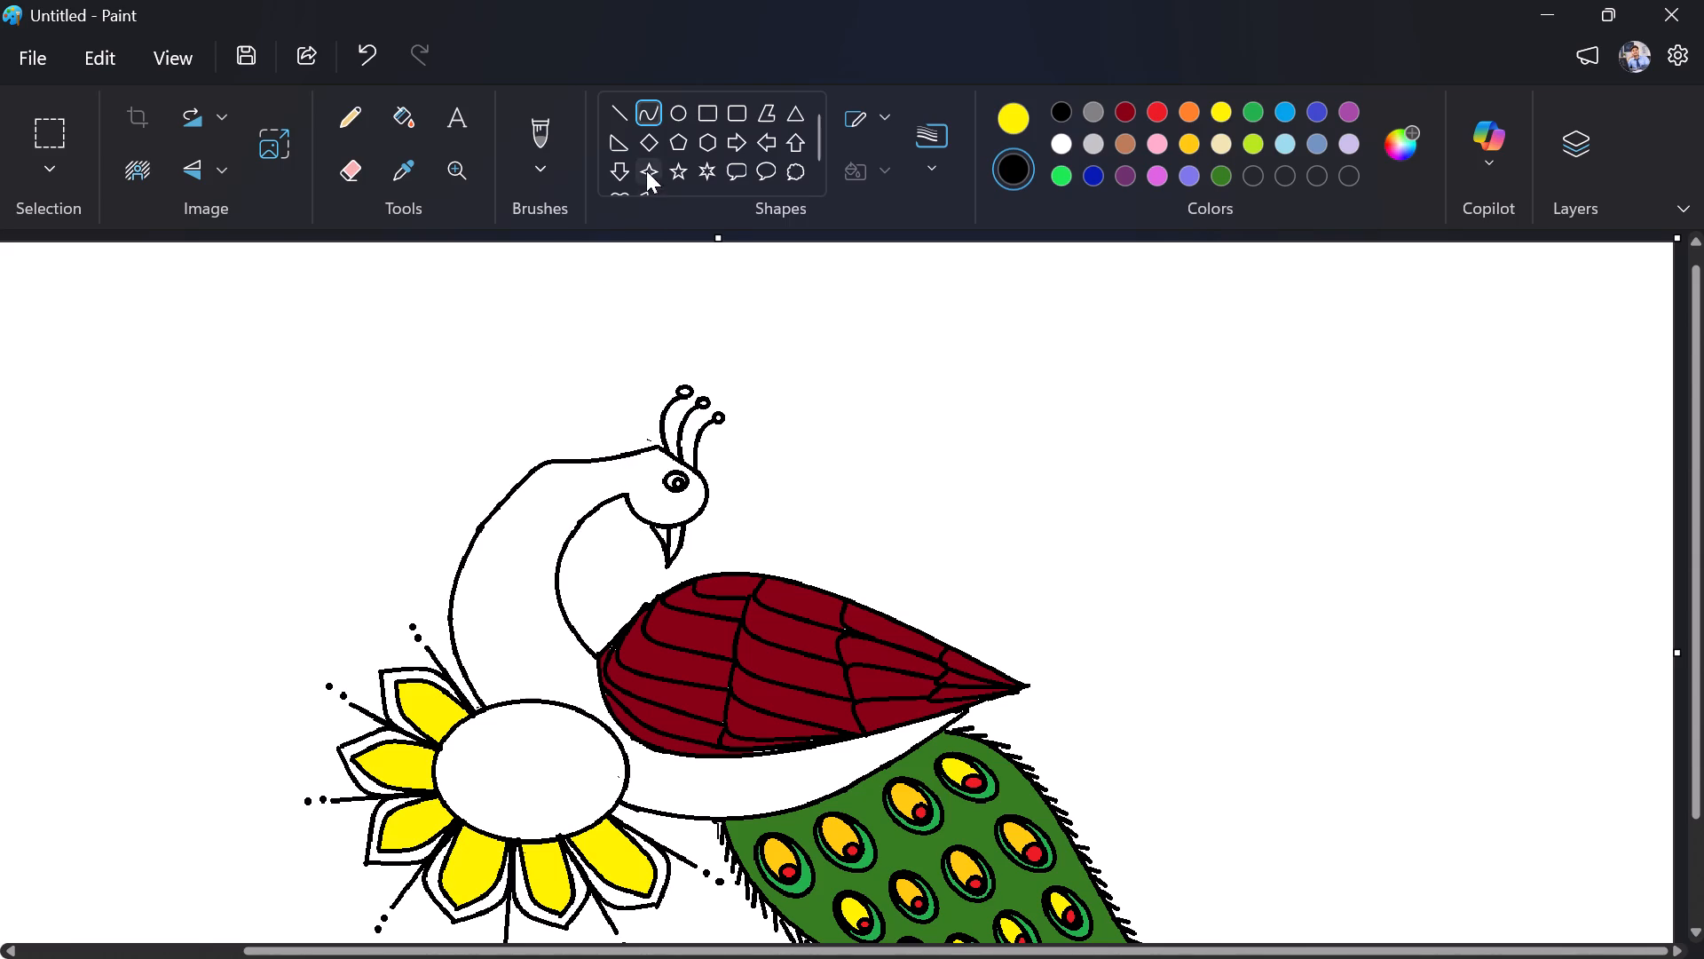
# Erase the flat top part of the new neck curve behind the crest, keeping its lower part along the back.
pyautogui.click(367, 165)
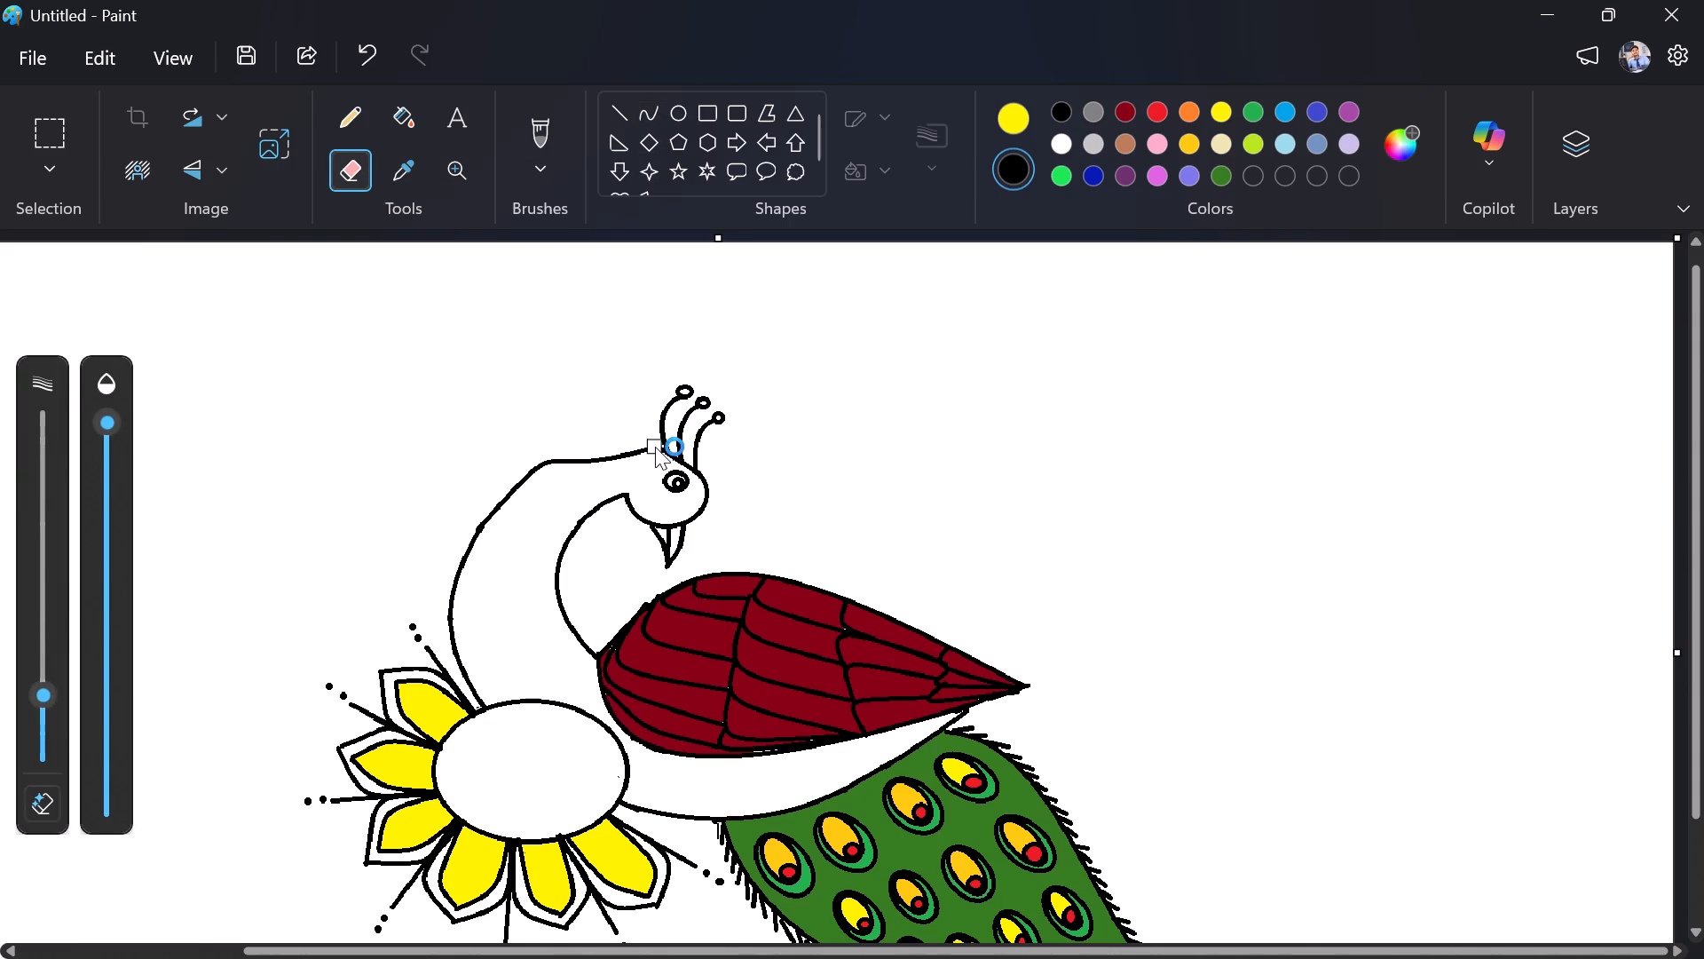
pyautogui.moveTo(649, 448); pyautogui.dragTo(596, 462)
pyautogui.moveTo(596, 462); pyautogui.dragTo(596, 455)
pyautogui.moveTo(596, 455); pyautogui.dragTo(562, 464)
pyautogui.moveTo(562, 464); pyautogui.dragTo(548, 461)
pyautogui.moveTo(548, 461); pyautogui.dragTo(569, 432)
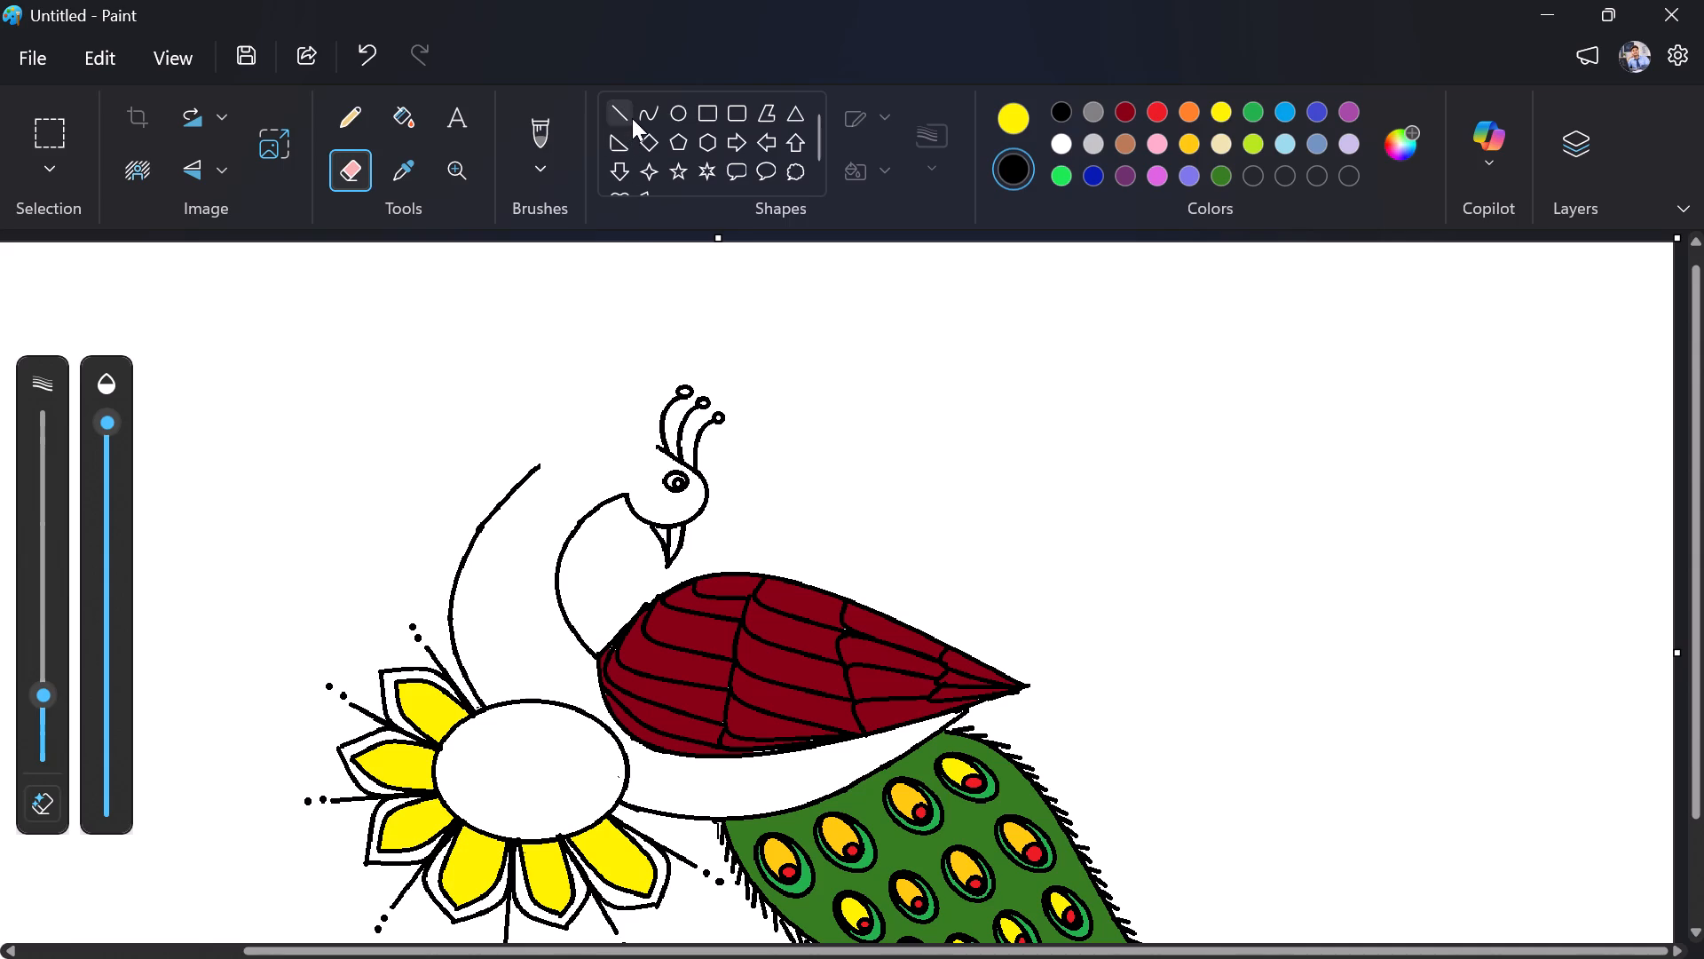
# Bridge the gap in the outer neck outline with a black curve from the crest to the cut end, arched smoothly upward.
pyautogui.click(644, 115)
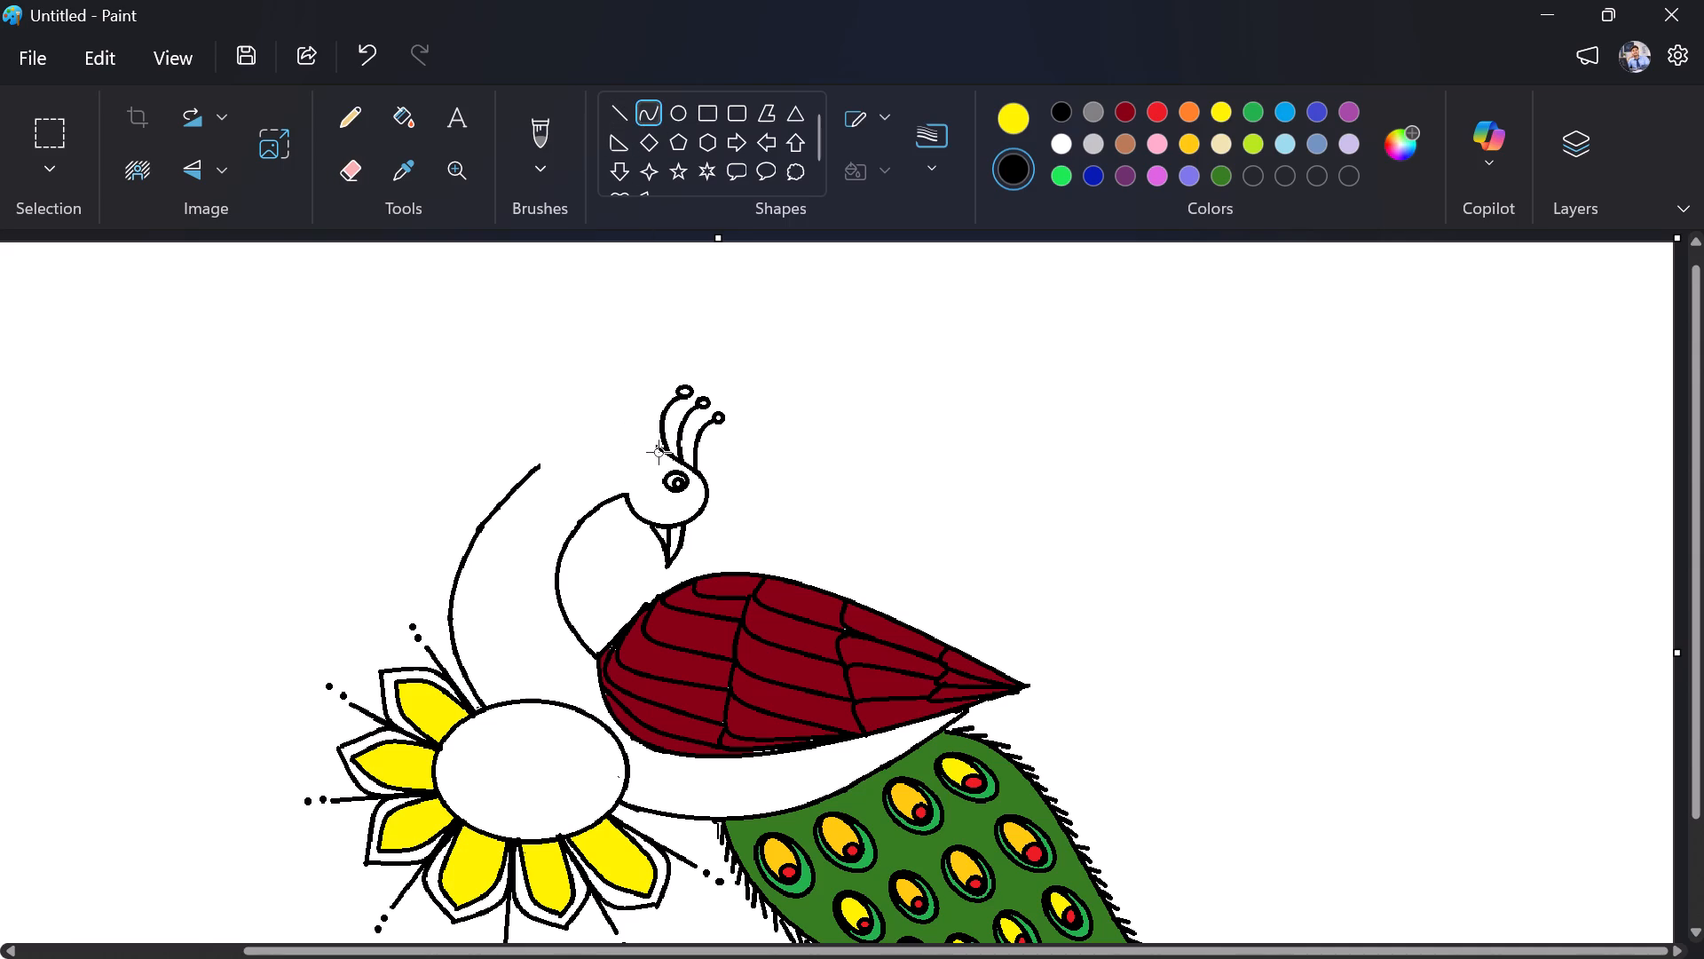
pyautogui.moveTo(659, 449); pyautogui.dragTo(559, 461)
pyautogui.moveTo(559, 461); pyautogui.dragTo(540, 467)
pyautogui.moveTo(578, 456); pyautogui.dragTo(576, 440)
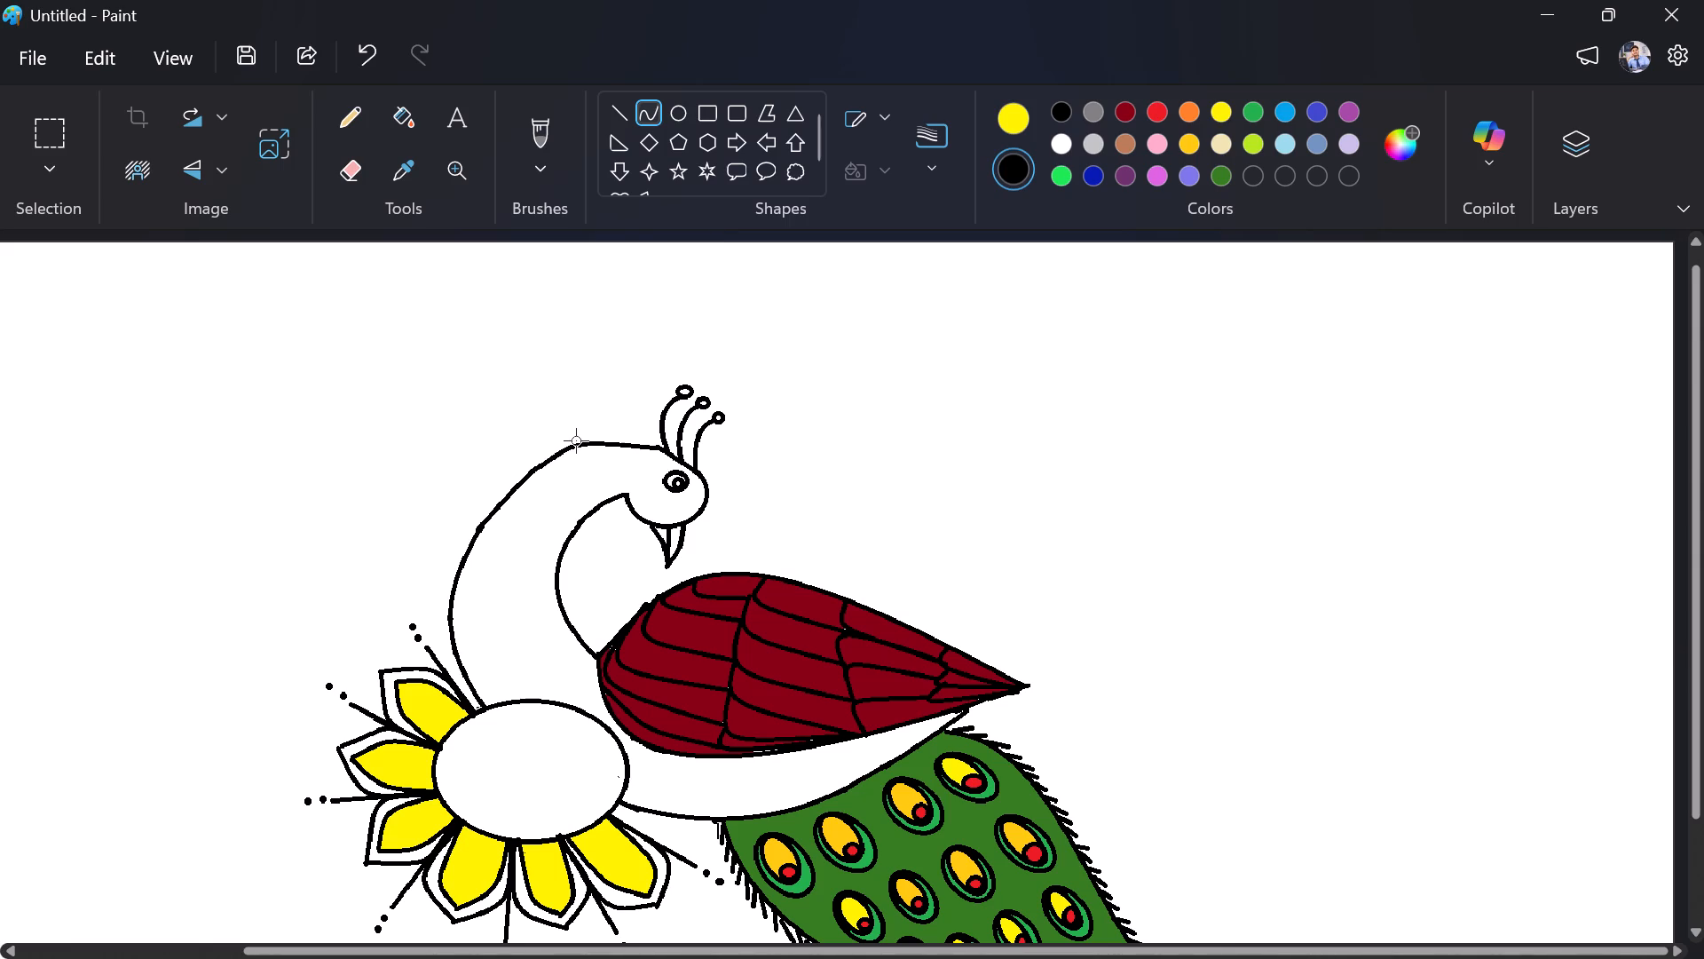
pyautogui.moveTo(576, 440); pyautogui.dragTo(575, 422)
pyautogui.moveTo(575, 422); pyautogui.dragTo(563, 434)
pyautogui.moveTo(563, 434); pyautogui.dragTo(585, 429)
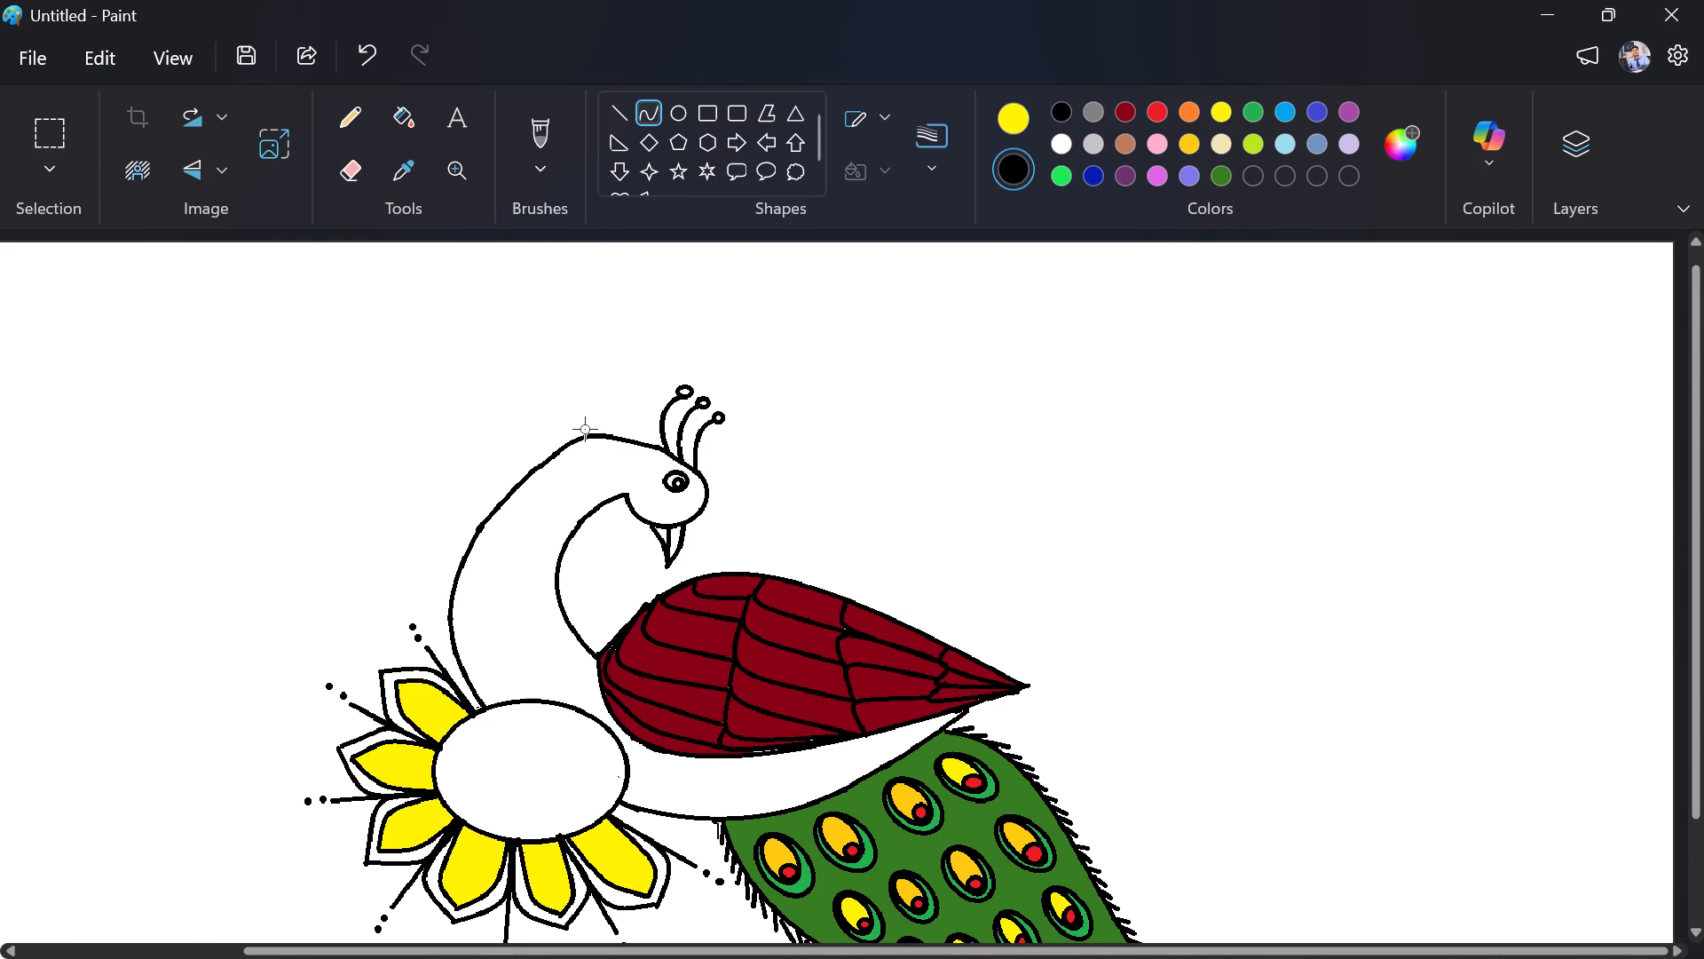
pyautogui.moveTo(585, 429); pyautogui.dragTo(585, 420)
pyautogui.moveTo(585, 420); pyautogui.dragTo(589, 431)
pyautogui.moveTo(635, 442); pyautogui.dragTo(611, 411)
pyautogui.moveTo(611, 411); pyautogui.dragTo(612, 446)
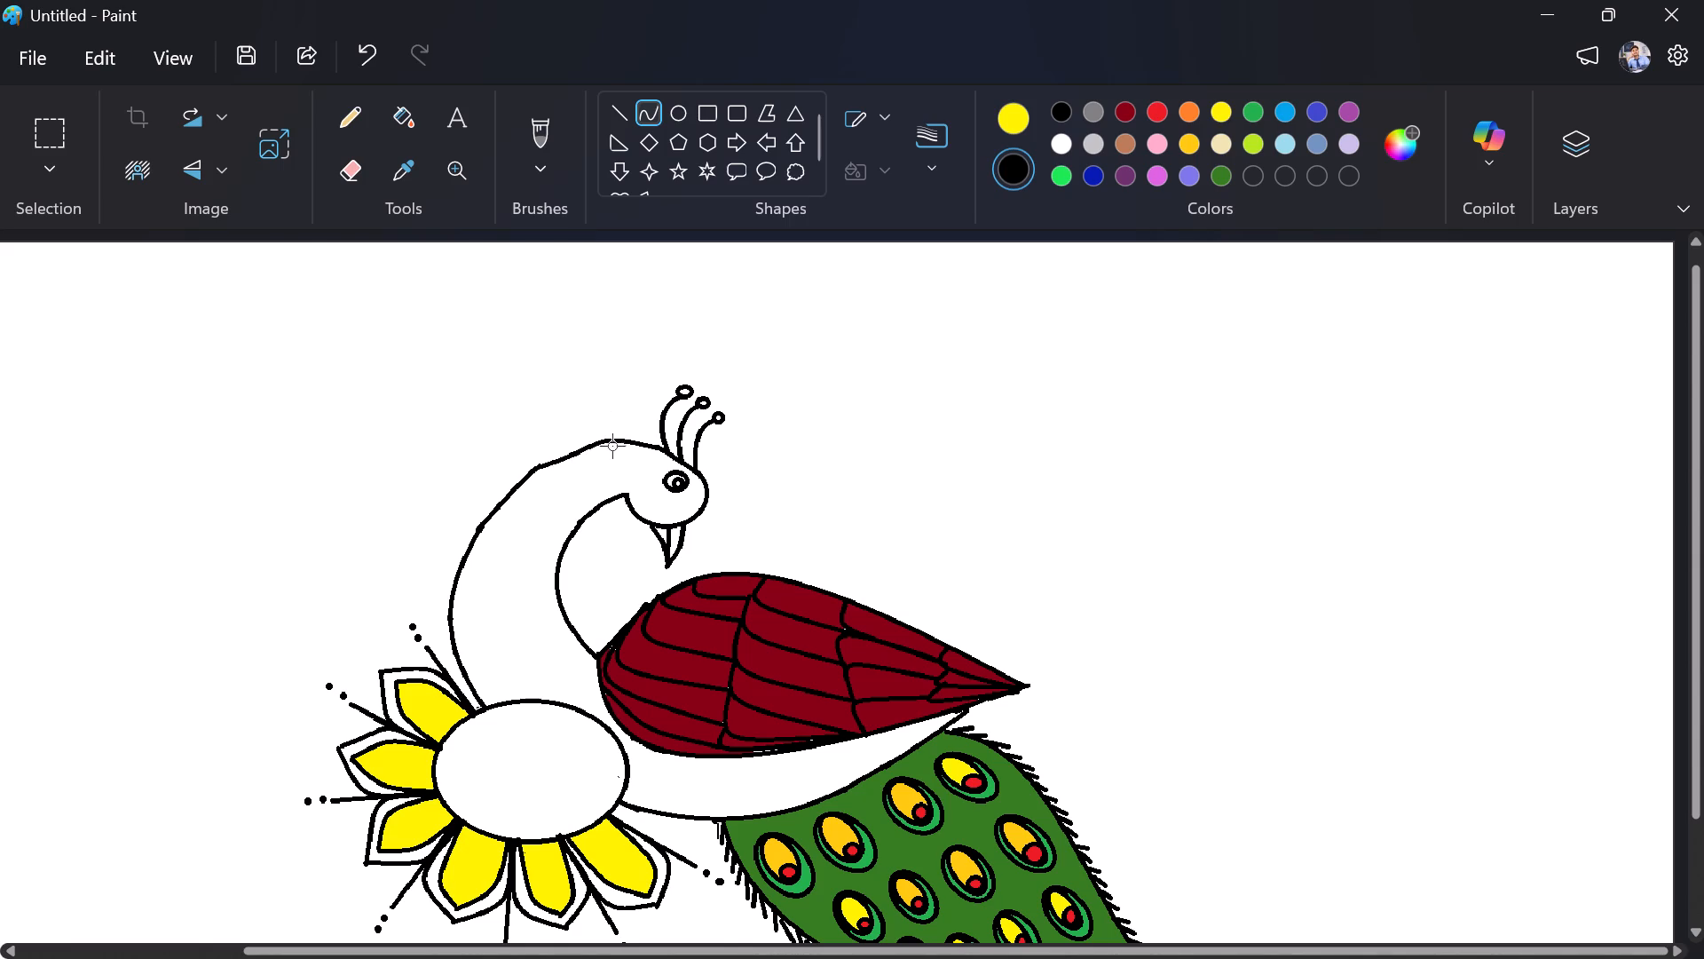
pyautogui.moveTo(612, 446); pyautogui.dragTo(594, 437)
pyautogui.moveTo(594, 437); pyautogui.dragTo(565, 439)
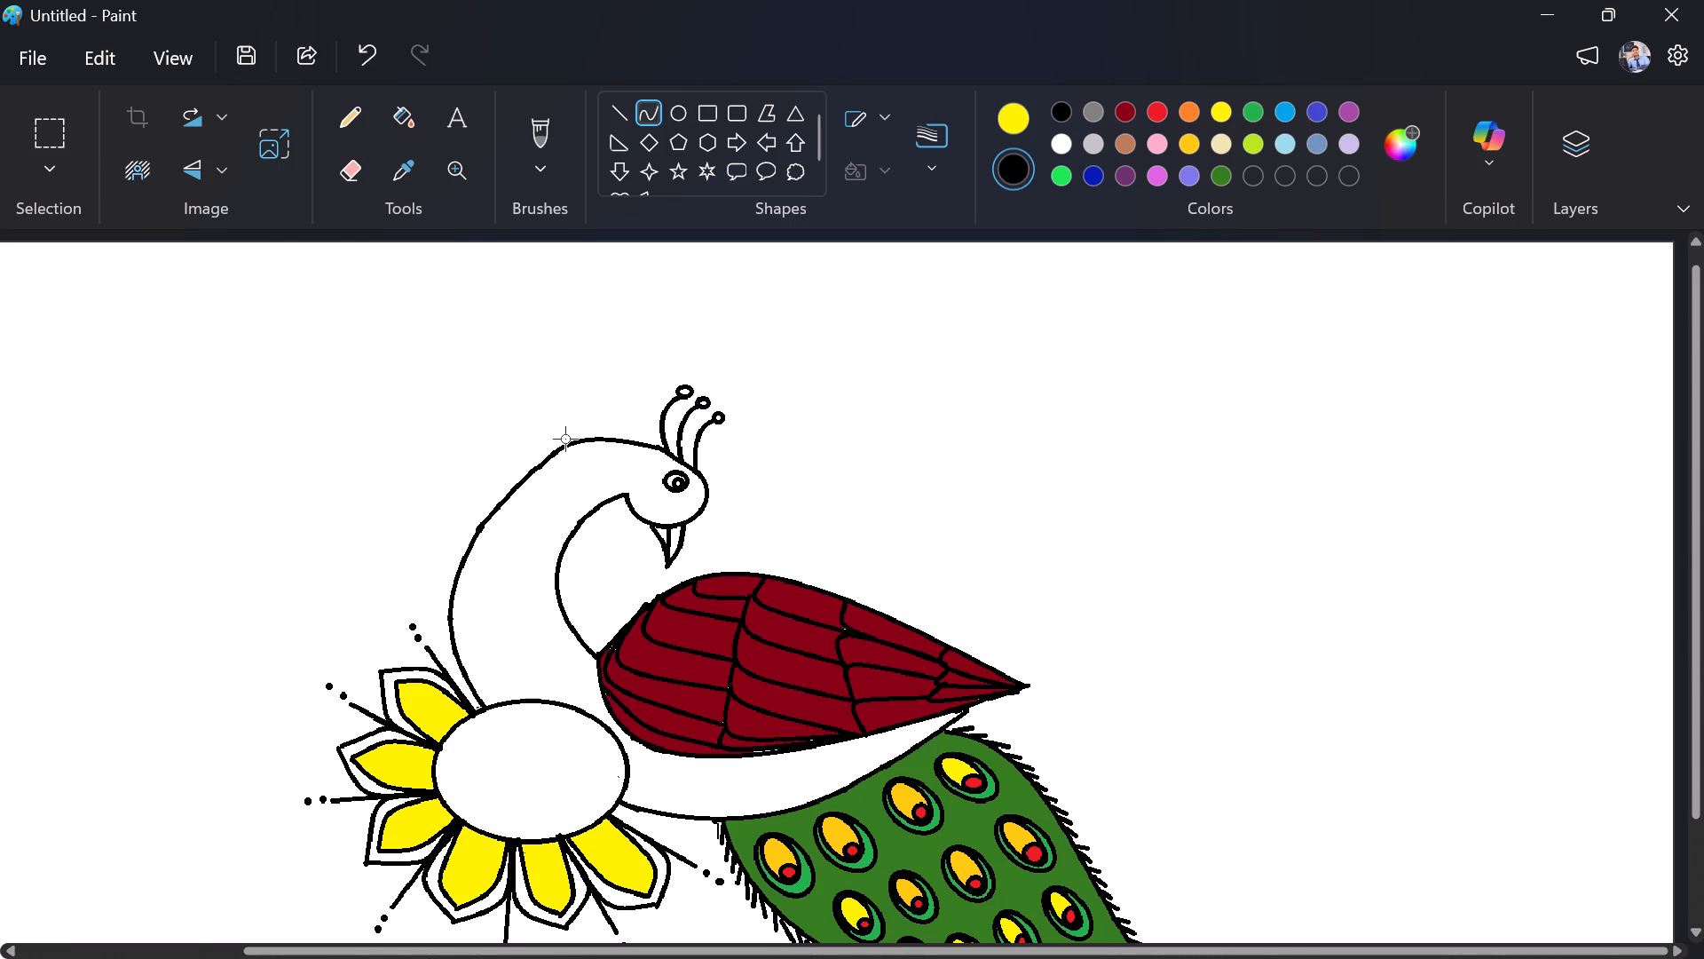
pyautogui.moveTo(565, 439); pyautogui.dragTo(568, 446)
pyautogui.moveTo(568, 446); pyautogui.dragTo(570, 448)
pyautogui.click(492, 419)
# Fill the white outer borders of the six yellow flower petals with red.
pyautogui.keyDown('ctrl'); pyautogui.scroll(-5, 939, 549); pyautogui.keyUp('ctrl')
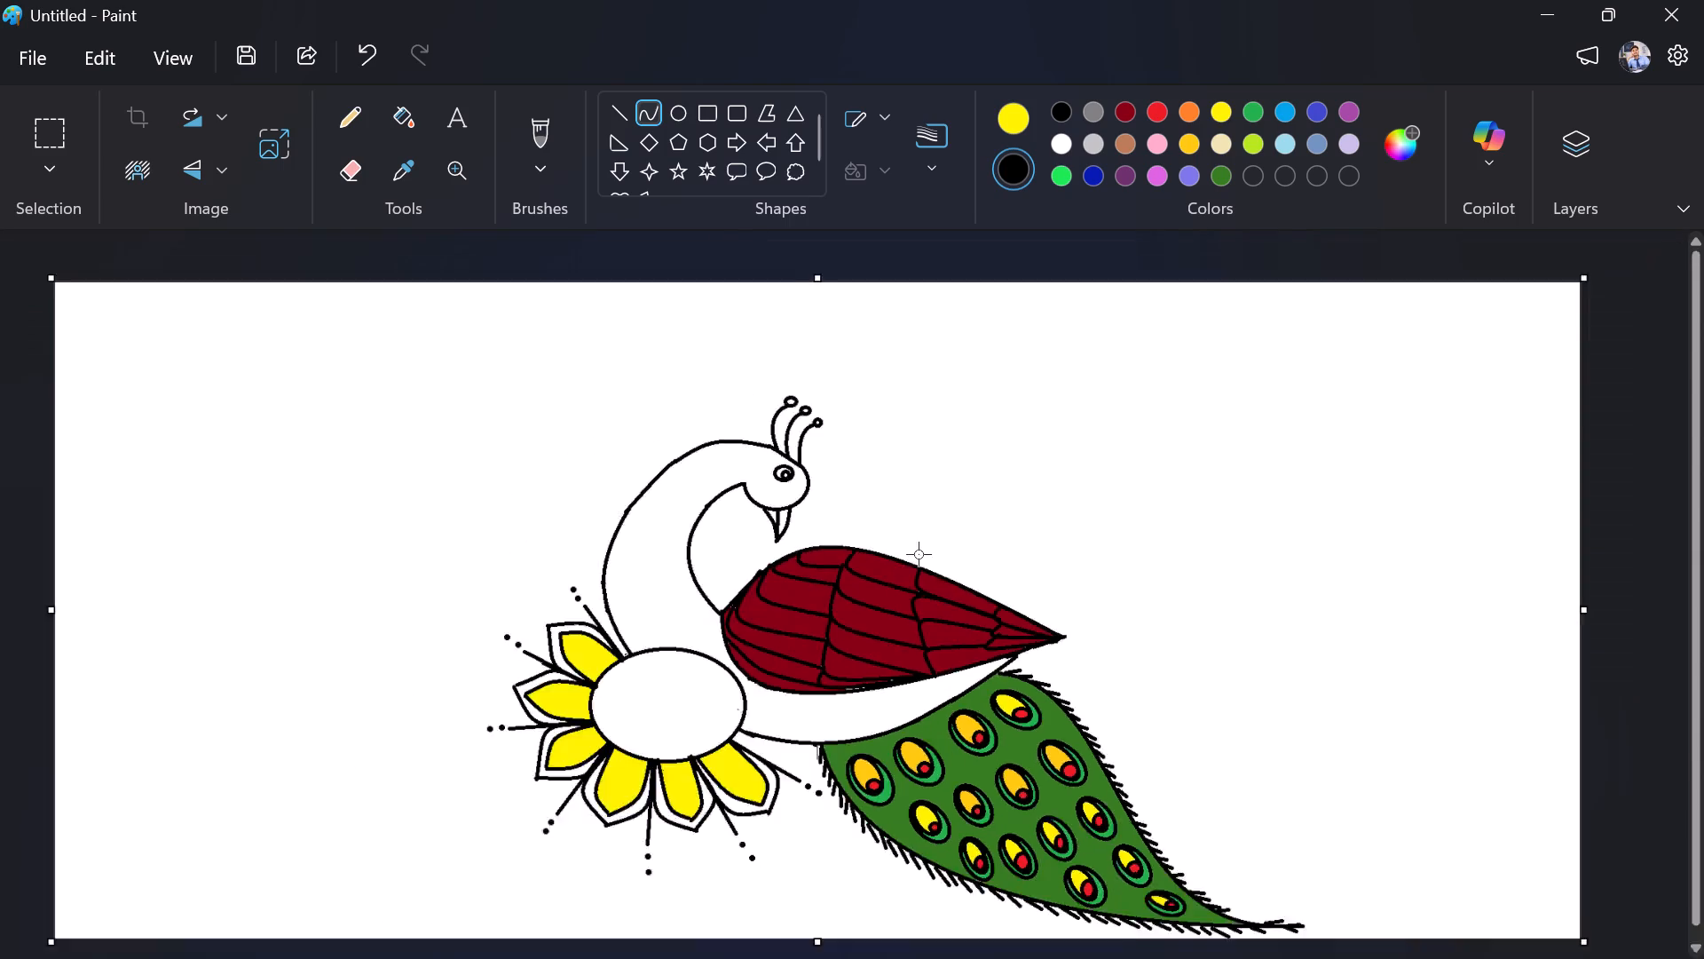
pyautogui.keyDown('ctrl'); pyautogui.scroll(2, 903, 505); pyautogui.keyUp('ctrl')
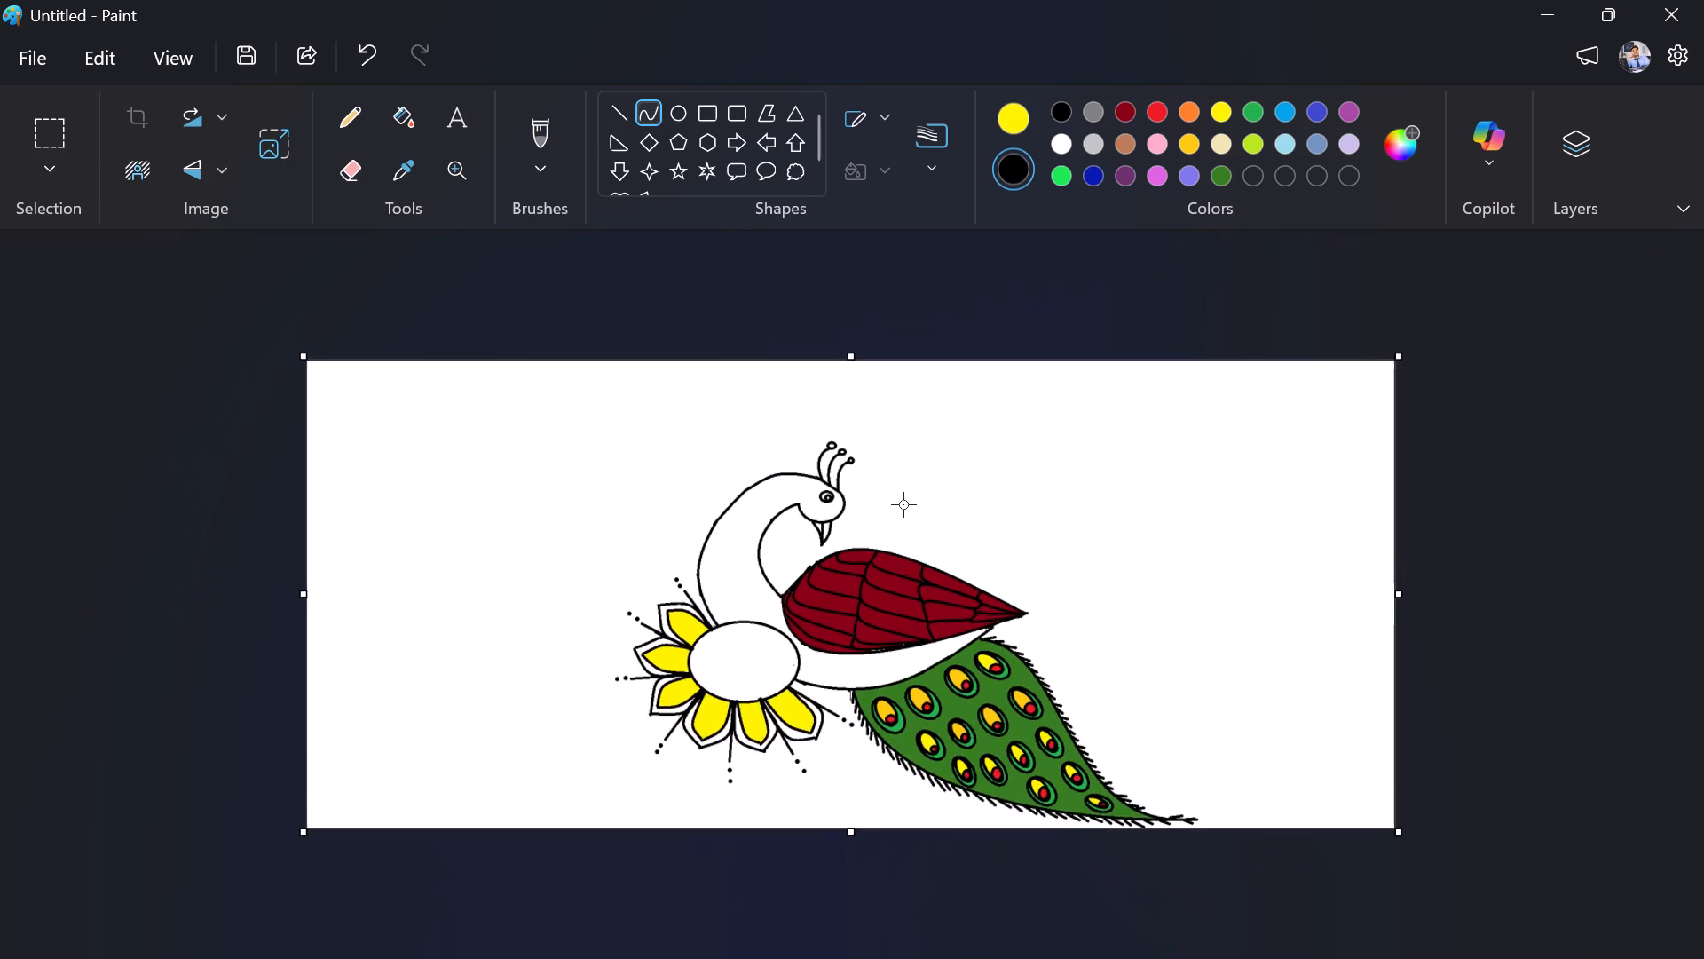
pyautogui.keyDown('ctrl'); pyautogui.scroll(5, 903, 504); pyautogui.keyUp('ctrl')
pyautogui.keyDown('ctrl'); pyautogui.scroll(-2, 892, 503); pyautogui.keyUp('ctrl')
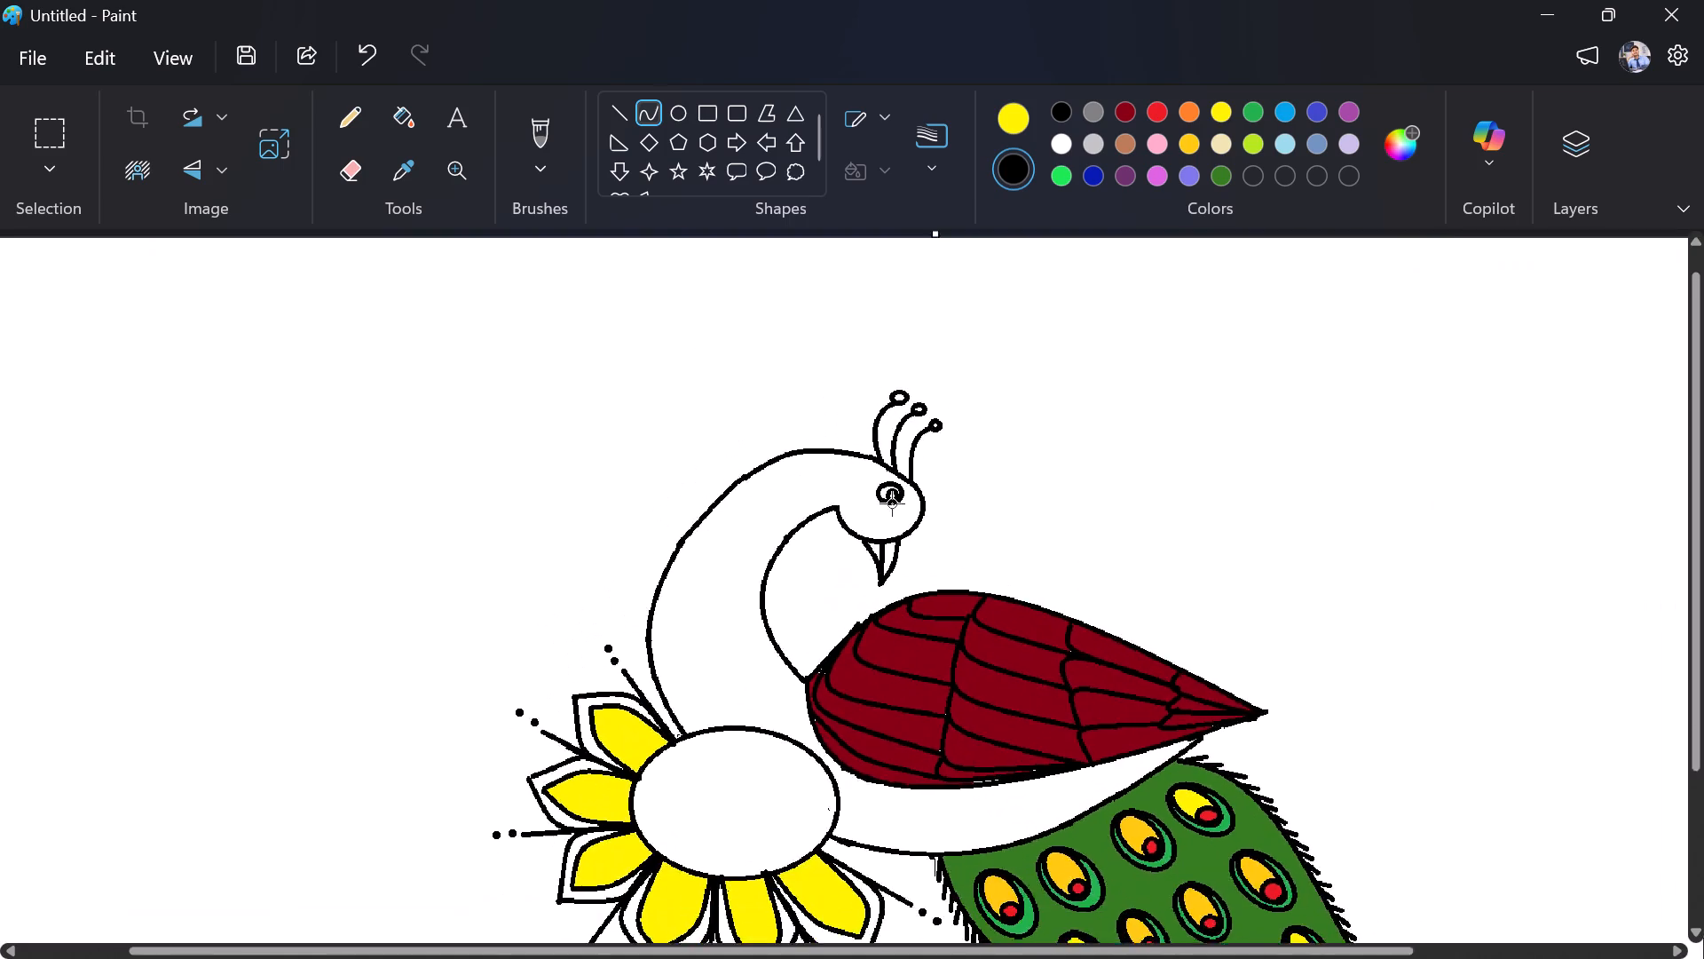
pyautogui.keyDown('ctrl'); pyautogui.scroll(-1, 892, 503); pyautogui.keyUp('ctrl')
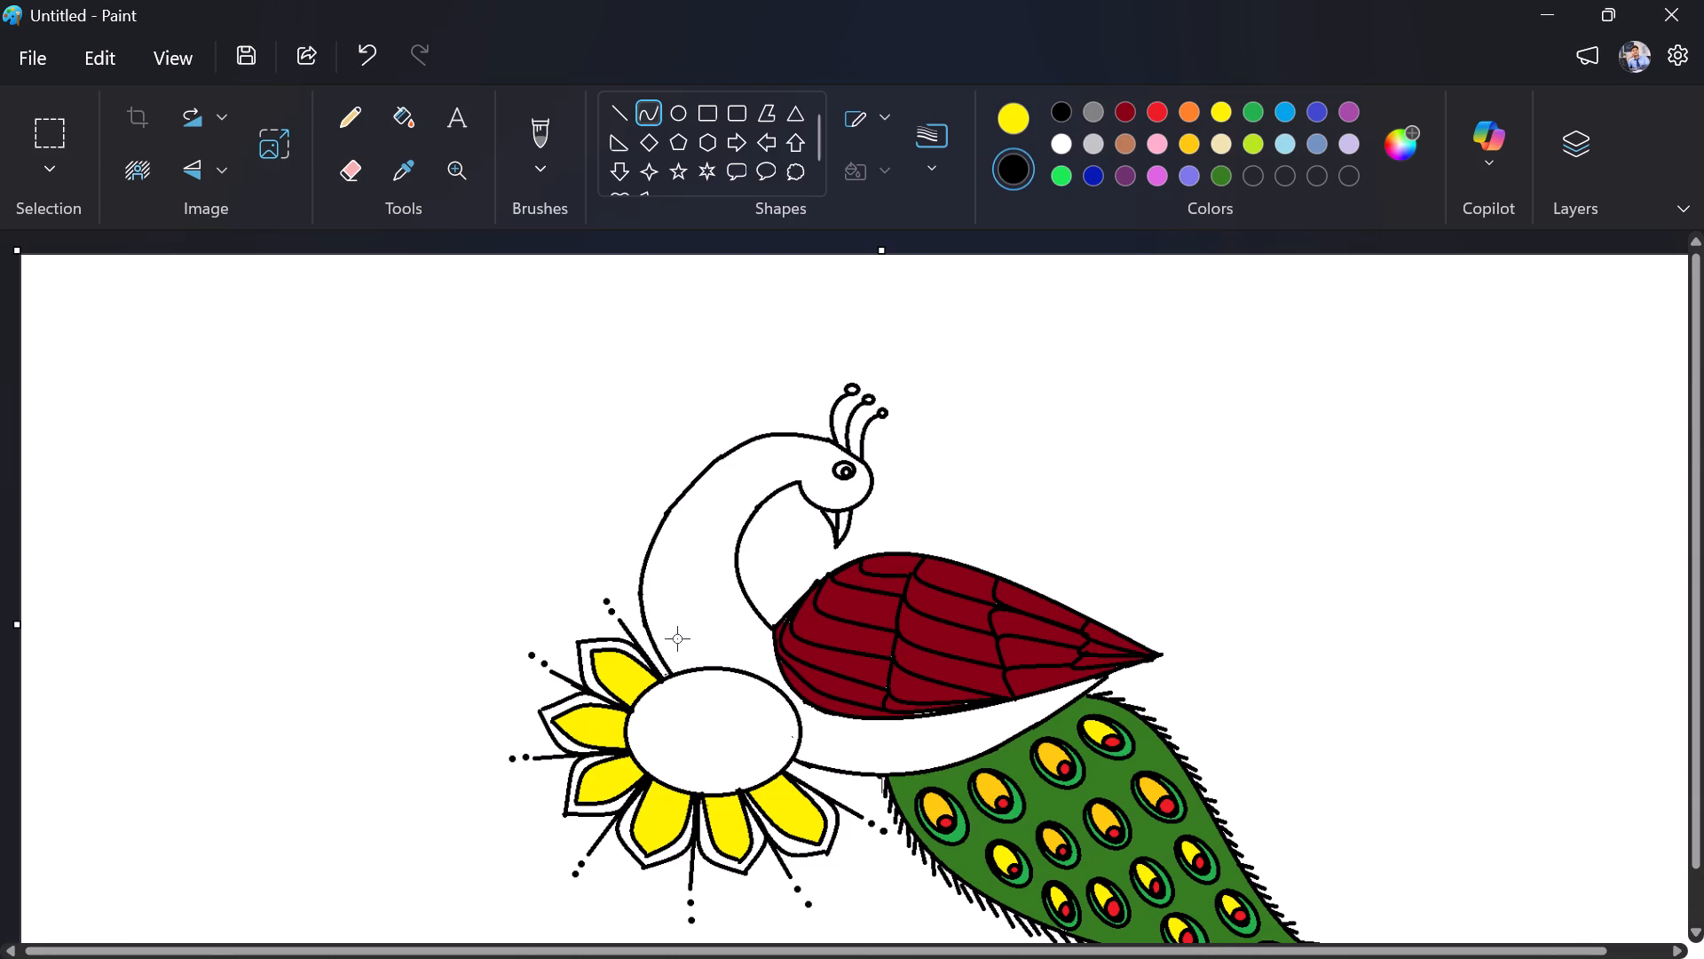
pyautogui.click(1122, 114)
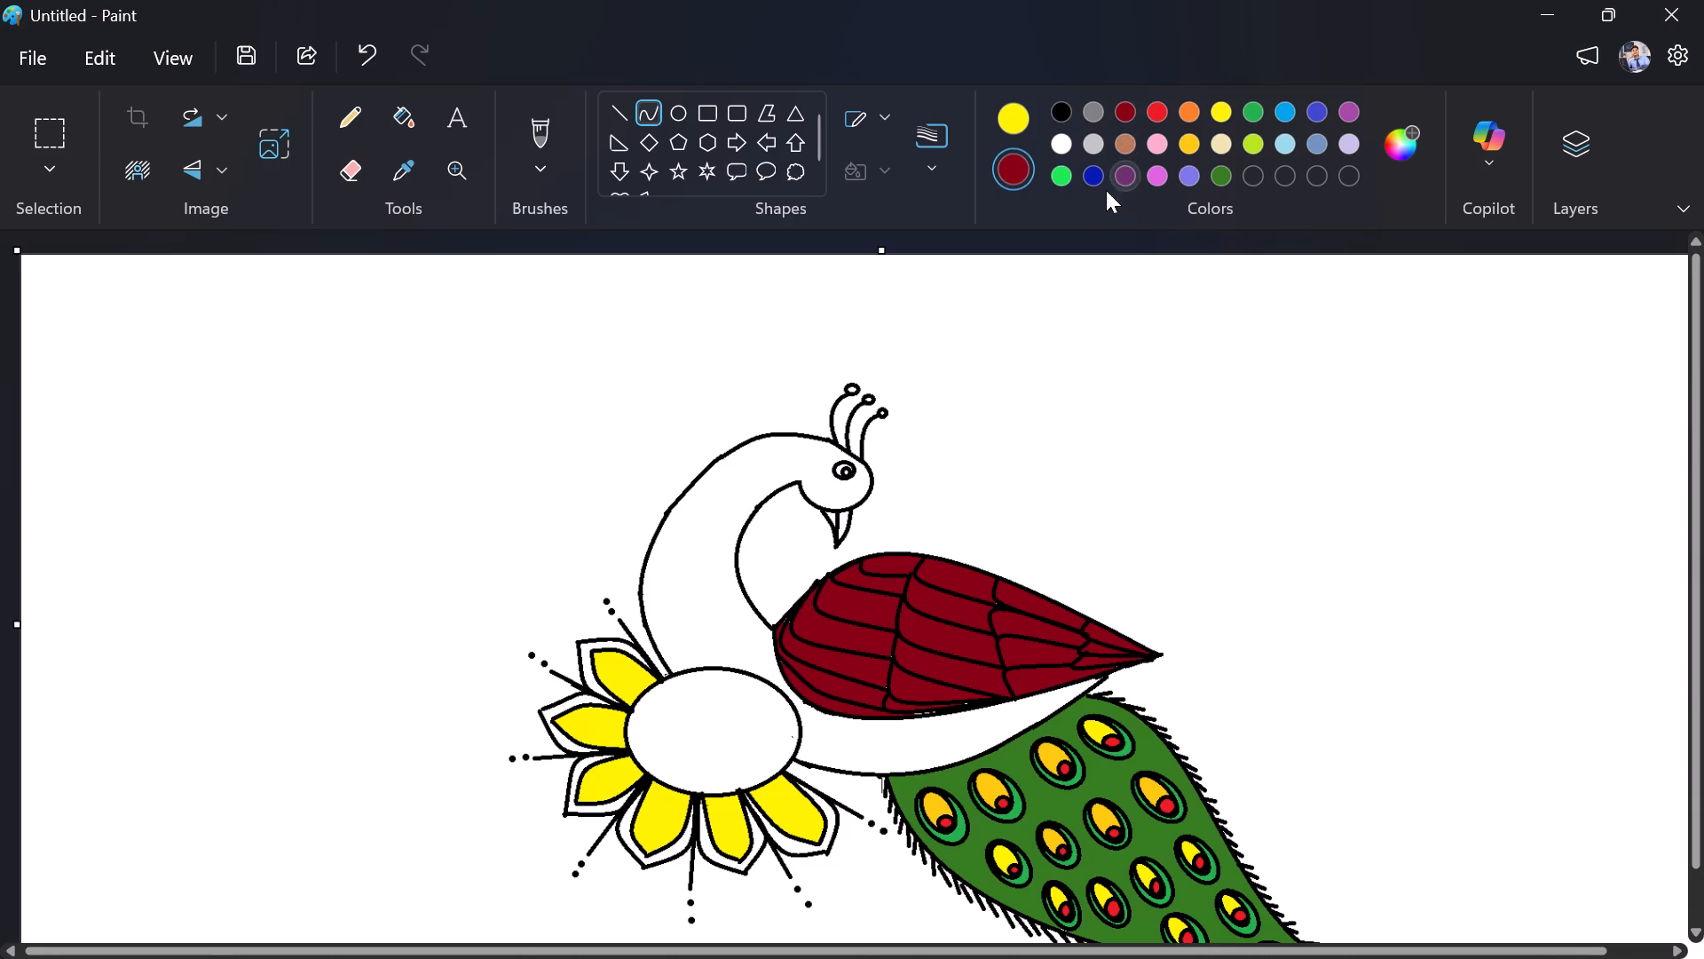
pyautogui.click(1159, 107)
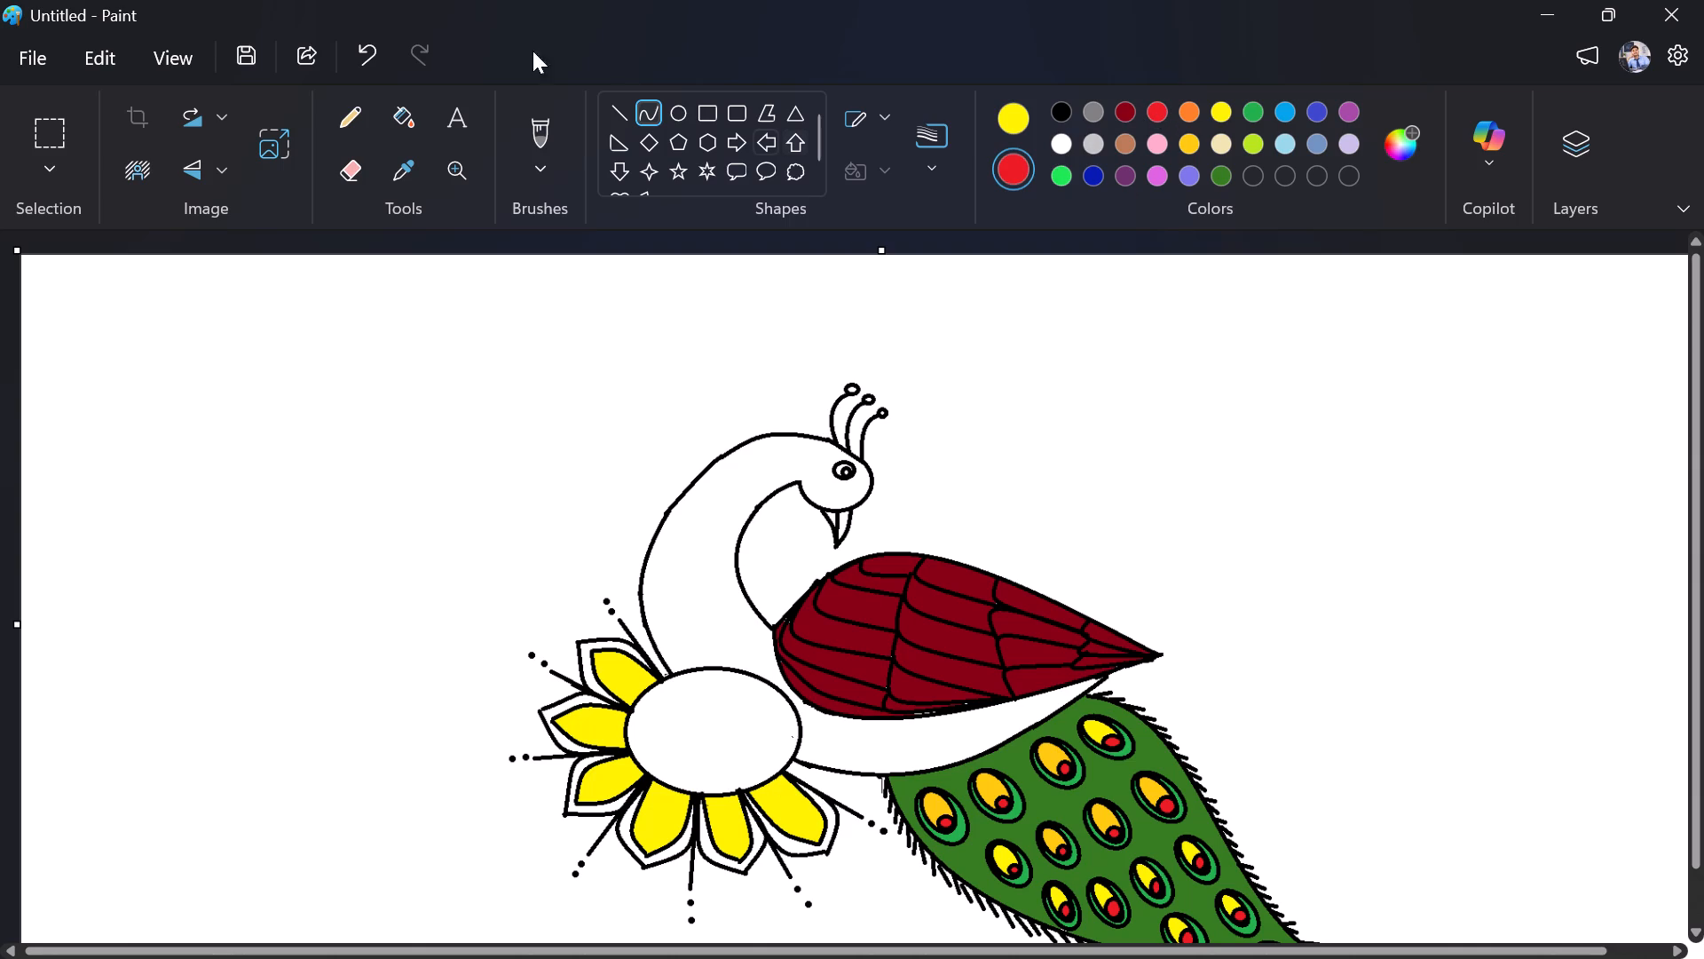
pyautogui.click(403, 128)
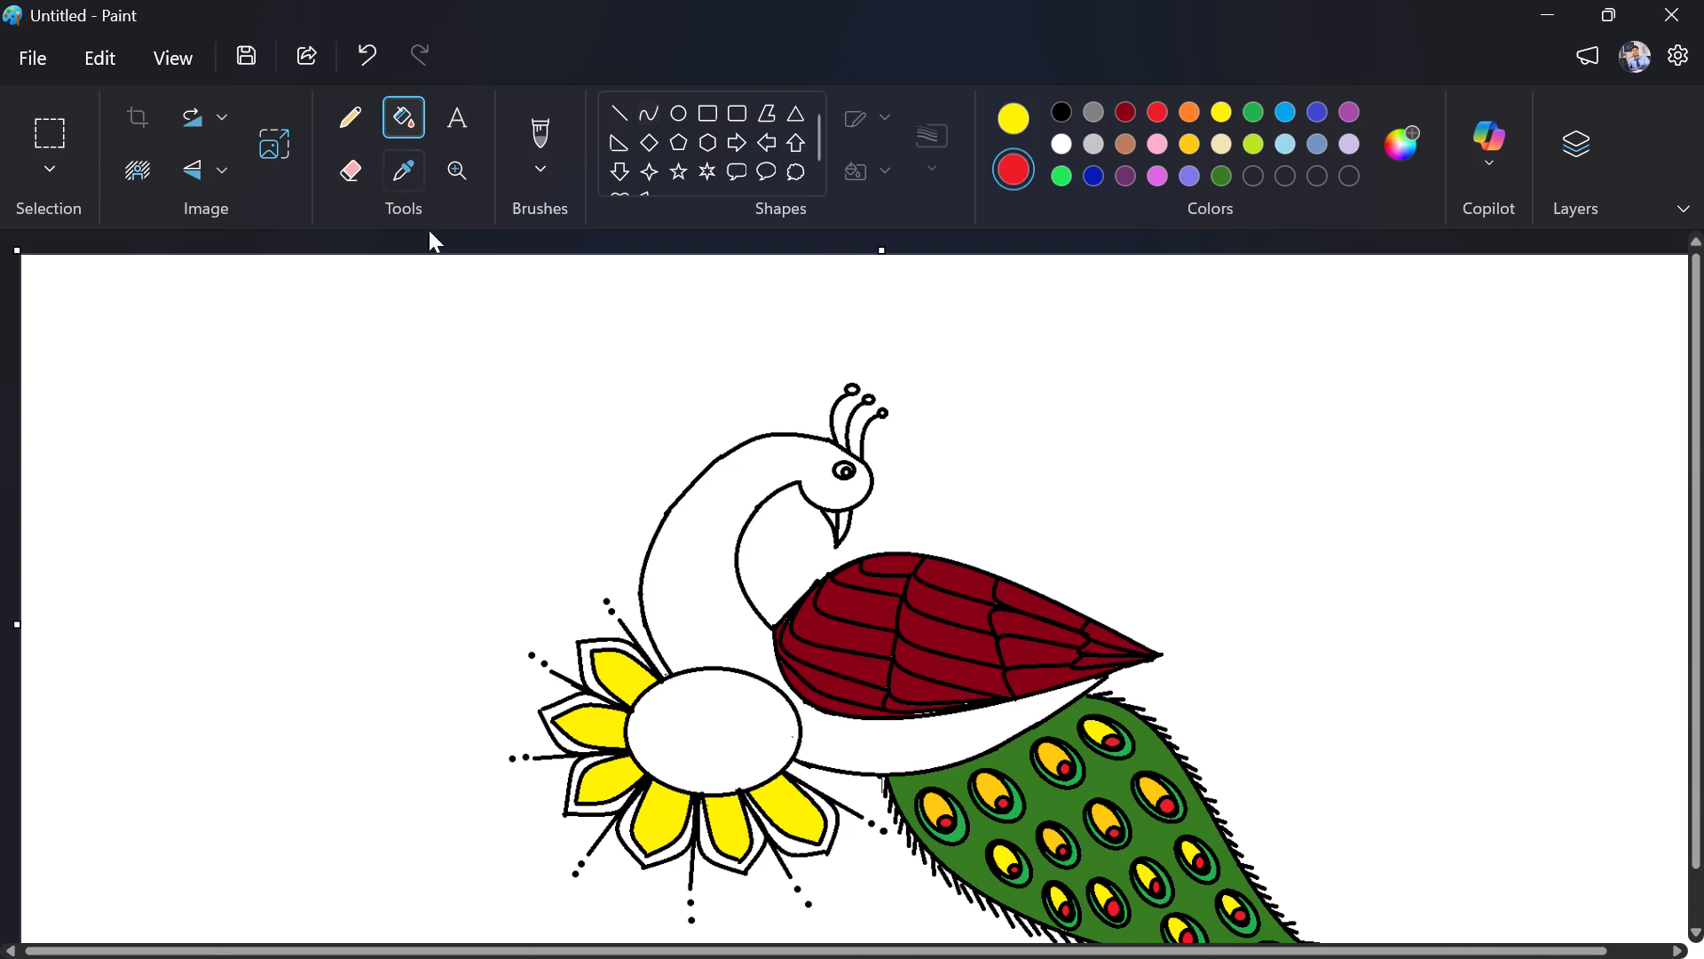
pyautogui.click(629, 648)
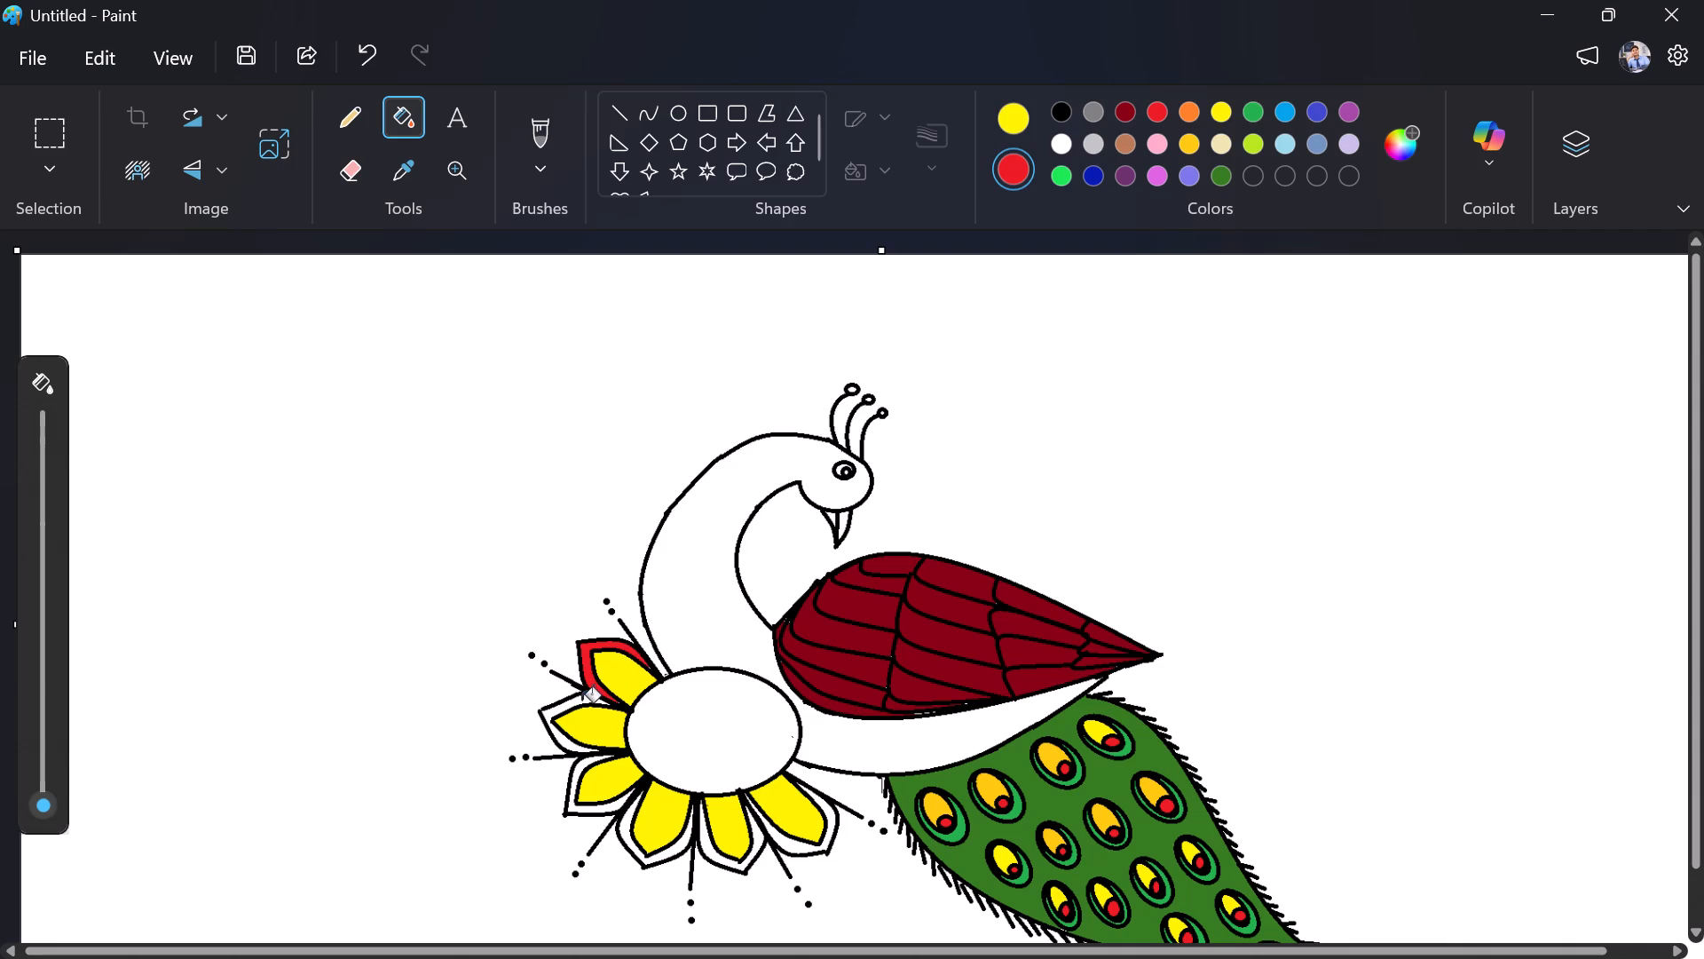
pyautogui.click(581, 701)
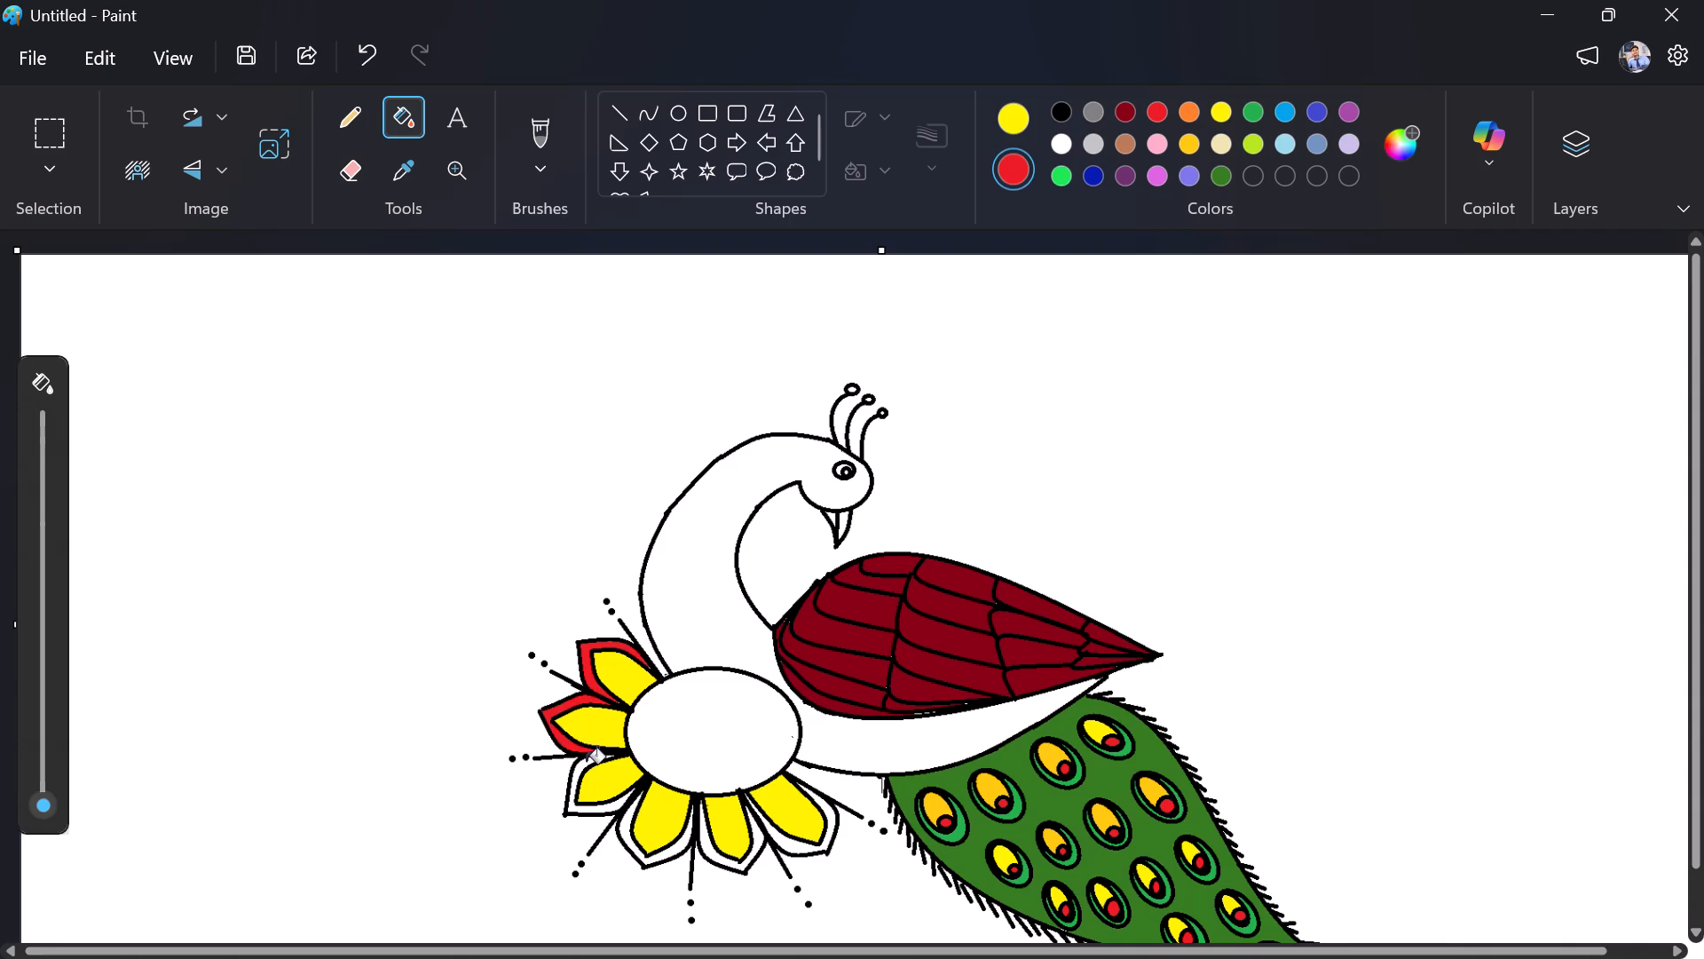
pyautogui.click(586, 762)
pyautogui.click(627, 816)
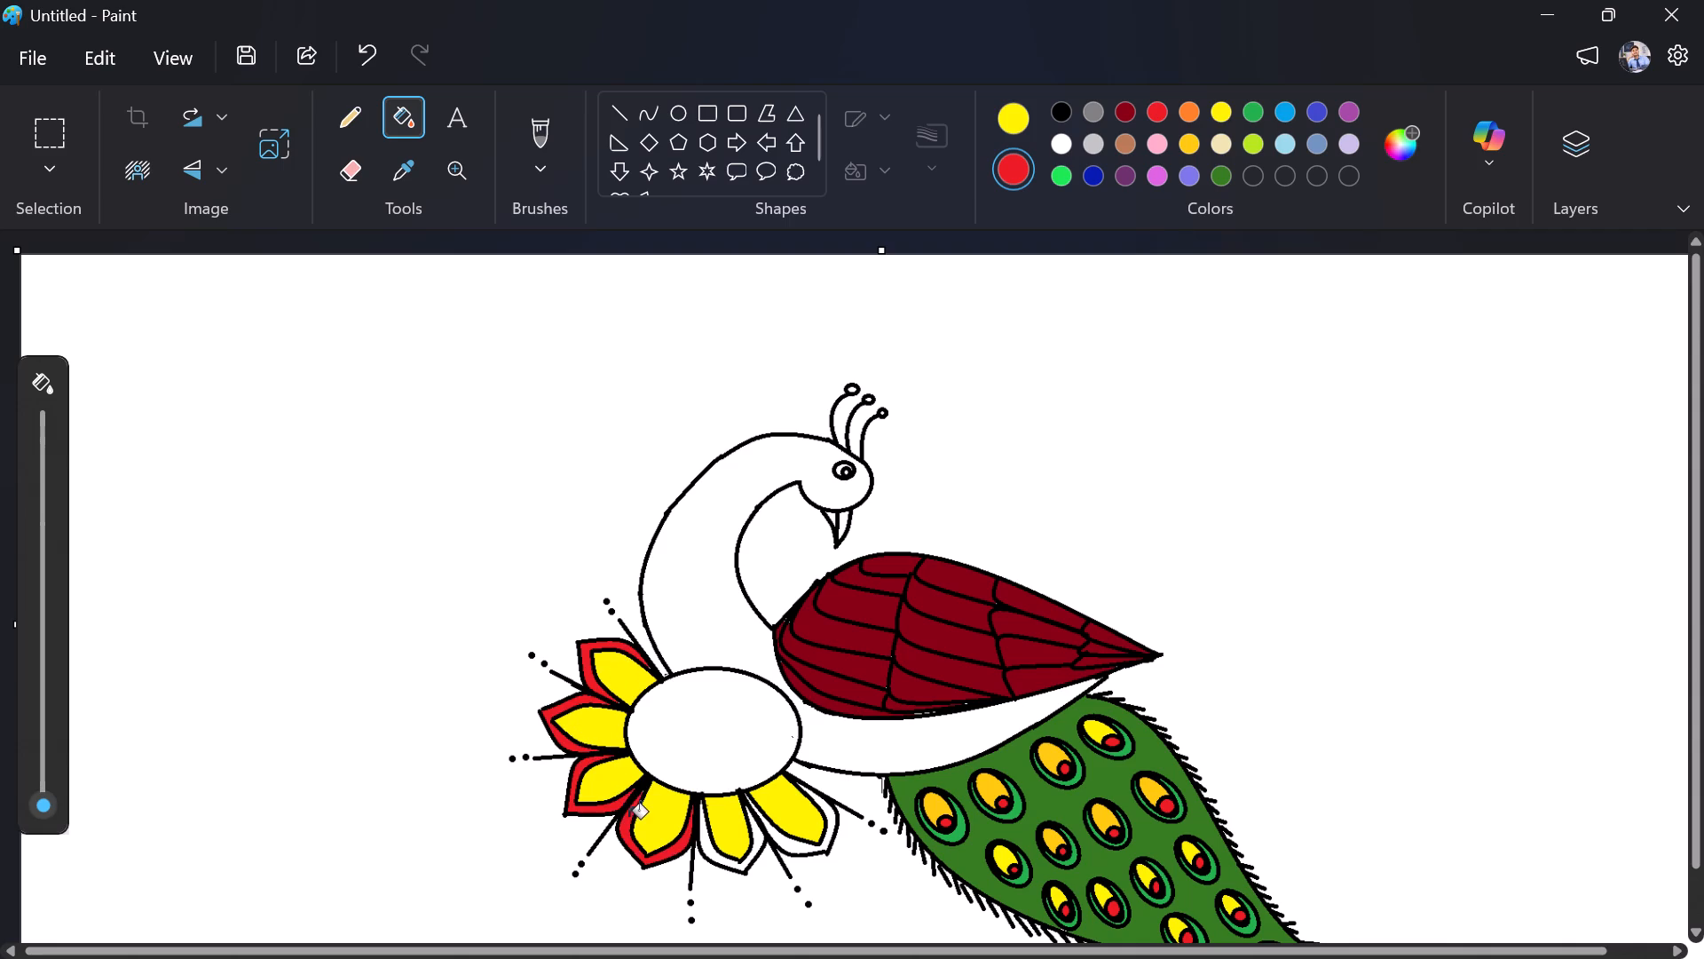
pyautogui.click(702, 836)
pyautogui.click(778, 842)
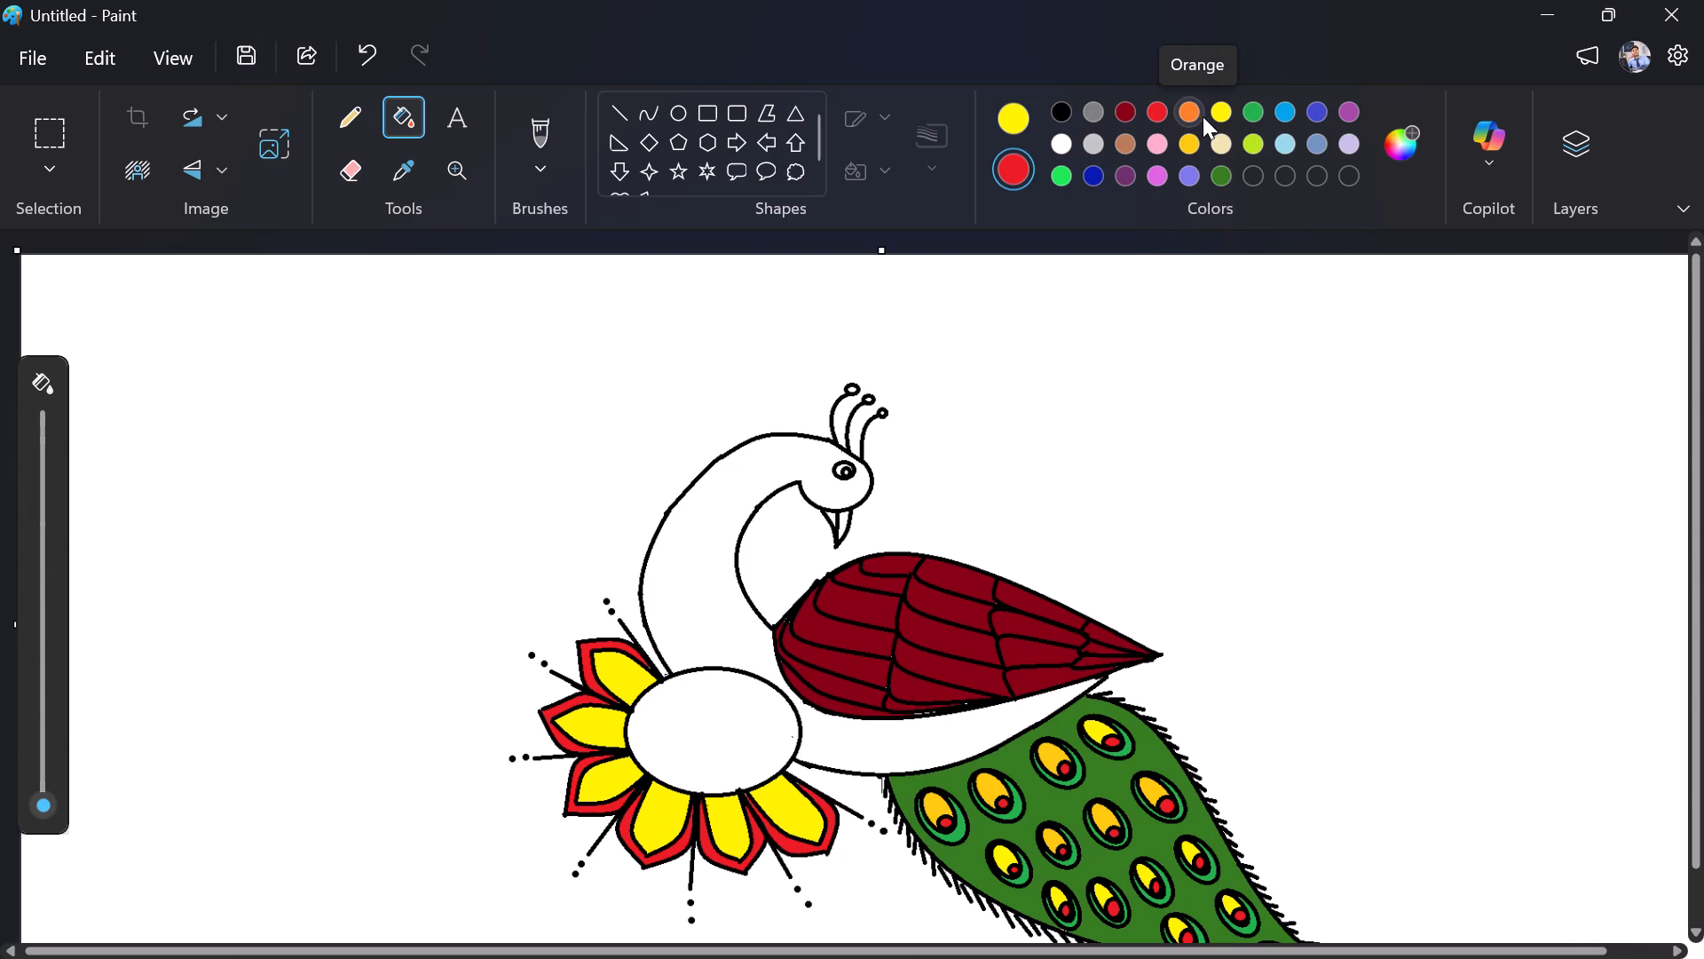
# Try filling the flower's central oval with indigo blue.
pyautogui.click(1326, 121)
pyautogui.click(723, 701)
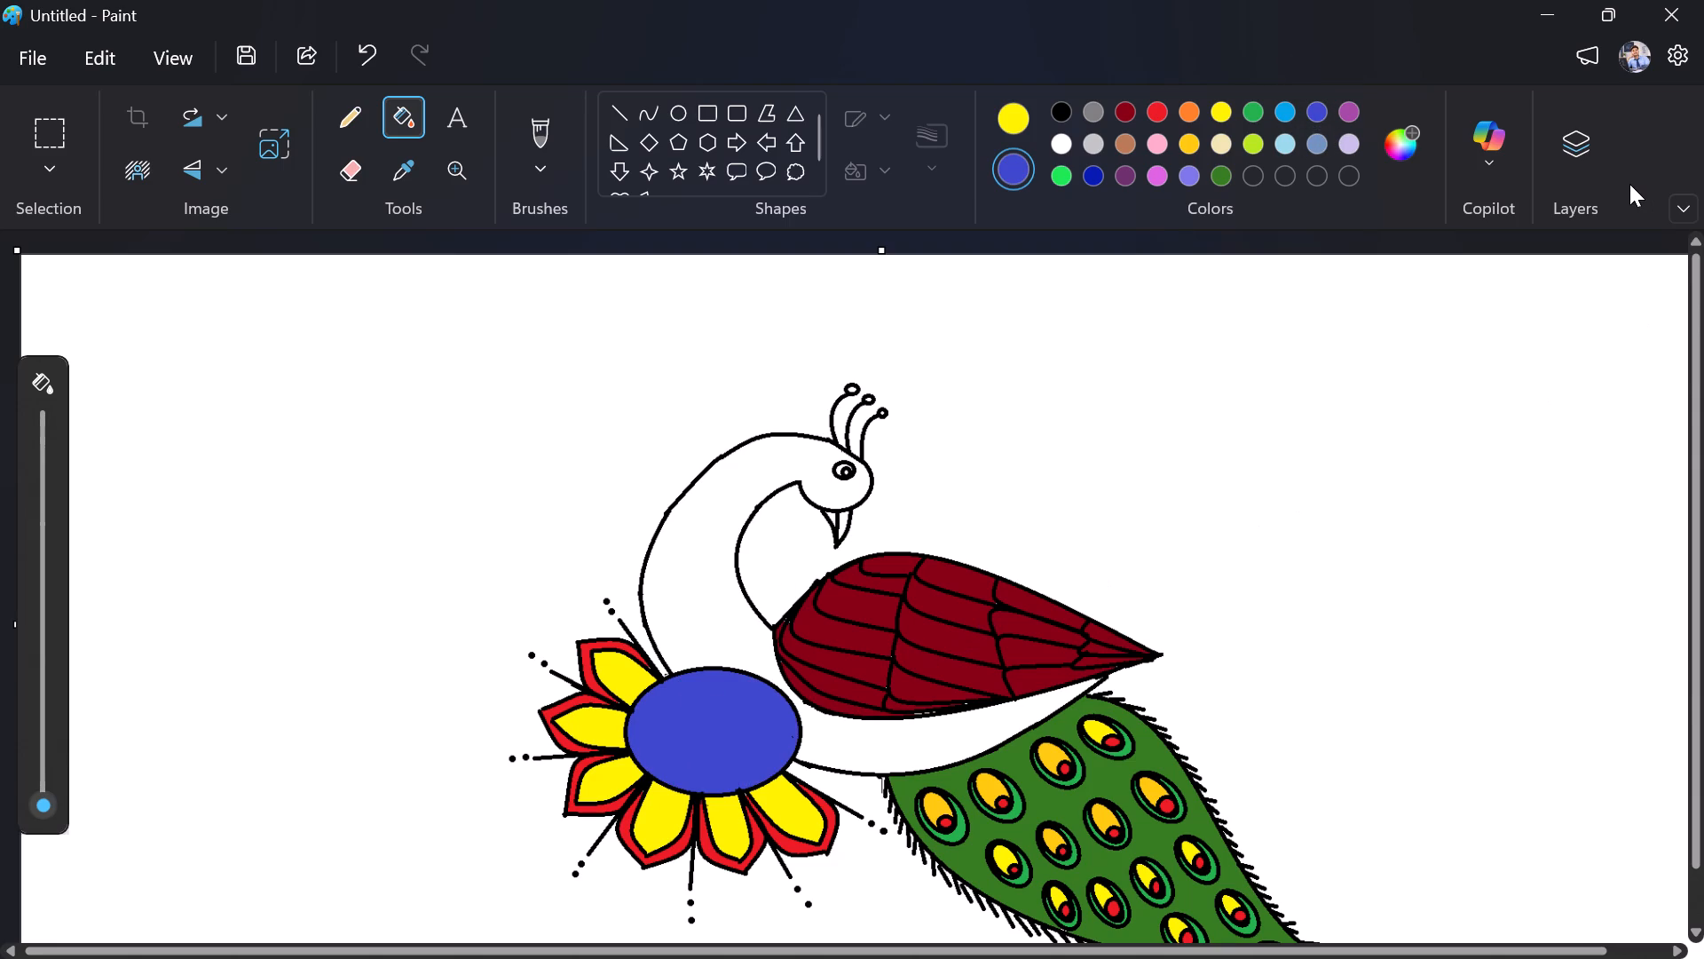
# Fill the flower's central oval with pinkish purple.
pyautogui.click(1154, 171)
pyautogui.click(717, 726)
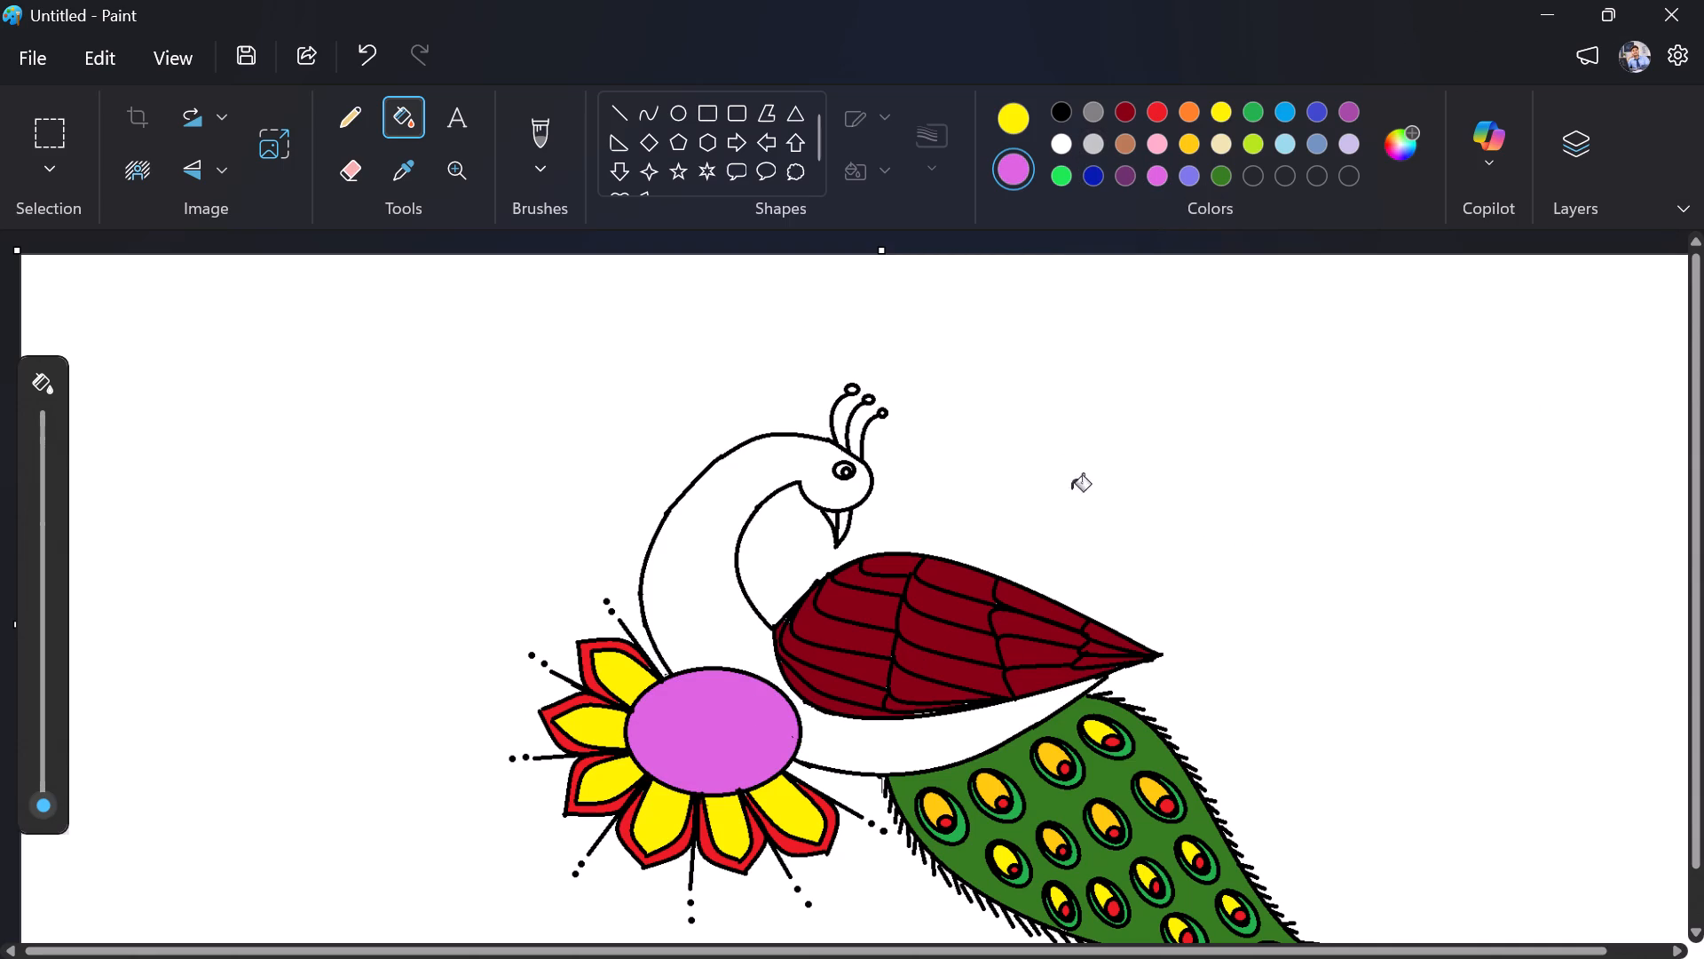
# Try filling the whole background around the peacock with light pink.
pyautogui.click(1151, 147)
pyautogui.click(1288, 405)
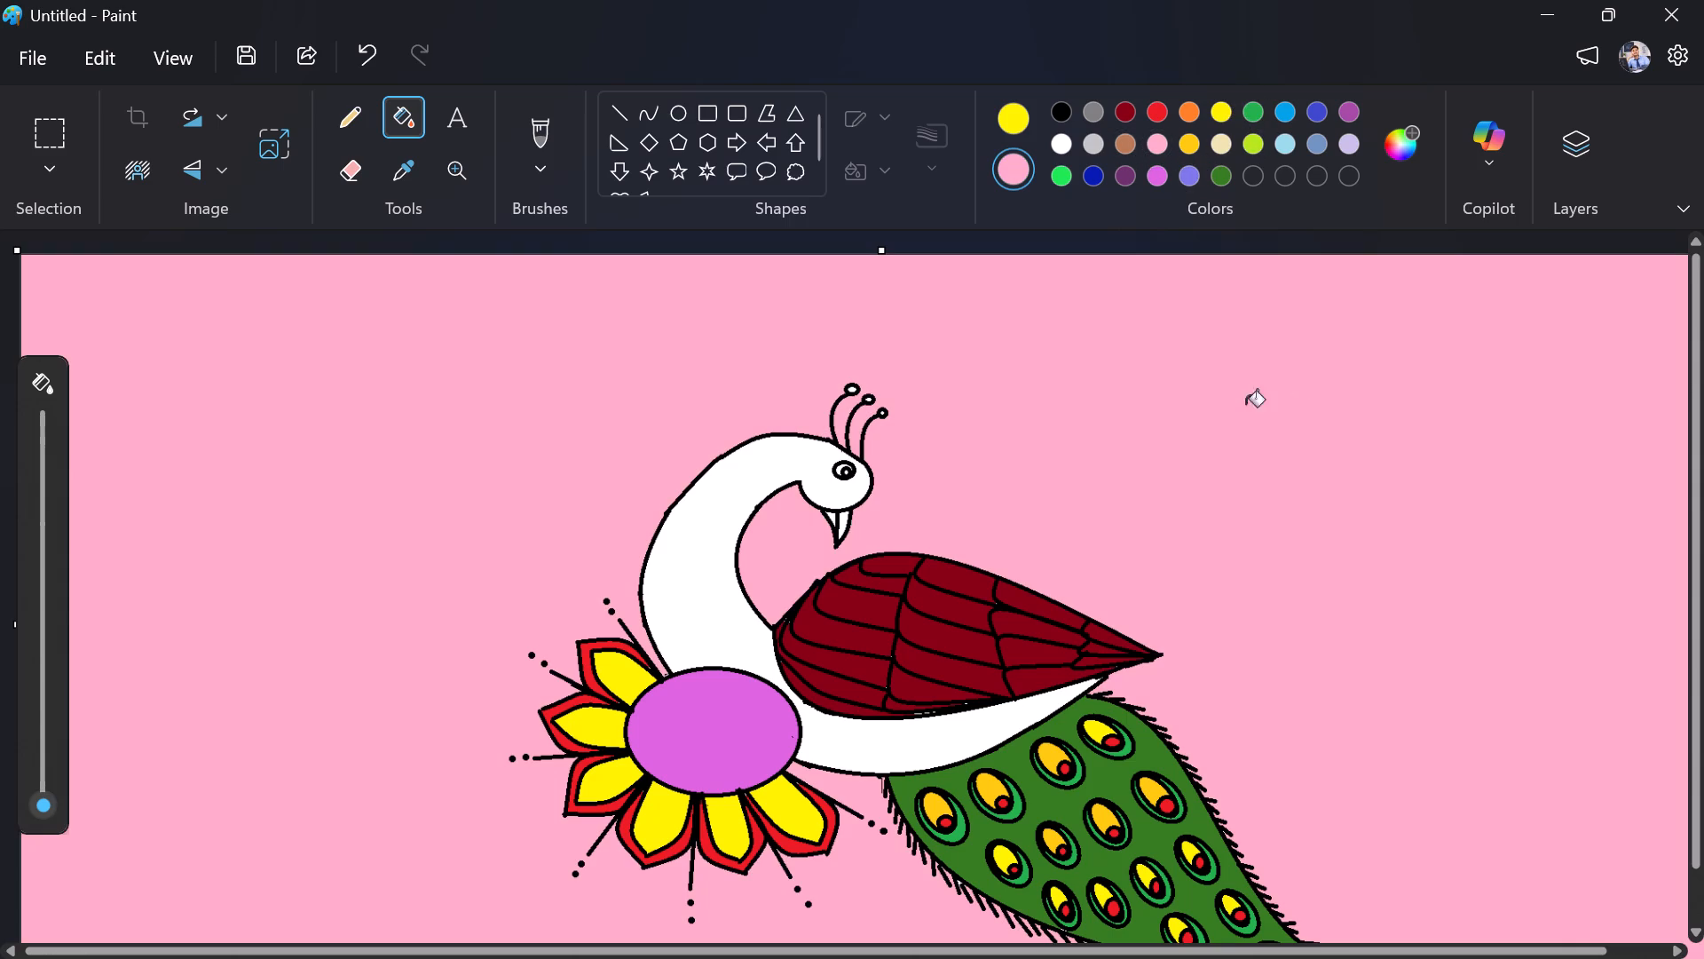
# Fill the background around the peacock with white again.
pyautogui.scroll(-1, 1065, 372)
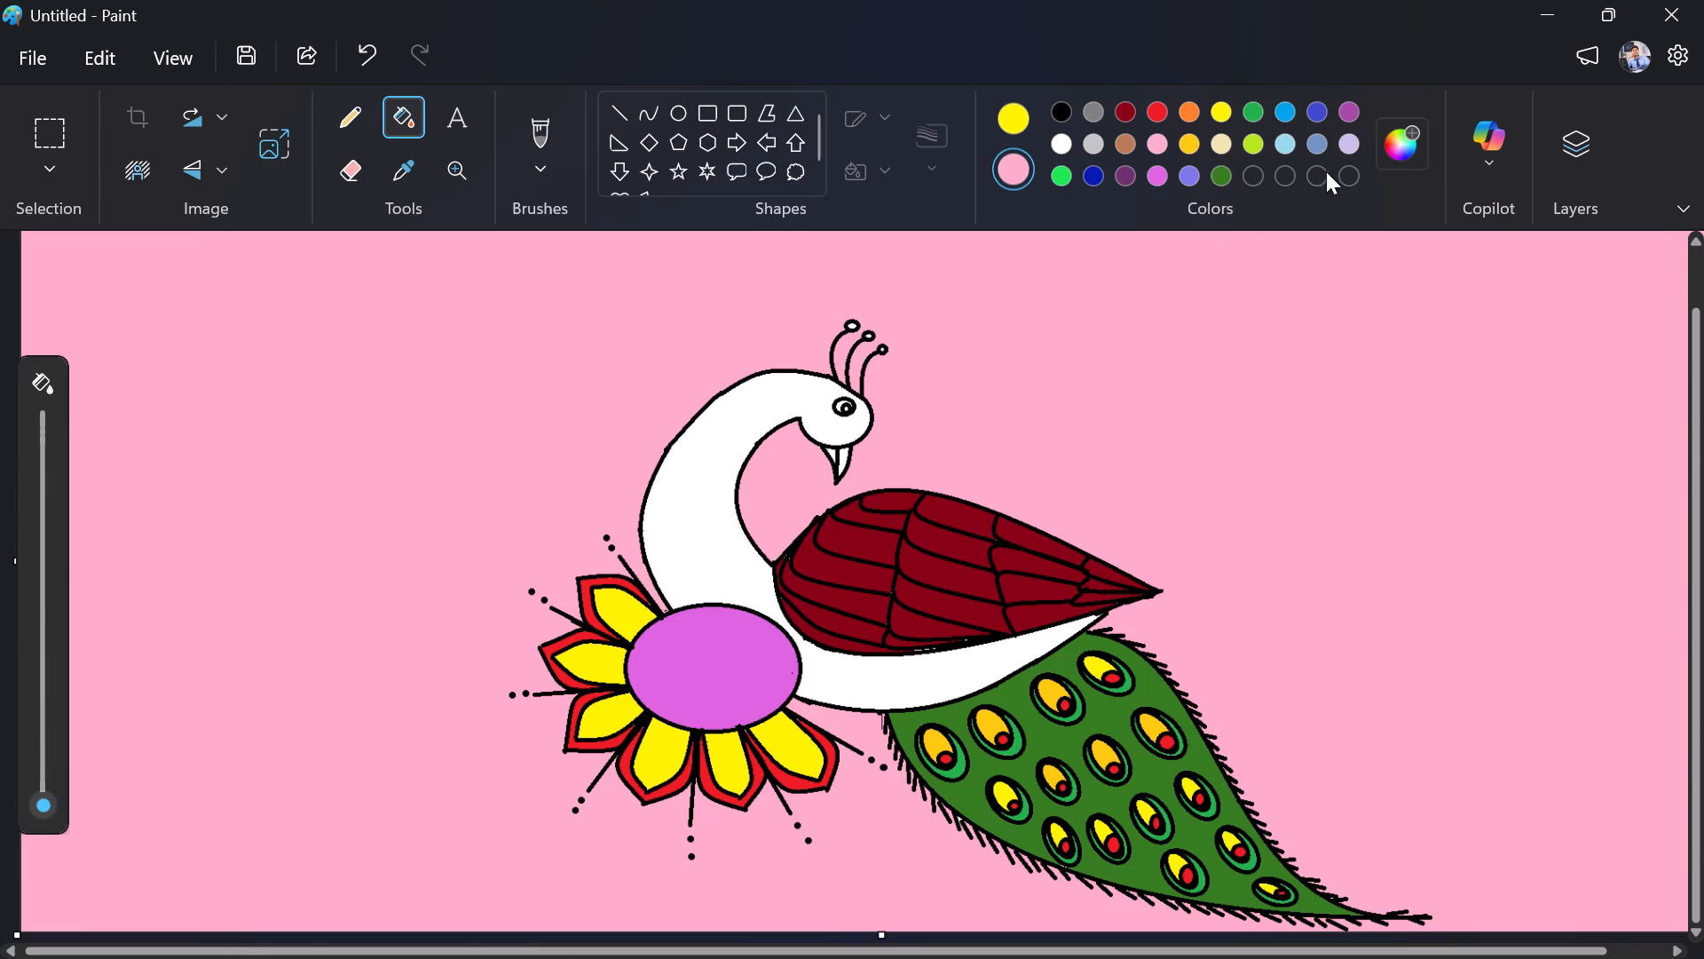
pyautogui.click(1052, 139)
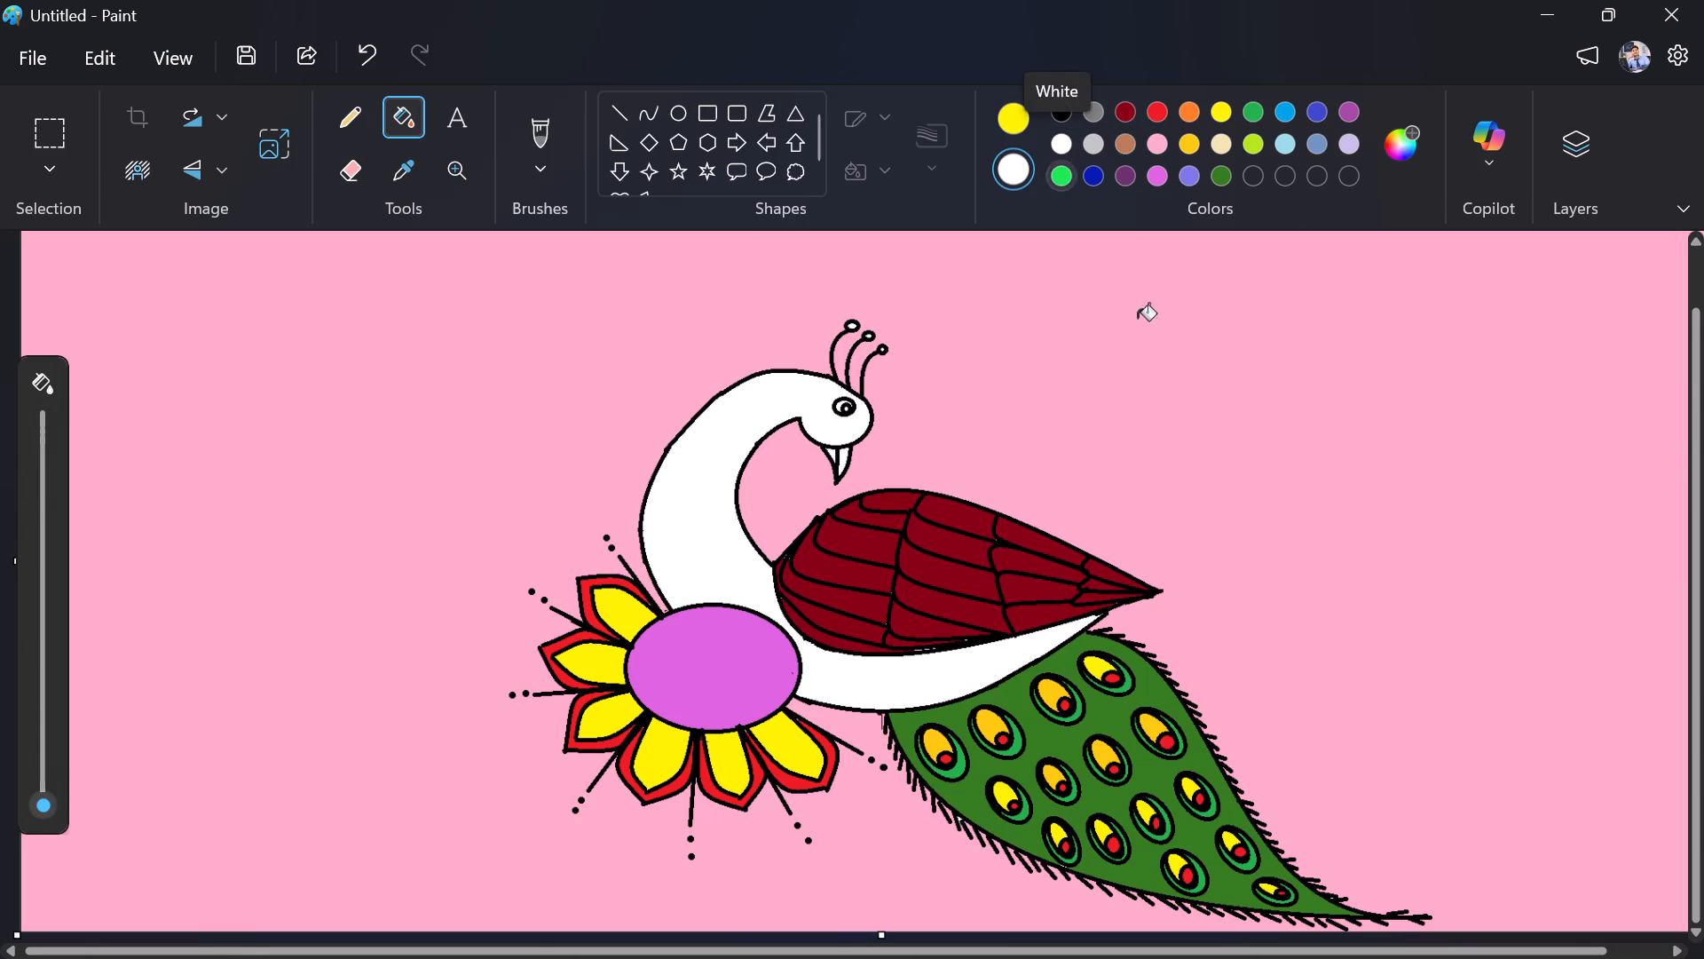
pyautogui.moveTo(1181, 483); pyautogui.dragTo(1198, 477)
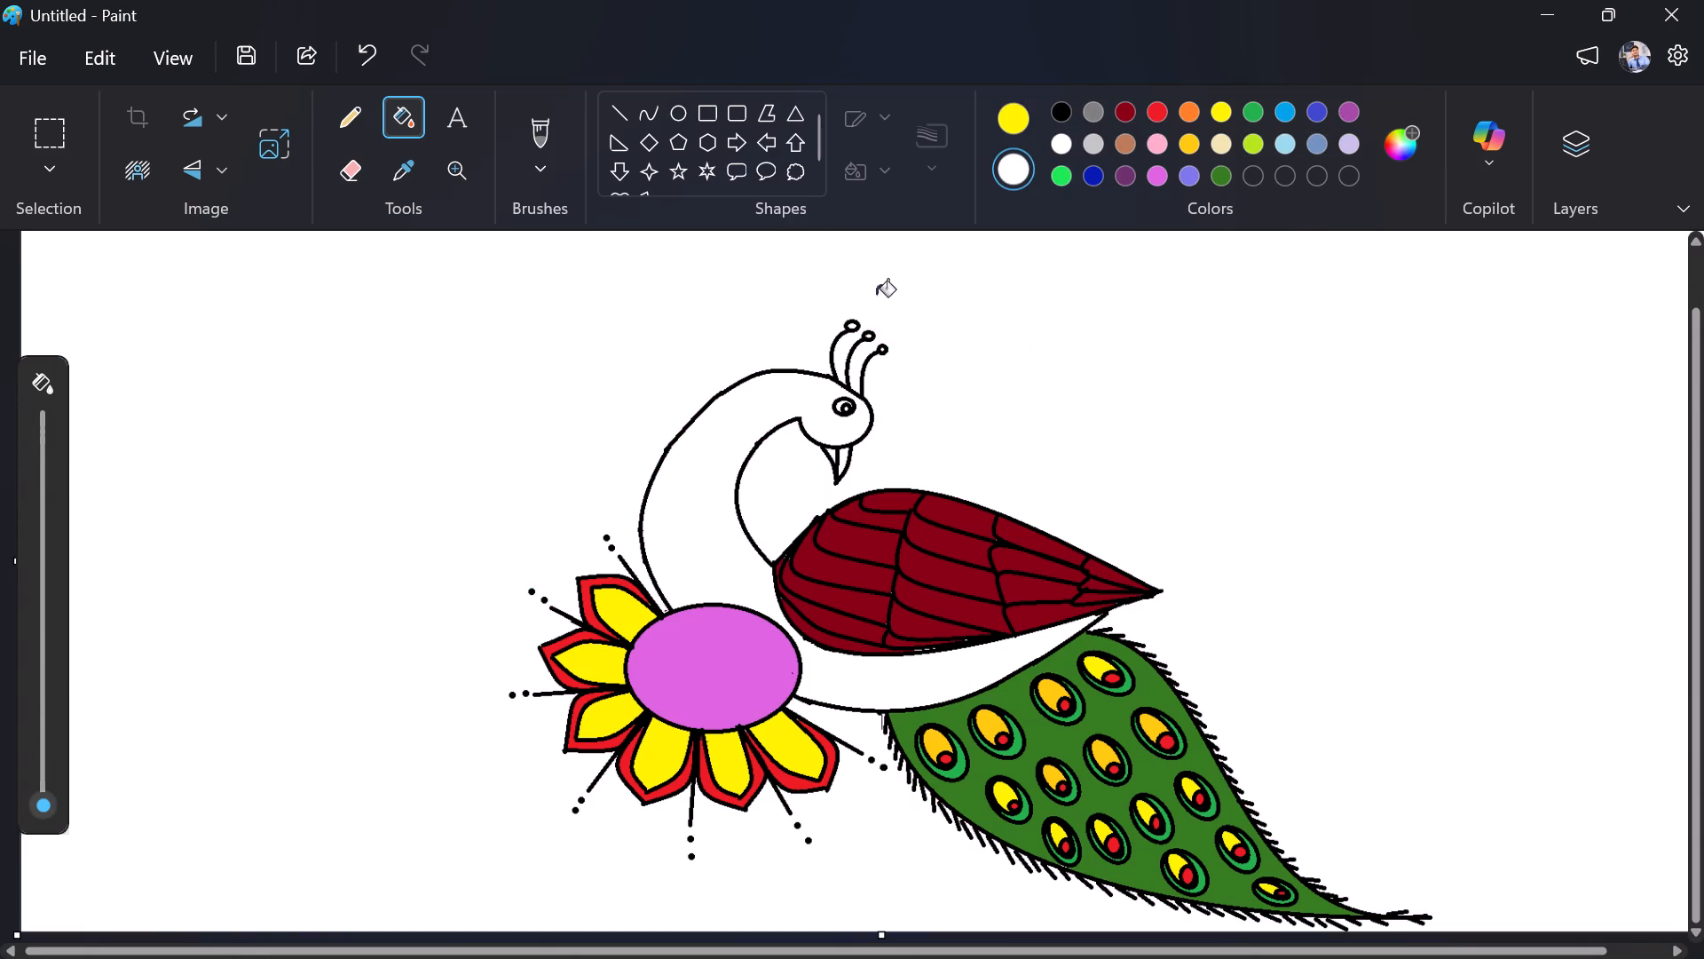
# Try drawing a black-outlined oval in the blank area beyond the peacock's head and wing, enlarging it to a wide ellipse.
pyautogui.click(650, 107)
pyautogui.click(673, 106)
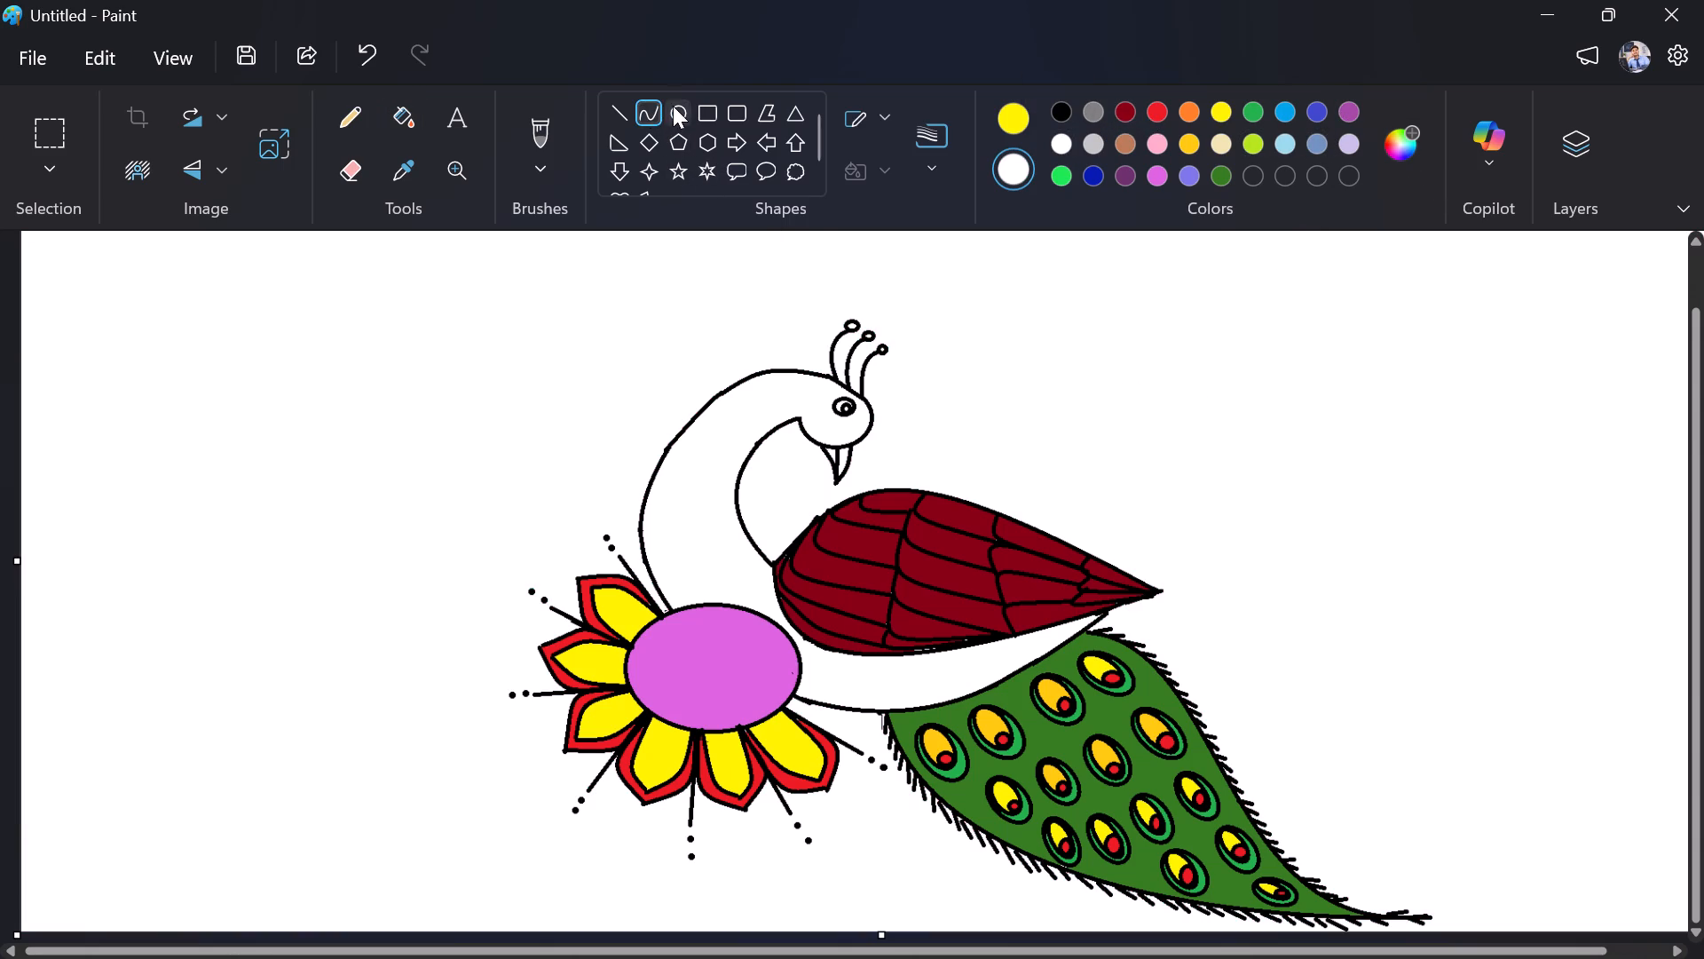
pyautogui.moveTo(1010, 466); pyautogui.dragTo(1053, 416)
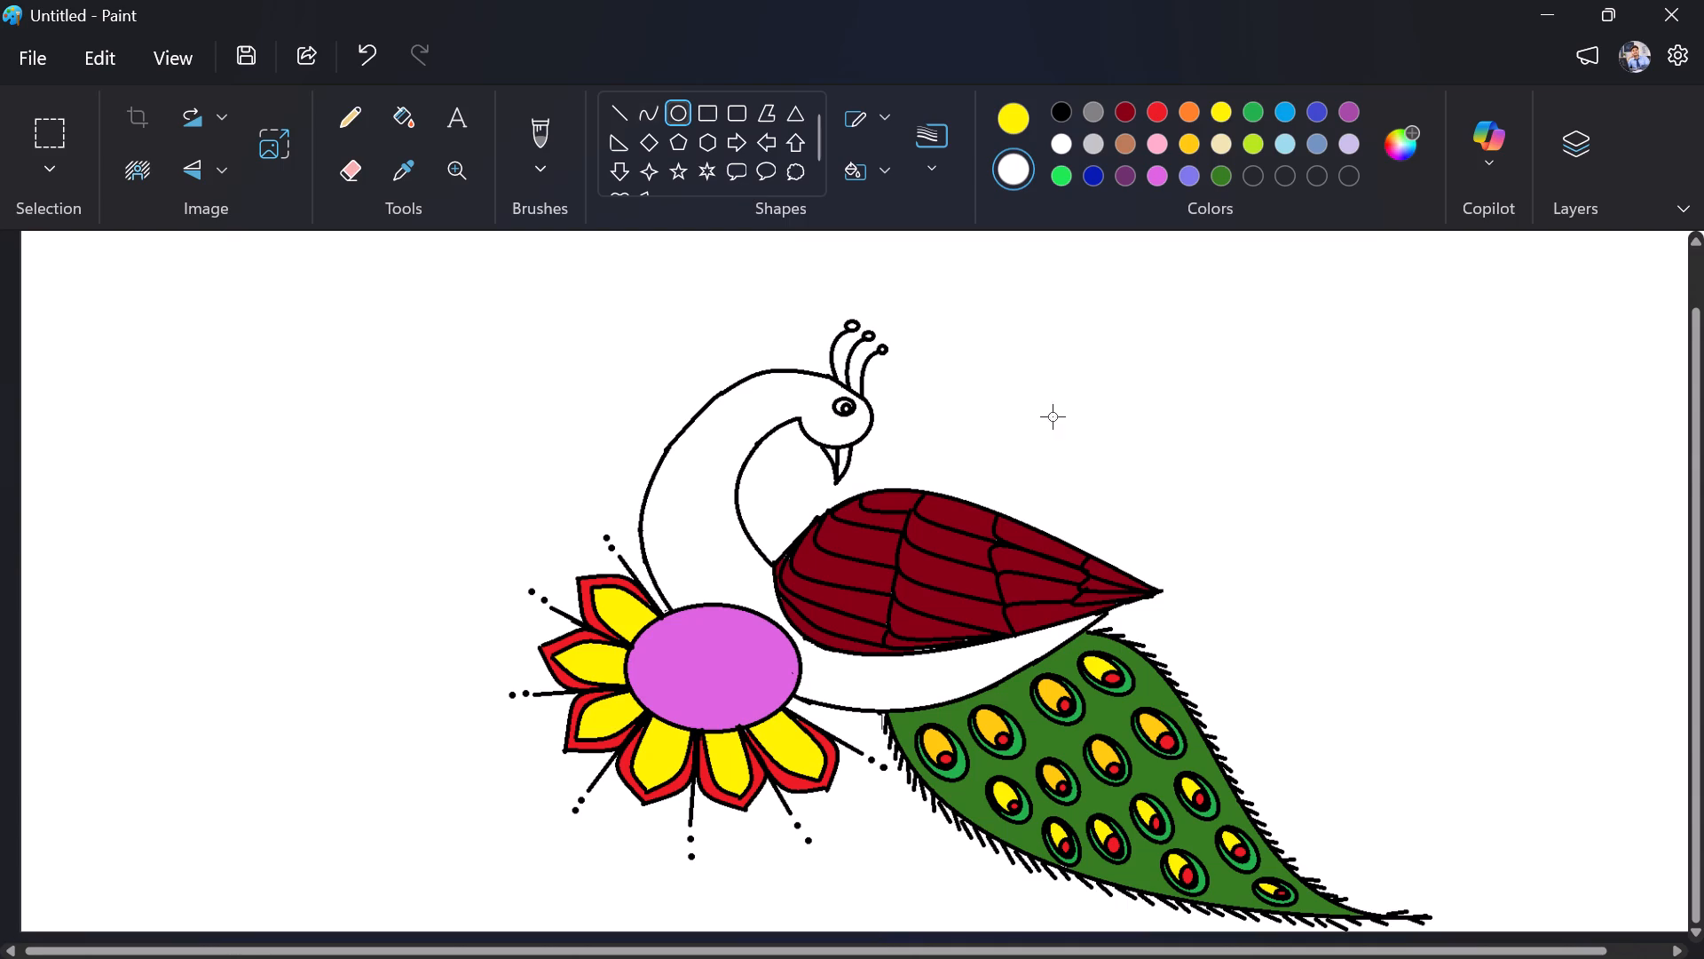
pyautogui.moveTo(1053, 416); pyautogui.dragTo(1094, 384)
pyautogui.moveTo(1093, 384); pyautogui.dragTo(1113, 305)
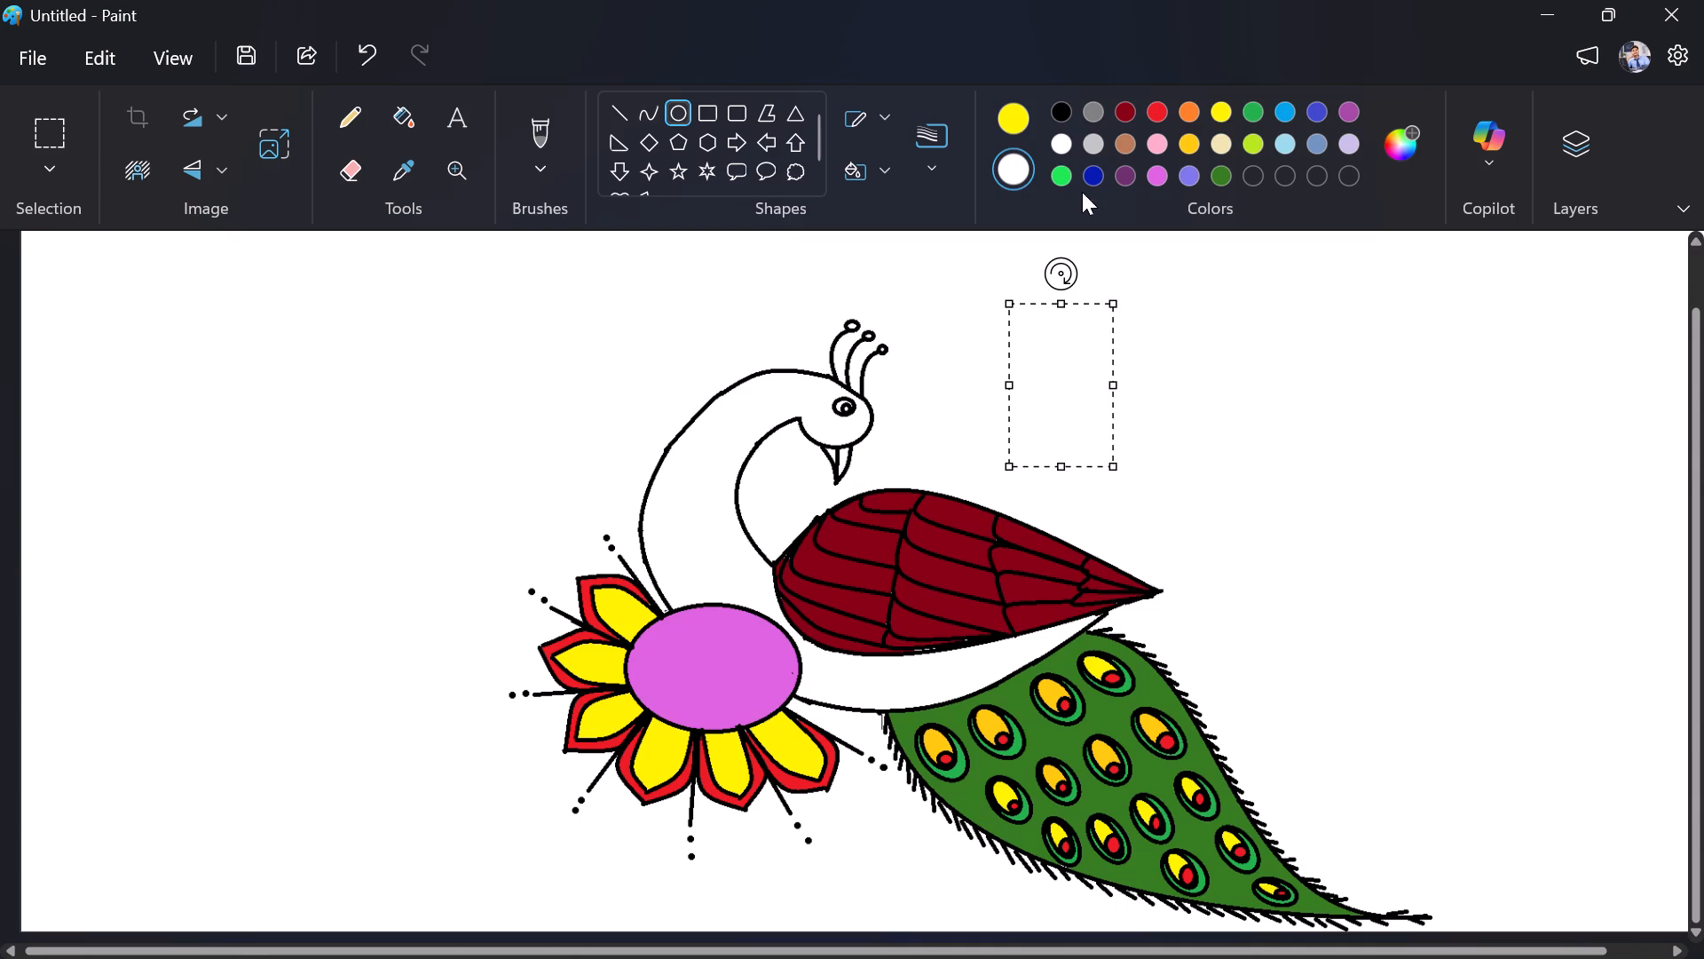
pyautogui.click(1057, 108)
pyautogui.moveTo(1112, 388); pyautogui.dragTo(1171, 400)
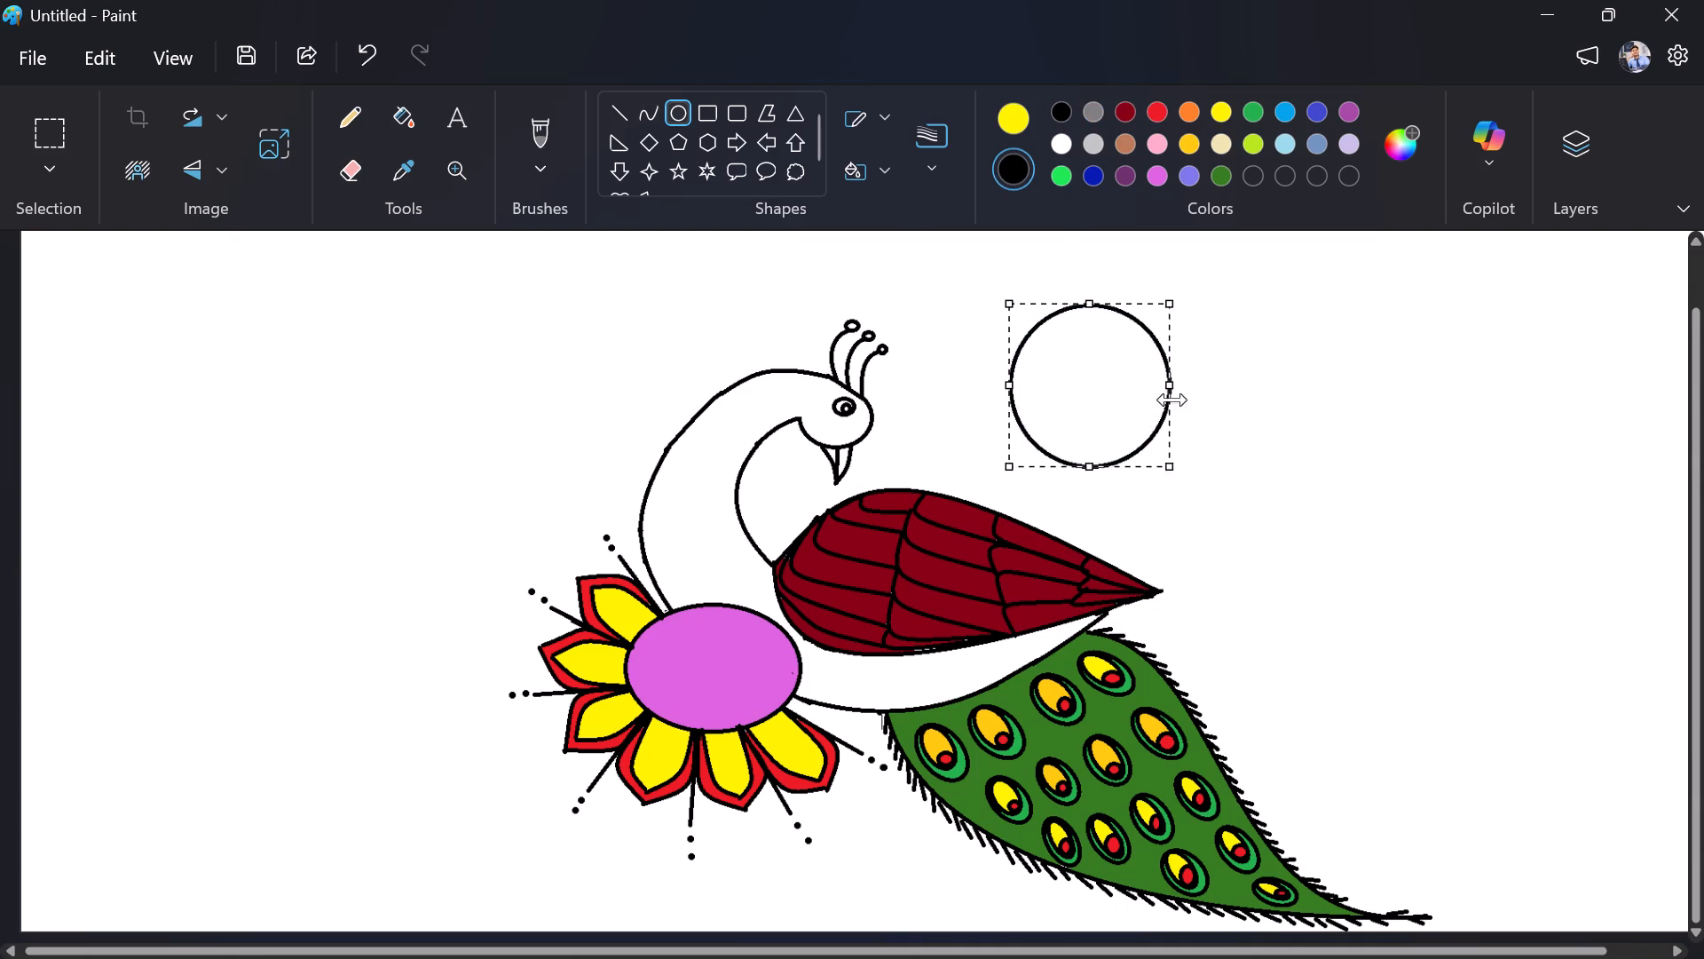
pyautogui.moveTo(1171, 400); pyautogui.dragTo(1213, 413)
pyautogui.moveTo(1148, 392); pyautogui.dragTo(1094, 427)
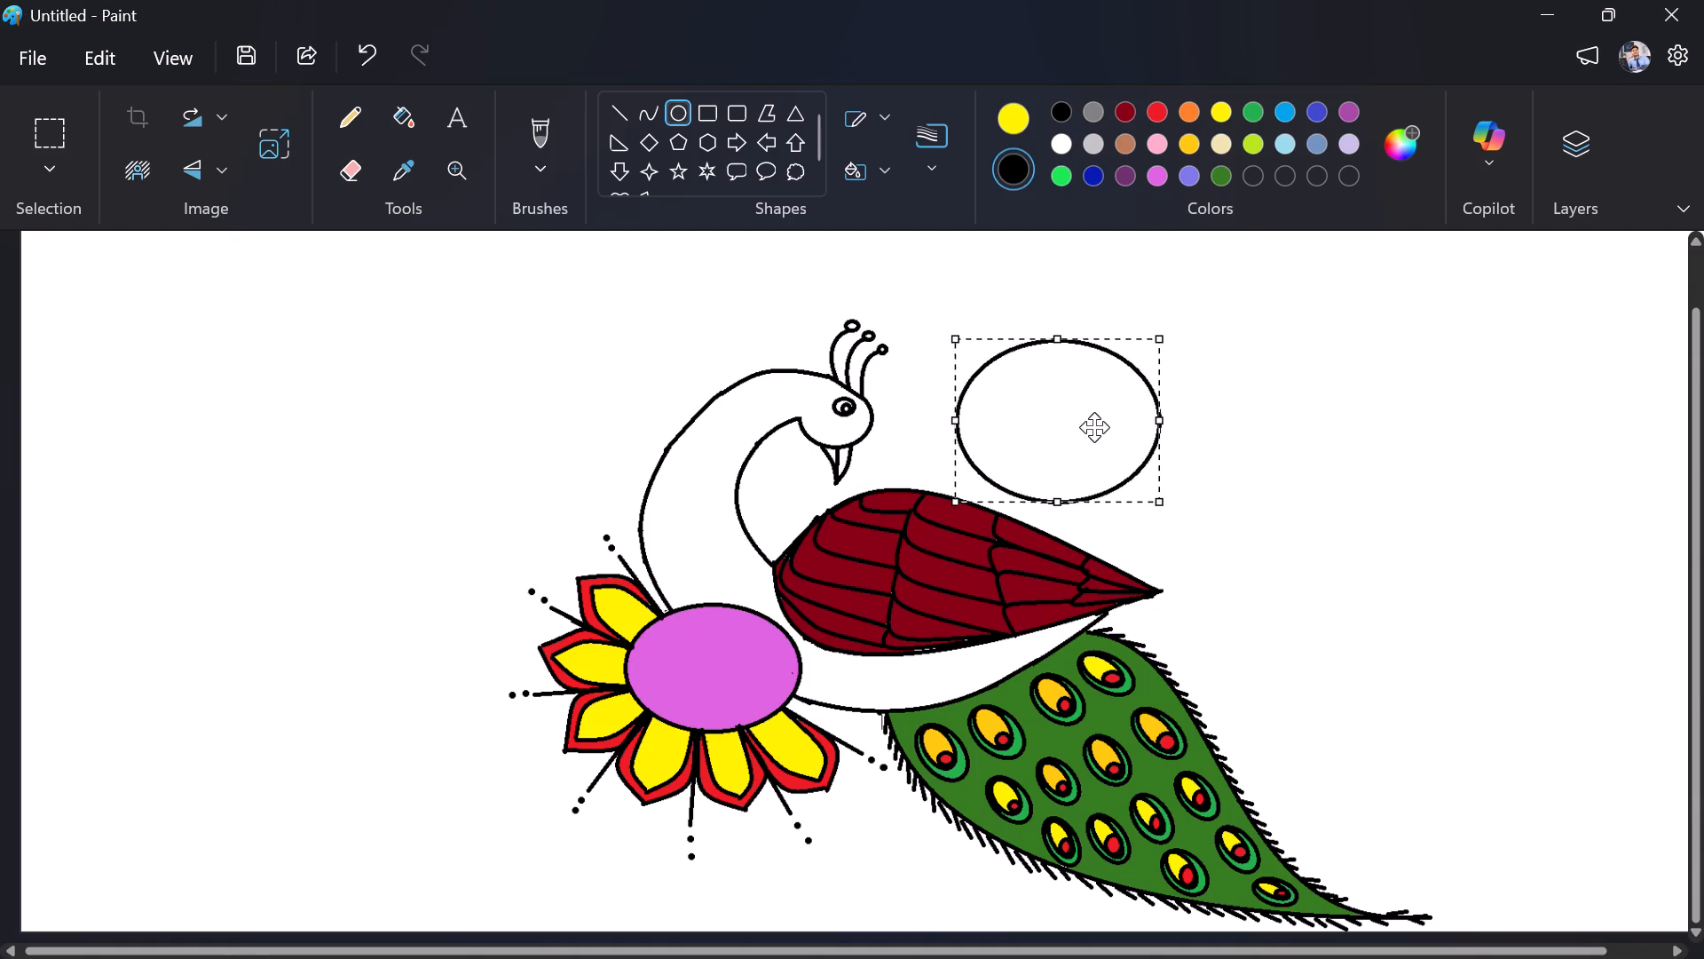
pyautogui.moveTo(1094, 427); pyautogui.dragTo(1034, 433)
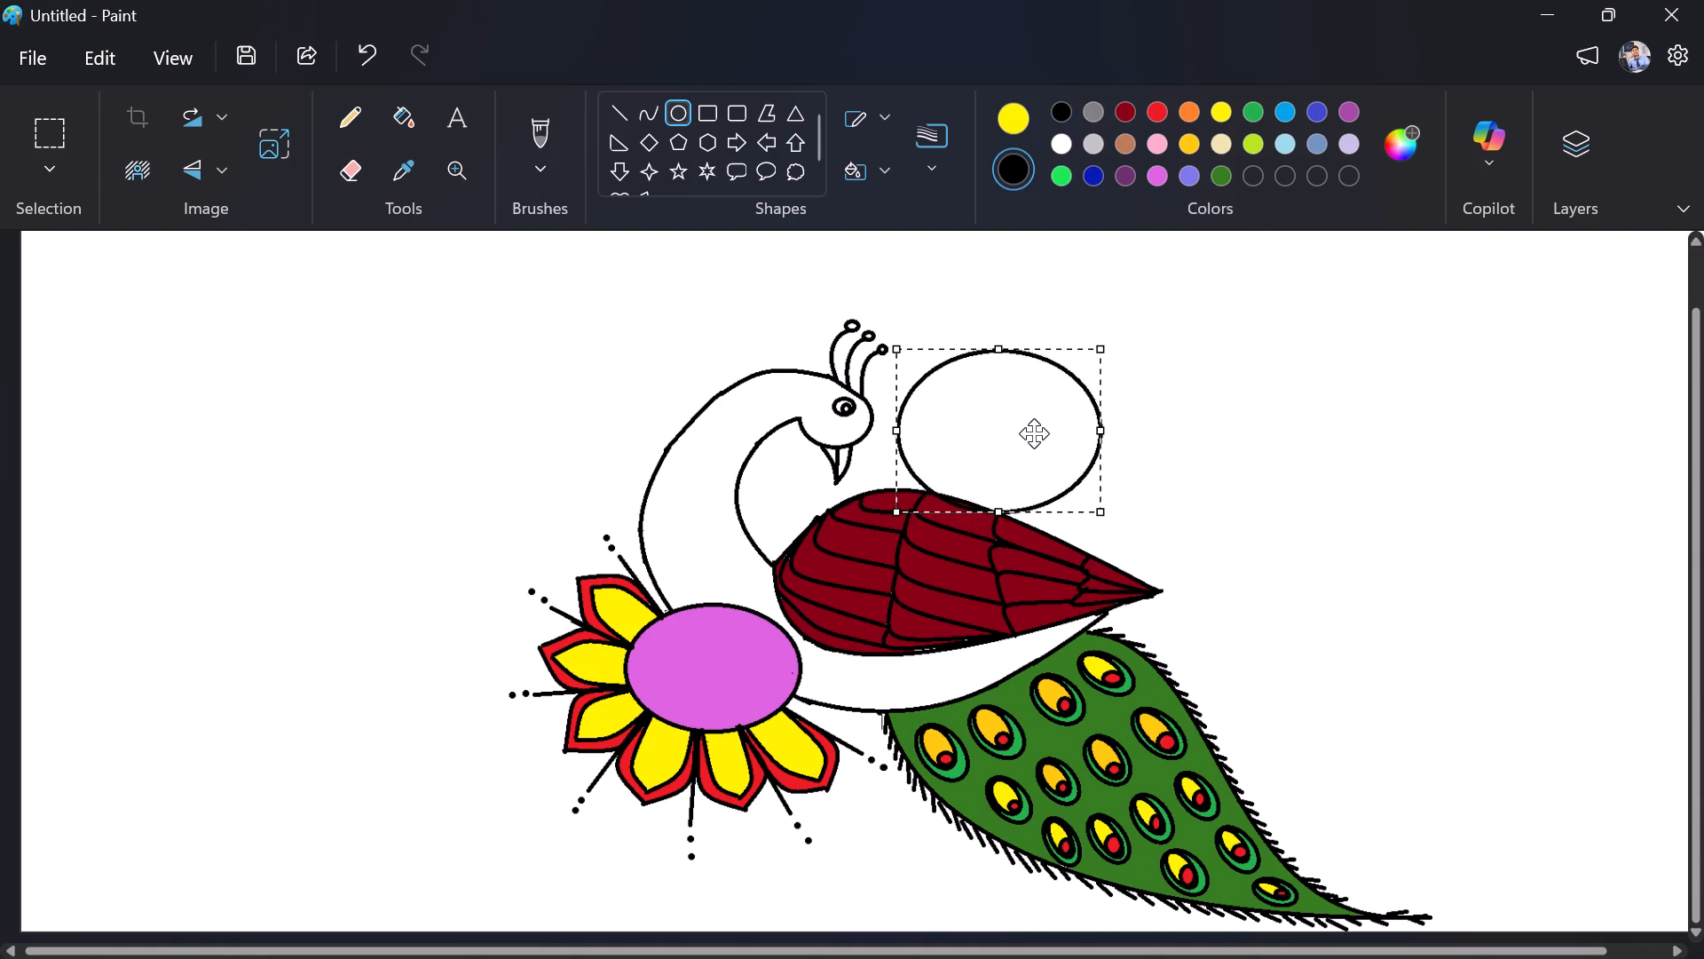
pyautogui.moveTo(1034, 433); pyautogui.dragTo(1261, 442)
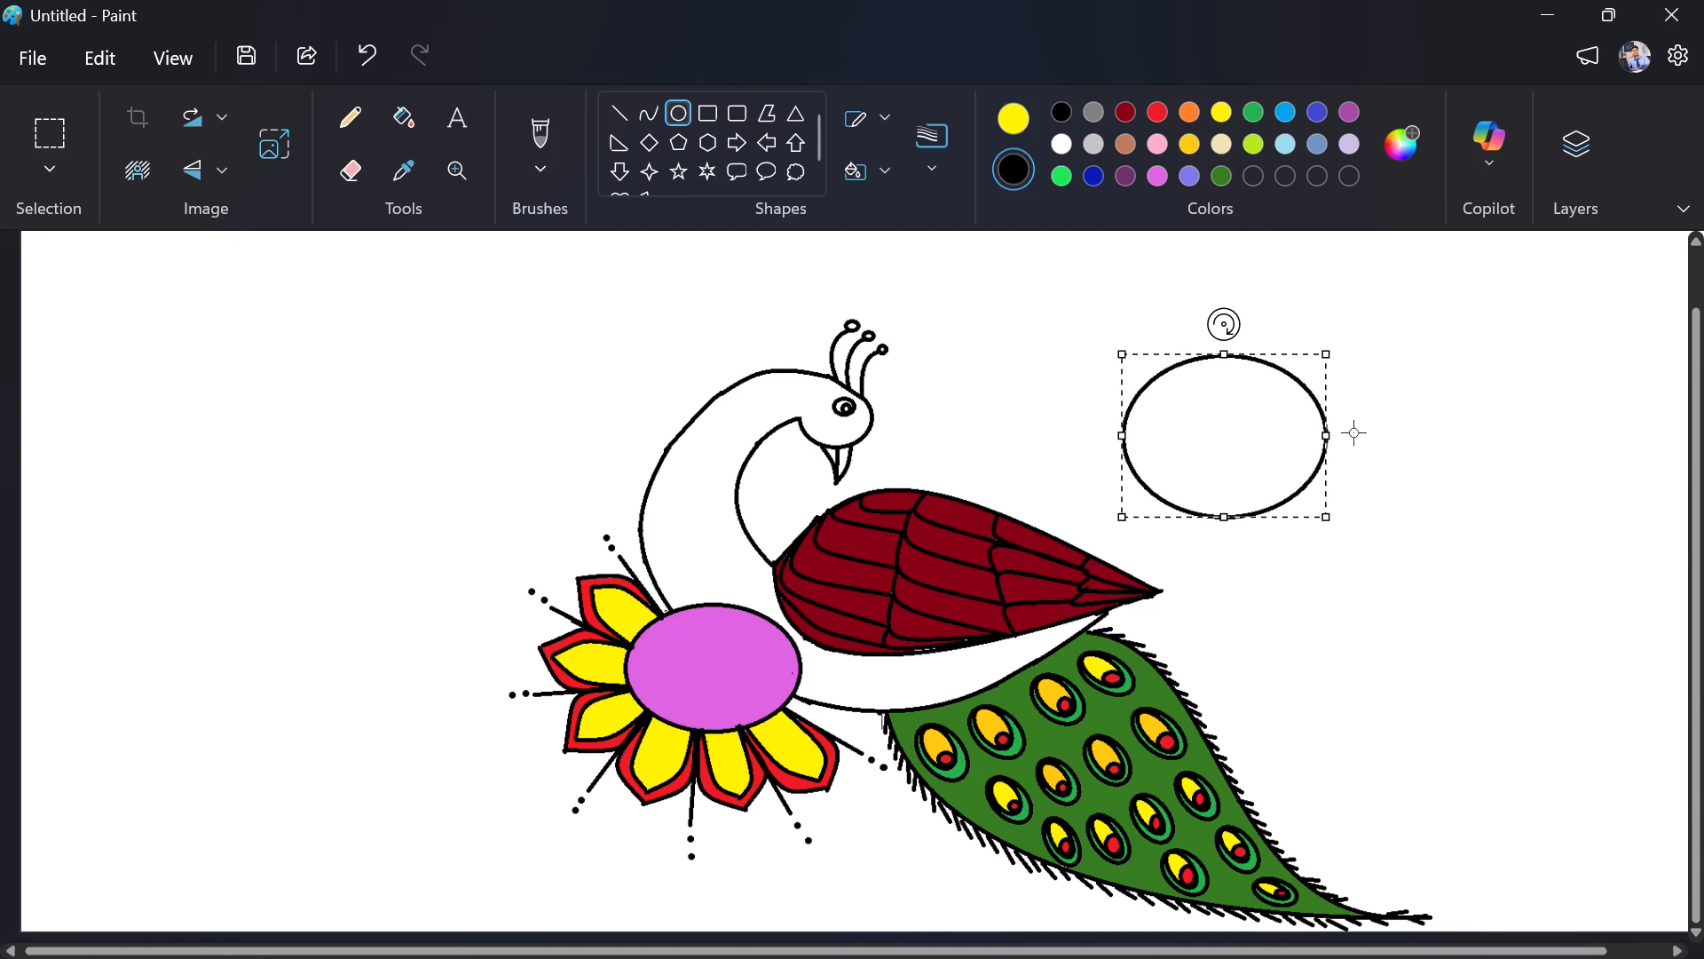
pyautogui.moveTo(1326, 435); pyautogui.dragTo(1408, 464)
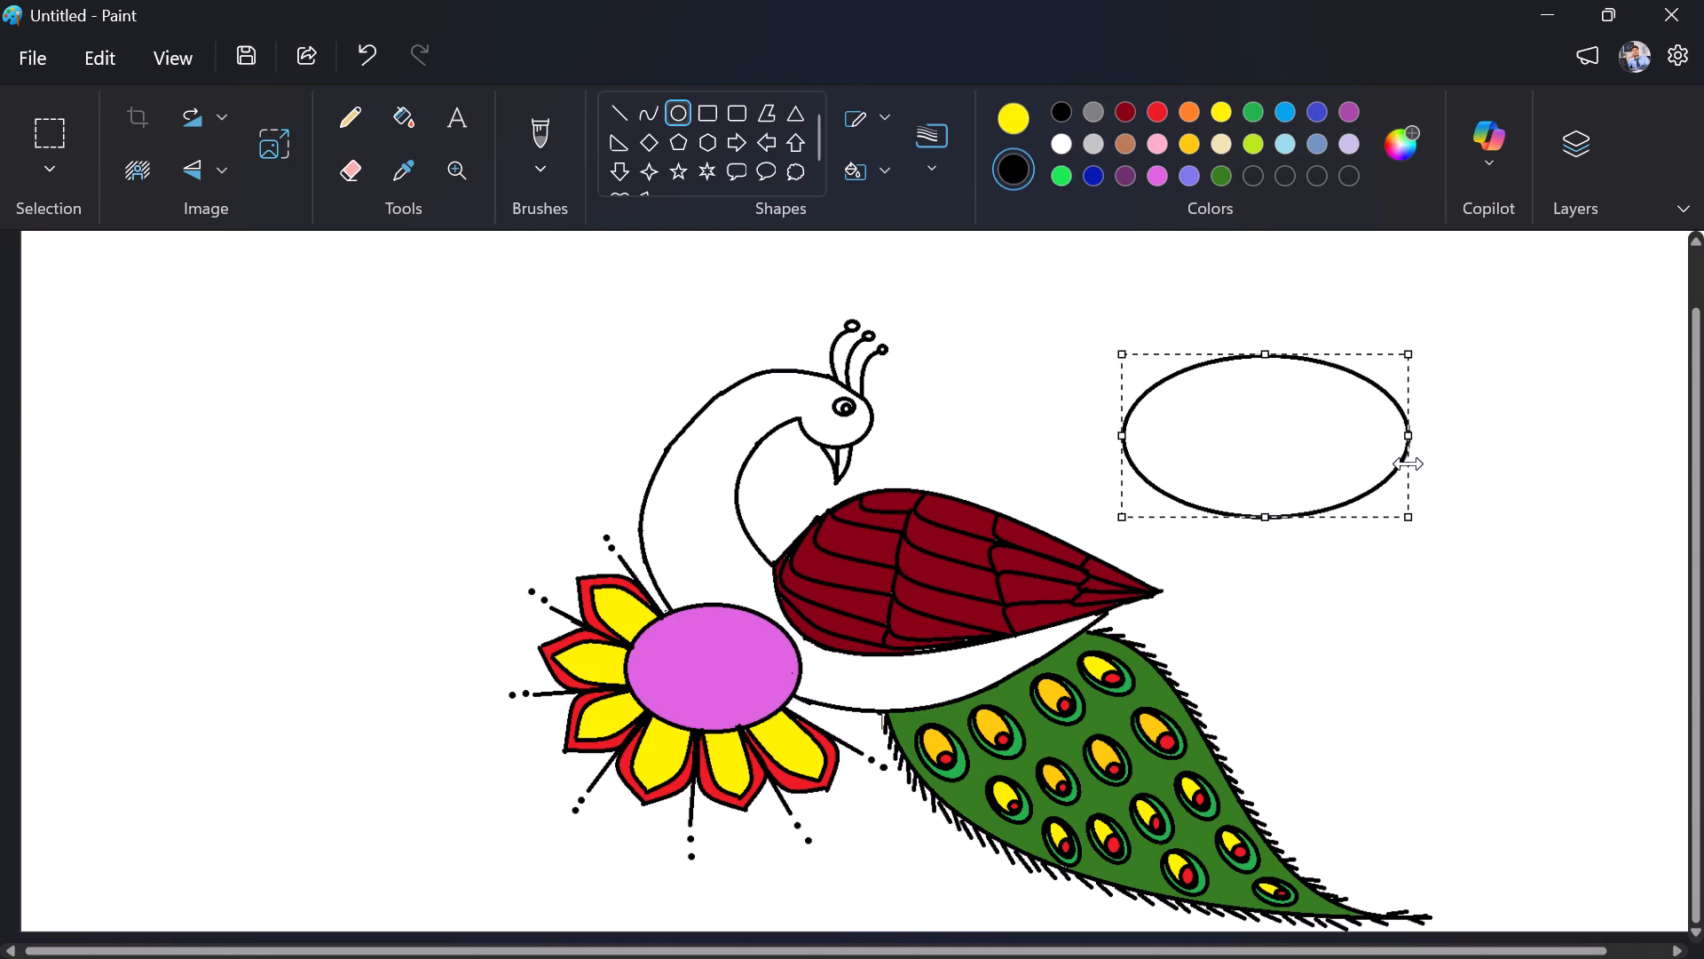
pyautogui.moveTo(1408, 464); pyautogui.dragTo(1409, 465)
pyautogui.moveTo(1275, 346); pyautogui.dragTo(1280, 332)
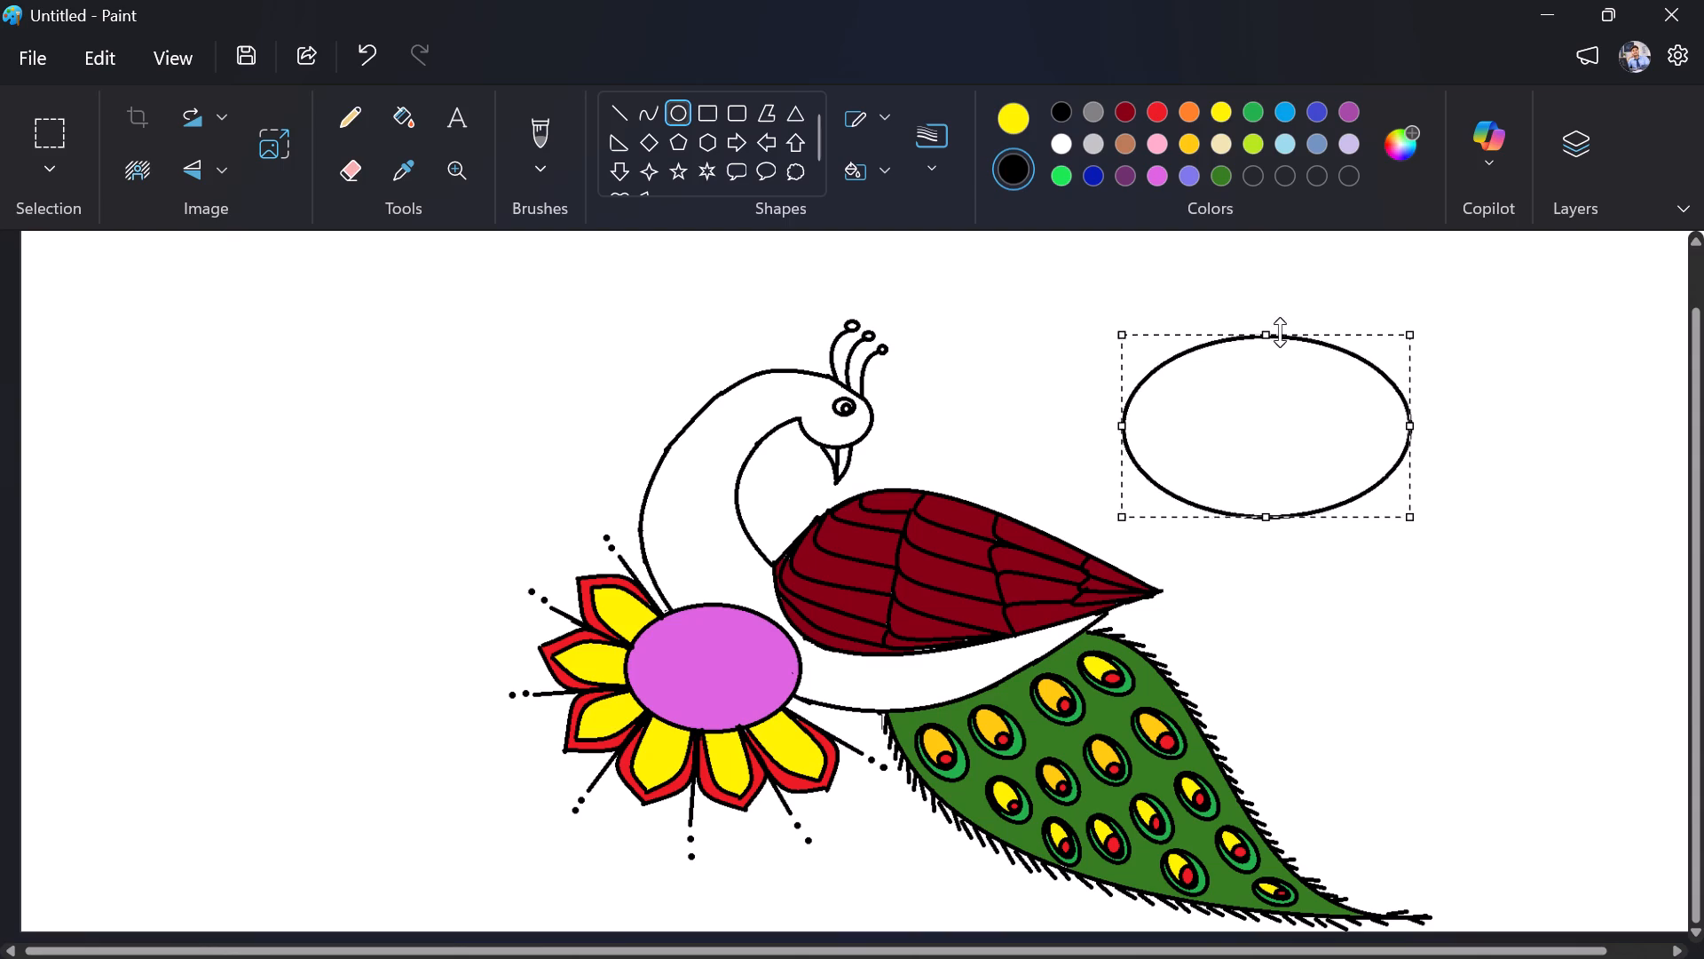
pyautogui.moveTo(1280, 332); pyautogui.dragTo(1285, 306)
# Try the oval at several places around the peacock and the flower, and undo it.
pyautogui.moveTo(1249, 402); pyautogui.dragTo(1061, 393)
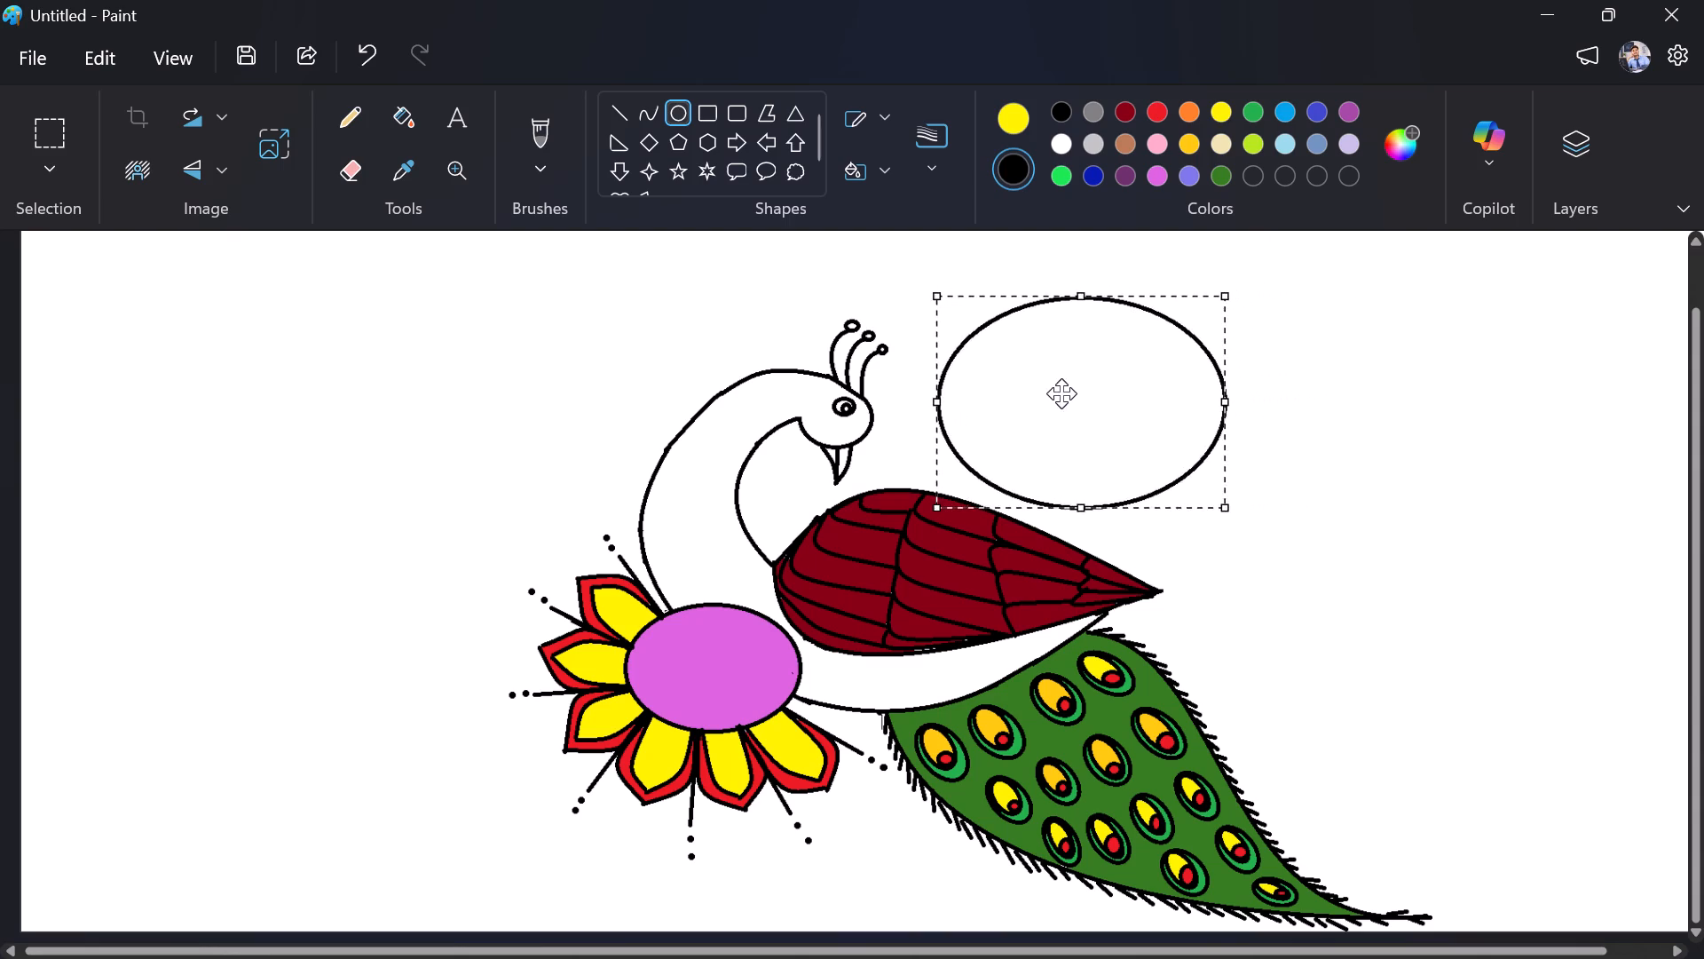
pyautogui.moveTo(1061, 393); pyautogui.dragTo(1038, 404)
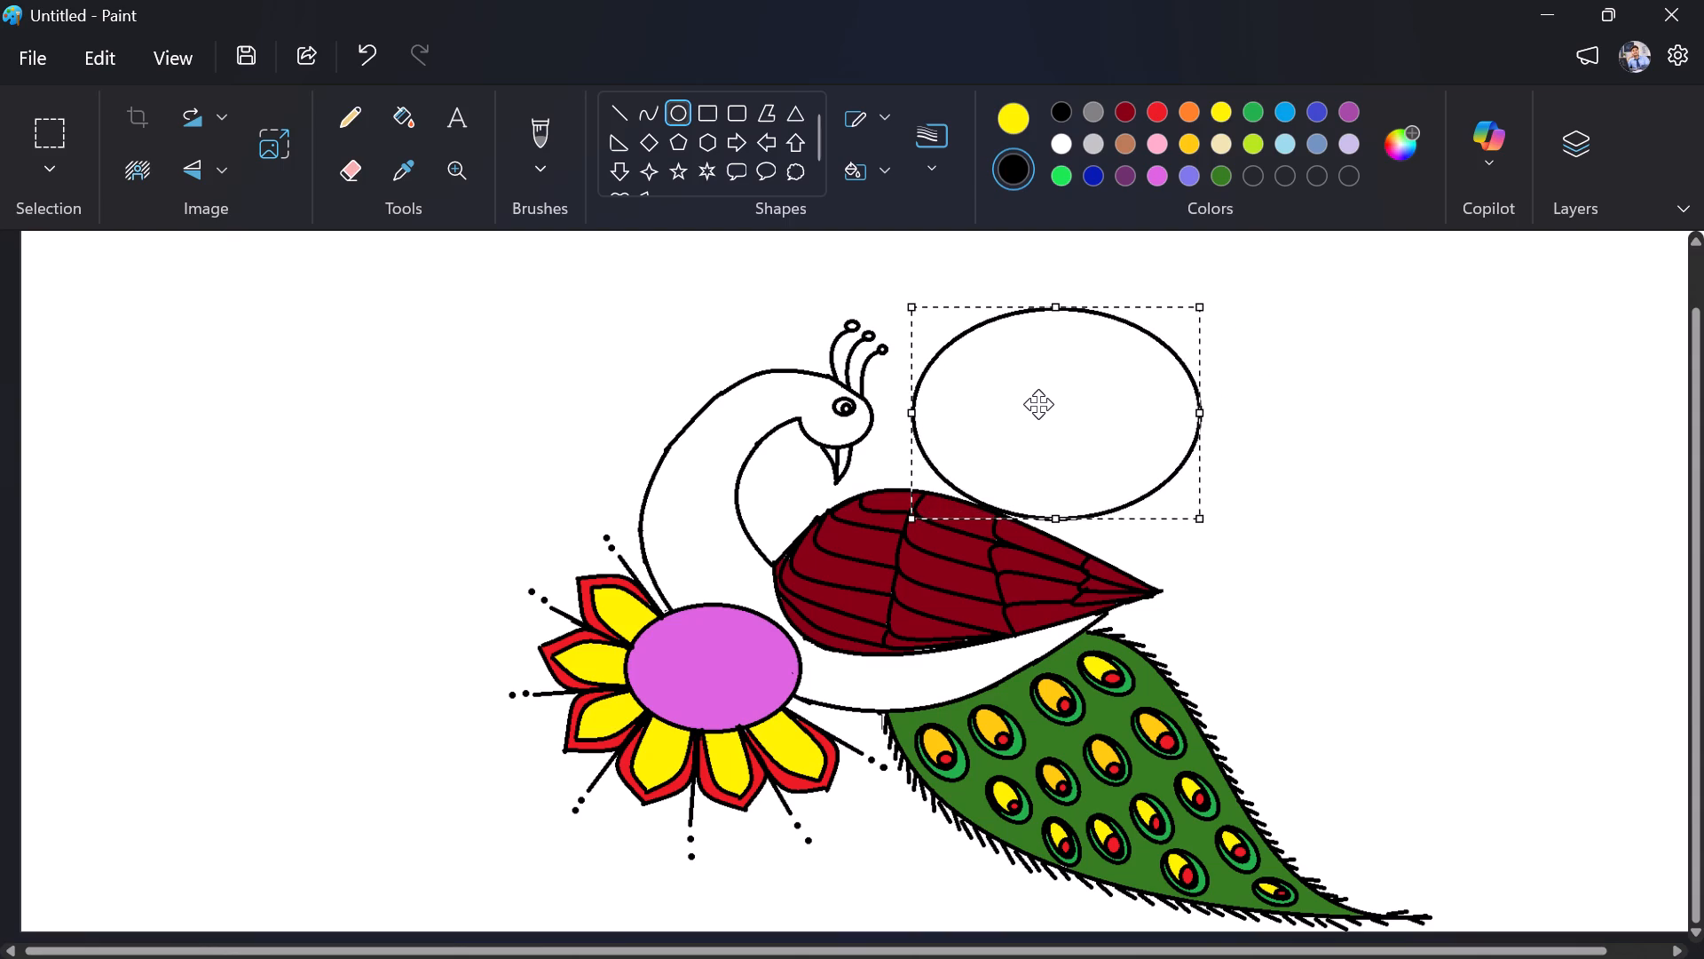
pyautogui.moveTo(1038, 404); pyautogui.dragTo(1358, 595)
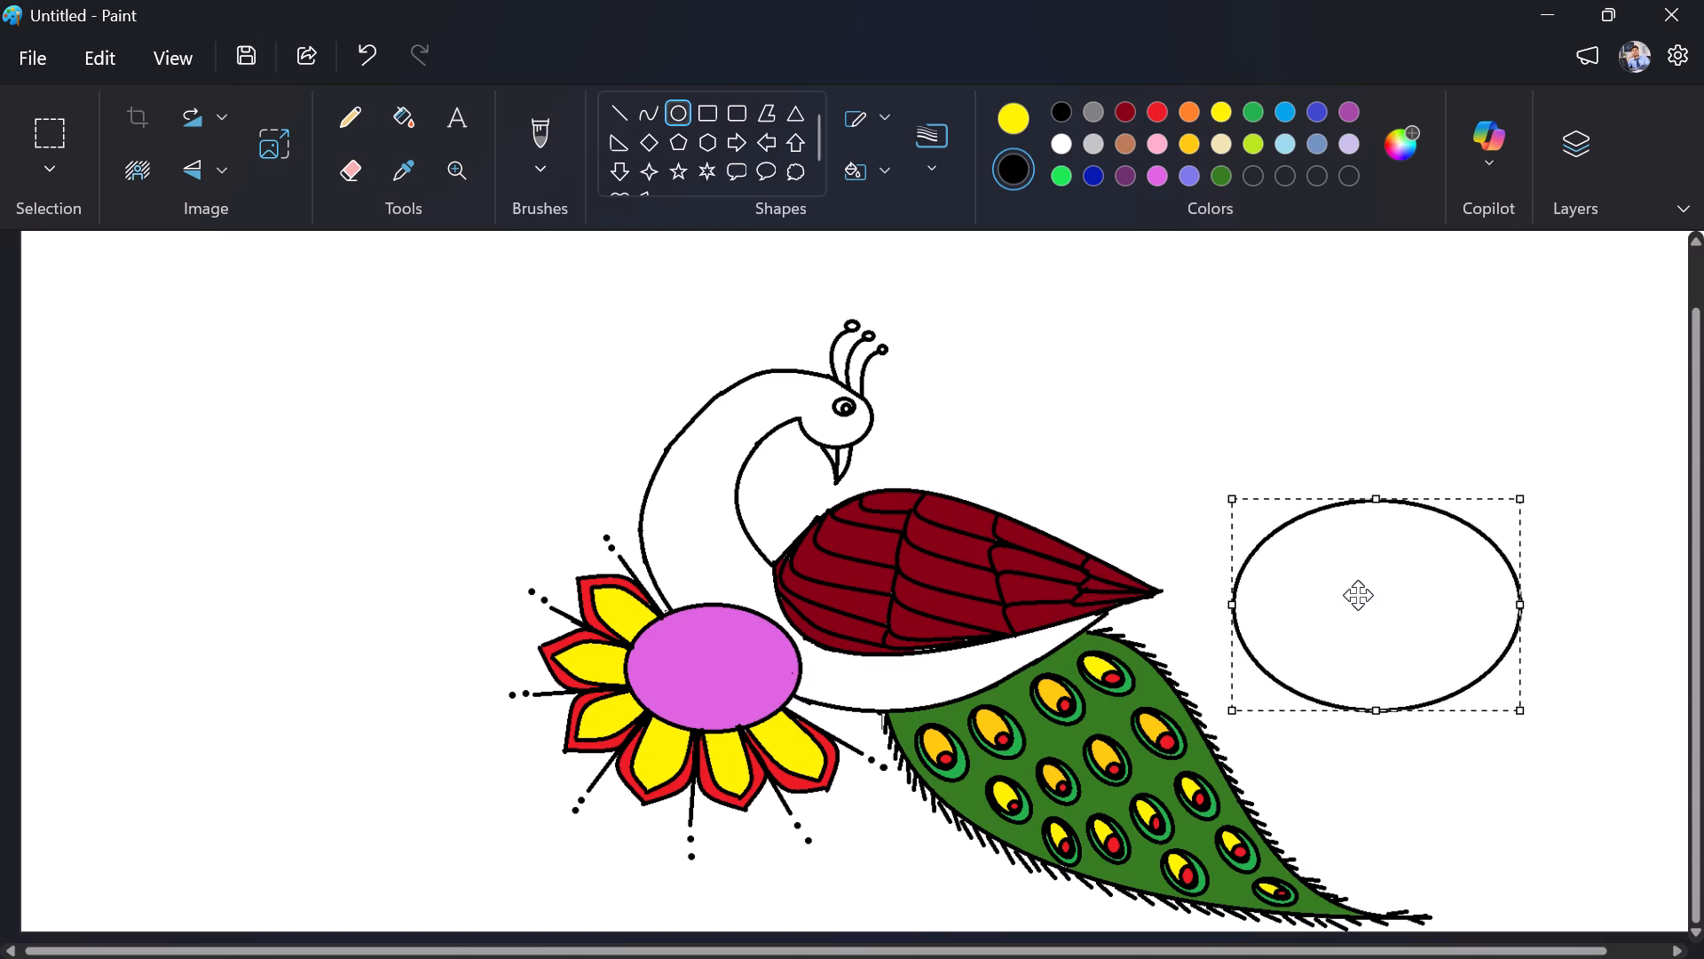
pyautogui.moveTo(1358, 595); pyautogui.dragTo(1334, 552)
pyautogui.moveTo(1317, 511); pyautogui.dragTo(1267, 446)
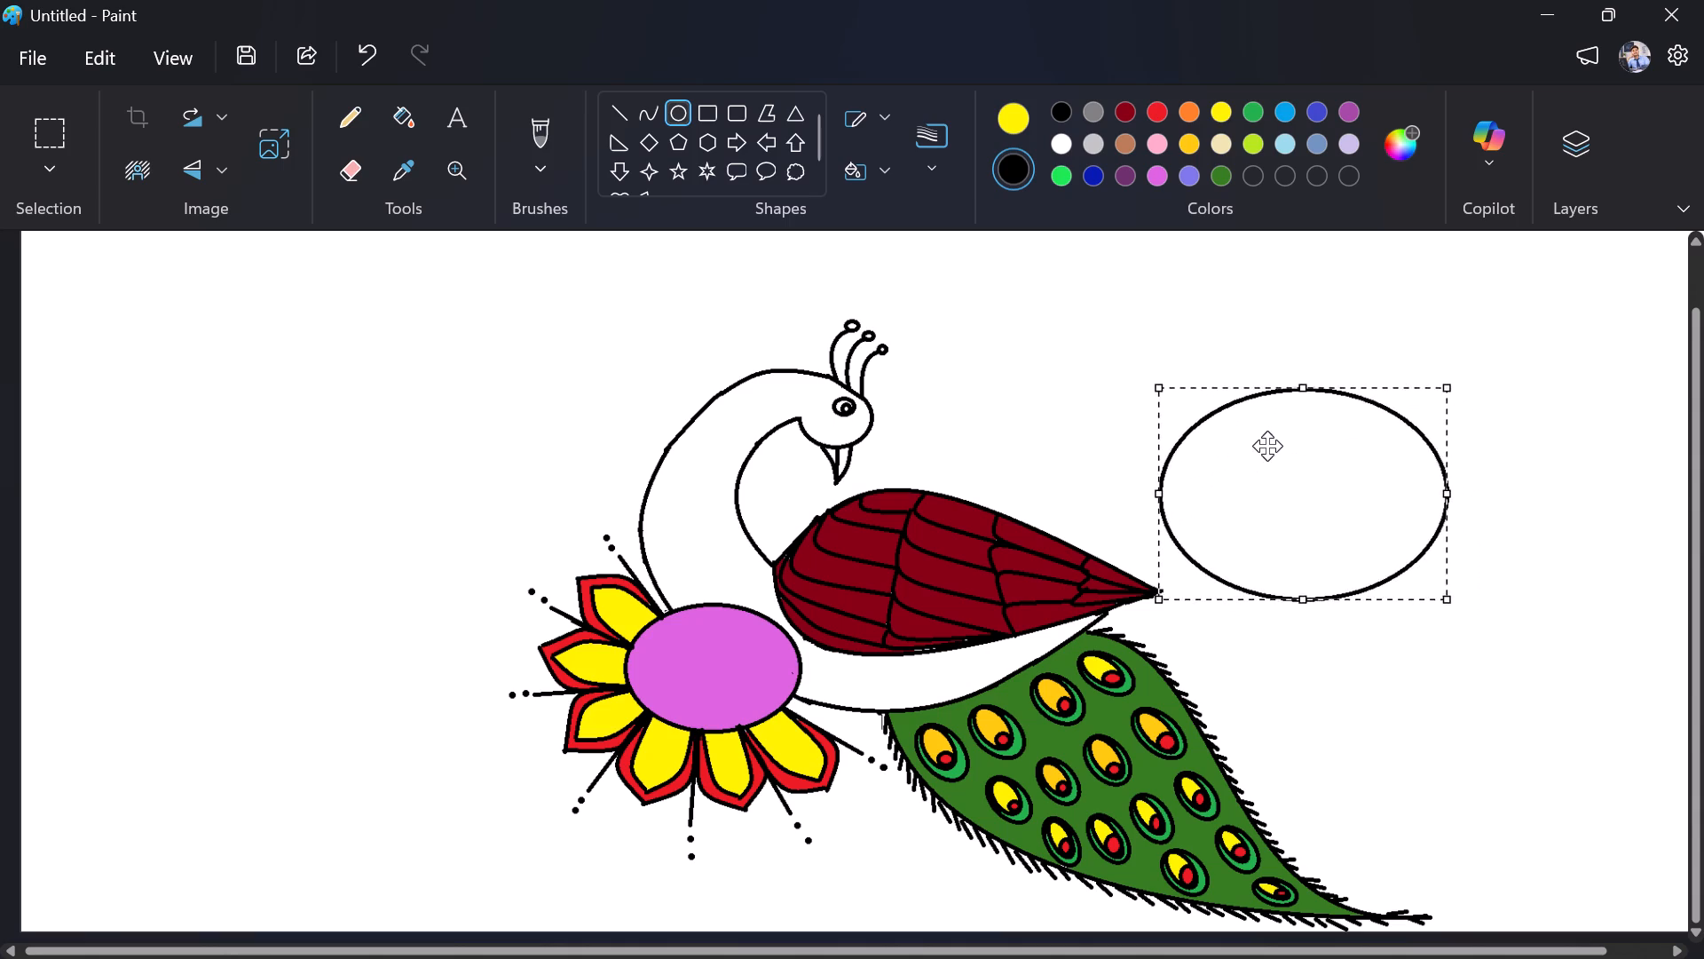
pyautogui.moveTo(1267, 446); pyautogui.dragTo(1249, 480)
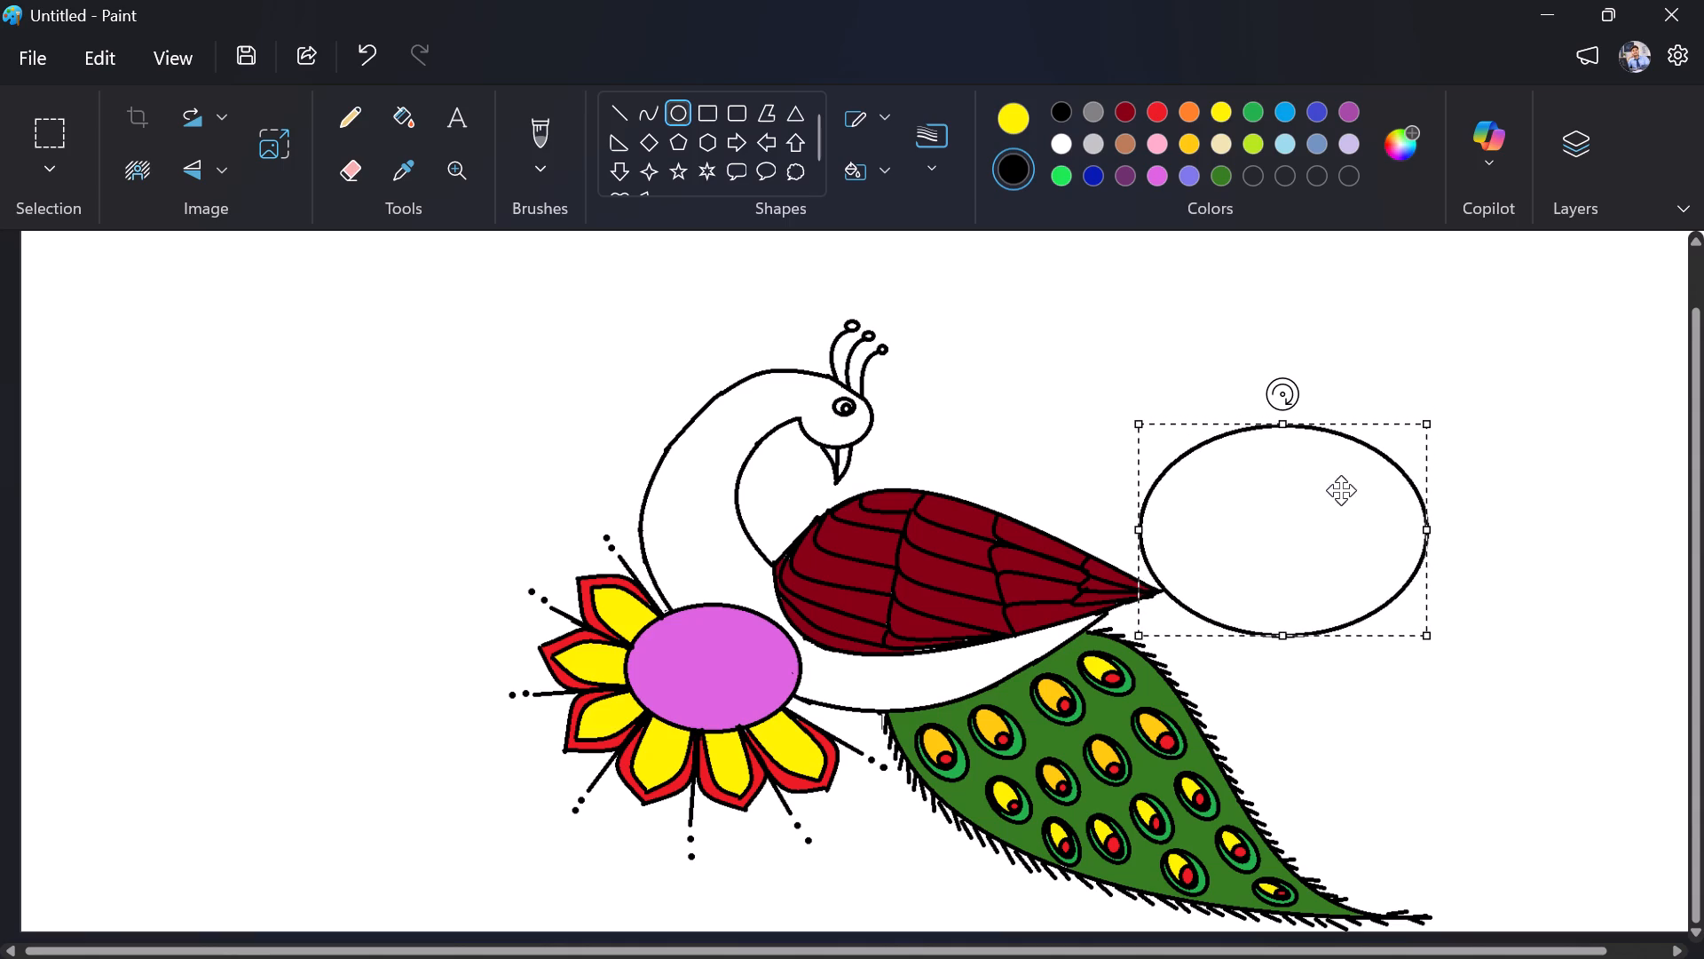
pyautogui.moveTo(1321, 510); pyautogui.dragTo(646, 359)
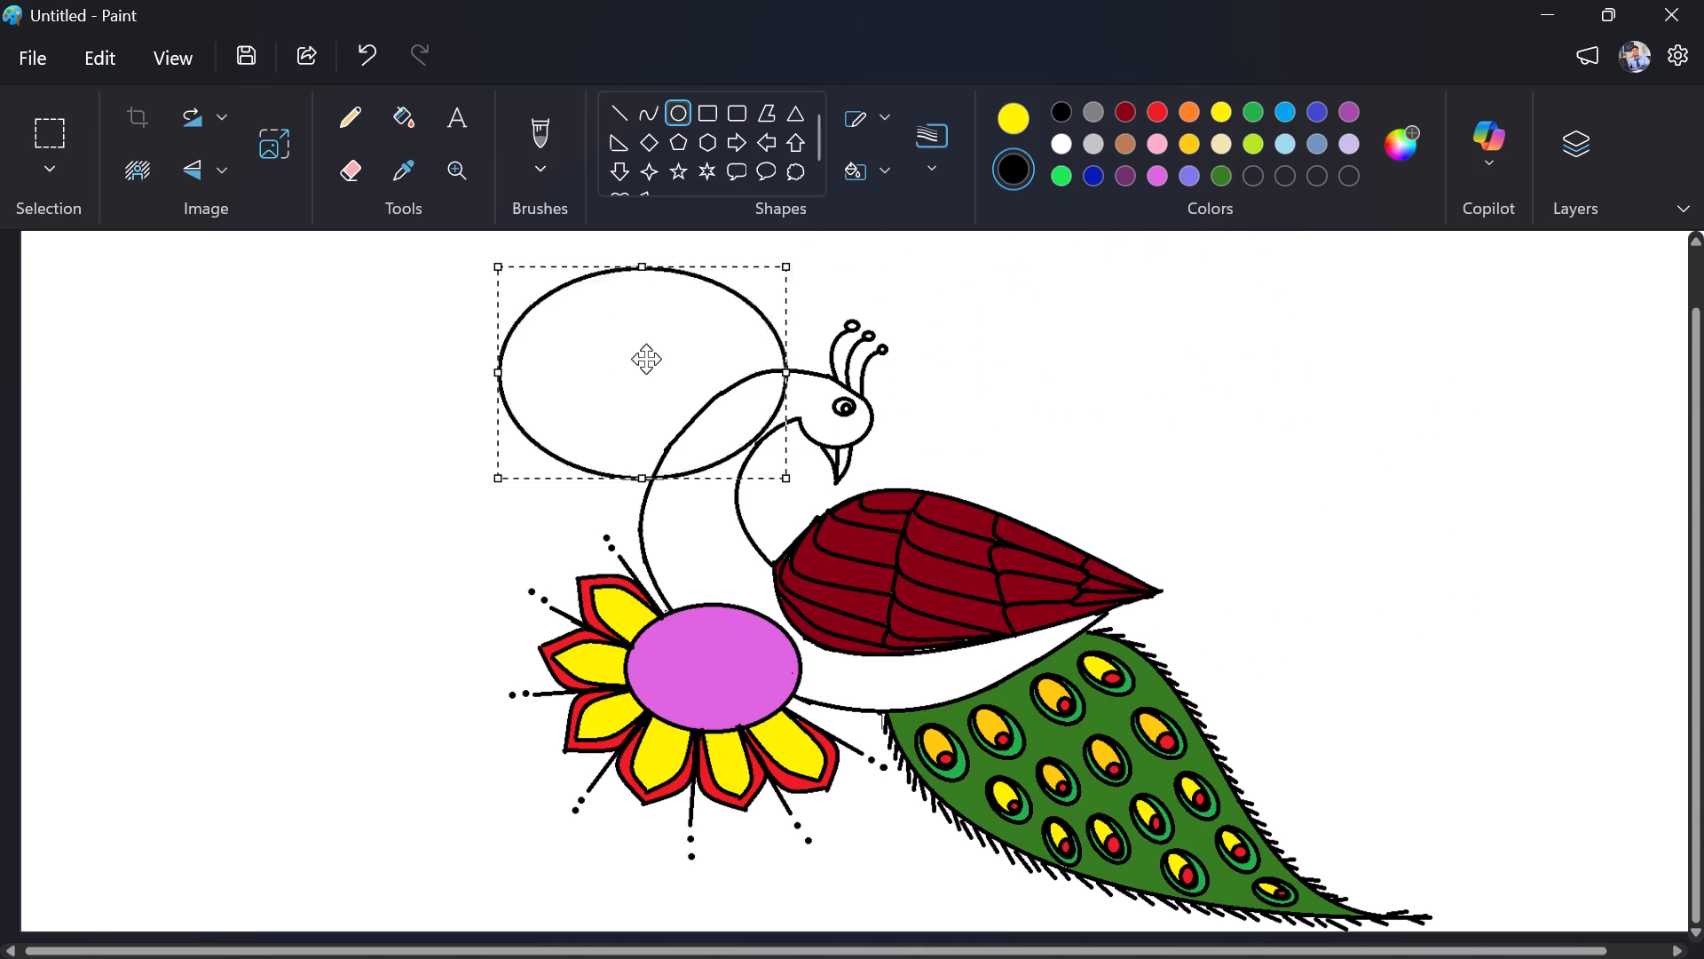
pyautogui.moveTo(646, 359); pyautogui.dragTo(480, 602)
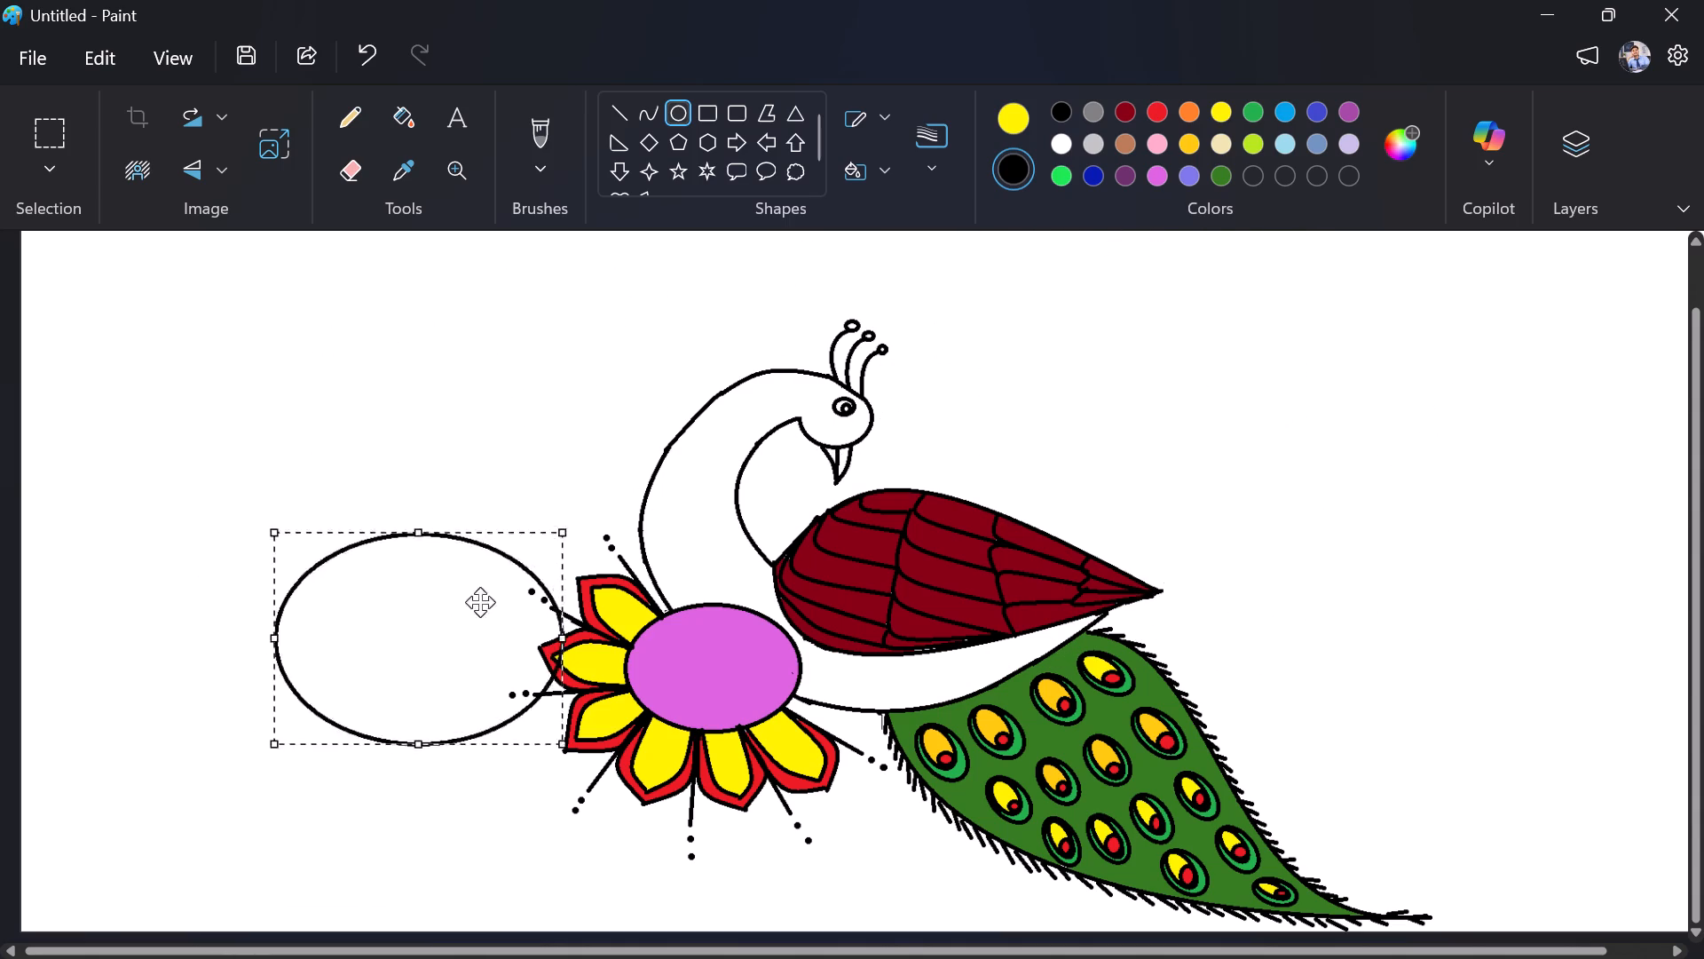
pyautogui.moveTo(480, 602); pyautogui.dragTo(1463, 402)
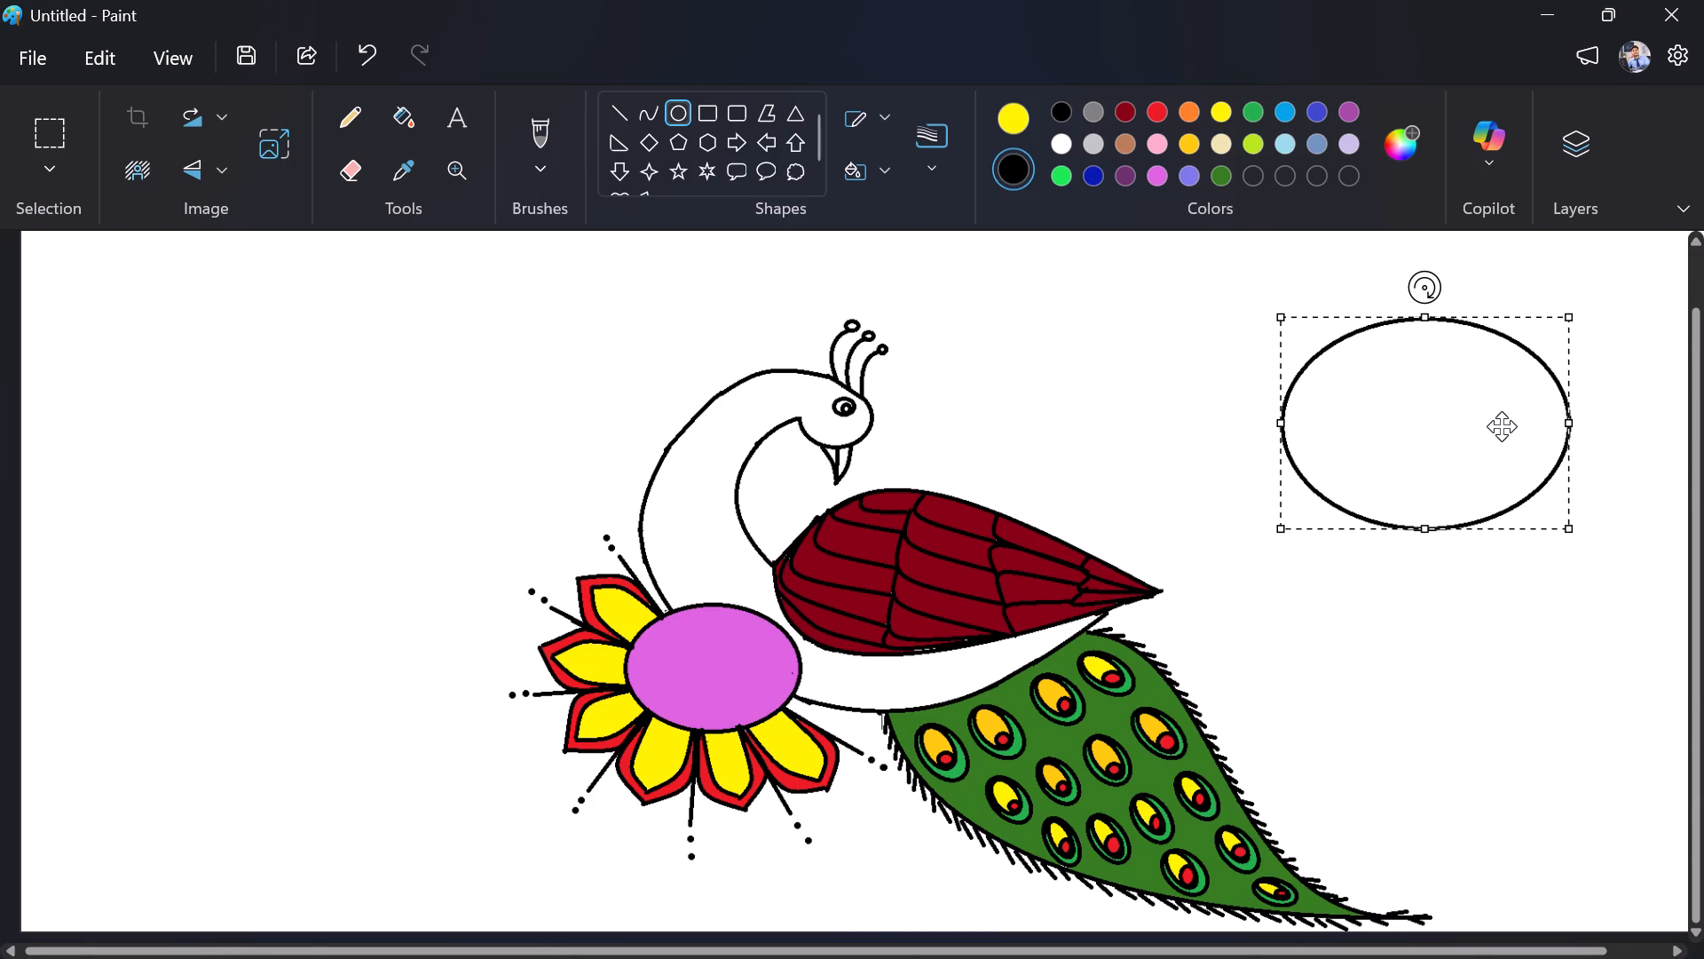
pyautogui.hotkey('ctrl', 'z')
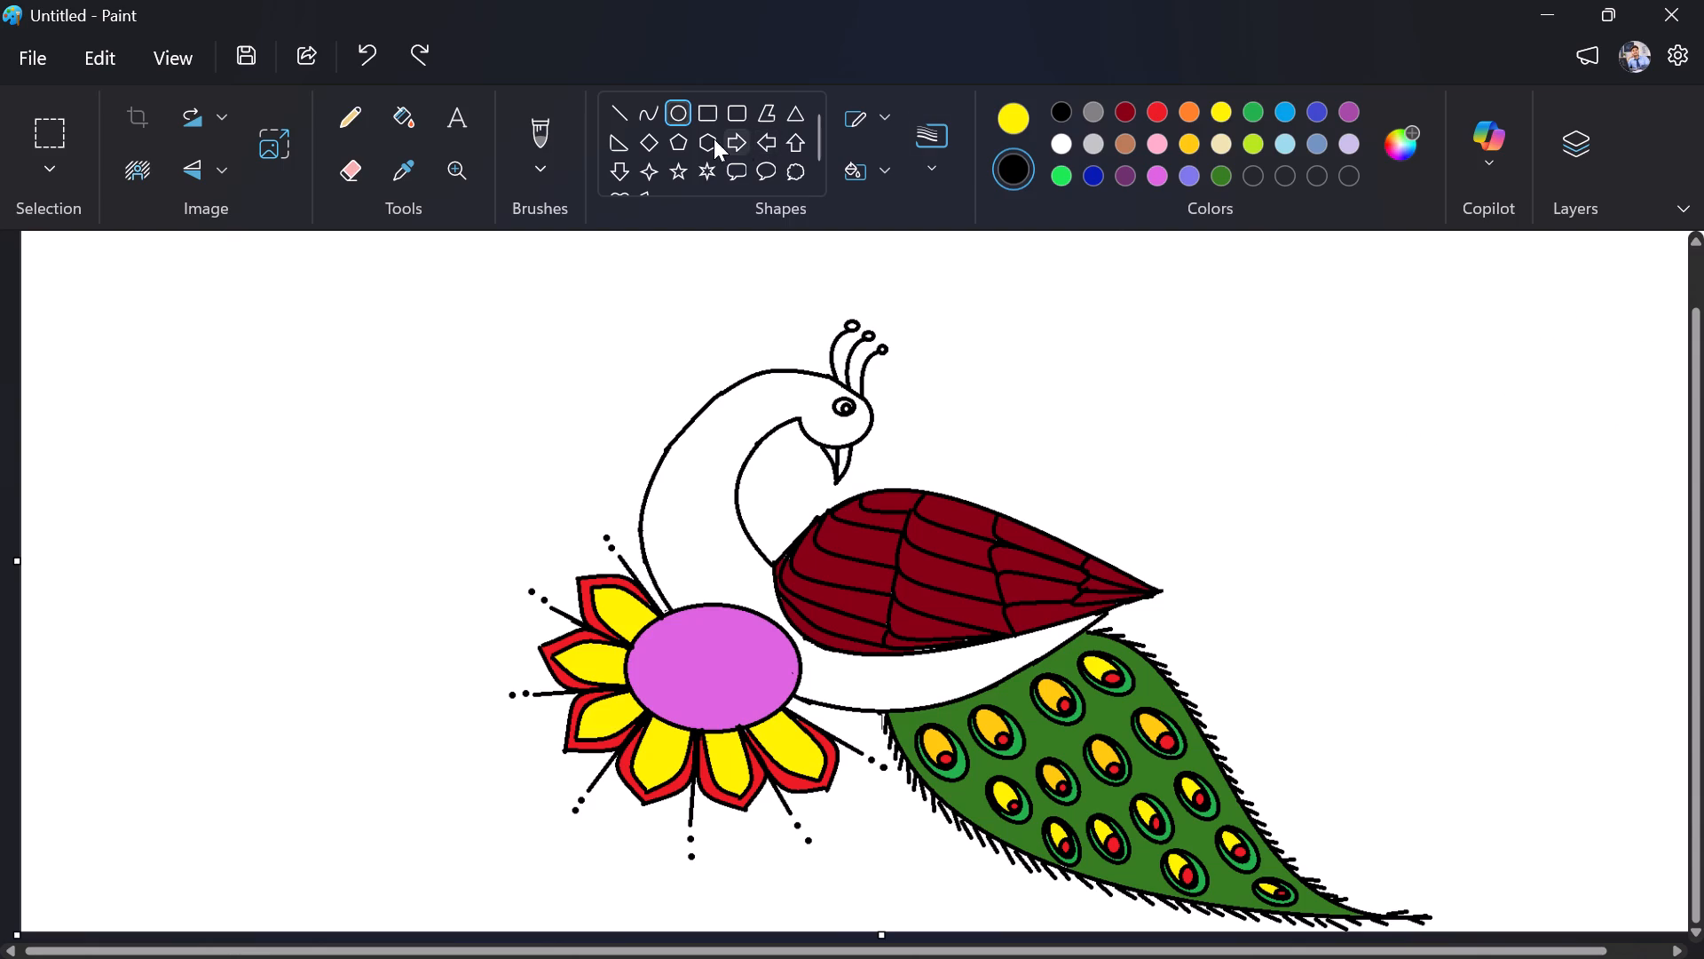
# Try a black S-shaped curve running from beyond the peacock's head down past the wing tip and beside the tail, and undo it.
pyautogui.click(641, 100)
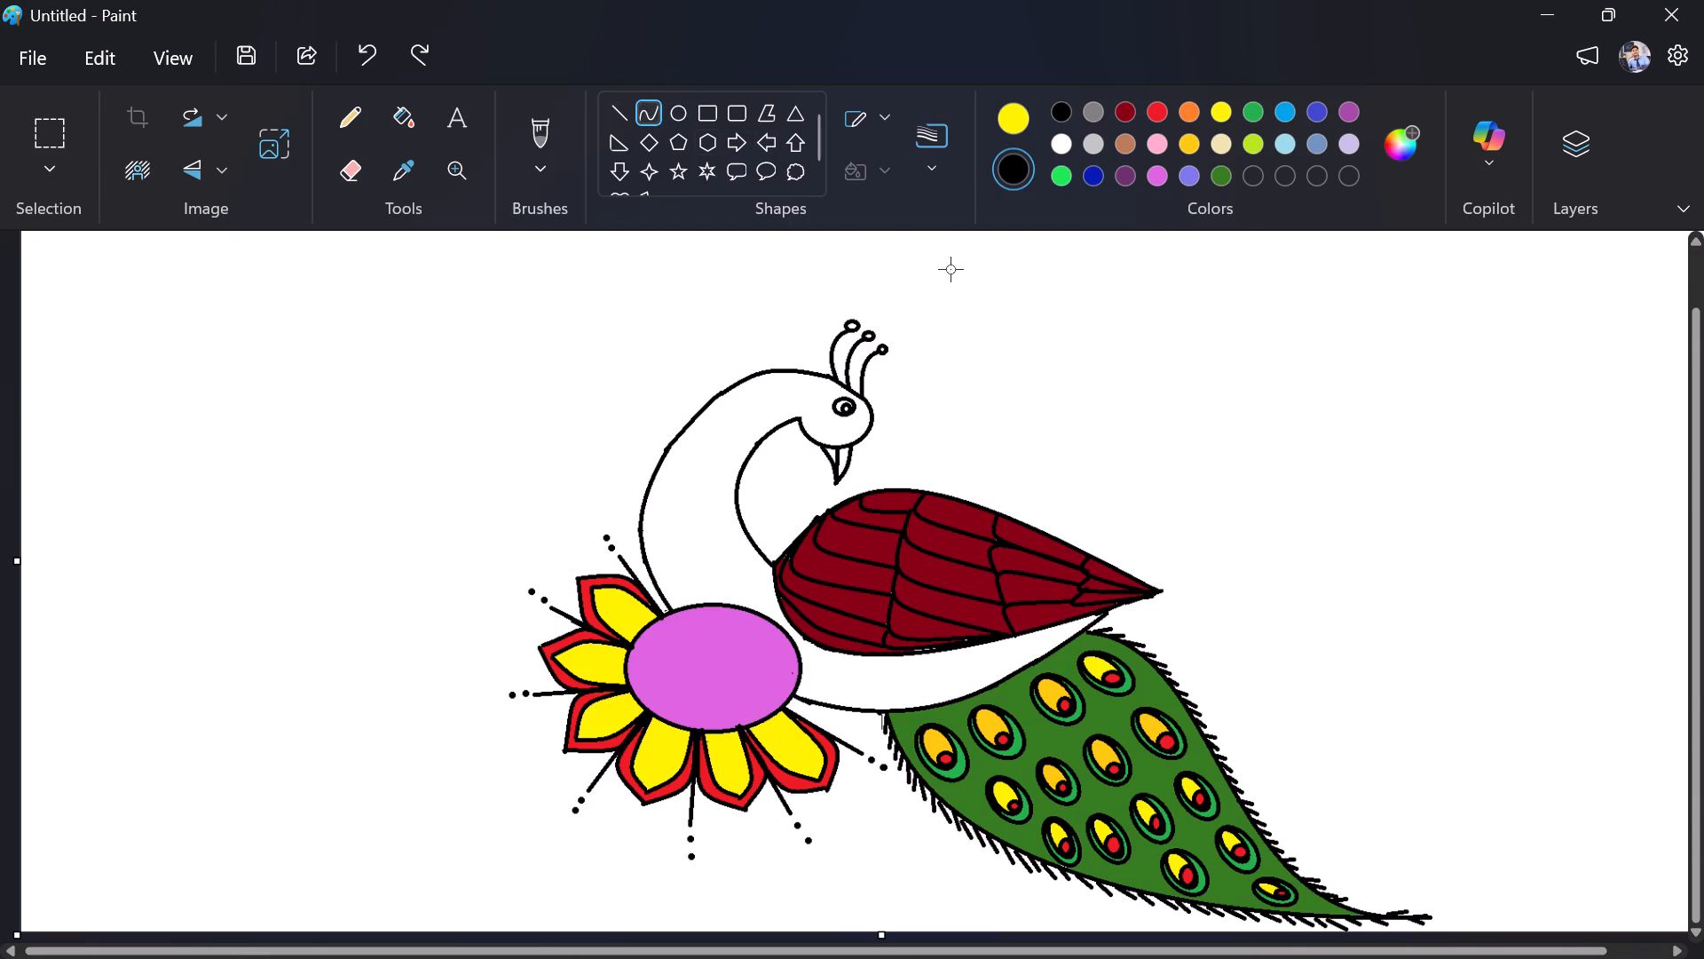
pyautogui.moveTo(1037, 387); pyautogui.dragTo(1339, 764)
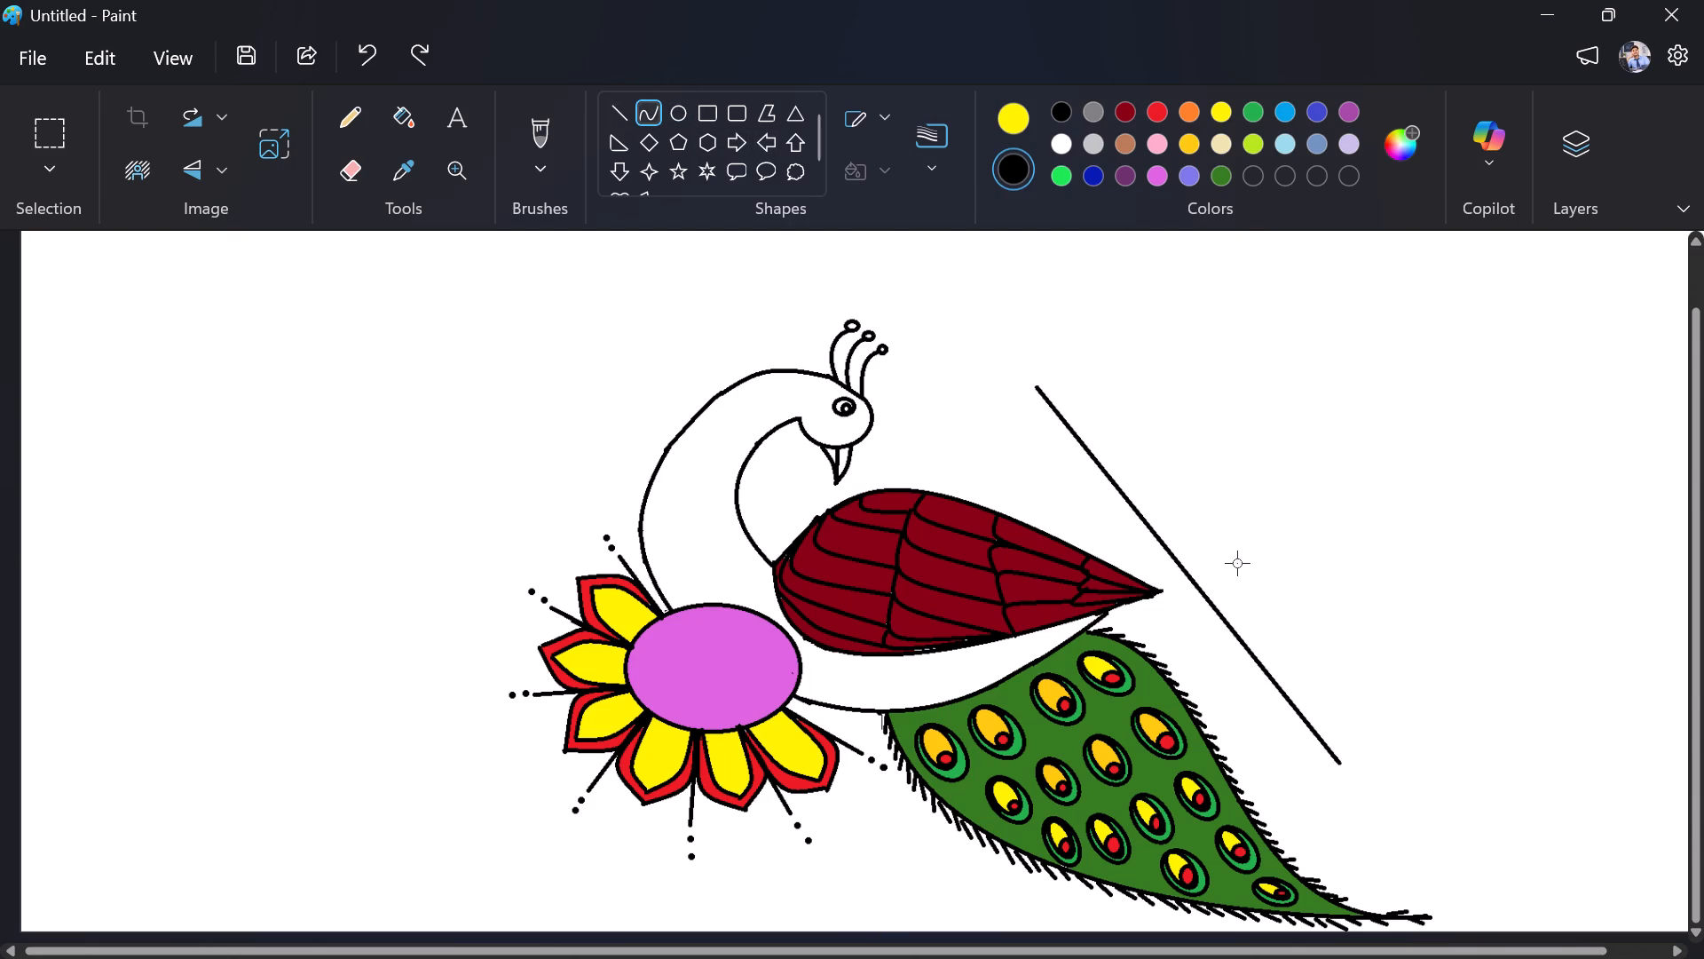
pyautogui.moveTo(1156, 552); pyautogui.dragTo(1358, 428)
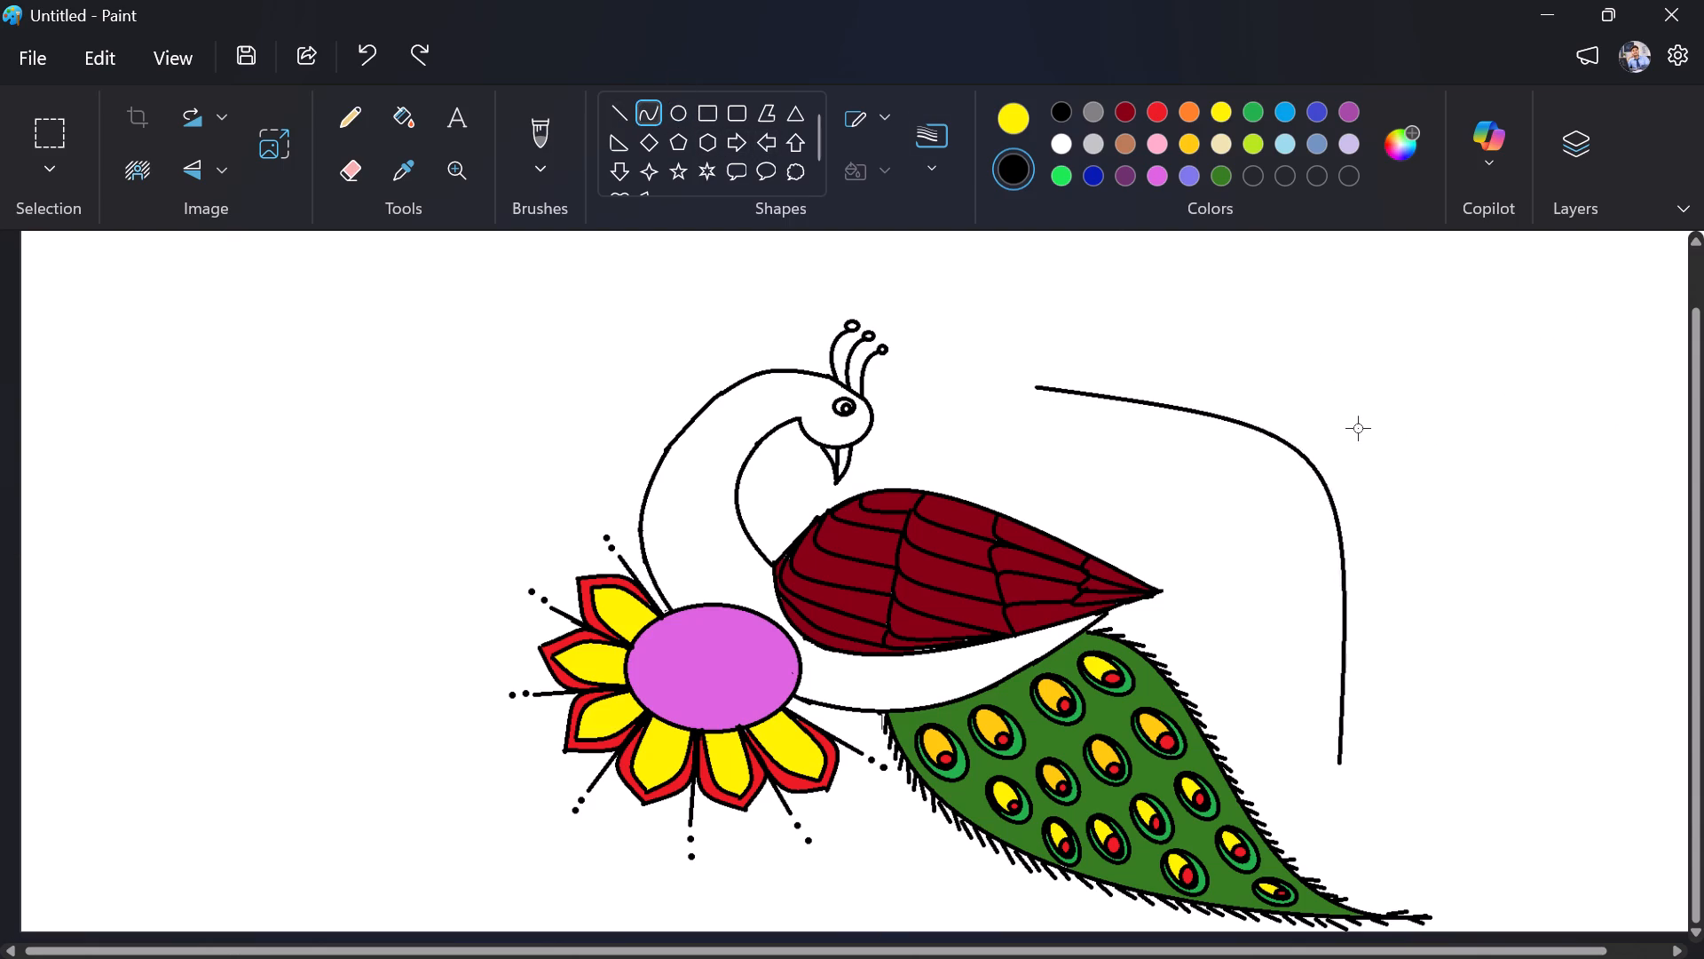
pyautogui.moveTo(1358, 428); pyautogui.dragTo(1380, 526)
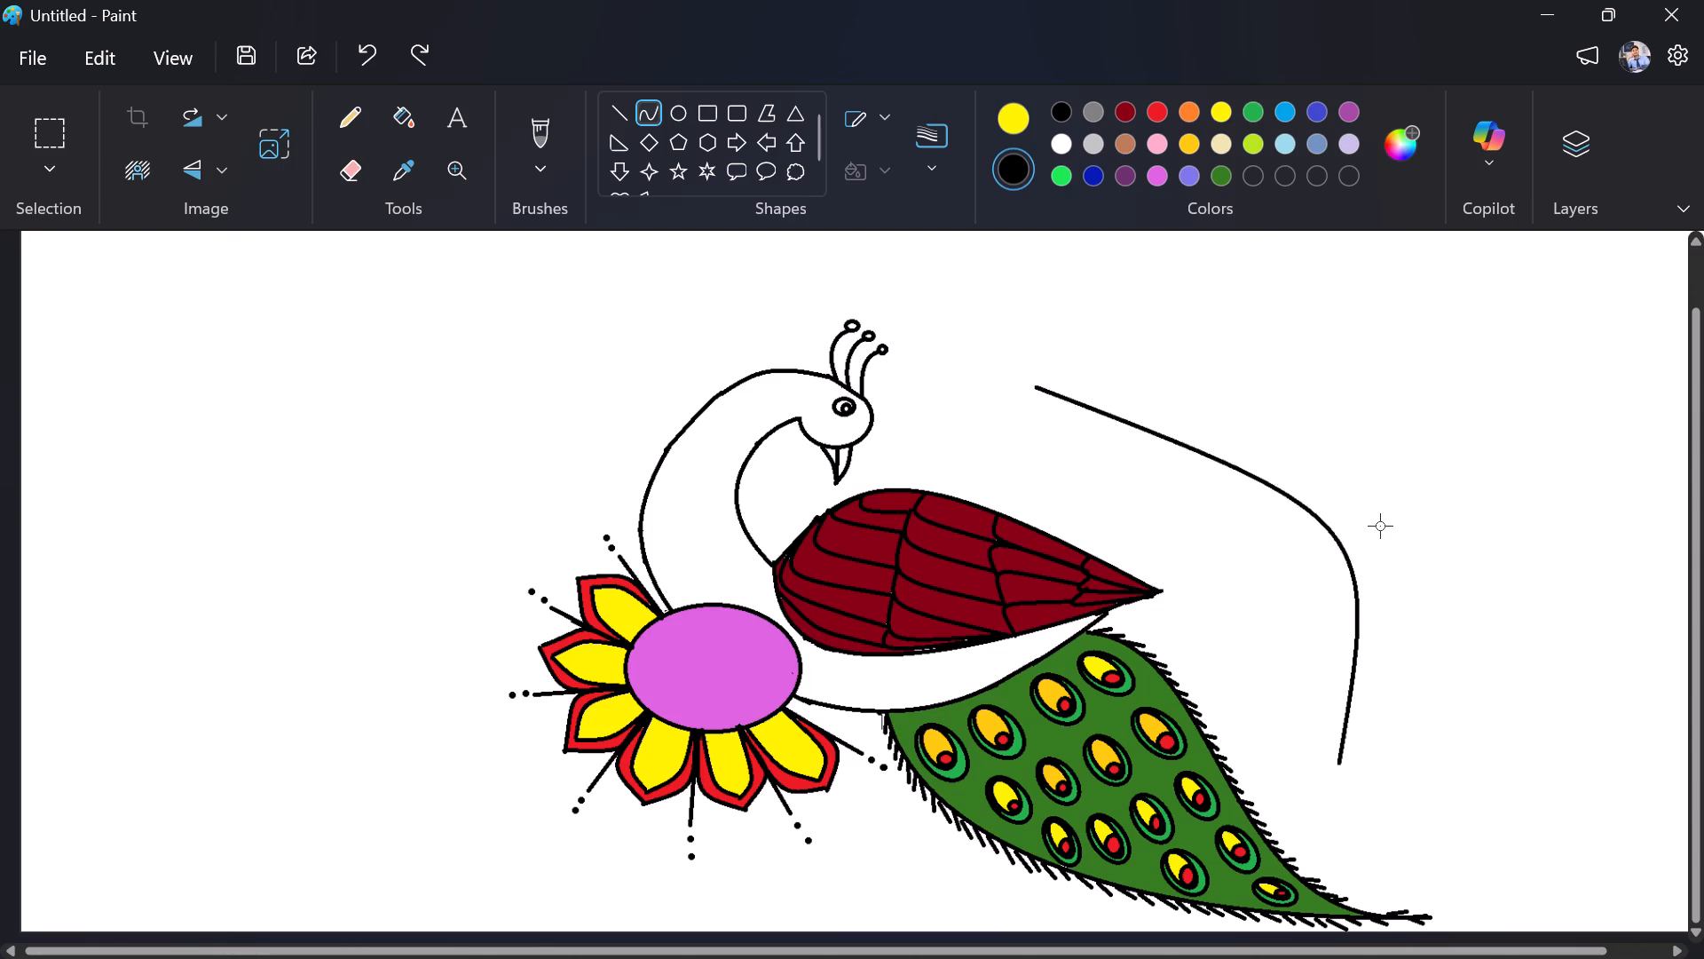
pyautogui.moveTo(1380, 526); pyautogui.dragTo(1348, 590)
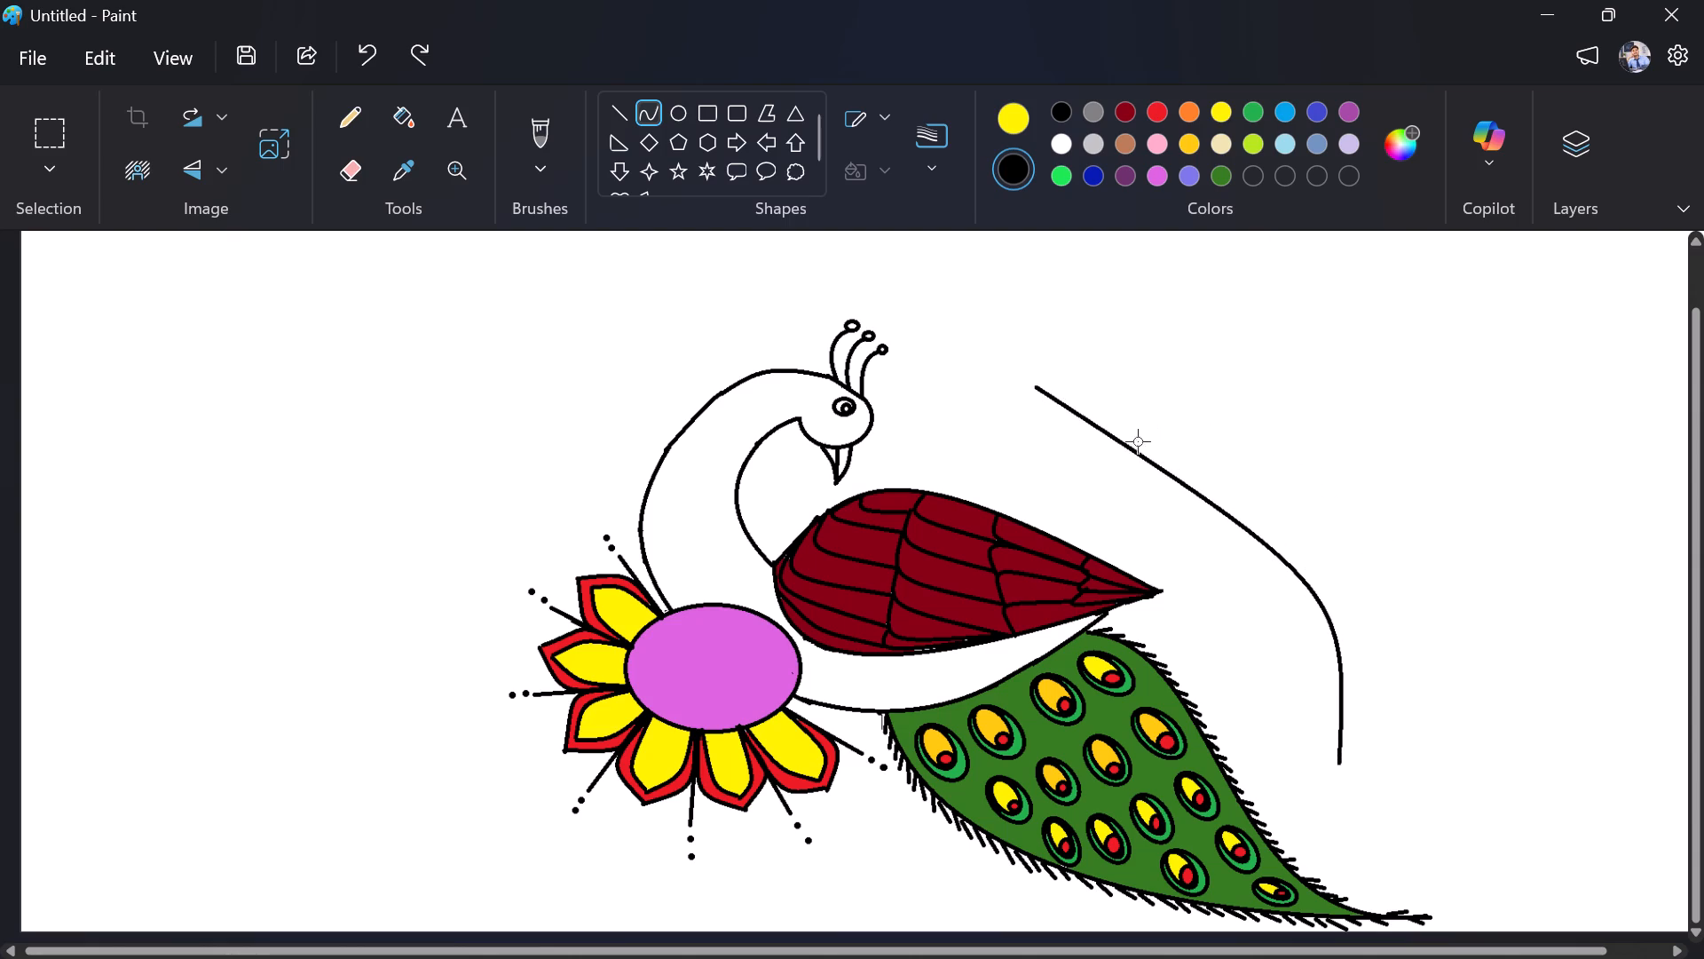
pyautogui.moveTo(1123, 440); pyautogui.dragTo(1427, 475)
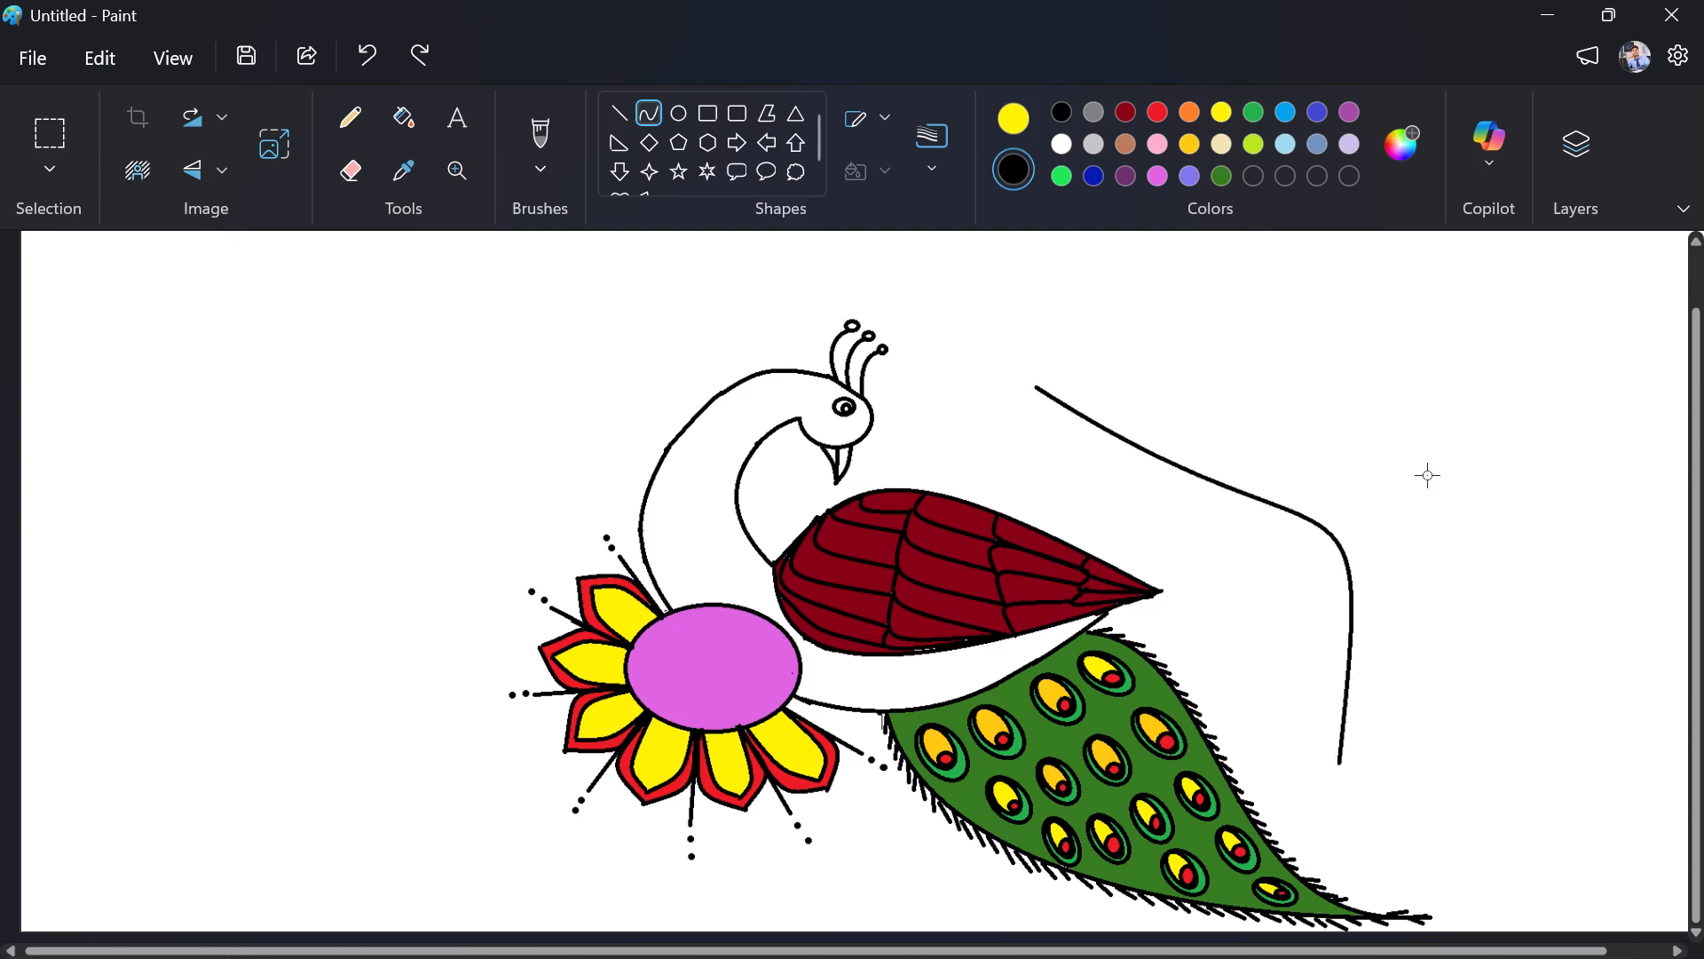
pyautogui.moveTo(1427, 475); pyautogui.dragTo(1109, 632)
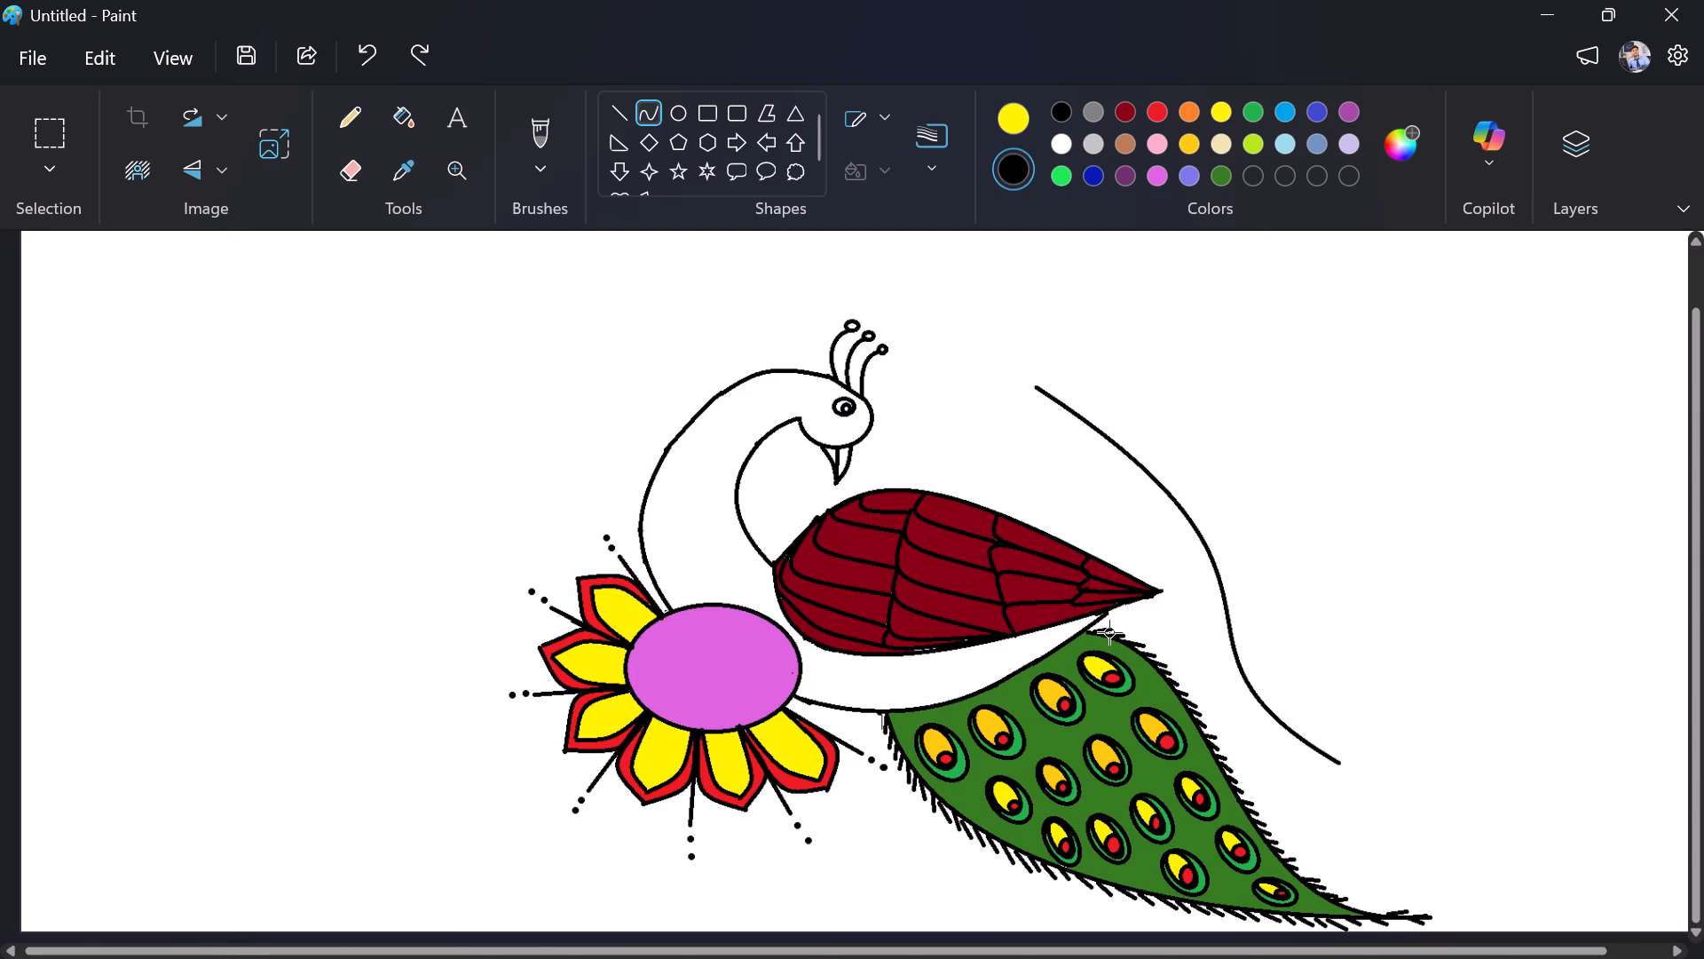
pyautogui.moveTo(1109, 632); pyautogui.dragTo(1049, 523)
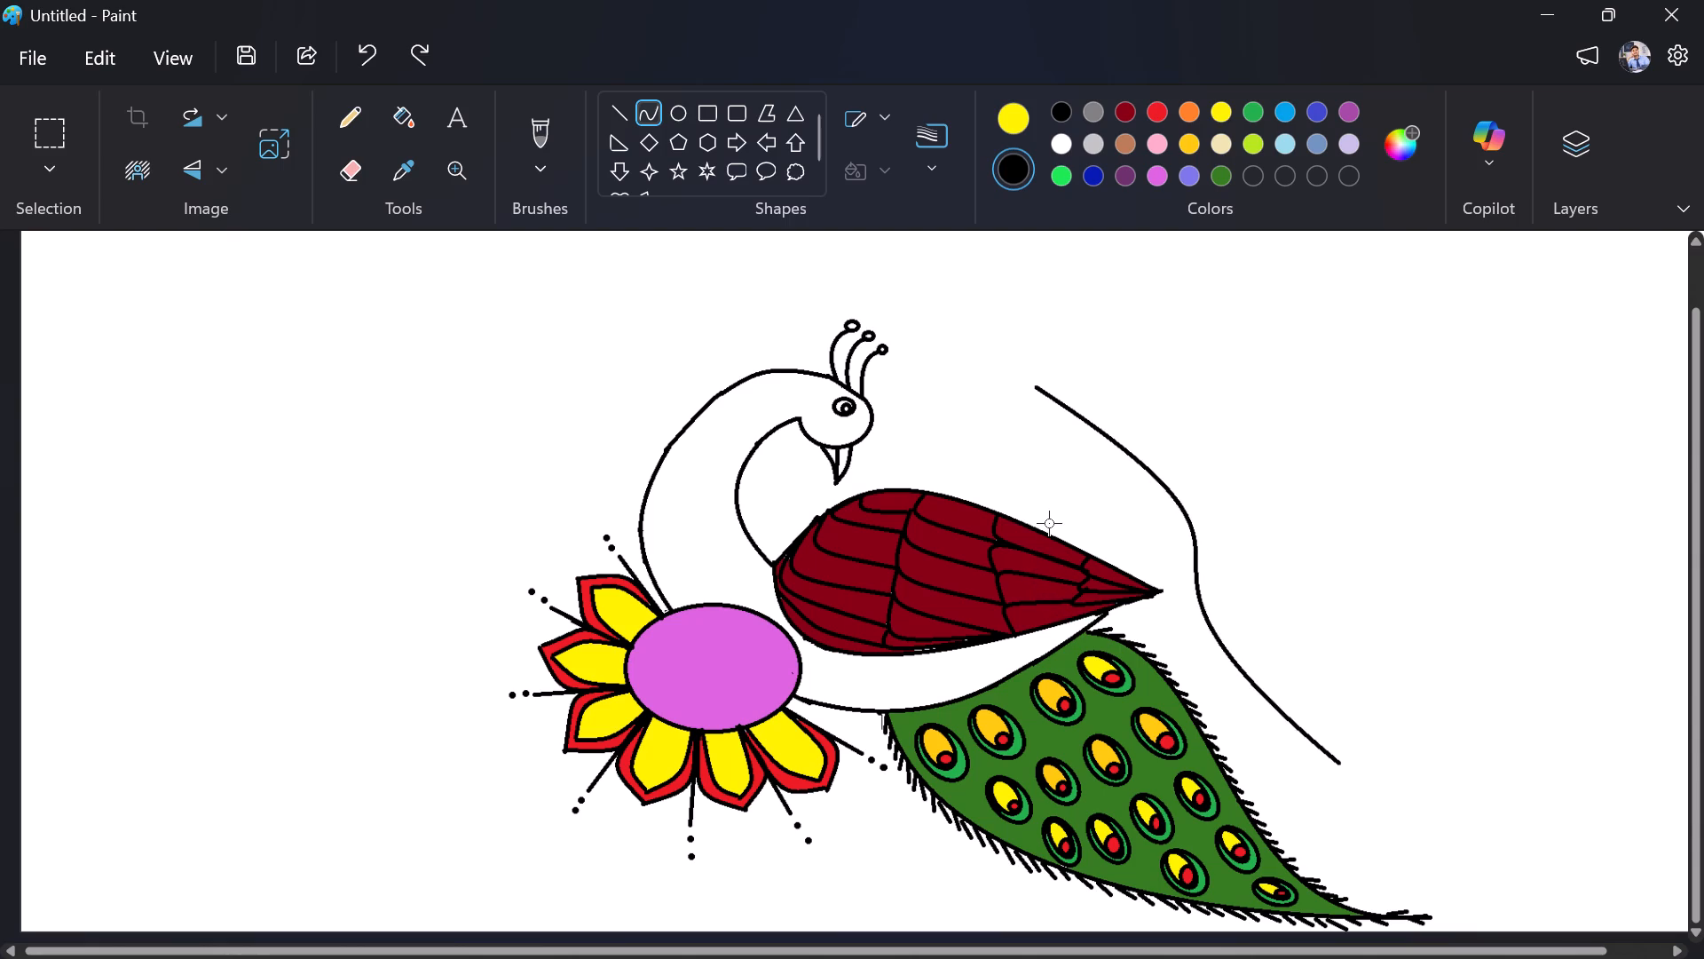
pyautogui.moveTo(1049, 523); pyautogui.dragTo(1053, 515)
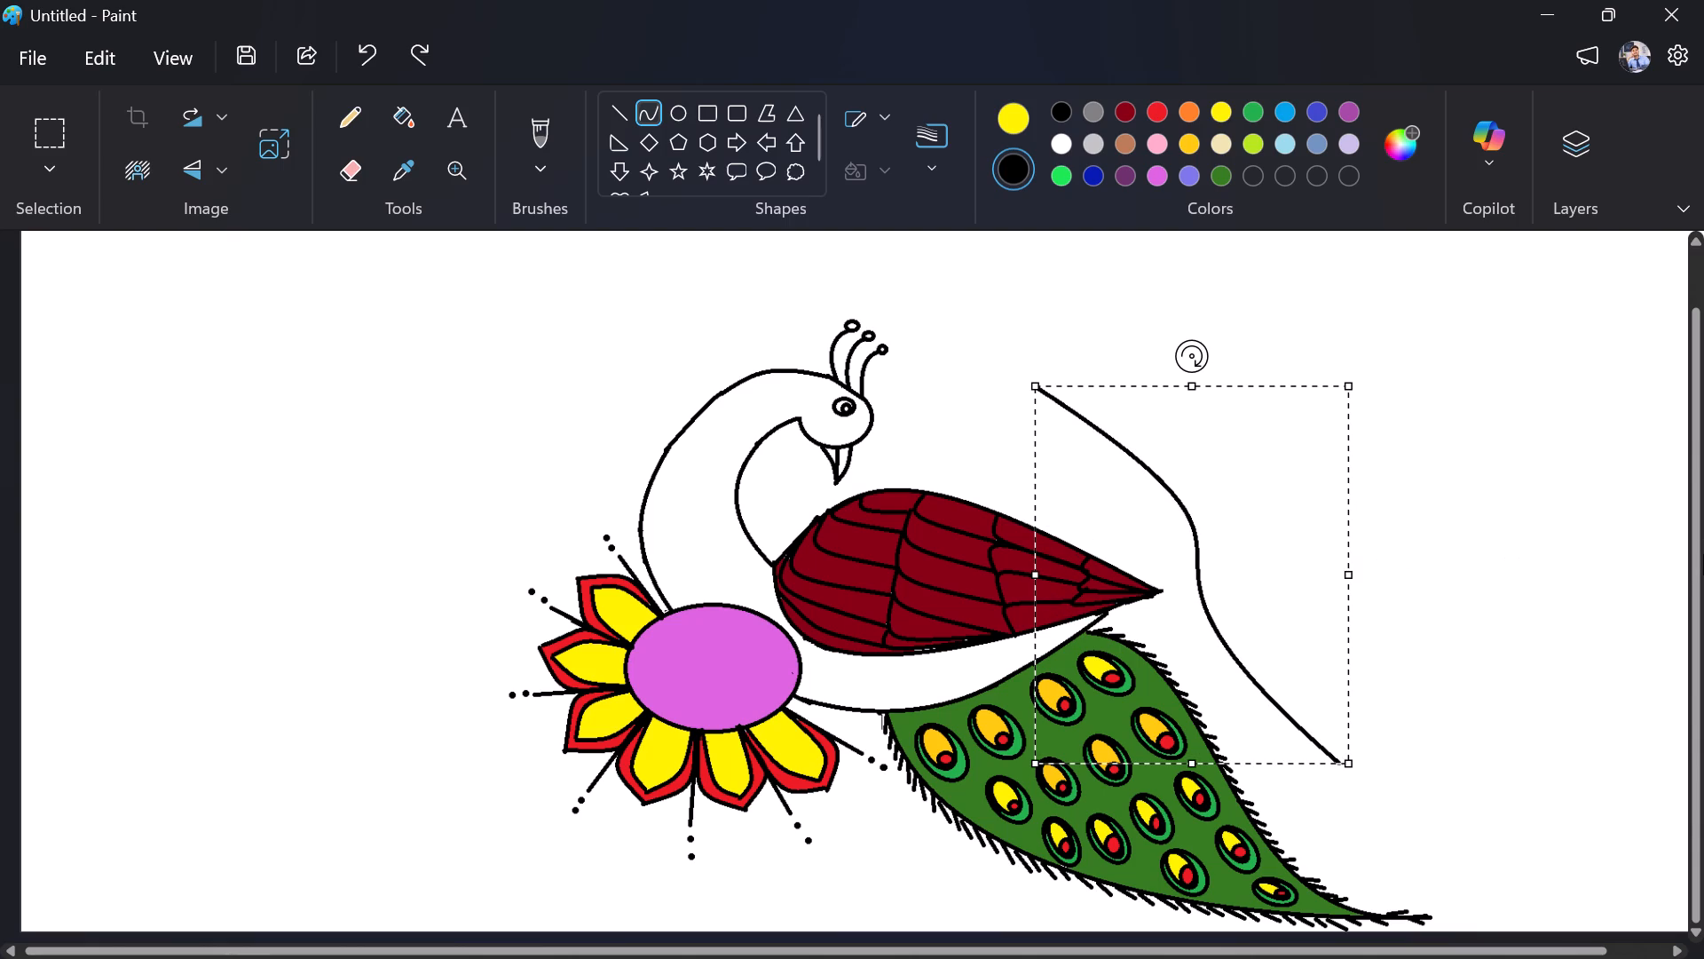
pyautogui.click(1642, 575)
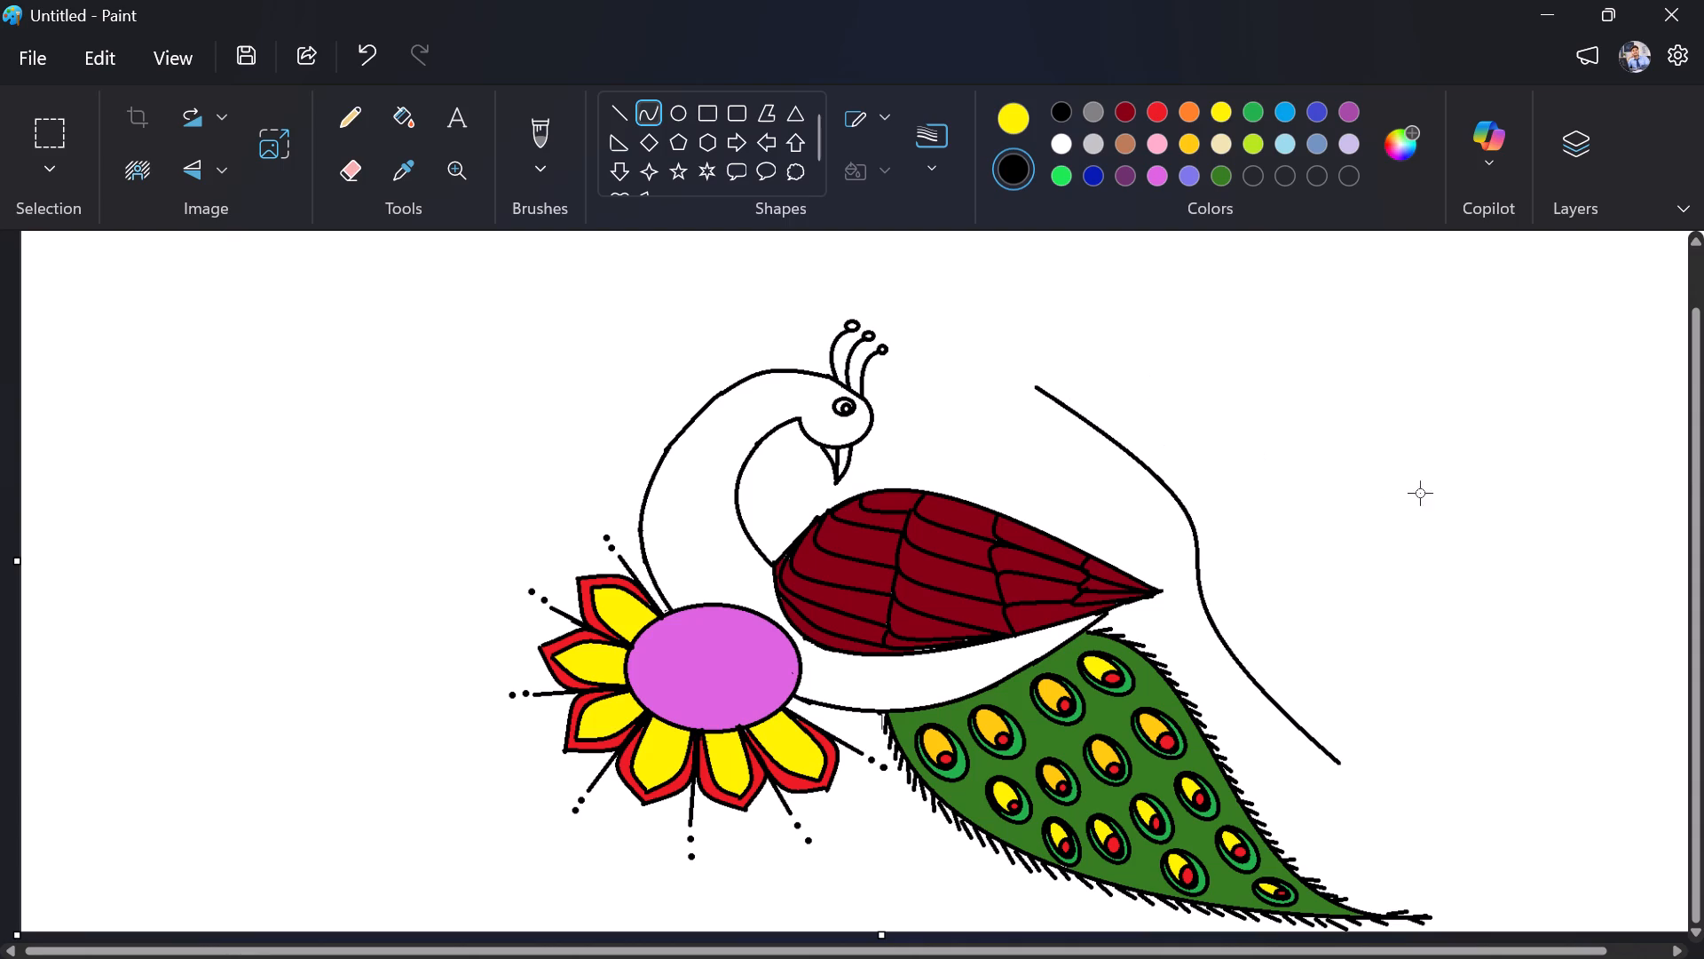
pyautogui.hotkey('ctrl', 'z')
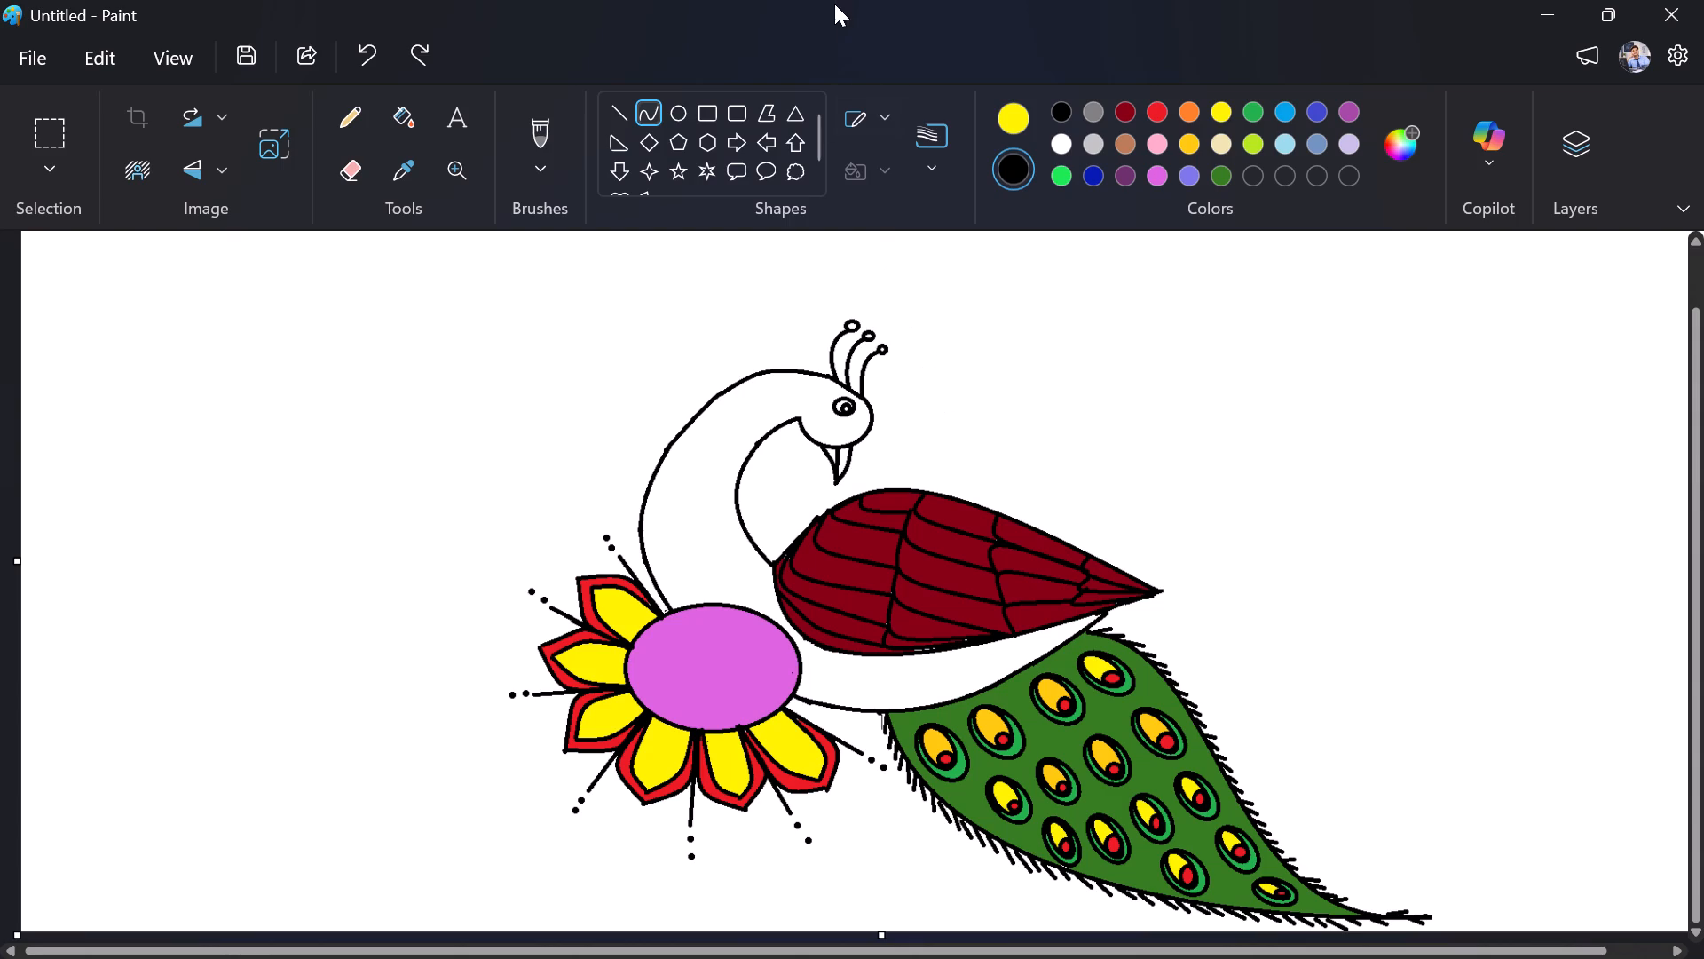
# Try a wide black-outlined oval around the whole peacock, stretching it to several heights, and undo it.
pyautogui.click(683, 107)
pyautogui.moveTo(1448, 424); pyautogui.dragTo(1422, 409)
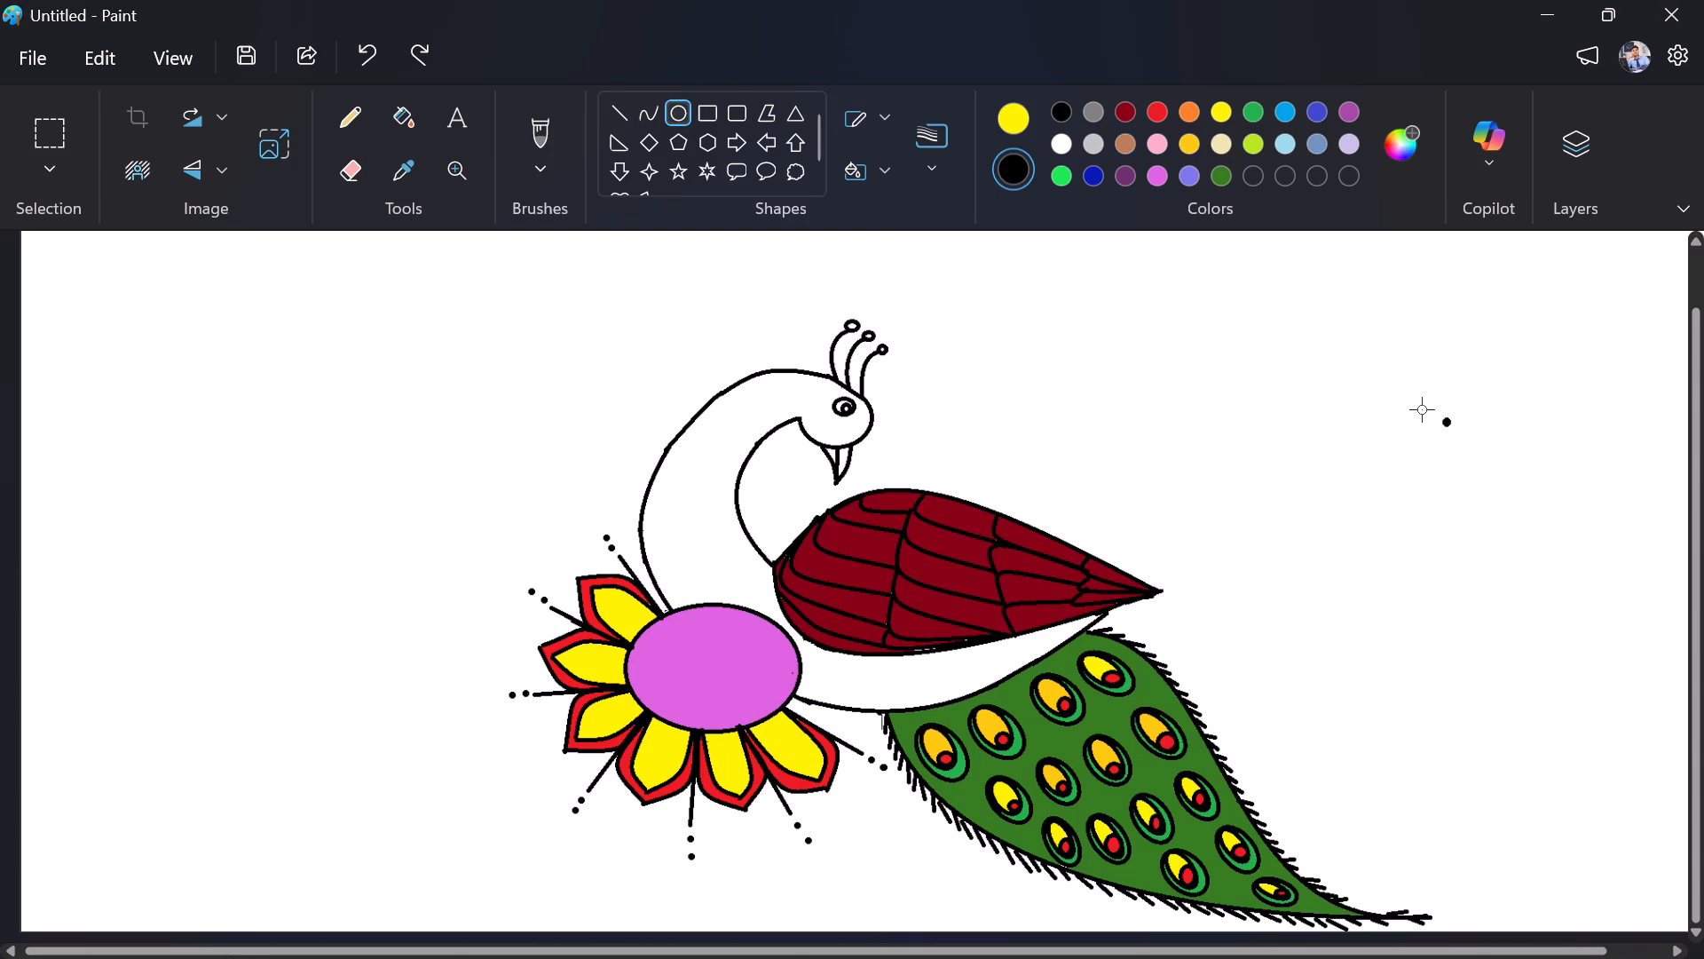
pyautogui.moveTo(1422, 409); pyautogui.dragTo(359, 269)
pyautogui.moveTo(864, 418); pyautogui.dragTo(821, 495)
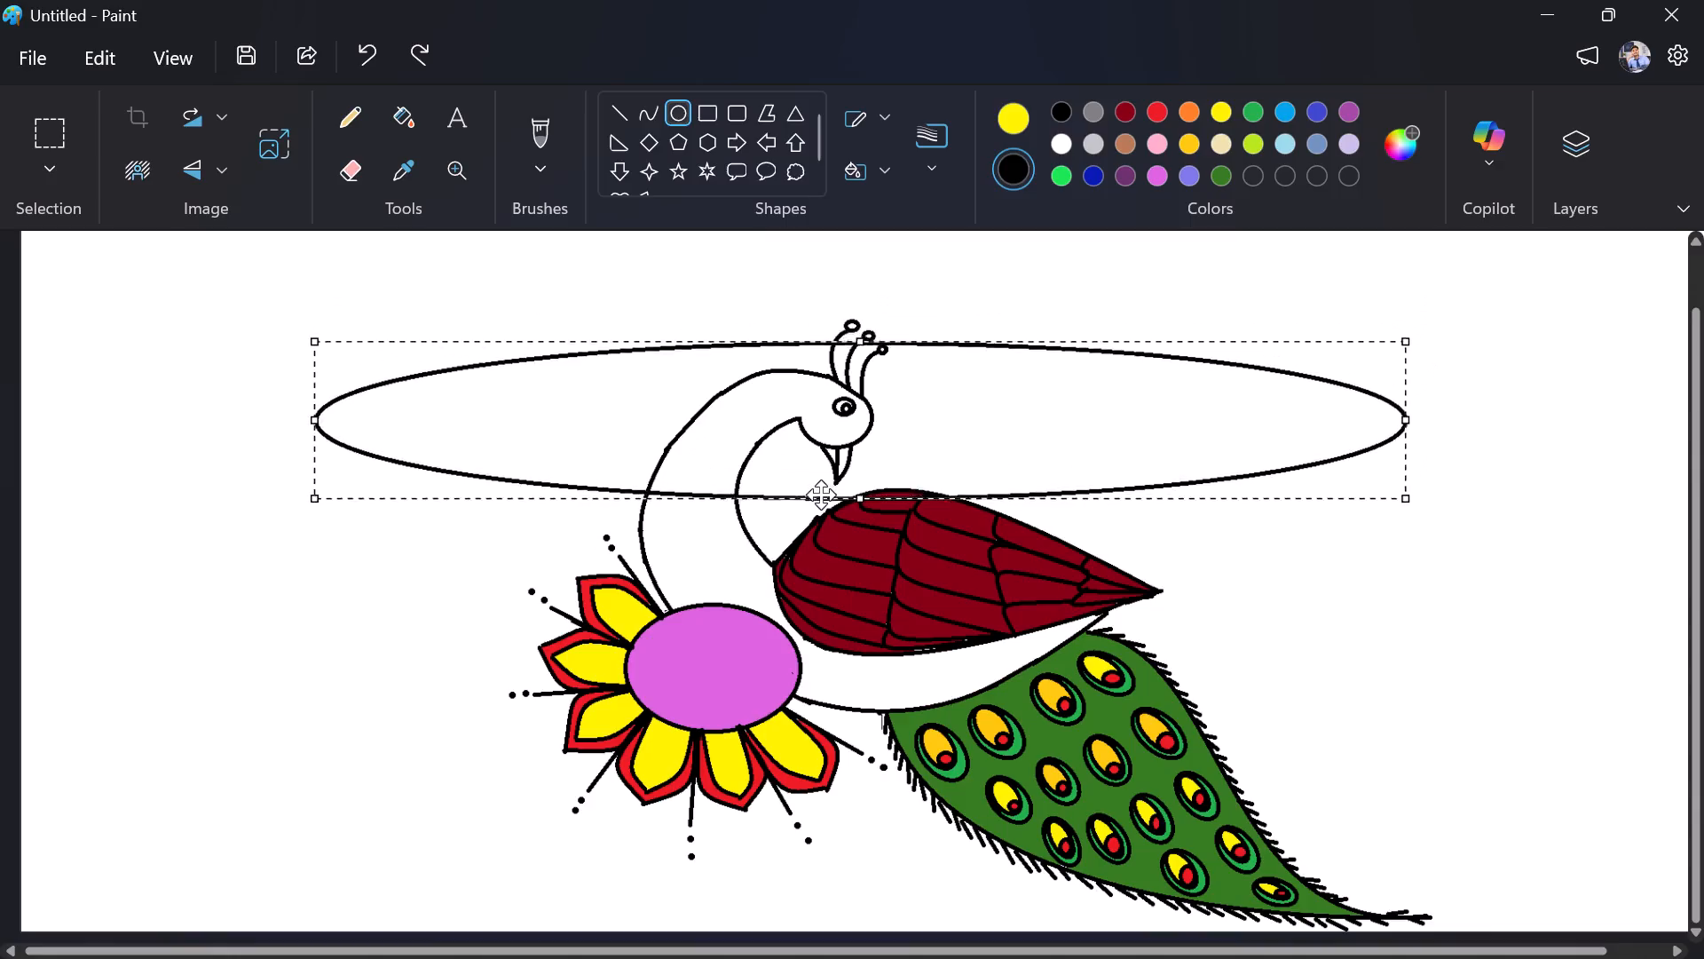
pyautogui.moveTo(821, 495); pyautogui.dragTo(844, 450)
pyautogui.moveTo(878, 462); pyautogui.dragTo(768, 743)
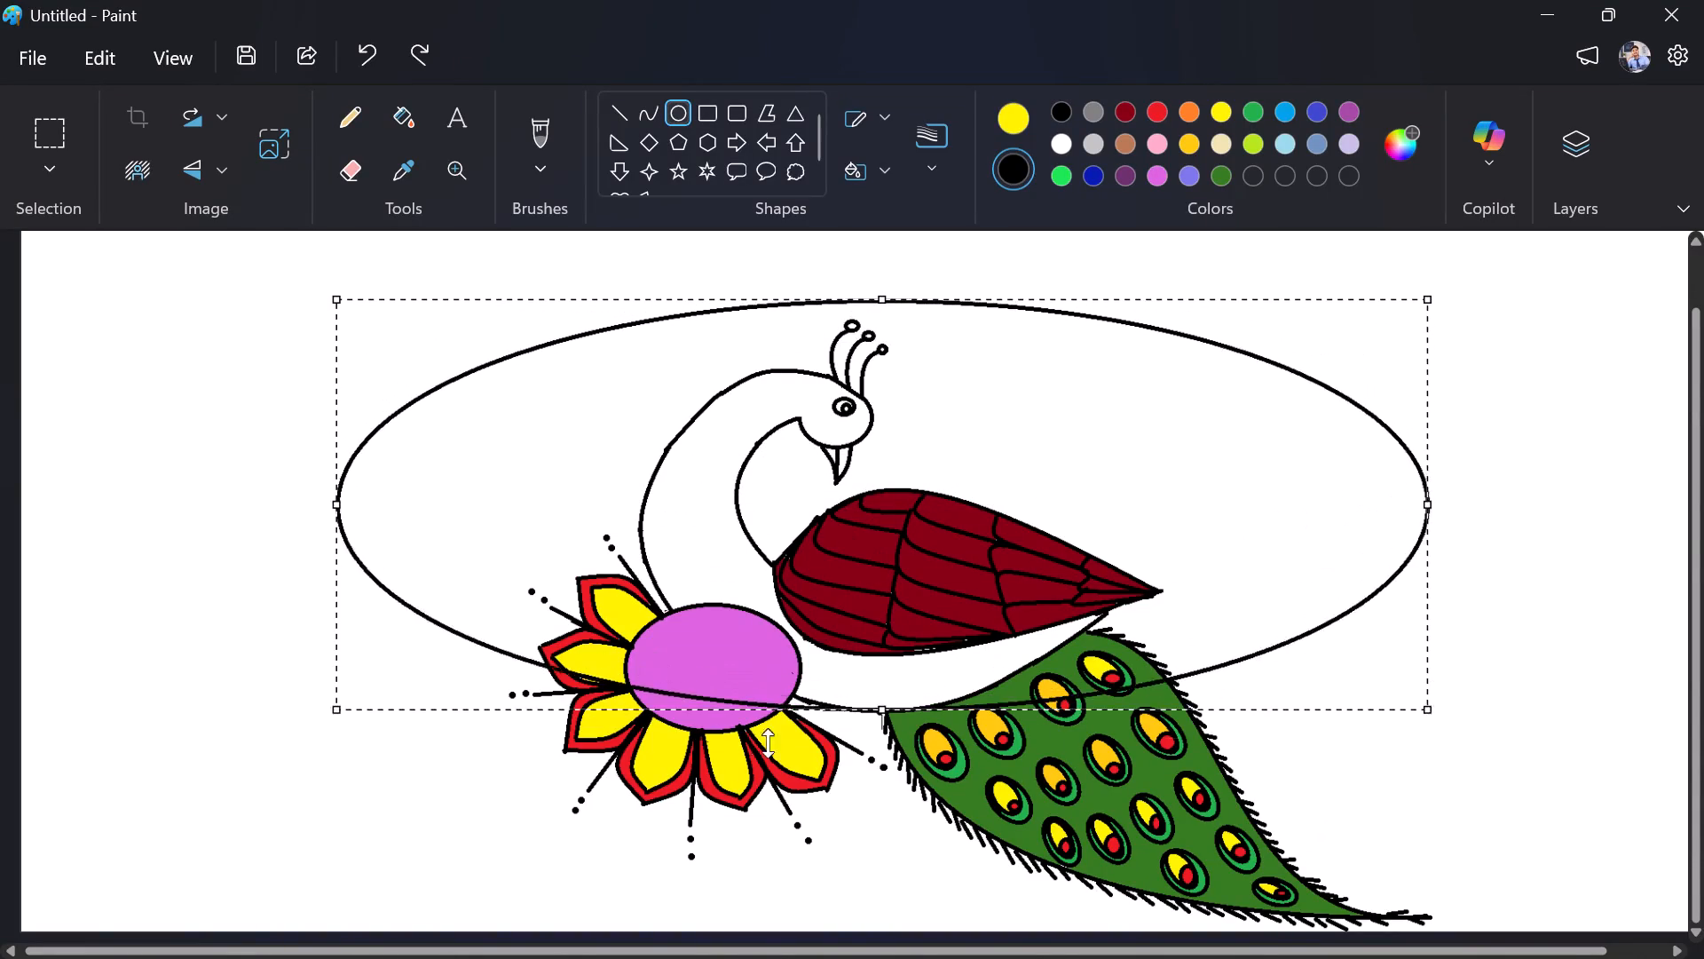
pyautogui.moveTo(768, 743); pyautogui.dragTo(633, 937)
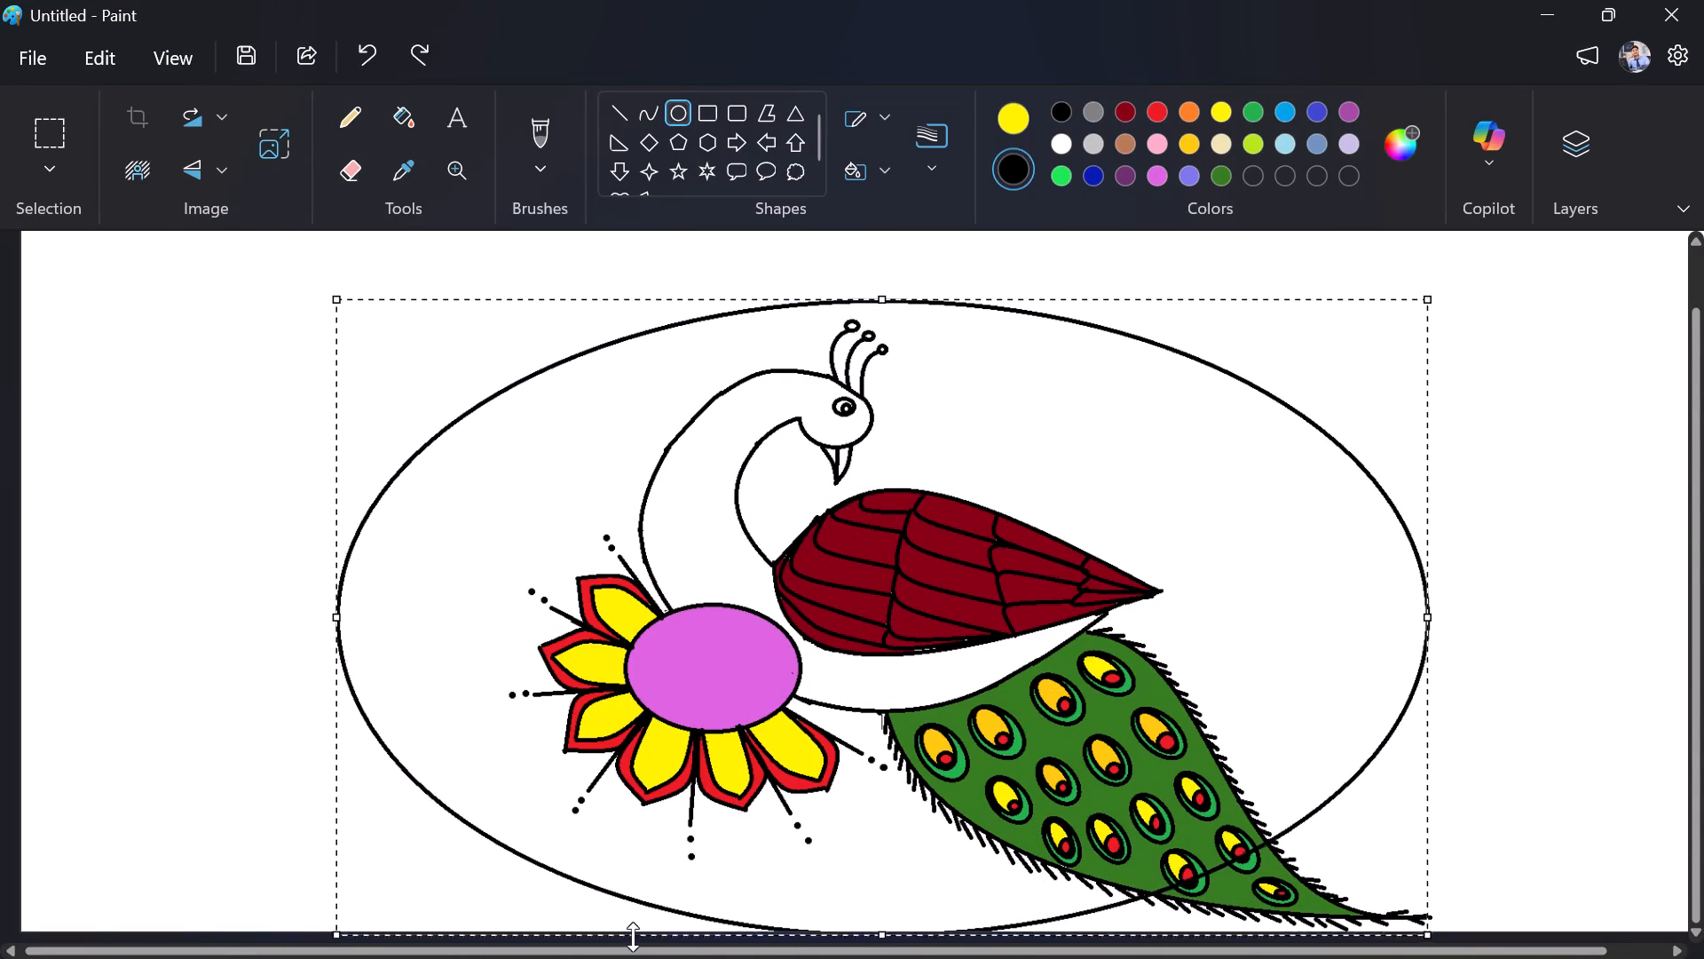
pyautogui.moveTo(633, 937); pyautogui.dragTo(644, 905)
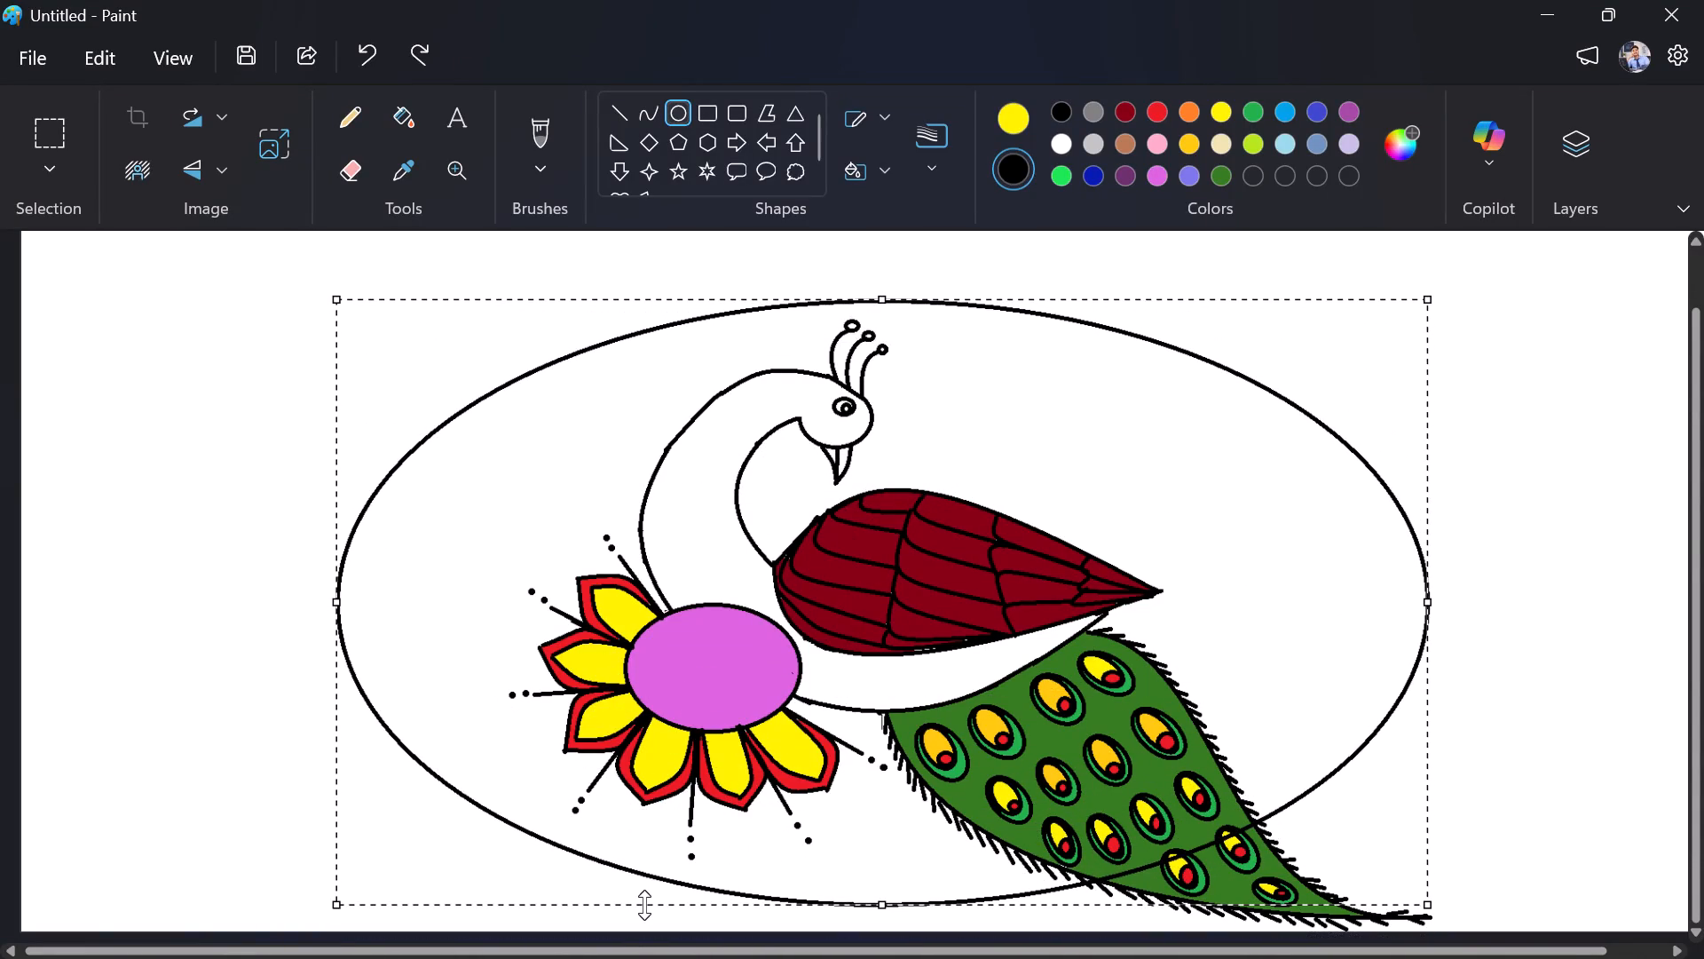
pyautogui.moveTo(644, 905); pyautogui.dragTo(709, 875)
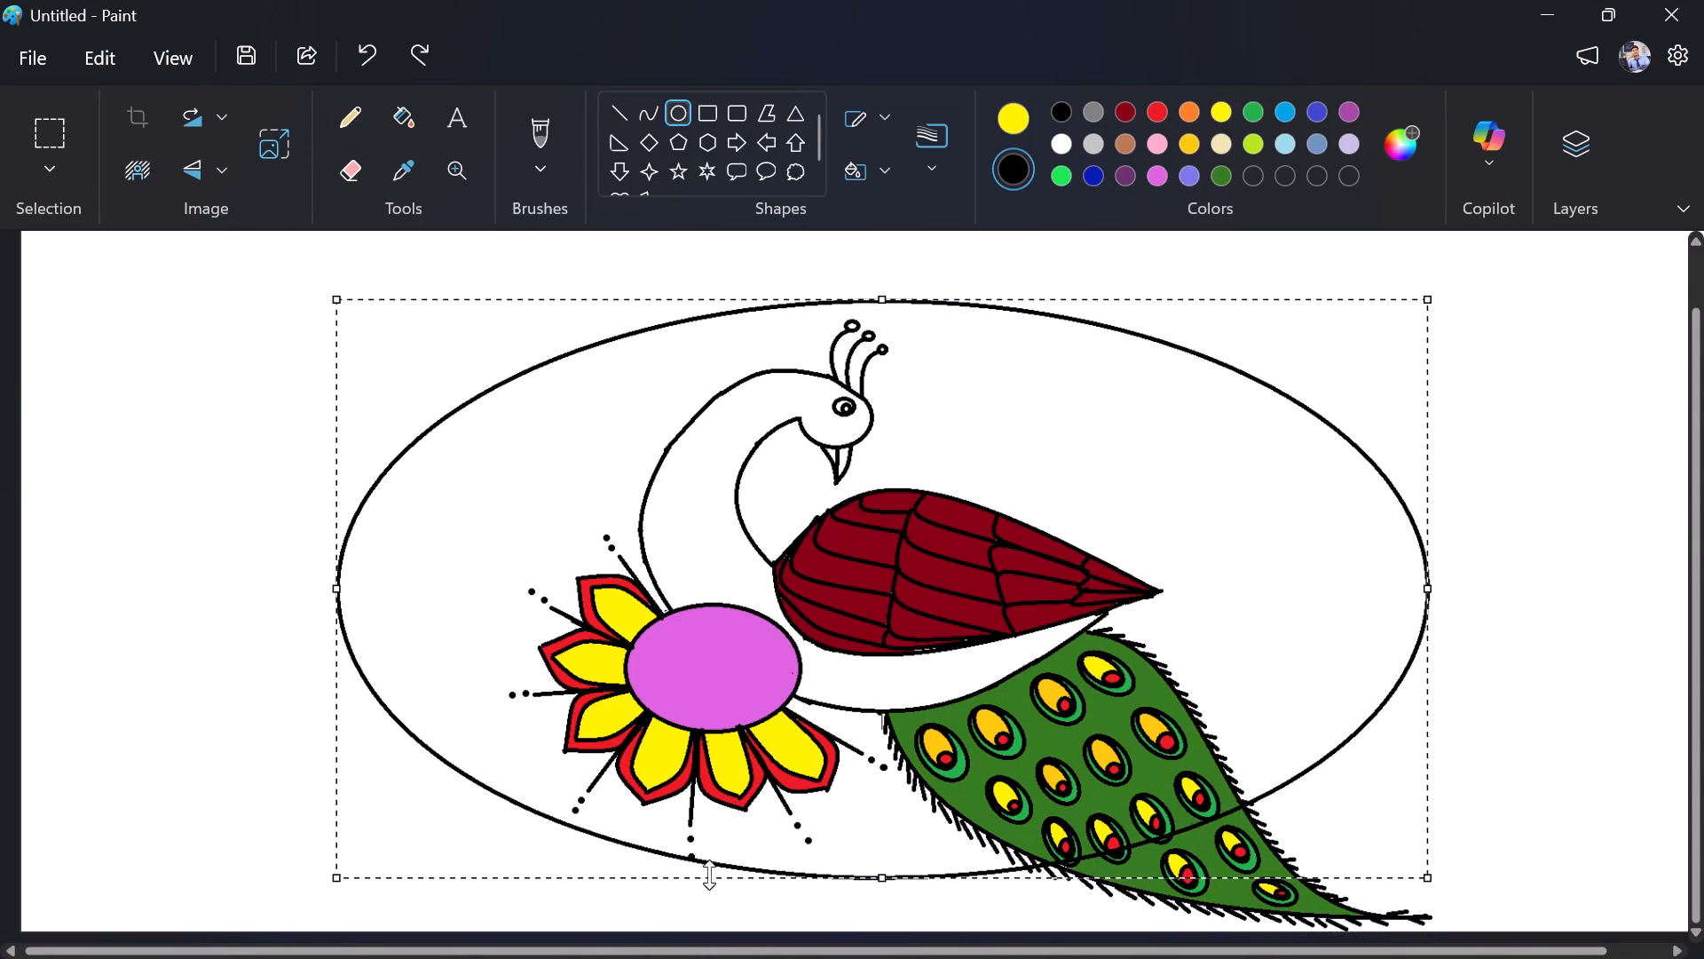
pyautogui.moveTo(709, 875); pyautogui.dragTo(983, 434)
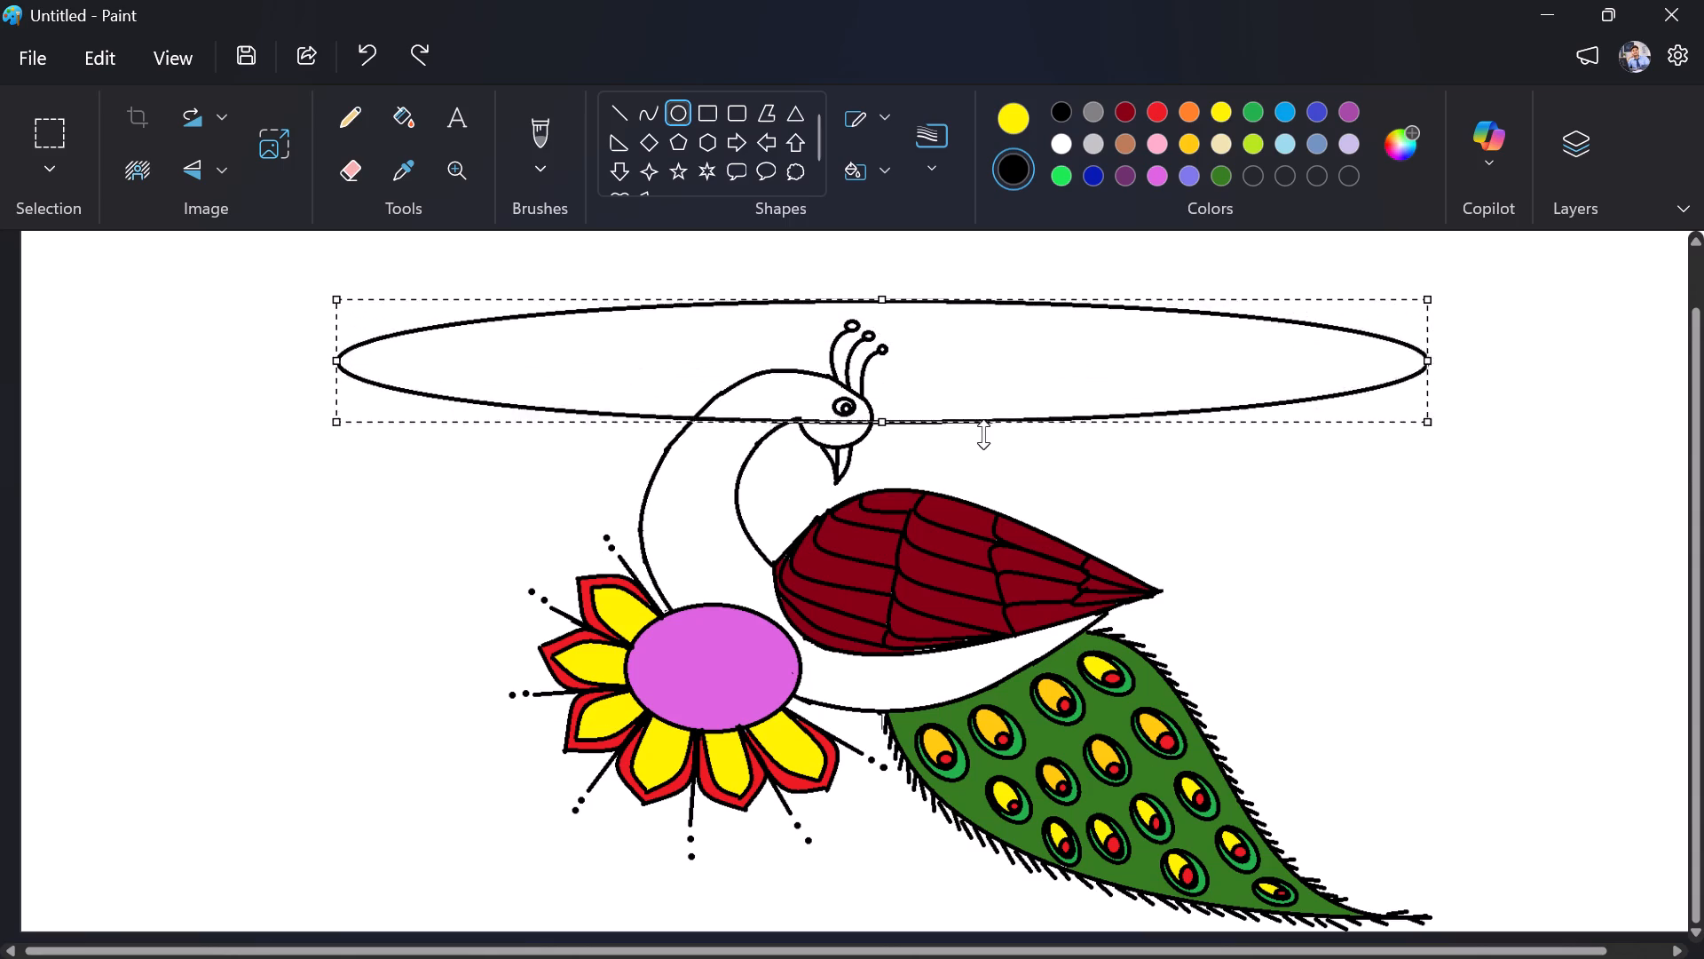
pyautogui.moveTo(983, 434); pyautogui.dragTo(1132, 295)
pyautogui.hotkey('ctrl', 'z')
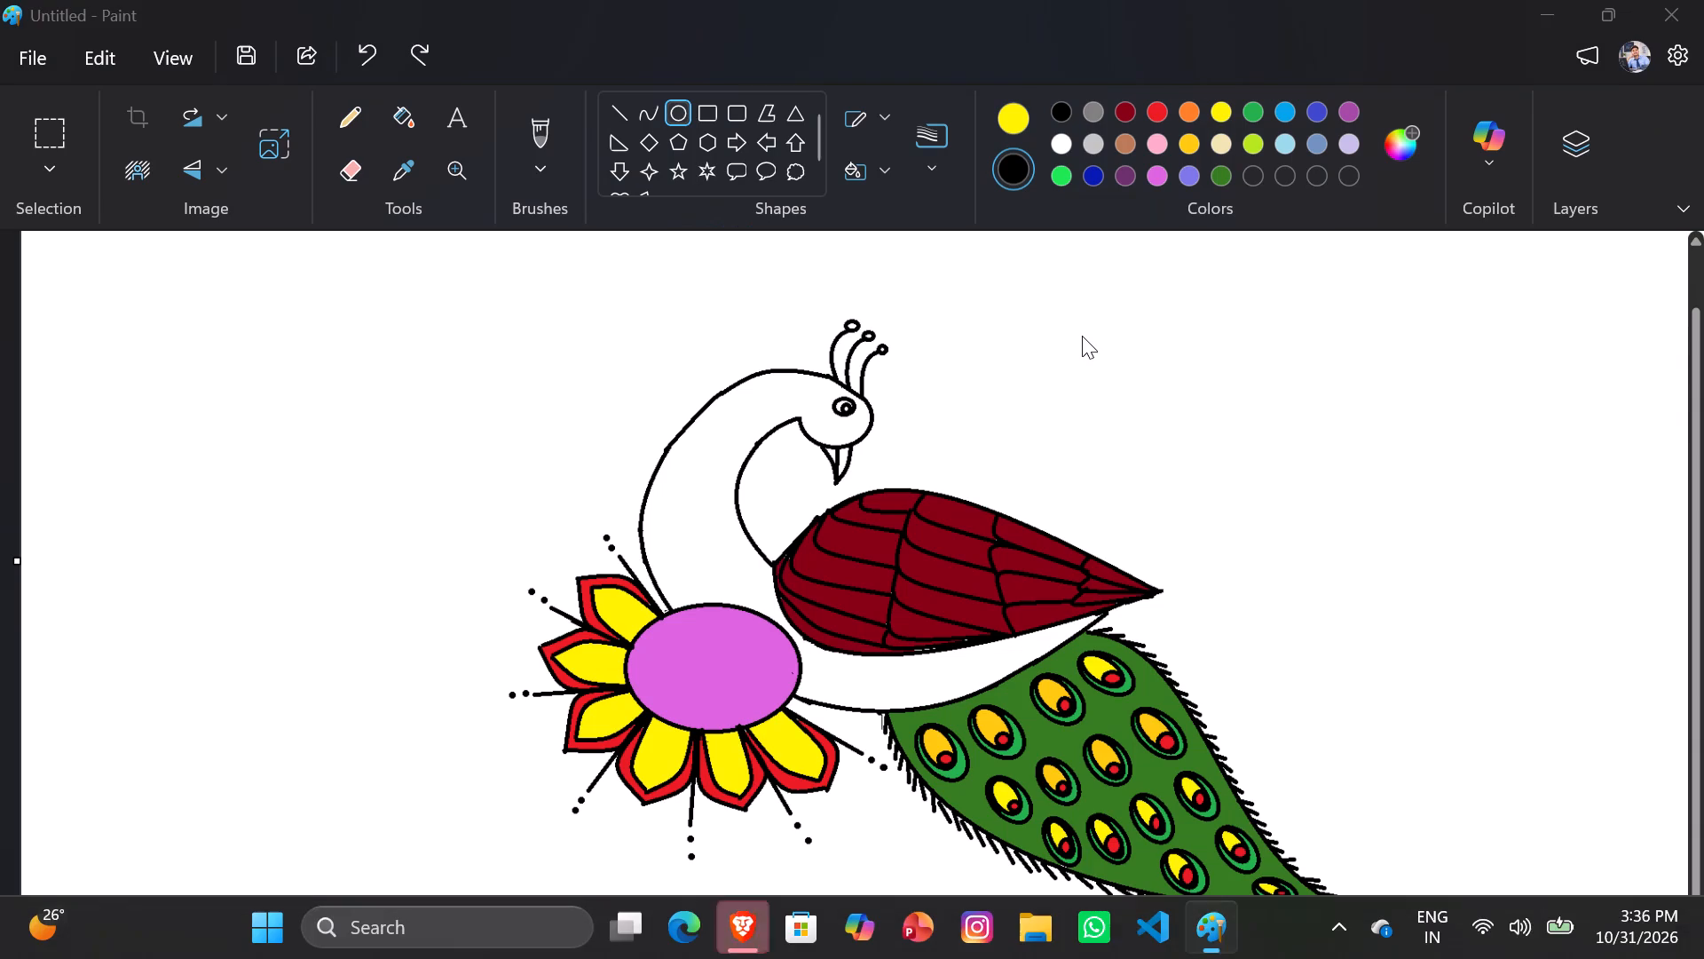
# Draw a large, nearly circular black outline around the peacock's head and the upper part of the wing.
pyautogui.scroll(1, 1082, 336)
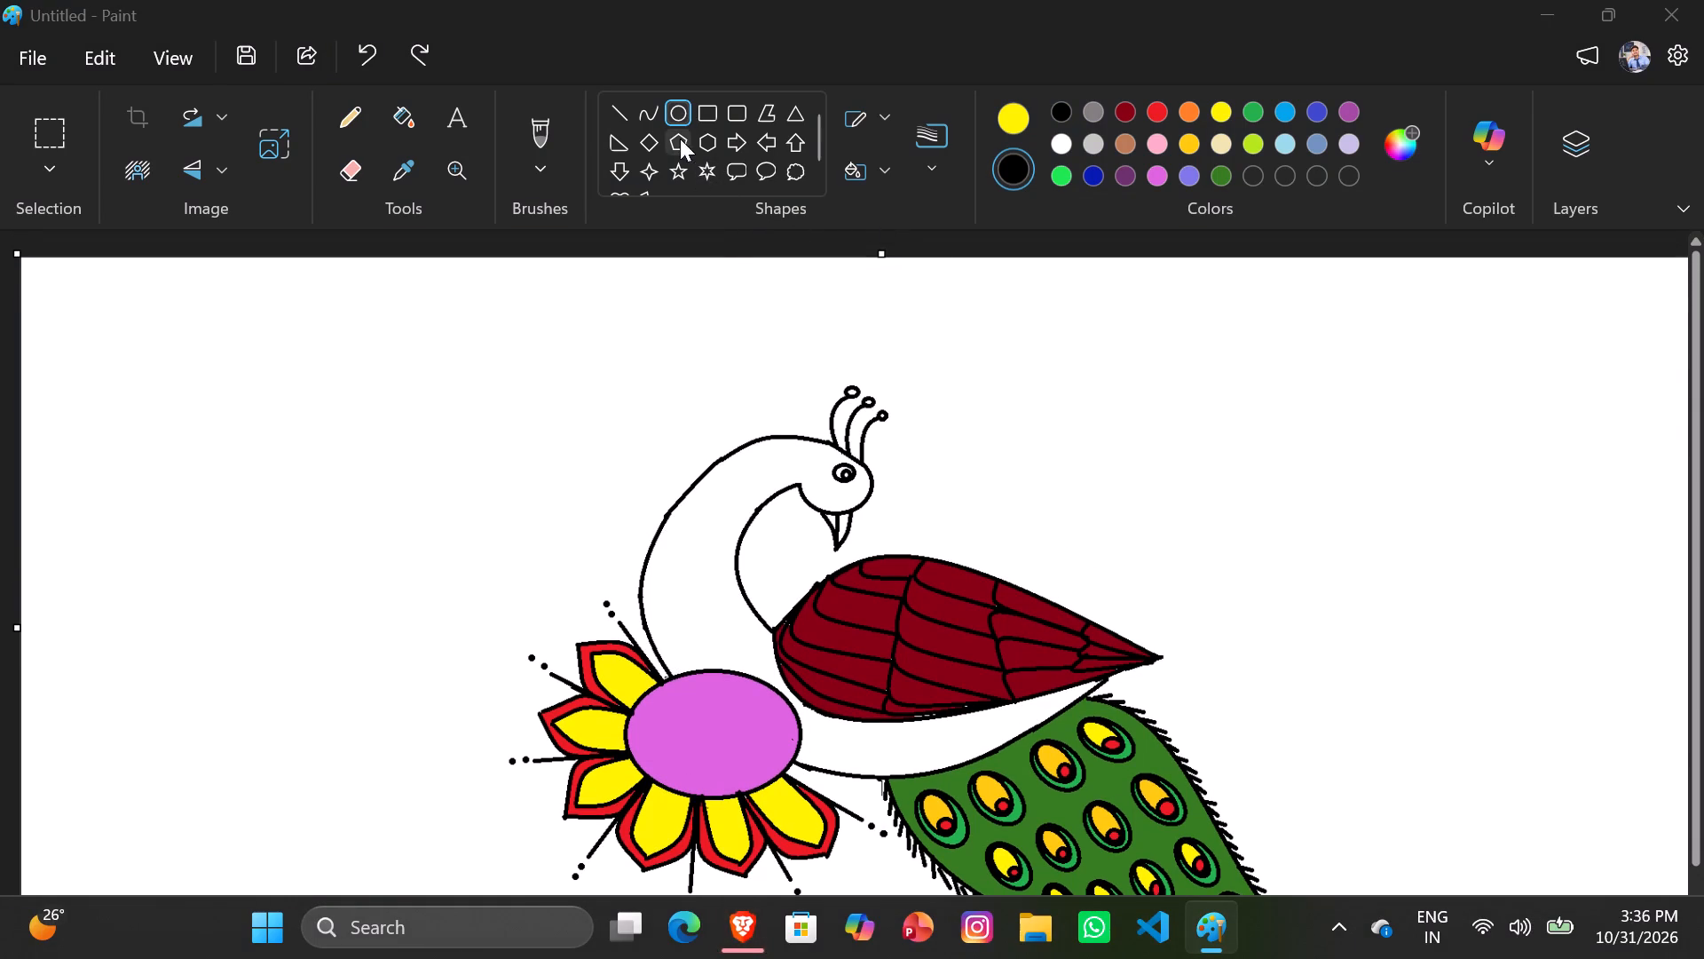
pyautogui.moveTo(770, 364); pyautogui.dragTo(1132, 556)
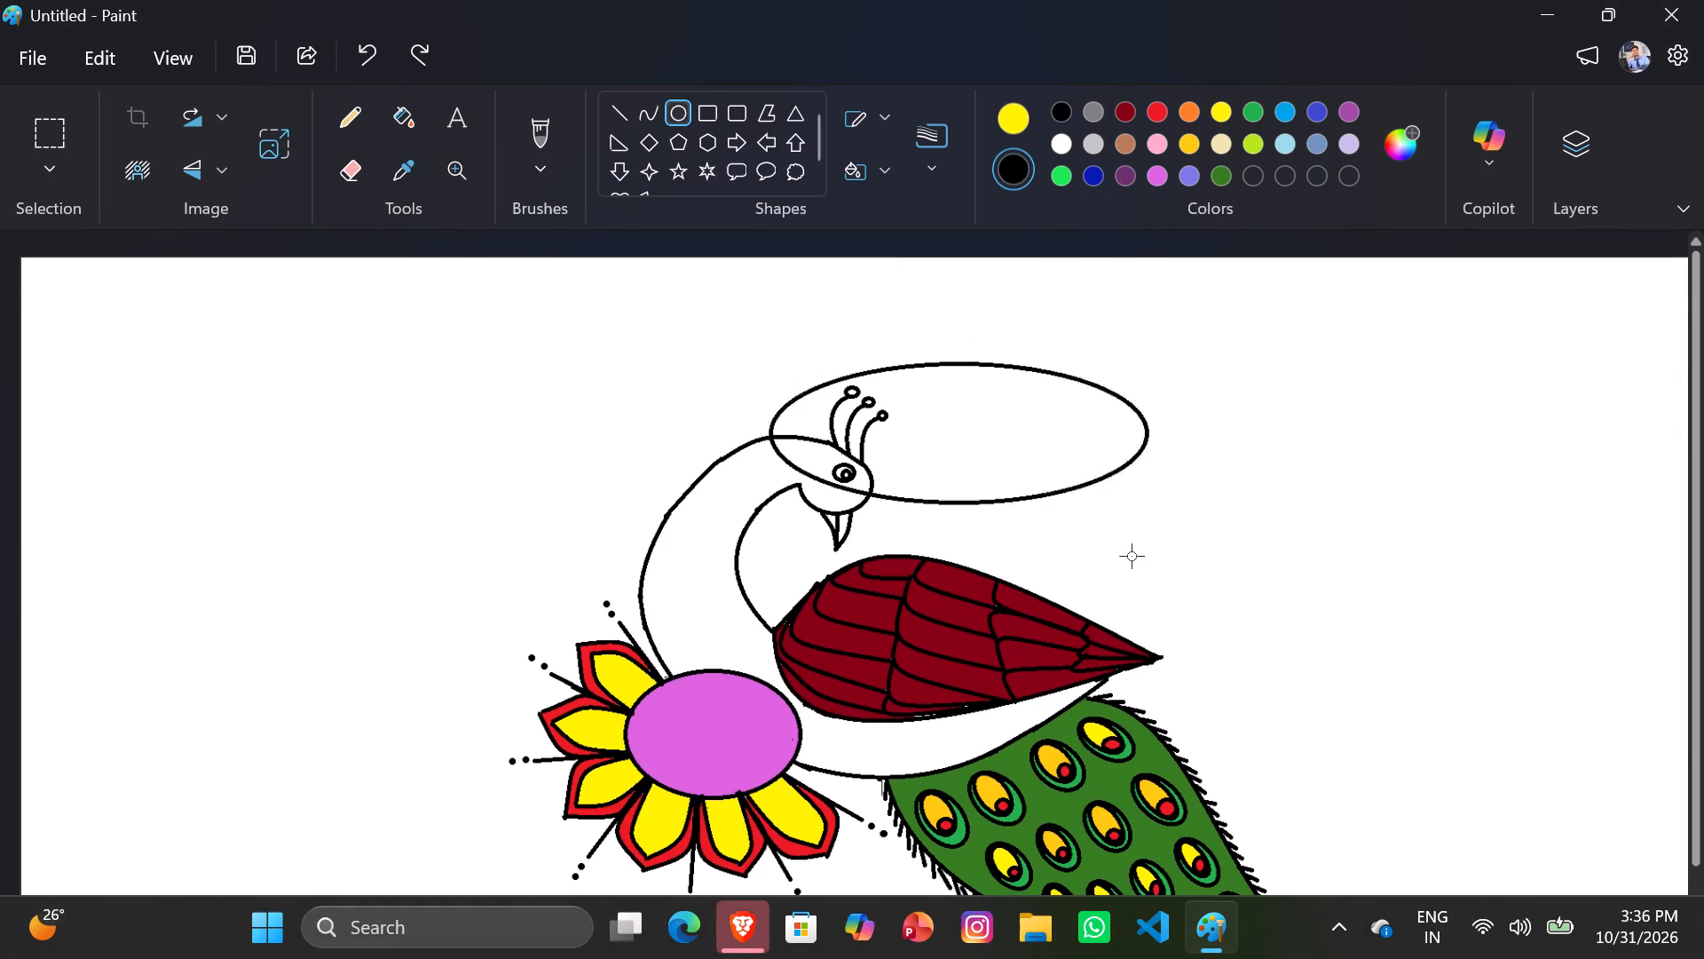
pyautogui.moveTo(1132, 556); pyautogui.dragTo(1267, 567)
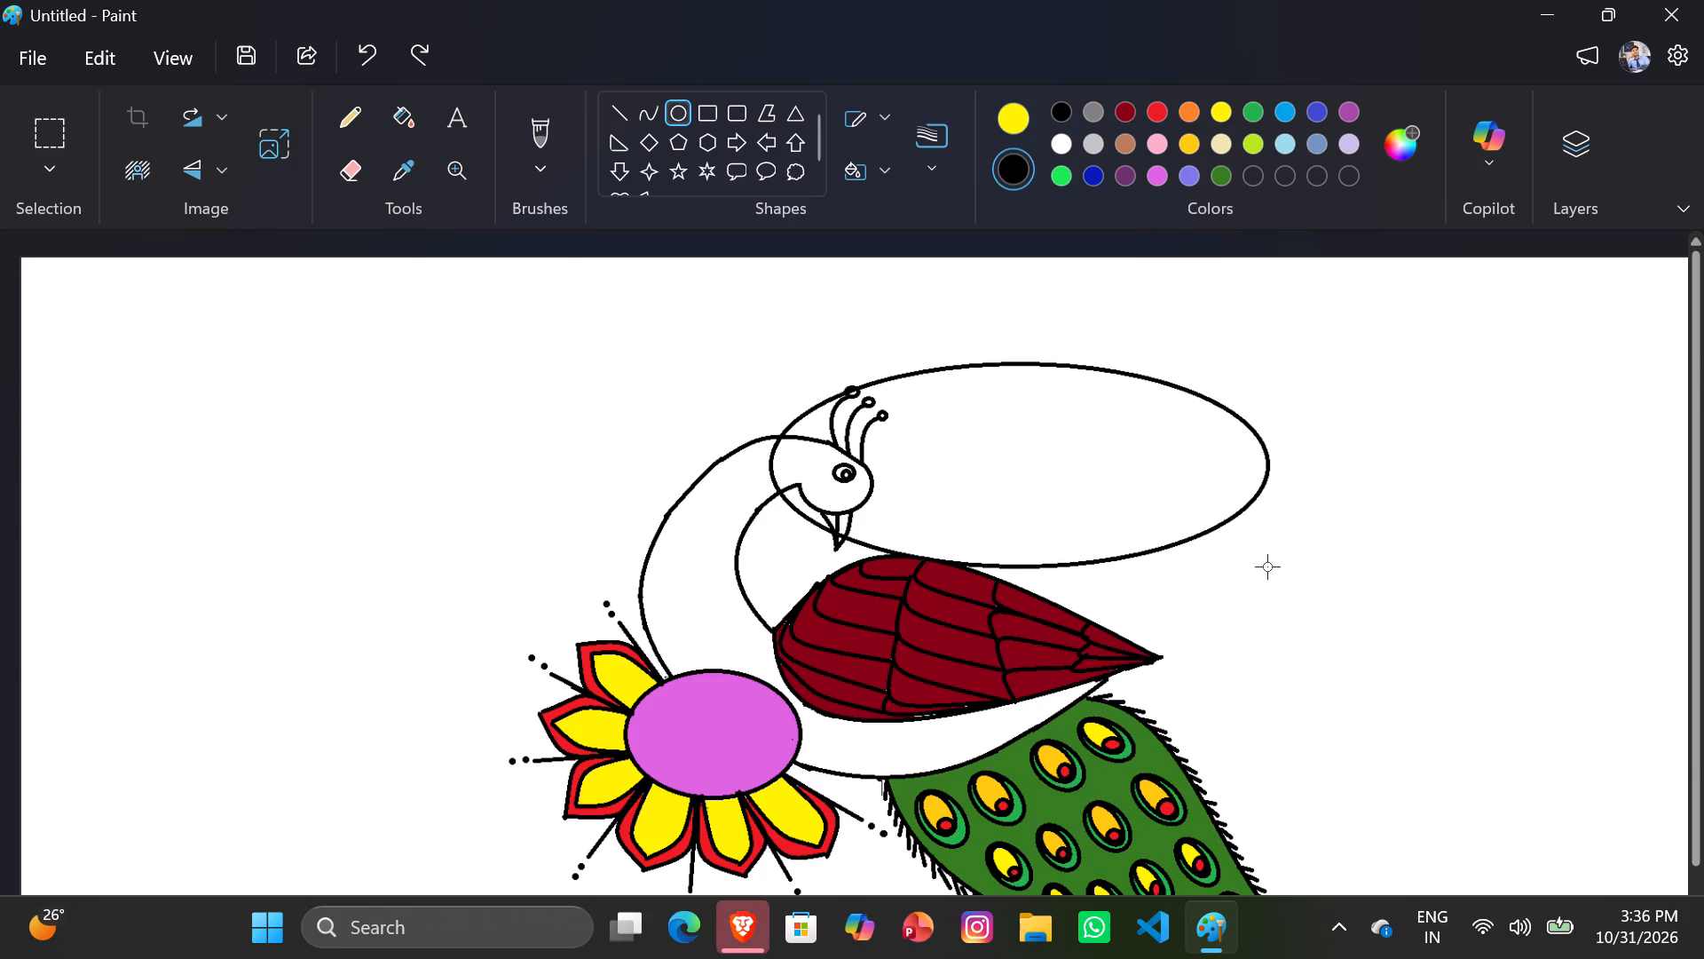
pyautogui.moveTo(1267, 567); pyautogui.dragTo(1238, 553)
pyautogui.moveTo(997, 361); pyautogui.dragTo(998, 339)
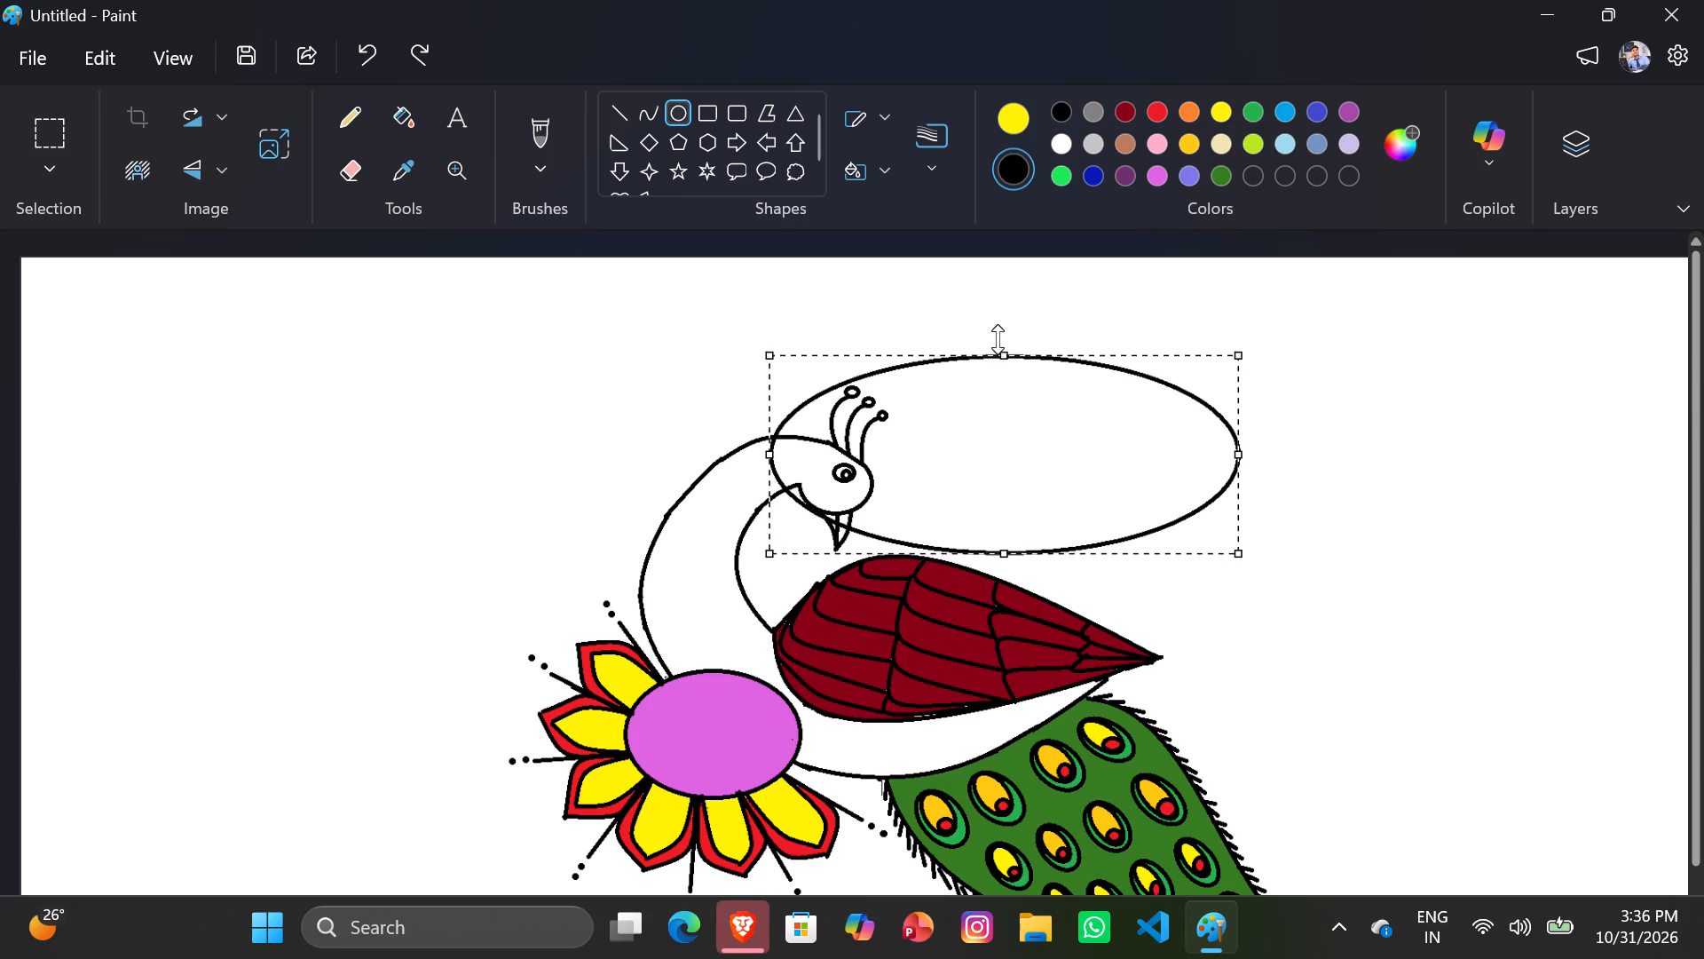
pyautogui.moveTo(998, 339); pyautogui.dragTo(1004, 262)
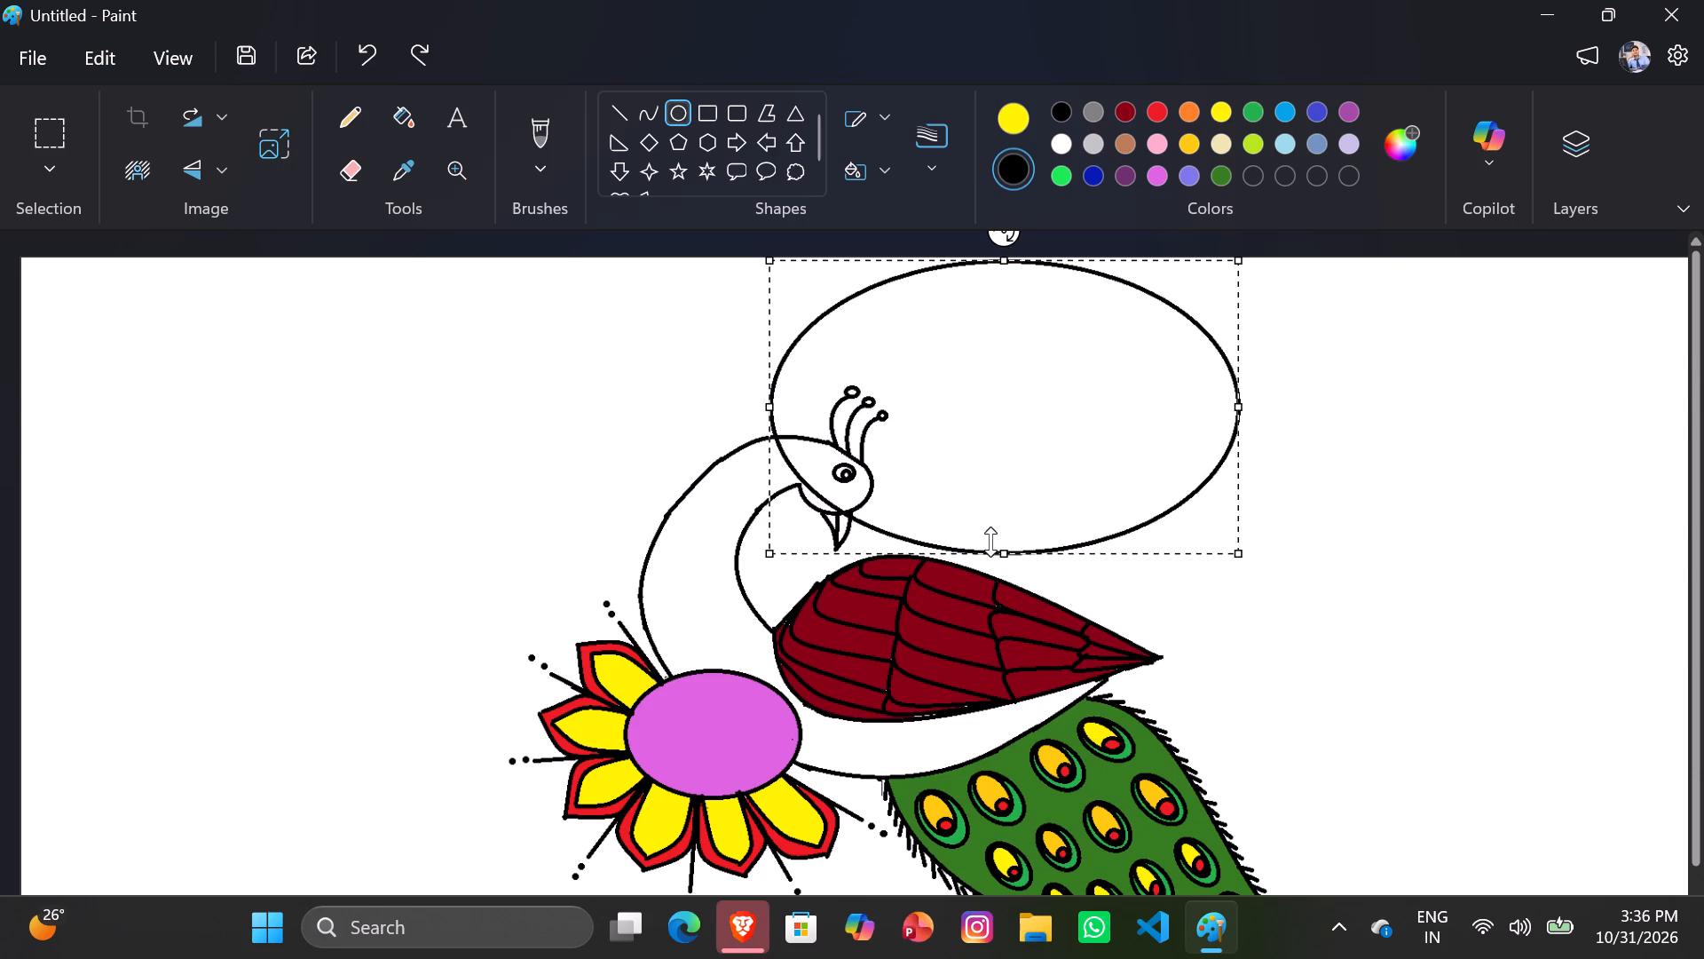
pyautogui.moveTo(999, 547); pyautogui.dragTo(999, 643)
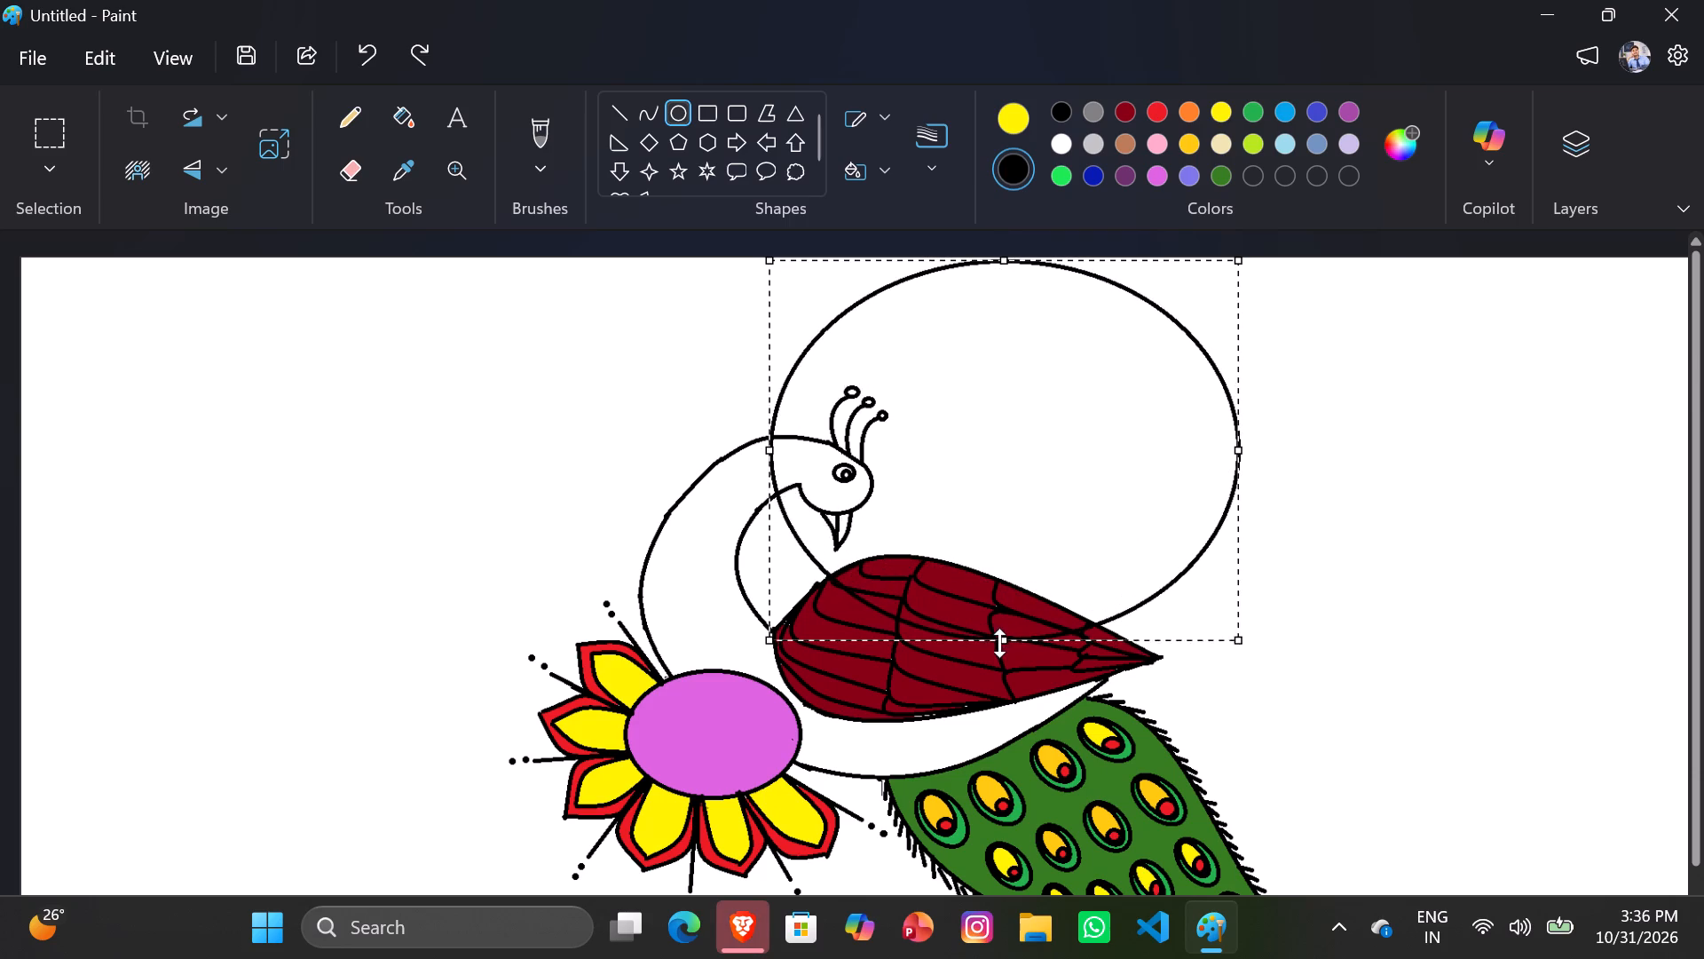
pyautogui.moveTo(999, 643); pyautogui.dragTo(998, 646)
pyautogui.moveTo(1018, 253); pyautogui.dragTo(1027, 300)
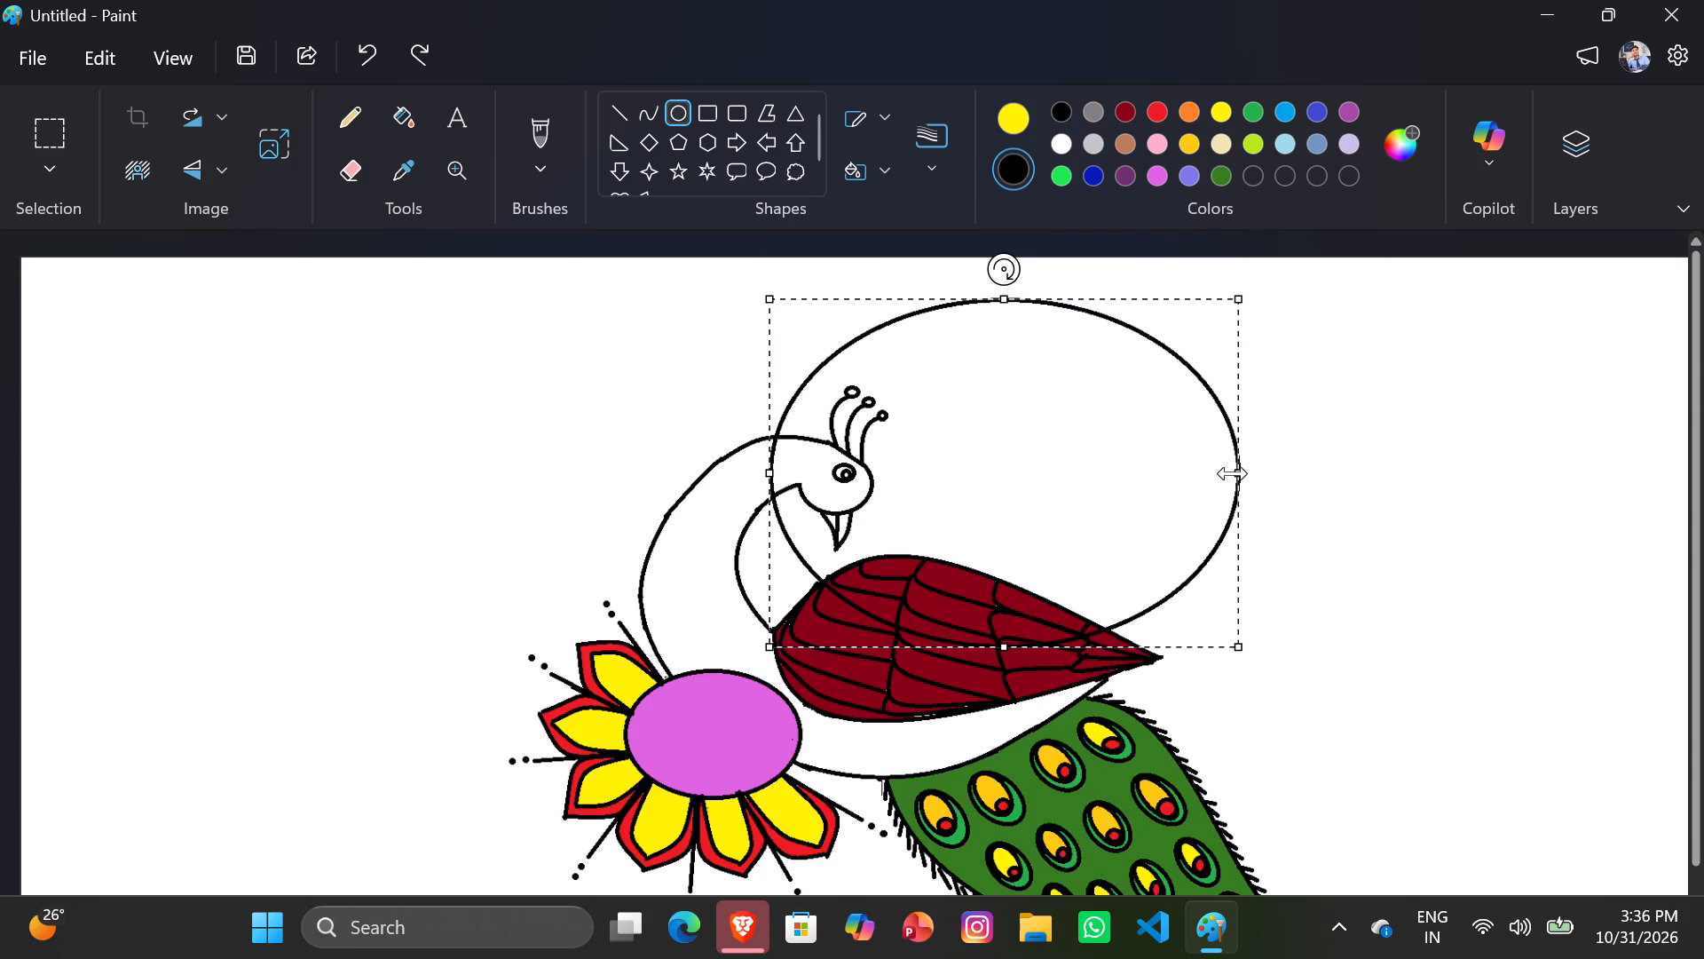
pyautogui.moveTo(1232, 473); pyautogui.dragTo(1182, 511)
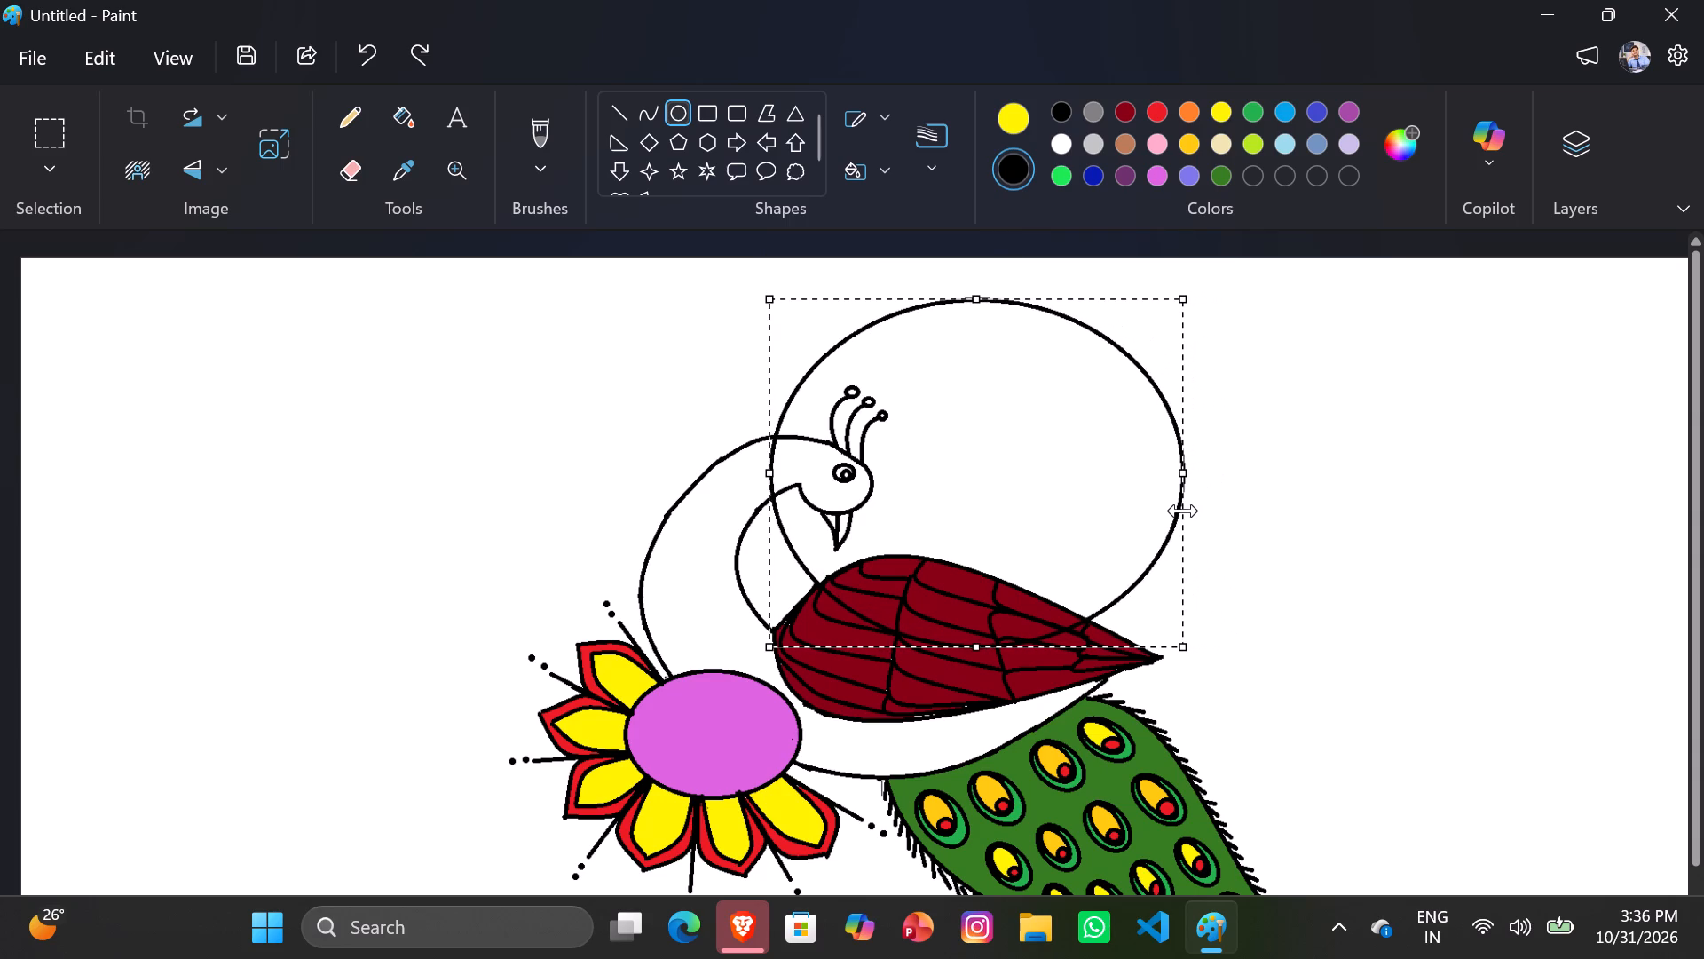
pyautogui.moveTo(1182, 511); pyautogui.dragTo(1169, 518)
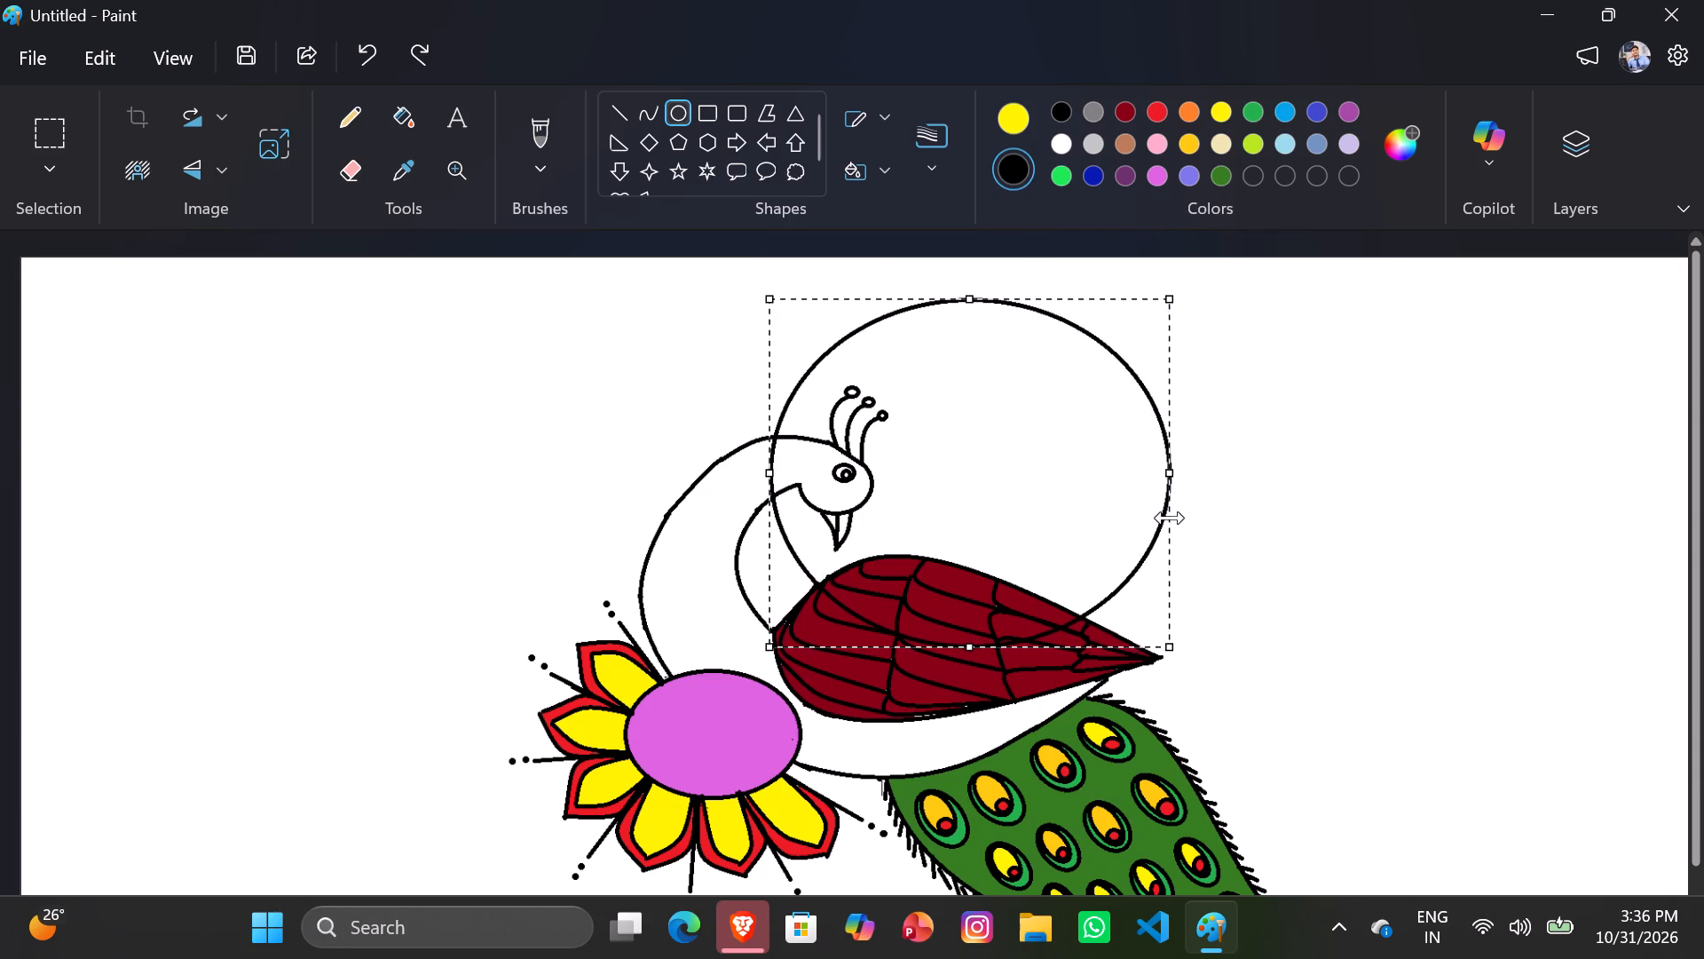
pyautogui.moveTo(1169, 518); pyautogui.dragTo(1163, 522)
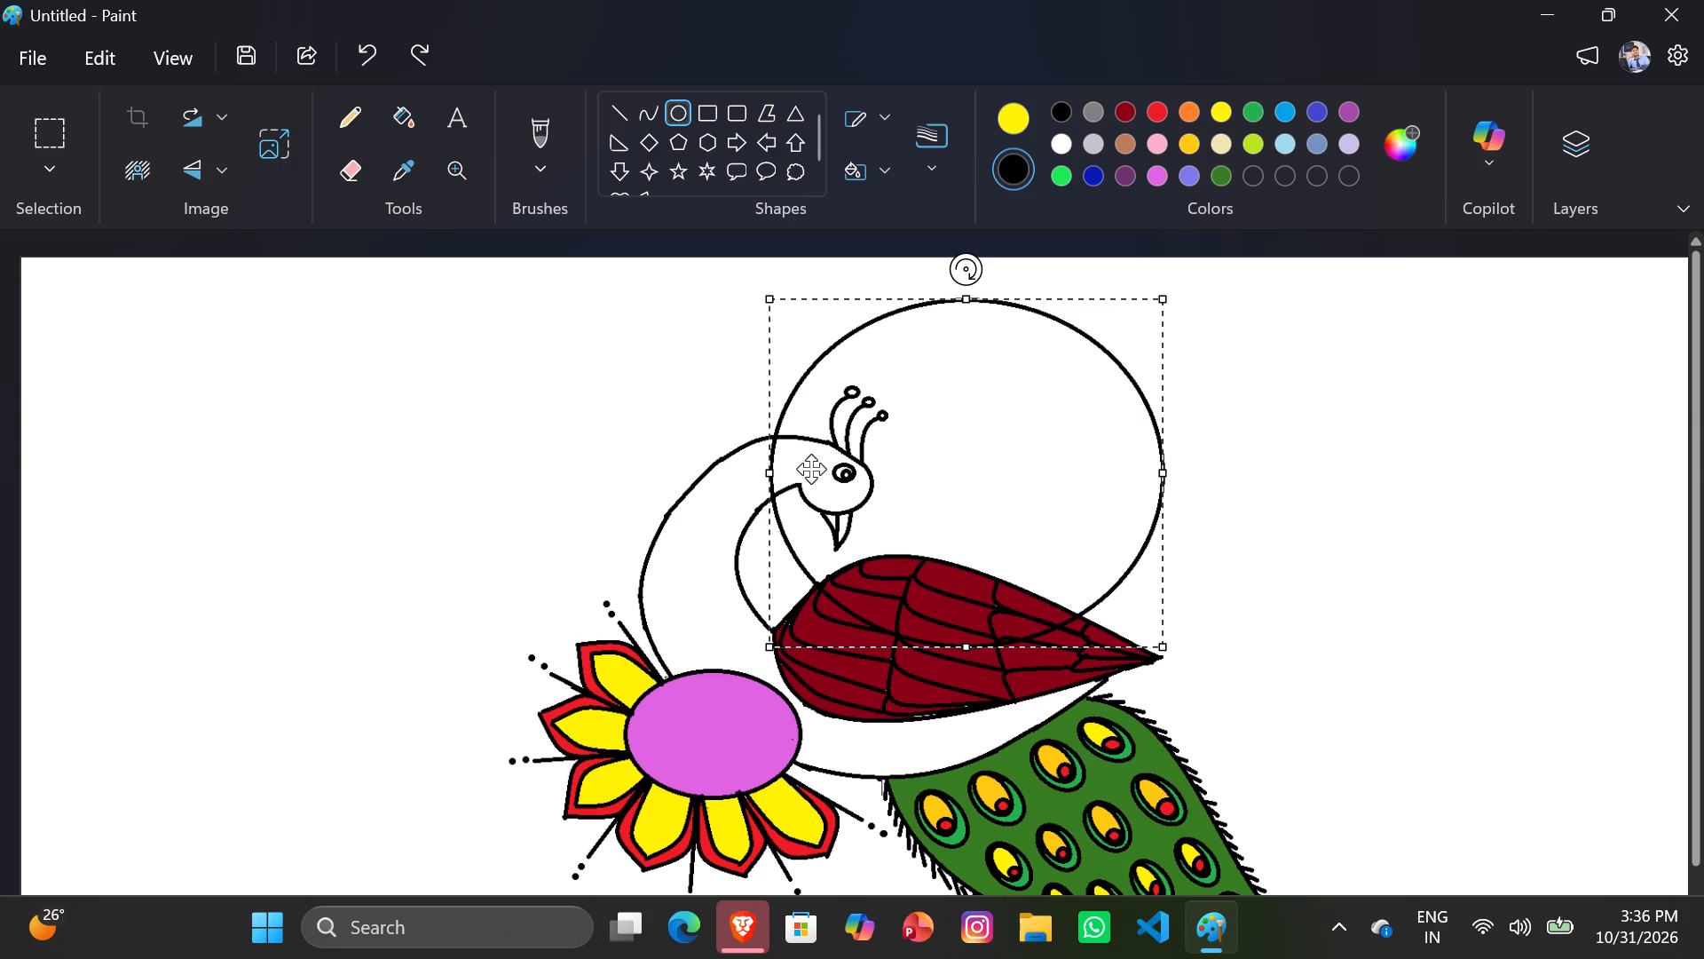
pyautogui.click(603, 404)
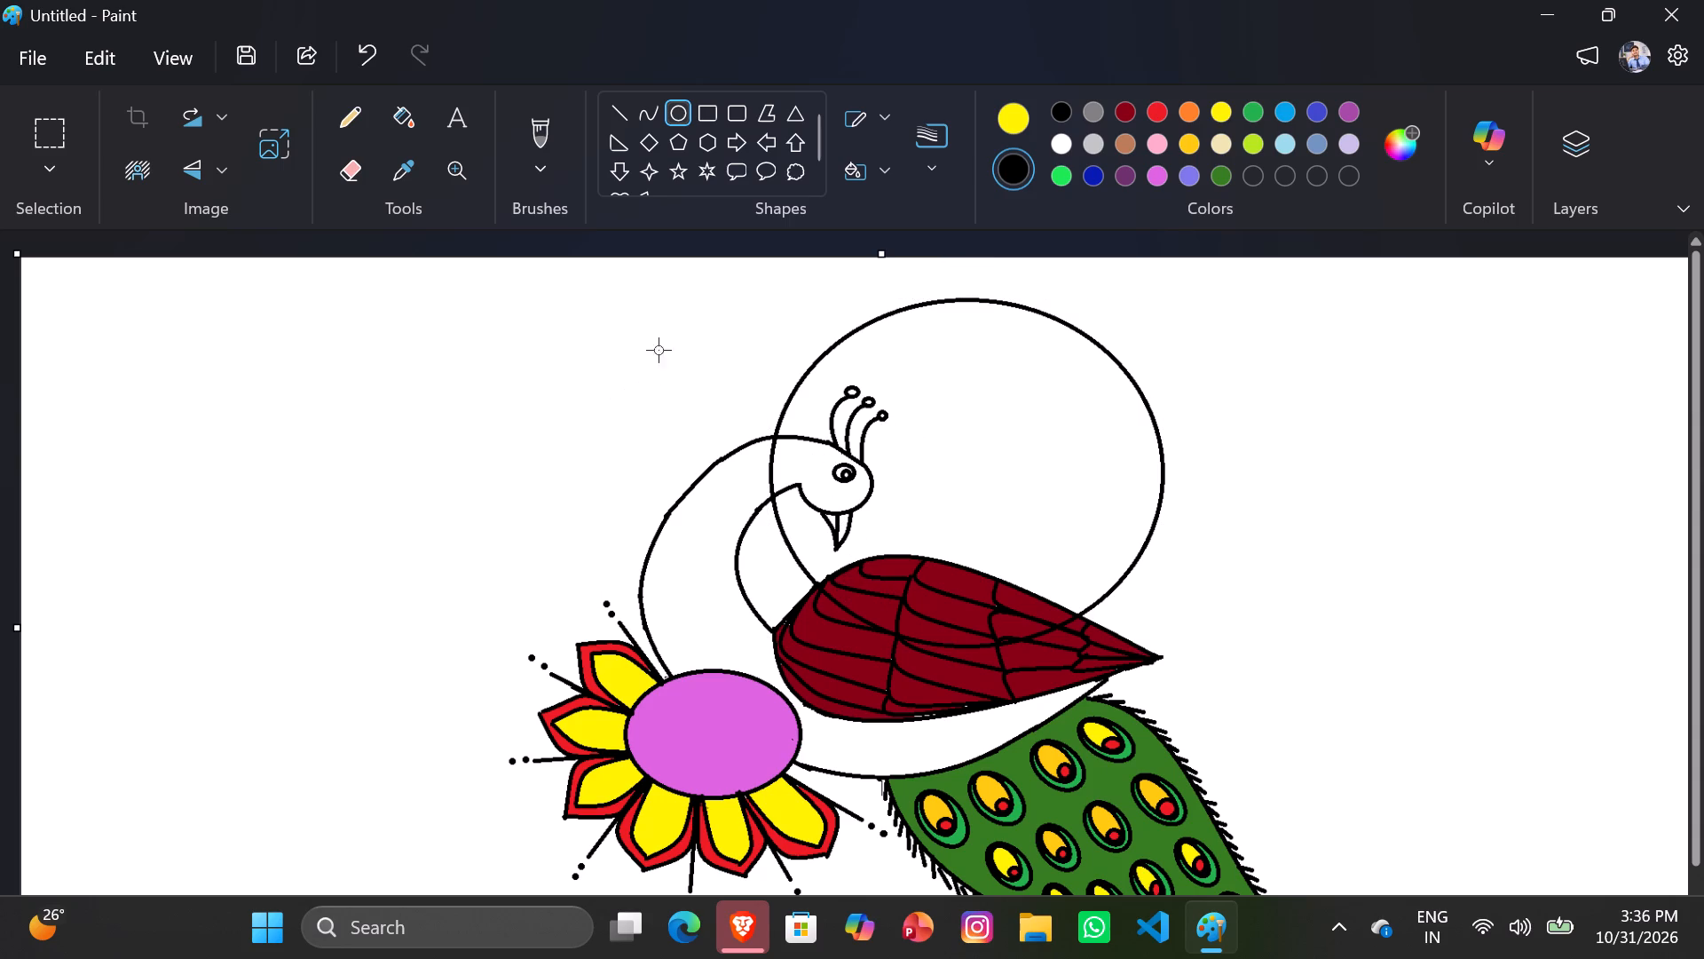
# Erase the circle's line where it crosses the peacock's neck and the gap between neck and wing.
pyautogui.click(344, 162)
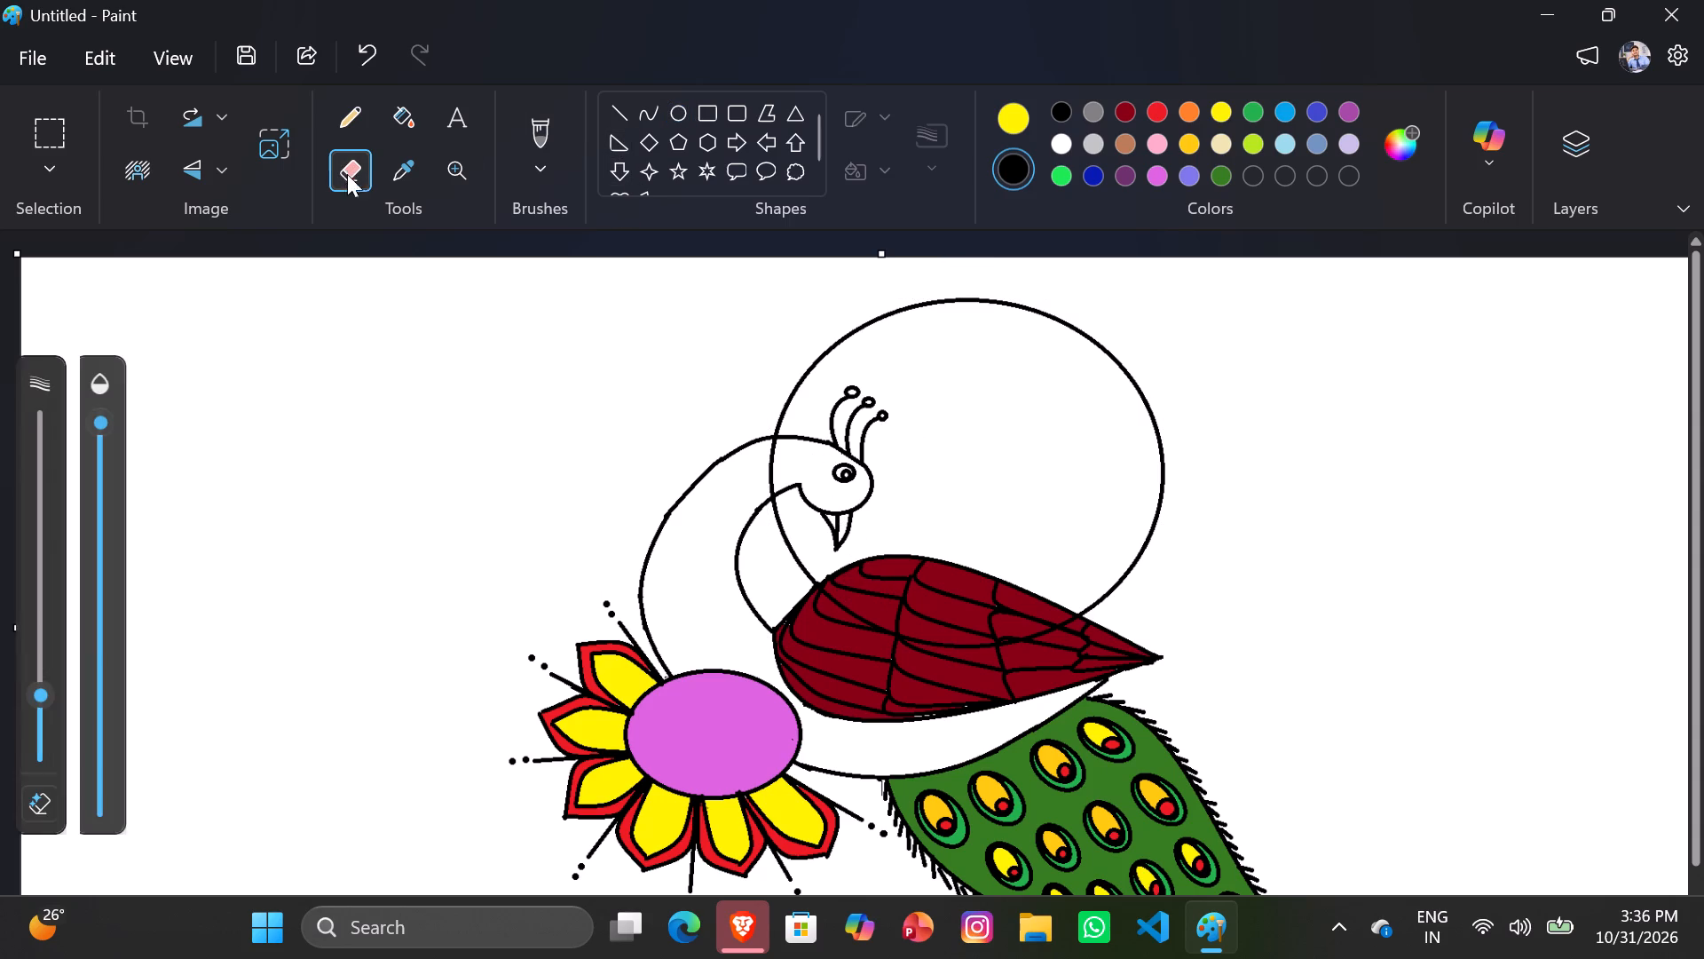
pyautogui.click(777, 447)
pyautogui.click(773, 460)
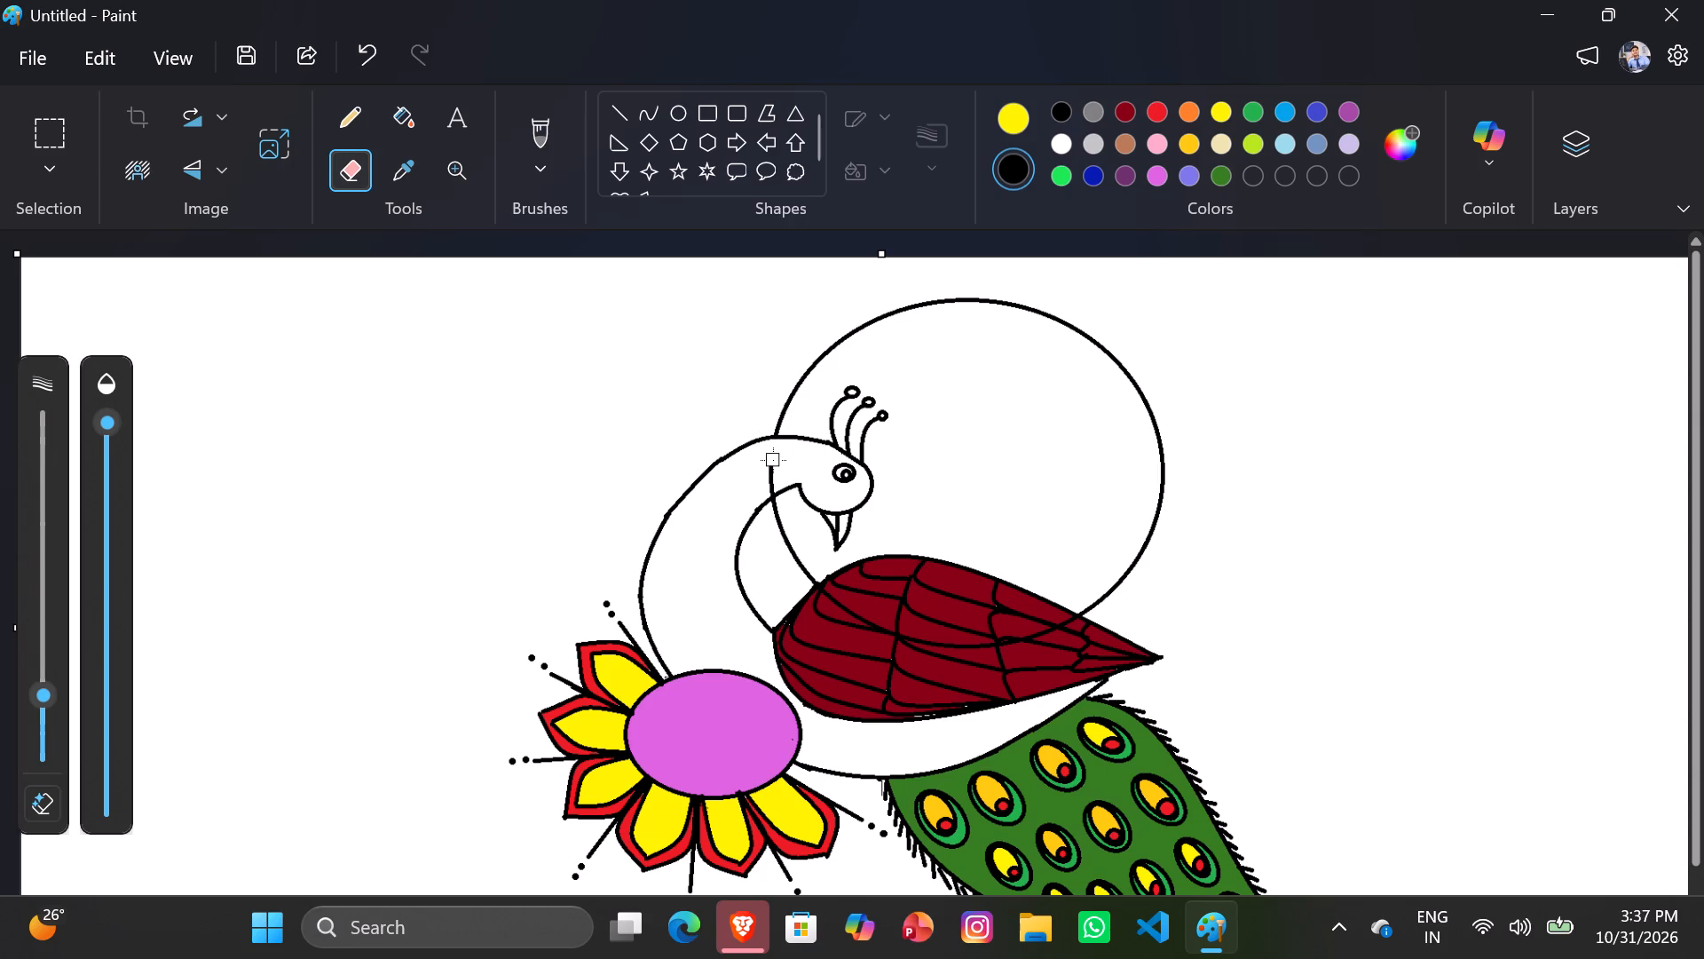
pyautogui.click(773, 476)
pyautogui.click(773, 466)
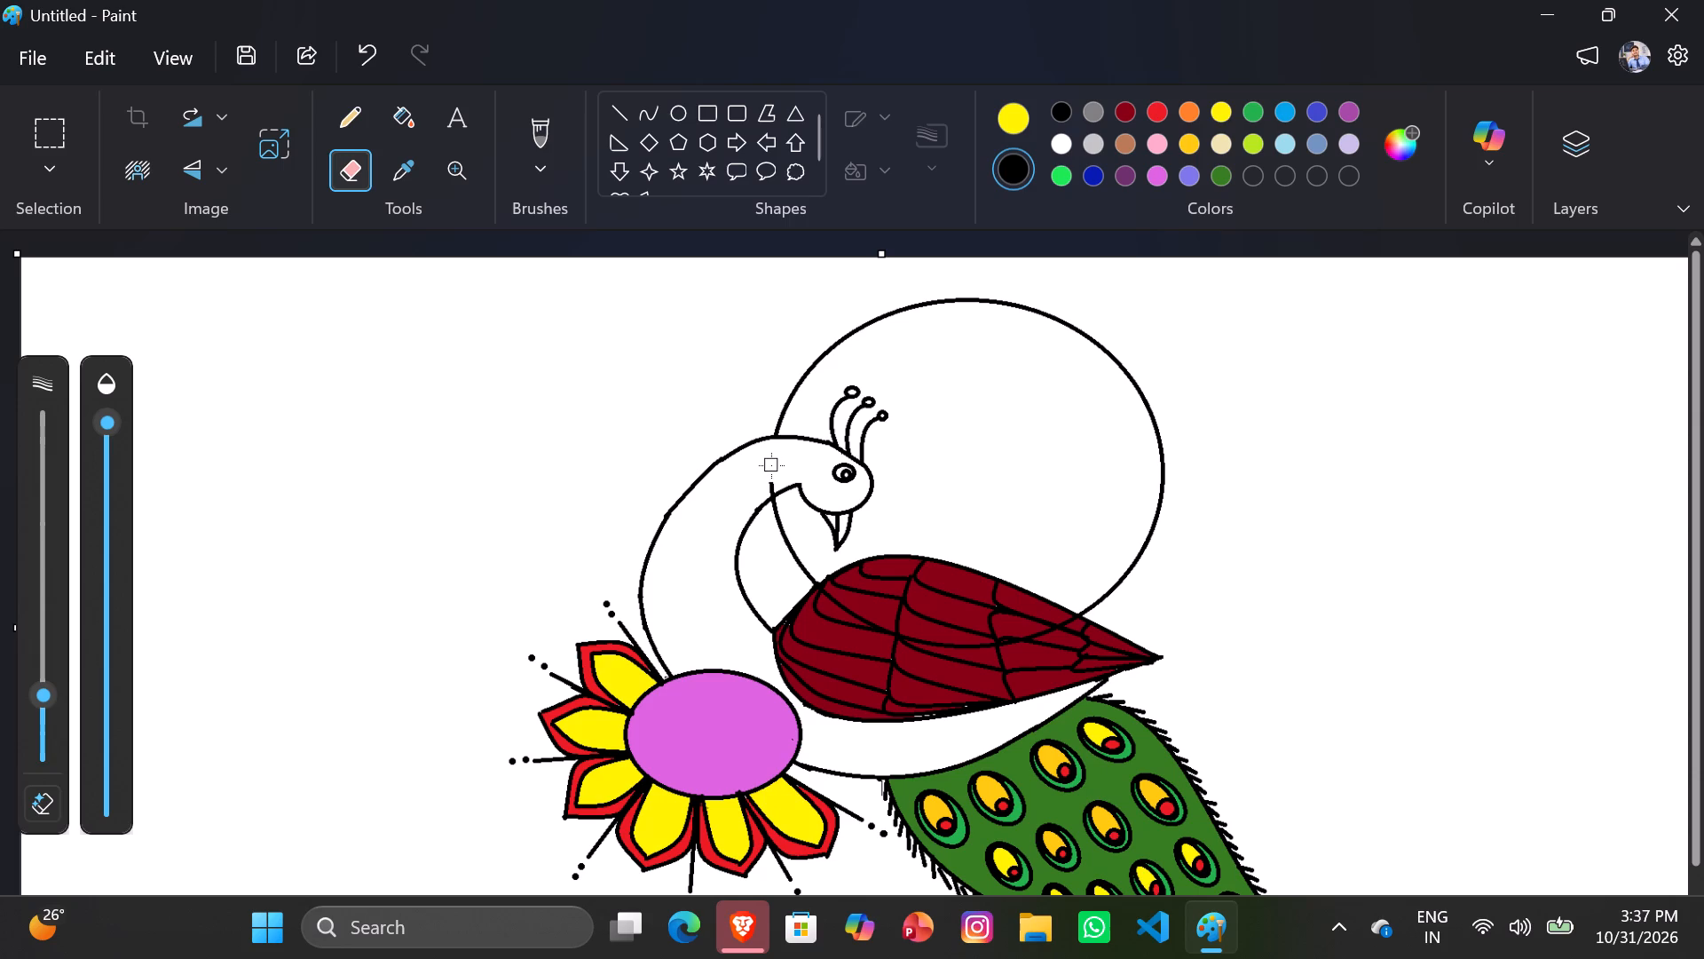
pyautogui.click(770, 482)
pyautogui.moveTo(781, 514); pyautogui.dragTo(801, 561)
pyautogui.moveTo(801, 561); pyautogui.dragTo(809, 572)
# Erase the area of the circle's line just inside the wing's upper edge near the neck, and undo the last erasing stroke.
pyautogui.click(834, 598)
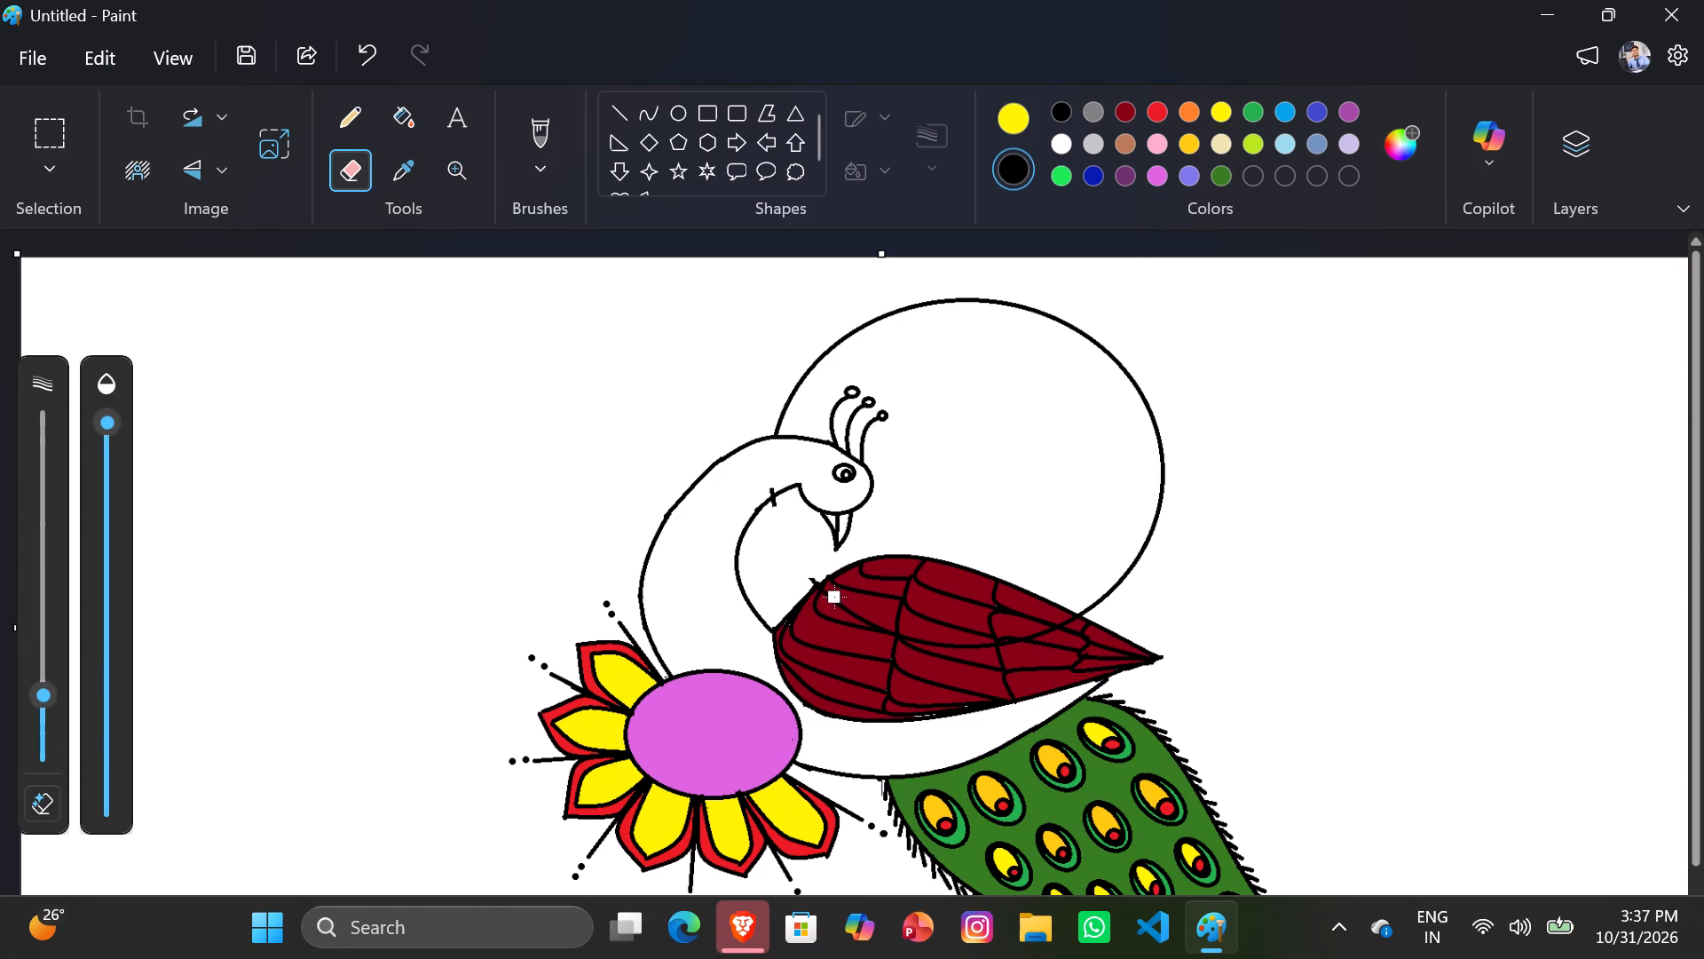
pyautogui.click(840, 605)
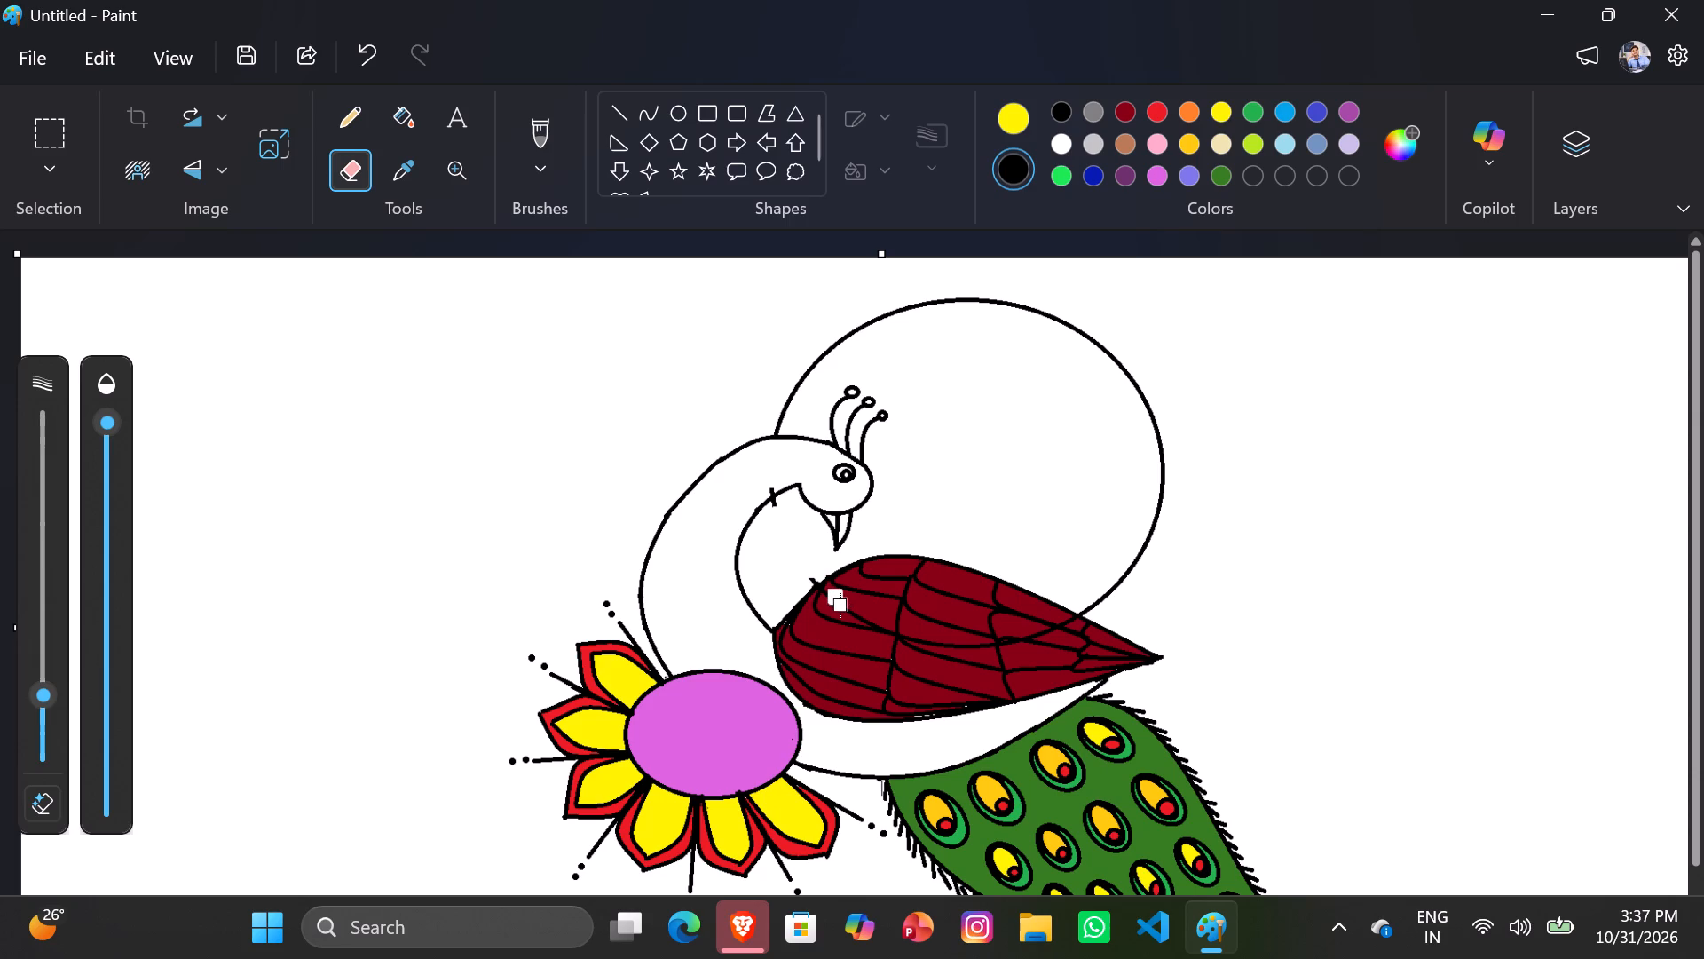
pyautogui.click(847, 609)
pyautogui.moveTo(856, 613); pyautogui.dragTo(866, 621)
pyautogui.hotkey('ctrl', 'z')
# Reduce the eraser size and erase the leftover circle stub on the beak side of the neck's inner curve.
pyautogui.keyDown('ctrl'); pyautogui.scroll(8, 816, 598); pyautogui.keyUp('ctrl')
pyautogui.hscroll(-3, 822, 628)
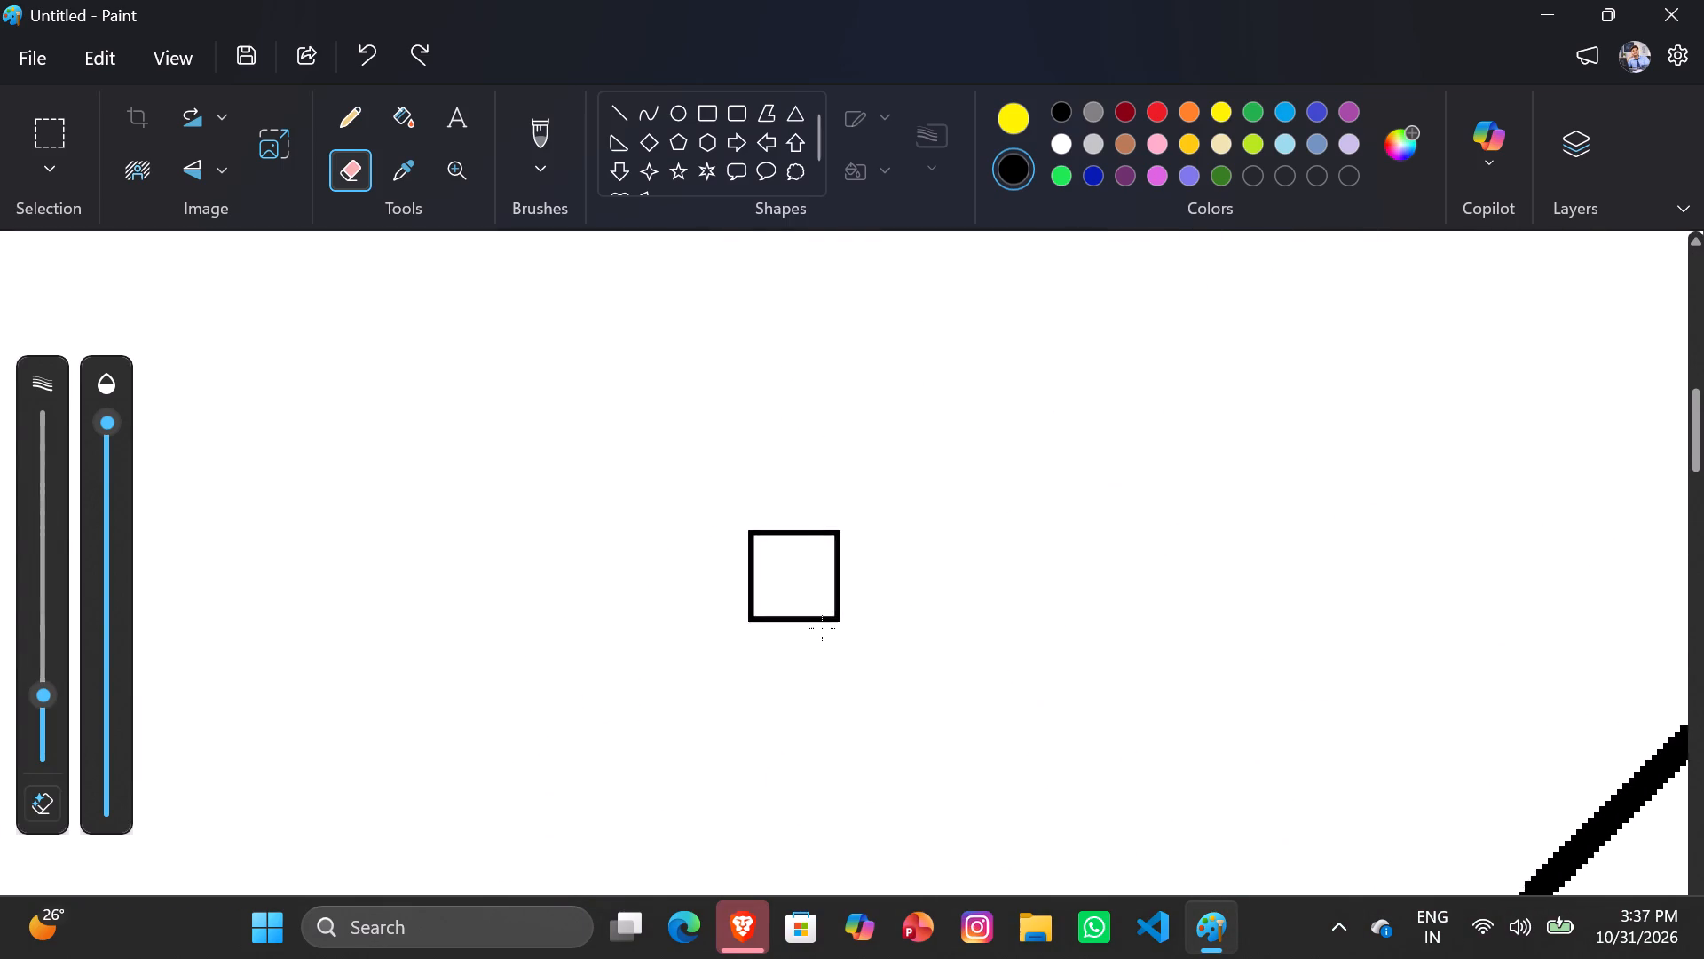
pyautogui.hscroll(-1, 822, 628)
pyautogui.scroll(-3, 822, 628)
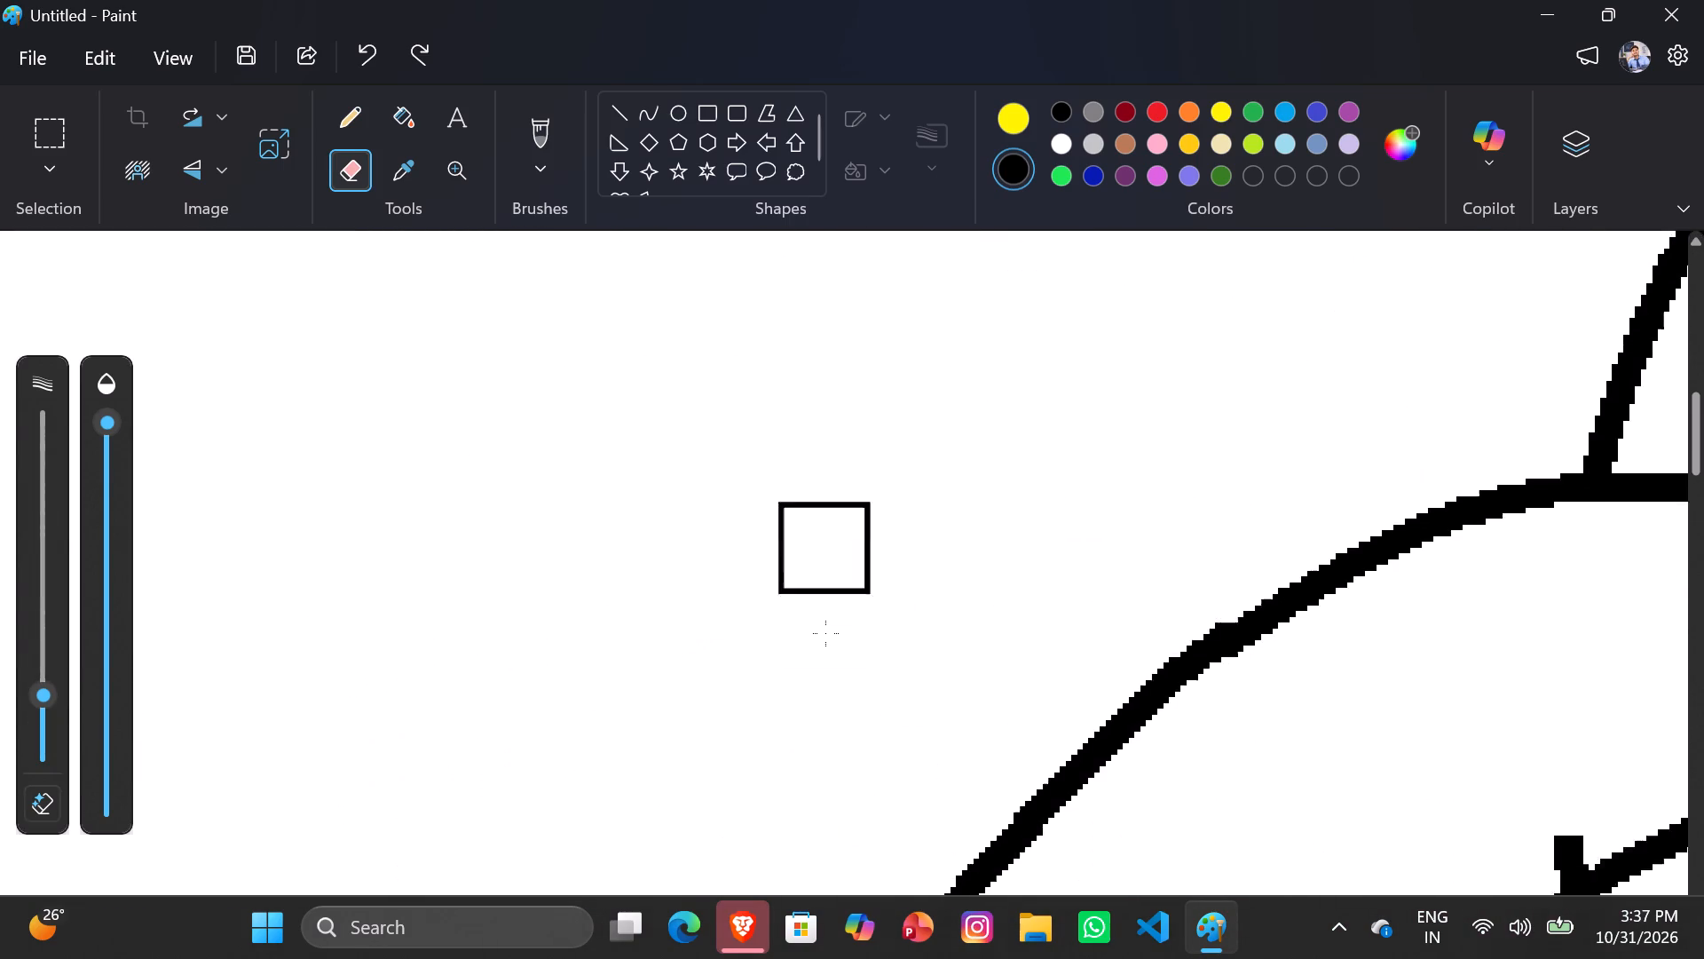
pyautogui.scroll(-1, 825, 633)
pyautogui.hscroll(-2, 818, 645)
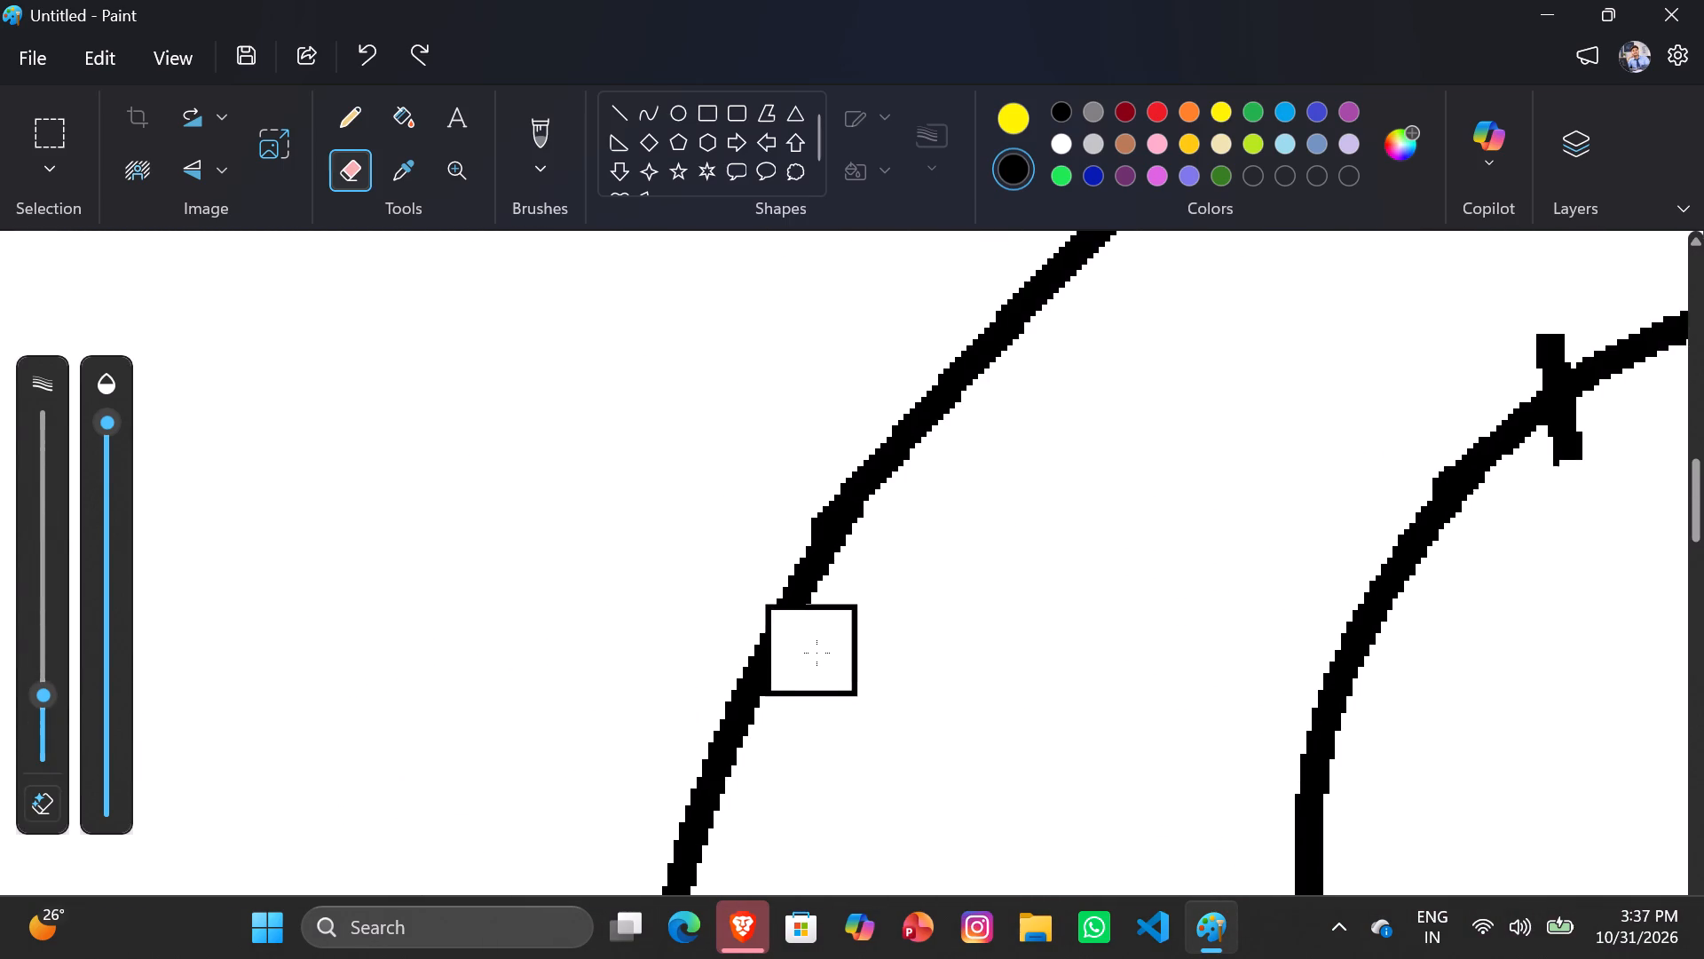
pyautogui.hscroll(-1, 816, 653)
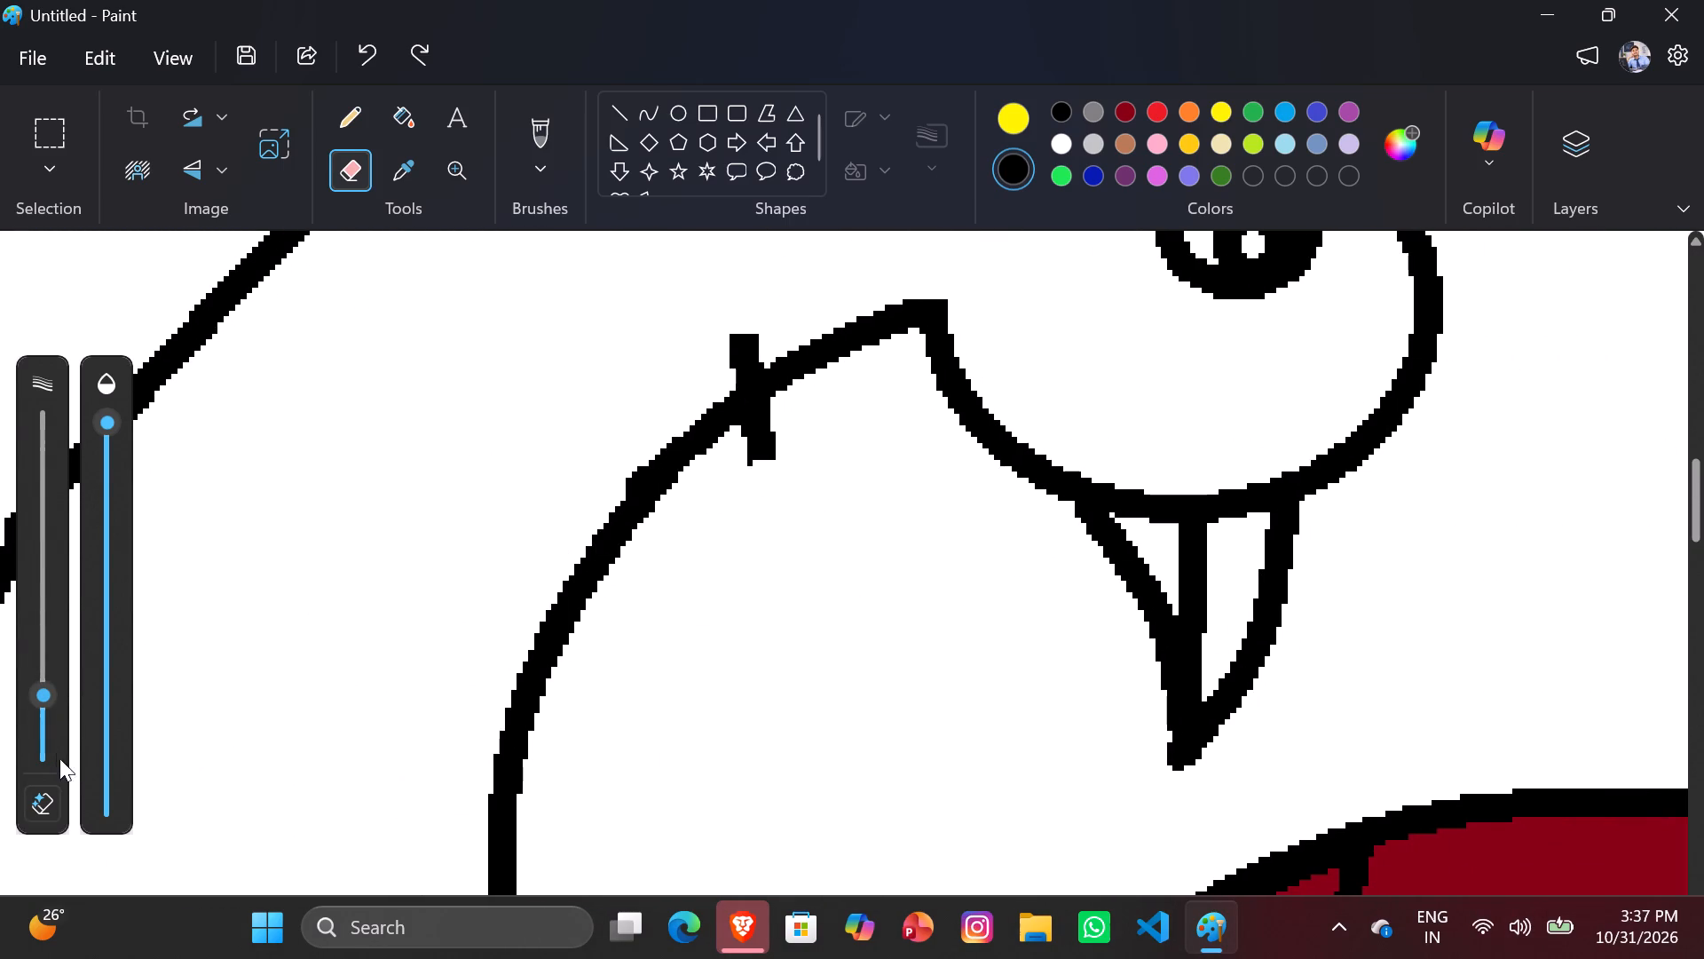
pyautogui.moveTo(42, 717); pyautogui.dragTo(29, 744)
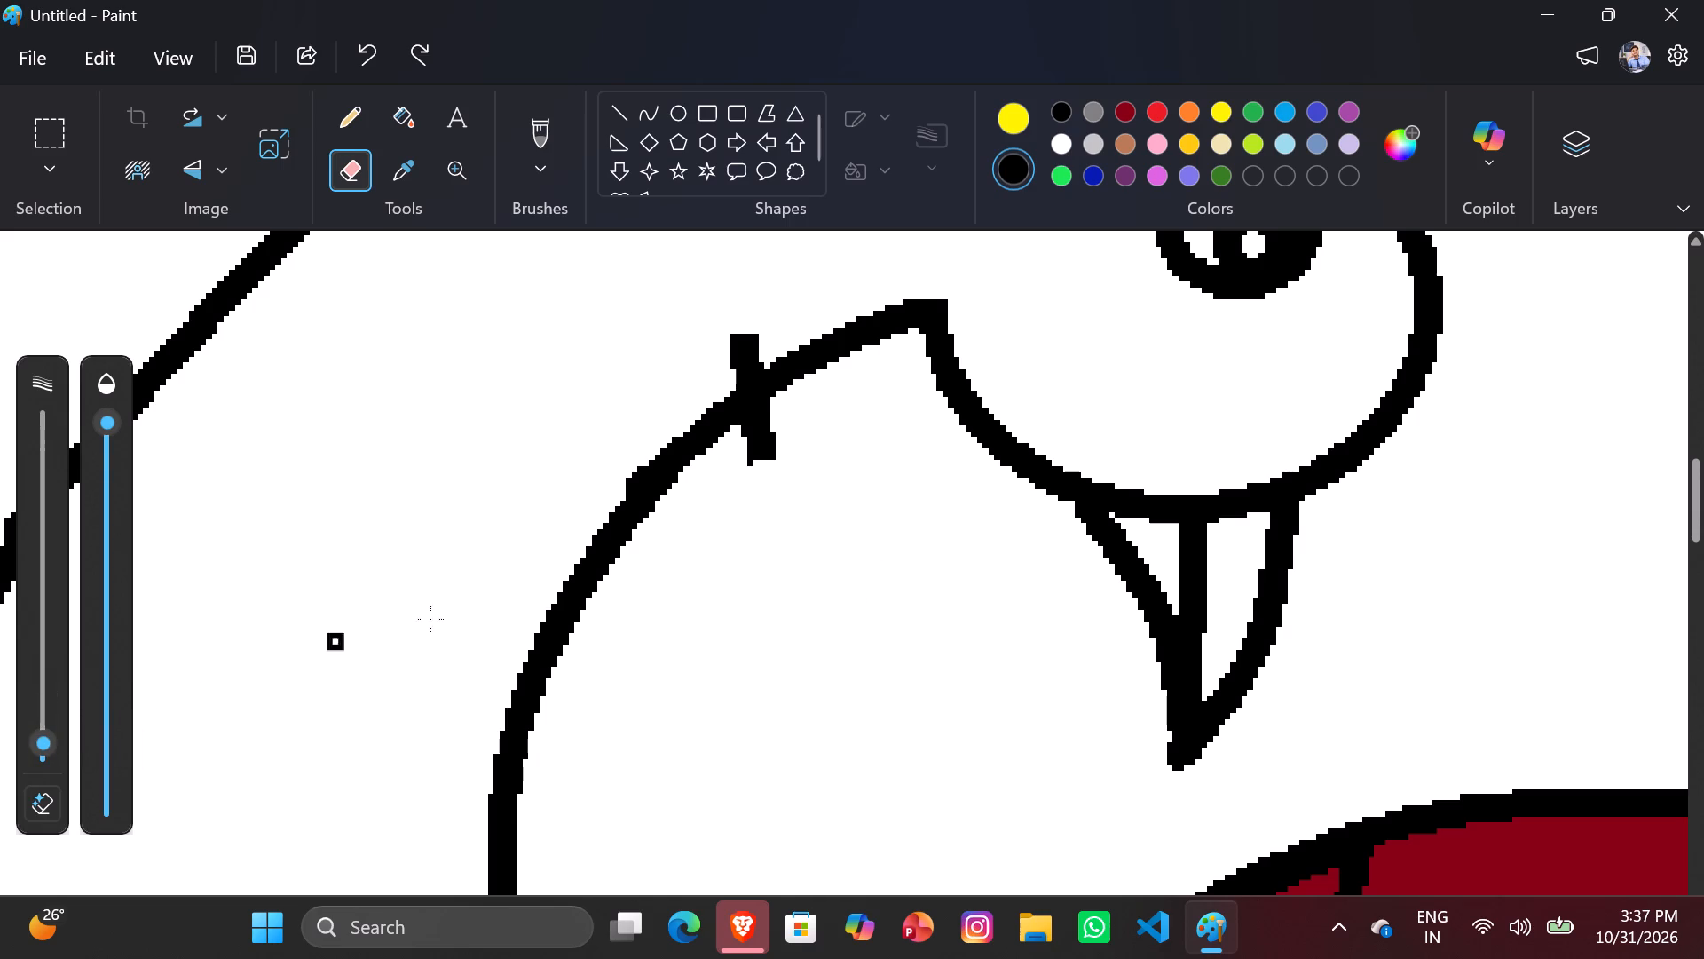
pyautogui.click(761, 449)
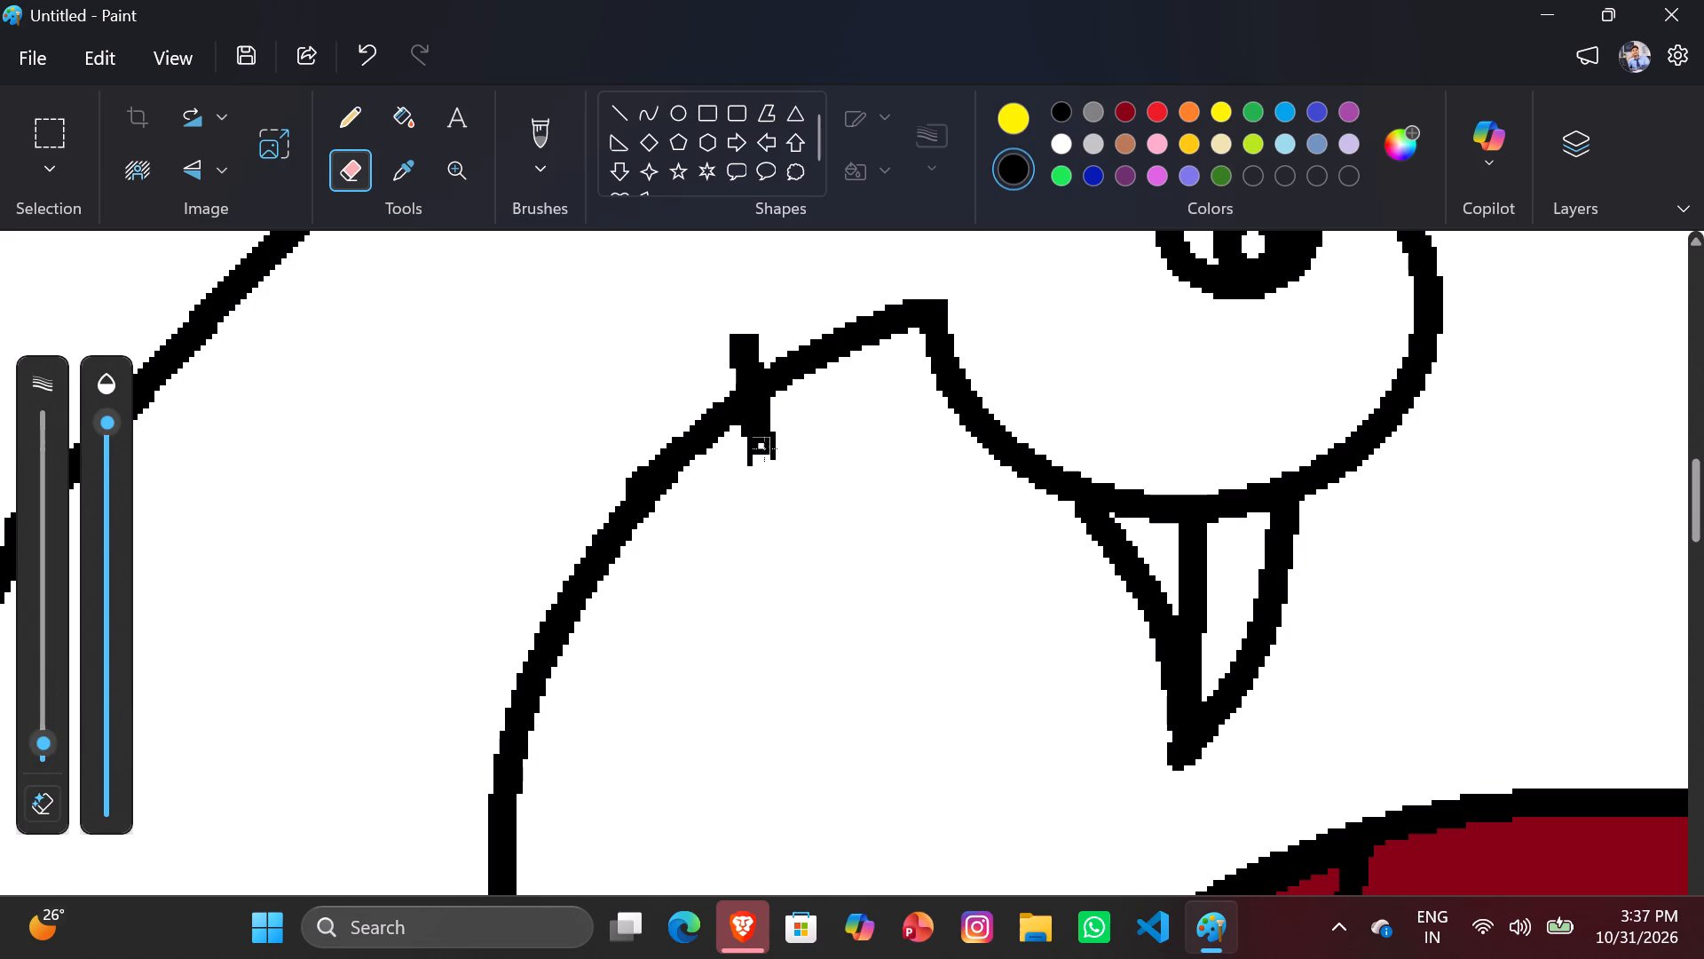
pyautogui.click(774, 447)
pyautogui.click(775, 440)
pyautogui.click(745, 438)
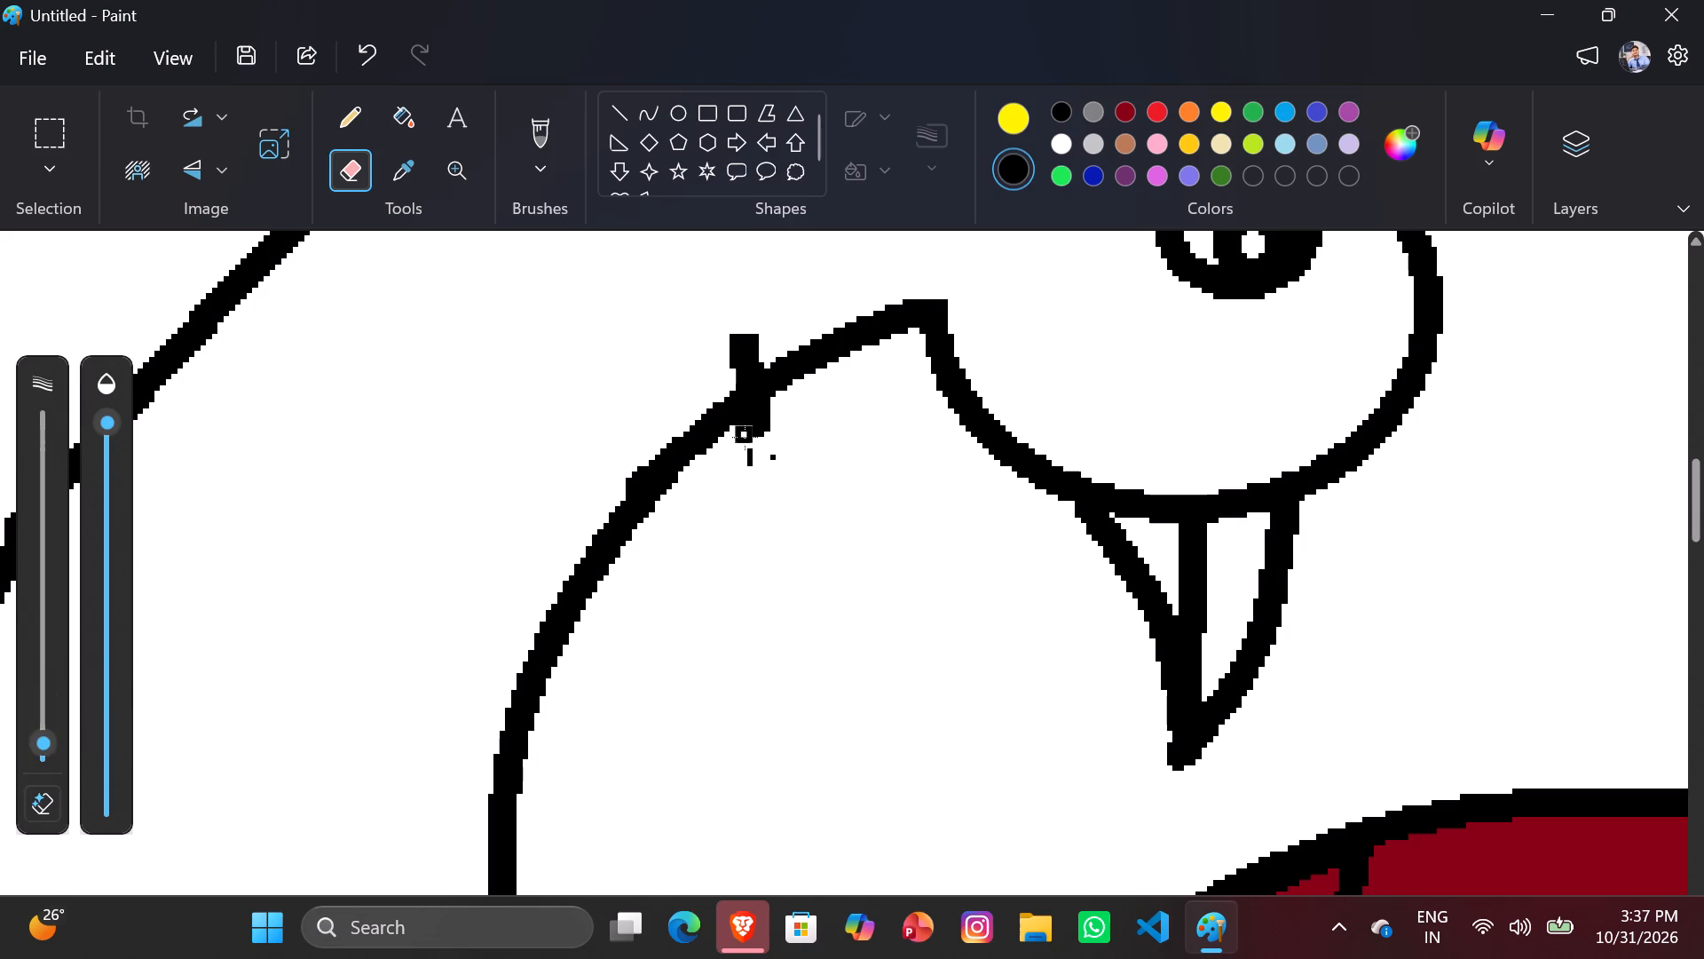
pyautogui.click(764, 431)
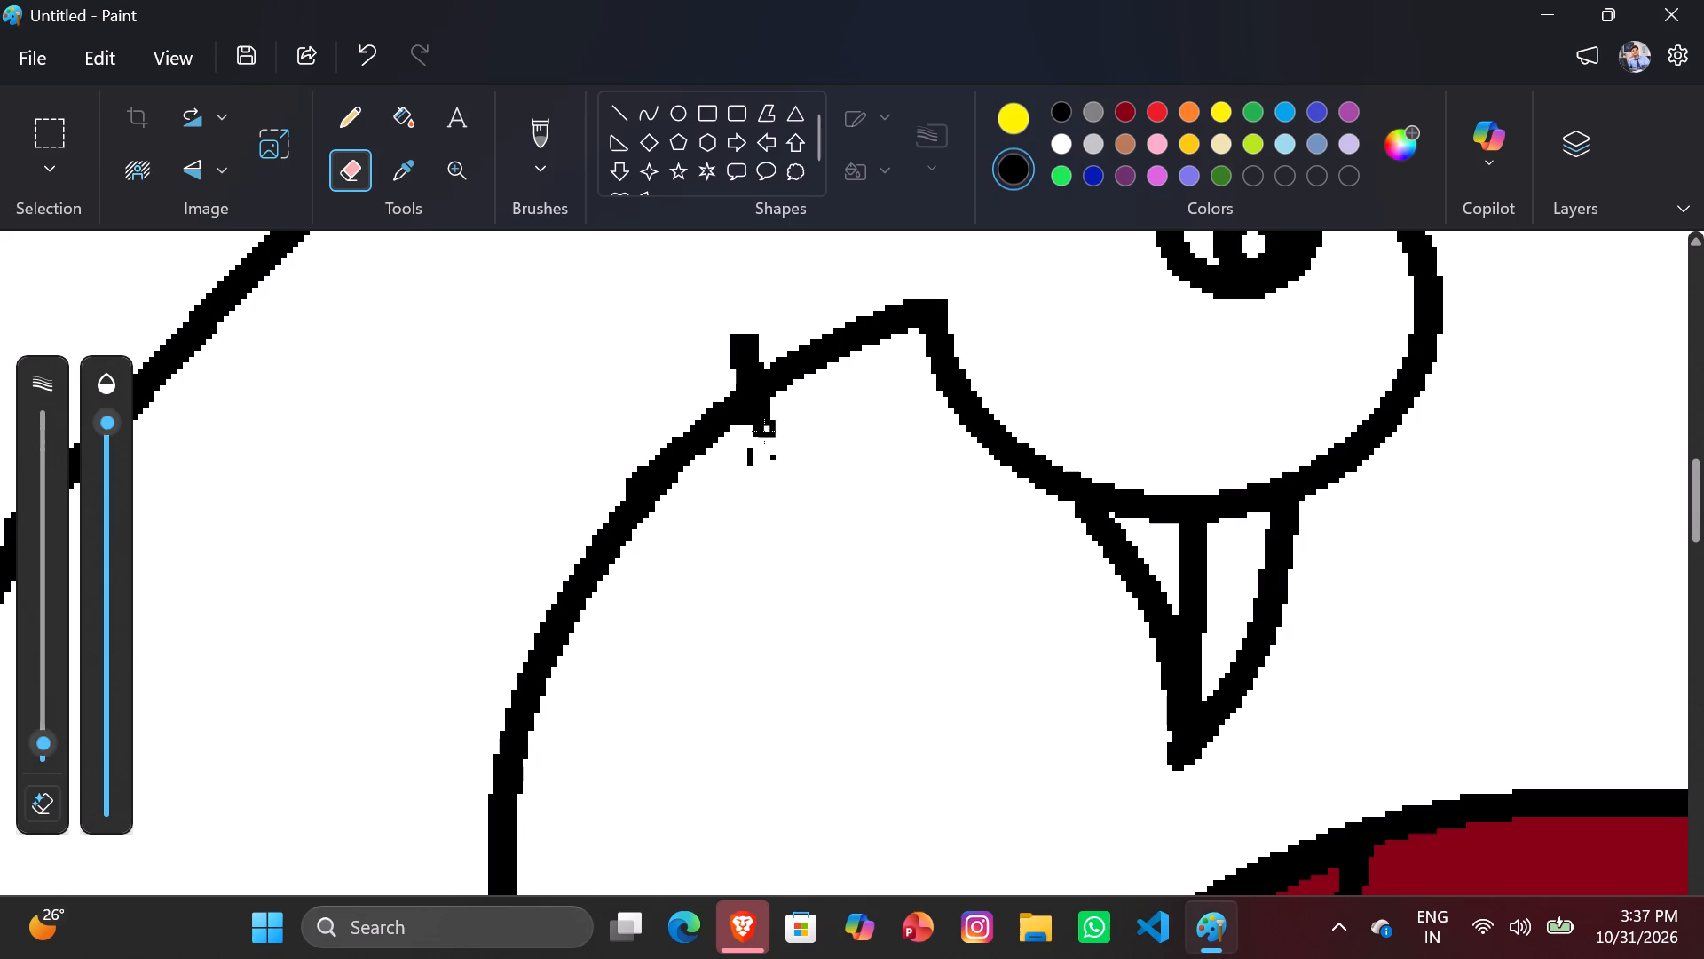
pyautogui.click(748, 425)
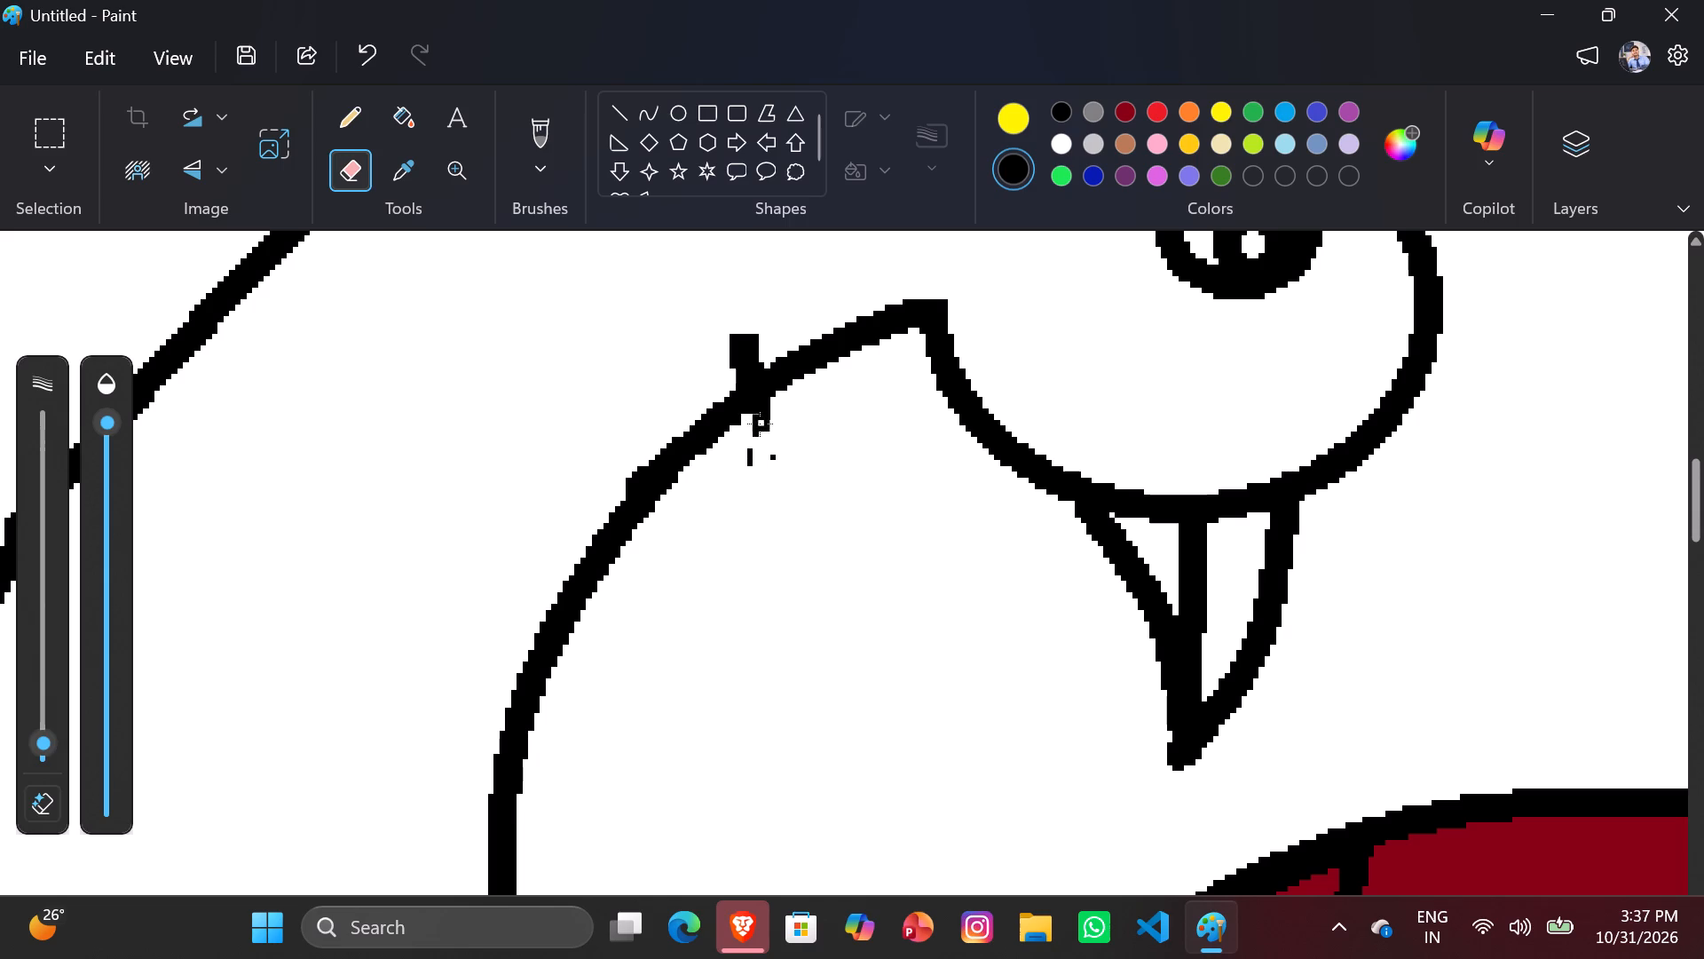
pyautogui.click(762, 417)
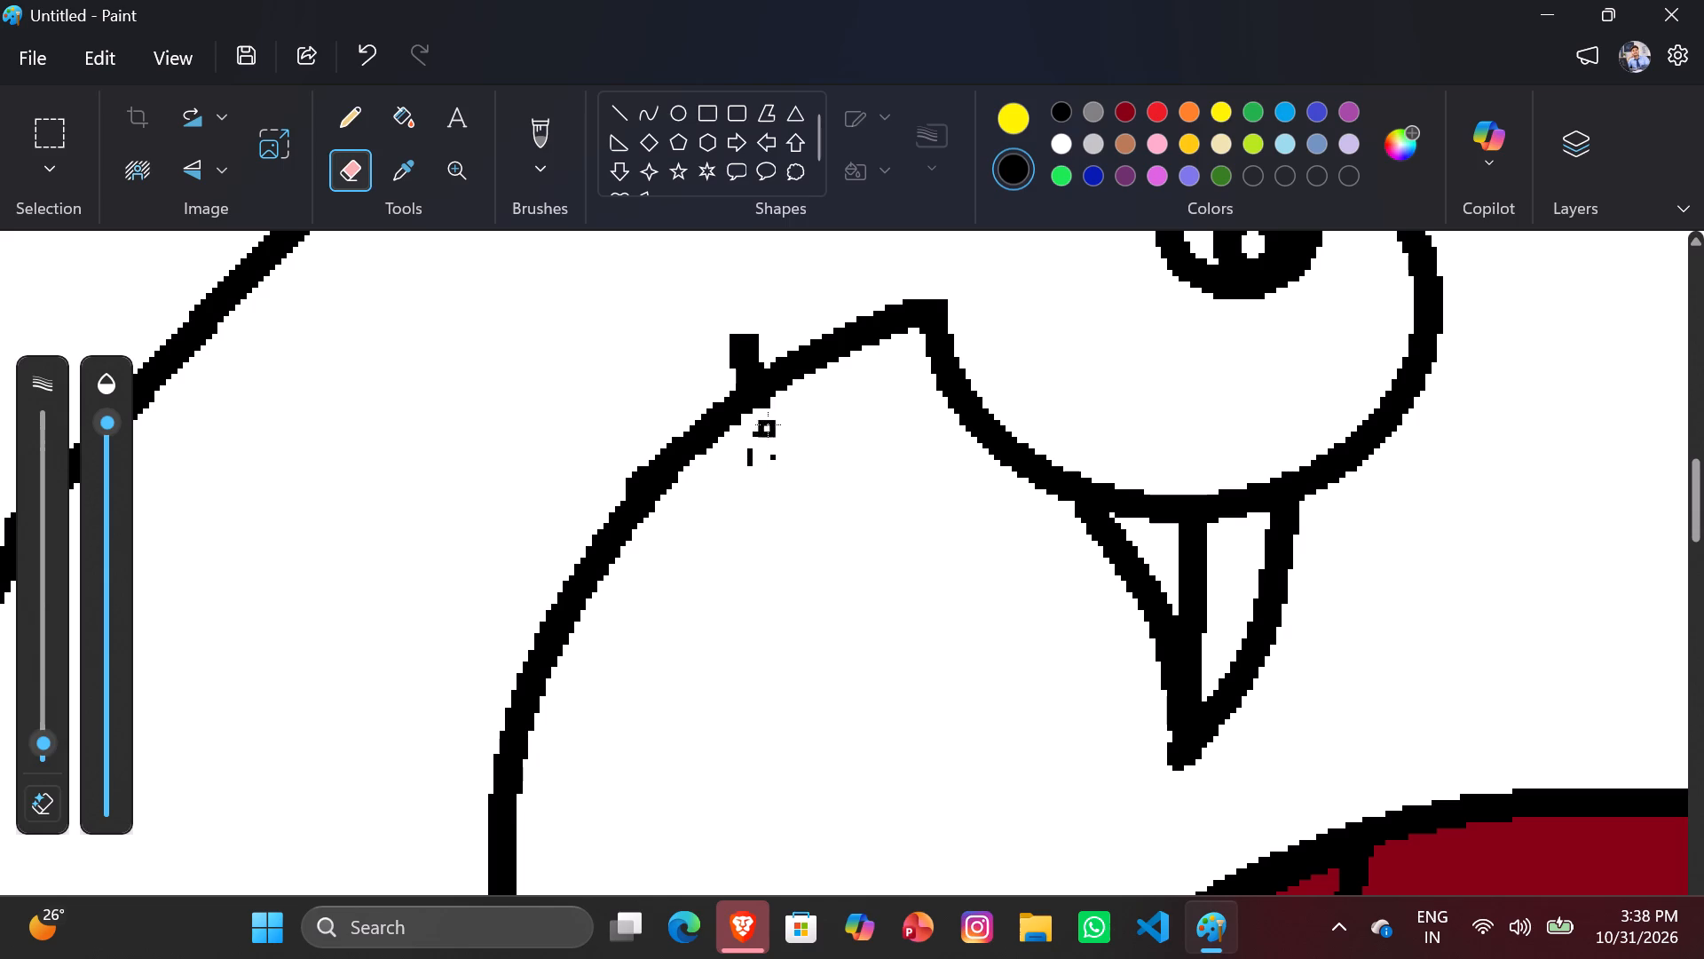
pyautogui.click(769, 413)
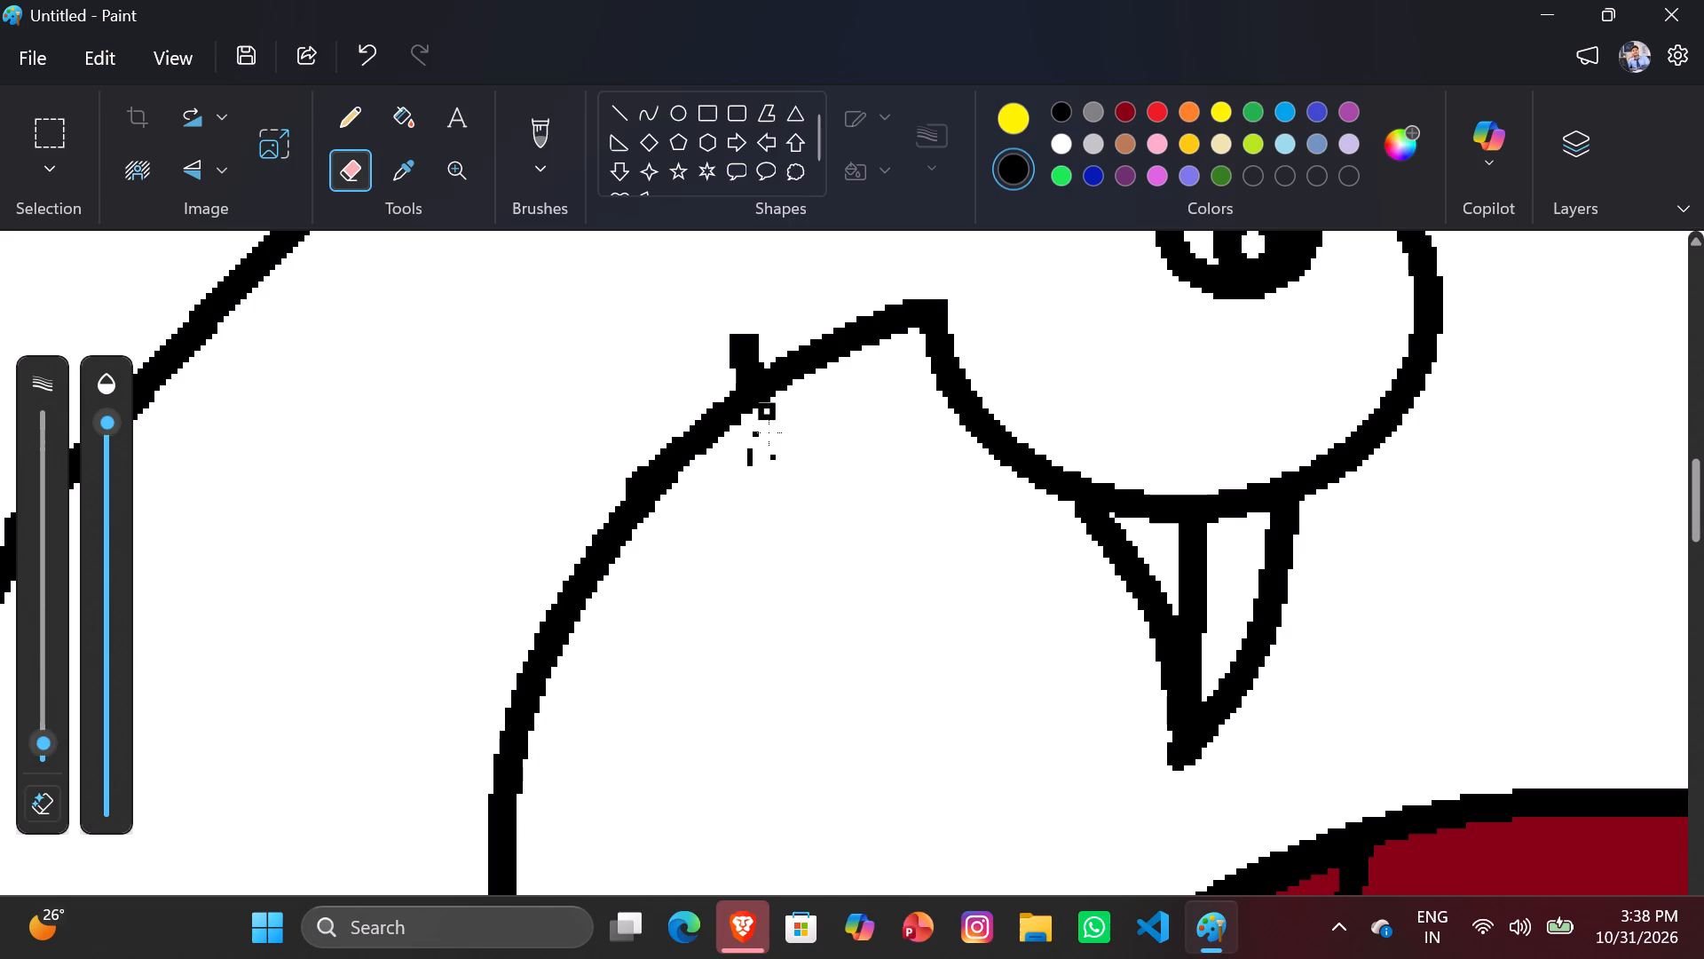
pyautogui.click(755, 438)
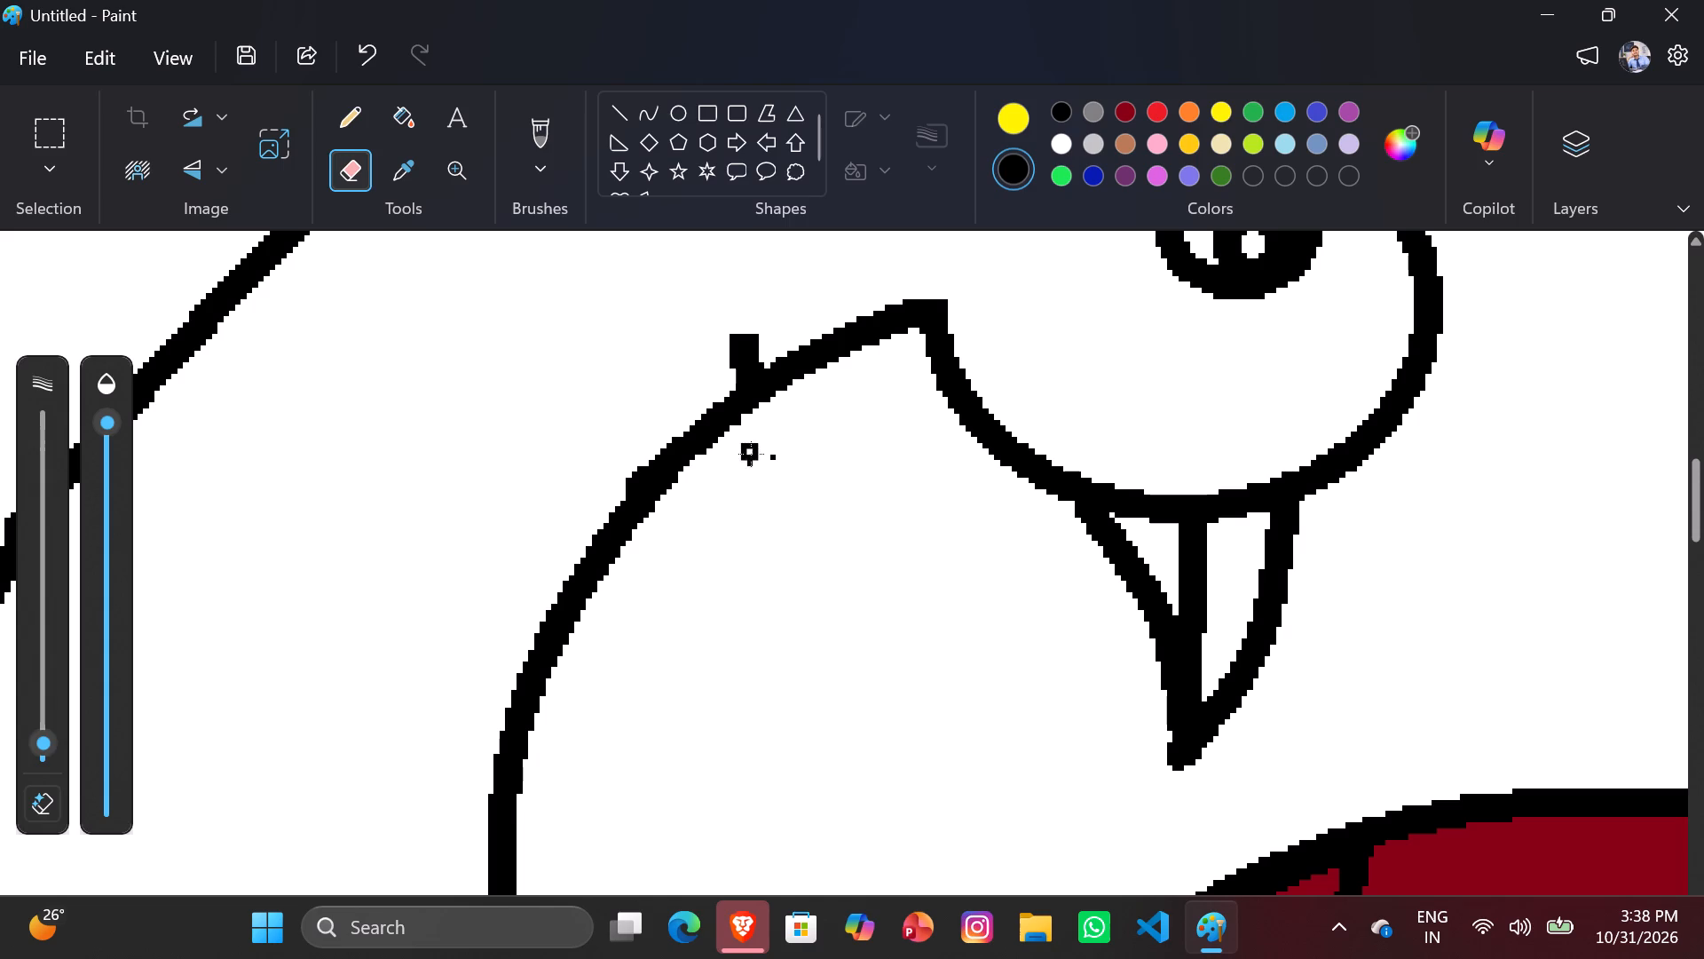
pyautogui.click(750, 455)
pyautogui.click(780, 463)
pyautogui.click(781, 462)
# Erase the small bump protruding into the neck from its inner curve, just below the leftover circle stub.
pyautogui.click(627, 467)
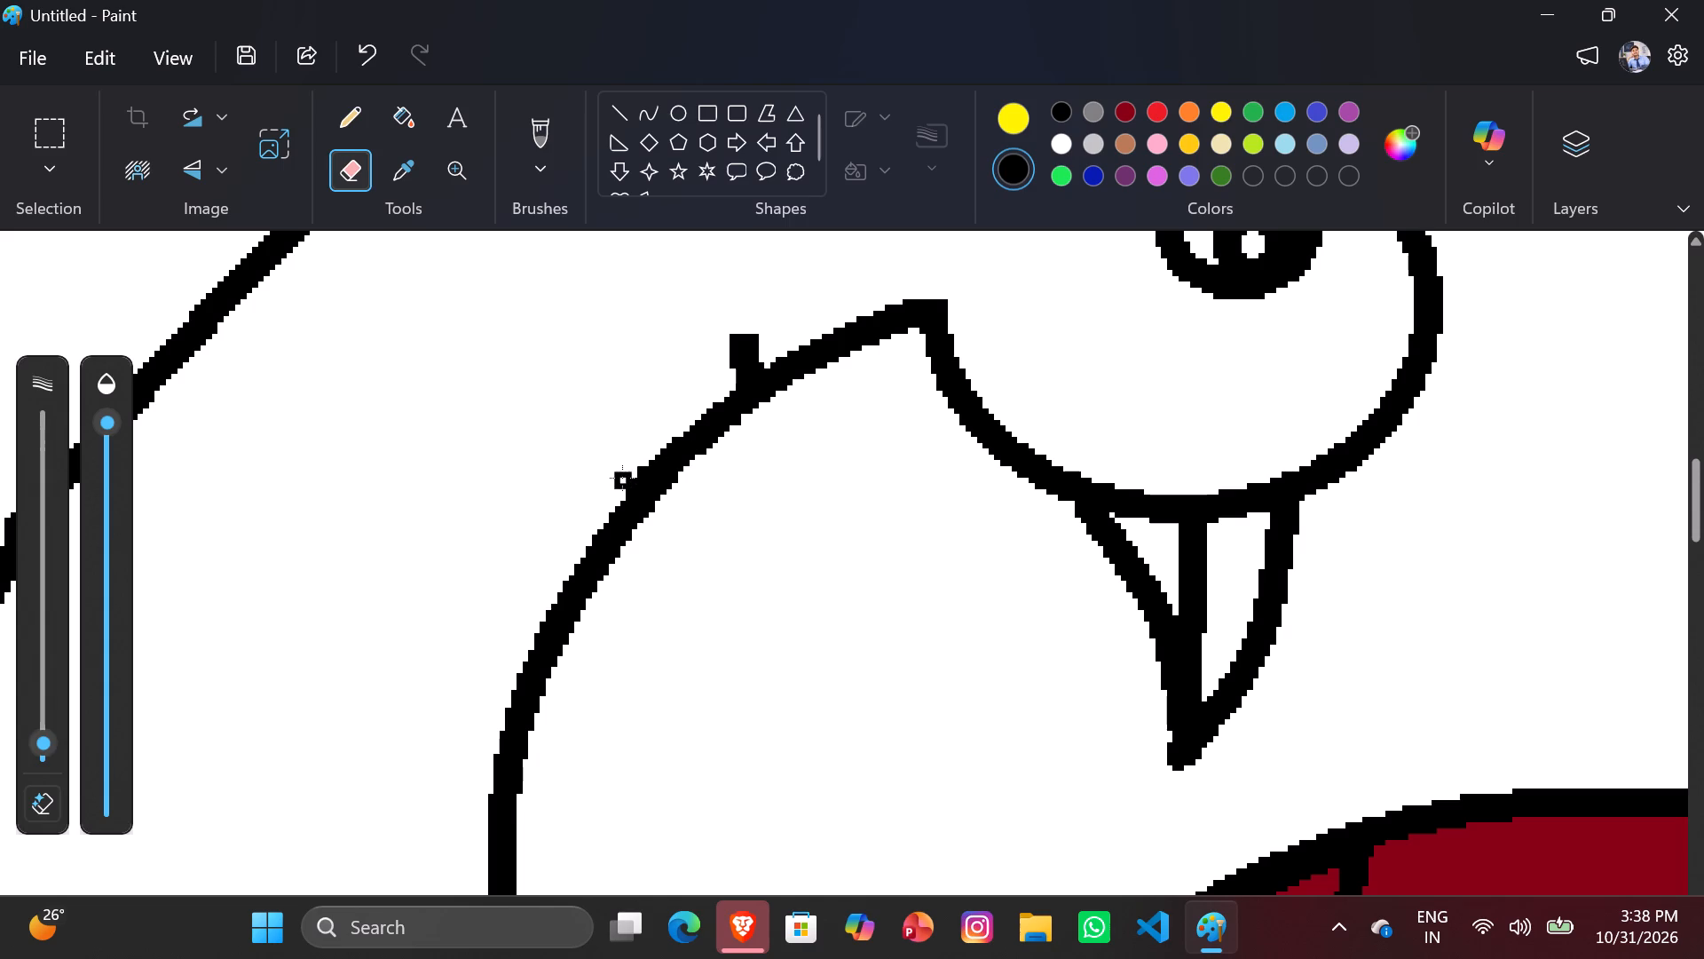
pyautogui.click(622, 478)
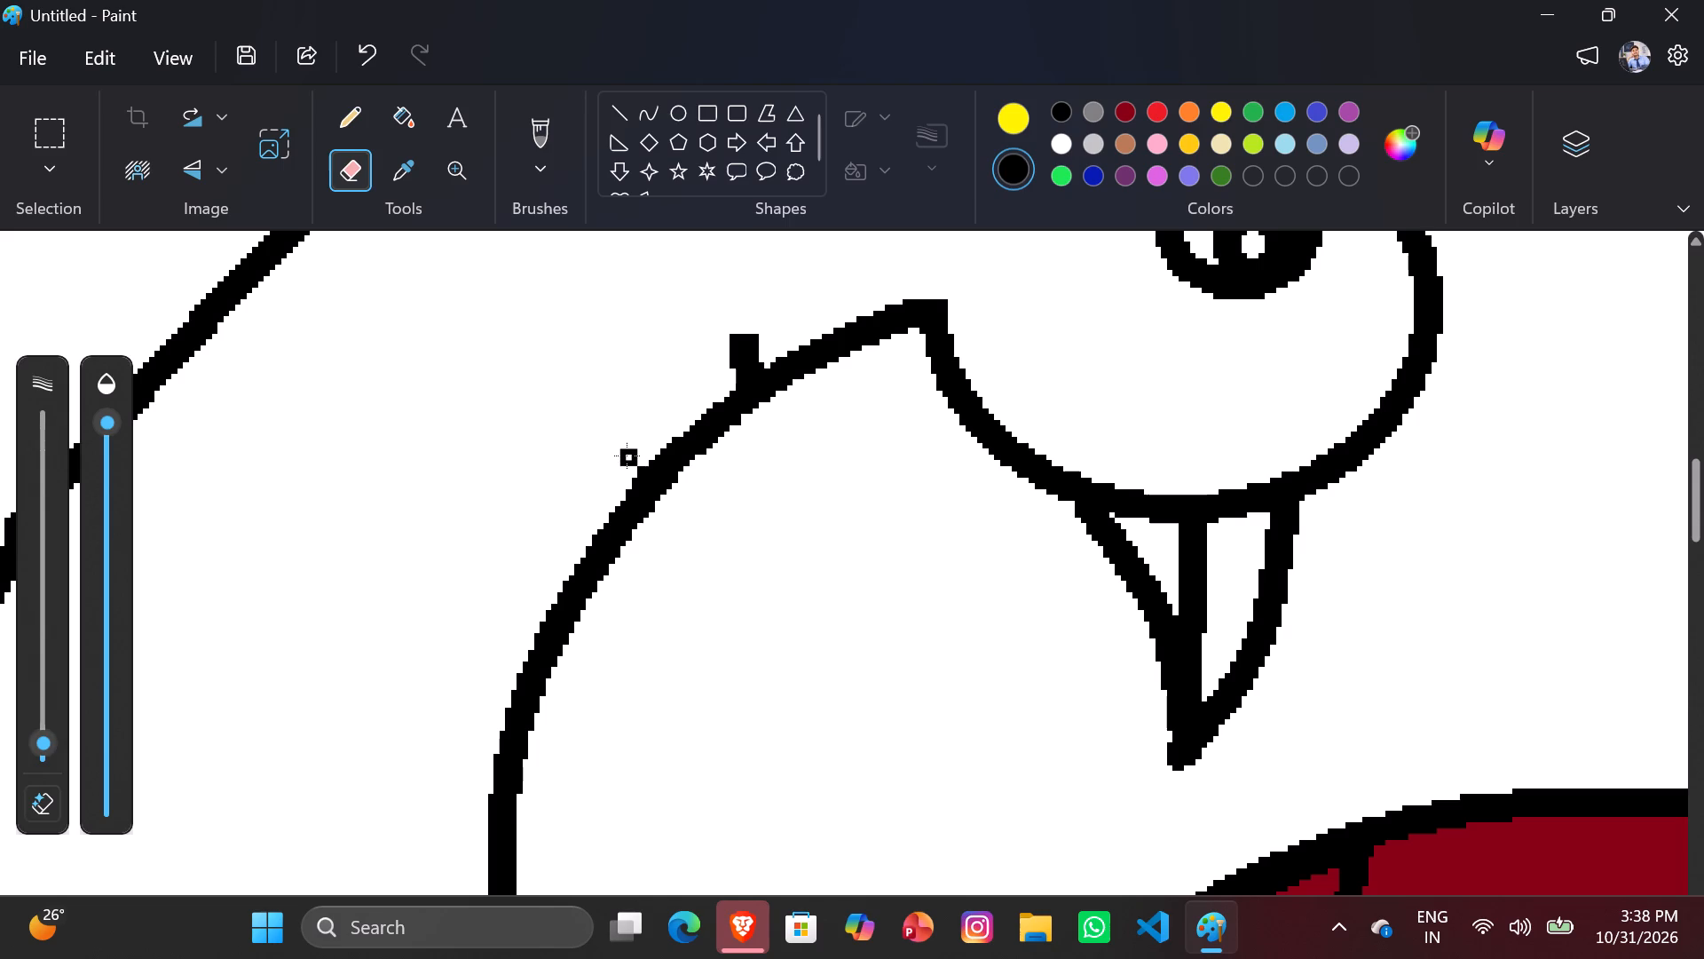
pyautogui.click(638, 462)
# Erase the remaining circle stub inside the neck, just above its inner curve.
pyautogui.click(731, 378)
pyautogui.click(745, 371)
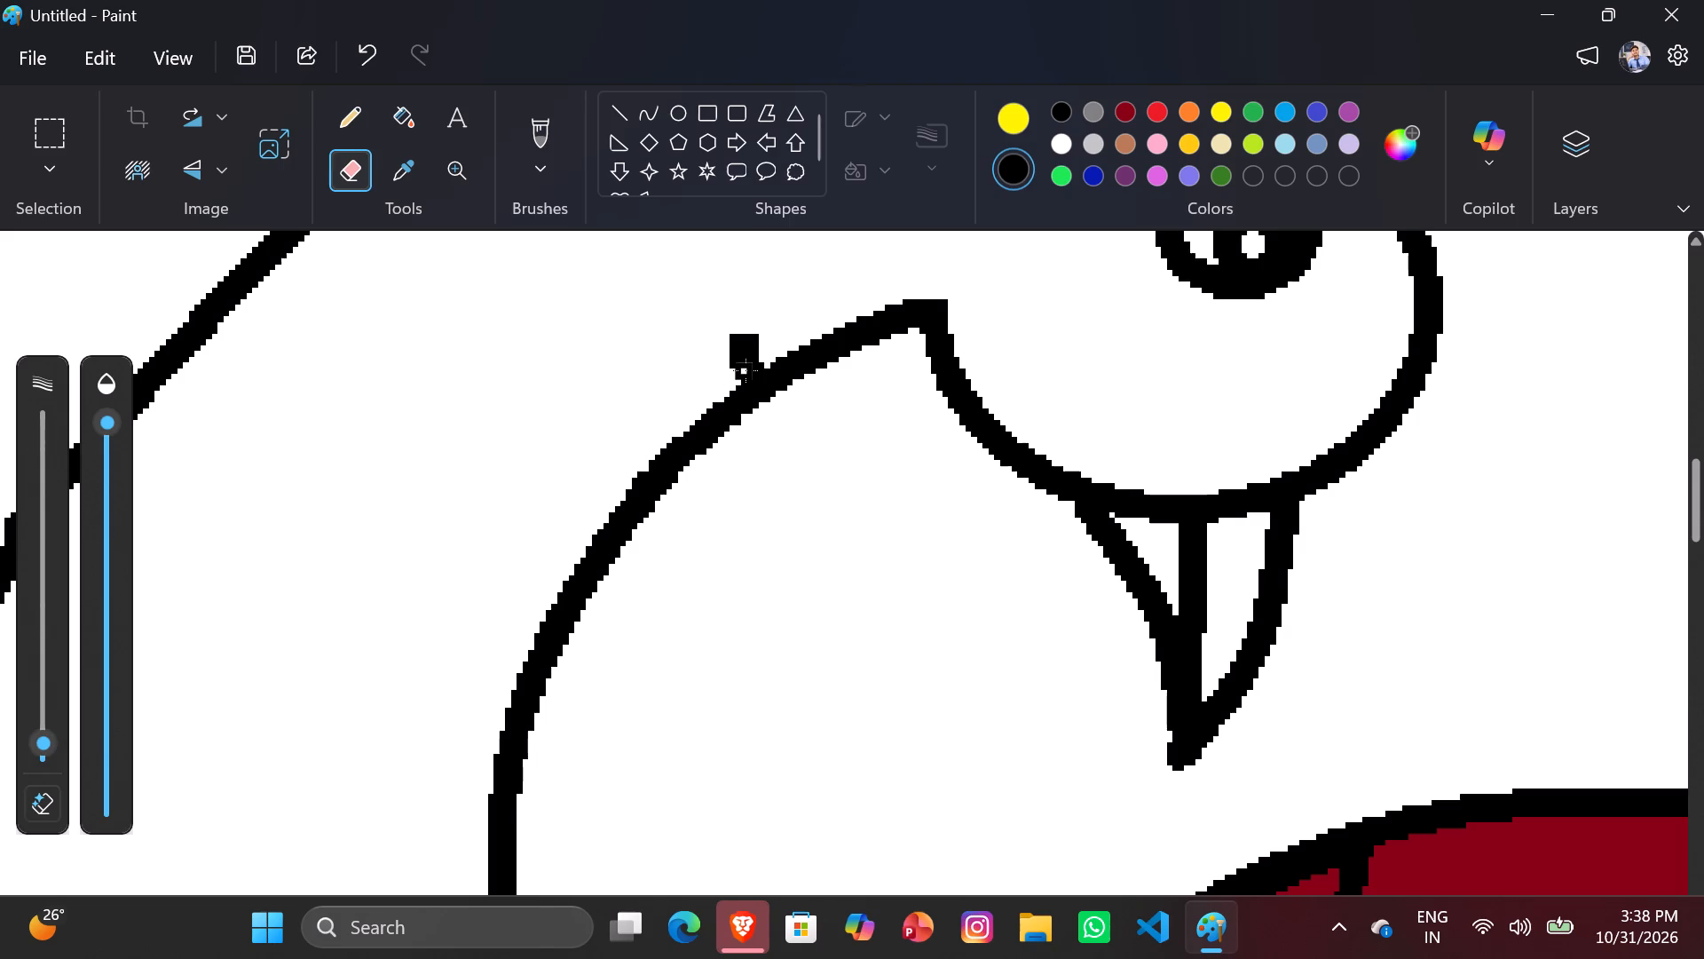
pyautogui.click(753, 367)
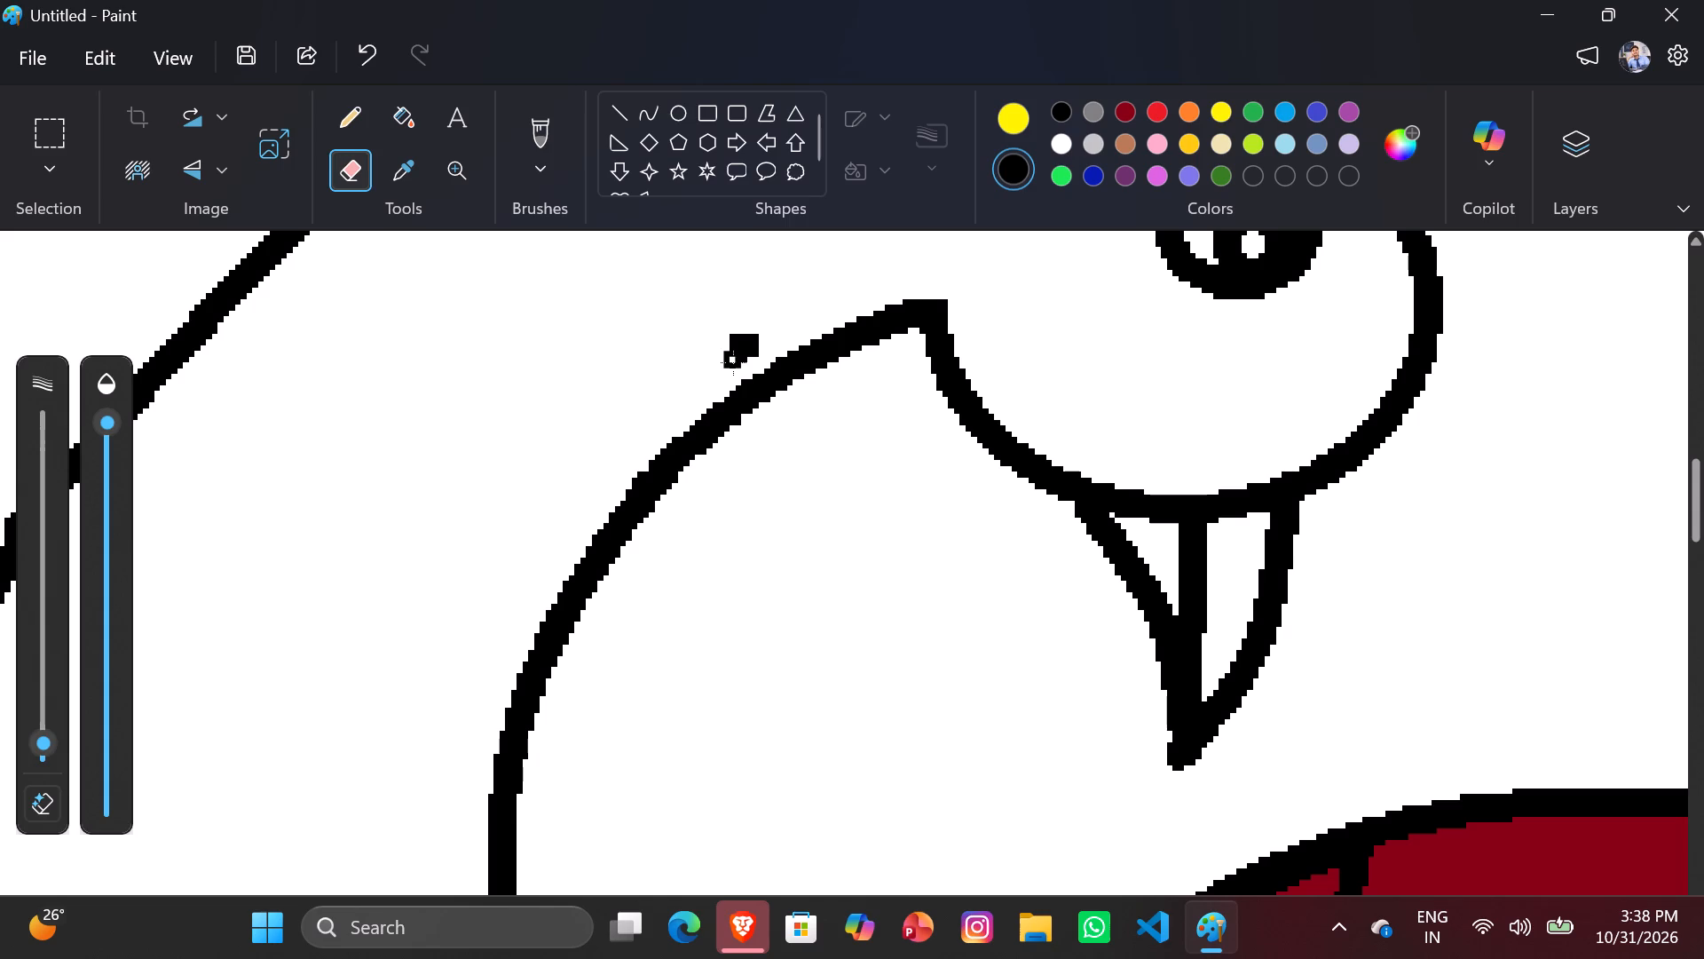
pyautogui.click(738, 359)
pyautogui.click(750, 349)
pyautogui.click(751, 347)
pyautogui.moveTo(753, 344); pyautogui.dragTo(752, 335)
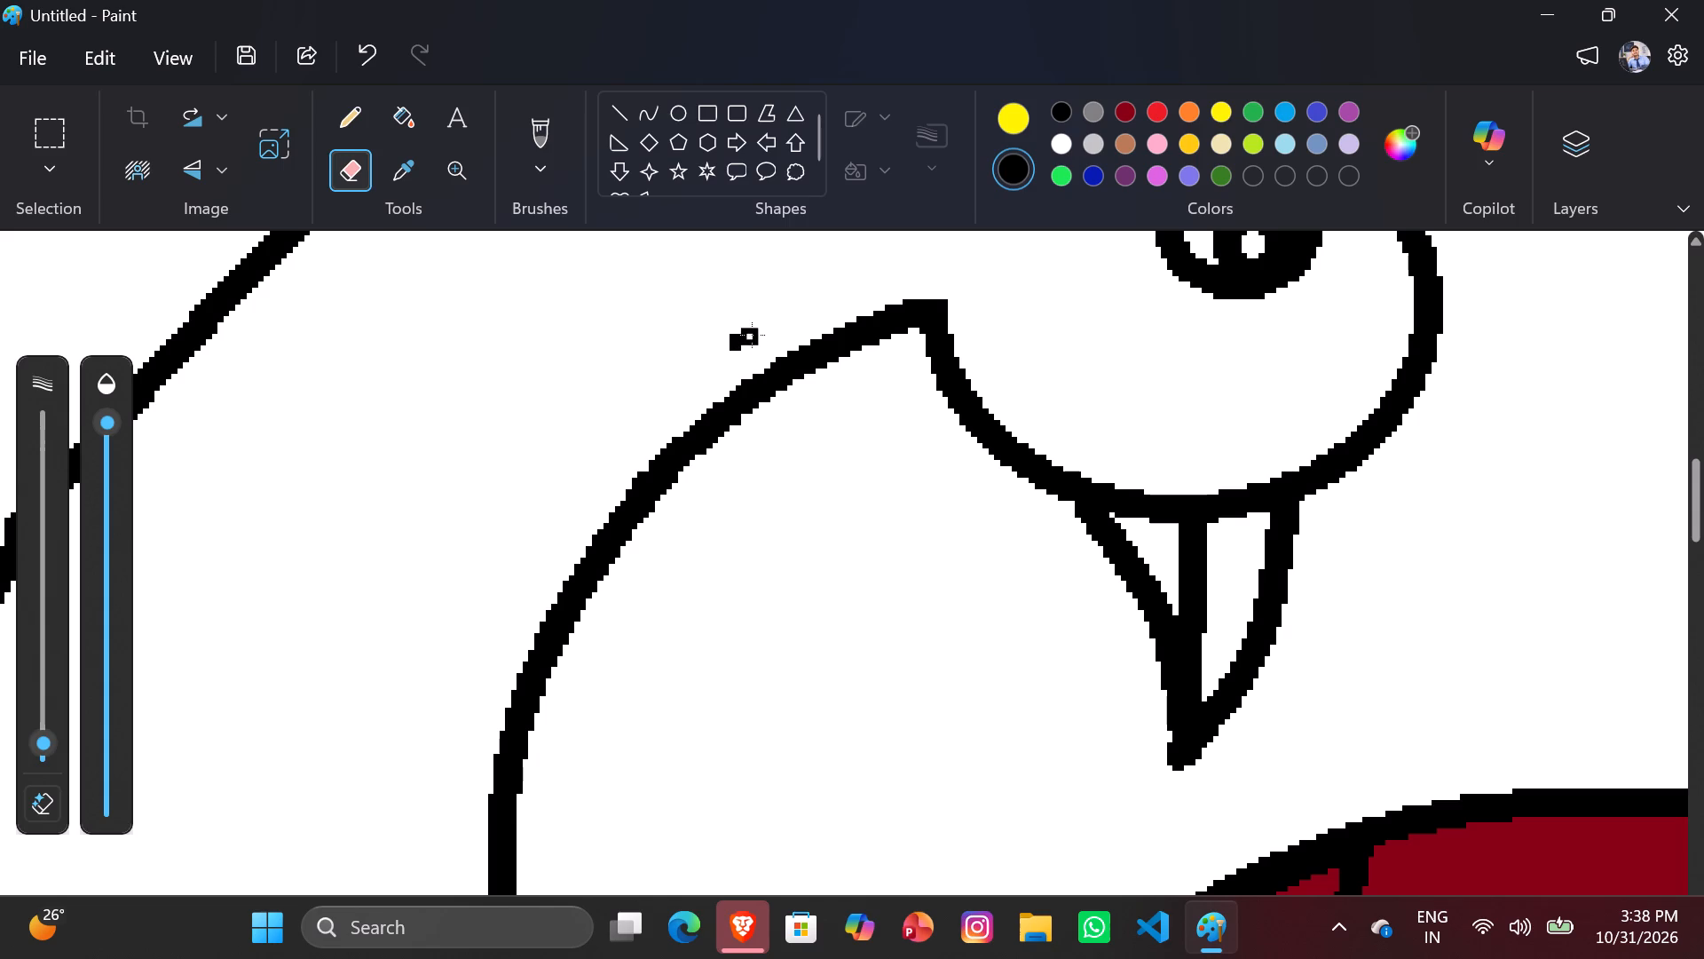
pyautogui.click(731, 348)
pyautogui.click(731, 334)
# Erase the leftover circle stub and stray specks outside the wing's upper edge, in the gap beside the neck.
pyautogui.keyDown('ctrl'); pyautogui.scroll(-2, 807, 670); pyautogui.keyUp('ctrl')
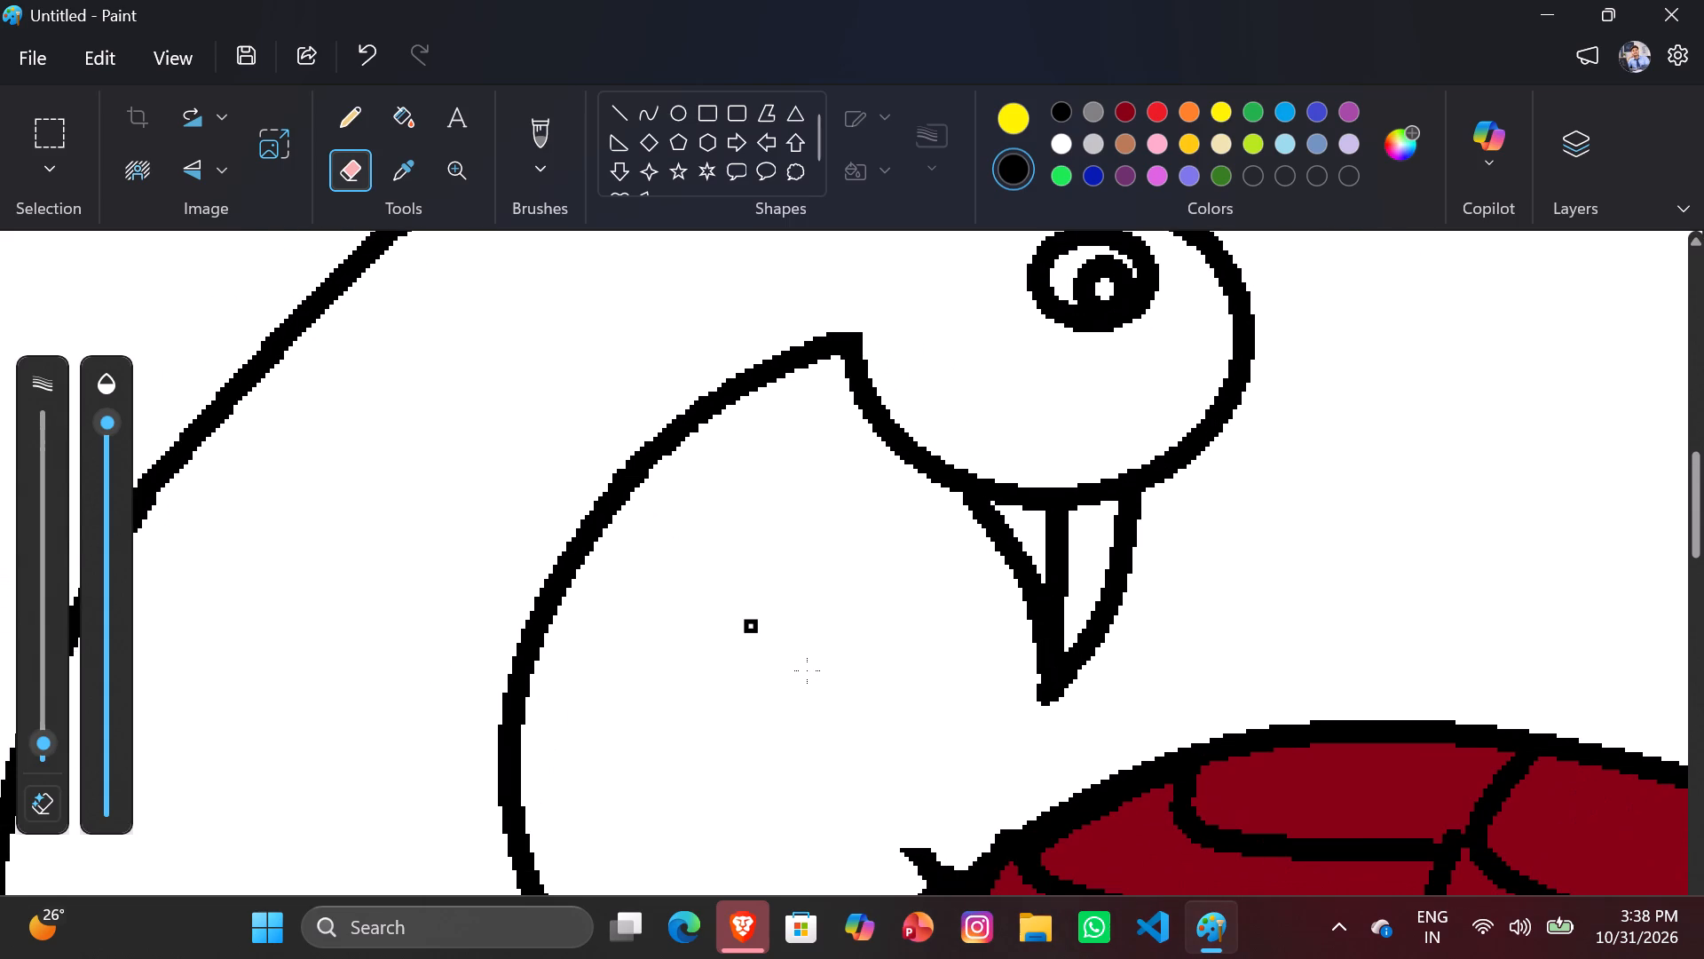
pyautogui.scroll(-1, 801, 670)
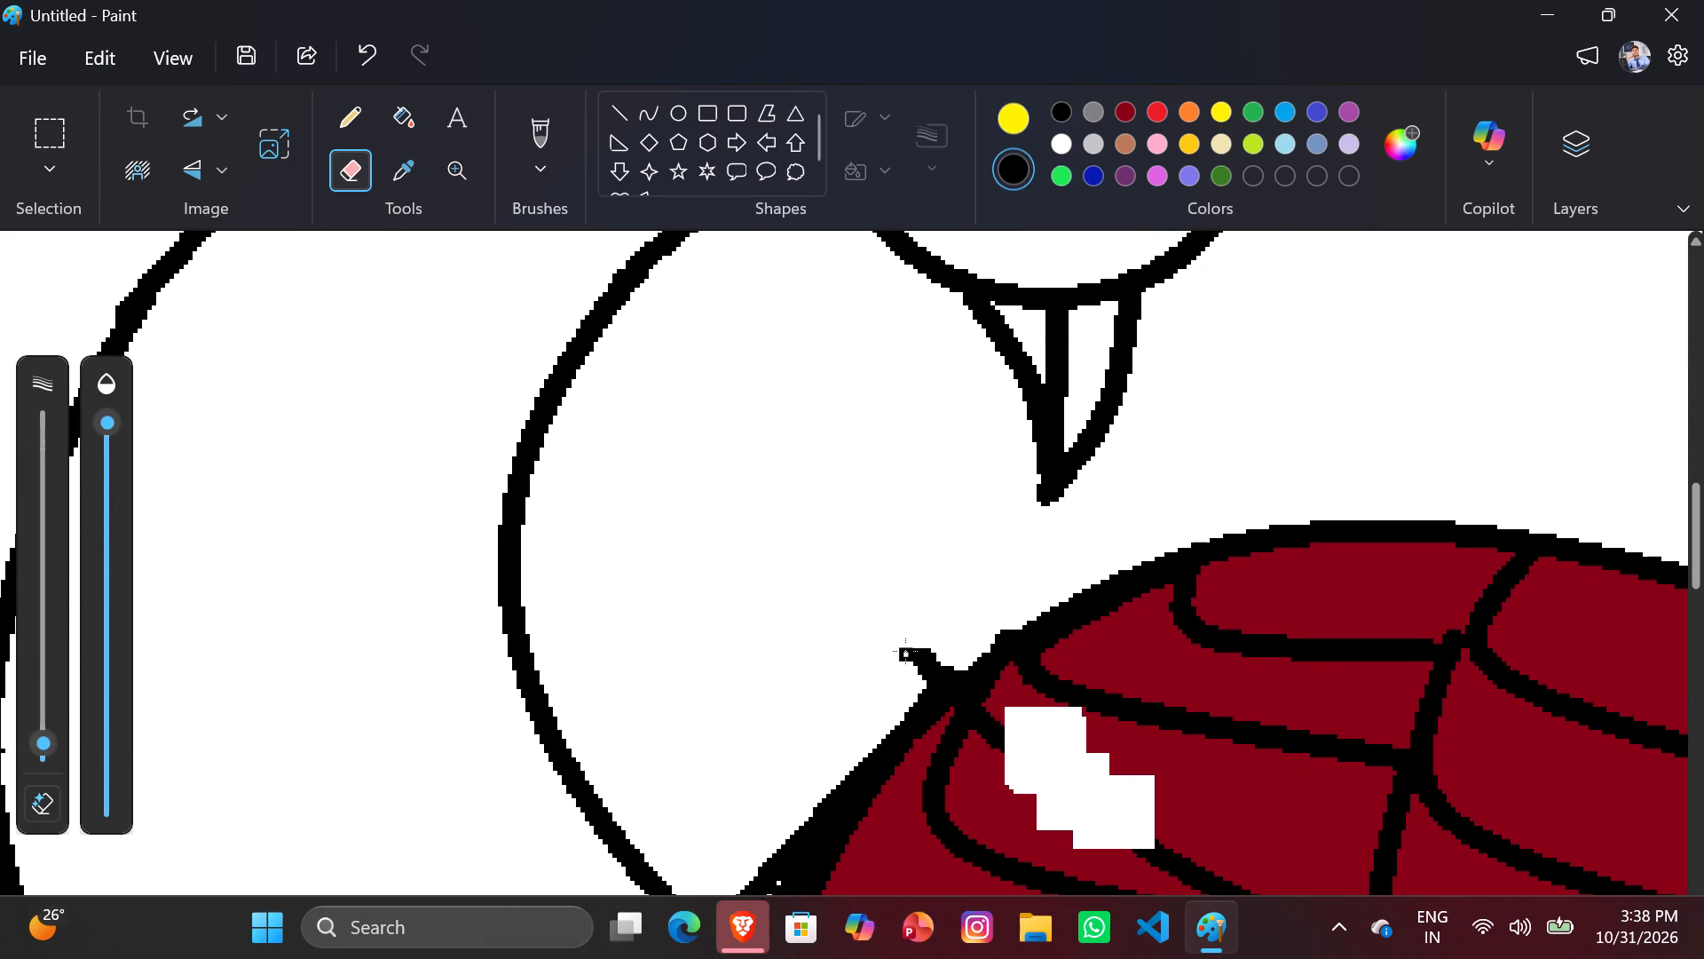
pyautogui.click(906, 650)
pyautogui.click(919, 654)
pyautogui.click(931, 662)
pyautogui.click(941, 662)
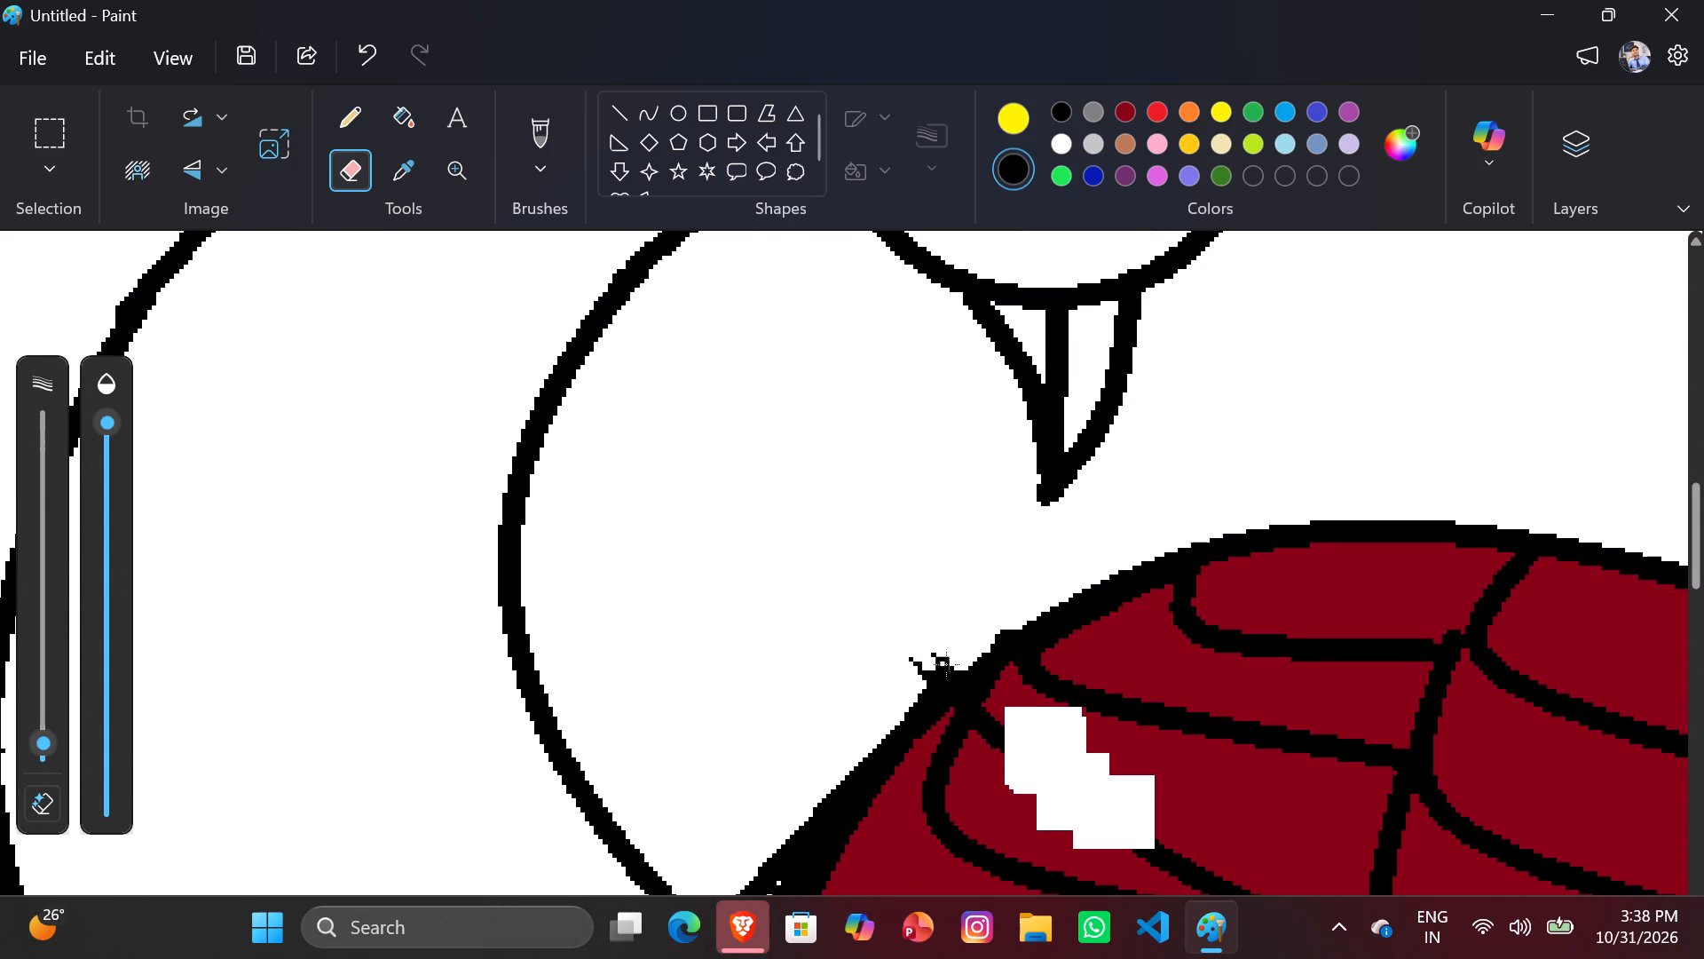
pyautogui.click(945, 666)
pyautogui.click(935, 675)
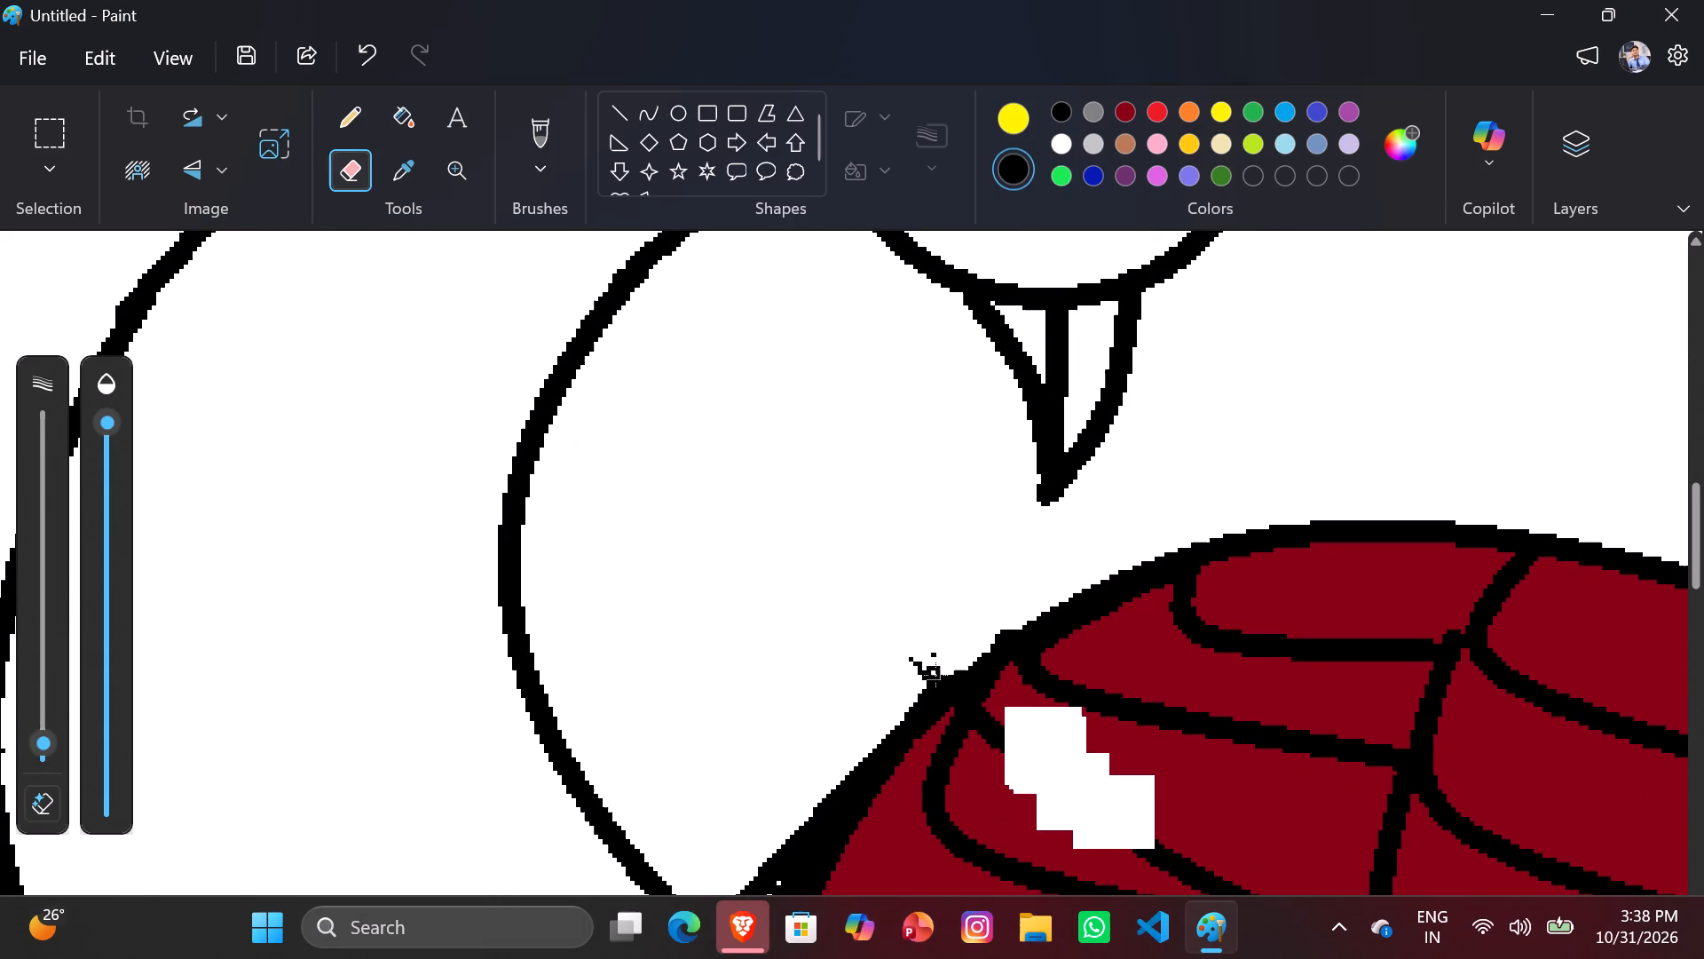
pyautogui.click(924, 682)
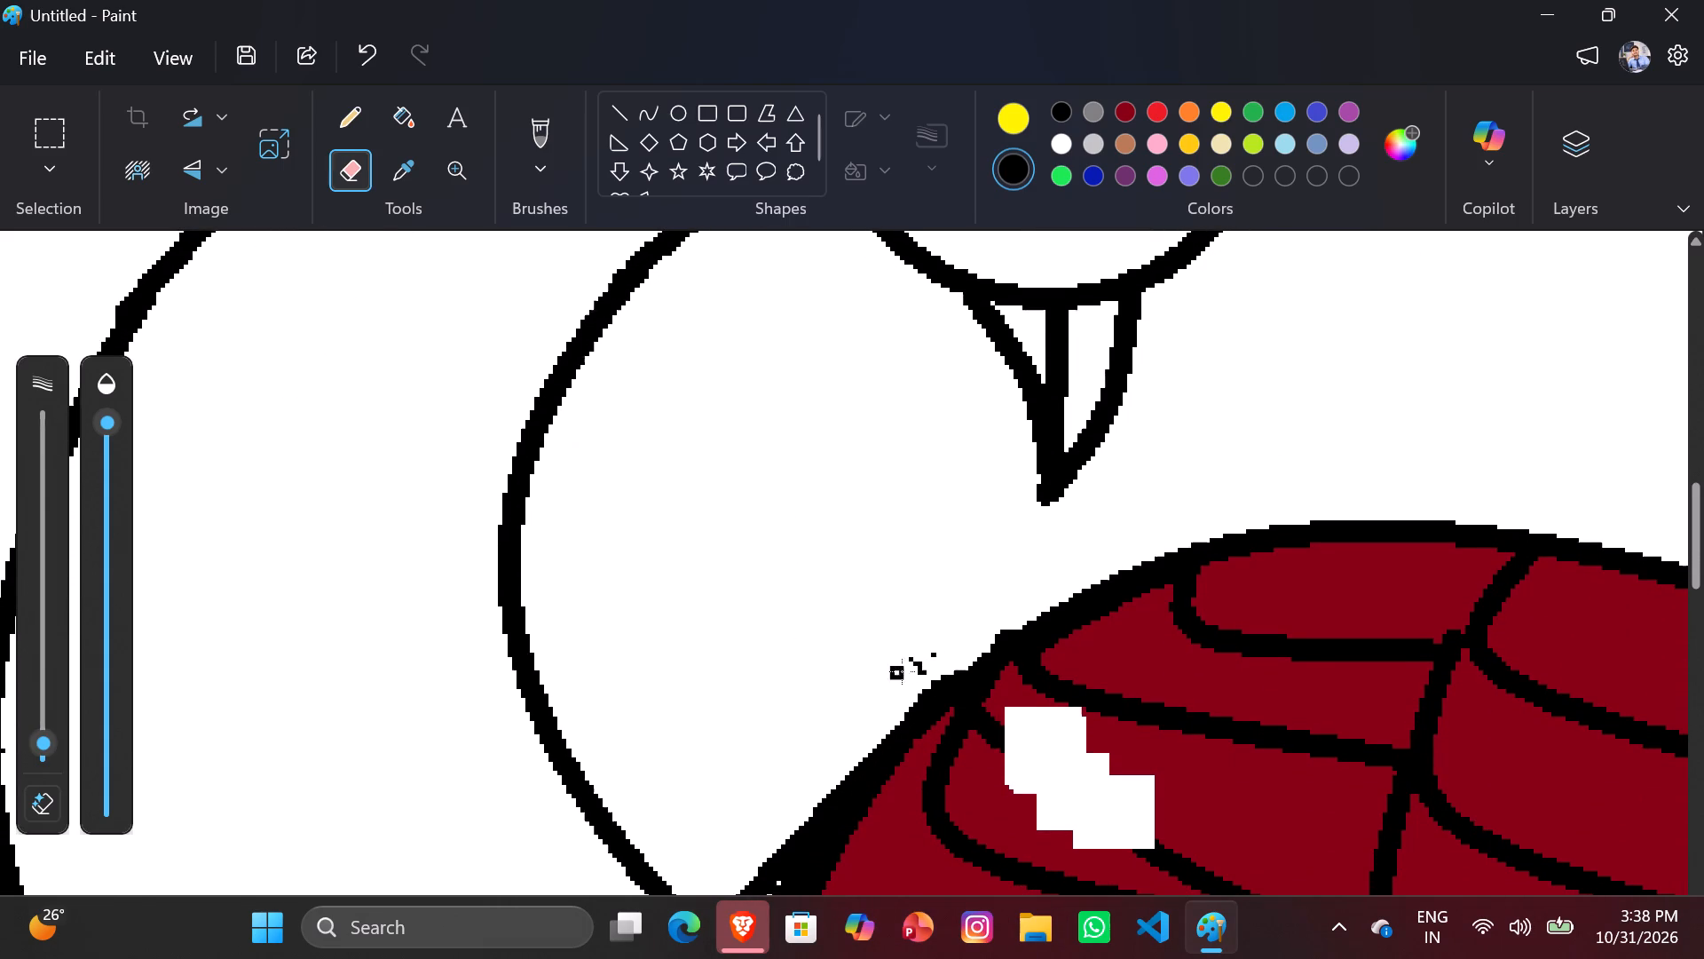
pyautogui.click(921, 667)
pyautogui.click(935, 655)
pyautogui.click(917, 654)
# Trim the rough bumps along the outside of the wing's upper outline where the circle's line met it.
pyautogui.click(1002, 630)
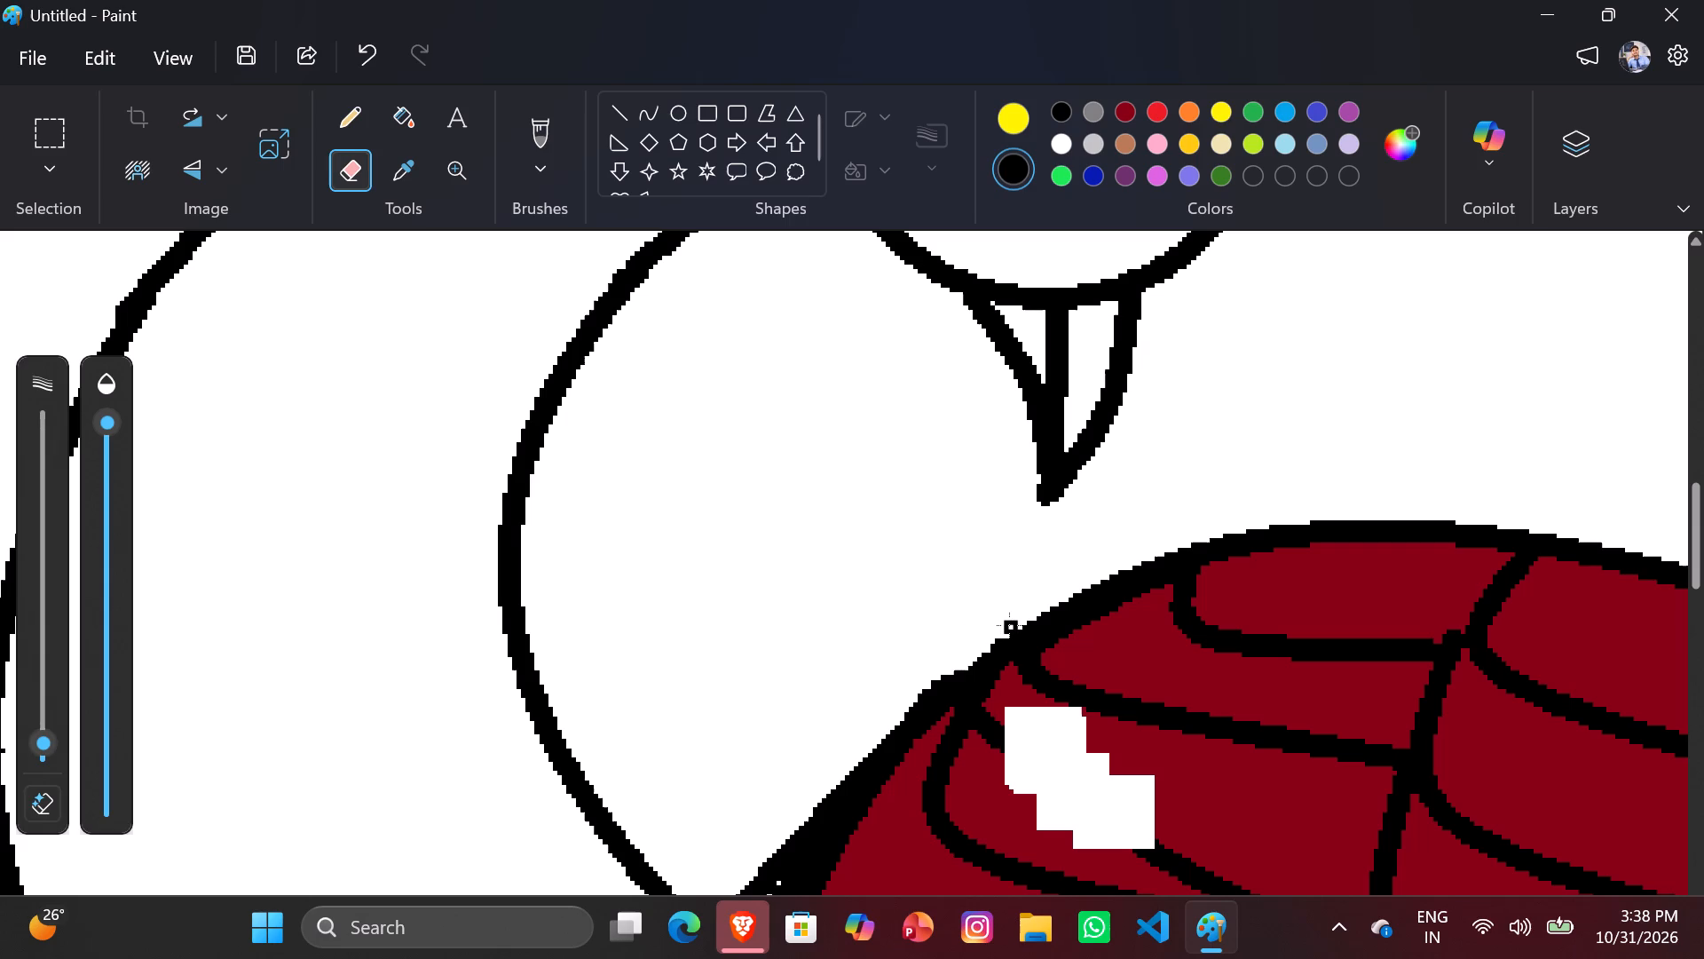
pyautogui.click(1009, 625)
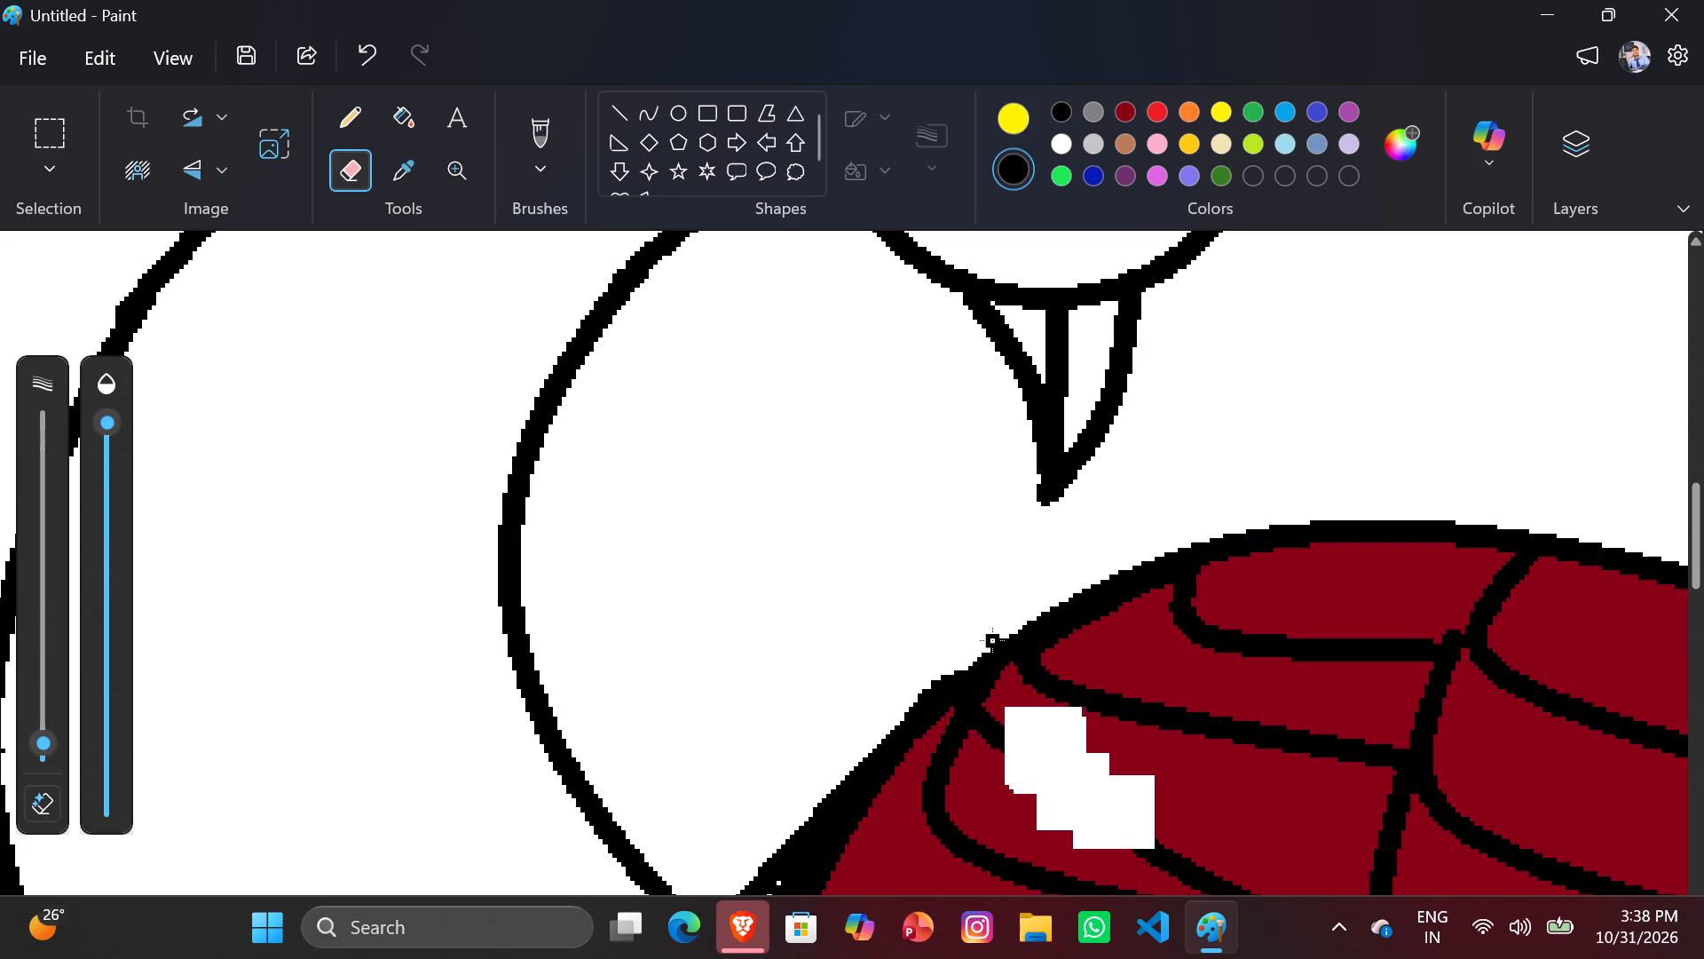
pyautogui.click(992, 640)
pyautogui.click(998, 638)
pyautogui.click(952, 666)
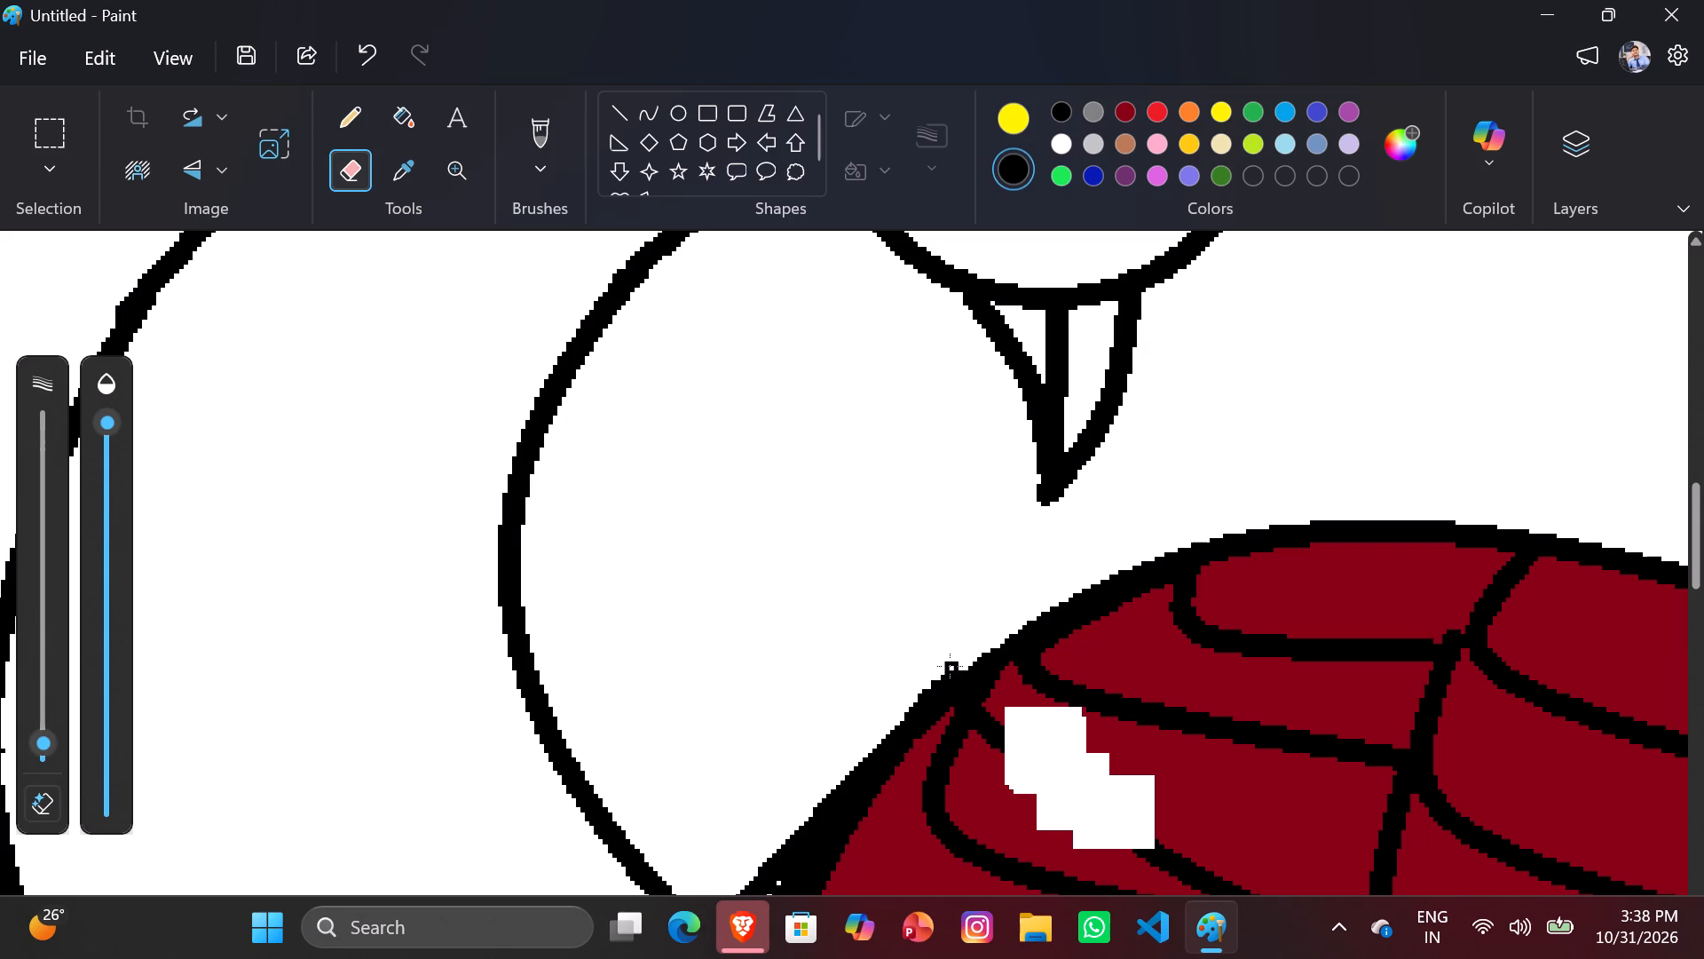
pyautogui.click(948, 670)
pyautogui.click(938, 677)
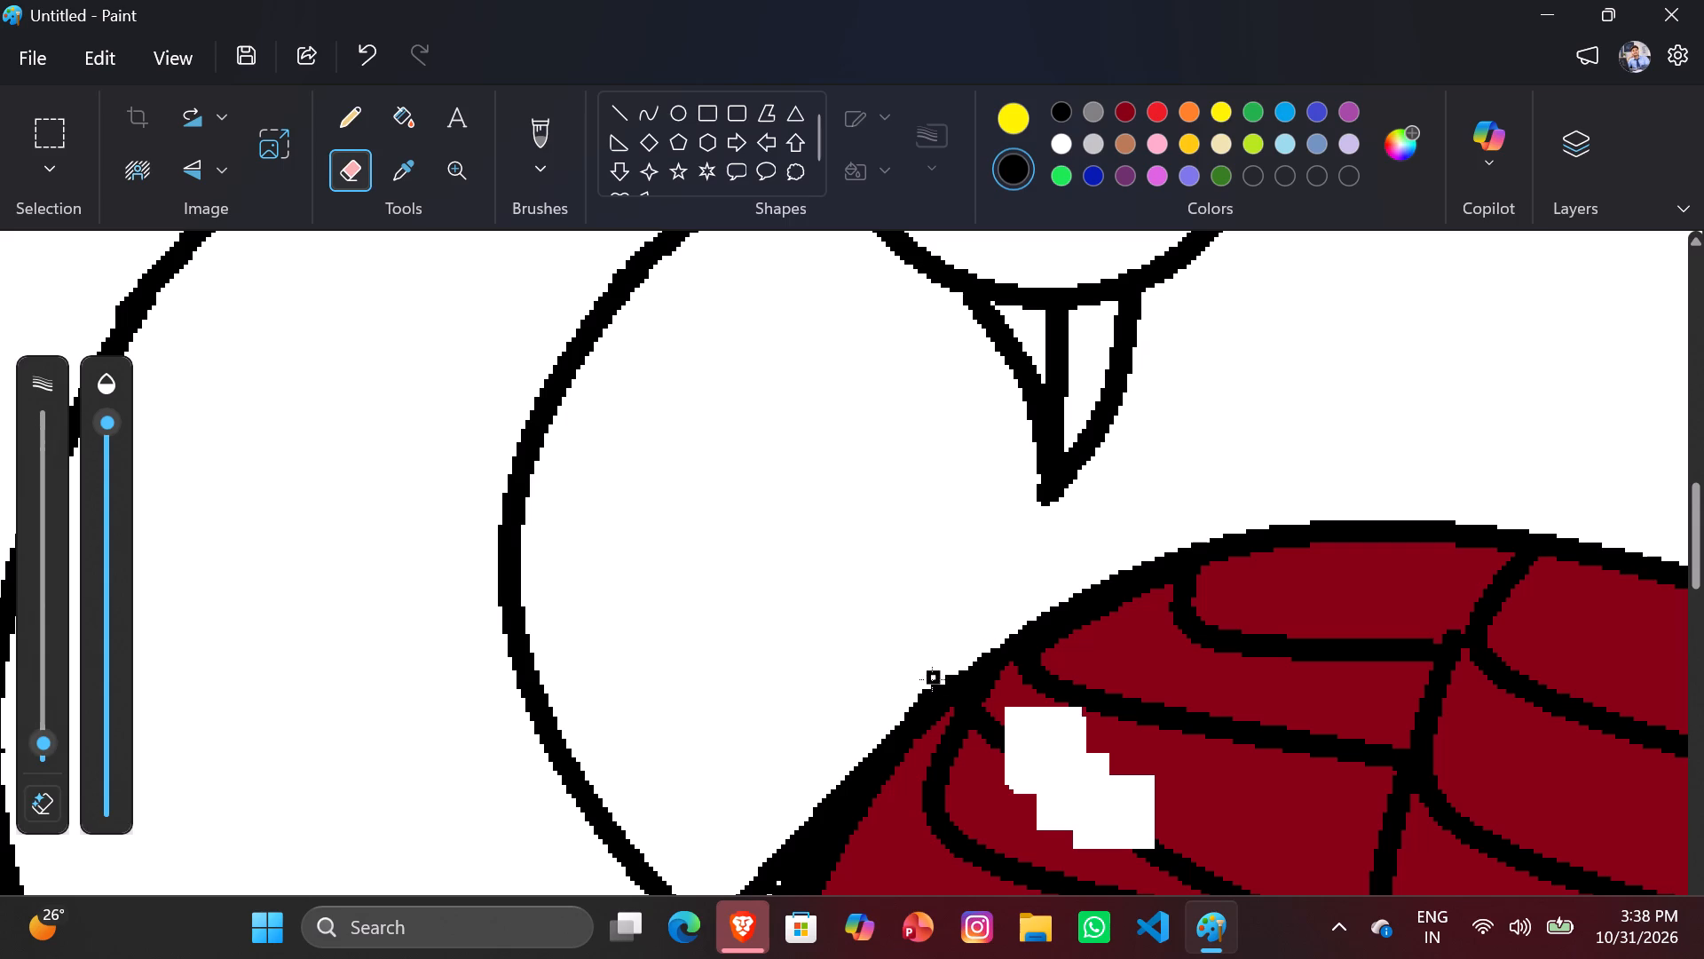
pyautogui.click(929, 686)
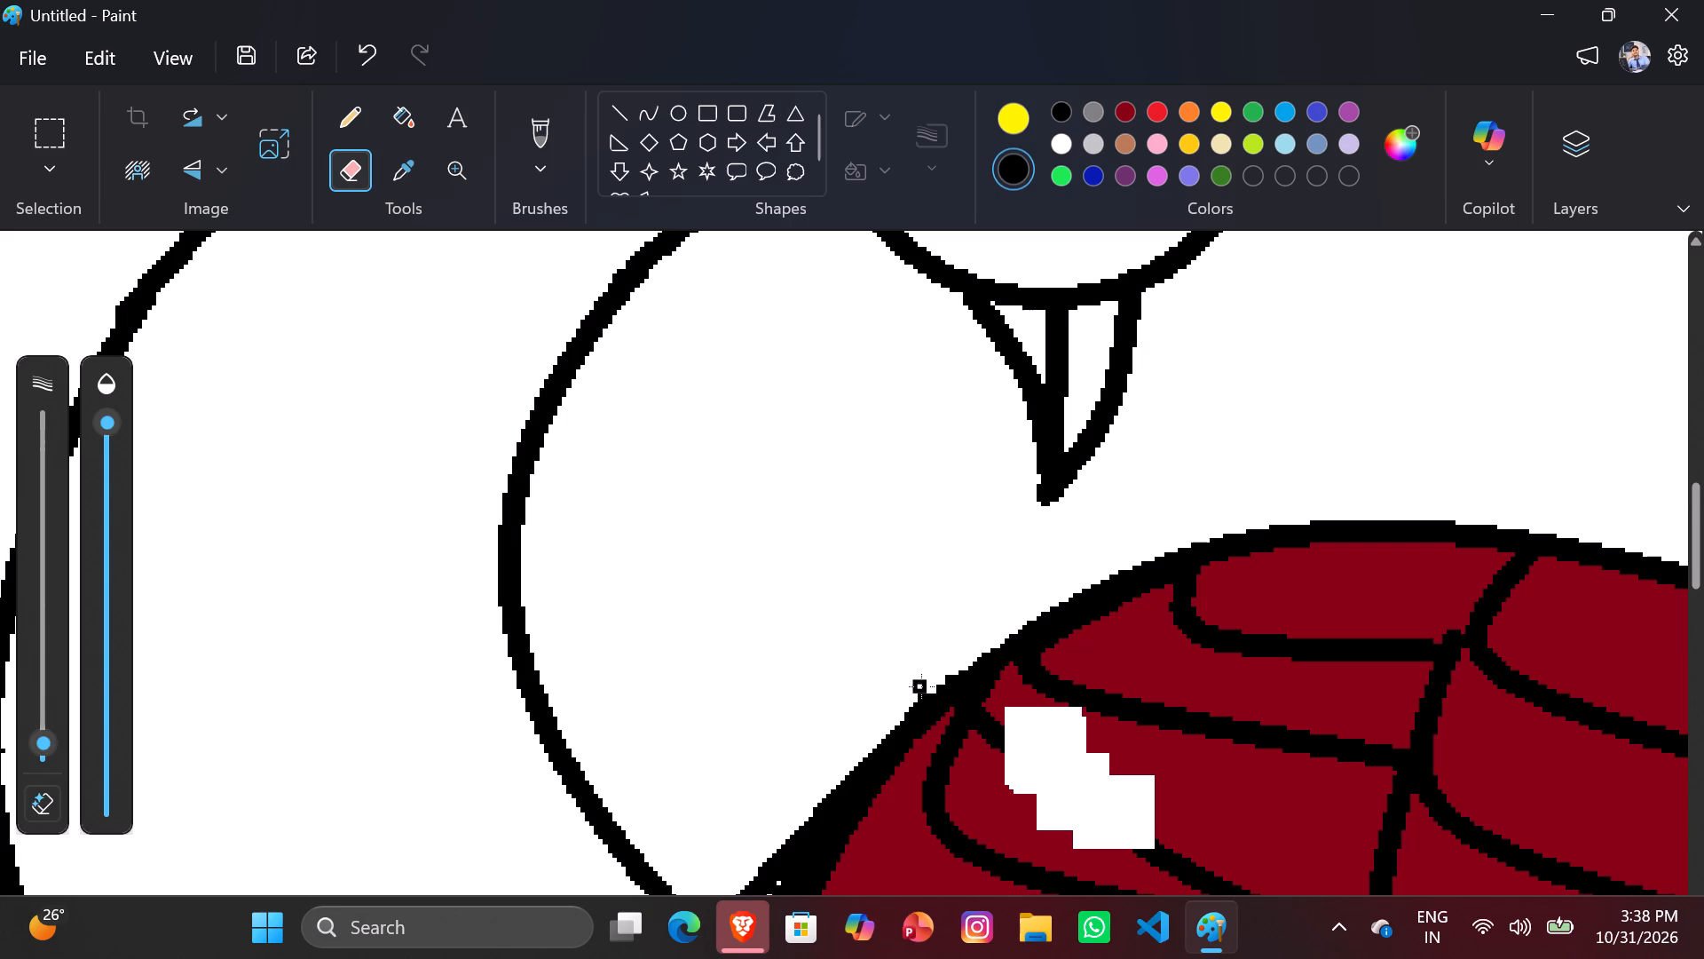
pyautogui.click(921, 692)
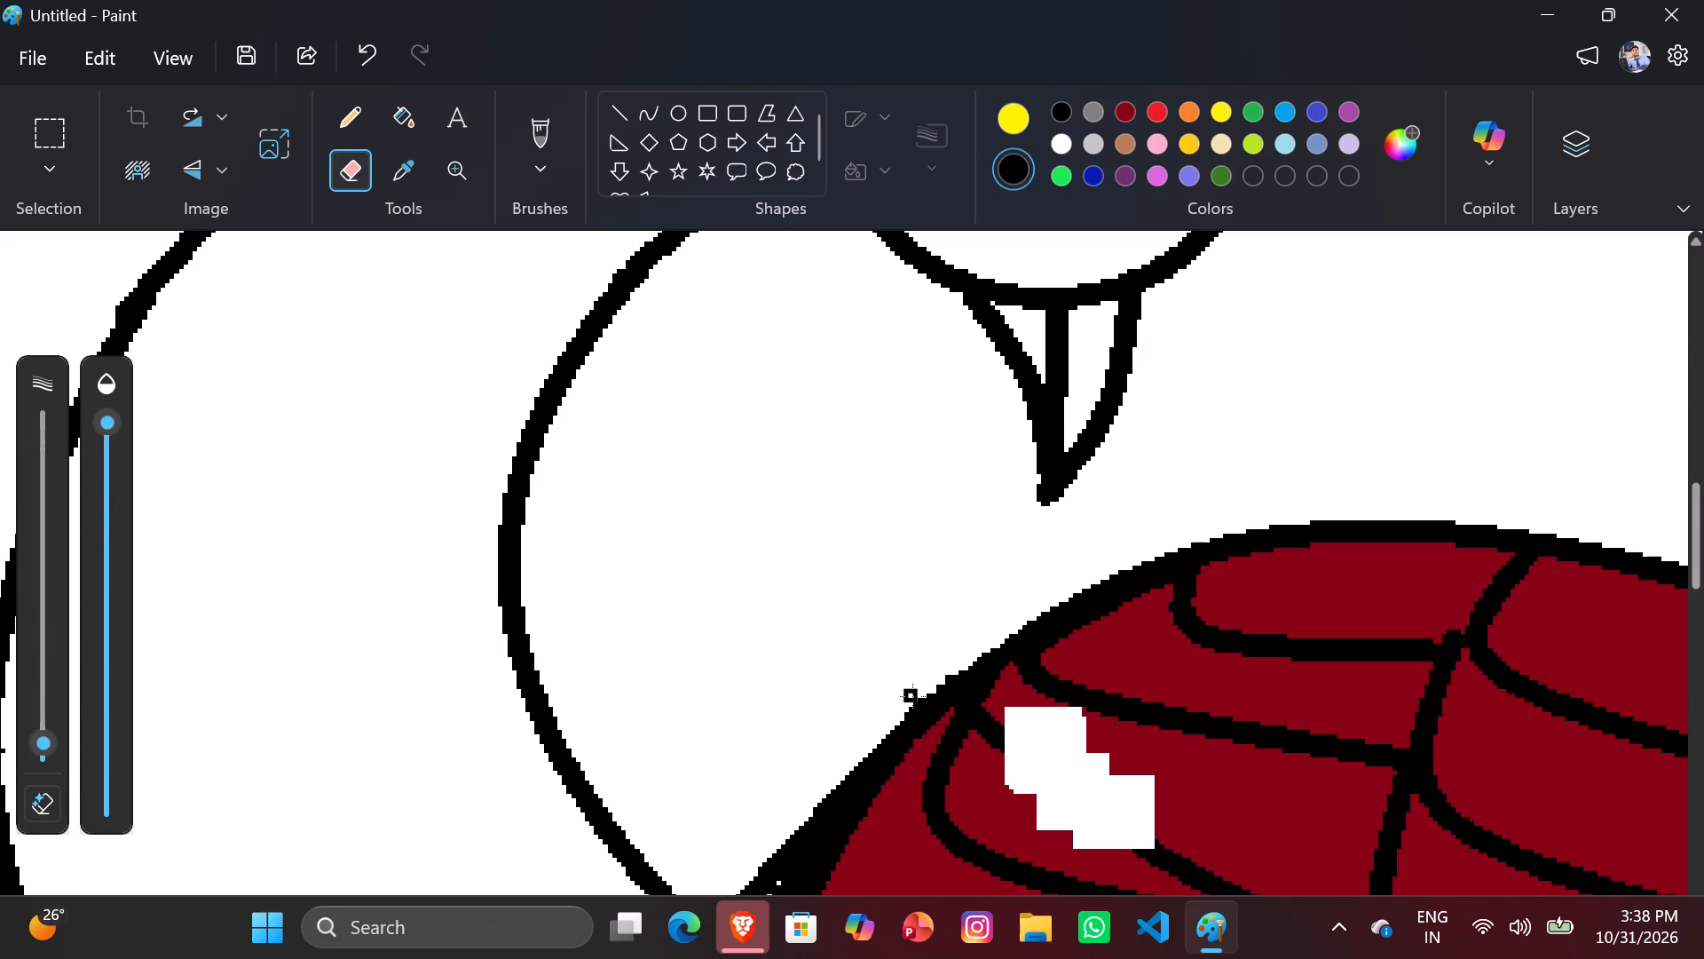
pyautogui.click(914, 697)
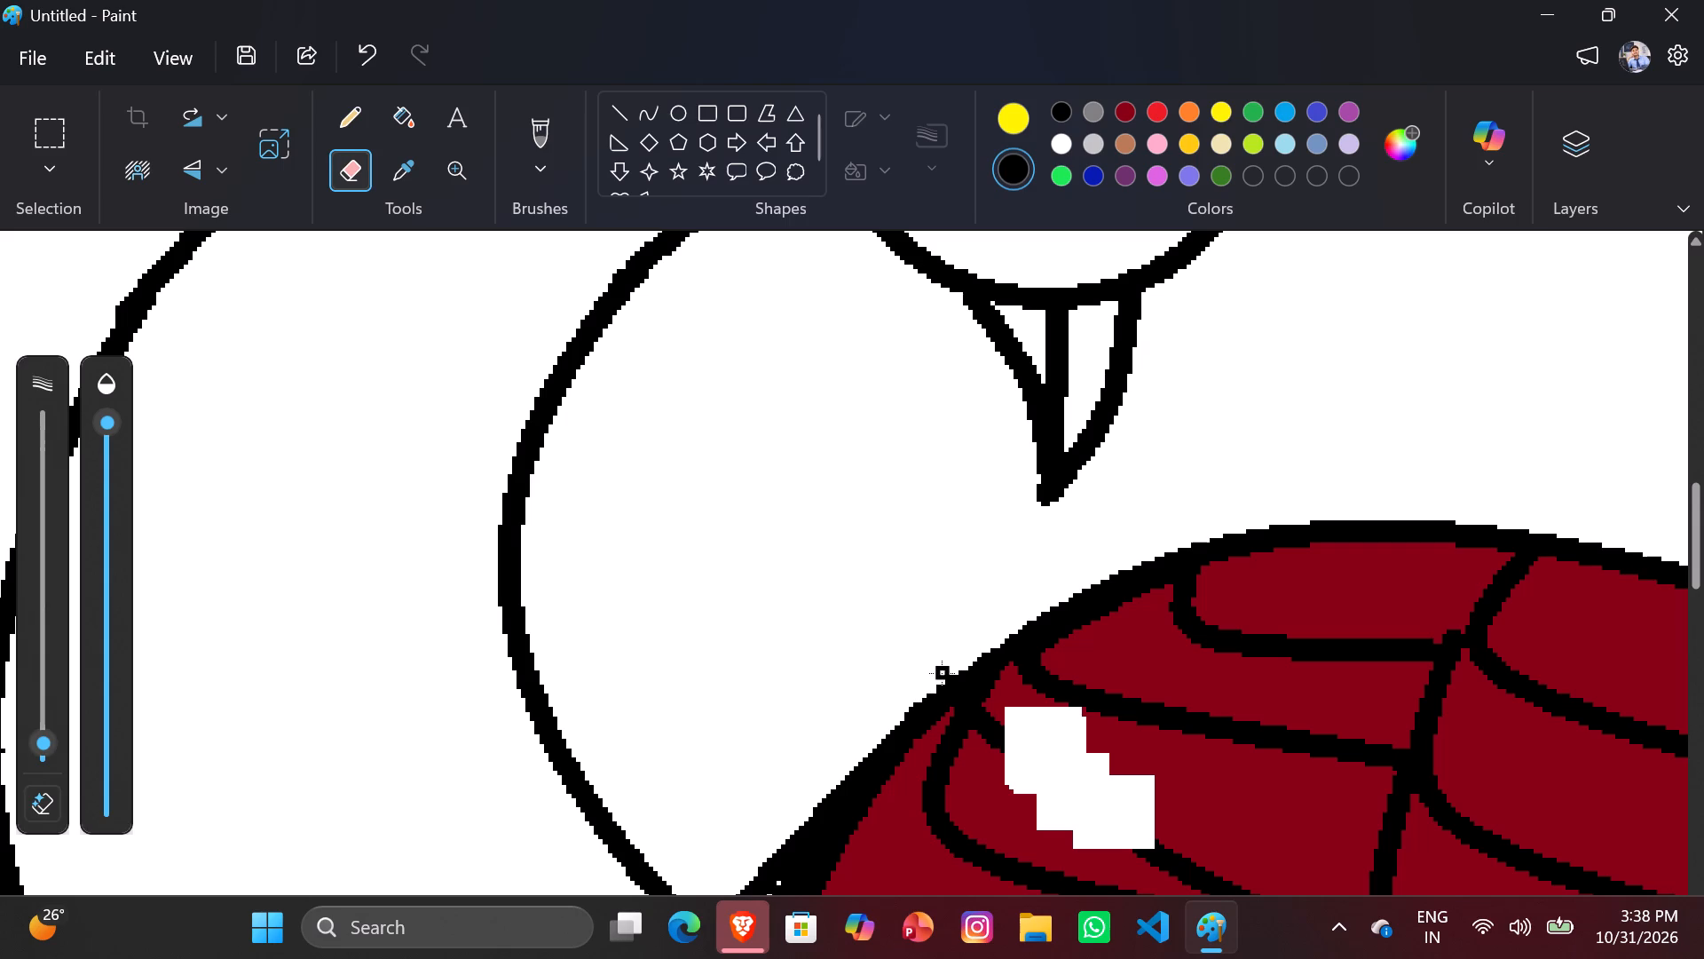
# Trim the last rough spot on the outside of the wing's upper outline, where the circle's line met it.
pyautogui.click(942, 673)
# Erase the circle line's remnant inside the wing, between the upper end of the white erased patch and the feather line beside the wing's outline.
pyautogui.hscroll(-1, 816, 702)
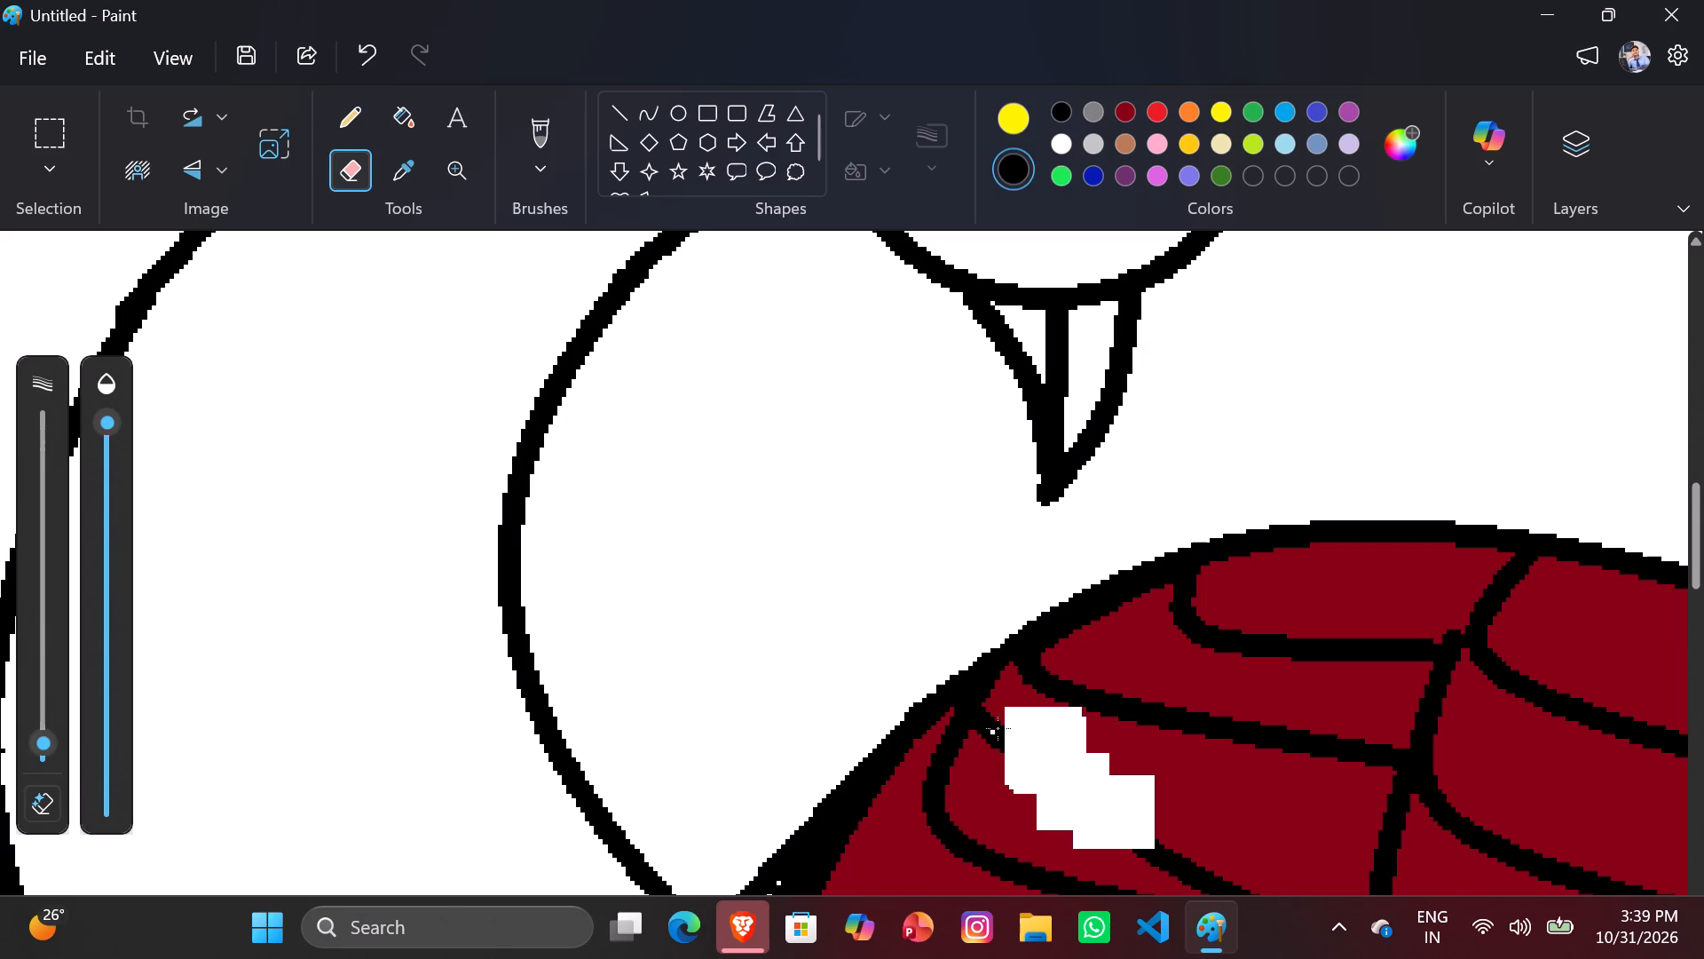
pyautogui.click(998, 728)
pyautogui.click(992, 740)
pyautogui.click(1001, 739)
pyautogui.click(991, 717)
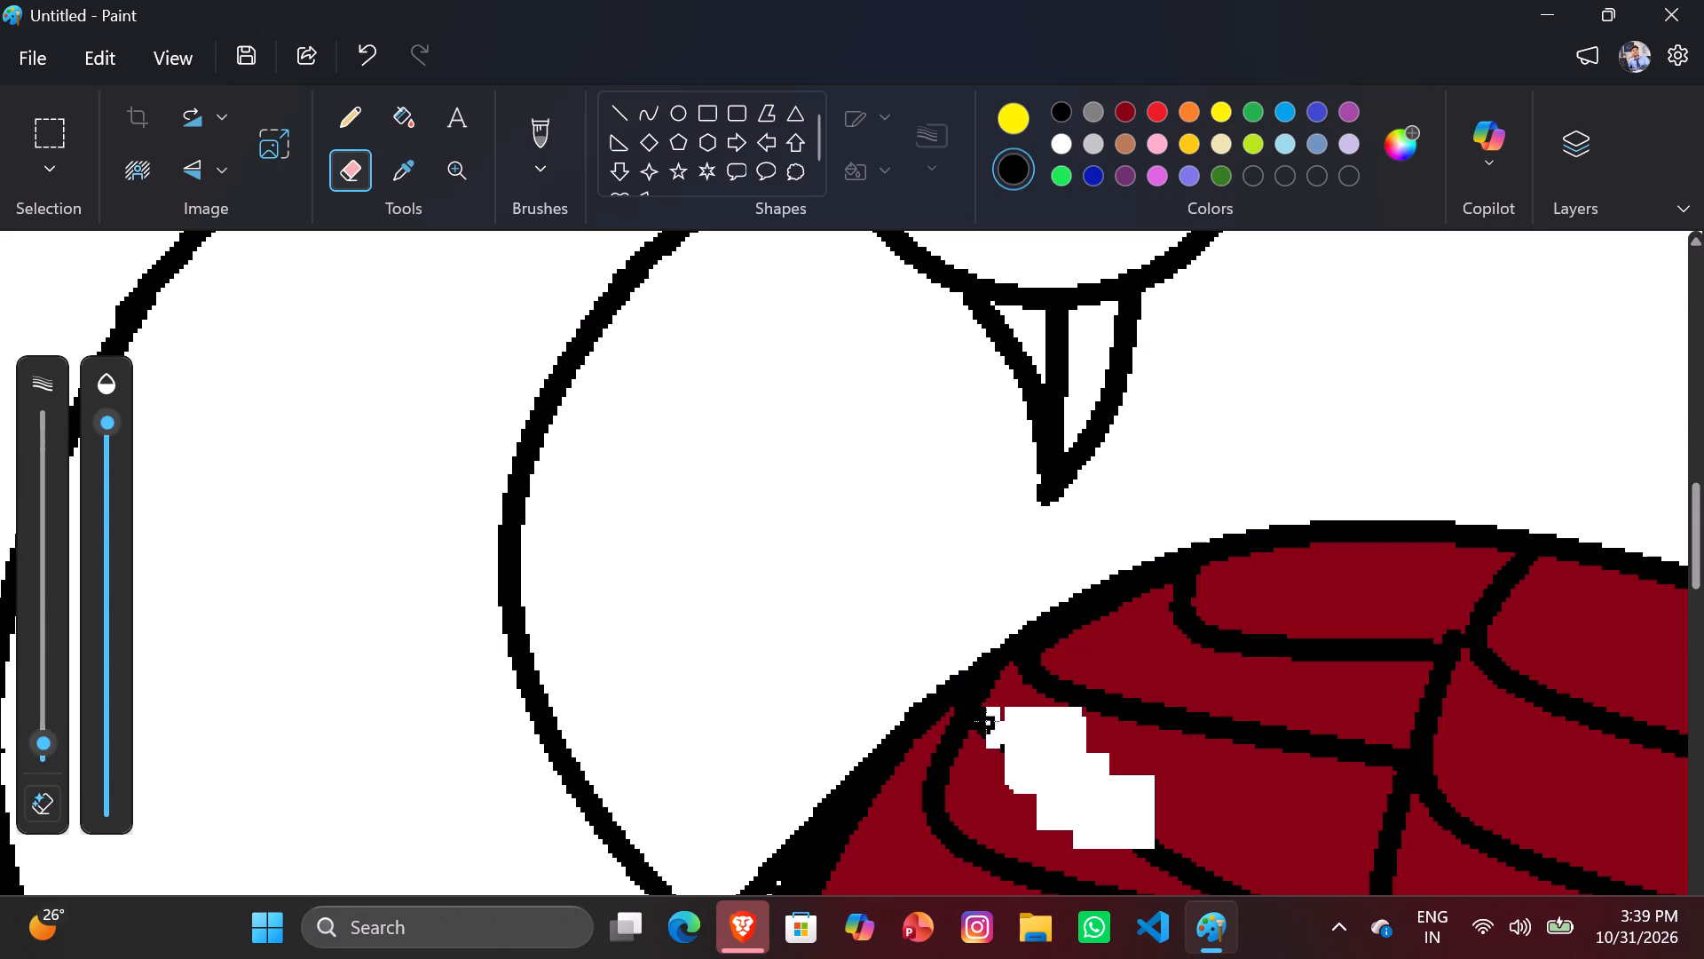
pyautogui.click(986, 721)
pyautogui.click(986, 730)
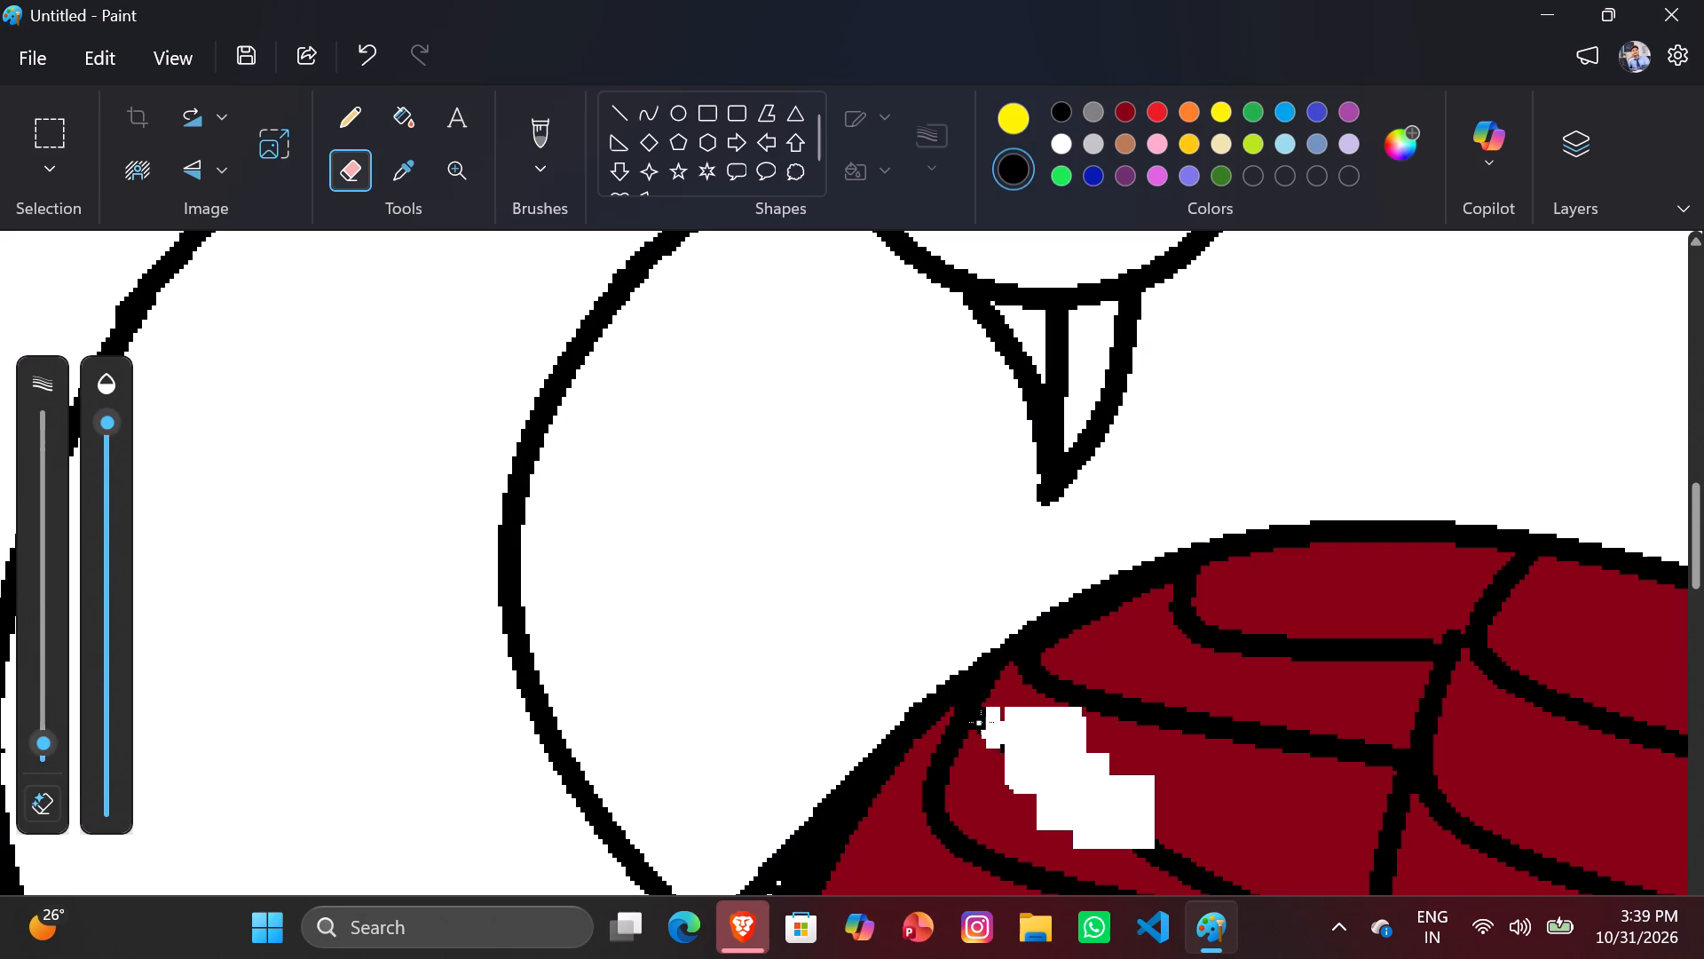
pyautogui.click(981, 722)
pyautogui.click(976, 727)
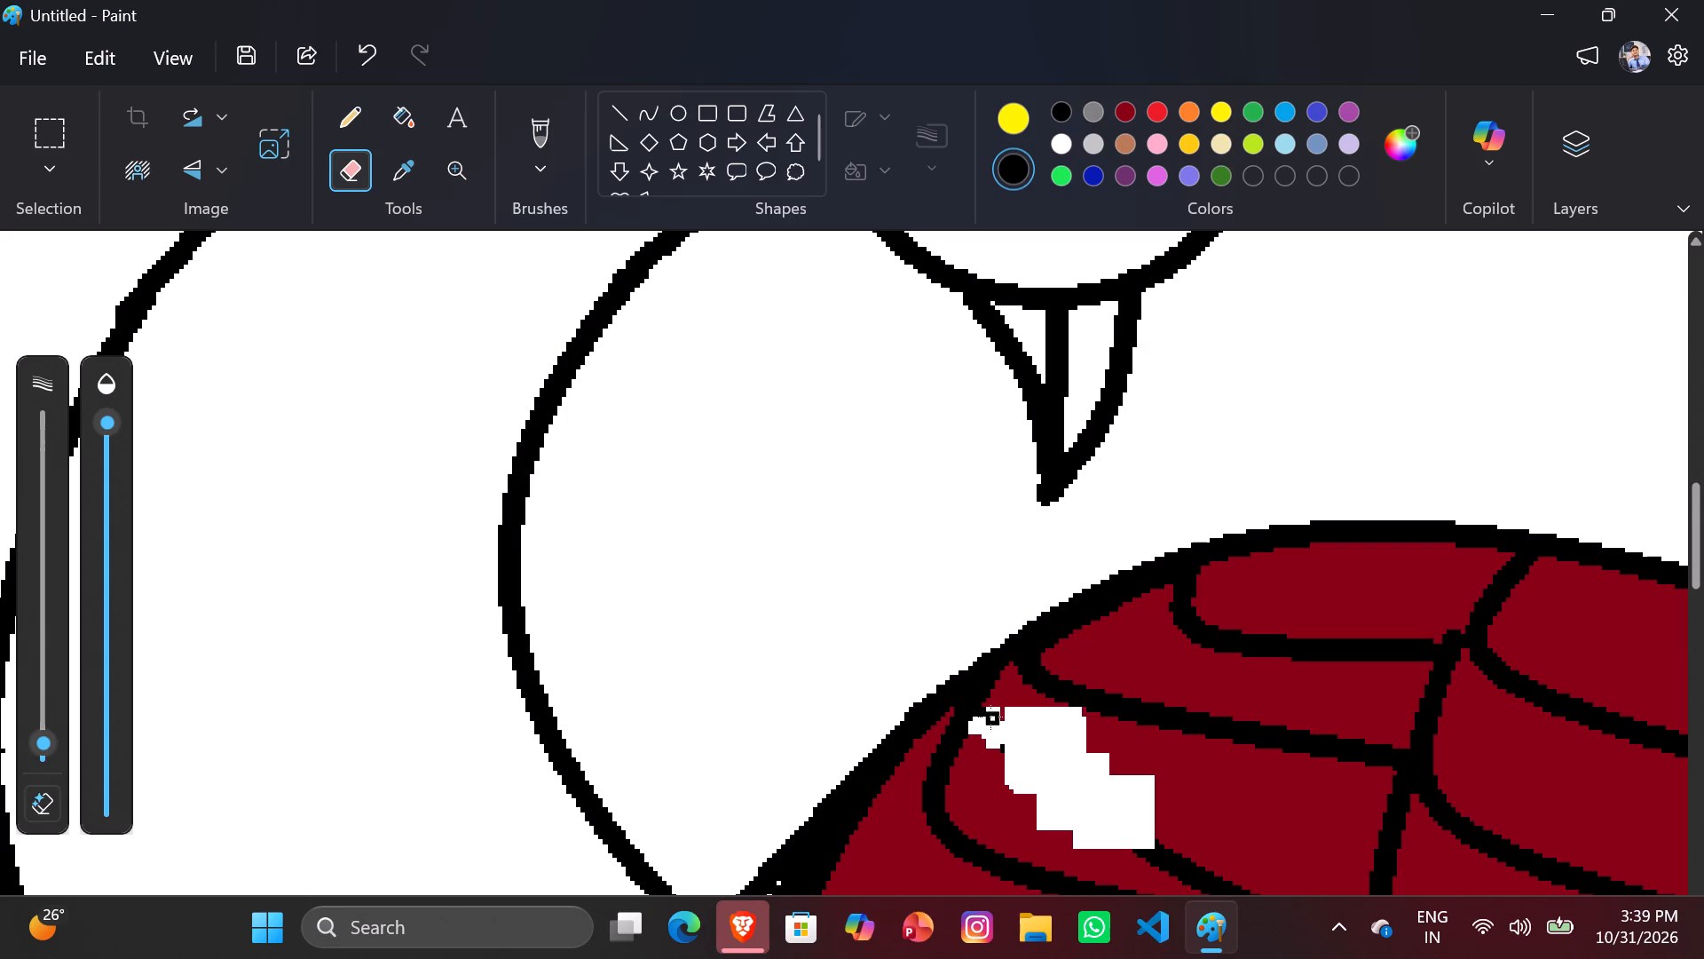
pyautogui.click(988, 715)
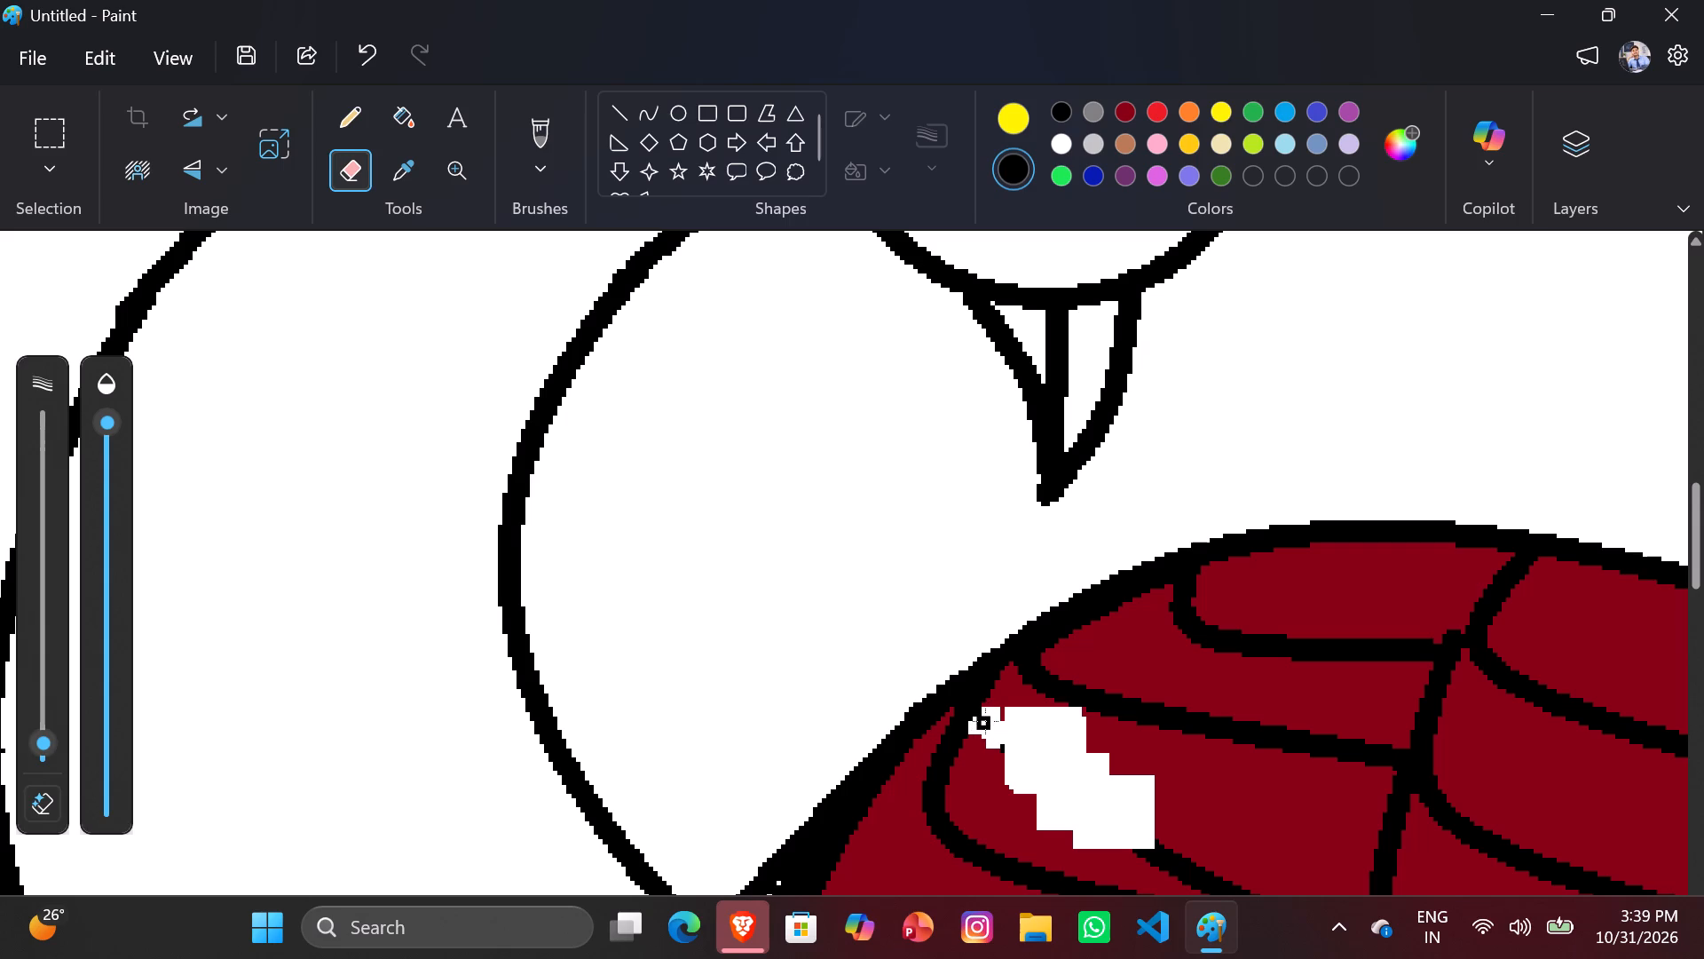
pyautogui.click(985, 718)
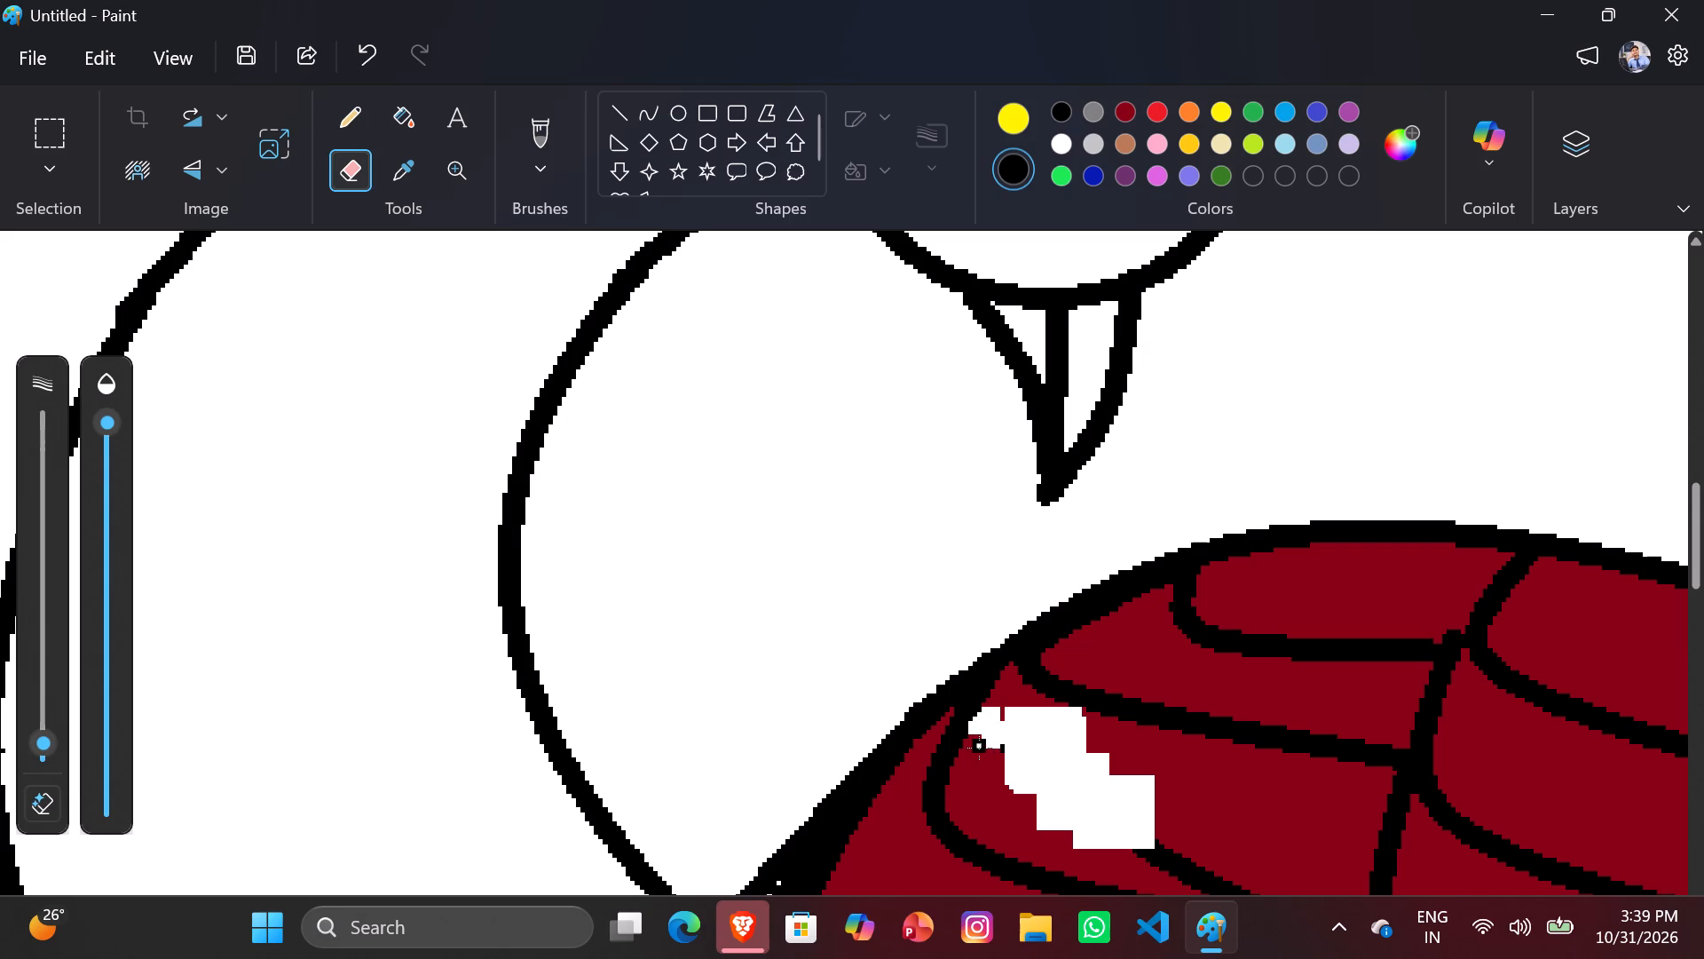
pyautogui.click(997, 749)
pyautogui.click(1002, 745)
pyautogui.moveTo(1004, 716); pyautogui.dragTo(1012, 717)
# Erase the start of the remaining circle line at the lower end of the white patch inside the wing.
pyautogui.keyDown('ctrl'); pyautogui.scroll(-2, 1021, 746); pyautogui.keyUp('ctrl')
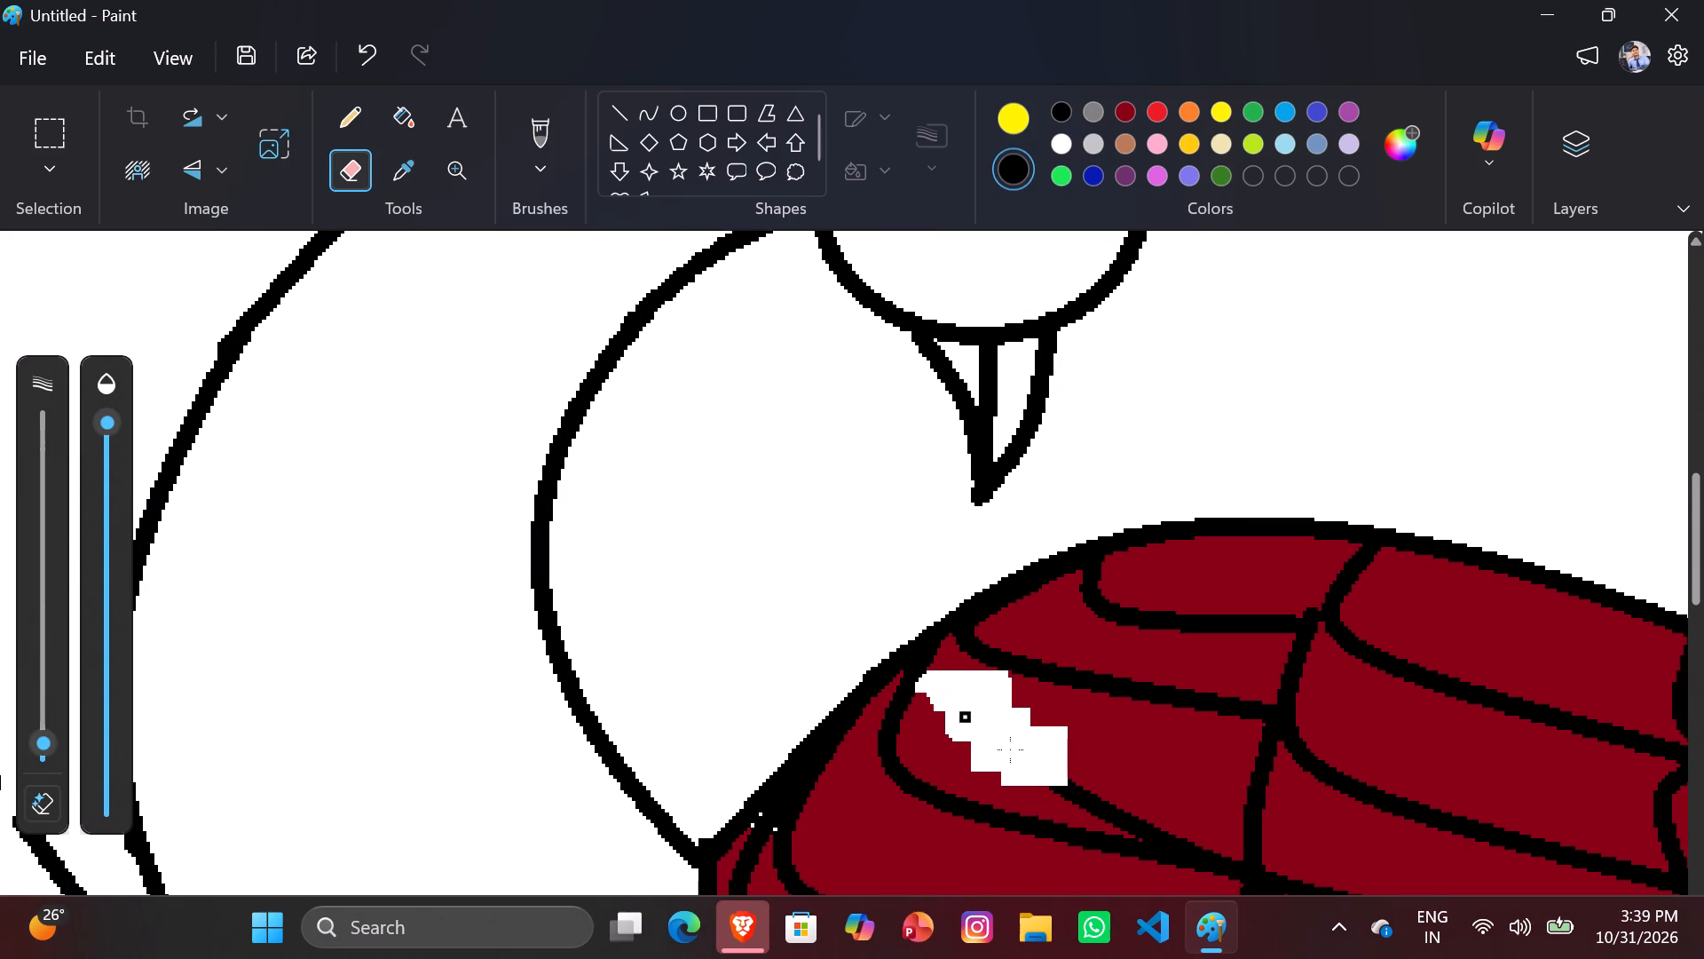
pyautogui.moveTo(1061, 775); pyautogui.dragTo(1060, 786)
pyautogui.moveTo(1061, 792); pyautogui.dragTo(1072, 803)
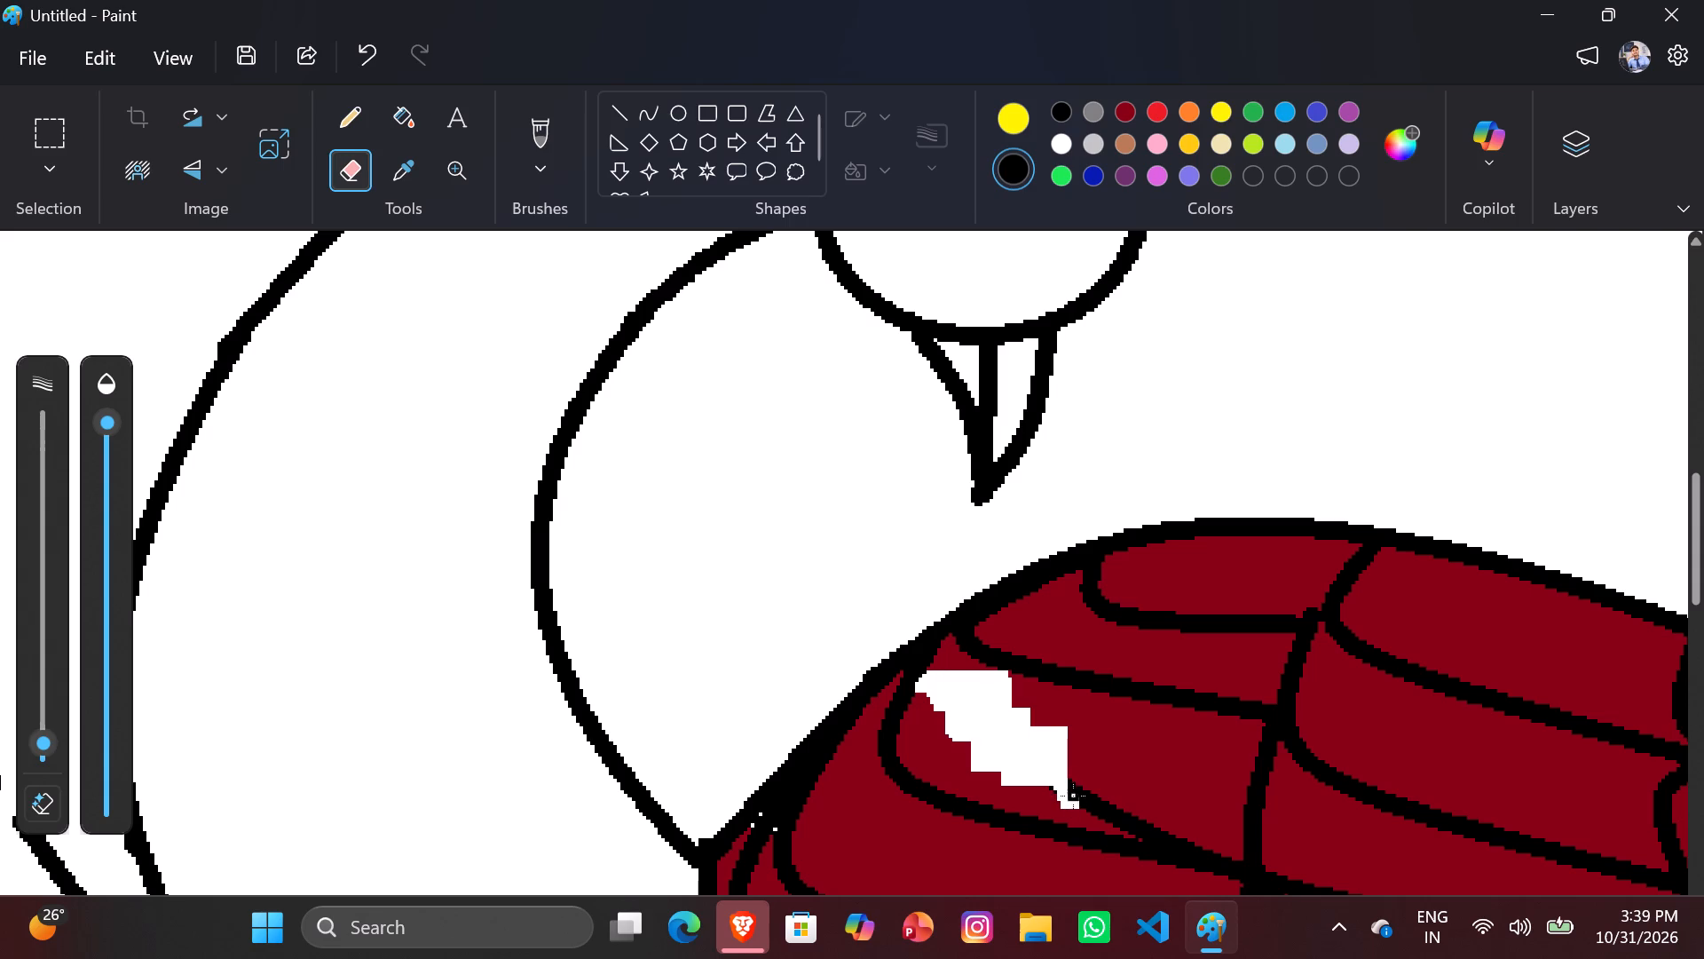
pyautogui.click(1077, 791)
pyautogui.moveTo(1069, 786); pyautogui.dragTo(1056, 789)
pyautogui.moveTo(1043, 794); pyautogui.dragTo(1066, 789)
# Erase the circle line just above the feather line where the two converge, up to near the wing's first cross line.
pyautogui.hscroll(-1, 1069, 787)
pyautogui.scroll(-1, 1037, 745)
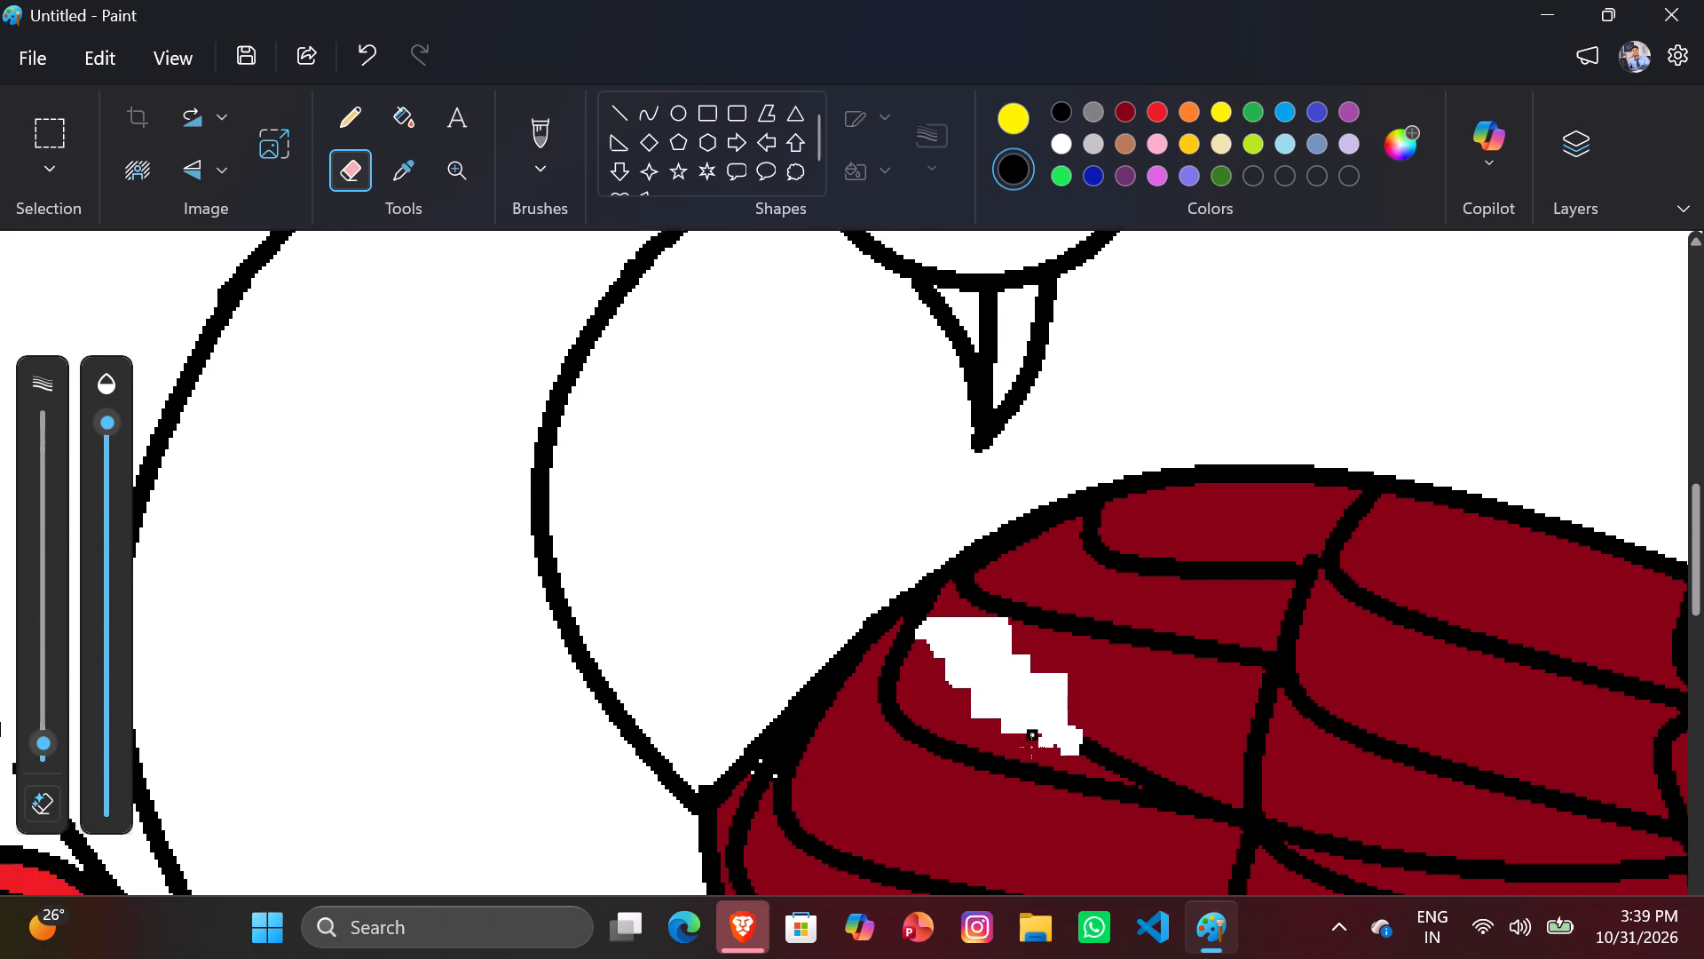
pyautogui.scroll(-1, 1031, 747)
pyautogui.click(1146, 714)
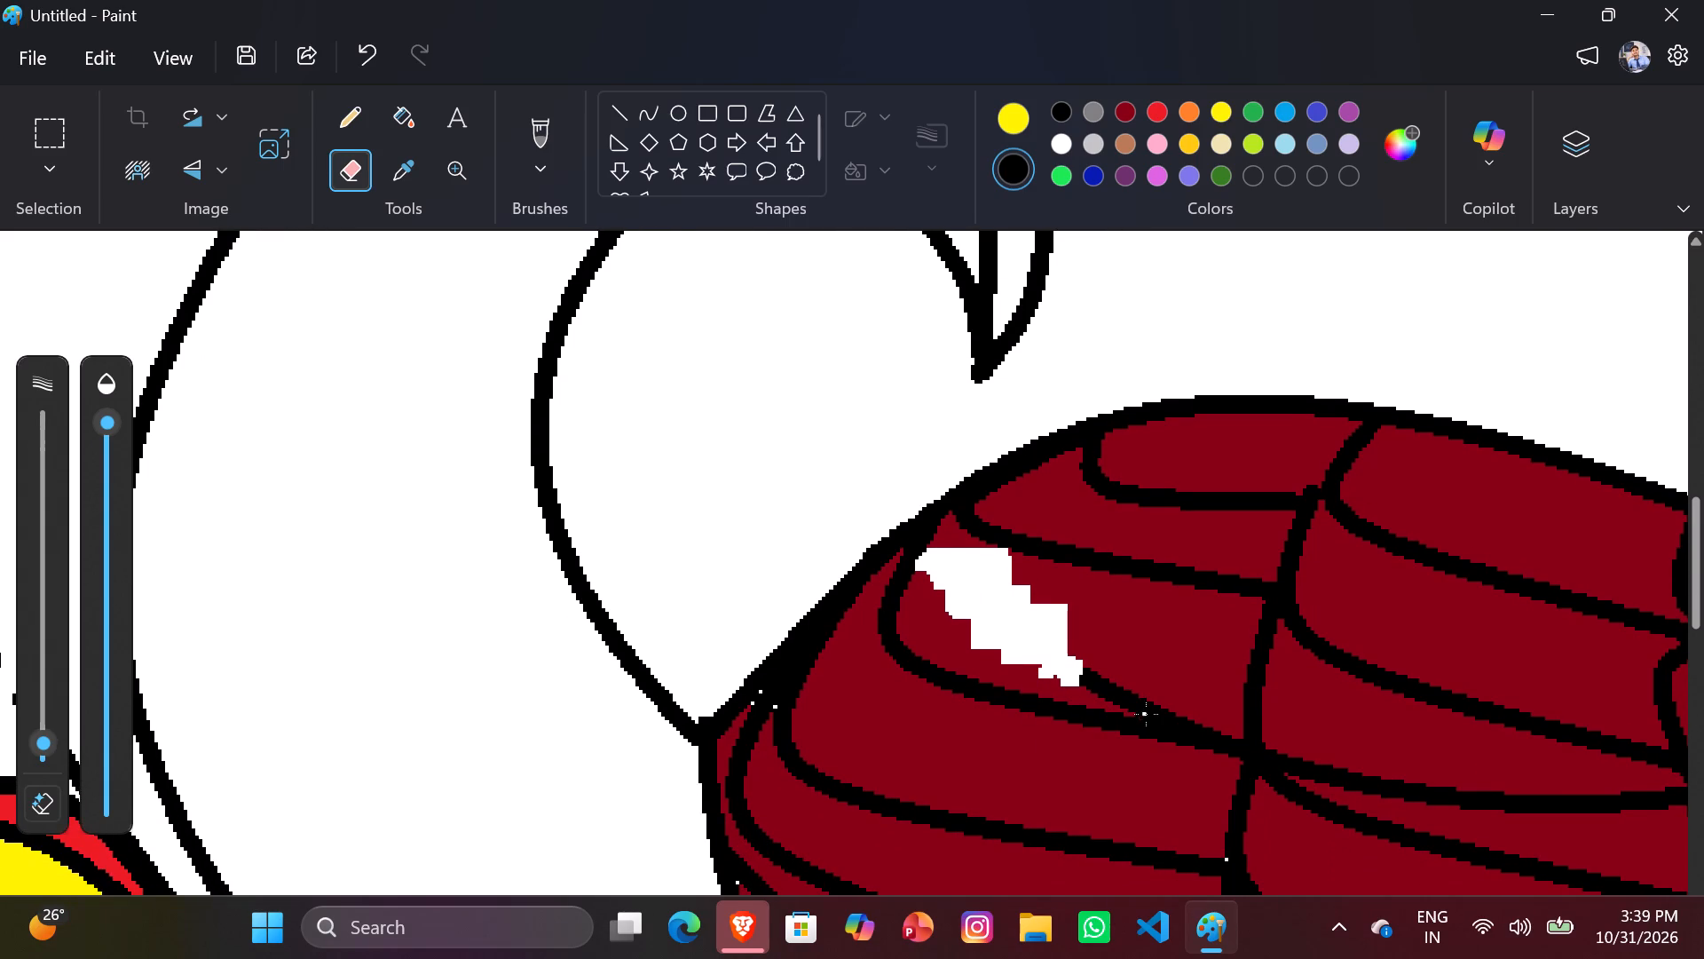
pyautogui.click(1156, 711)
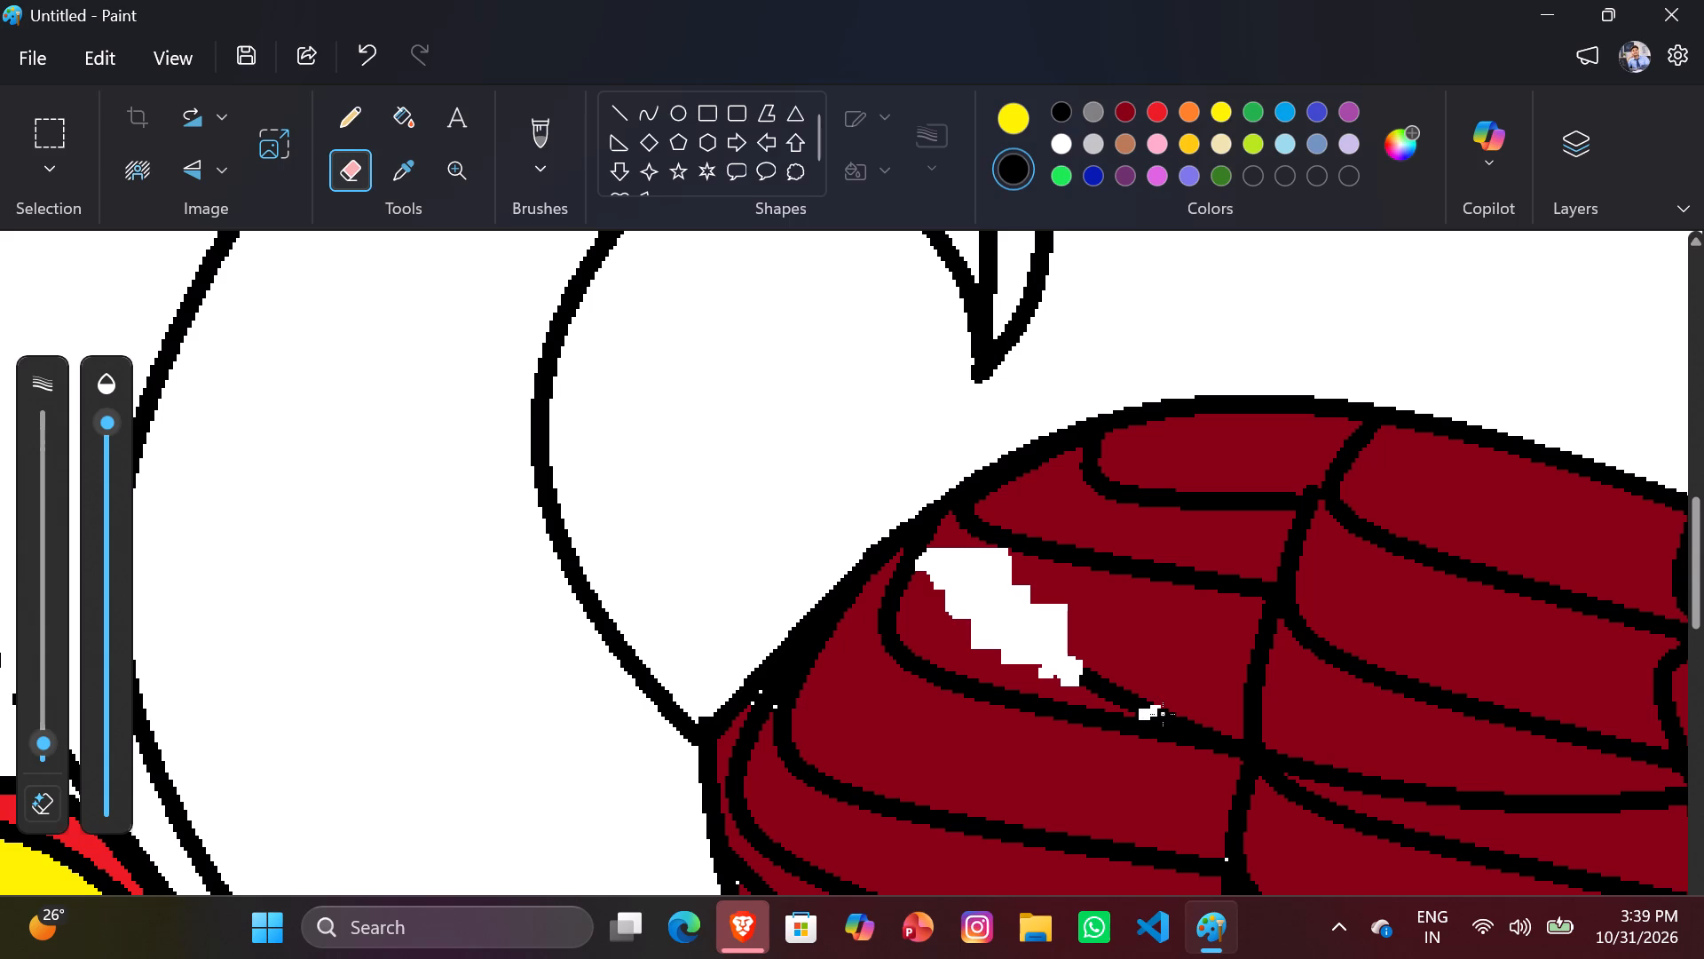
pyautogui.click(1163, 714)
pyautogui.click(1169, 714)
pyautogui.click(1178, 720)
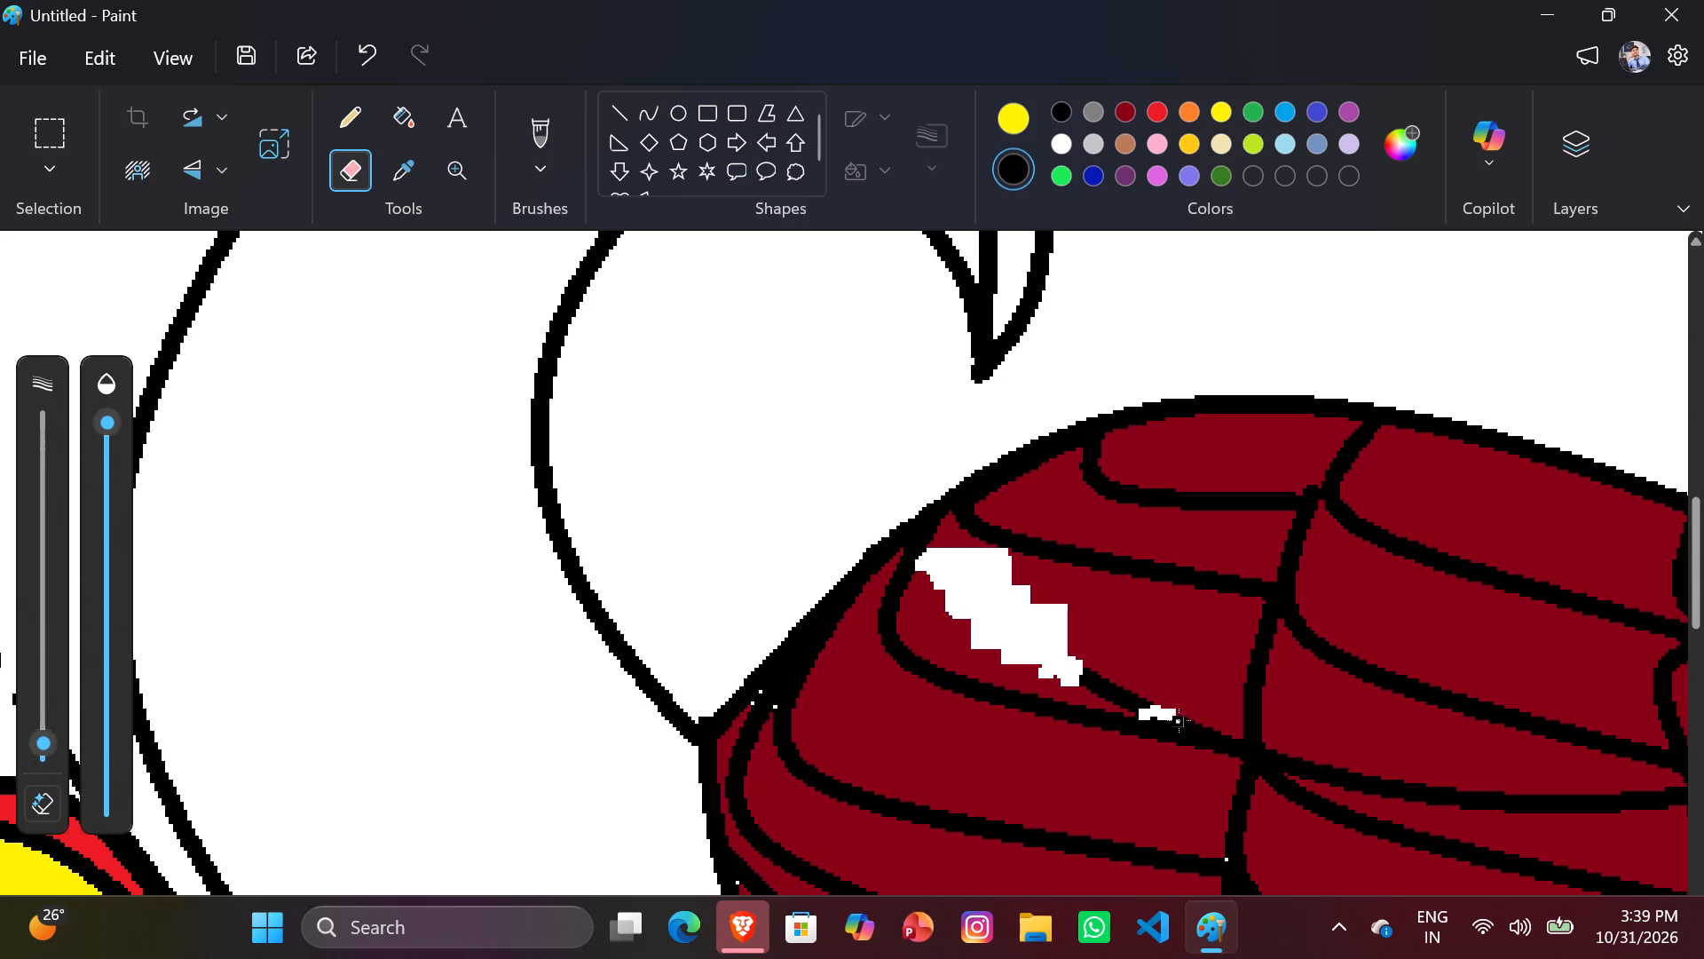
pyautogui.click(1187, 721)
pyautogui.click(1195, 725)
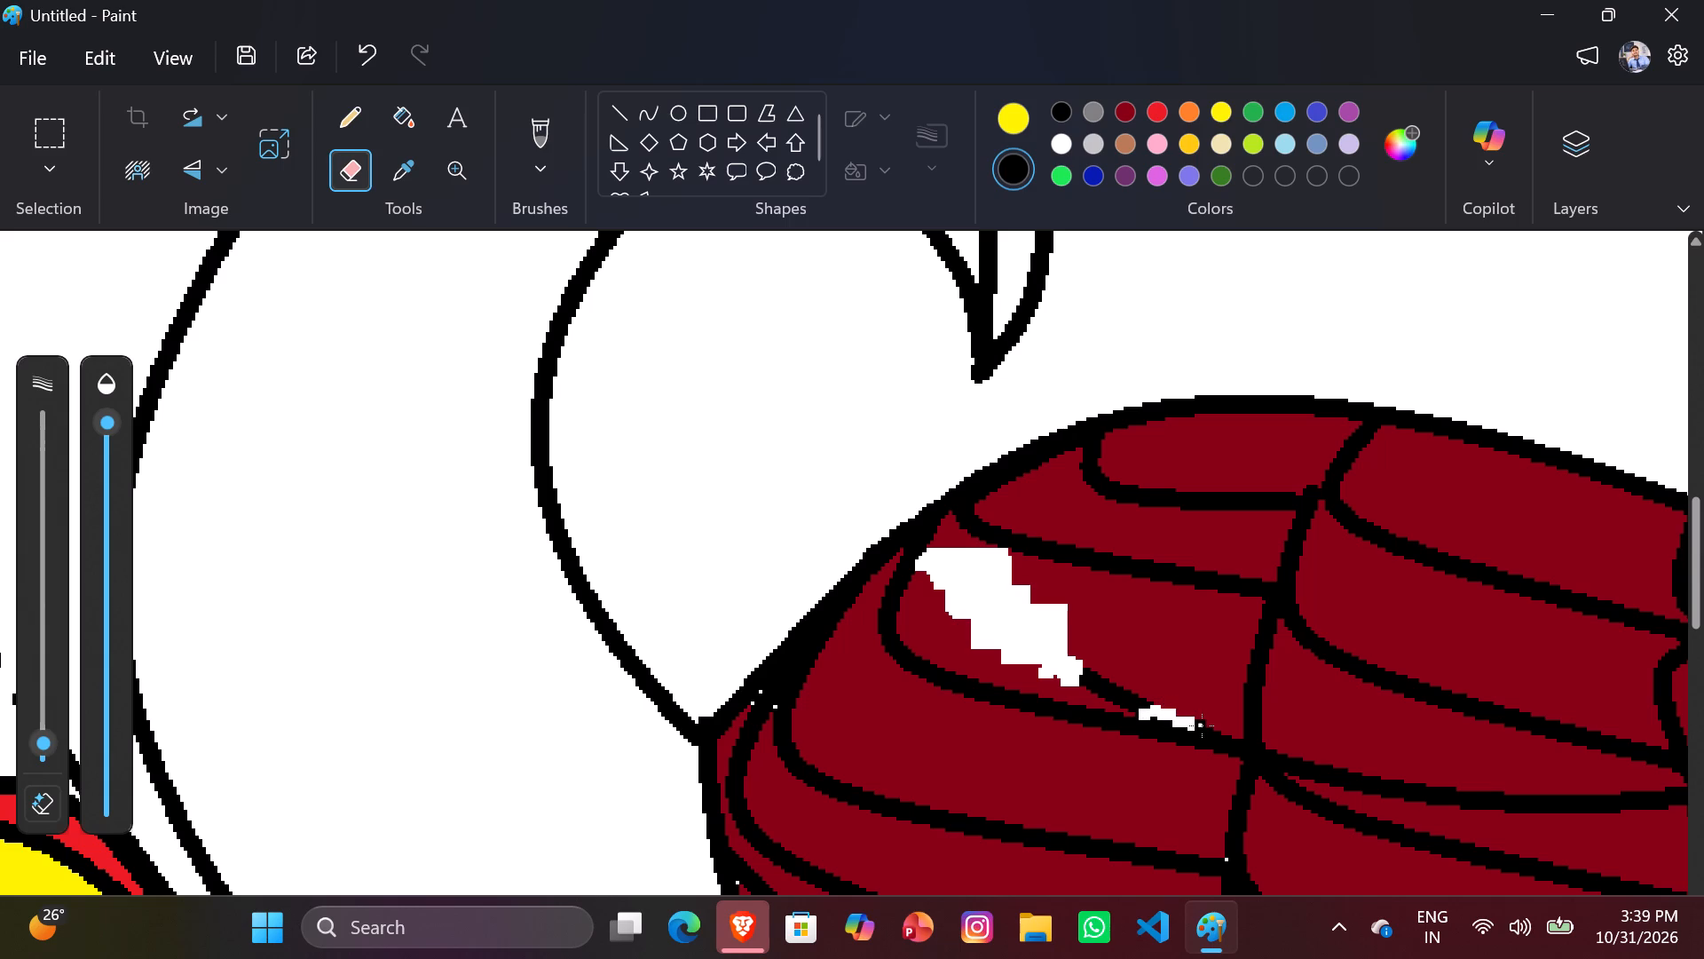
pyautogui.click(1203, 726)
pyautogui.click(1210, 729)
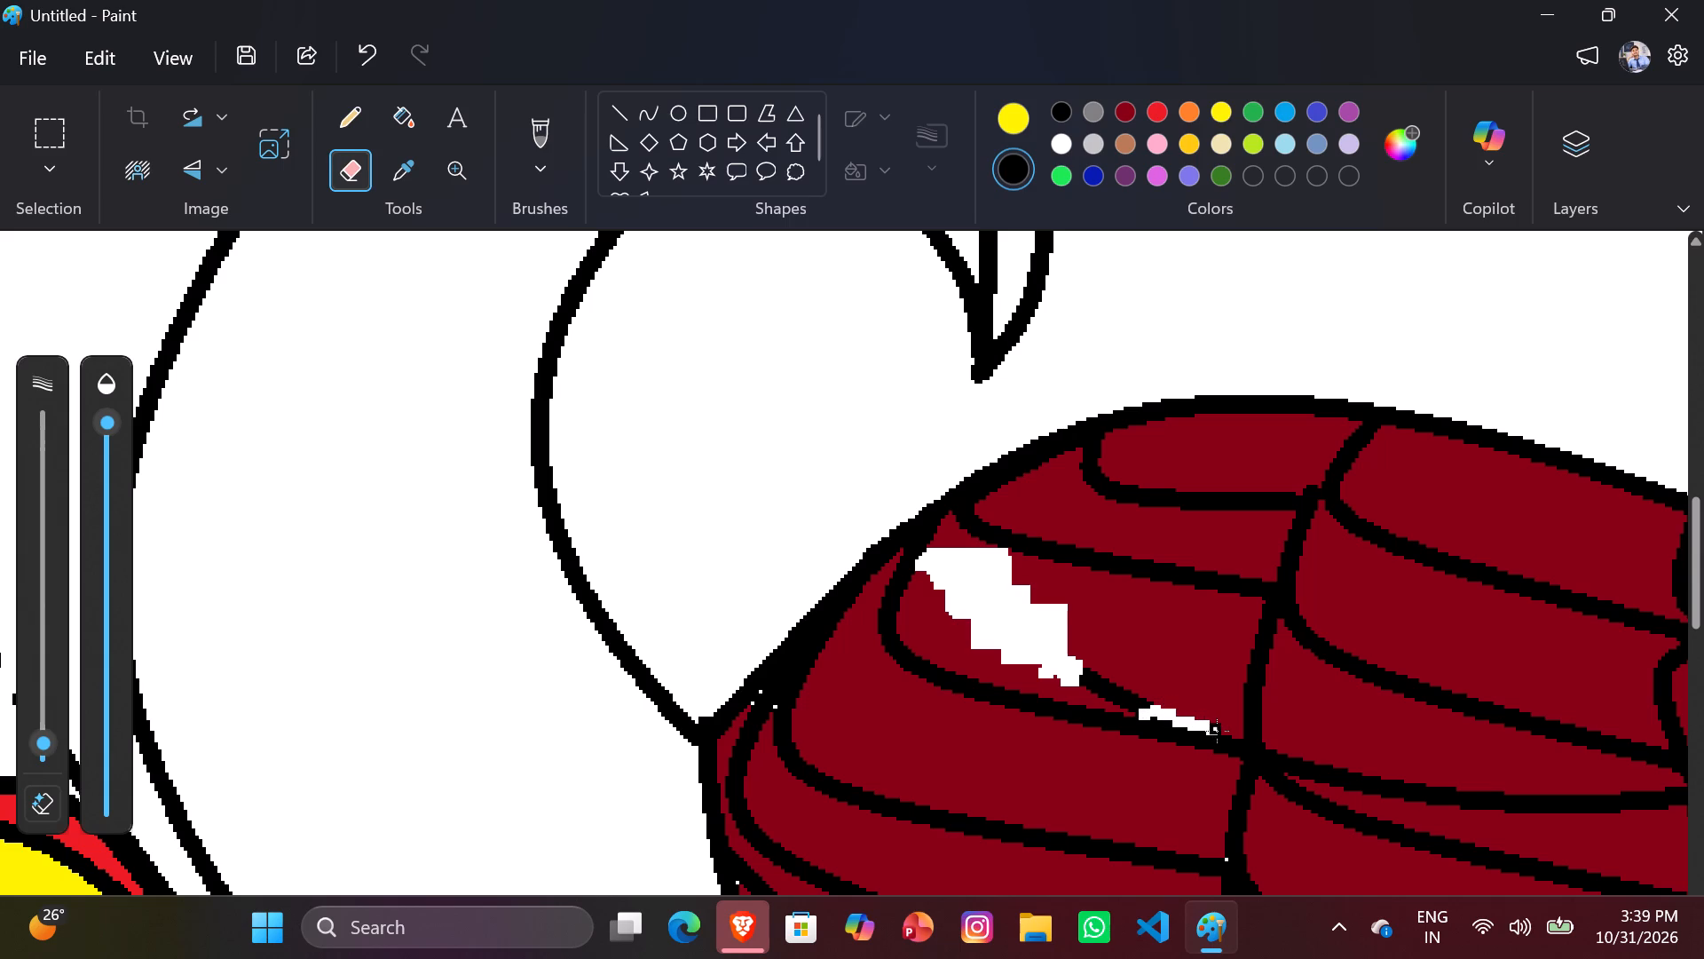
pyautogui.click(1217, 731)
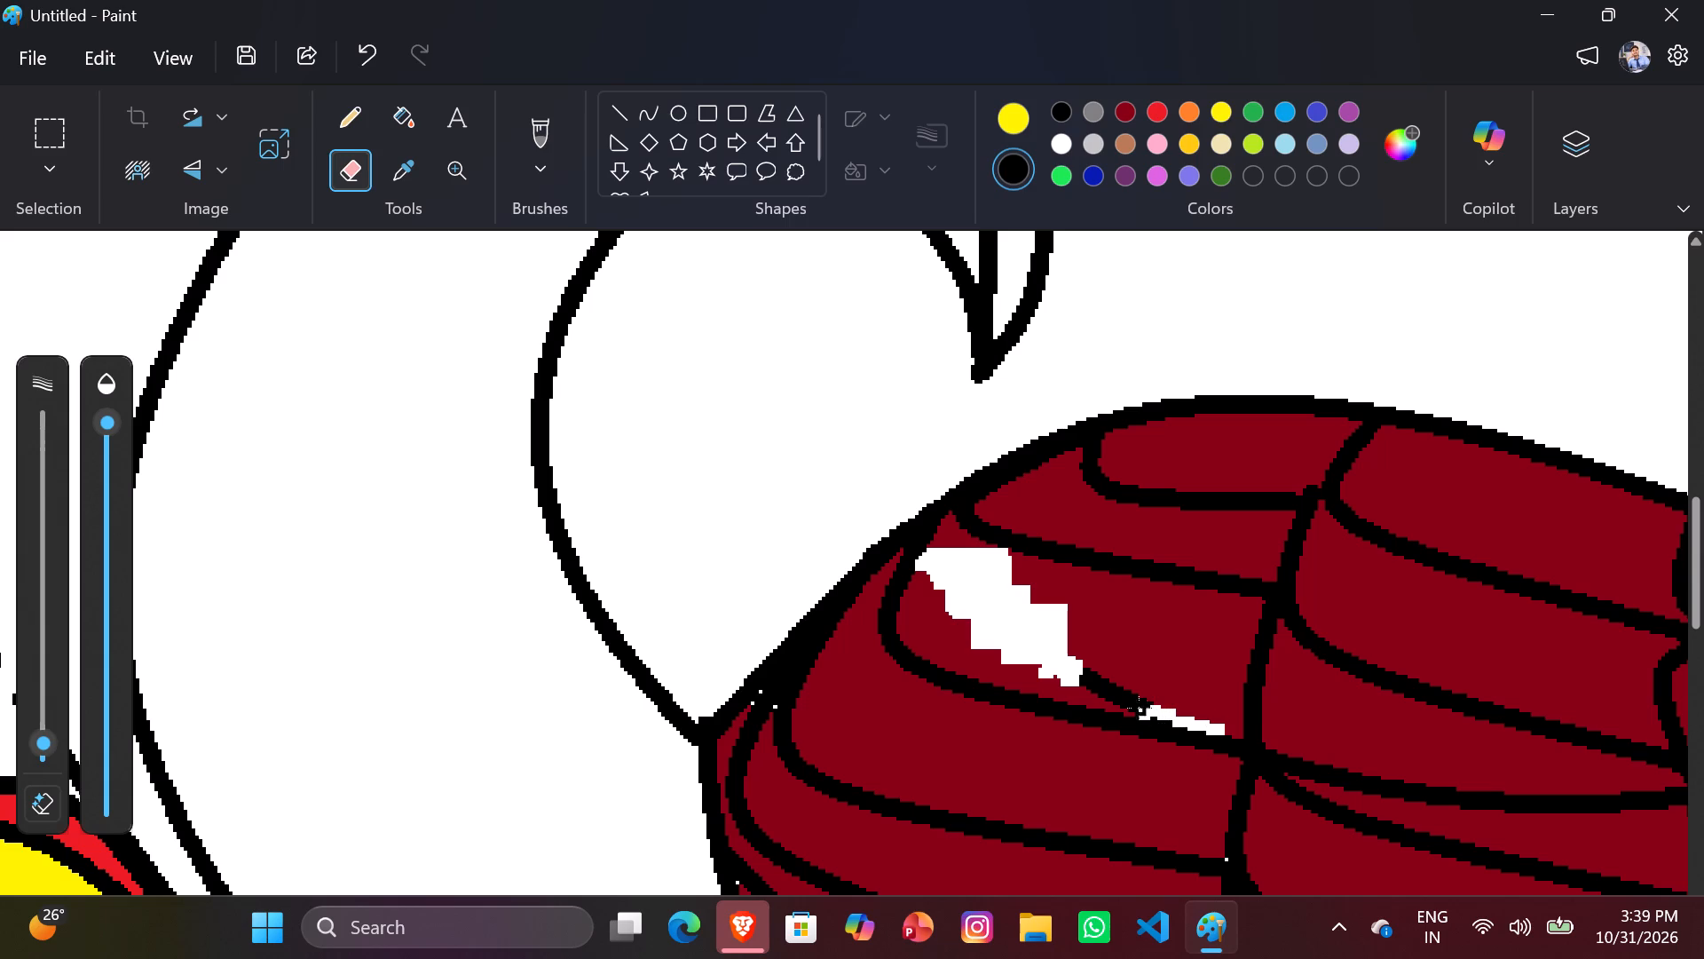
# Erase the middle stretch of circle line between the large white patch and the thin erased strip beside the feather line.
pyautogui.click(1140, 708)
pyautogui.click(1130, 702)
pyautogui.click(1142, 699)
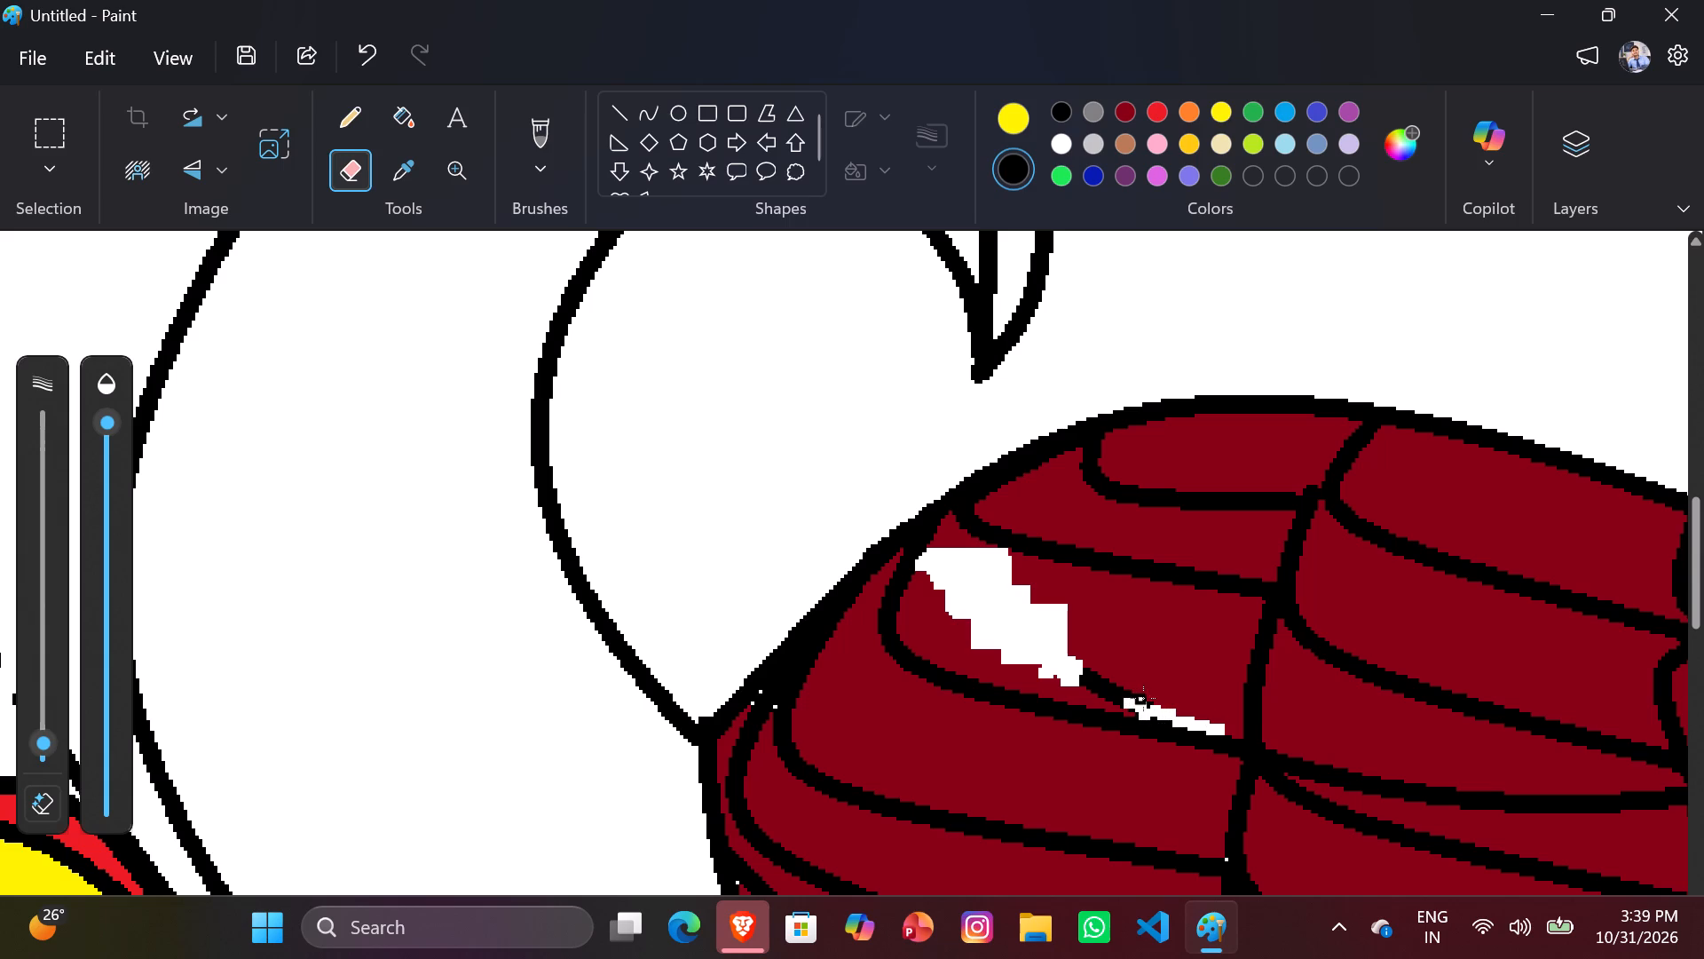
pyautogui.click(1146, 701)
pyautogui.click(1148, 703)
pyautogui.click(1122, 693)
pyautogui.click(1114, 689)
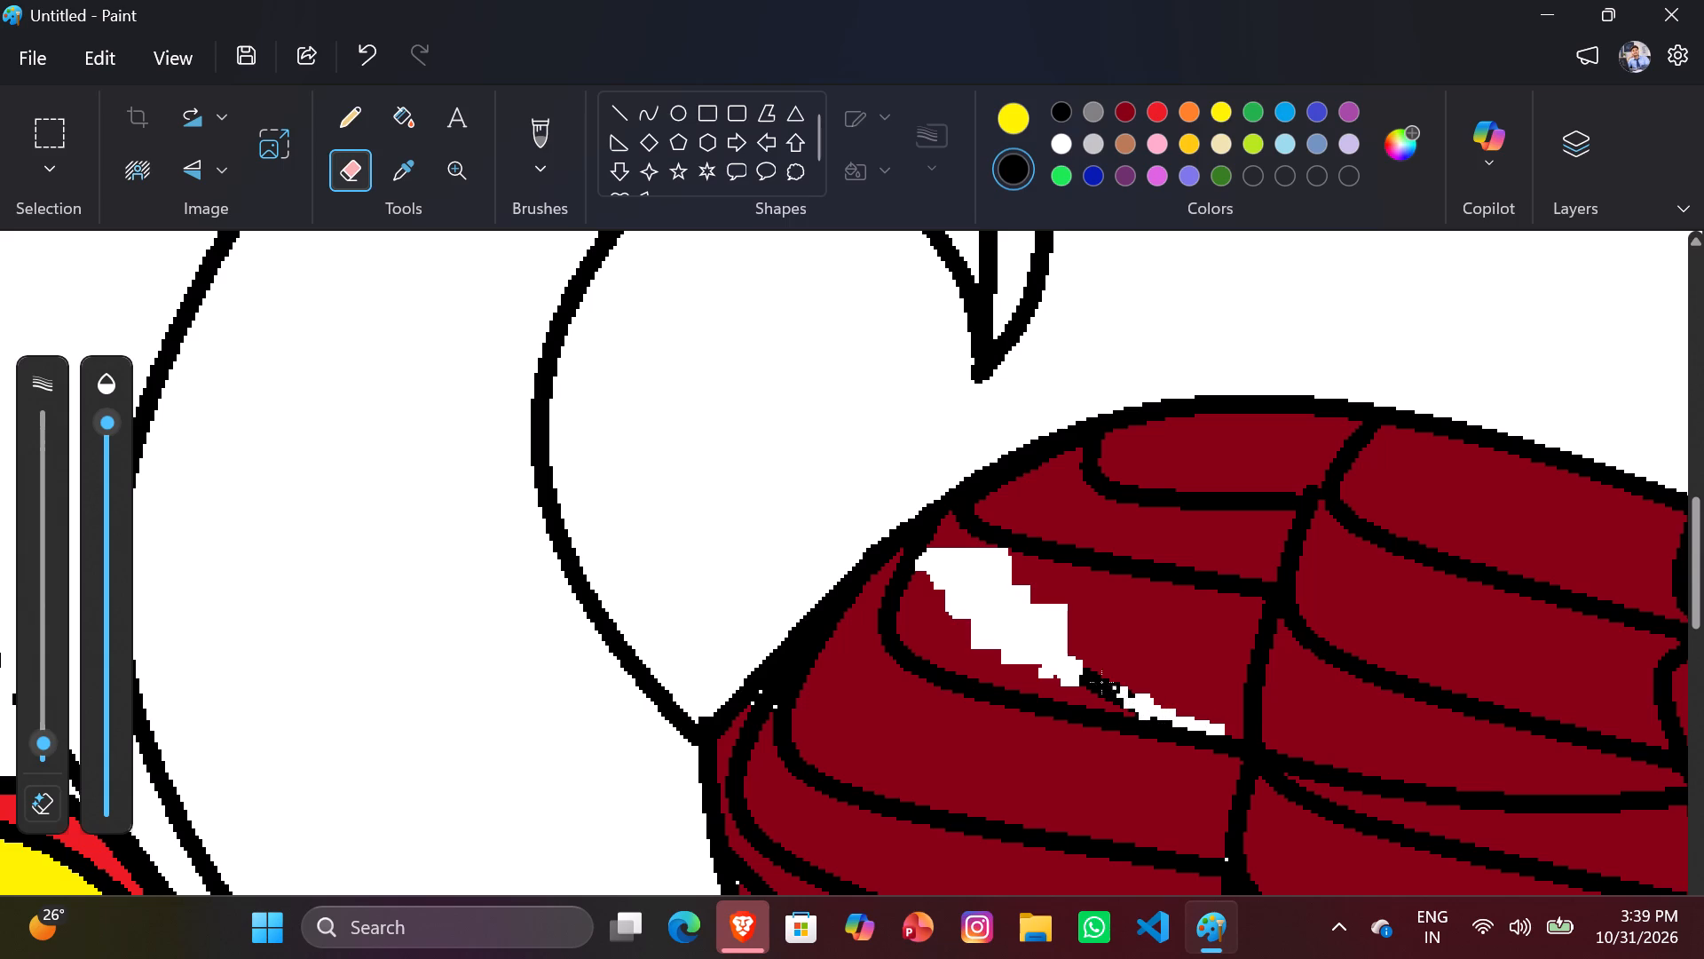
pyautogui.doubleClick(1094, 678)
pyautogui.doubleClick(1089, 672)
pyautogui.click(1086, 683)
pyautogui.moveTo(1074, 677); pyautogui.dragTo(1083, 686)
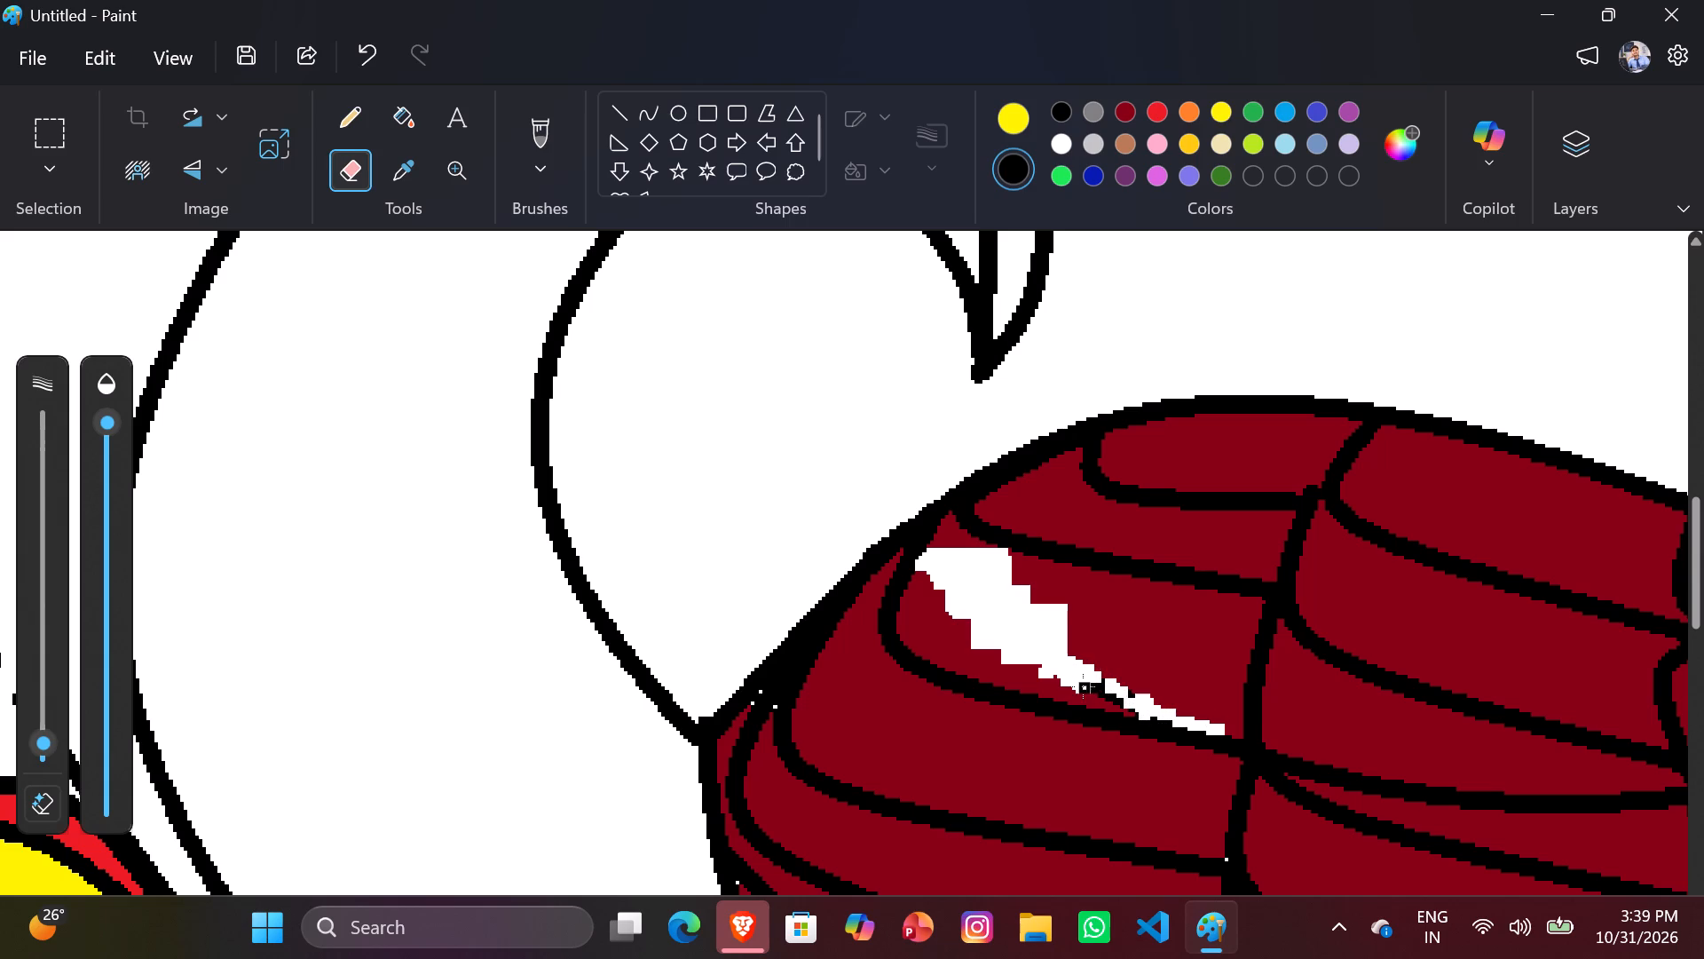
# Erase the leftover black fragments of the circle line along the narrow white strip above the feather line.
pyautogui.click(1093, 685)
pyautogui.click(1100, 692)
pyautogui.click(1099, 681)
pyautogui.click(1098, 686)
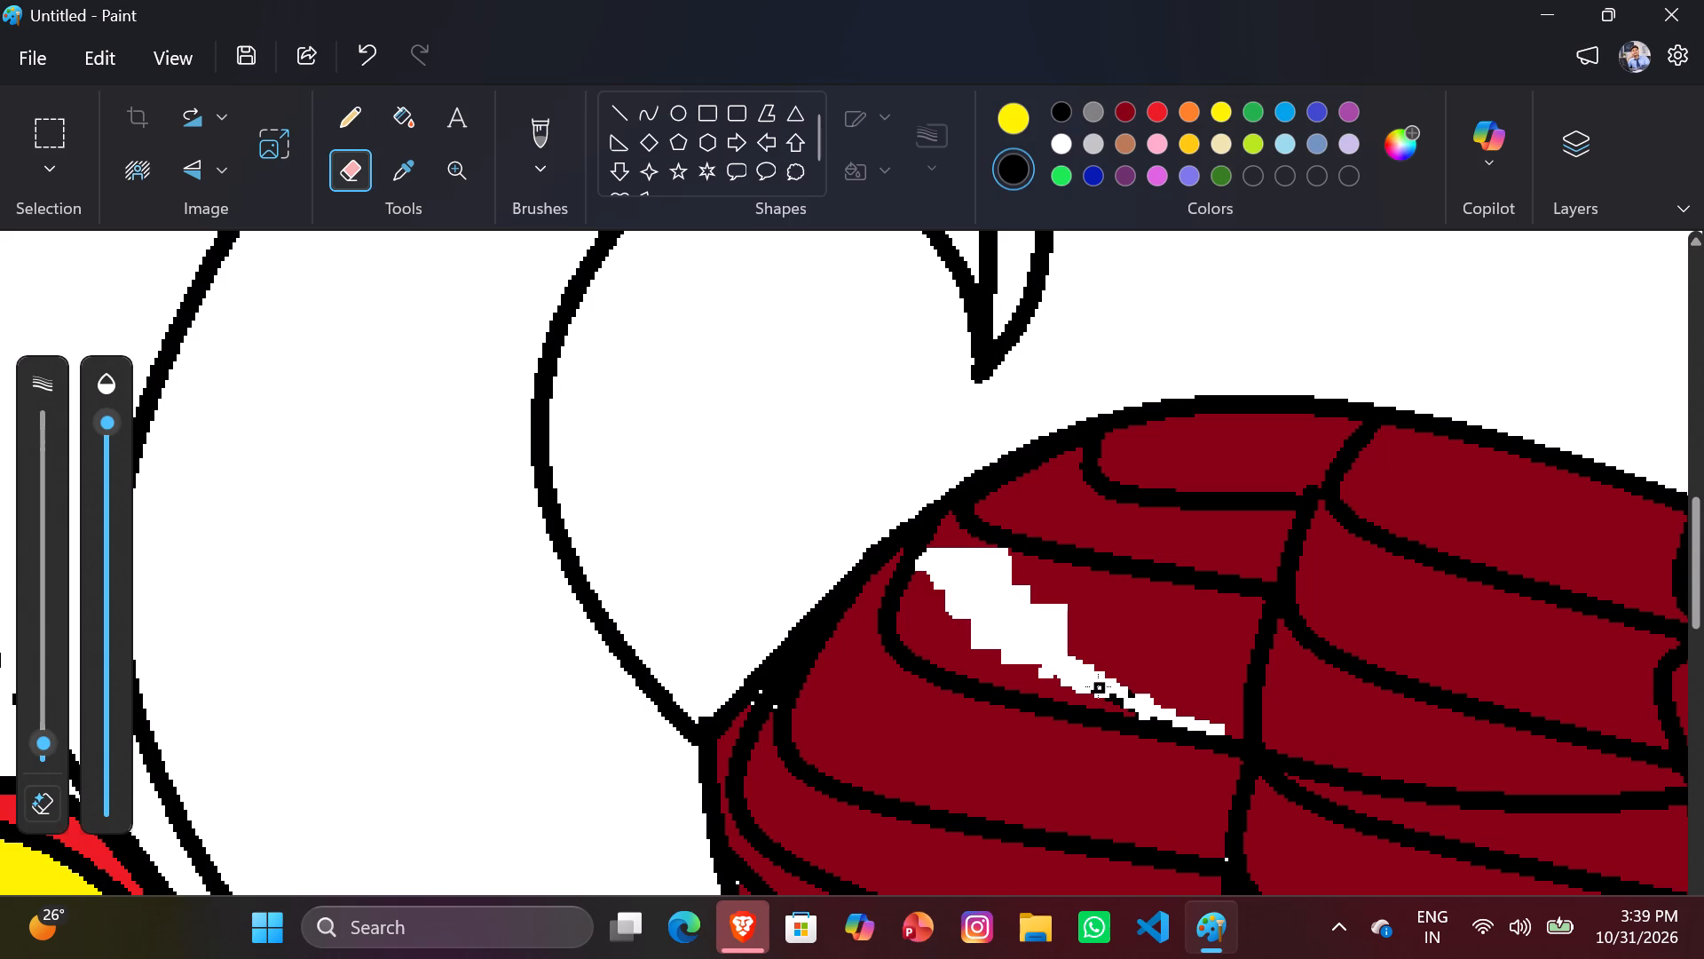
pyautogui.moveTo(1087, 691); pyautogui.dragTo(1096, 693)
pyautogui.click(1112, 695)
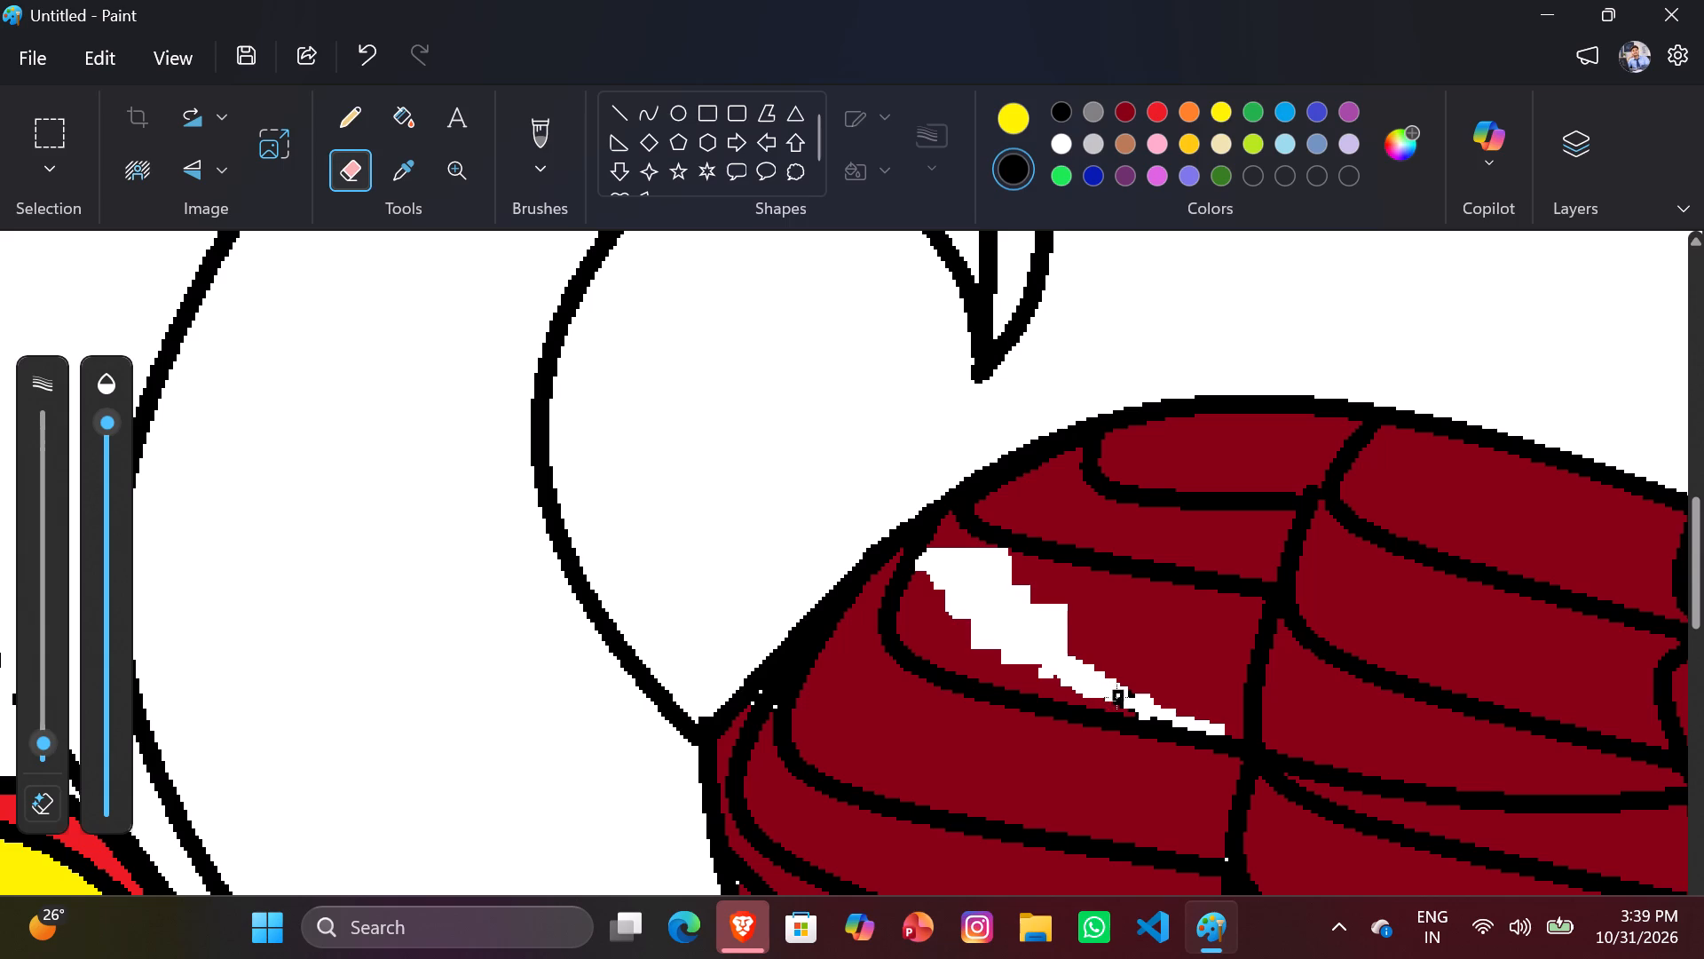
pyautogui.click(1118, 698)
pyautogui.click(1133, 692)
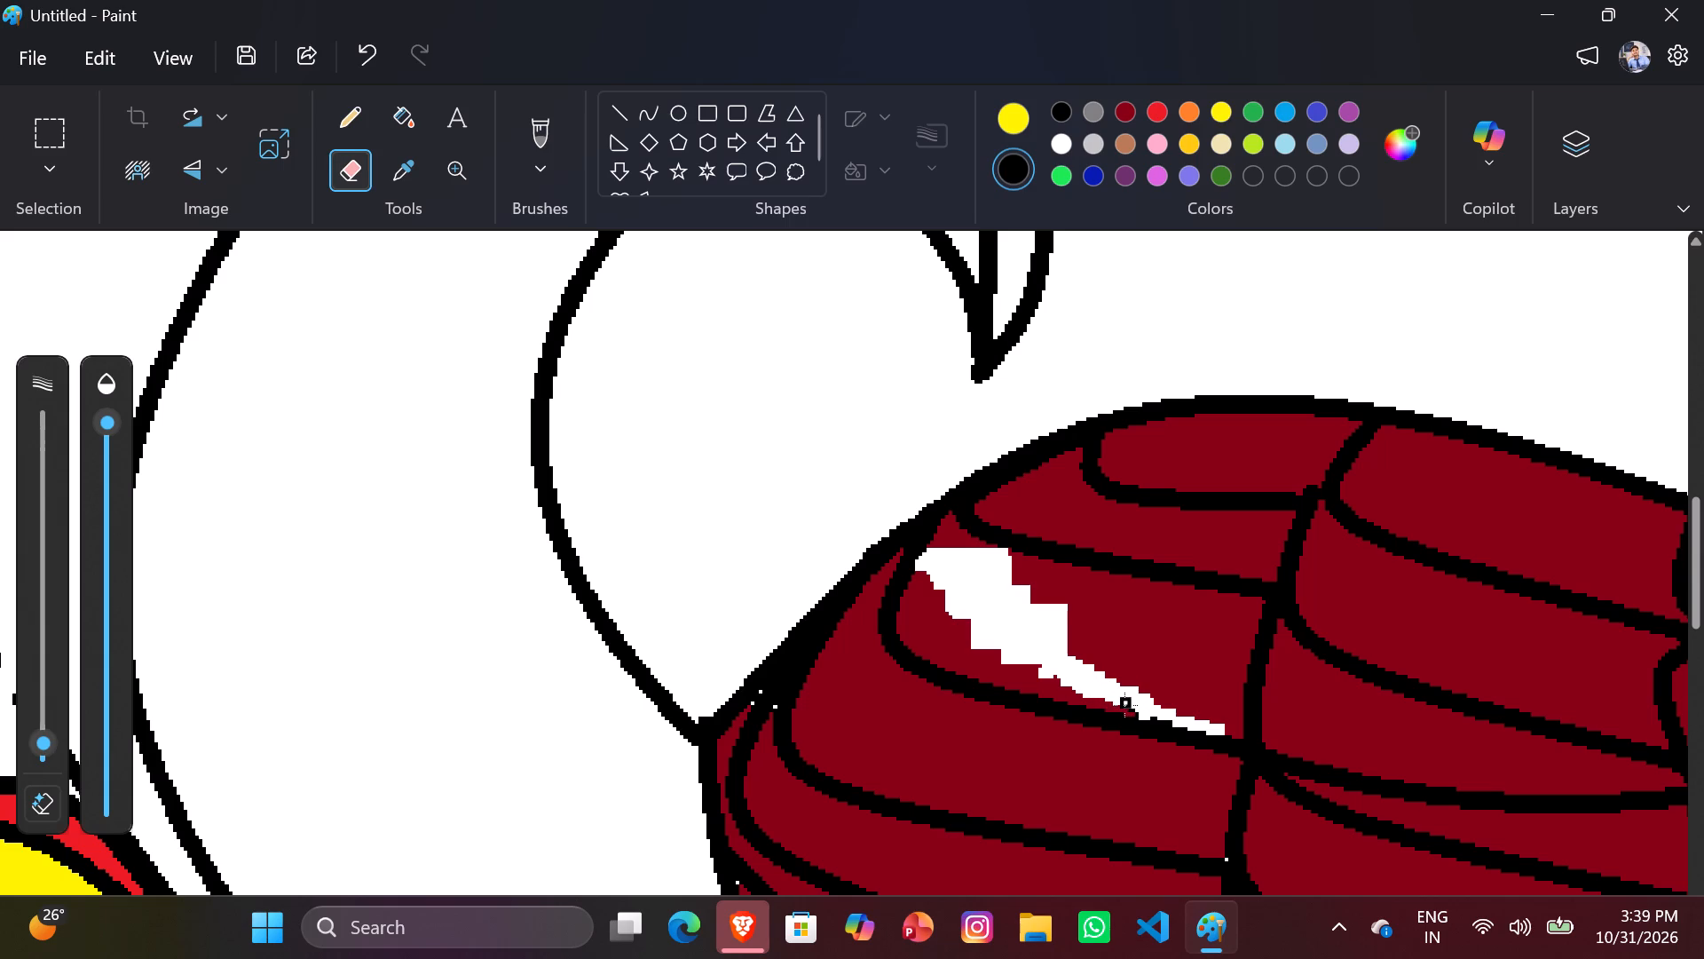
pyautogui.click(1117, 698)
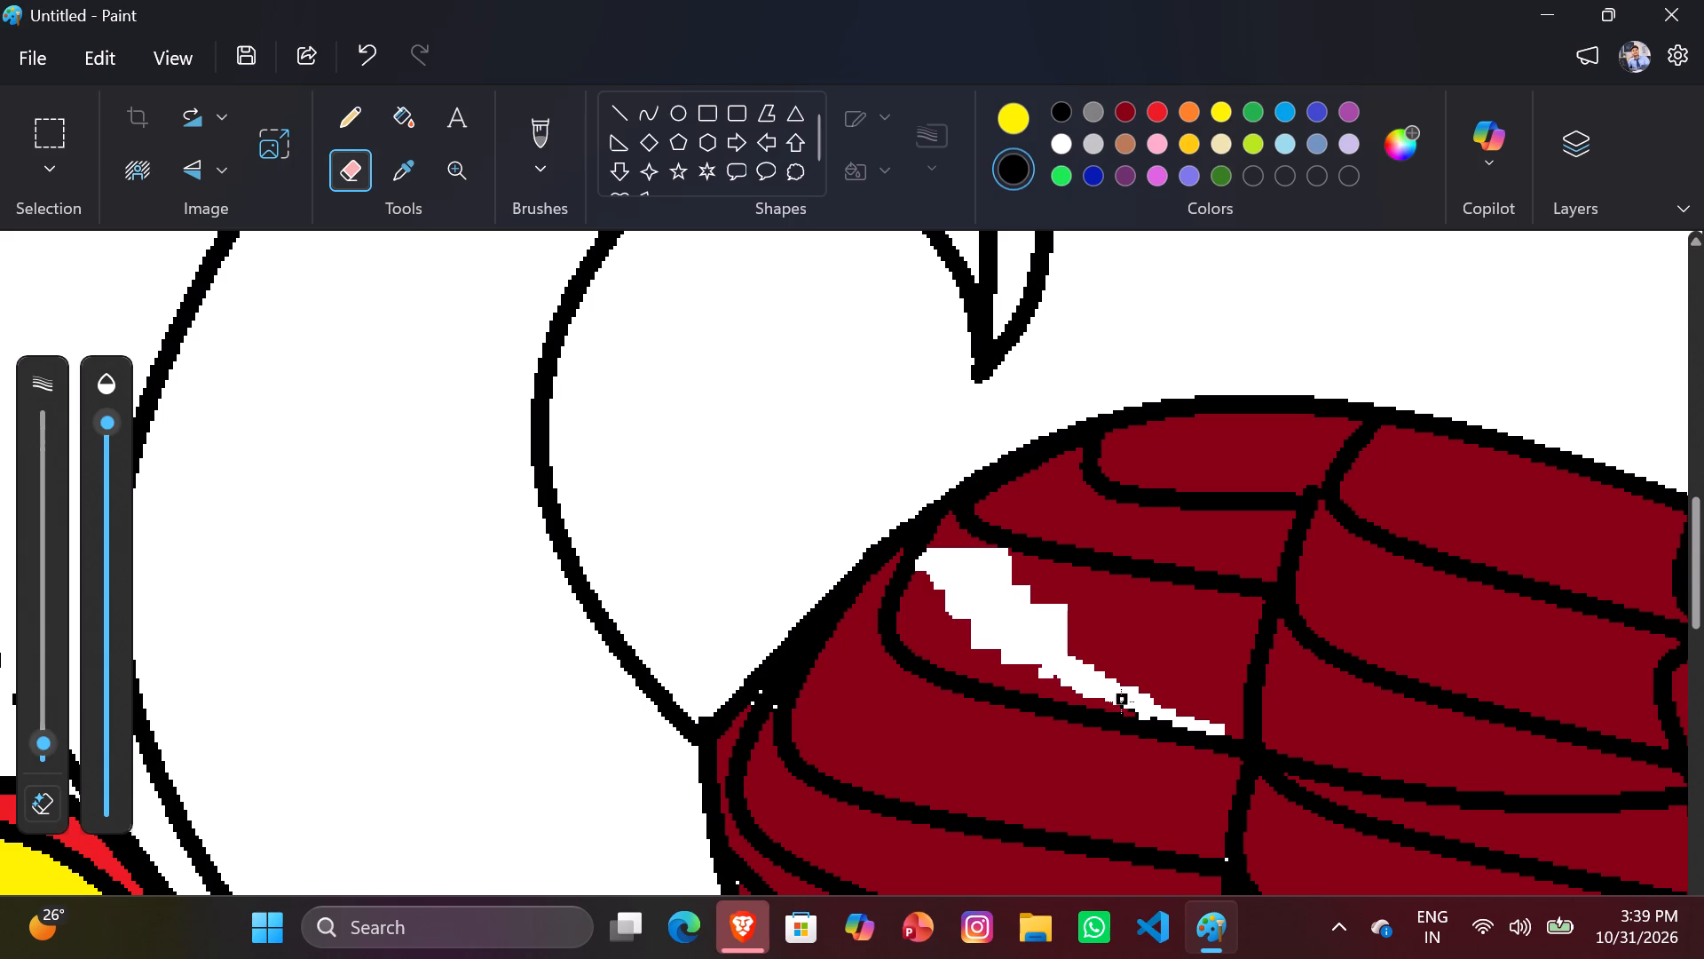
pyautogui.click(1121, 701)
pyautogui.click(1129, 708)
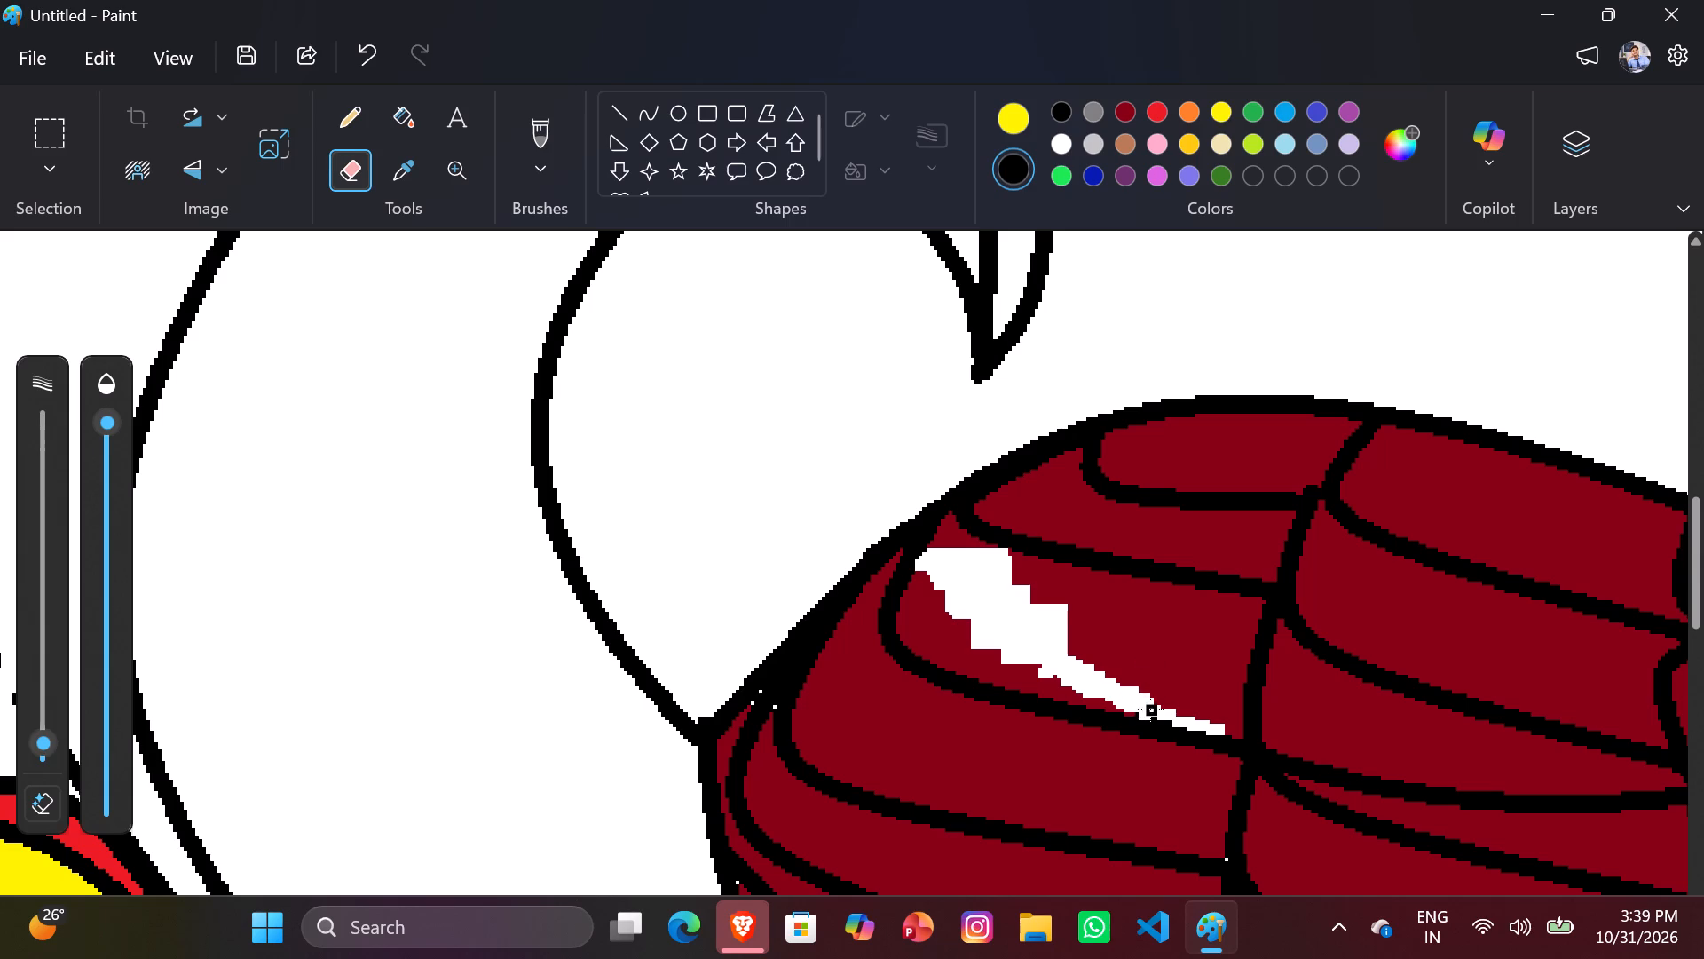
pyautogui.click(1152, 713)
# Fill the white erased area inside the wing's feather section with dark red.
pyautogui.click(1134, 109)
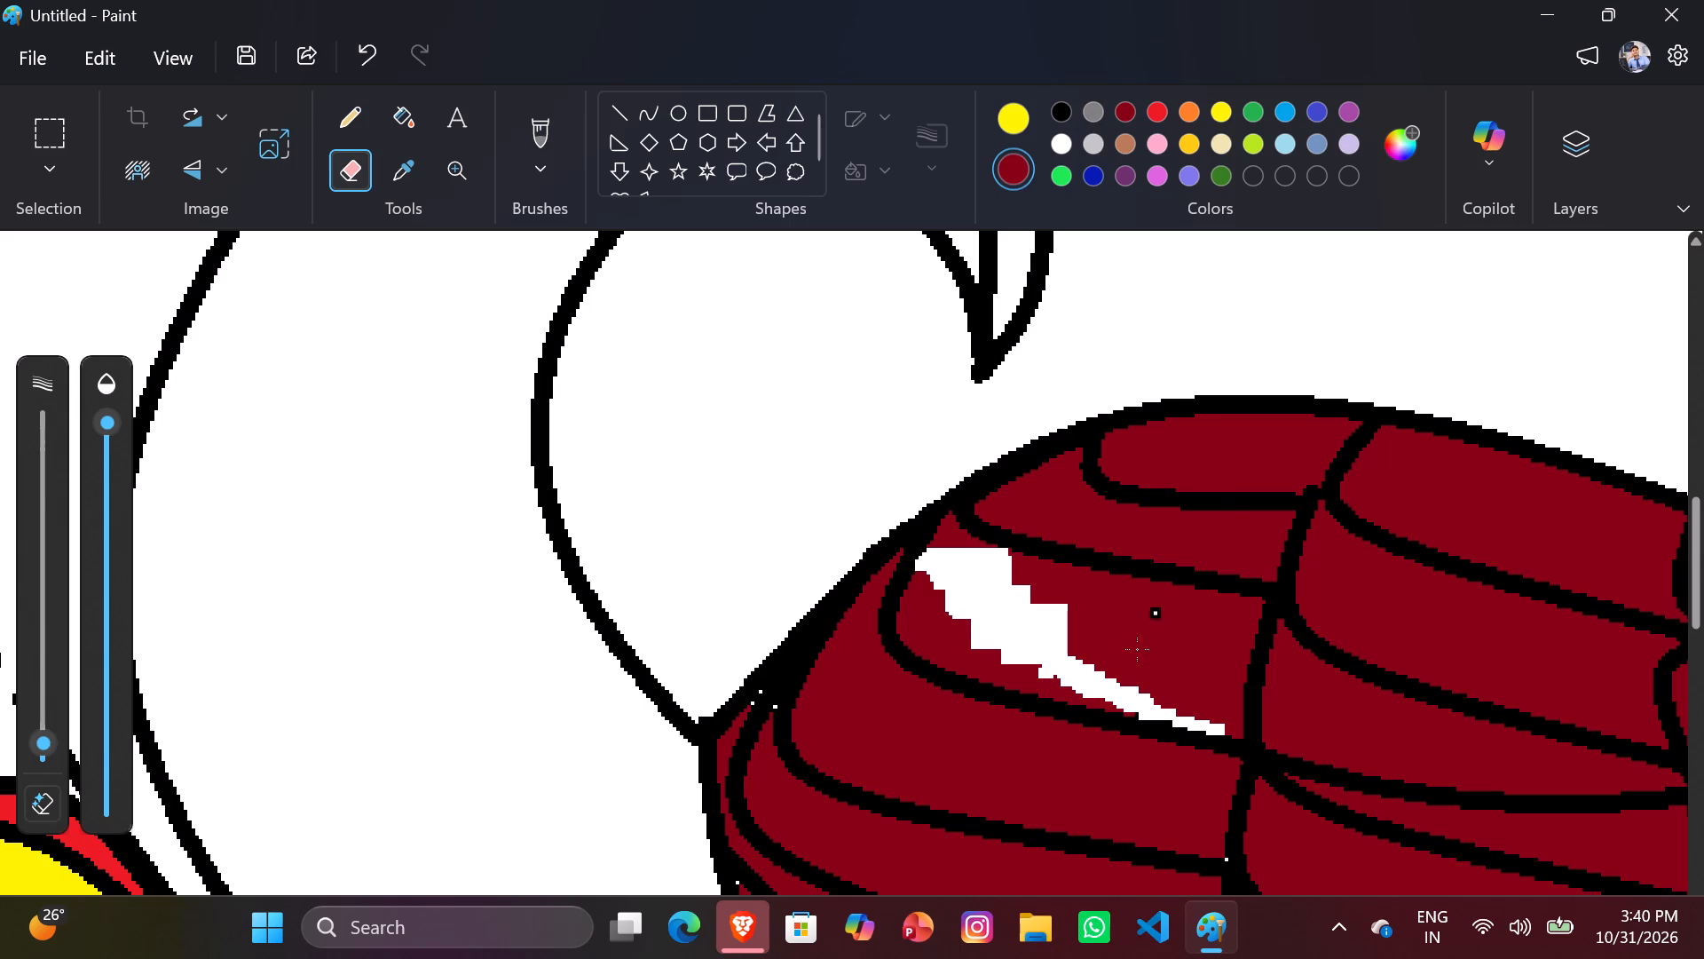
pyautogui.click(1067, 627)
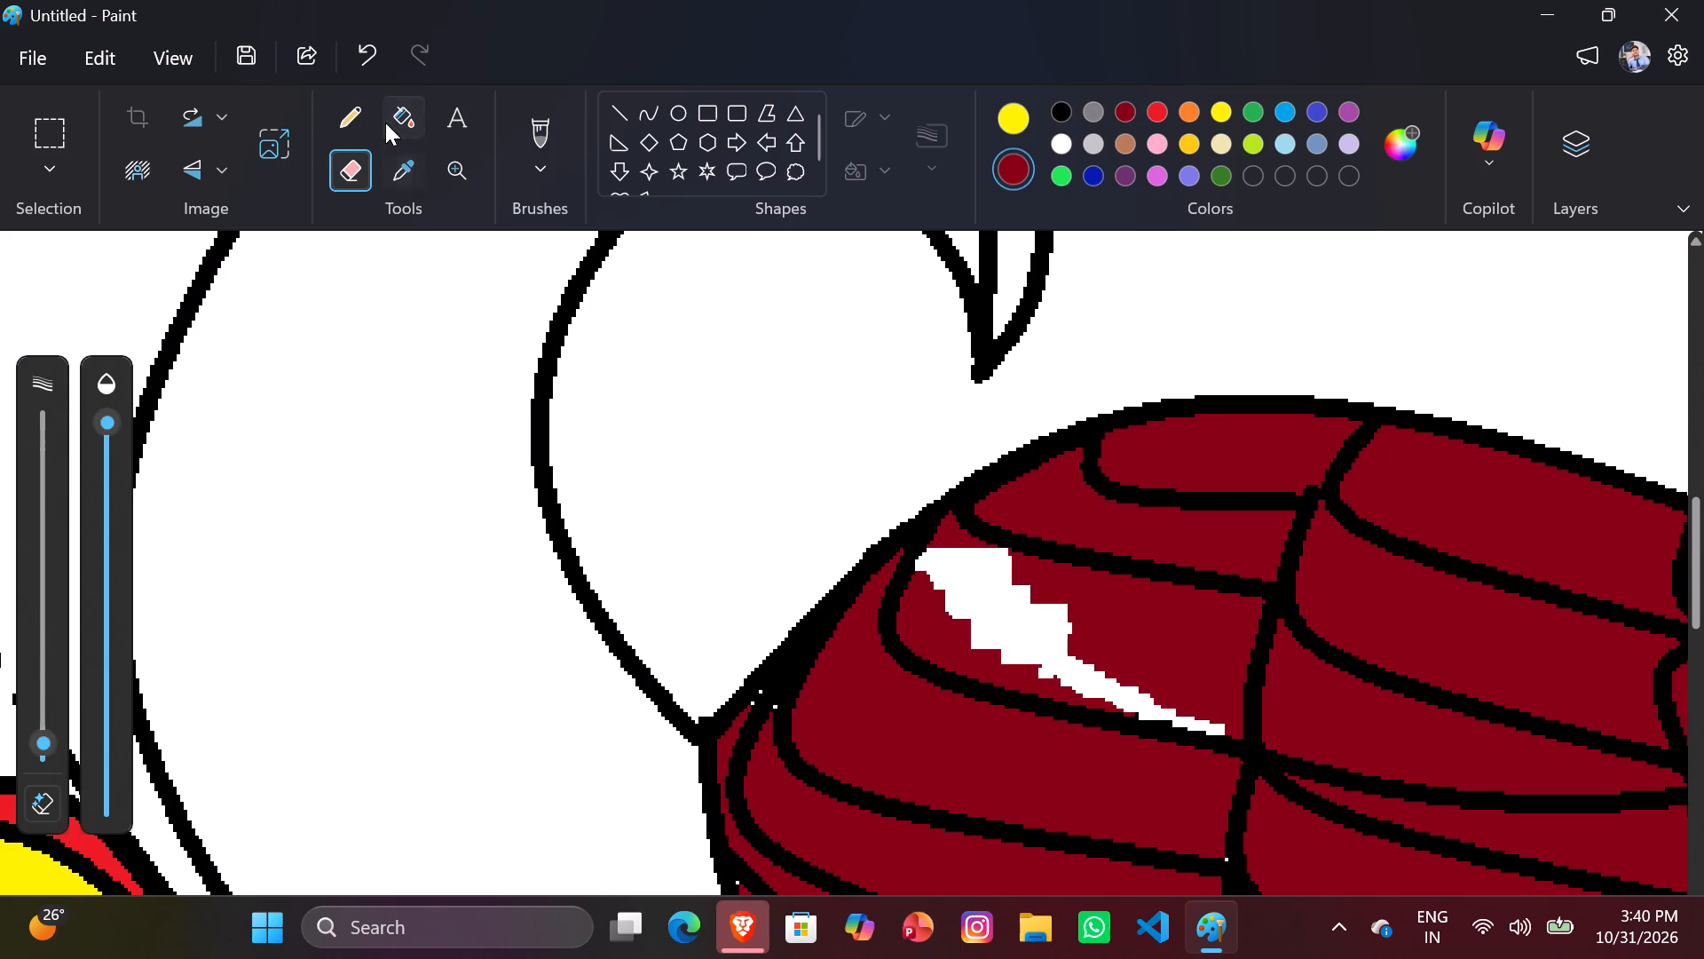
pyautogui.click(390, 118)
pyautogui.click(988, 606)
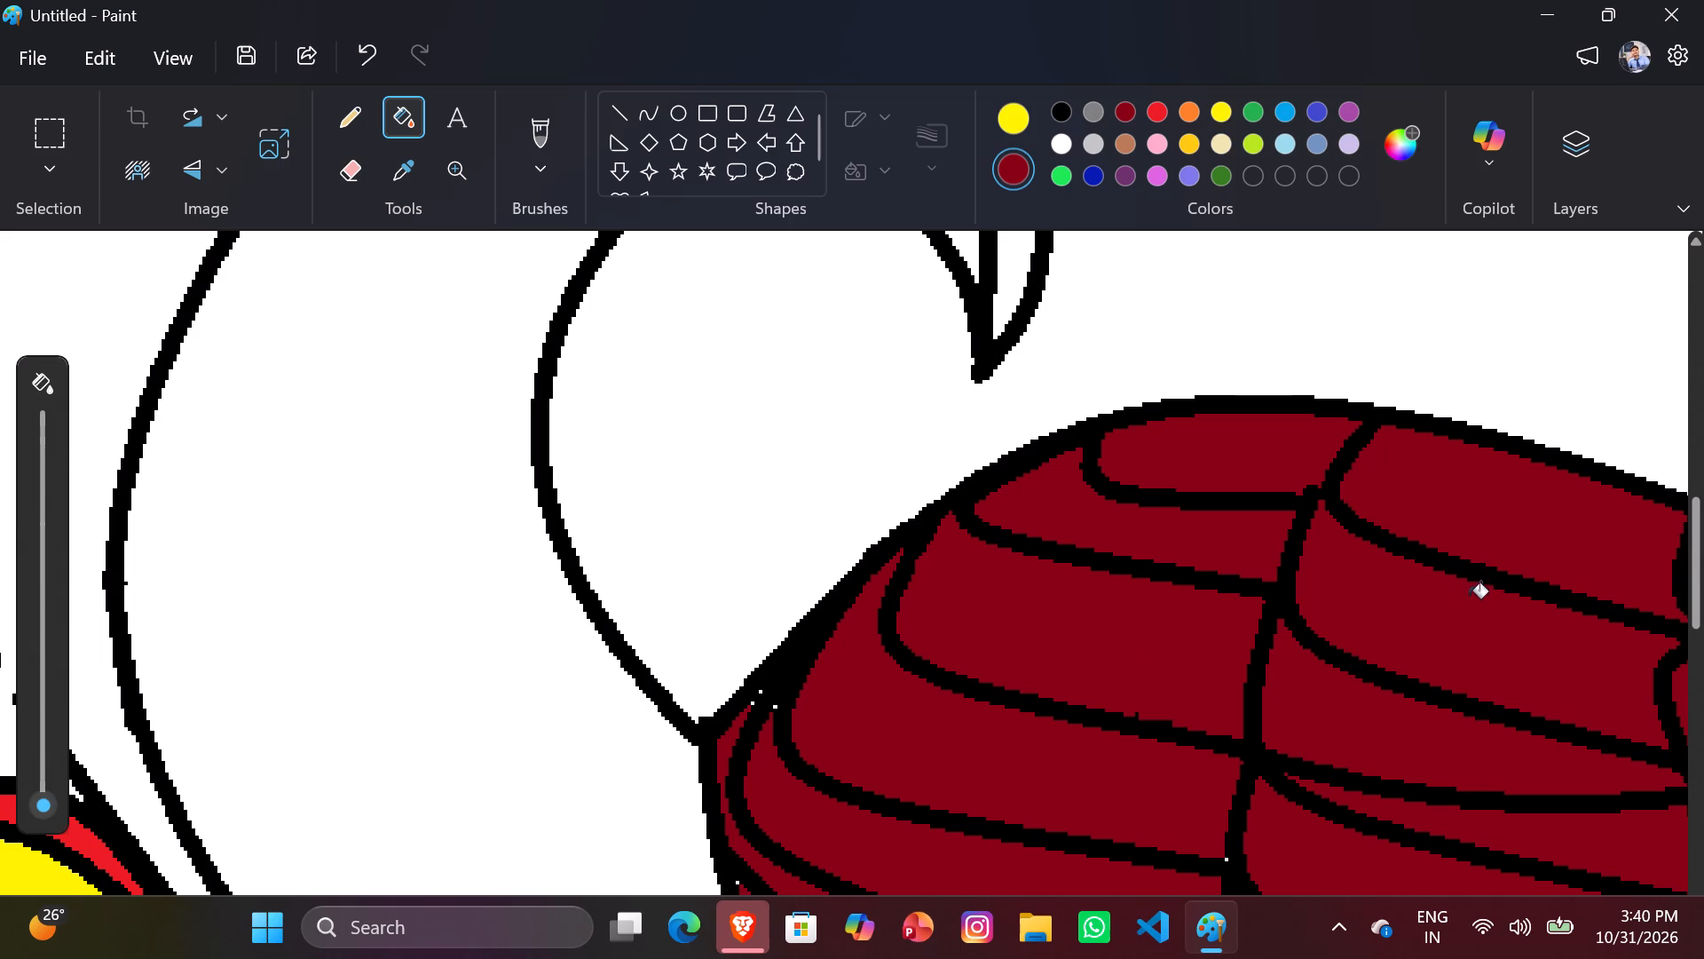
# Pick black as the colour and erase along the upper edge of the circle line just past the wing's first cross line.
pyautogui.scroll(-2, 1471, 572)
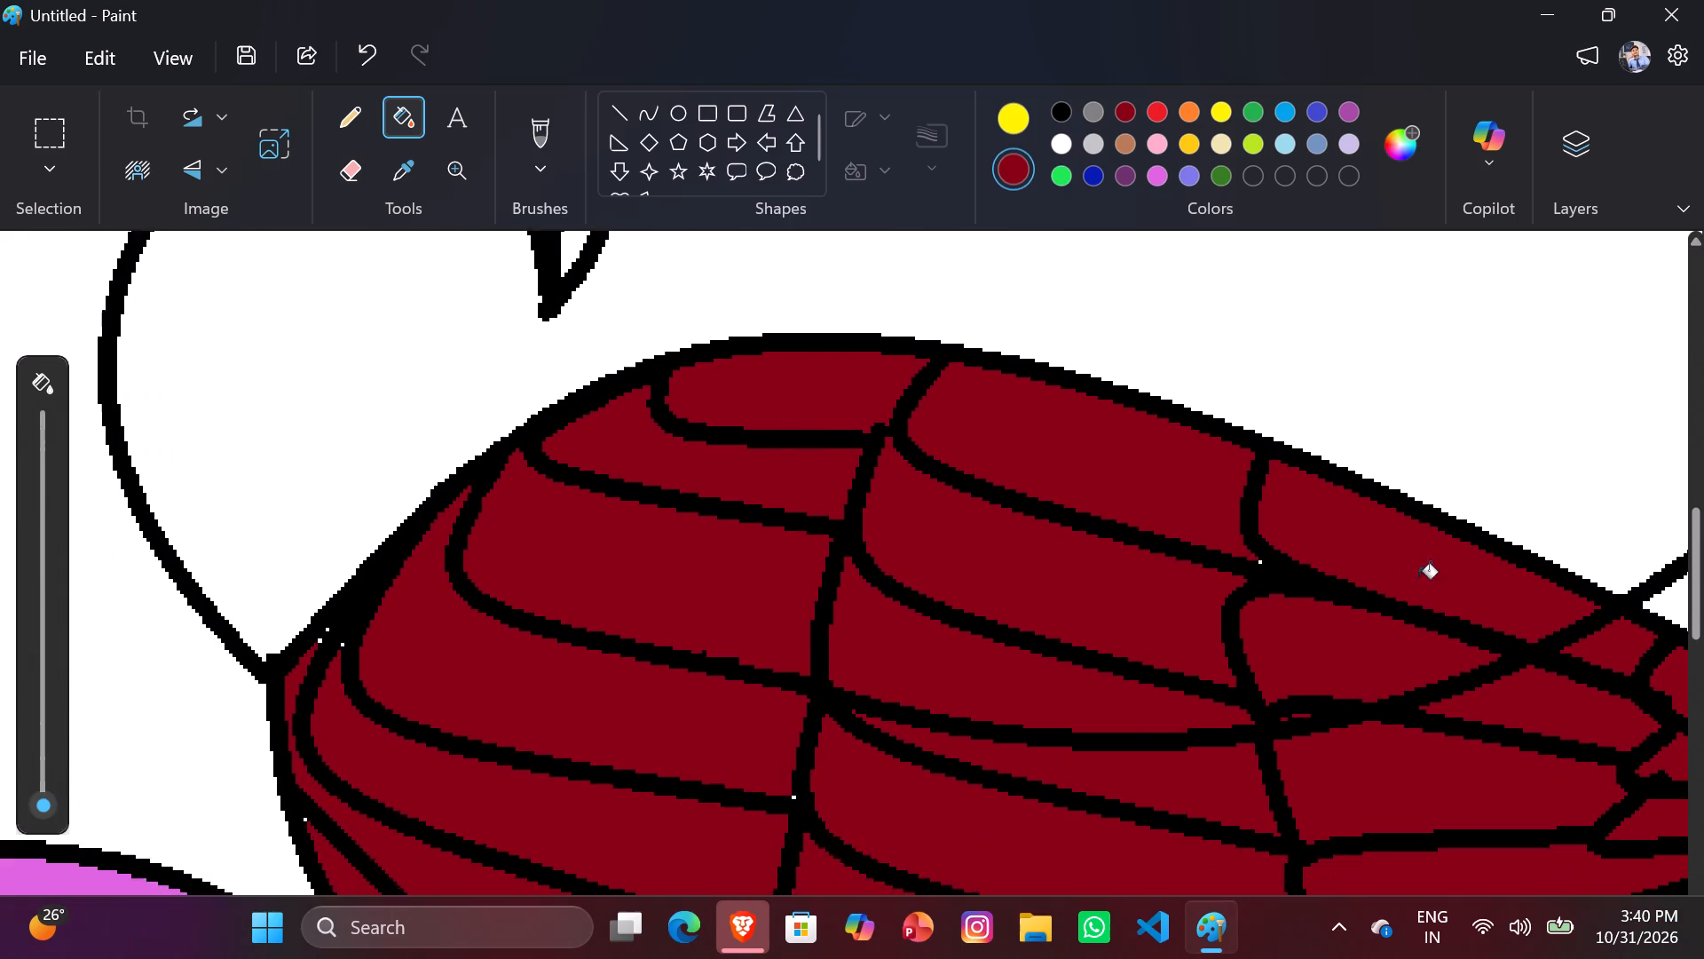
pyautogui.scroll(-1, 1418, 577)
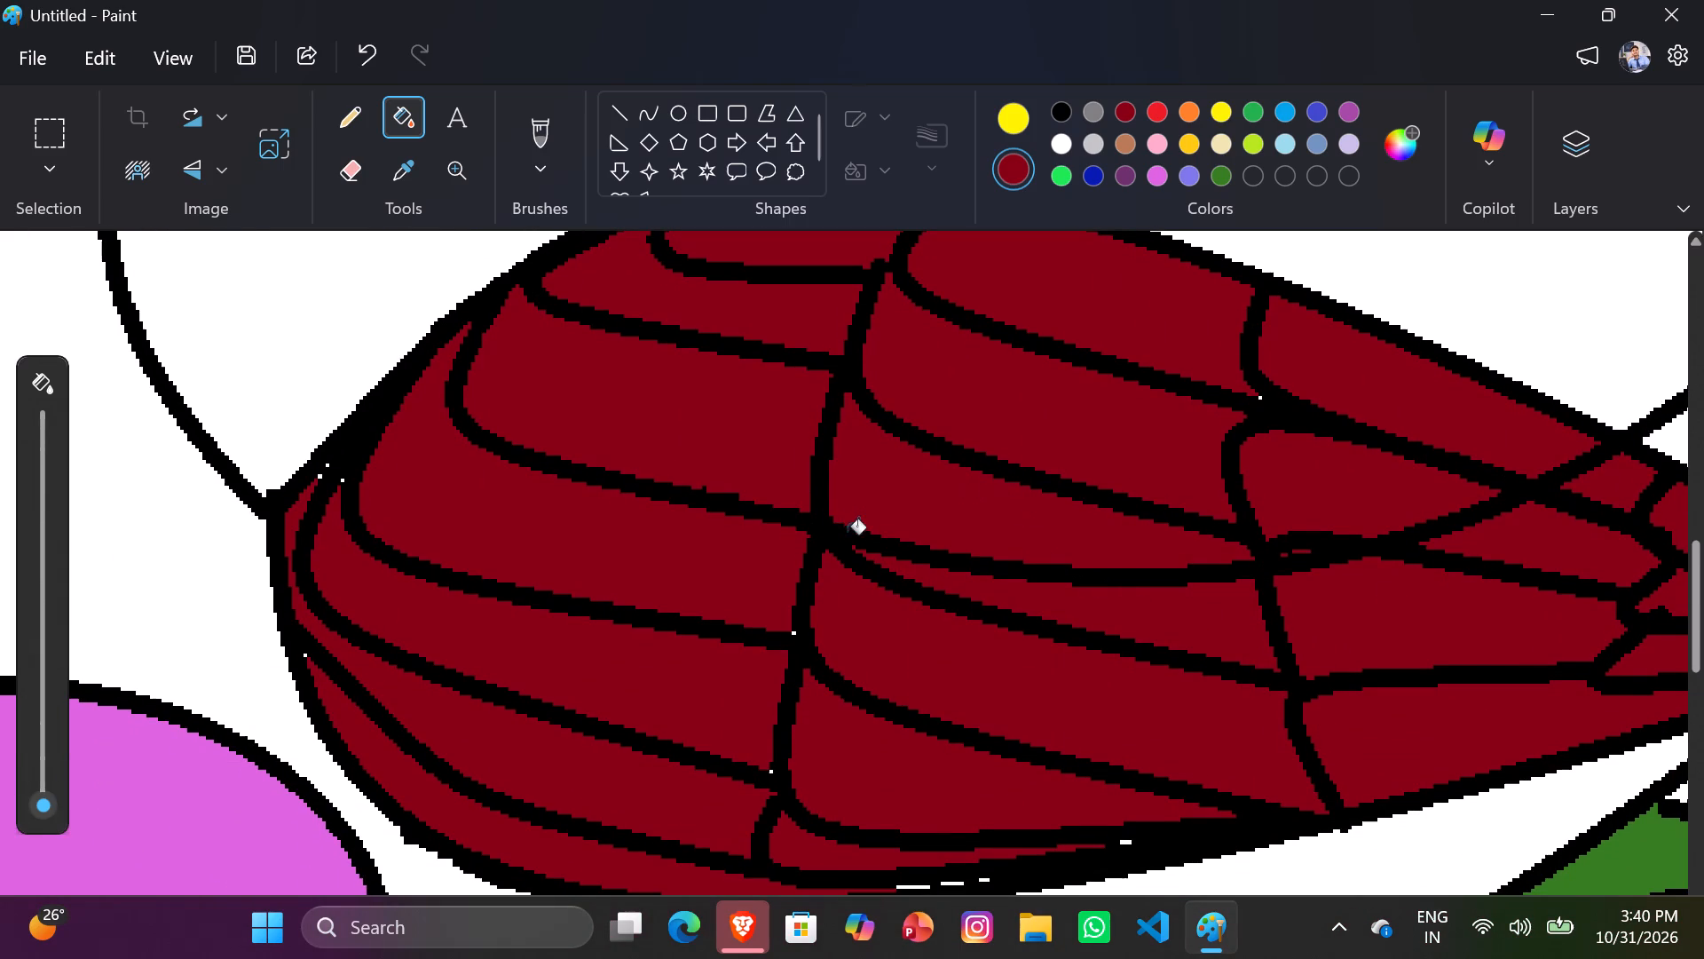
pyautogui.click(1069, 113)
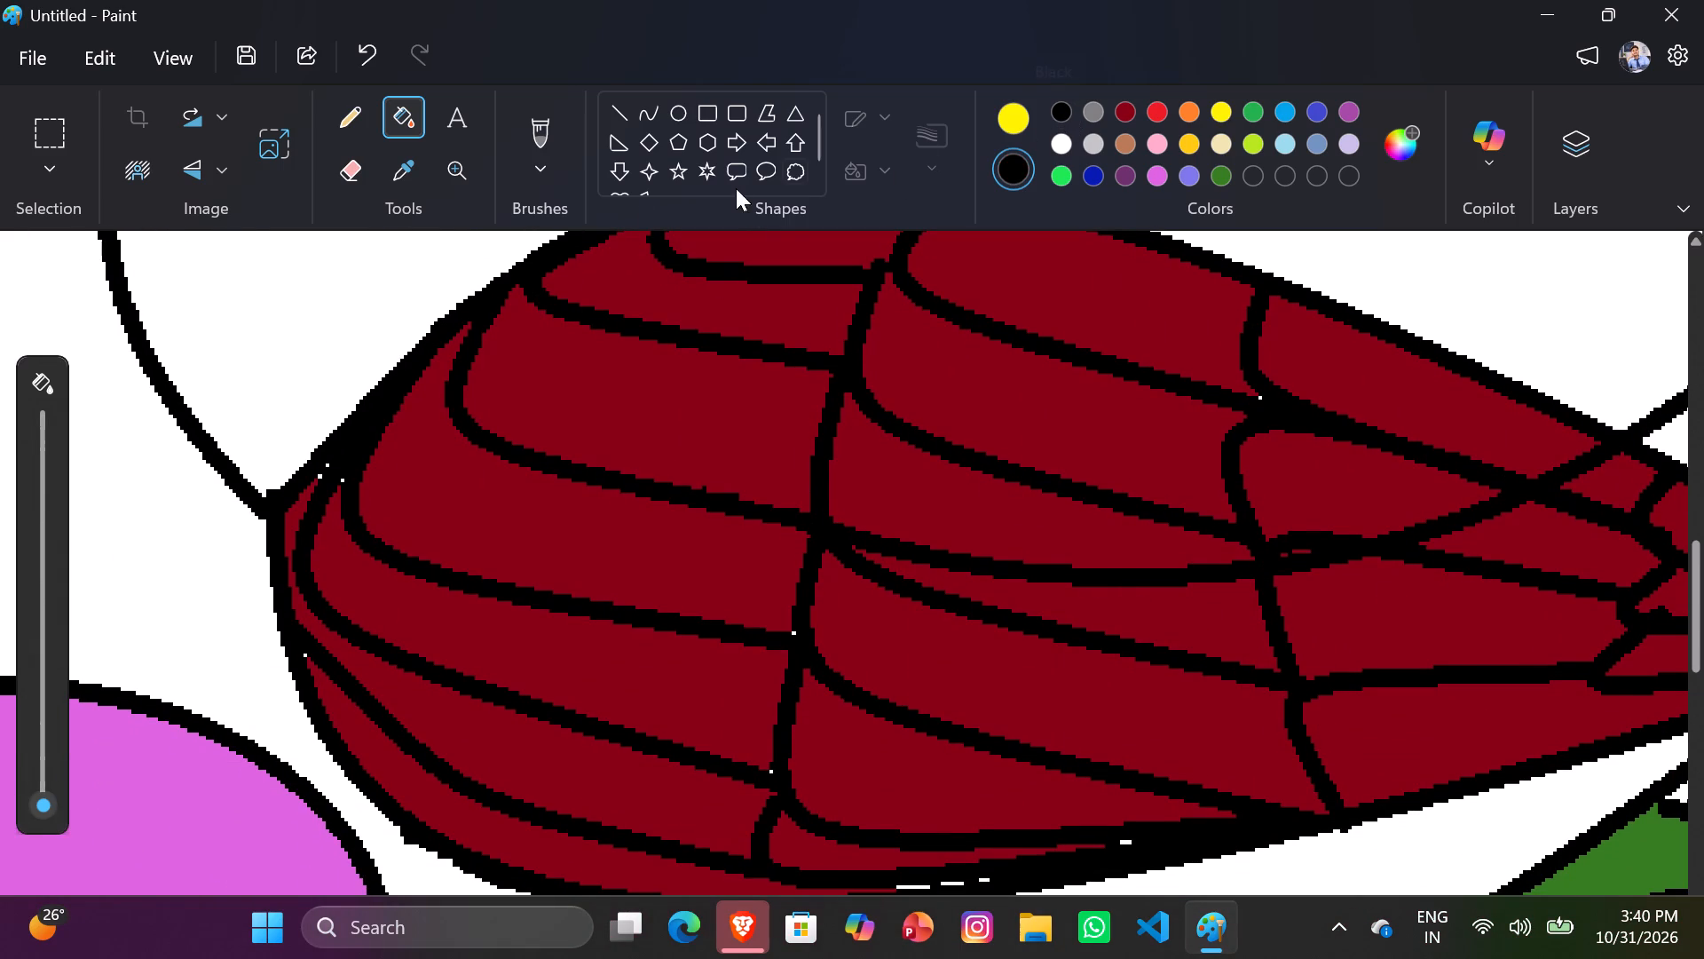
pyautogui.click(330, 159)
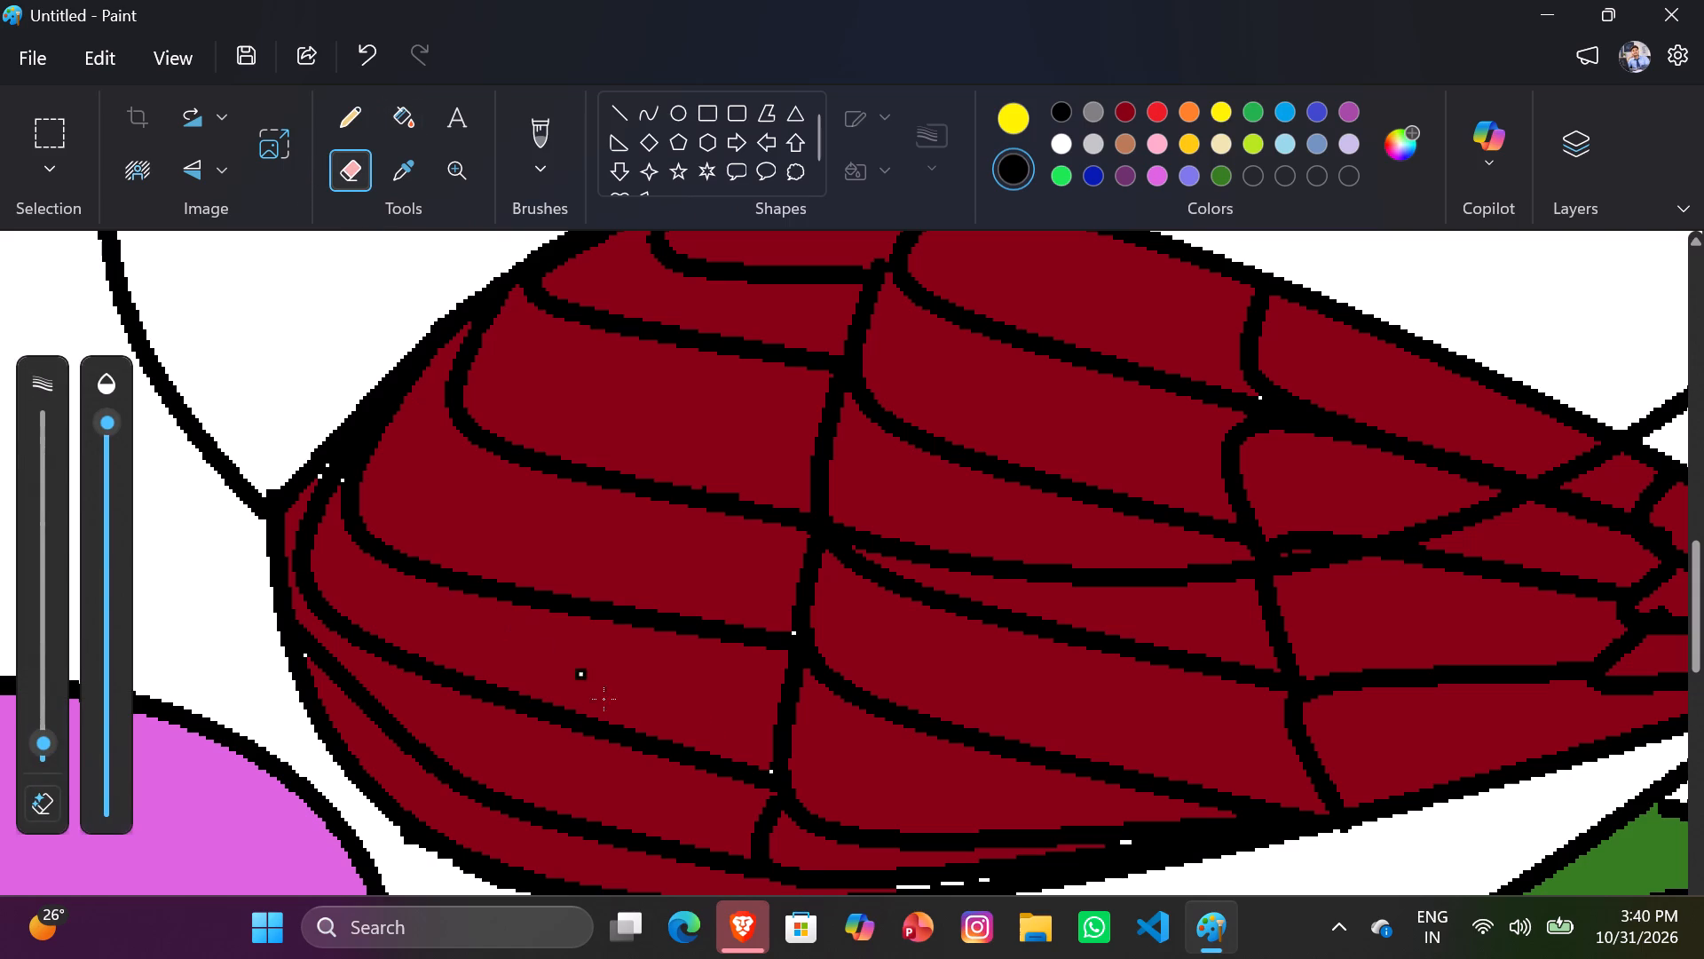
pyautogui.click(857, 531)
pyautogui.moveTo(880, 540); pyautogui.dragTo(893, 541)
pyautogui.moveTo(909, 543); pyautogui.dragTo(923, 545)
pyautogui.click(925, 546)
pyautogui.click(934, 549)
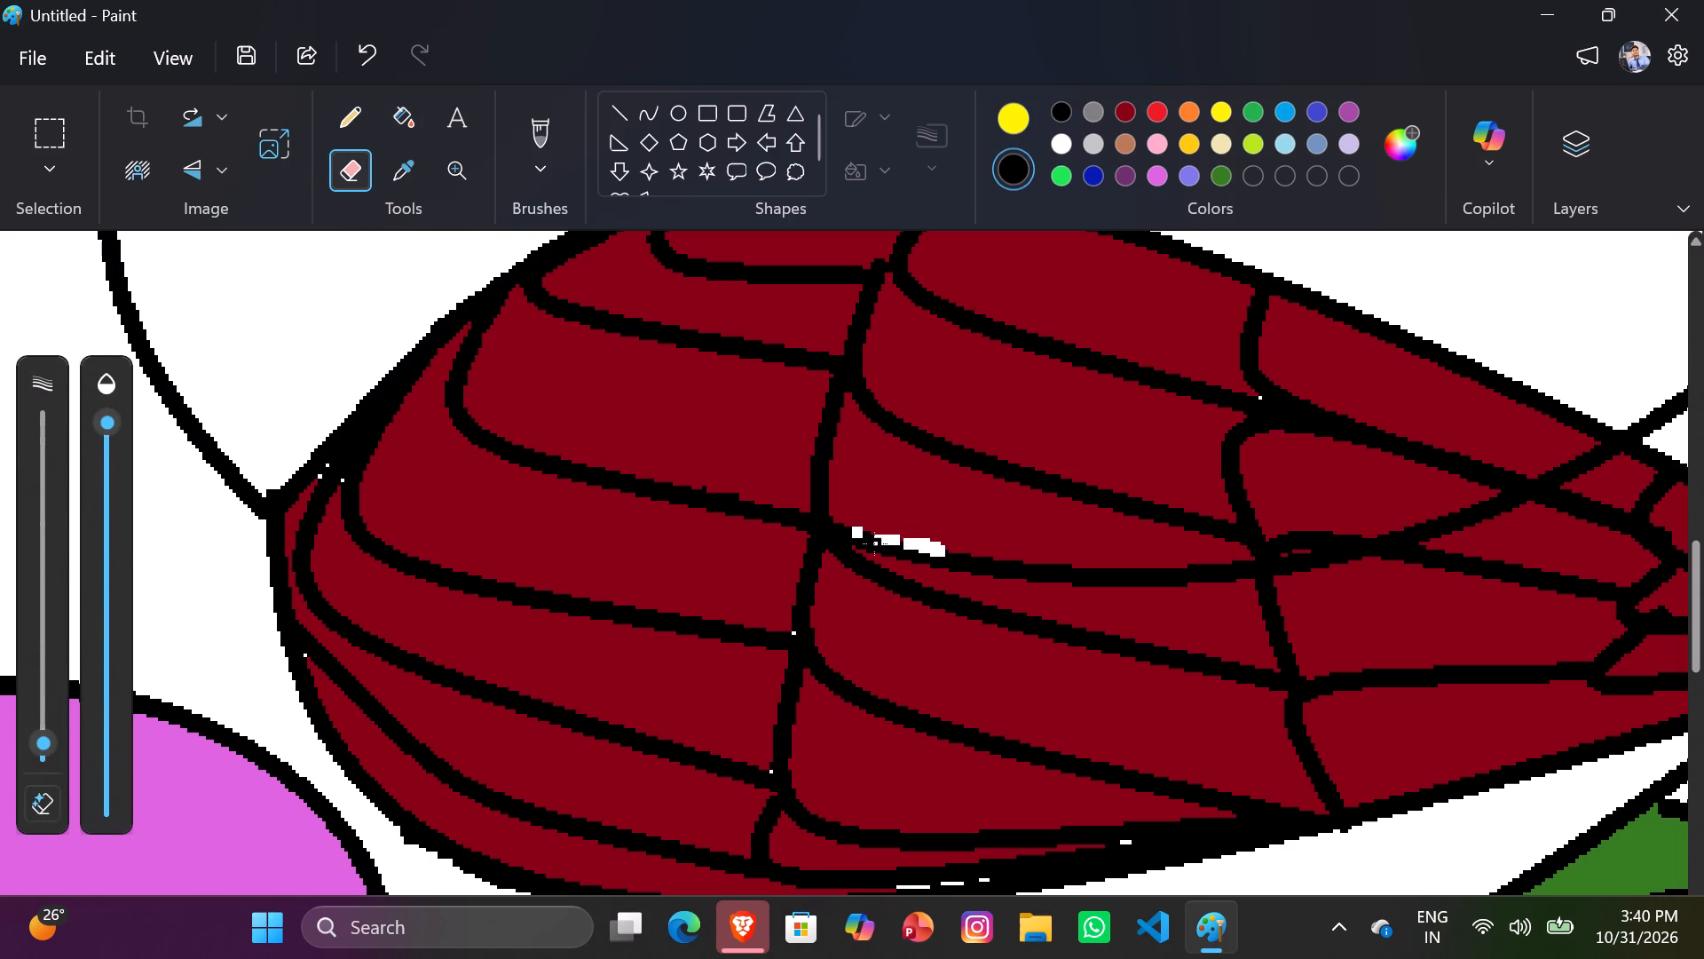
# Erase the remaining start of the circle line where it branches off the junction with the wing's first cross line.
pyautogui.click(856, 543)
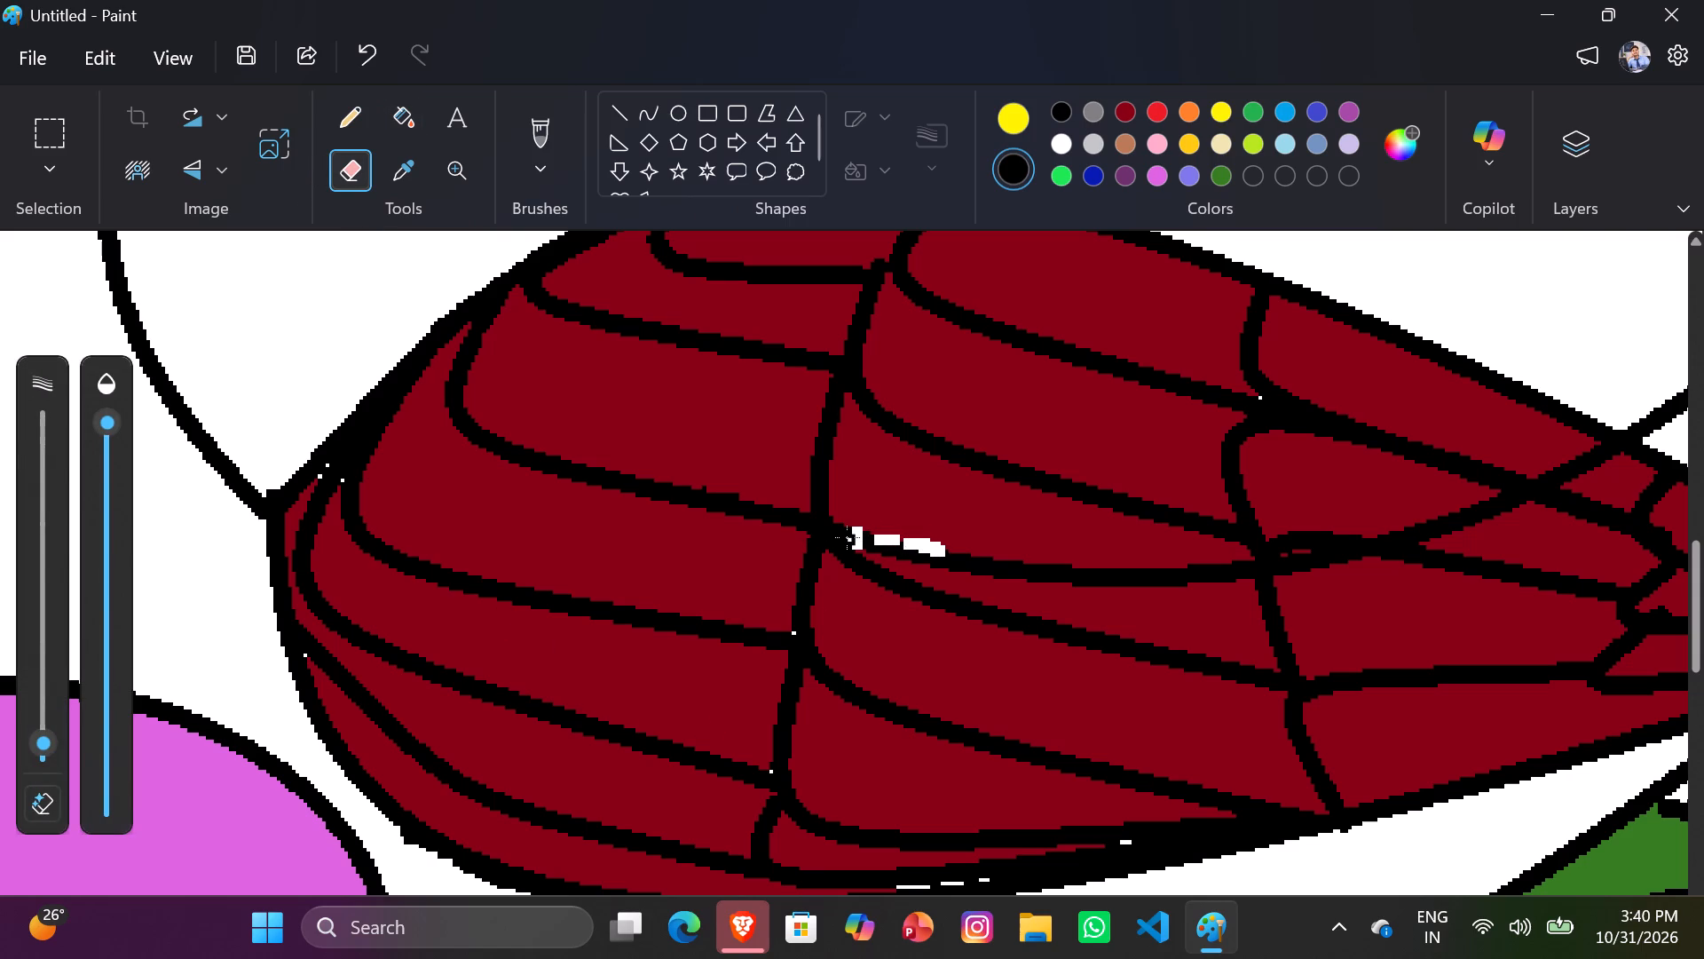
pyautogui.click(847, 537)
pyautogui.click(842, 523)
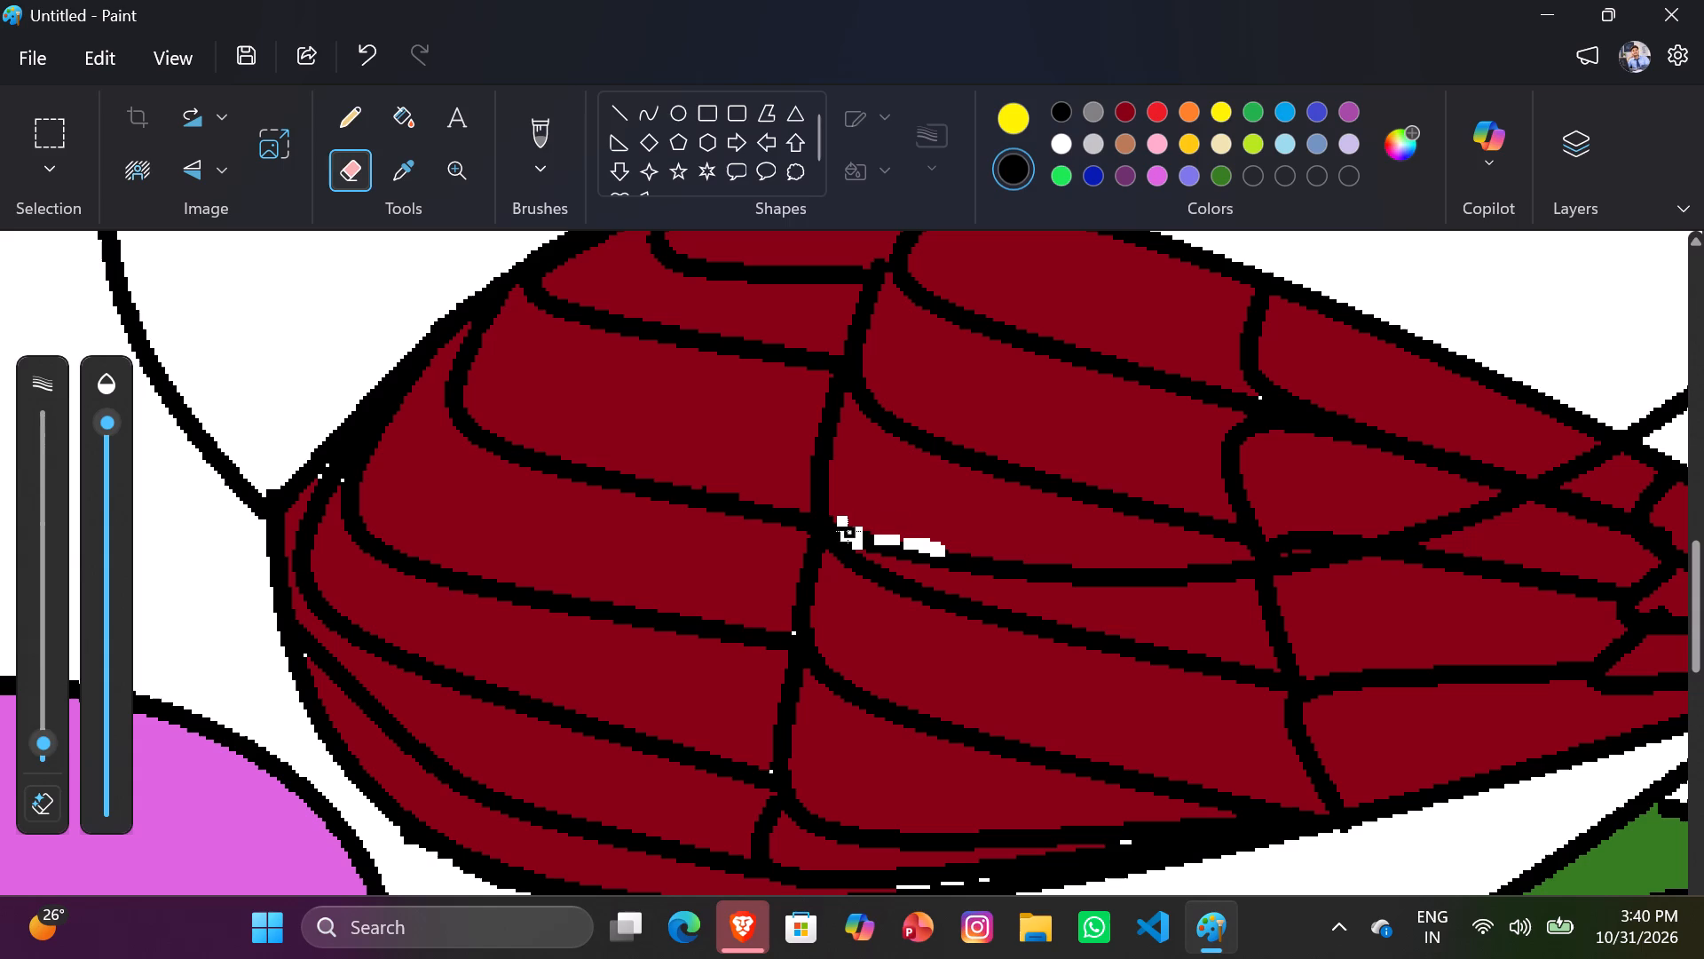
pyautogui.click(844, 530)
pyautogui.click(855, 538)
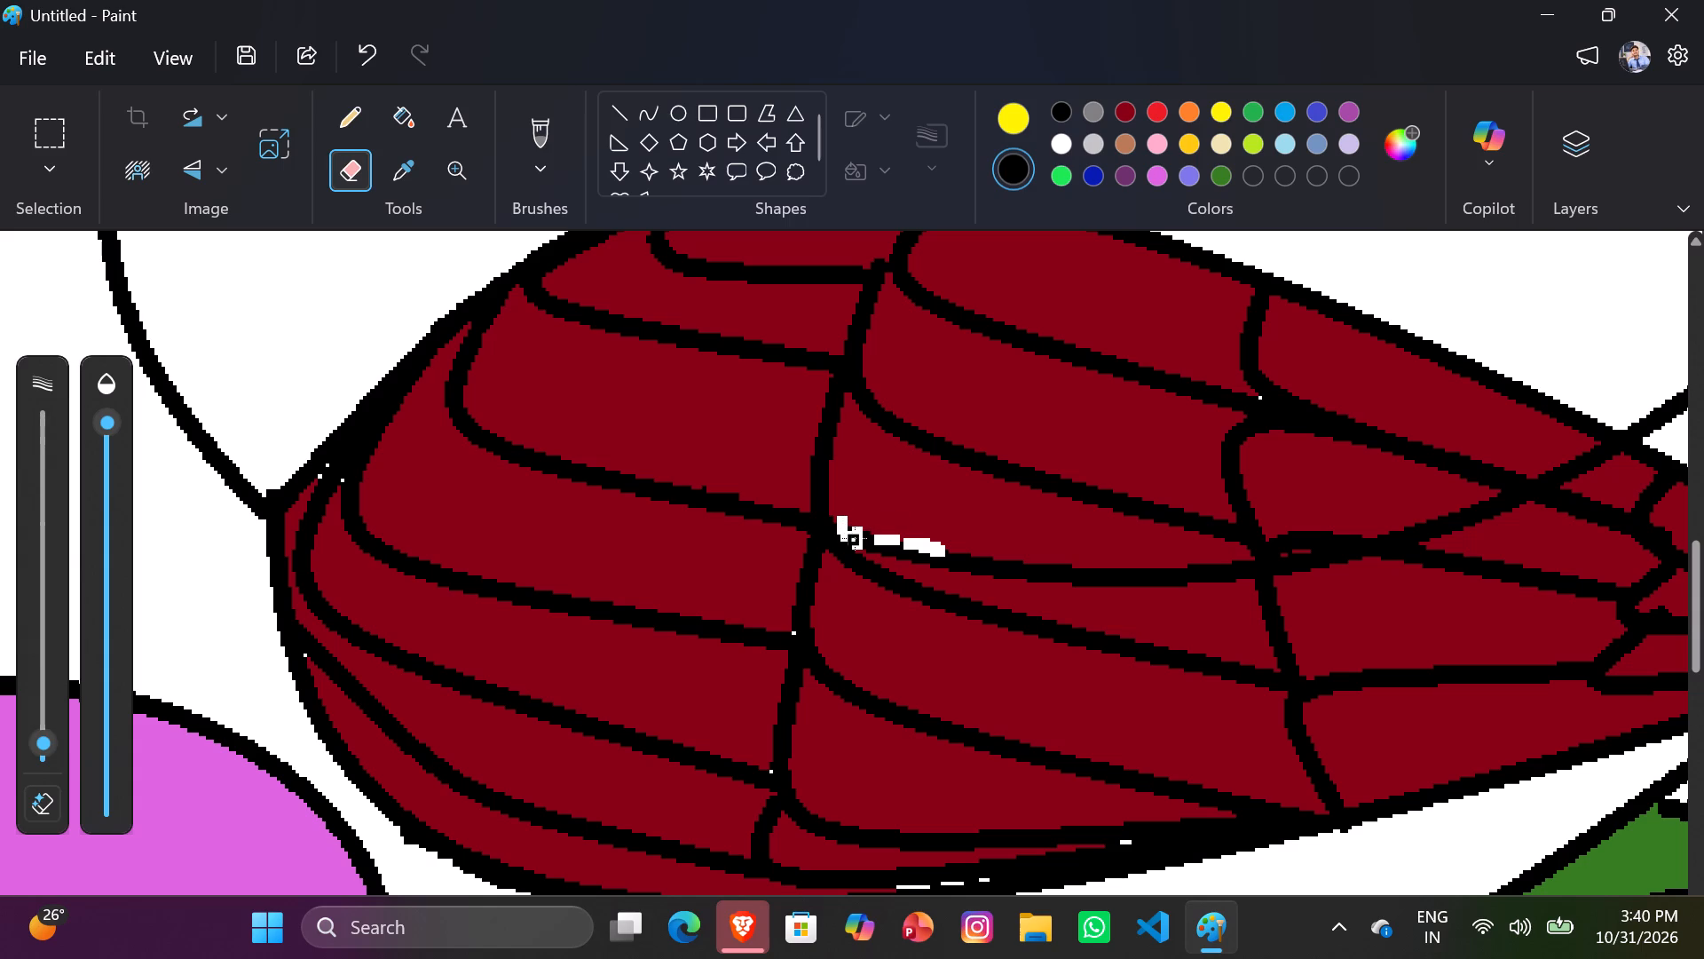
pyautogui.click(865, 542)
pyautogui.click(867, 535)
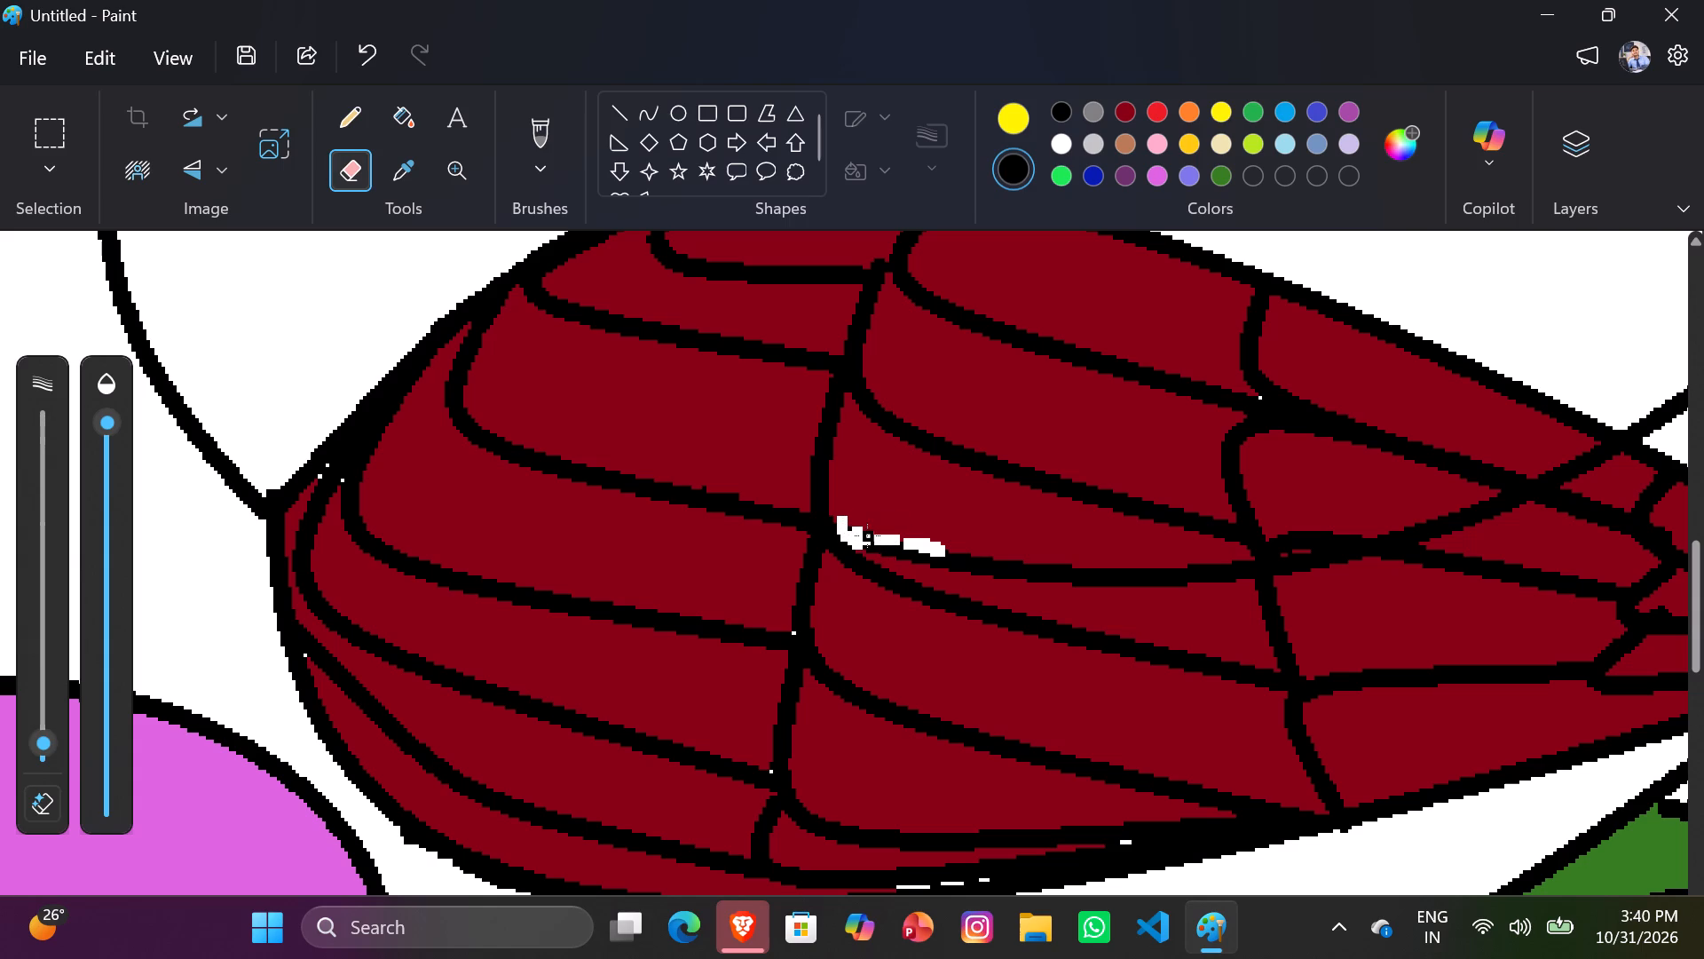
pyautogui.click(872, 543)
pyautogui.moveTo(869, 546); pyautogui.dragTo(883, 546)
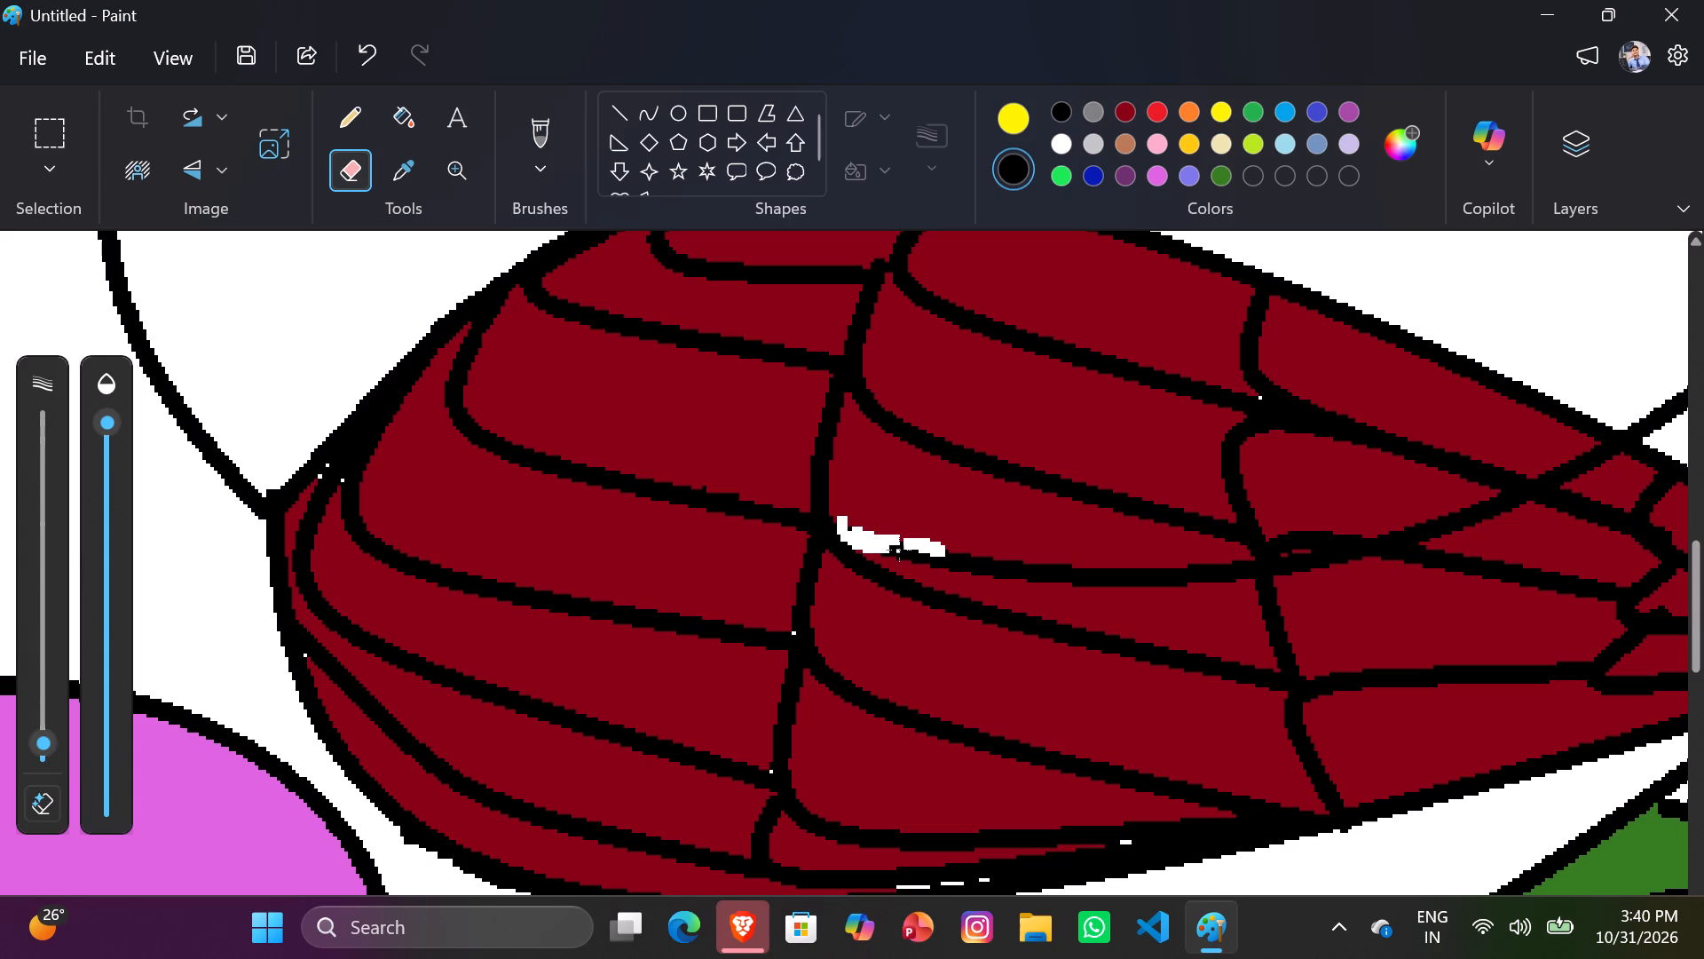
# Erase the leftover black fragments along the lower edge of the short white gap beside the first cross line.
pyautogui.click(887, 550)
pyautogui.click(916, 561)
pyautogui.click(902, 548)
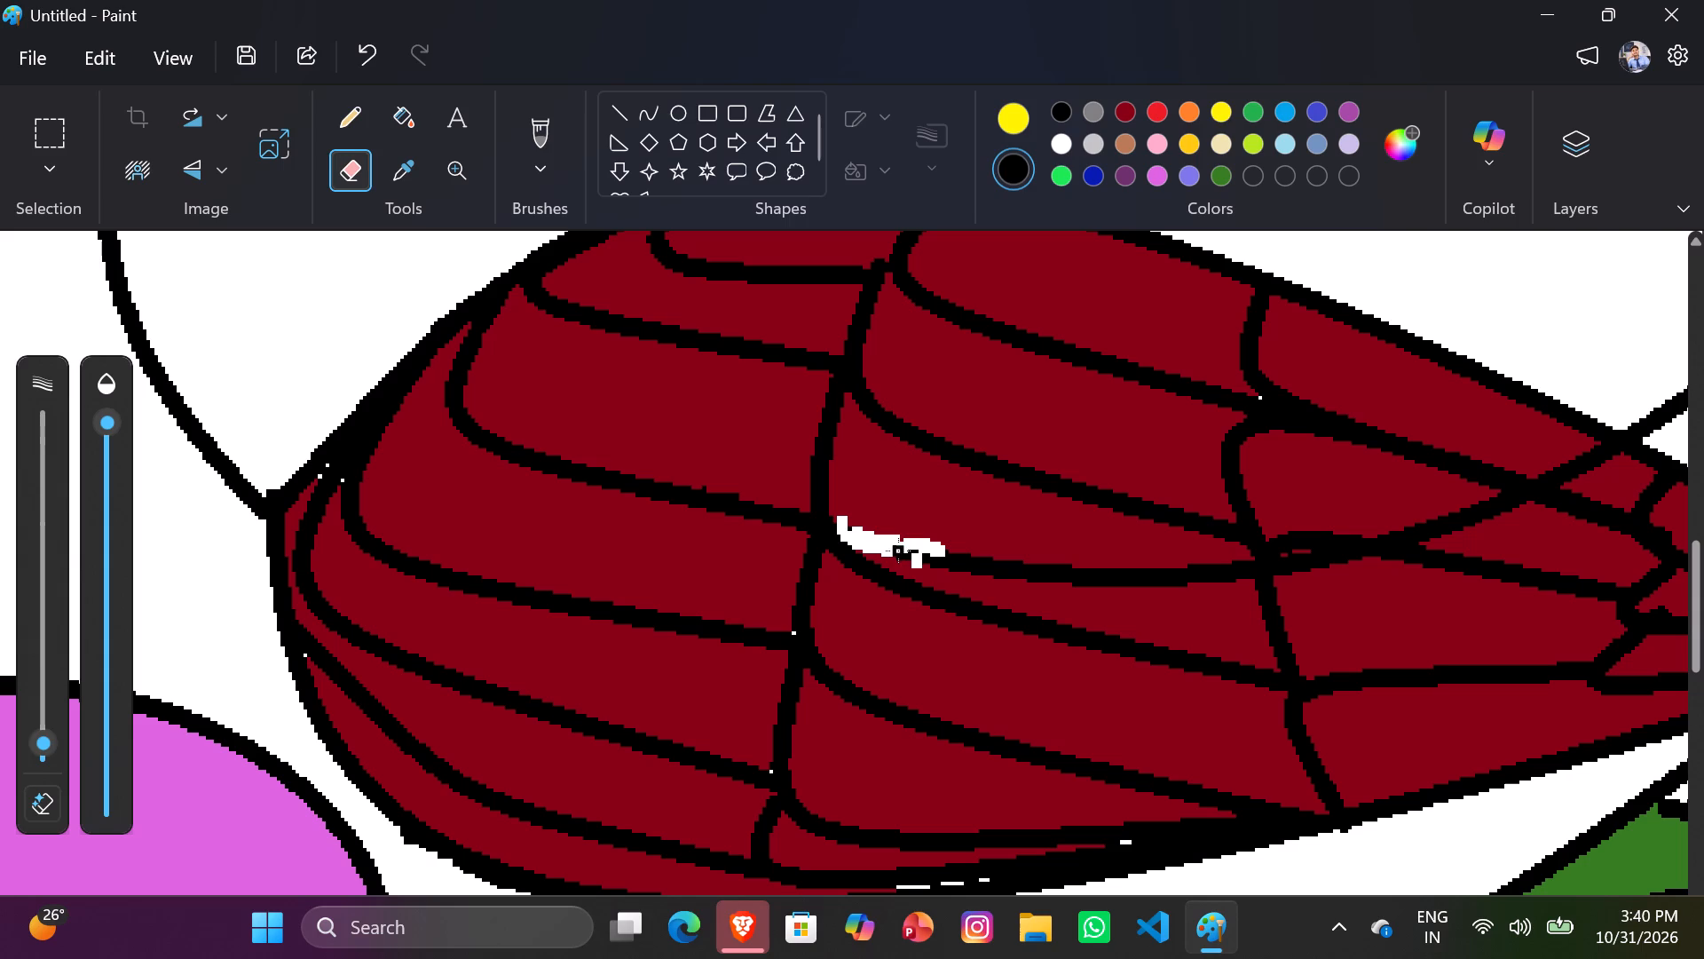
pyautogui.click(903, 550)
pyautogui.click(850, 527)
pyautogui.click(895, 556)
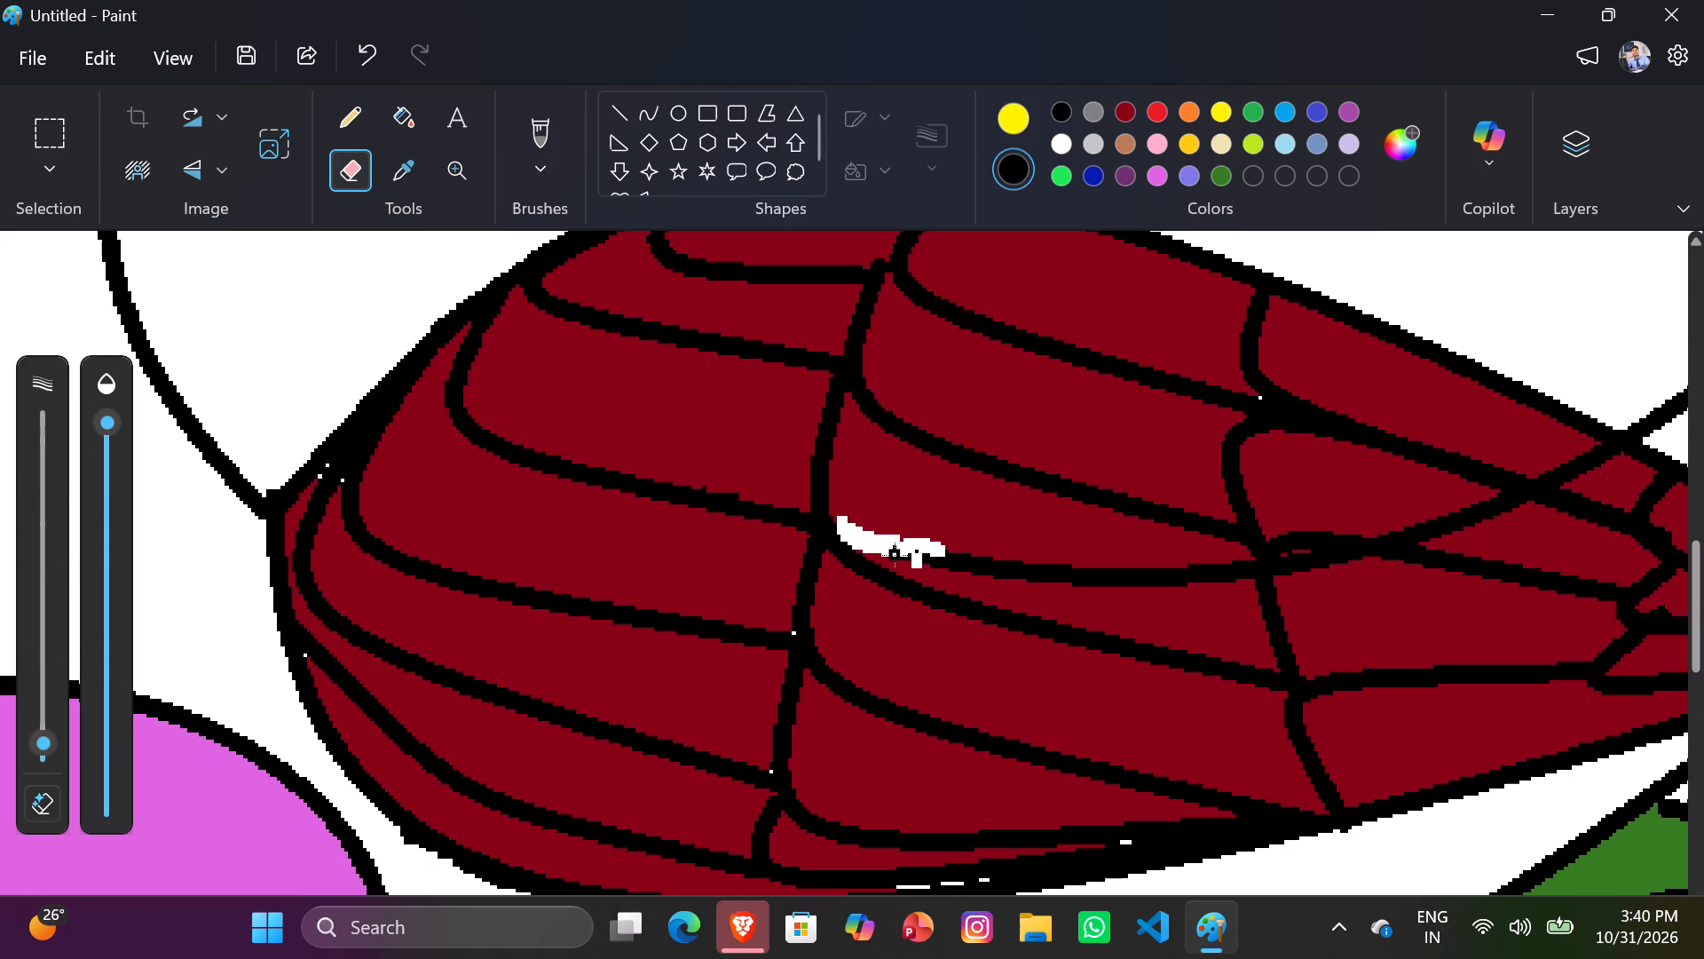
pyautogui.click(896, 551)
pyautogui.click(901, 555)
pyautogui.moveTo(913, 558); pyautogui.dragTo(921, 553)
pyautogui.moveTo(925, 552); pyautogui.dragTo(939, 551)
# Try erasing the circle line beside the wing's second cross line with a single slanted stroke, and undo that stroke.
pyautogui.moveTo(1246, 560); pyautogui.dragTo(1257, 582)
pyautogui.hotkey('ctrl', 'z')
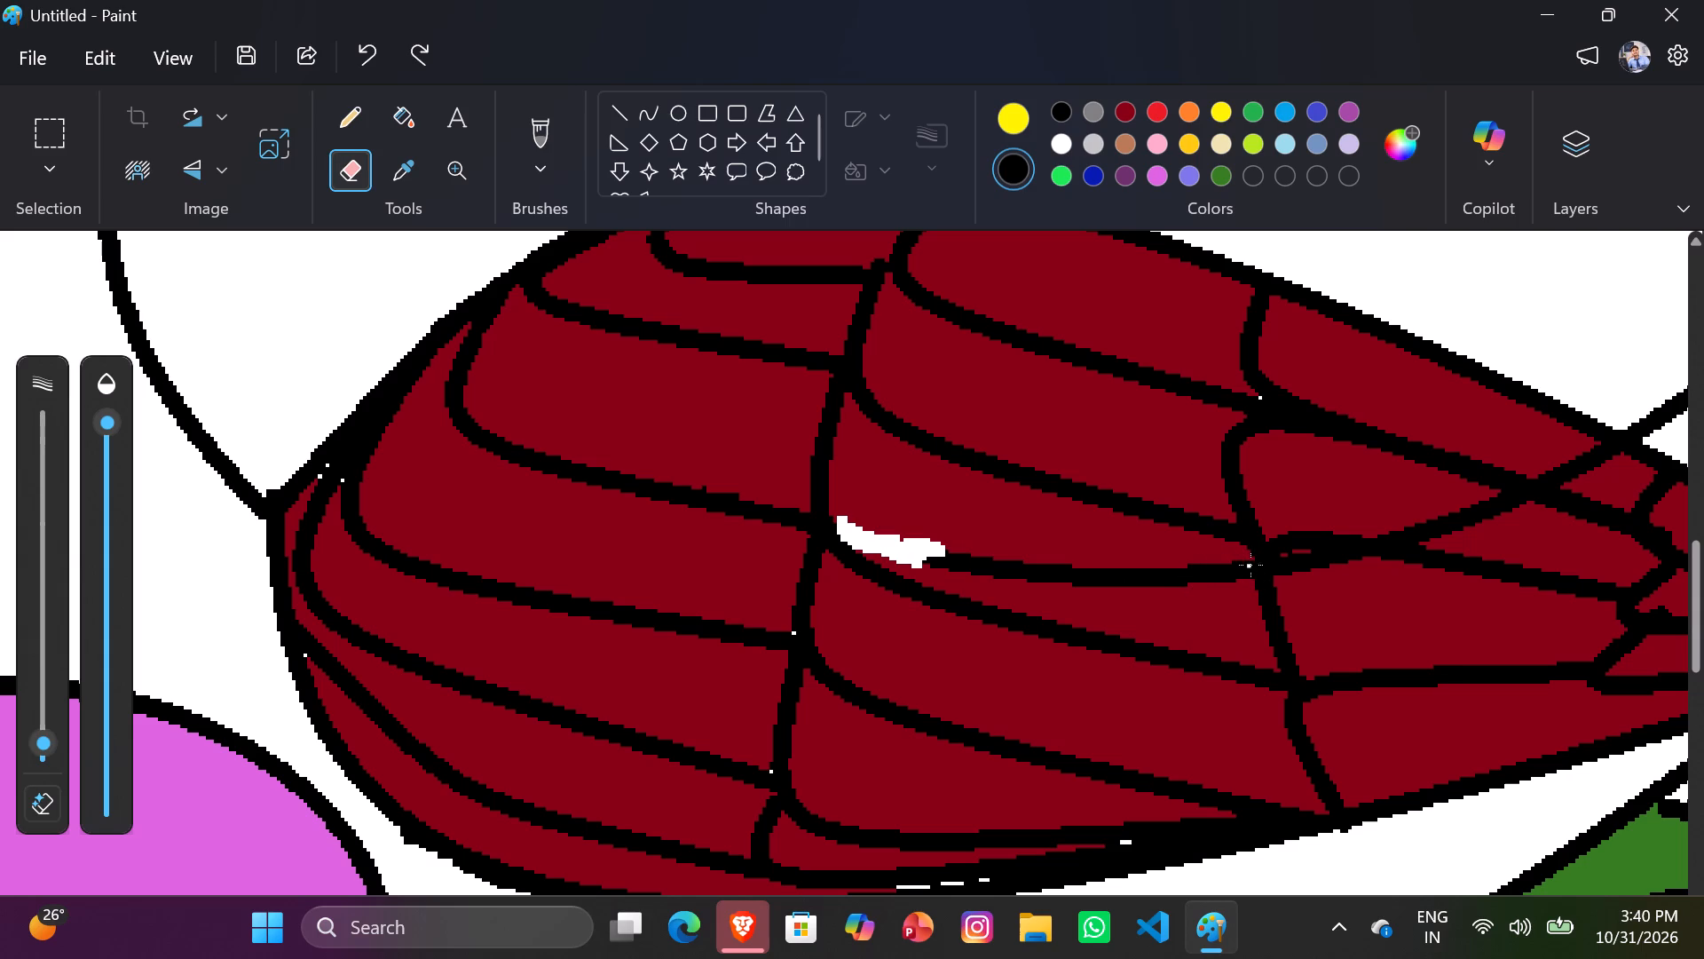
# Erase the end of the circle line just before it meets the wing's second cross line.
pyautogui.click(1250, 565)
pyautogui.click(1249, 575)
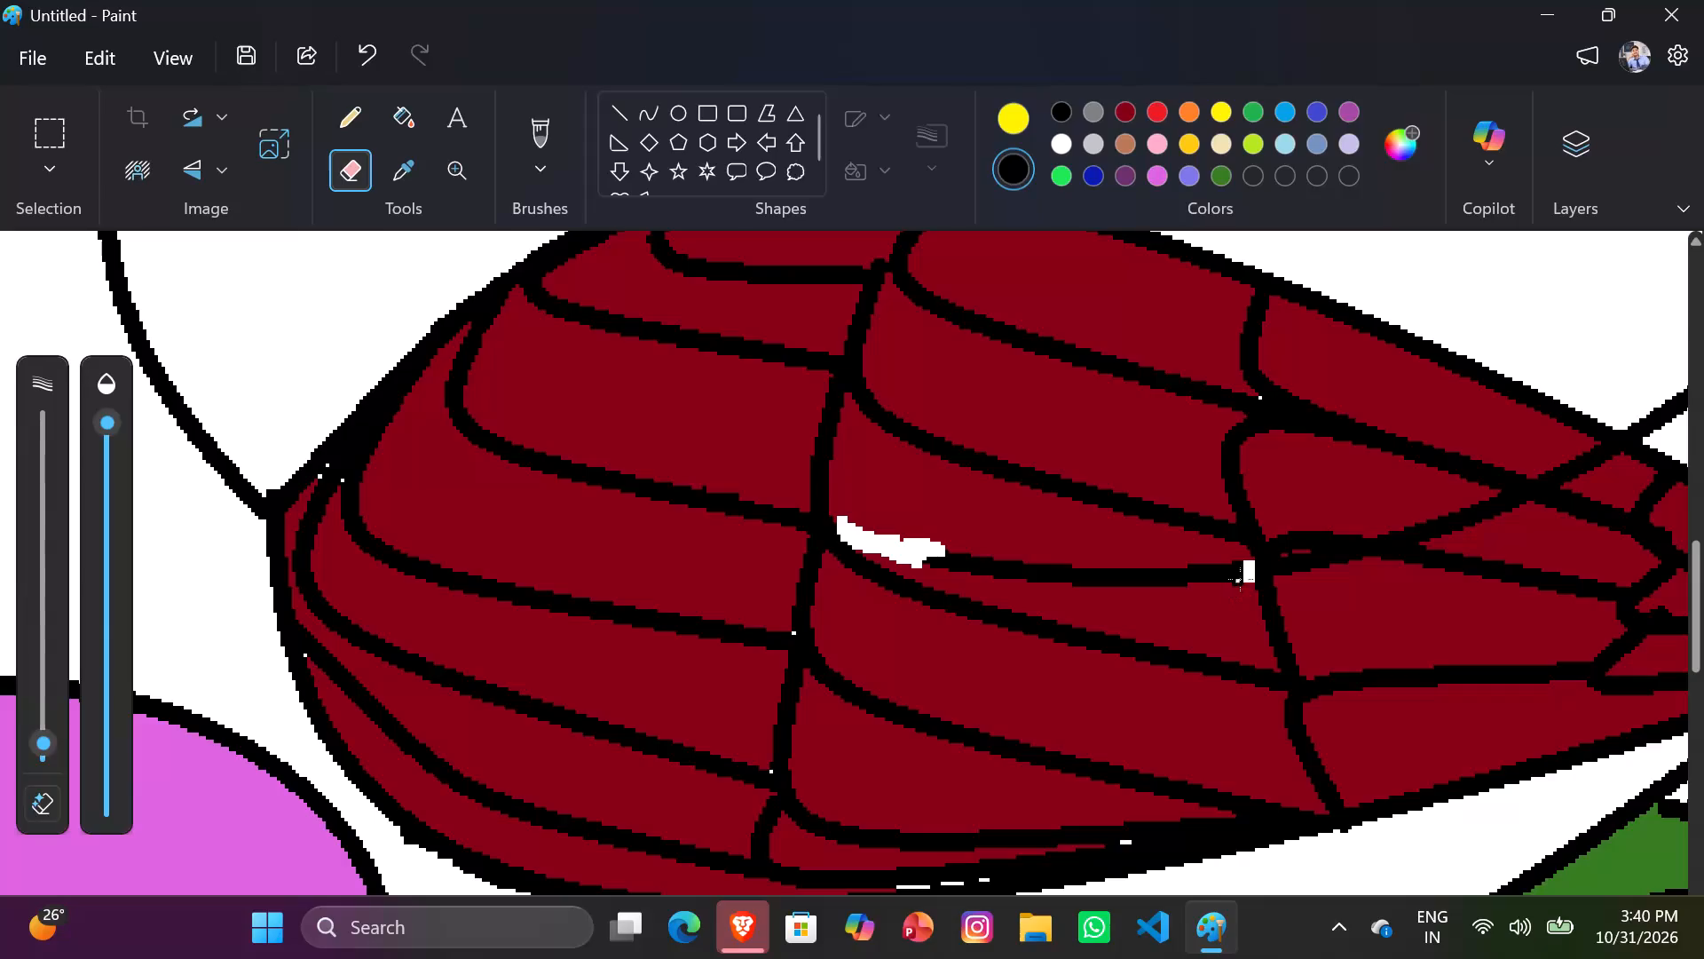
pyautogui.click(1241, 568)
pyautogui.click(1213, 576)
pyautogui.click(1249, 580)
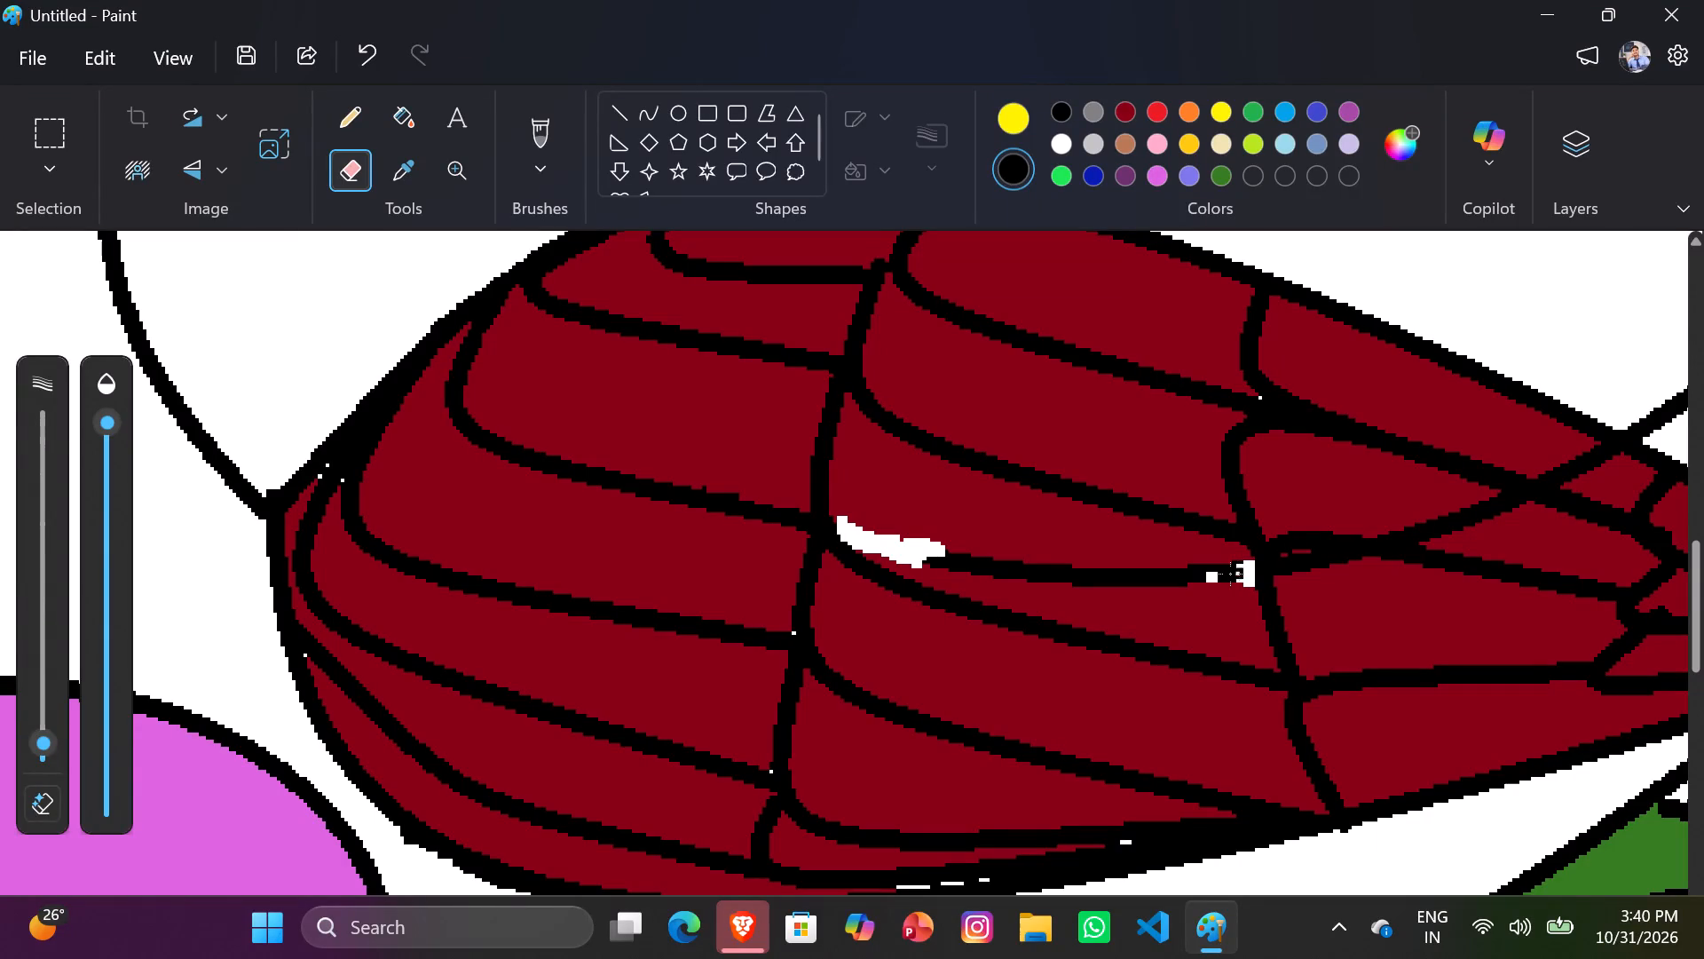
pyautogui.click(1230, 574)
pyautogui.click(1237, 564)
# Erase the circle line just past the second cross line, along the underside of the feather line it merges with.
pyautogui.click(1282, 560)
pyautogui.click(1282, 569)
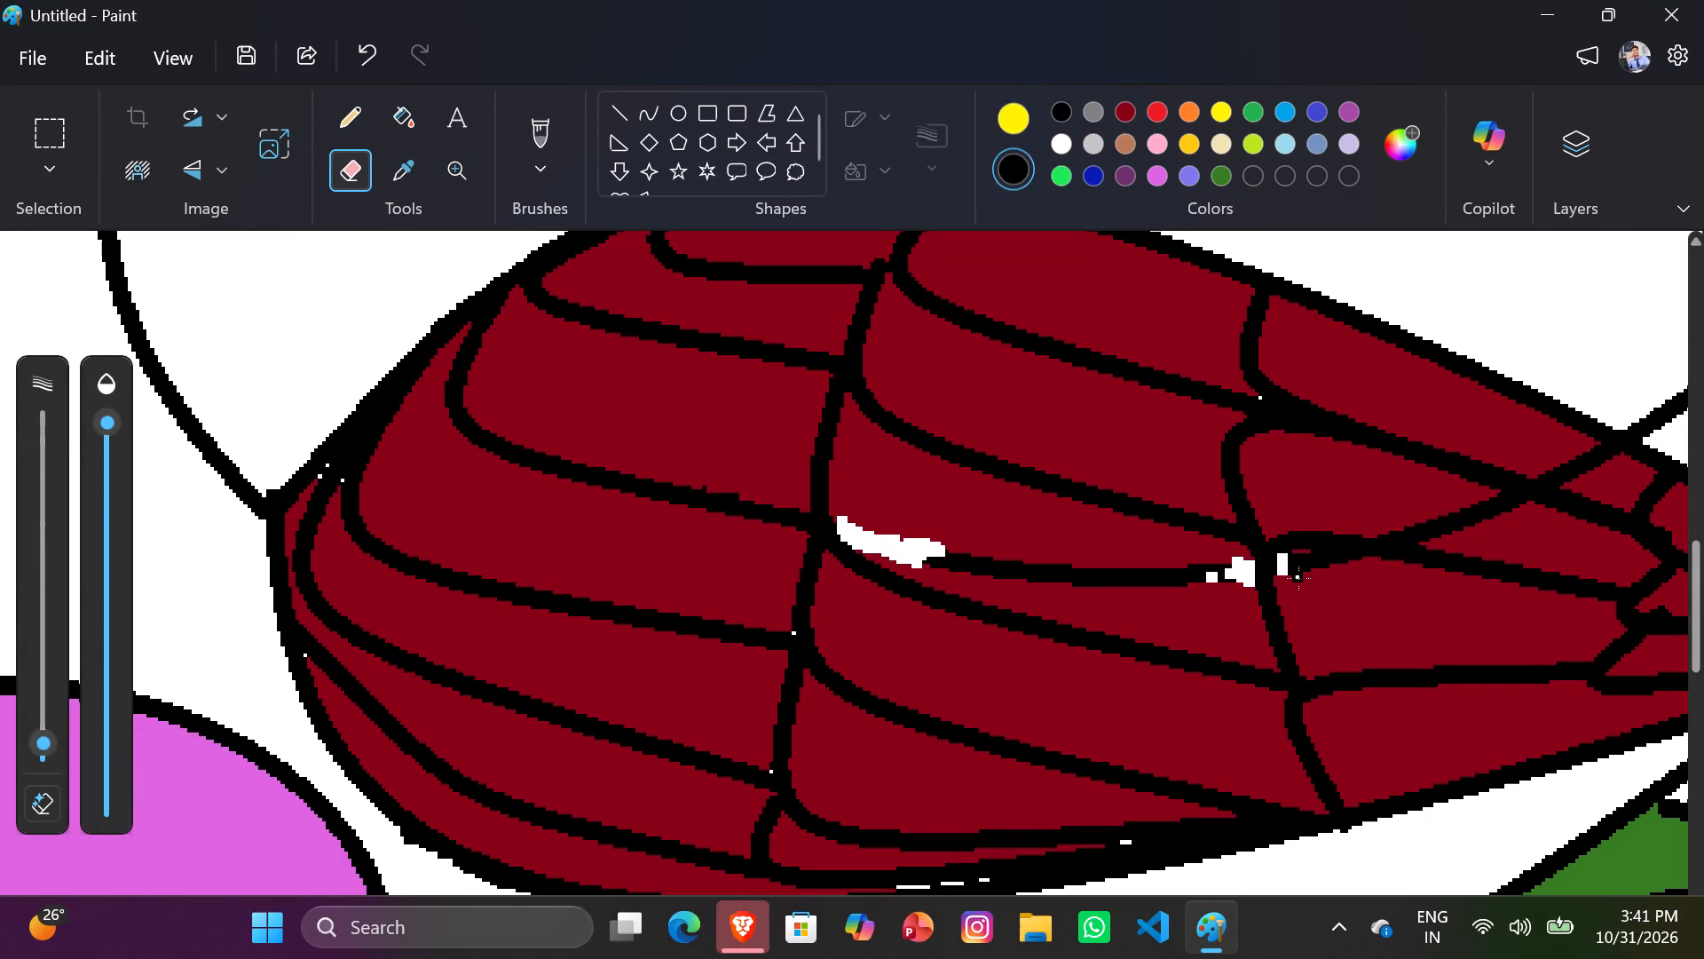
pyautogui.click(1292, 559)
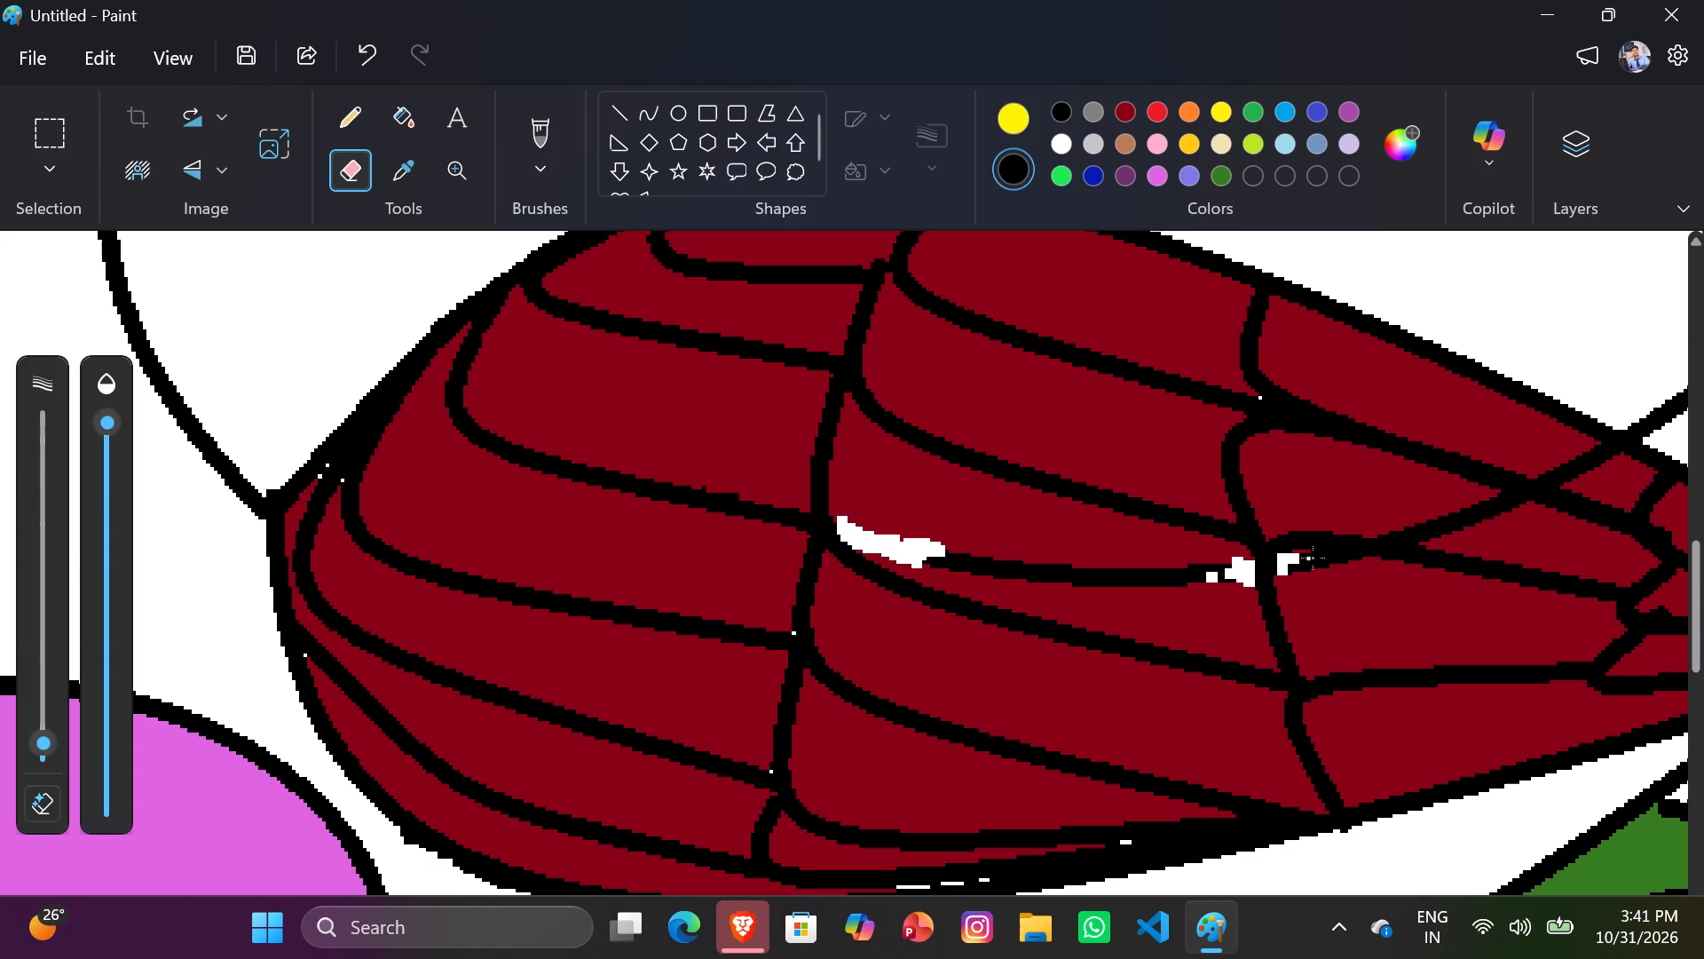
pyautogui.click(1318, 553)
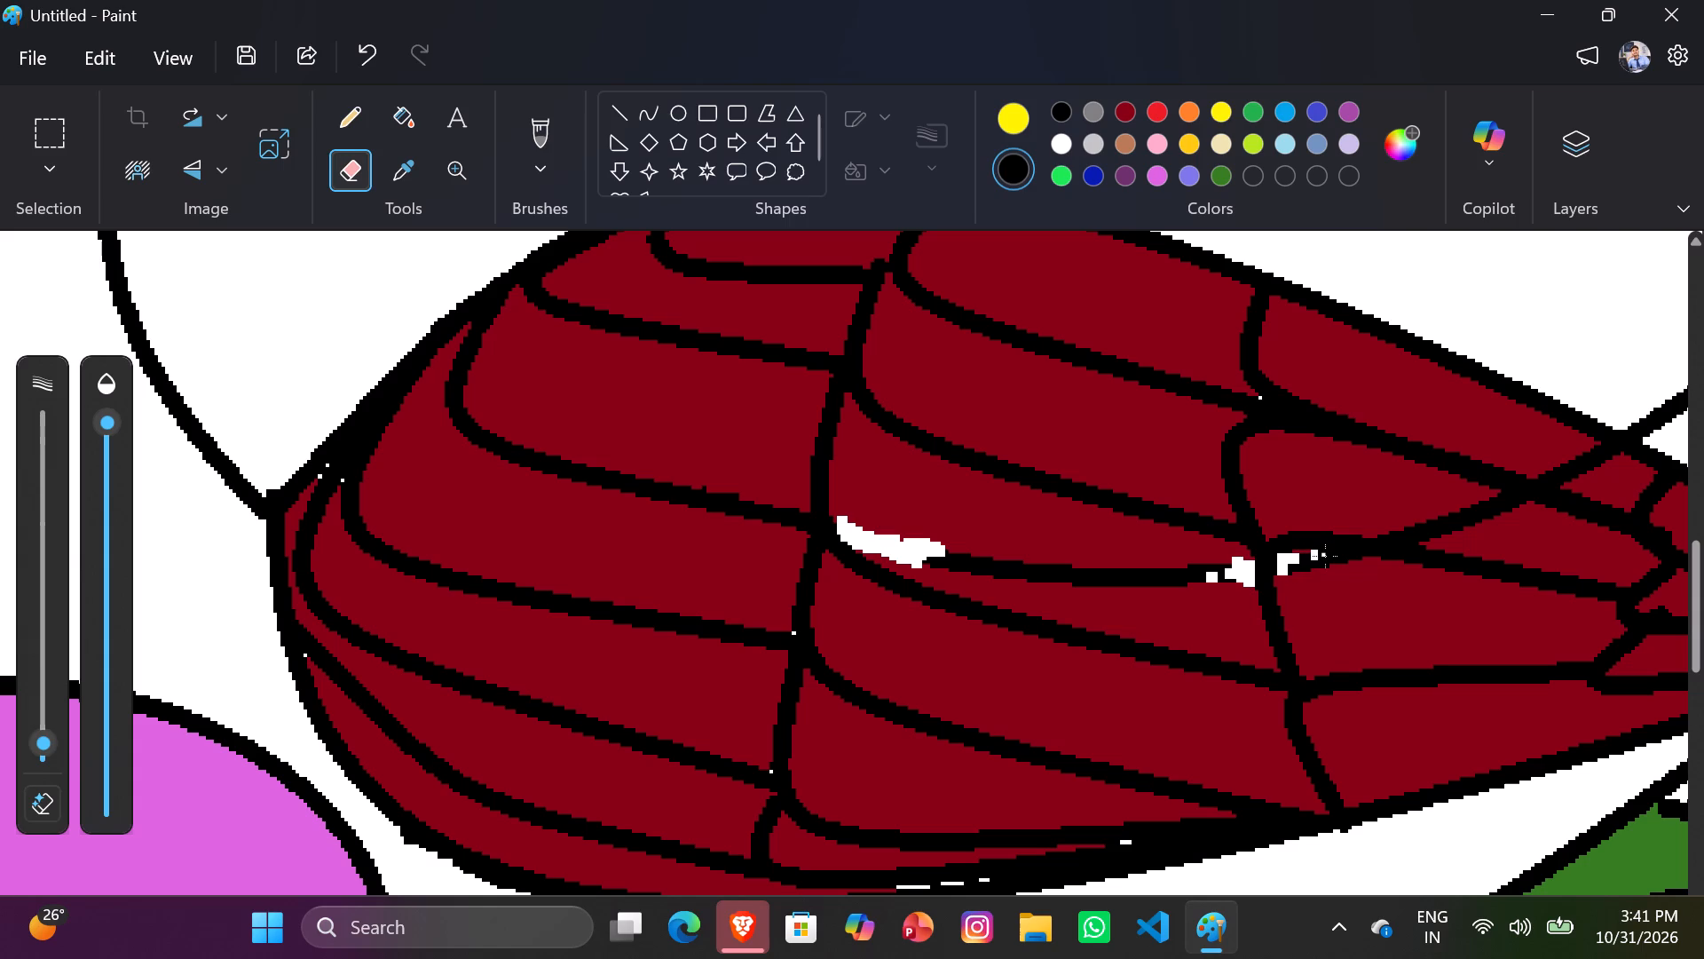
pyautogui.click(1325, 556)
pyautogui.click(1337, 557)
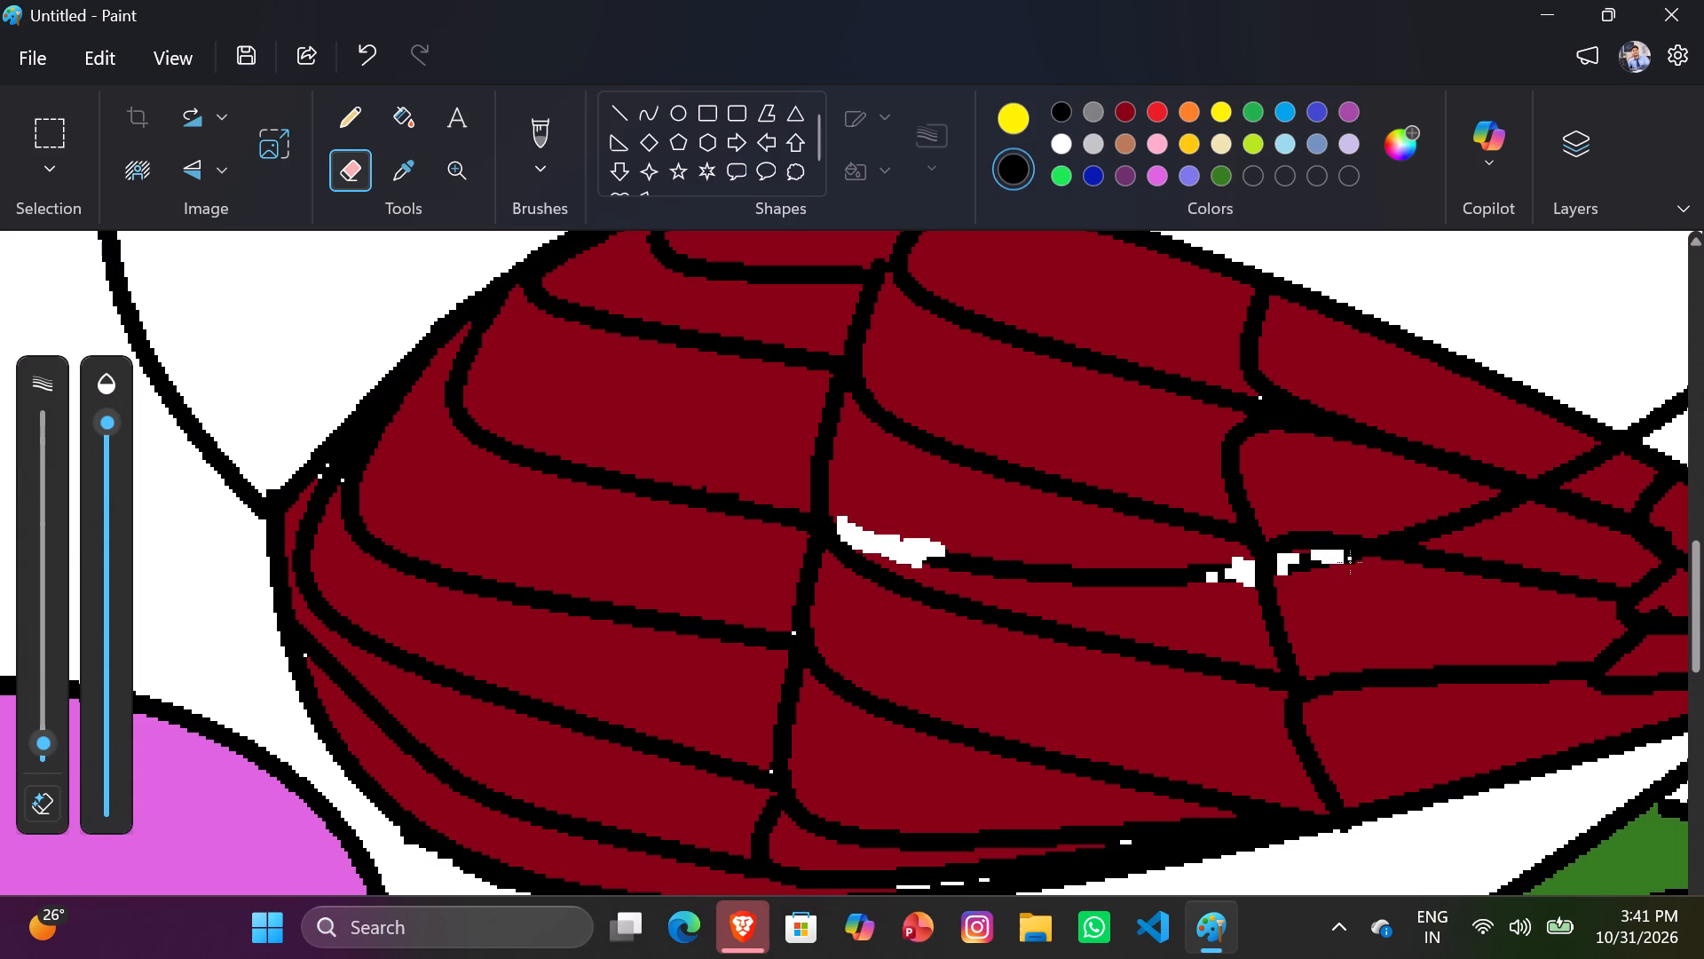
pyautogui.click(1350, 560)
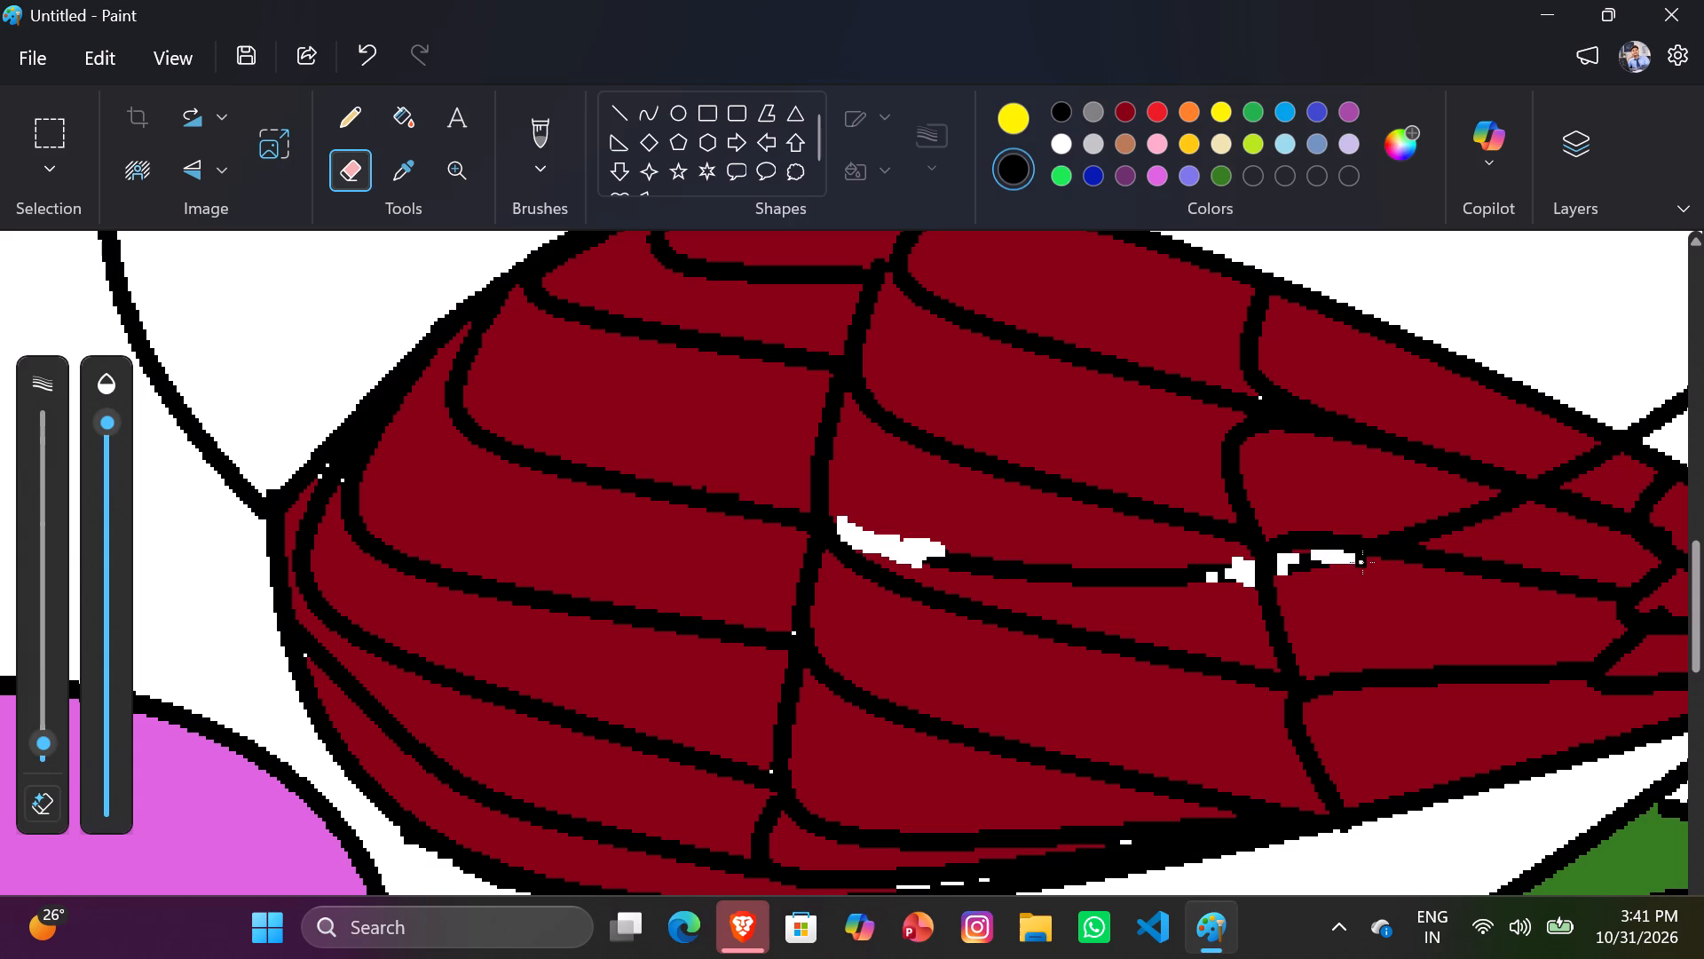
pyautogui.click(1362, 561)
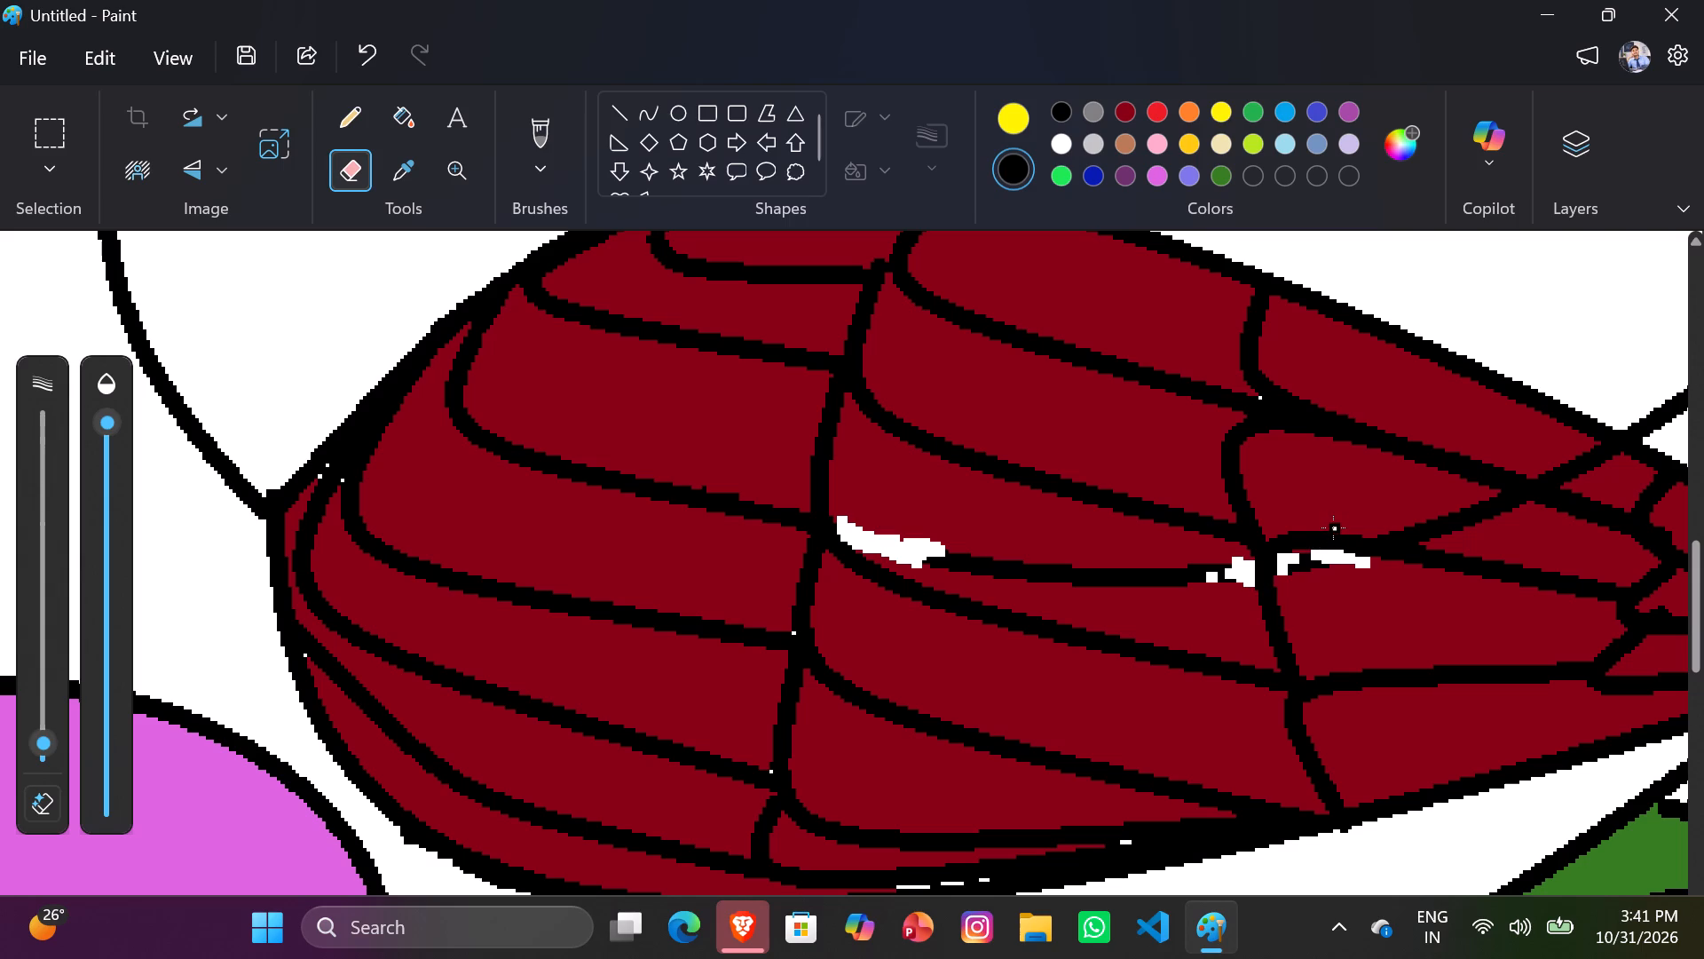
# Erase a thin strip along the upper edge of the feather line just past the second cross line.
pyautogui.click(1333, 527)
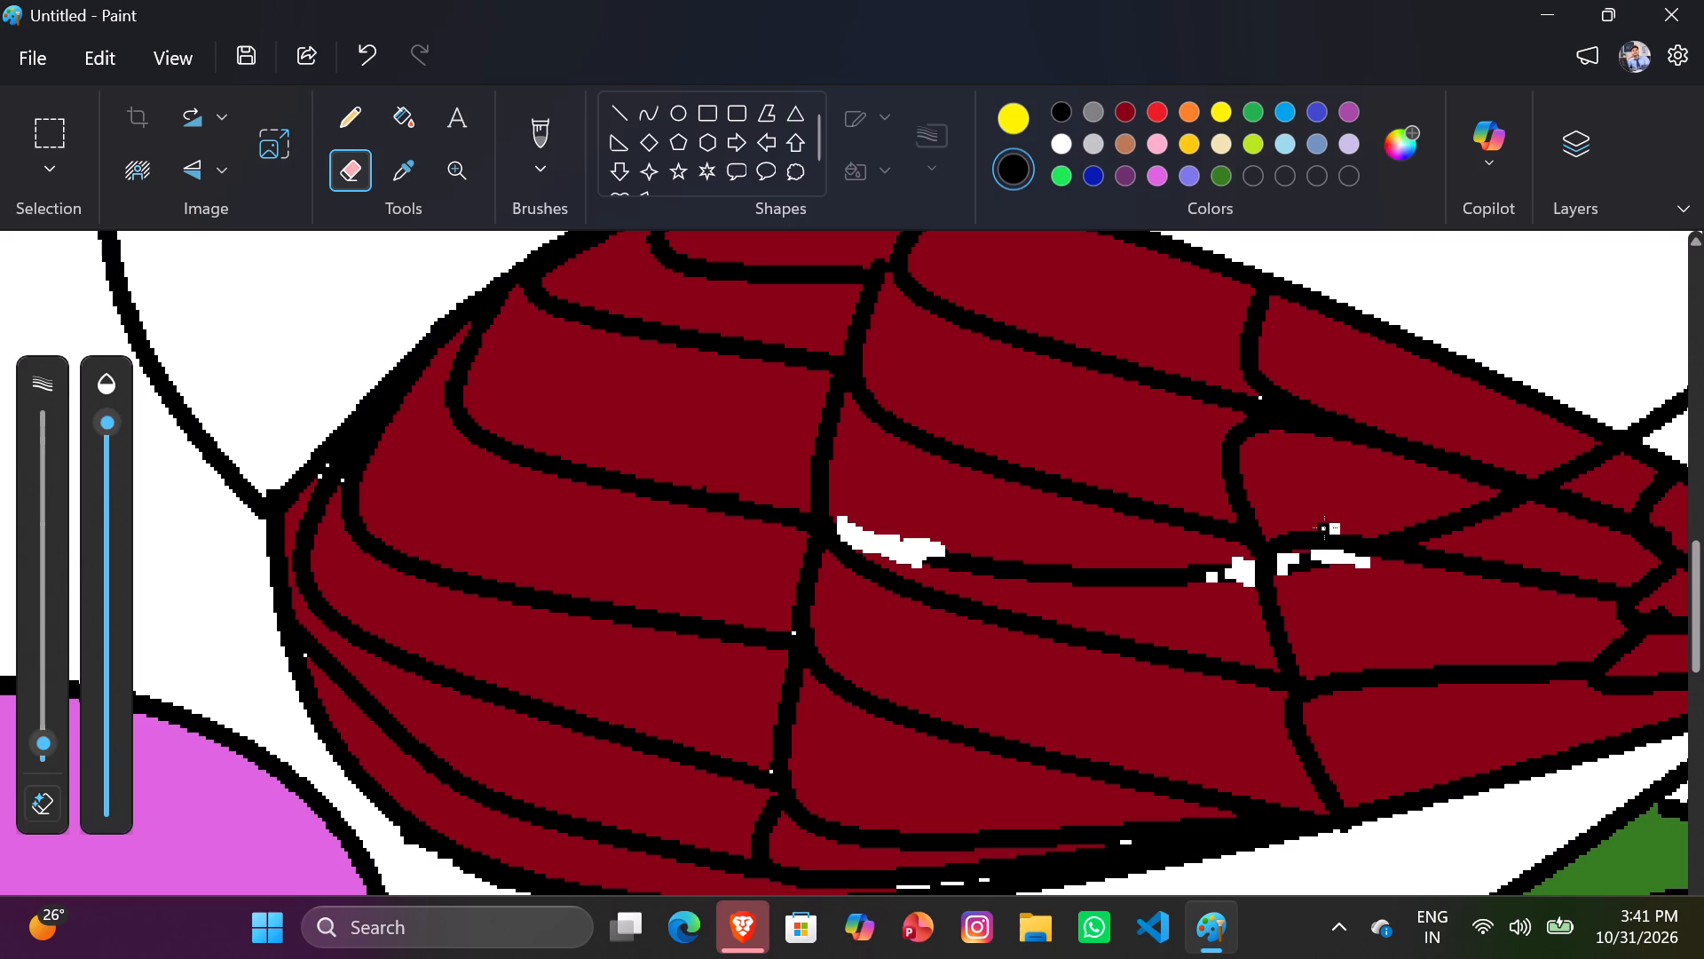
pyautogui.click(1324, 527)
pyautogui.click(1319, 527)
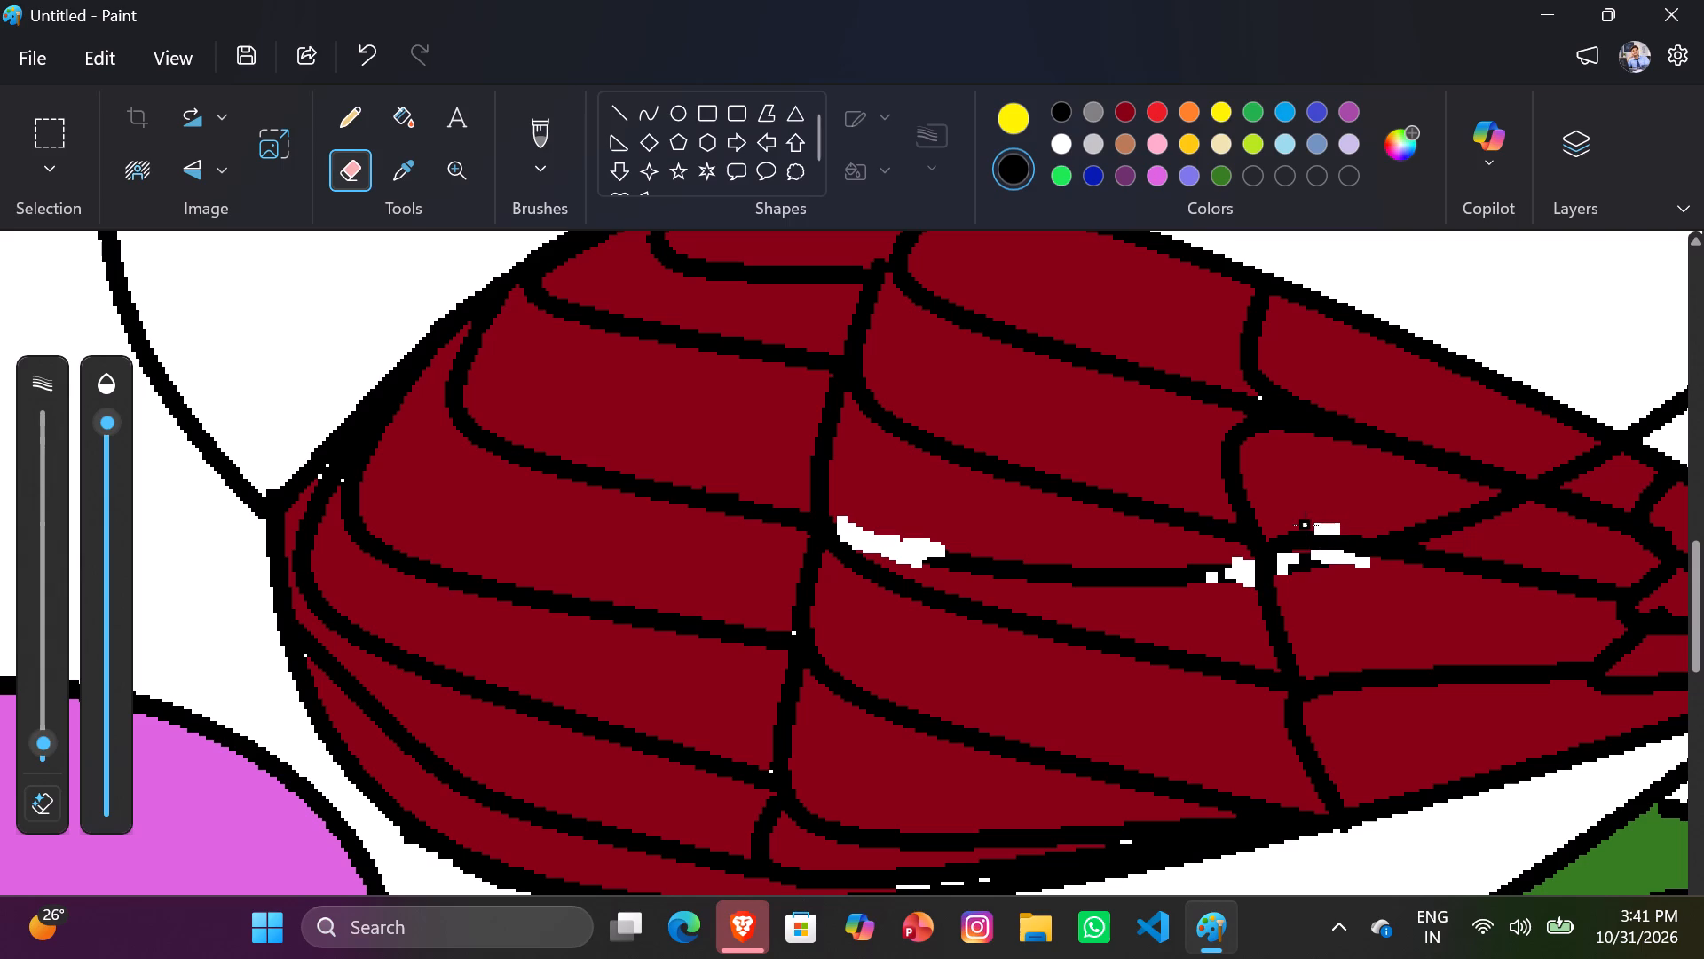
pyautogui.click(1305, 529)
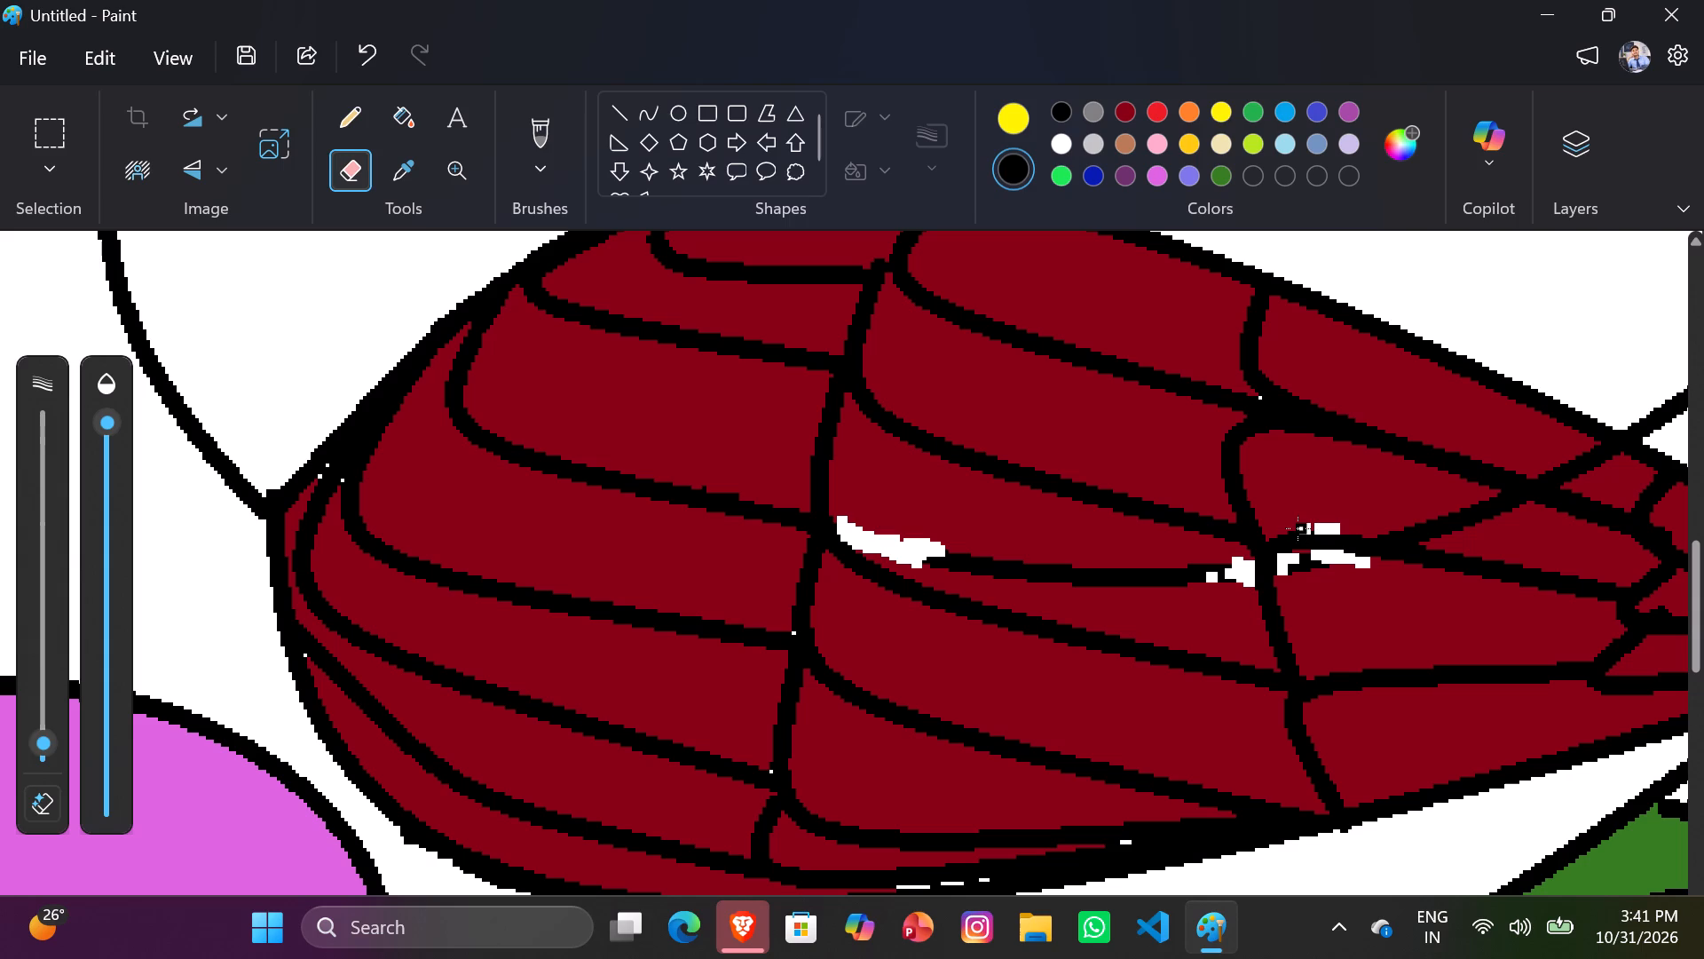
pyautogui.click(1298, 528)
pyautogui.click(1313, 530)
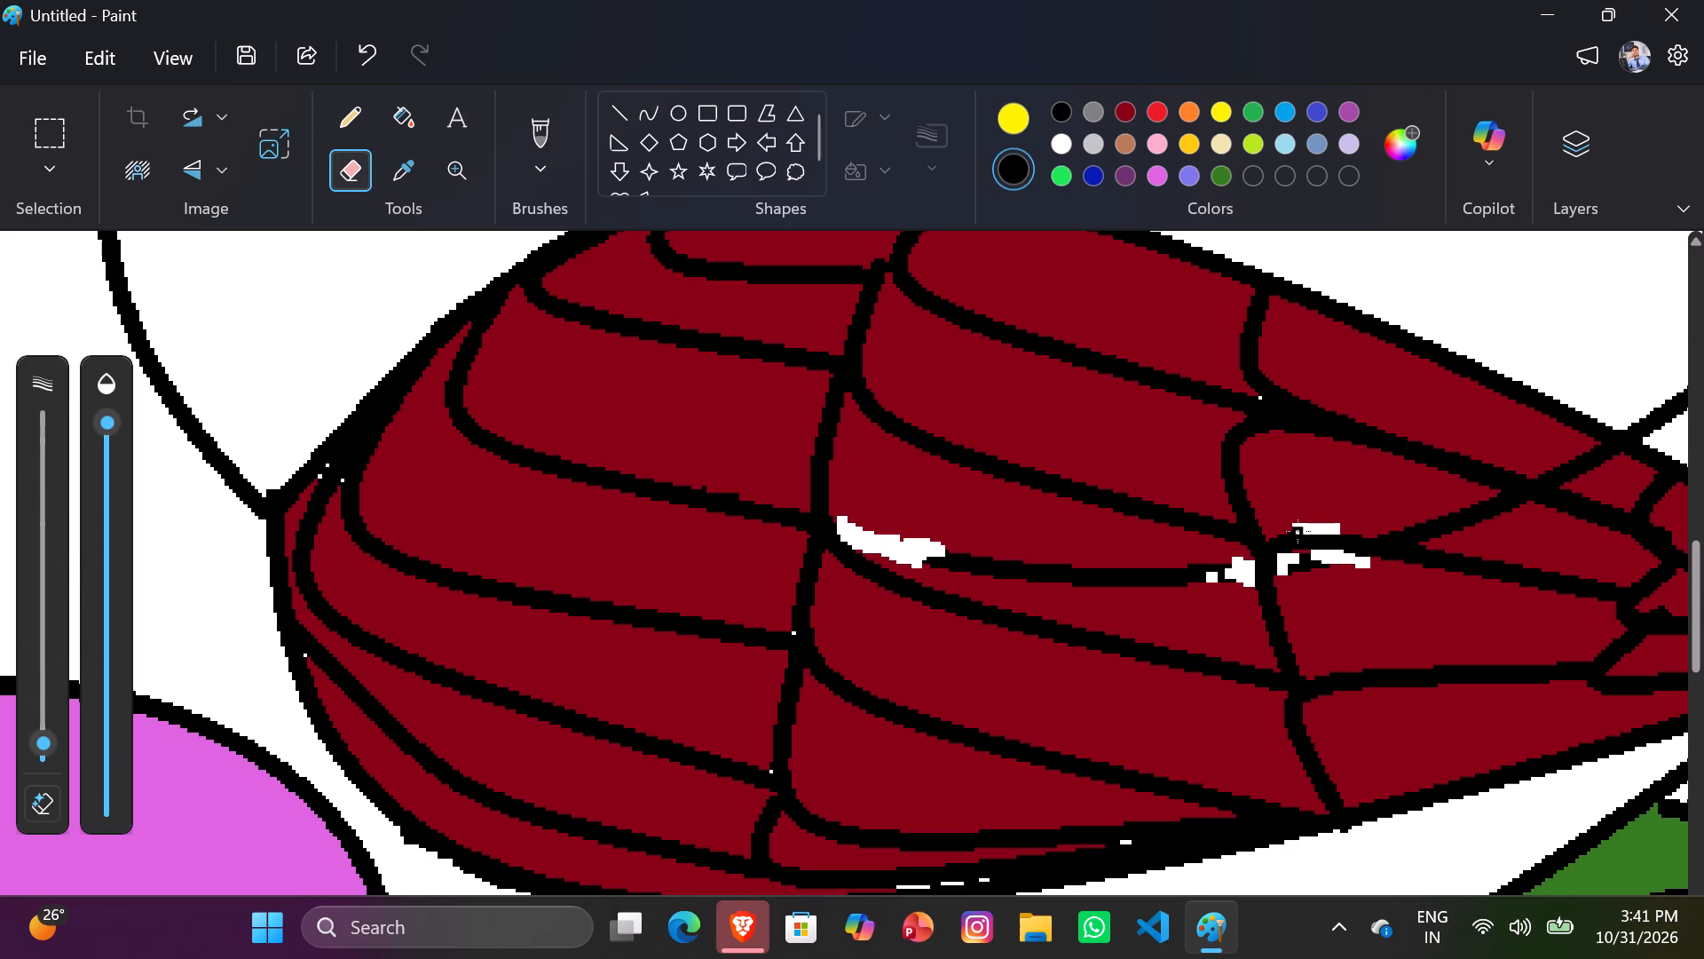
pyautogui.click(1285, 529)
# Erase the upper edge of the circle line where it branches off the feather line past the second cross line.
pyautogui.click(1386, 530)
pyautogui.click(1403, 527)
pyautogui.click(1420, 529)
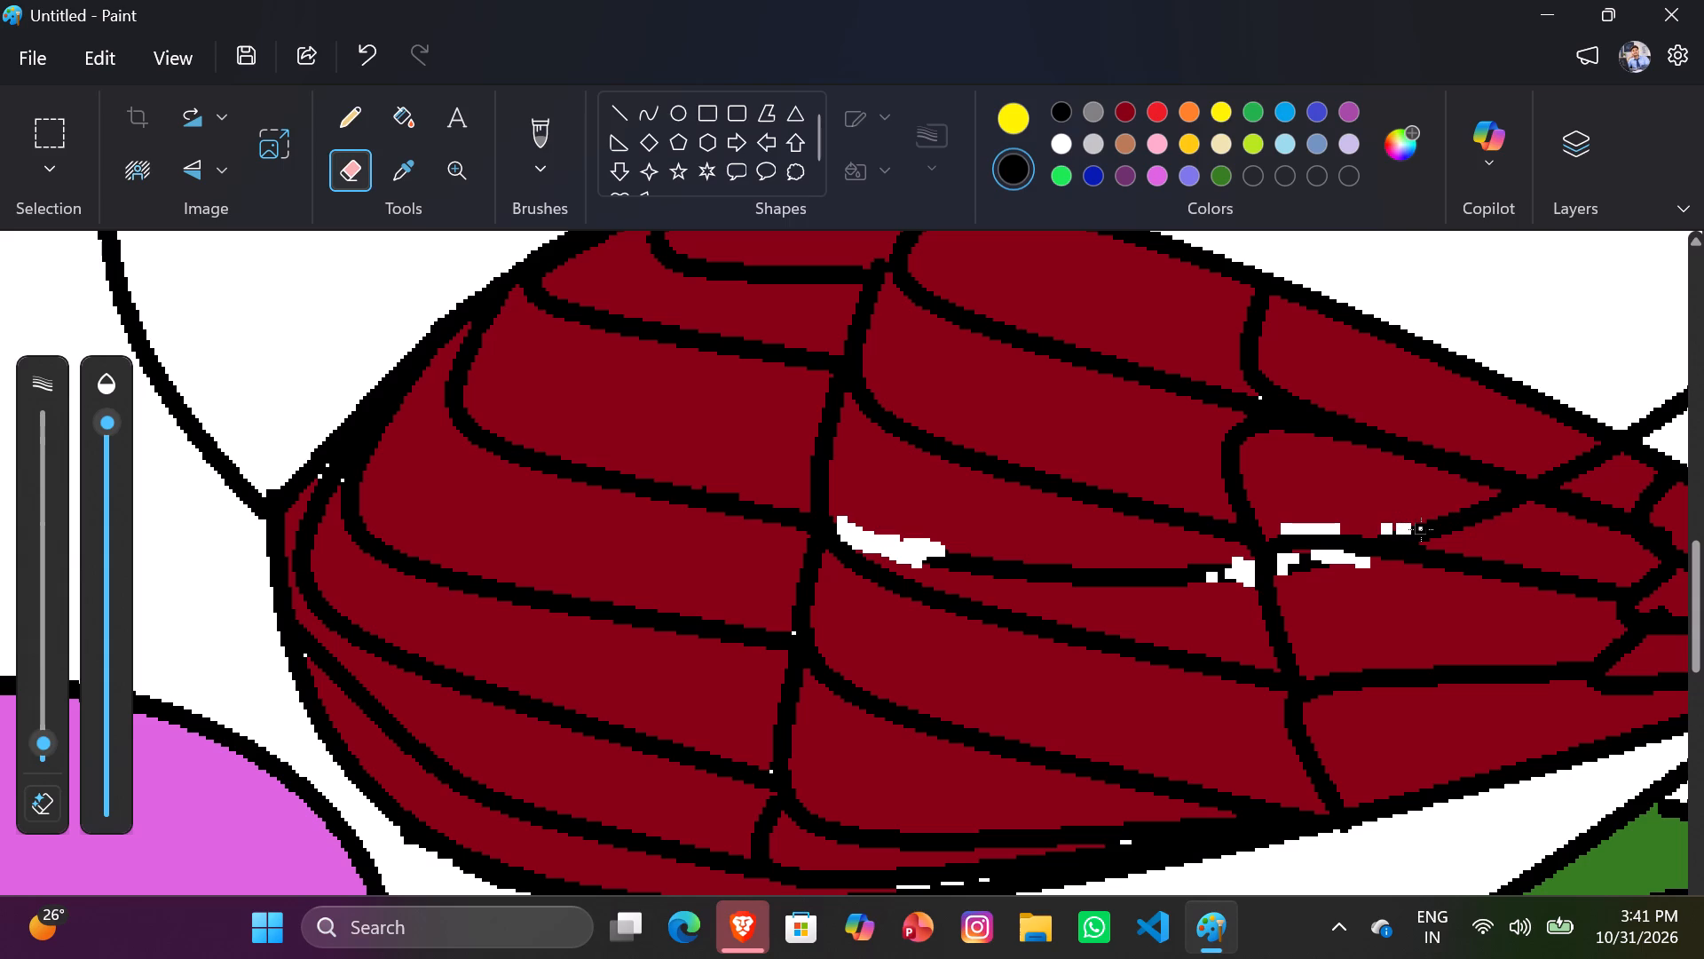
pyautogui.click(1422, 528)
pyautogui.click(1436, 527)
pyautogui.click(1442, 526)
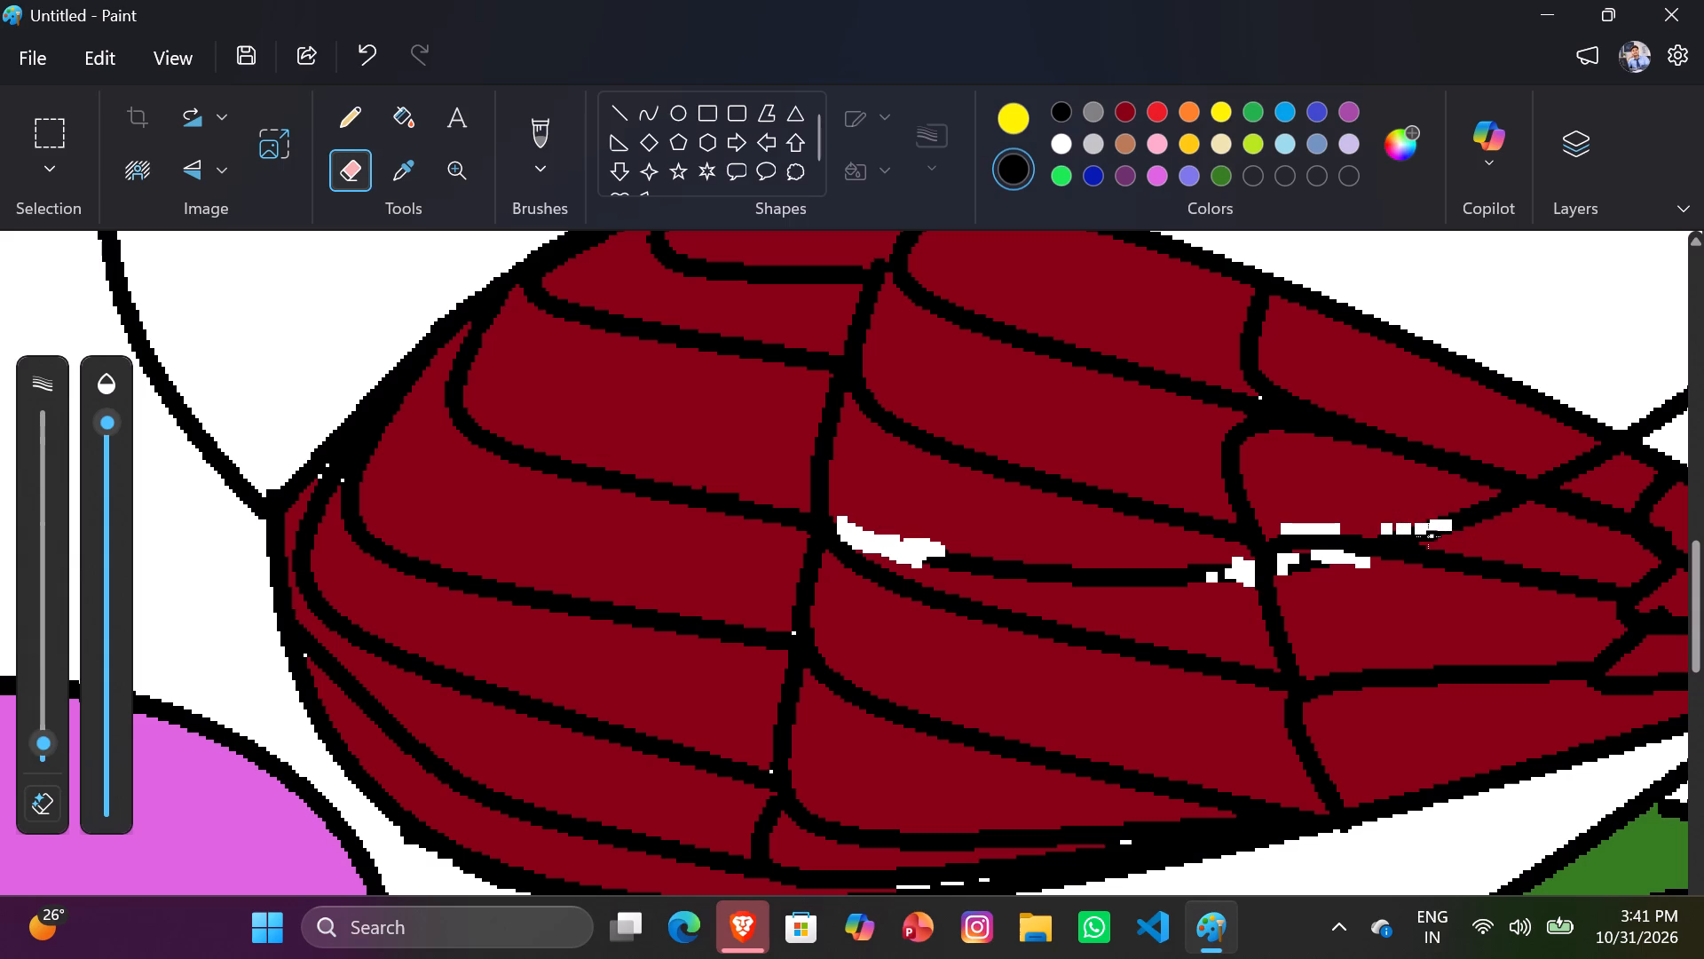
# Erase the black left under that strip, separating the circle line from the feather line where they fork.
pyautogui.click(1427, 536)
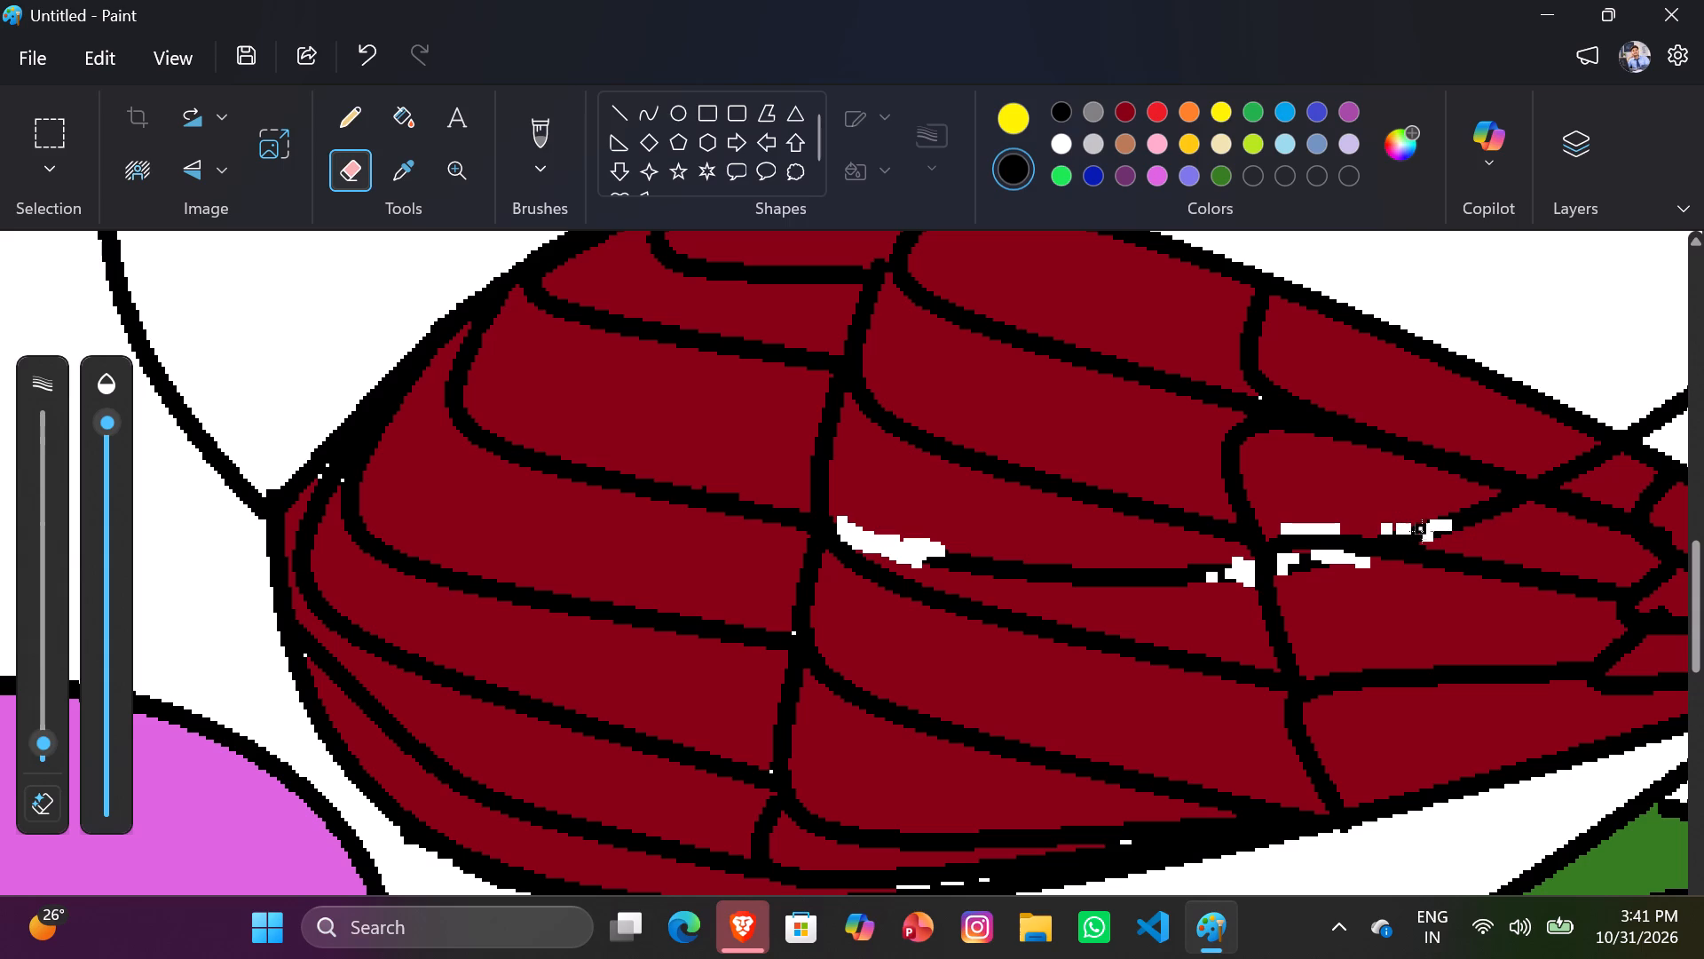
pyautogui.click(1421, 533)
pyautogui.click(1408, 533)
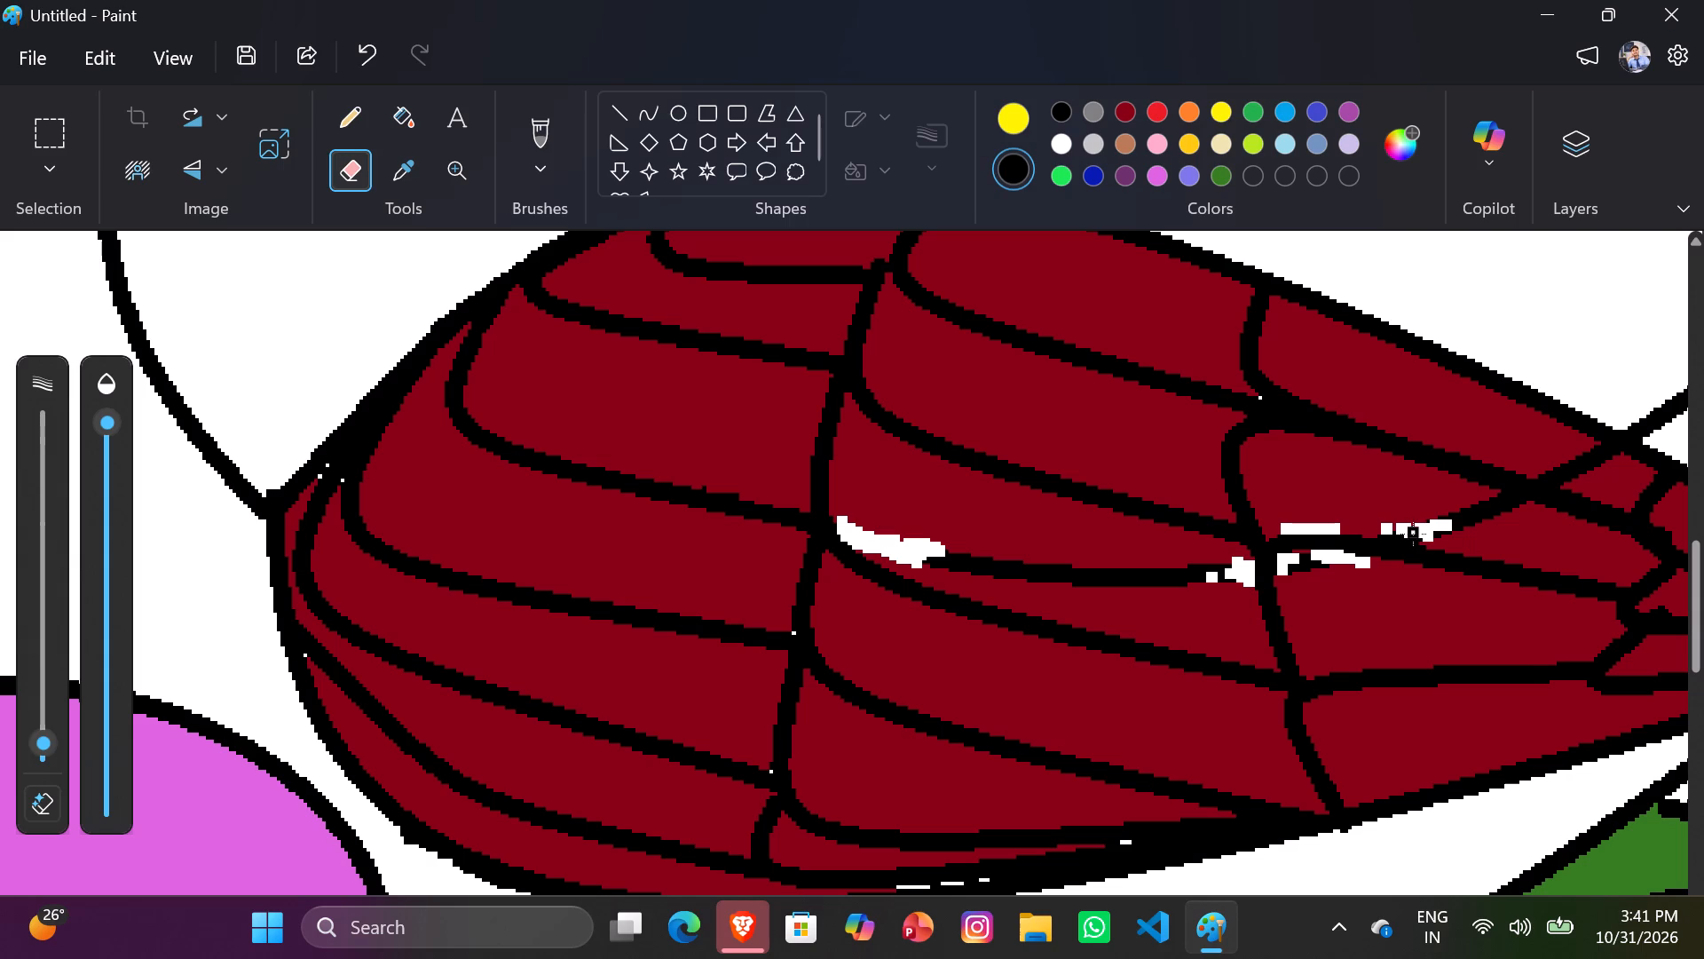
pyautogui.click(1400, 532)
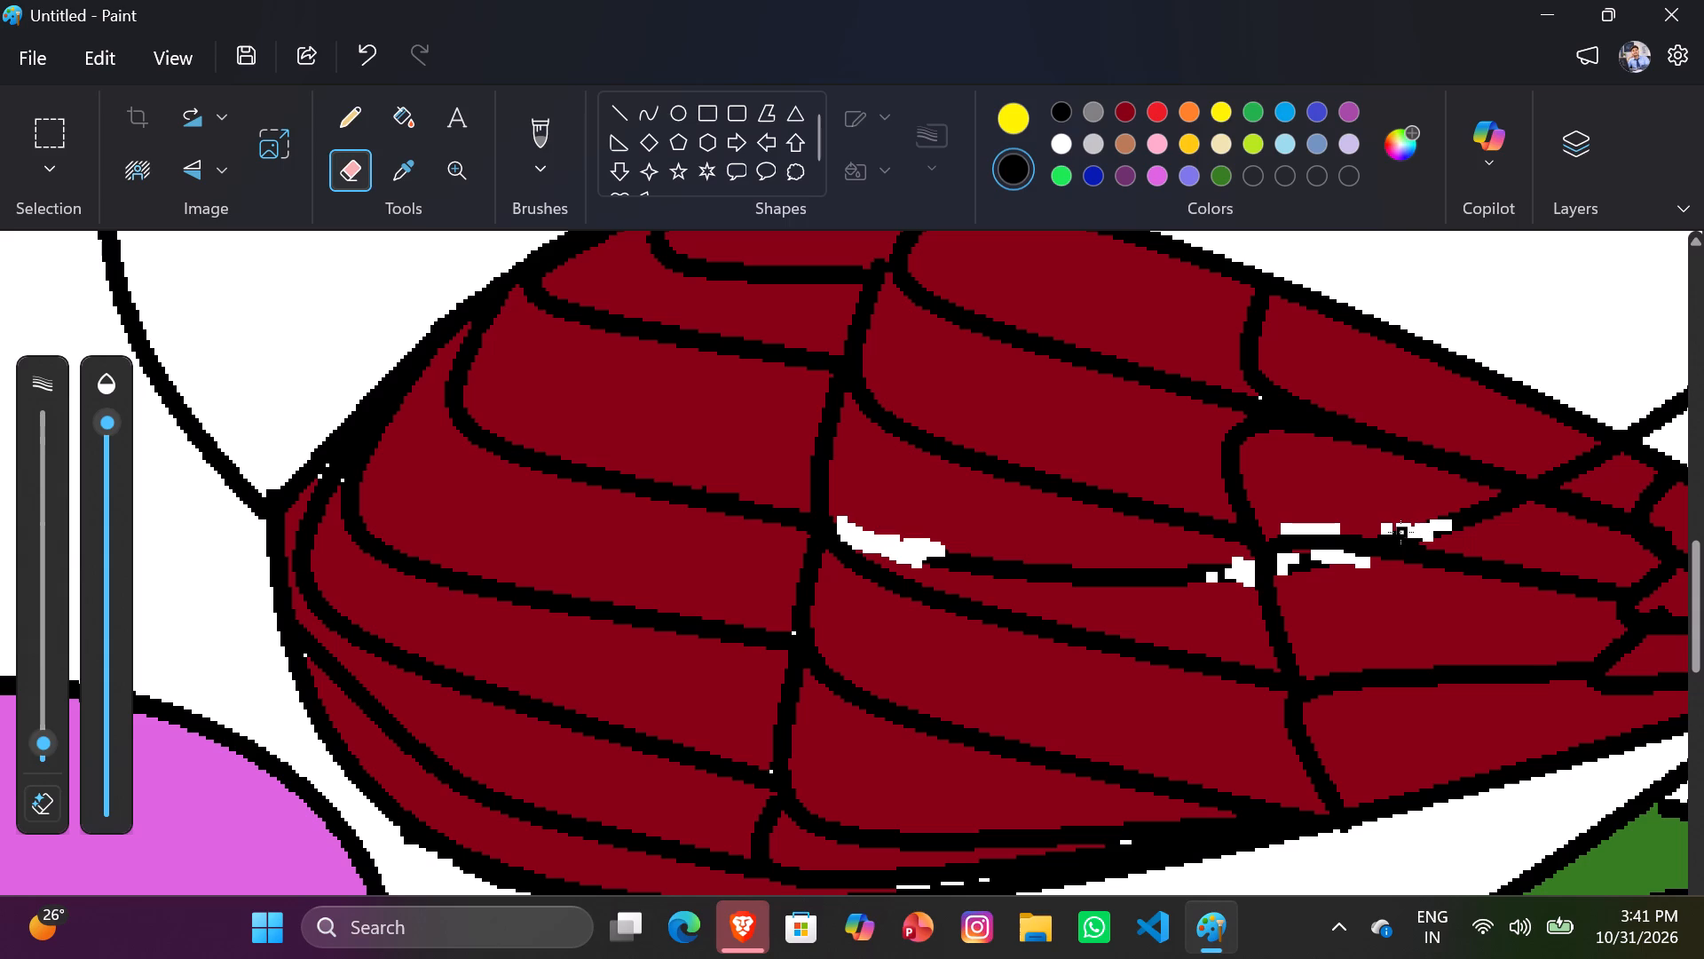
pyautogui.click(1385, 532)
pyautogui.click(1394, 531)
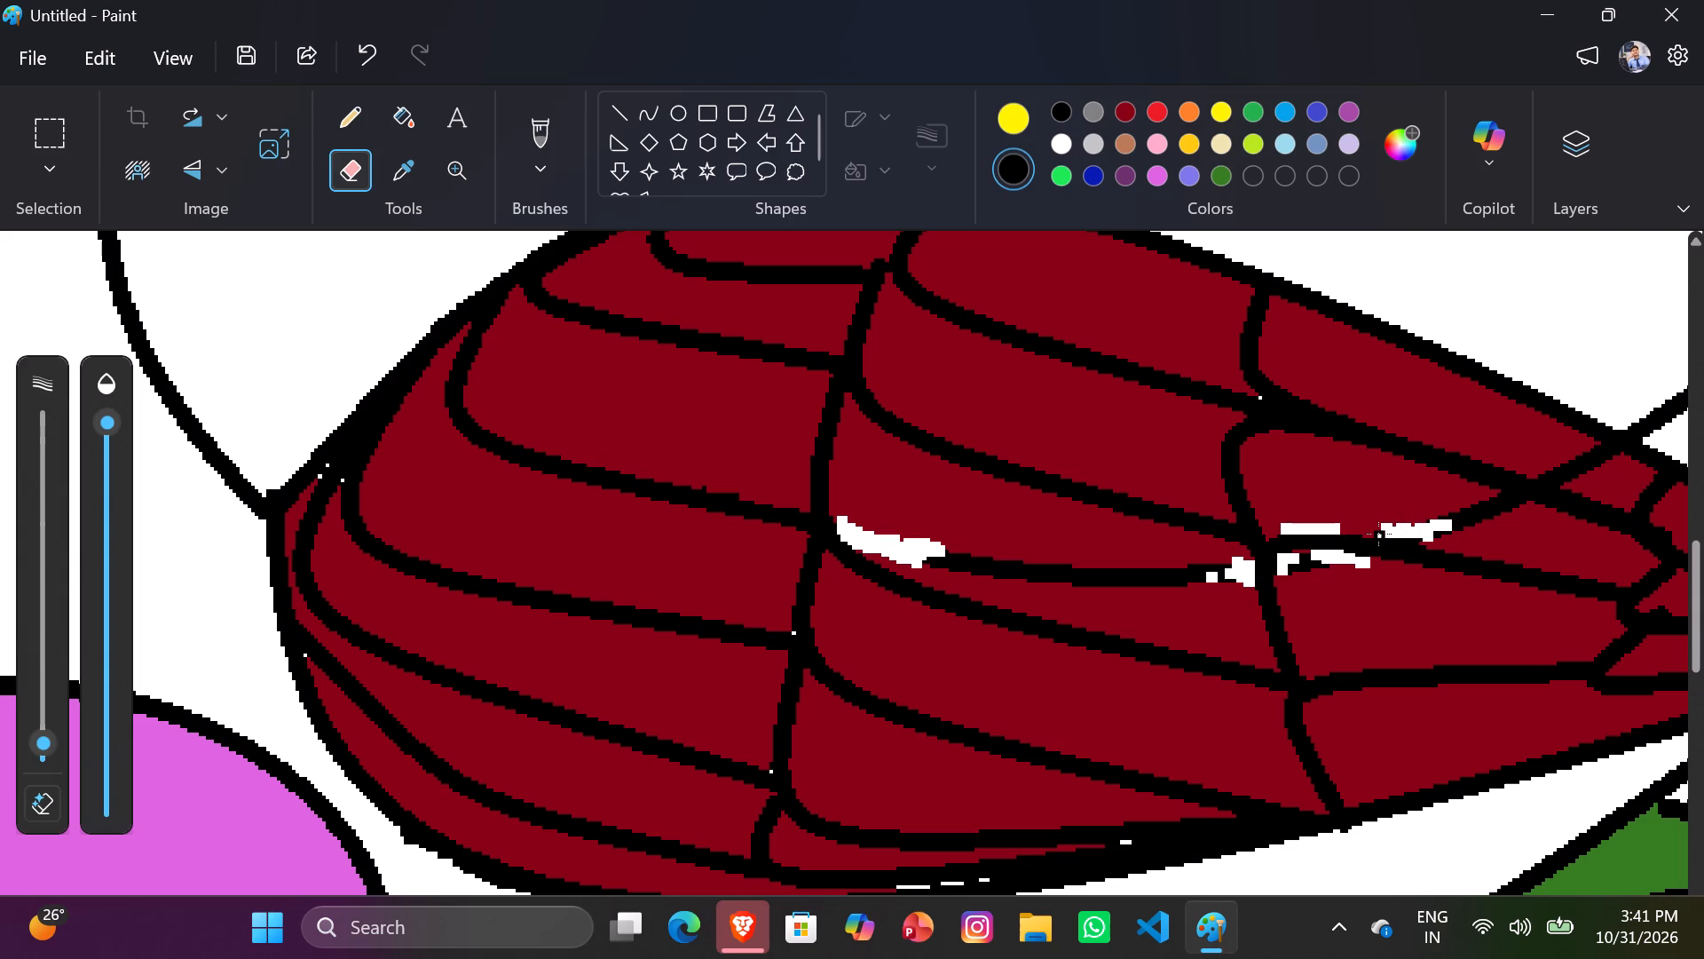
pyautogui.click(1379, 533)
pyautogui.click(1423, 540)
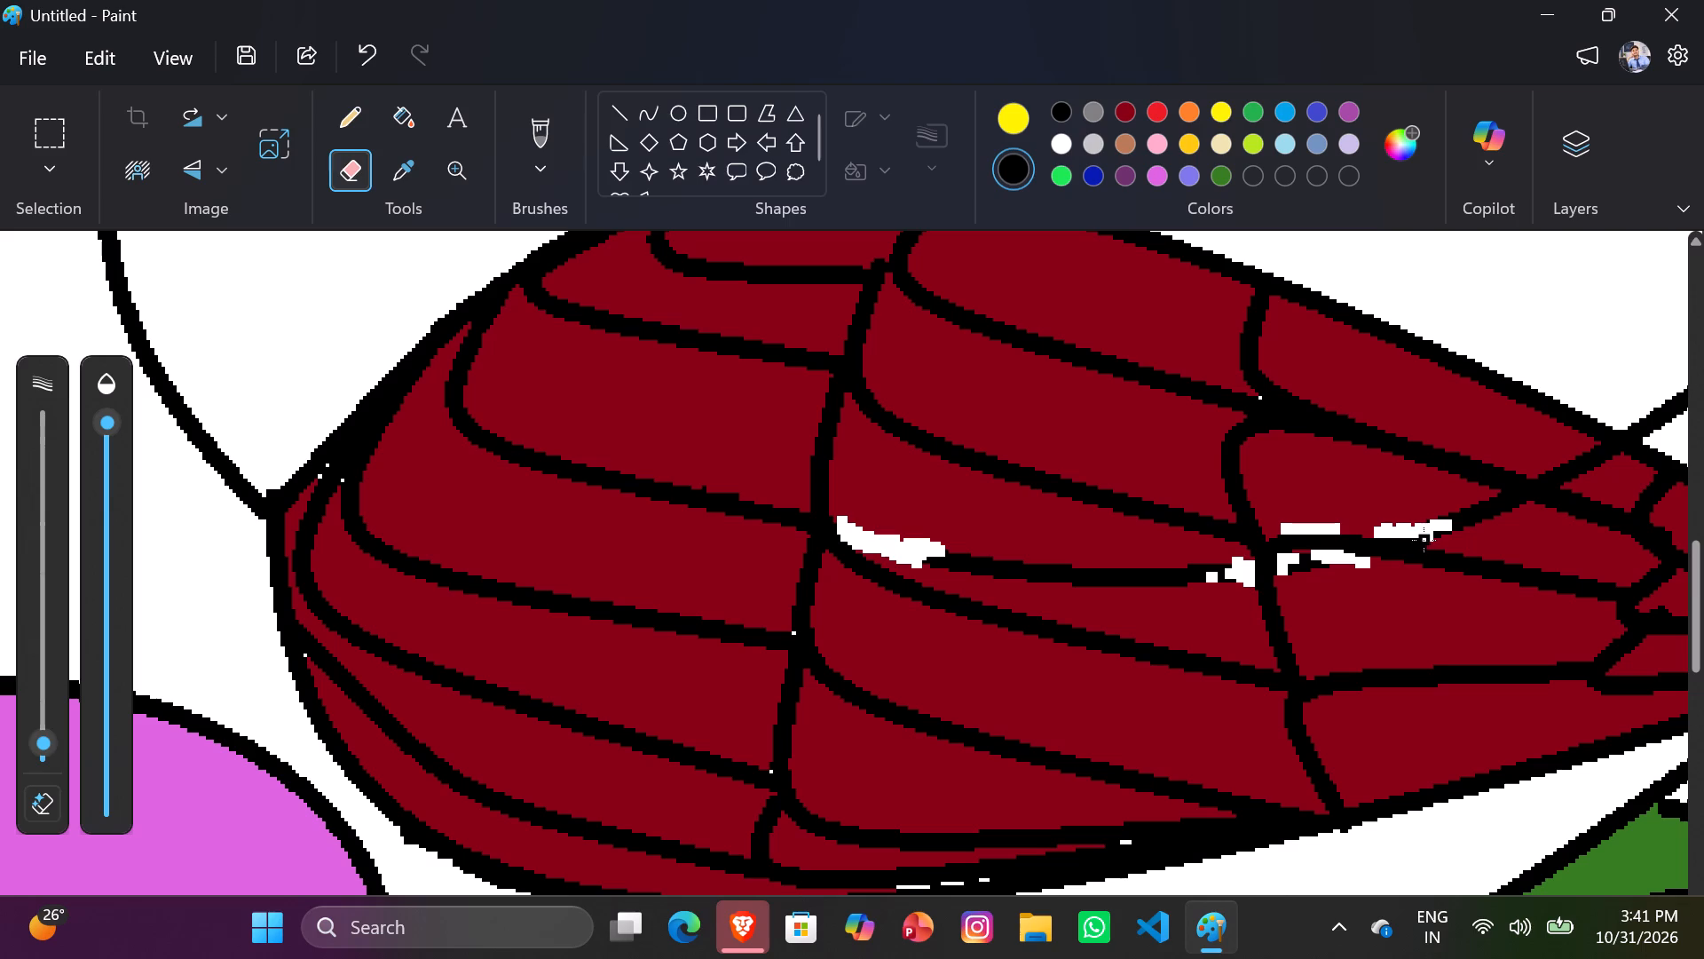
pyautogui.click(1420, 536)
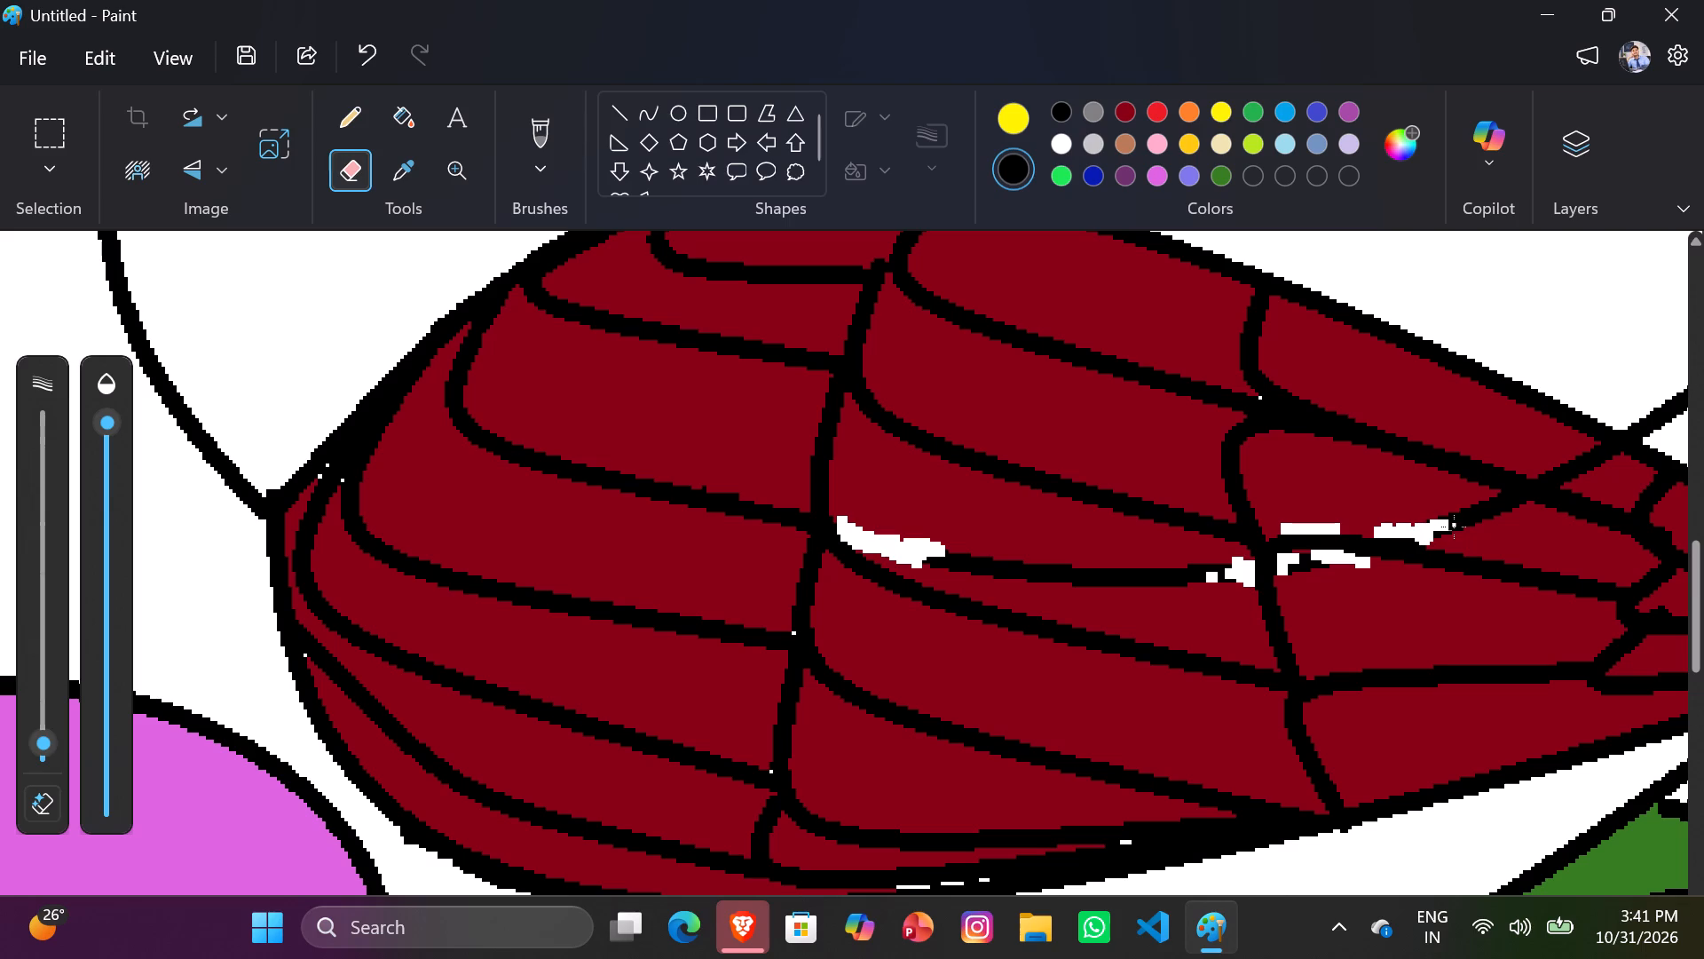
pyautogui.click(1451, 527)
pyautogui.moveTo(1436, 532); pyautogui.dragTo(1438, 531)
# Erase the circle line diagonally from the fork up to the next feather line above, clearing where they meet.
pyautogui.moveTo(1438, 531); pyautogui.dragTo(1476, 513)
pyautogui.moveTo(1476, 513); pyautogui.dragTo(1476, 516)
pyautogui.click(1500, 503)
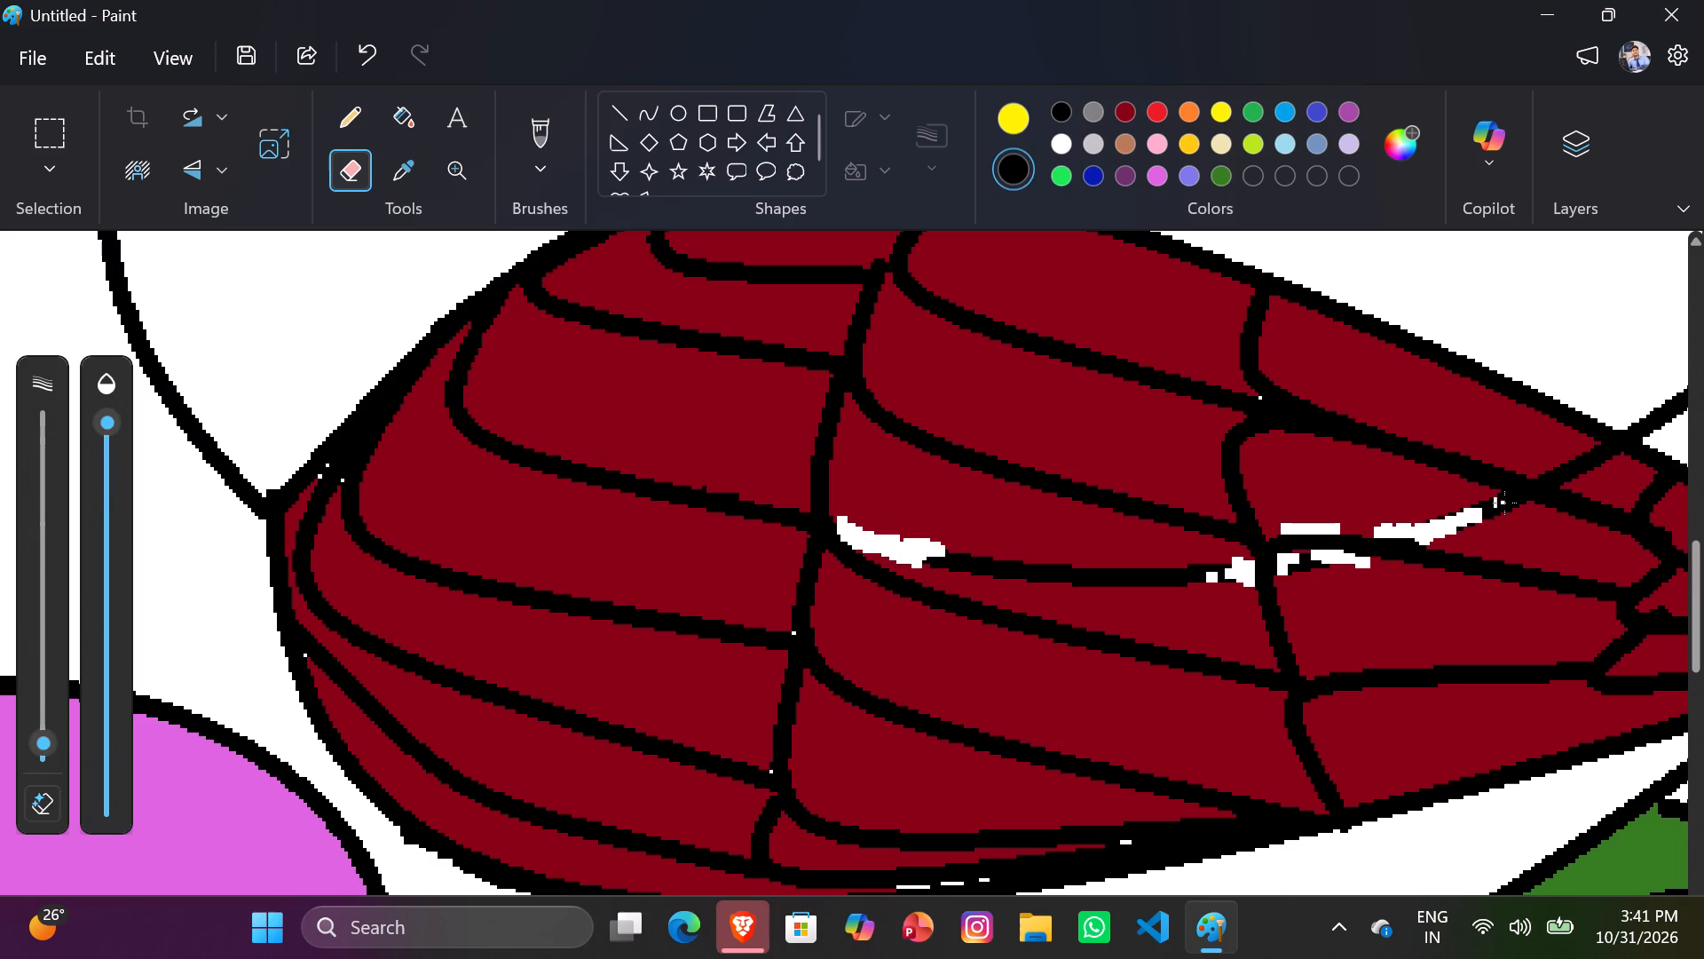
pyautogui.click(1506, 503)
pyautogui.click(1517, 506)
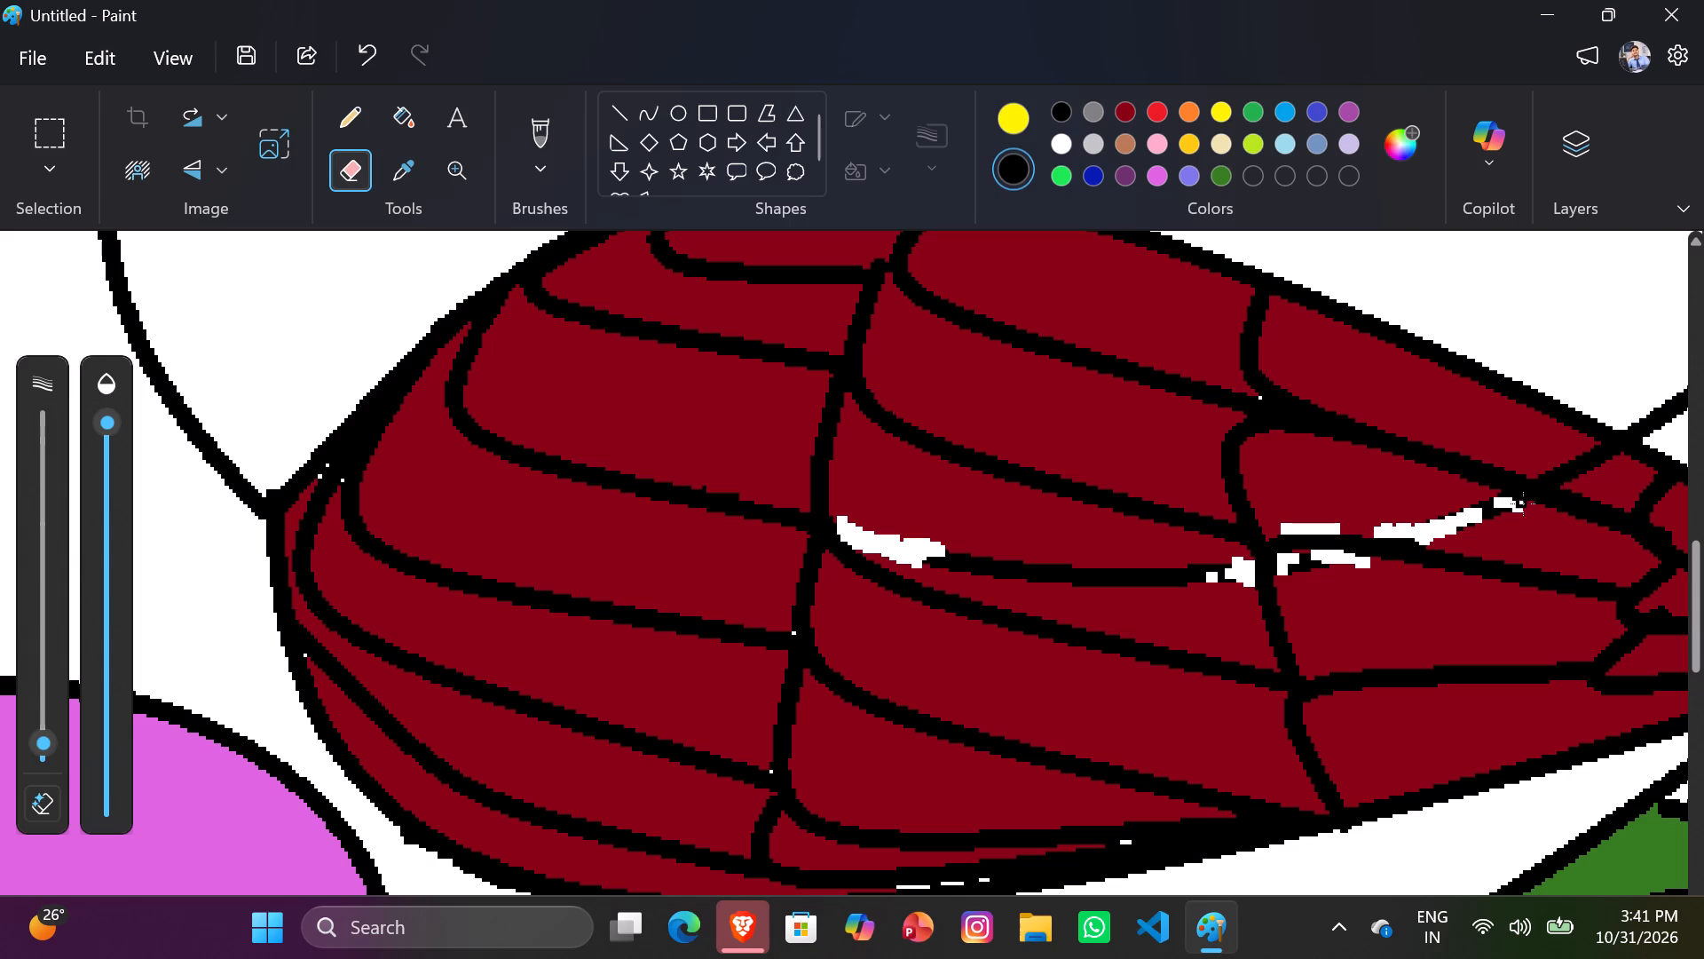
pyautogui.click(1524, 503)
pyautogui.click(1509, 497)
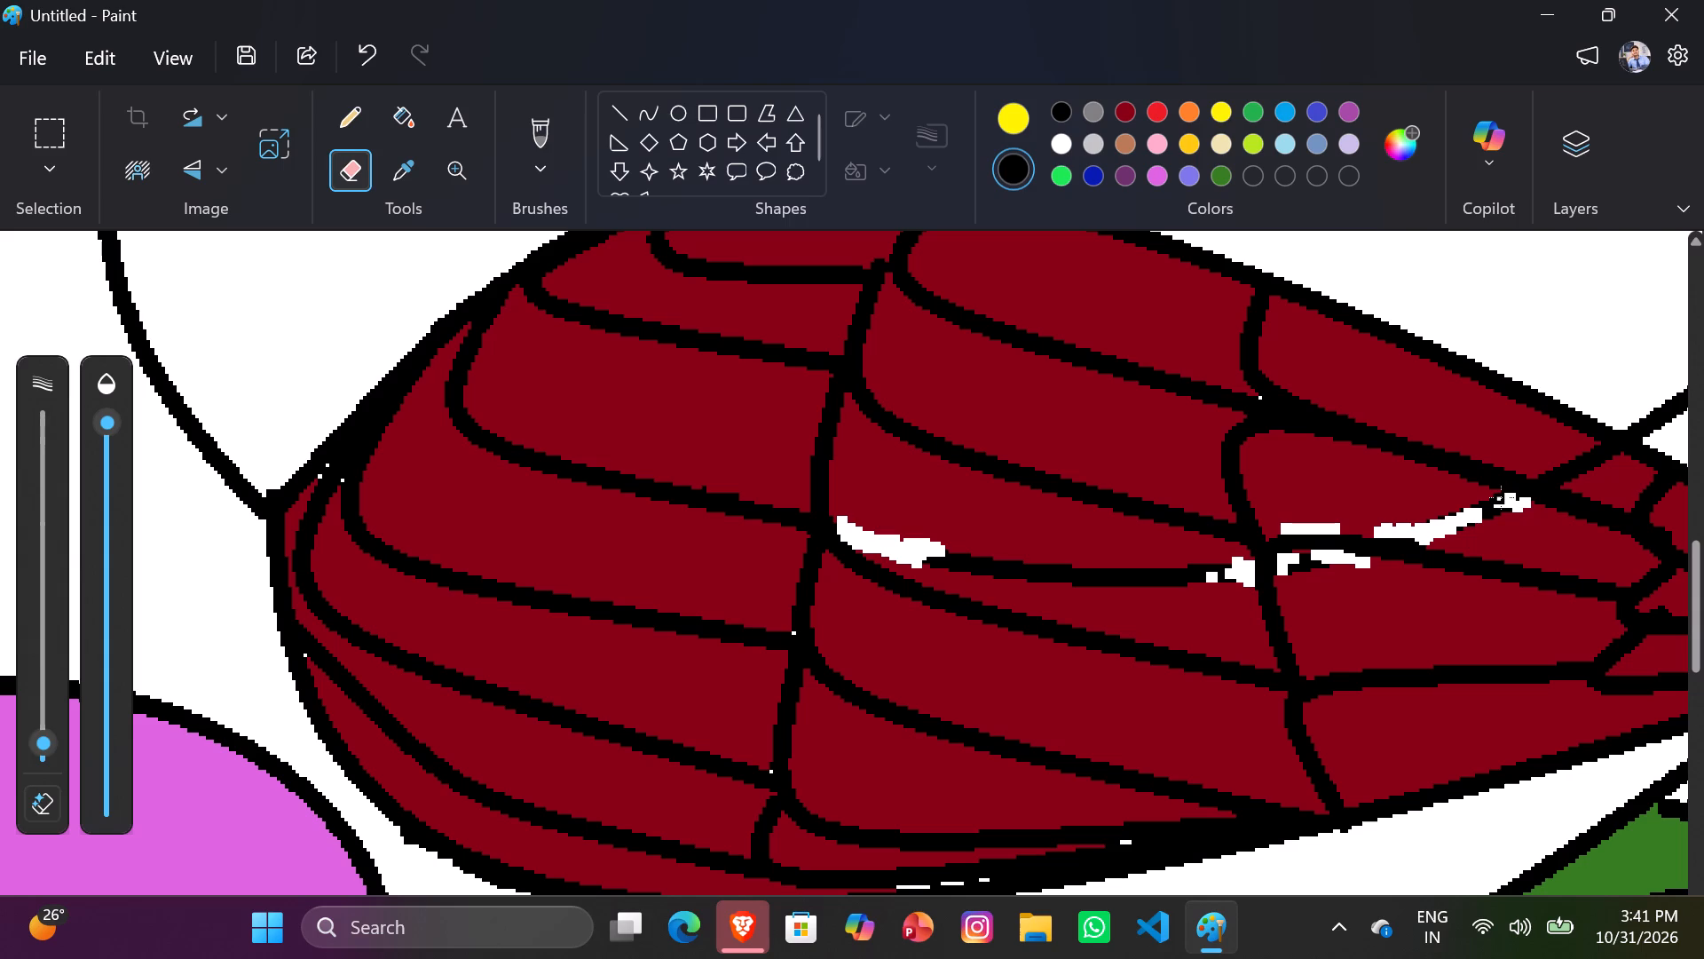
pyautogui.click(1503, 496)
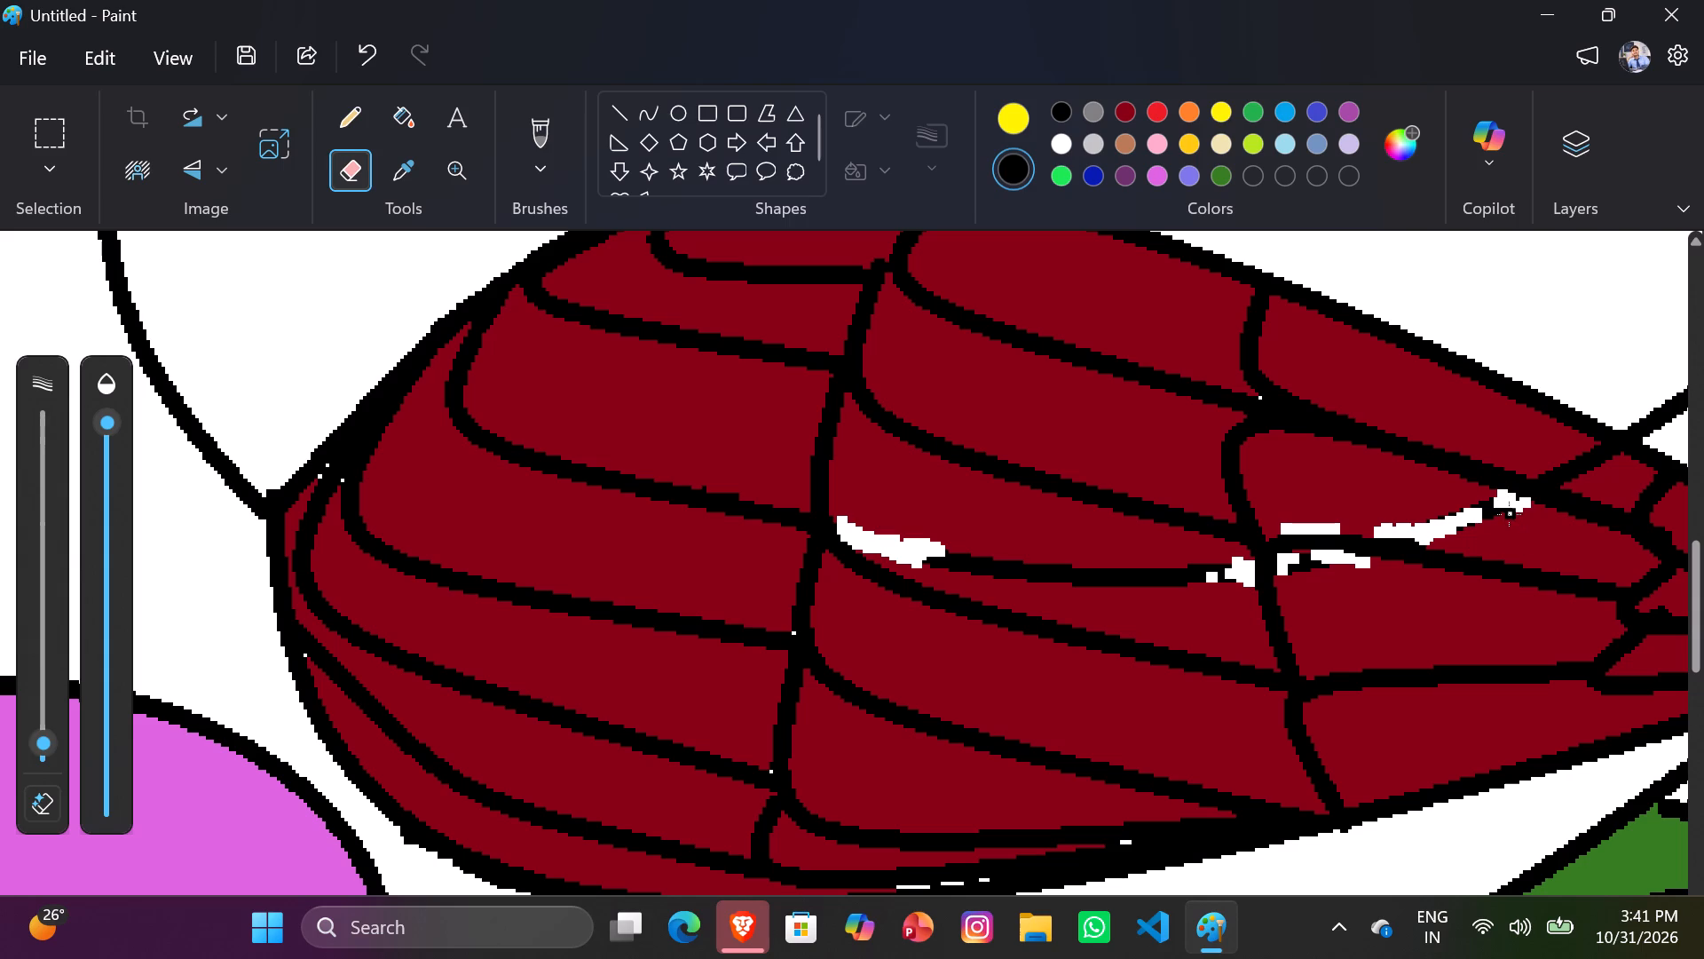
pyautogui.click(1514, 502)
# Fill the remaining circle line and the white erased patches between the first and second cross lines with dark red.
pyautogui.click(1135, 107)
pyautogui.click(400, 131)
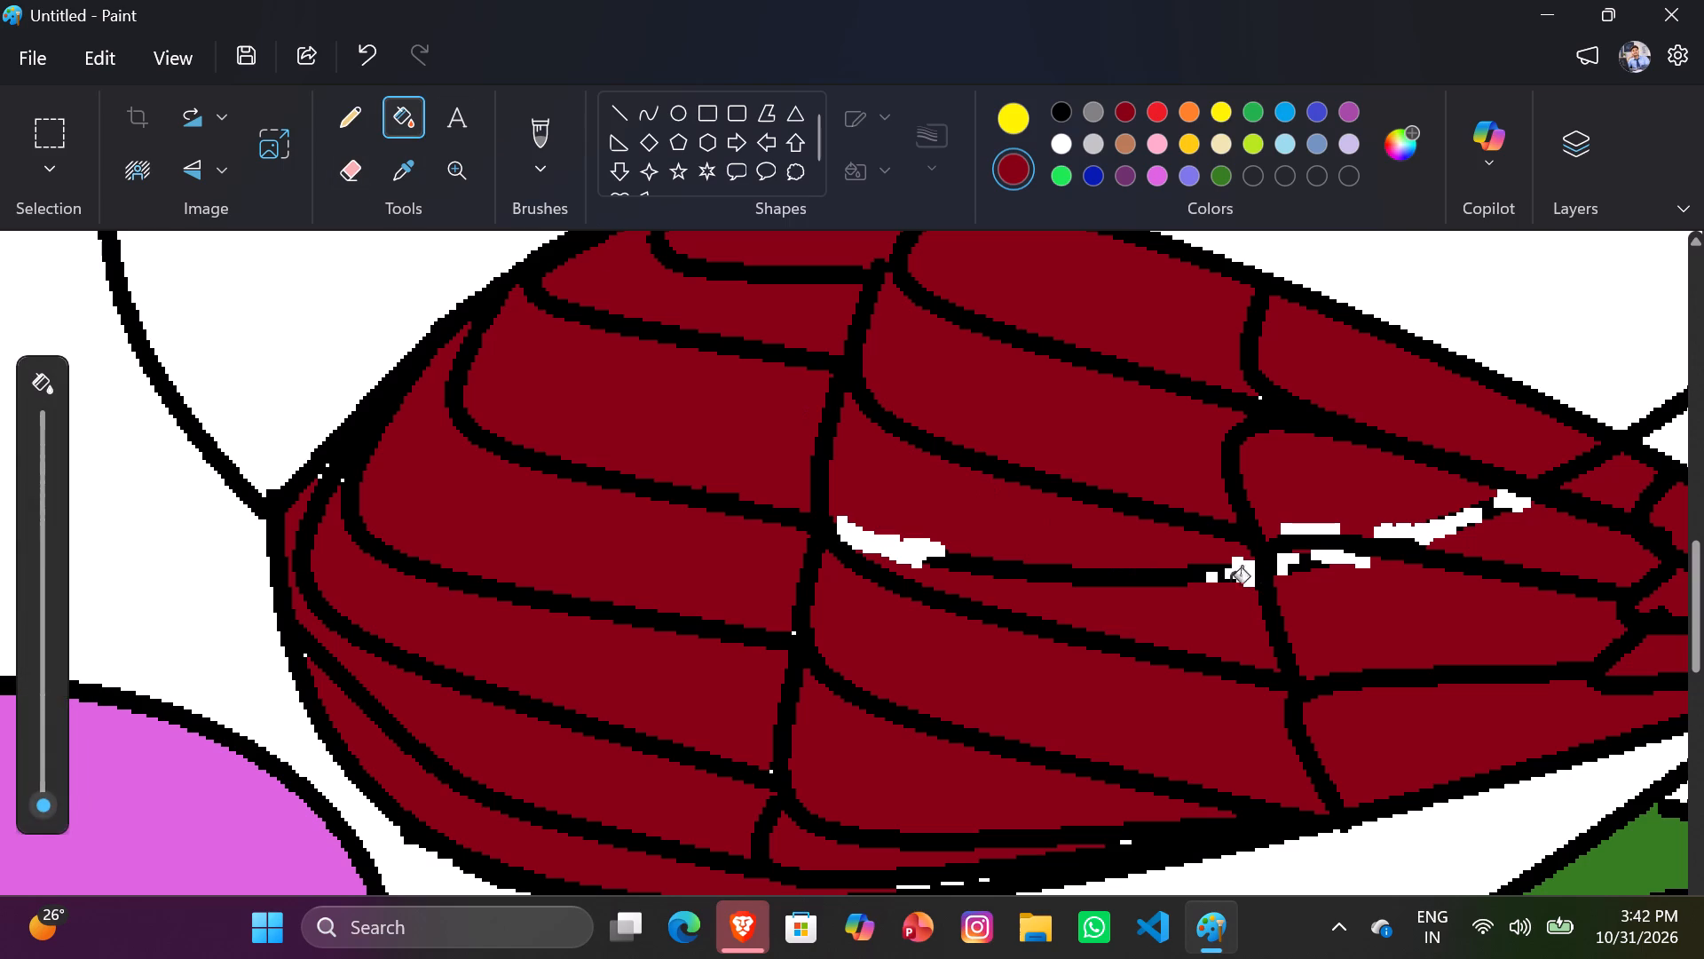
pyautogui.click(1199, 579)
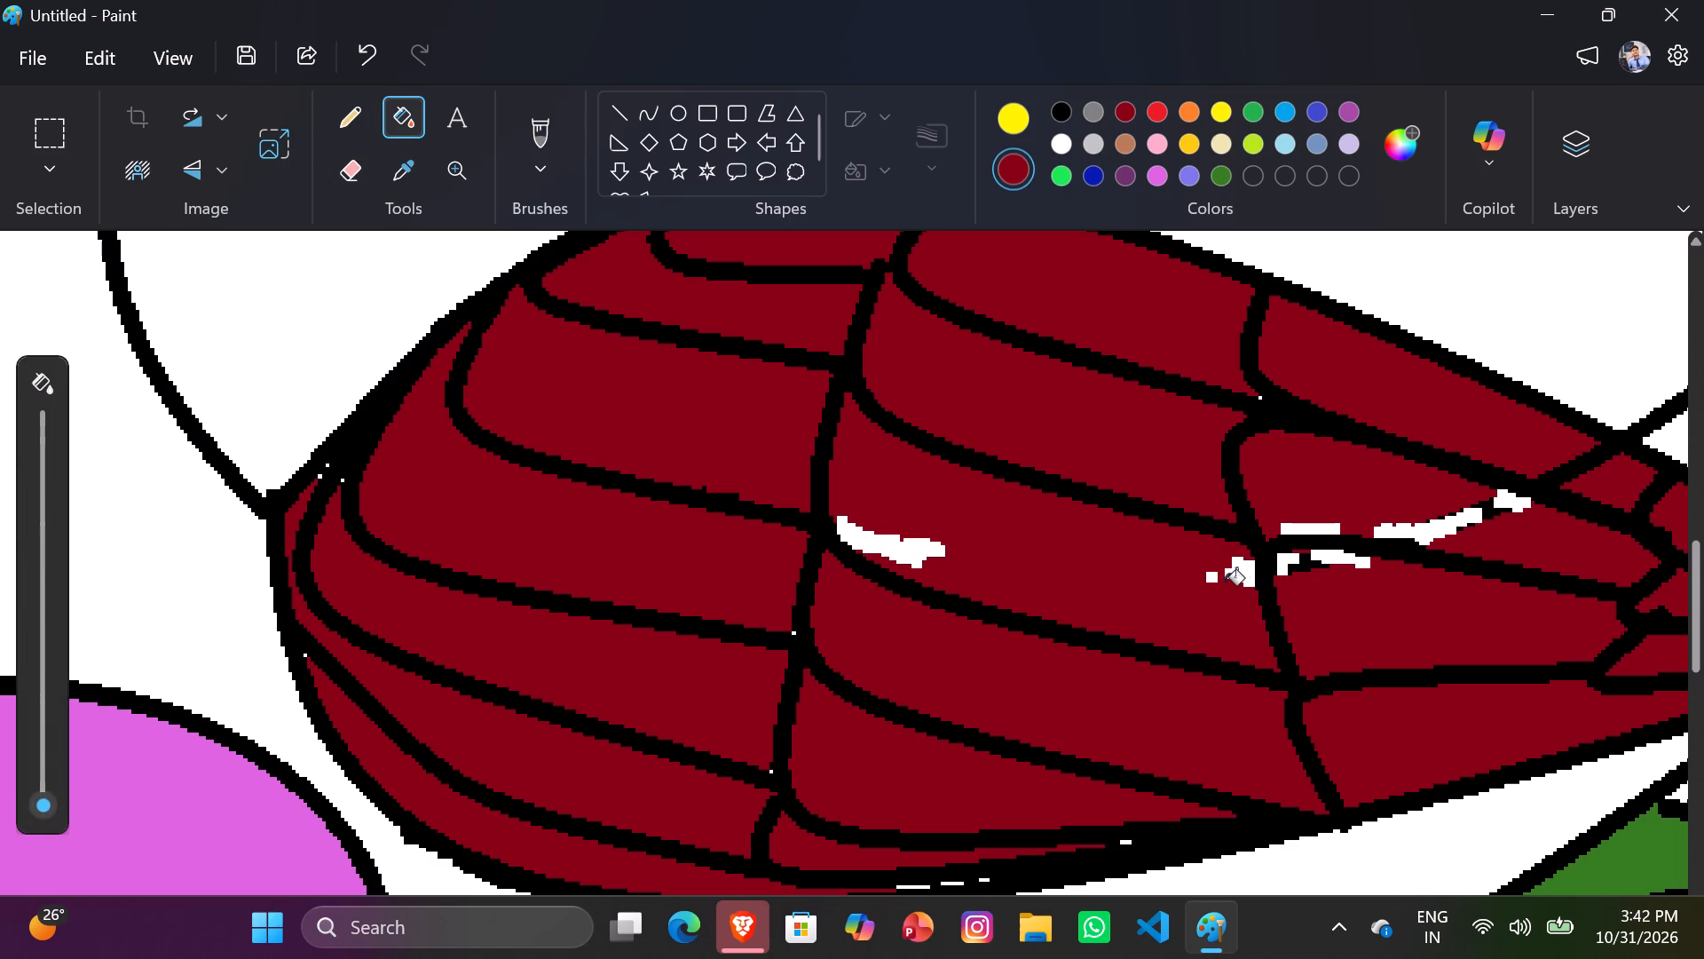
pyautogui.click(1237, 574)
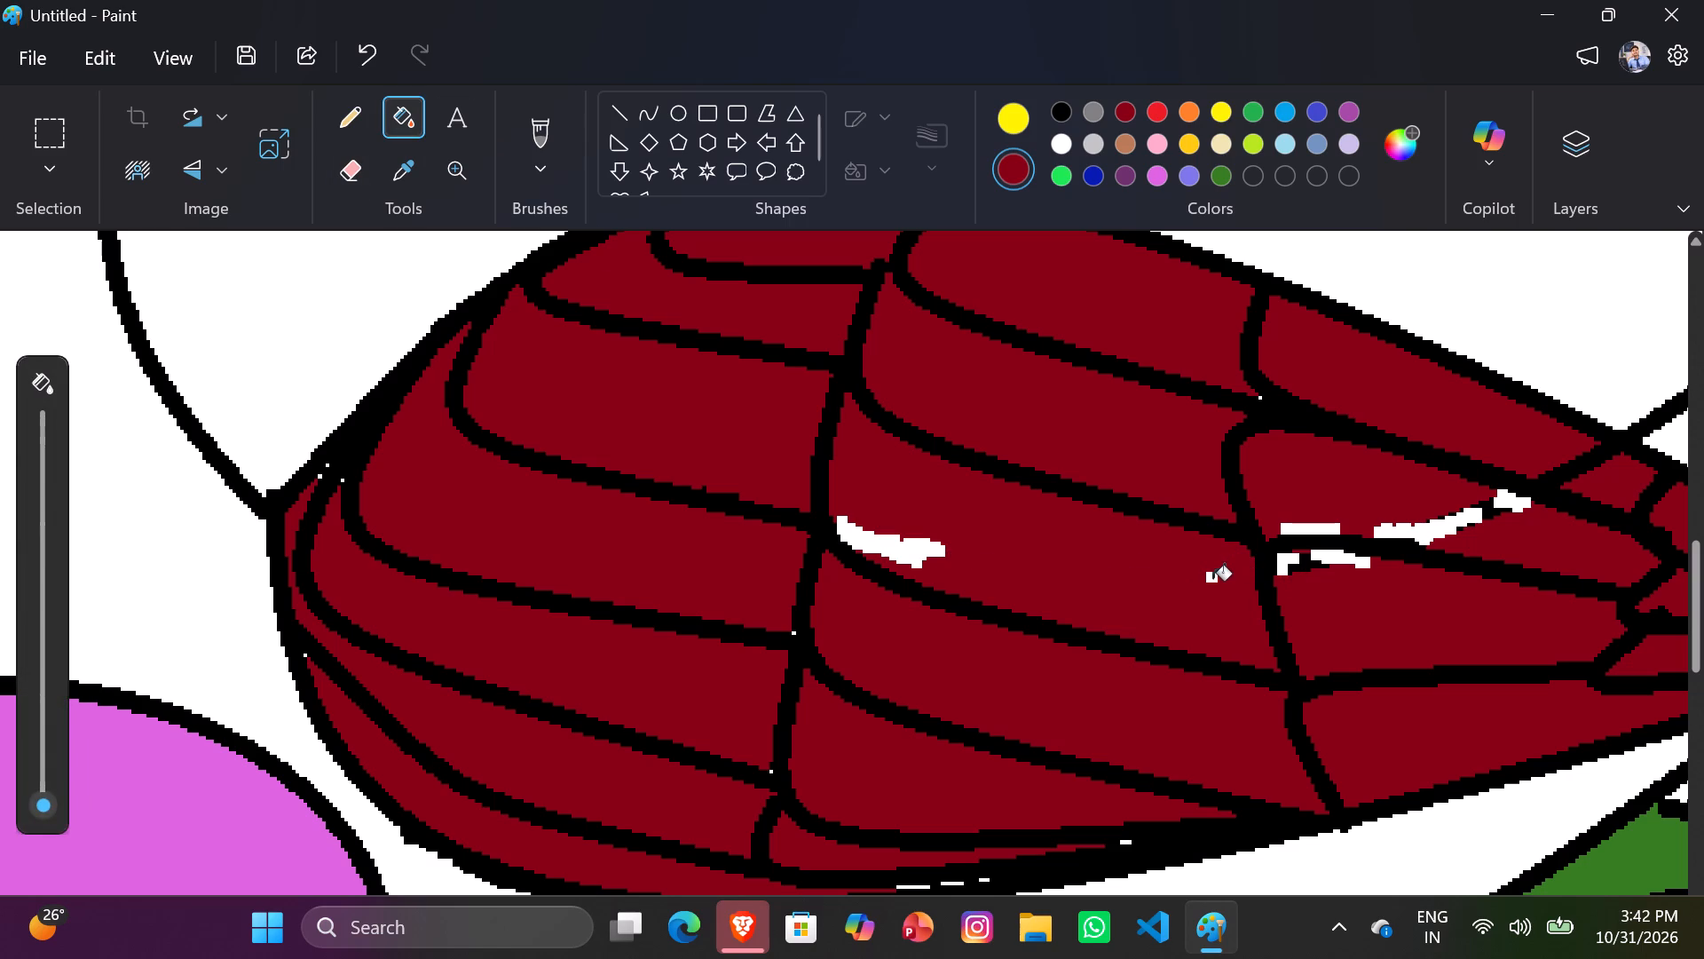
pyautogui.click(1212, 579)
pyautogui.click(917, 545)
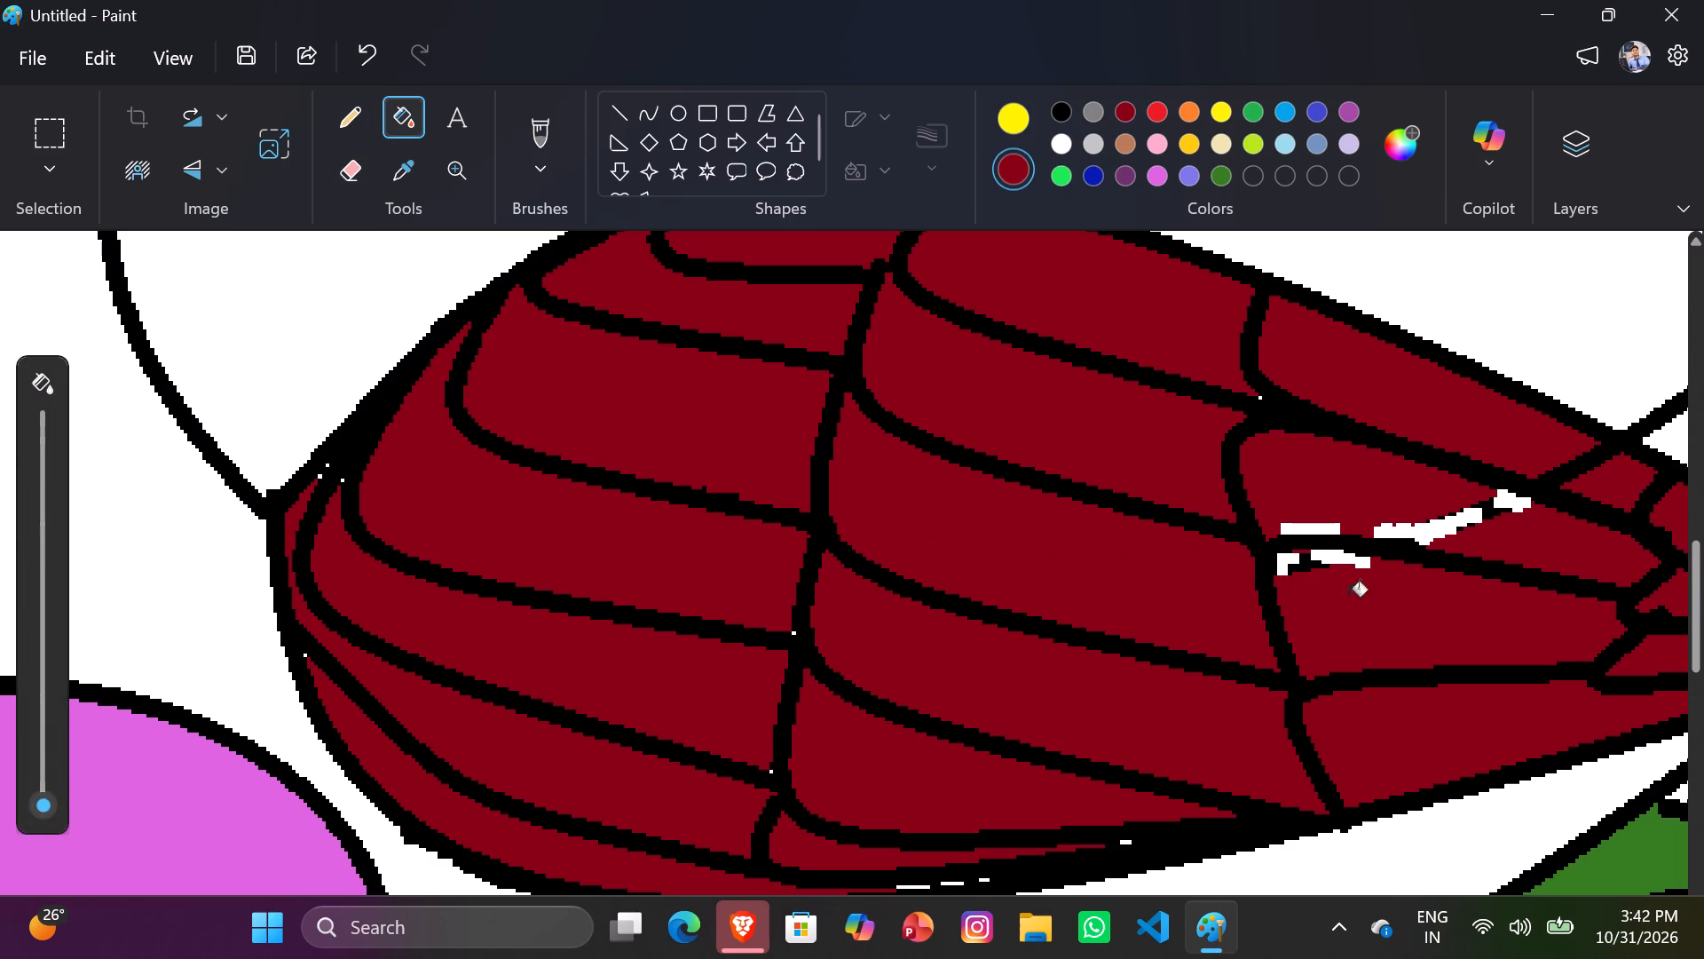
# Fill the white and black remnants beneath the feather line just past the second cross line with dark red.
pyautogui.click(1361, 568)
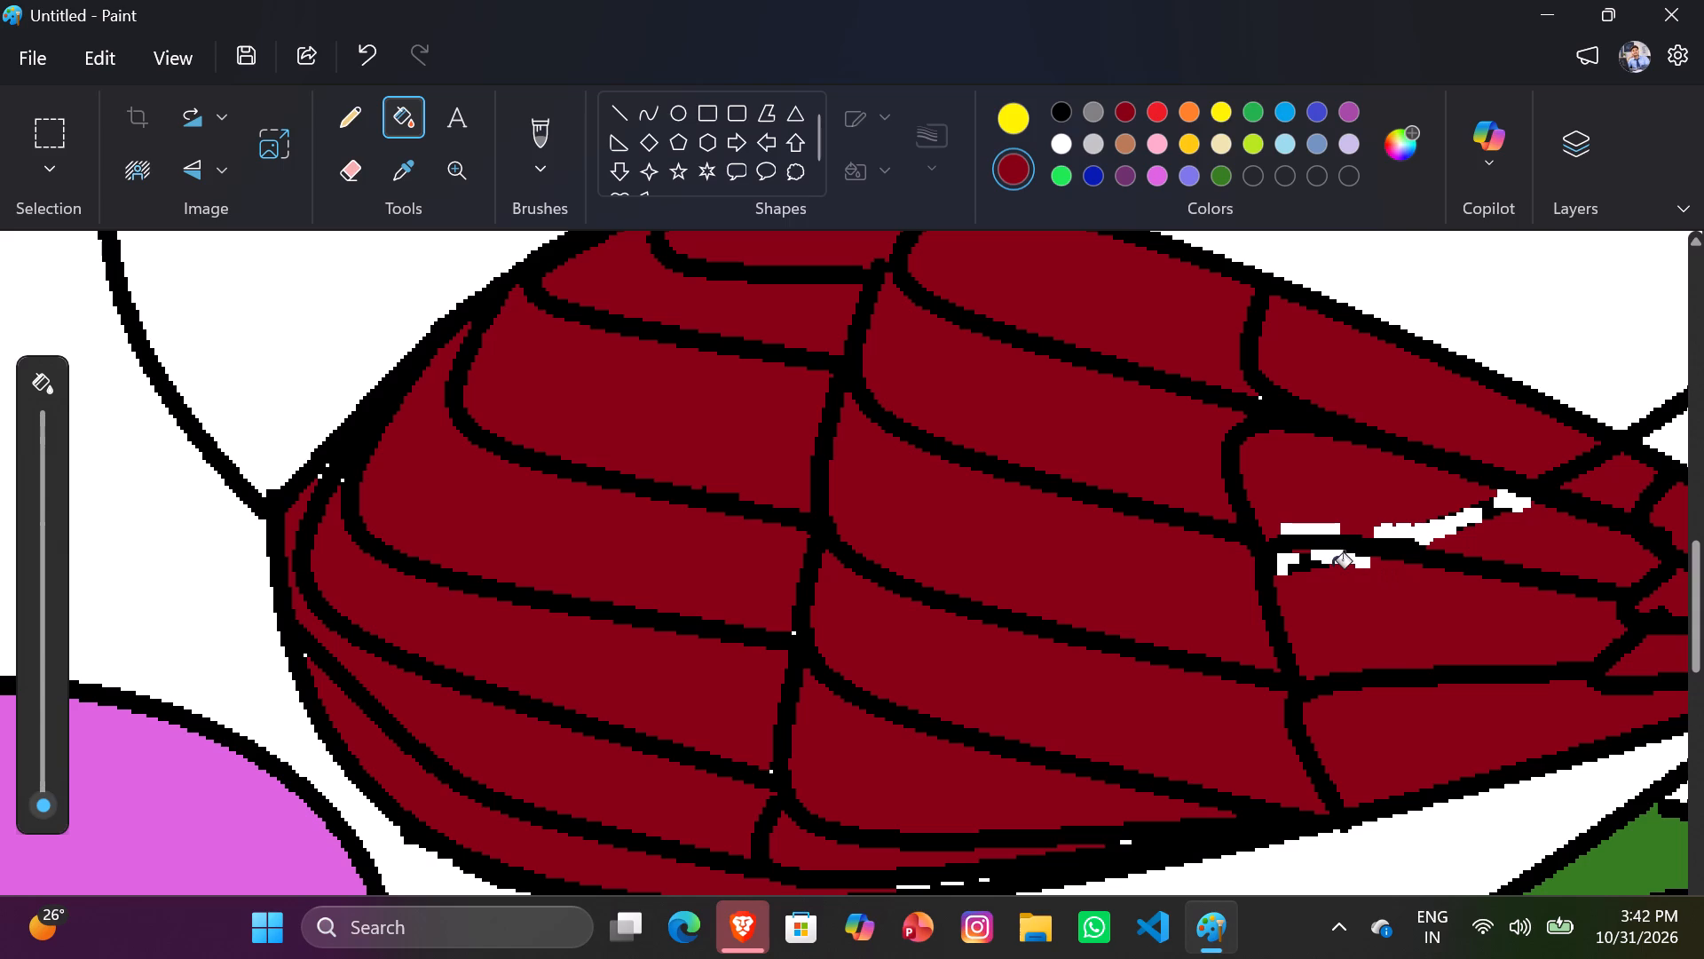
pyautogui.click(1331, 560)
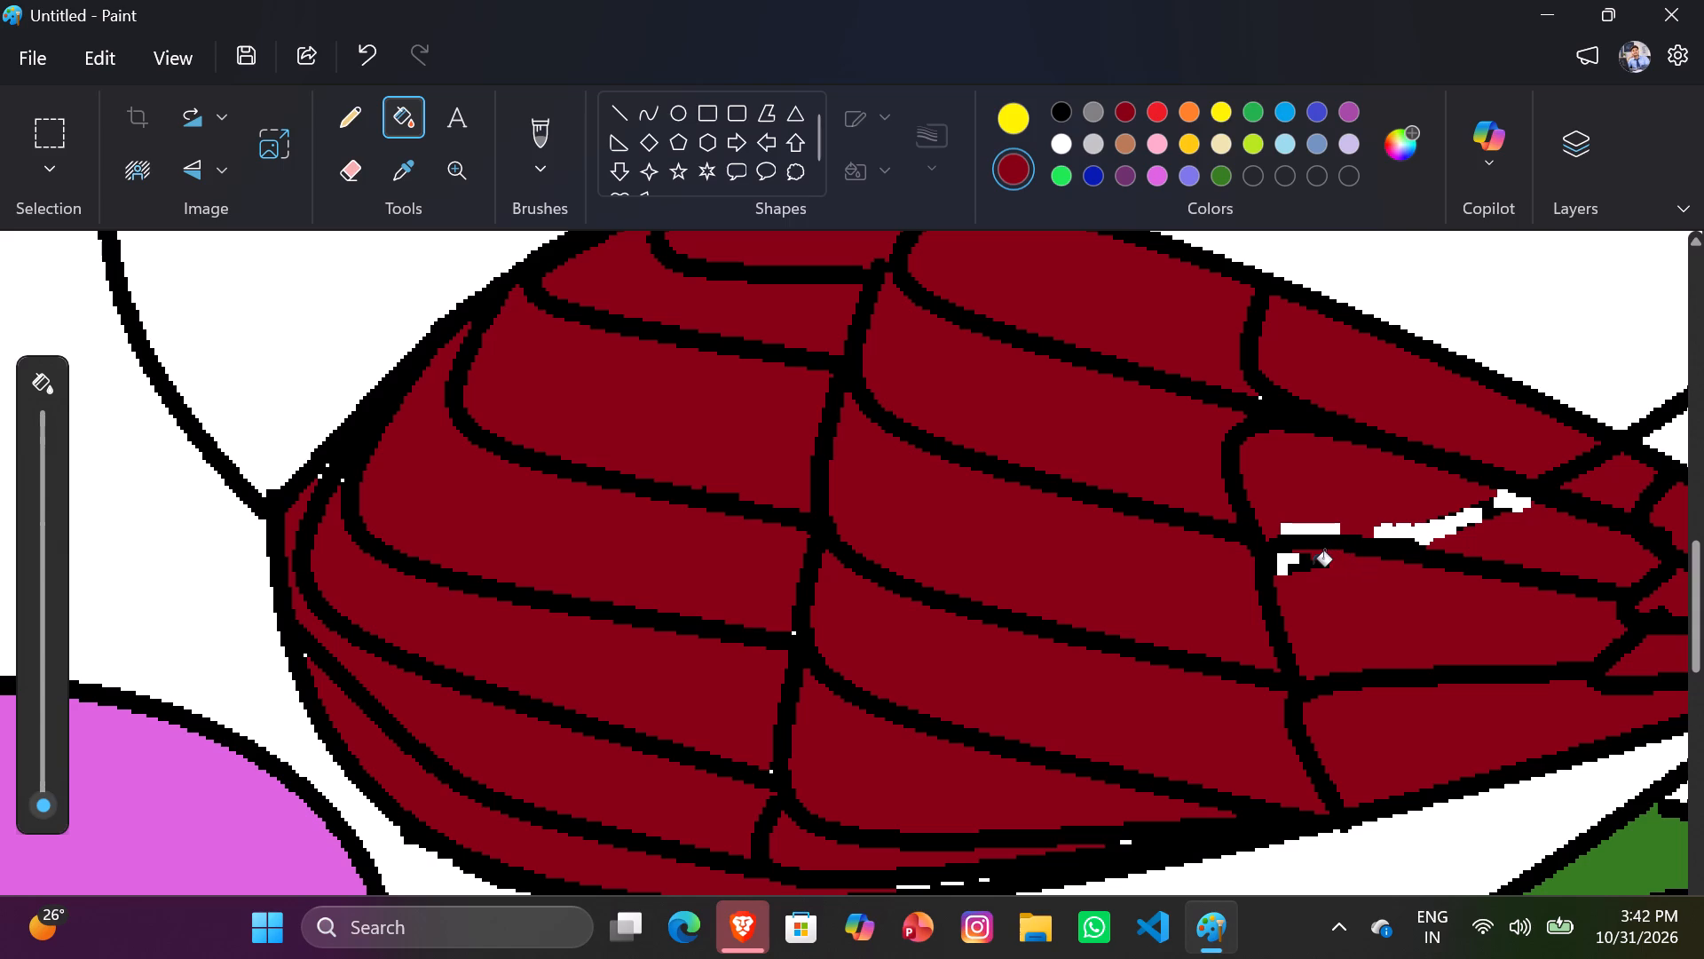
pyautogui.click(1313, 566)
pyautogui.click(1293, 566)
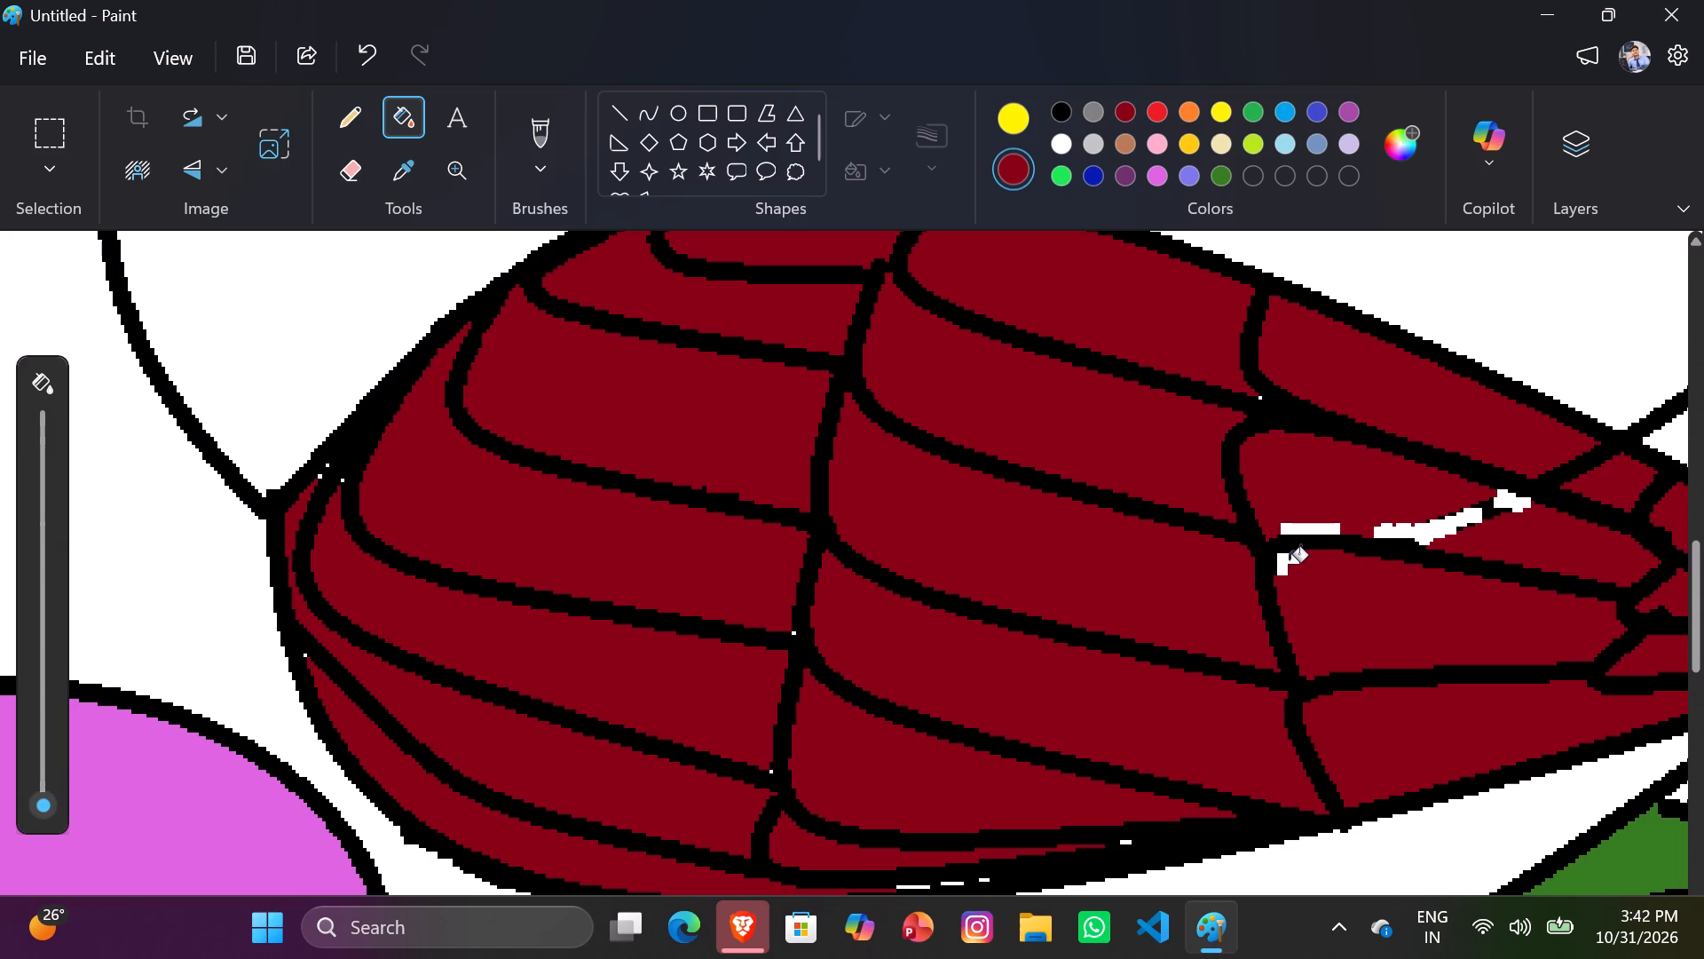
pyautogui.click(1289, 560)
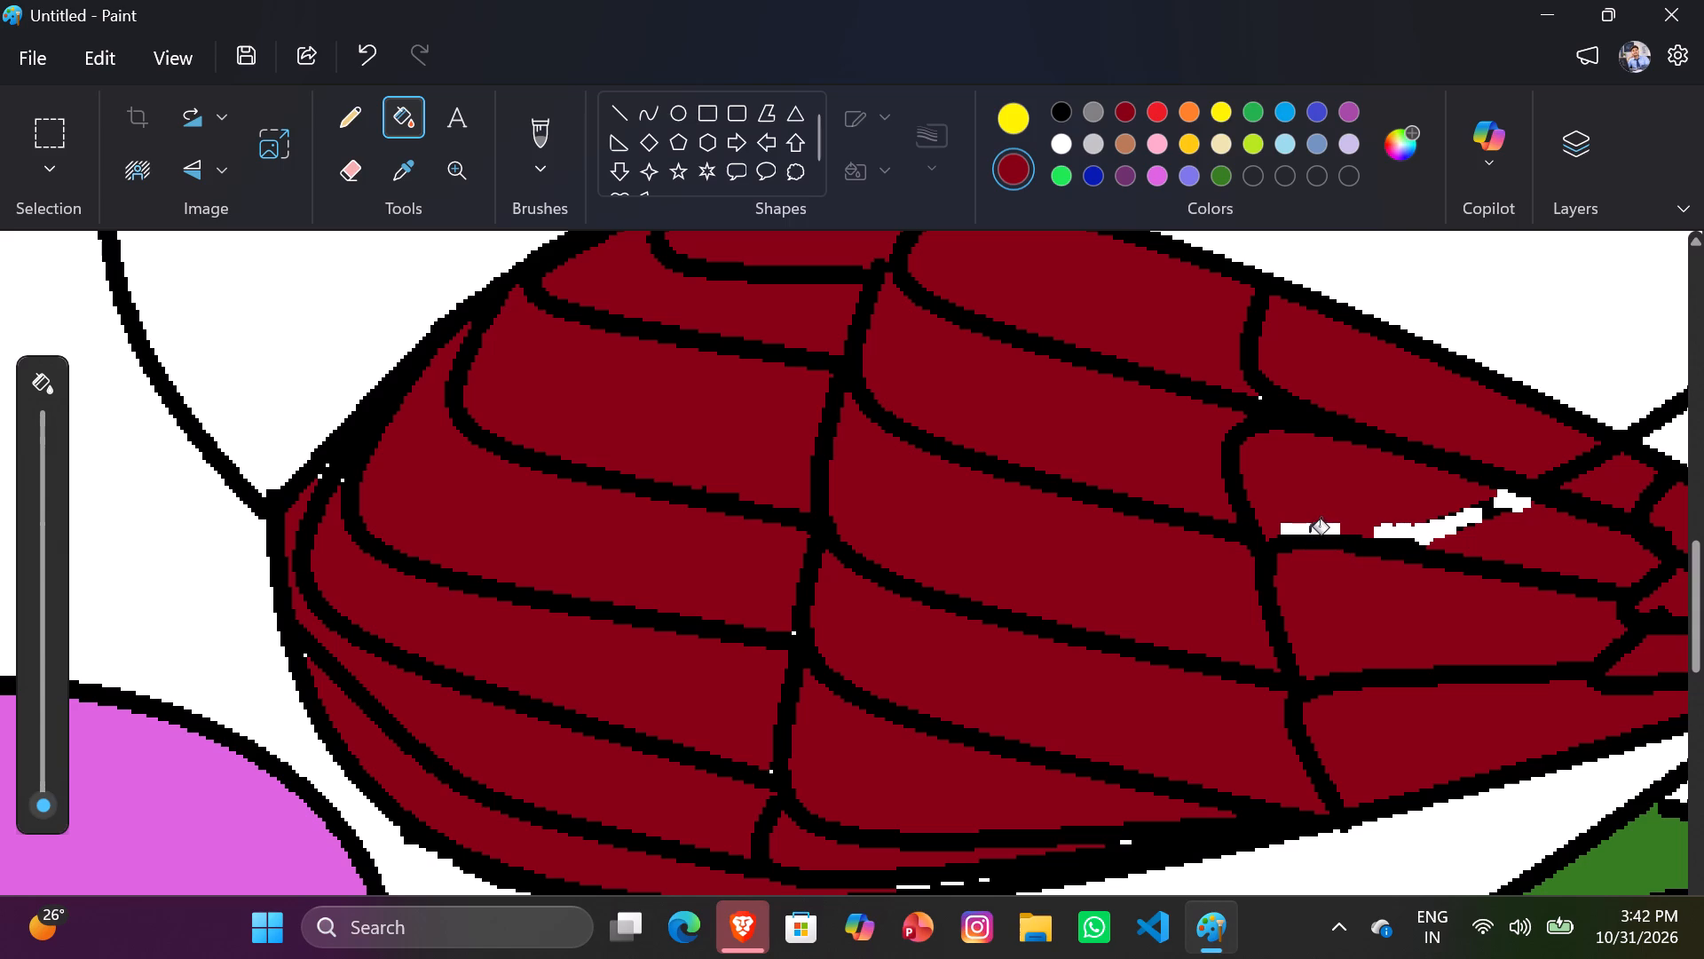
# Fill the white strips above the feather line and the circle line remnants beside them with dark red.
pyautogui.click(1309, 533)
pyautogui.click(1384, 534)
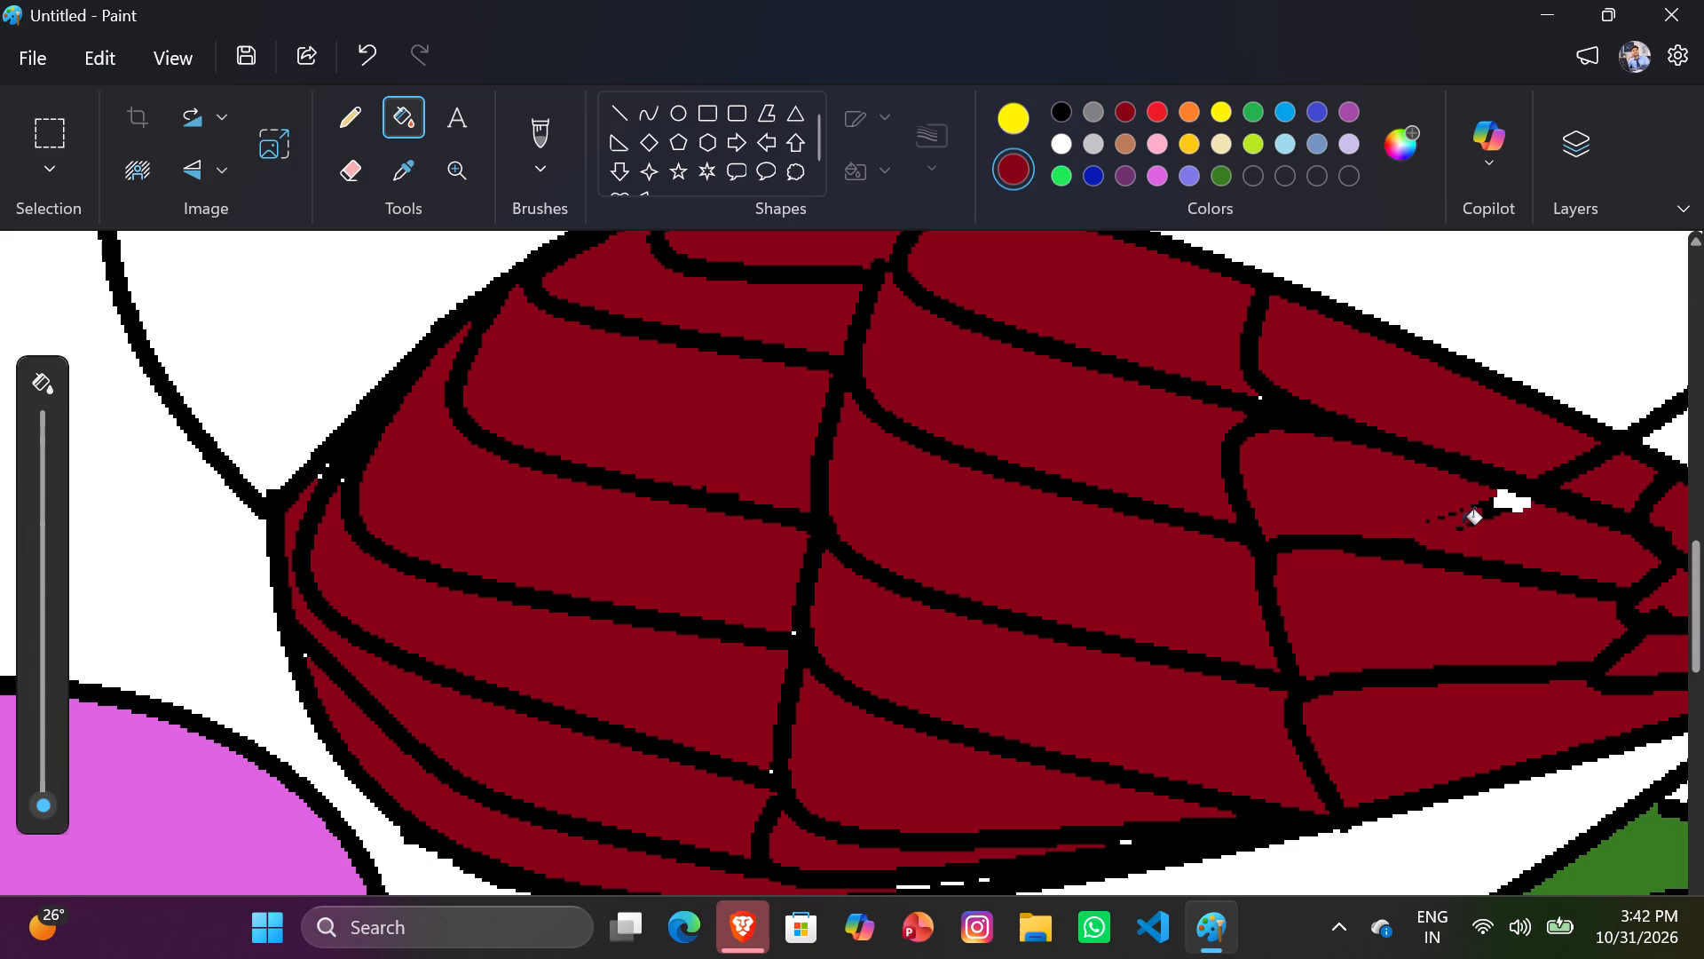
pyautogui.click(1489, 514)
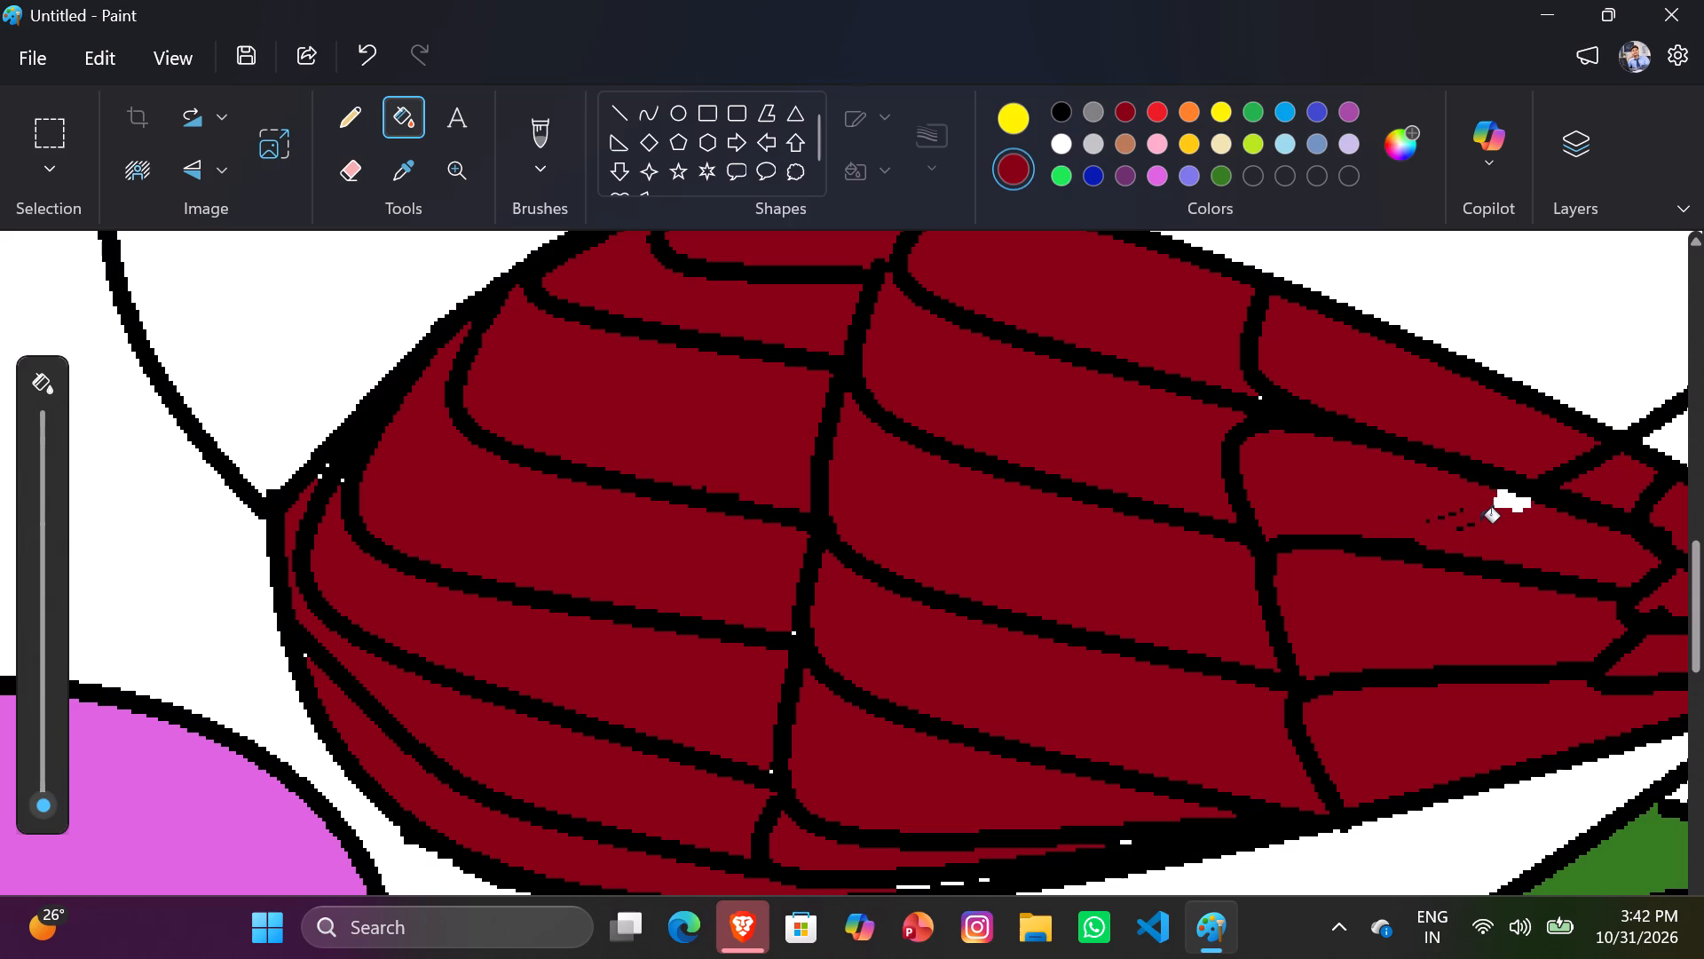
pyautogui.click(1473, 529)
pyautogui.click(1471, 528)
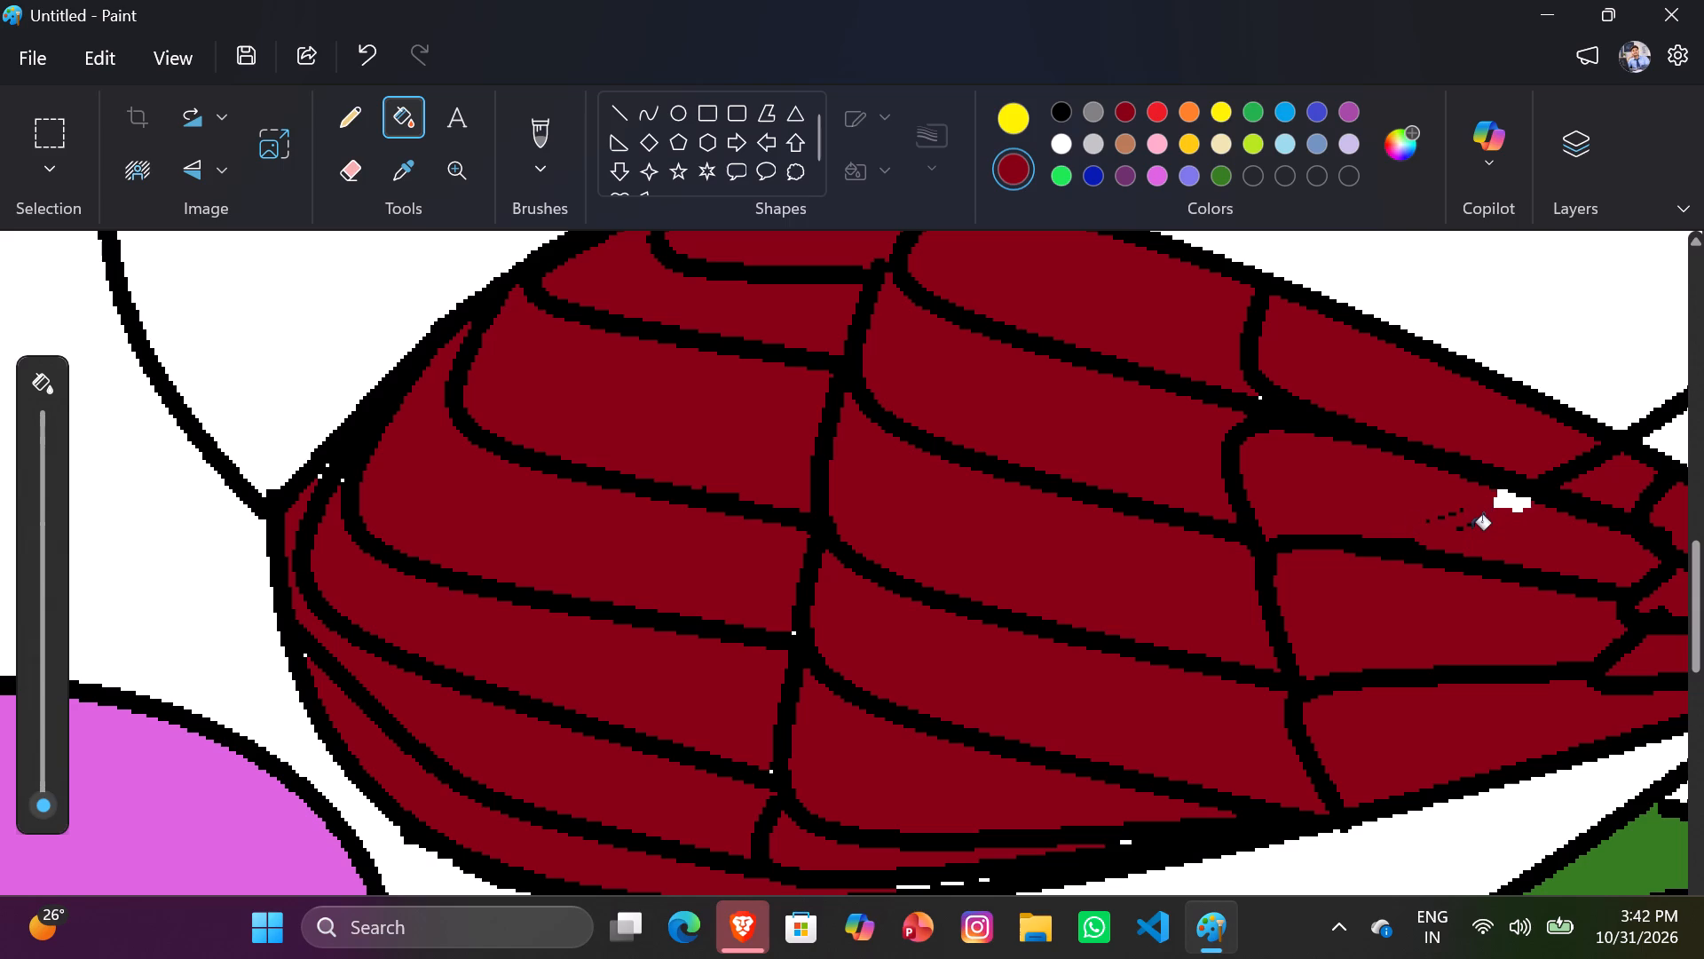
pyautogui.click(1471, 528)
pyautogui.click(1463, 527)
pyautogui.click(1455, 521)
# Erase the leftover black specks above the feather line, and fill that patch and the white one beside it with dark red.
pyautogui.click(340, 152)
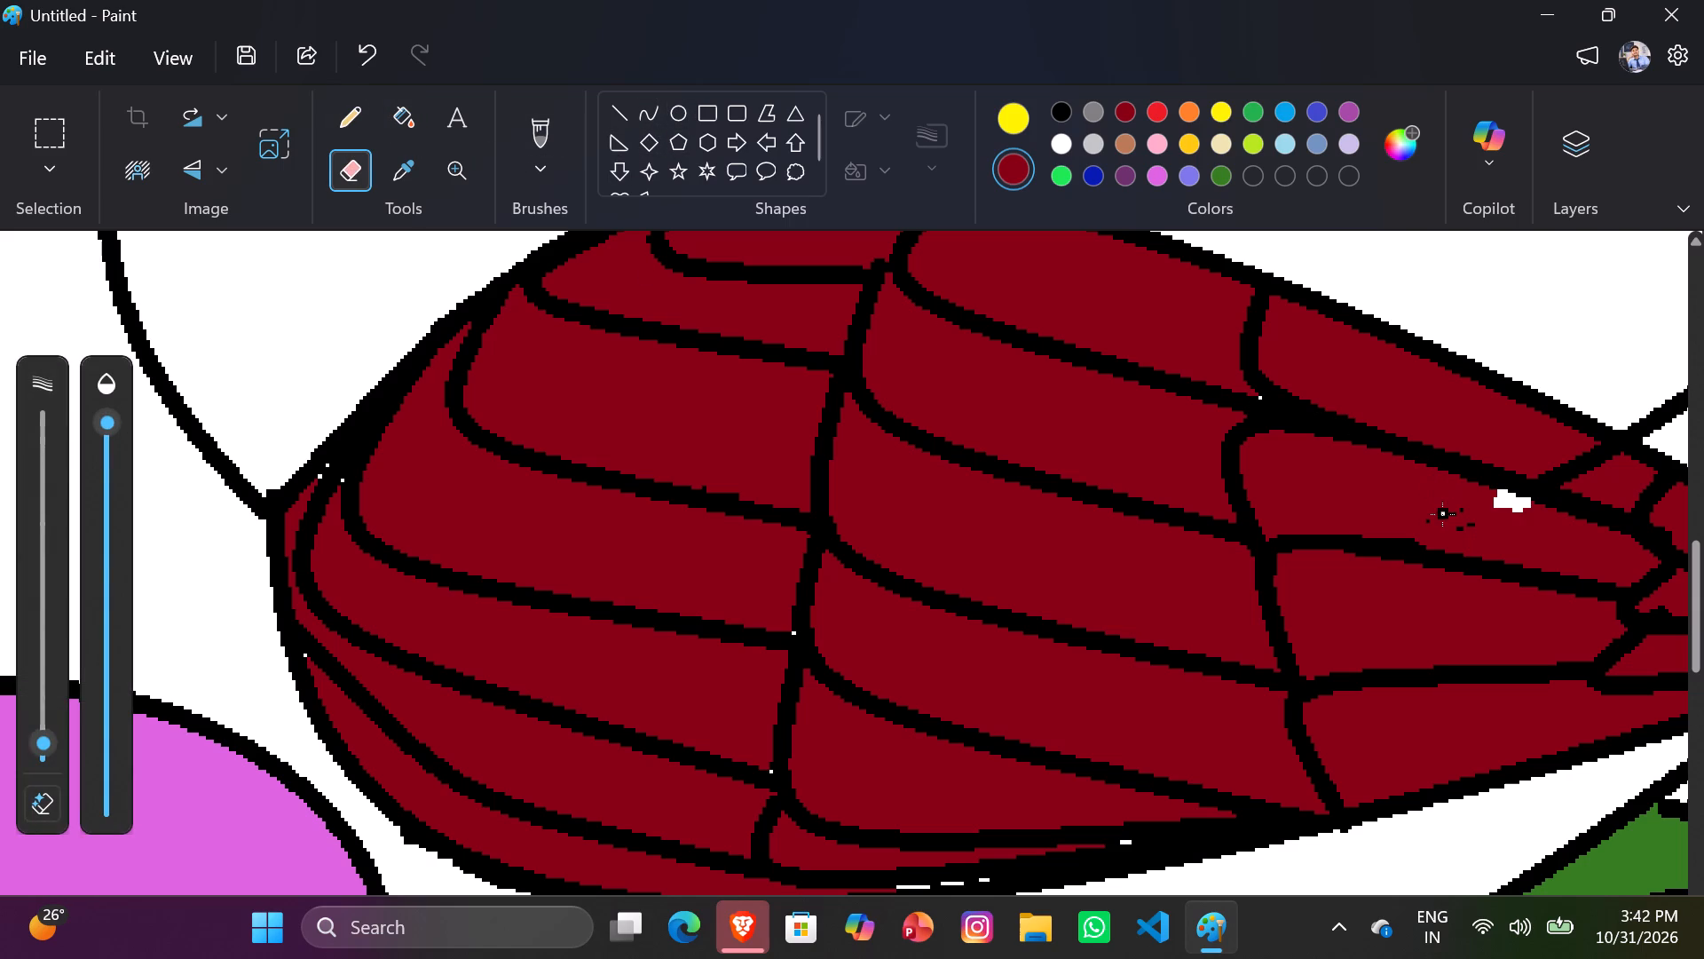
pyautogui.moveTo(1443, 515); pyautogui.dragTo(1440, 527)
pyautogui.moveTo(1440, 527); pyautogui.dragTo(1430, 514)
pyautogui.click(405, 112)
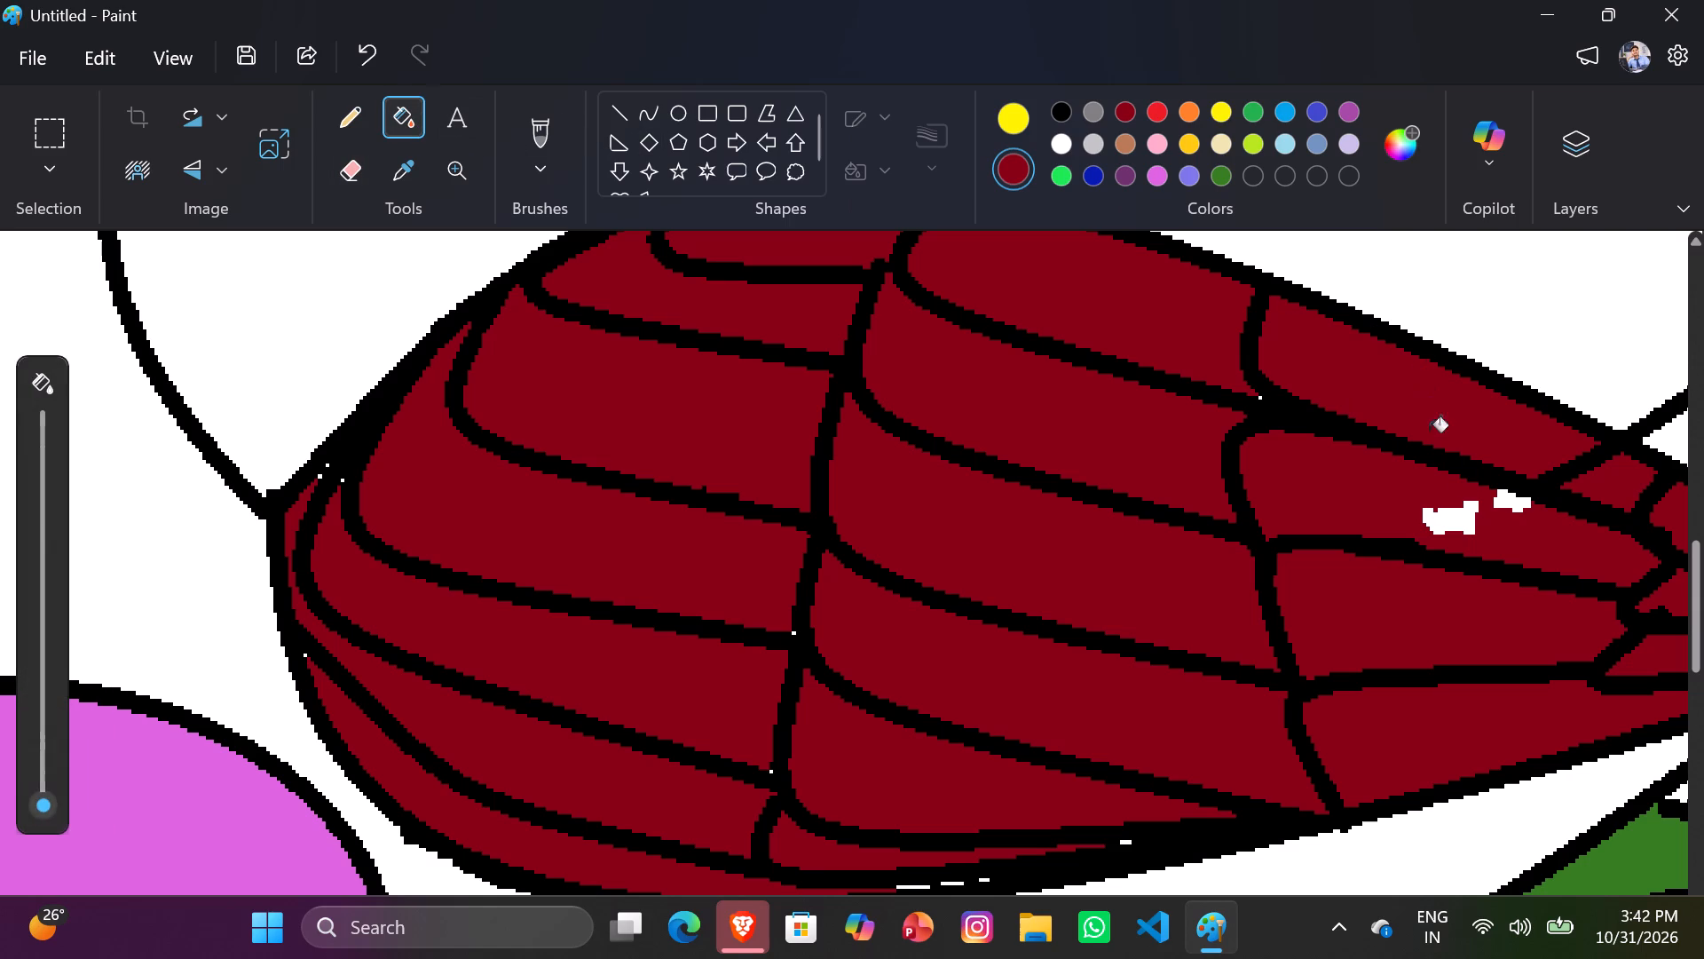
pyautogui.click(1456, 514)
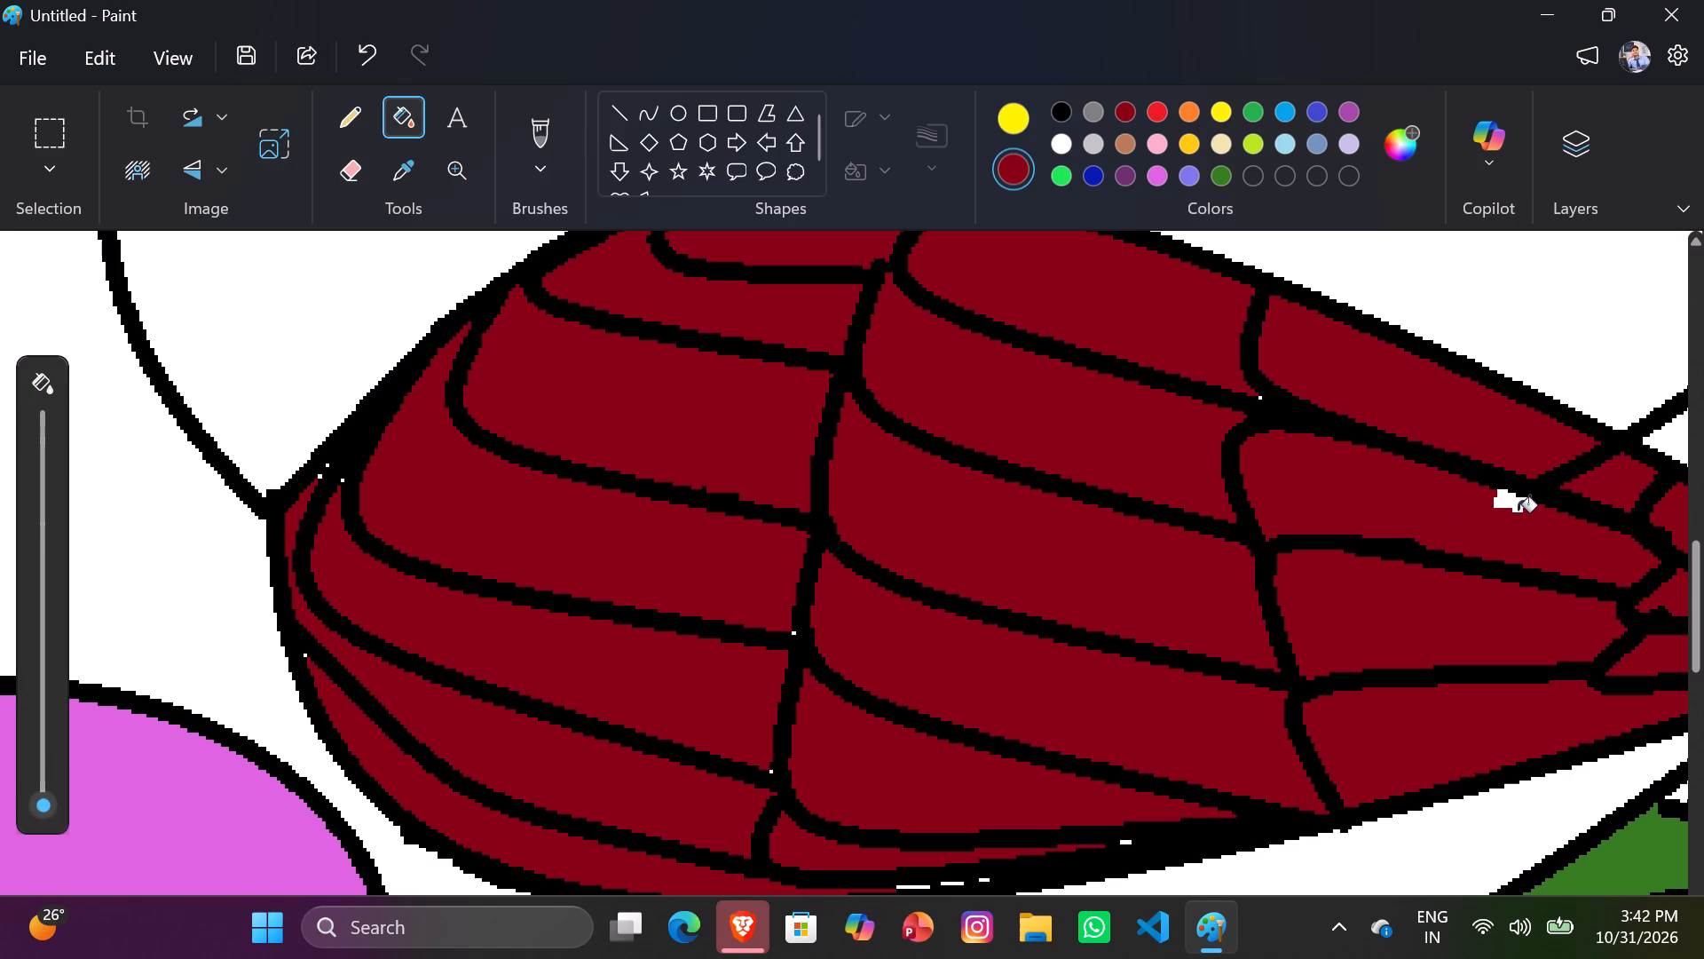
pyautogui.click(1518, 511)
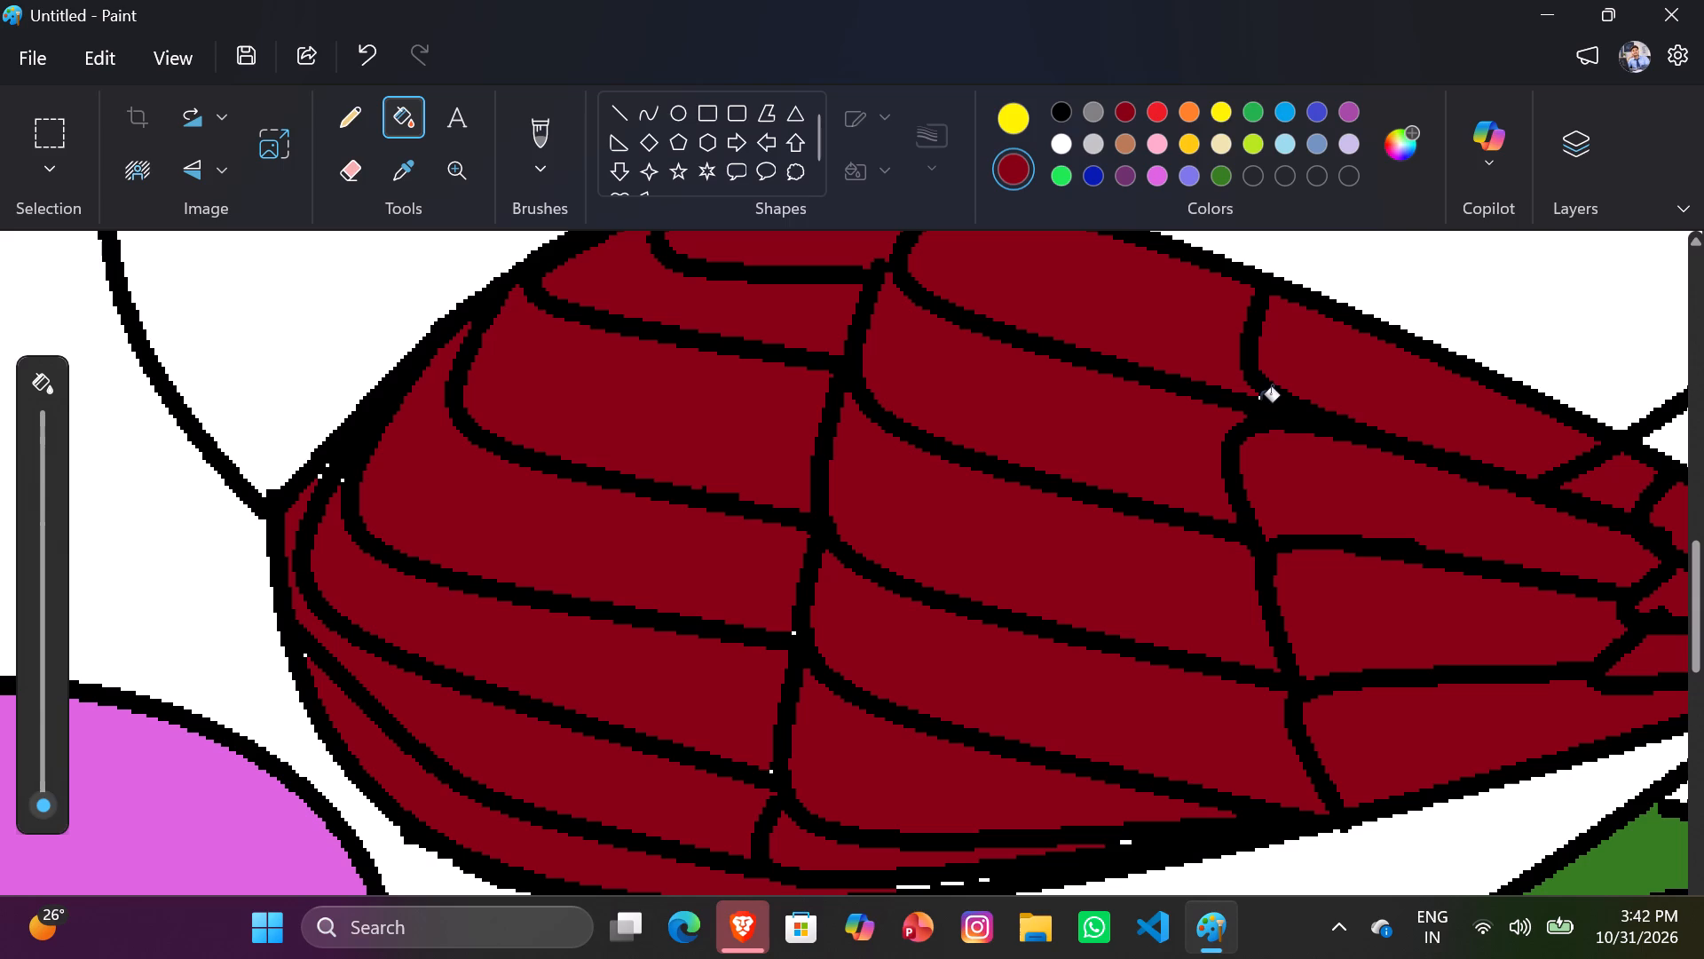
# Fill the white specks beside the first and second cross lines and at the feather lines near the wing's rounded end with dark red.
pyautogui.click(1261, 400)
pyautogui.keyDown('ctrl'); pyautogui.scroll(1, 793, 636); pyautogui.keyUp('ctrl')
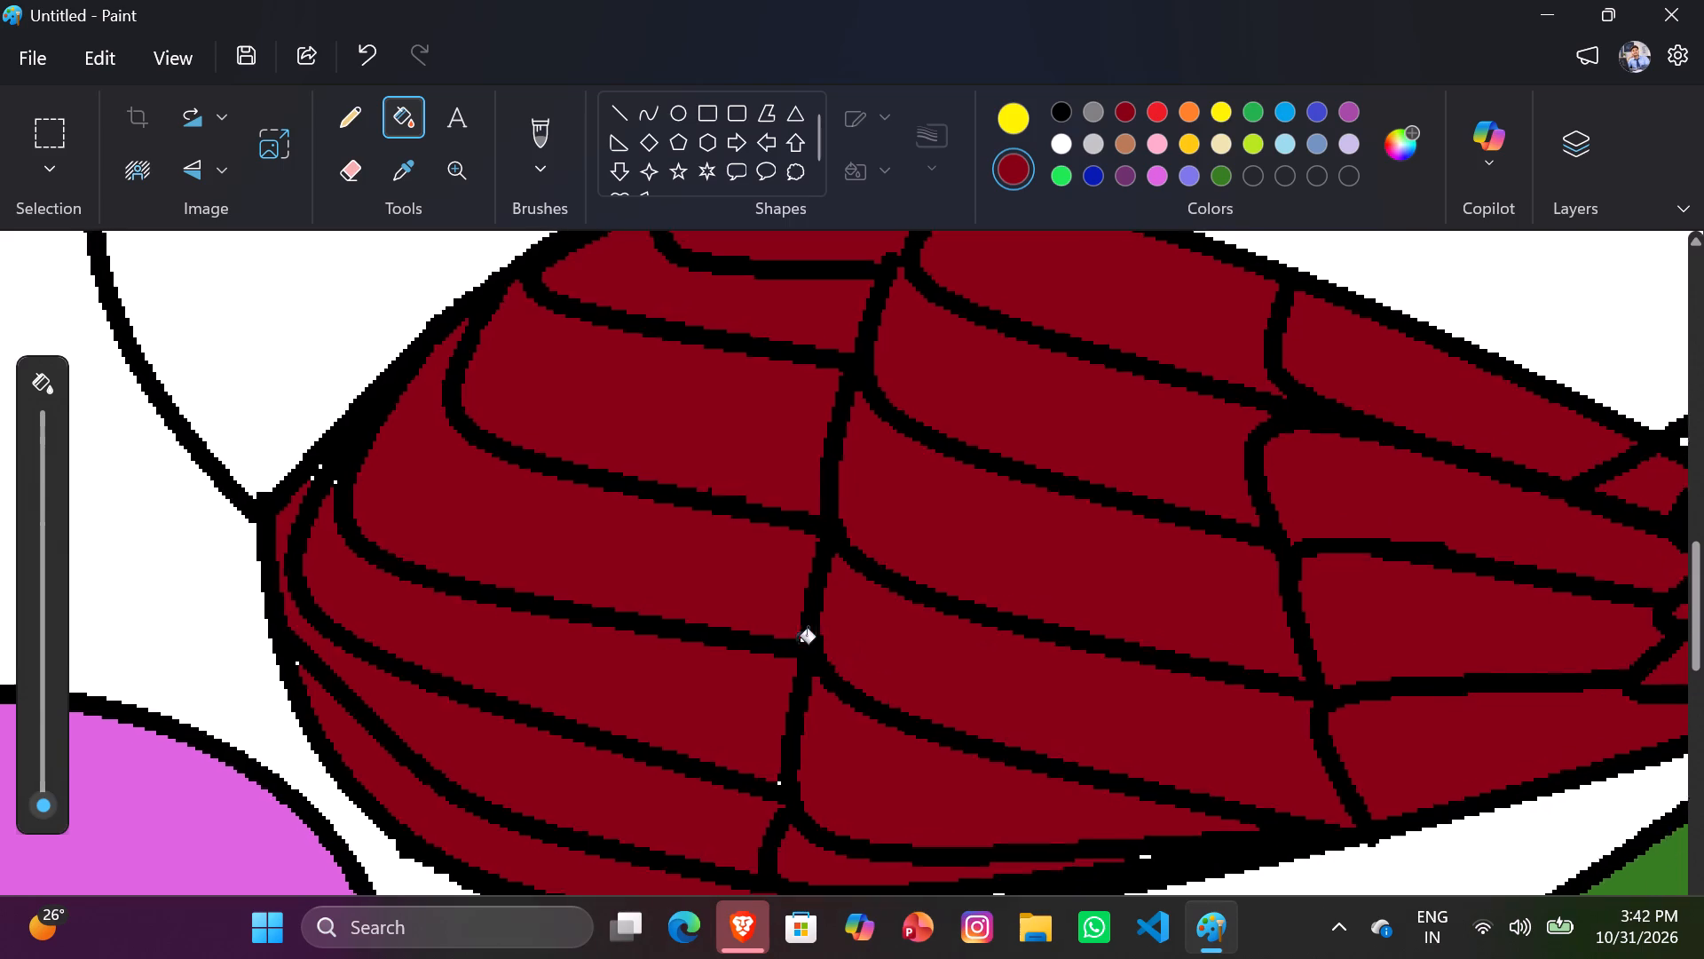
pyautogui.keyDown('ctrl'); pyautogui.scroll(3, 796, 642); pyautogui.keyUp('ctrl')
pyautogui.scroll(-1, 1037, 713)
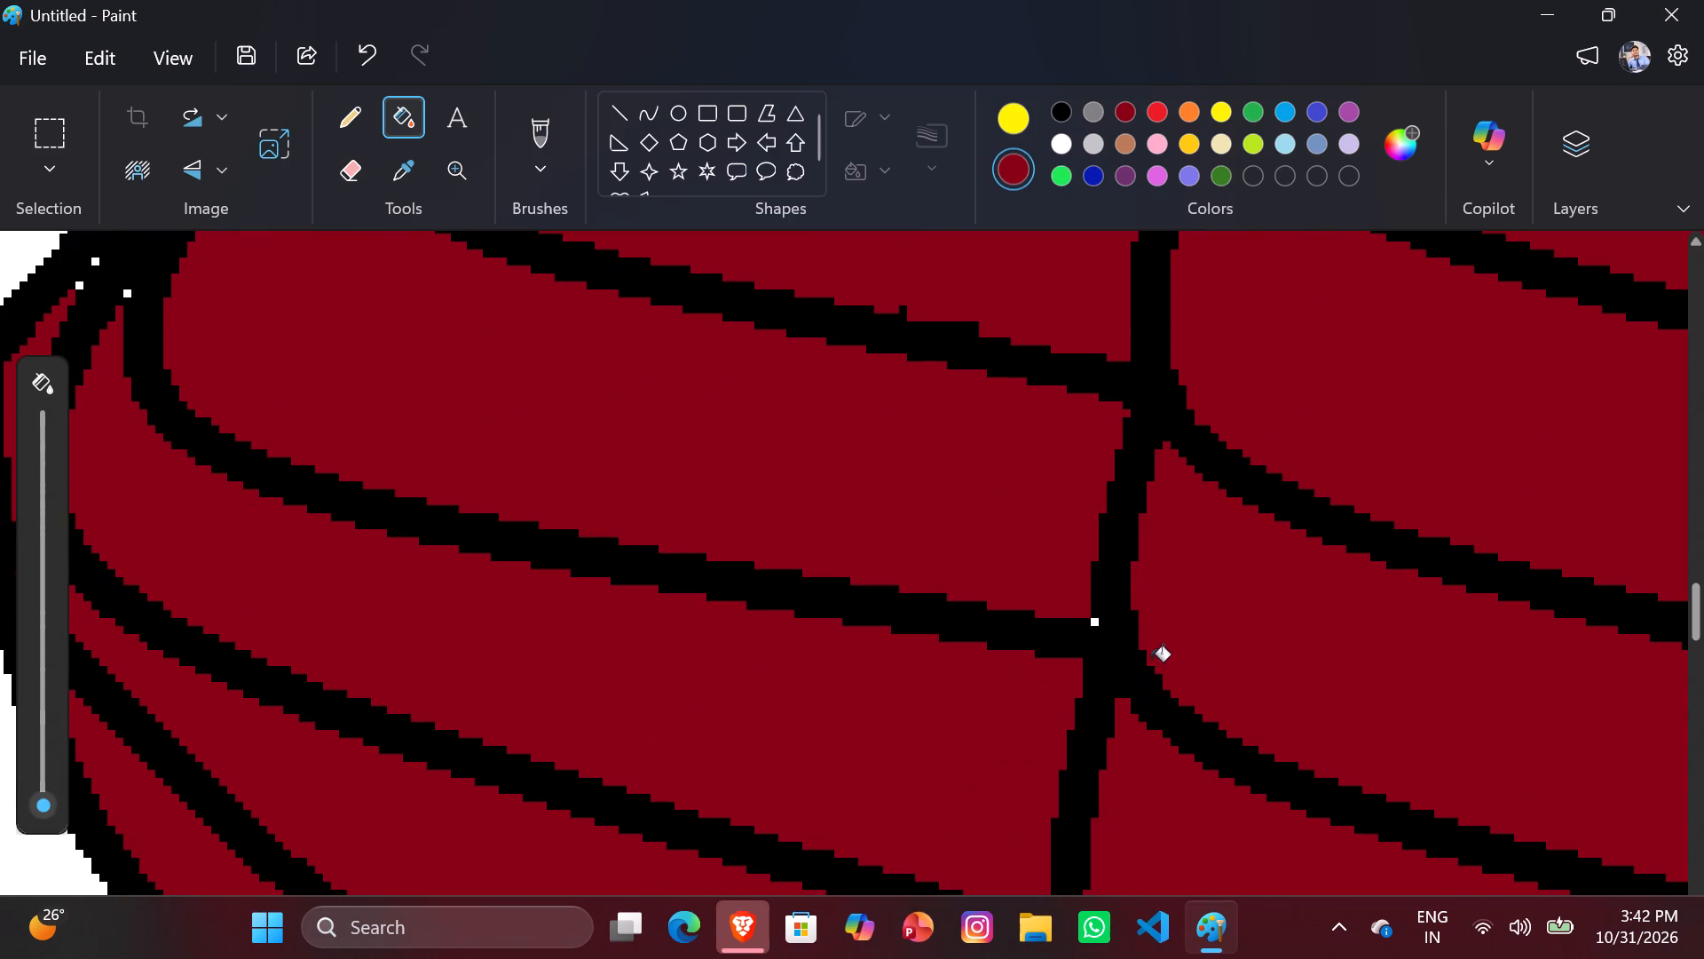
pyautogui.click(1097, 622)
pyautogui.click(124, 293)
pyautogui.click(92, 262)
pyautogui.click(78, 282)
# Fill the white speck at the lower end of the first cross line and the white strips along the wing's lower edge with dark red.
pyautogui.keyDown('ctrl'); pyautogui.scroll(-1, 935, 461); pyautogui.keyUp('ctrl')
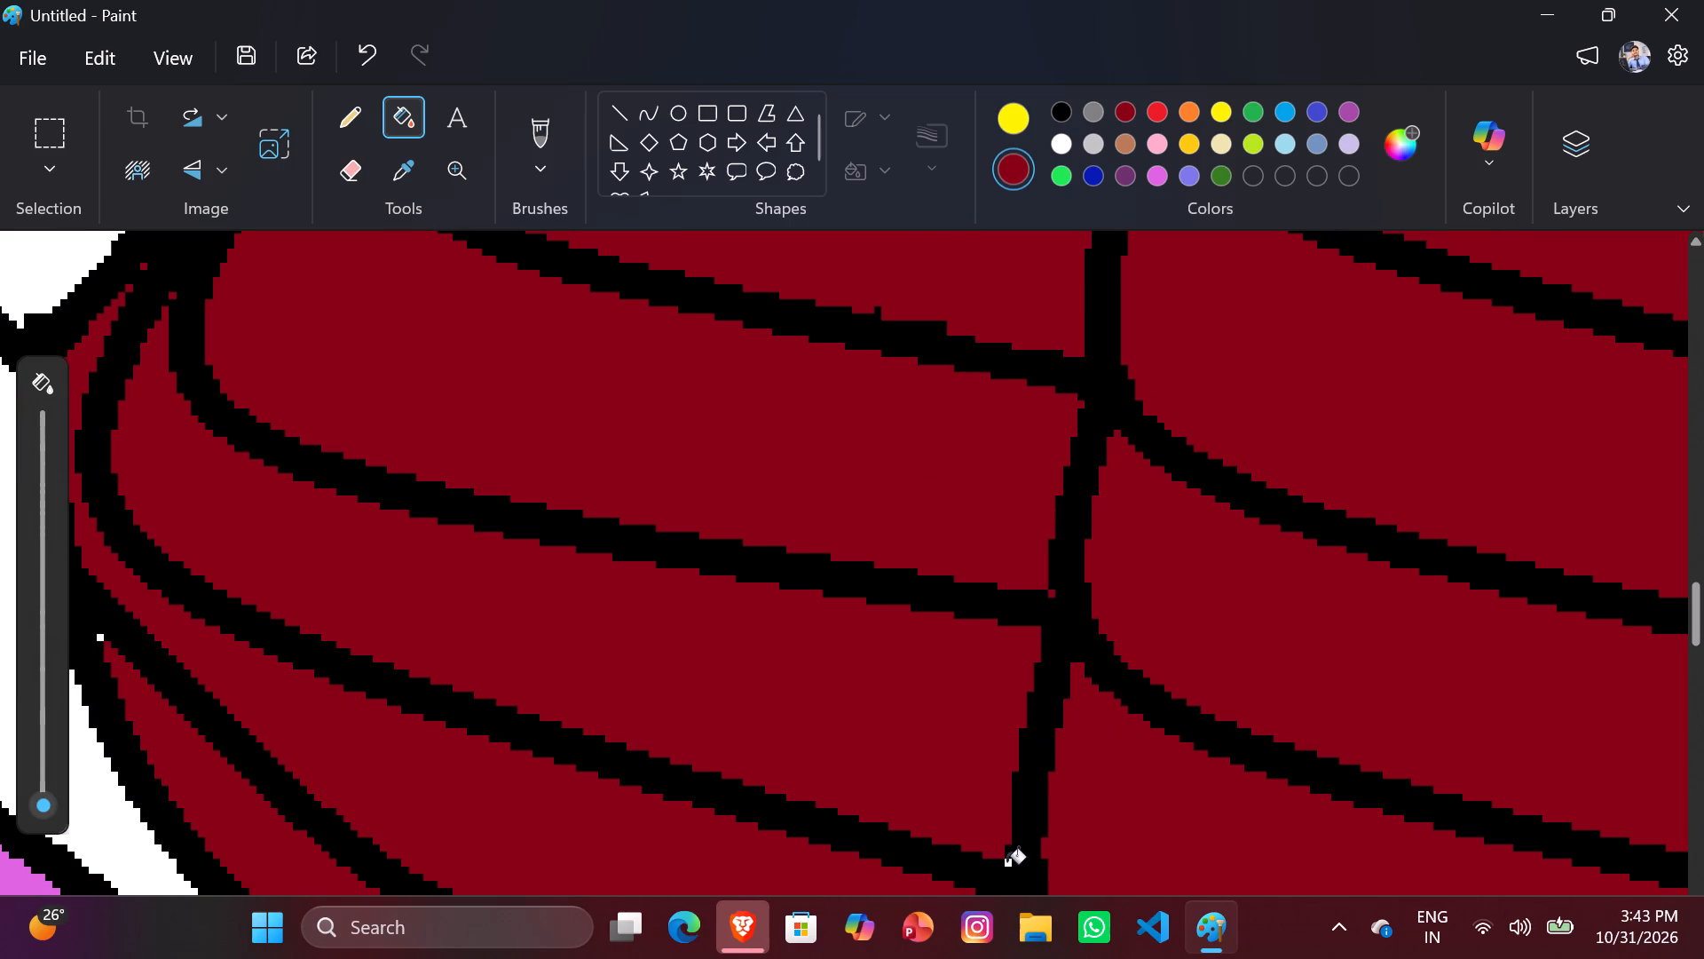
pyautogui.click(1006, 862)
pyautogui.keyDown('ctrl'); pyautogui.scroll(-4, 1029, 850); pyautogui.keyUp('ctrl')
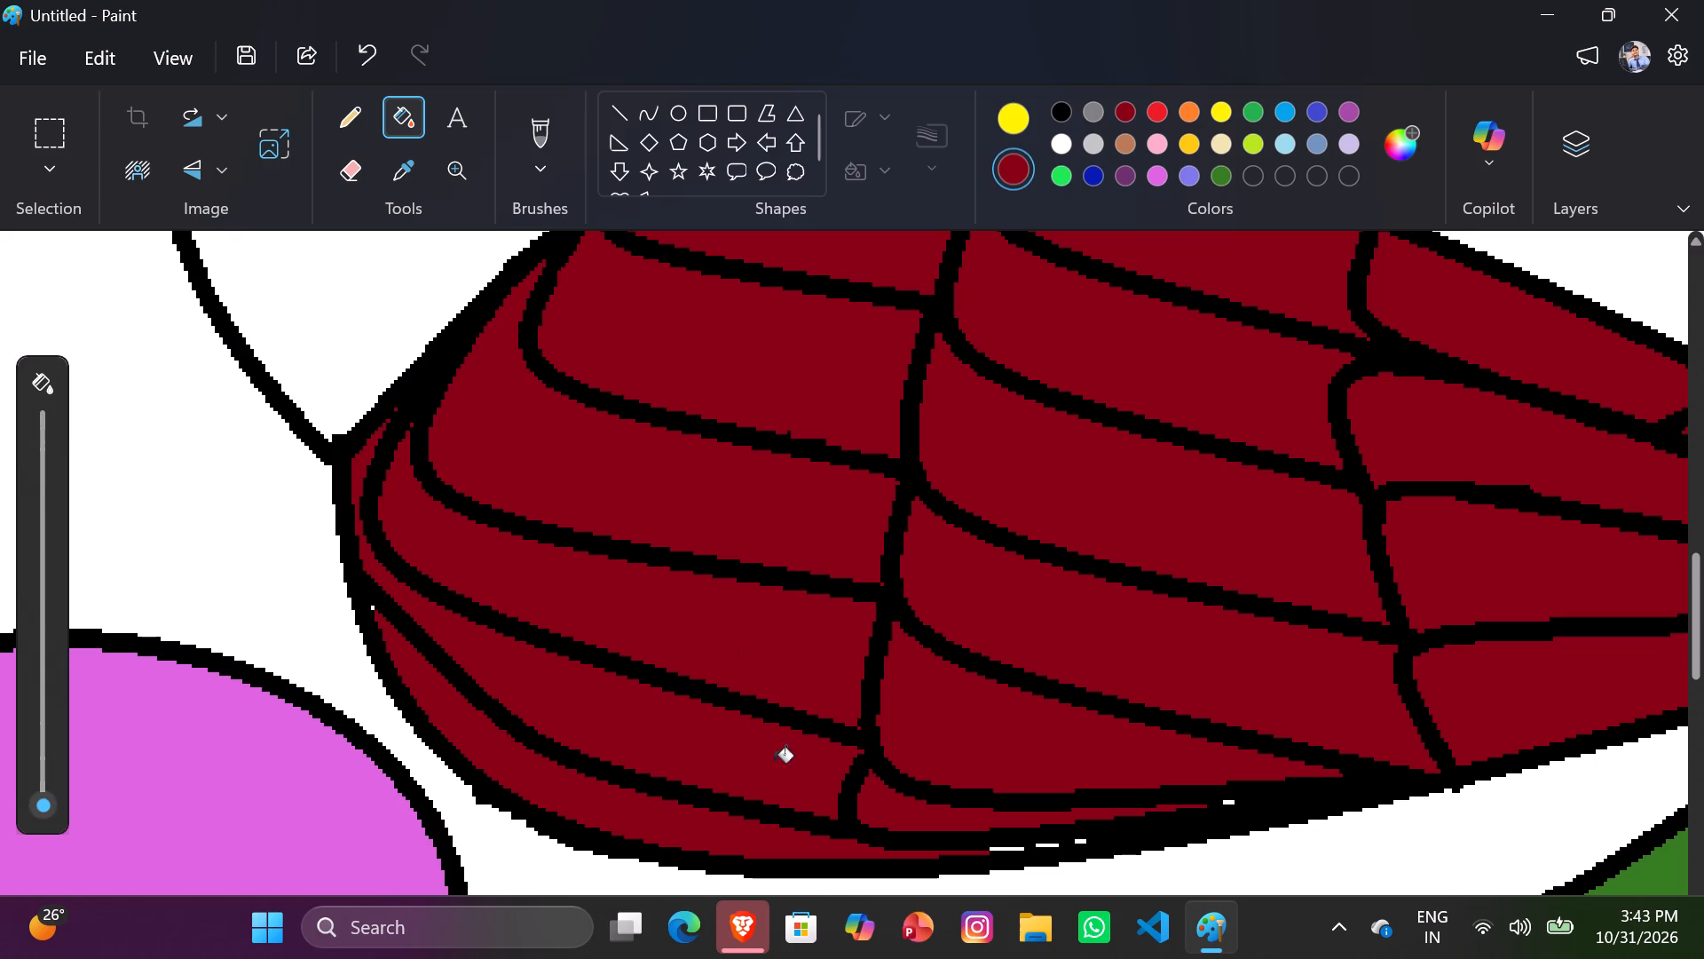
pyautogui.click(1007, 849)
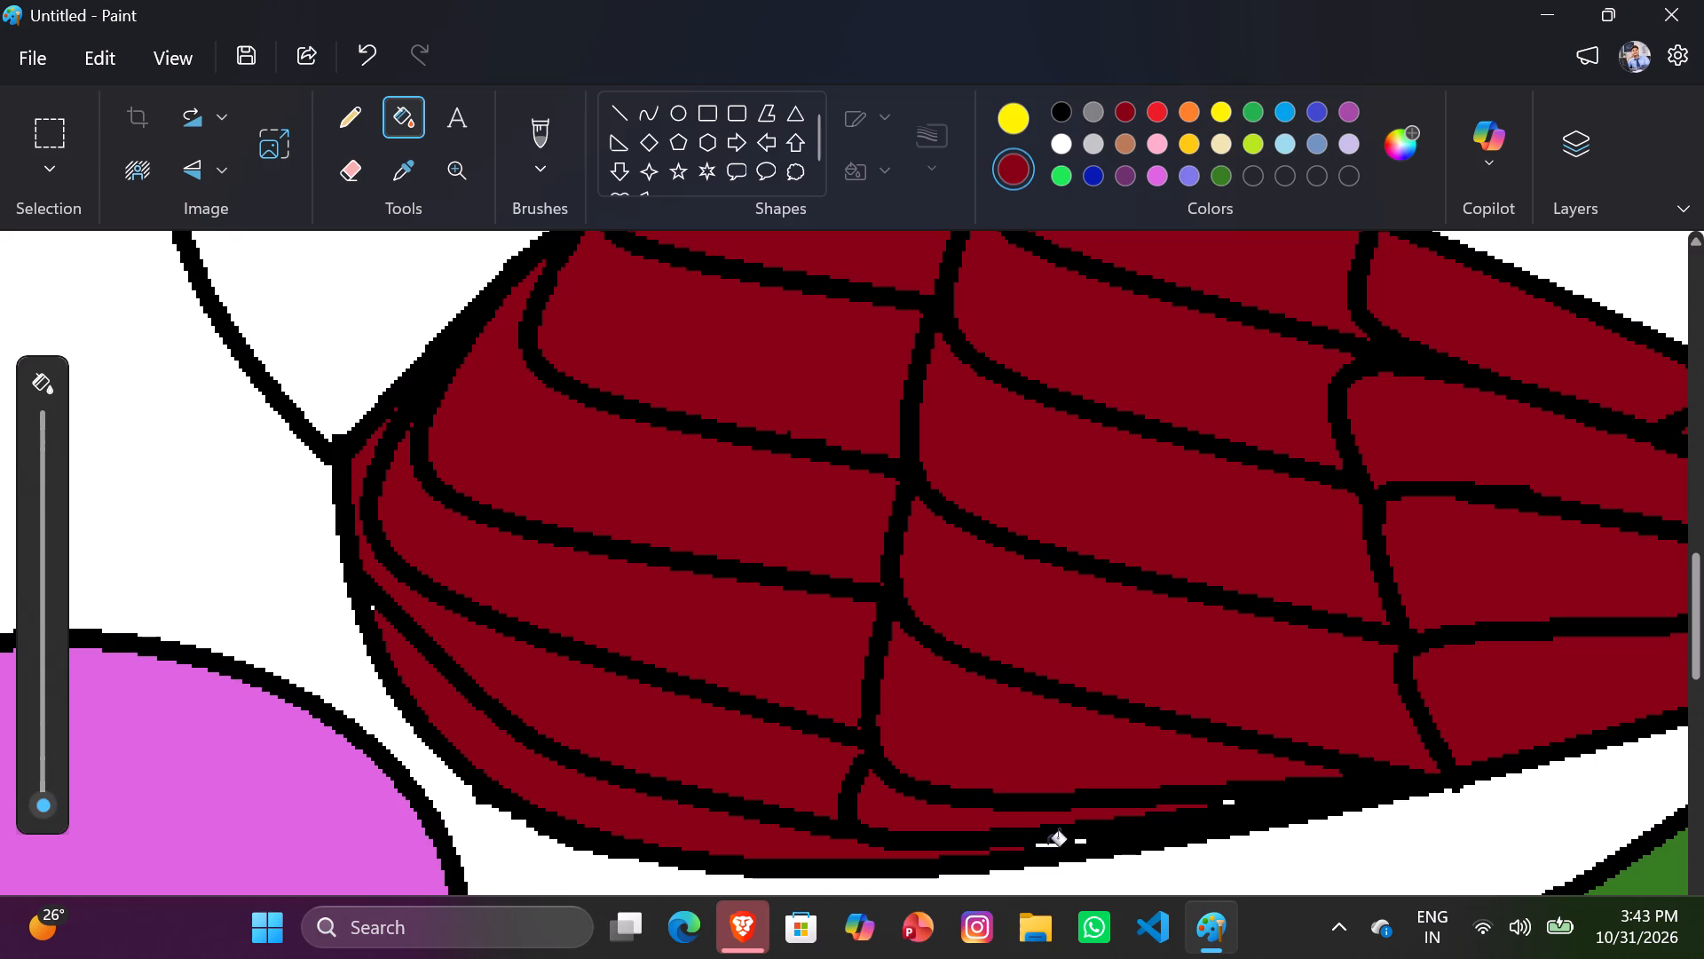
pyautogui.click(1048, 846)
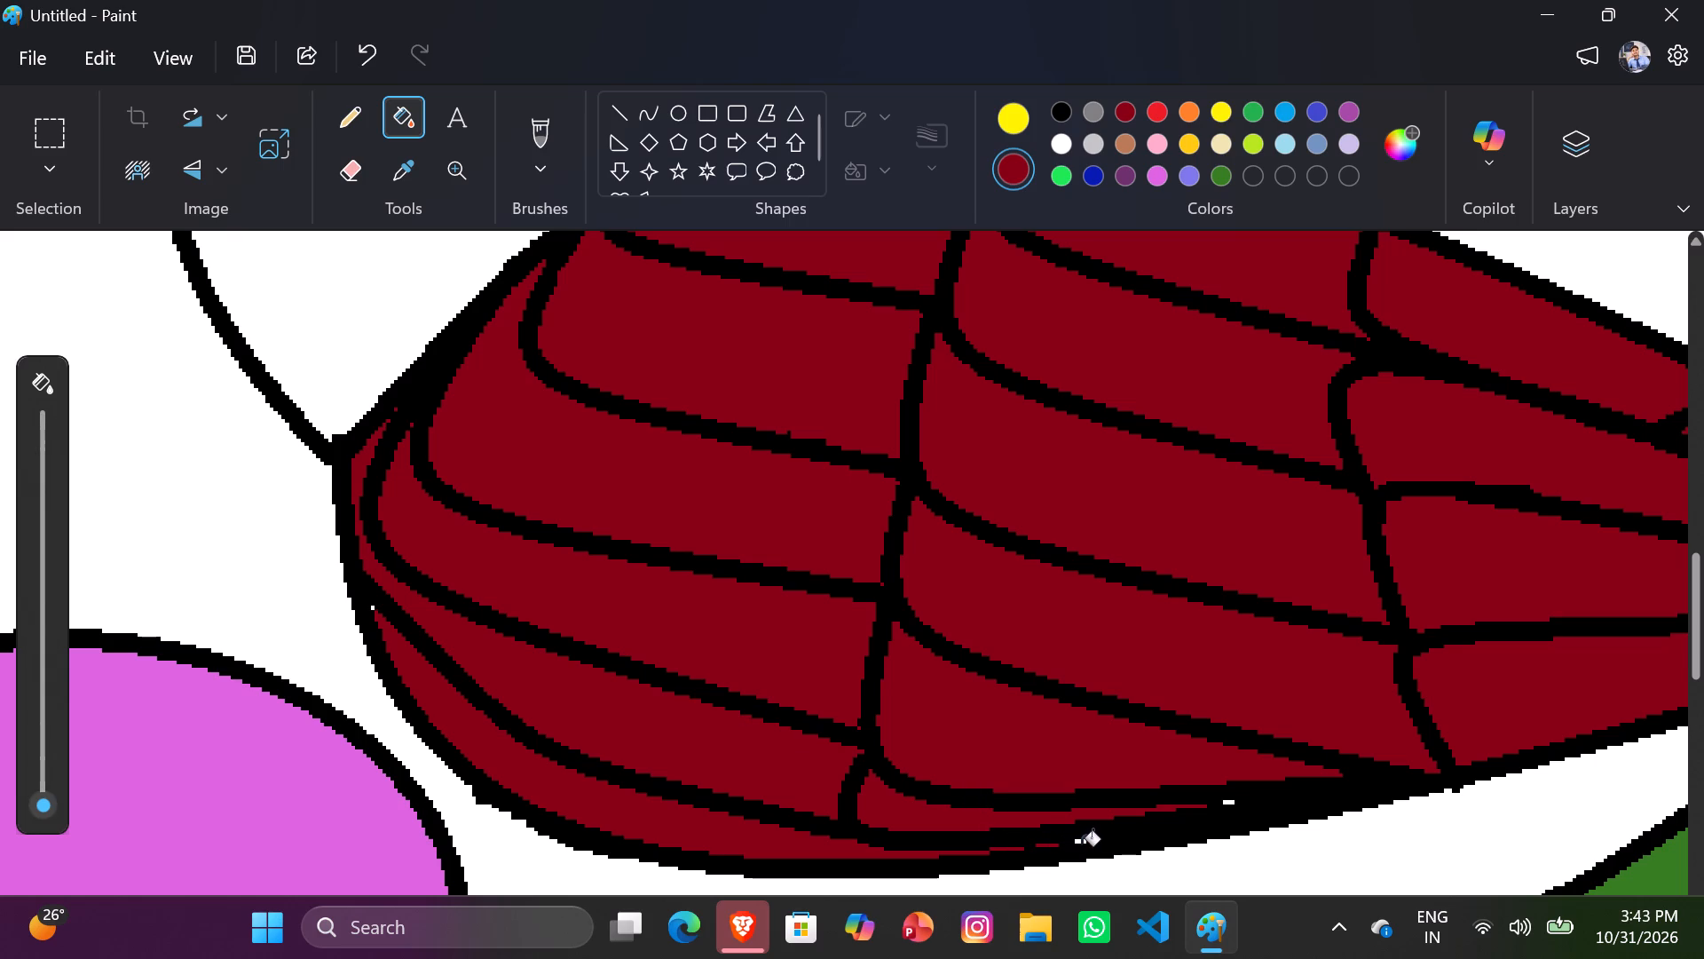
pyautogui.click(1081, 842)
pyautogui.click(1230, 803)
# Fill the tiny white speck inside the wing's rounded outline with dark red, undoing any fill that recolours the black outlines.
pyautogui.click(373, 610)
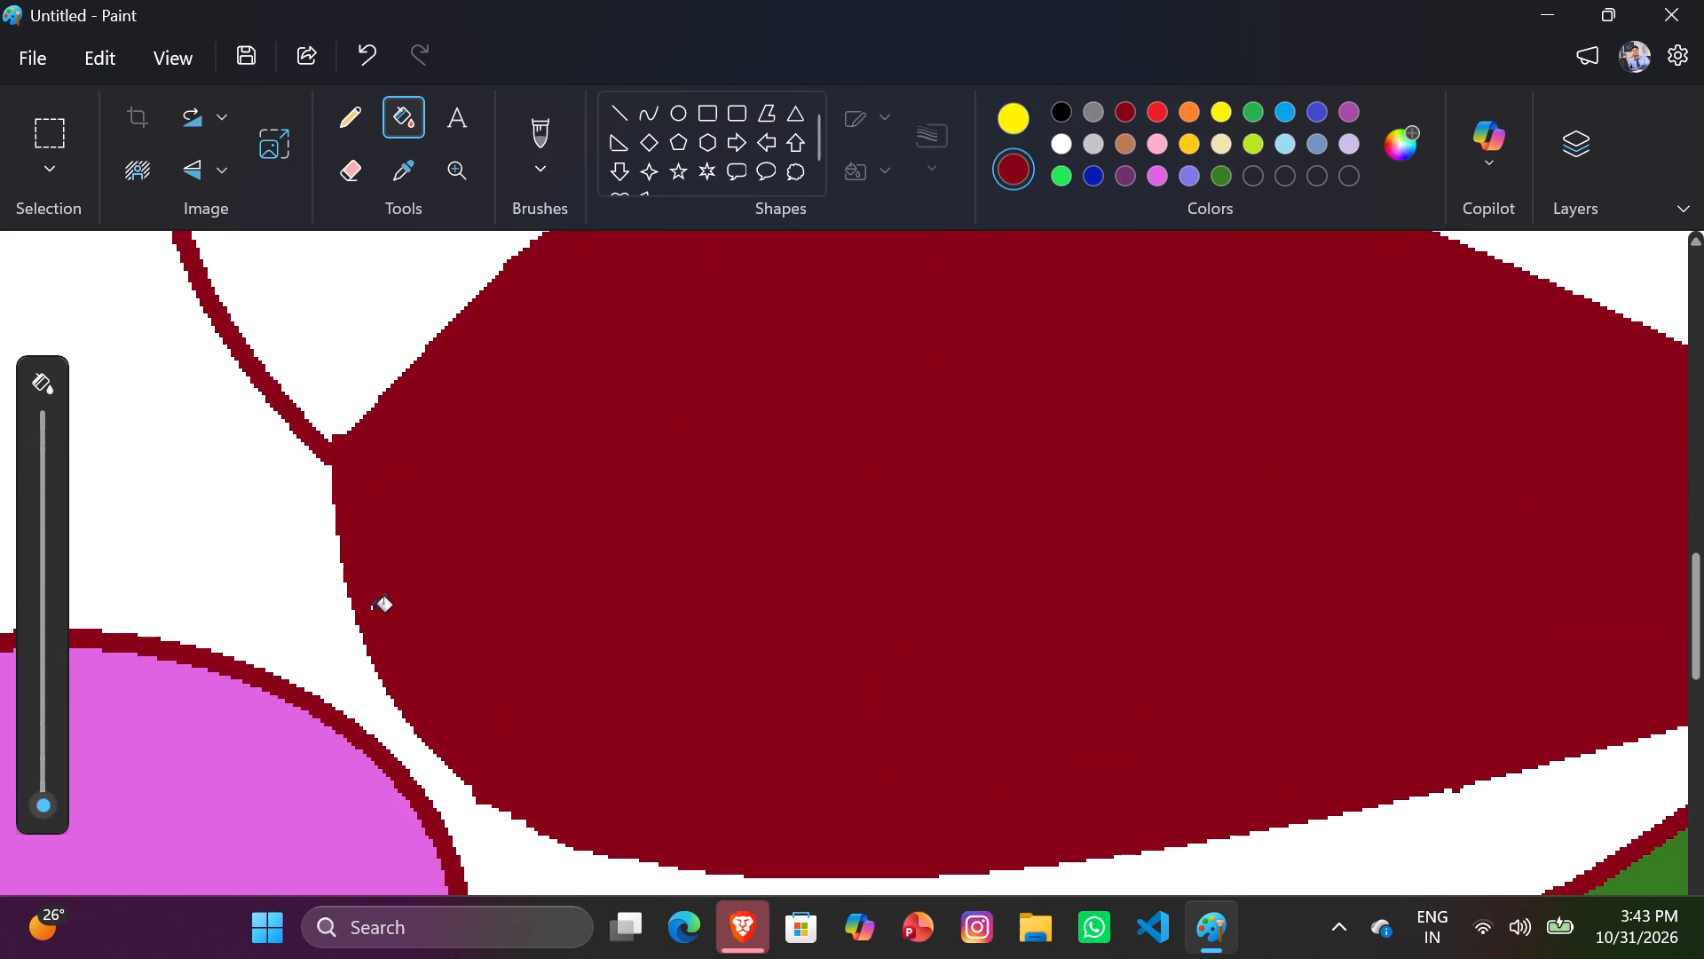
pyautogui.hotkey('ctrl', 'z')
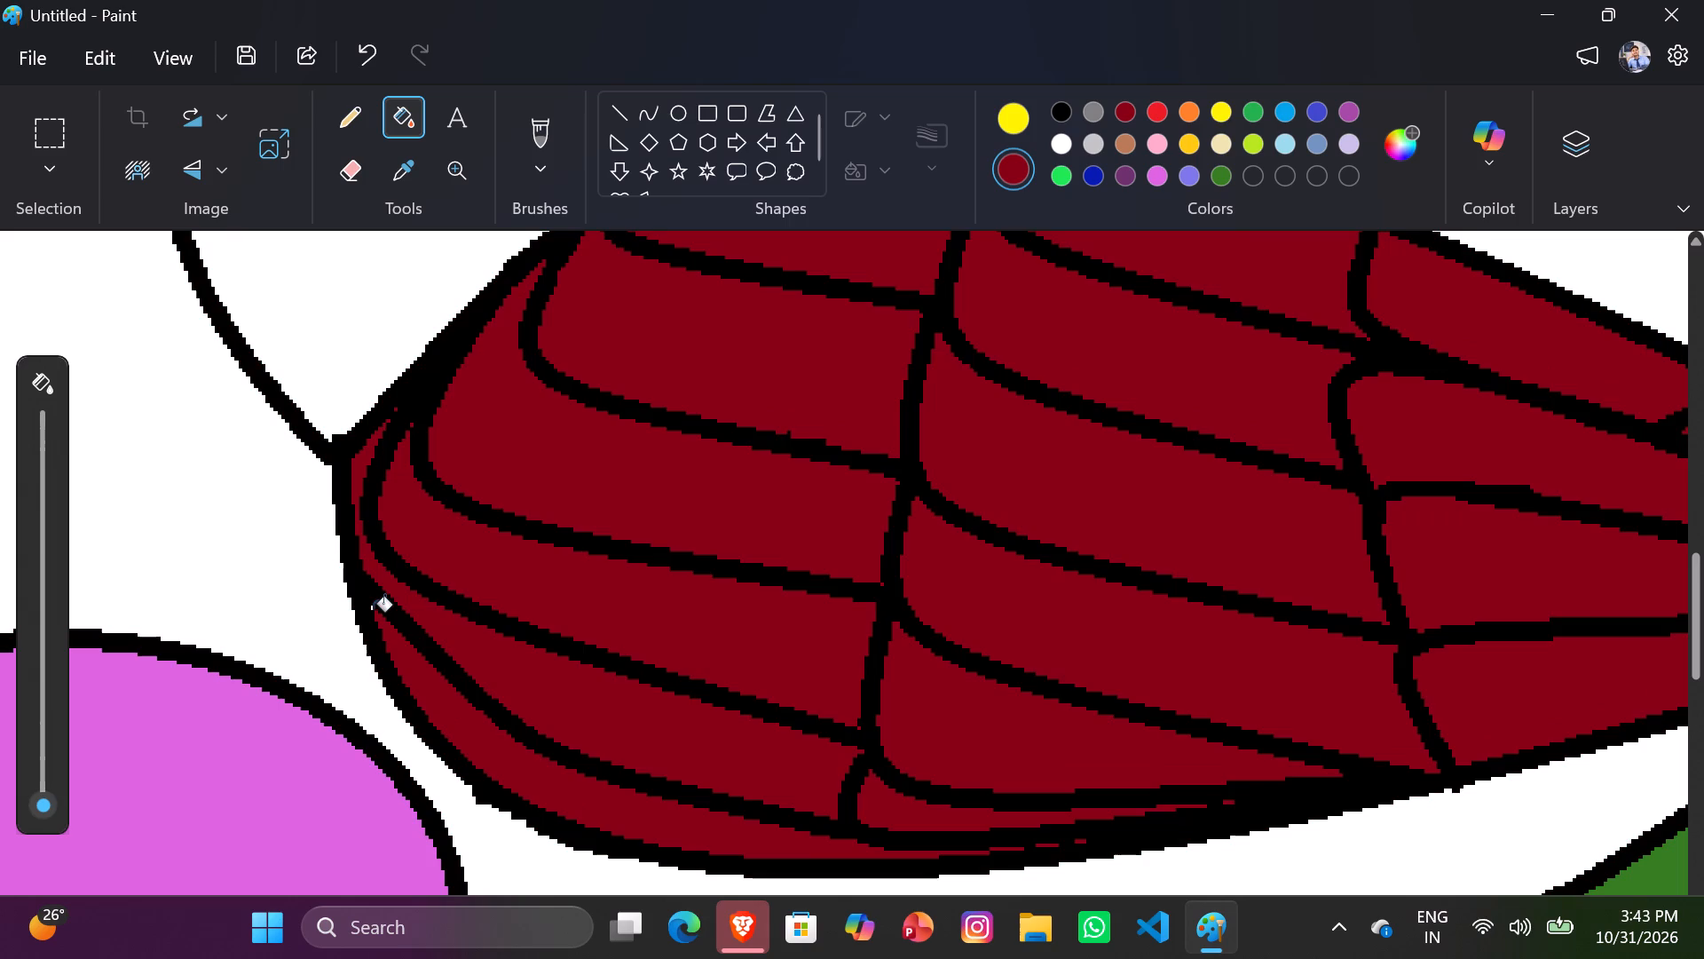
pyautogui.keyDown('ctrl'); pyautogui.scroll(1, 373, 610); pyautogui.keyUp('ctrl')
pyautogui.hscroll(1, 373, 610)
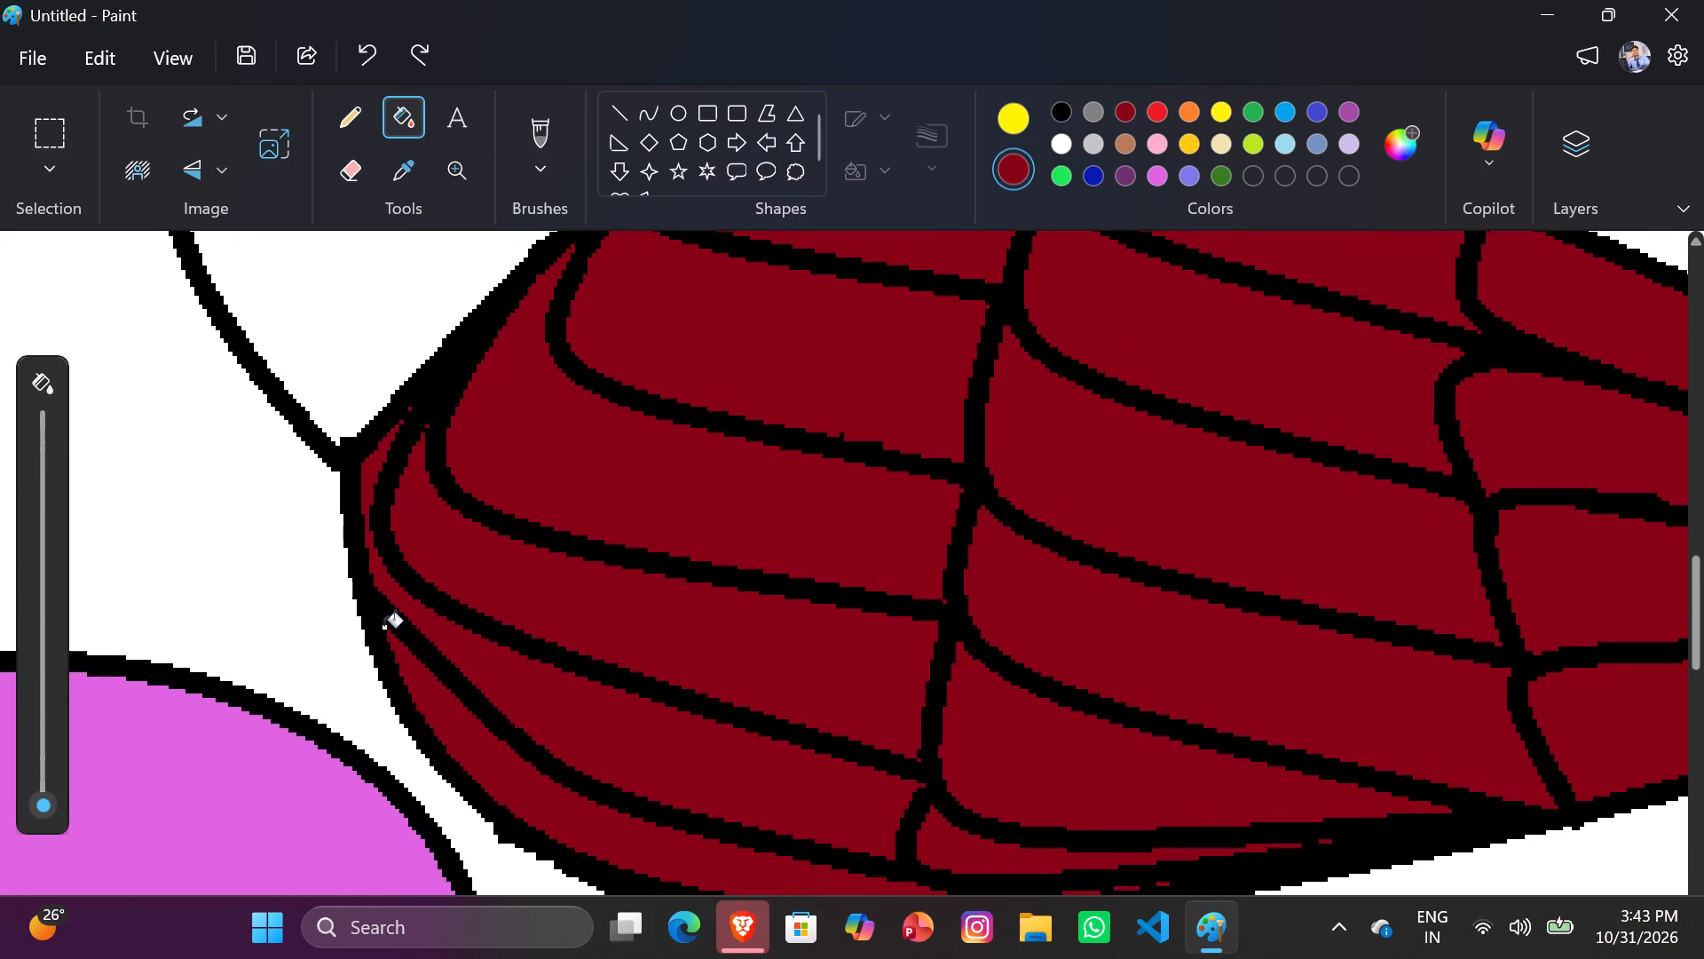
pyautogui.click(383, 626)
# Erase the black circle line remnant inside the wing near its pointed tip, up to the wing's upper outline.
pyautogui.keyDown('ctrl'); pyautogui.scroll(-2, 393, 625); pyautogui.keyUp('ctrl')
pyautogui.hscroll(-1, 890, 660)
pyautogui.keyDown('ctrl'); pyautogui.scroll(-1, 1029, 660); pyautogui.keyUp('ctrl')
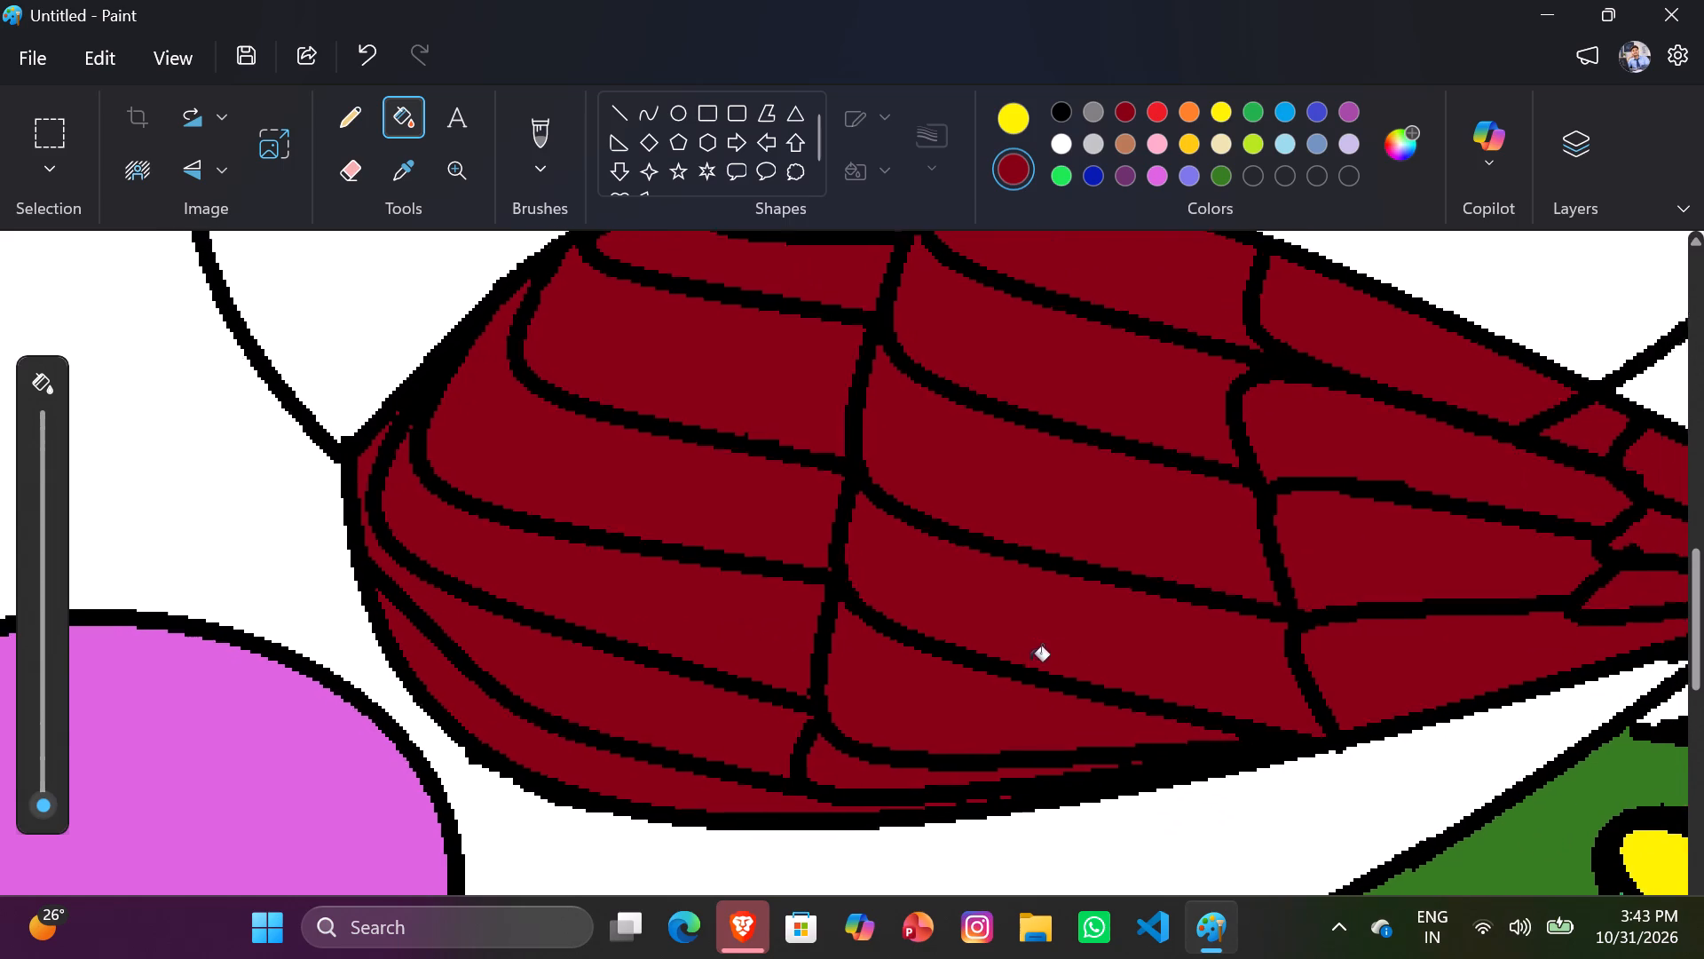
pyautogui.keyDown('ctrl'); pyautogui.scroll(-2, 1030, 660); pyautogui.keyUp('ctrl')
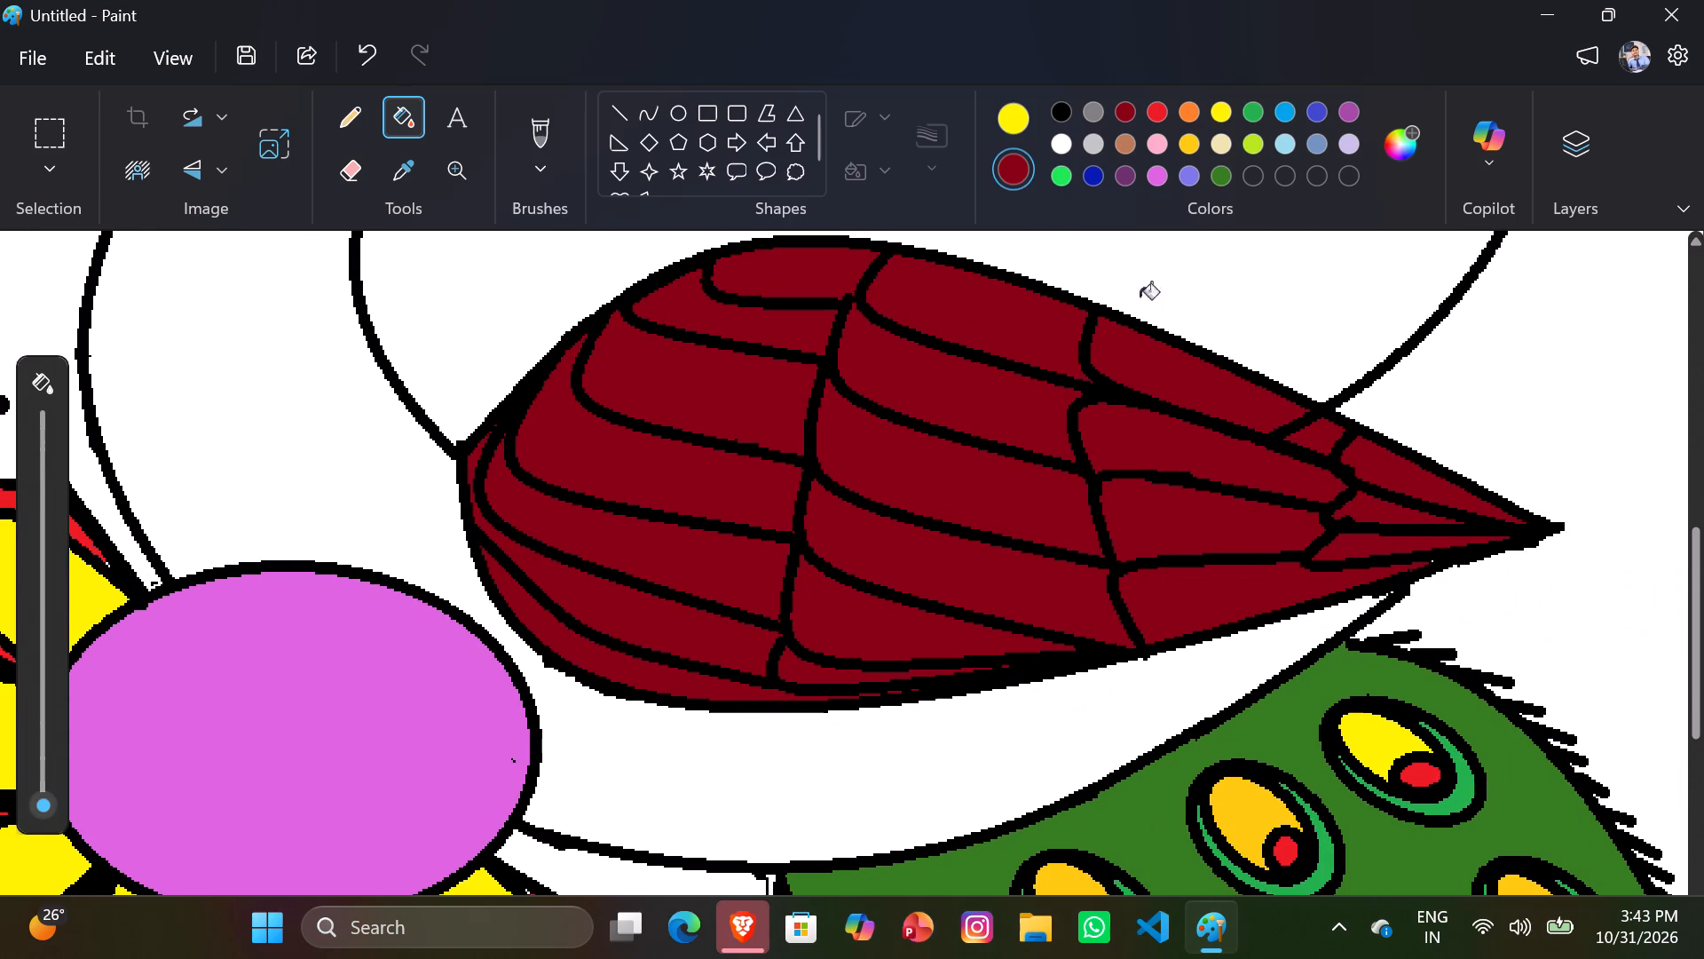
pyautogui.click(331, 168)
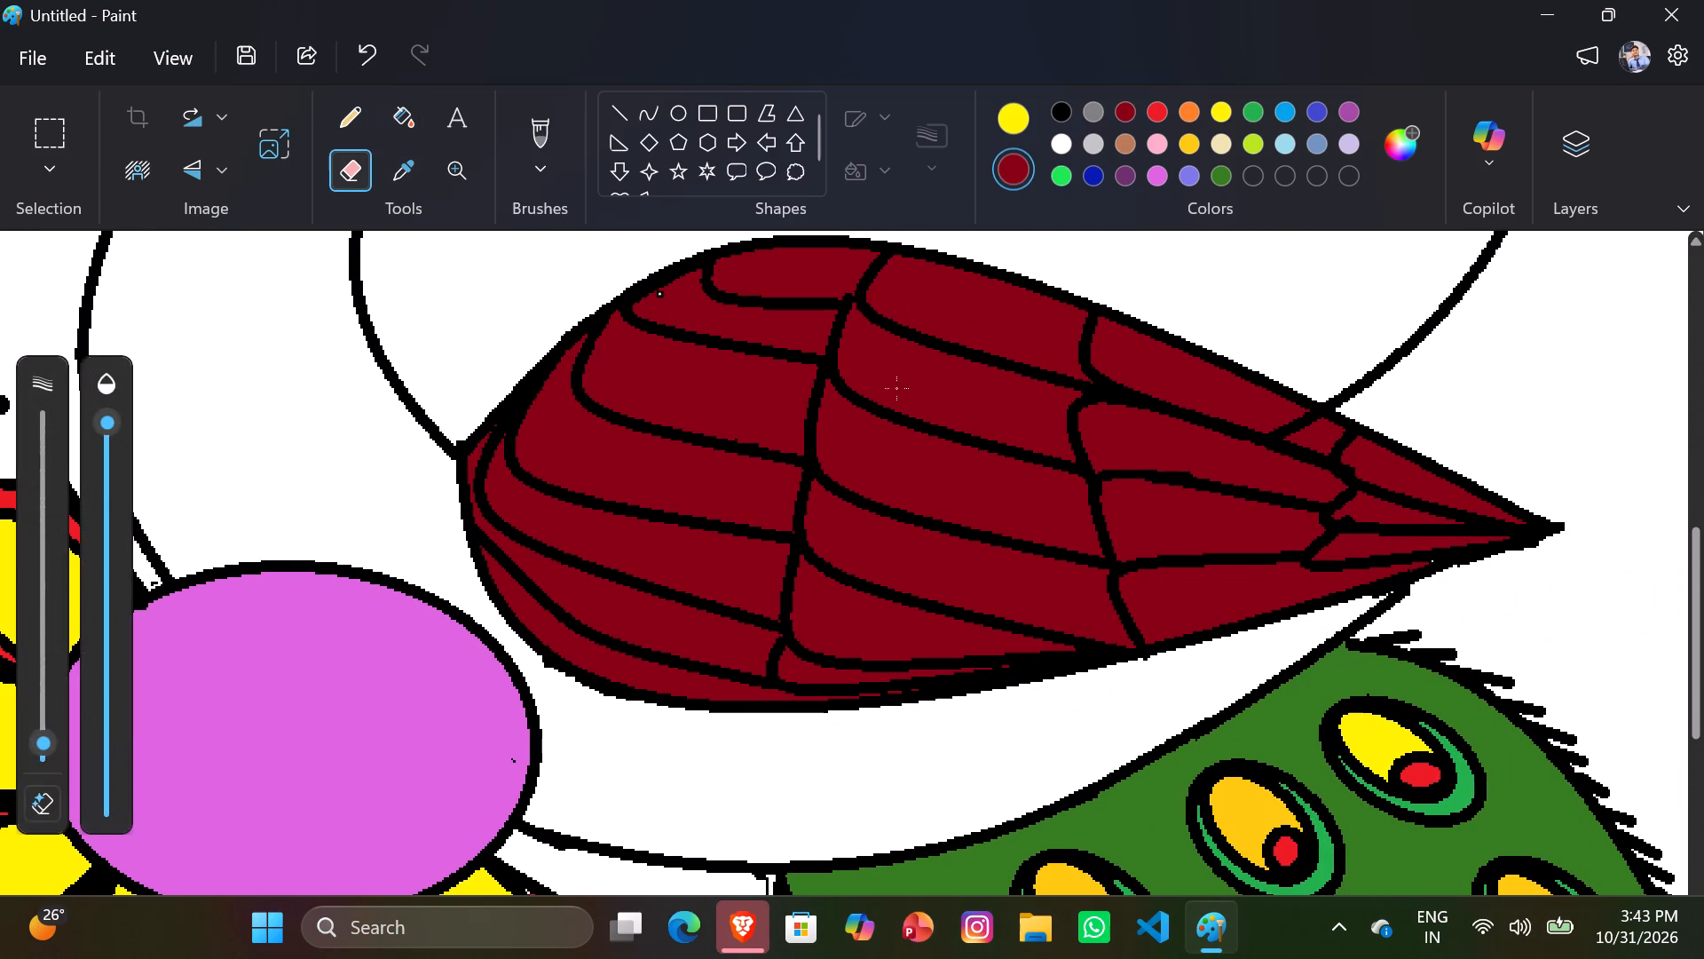
pyautogui.click(1284, 427)
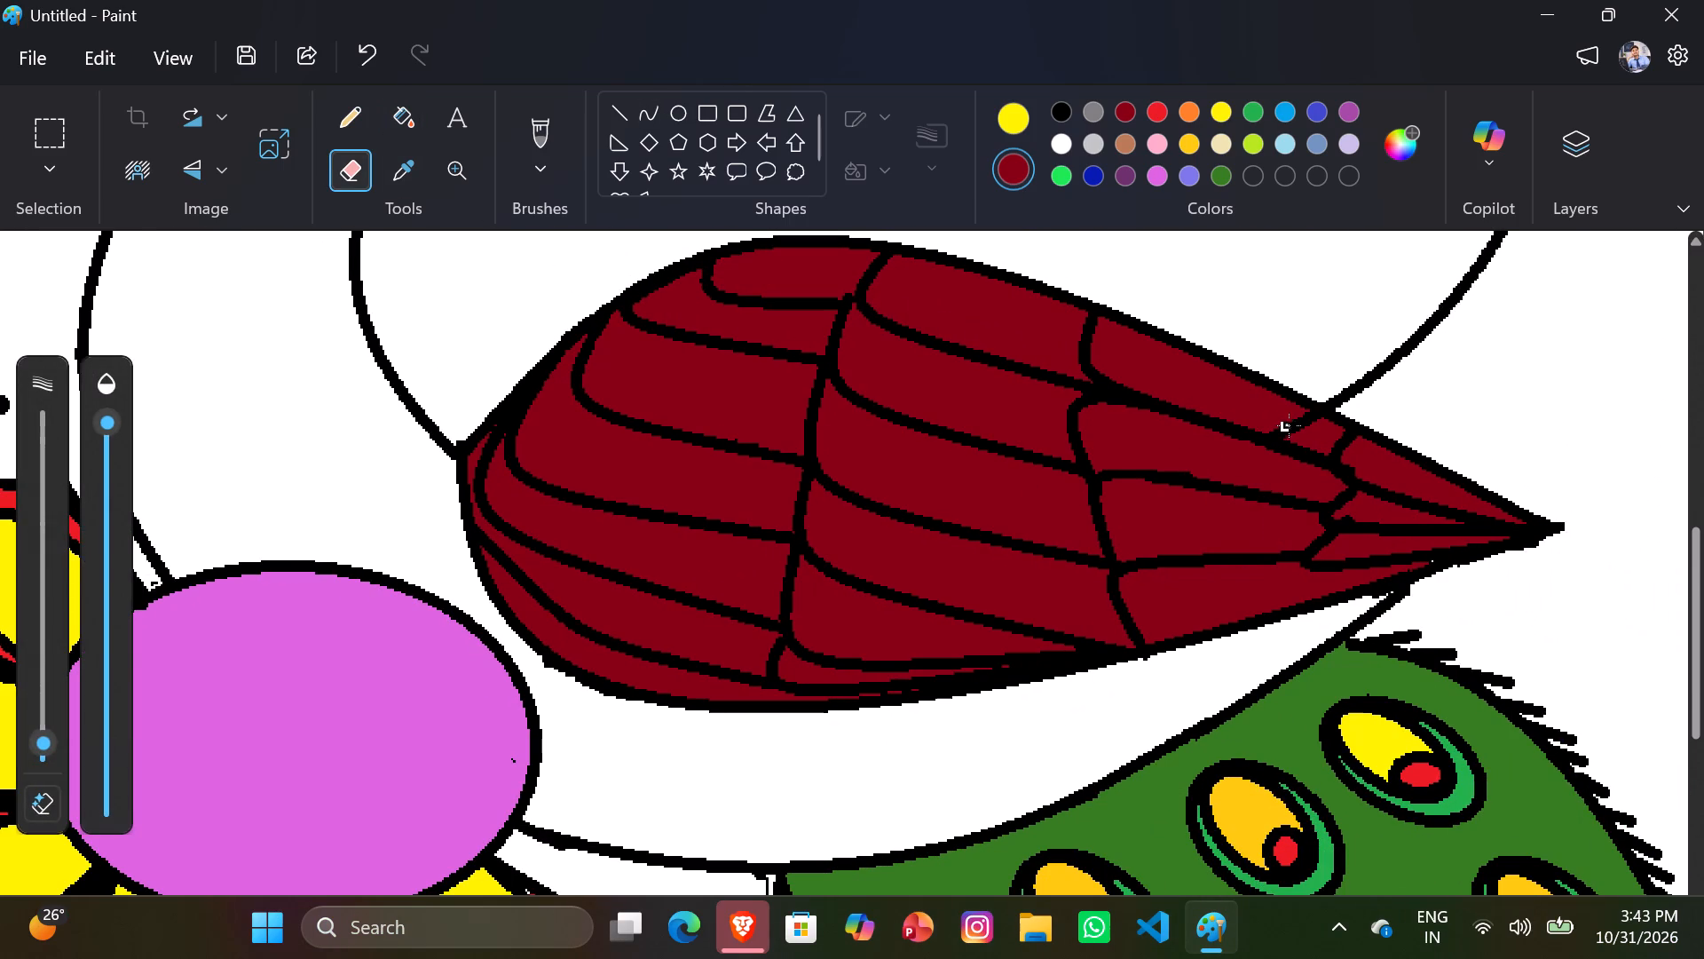
pyautogui.click(1293, 425)
pyautogui.click(1306, 424)
pyautogui.keyDown('ctrl'); pyautogui.scroll(6, 1302, 428); pyautogui.keyUp('ctrl')
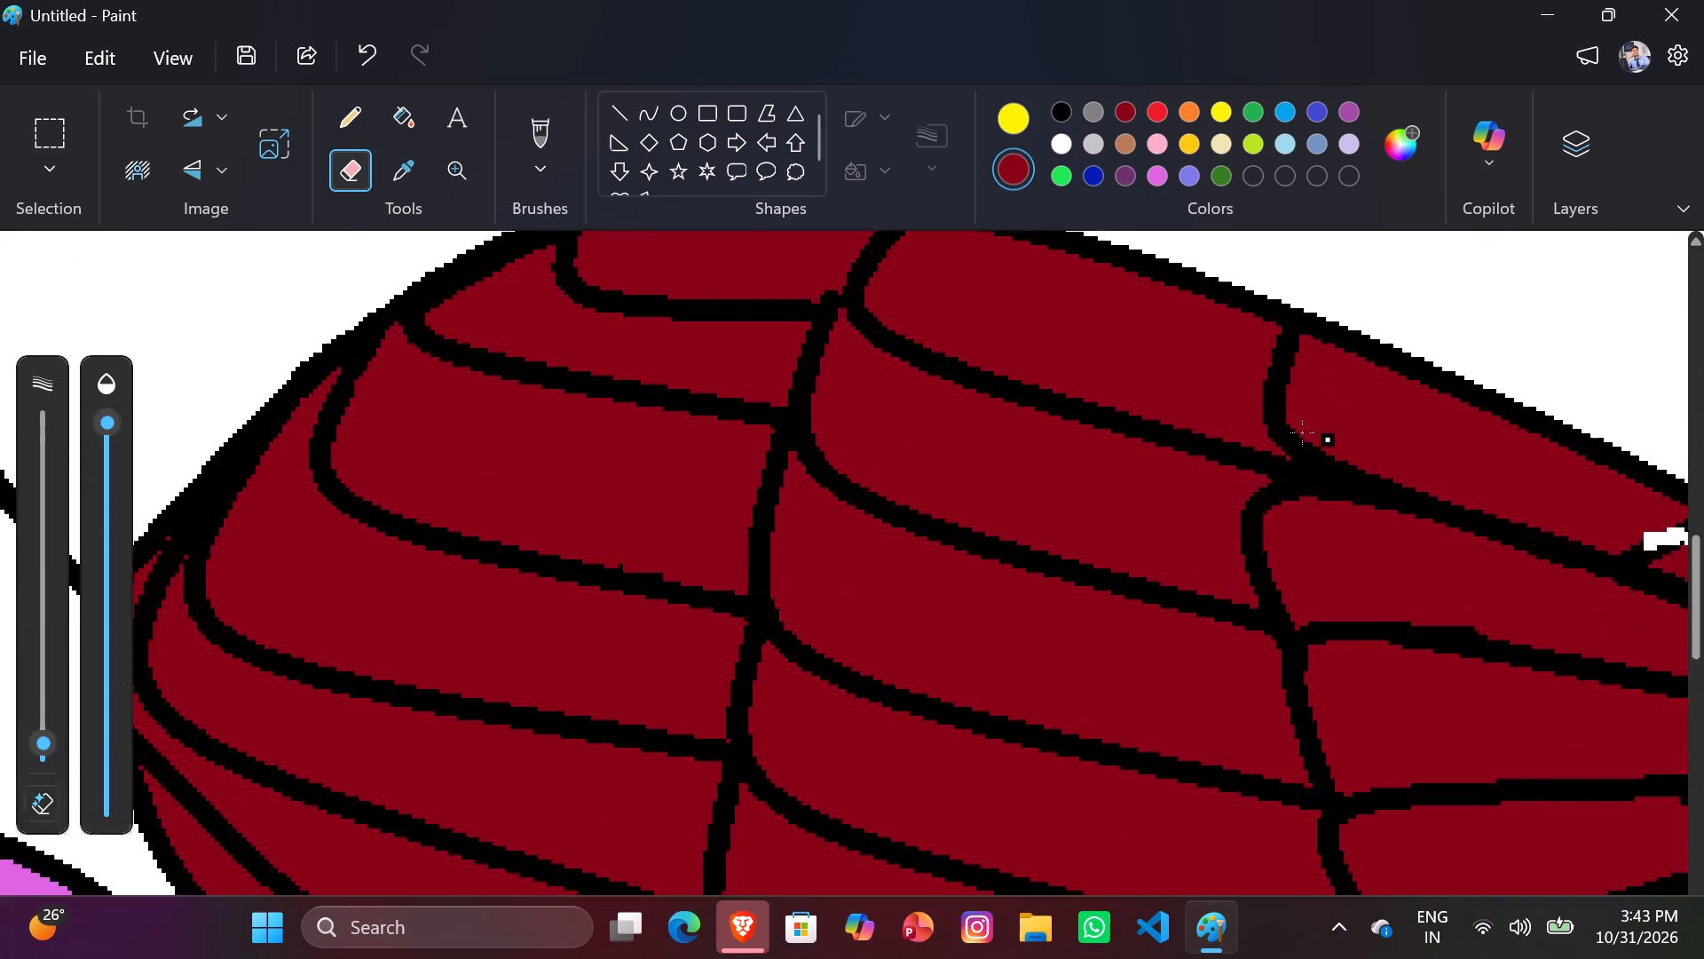
pyautogui.hscroll(-1, 1061, 432)
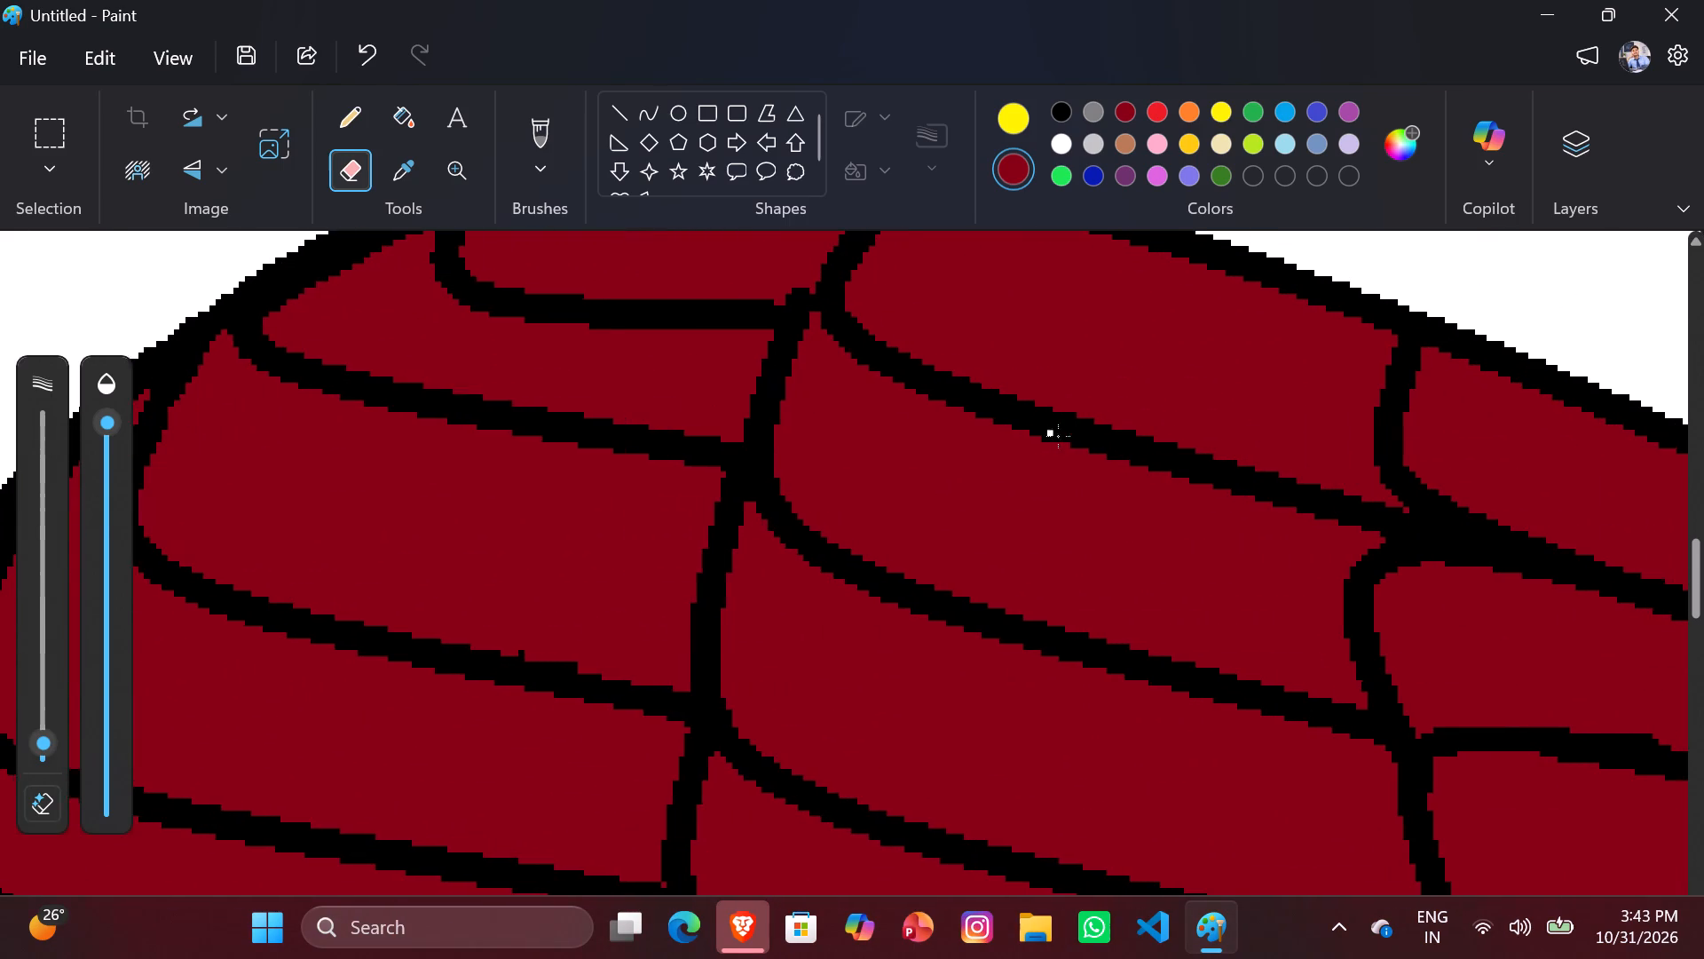
pyautogui.hscroll(-1, 1058, 436)
pyautogui.click(461, 610)
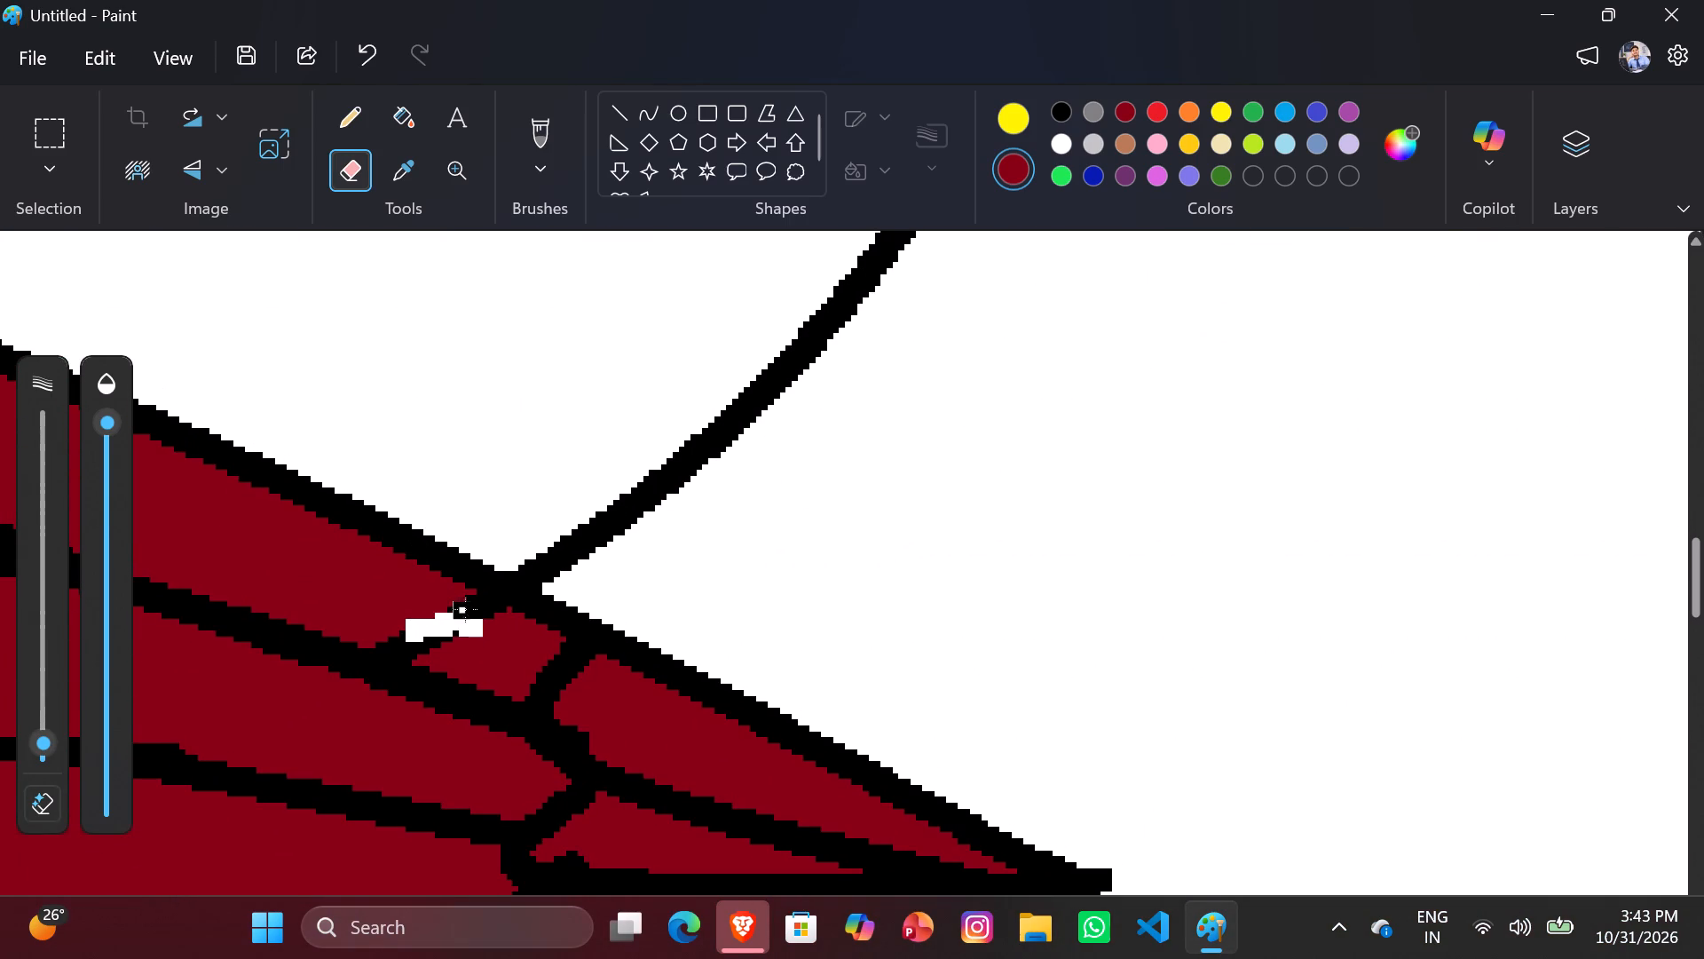
pyautogui.click(476, 605)
pyautogui.click(481, 612)
pyautogui.moveTo(493, 609); pyautogui.dragTo(501, 613)
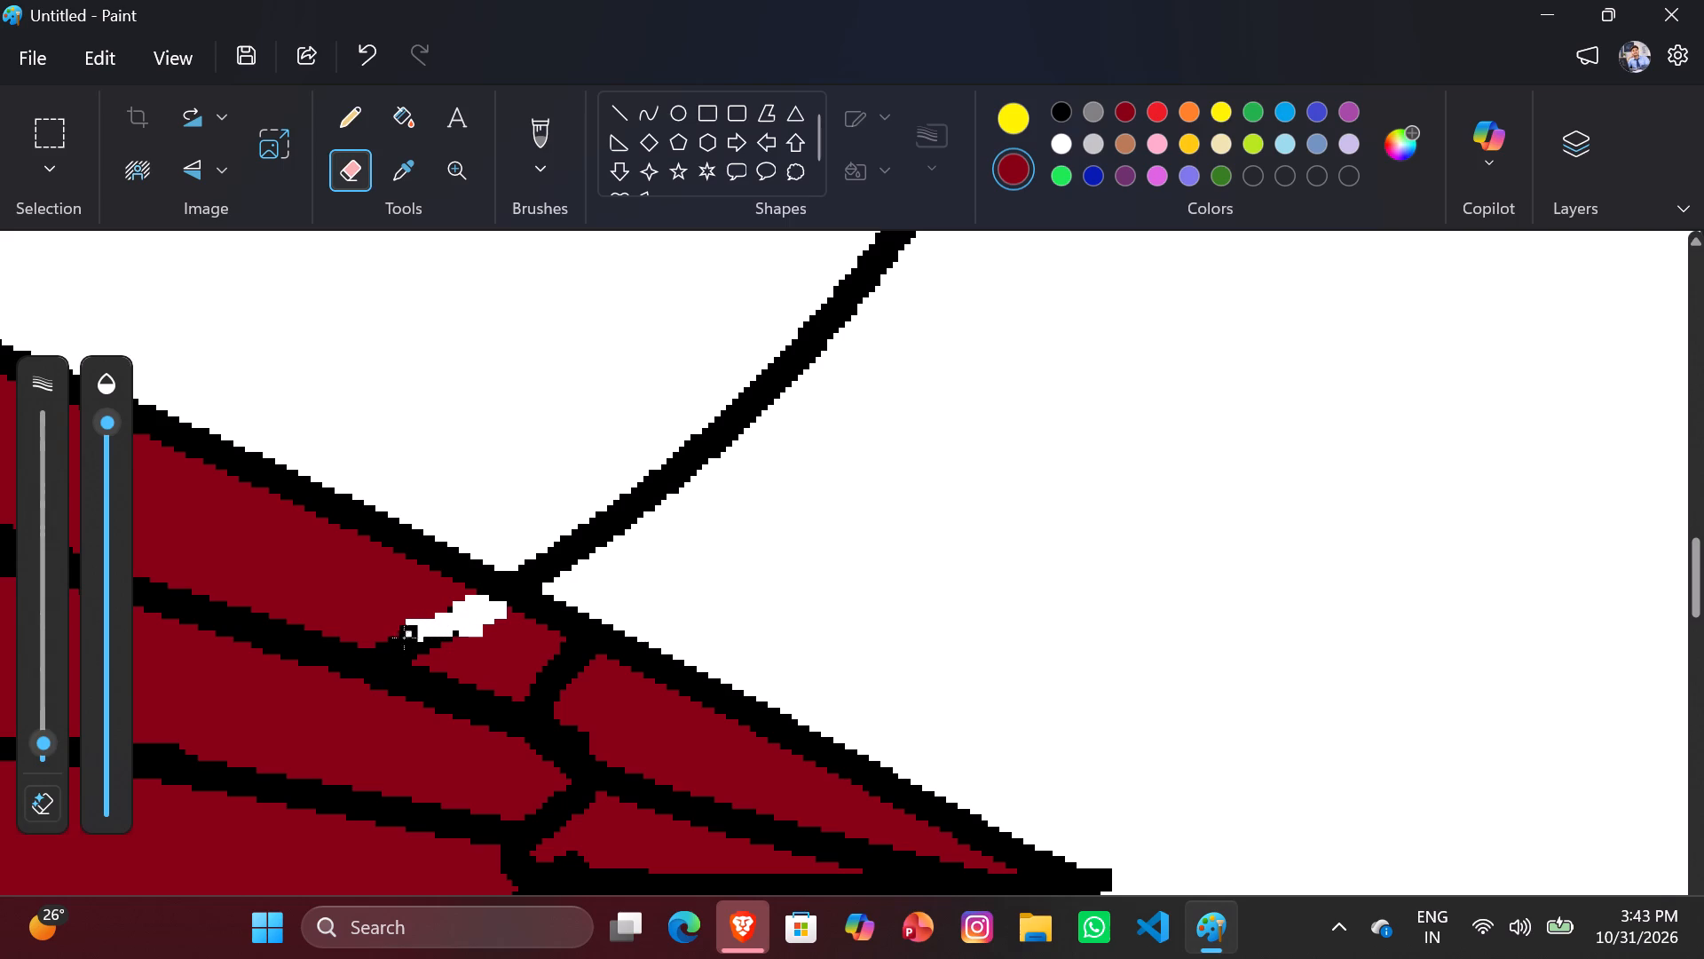
# Erase the remnant's lower end above the feather line and the leftover black specks around the erased strip.
pyautogui.click(391, 644)
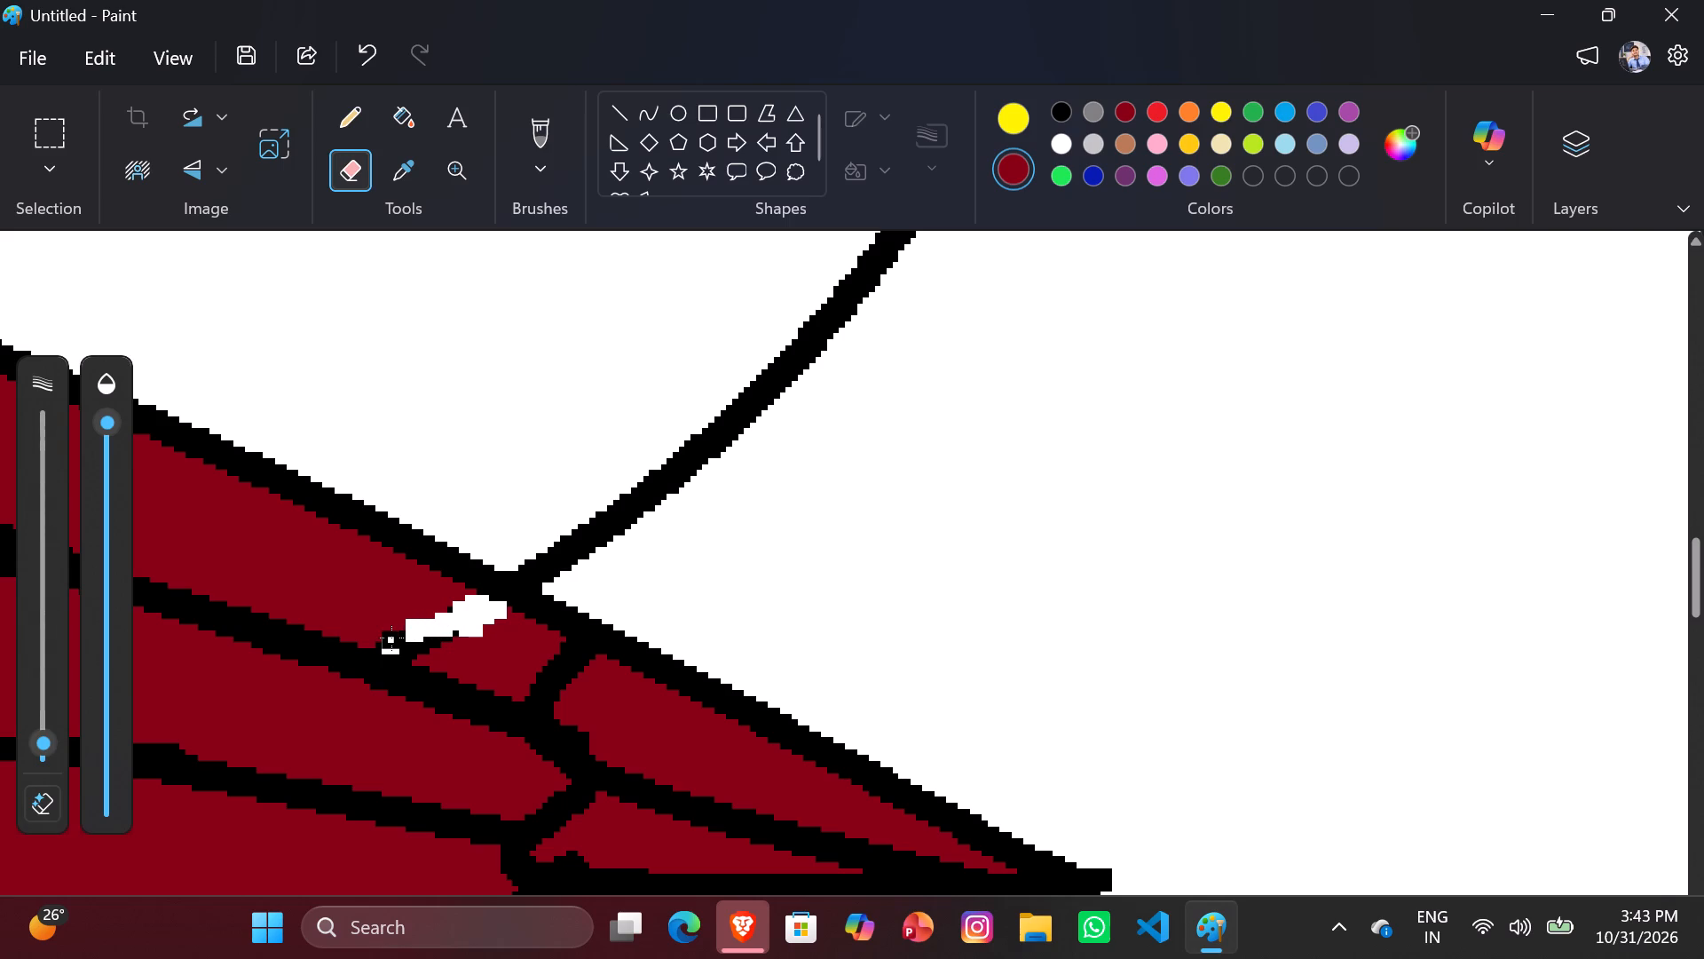
pyautogui.click(385, 639)
pyautogui.click(410, 648)
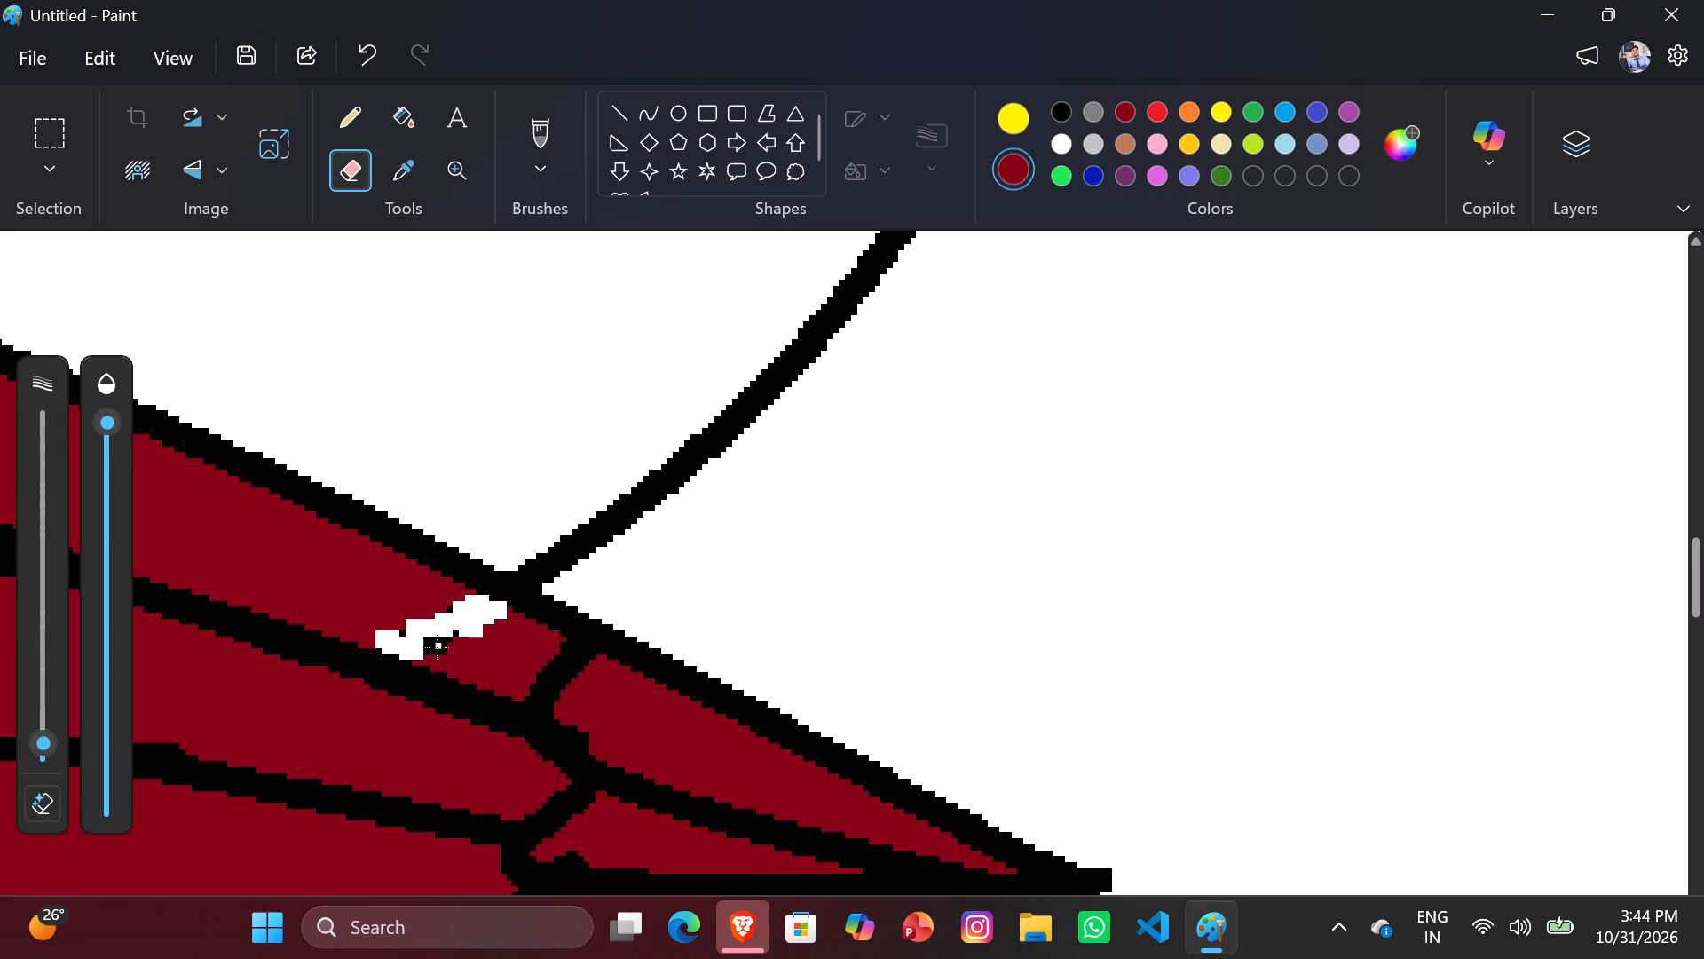
pyautogui.click(420, 652)
pyautogui.click(436, 636)
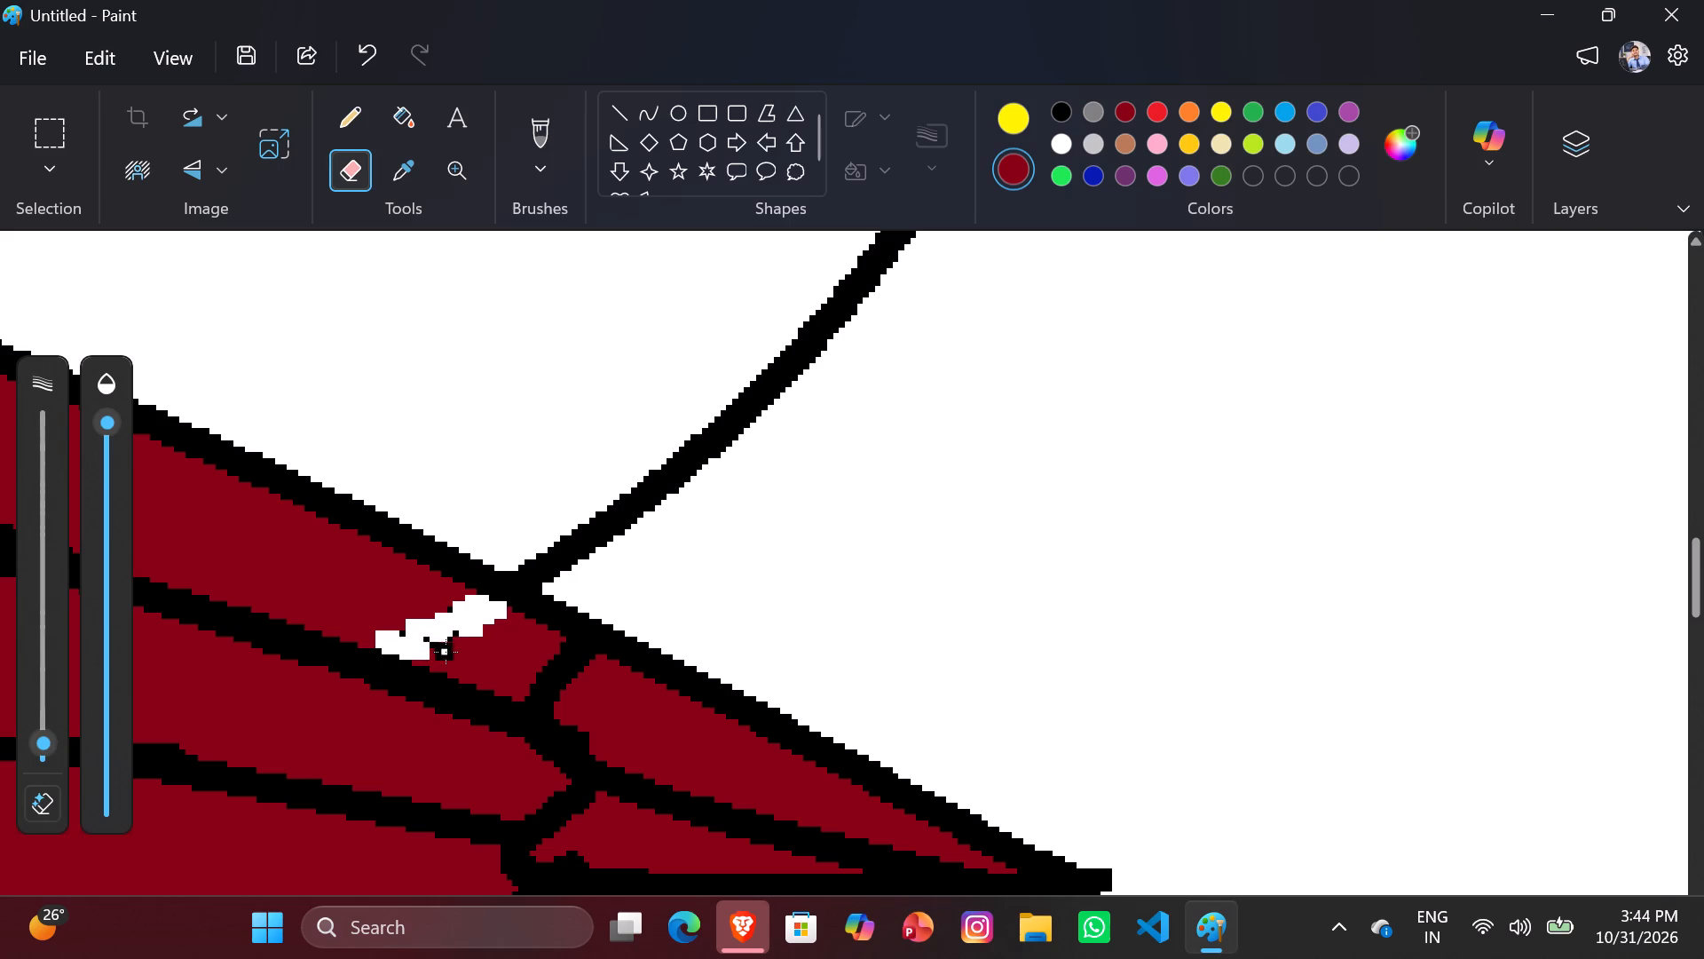
pyautogui.click(450, 645)
pyautogui.click(454, 633)
pyautogui.click(442, 642)
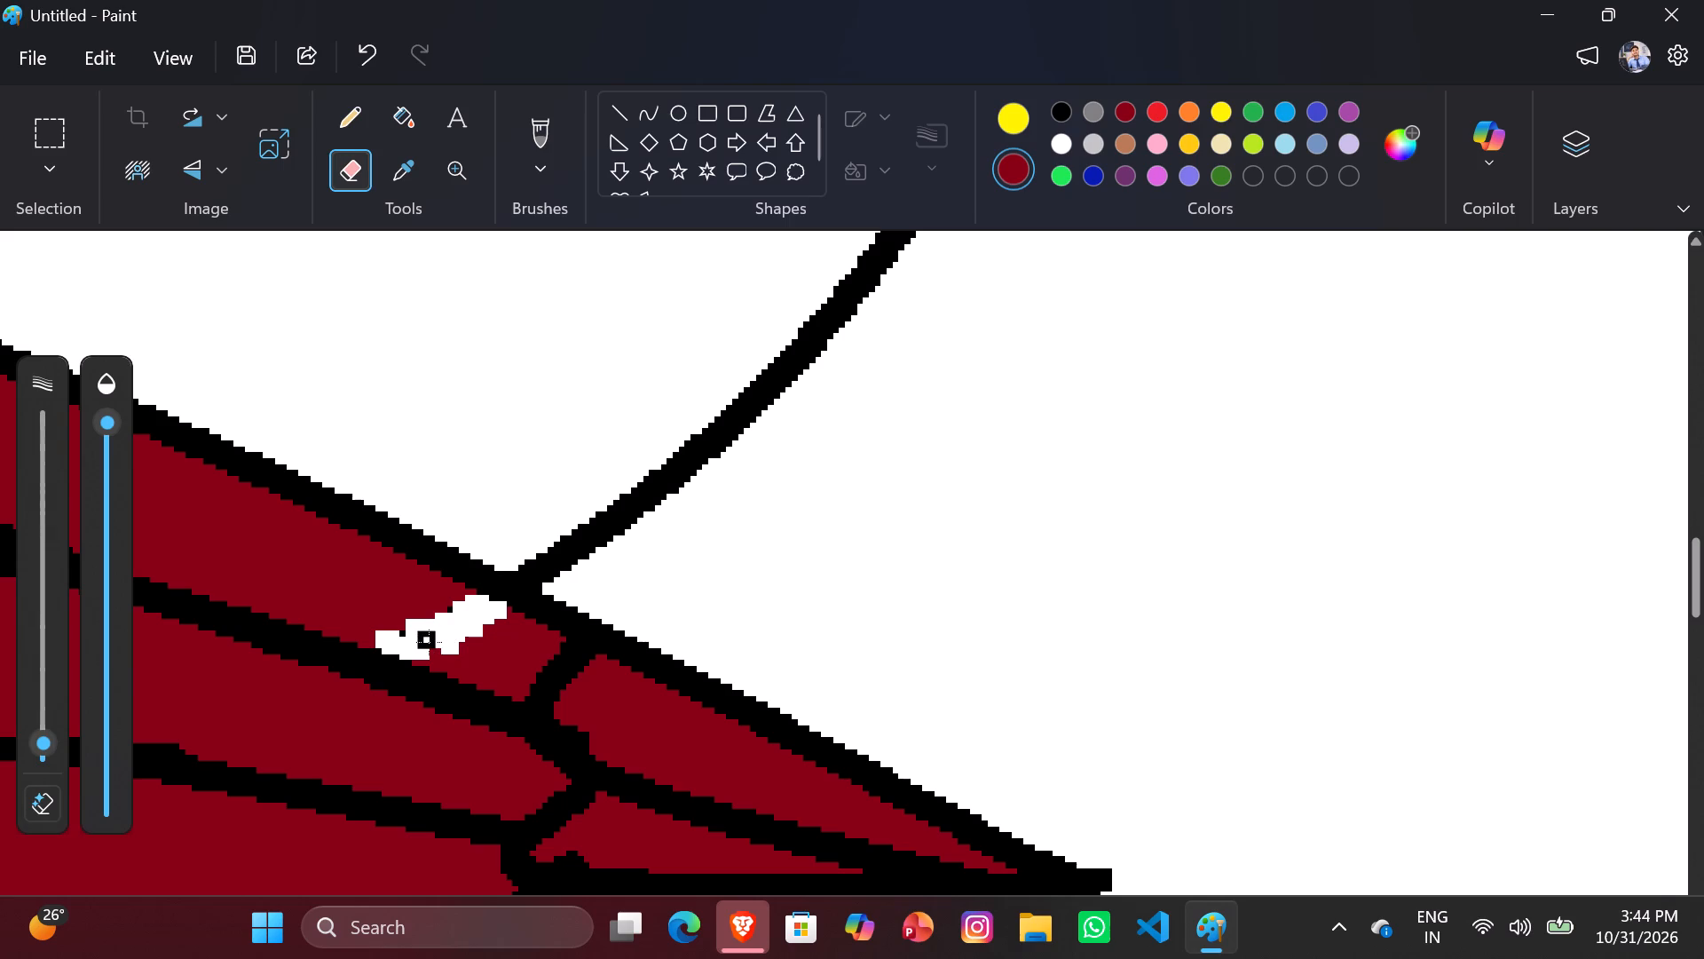
pyautogui.click(429, 642)
pyautogui.moveTo(400, 630); pyautogui.dragTo(437, 617)
pyautogui.moveTo(437, 617); pyautogui.dragTo(443, 617)
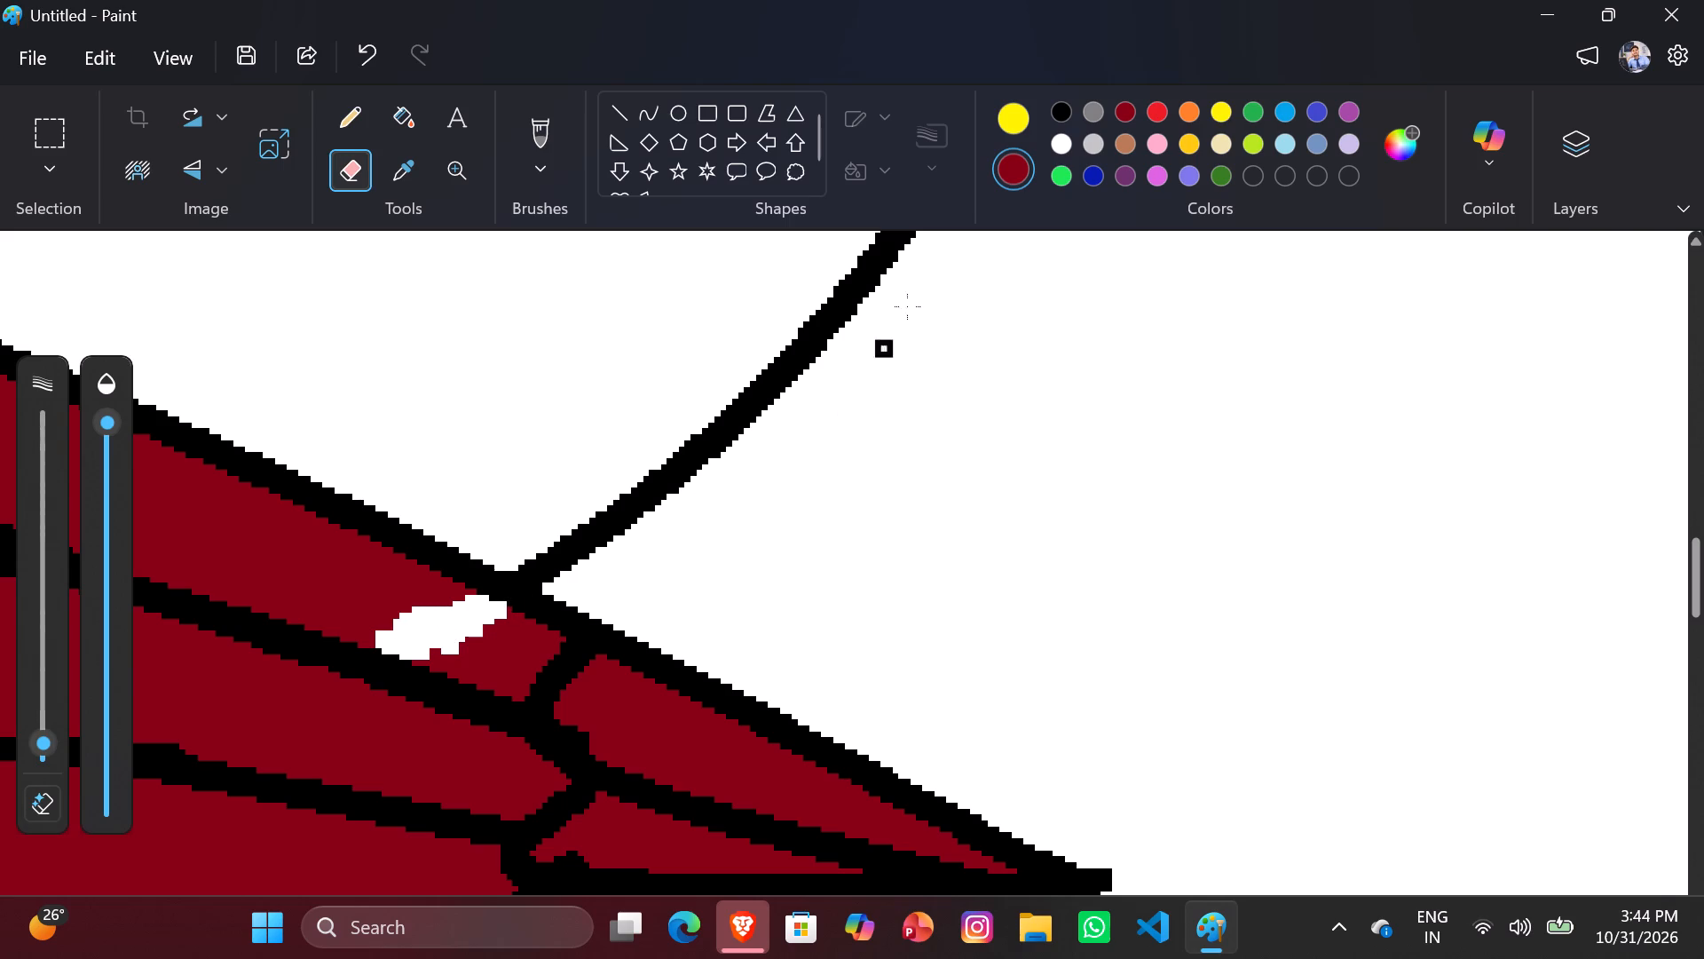
# Fill the erased white patch near the wing's pointed tip with dark red.
pyautogui.click(1127, 119)
pyautogui.click(395, 115)
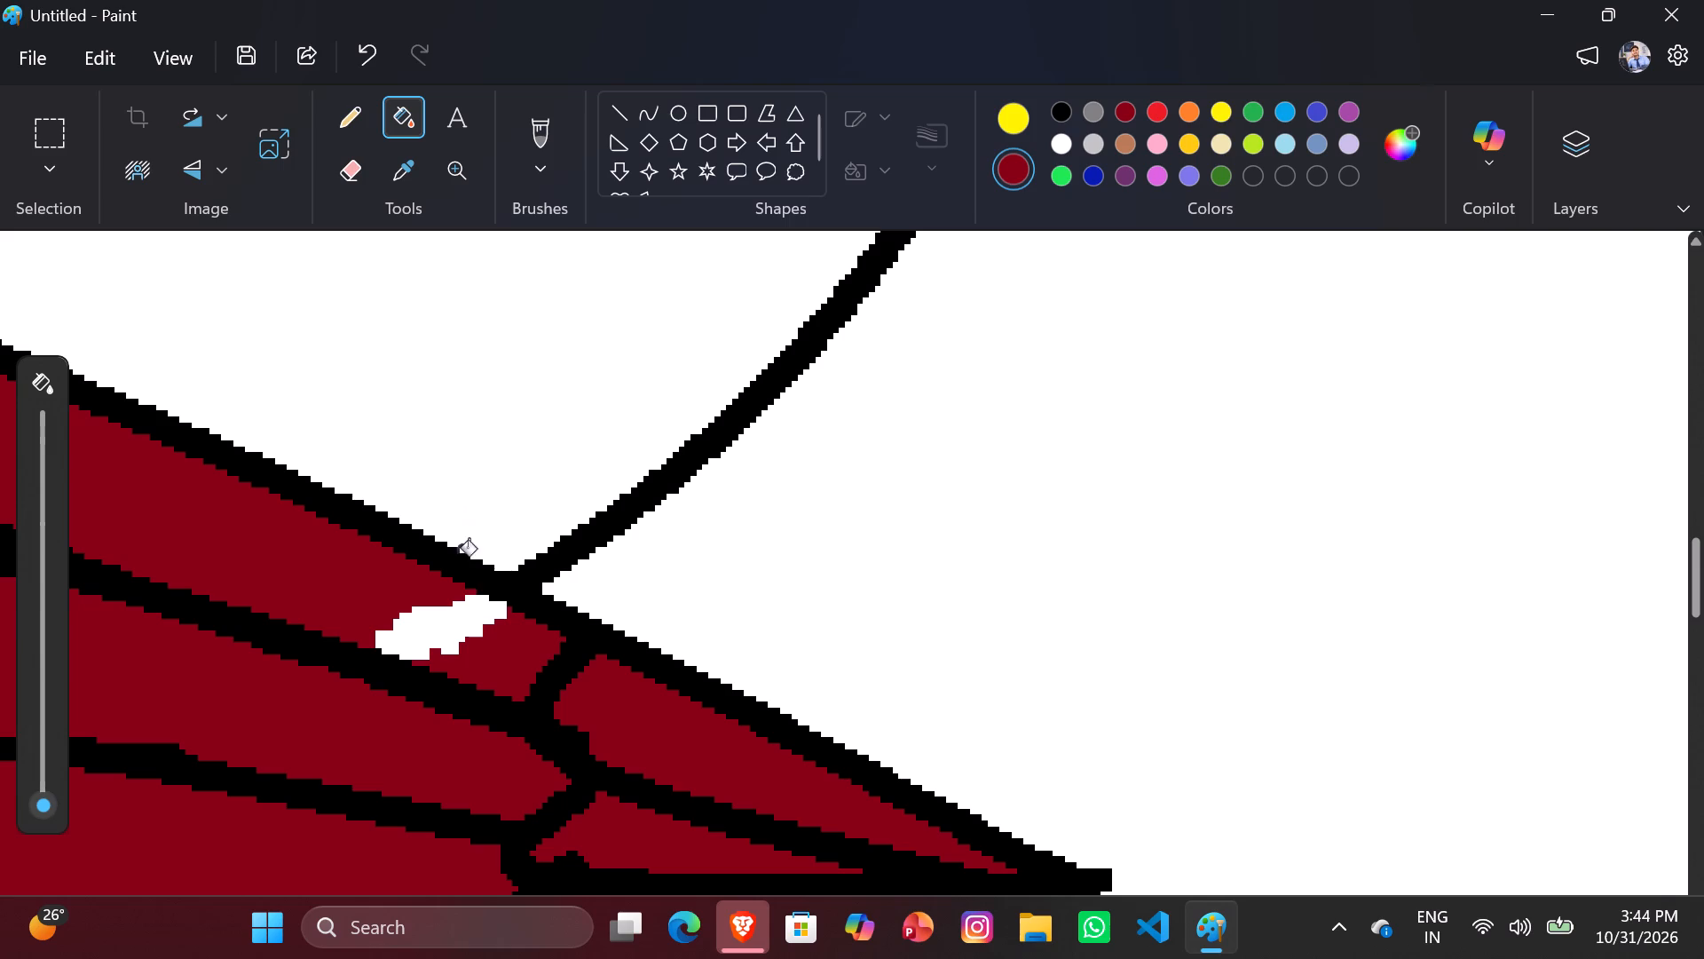
pyautogui.click(431, 622)
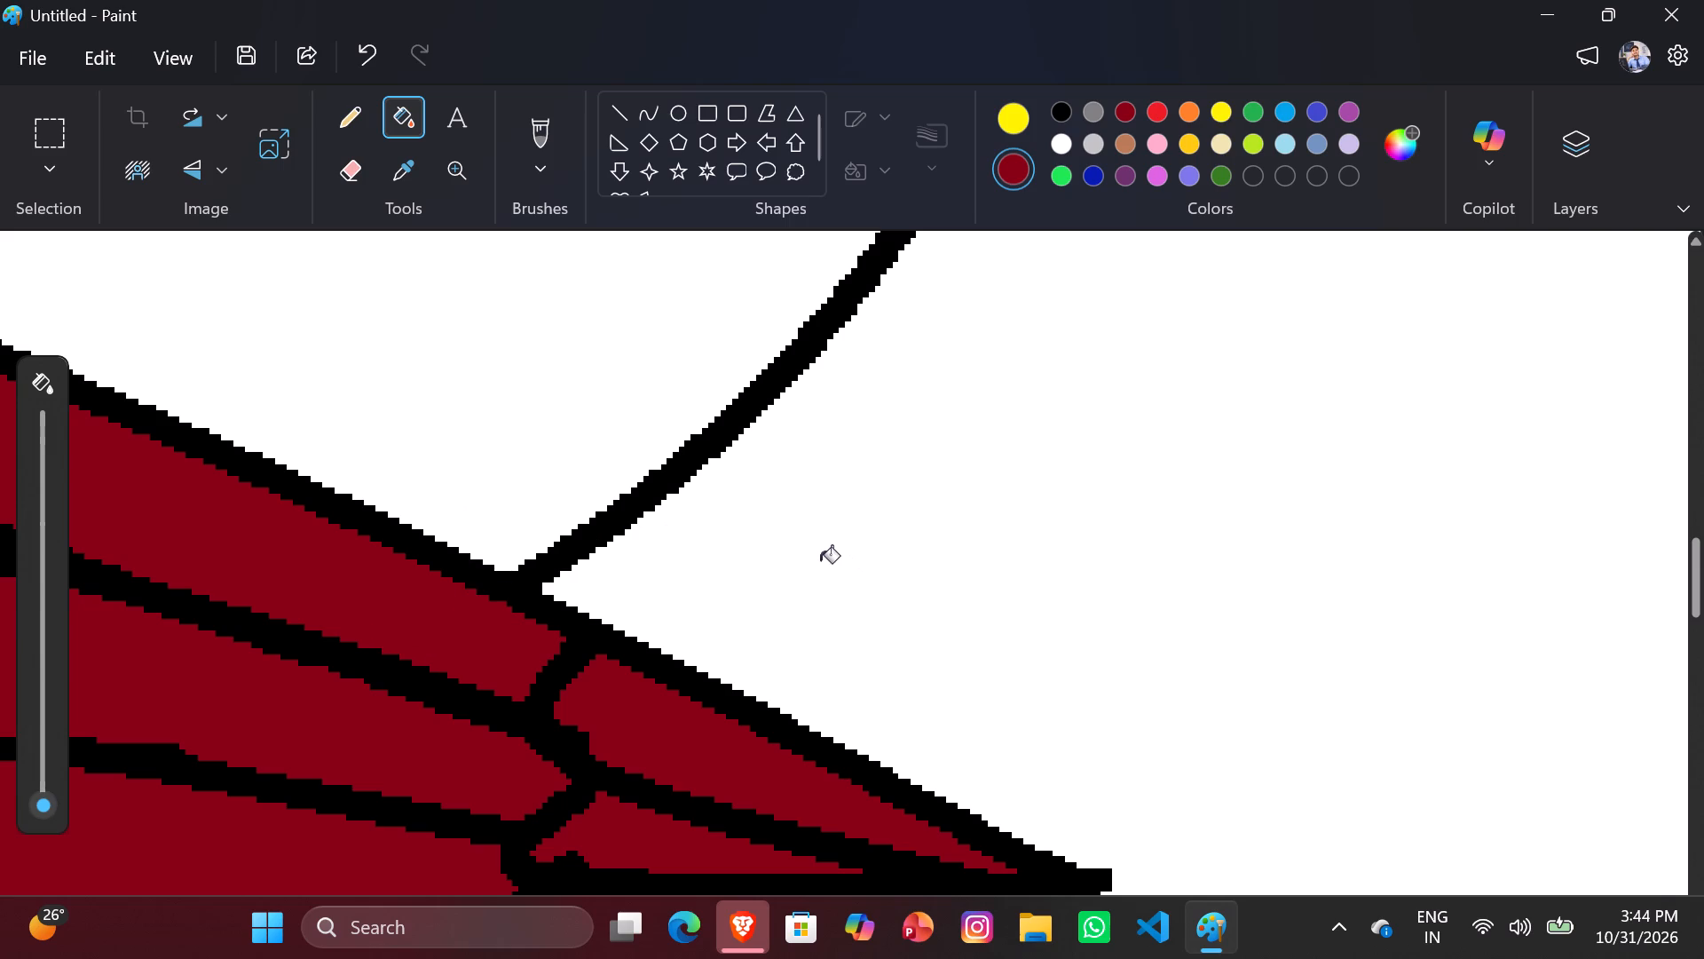
pyautogui.keyDown('ctrl'); pyautogui.scroll(-10, 818, 558); pyautogui.keyUp('ctrl')
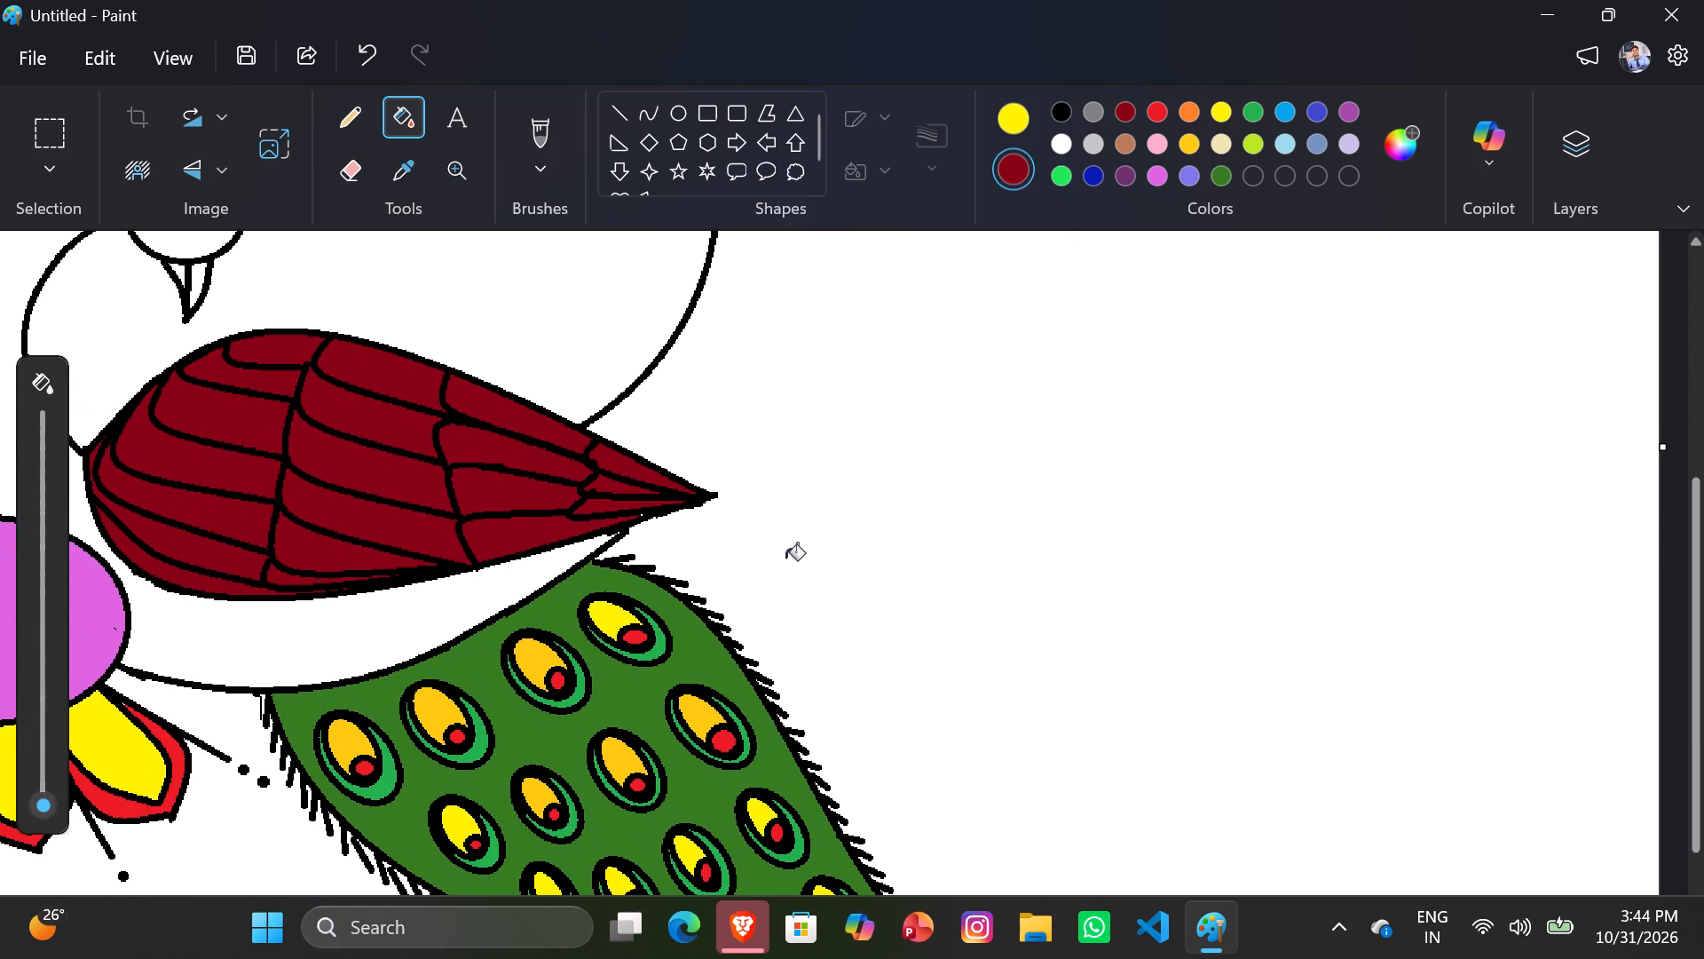
# Select the Oval shape with black as the outline colour for drawing beside the large circle.
pyautogui.keyDown('ctrl'); pyautogui.scroll(-4, 716, 568); pyautogui.keyUp('ctrl')
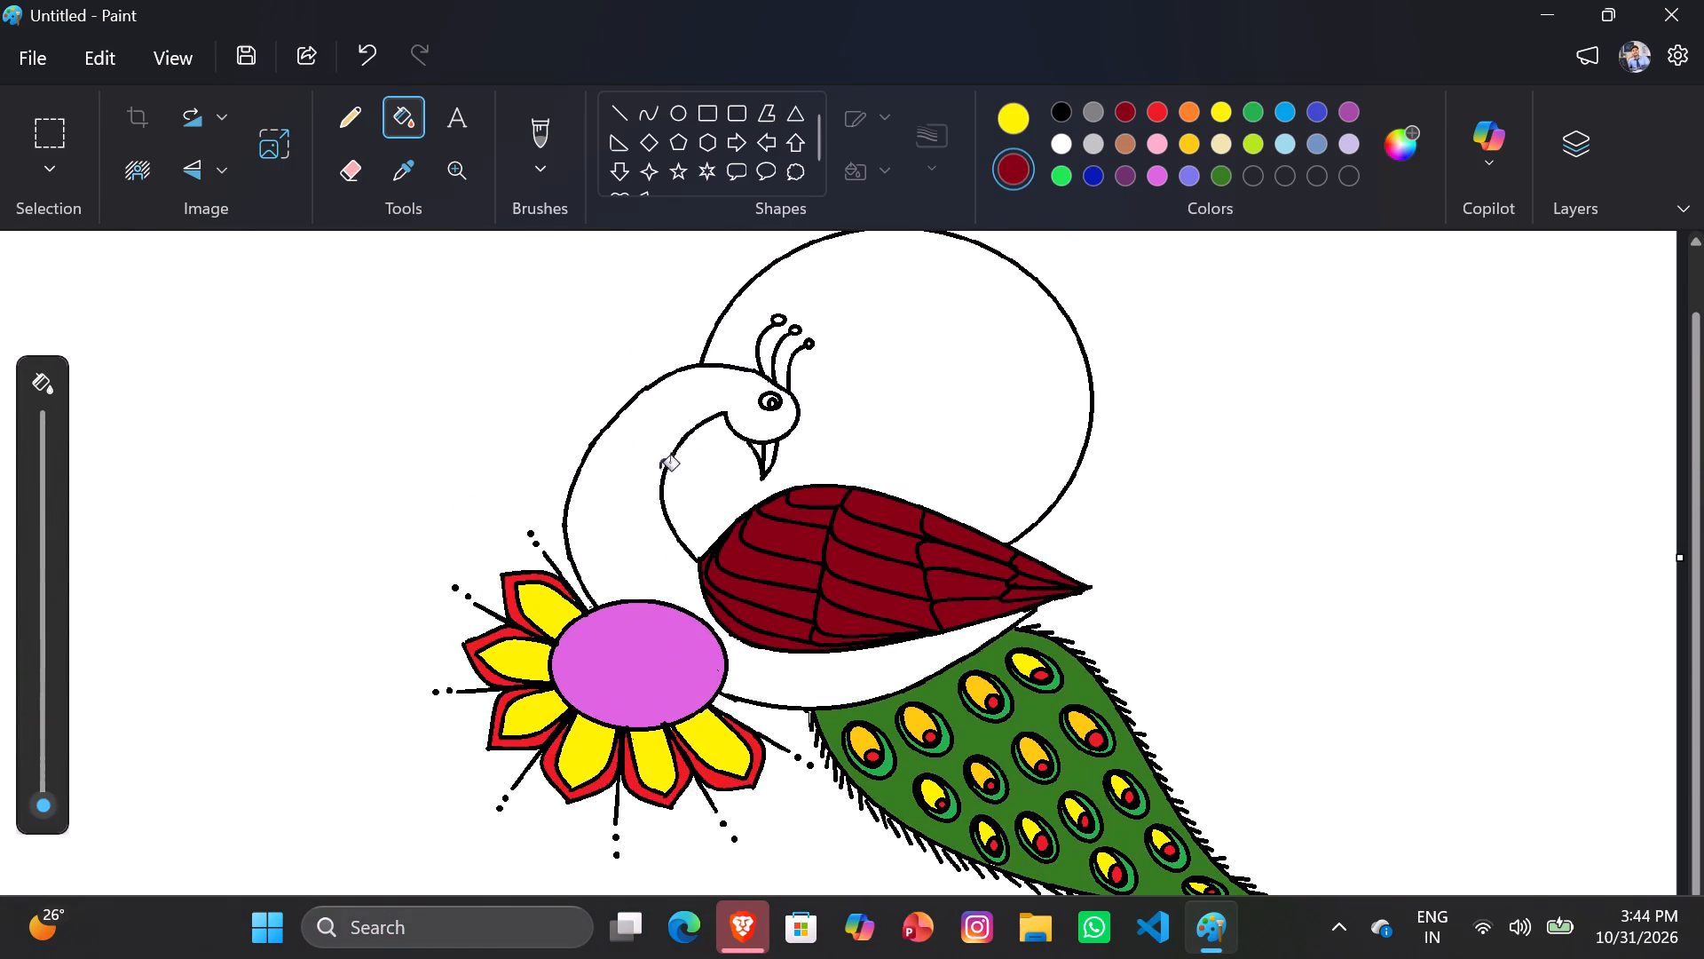
pyautogui.keyDown('ctrl'); pyautogui.scroll(-1, 659, 474); pyautogui.keyUp('ctrl')
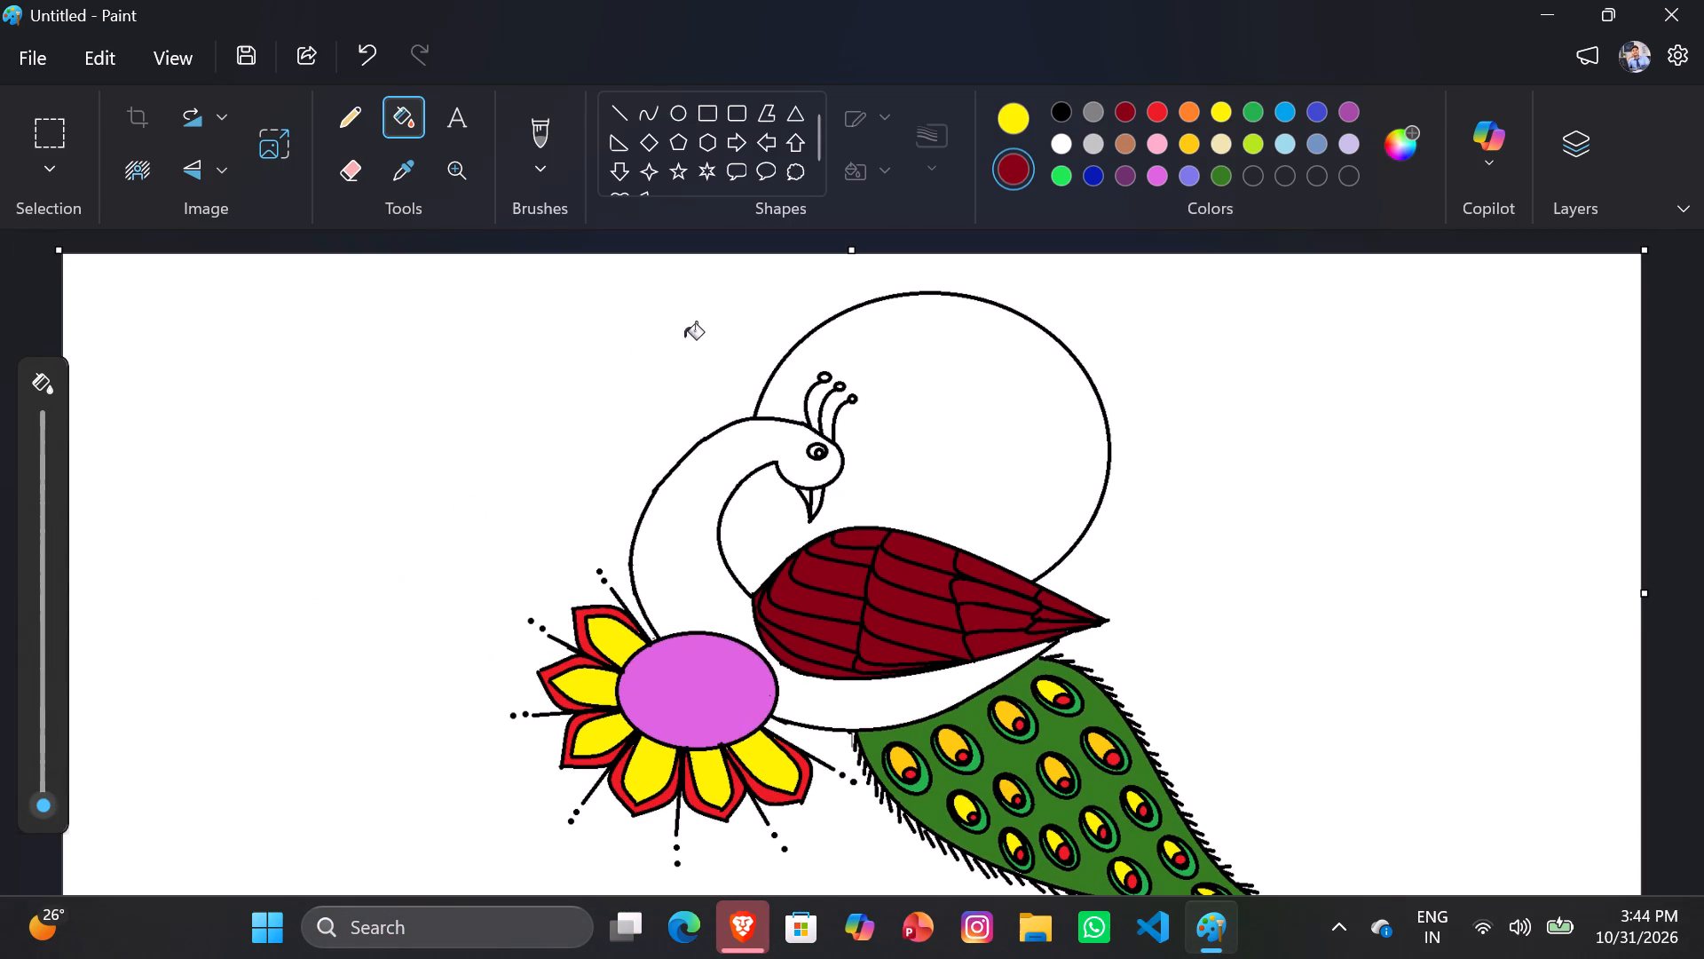
pyautogui.click(680, 100)
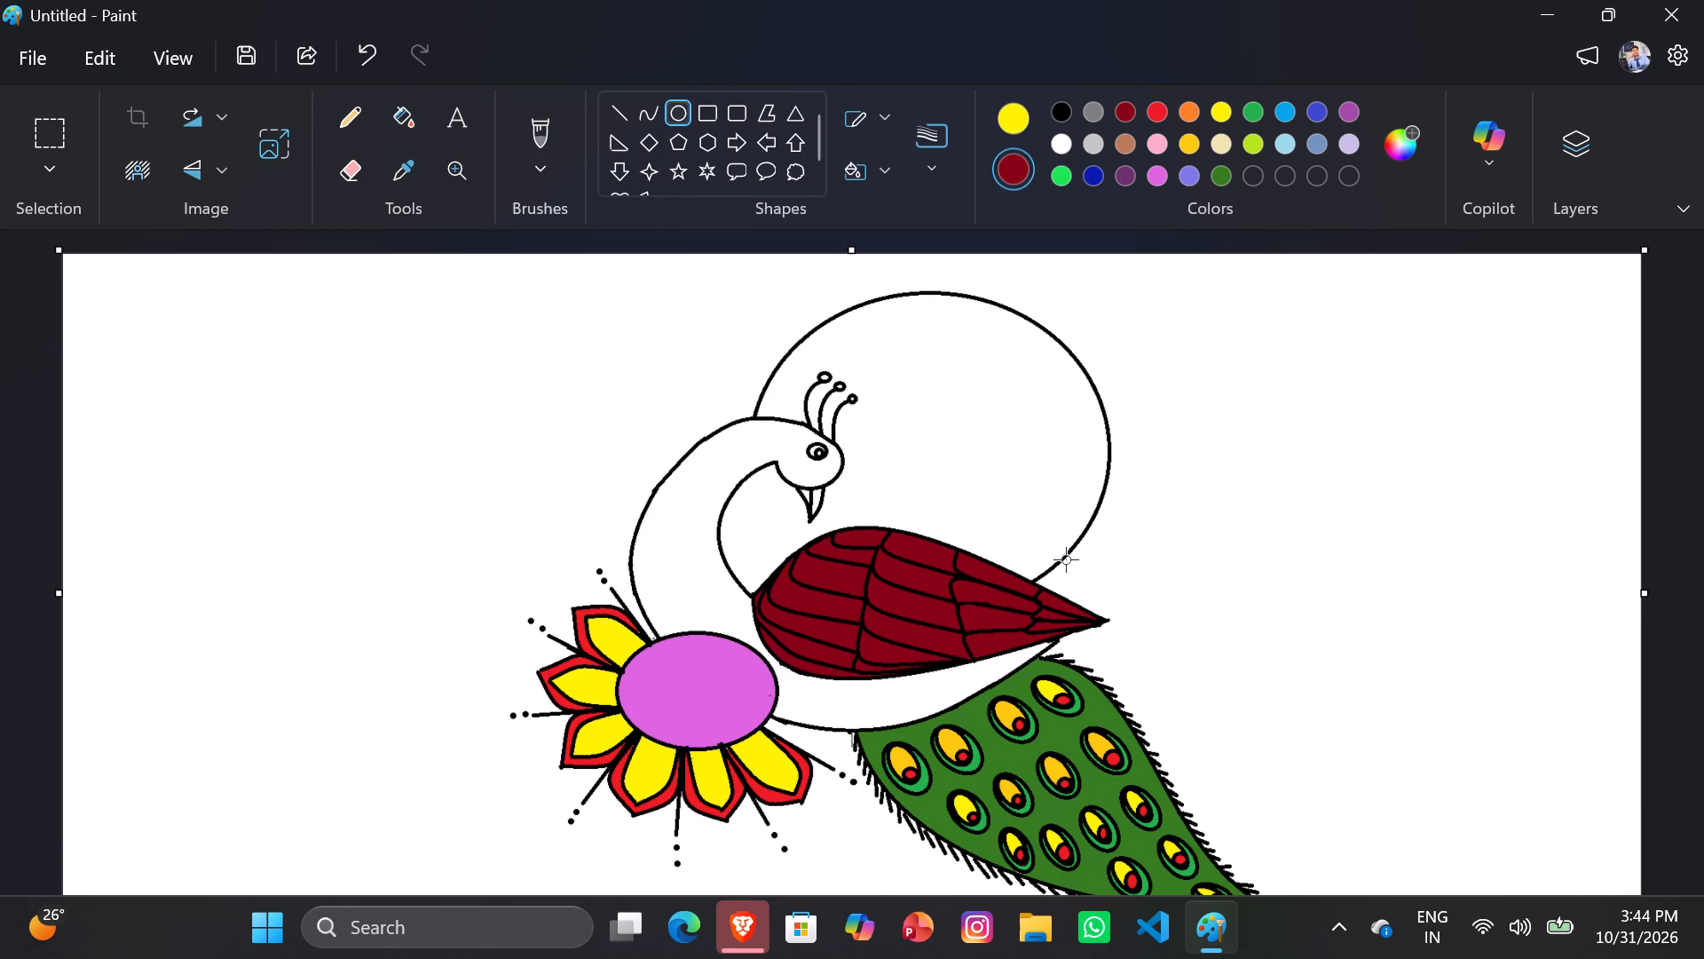
pyautogui.moveTo(1066, 559); pyautogui.dragTo(1085, 577)
pyautogui.hotkey('ctrl', 'z')
pyautogui.click(1067, 113)
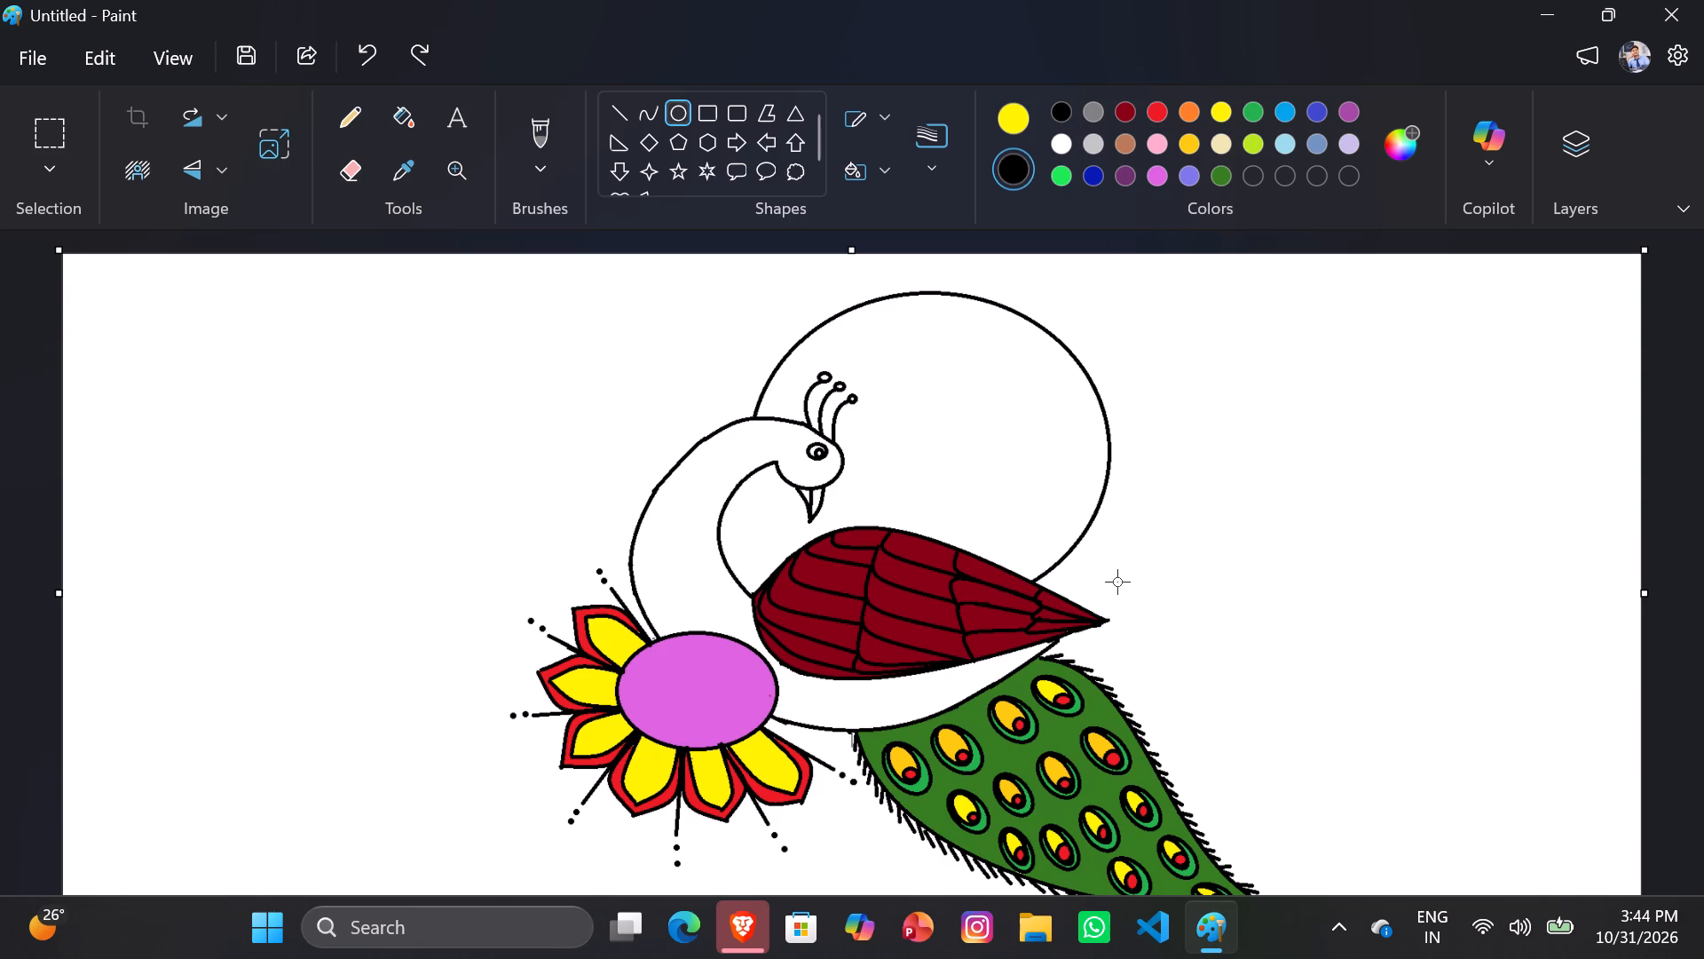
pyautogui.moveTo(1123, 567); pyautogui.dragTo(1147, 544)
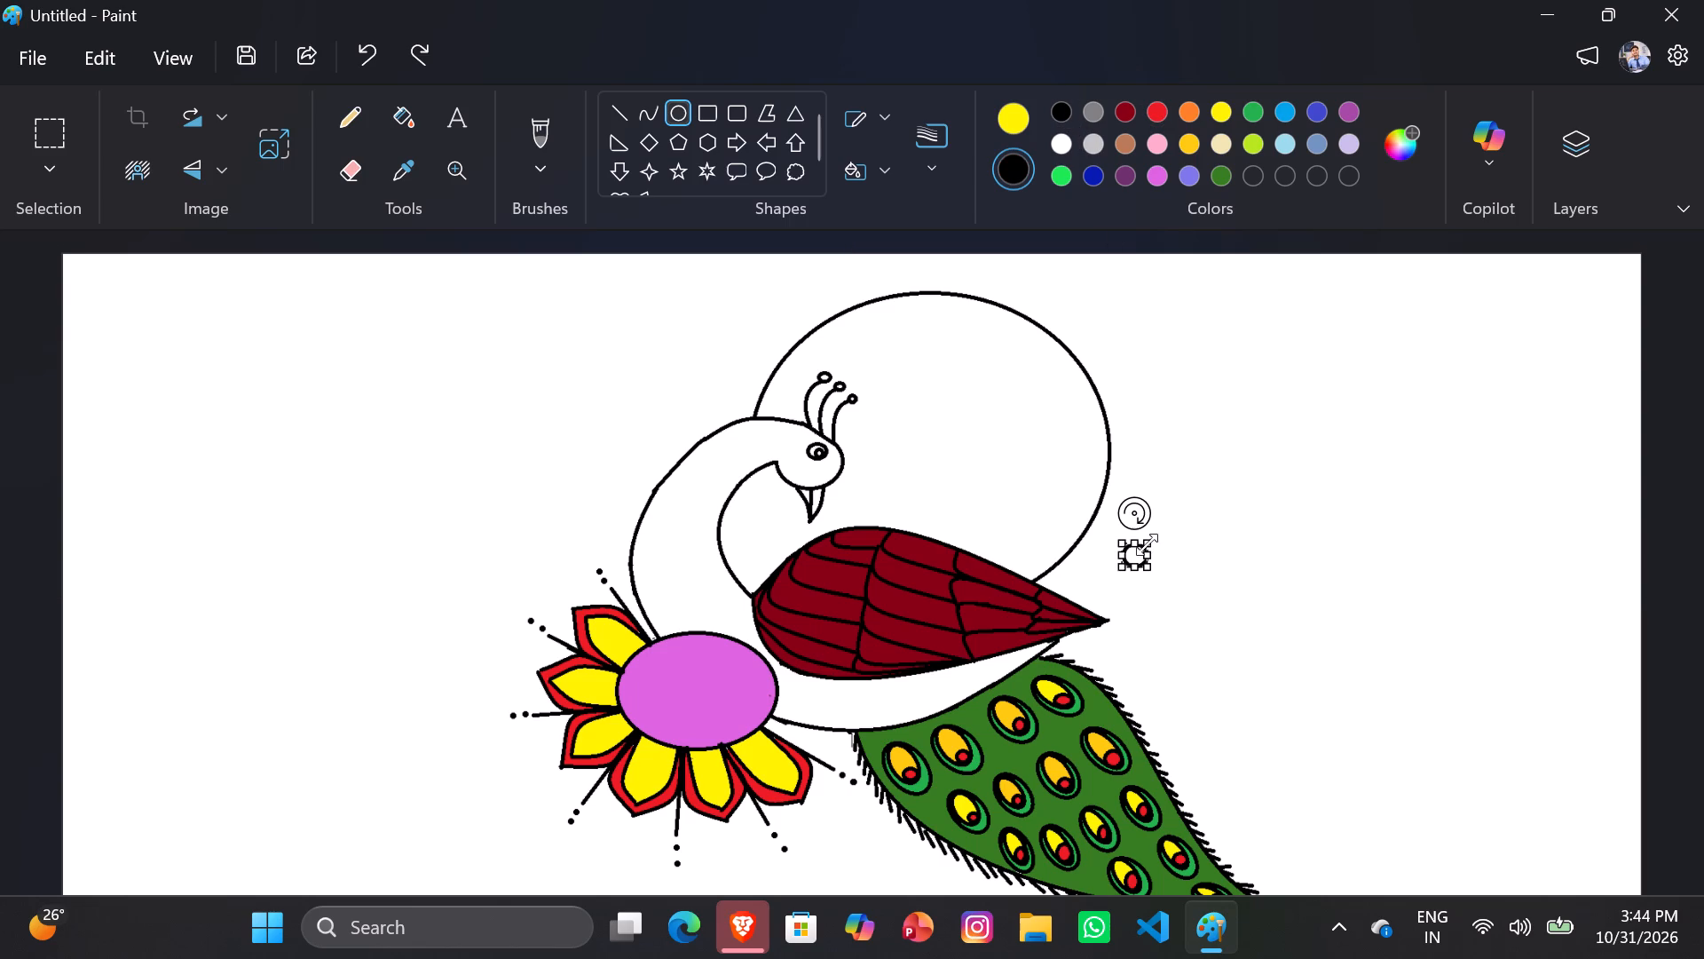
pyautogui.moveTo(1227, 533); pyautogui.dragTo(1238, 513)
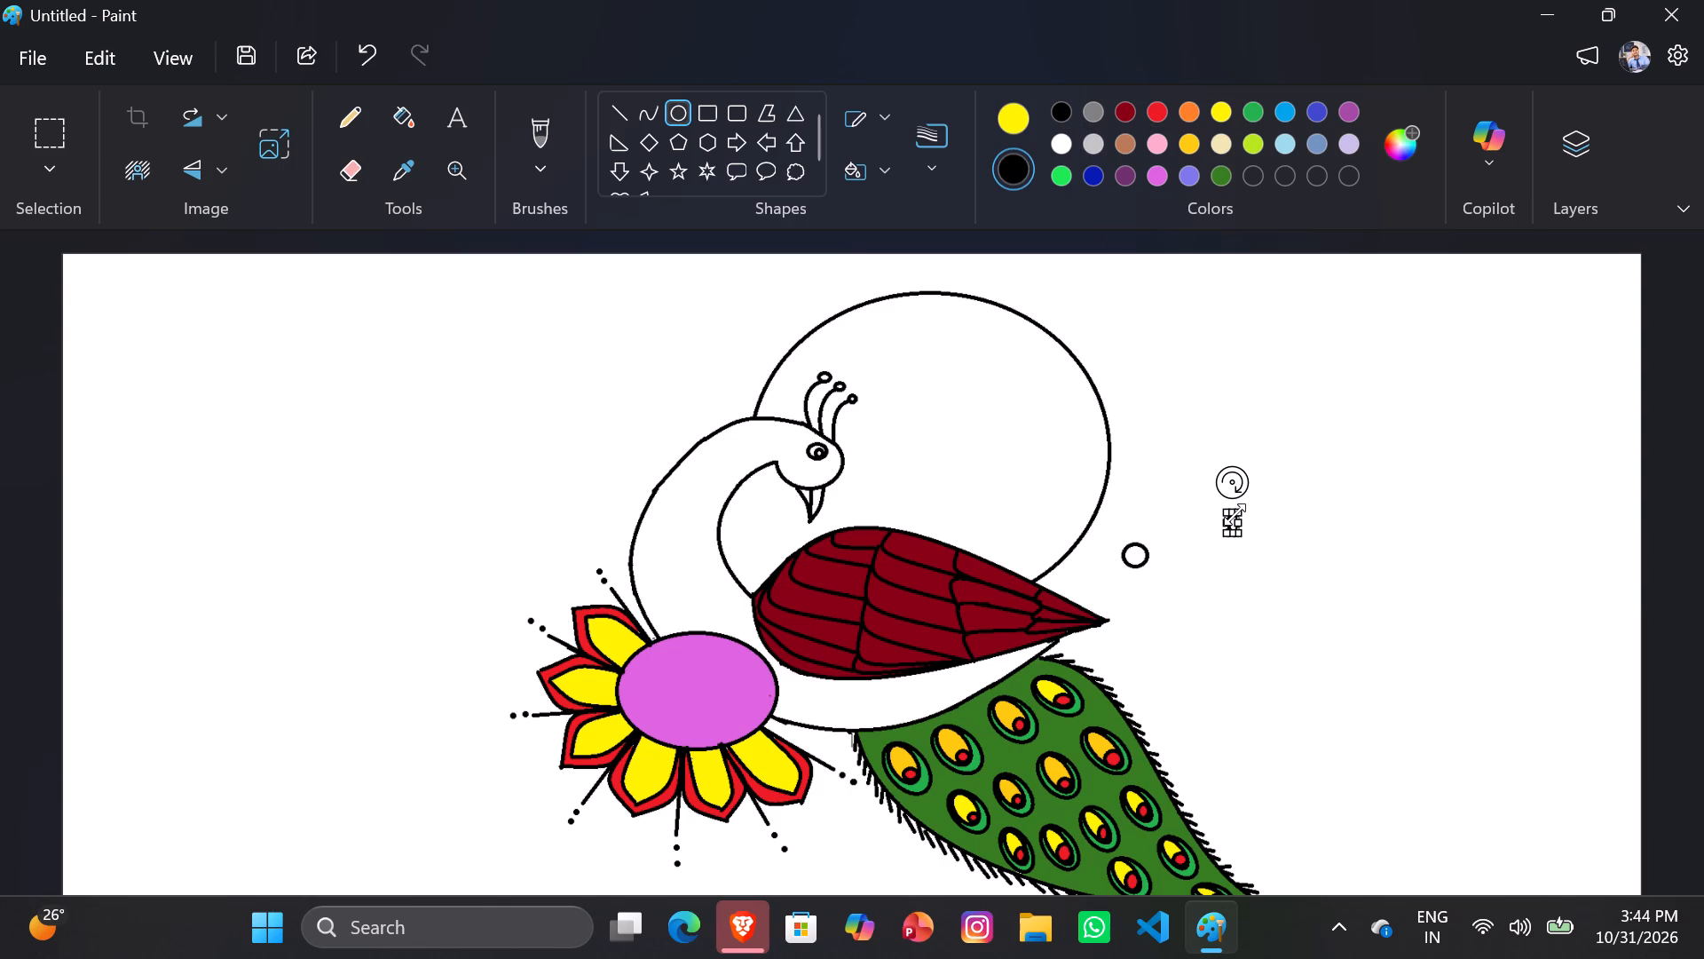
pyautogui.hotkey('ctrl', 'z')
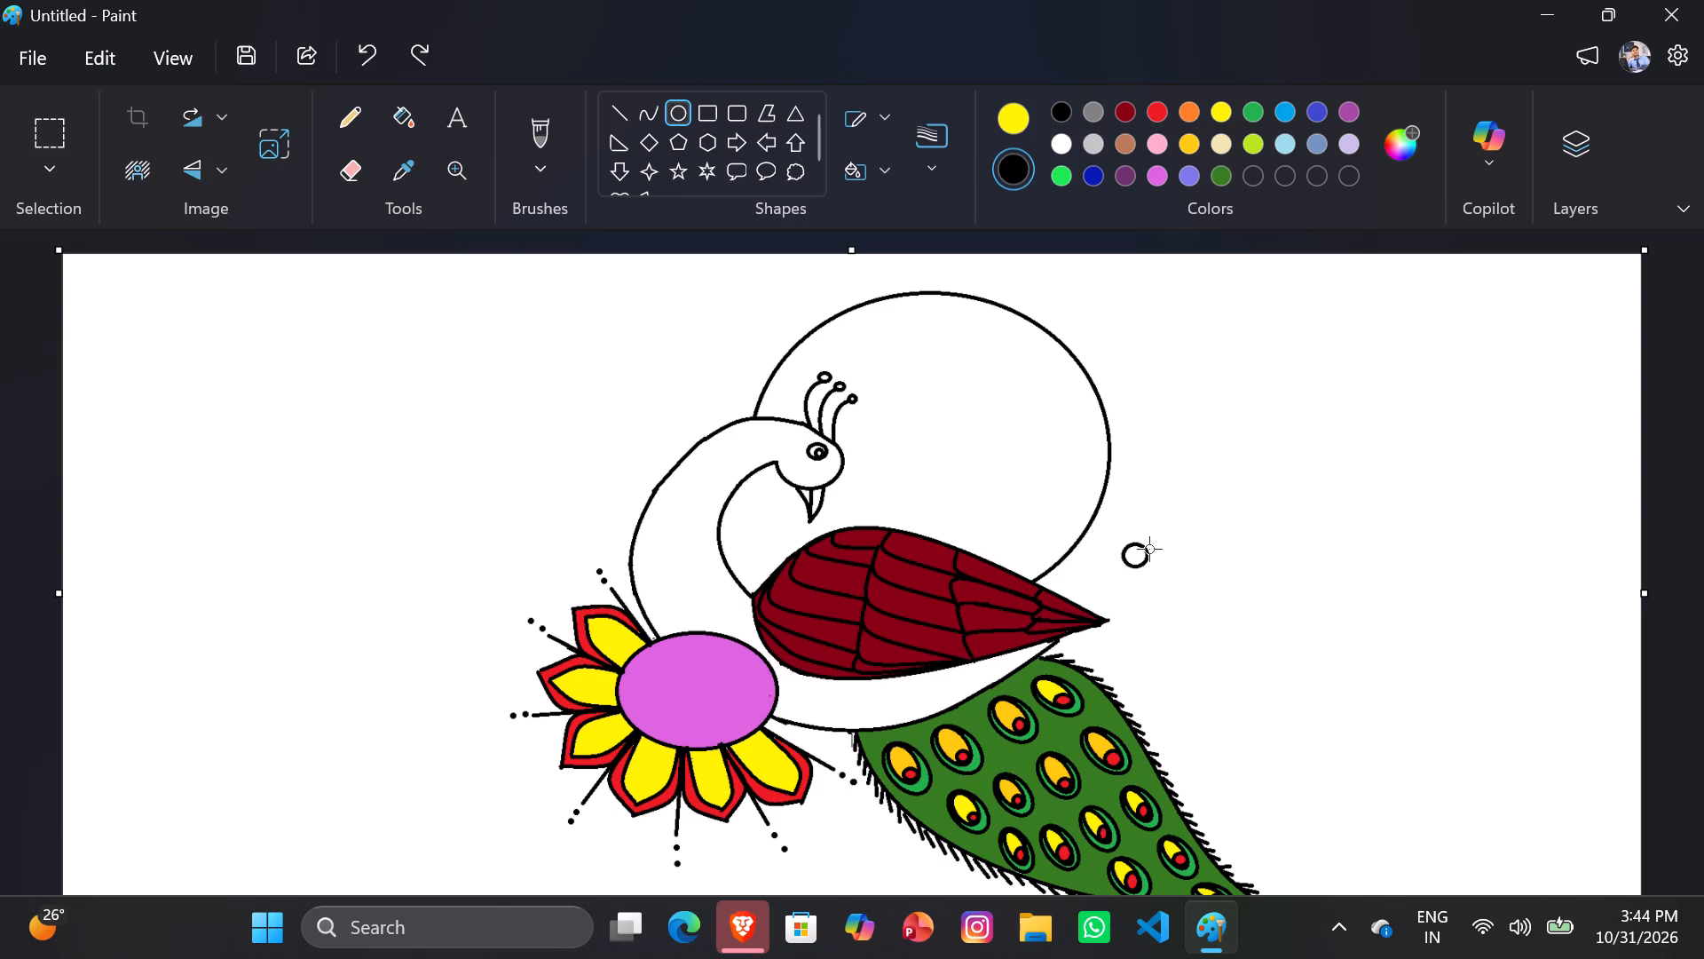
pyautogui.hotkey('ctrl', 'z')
# Draw a small black circle and place it between the large circle's outer edge and the wing's upper outline.
pyautogui.moveTo(1134, 569); pyautogui.dragTo(1161, 544)
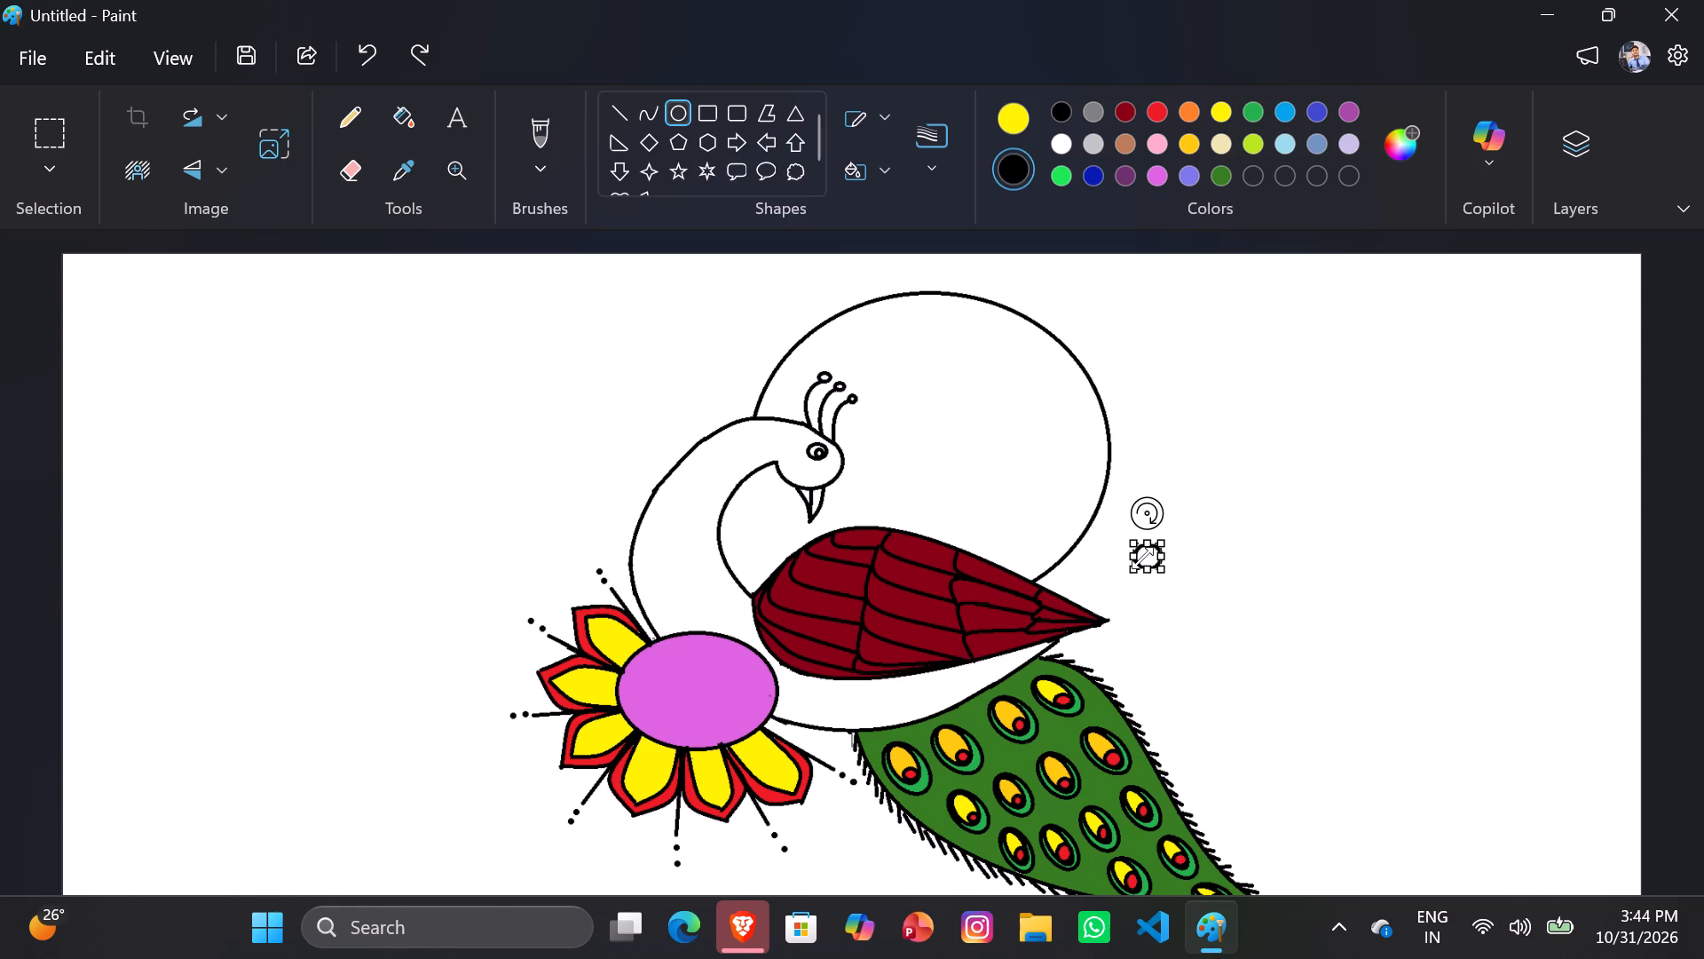
pyautogui.keyDown('ctrl'); pyautogui.scroll(5, 1142, 558); pyautogui.keyUp('ctrl')
pyautogui.hscroll(-1, 1130, 583)
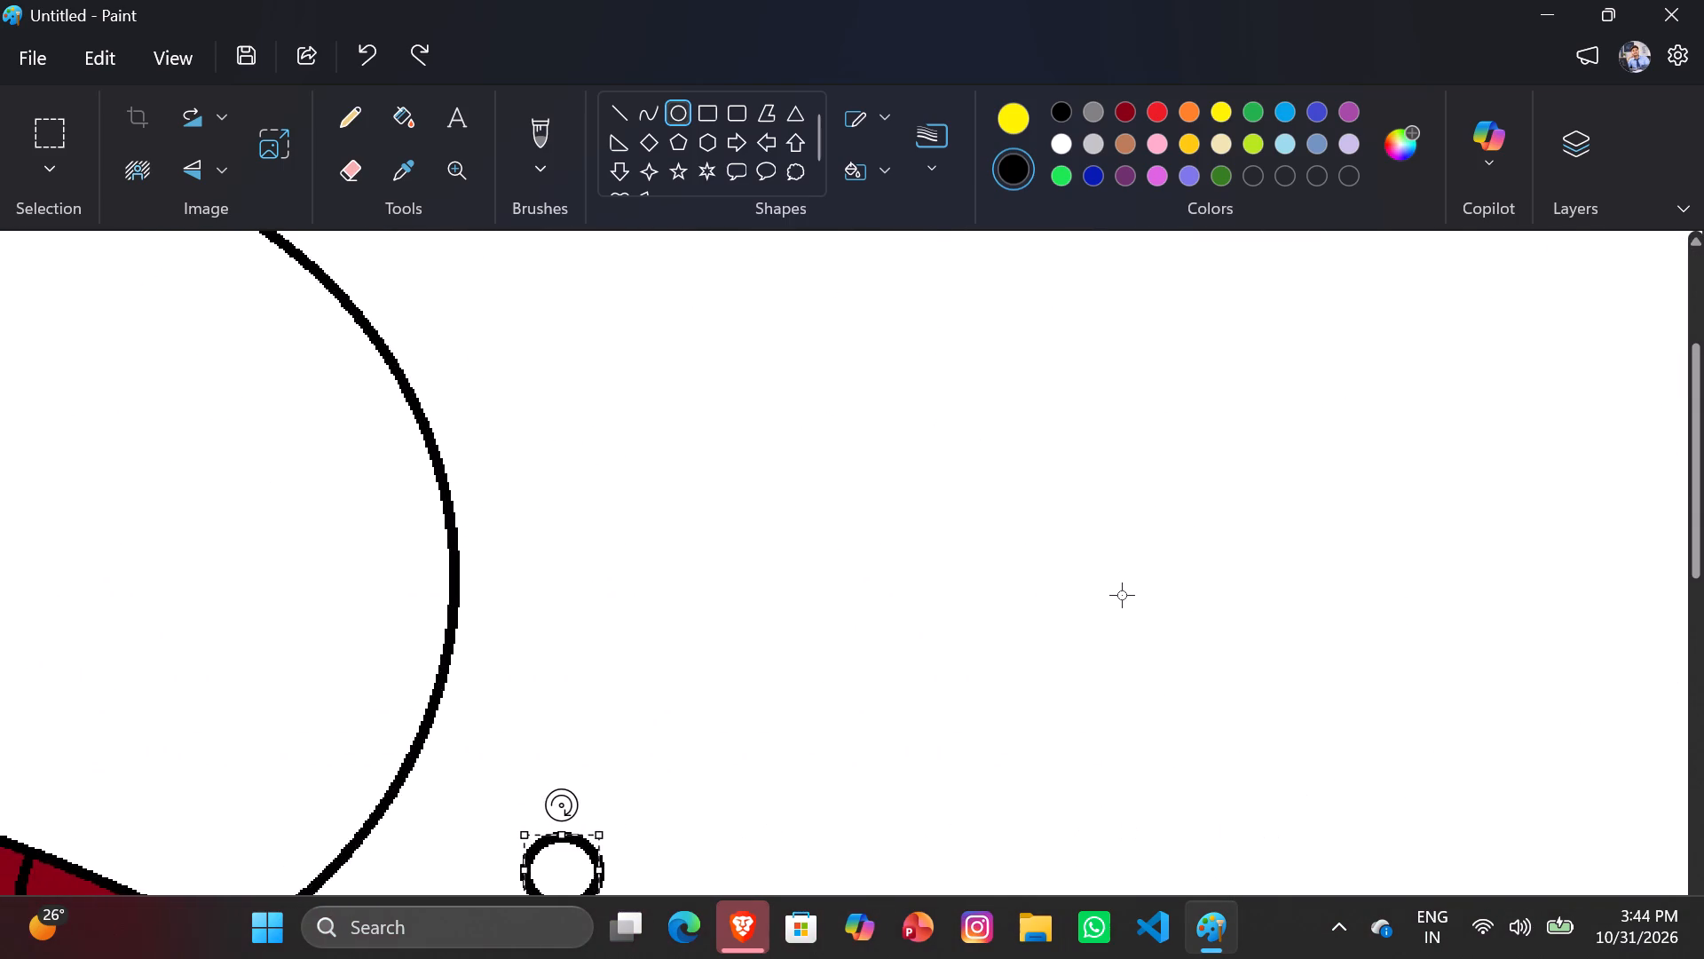
pyautogui.scroll(-1, 1122, 595)
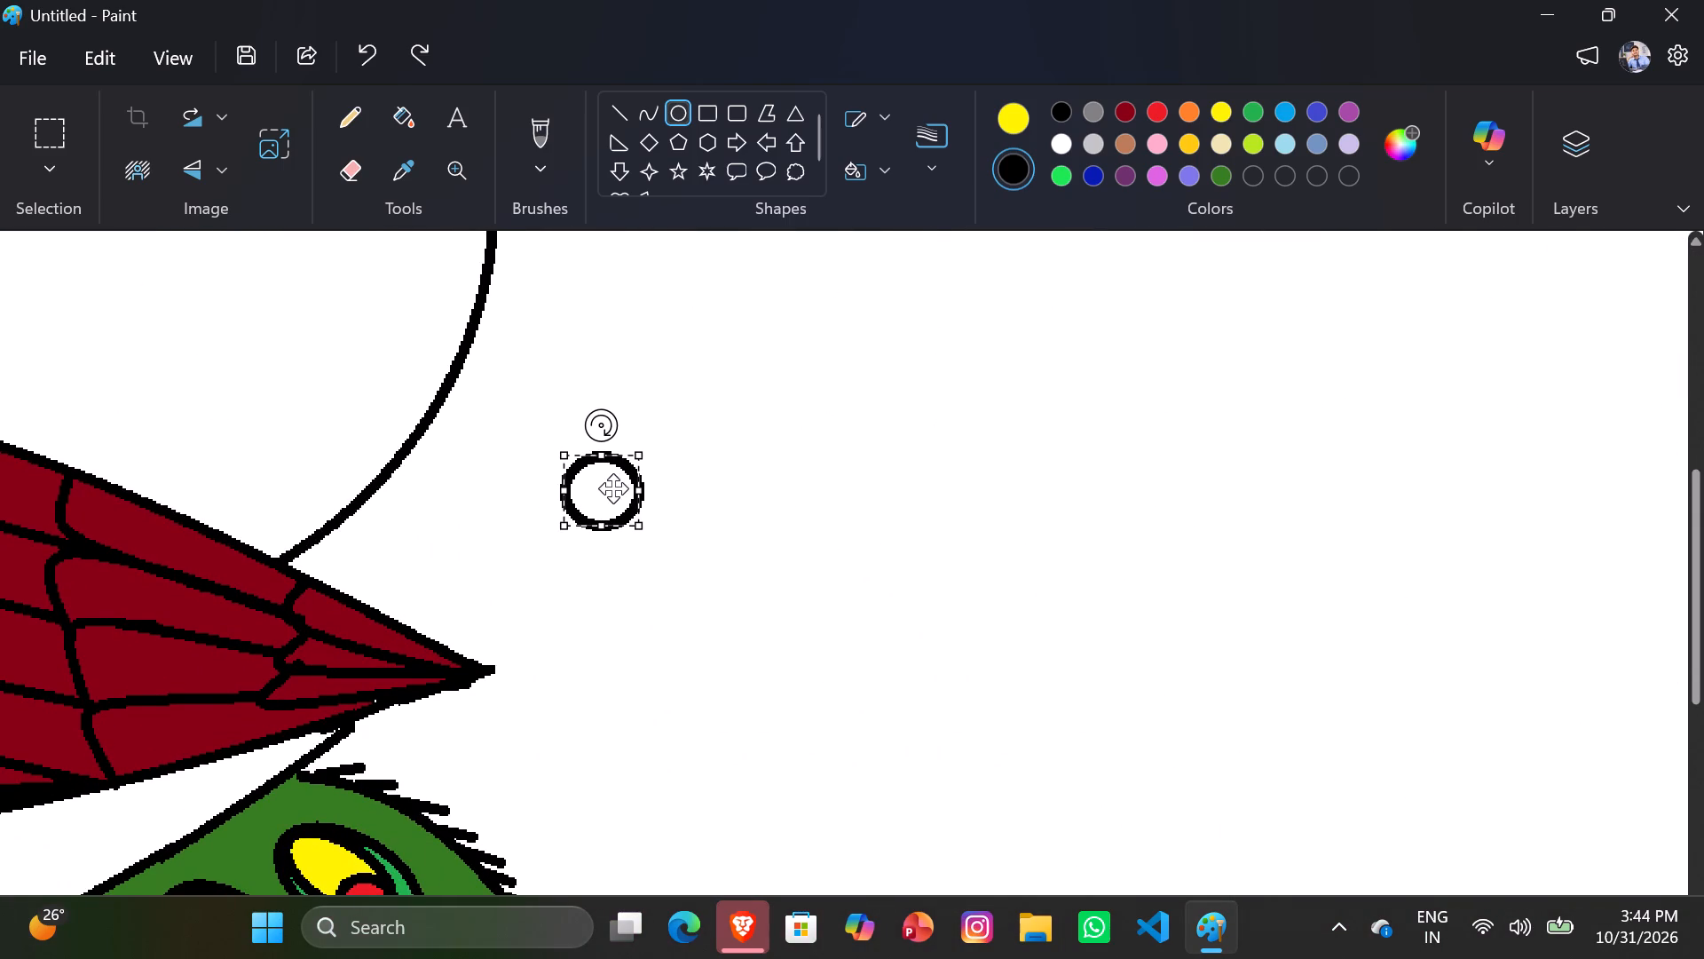
pyautogui.moveTo(613, 488); pyautogui.dragTo(351, 545)
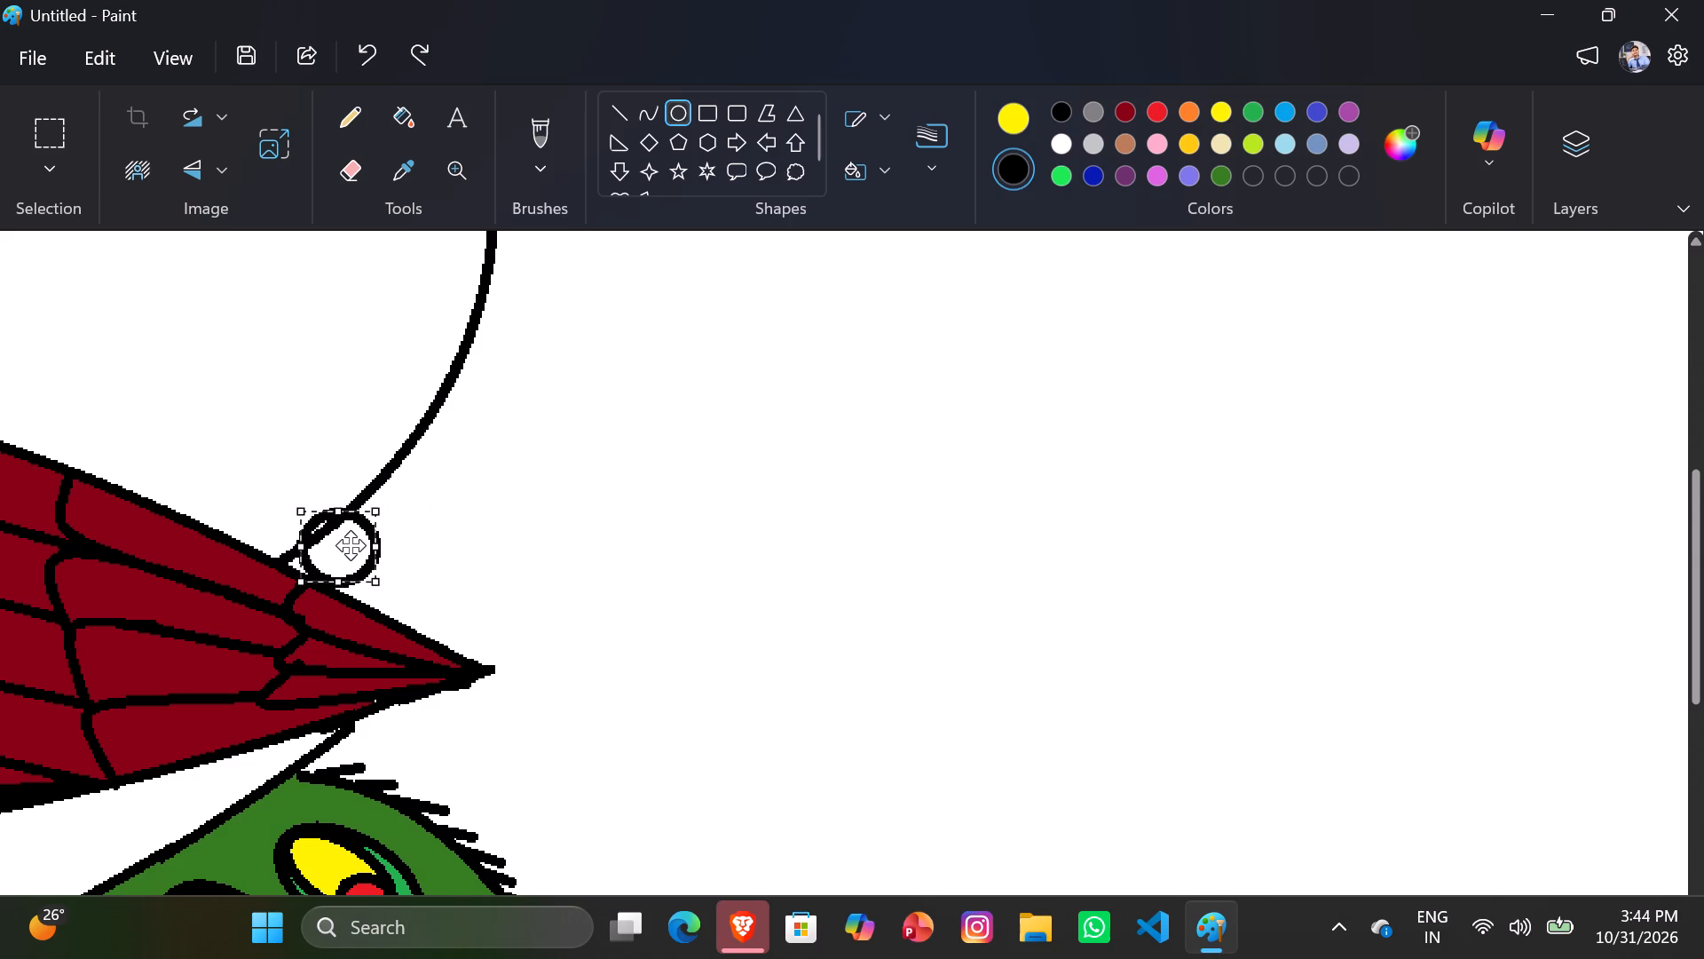
pyautogui.moveTo(351, 545); pyautogui.dragTo(358, 552)
pyautogui.click(697, 543)
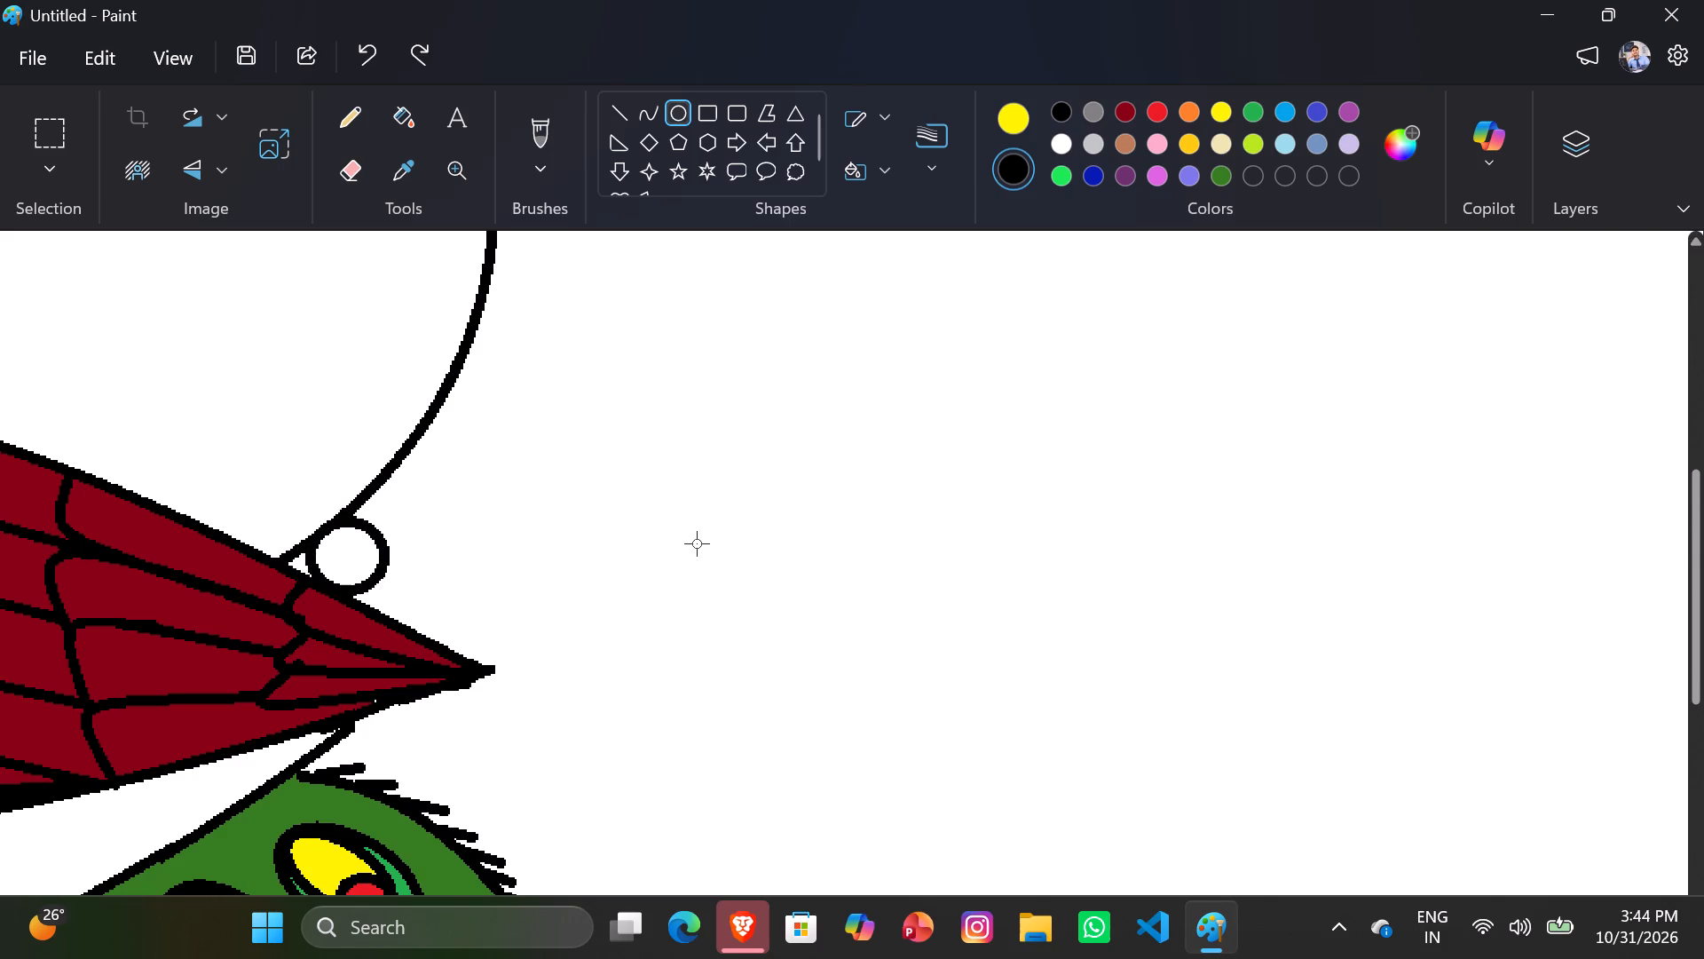
# Draw a second small black circle and place it above the first, touching the large circle's outer edge.
pyautogui.moveTo(733, 533); pyautogui.dragTo(775, 477)
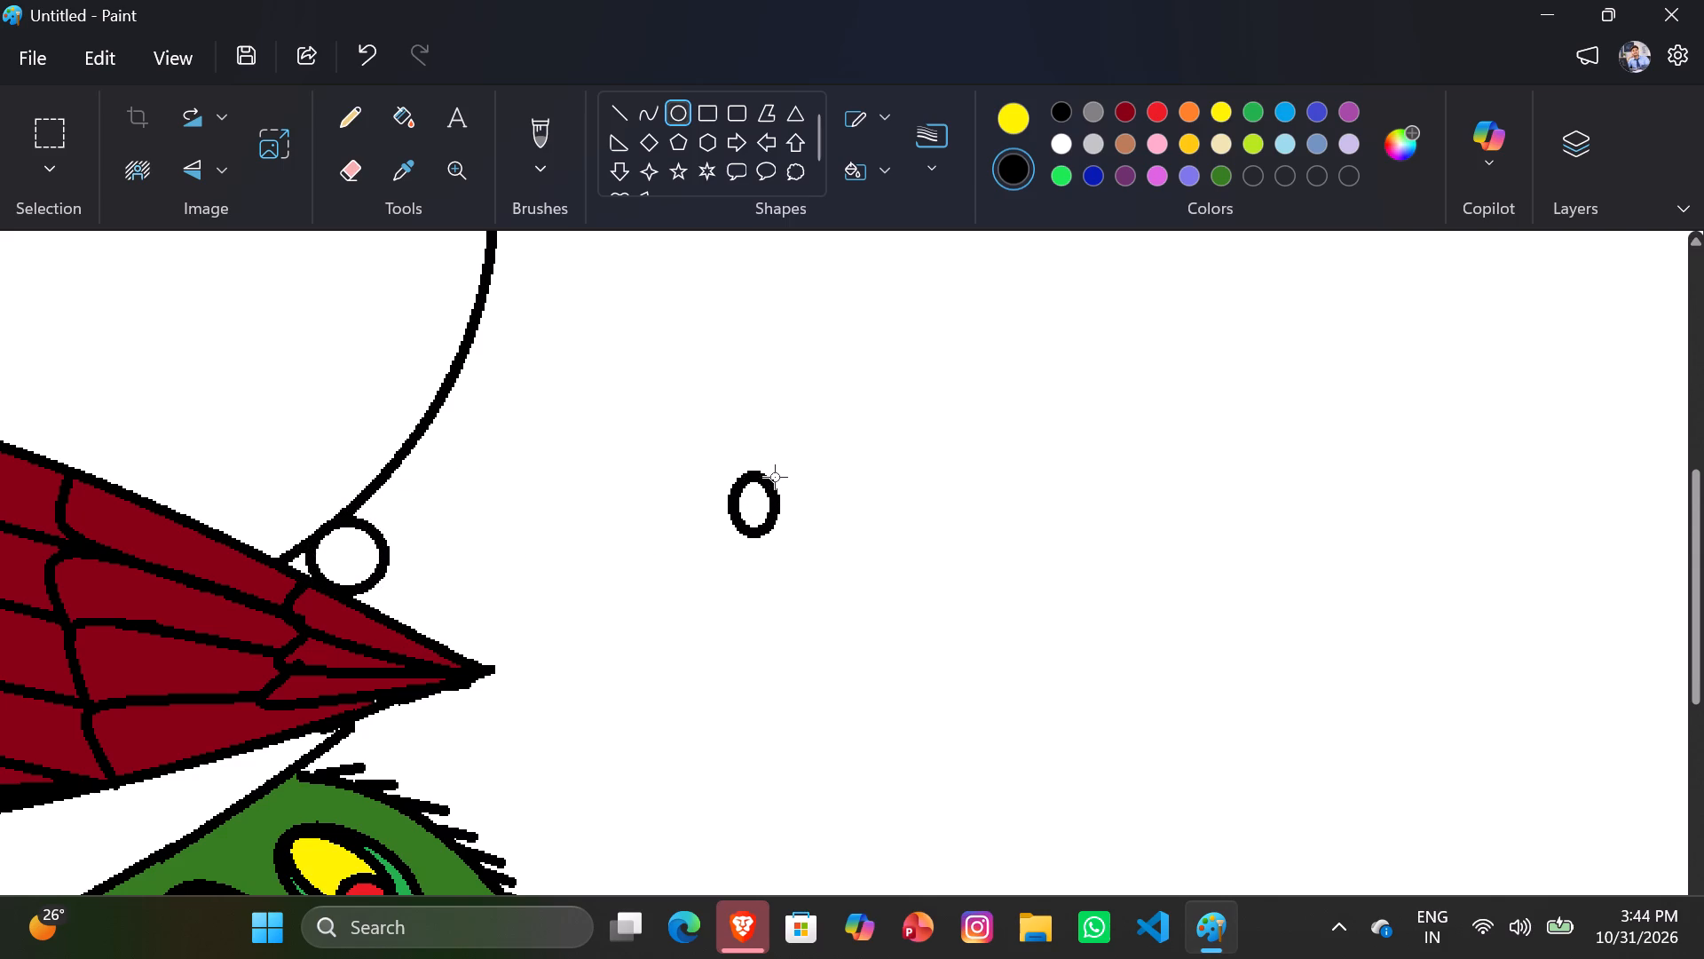
pyautogui.moveTo(775, 477); pyautogui.dragTo(798, 467)
pyautogui.moveTo(770, 499); pyautogui.dragTo(461, 483)
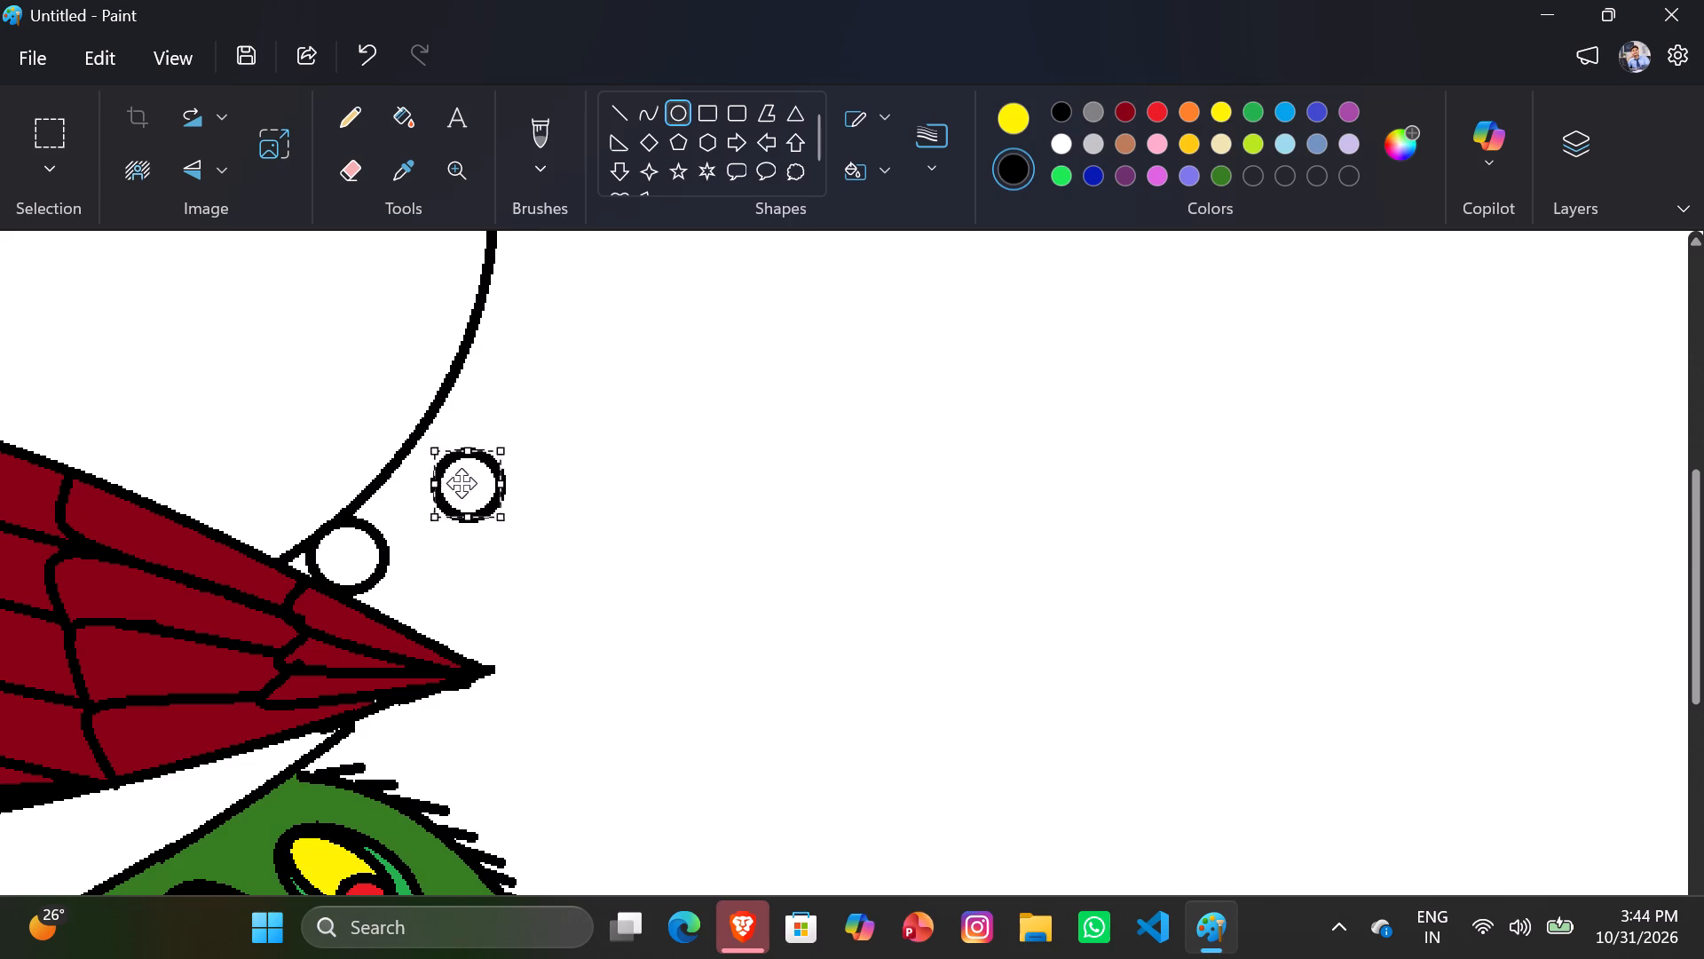
pyautogui.moveTo(461, 483); pyautogui.dragTo(404, 504)
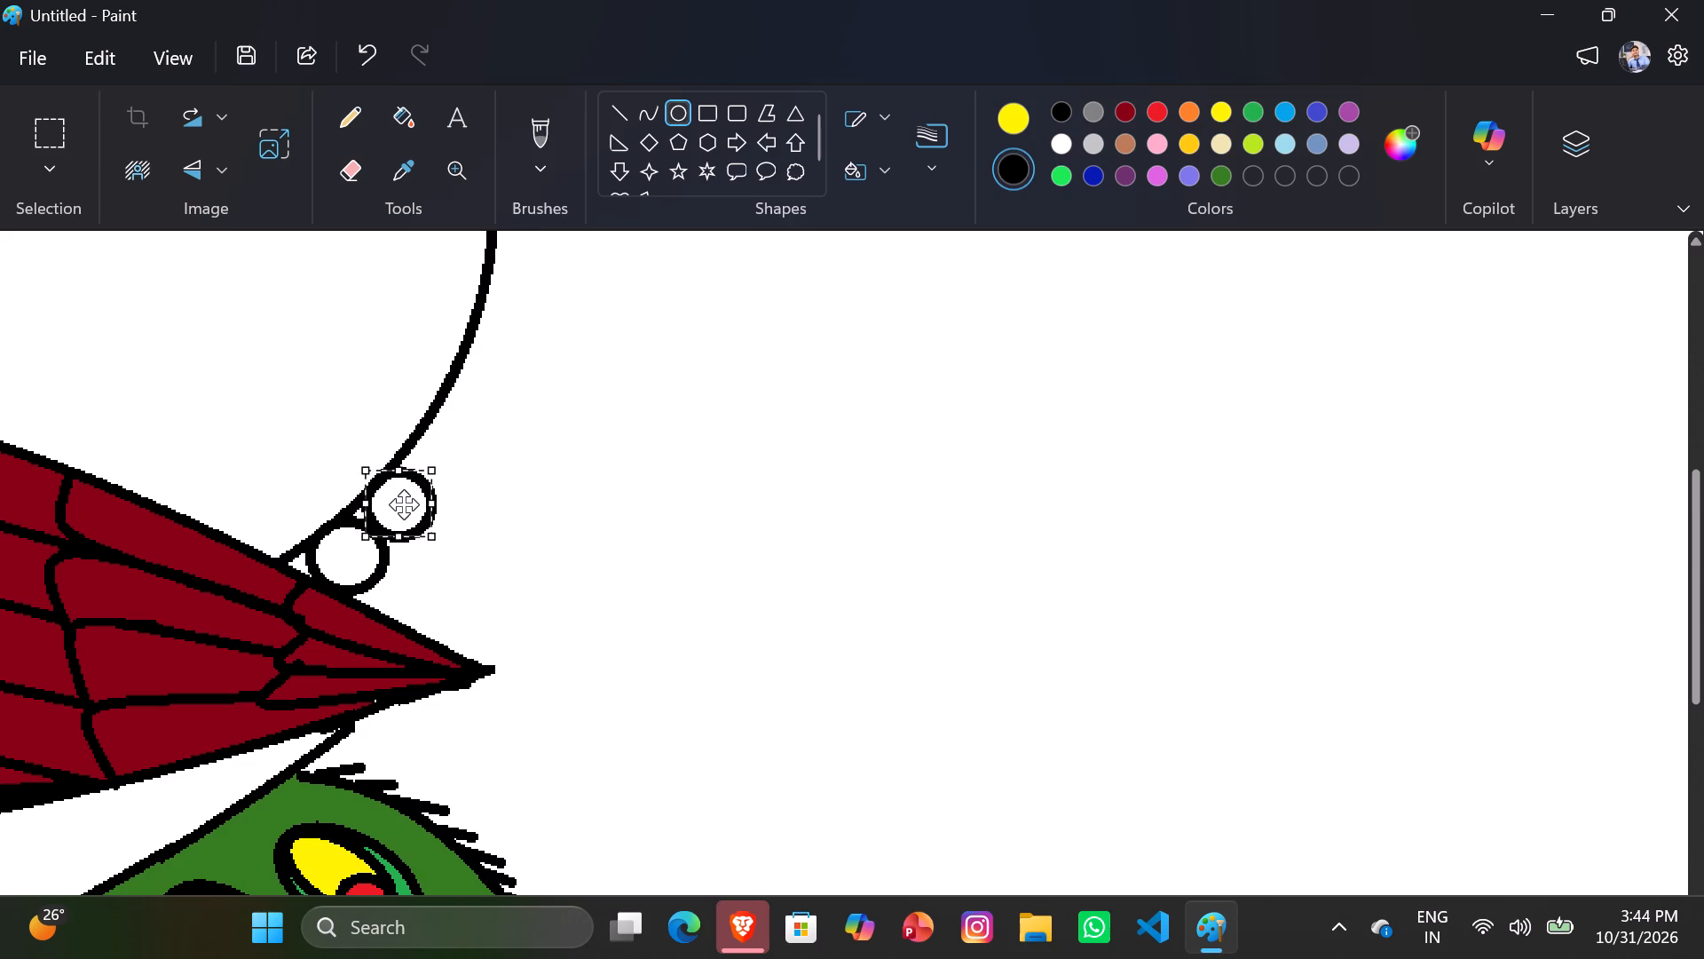
pyautogui.moveTo(404, 504); pyautogui.dragTo(405, 504)
pyautogui.click(635, 490)
# Draw a third small black circle, place it above the second along the large circle's edge and narrow it slightly.
pyautogui.moveTo(635, 490); pyautogui.dragTo(738, 433)
pyautogui.moveTo(743, 437); pyautogui.dragTo(816, 456)
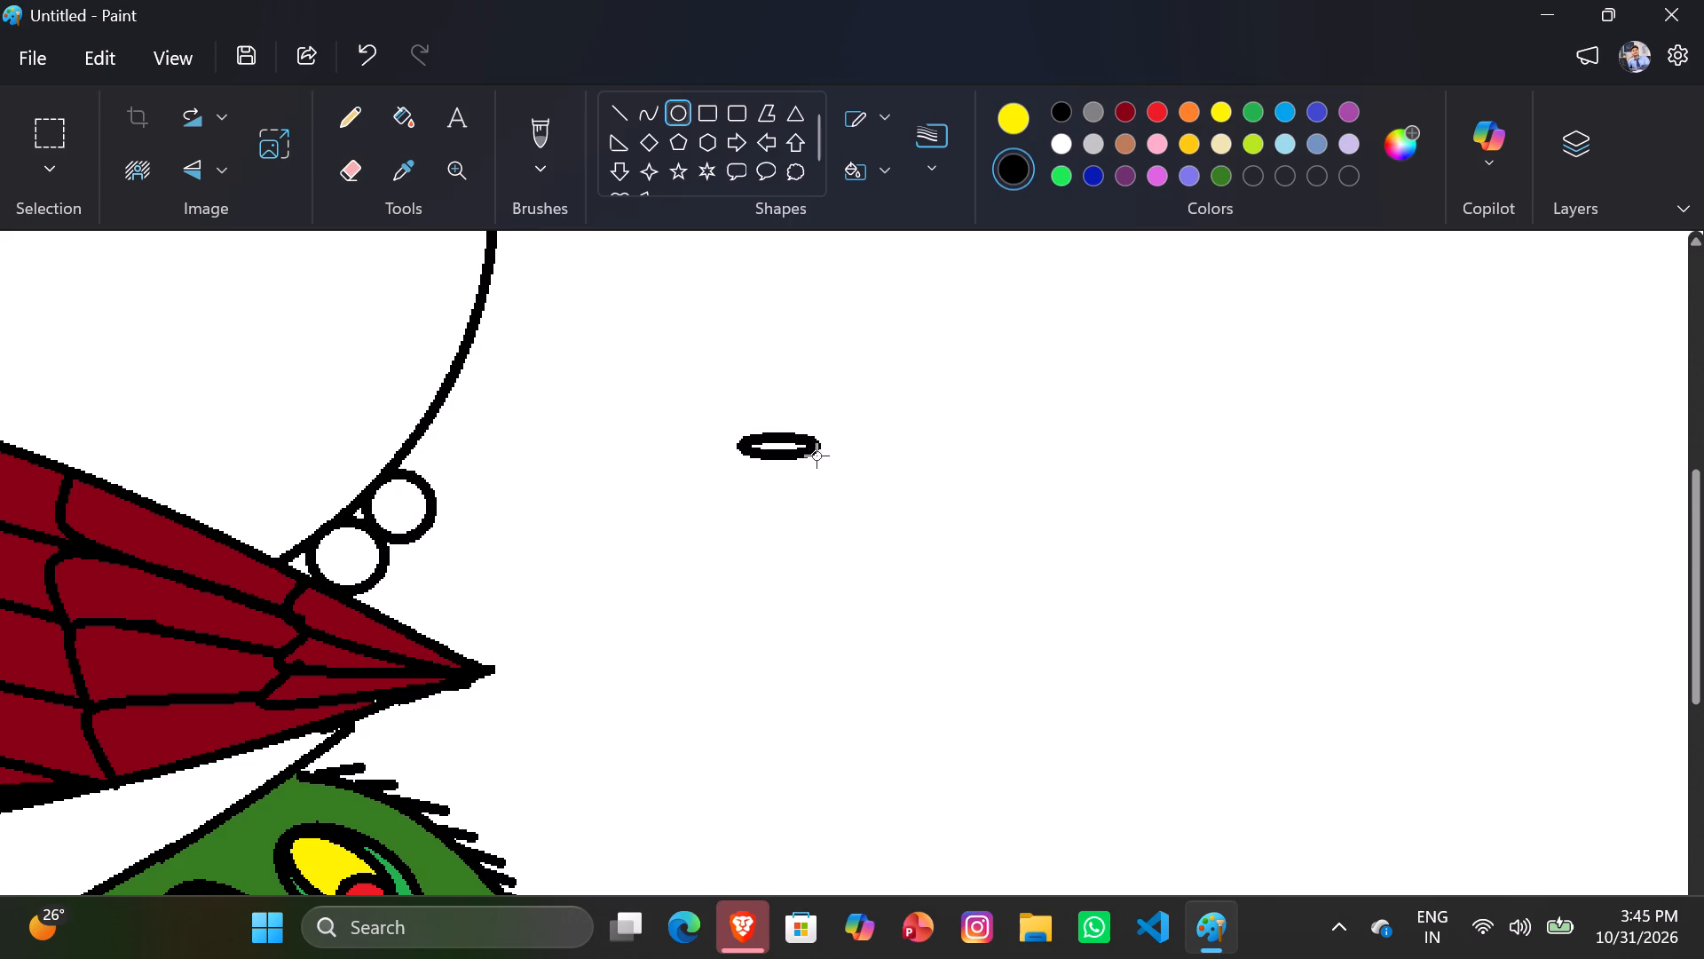
pyautogui.moveTo(816, 456); pyautogui.dragTo(816, 505)
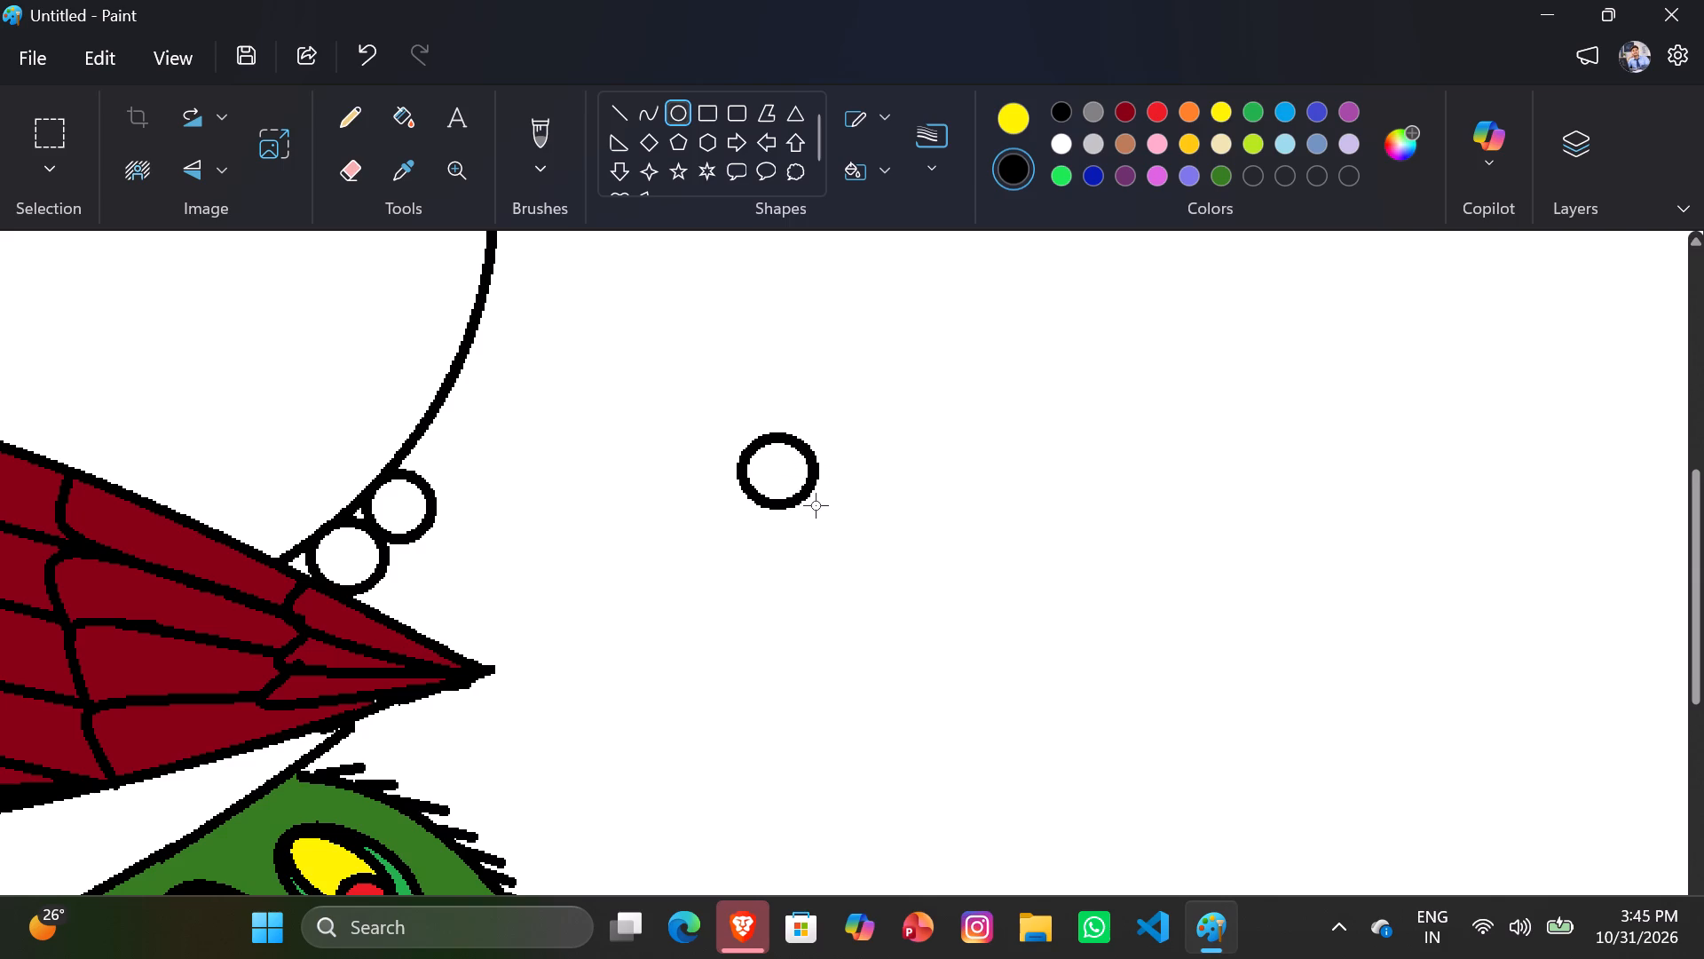
pyautogui.moveTo(816, 505); pyautogui.dragTo(824, 503)
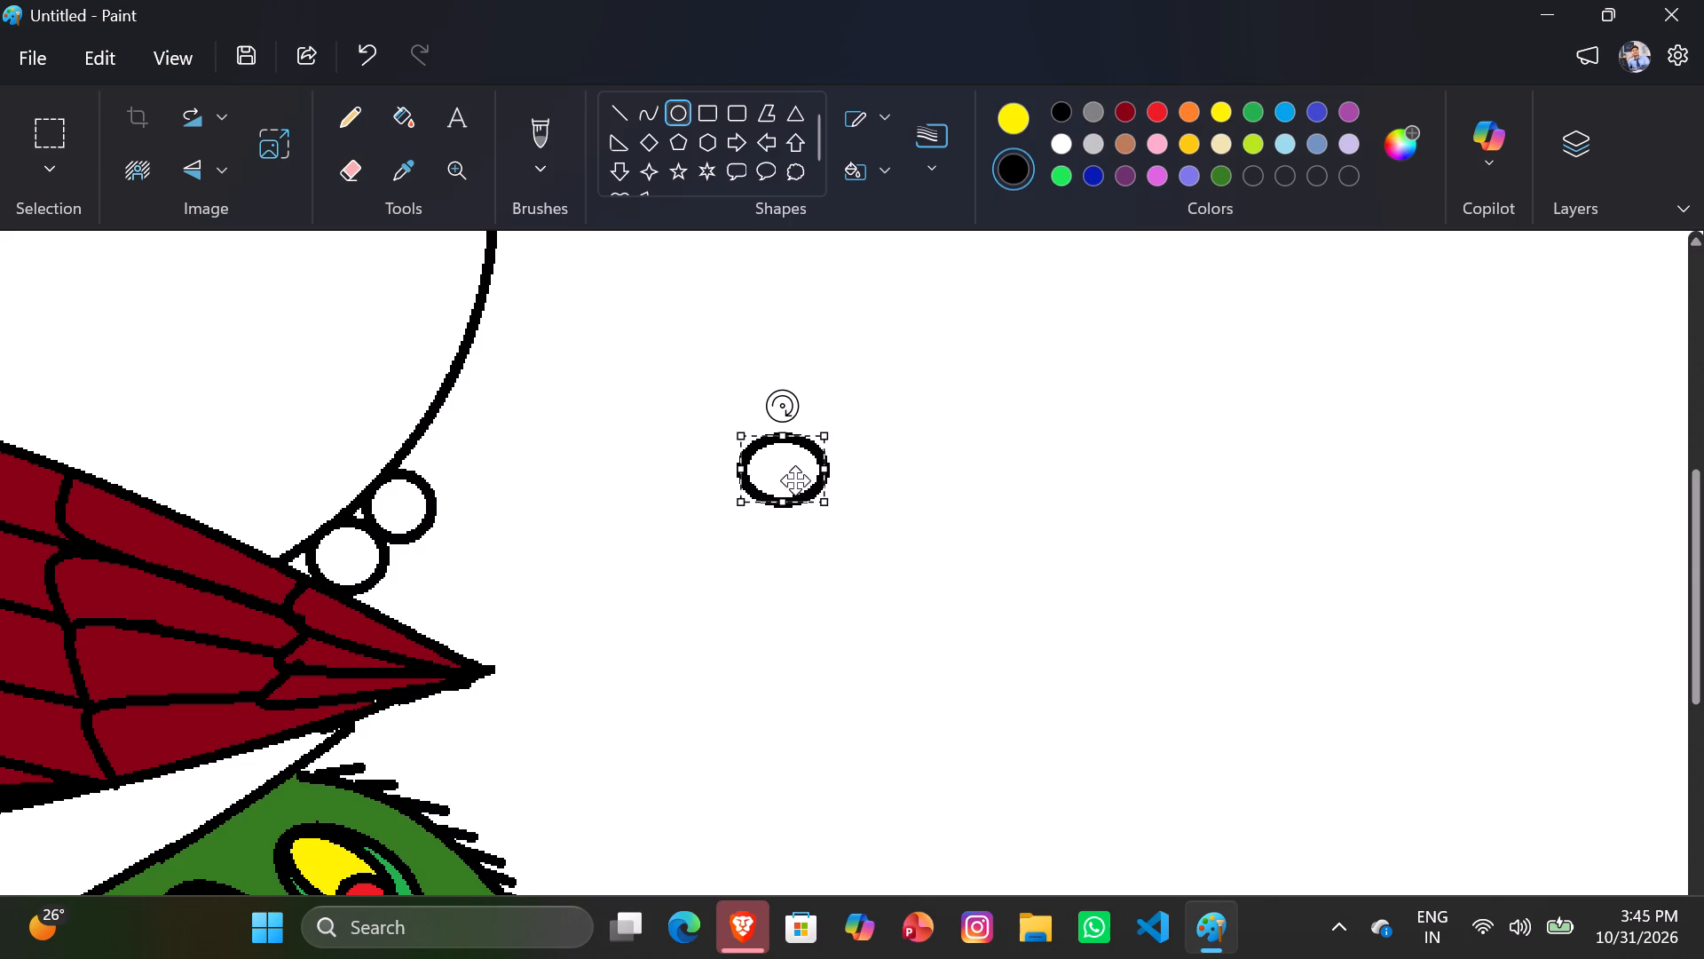
pyautogui.moveTo(788, 465); pyautogui.dragTo(469, 441)
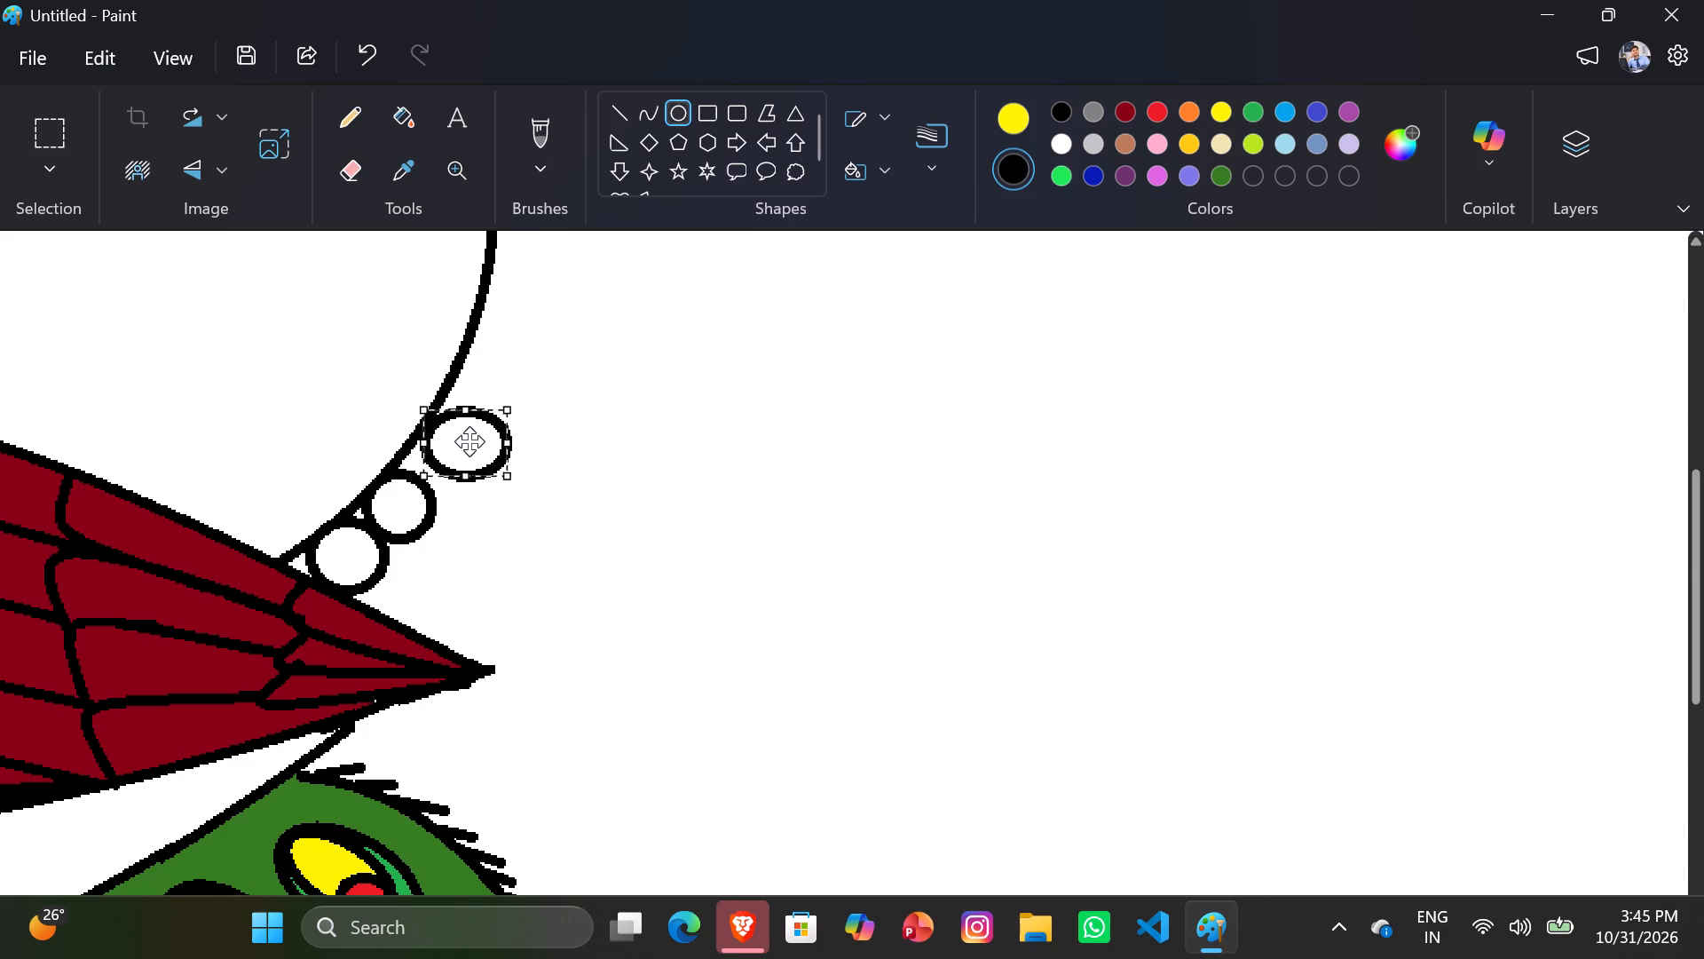
pyautogui.moveTo(469, 441); pyautogui.dragTo(460, 448)
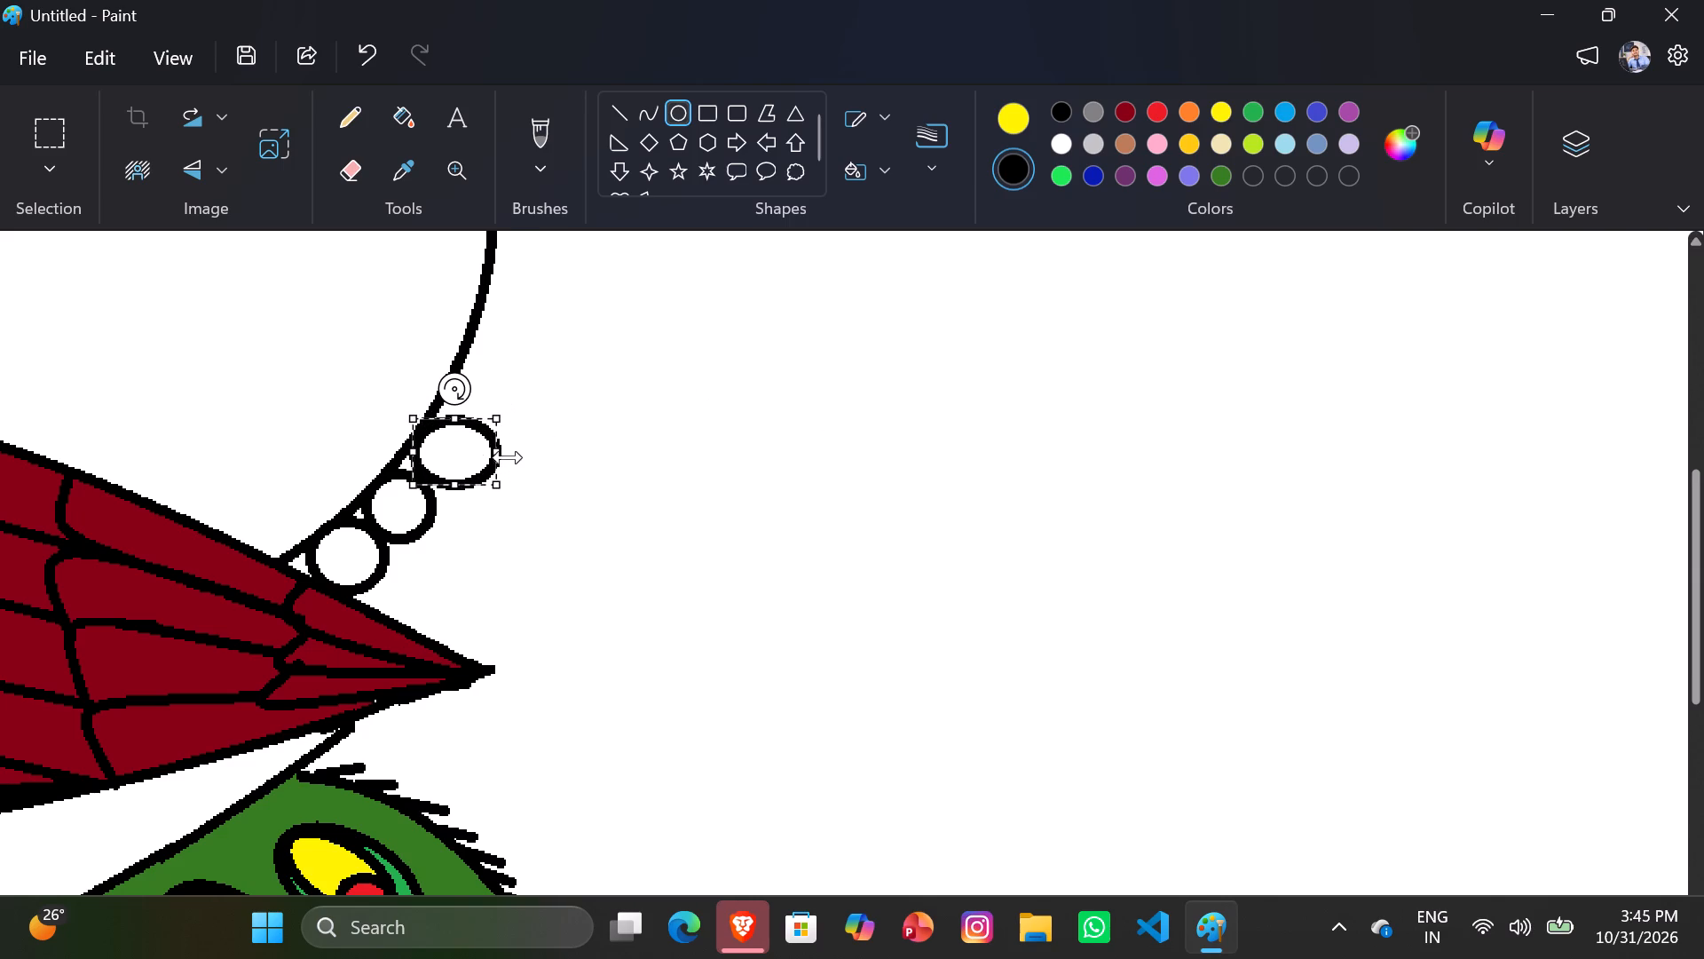
pyautogui.moveTo(503, 458); pyautogui.dragTo(489, 452)
pyautogui.click(744, 479)
# Draw a fourth small black circle and place it above the third, touching the large circle's outer edge.
pyautogui.moveTo(760, 483); pyautogui.dragTo(829, 437)
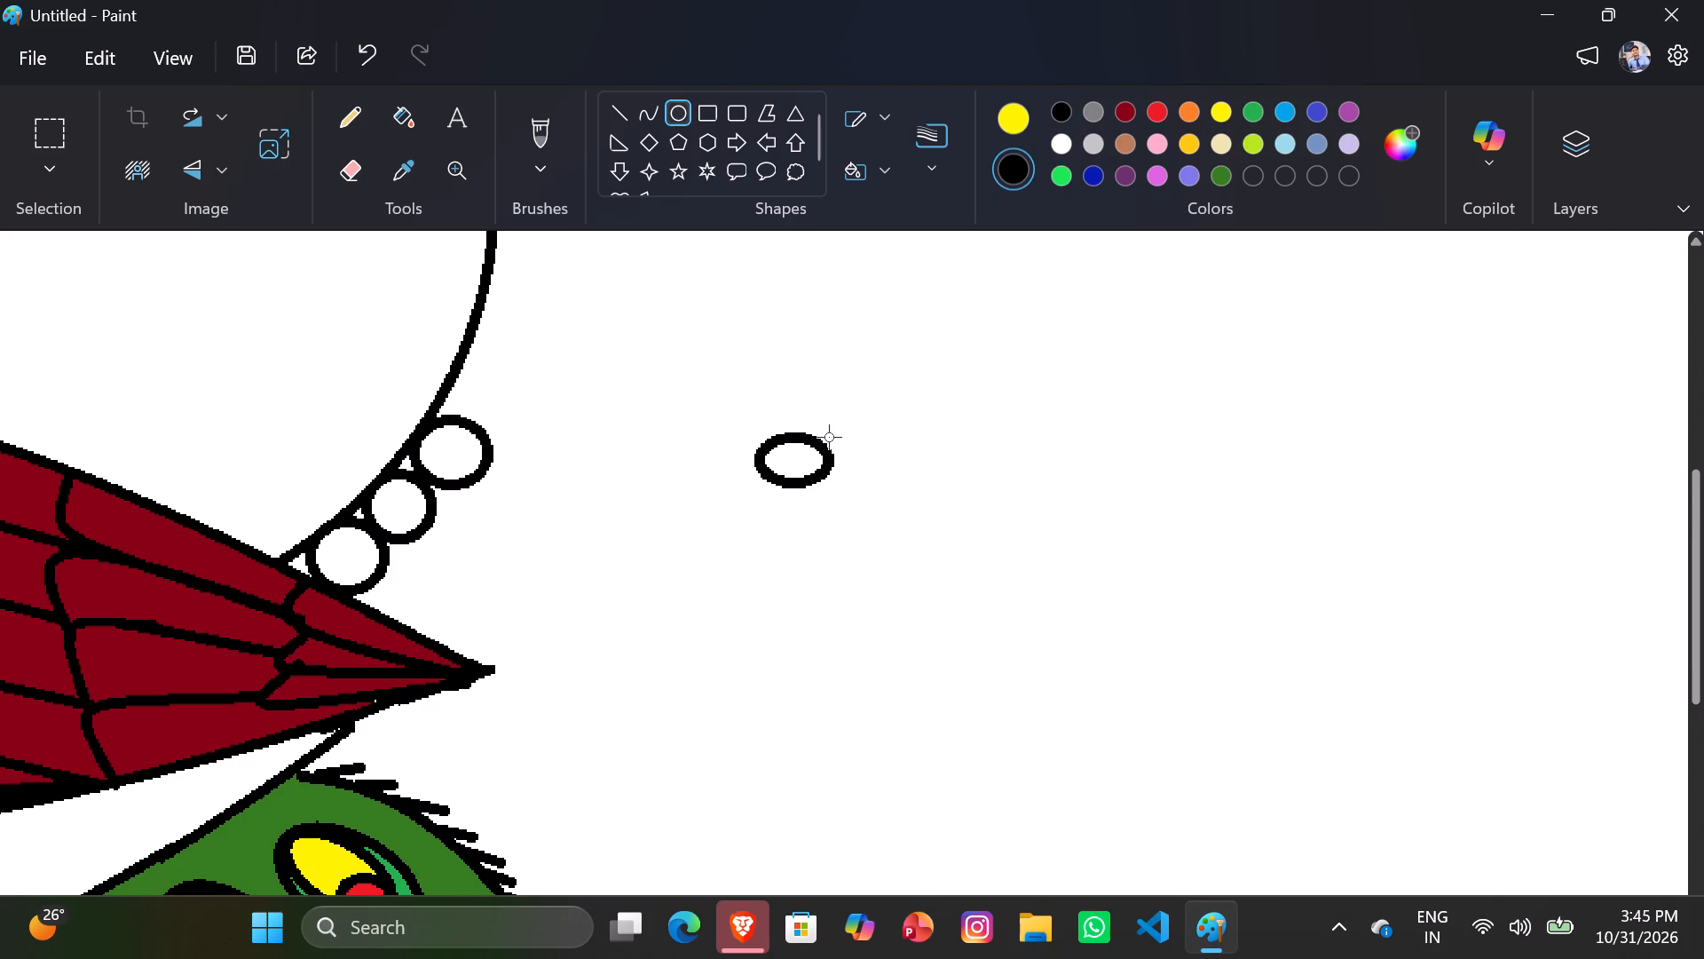
pyautogui.moveTo(829, 437); pyautogui.dragTo(829, 428)
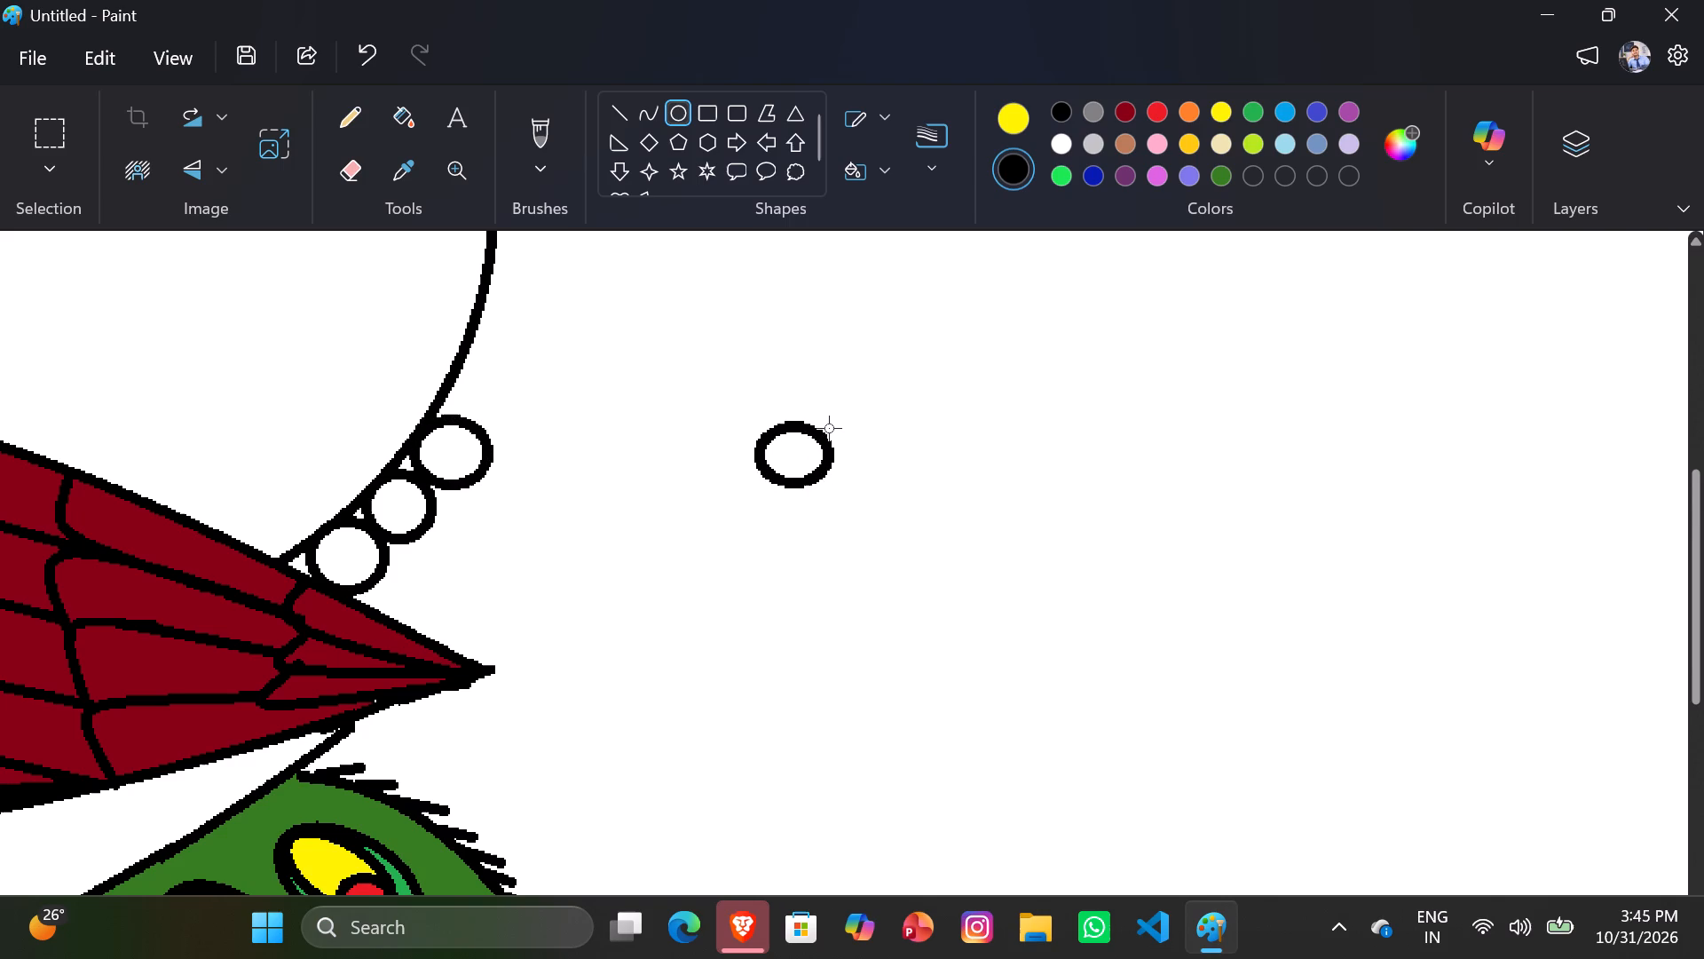
pyautogui.moveTo(829, 428); pyautogui.dragTo(829, 423)
pyautogui.moveTo(801, 455); pyautogui.dragTo(706, 411)
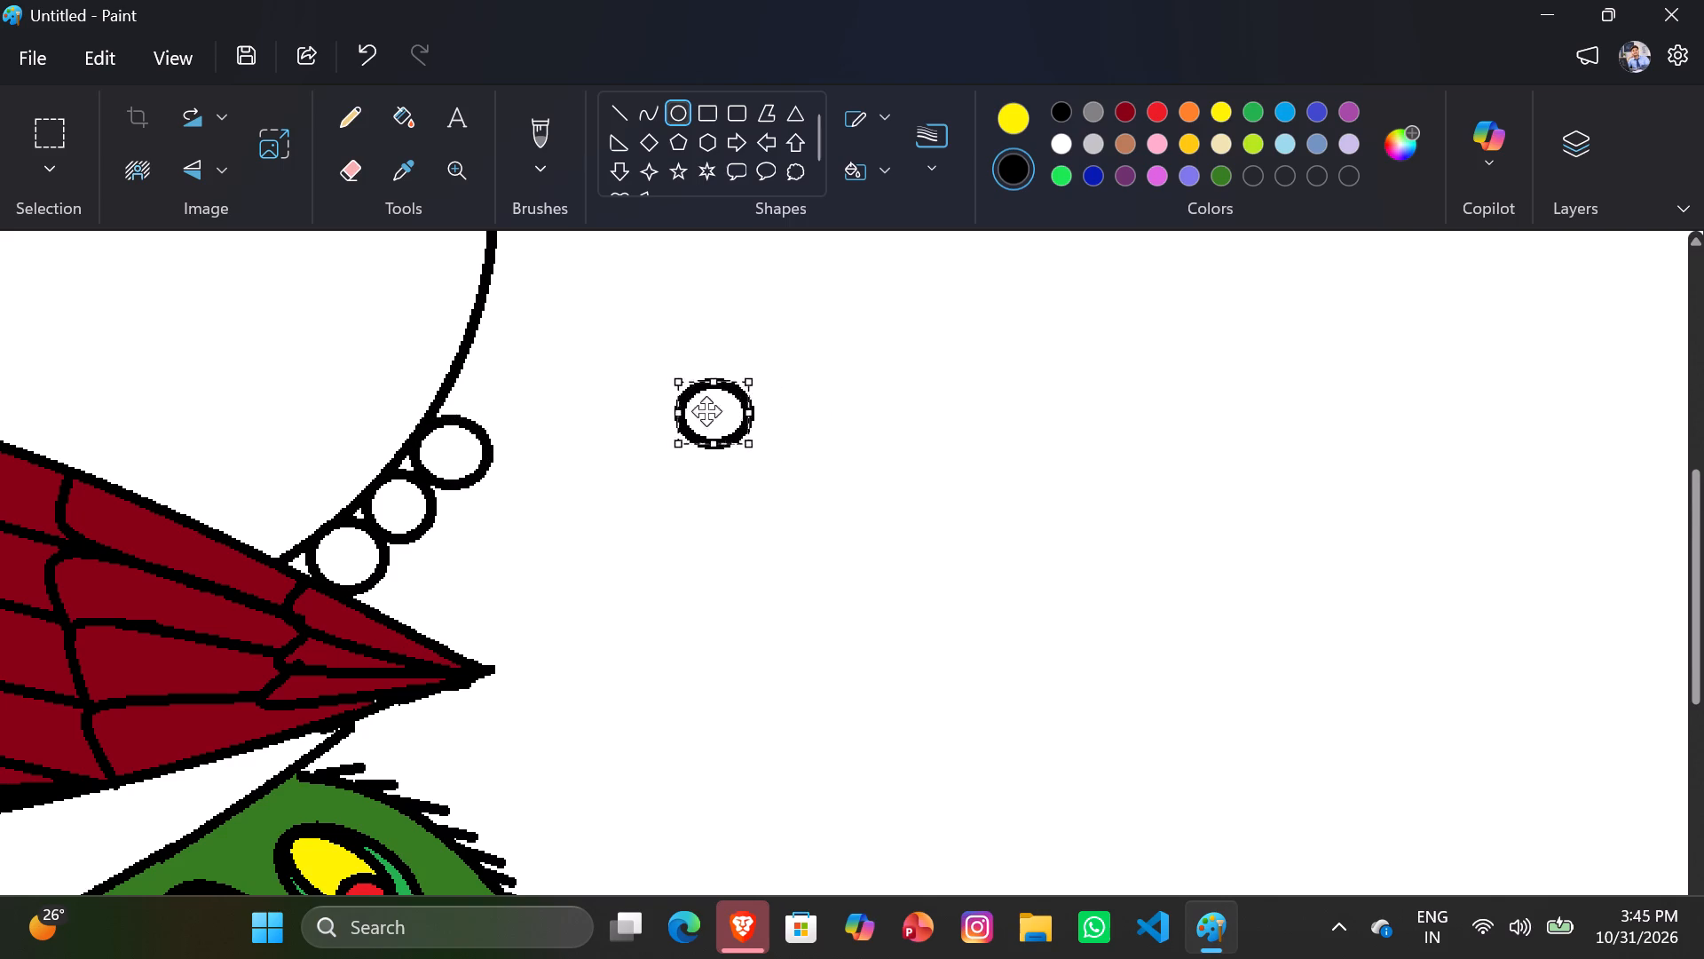
pyautogui.moveTo(706, 411); pyautogui.dragTo(497, 392)
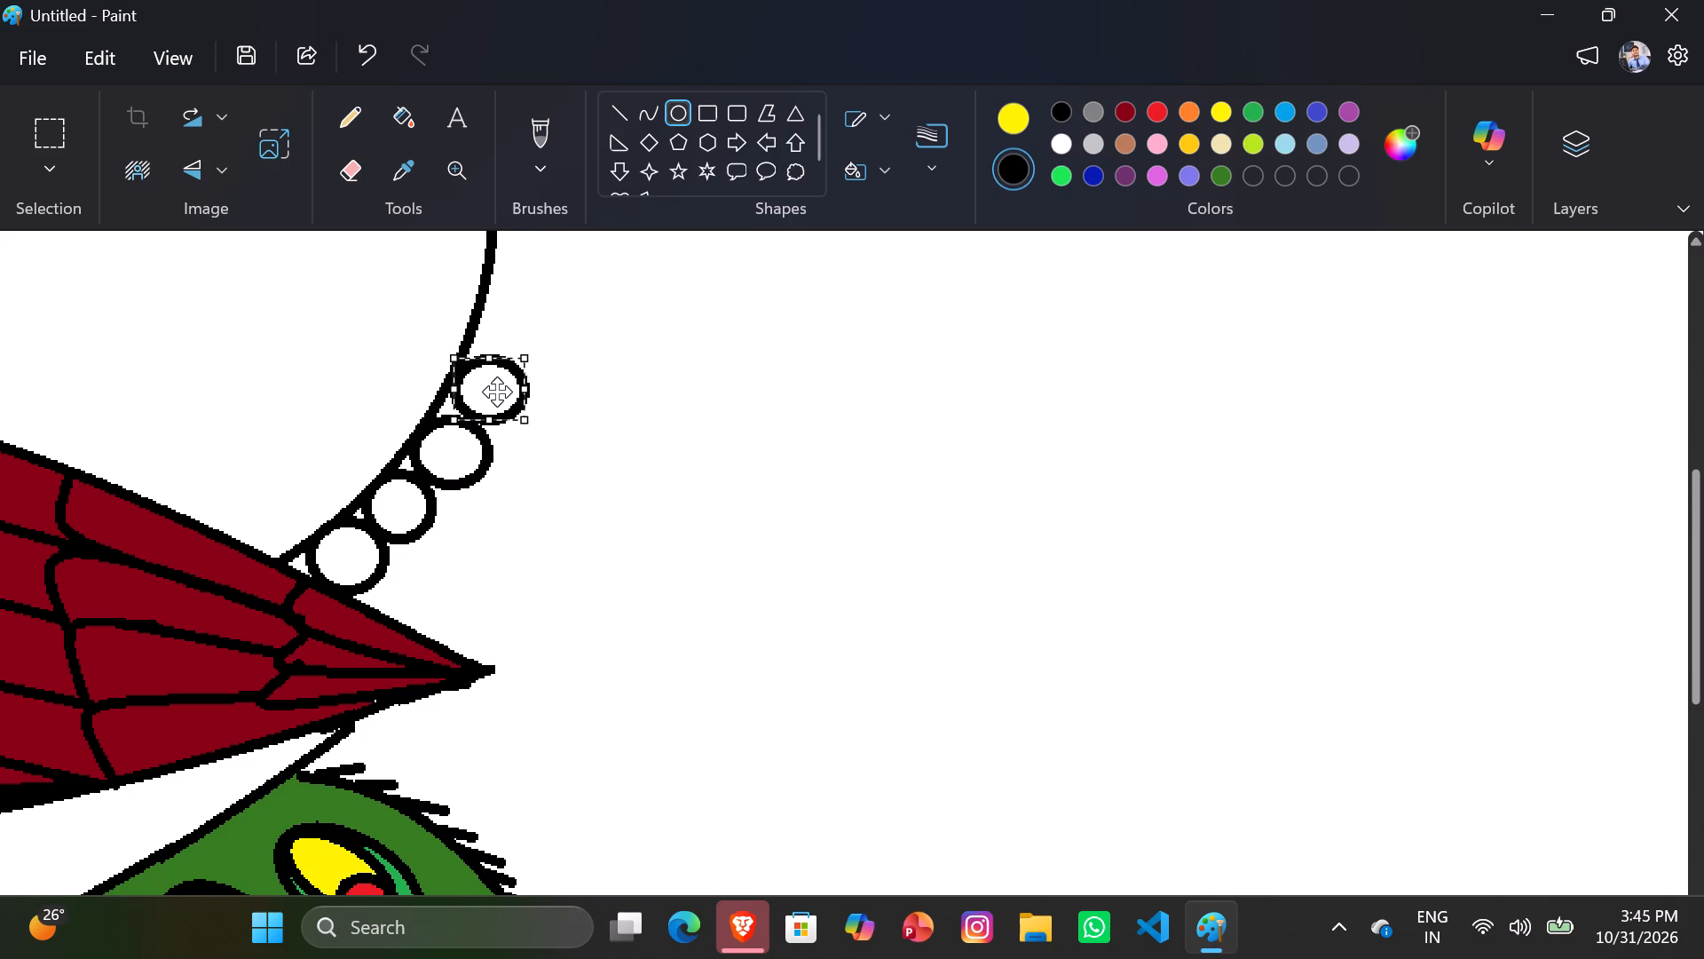
pyautogui.moveTo(497, 392); pyautogui.dragTo(493, 392)
pyautogui.click(700, 418)
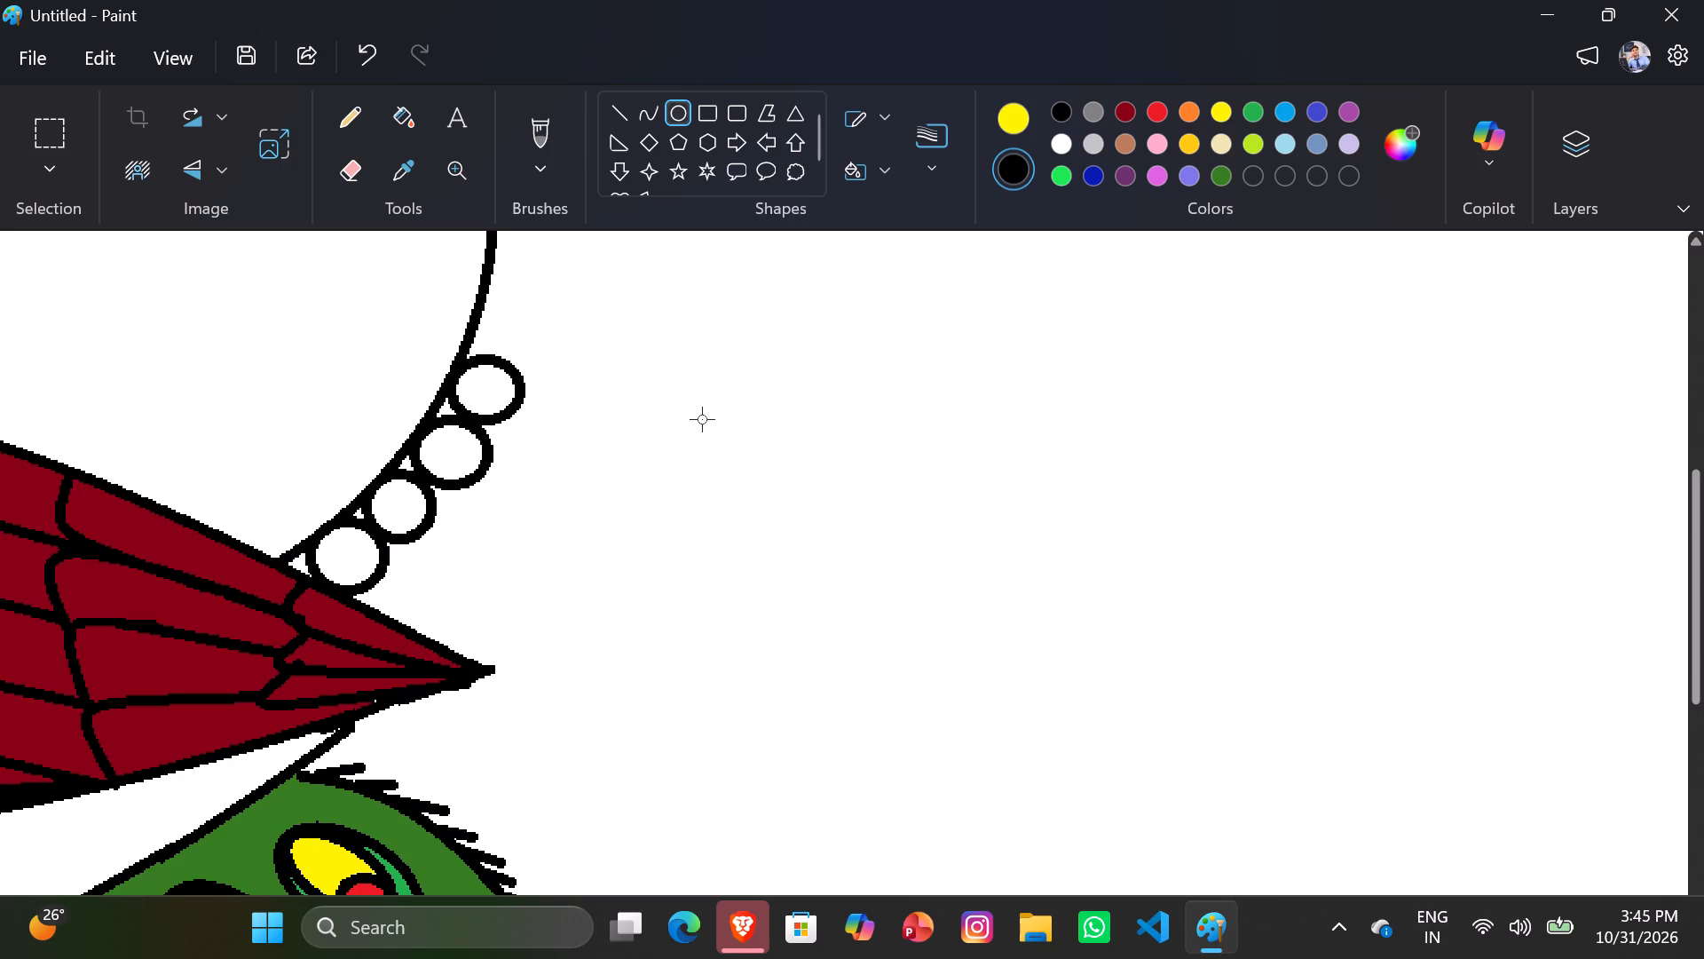
# Draw a fifth small black circle and place it above the fourth against the large circle's outer edge.
pyautogui.moveTo(808, 449); pyautogui.dragTo(849, 399)
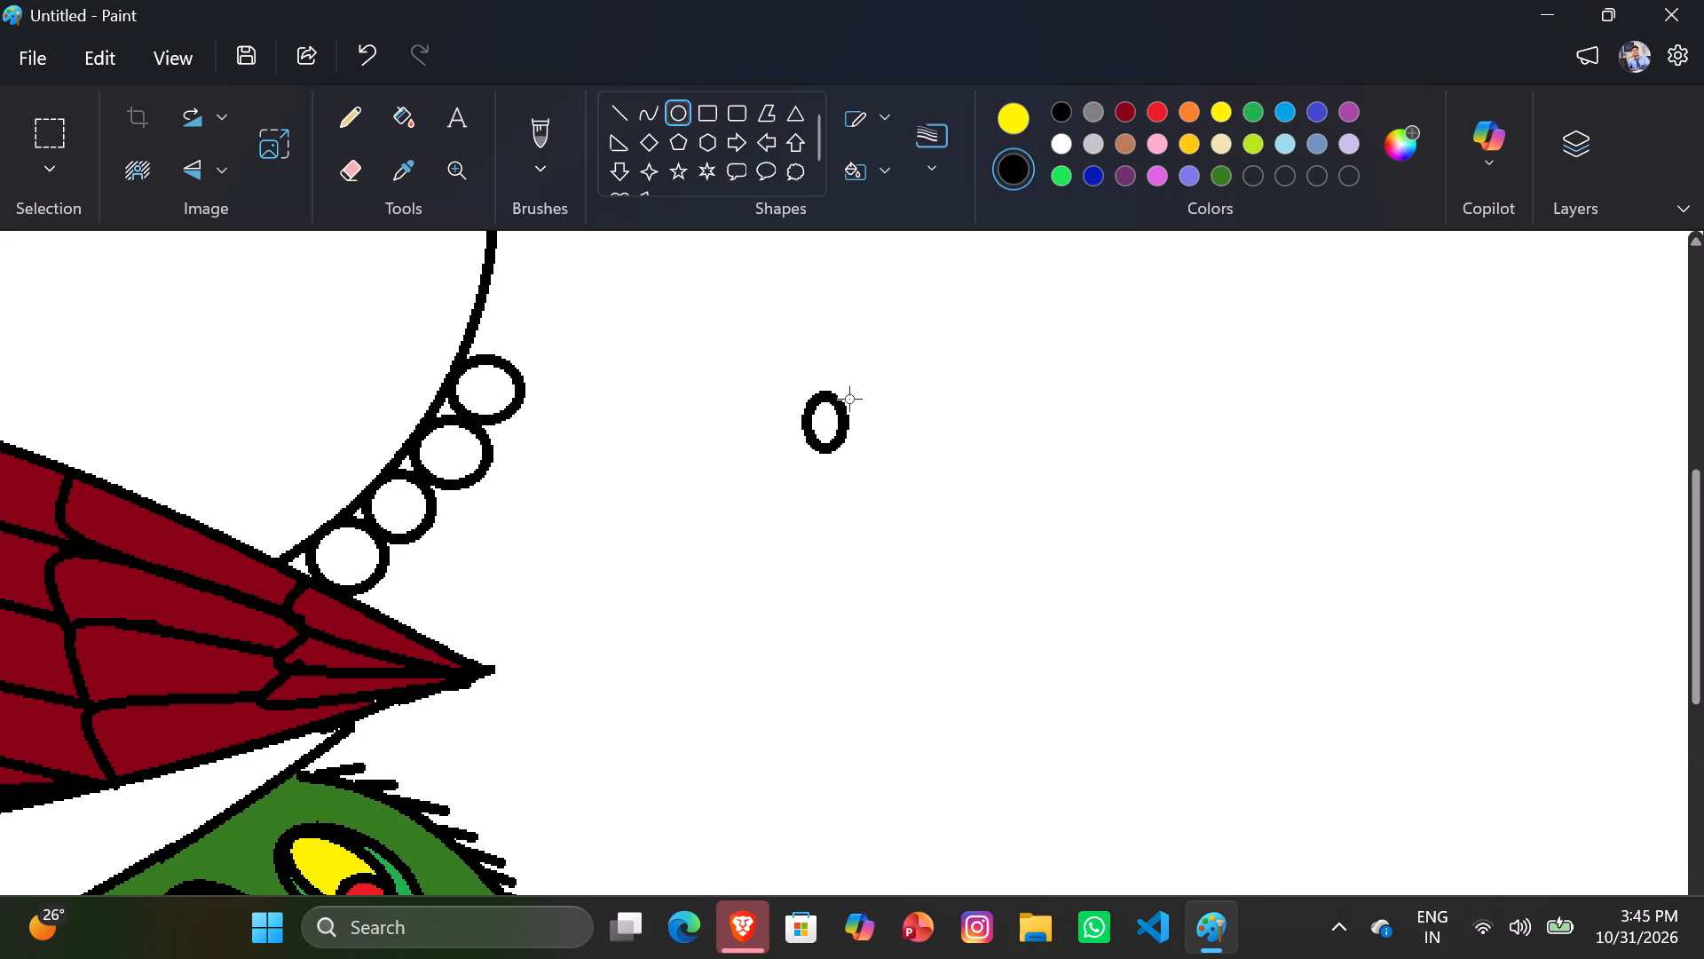
pyautogui.moveTo(849, 399); pyautogui.dragTo(868, 385)
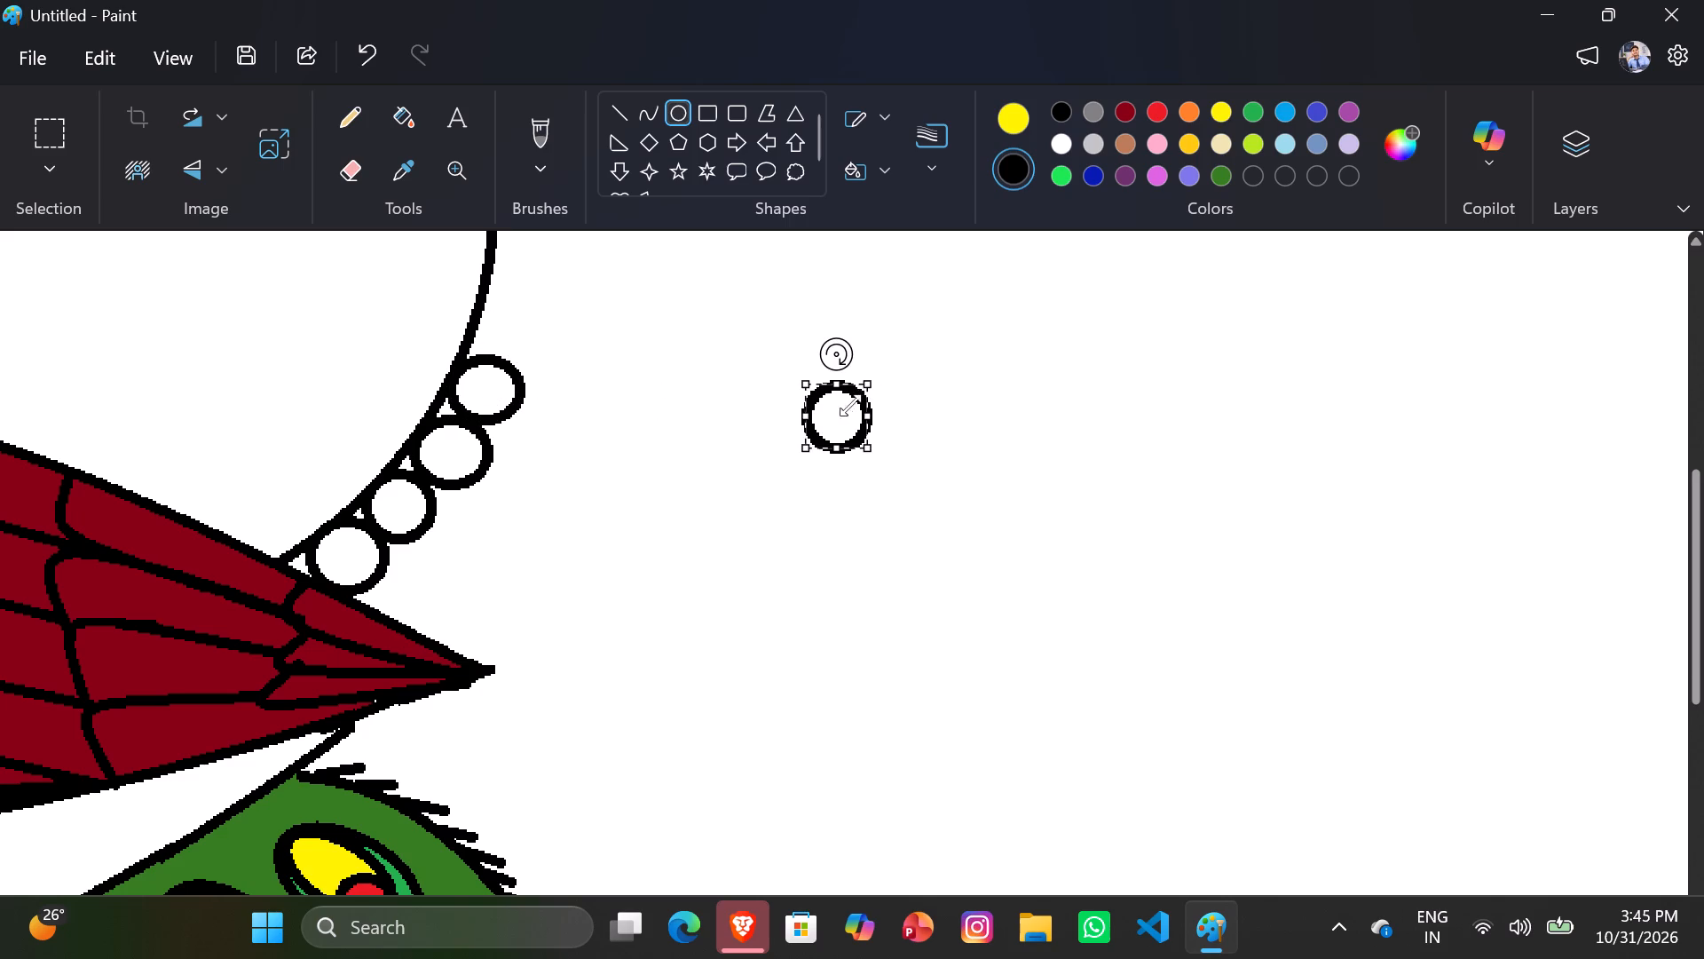
pyautogui.moveTo(836, 412); pyautogui.dragTo(507, 319)
pyautogui.click(778, 458)
# Draw a sixth, slightly wider black oval and place it above the fifth circle along the large circle's outer edge.
pyautogui.moveTo(781, 458); pyautogui.dragTo(860, 397)
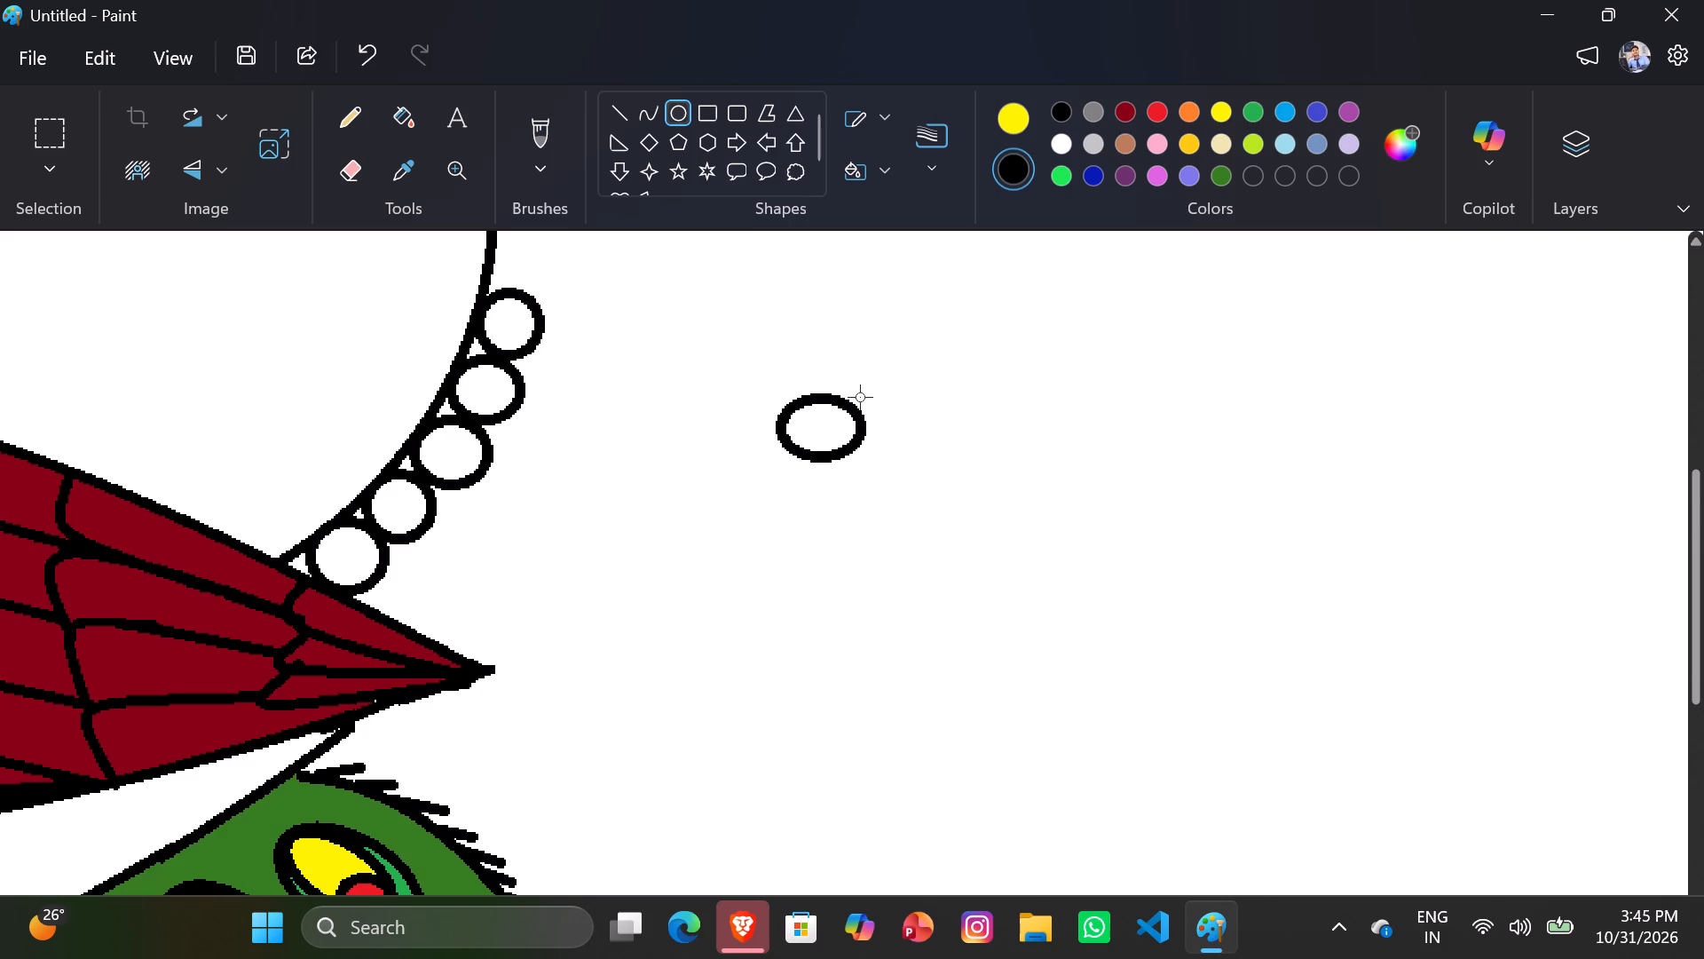
pyautogui.moveTo(860, 397); pyautogui.dragTo(859, 395)
pyautogui.moveTo(835, 426); pyautogui.dragTo(560, 279)
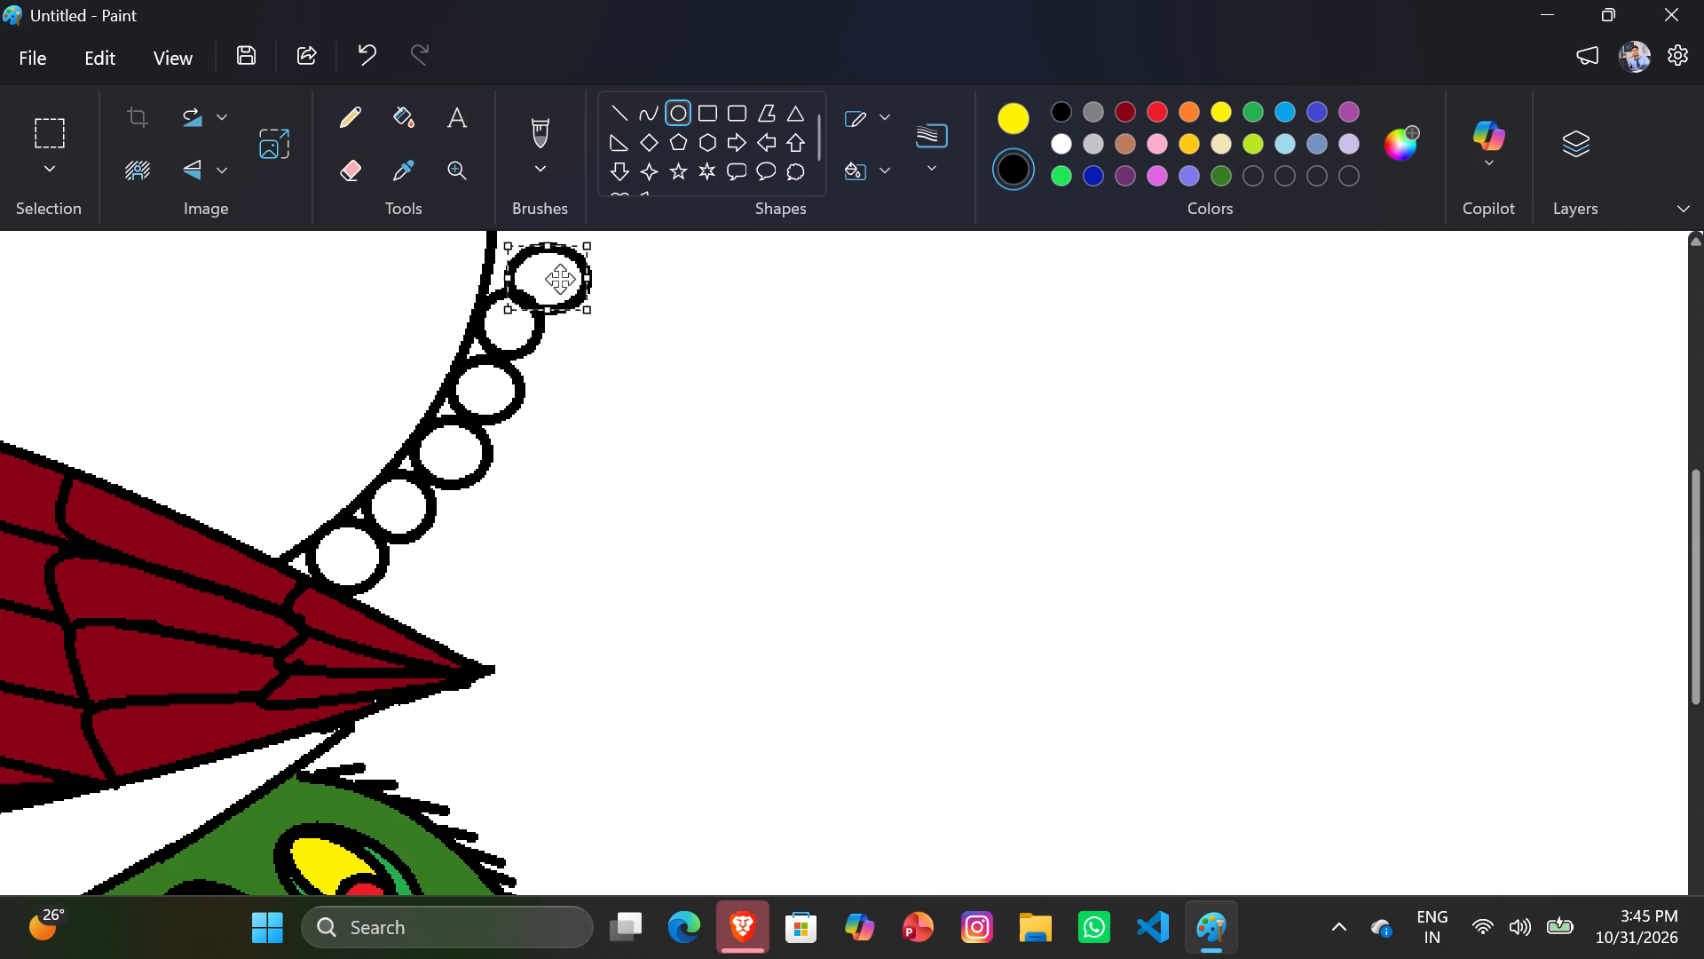
pyautogui.moveTo(560, 279); pyautogui.dragTo(548, 263)
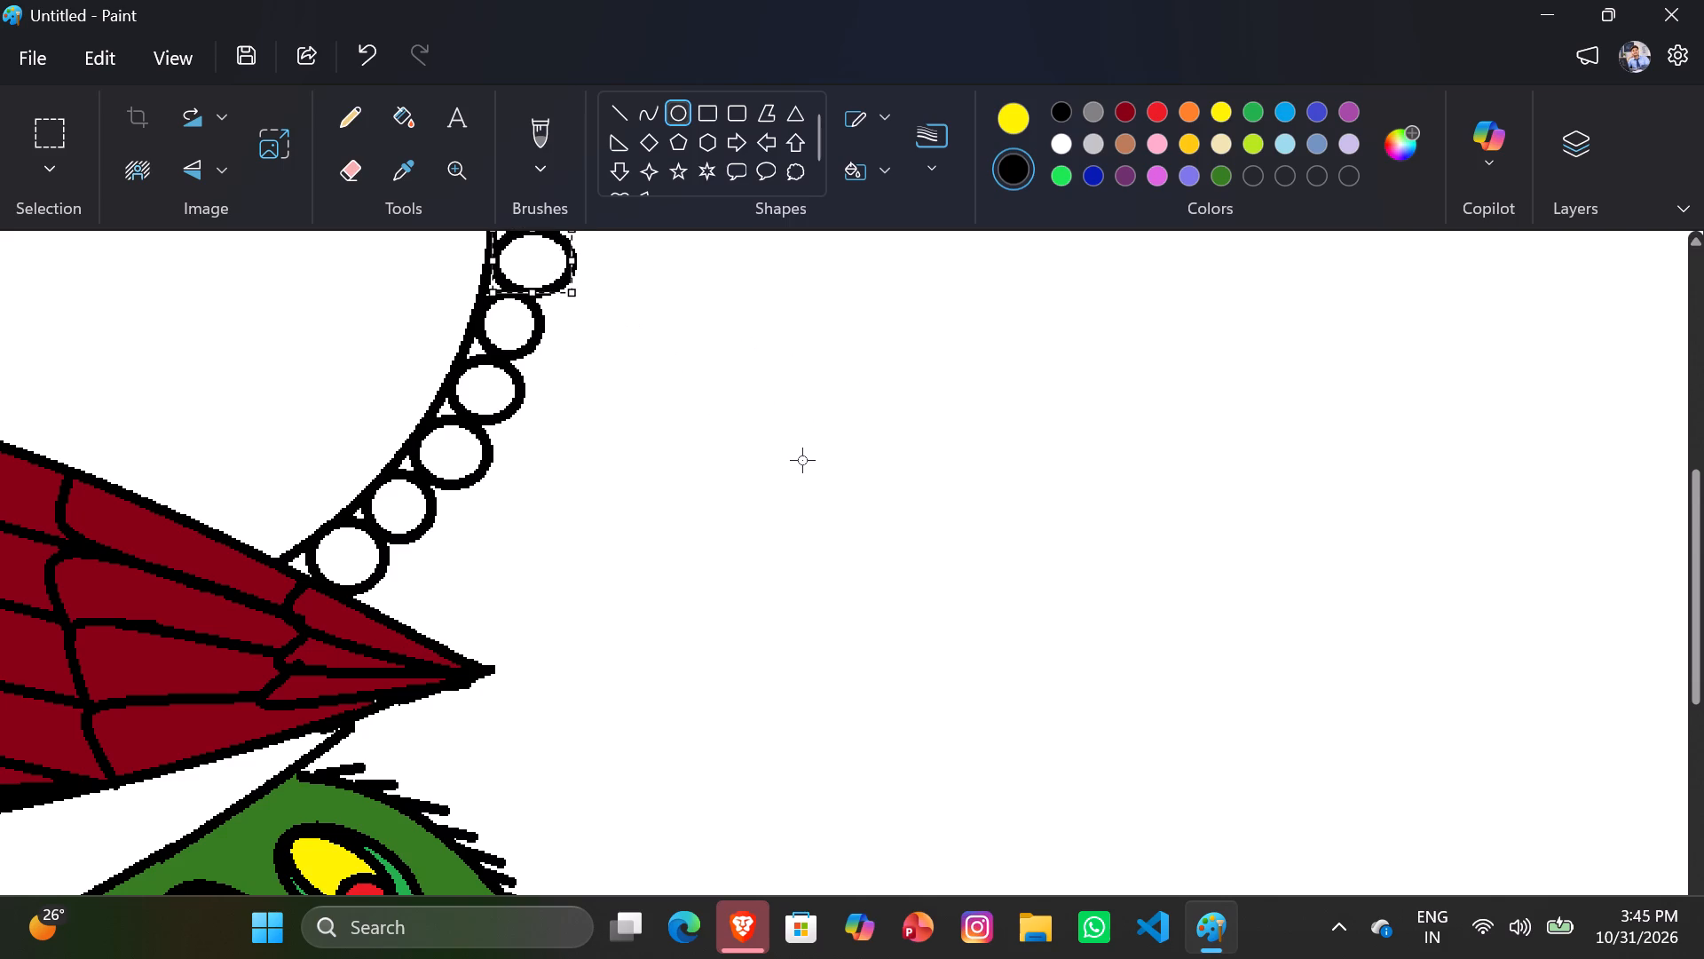
pyautogui.click(803, 461)
# Draw a seventh small black circle and place it directly above the sixth, touching the large circle's outer edge.
pyautogui.scroll(1, 976, 576)
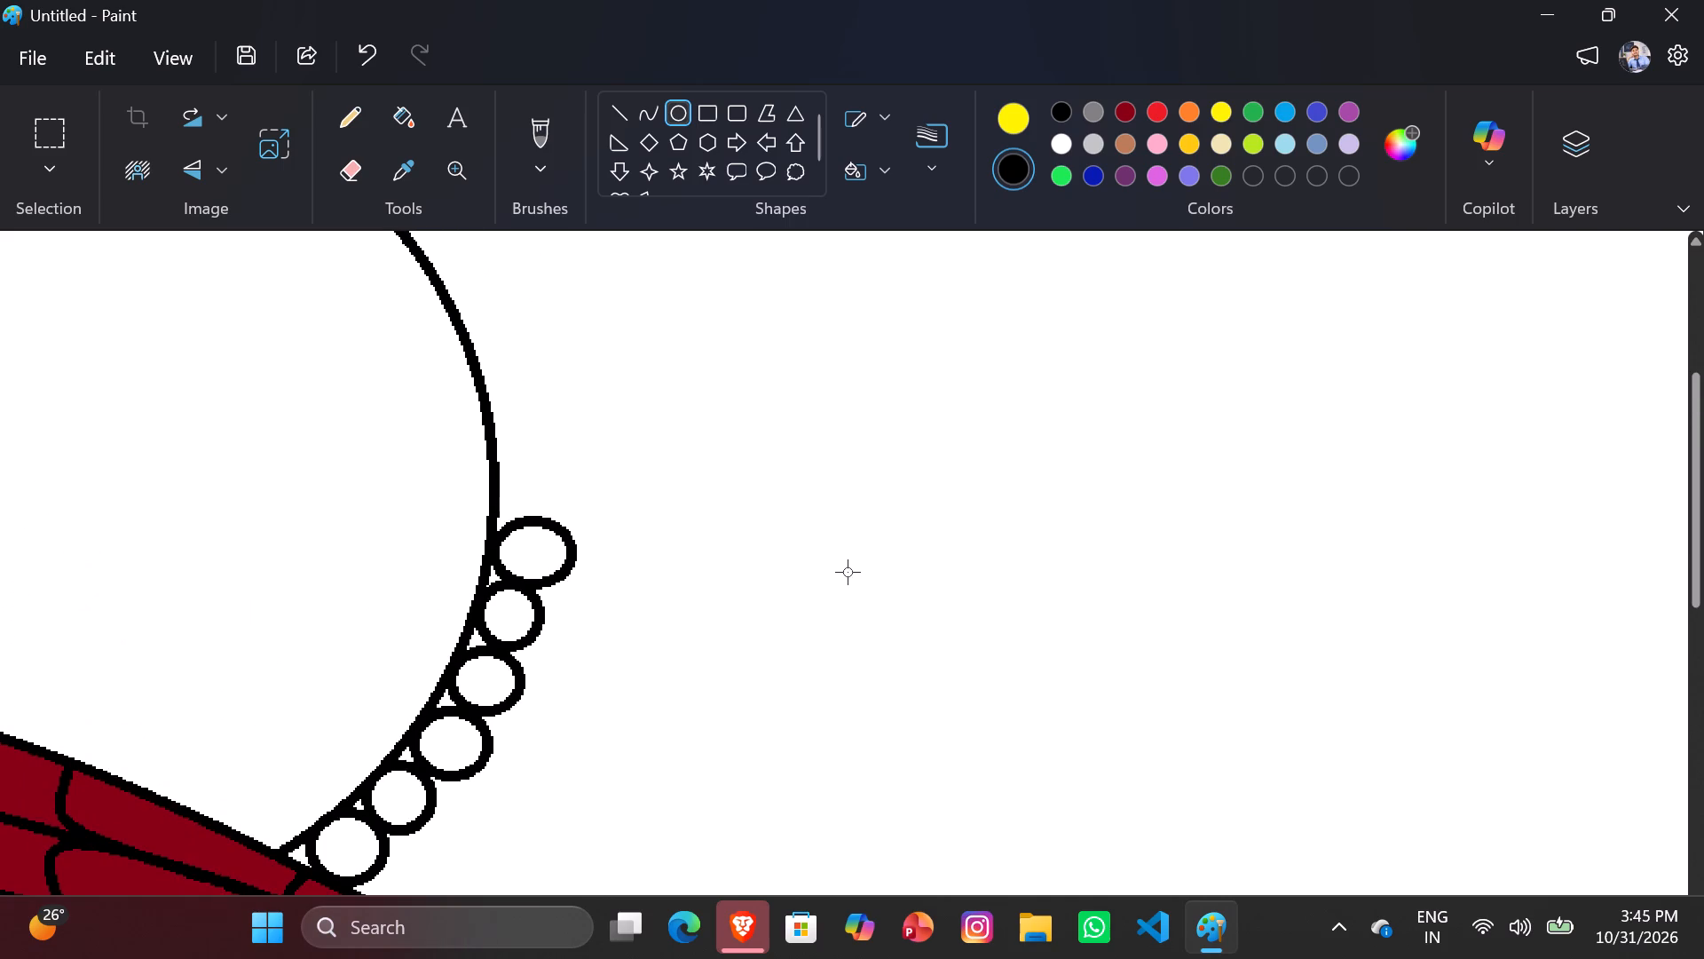
pyautogui.scroll(1, 848, 572)
pyautogui.moveTo(848, 572); pyautogui.dragTo(769, 491)
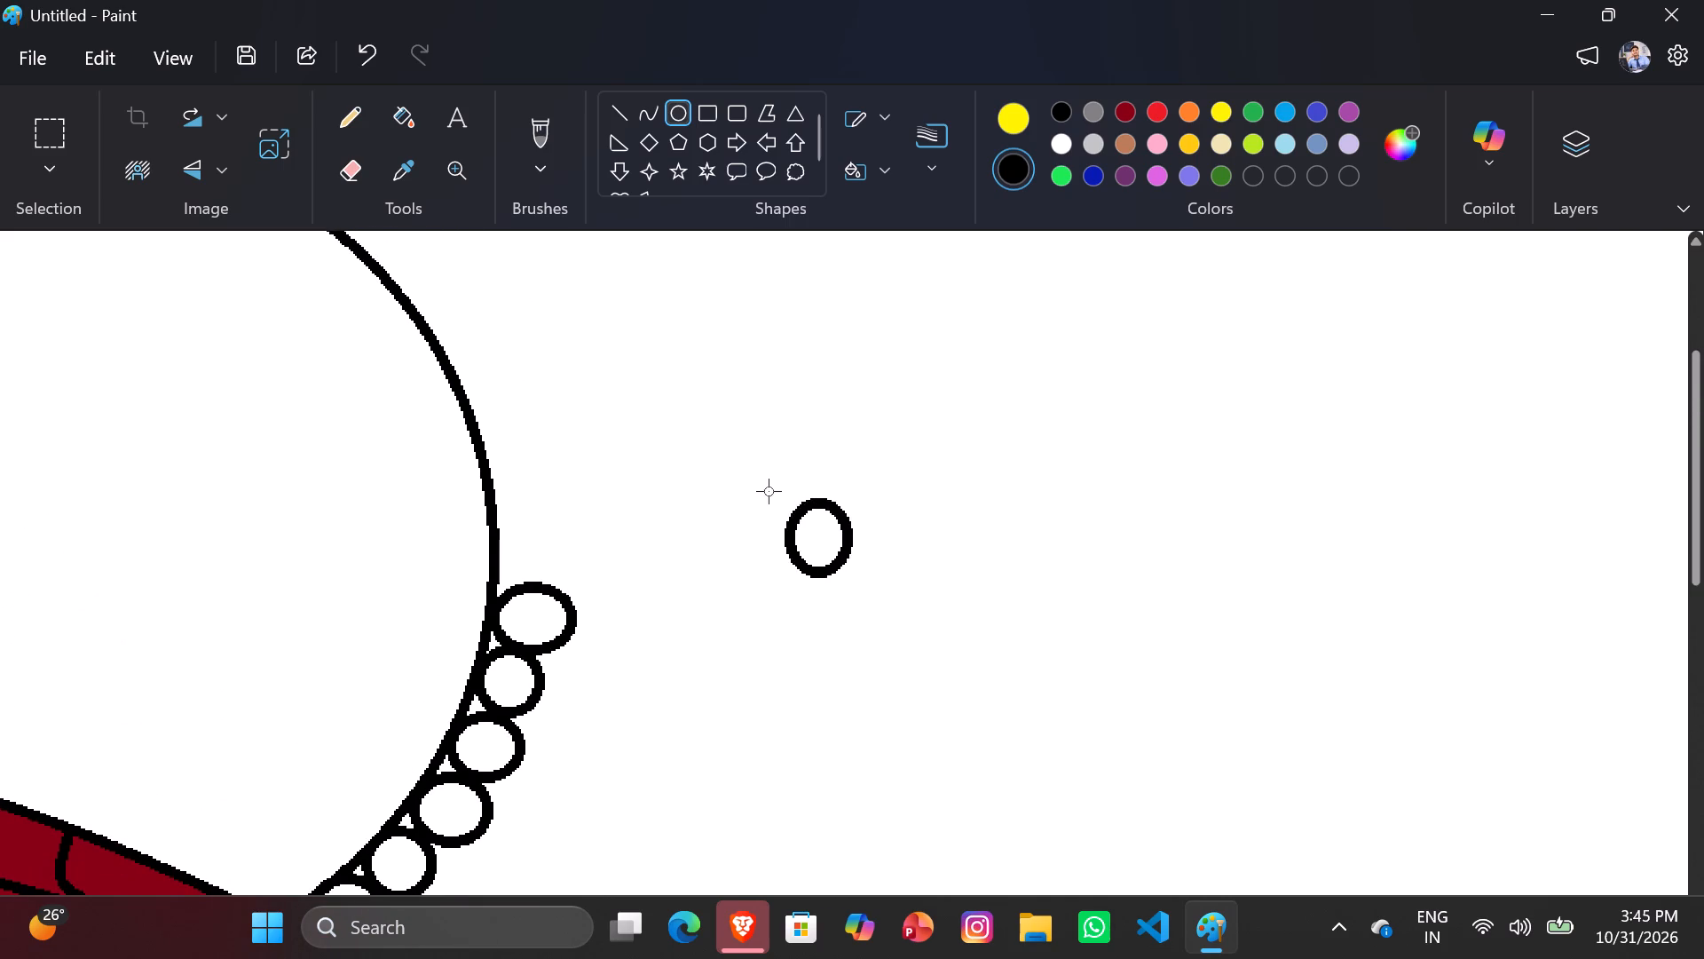
pyautogui.moveTo(769, 491); pyautogui.dragTo(782, 510)
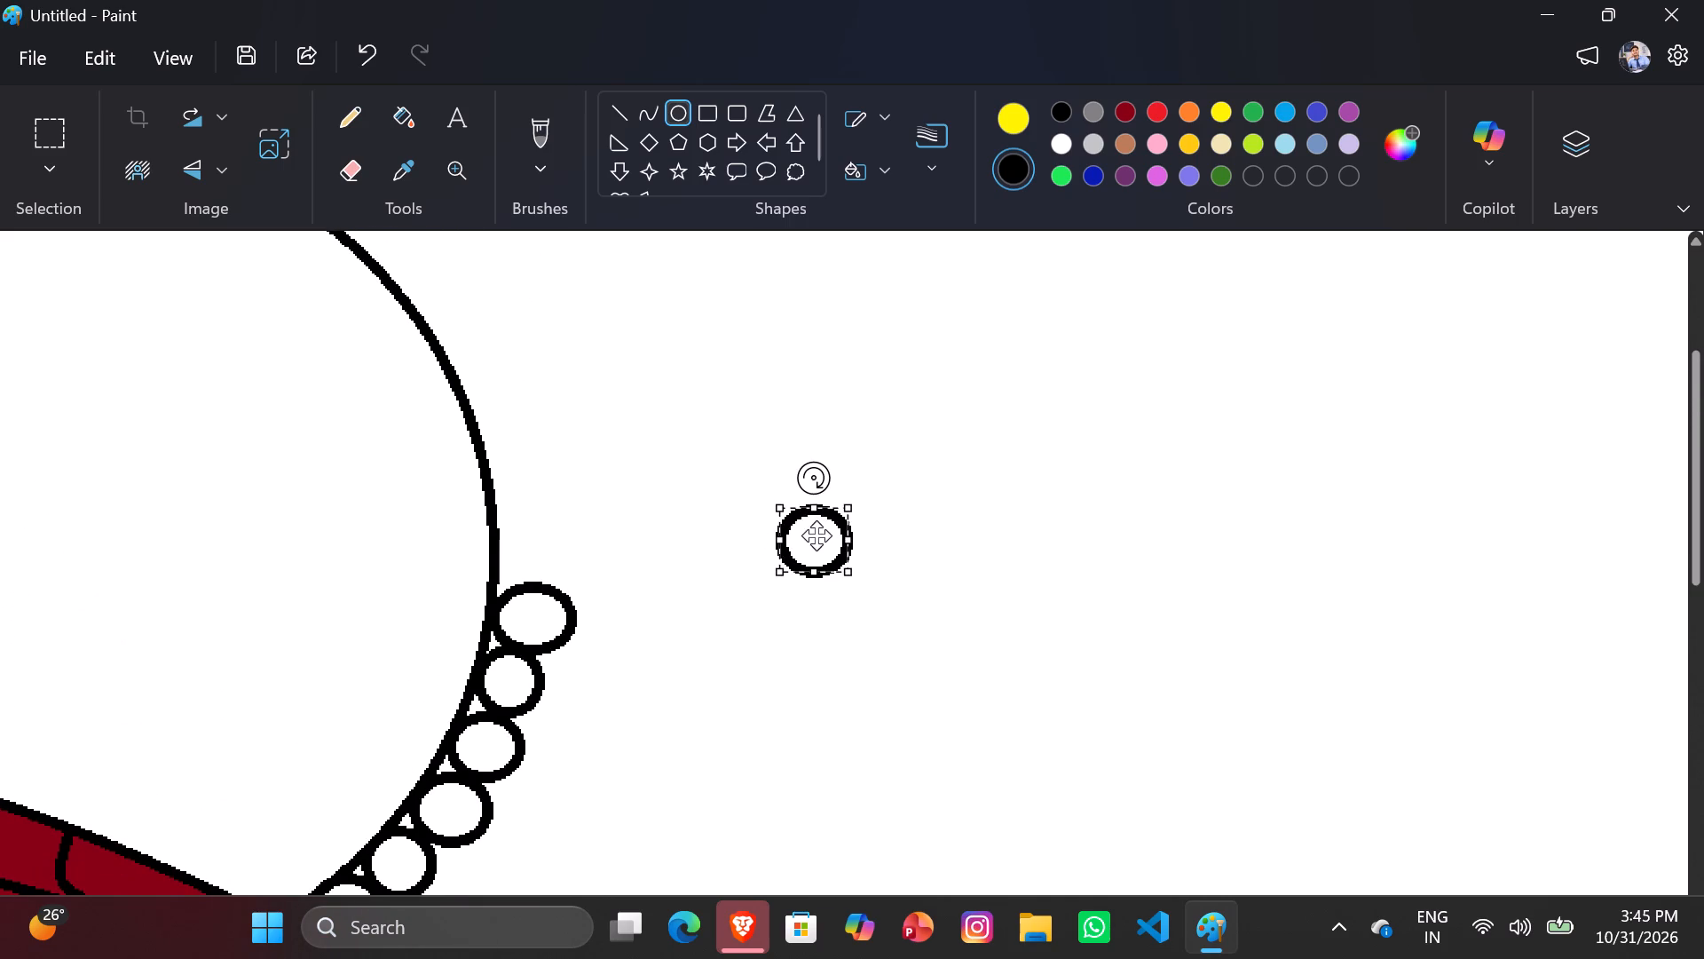
pyautogui.moveTo(816, 535); pyautogui.dragTo(535, 542)
pyautogui.click(913, 551)
# Draw an eighth small black circle for the row along the large circle's outer edge.
pyautogui.moveTo(917, 550); pyautogui.dragTo(950, 506)
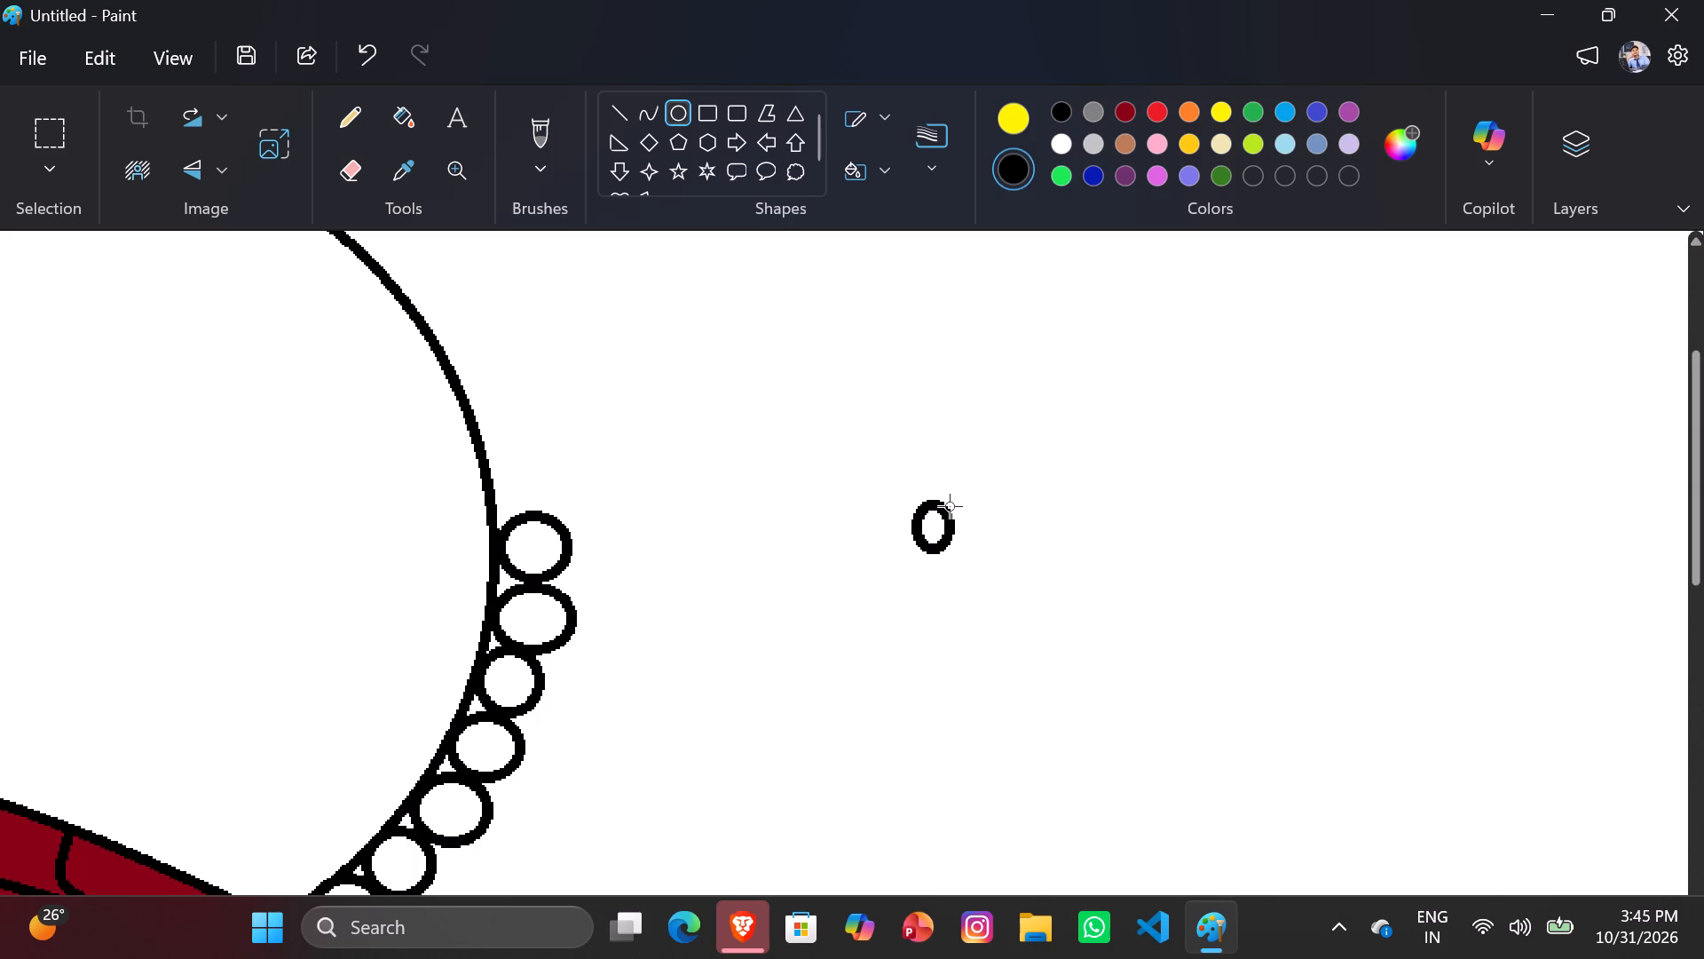
pyautogui.moveTo(950, 506); pyautogui.dragTo(967, 487)
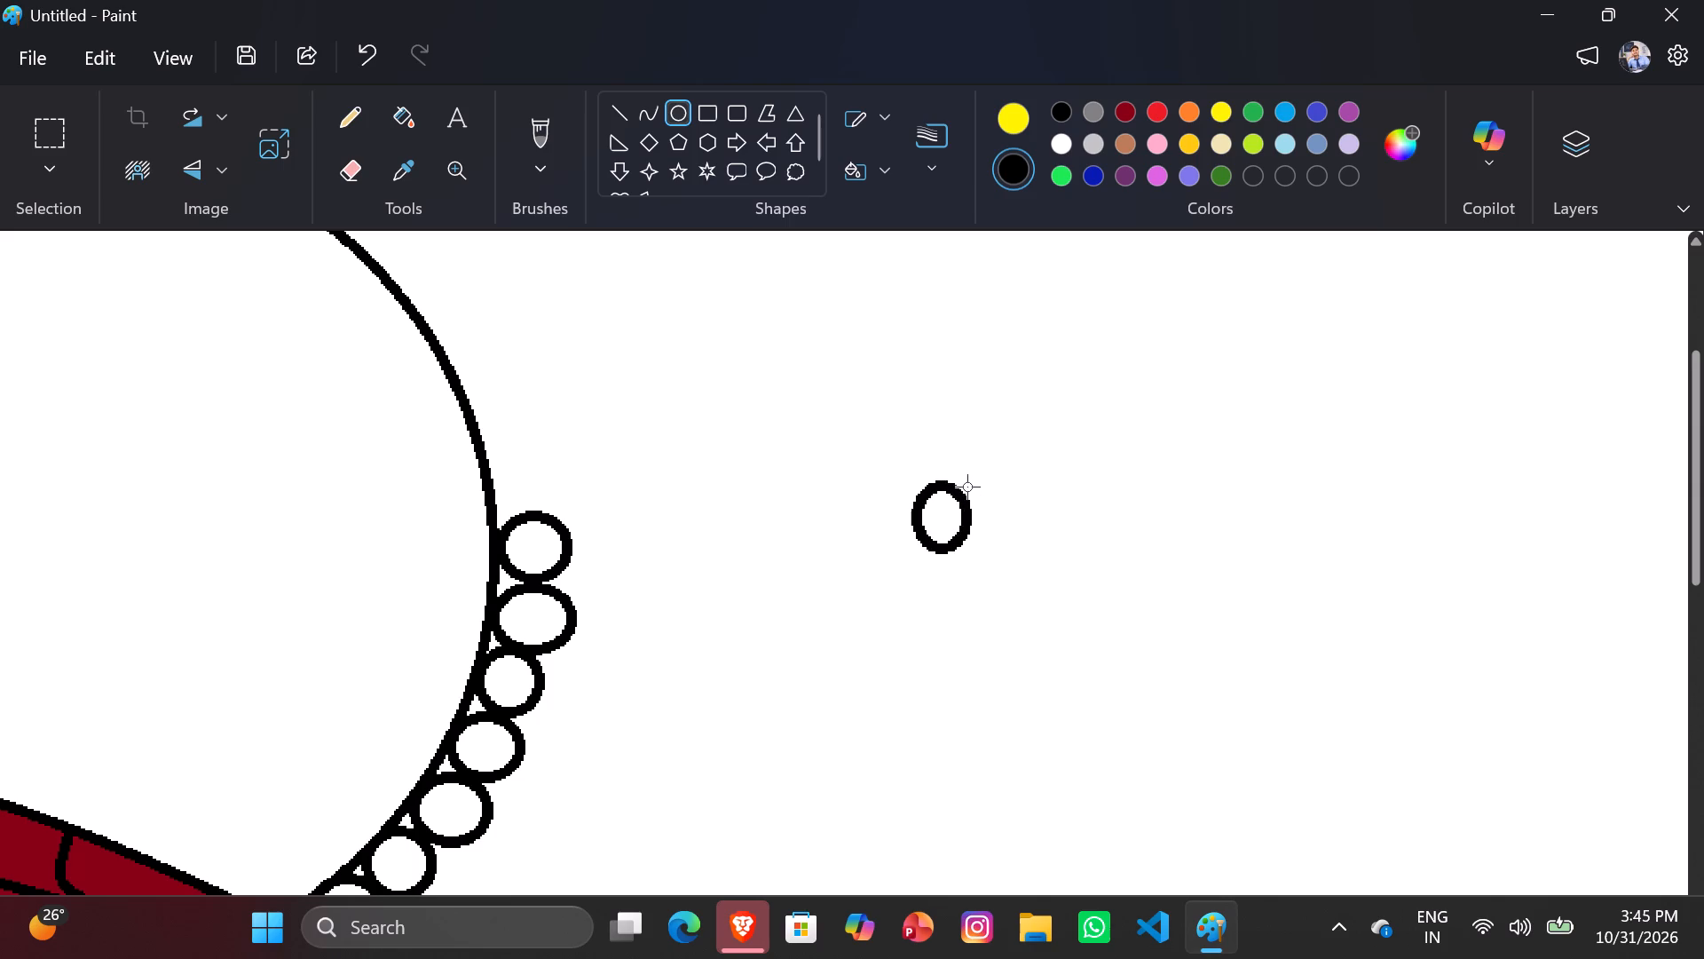
pyautogui.moveTo(967, 487); pyautogui.dragTo(974, 487)
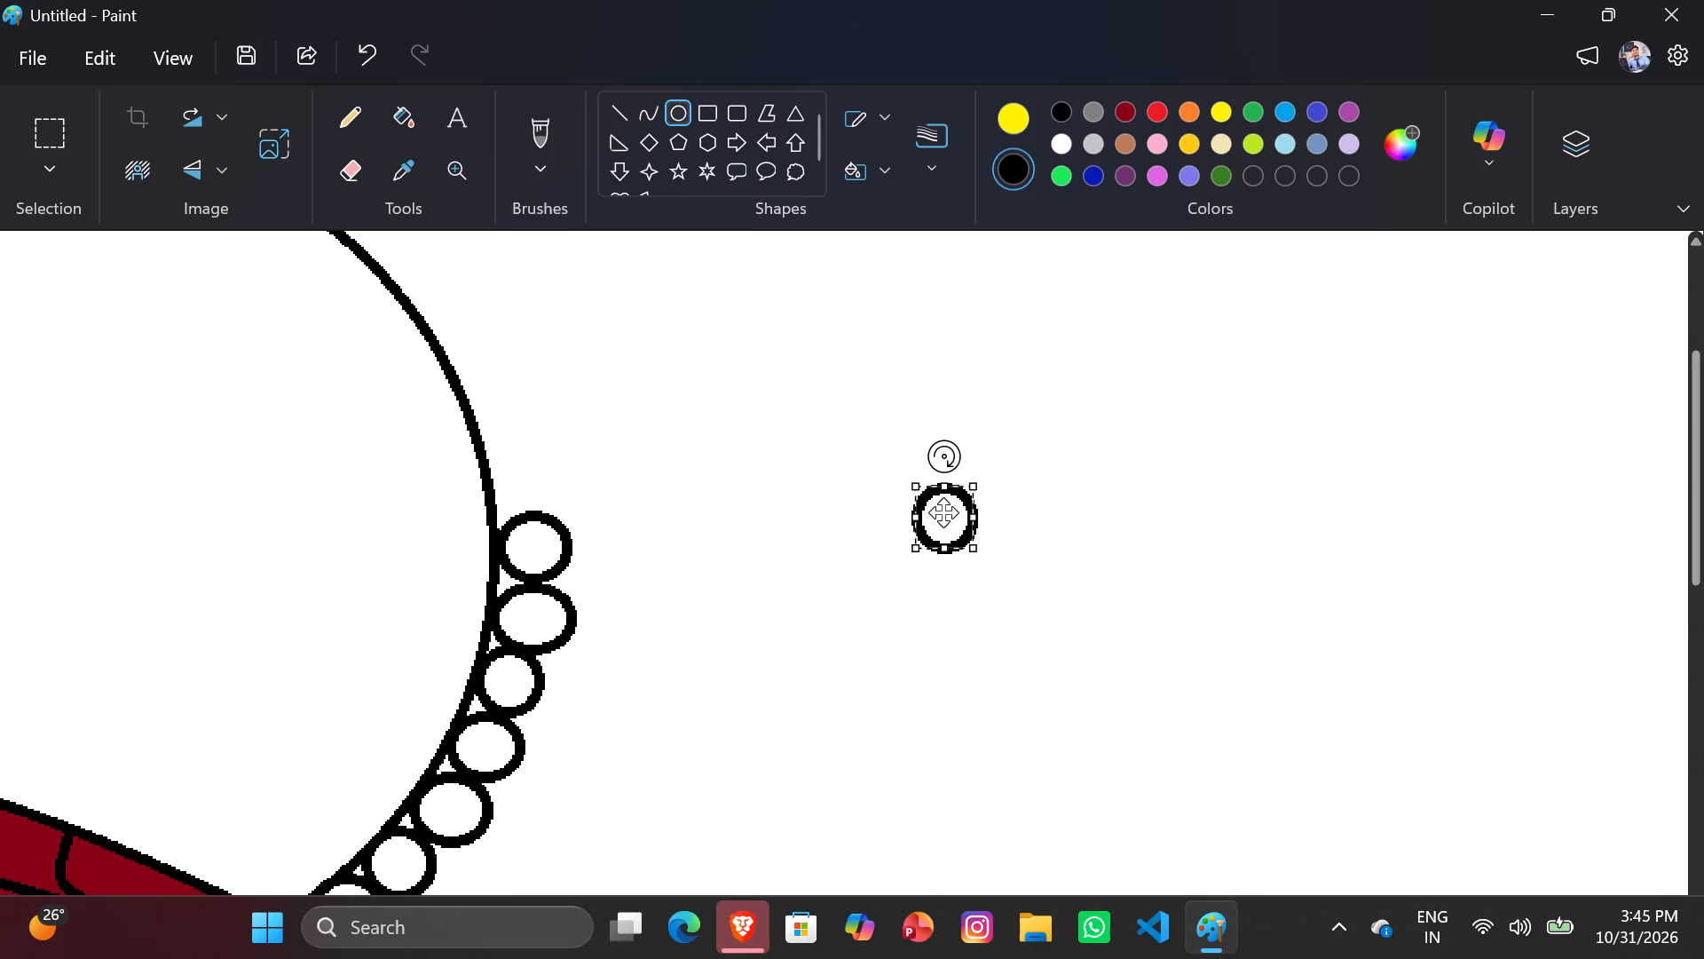
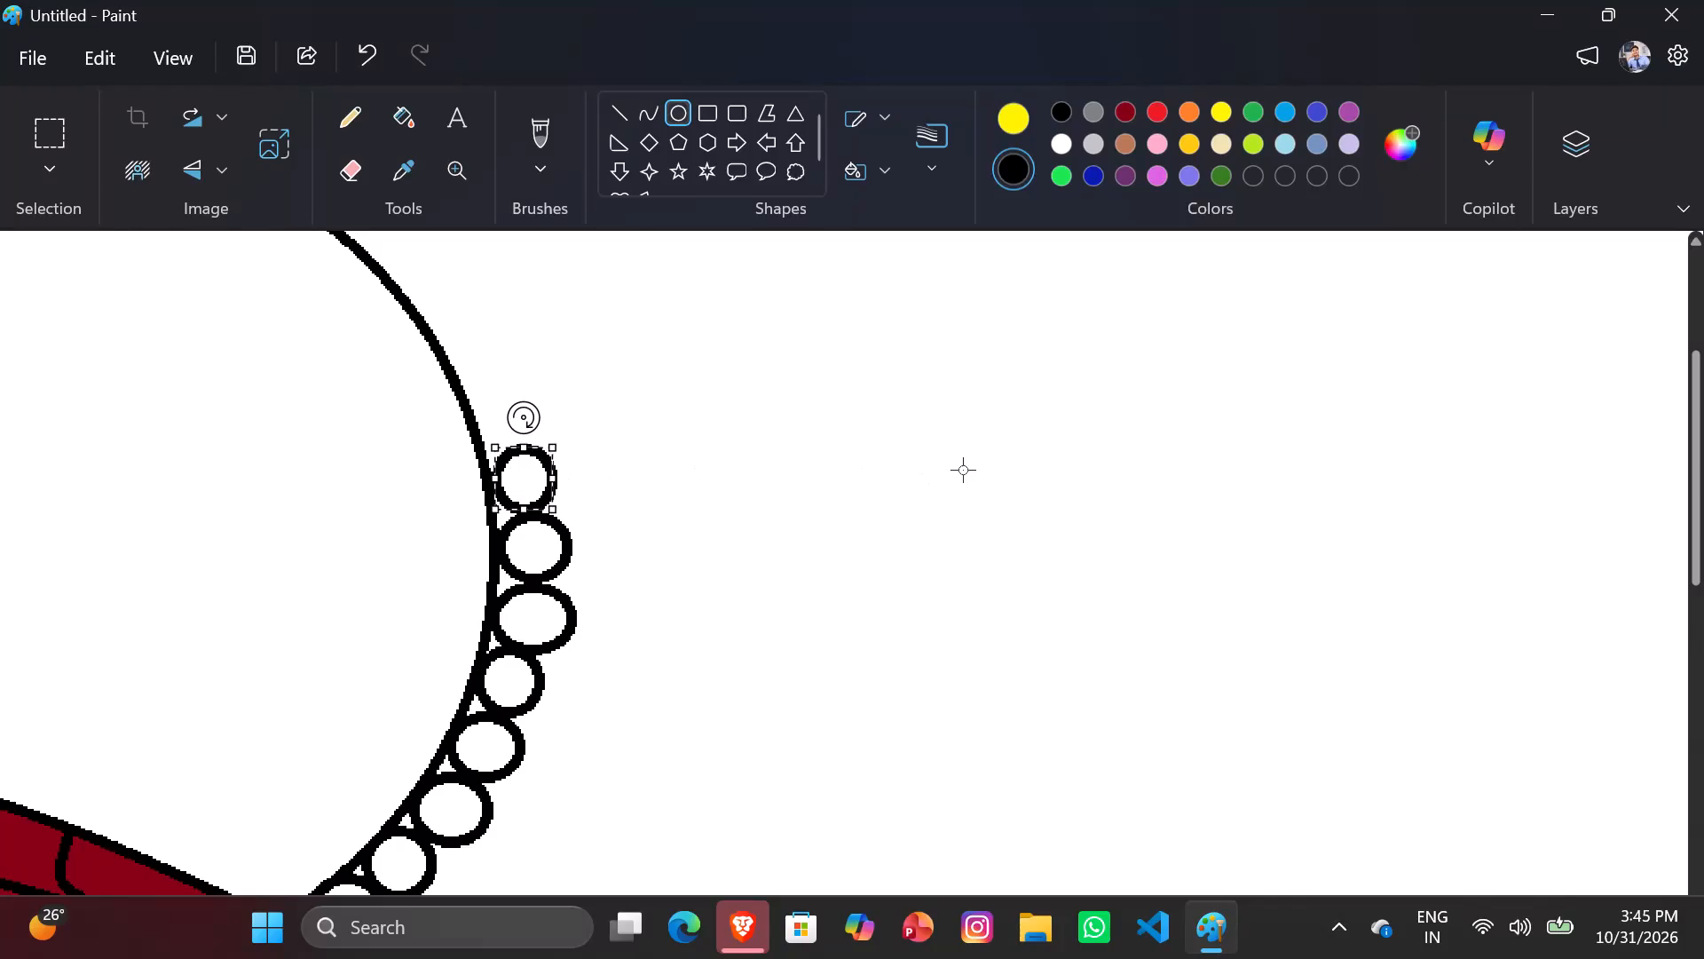
# Draw a small black-outlined circle and place it against the outside of the large tail arc, just above the topmost small circle.
pyautogui.moveTo(974, 473); pyautogui.dragTo(1053, 414)
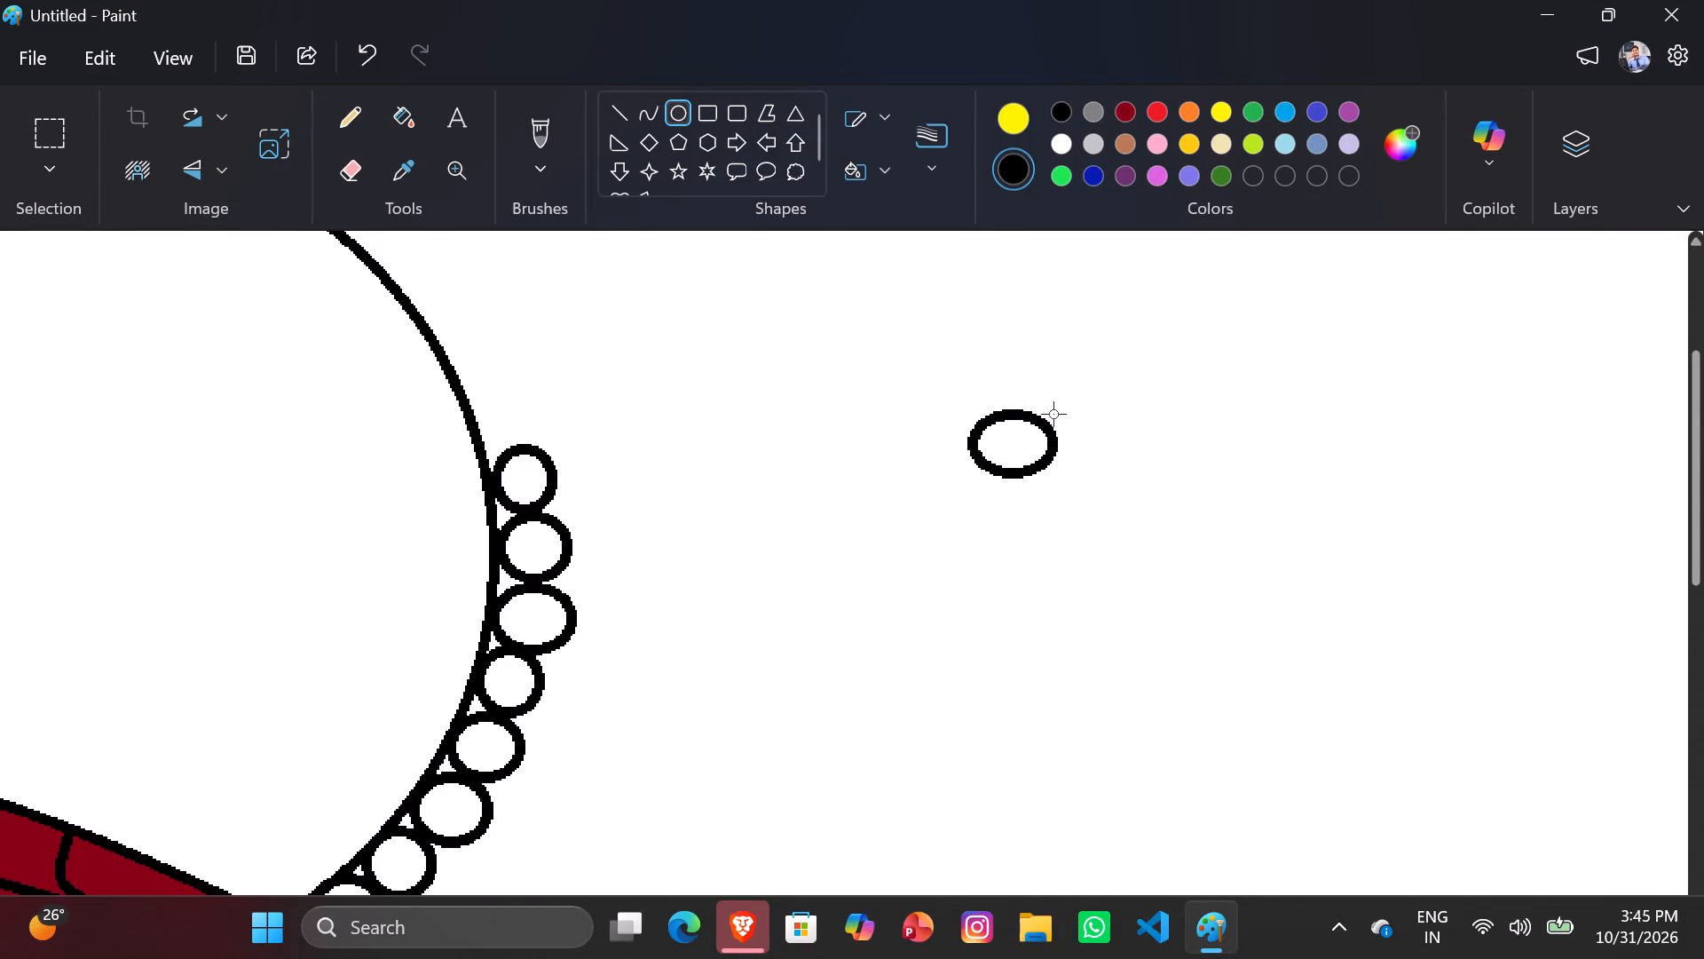
pyautogui.moveTo(1053, 414); pyautogui.dragTo(1029, 416)
pyautogui.moveTo(1011, 448); pyautogui.dragTo(1027, 450)
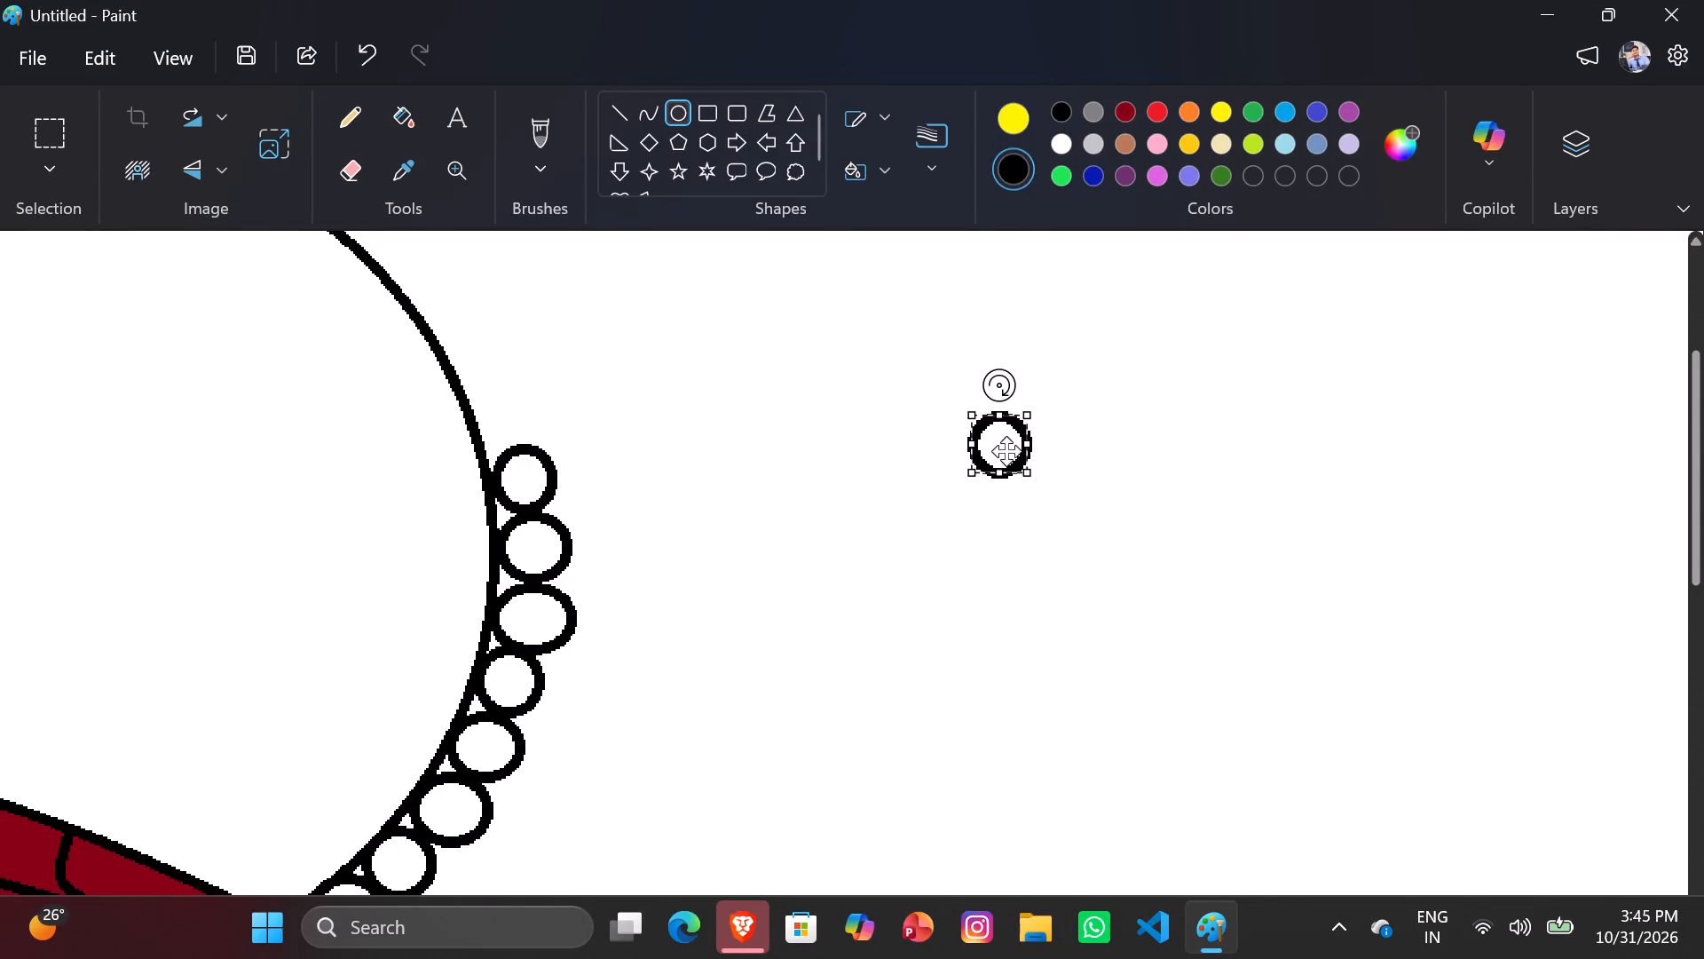
pyautogui.moveTo(1001, 447); pyautogui.dragTo(509, 410)
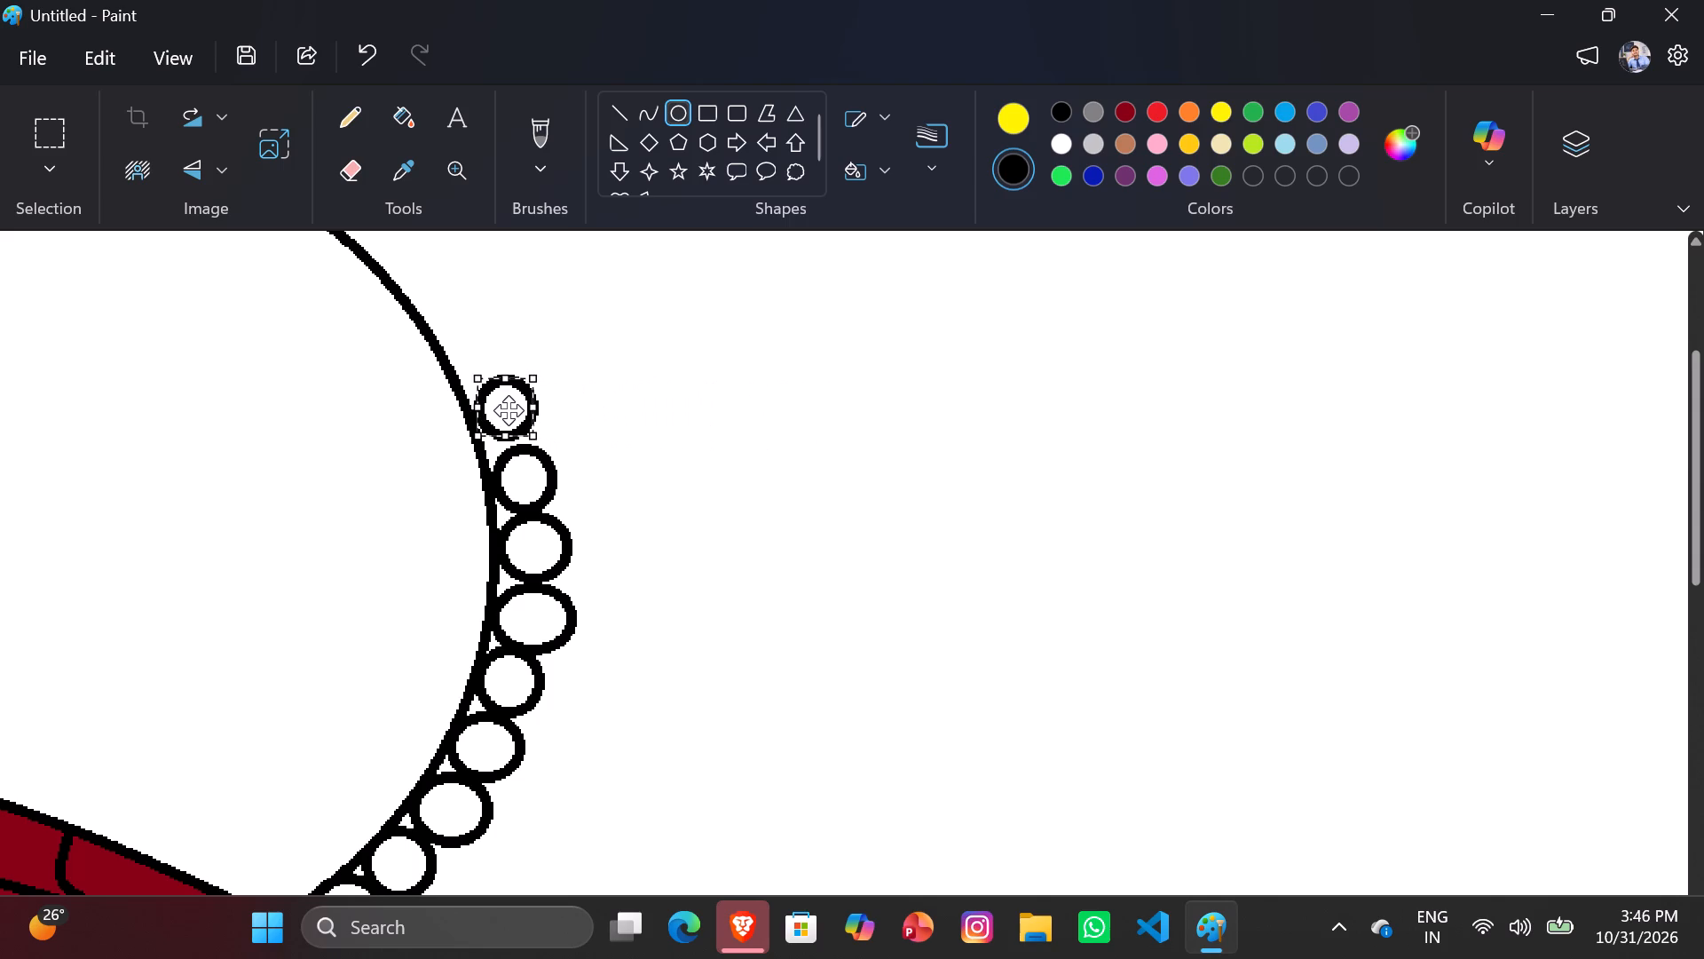
pyautogui.moveTo(509, 410); pyautogui.dragTo(507, 416)
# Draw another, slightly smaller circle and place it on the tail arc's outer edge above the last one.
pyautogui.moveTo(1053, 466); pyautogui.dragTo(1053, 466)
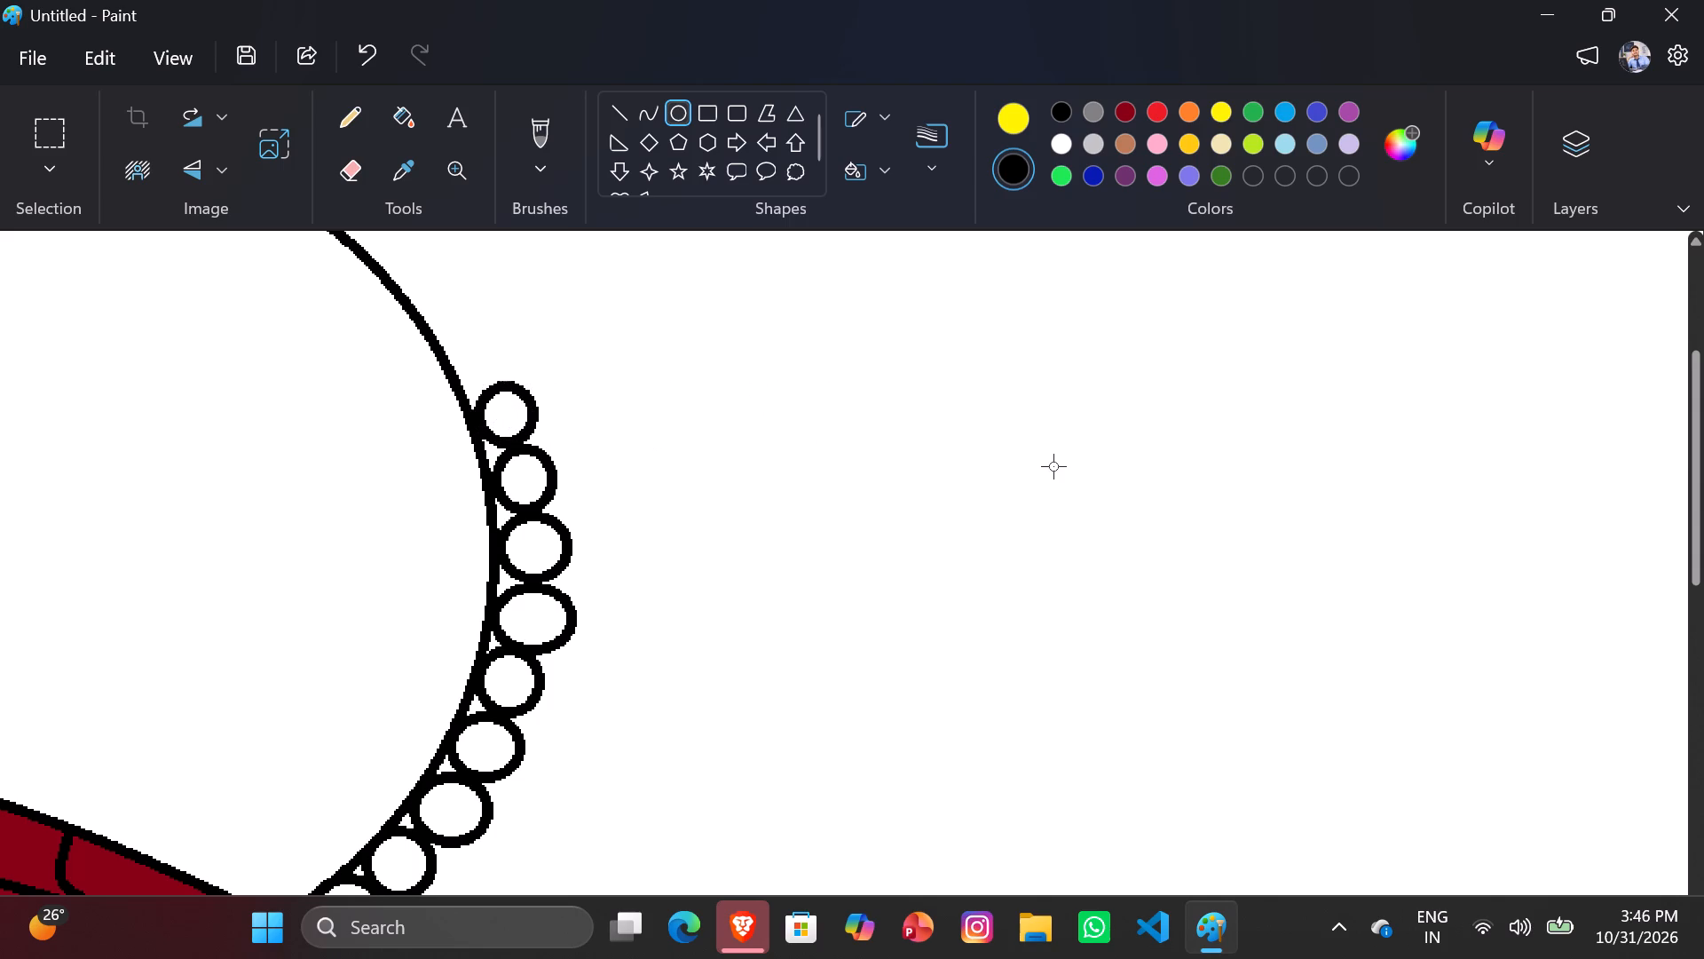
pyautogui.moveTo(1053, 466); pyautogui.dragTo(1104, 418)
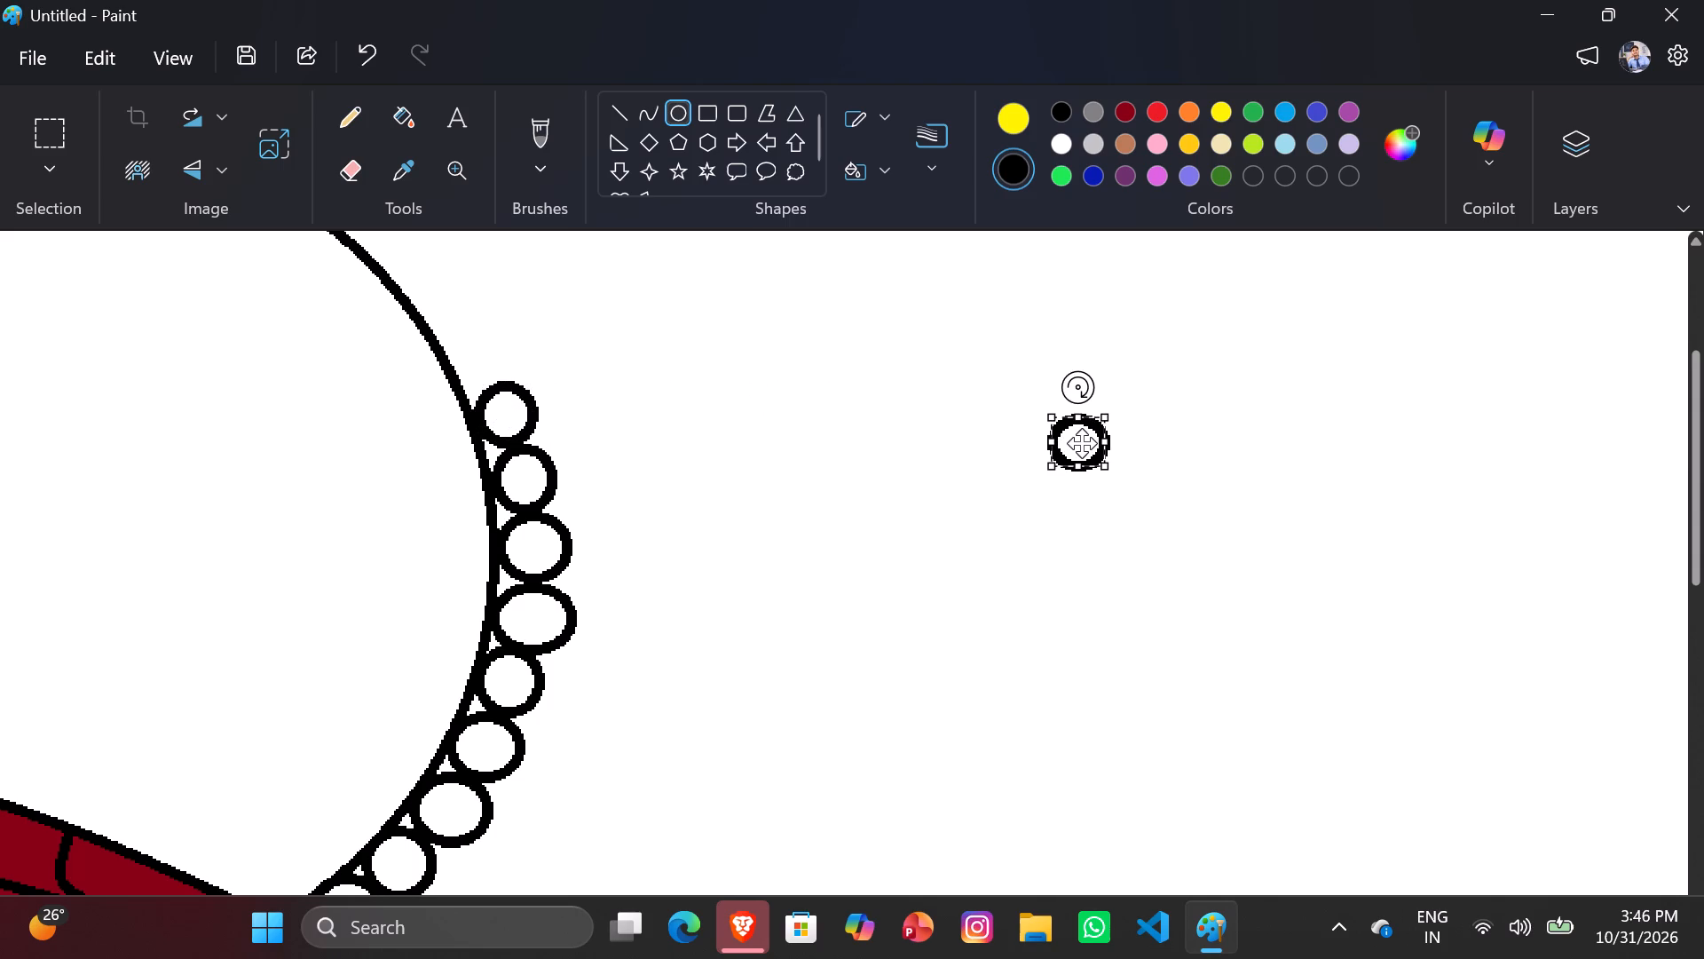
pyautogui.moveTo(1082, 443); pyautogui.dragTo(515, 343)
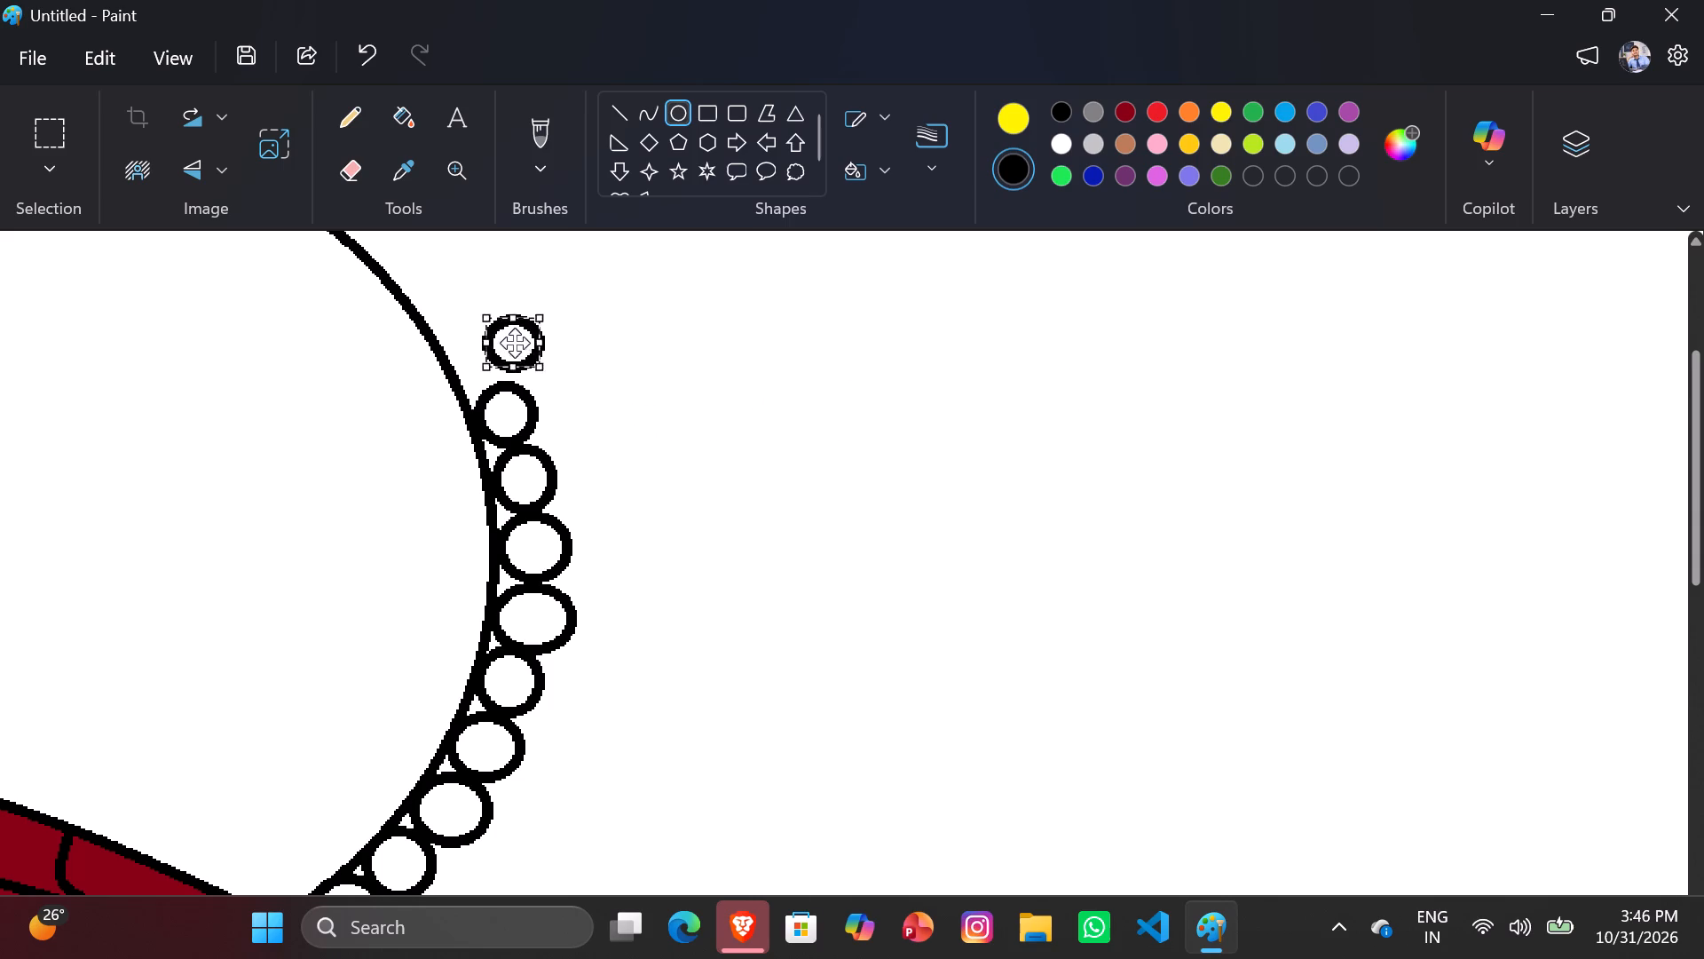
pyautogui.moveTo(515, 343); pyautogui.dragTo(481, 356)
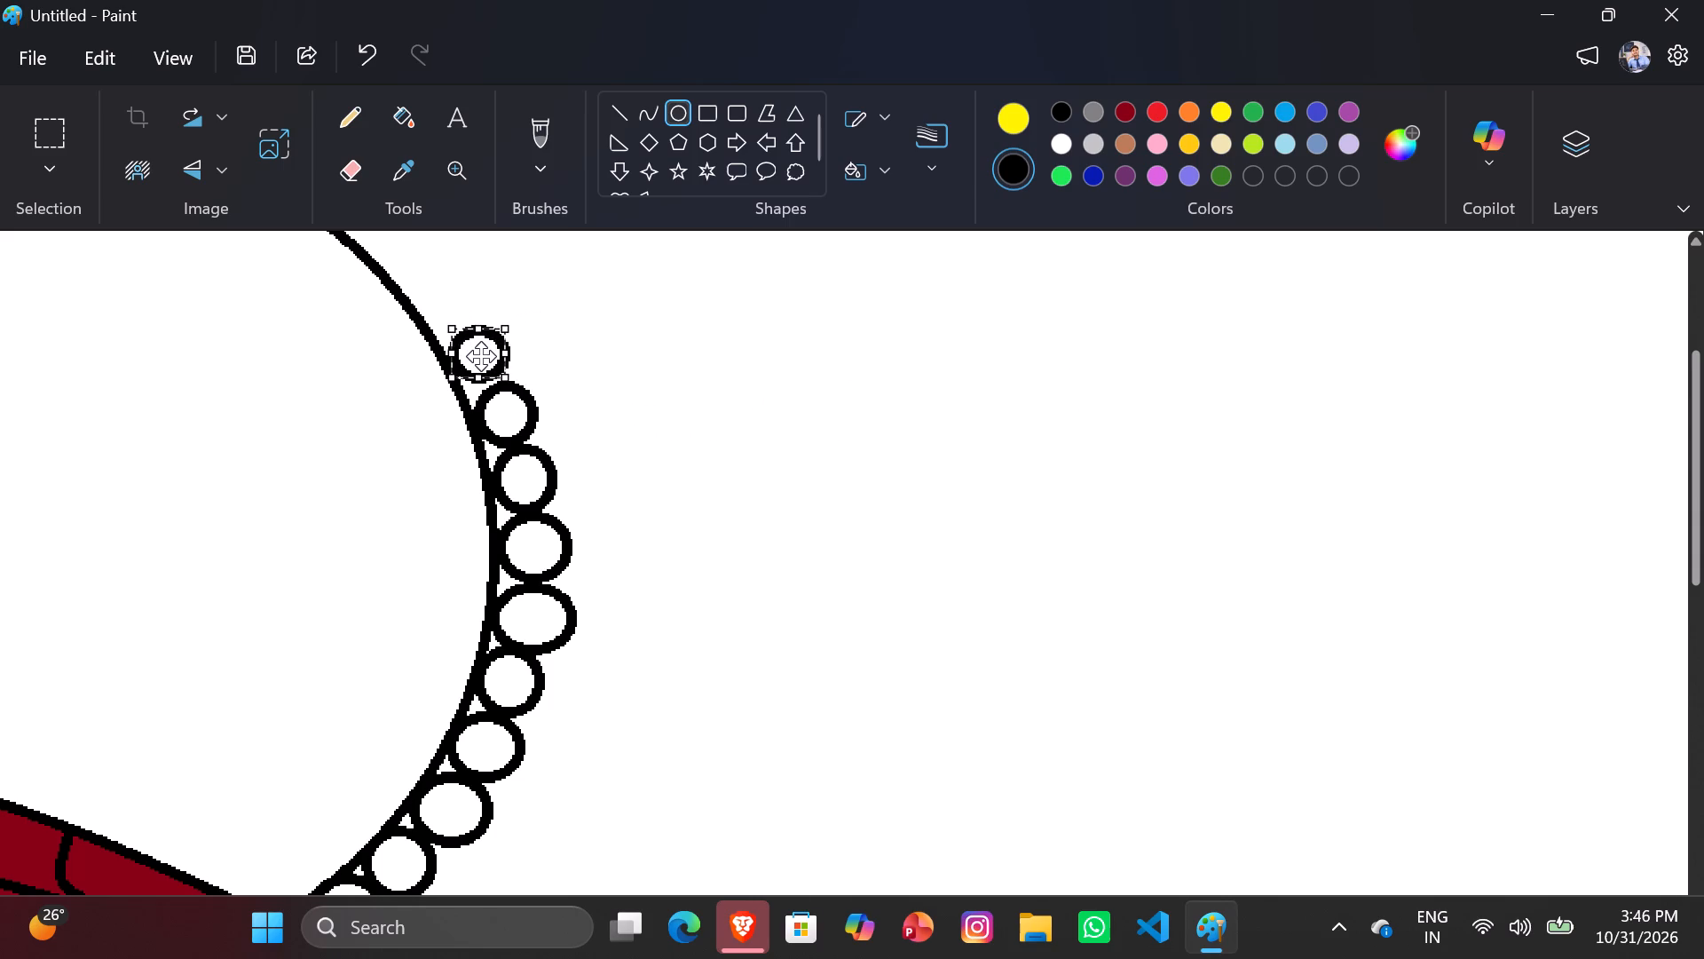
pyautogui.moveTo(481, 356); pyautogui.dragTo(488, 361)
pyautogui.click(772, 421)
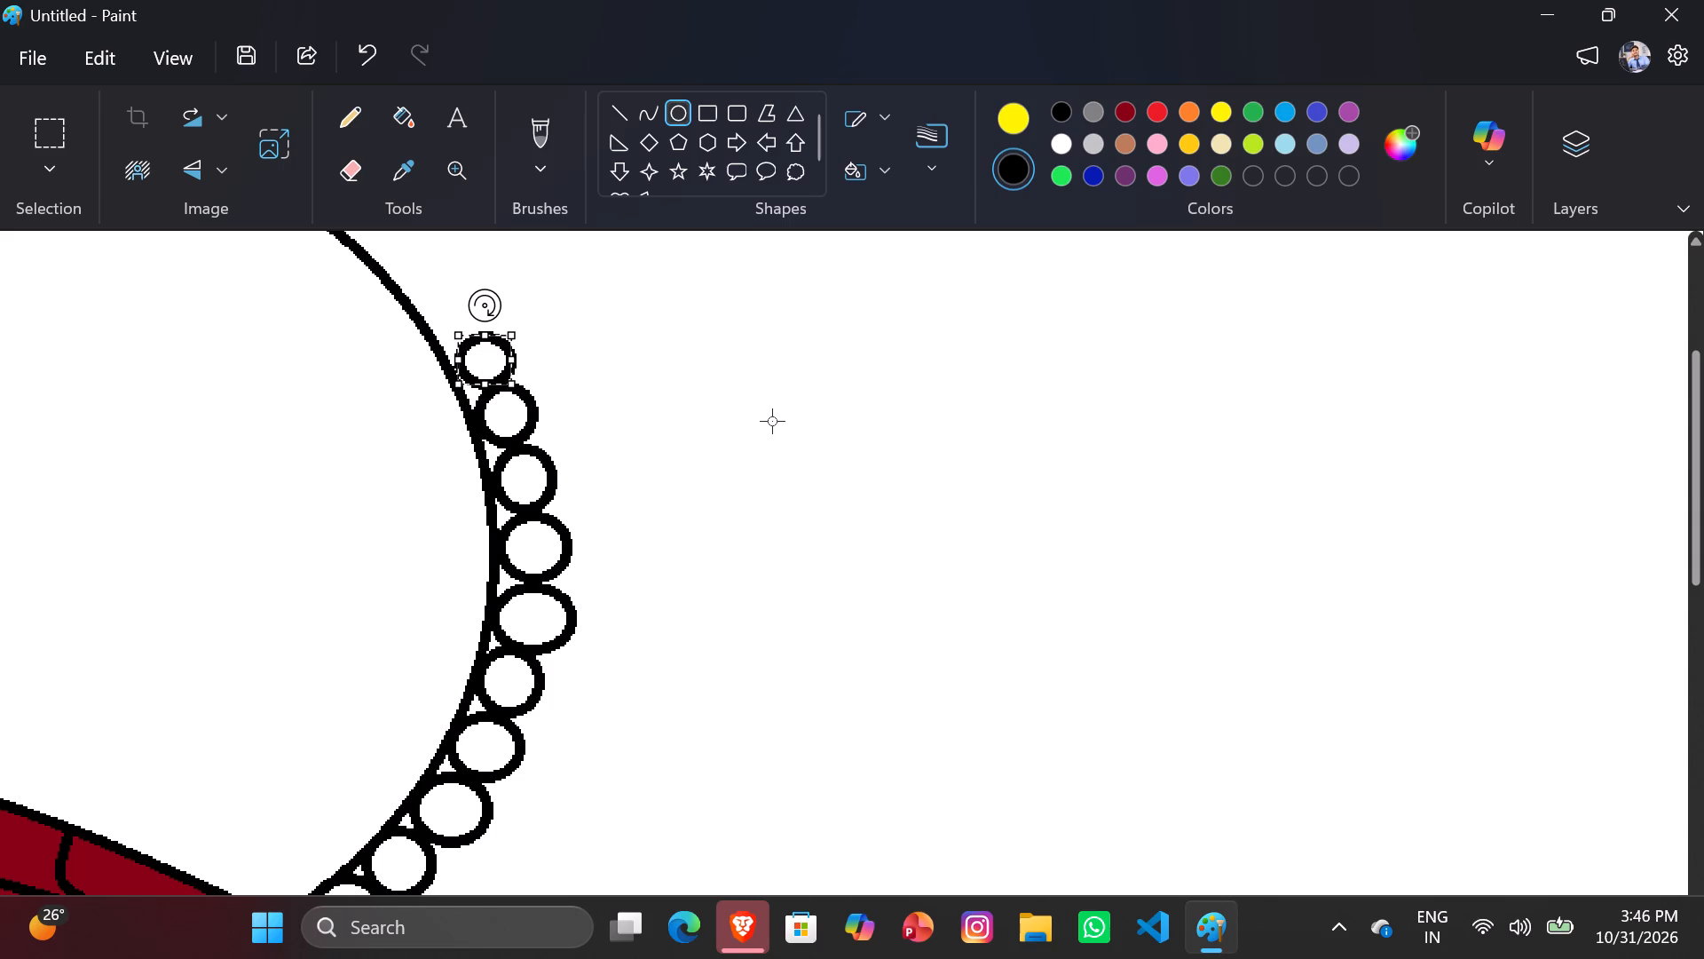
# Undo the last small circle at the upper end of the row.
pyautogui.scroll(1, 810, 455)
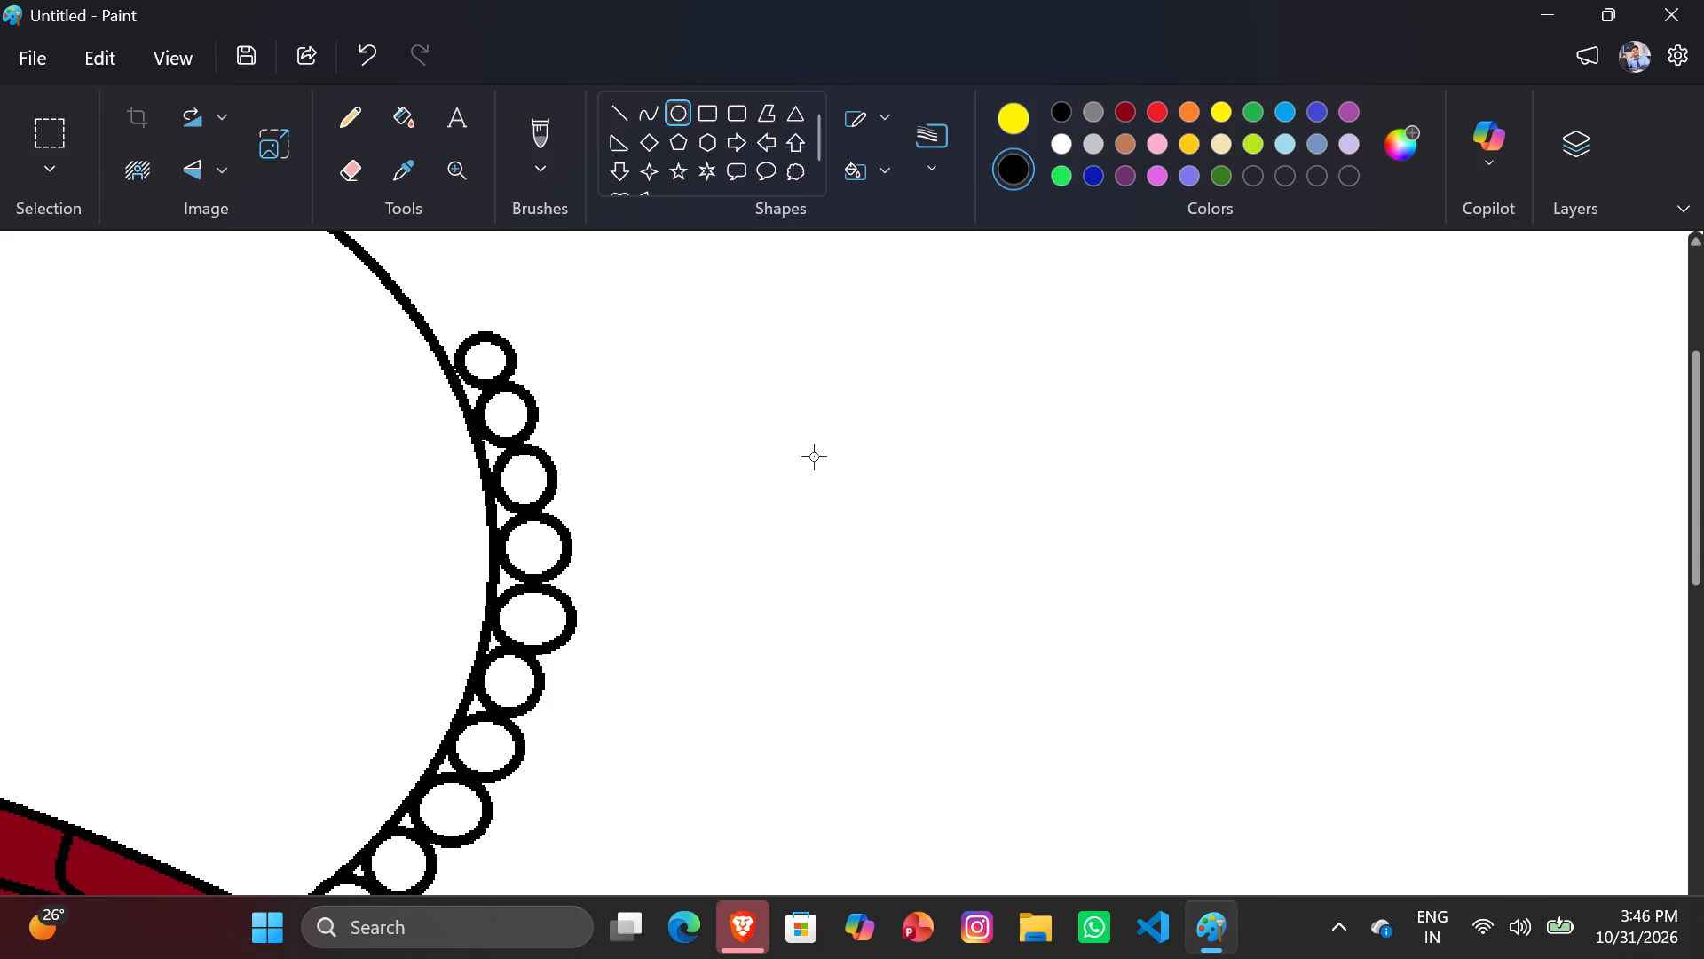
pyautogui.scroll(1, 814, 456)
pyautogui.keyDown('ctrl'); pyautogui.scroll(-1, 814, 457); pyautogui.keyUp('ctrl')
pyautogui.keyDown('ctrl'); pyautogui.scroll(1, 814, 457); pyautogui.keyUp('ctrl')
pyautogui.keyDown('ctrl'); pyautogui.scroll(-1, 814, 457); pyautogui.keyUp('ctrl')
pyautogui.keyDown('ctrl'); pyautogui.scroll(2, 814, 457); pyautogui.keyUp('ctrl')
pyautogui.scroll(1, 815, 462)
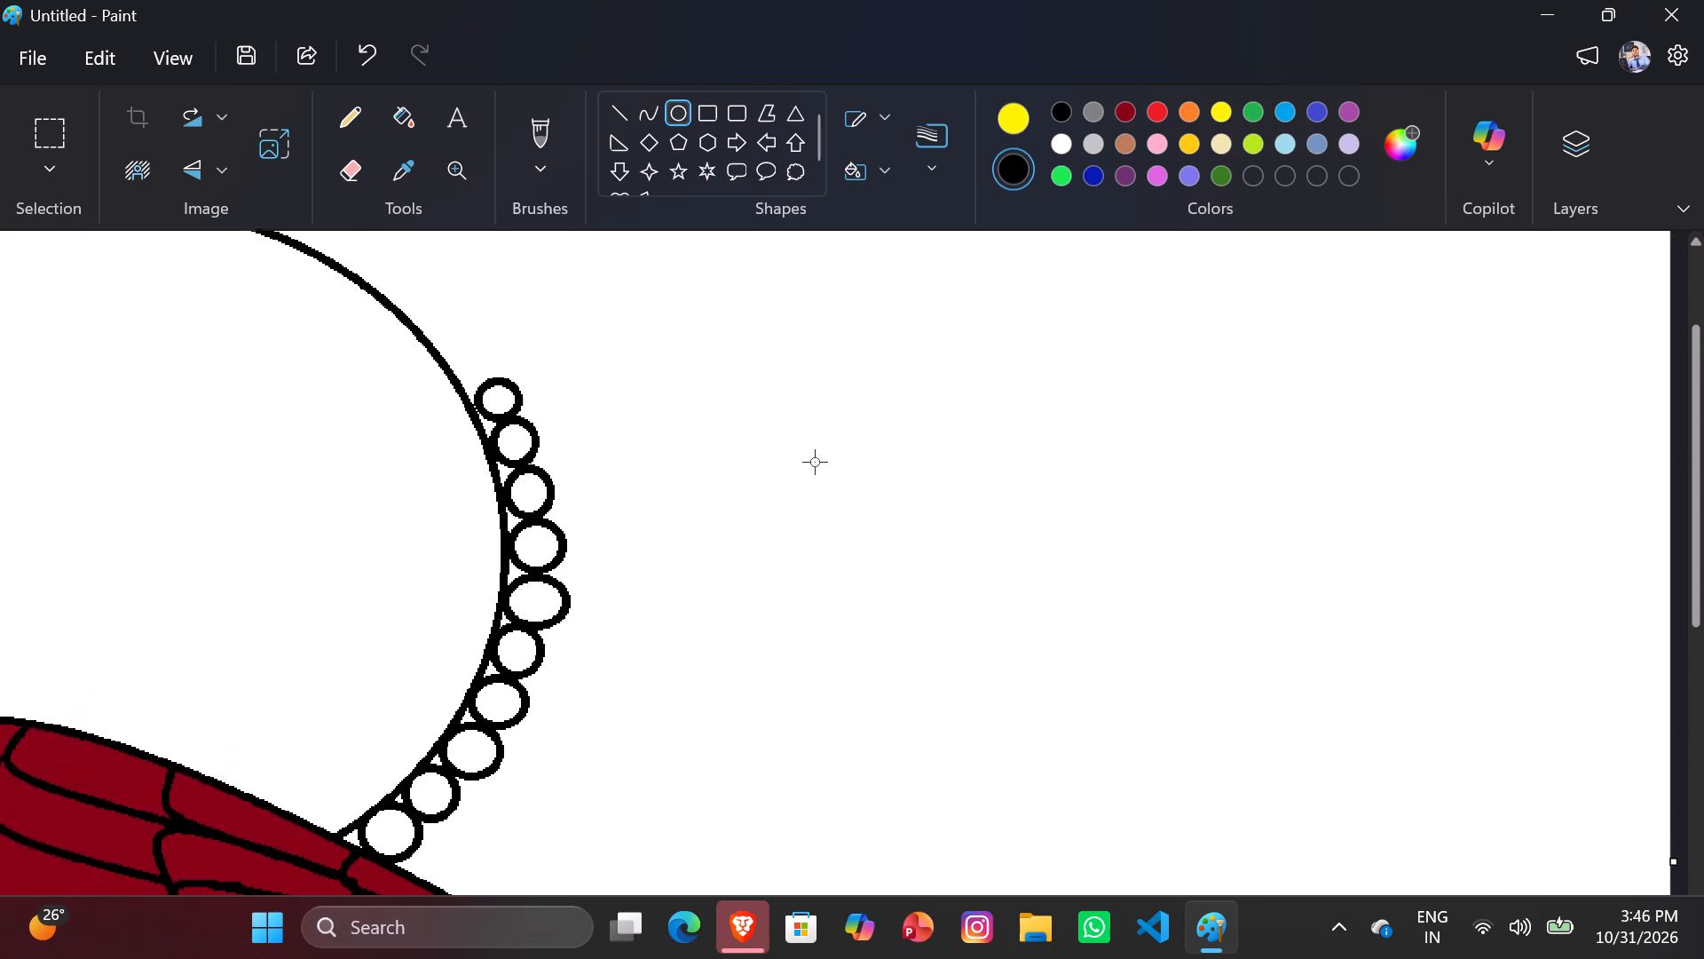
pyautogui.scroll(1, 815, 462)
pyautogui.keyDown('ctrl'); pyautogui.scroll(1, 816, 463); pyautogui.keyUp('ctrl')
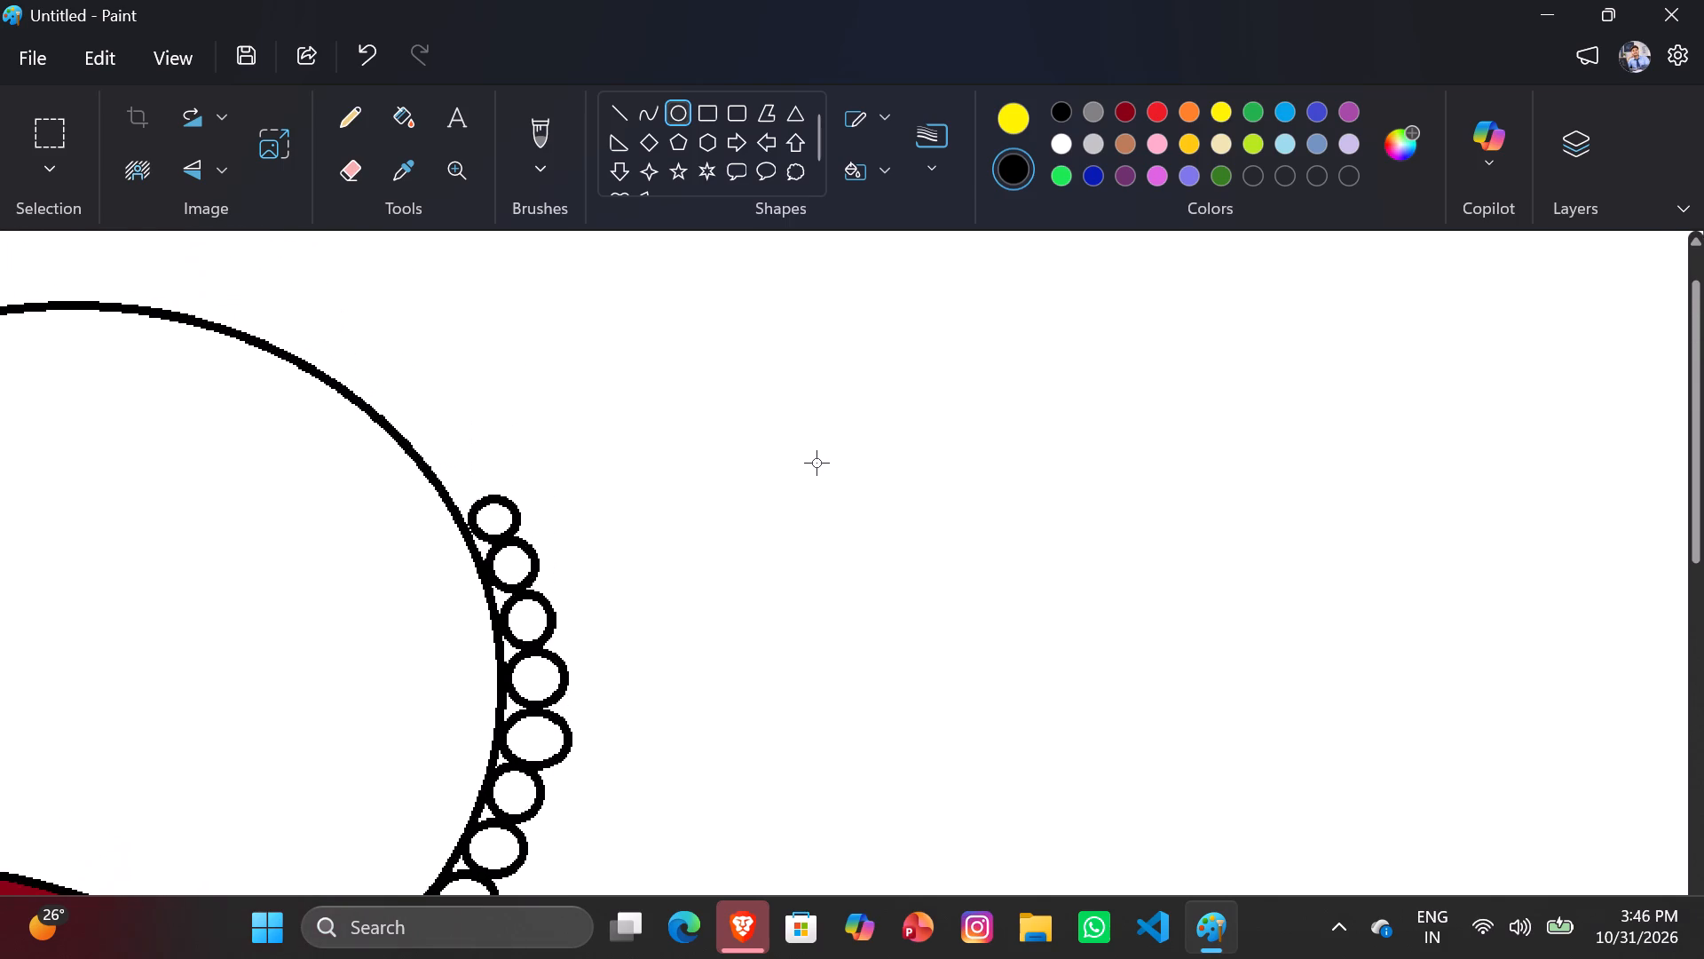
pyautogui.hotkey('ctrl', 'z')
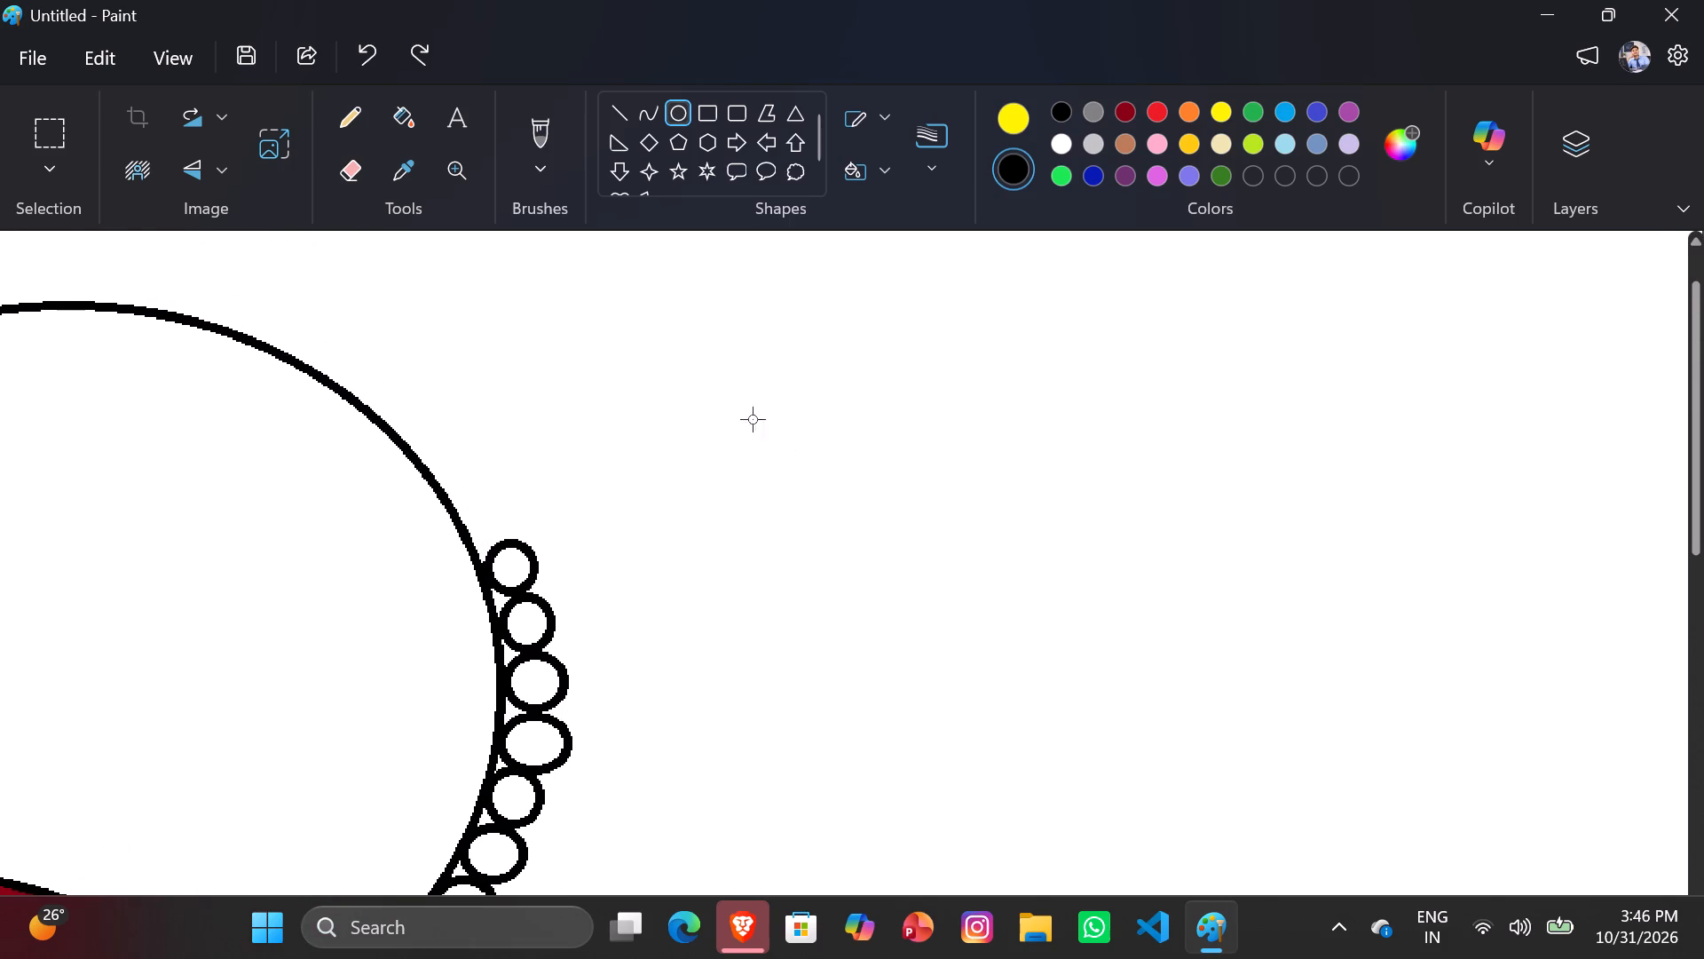
# Draw a slightly larger circle and place it on the tail arc's outer edge, touching the topmost circle of the row.
pyautogui.moveTo(722, 418); pyautogui.dragTo(779, 358)
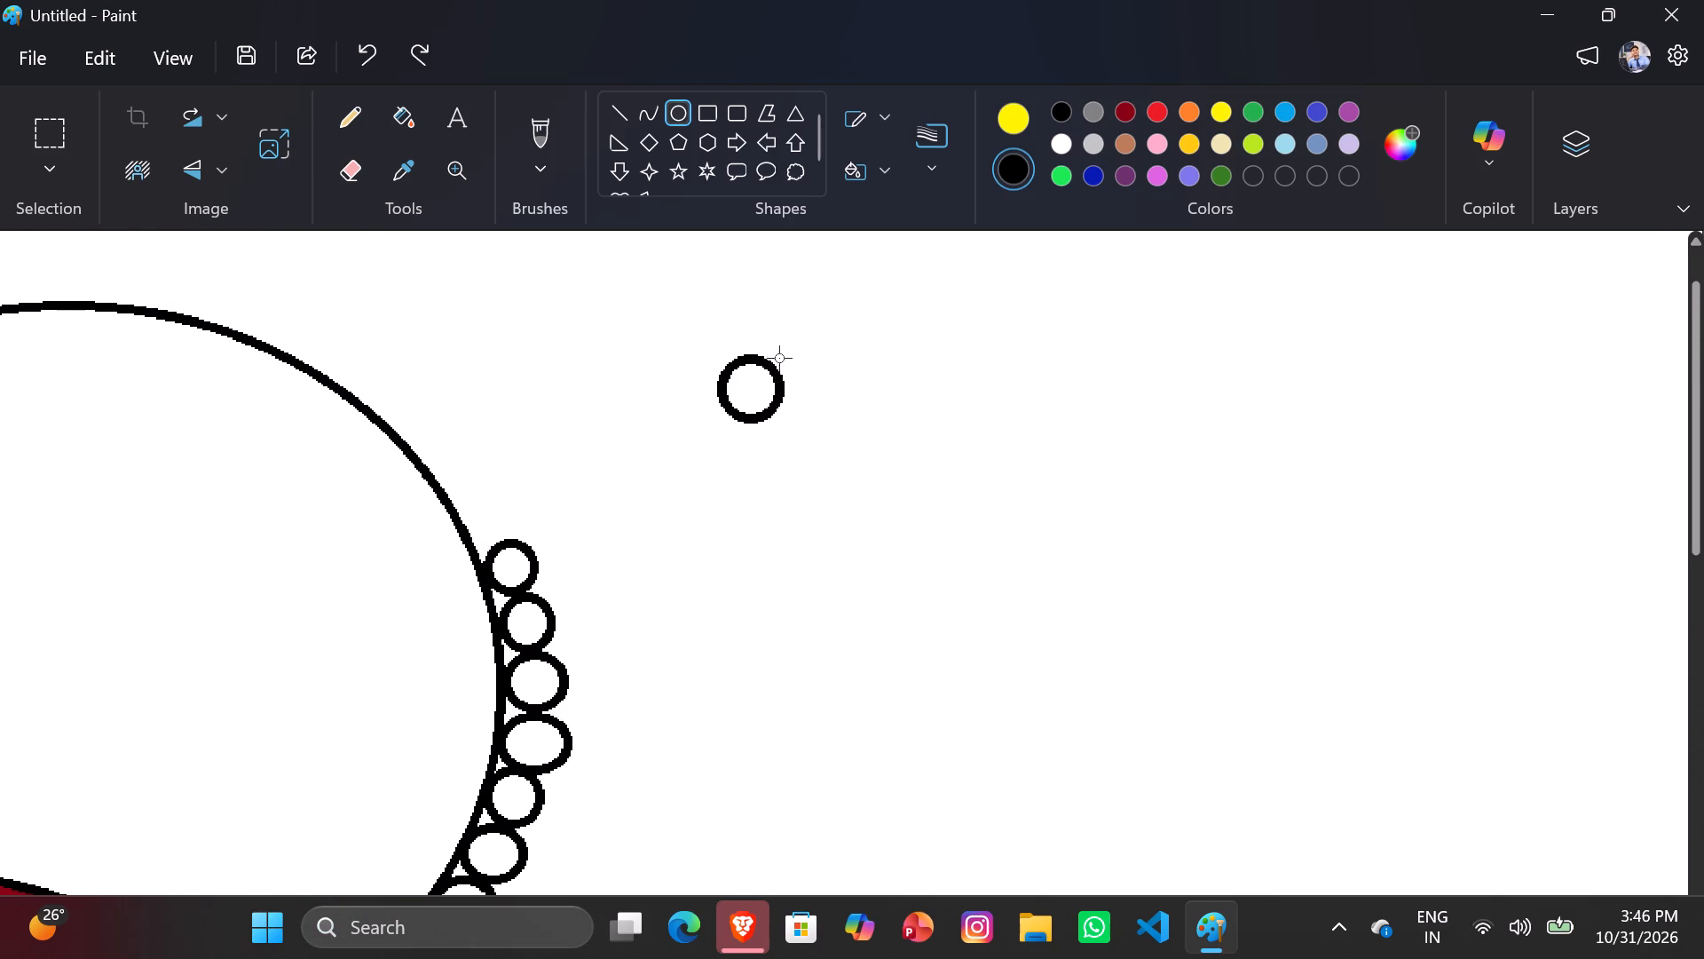
pyautogui.moveTo(779, 358); pyautogui.dragTo(785, 359)
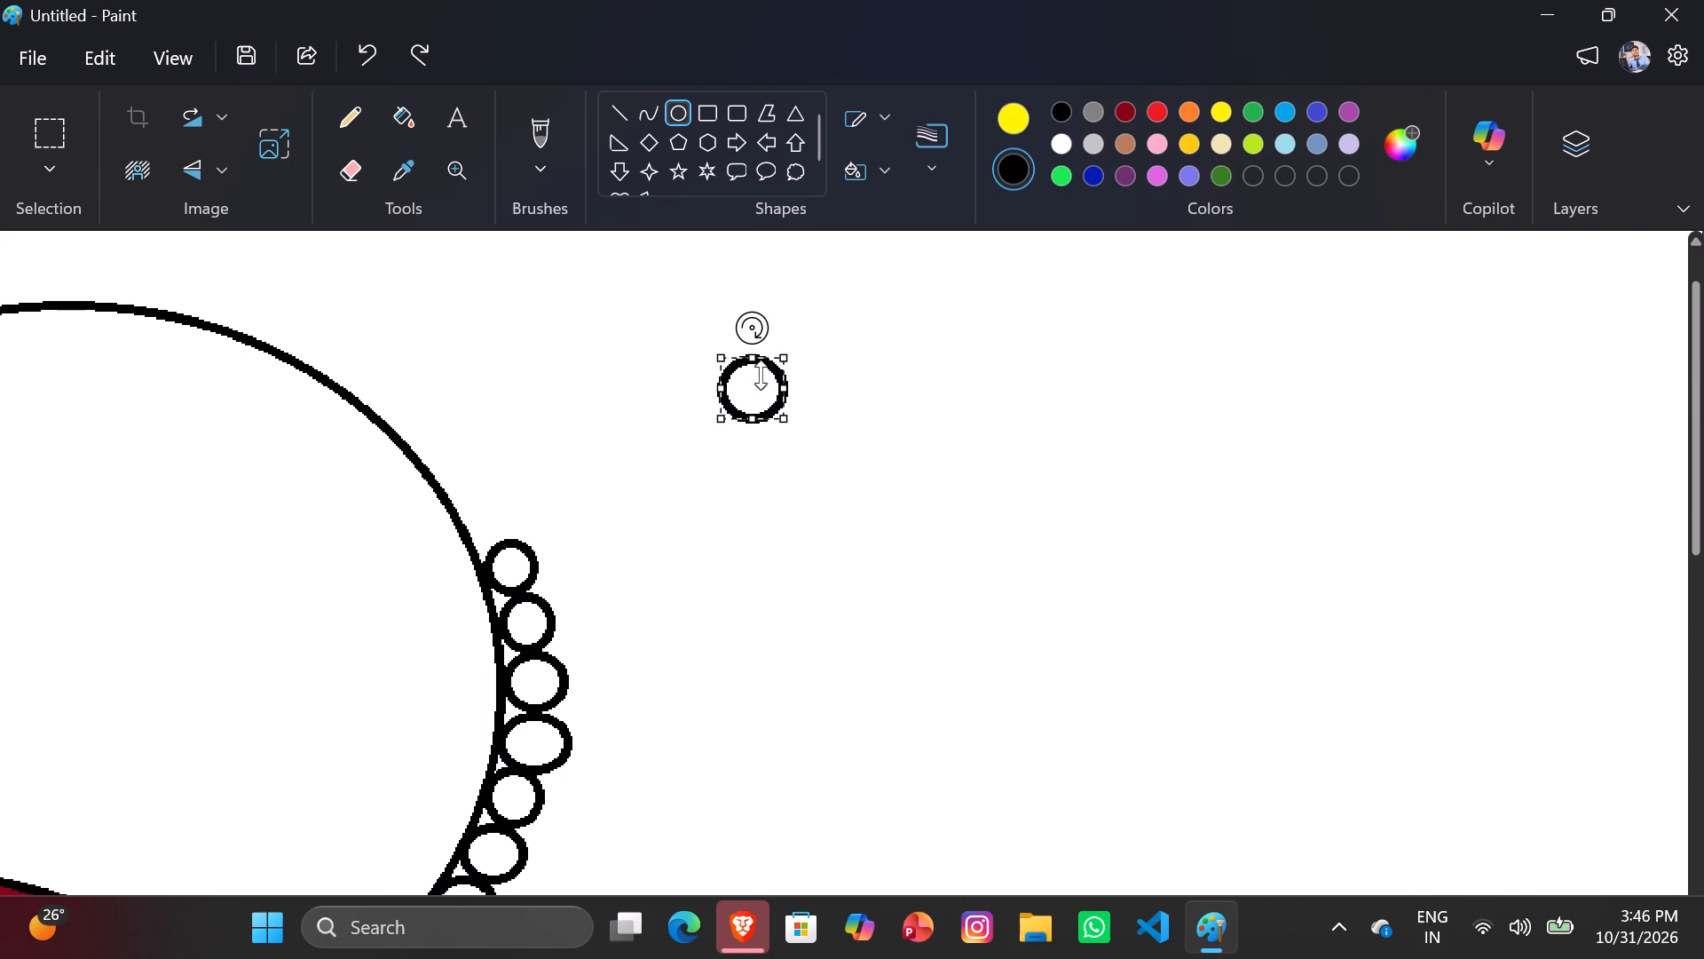
pyautogui.moveTo(757, 388); pyautogui.dragTo(581, 459)
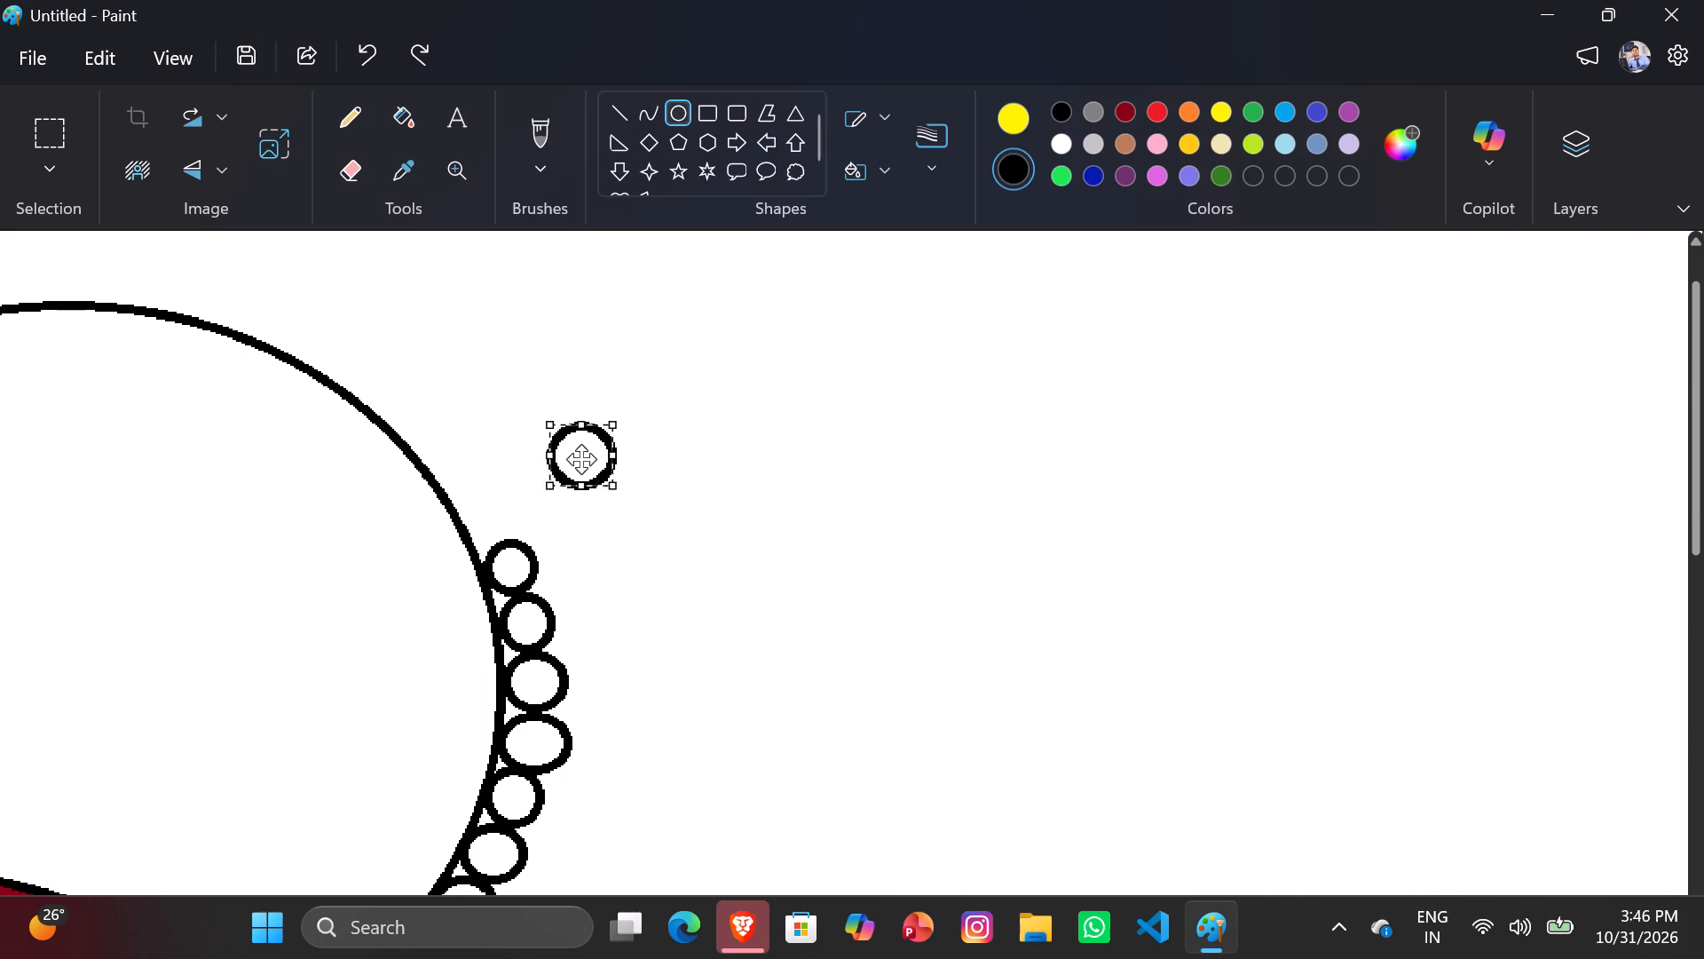
pyautogui.moveTo(581, 459); pyautogui.dragTo(485, 507)
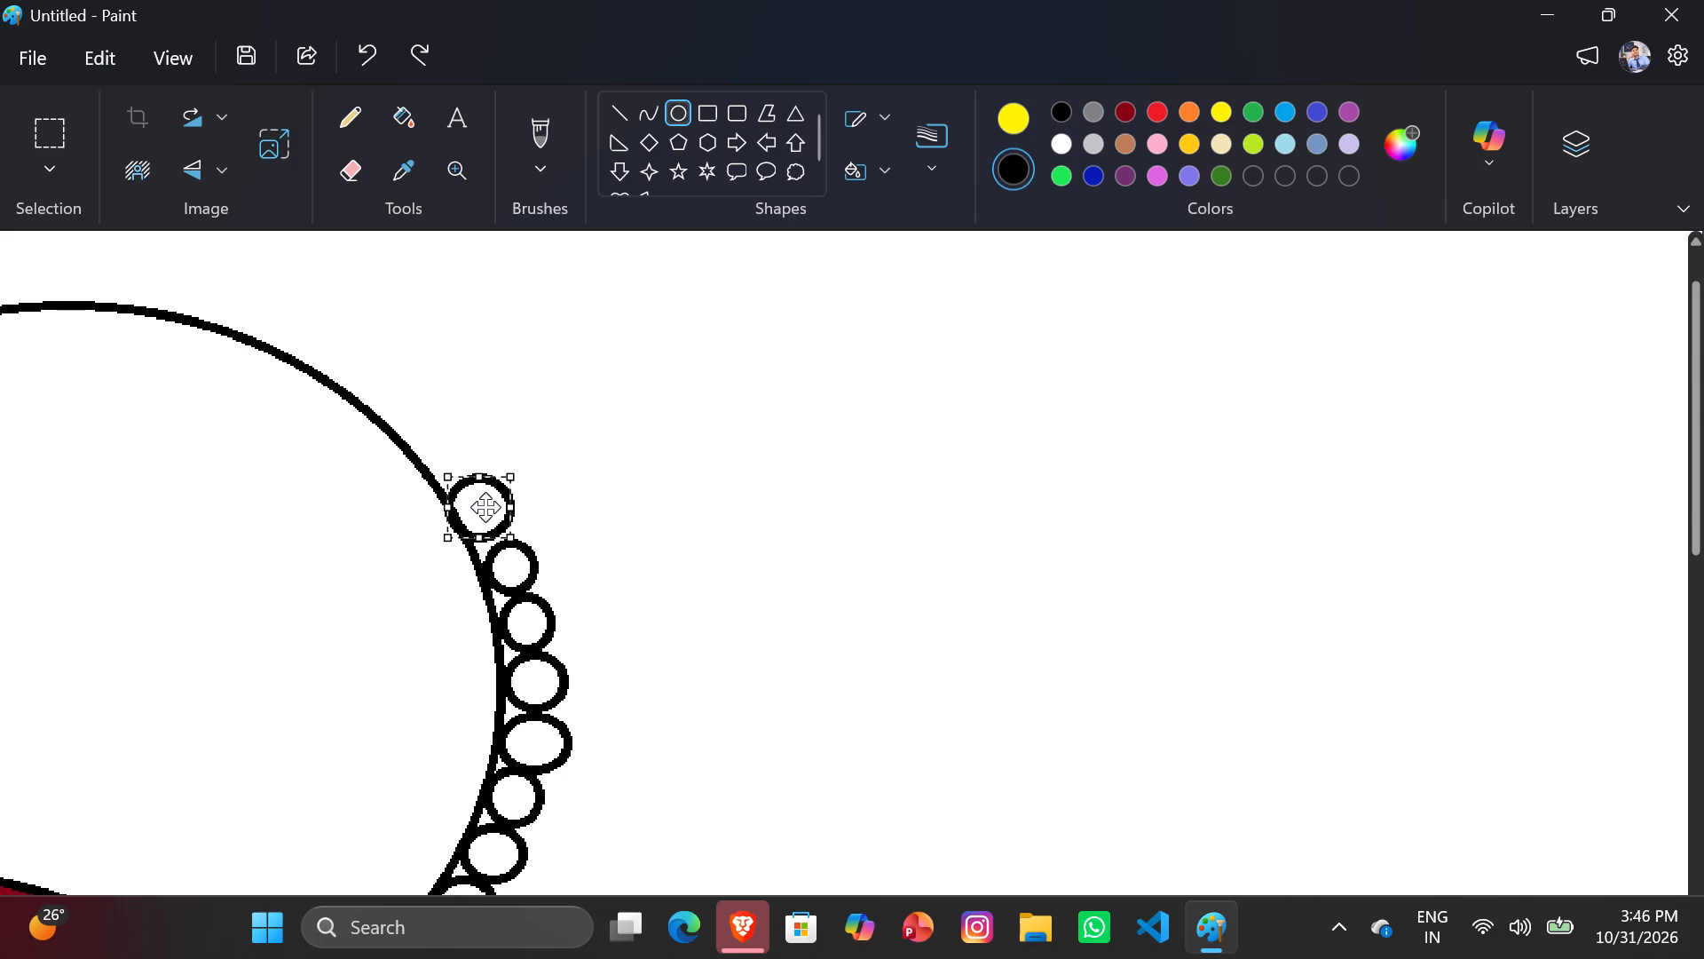
pyautogui.moveTo(485, 507); pyautogui.dragTo(495, 514)
# Add another round circle of similar size, set up and to the left of the last one along the tail arc.
pyautogui.moveTo(746, 502); pyautogui.dragTo(860, 466)
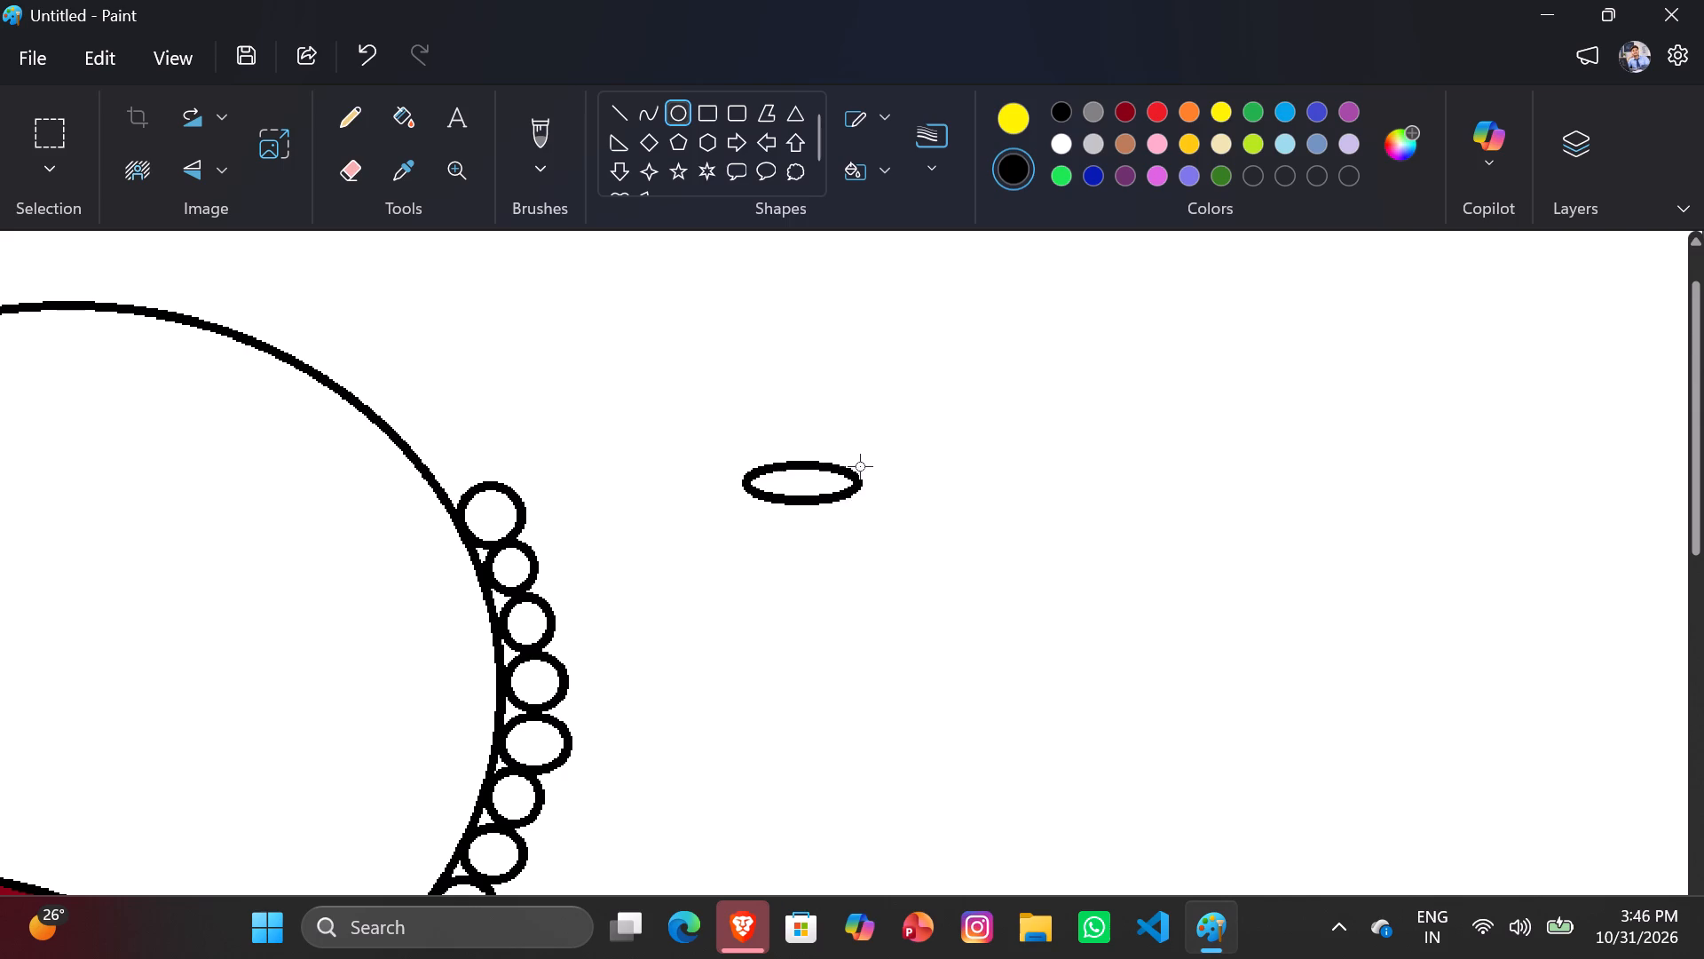
pyautogui.moveTo(860, 466); pyautogui.dragTo(804, 442)
pyautogui.moveTo(770, 466); pyautogui.dragTo(473, 441)
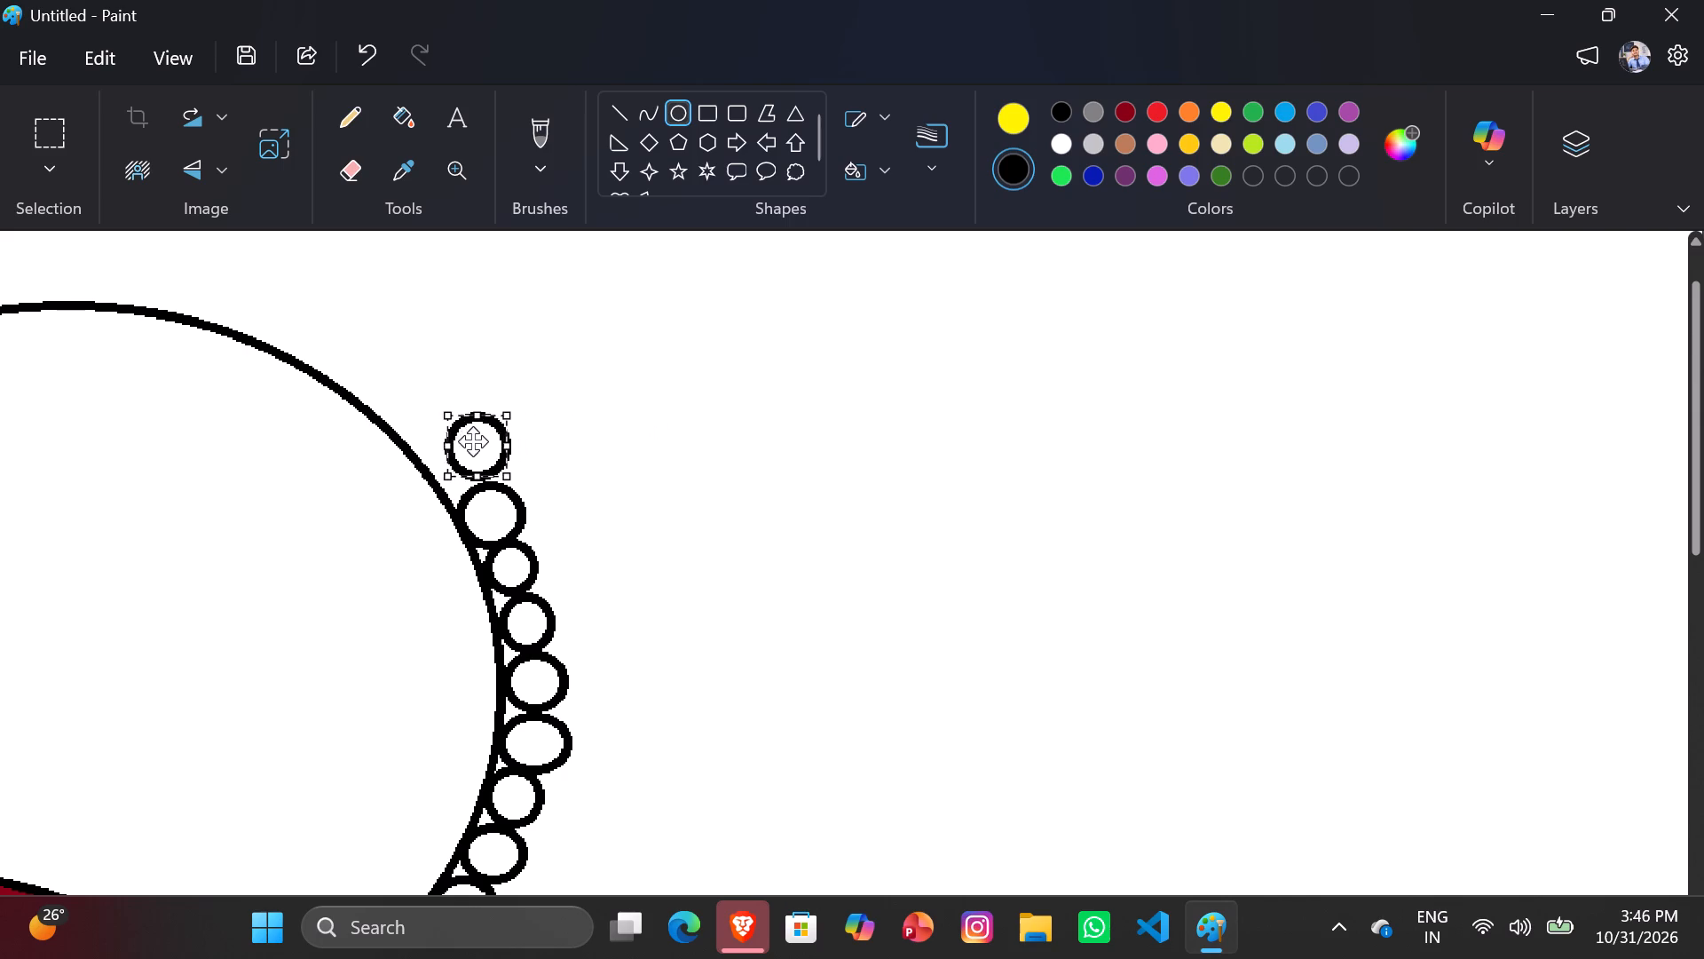
pyautogui.moveTo(473, 441); pyautogui.dragTo(452, 456)
# Draw a smaller, slightly wide circle and place it on the tail arc just beyond the row's upper end.
pyautogui.moveTo(893, 536); pyautogui.dragTo(912, 515)
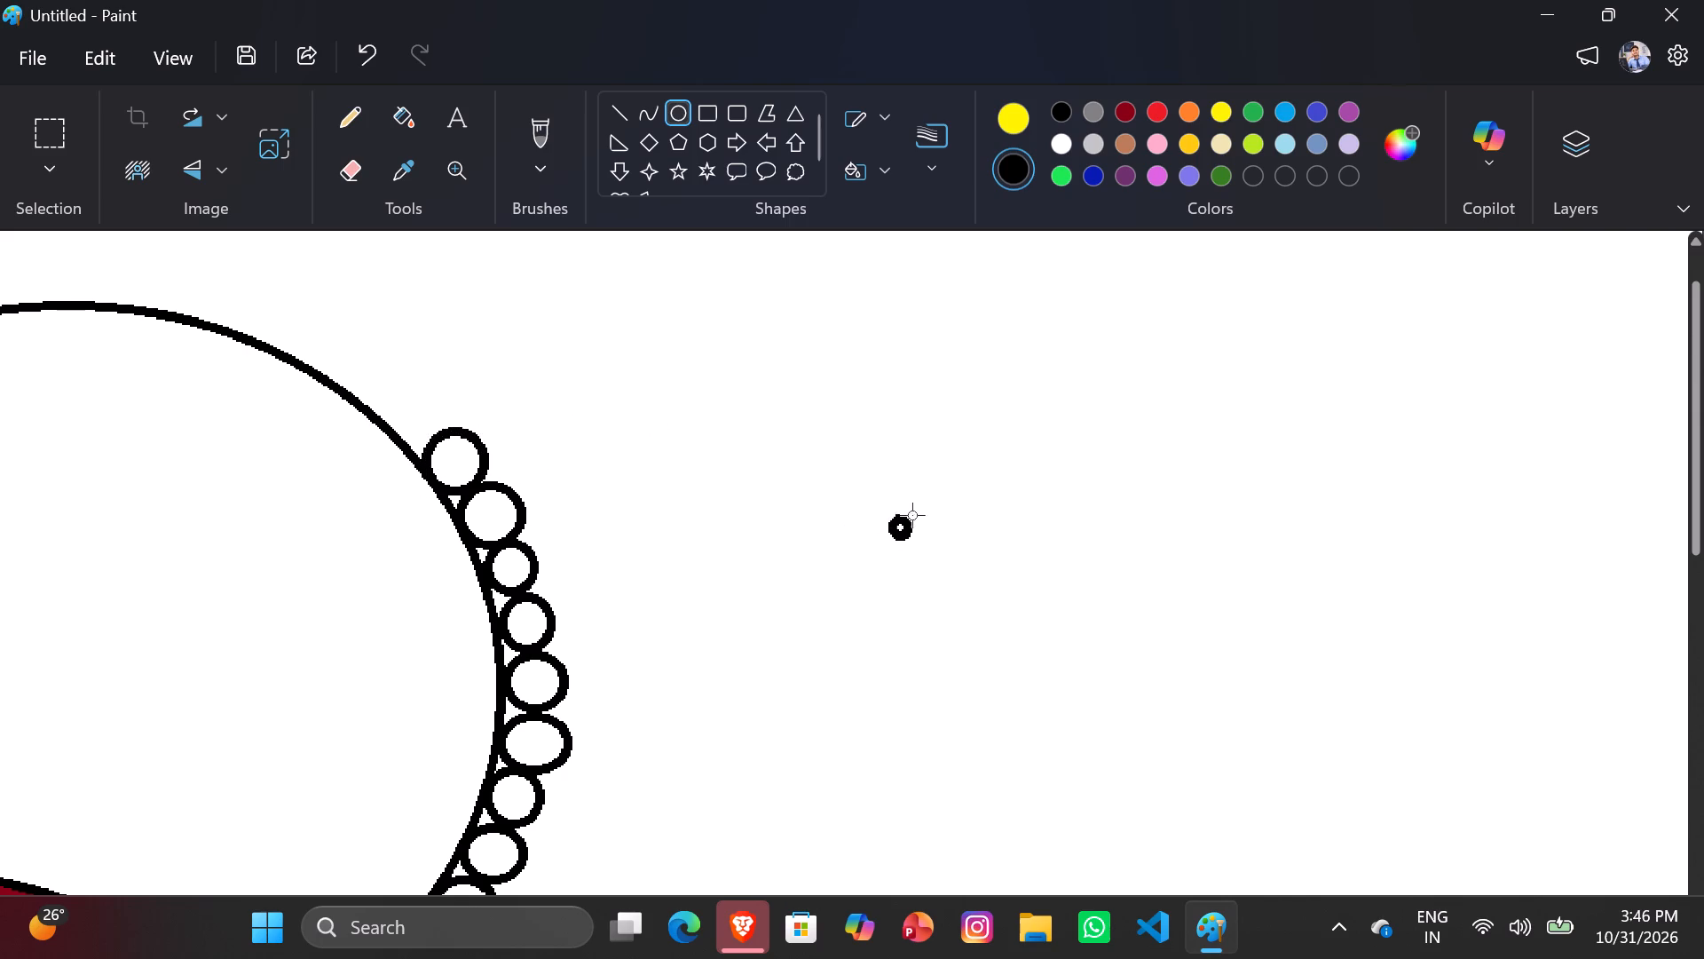
pyautogui.moveTo(912, 515); pyautogui.dragTo(942, 495)
pyautogui.moveTo(942, 495); pyautogui.dragTo(947, 488)
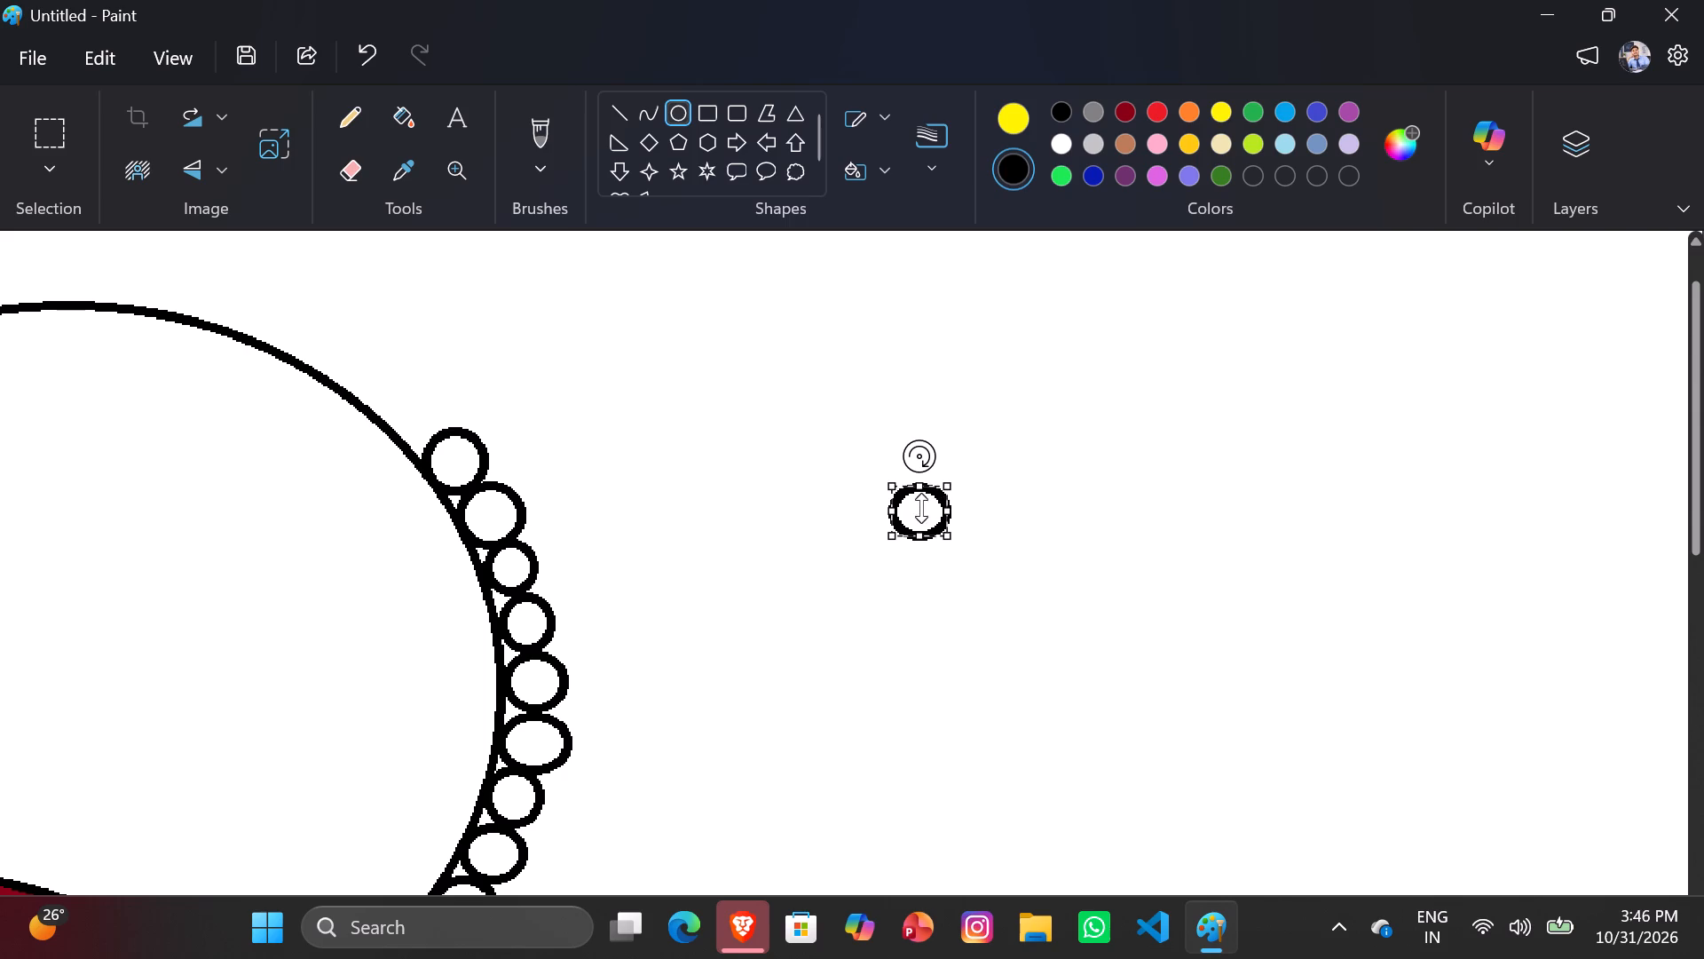
pyautogui.moveTo(917, 511); pyautogui.dragTo(462, 381)
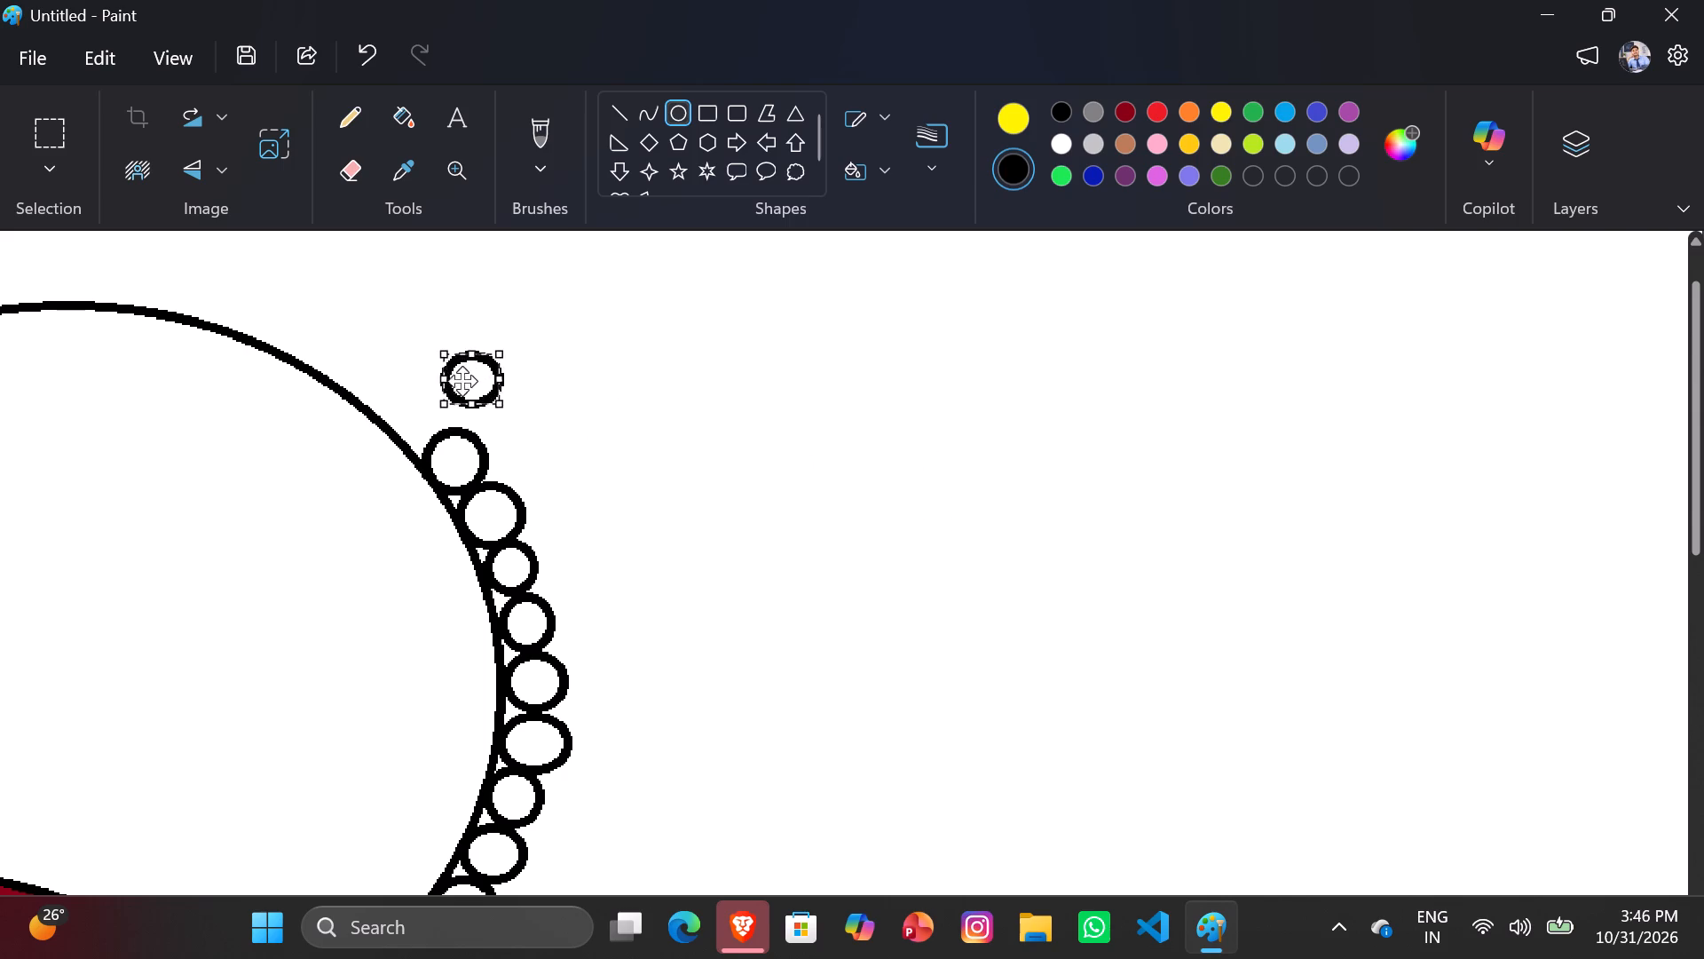
pyautogui.moveTo(462, 381); pyautogui.dragTo(411, 408)
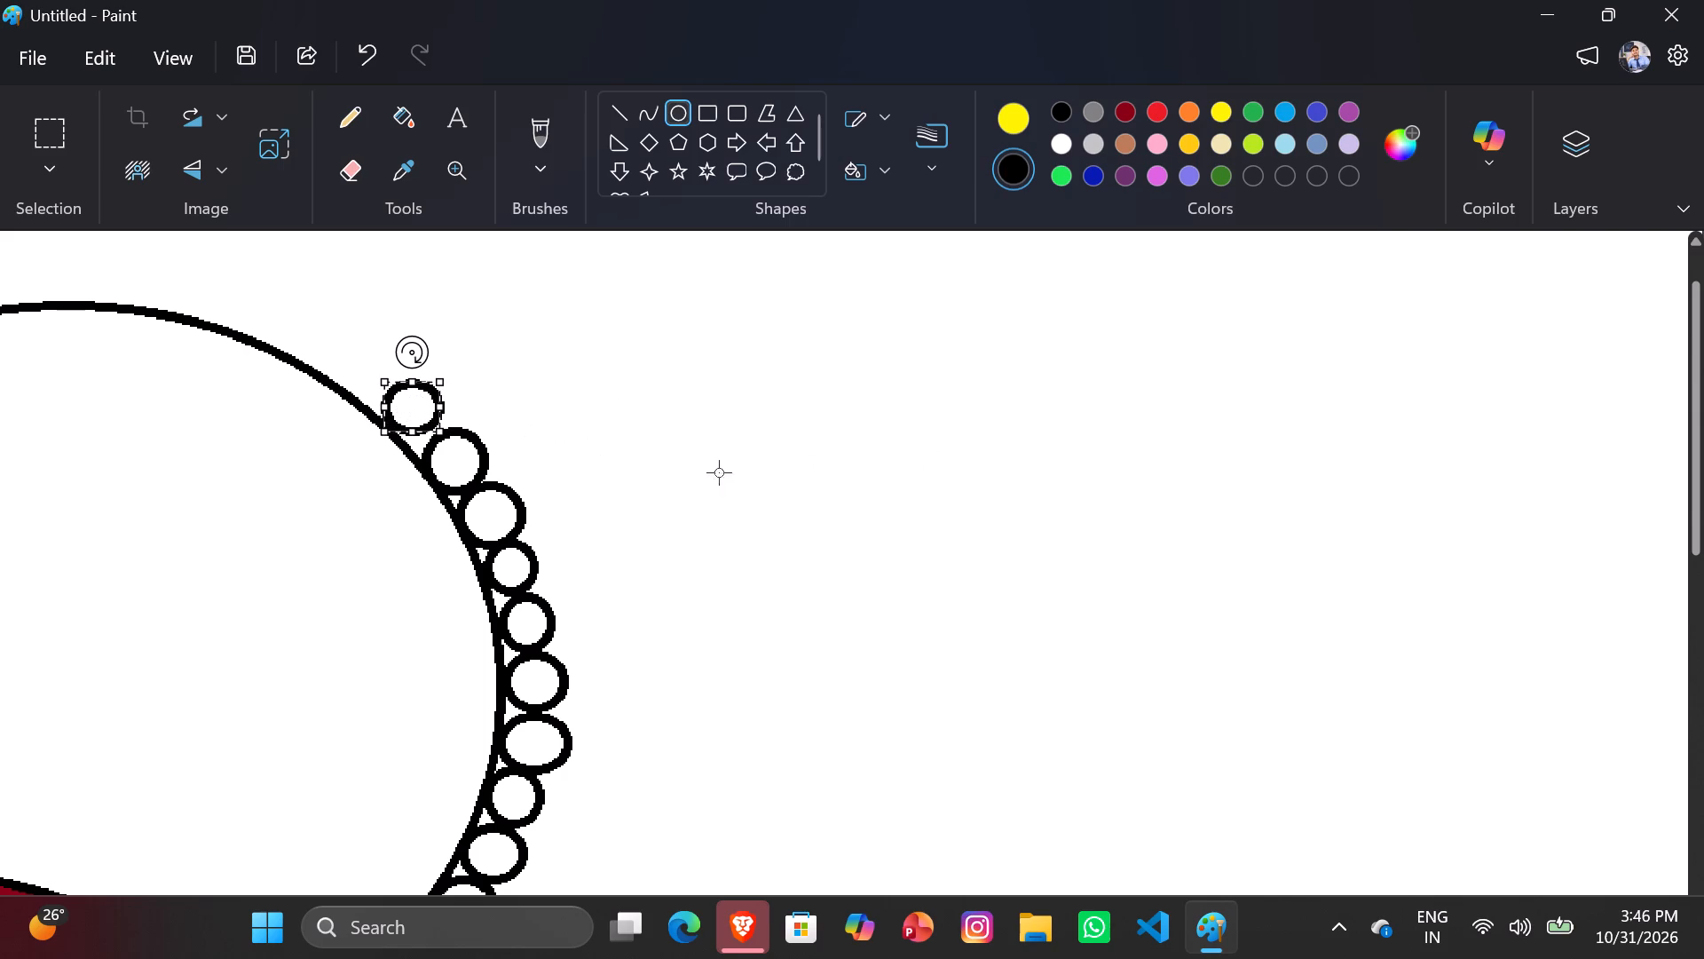
pyautogui.click(806, 485)
pyautogui.hotkey('ctrl', 'z')
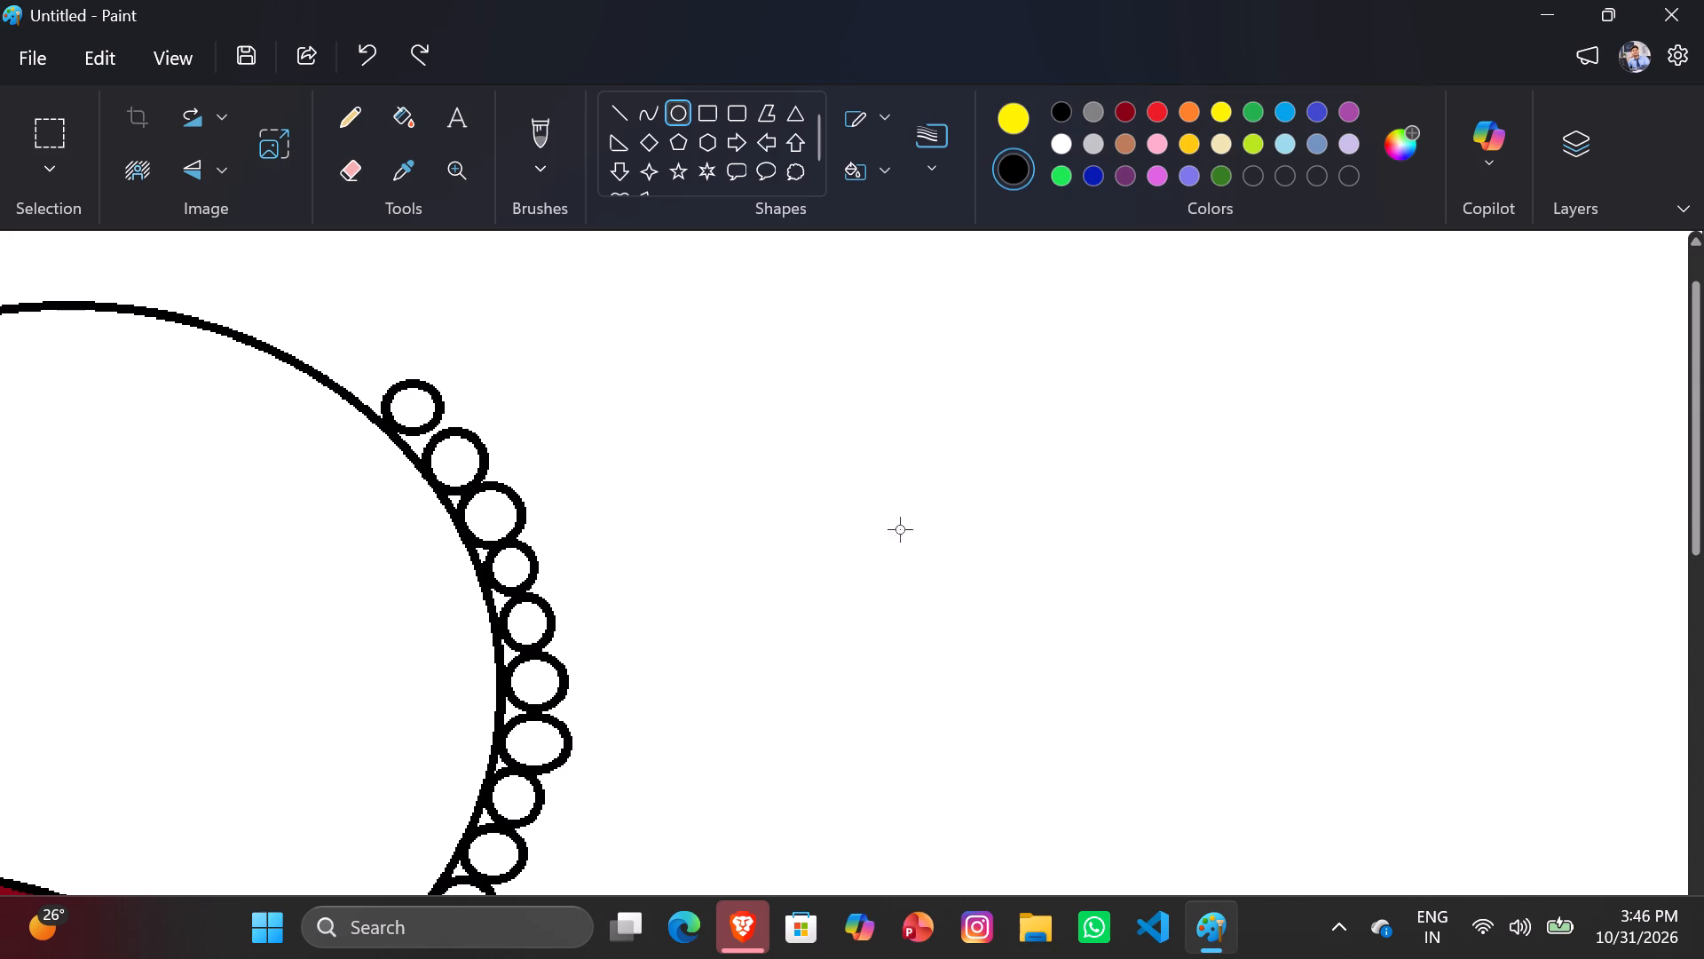
# Draw a larger round circle and place it on the tail arc up and to the left of the small wide one.
pyautogui.moveTo(1034, 561); pyautogui.dragTo(1089, 500)
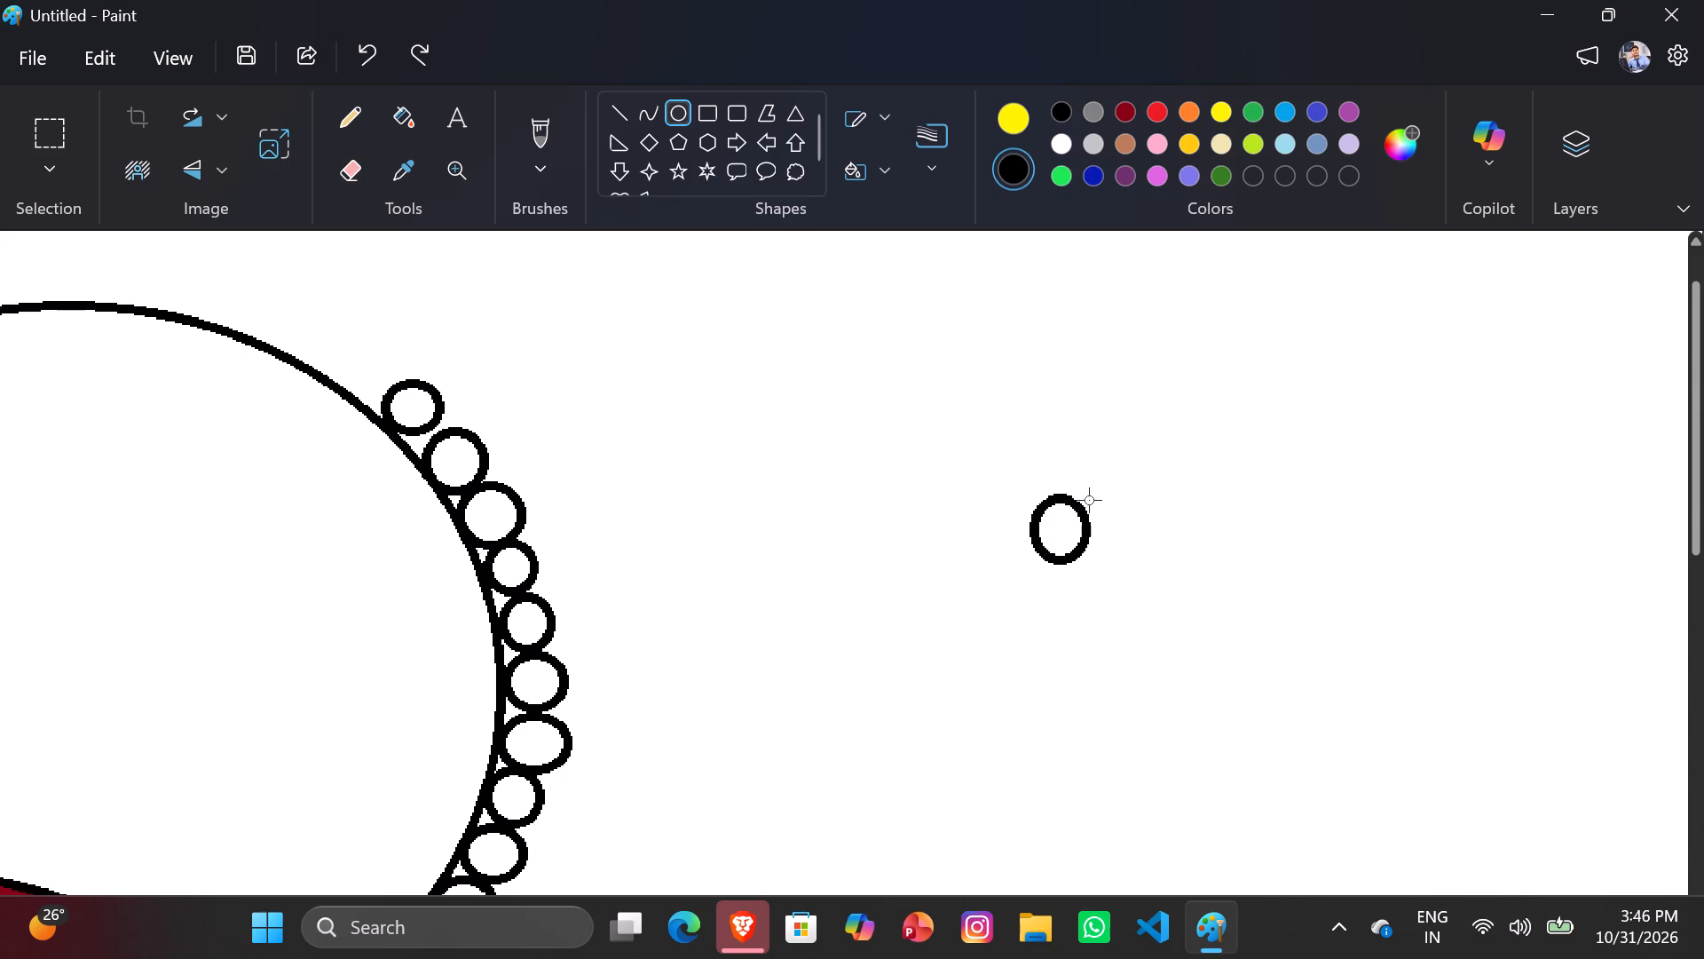
pyautogui.moveTo(1089, 500); pyautogui.dragTo(1094, 500)
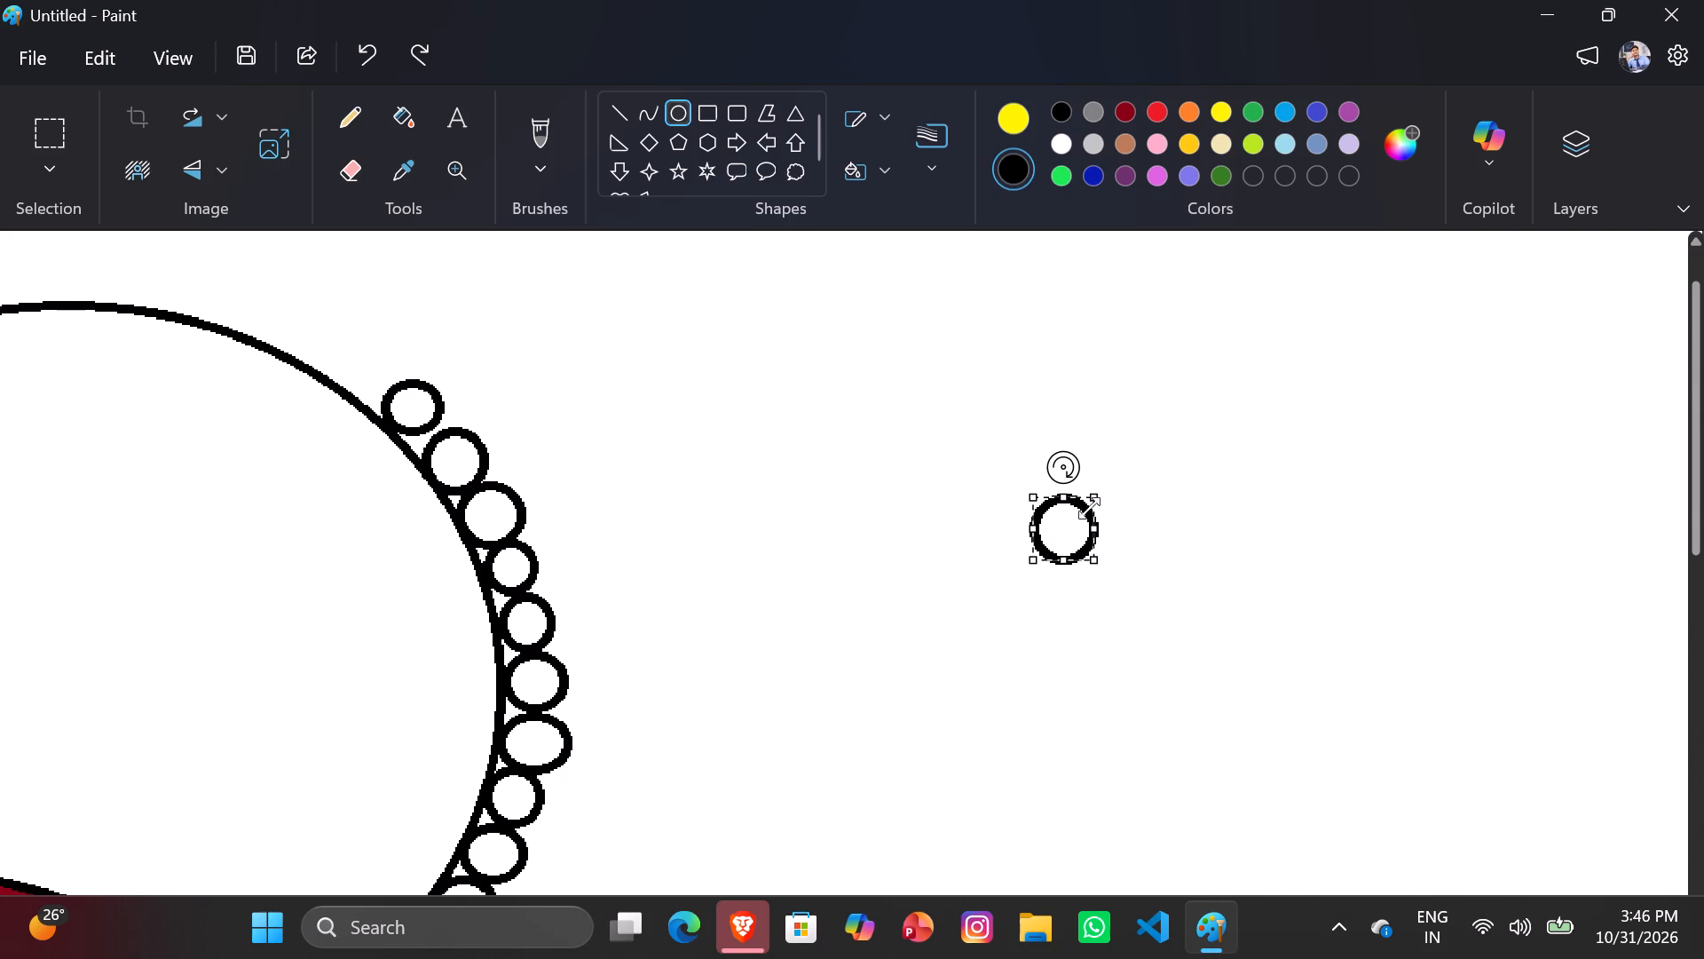
pyautogui.moveTo(1057, 527); pyautogui.dragTo(484, 379)
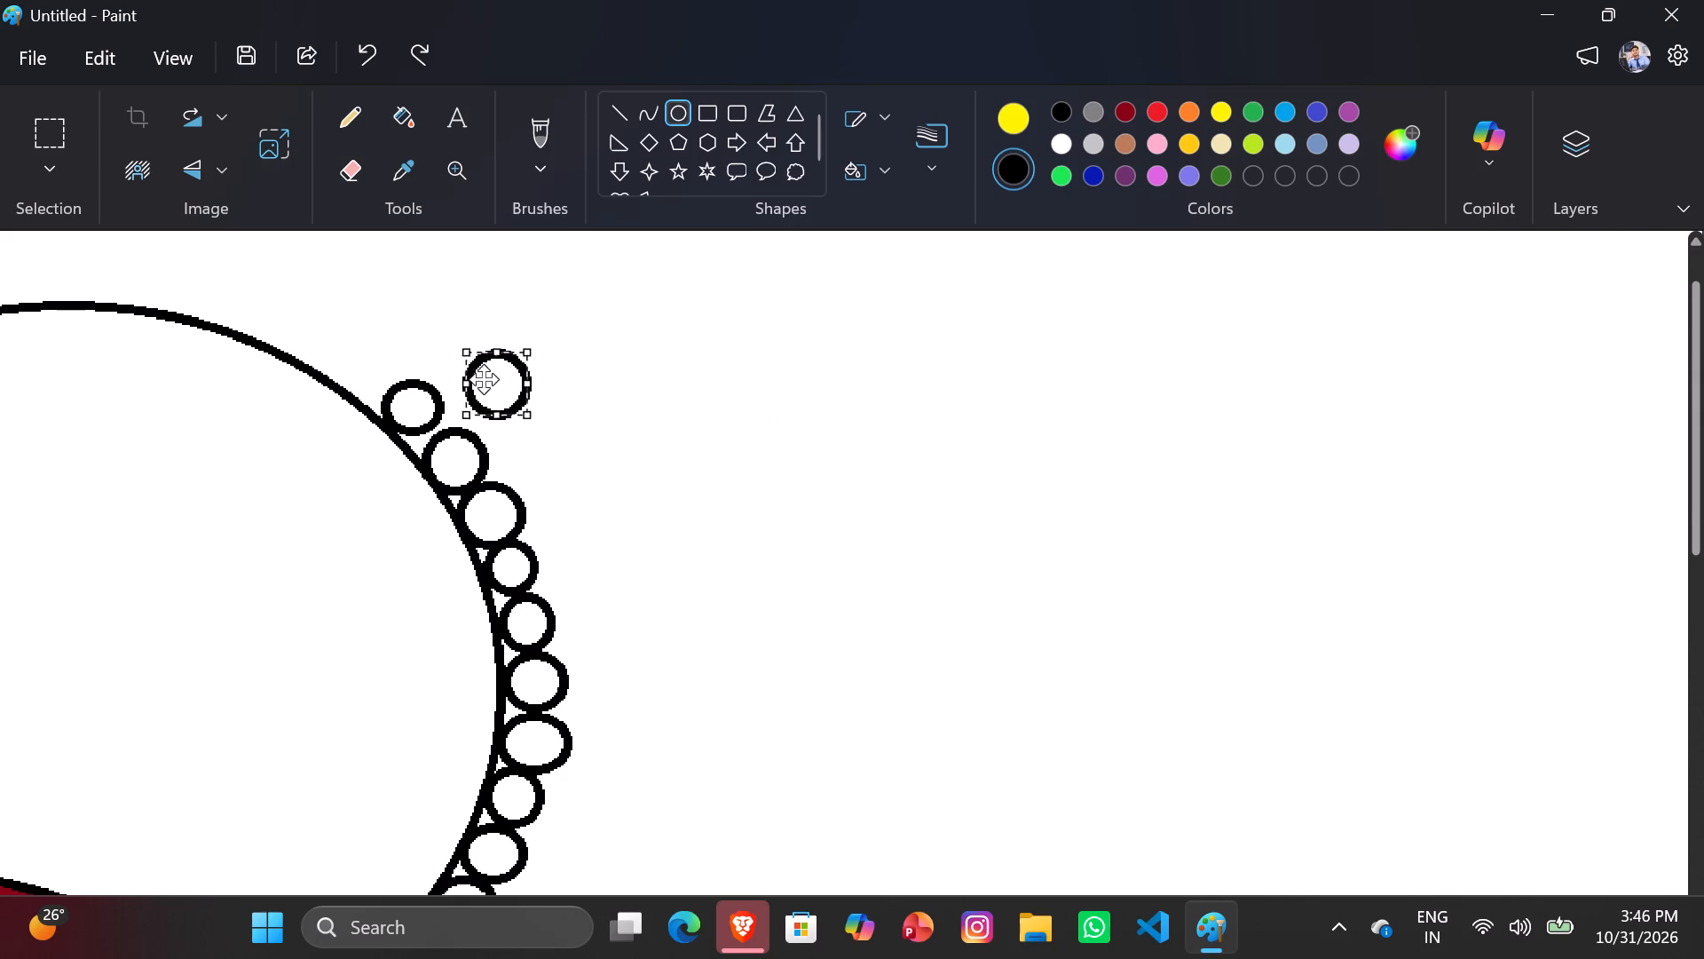
pyautogui.moveTo(484, 379); pyautogui.dragTo(361, 365)
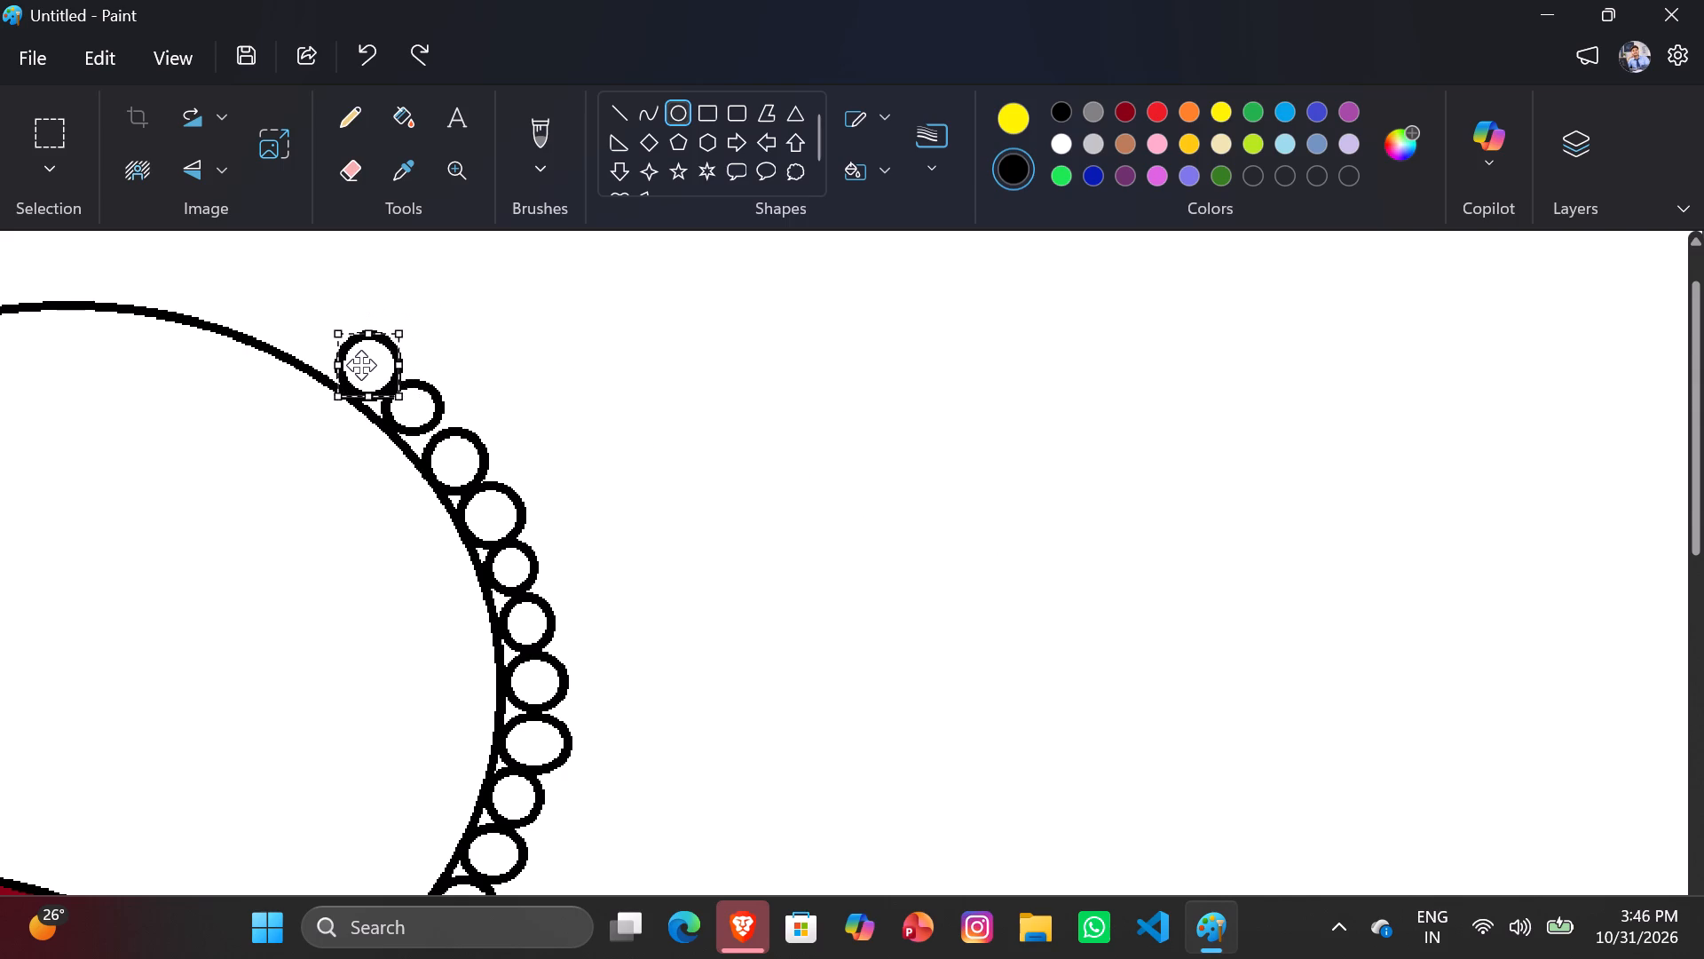
pyautogui.moveTo(361, 365); pyautogui.dragTo(357, 361)
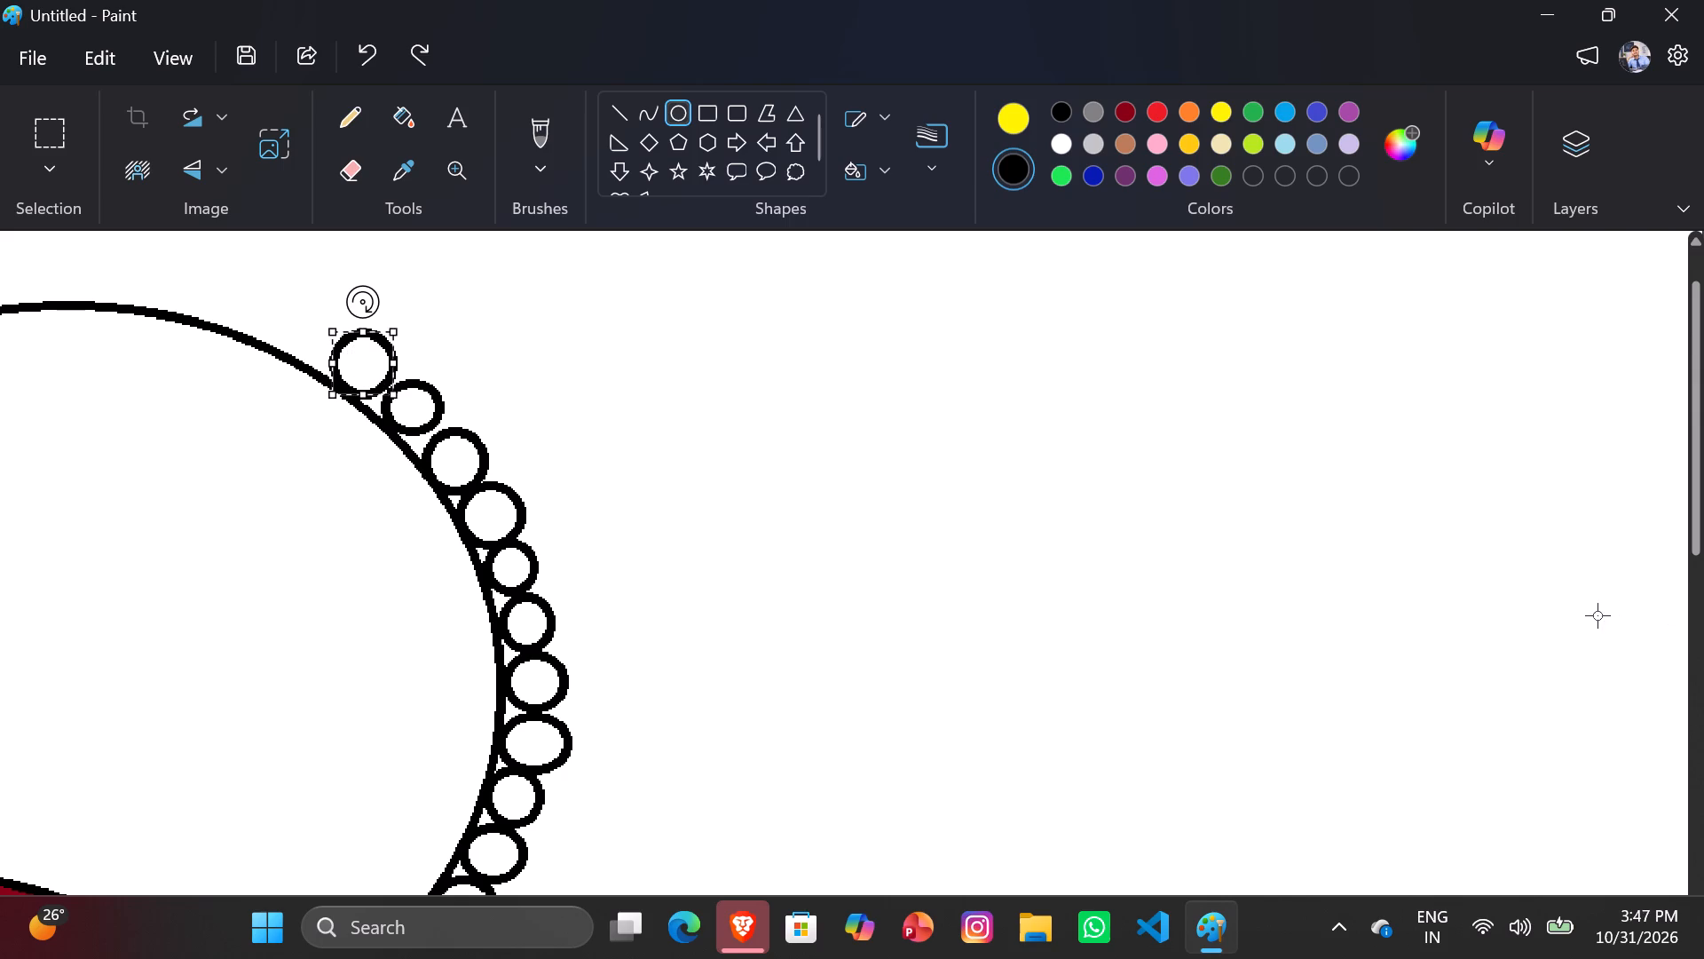
pyautogui.click(1468, 600)
# Draw a slightly wider circle near the top of the tail arc and fit it against the last circle of the row.
pyautogui.hscroll(1, 1042, 619)
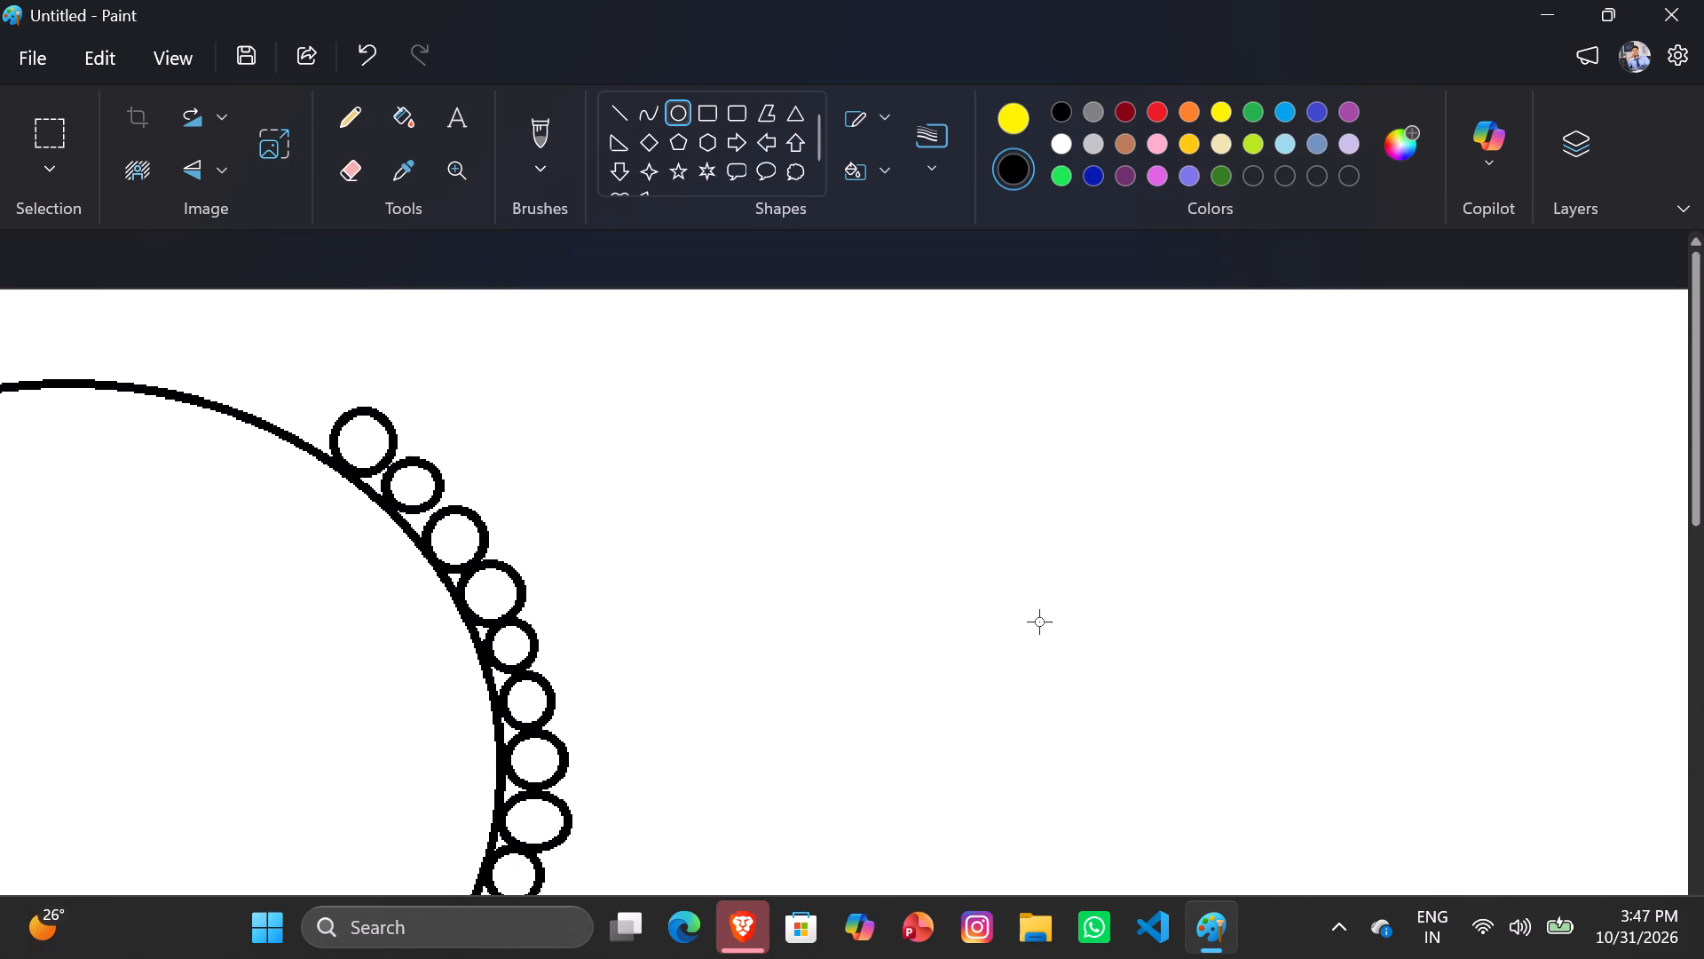
pyautogui.hscroll(1, 1039, 622)
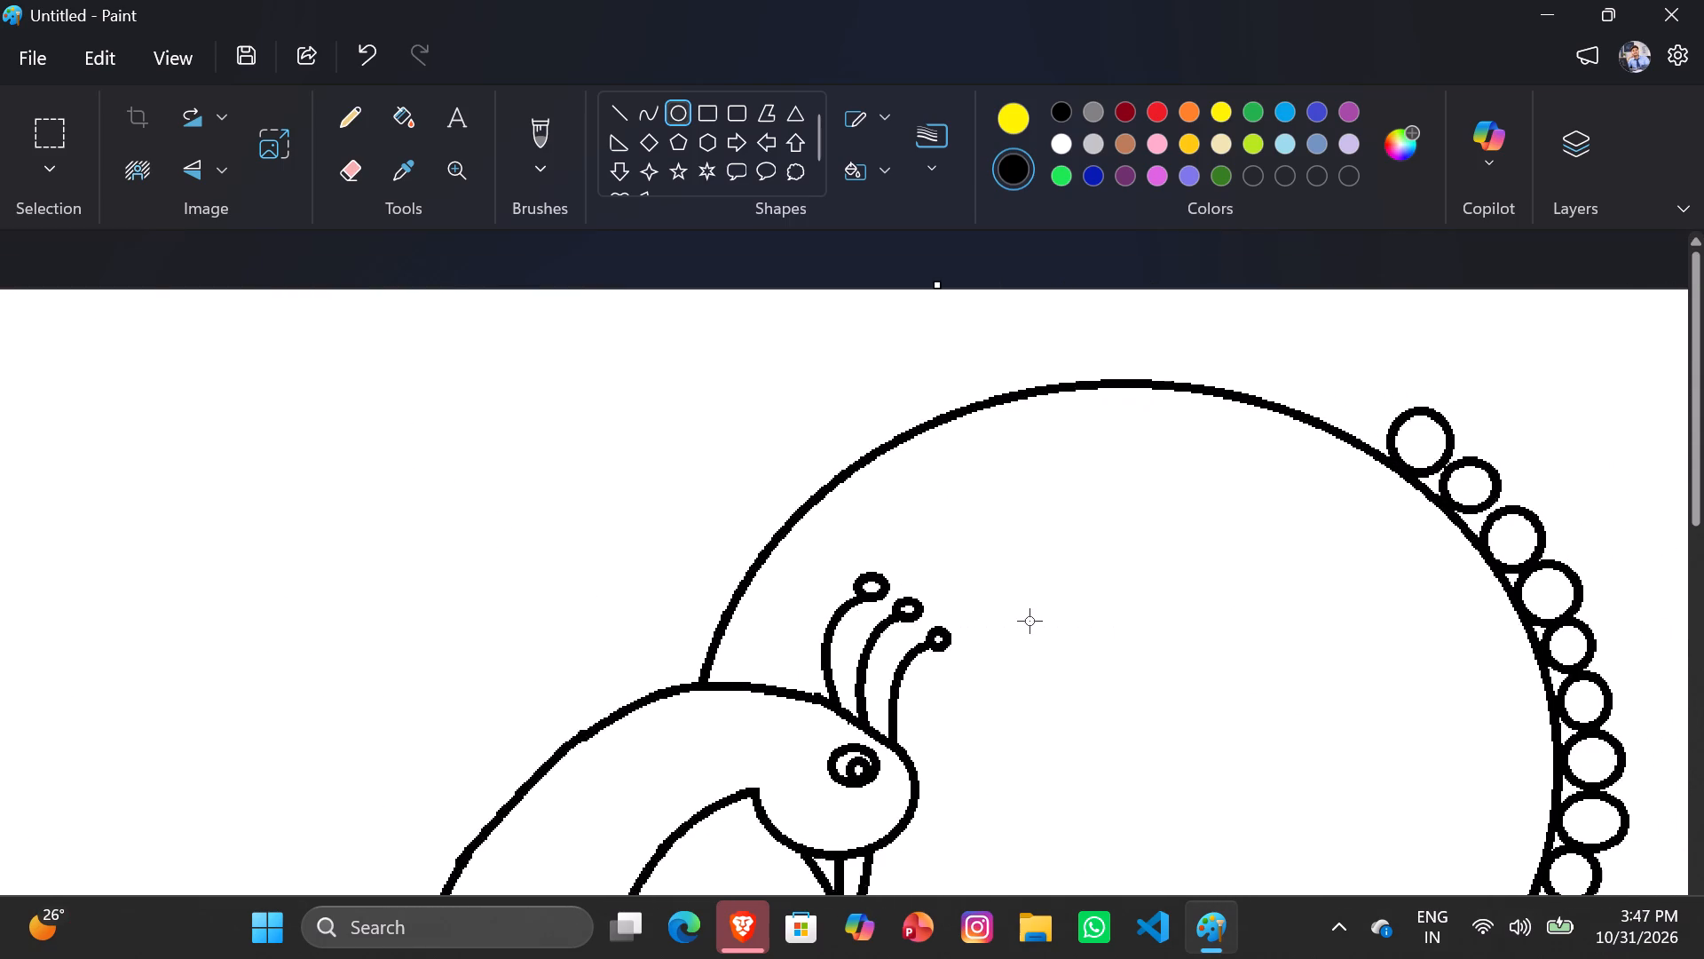
pyautogui.moveTo(1243, 337); pyautogui.dragTo(1287, 342)
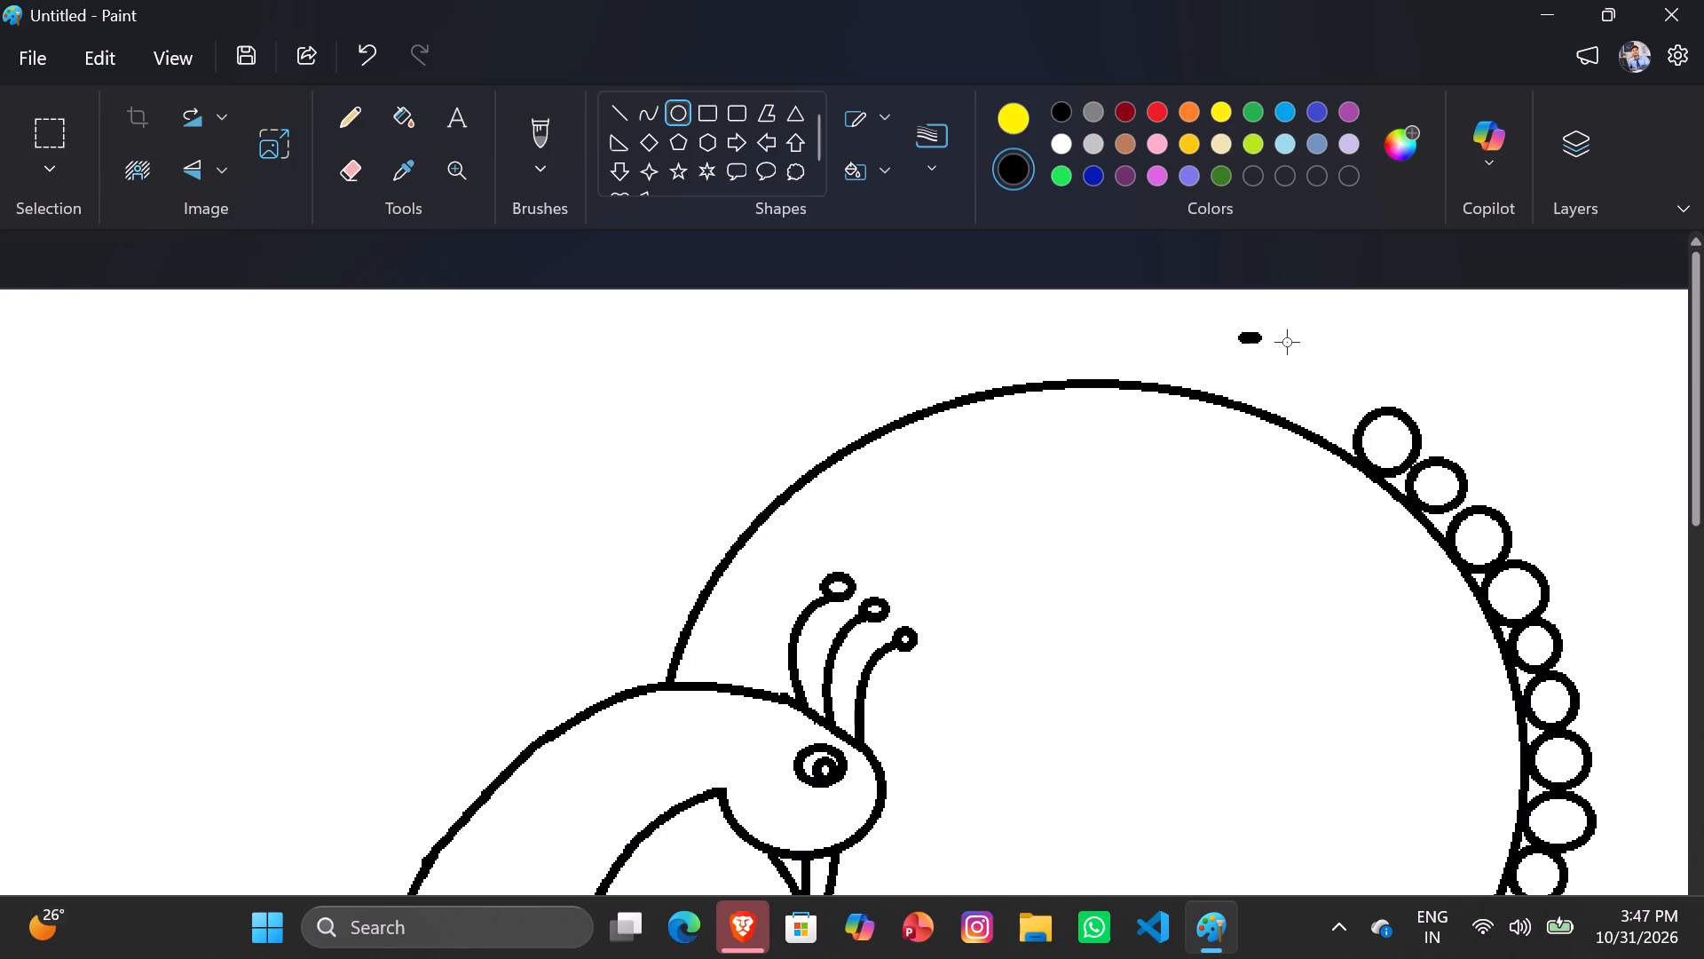
pyautogui.moveTo(1287, 342); pyautogui.dragTo(1313, 400)
pyautogui.moveTo(1281, 365); pyautogui.dragTo(1310, 406)
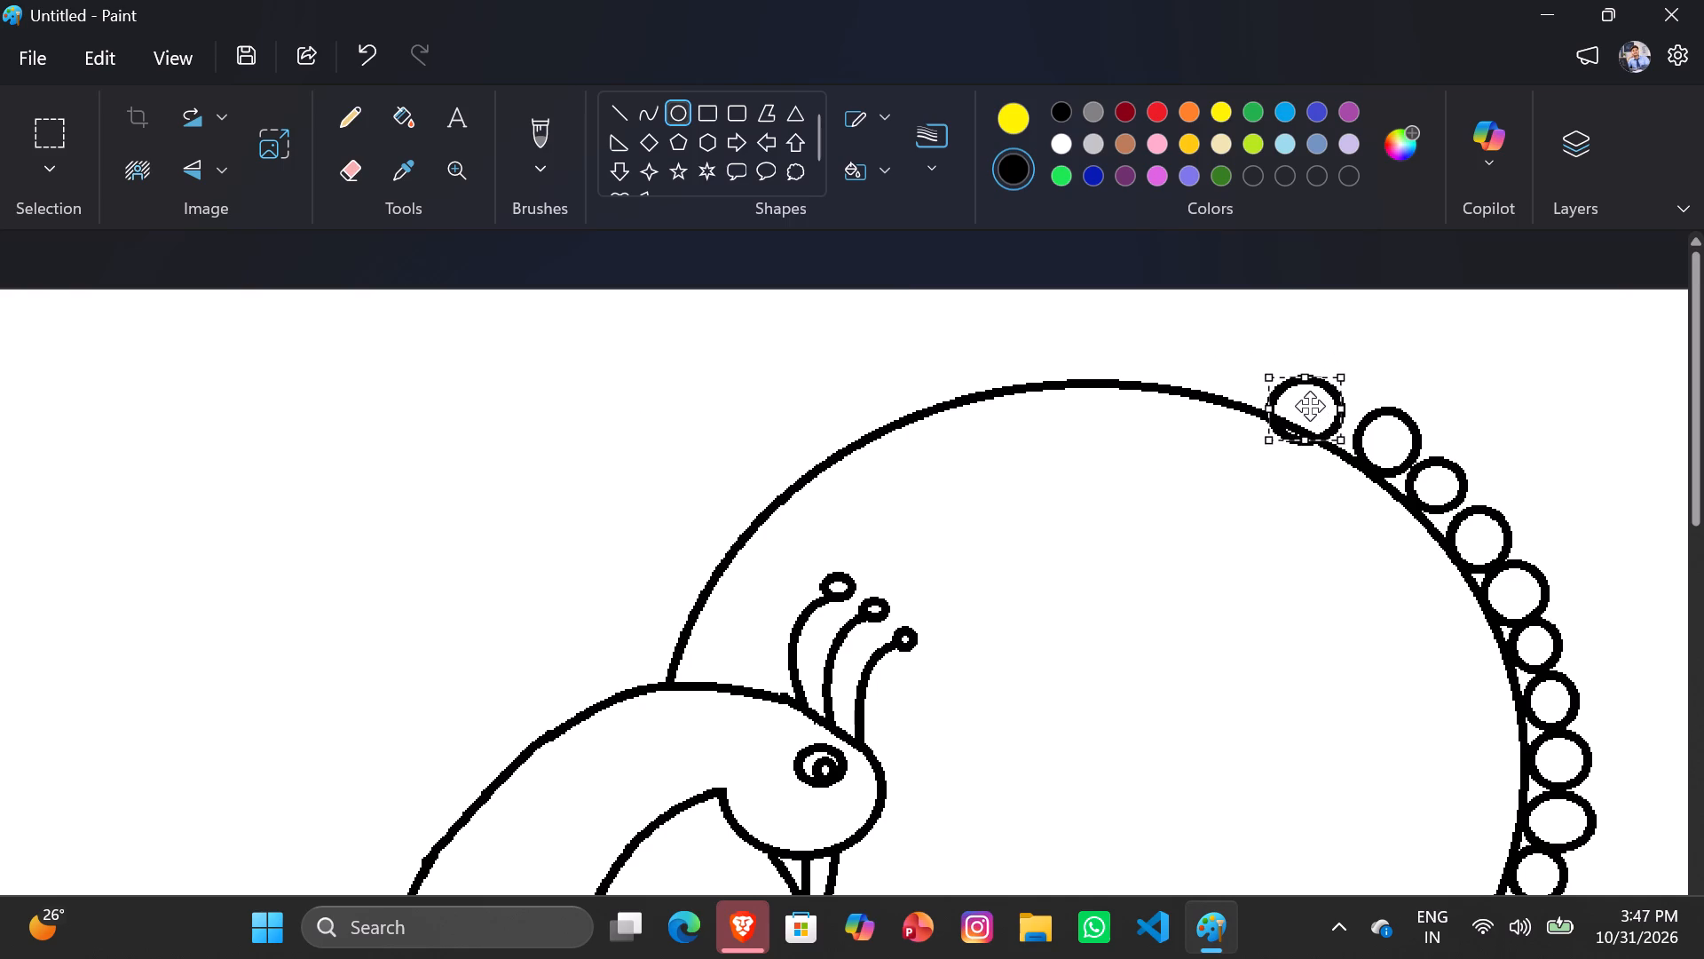
pyautogui.moveTo(1310, 406); pyautogui.dragTo(1326, 406)
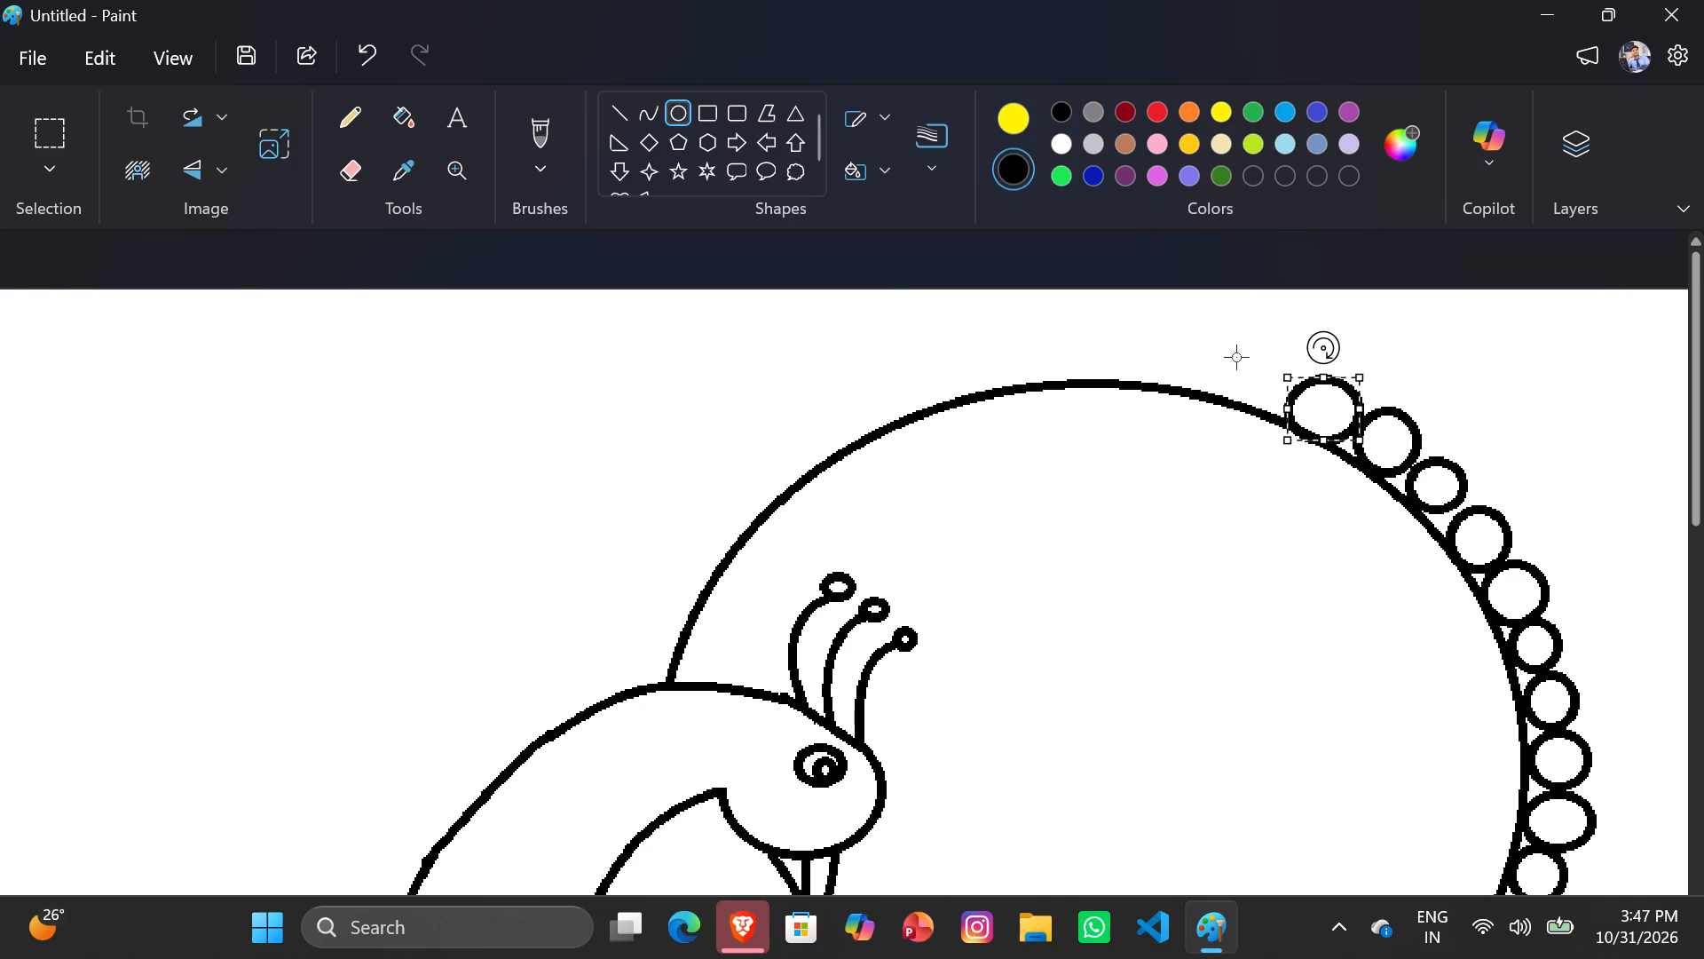
# Draw a slightly wide circle and fit it on the tail arc against the upper-left side of the row's last circle.
pyautogui.moveTo(1183, 331); pyautogui.dragTo(1250, 387)
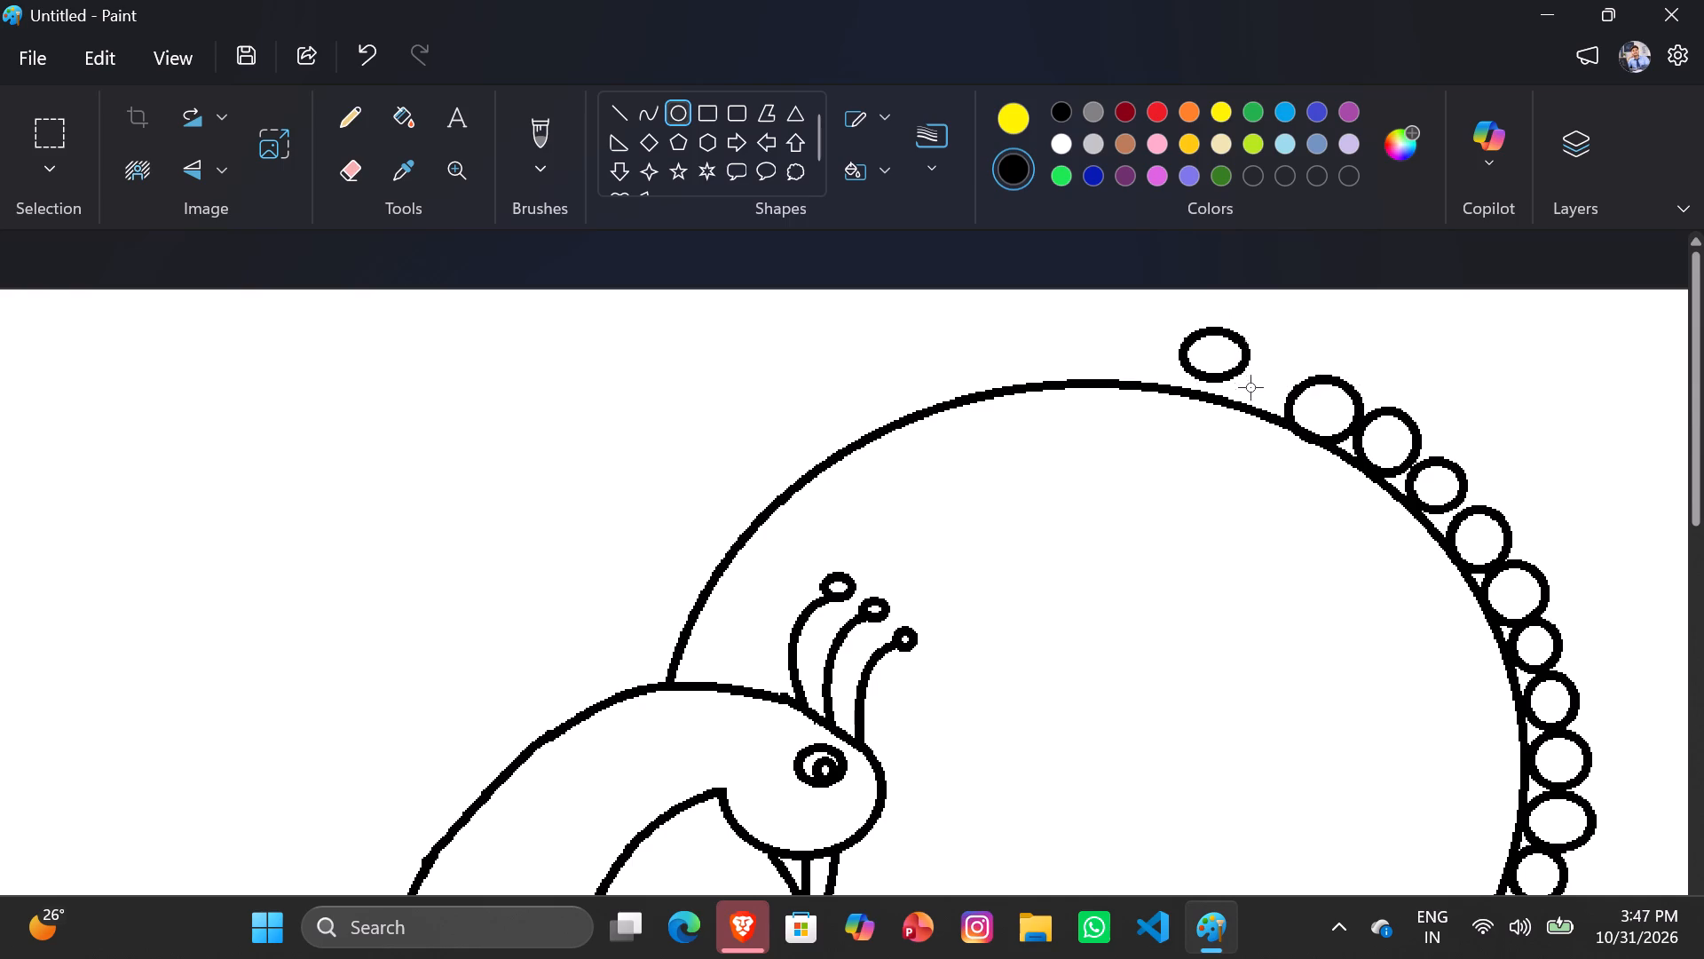
pyautogui.moveTo(1250, 387); pyautogui.dragTo(1257, 392)
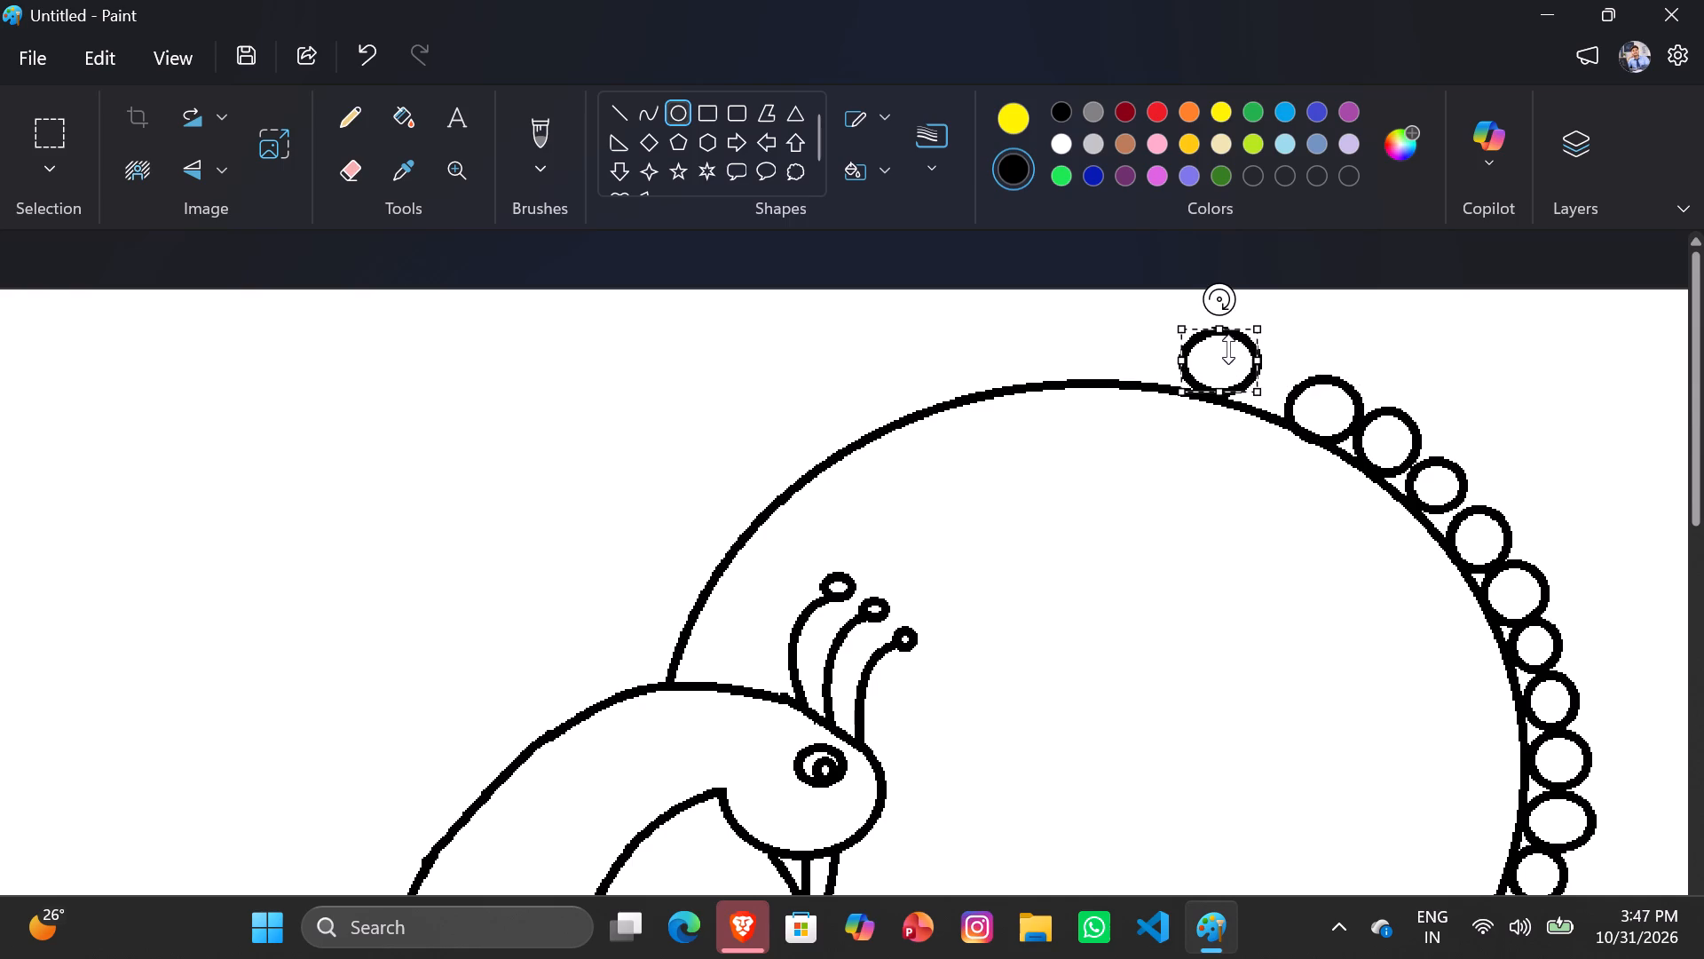
pyautogui.moveTo(1224, 353); pyautogui.dragTo(1263, 372)
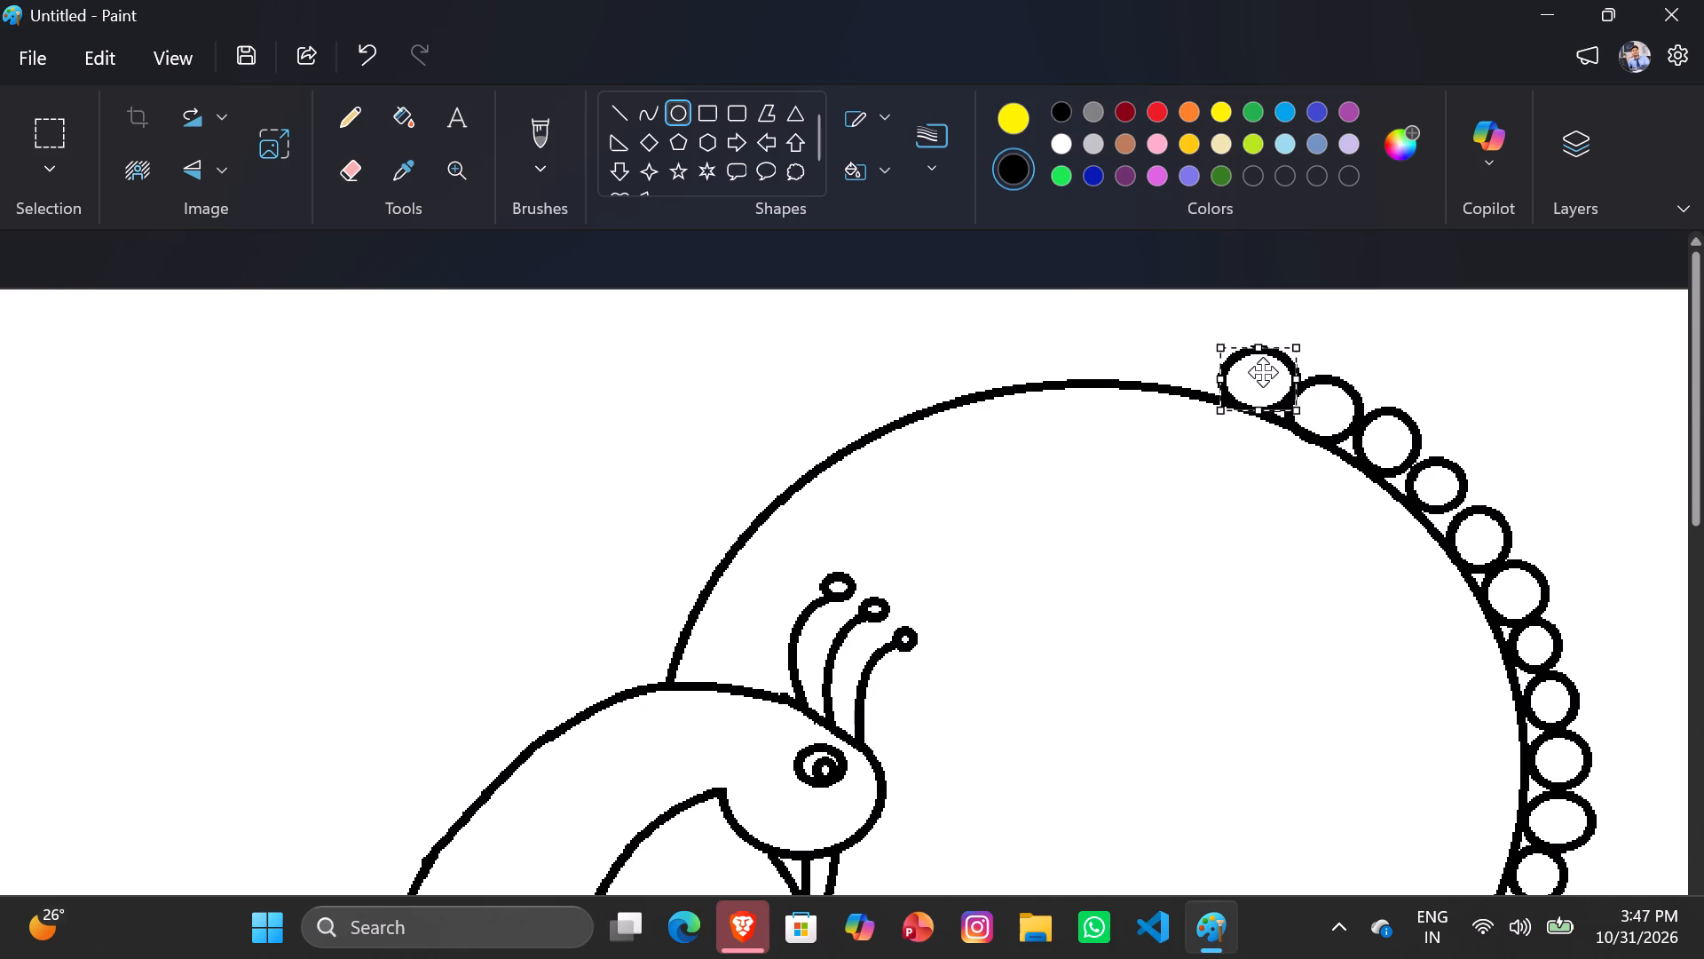
pyautogui.moveTo(1263, 372); pyautogui.dragTo(1264, 370)
# Draw a wider oval and place it on the tail arc beside the last circle, just before the arc's top.
pyautogui.moveTo(1104, 321); pyautogui.dragTo(1121, 329)
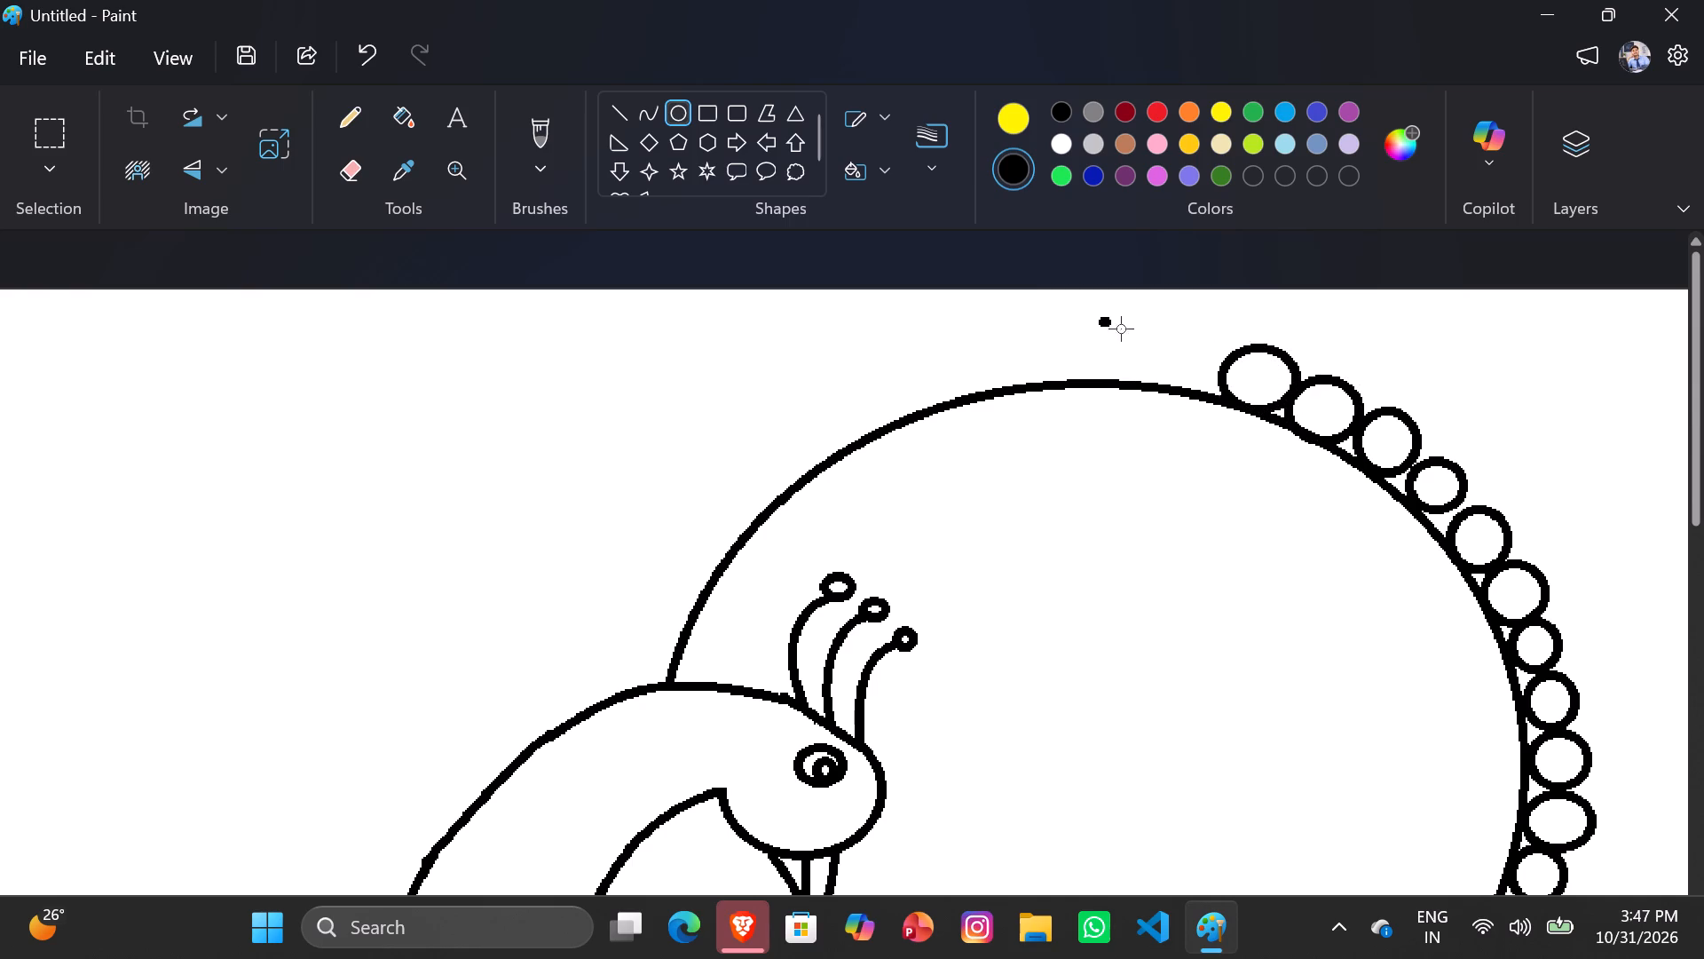
pyautogui.moveTo(1121, 329); pyautogui.dragTo(1183, 379)
pyautogui.moveTo(1145, 353); pyautogui.dragTo(1182, 364)
# Draw a wide oval and set it on the topmost point of the tail arc, touching the previous oval.
pyautogui.moveTo(1002, 317); pyautogui.dragTo(1070, 341)
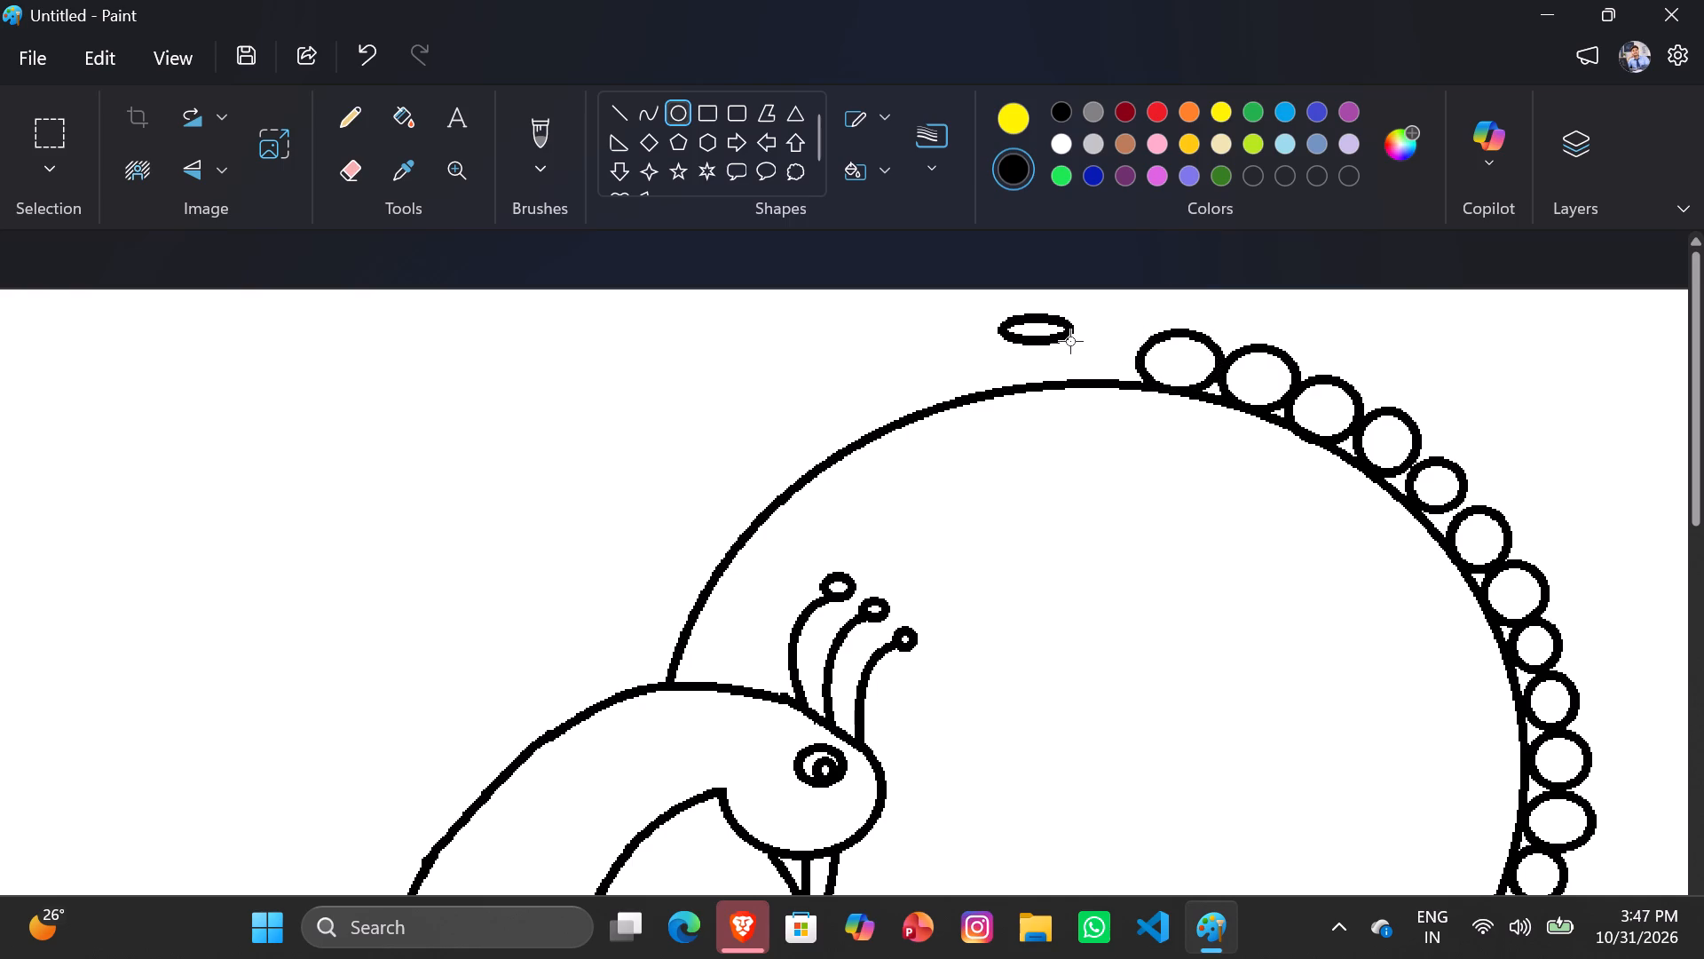
pyautogui.moveTo(1070, 341); pyautogui.dragTo(1088, 380)
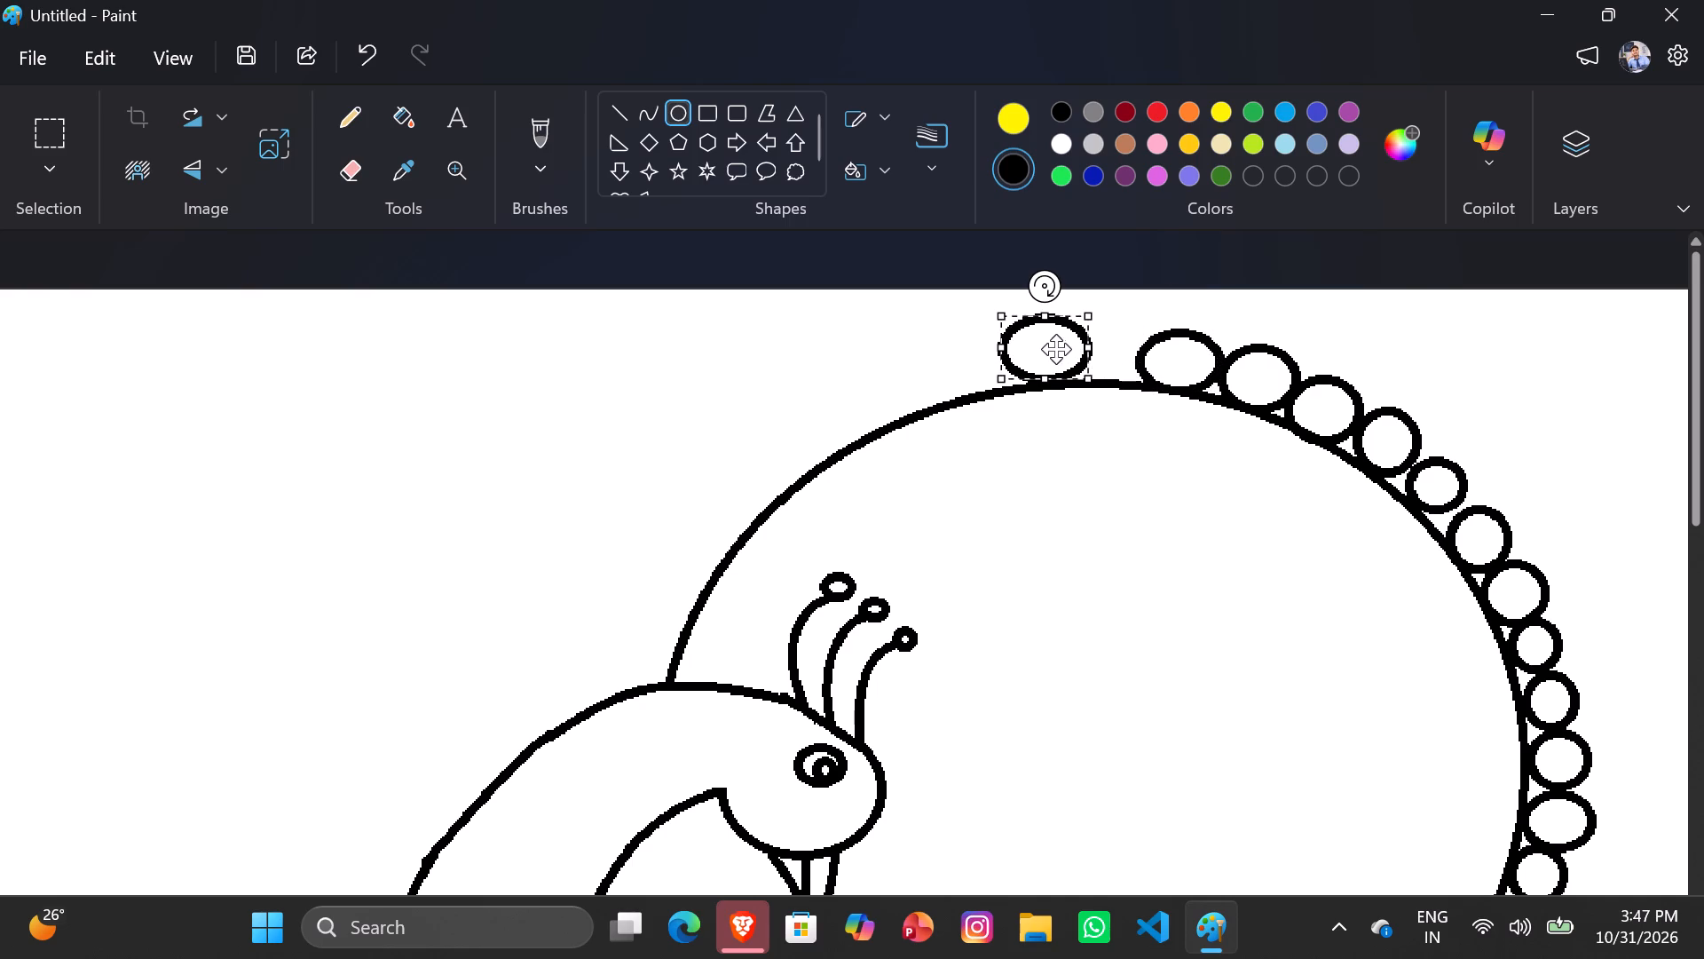
pyautogui.moveTo(1053, 346); pyautogui.dragTo(1110, 350)
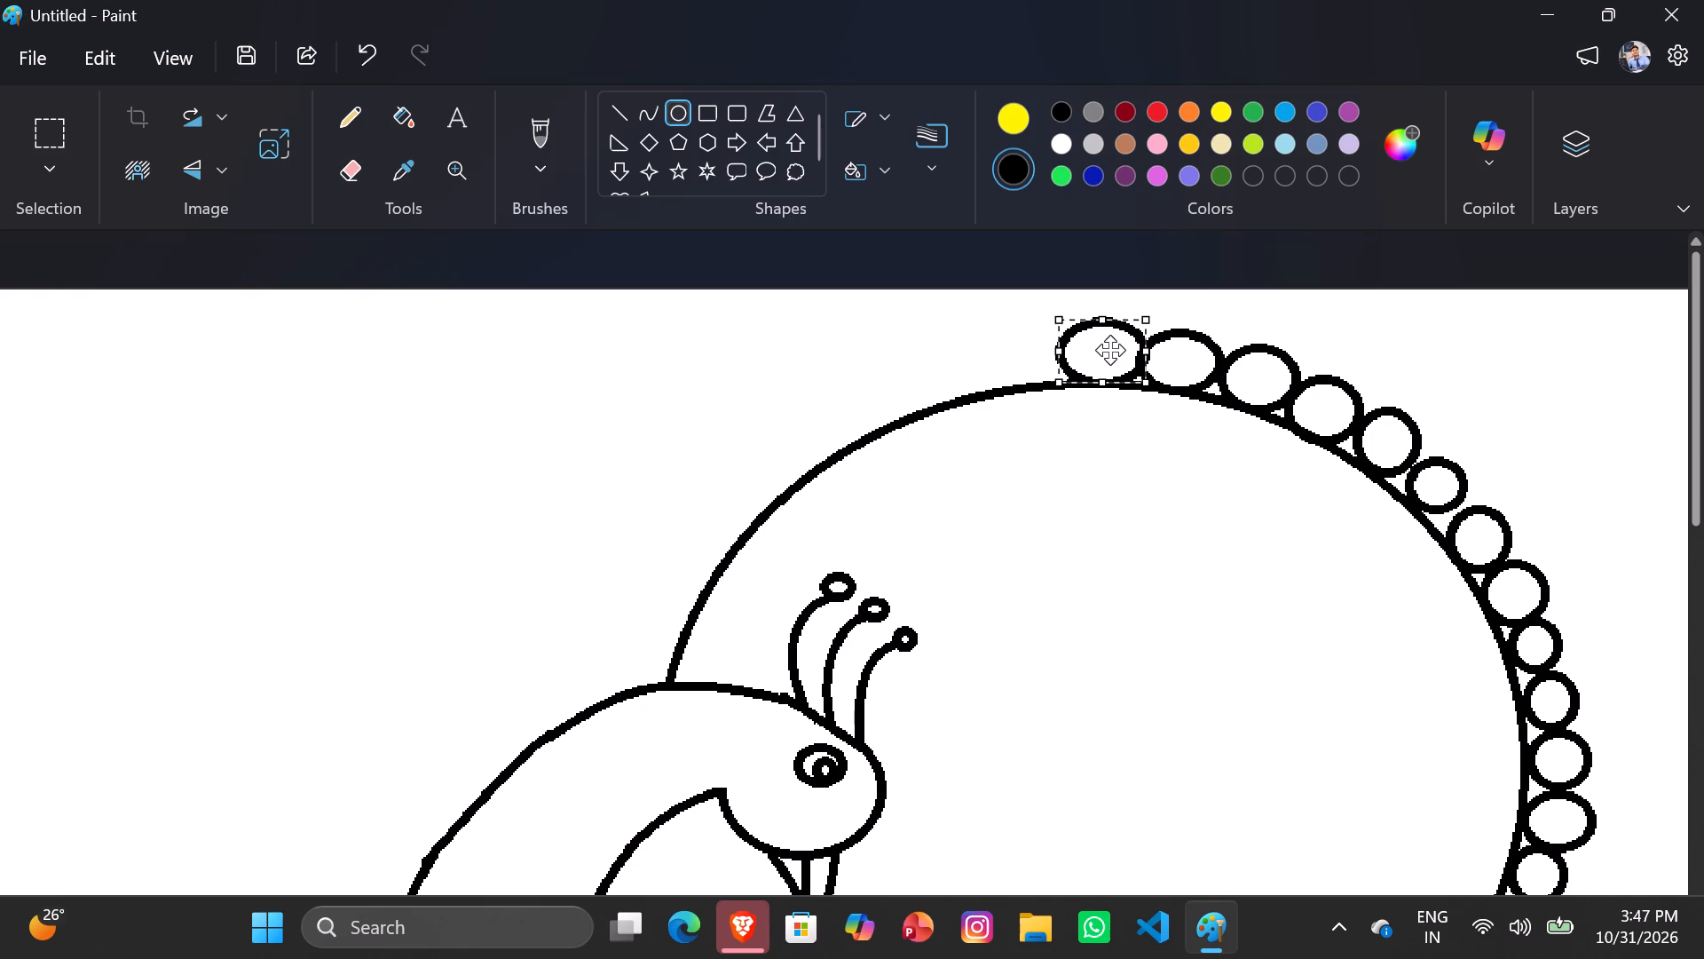
pyautogui.moveTo(1110, 350); pyautogui.dragTo(1108, 350)
# Draw a slightly wide circle directly on the tail arc, just left of the oval at its top.
pyautogui.moveTo(980, 329); pyautogui.dragTo(1045, 350)
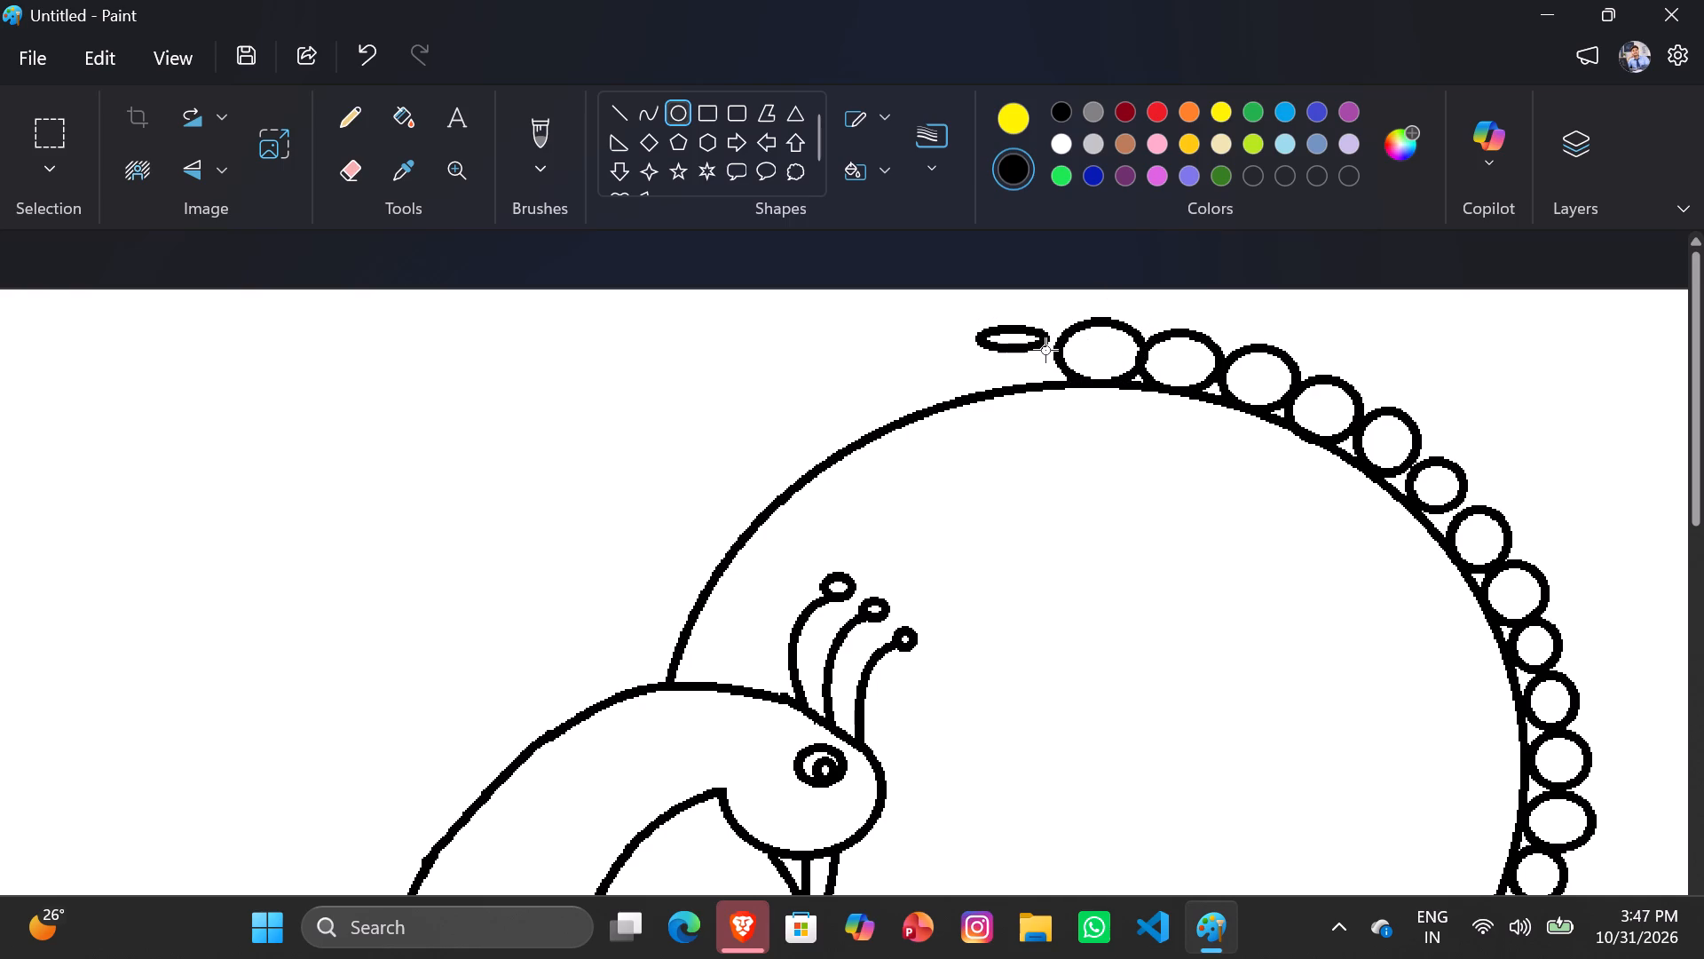
pyautogui.moveTo(1045, 350); pyautogui.dragTo(1058, 388)
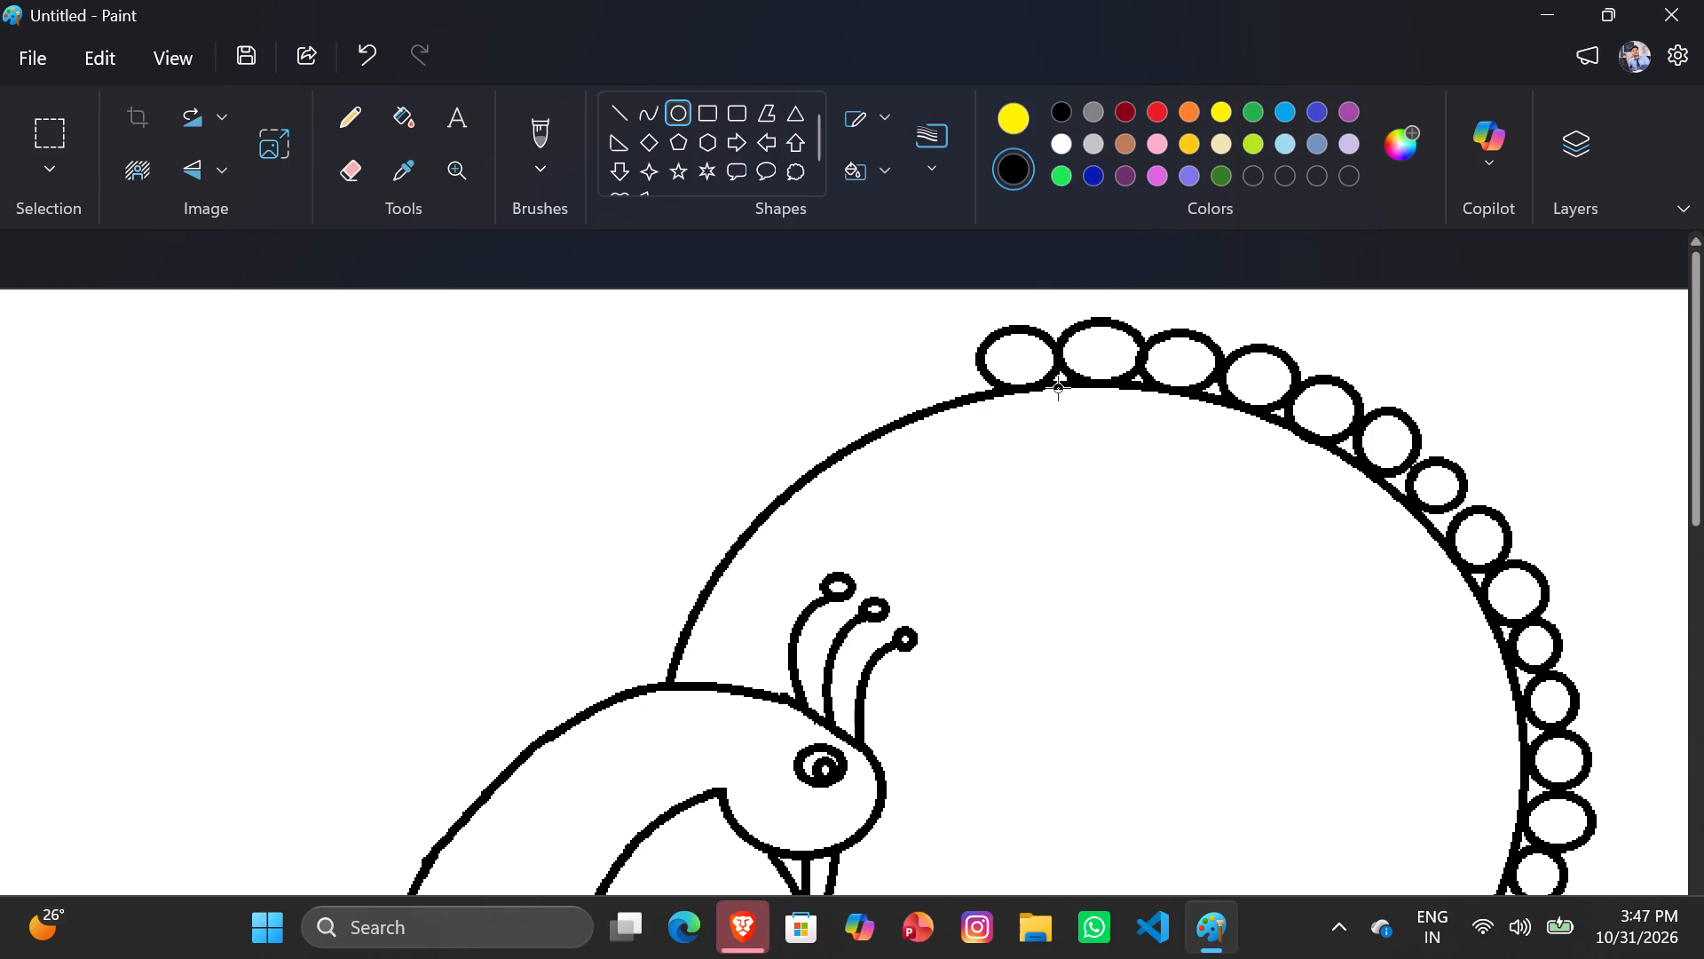
pyautogui.moveTo(1058, 388); pyautogui.dragTo(1058, 390)
# Draw a wide oval and fit it against the row's left end, where the tail arc starts to descend.
pyautogui.moveTo(858, 335); pyautogui.dragTo(899, 355)
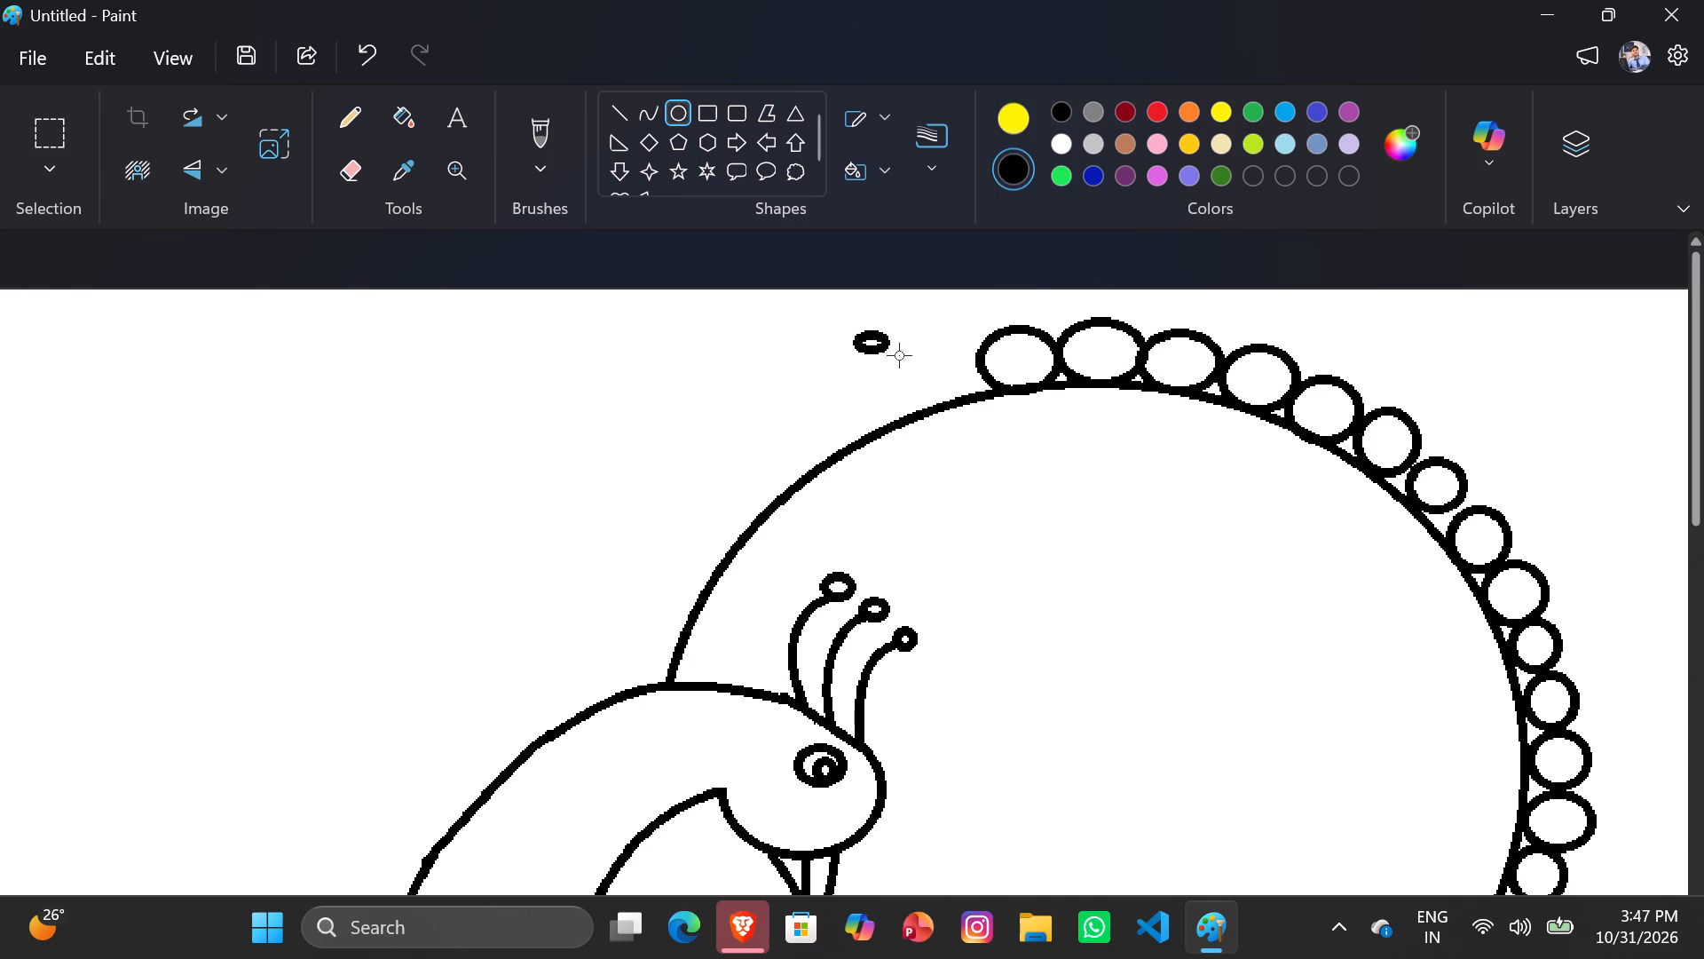
pyautogui.moveTo(899, 355); pyautogui.dragTo(946, 389)
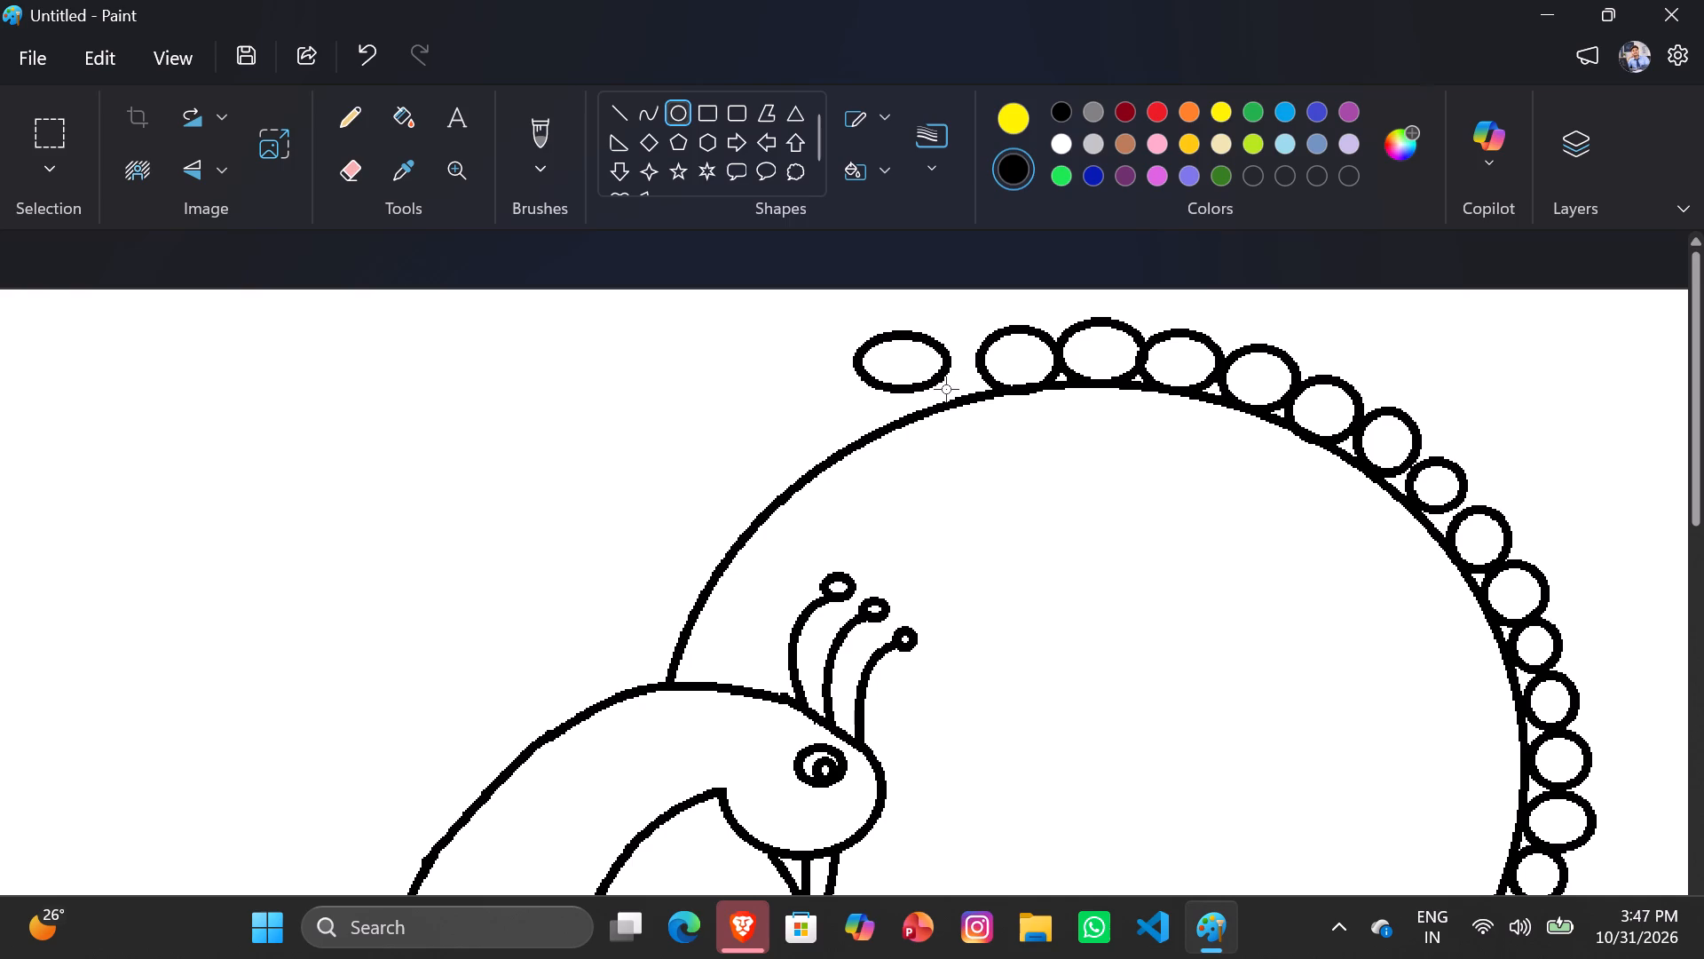
pyautogui.moveTo(946, 389); pyautogui.dragTo(938, 392)
pyautogui.moveTo(902, 363); pyautogui.dragTo(939, 368)
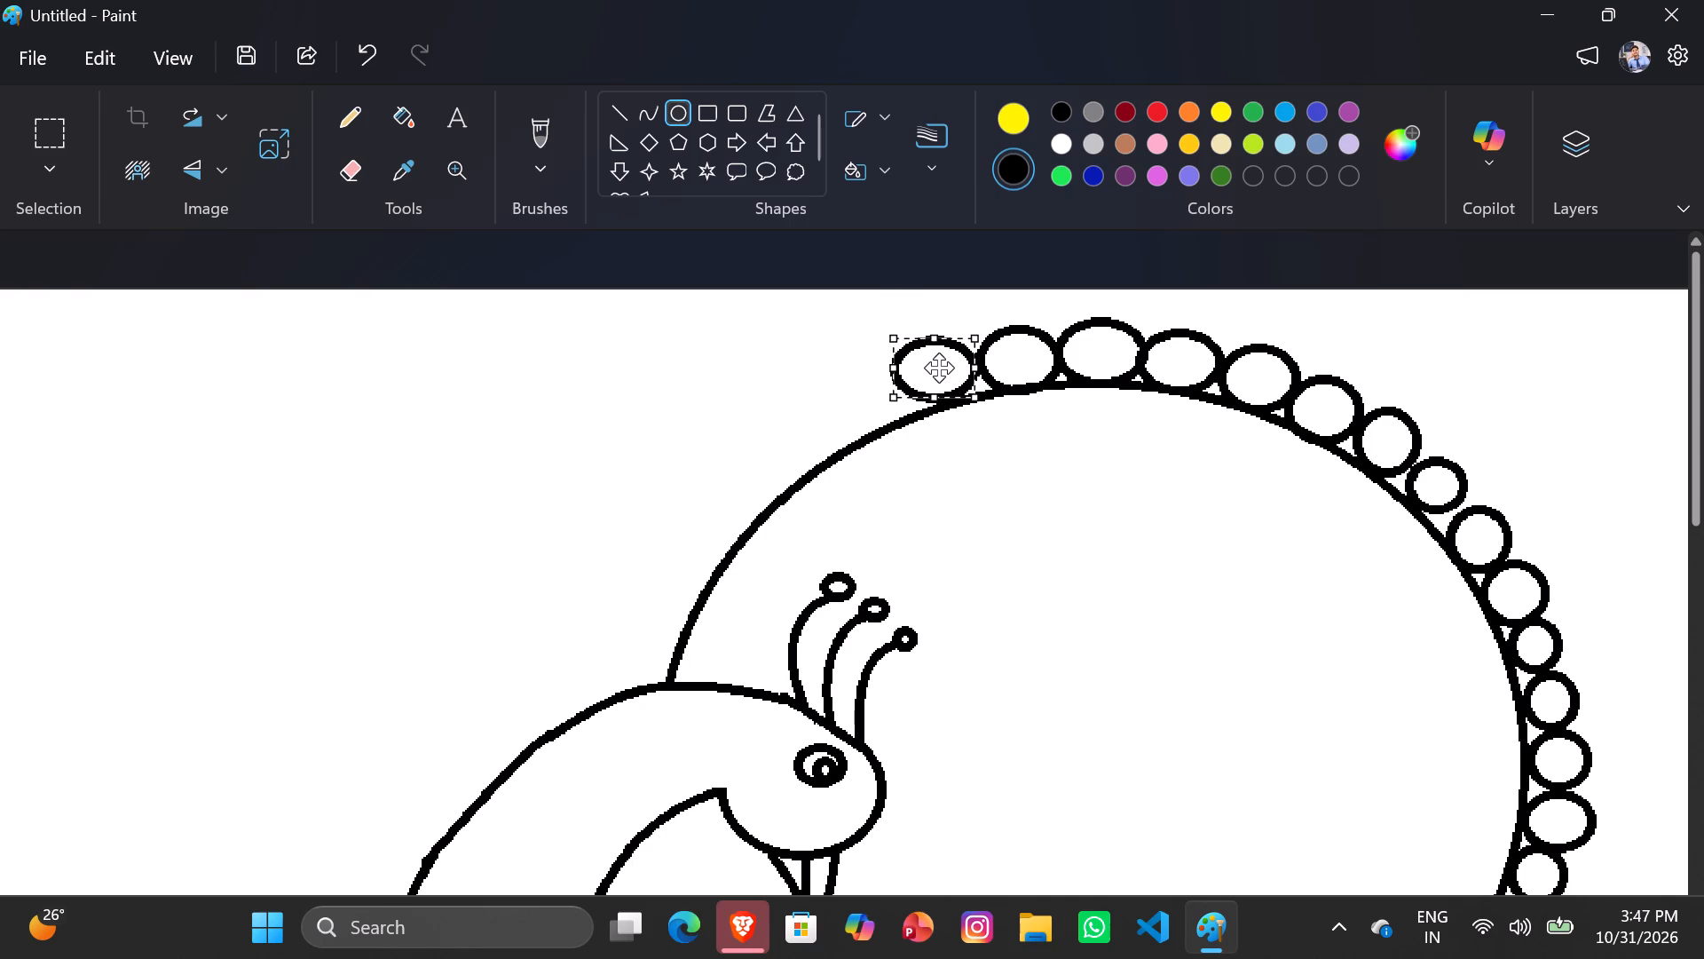
pyautogui.moveTo(939, 368); pyautogui.dragTo(946, 370)
# Draw a larger round circle at the row's left end, move it onto the tail arc and trim its width and height slightly.
pyautogui.moveTo(816, 386); pyautogui.dragTo(816, 392)
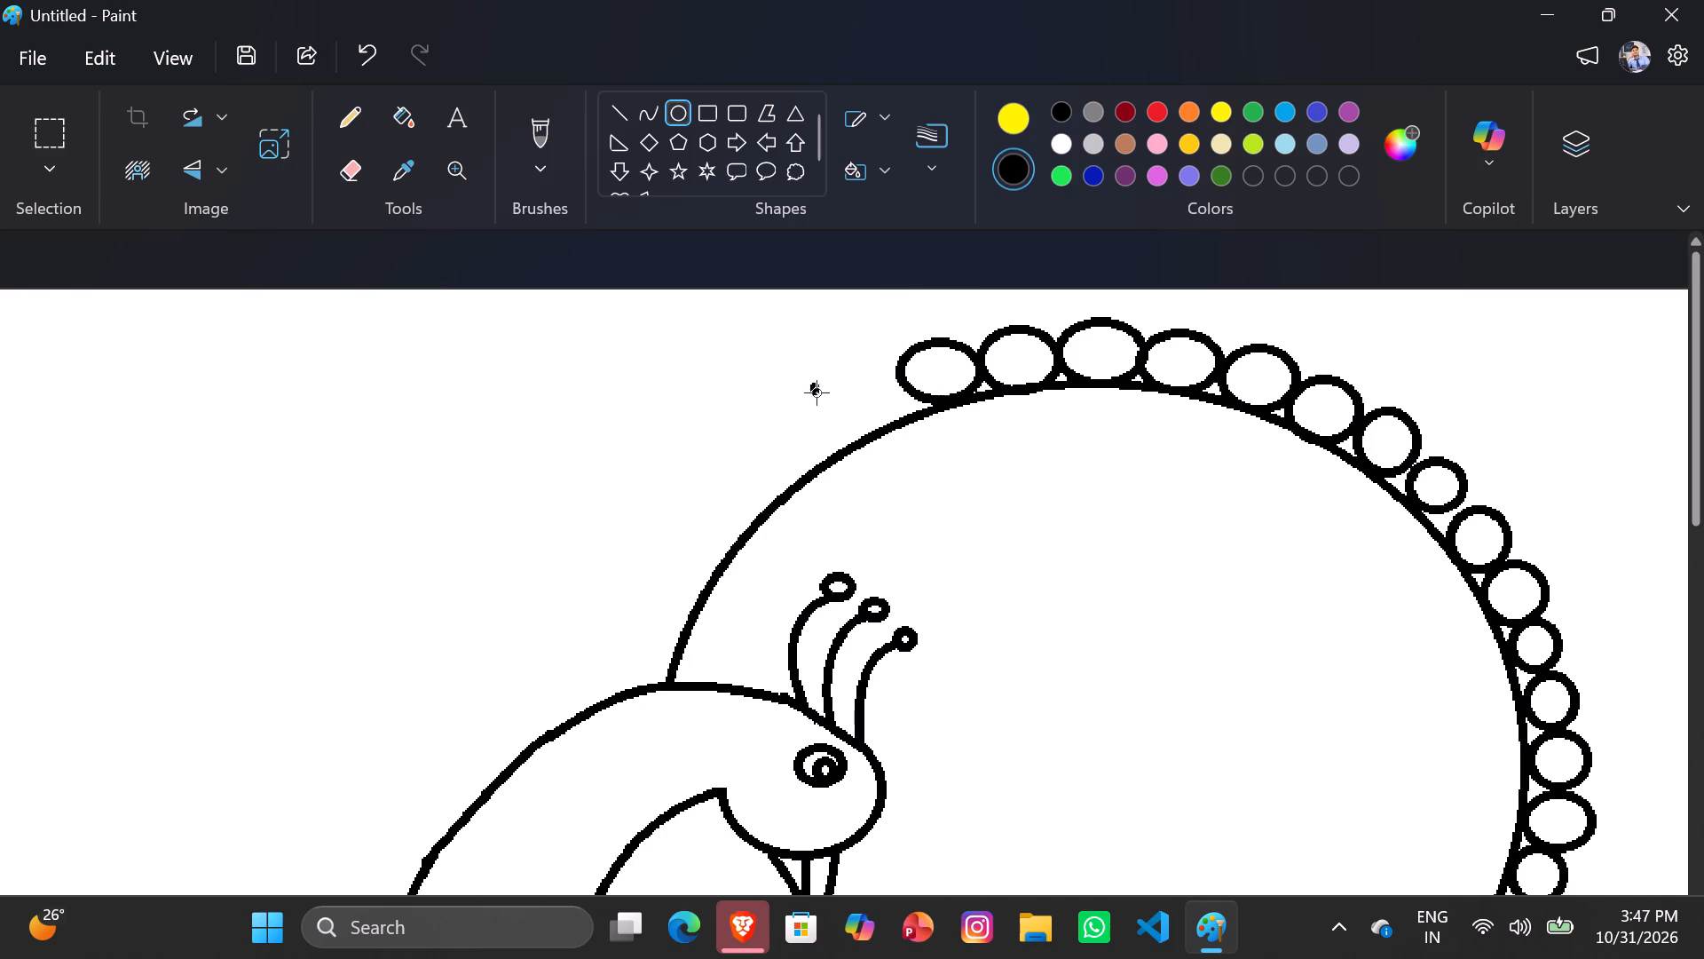
pyautogui.moveTo(816, 392); pyautogui.dragTo(901, 433)
pyautogui.moveTo(901, 433); pyautogui.dragTo(911, 444)
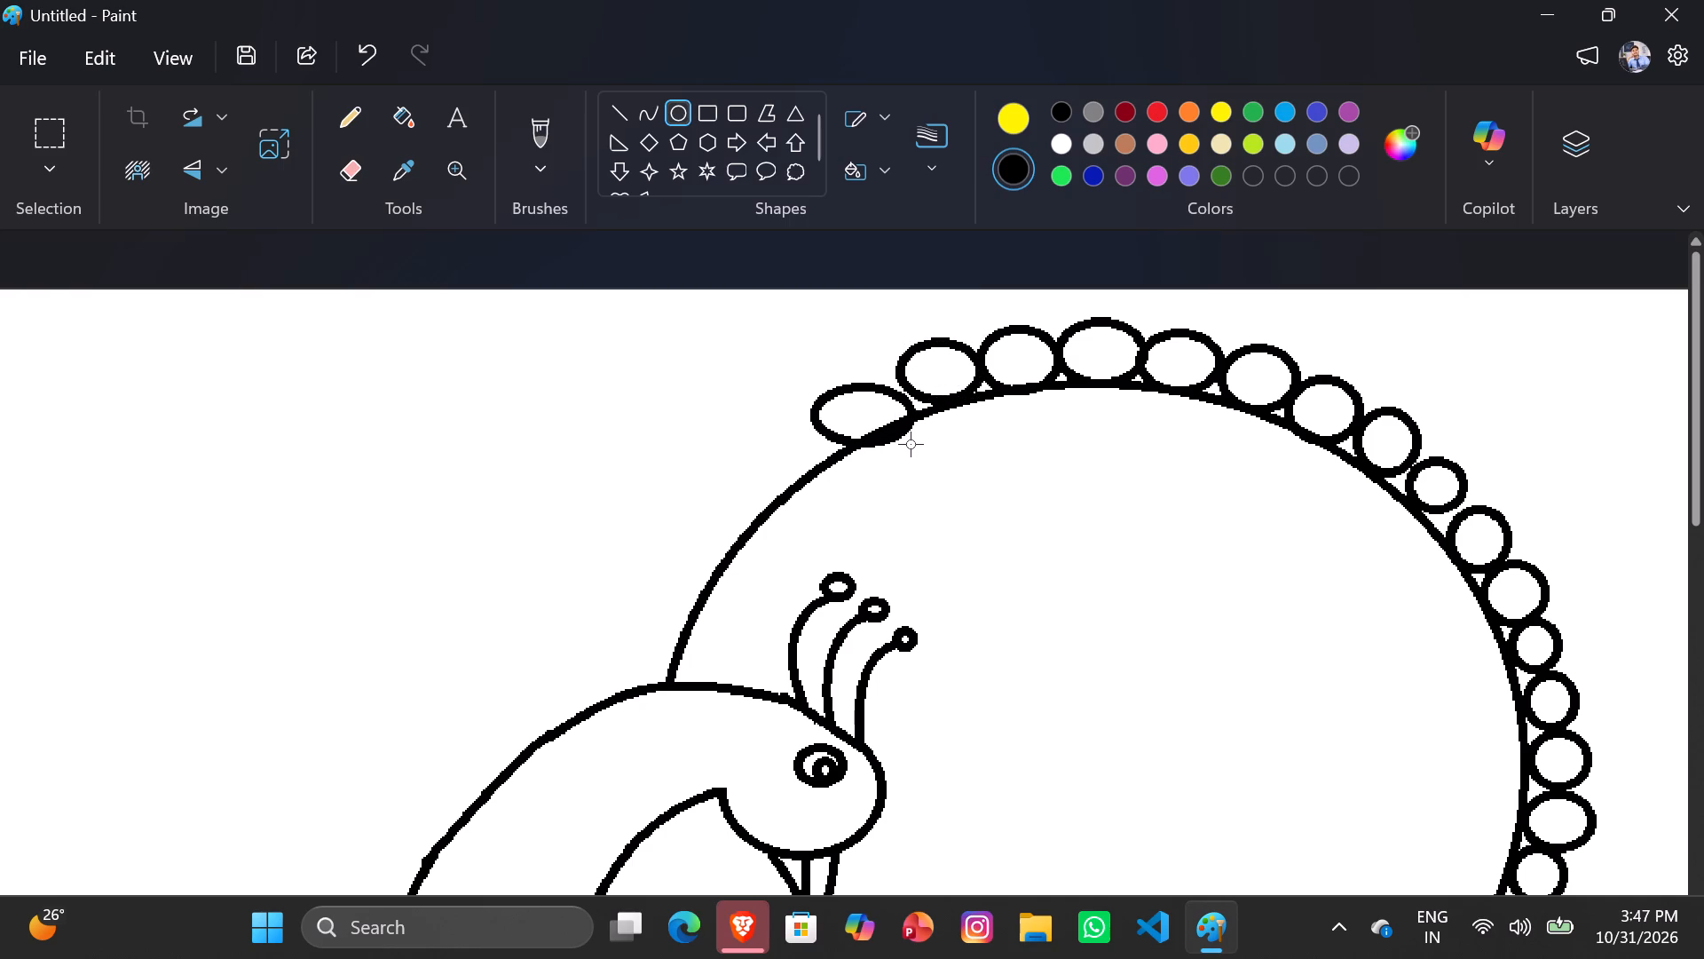
pyautogui.moveTo(911, 444); pyautogui.dragTo(895, 446)
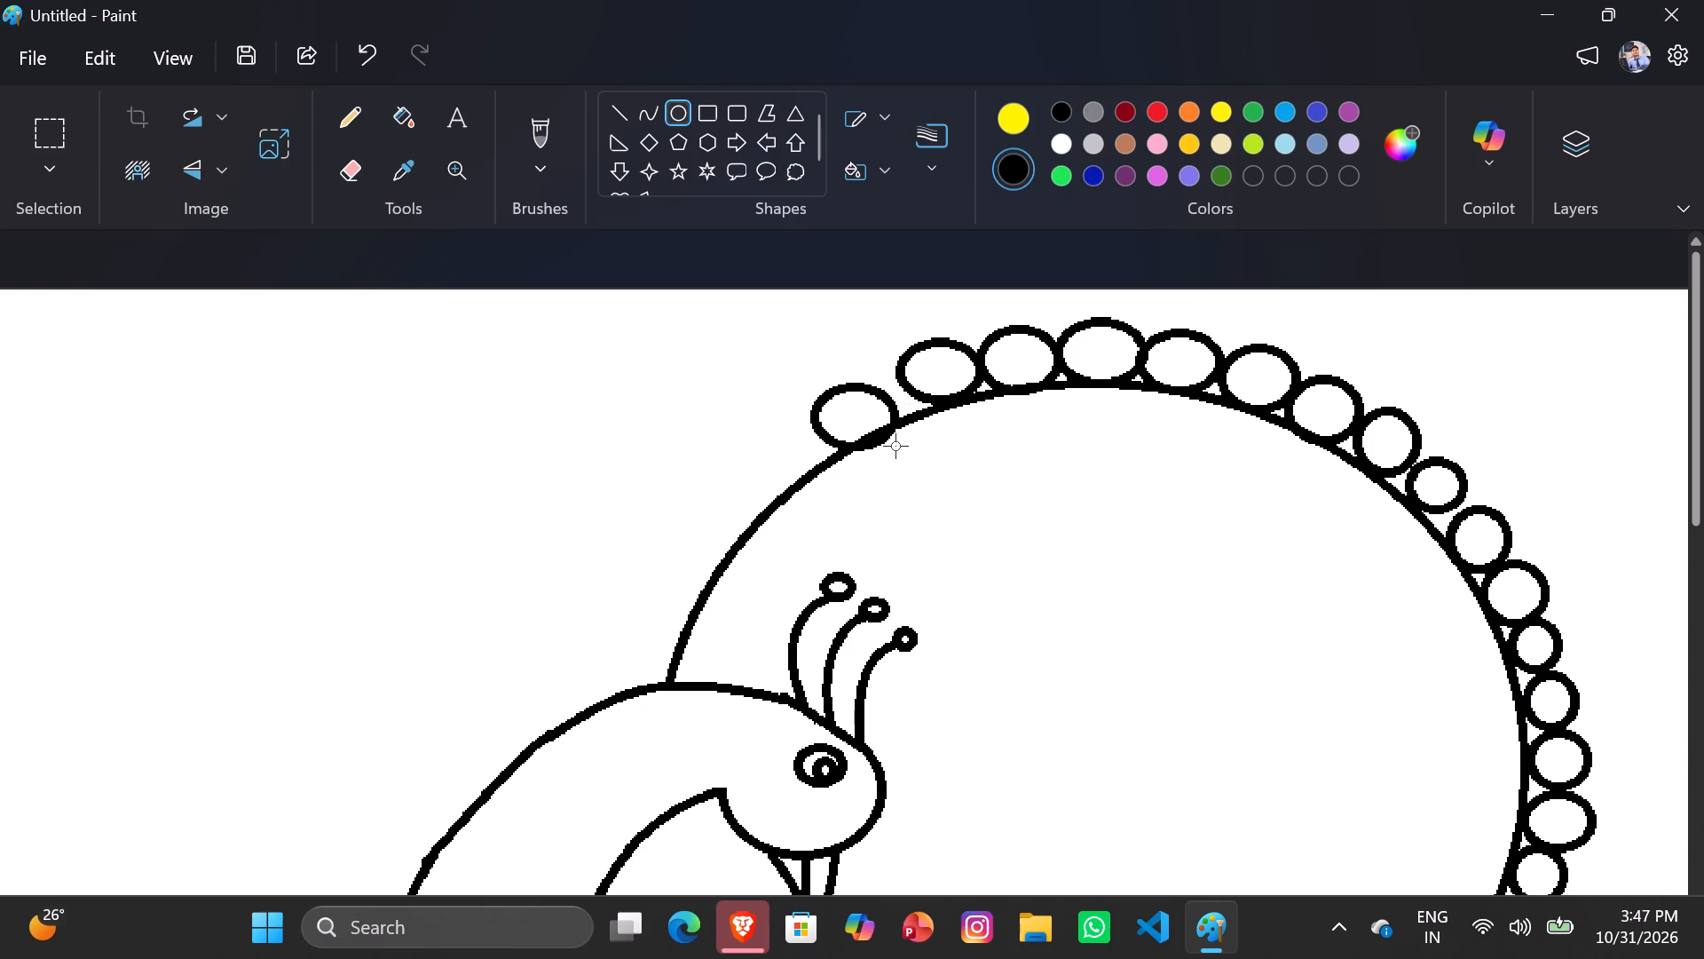
pyautogui.moveTo(895, 446); pyautogui.dragTo(904, 460)
pyautogui.moveTo(861, 424); pyautogui.dragTo(863, 410)
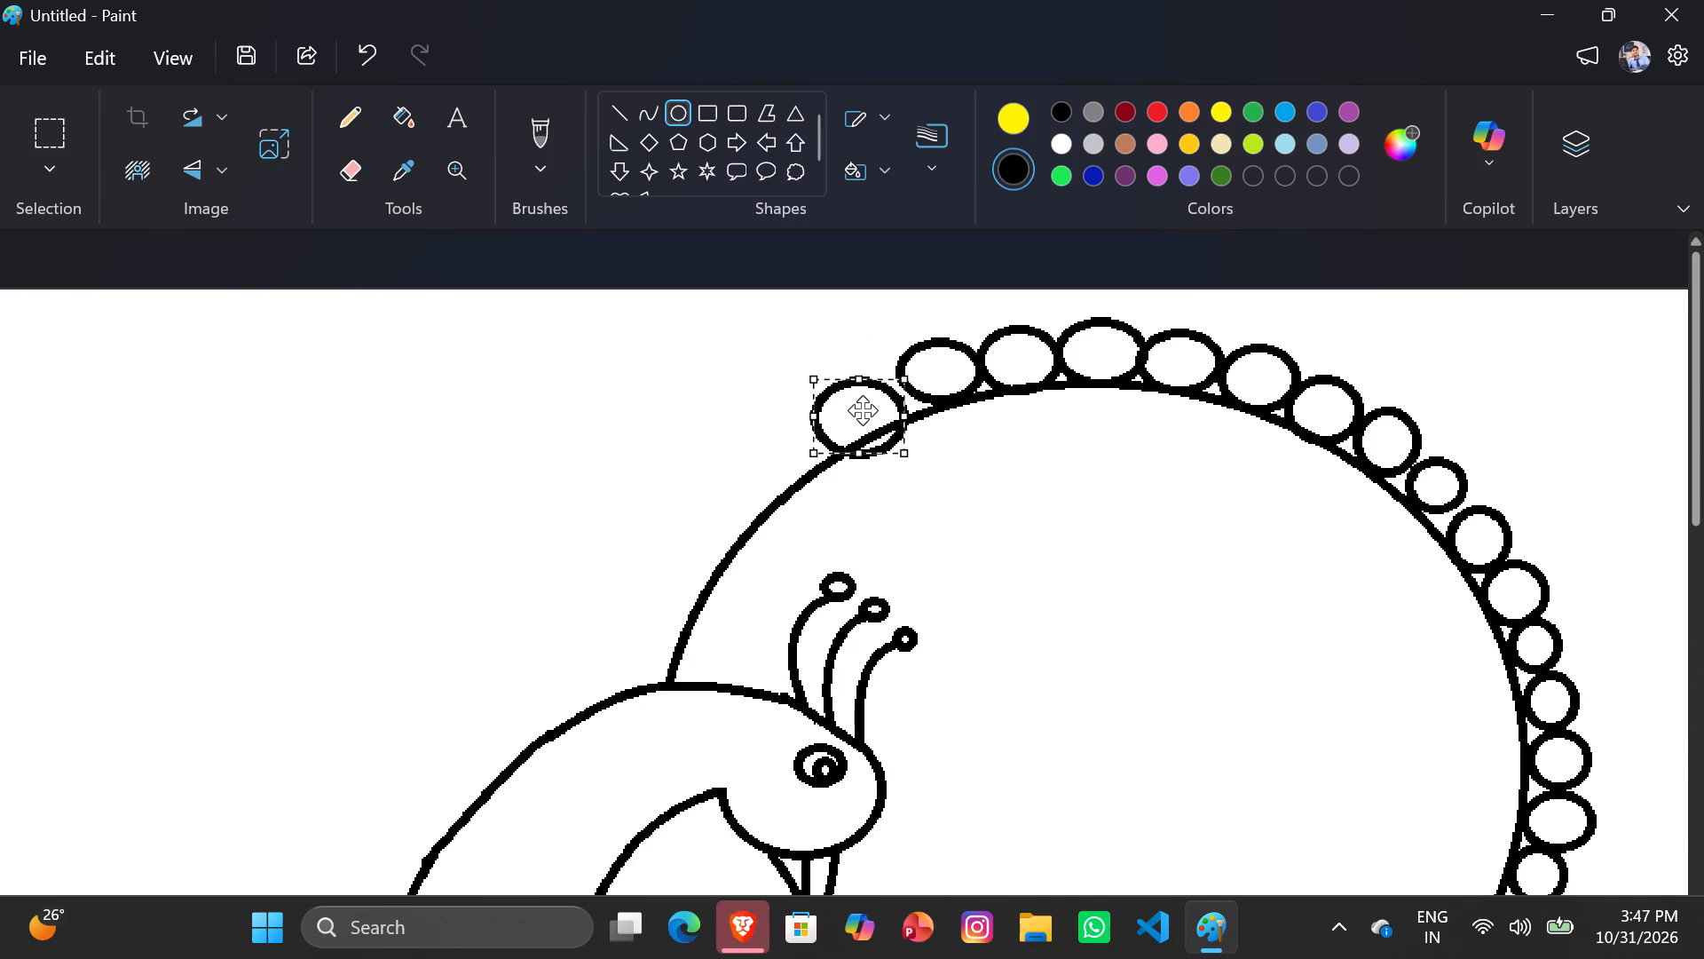
pyautogui.moveTo(863, 410); pyautogui.dragTo(867, 397)
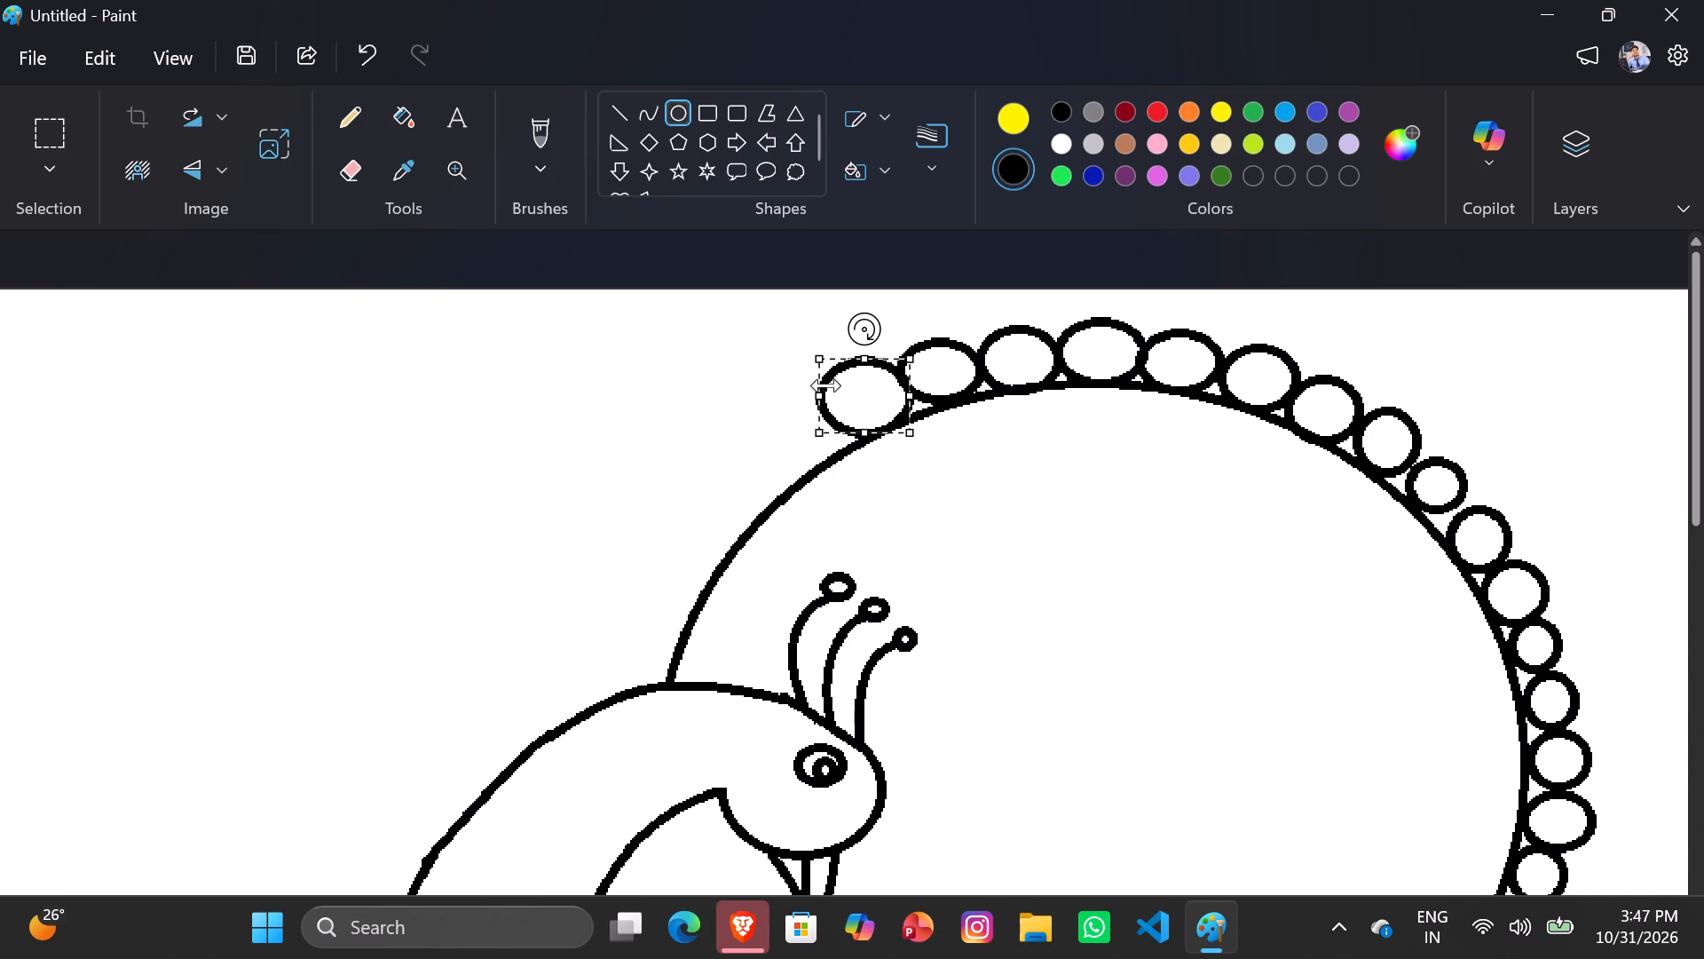
pyautogui.click(822, 387)
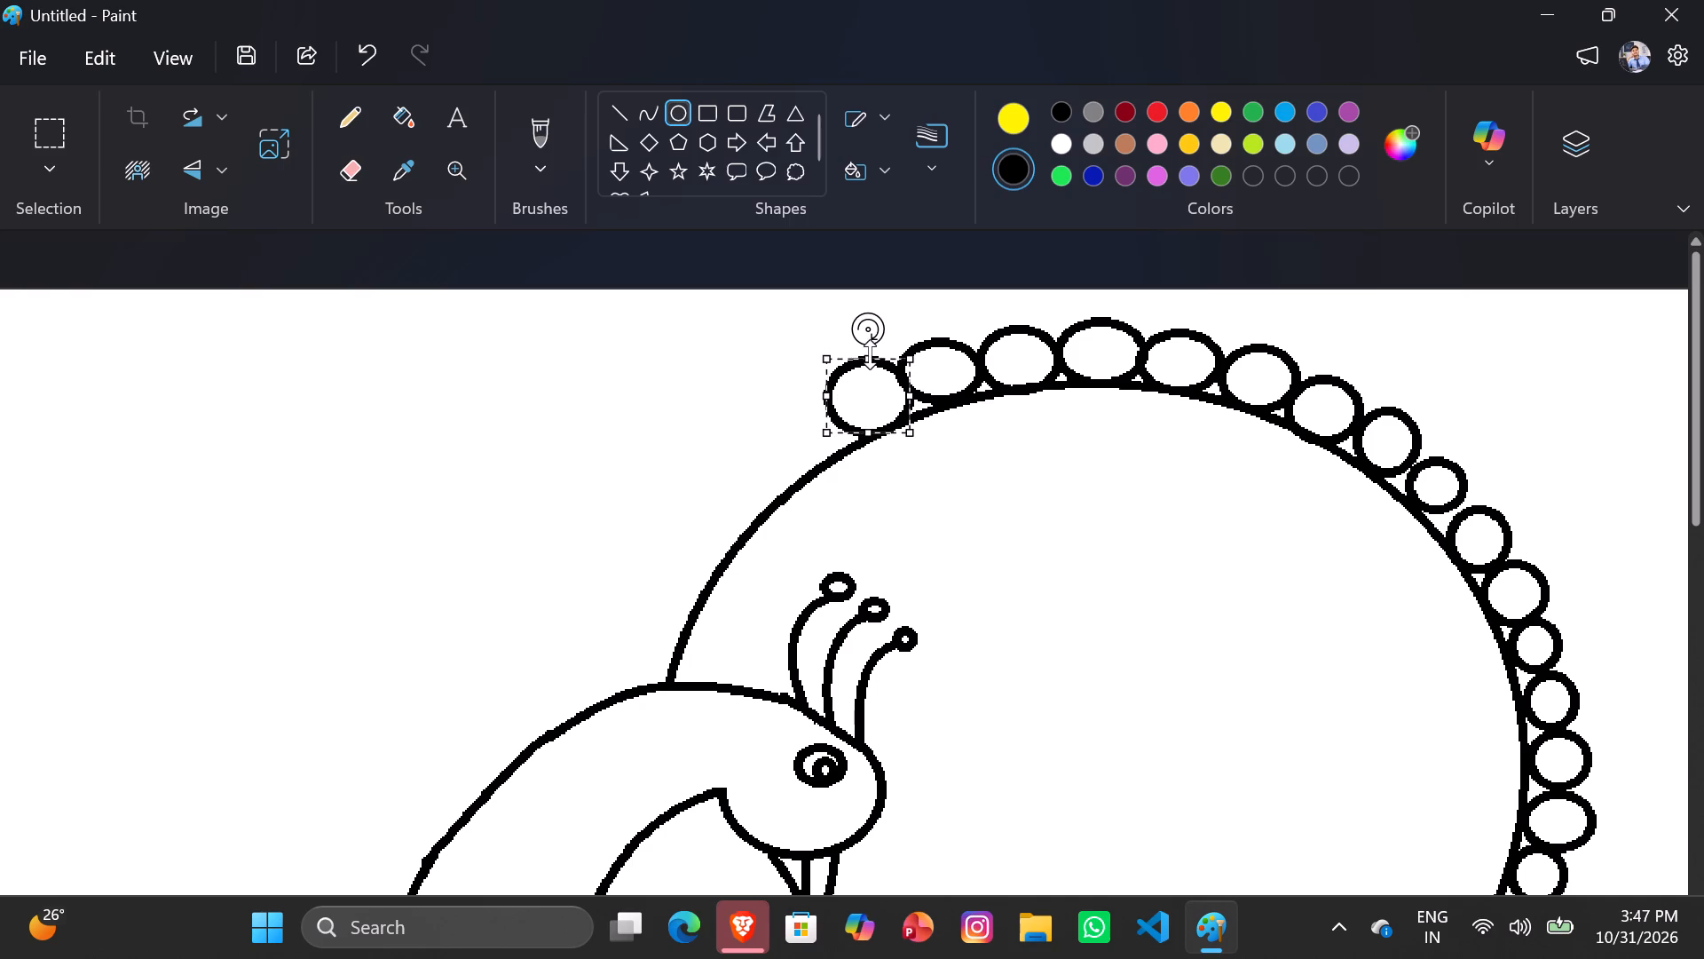
pyautogui.moveTo(870, 354); pyautogui.dragTo(862, 365)
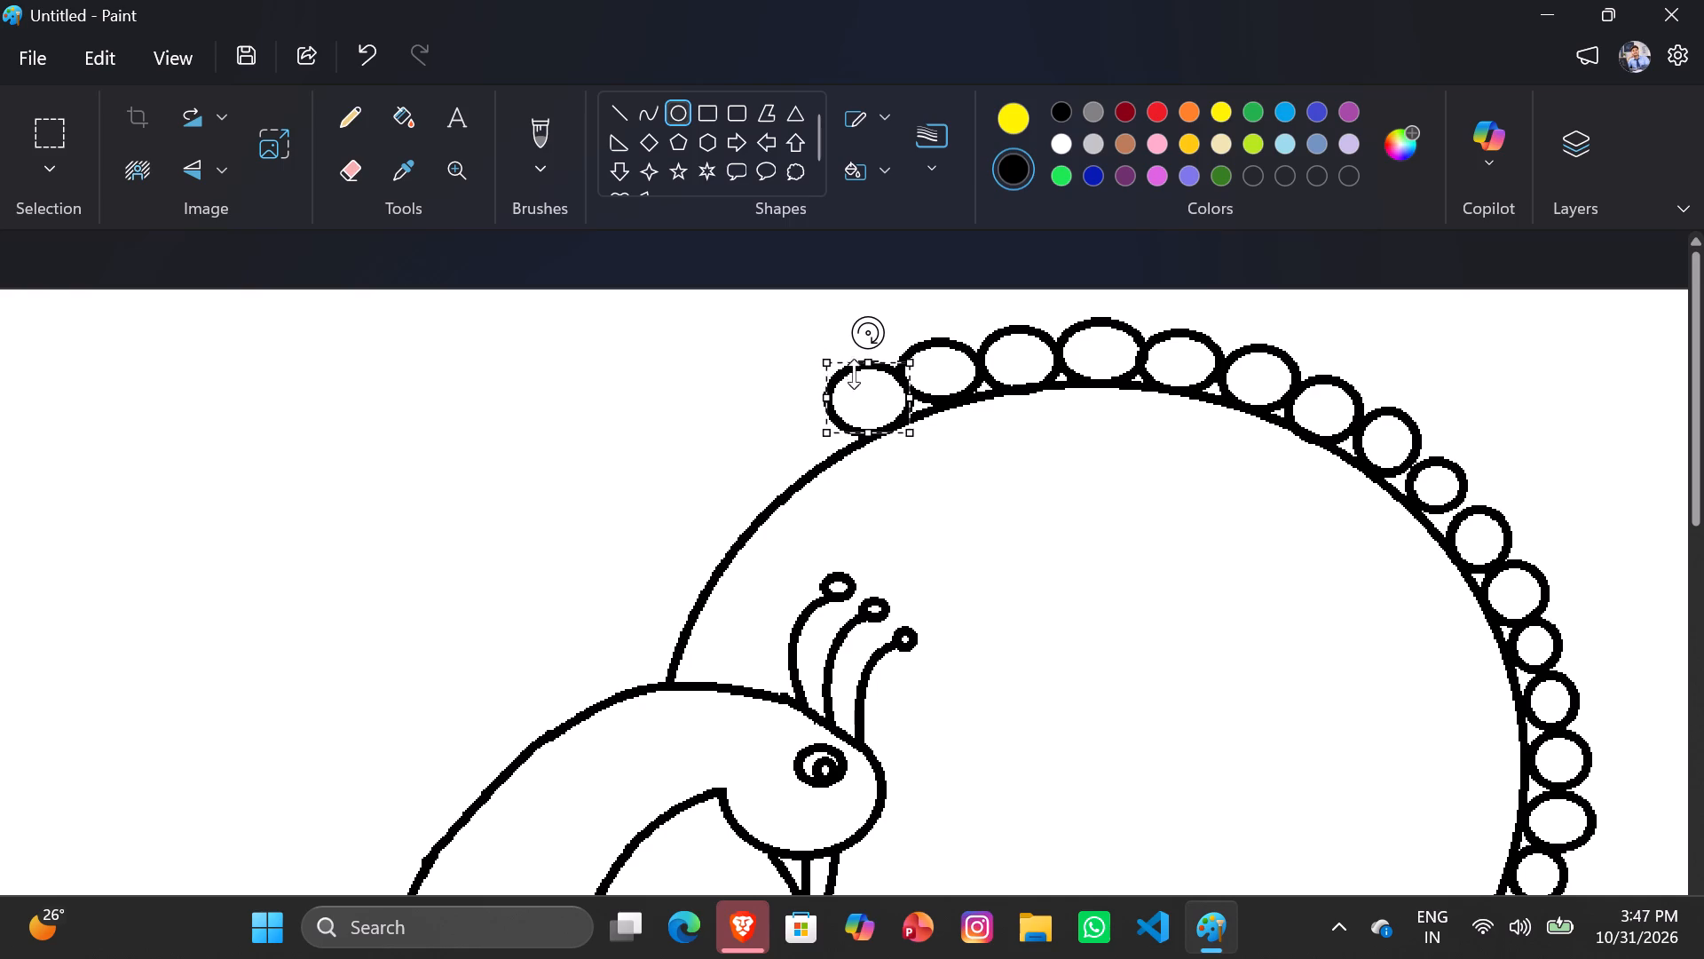
# Draw a wide oval, place it on the tail arc down and left of the large circle, and narrow it slightly.
pyautogui.moveTo(730, 445); pyautogui.dragTo(769, 465)
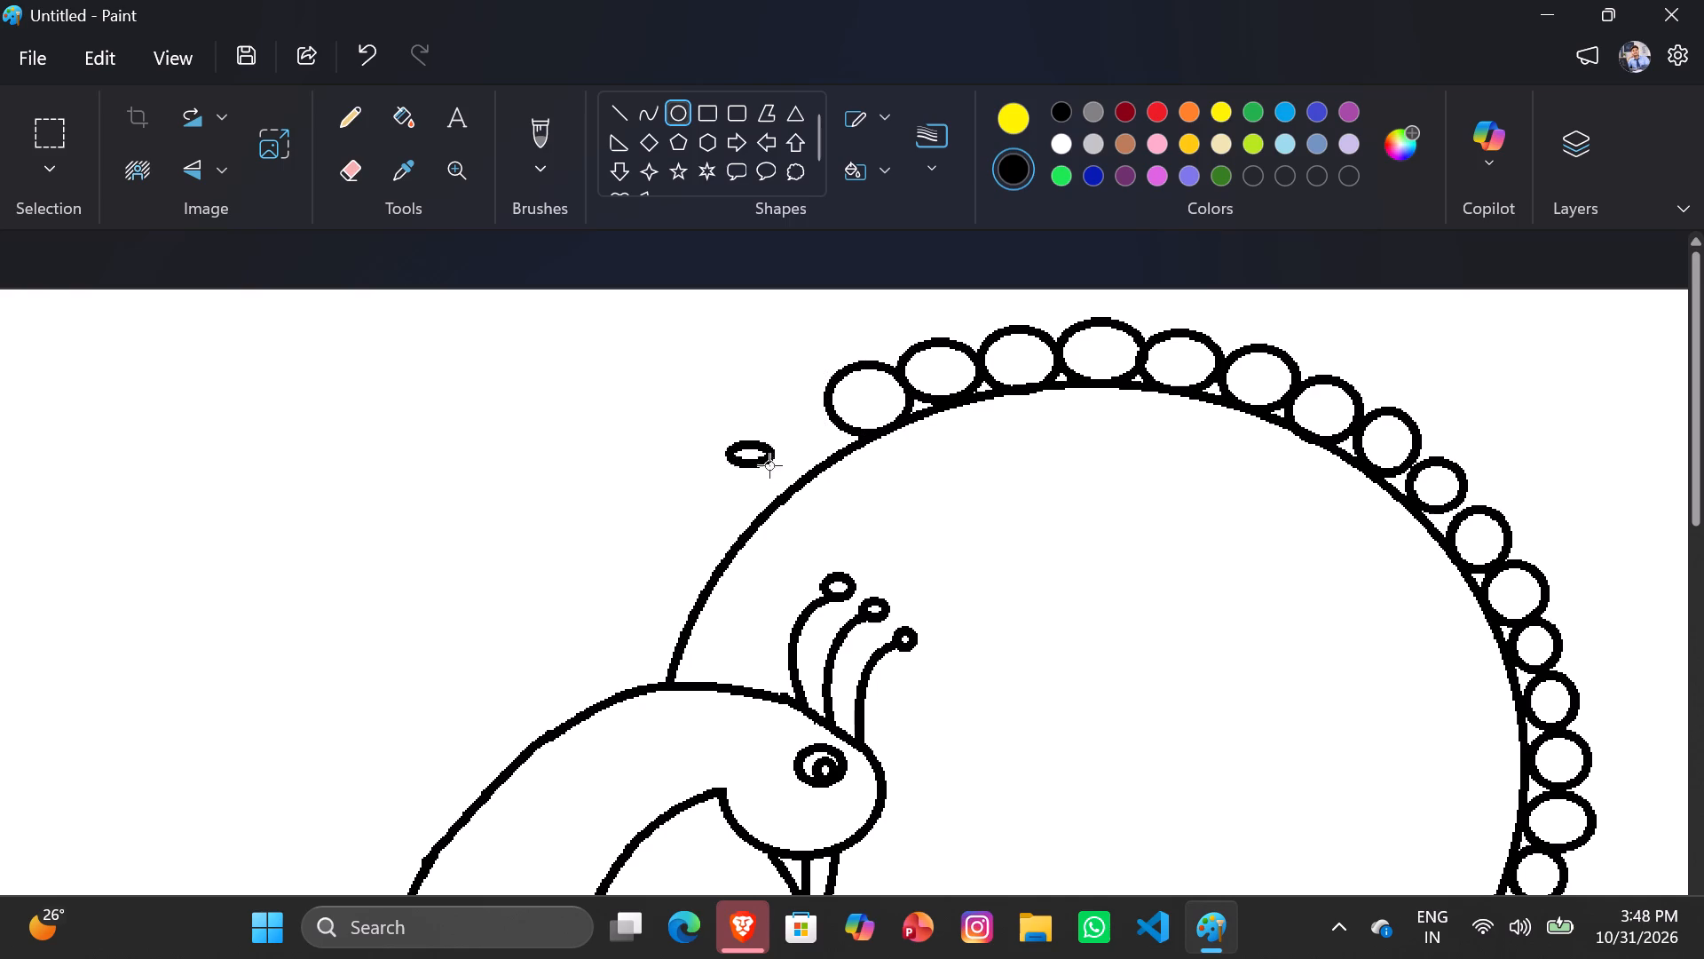
pyautogui.moveTo(769, 465); pyautogui.dragTo(825, 418)
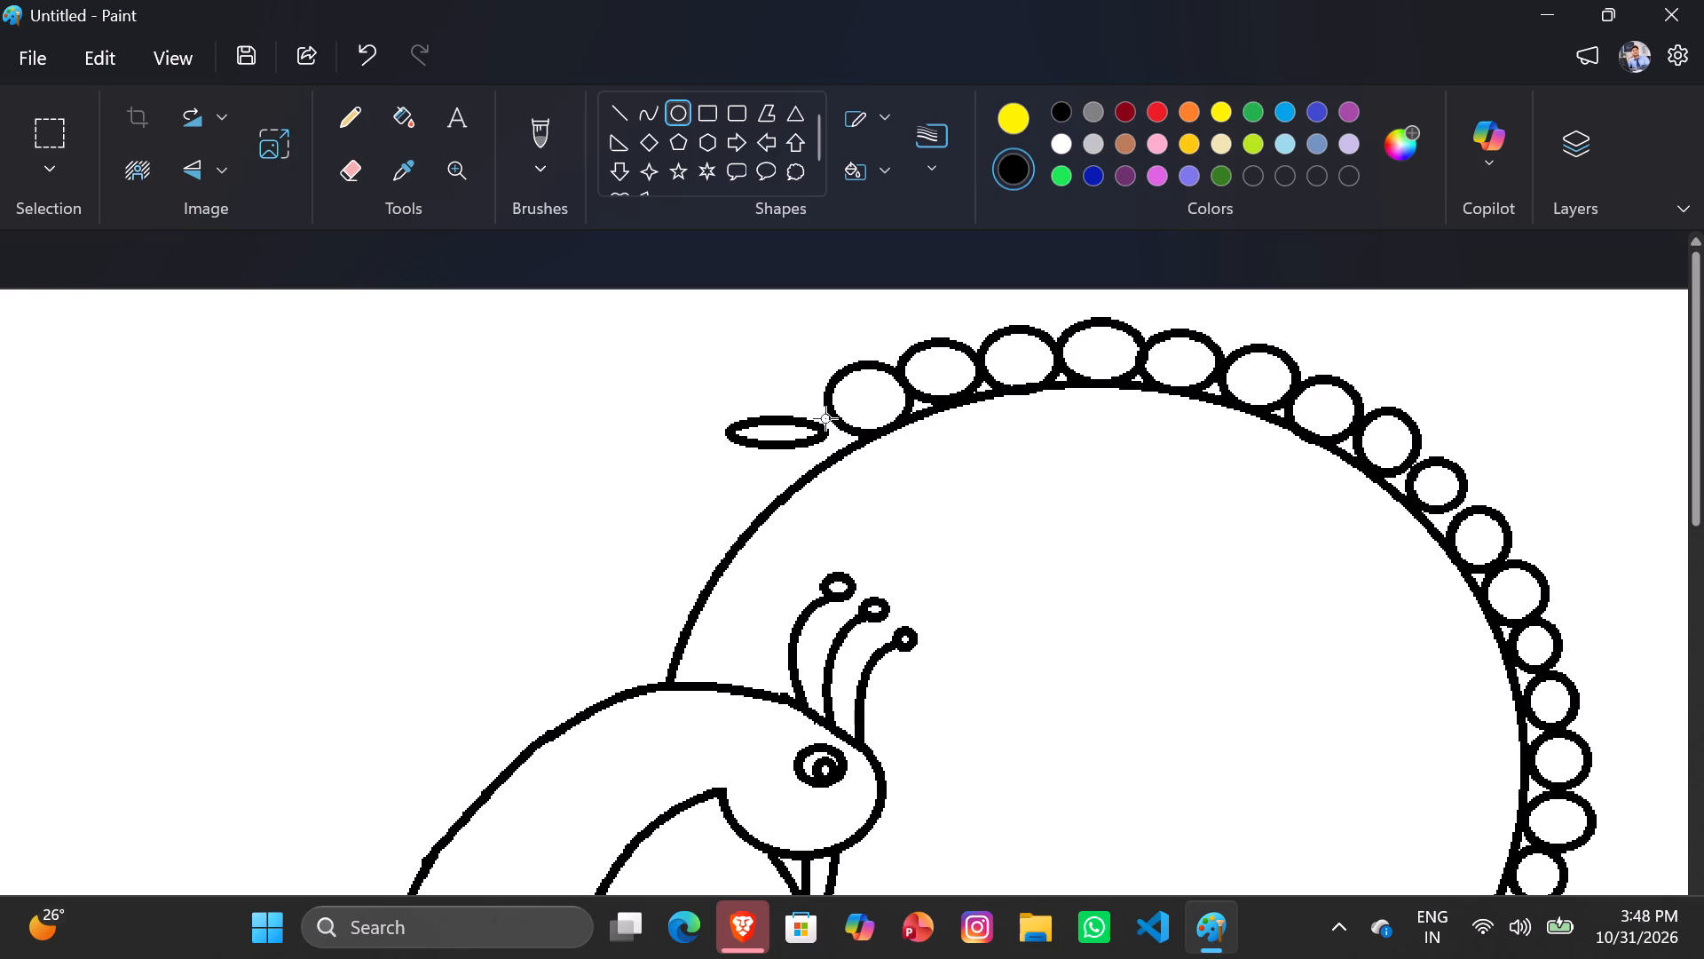
pyautogui.moveTo(825, 418); pyautogui.dragTo(812, 388)
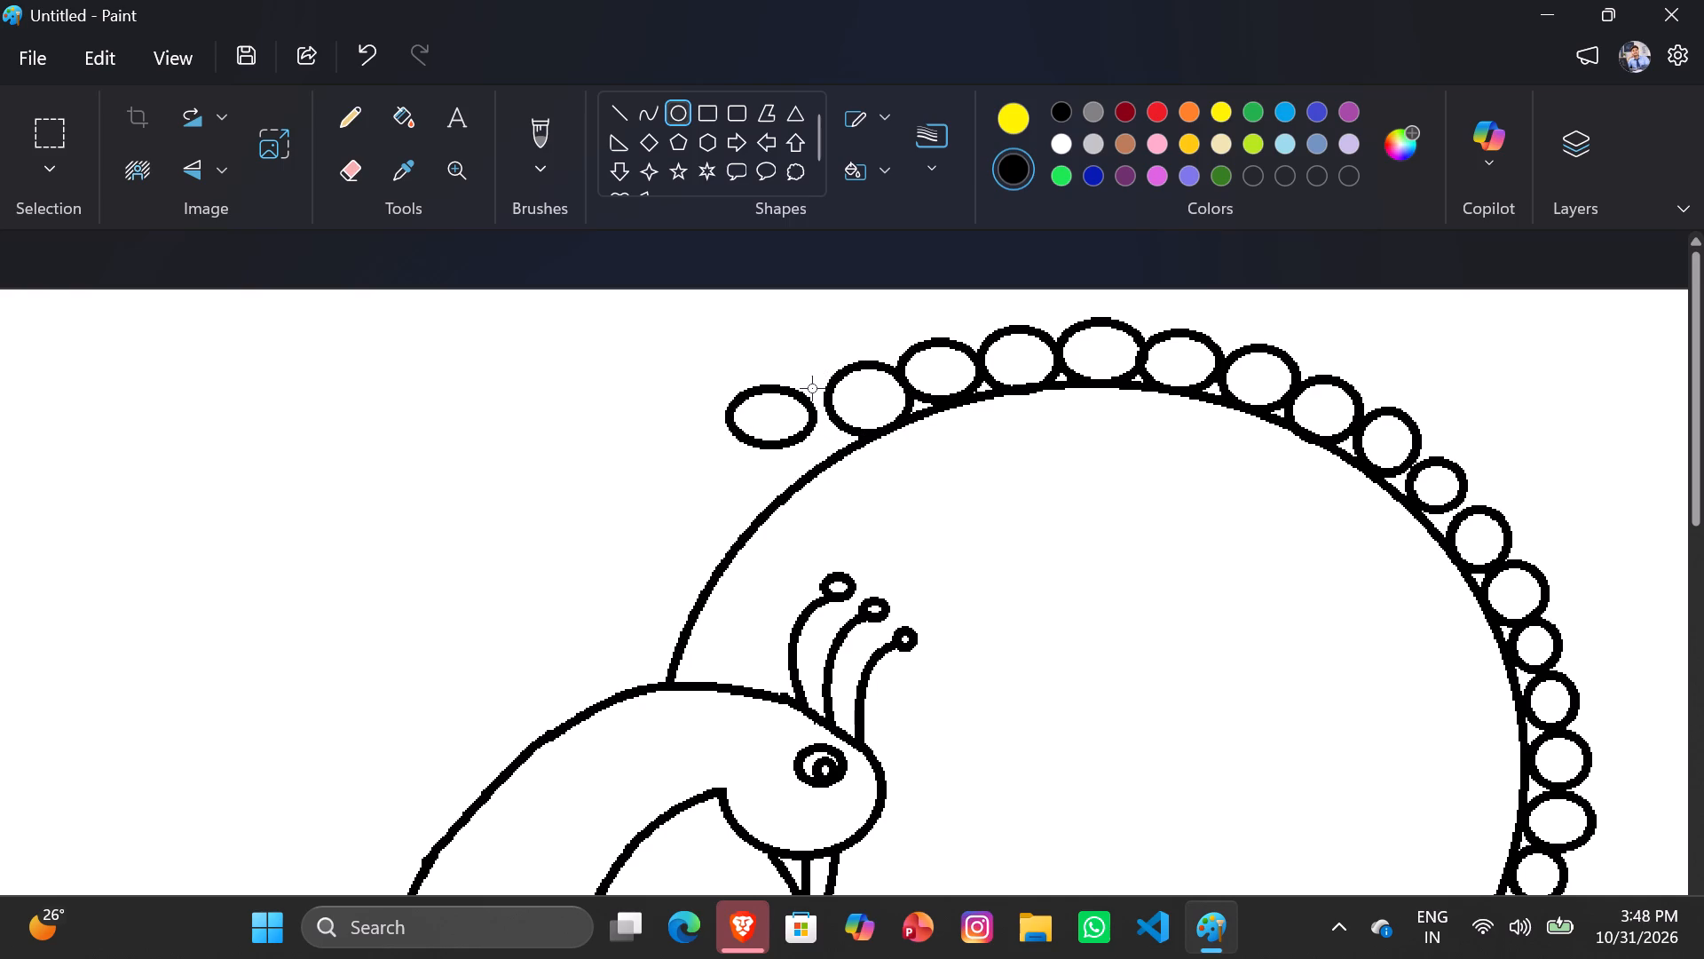
pyautogui.moveTo(812, 388); pyautogui.dragTo(822, 383)
pyautogui.moveTo(780, 407); pyautogui.dragTo(788, 428)
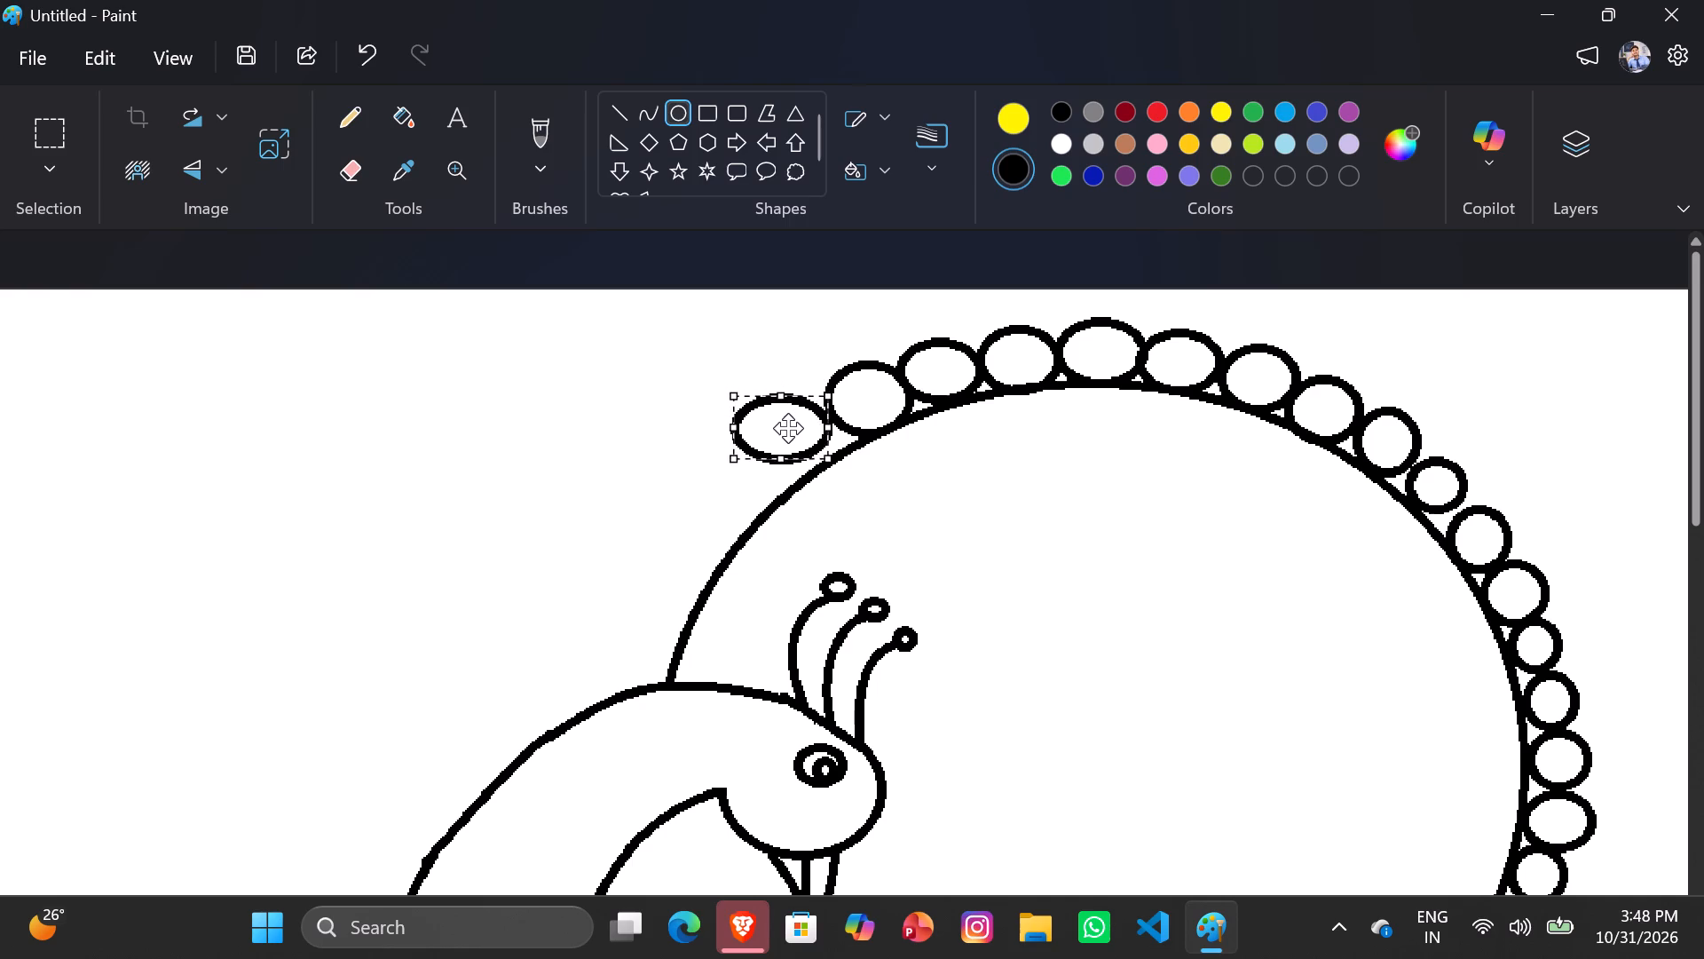
pyautogui.moveTo(788, 428); pyautogui.dragTo(801, 432)
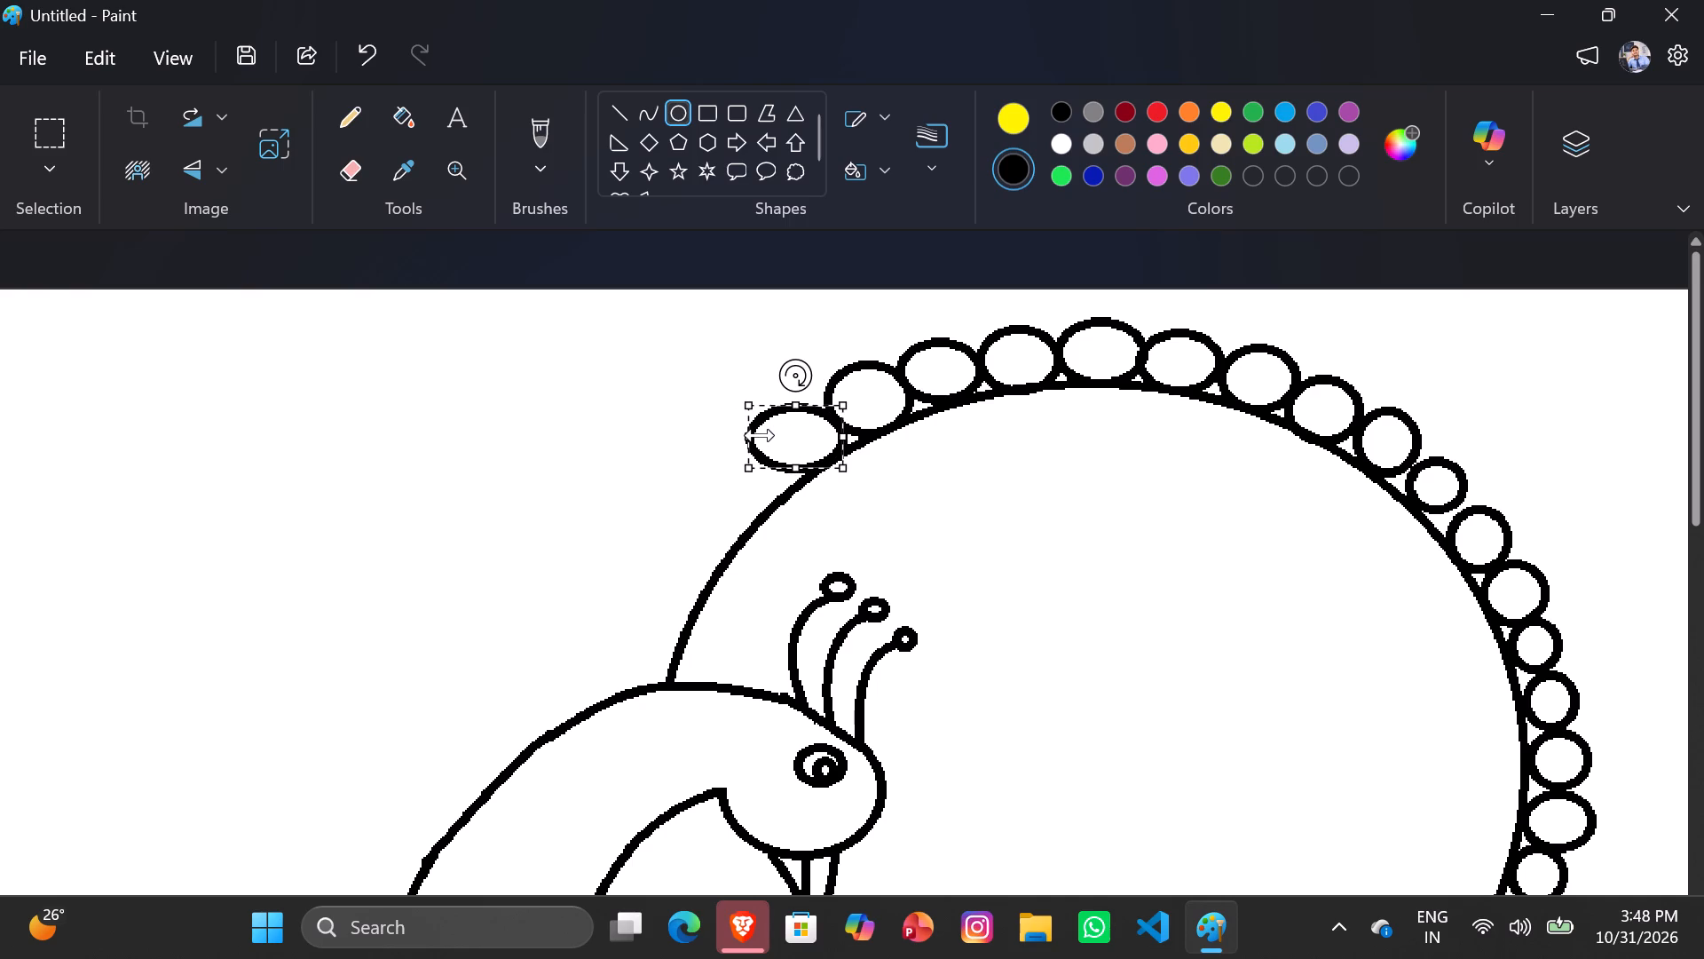
pyautogui.click(752, 434)
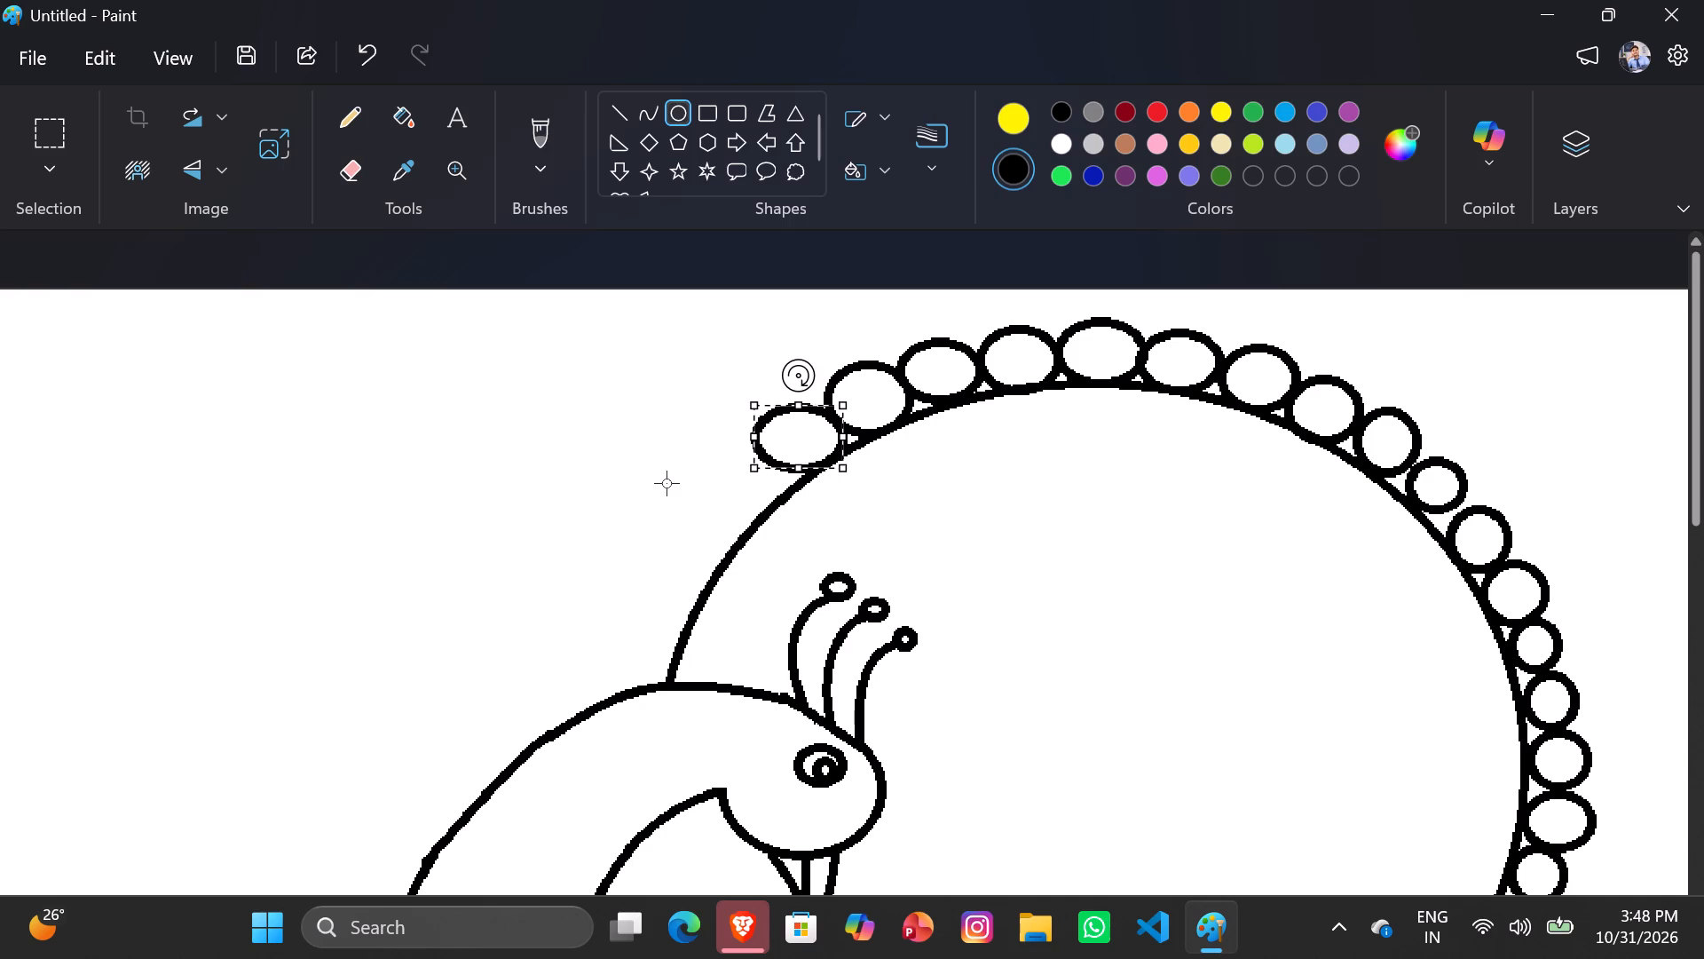
pyautogui.click(664, 486)
# Draw a slightly wide circle and fit it on the tail arc below and left of the last oval.
pyautogui.moveTo(686, 500); pyautogui.dragTo(772, 468)
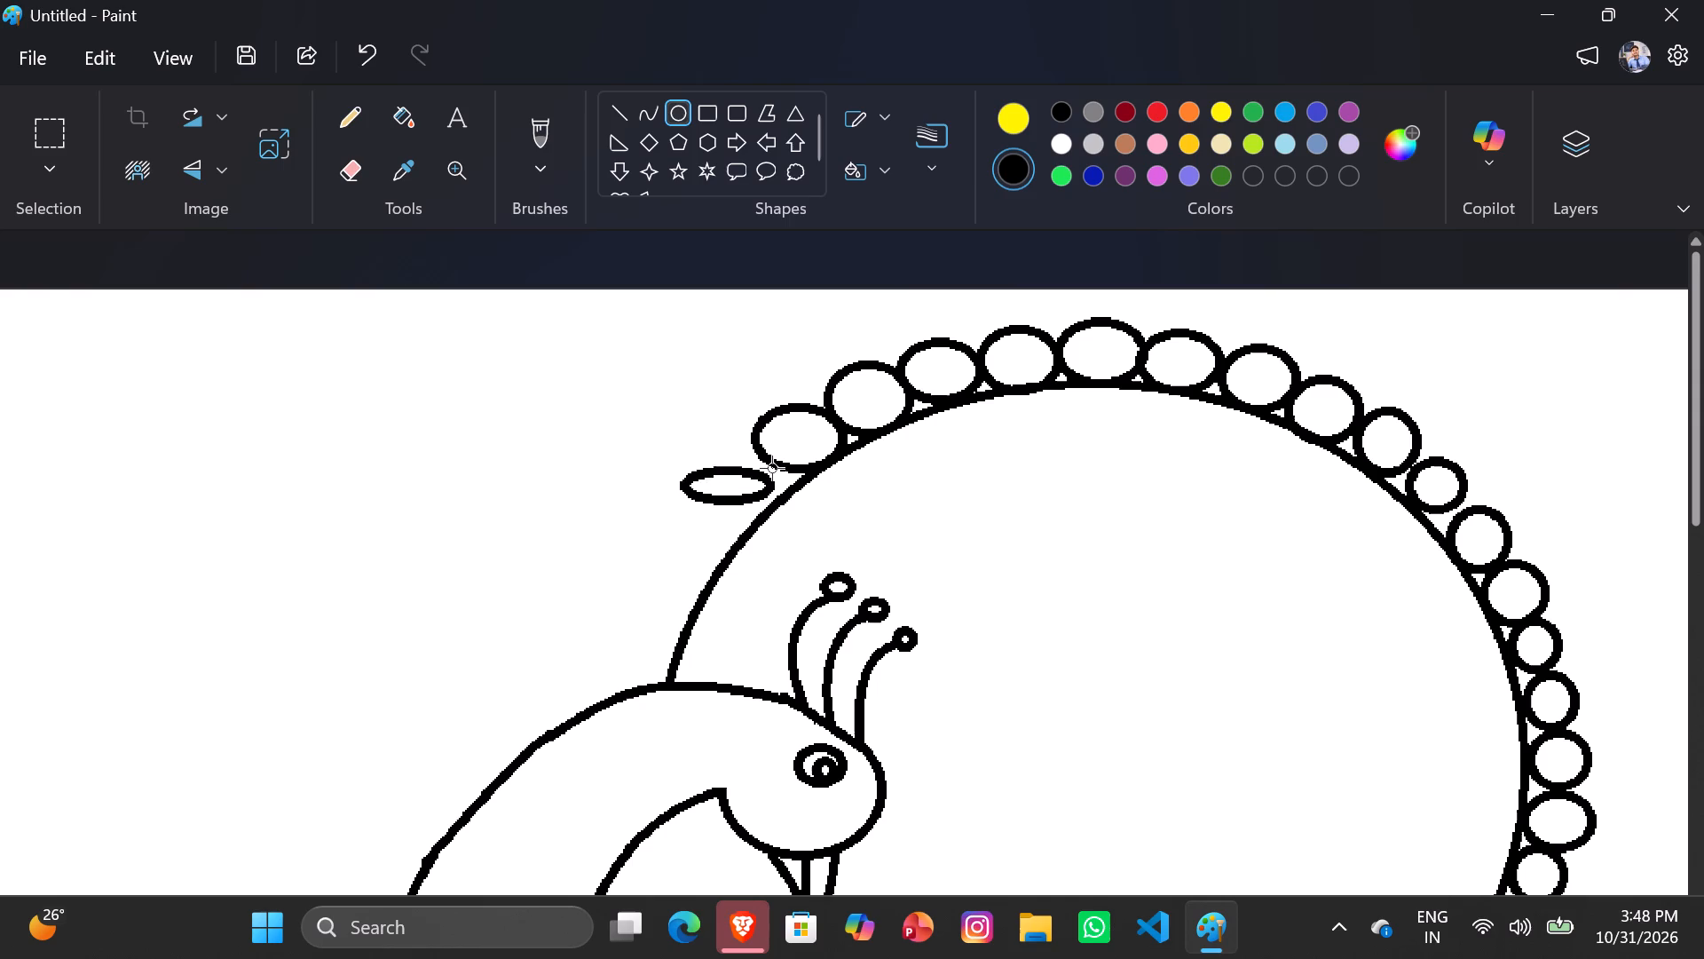
pyautogui.moveTo(772, 468); pyautogui.dragTo(691, 521)
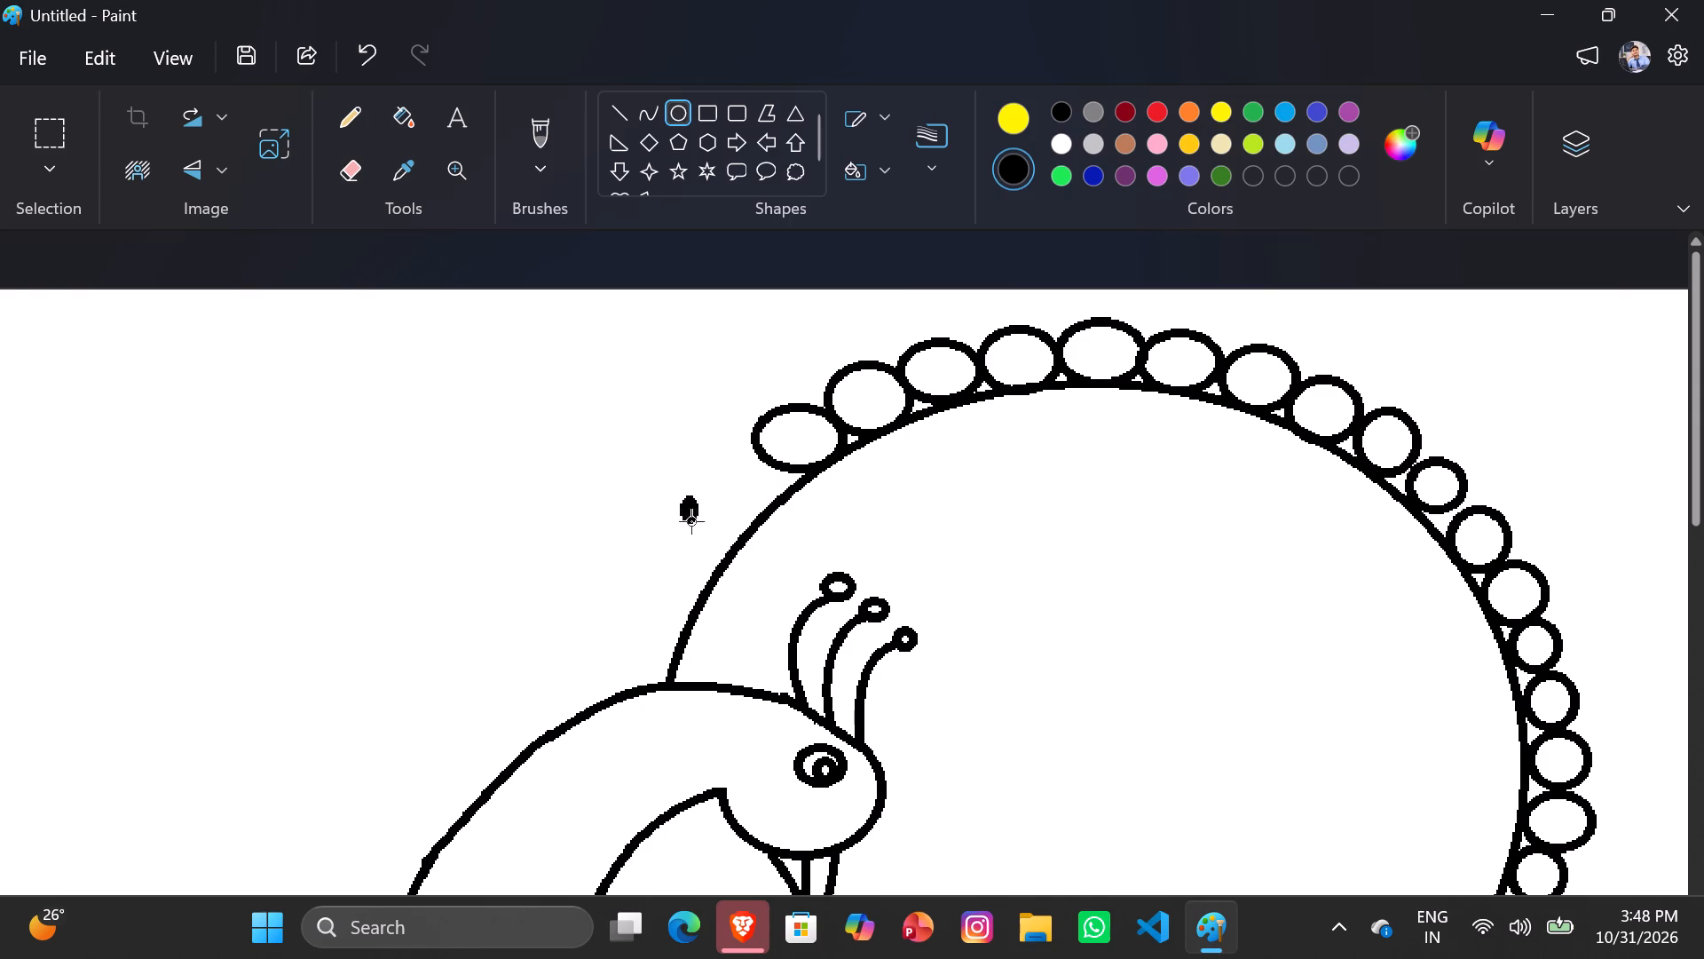
pyautogui.moveTo(691, 521); pyautogui.dragTo(758, 546)
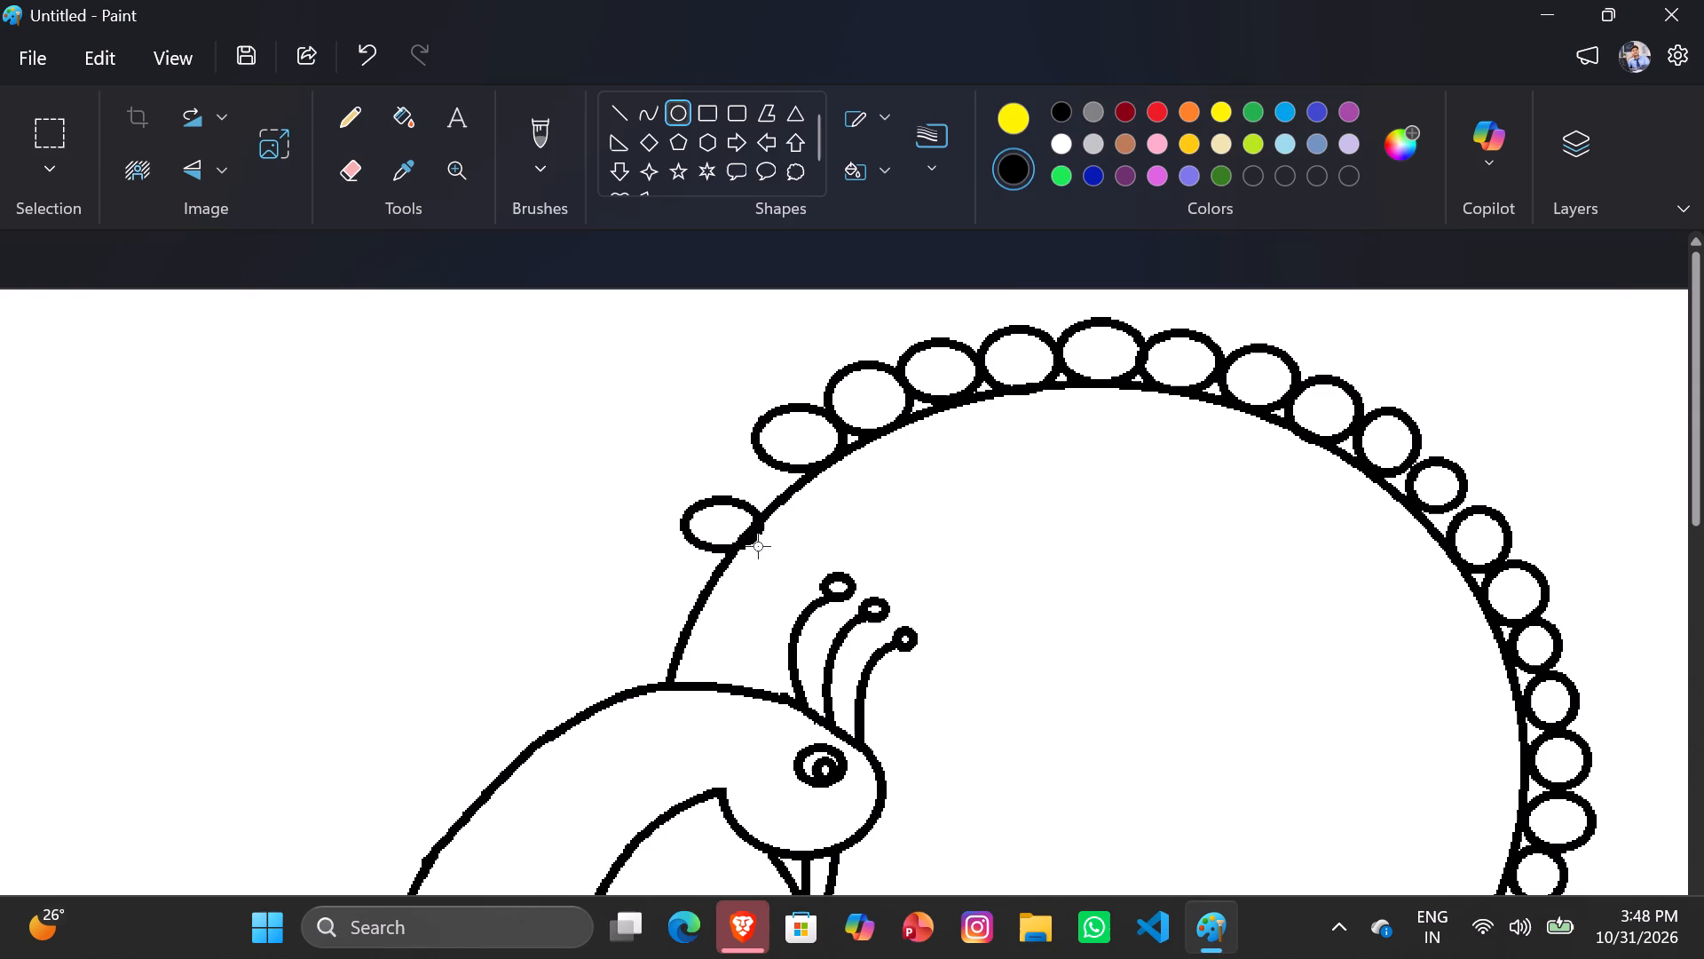
pyautogui.moveTo(758, 546); pyautogui.dragTo(761, 563)
pyautogui.moveTo(731, 526); pyautogui.dragTo(740, 464)
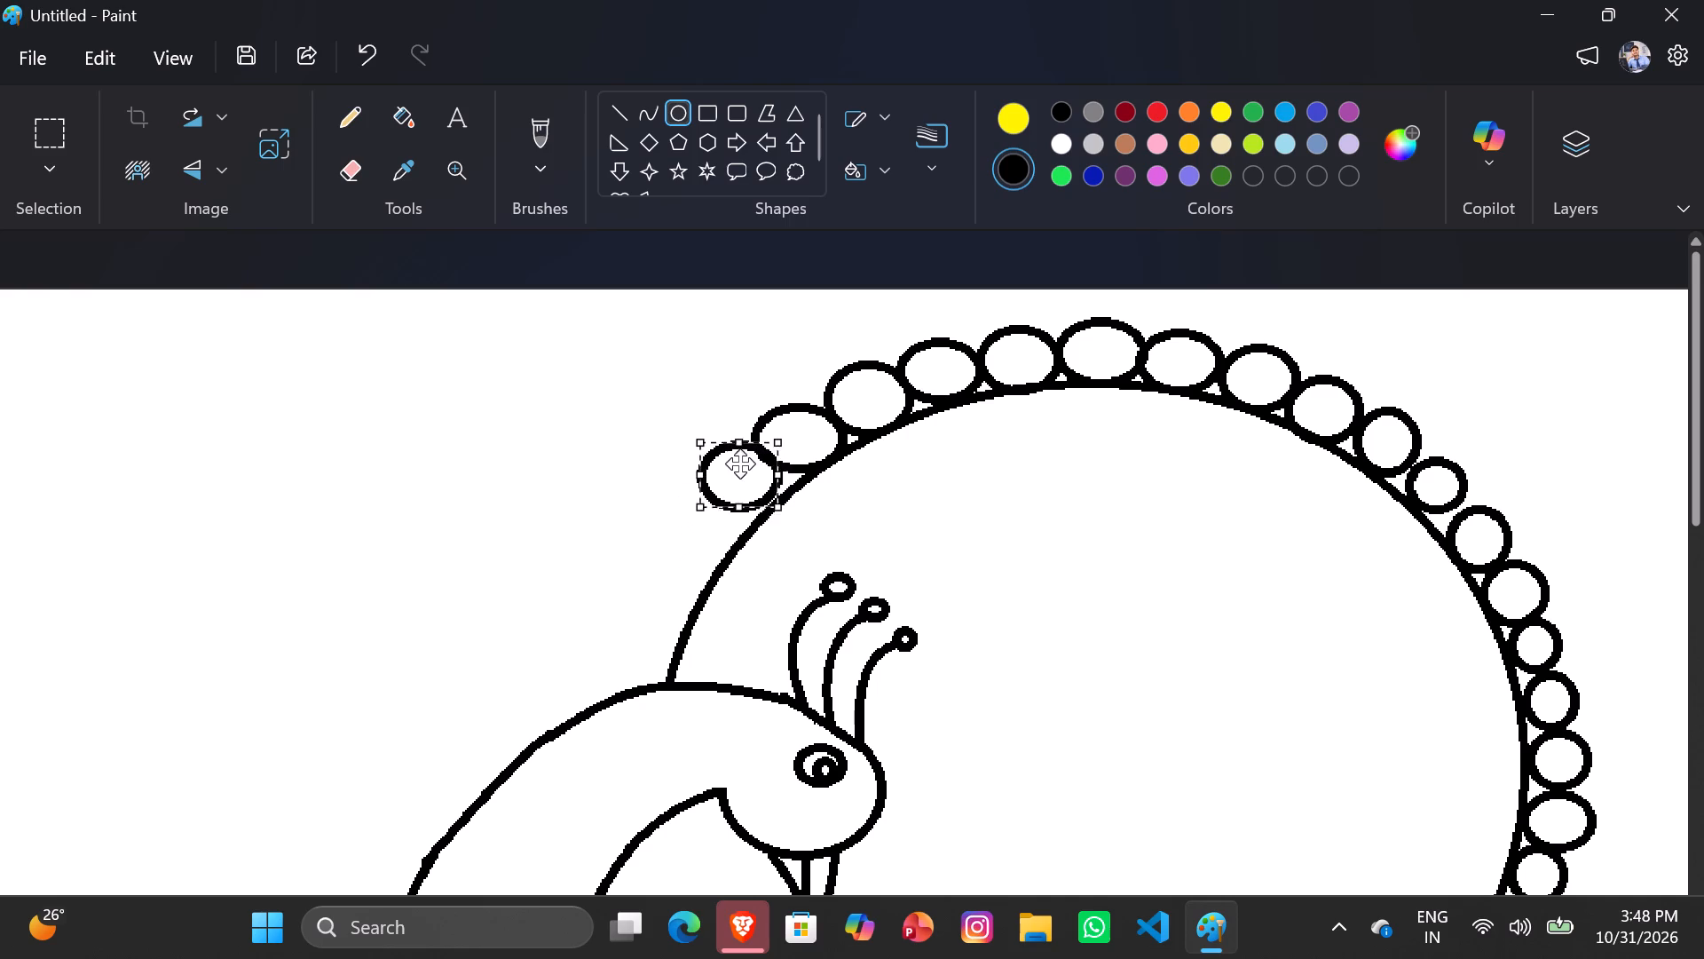
pyautogui.moveTo(740, 464); pyautogui.dragTo(749, 482)
# Draw a wide oval and place it on the arc's left side, just below the last circle of the row.
pyautogui.moveTo(644, 536); pyautogui.dragTo(725, 479)
pyautogui.moveTo(682, 500); pyautogui.dragTo(683, 535)
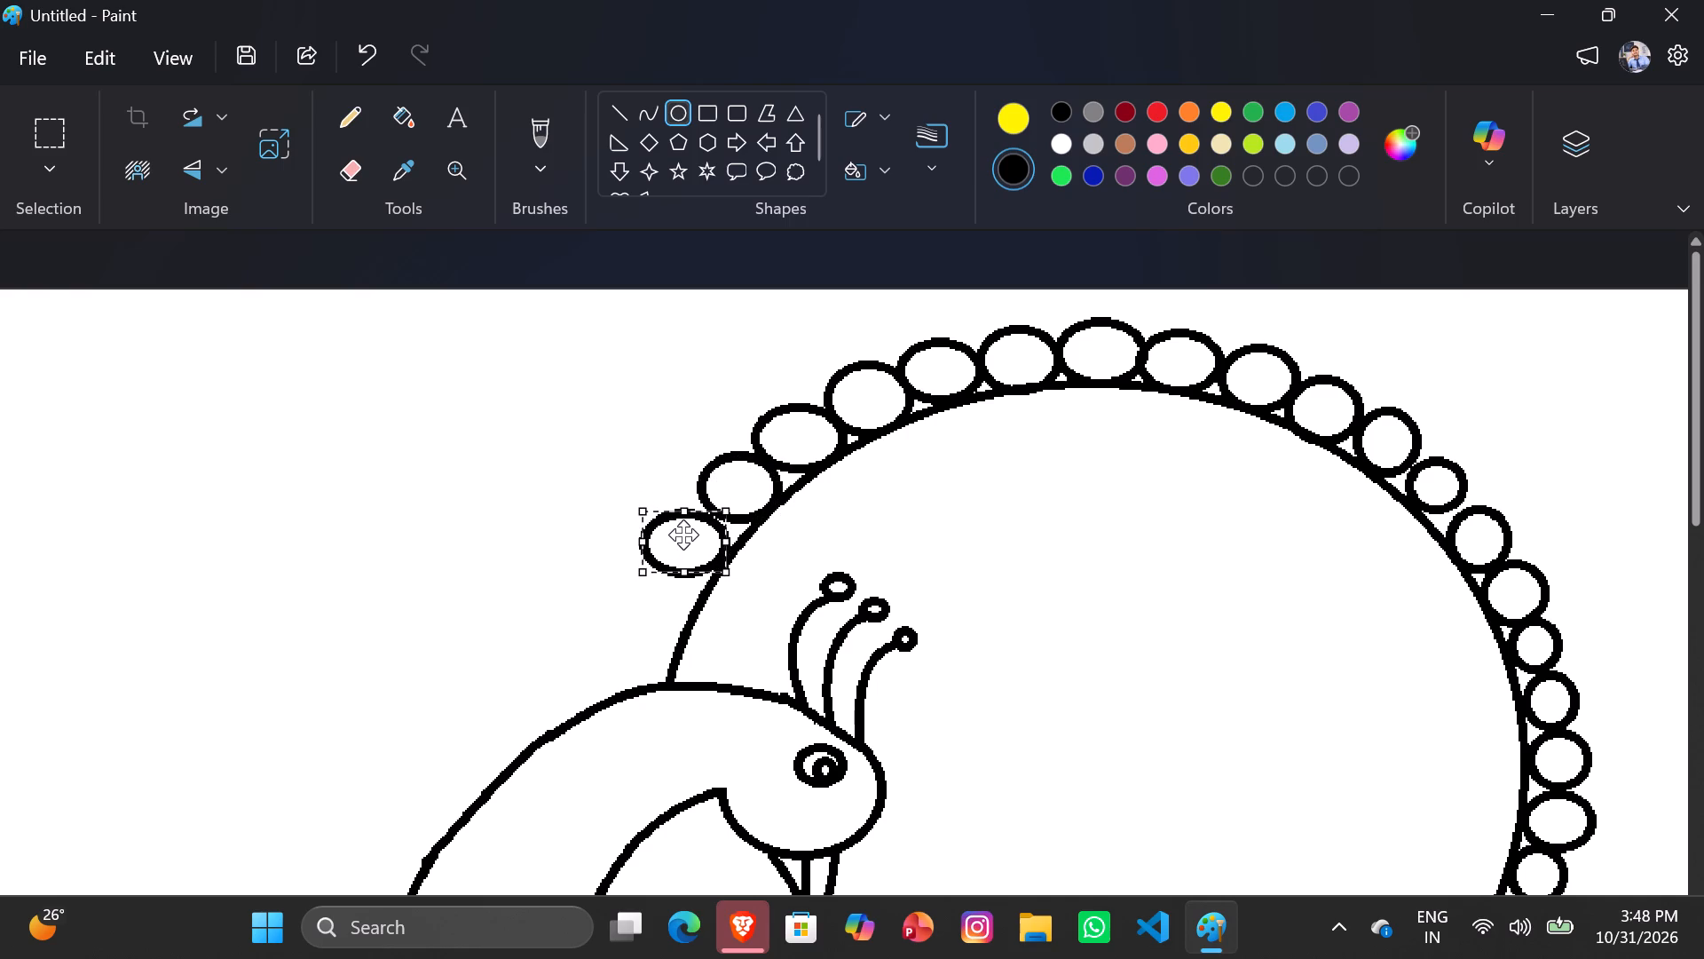
pyautogui.moveTo(683, 535); pyautogui.dragTo(685, 535)
# Draw a round circle and place it on the arc's left side under the last oval, above the peacock's neck.
pyautogui.moveTo(559, 606); pyautogui.dragTo(591, 564)
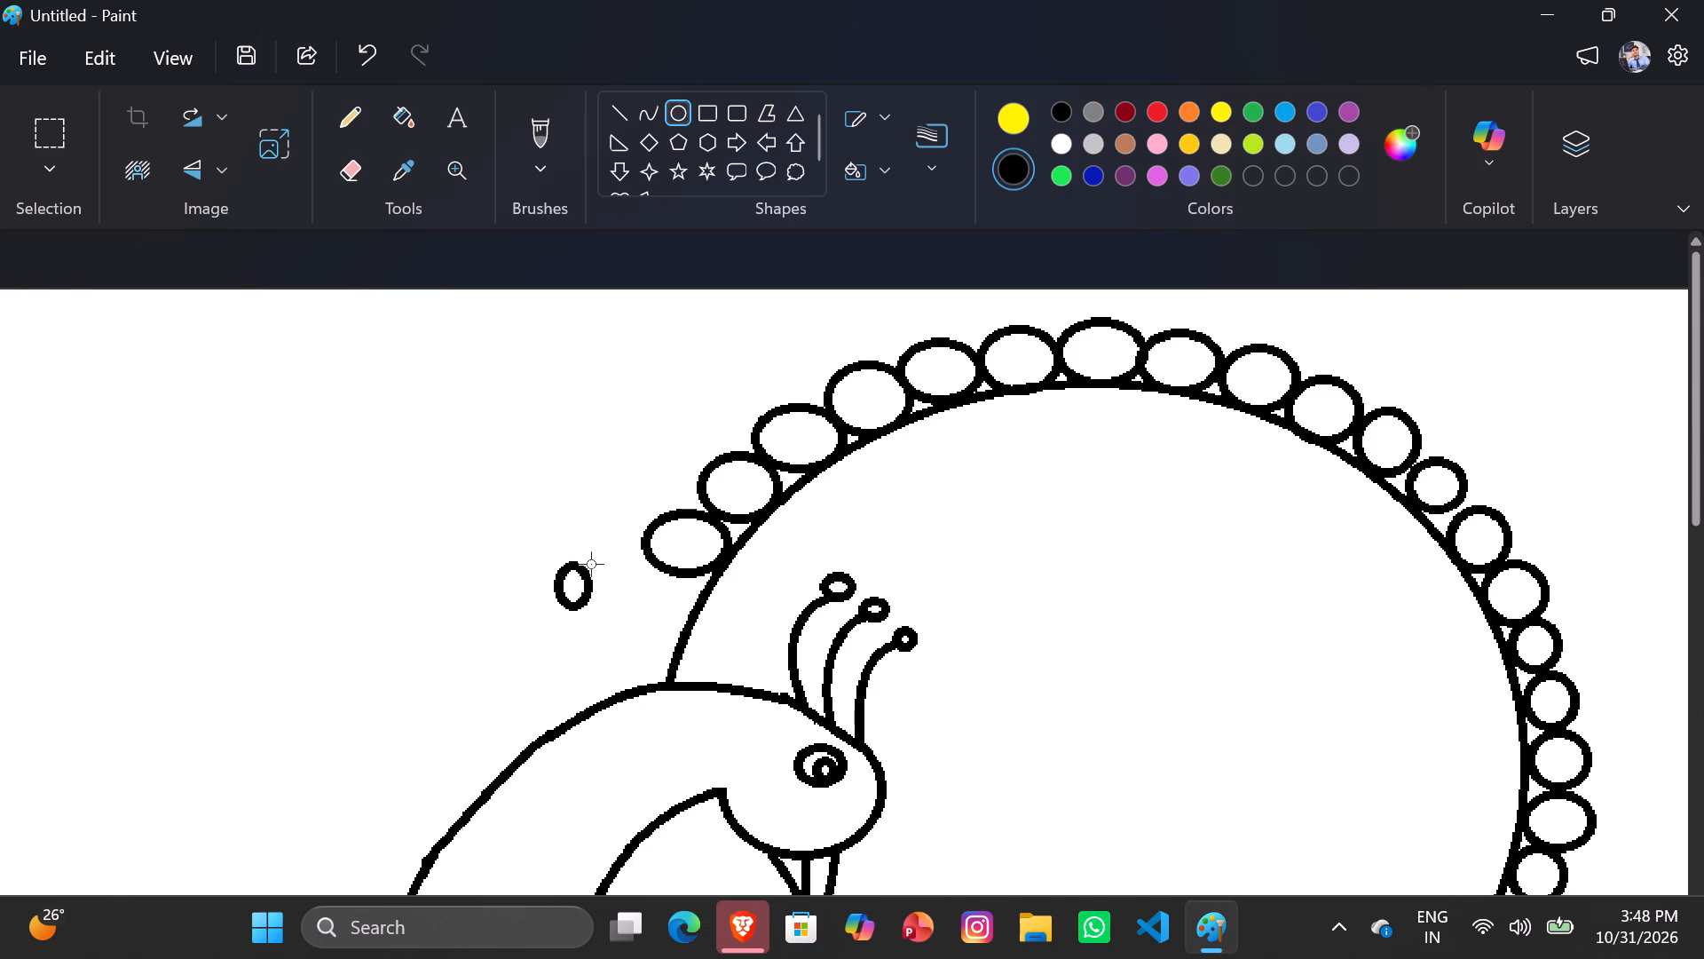
pyautogui.moveTo(591, 564); pyautogui.dragTo(633, 535)
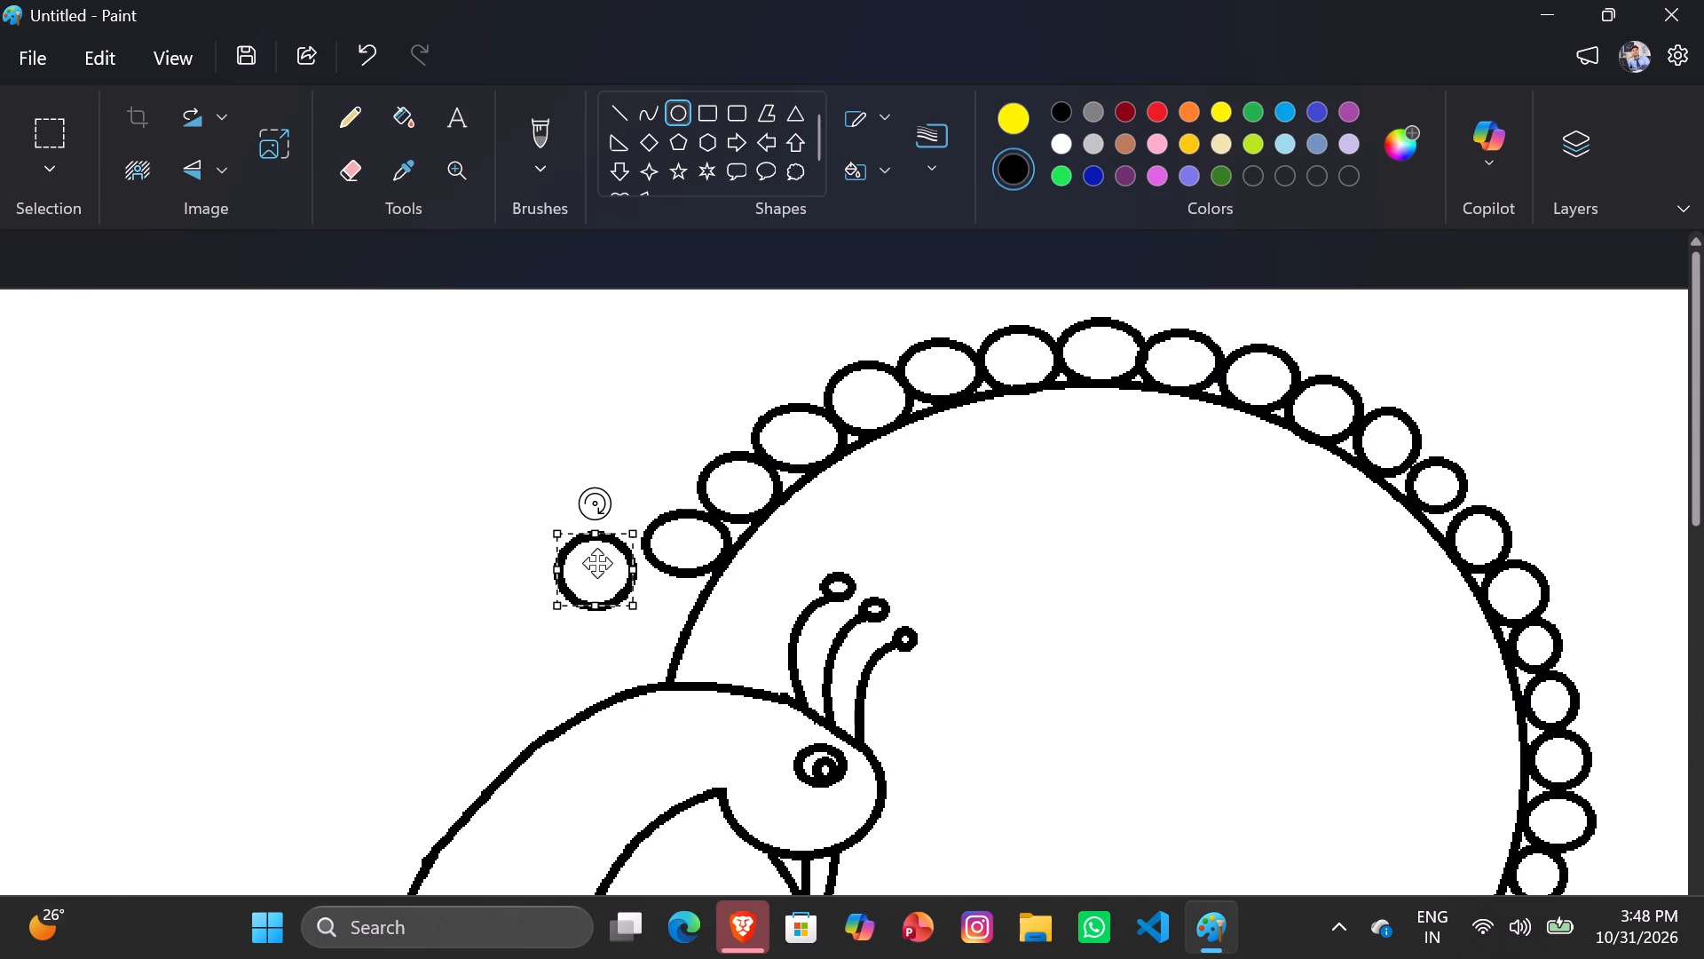
pyautogui.moveTo(591, 565); pyautogui.dragTo(649, 594)
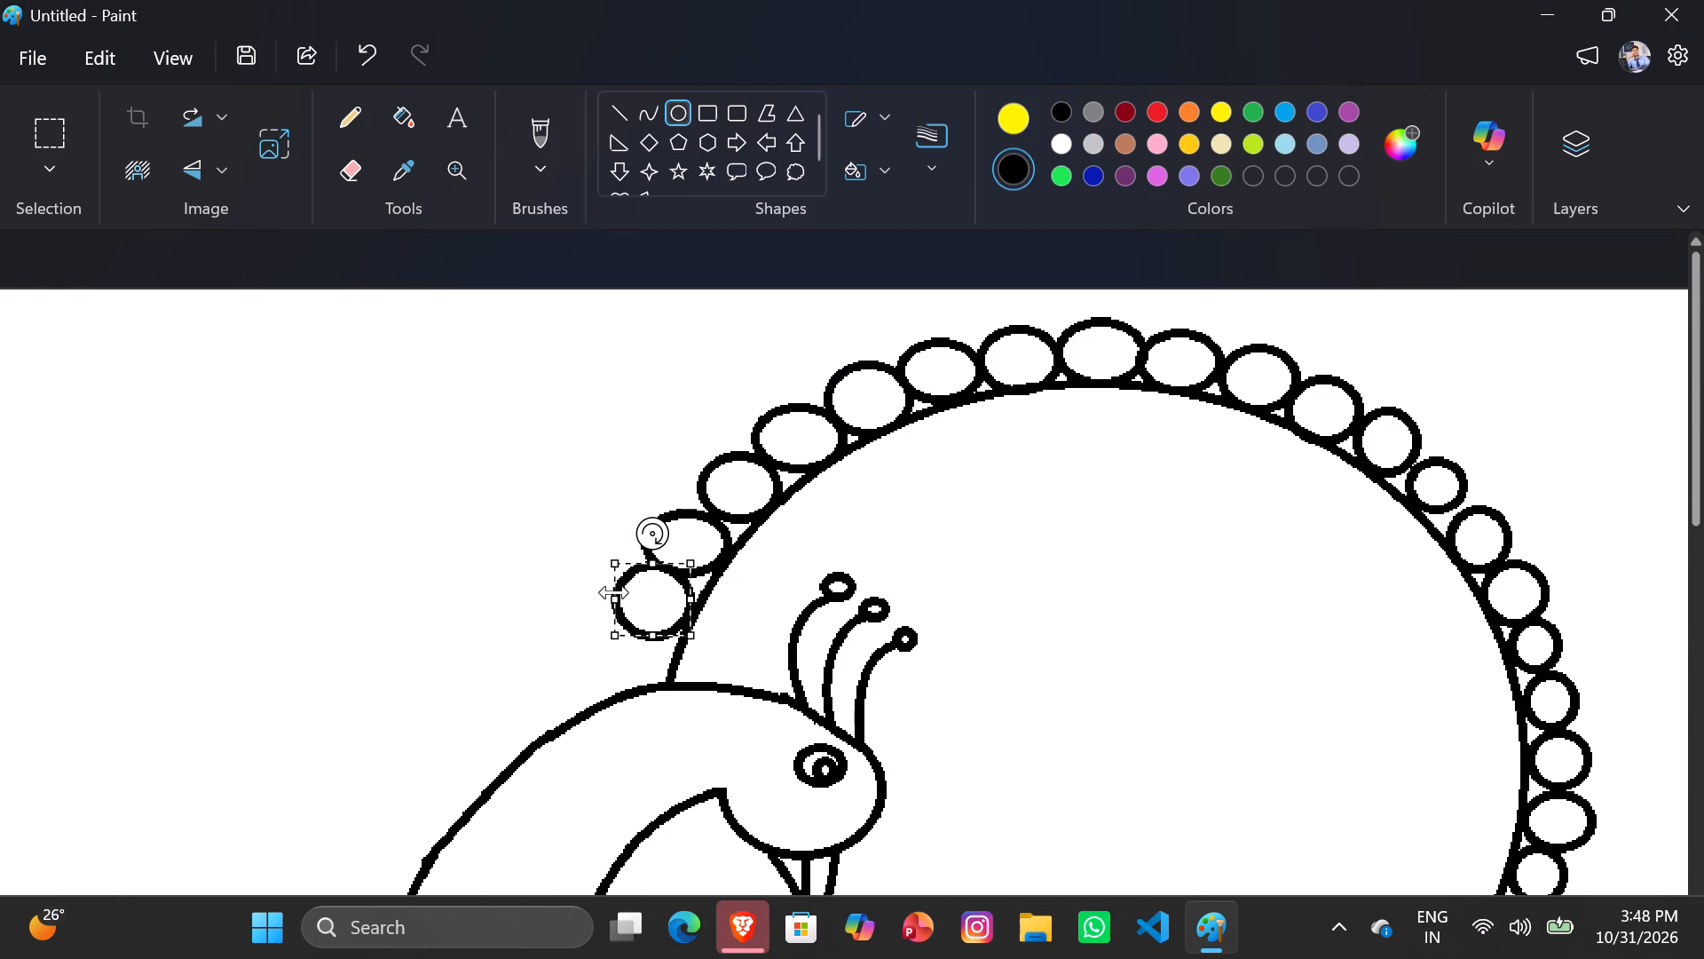
# Draw a slightly wide circle and place it at the arc's lower-left end, under the last circle and touching the peacock's neck.
pyautogui.moveTo(509, 589); pyautogui.dragTo(572, 535)
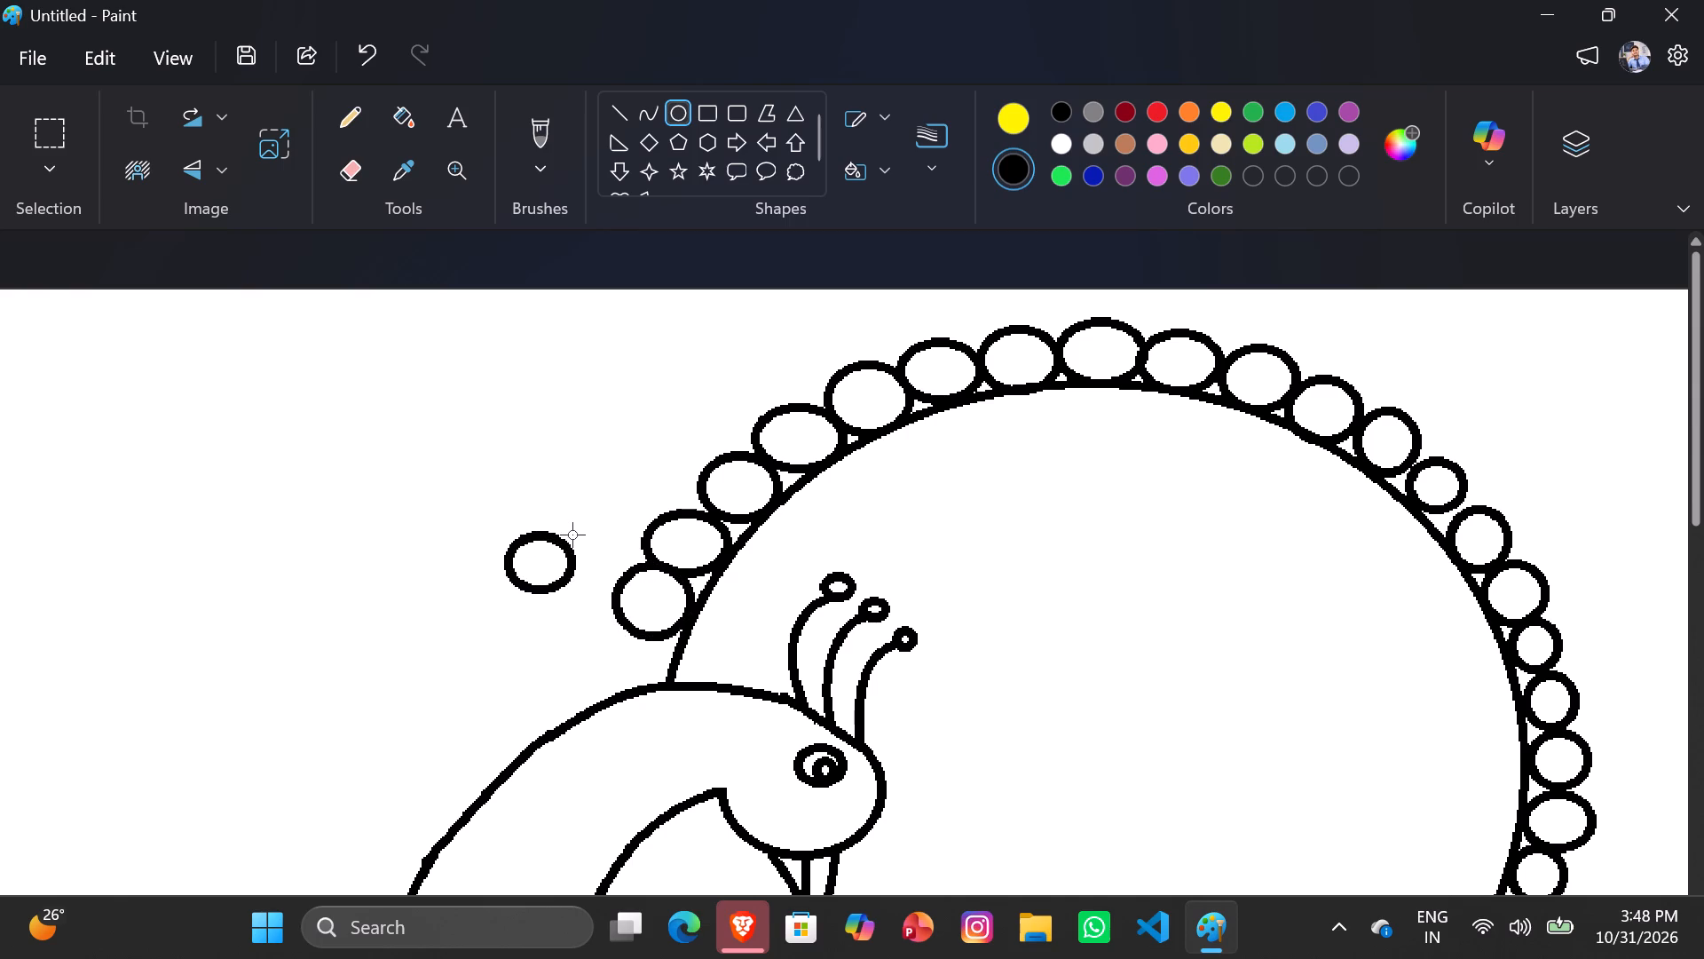
pyautogui.moveTo(572, 535); pyautogui.dragTo(584, 527)
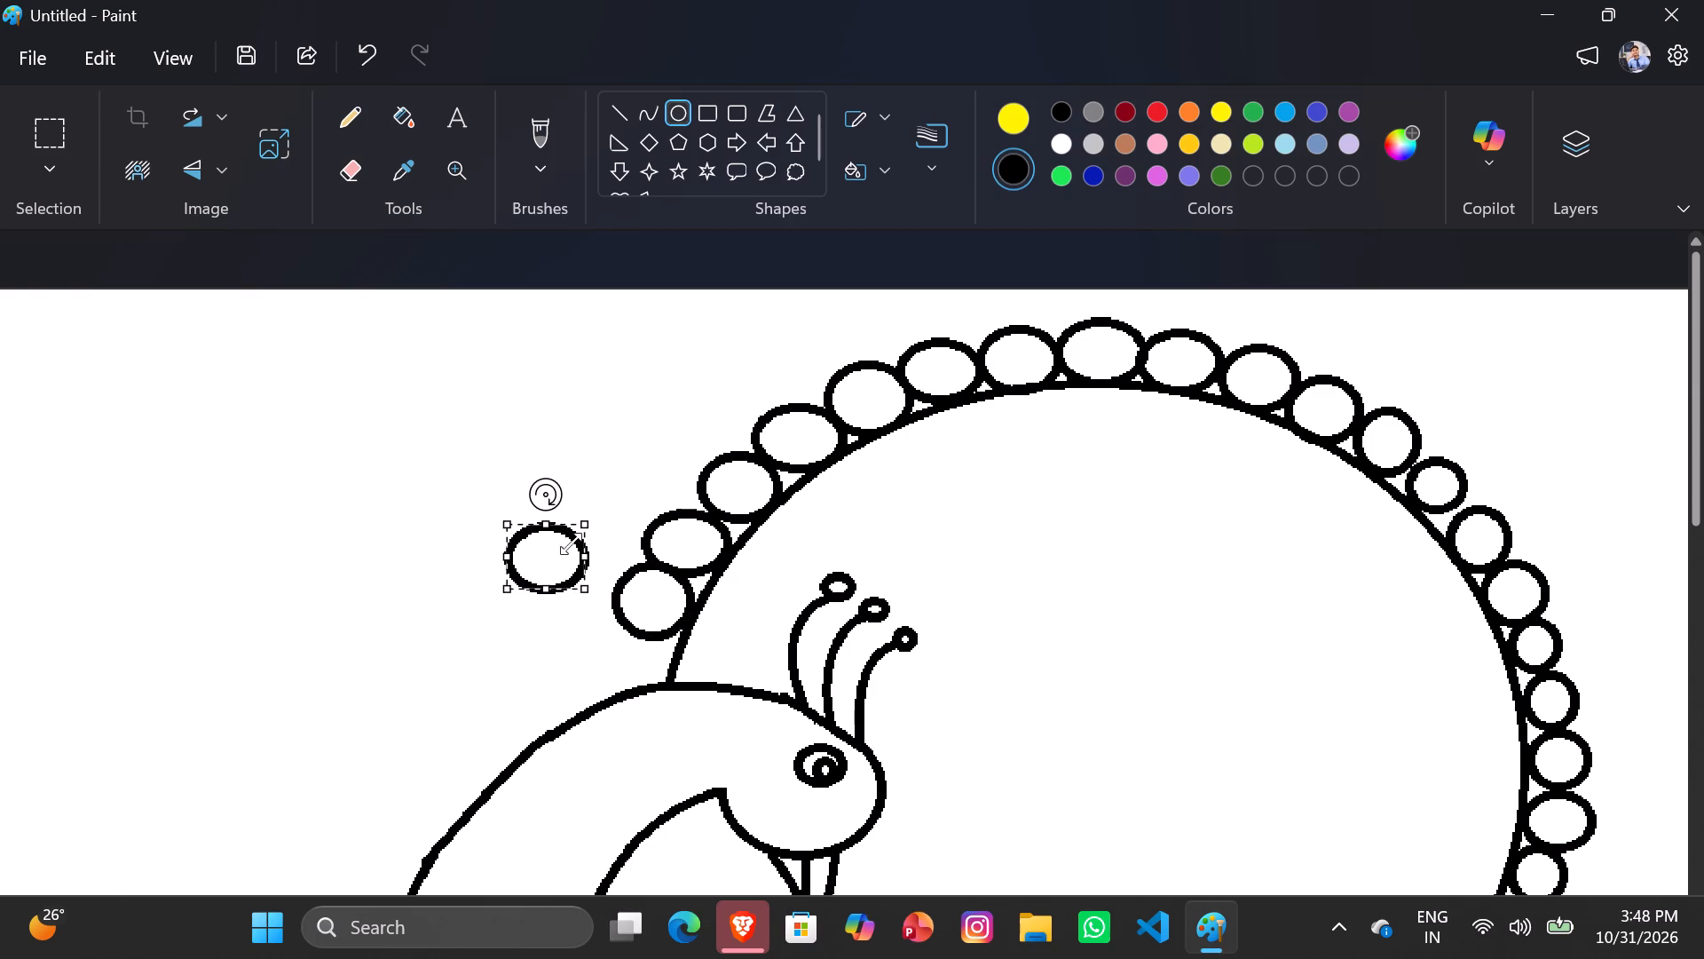
pyautogui.moveTo(544, 551); pyautogui.dragTo(613, 654)
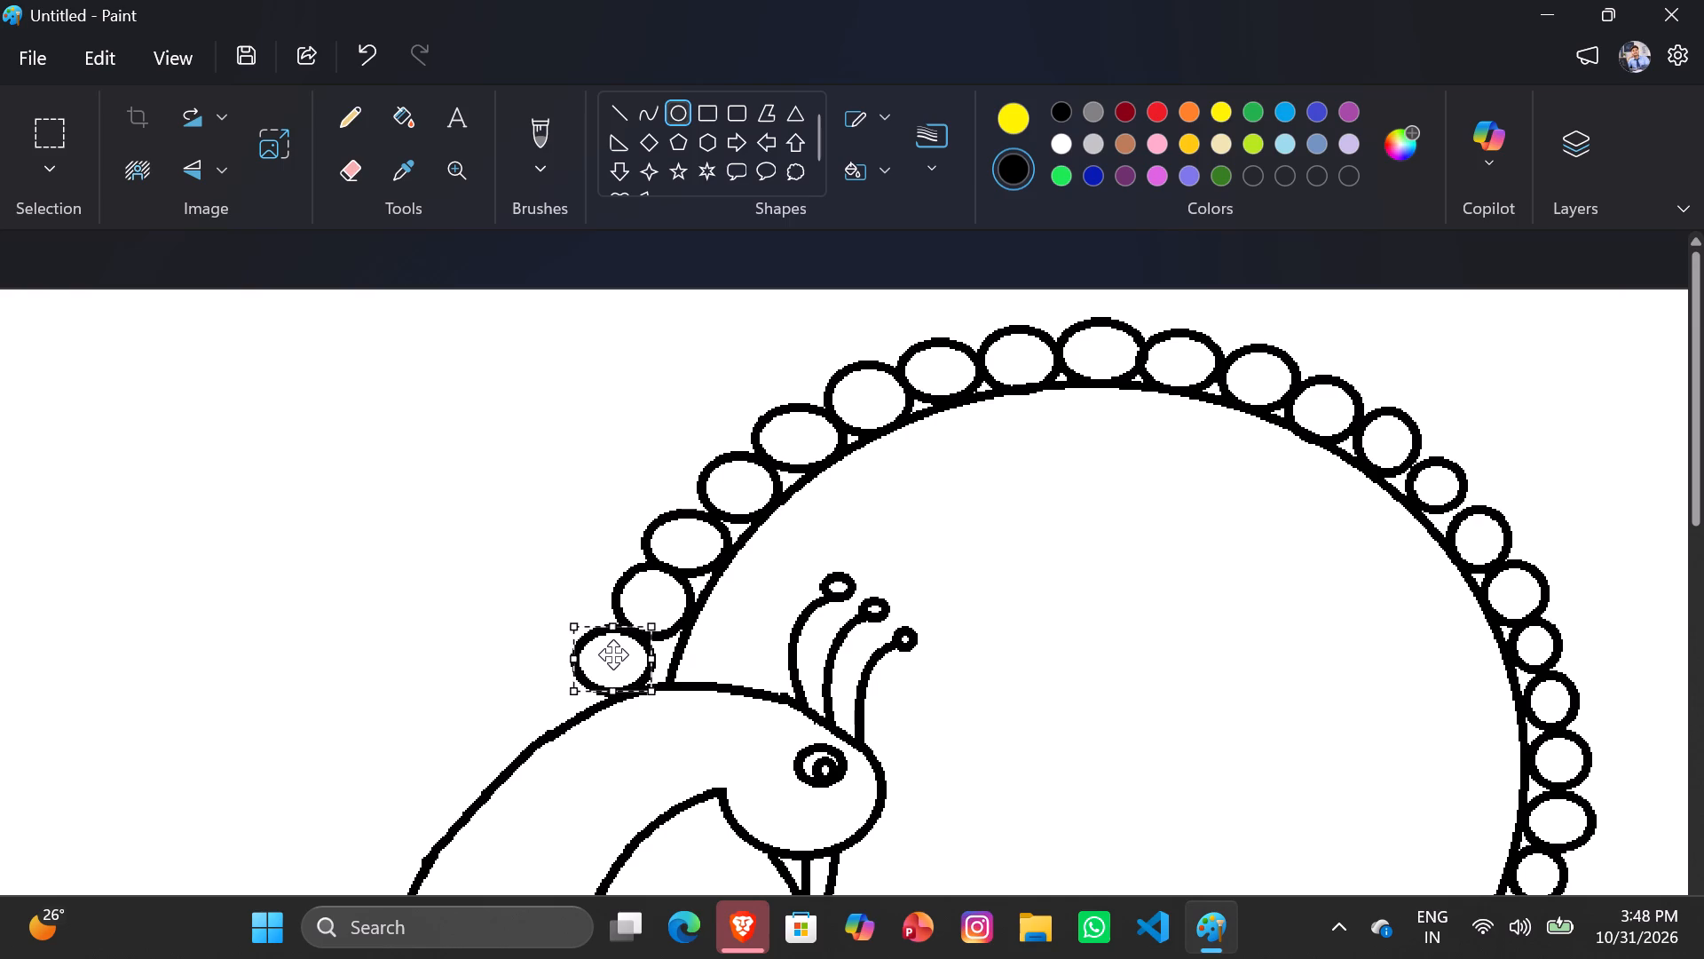
pyautogui.moveTo(613, 654); pyautogui.dragTo(633, 656)
pyautogui.click(496, 609)
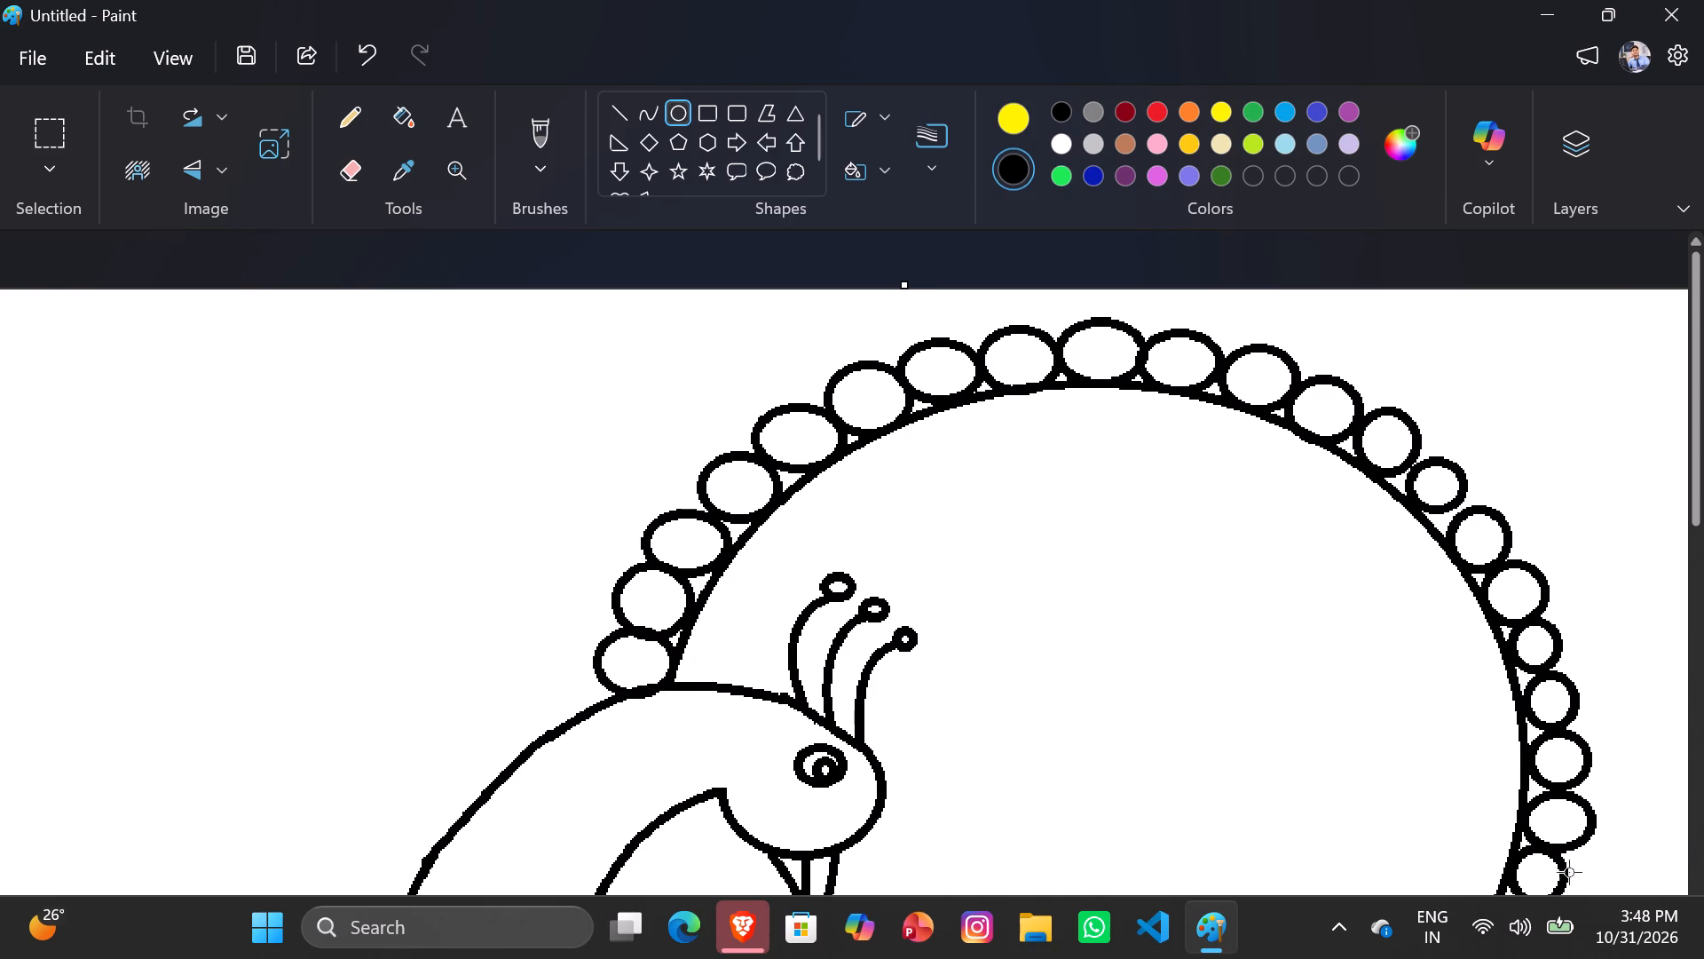
# Fill the area inside the large arc with red, including the leftover white patches between the peacock's neck, beak and wing.
pyautogui.keyDown('ctrl'); pyautogui.scroll(-3, 1566, 872); pyautogui.keyUp('ctrl')
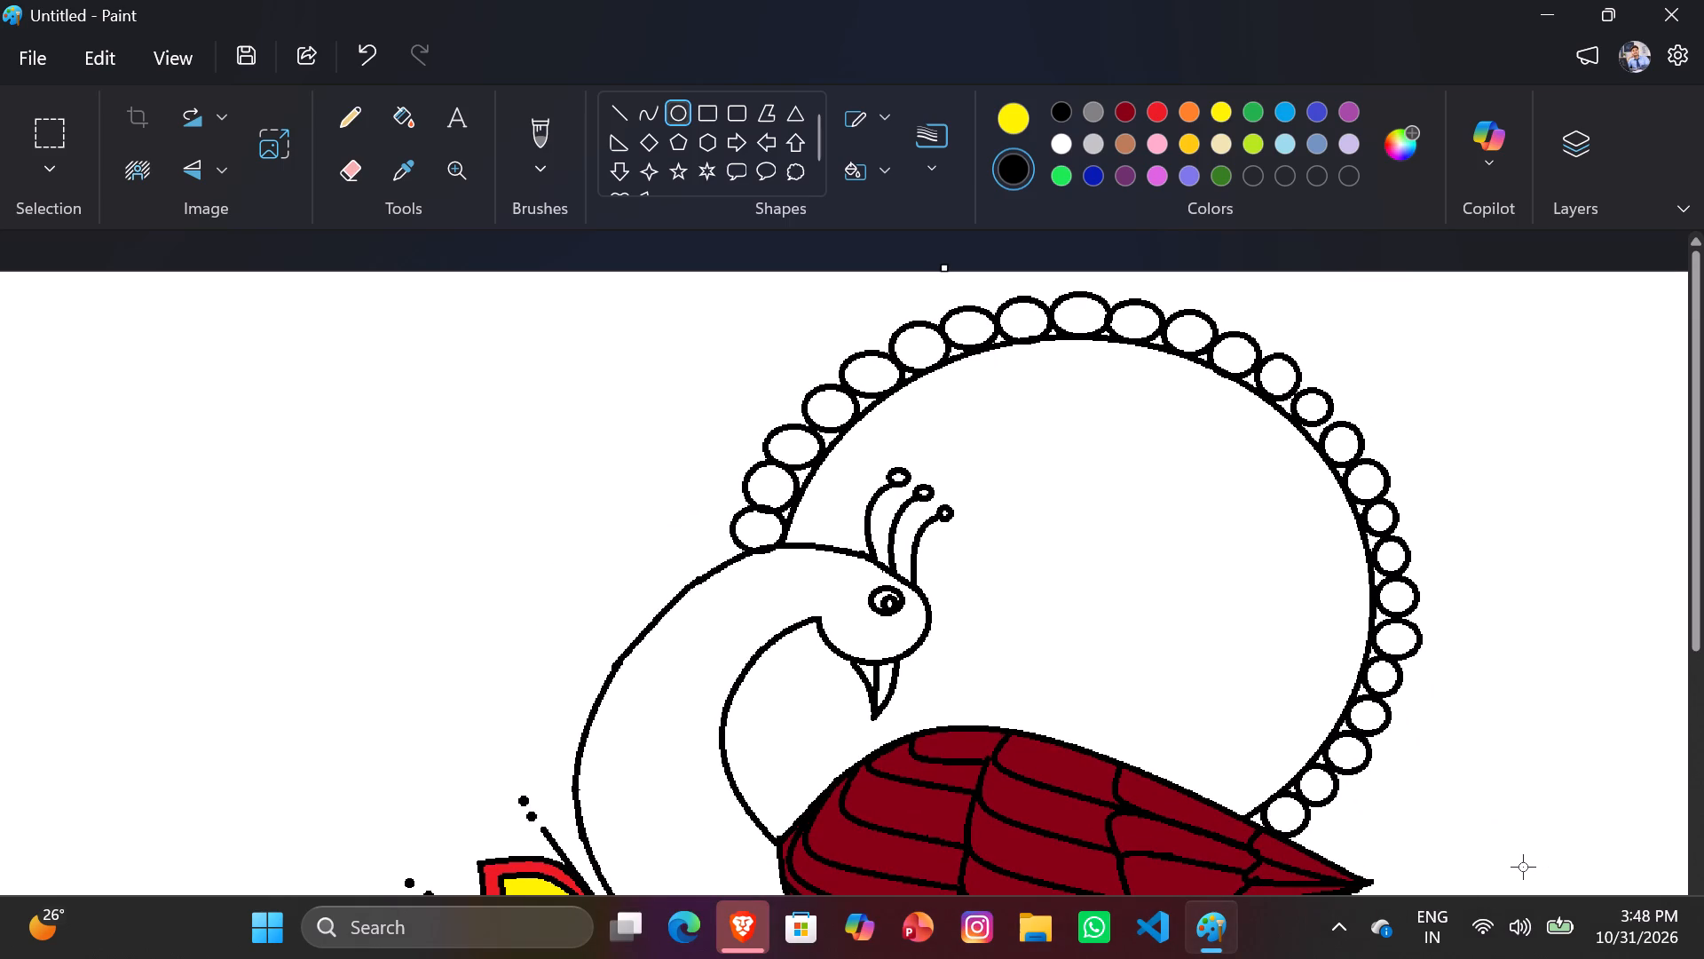
pyautogui.keyDown('ctrl'); pyautogui.scroll(-3, 1522, 867); pyautogui.keyUp('ctrl')
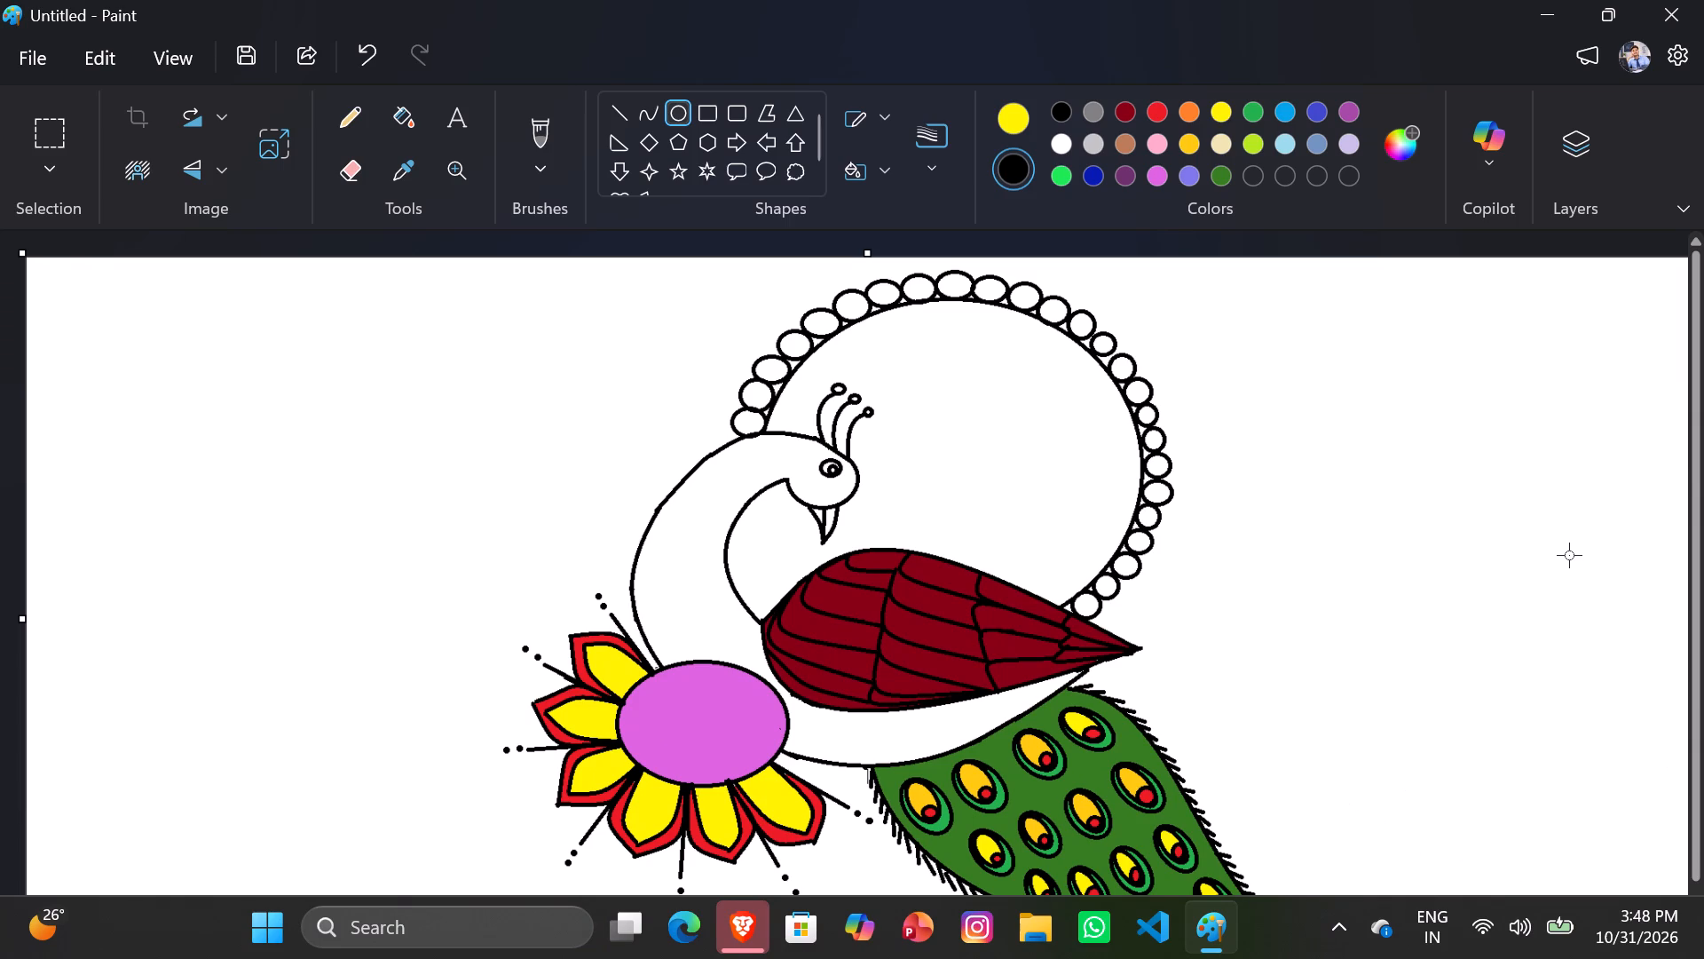
pyautogui.keyDown('ctrl'); pyautogui.scroll(-4, 1569, 555); pyautogui.keyUp('ctrl')
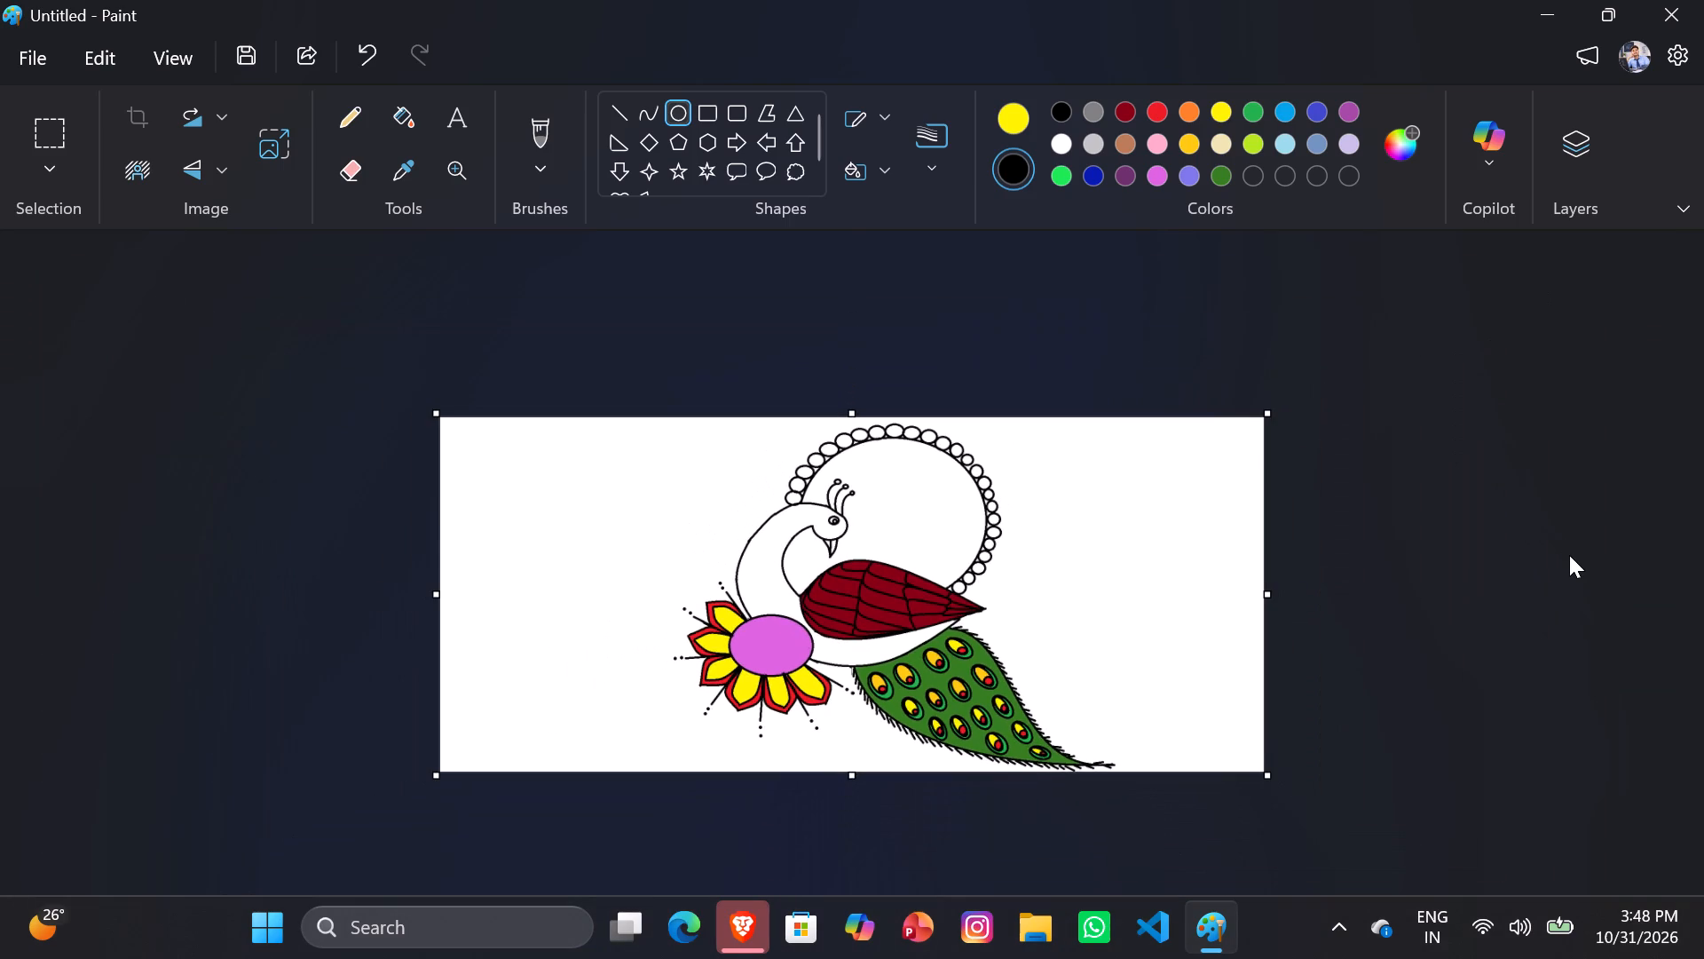
pyautogui.keyDown('ctrl'); pyautogui.scroll(3, 1569, 555); pyautogui.keyUp('ctrl')
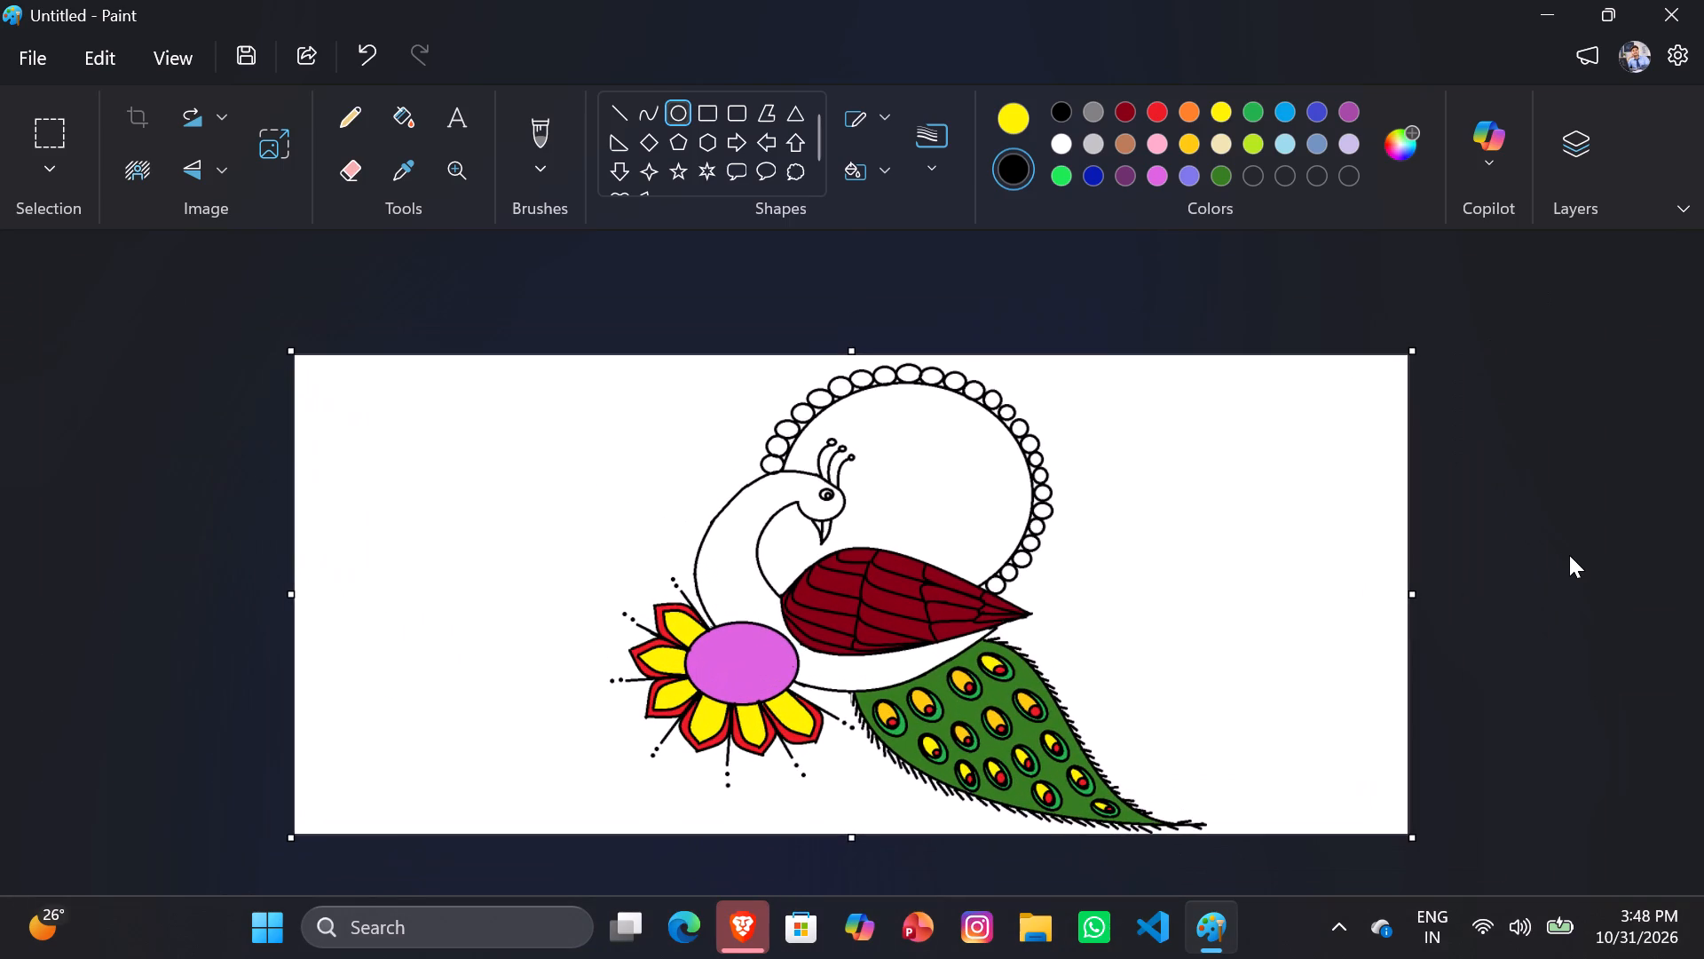
pyautogui.keyDown('ctrl'); pyautogui.scroll(4, 1569, 555); pyautogui.keyUp('ctrl')
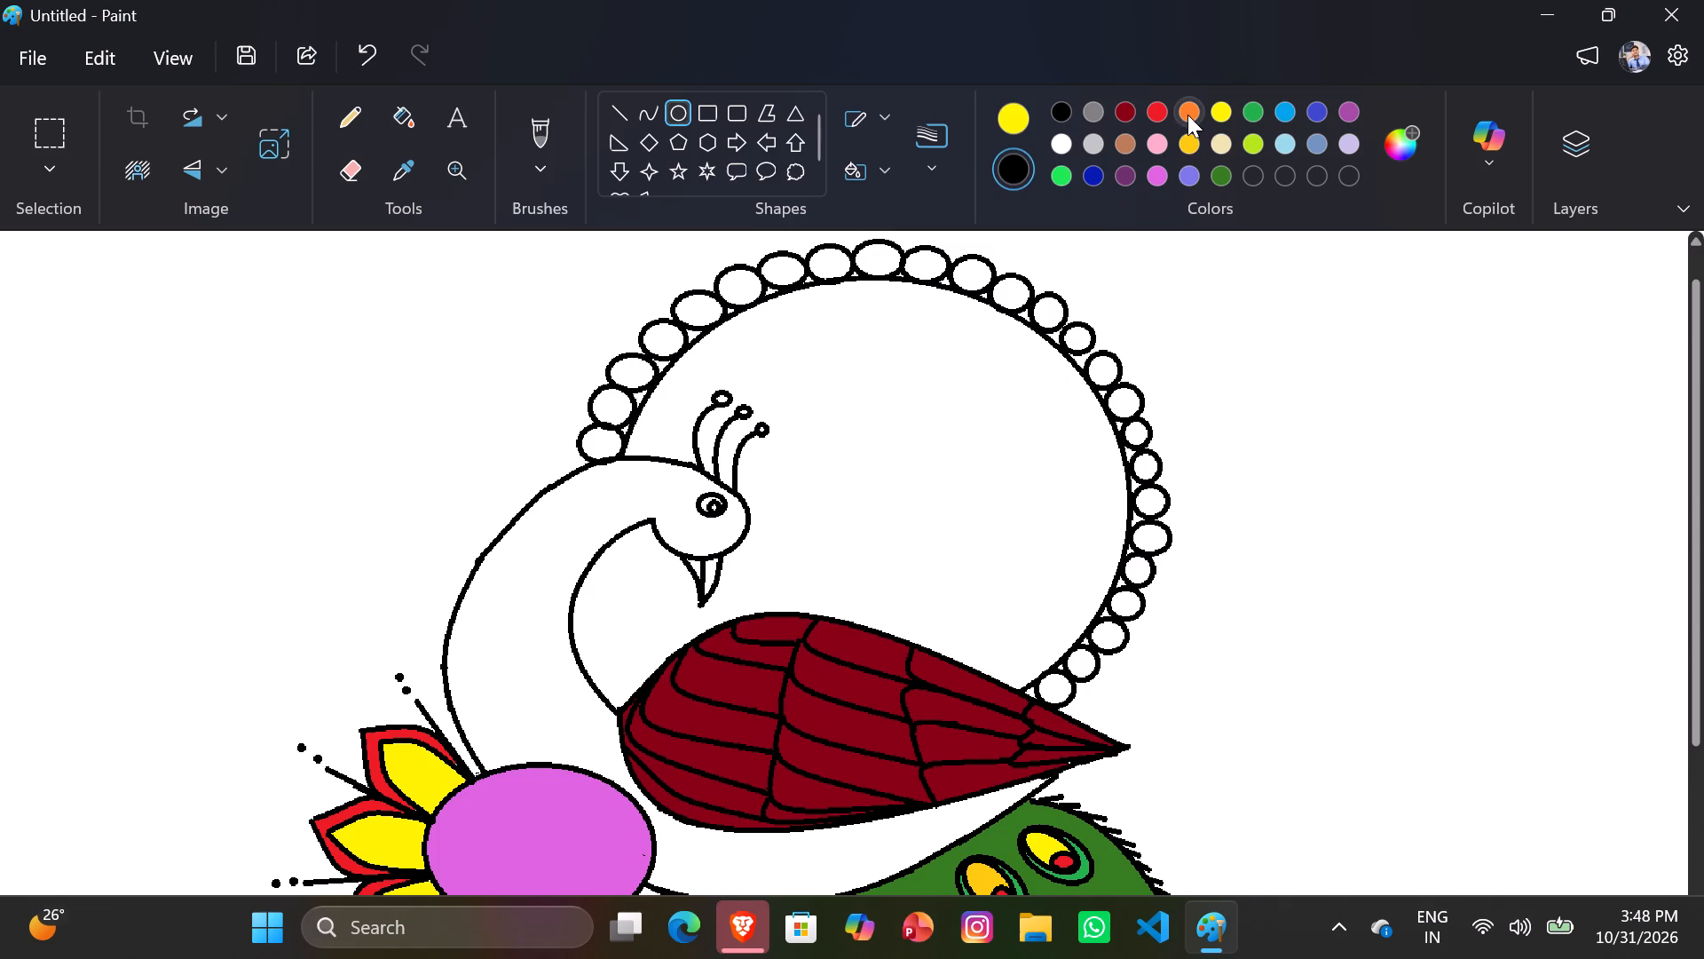
pyautogui.click(1145, 113)
pyautogui.click(961, 354)
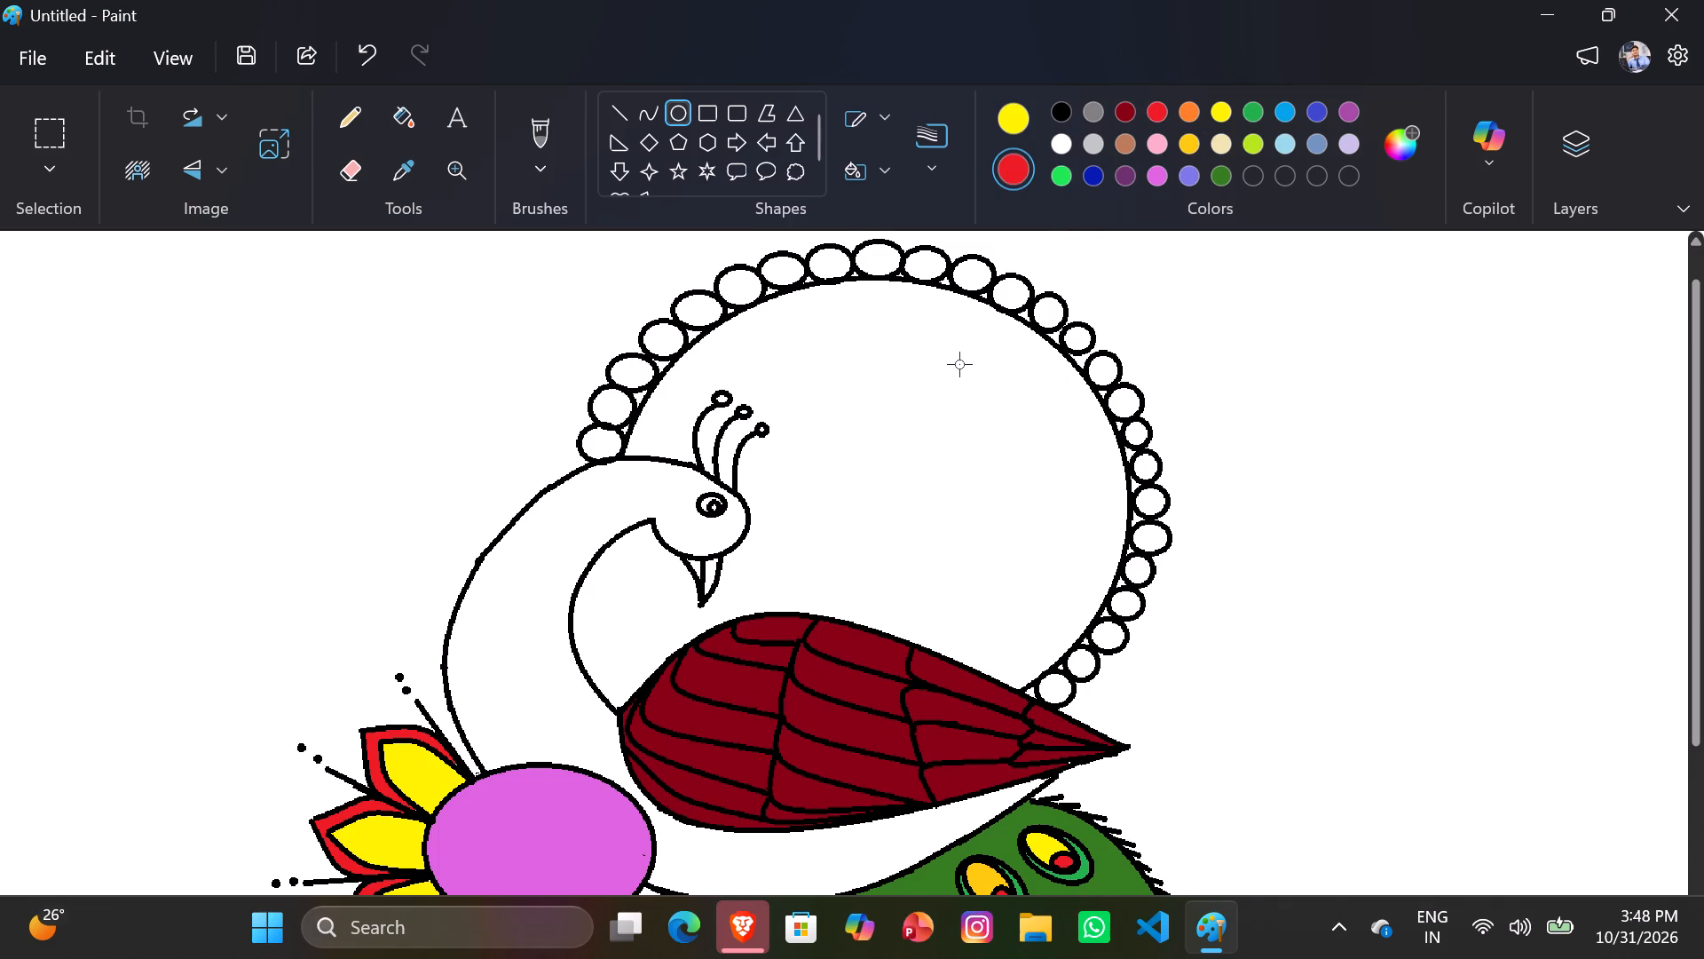
pyautogui.click(943, 385)
pyautogui.moveTo(409, 122); pyautogui.dragTo(417, 127)
pyautogui.moveTo(417, 127); pyautogui.dragTo(425, 130)
pyautogui.click(887, 384)
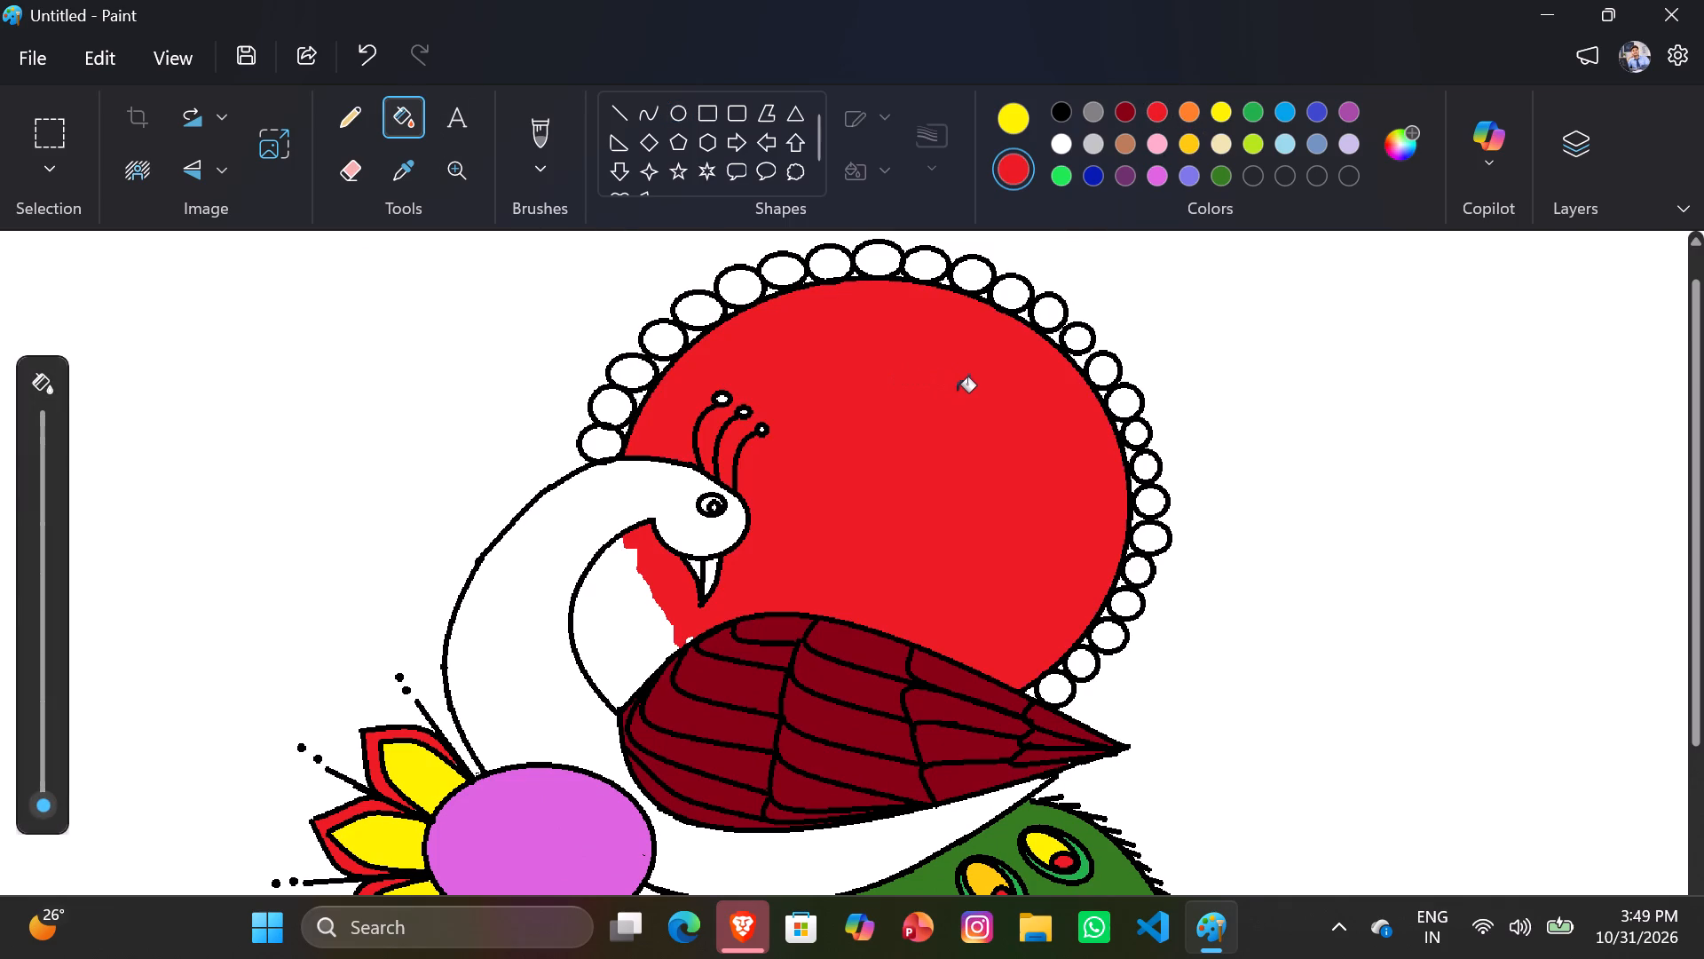
pyautogui.click(616, 635)
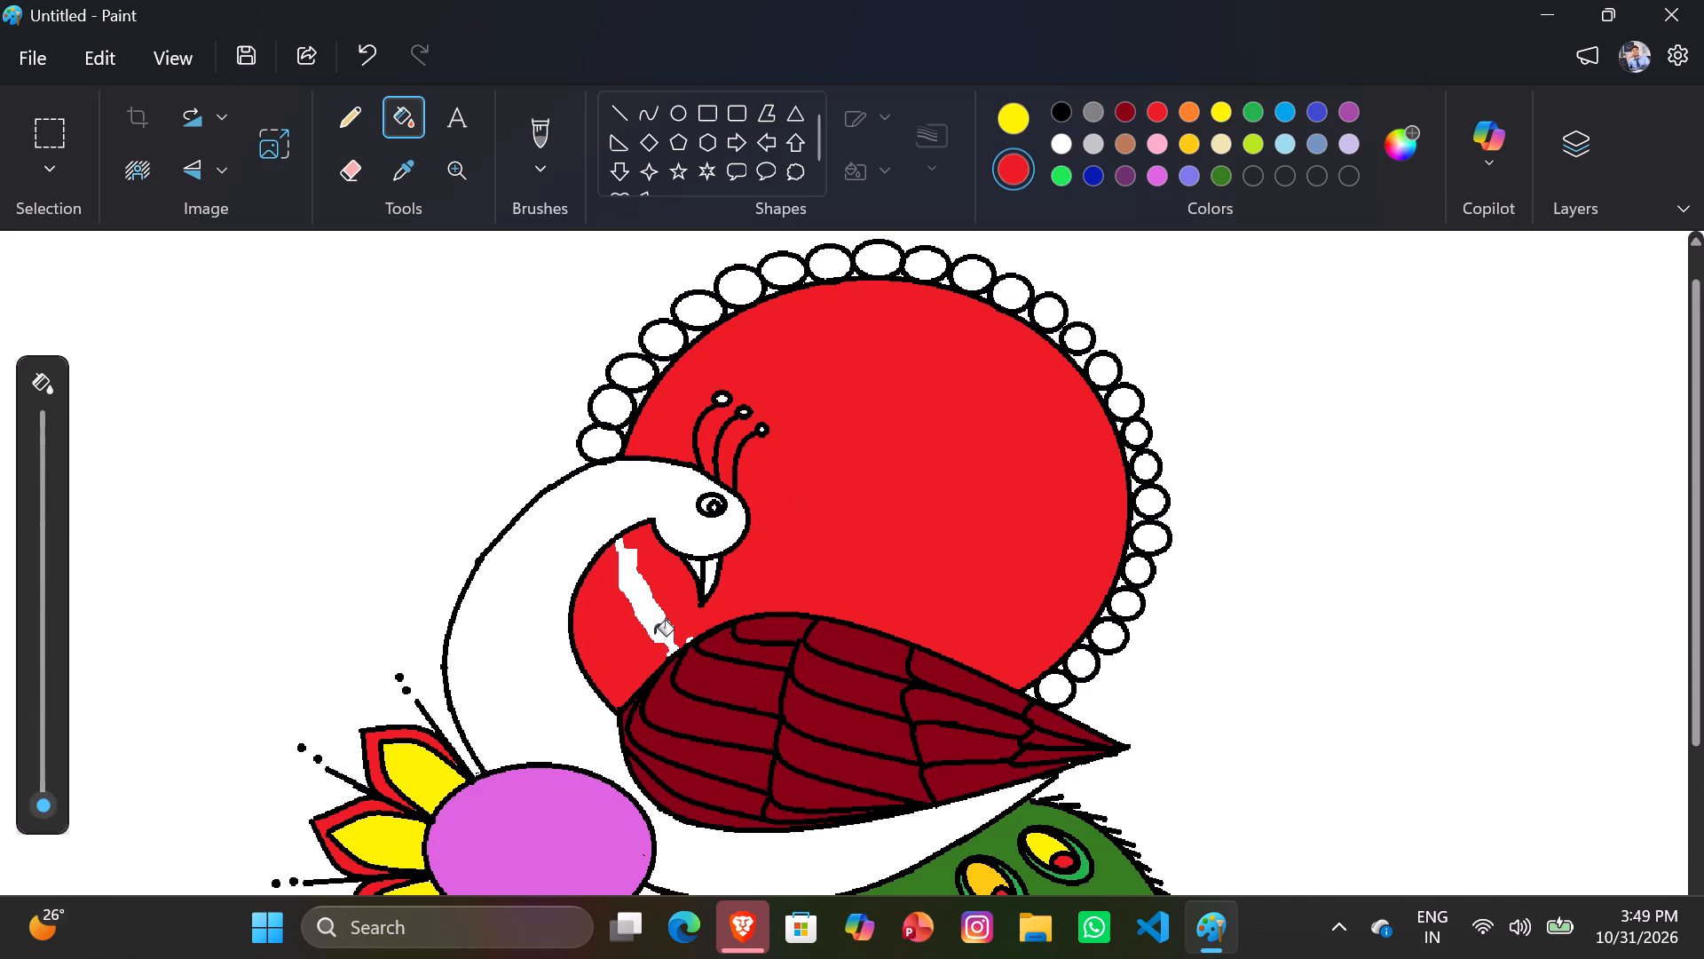
pyautogui.click(654, 626)
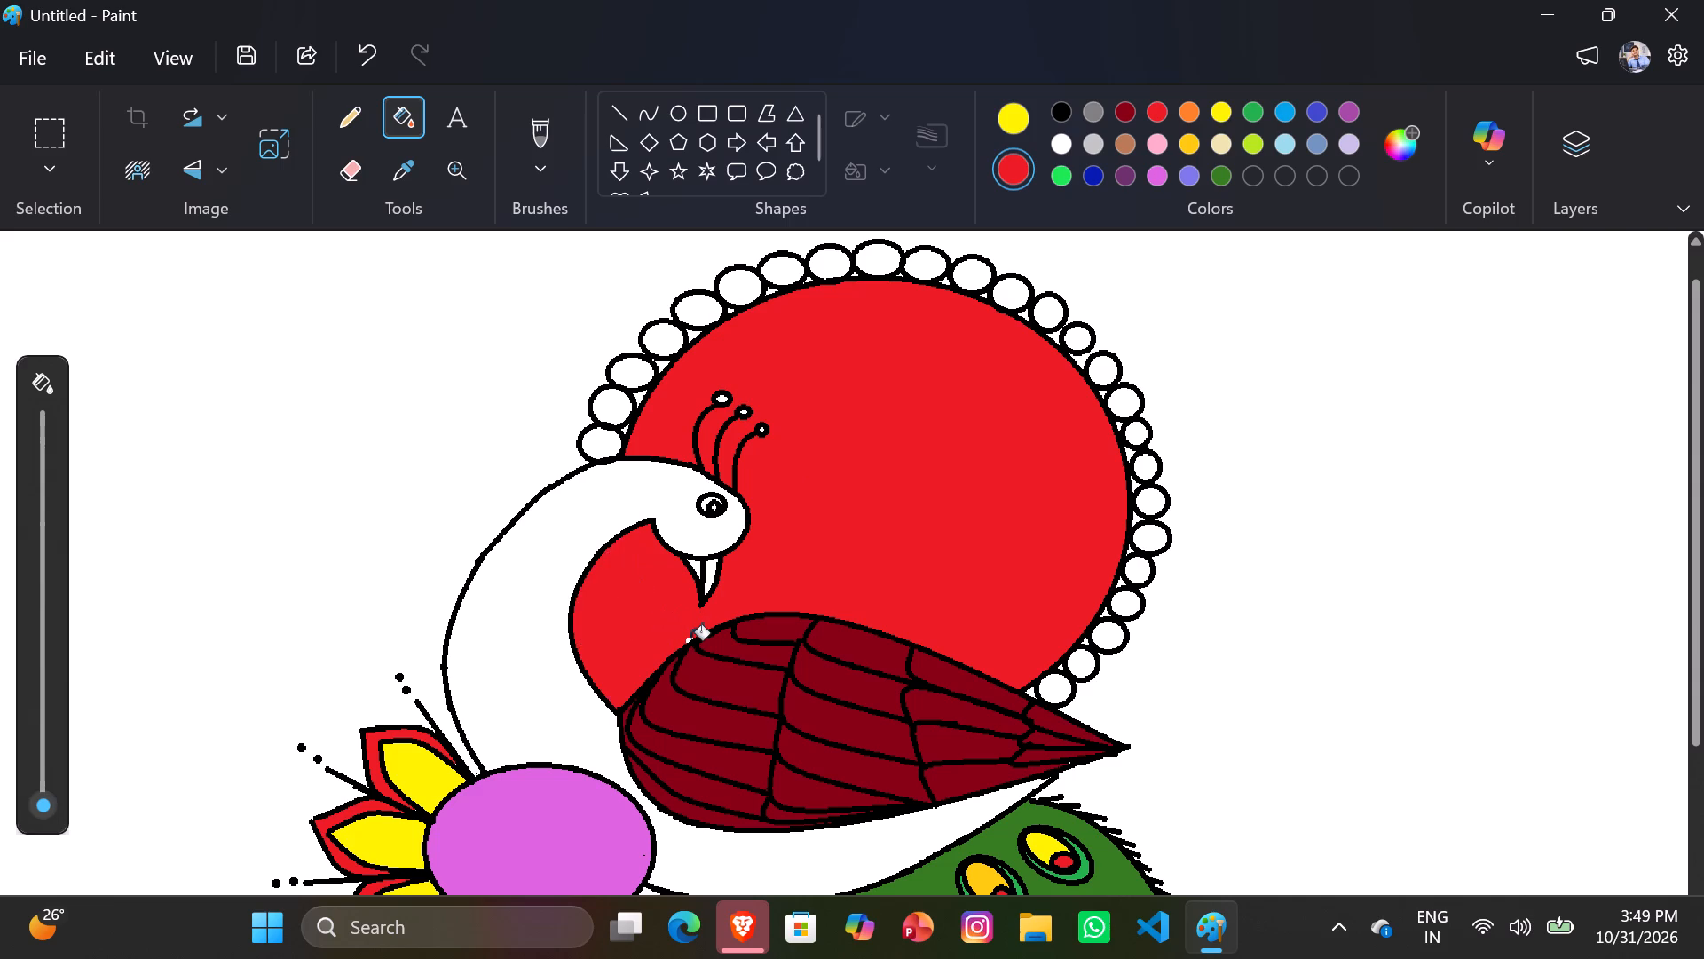
pyautogui.click(690, 638)
# Fill the fourteen border circles with yellow along the arc's right side, from the upper right down to the wing.
pyautogui.click(1015, 106)
pyautogui.click(1005, 289)
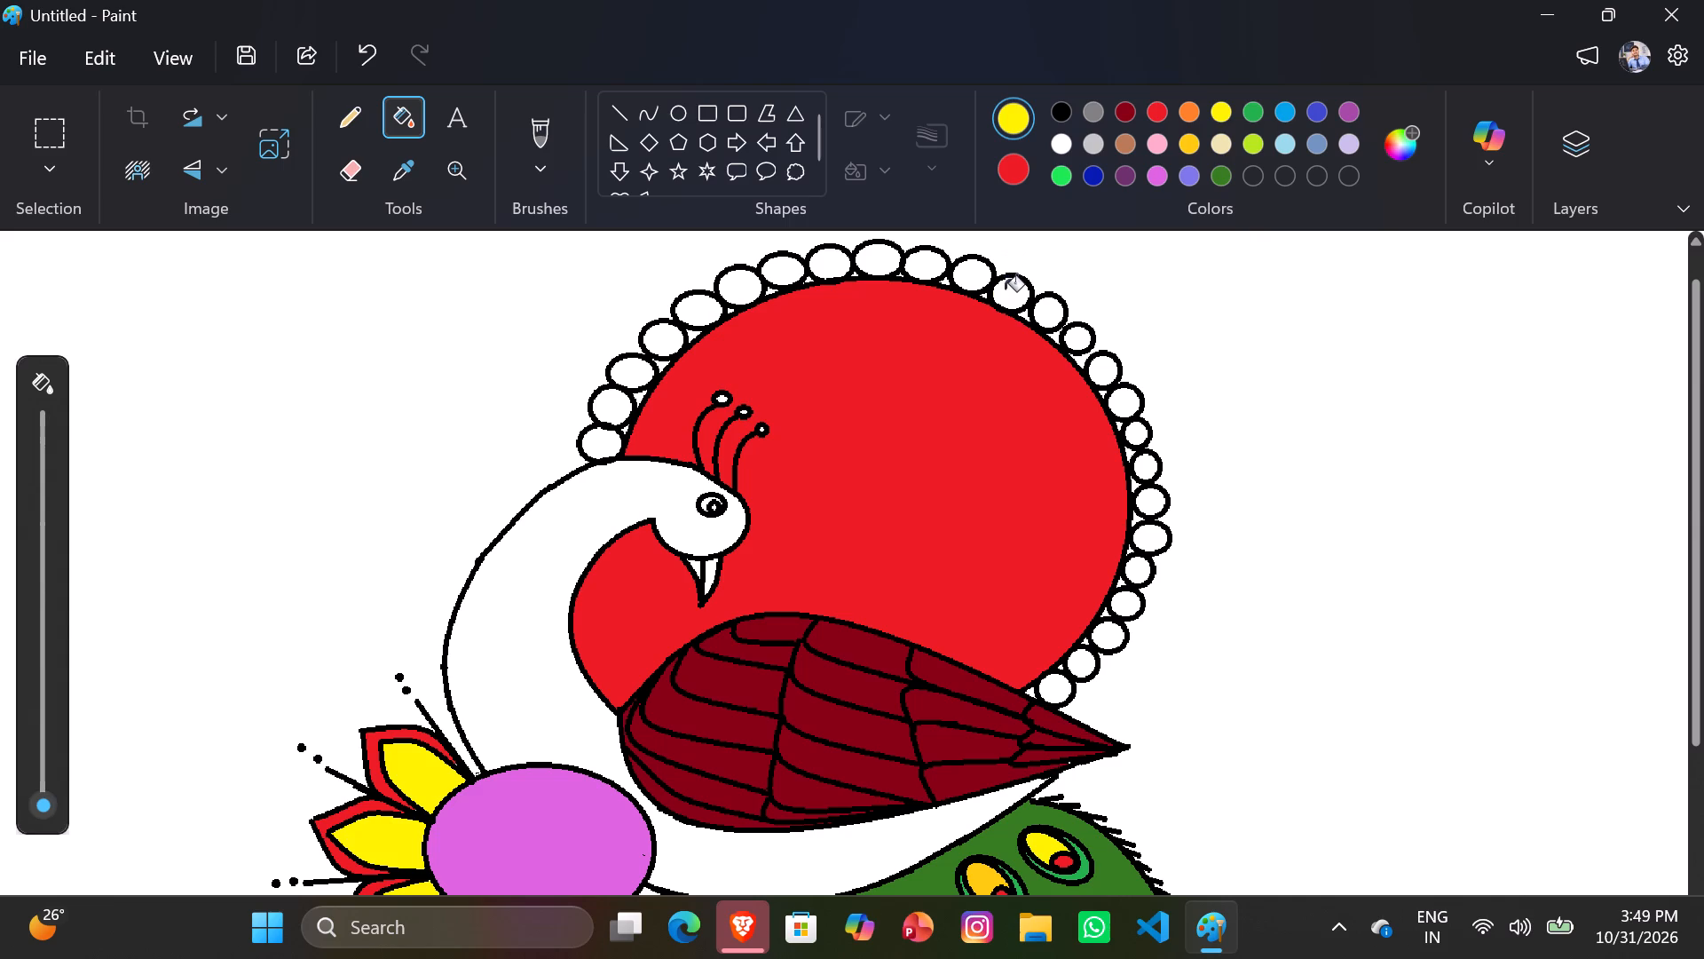
pyautogui.click(1045, 311)
pyautogui.click(1071, 339)
pyautogui.click(1102, 373)
pyautogui.click(1120, 407)
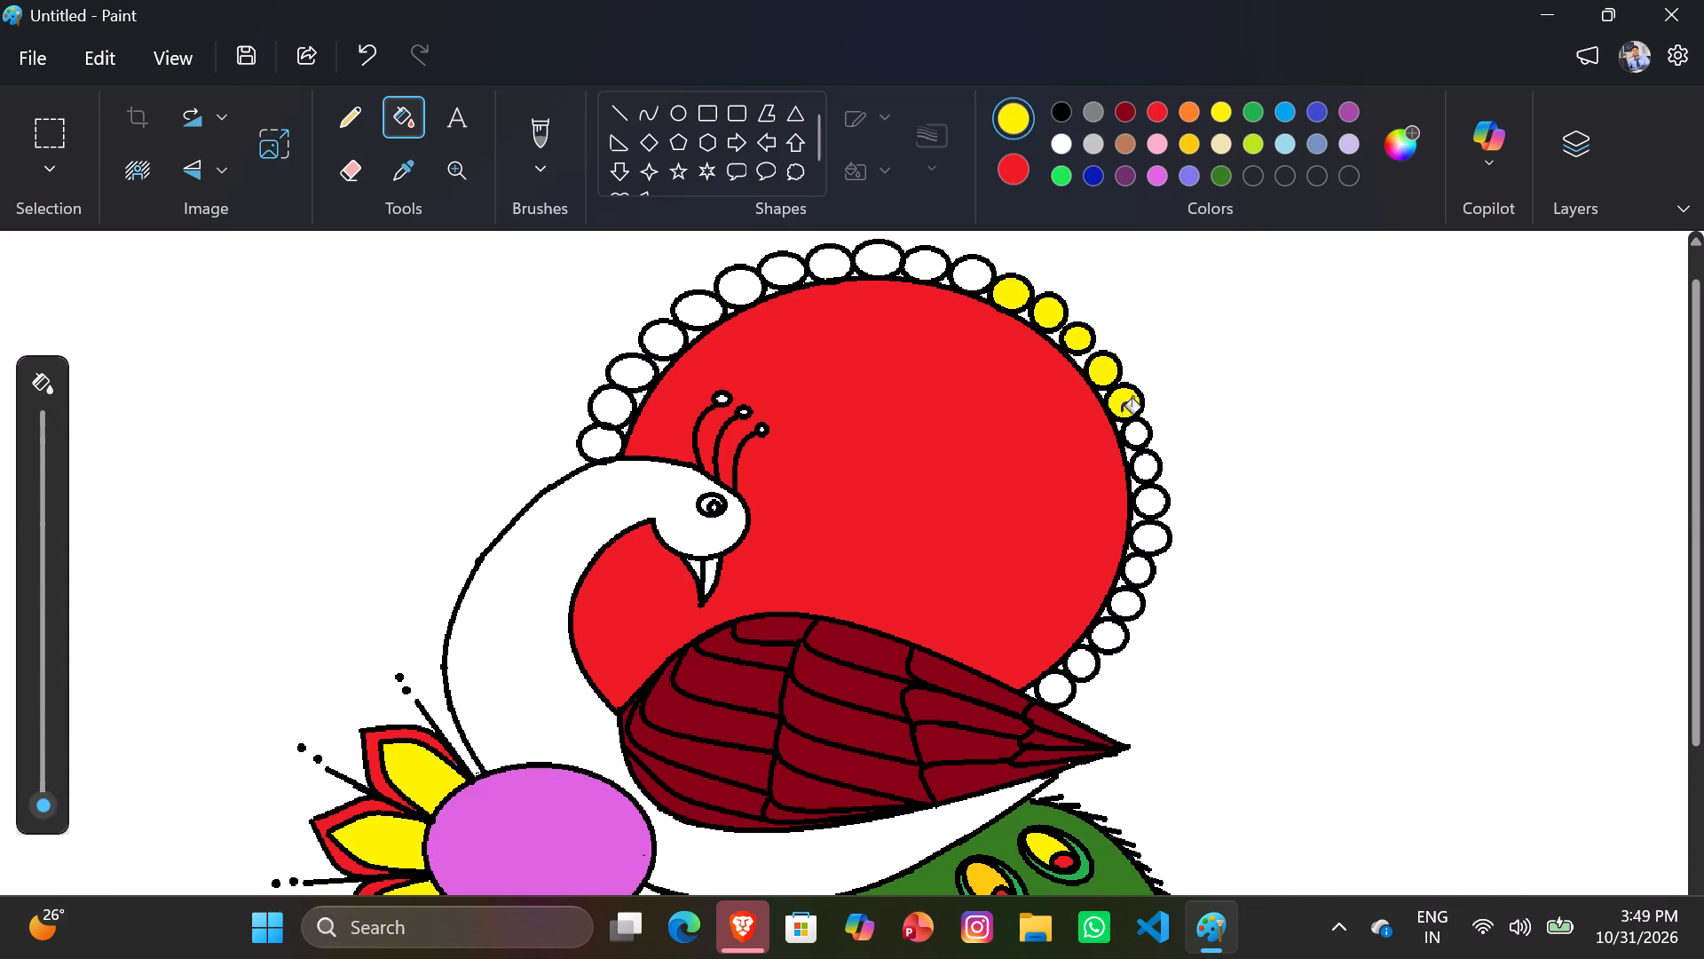
pyautogui.click(1136, 440)
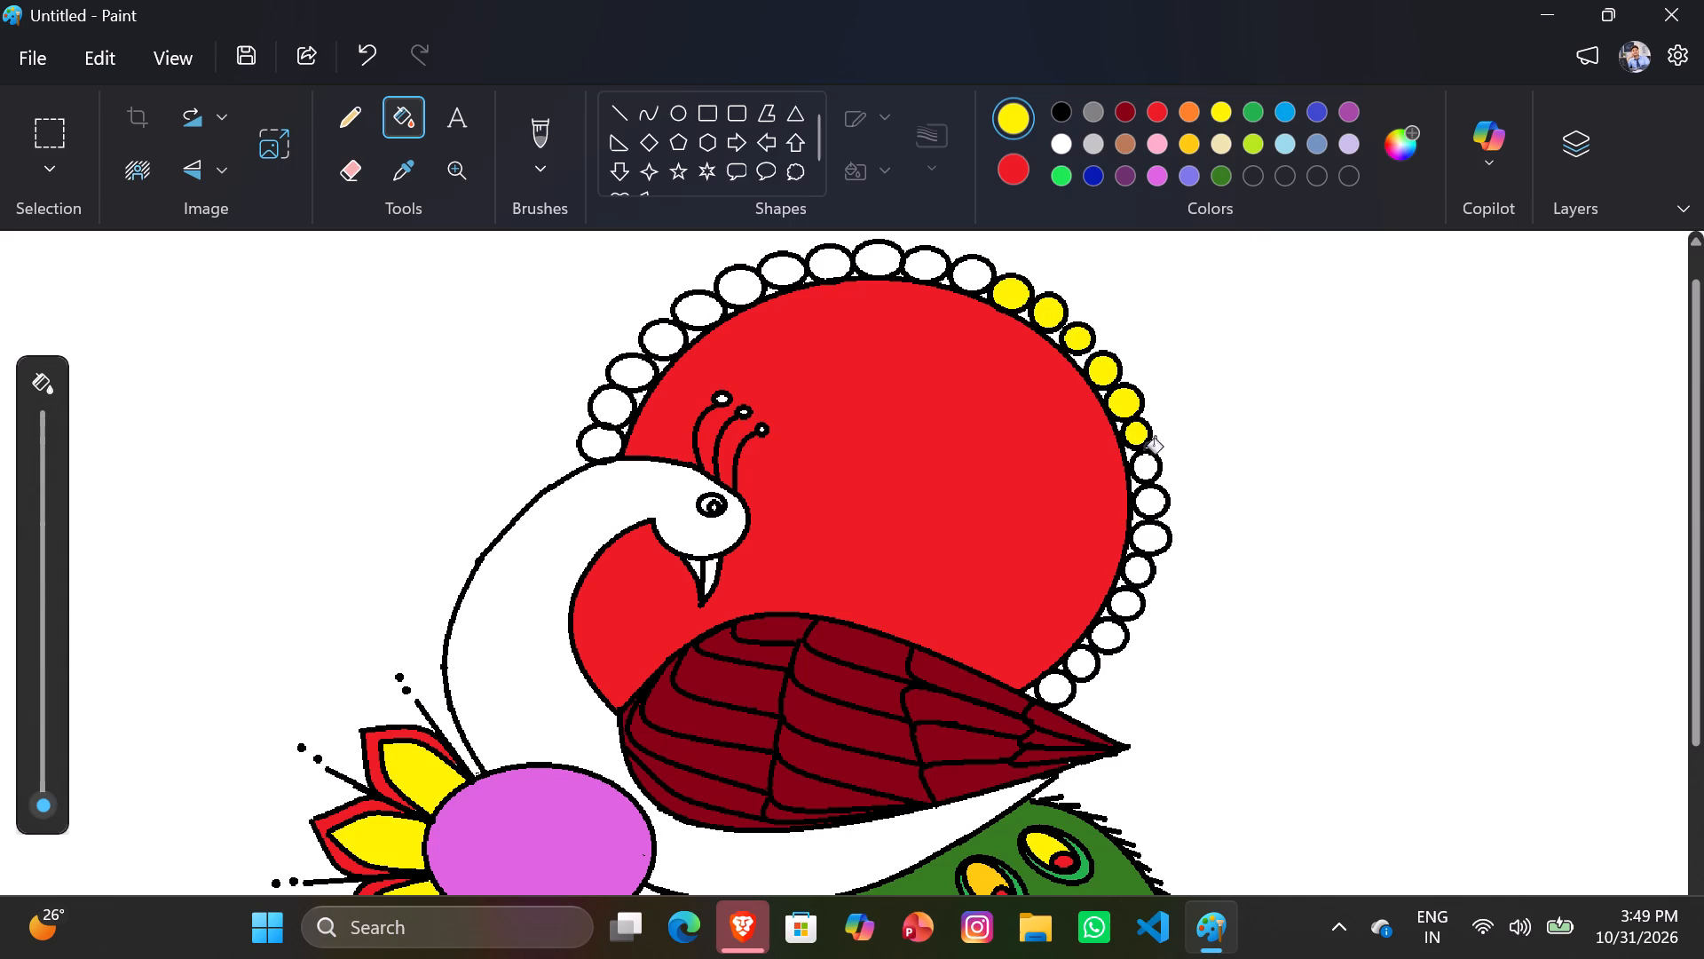
pyautogui.click(1145, 466)
pyautogui.click(1150, 503)
pyautogui.click(1144, 534)
pyautogui.click(1140, 572)
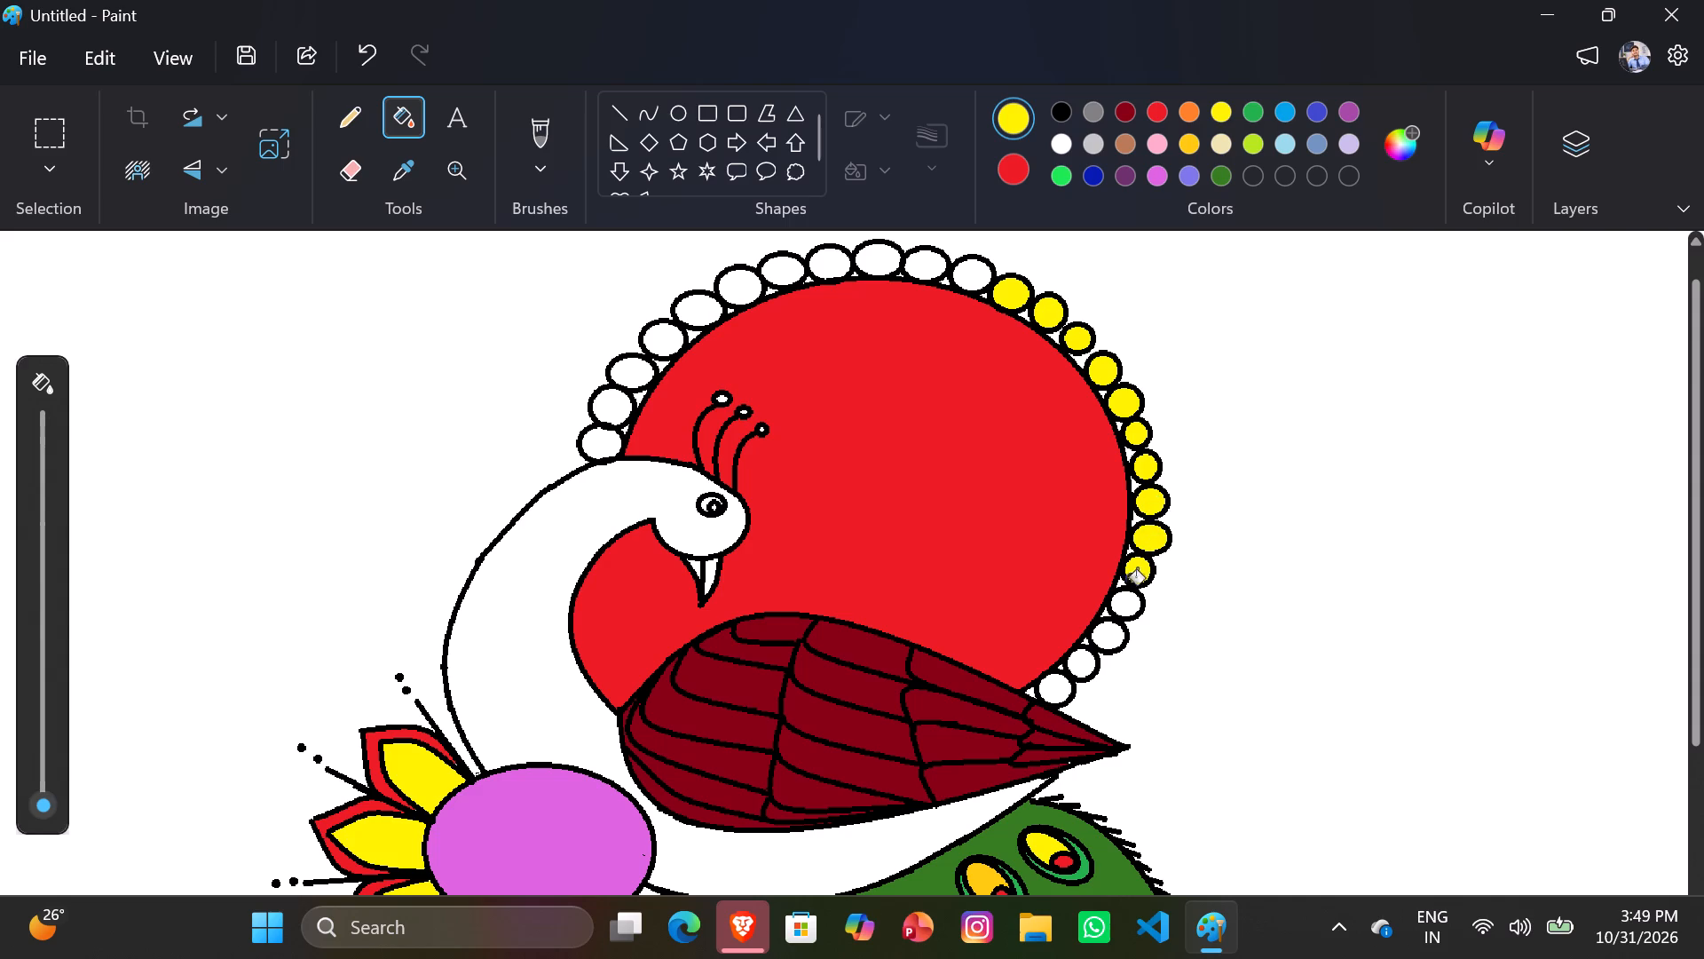
pyautogui.click(1122, 606)
pyautogui.click(1106, 632)
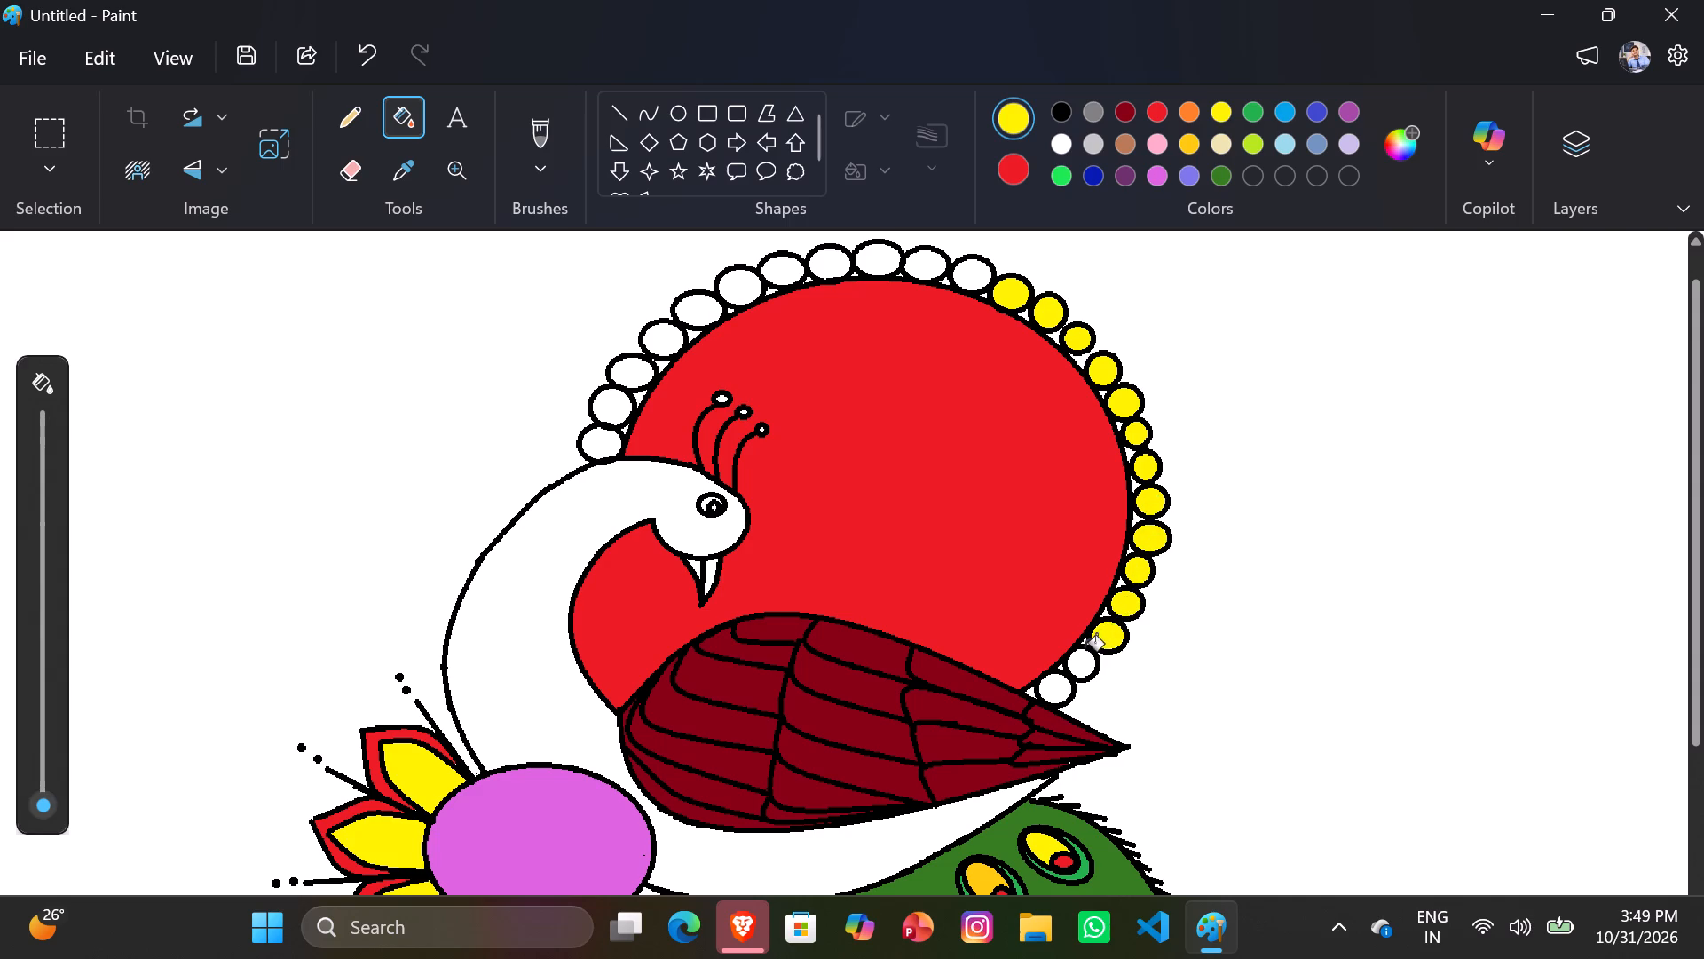
pyautogui.click(1079, 657)
pyautogui.click(1047, 690)
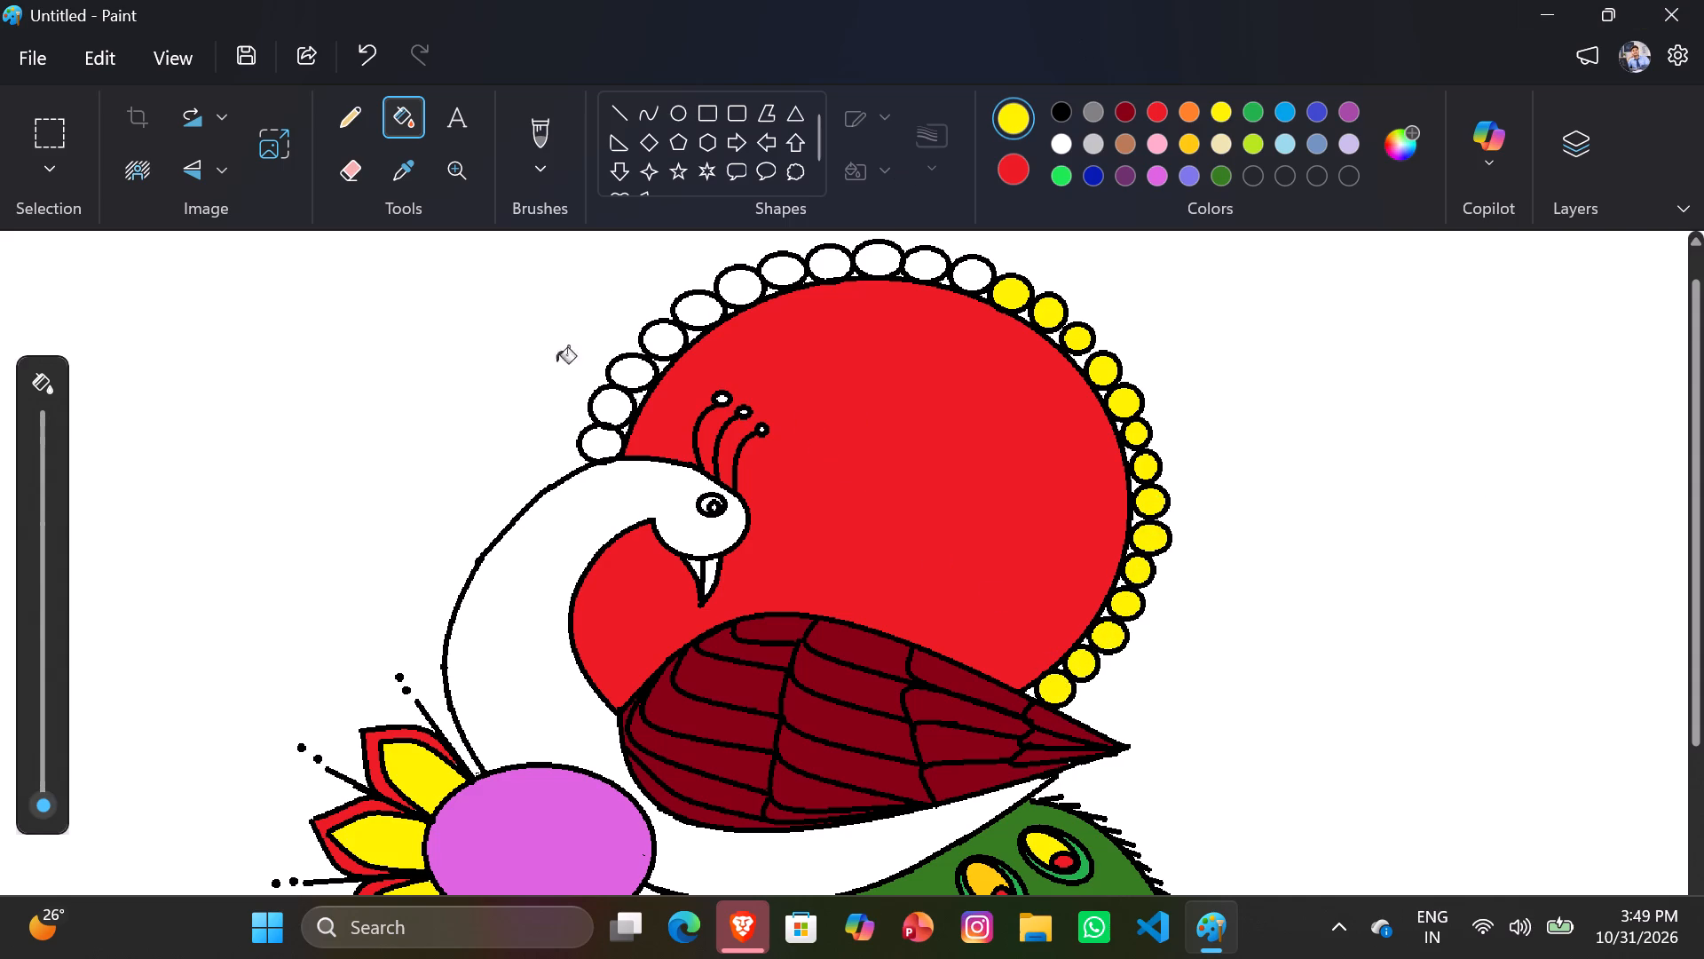
# Fill the remaining white border circles with yellow, from the peacock's neck up and over the top of the arc.
pyautogui.click(603, 451)
pyautogui.click(603, 412)
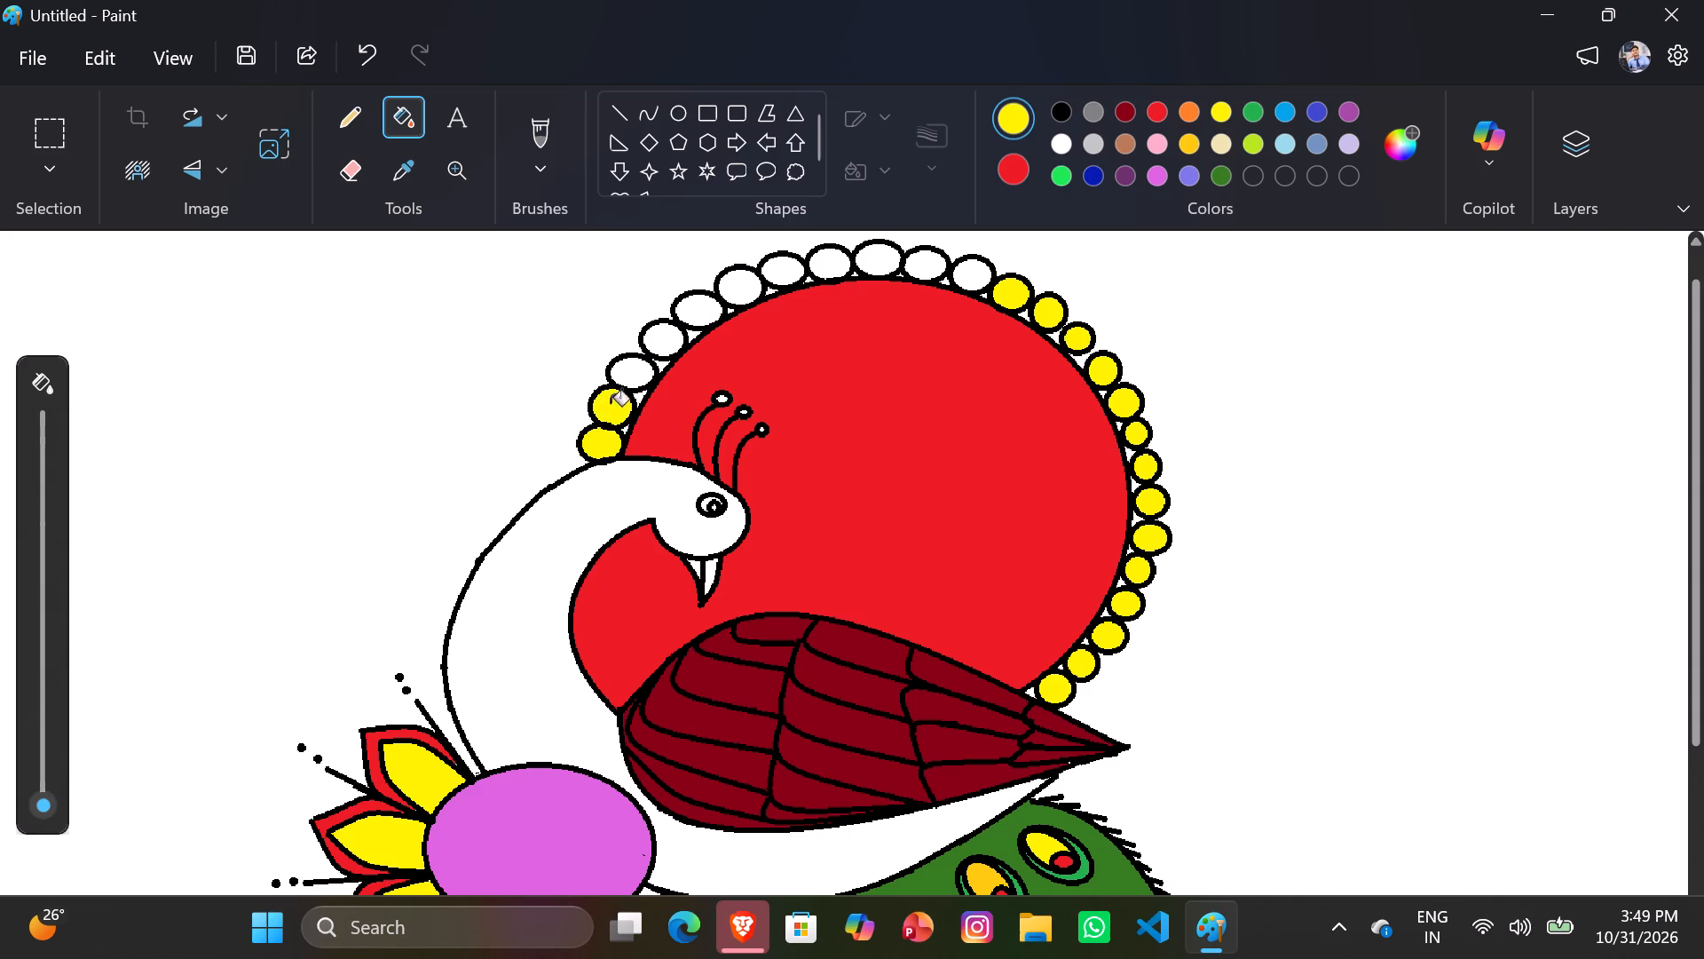
pyautogui.click(629, 376)
pyautogui.click(662, 340)
pyautogui.click(703, 303)
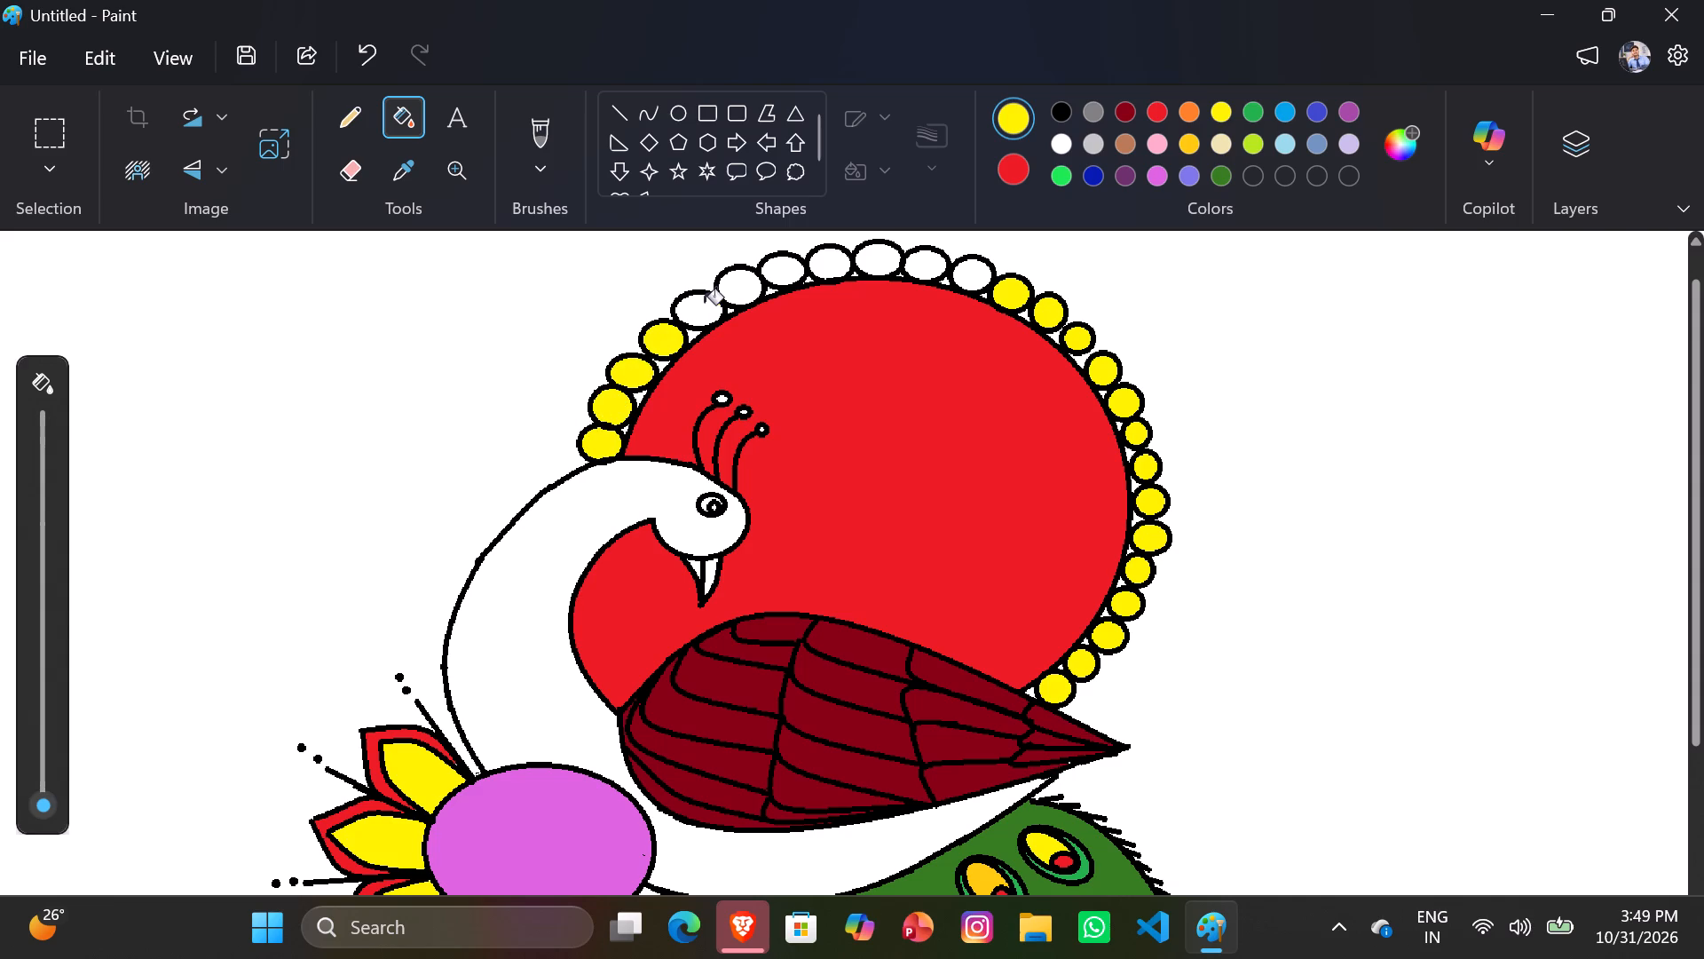
pyautogui.click(733, 291)
pyautogui.click(784, 270)
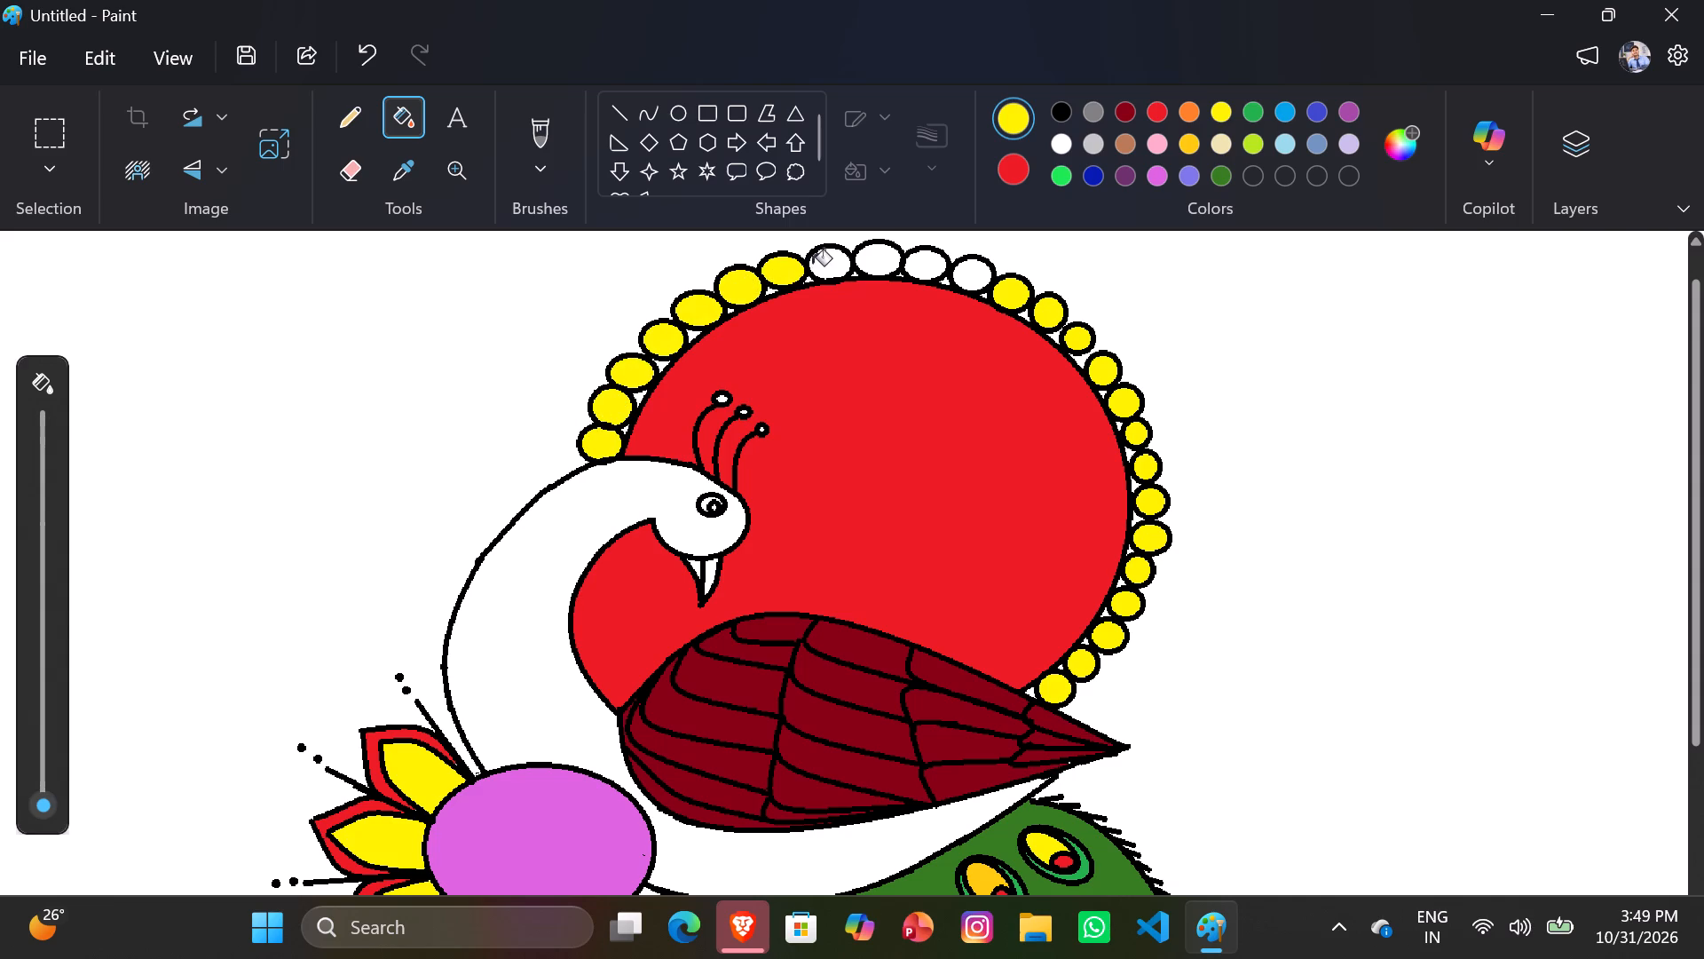
pyautogui.click(816, 261)
pyautogui.moveTo(864, 263); pyautogui.dragTo(876, 264)
pyautogui.moveTo(918, 266); pyautogui.dragTo(919, 266)
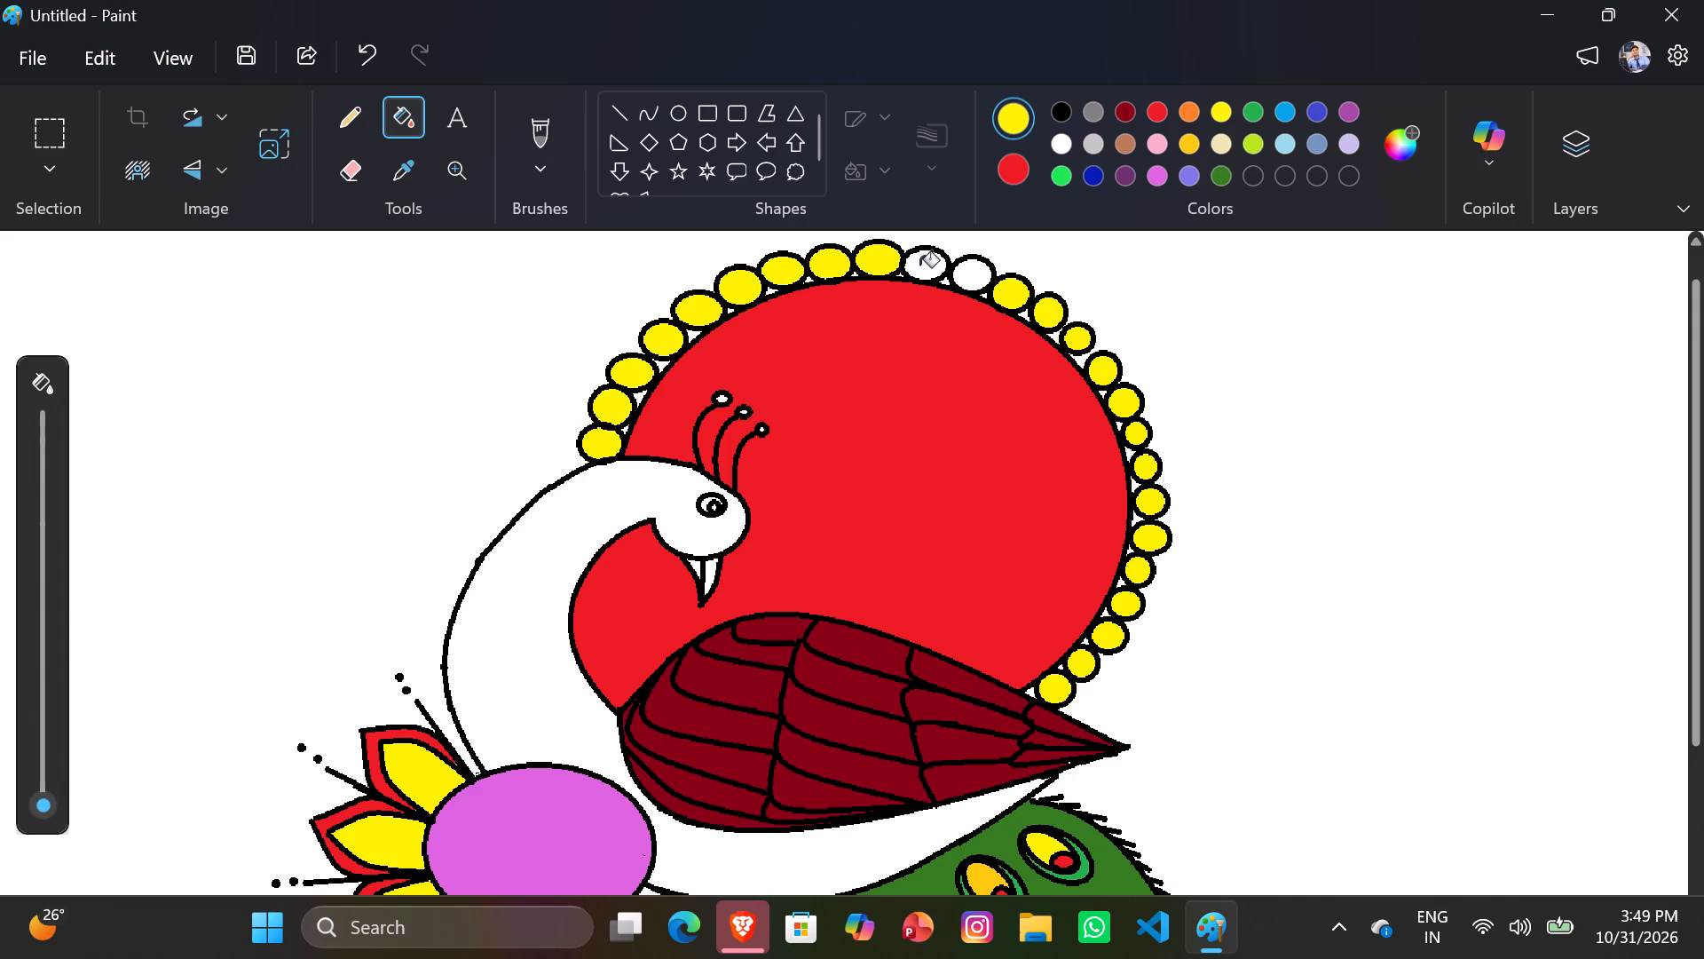
pyautogui.moveTo(919, 266); pyautogui.dragTo(936, 266)
pyautogui.click(963, 275)
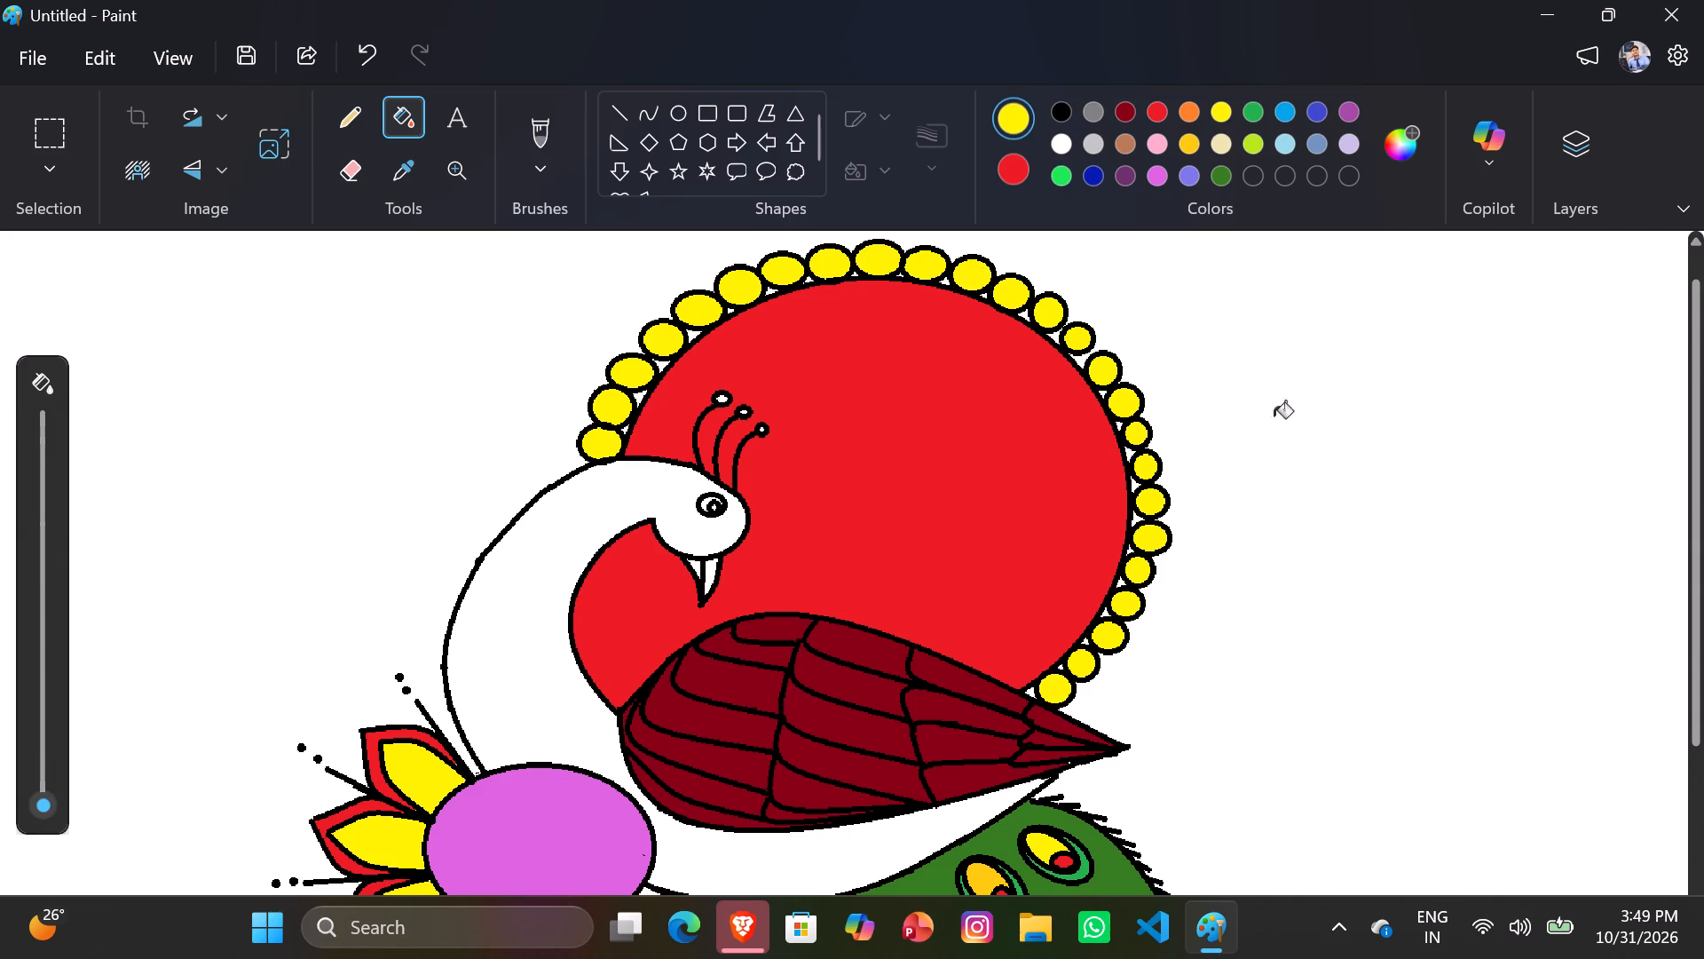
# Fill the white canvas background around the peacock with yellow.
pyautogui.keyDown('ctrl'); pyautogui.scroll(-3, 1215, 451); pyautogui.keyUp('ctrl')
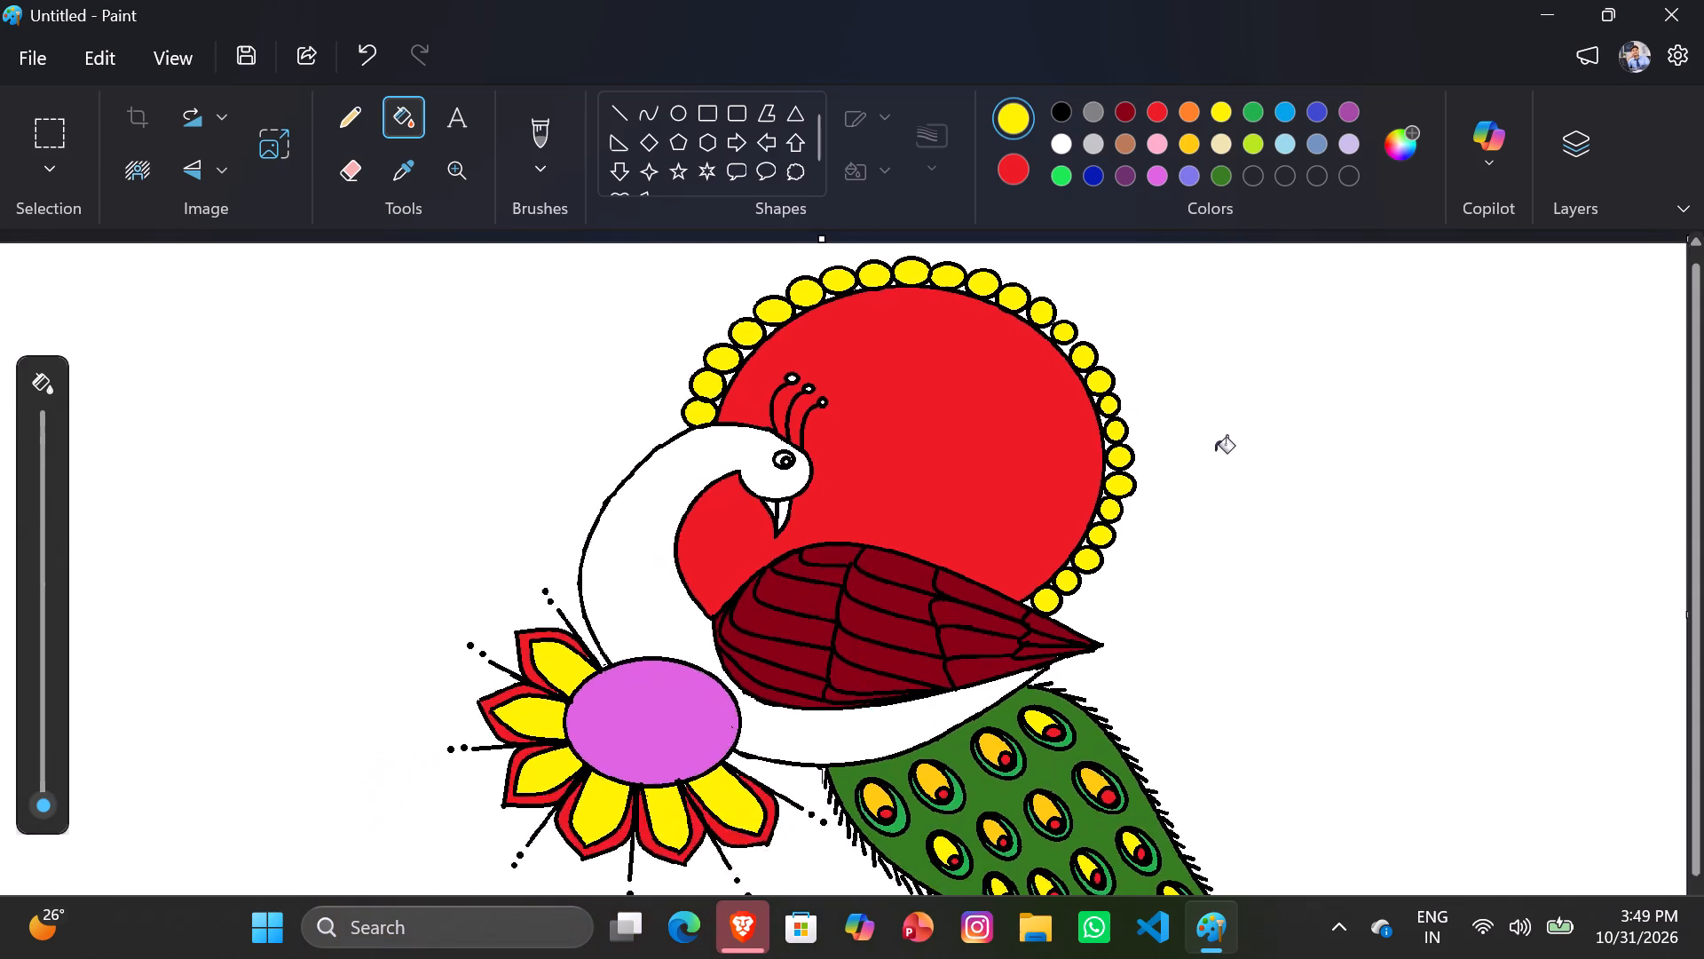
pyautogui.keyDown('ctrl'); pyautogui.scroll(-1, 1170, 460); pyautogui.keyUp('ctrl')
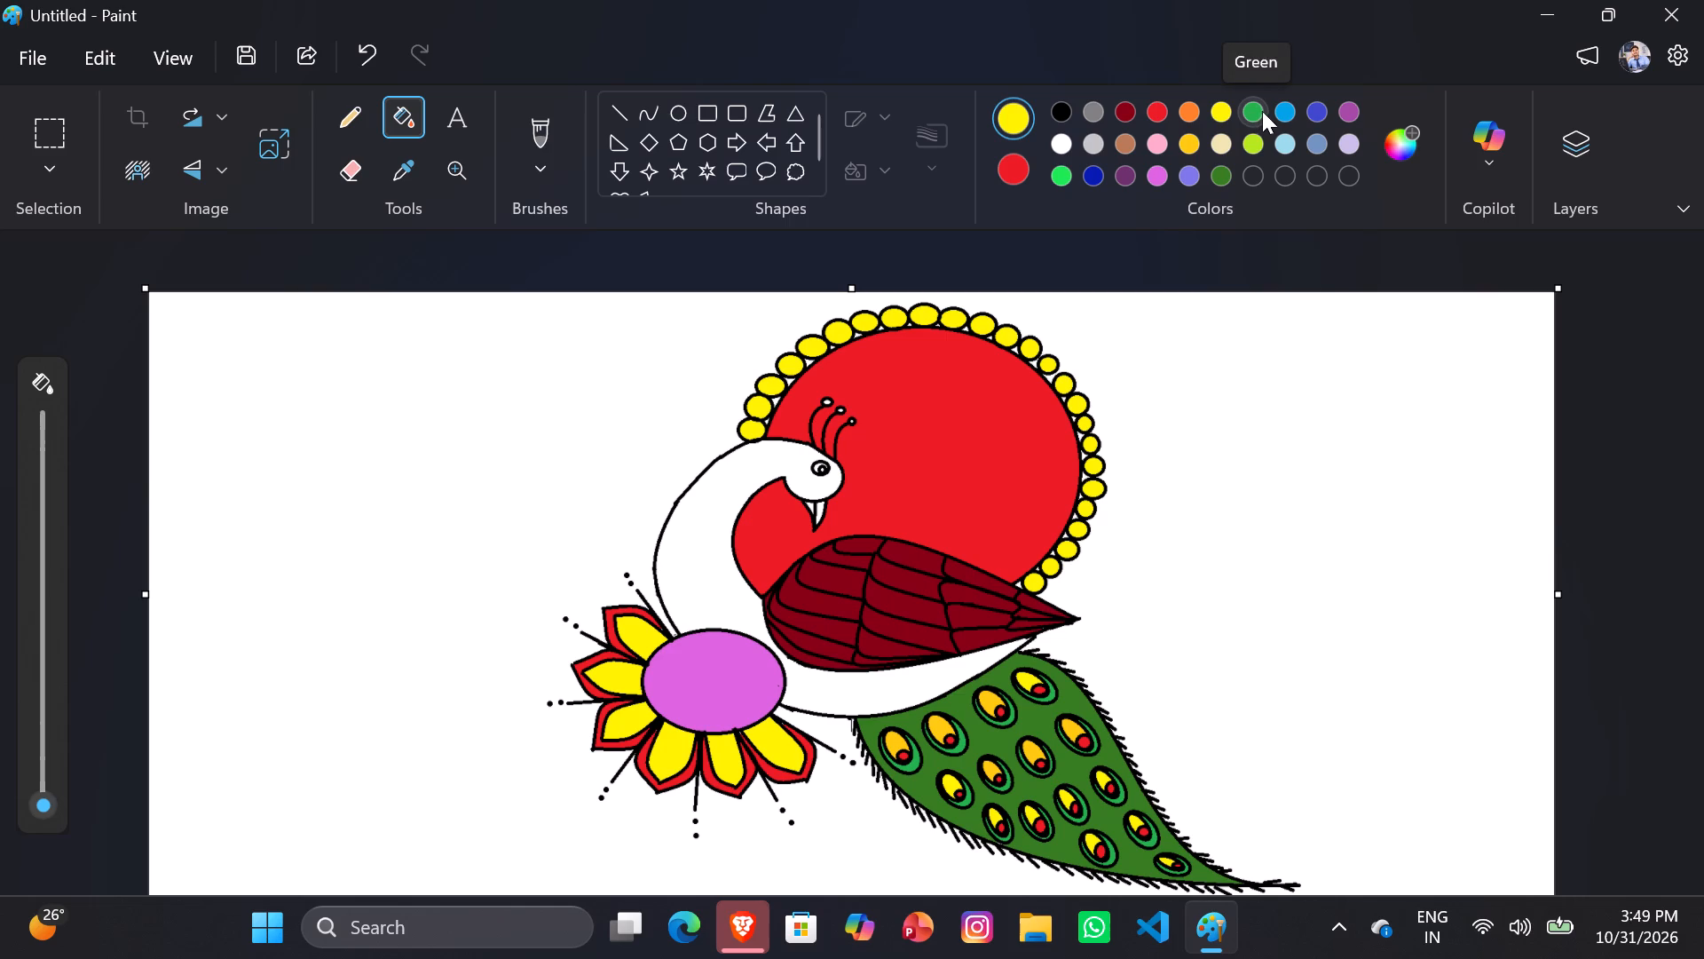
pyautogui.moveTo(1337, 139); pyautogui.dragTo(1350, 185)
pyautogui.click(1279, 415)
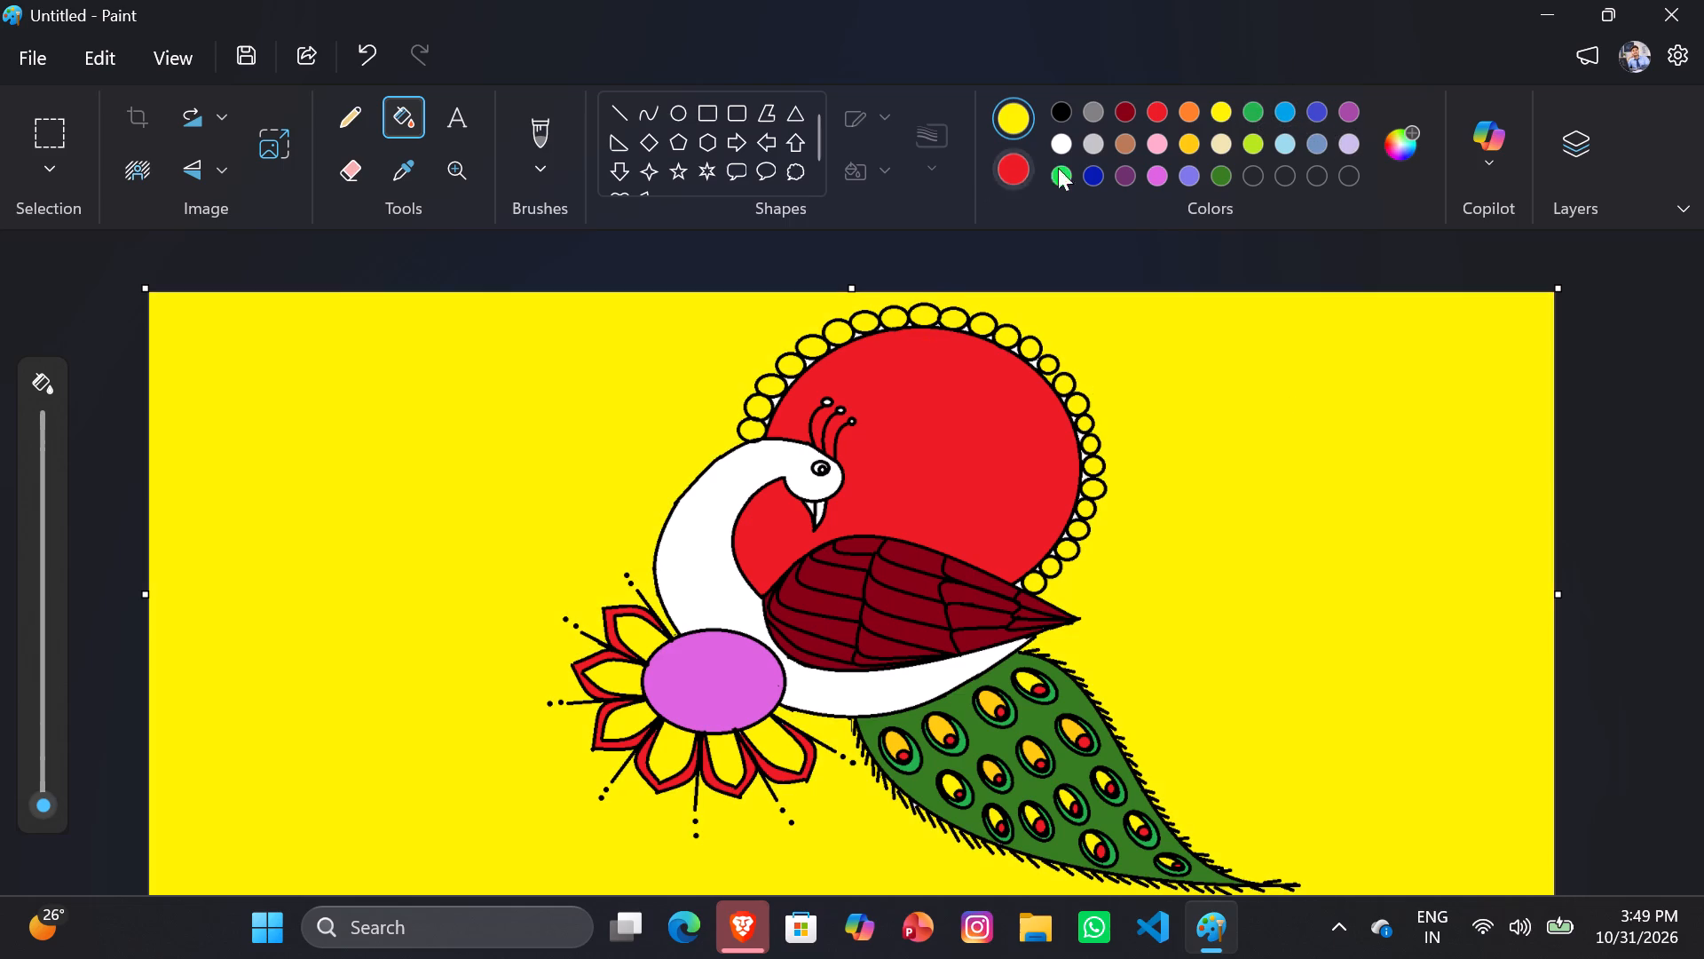
# Fill the canvas background around the peacock with pale beige.
pyautogui.click(1222, 150)
pyautogui.click(1269, 412)
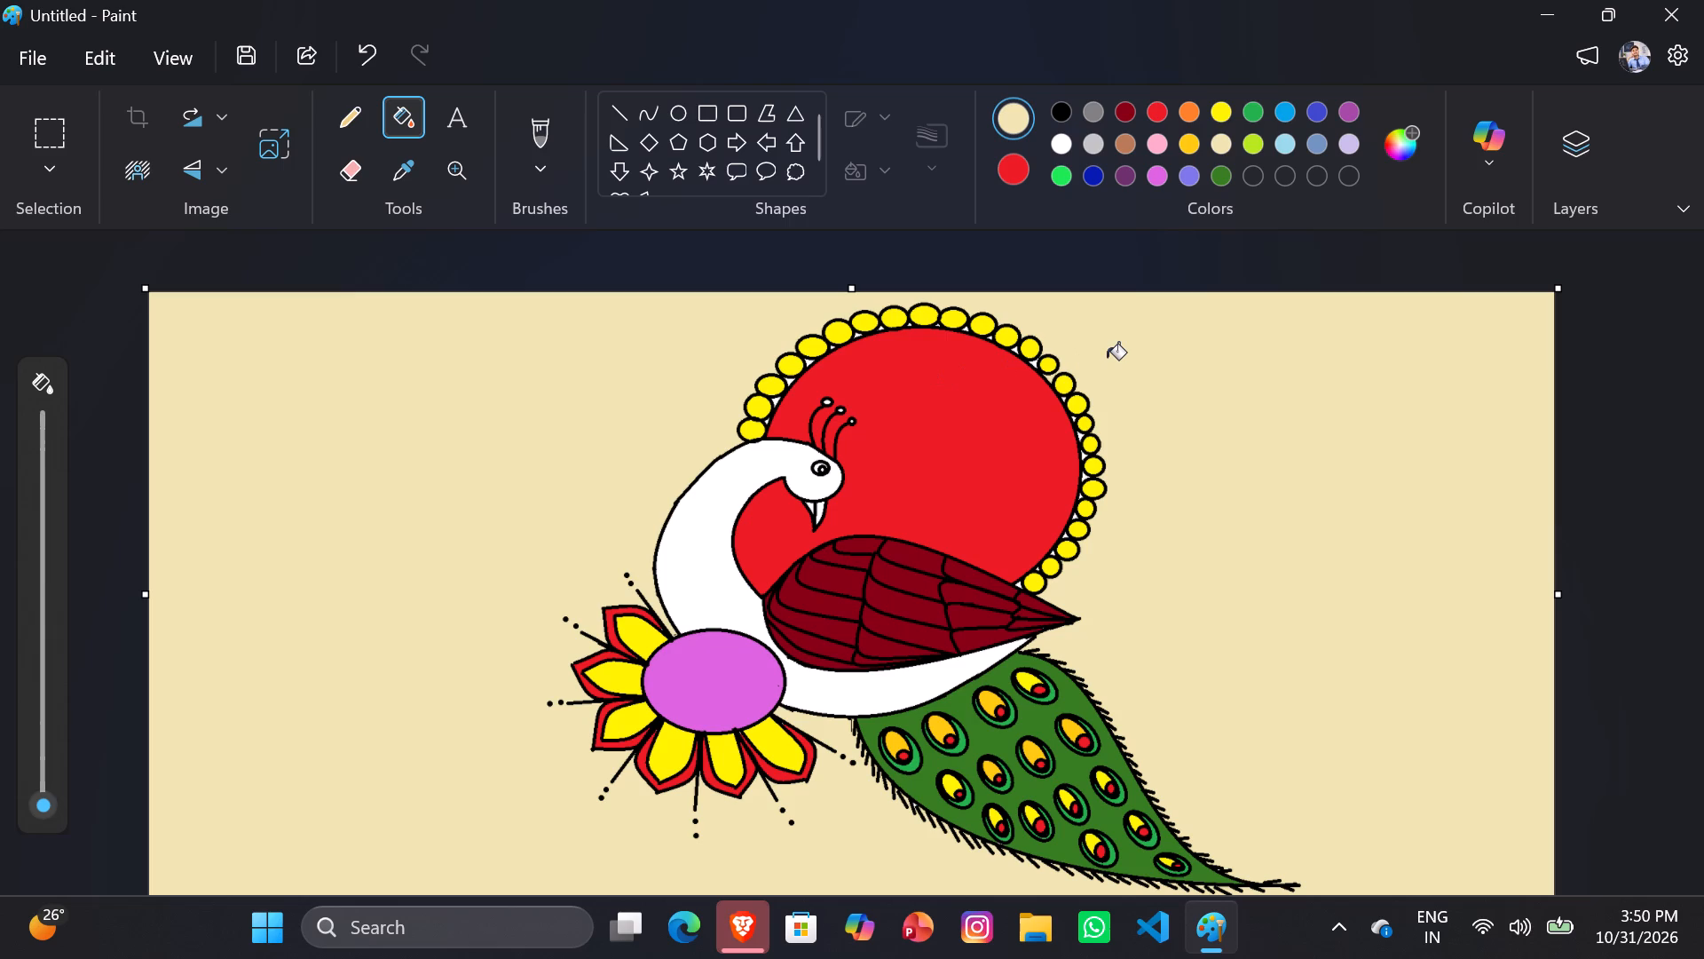
# Fill the base of the peacock's lower tail feathers, around the eye spots, with lime green.
pyautogui.click(1250, 143)
pyautogui.click(963, 708)
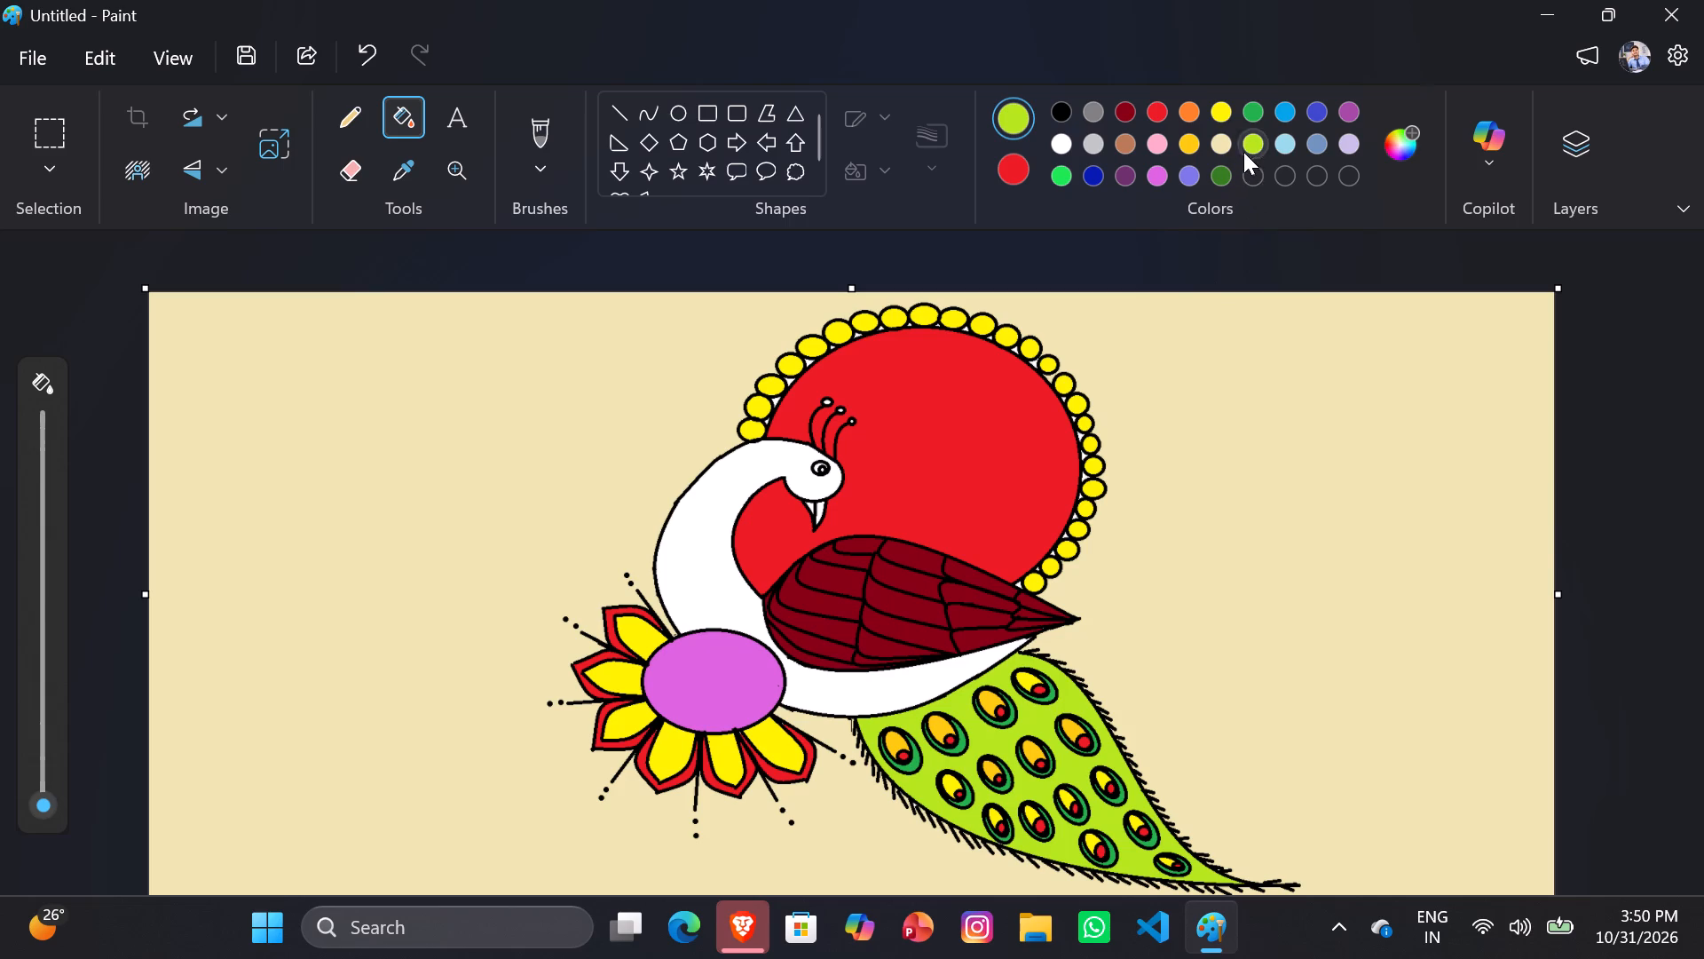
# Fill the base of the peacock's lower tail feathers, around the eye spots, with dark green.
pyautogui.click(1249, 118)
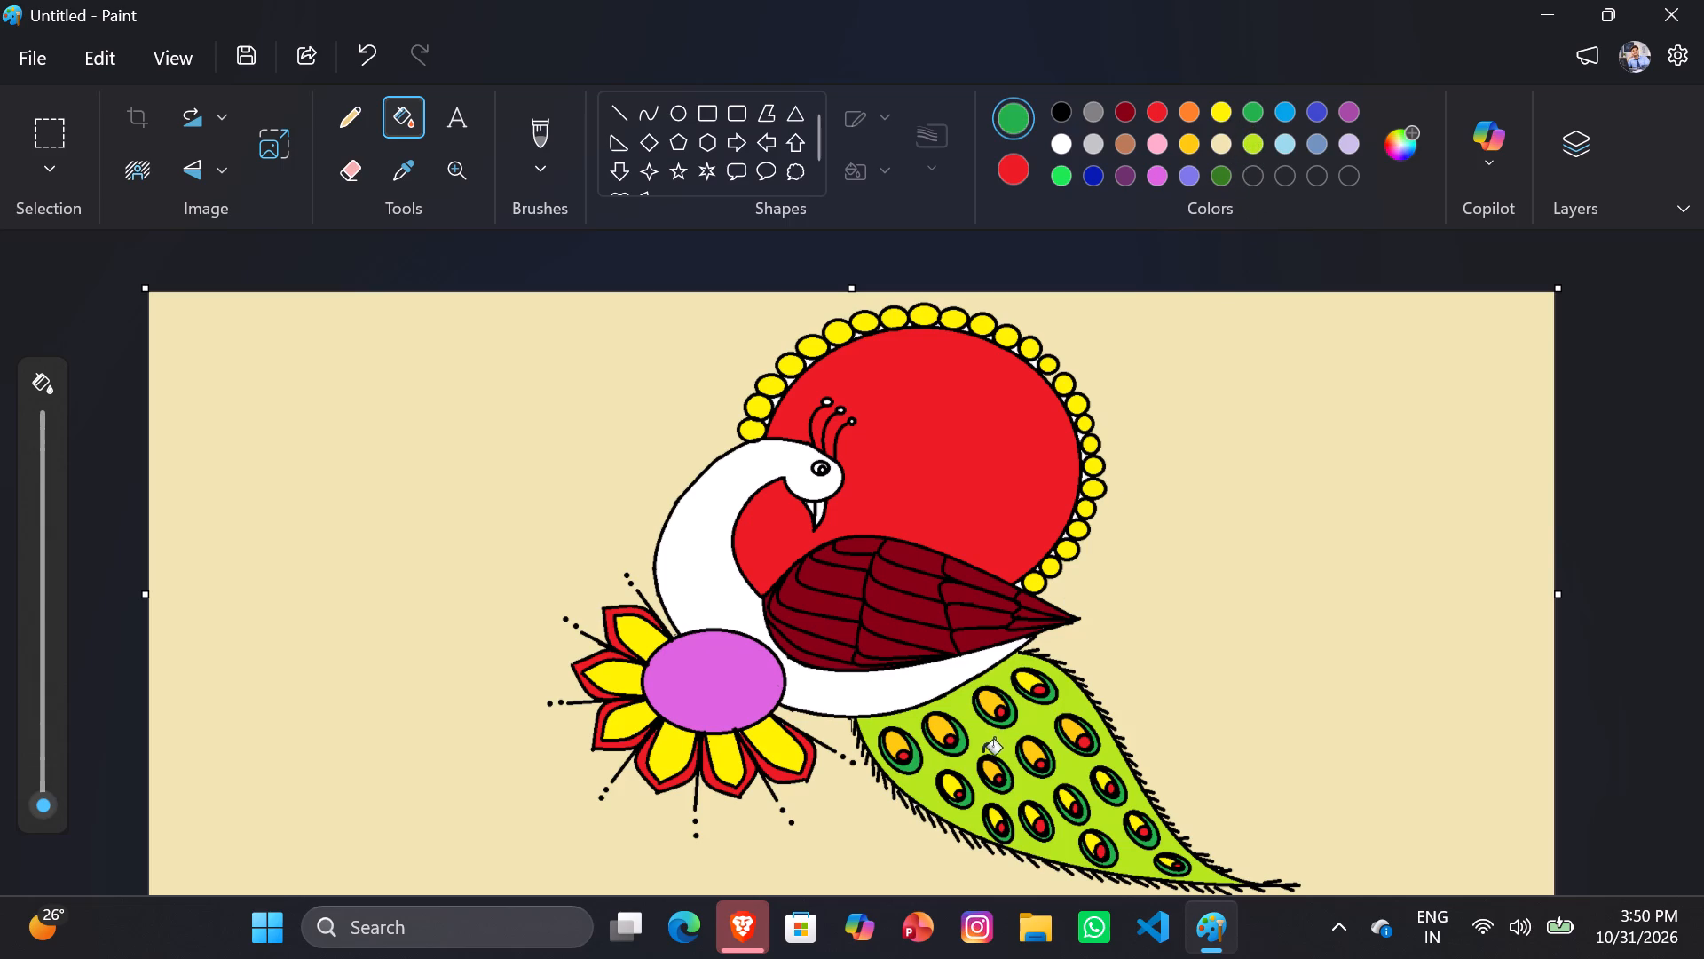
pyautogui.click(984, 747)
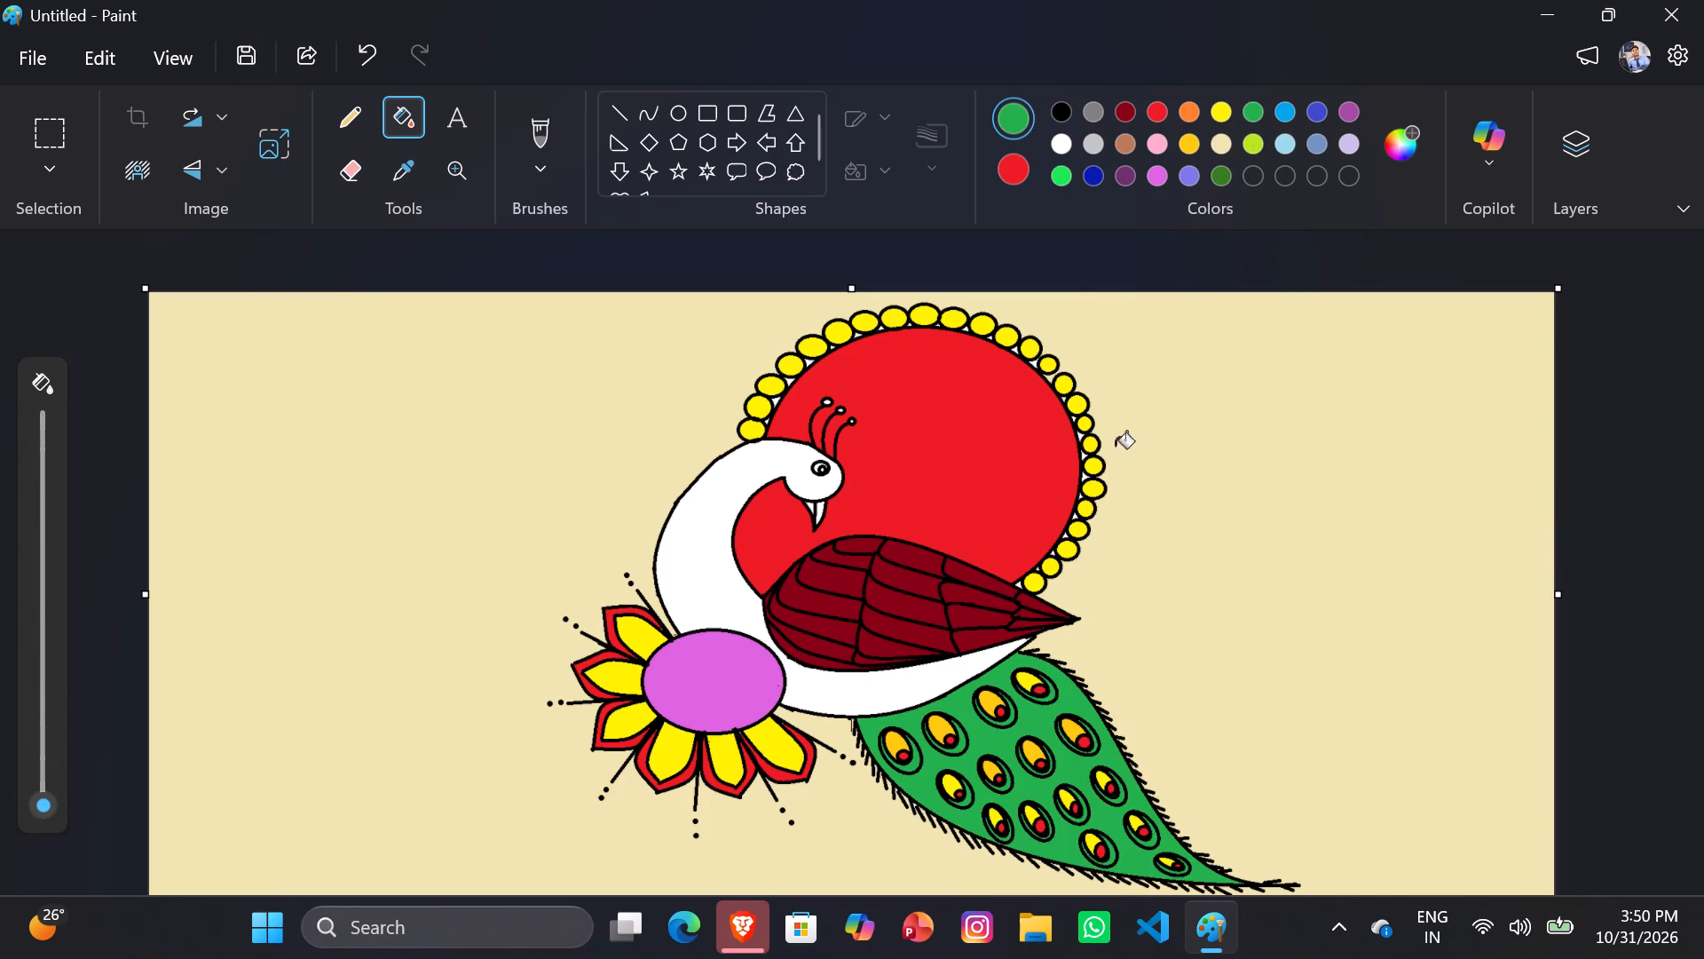
# Fill the base of the lower tail feathers, around the eye spots, with bright green.
pyautogui.click(1069, 177)
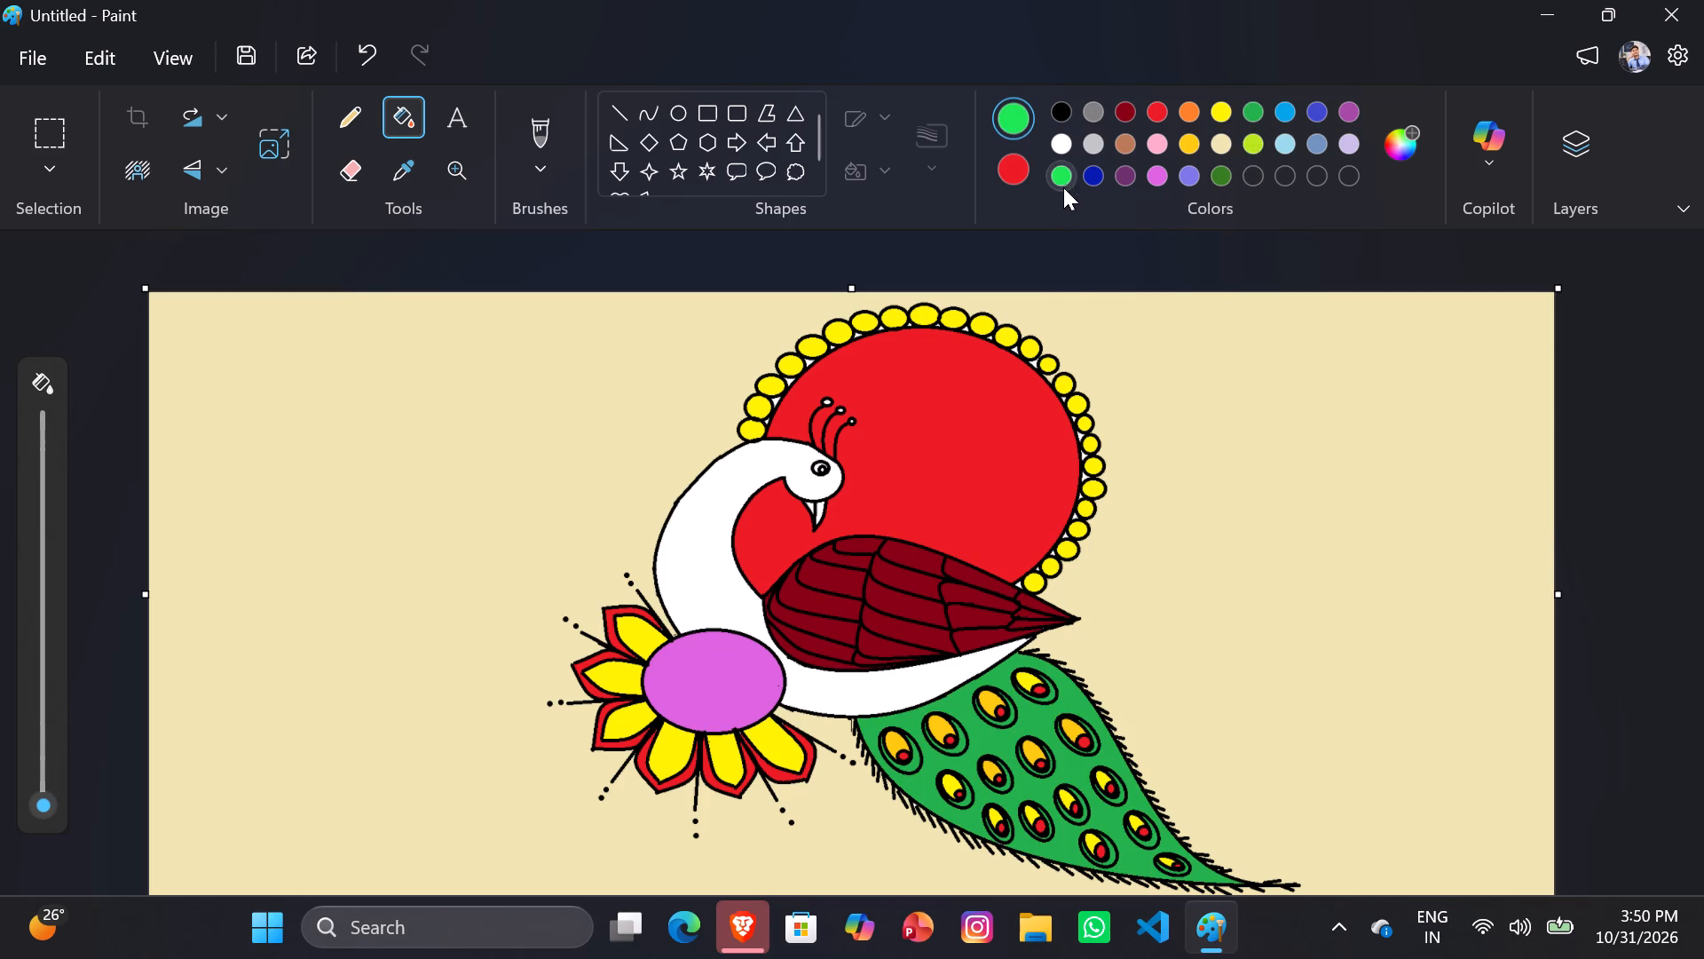
pyautogui.click(1023, 725)
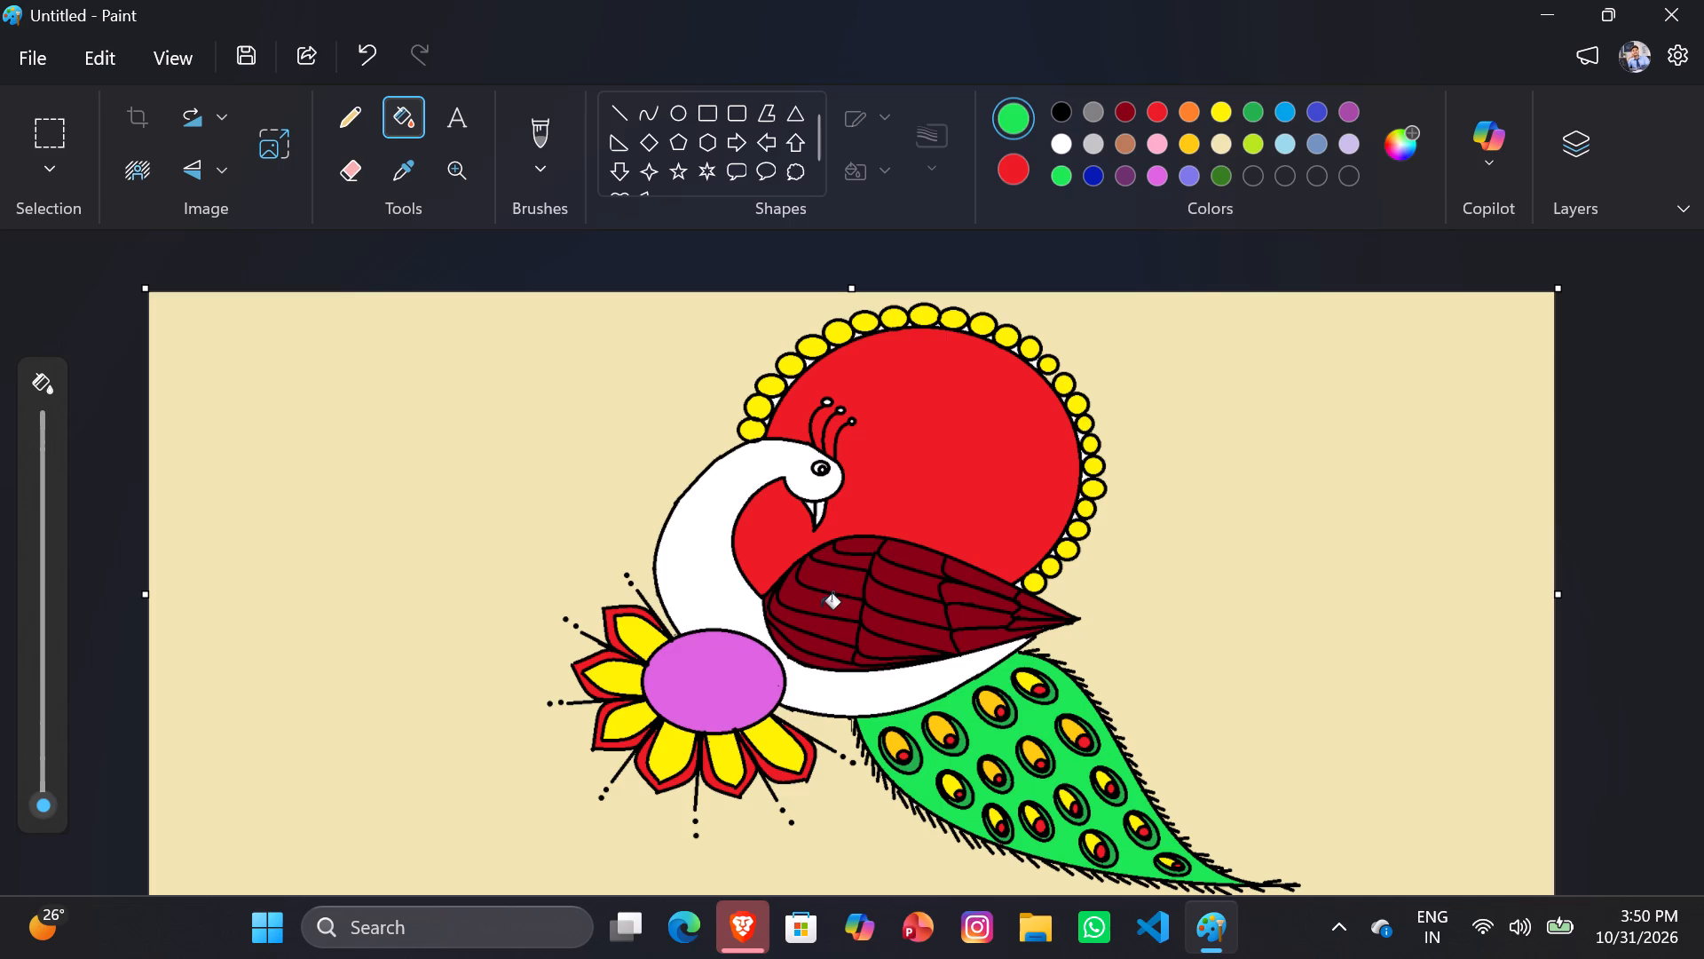
# Fill the peacock's white body, neck and head with the same bright green.
pyautogui.click(713, 584)
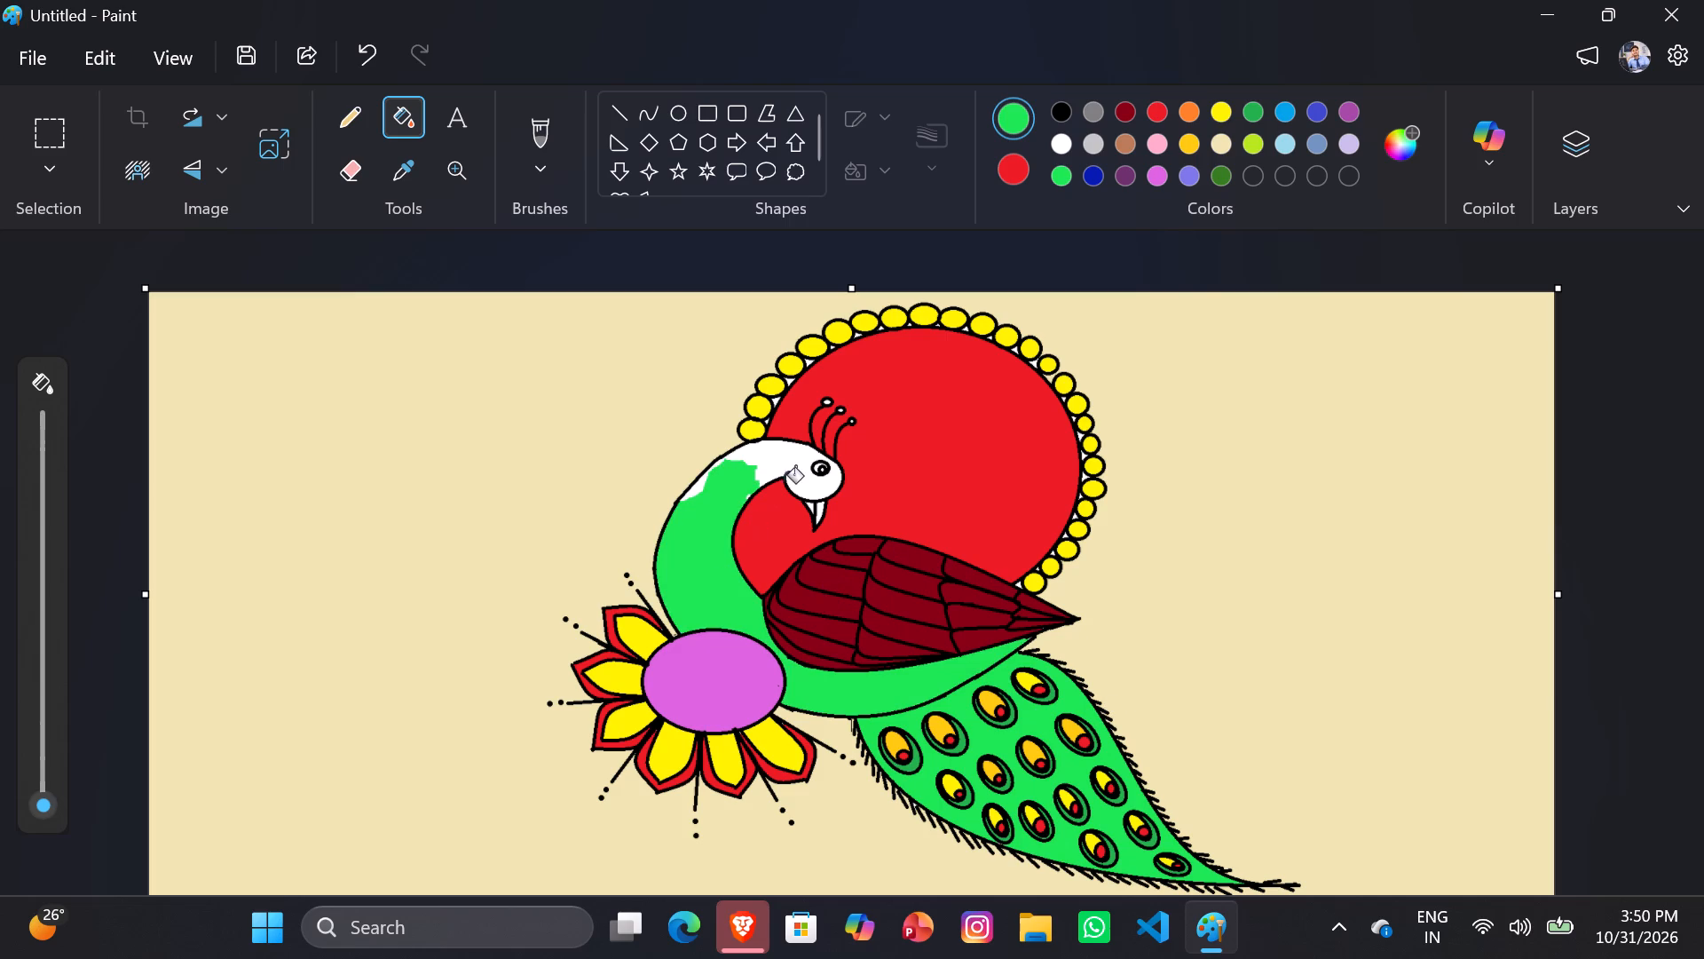
pyautogui.click(788, 463)
pyautogui.click(764, 455)
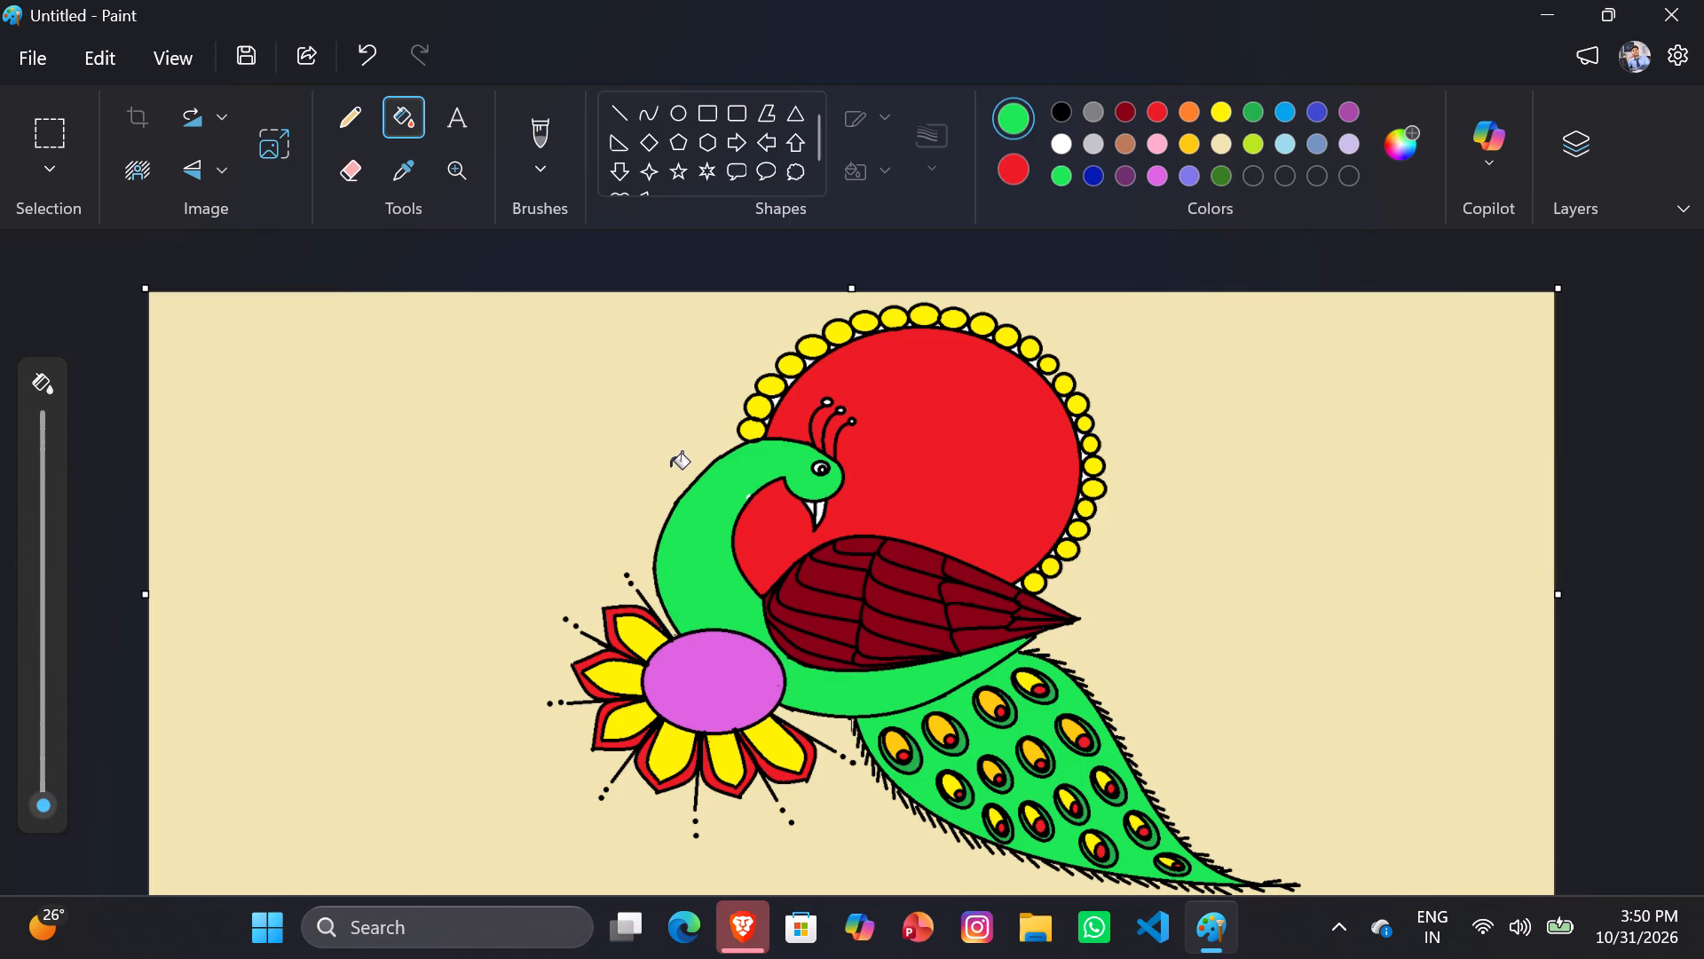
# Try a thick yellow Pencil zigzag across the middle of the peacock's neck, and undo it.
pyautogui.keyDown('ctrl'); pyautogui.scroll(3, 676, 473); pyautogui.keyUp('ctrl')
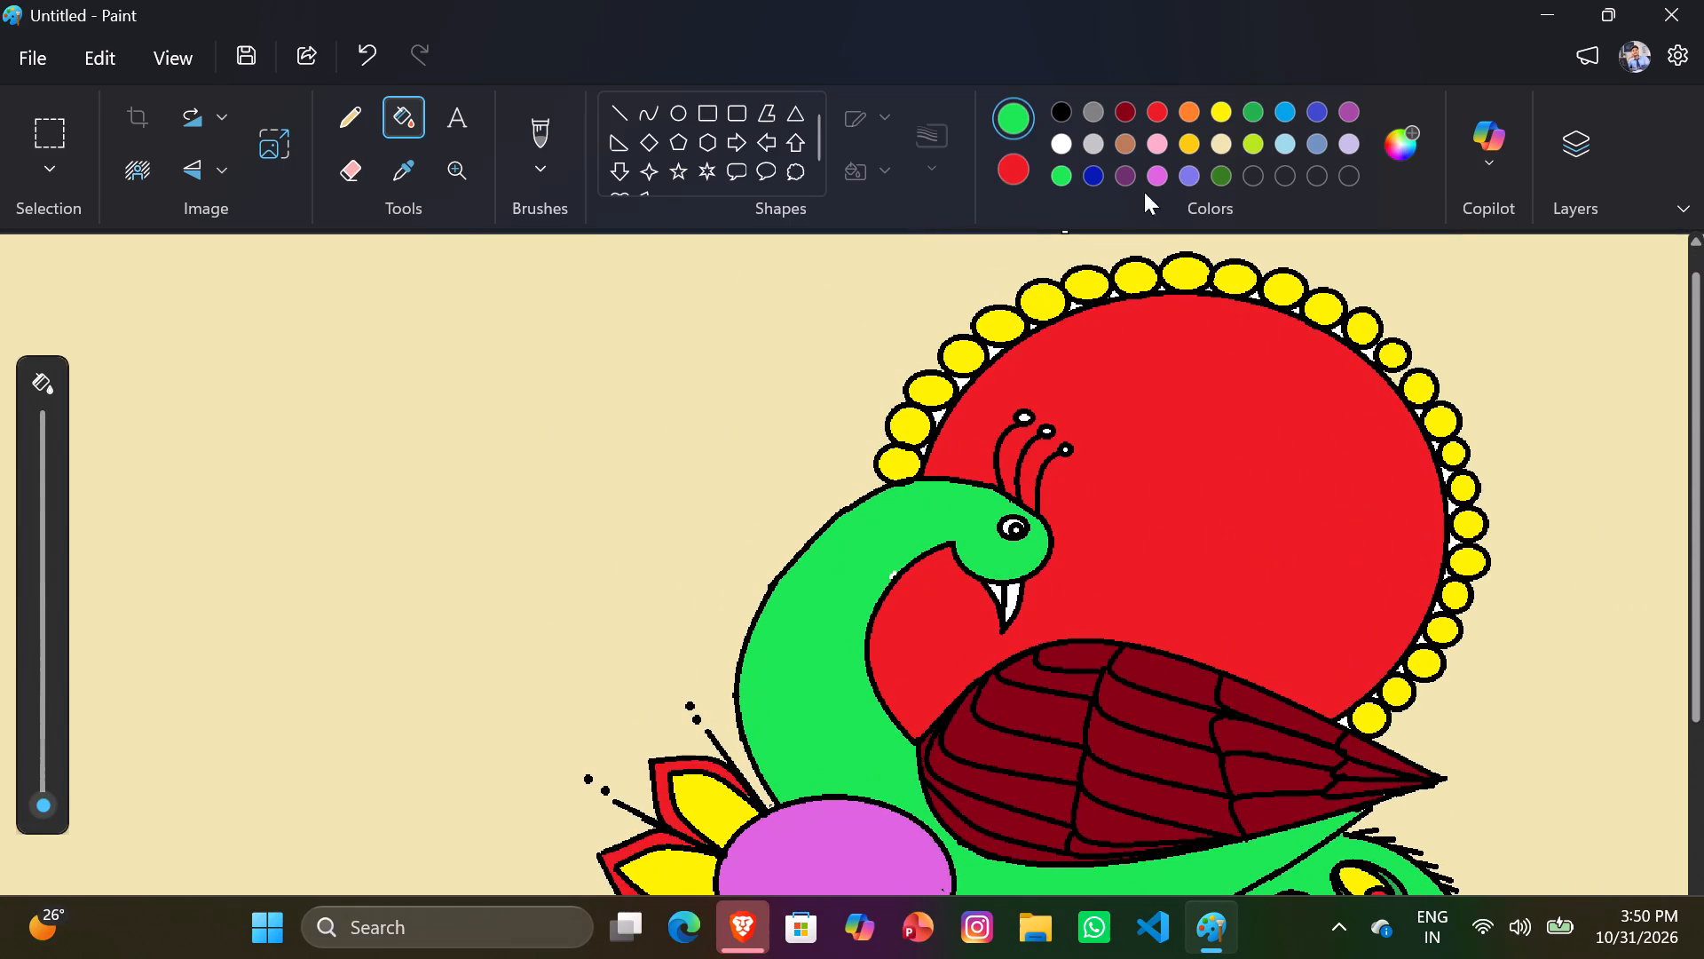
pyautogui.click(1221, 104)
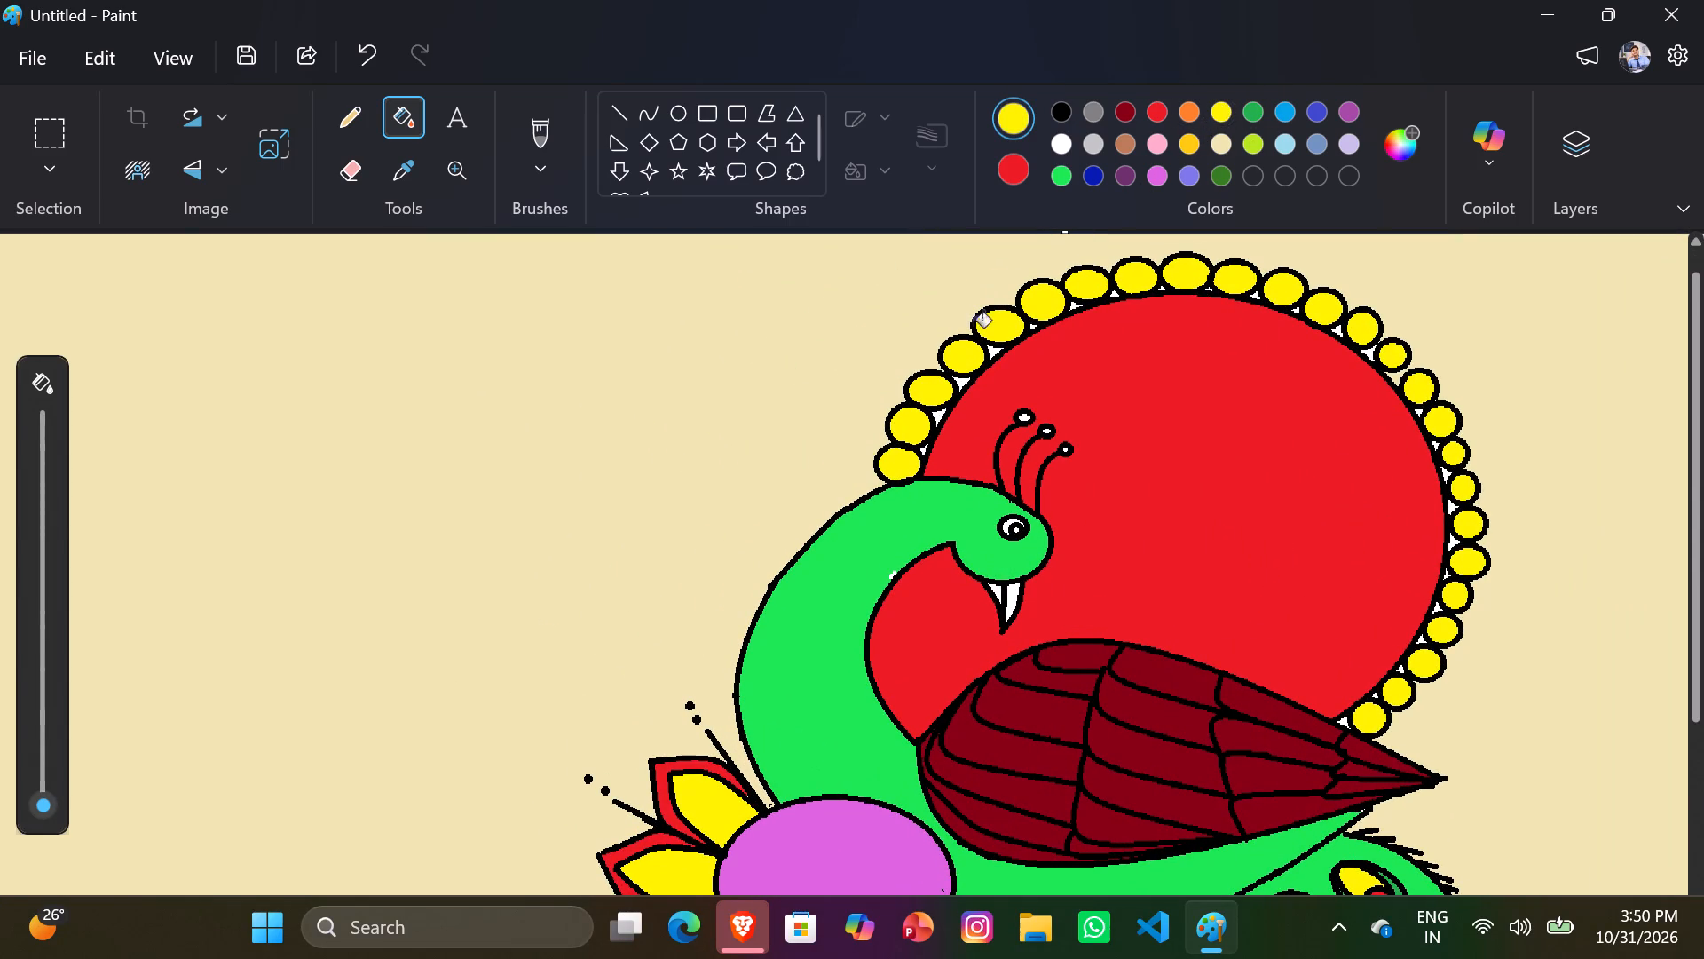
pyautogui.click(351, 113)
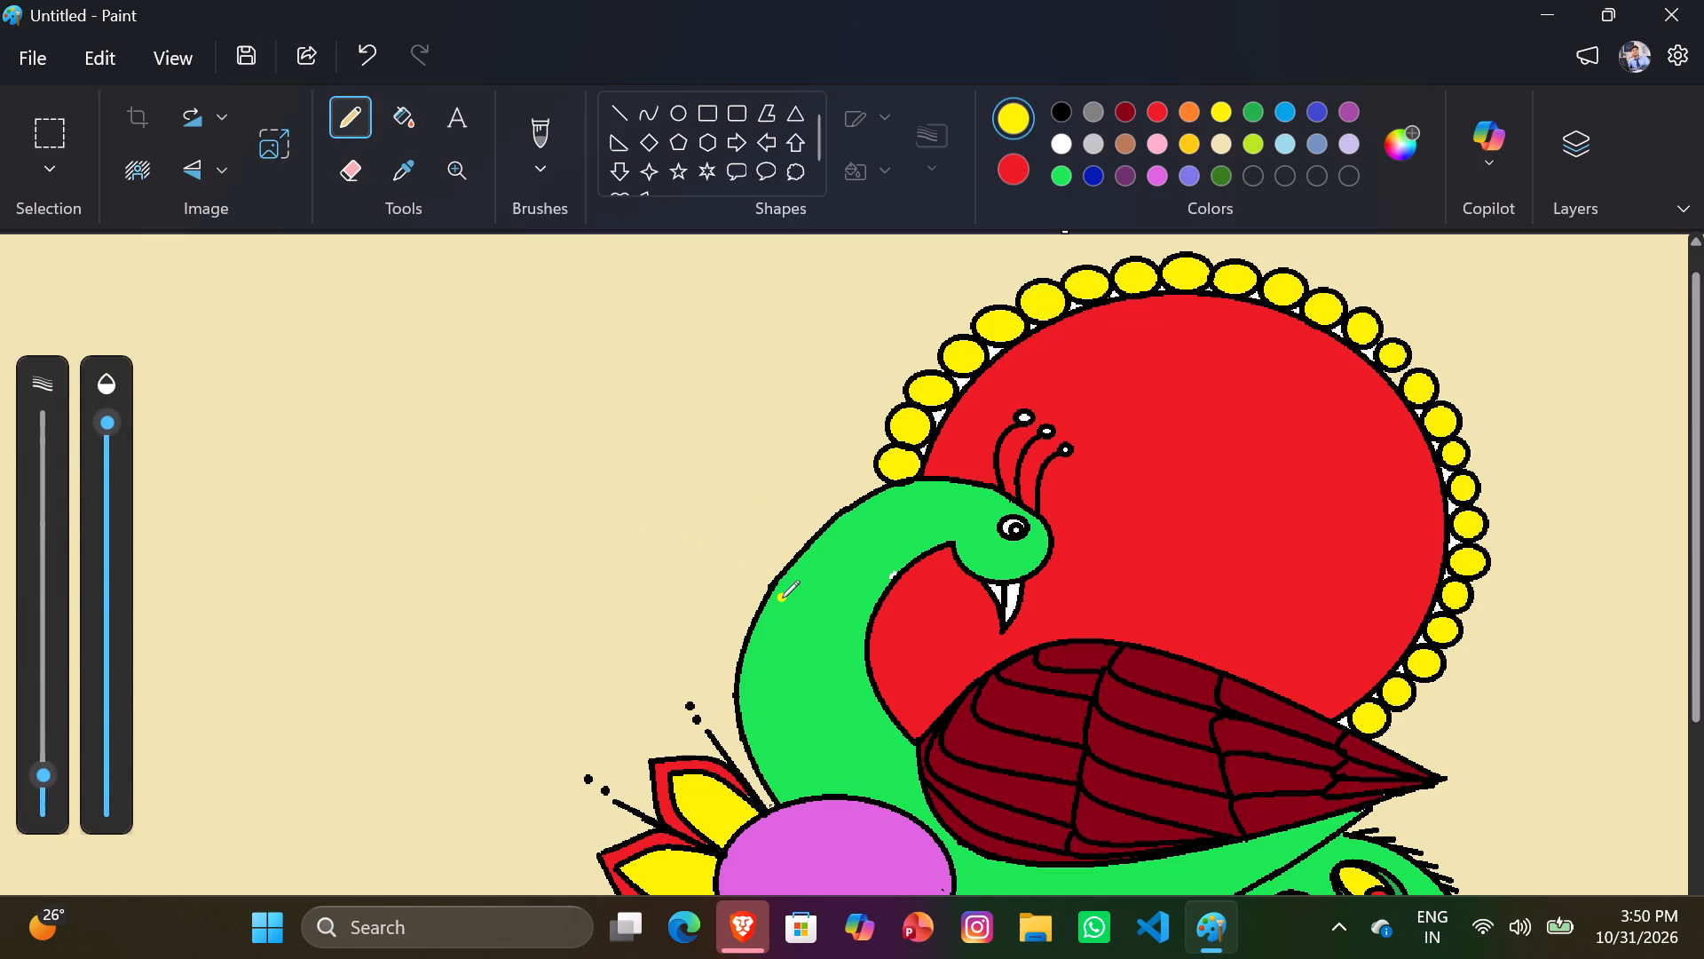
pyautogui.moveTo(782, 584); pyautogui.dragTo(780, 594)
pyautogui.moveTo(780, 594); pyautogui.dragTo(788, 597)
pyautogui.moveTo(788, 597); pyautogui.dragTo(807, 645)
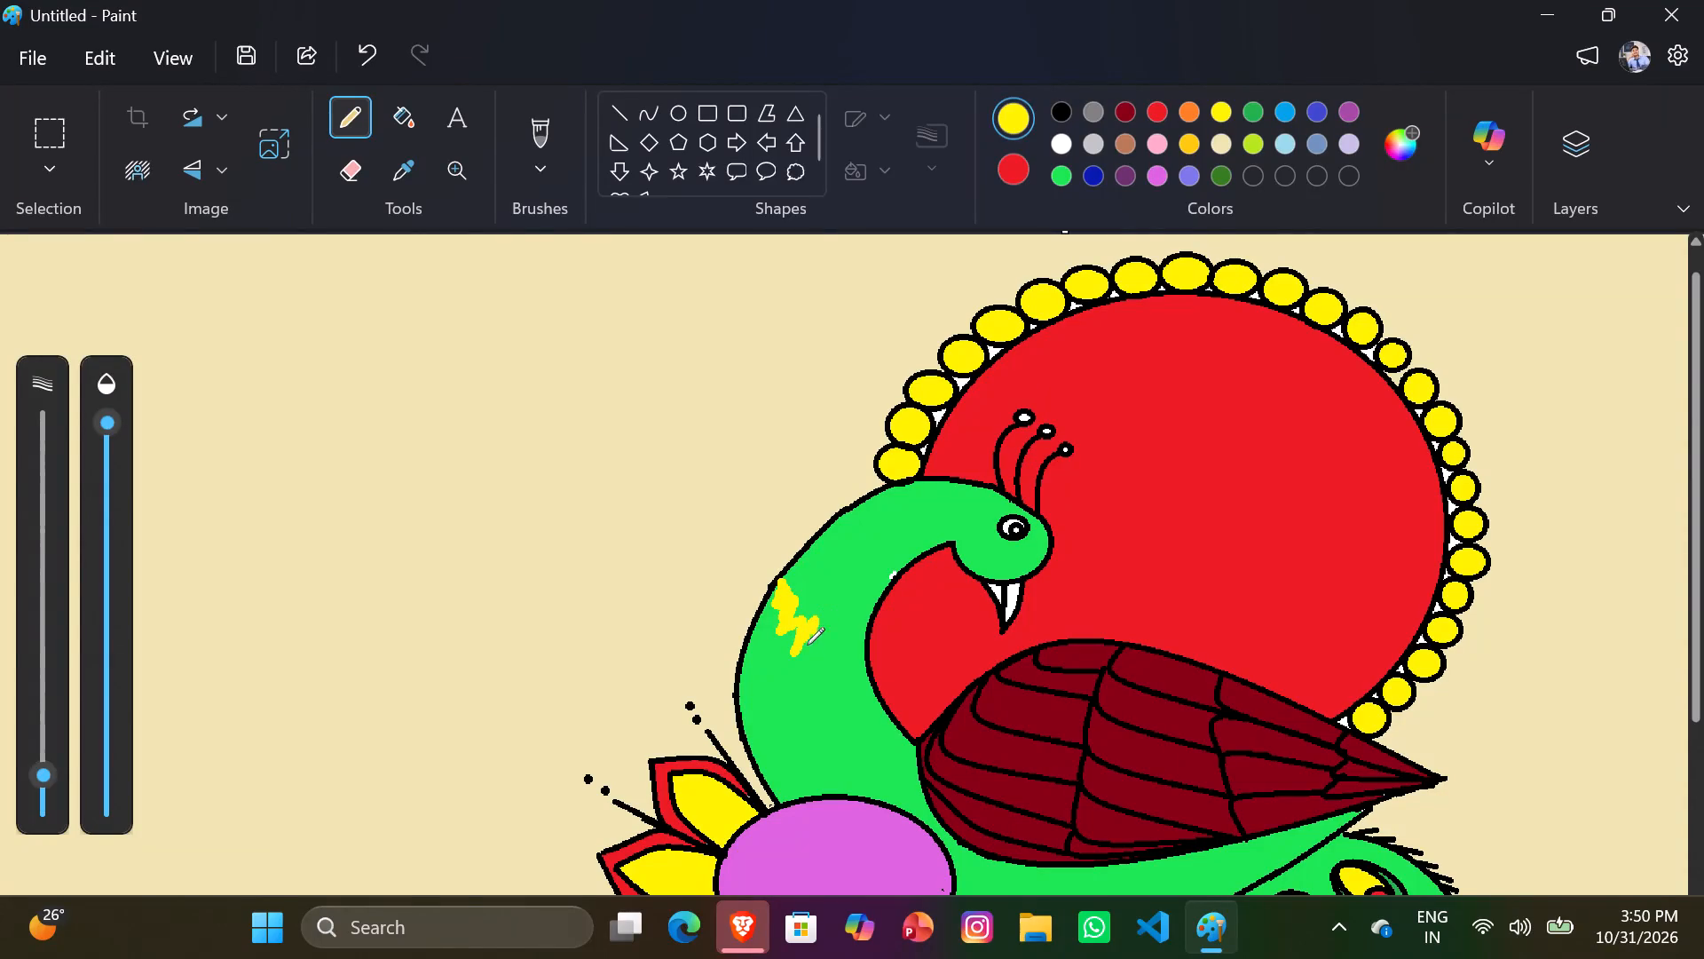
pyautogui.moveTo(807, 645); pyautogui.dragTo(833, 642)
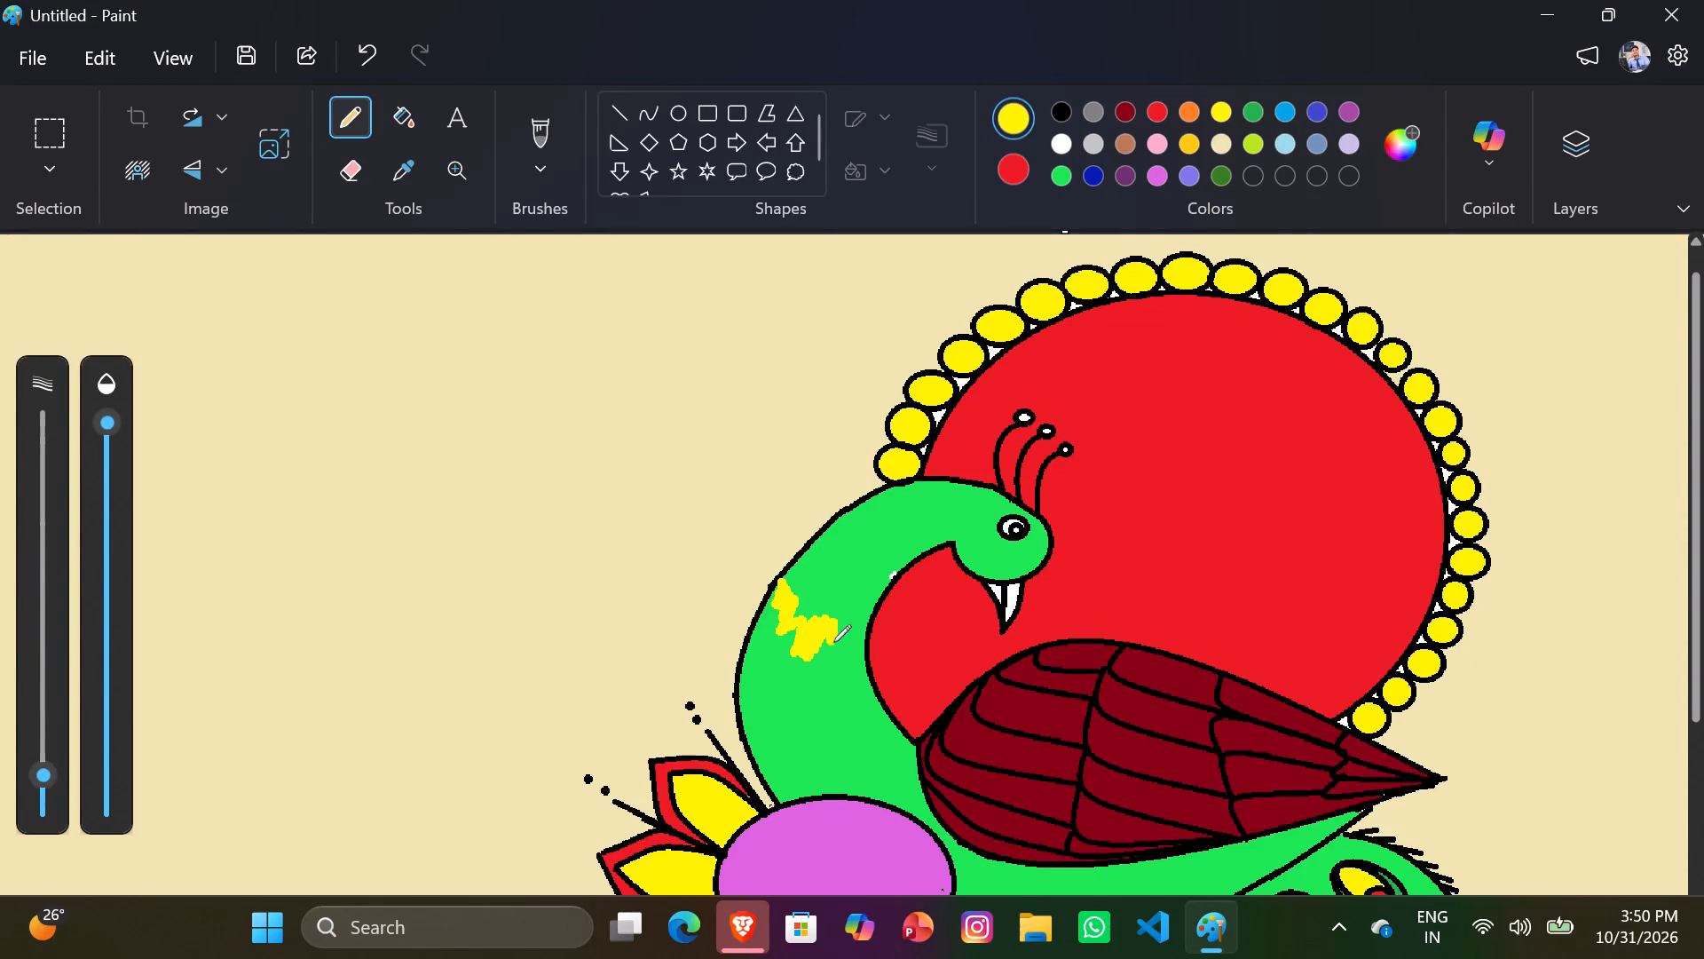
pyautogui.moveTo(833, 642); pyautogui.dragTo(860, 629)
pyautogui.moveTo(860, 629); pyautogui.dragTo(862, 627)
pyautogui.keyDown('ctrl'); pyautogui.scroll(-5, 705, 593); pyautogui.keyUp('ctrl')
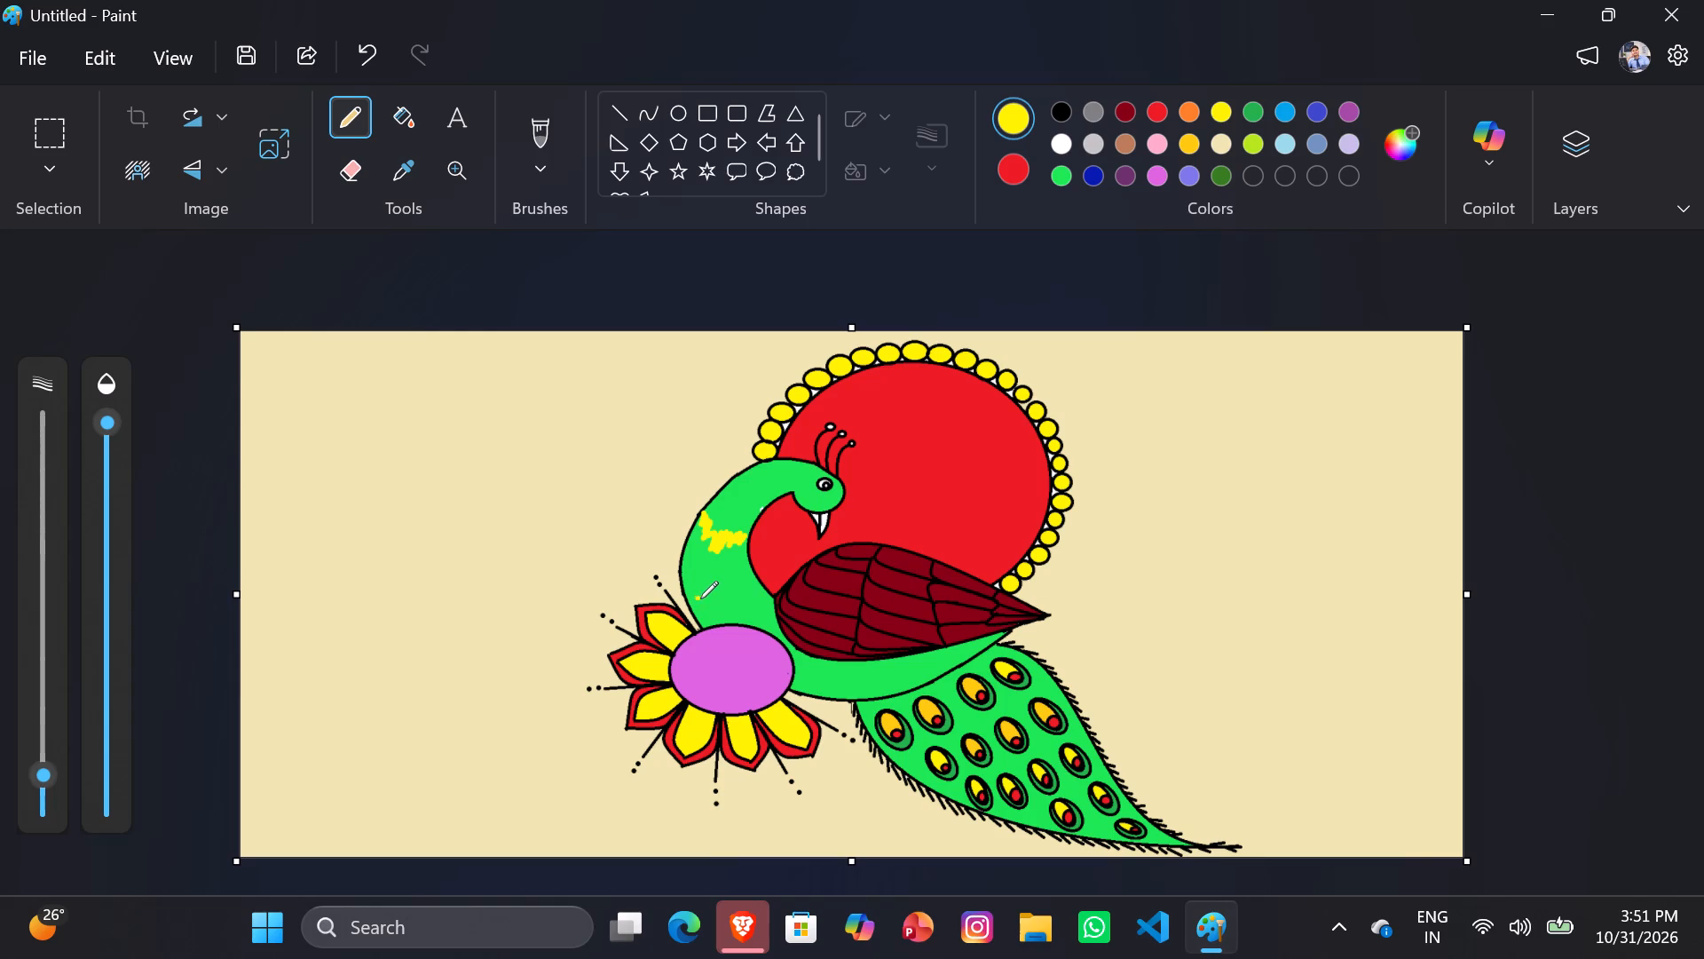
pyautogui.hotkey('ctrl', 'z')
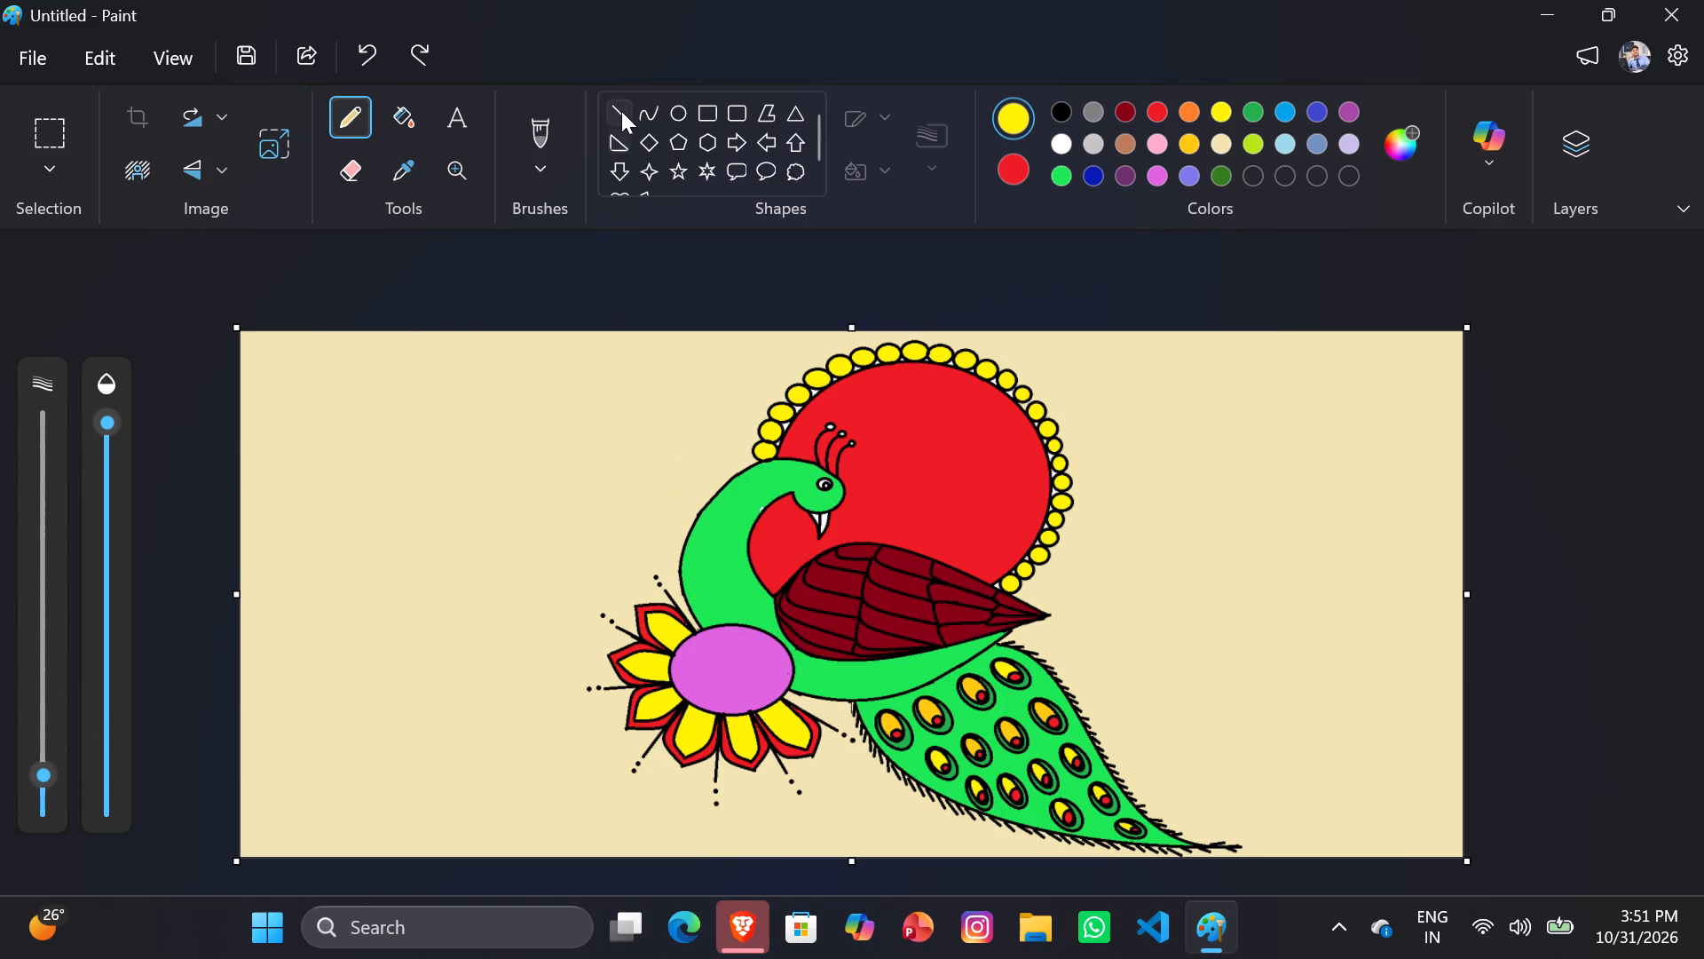
# Draw a black zigzag line across the upper neck, just behind the head, with a thinner Pencil stroke.
pyautogui.click(1055, 115)
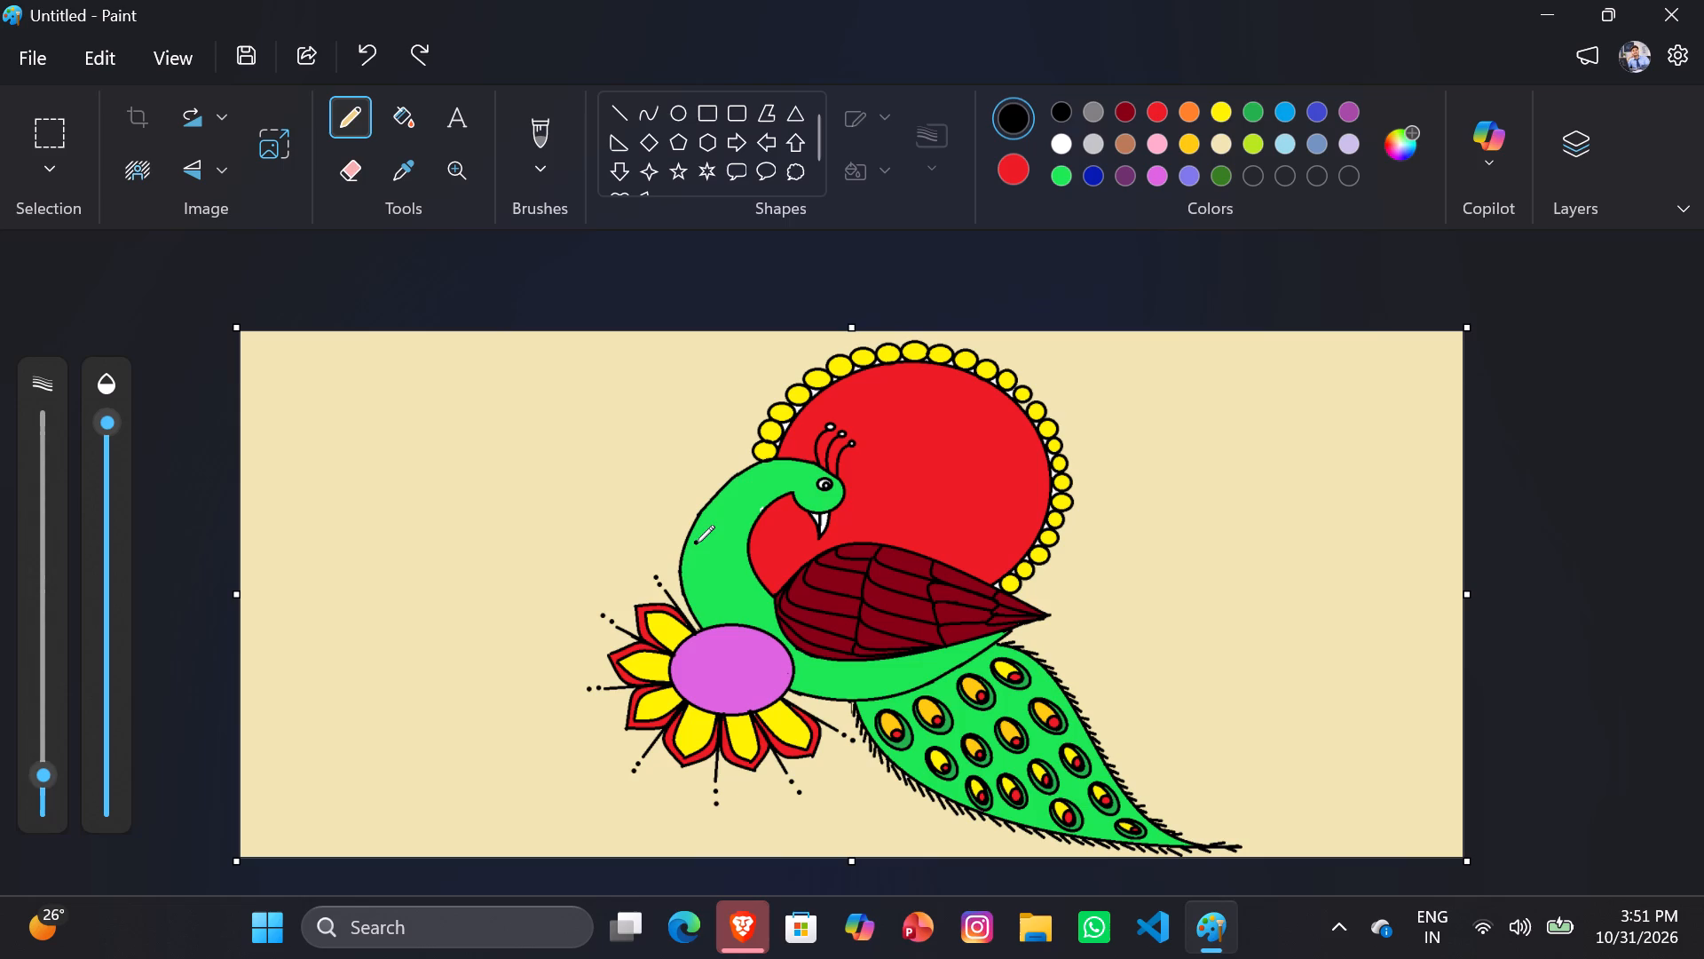
pyautogui.keyDown('ctrl'); pyautogui.scroll(2, 711, 551); pyautogui.keyUp('ctrl')
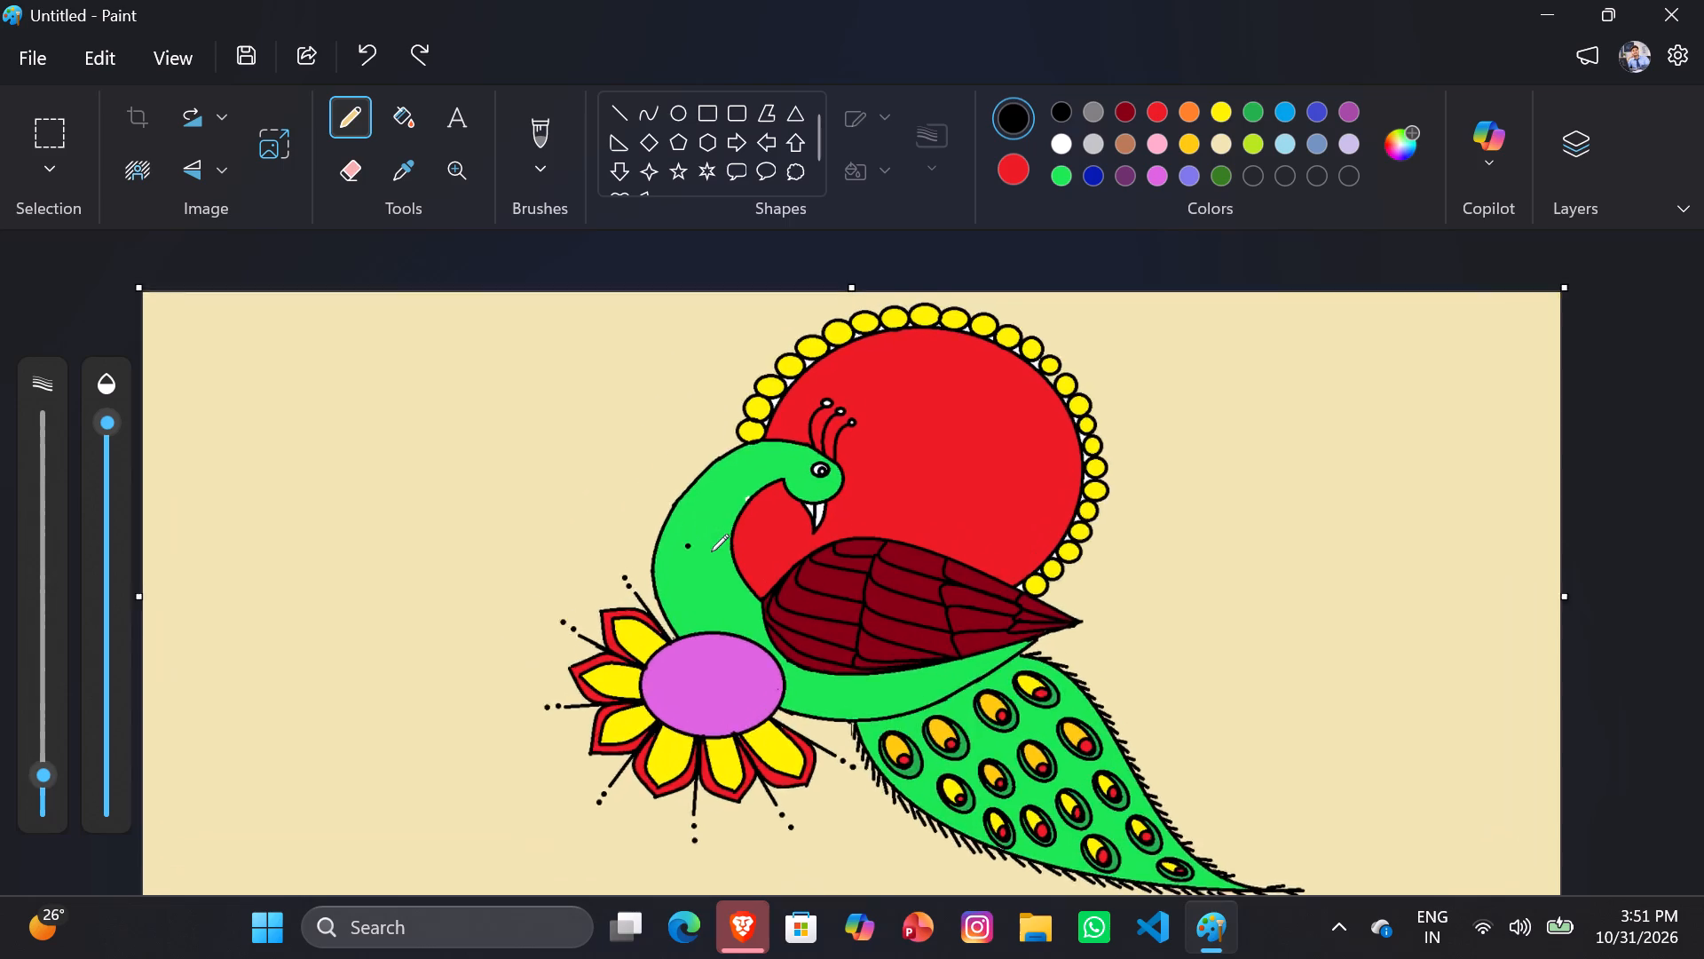
pyautogui.keyDown('ctrl'); pyautogui.scroll(1, 711, 551); pyautogui.keyUp('ctrl')
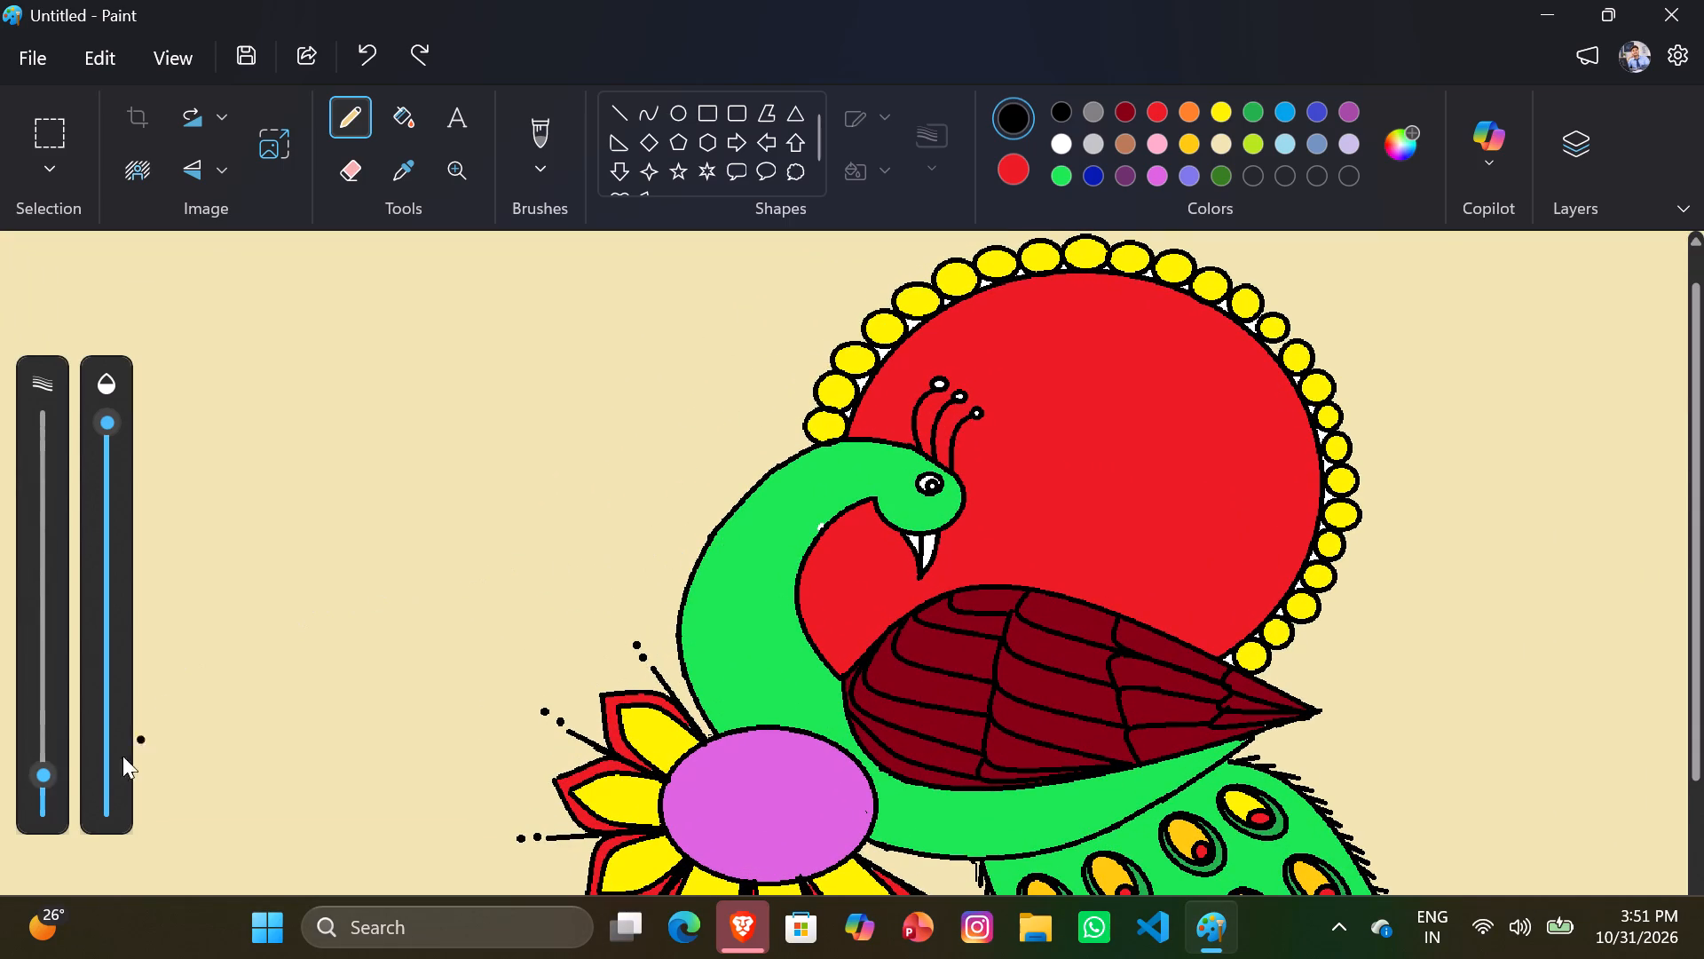
pyautogui.click(39, 789)
pyautogui.click(41, 797)
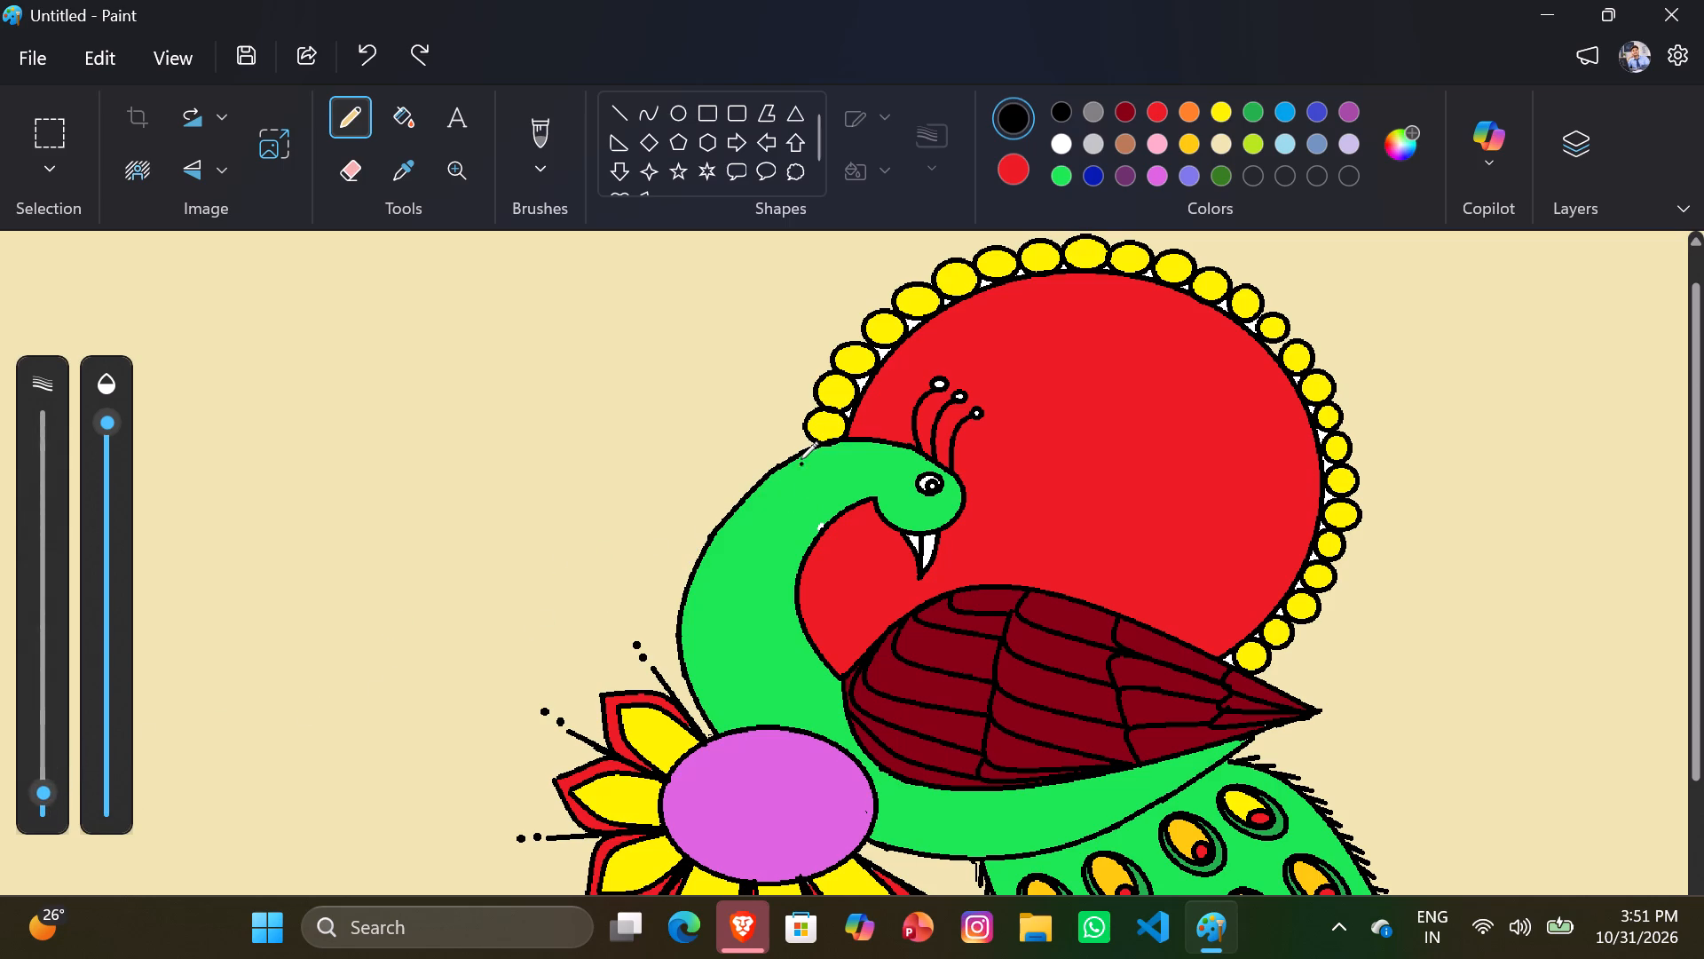
pyautogui.moveTo(800, 457); pyautogui.dragTo(801, 472)
pyautogui.moveTo(801, 472); pyautogui.dragTo(803, 485)
pyautogui.moveTo(803, 485); pyautogui.dragTo(812, 495)
pyautogui.moveTo(812, 495); pyautogui.dragTo(824, 504)
pyautogui.moveTo(824, 504); pyautogui.dragTo(823, 515)
pyautogui.moveTo(823, 515); pyautogui.dragTo(833, 516)
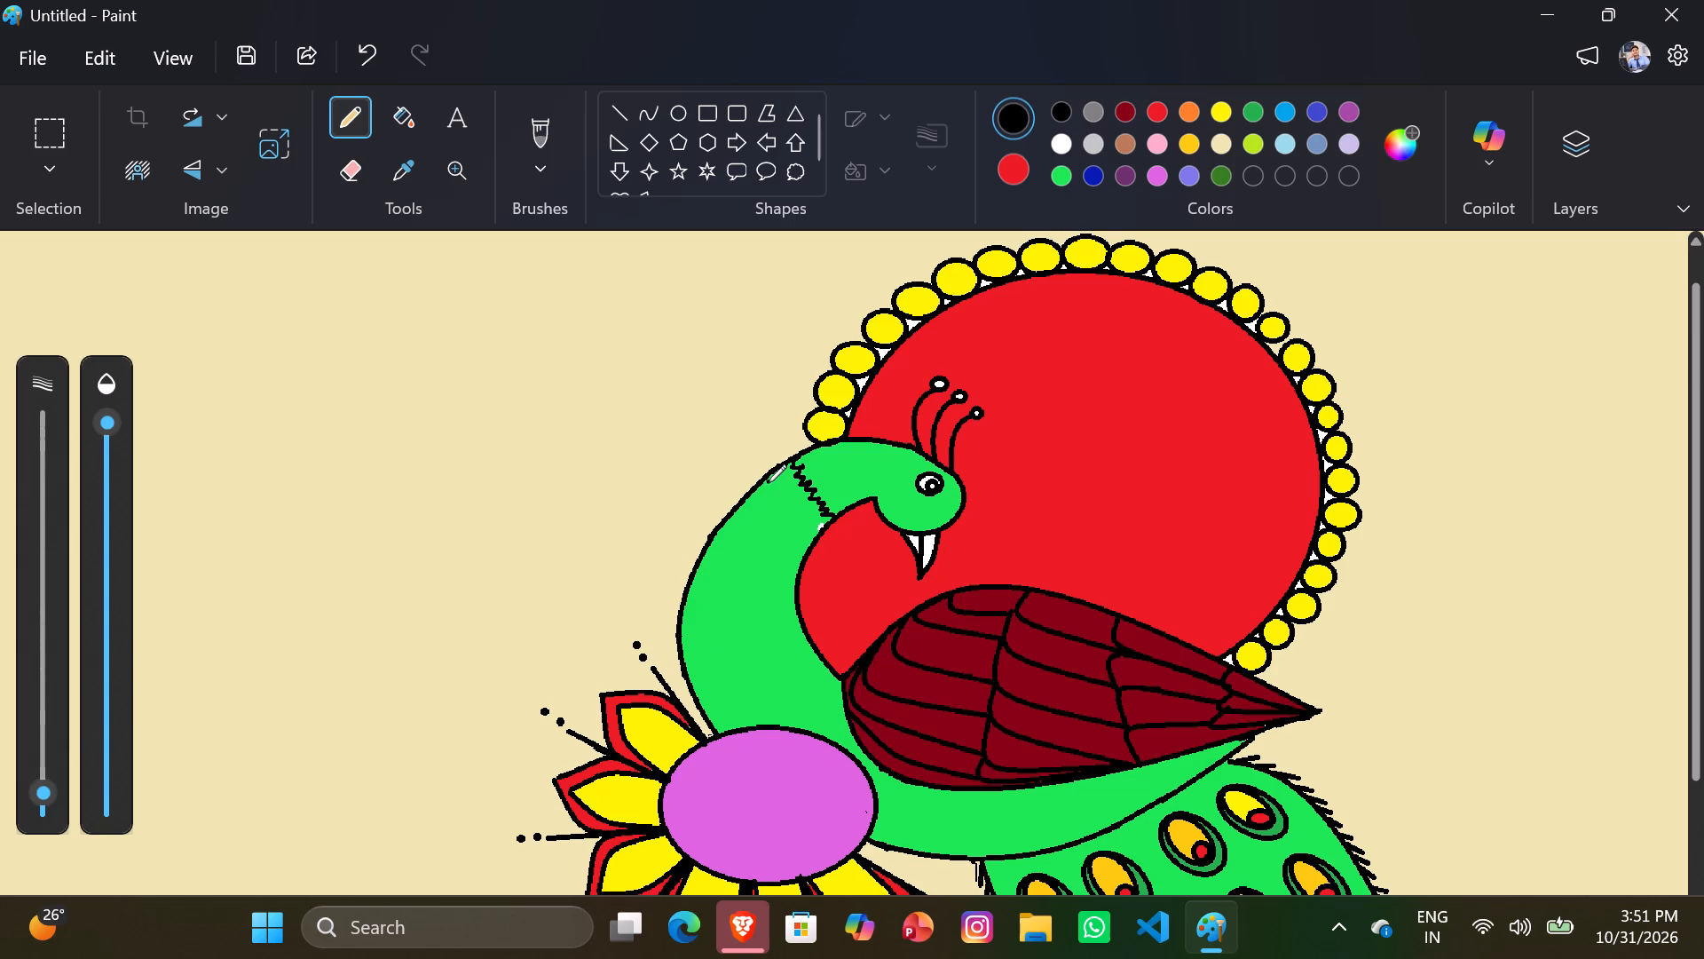
# Draw a second black zigzag line across the neck, just below and parallel to the first one.
pyautogui.moveTo(765, 481); pyautogui.dragTo(770, 496)
pyautogui.moveTo(770, 496); pyautogui.dragTo(785, 509)
pyautogui.moveTo(785, 509); pyautogui.dragTo(797, 525)
pyautogui.moveTo(797, 525); pyautogui.dragTo(809, 540)
pyautogui.moveTo(809, 540); pyautogui.dragTo(815, 544)
# Draw a third black Pencil zigzag line across the neck, just below the second one.
pyautogui.moveTo(730, 518); pyautogui.dragTo(748, 535)
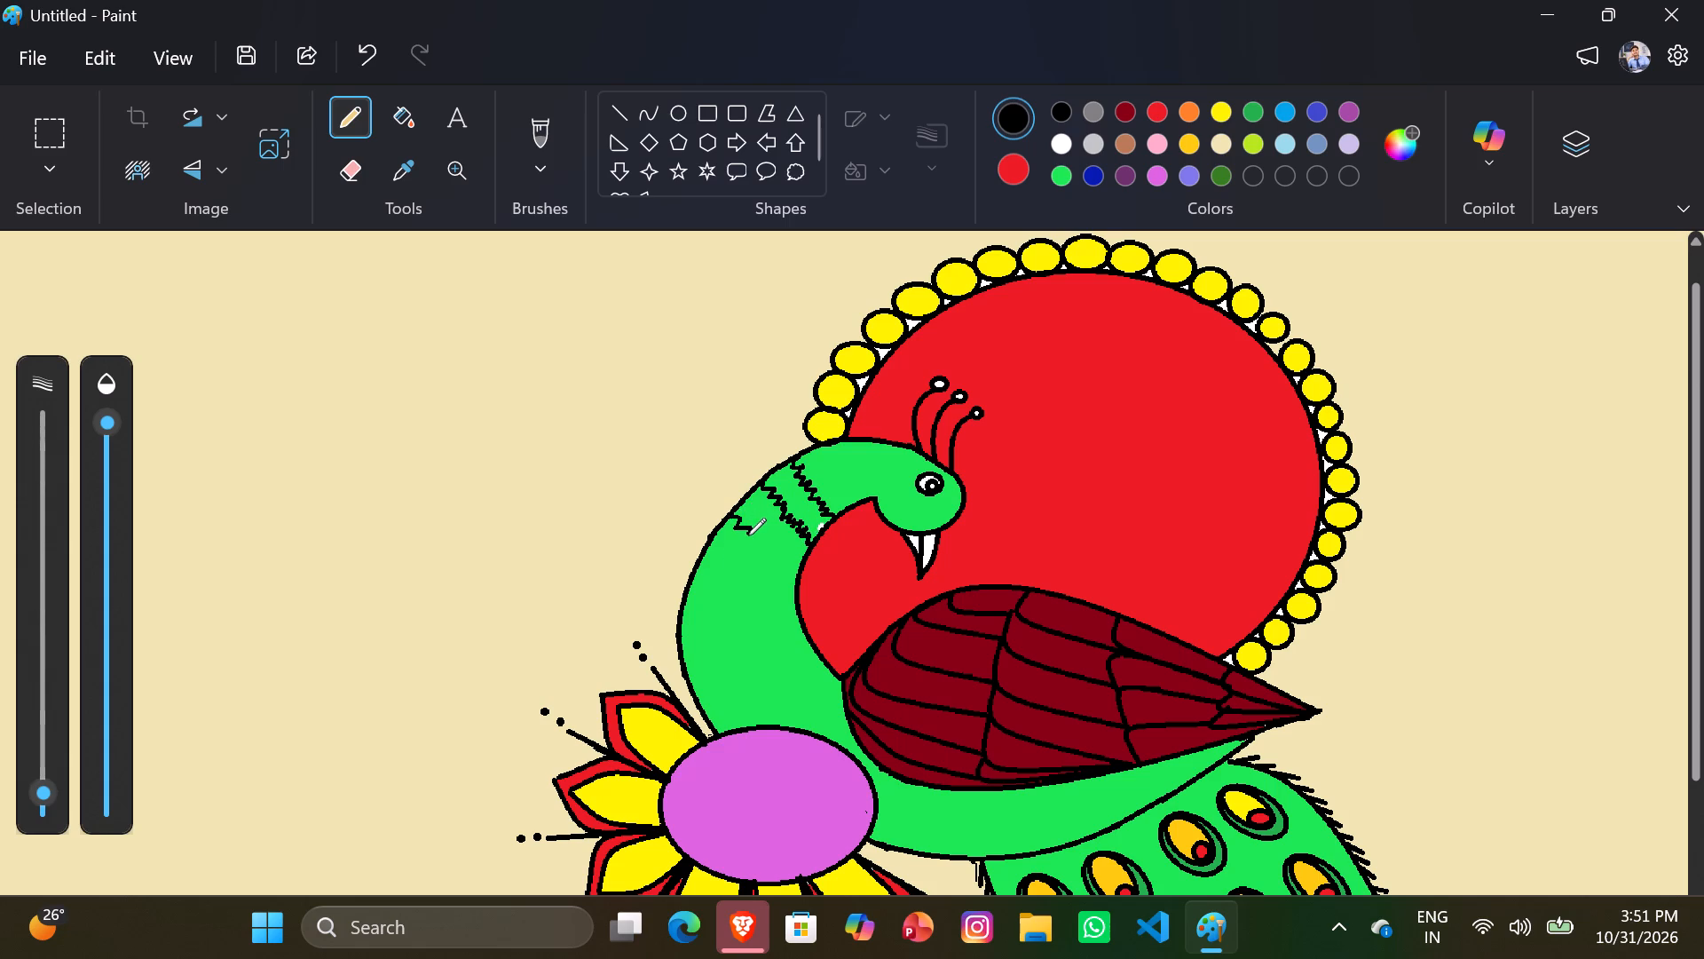
pyautogui.moveTo(748, 535); pyautogui.dragTo(763, 553)
pyautogui.moveTo(763, 553); pyautogui.dragTo(783, 563)
pyautogui.moveTo(783, 563); pyautogui.dragTo(789, 574)
# Check the whole drawing in full-screen view, and return to editing.
pyautogui.keyDown('ctrl'); pyautogui.scroll(-6, 374, 571); pyautogui.keyUp('ctrl')
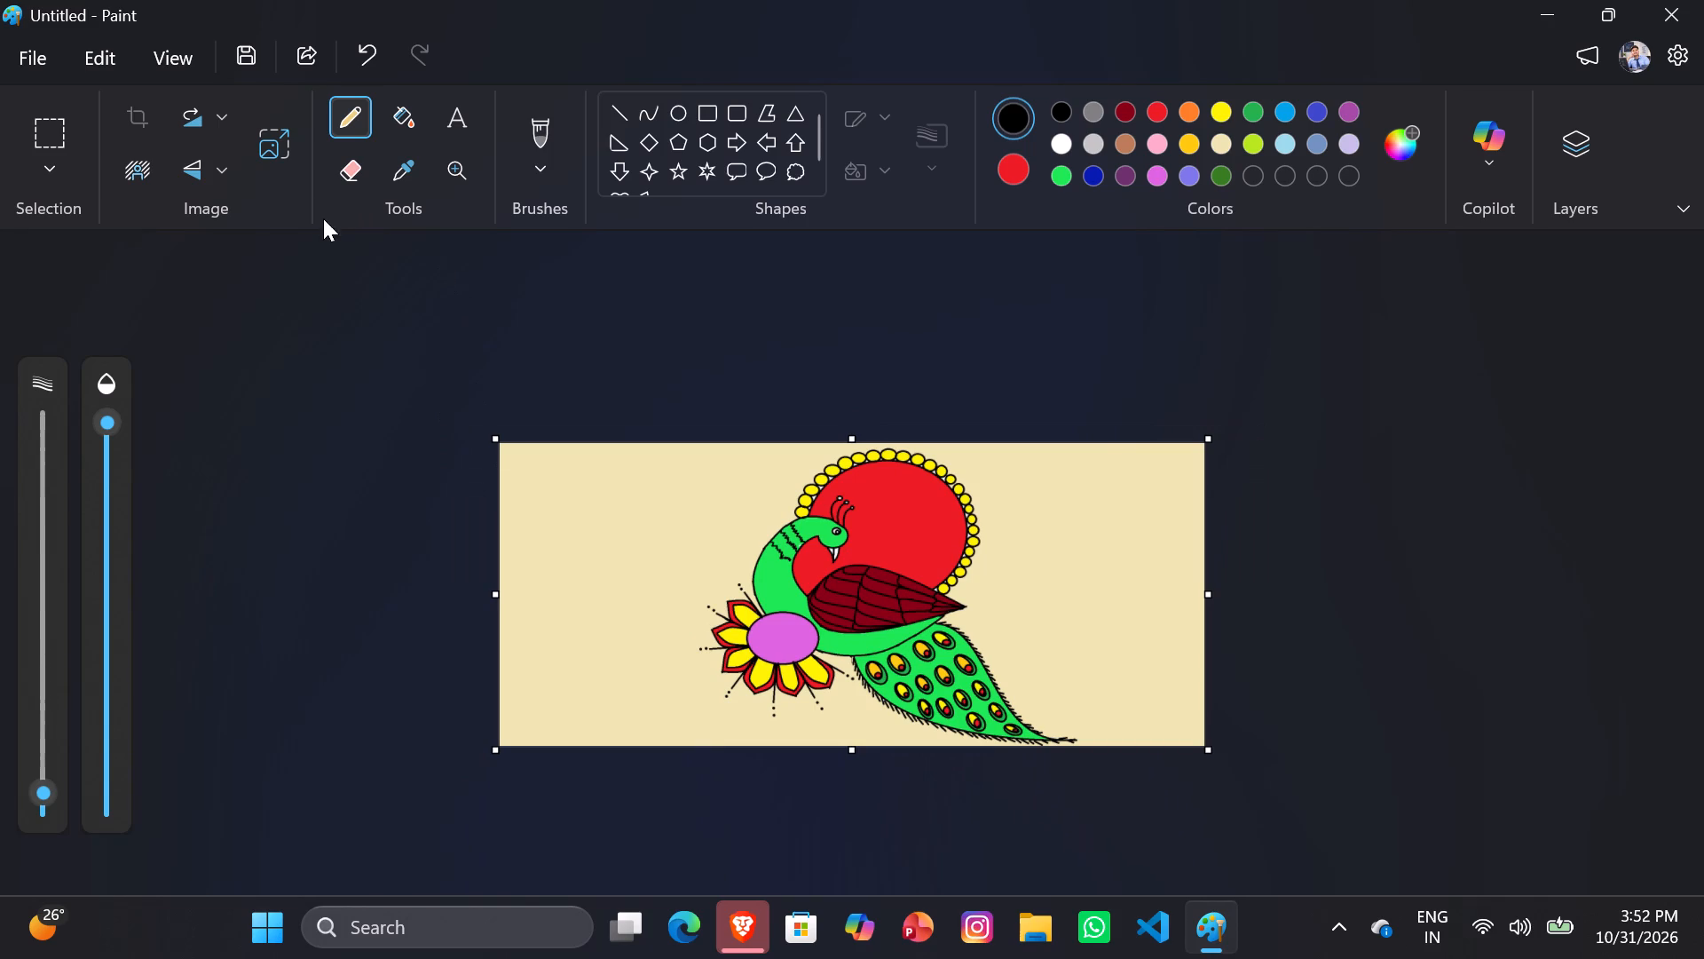
pyautogui.click(191, 57)
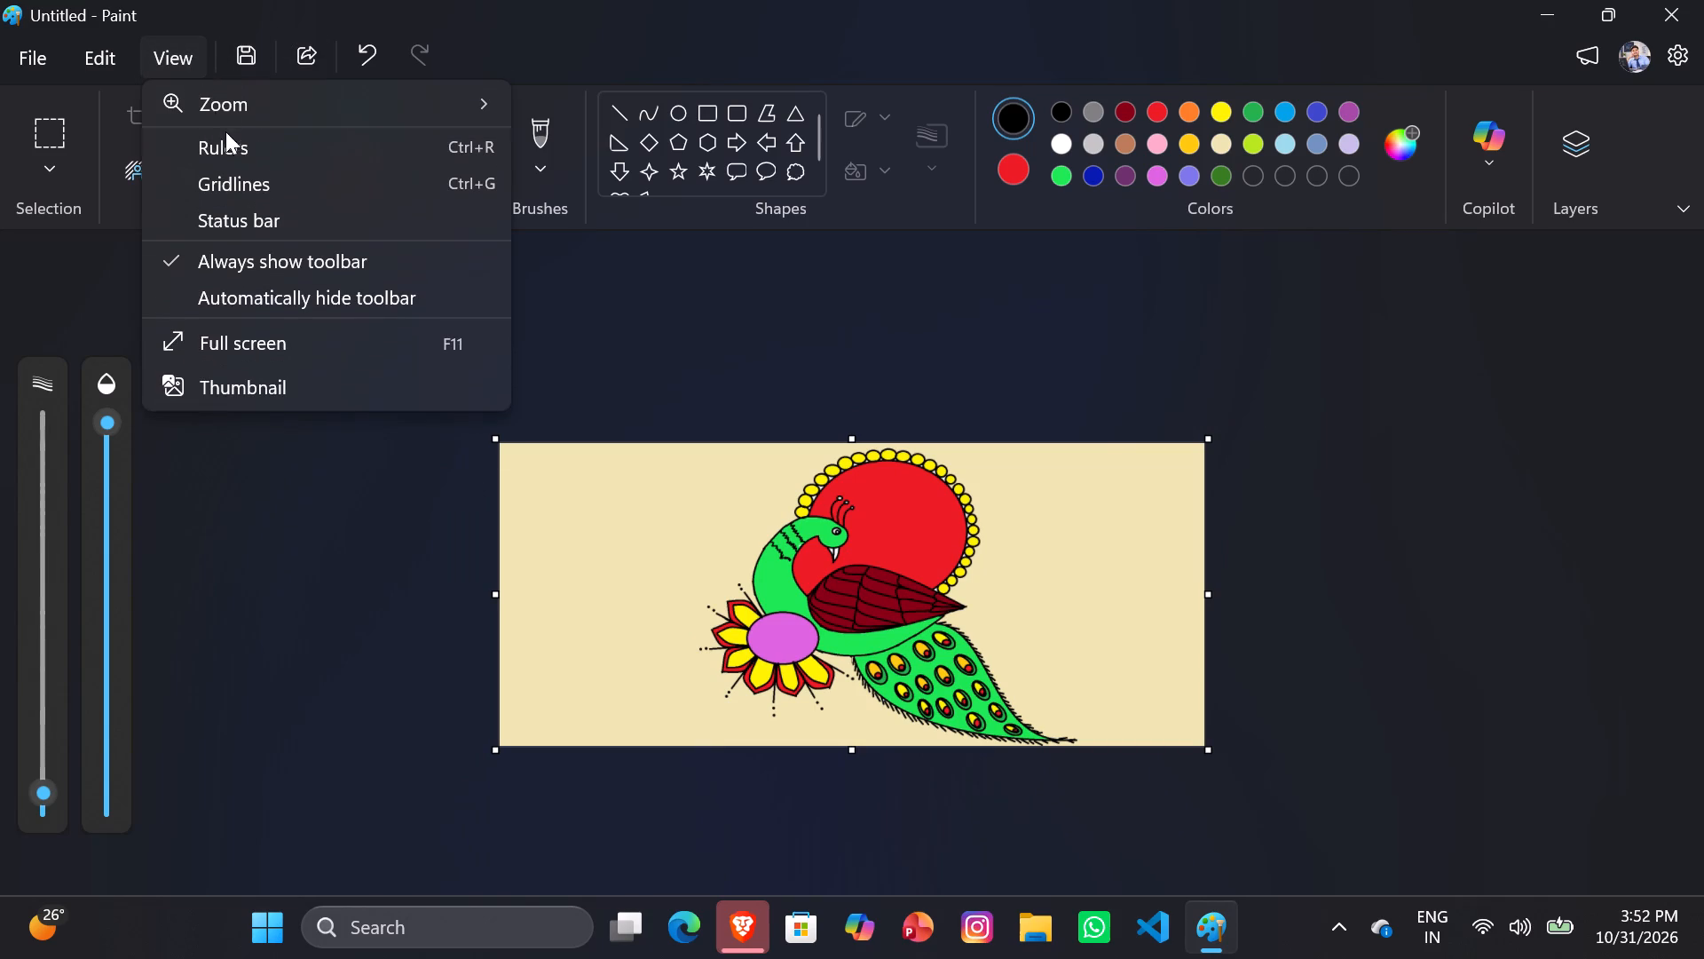
pyautogui.click(218, 349)
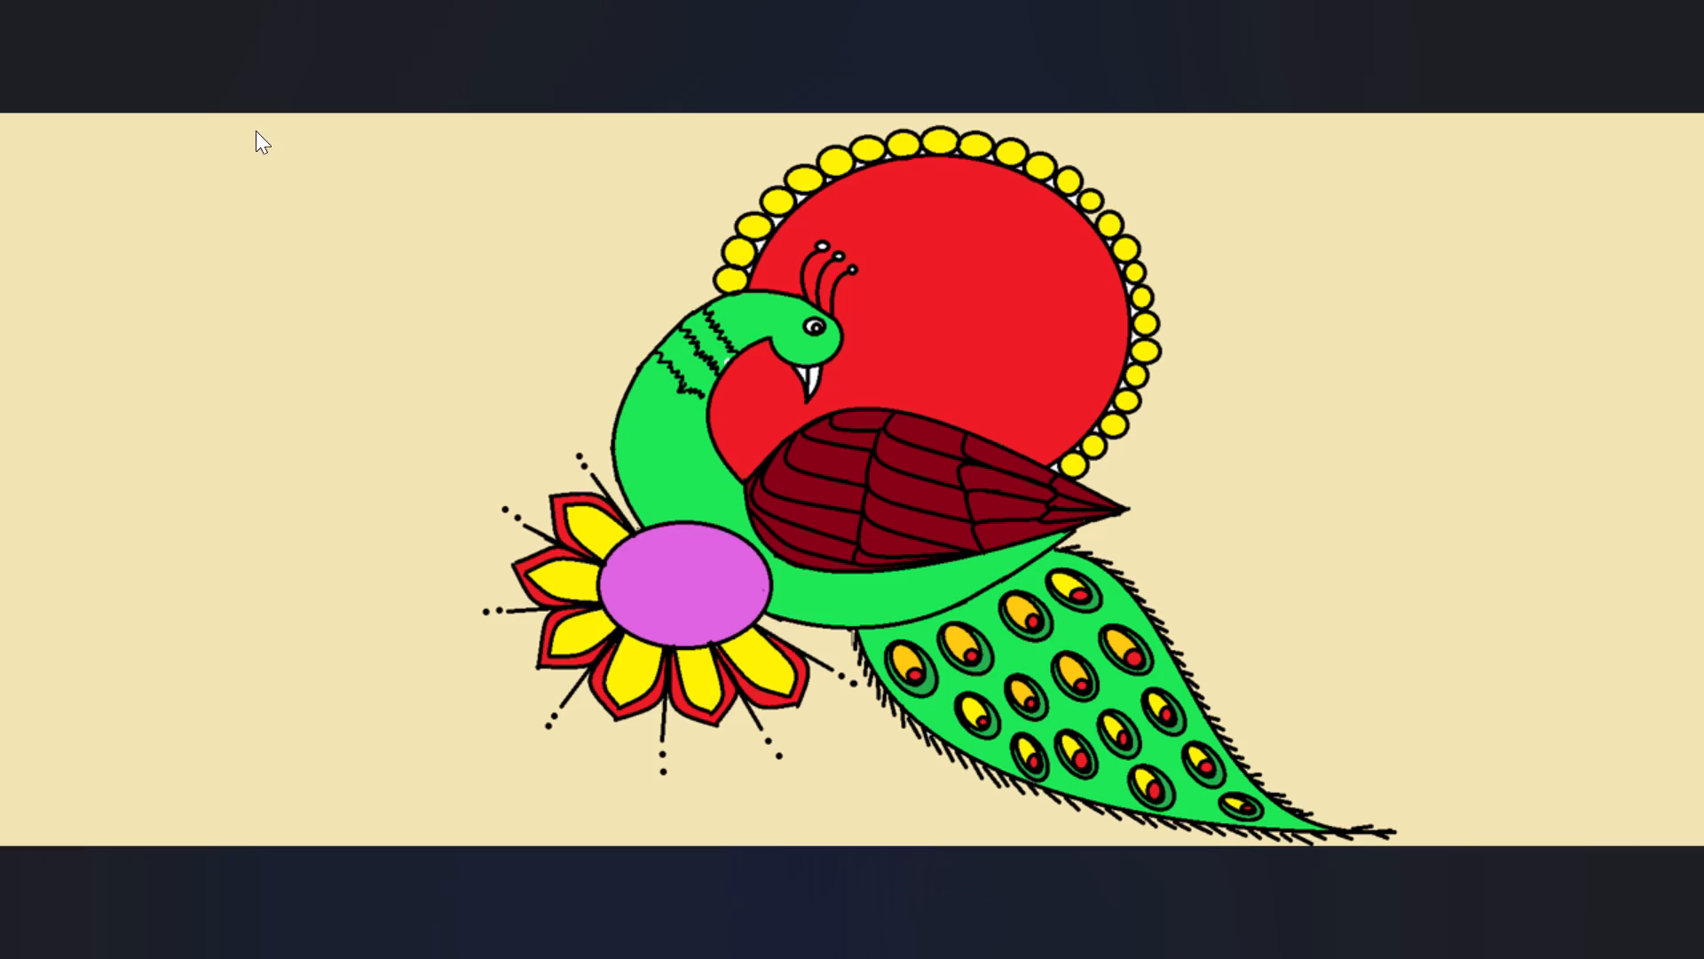
pyautogui.click(295, 313)
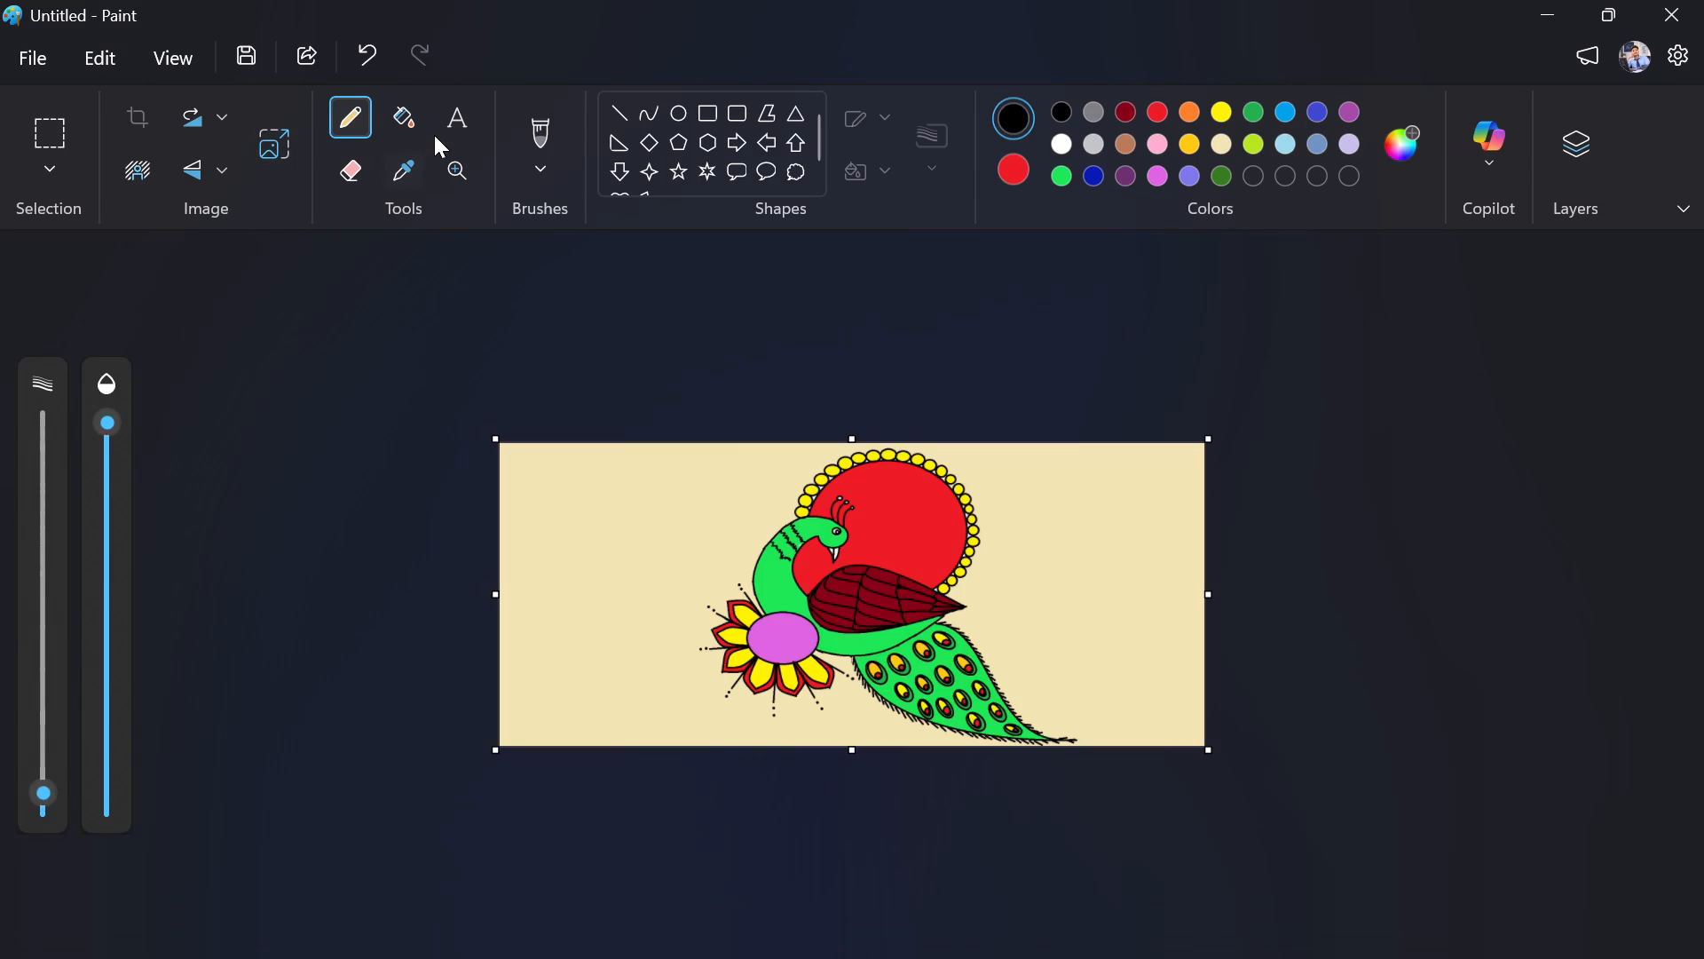
# With the Text tool, place a black, non-bold text box on the beige background, left of the peacock's head.
pyautogui.click(451, 123)
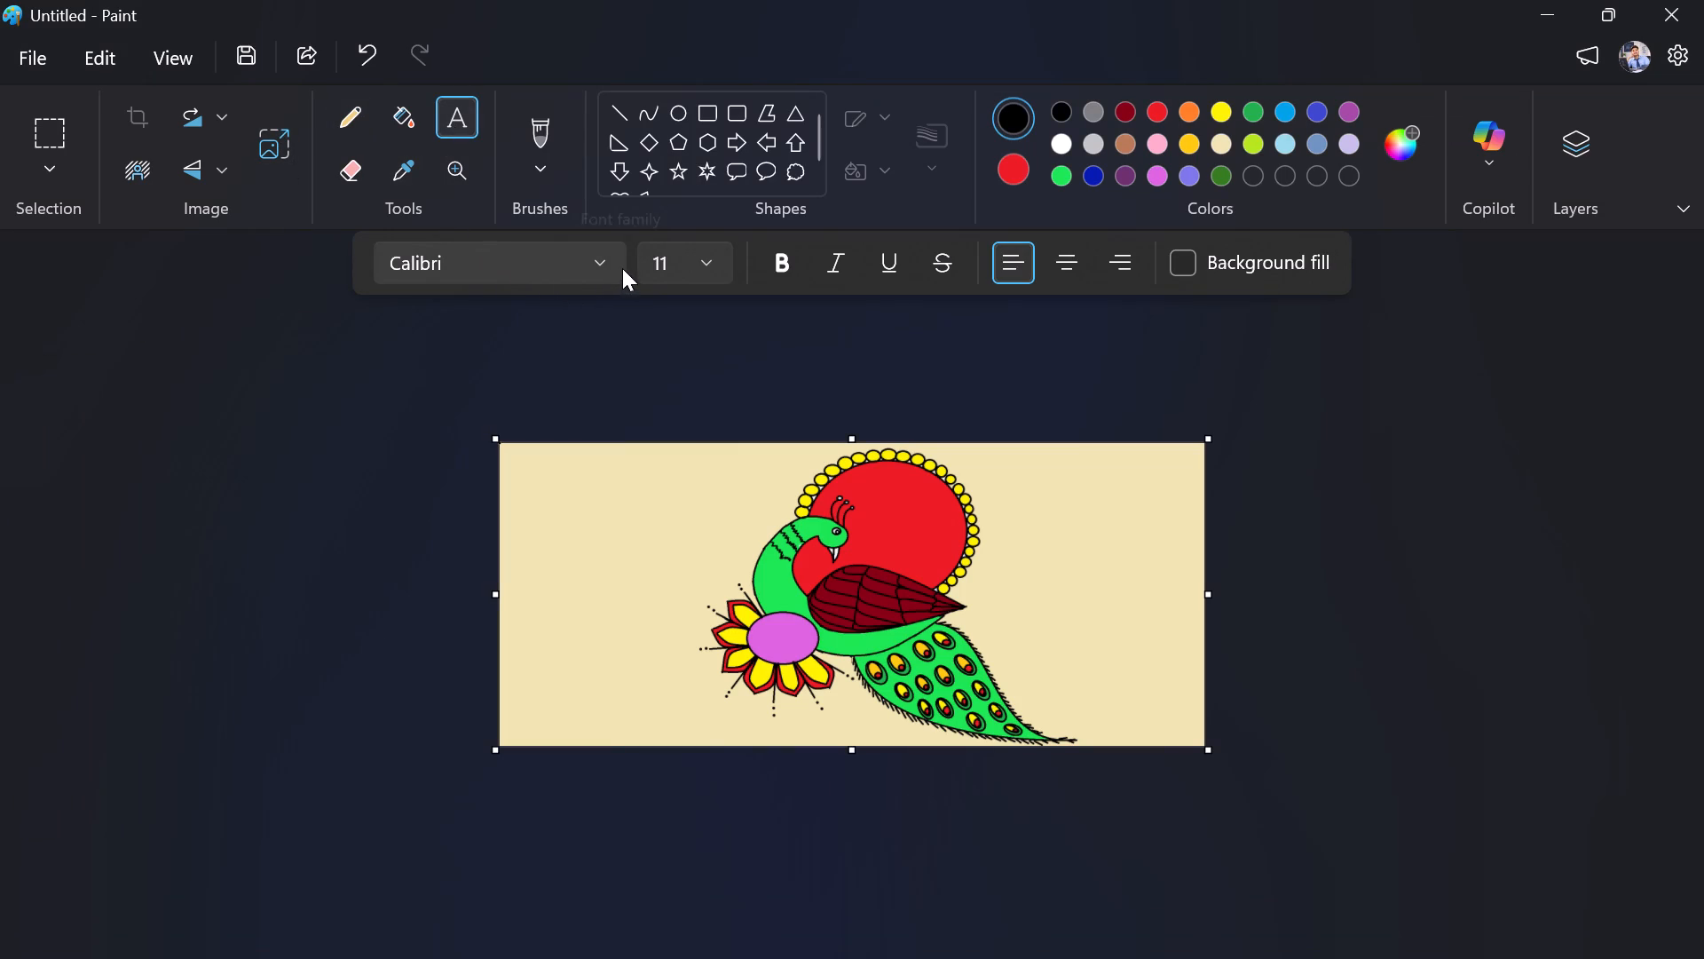
pyautogui.click(766, 266)
pyautogui.click(345, 384)
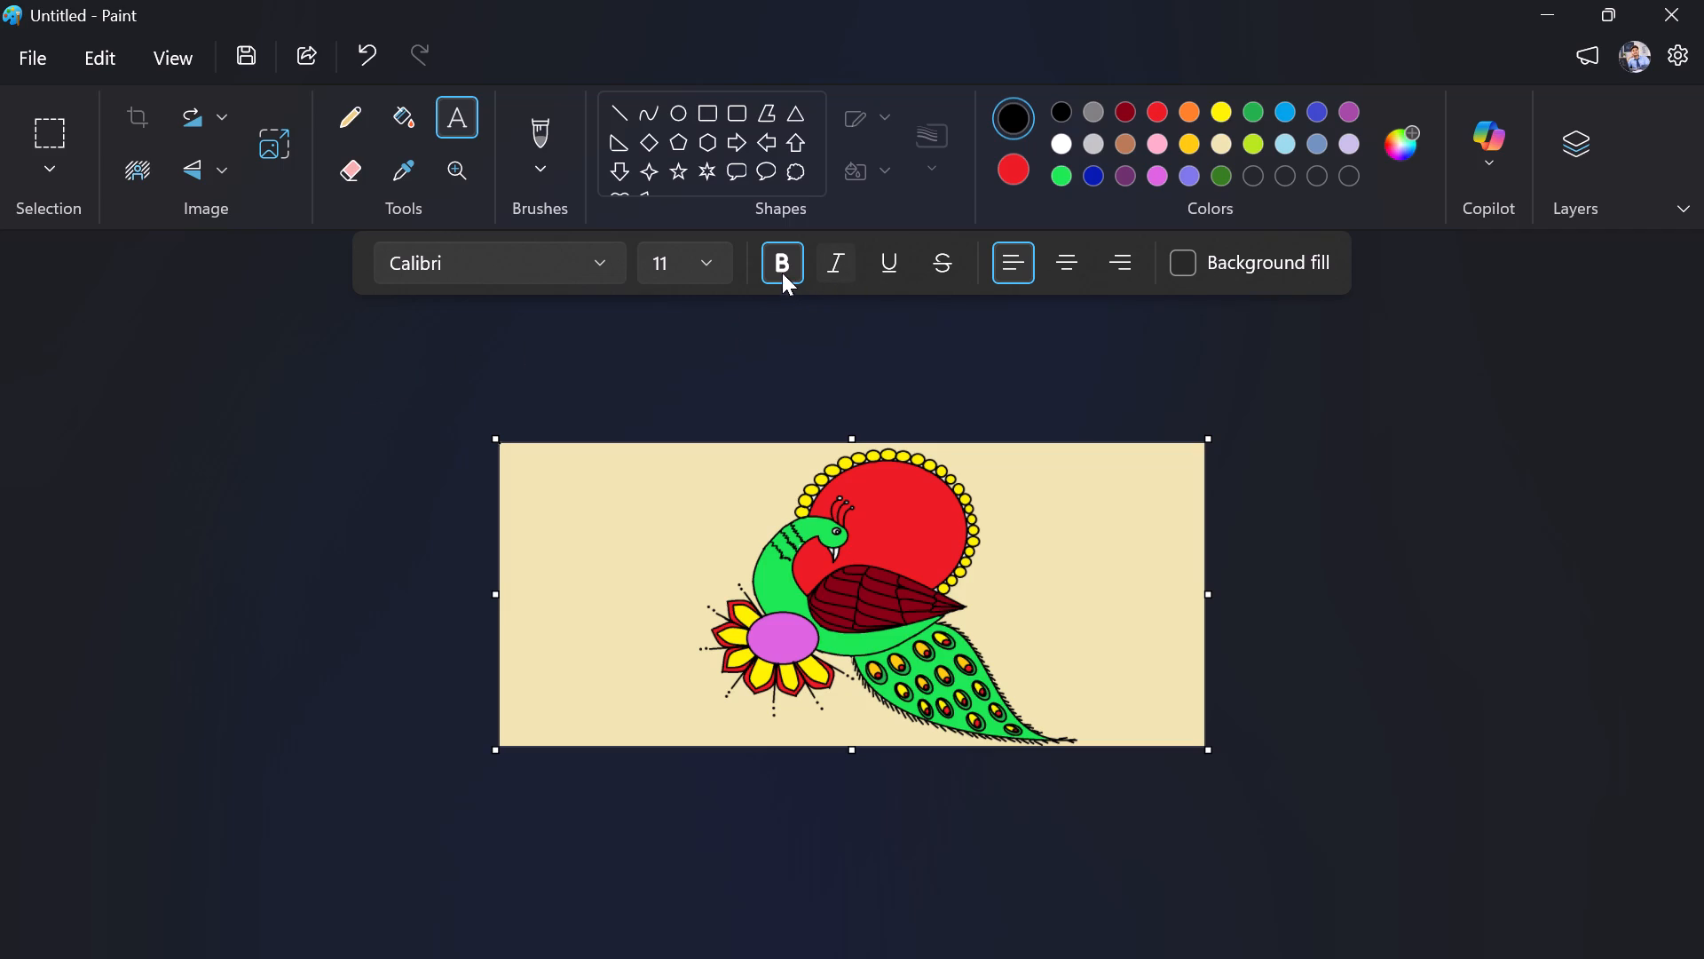
pyautogui.click(775, 269)
pyautogui.click(1156, 139)
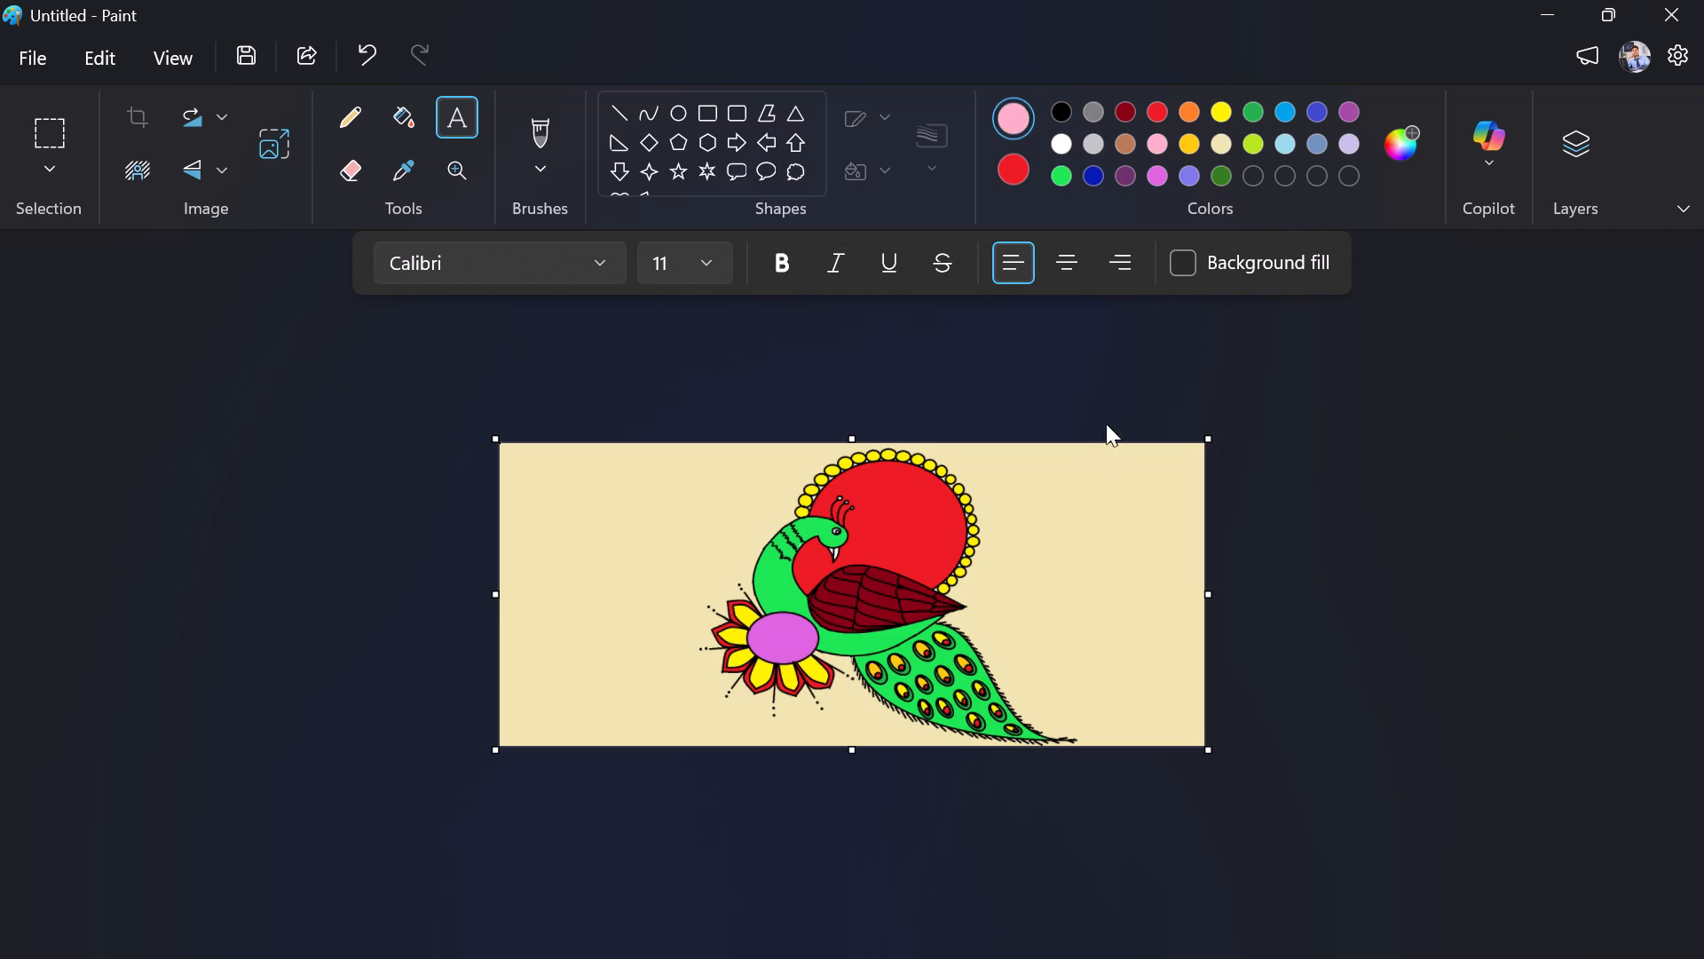
pyautogui.click(1081, 509)
pyautogui.click(1366, 468)
pyautogui.click(1069, 107)
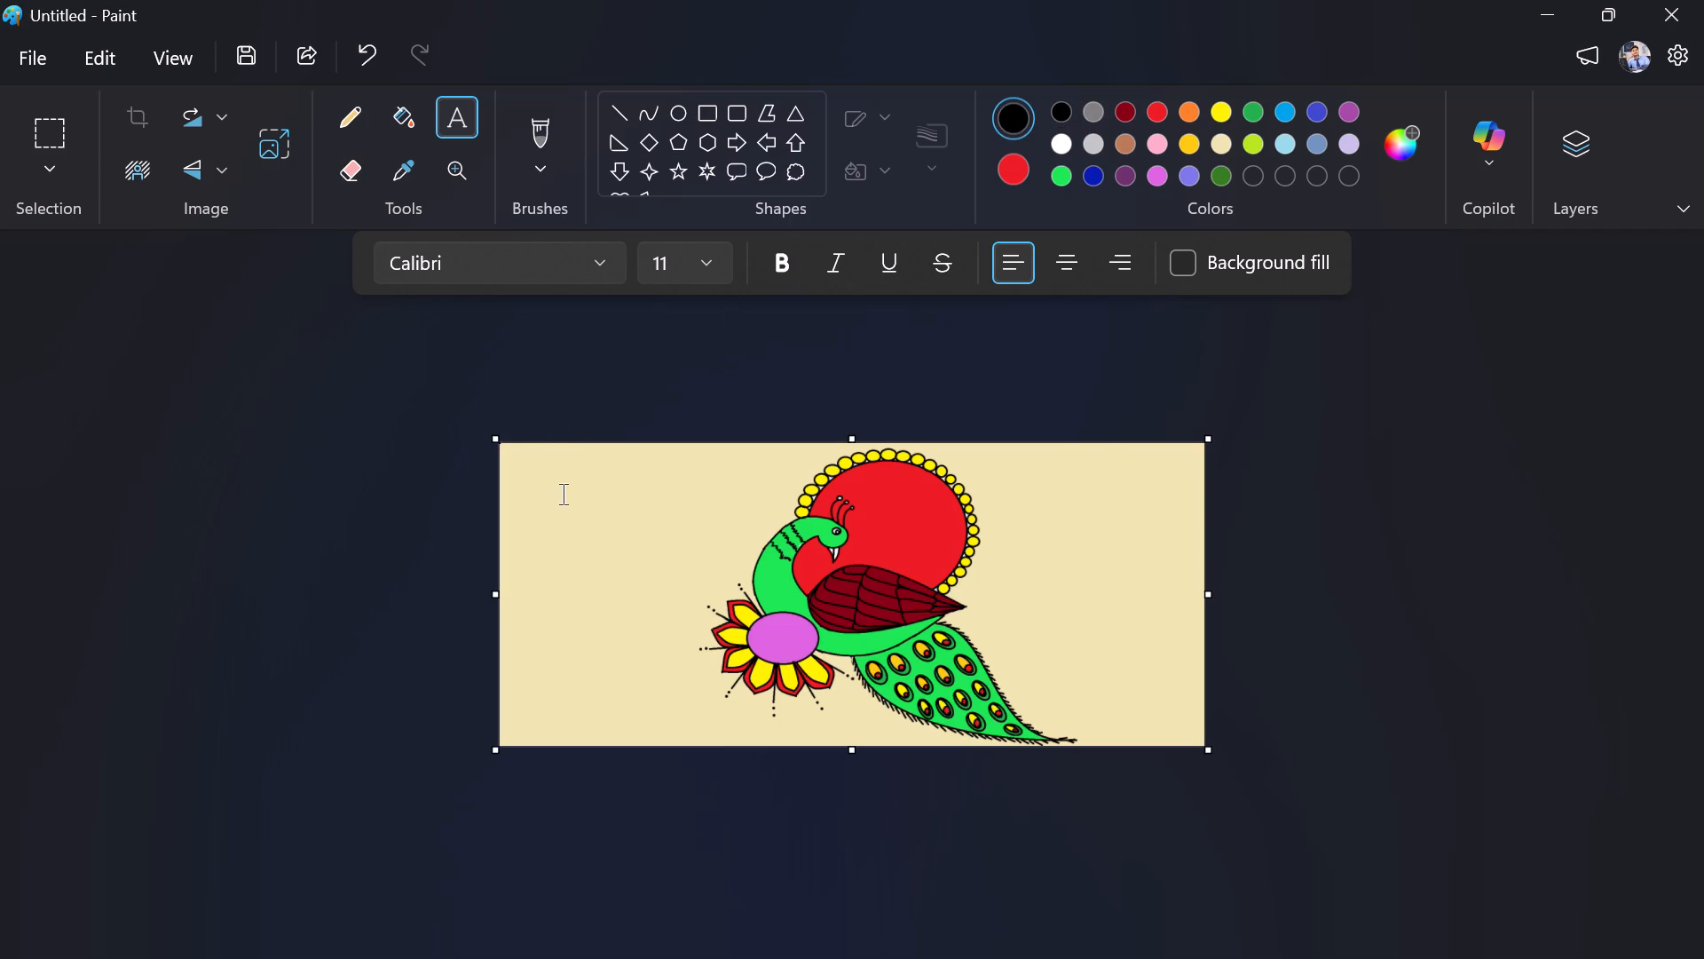
pyautogui.click(546, 500)
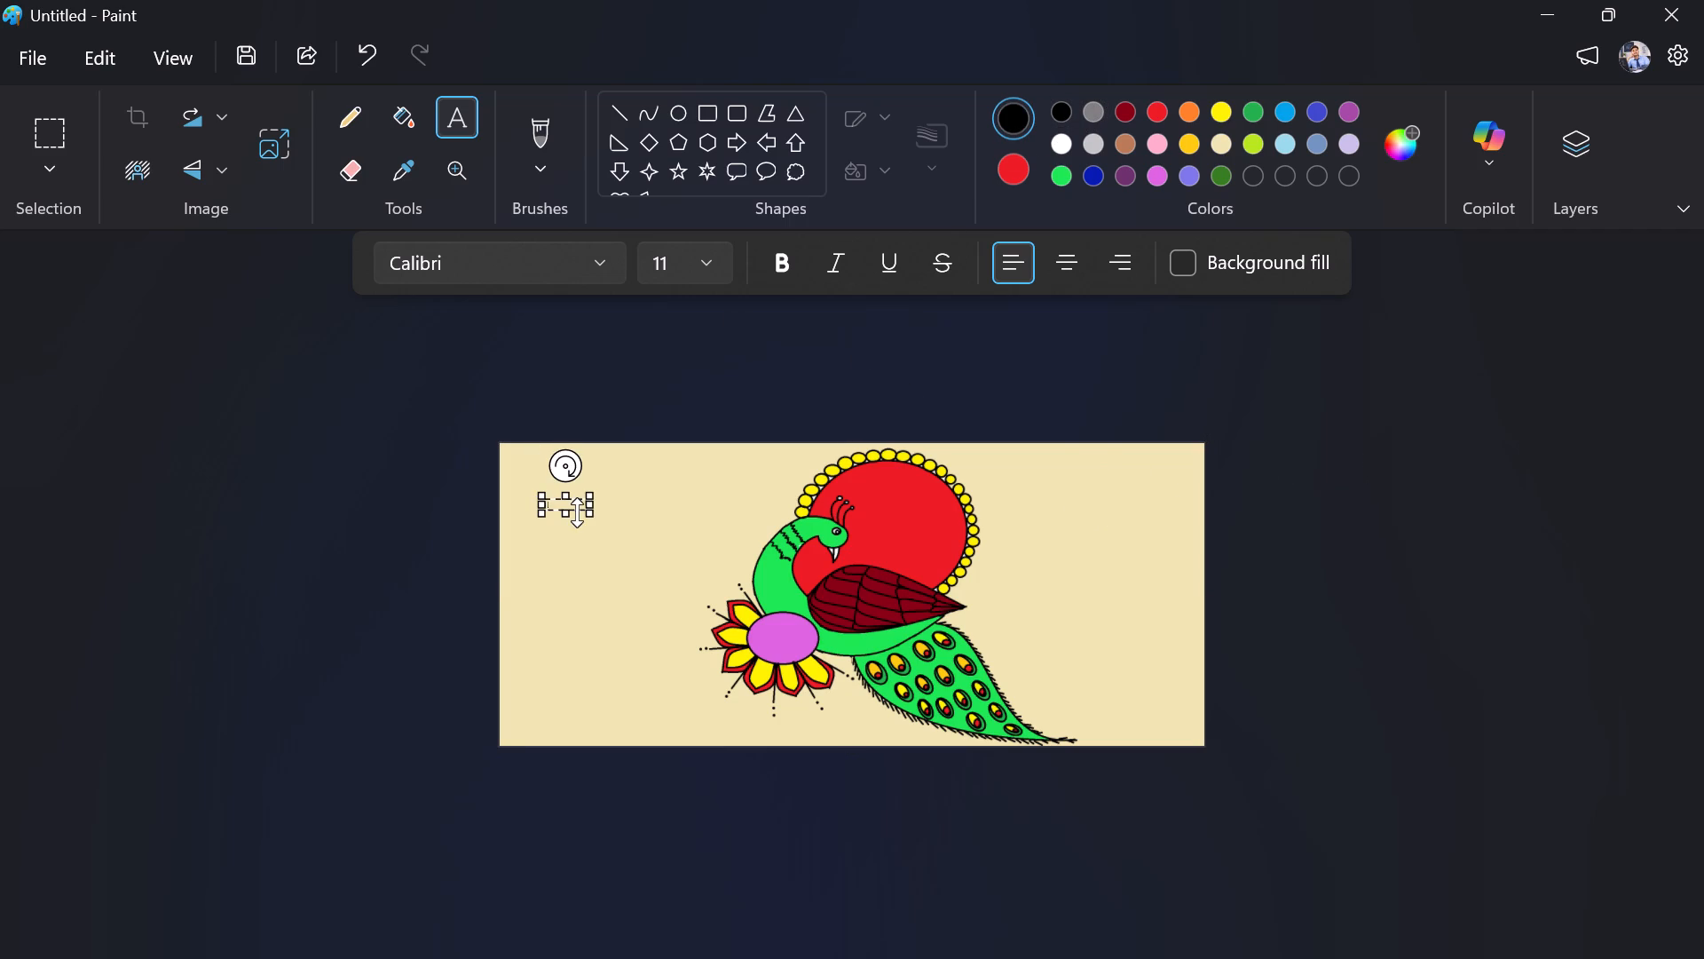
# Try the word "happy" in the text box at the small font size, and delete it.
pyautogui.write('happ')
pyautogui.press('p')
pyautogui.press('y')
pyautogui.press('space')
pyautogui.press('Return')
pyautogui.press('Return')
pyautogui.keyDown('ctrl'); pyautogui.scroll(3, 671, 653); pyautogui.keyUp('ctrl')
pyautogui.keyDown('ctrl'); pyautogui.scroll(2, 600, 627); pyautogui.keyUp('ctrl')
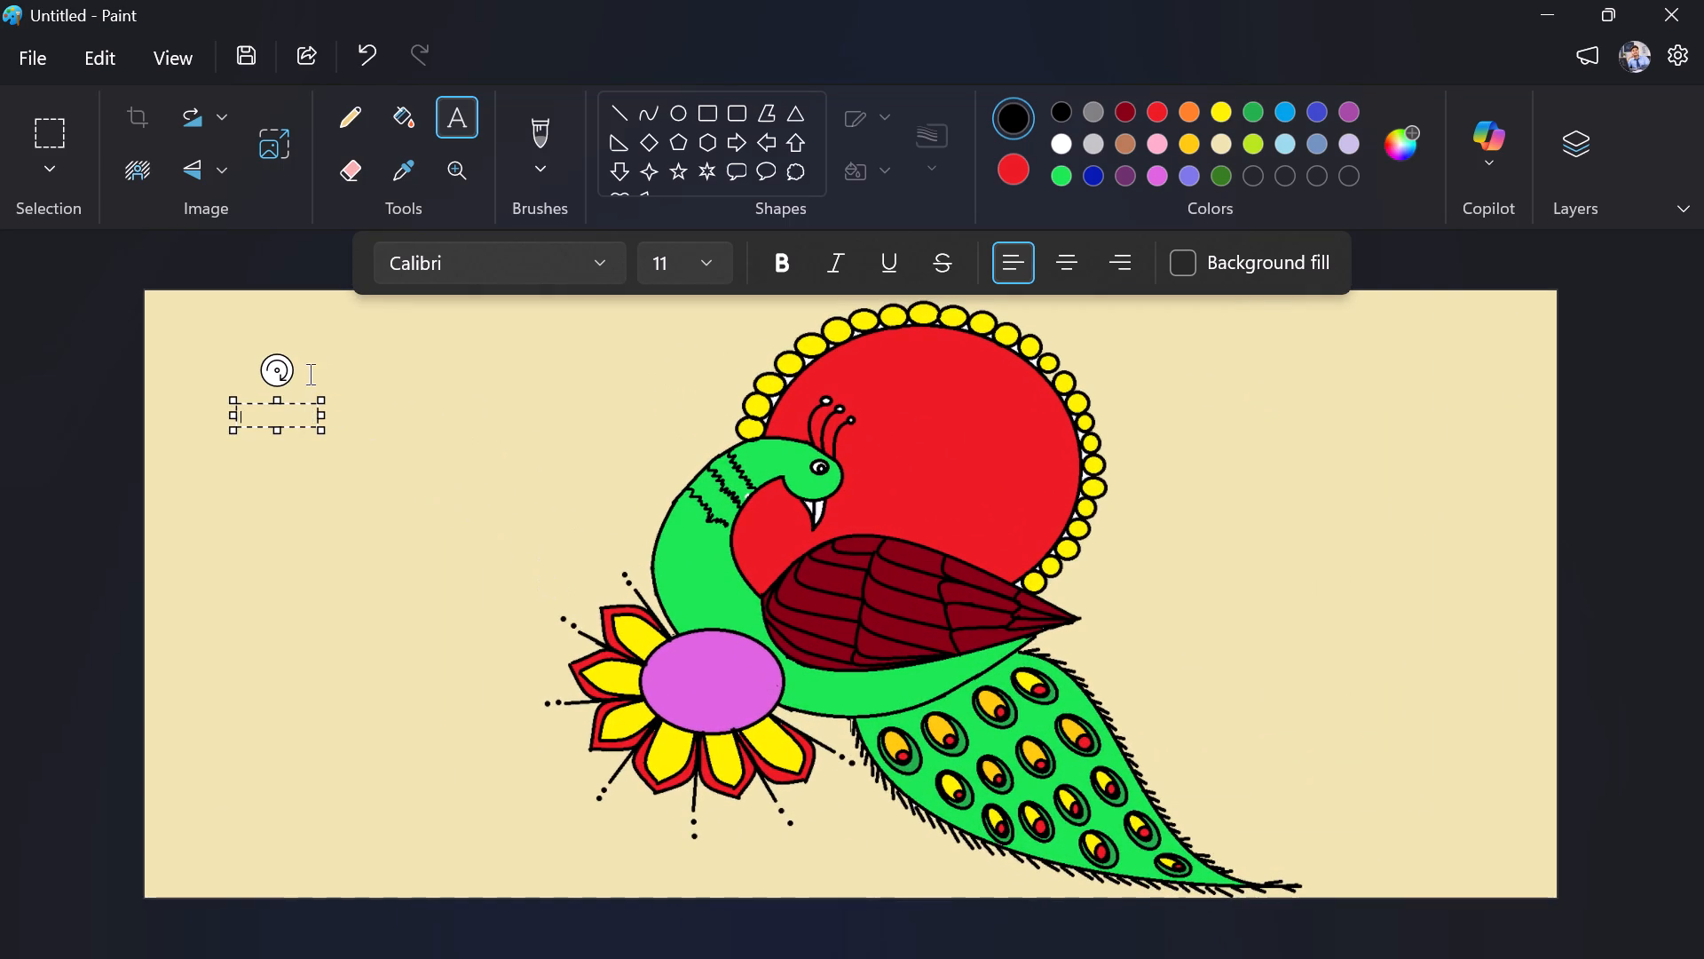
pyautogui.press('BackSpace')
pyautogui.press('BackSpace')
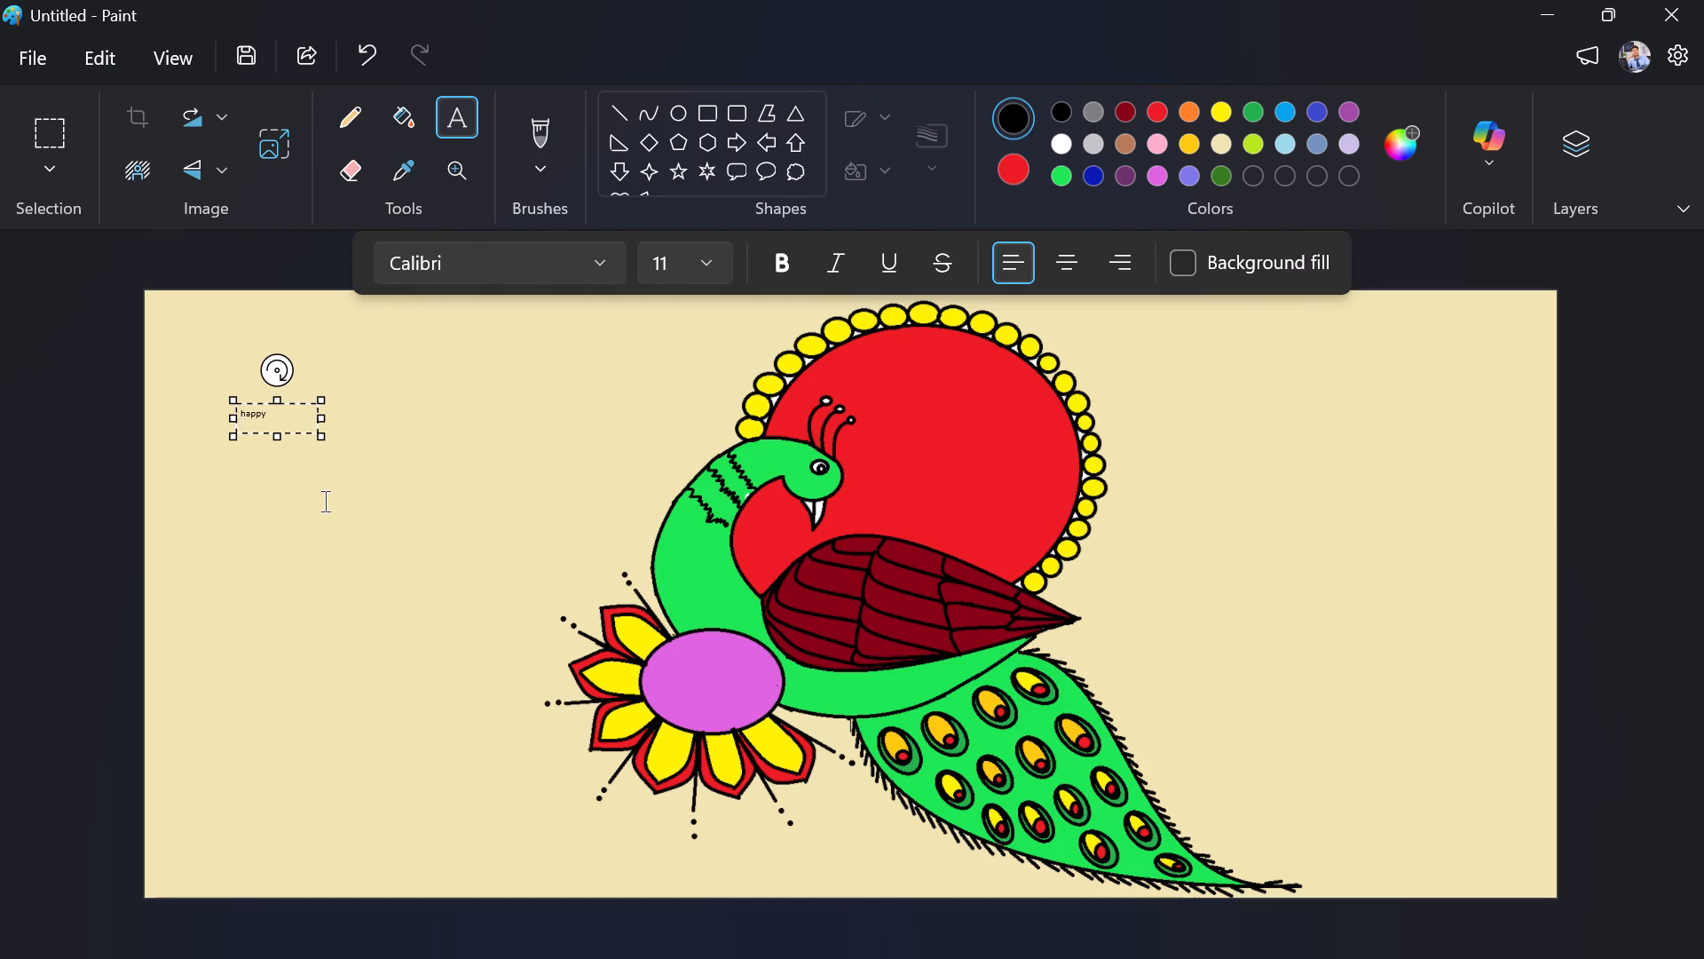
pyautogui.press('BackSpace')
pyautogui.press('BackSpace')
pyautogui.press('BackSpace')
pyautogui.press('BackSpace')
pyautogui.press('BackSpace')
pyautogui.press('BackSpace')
# Enlarge the empty text box to roughly three times its width and raise its top edge.
pyautogui.moveTo(319, 417); pyautogui.dragTo(417, 417)
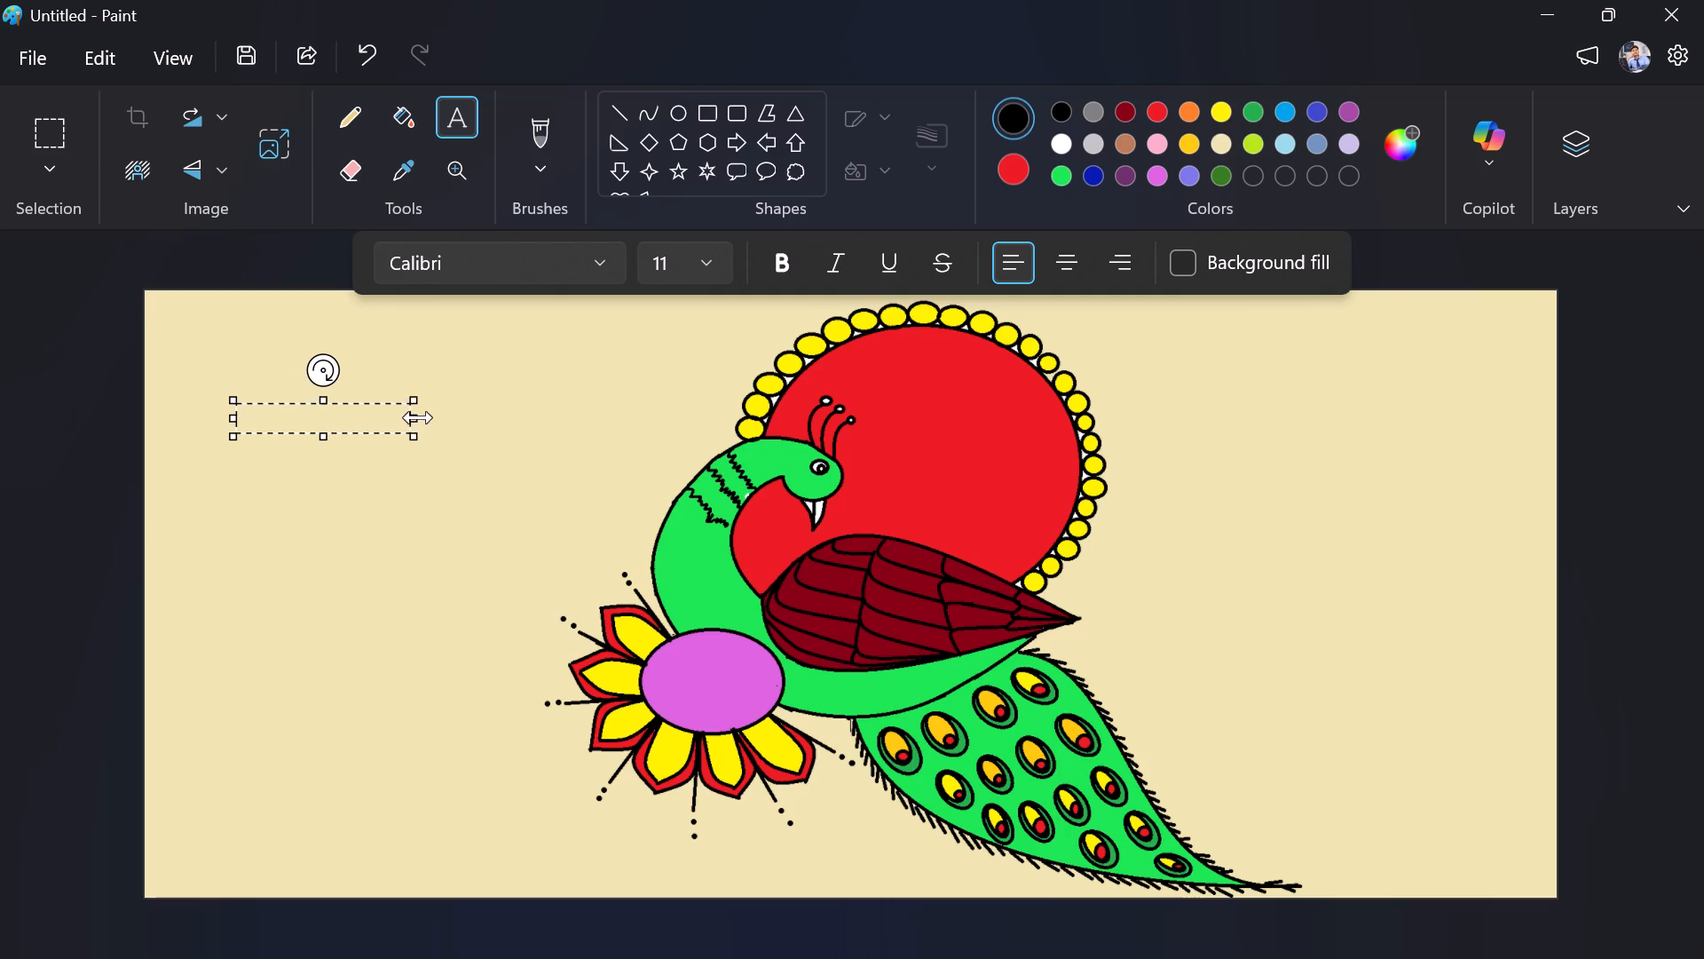
pyautogui.moveTo(417, 417); pyautogui.dragTo(517, 426)
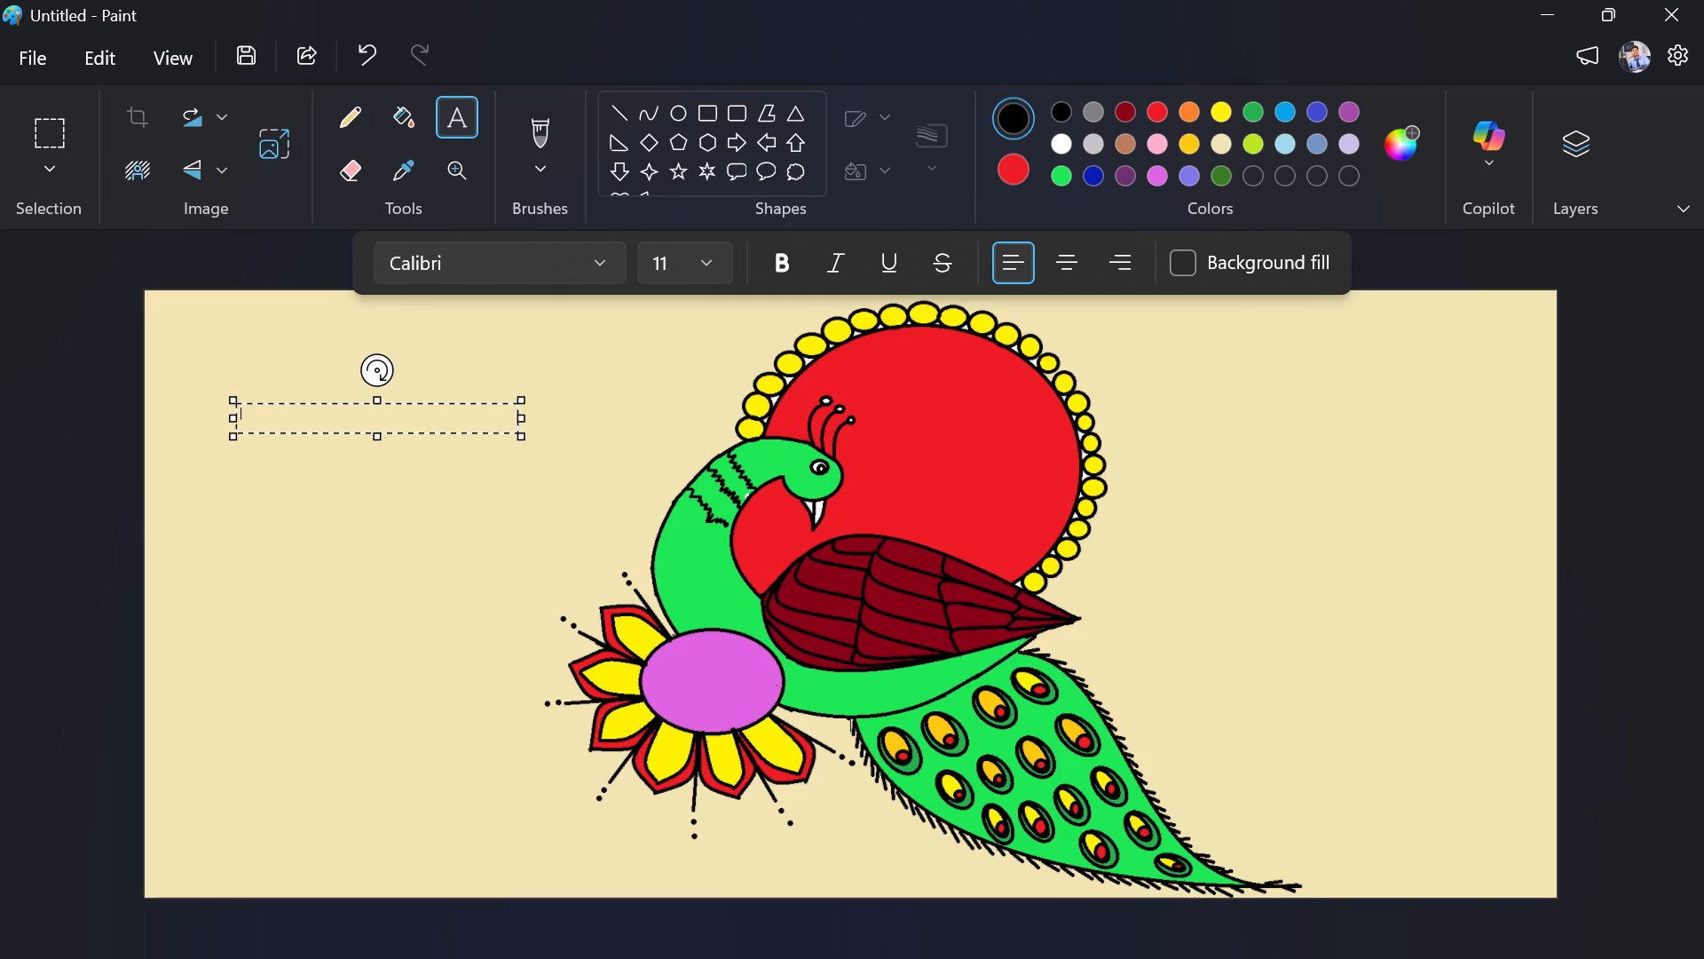
pyautogui.moveTo(378, 402); pyautogui.dragTo(378, 378)
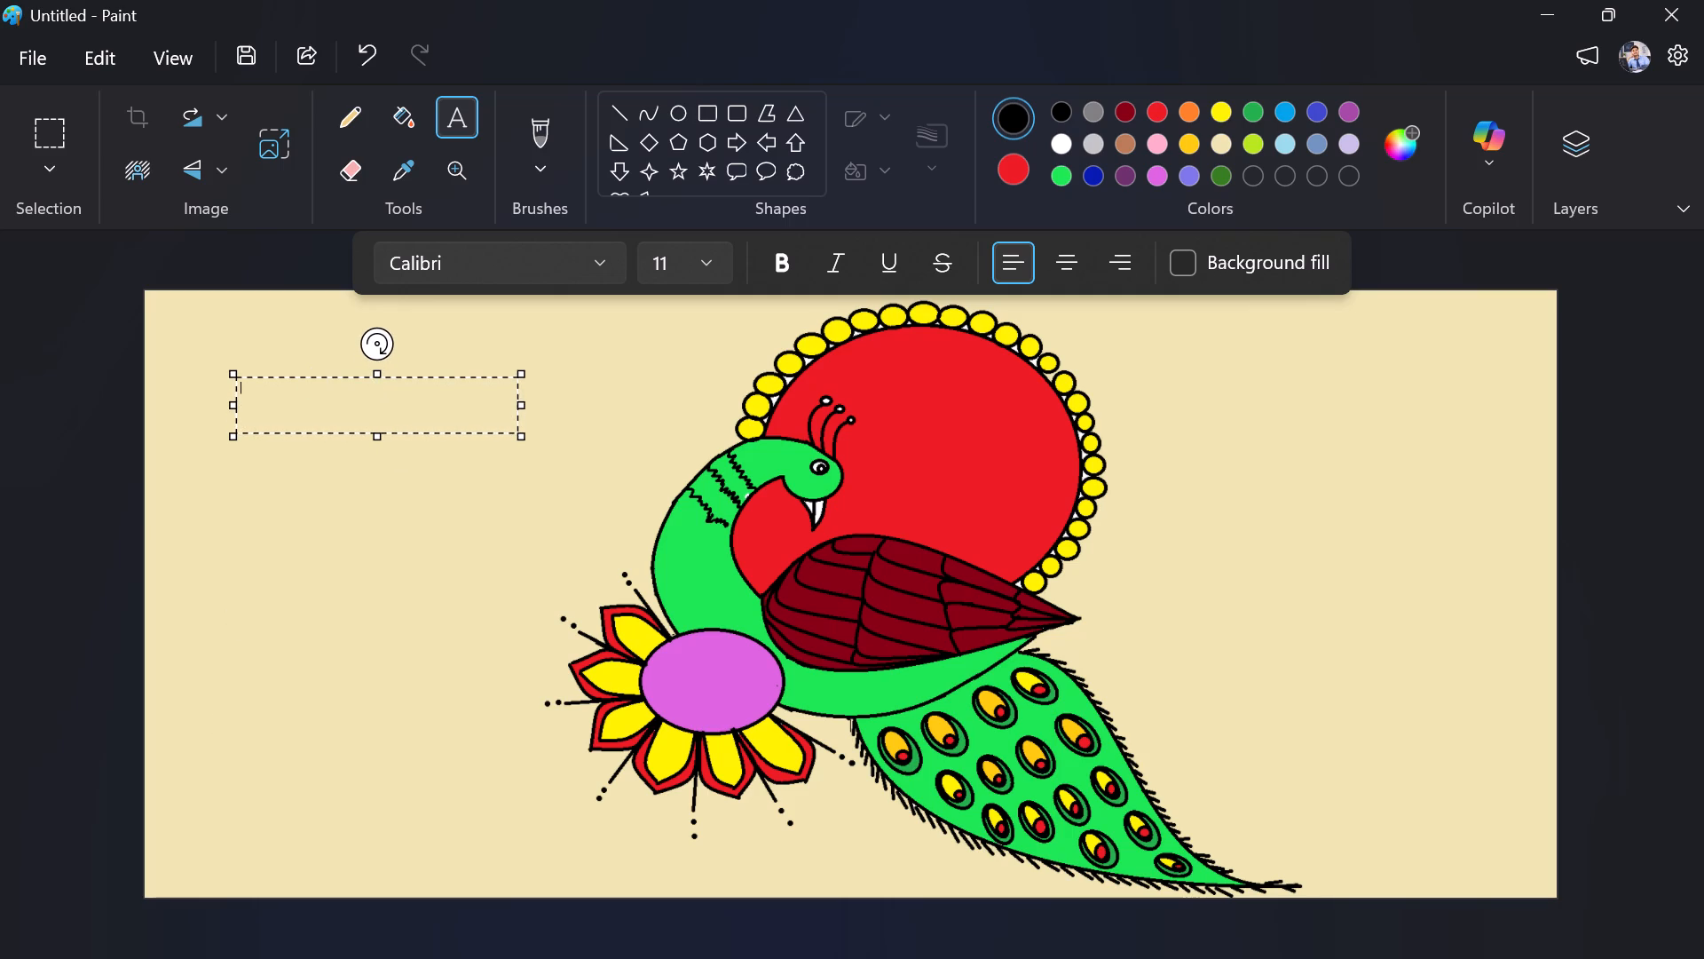
# Set the text box's font size to 26, testing the letter size with an "h" and removing it.
pyautogui.click(244, 406)
pyautogui.press('h')
pyautogui.press('BackSpace')
pyautogui.click(694, 265)
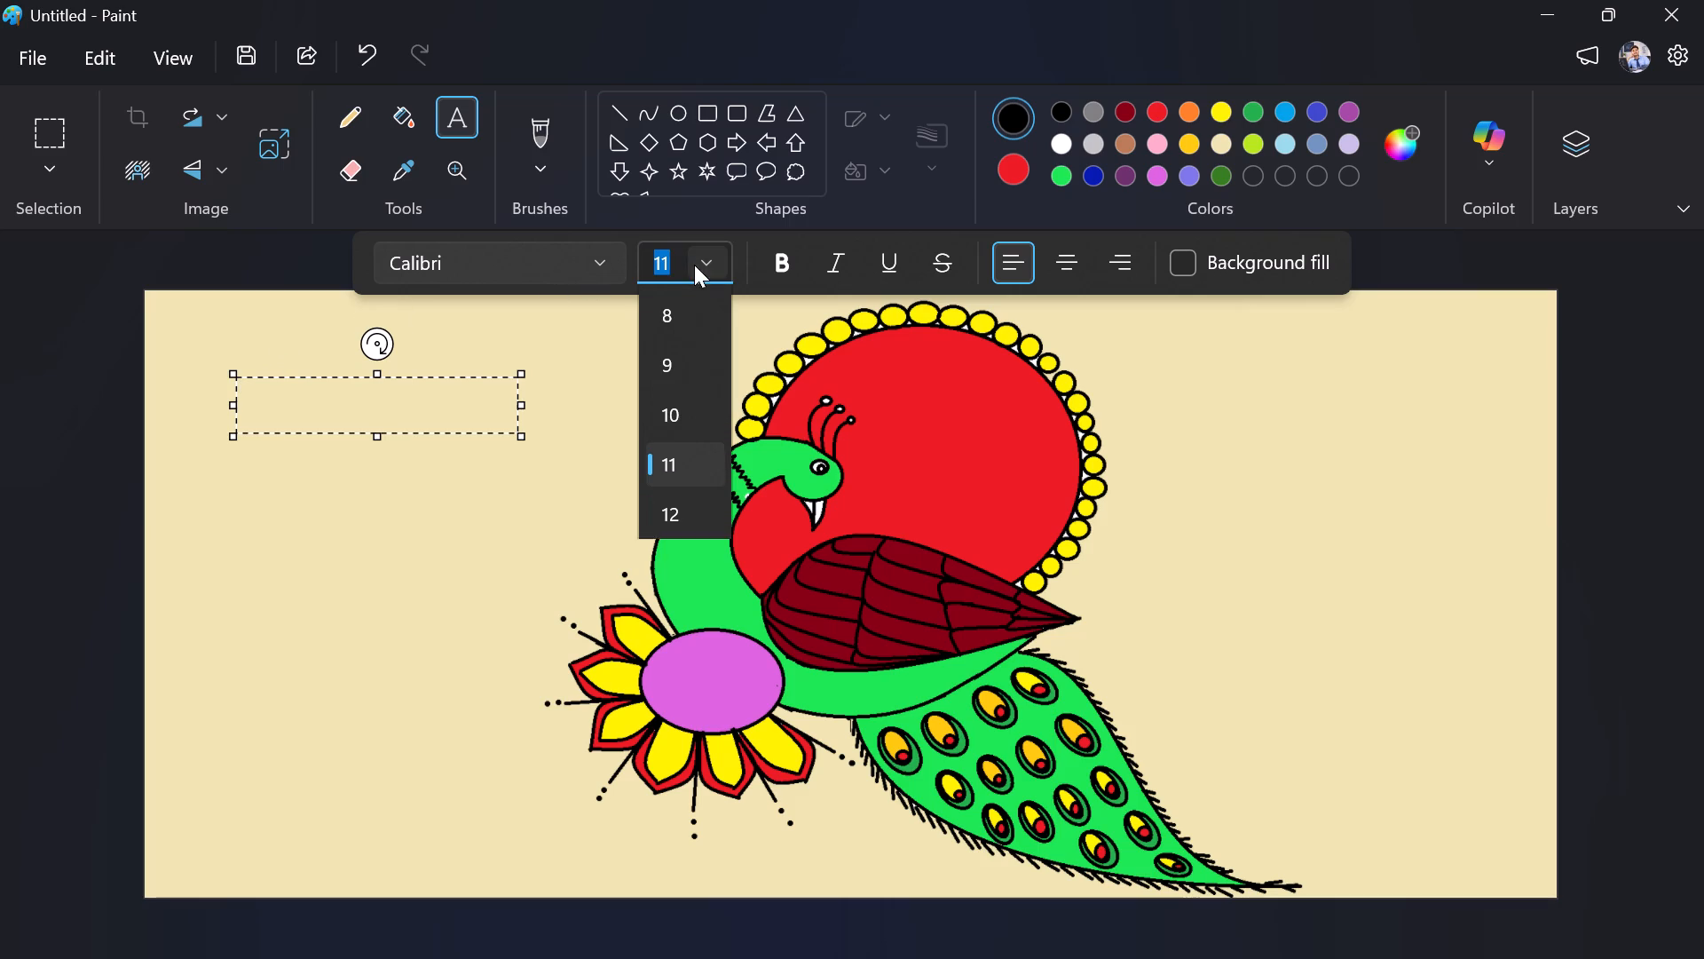
pyautogui.scroll(-1, 668, 741)
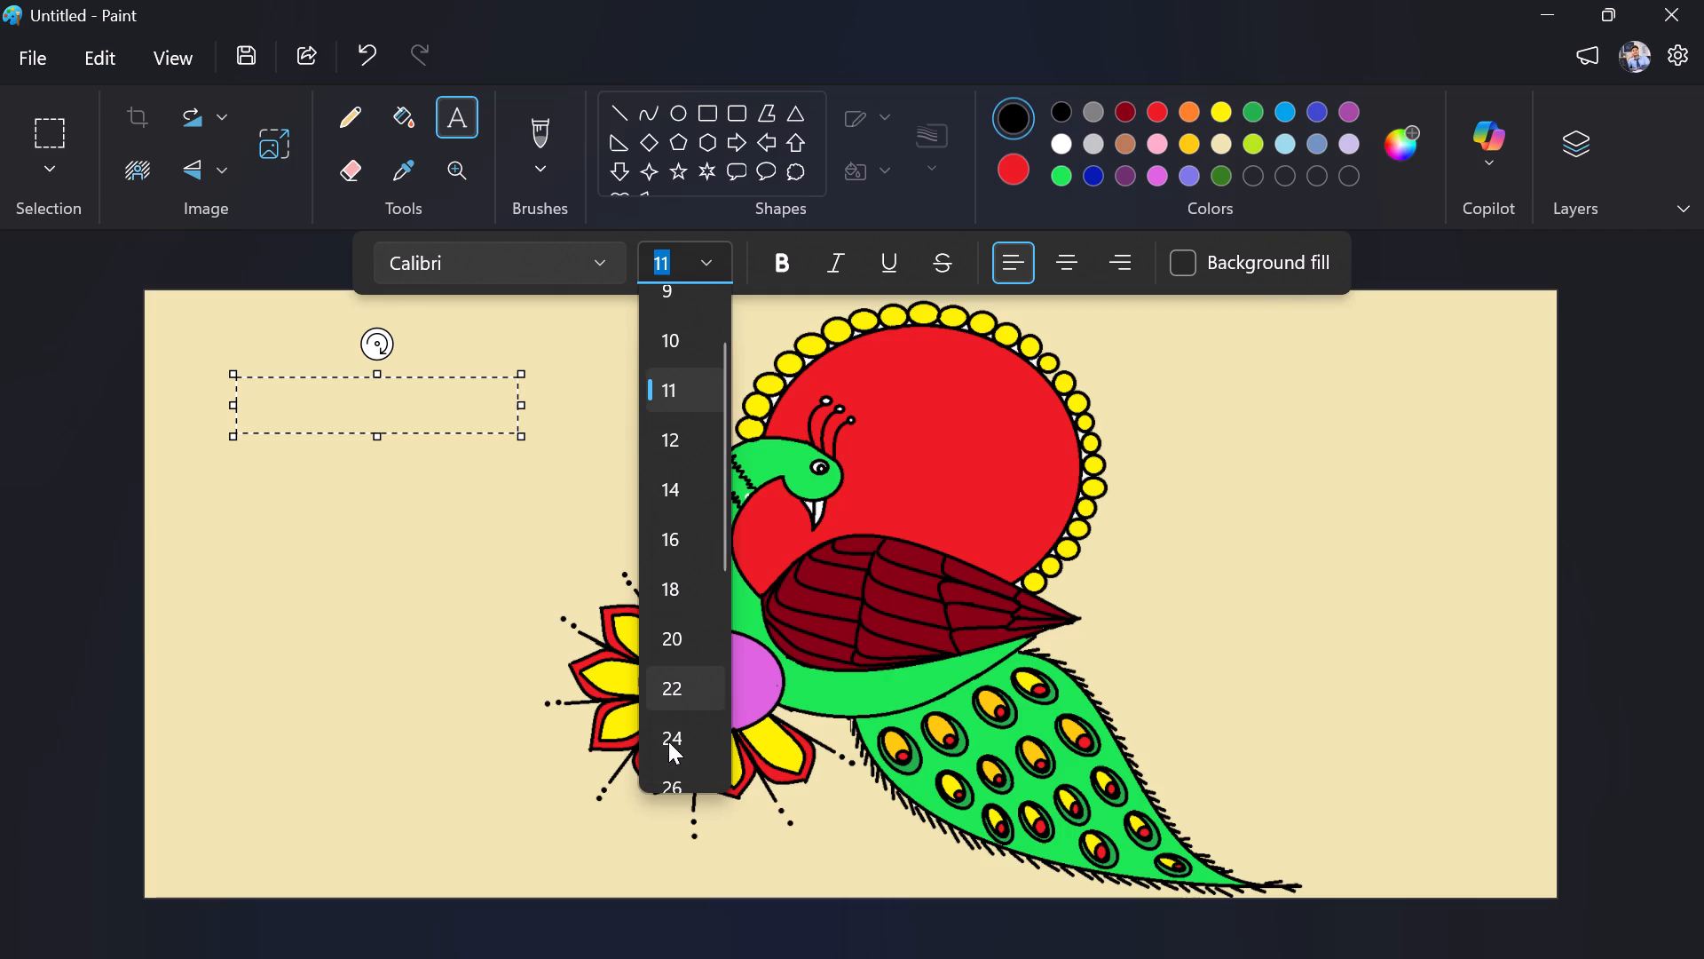
pyautogui.scroll(-1, 668, 741)
pyautogui.click(666, 718)
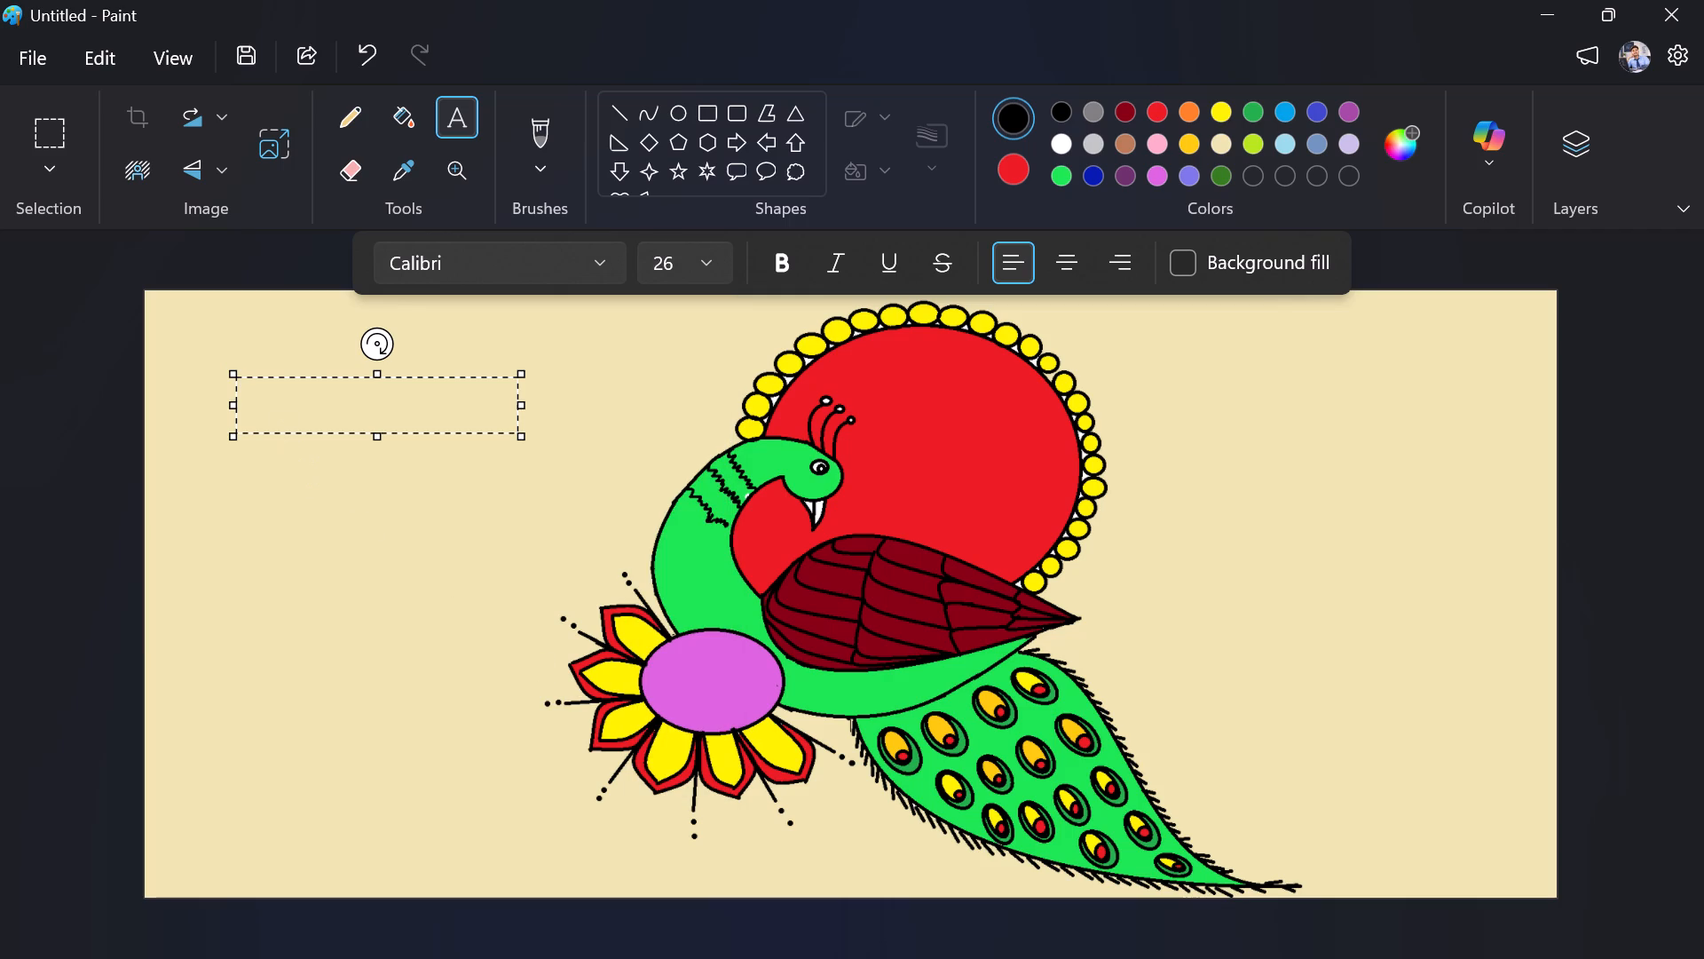
pyautogui.press('h')
pyautogui.press('BackSpace')
# Set the text box's font size to 48 and write "HAPPY" in it, left of the peacock's head.
pyautogui.click(704, 261)
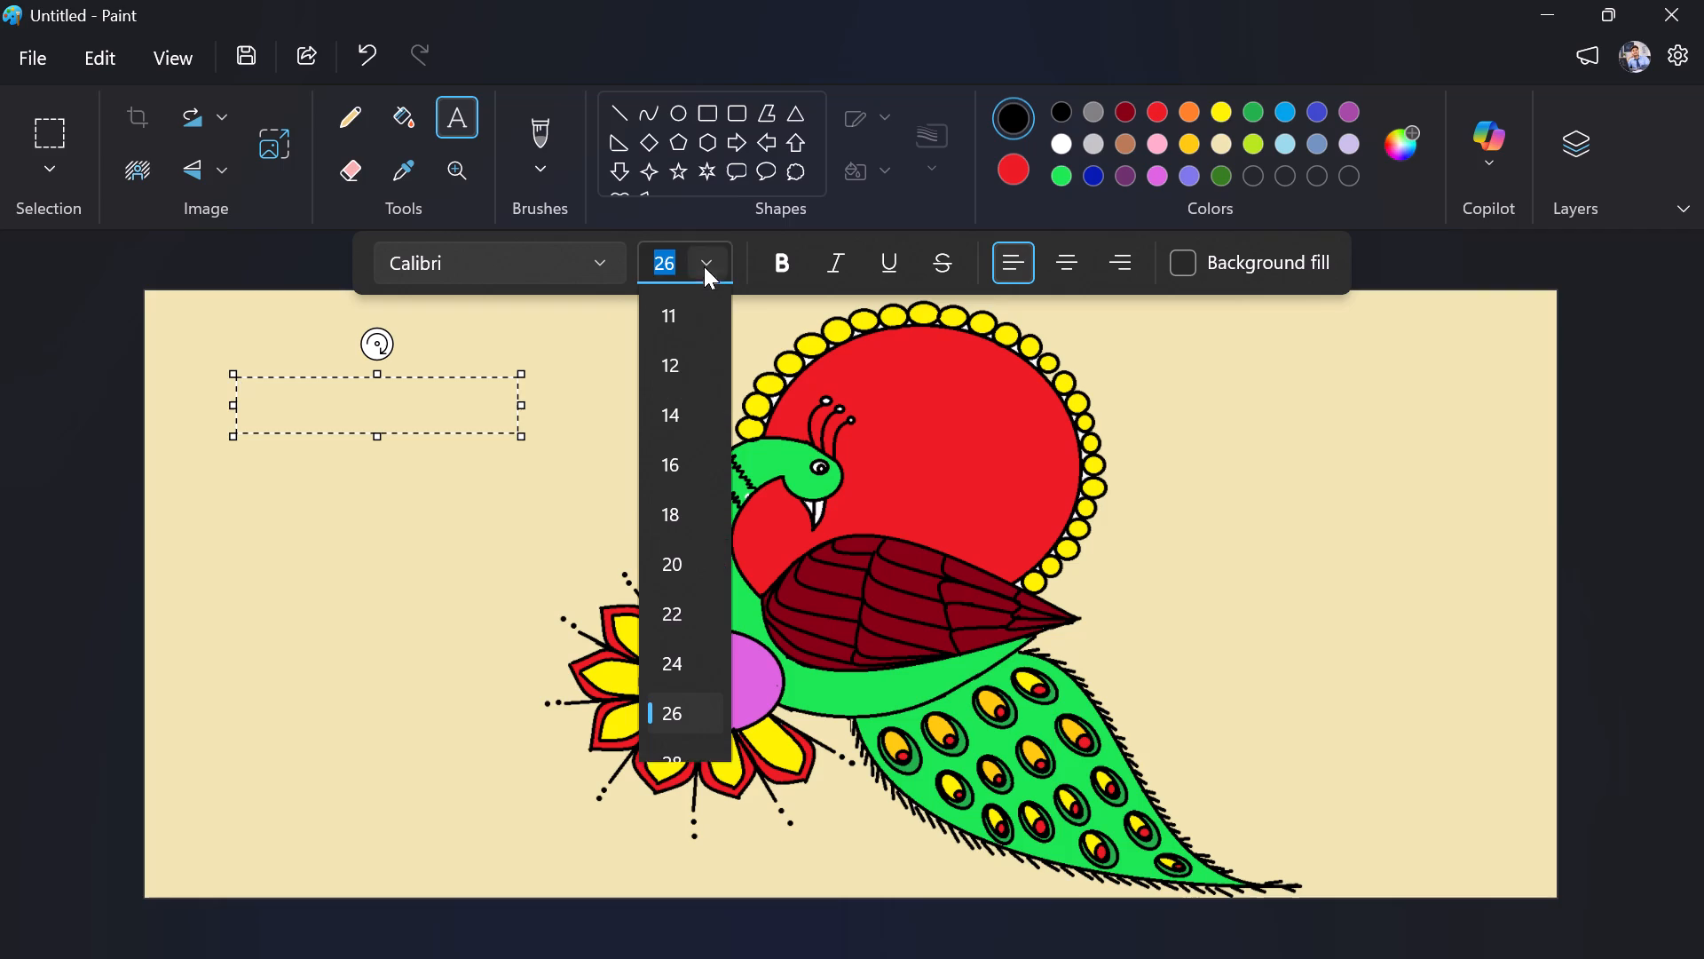
pyautogui.scroll(-2, 675, 742)
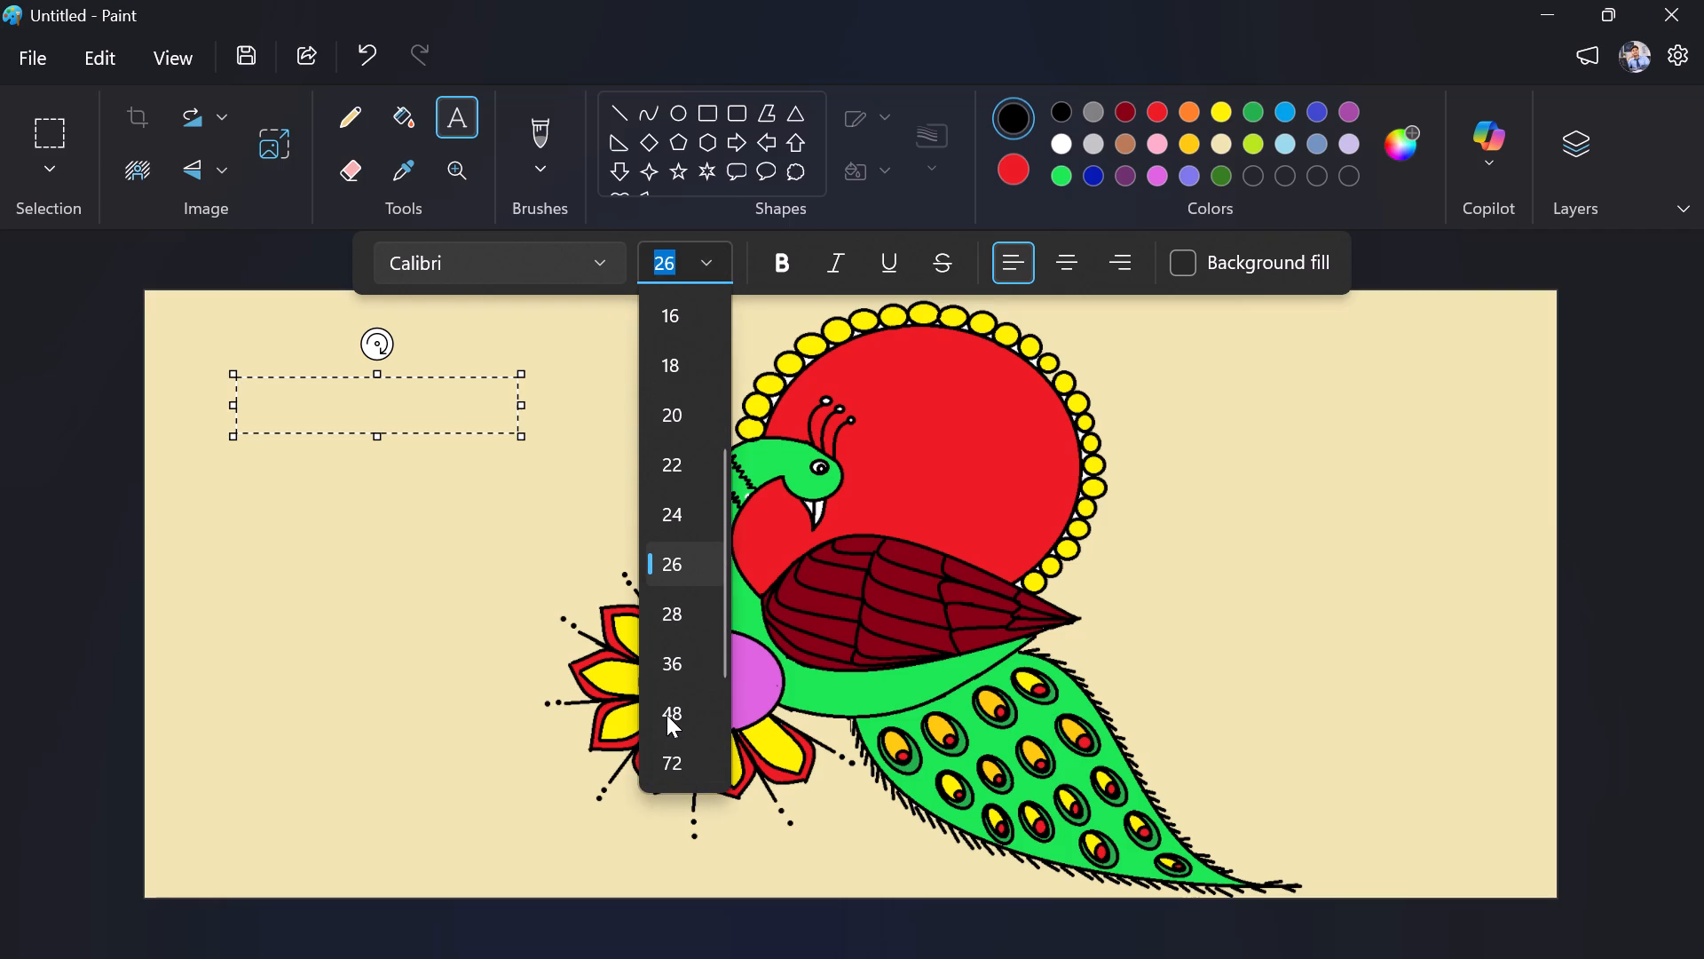
pyautogui.click(667, 715)
pyautogui.press('h')
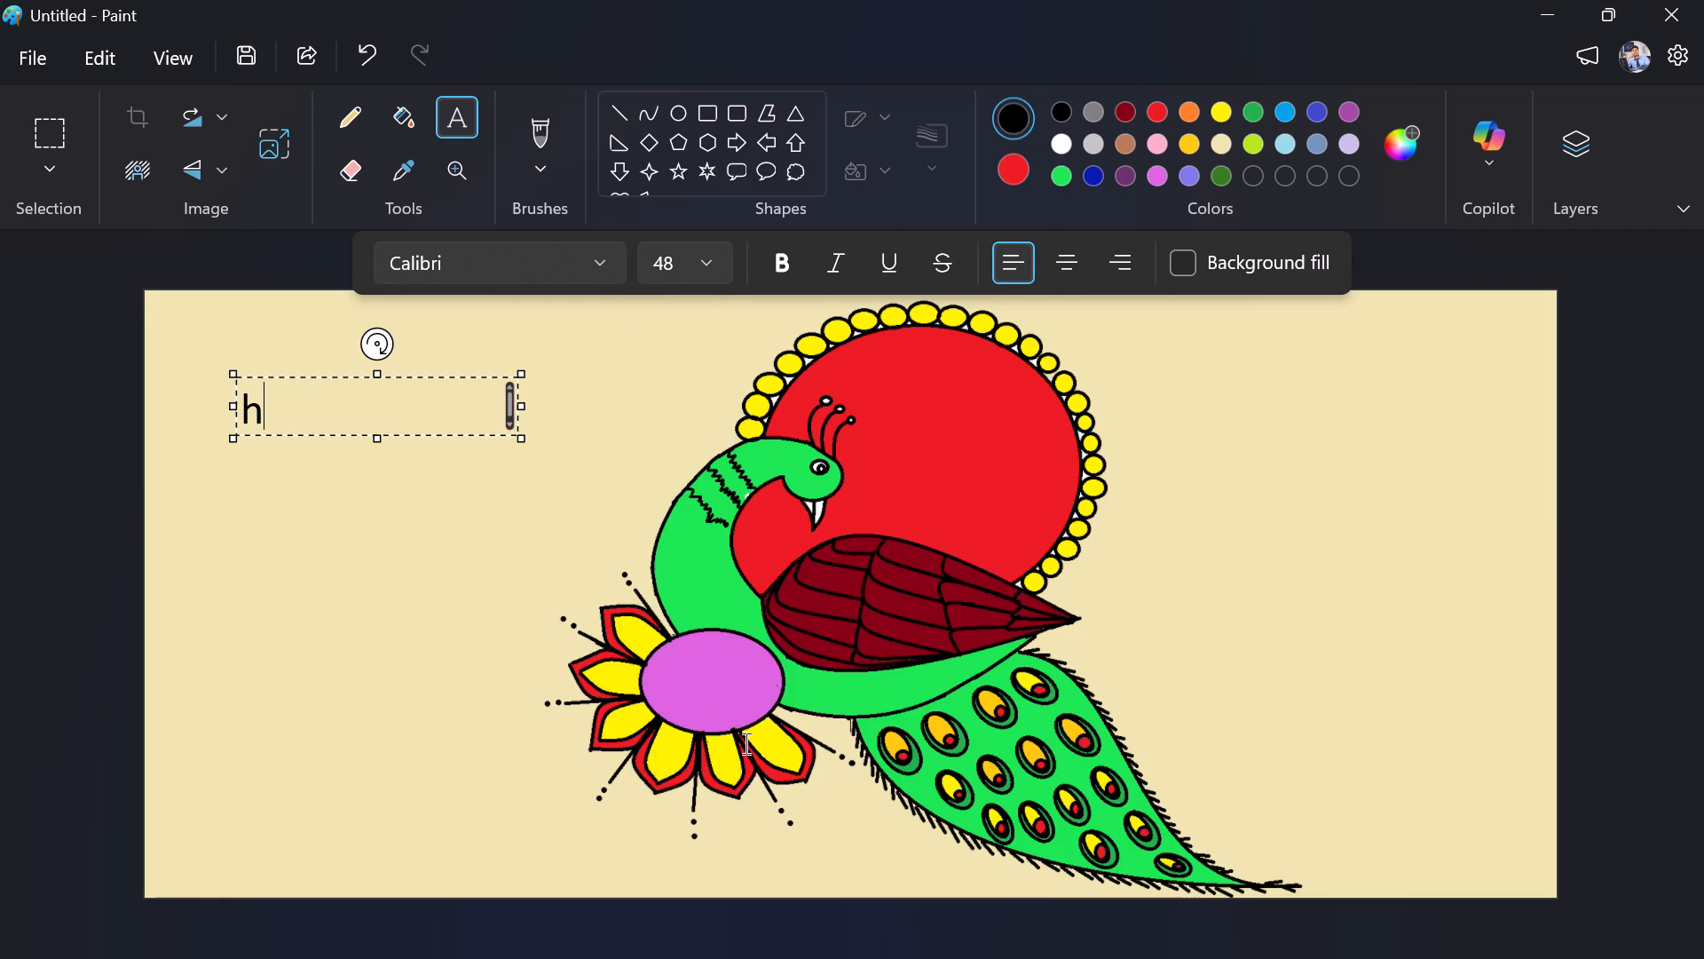
pyautogui.press('BackSpace')
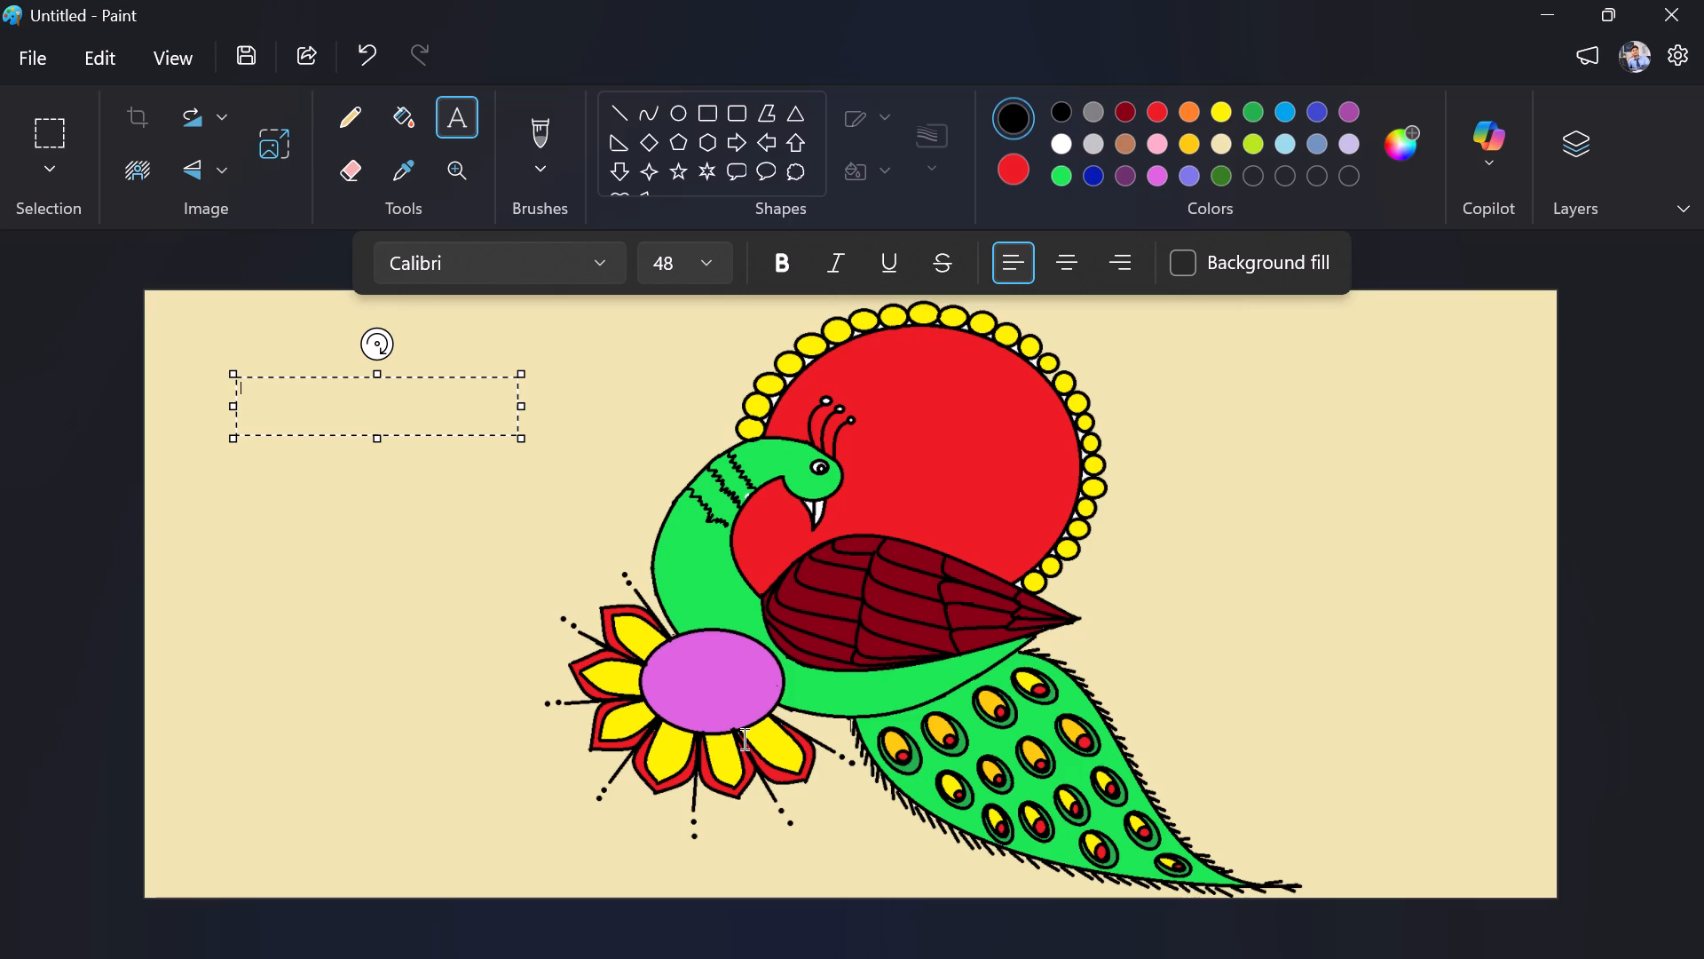
pyautogui.press('h')
pyautogui.write('AP')
pyautogui.press('p')
pyautogui.press('y')
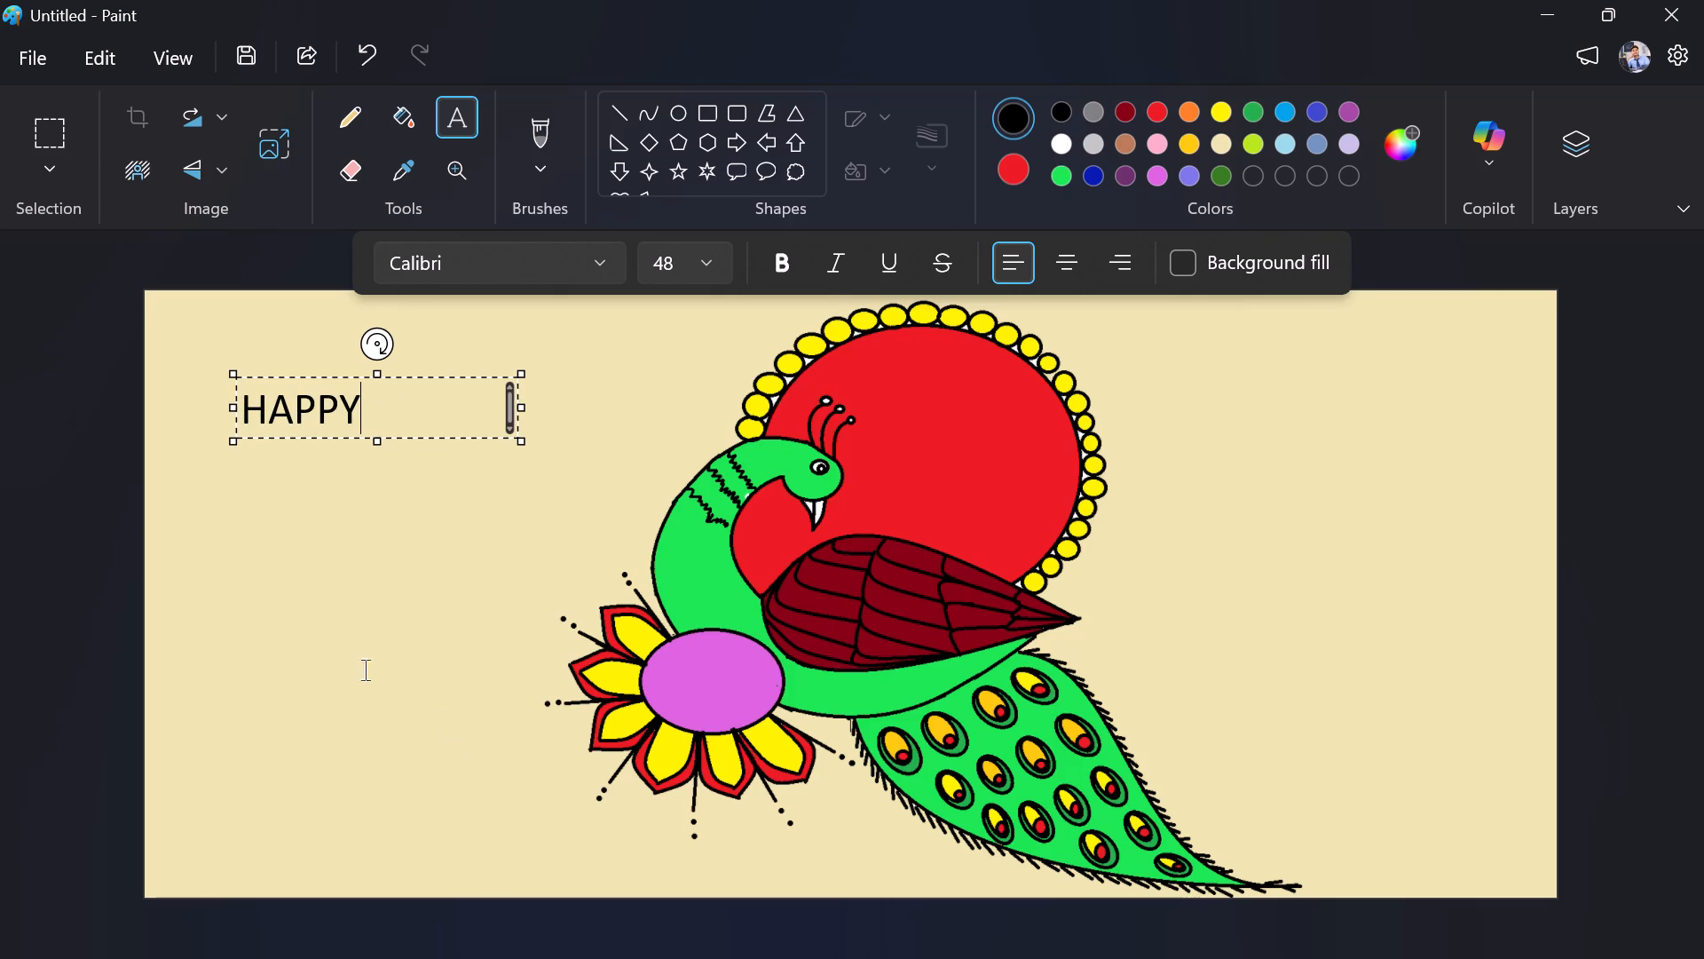
pyautogui.click(327, 545)
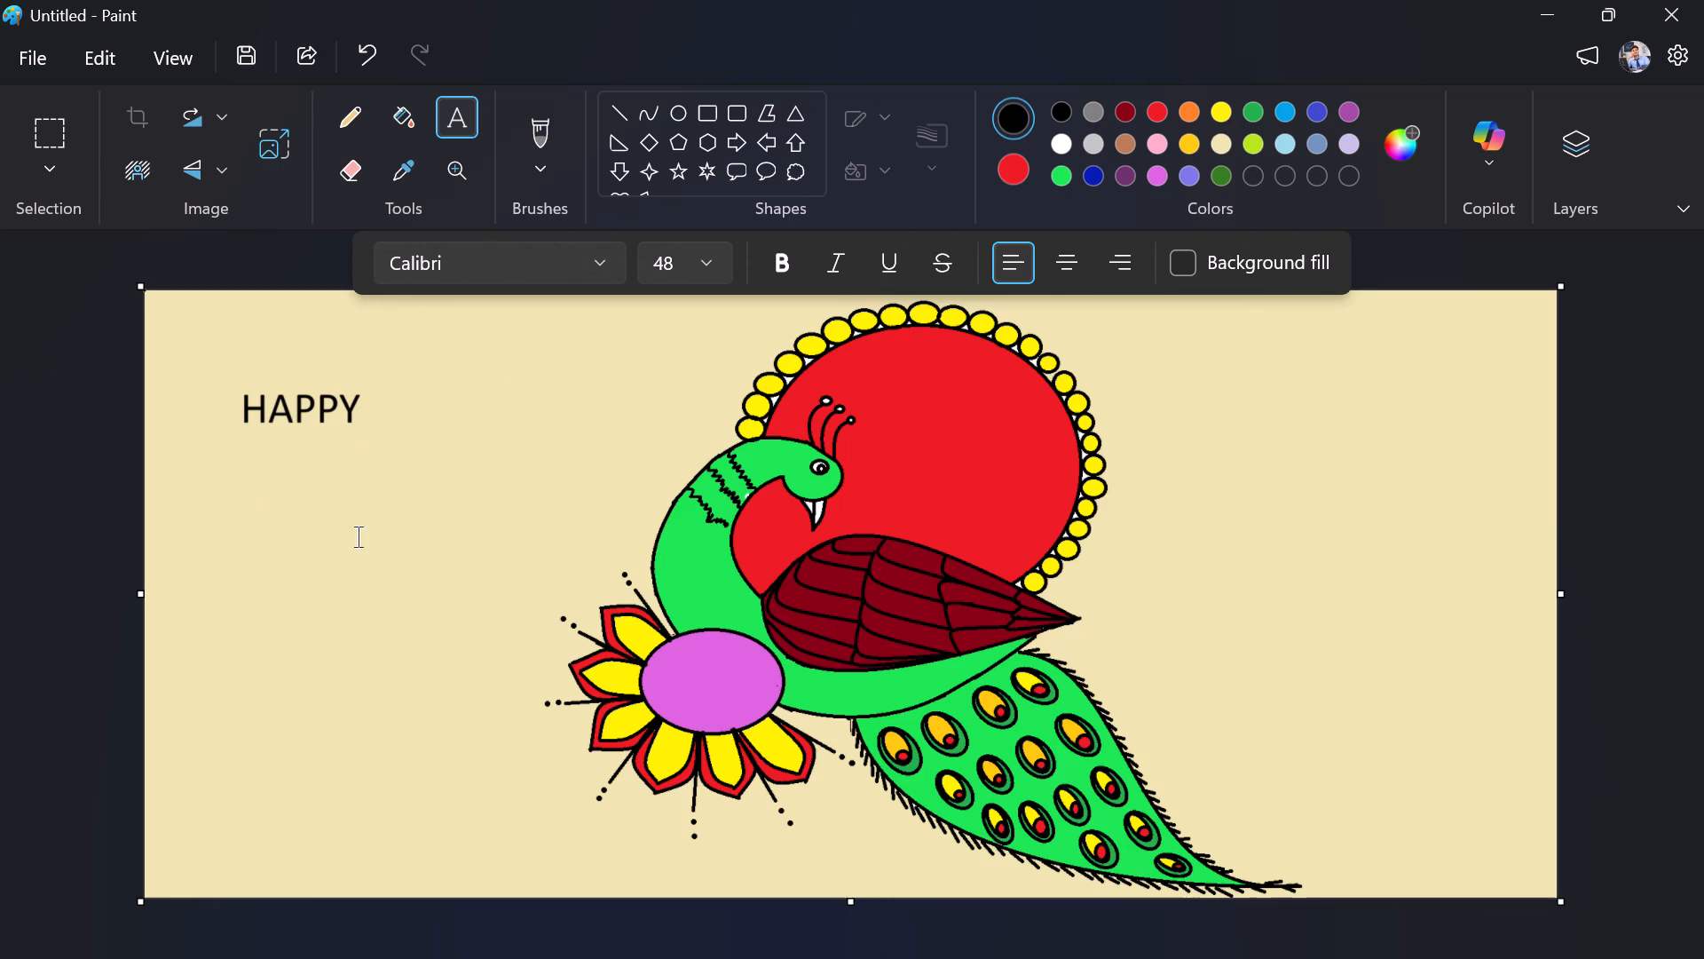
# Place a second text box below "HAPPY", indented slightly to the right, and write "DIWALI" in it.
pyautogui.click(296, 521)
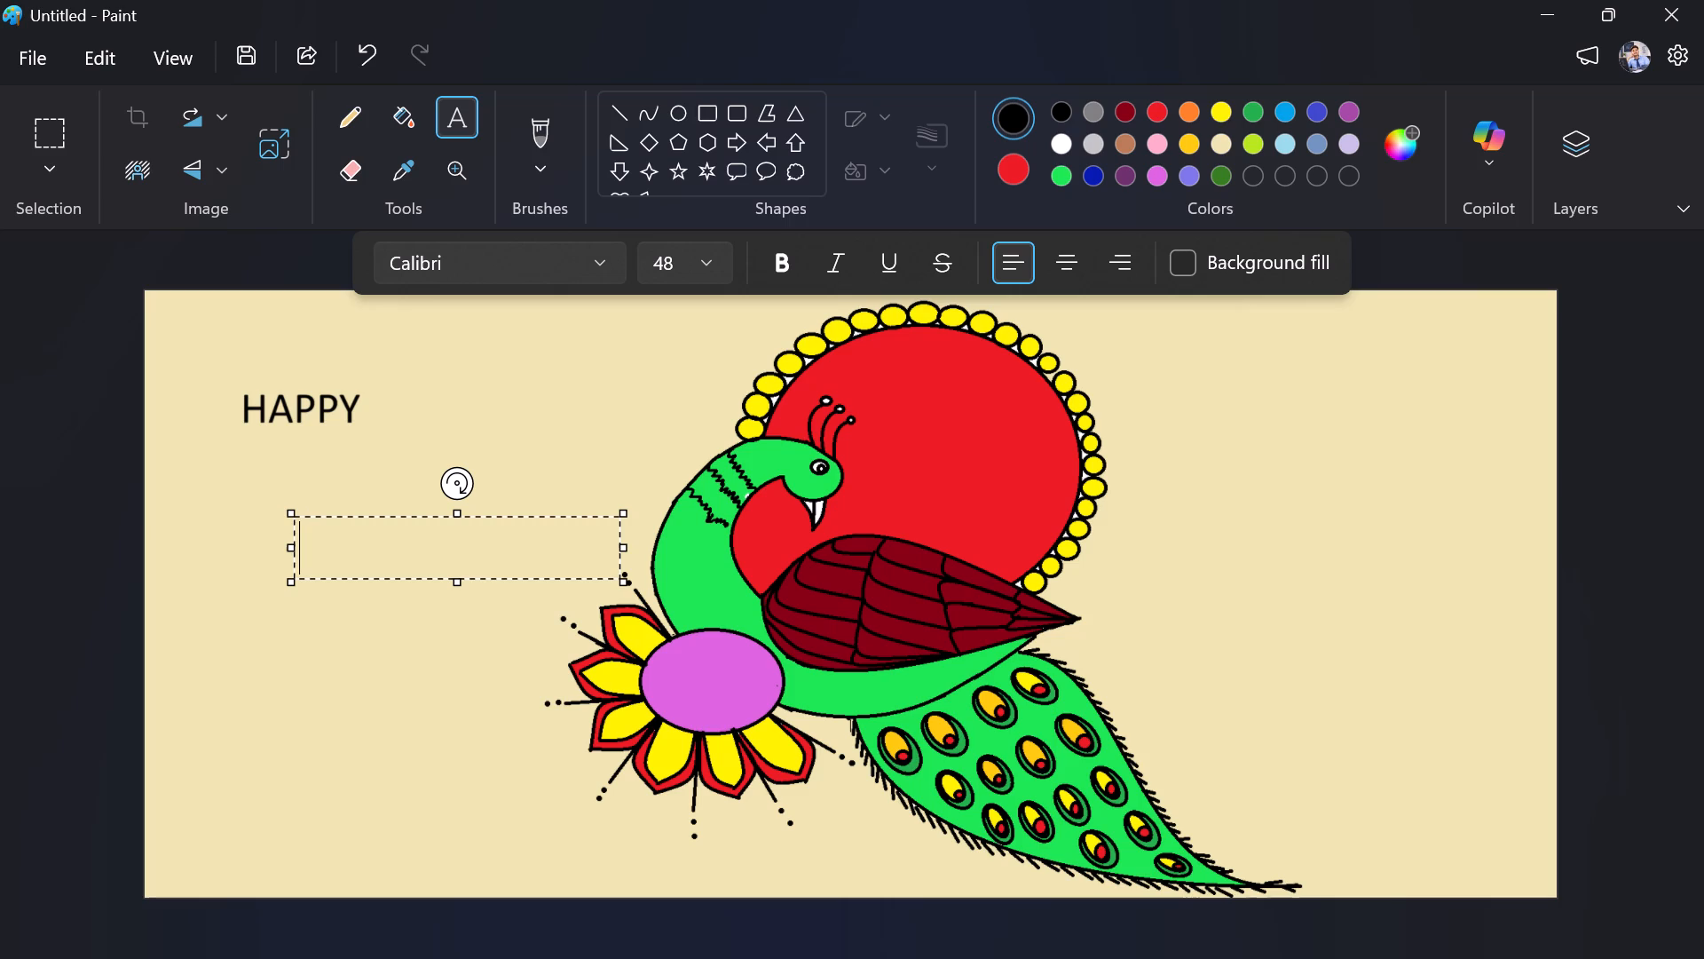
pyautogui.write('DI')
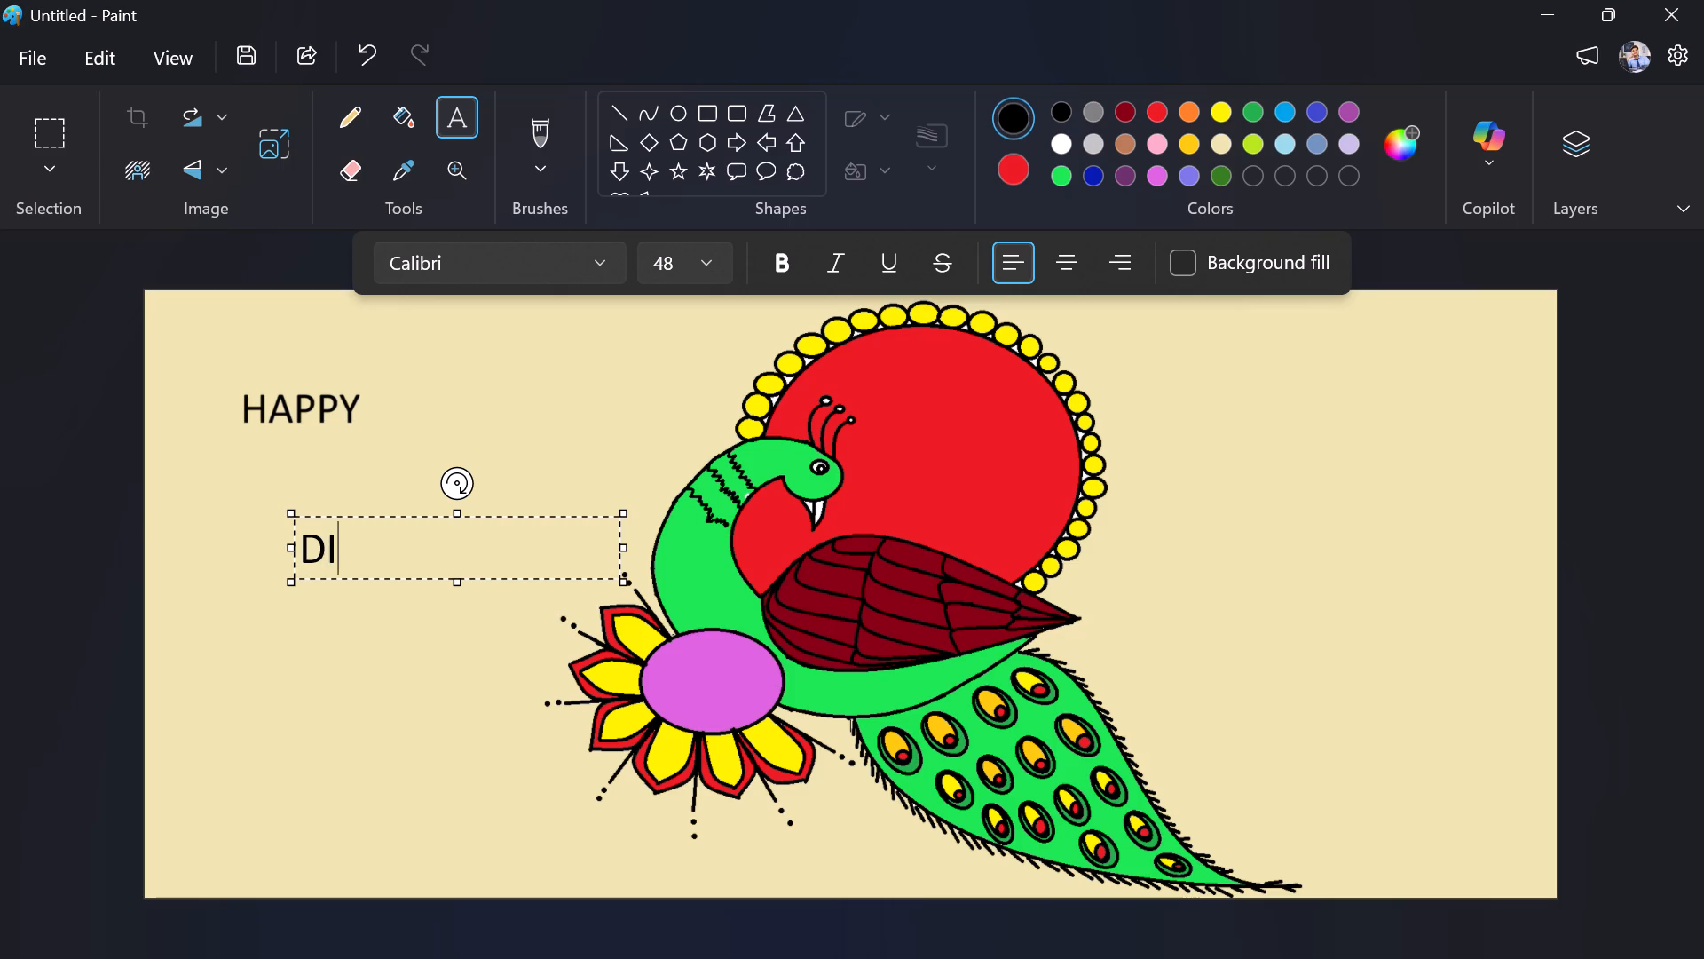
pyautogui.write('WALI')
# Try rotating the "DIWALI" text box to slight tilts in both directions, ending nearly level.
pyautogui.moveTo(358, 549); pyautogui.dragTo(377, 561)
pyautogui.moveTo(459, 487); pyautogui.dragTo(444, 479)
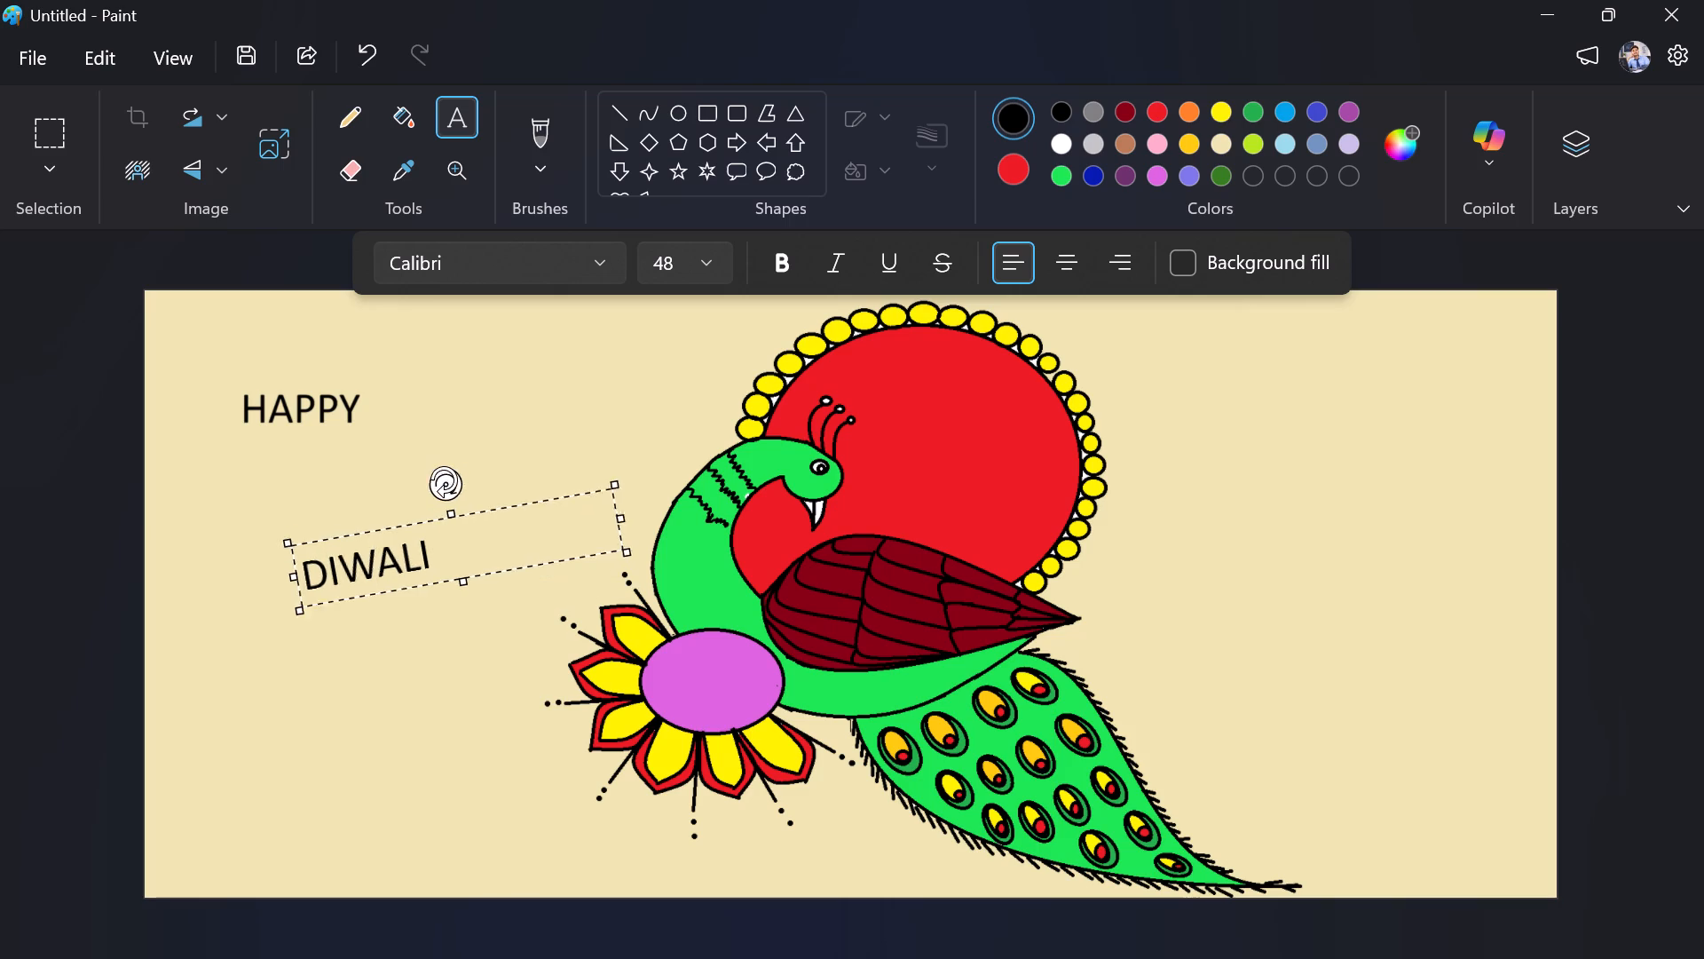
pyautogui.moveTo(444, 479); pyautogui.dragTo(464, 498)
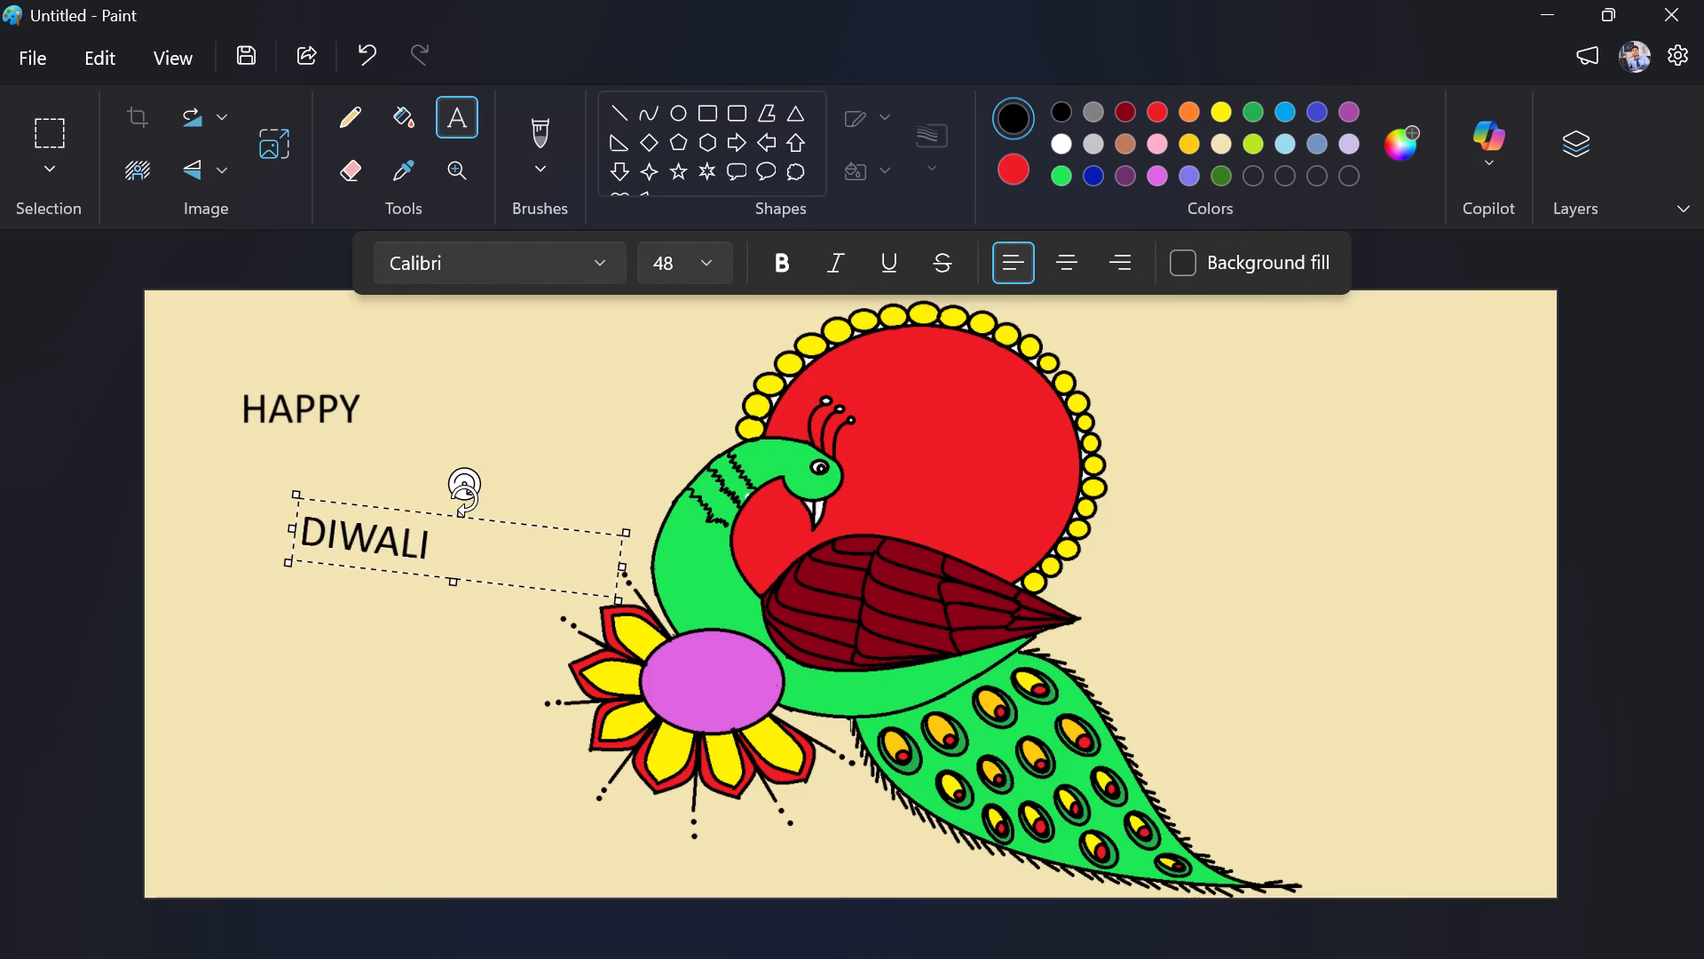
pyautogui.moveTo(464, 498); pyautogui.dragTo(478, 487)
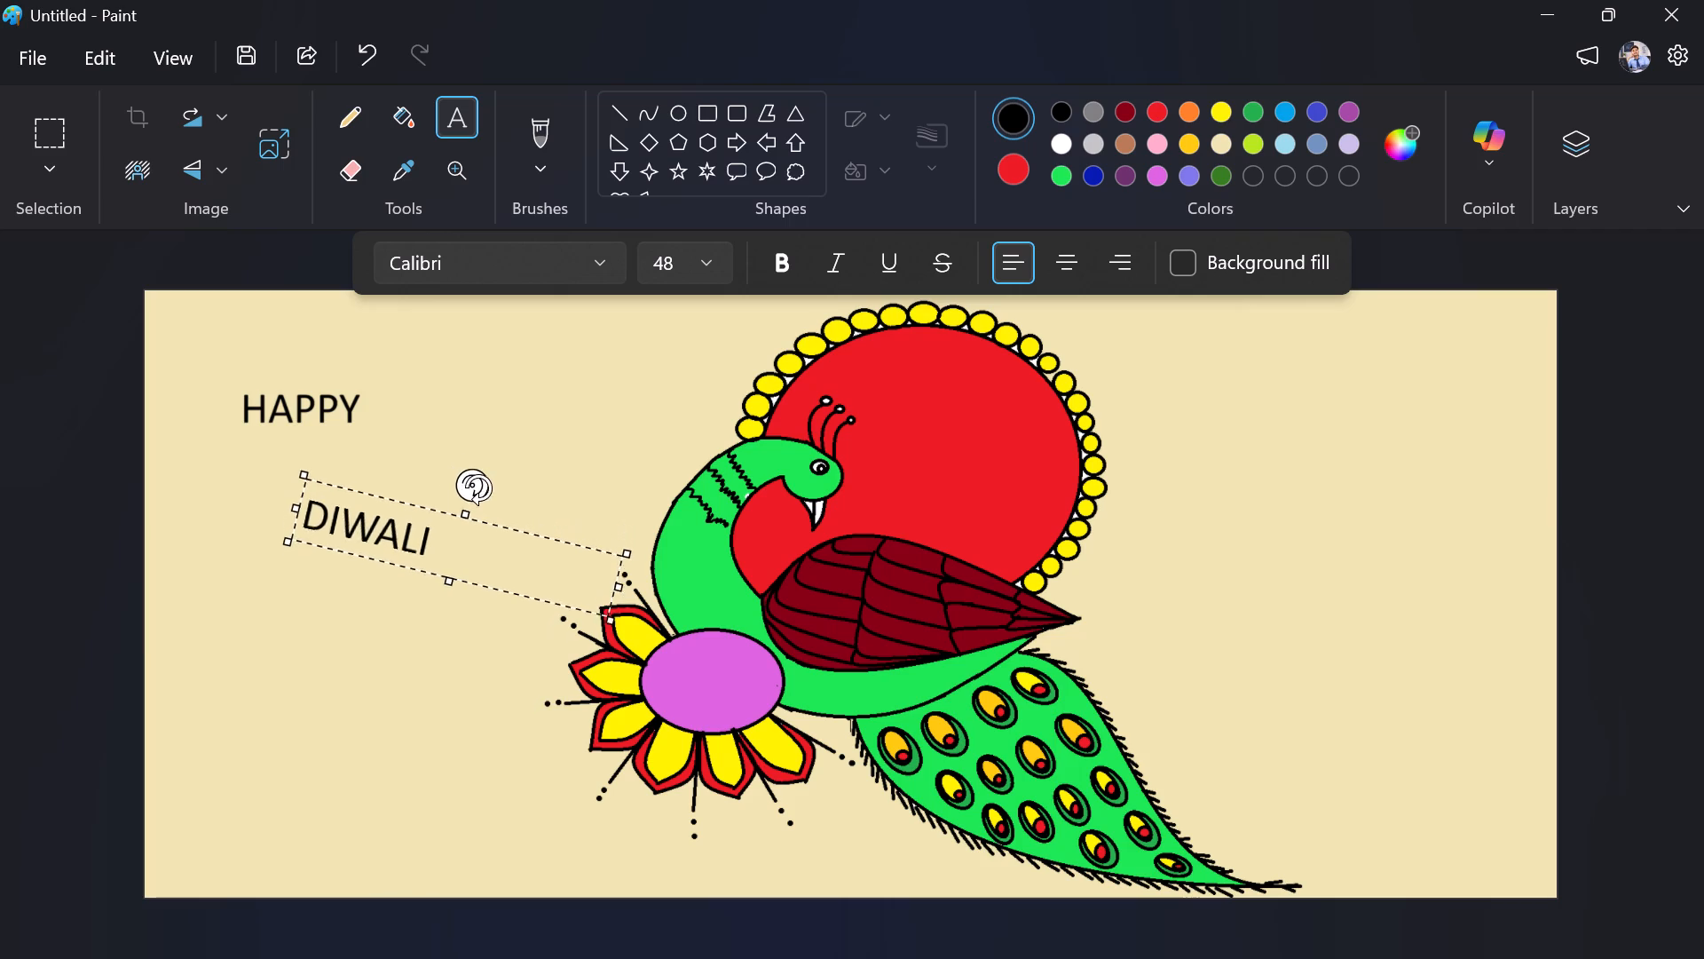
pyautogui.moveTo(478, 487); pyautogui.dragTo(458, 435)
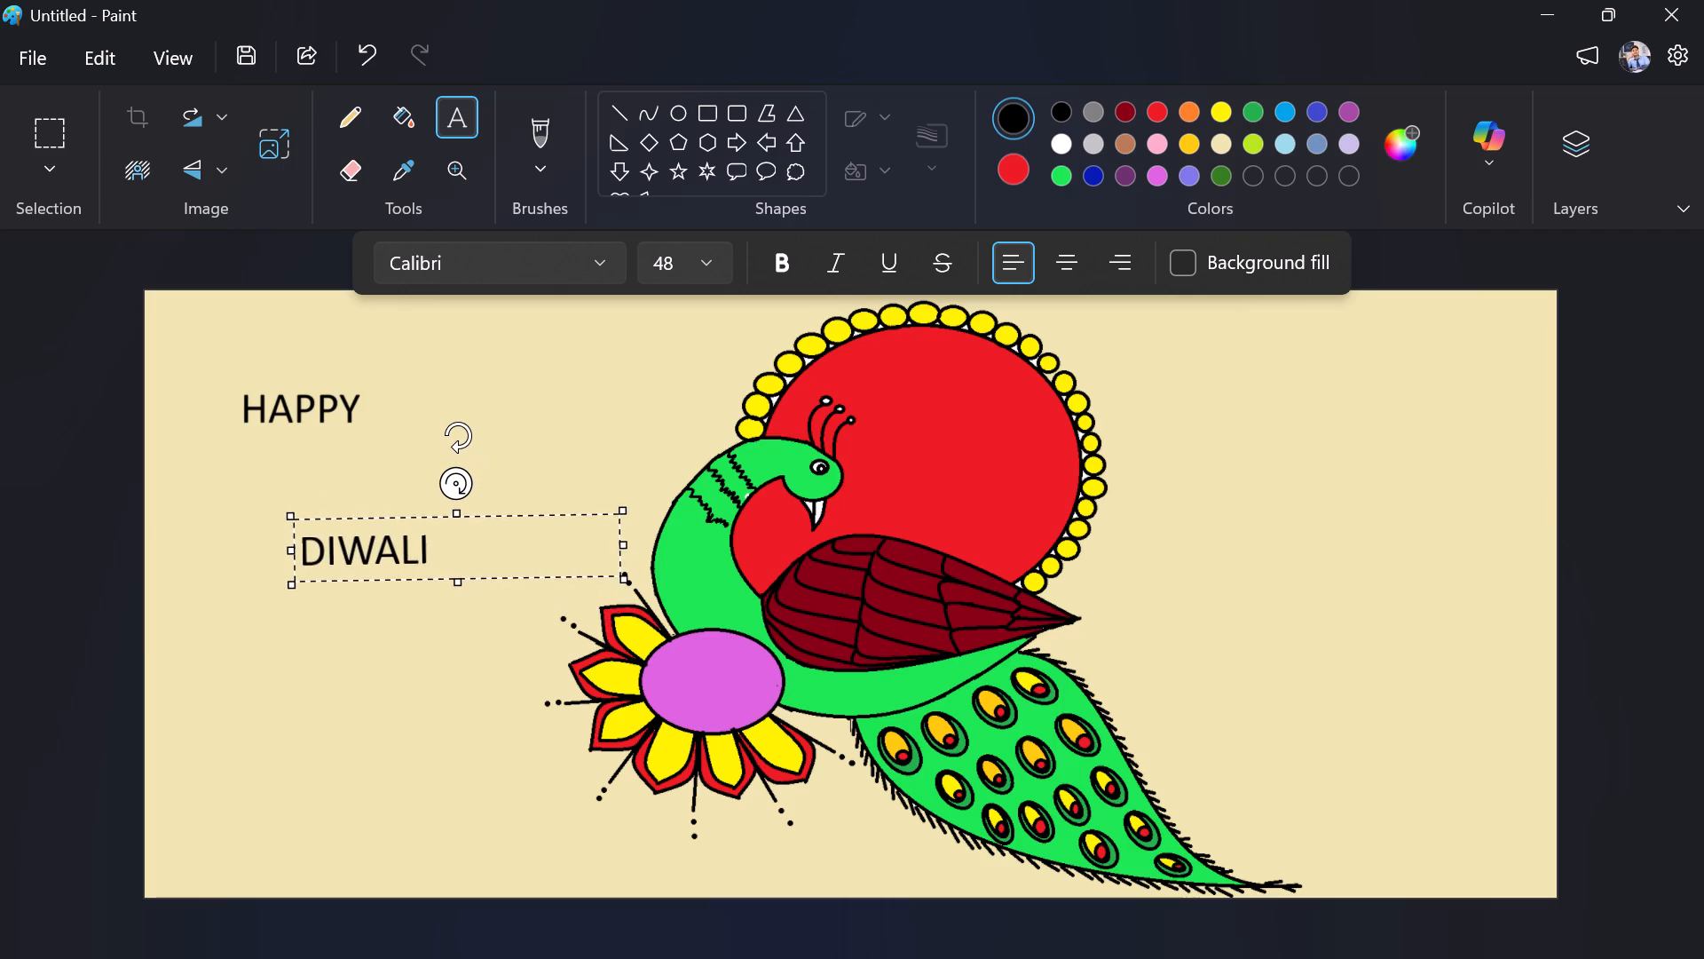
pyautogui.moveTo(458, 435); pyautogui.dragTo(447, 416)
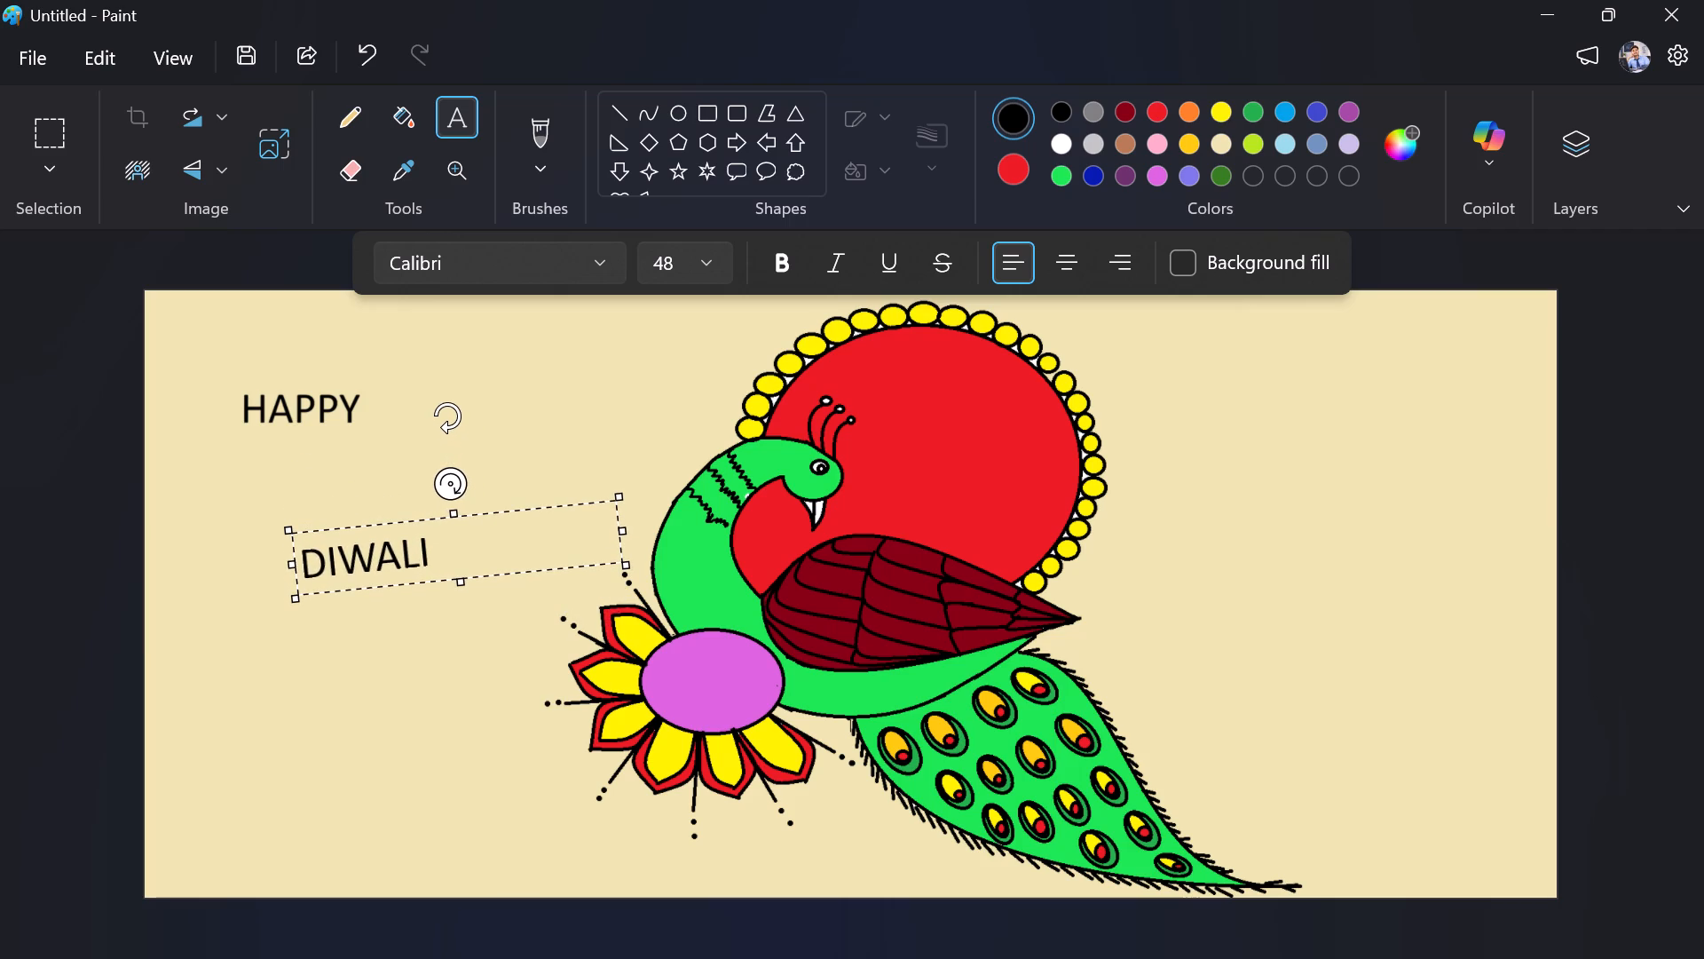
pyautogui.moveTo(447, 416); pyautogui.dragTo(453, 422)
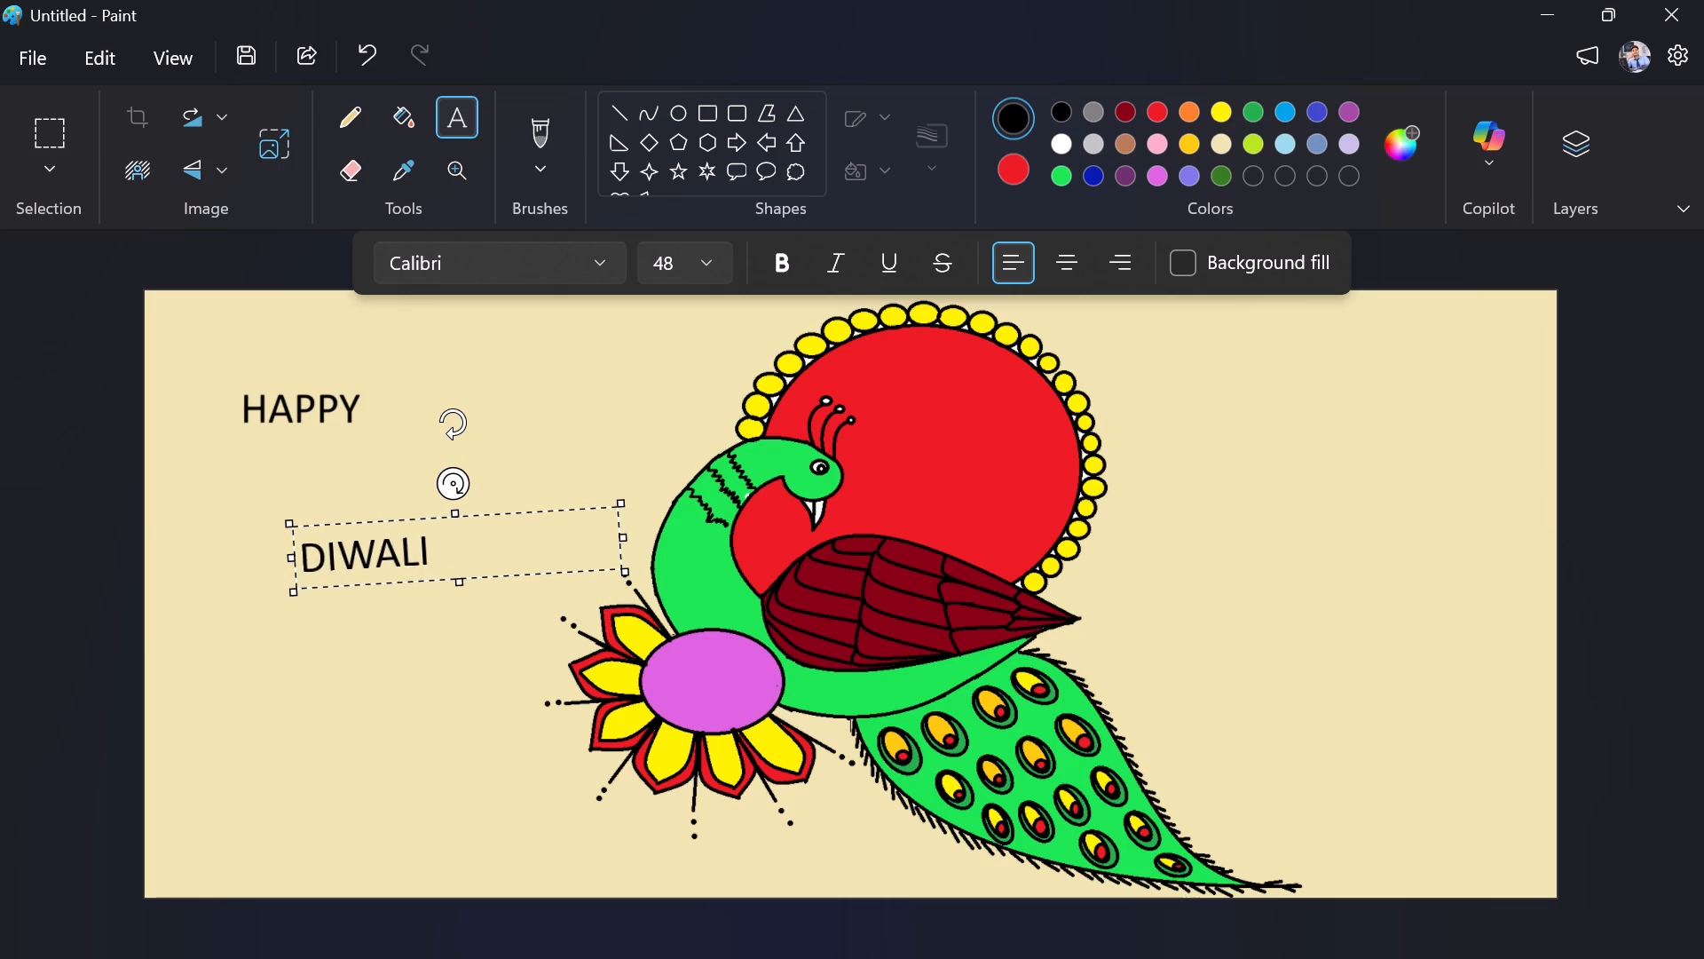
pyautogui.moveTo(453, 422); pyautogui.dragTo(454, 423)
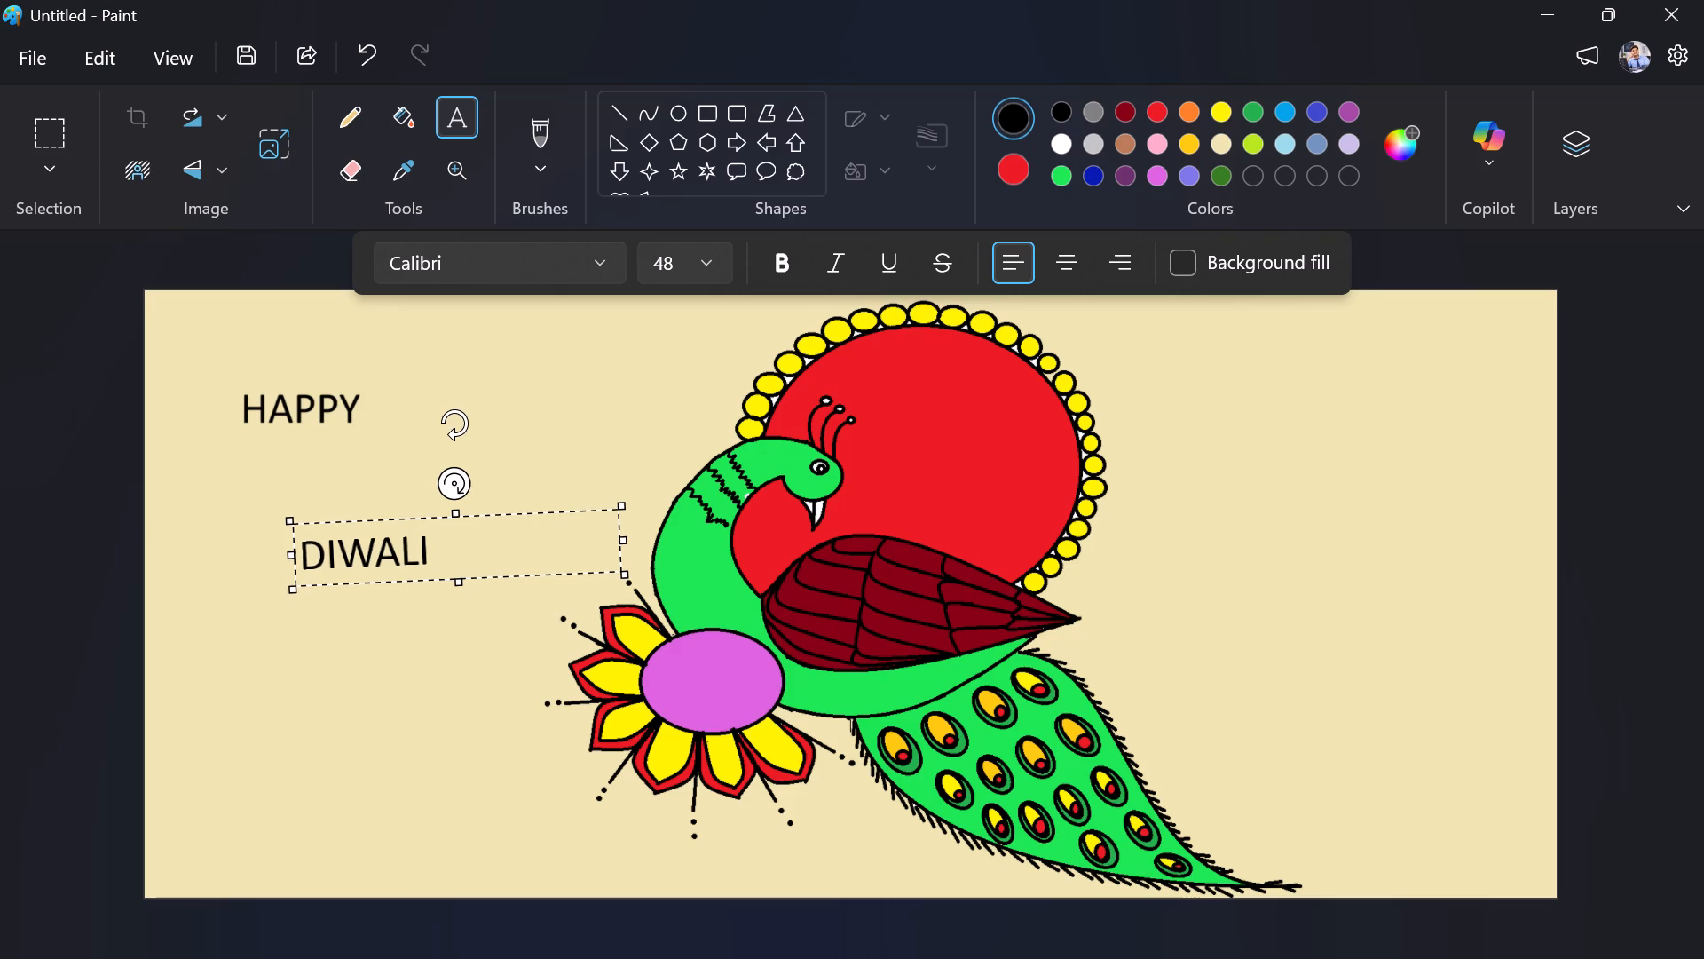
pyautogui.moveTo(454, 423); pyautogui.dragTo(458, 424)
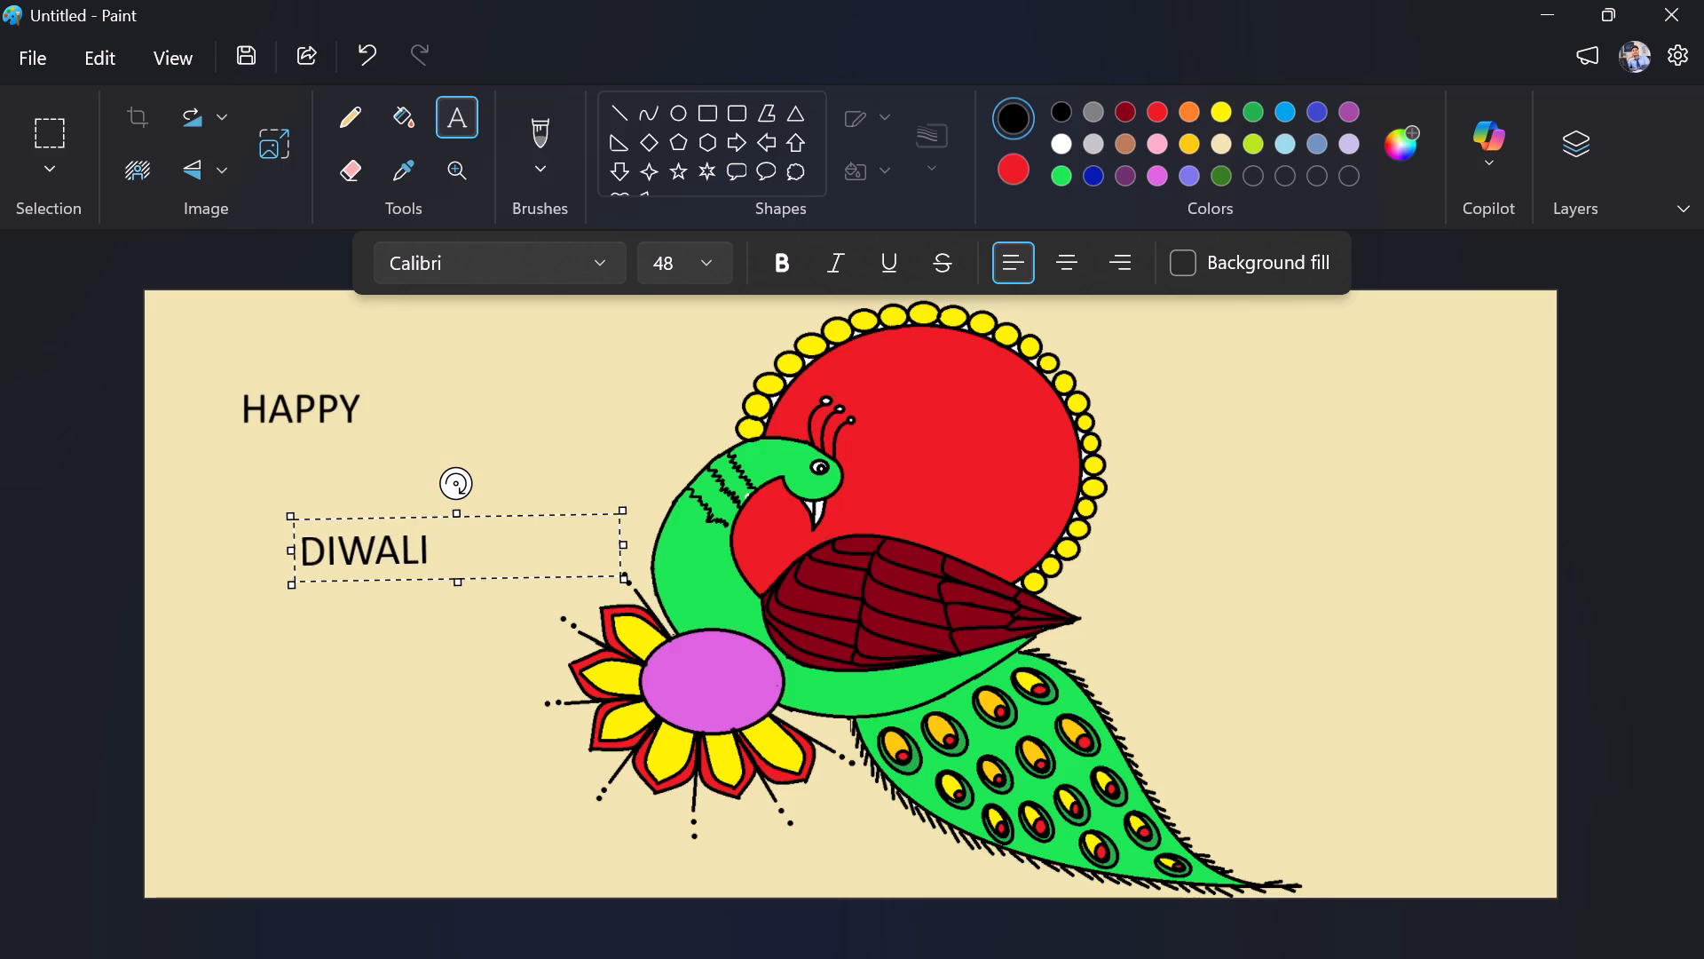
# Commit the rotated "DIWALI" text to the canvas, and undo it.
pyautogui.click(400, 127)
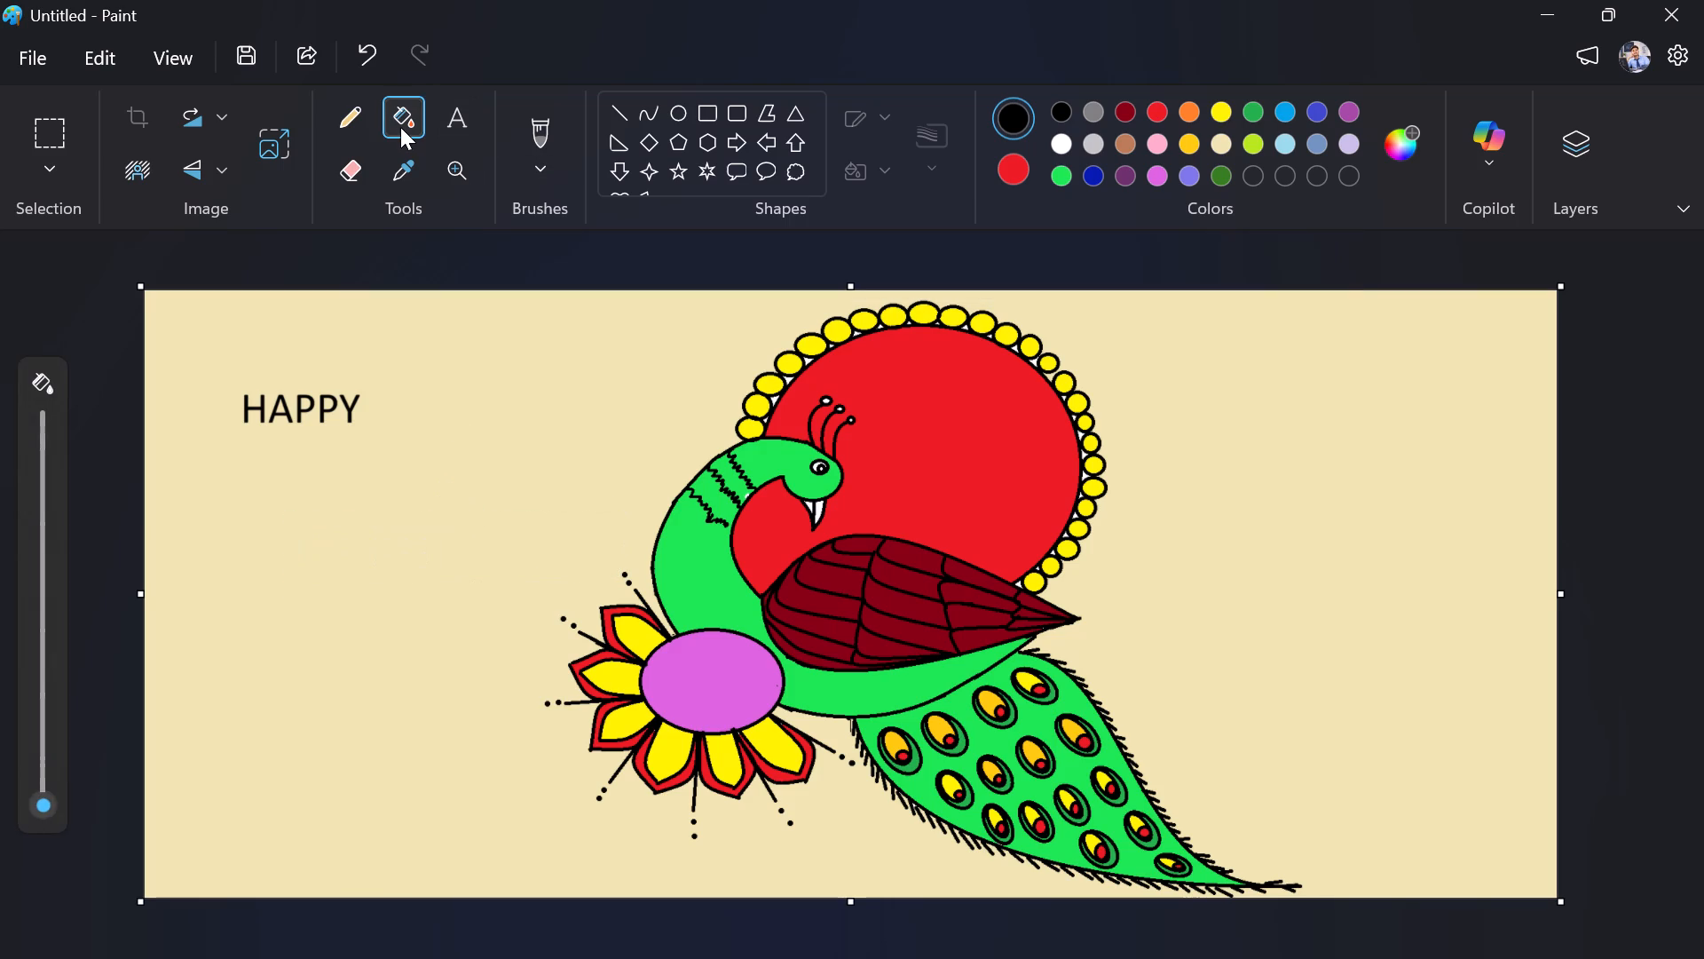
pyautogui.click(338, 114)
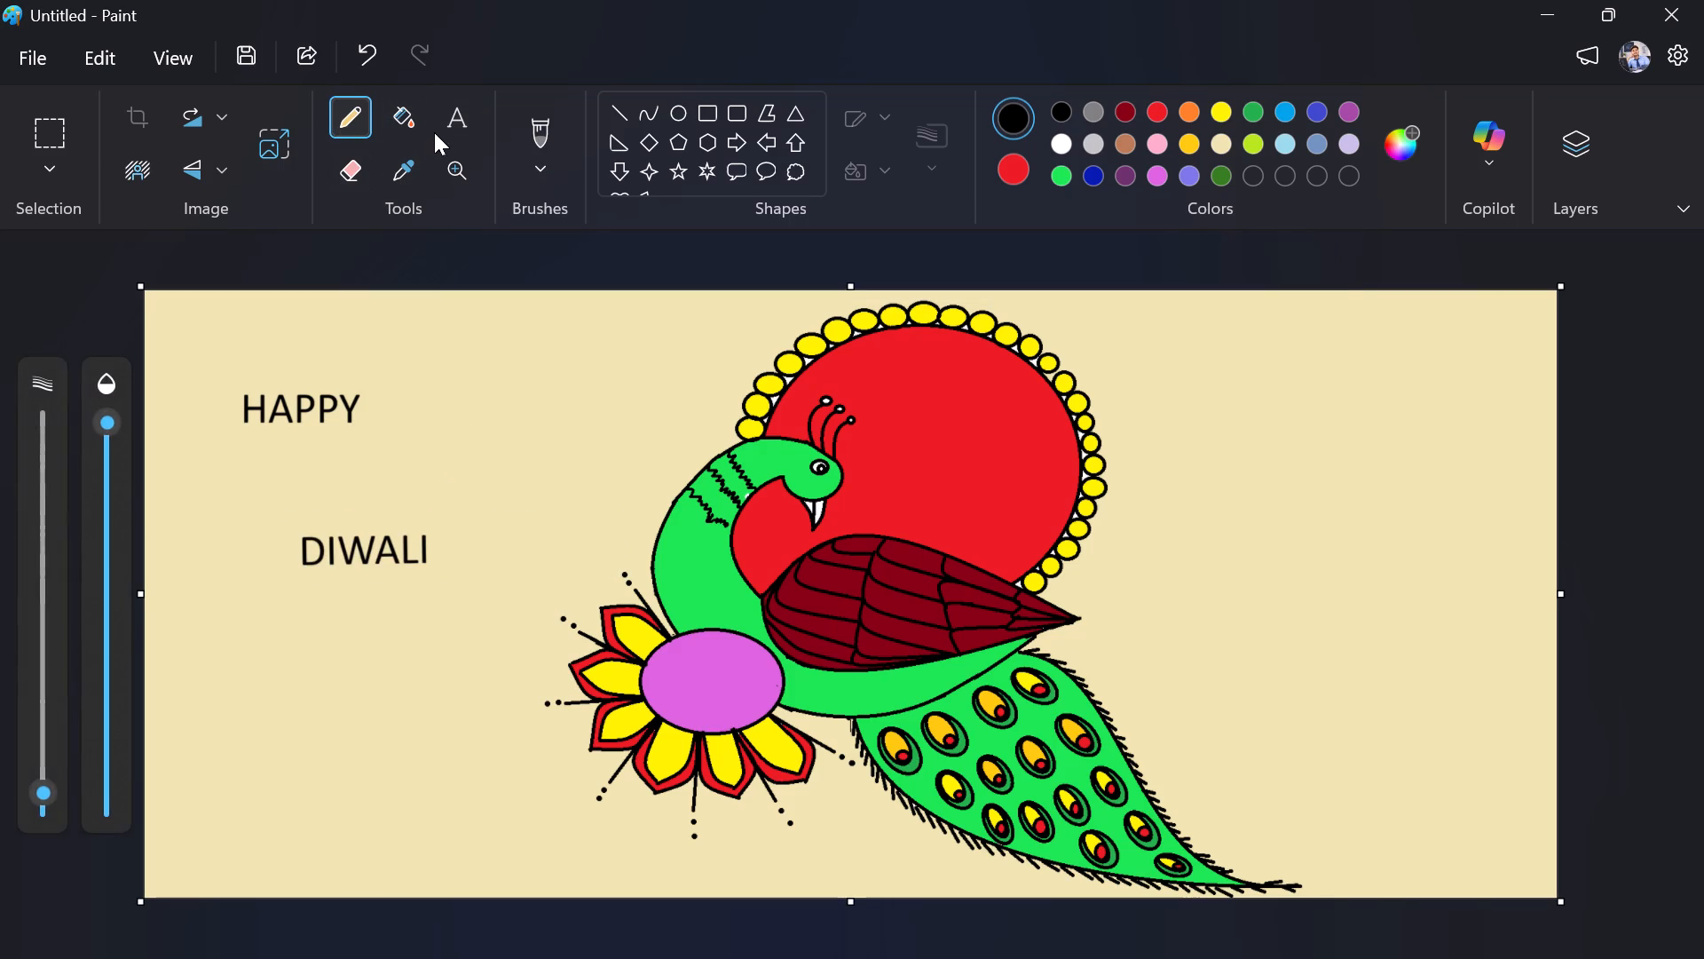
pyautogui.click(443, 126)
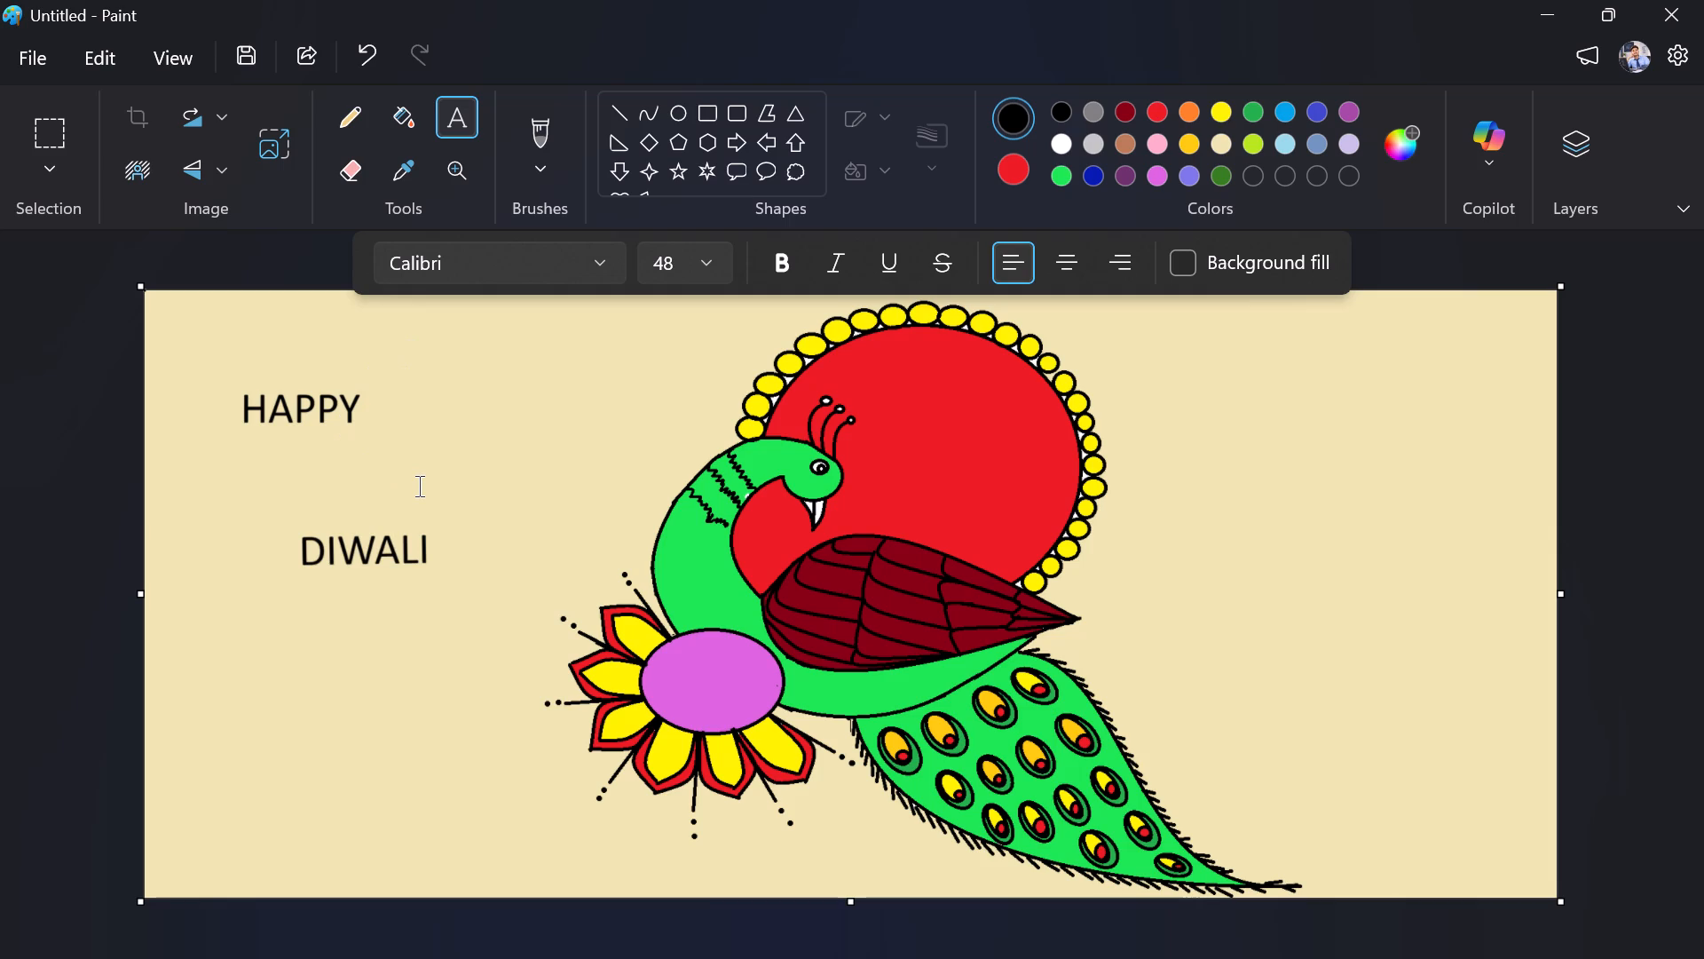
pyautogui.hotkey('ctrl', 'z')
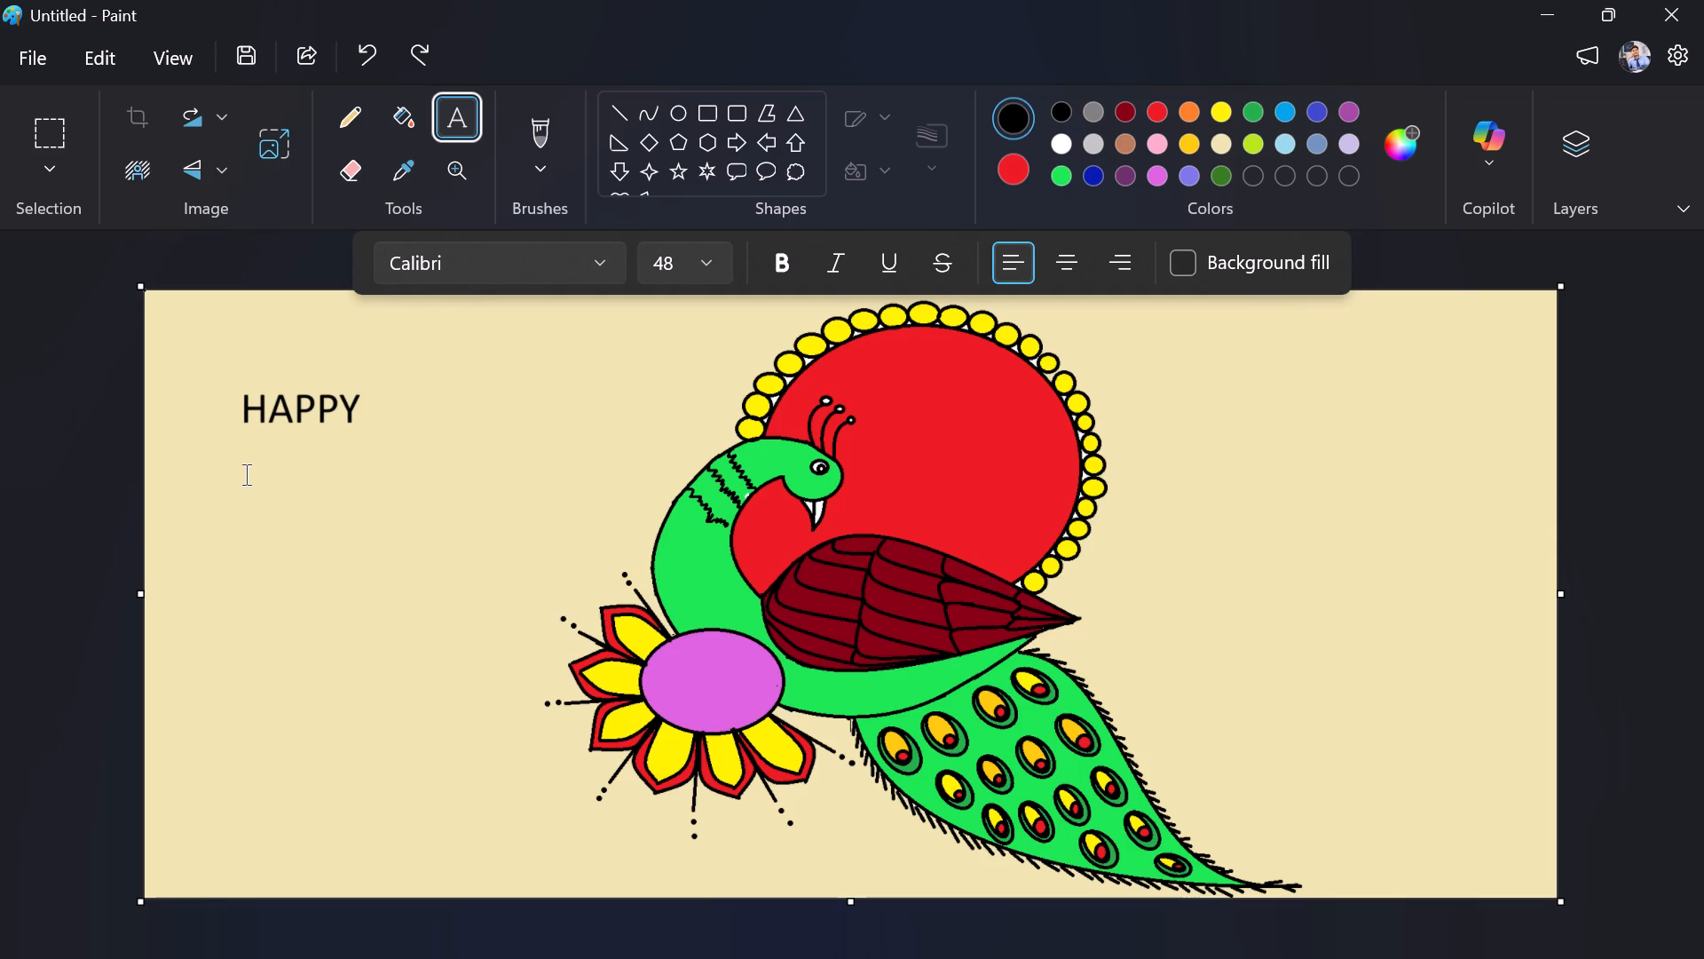
# Place a new level text box just below the end of "HAPPY" and write "DIWALI" in it at size 48.
pyautogui.click(327, 479)
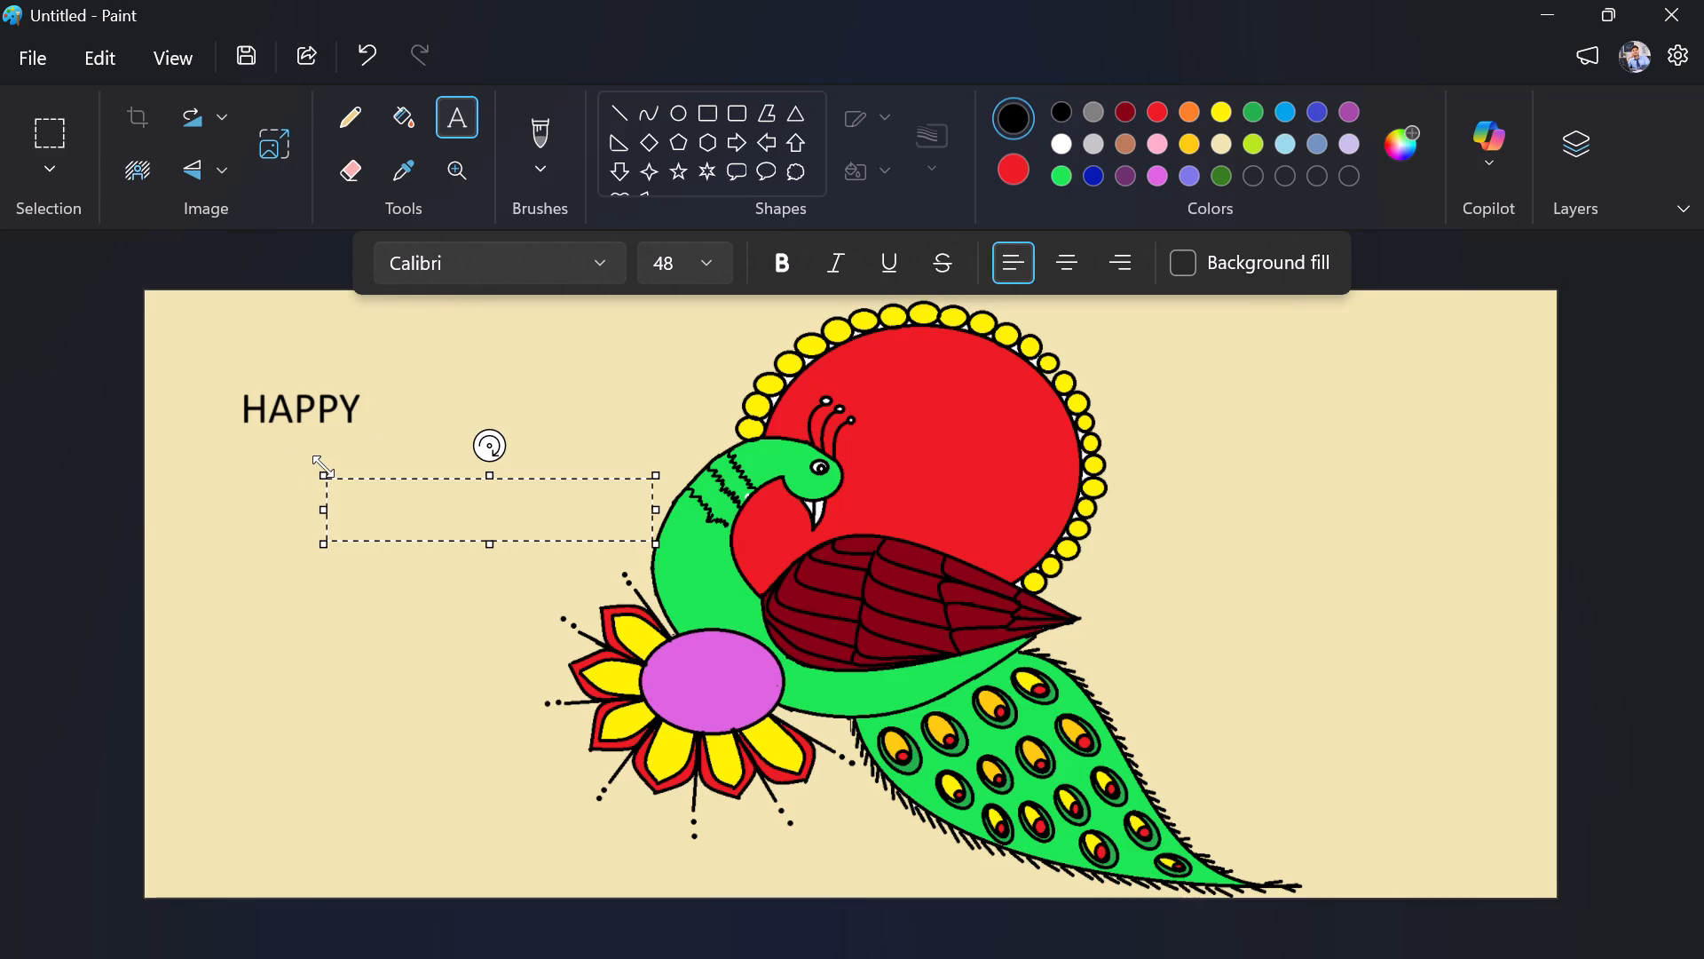
pyautogui.press('d')
pyautogui.write('IWALI')
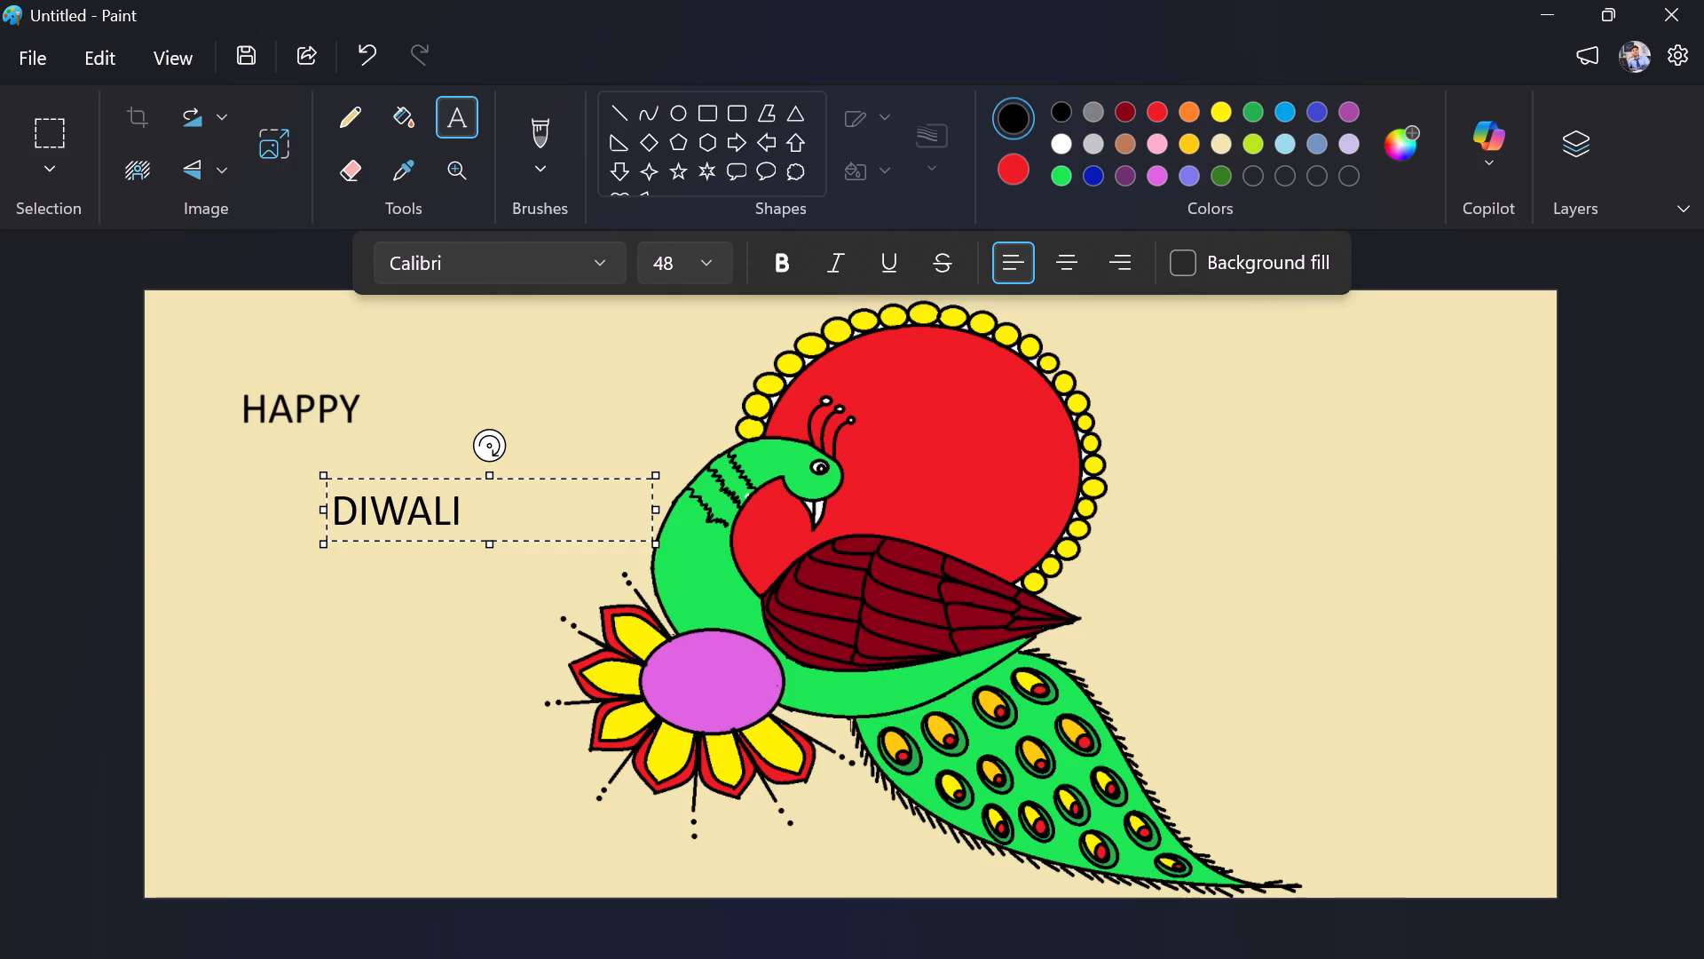
pyautogui.click(335, 484)
pyautogui.click(358, 612)
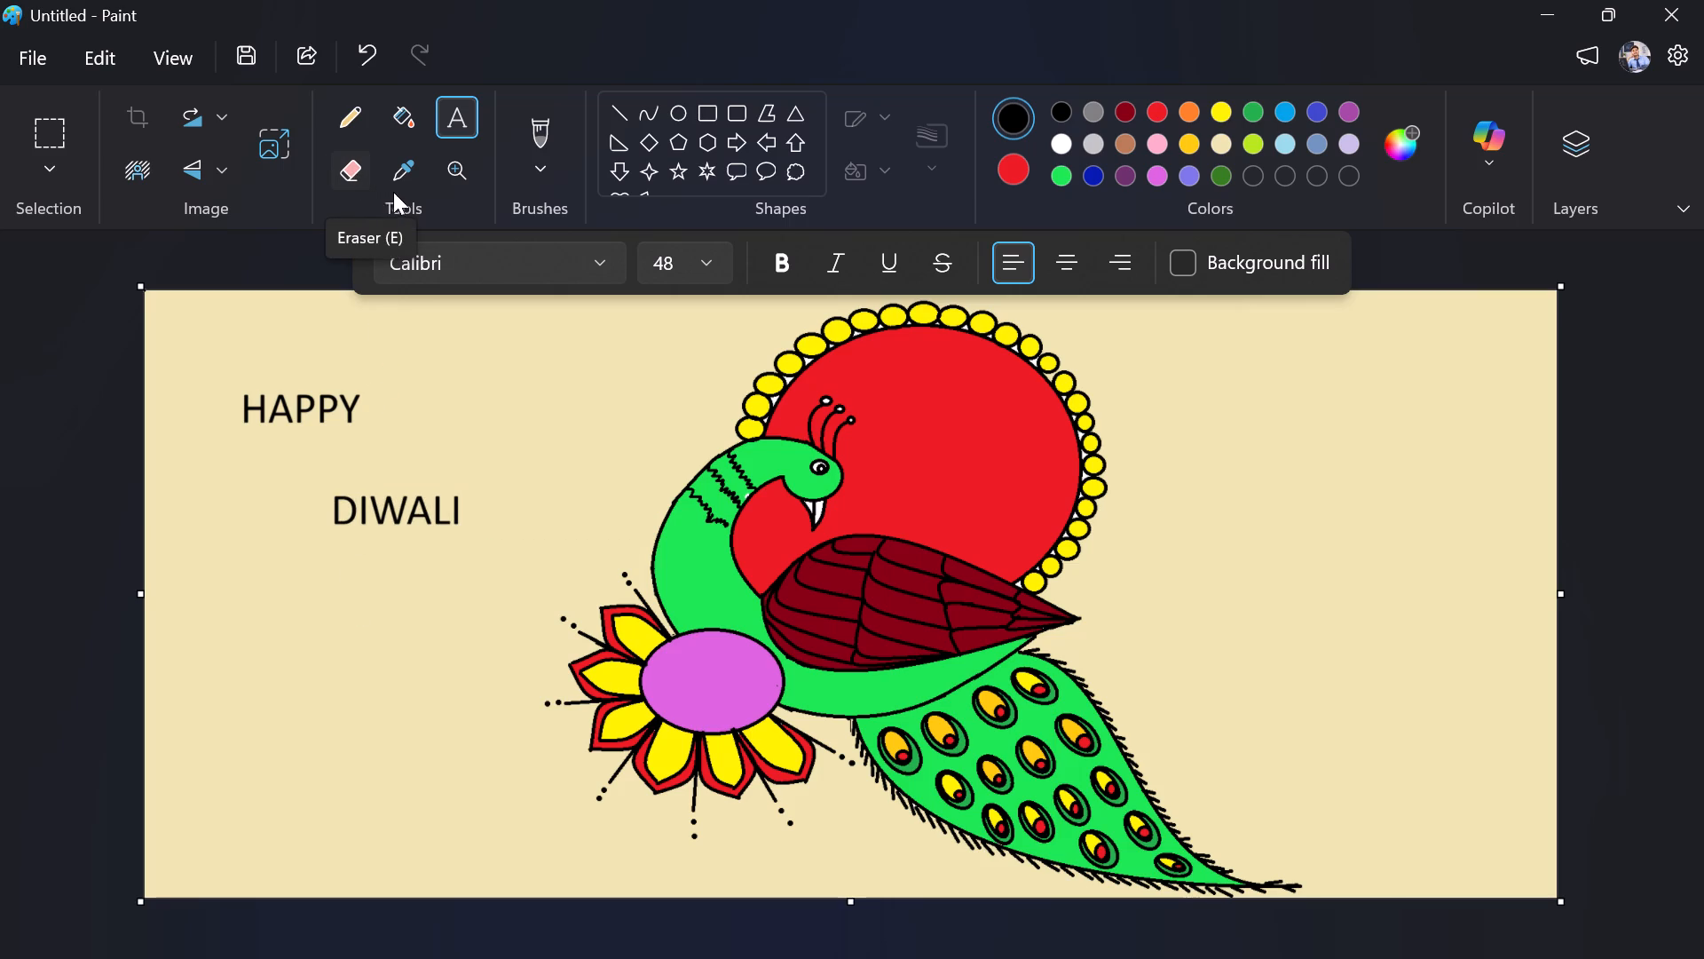
# Draw a level black line above "HAPPY", running from beside the peacock's yellow-beaded circle to the canvas's left edge.
pyautogui.click(614, 99)
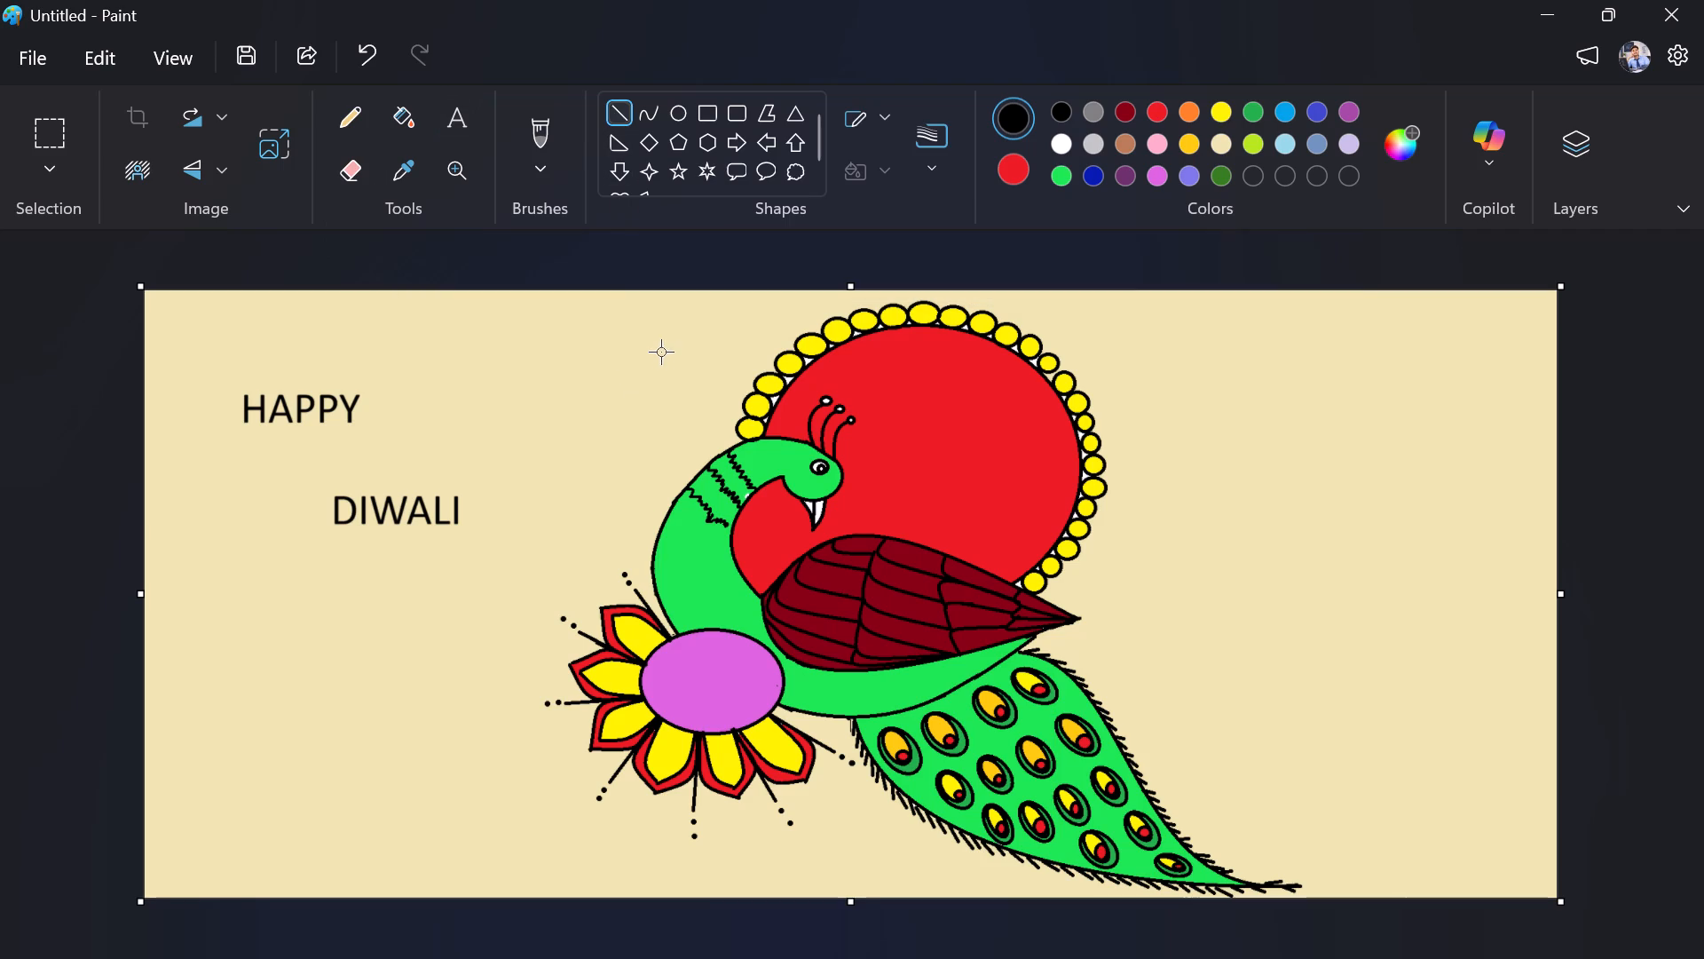
pyautogui.moveTo(674, 350); pyautogui.dragTo(318, 337)
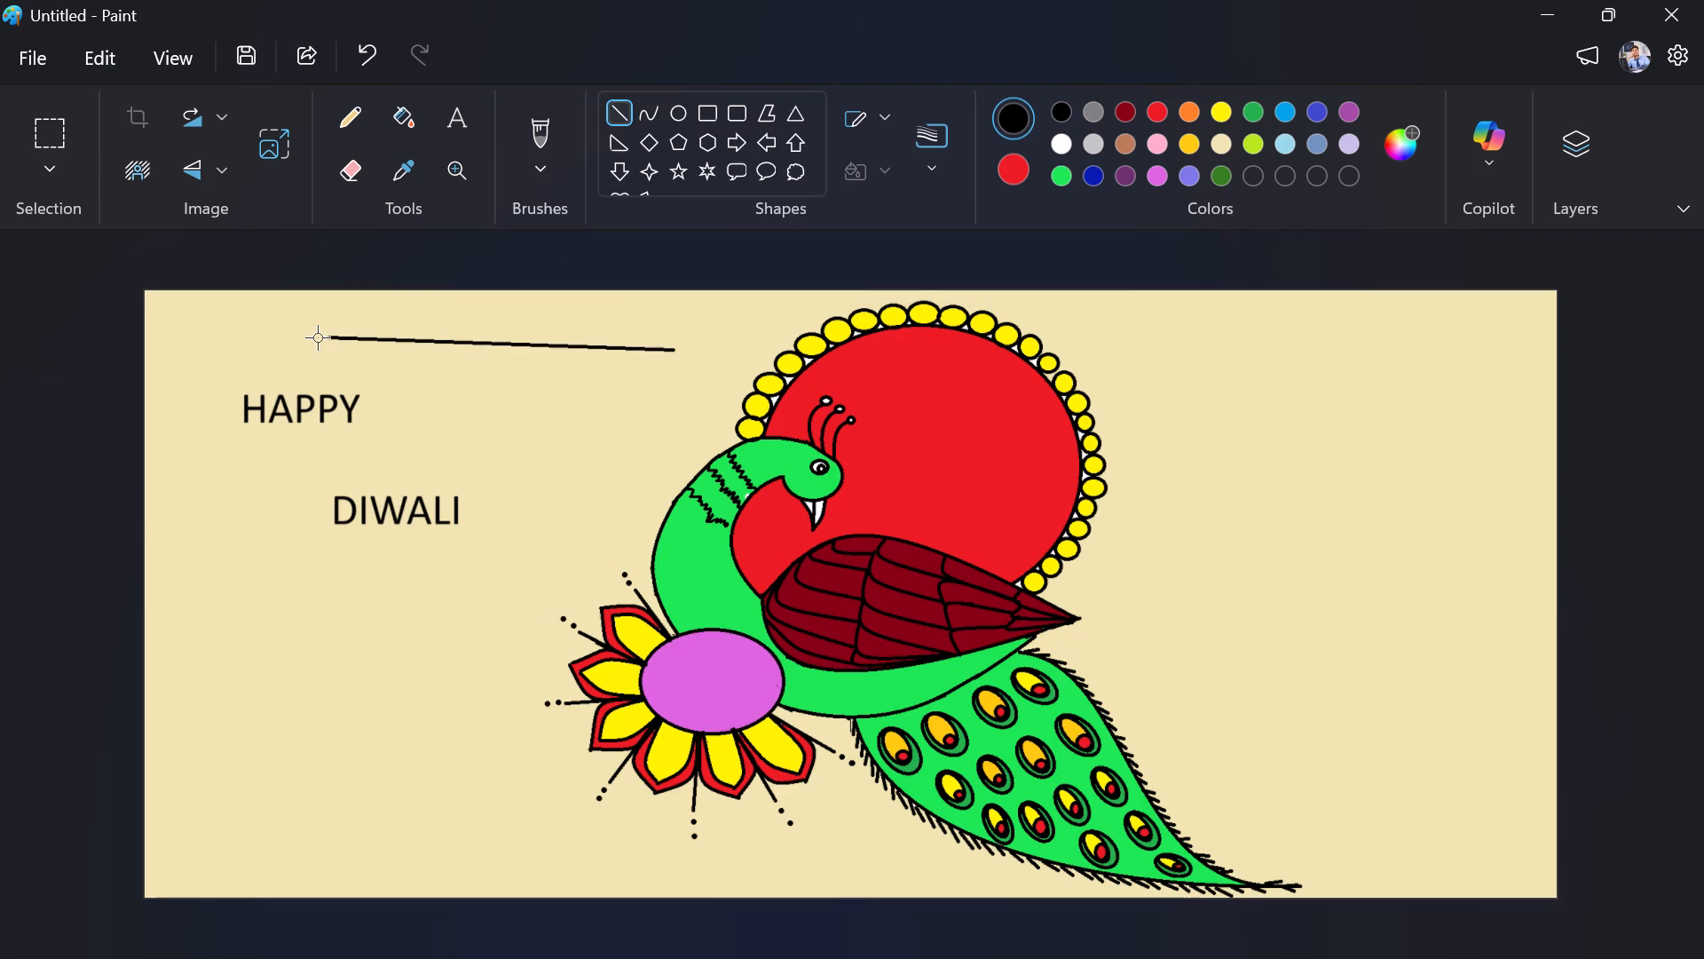
pyautogui.moveTo(318, 337); pyautogui.dragTo(147, 351)
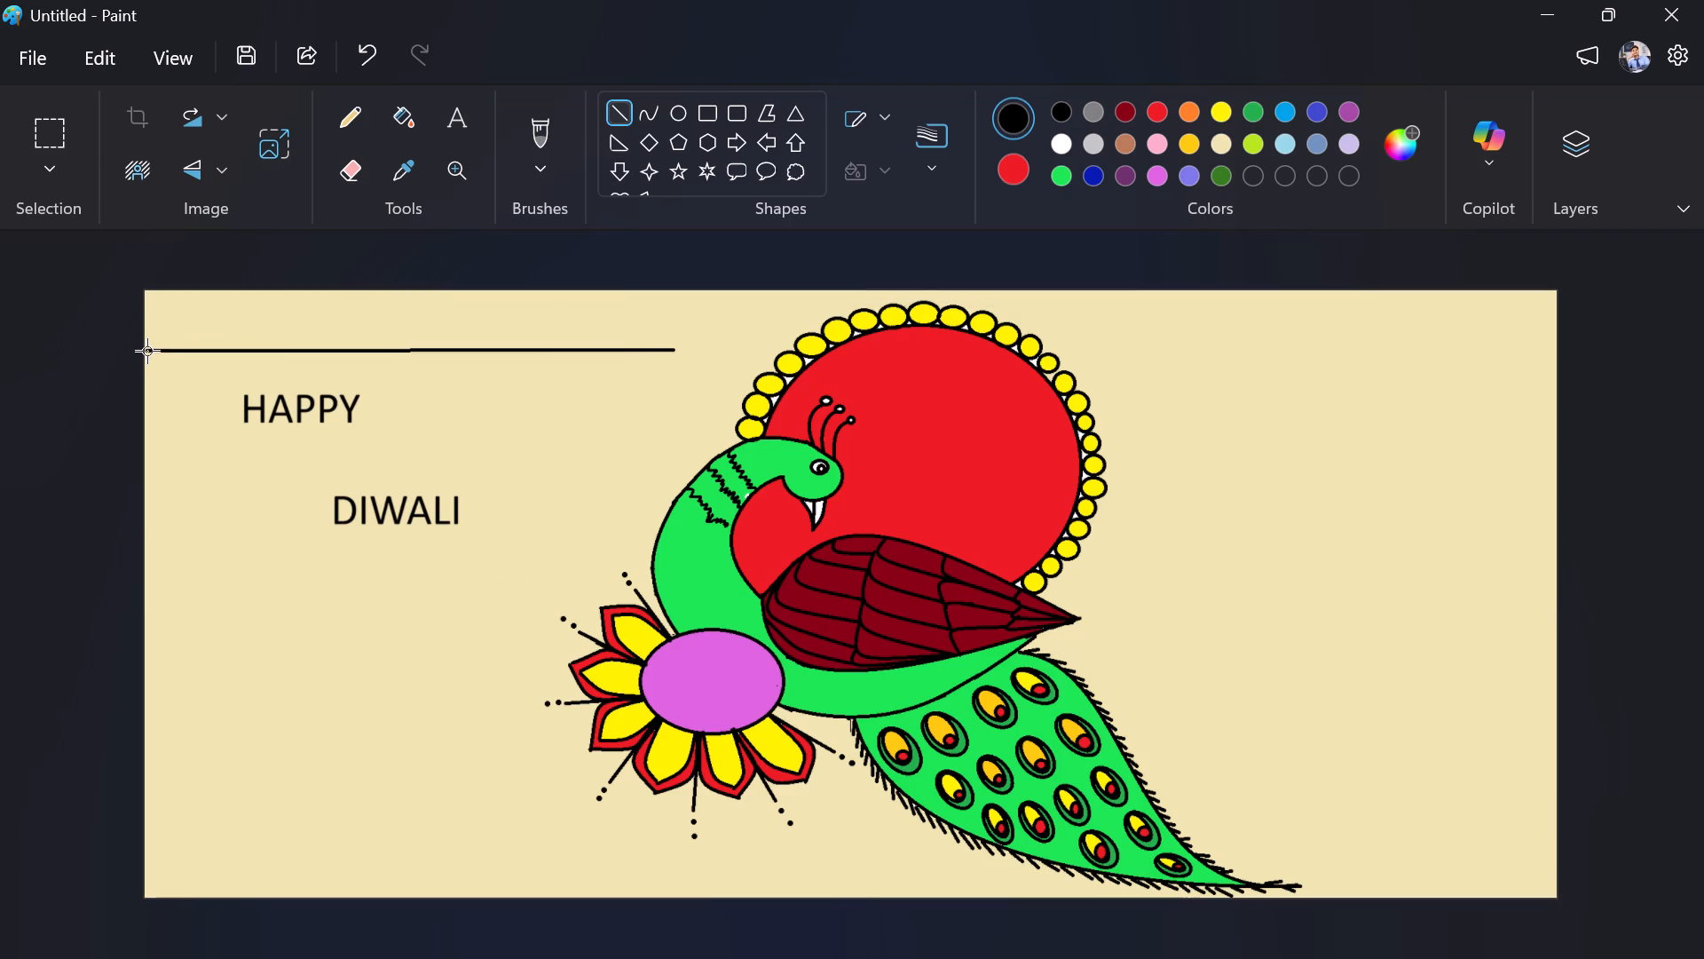
pyautogui.moveTo(147, 351); pyautogui.dragTo(147, 348)
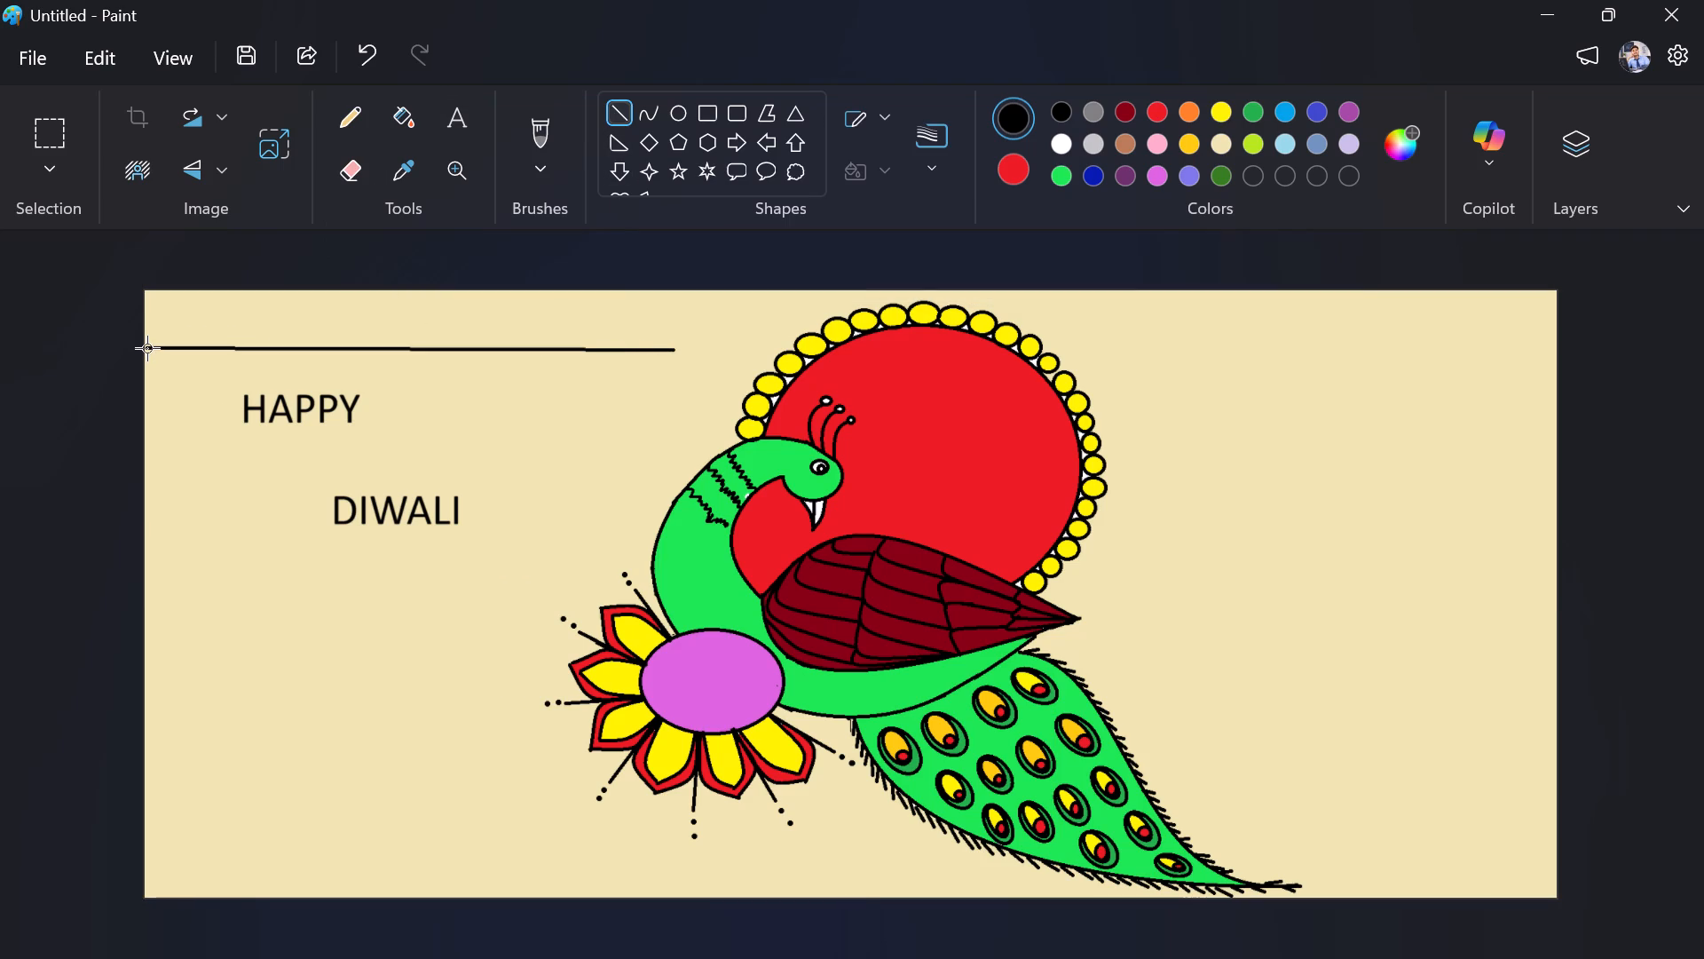
pyautogui.moveTo(147, 348); pyautogui.dragTo(151, 352)
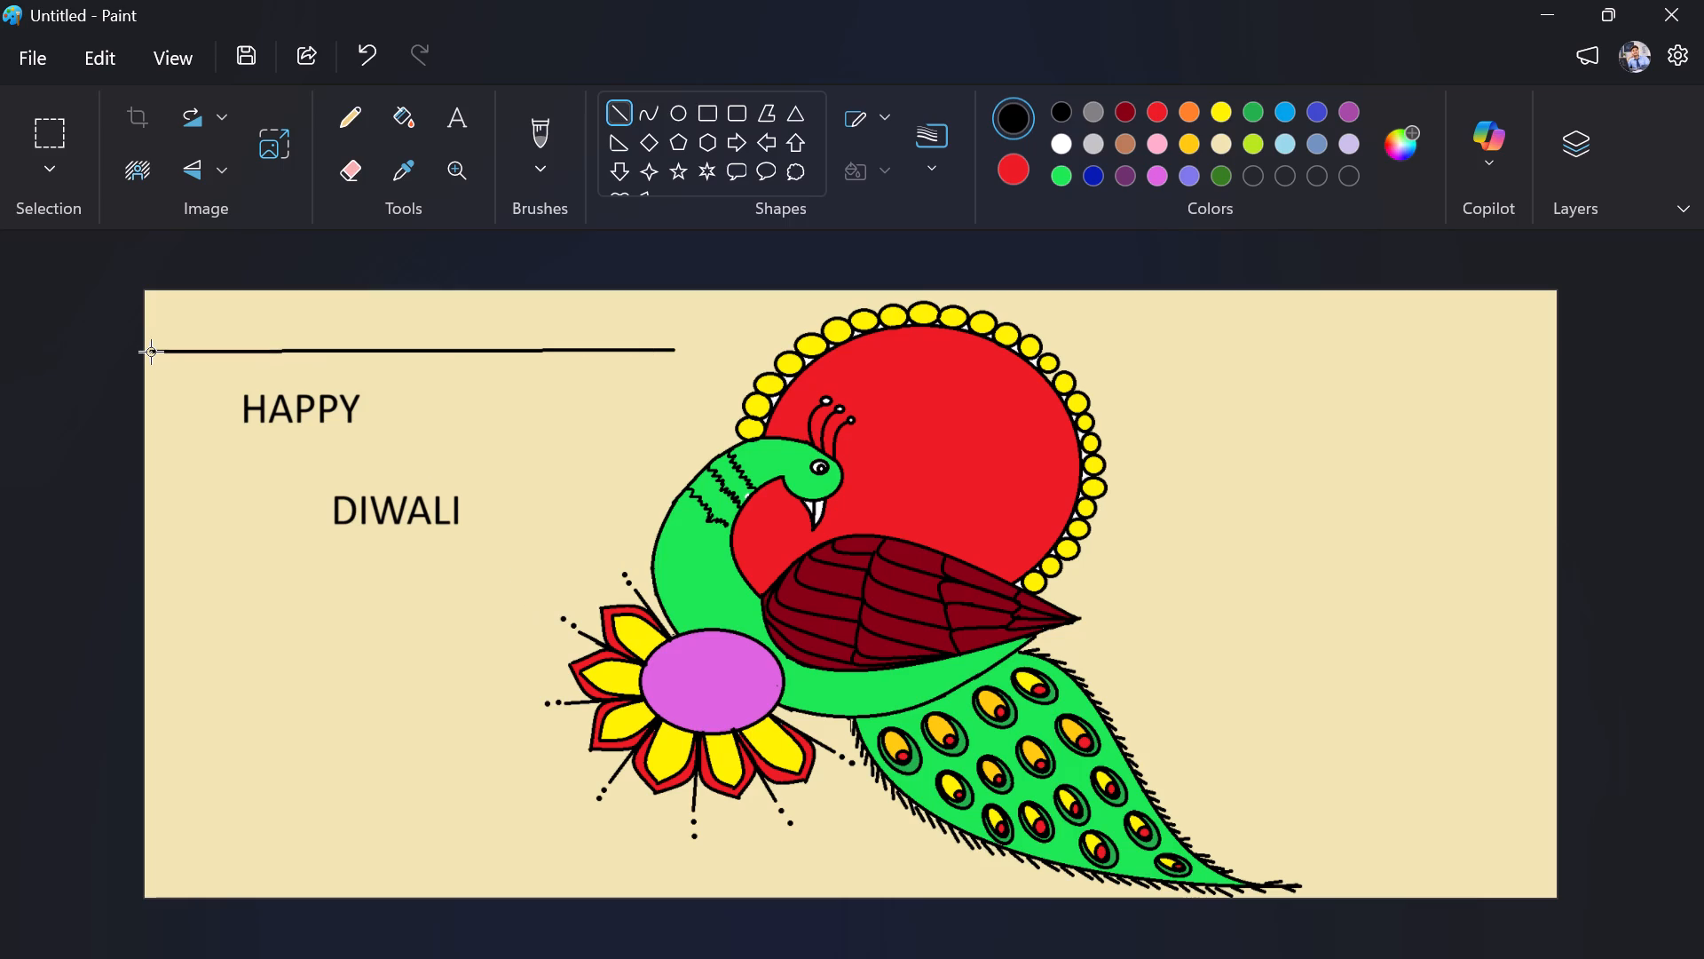
pyautogui.moveTo(151, 352); pyautogui.dragTo(151, 351)
pyautogui.moveTo(151, 351); pyautogui.dragTo(151, 352)
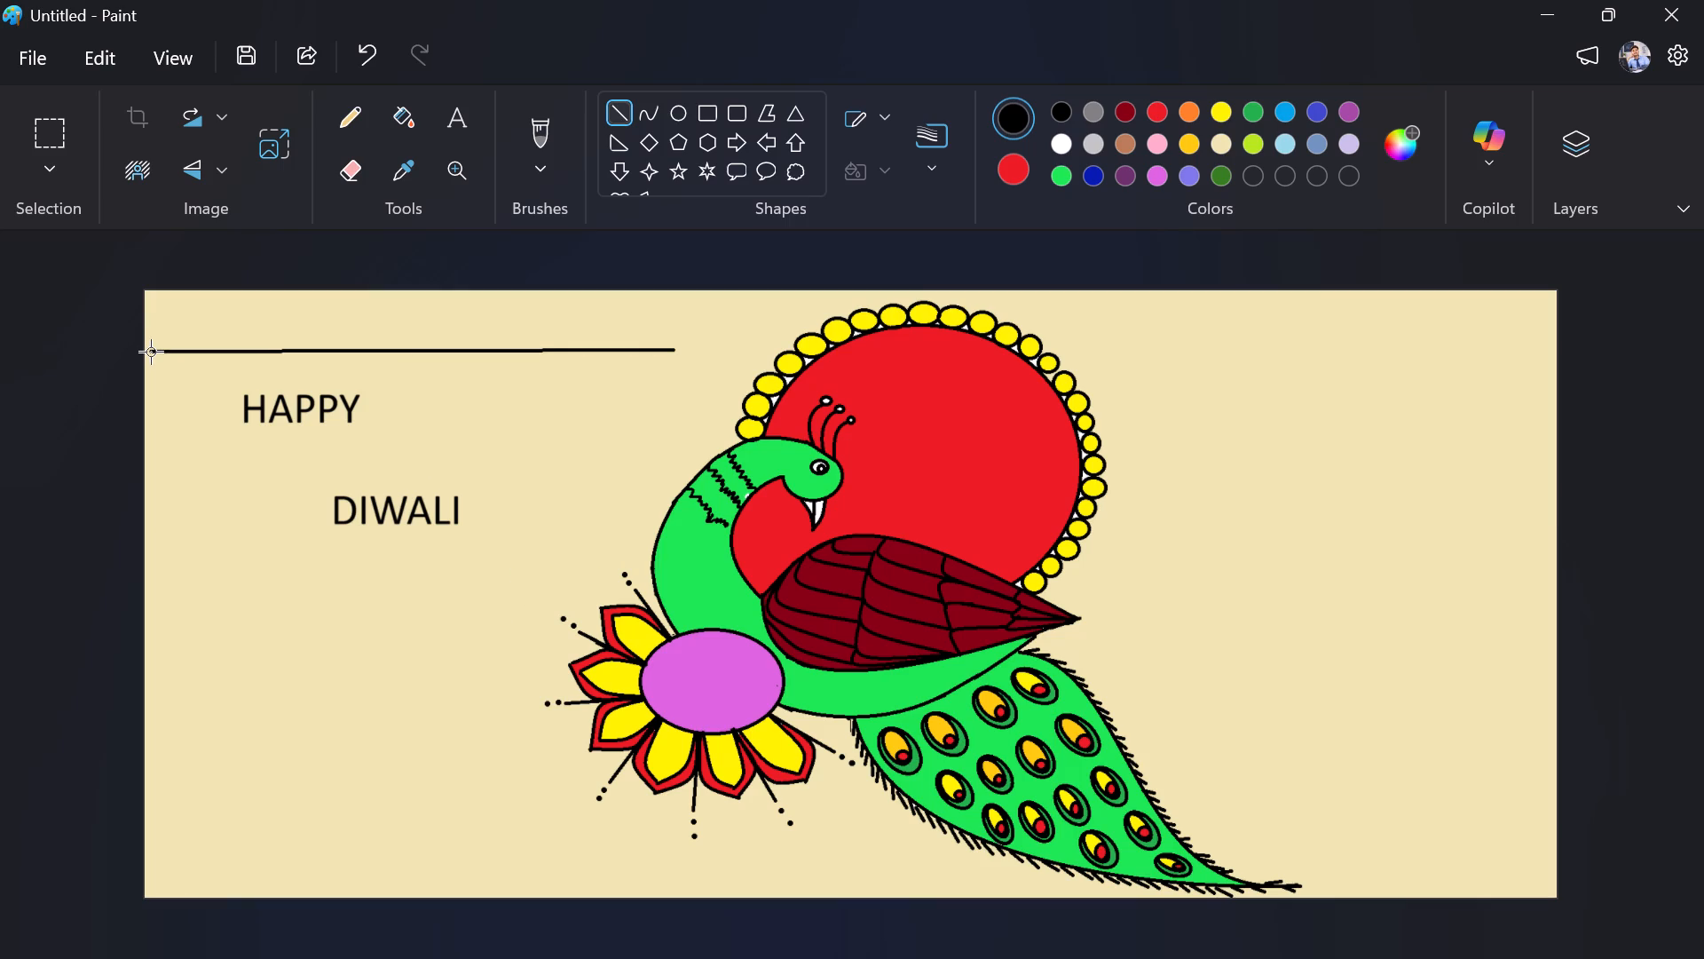
pyautogui.moveTo(151, 352); pyautogui.dragTo(152, 351)
pyautogui.moveTo(152, 351); pyautogui.dragTo(153, 350)
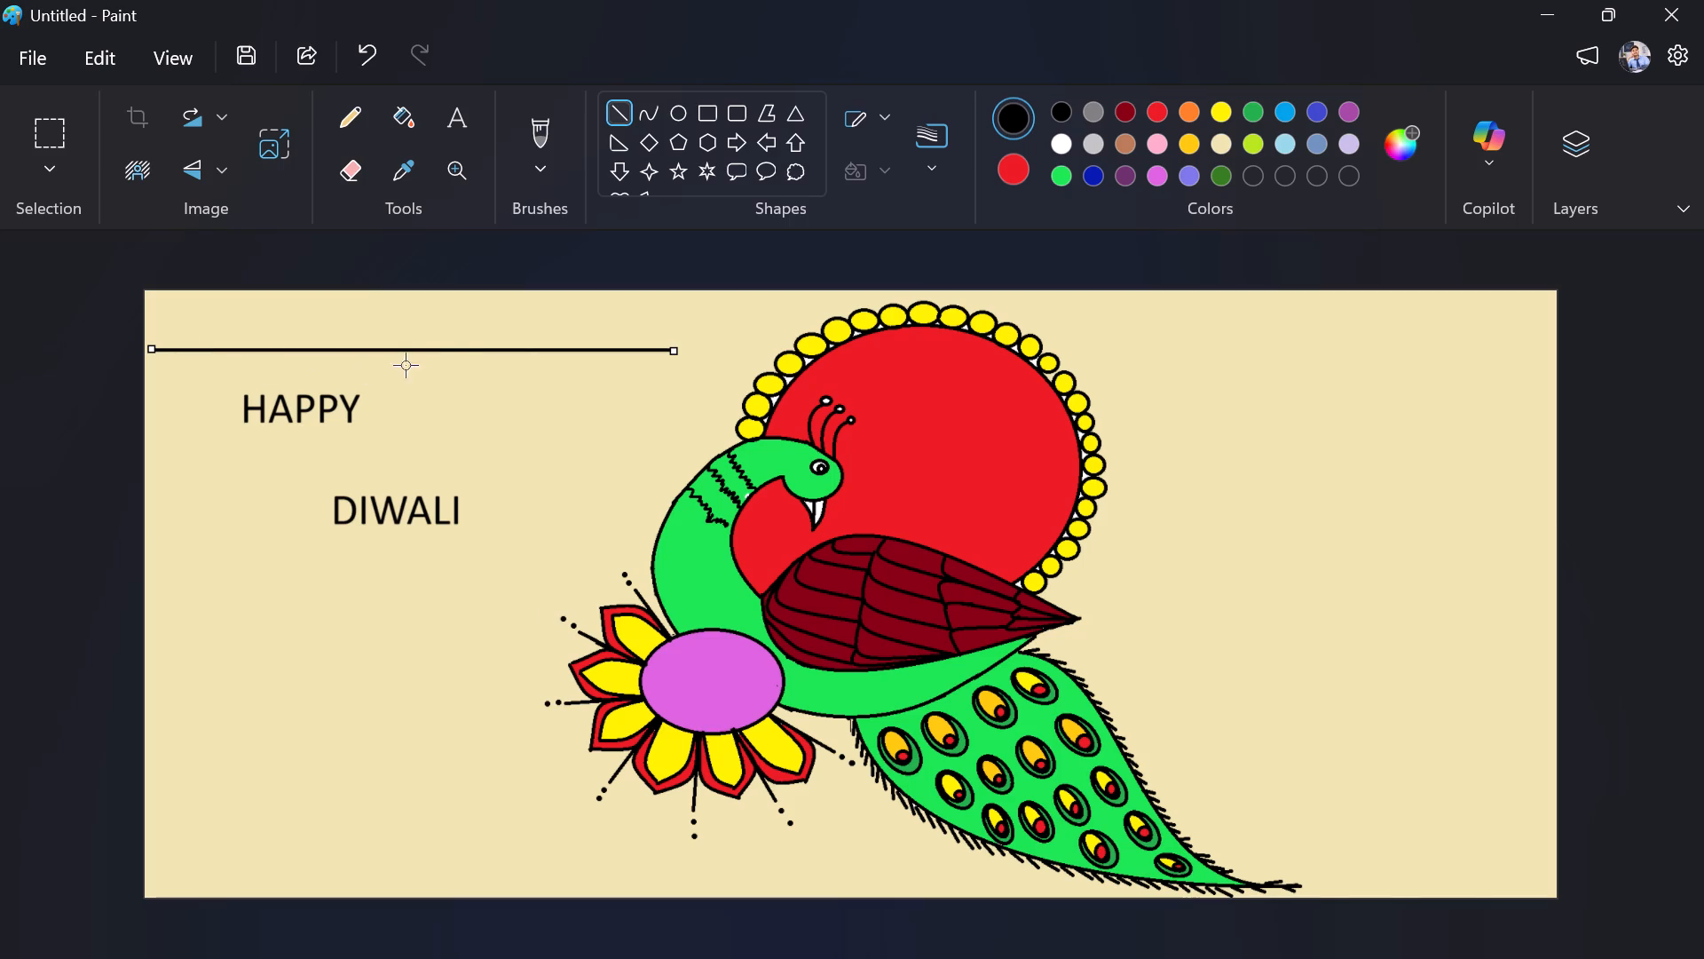
# Move the black line up to sit just below the canvas's top edge, starting at the left edge.
pyautogui.moveTo(455, 351); pyautogui.dragTo(457, 328)
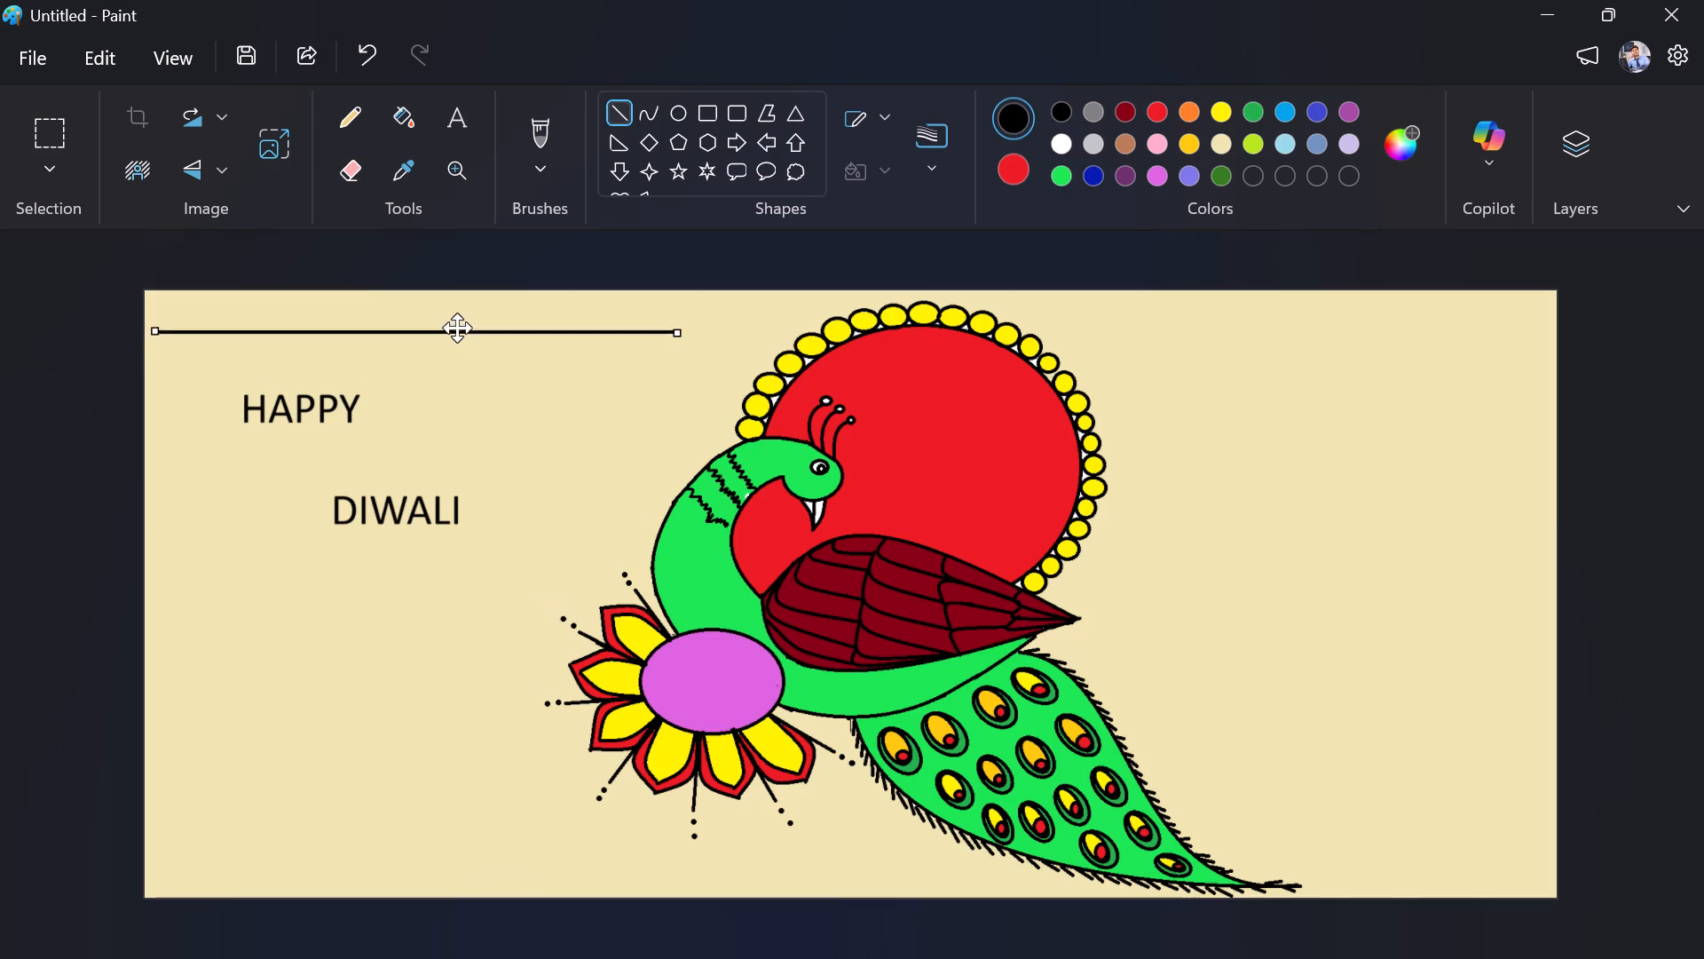
pyautogui.moveTo(457, 328); pyautogui.dragTo(453, 313)
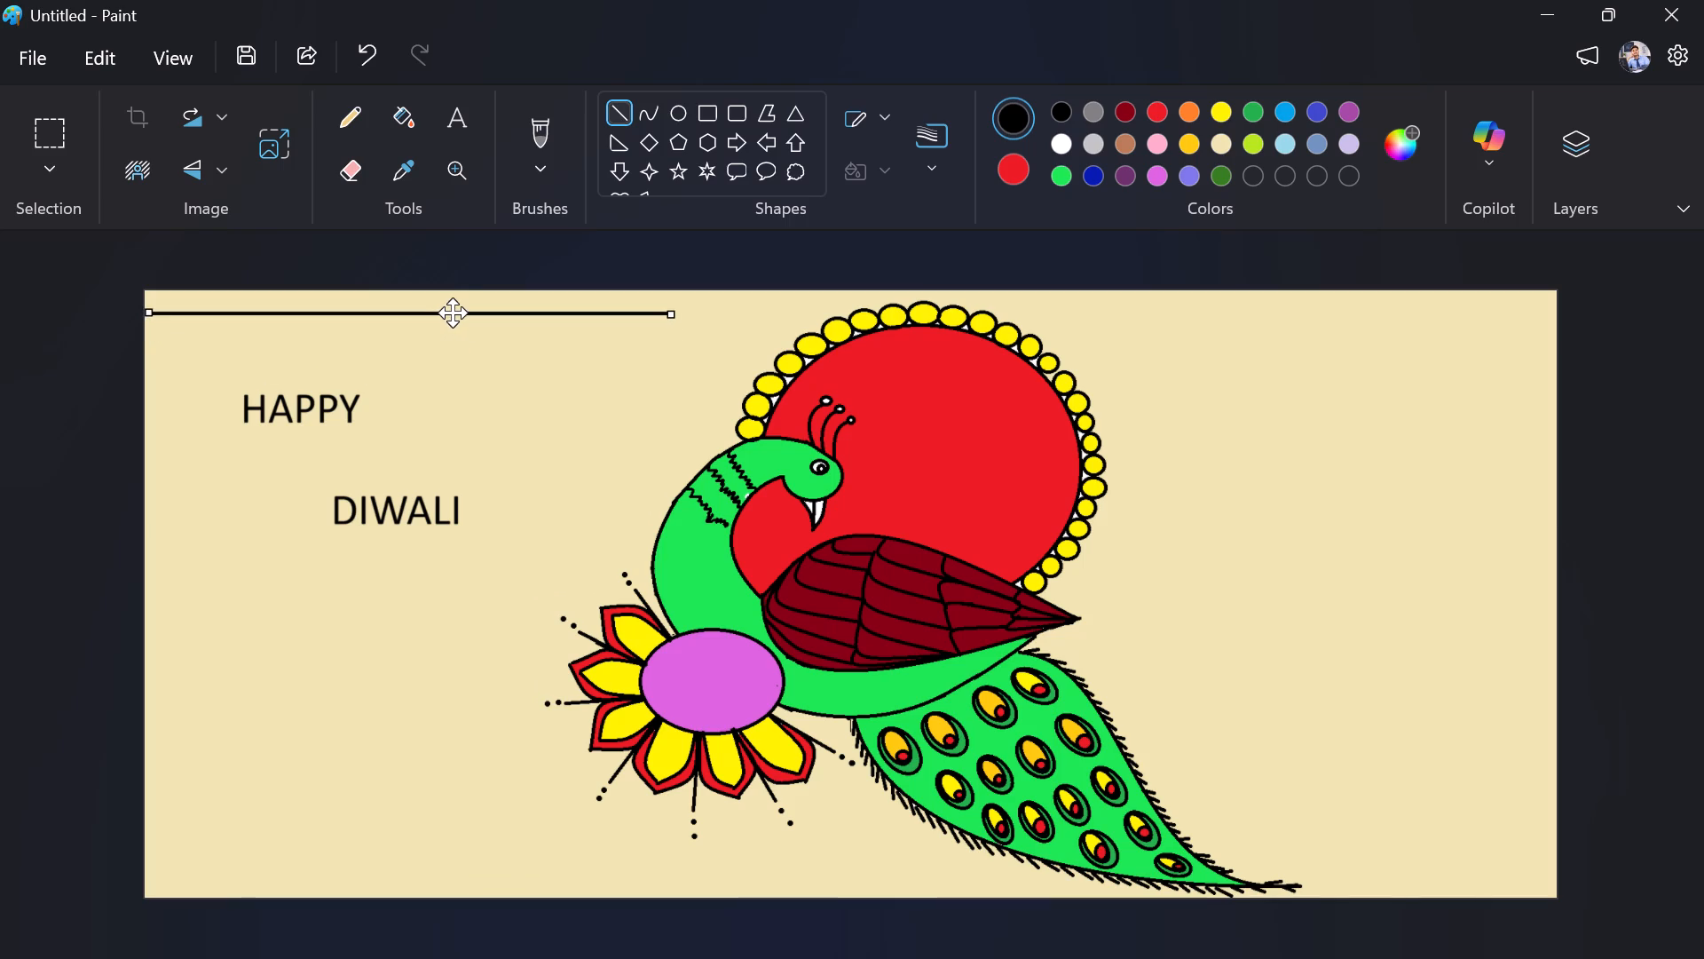
pyautogui.moveTo(453, 313); pyautogui.dragTo(453, 300)
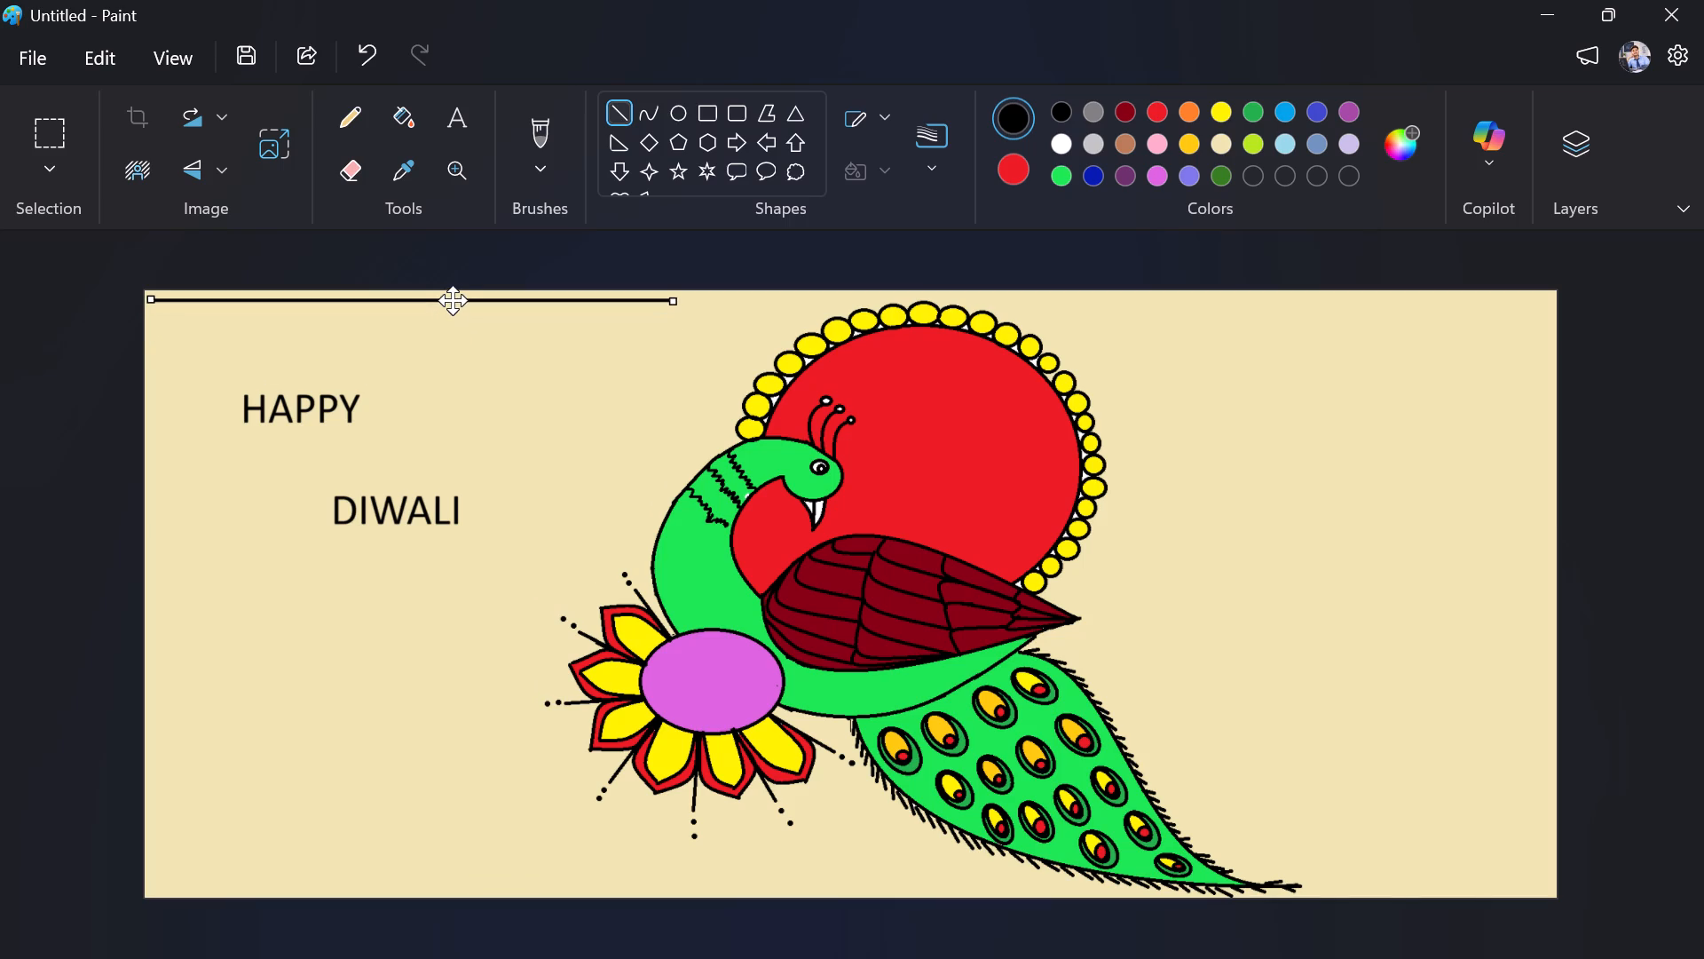
pyautogui.moveTo(453, 300); pyautogui.dragTo(452, 297)
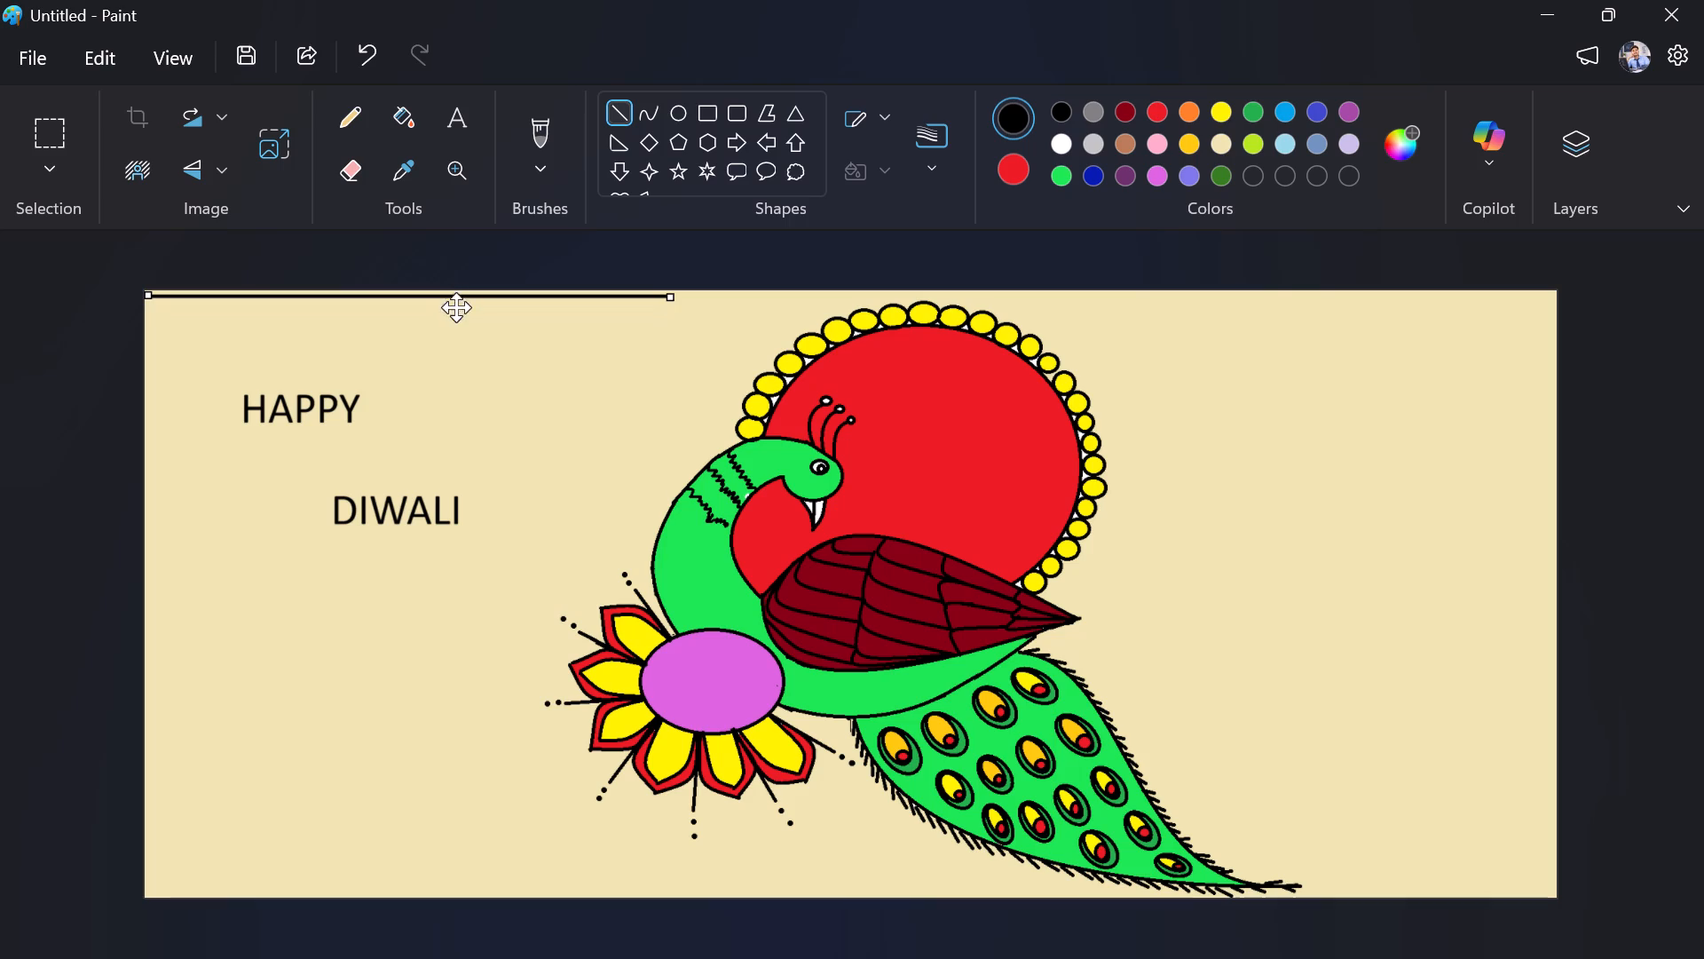
pyautogui.scroll(1, 489, 329)
# Stretch the black line level across the full canvas width, place it, and undo any stray mark.
pyautogui.moveTo(671, 299); pyautogui.dragTo(732, 288)
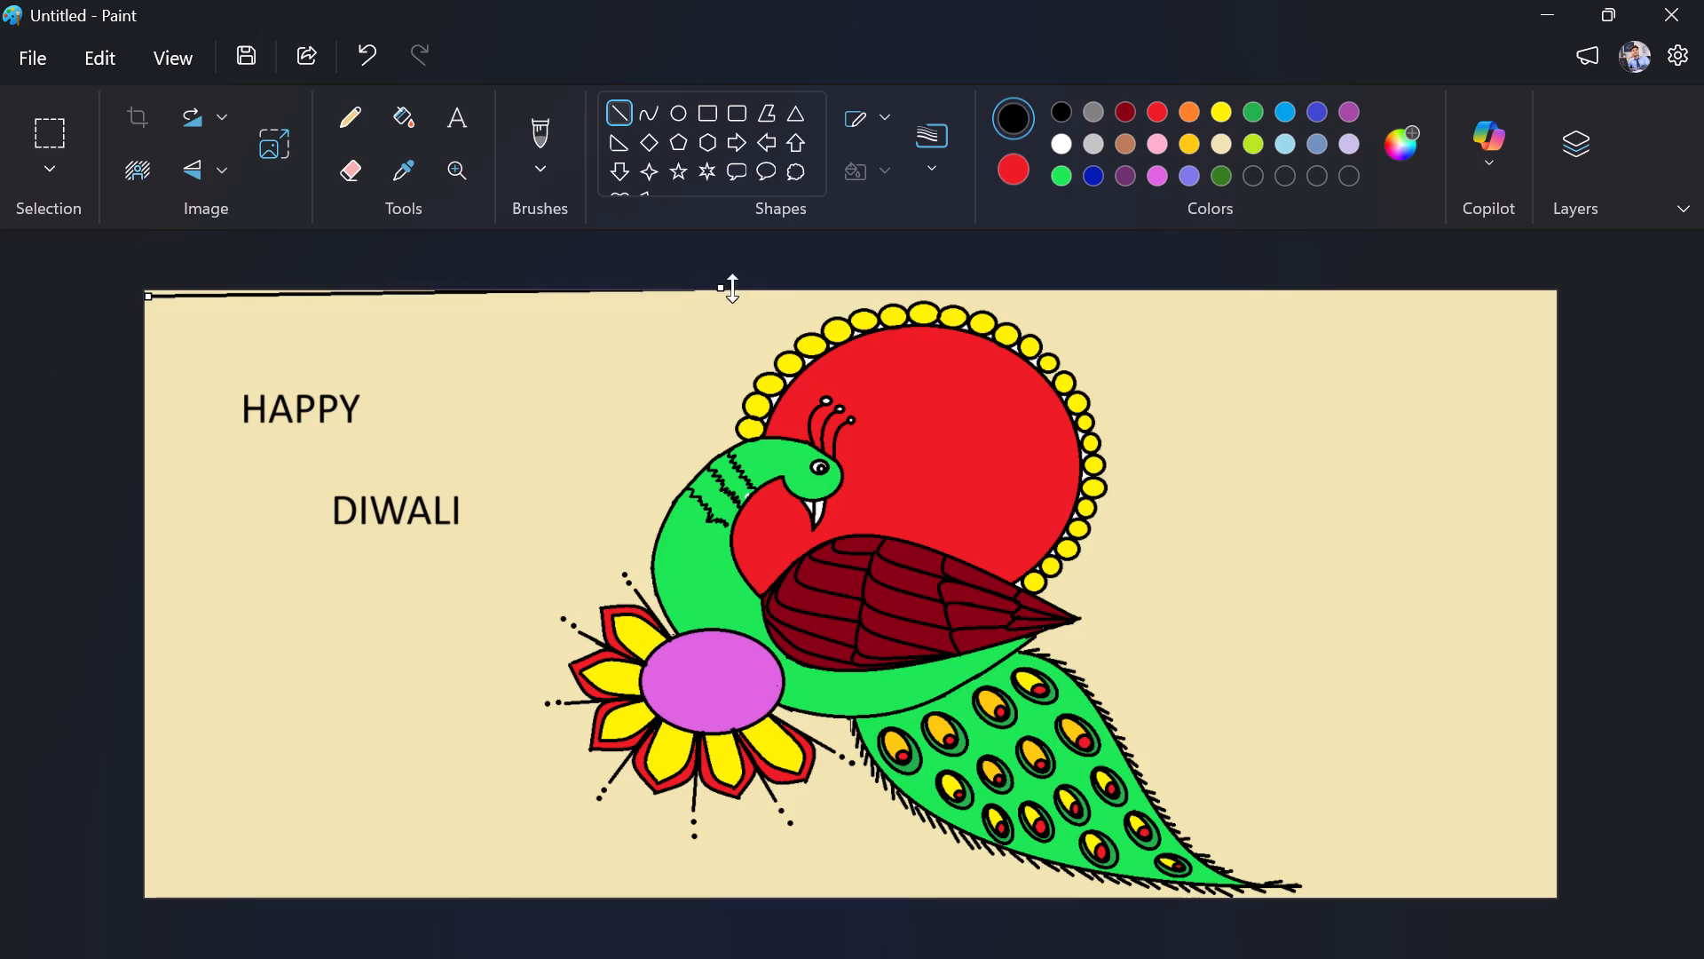
pyautogui.moveTo(732, 288); pyautogui.dragTo(1394, 294)
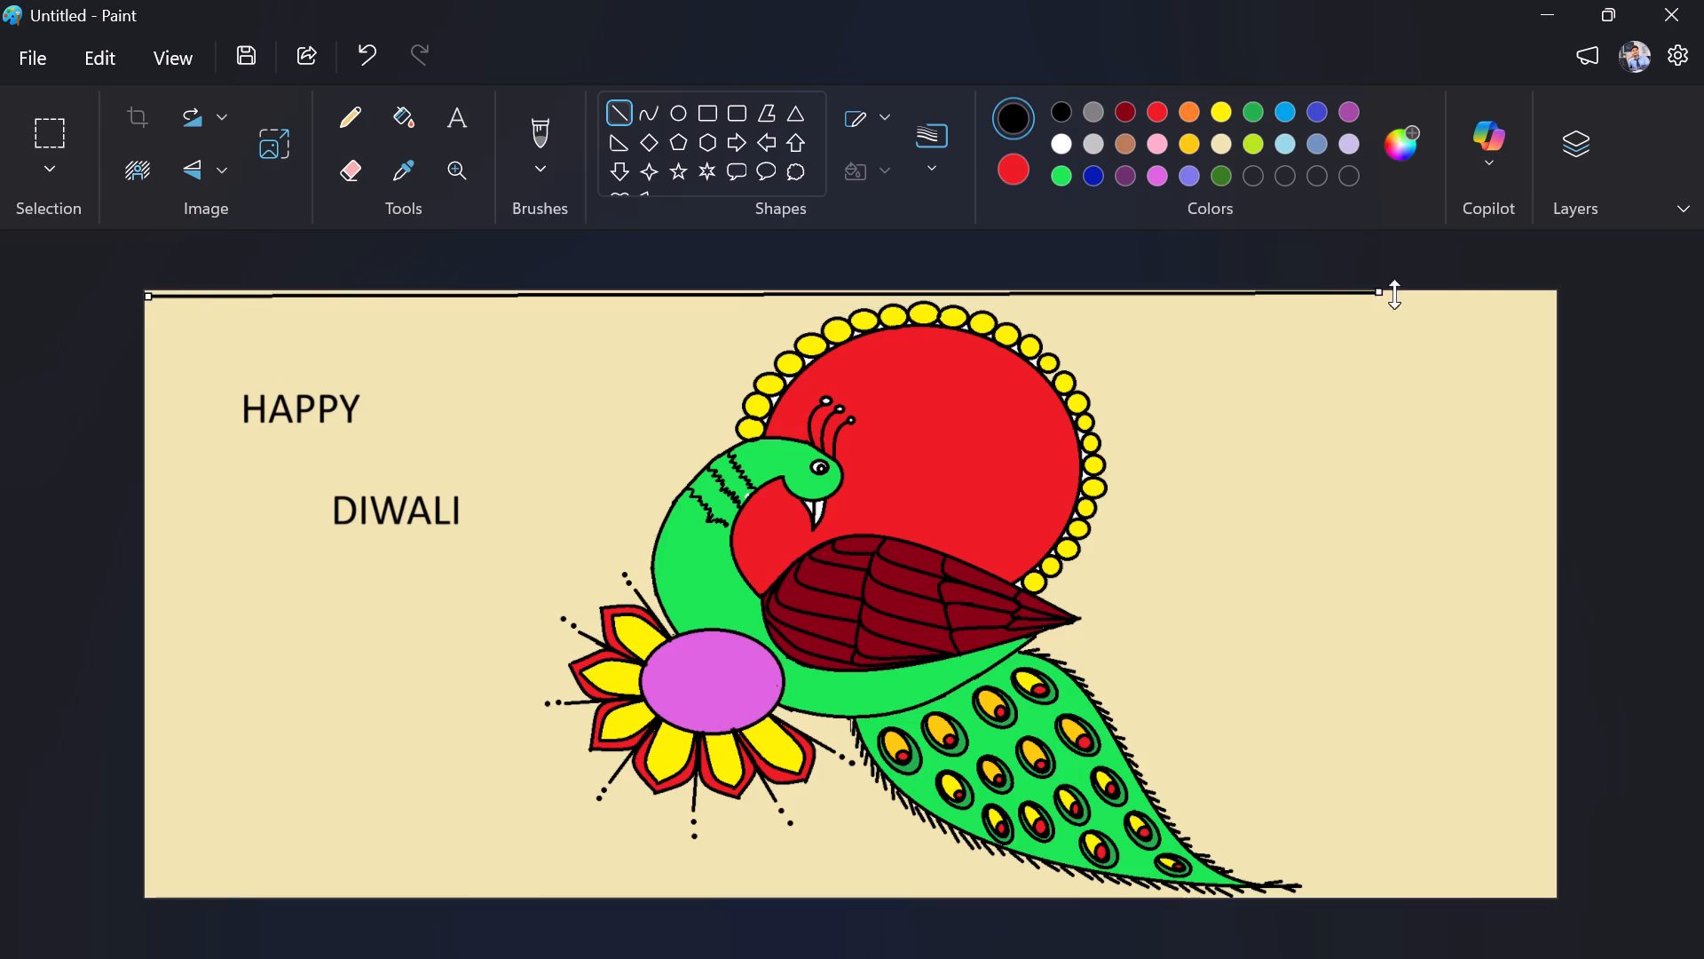
pyautogui.moveTo(1394, 294); pyautogui.dragTo(1555, 294)
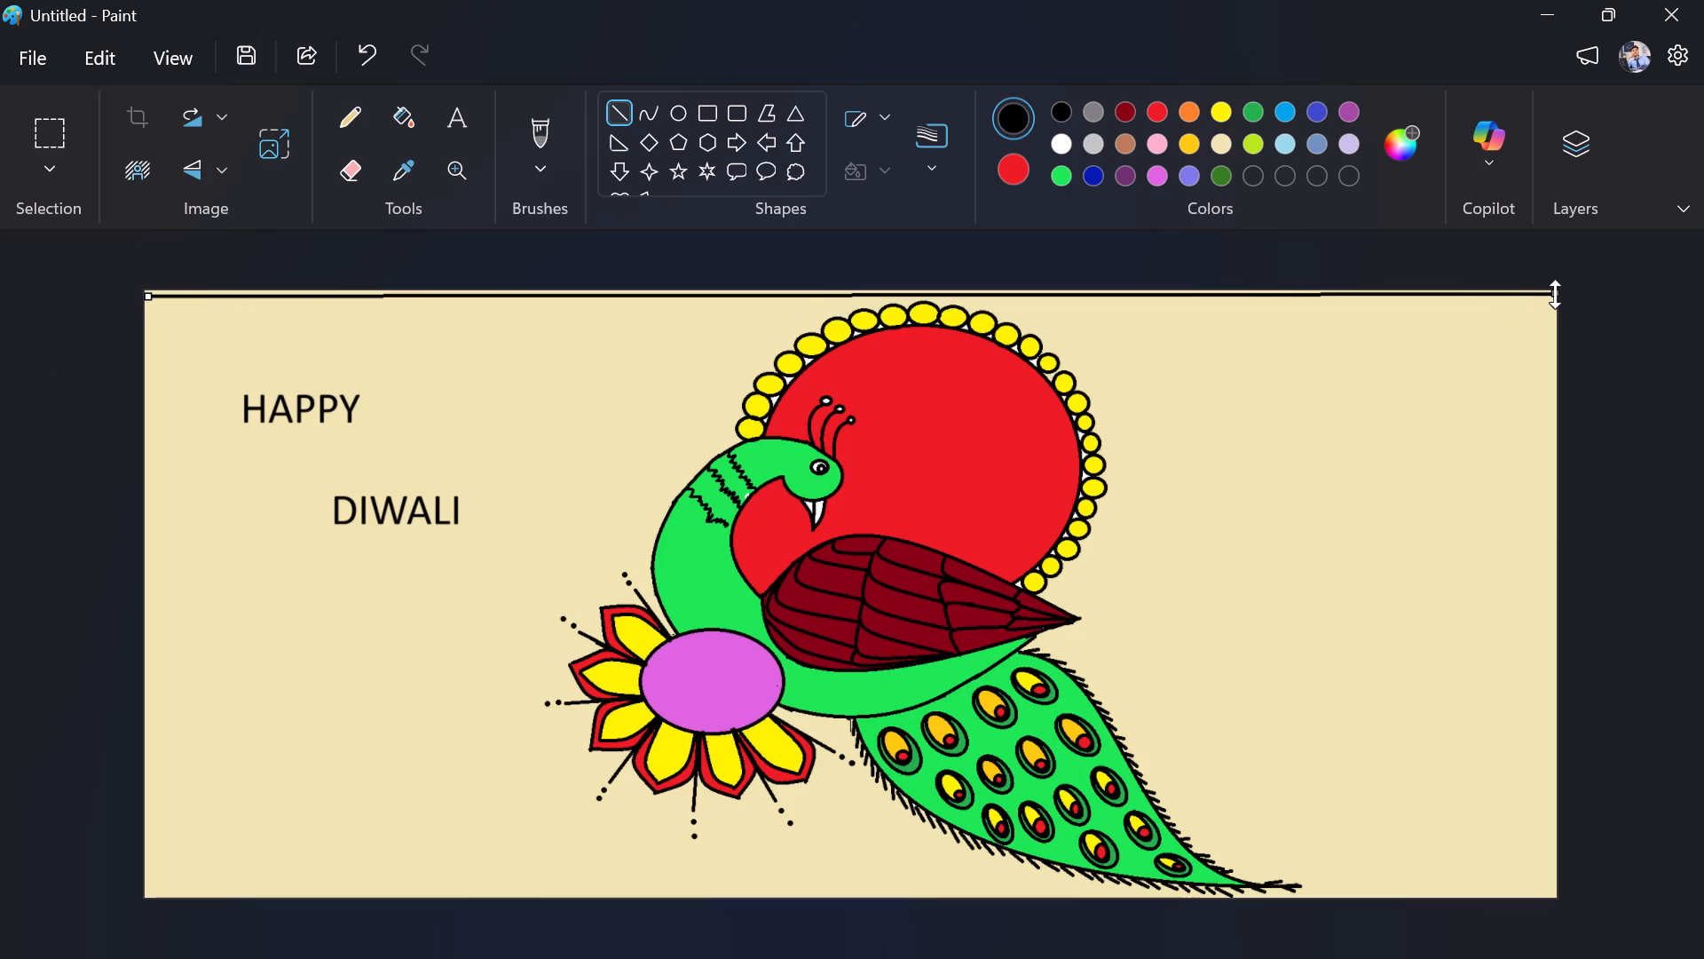
pyautogui.moveTo(1555, 294); pyautogui.dragTo(1562, 297)
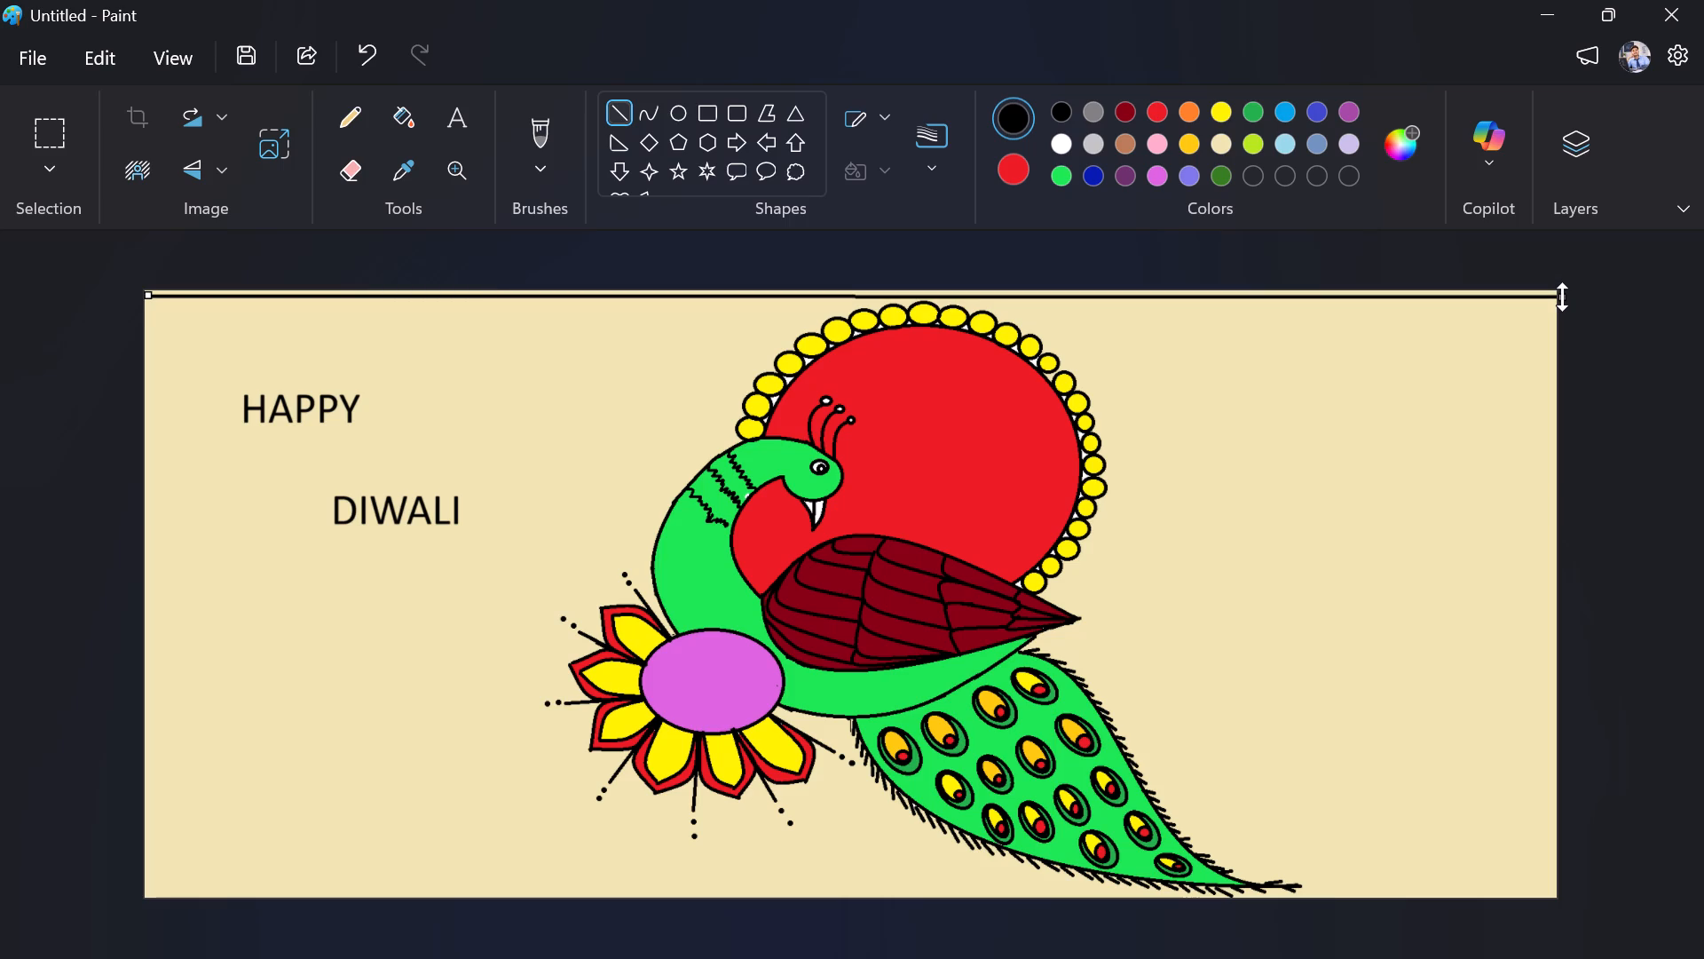
pyautogui.moveTo(1562, 297); pyautogui.dragTo(1562, 295)
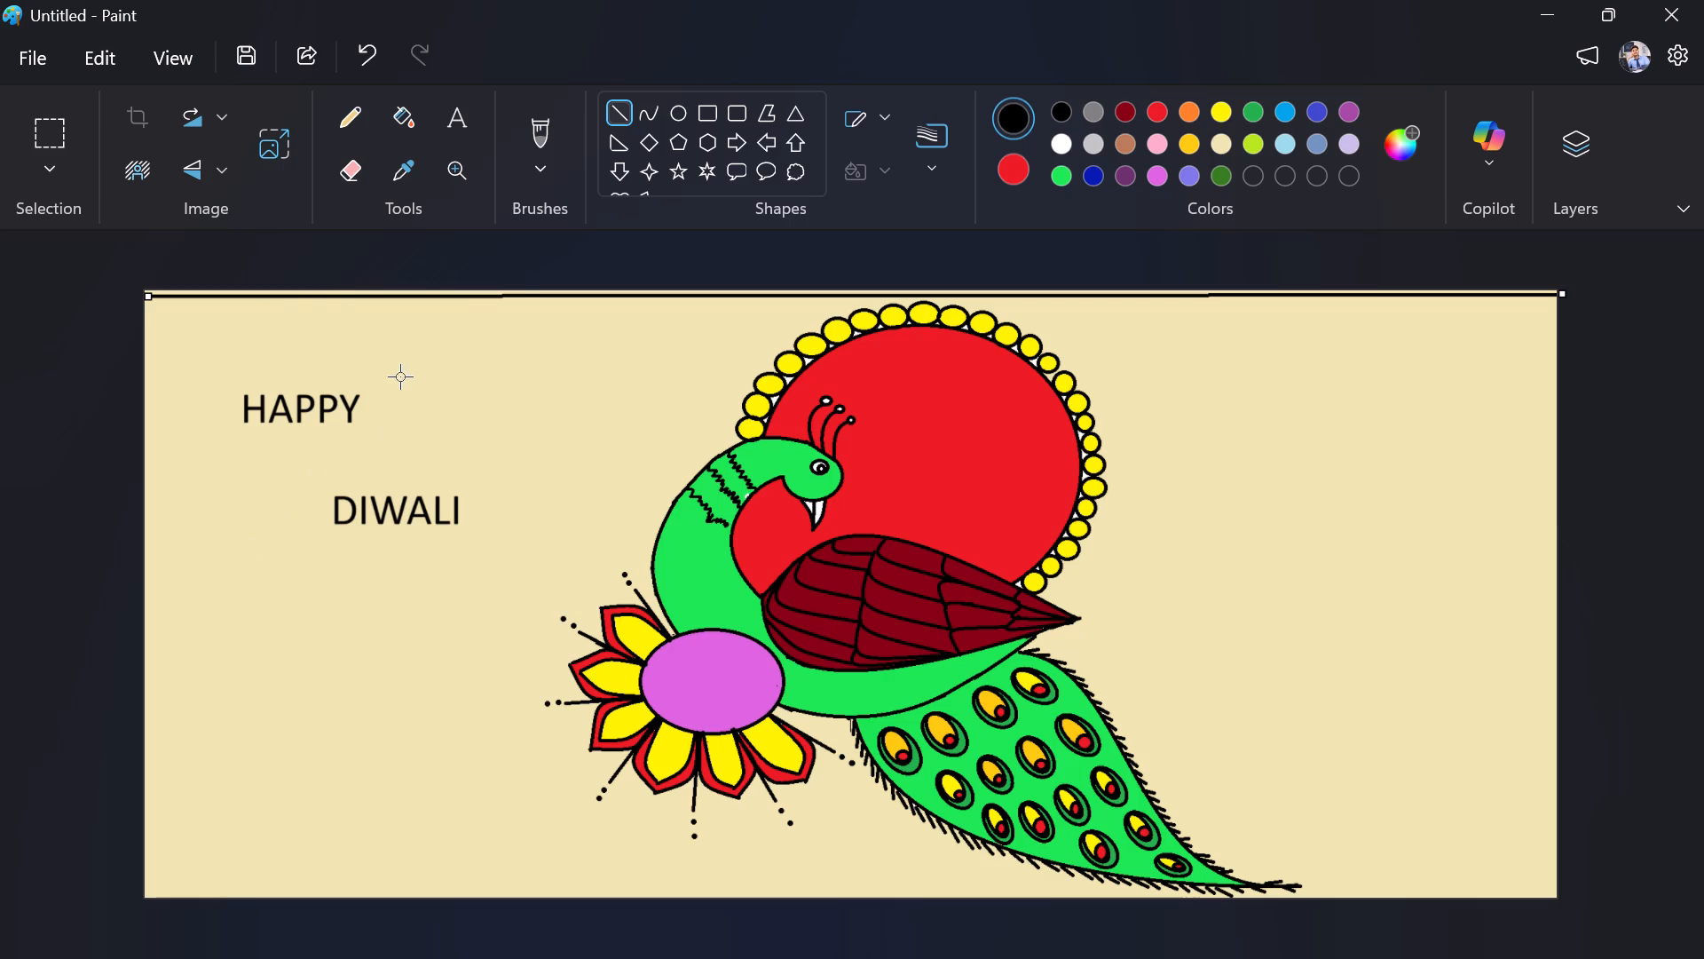
pyautogui.click(528, 299)
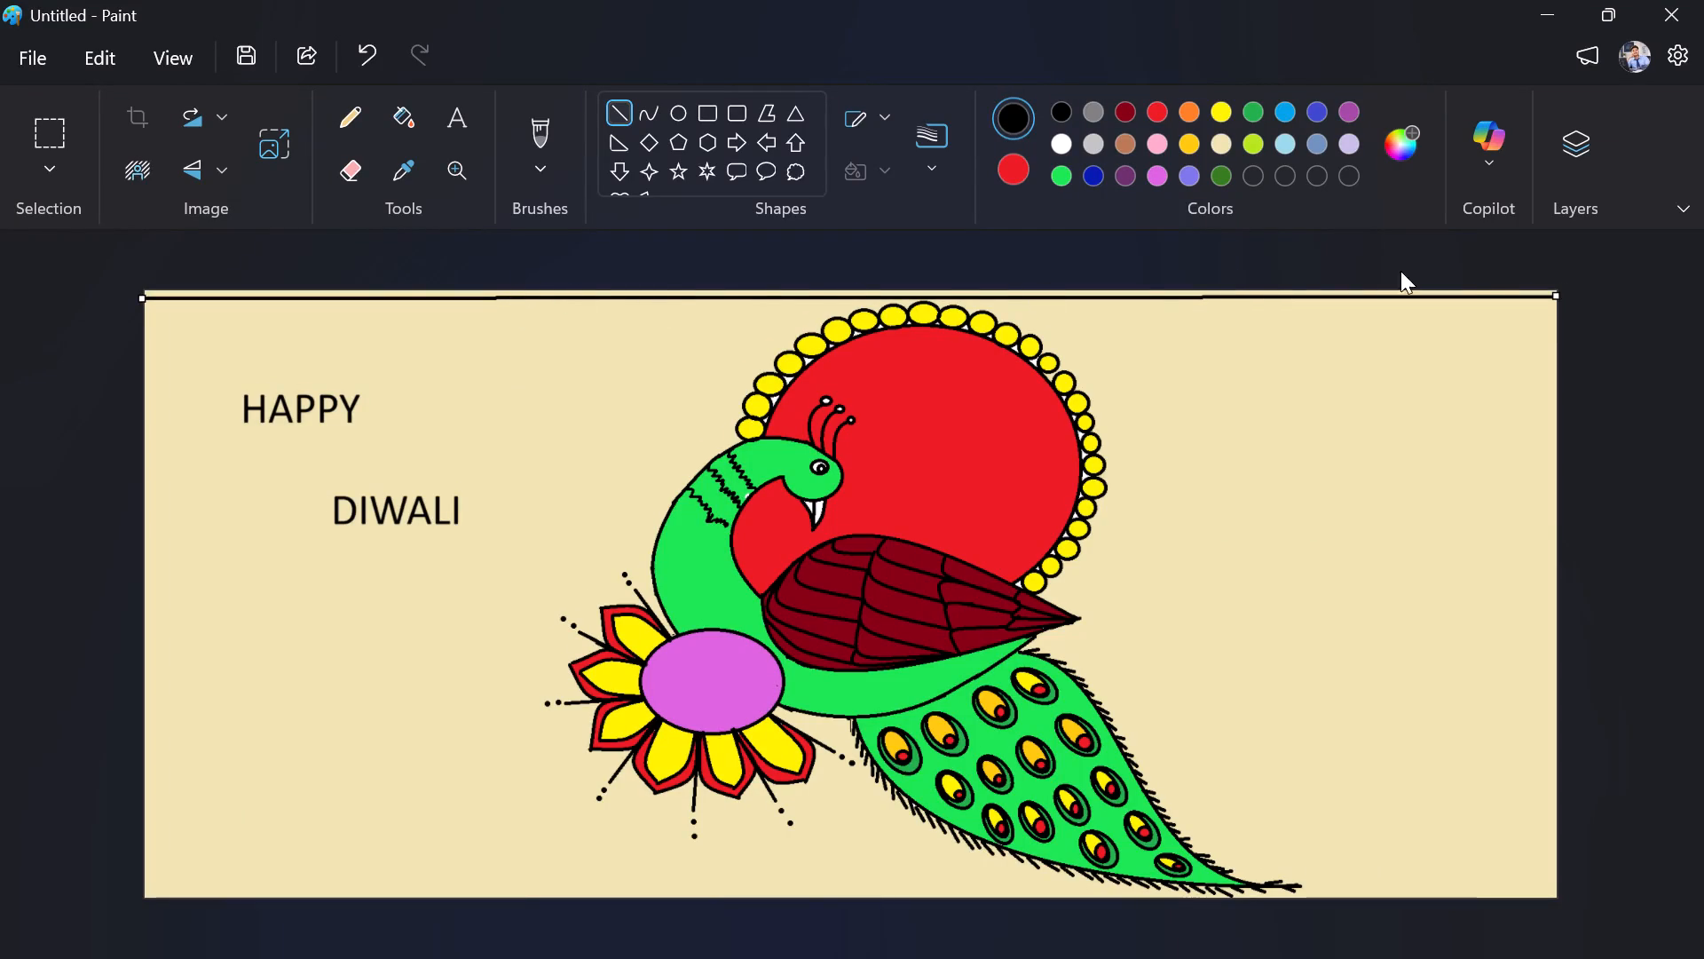
pyautogui.click(1553, 299)
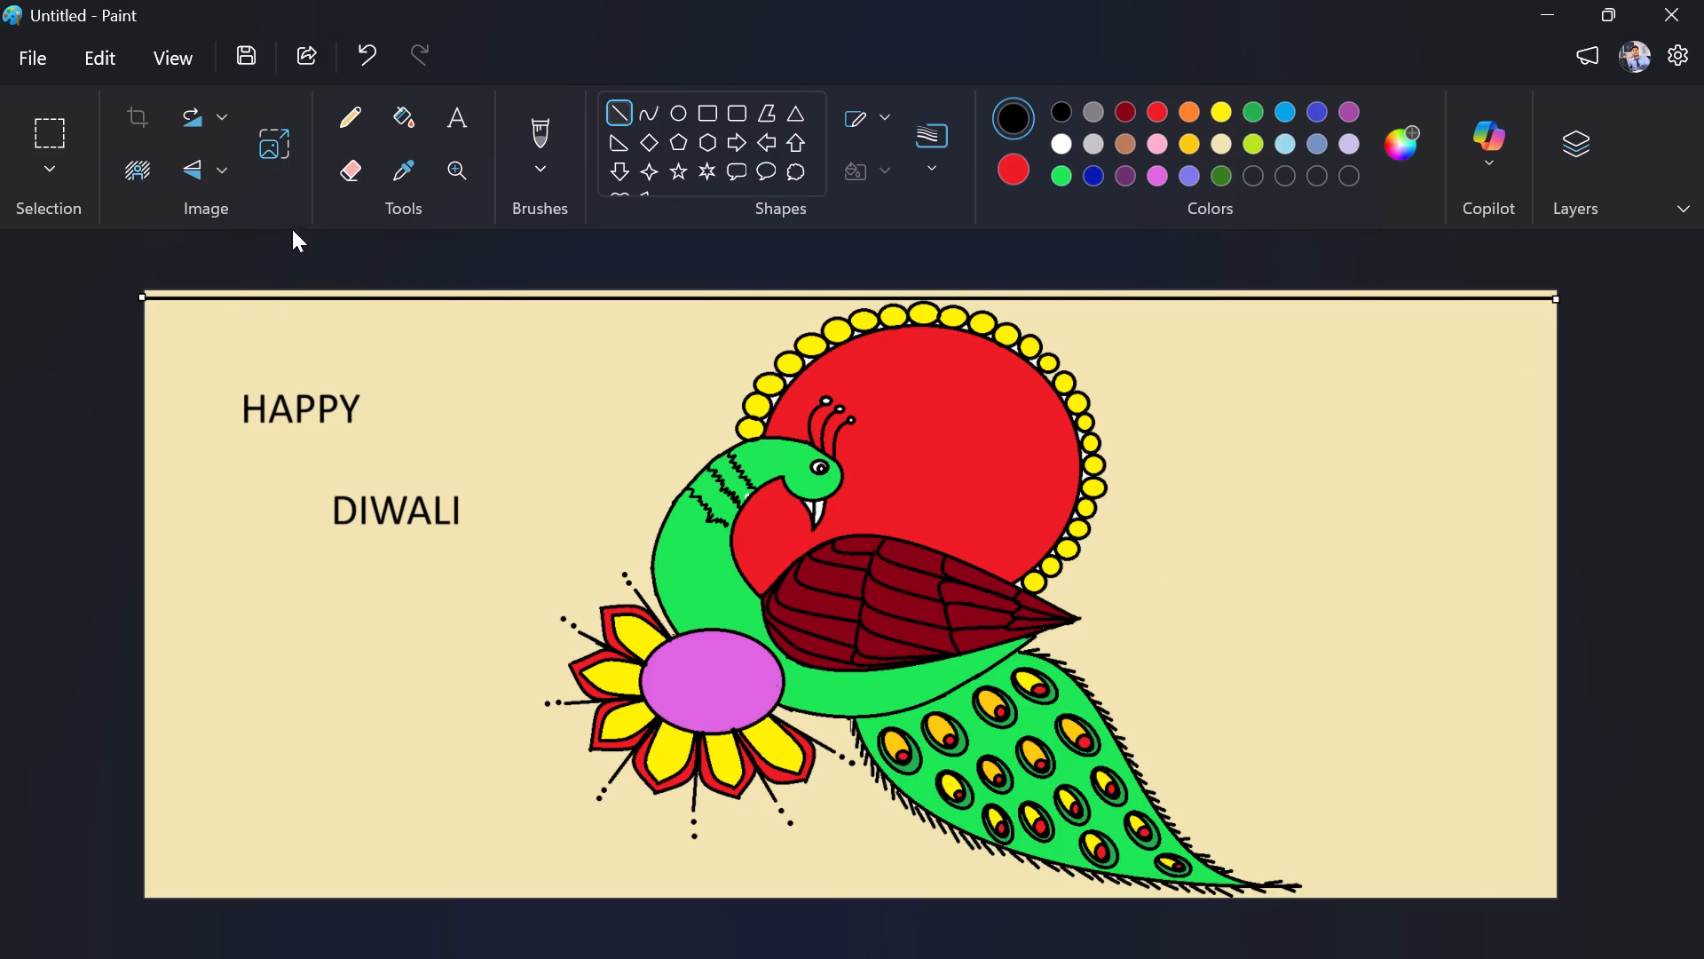
pyautogui.click(288, 777)
pyautogui.hotkey('ctrl', 'z')
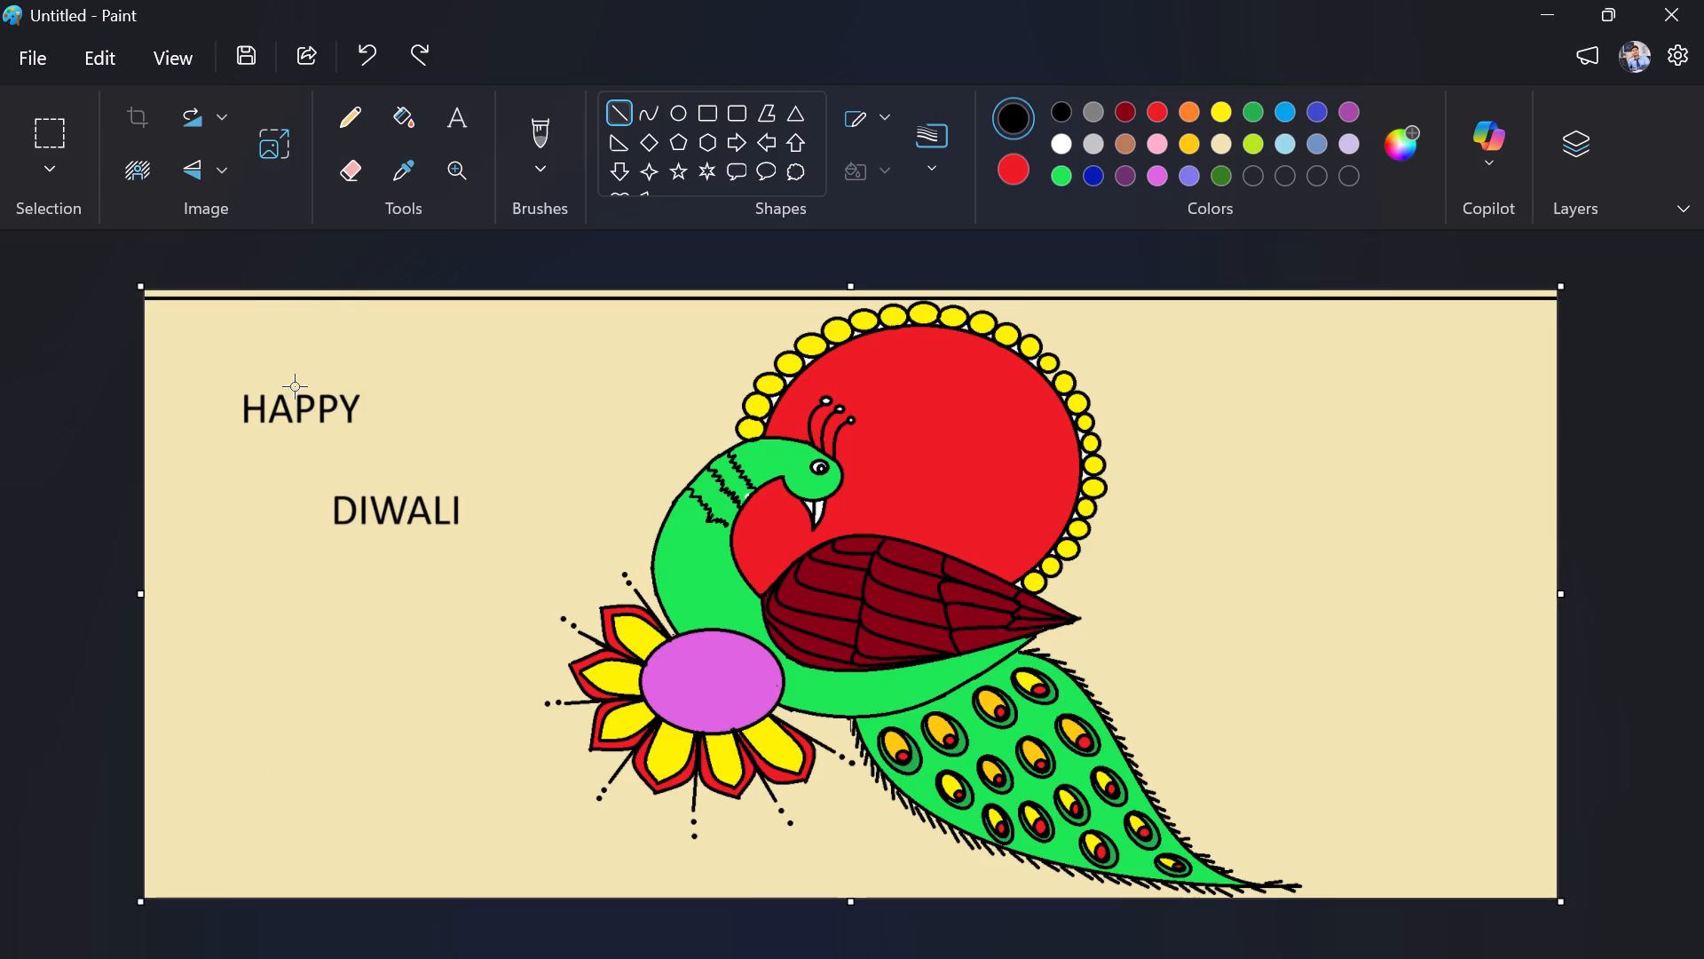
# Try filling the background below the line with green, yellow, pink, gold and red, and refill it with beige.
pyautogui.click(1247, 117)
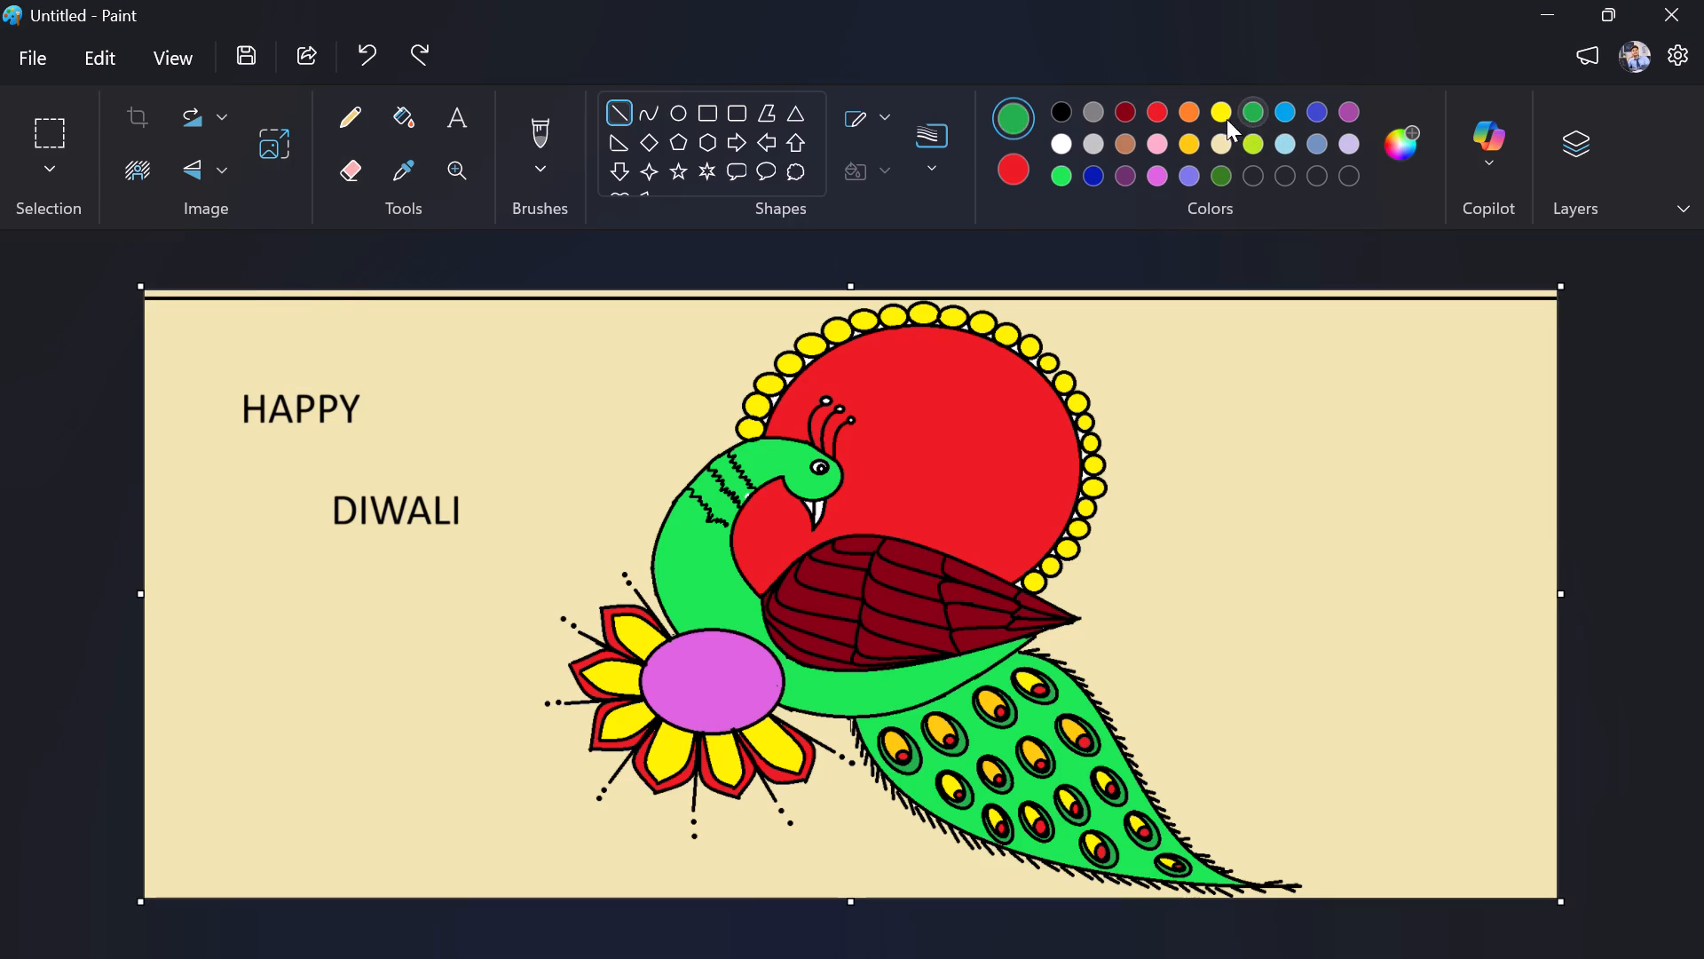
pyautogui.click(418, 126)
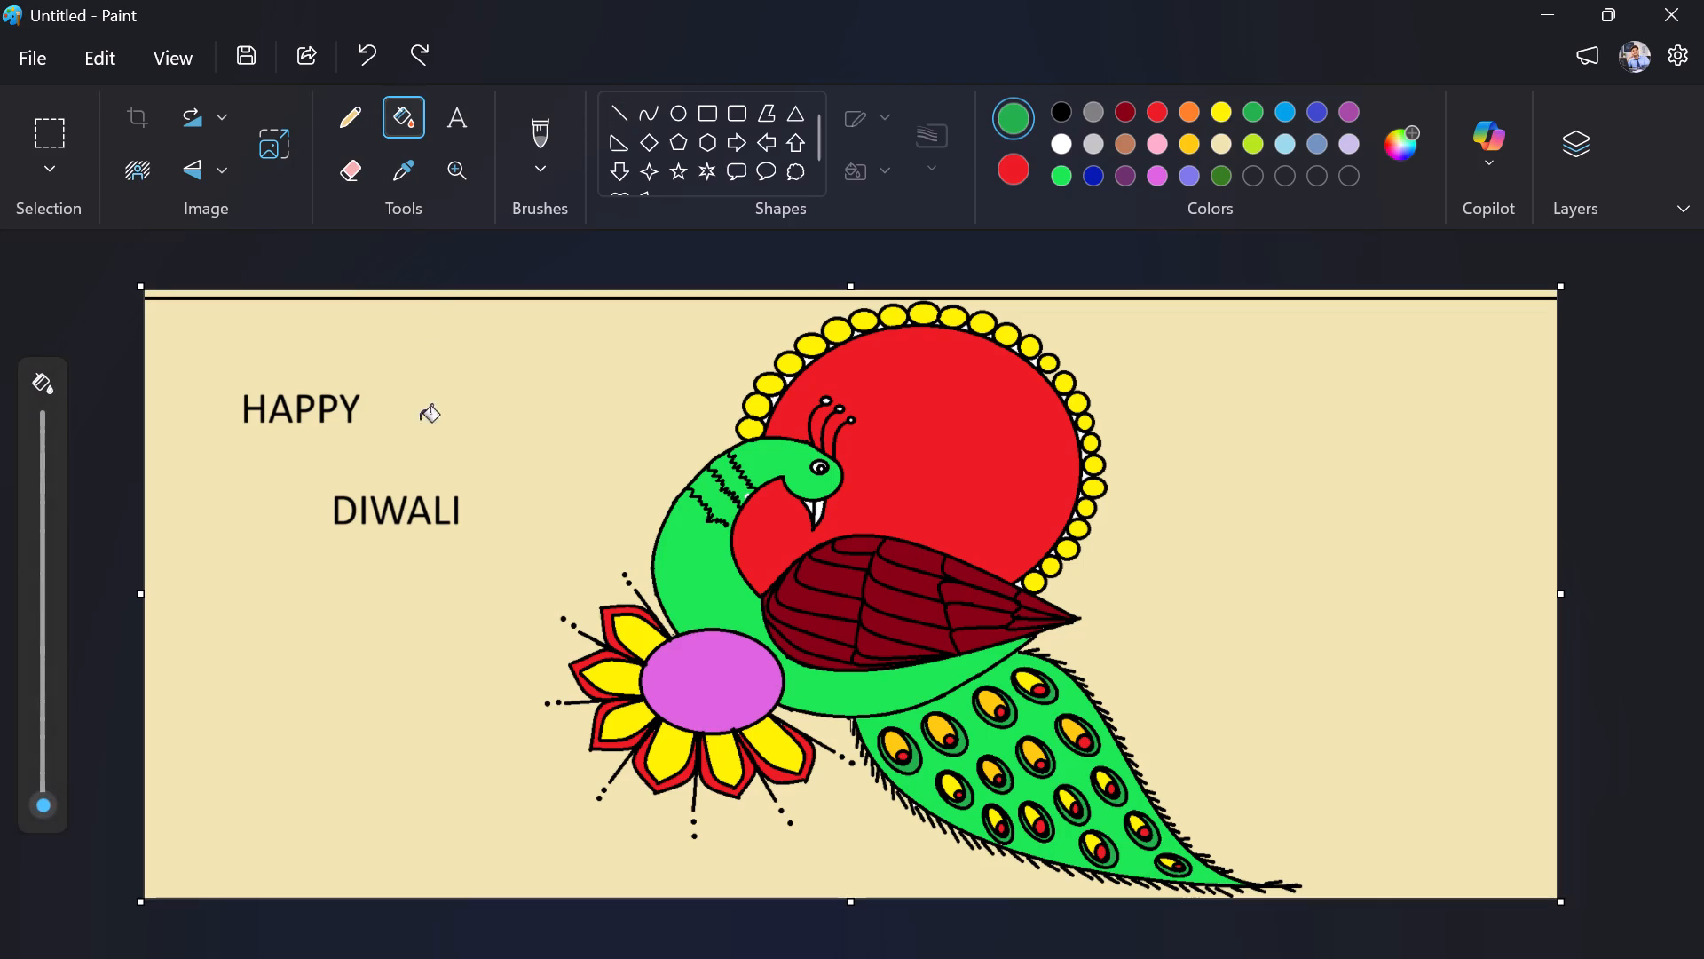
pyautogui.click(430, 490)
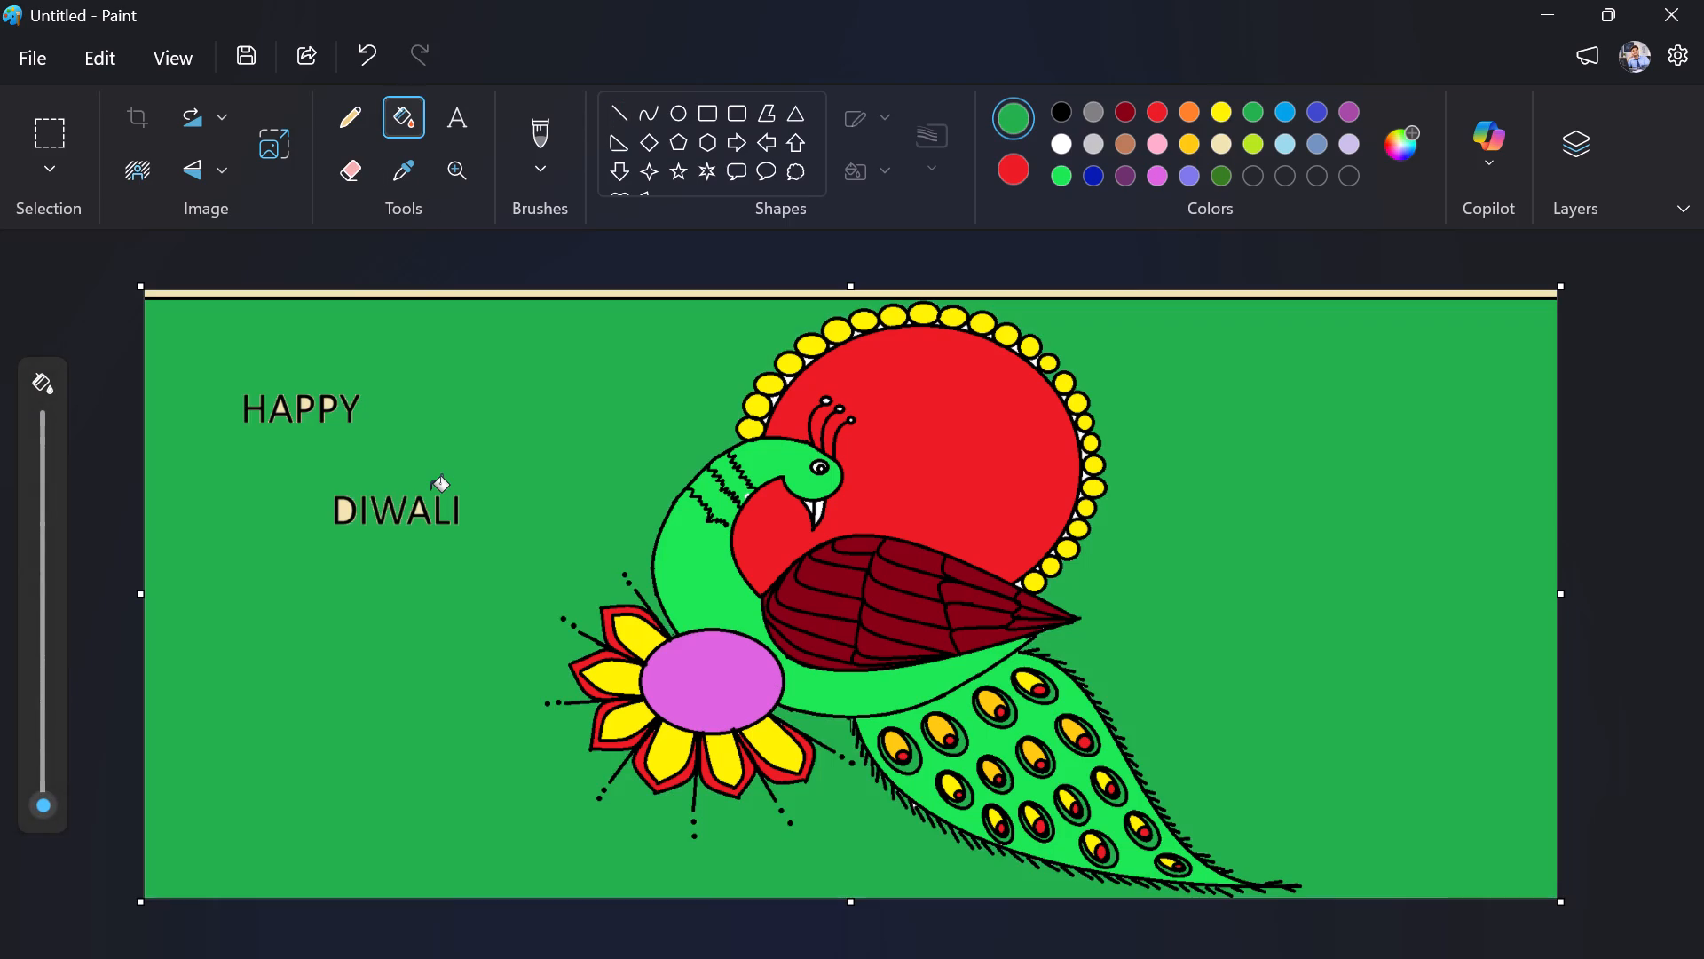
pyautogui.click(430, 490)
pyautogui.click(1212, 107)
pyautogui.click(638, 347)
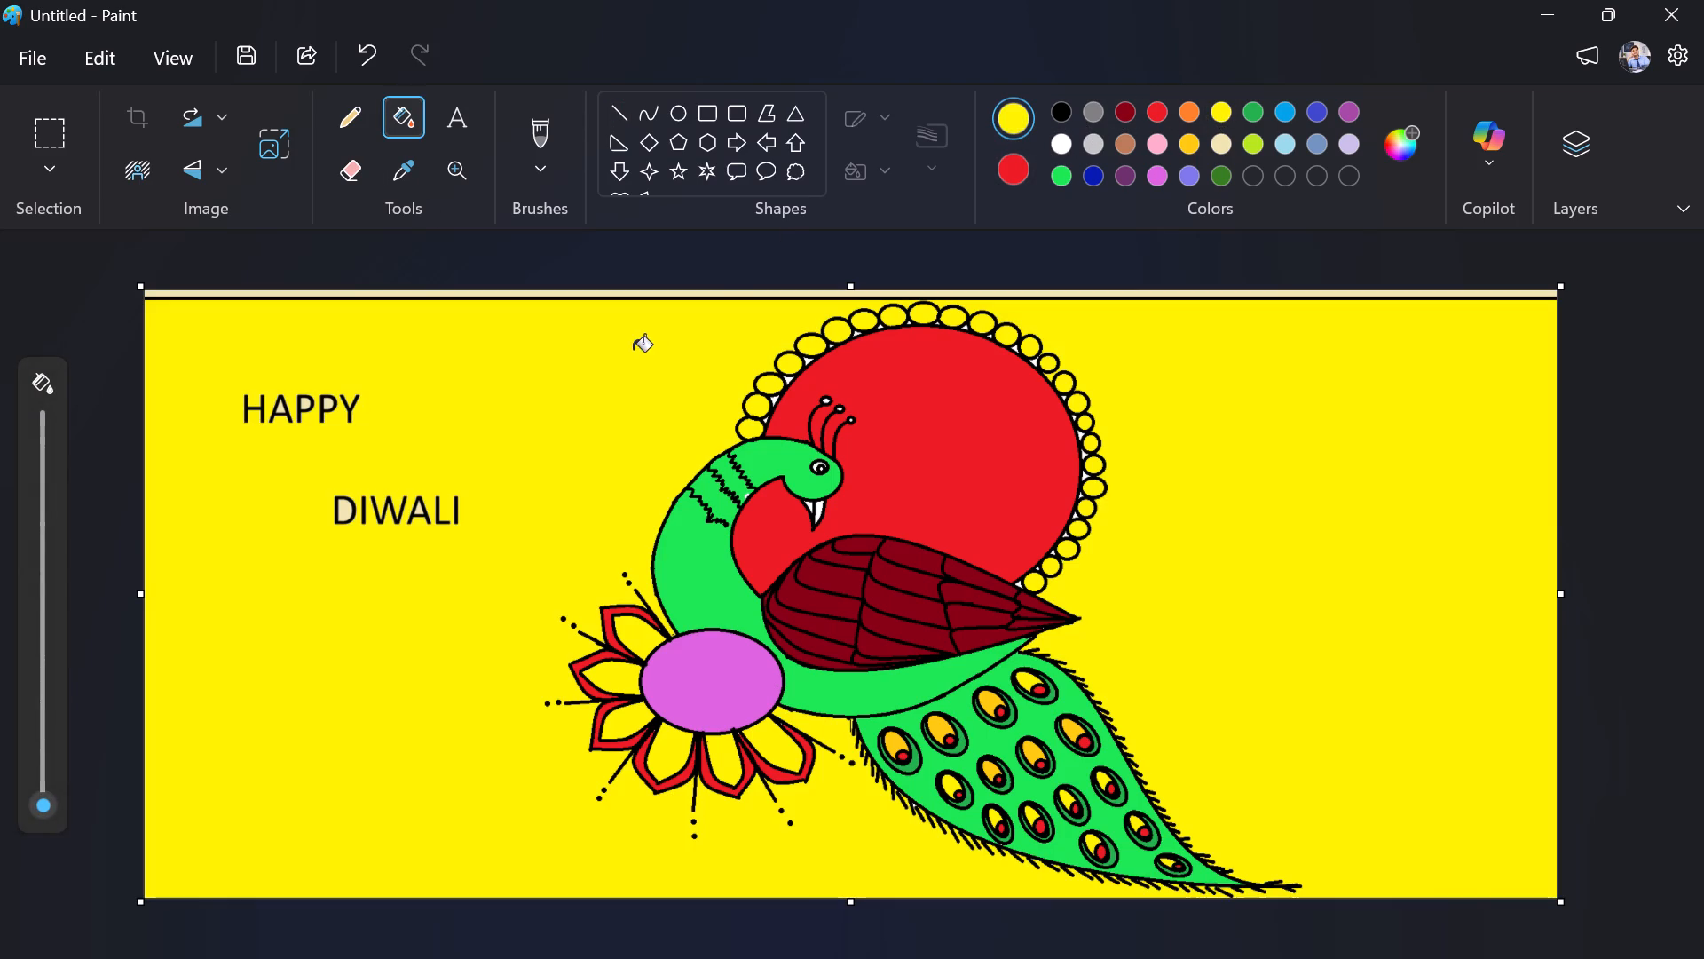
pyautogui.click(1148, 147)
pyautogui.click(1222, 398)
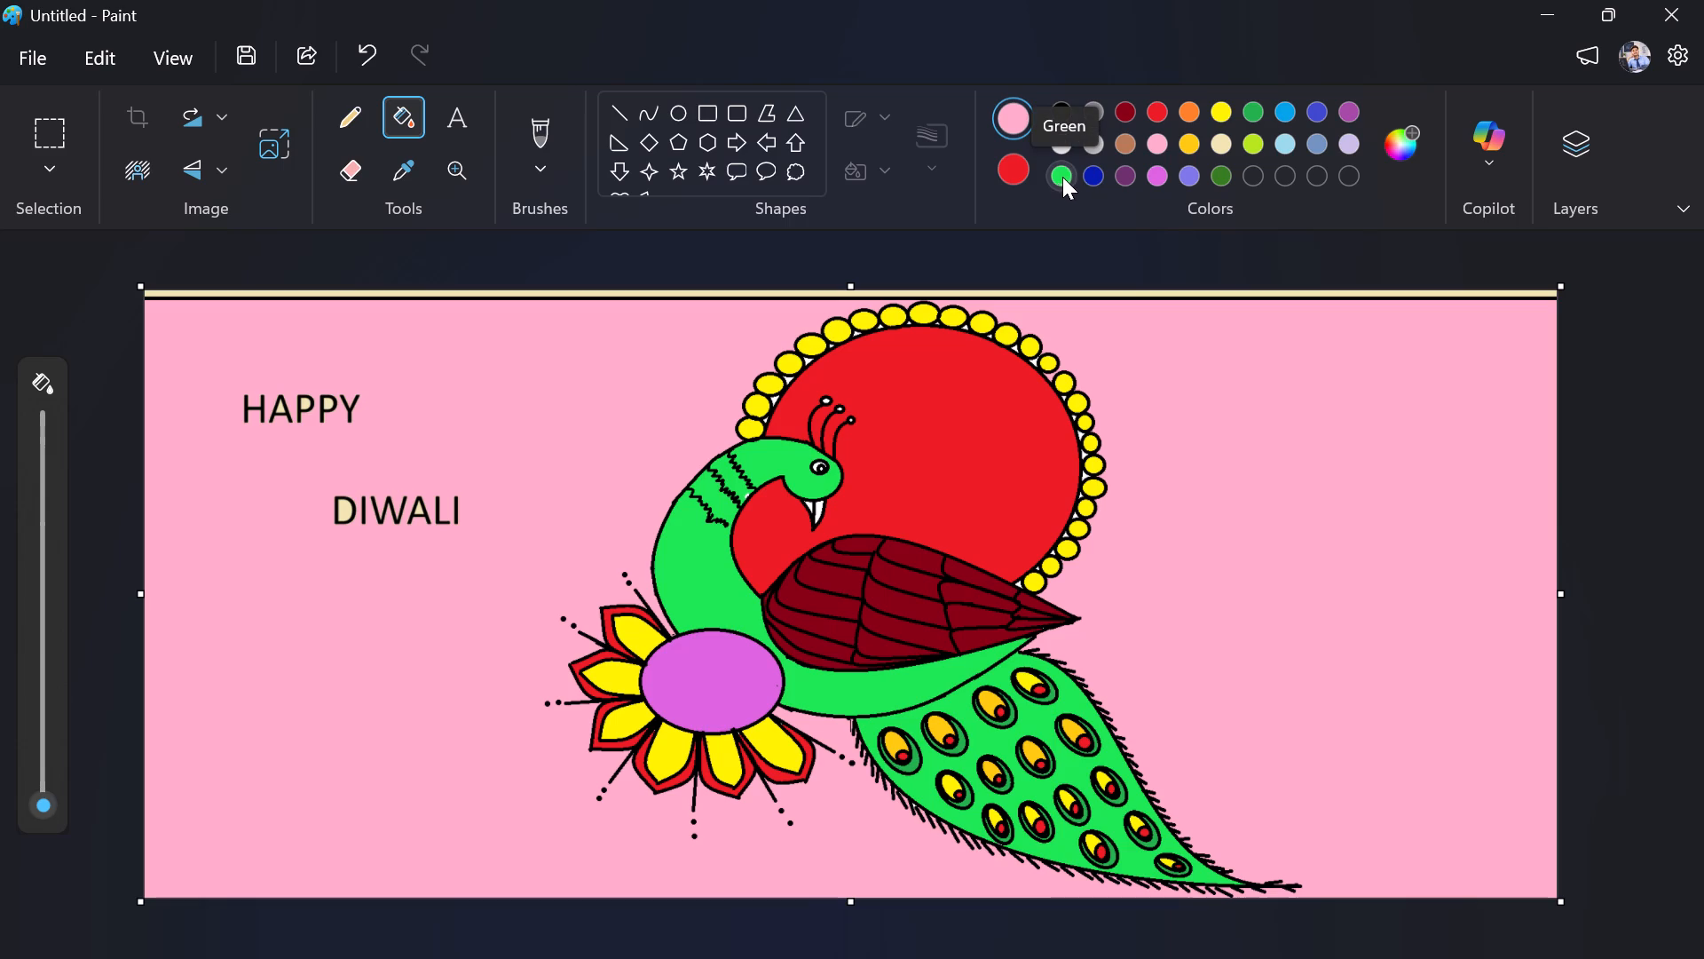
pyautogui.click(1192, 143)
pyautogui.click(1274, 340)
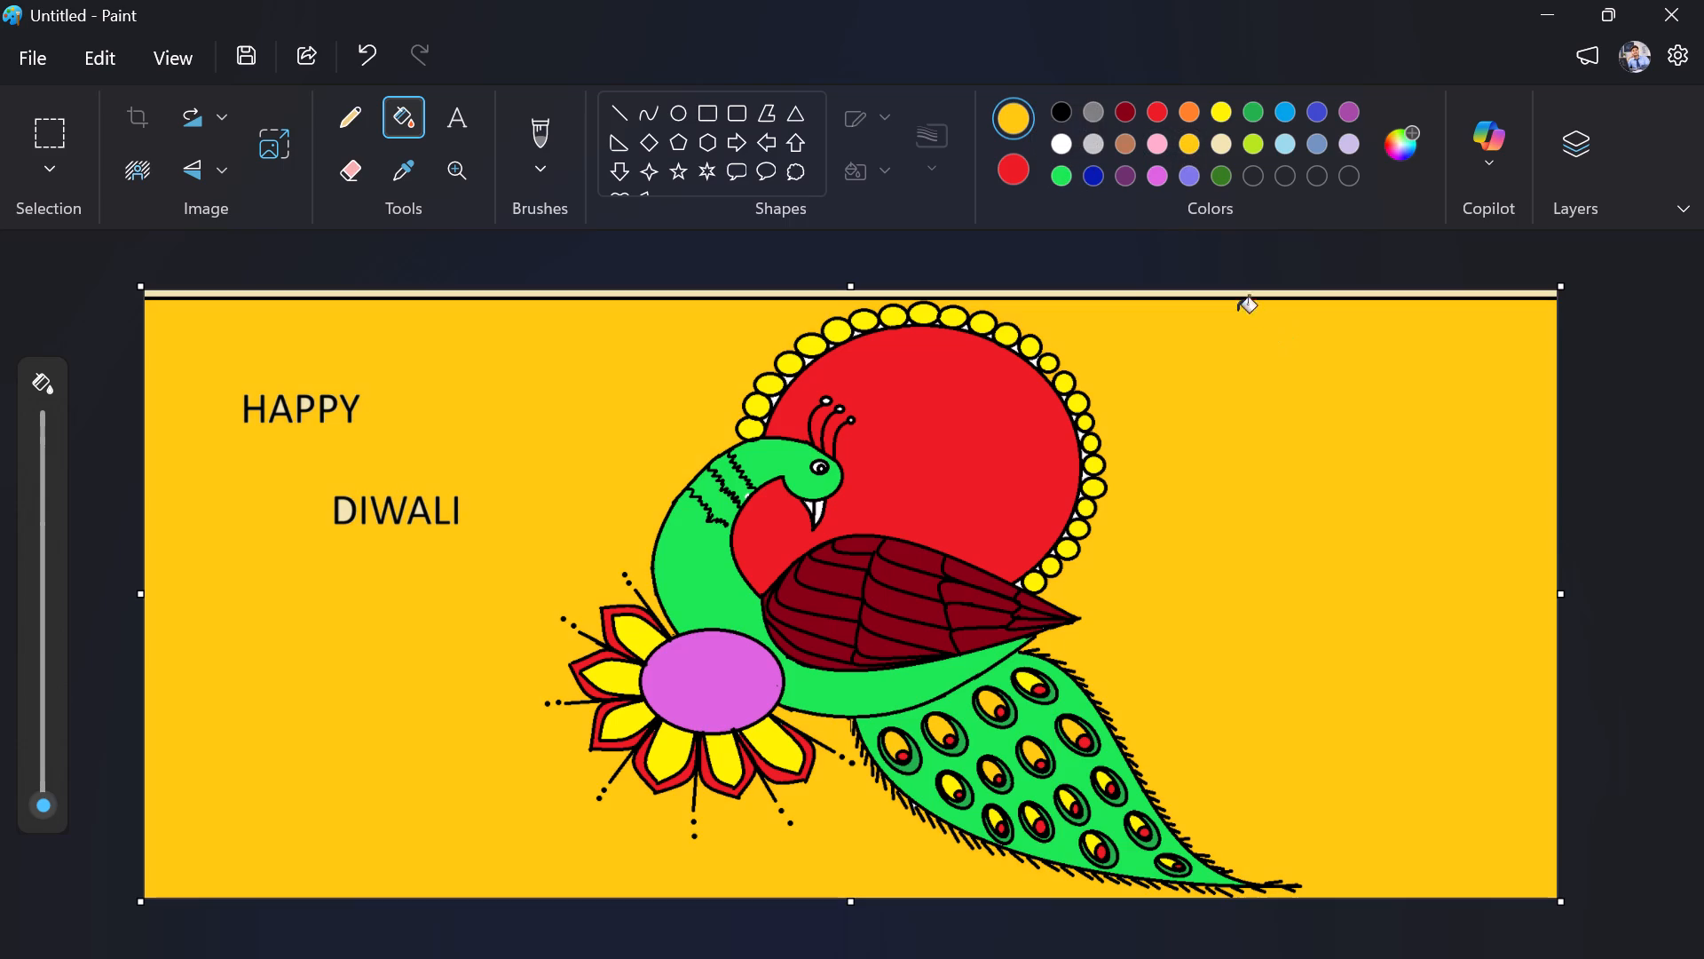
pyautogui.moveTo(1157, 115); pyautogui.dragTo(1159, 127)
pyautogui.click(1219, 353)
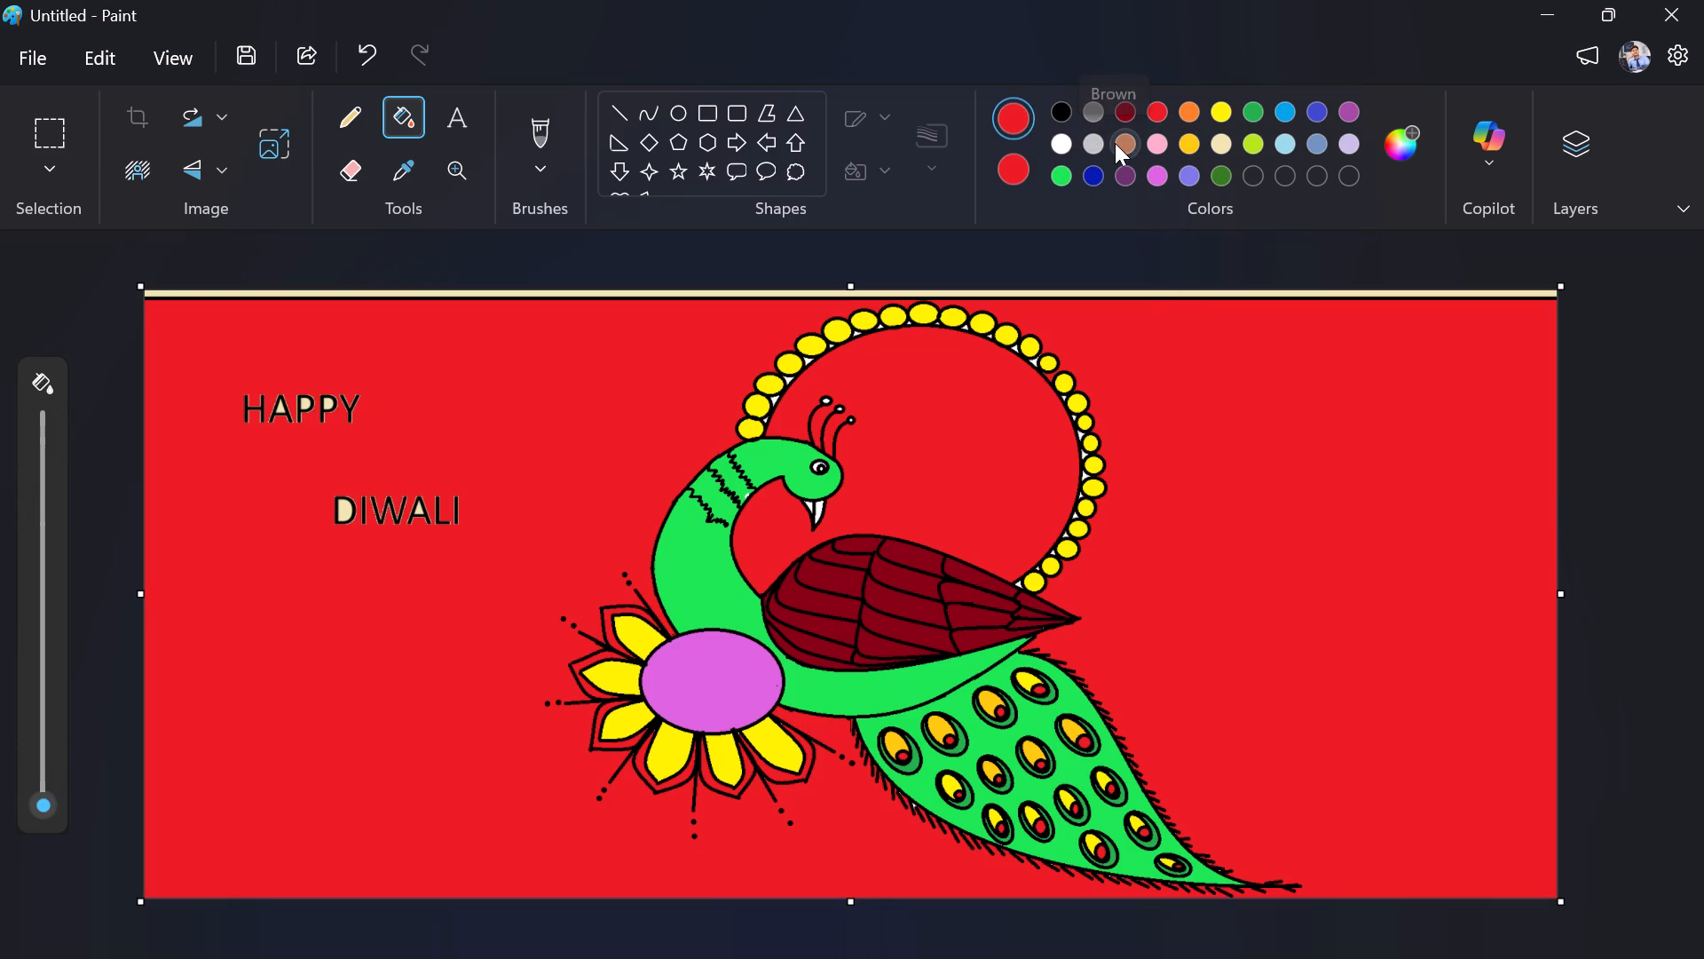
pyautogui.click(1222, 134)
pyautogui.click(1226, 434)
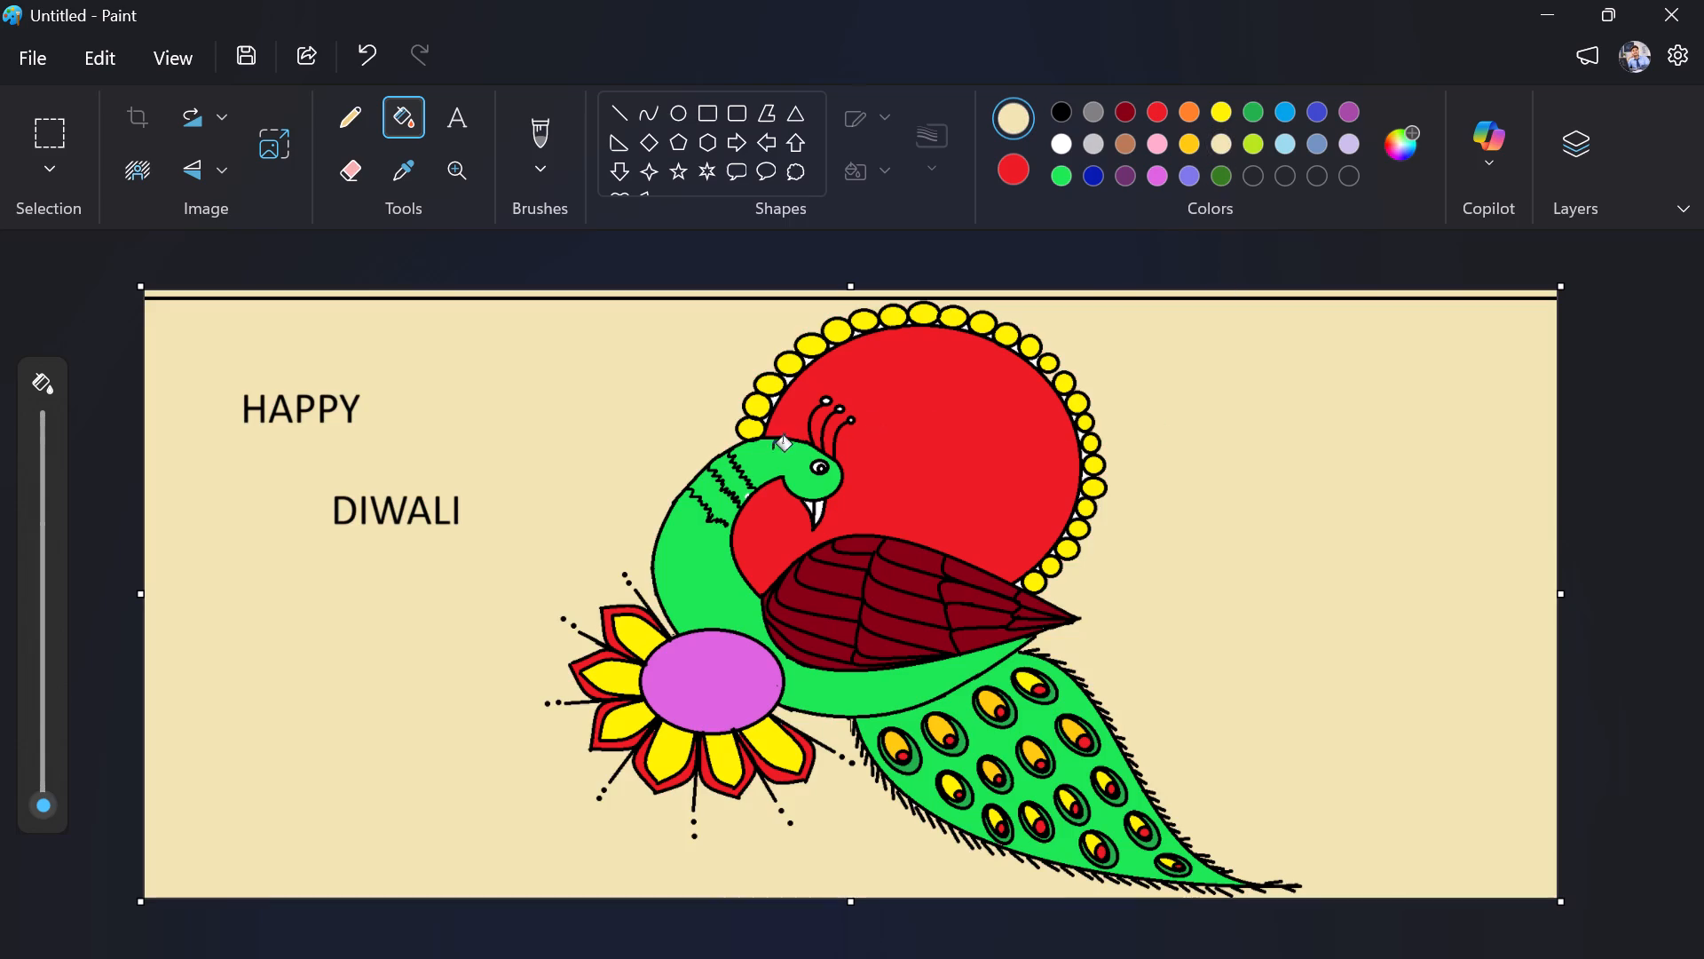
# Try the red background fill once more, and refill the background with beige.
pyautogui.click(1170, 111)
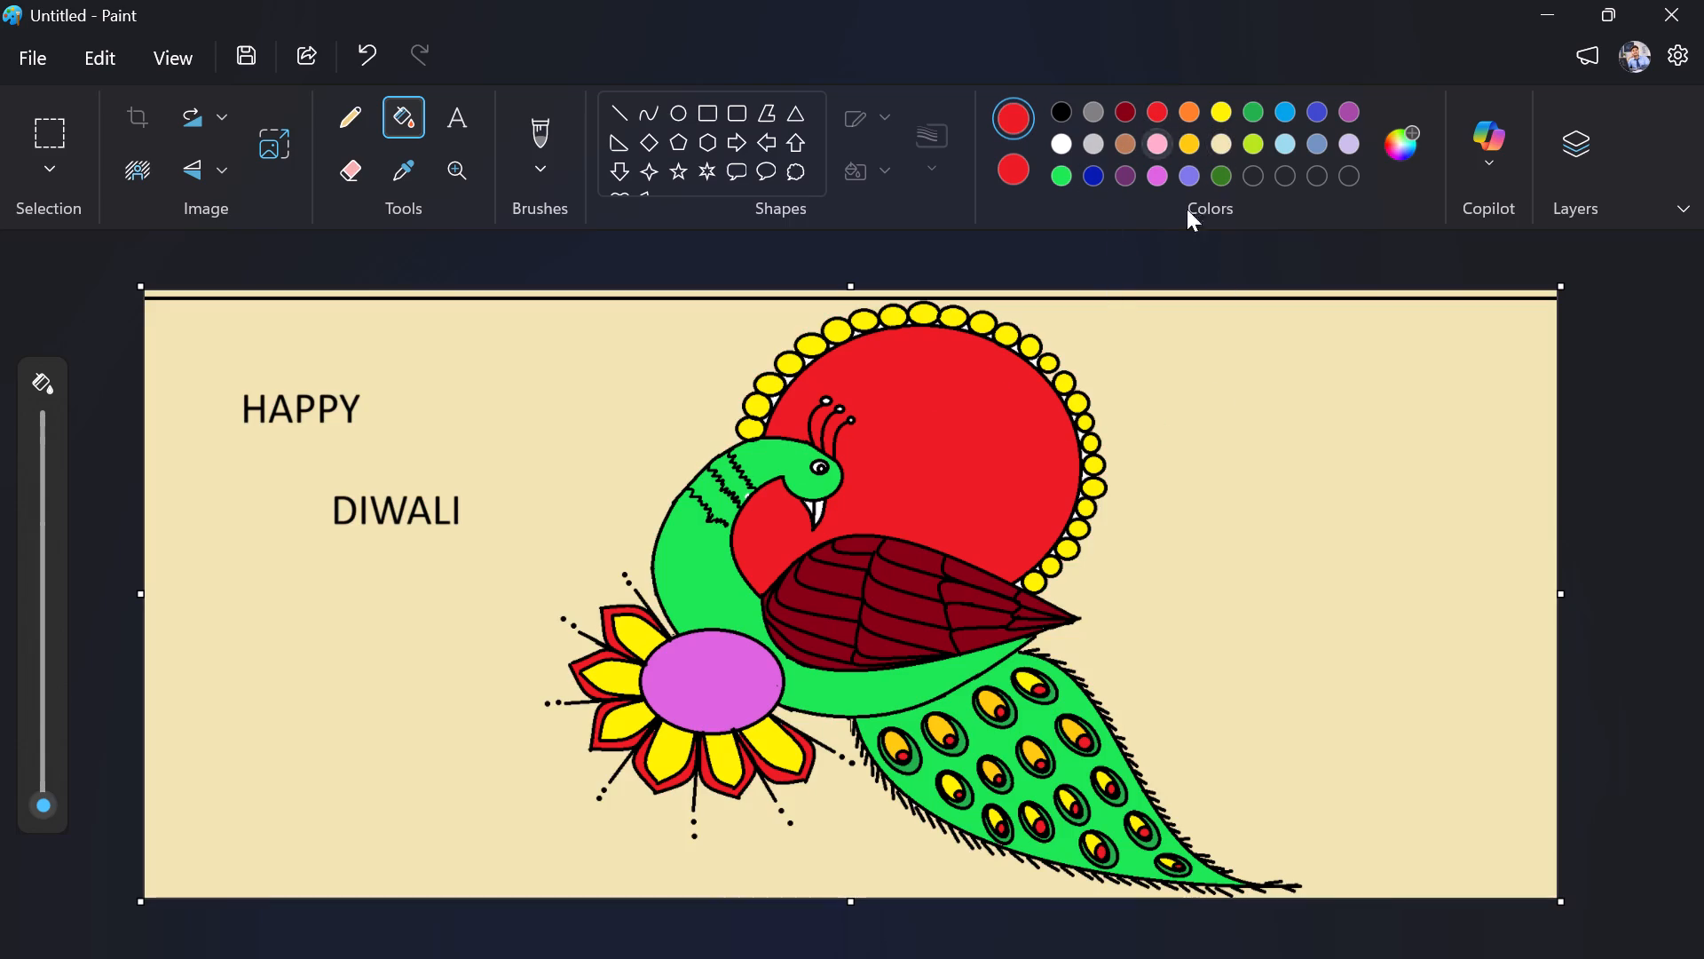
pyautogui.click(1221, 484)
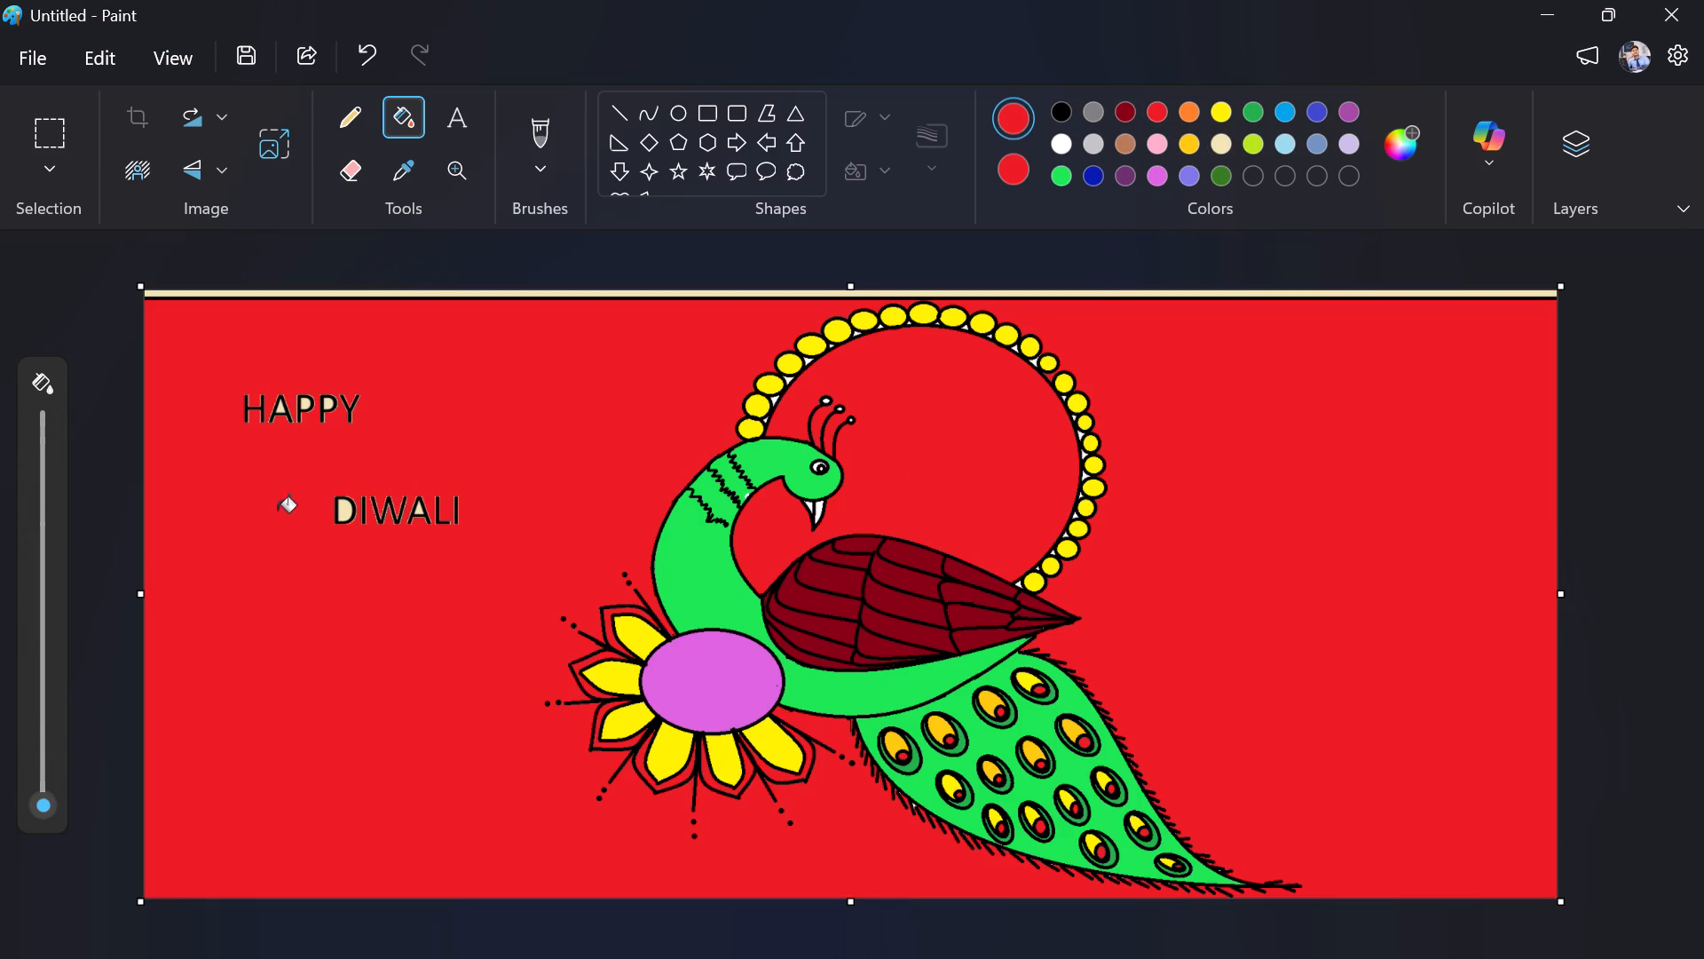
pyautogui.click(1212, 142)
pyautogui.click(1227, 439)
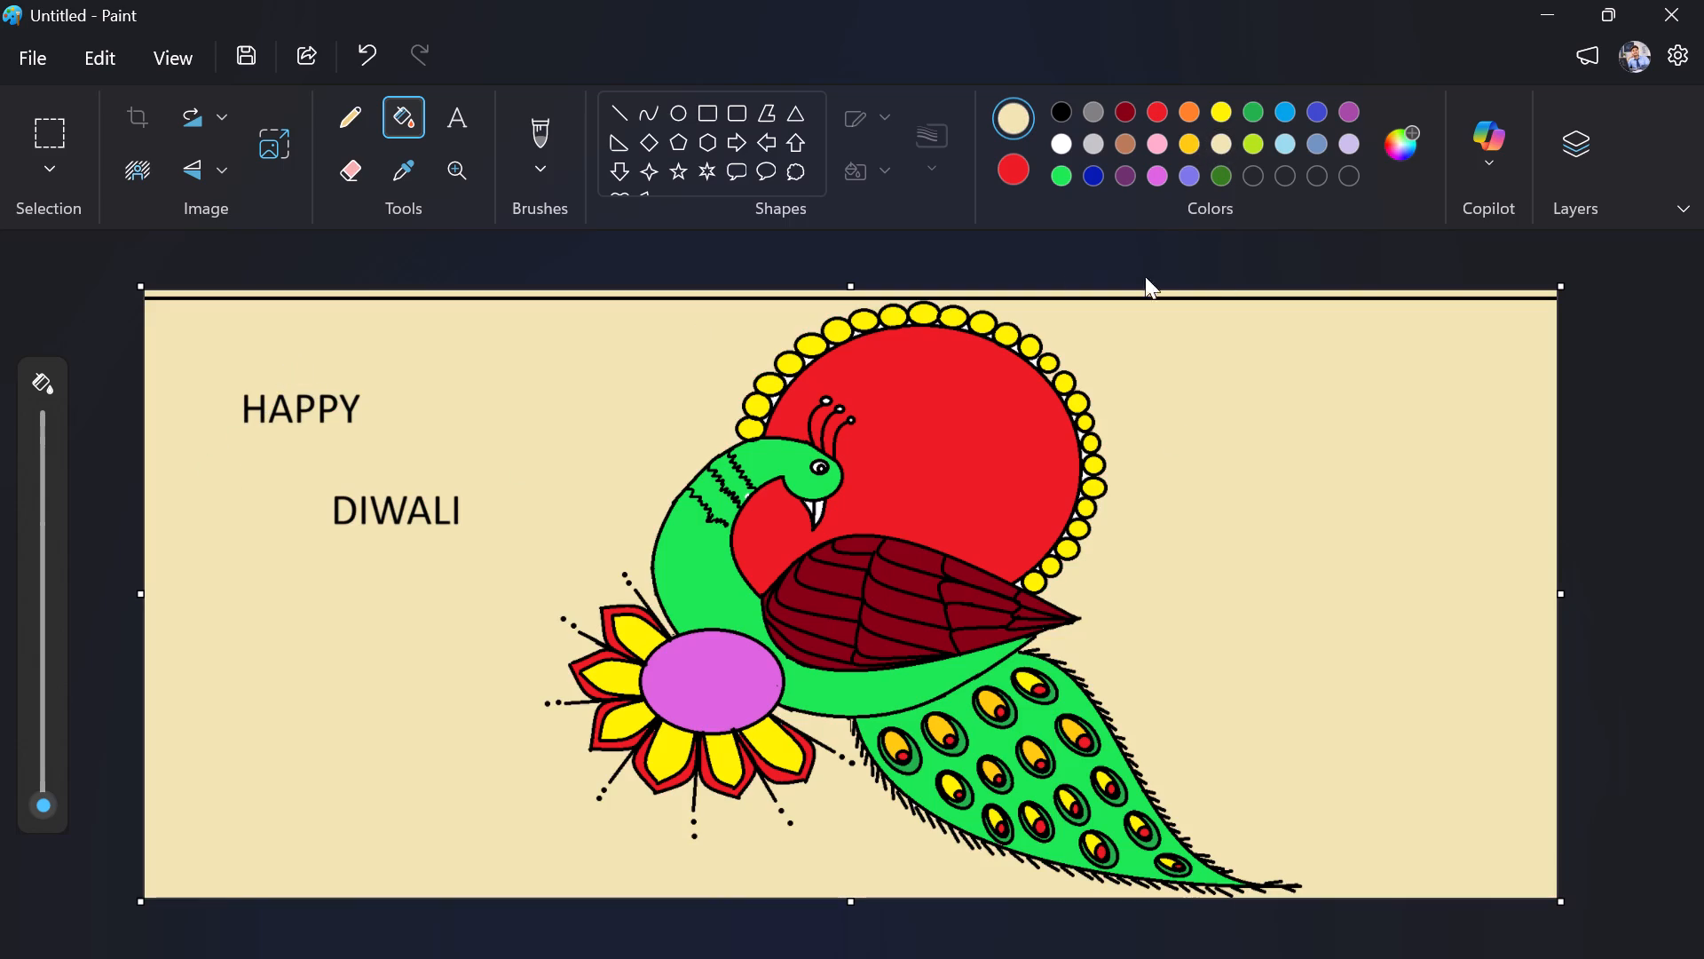
# Draw a black outlined rectangle framing the word "HAPPY" and adjust its height so the text fits inside.
pyautogui.click(1062, 113)
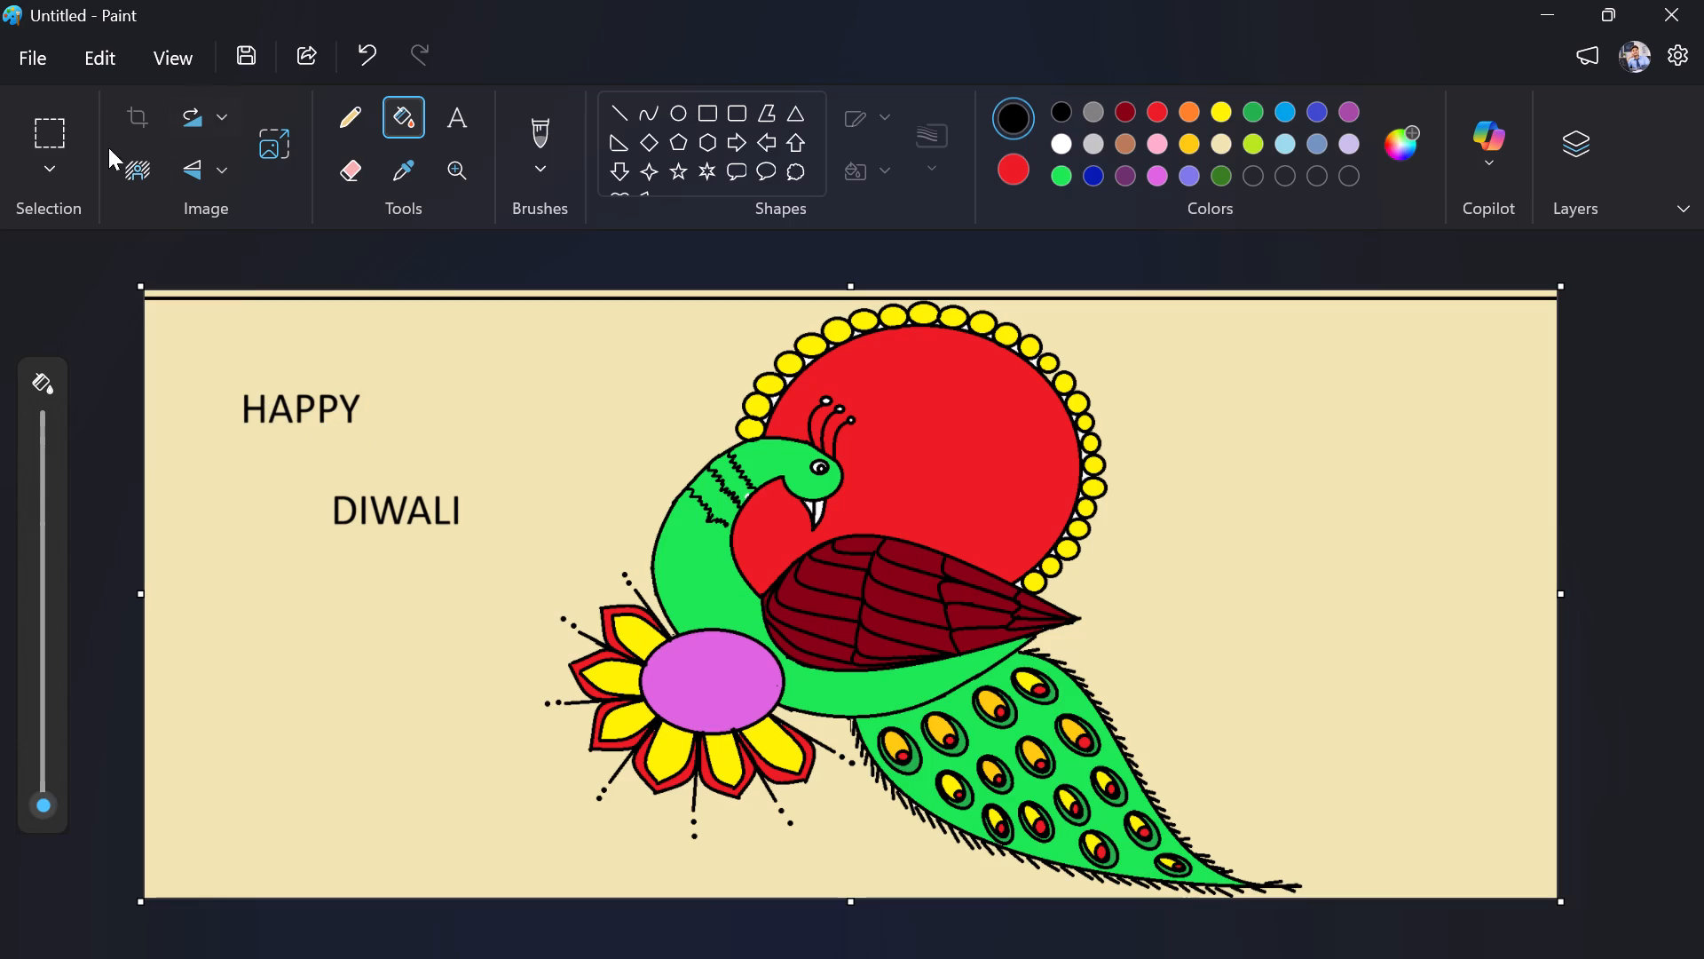
pyautogui.click(702, 111)
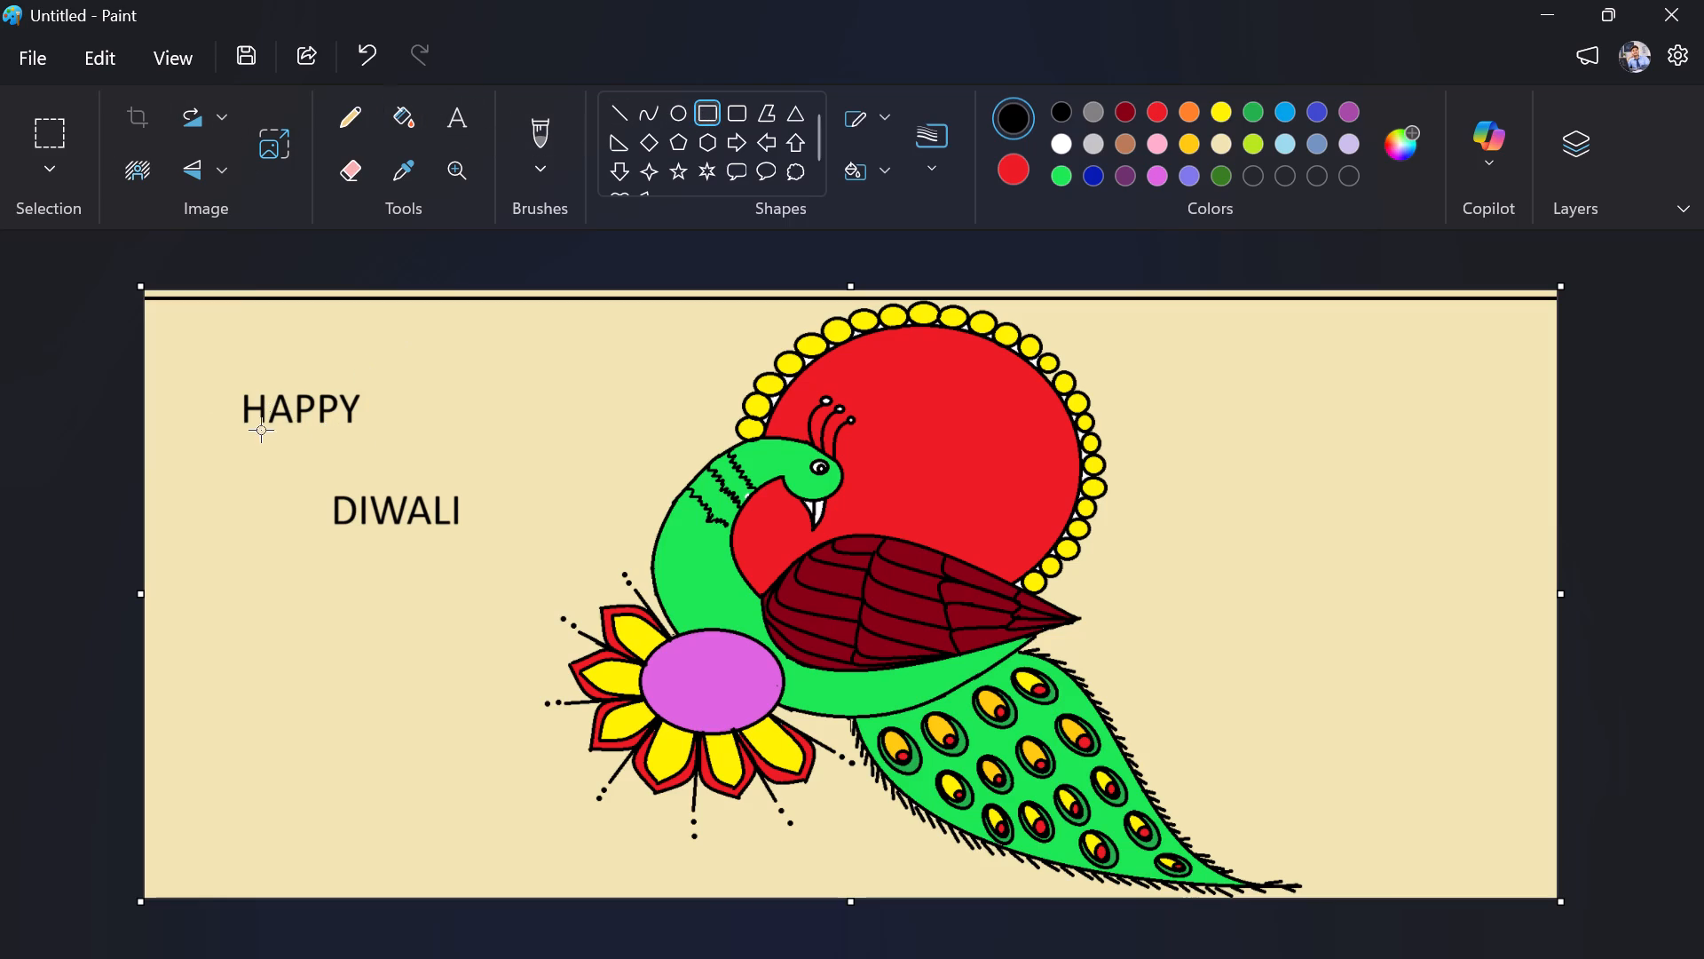
pyautogui.moveTo(223, 396); pyautogui.dragTo(264, 396)
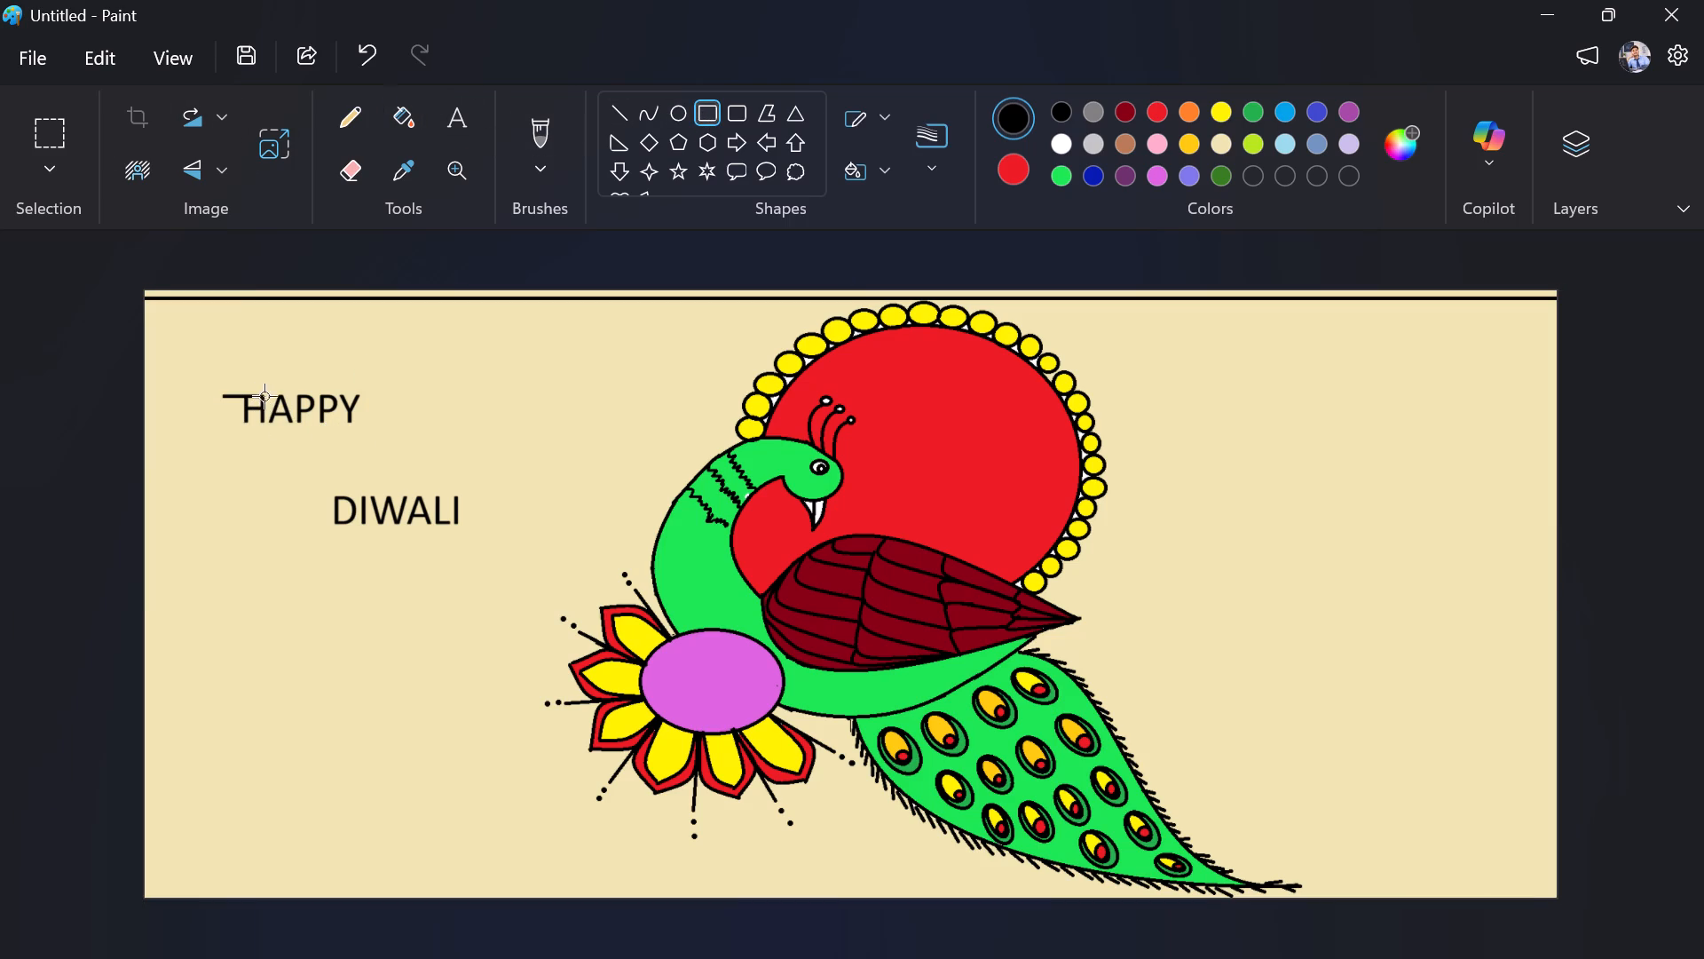
pyautogui.moveTo(264, 396); pyautogui.dragTo(379, 428)
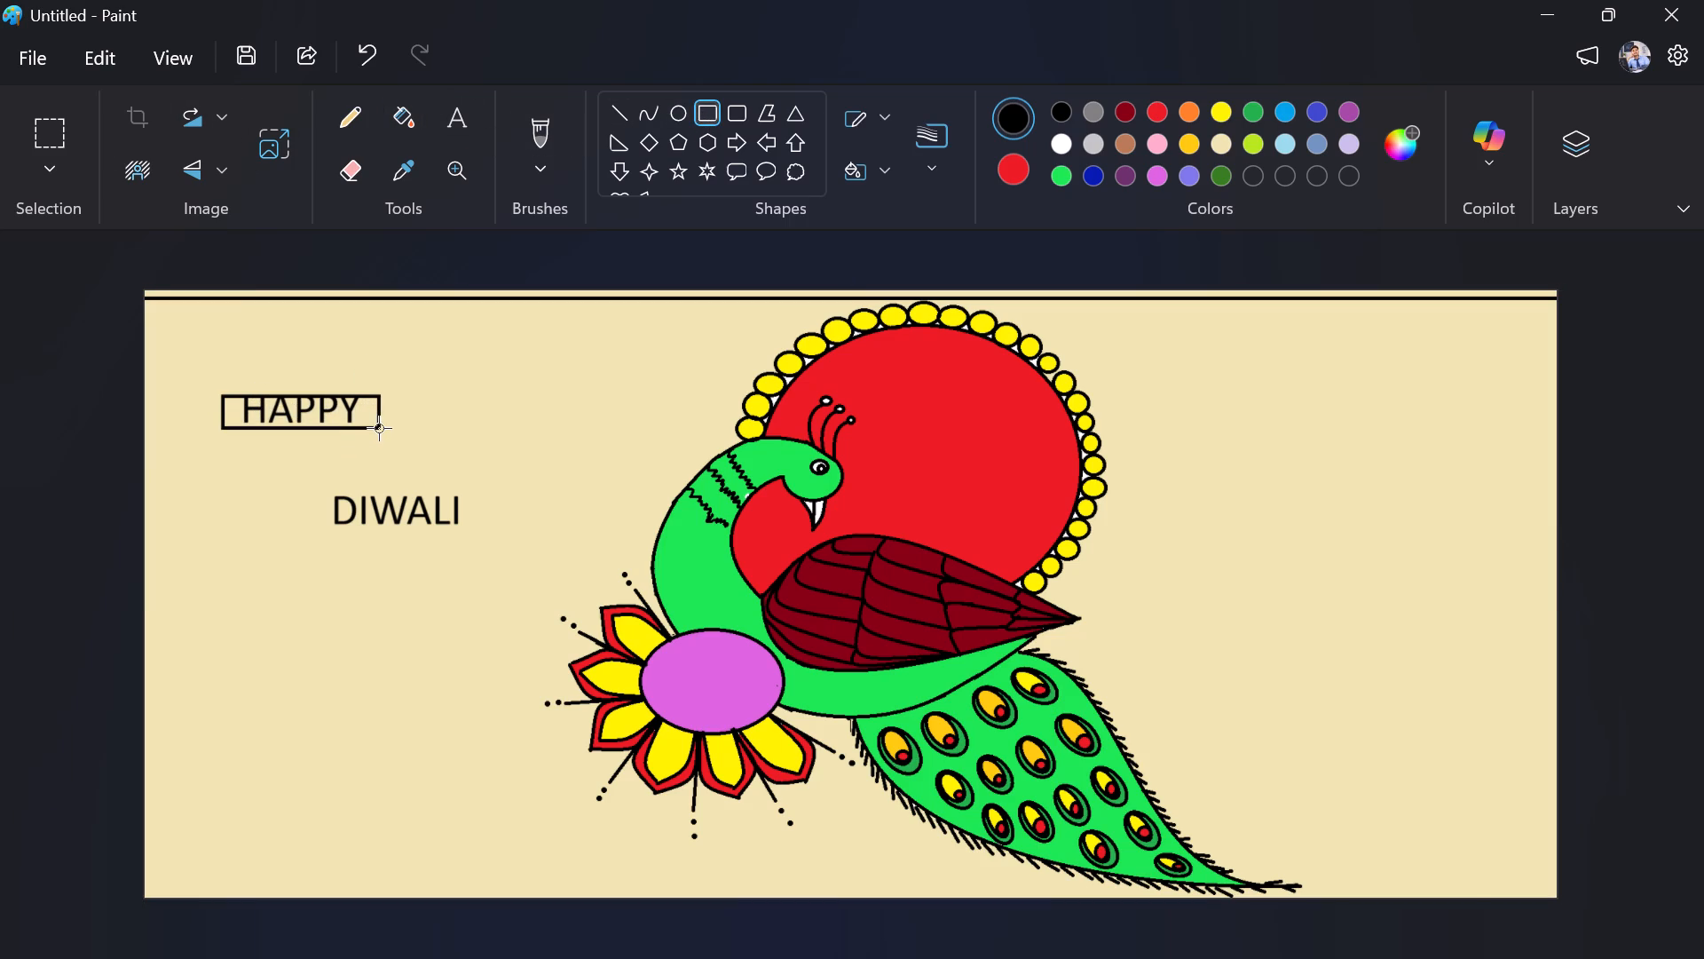
pyautogui.moveTo(379, 428); pyautogui.dragTo(389, 429)
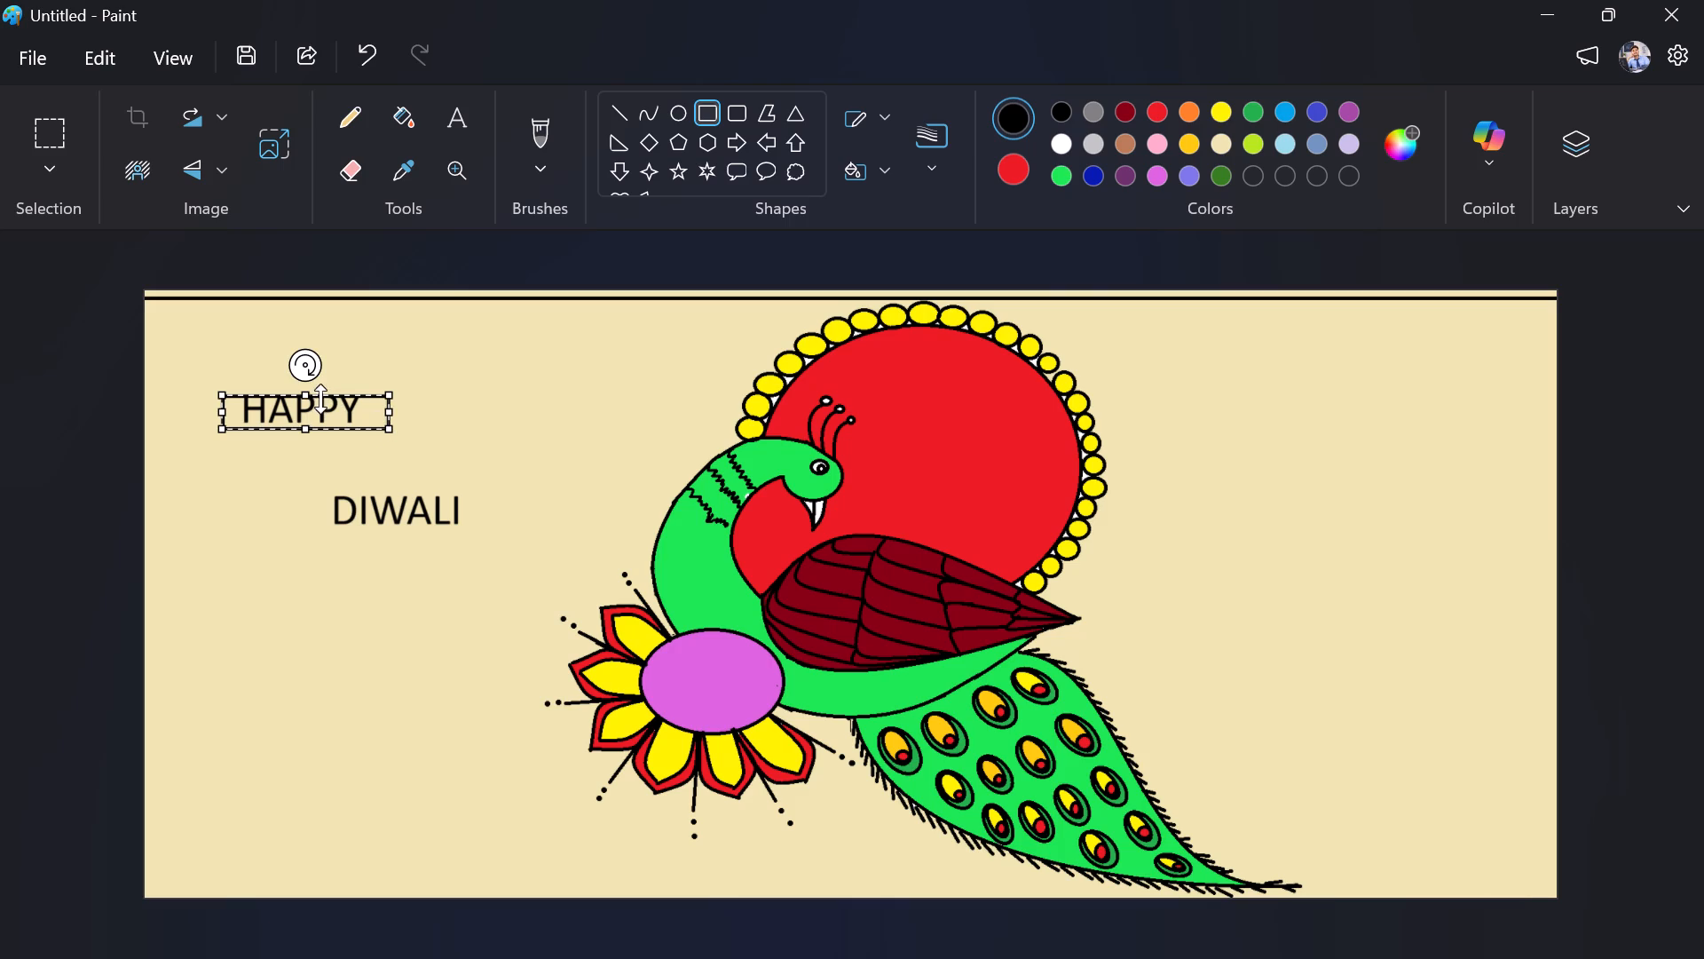
pyautogui.click(312, 396)
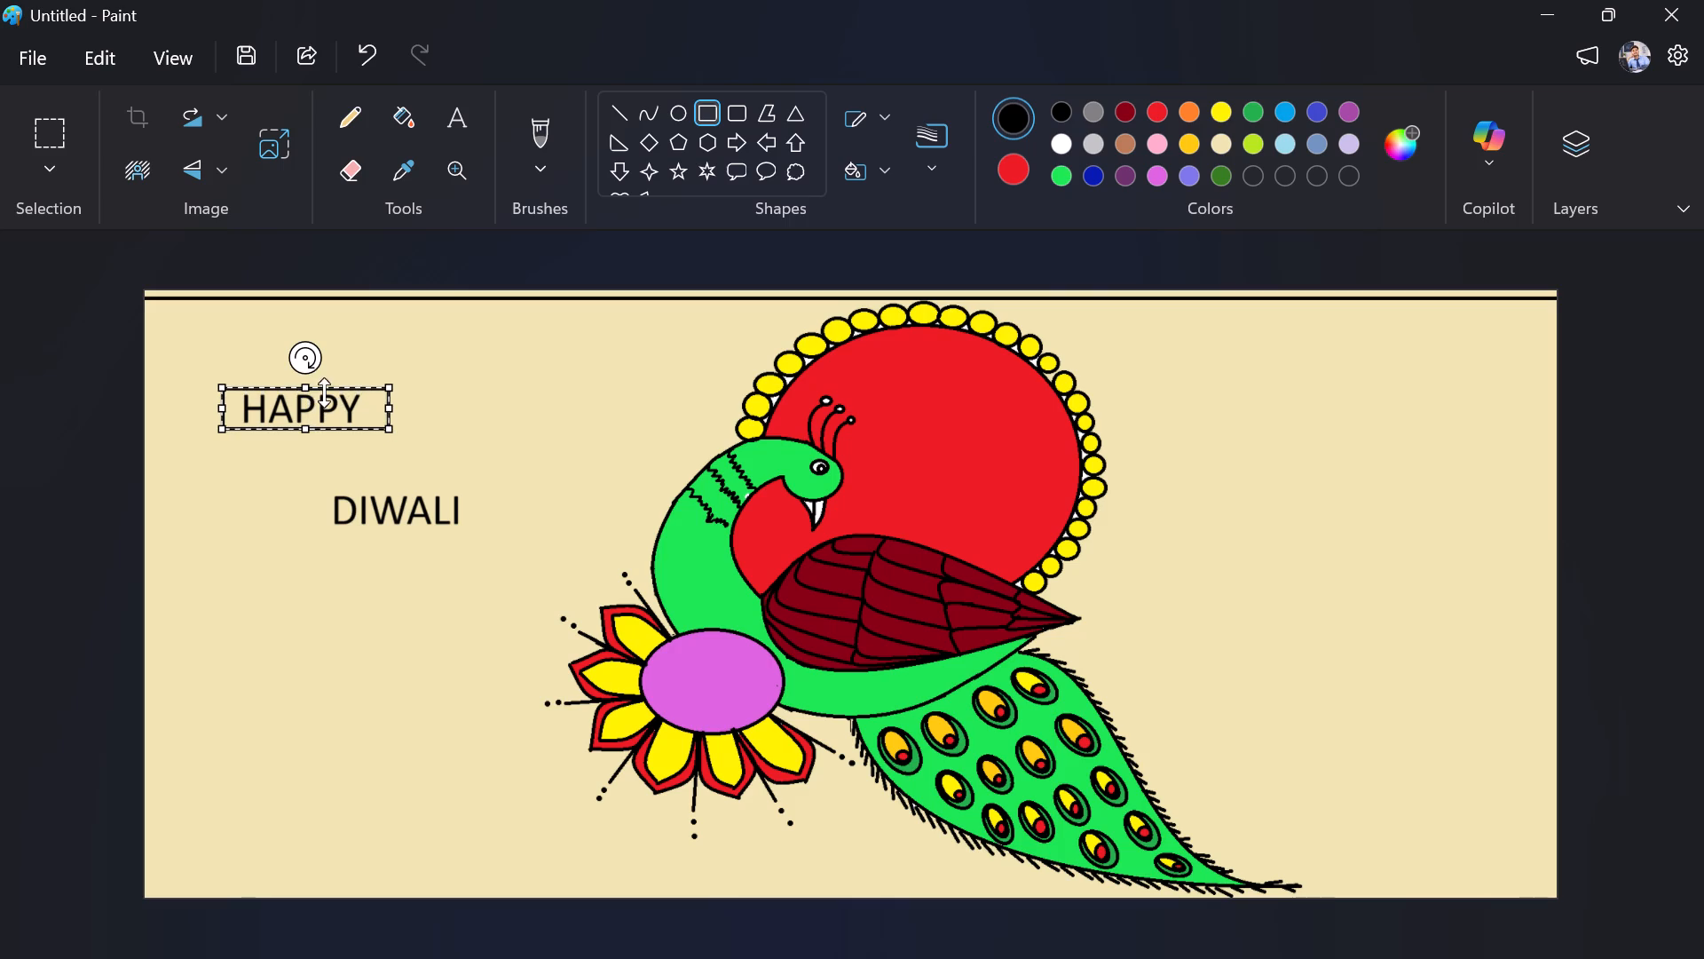
pyautogui.click(439, 429)
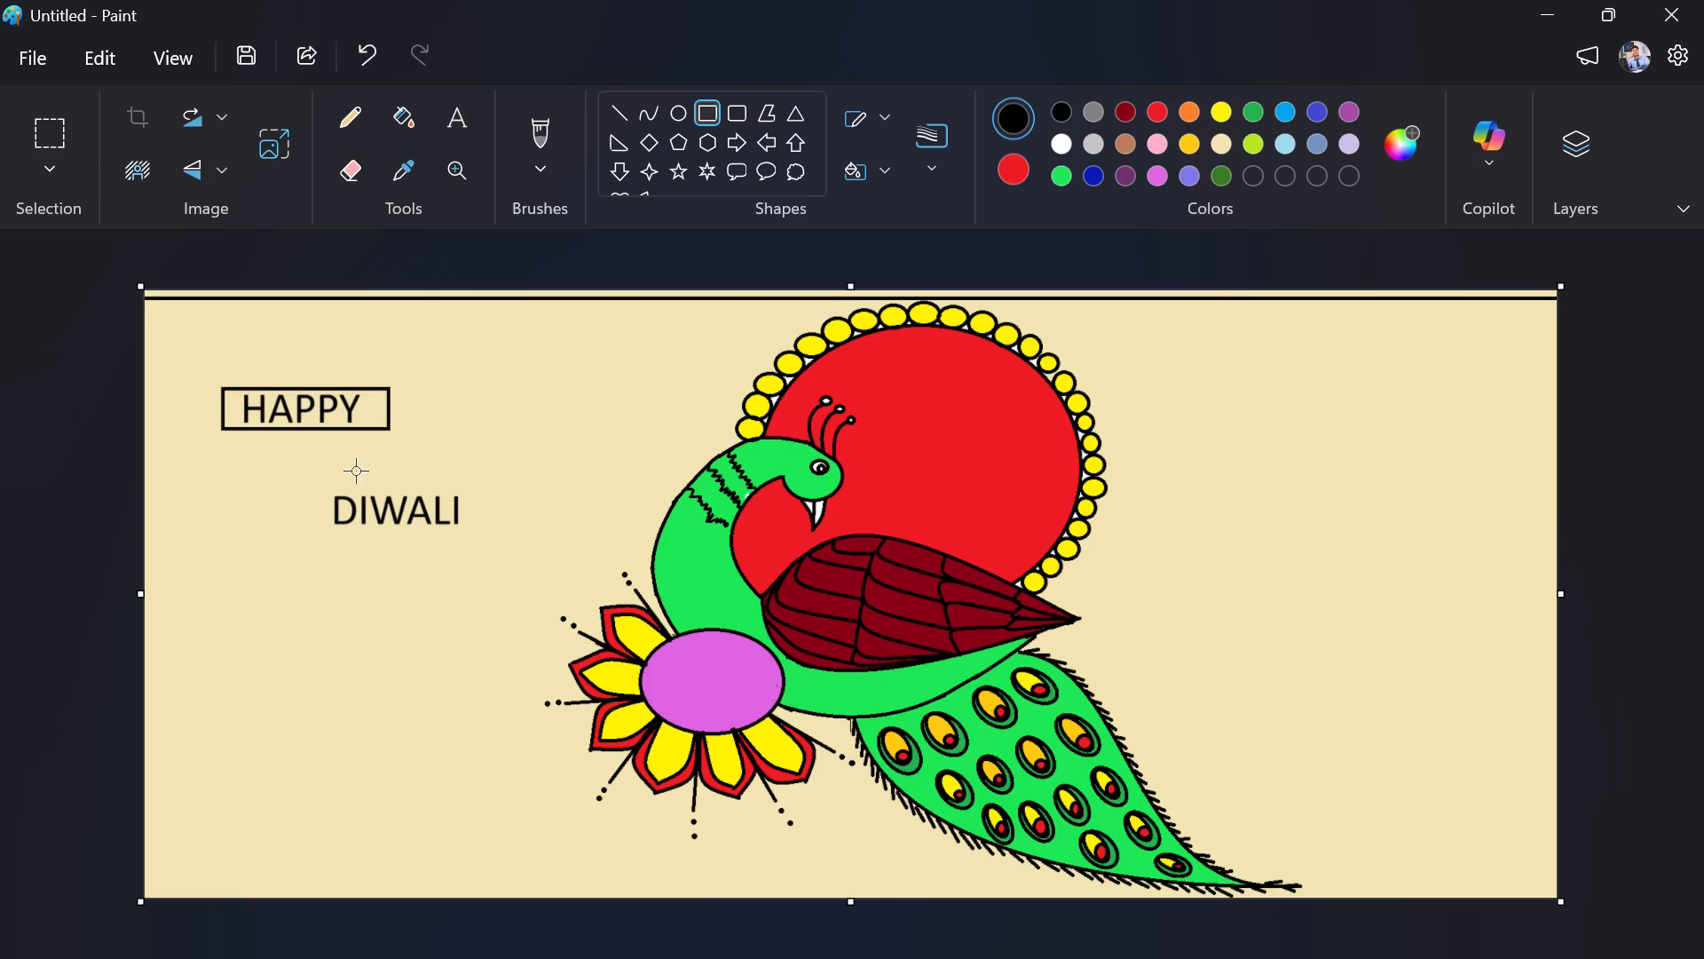
# Draw a black outlined rectangle around the word "DIWALI", then move and resize it to frame the text evenly.
pyautogui.moveTo(296, 503); pyautogui.dragTo(335, 494)
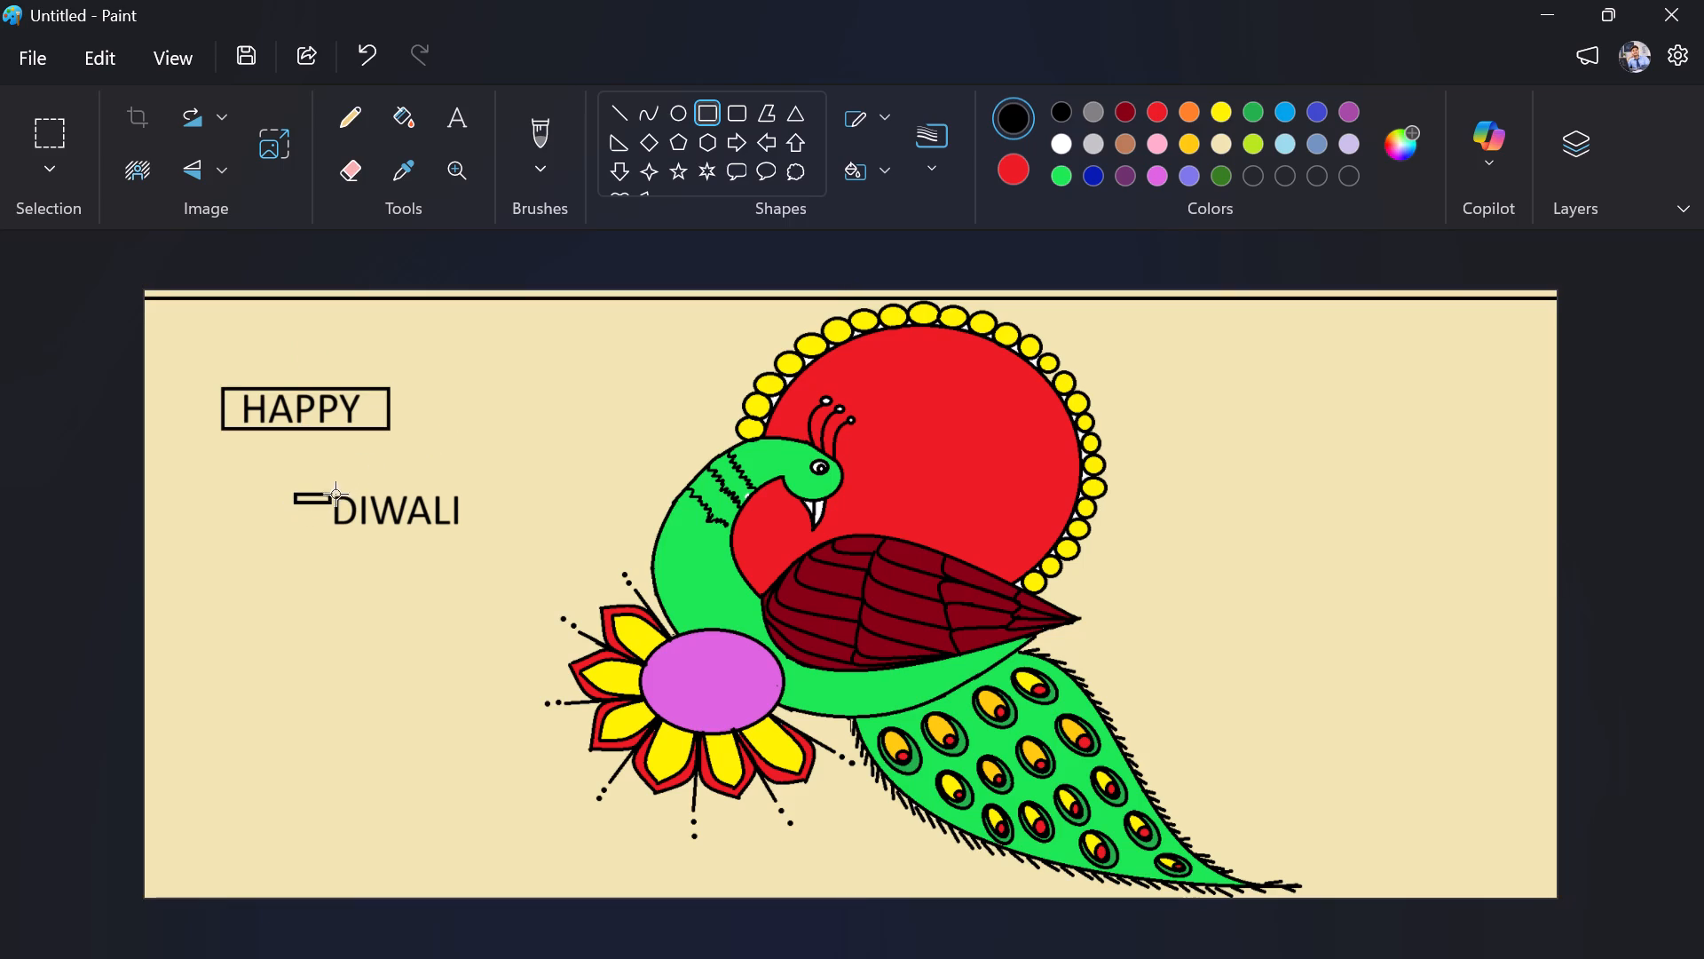
pyautogui.moveTo(335, 494); pyautogui.dragTo(487, 532)
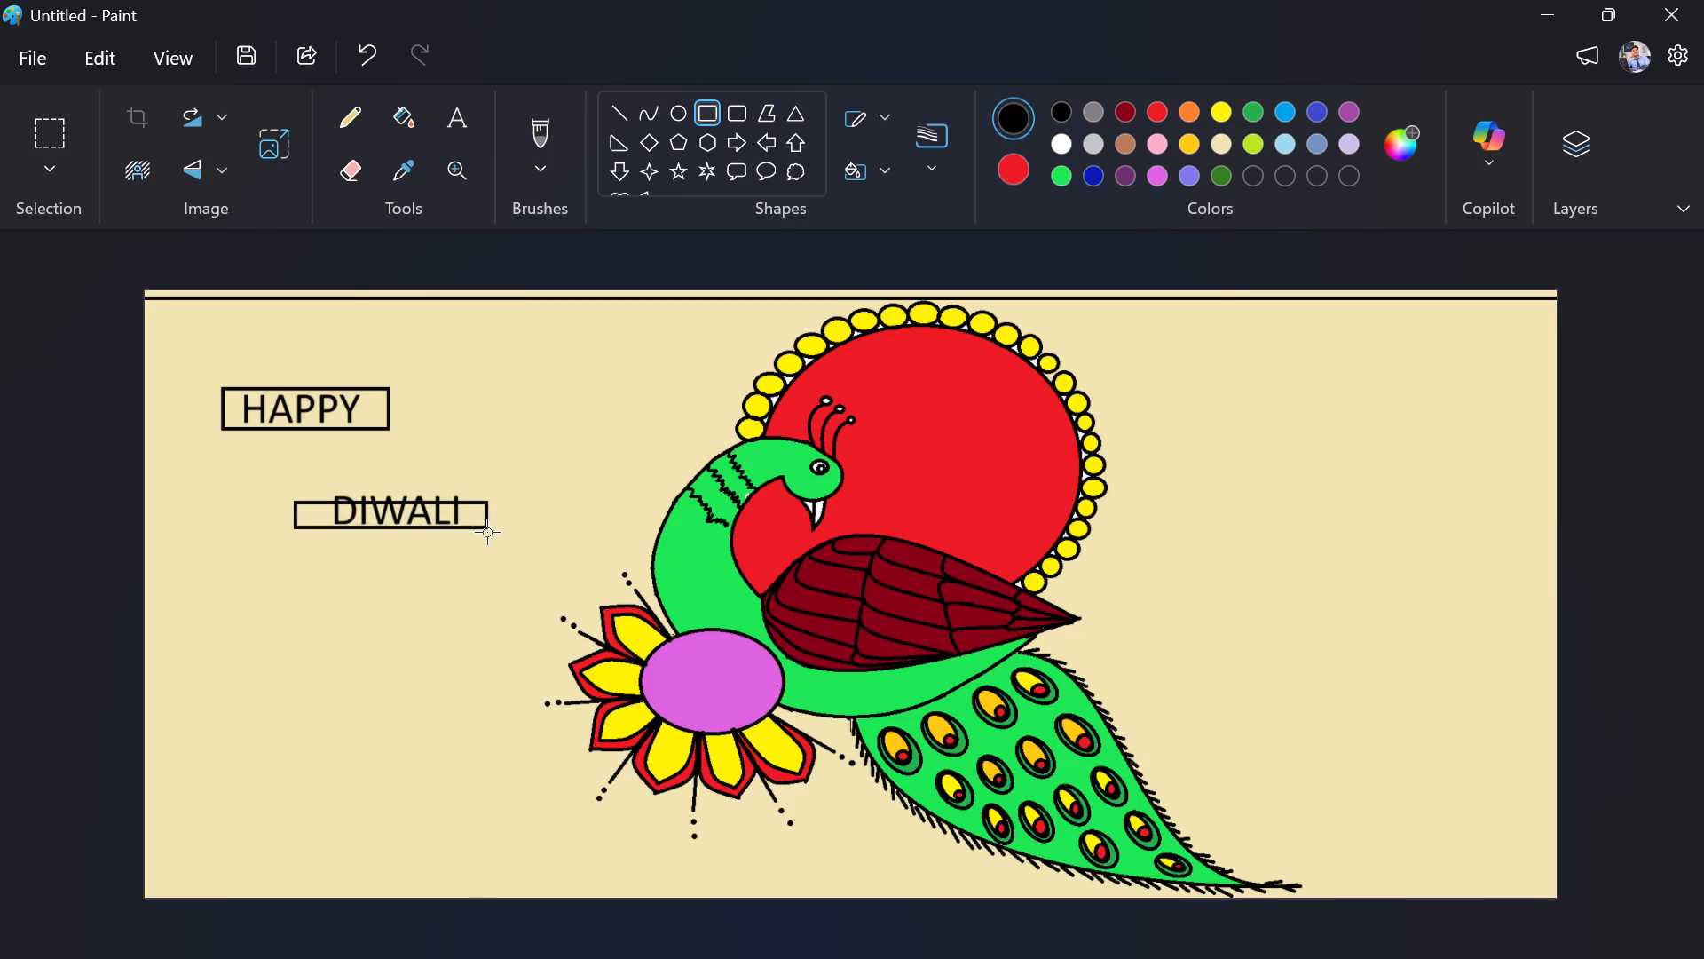
pyautogui.moveTo(487, 532); pyautogui.dragTo(489, 539)
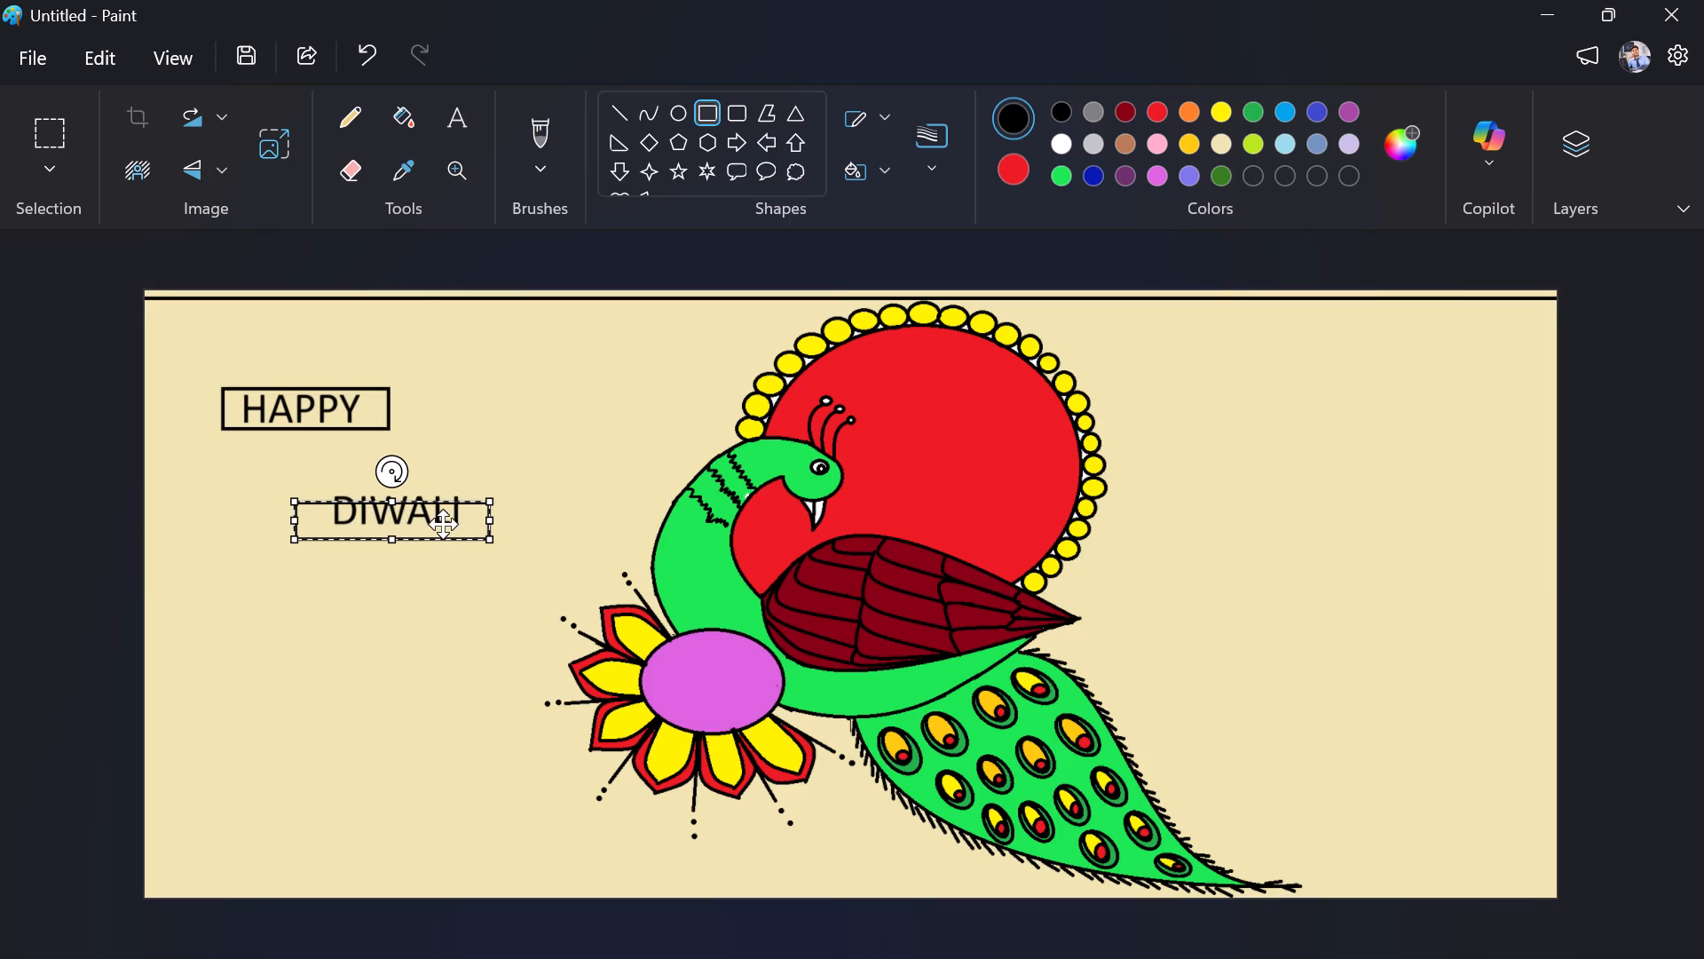
pyautogui.moveTo(442, 523); pyautogui.dragTo(439, 514)
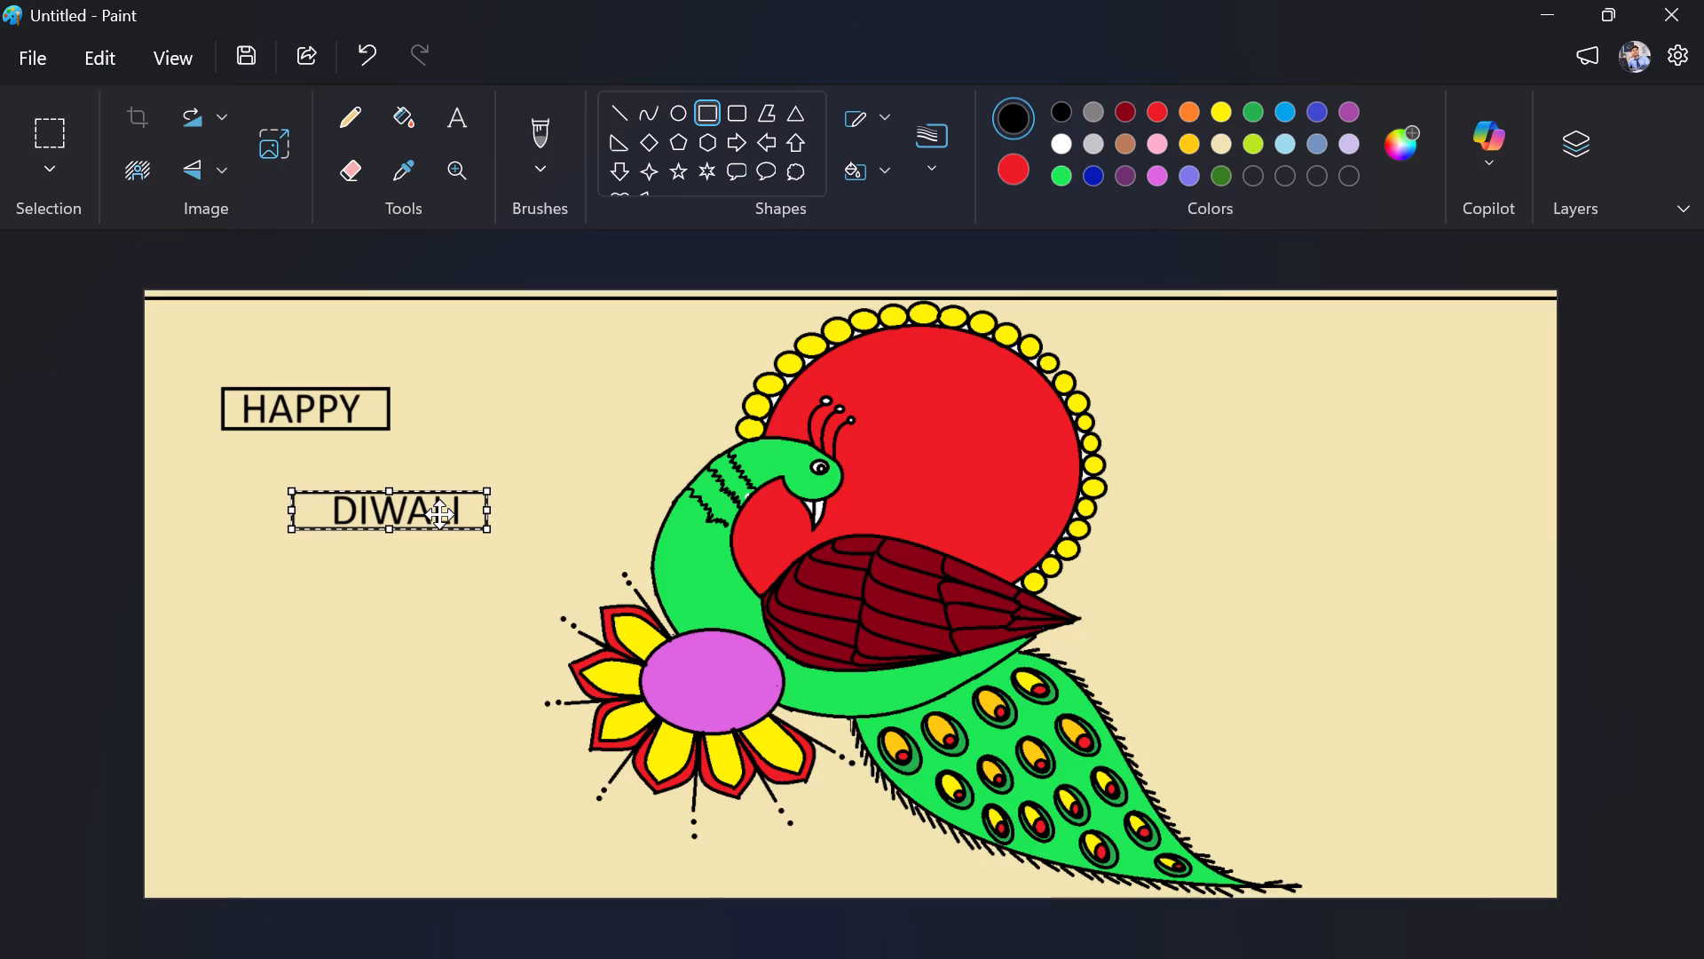
pyautogui.moveTo(439, 514); pyautogui.dragTo(442, 514)
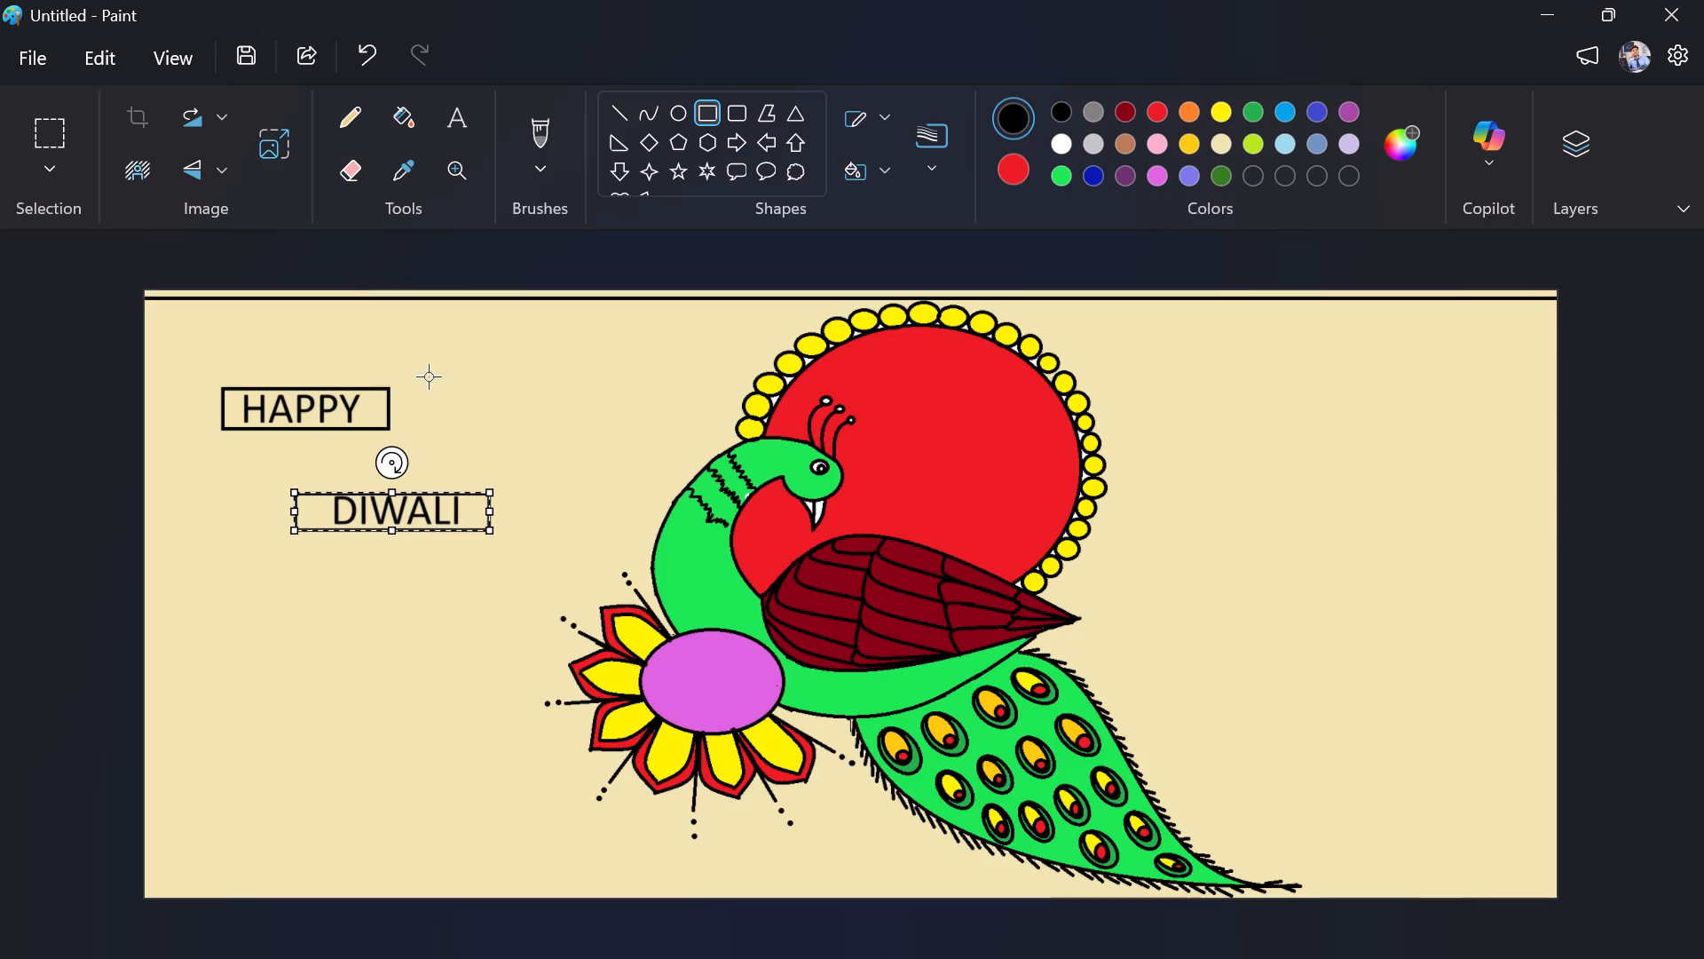
pyautogui.moveTo(427, 505); pyautogui.dragTo(428, 505)
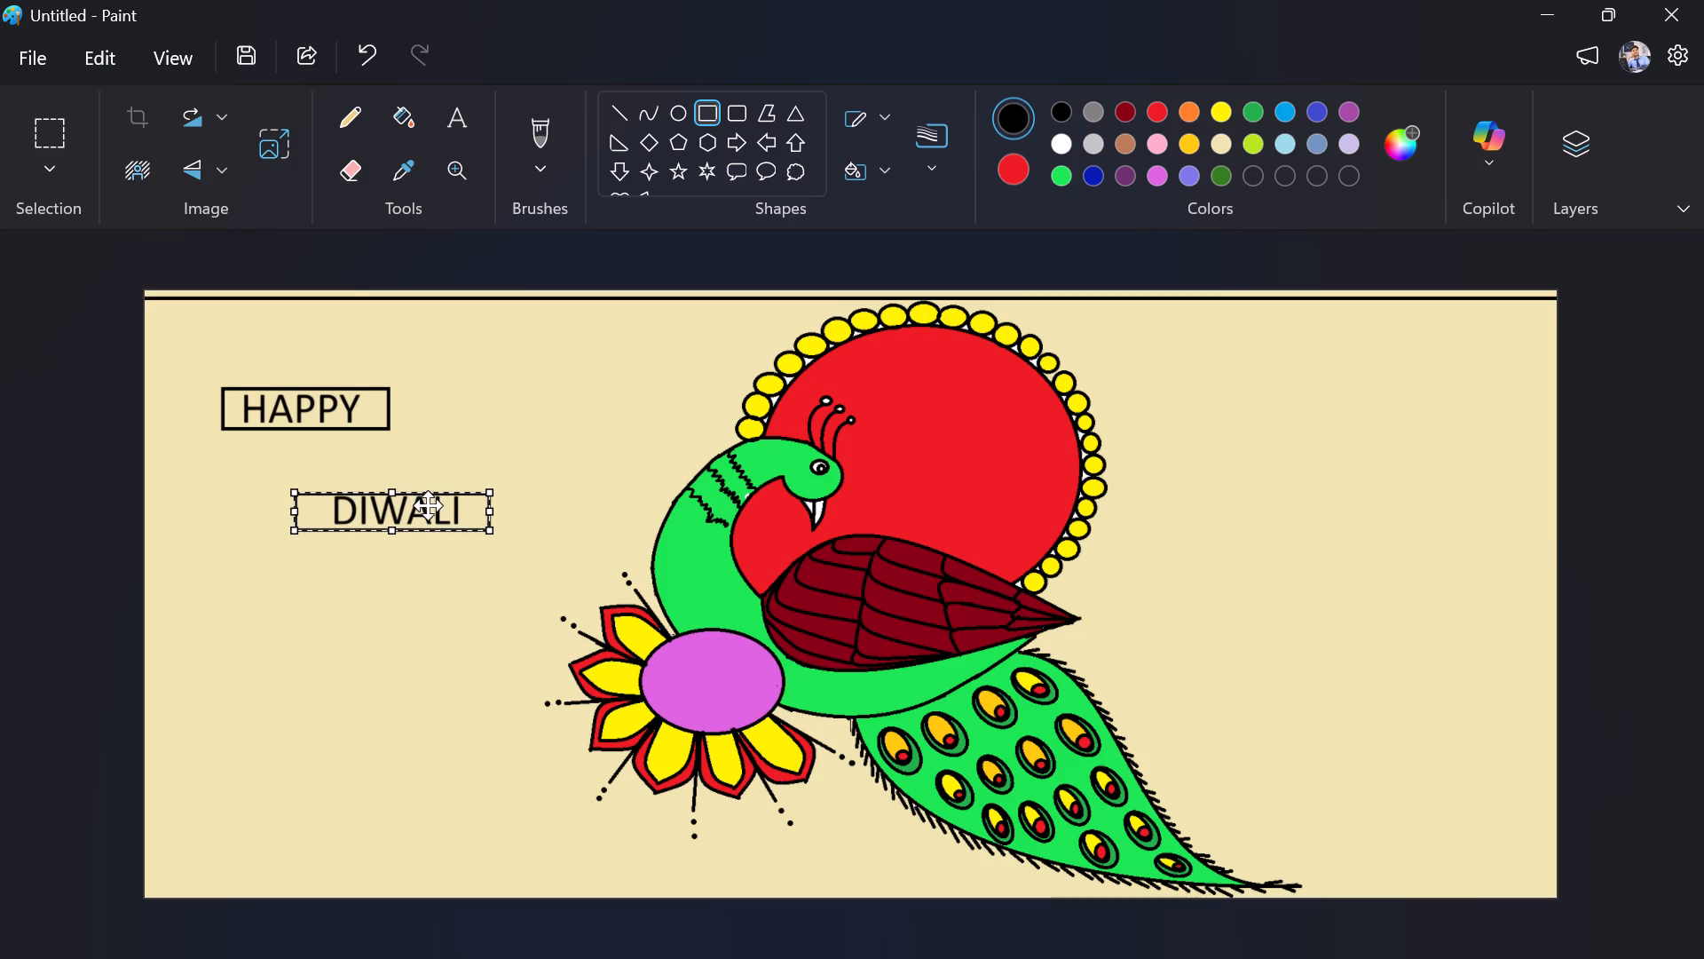
pyautogui.moveTo(428, 505); pyautogui.dragTo(456, 504)
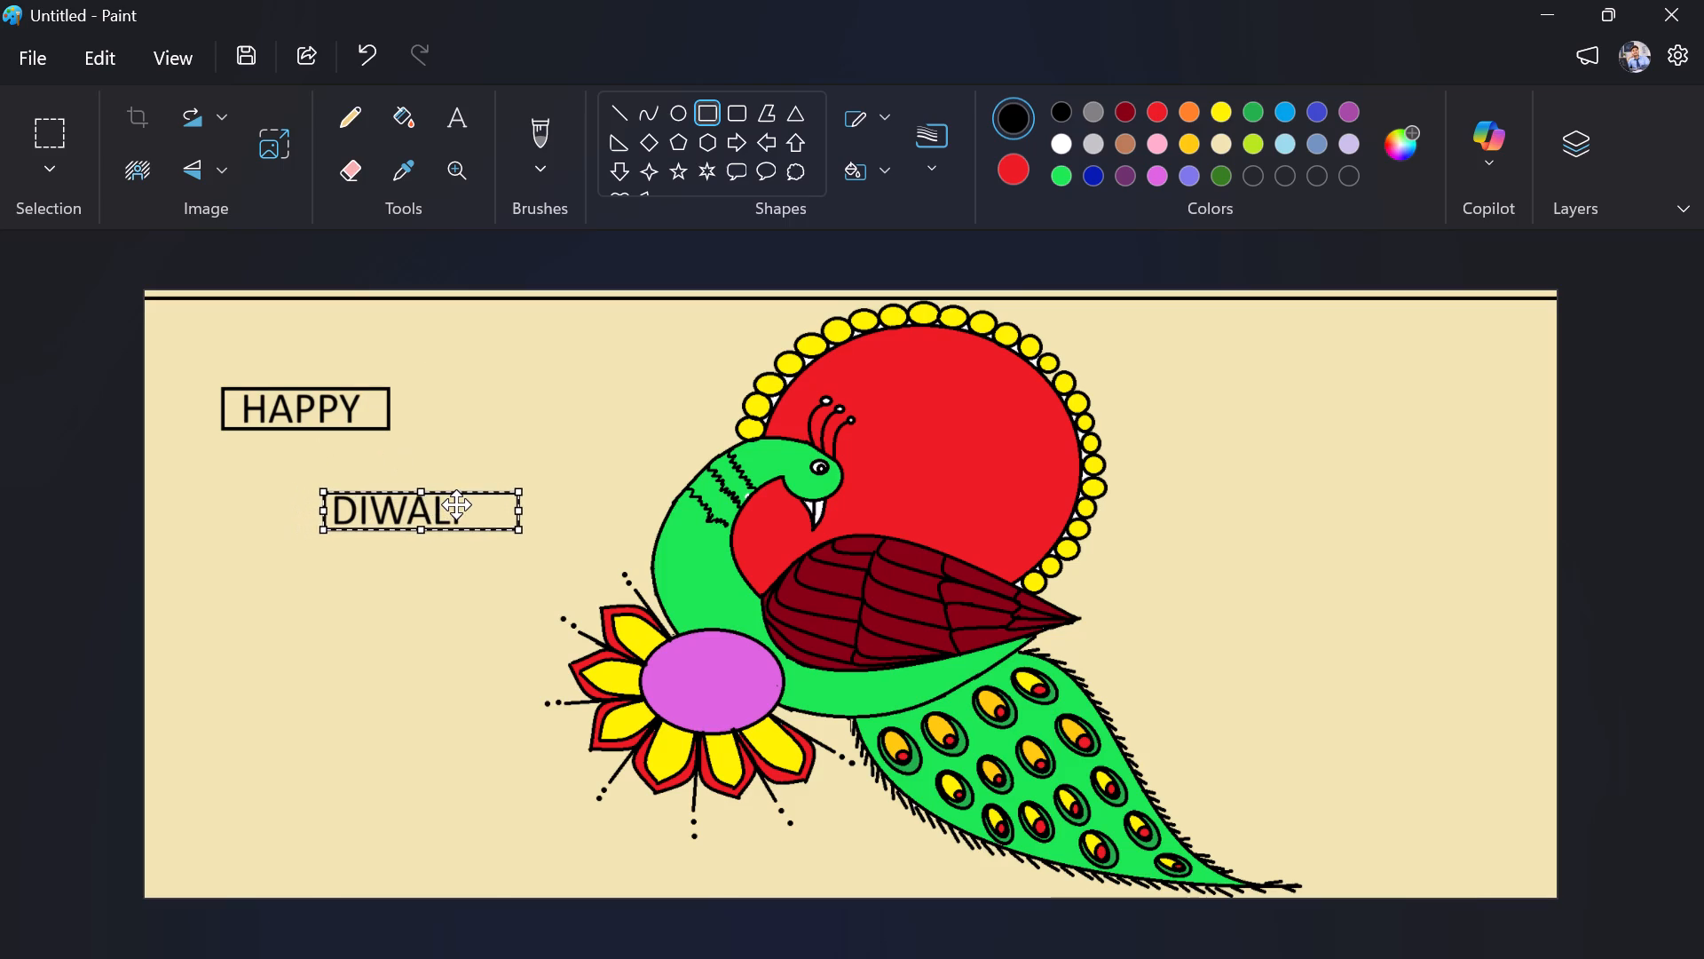
pyautogui.moveTo(456, 504); pyautogui.dragTo(454, 505)
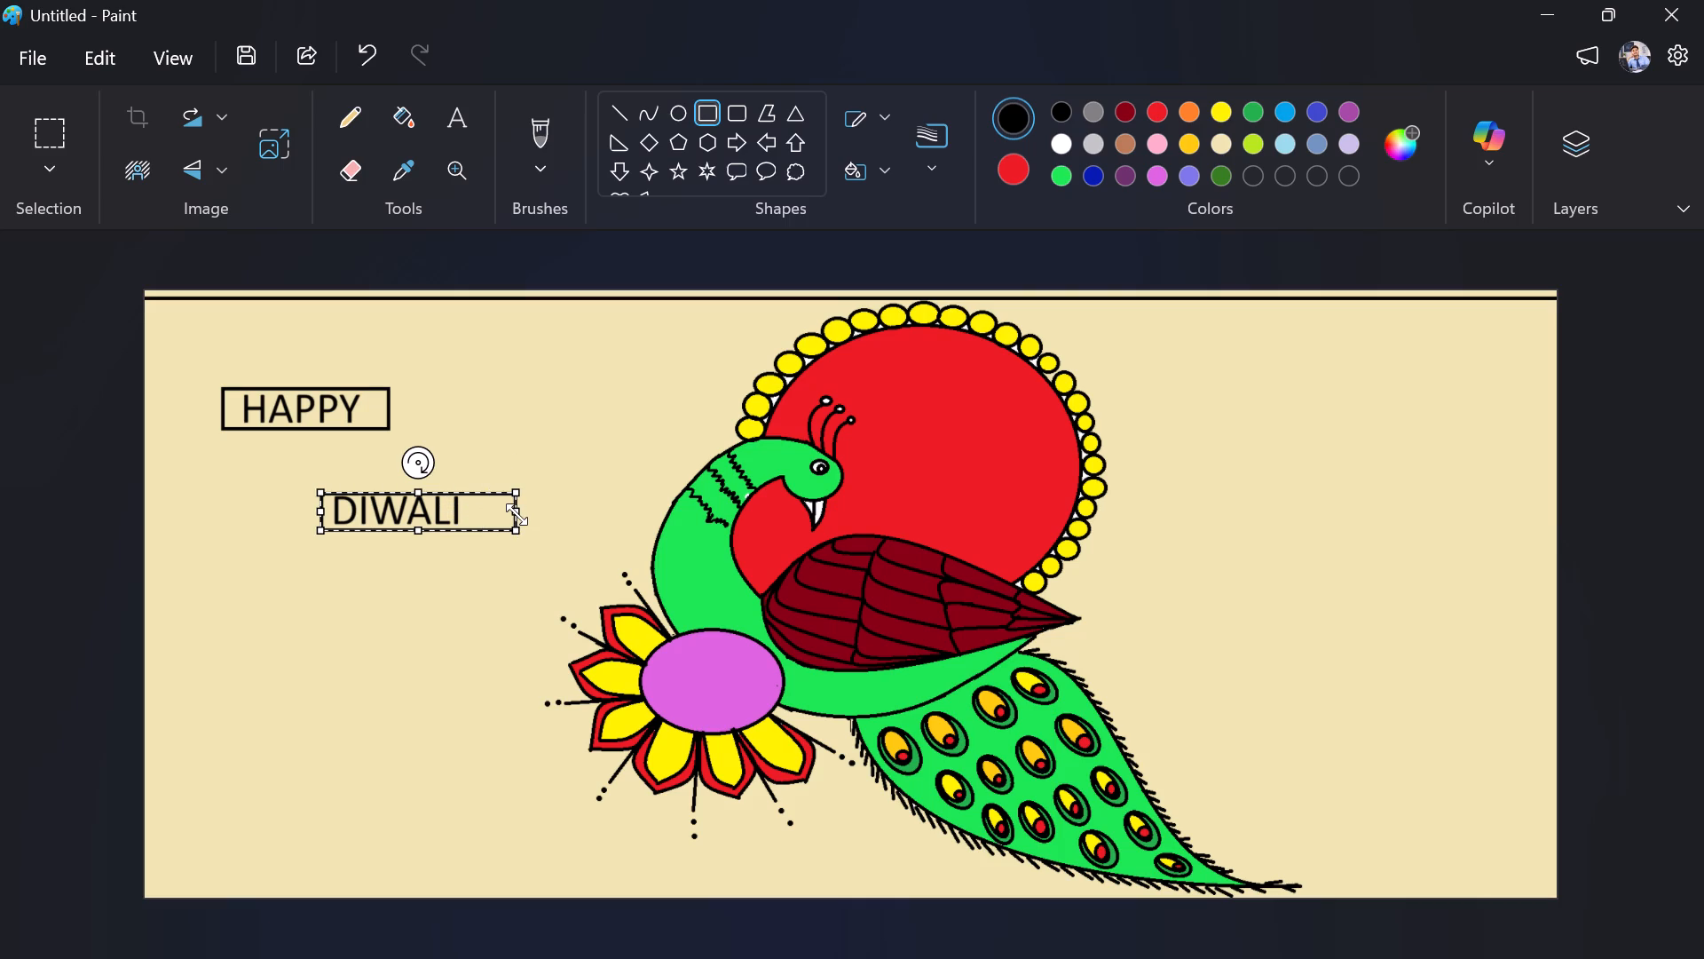
pyautogui.moveTo(517, 510); pyautogui.dragTo(509, 508)
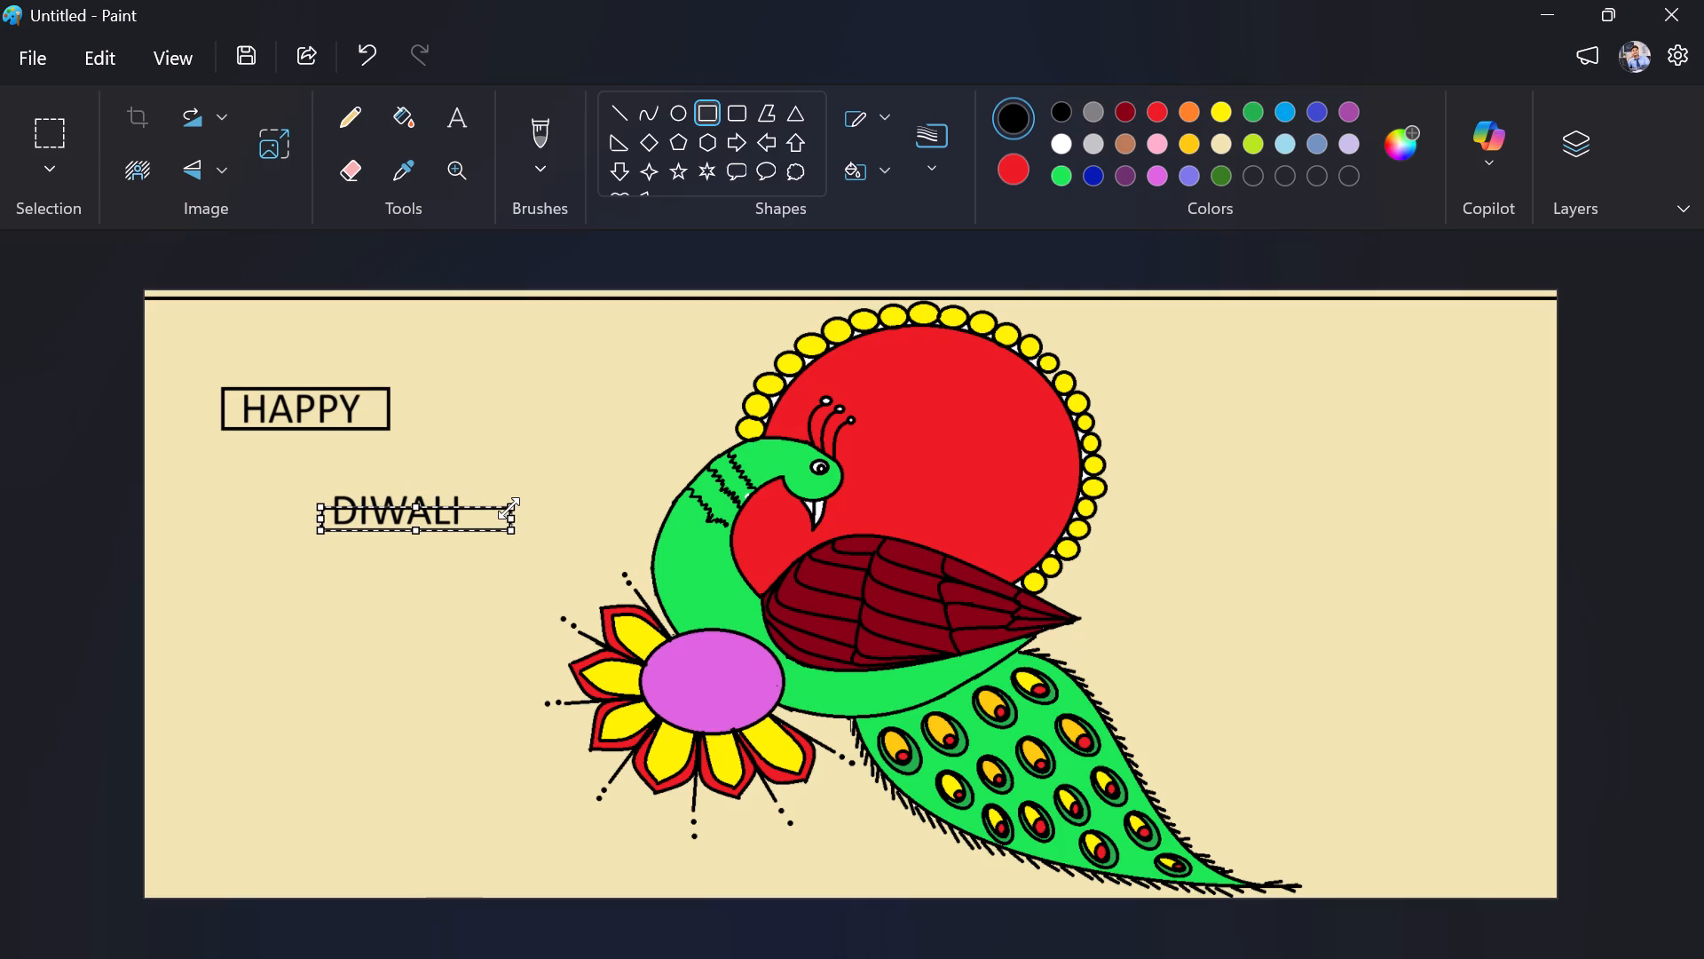
pyautogui.moveTo(509, 508); pyautogui.dragTo(484, 488)
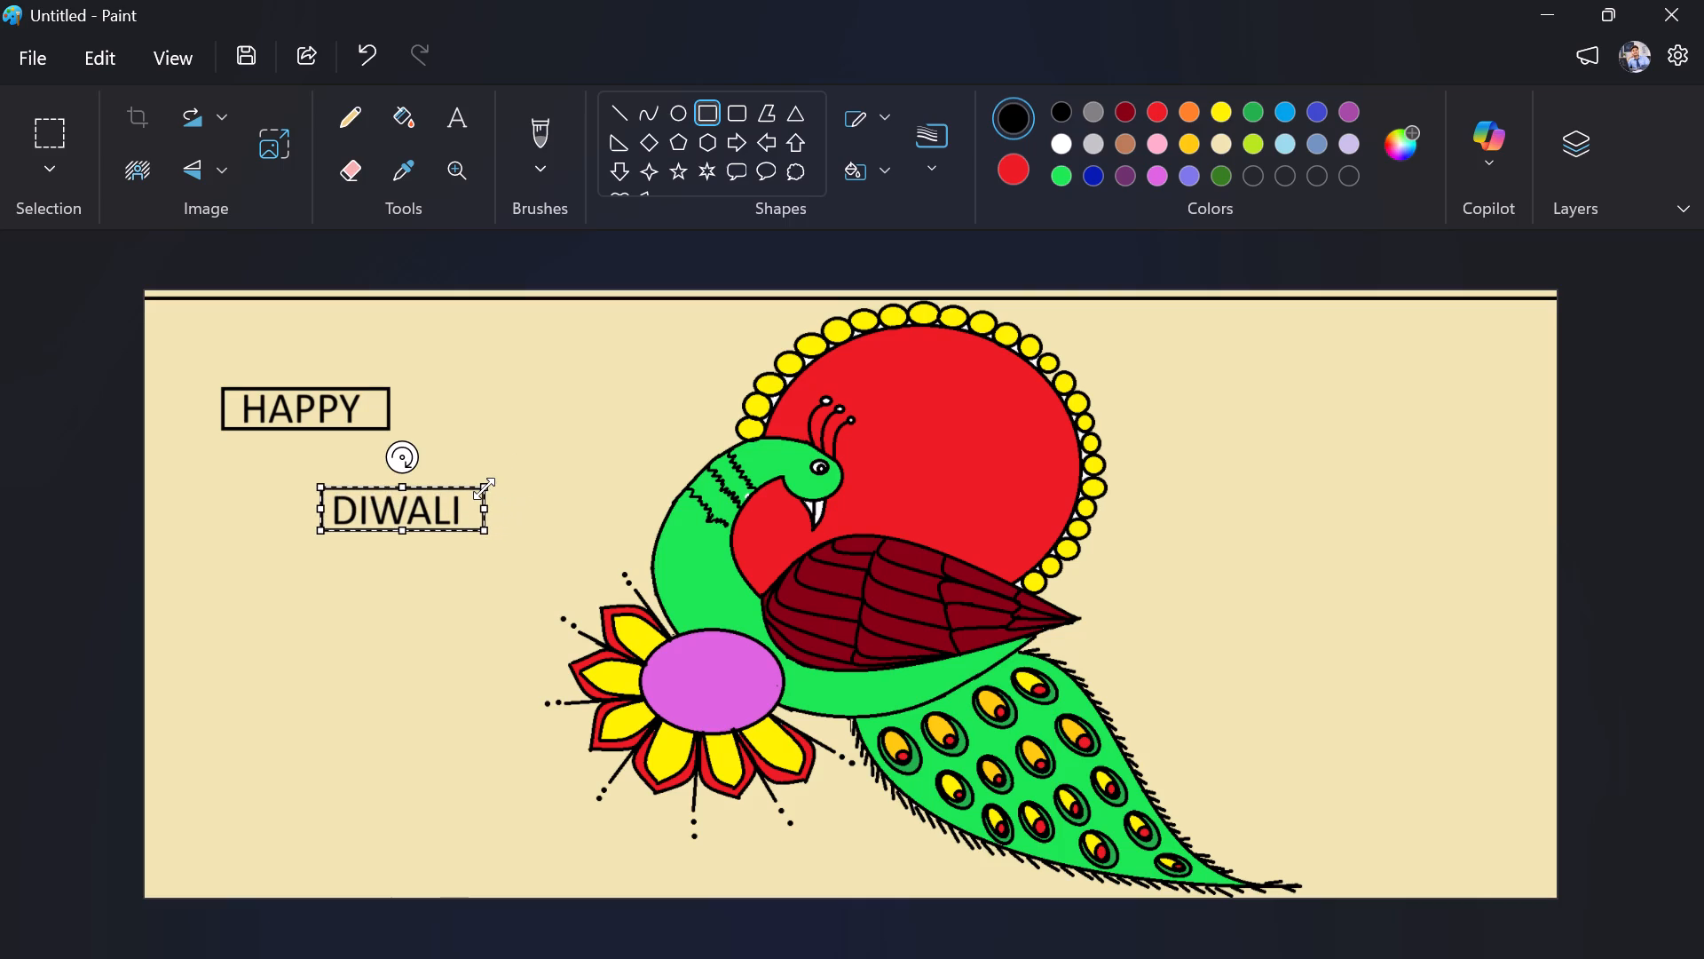
pyautogui.click(518, 467)
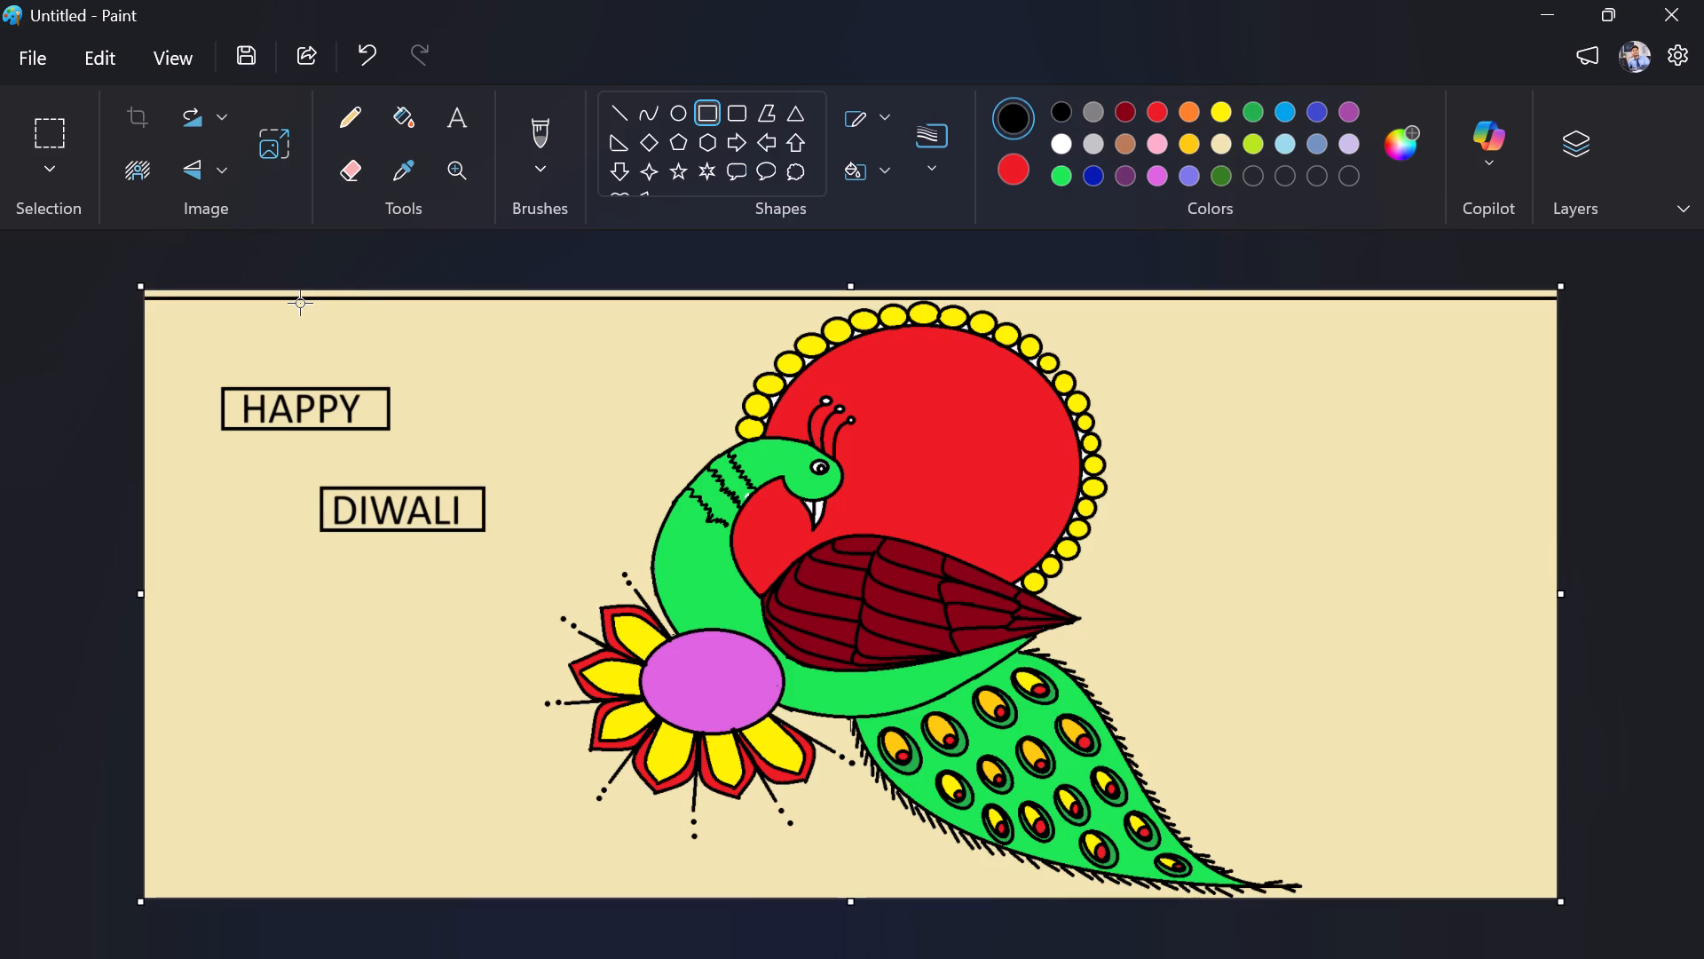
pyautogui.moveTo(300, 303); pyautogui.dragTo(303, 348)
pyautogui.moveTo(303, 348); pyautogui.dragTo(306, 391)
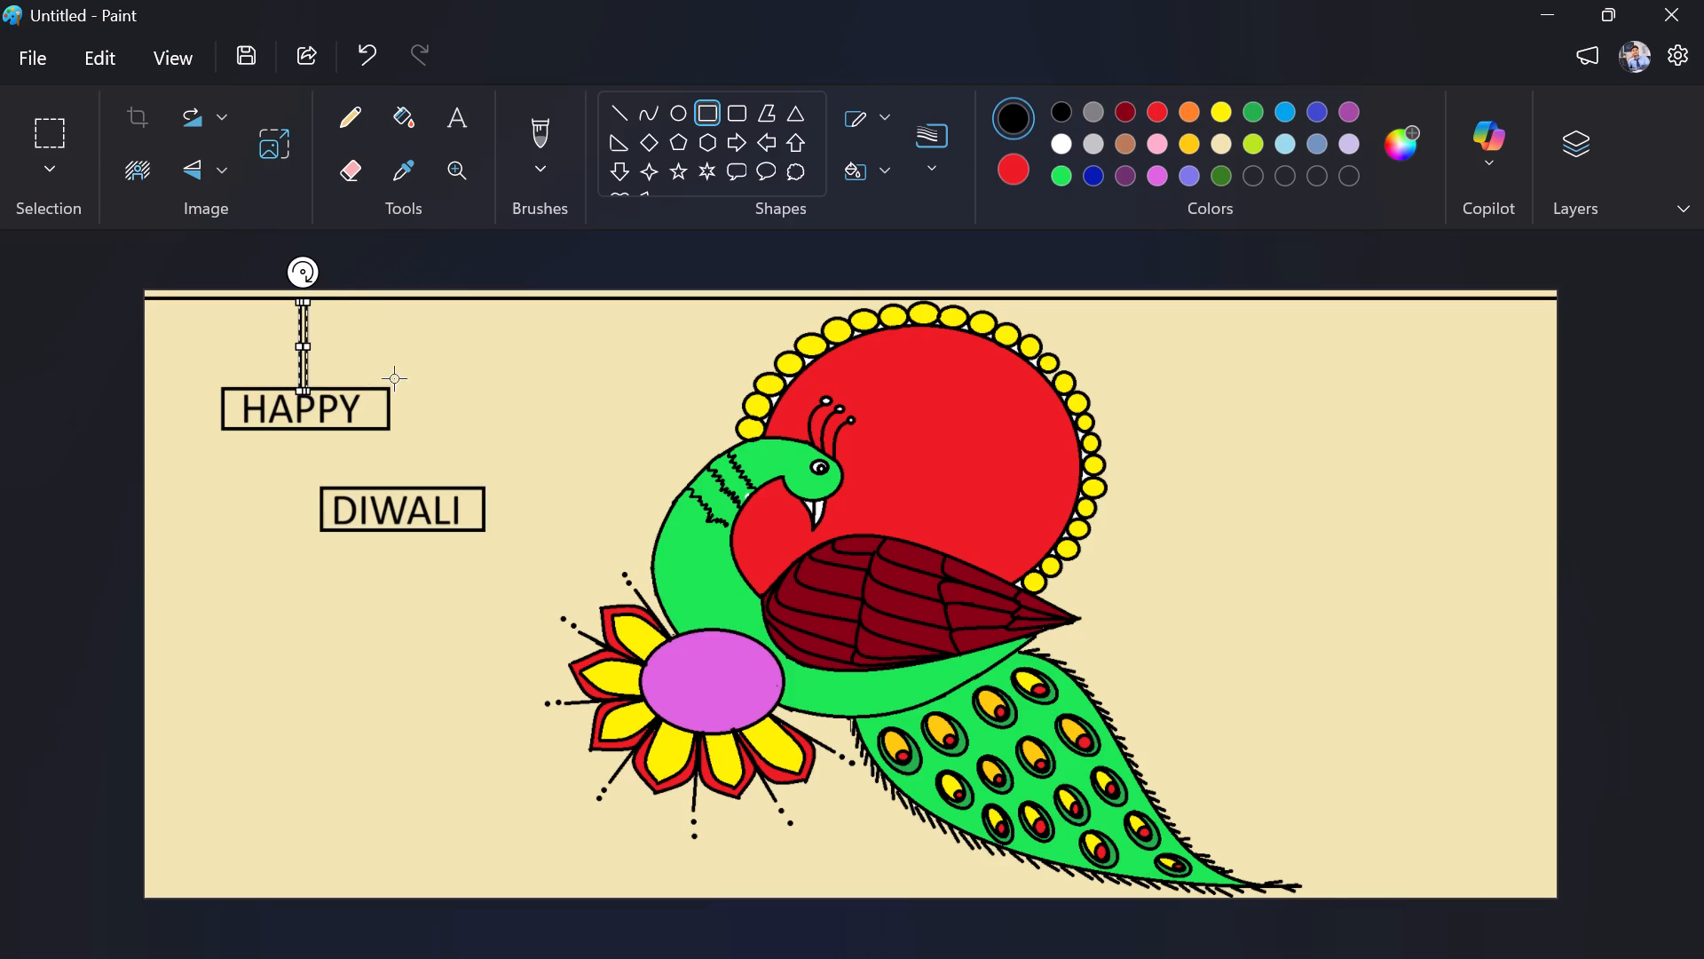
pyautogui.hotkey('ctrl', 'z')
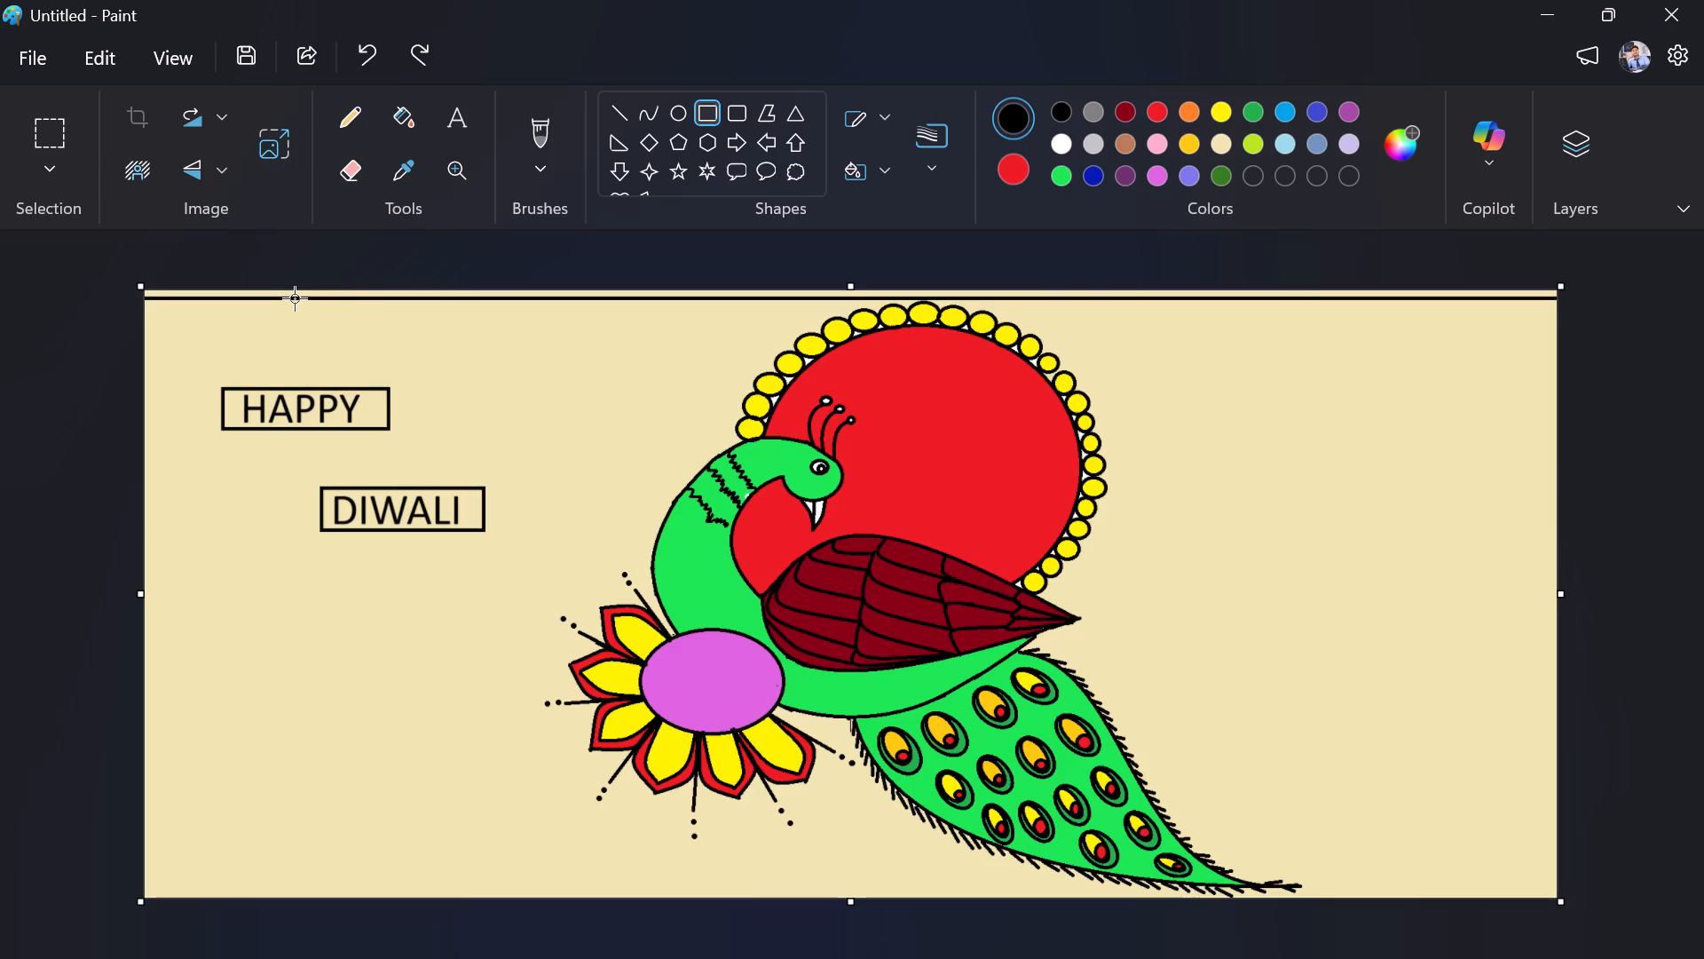
# Draw a narrow vertical black rectangle hanging from the top border line down to the "HAPPY" box.
pyautogui.moveTo(295, 298); pyautogui.dragTo(302, 376)
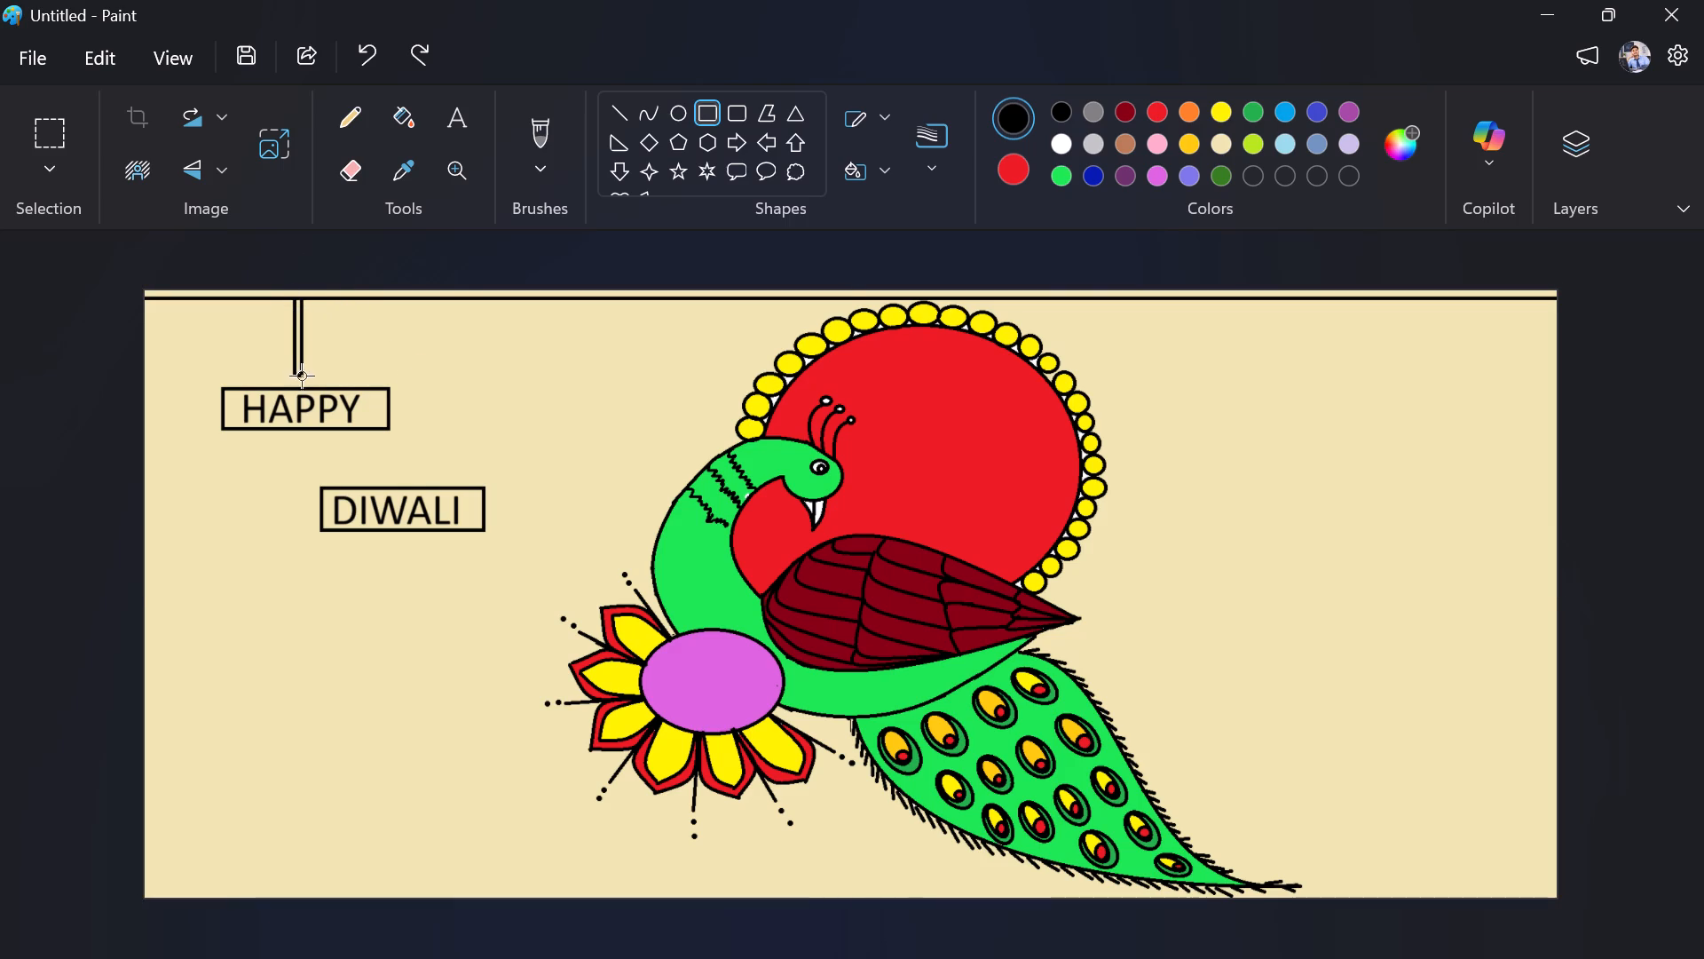
pyautogui.moveTo(302, 376); pyautogui.dragTo(304, 388)
pyautogui.click(424, 376)
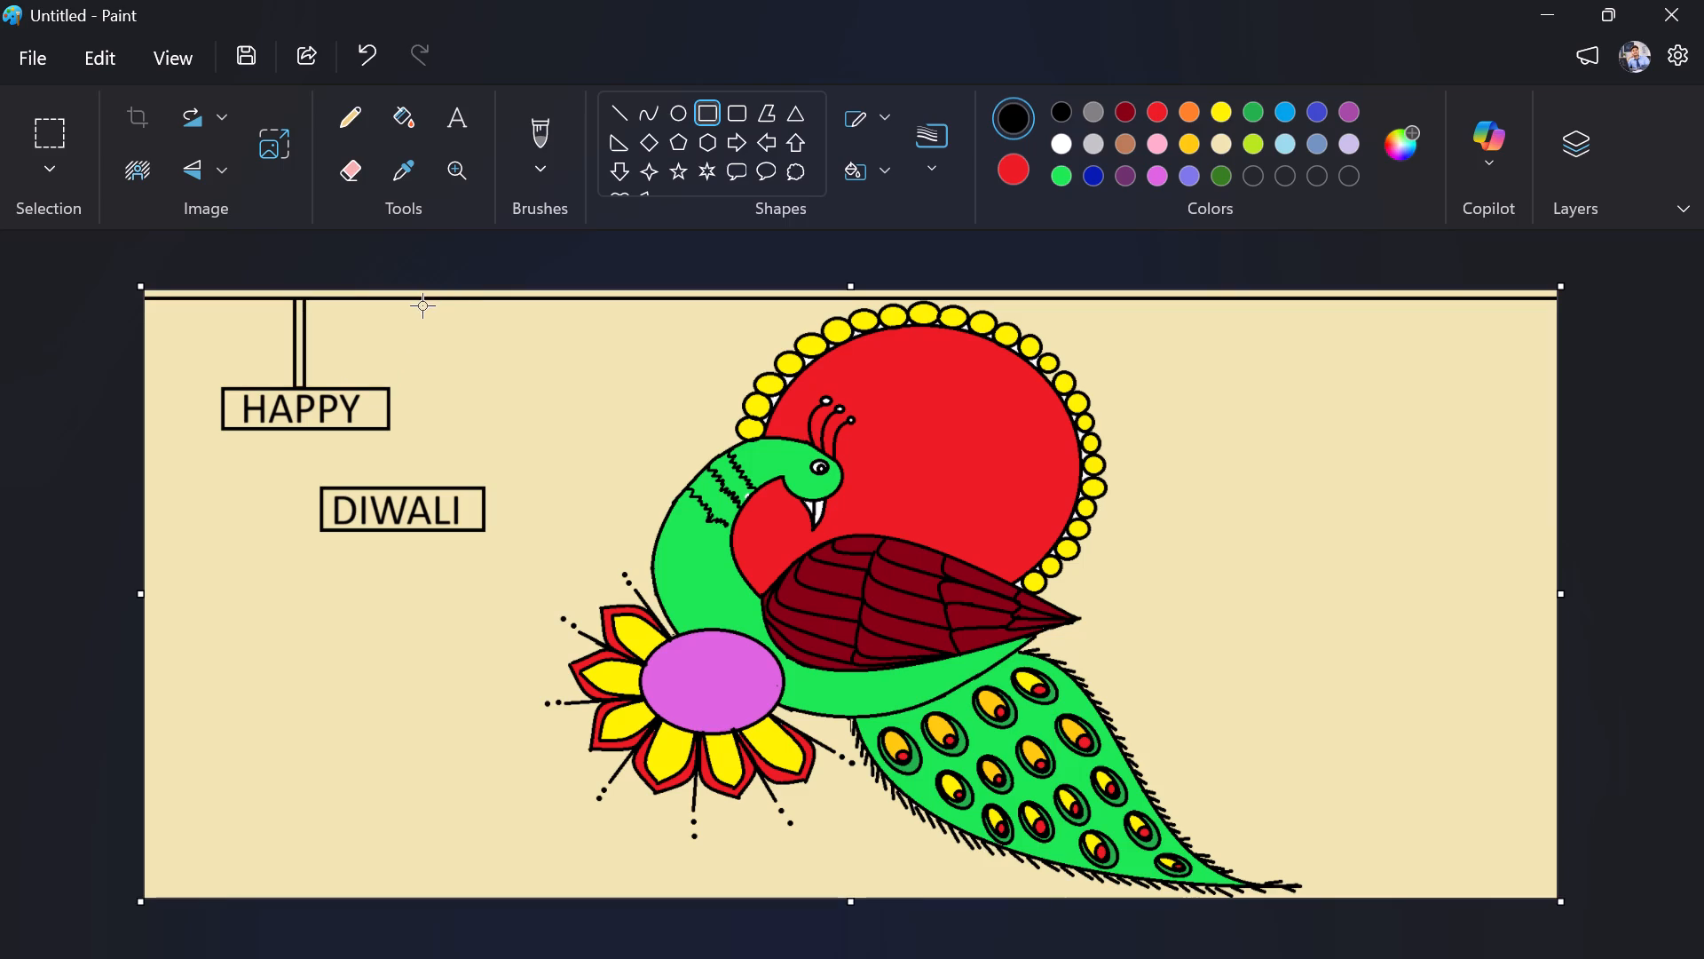
# Draw a narrow vertical black rectangle hanging from the top border line down to the "DIWALI" box.
pyautogui.moveTo(421, 300); pyautogui.dragTo(422, 344)
pyautogui.moveTo(422, 344); pyautogui.dragTo(398, 488)
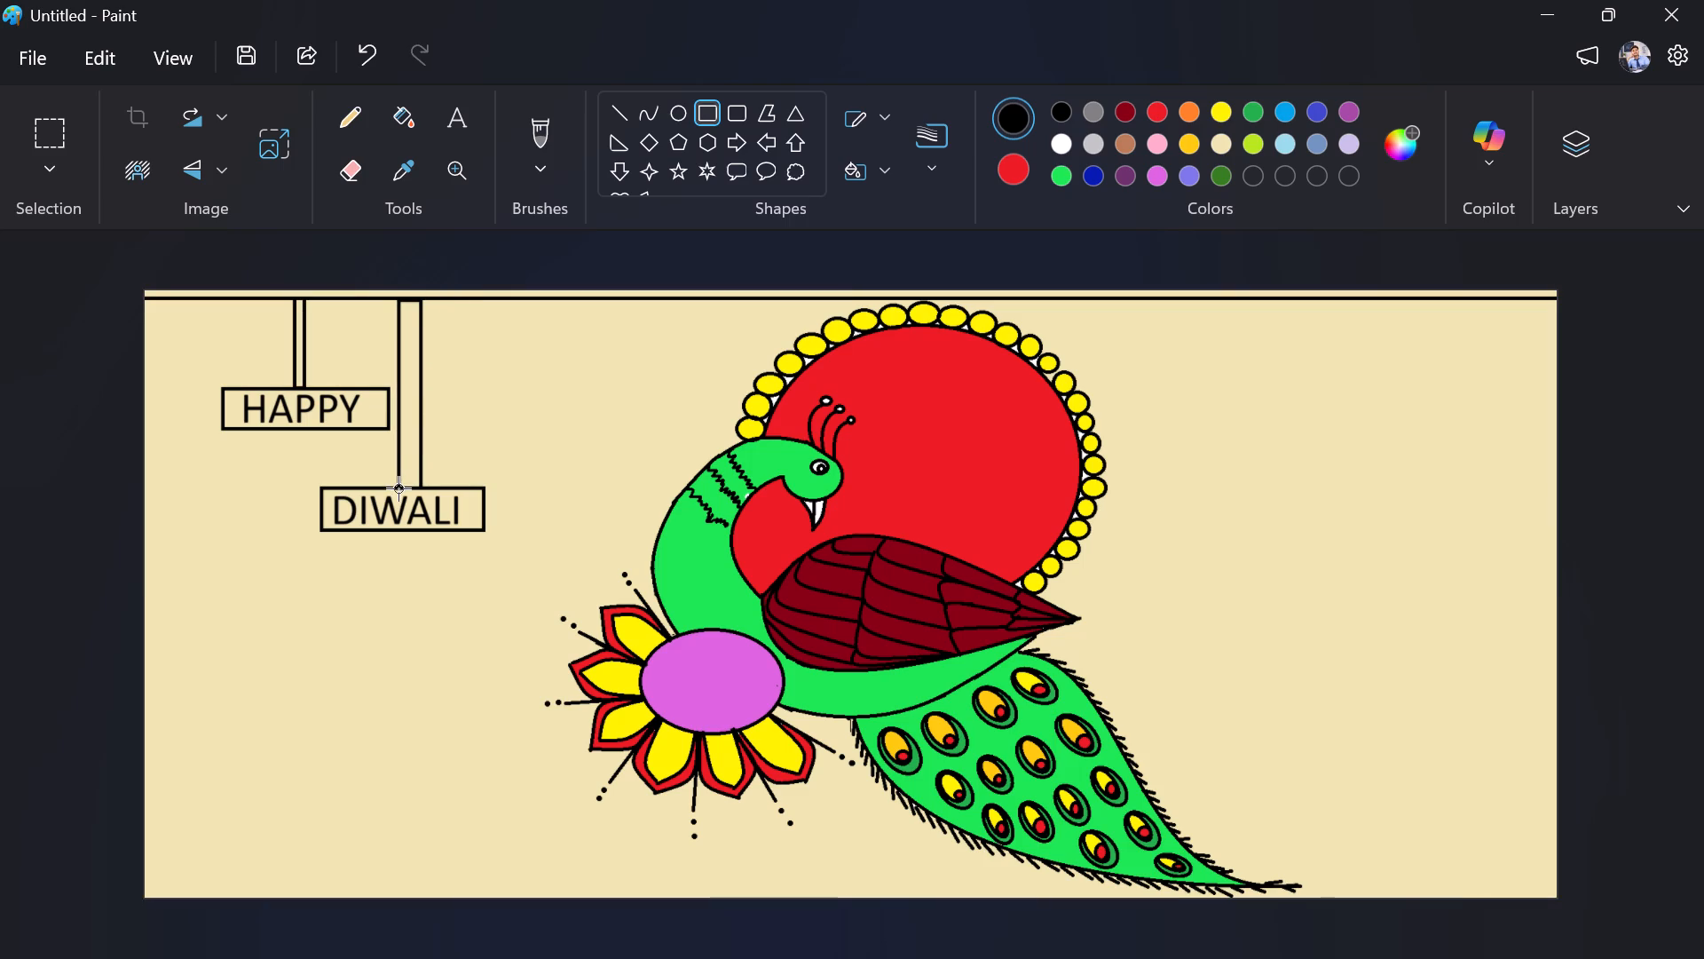
pyautogui.moveTo(398, 488); pyautogui.dragTo(404, 488)
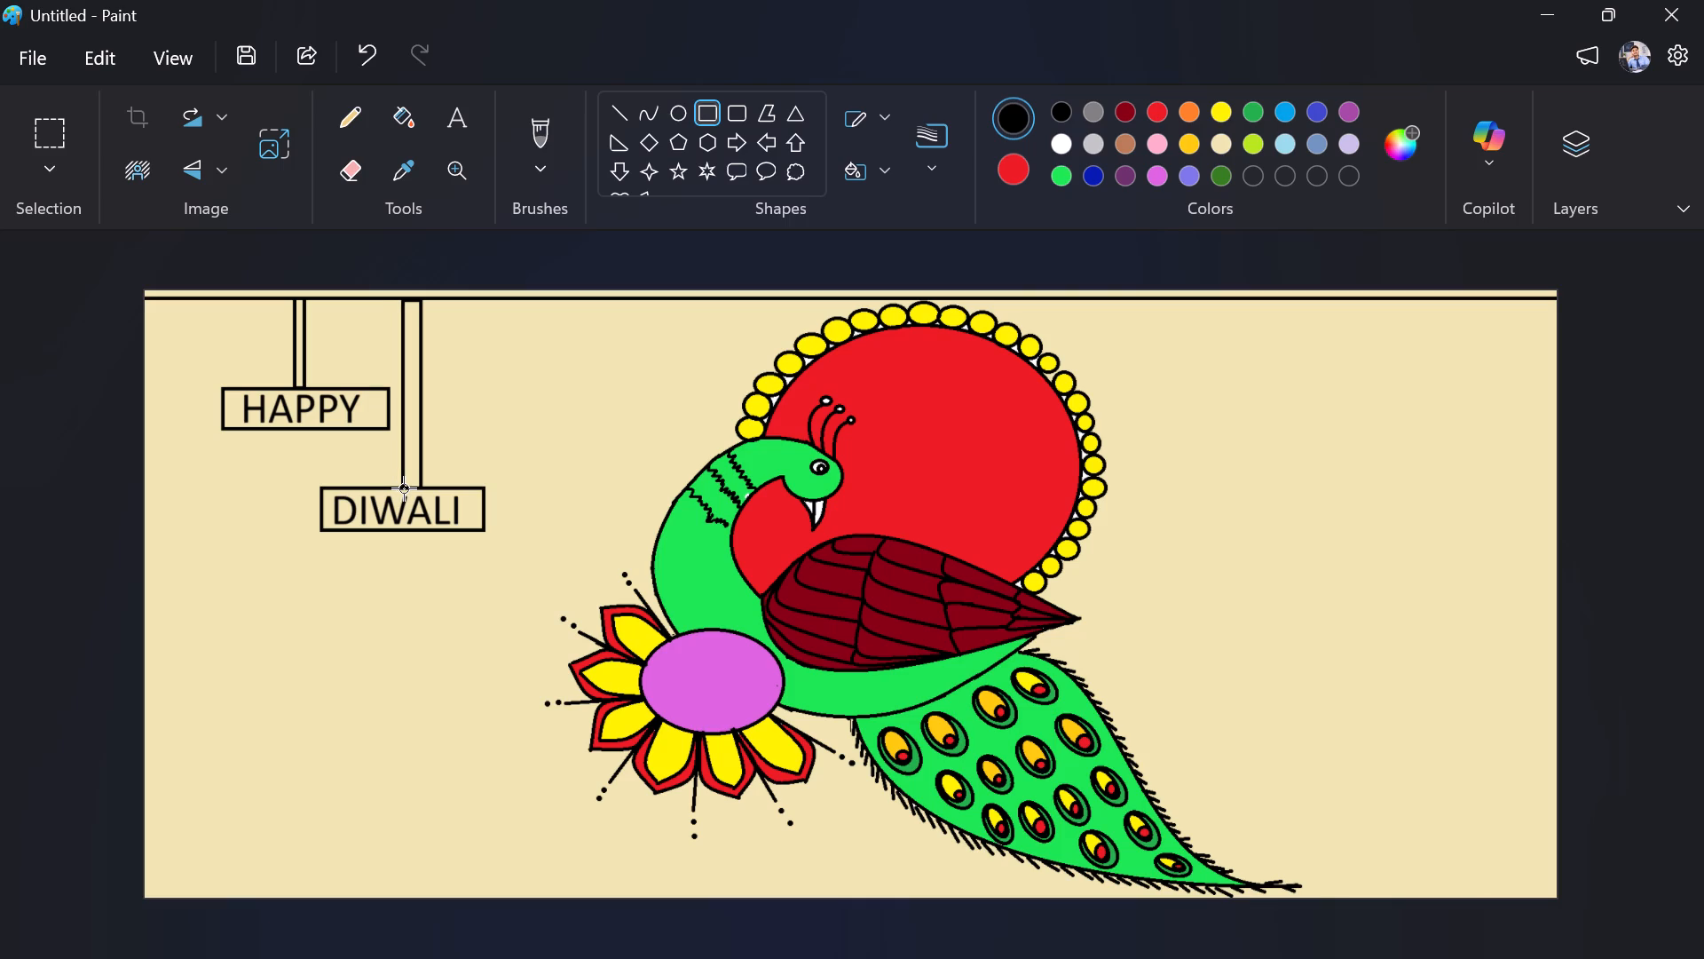
pyautogui.moveTo(404, 488); pyautogui.dragTo(412, 488)
pyautogui.click(491, 442)
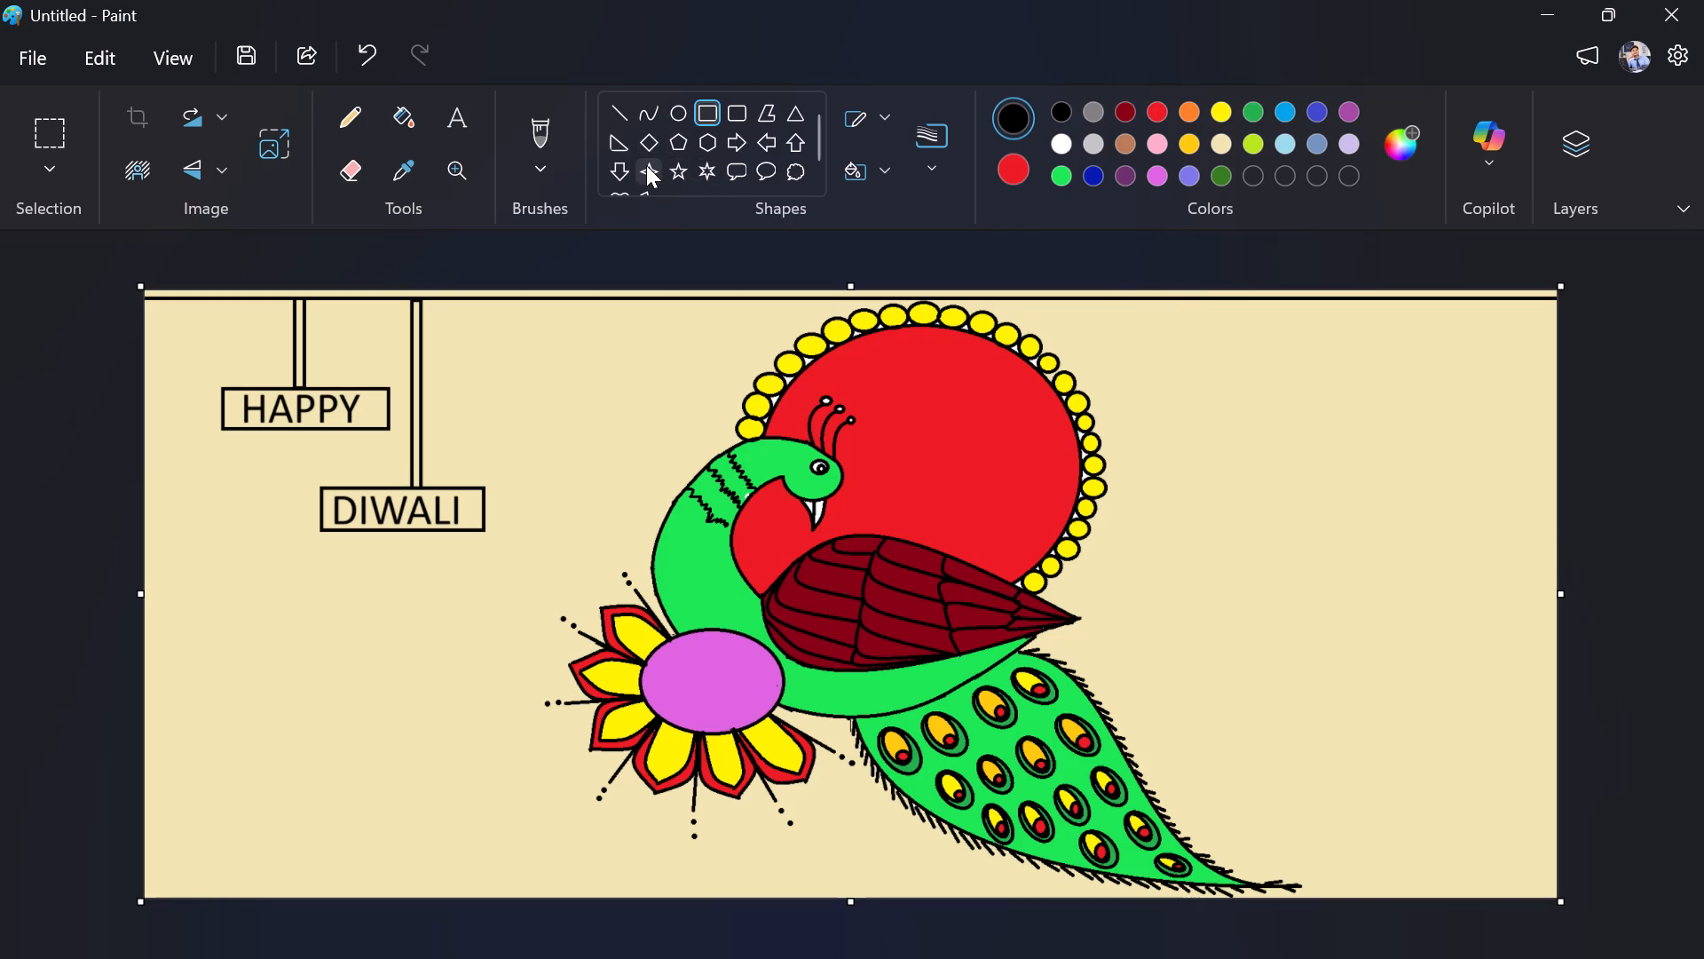
# Draw a black outlined five-point star in the empty background on the peacock's right side.
pyautogui.scroll(-1, 642, 171)
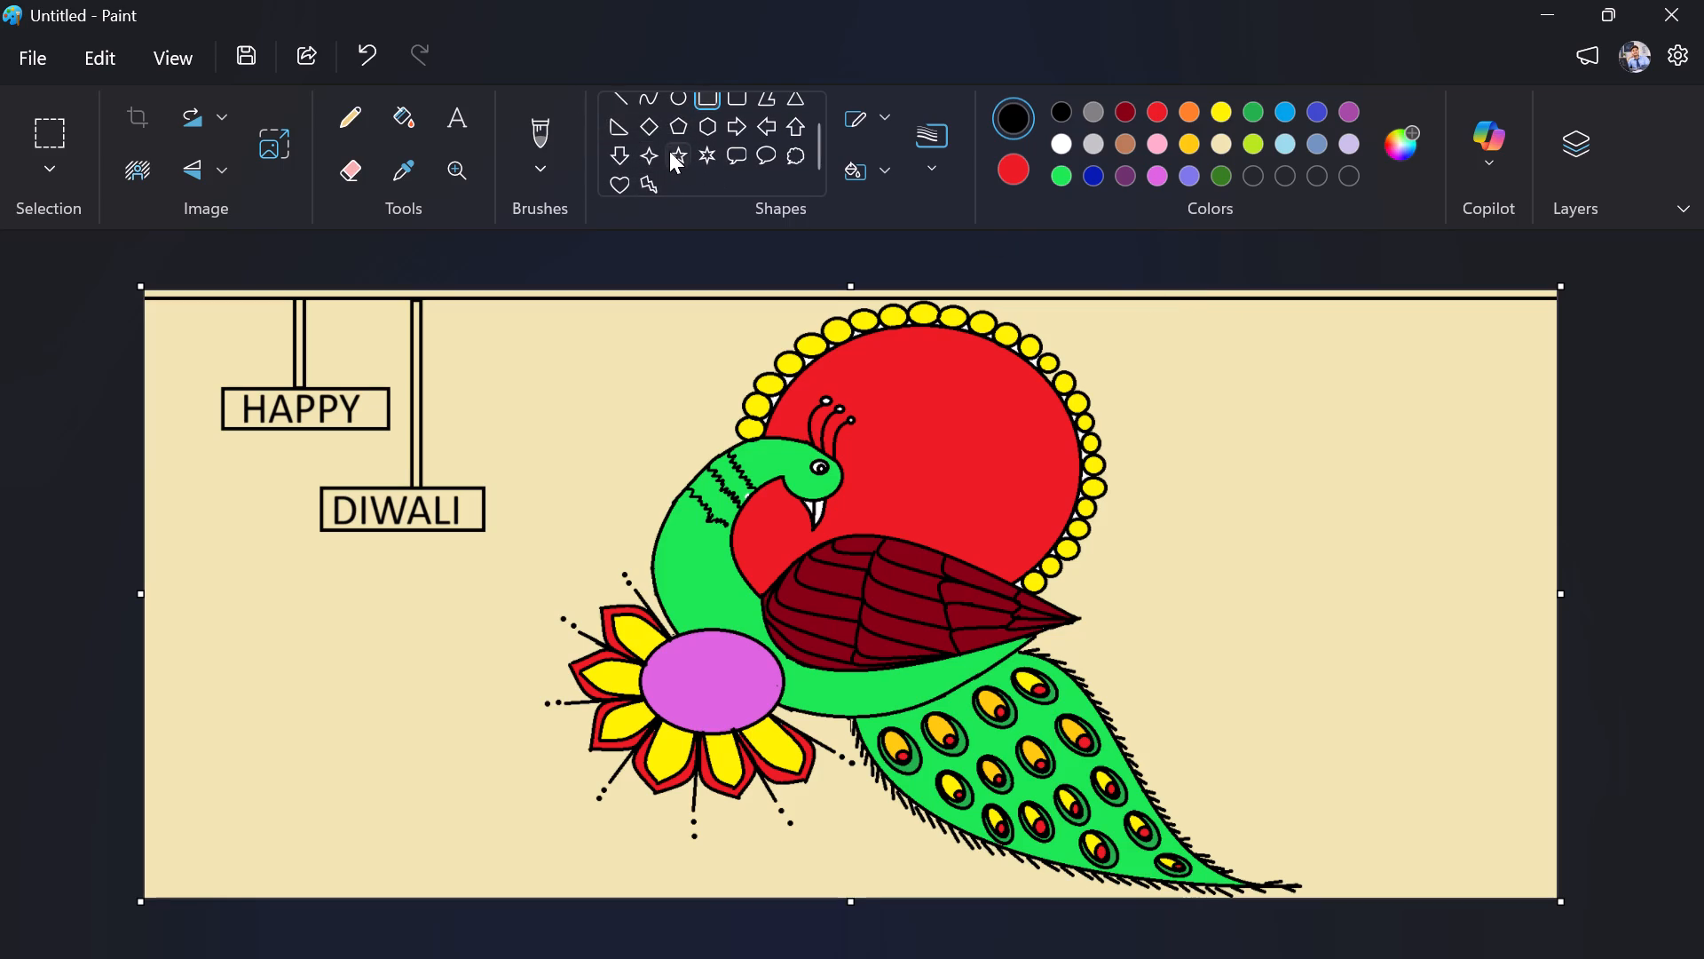
pyautogui.click(672, 151)
pyautogui.moveTo(1245, 367); pyautogui.dragTo(1252, 395)
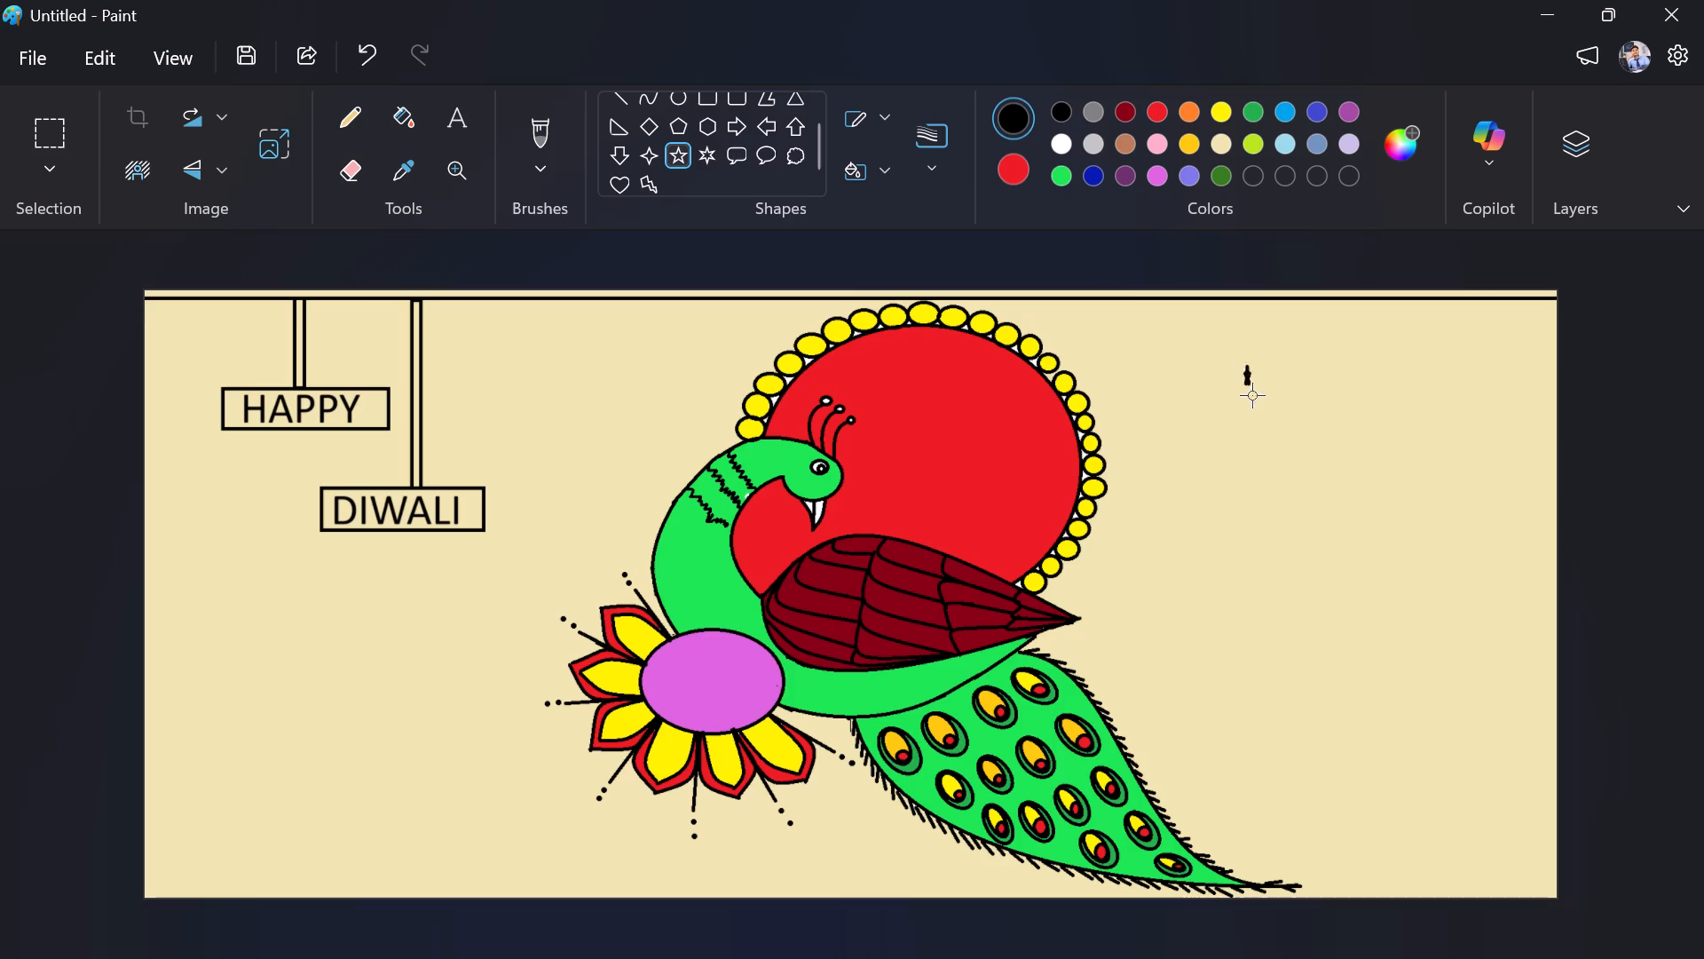
pyautogui.moveTo(1252, 395); pyautogui.dragTo(1367, 499)
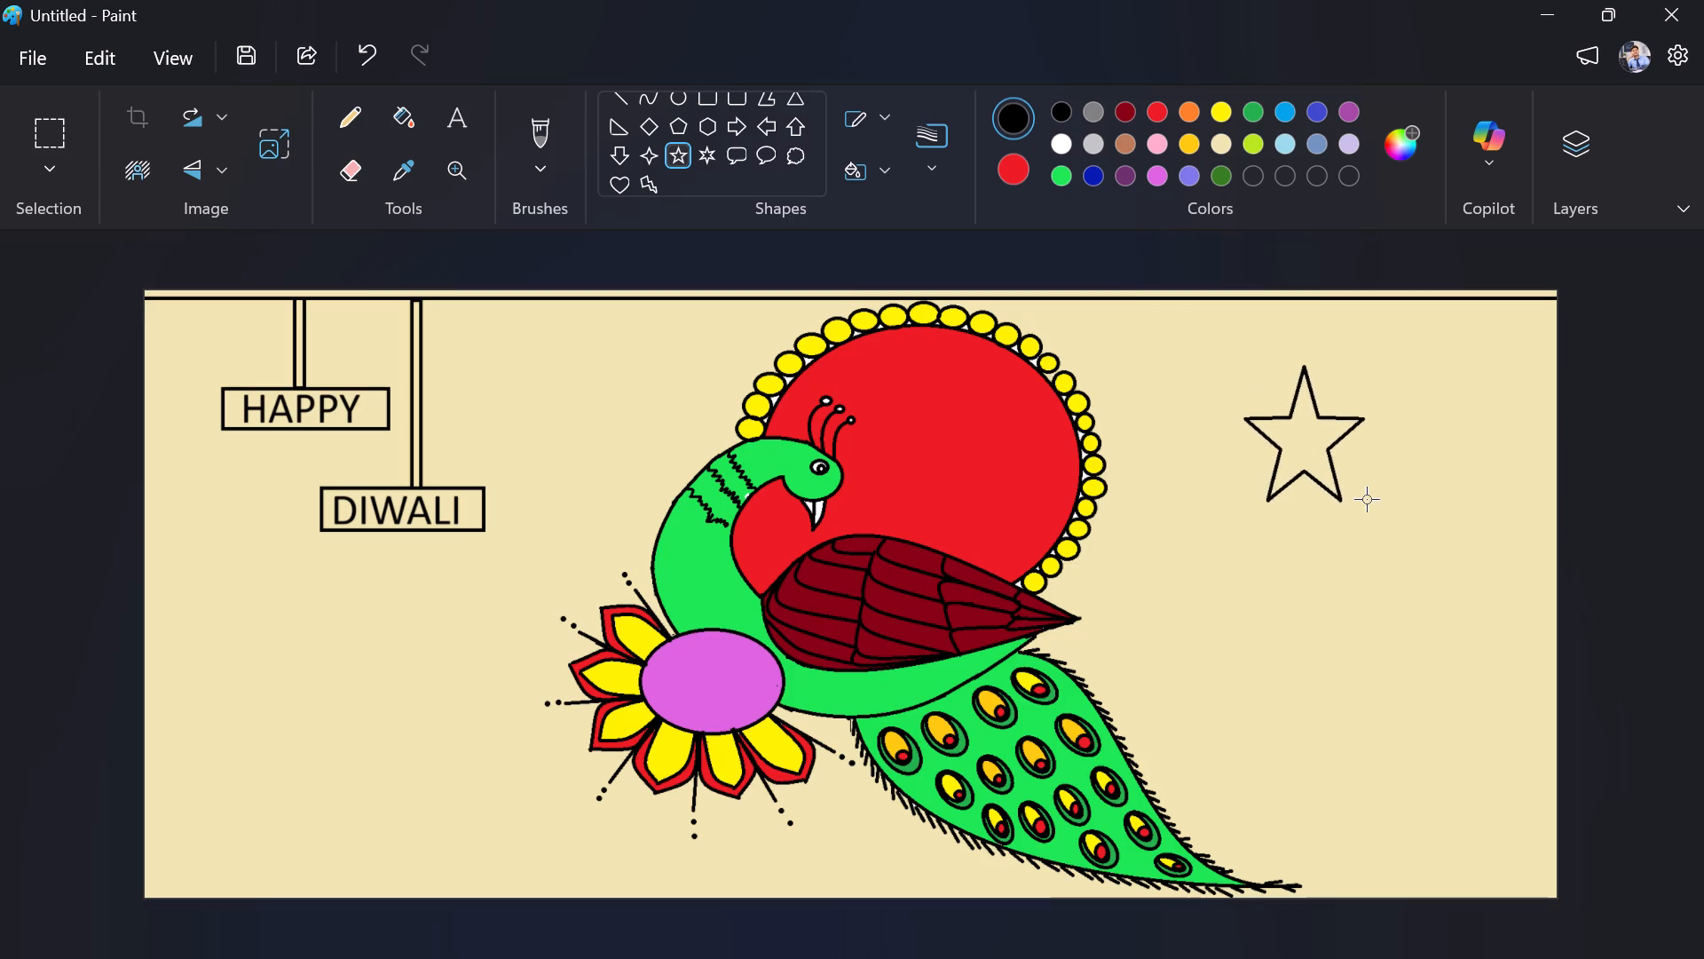
pyautogui.moveTo(1367, 499); pyautogui.dragTo(1389, 494)
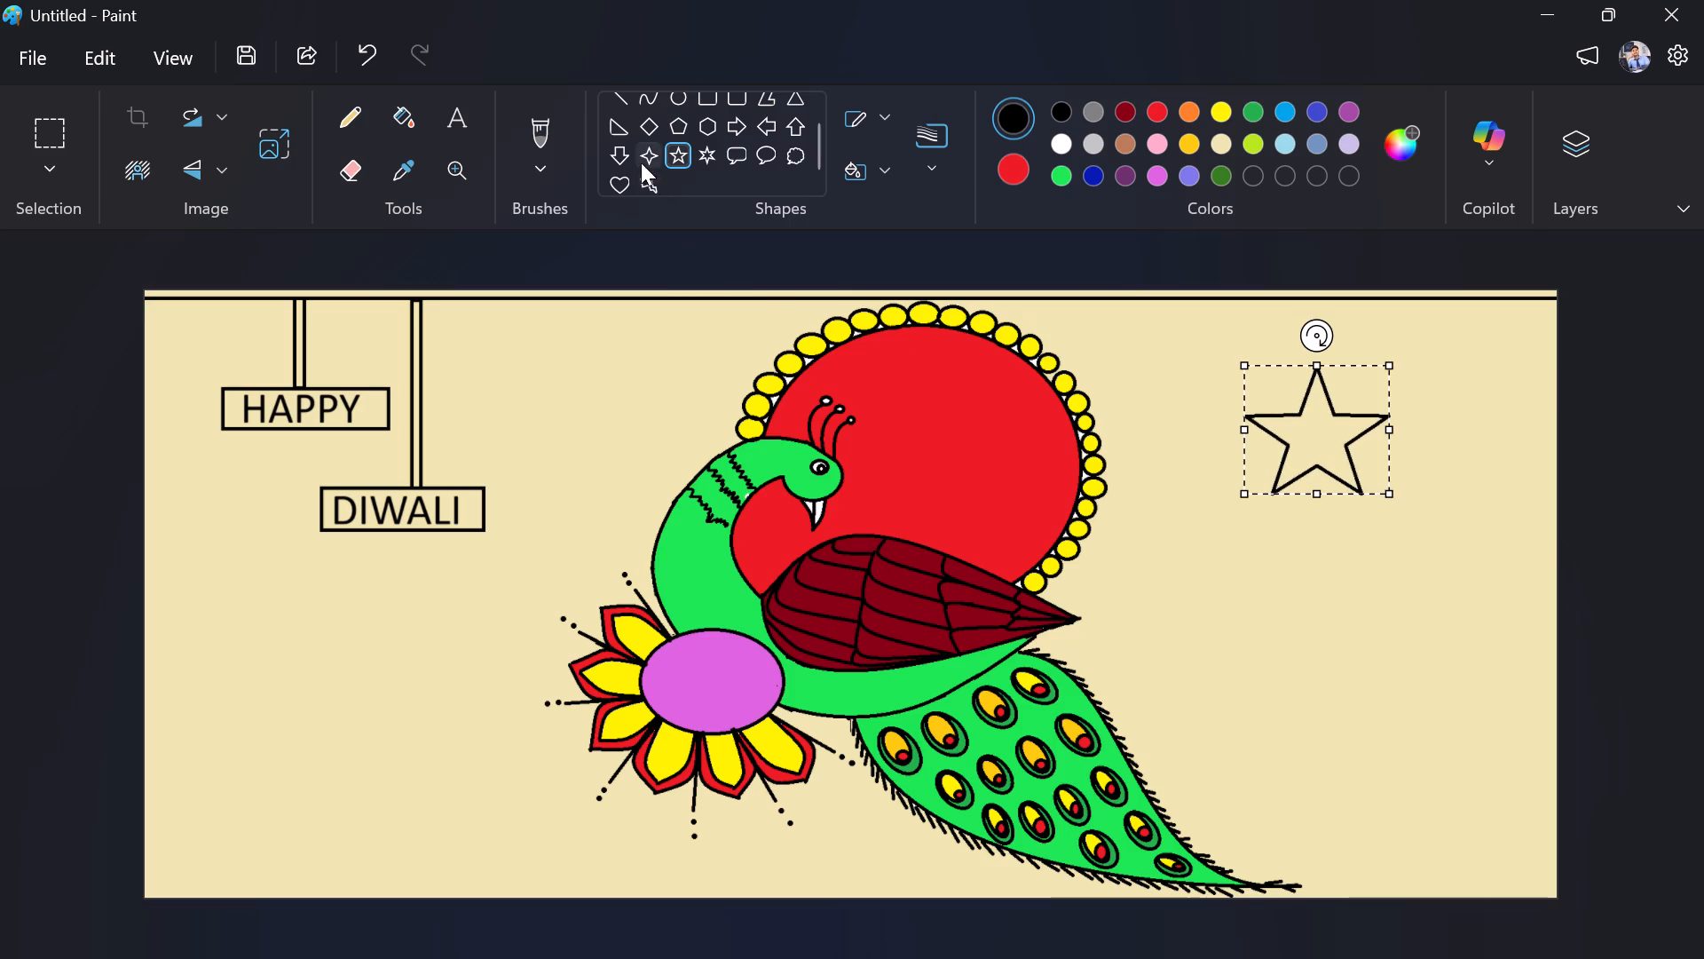
pyautogui.click(1235, 559)
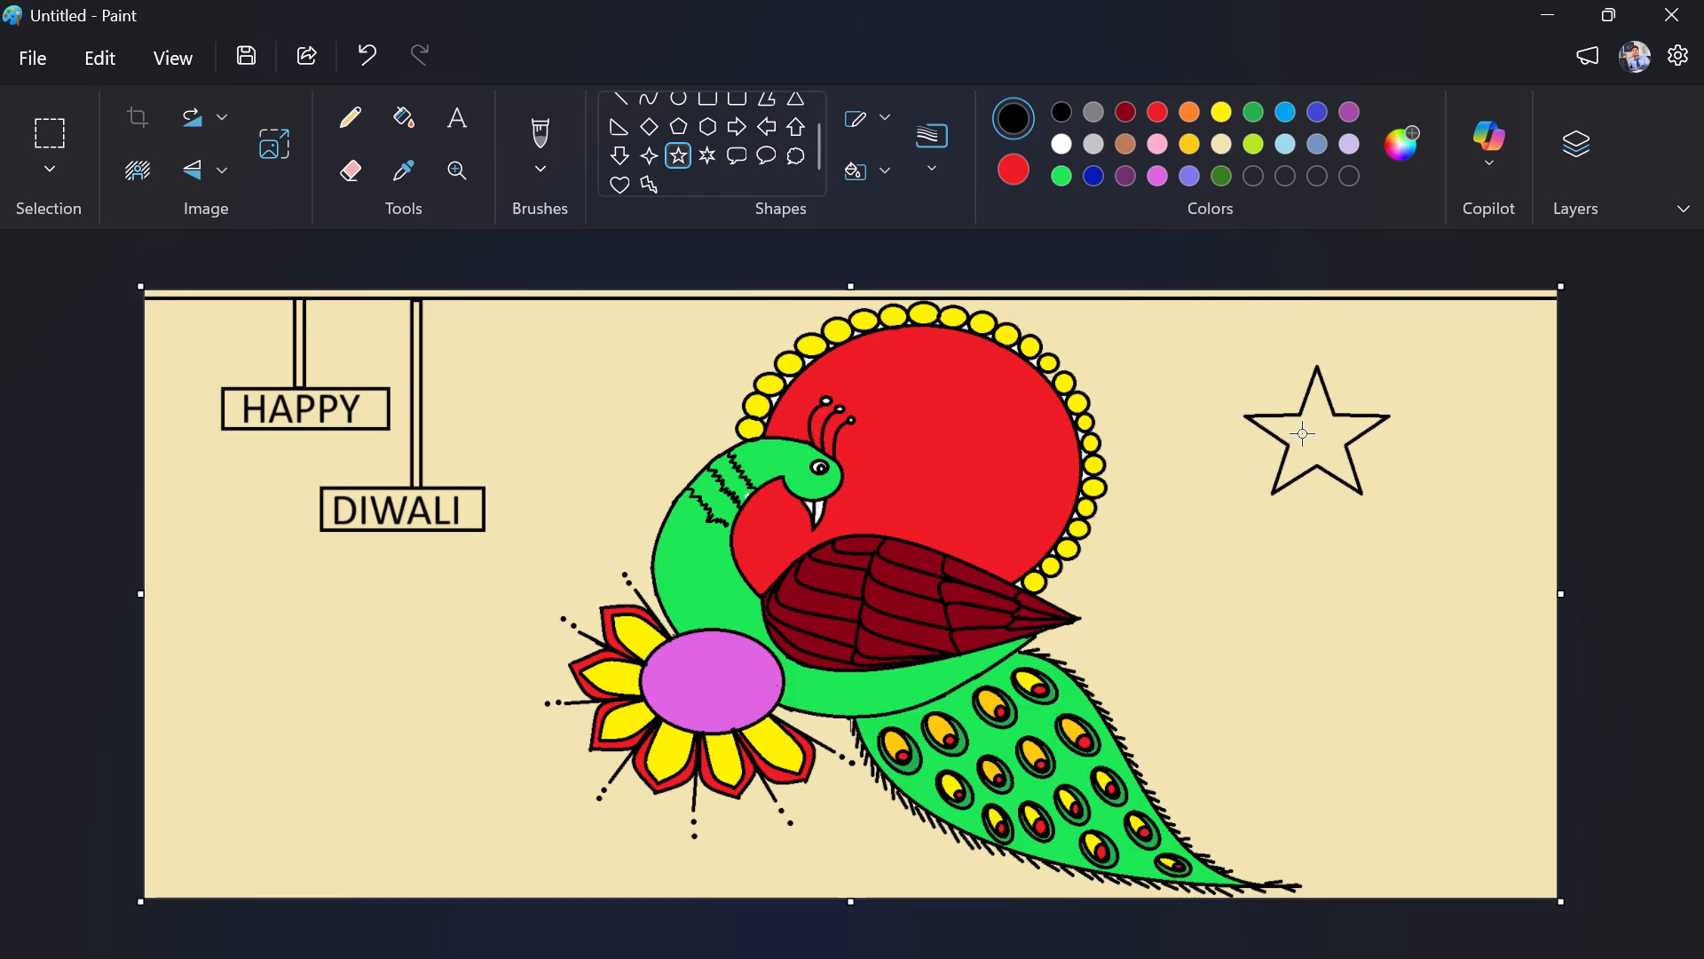
# Draw a smaller black outlined five-point star and centre it inside the existing large star.
pyautogui.moveTo(1304, 432); pyautogui.dragTo(1361, 508)
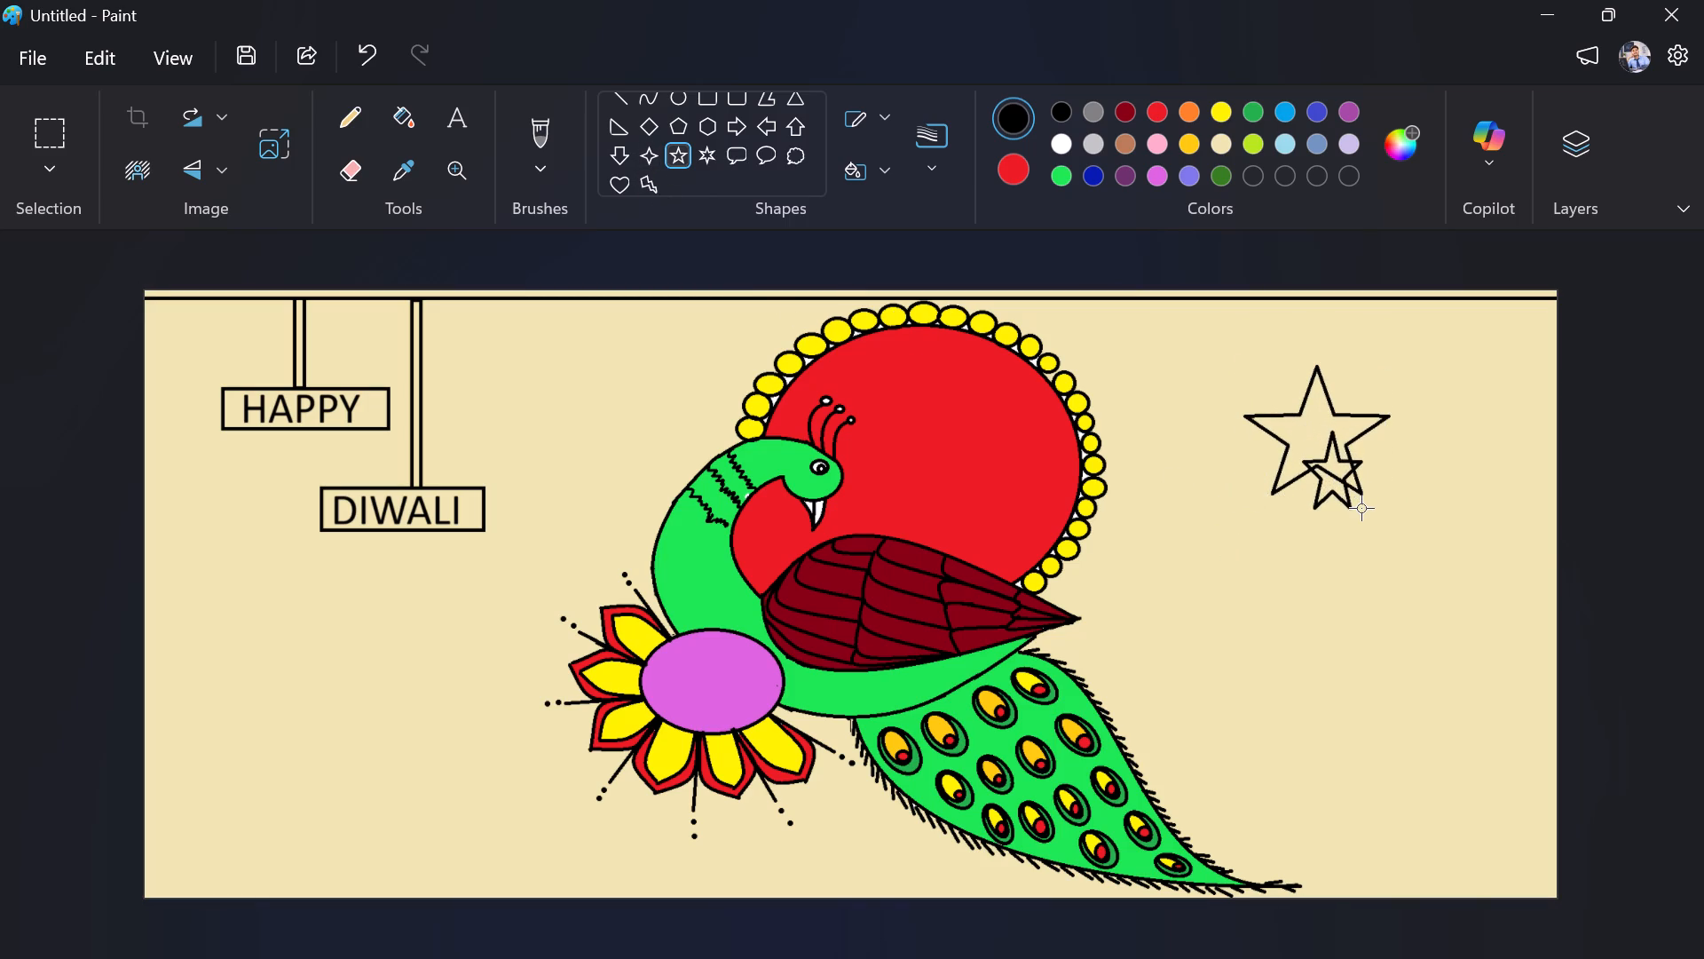
pyautogui.moveTo(1361, 508); pyautogui.dragTo(1370, 508)
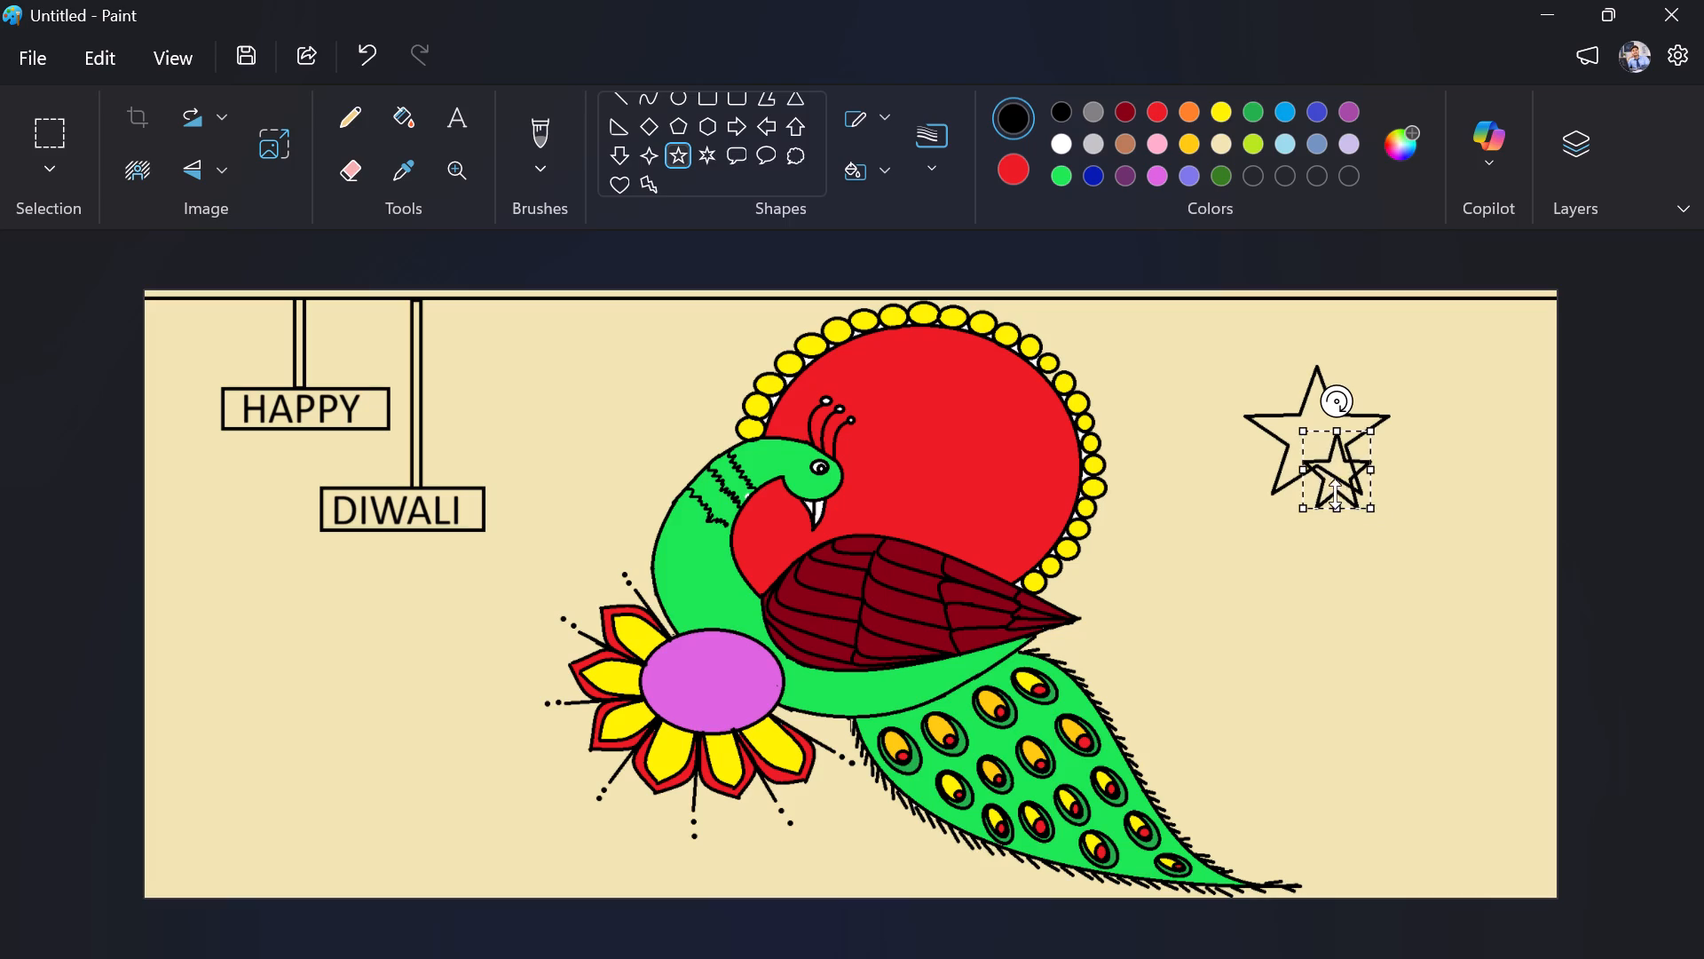
pyautogui.moveTo(1334, 477); pyautogui.dragTo(1308, 440)
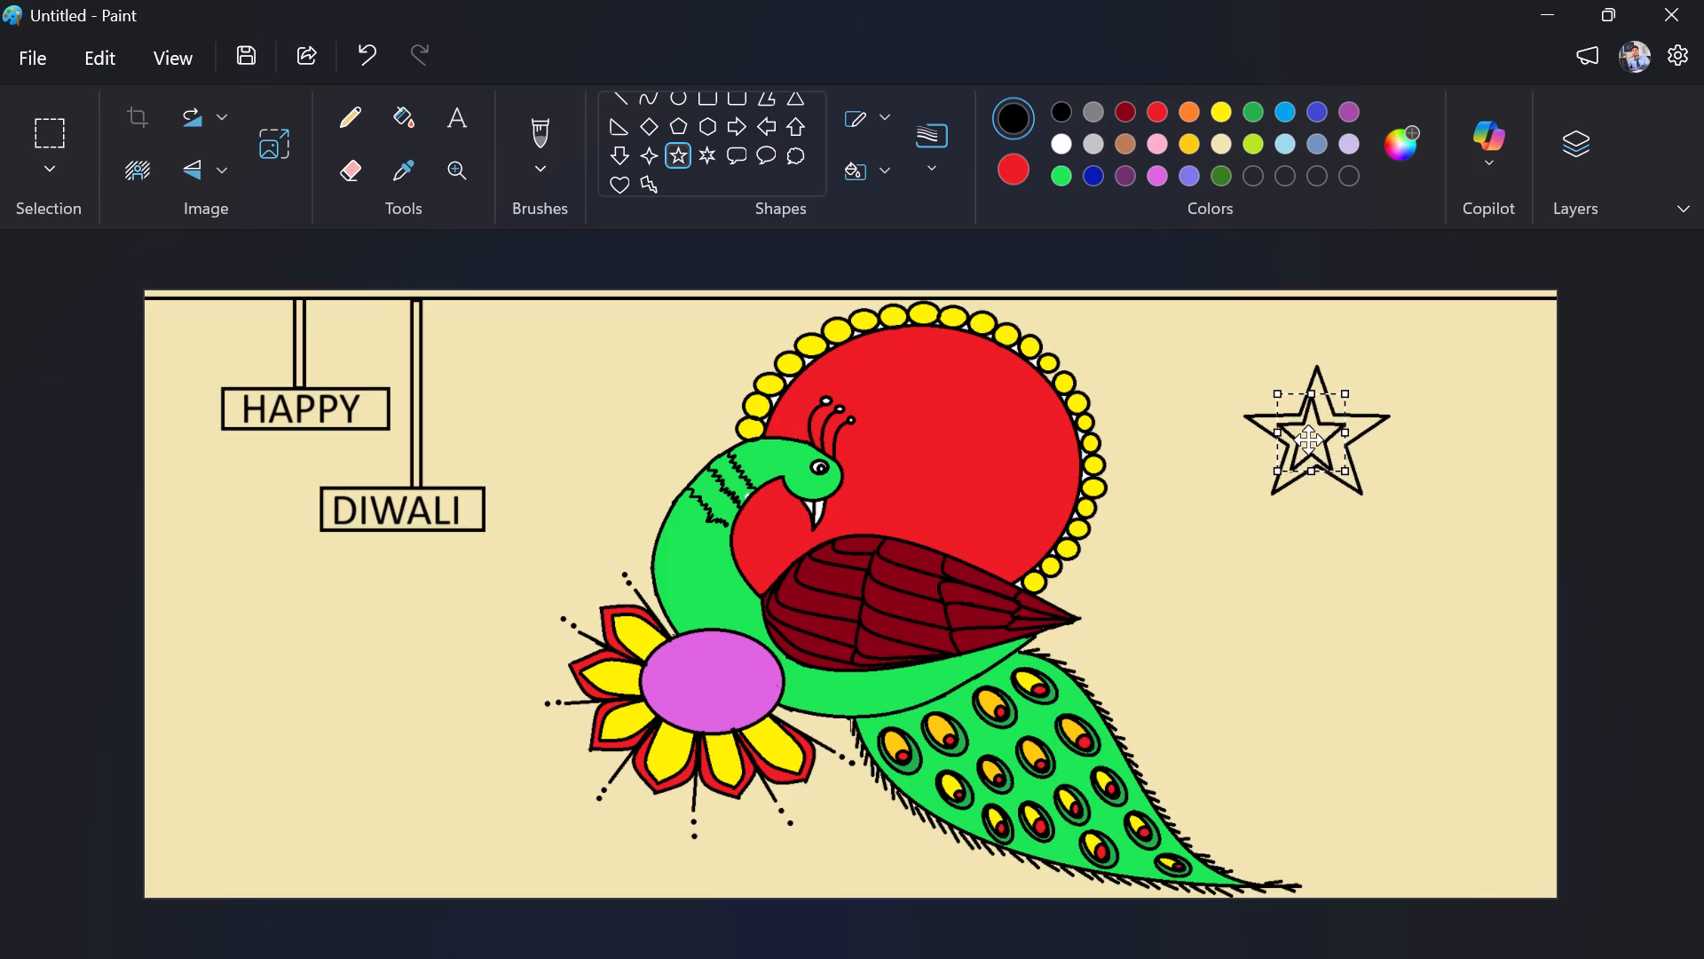
pyautogui.moveTo(1308, 440); pyautogui.dragTo(1313, 440)
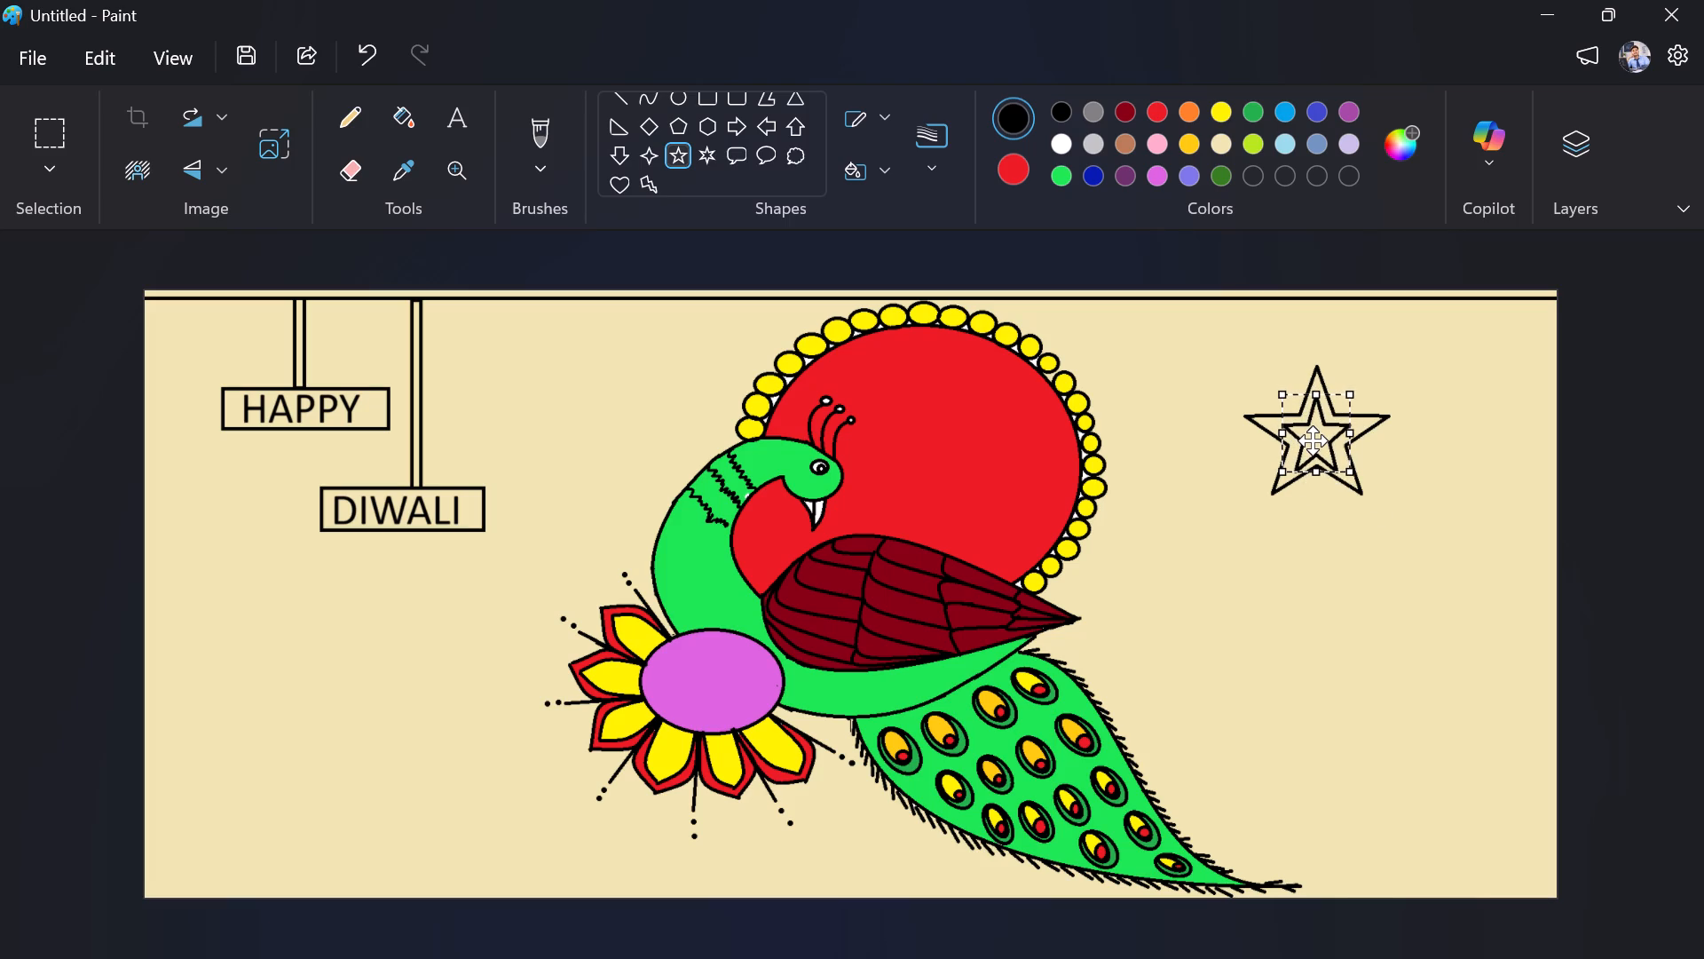
pyautogui.moveTo(1313, 440); pyautogui.dragTo(1313, 440)
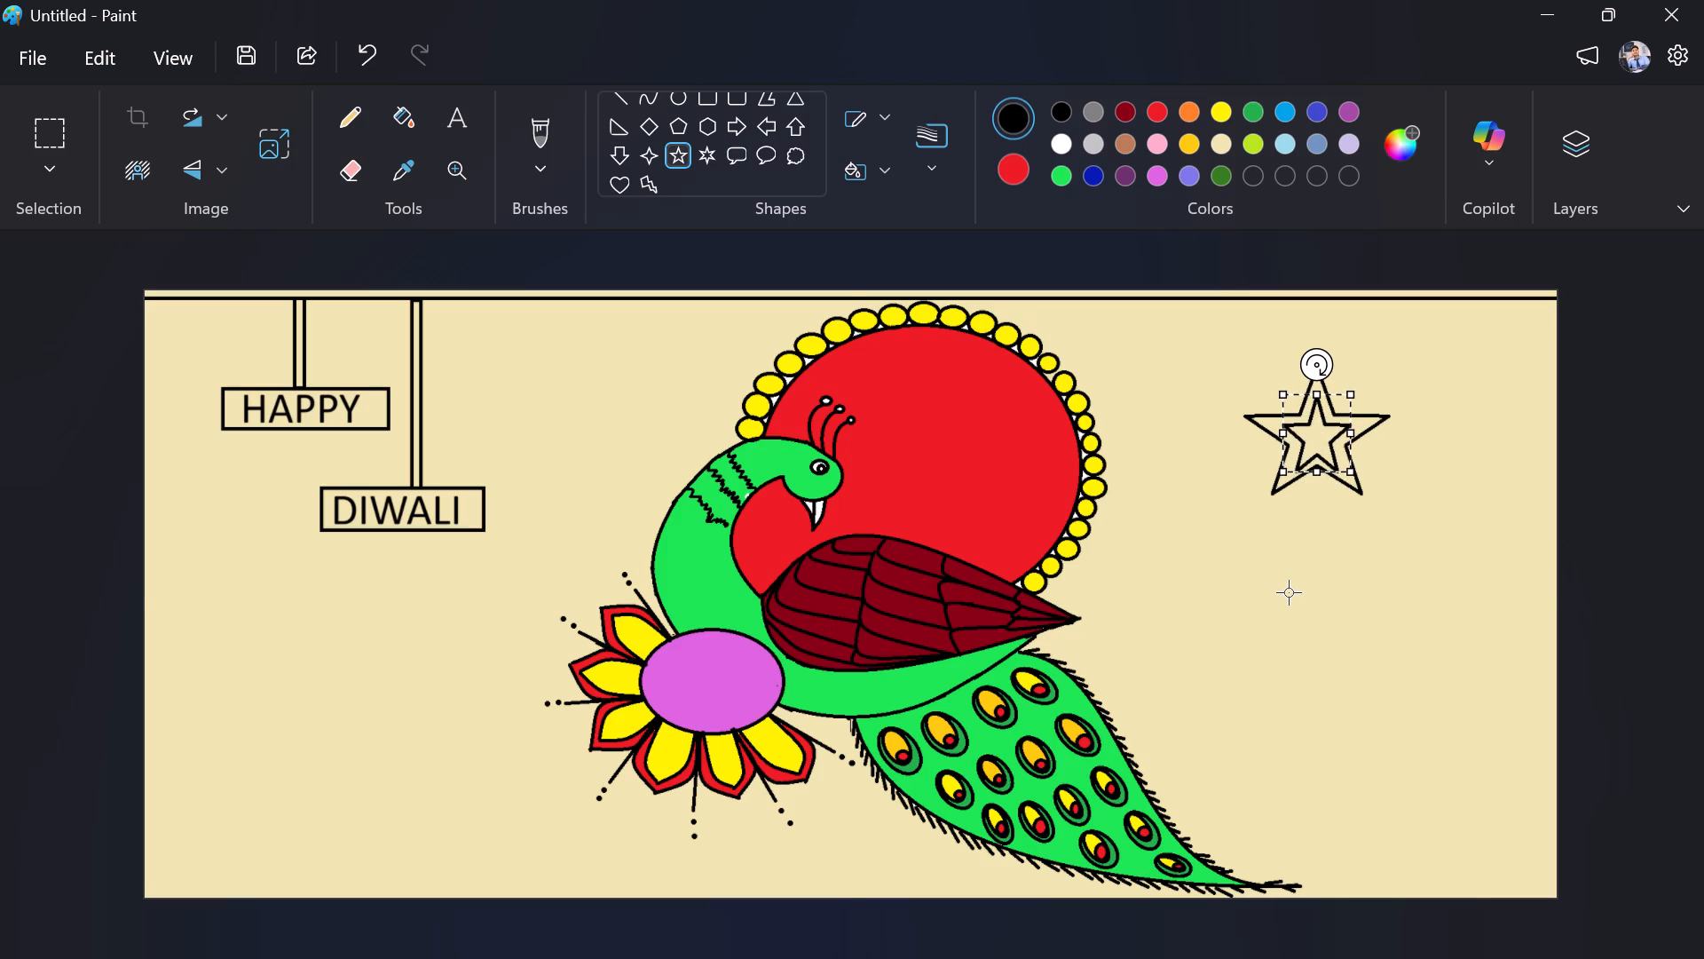
pyautogui.click(1289, 592)
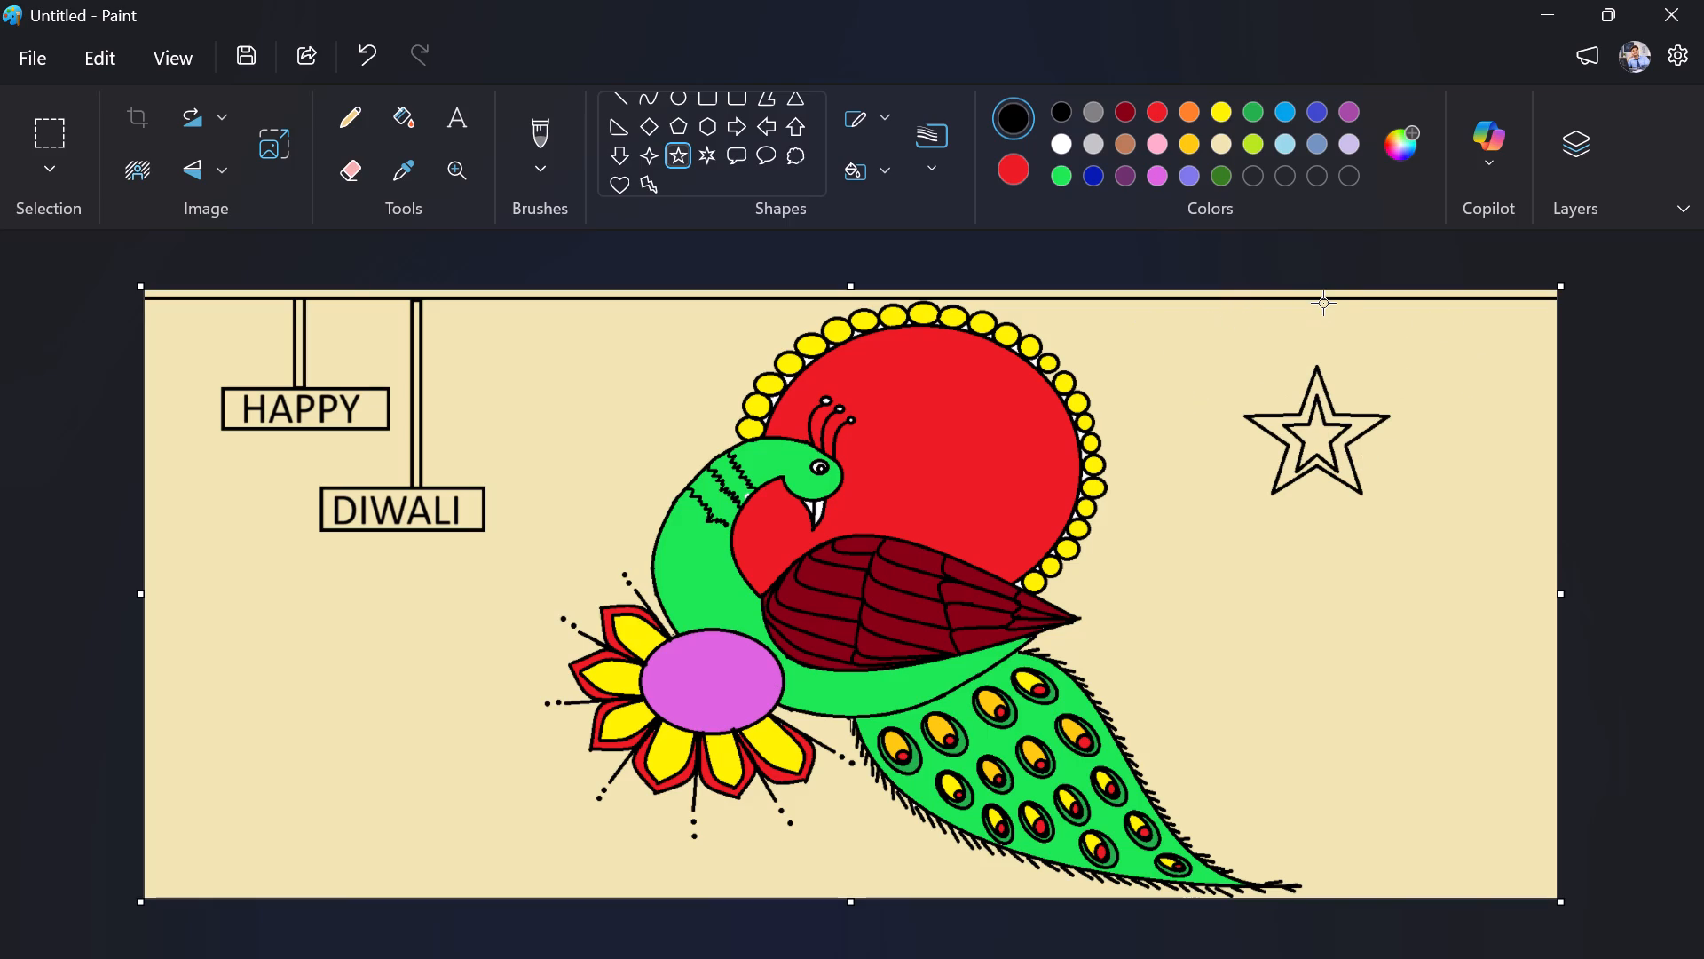
# Draw a medium black outlined five-point star between the peacock's beaded red circle and the large double star.
pyautogui.moveTo(1132, 361); pyautogui.dragTo(1195, 353)
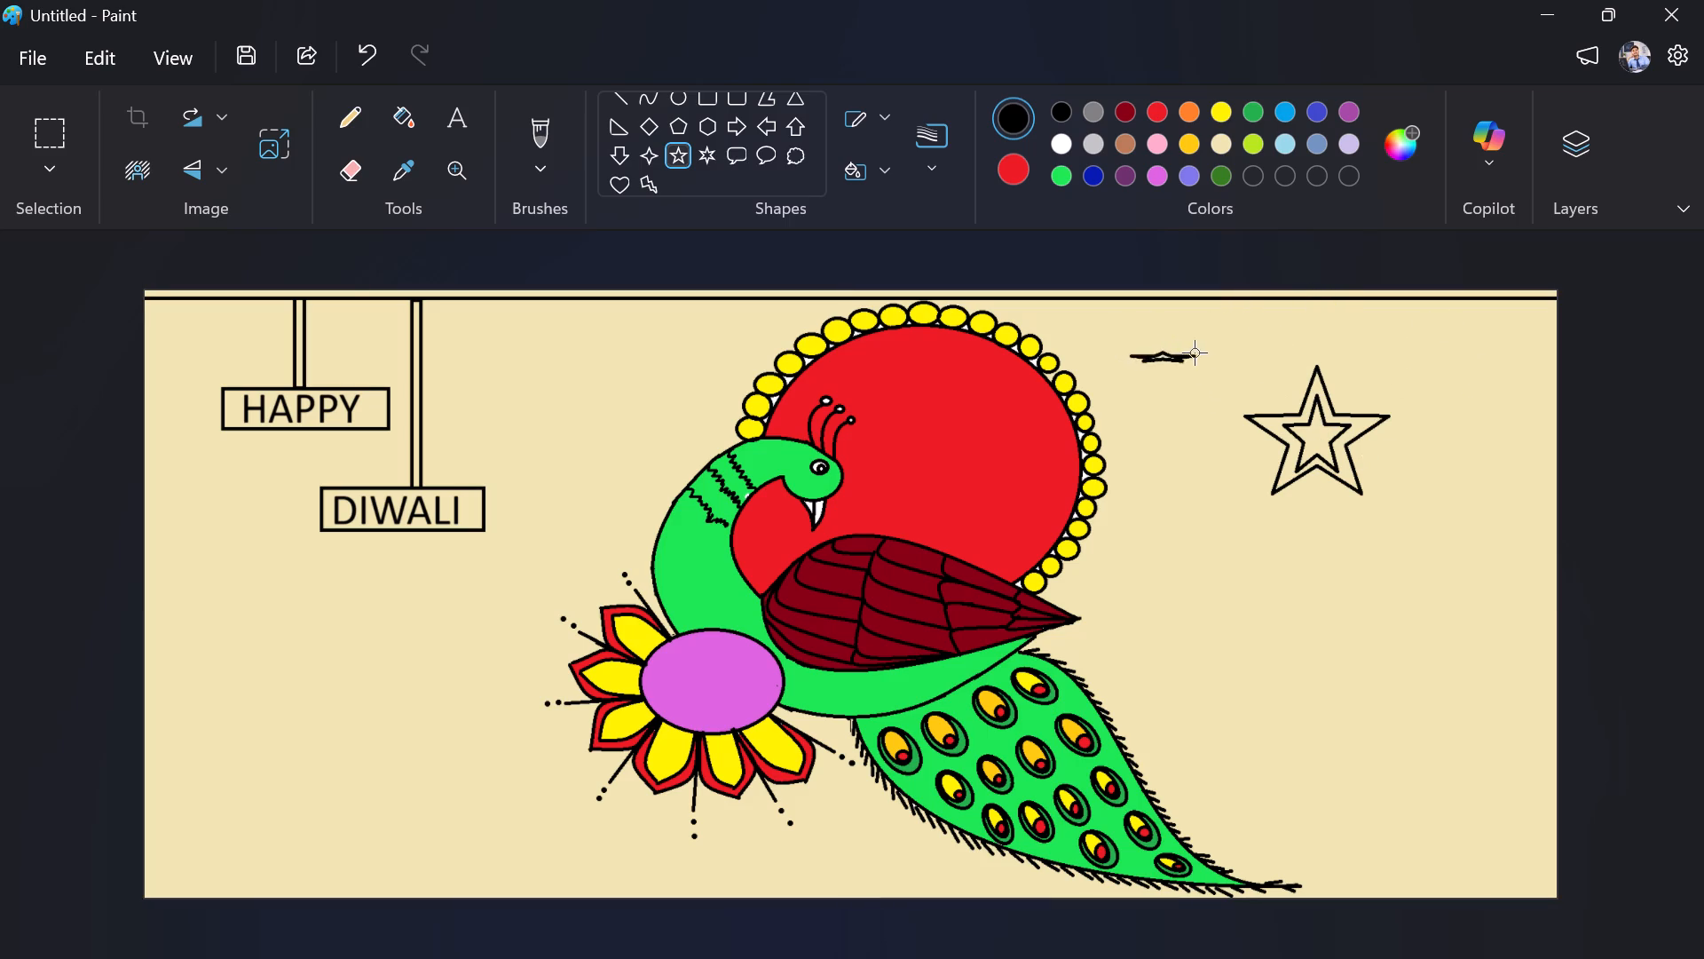
pyautogui.moveTo(1195, 353); pyautogui.dragTo(1243, 436)
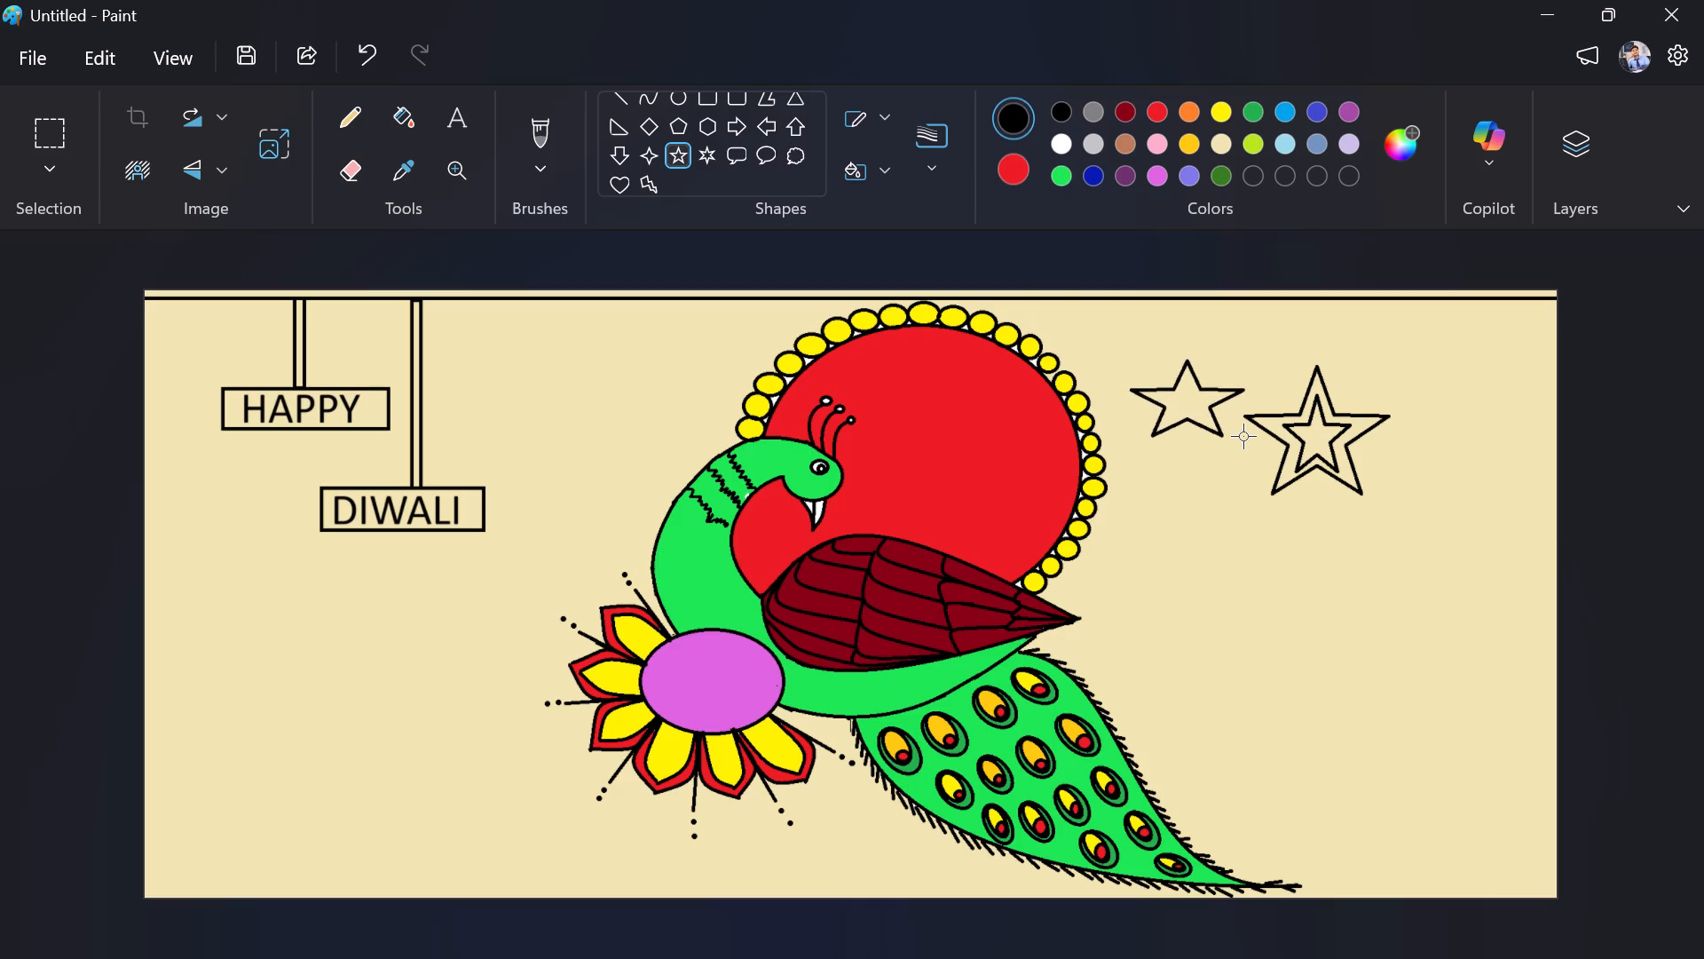
pyautogui.moveTo(1243, 436); pyautogui.dragTo(1250, 450)
pyautogui.click(1252, 586)
# Draw a small black outlined five-point star and centre it inside the medium star beside the peacock's circle, removing any stray shape.
pyautogui.moveTo(1254, 586); pyautogui.dragTo(1282, 565)
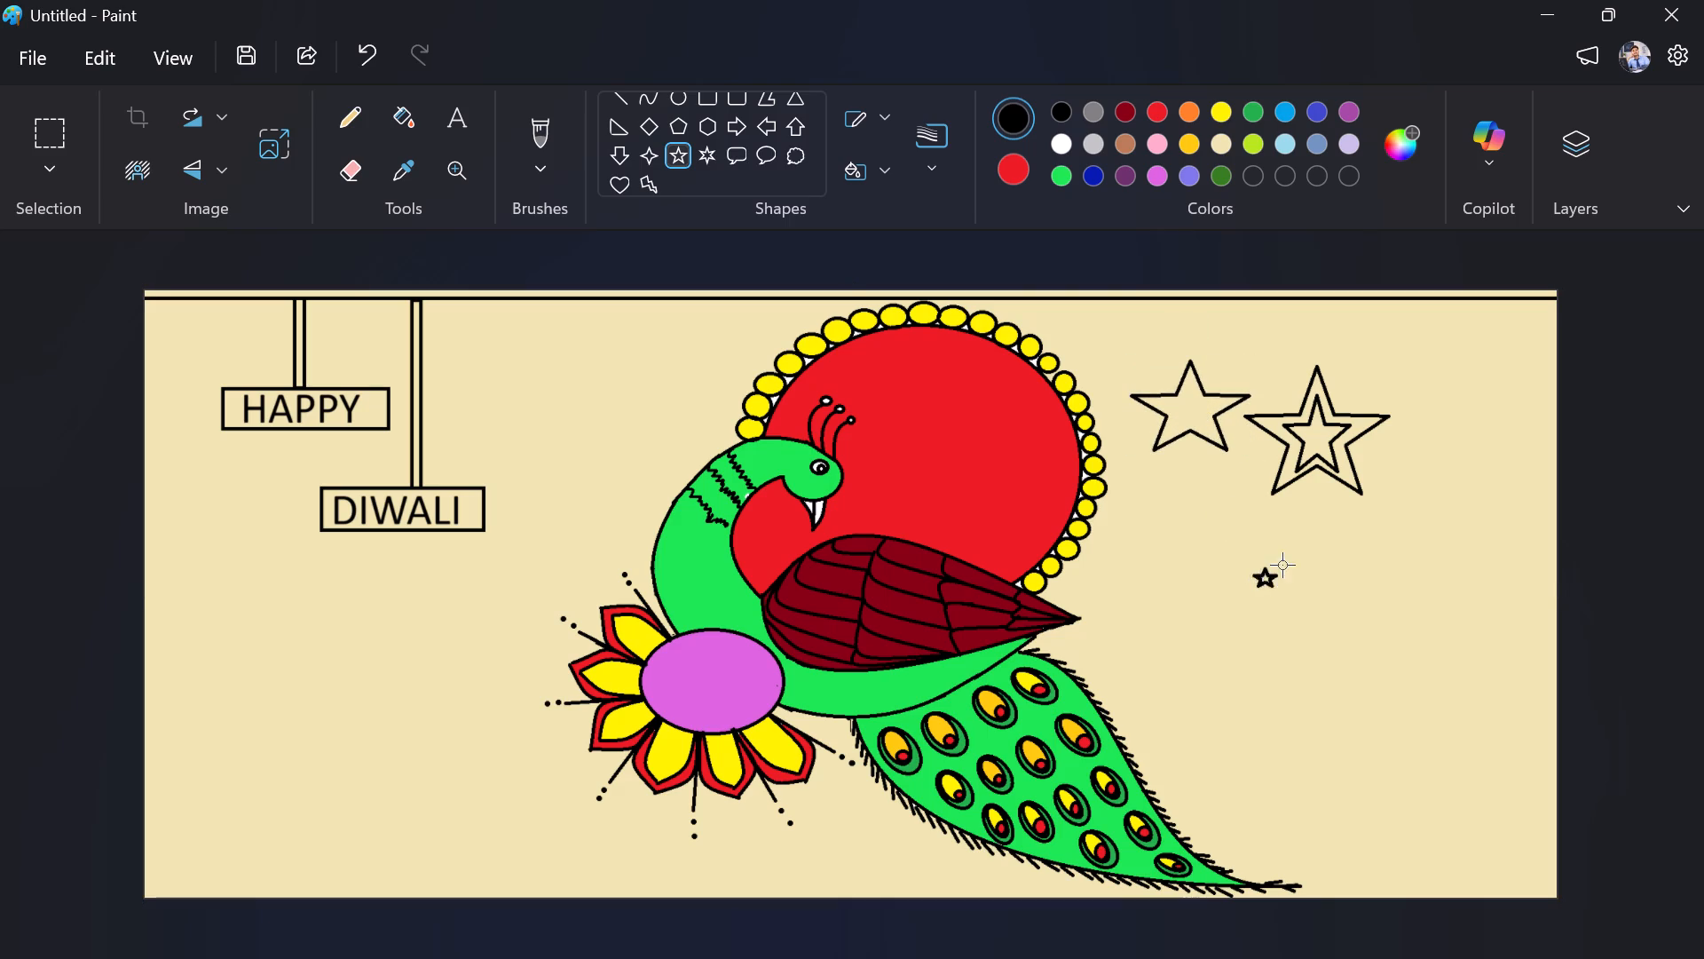
pyautogui.moveTo(1282, 565); pyautogui.dragTo(1313, 529)
pyautogui.moveTo(1279, 561); pyautogui.dragTo(1178, 416)
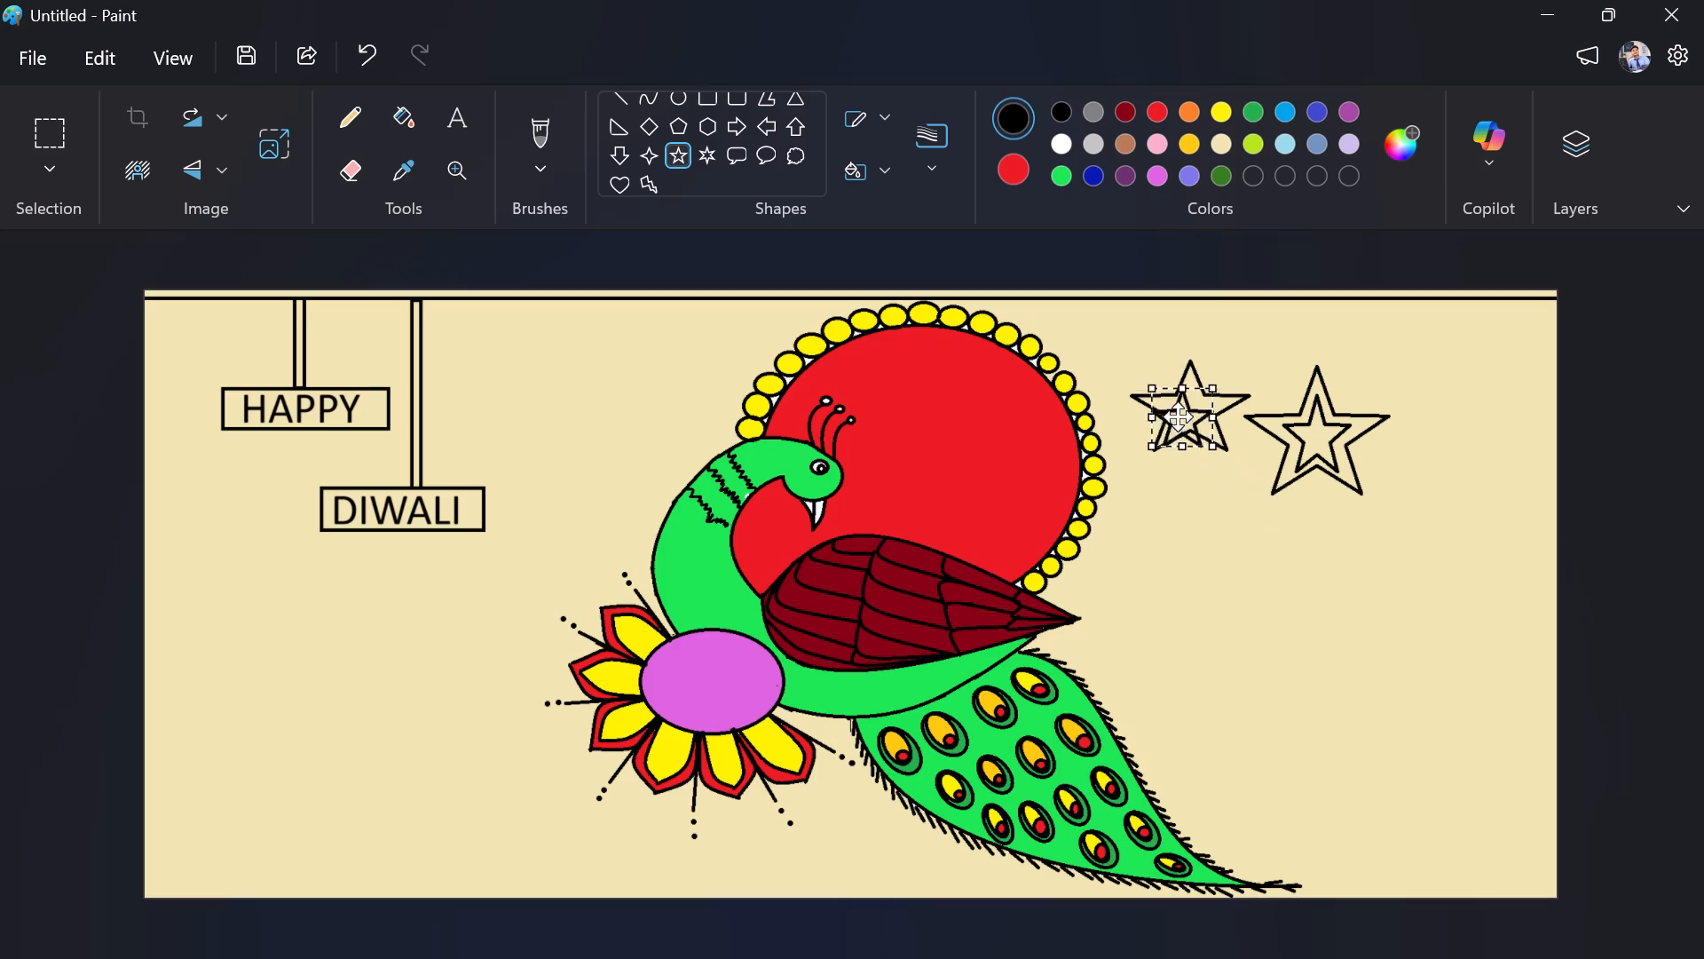
pyautogui.moveTo(1178, 416); pyautogui.dragTo(1186, 408)
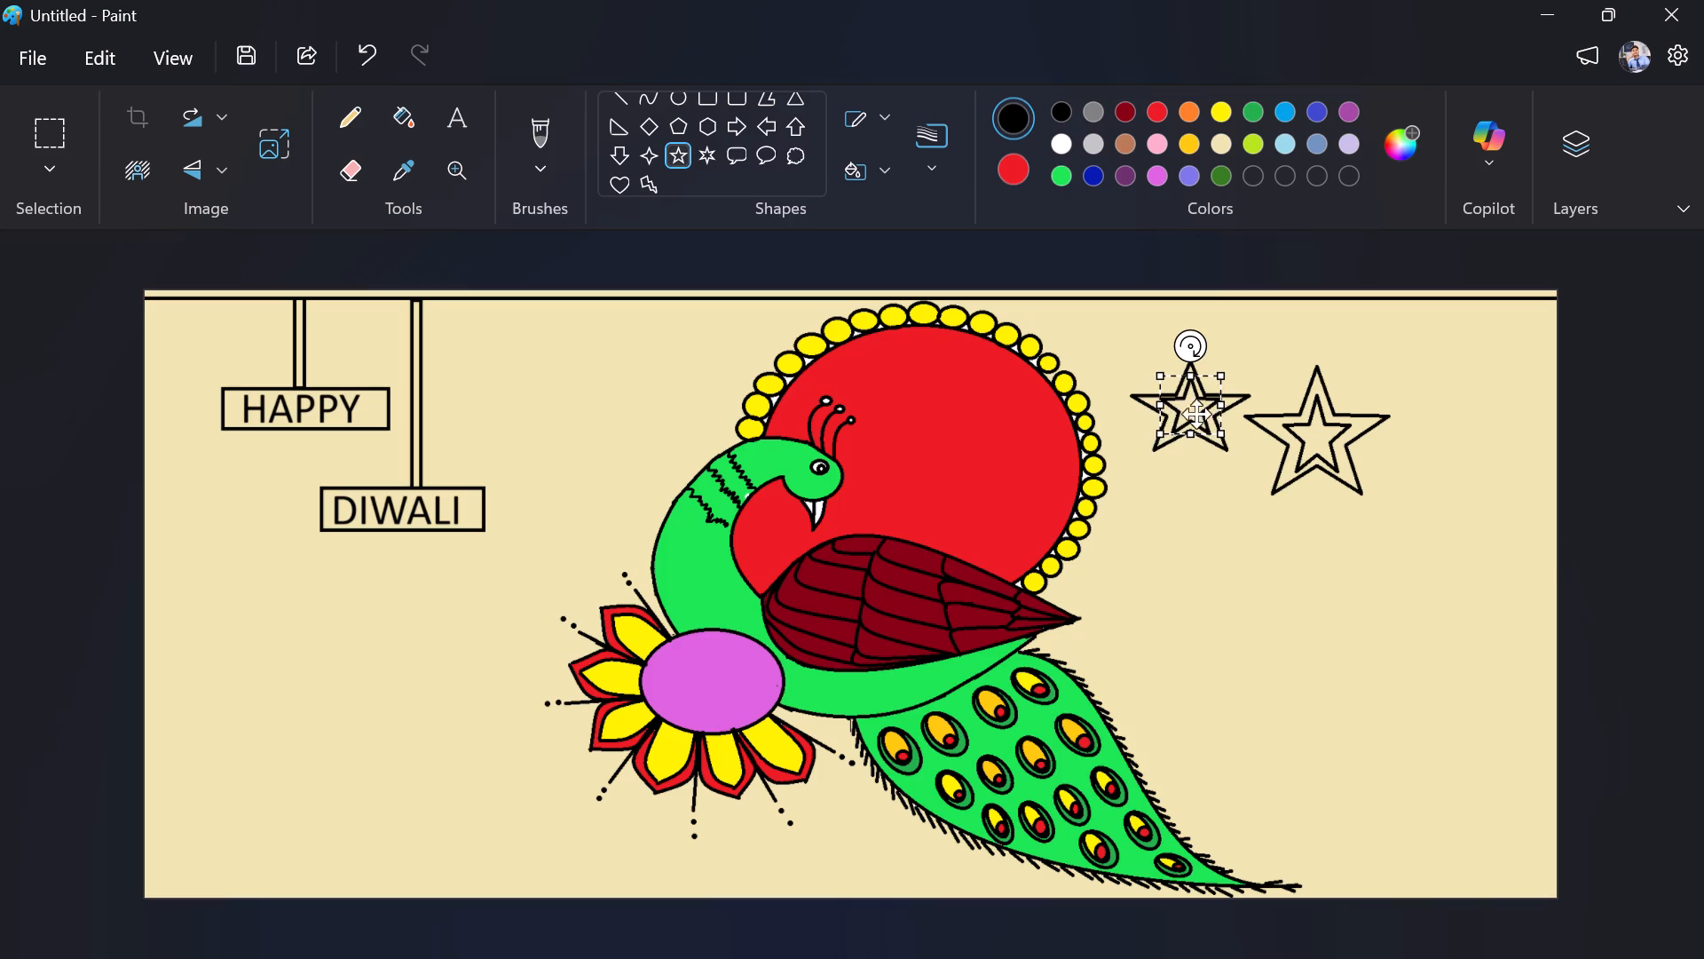
pyautogui.click(1288, 608)
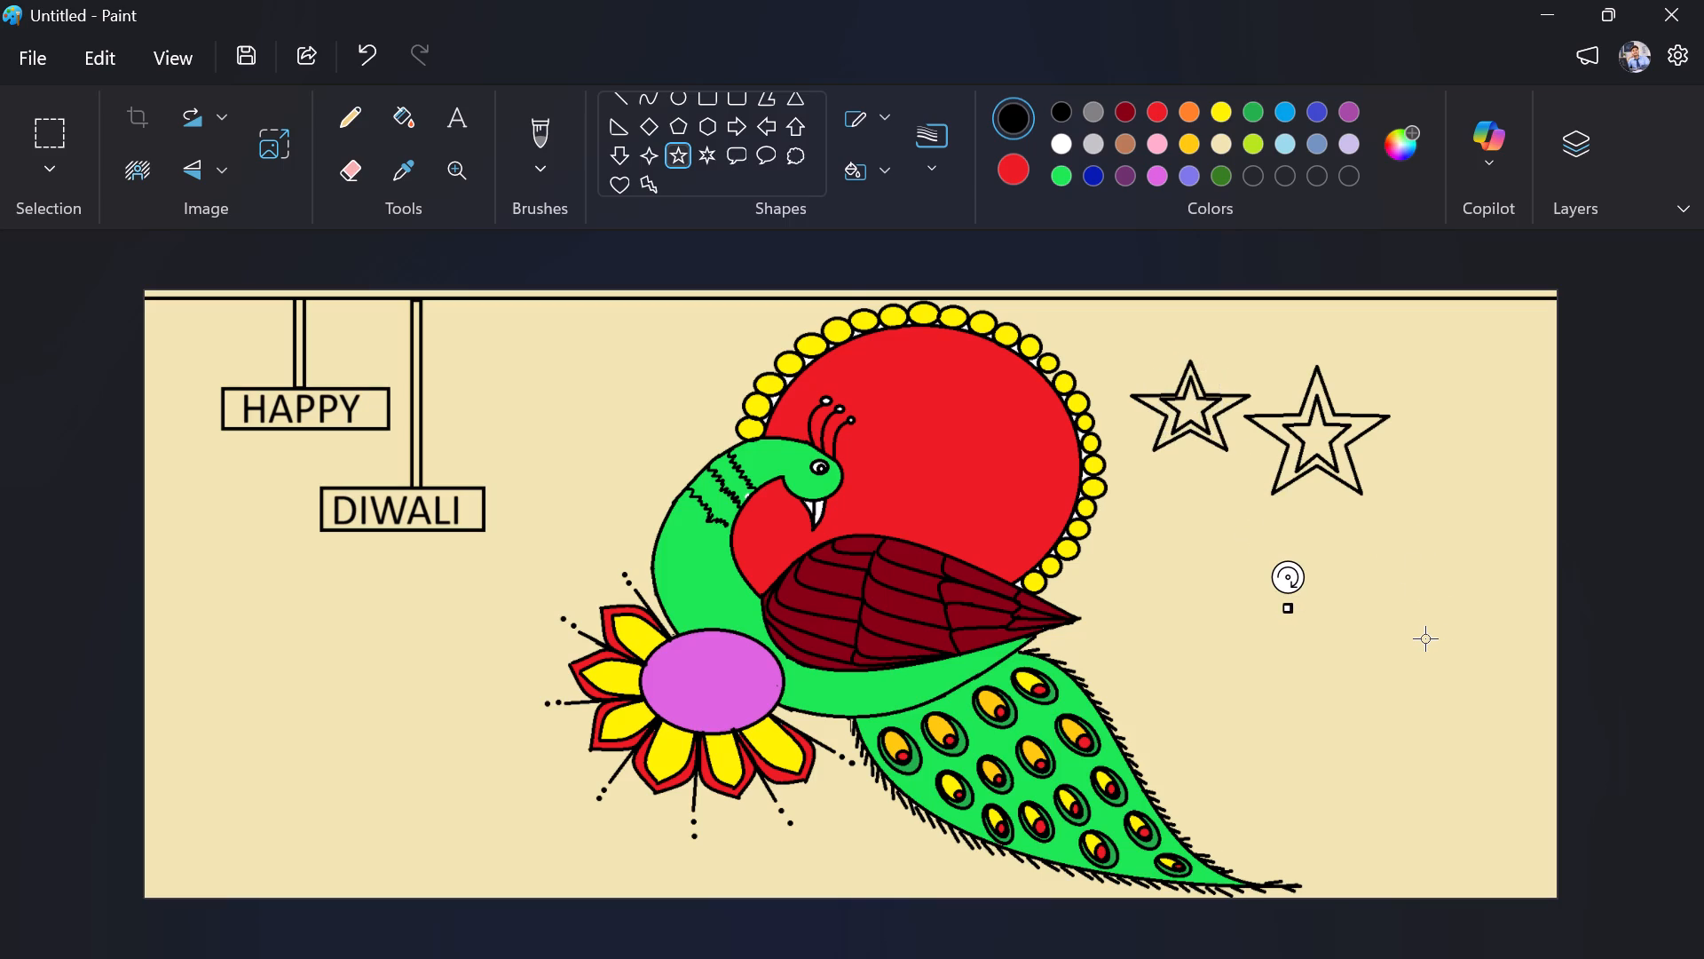
pyautogui.hotkey('ctrl', 'z')
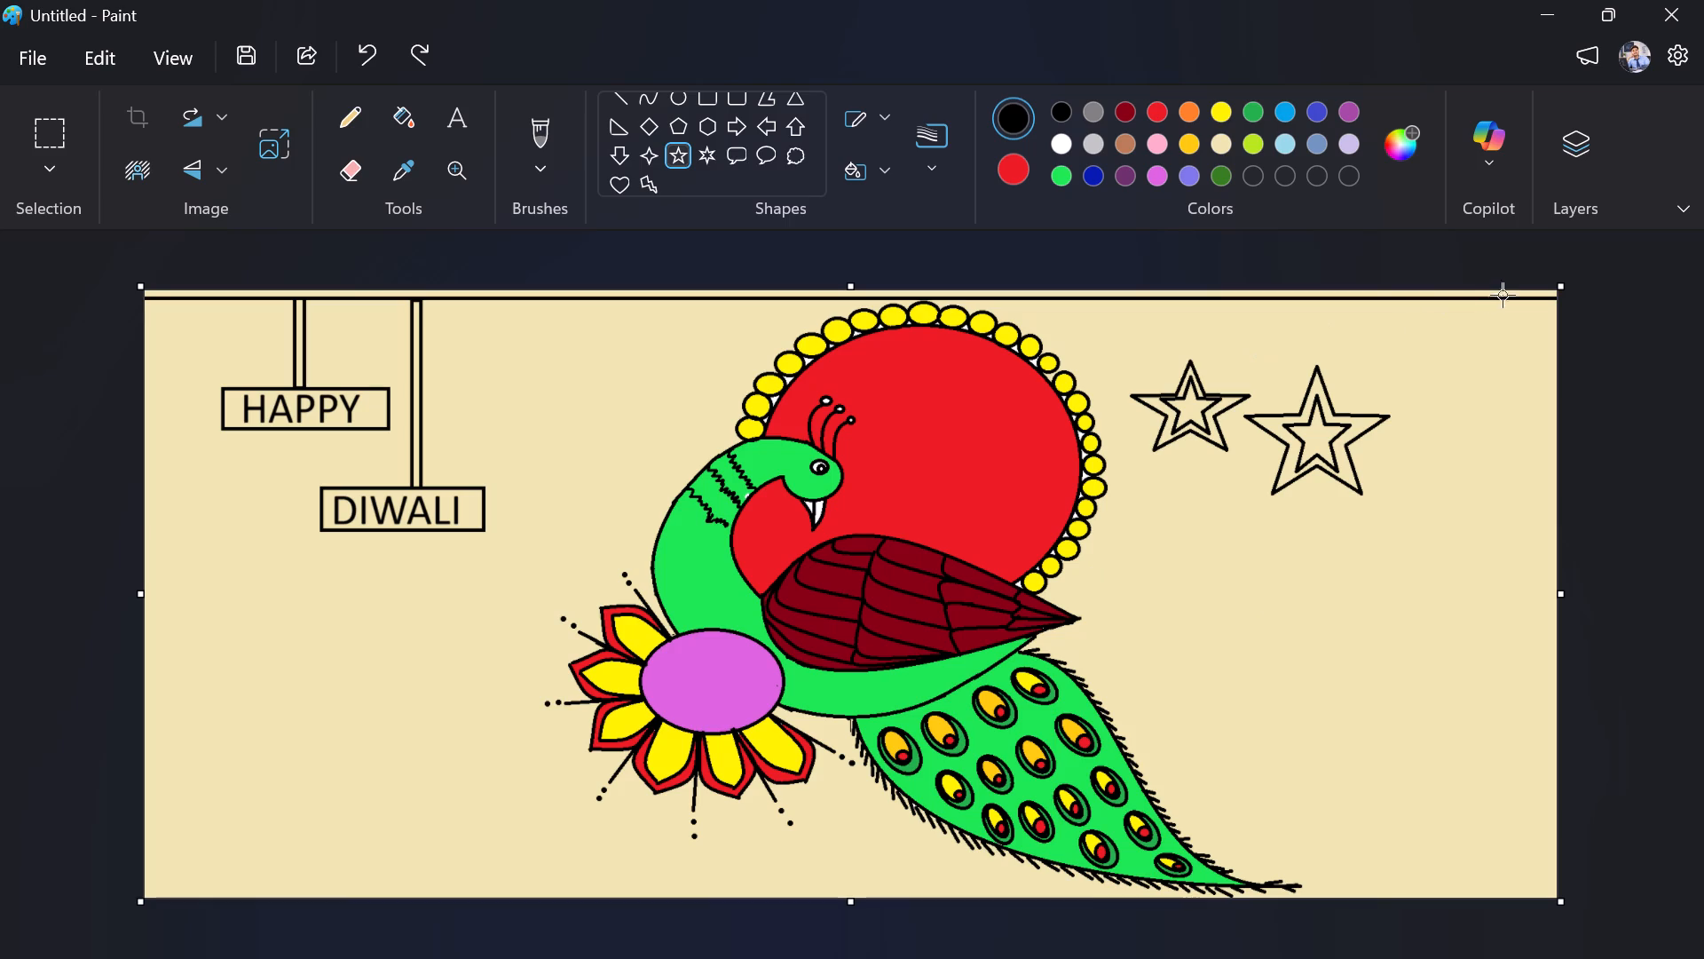
# Draw a third black outlined five-point star near the drawing's right edge and align it roughly level with the other stars.
pyautogui.moveTo(1425, 390); pyautogui.dragTo(1482, 389)
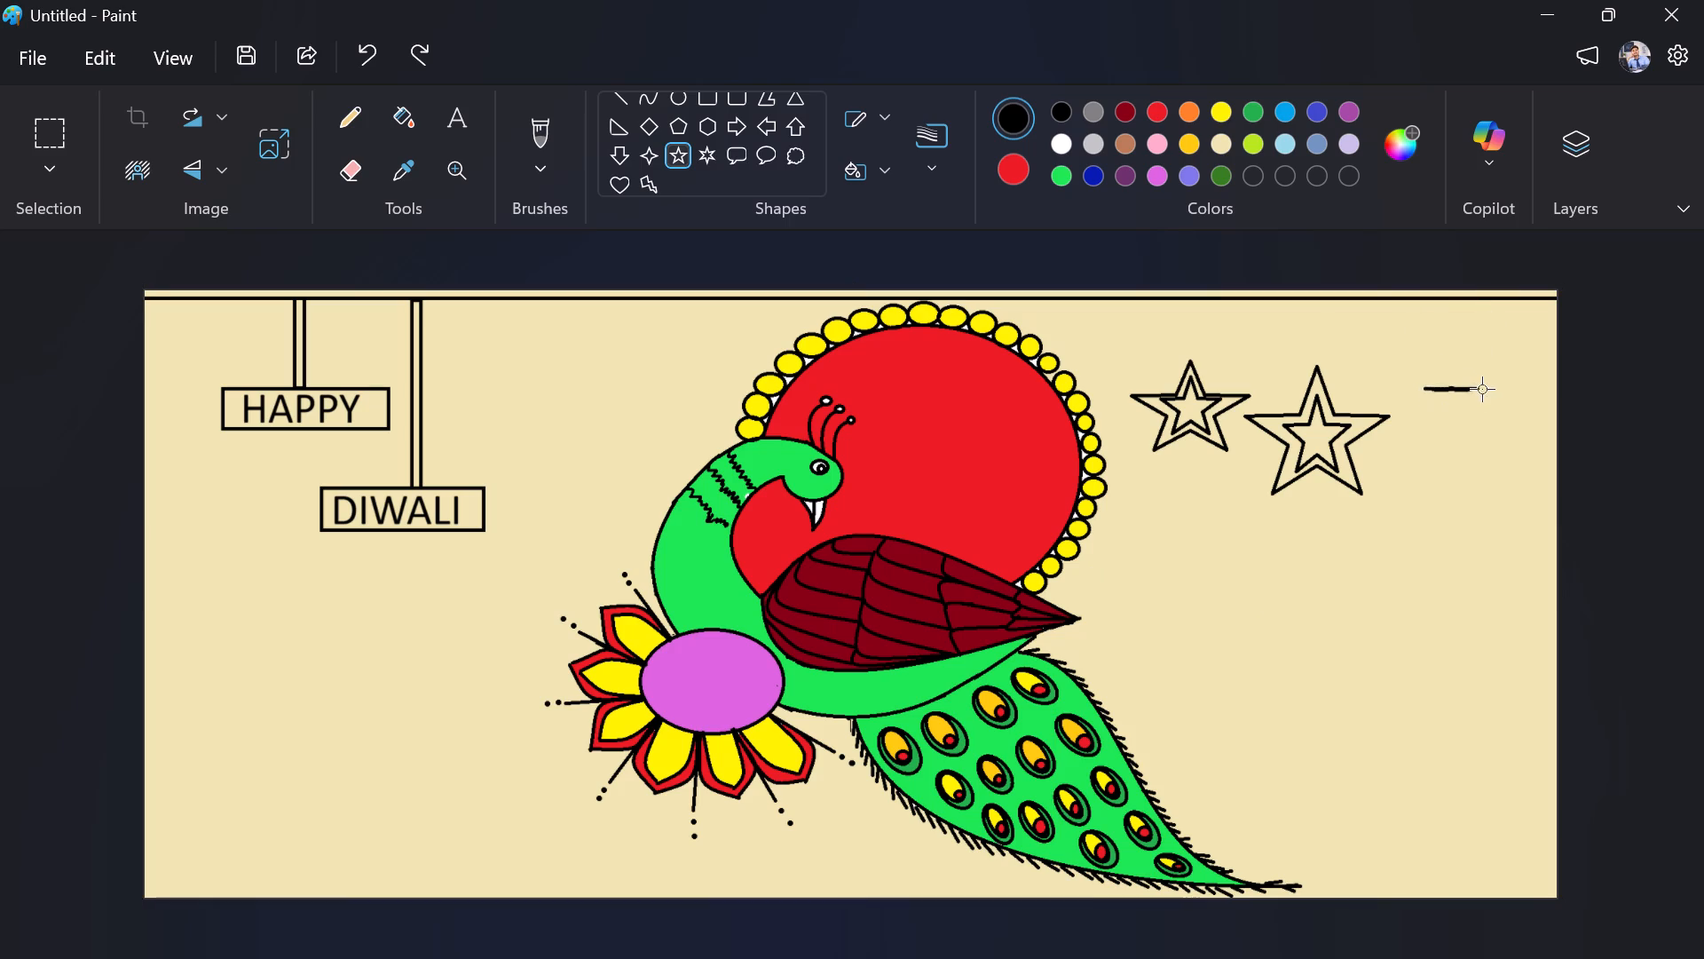
pyautogui.moveTo(1482, 389); pyautogui.dragTo(1549, 454)
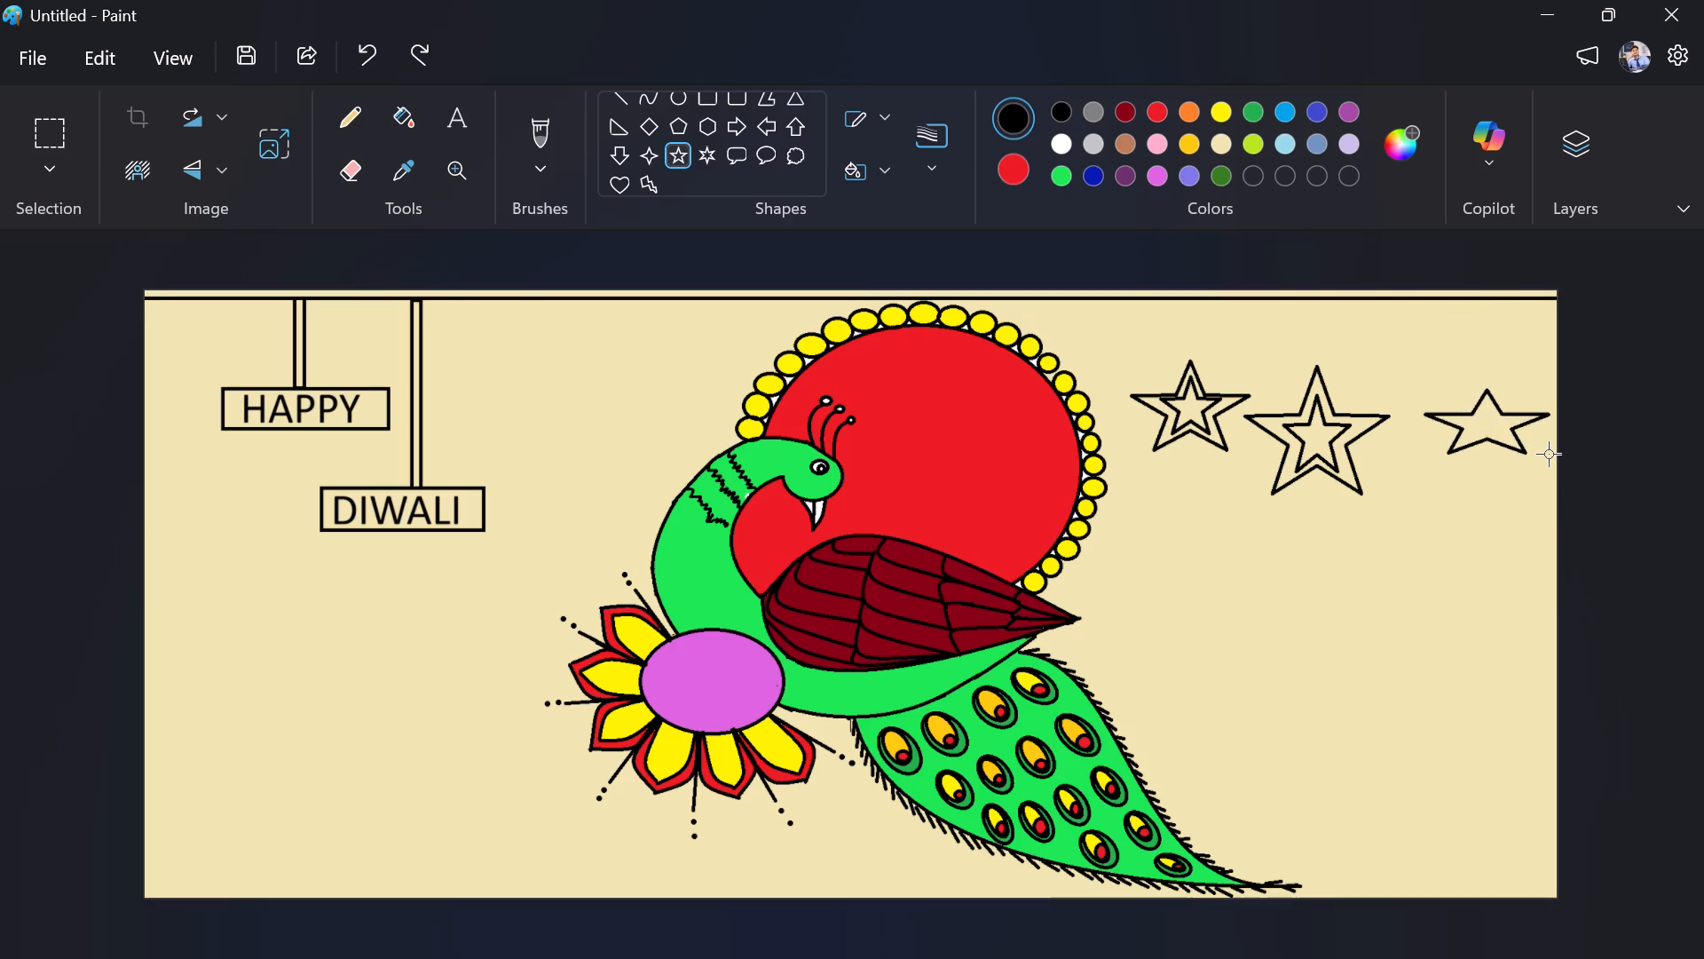
pyautogui.moveTo(1549, 454); pyautogui.dragTo(1549, 459)
pyautogui.moveTo(1487, 424); pyautogui.dragTo(1489, 416)
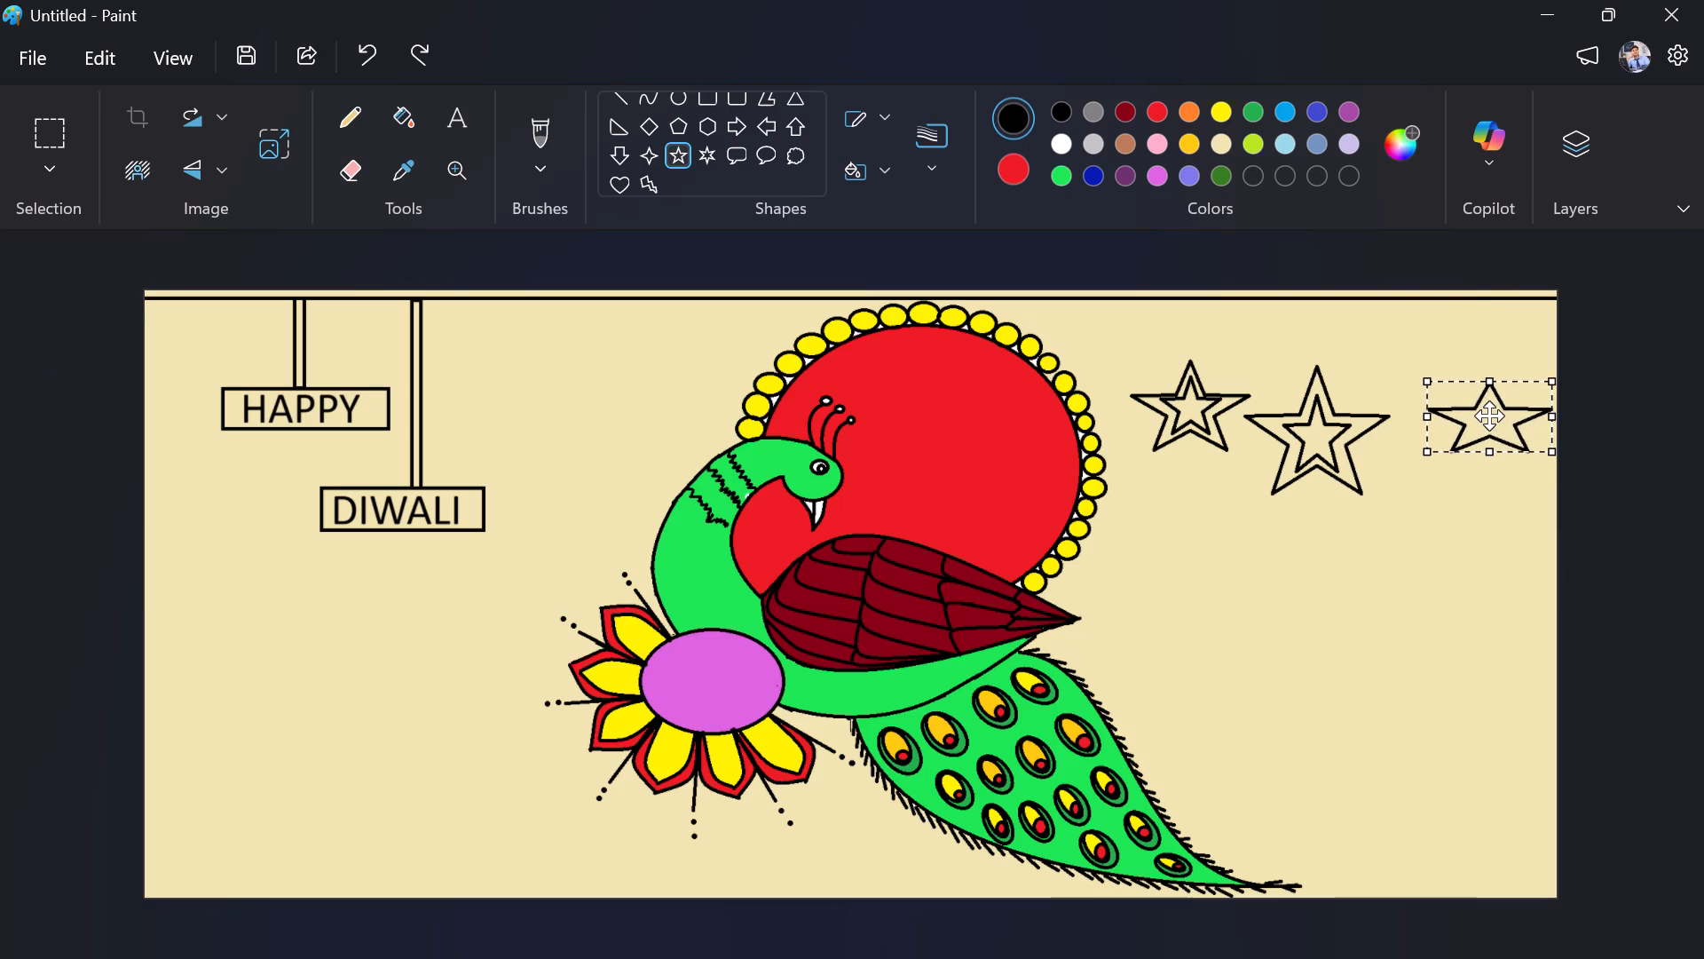
pyautogui.moveTo(1489, 416); pyautogui.dragTo(1481, 404)
# Draw a small black outlined five-point star, move it inside the star near the right edge and resize it to fit.
pyautogui.moveTo(1419, 551); pyautogui.dragTo(1427, 542)
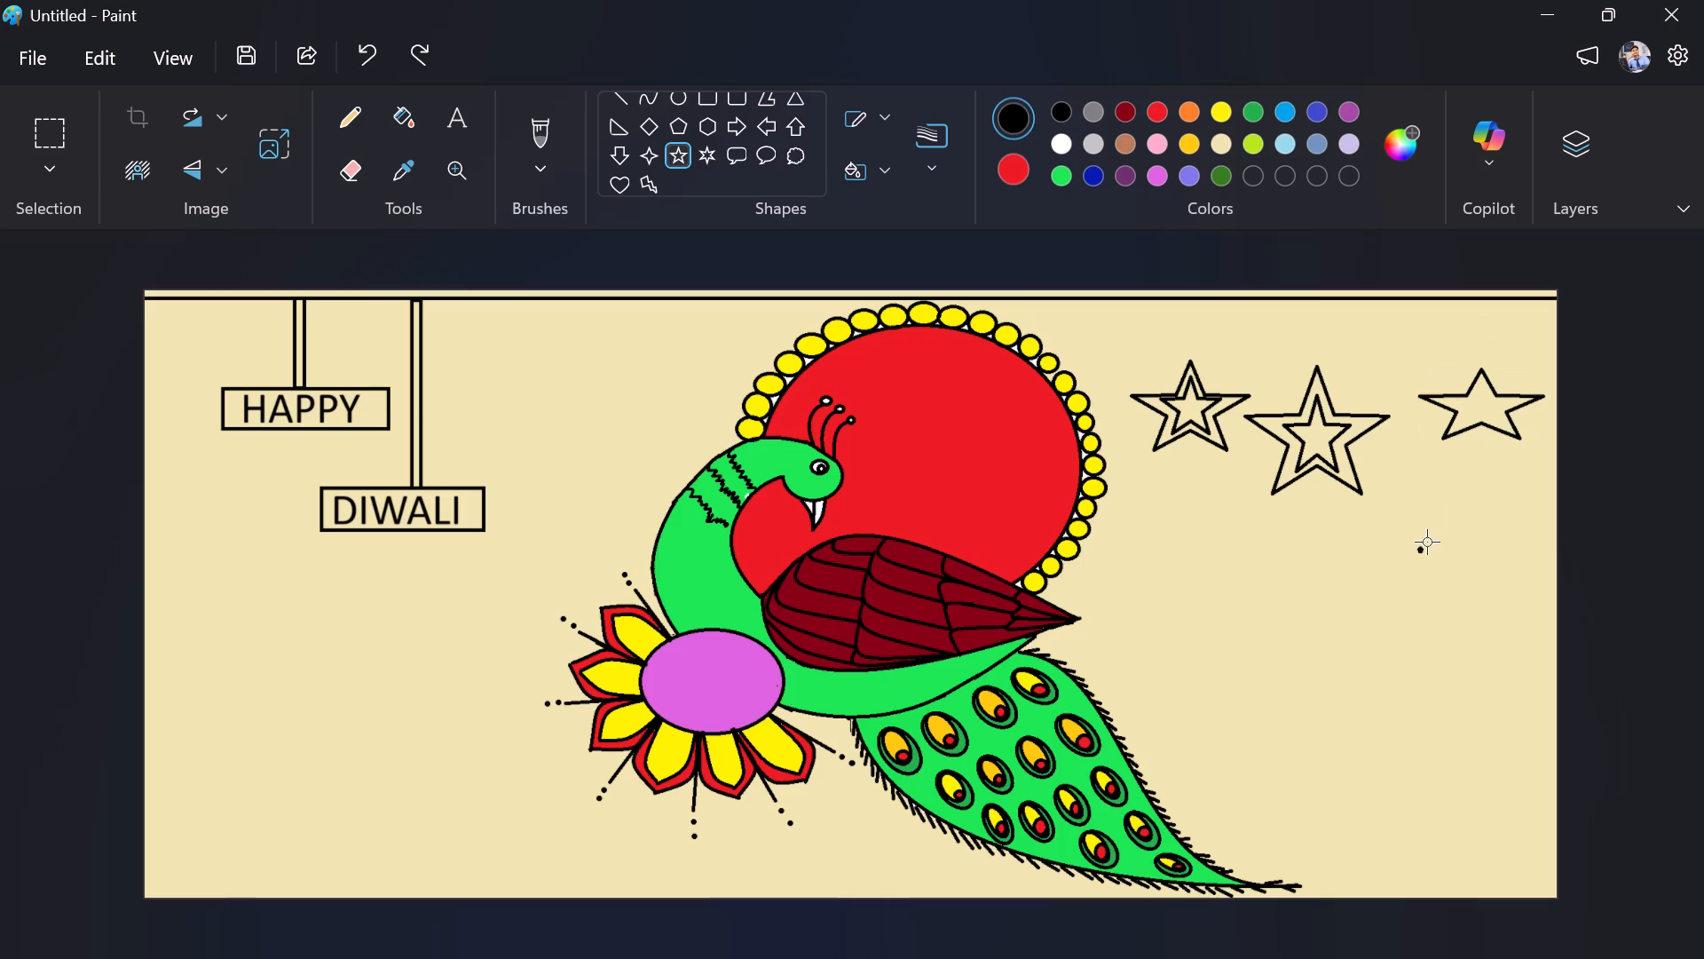
pyautogui.moveTo(1427, 542); pyautogui.dragTo(1495, 510)
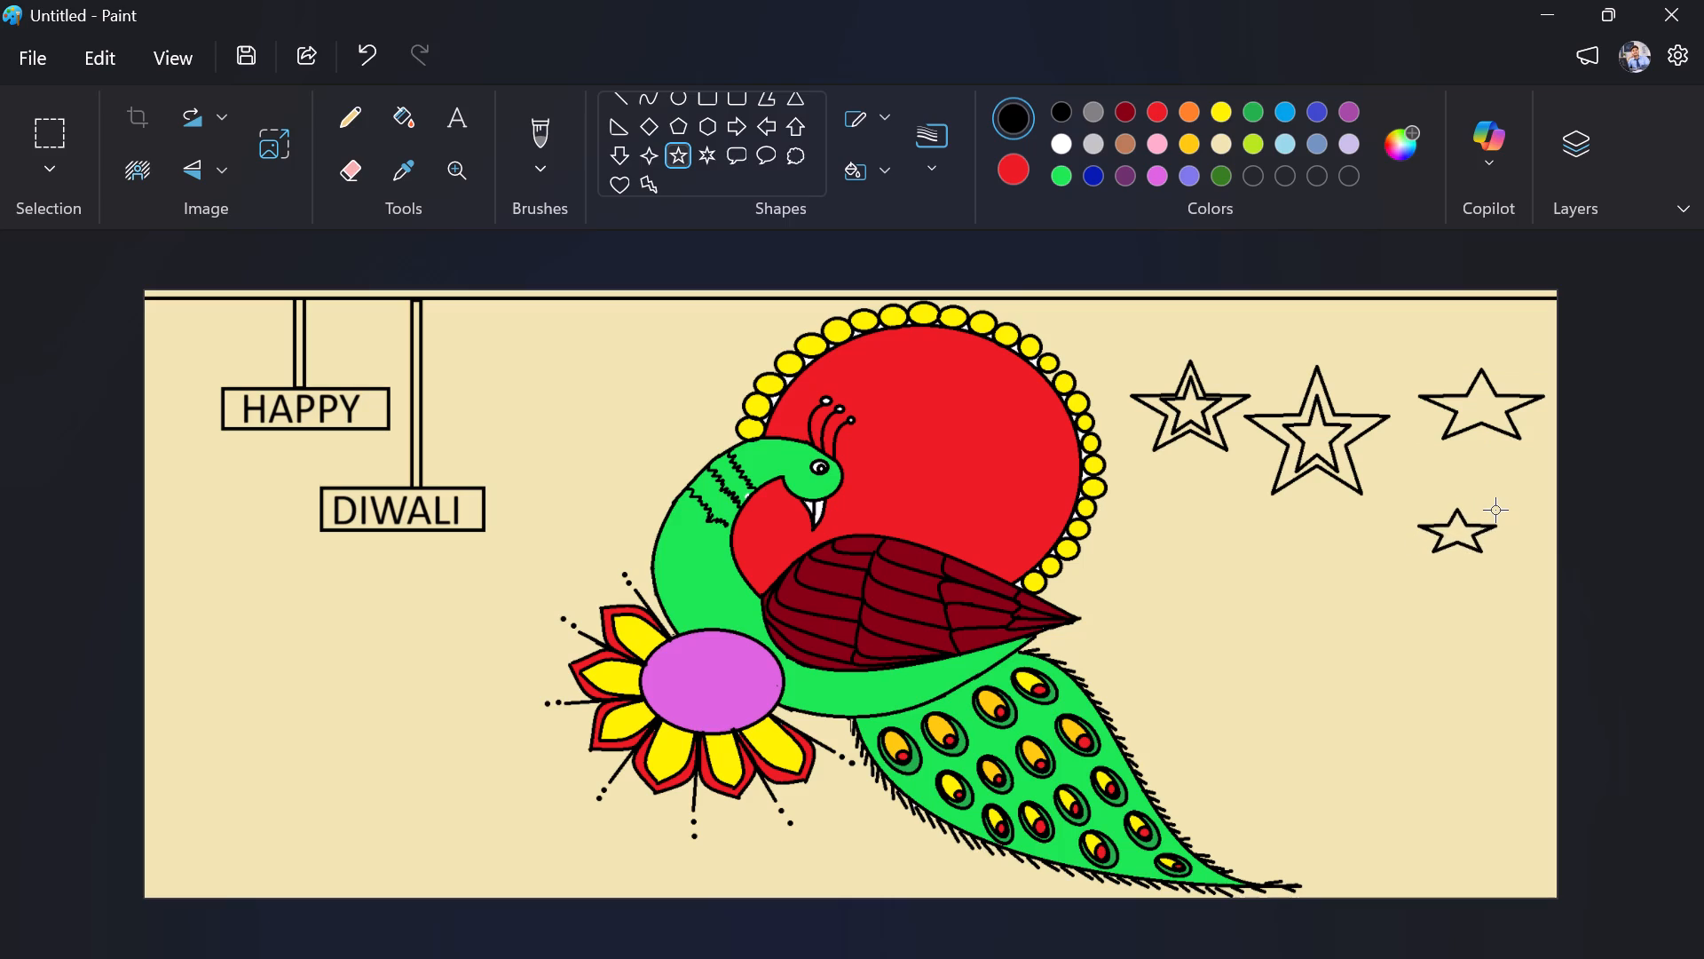
pyautogui.moveTo(1495, 510); pyautogui.dragTo(1497, 510)
pyautogui.moveTo(1463, 532); pyautogui.dragTo(1457, 558)
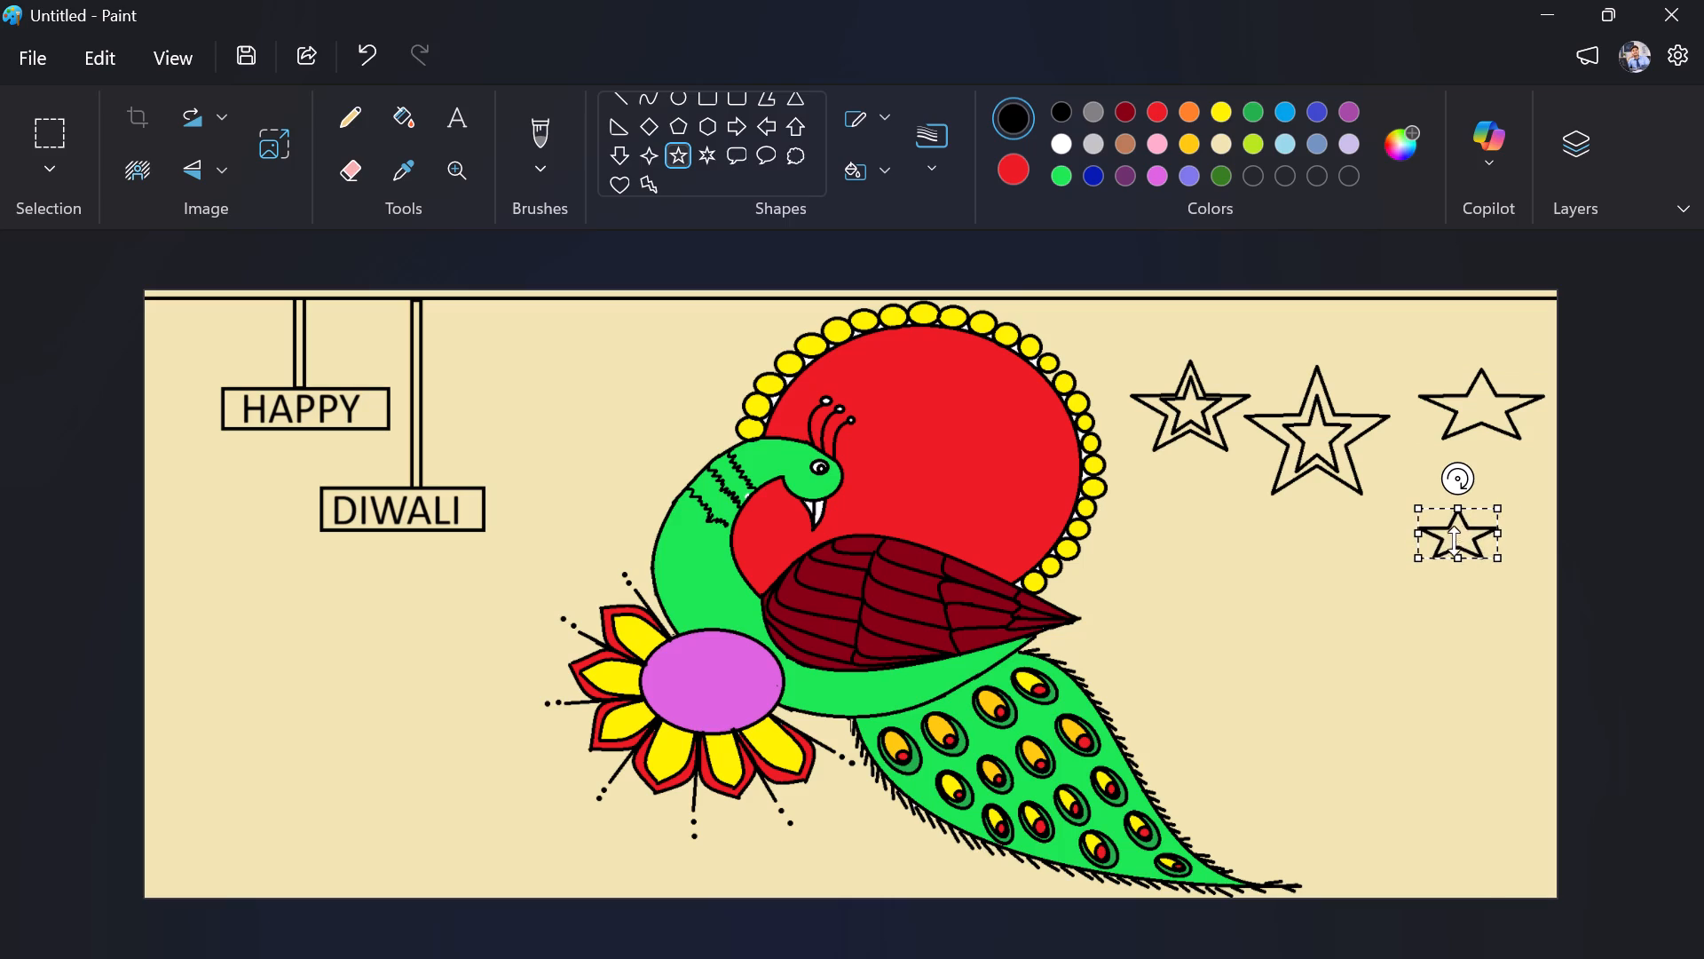
pyautogui.moveTo(1457, 535); pyautogui.dragTo(1483, 408)
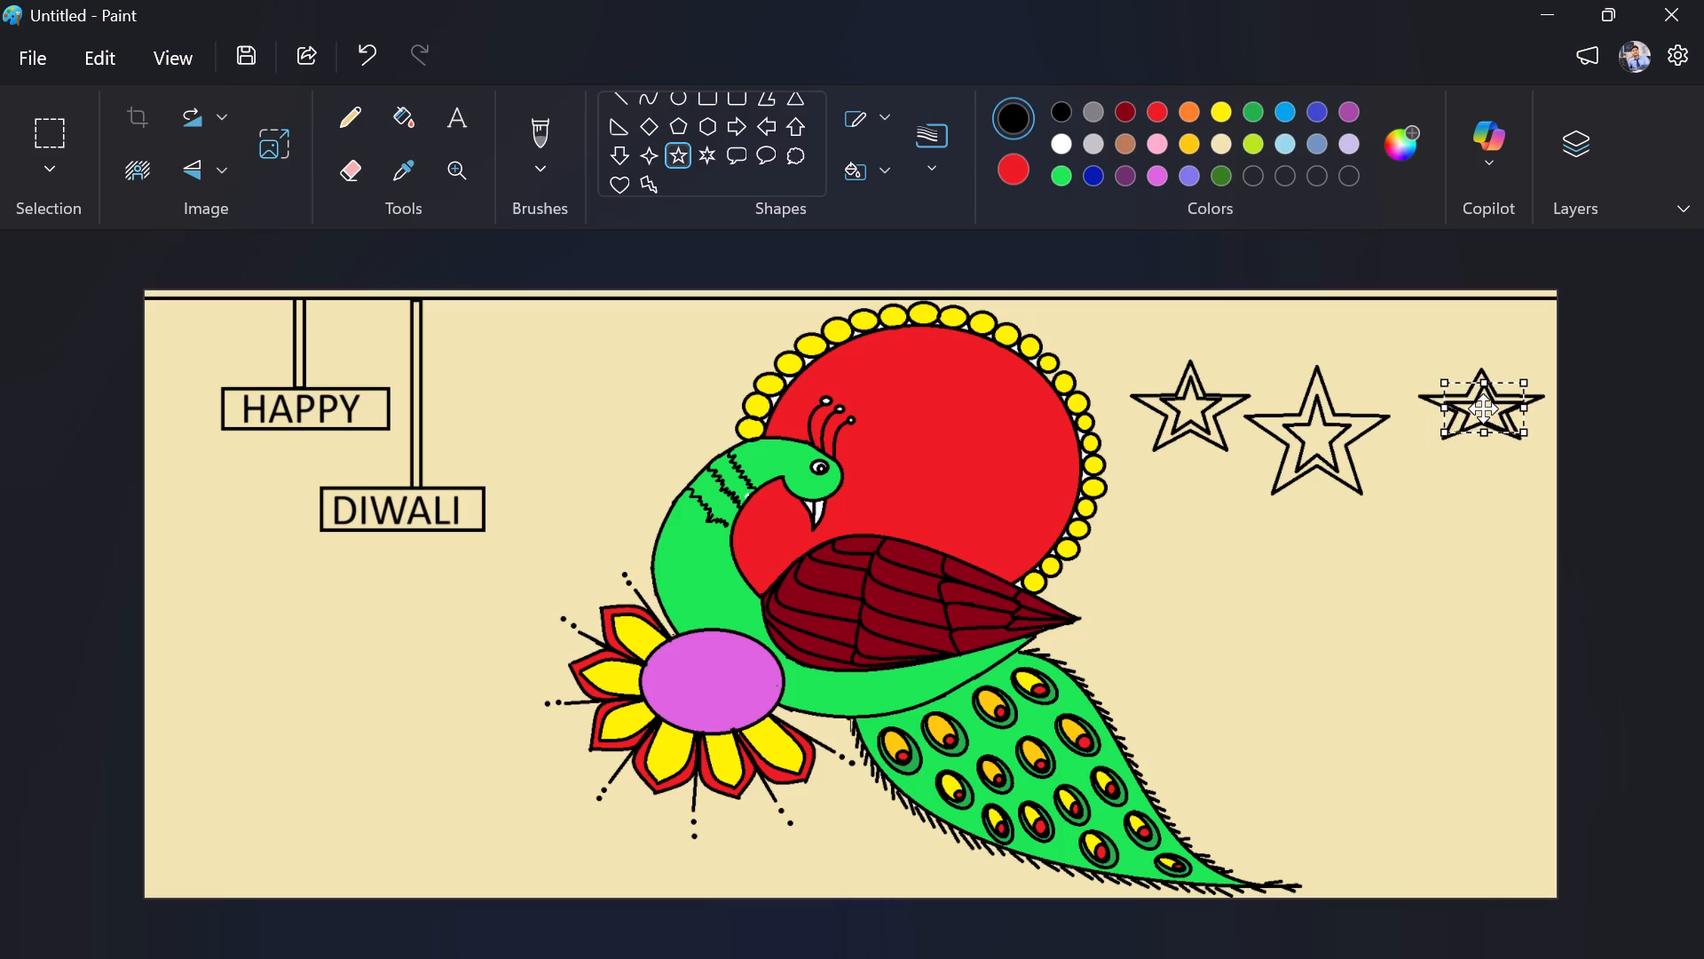
pyautogui.moveTo(1483, 408); pyautogui.dragTo(1479, 404)
pyautogui.click(1481, 430)
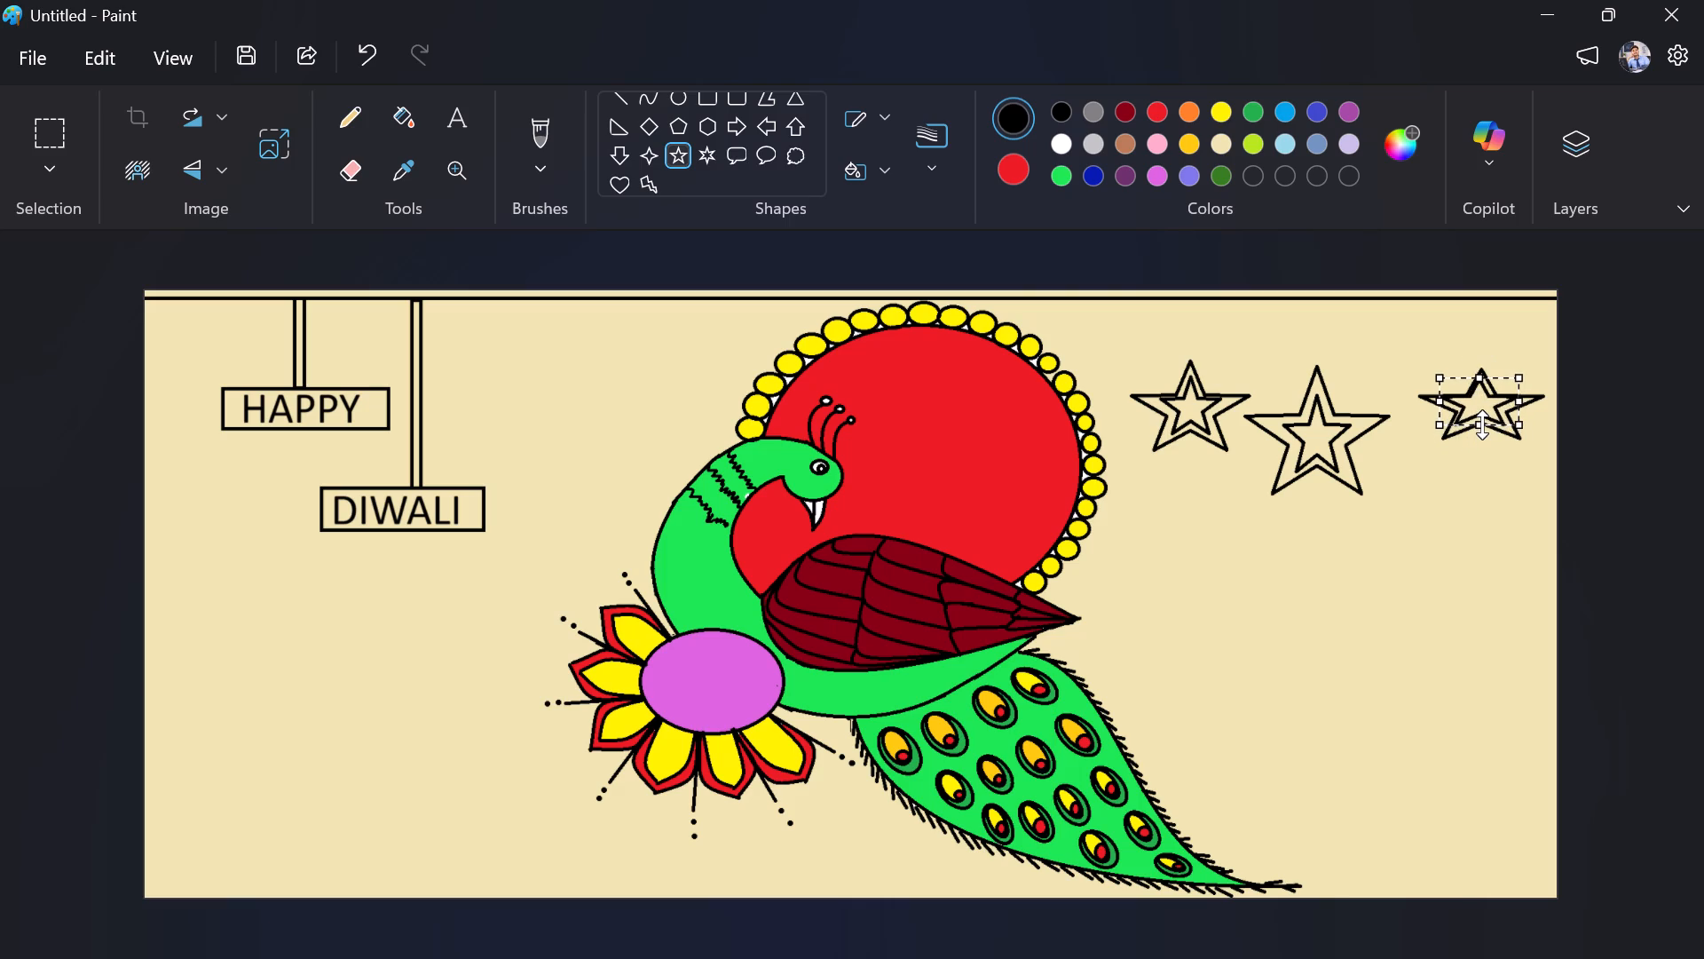
pyautogui.click(1474, 378)
pyautogui.moveTo(1437, 399); pyautogui.dragTo(1438, 399)
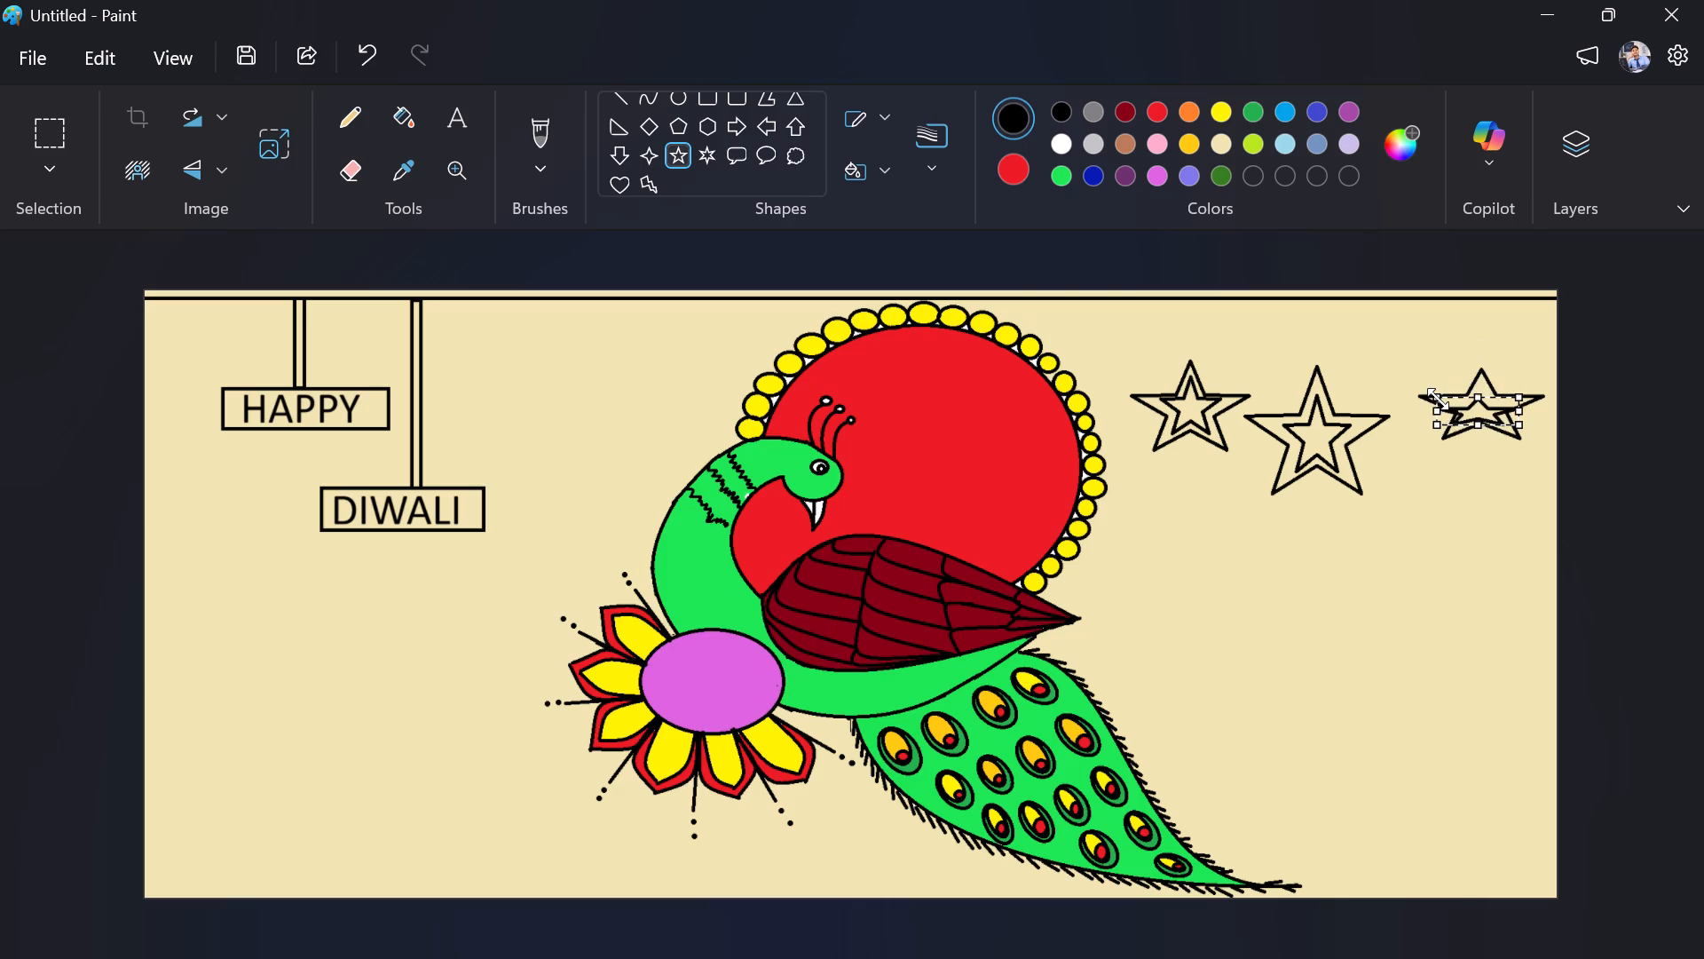
pyautogui.moveTo(1438, 399); pyautogui.dragTo(1445, 387)
pyautogui.click(1434, 537)
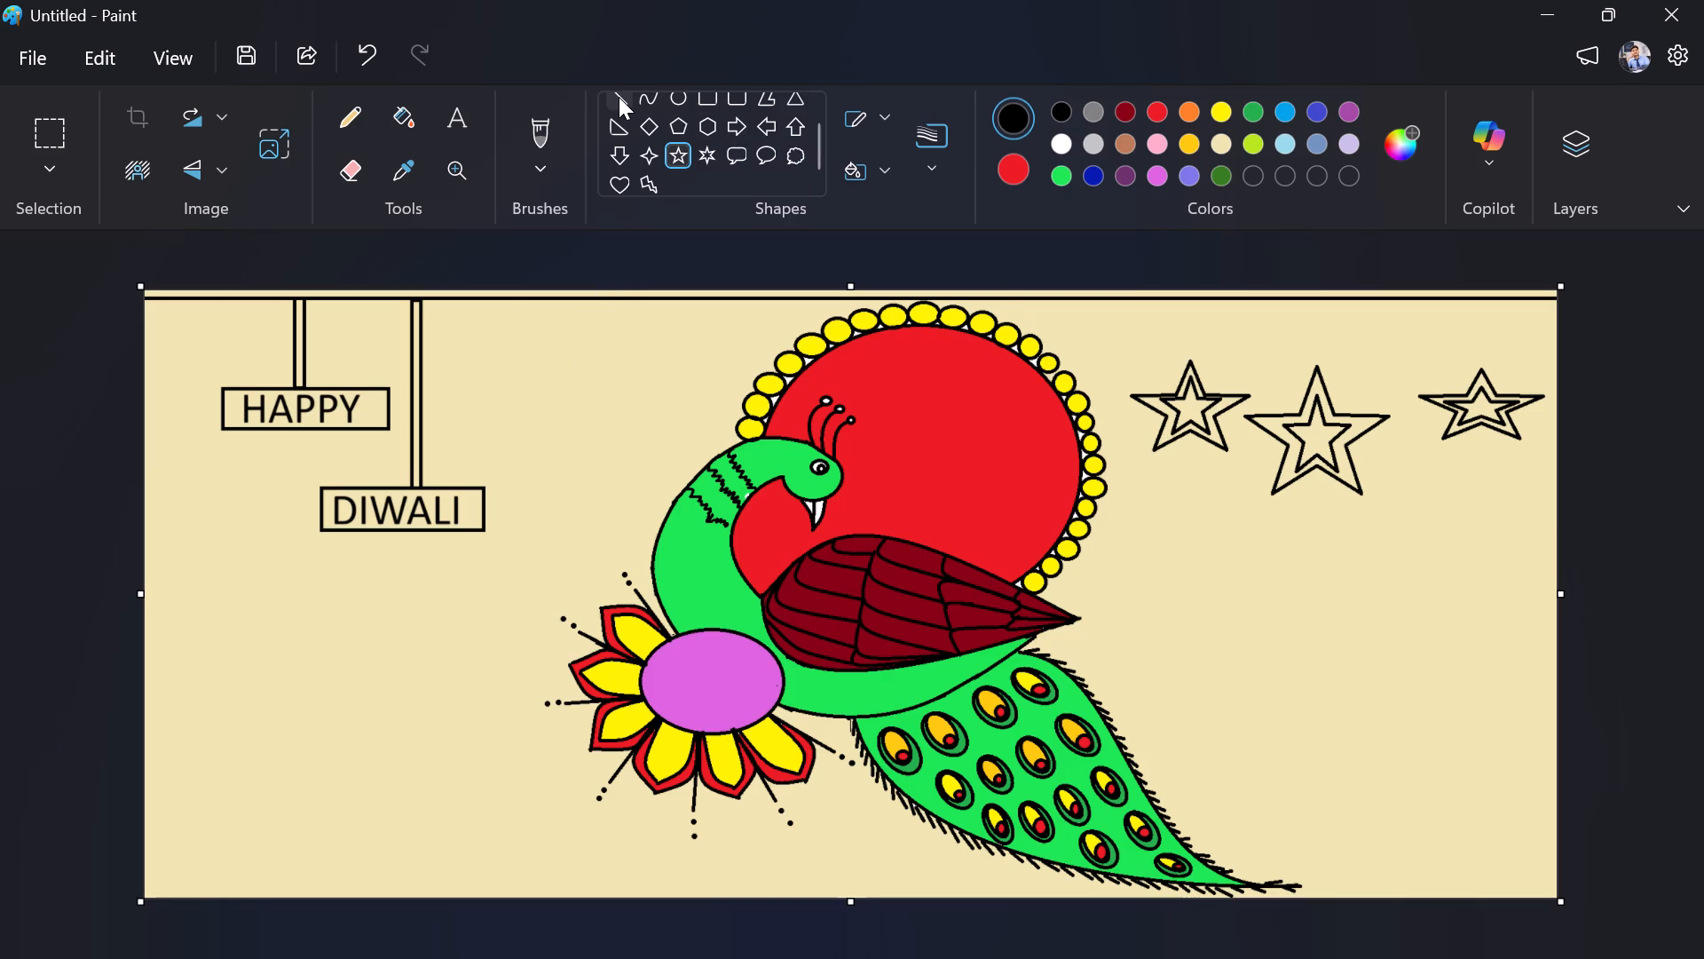
# Draw a narrow vertical black rectangle joining the top border line to the tip of the star nearest the peacock, redoing it until centred.
pyautogui.click(711, 92)
pyautogui.moveTo(1180, 299); pyautogui.dragTo(1196, 360)
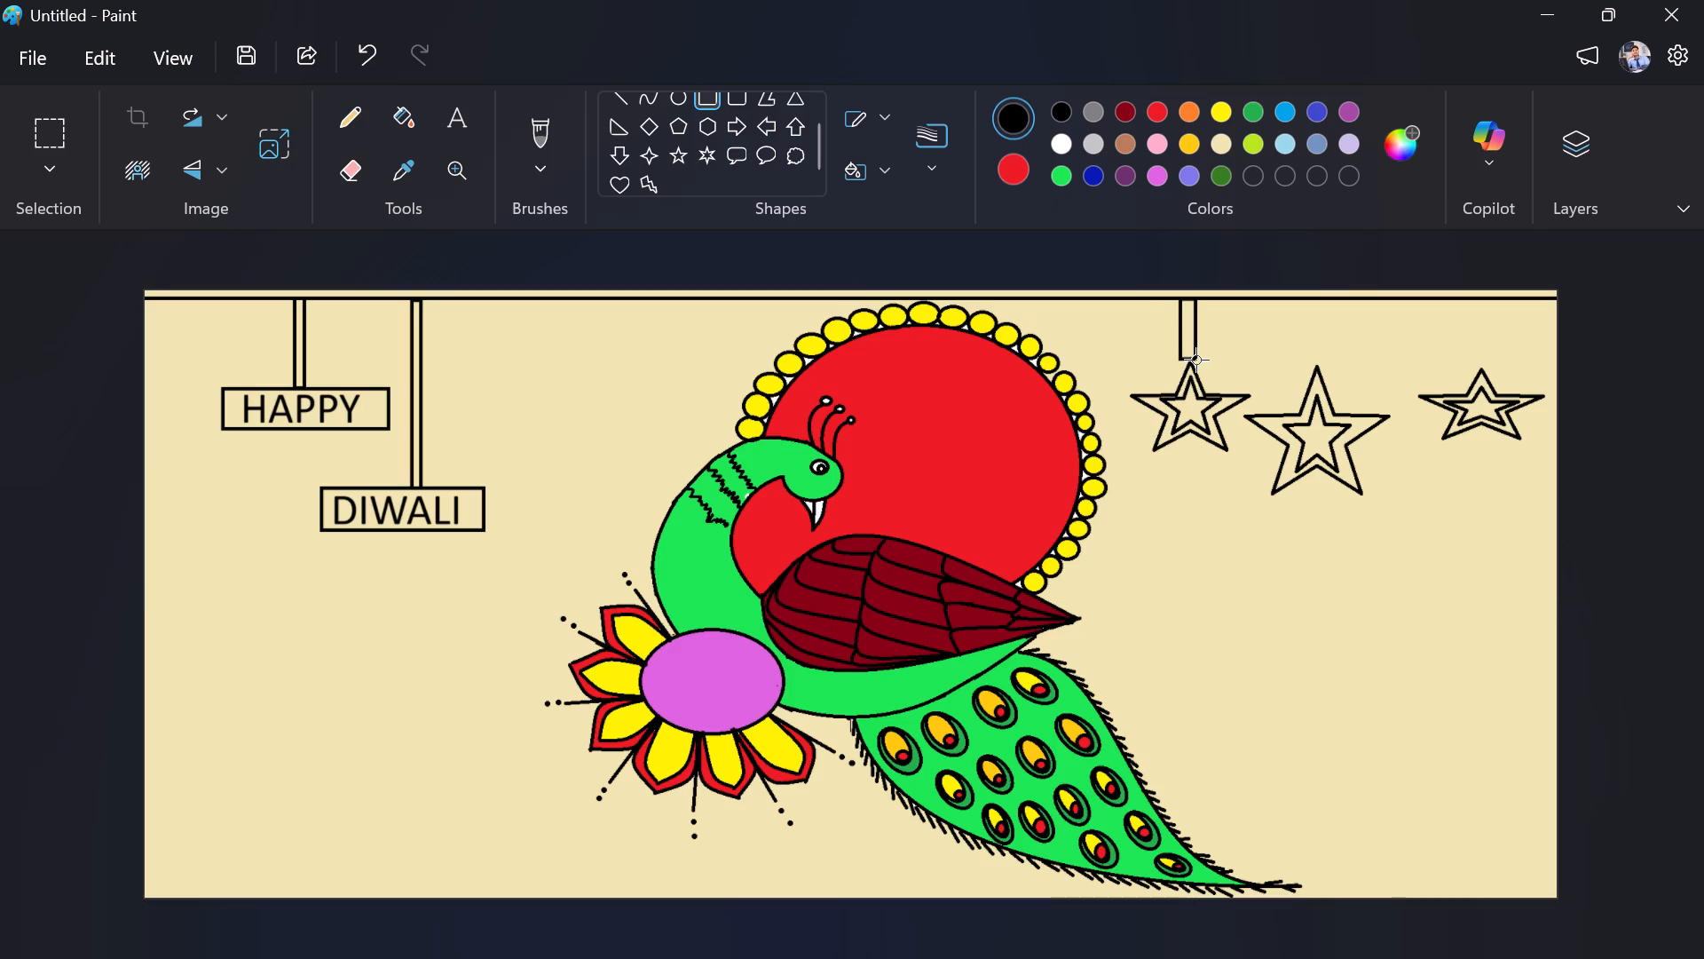
pyautogui.moveTo(1196, 360); pyautogui.dragTo(1187, 365)
pyautogui.moveTo(1187, 365); pyautogui.dragTo(1183, 352)
pyautogui.hotkey('ctrl', 'z')
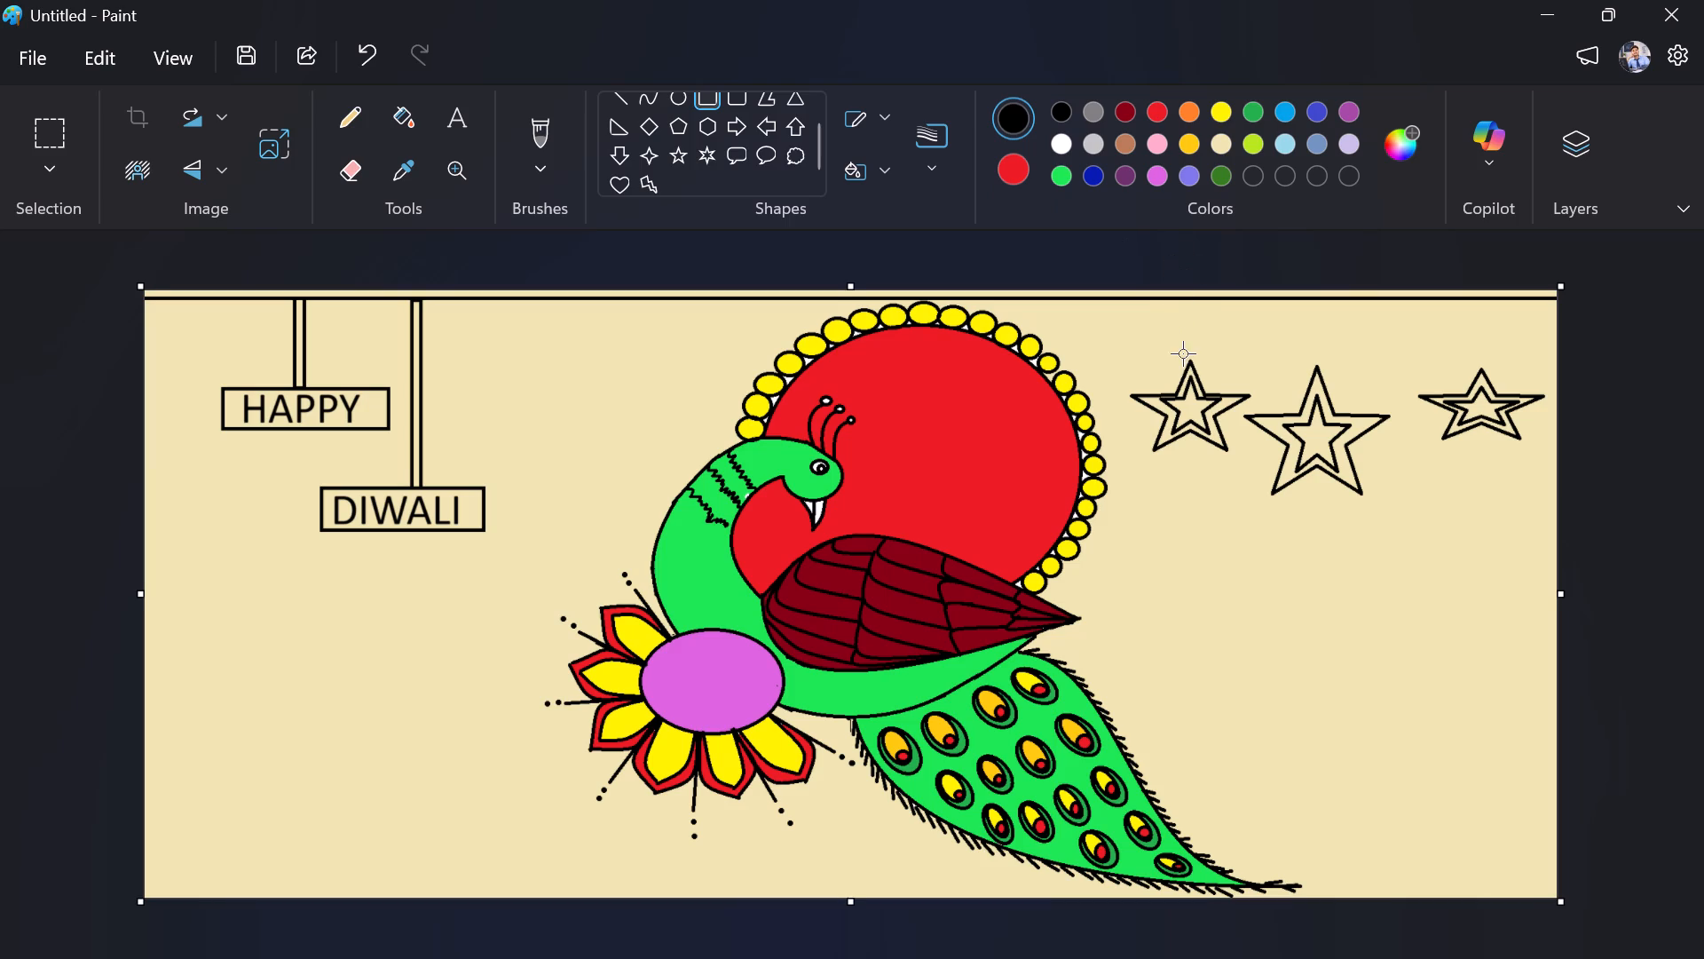
pyautogui.moveTo(1187, 357); pyautogui.dragTo(1187, 358)
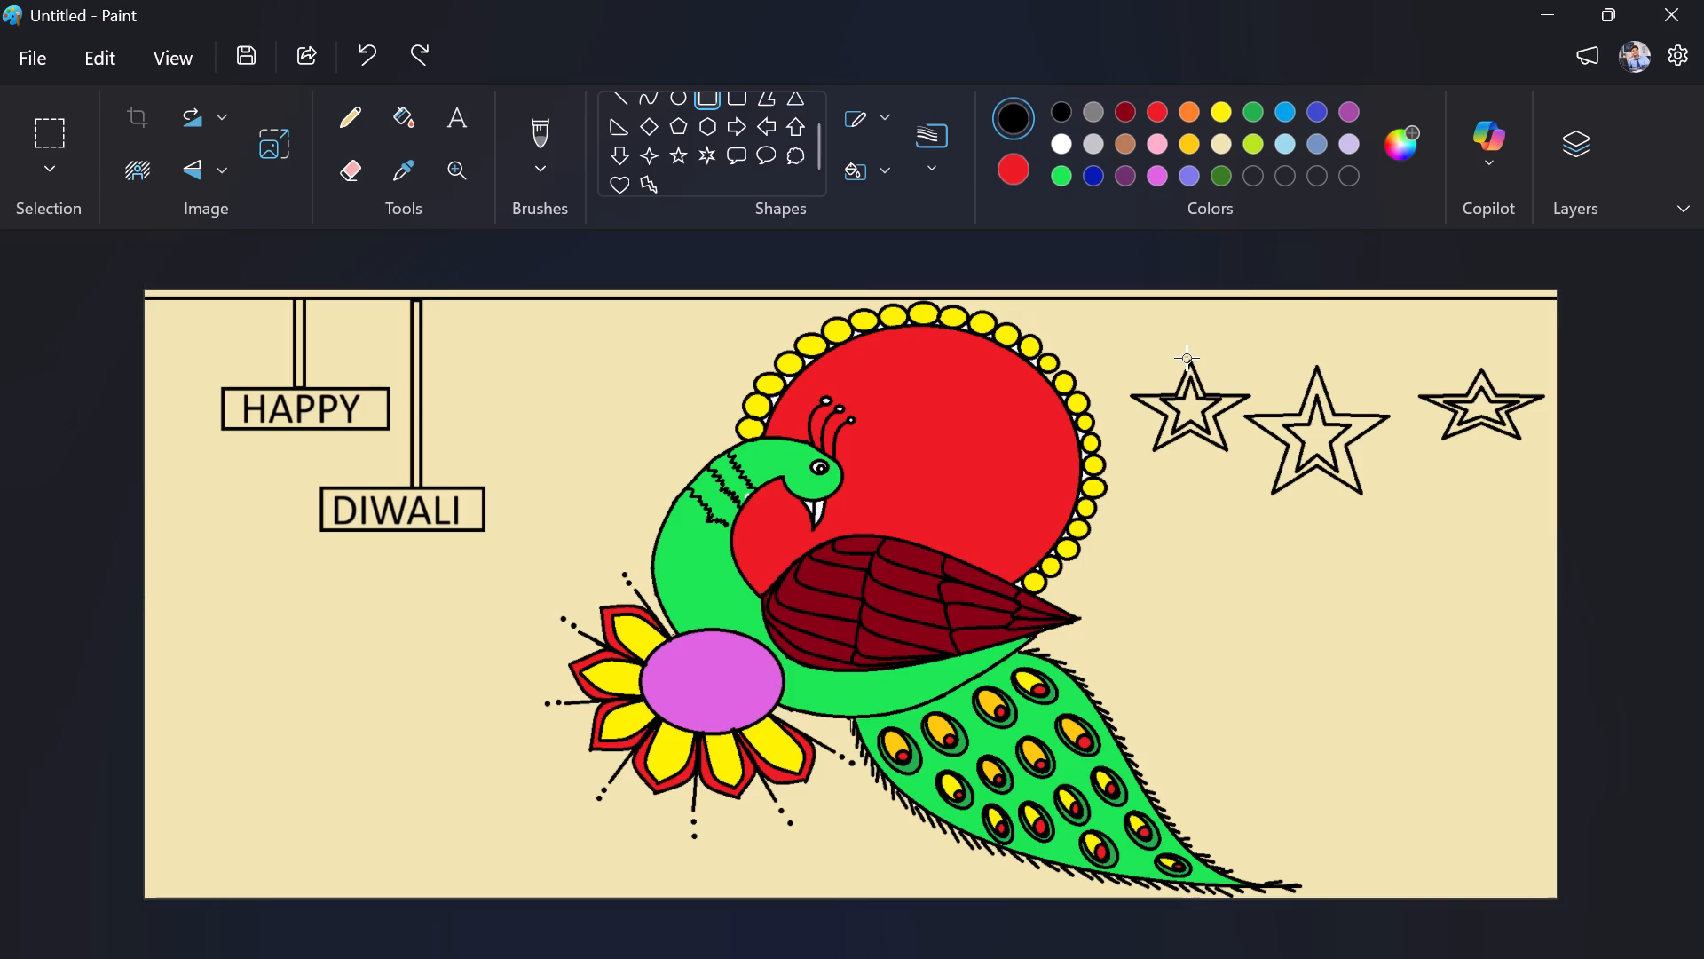
pyautogui.moveTo(1187, 358); pyautogui.dragTo(1195, 320)
pyautogui.moveTo(1195, 320); pyautogui.dragTo(1199, 298)
pyautogui.moveTo(1199, 298); pyautogui.dragTo(1195, 298)
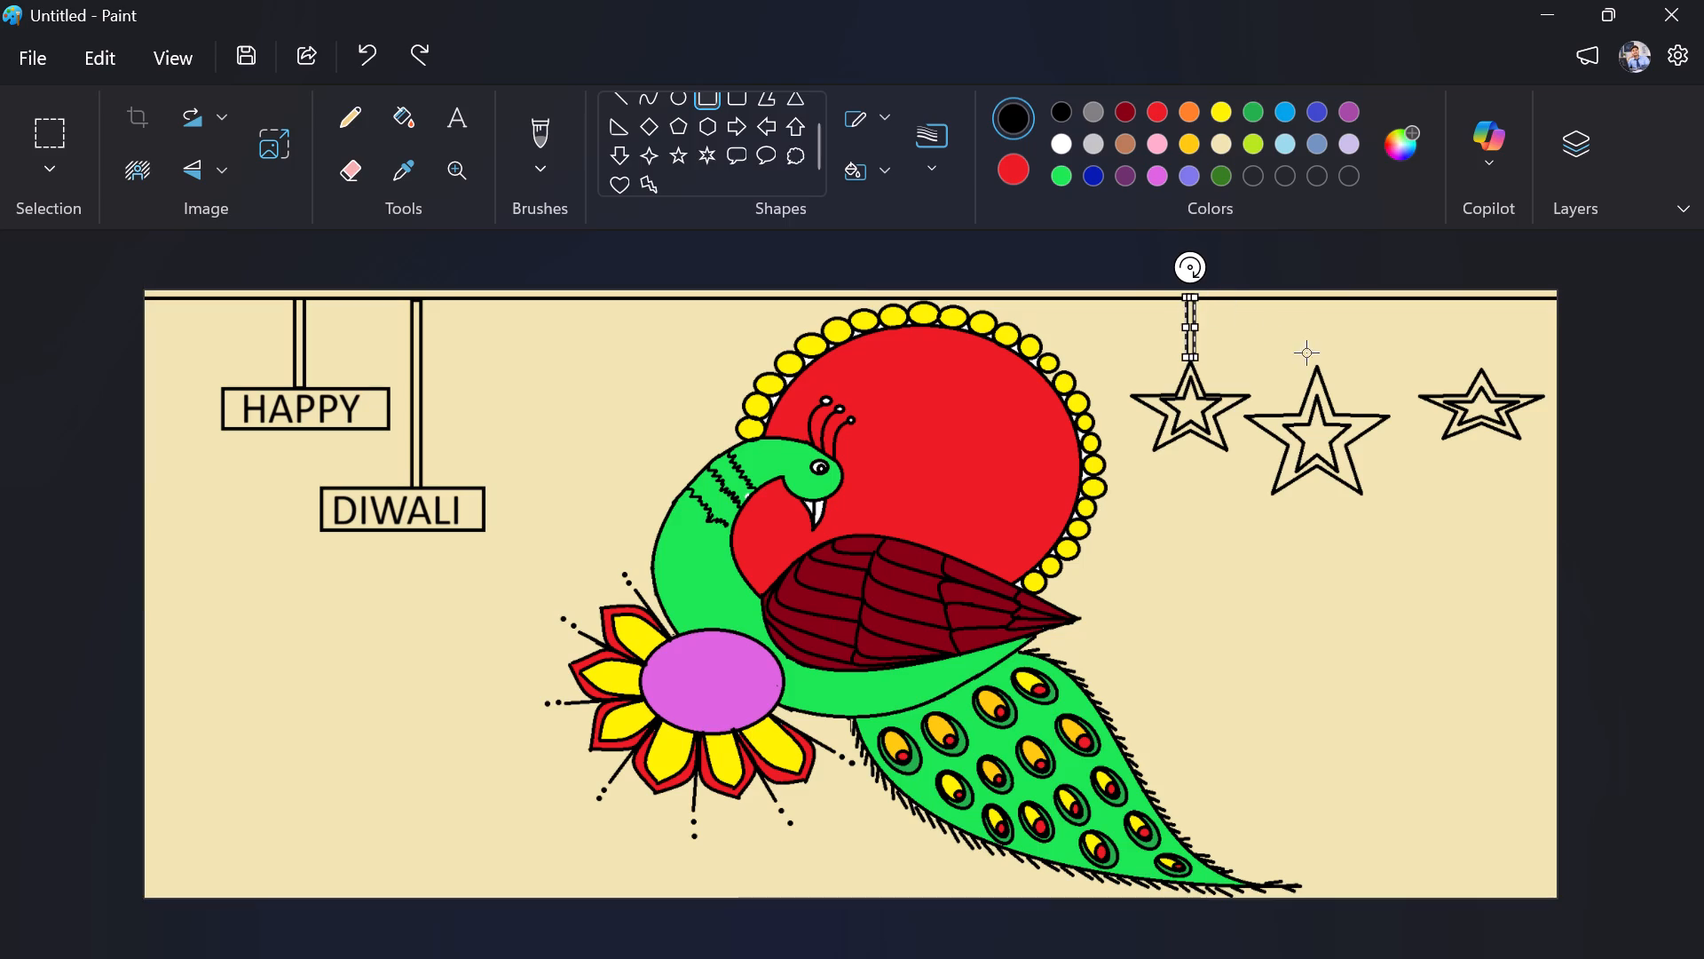
pyautogui.click(1219, 545)
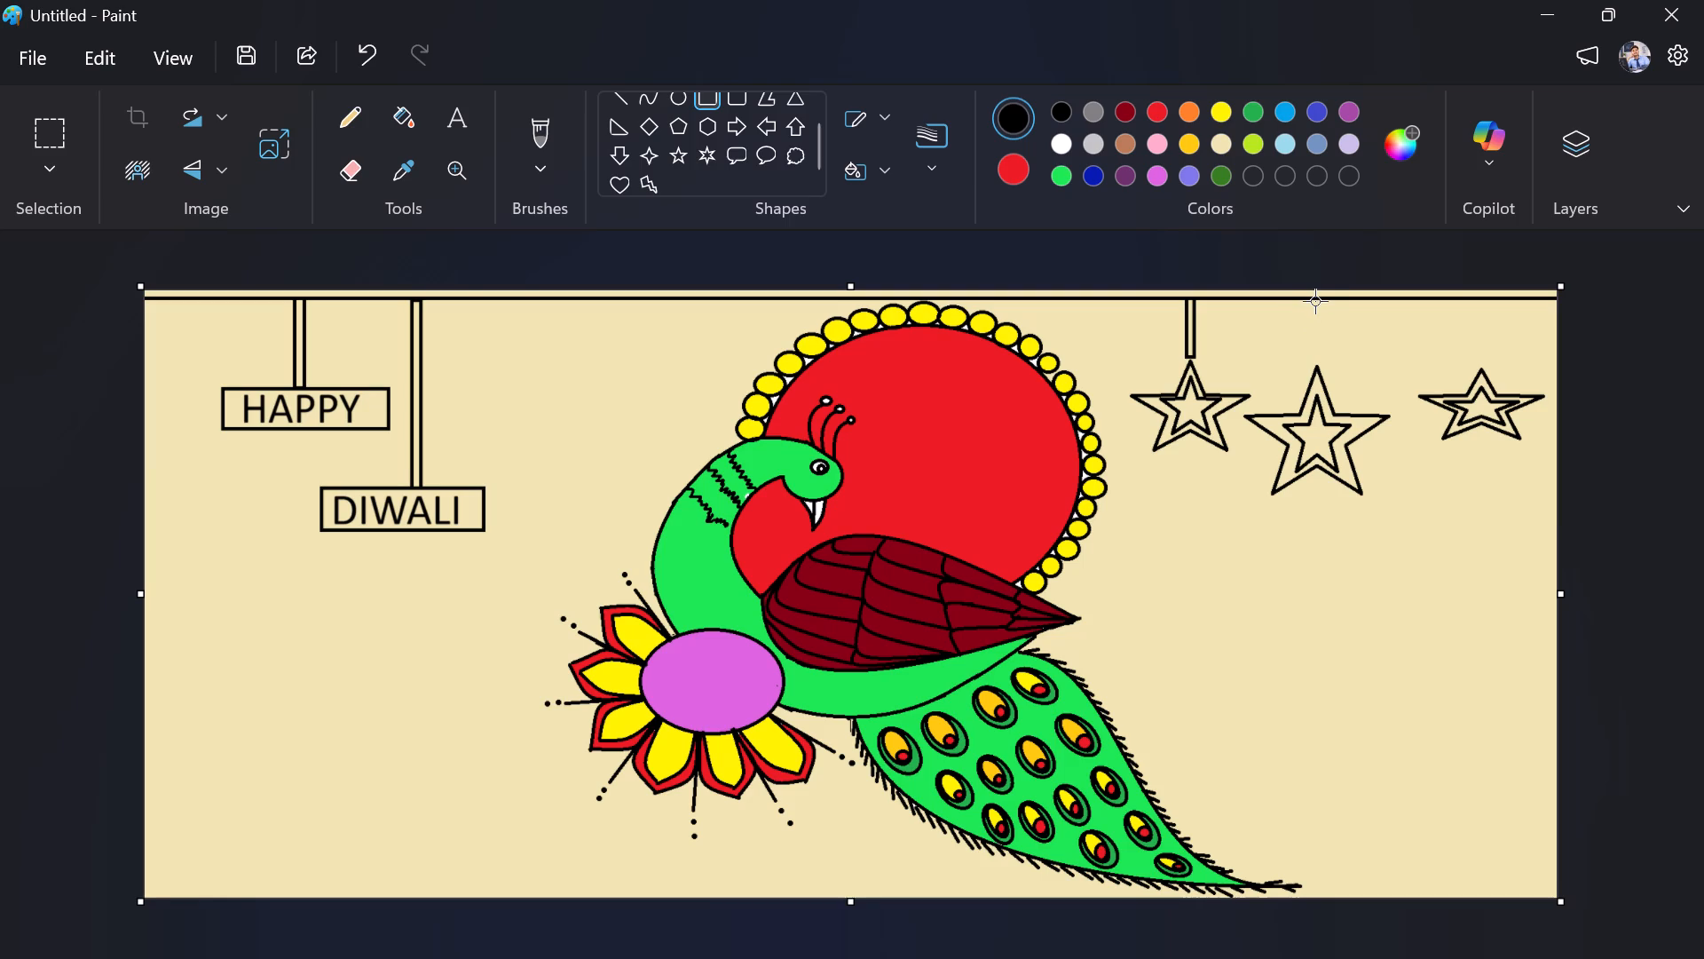
# Draw a narrow vertical black rectangle hanging from the top border line down to the tip of the large middle star.
pyautogui.moveTo(1315, 298); pyautogui.dragTo(1321, 362)
pyautogui.moveTo(1321, 362); pyautogui.dragTo(1320, 378)
pyautogui.click(1362, 386)
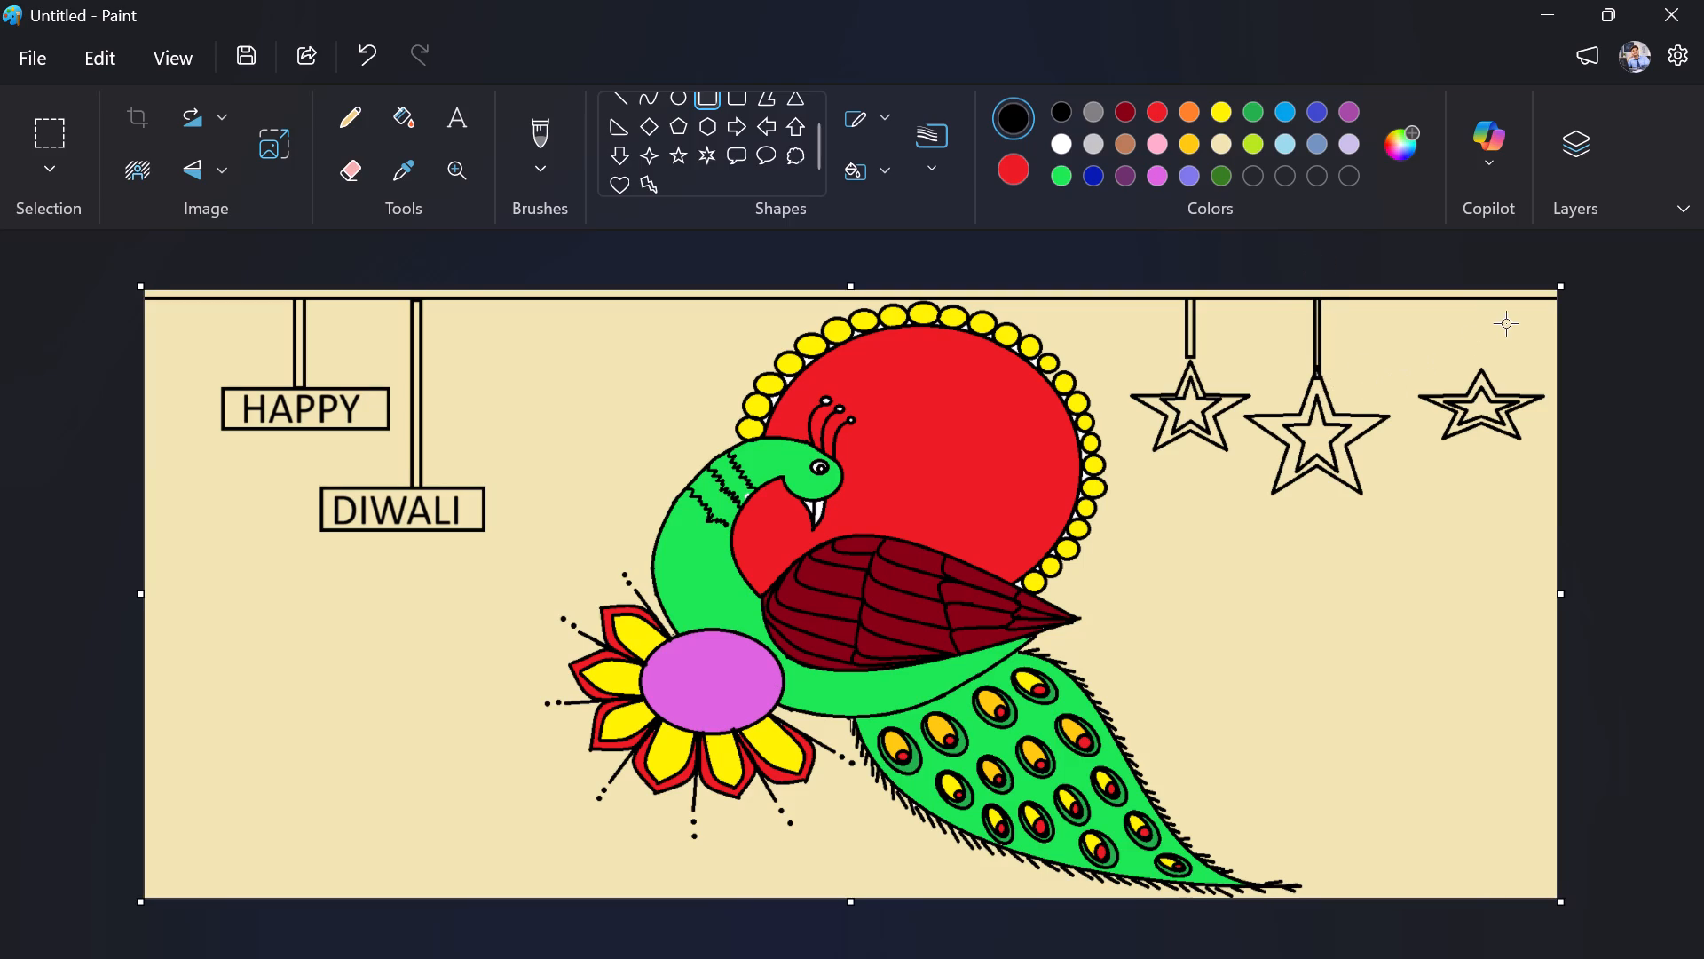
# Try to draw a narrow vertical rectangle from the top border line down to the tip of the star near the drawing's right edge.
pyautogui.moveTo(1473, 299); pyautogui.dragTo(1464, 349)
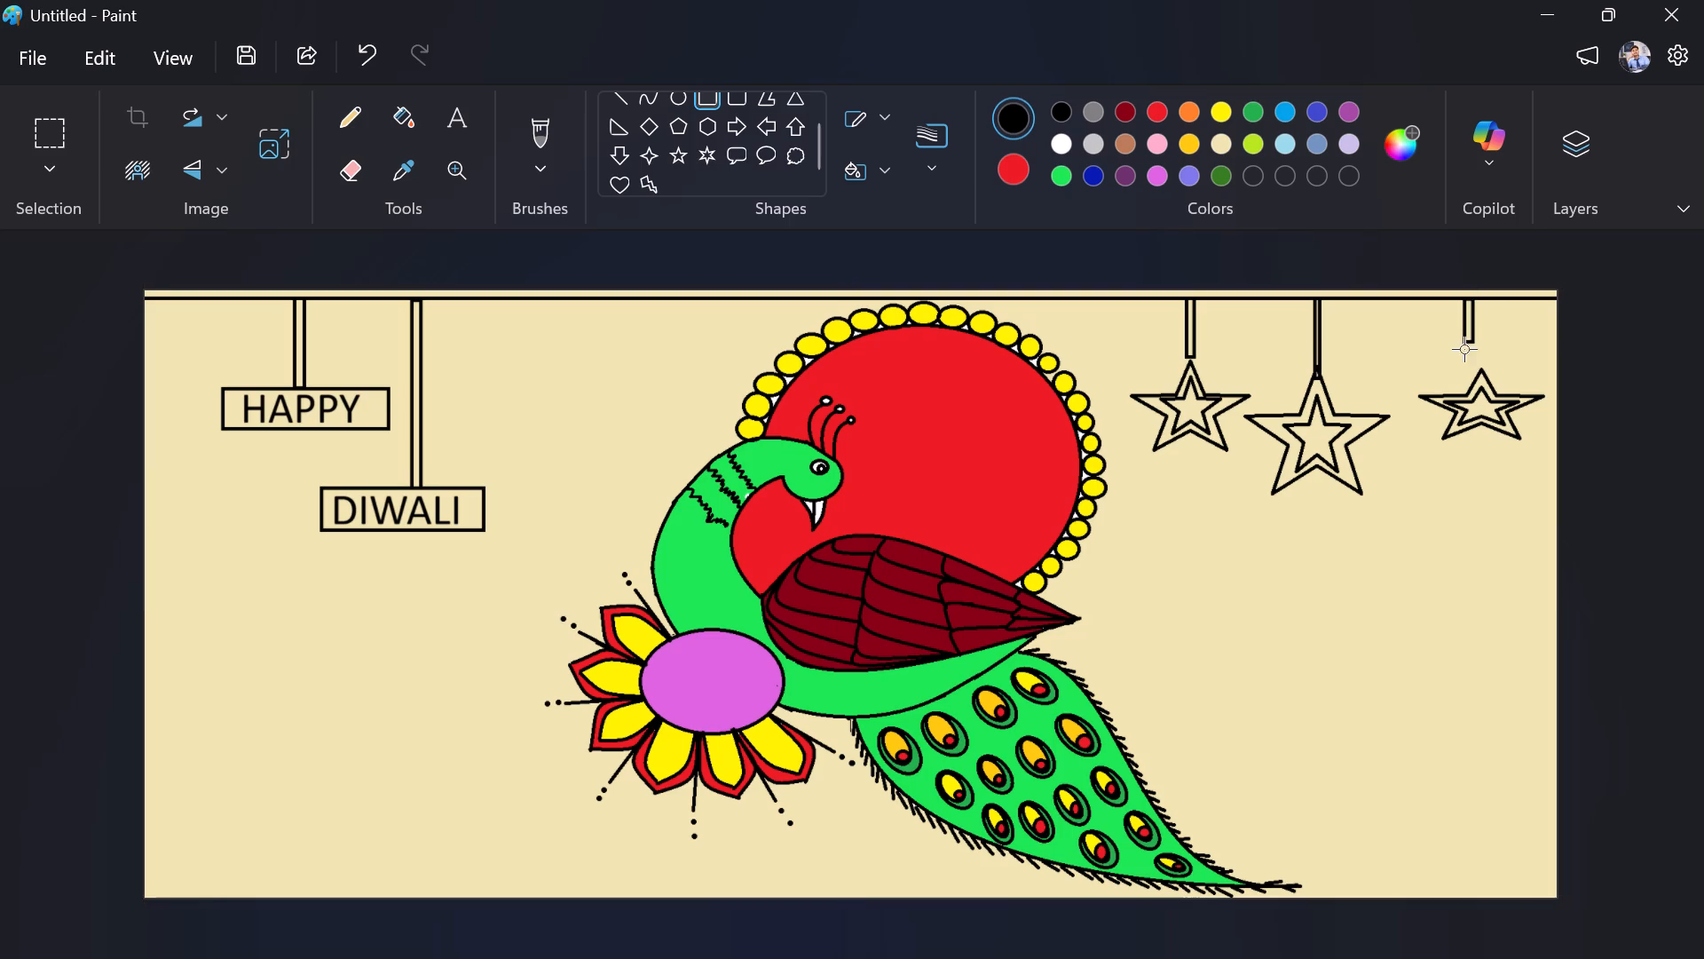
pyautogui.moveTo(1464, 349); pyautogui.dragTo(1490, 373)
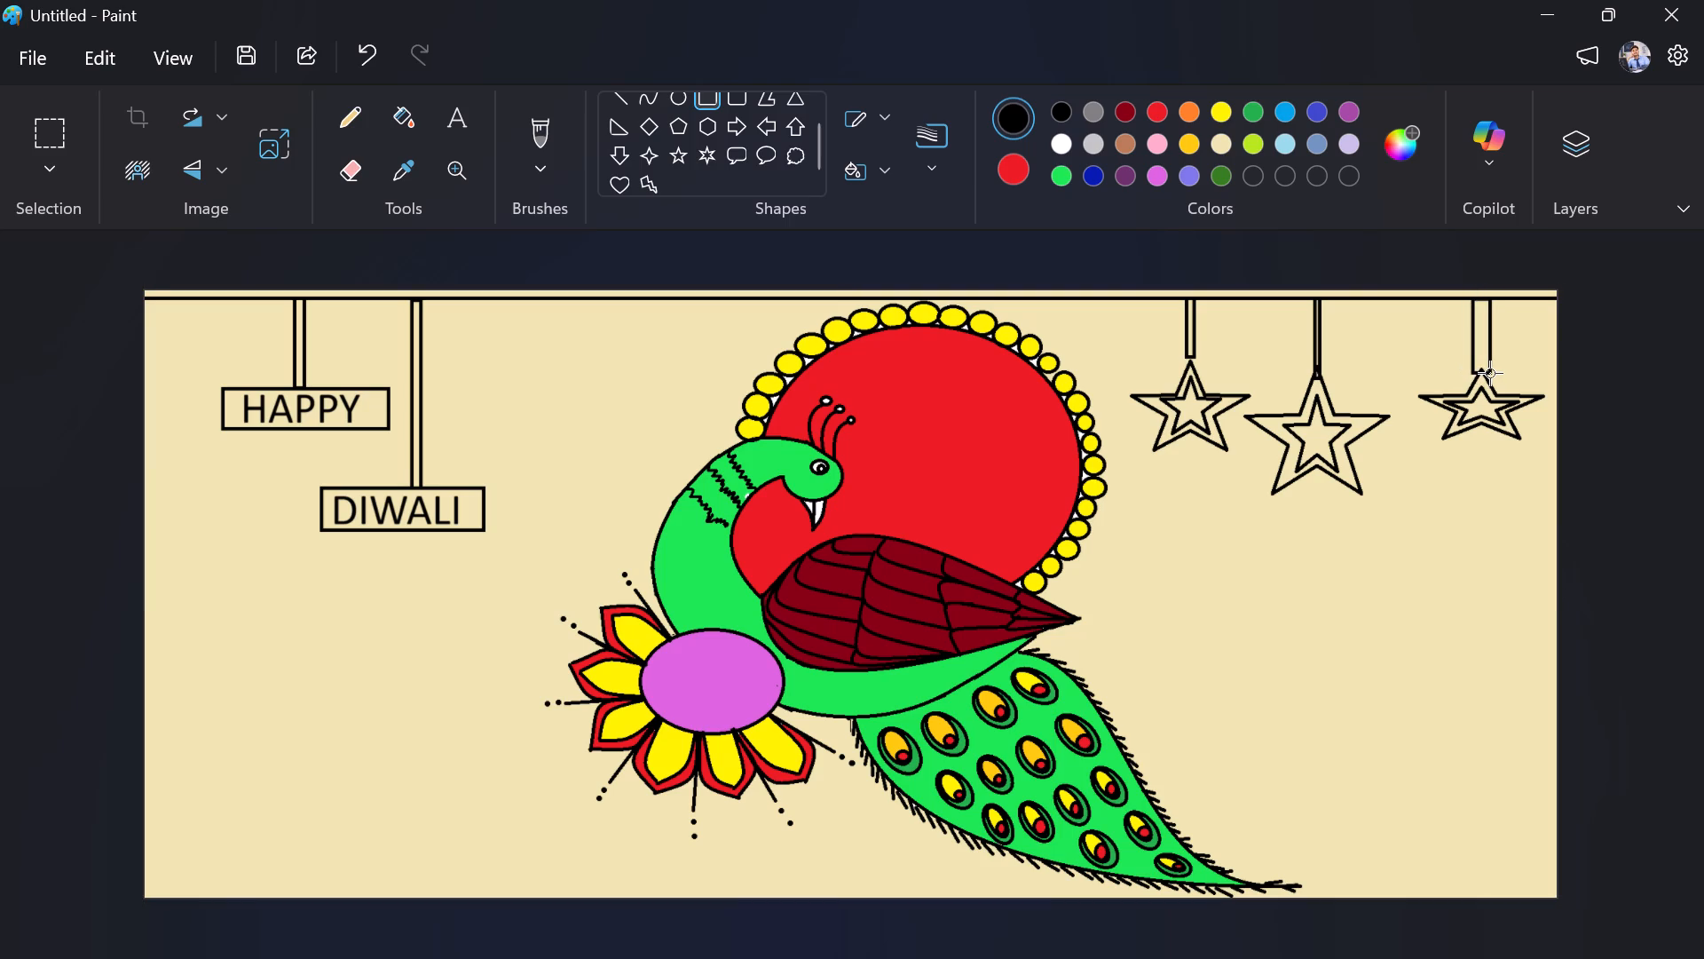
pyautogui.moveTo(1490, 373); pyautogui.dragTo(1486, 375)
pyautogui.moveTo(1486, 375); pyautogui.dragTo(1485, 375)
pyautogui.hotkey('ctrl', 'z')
# Undo the hanging rectangles above the large middle star and the star nearest the peacock.
pyautogui.hotkey('ctrl', 'z')
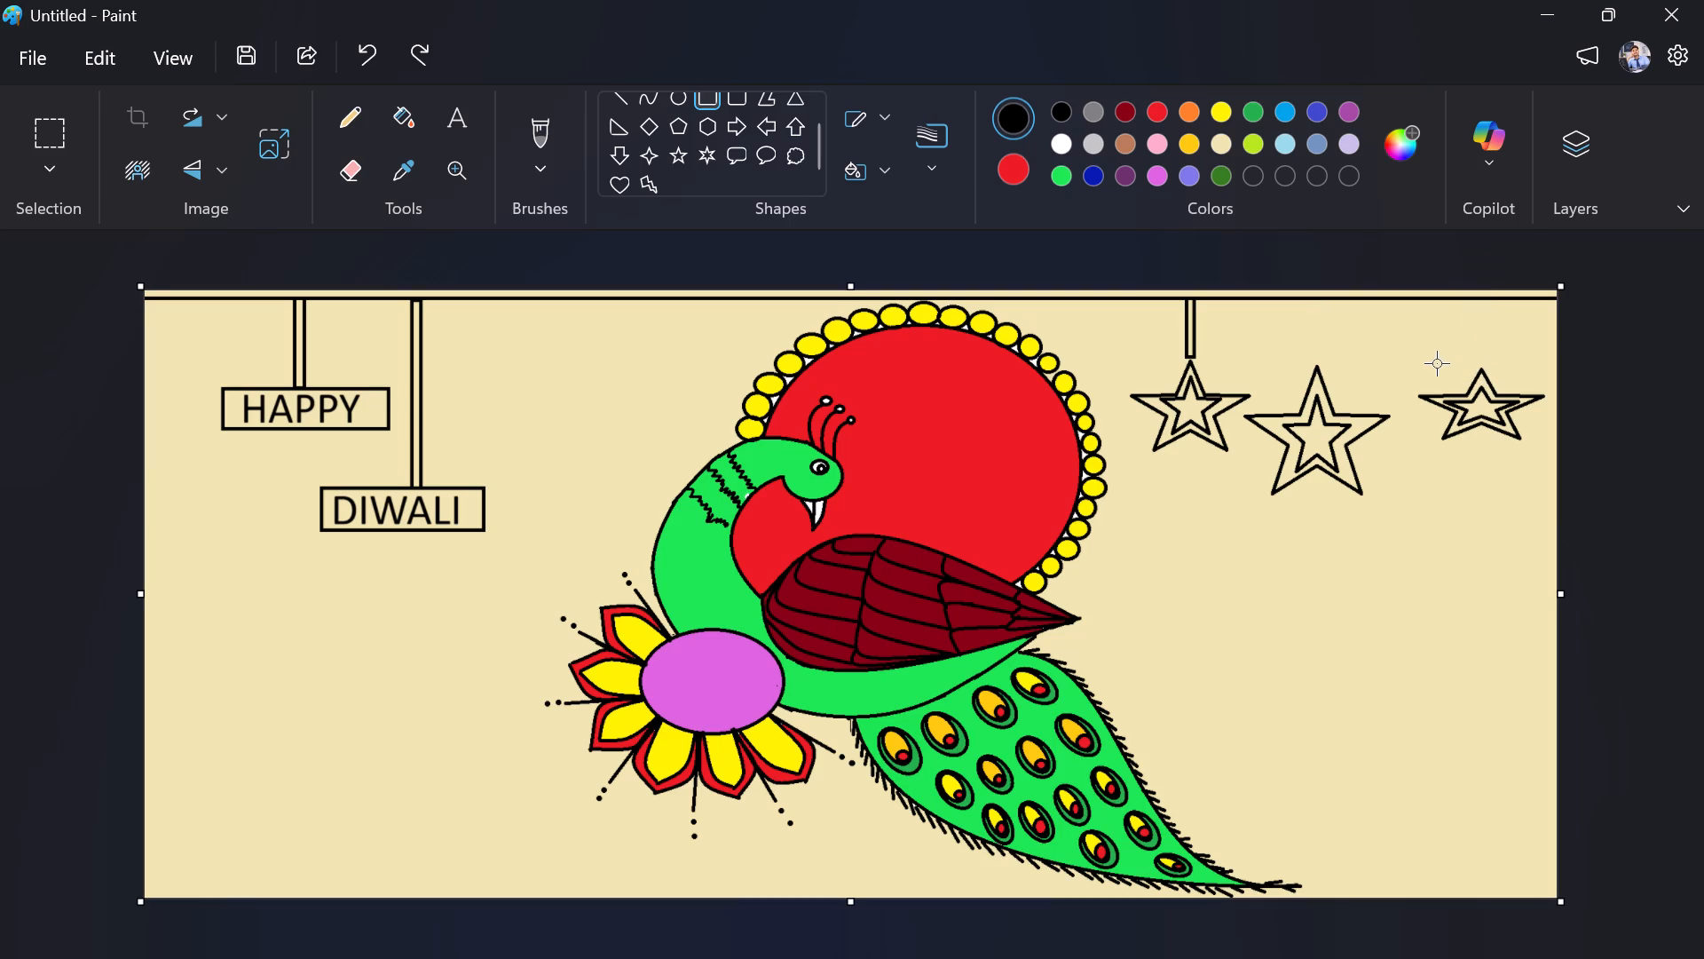
pyautogui.hotkey('ctrl', 'z')
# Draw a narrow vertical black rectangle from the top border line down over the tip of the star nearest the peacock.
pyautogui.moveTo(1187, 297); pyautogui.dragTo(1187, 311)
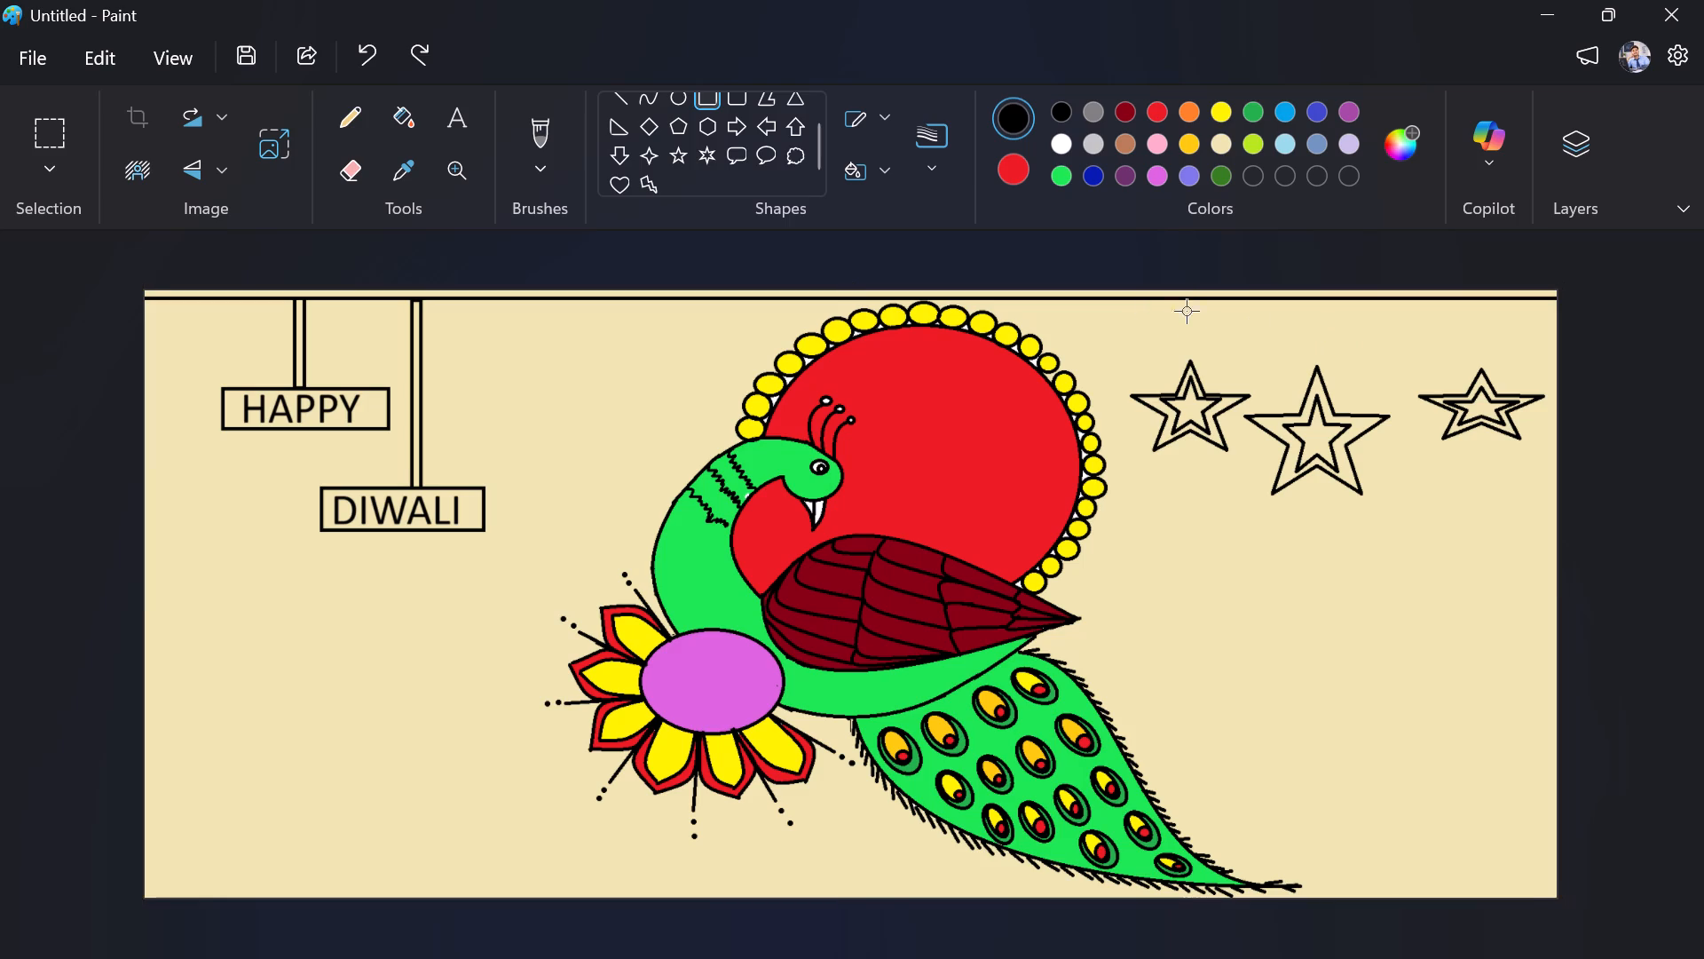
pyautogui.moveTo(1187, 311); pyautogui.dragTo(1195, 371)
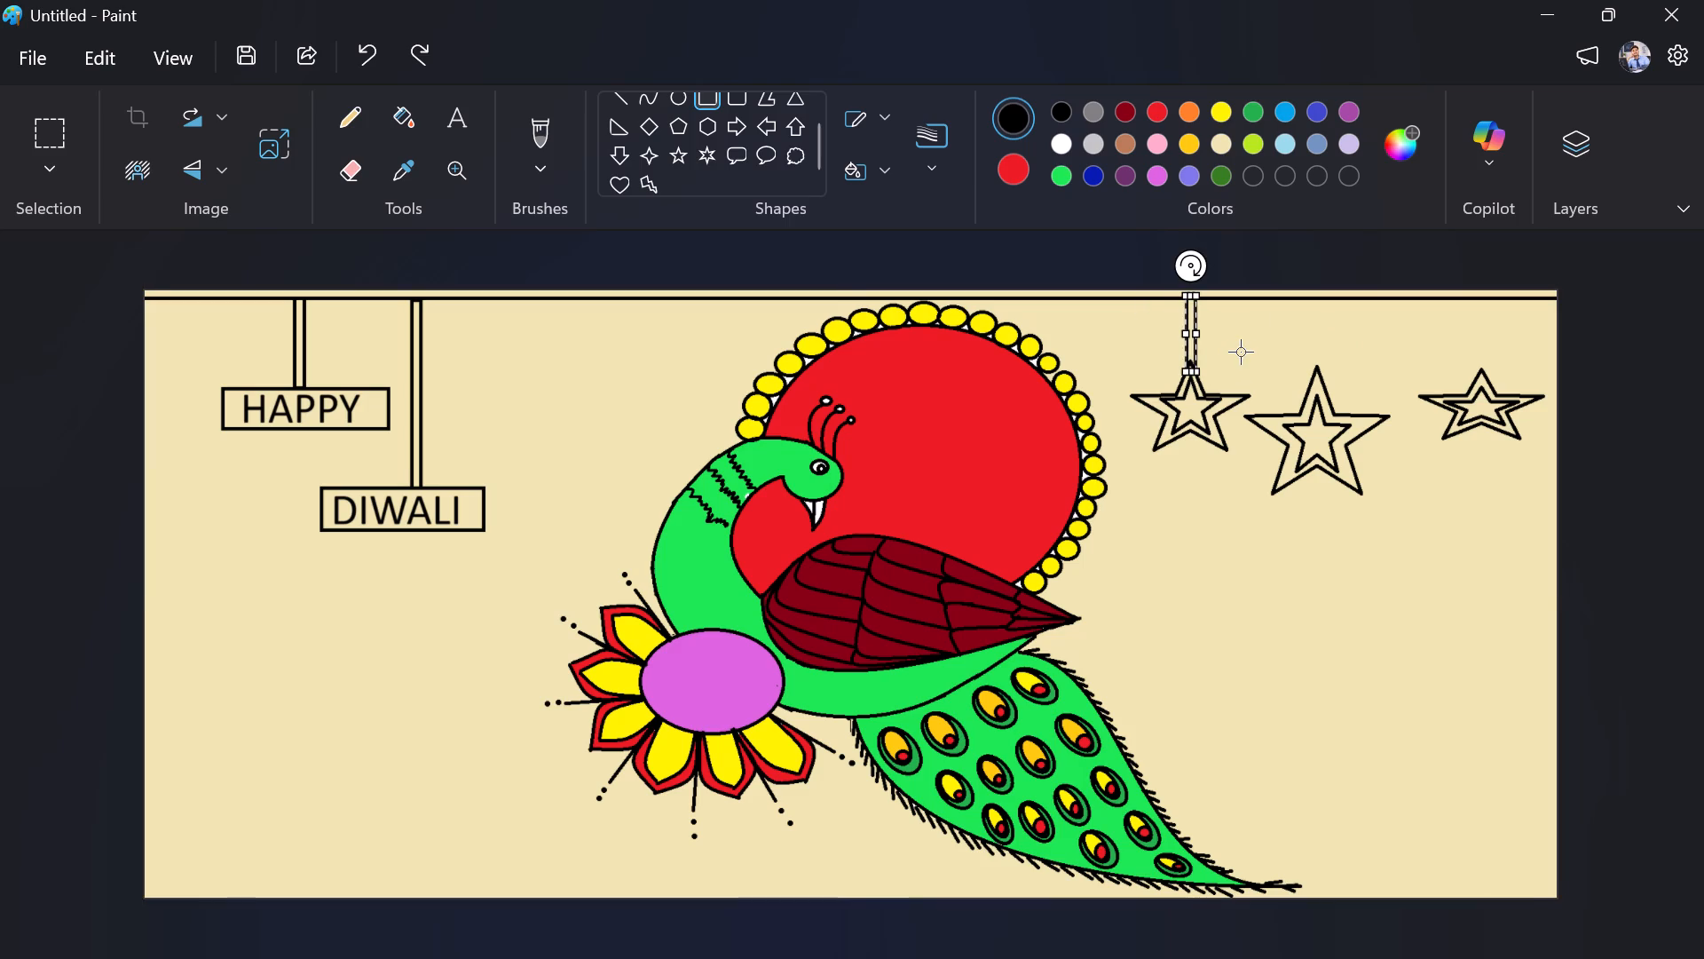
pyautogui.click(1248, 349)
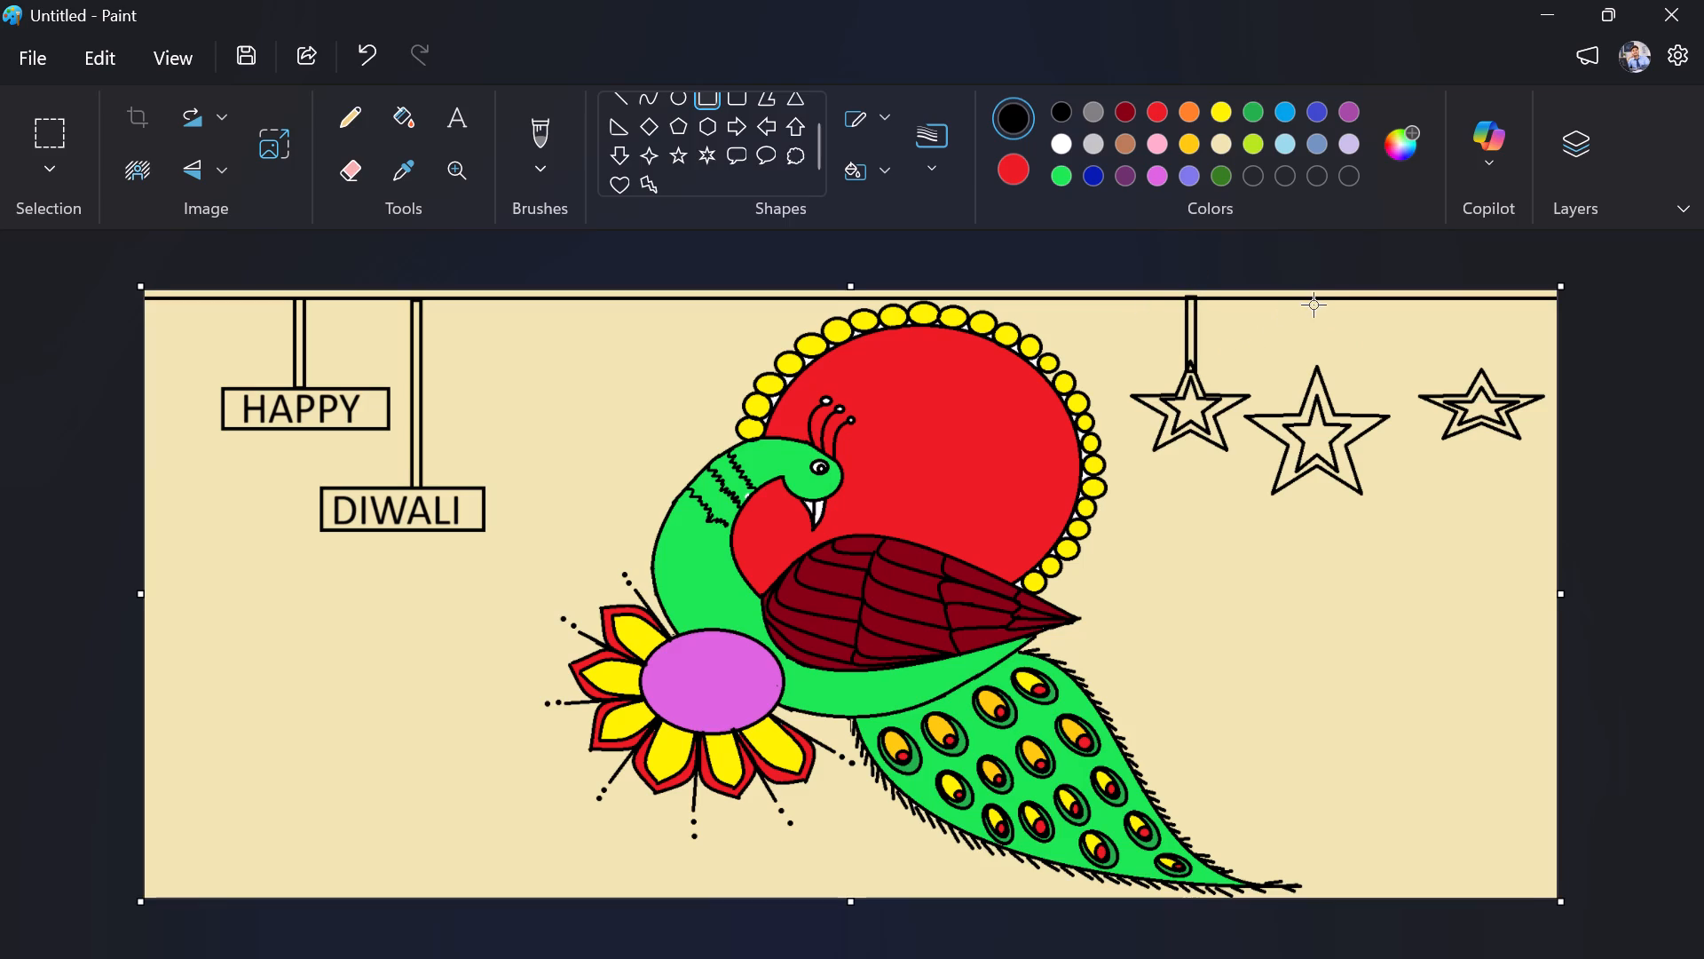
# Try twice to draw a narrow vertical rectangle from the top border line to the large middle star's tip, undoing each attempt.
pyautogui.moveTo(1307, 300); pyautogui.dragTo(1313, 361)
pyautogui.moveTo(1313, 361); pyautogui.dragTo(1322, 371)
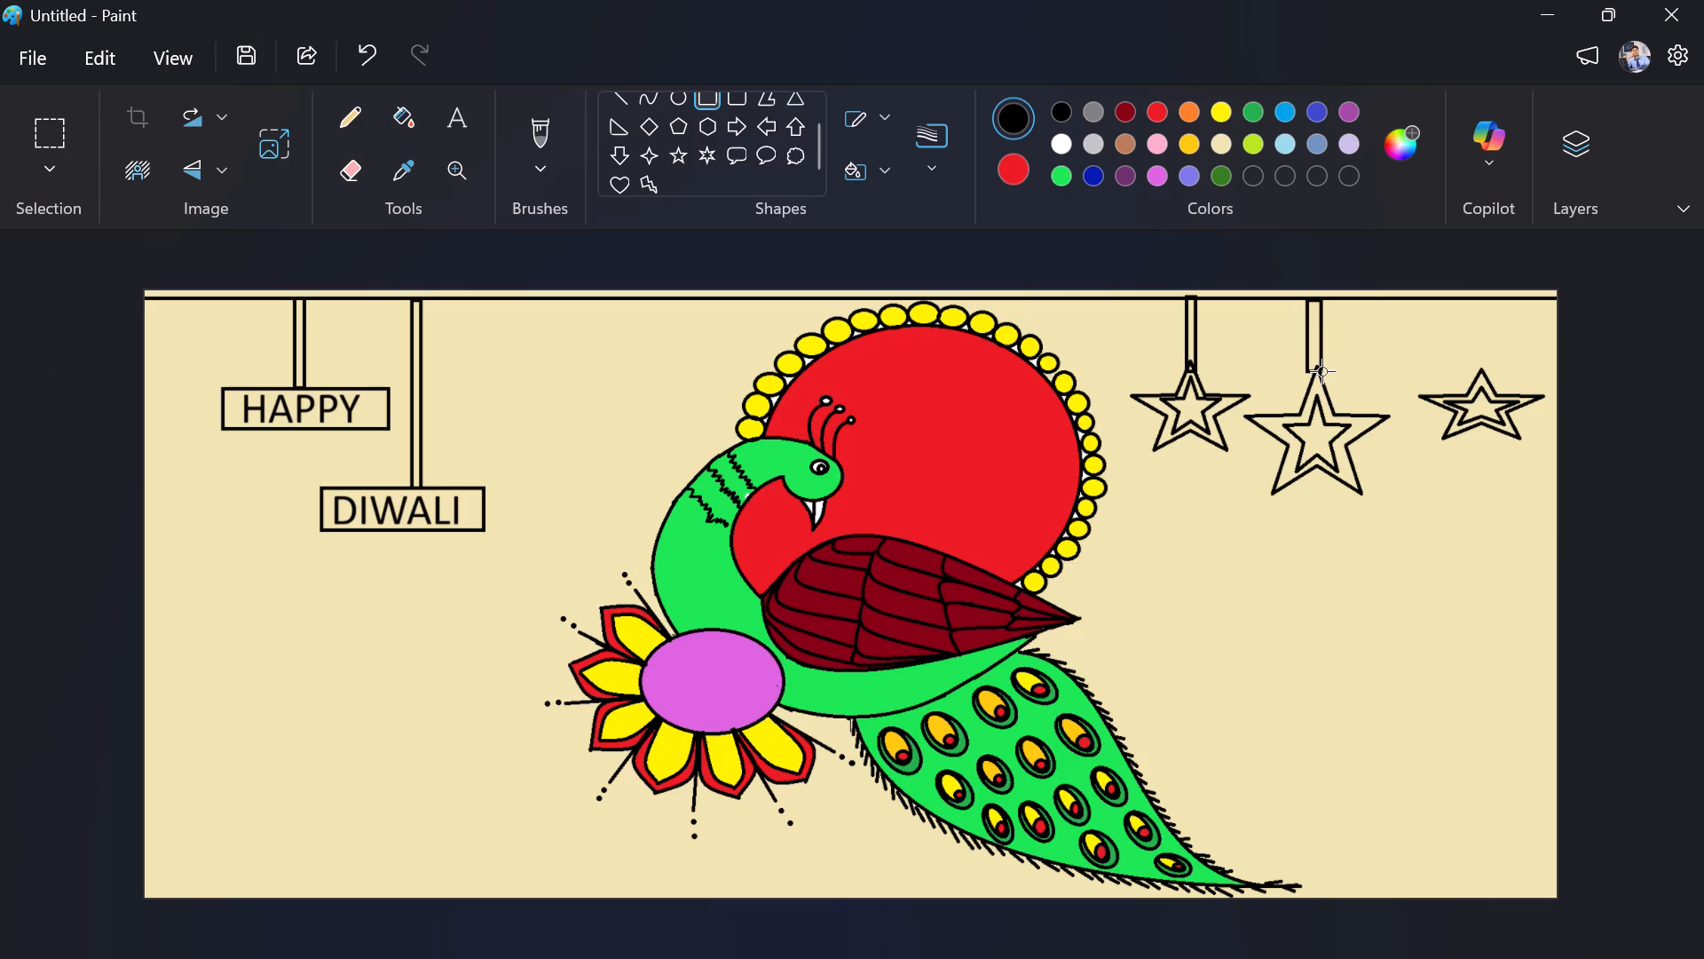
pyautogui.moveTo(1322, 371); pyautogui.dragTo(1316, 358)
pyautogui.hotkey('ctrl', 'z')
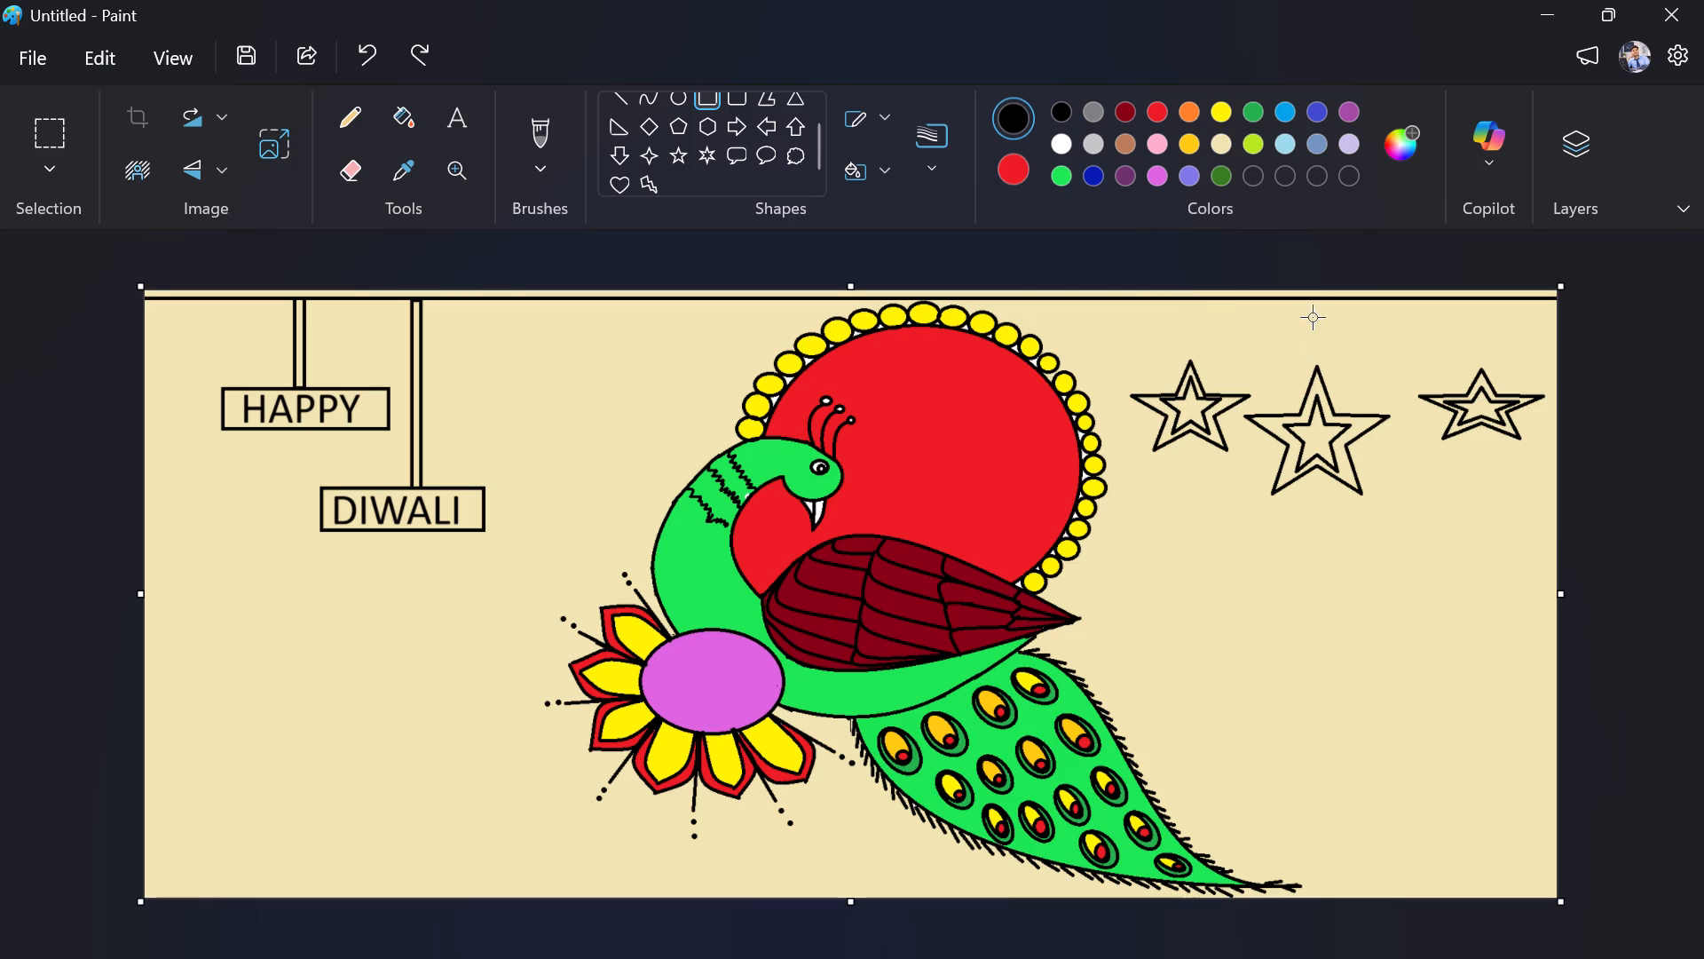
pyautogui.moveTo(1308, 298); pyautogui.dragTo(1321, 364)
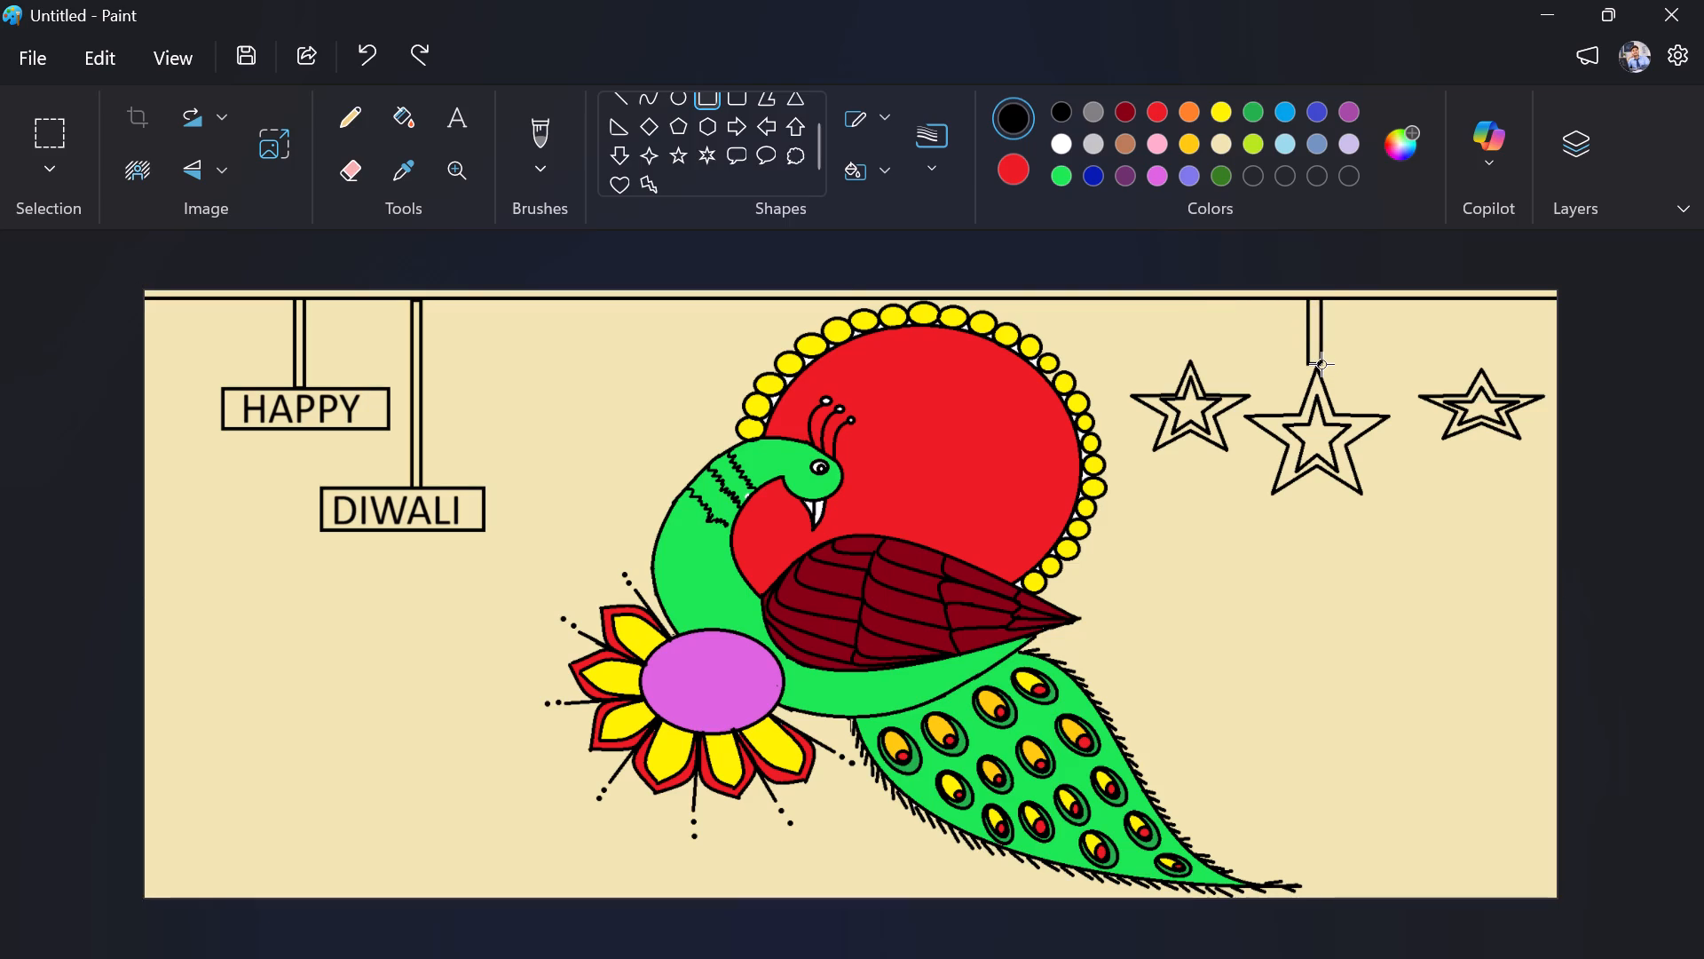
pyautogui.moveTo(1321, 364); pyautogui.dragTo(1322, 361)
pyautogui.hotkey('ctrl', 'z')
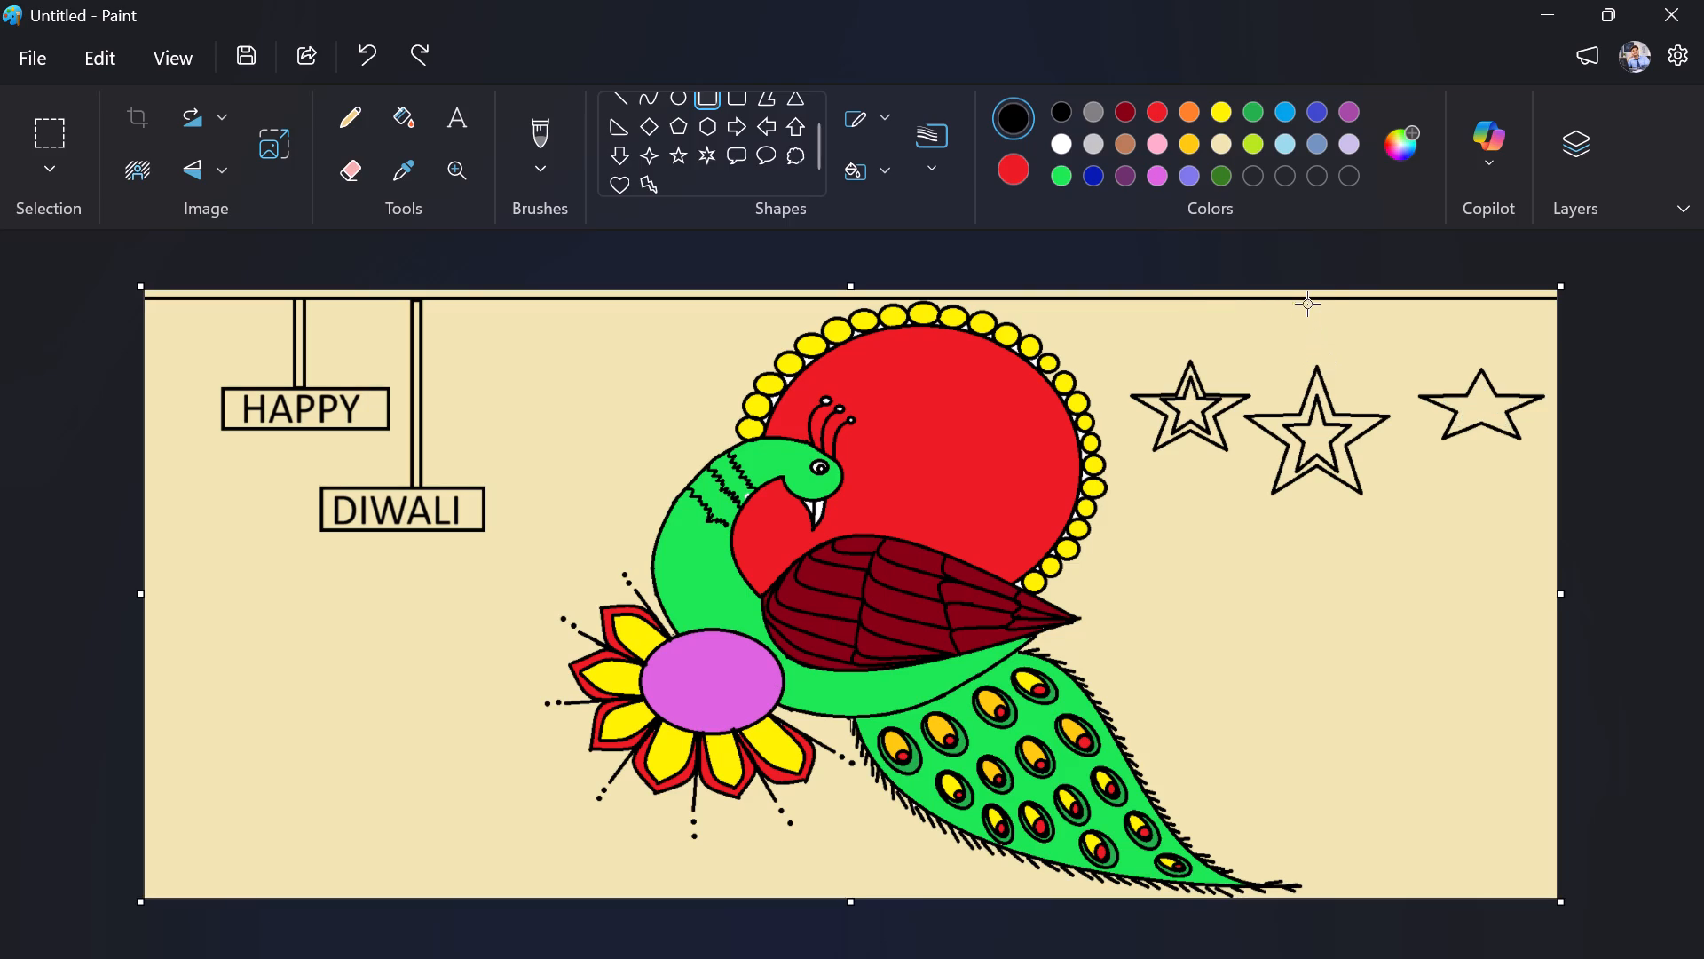
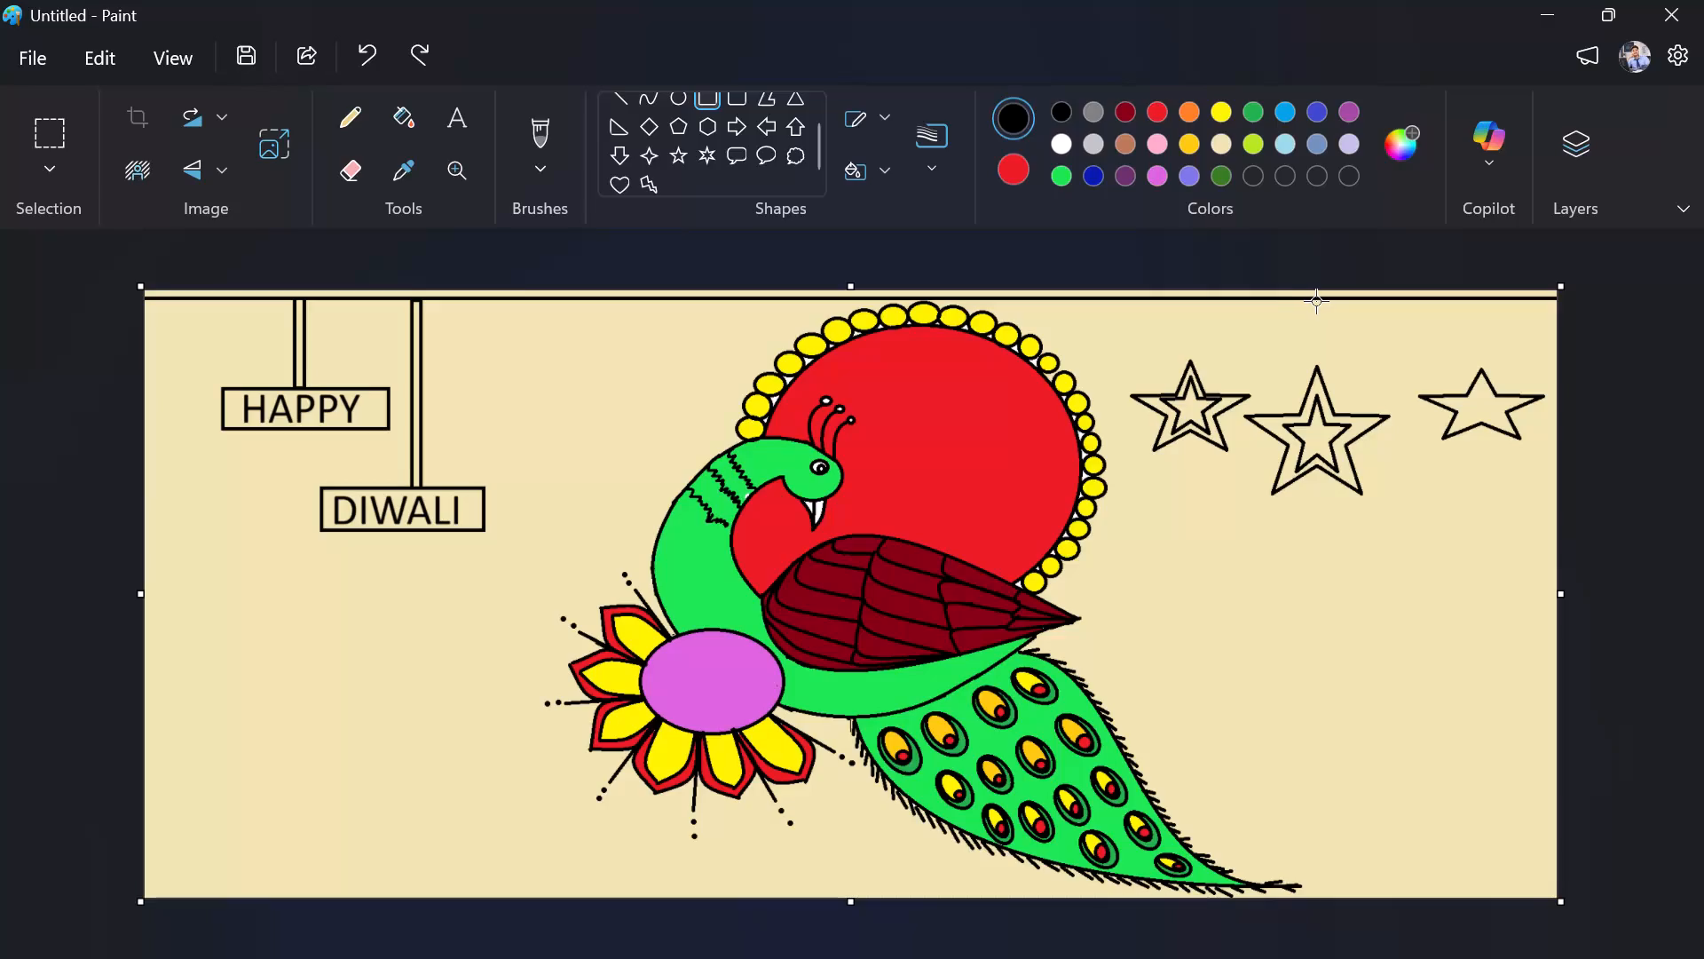
# Try a narrow hanging rectangle above the large middle star, then undo it together with the single-outline star near the drawing's right edge.
pyautogui.moveTo(1316, 301); pyautogui.dragTo(1318, 380)
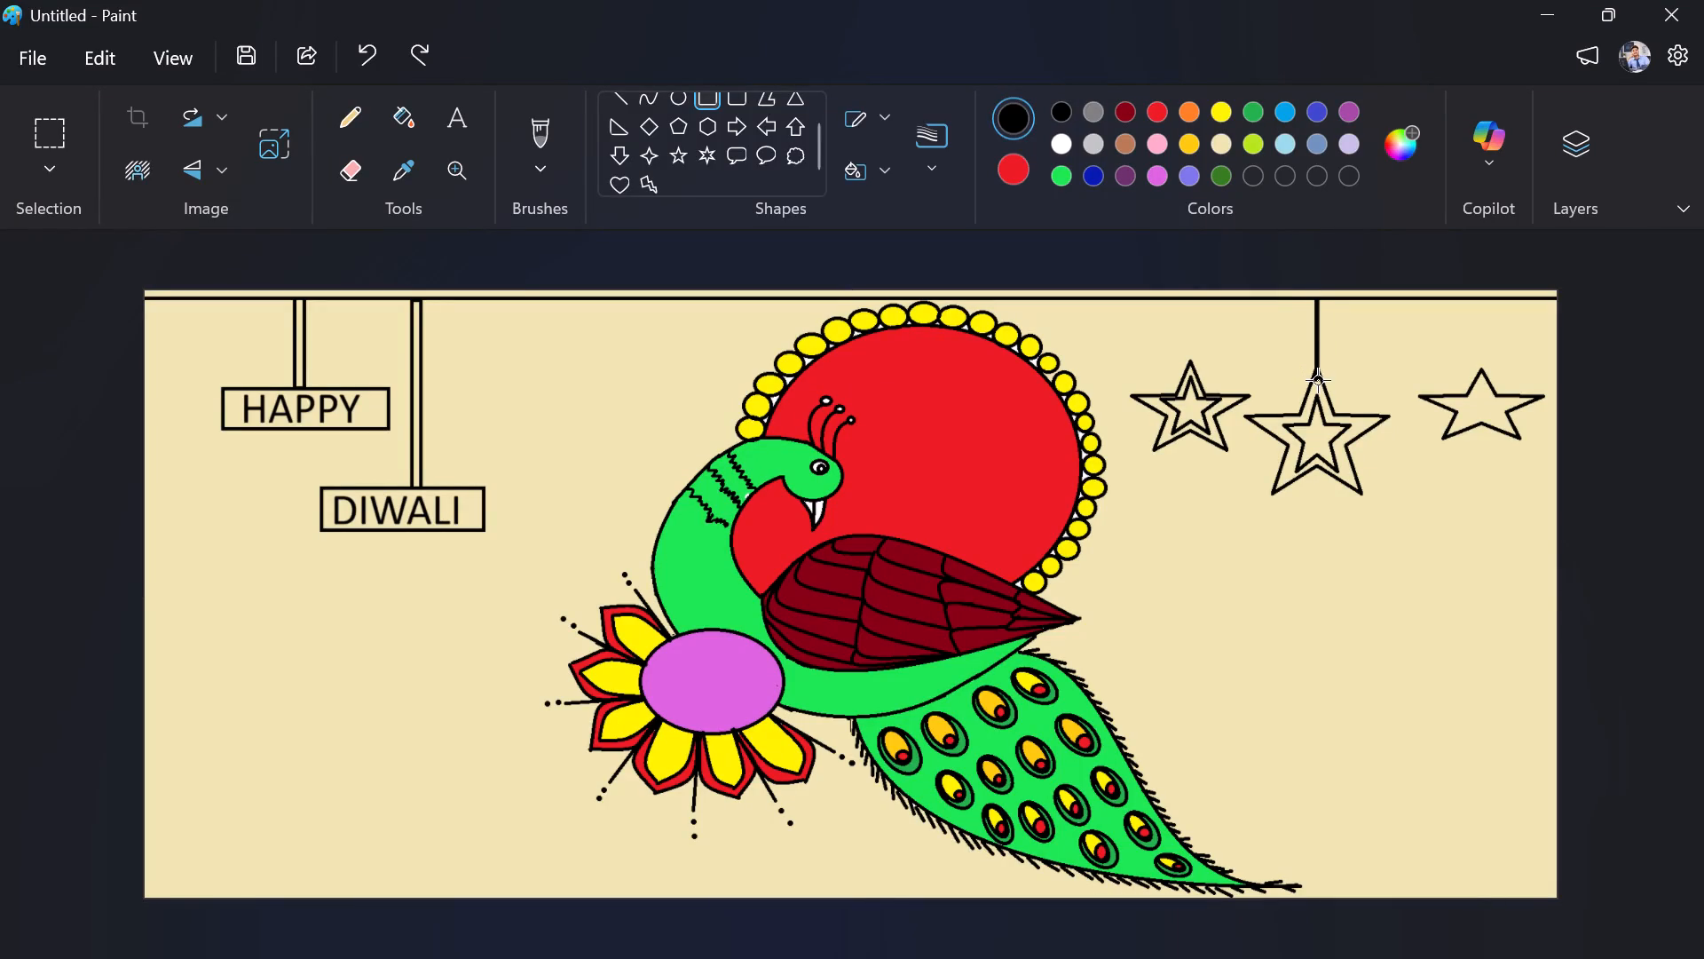
pyautogui.moveTo(1318, 380); pyautogui.dragTo(1321, 379)
pyautogui.moveTo(1321, 379); pyautogui.dragTo(1316, 374)
pyautogui.hotkey('ctrl', 'z')
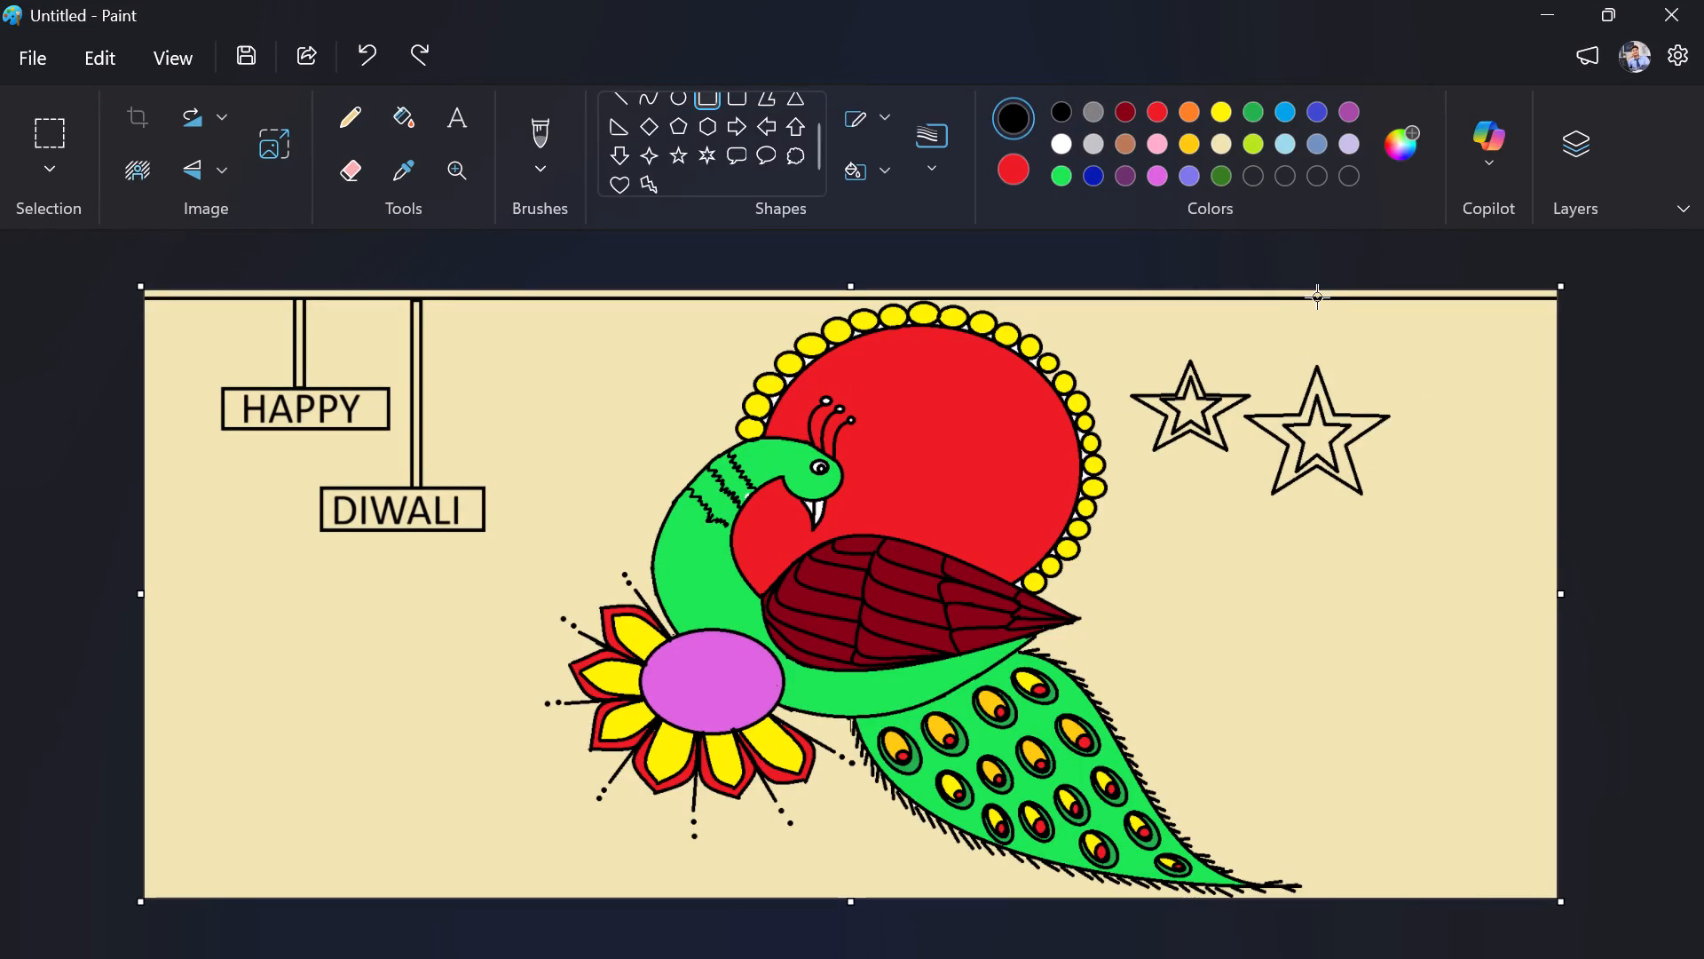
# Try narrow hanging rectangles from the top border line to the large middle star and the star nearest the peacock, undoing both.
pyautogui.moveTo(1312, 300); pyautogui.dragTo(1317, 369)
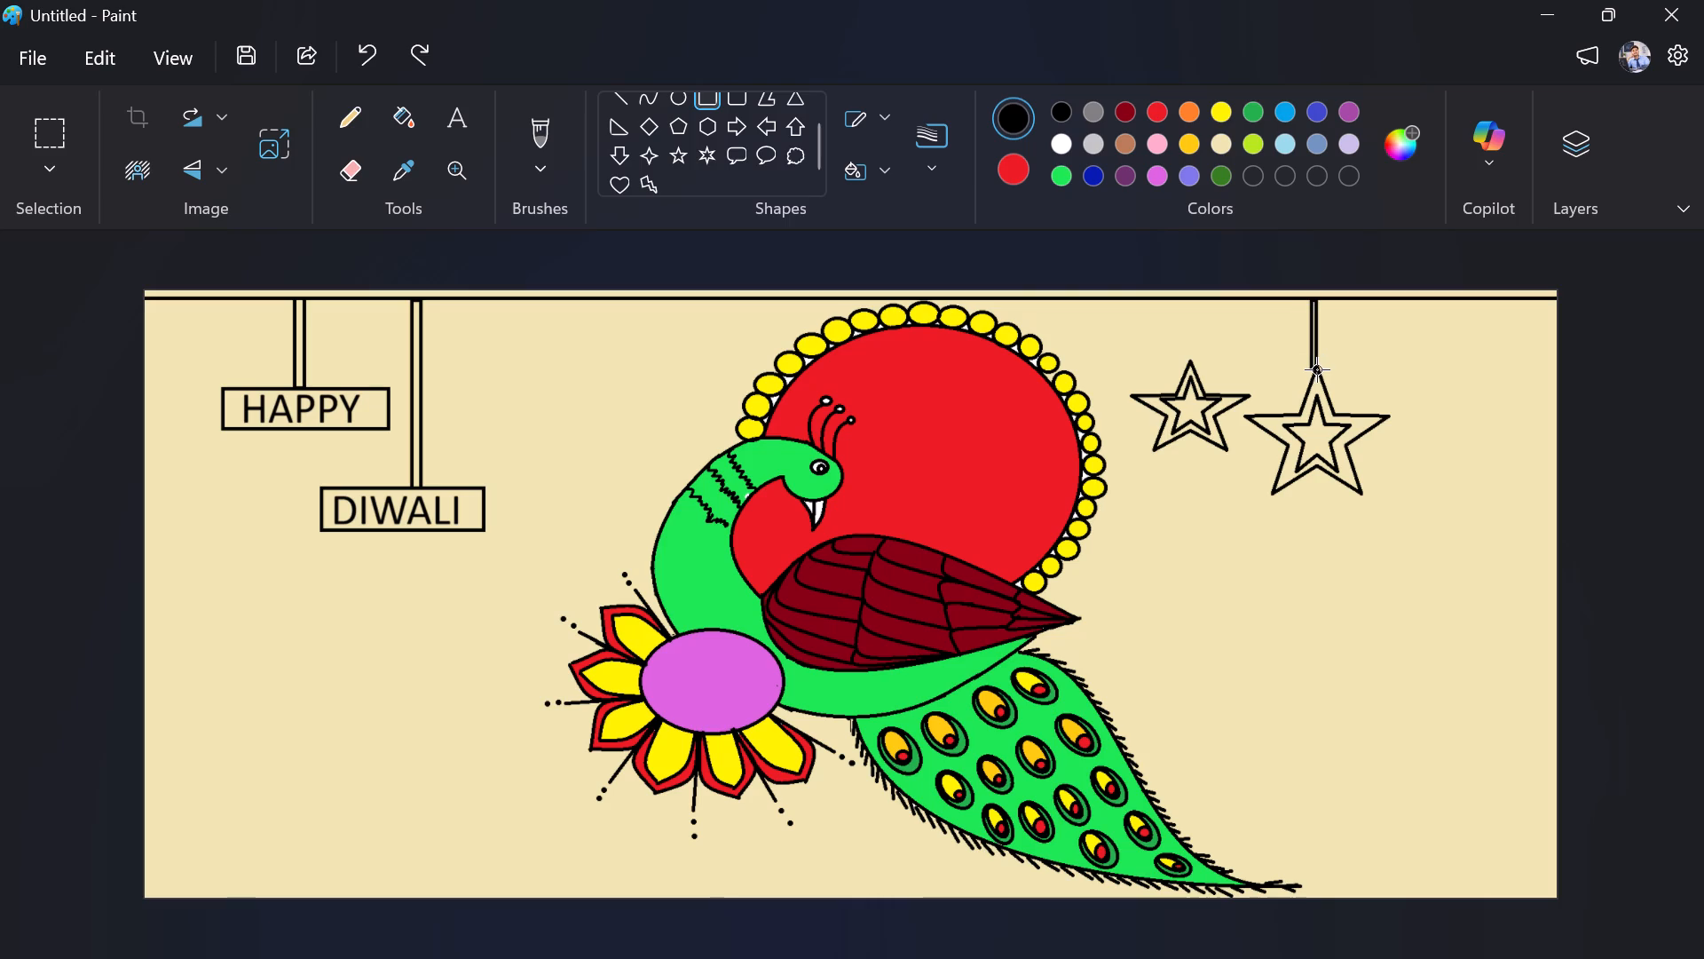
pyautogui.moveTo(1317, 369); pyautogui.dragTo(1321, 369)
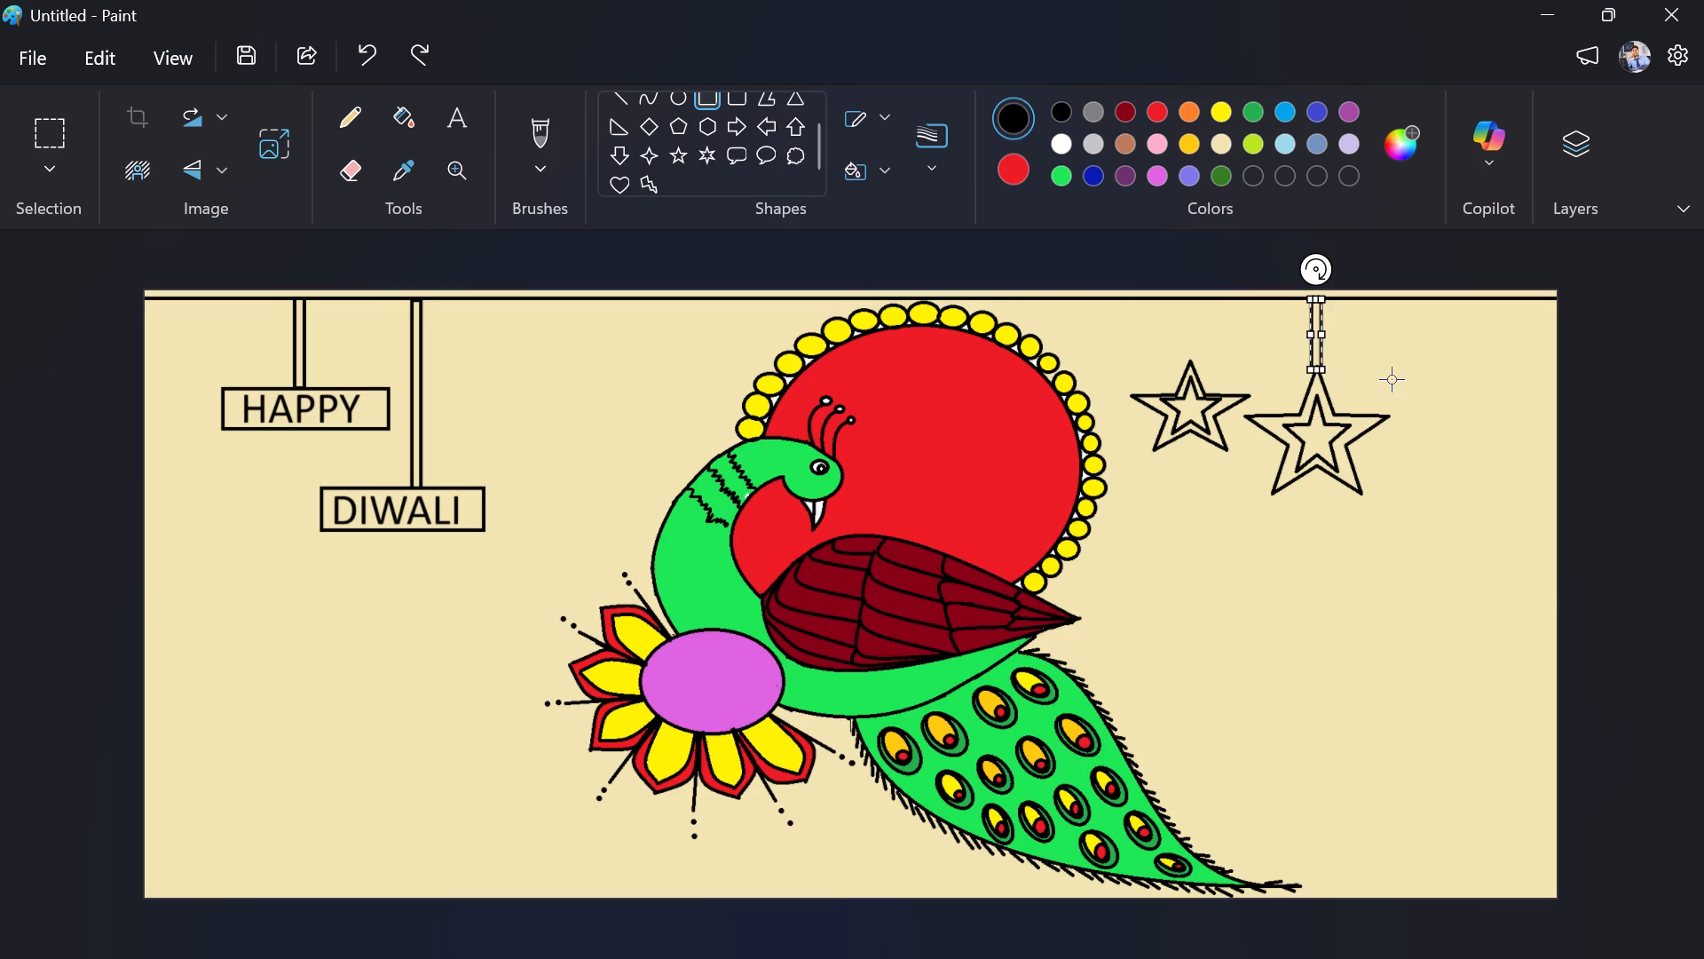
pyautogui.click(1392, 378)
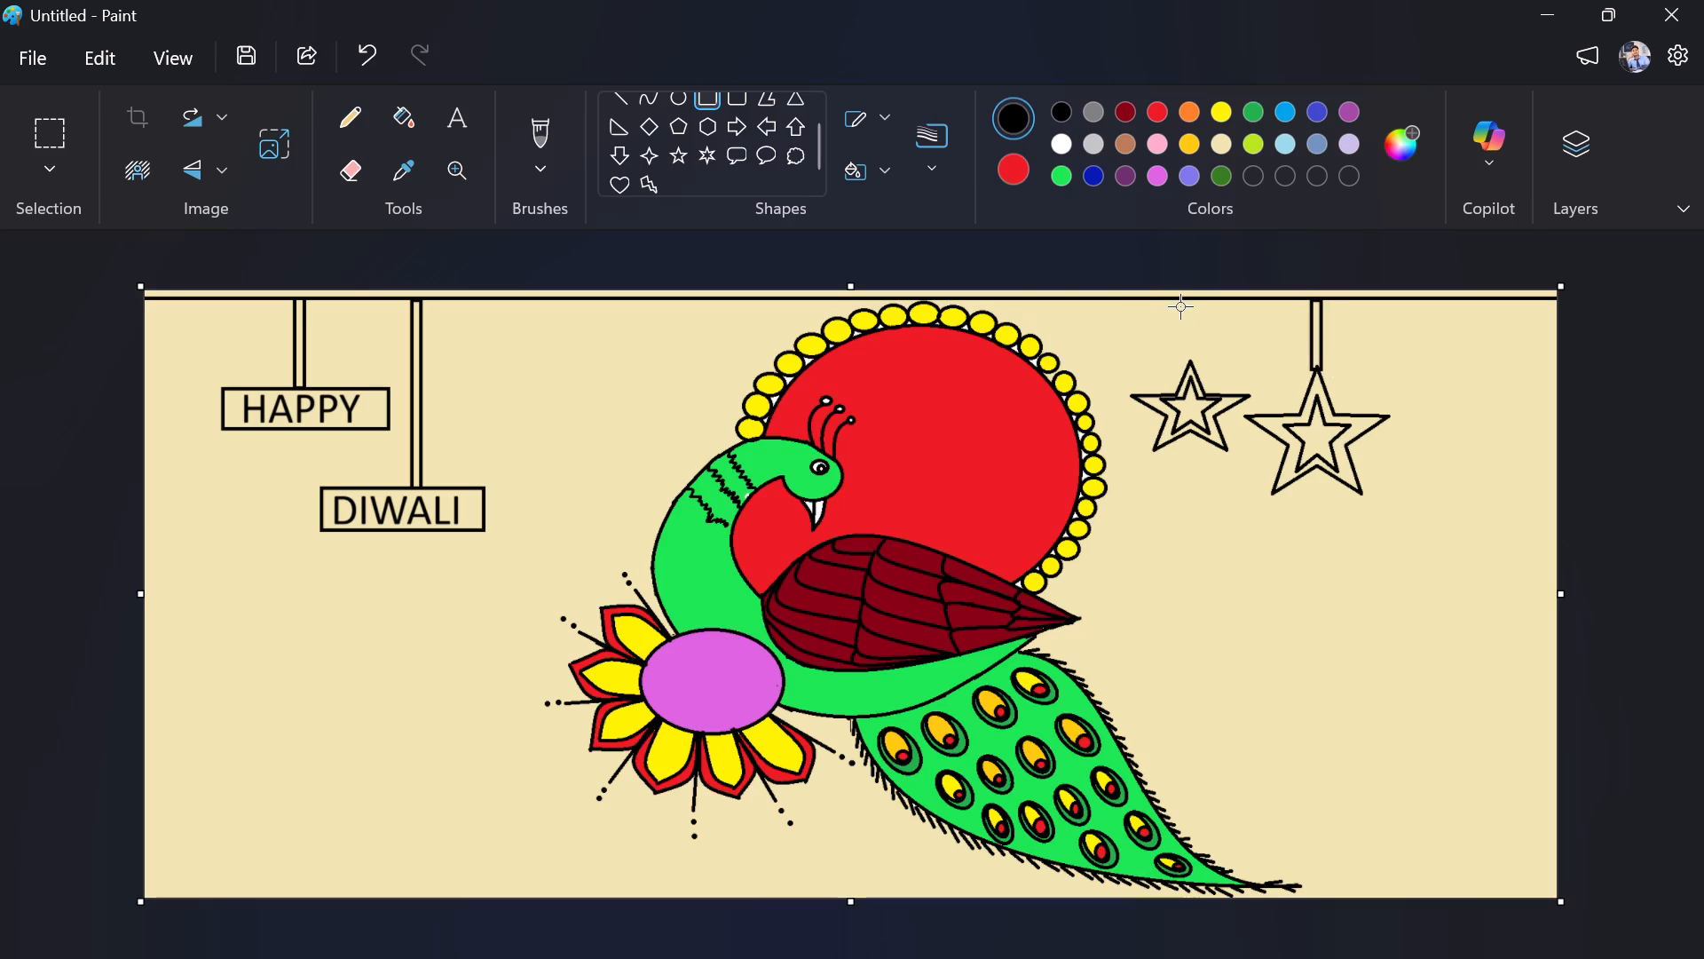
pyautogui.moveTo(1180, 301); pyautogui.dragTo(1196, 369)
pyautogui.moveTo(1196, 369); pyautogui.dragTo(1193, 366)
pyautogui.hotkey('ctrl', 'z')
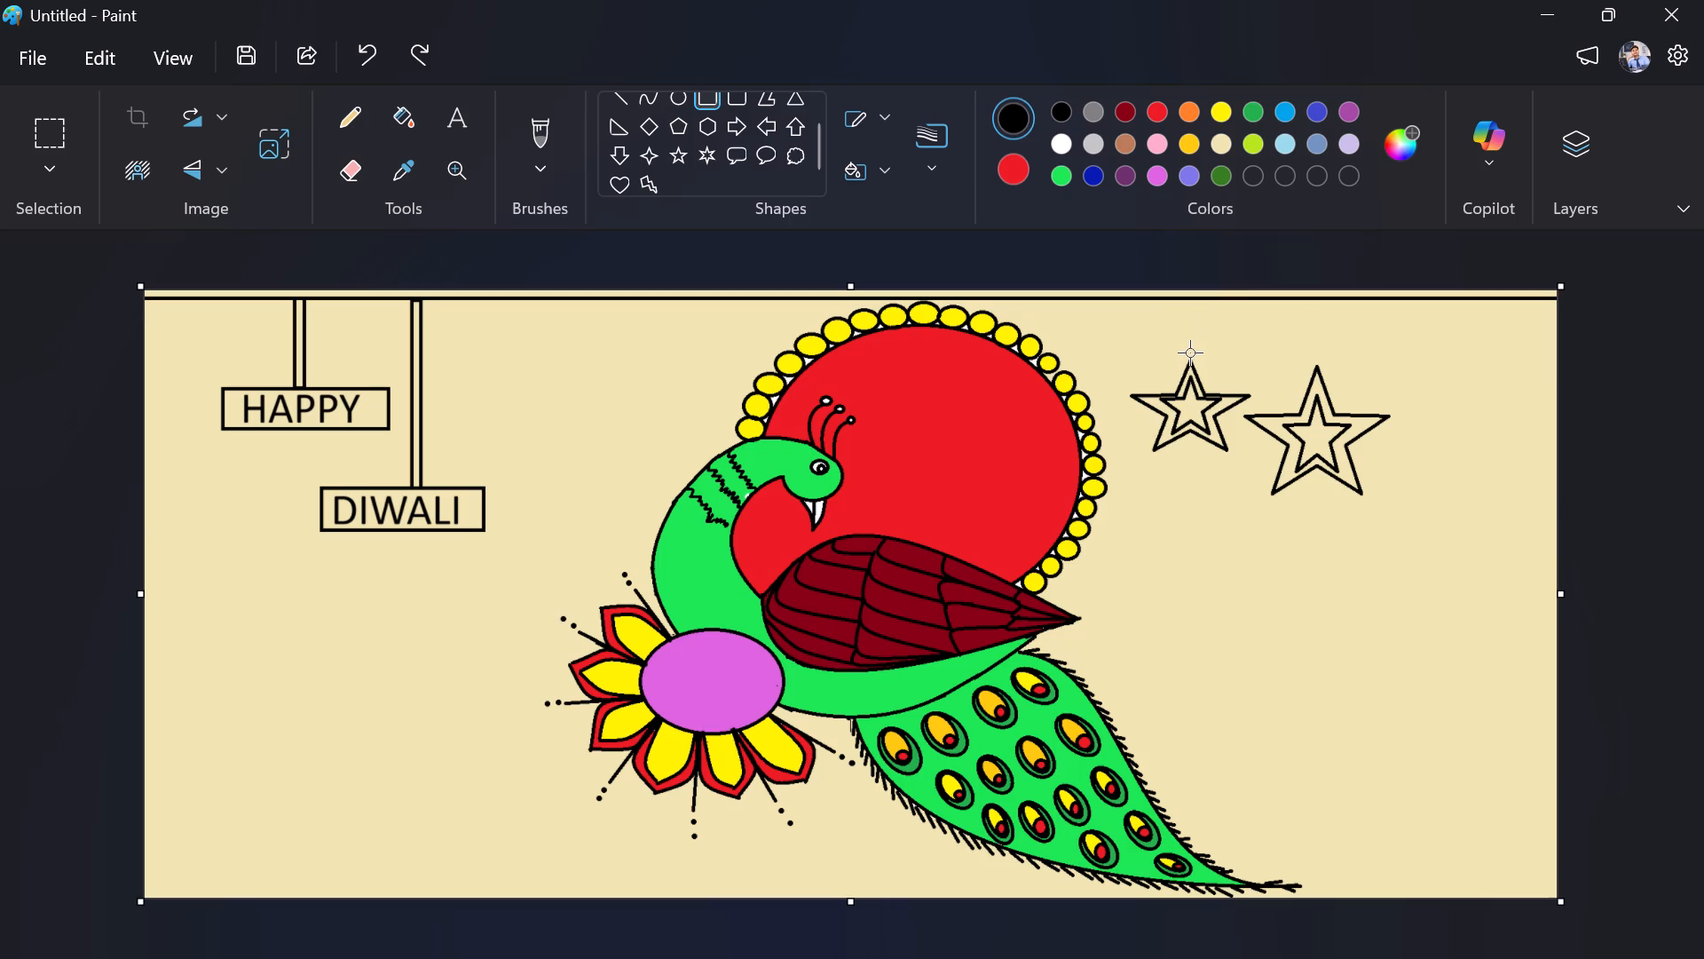
# Draw a narrow vertical black rectangle from the top border line down to the tip of the star nearest the peacock.
pyautogui.moveTo(1188, 300); pyautogui.dragTo(1187, 346)
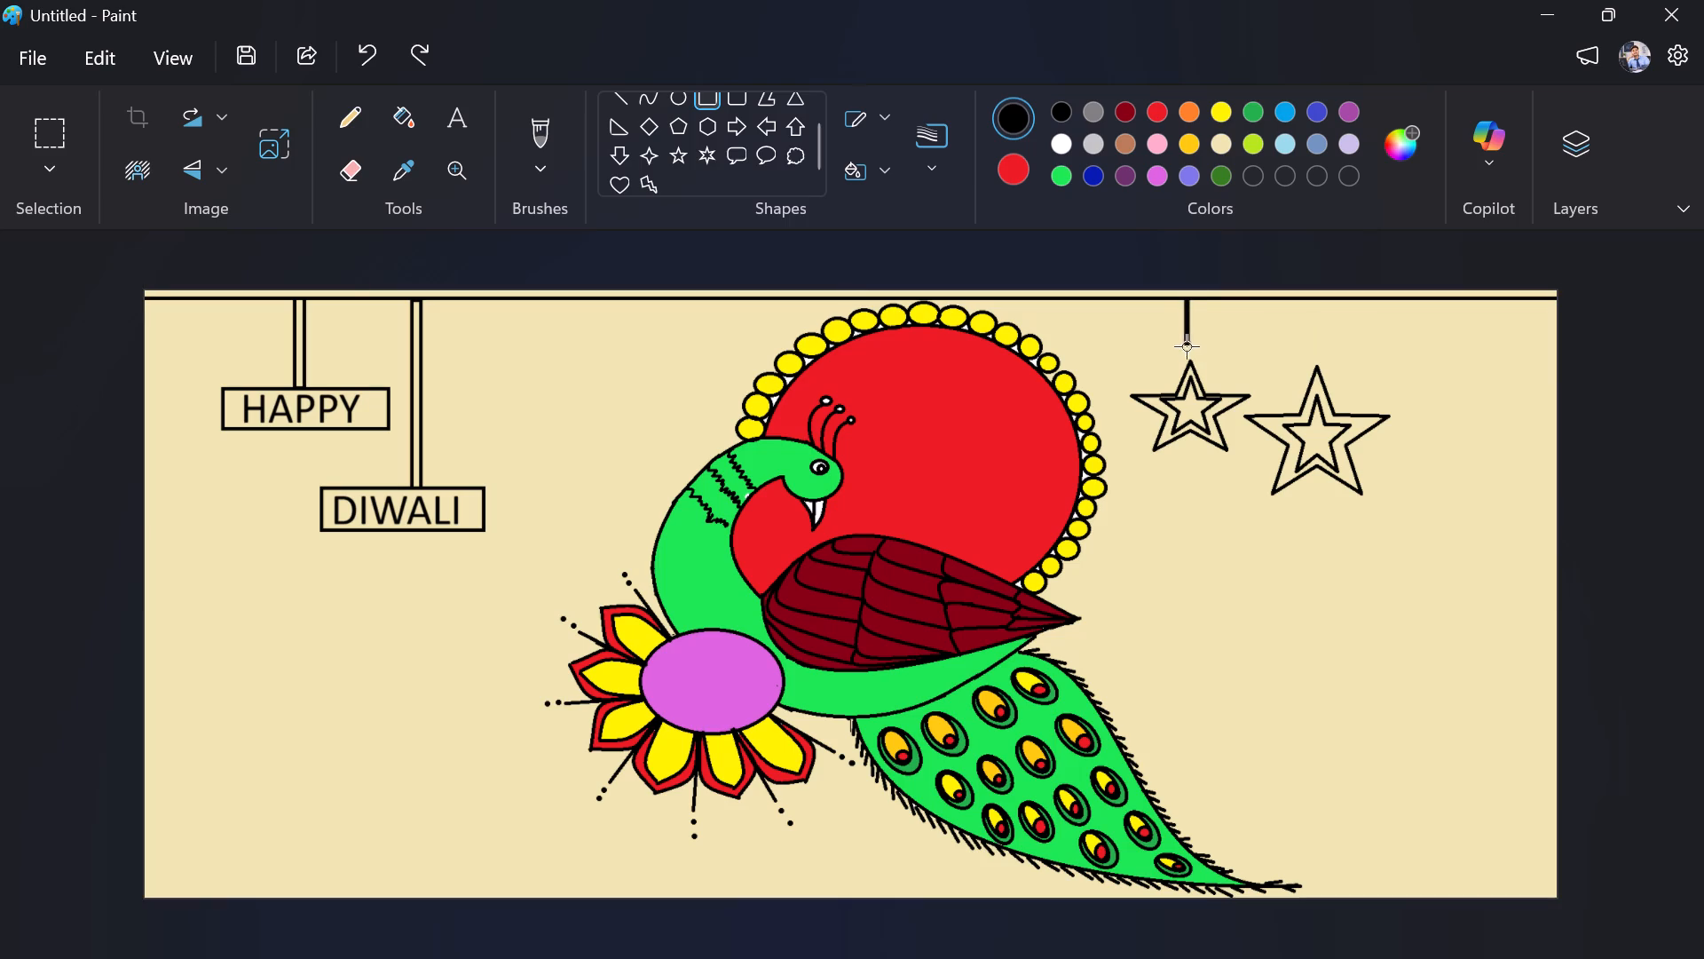
pyautogui.moveTo(1187, 346); pyautogui.dragTo(1195, 367)
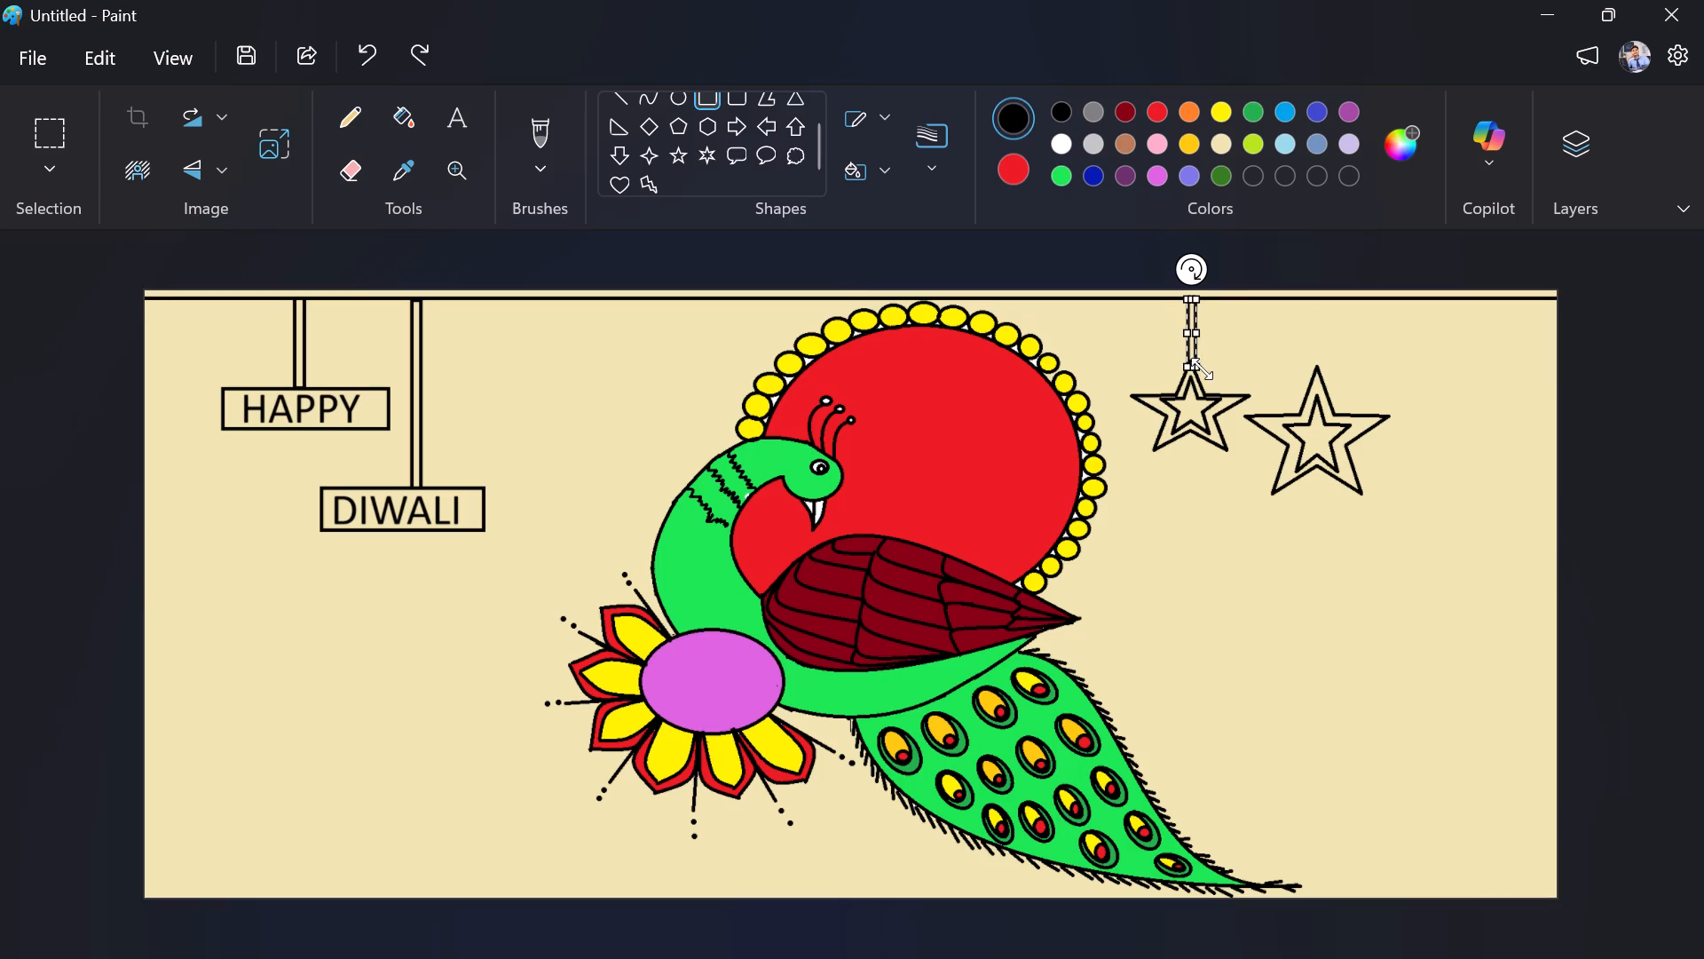
pyautogui.click(1275, 328)
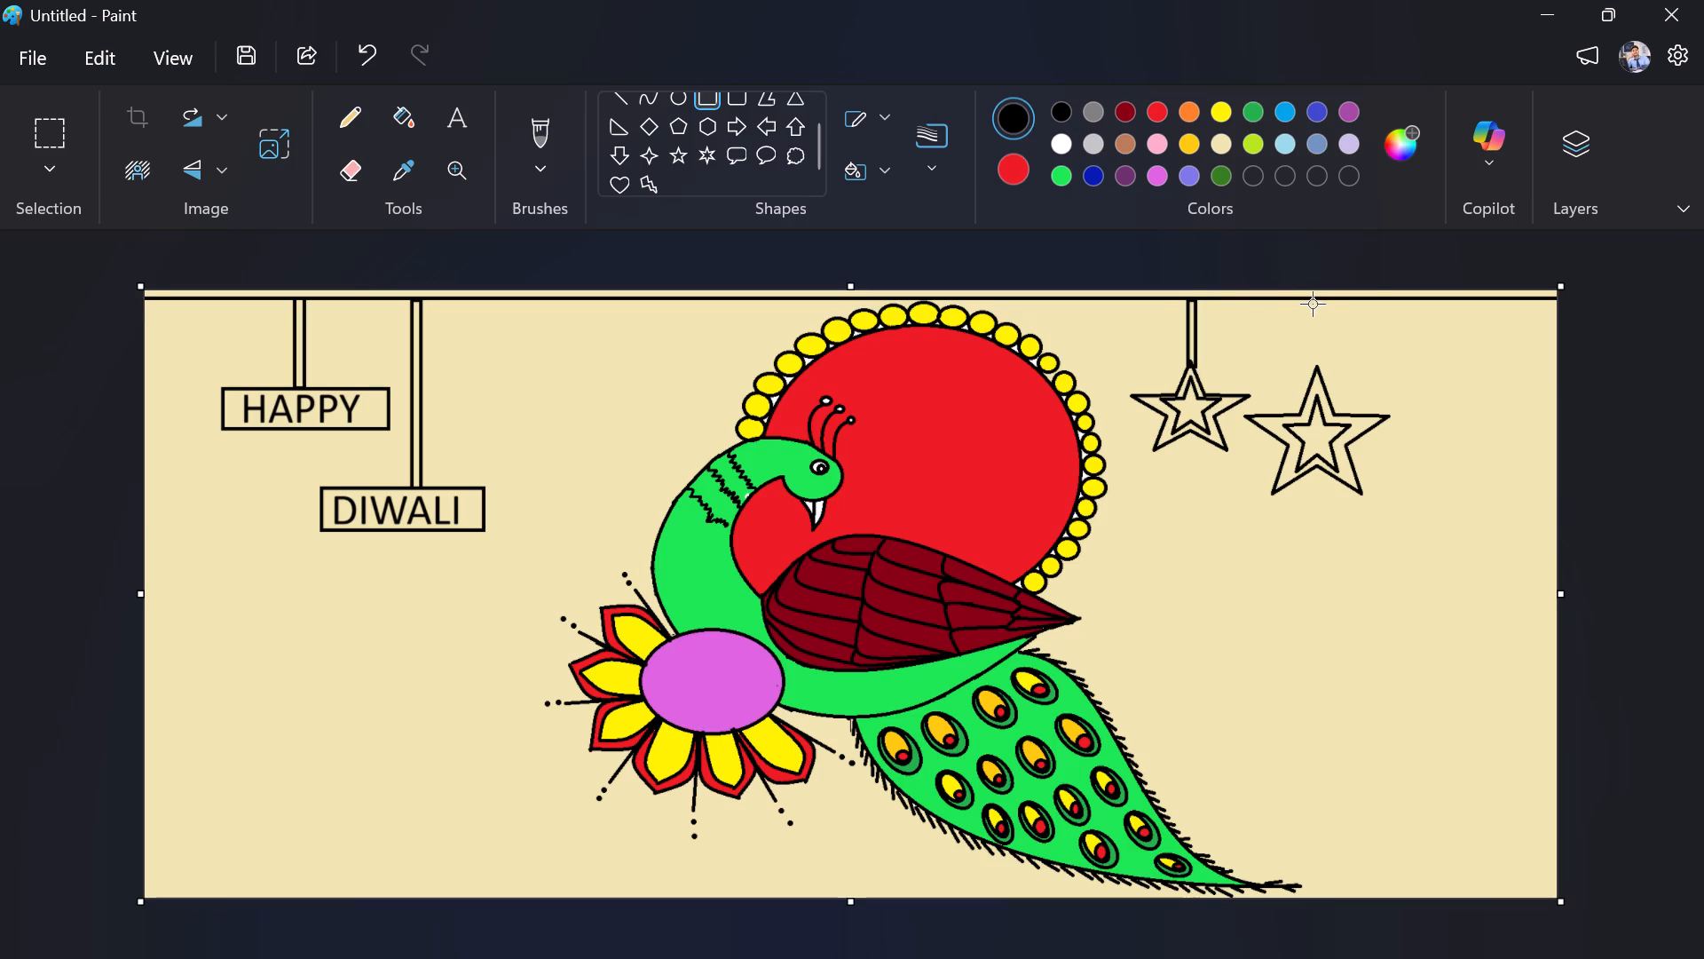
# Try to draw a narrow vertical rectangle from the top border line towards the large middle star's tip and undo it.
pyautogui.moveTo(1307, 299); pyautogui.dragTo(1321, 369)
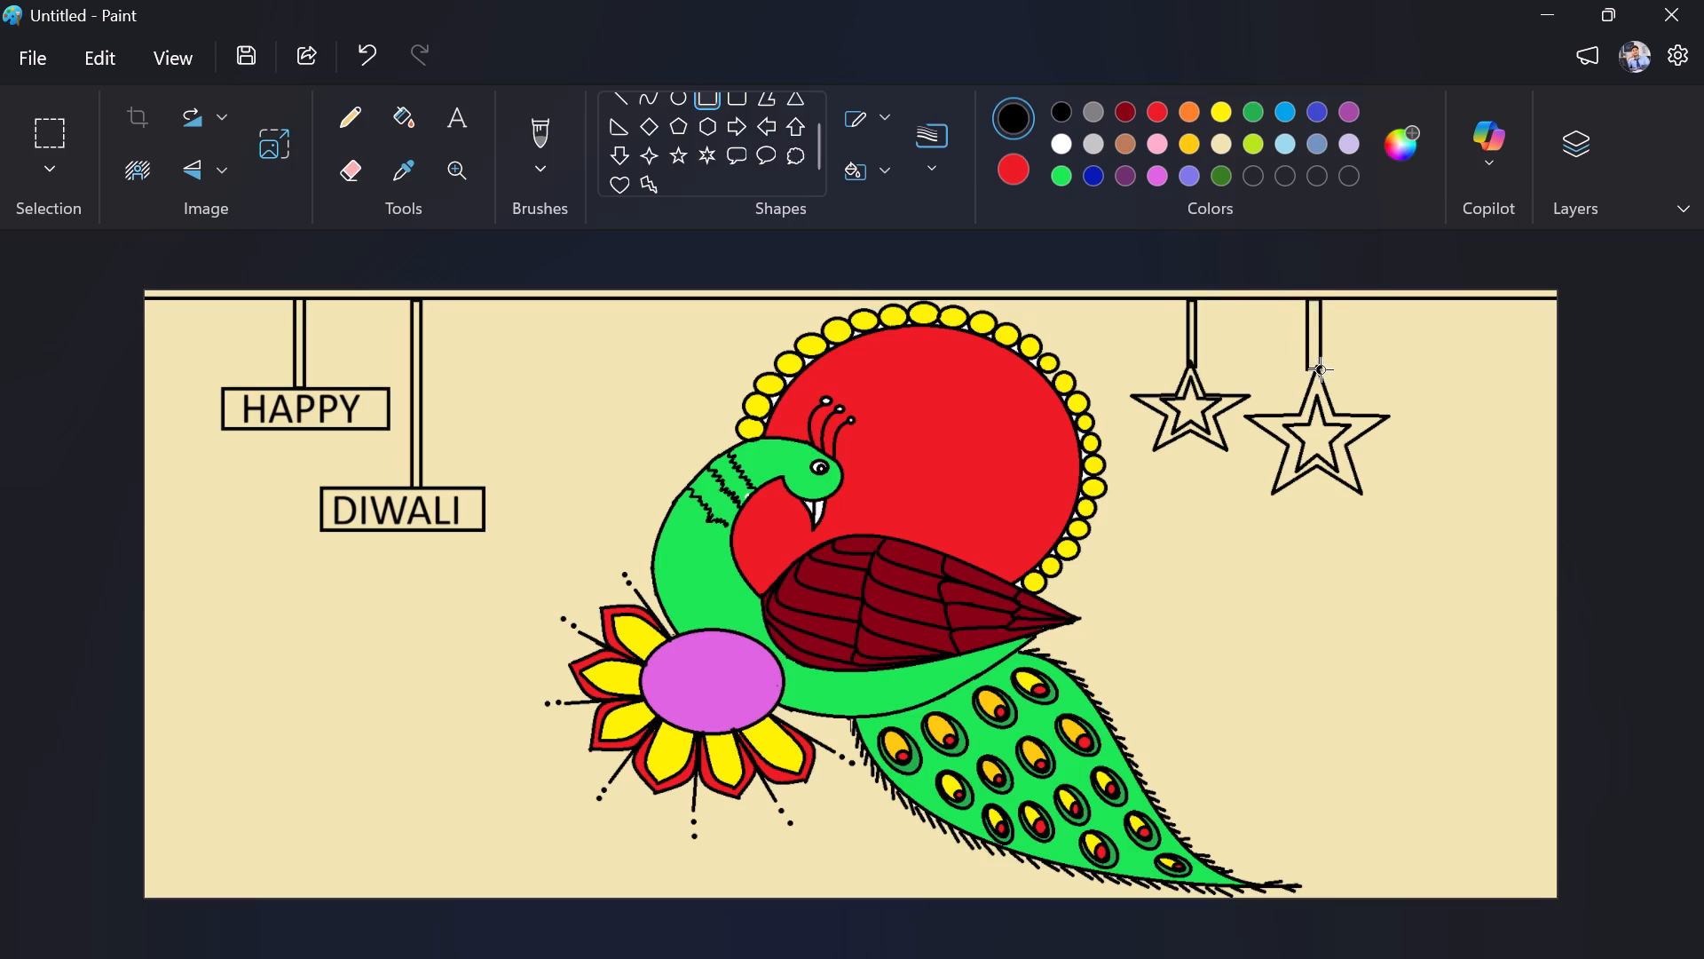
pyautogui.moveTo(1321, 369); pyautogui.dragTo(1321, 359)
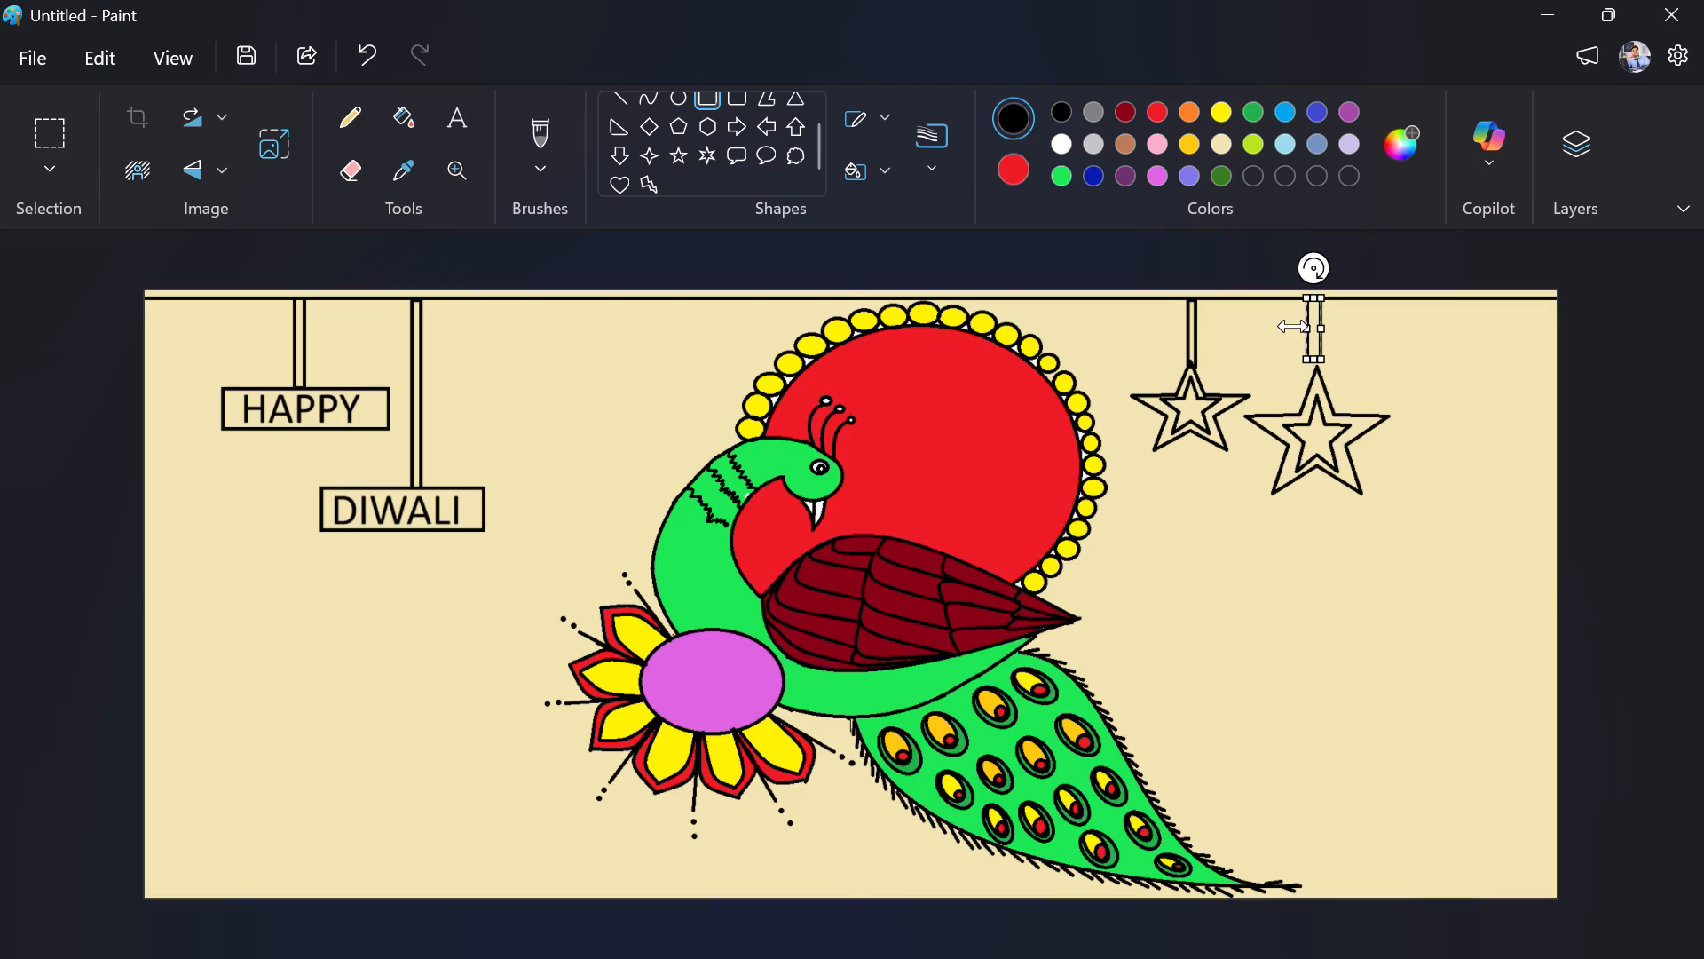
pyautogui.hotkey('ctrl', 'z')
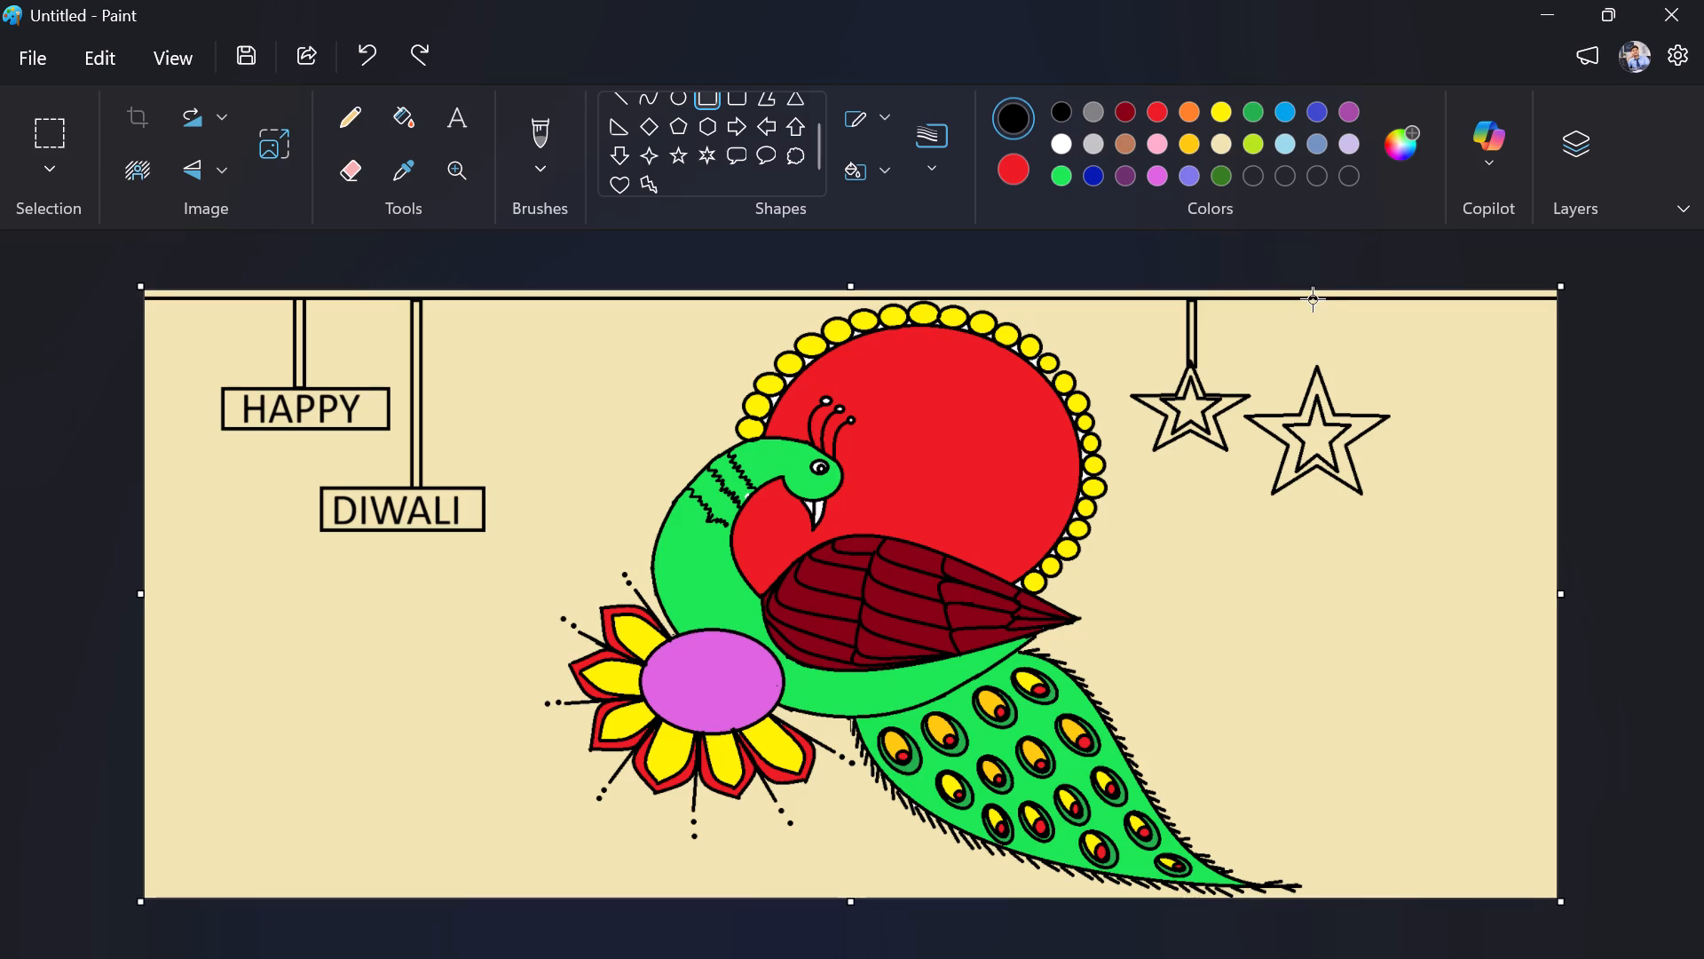
# Draw a narrow vertical black rectangle from the top border line down to the tip of the large middle star.
pyautogui.moveTo(1313, 299); pyautogui.dragTo(1321, 372)
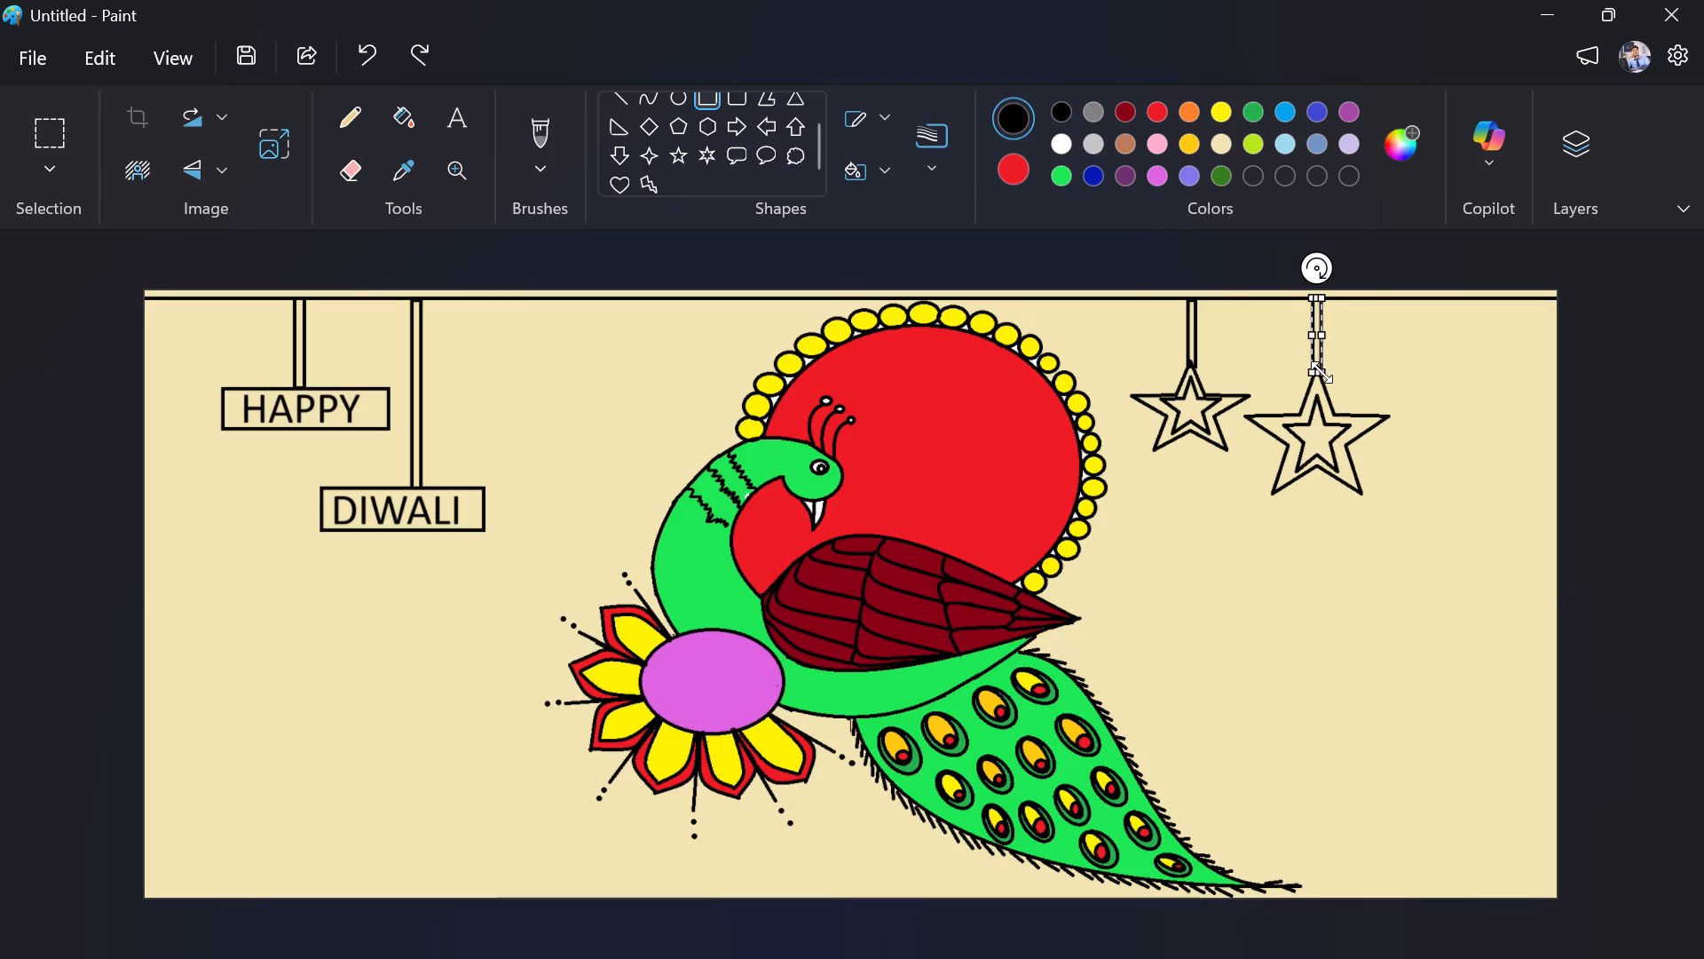
pyautogui.click(1366, 361)
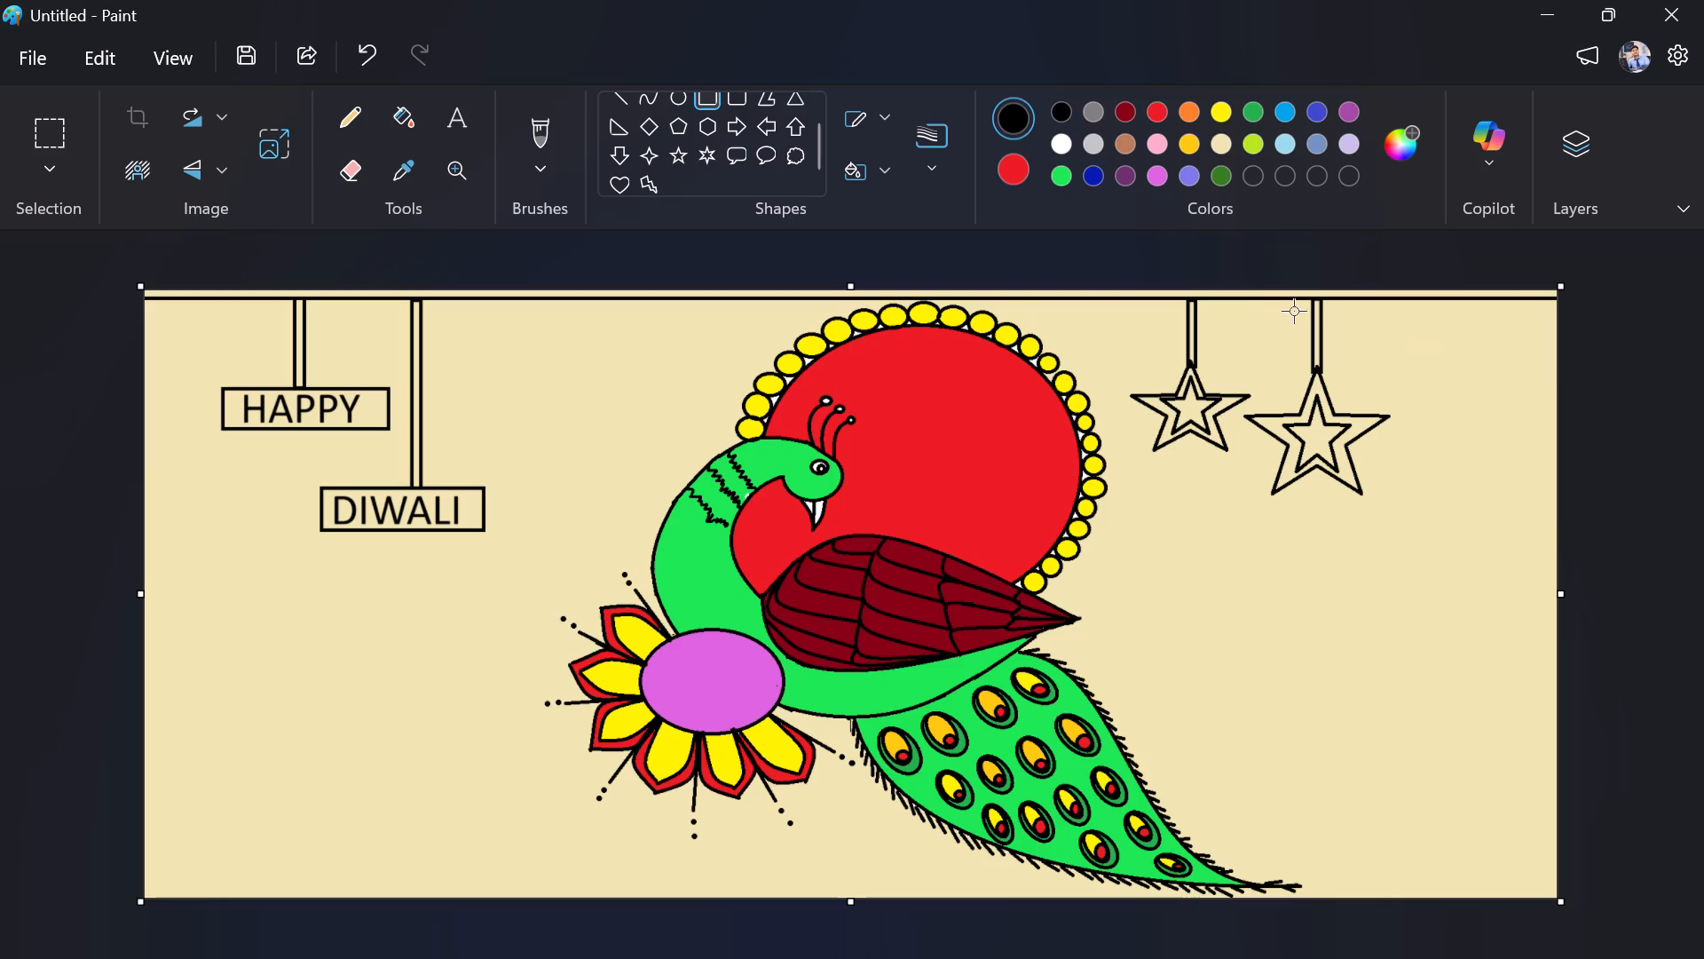
# Draw a third hanging rectangle from the top border line in the empty area beyond the large middle star and narrow its width.
pyautogui.moveTo(1451, 302); pyautogui.dragTo(1453, 302)
pyautogui.moveTo(1453, 302); pyautogui.dragTo(1461, 385)
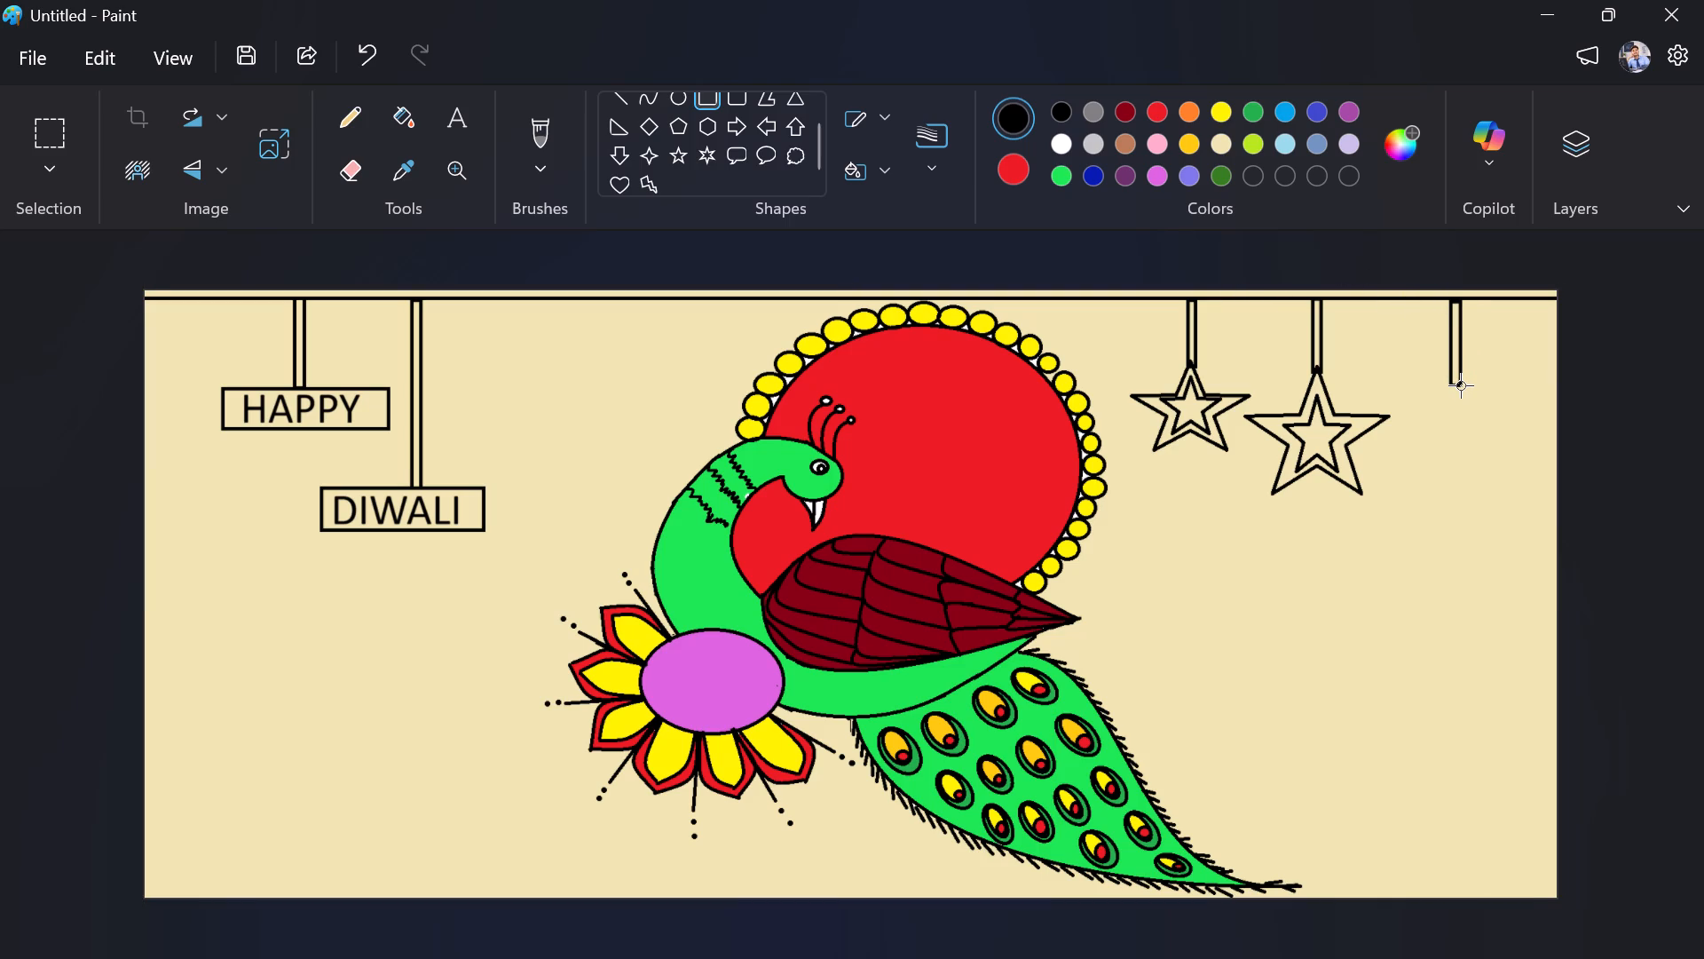
pyautogui.moveTo(1461, 385); pyautogui.dragTo(1444, 382)
pyautogui.moveTo(1444, 382); pyautogui.dragTo(1438, 381)
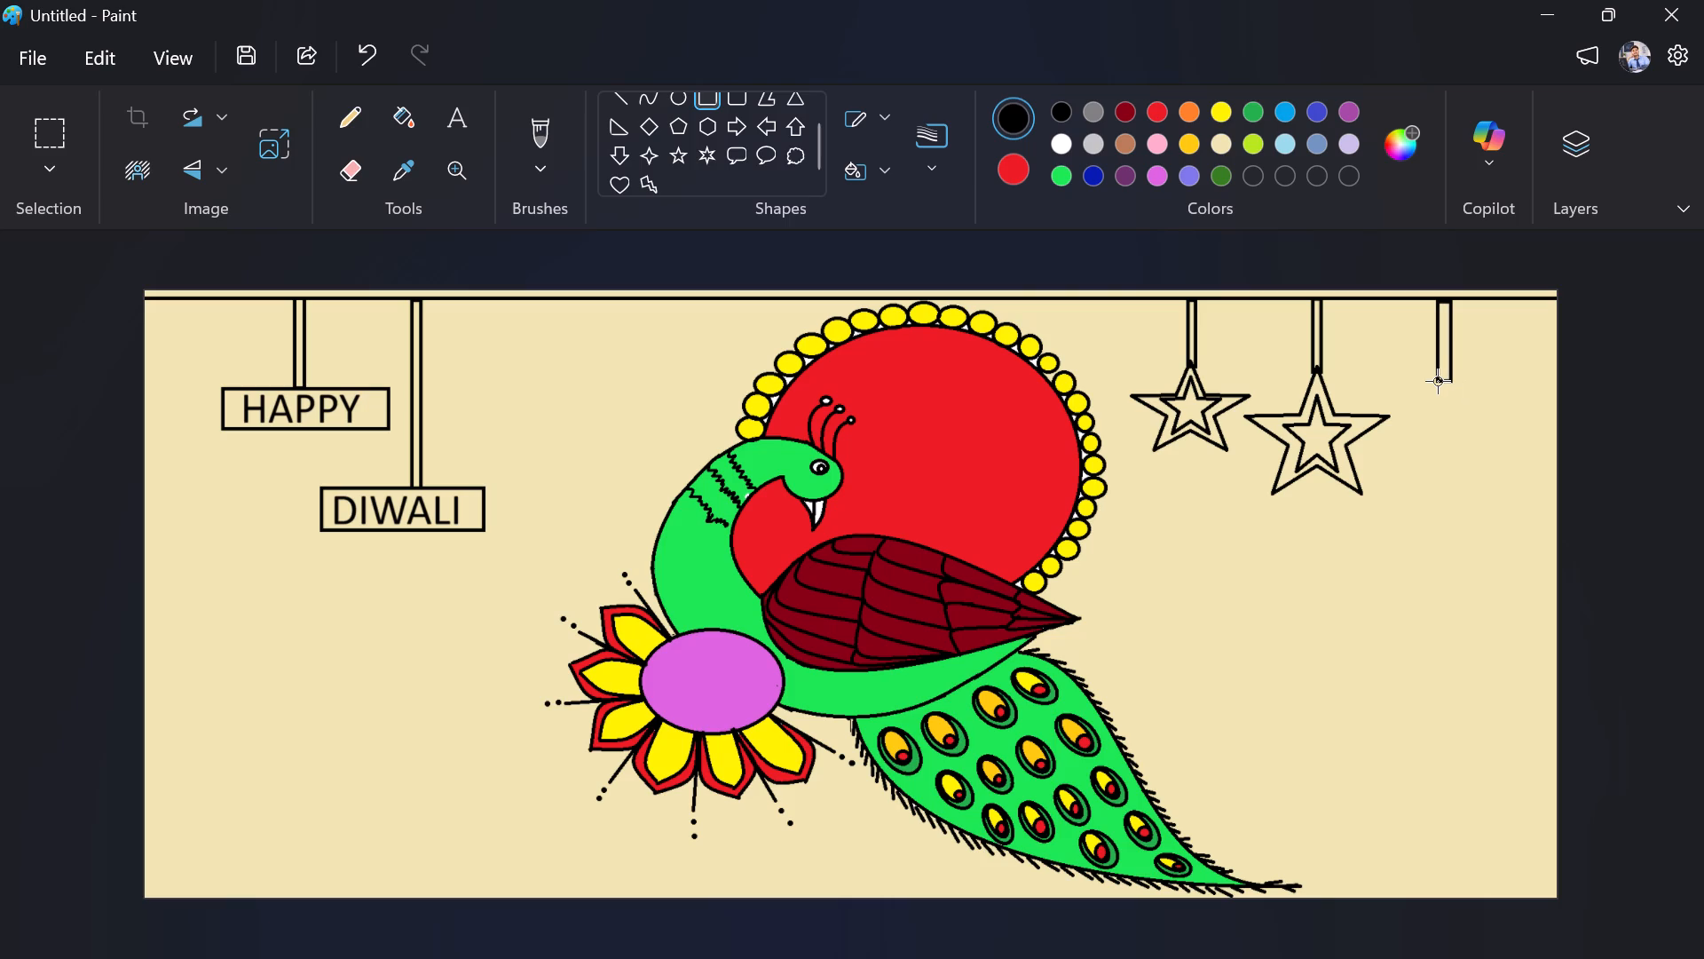
pyautogui.moveTo(1438, 381); pyautogui.dragTo(1440, 382)
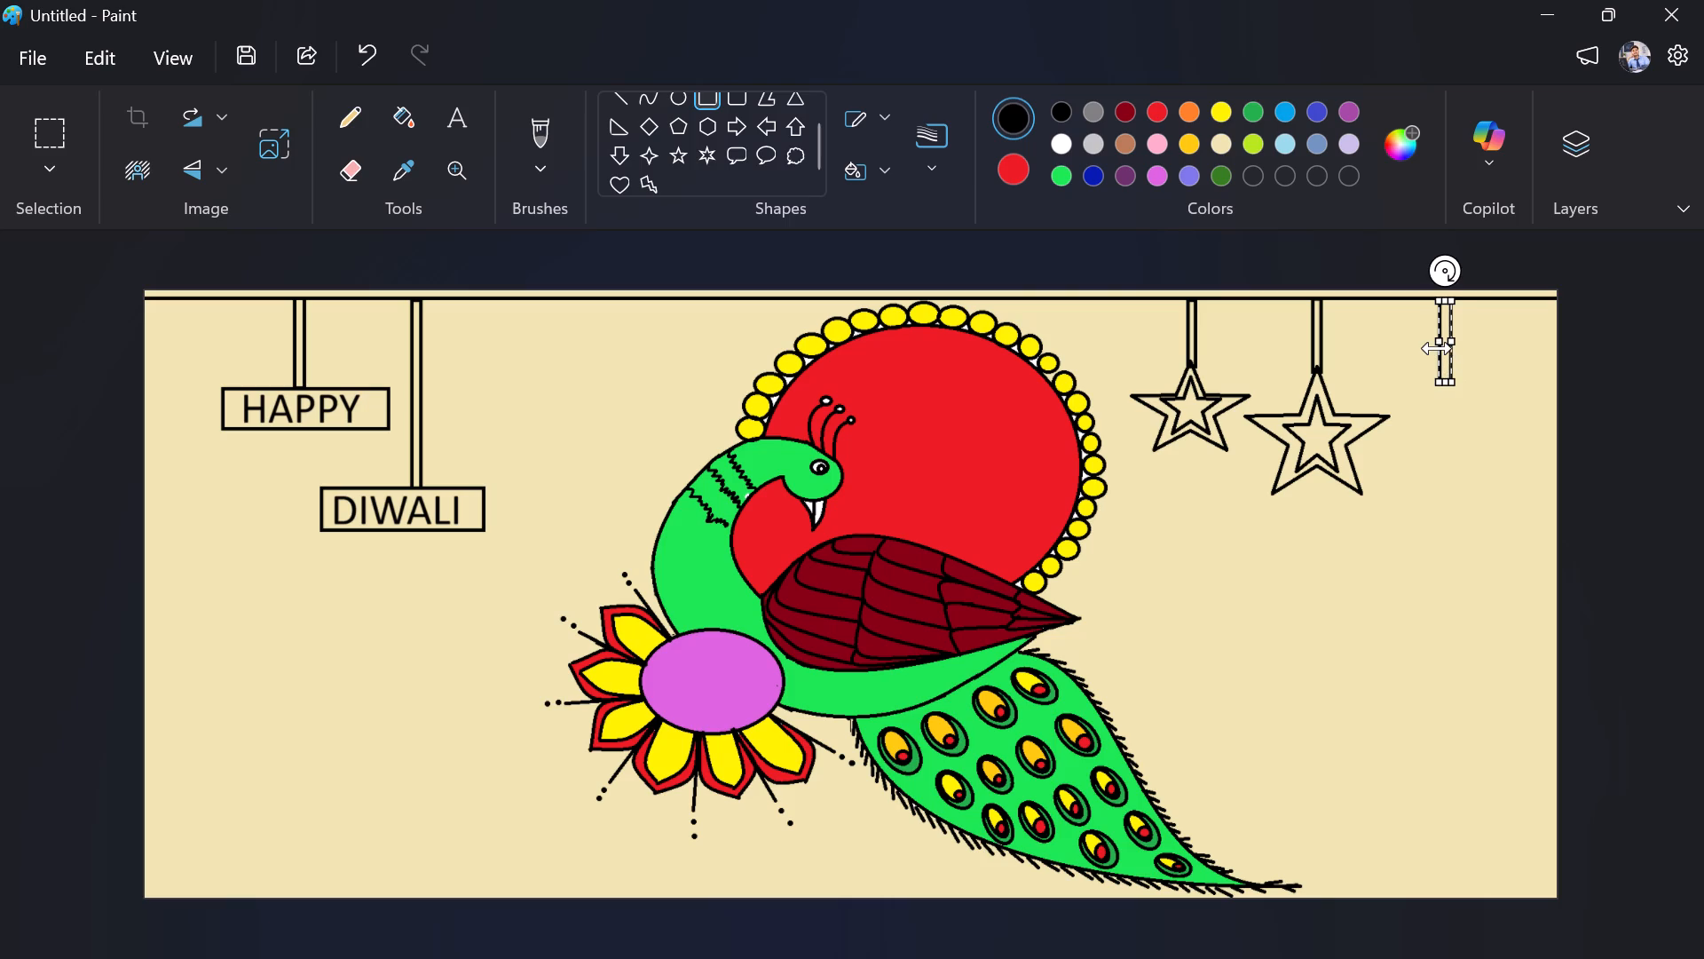
pyautogui.moveTo(1445, 343); pyautogui.dragTo(1448, 343)
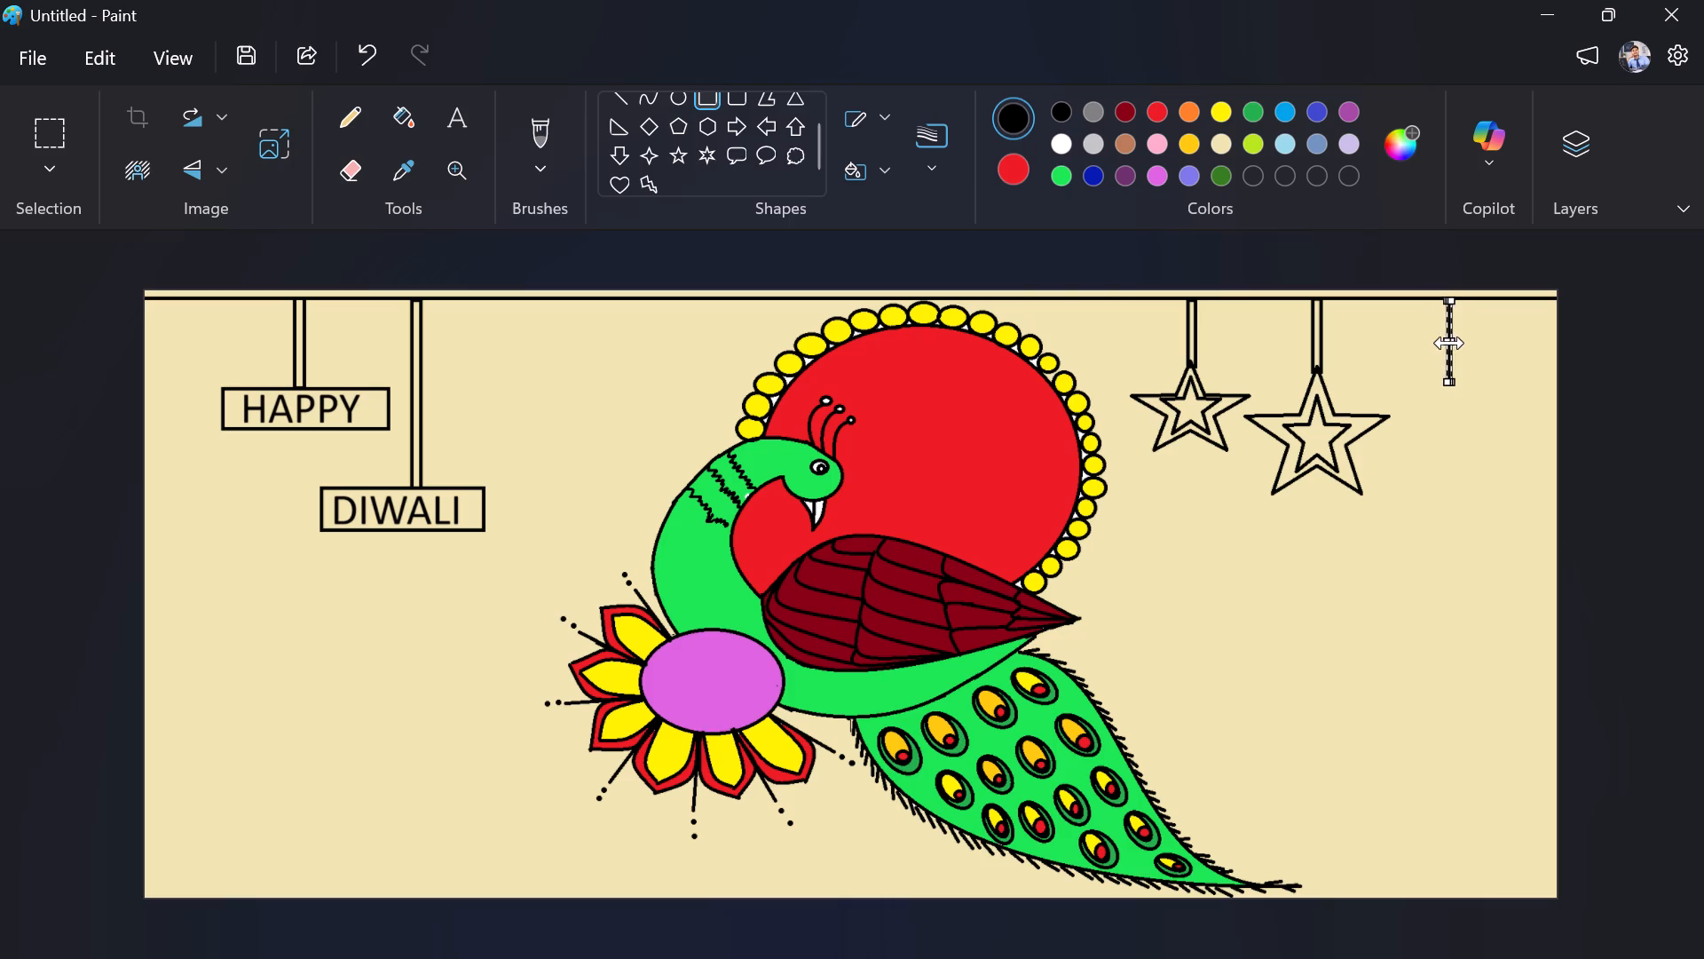
pyautogui.moveTo(1448, 343); pyautogui.dragTo(1447, 351)
pyautogui.moveTo(1447, 351); pyautogui.dragTo(1443, 353)
pyautogui.click(1495, 585)
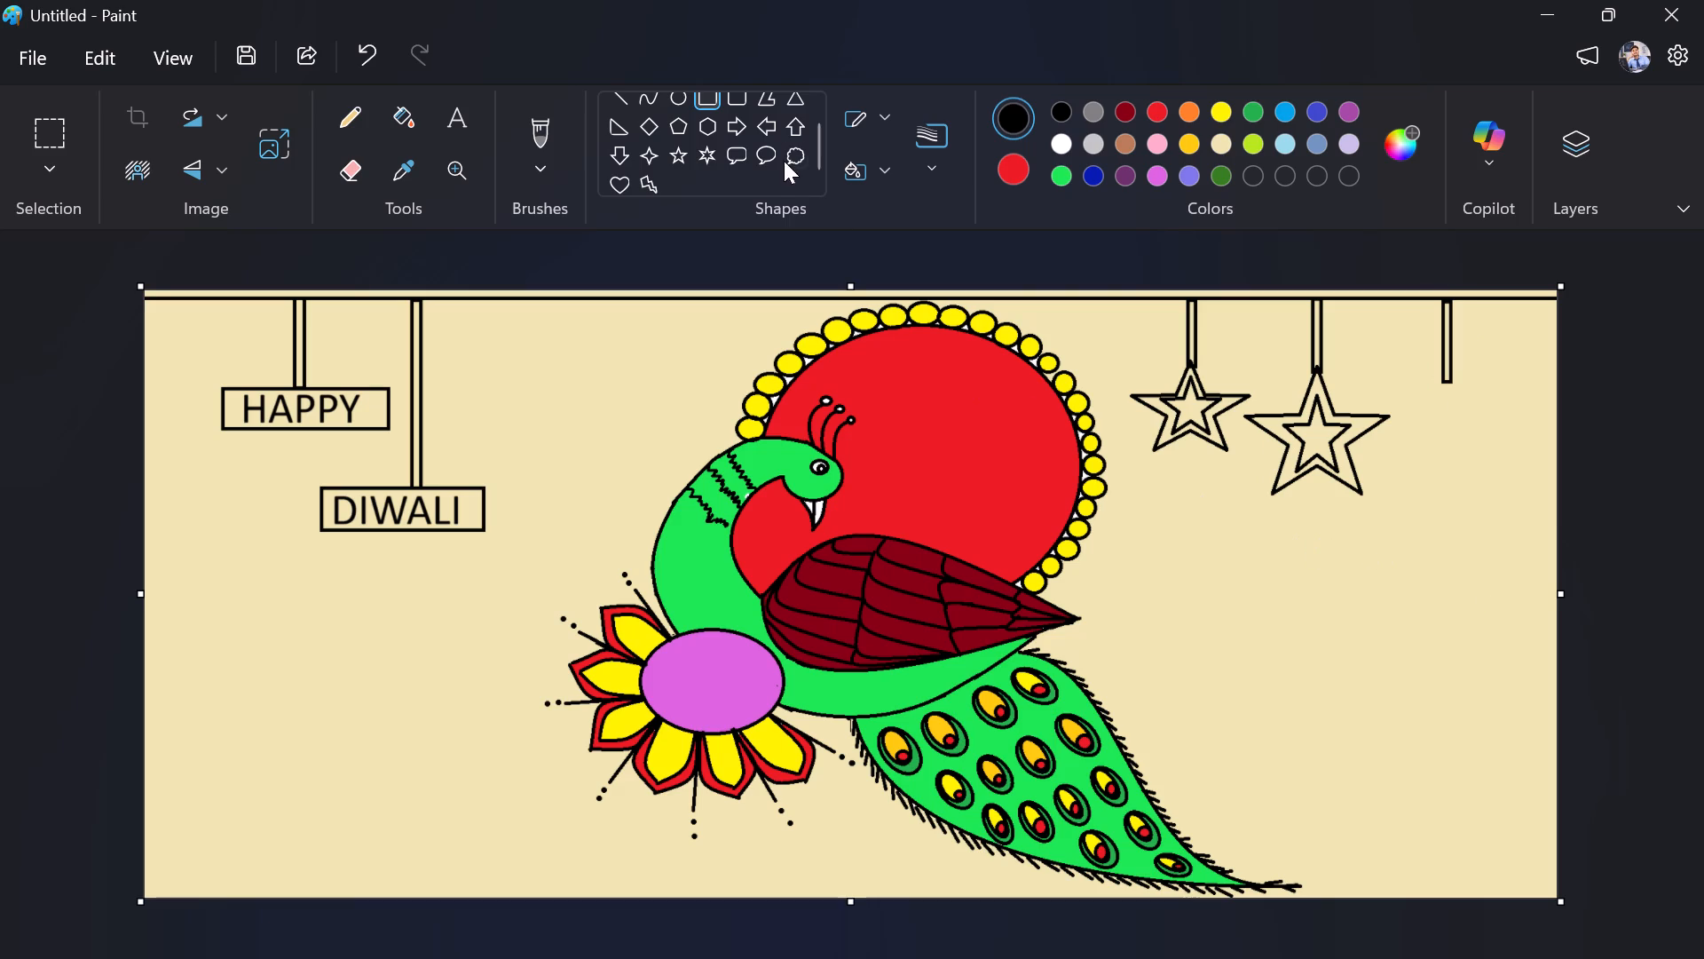
# Draw a black five-point star, move it just below the third hanging rectangle and enlarge it slightly.
pyautogui.click(683, 154)
pyautogui.moveTo(1435, 422); pyautogui.dragTo(1471, 464)
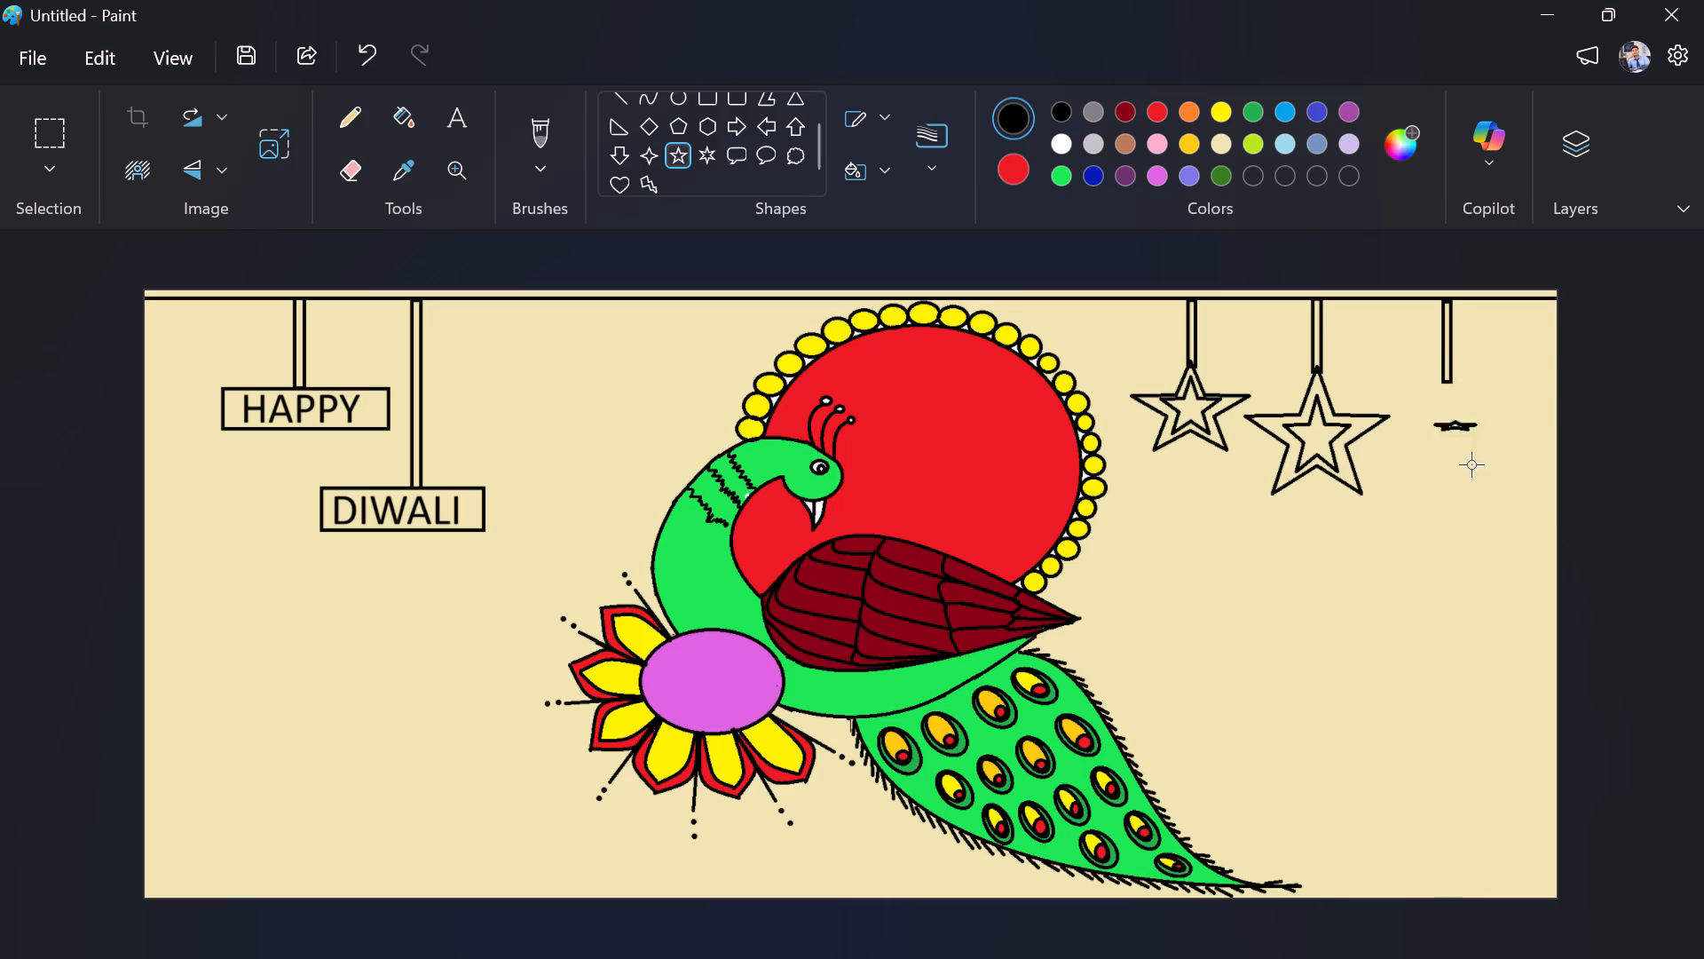
pyautogui.moveTo(1471, 464); pyautogui.dragTo(1518, 519)
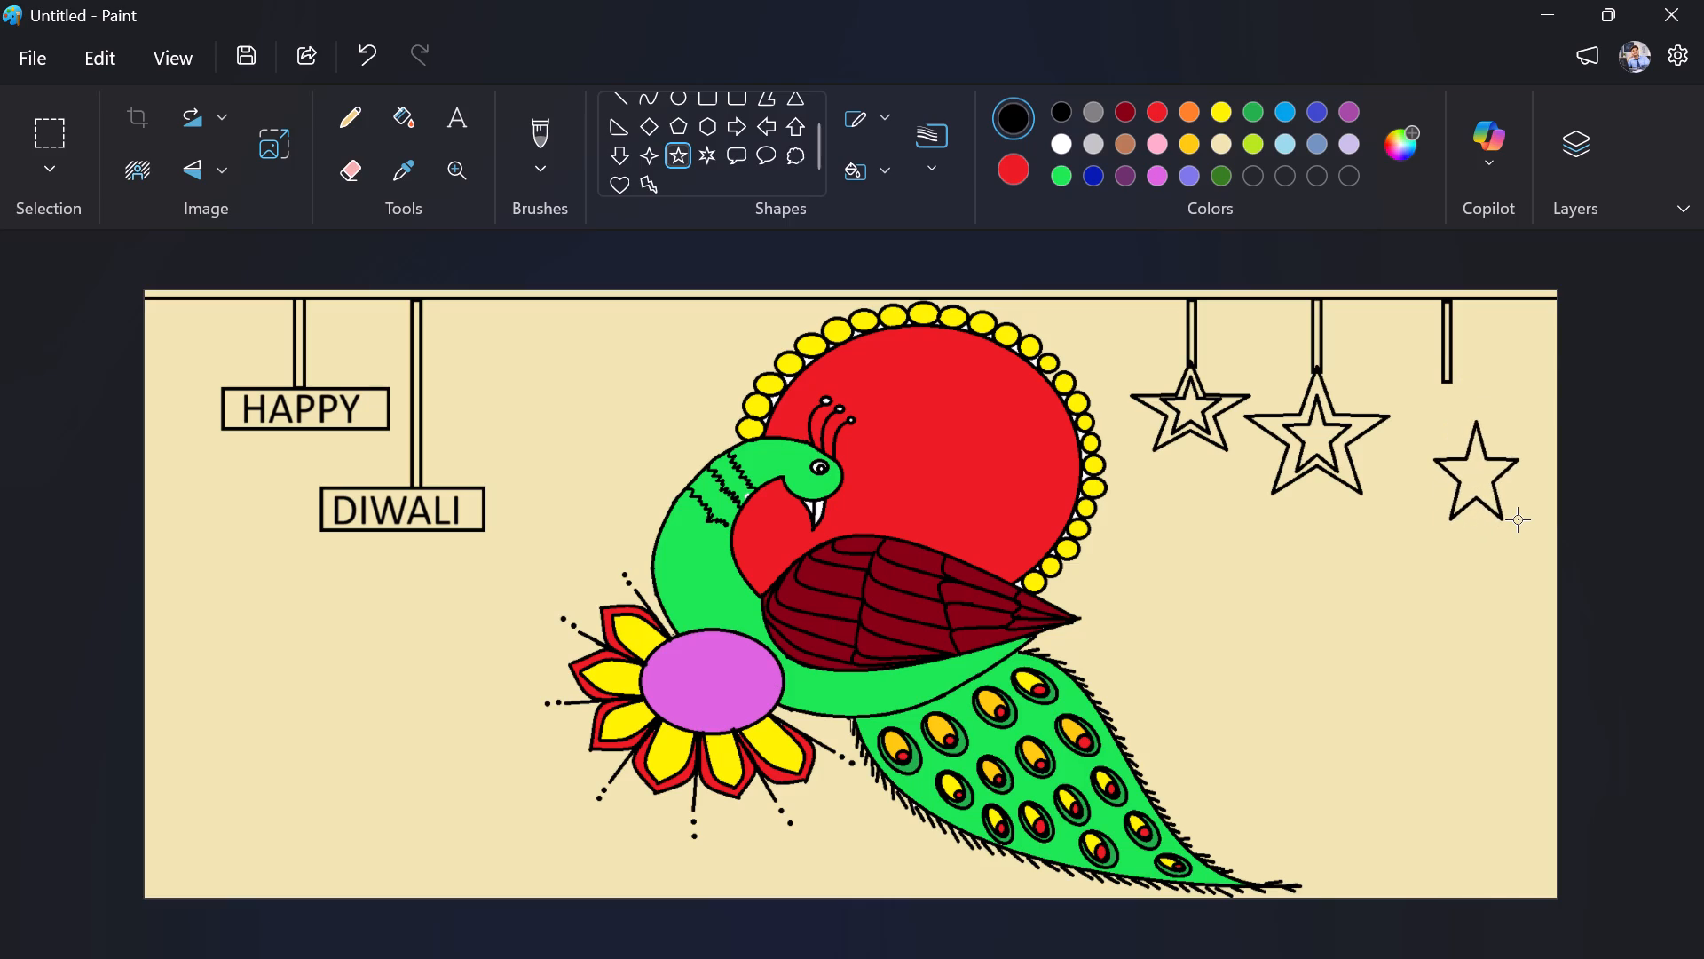
pyautogui.moveTo(1518, 519); pyautogui.dragTo(1541, 555)
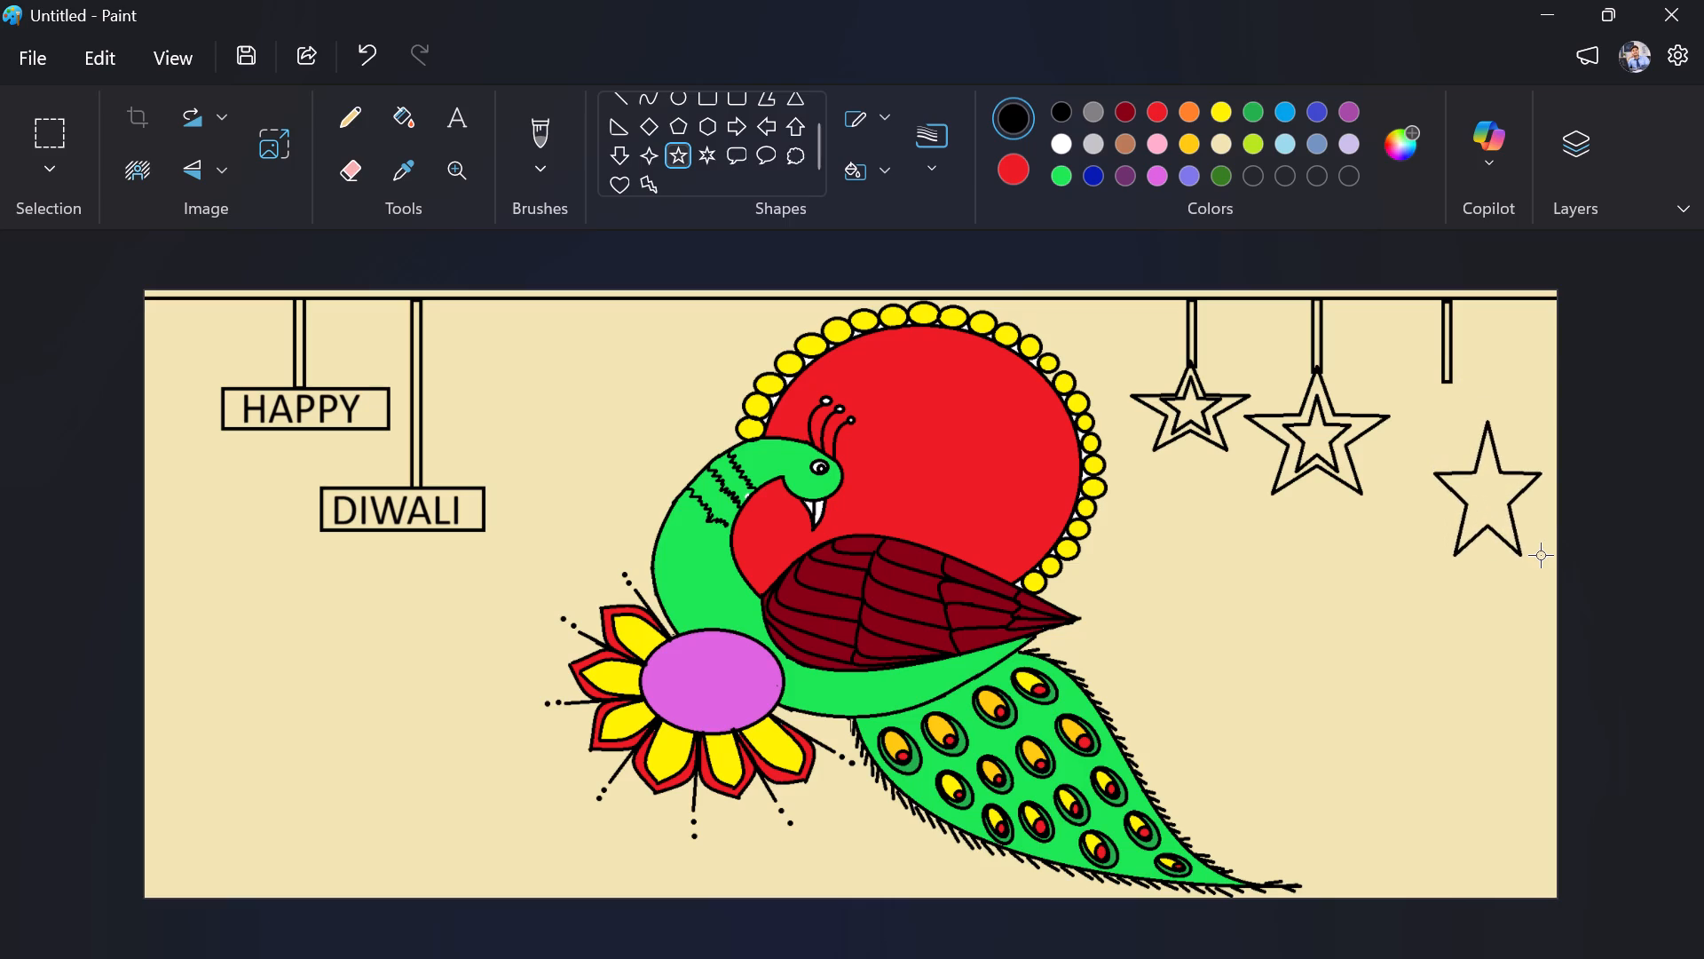
pyautogui.moveTo(1541, 555); pyautogui.dragTo(1542, 555)
pyautogui.moveTo(1484, 500); pyautogui.dragTo(1443, 490)
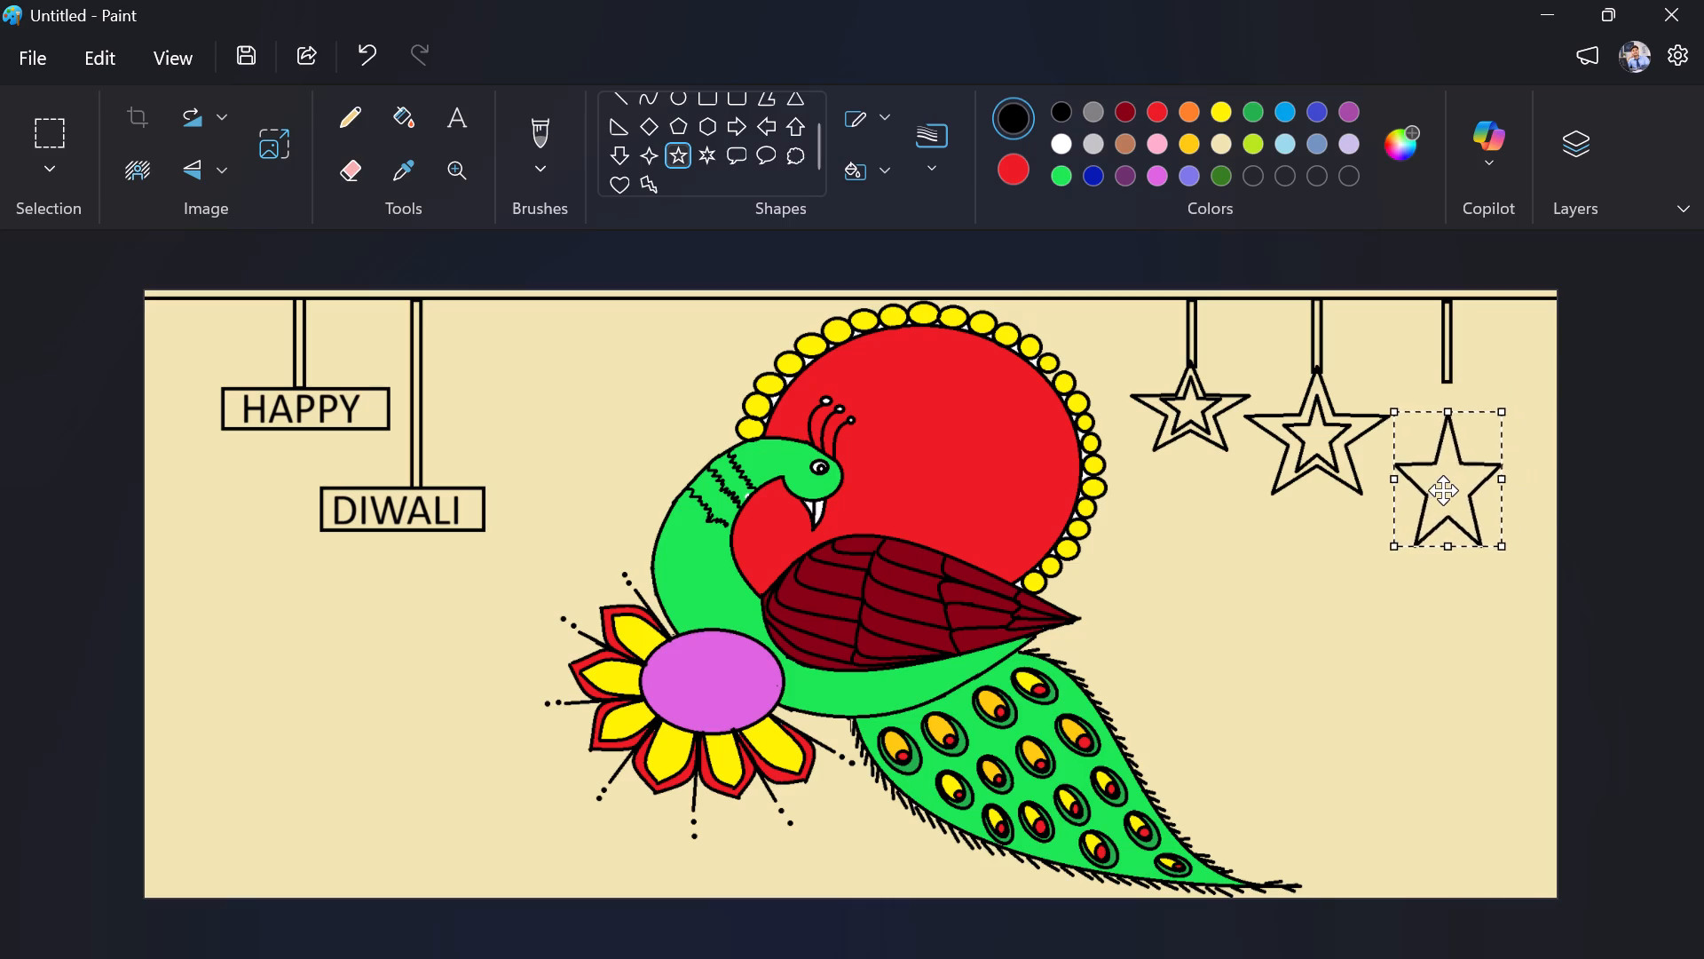
pyautogui.moveTo(1443, 490); pyautogui.dragTo(1441, 457)
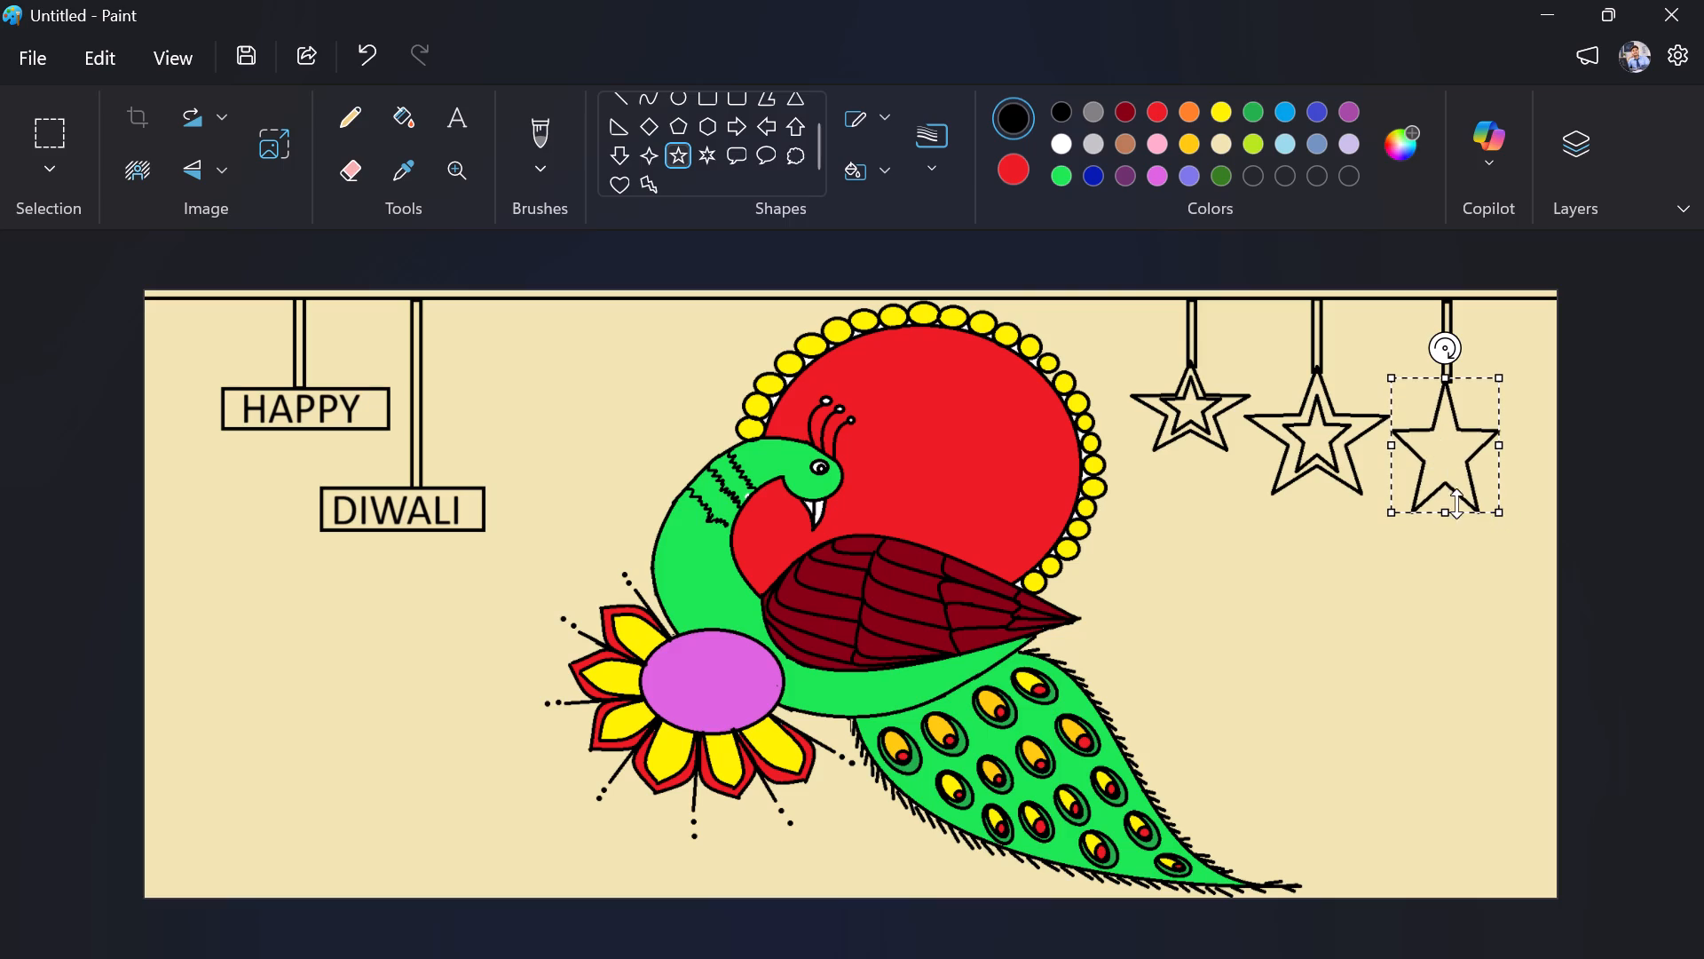
pyautogui.moveTo(1433, 452); pyautogui.dragTo(1435, 474)
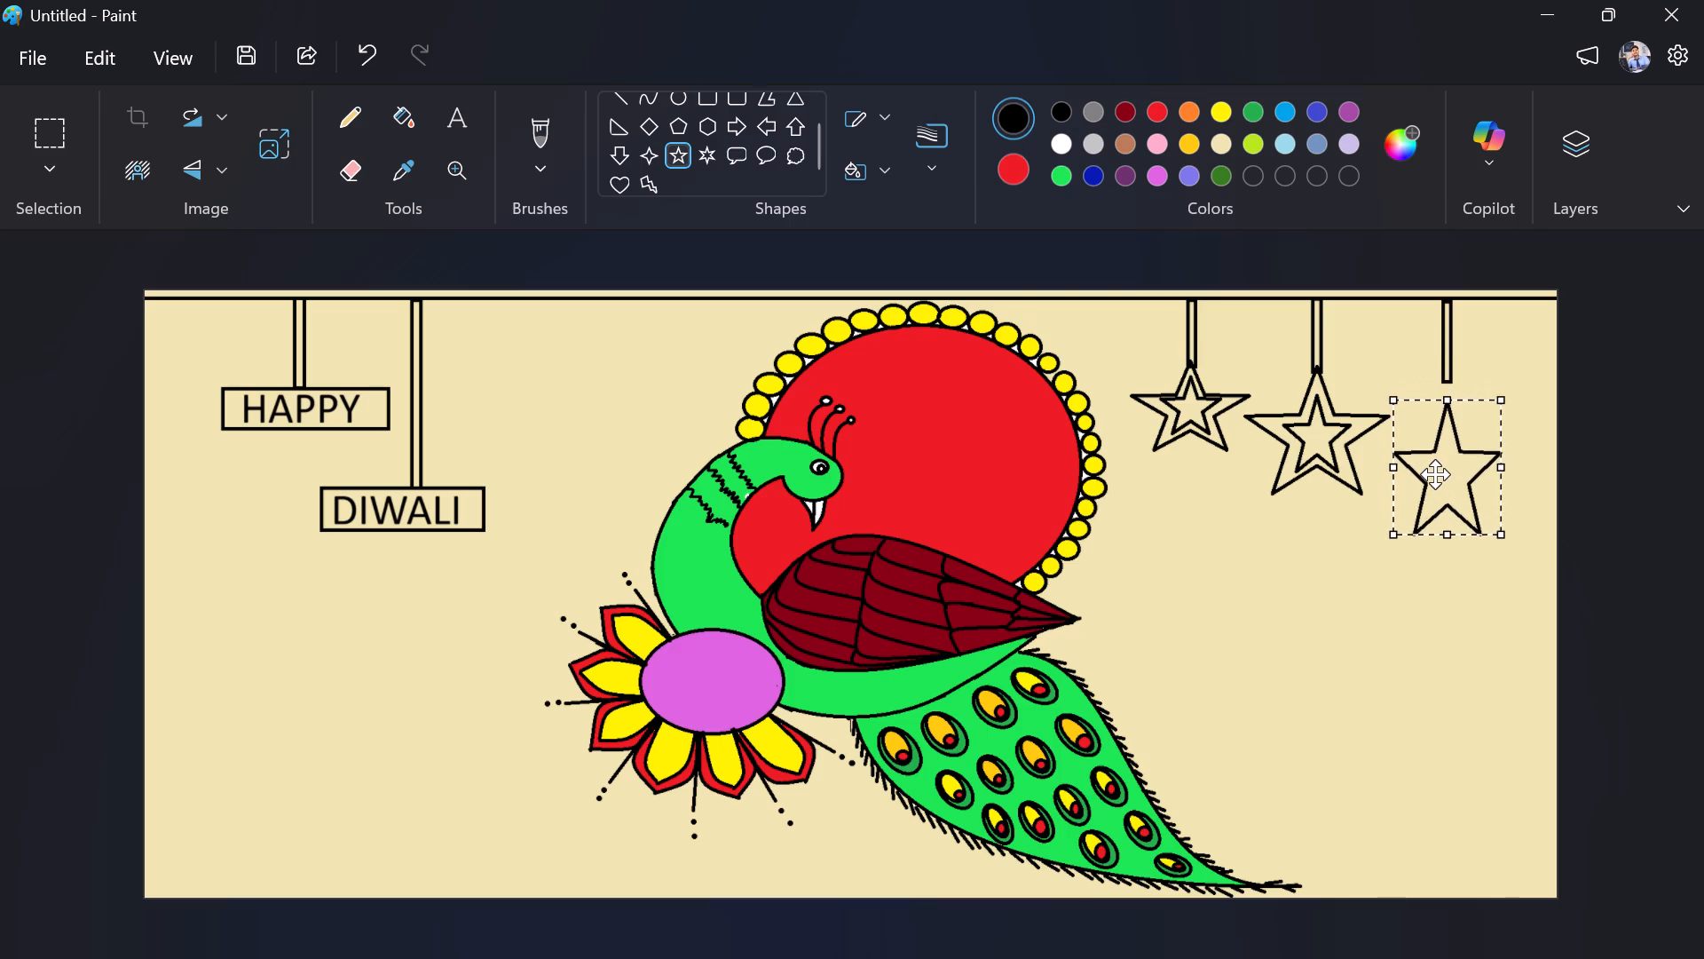
pyautogui.moveTo(1435, 474); pyautogui.dragTo(1435, 478)
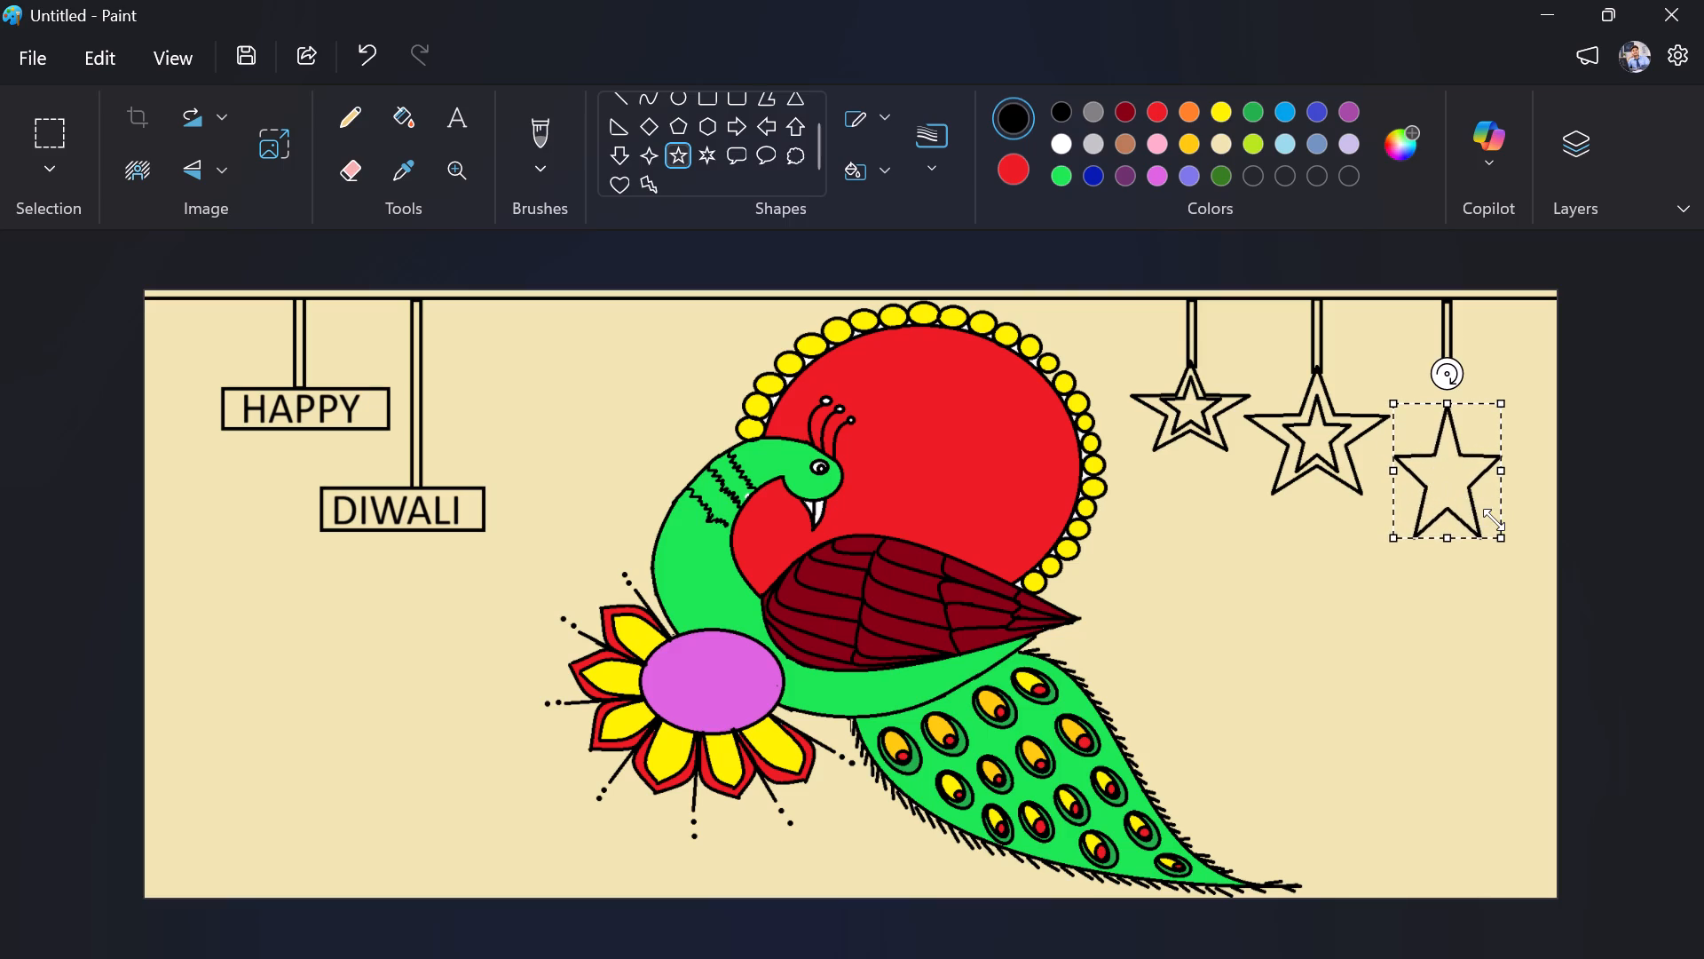
pyautogui.moveTo(1494, 519); pyautogui.dragTo(1524, 546)
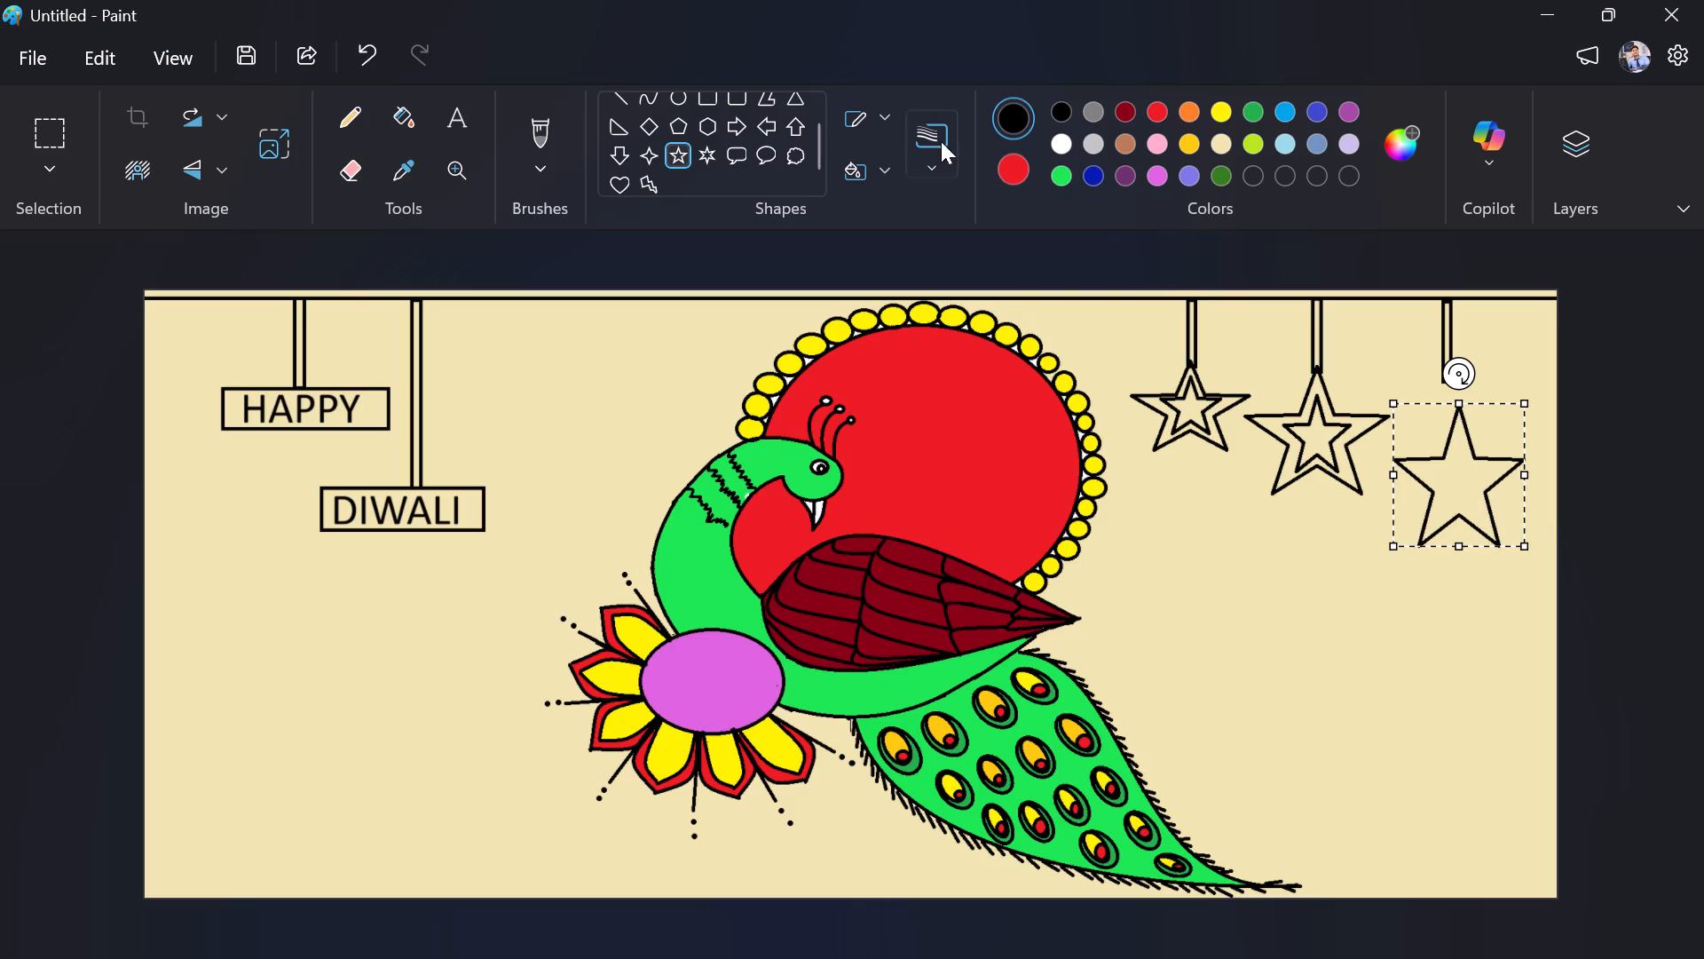
pyautogui.click(1438, 752)
pyautogui.moveTo(1438, 752); pyautogui.dragTo(1411, 698)
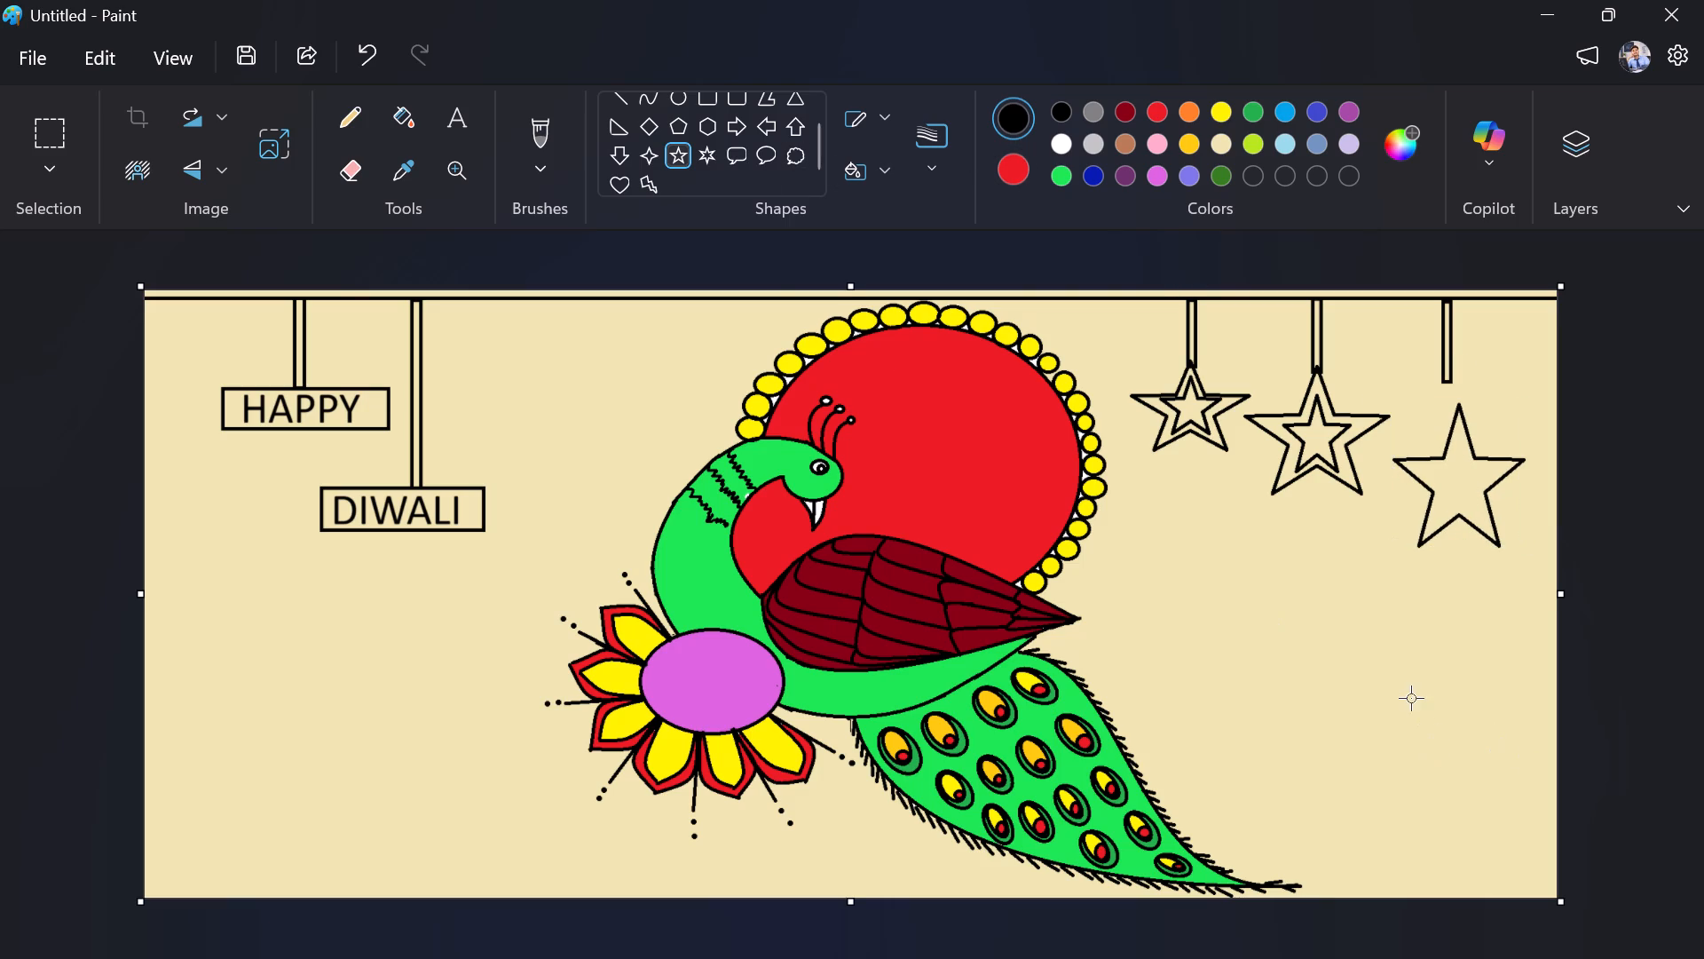
pyautogui.moveTo(1411, 698); pyautogui.dragTo(1398, 687)
# Draw a smaller black five-point star and fit it centred inside the third star to form a double outline.
pyautogui.moveTo(1272, 650); pyautogui.dragTo(1382, 539)
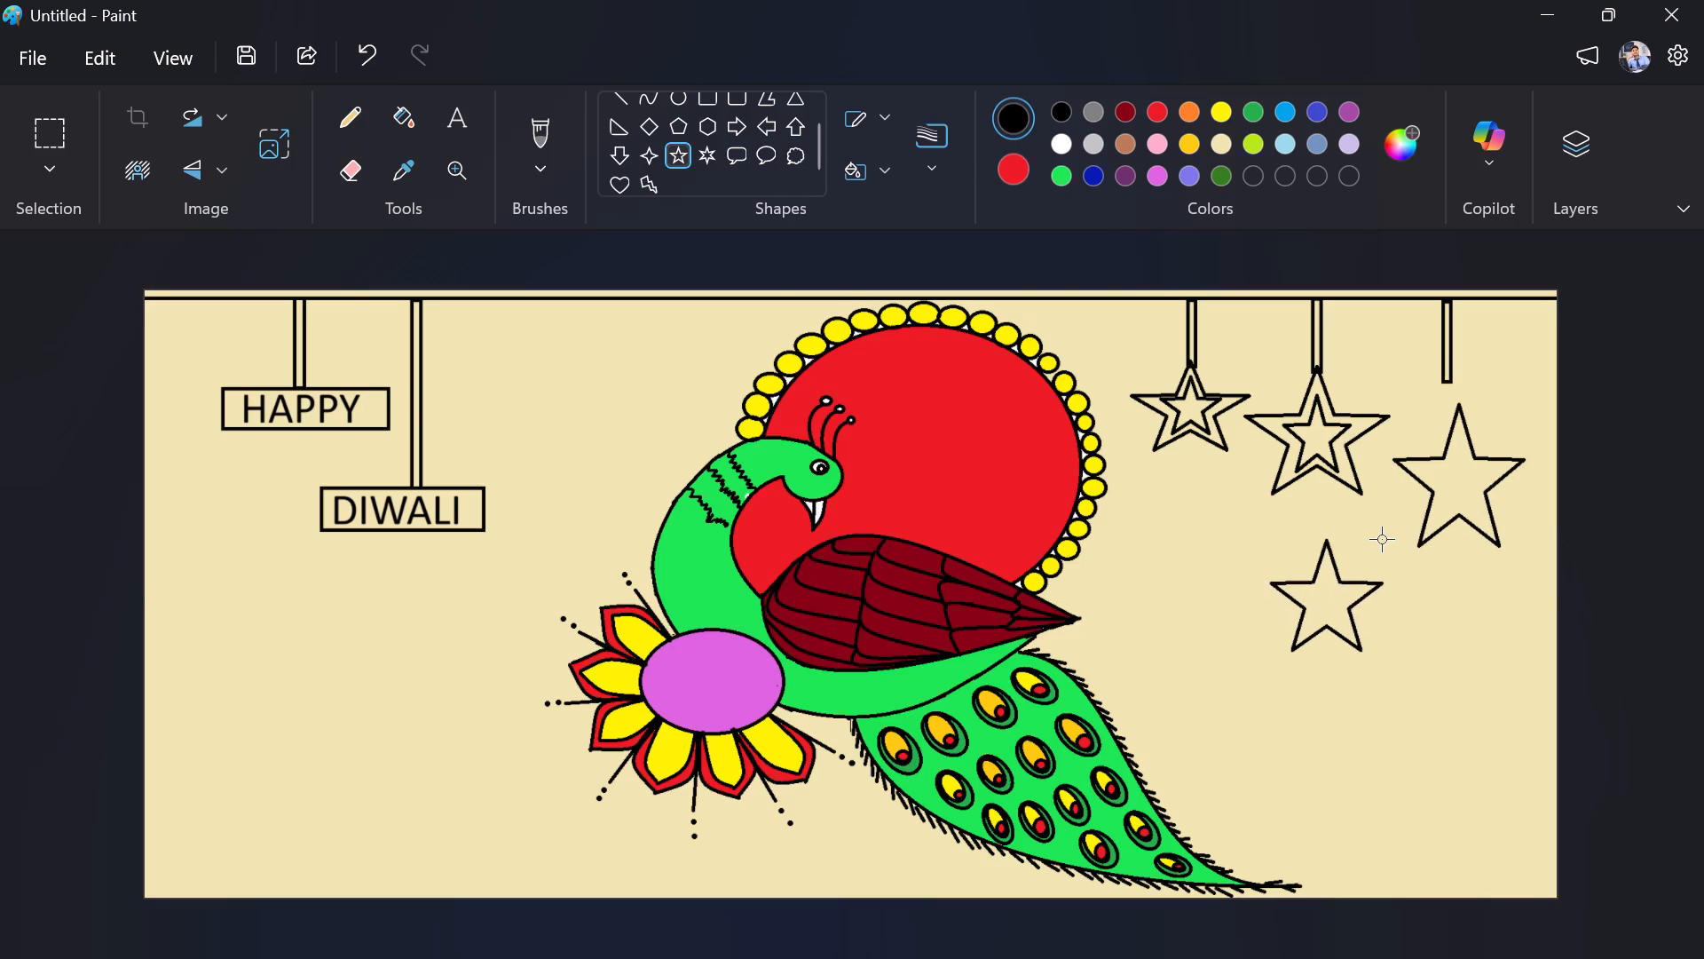
pyautogui.moveTo(1382, 539); pyautogui.dragTo(1375, 533)
pyautogui.moveTo(1316, 607); pyautogui.dragTo(1429, 513)
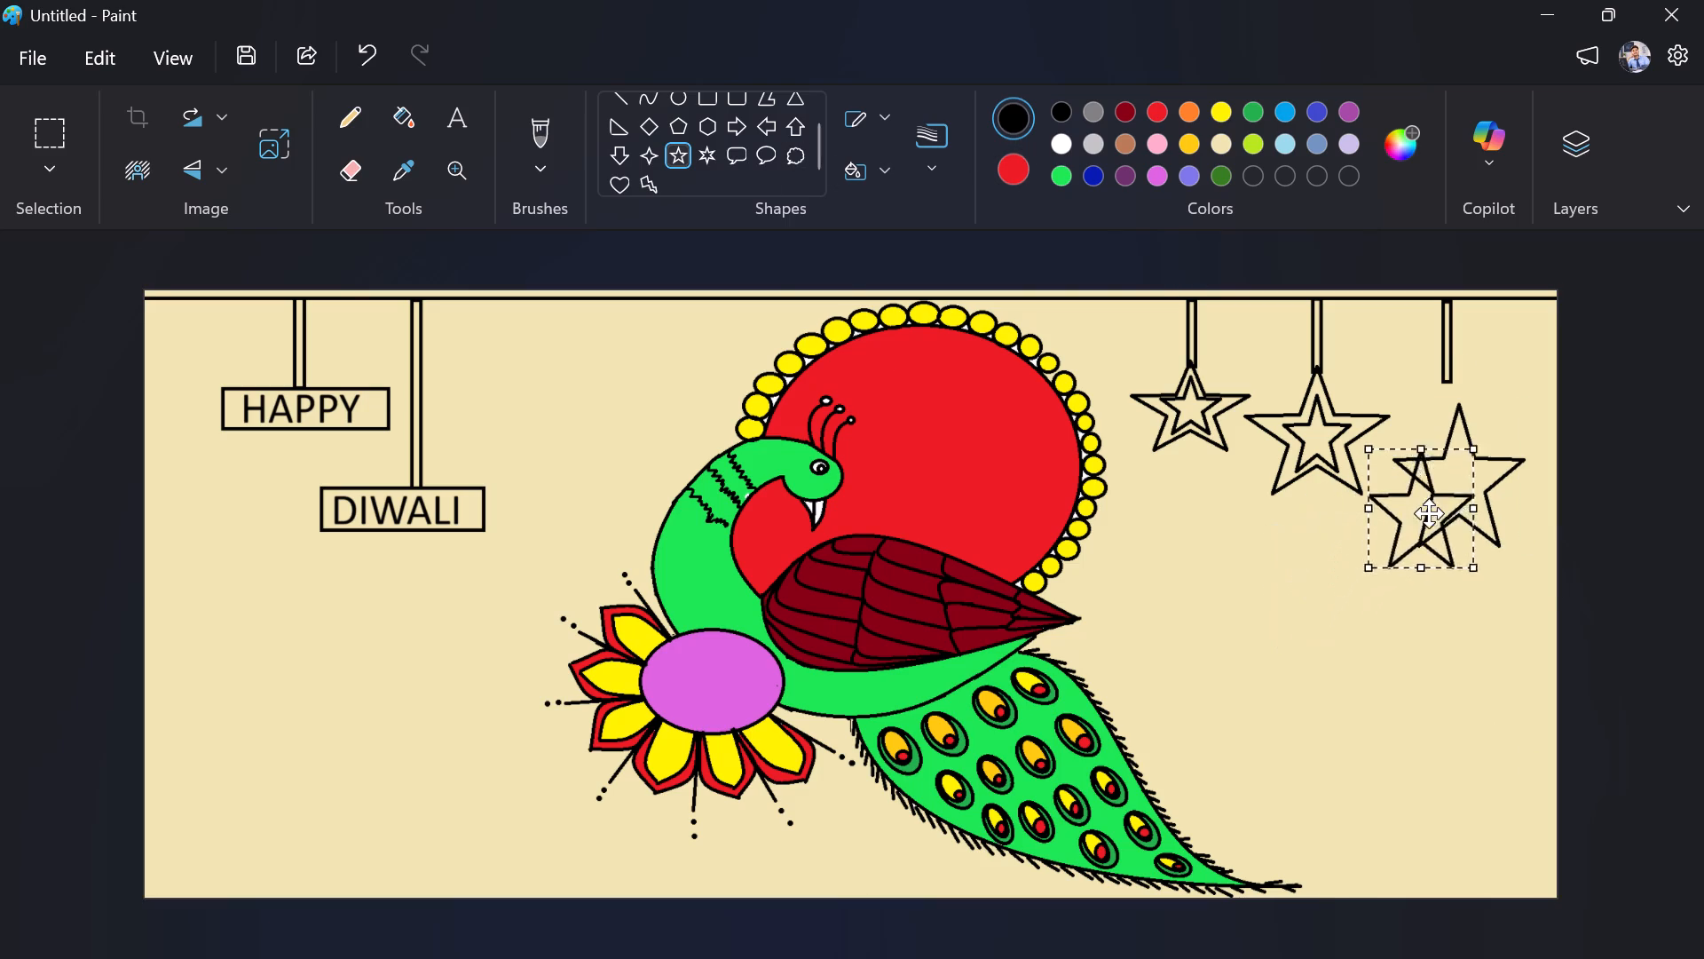
pyautogui.moveTo(1429, 513); pyautogui.dragTo(1455, 499)
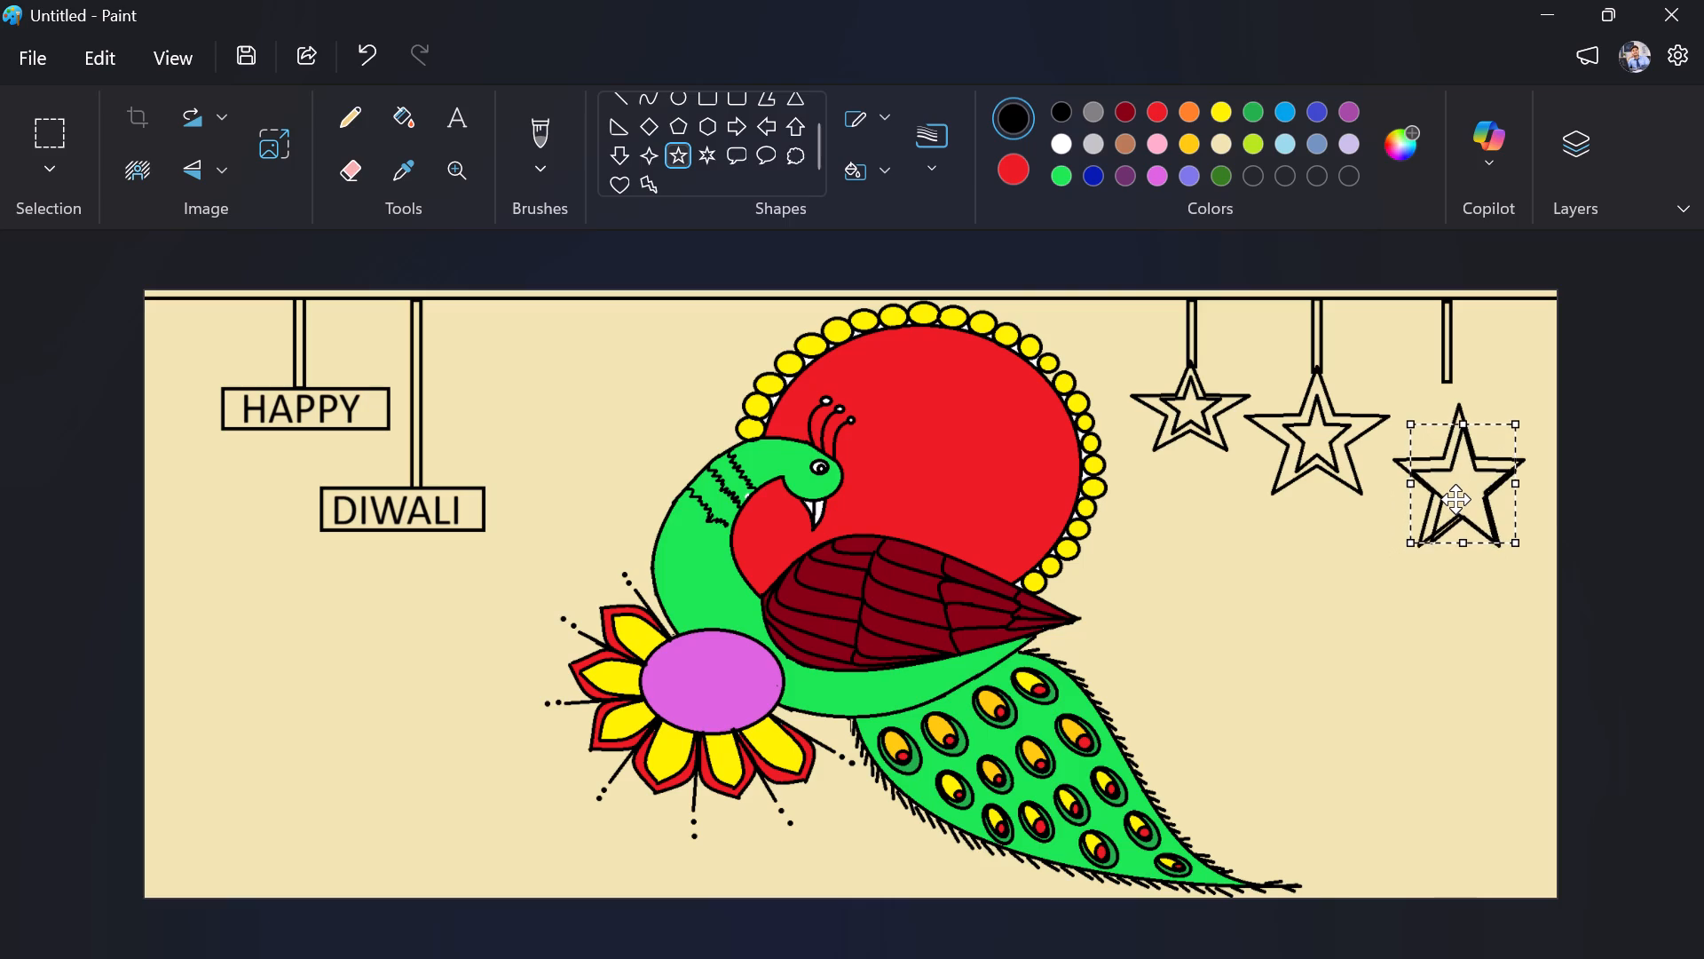
pyautogui.moveTo(1455, 499); pyautogui.dragTo(1451, 498)
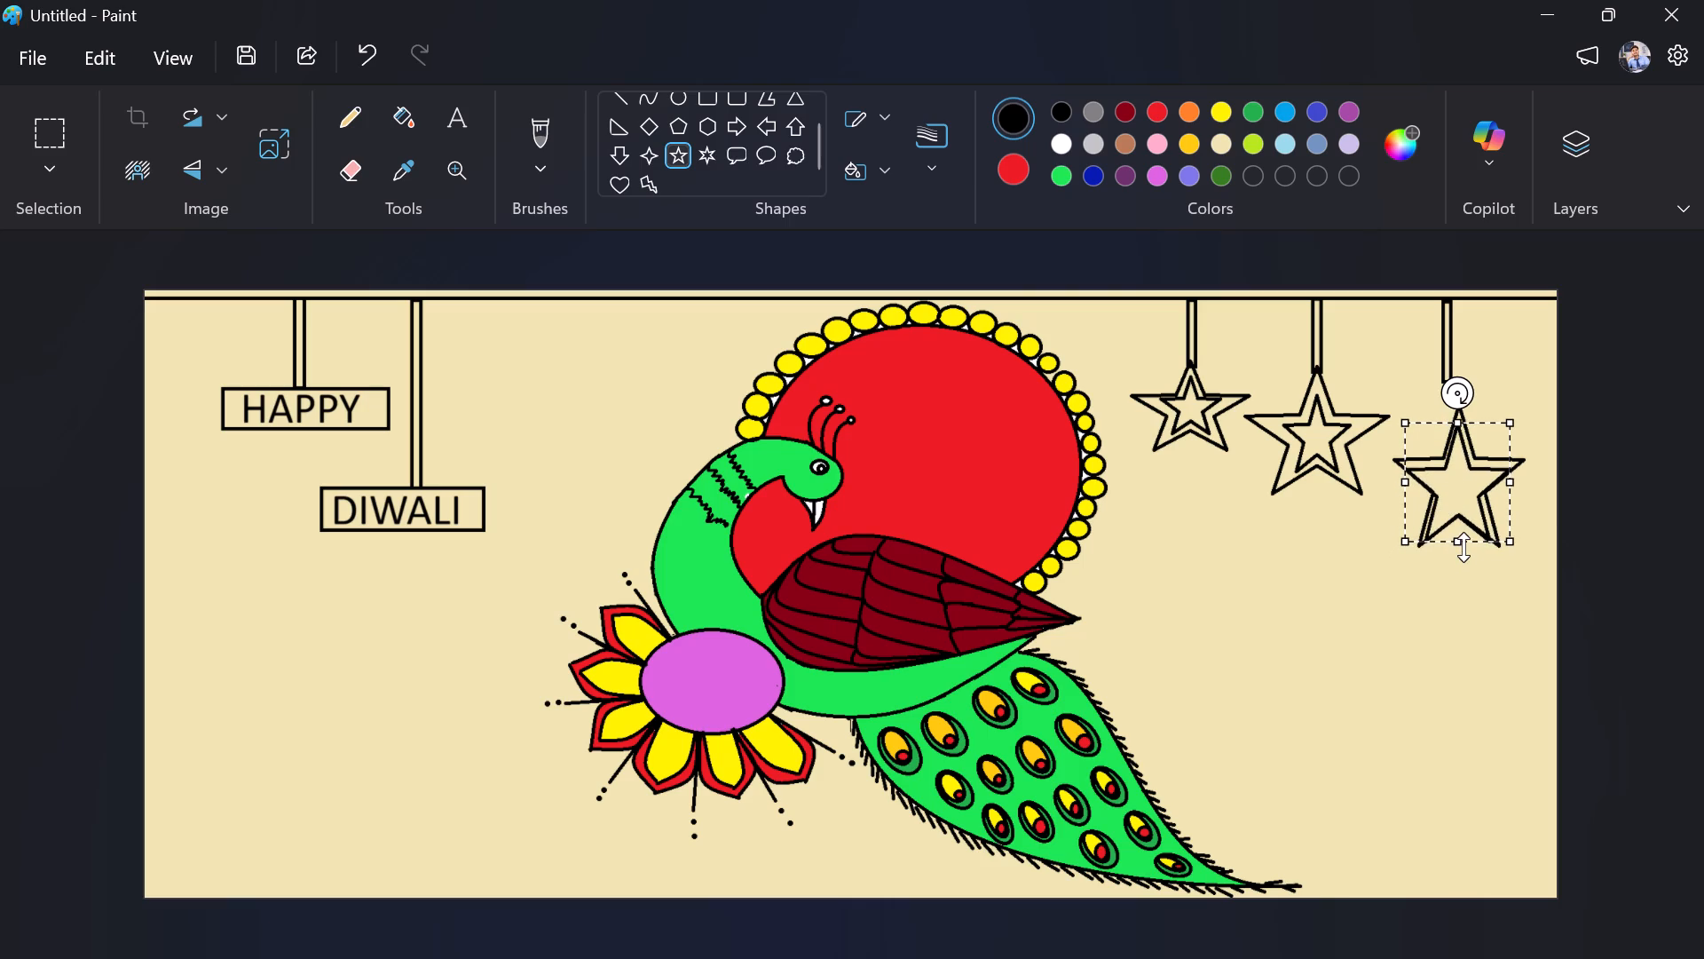
pyautogui.moveTo(1463, 546); pyautogui.dragTo(1466, 528)
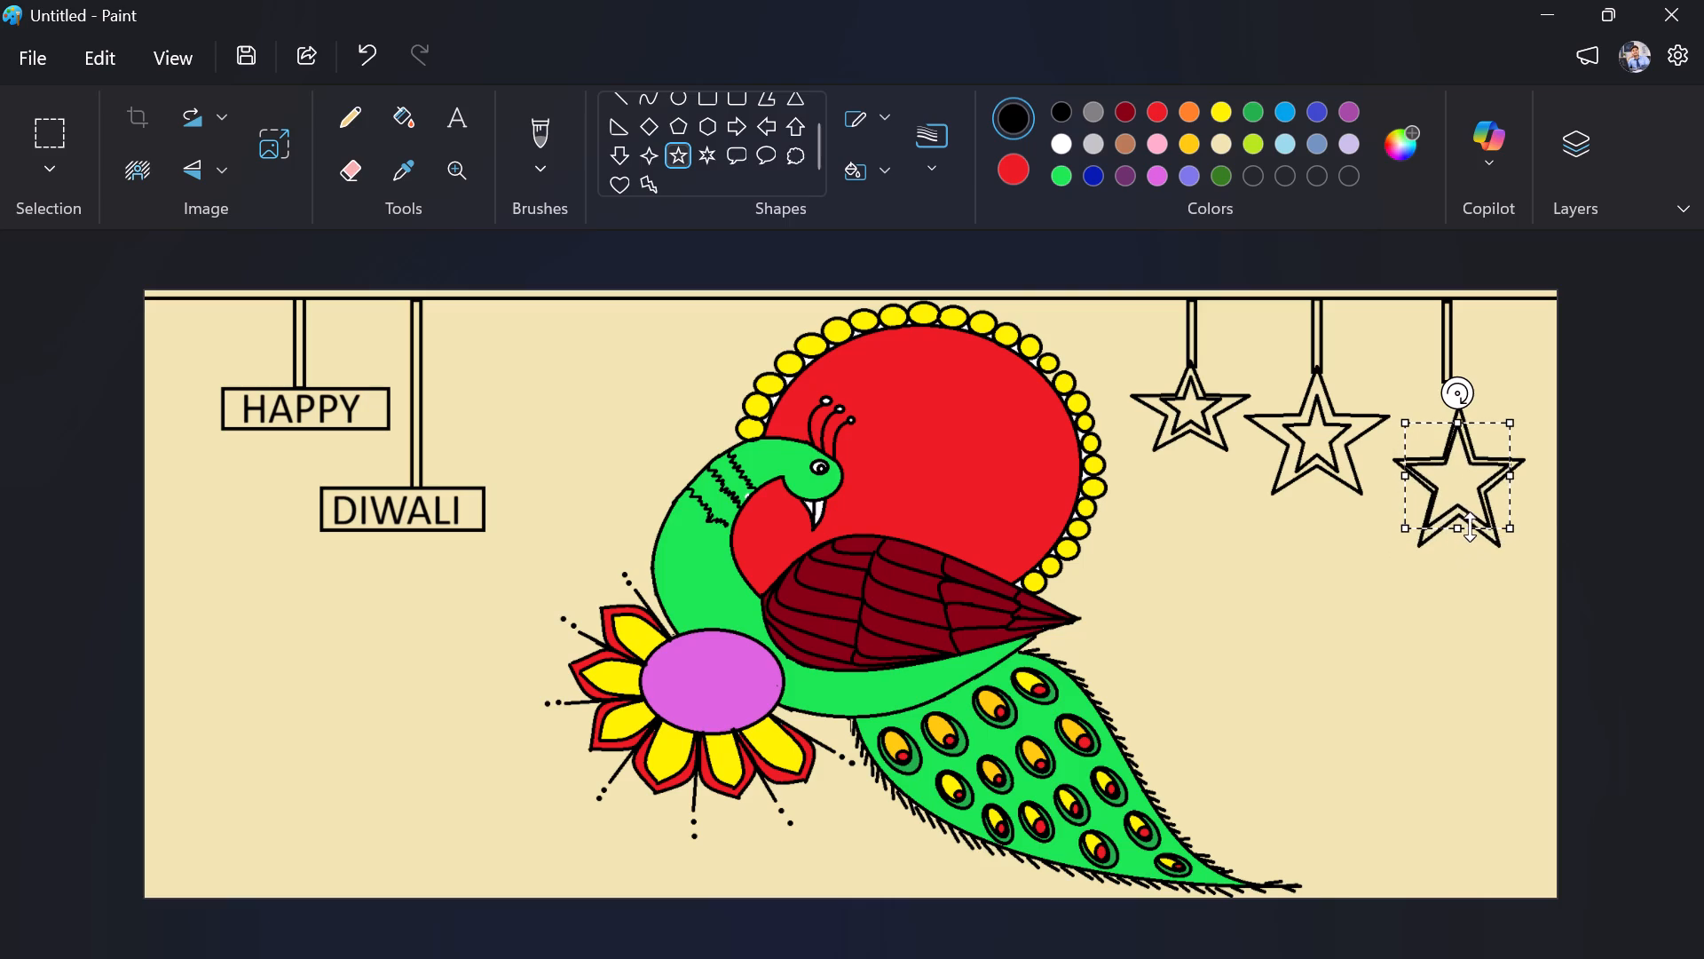
pyautogui.moveTo(1503, 474); pyautogui.dragTo(1501, 478)
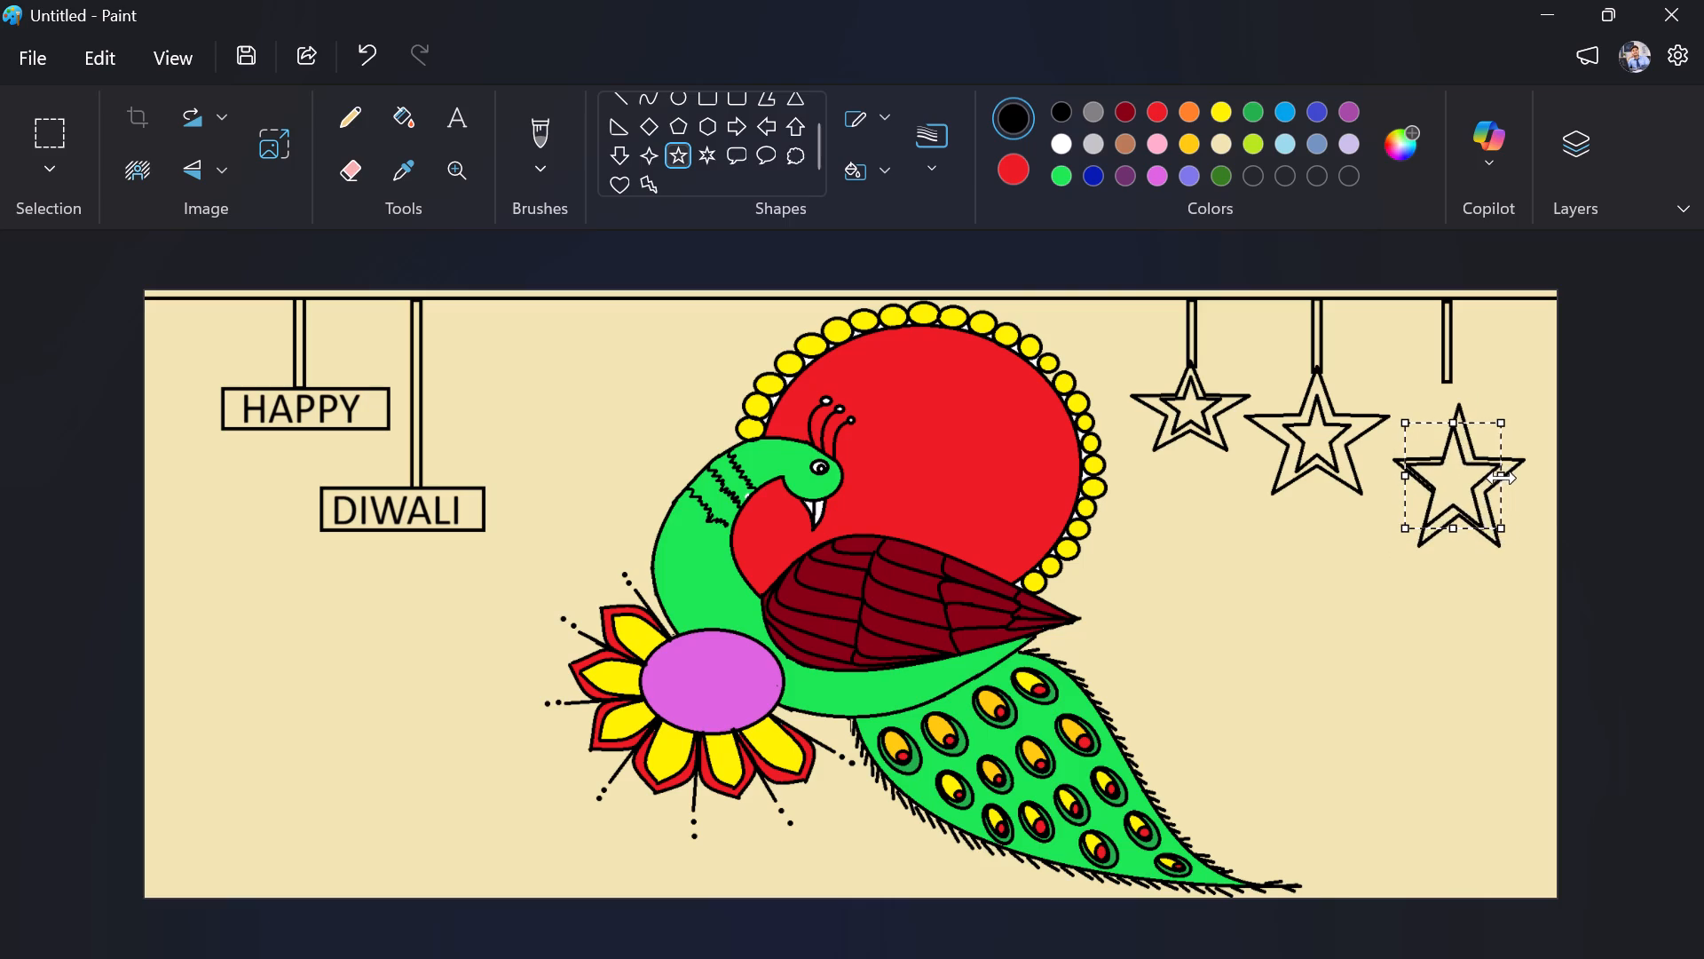
pyautogui.moveTo(1501, 478); pyautogui.dragTo(1504, 483)
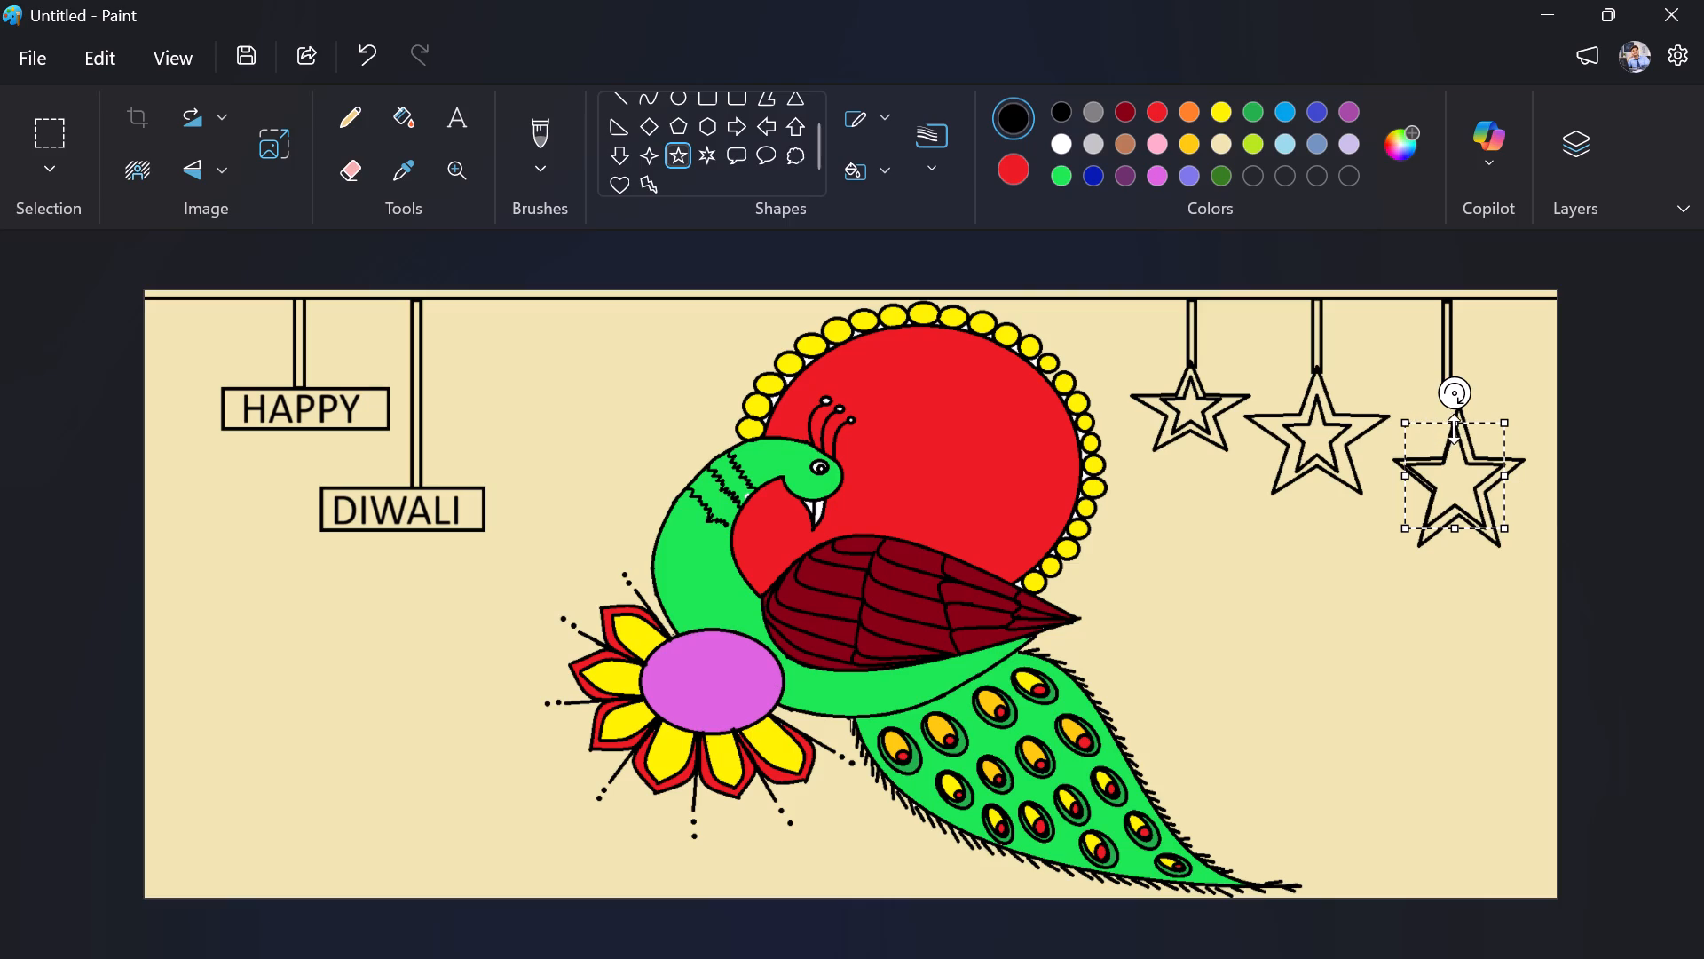
pyautogui.click(1454, 424)
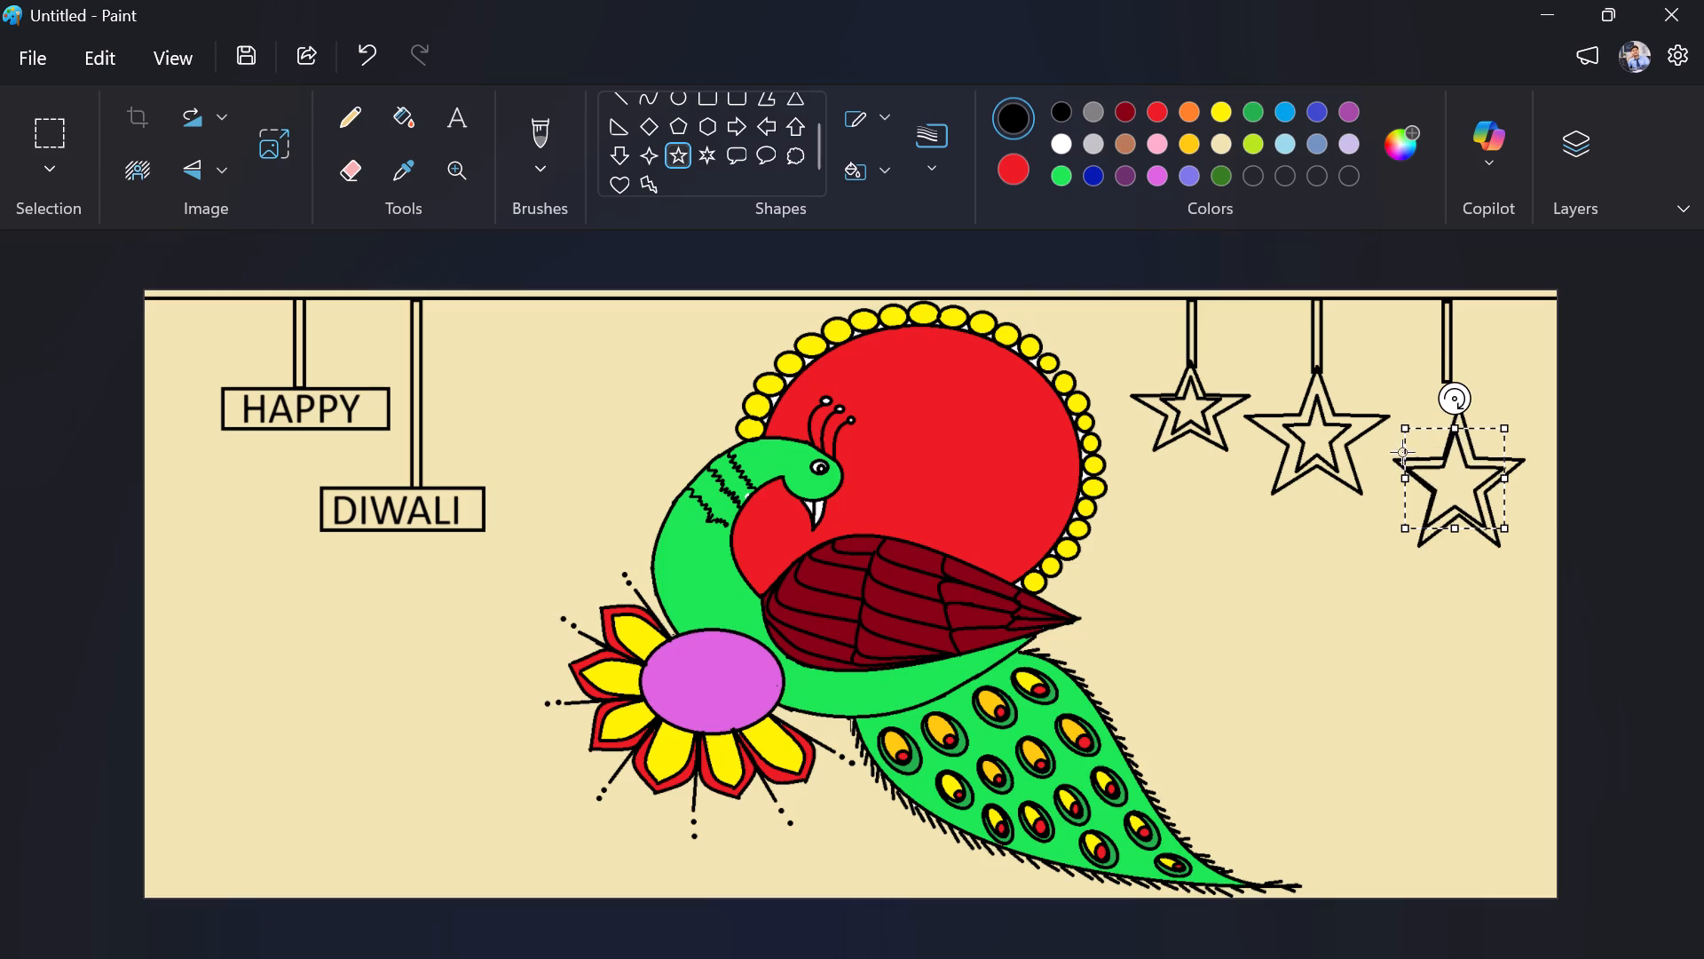
pyautogui.moveTo(1406, 477); pyautogui.dragTo(1414, 464)
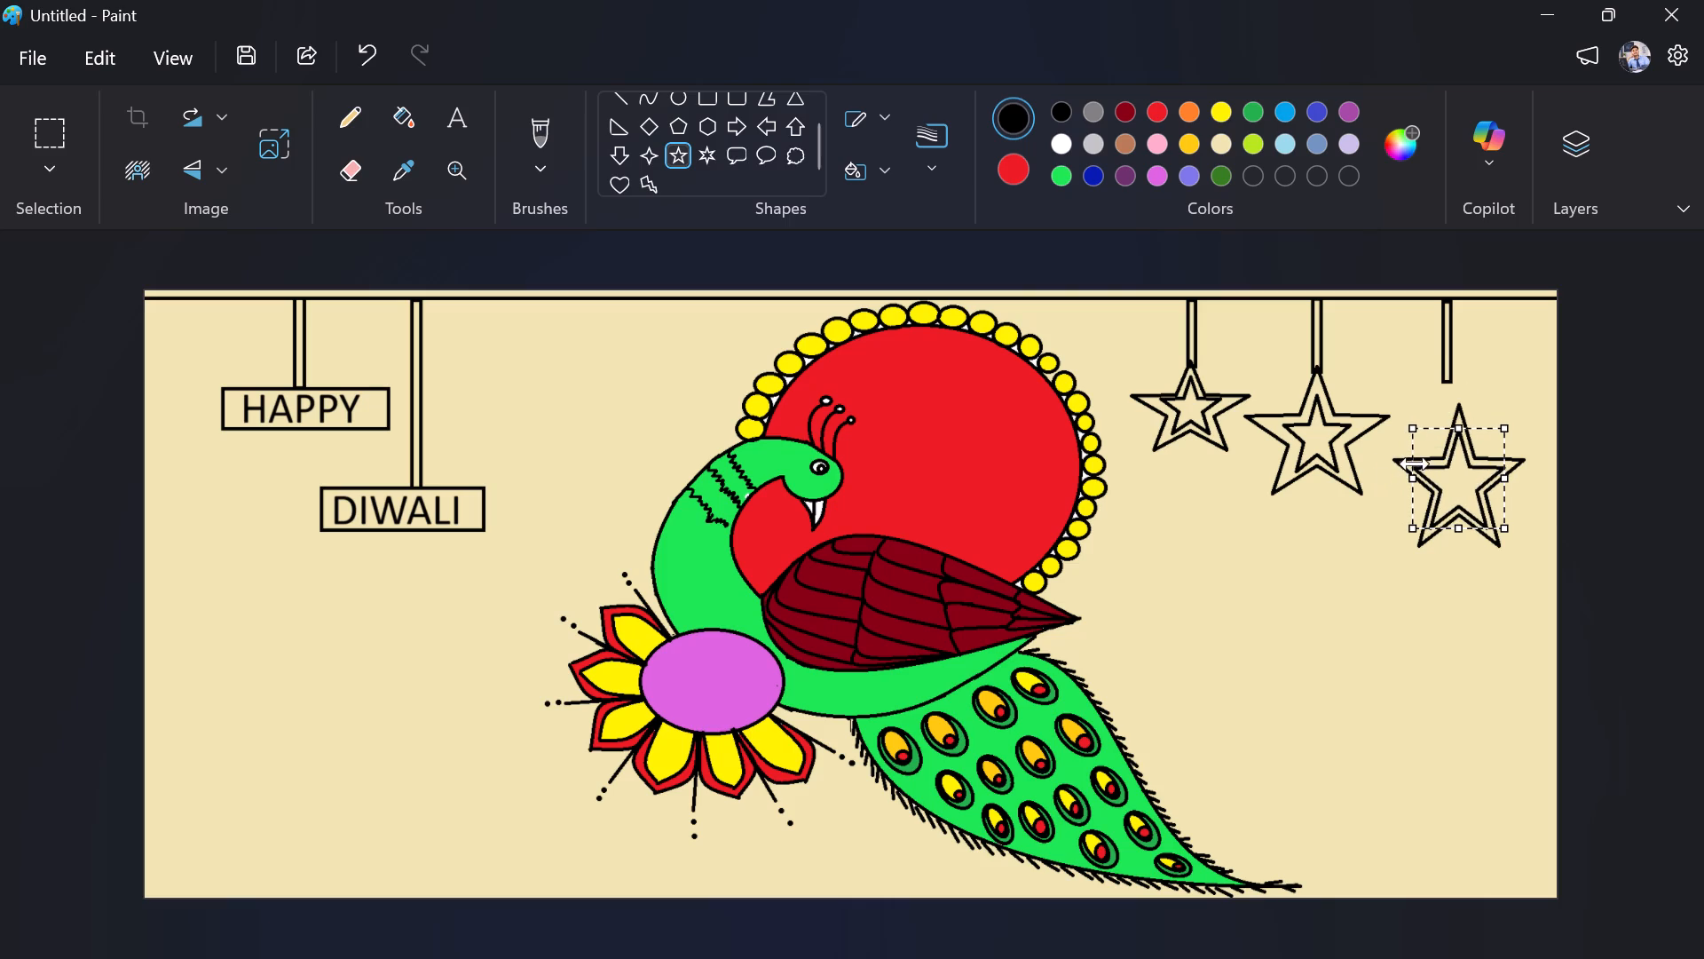
pyautogui.moveTo(1414, 464); pyautogui.dragTo(1417, 466)
pyautogui.click(1462, 663)
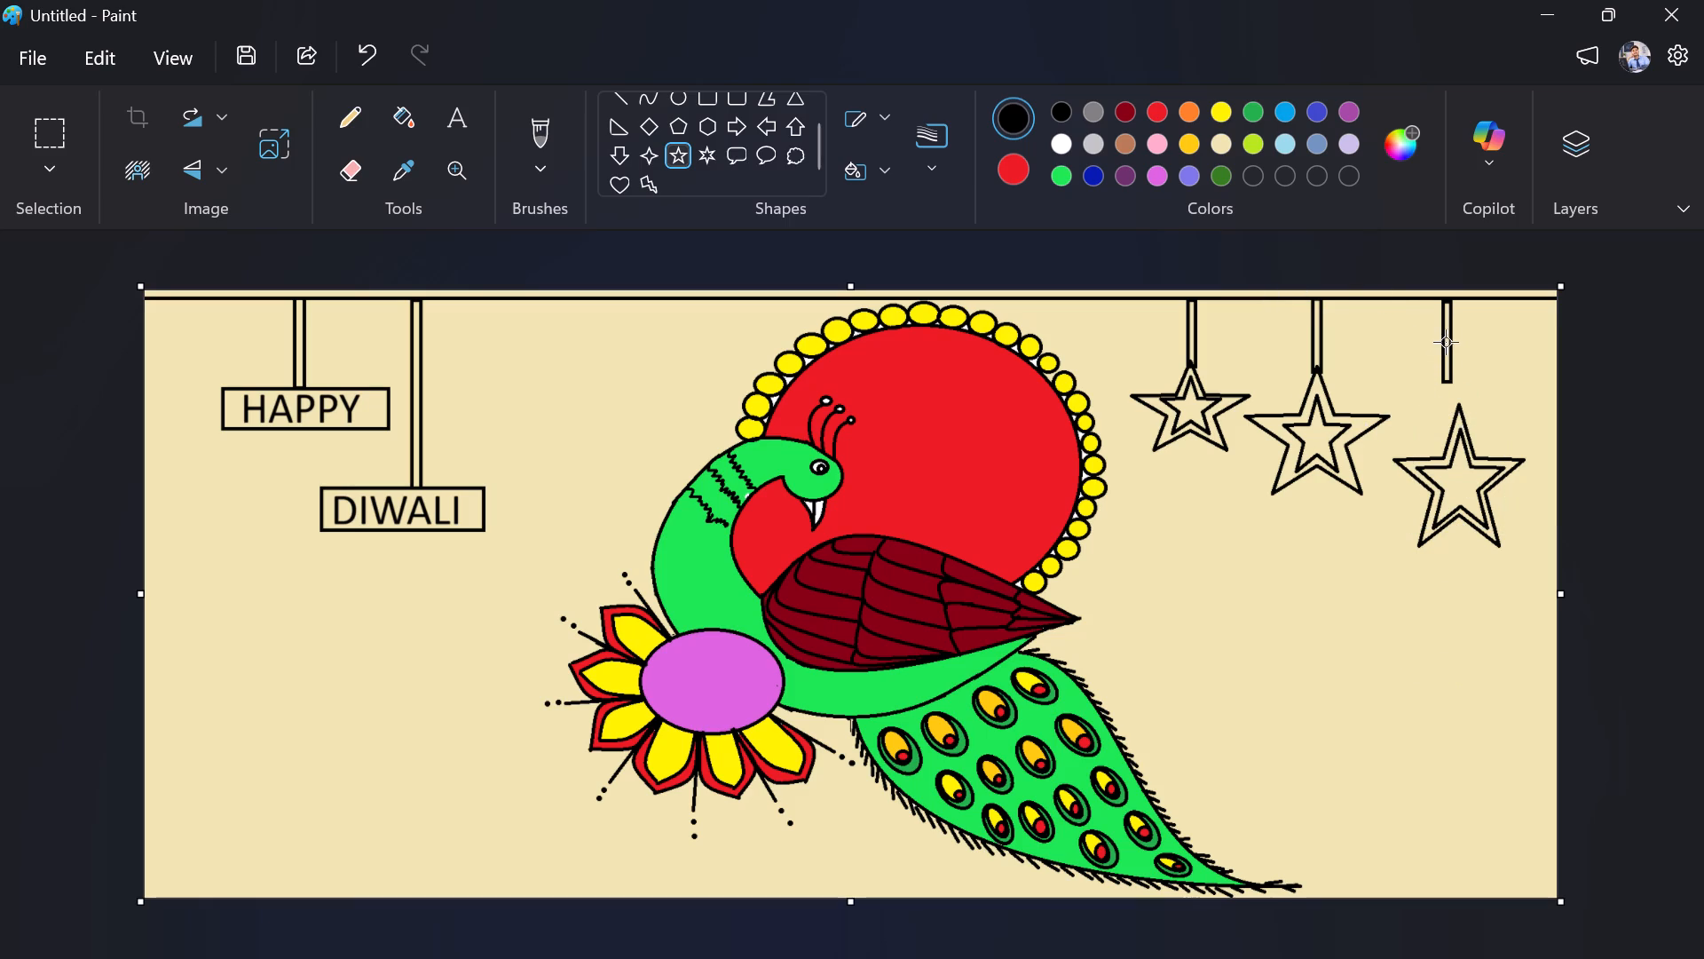
# Erase the misaligned third hanging rectangle above the new double star using a larger eraser.
pyautogui.click(355, 157)
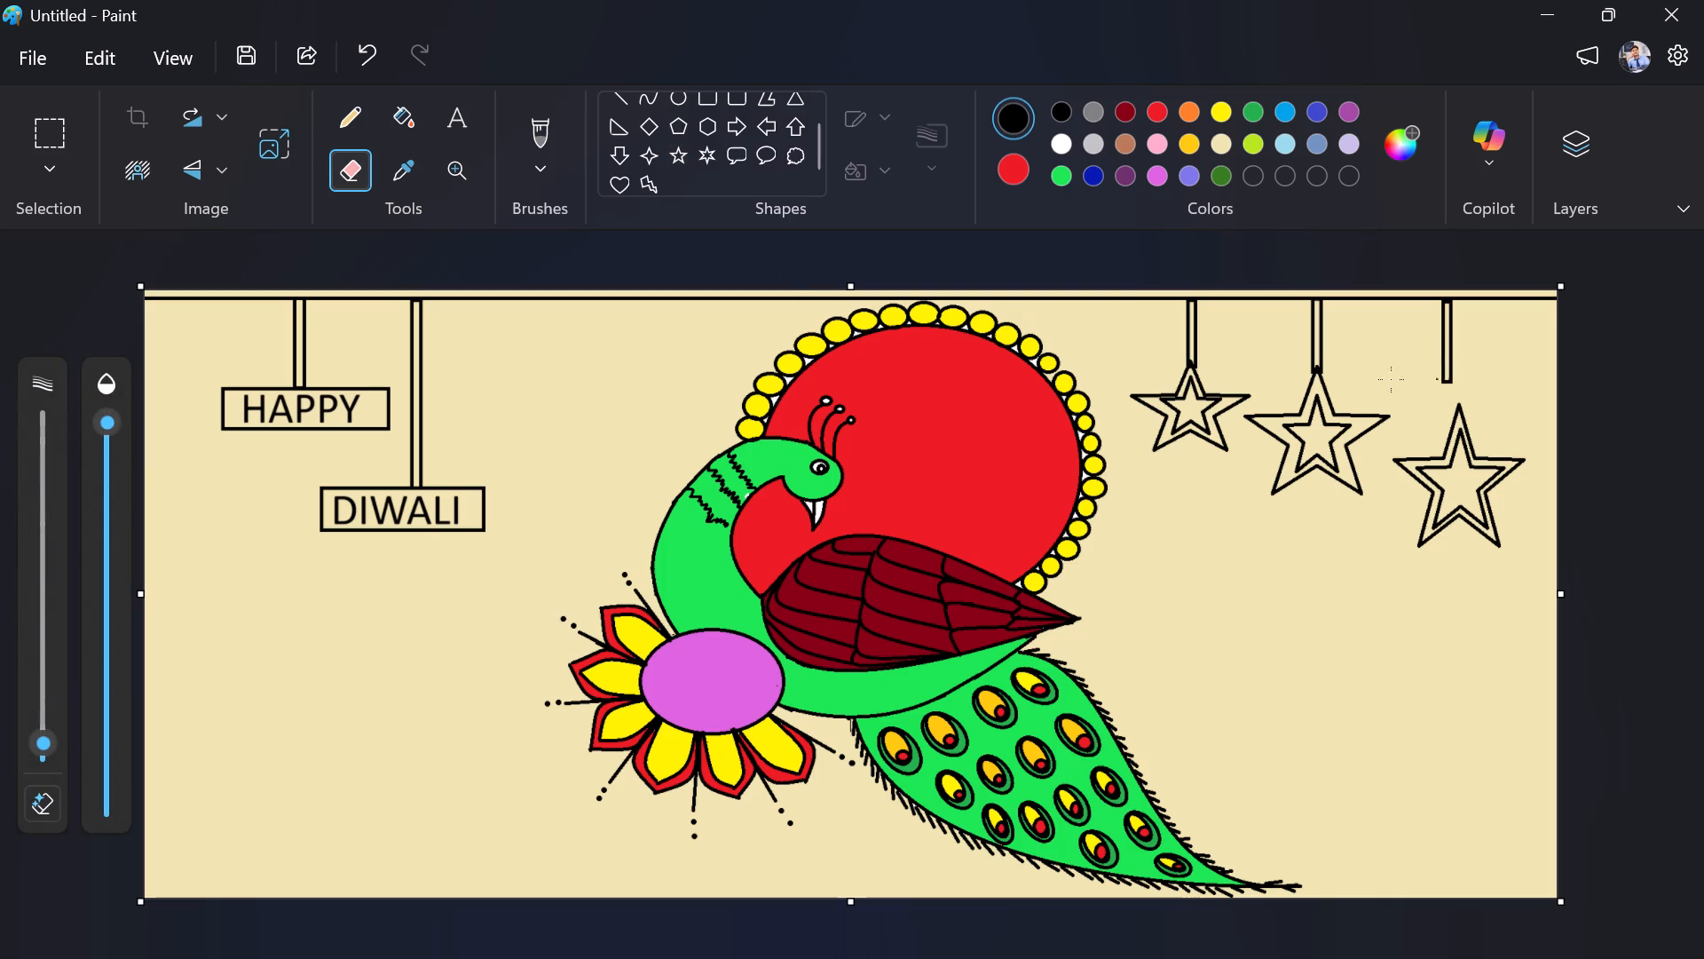
pyautogui.moveTo(41, 725); pyautogui.dragTo(39, 716)
pyautogui.moveTo(39, 716); pyautogui.dragTo(35, 665)
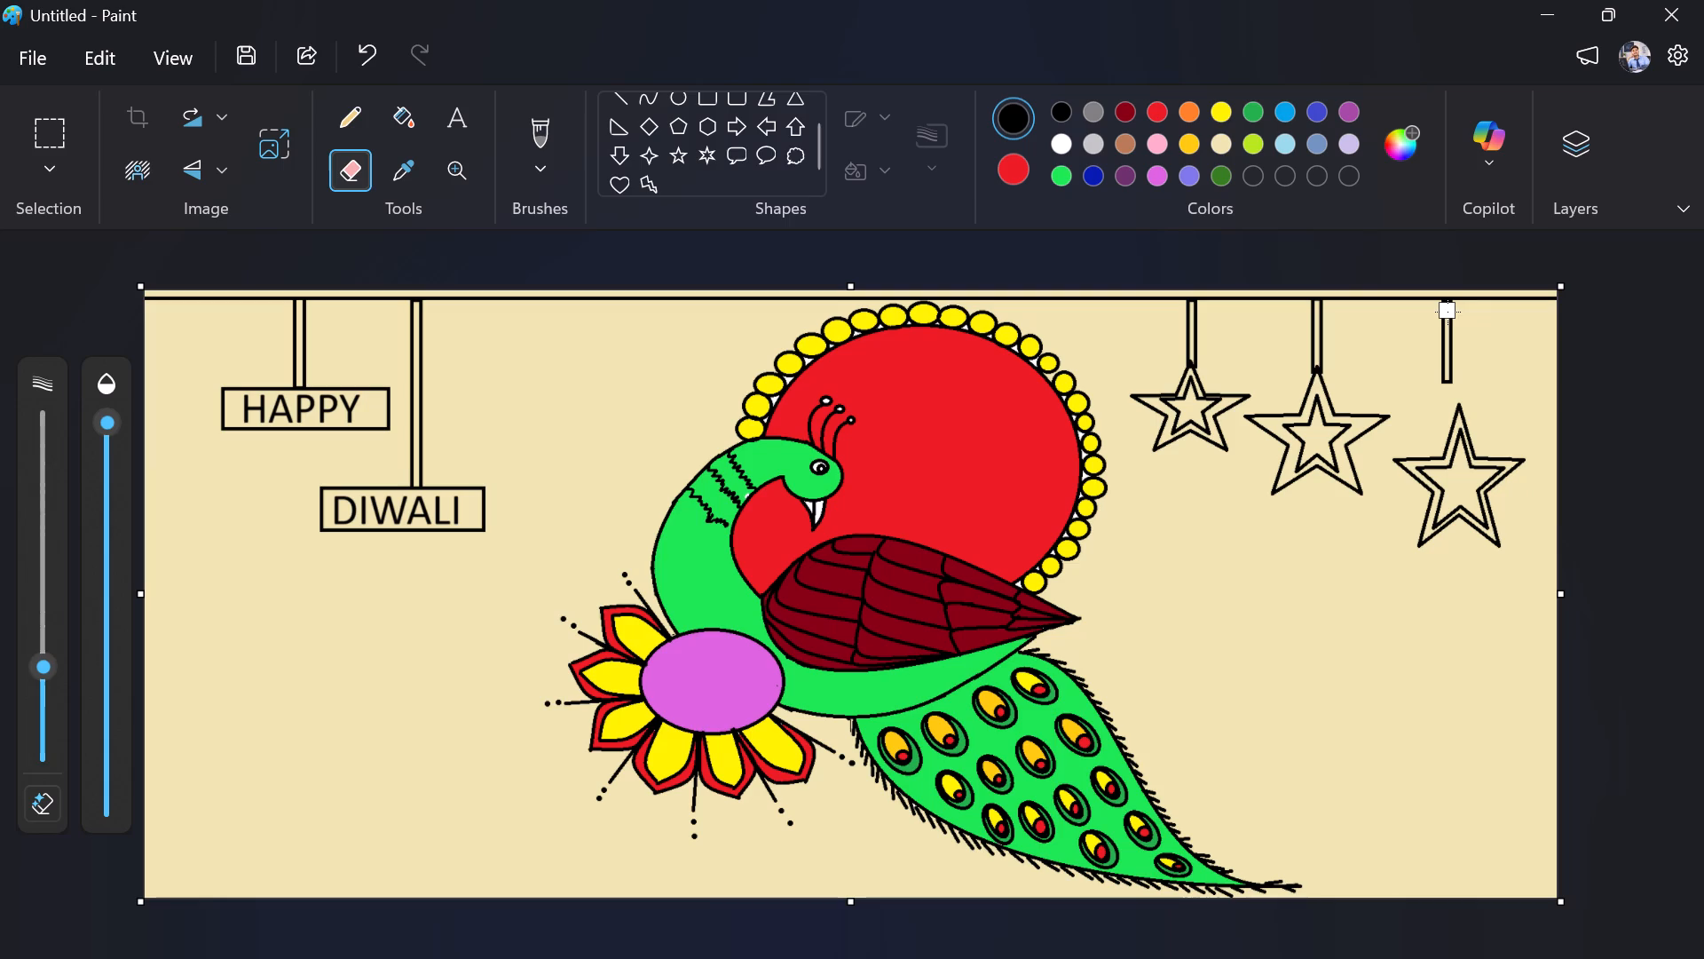
pyautogui.click(1448, 309)
pyautogui.moveTo(1450, 320); pyautogui.dragTo(1448, 366)
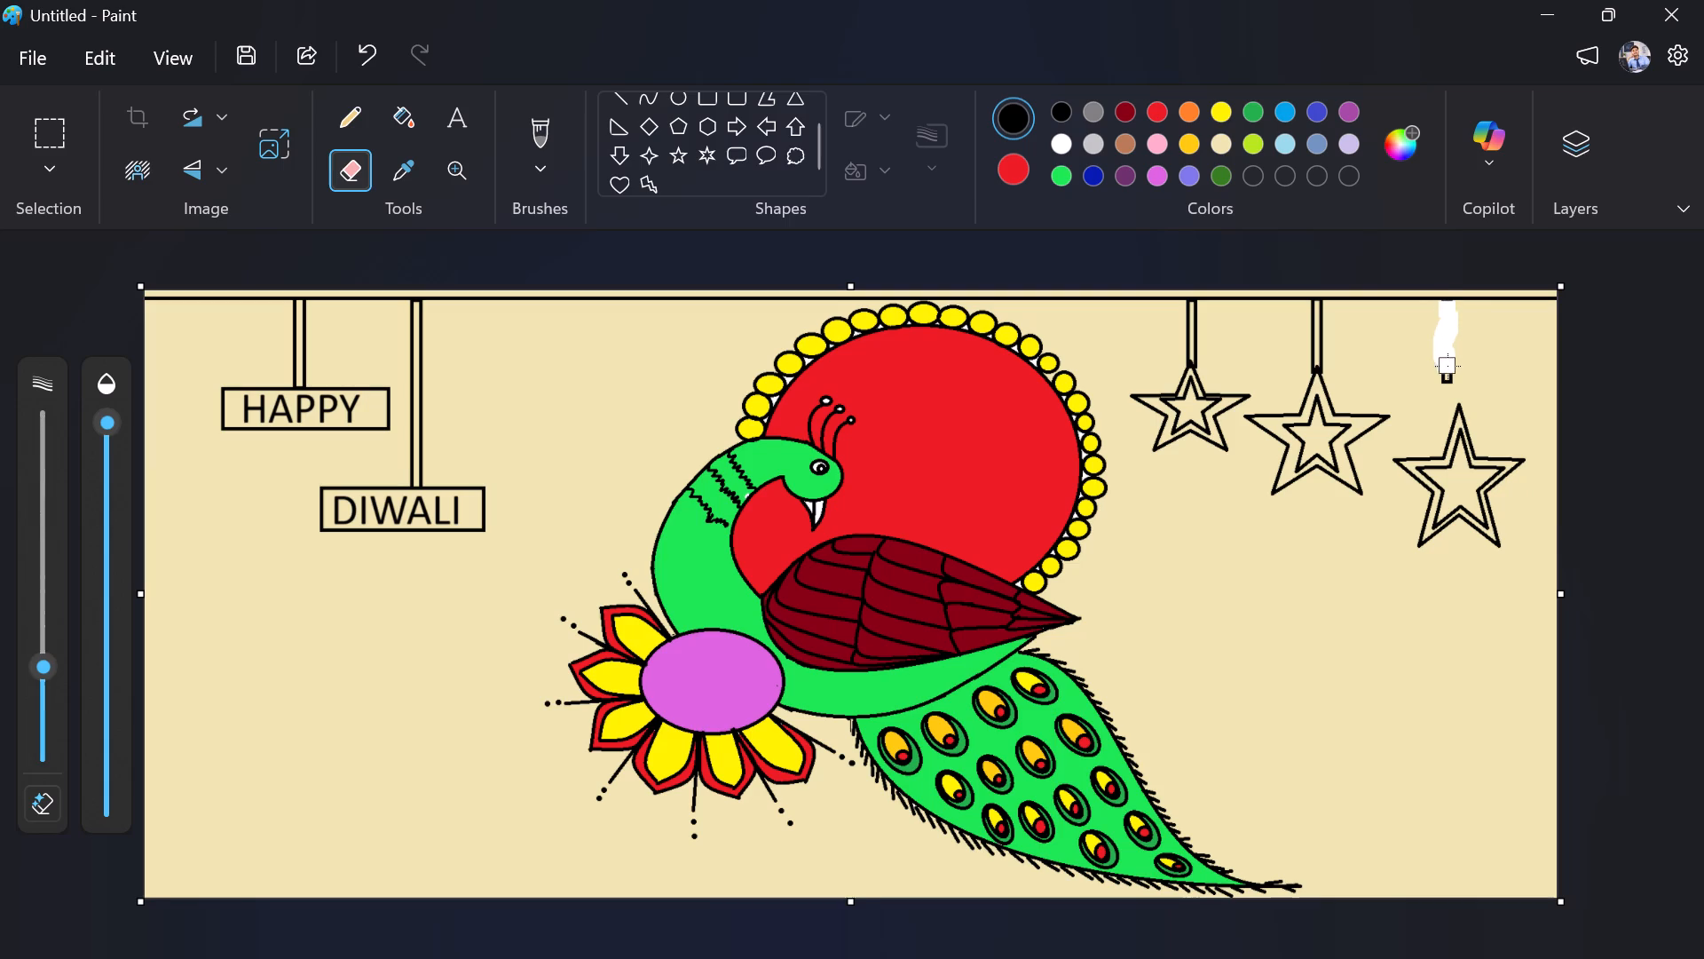
pyautogui.moveTo(1448, 366); pyautogui.dragTo(1448, 383)
# Draw a narrow vertical black rectangle from the top border line down to the tip of the third star.
pyautogui.click(718, 91)
pyautogui.click(712, 94)
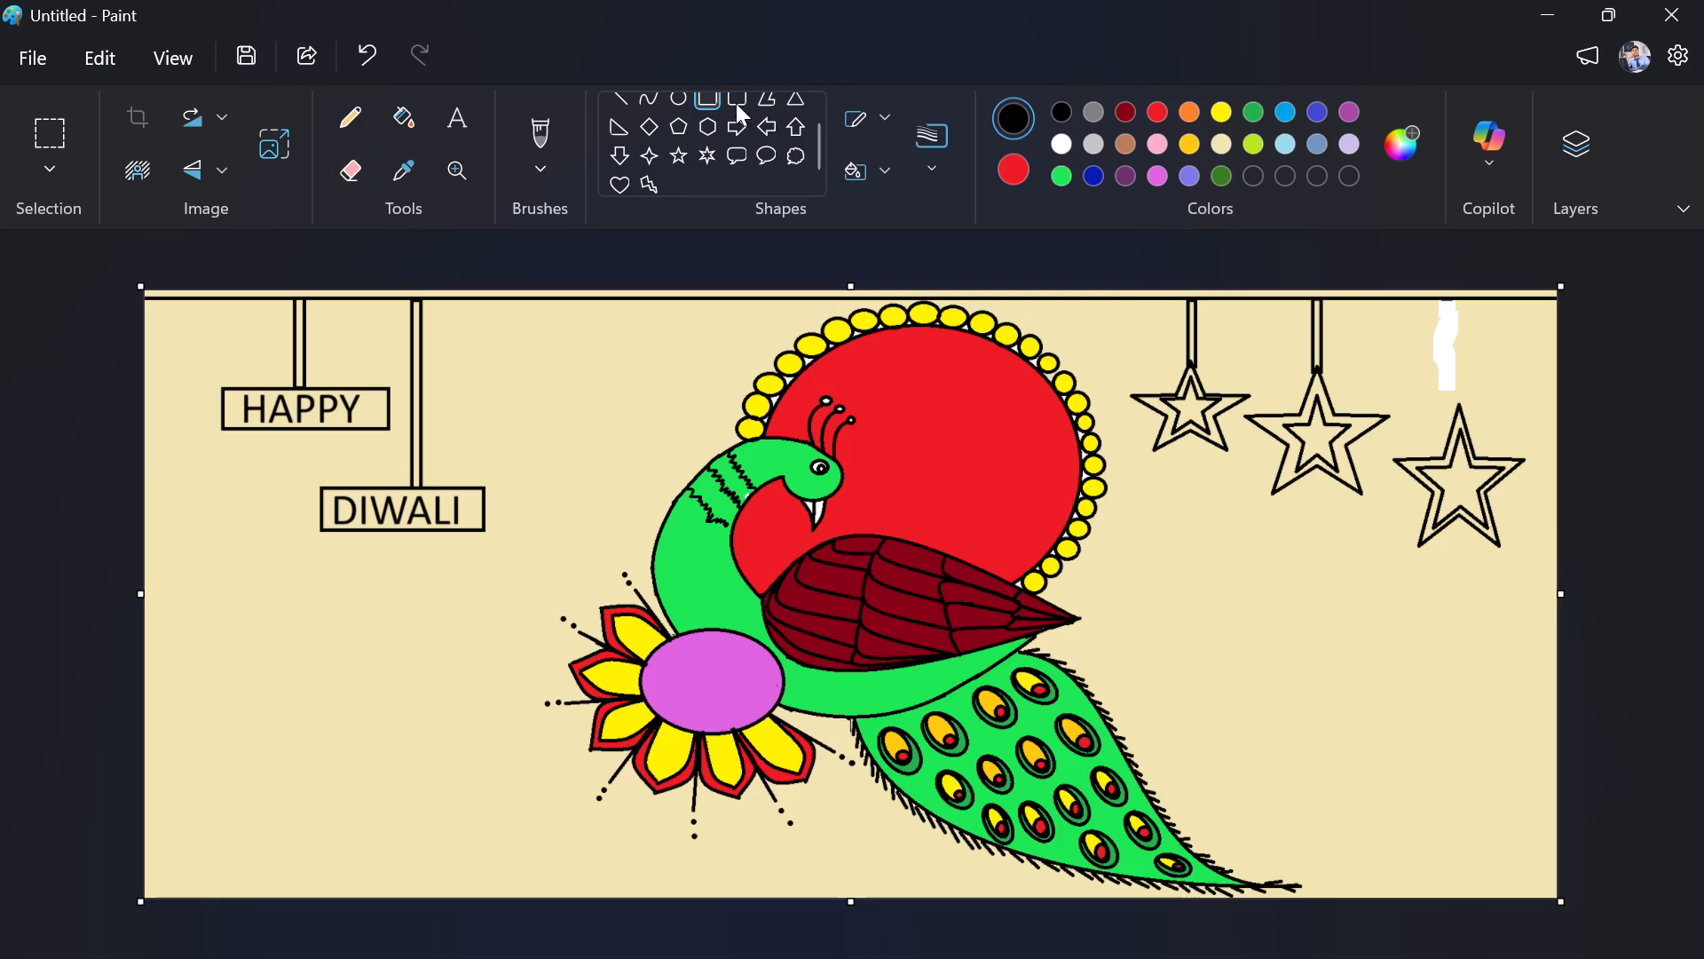
pyautogui.moveTo(1465, 301); pyautogui.dragTo(1458, 329)
pyautogui.moveTo(1458, 329); pyautogui.dragTo(1456, 409)
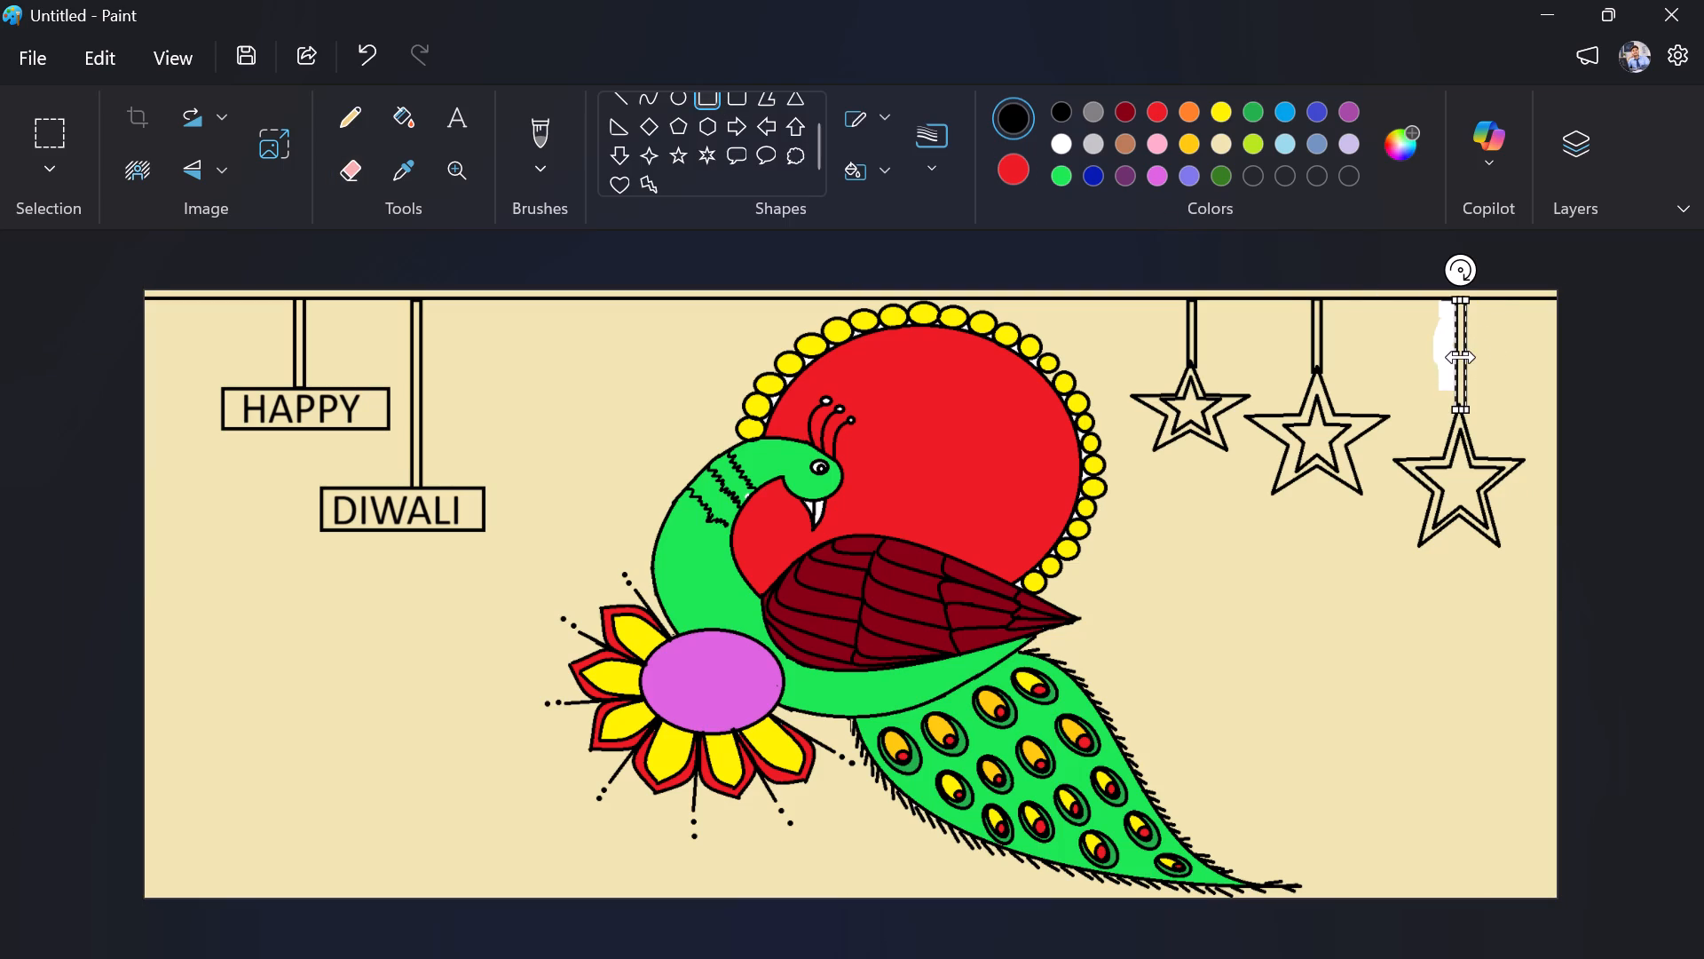
pyautogui.click(1466, 353)
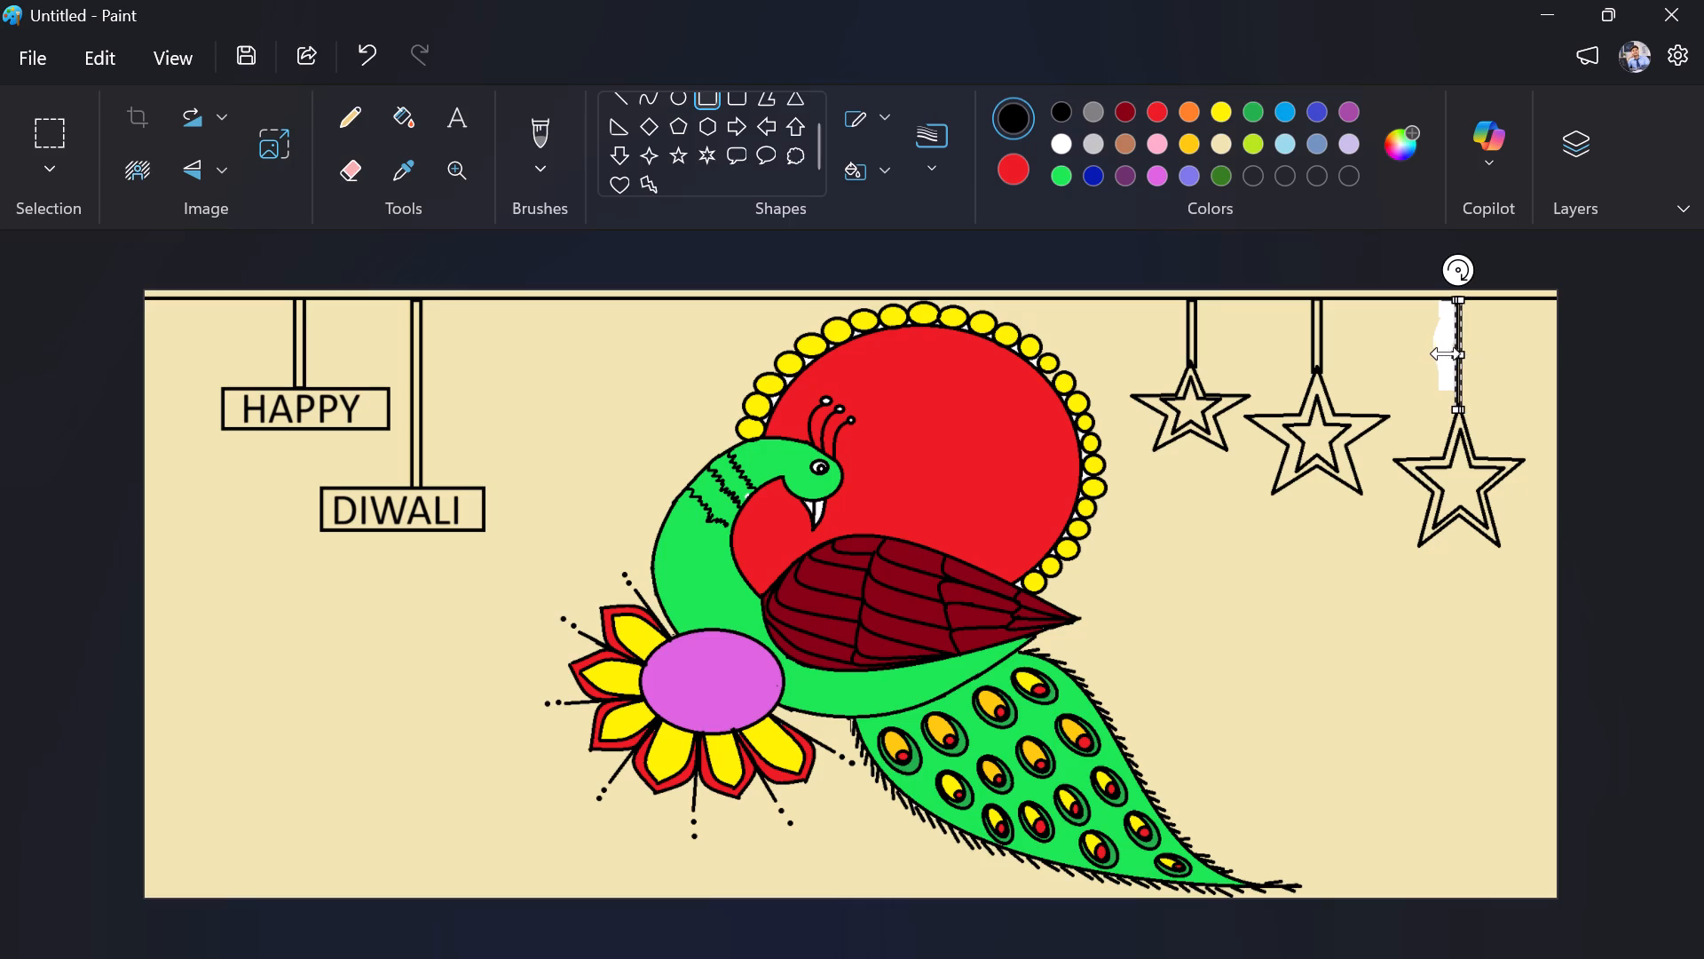
pyautogui.moveTo(1442, 353); pyautogui.dragTo(1446, 354)
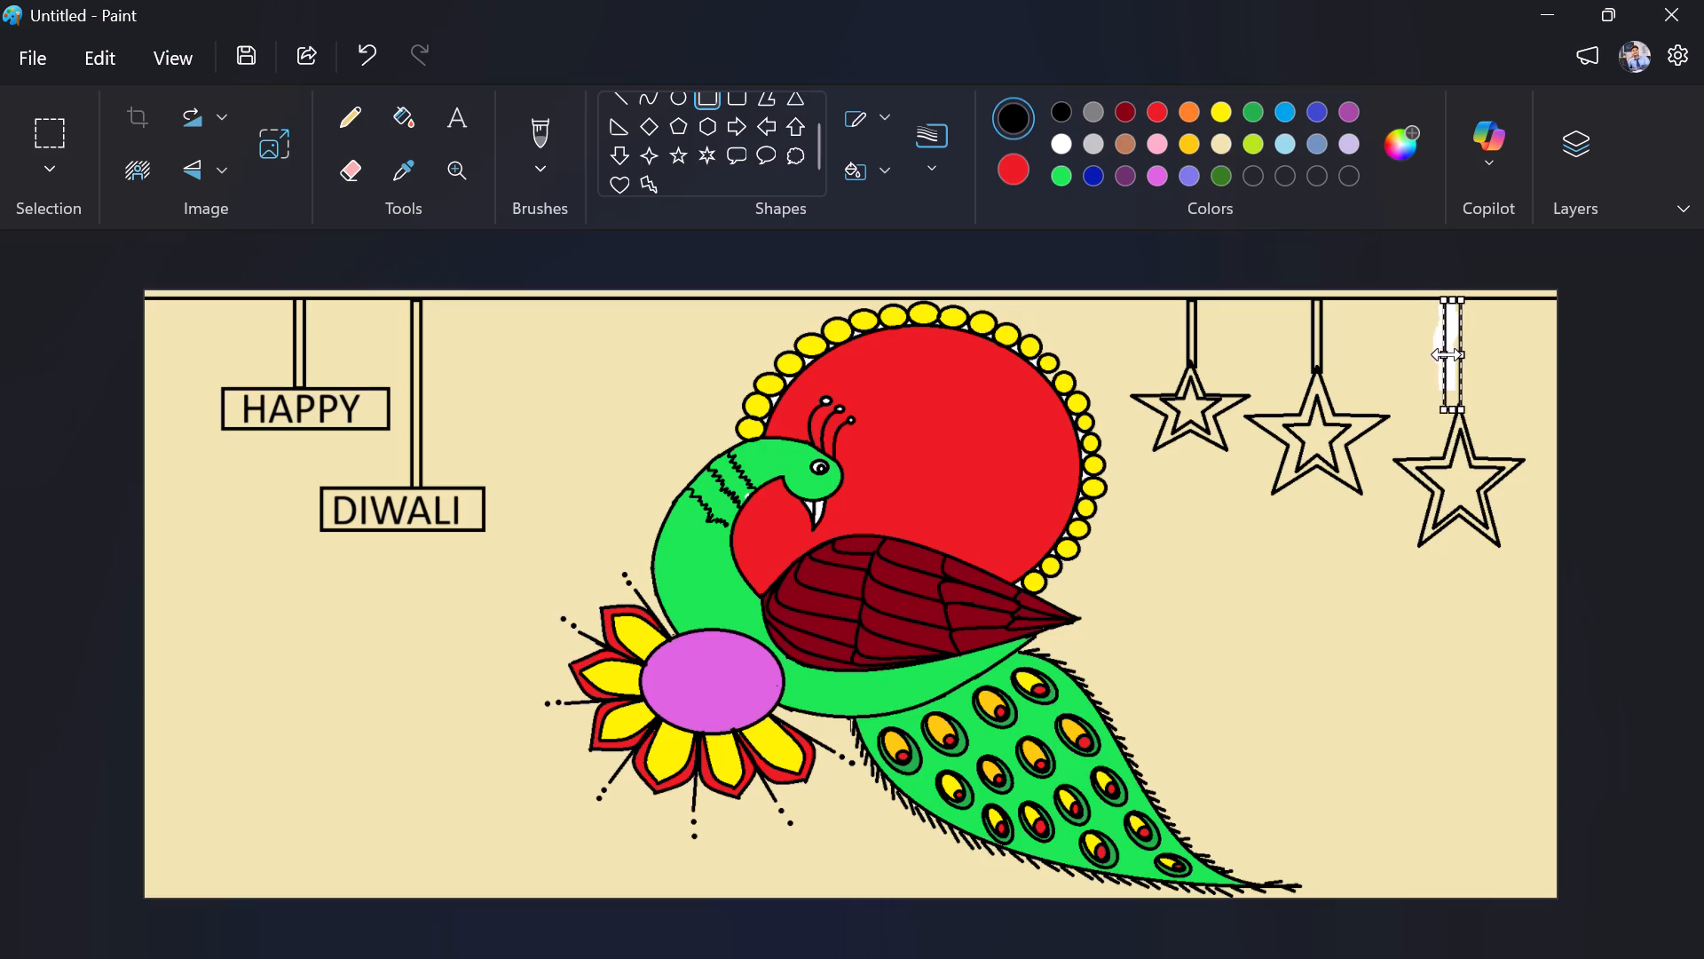
pyautogui.moveTo(1446, 354); pyautogui.dragTo(1455, 356)
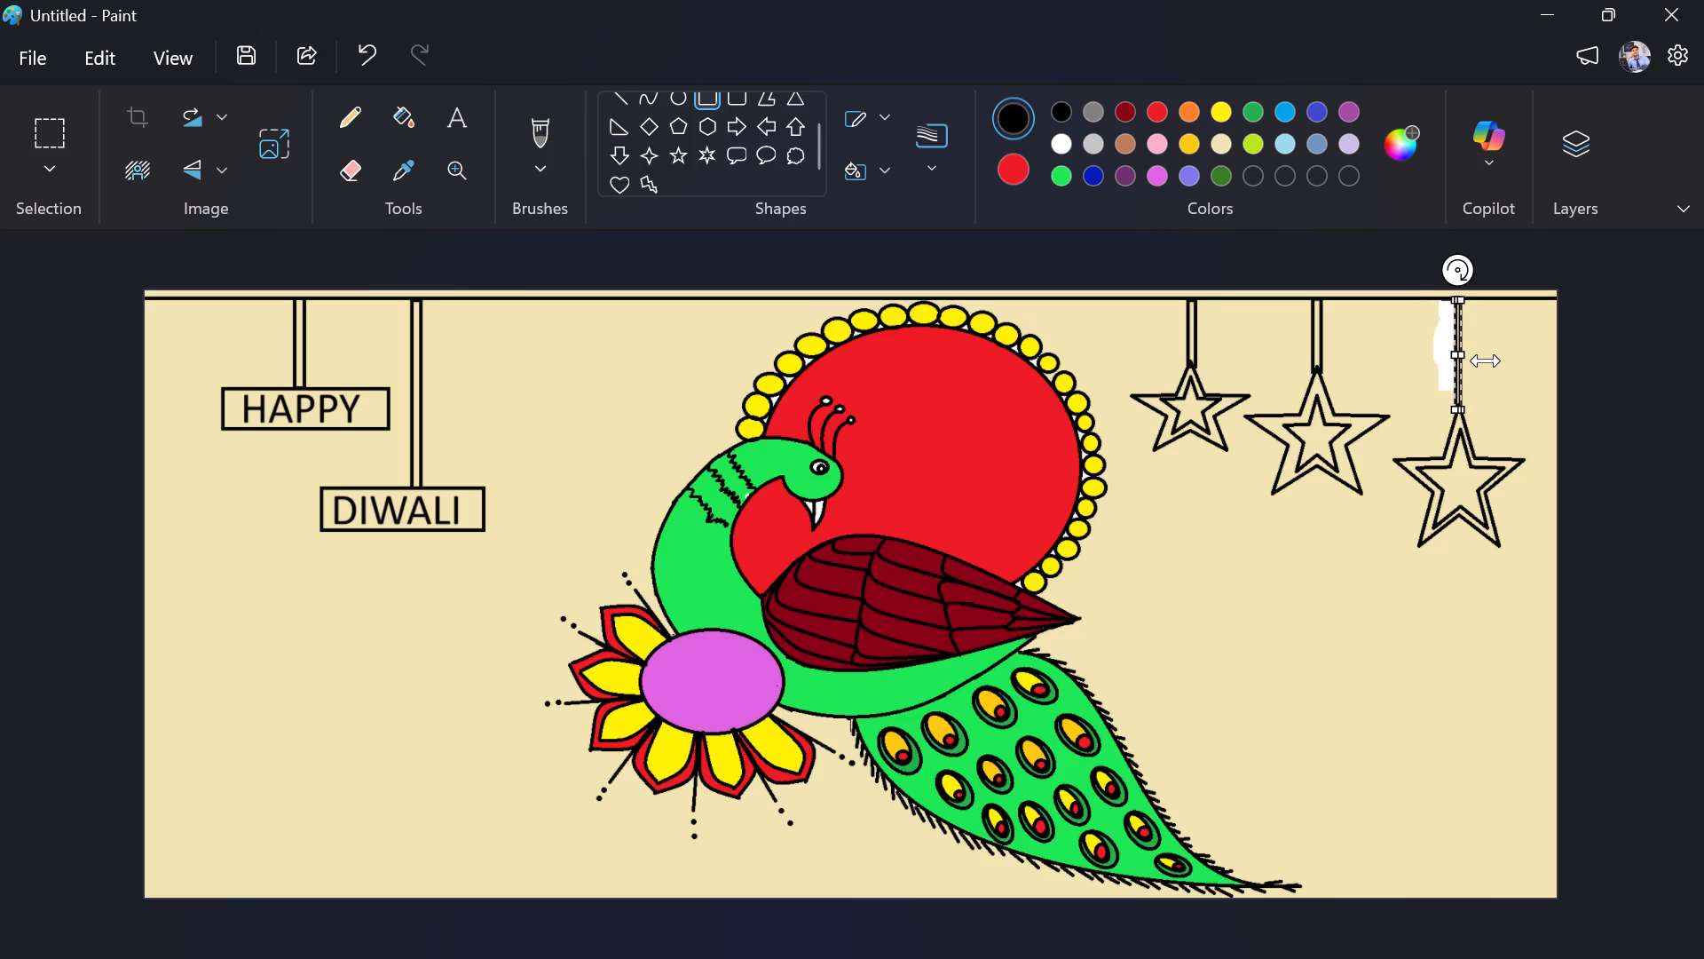
pyautogui.click(1466, 356)
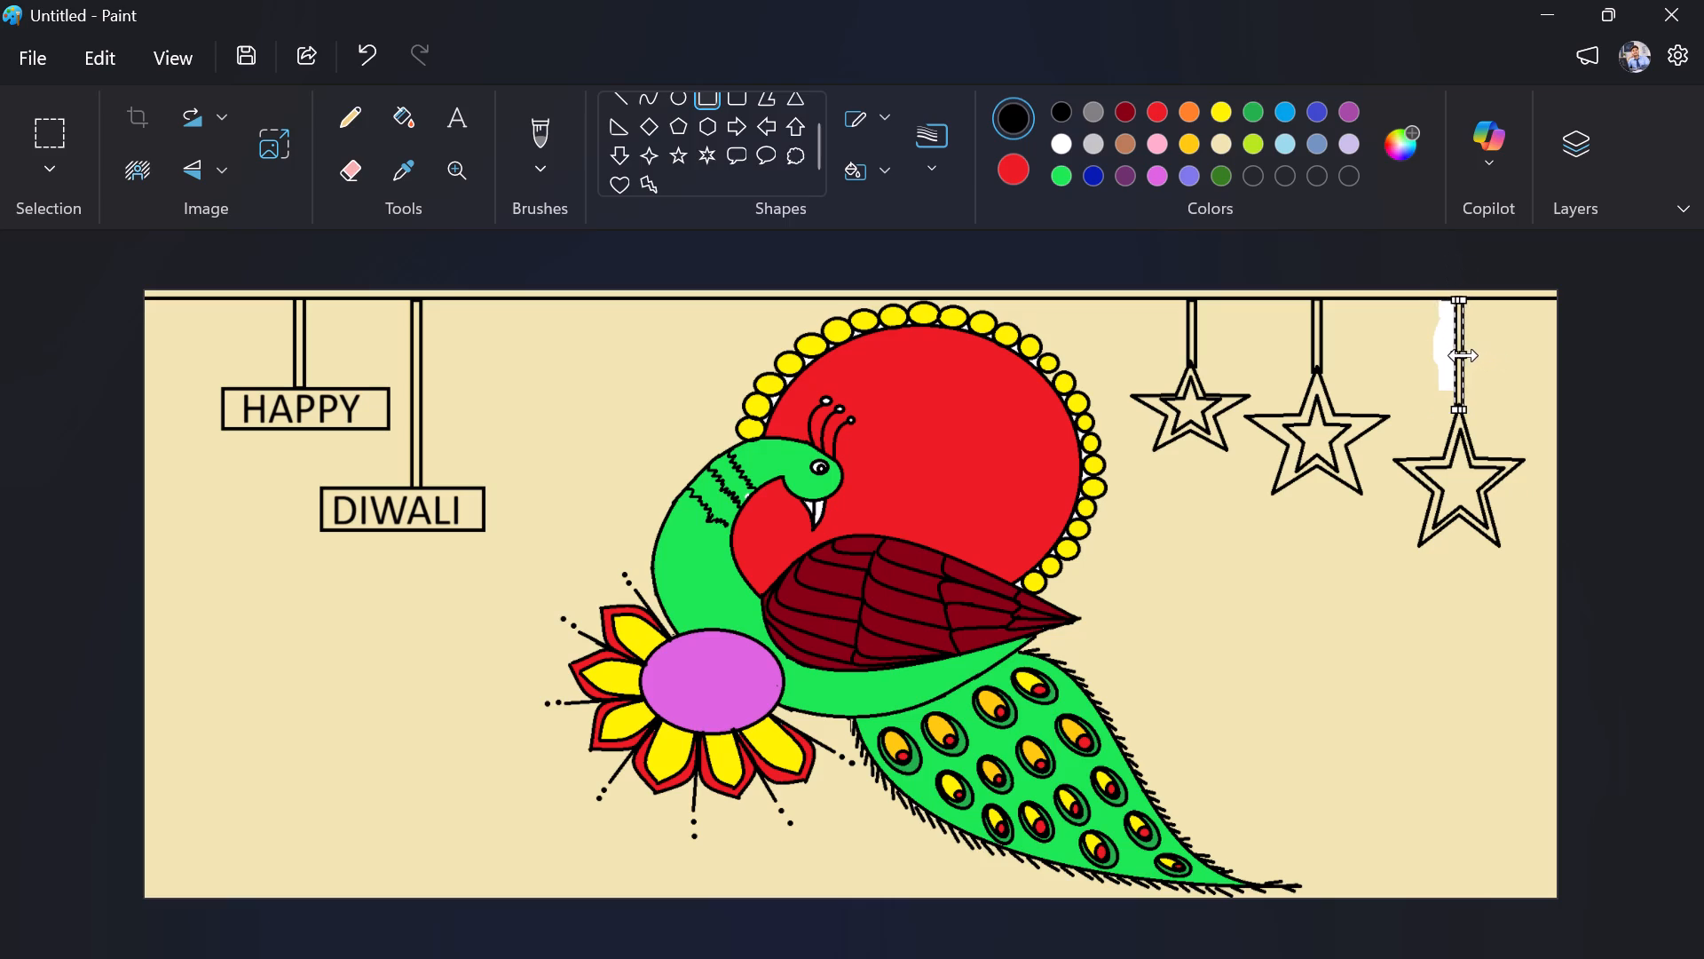
pyautogui.click(1413, 359)
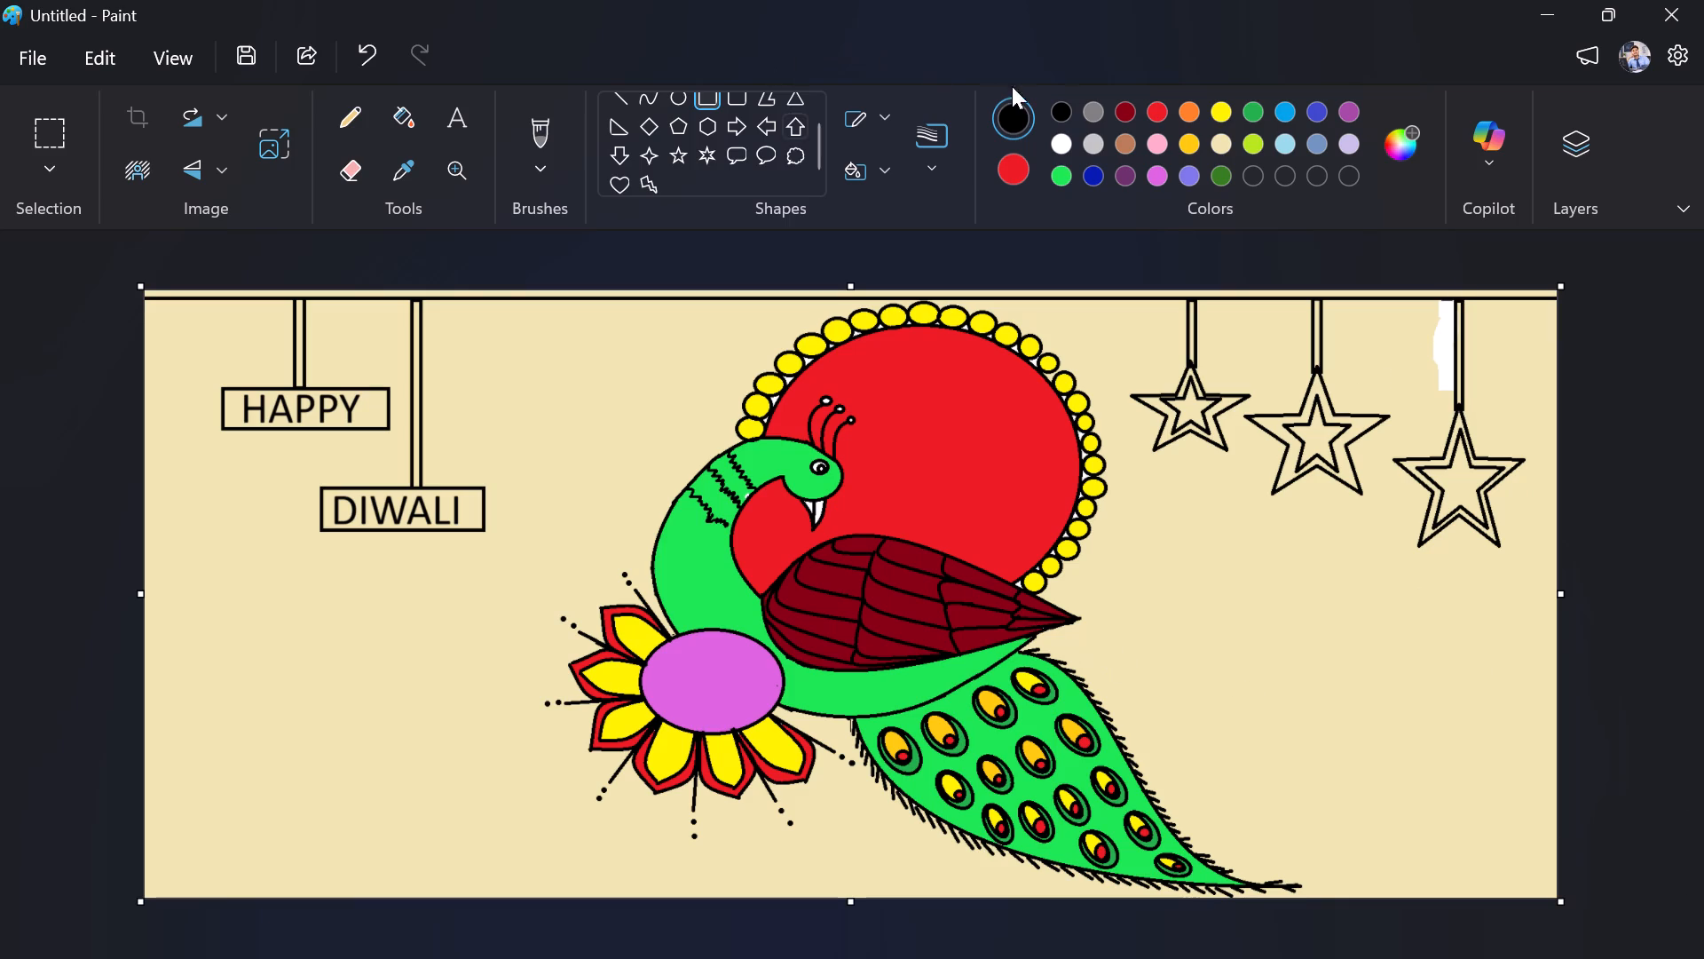
# Fill the white erased patch beside the third hanging rectangle with the beige background colour.
pyautogui.click(1220, 134)
pyautogui.click(413, 119)
pyautogui.click(1444, 350)
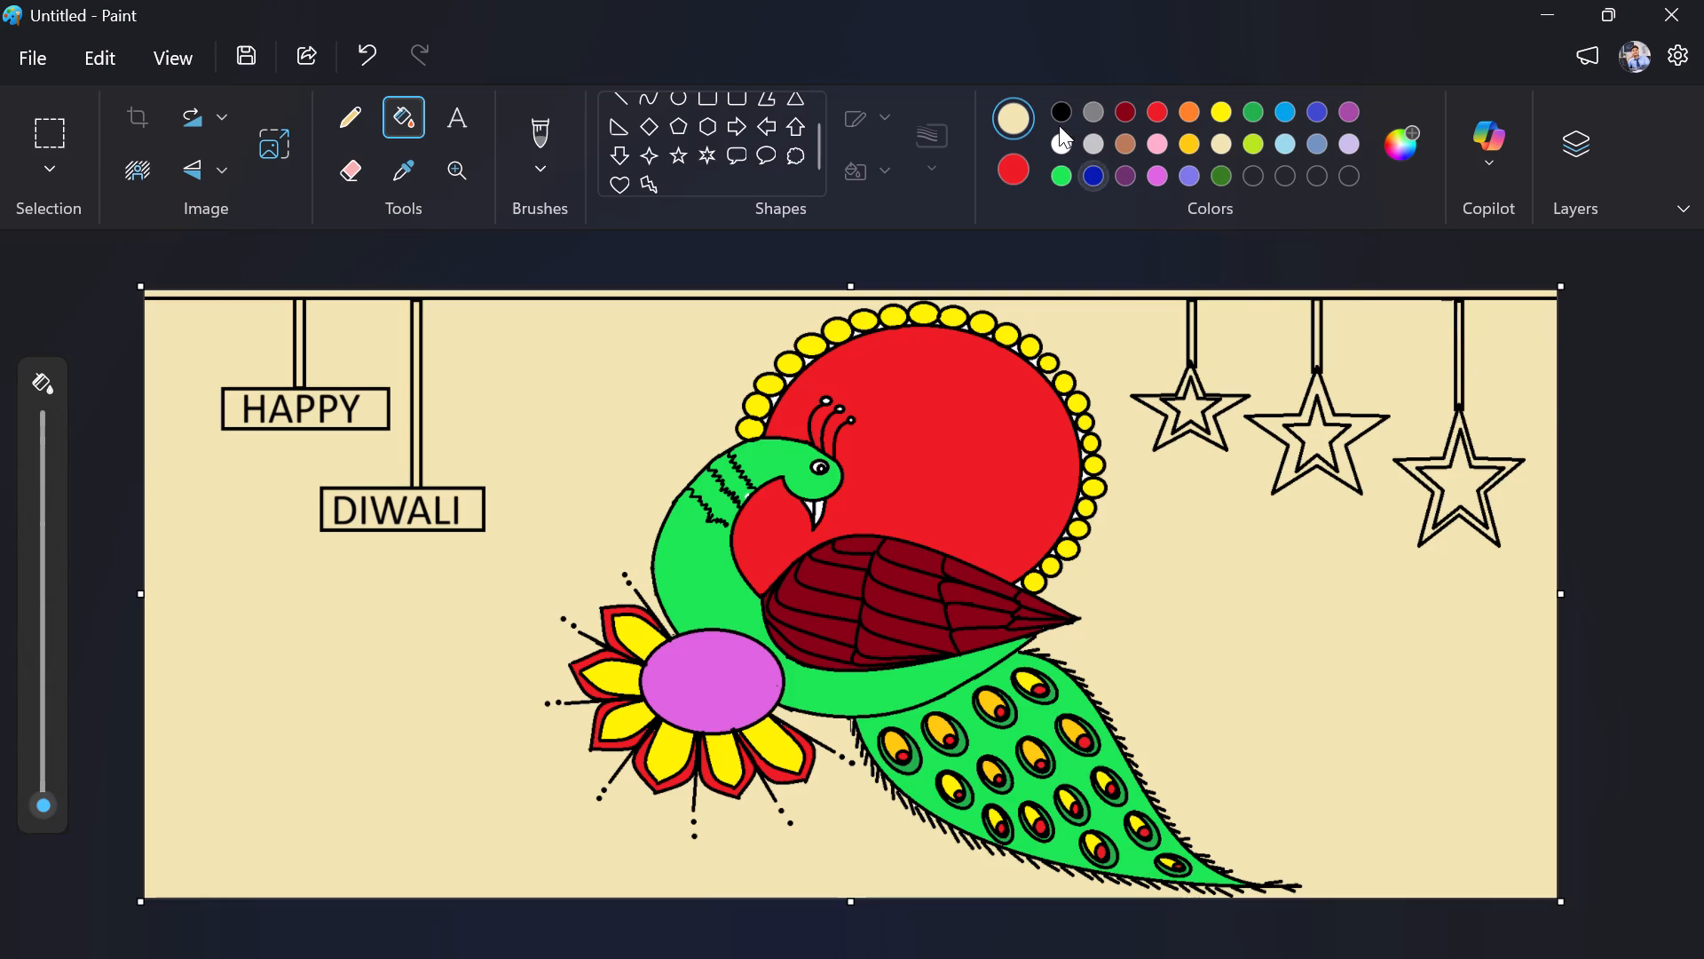
# Fill the inner star of the third hanging star with blue.
pyautogui.click(1277, 107)
pyautogui.click(1470, 476)
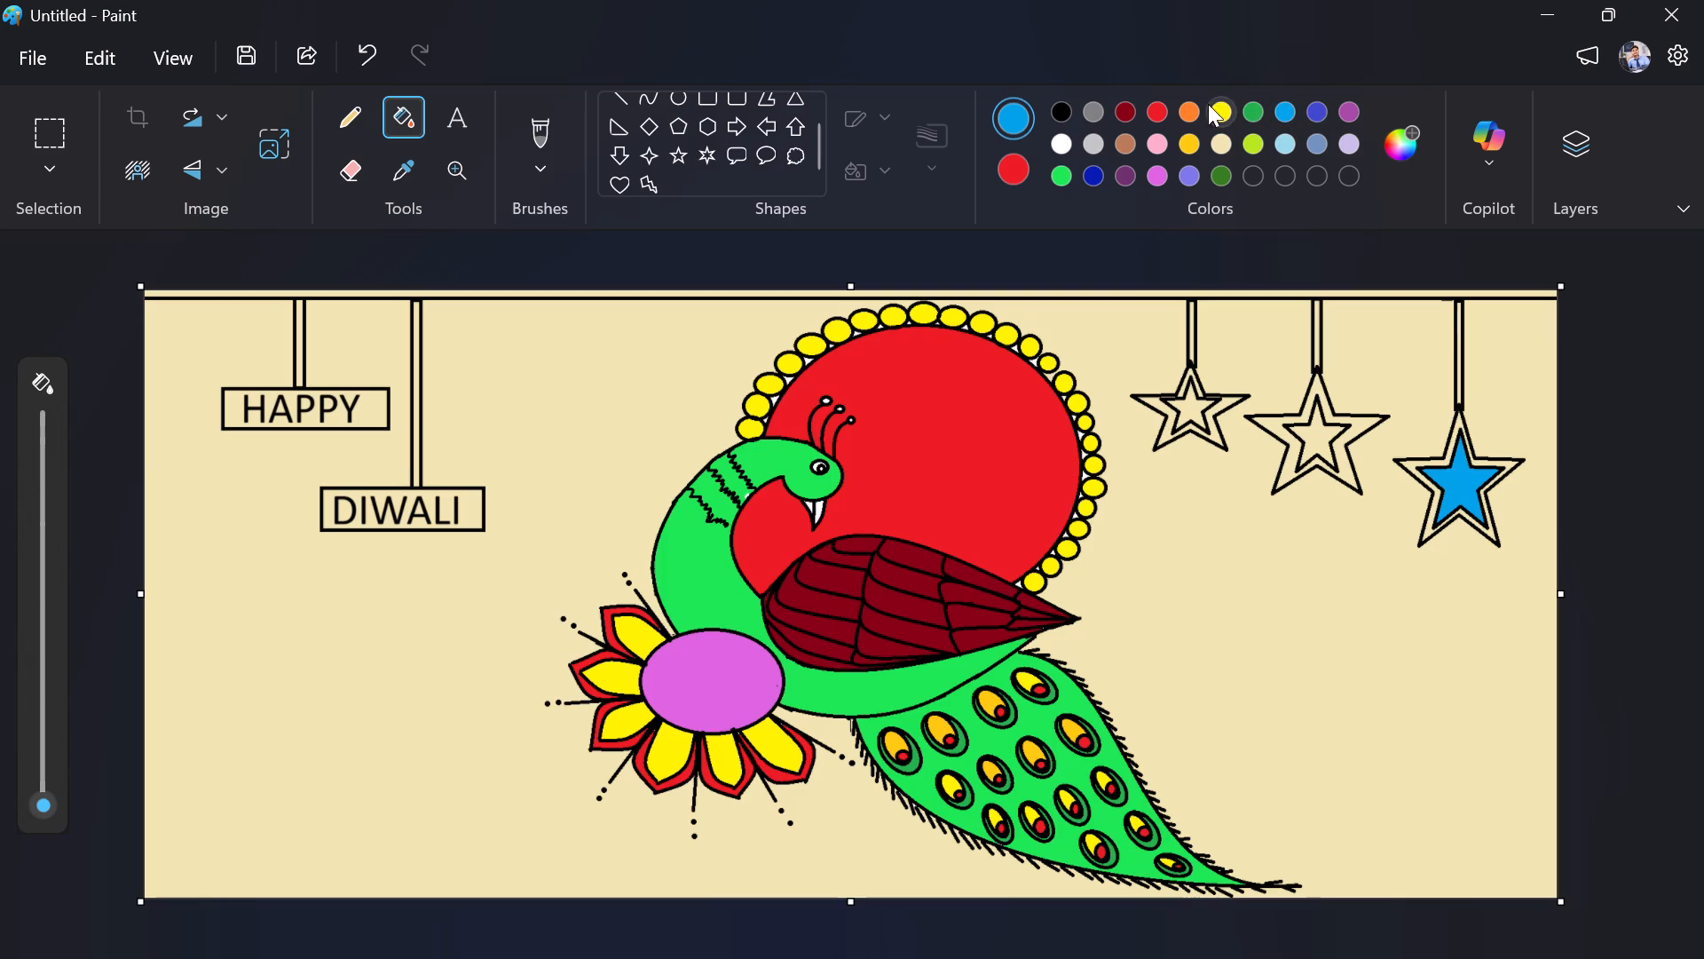
# Fill the outer bands of all three hanging stars with red, including the small star's separate top tip.
pyautogui.click(1158, 105)
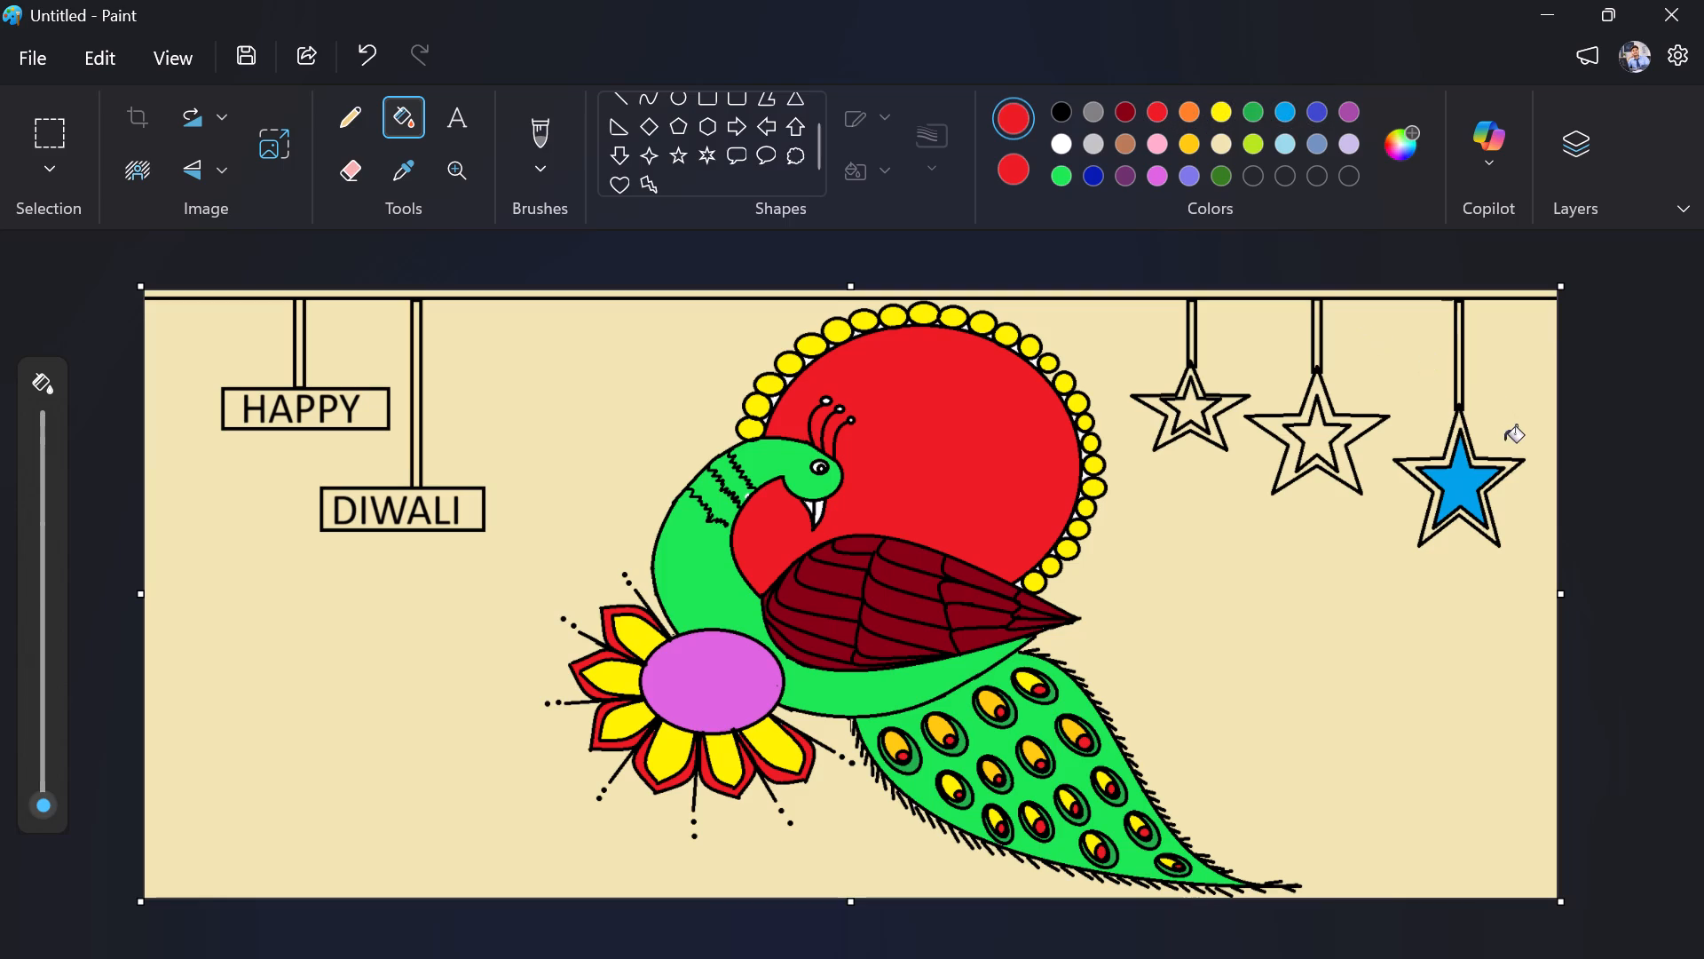
pyautogui.click(1497, 463)
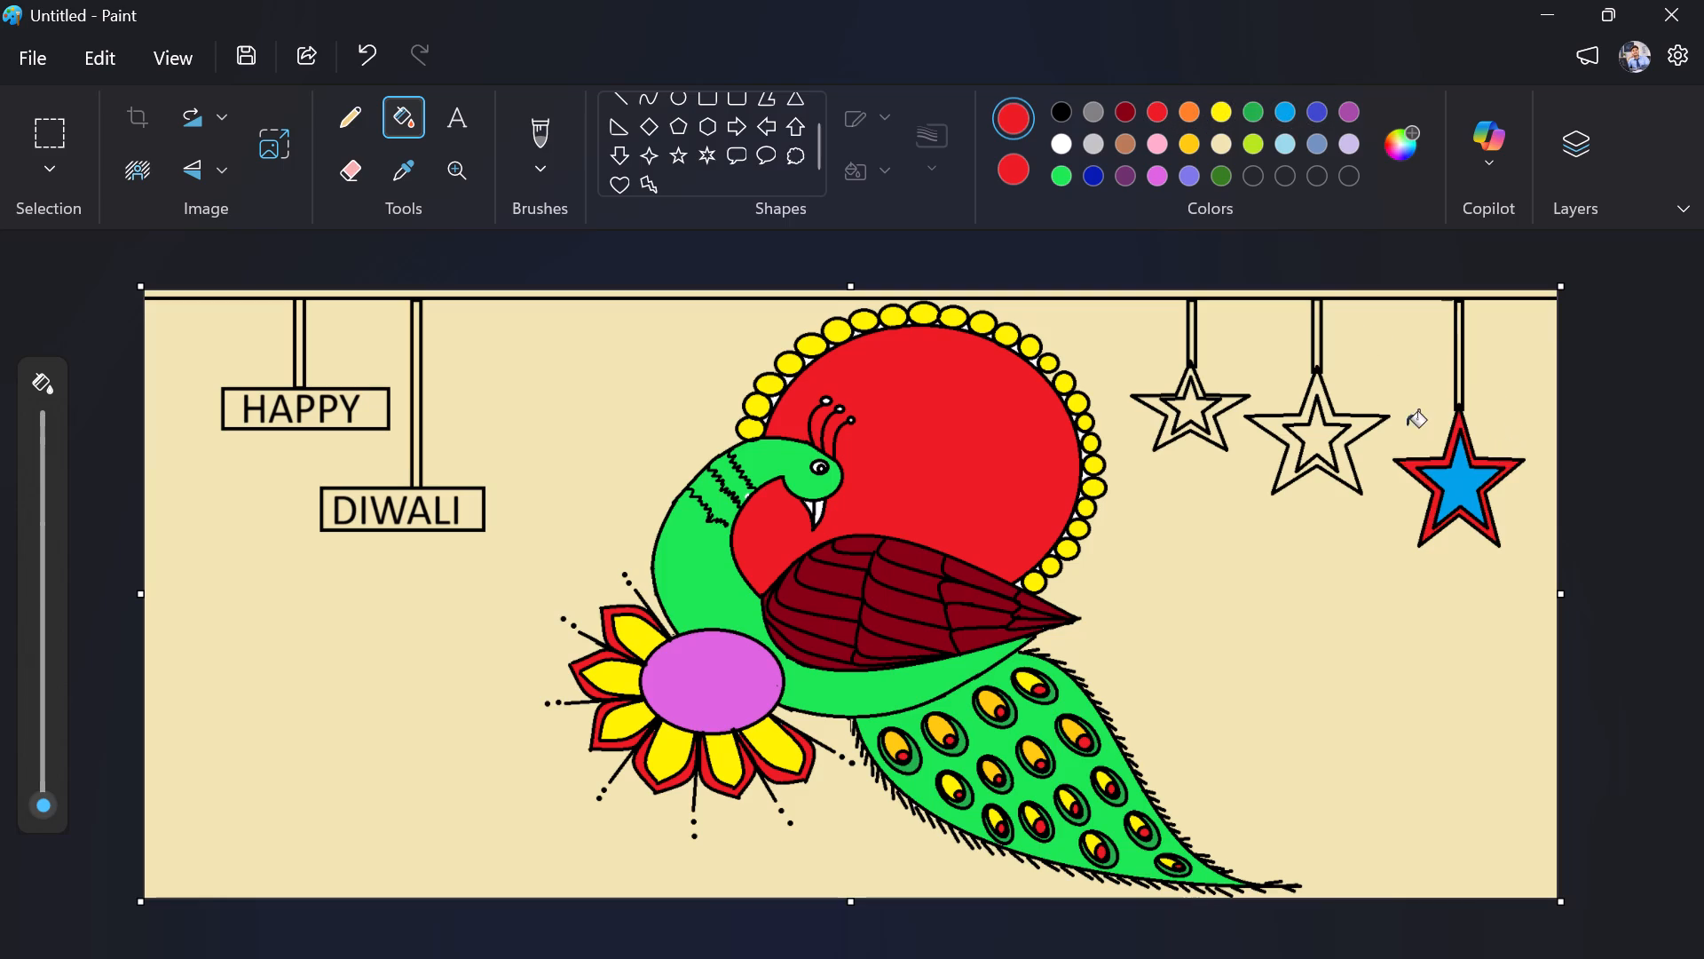
pyautogui.click(1355, 422)
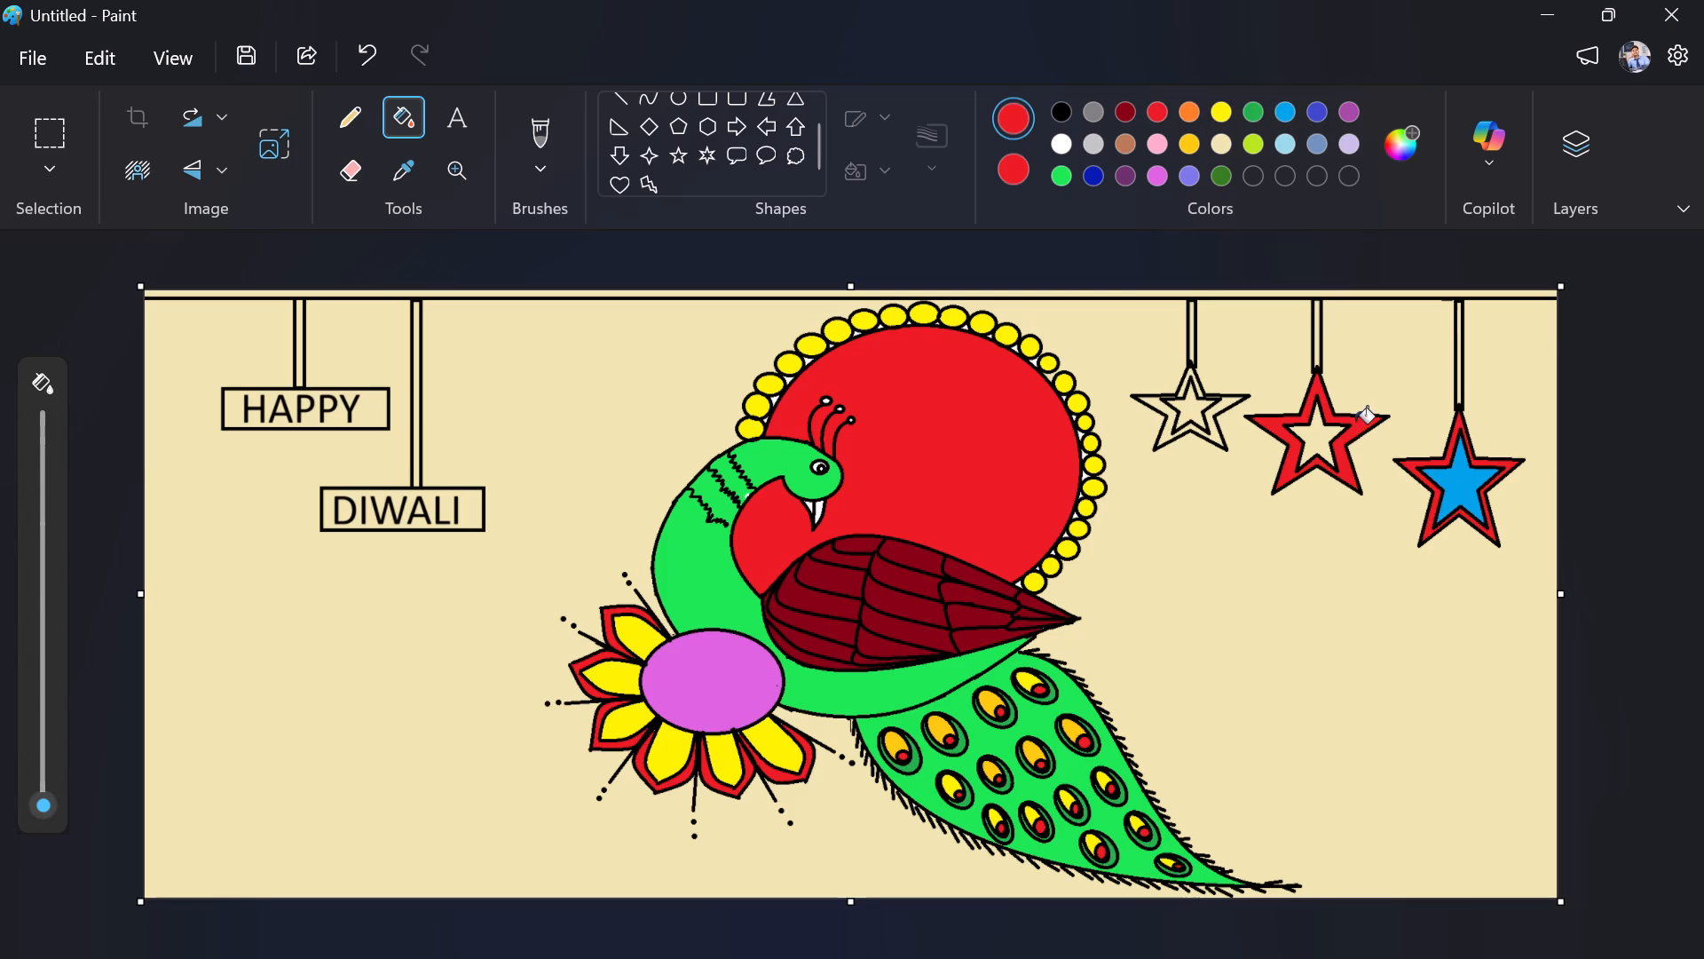
pyautogui.click(1220, 408)
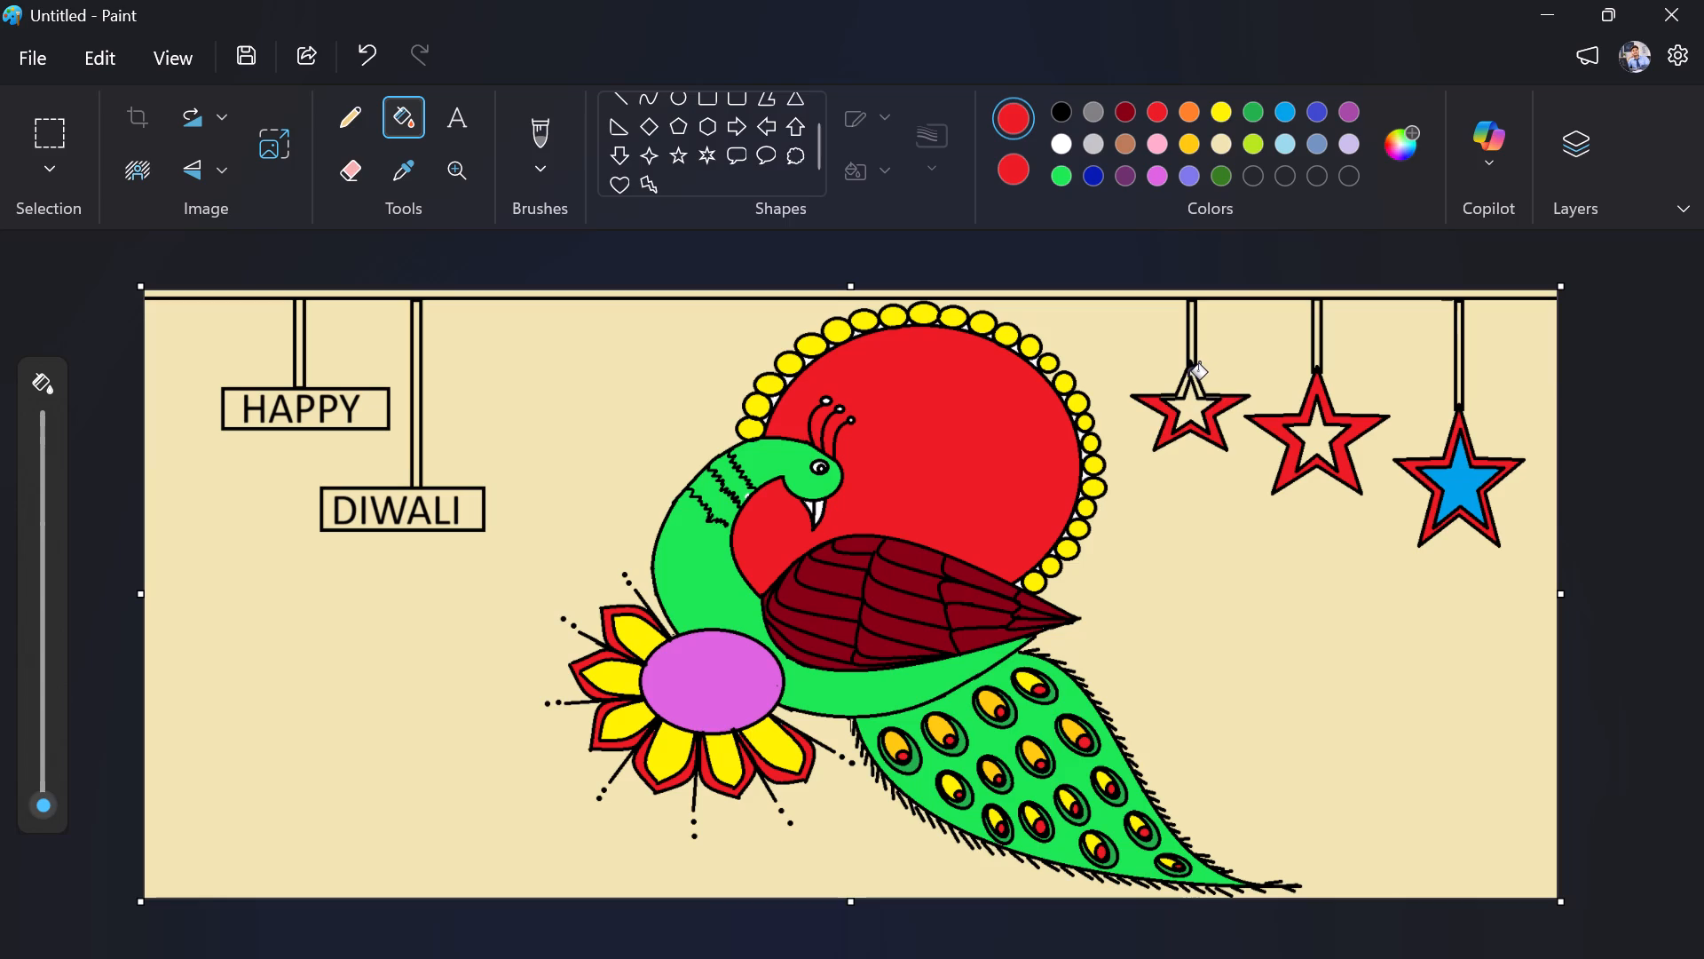
pyautogui.click(1187, 377)
# Fill the backgrounds of the "HAPPY" and "DIWALI" signs with red.
pyautogui.click(374, 404)
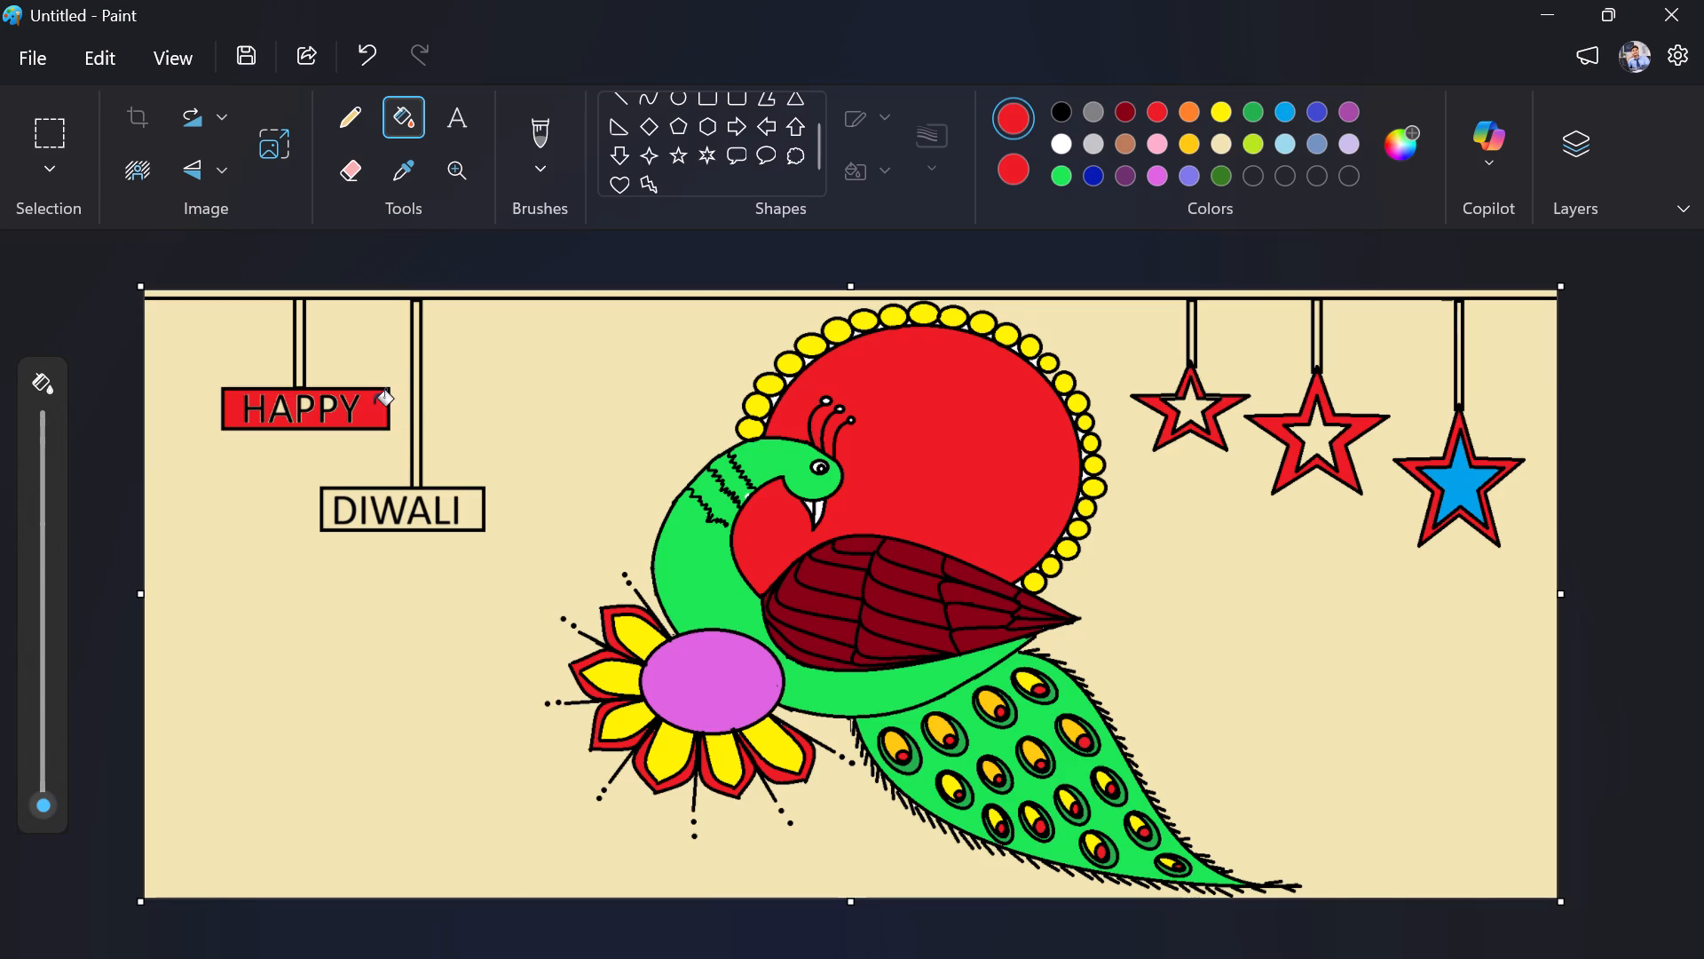
pyautogui.click(472, 503)
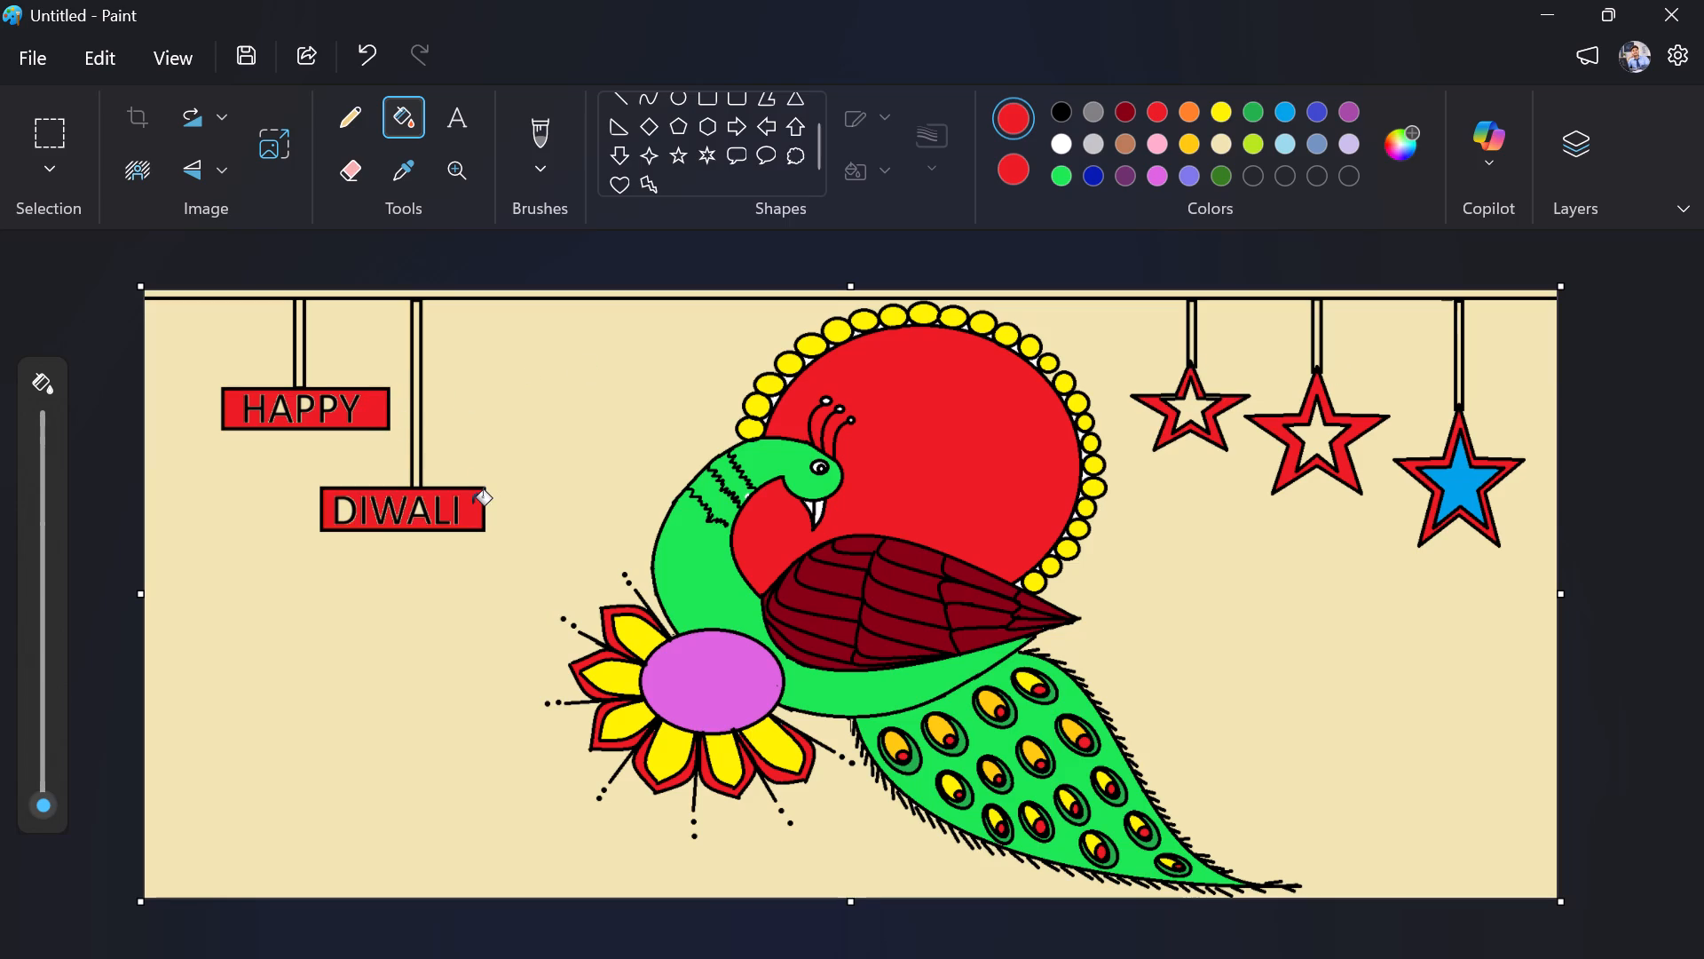
# Fill the enclosed gaps inside the letters D, A and P of the "HAPPY" and "DIWALI" signs with red.
pyautogui.click(341, 506)
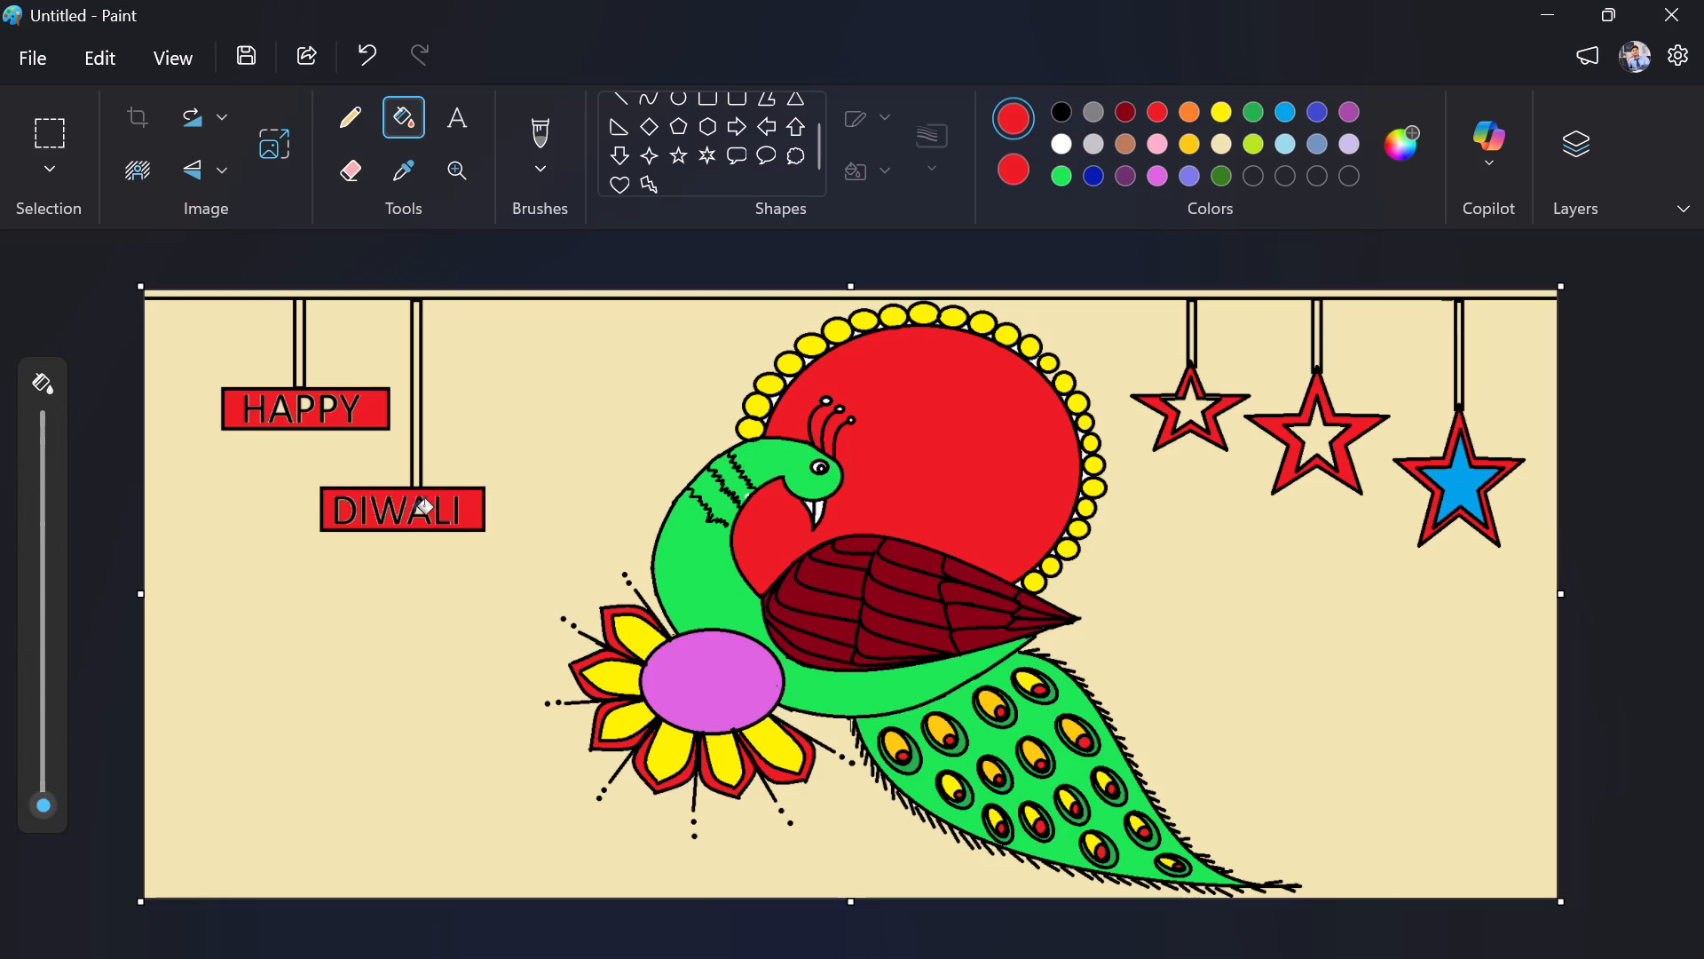
pyautogui.click(417, 511)
pyautogui.click(327, 404)
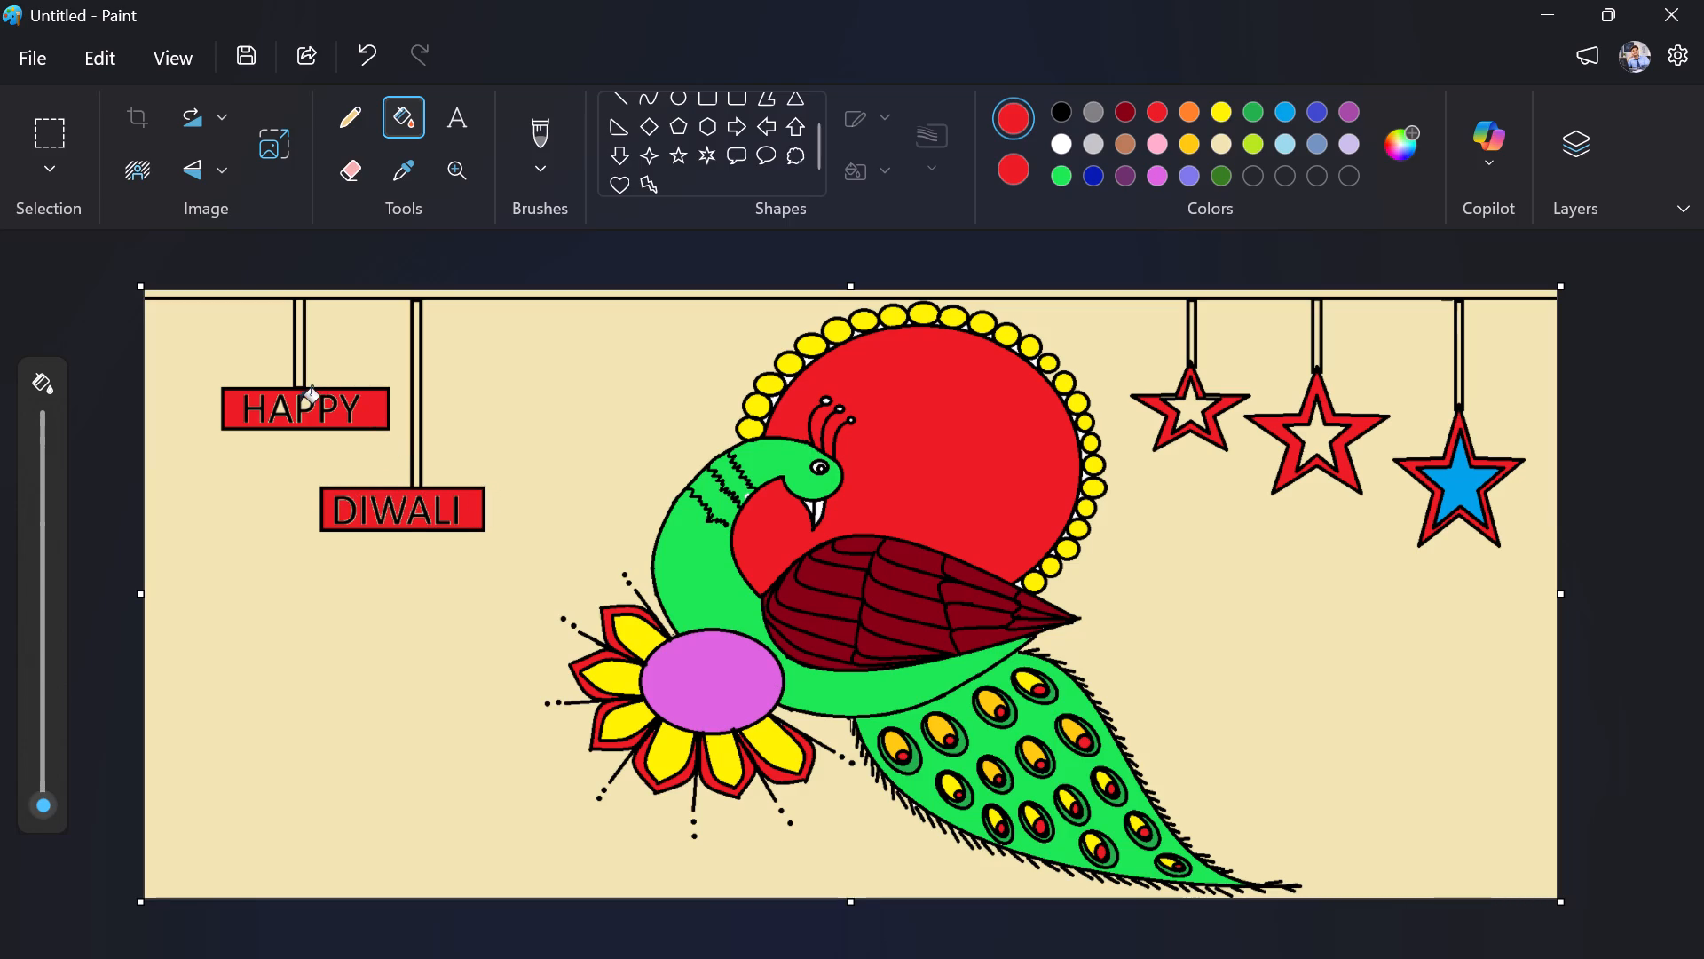
pyautogui.click(303, 400)
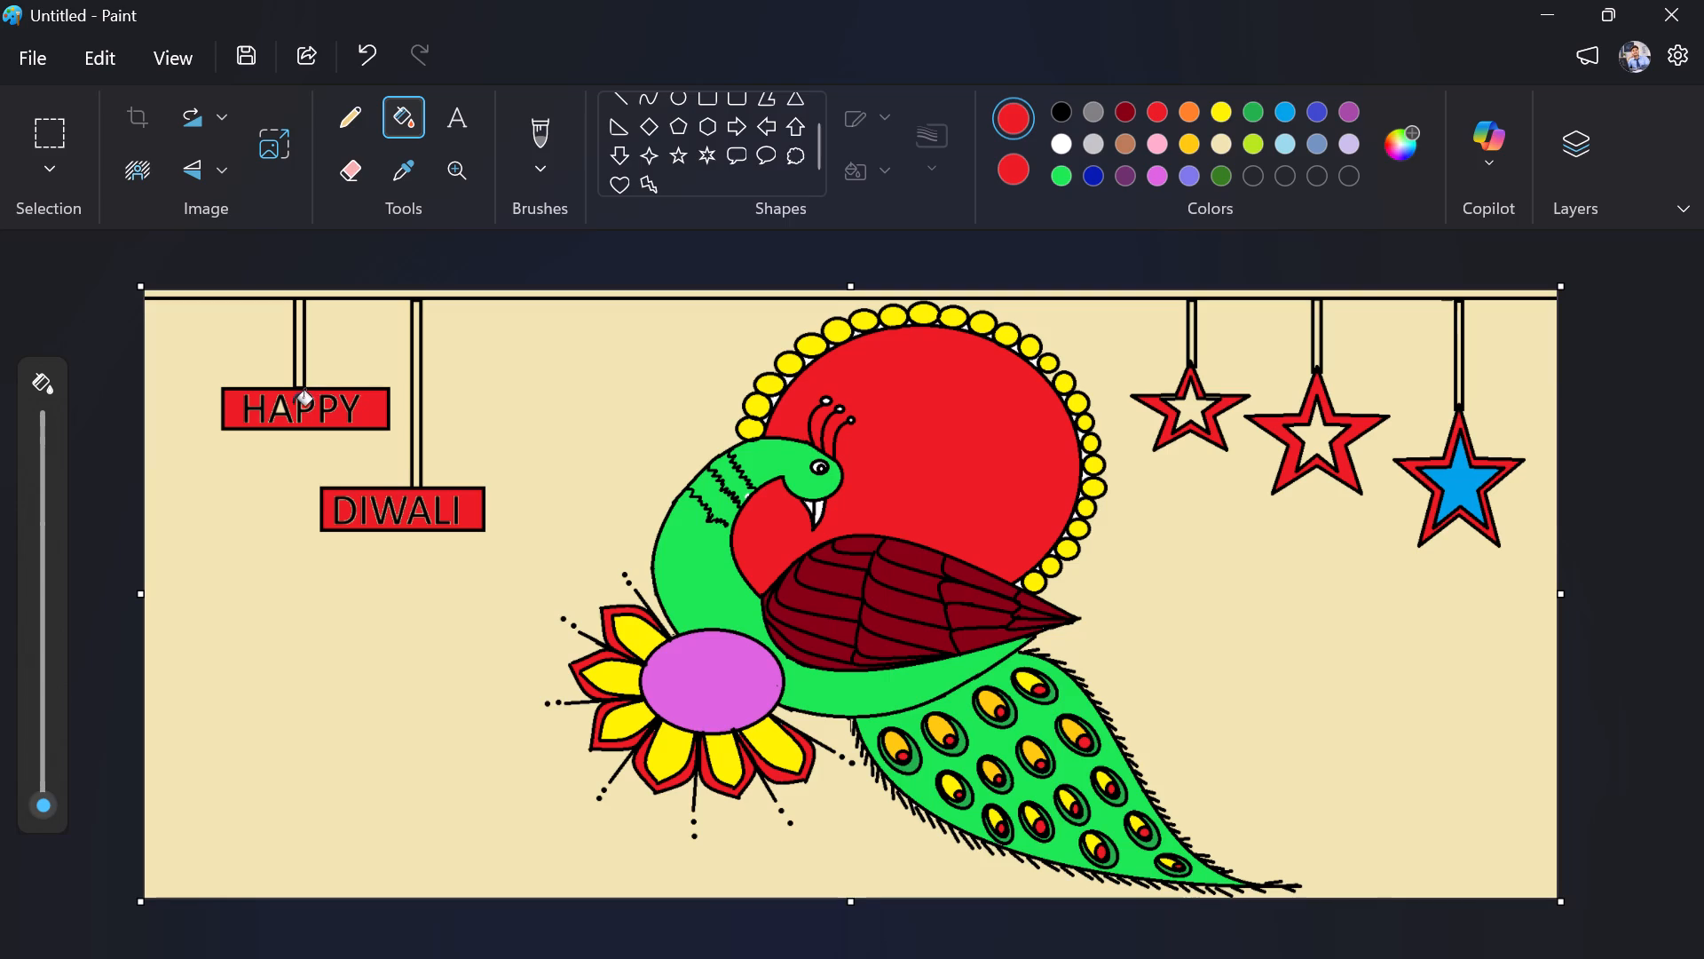
pyautogui.click(280, 408)
# Fill the inner stars of the middle and smallest hanging stars with blue.
pyautogui.click(1277, 116)
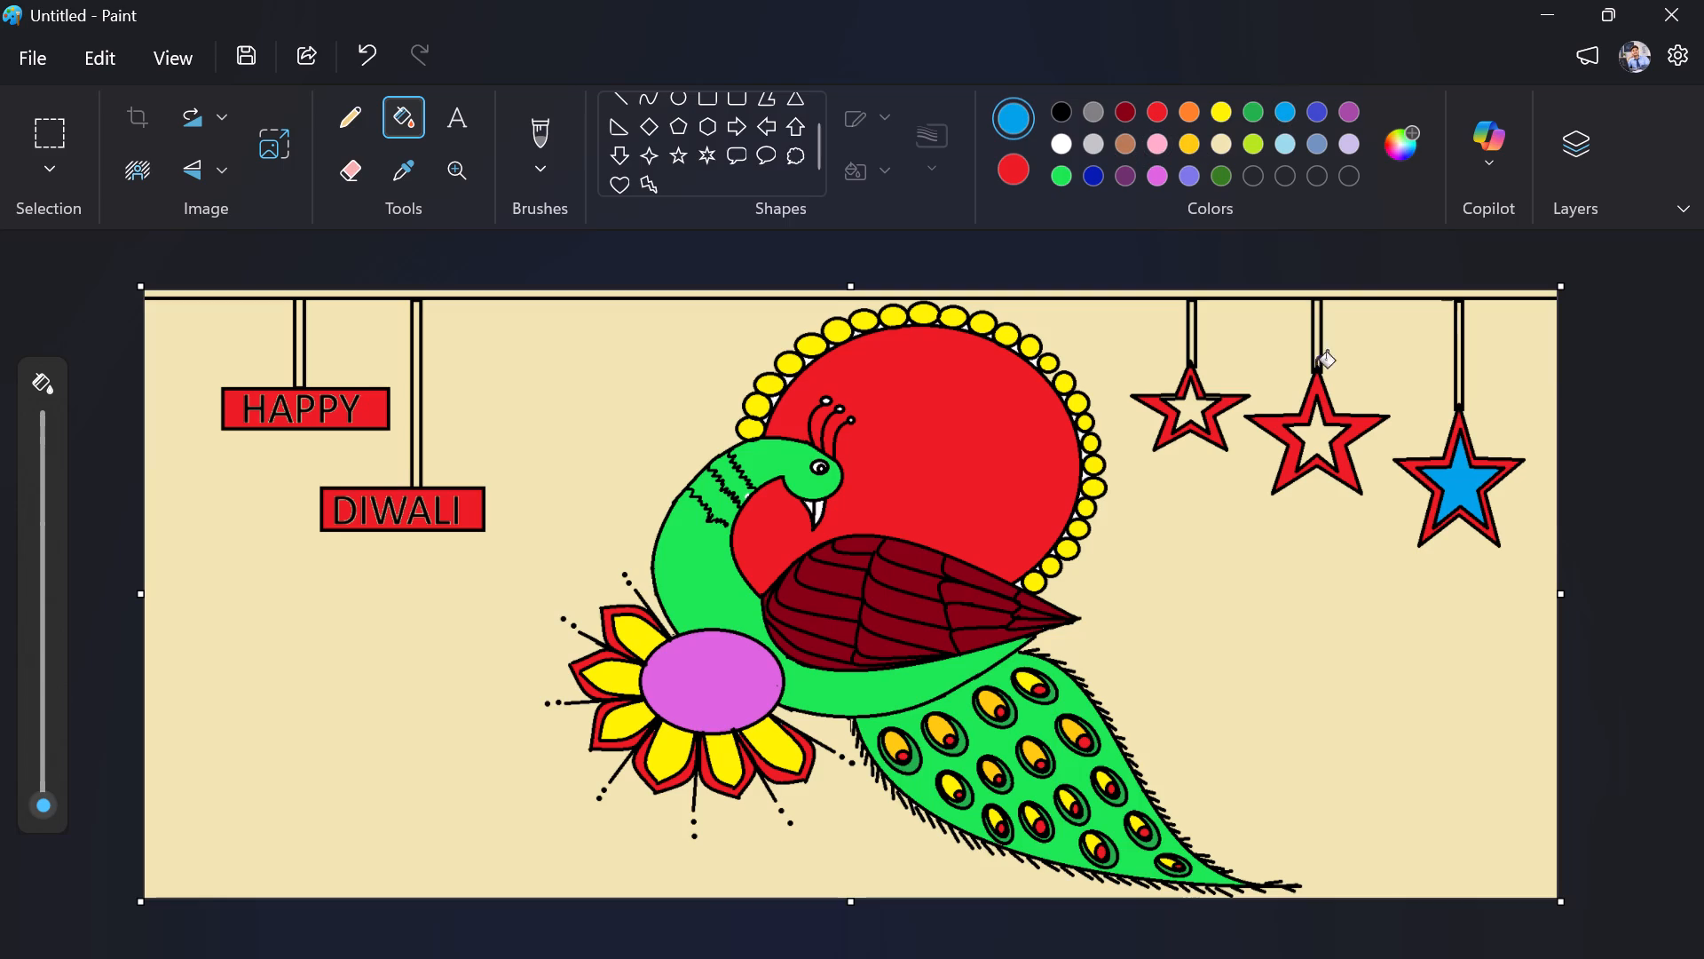
pyautogui.click(1315, 439)
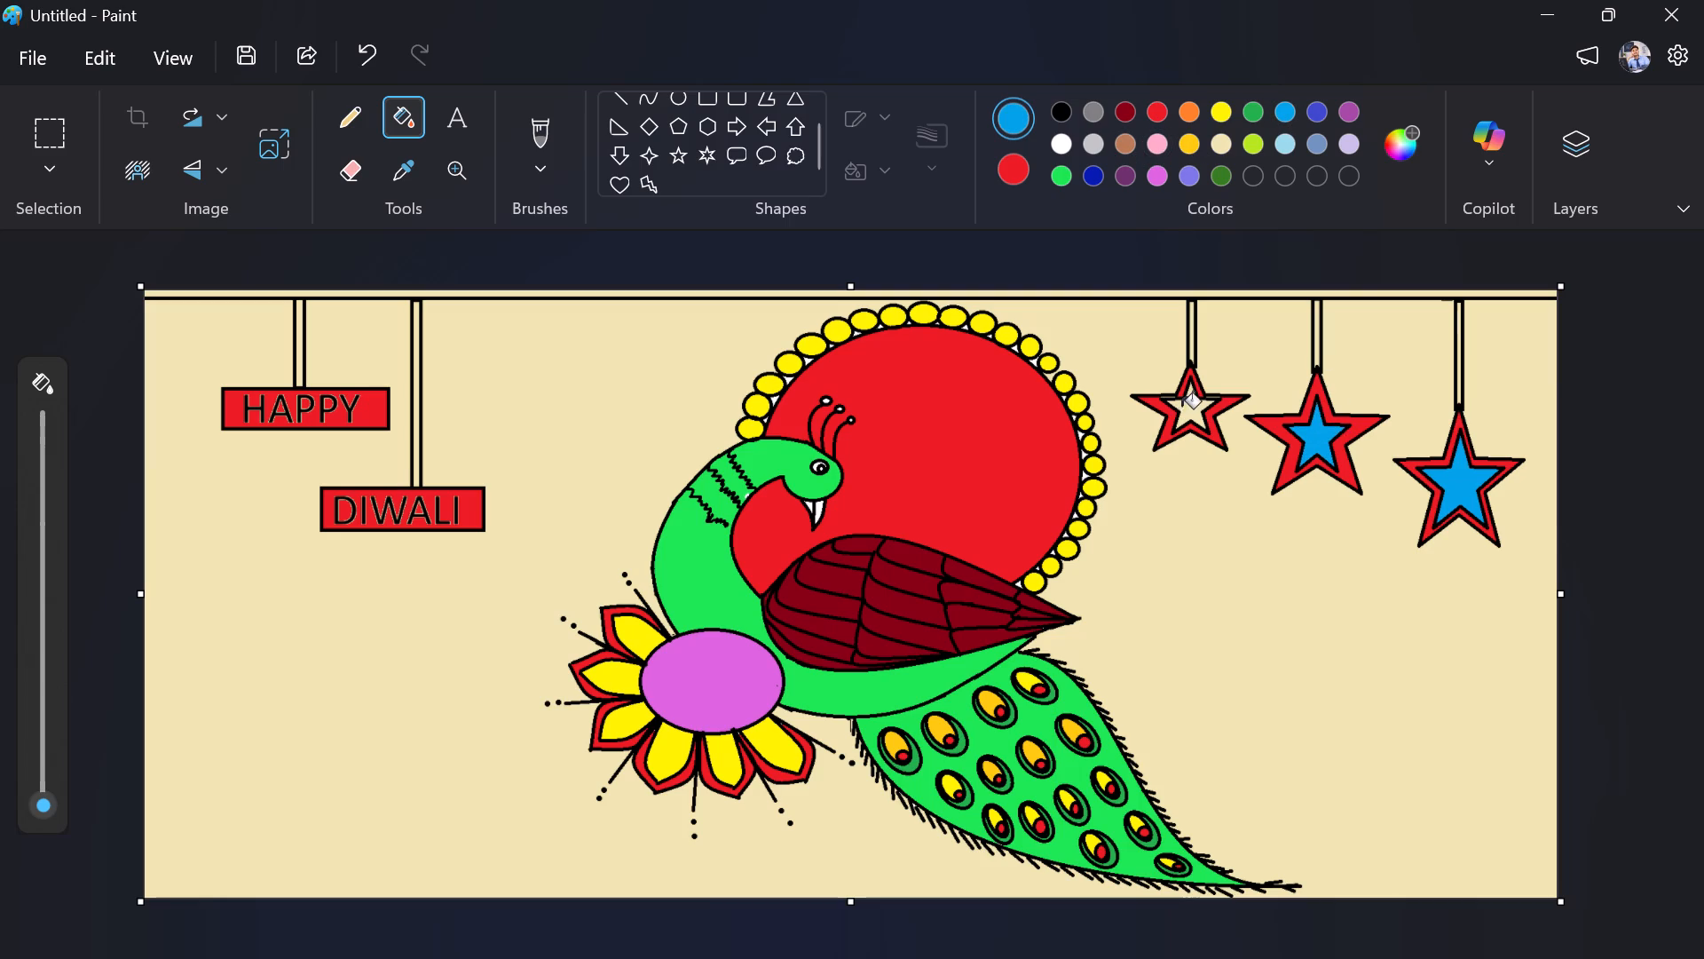
pyautogui.click(1185, 404)
# Draw a long vertical blue line from the top border line, between the canvas's left edge and the "HAPPY" sign.
pyautogui.click(621, 98)
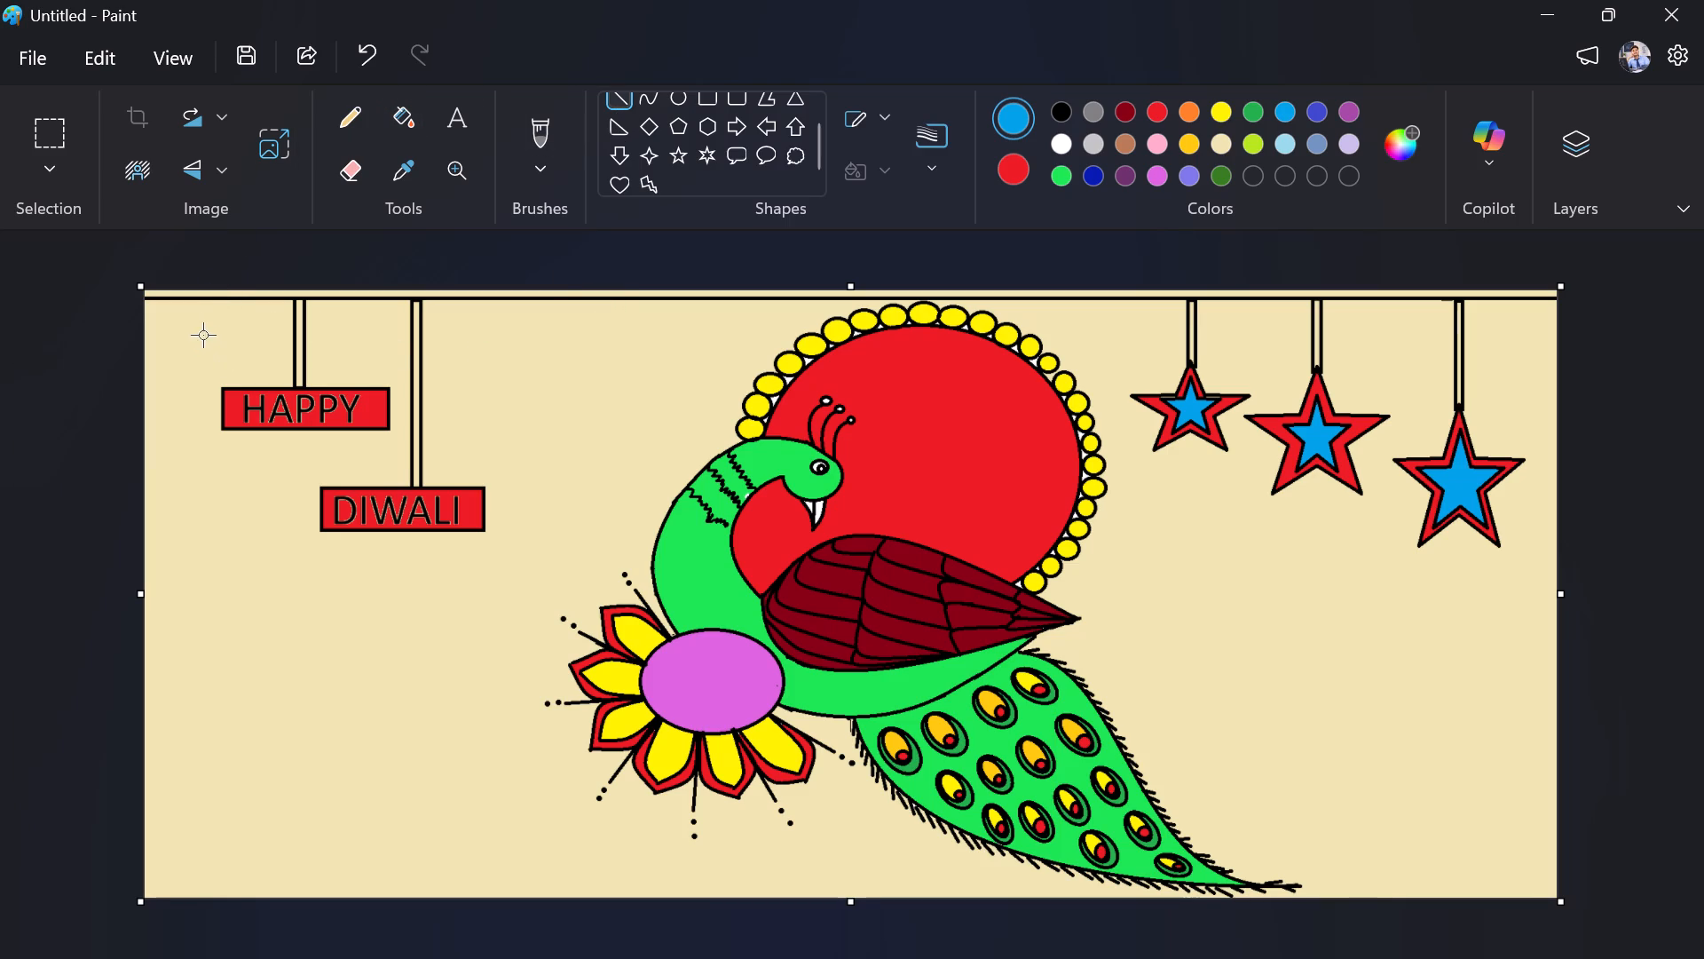
pyautogui.moveTo(186, 301); pyautogui.dragTo(186, 503)
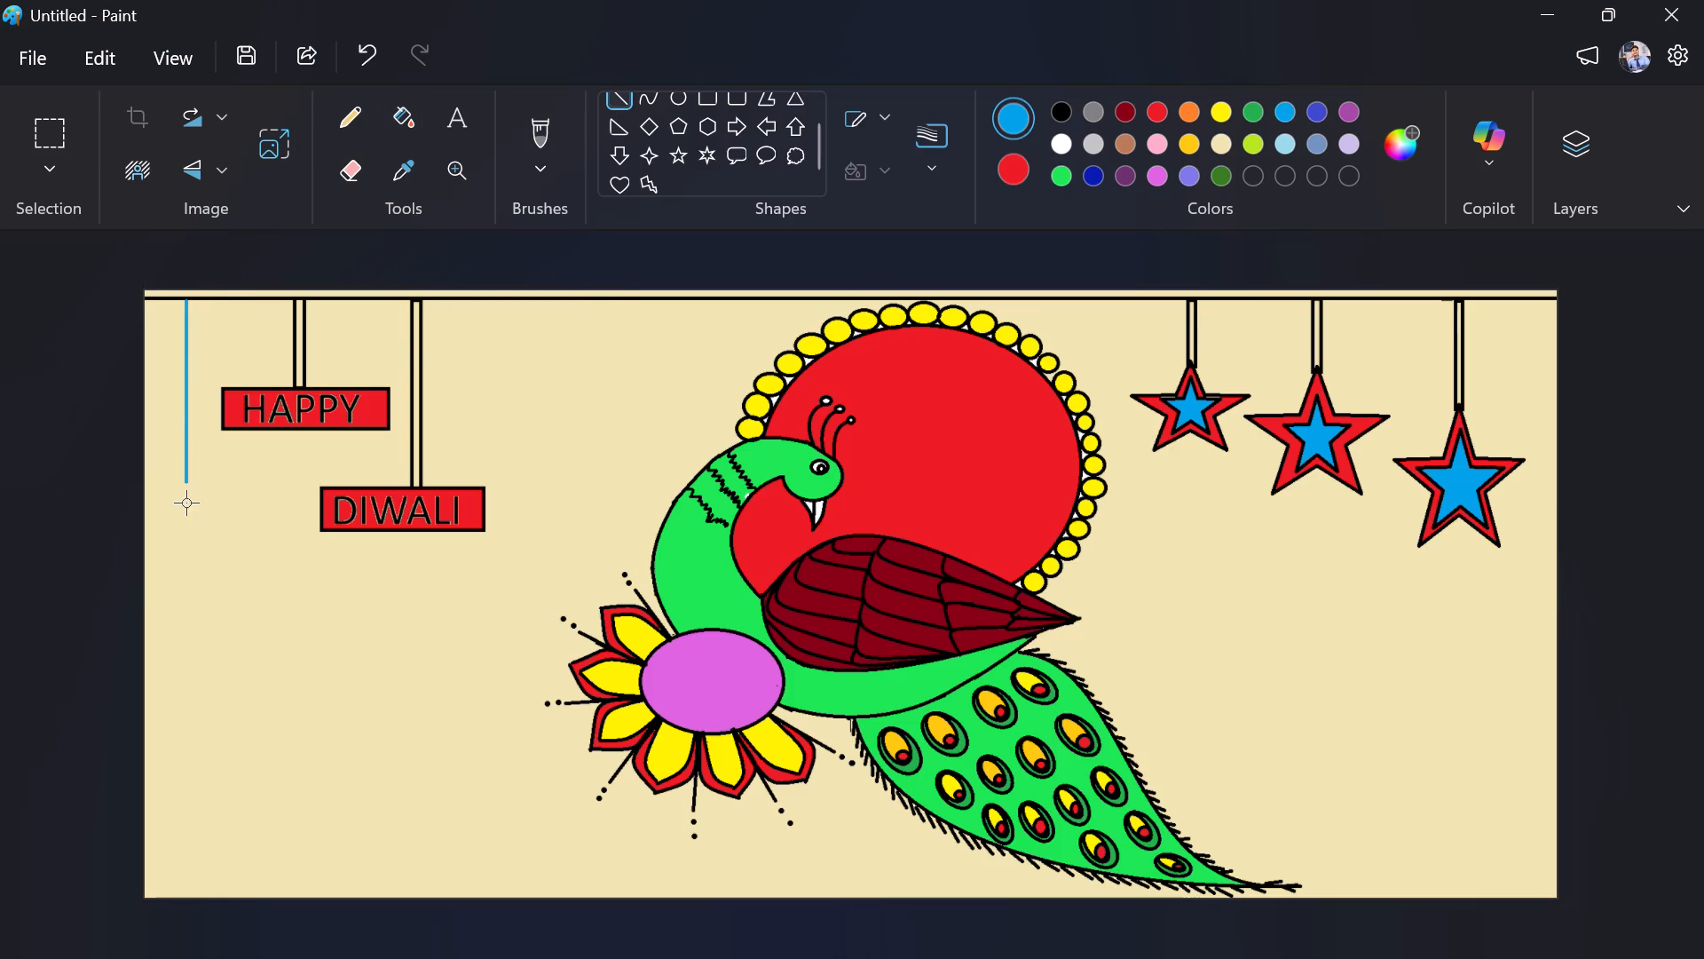
pyautogui.moveTo(186, 503); pyautogui.dragTo(186, 708)
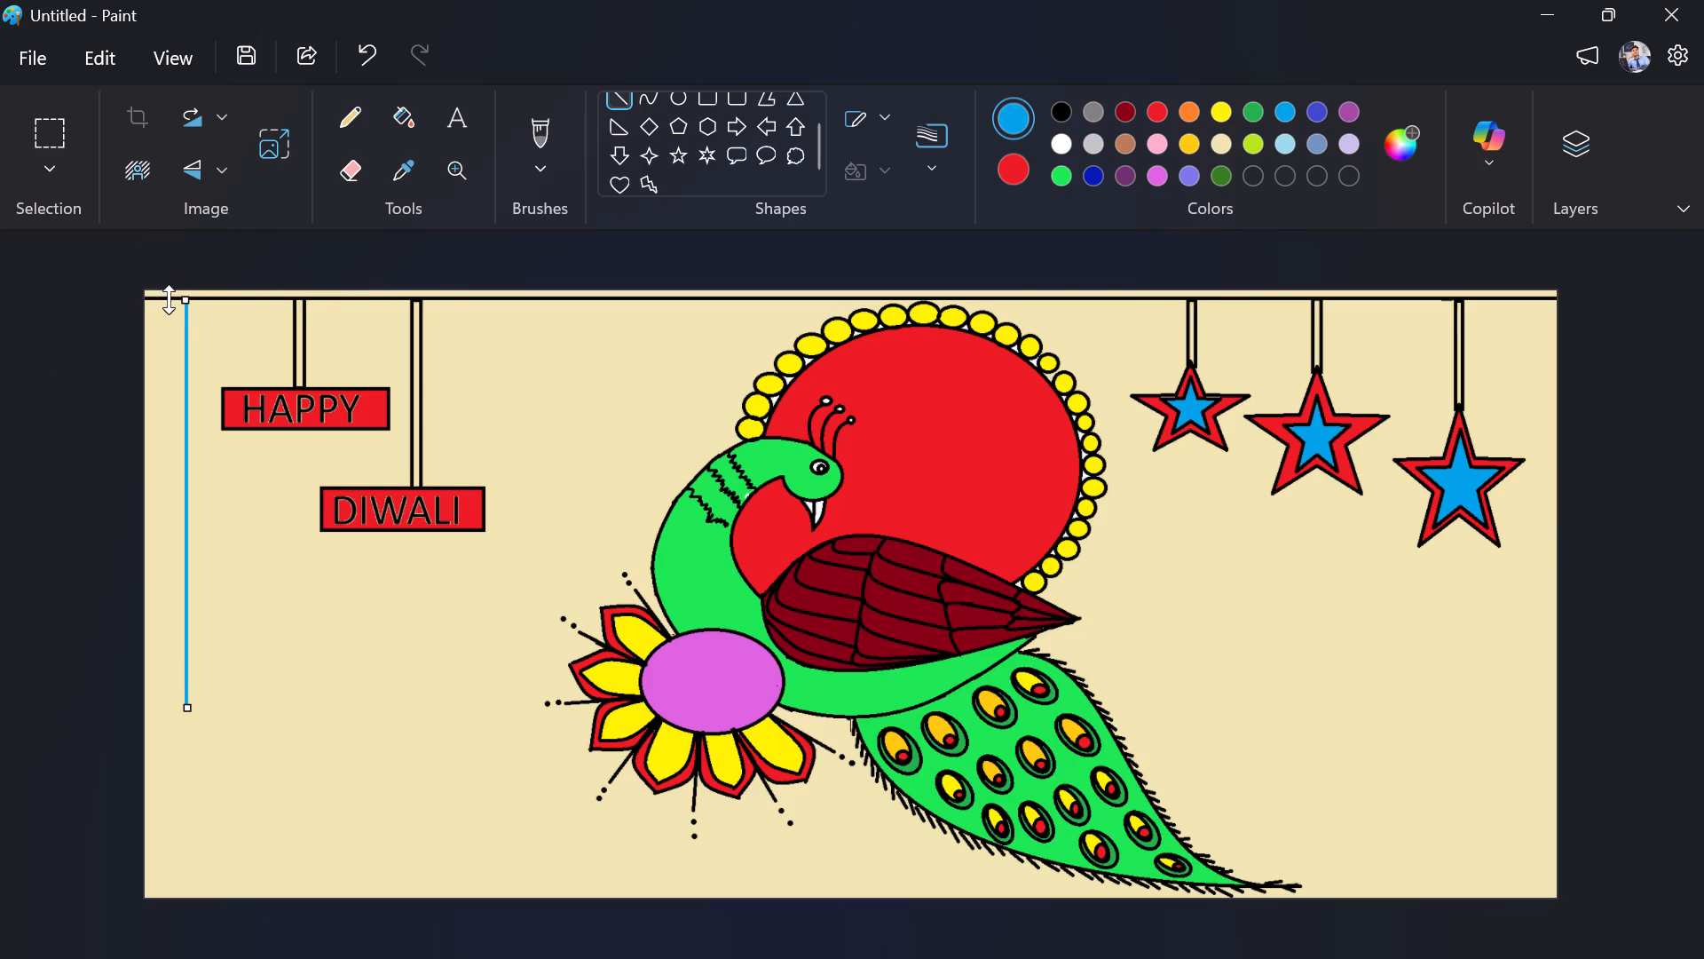
pyautogui.click(548, 320)
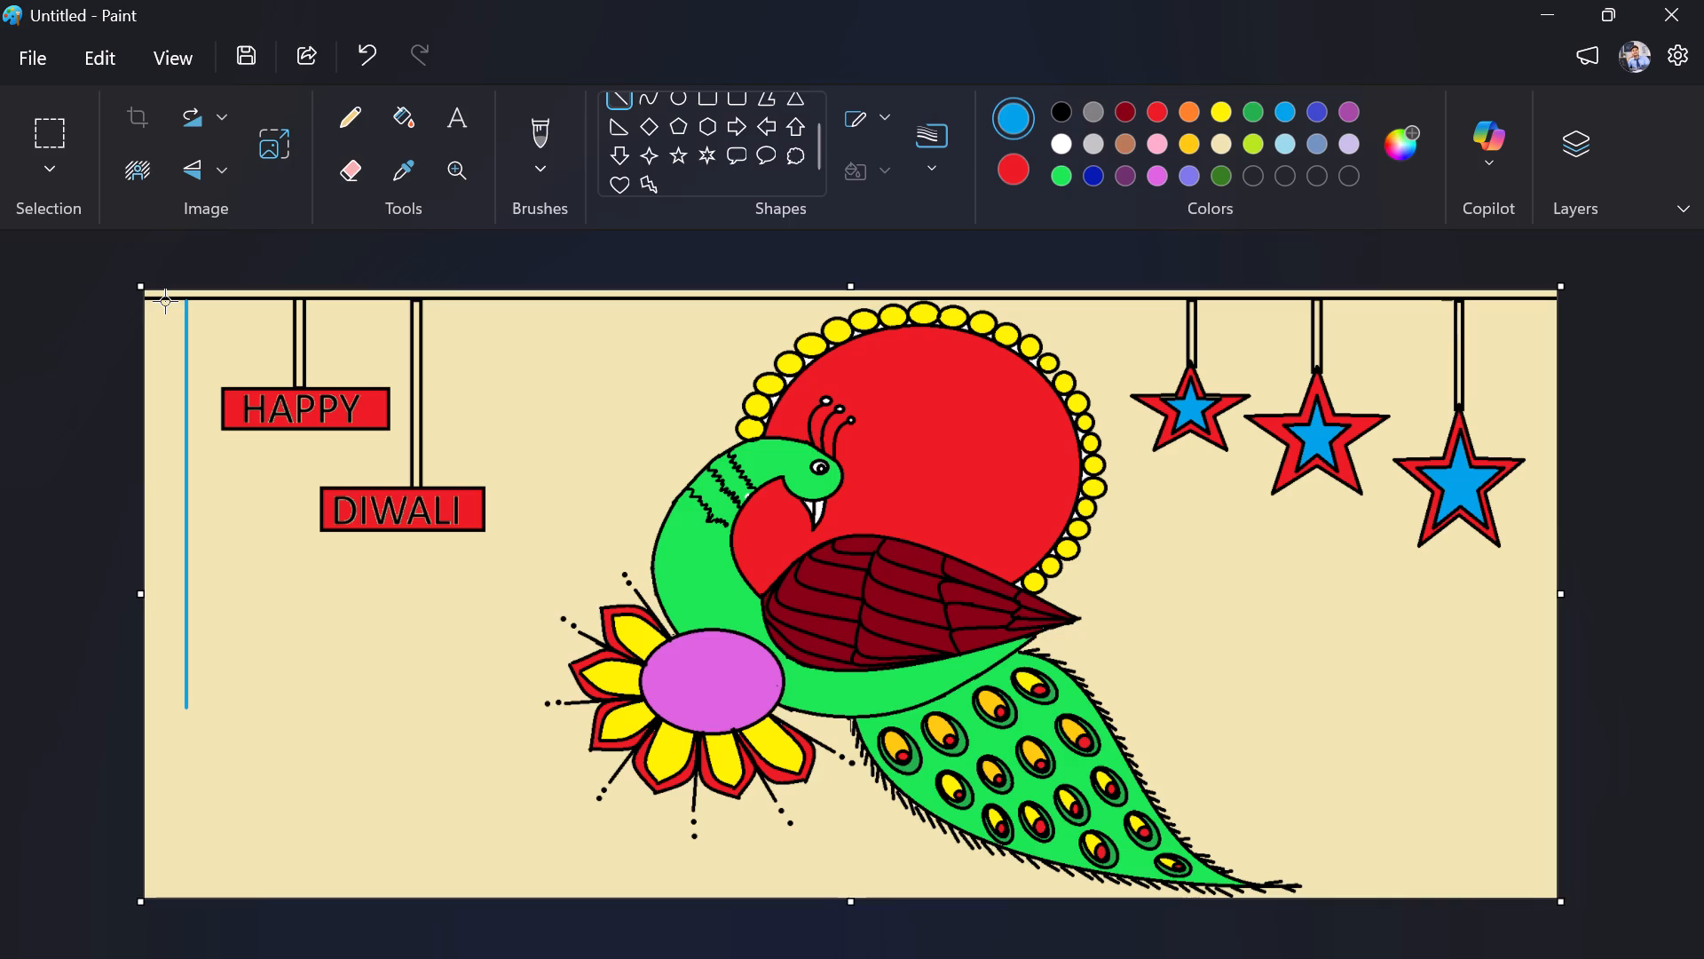
# Draw a second, slightly longer vertical blue line from the top border, between the first blue line and the canvas's left edge.
pyautogui.moveTo(165, 301); pyautogui.dragTo(165, 743)
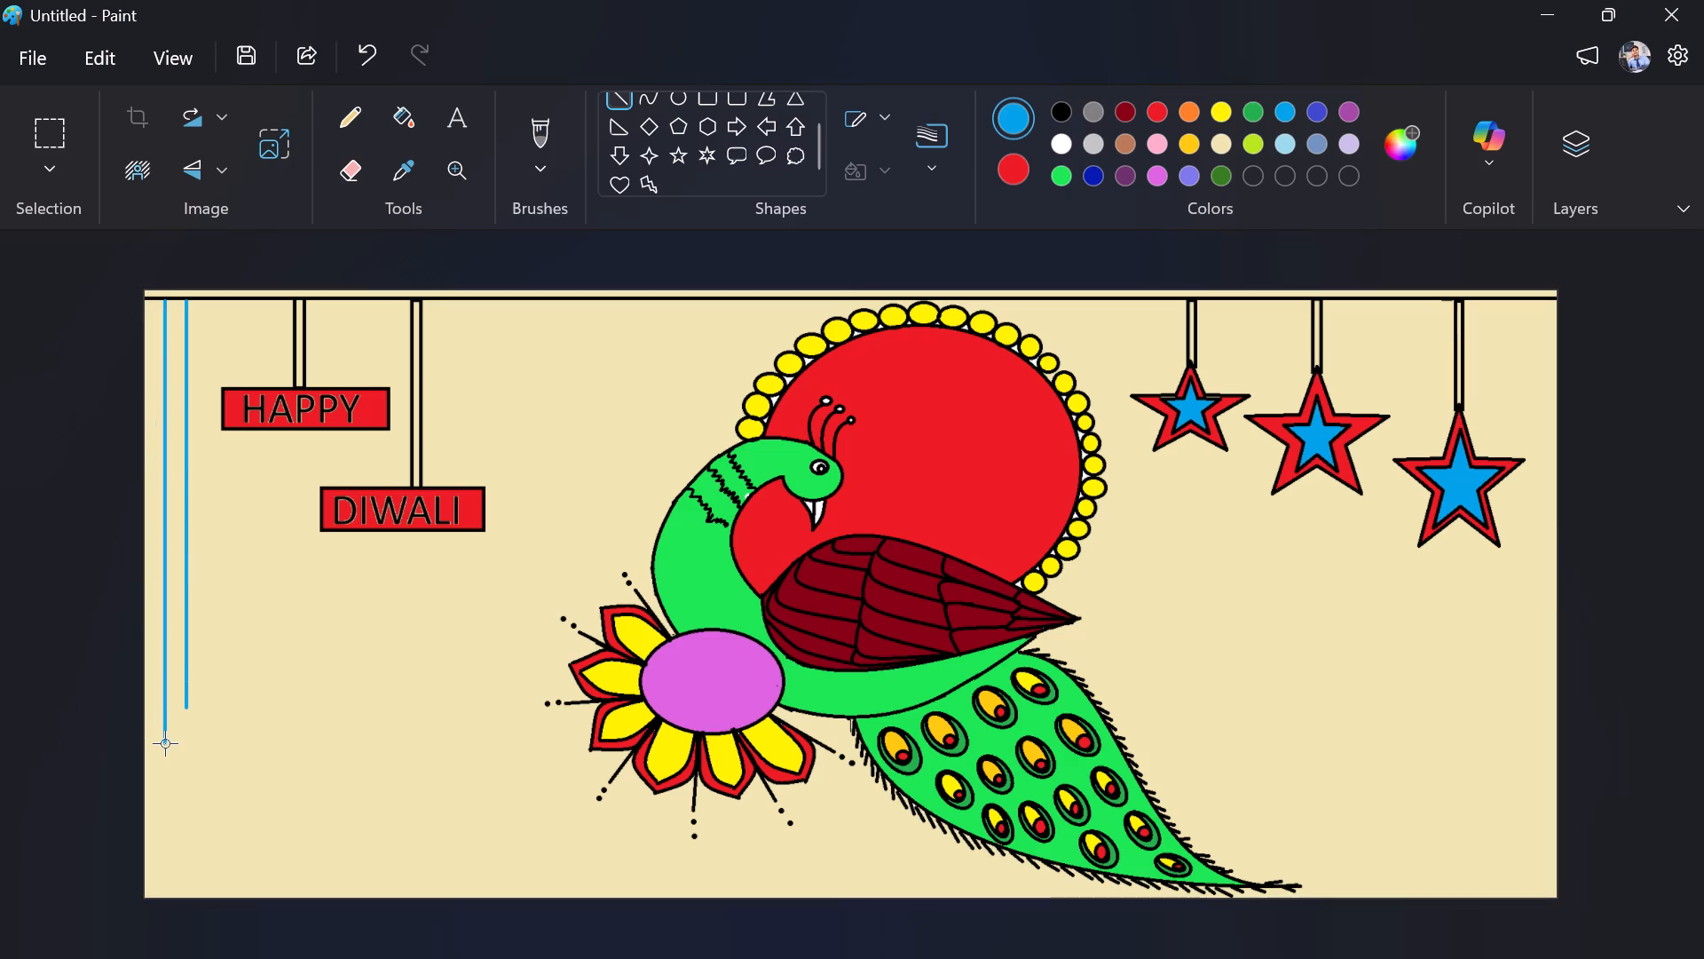
pyautogui.moveTo(165, 743); pyautogui.dragTo(164, 762)
pyautogui.moveTo(164, 762); pyautogui.dragTo(162, 765)
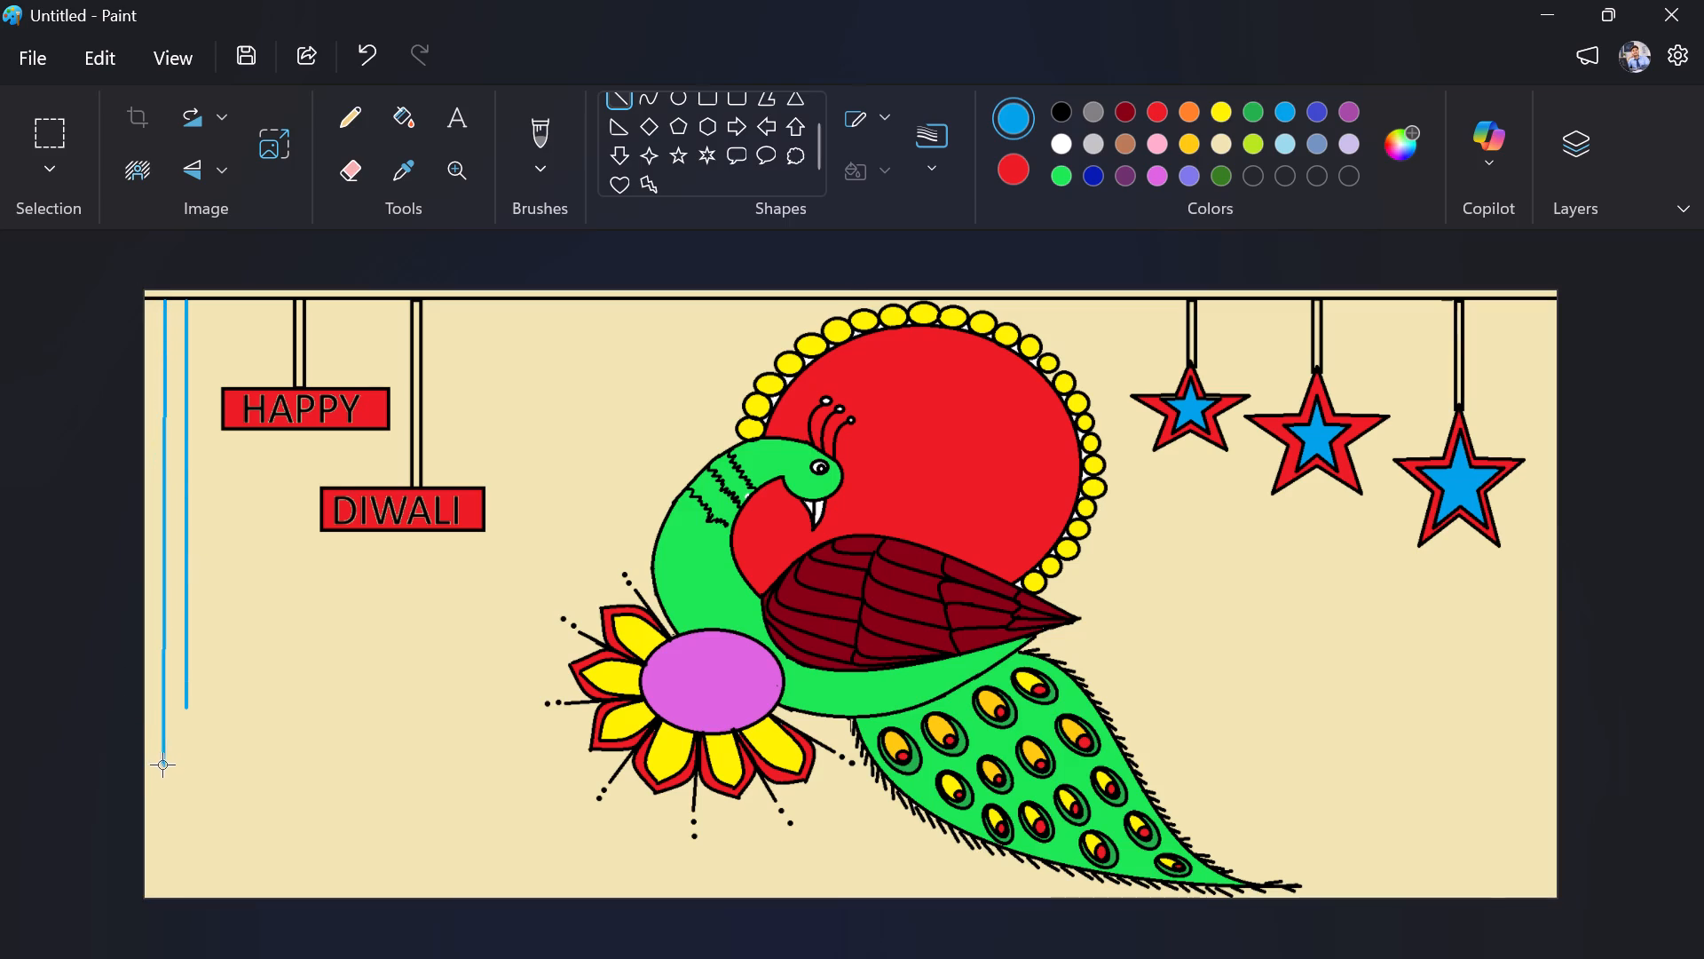
pyautogui.moveTo(162, 765); pyautogui.dragTo(162, 762)
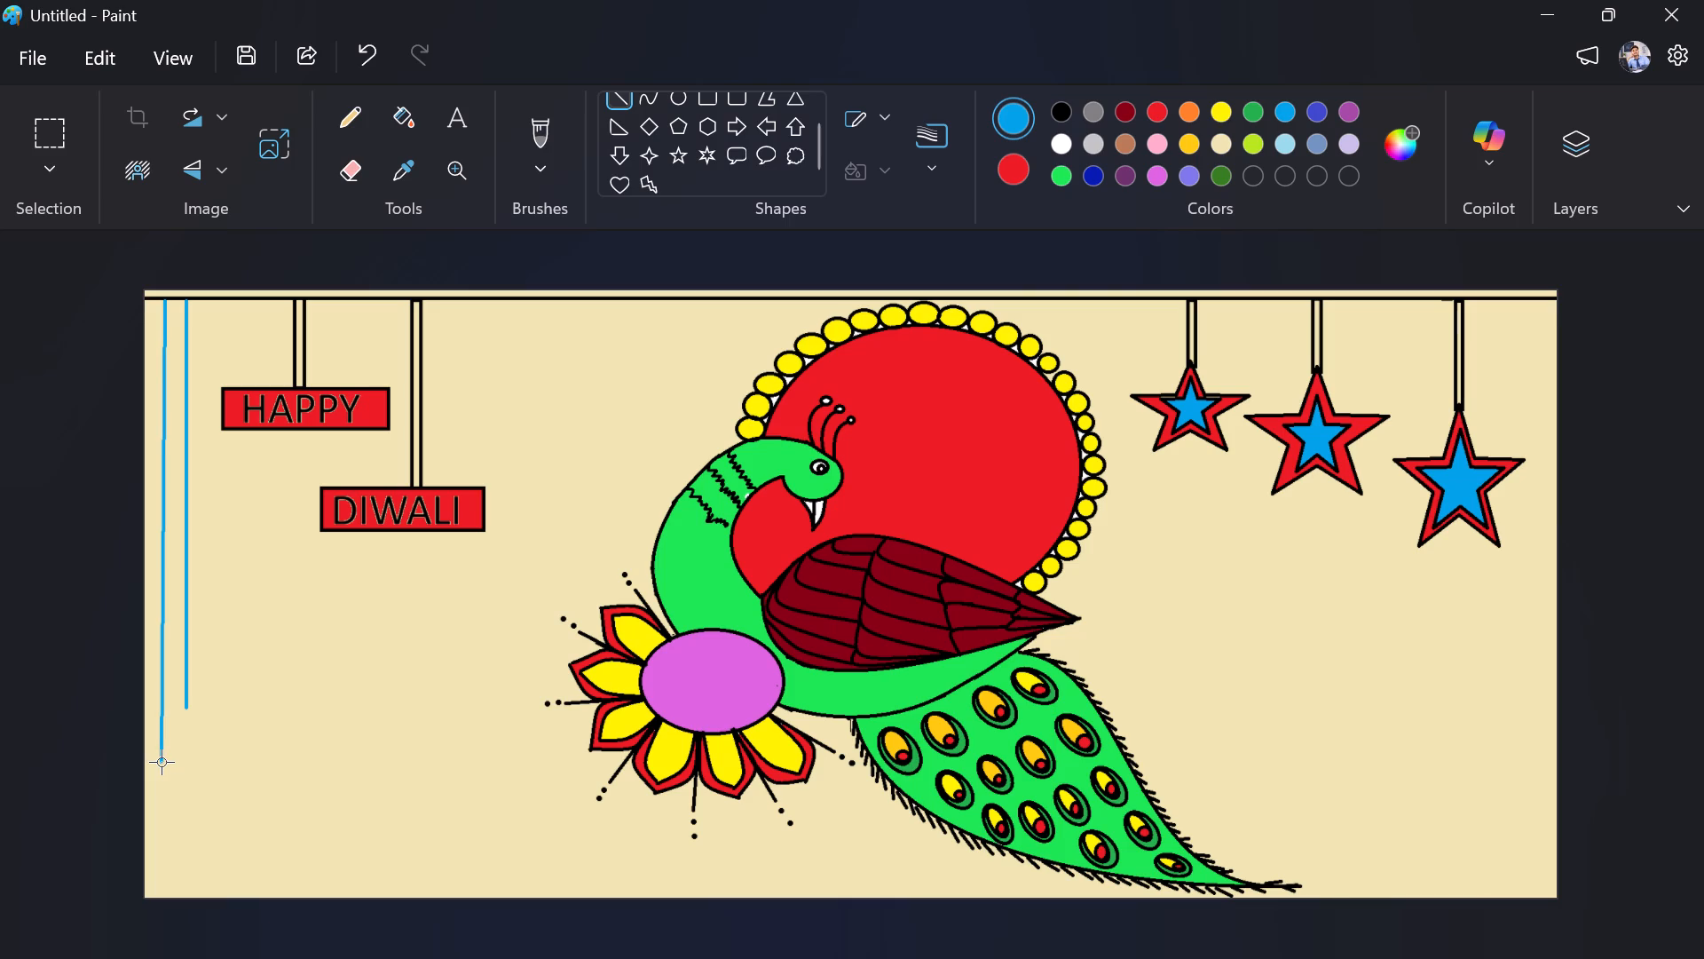
pyautogui.moveTo(162, 762); pyautogui.dragTo(158, 760)
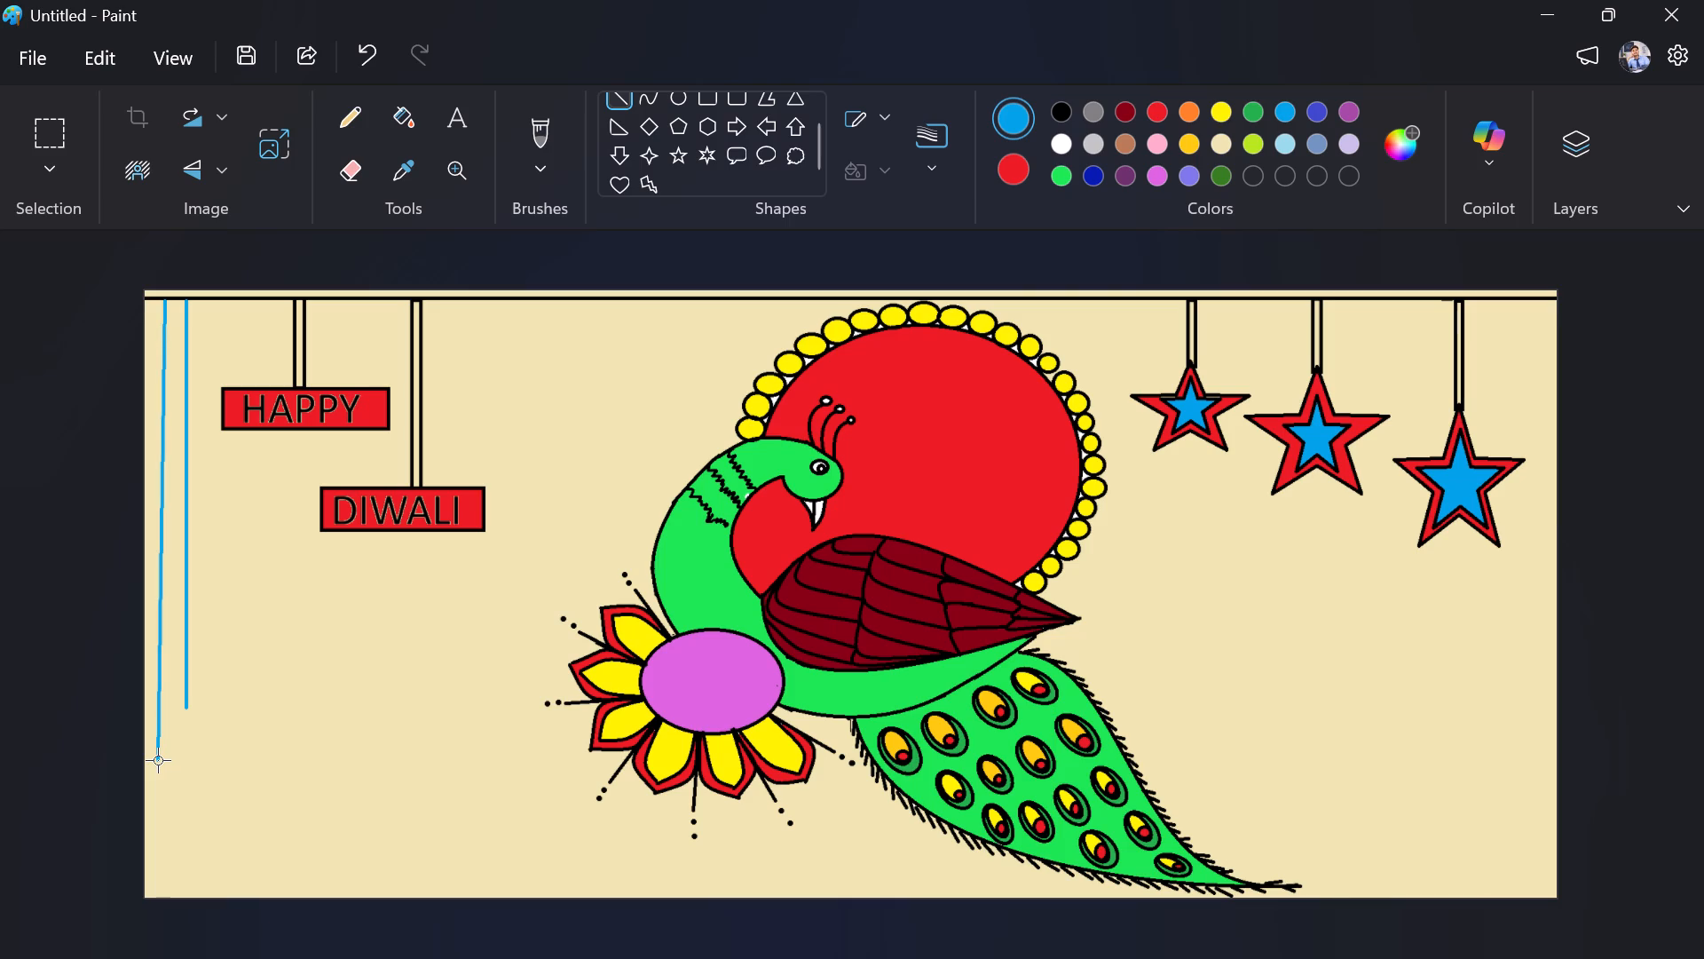
pyautogui.moveTo(158, 760); pyautogui.dragTo(163, 766)
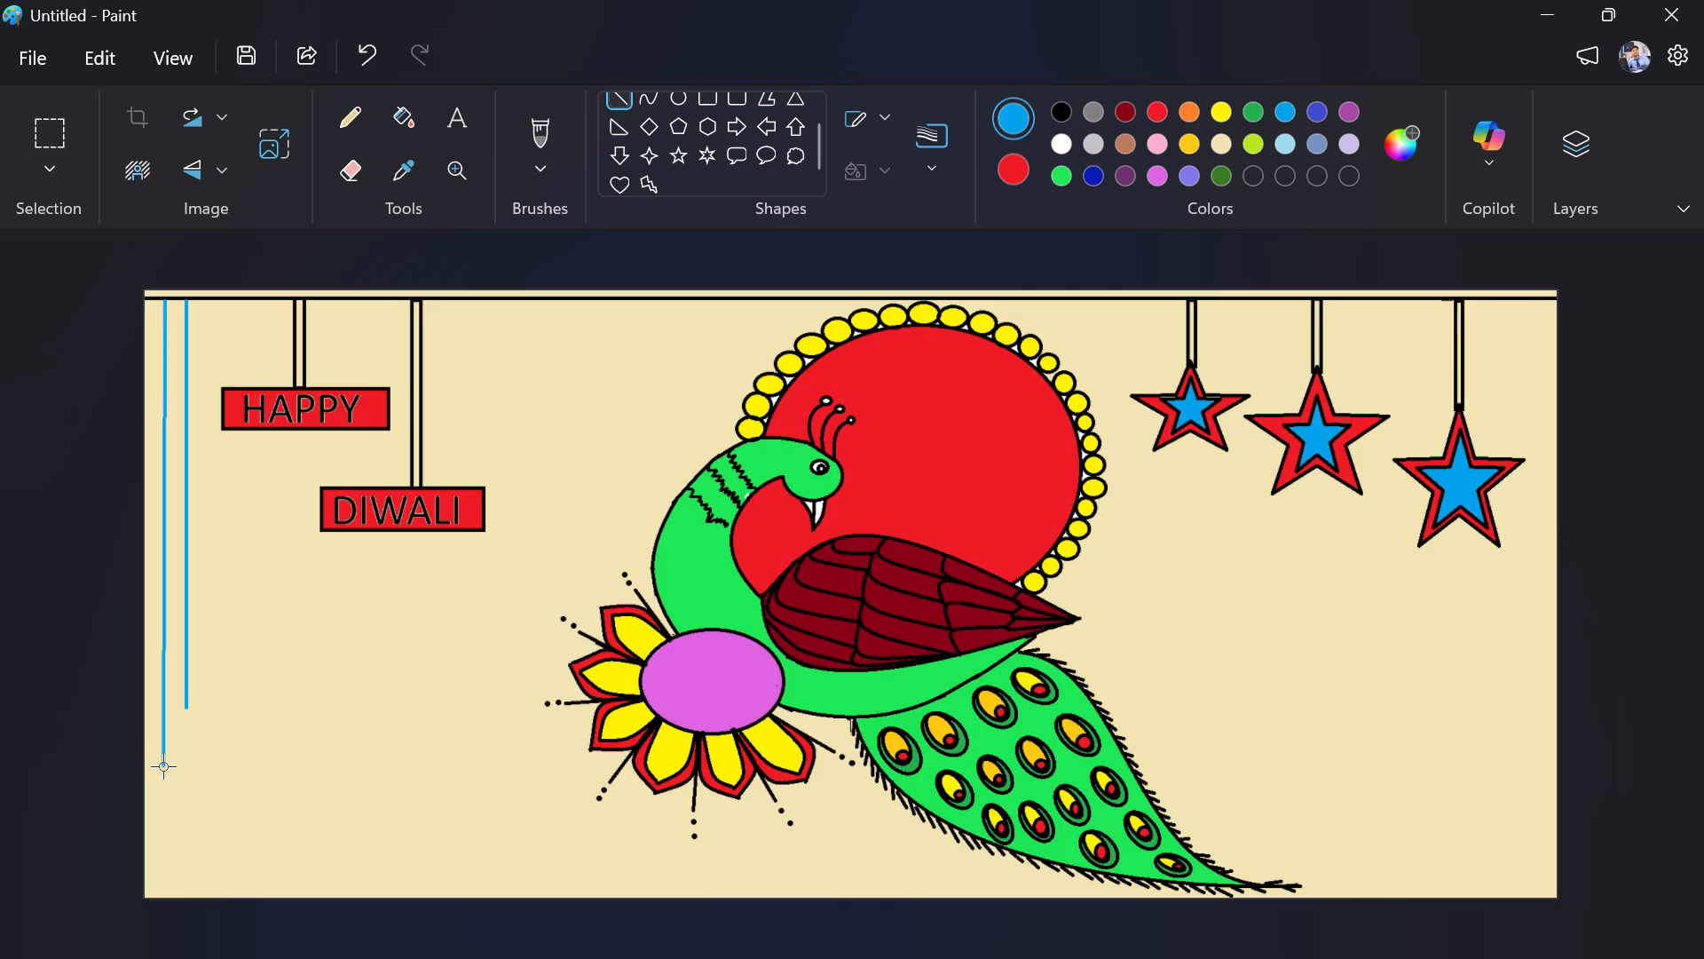
pyautogui.moveTo(163, 766); pyautogui.dragTo(165, 766)
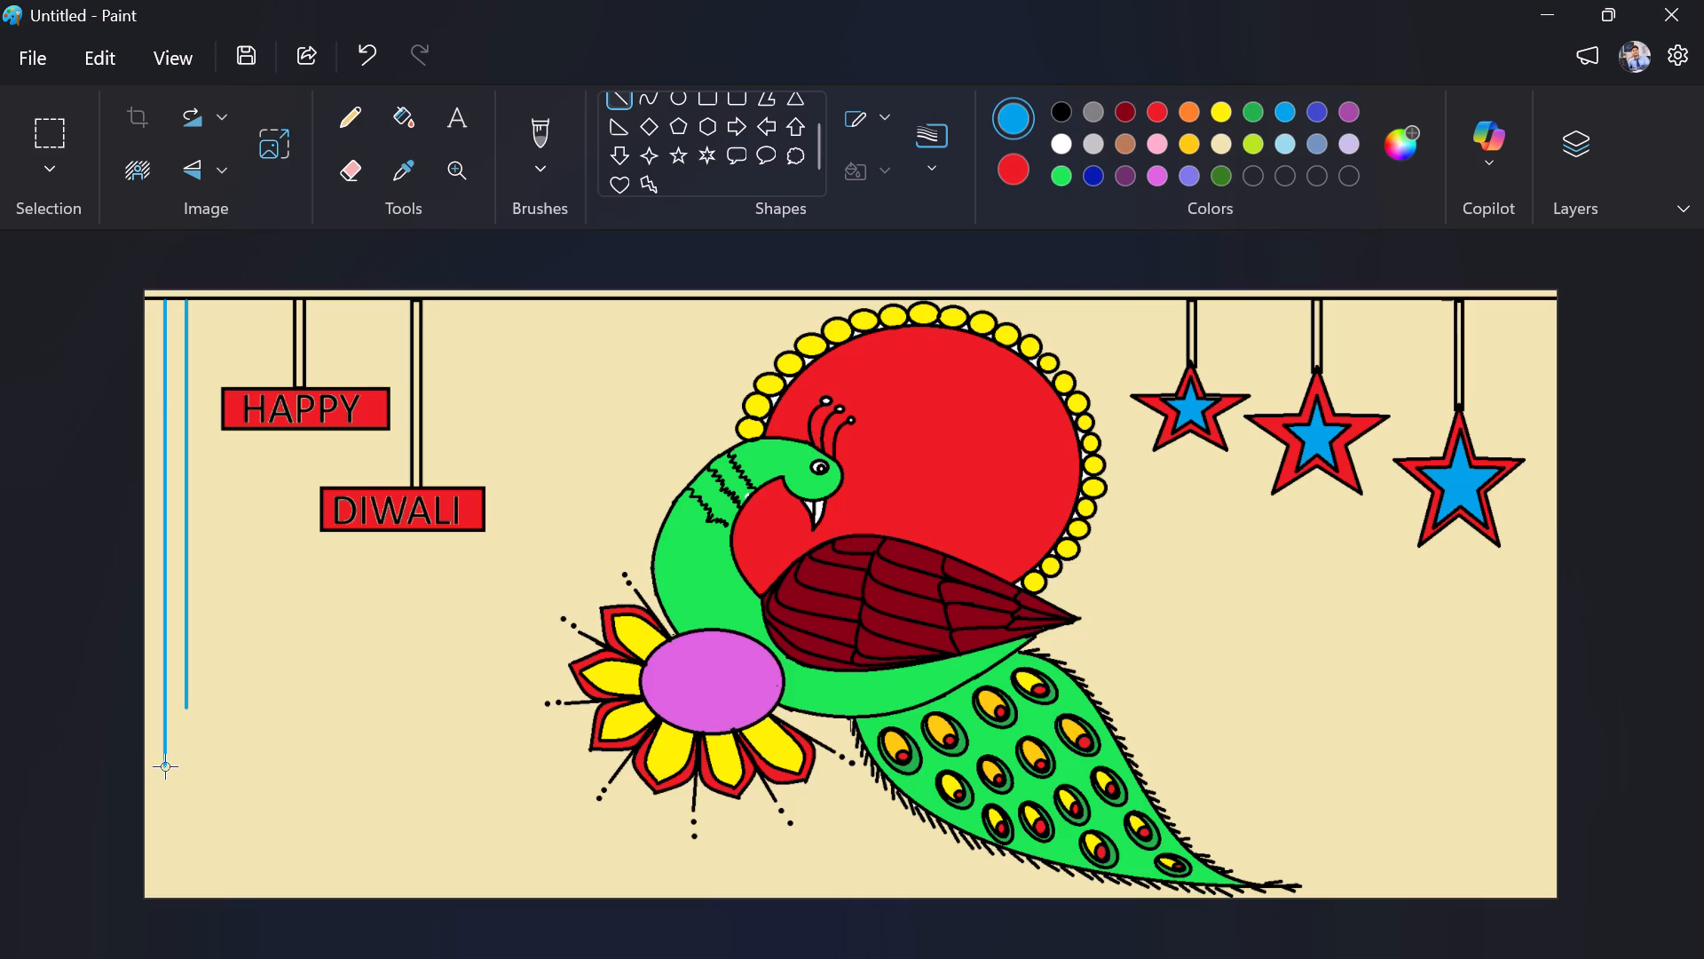
pyautogui.moveTo(165, 766); pyautogui.dragTo(166, 766)
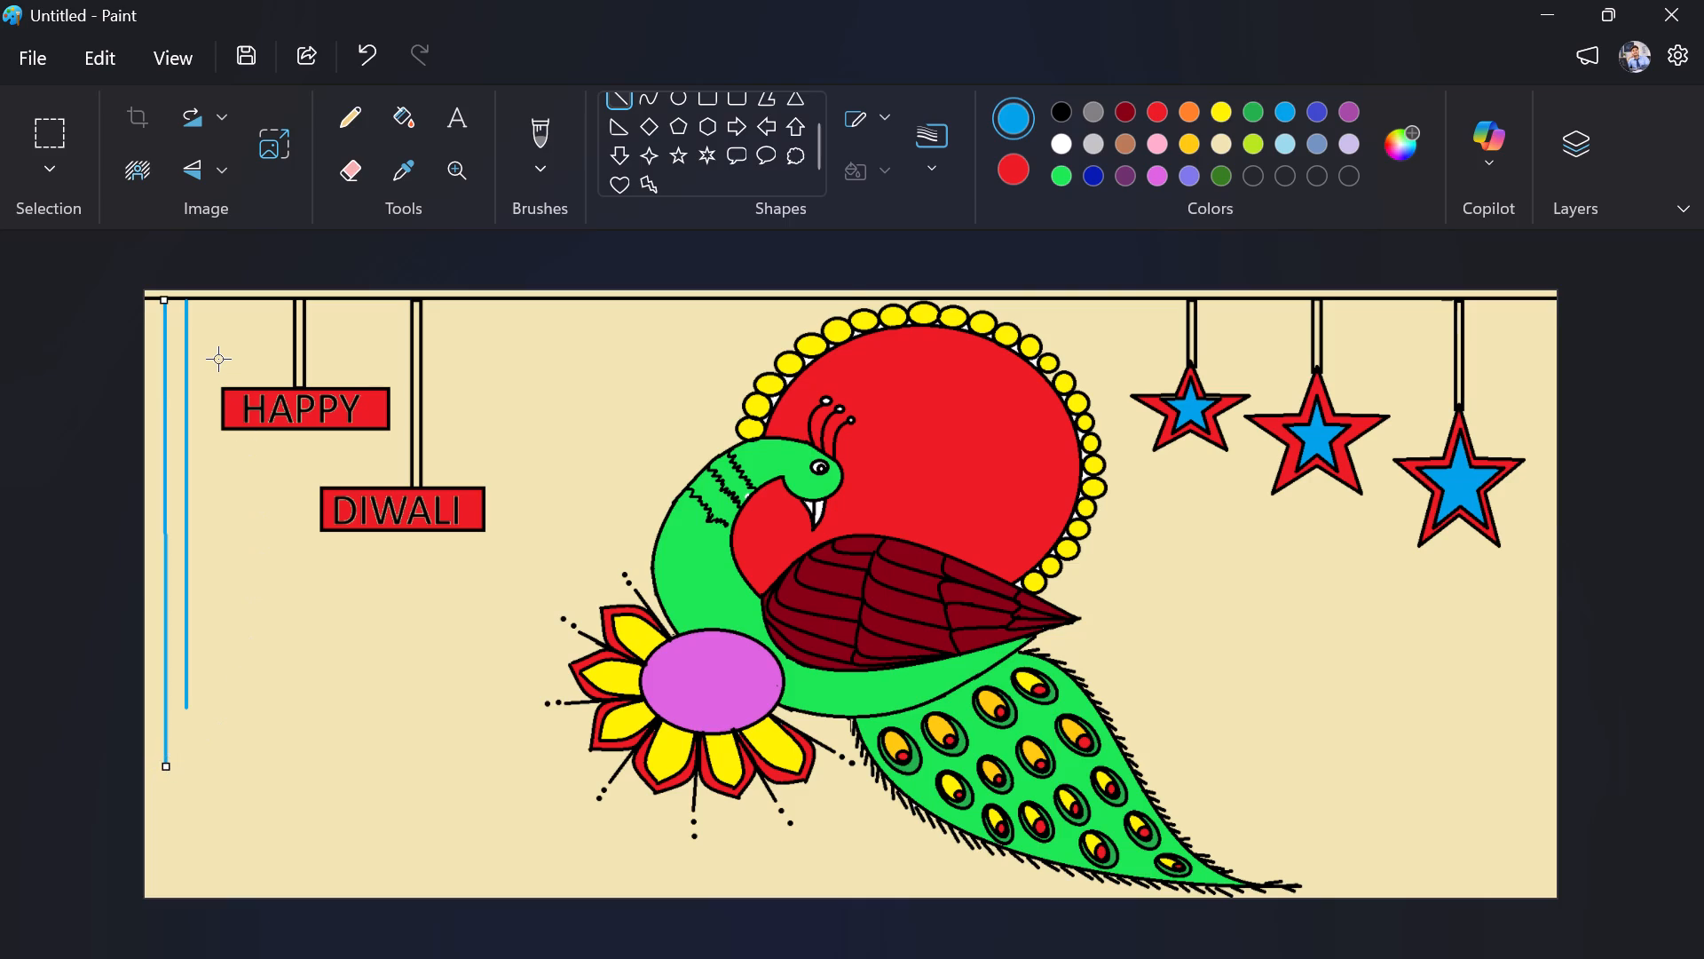
pyautogui.click(218, 359)
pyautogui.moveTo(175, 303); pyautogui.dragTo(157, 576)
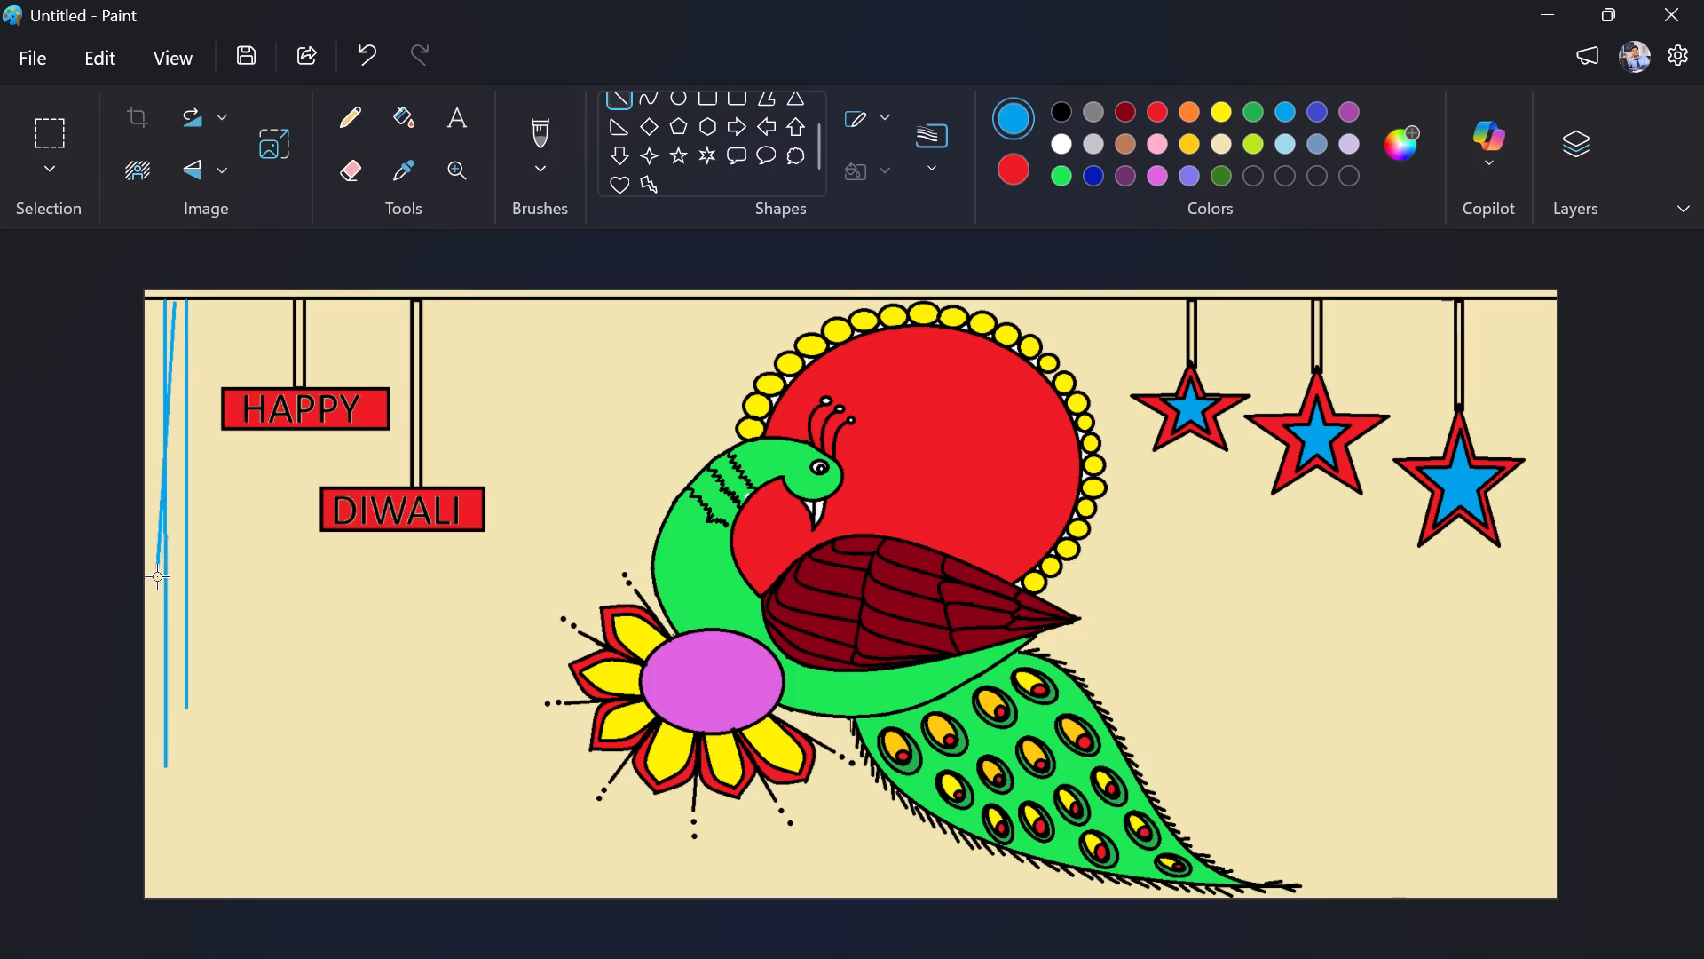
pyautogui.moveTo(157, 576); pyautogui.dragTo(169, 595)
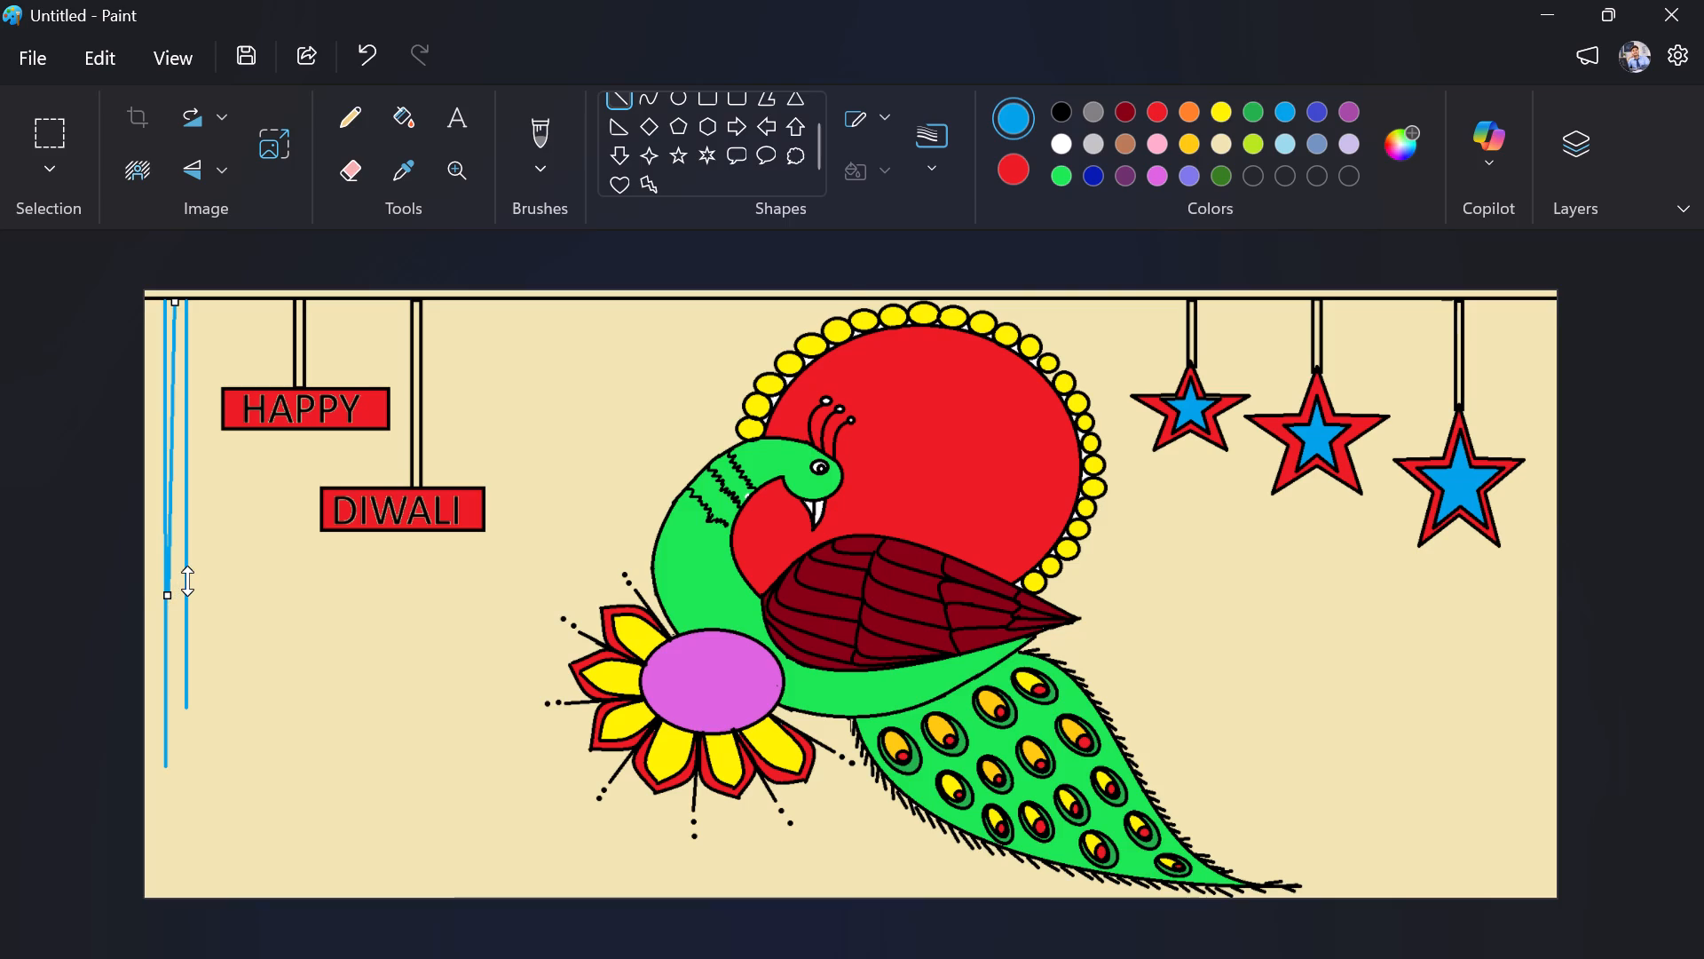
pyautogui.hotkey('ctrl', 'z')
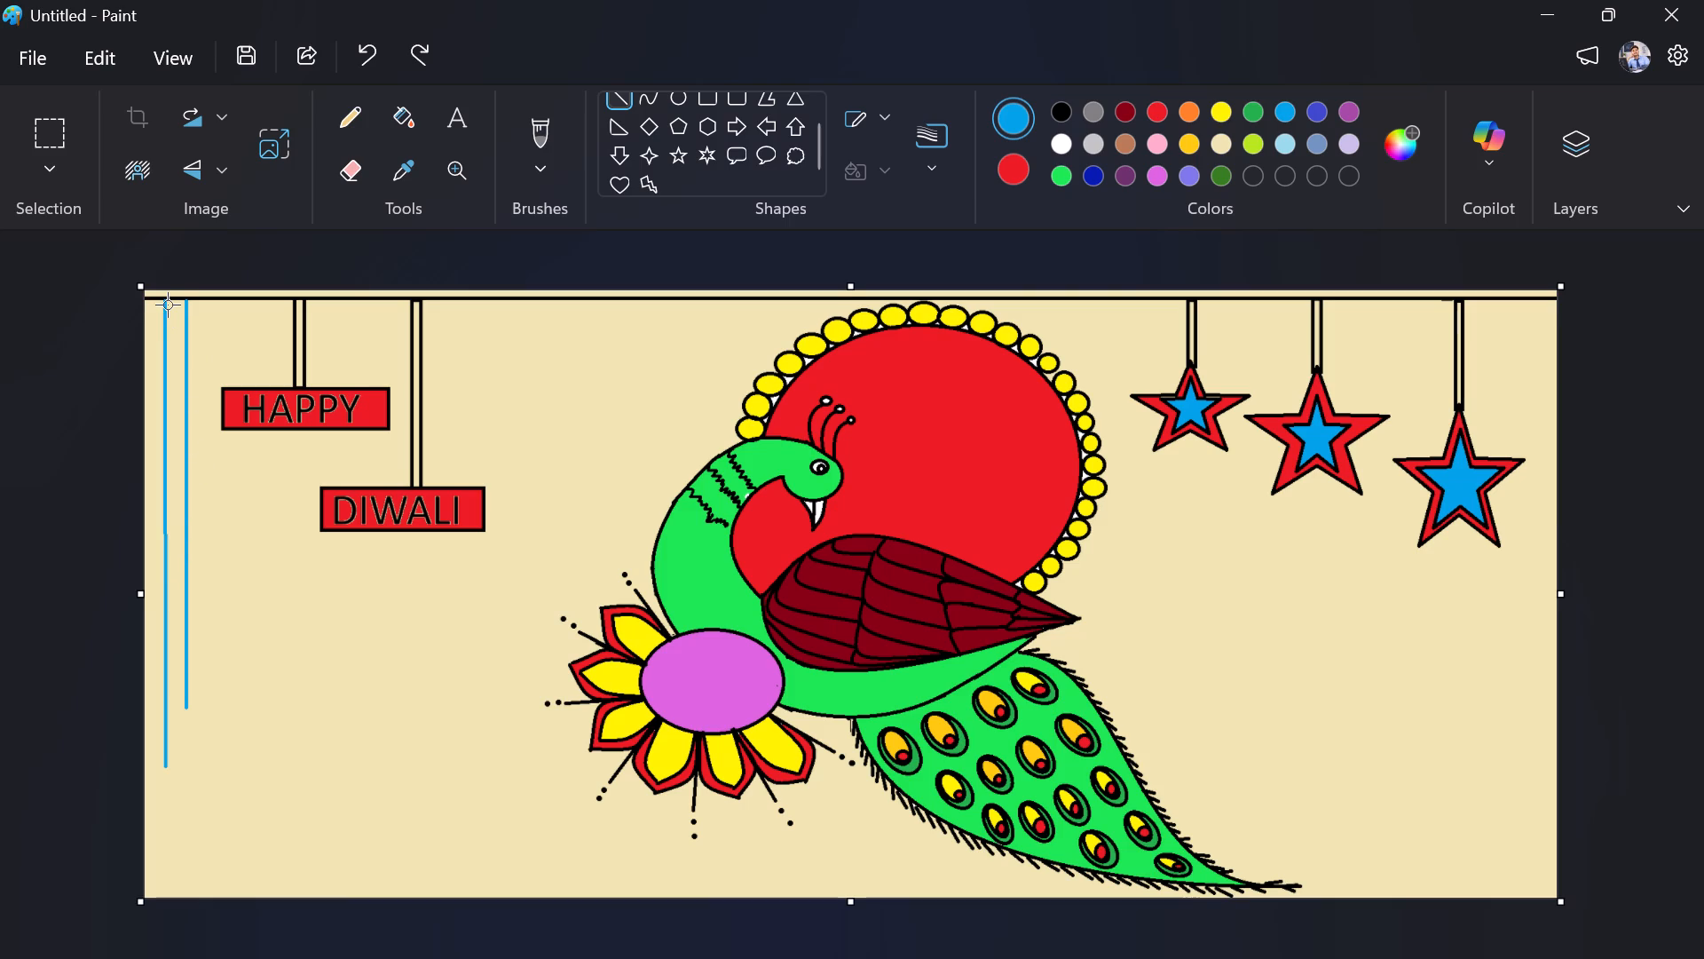
# Draw a third vertical blue line from the top border between the two blue lines, ending at a height between theirs.
pyautogui.moveTo(174, 298); pyautogui.dragTo(161, 526)
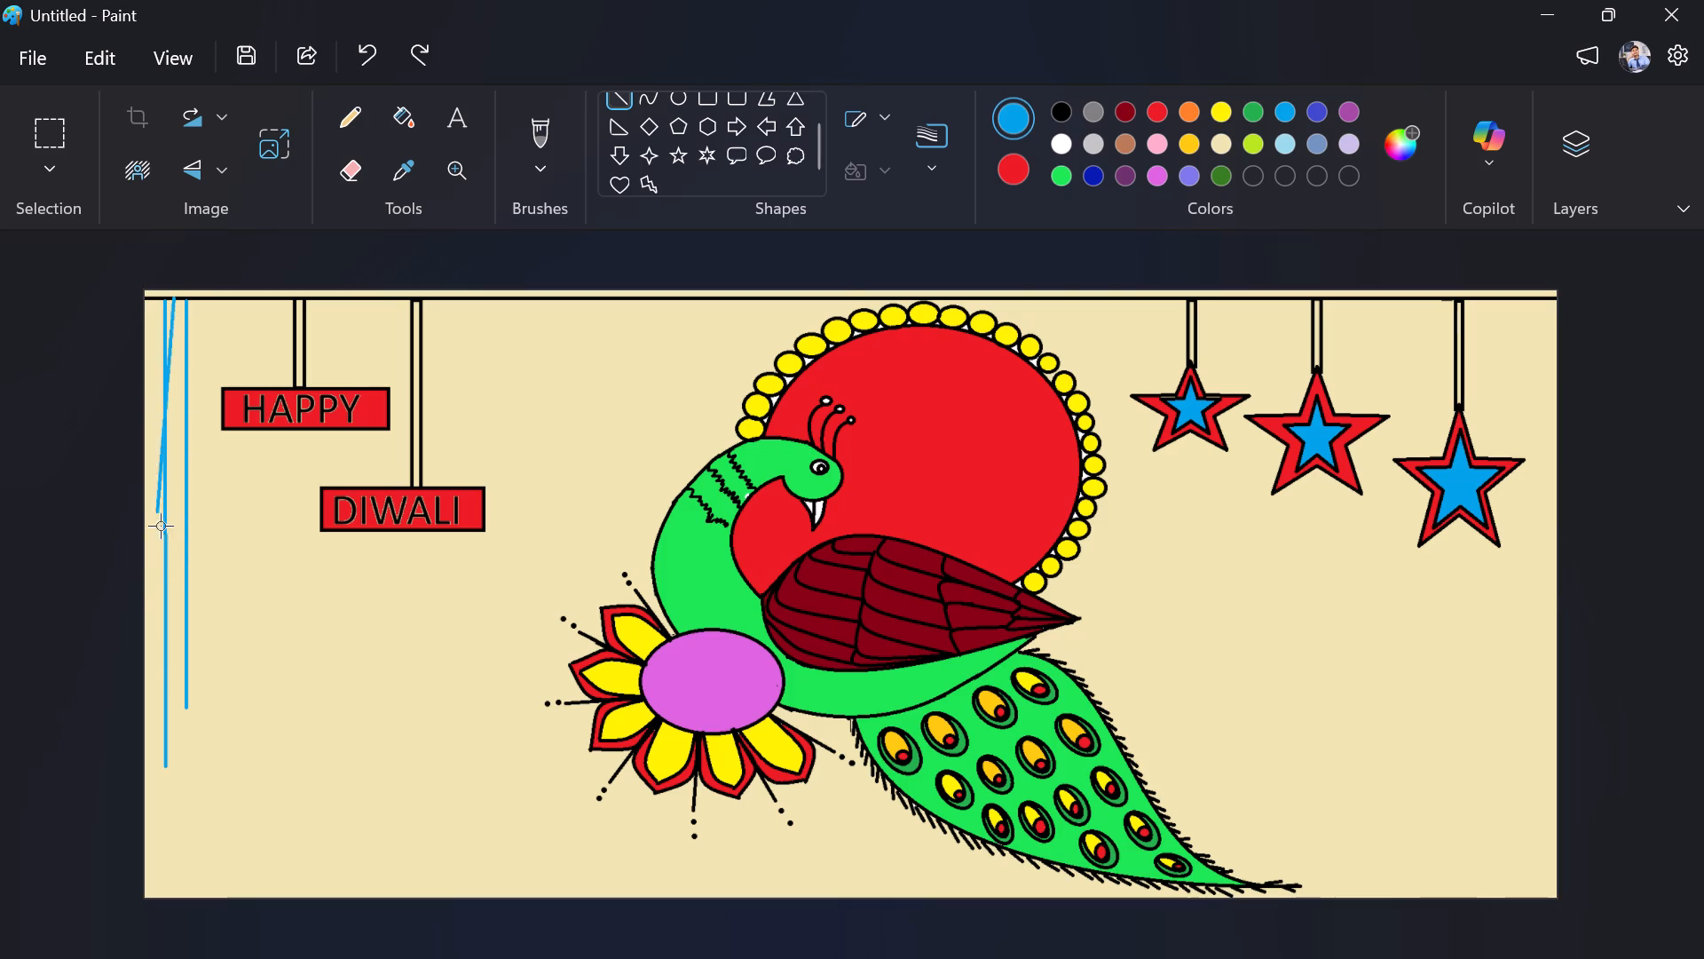
pyautogui.moveTo(161, 526); pyautogui.dragTo(174, 713)
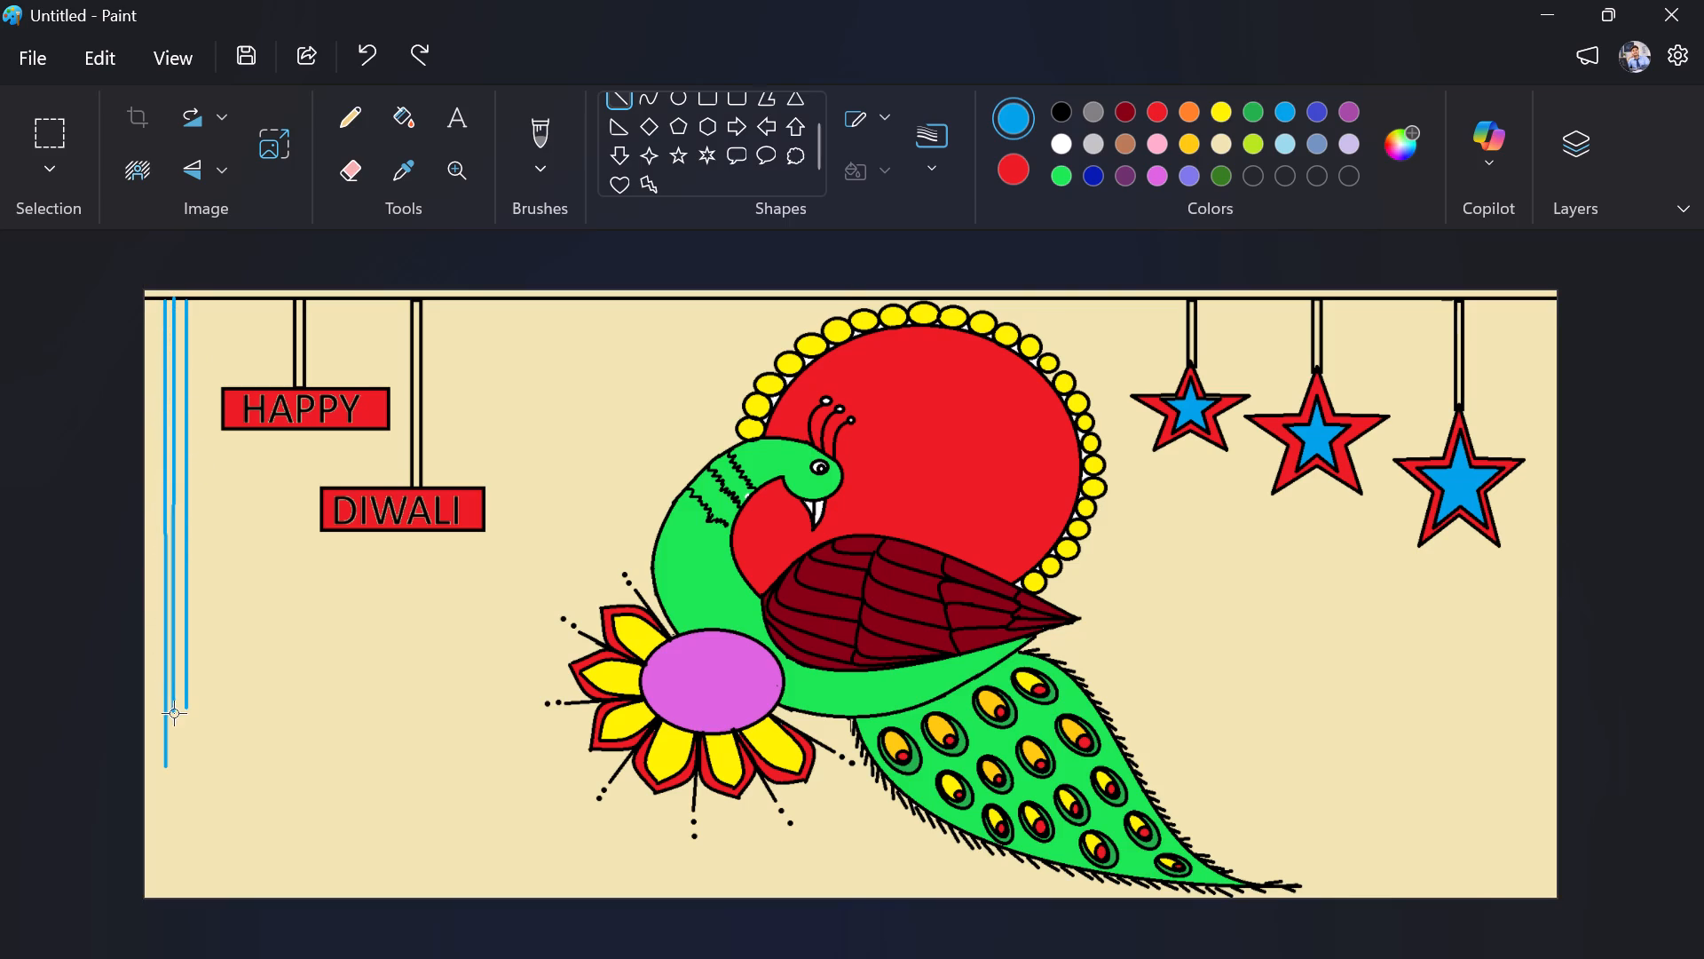
pyautogui.moveTo(174, 713); pyautogui.dragTo(176, 732)
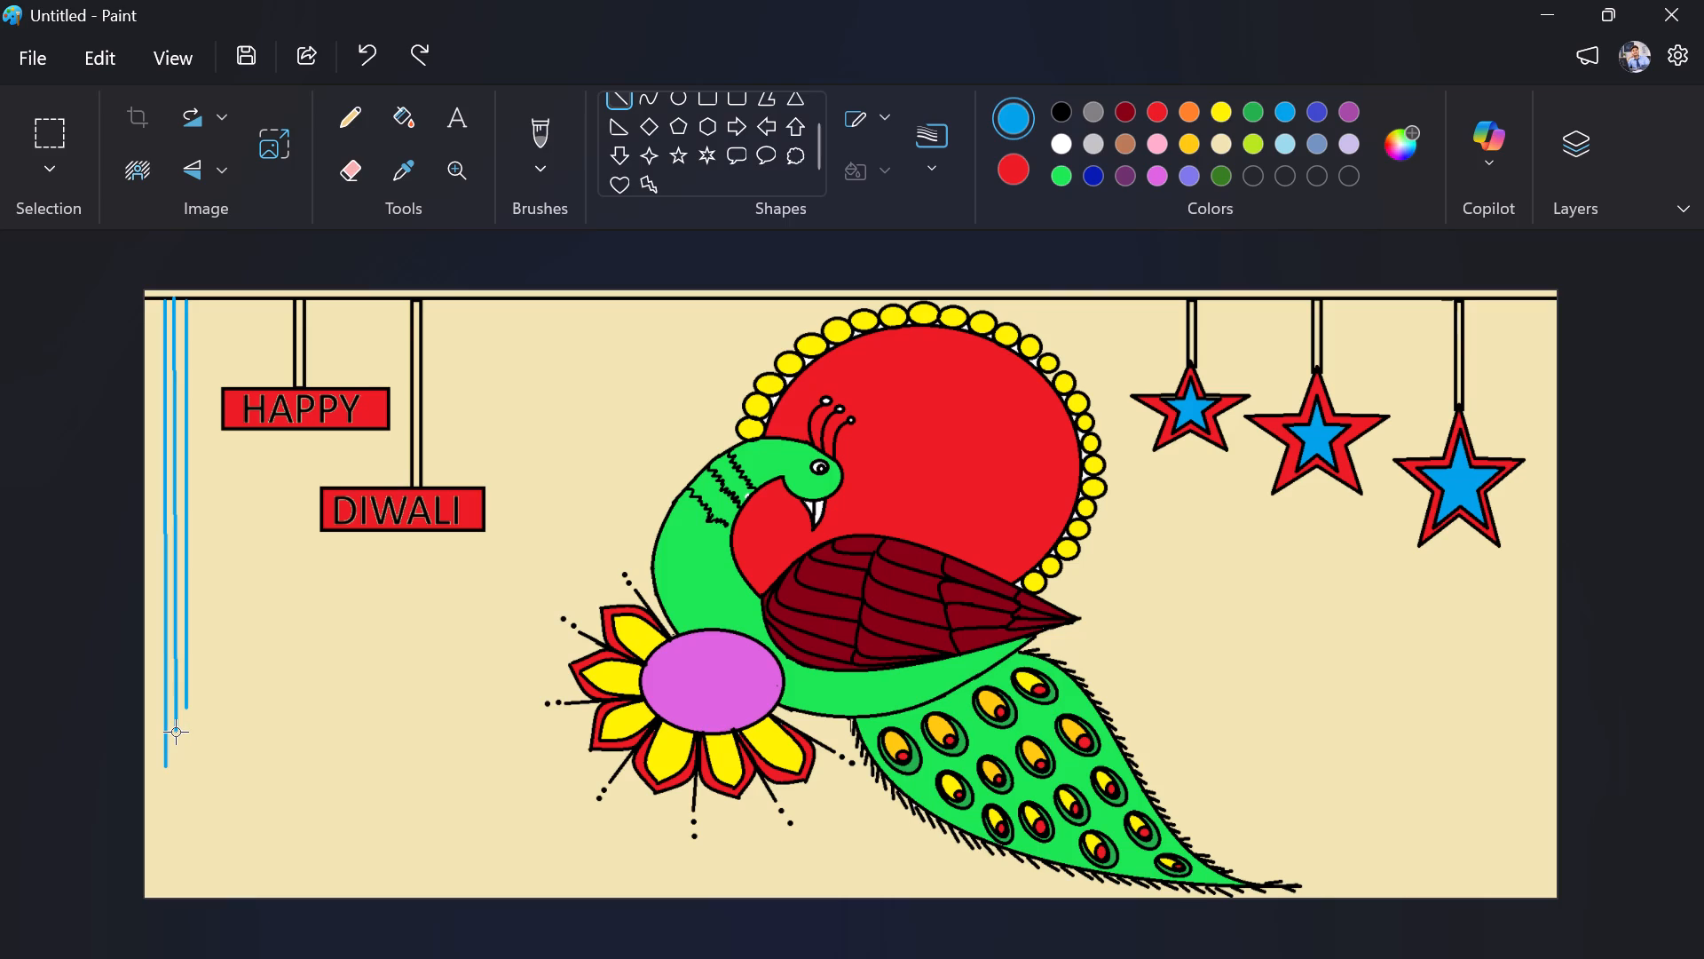
pyautogui.moveTo(176, 732); pyautogui.dragTo(174, 733)
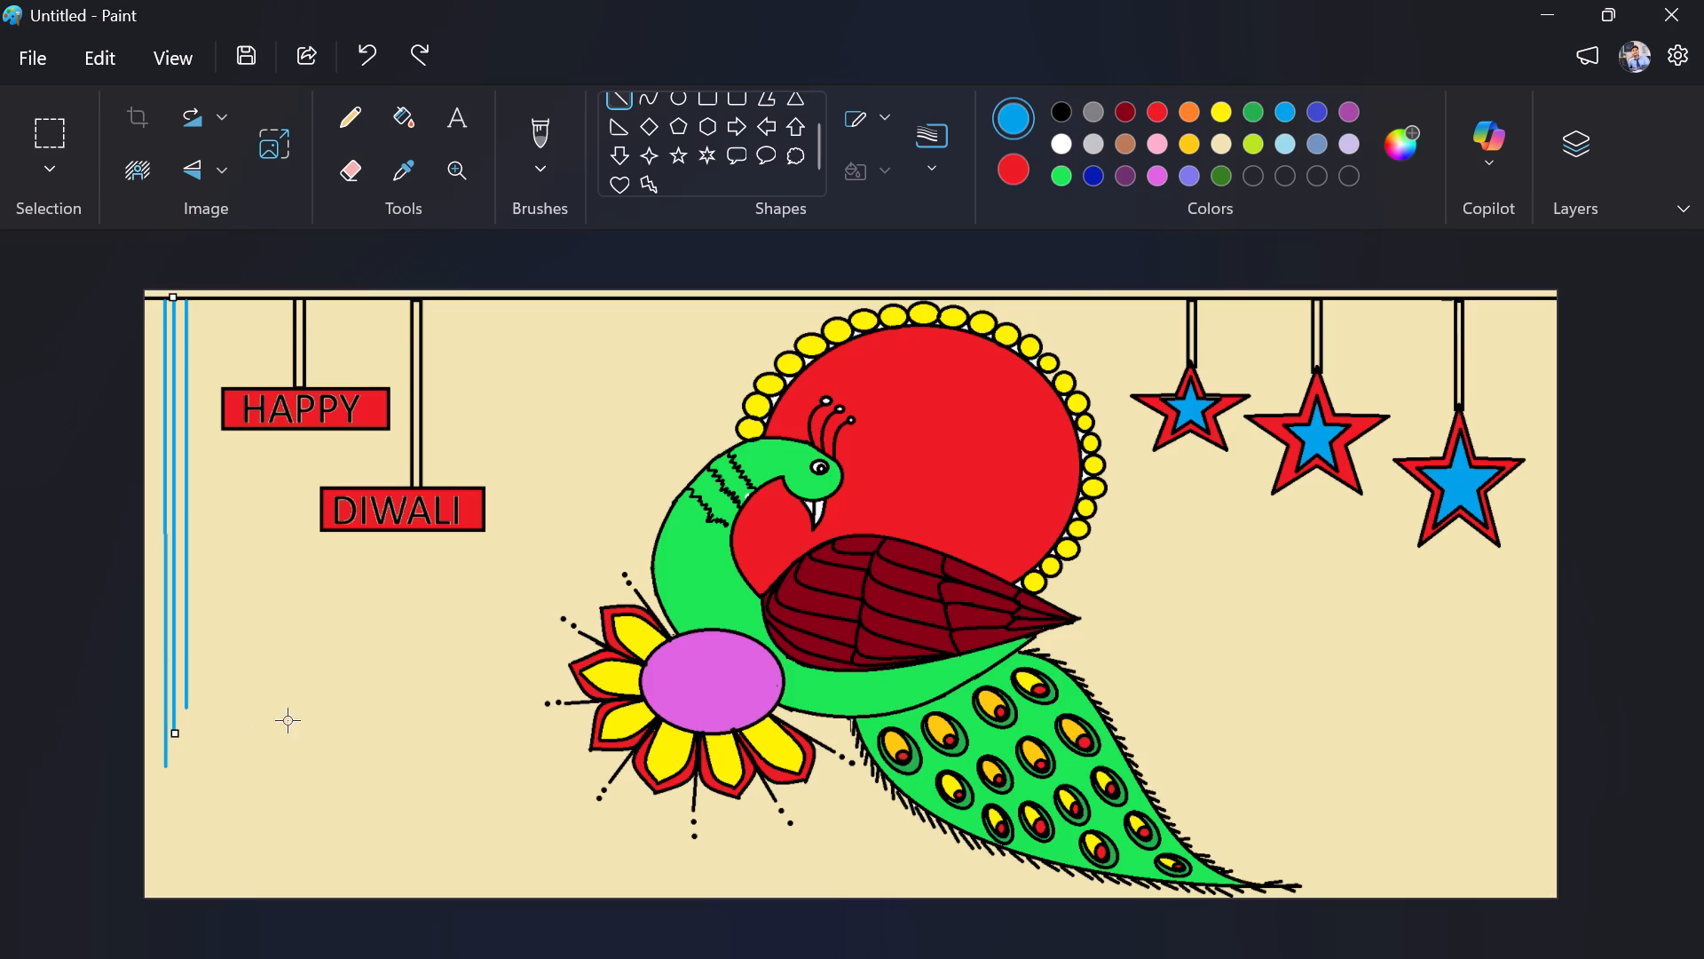
pyautogui.click(353, 660)
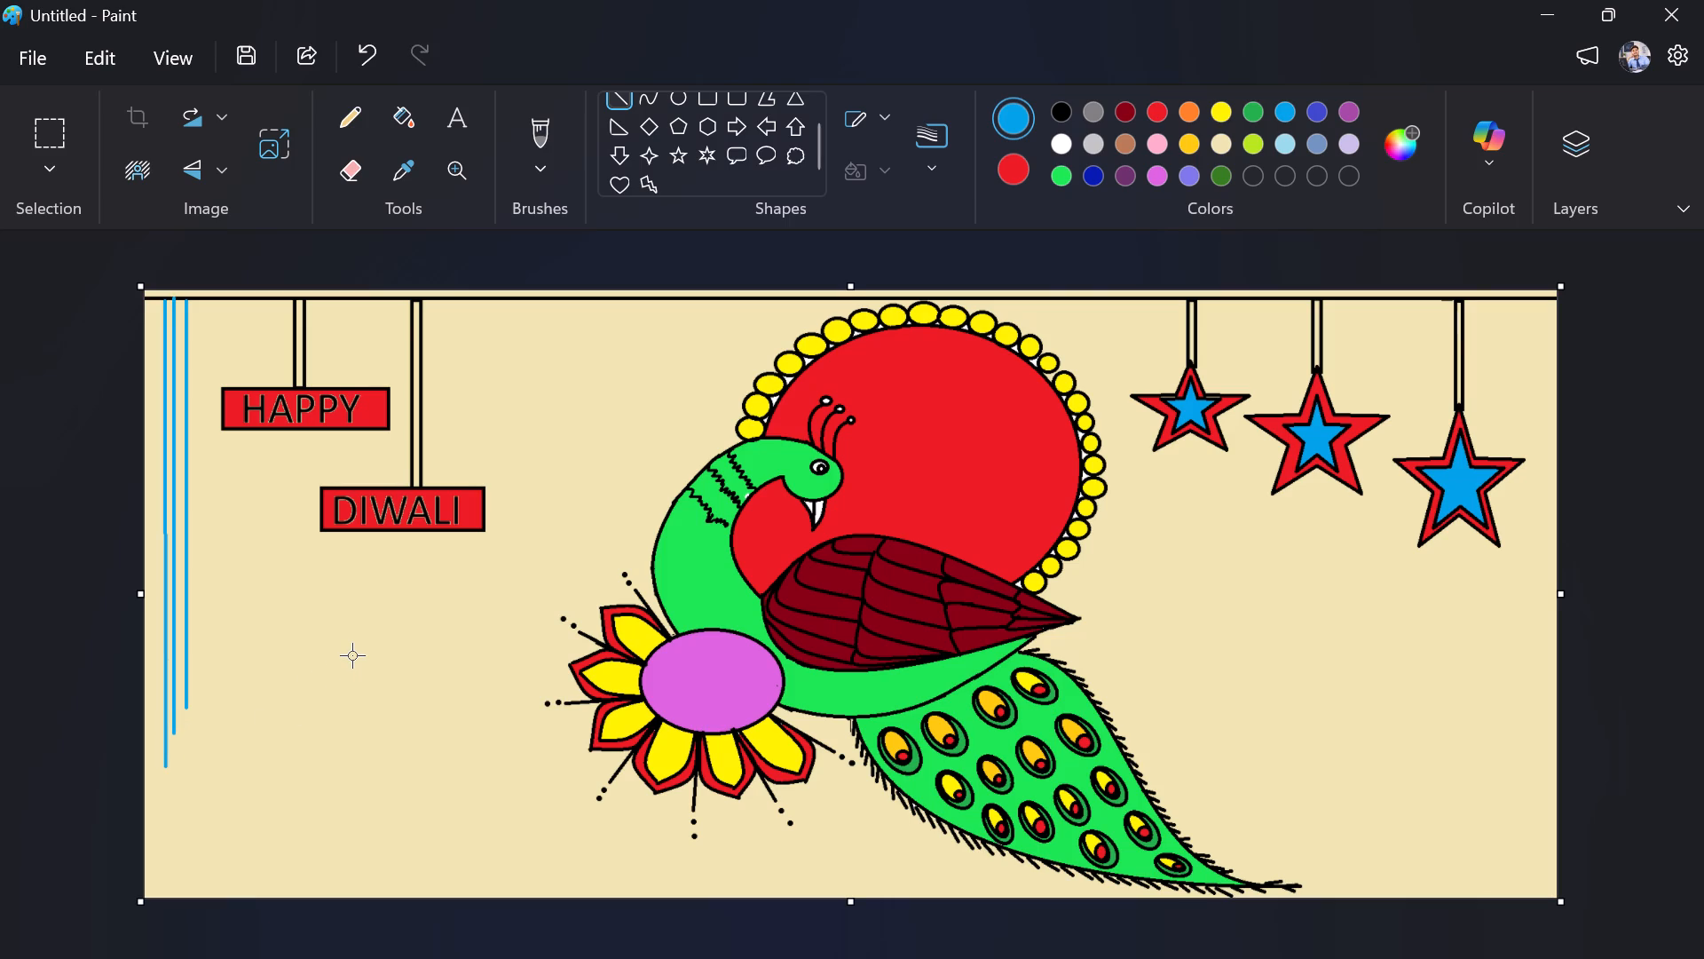
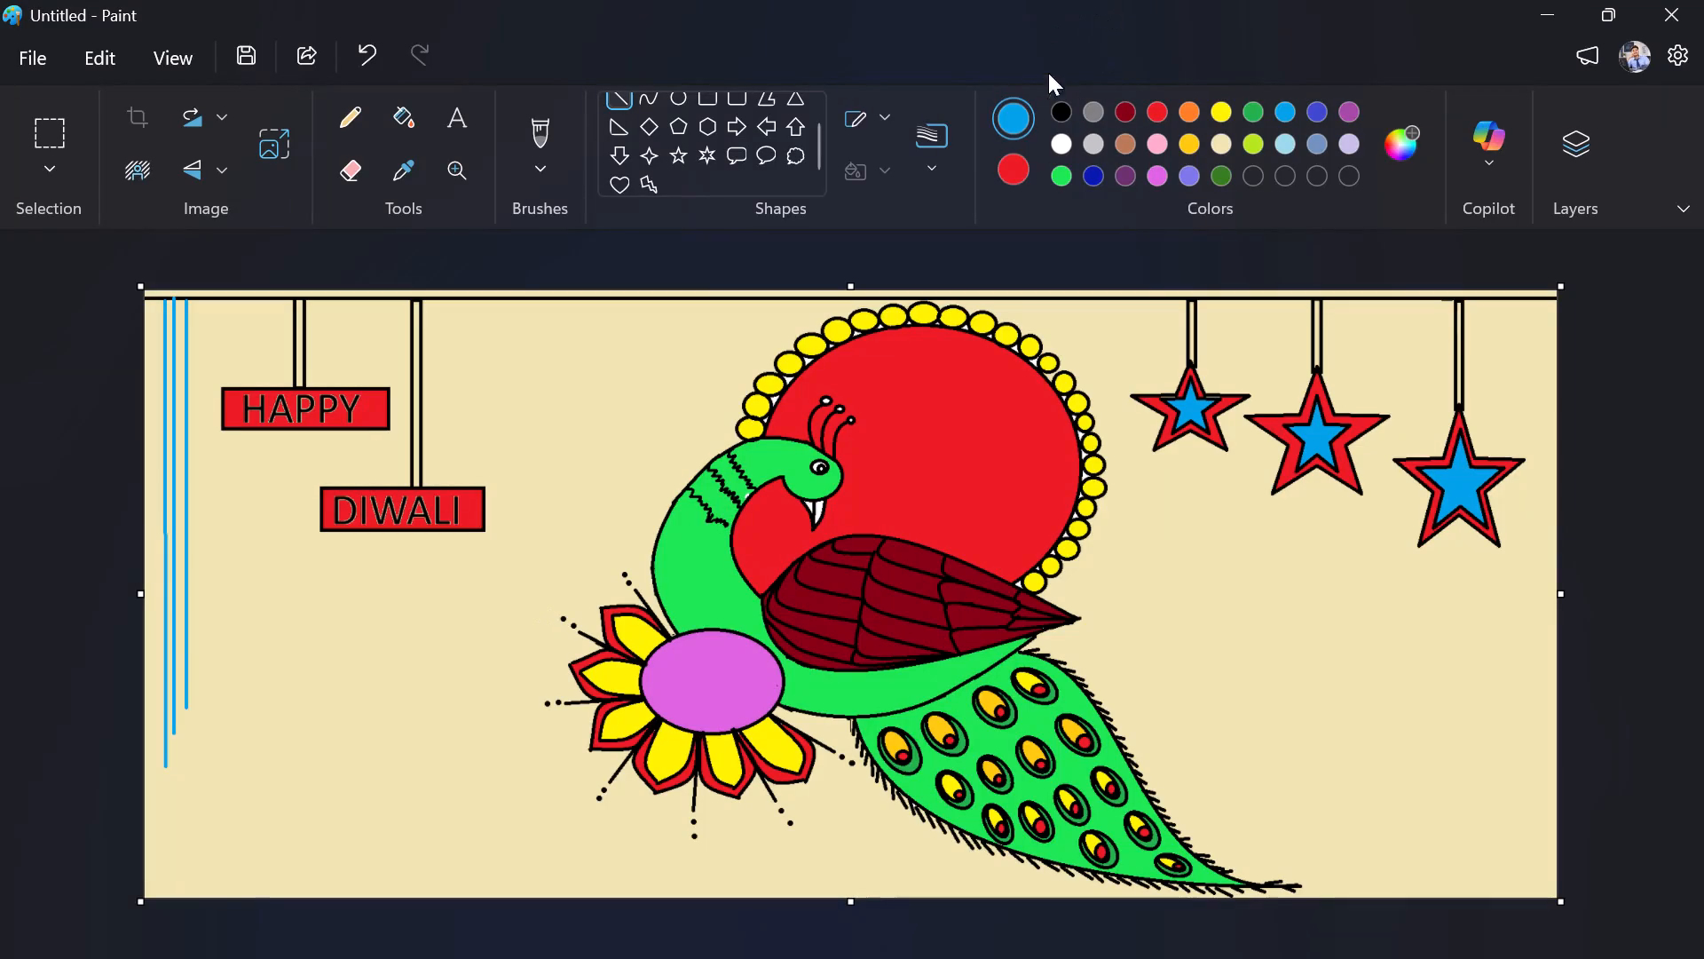
# Fill the hanging bars of the three stars and of the "HAPPY" and "DIWALI" signs with orange.
pyautogui.click(1191, 109)
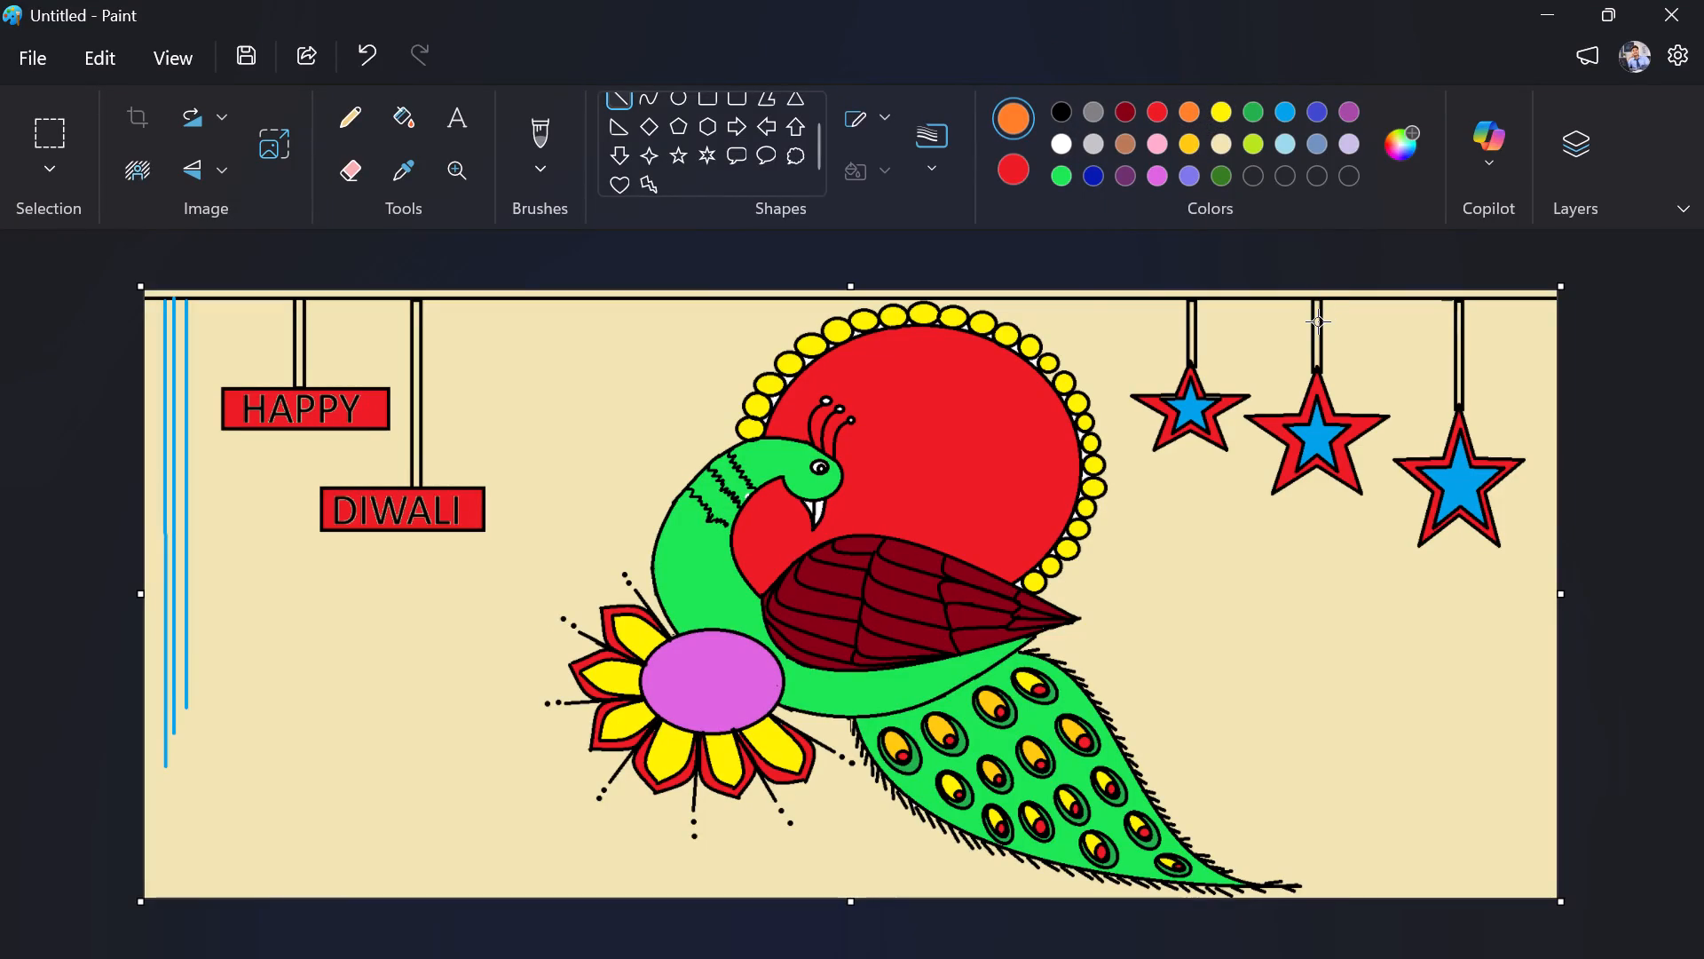
pyautogui.click(390, 108)
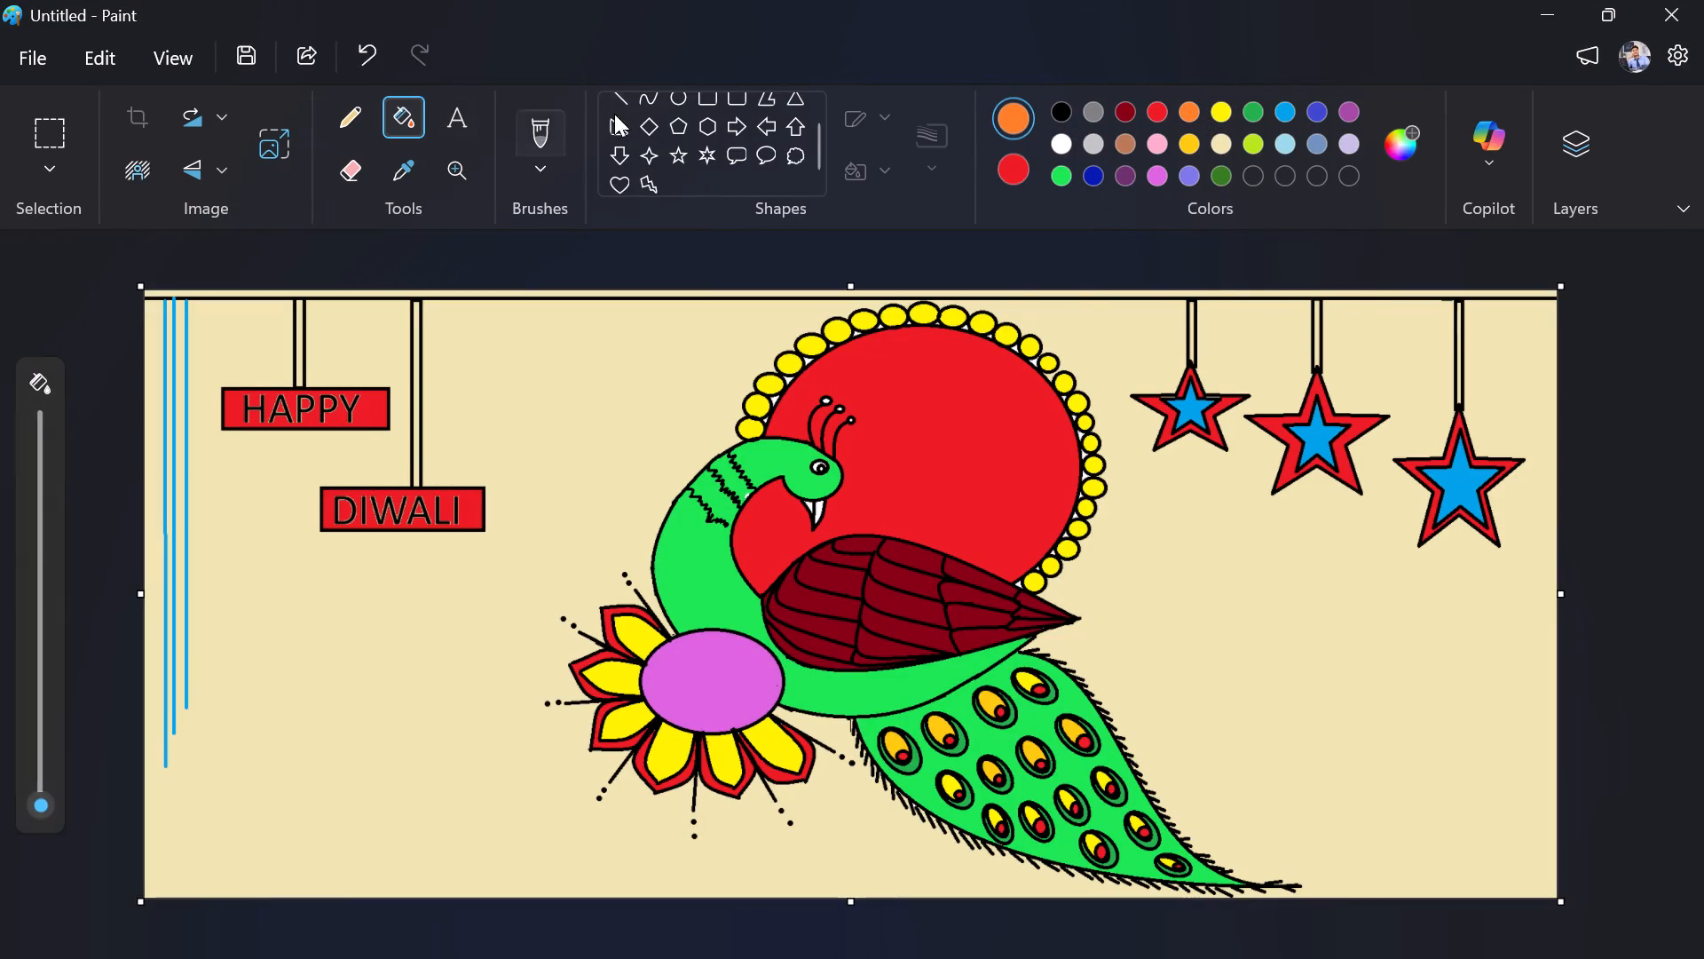
pyautogui.click(1317, 318)
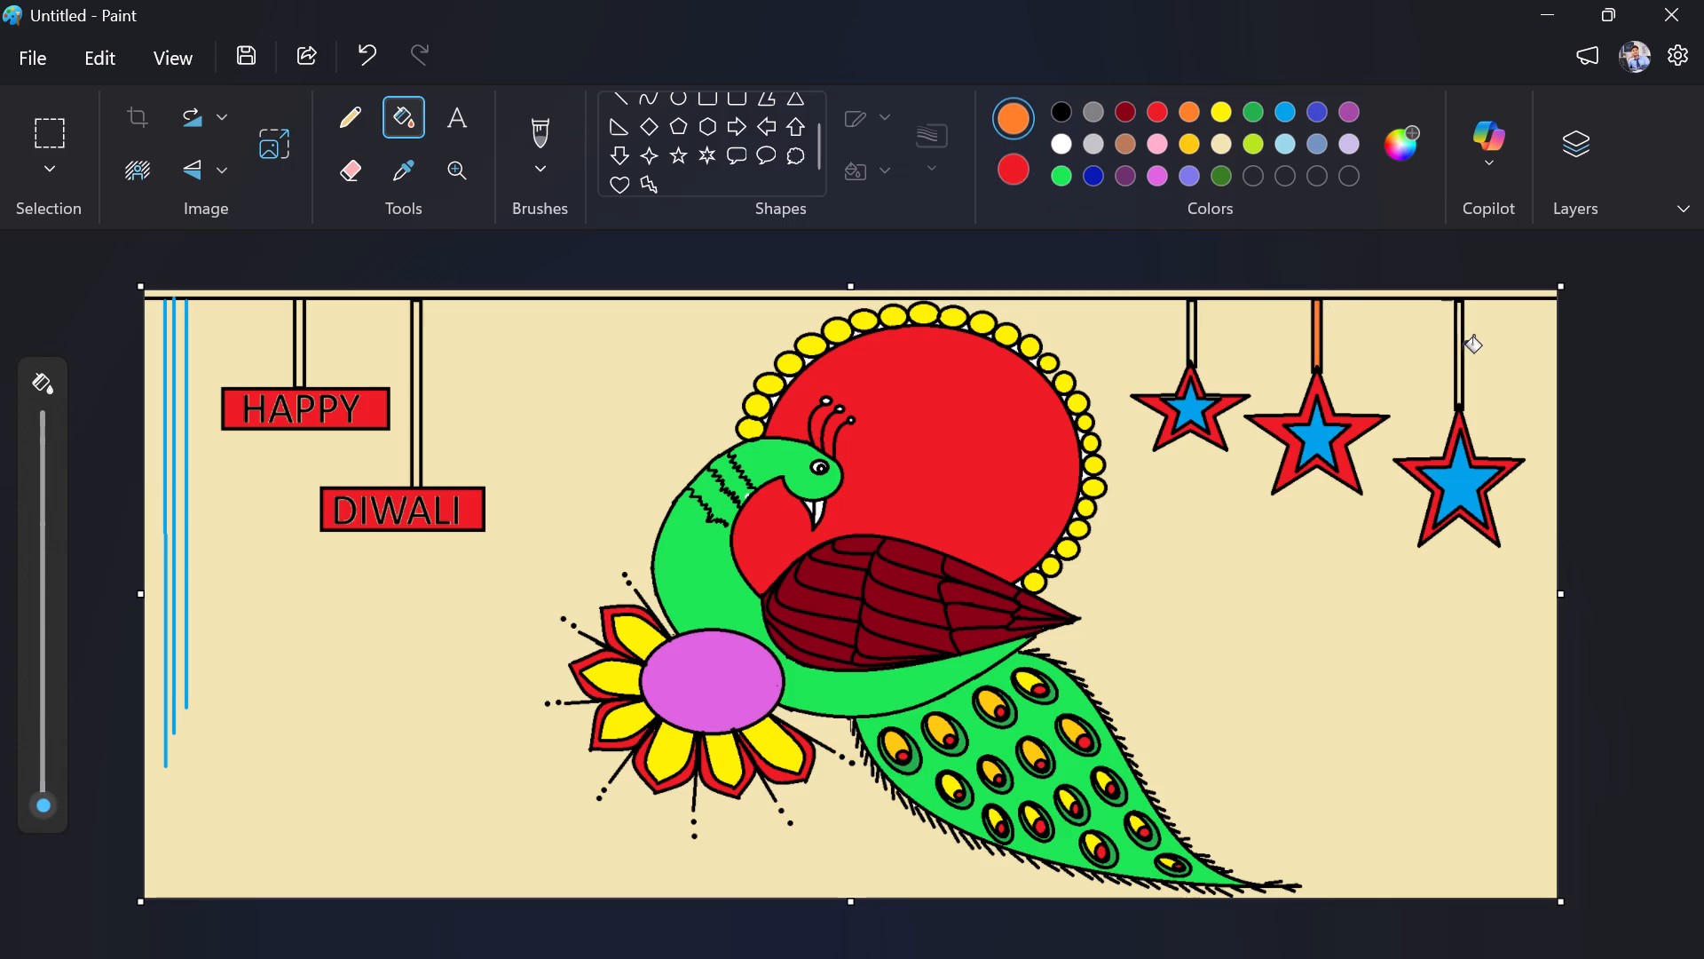
pyautogui.click(1459, 352)
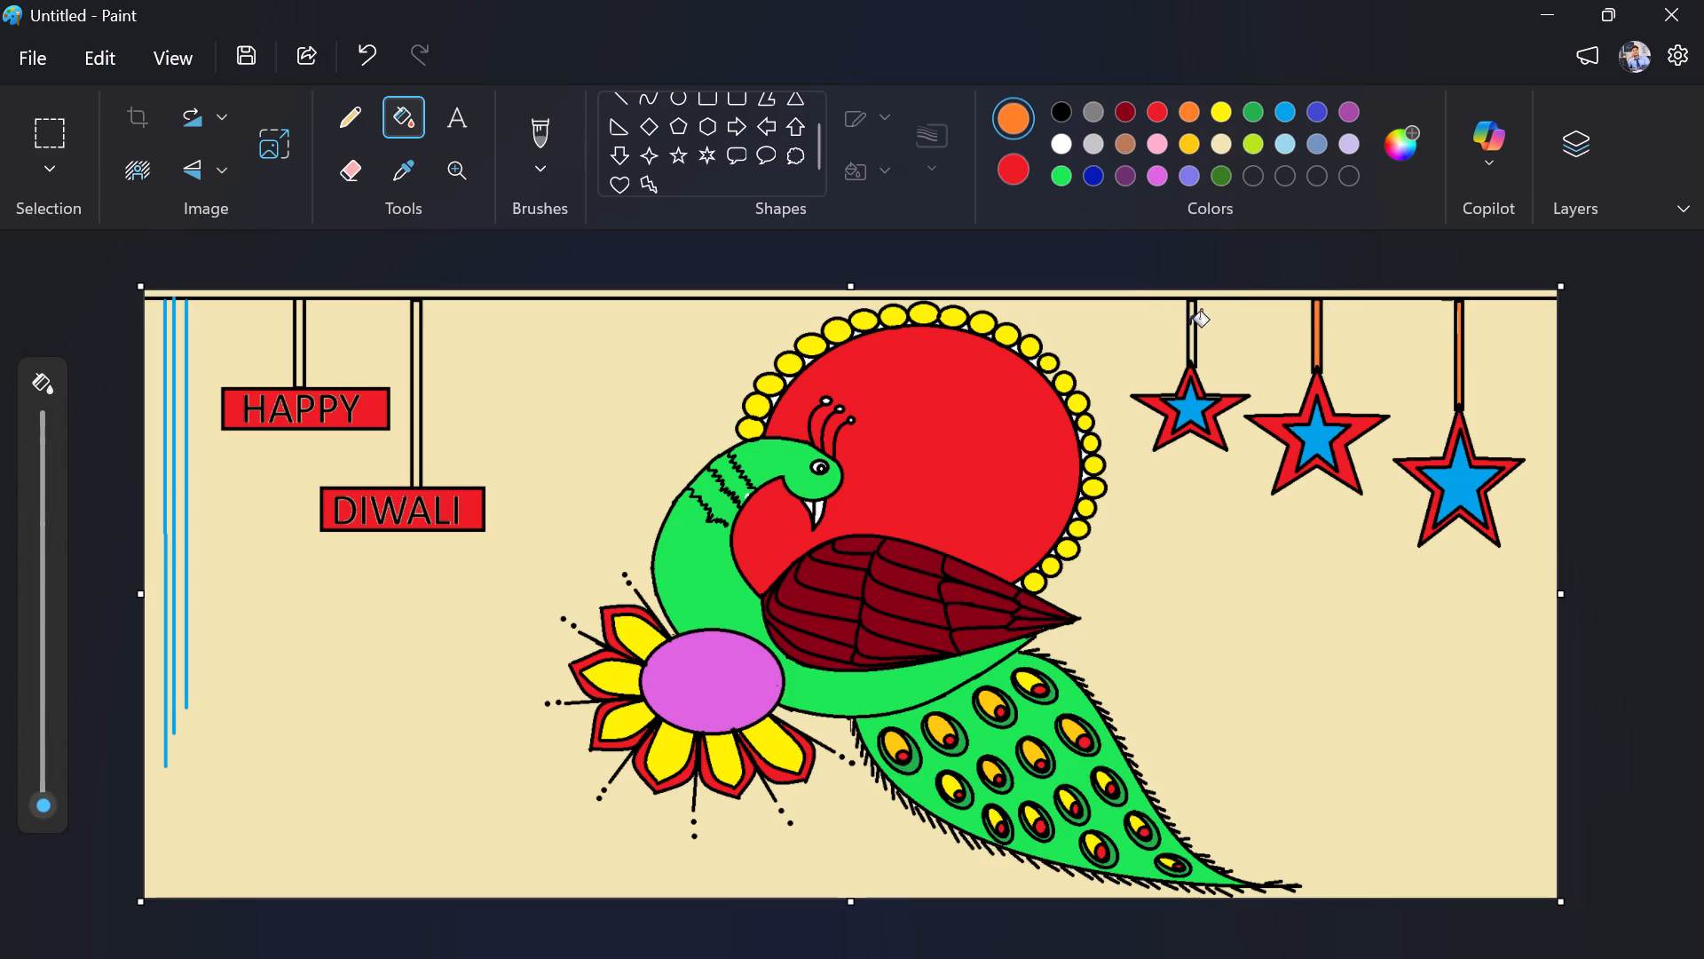
pyautogui.click(1190, 326)
pyautogui.click(416, 336)
pyautogui.click(297, 341)
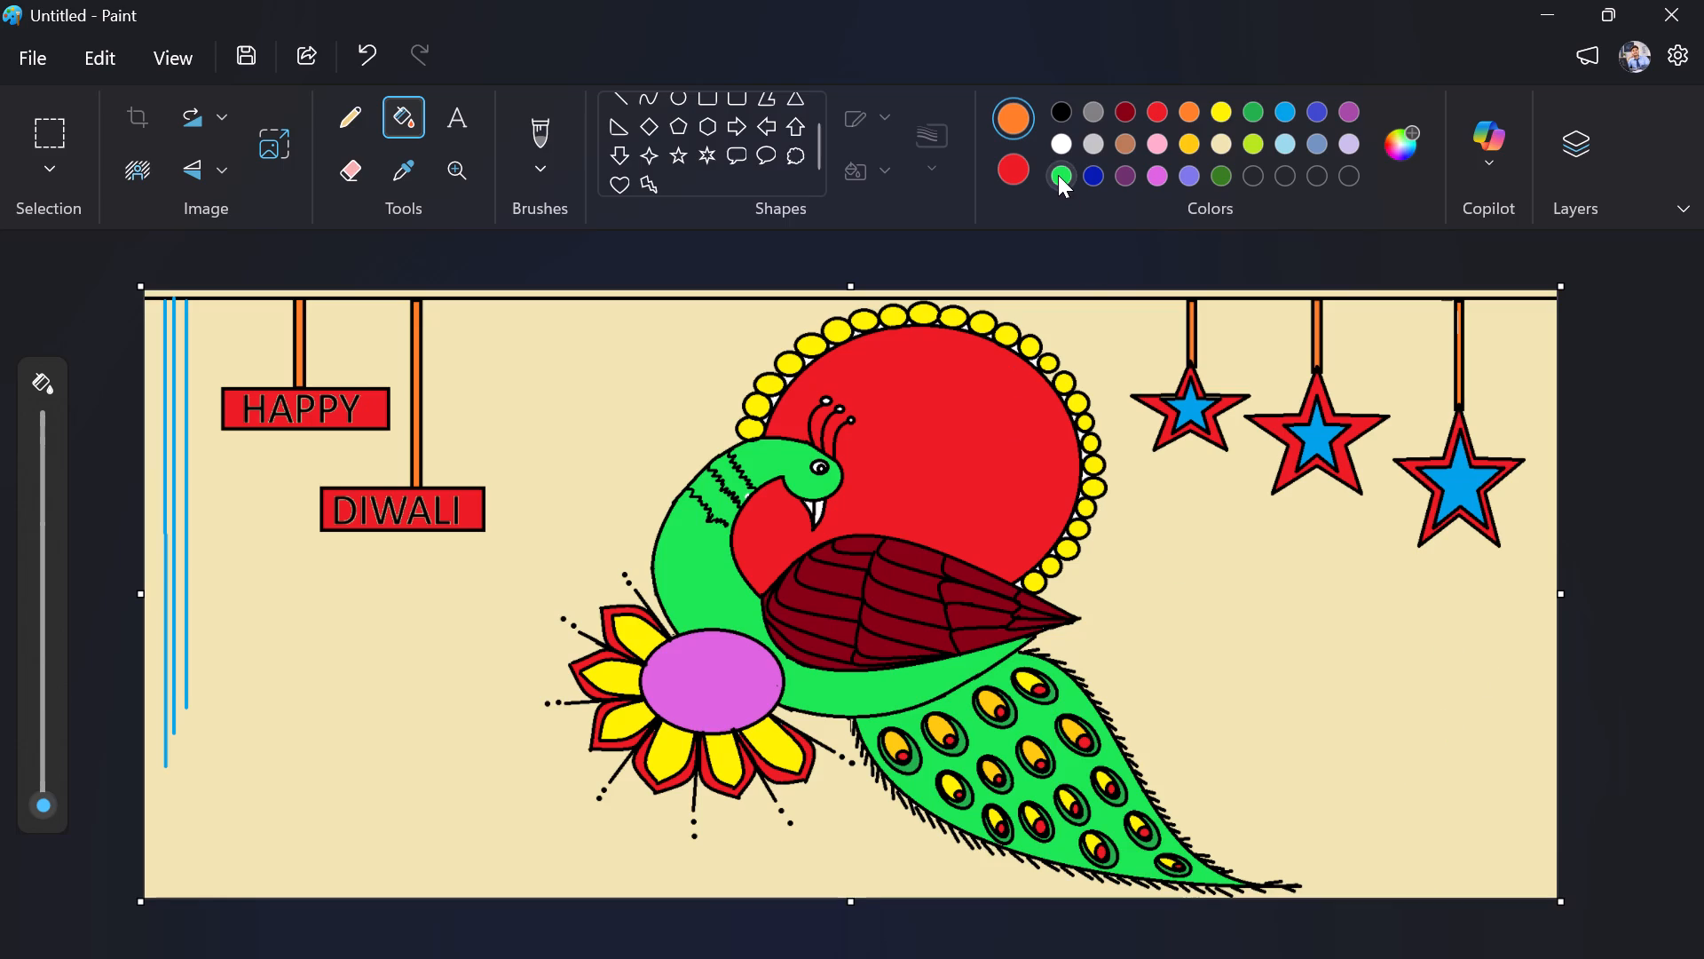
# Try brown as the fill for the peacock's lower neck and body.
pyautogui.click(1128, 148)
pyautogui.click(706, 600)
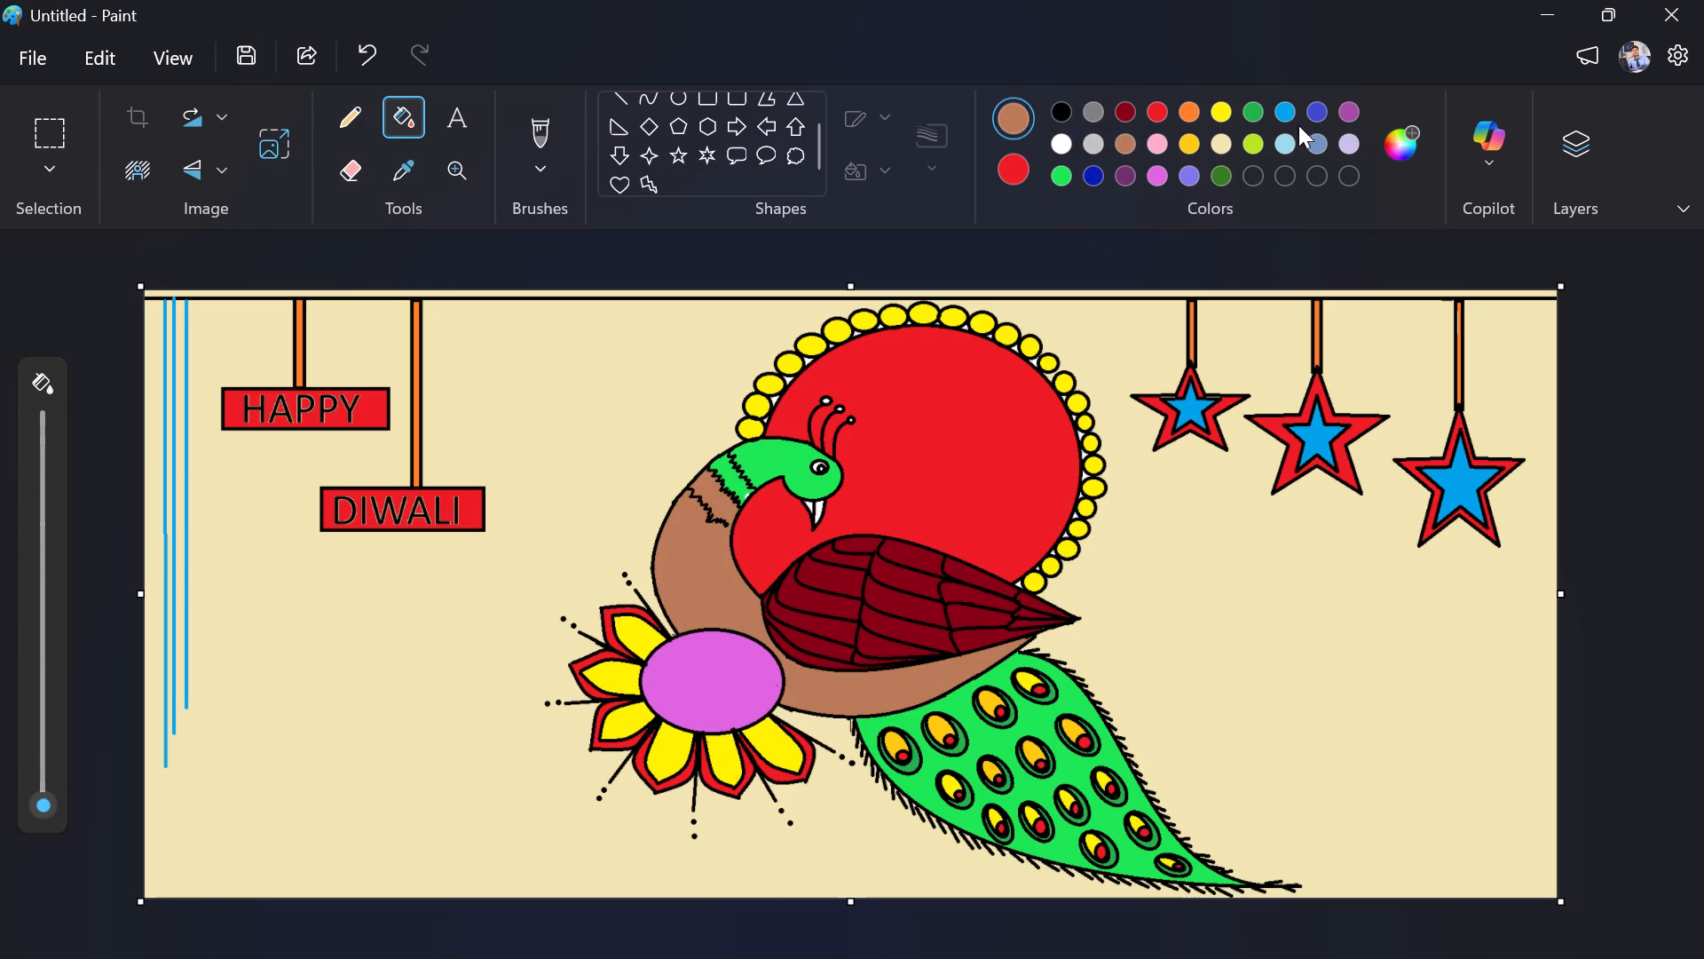
# Fill the peacock's body, neck sections and head with indigo blue.
pyautogui.click(1309, 117)
pyautogui.click(723, 581)
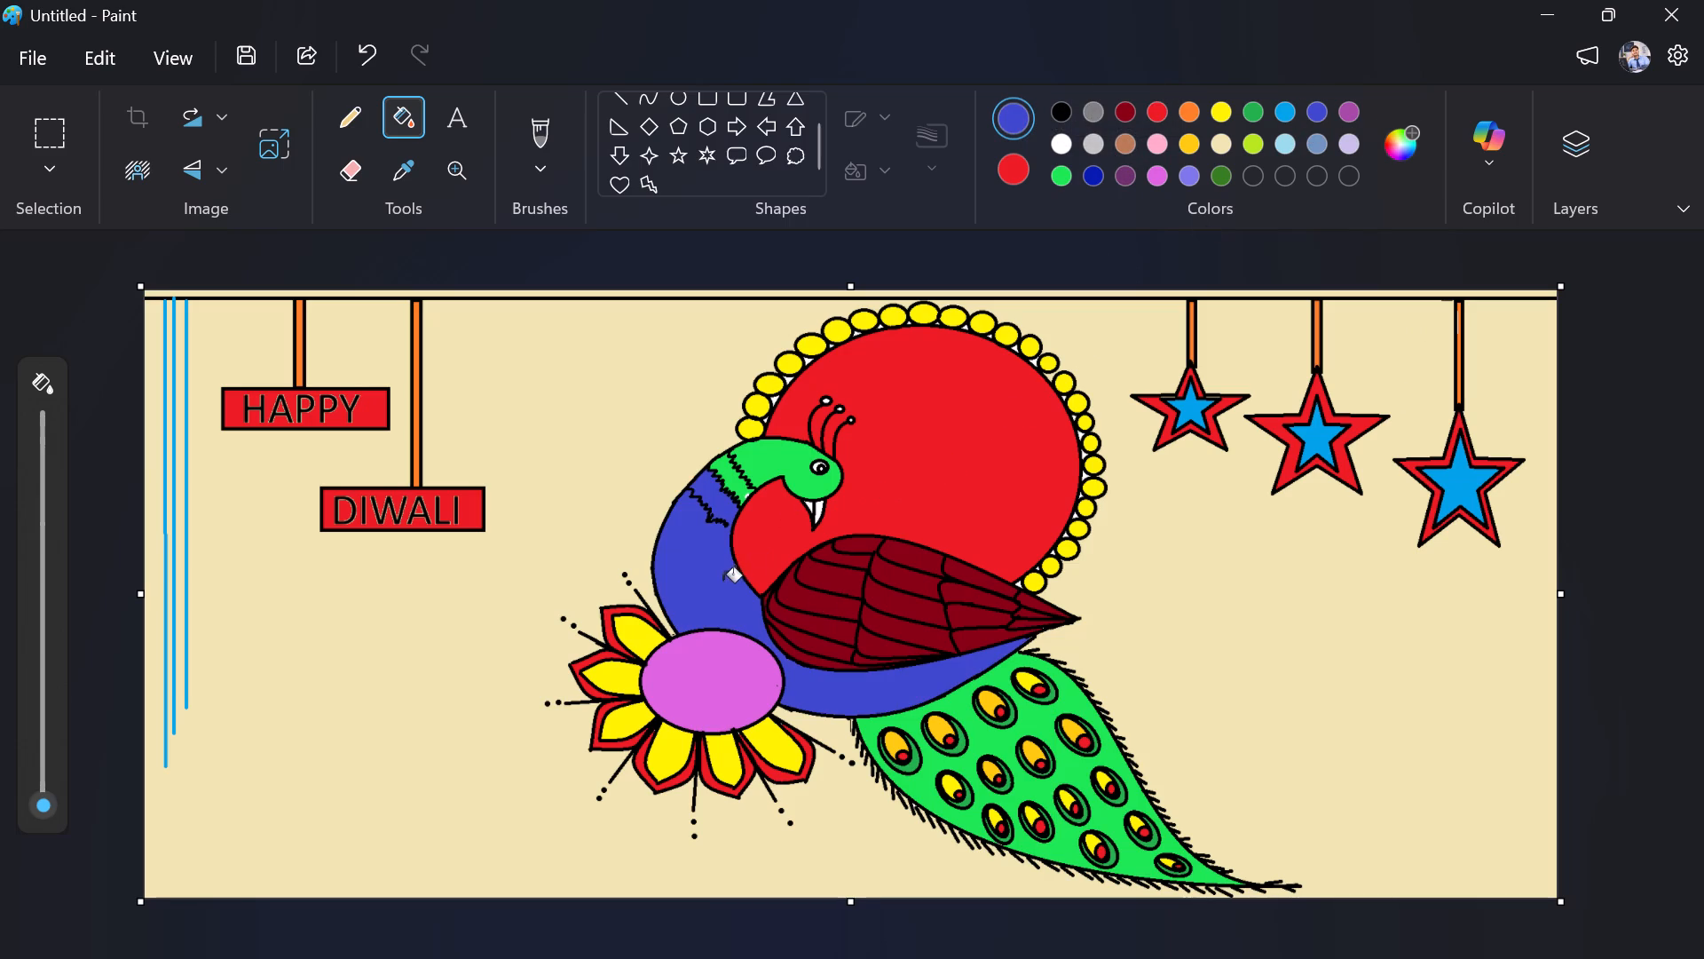
pyautogui.click(729, 483)
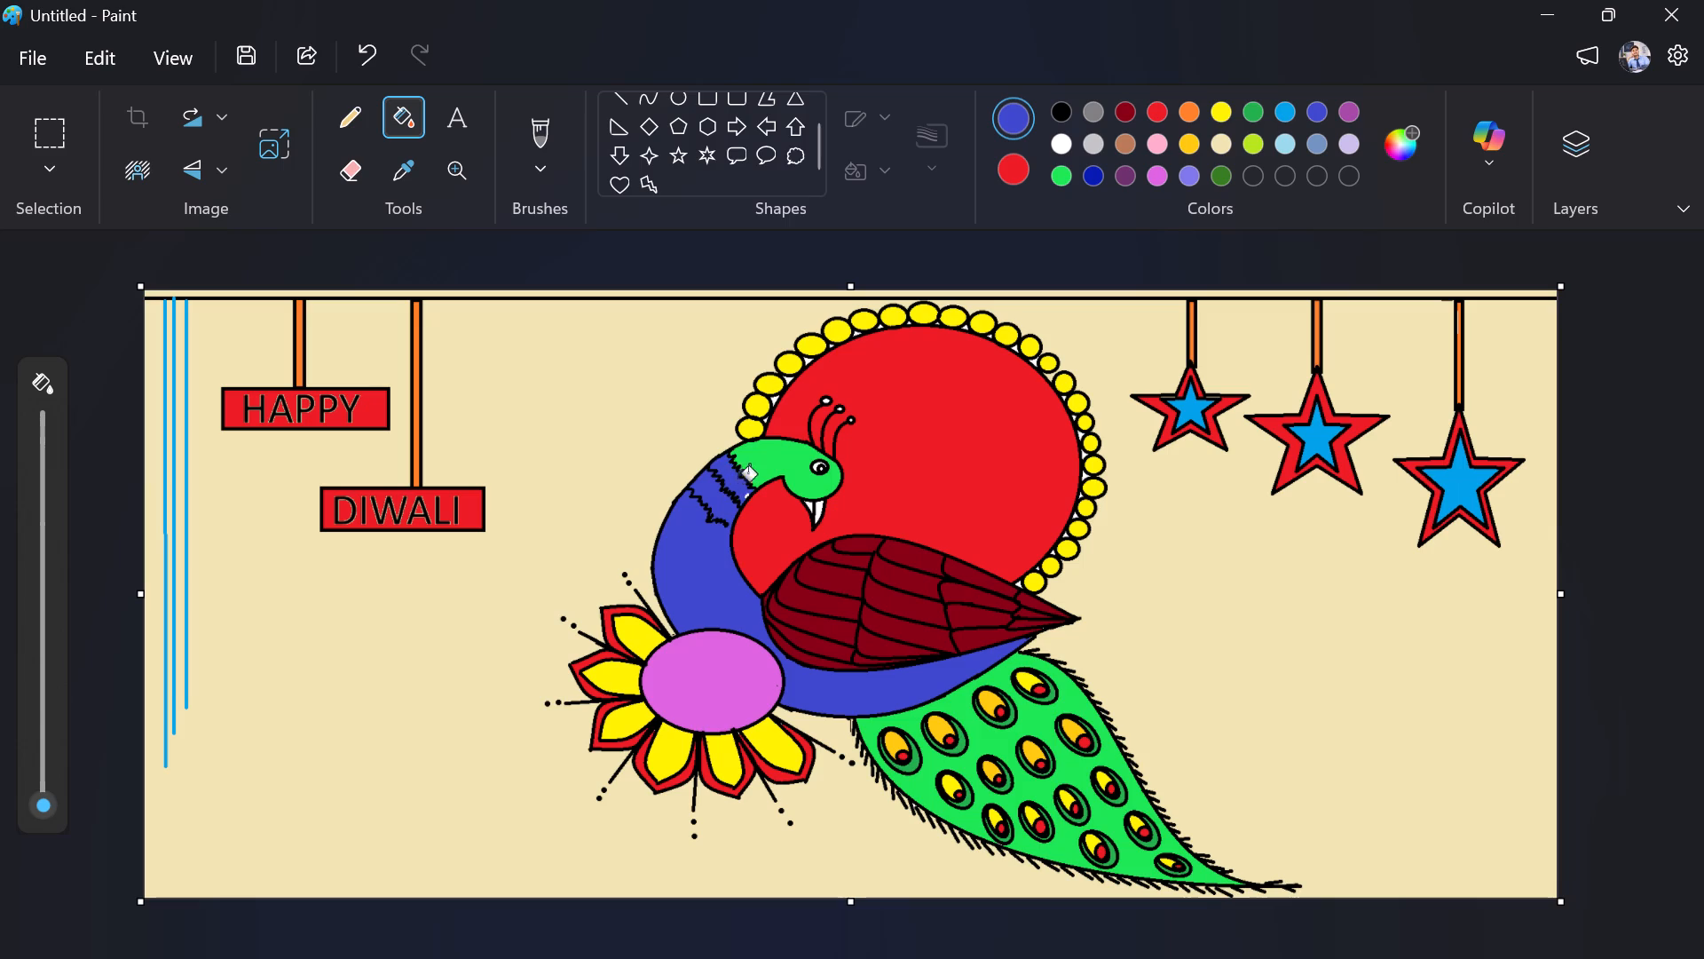
pyautogui.click(763, 474)
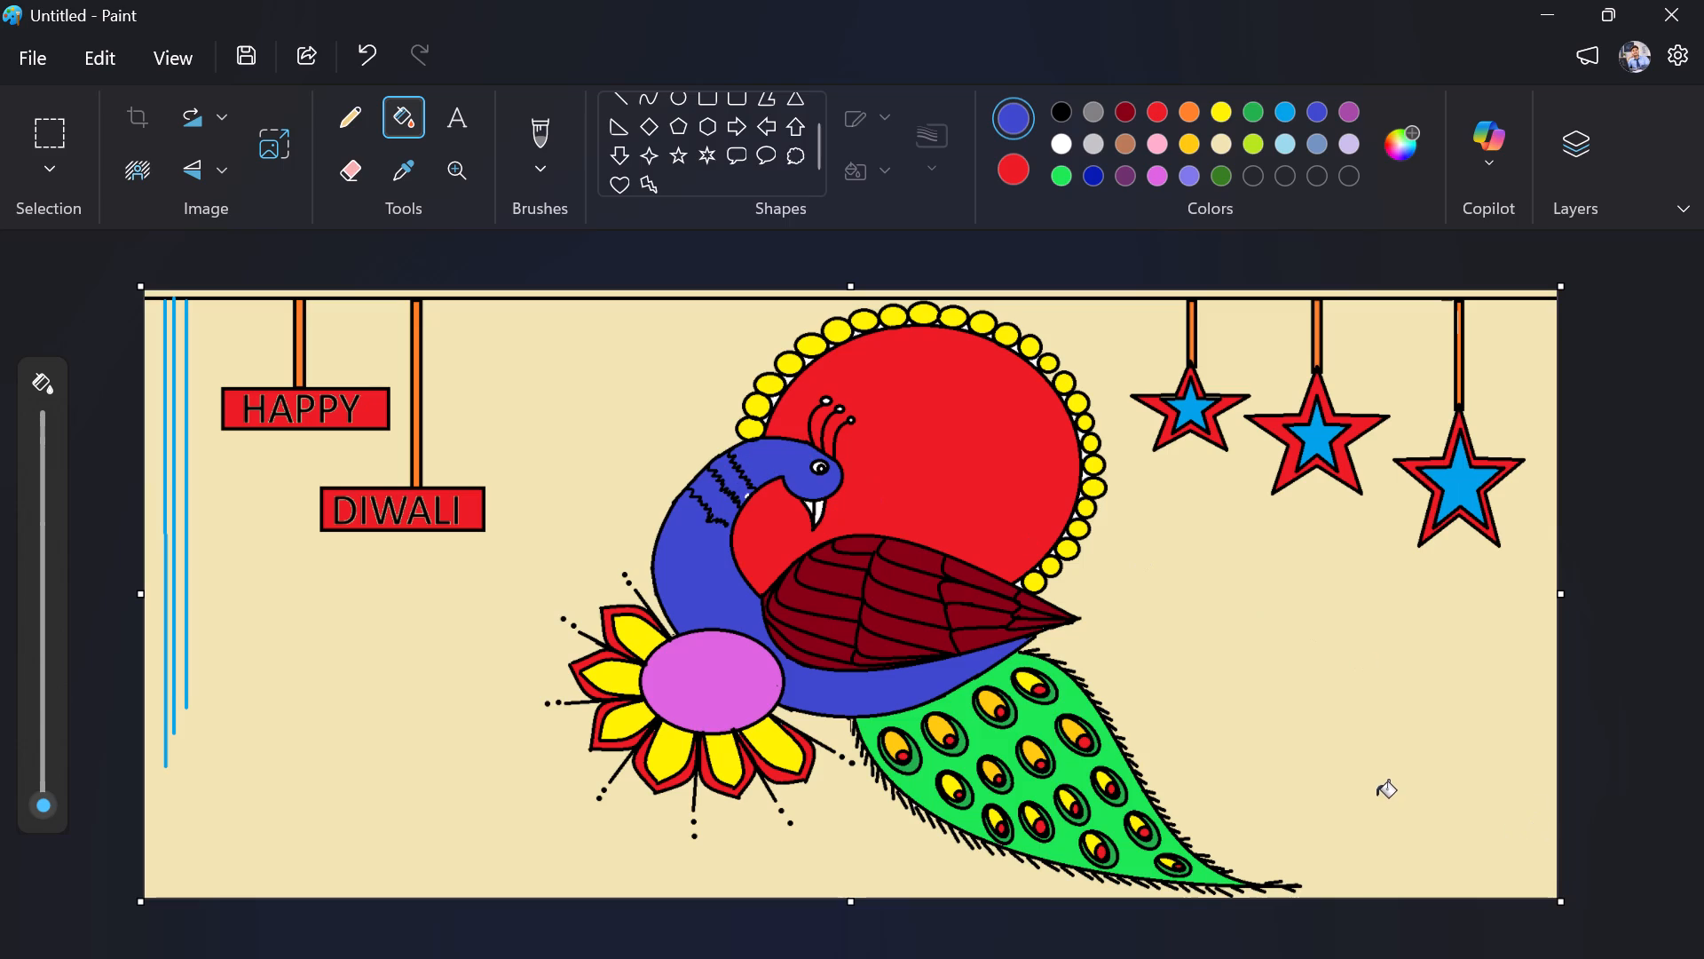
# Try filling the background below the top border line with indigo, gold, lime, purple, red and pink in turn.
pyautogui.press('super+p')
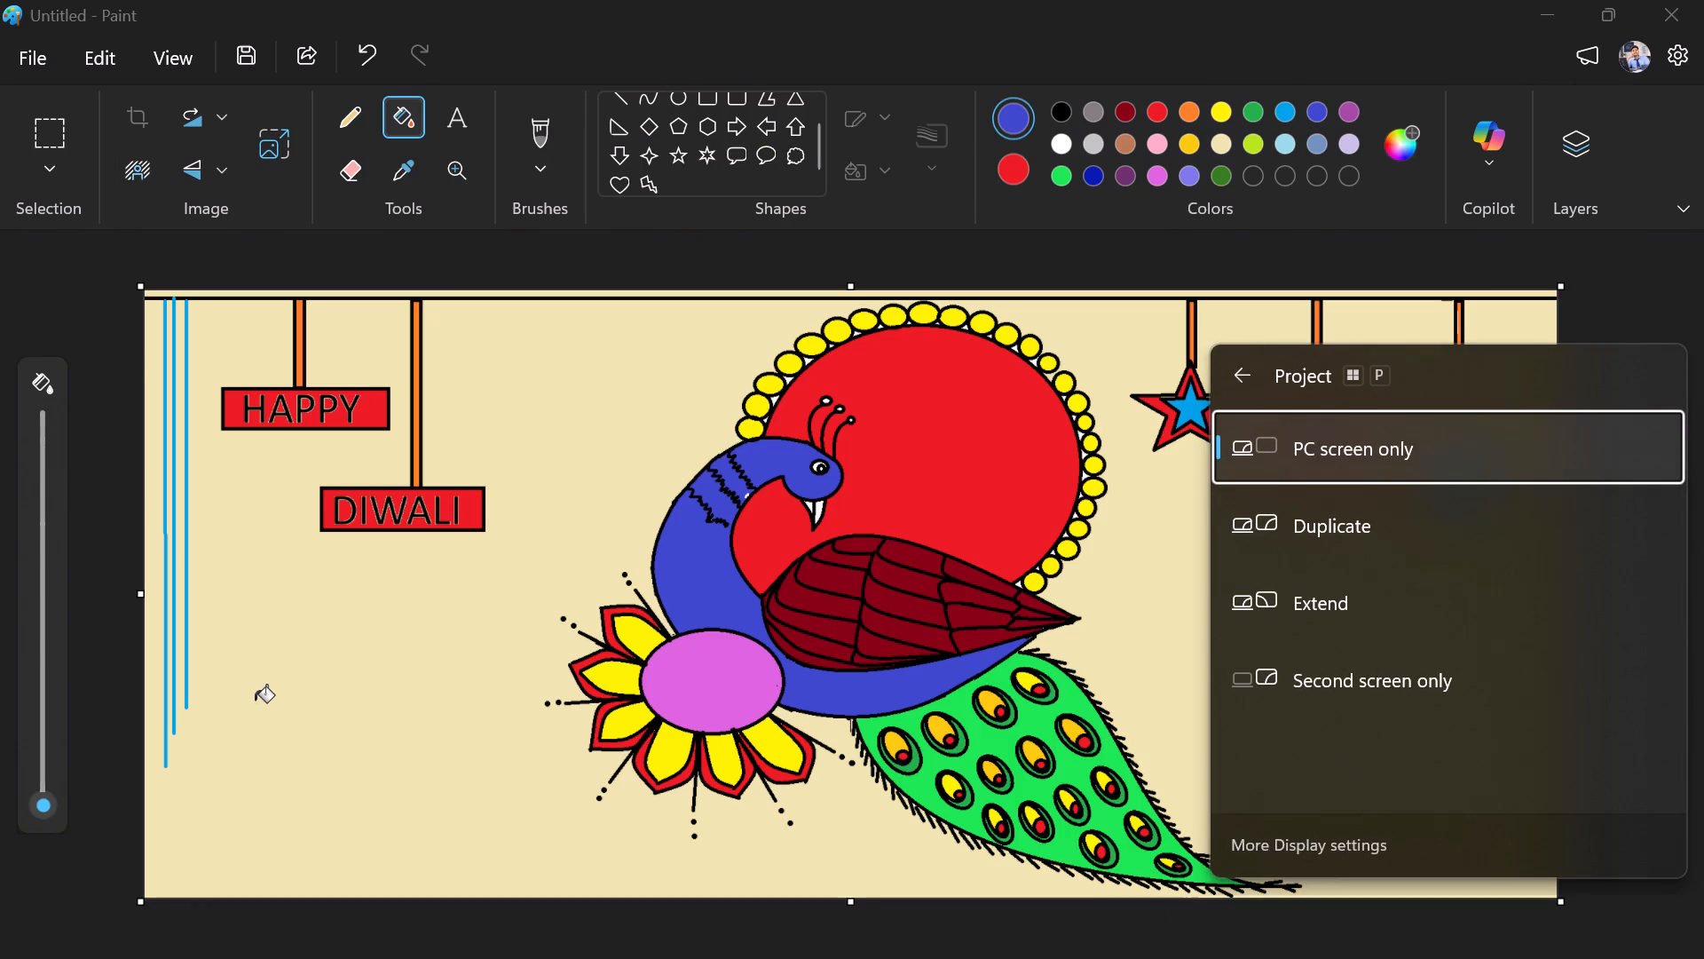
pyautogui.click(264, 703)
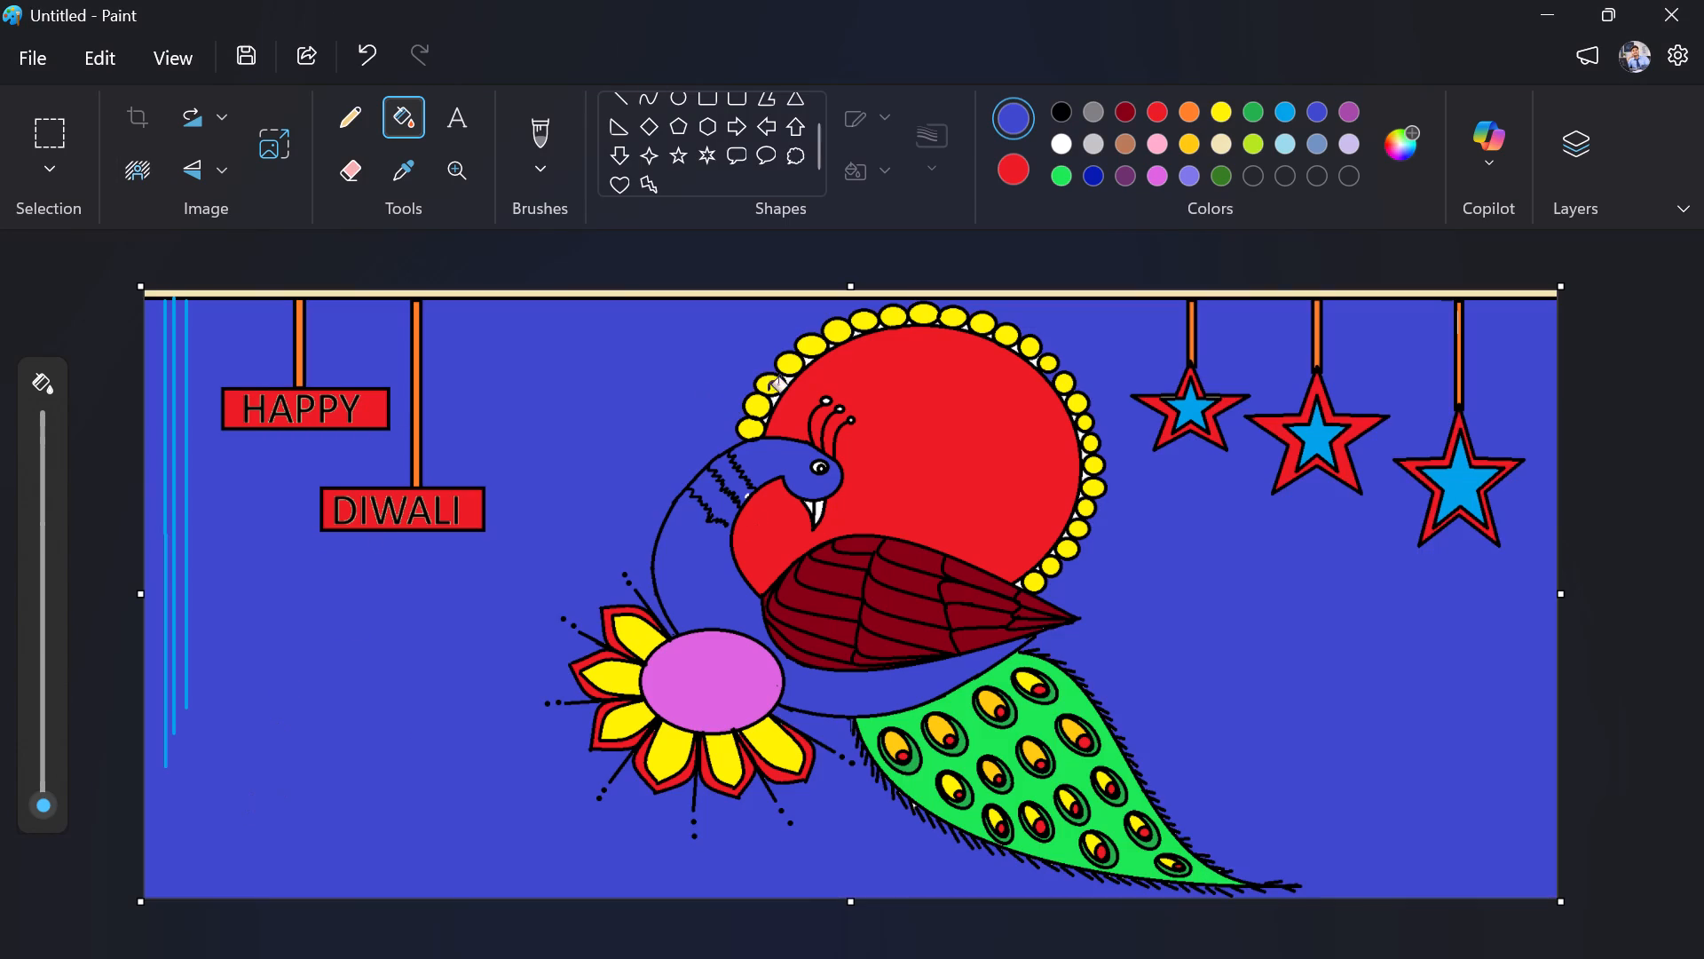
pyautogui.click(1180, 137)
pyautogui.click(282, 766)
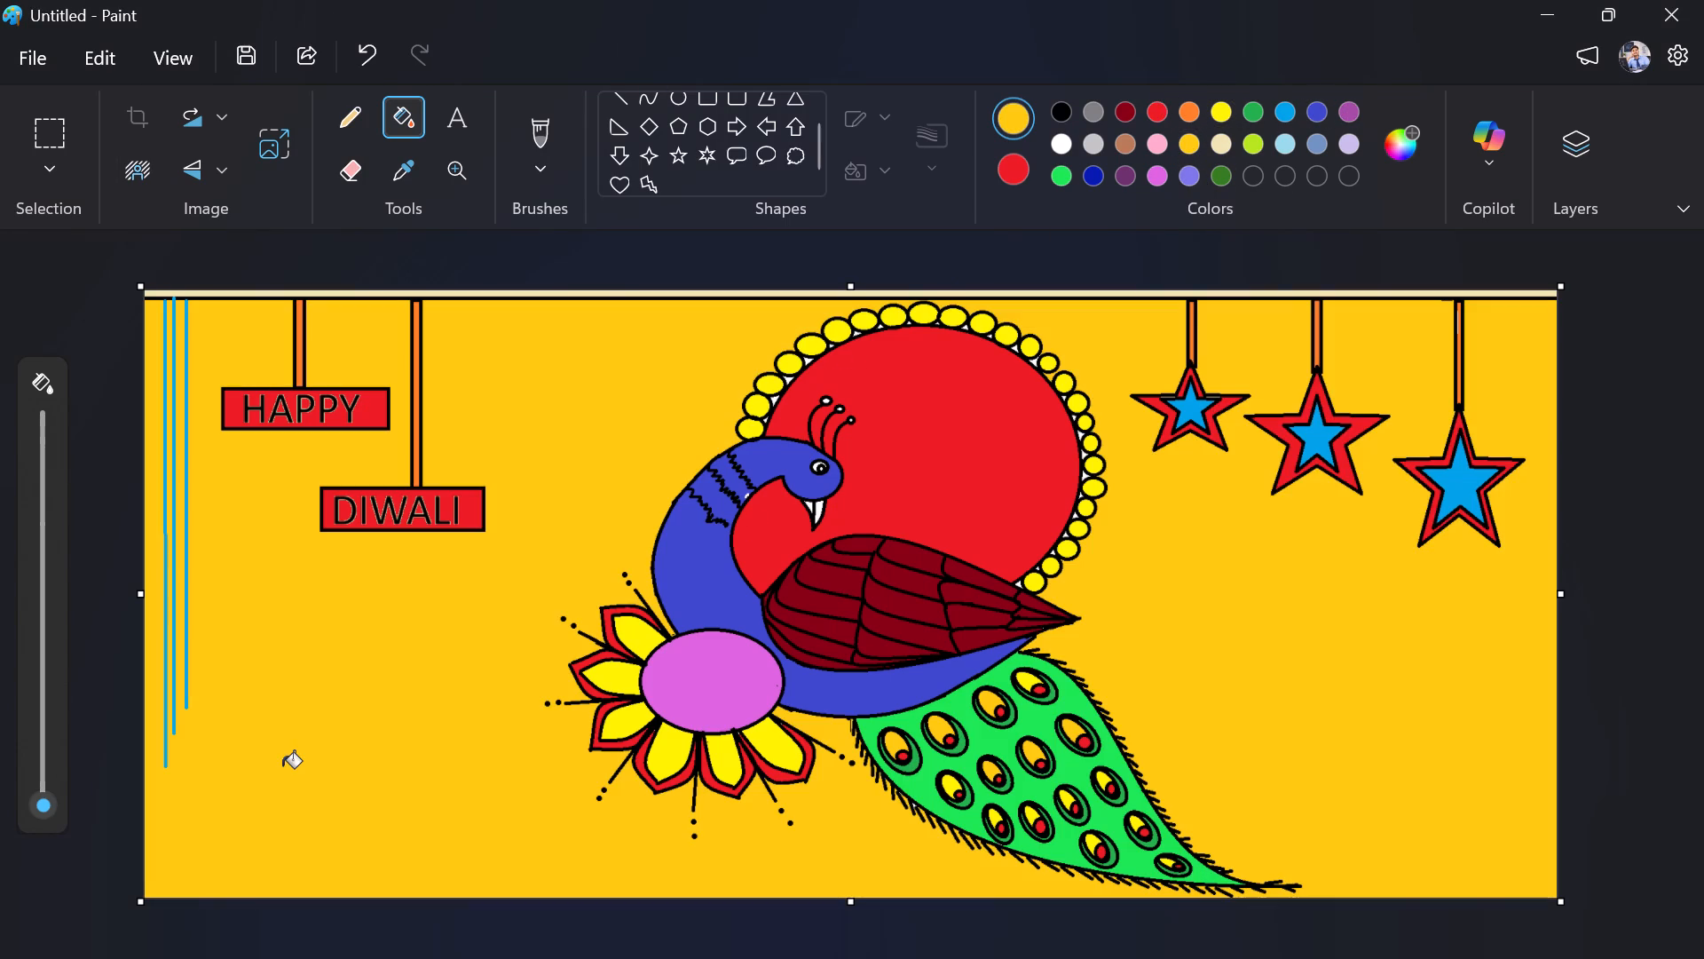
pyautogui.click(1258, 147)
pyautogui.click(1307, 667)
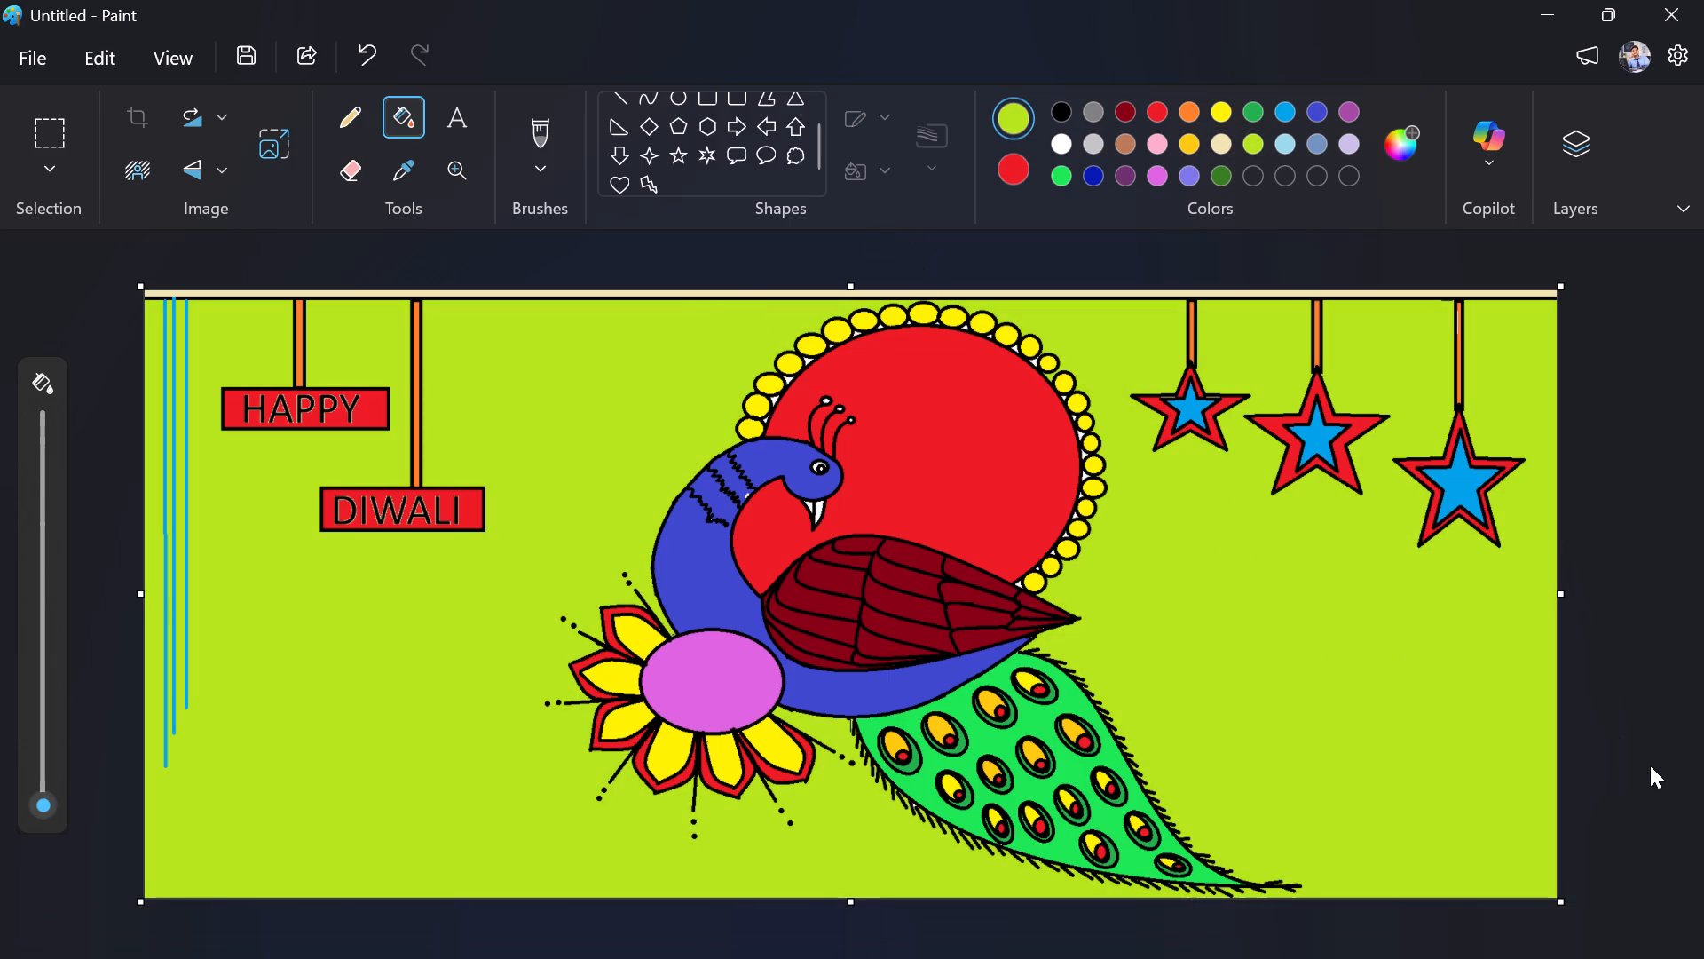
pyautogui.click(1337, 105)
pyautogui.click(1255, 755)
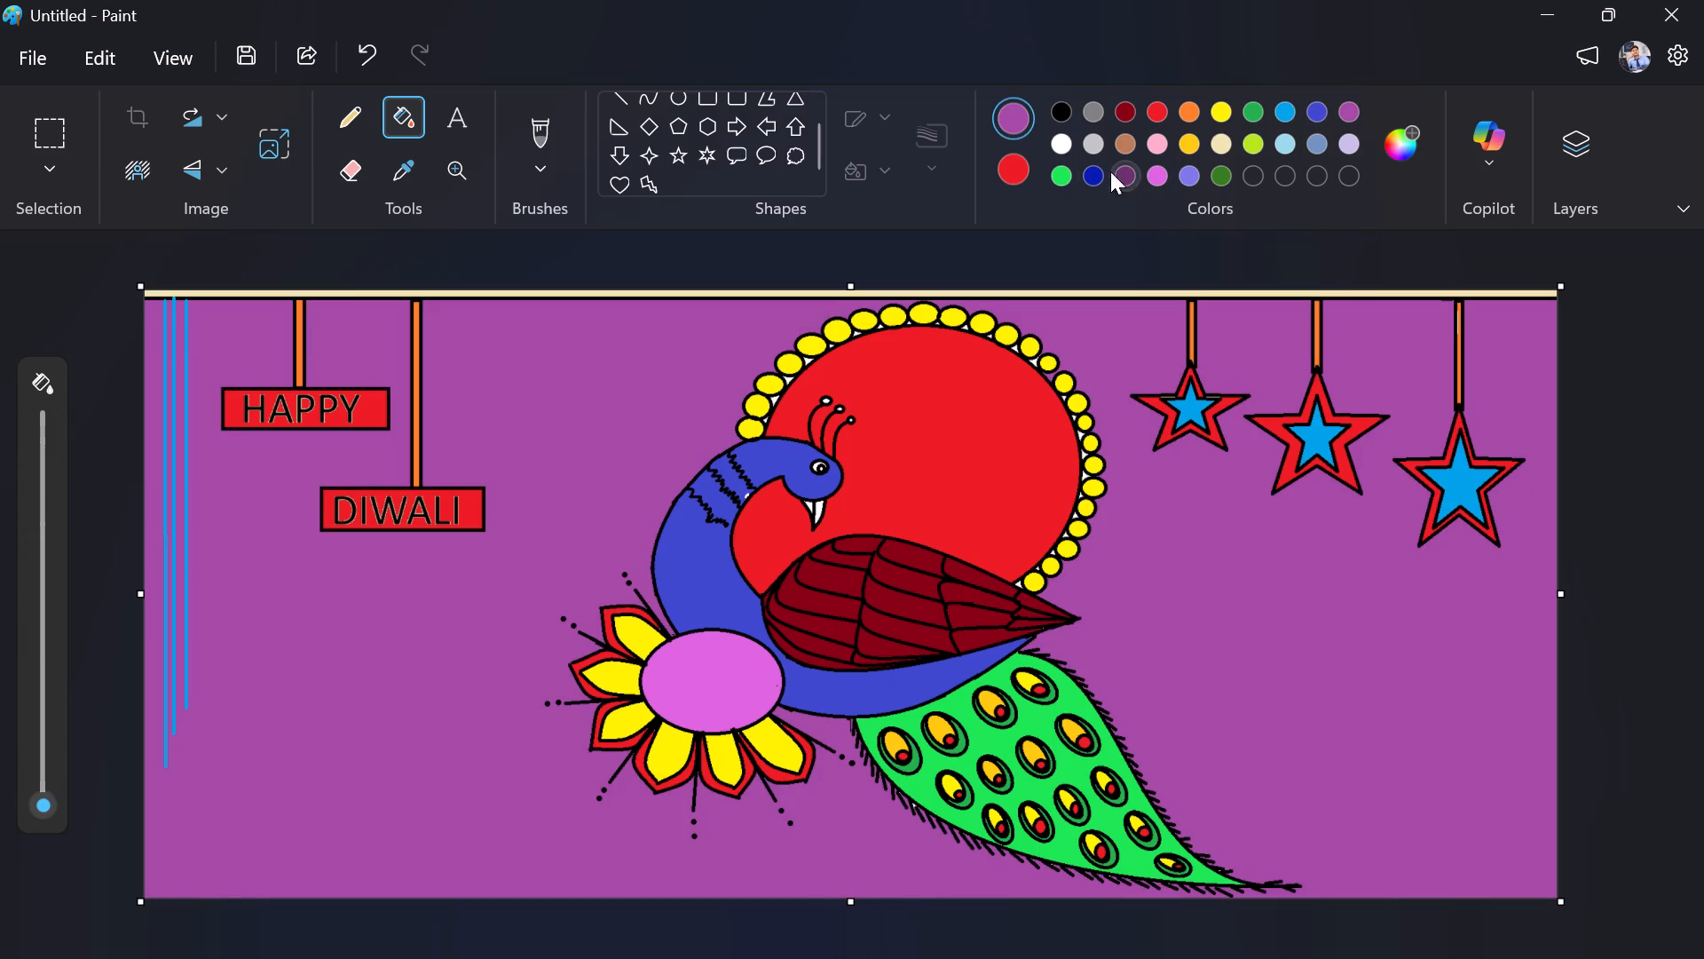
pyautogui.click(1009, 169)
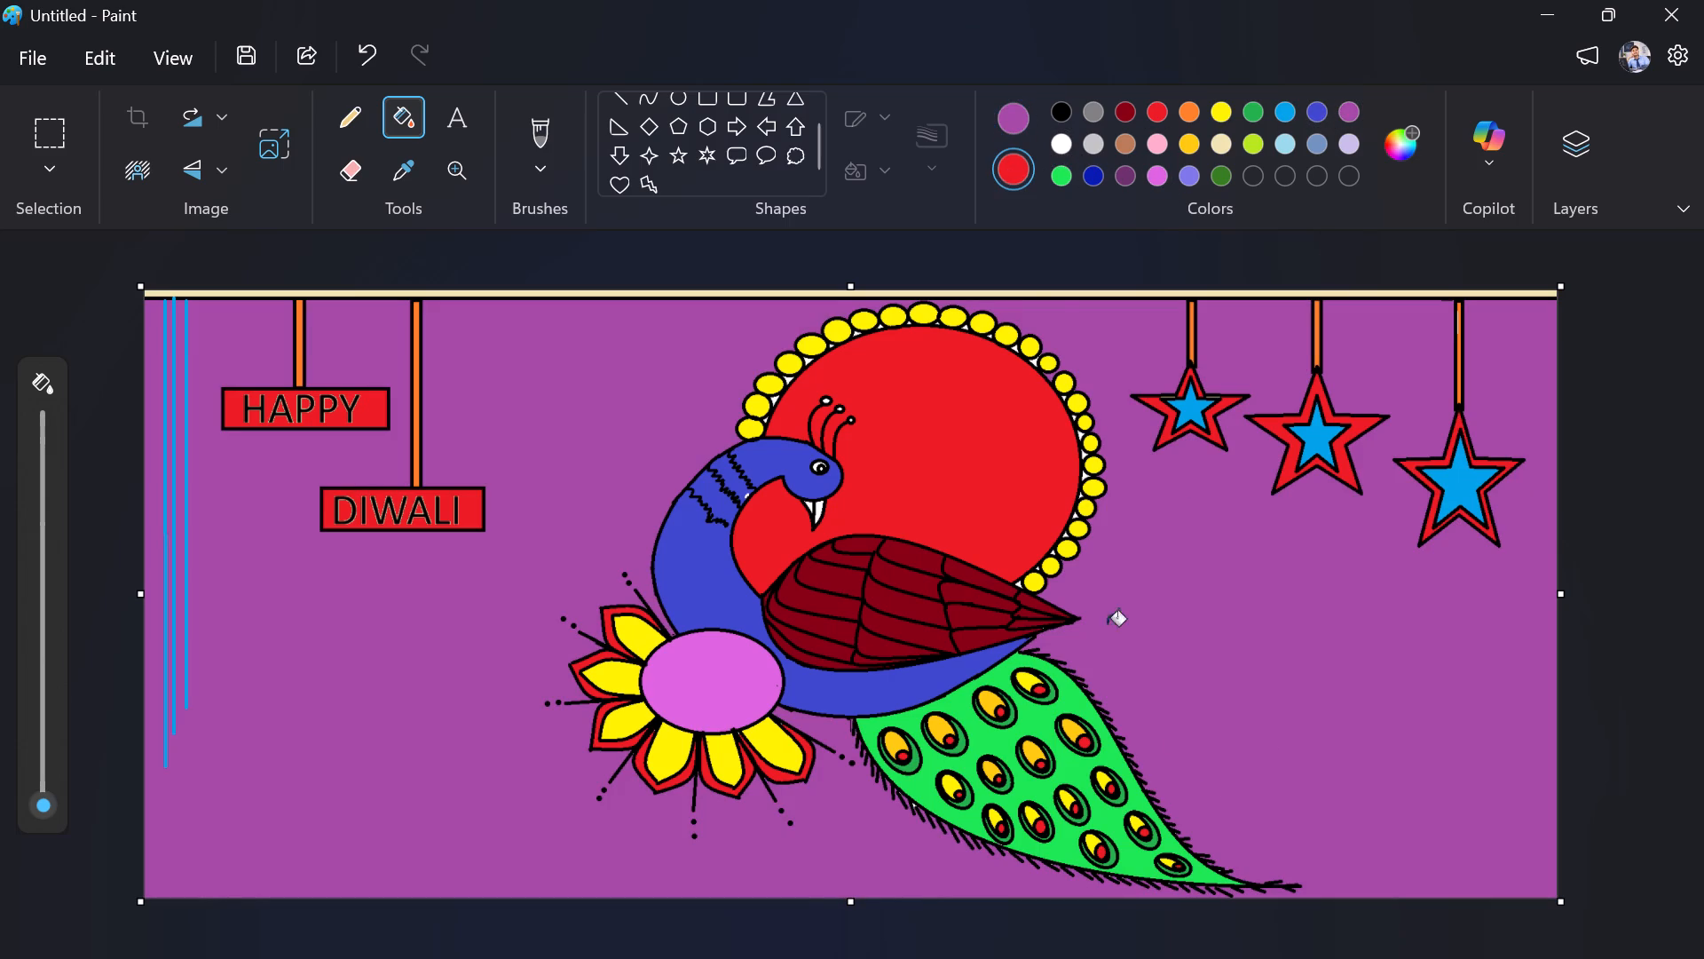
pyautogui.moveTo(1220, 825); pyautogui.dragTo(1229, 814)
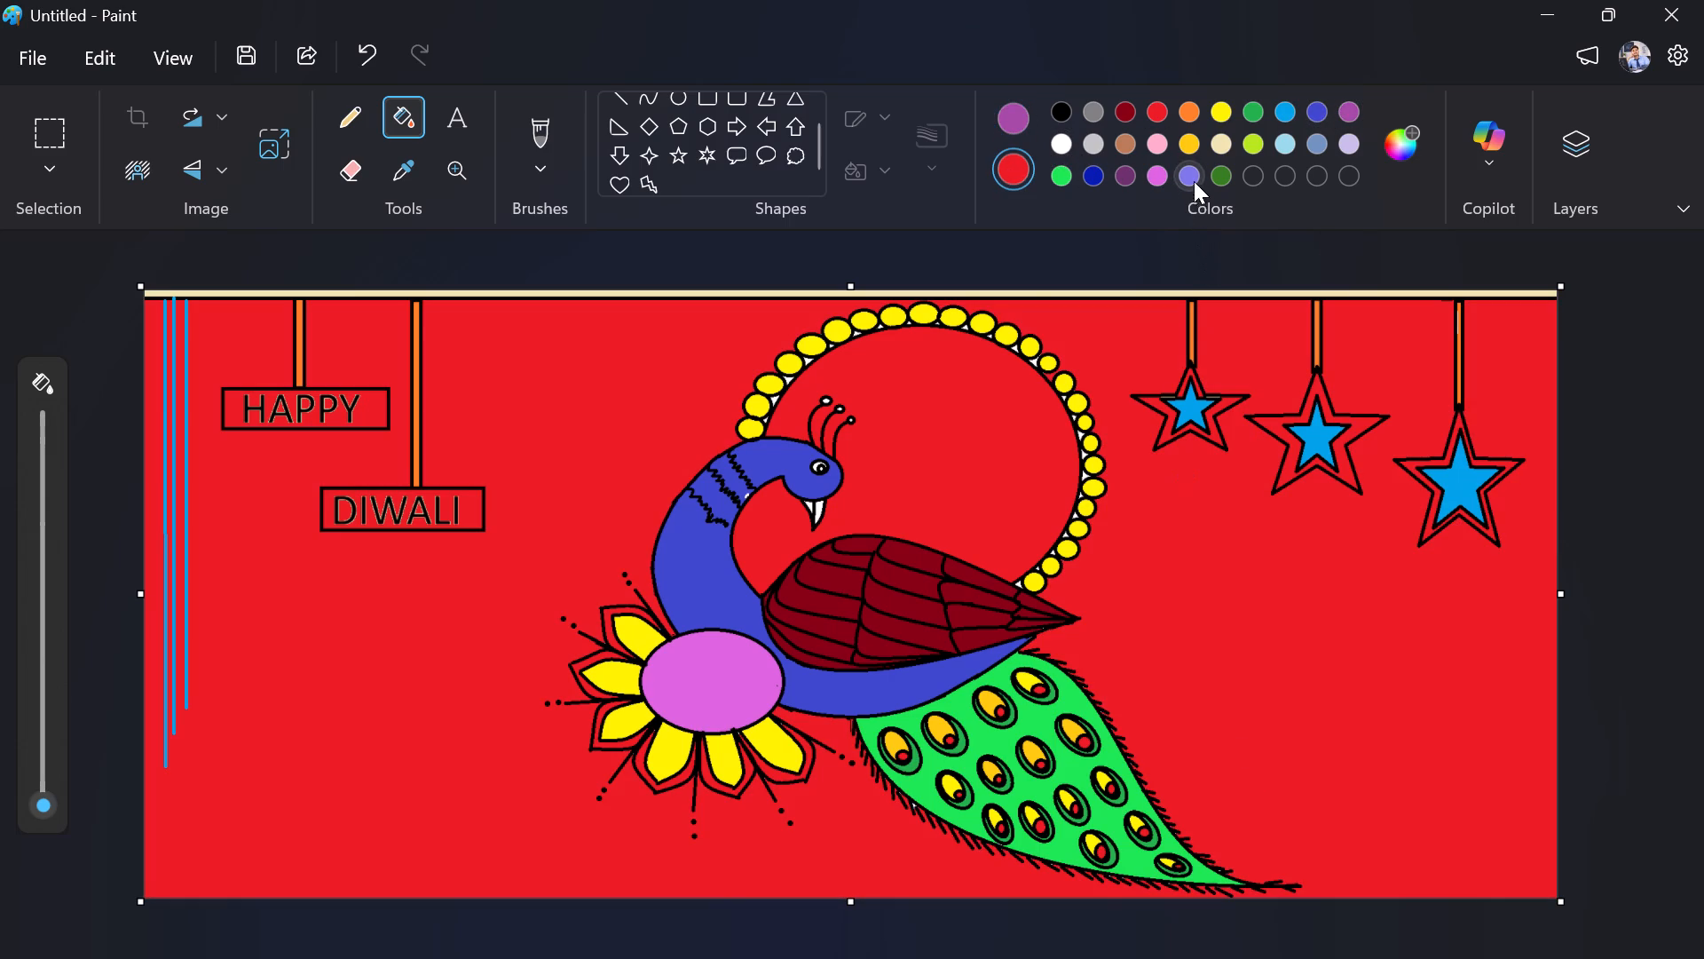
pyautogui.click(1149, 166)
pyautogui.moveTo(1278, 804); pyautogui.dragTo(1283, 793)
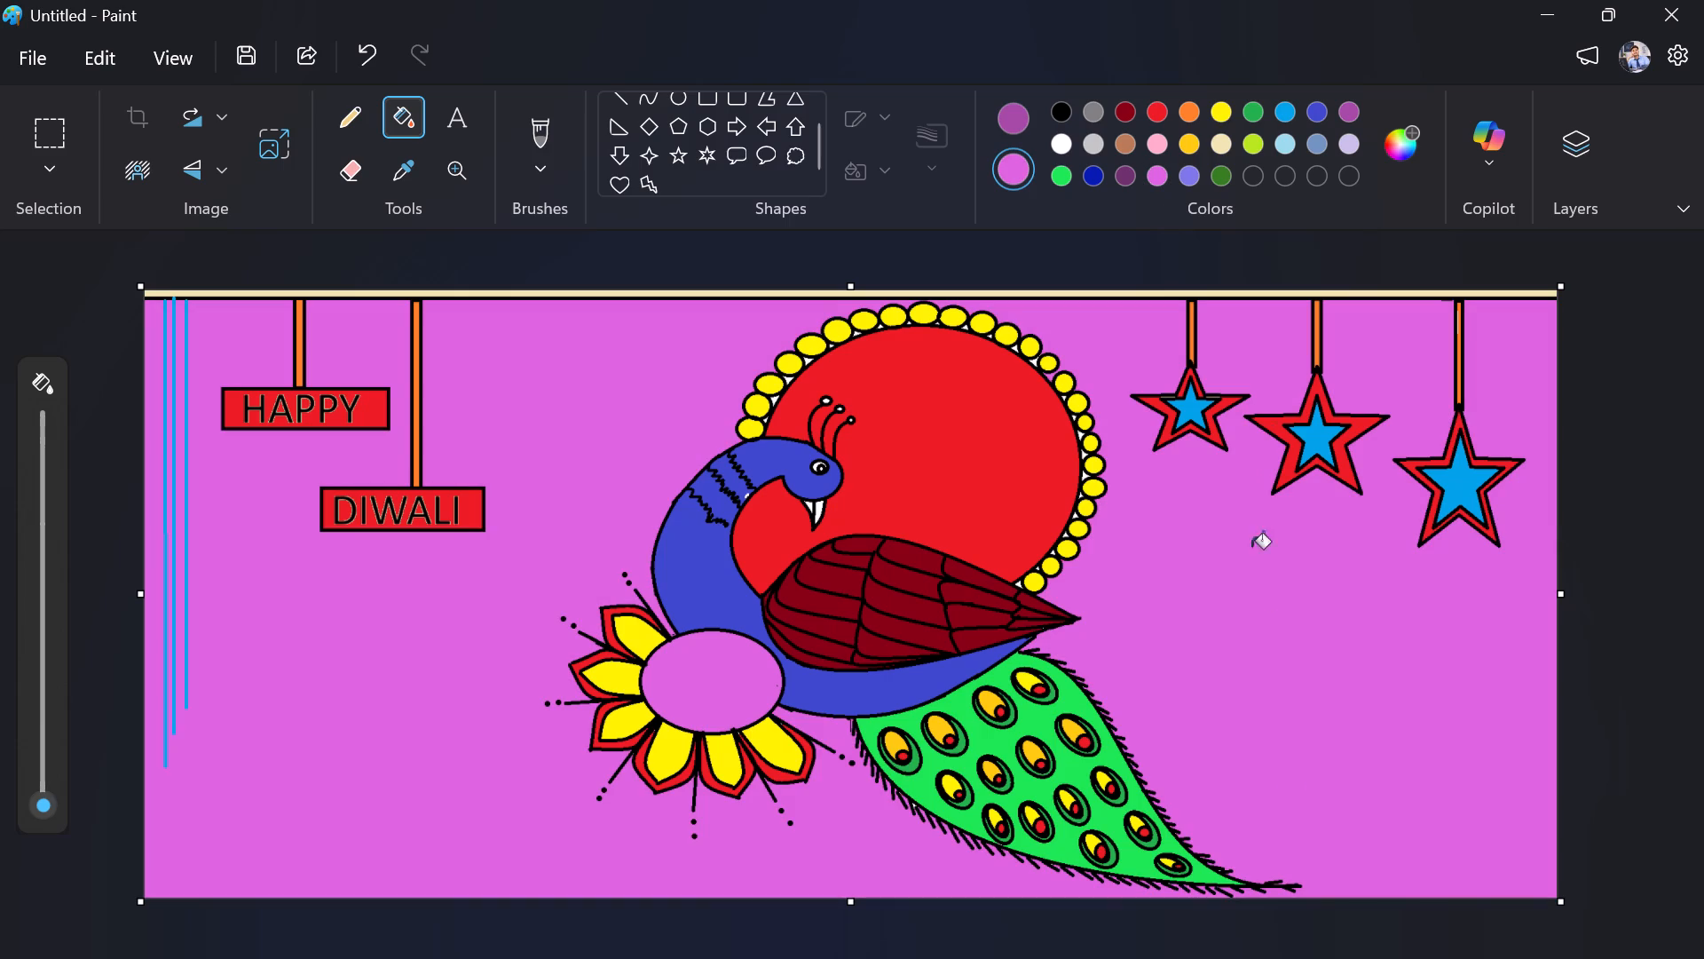
# Fill the background below the top border line with the cream colour of the strip above it.
pyautogui.click(1220, 144)
pyautogui.click(1250, 743)
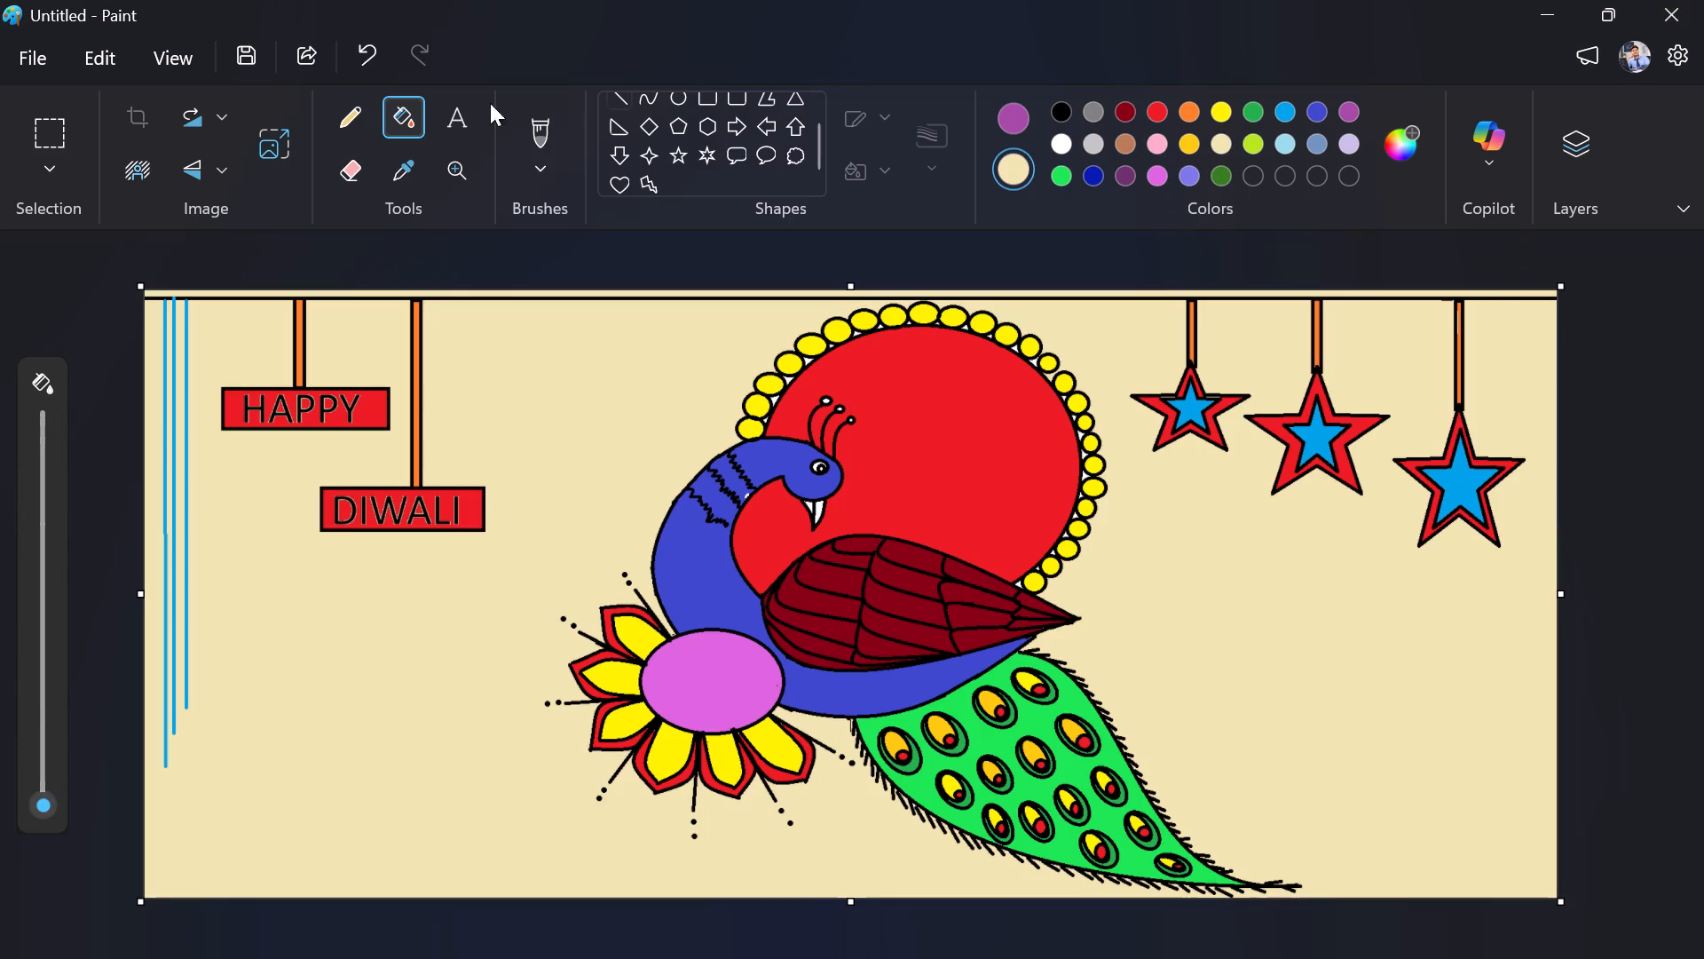
# Show the drawing in full screen view.
pyautogui.click(164, 59)
pyautogui.click(178, 337)
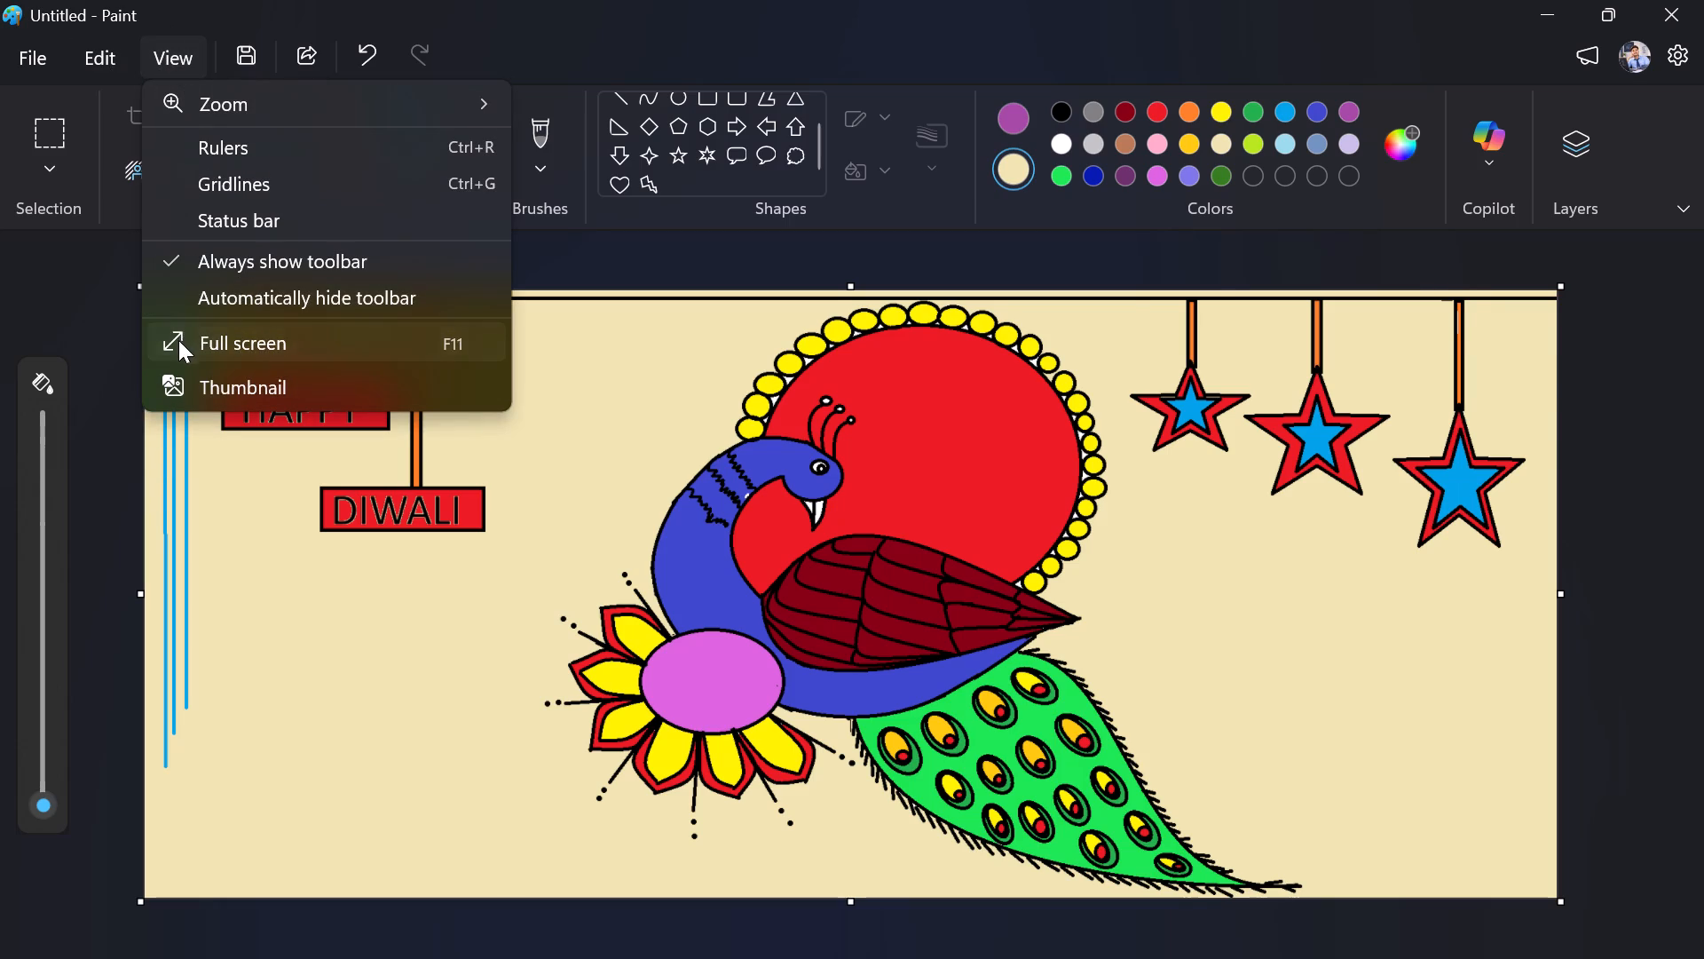
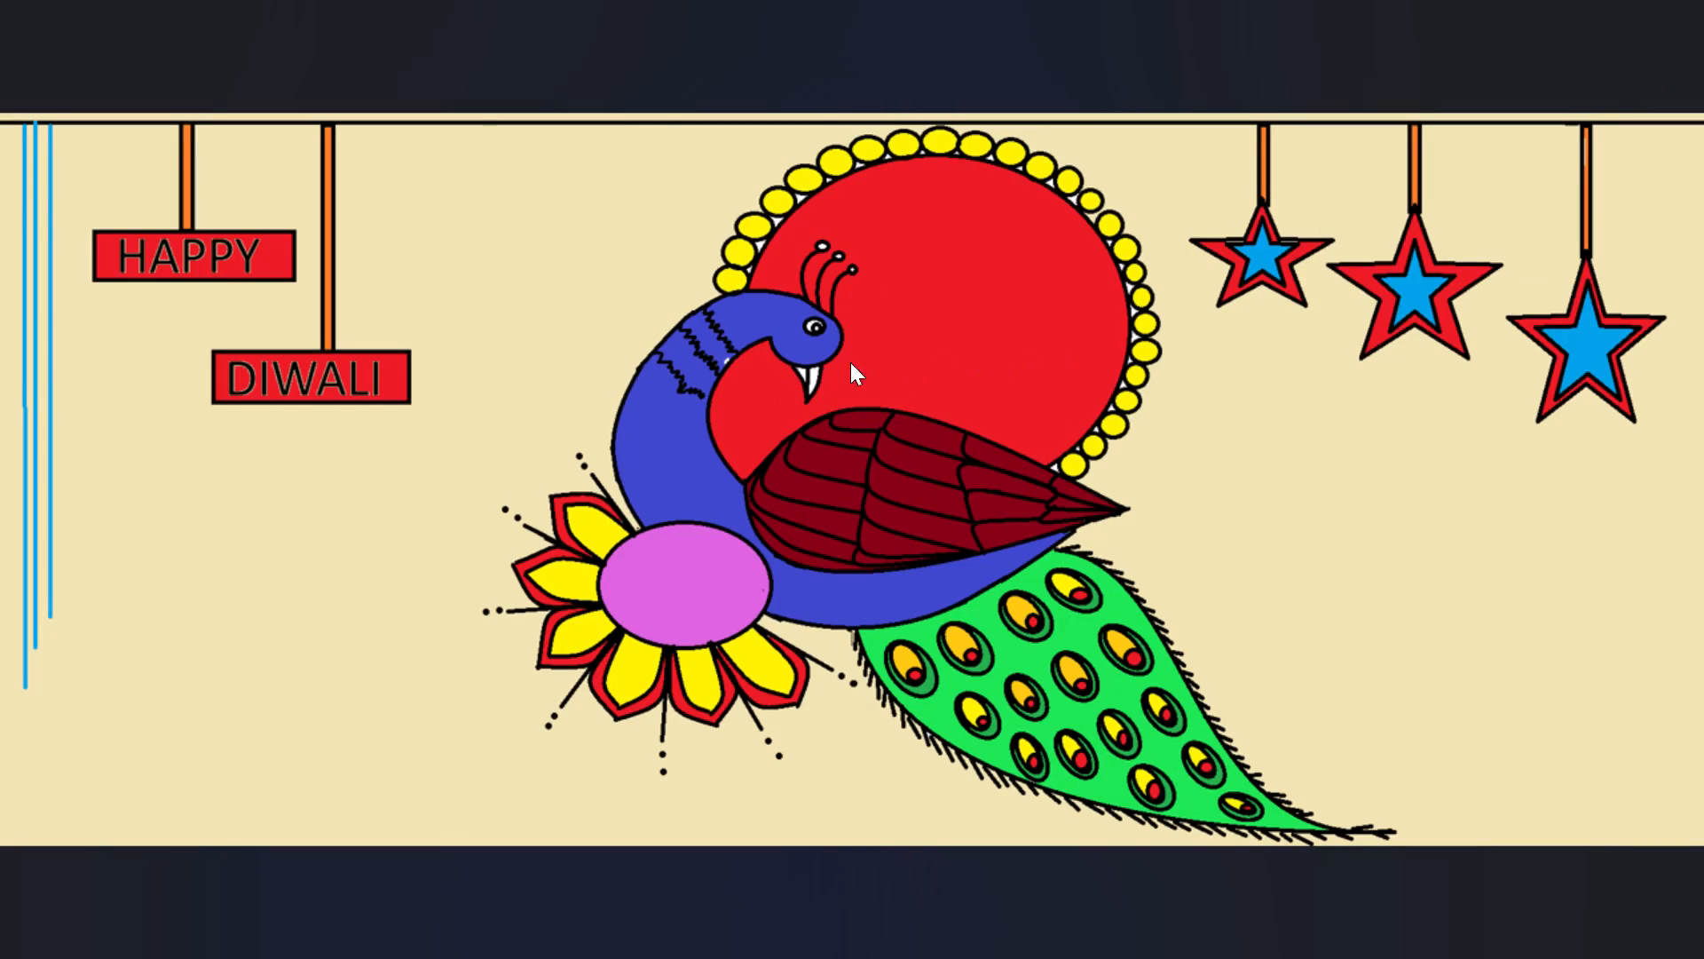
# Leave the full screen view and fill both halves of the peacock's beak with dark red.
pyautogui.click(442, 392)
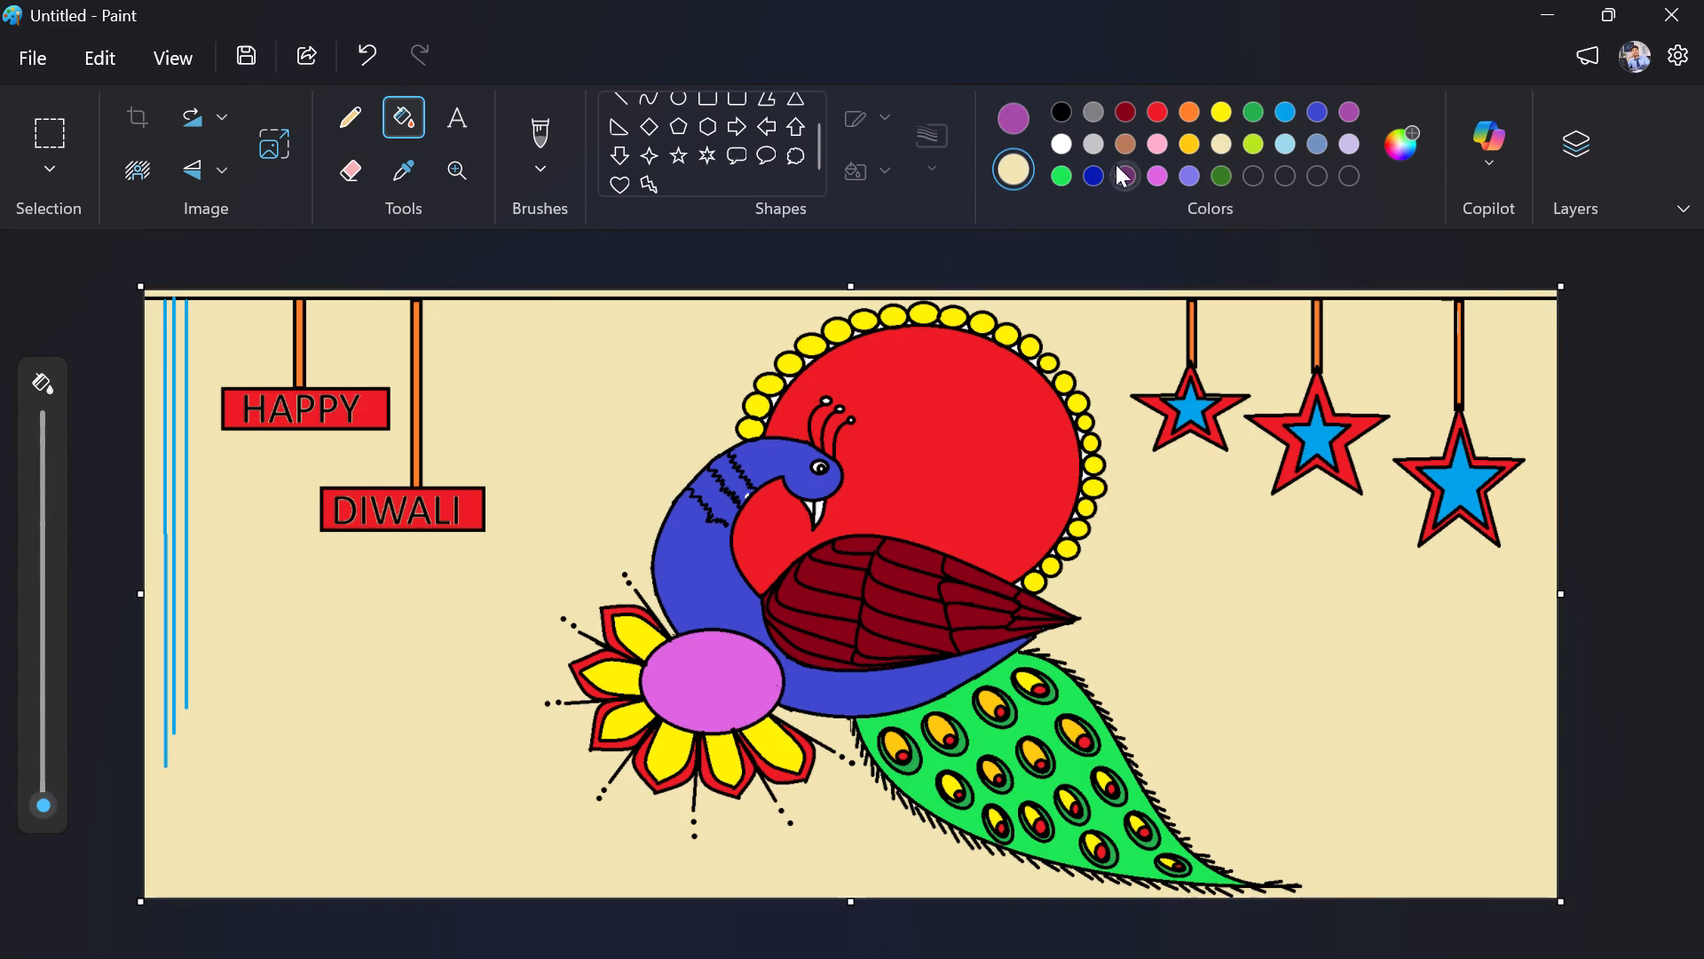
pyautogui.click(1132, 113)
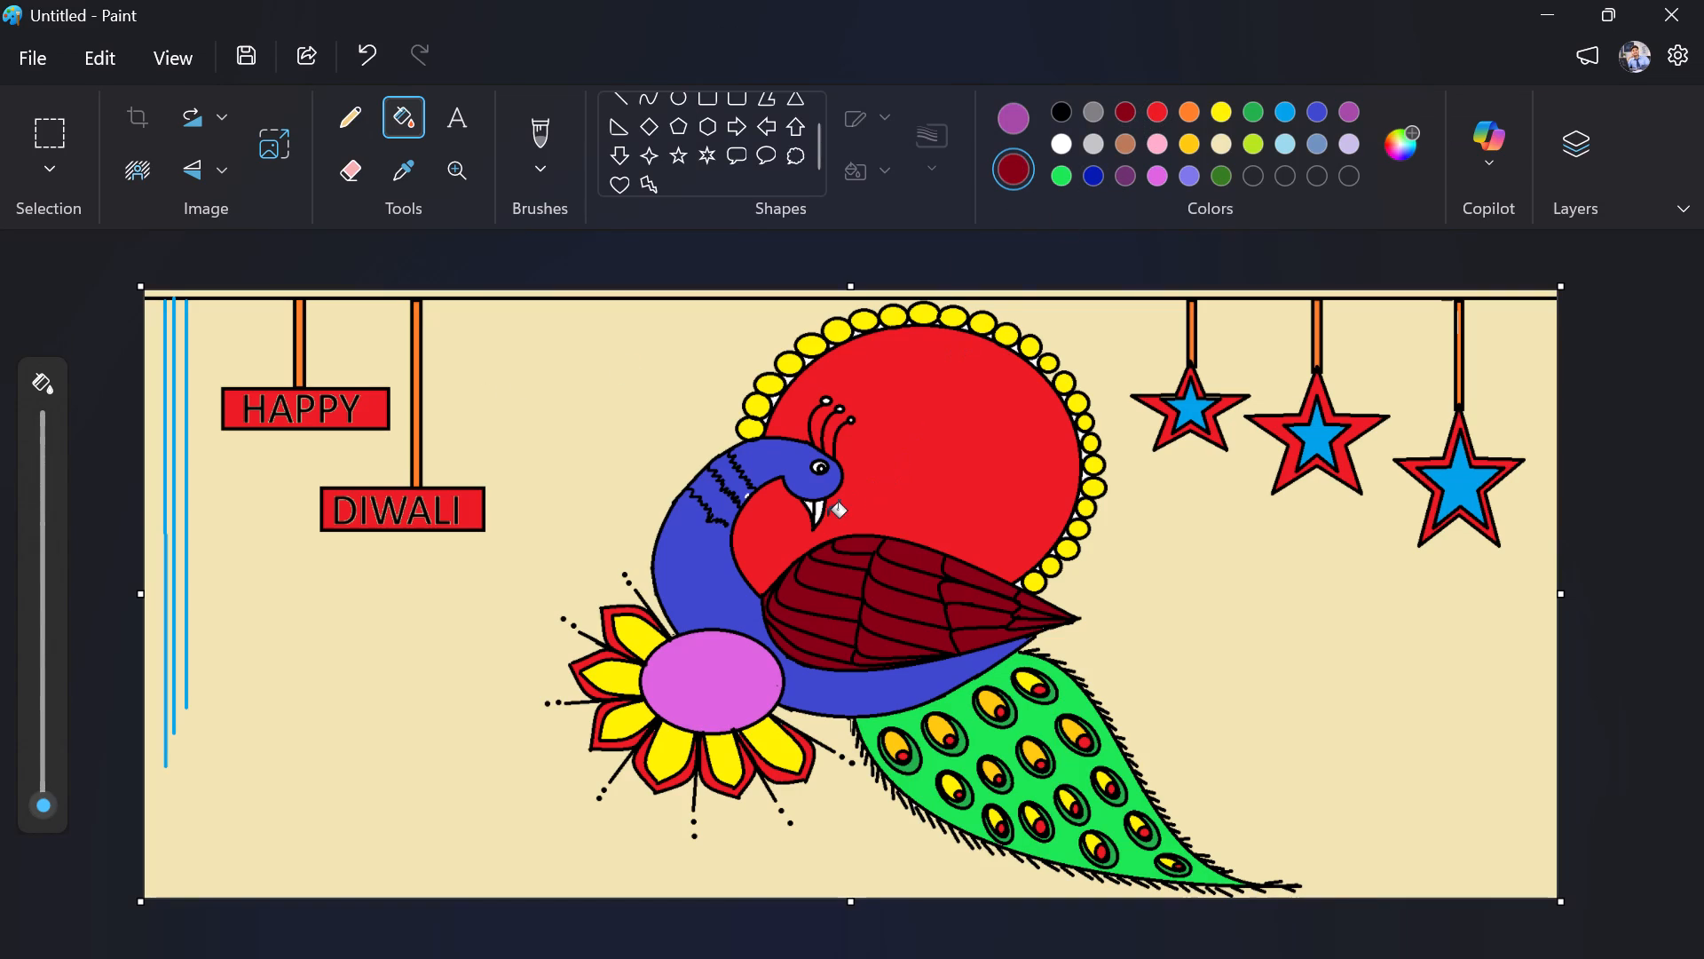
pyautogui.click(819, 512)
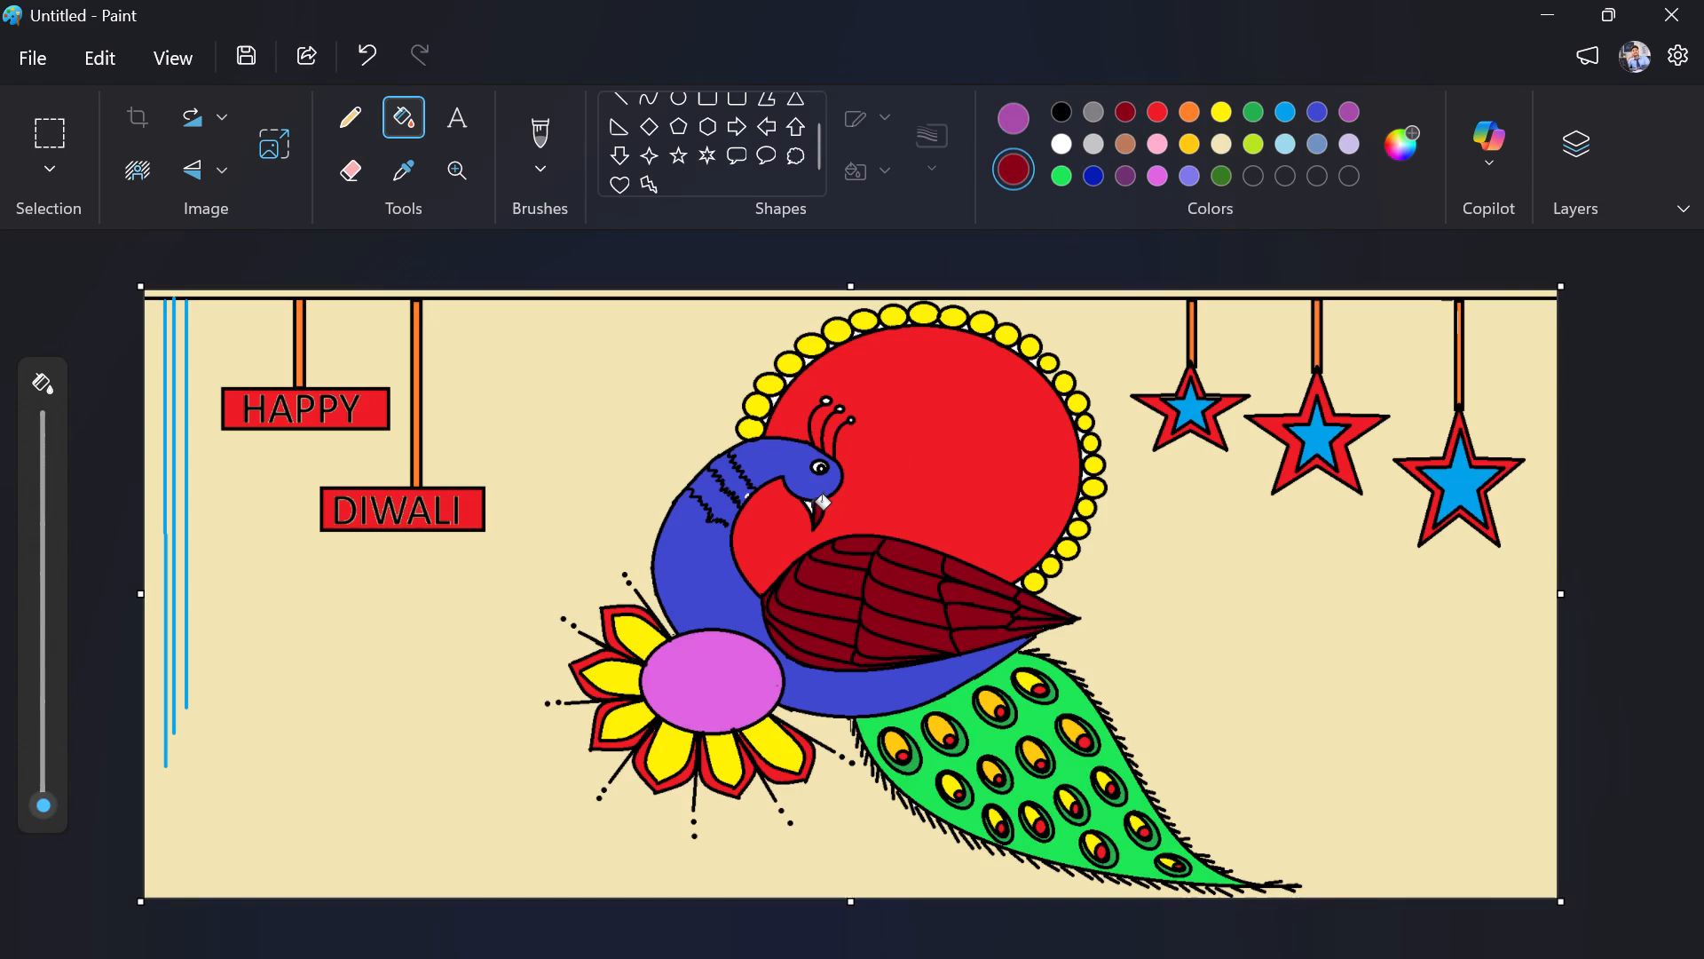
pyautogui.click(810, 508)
# Define the custom red #FC1E19 and fill both halves of the peacock's beak with it.
pyautogui.click(1402, 141)
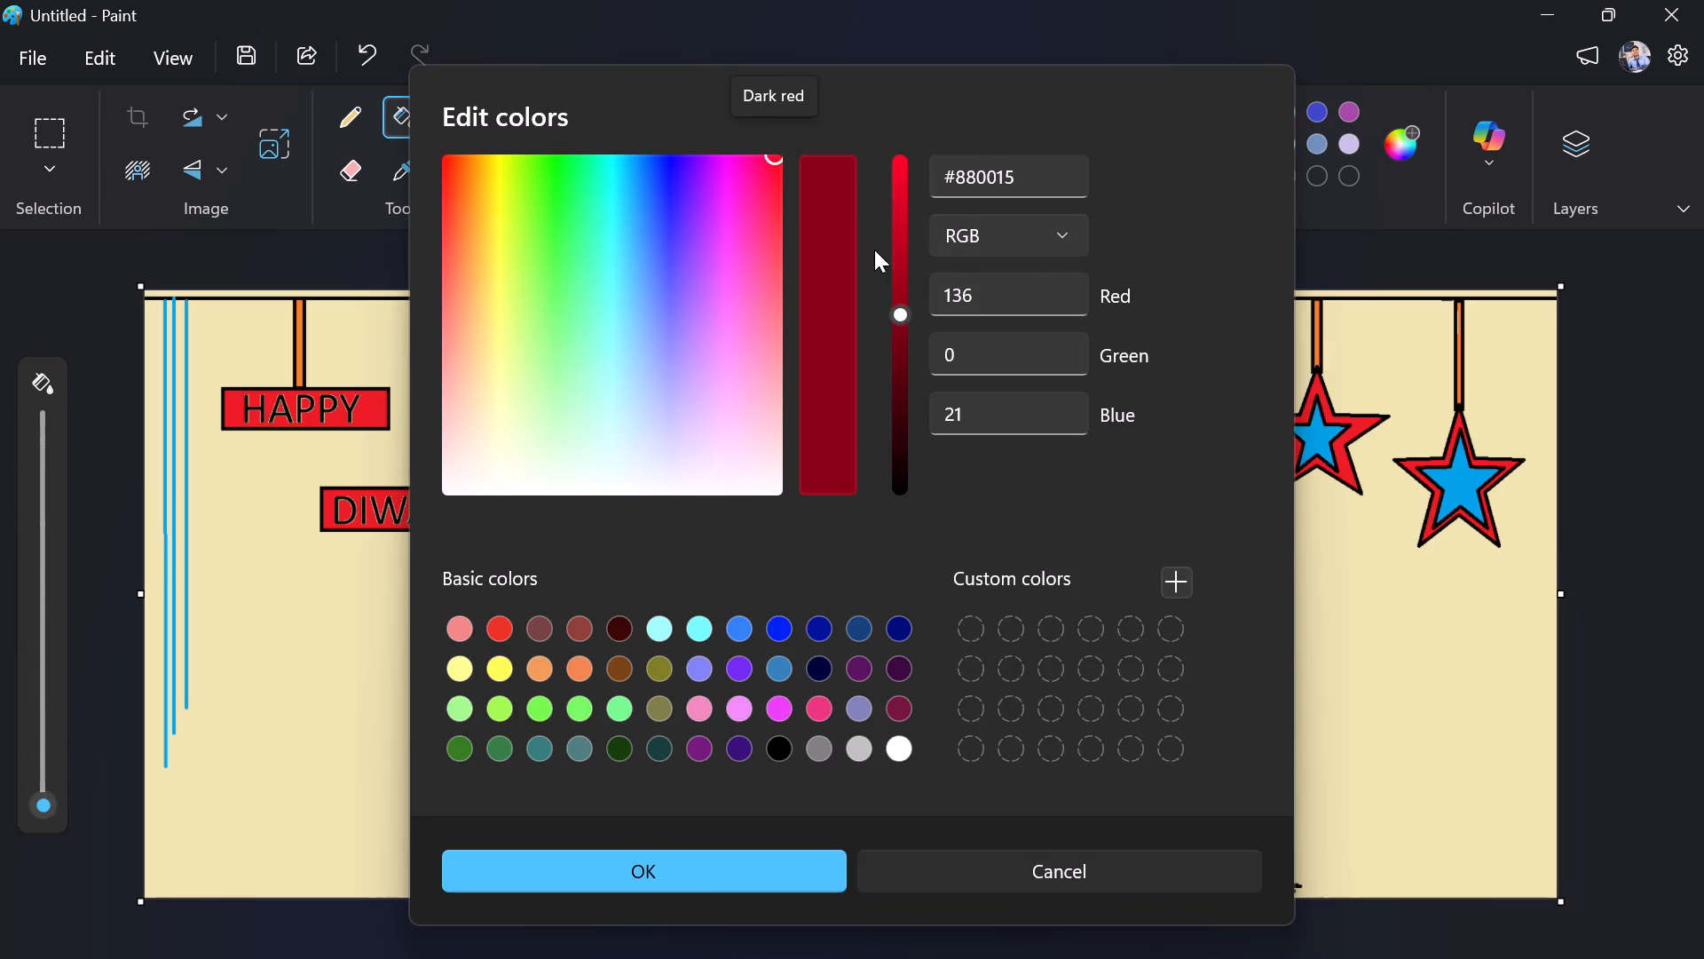
pyautogui.click(446, 201)
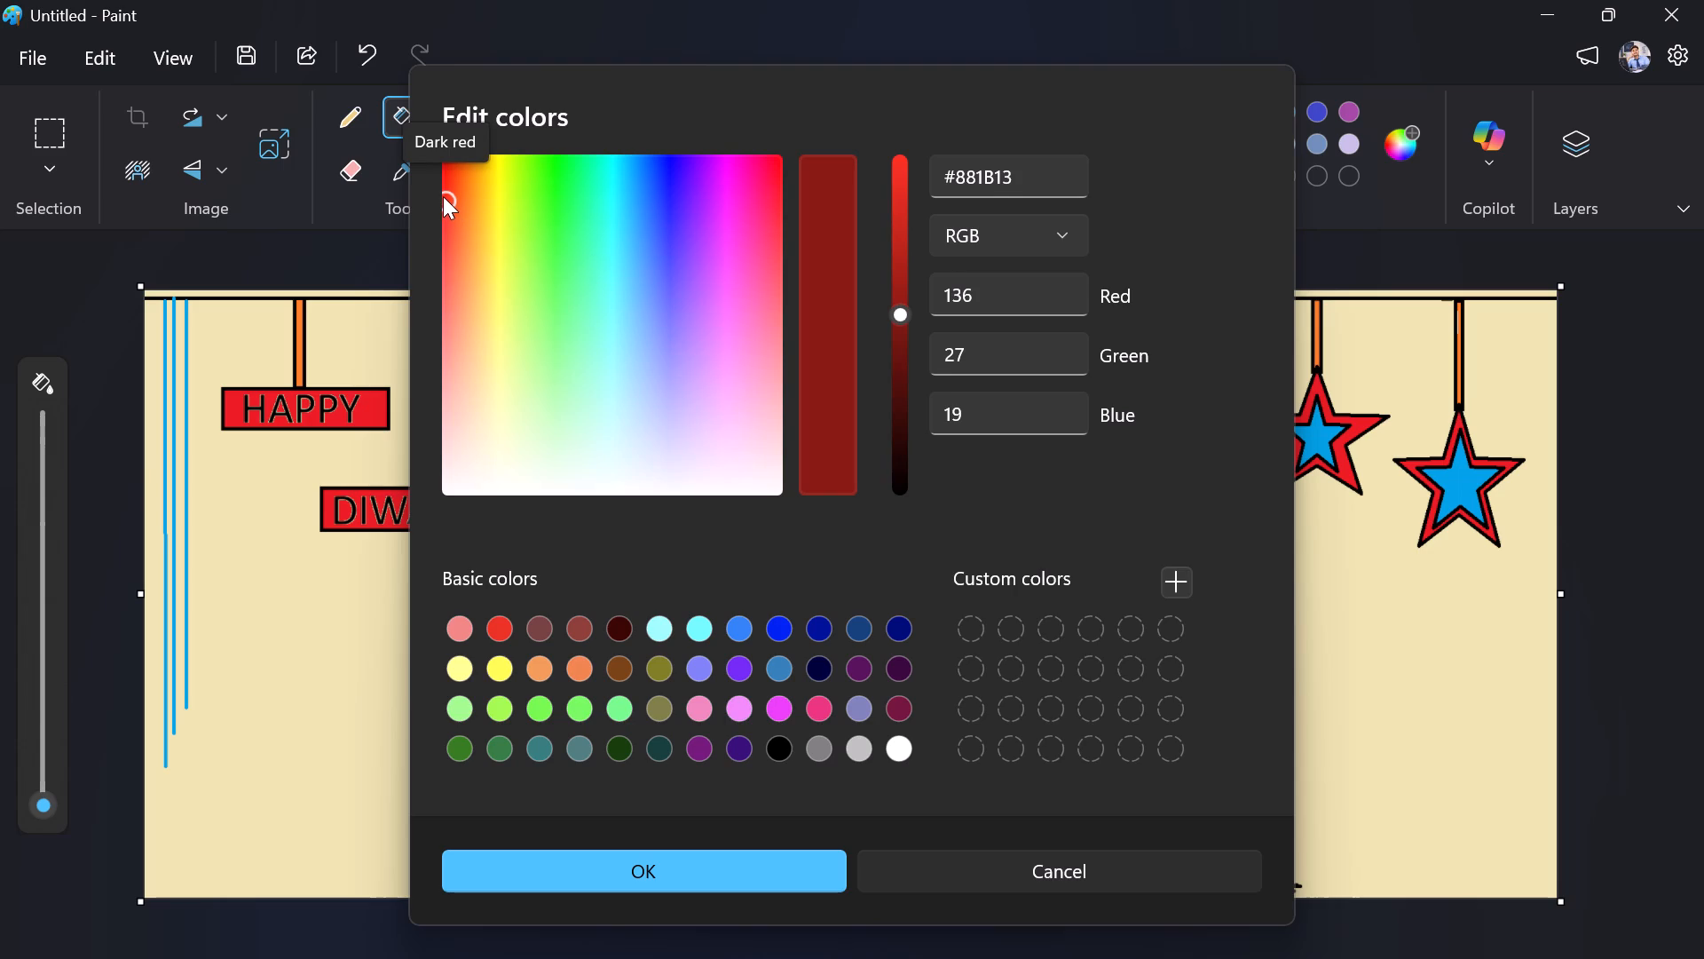
pyautogui.click(443, 187)
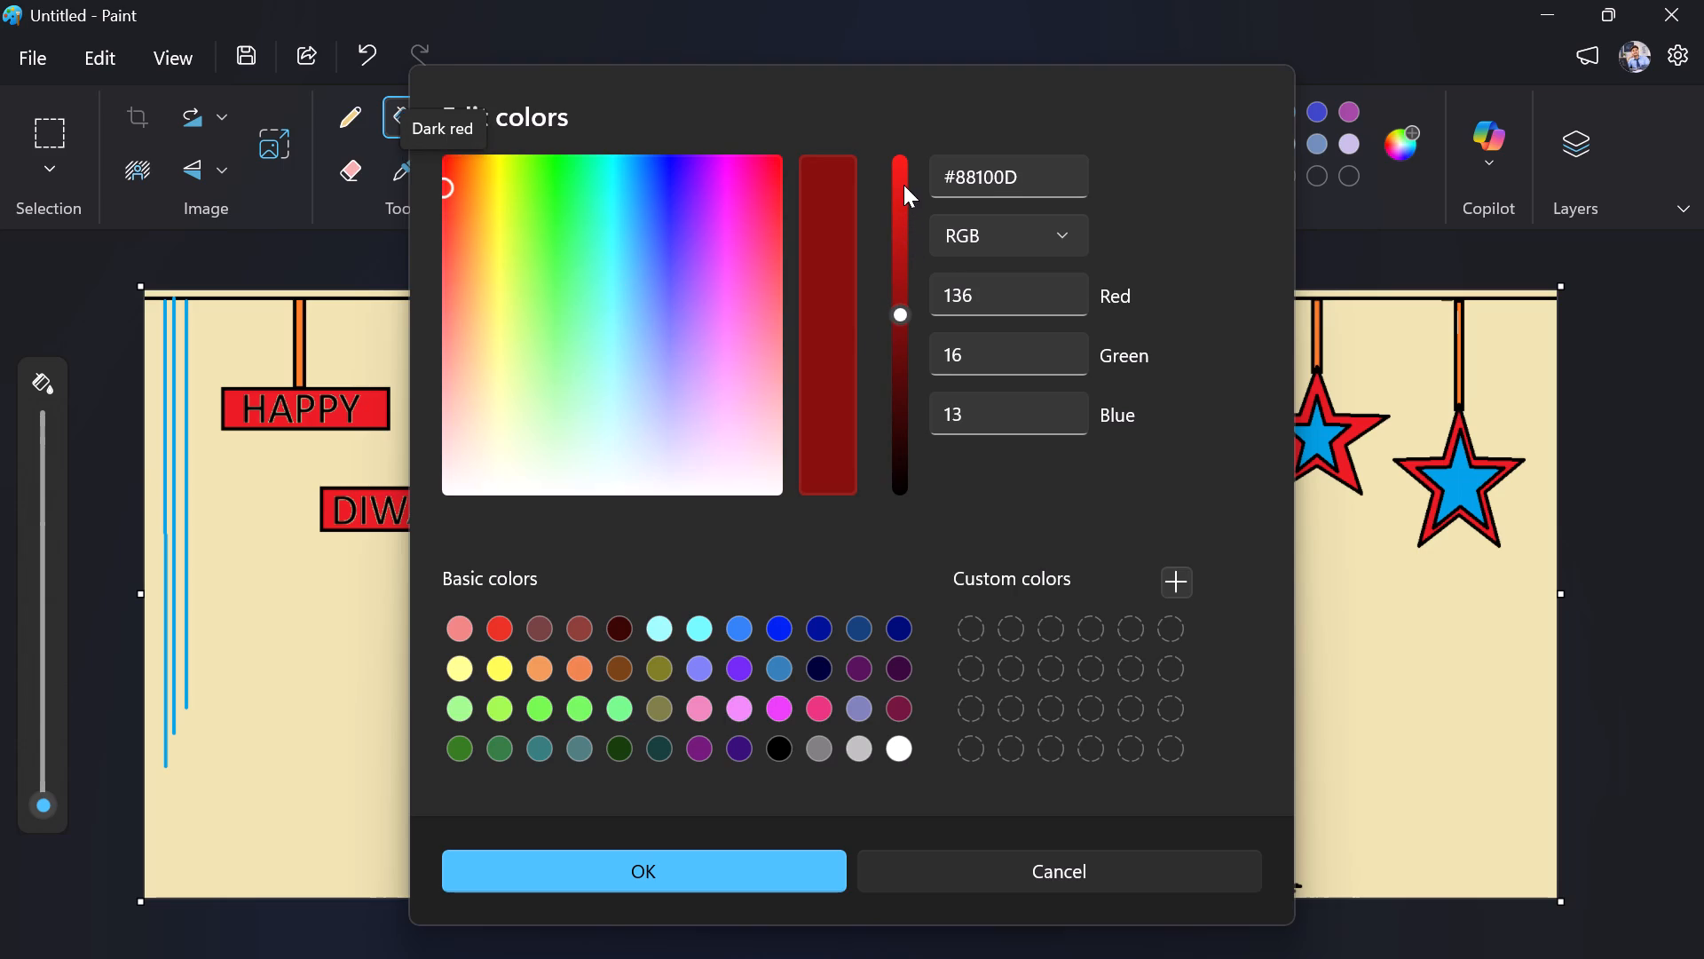
pyautogui.click(900, 169)
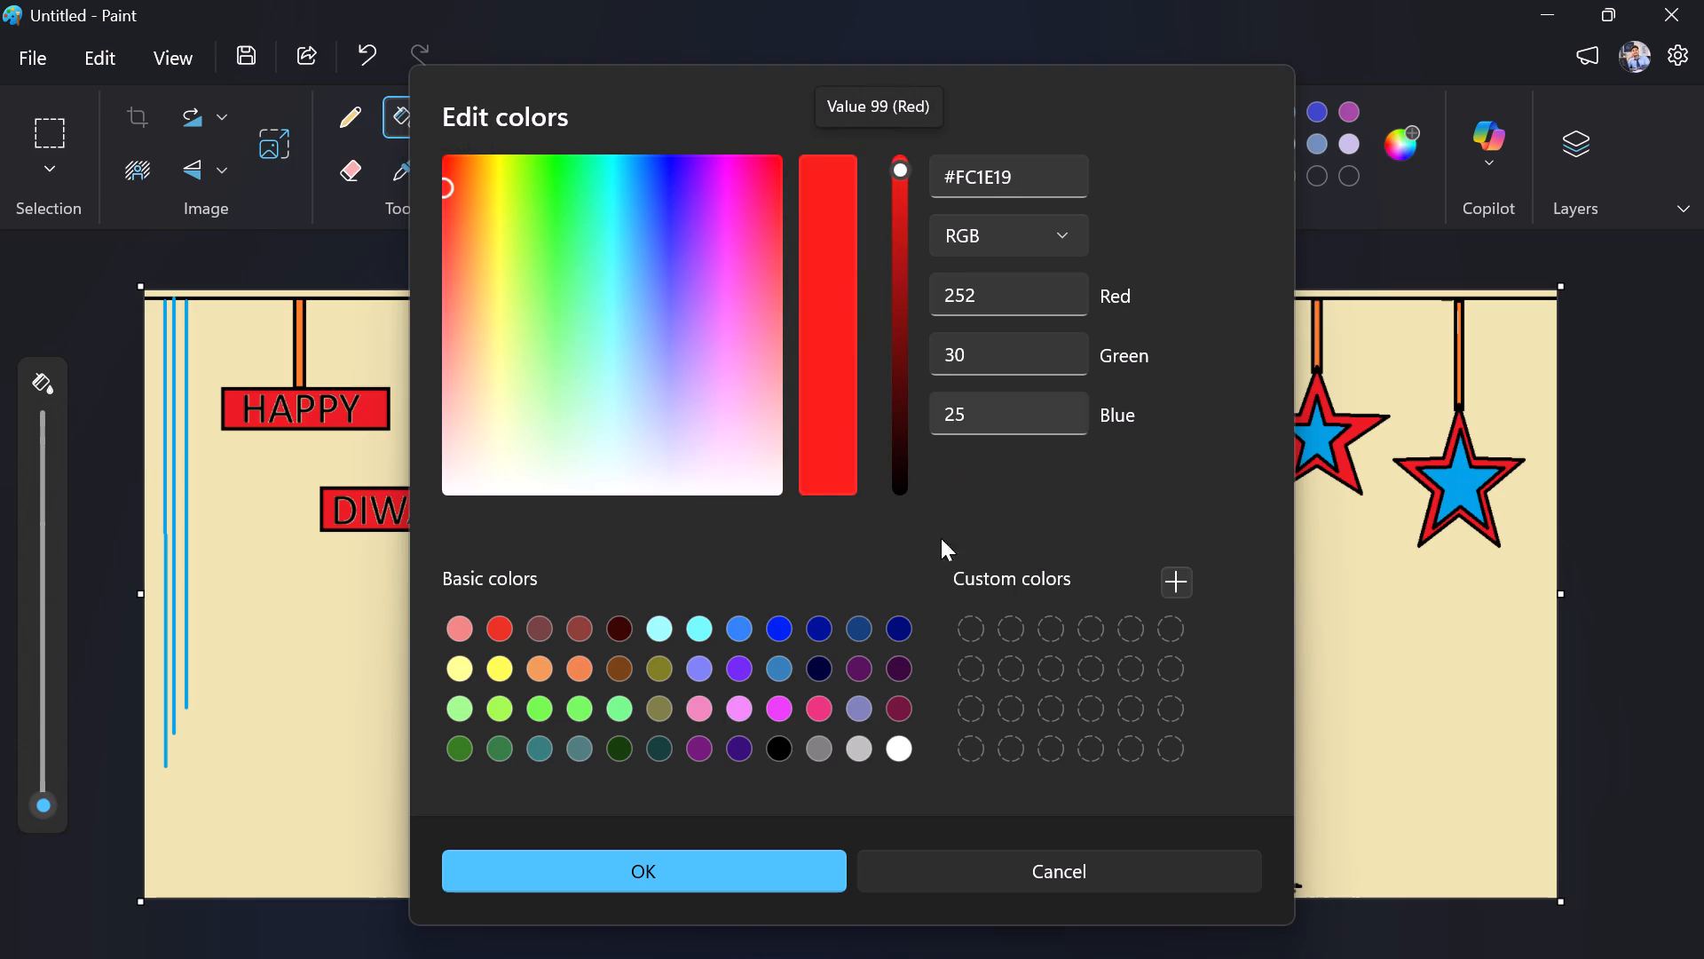
pyautogui.click(734, 857)
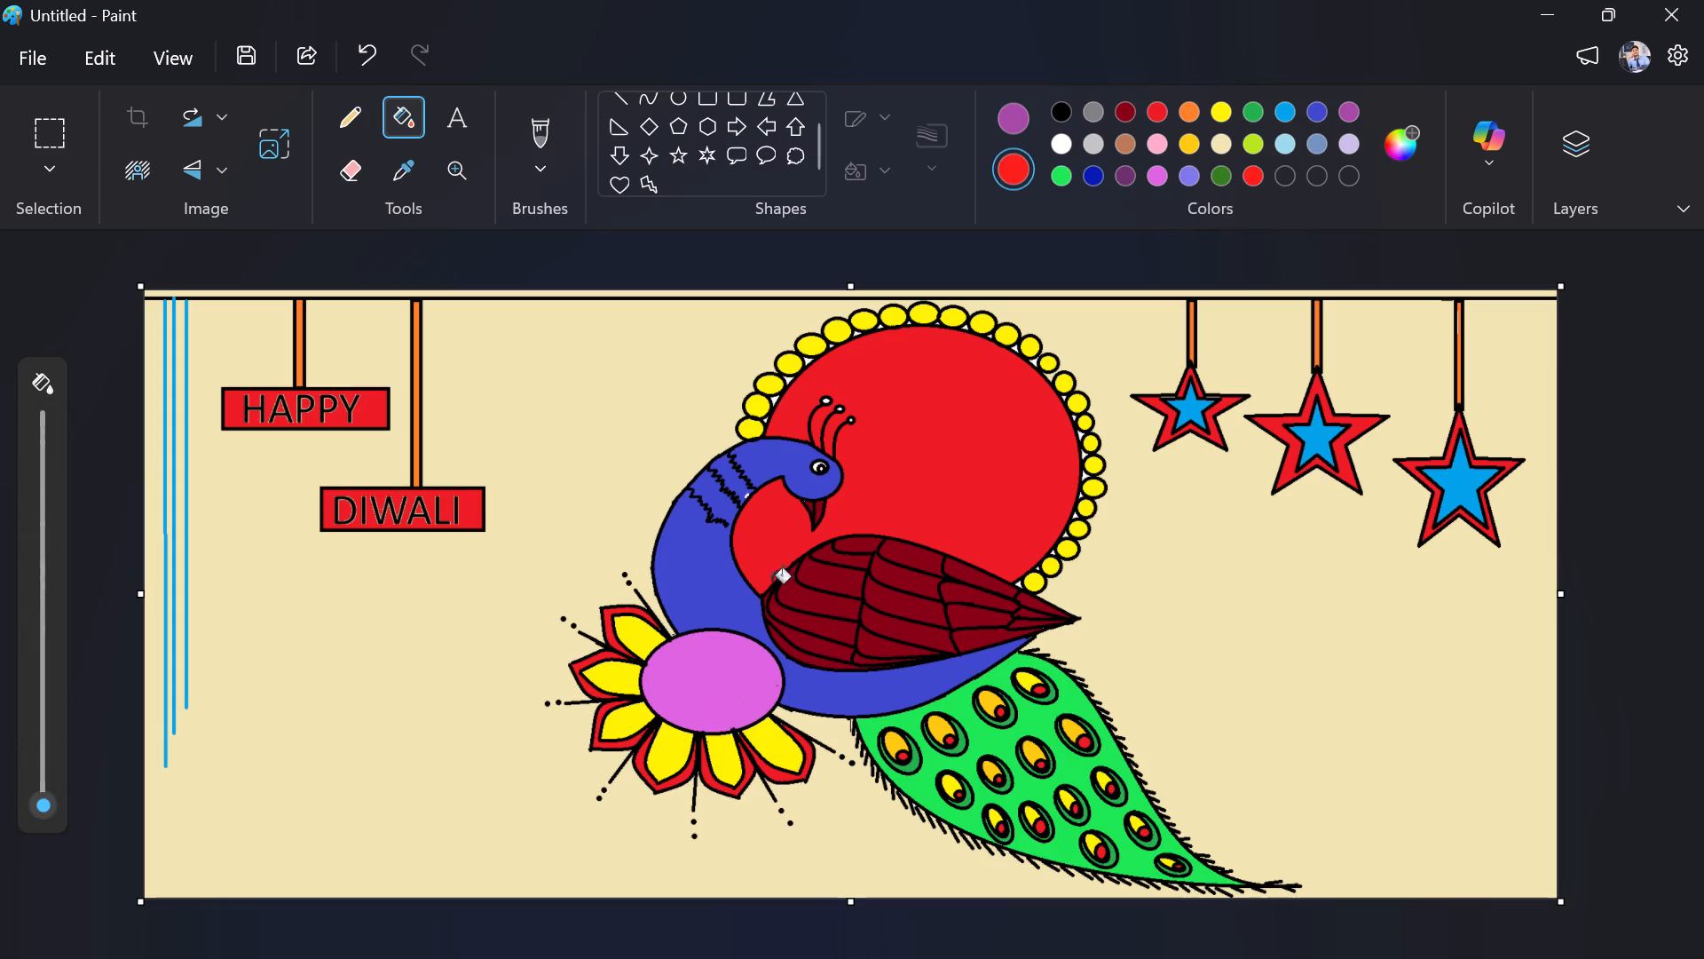
pyautogui.click(821, 507)
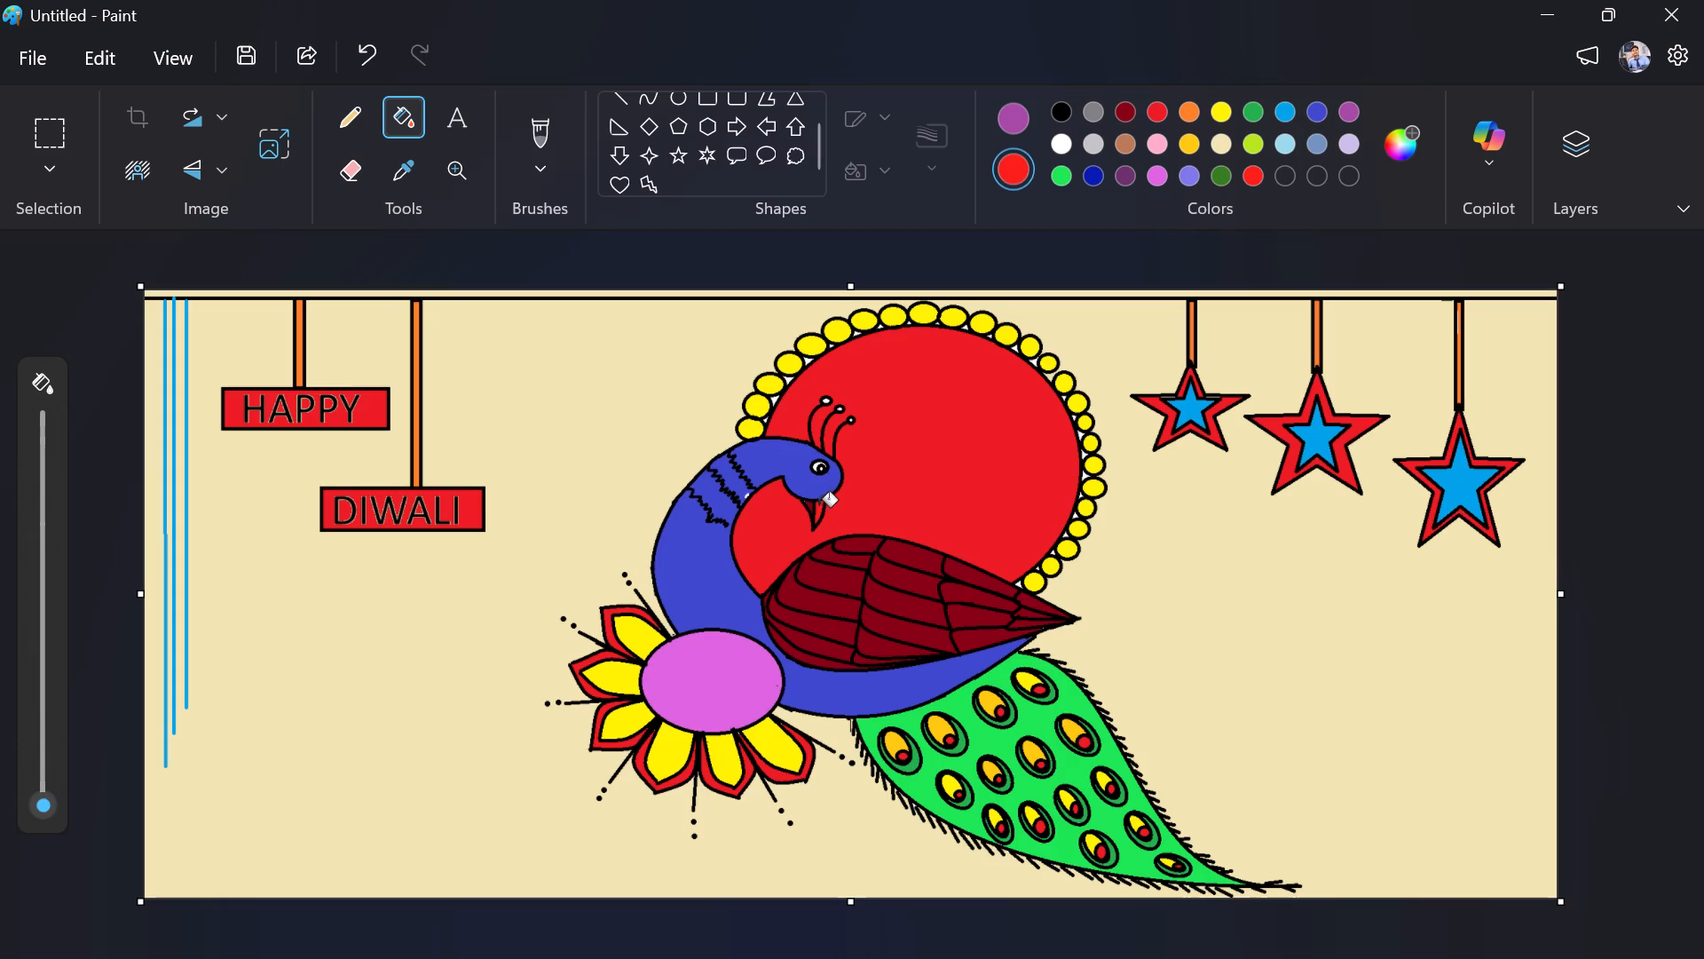
pyautogui.click(810, 504)
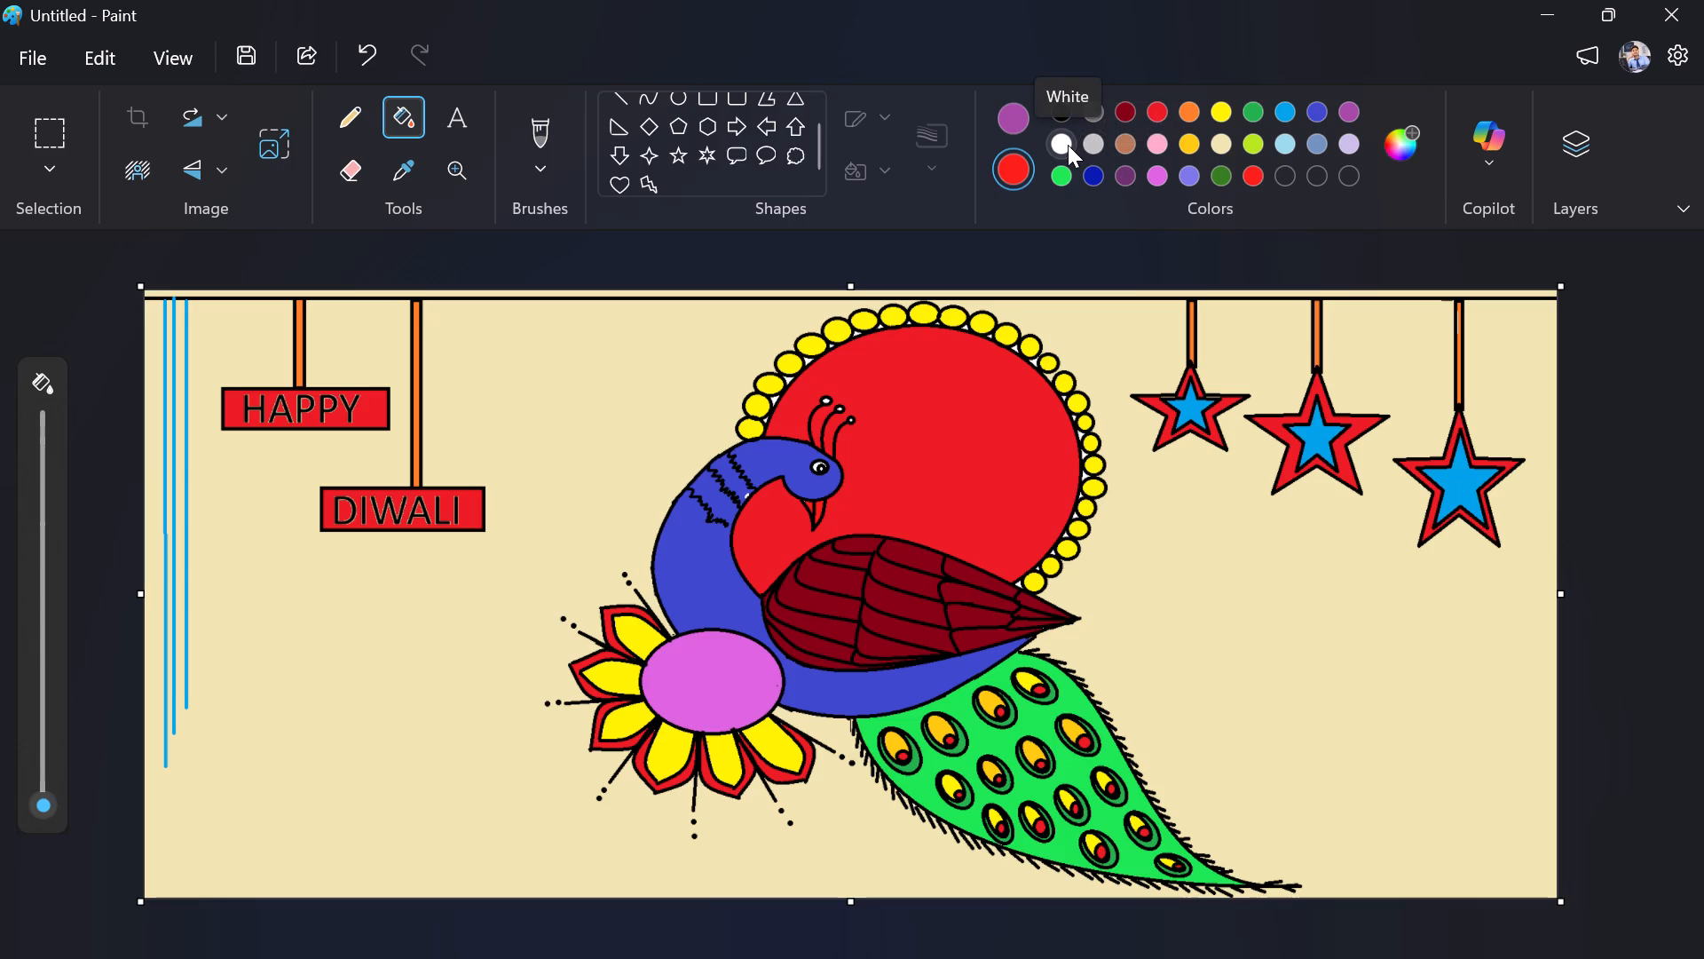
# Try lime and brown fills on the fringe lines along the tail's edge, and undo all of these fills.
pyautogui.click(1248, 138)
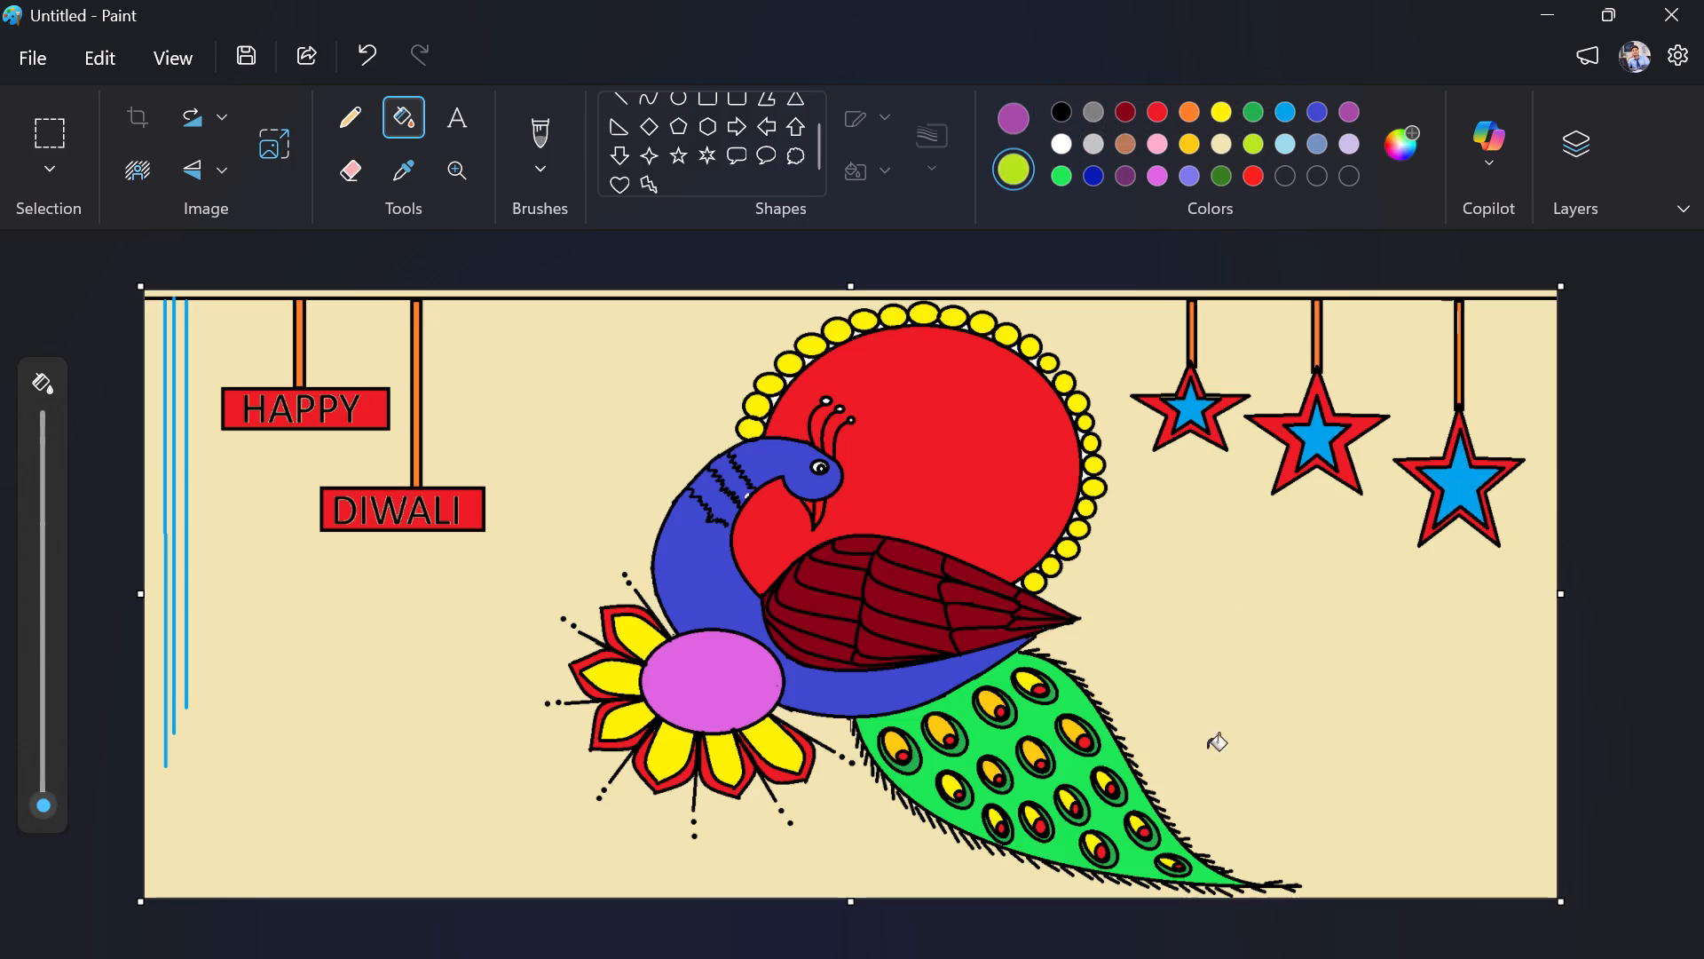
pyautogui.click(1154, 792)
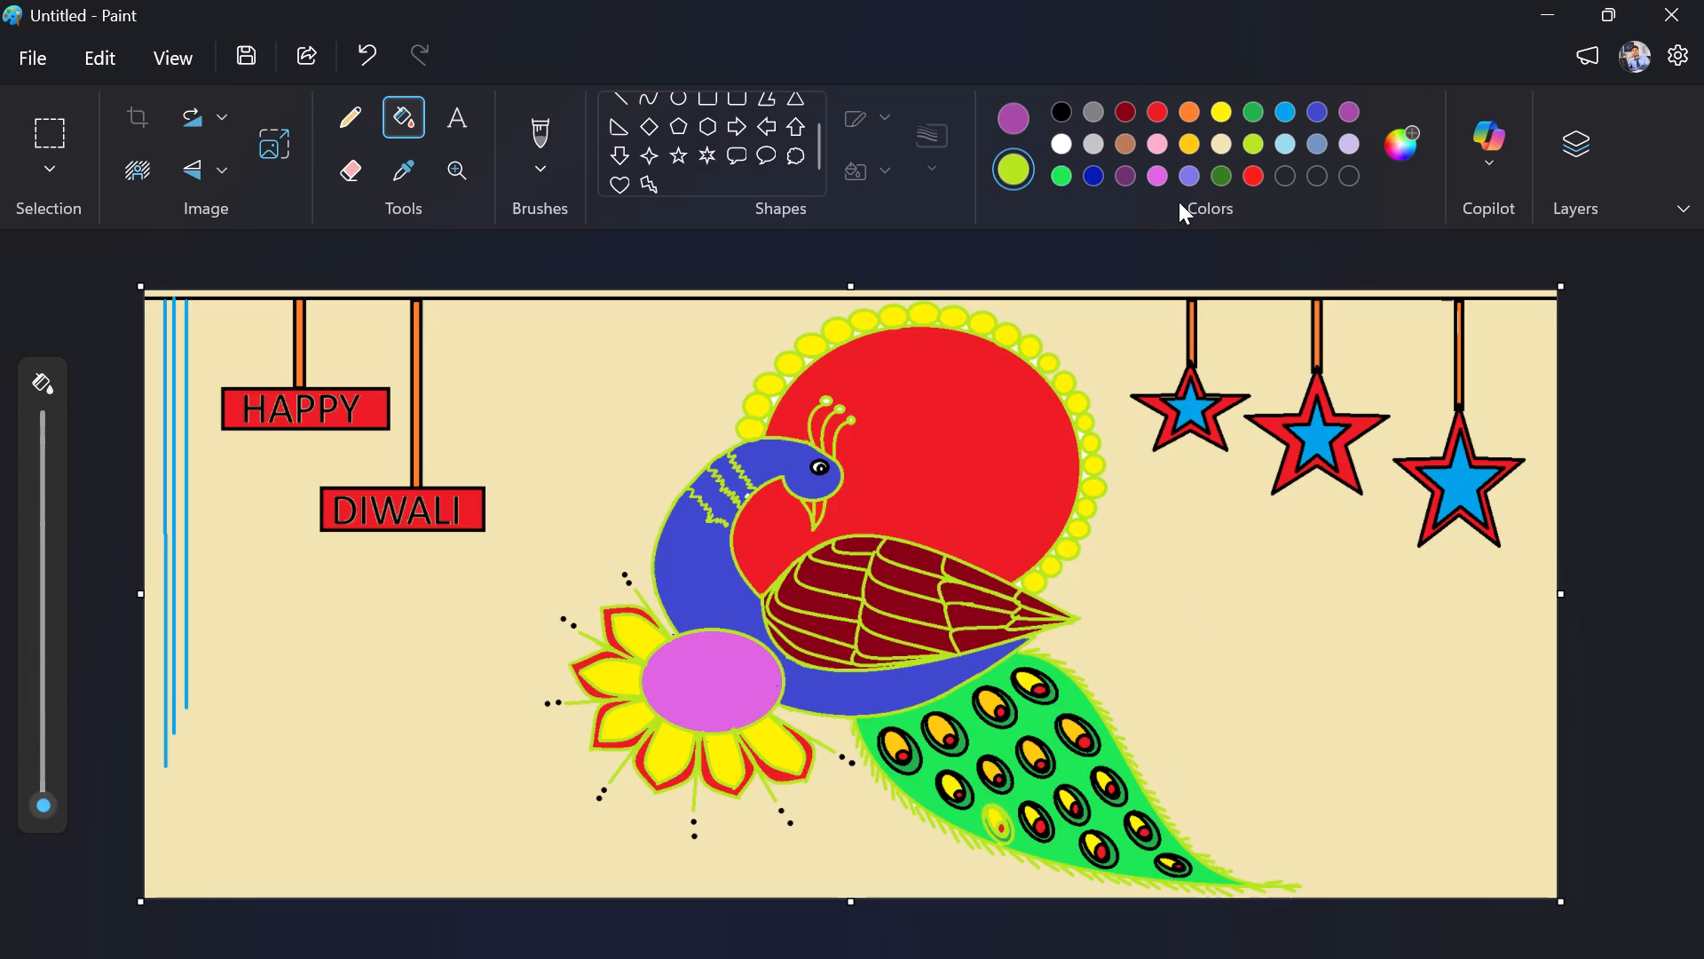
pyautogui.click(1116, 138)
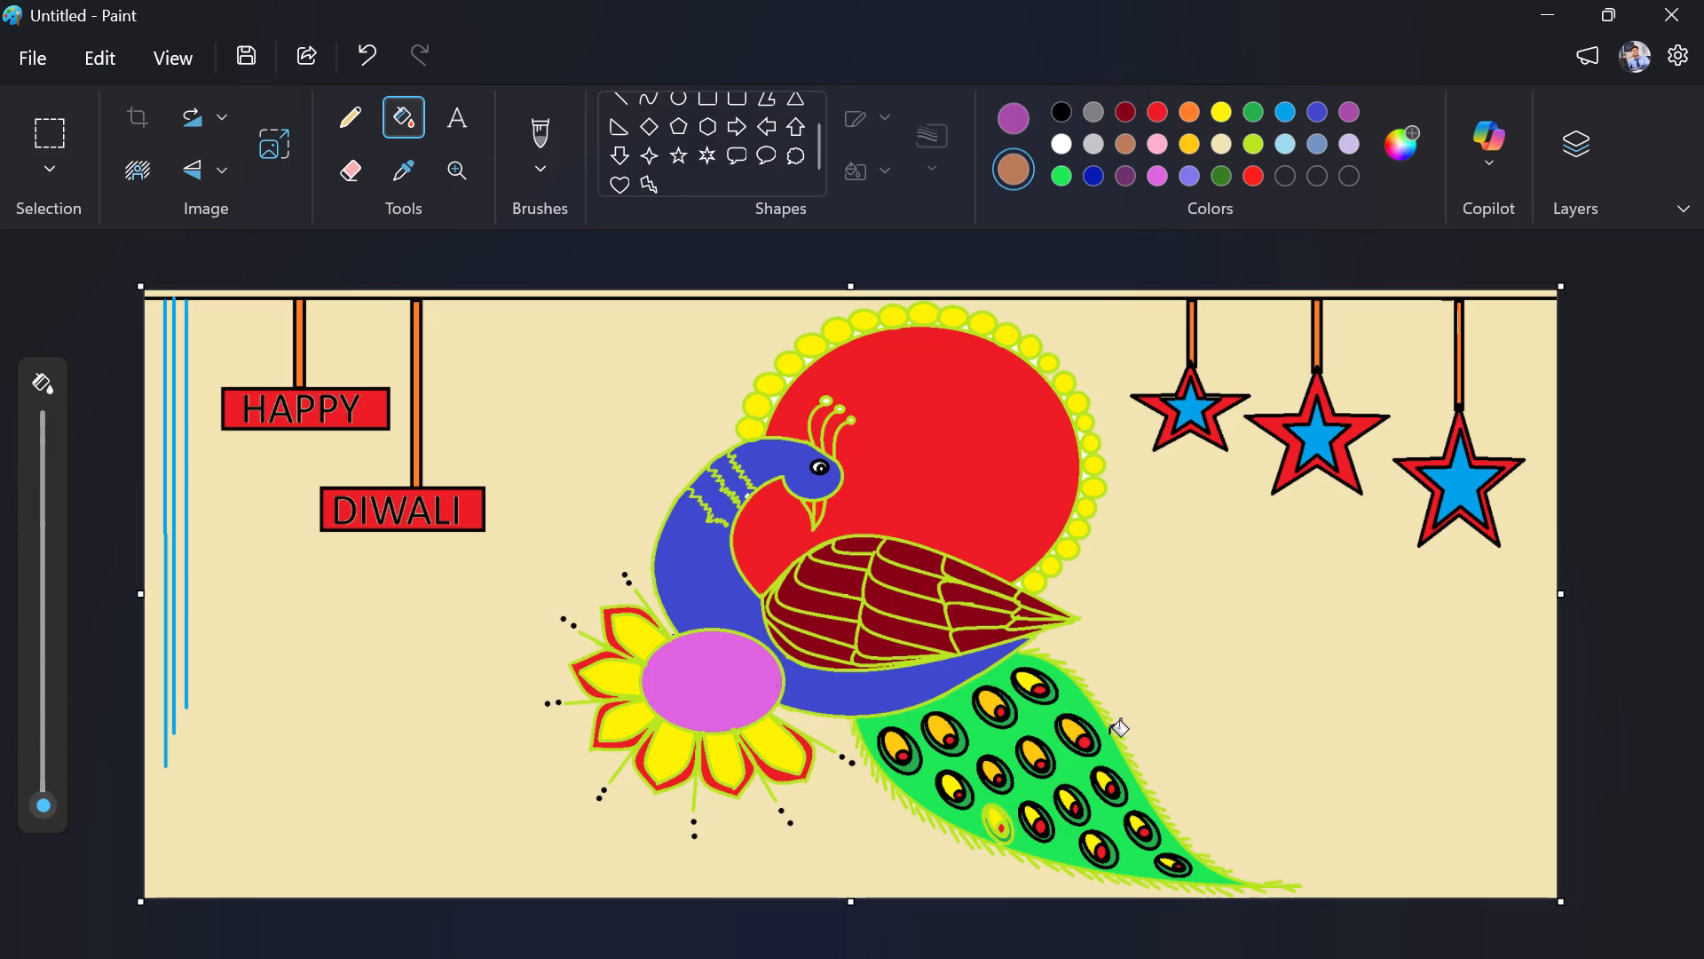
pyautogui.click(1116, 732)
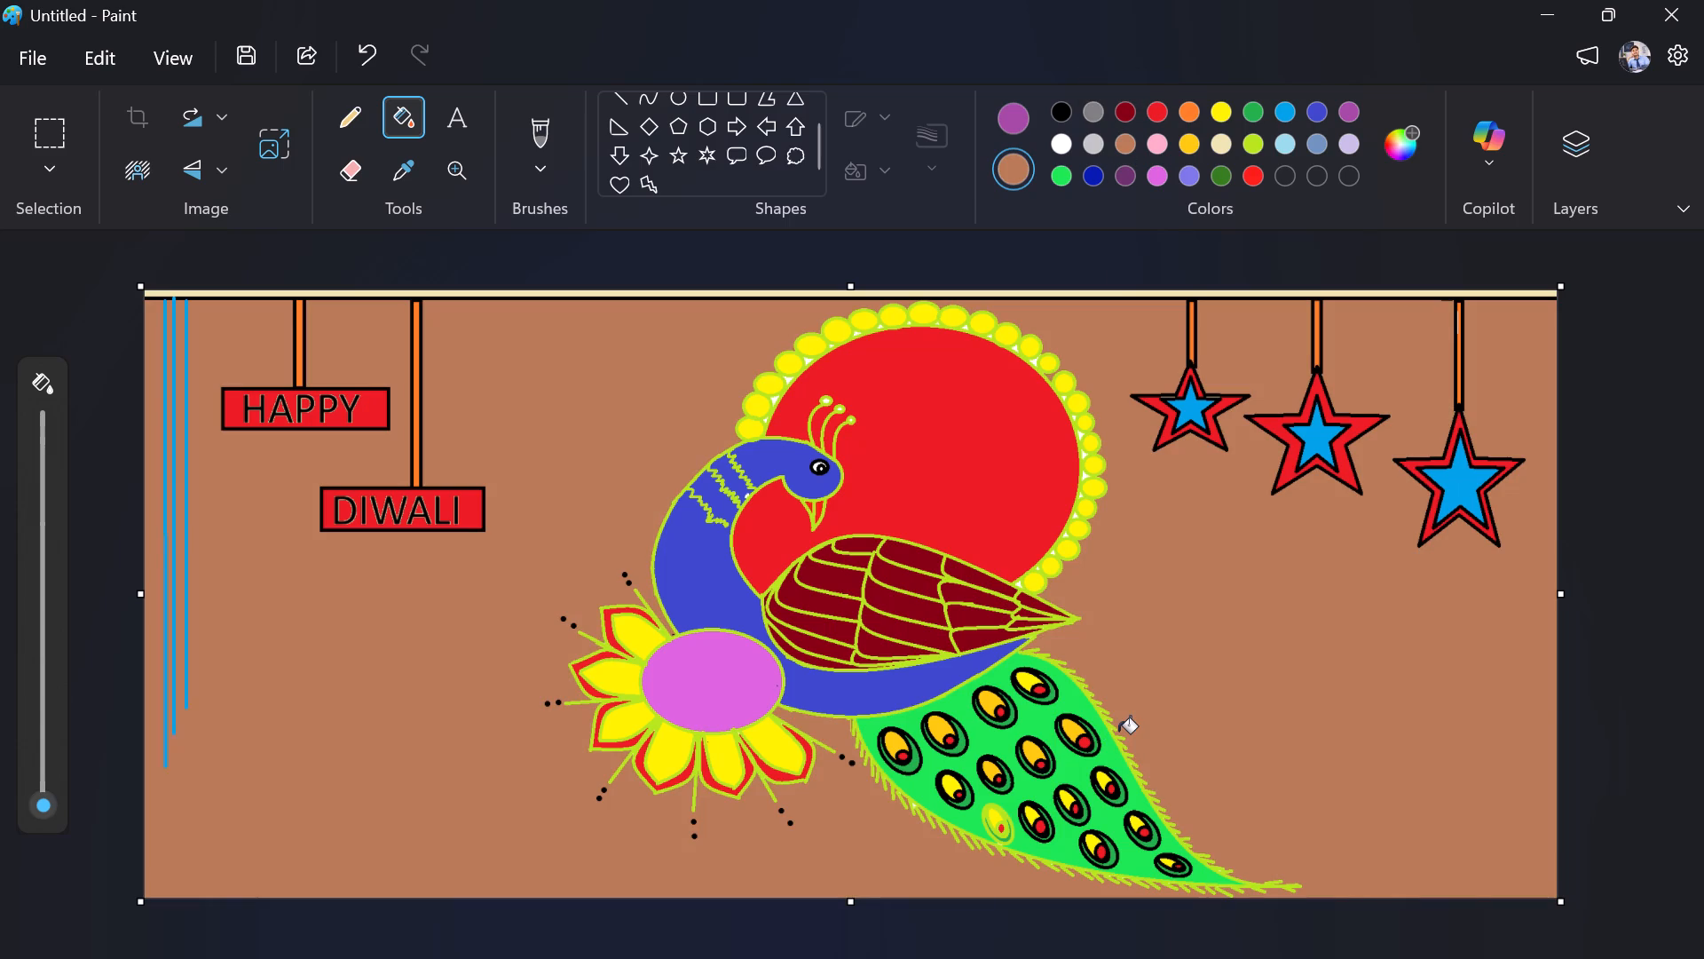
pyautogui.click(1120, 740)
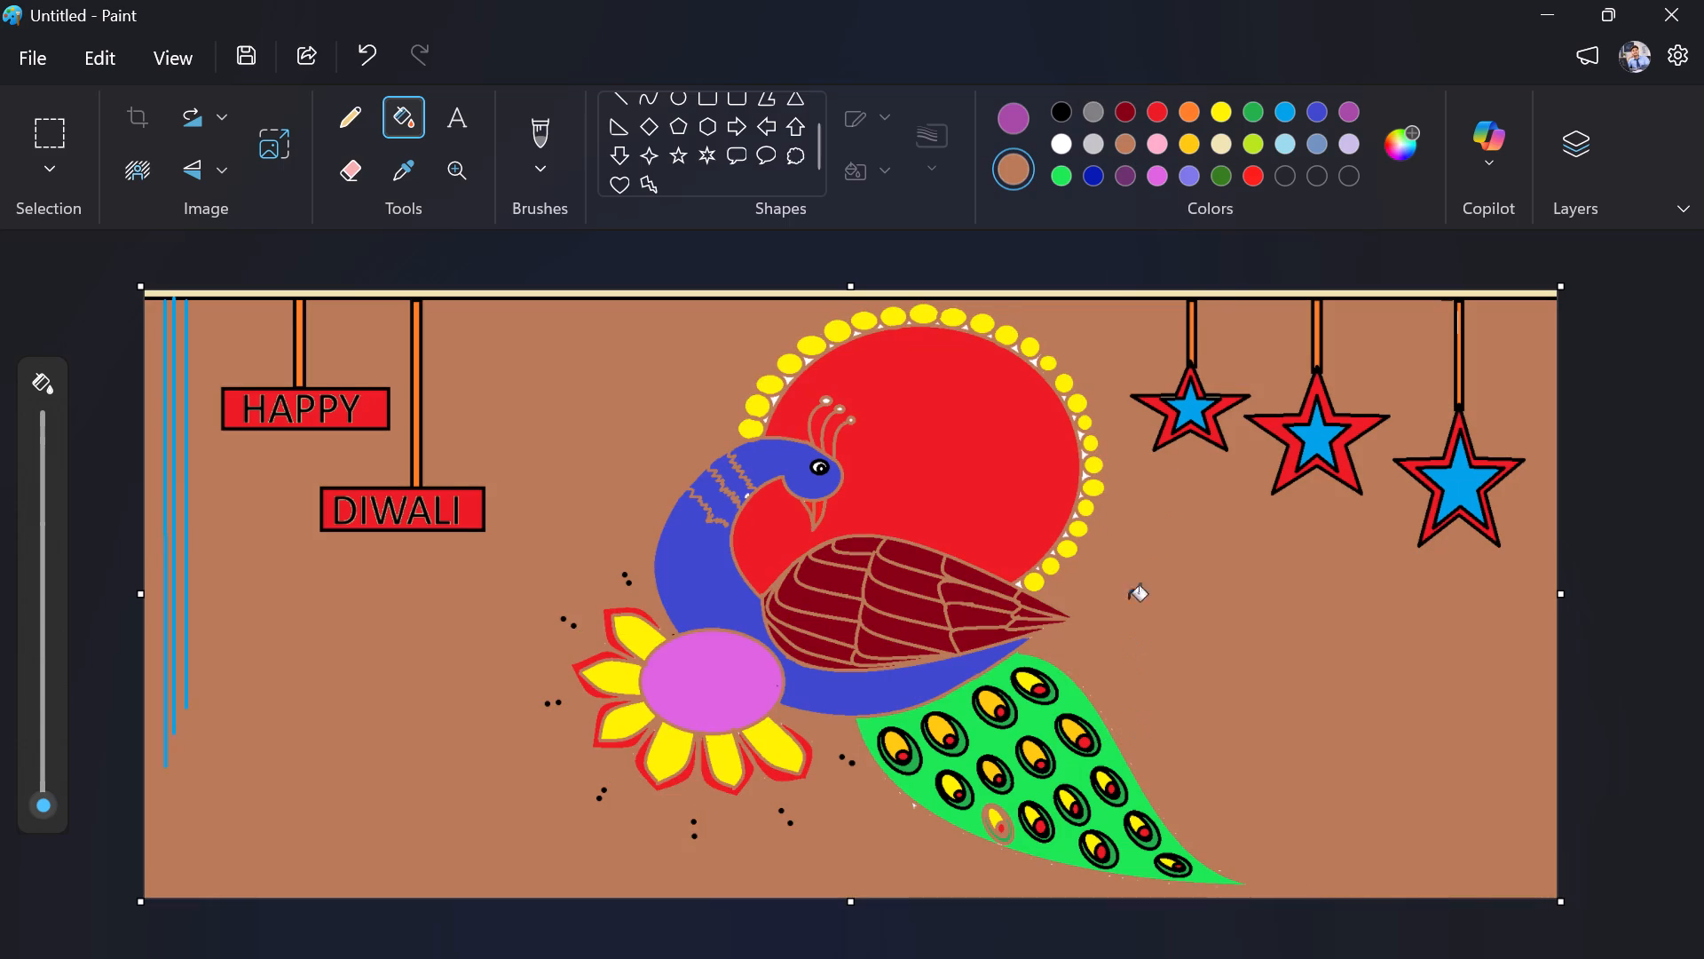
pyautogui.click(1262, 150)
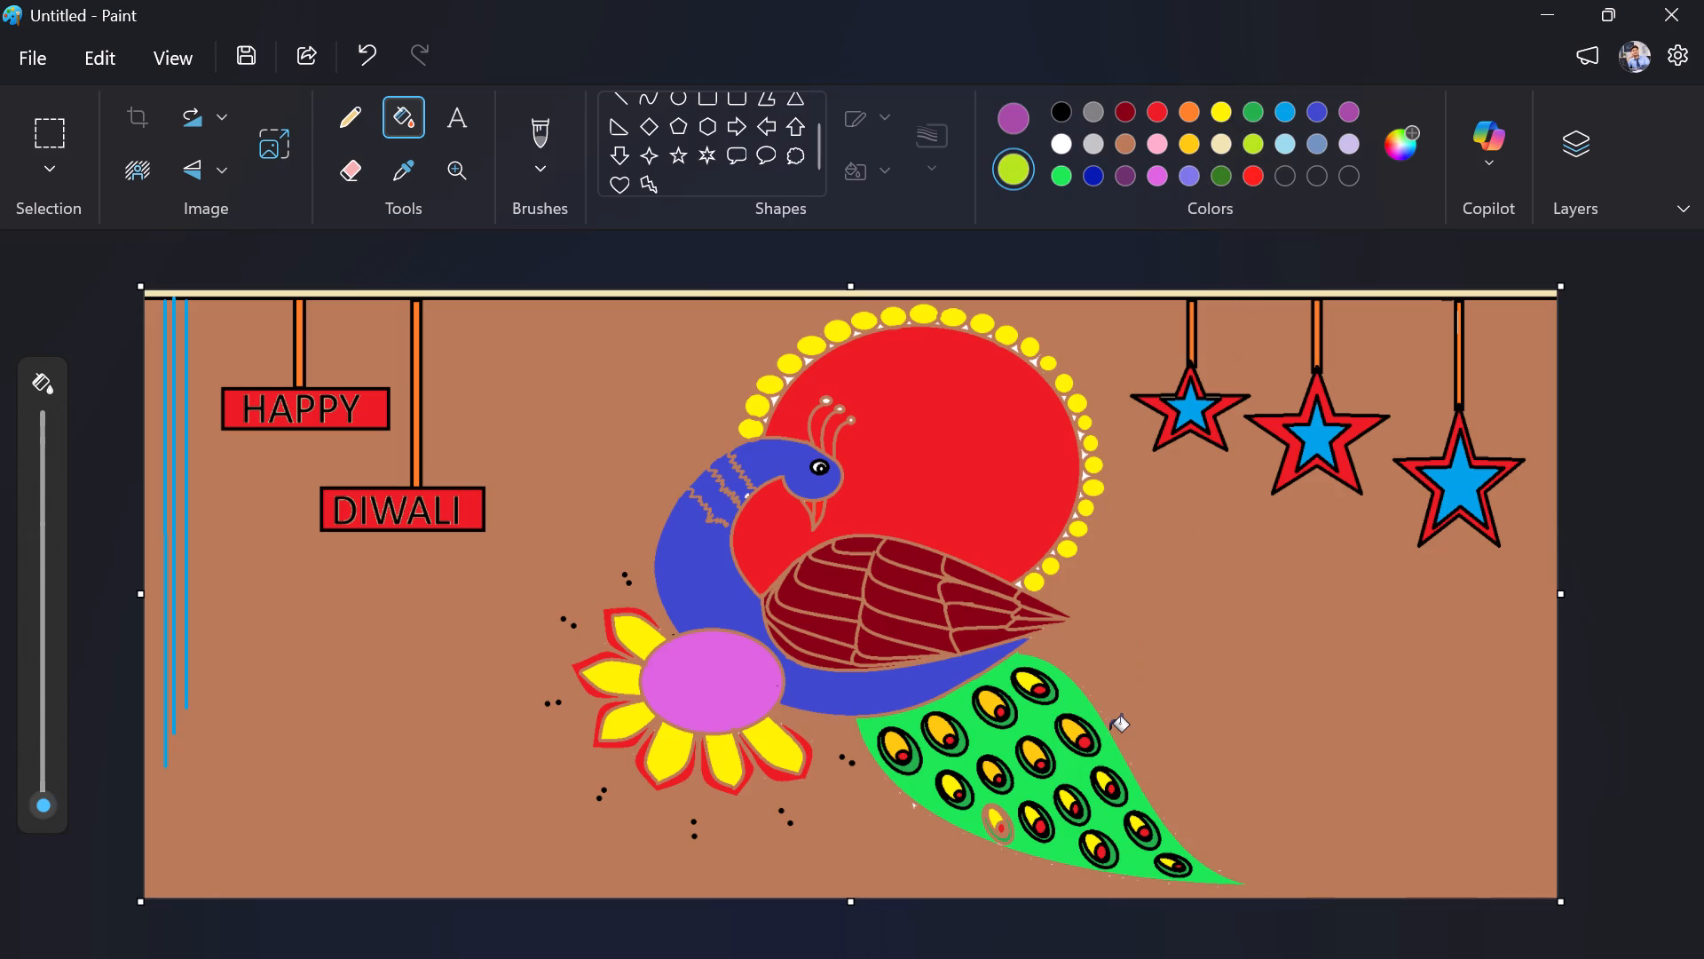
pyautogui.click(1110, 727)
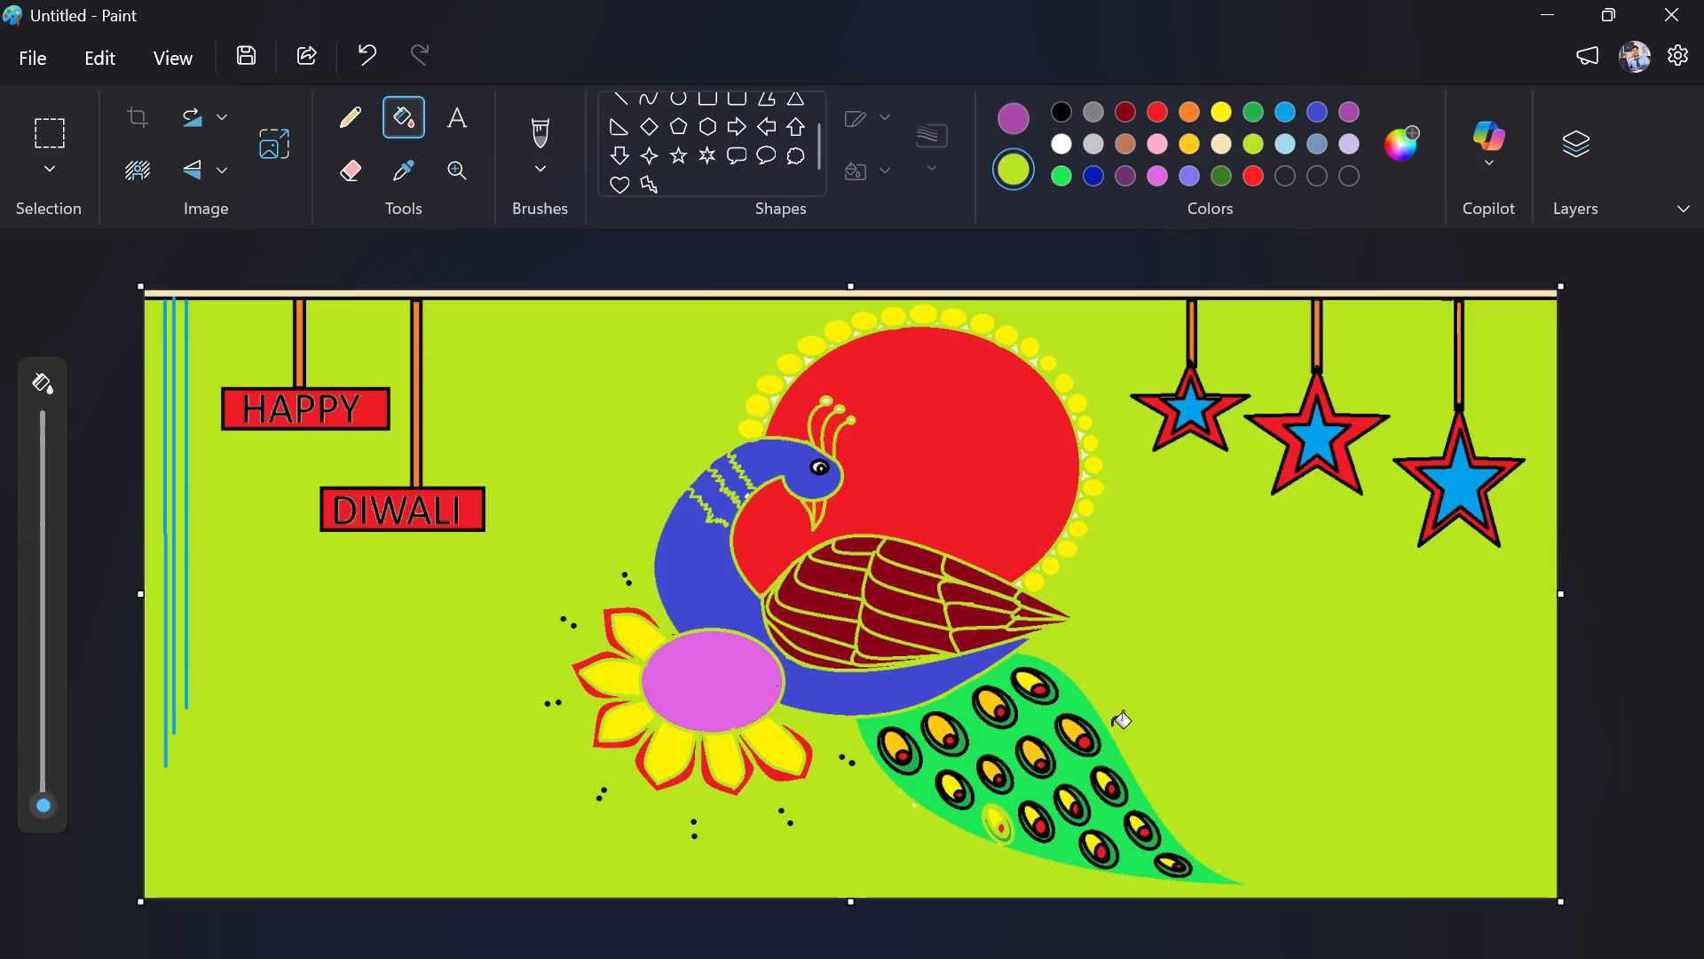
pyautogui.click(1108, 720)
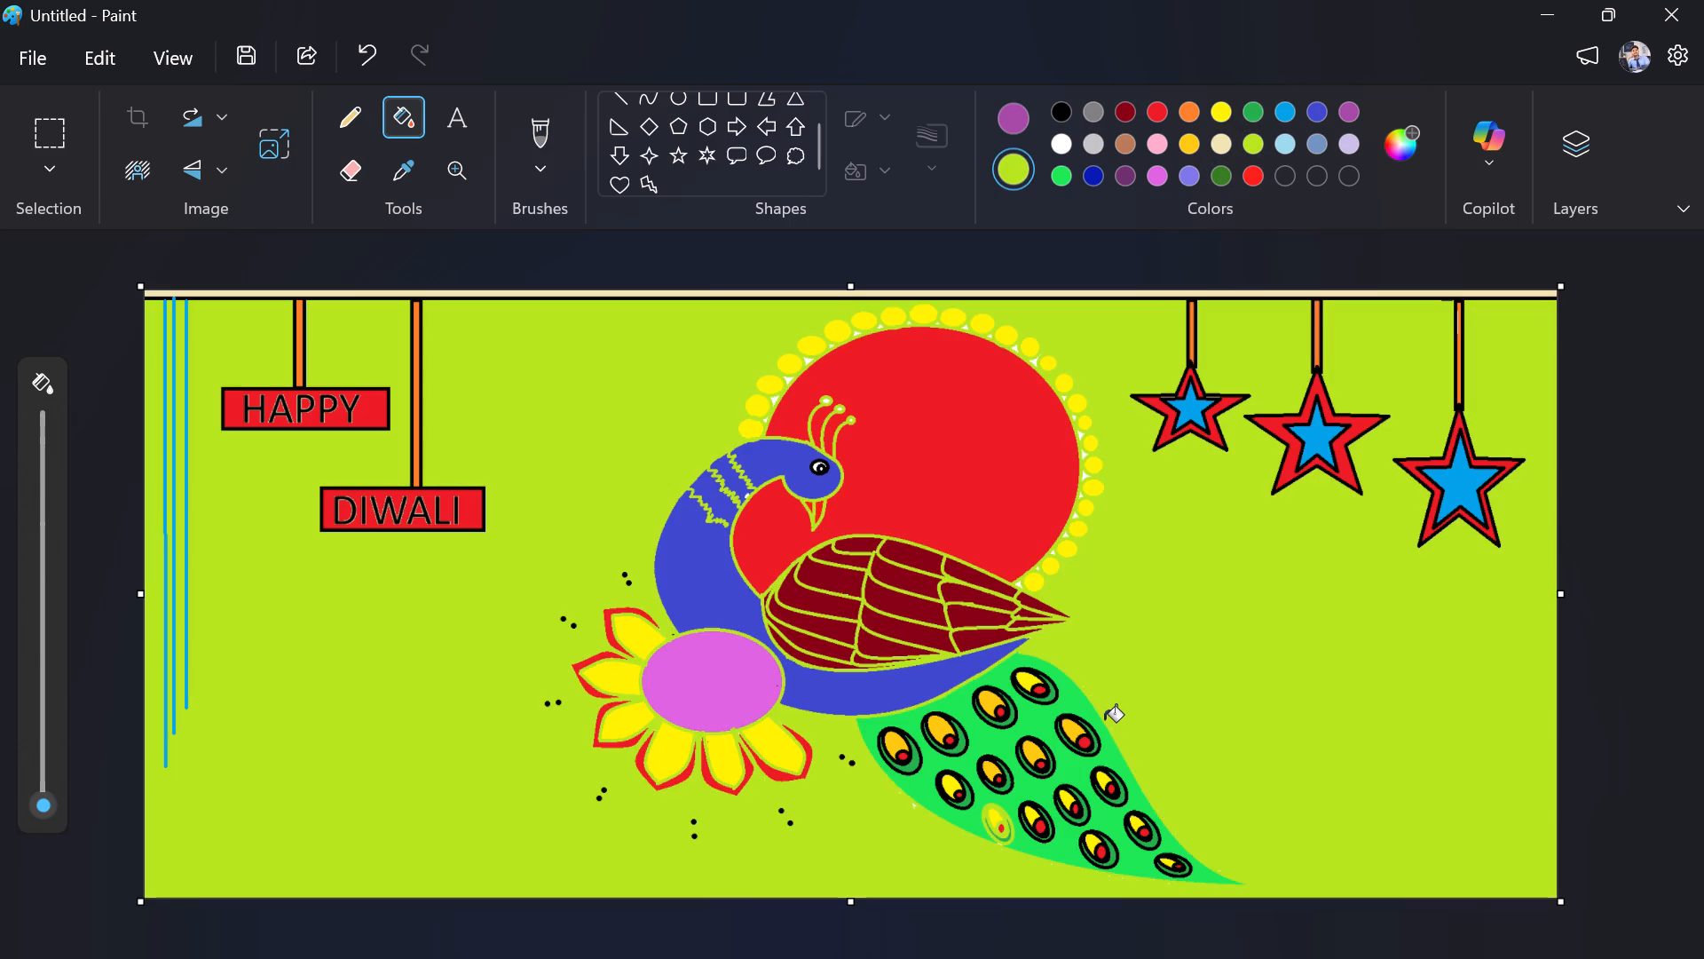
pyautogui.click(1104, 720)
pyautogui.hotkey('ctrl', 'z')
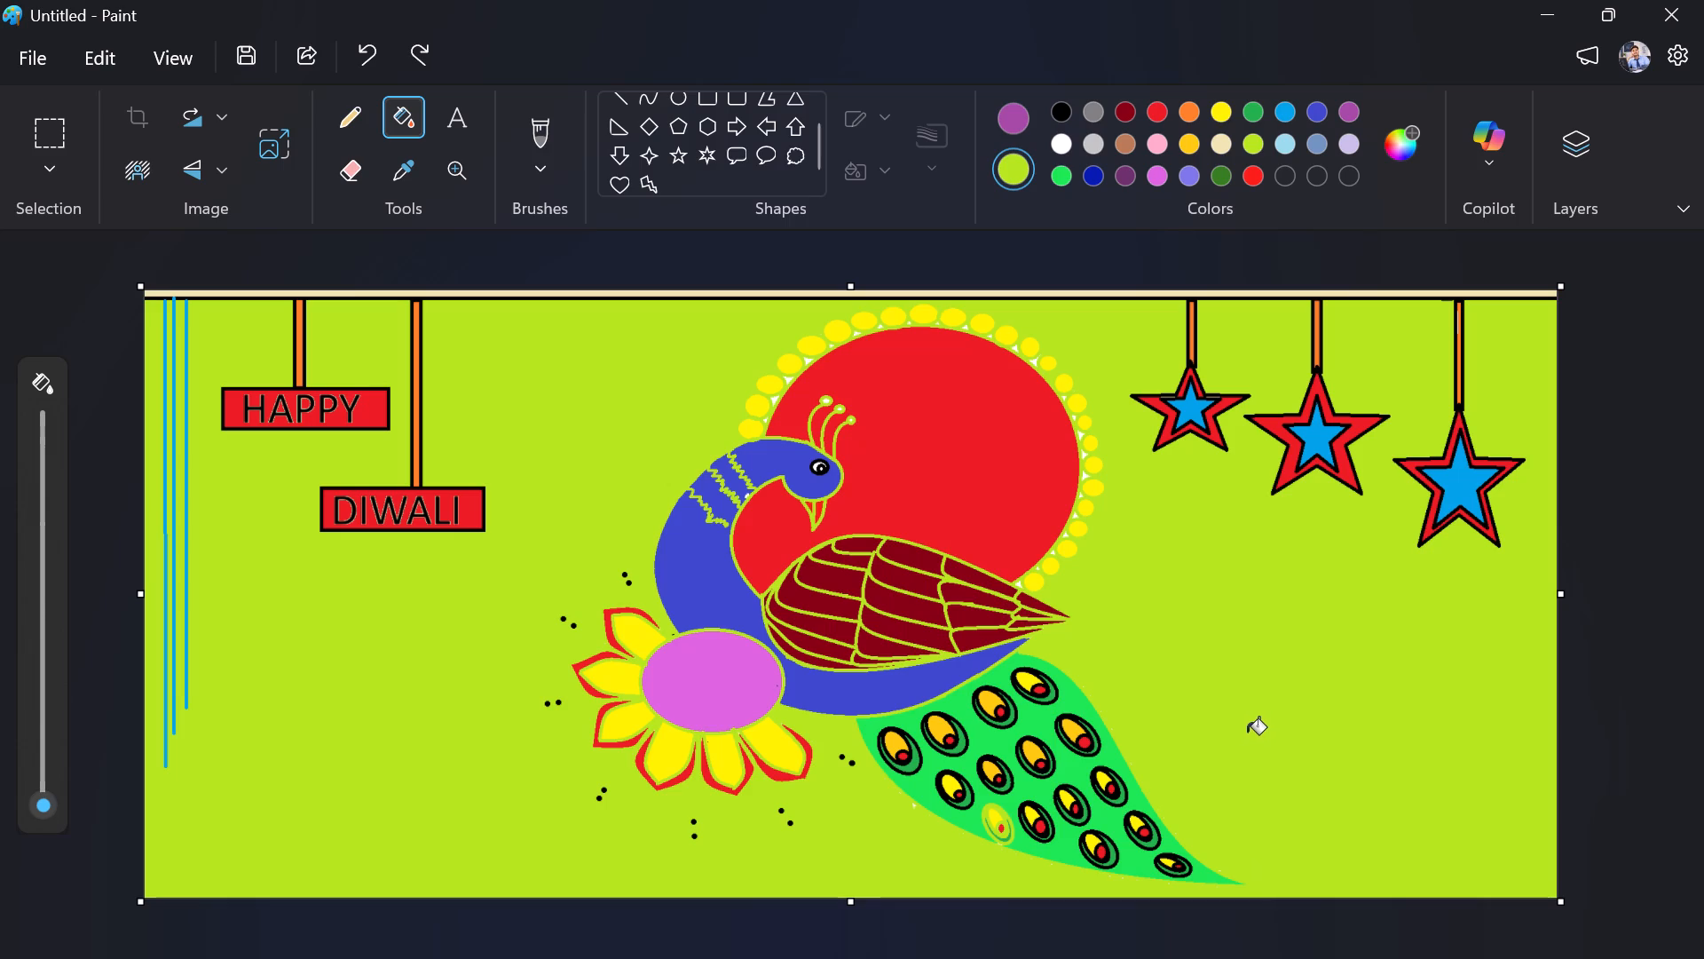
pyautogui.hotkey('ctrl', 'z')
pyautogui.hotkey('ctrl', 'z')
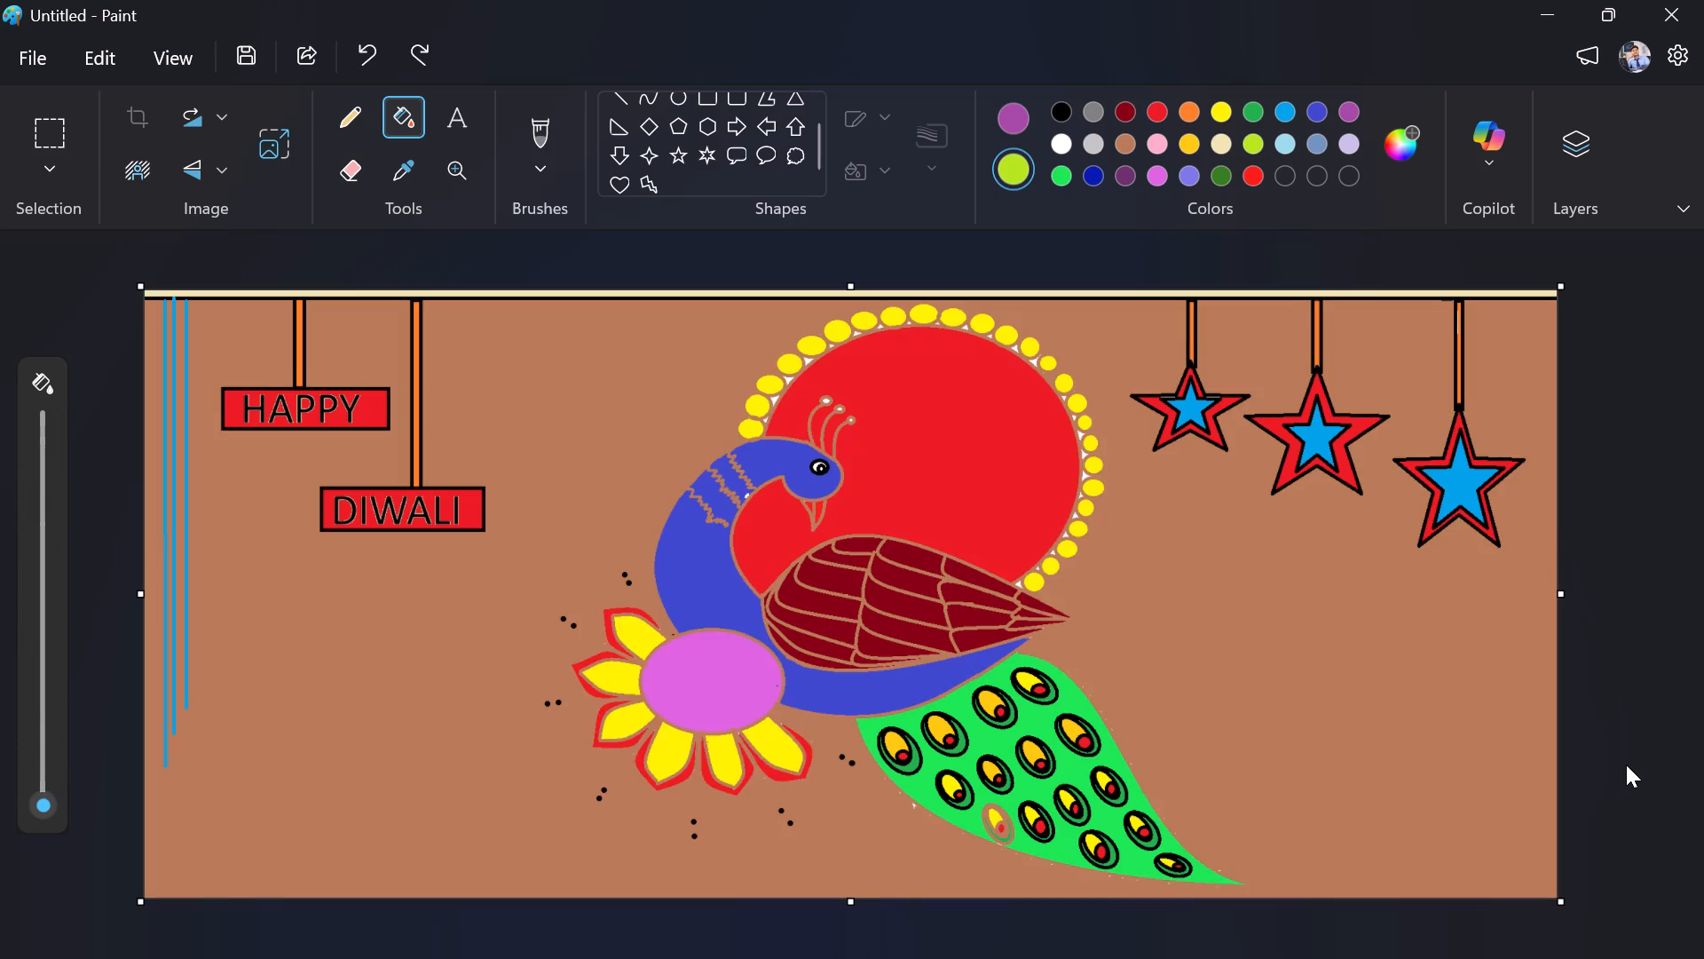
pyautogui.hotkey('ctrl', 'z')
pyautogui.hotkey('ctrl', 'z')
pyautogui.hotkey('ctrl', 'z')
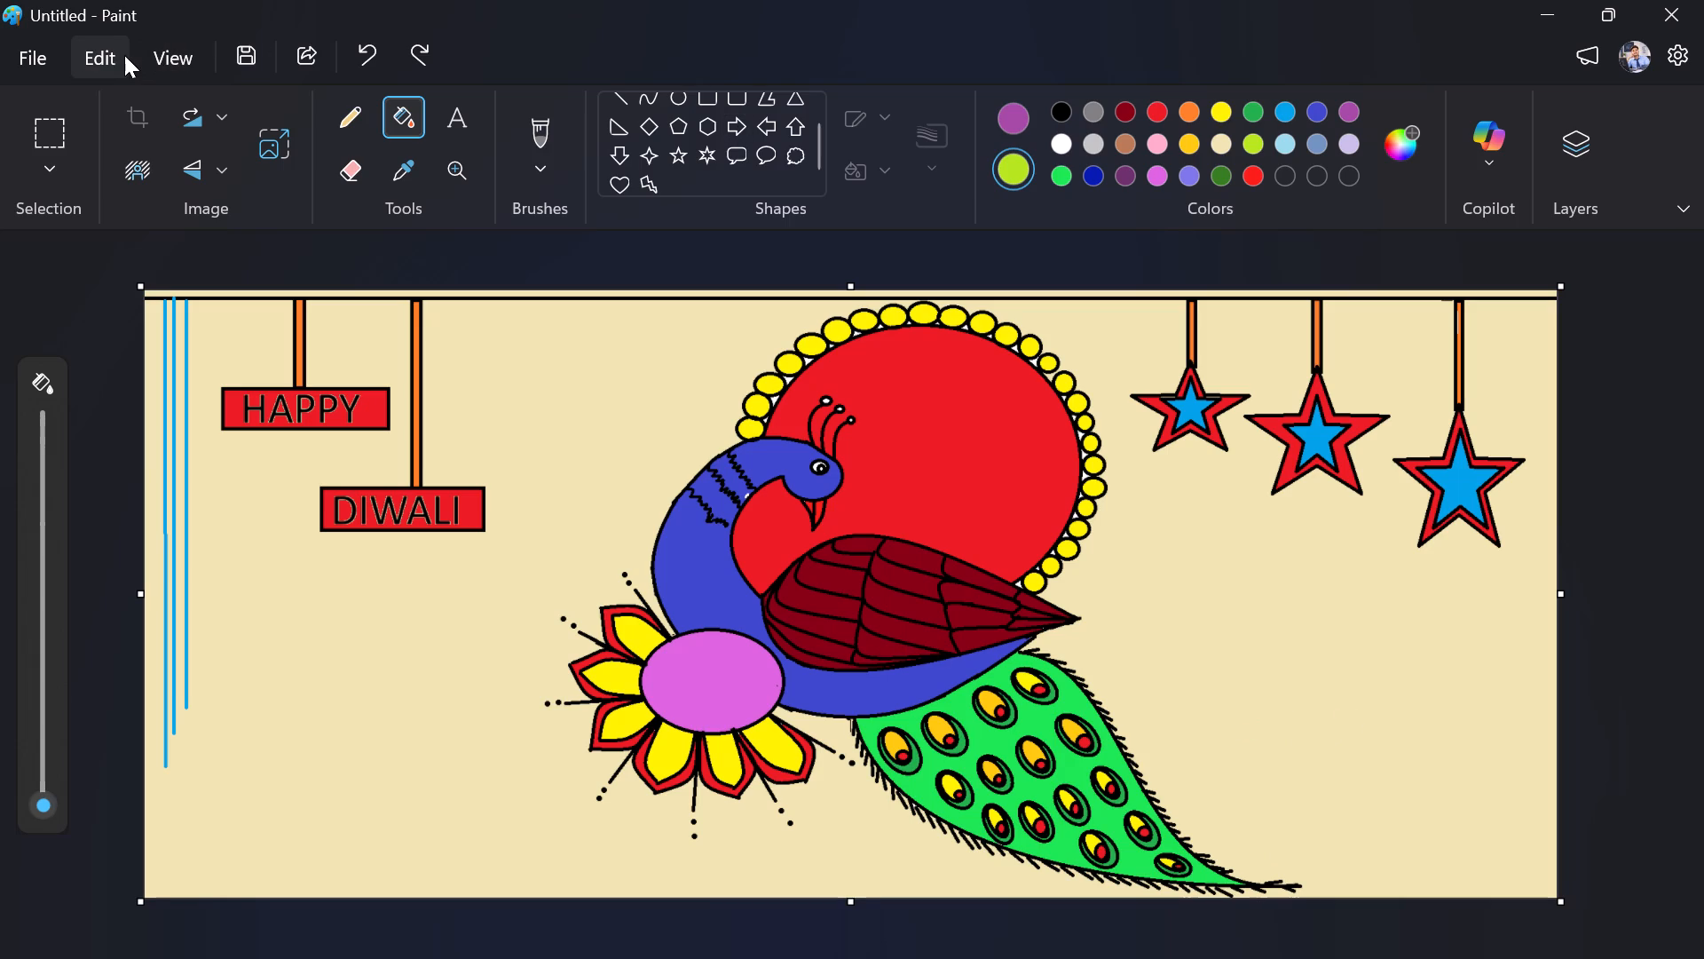
# Show the drawing in full screen view.
pyautogui.click(153, 58)
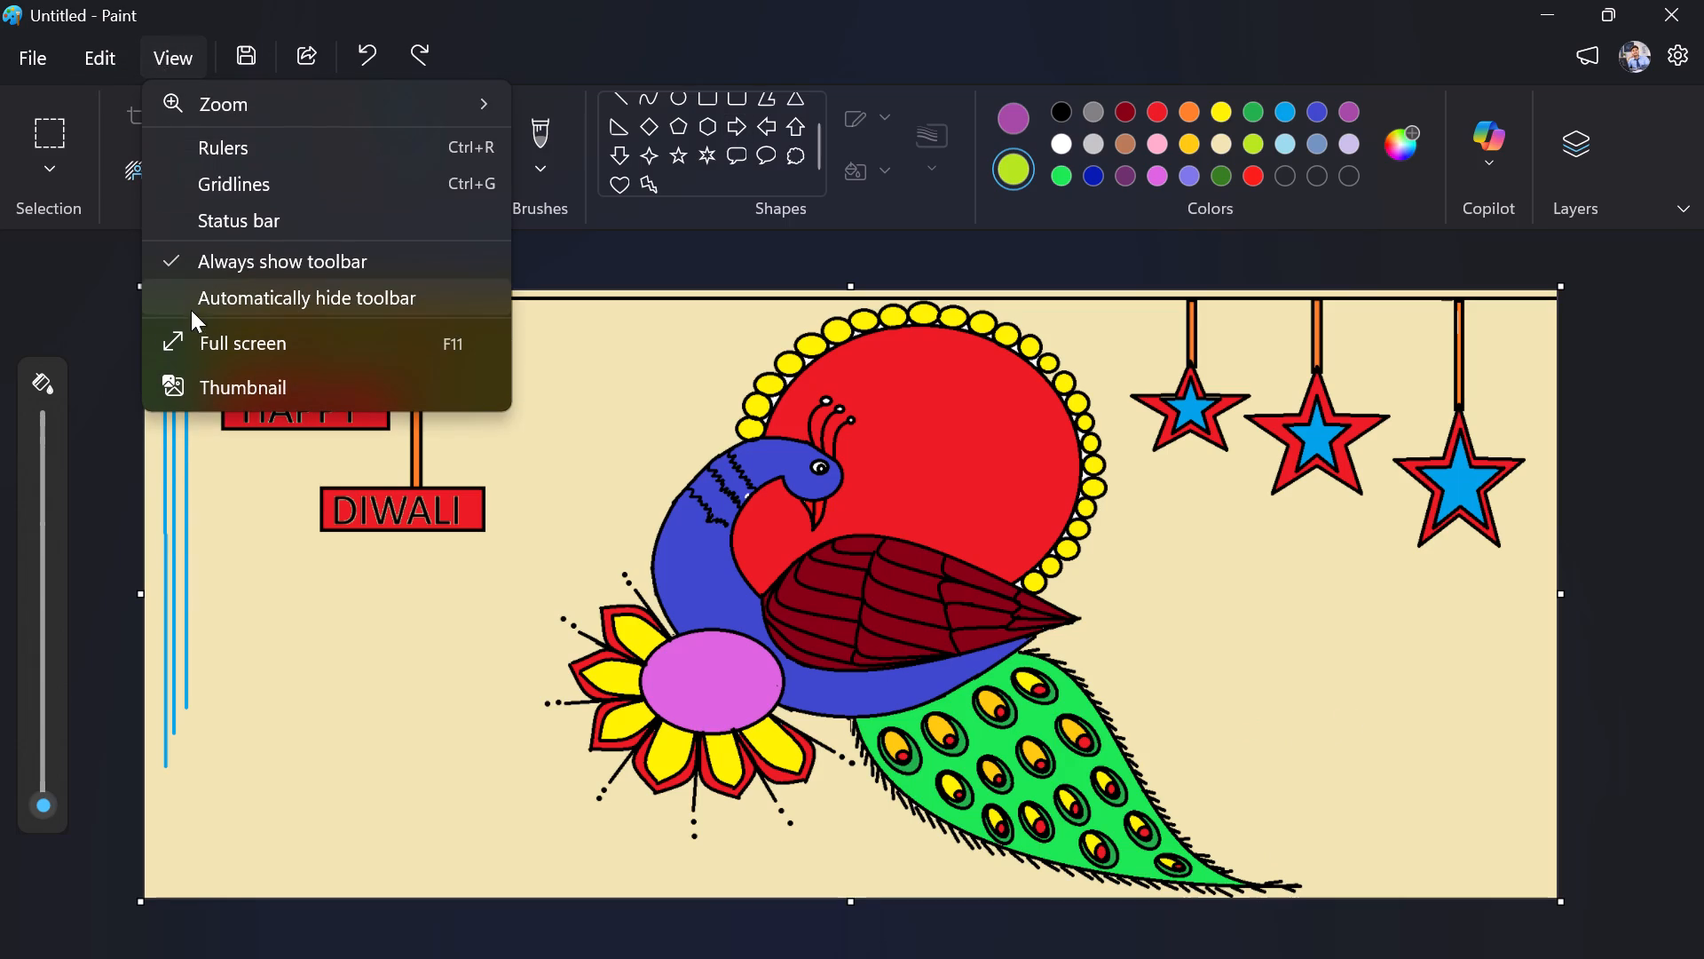
pyautogui.click(191, 327)
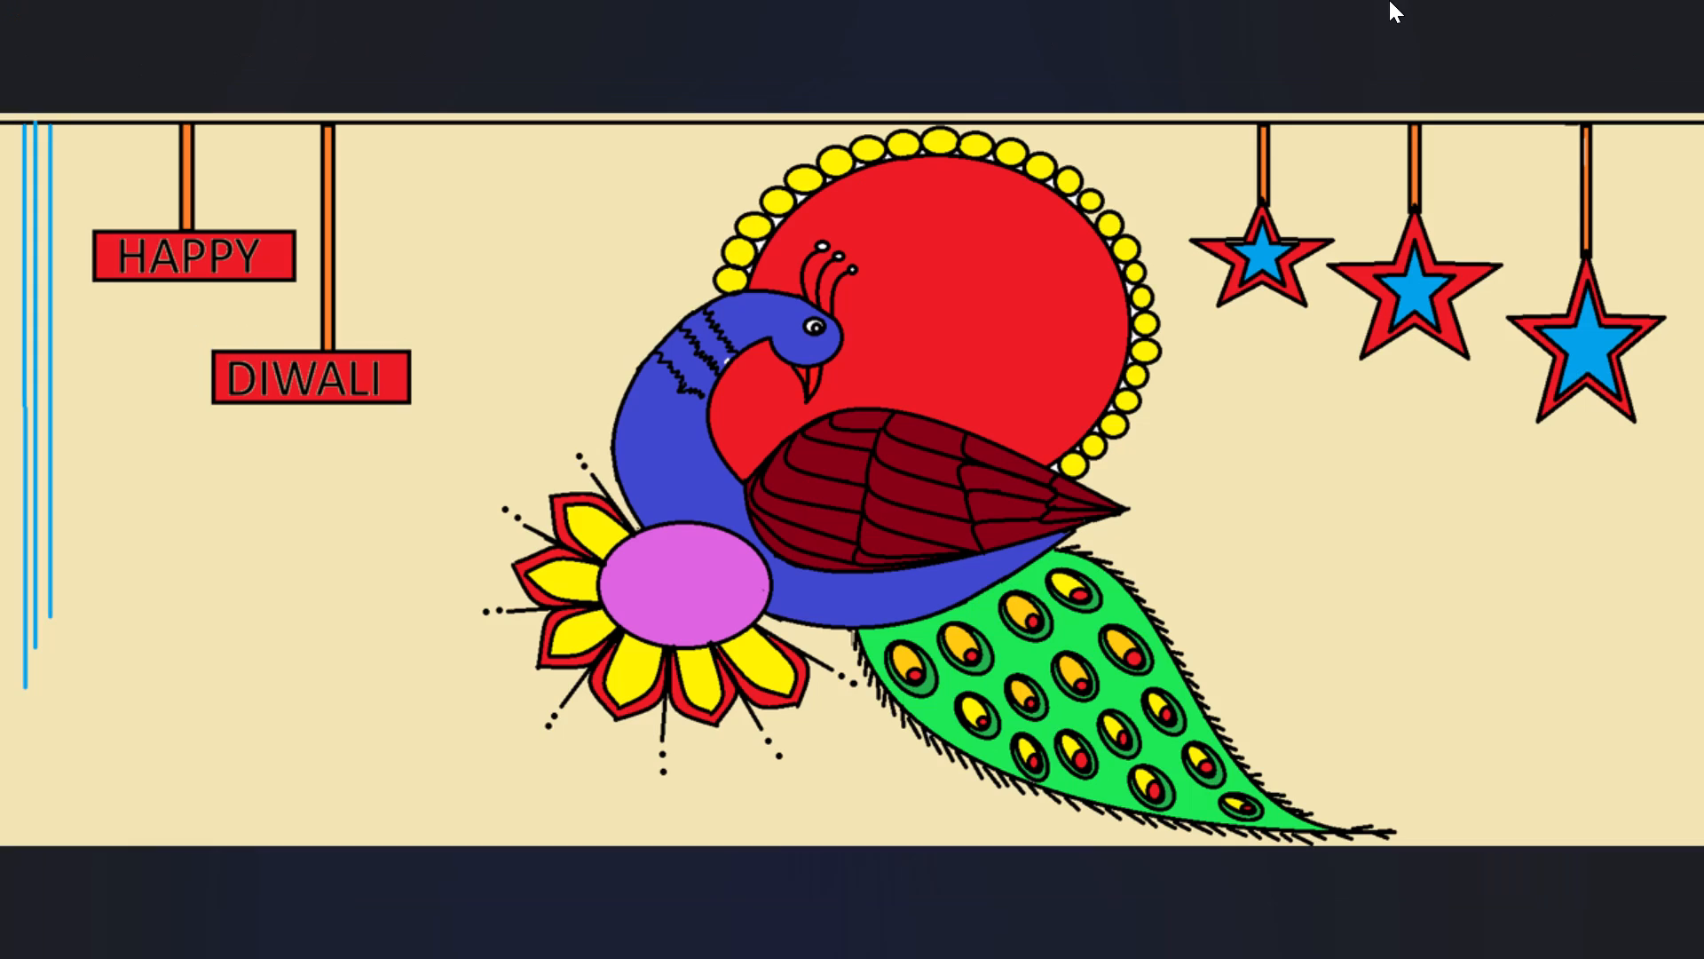